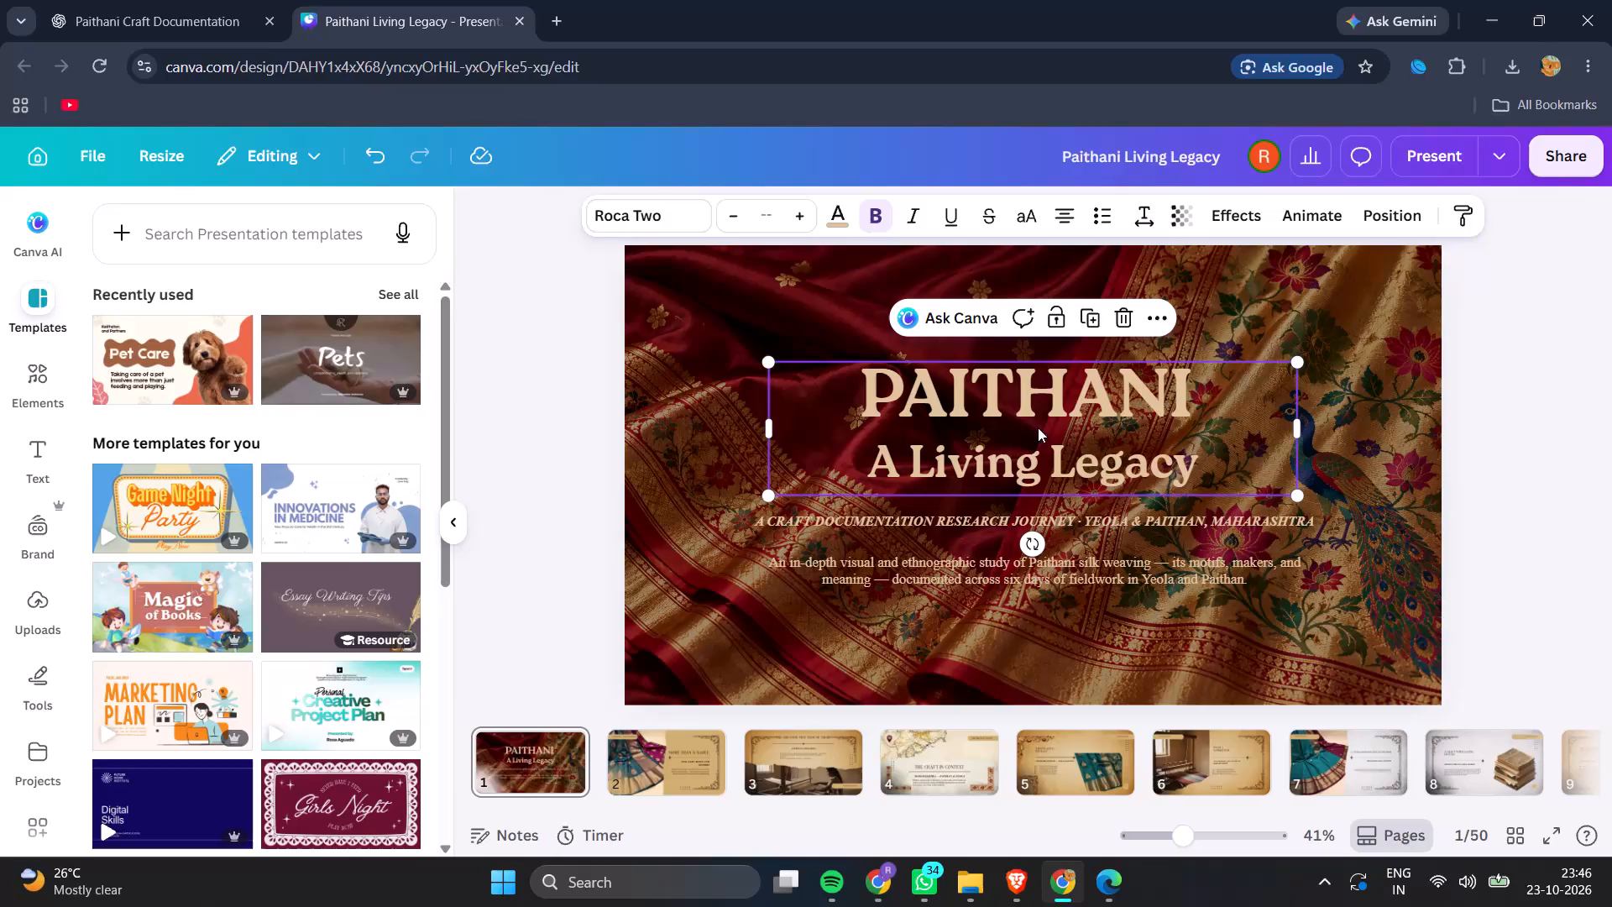
# Change the font of the cover slide's "PAITHANI A Living Legacy" title to Fineday Two.
pyautogui.click(694, 206)
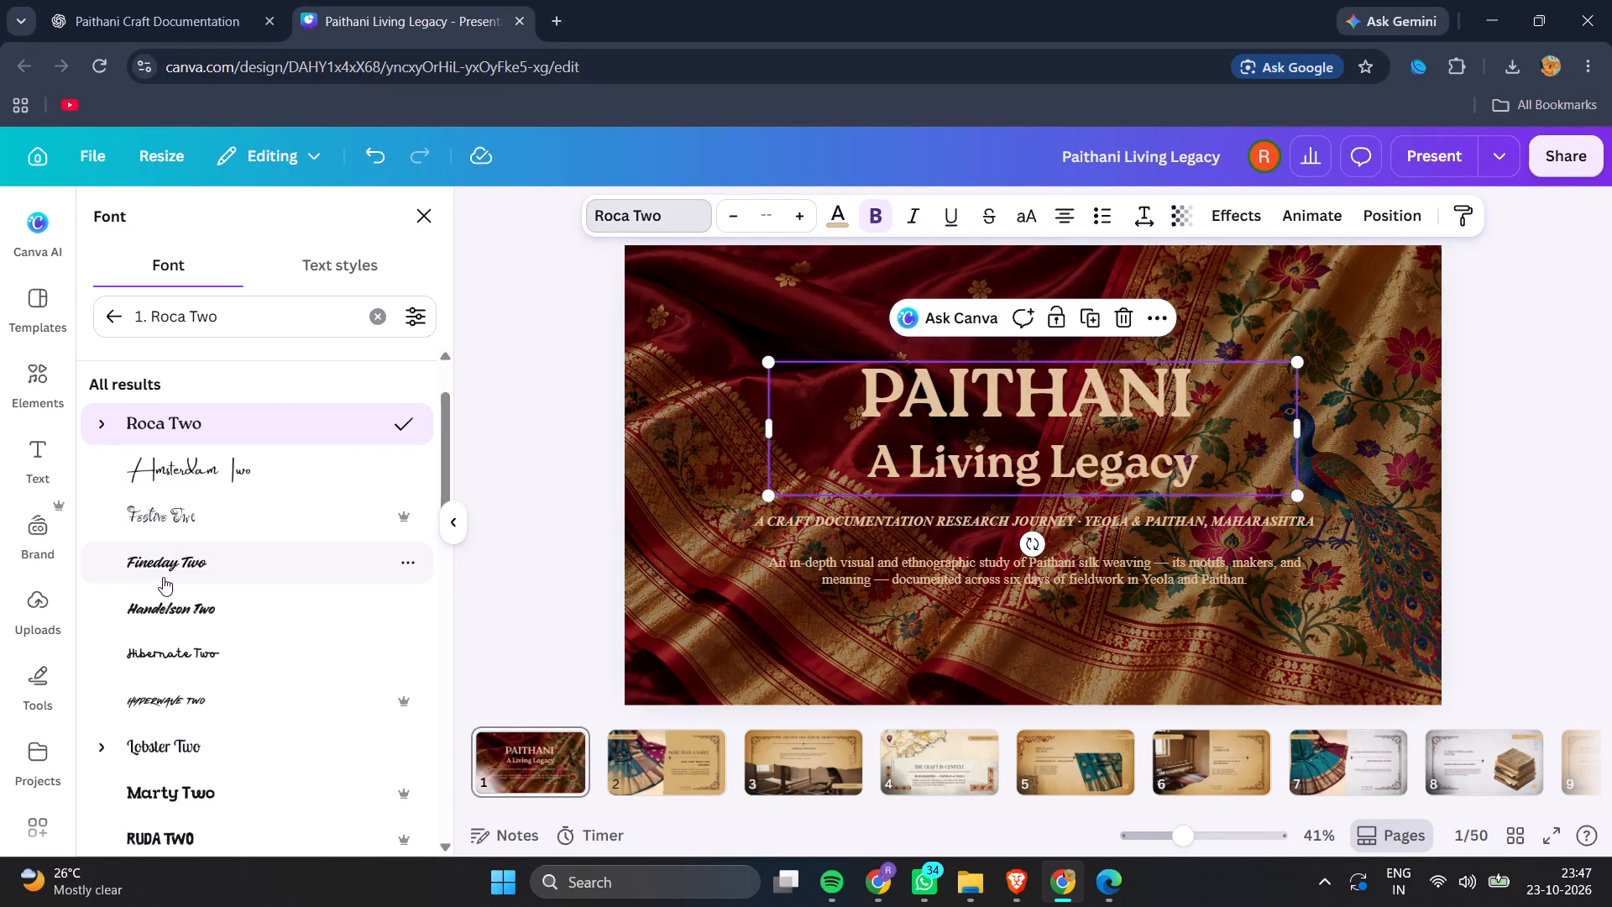
pyautogui.click(207, 569)
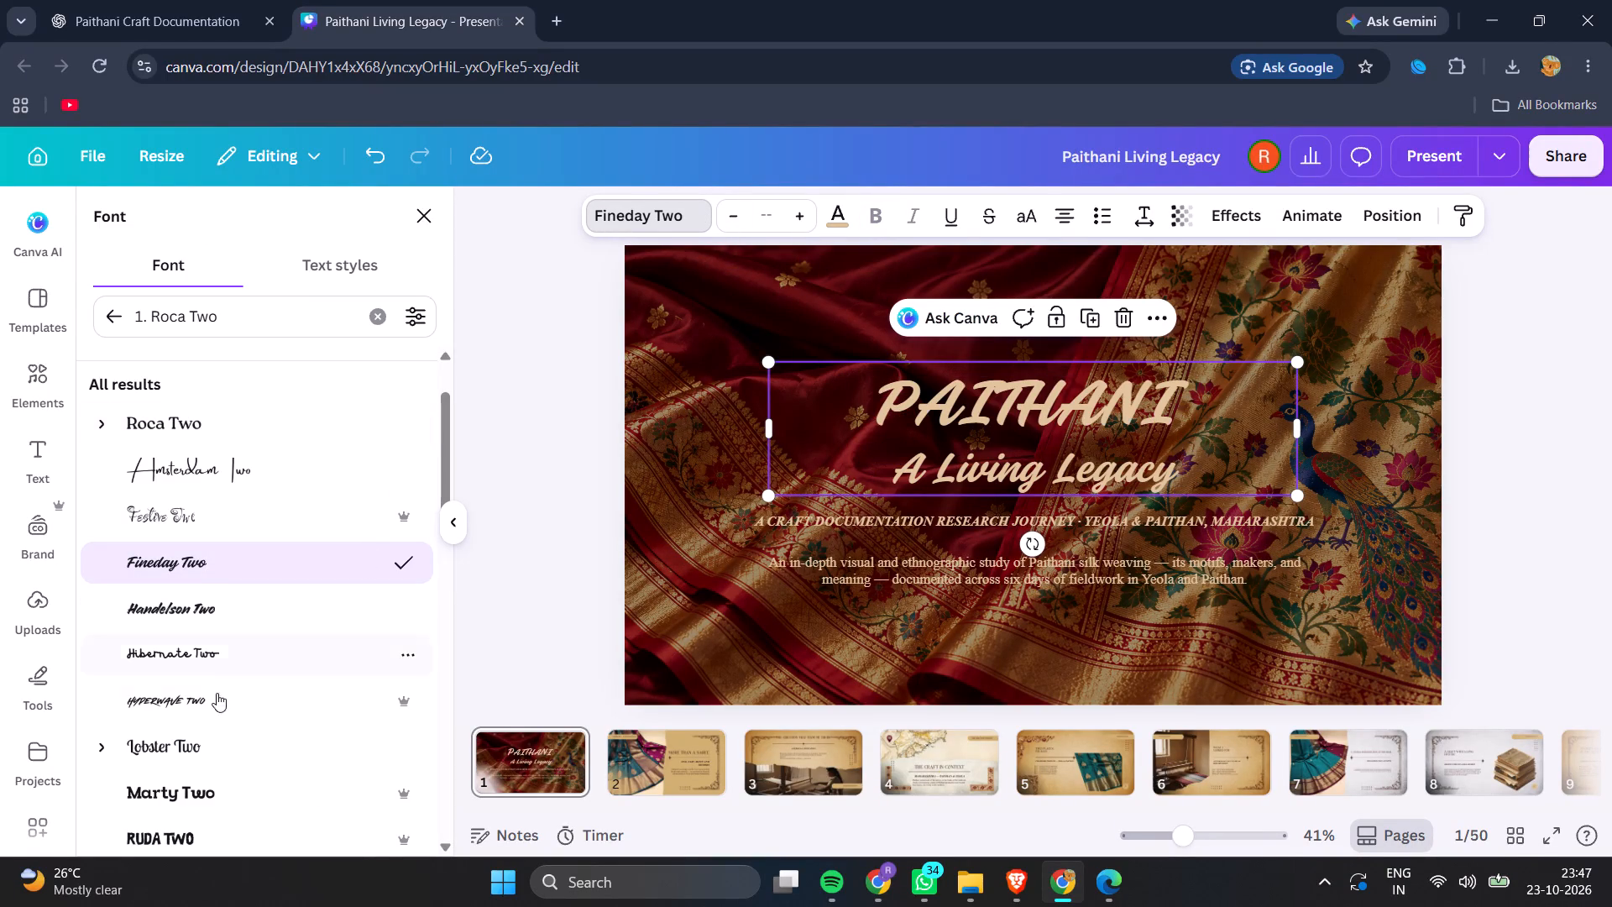
# Look through the remaining Roca Two font results and search the font library for "rich".
pyautogui.scroll(-3, 213, 737)
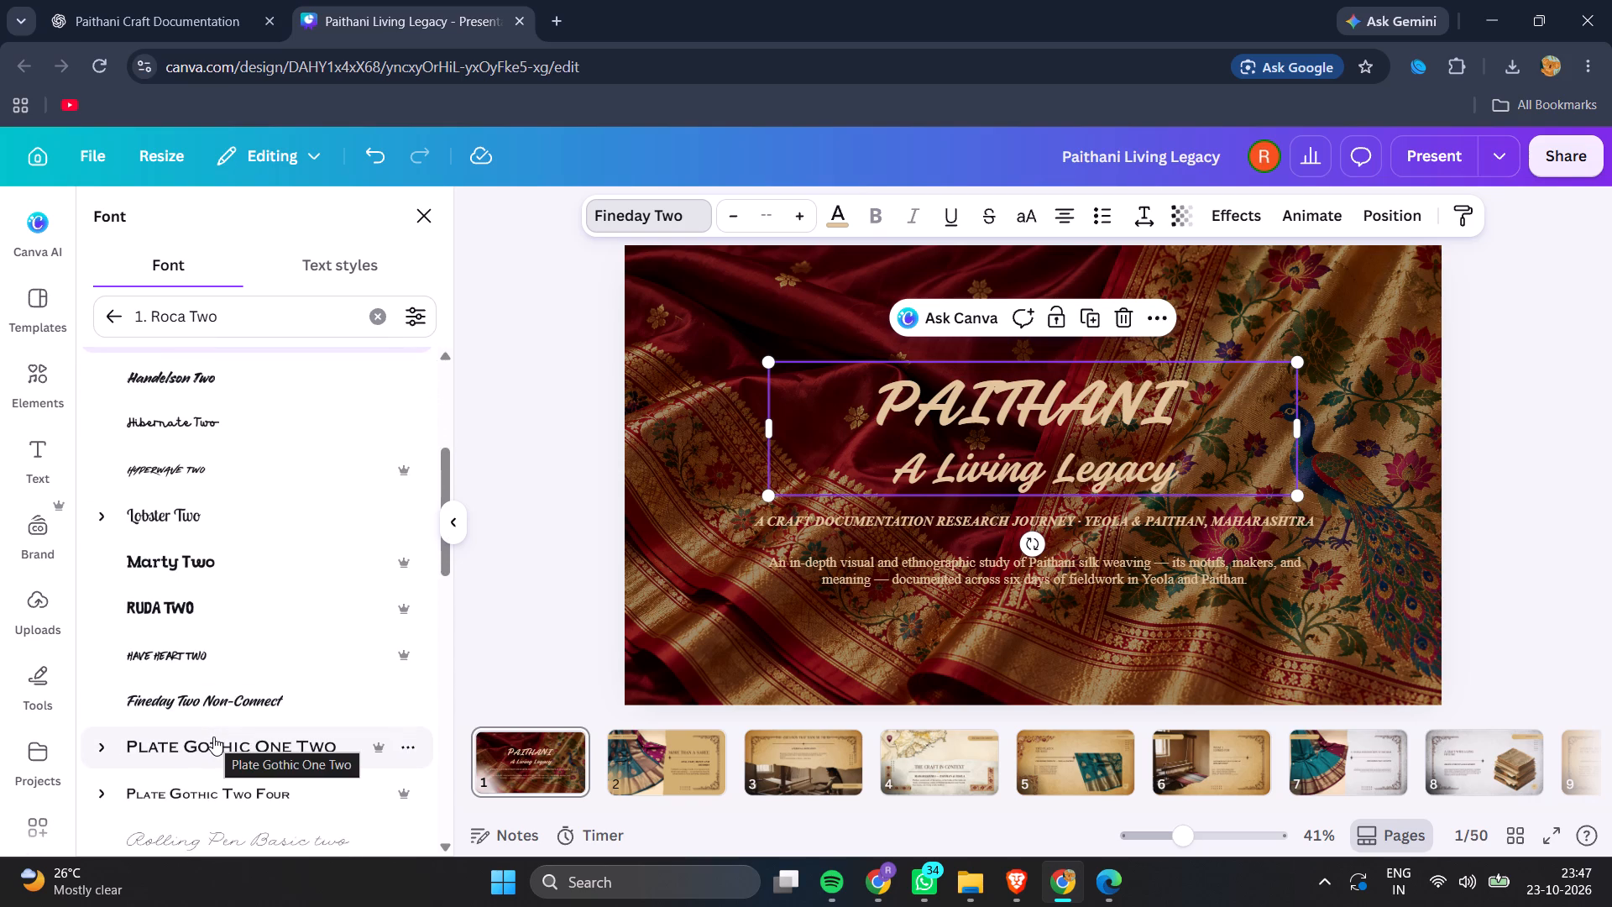
pyautogui.scroll(-10, 213, 737)
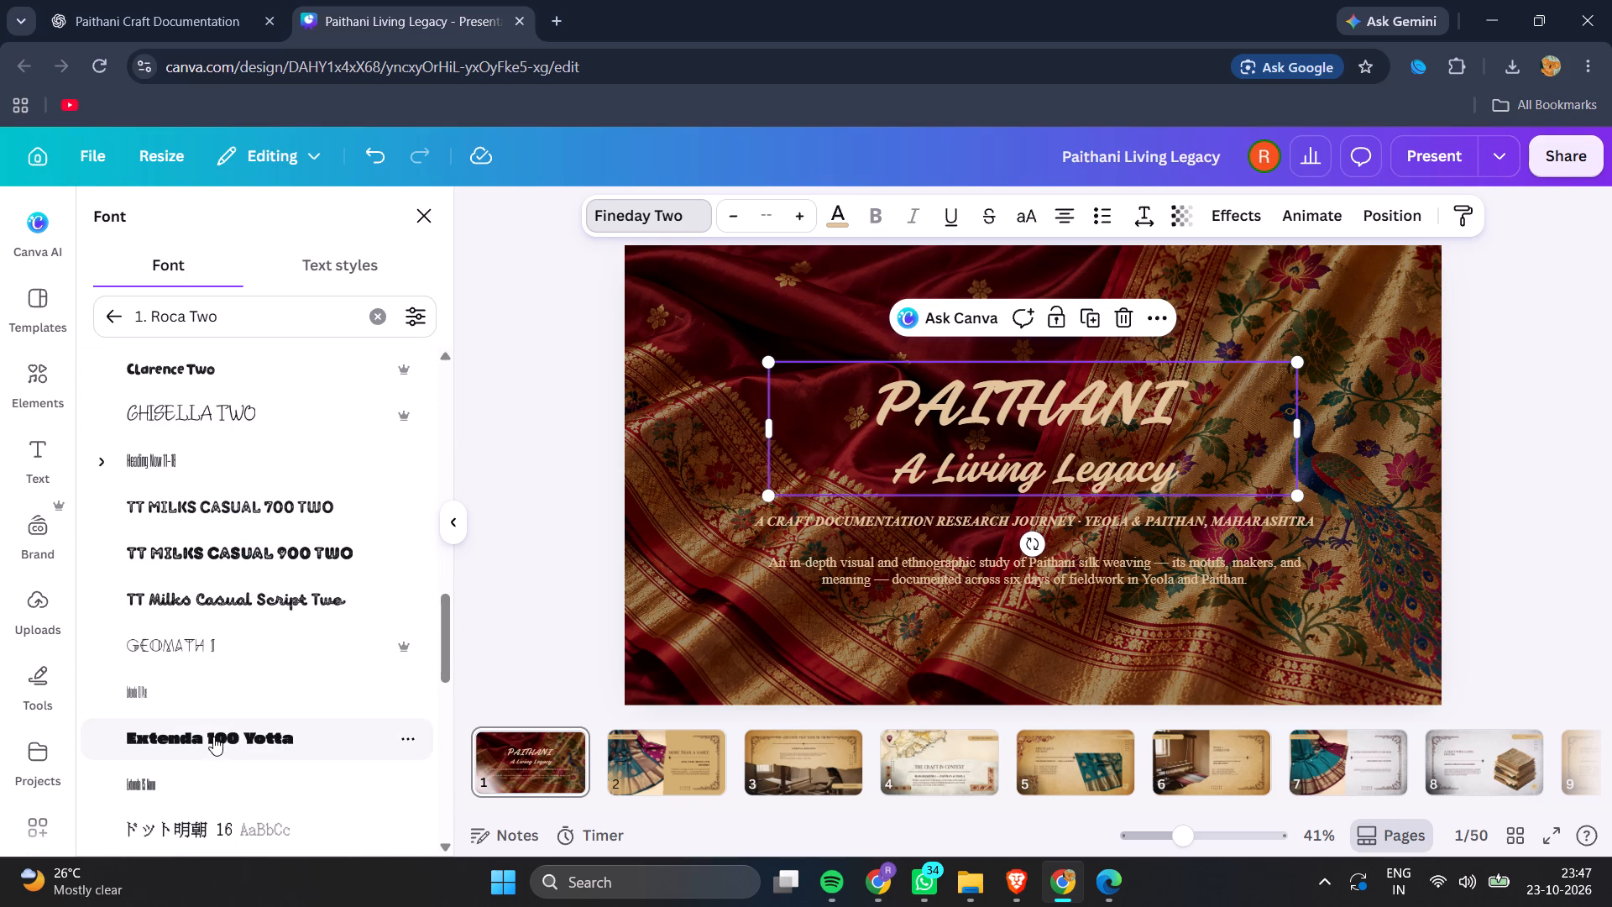
pyautogui.scroll(-9, 213, 737)
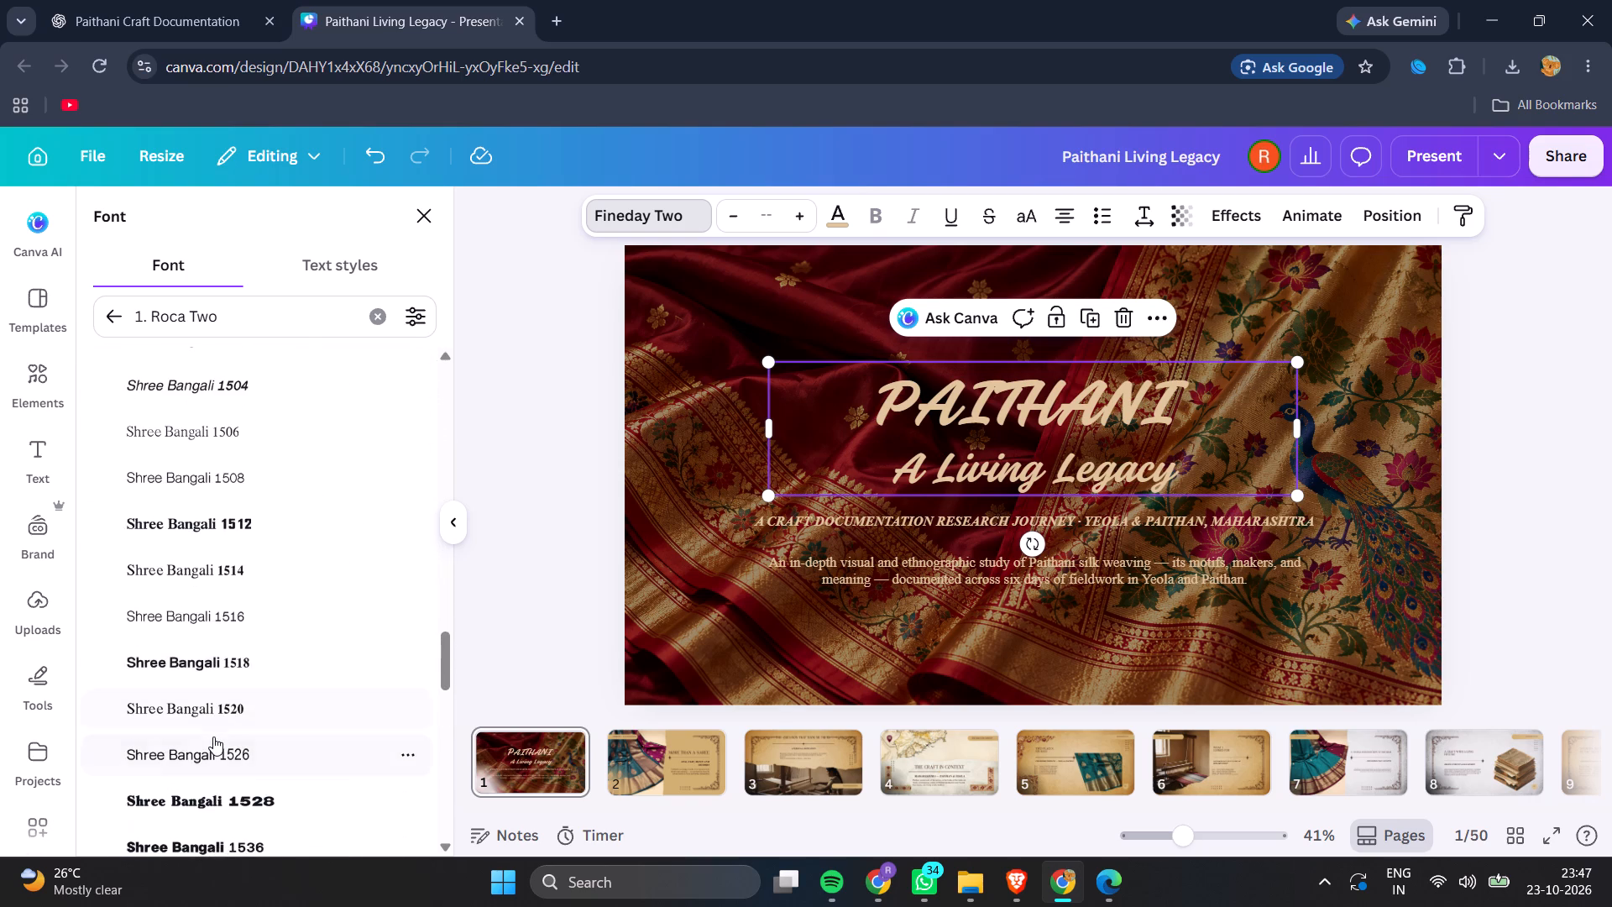
pyautogui.scroll(-5, 213, 737)
pyautogui.tripleClick(261, 320)
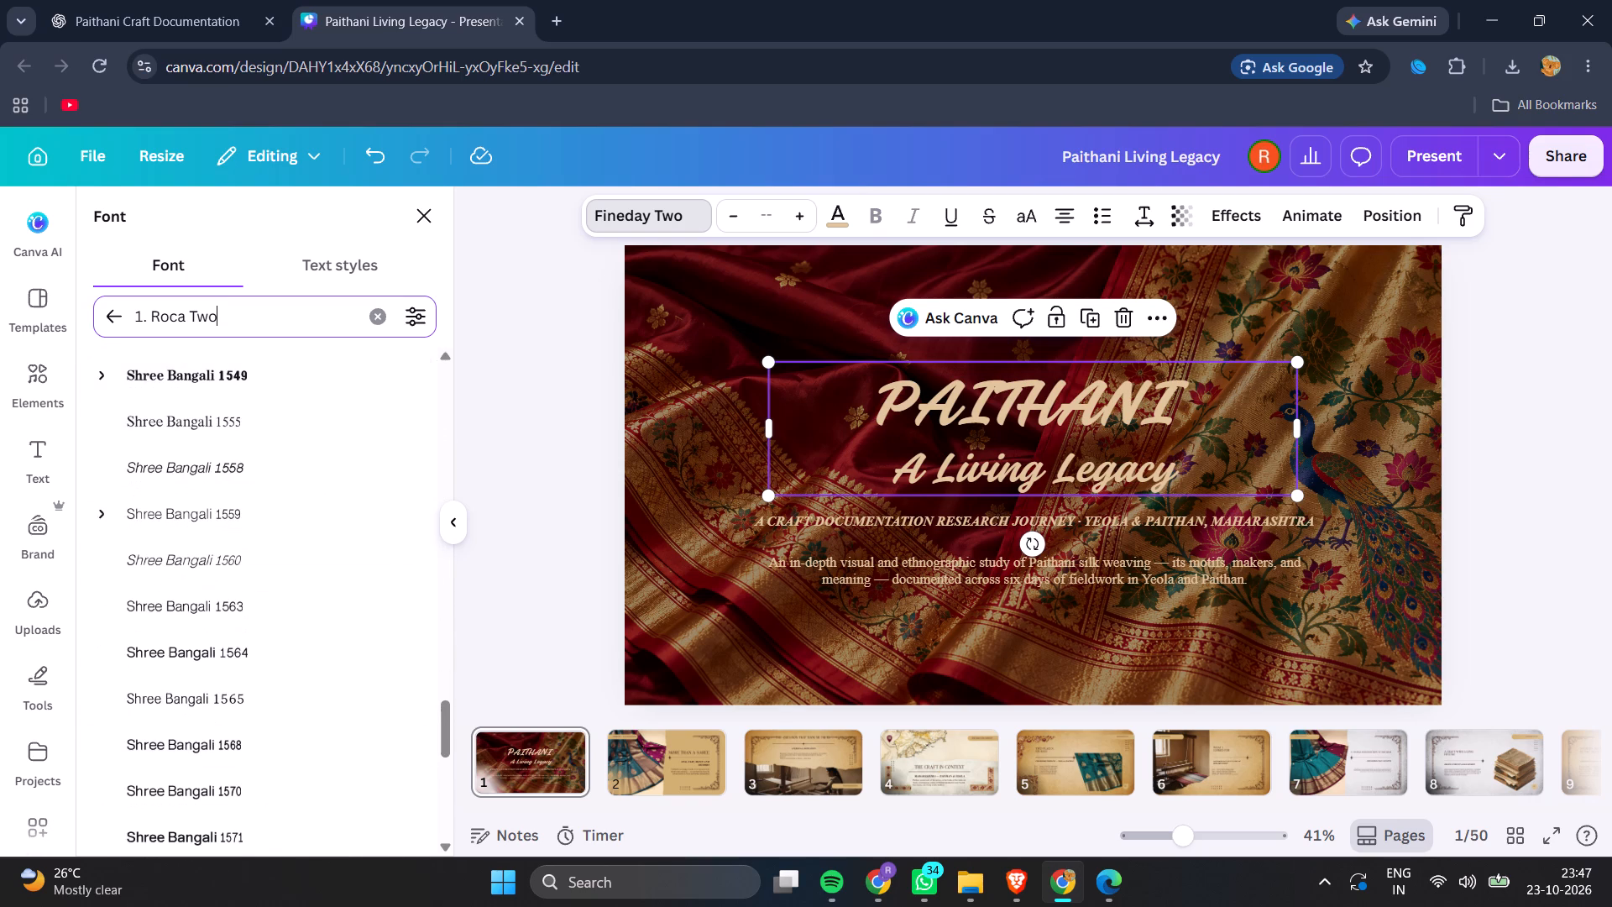
pyautogui.write('rich')
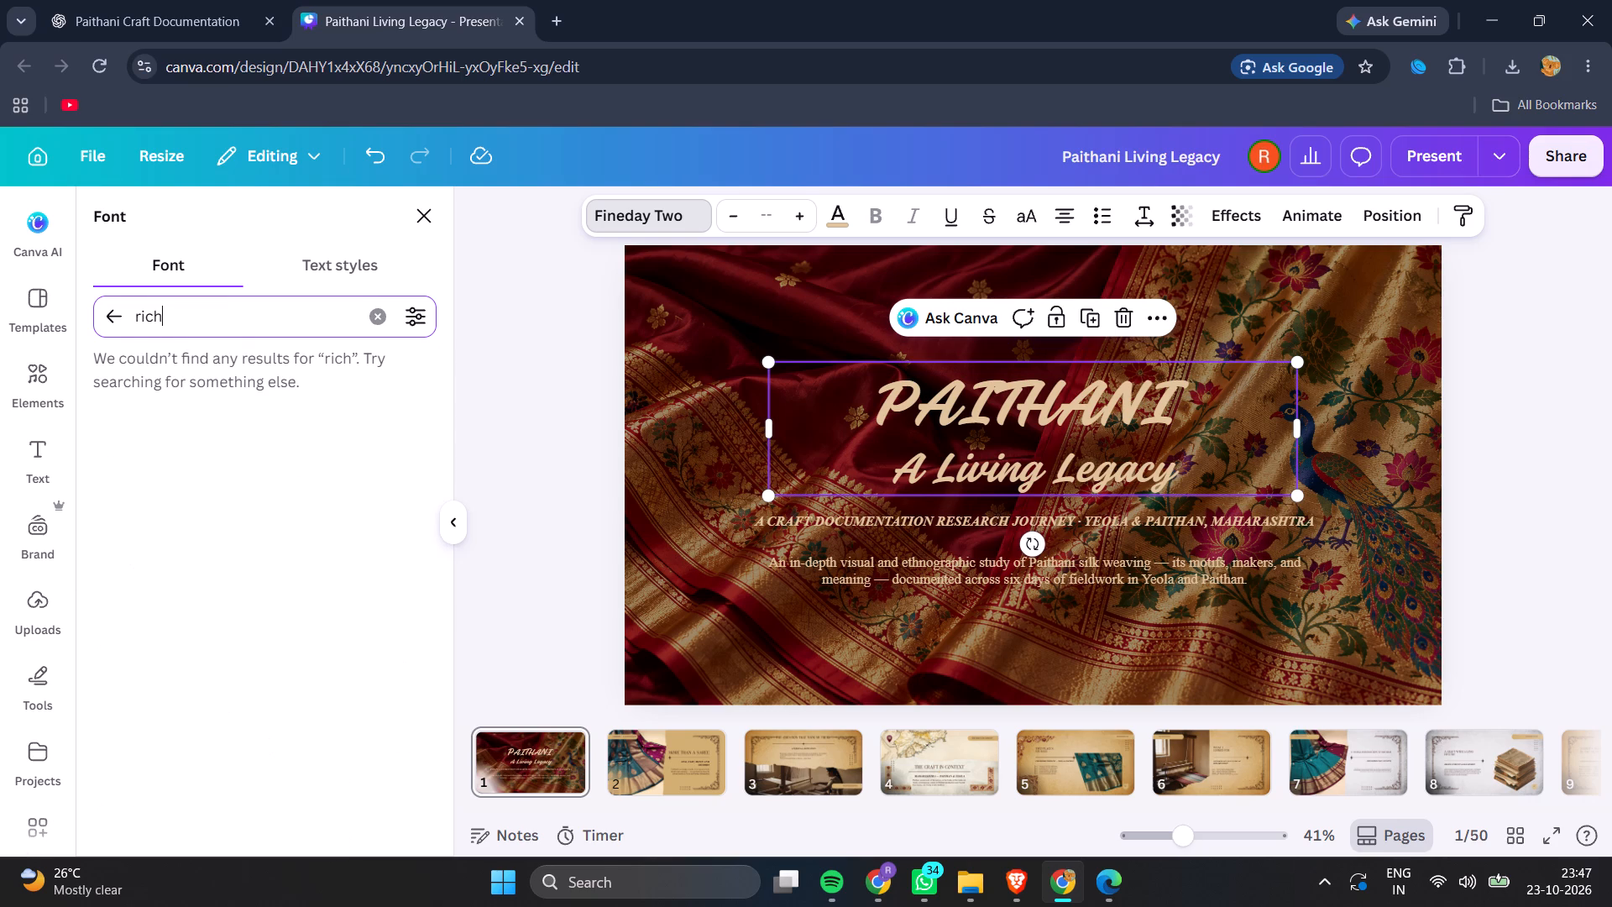
# Replace the font search with the recent search "MONt", look through its fonts, and clear the search.
pyautogui.press('BackSpace')
pyautogui.press('BackSpace')
pyautogui.press('BackSpace')
pyautogui.press('BackSpace')
pyautogui.press('BackSpace')
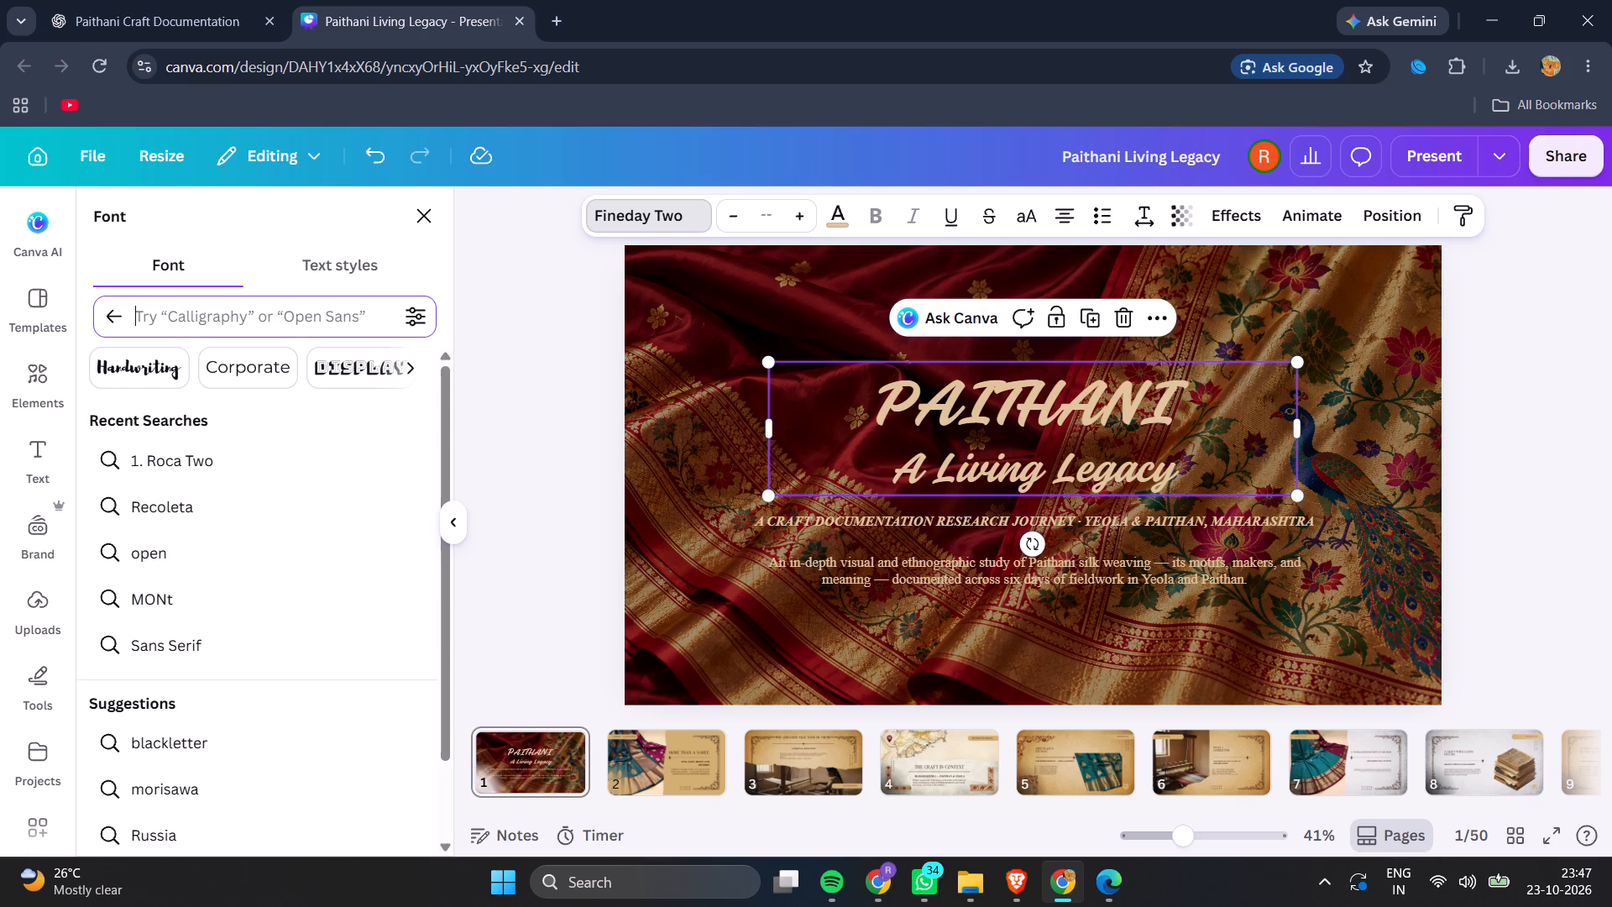
pyautogui.scroll(-2, 261, 320)
pyautogui.scroll(-1, 225, 625)
pyautogui.click(200, 583)
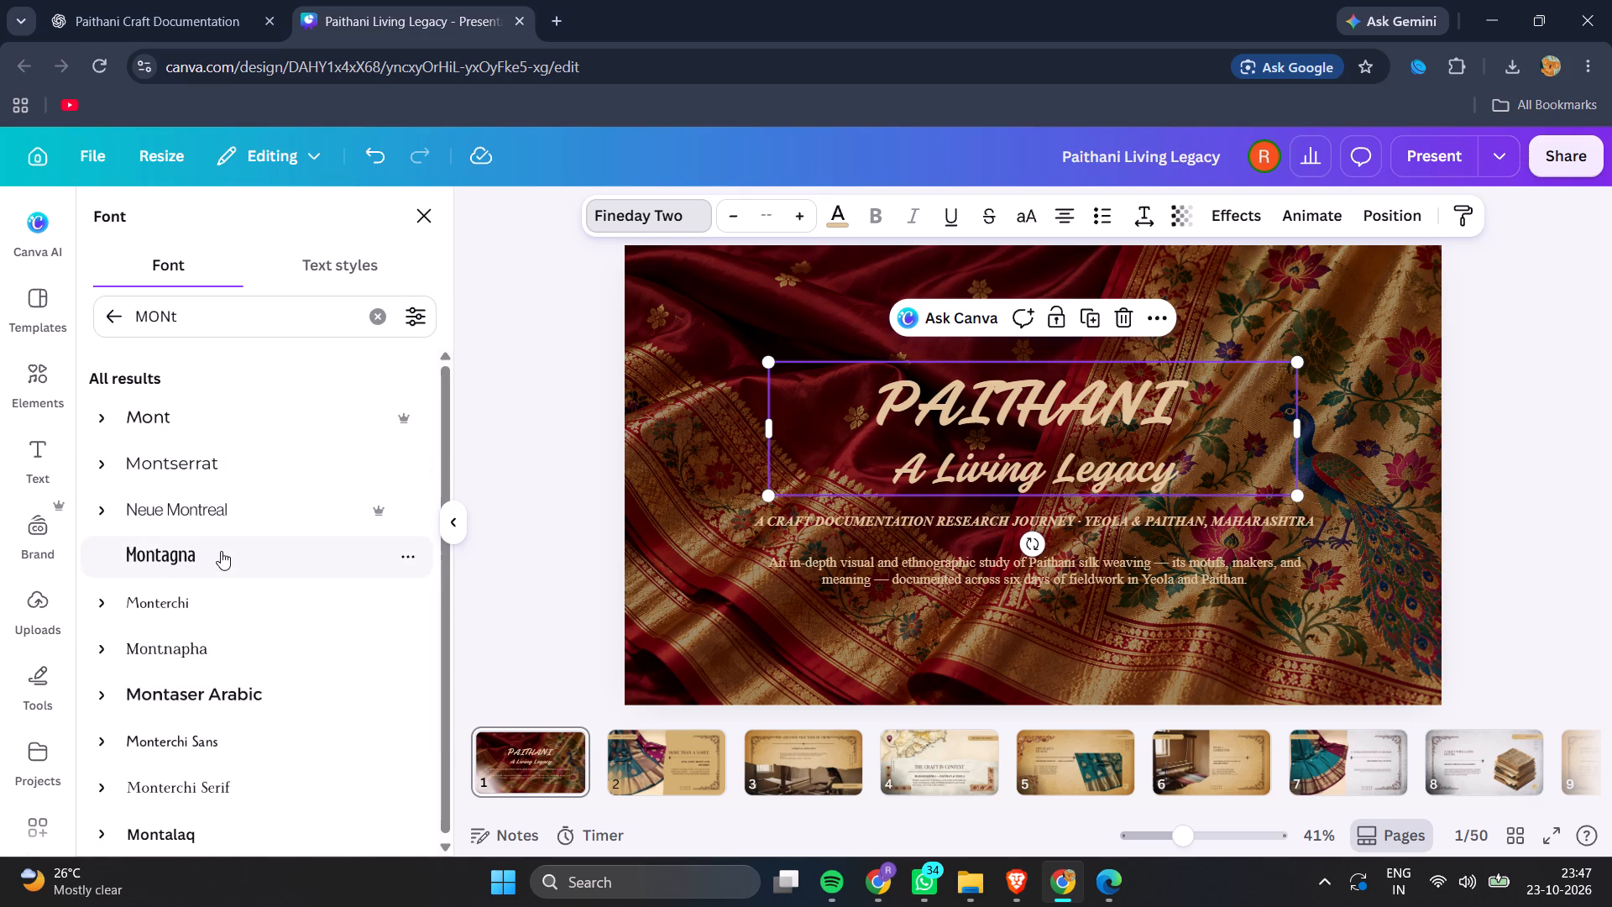
pyautogui.scroll(-12, 221, 551)
pyautogui.scroll(-2, 287, 595)
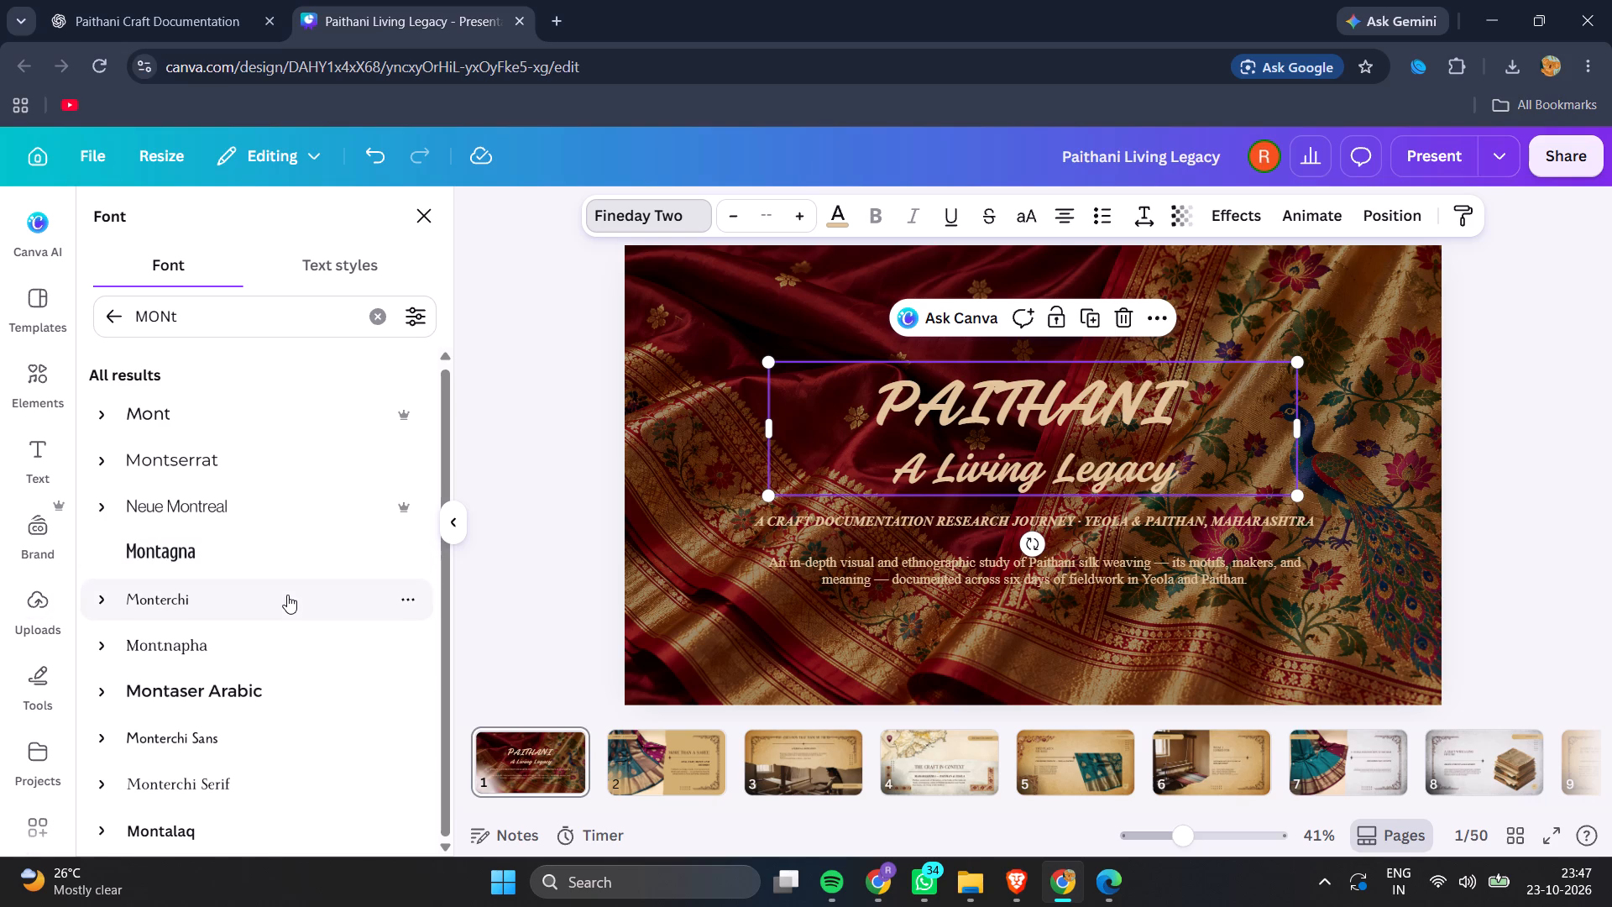
pyautogui.scroll(-2, 287, 595)
pyautogui.scroll(8, 343, 412)
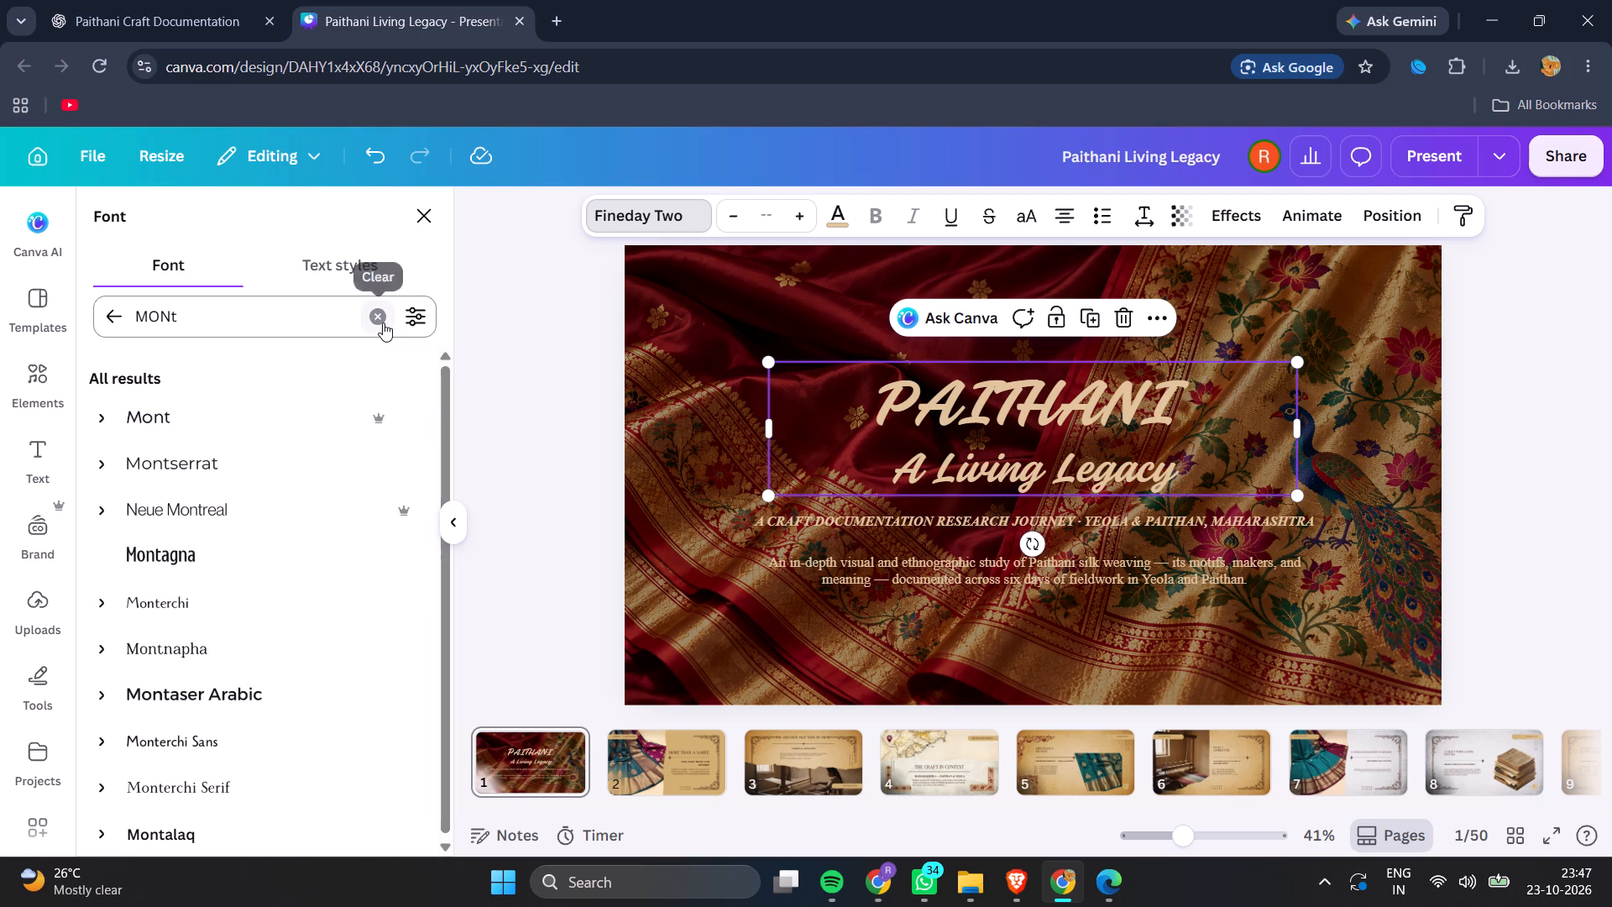
pyautogui.click(383, 322)
# Apply the Title document text style to the whole cover heading.
pyautogui.click(367, 254)
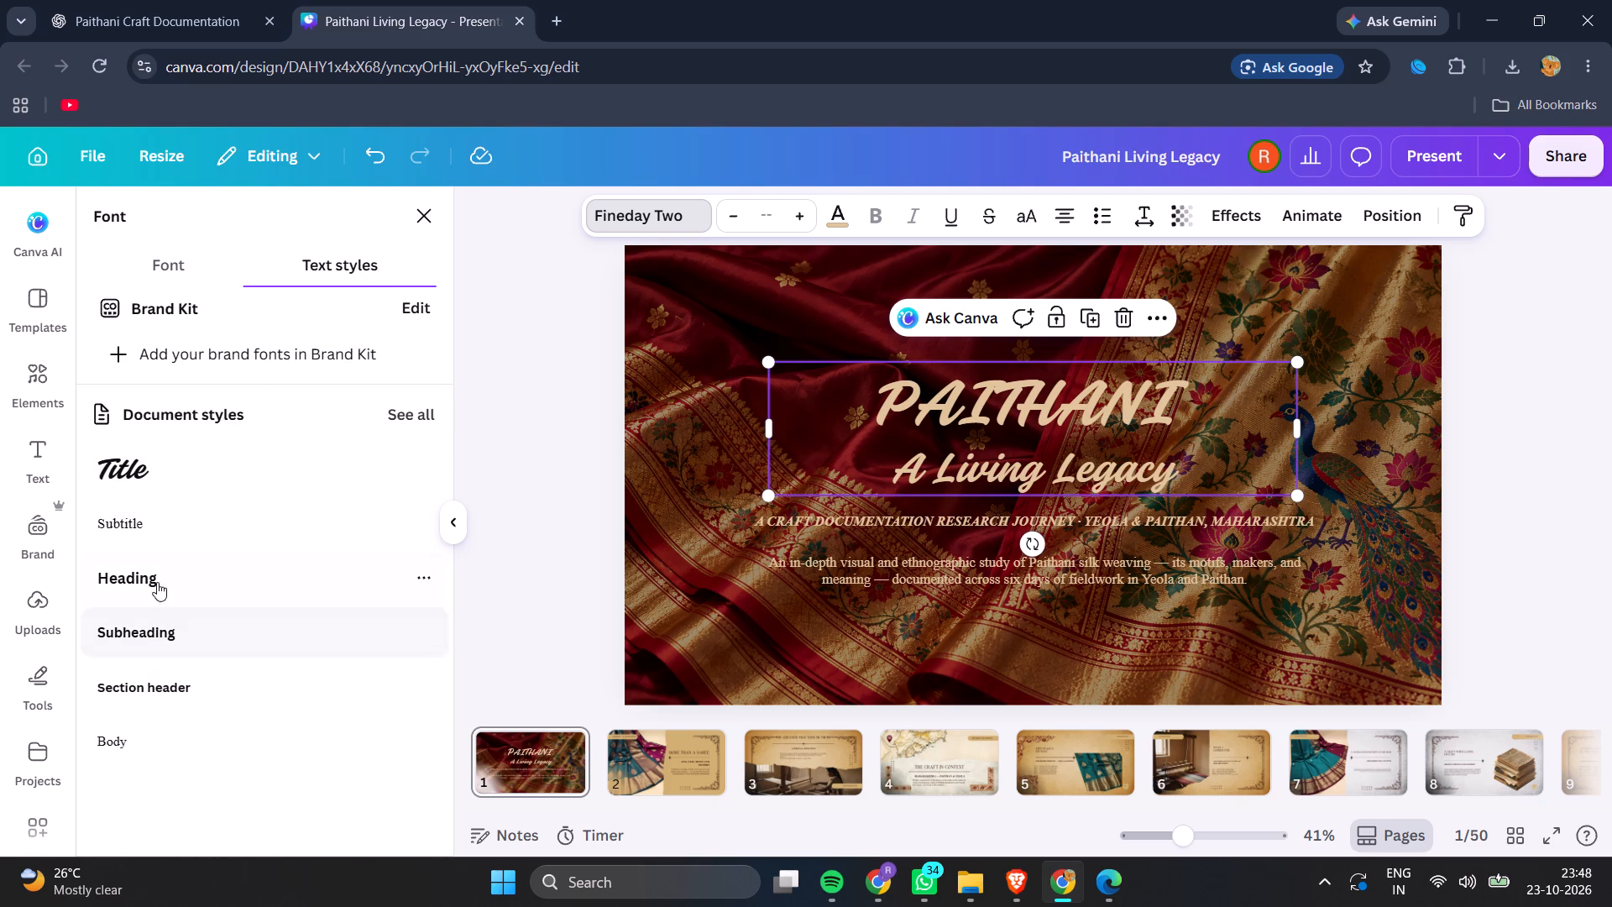
pyautogui.click(171, 494)
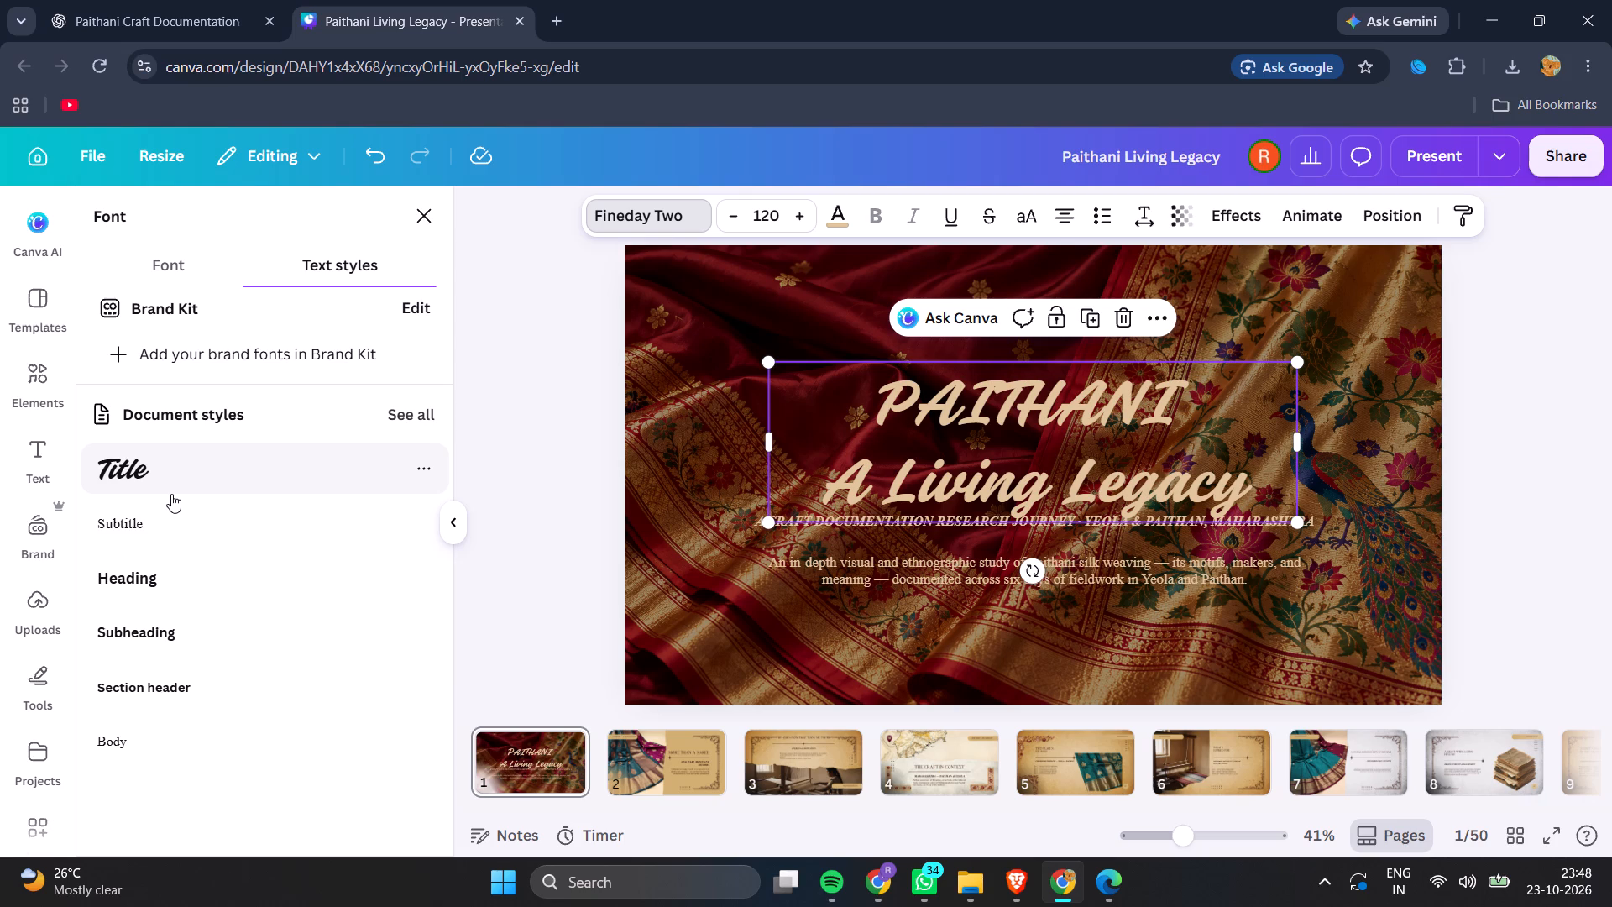
pyautogui.click(171, 494)
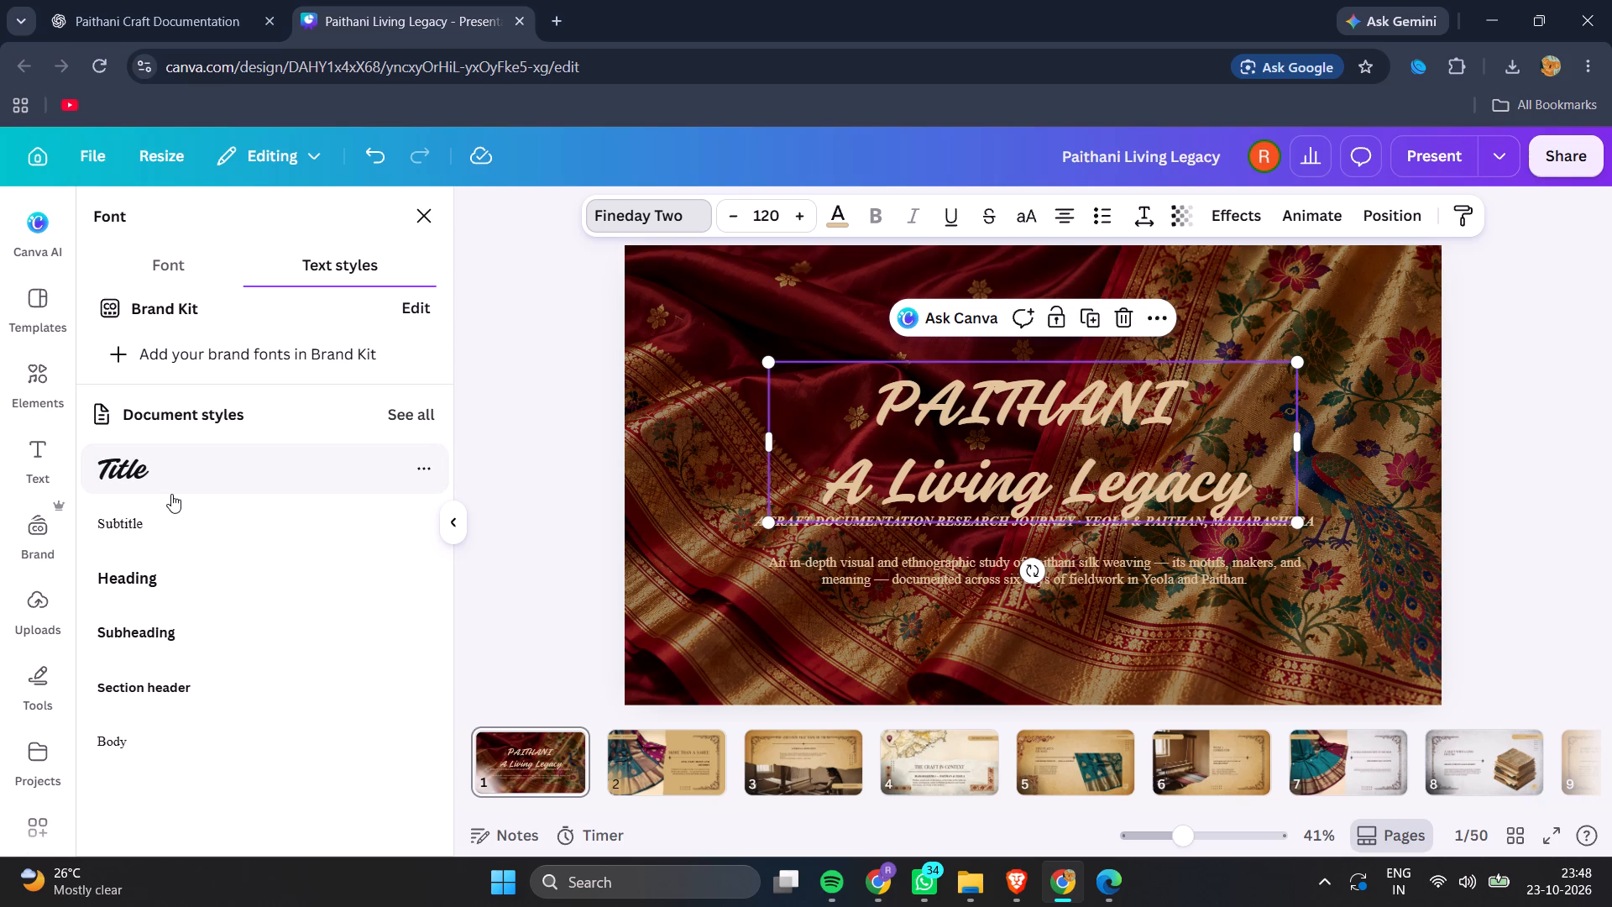
pyautogui.click(182, 476)
# Return to the font library and look through its suggested searches and style categories for one that suits the cover title.
pyautogui.click(181, 277)
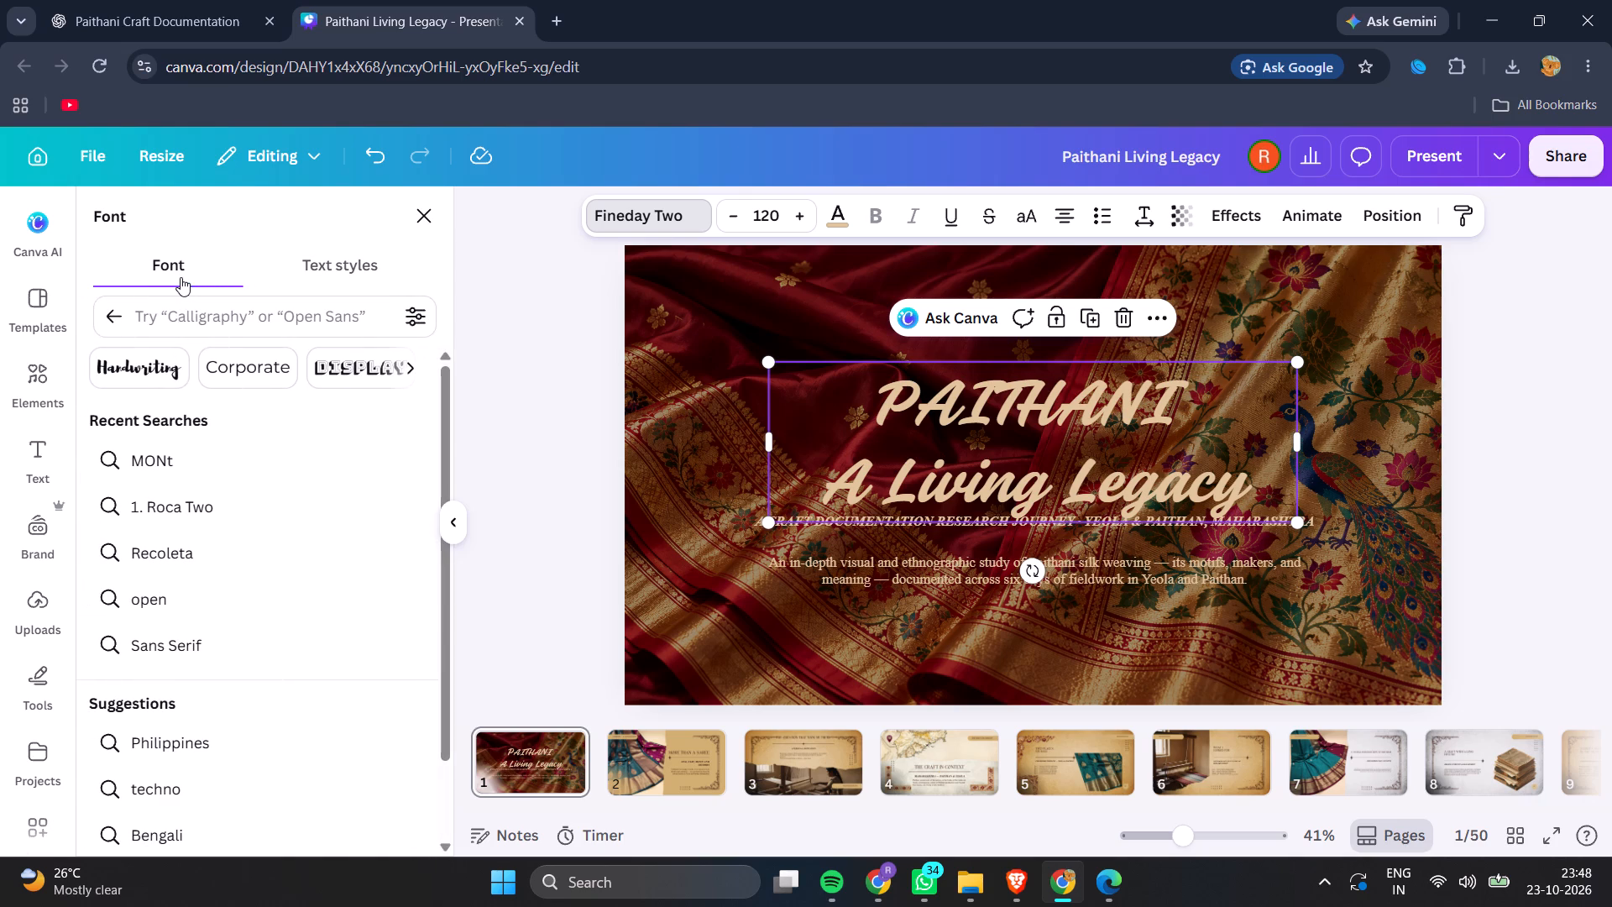
pyautogui.scroll(-5, 236, 614)
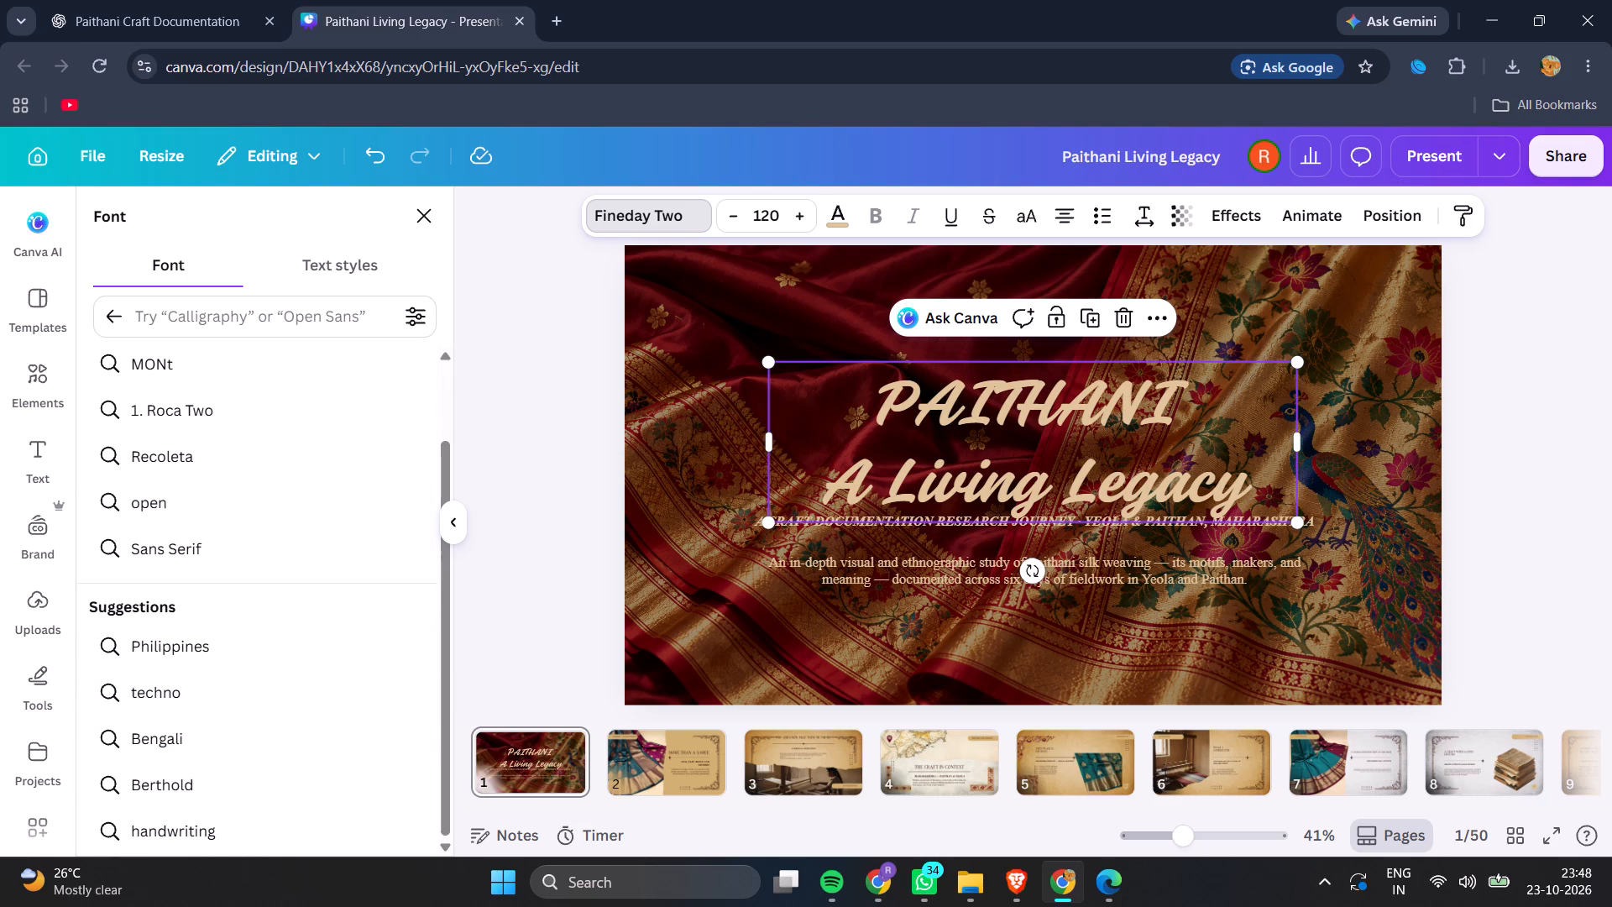
pyautogui.scroll(5, 214, 377)
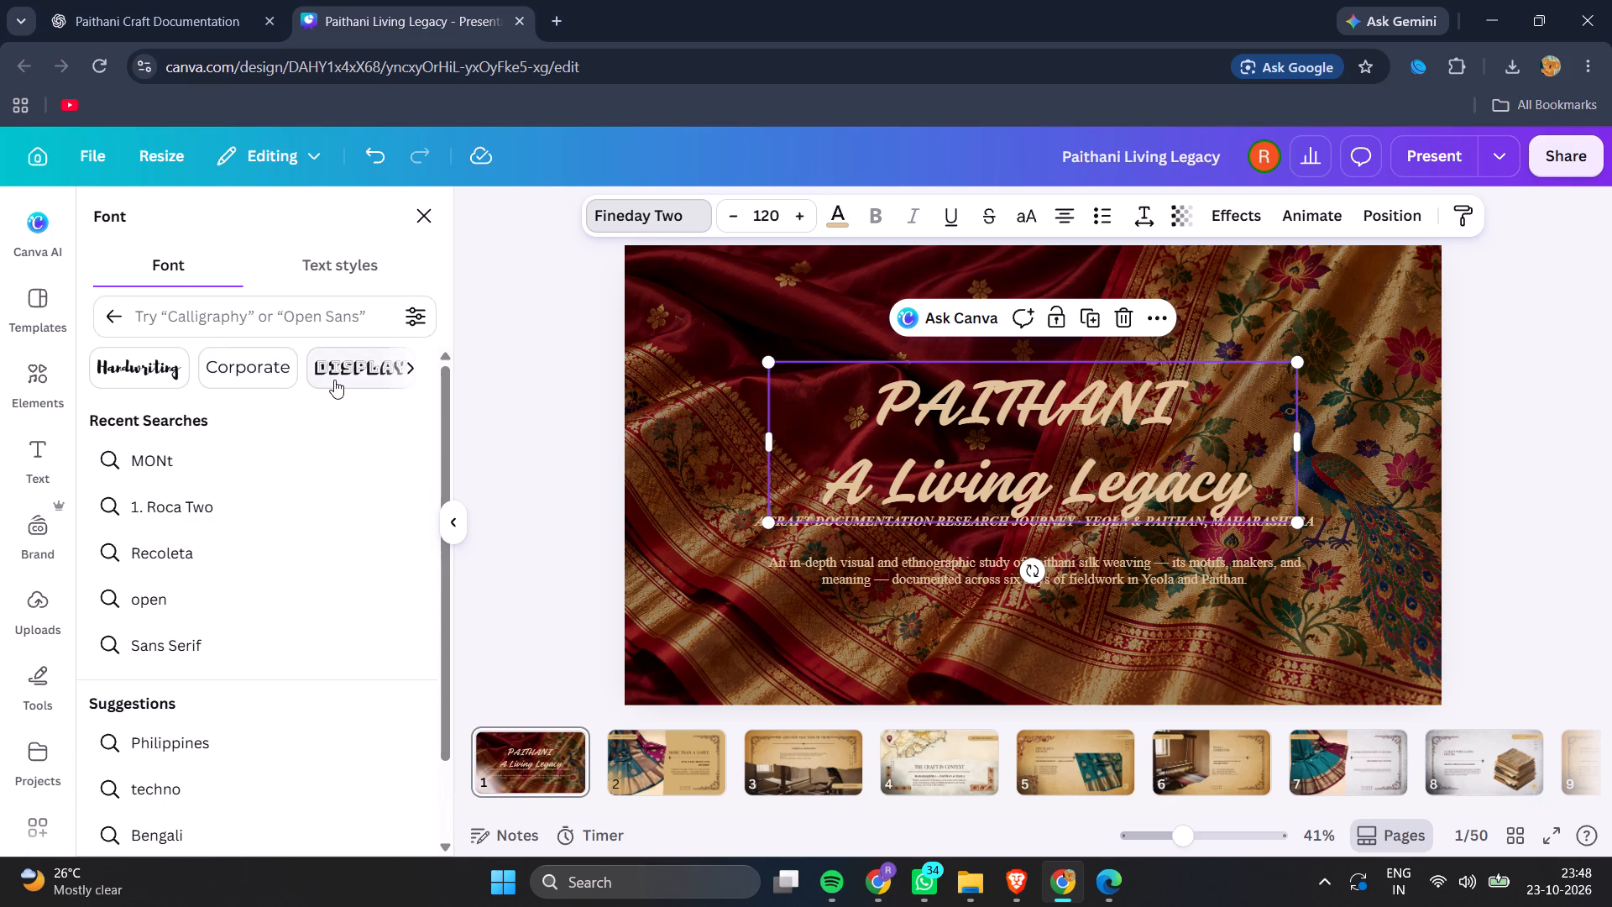
pyautogui.hscroll(-4, 334, 380)
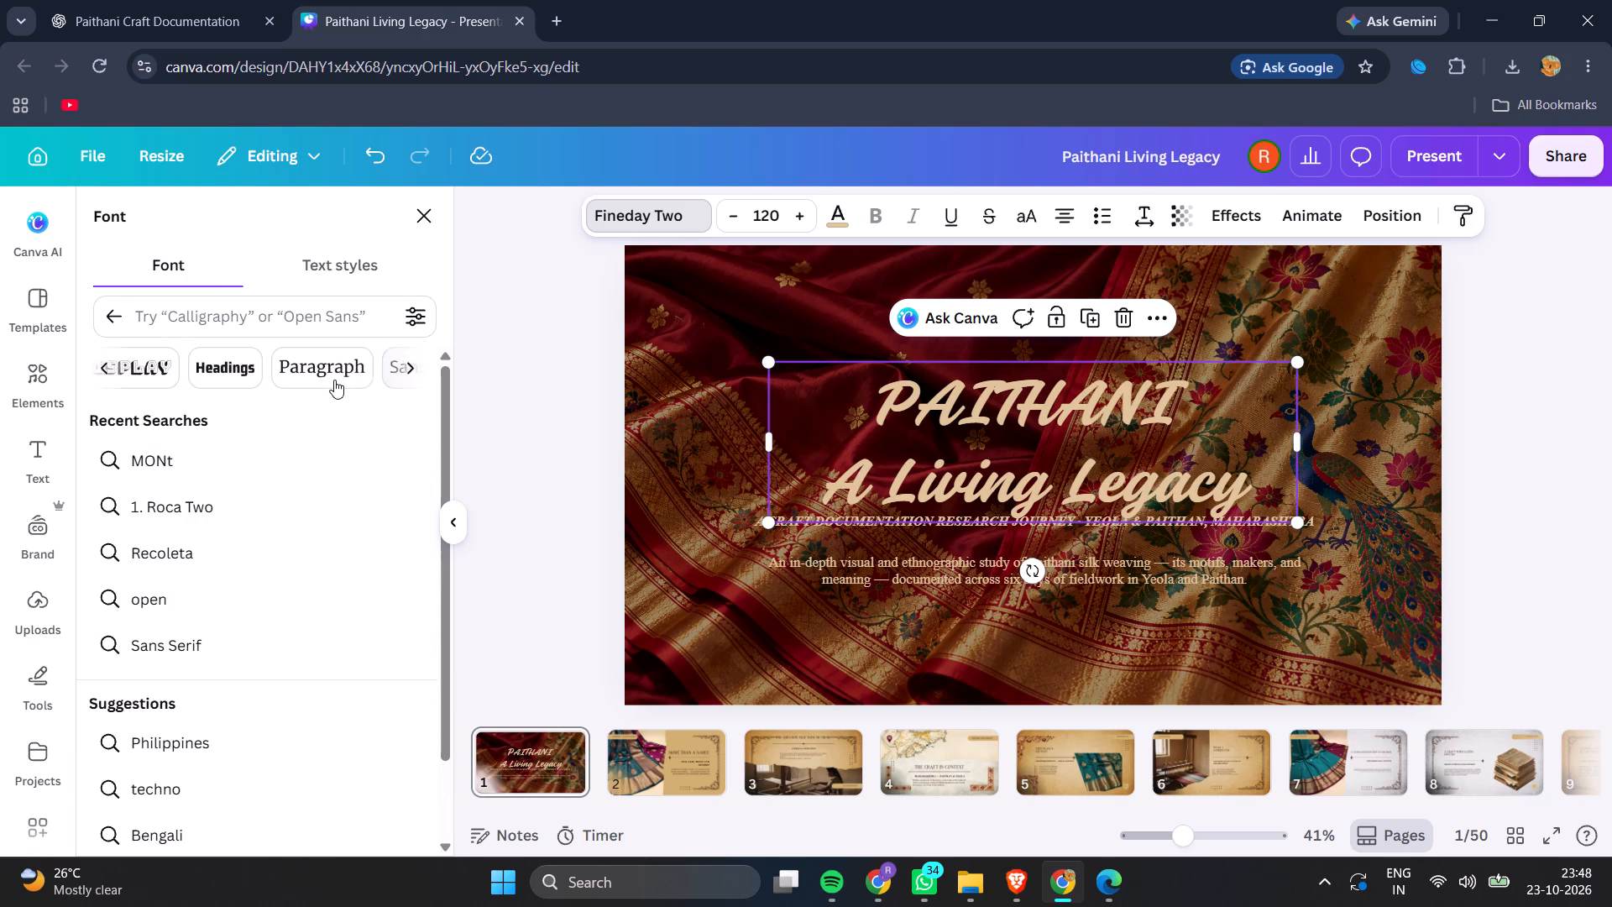
pyautogui.hscroll(-6, 334, 380)
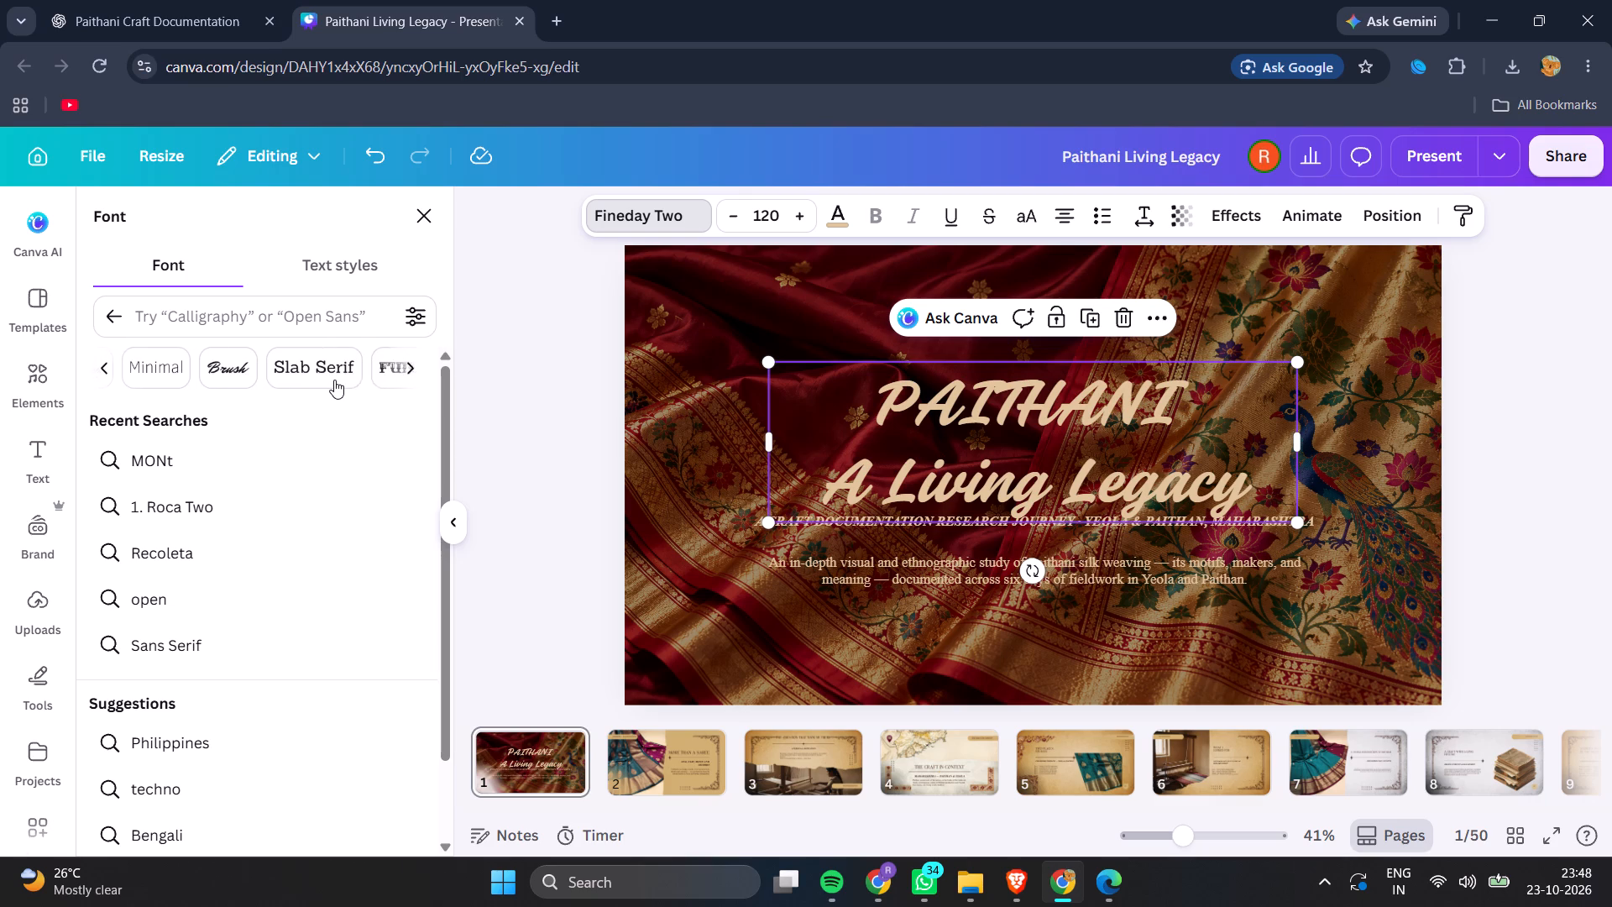
pyautogui.click(414, 365)
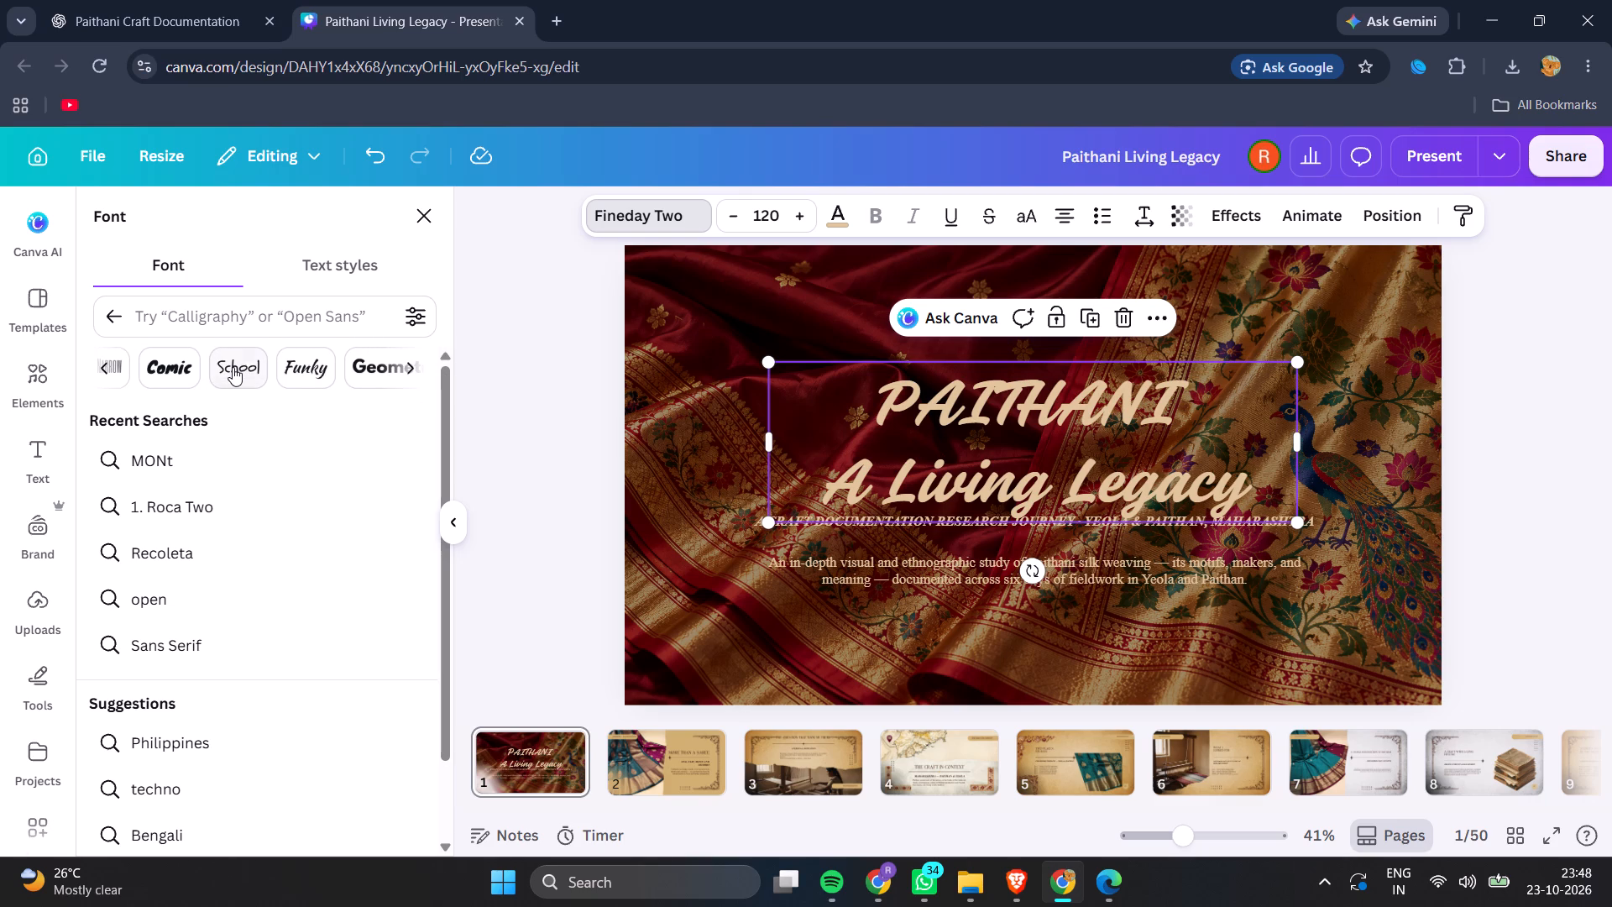
pyautogui.hscroll(3, 233, 367)
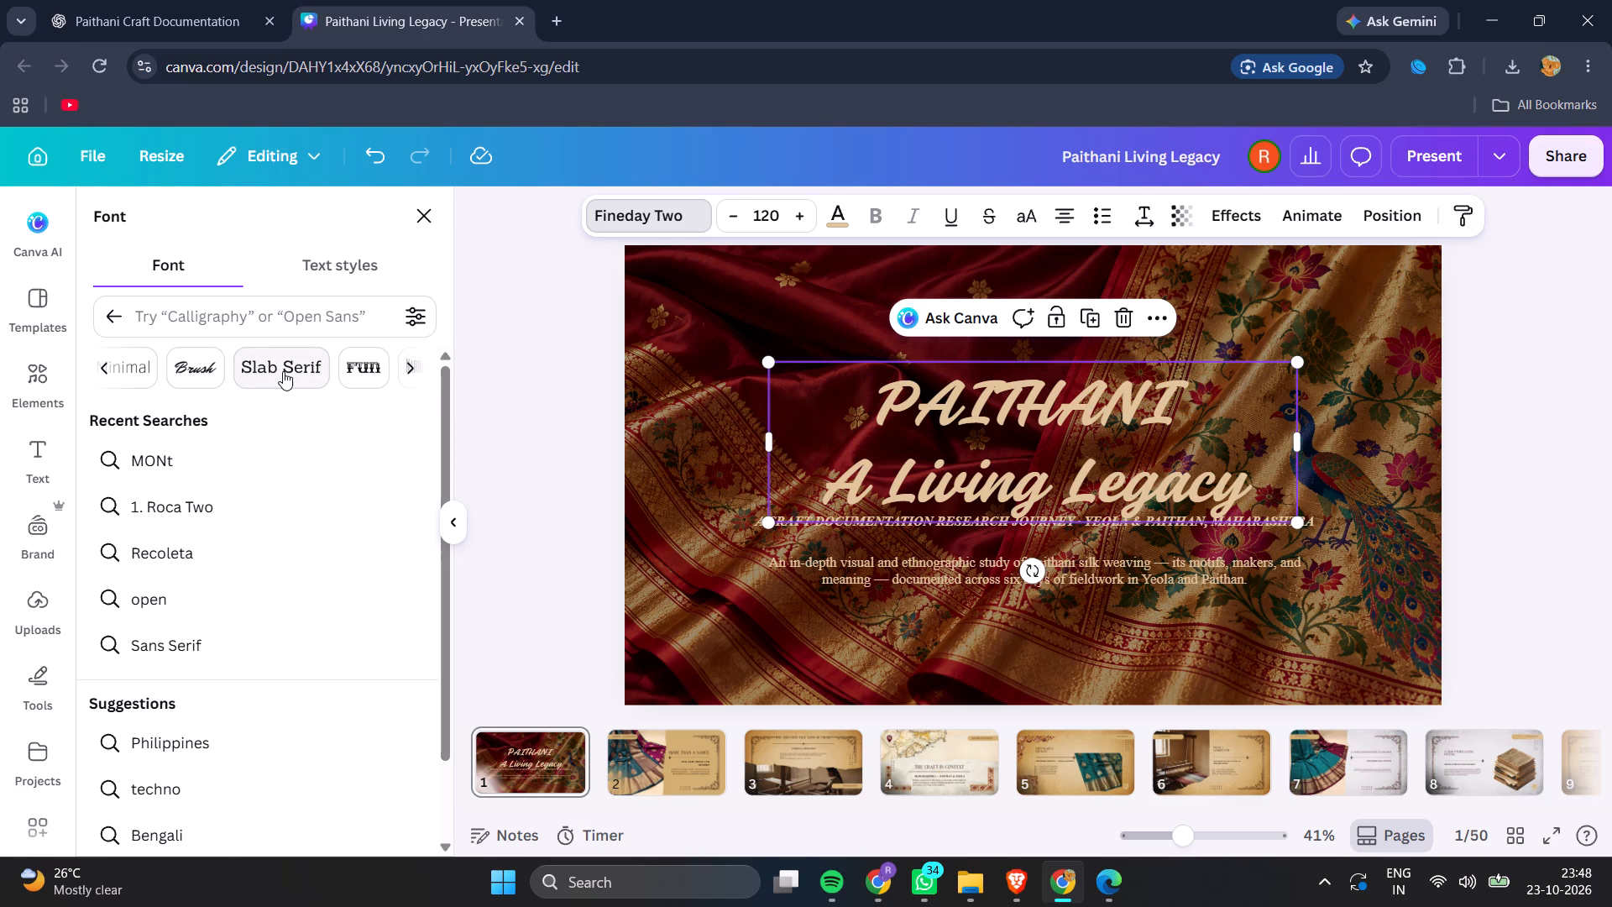
pyautogui.hscroll(13, 284, 371)
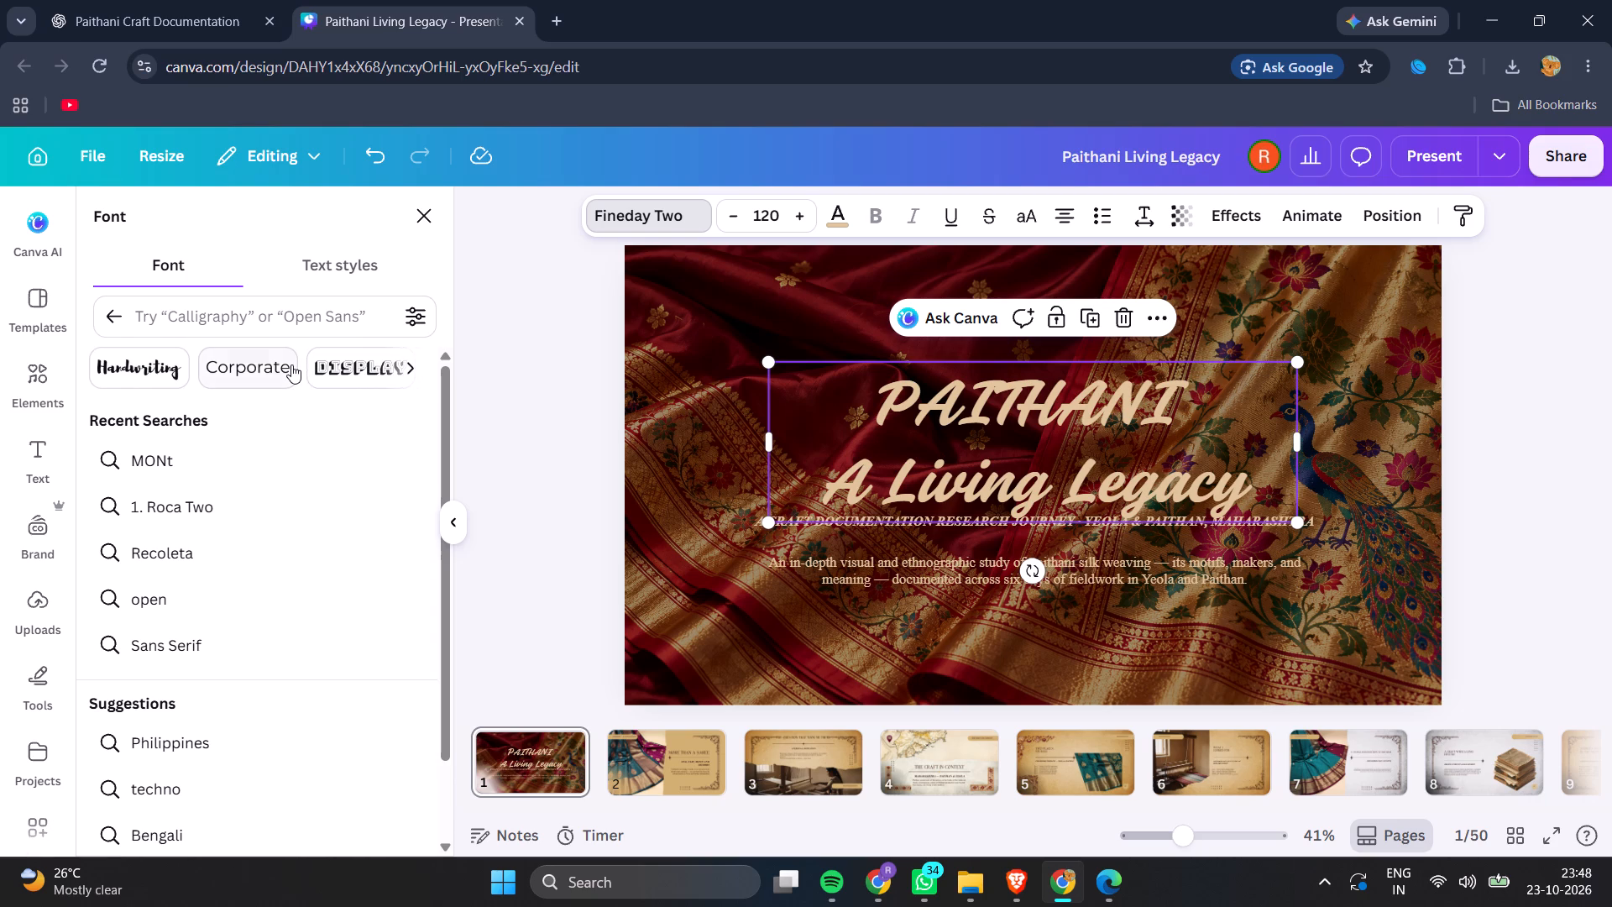
pyautogui.hscroll(1, 291, 364)
pyautogui.hscroll(-5, 291, 364)
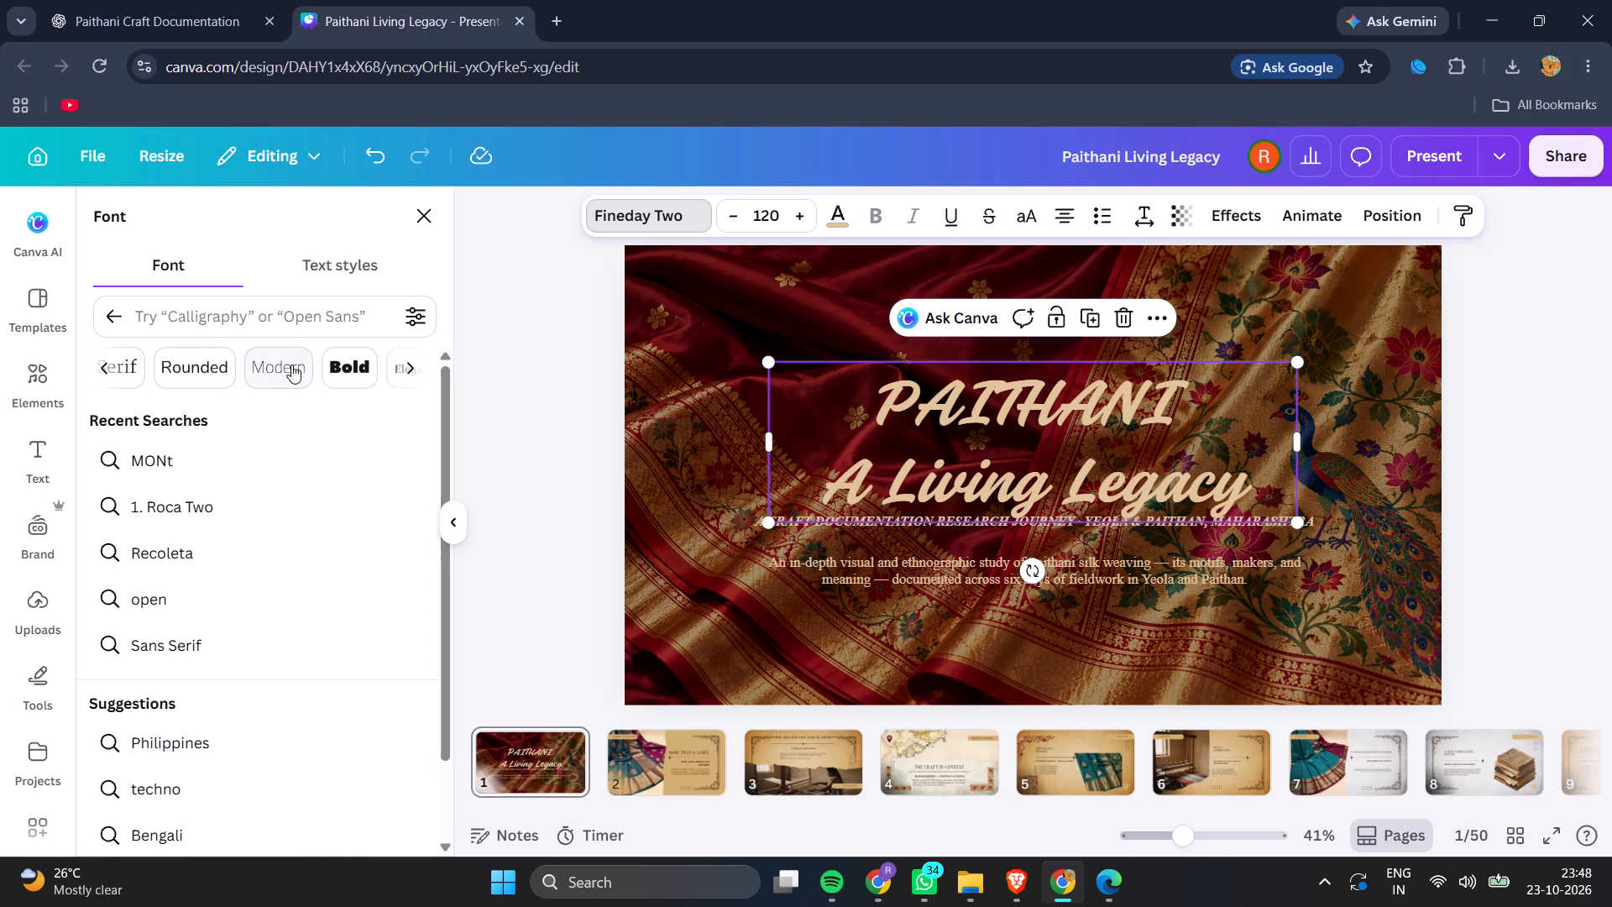
pyautogui.hscroll(3, 291, 364)
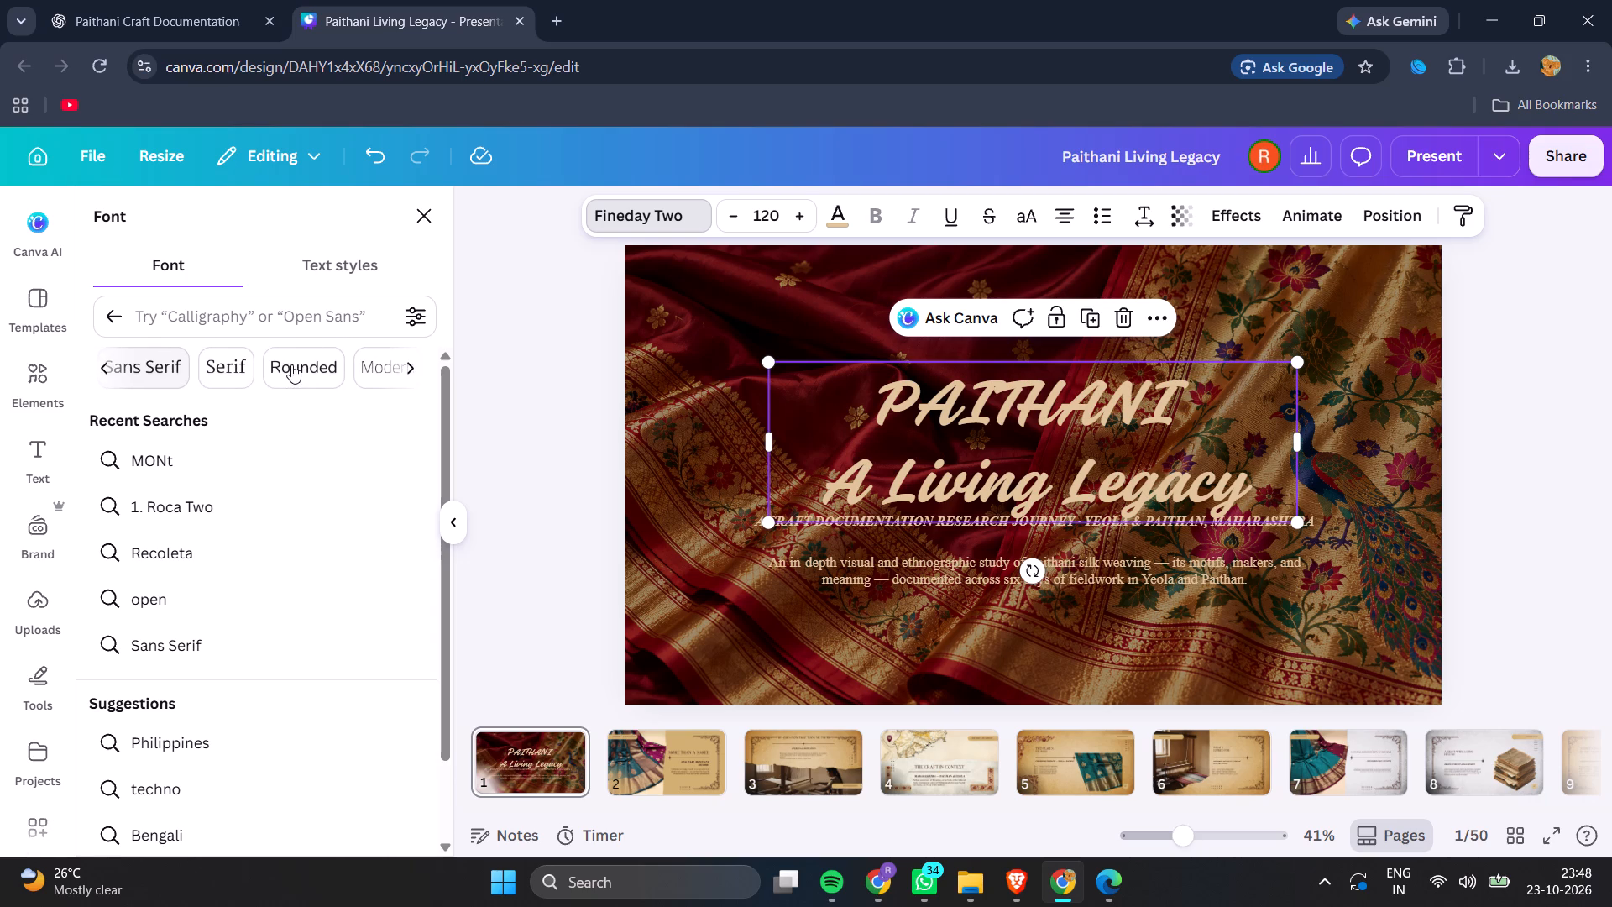
pyautogui.hscroll(-8, 291, 364)
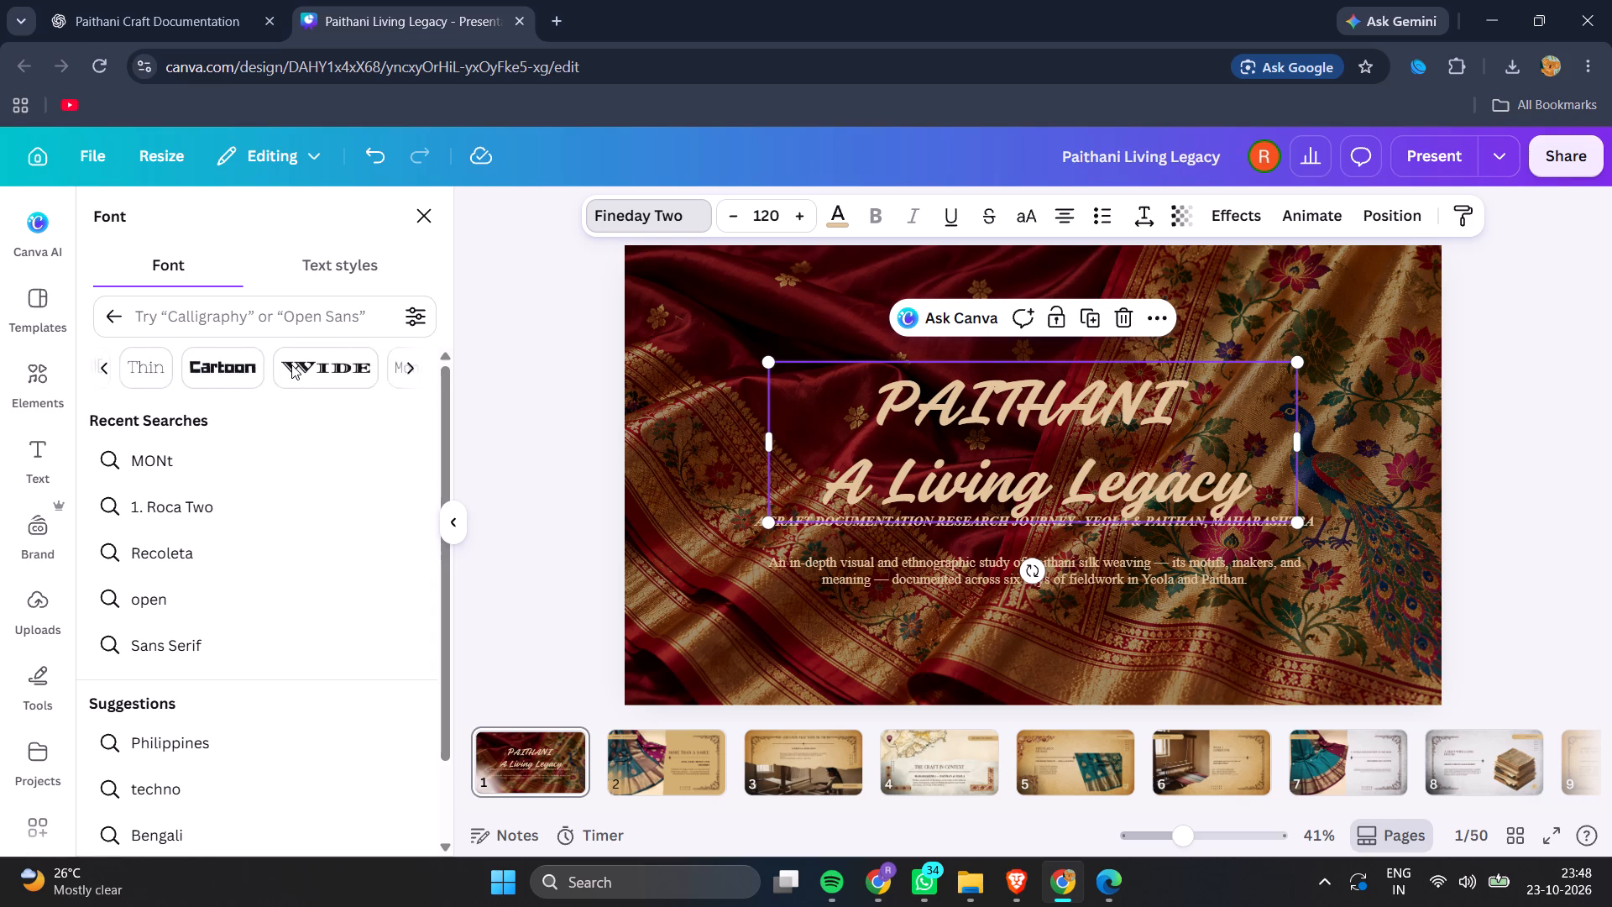
pyautogui.hscroll(-4, 291, 364)
pyautogui.hscroll(1, 291, 364)
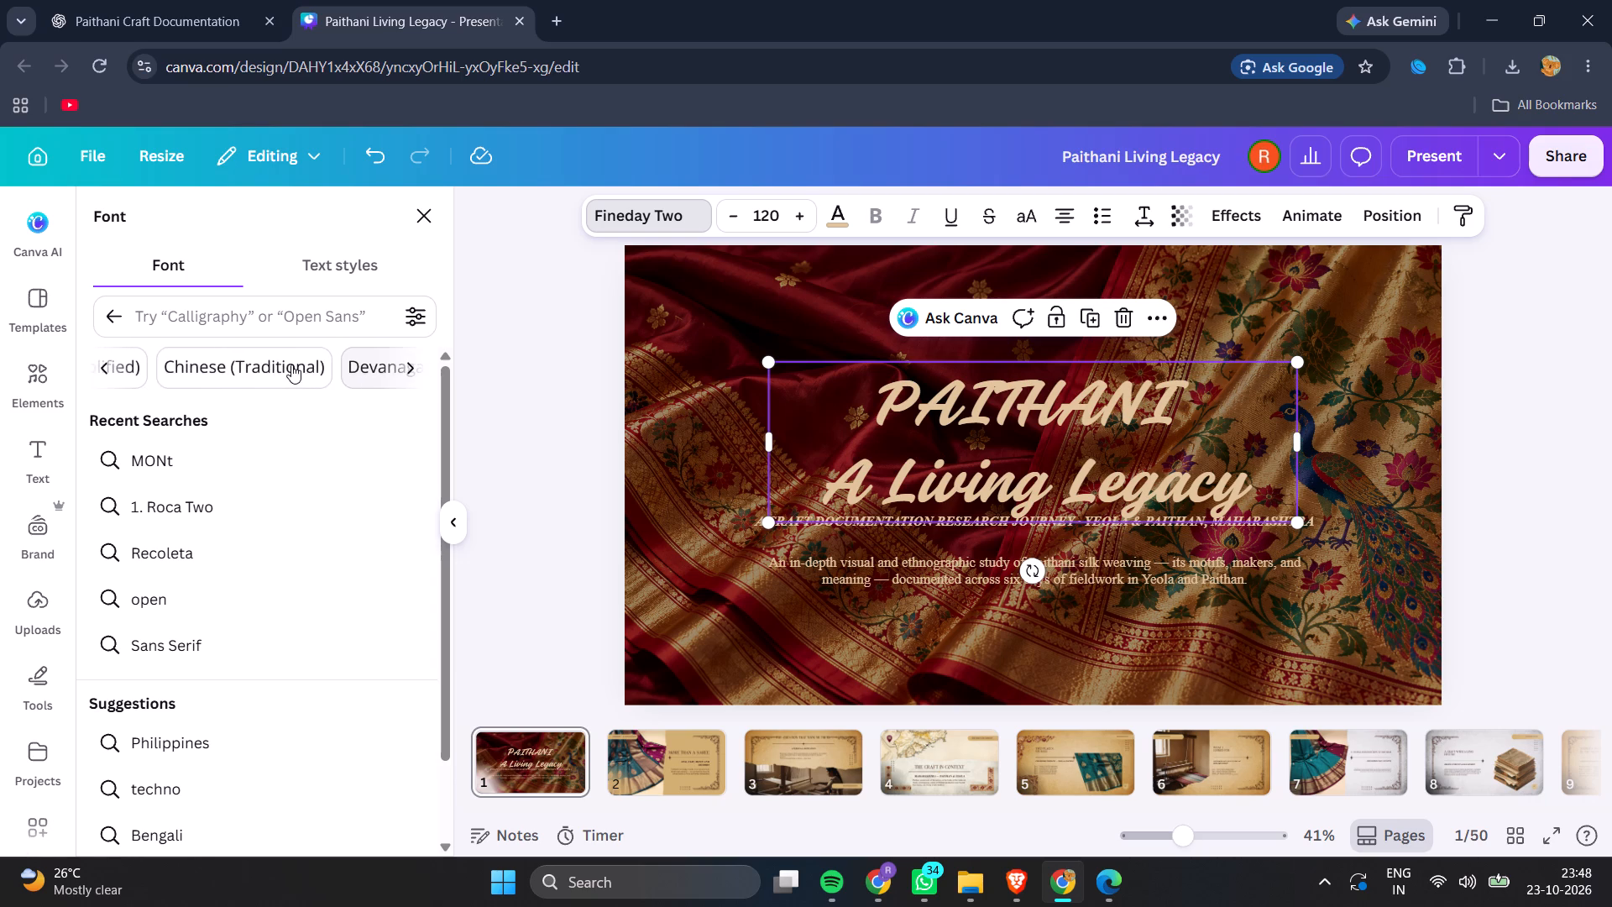
pyautogui.hscroll(6, 291, 364)
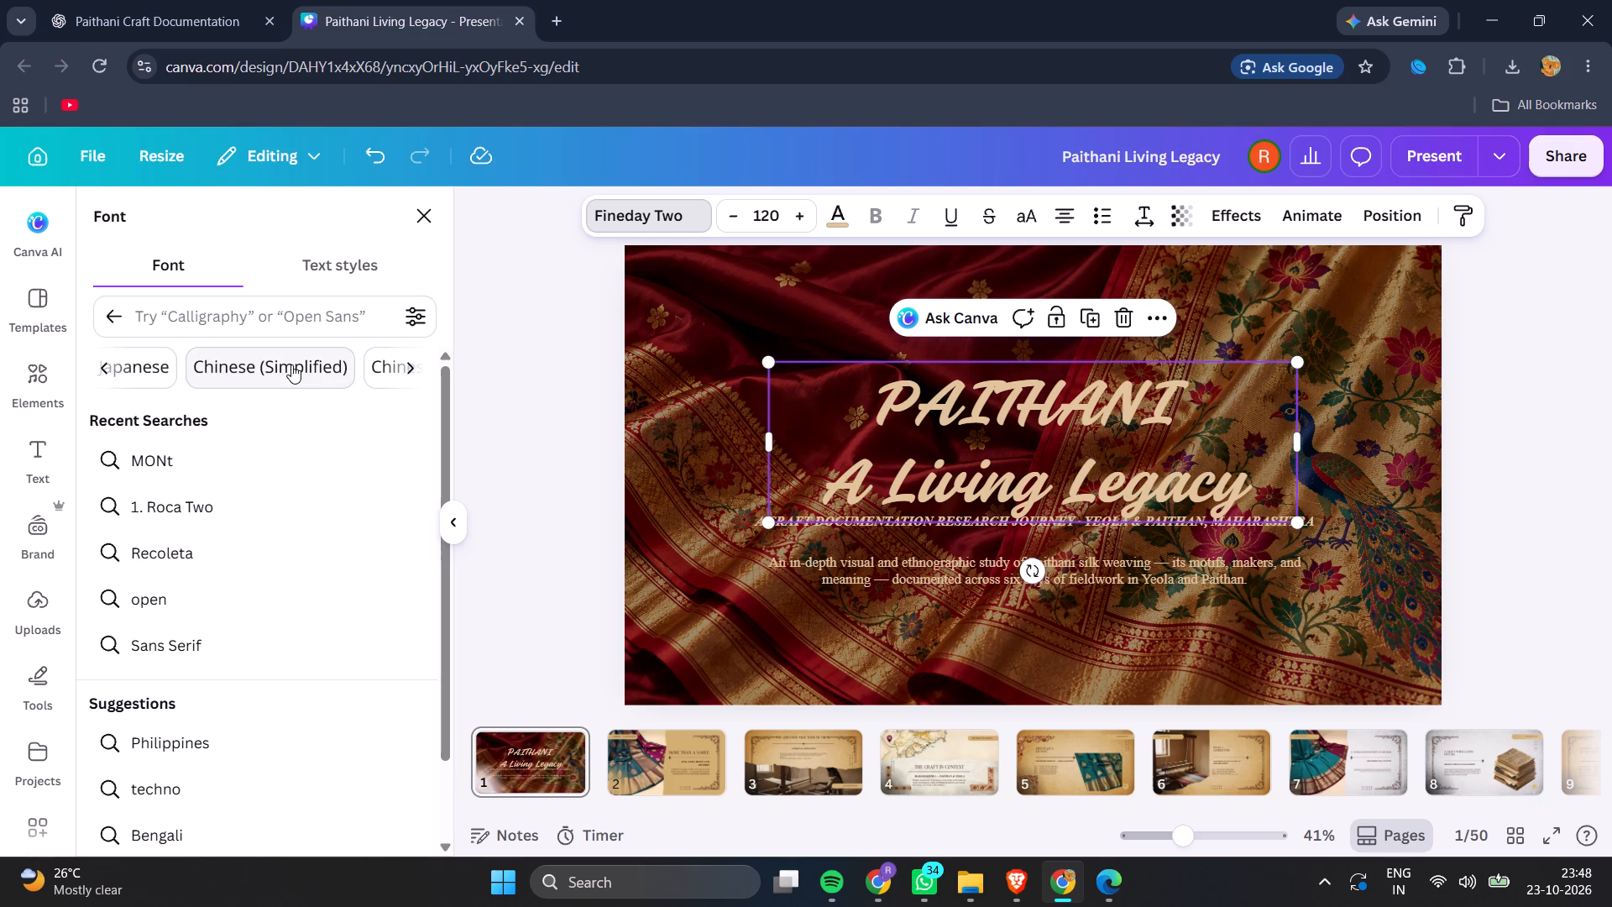
pyautogui.hscroll(4, 291, 364)
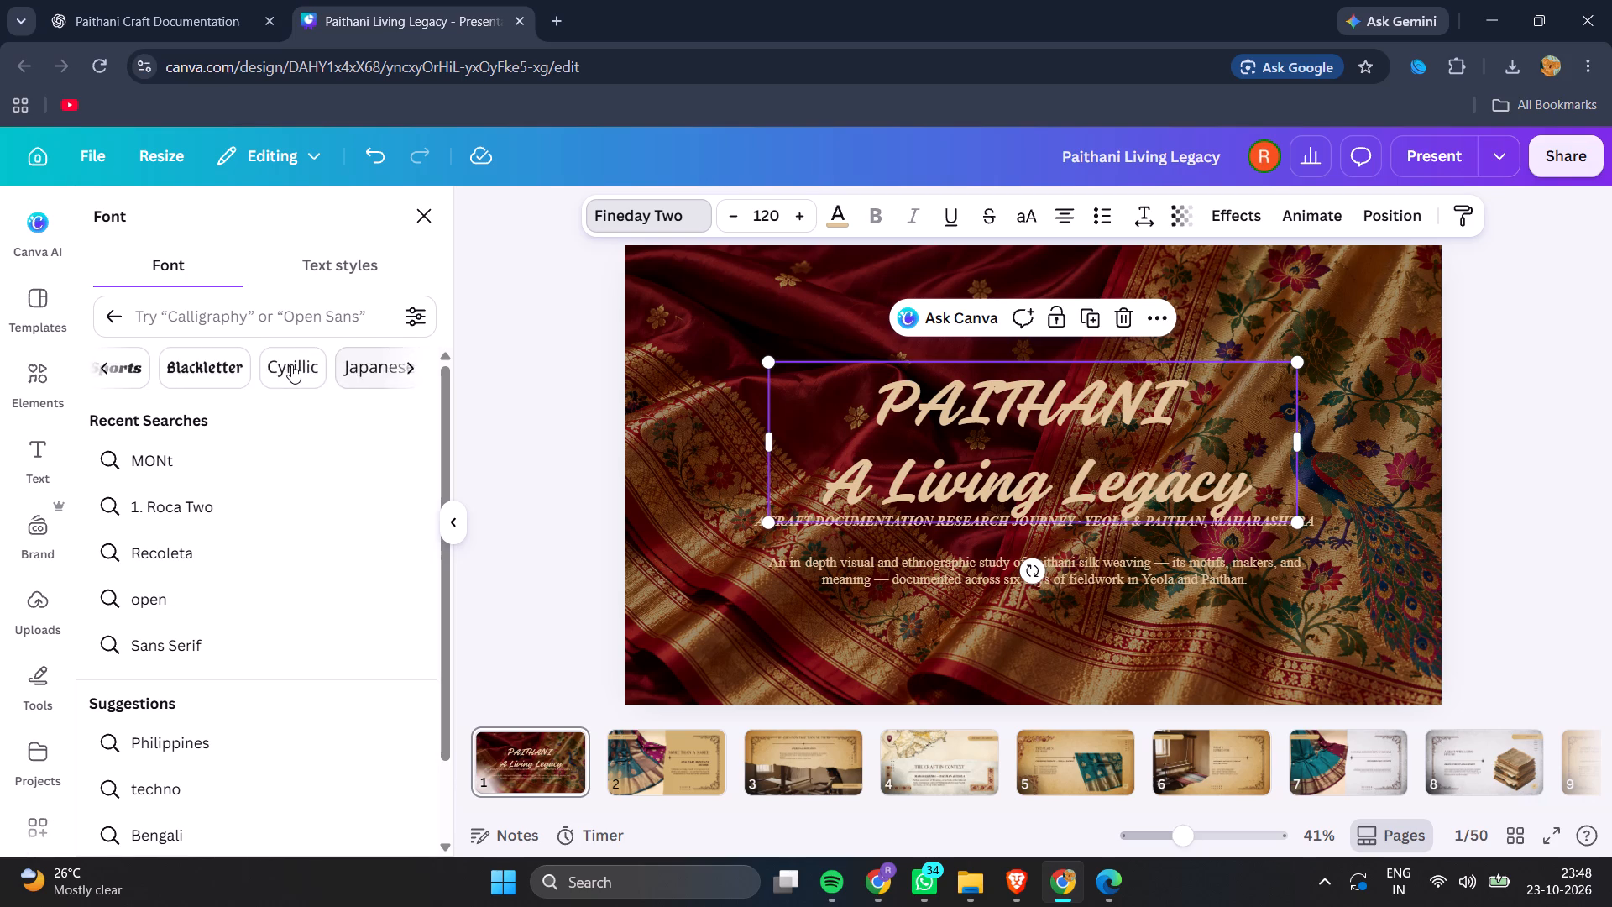
pyautogui.hscroll(2, 291, 364)
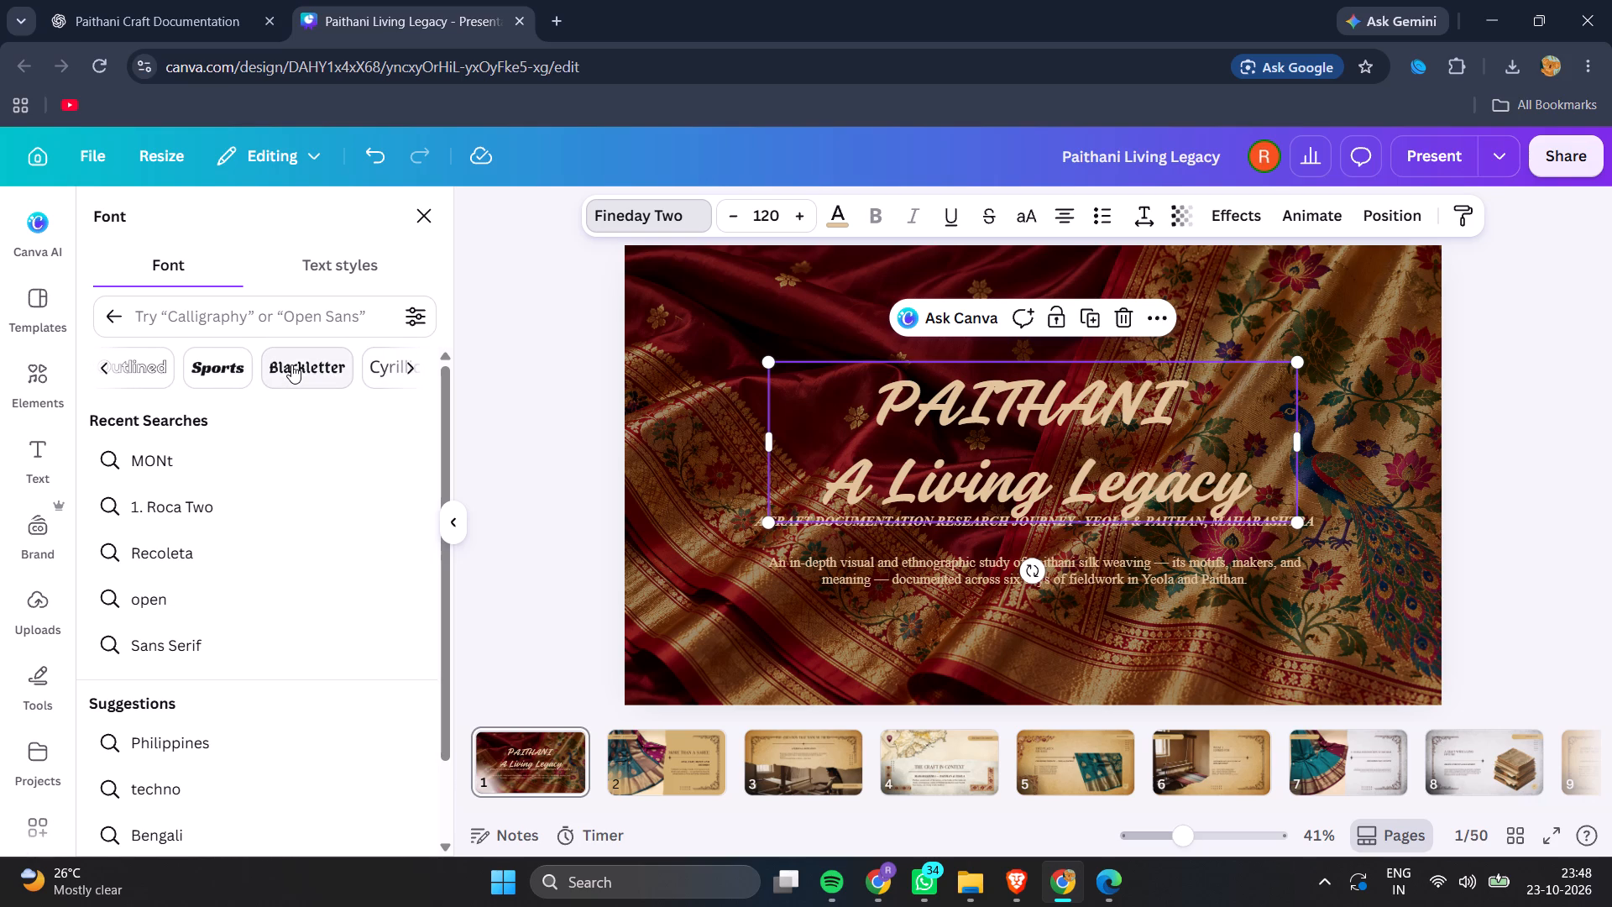
pyautogui.hscroll(1, 291, 364)
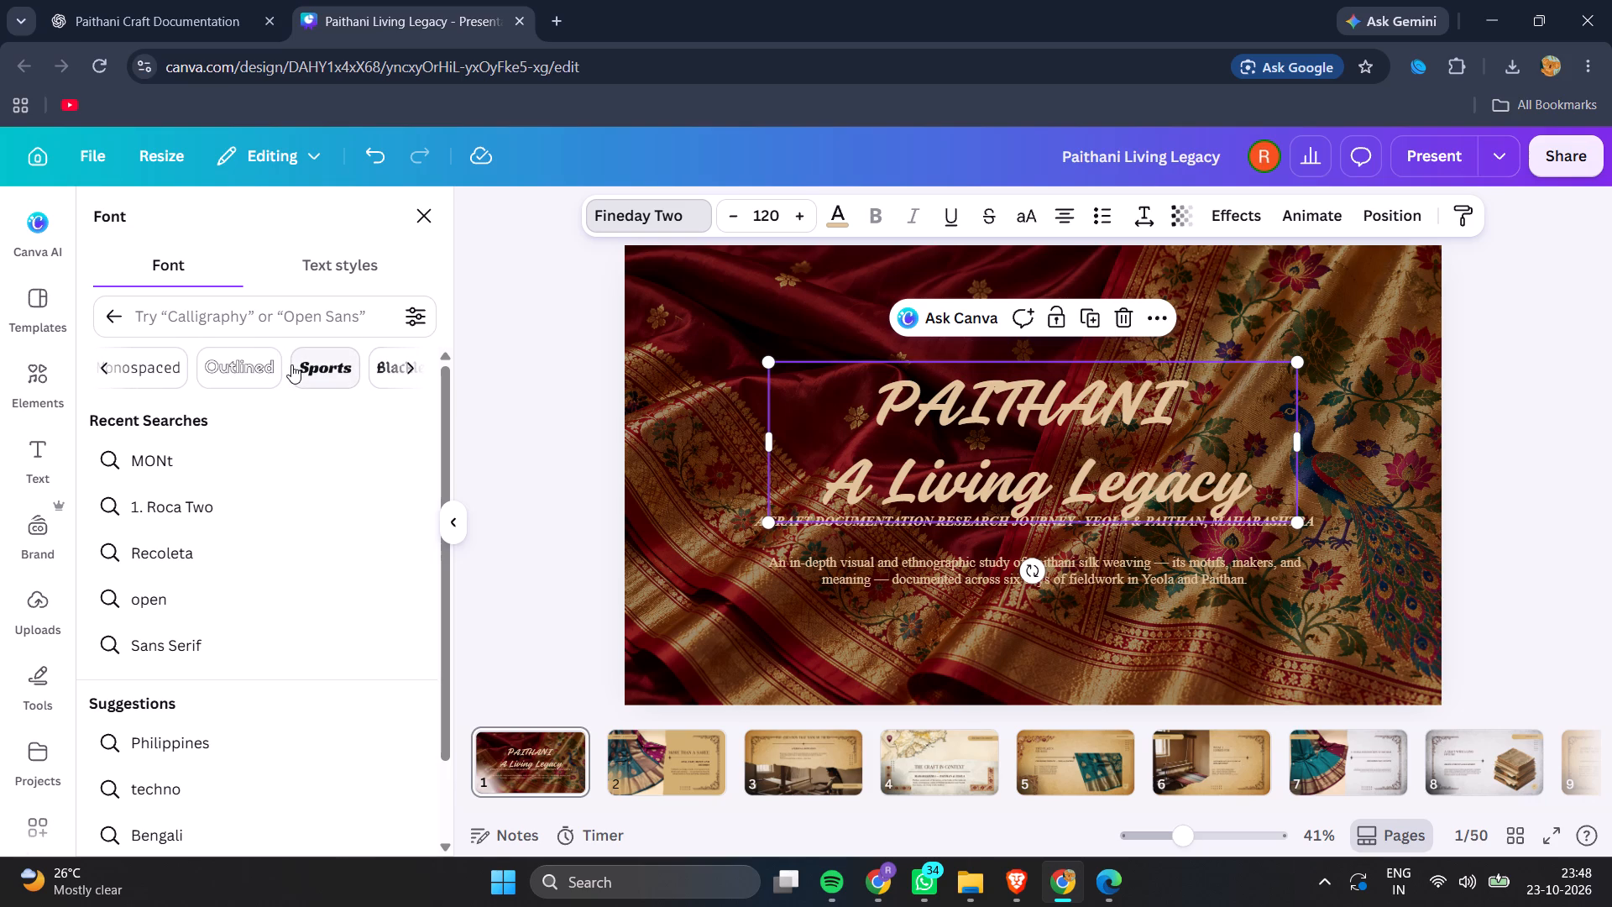
pyautogui.hscroll(2, 291, 364)
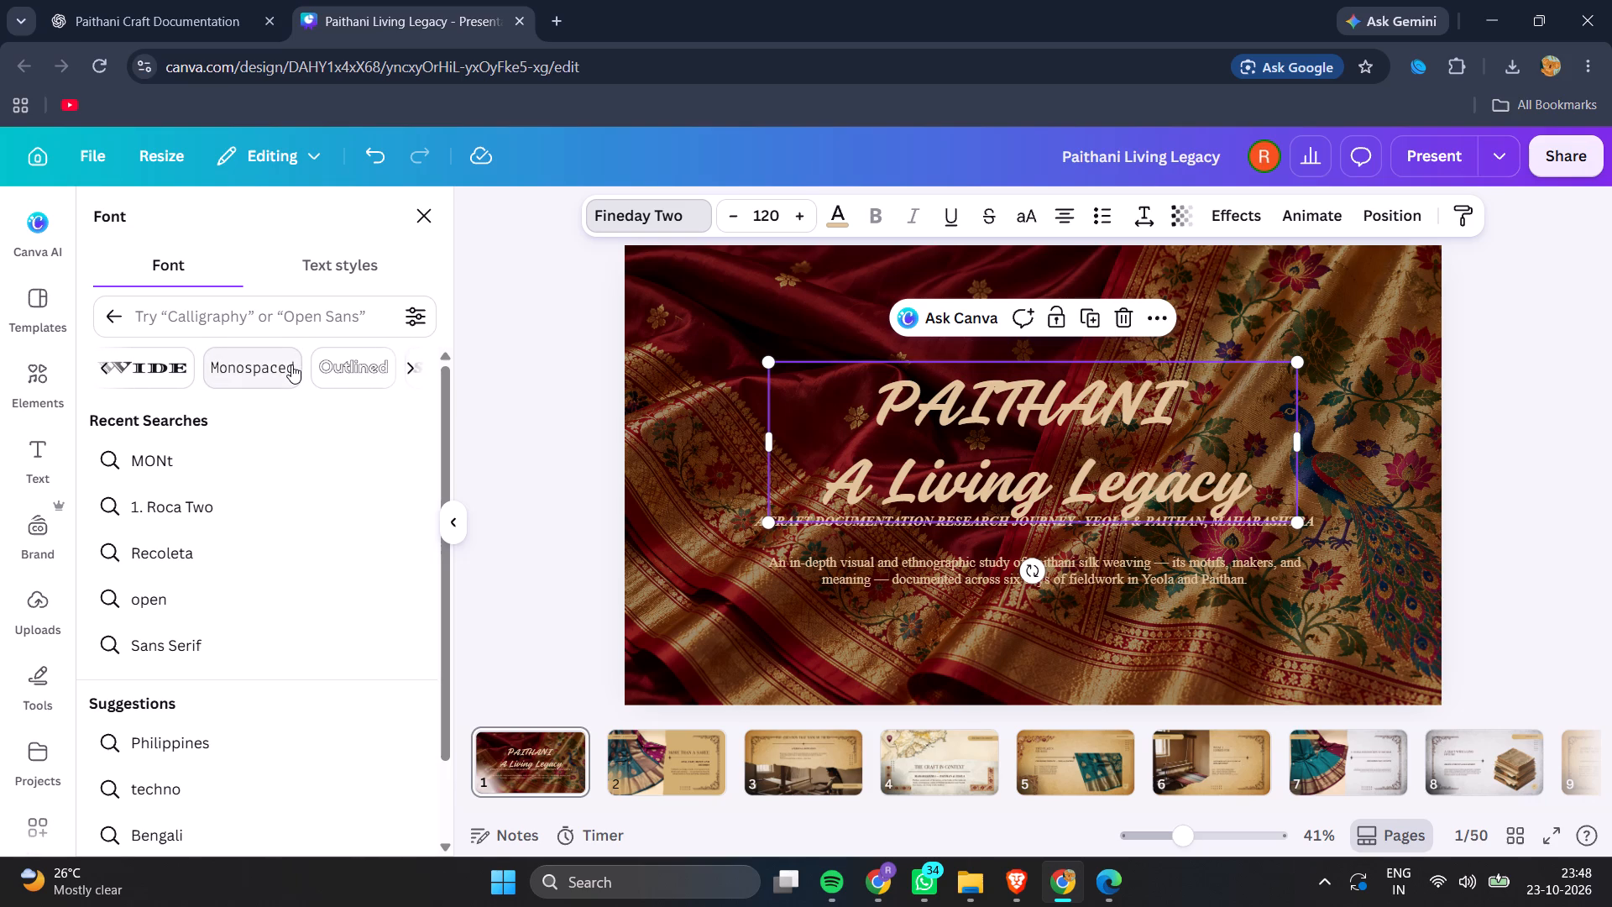
pyautogui.hscroll(3, 291, 364)
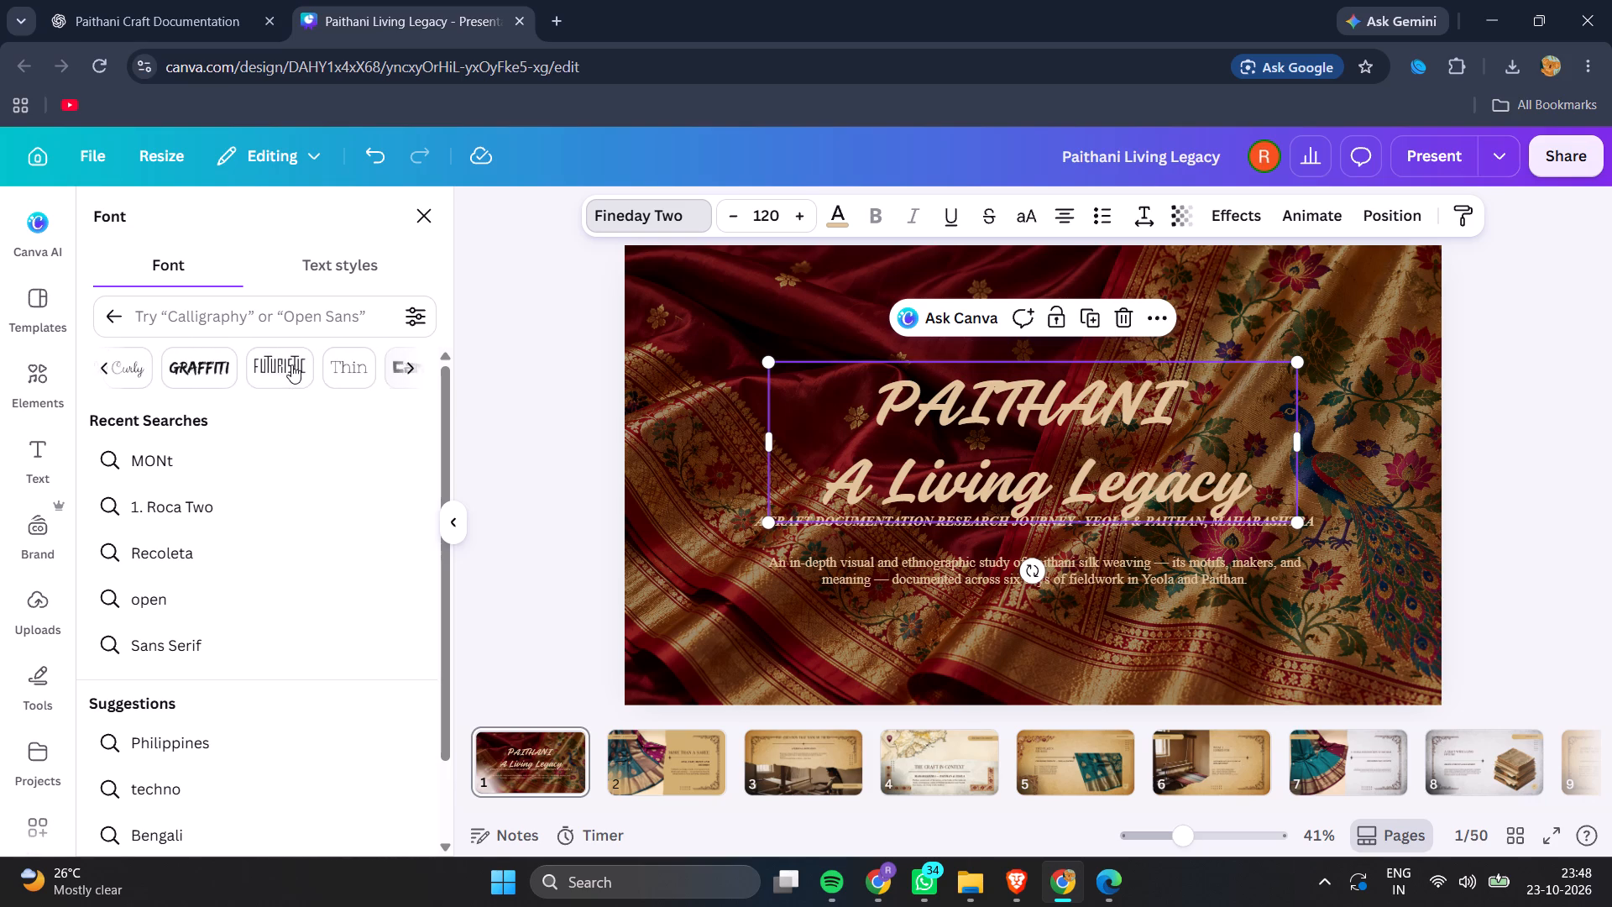
pyautogui.hscroll(2, 291, 364)
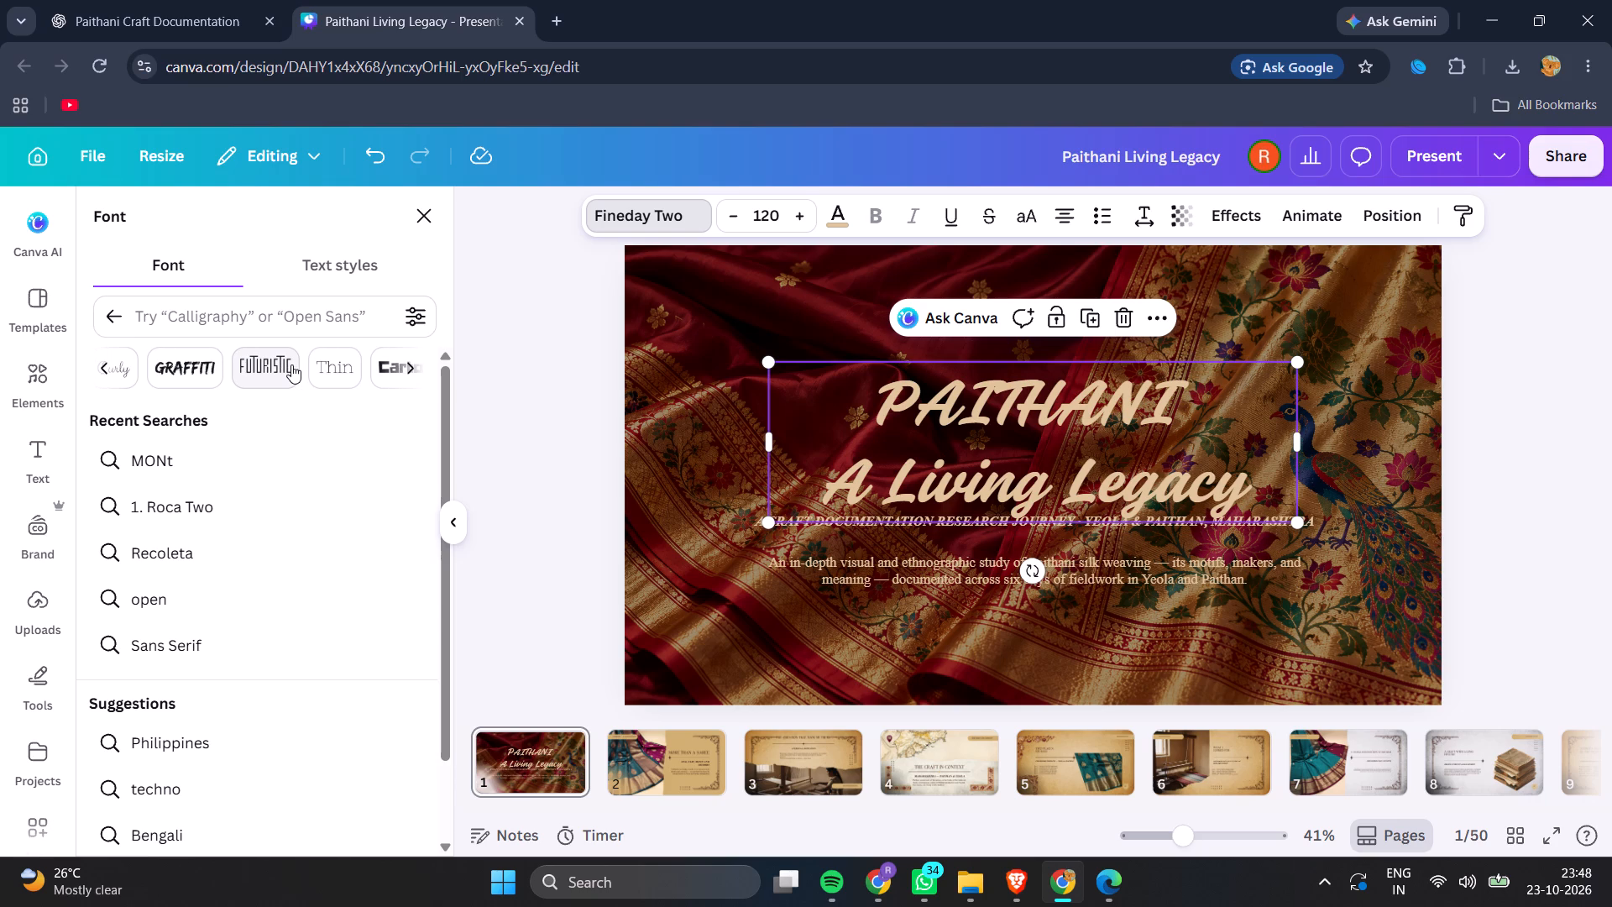
pyautogui.hscroll(4, 291, 364)
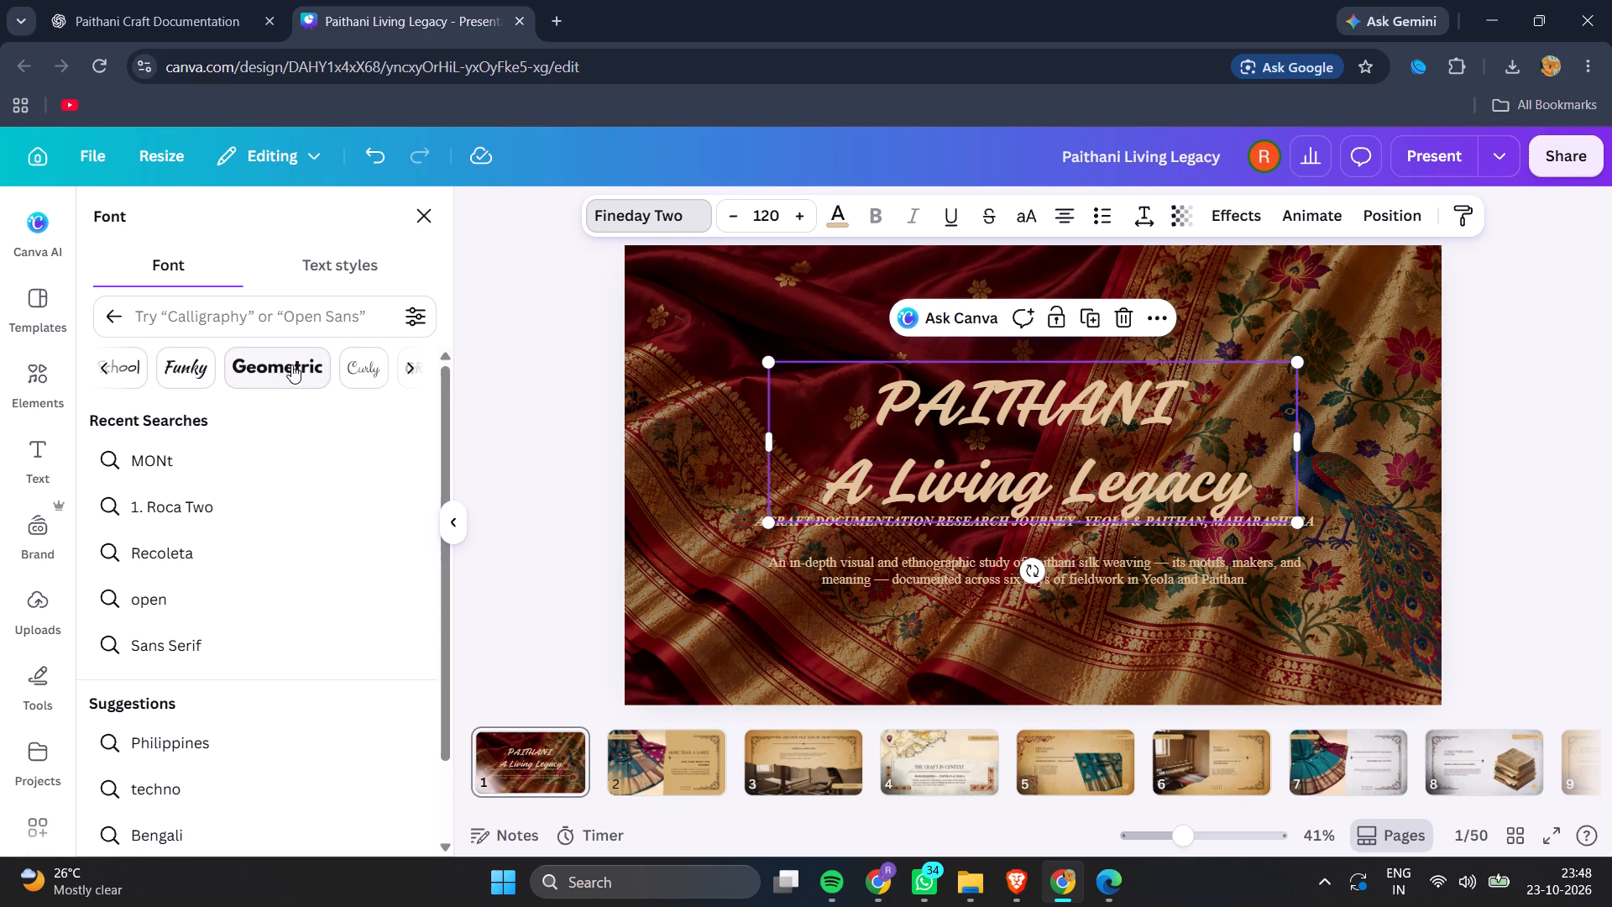
pyautogui.hscroll(2, 291, 364)
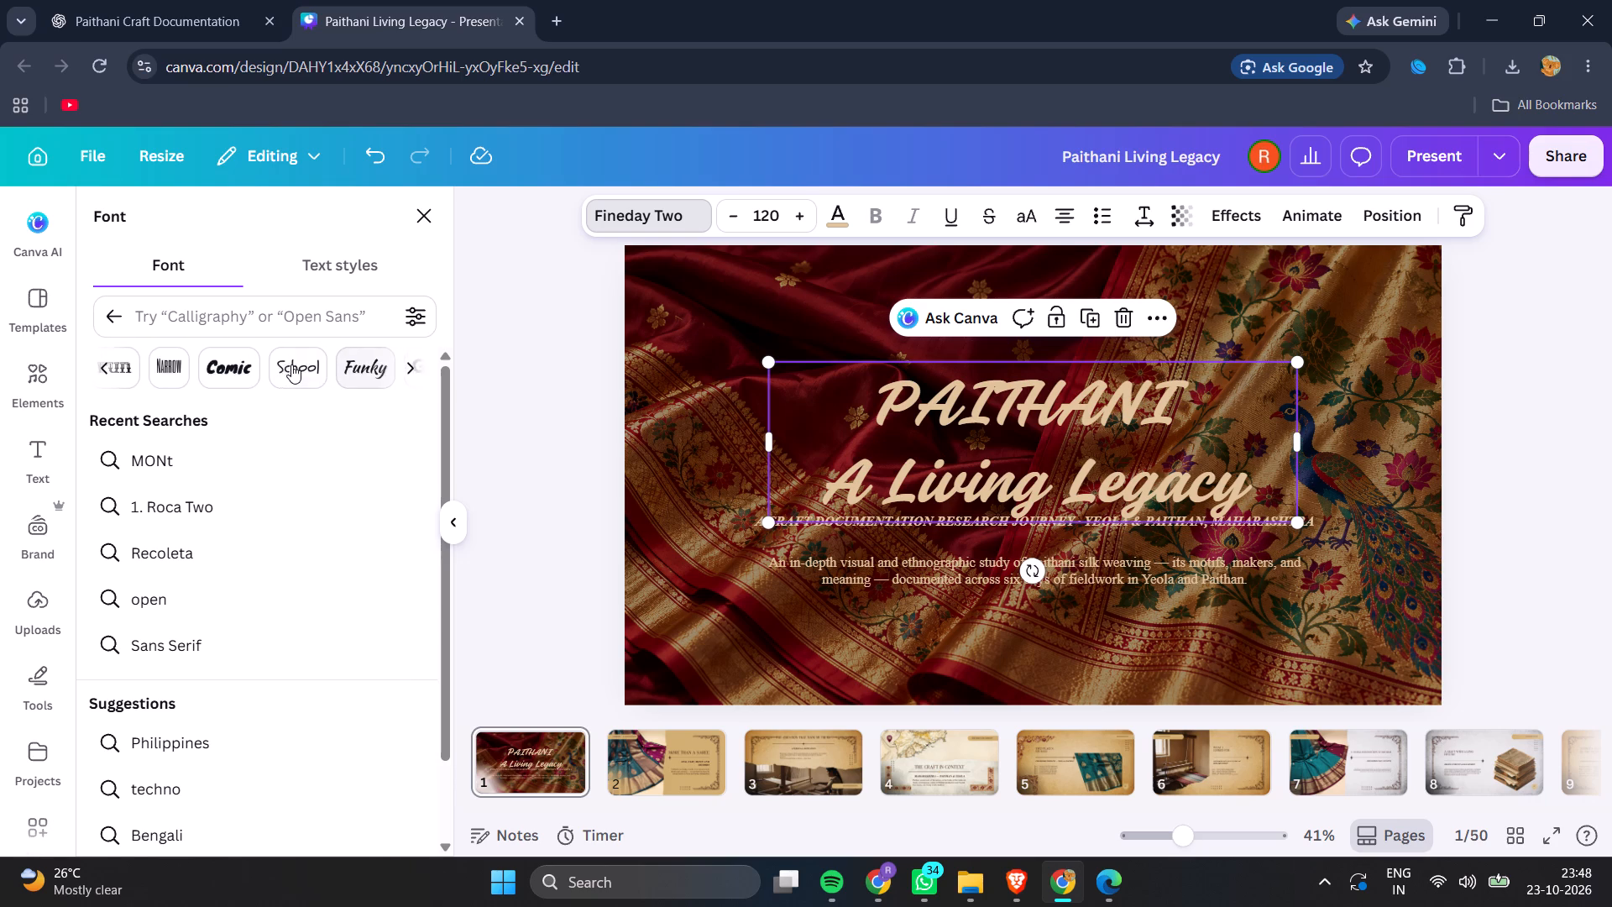
pyautogui.hscroll(2, 291, 364)
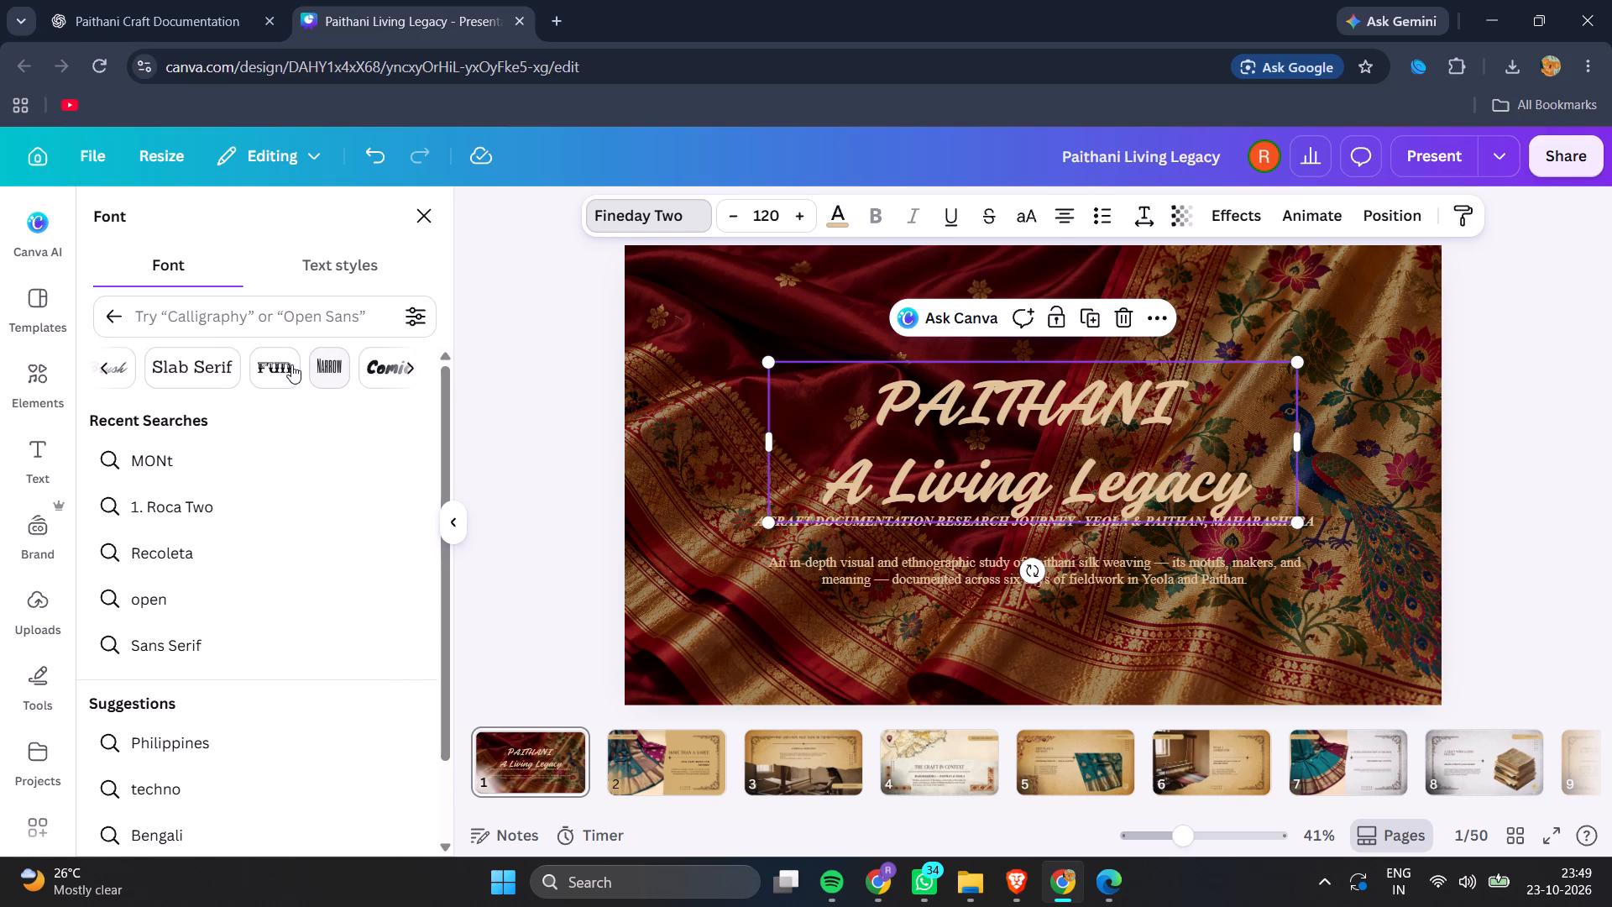
pyautogui.hscroll(4, 291, 364)
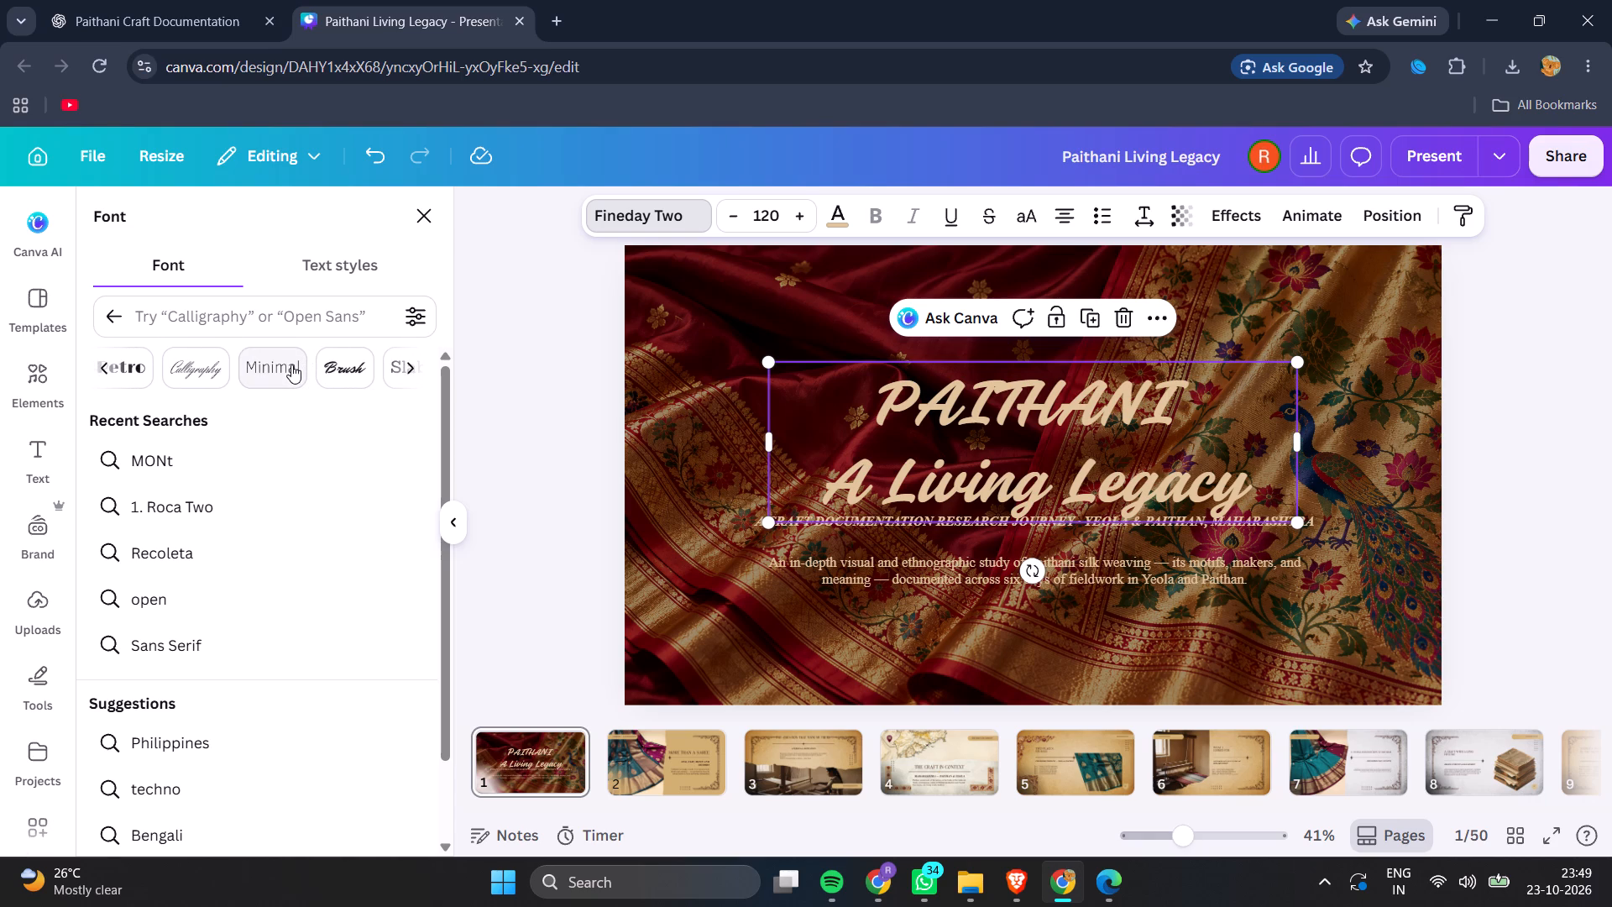
pyautogui.hscroll(4, 291, 364)
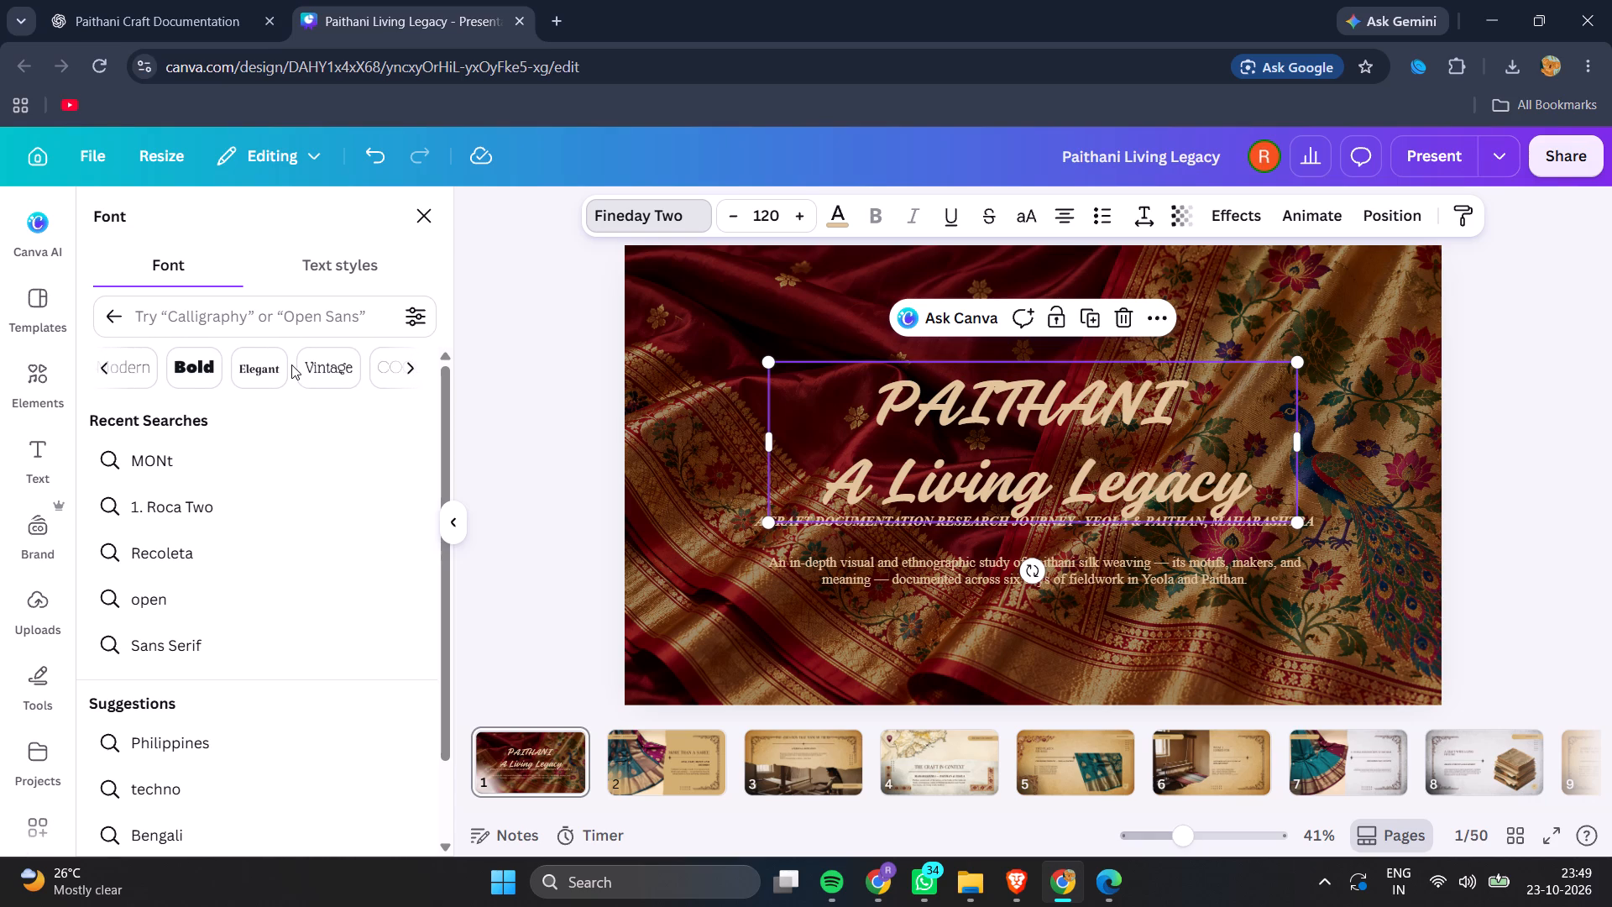
pyautogui.hscroll(1, 291, 364)
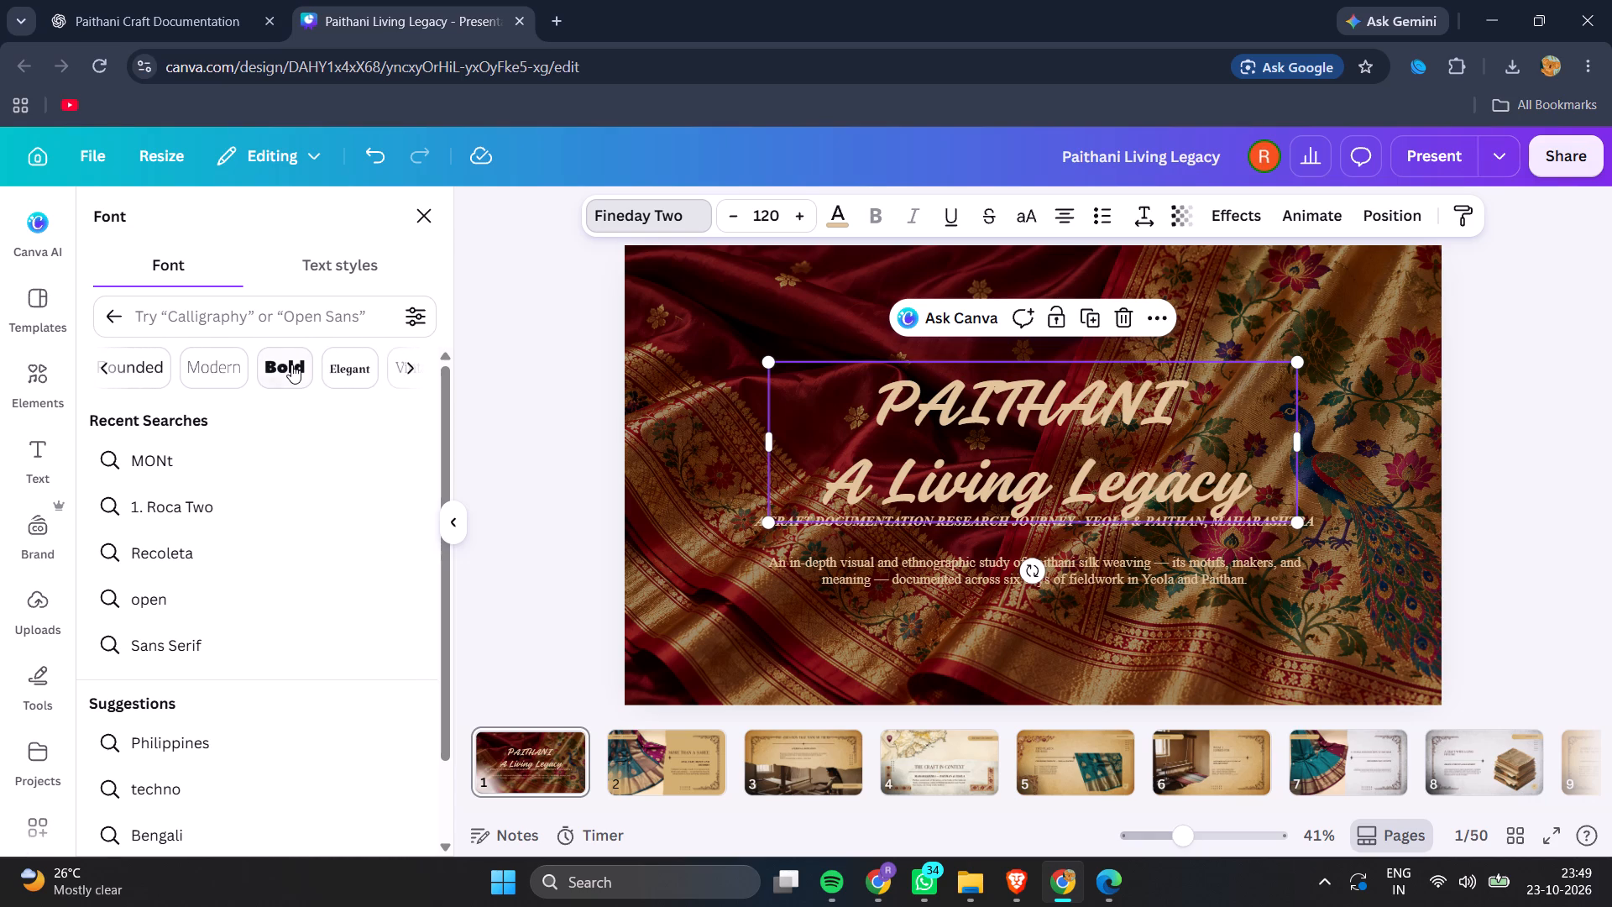
pyautogui.hscroll(9, 291, 364)
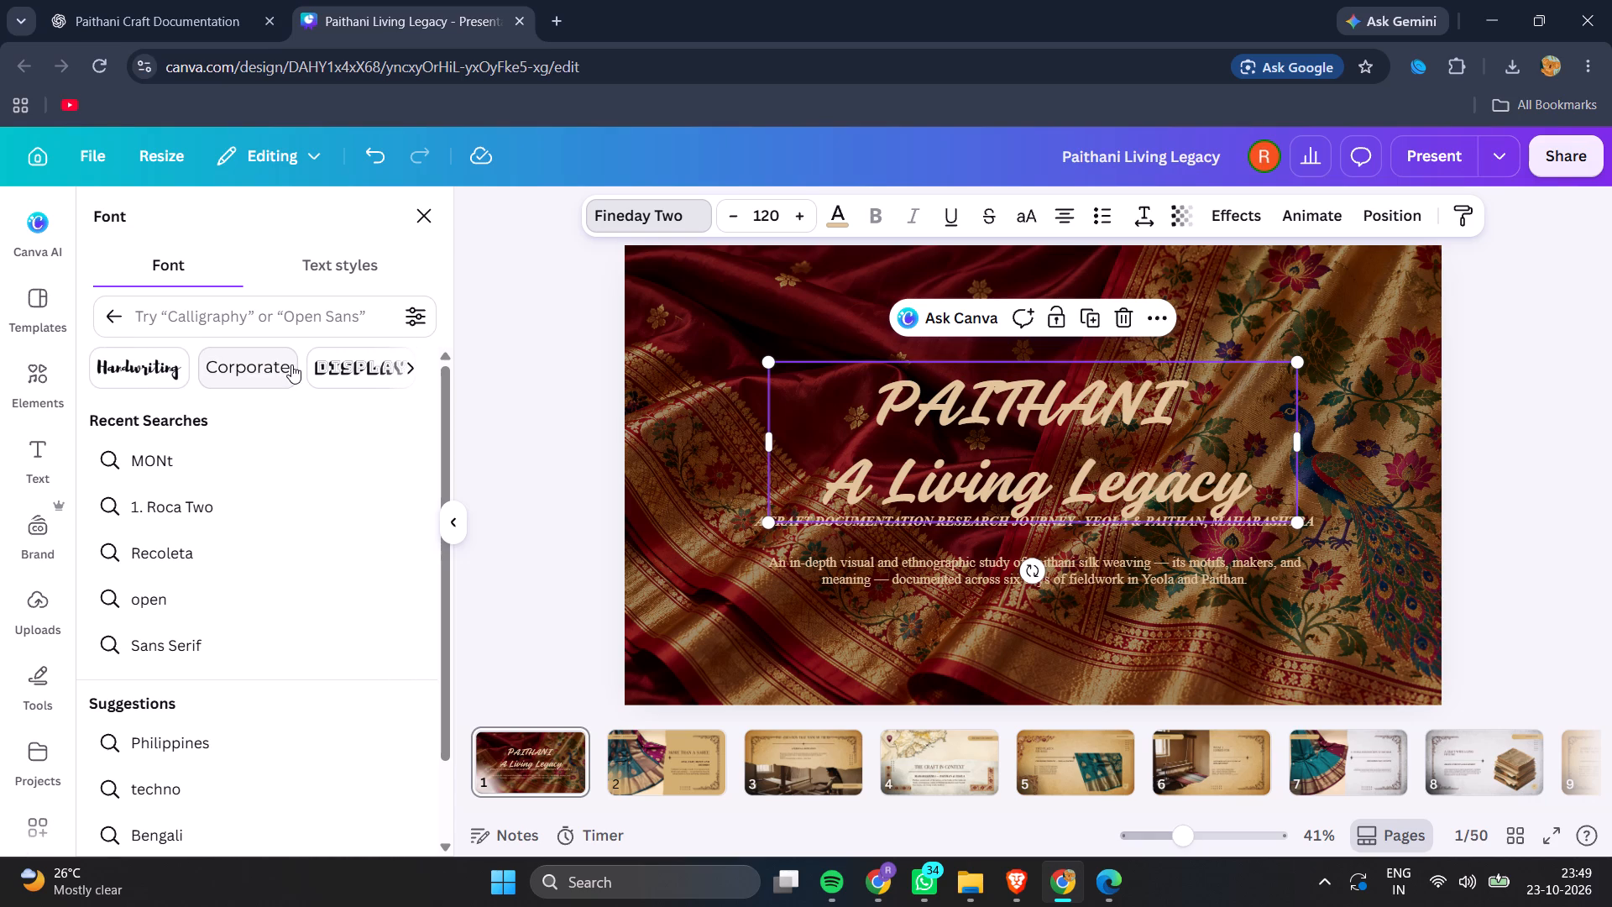
pyautogui.hscroll(3, 291, 364)
pyautogui.hscroll(-2, 291, 364)
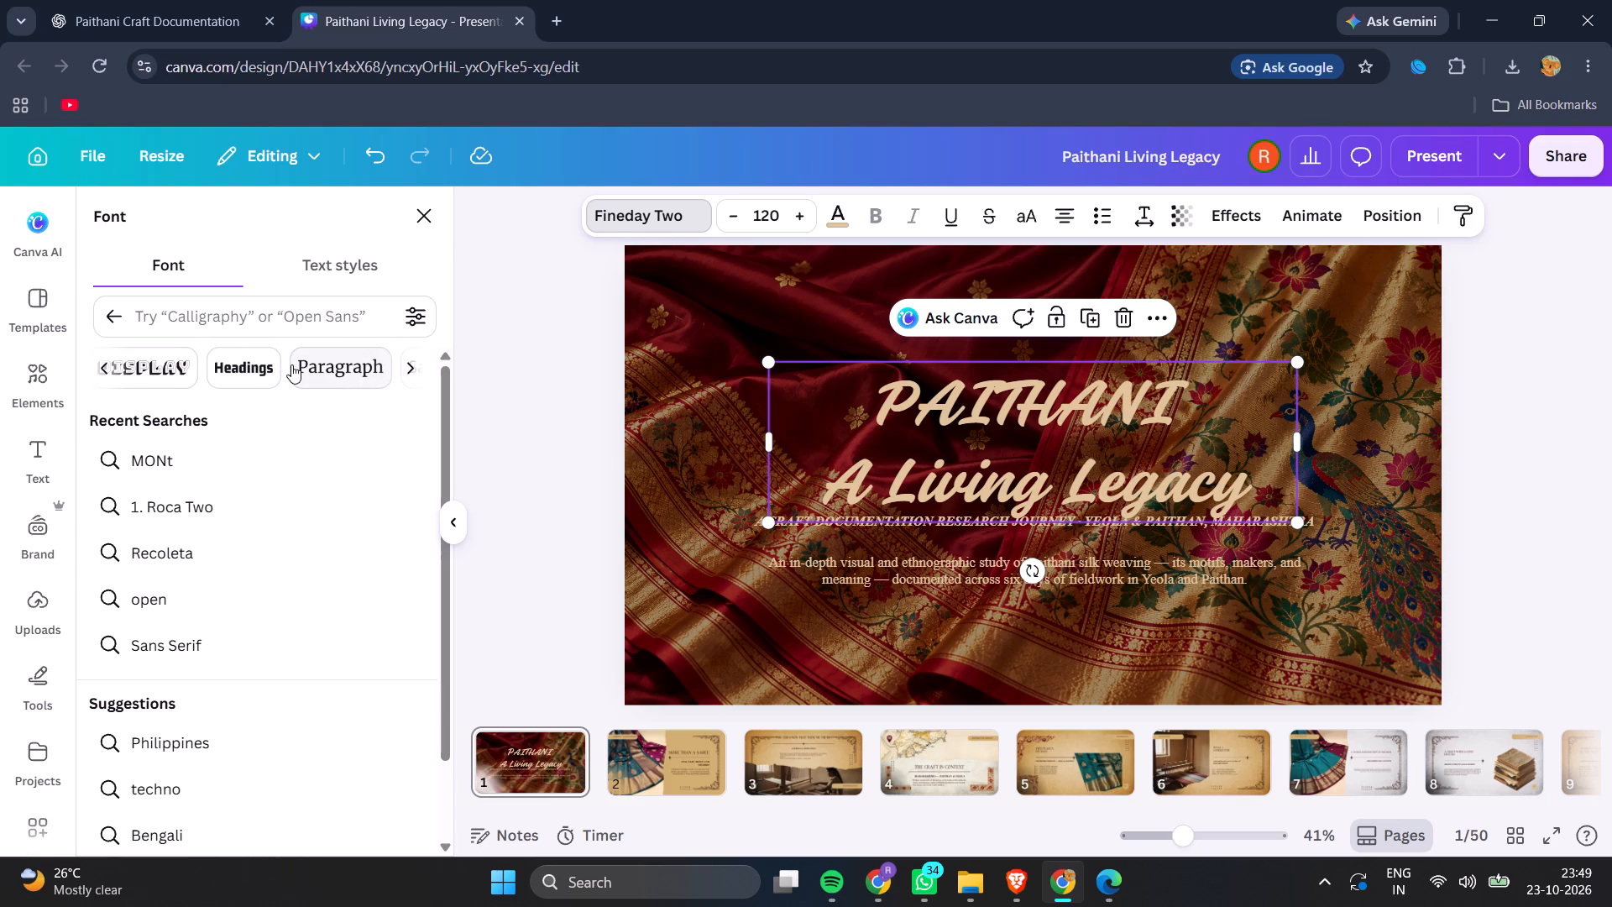
pyautogui.hscroll(-4, 291, 364)
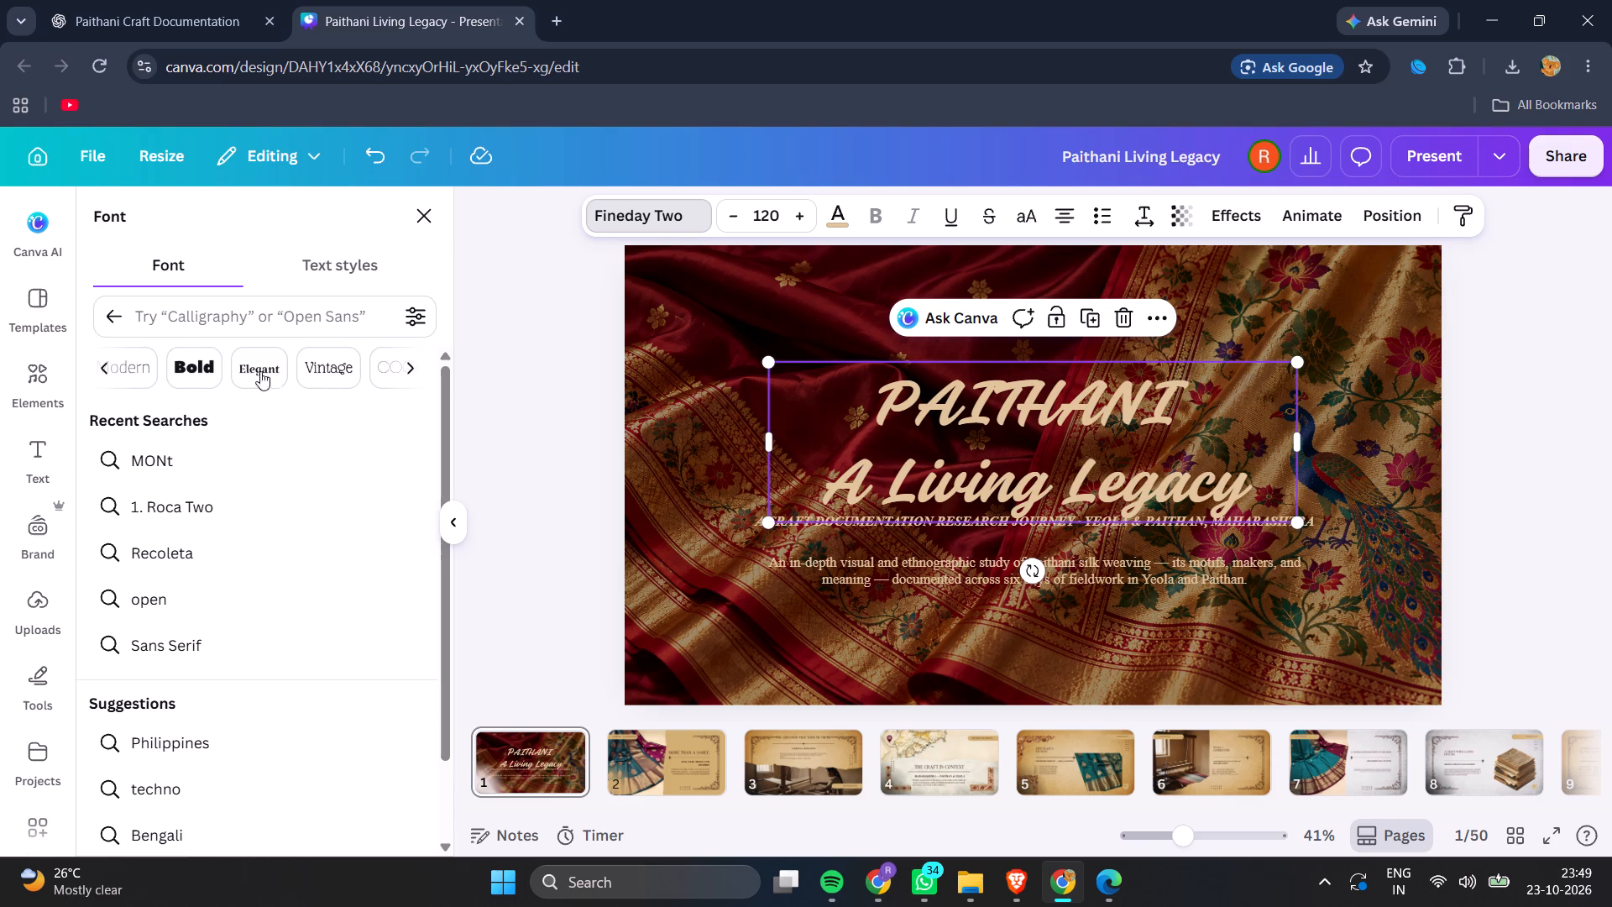
# Browse the Bold style category of the font library for a font that suits the cover title.
pyautogui.click(200, 369)
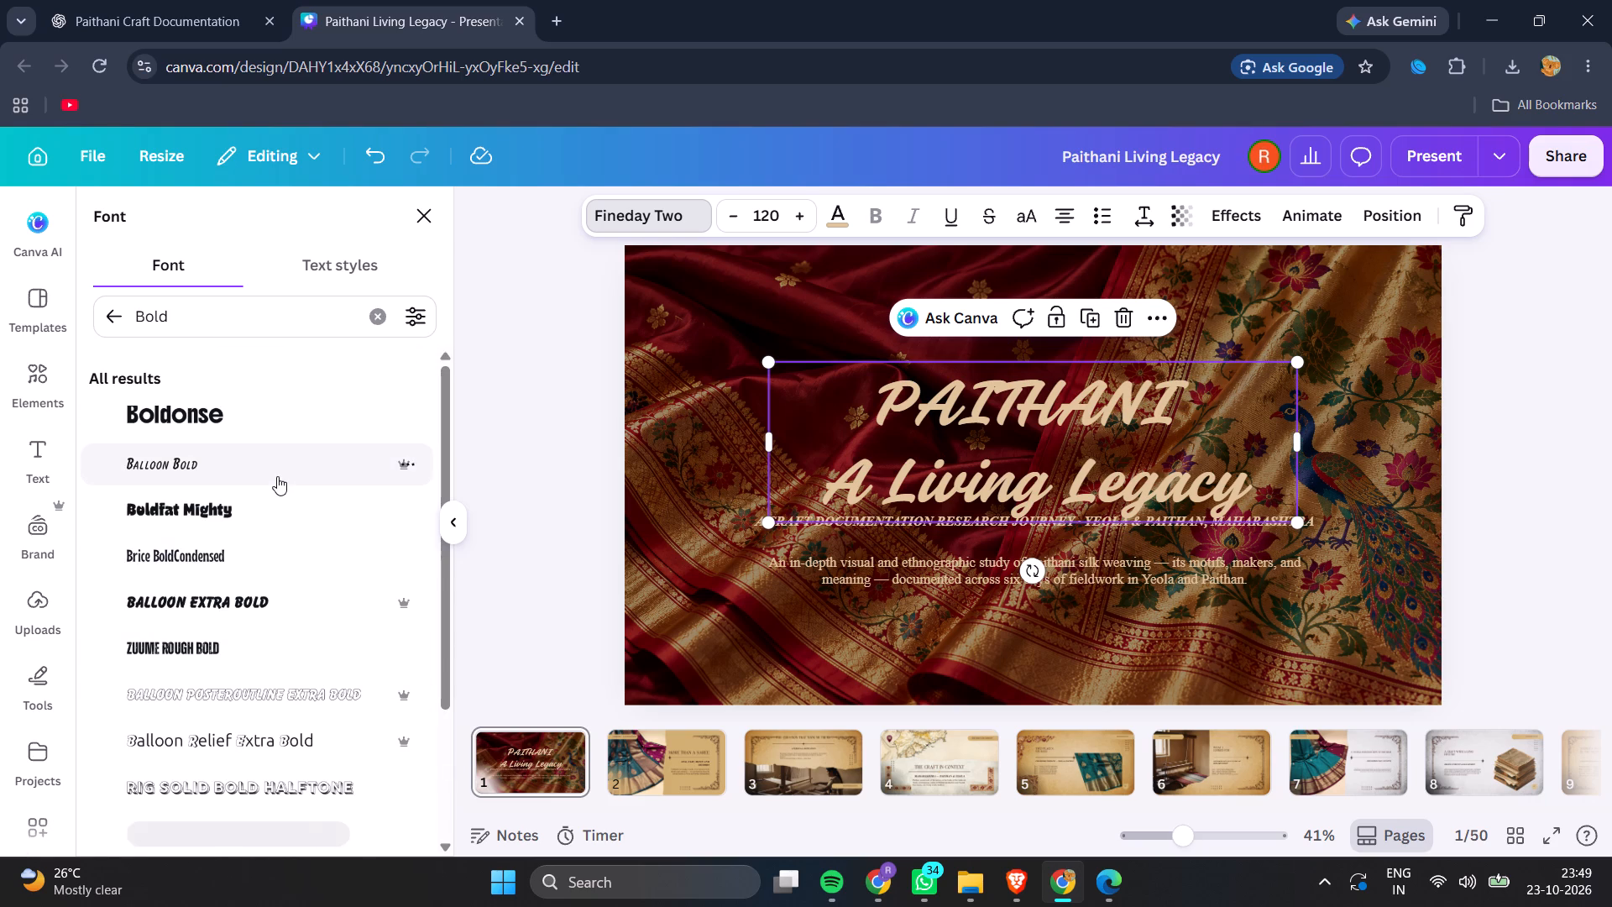
pyautogui.scroll(1, 277, 476)
pyautogui.scroll(-5, 277, 476)
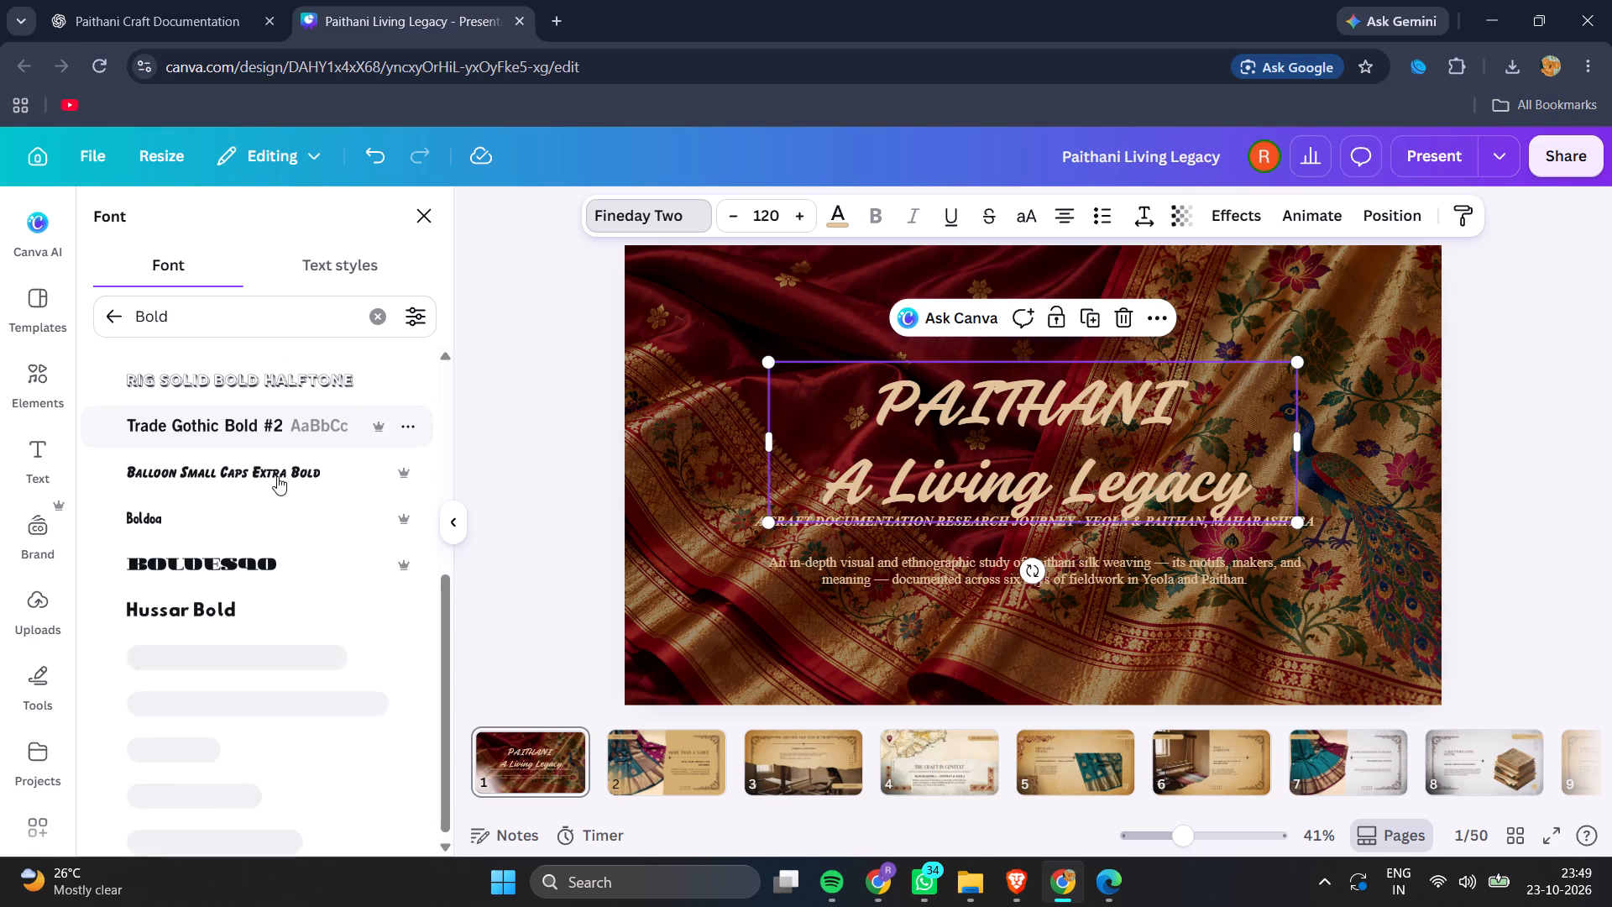
pyautogui.scroll(-6, 277, 476)
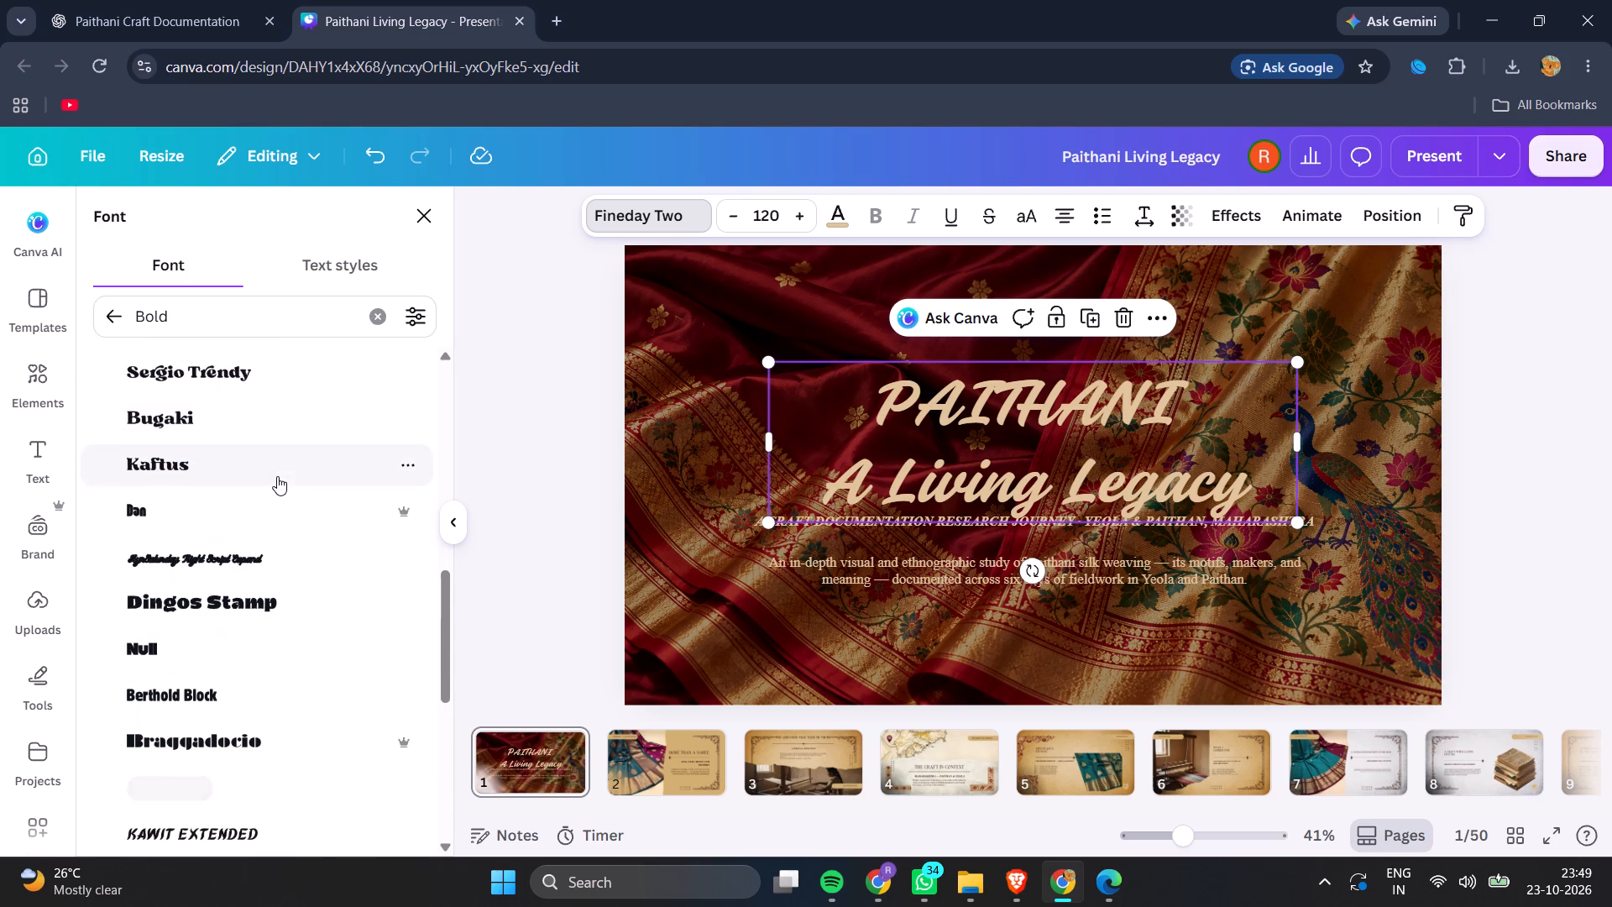
pyautogui.scroll(-8, 277, 476)
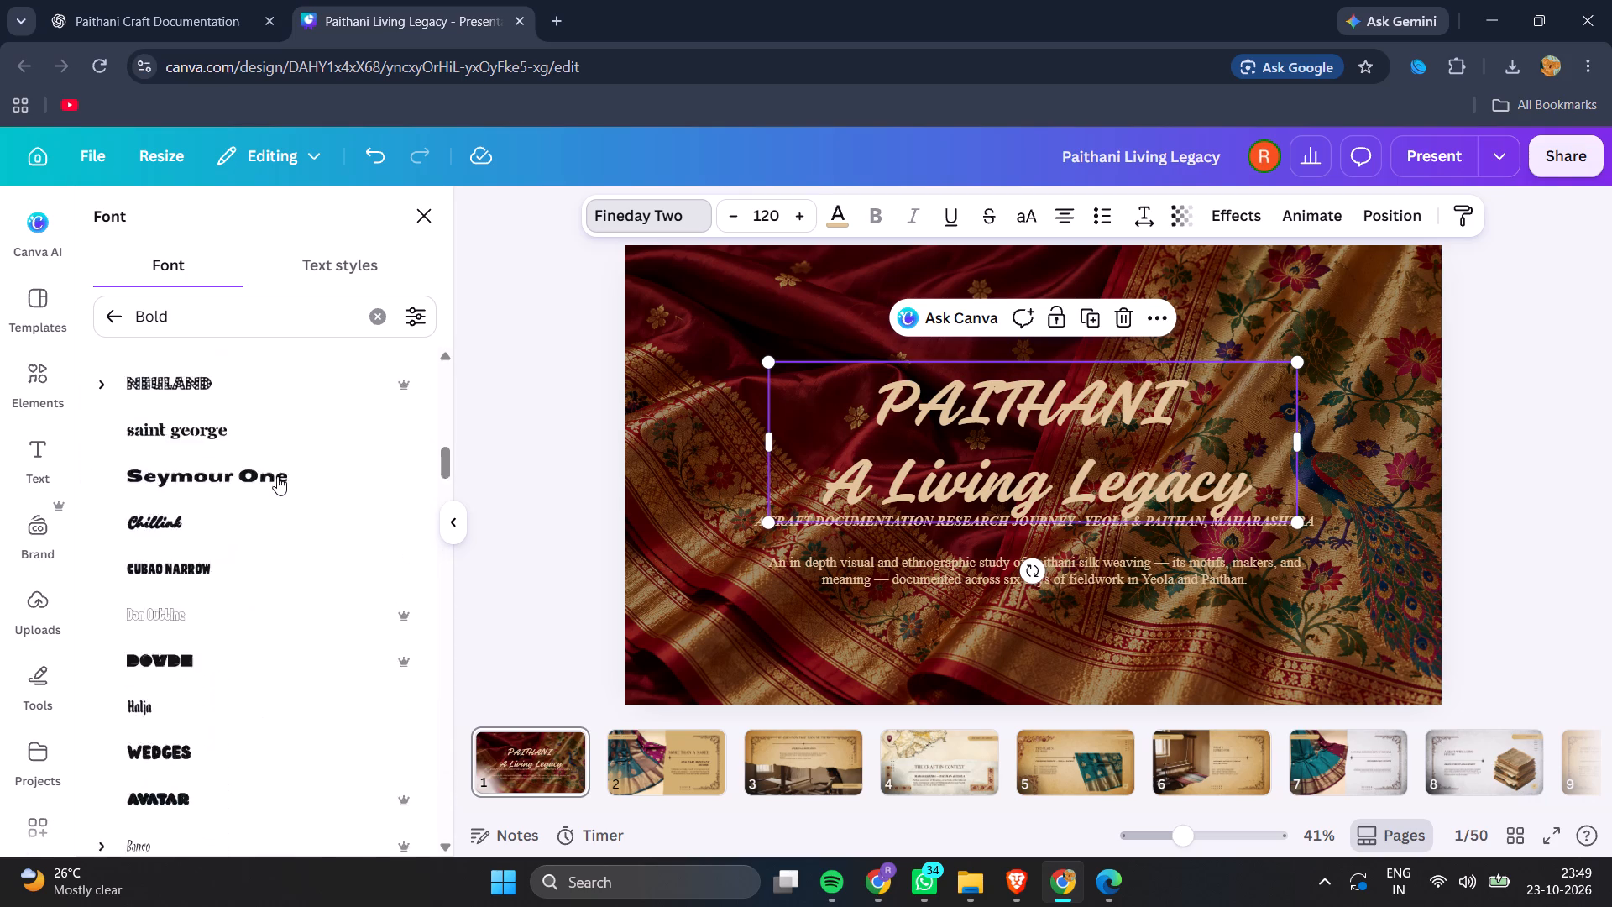
pyautogui.scroll(-8, 277, 476)
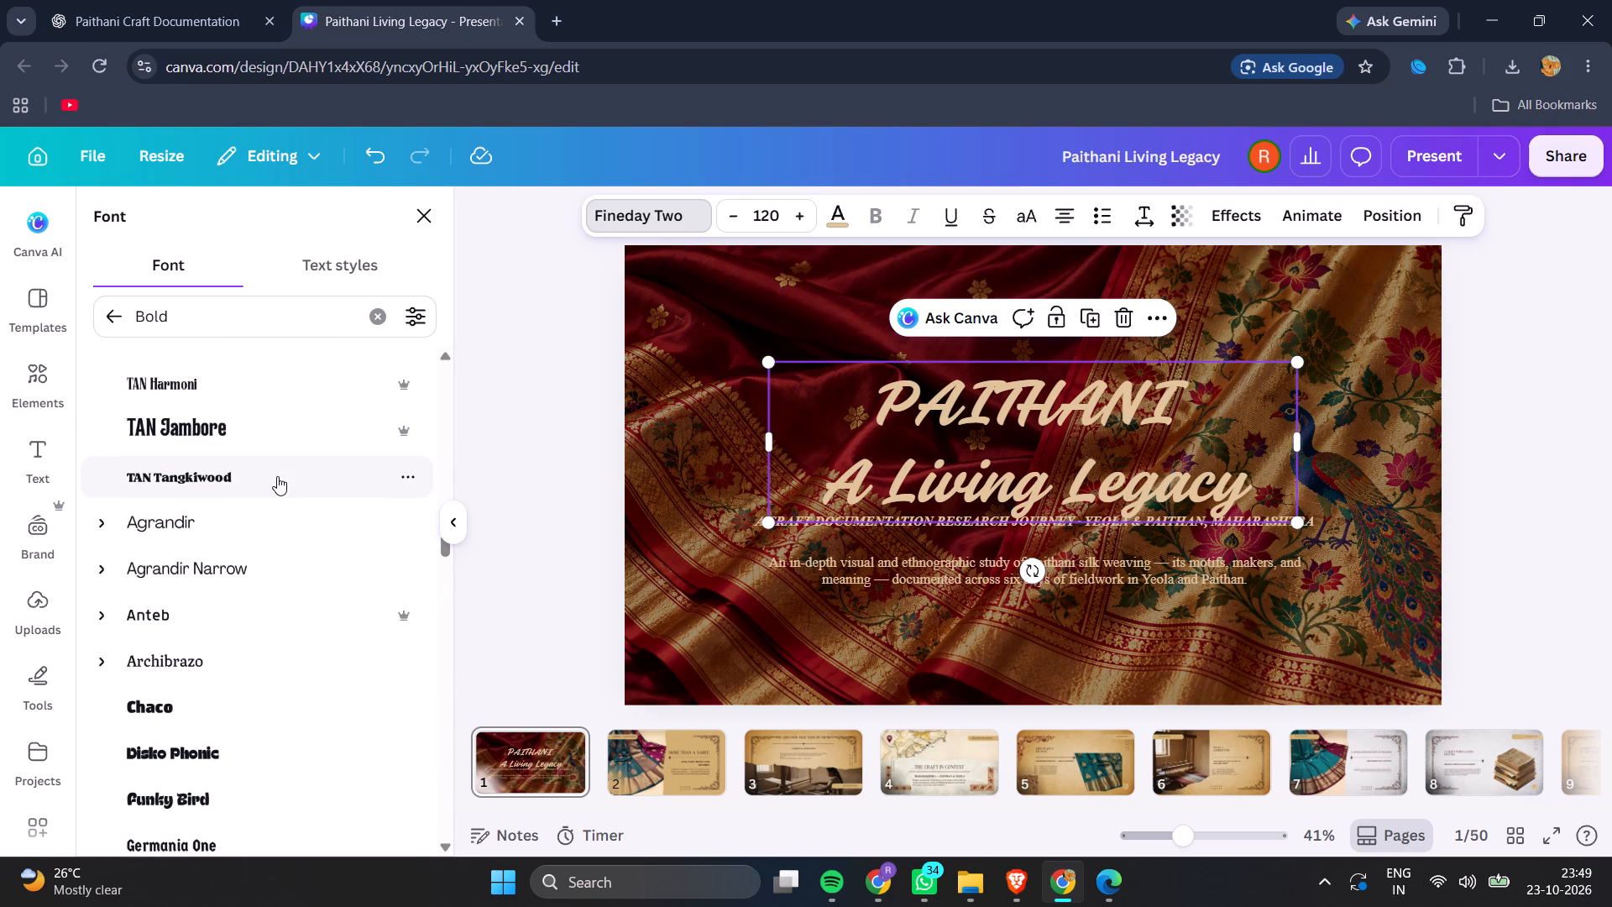
pyautogui.scroll(-13, 277, 476)
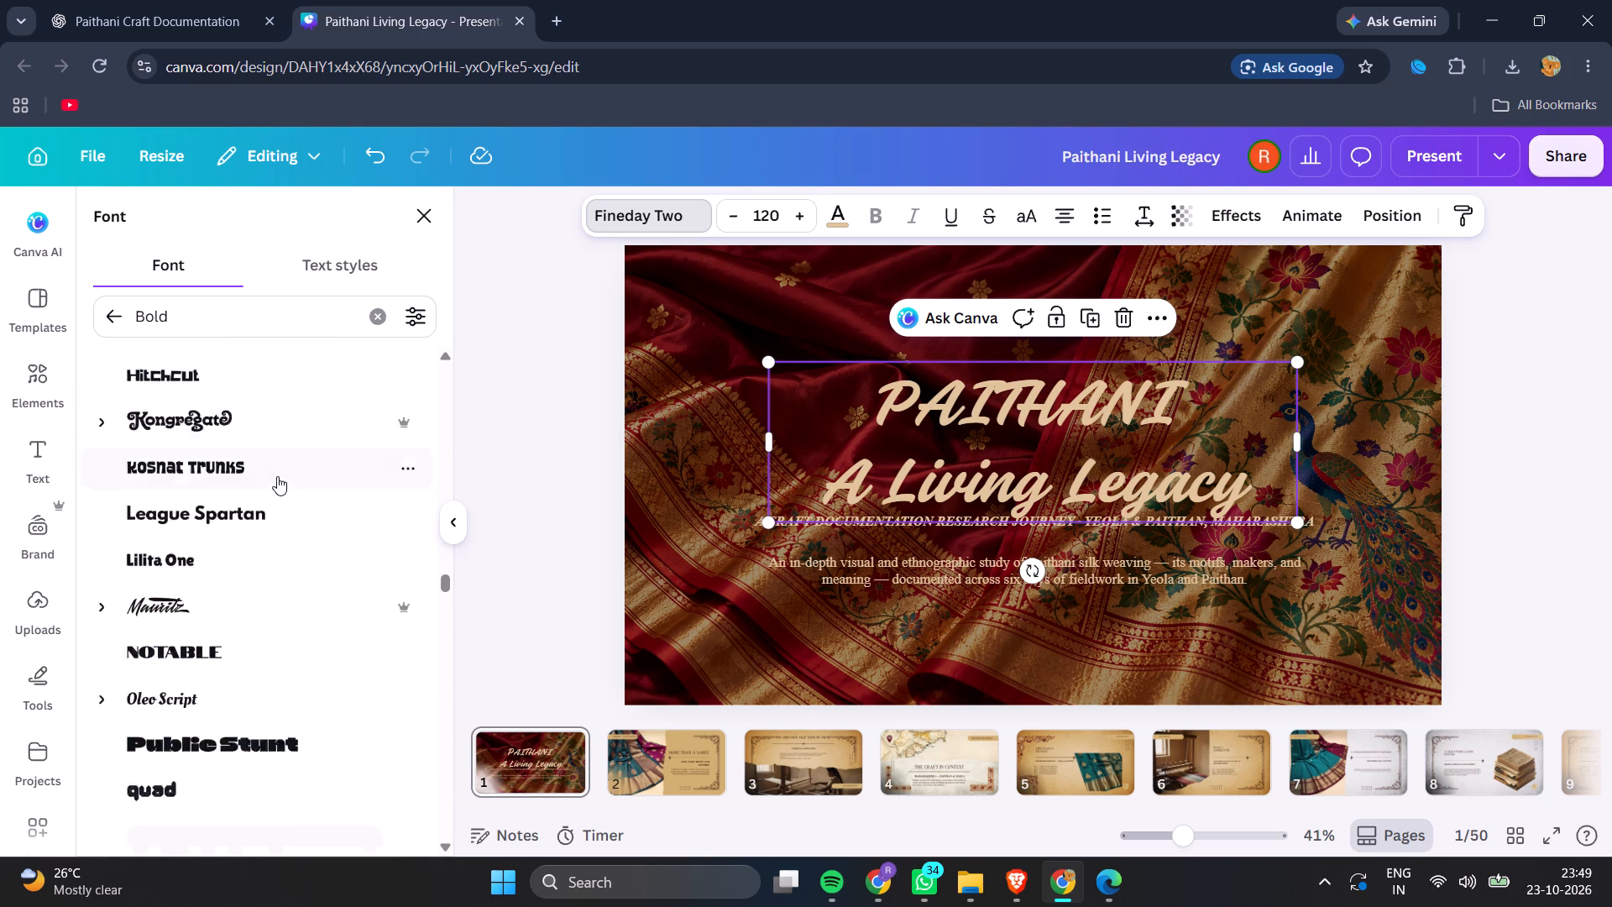
pyautogui.scroll(-6, 277, 476)
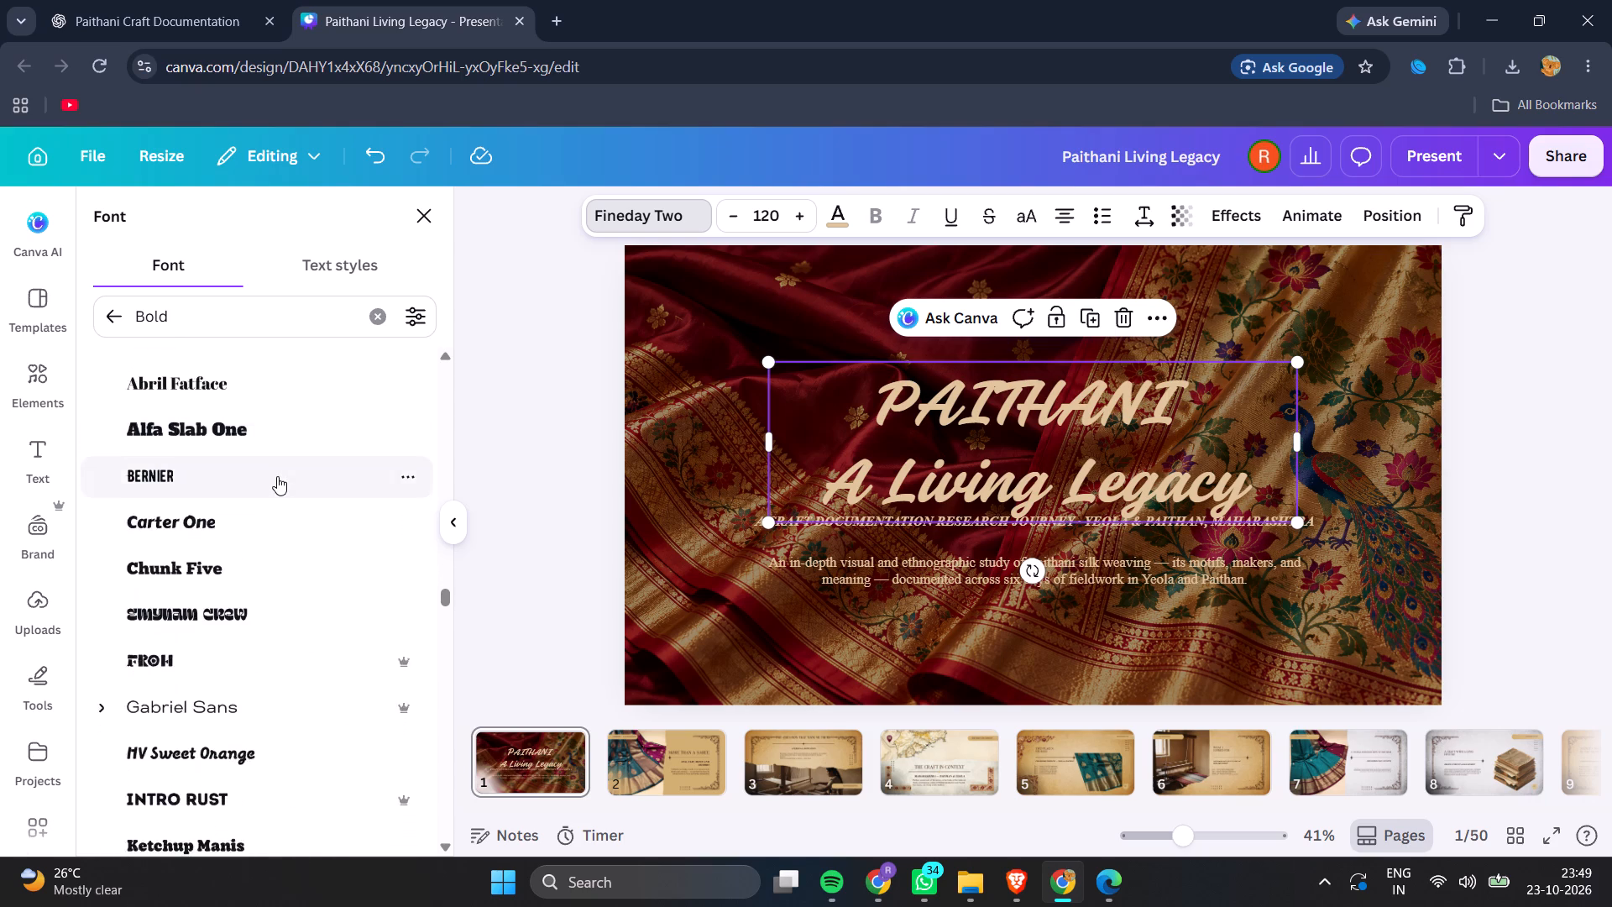
pyautogui.scroll(-6, 277, 476)
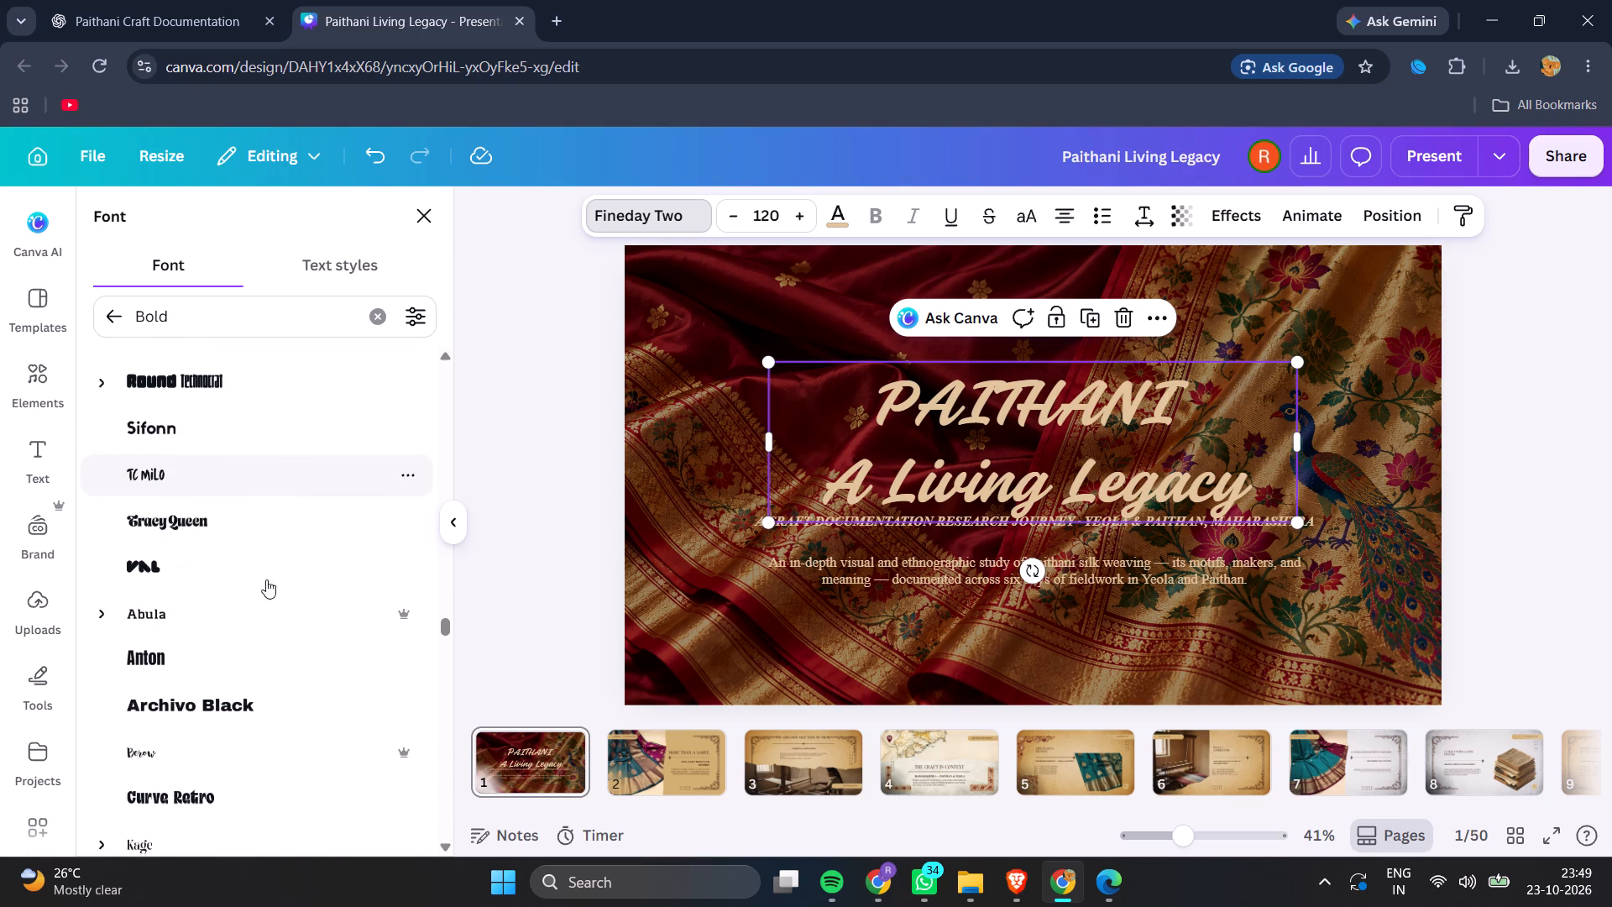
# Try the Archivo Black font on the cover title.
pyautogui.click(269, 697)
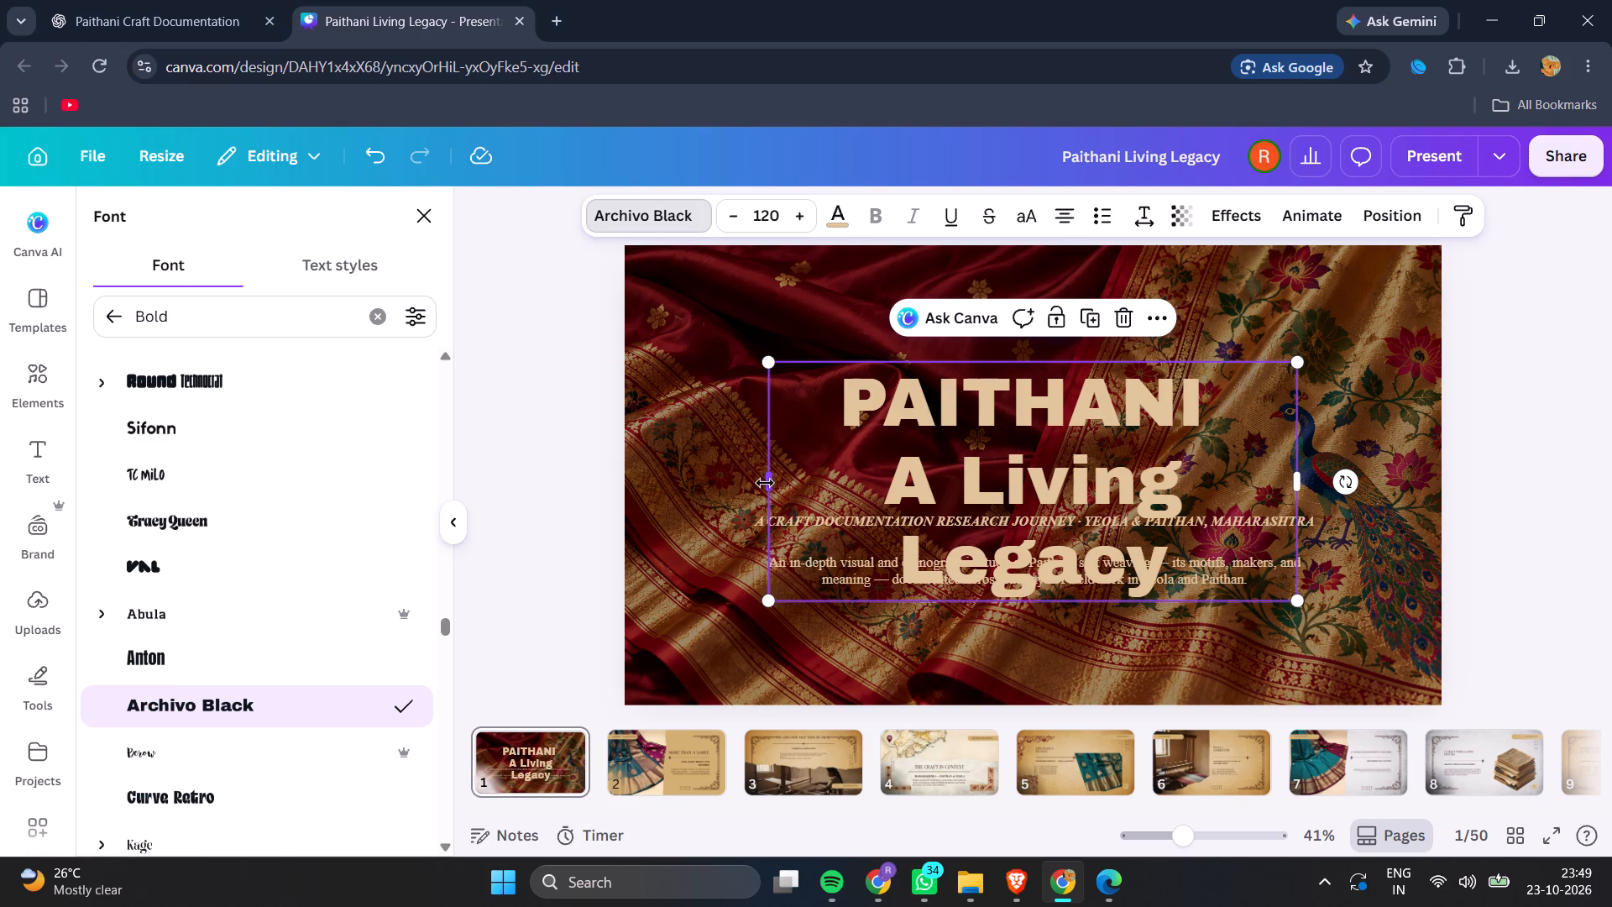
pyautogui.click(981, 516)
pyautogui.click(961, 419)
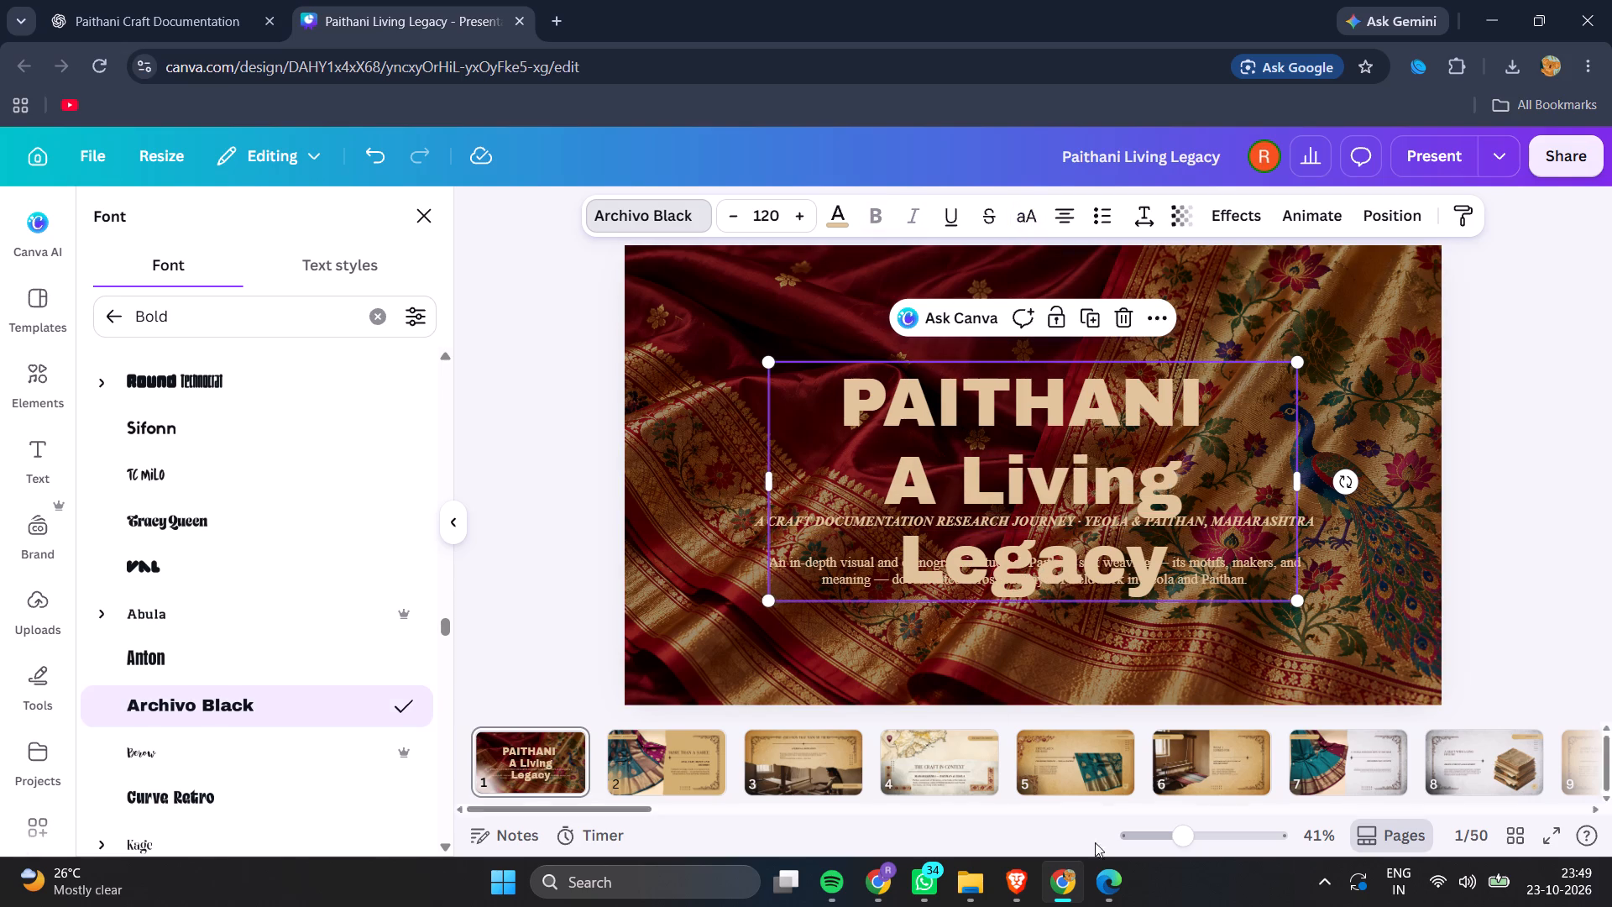
# Switch to Microsoft Edge and look over the title lettering on the reference IKAT craft documentation PDF's cover and introduction page.
pyautogui.click(1111, 894)
pyautogui.scroll(-2, 959, 653)
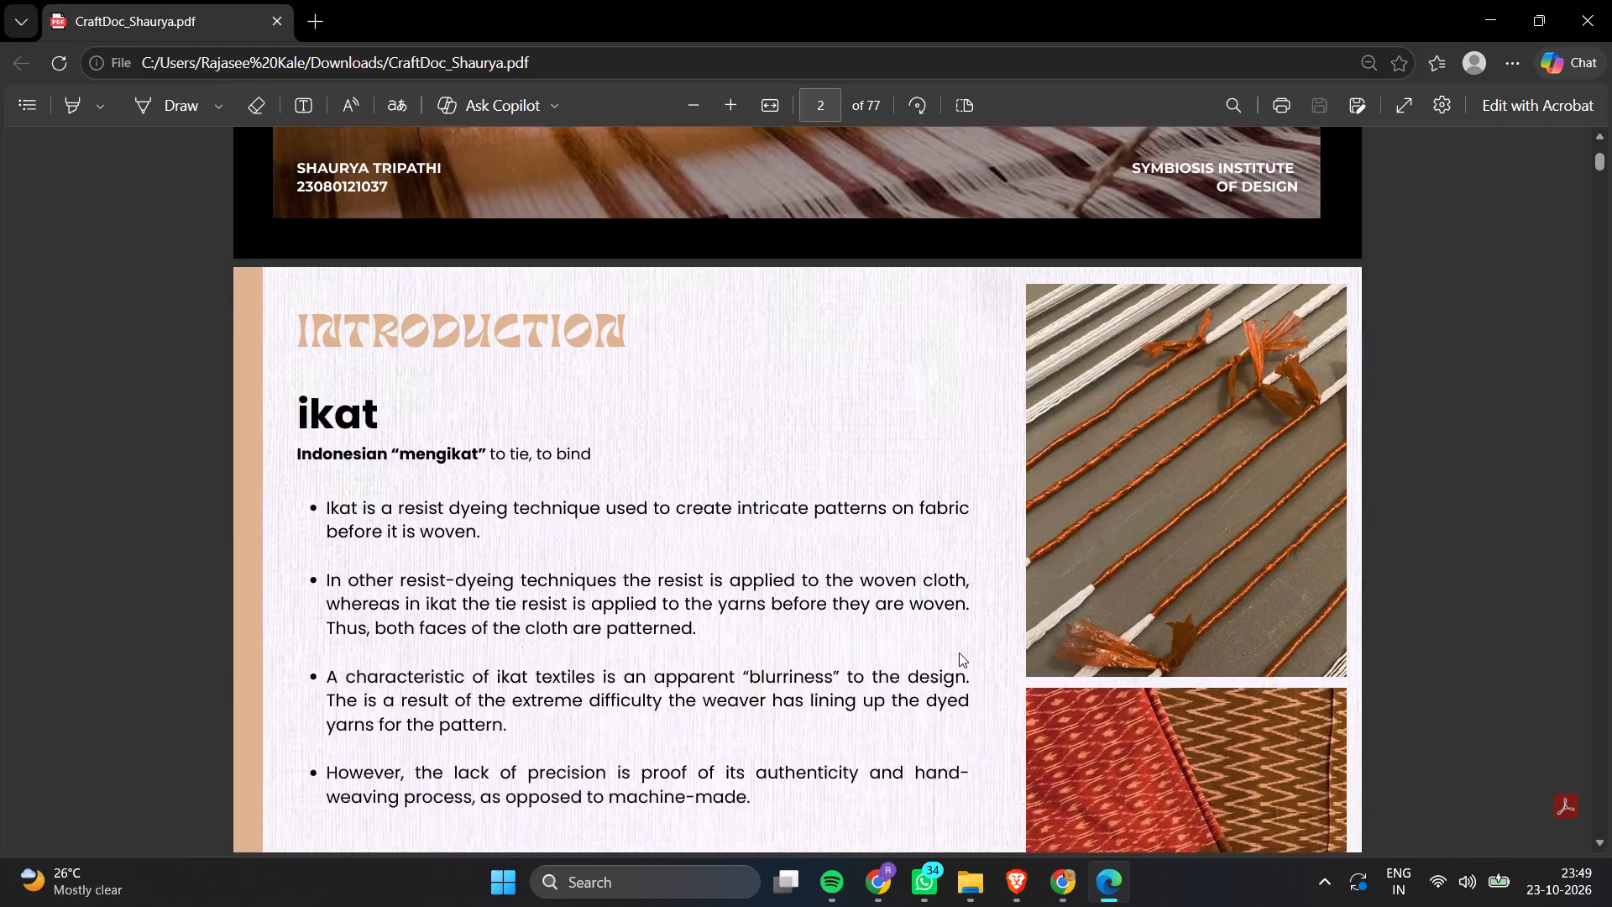
pyautogui.scroll(-2, 959, 653)
pyautogui.scroll(9, 959, 653)
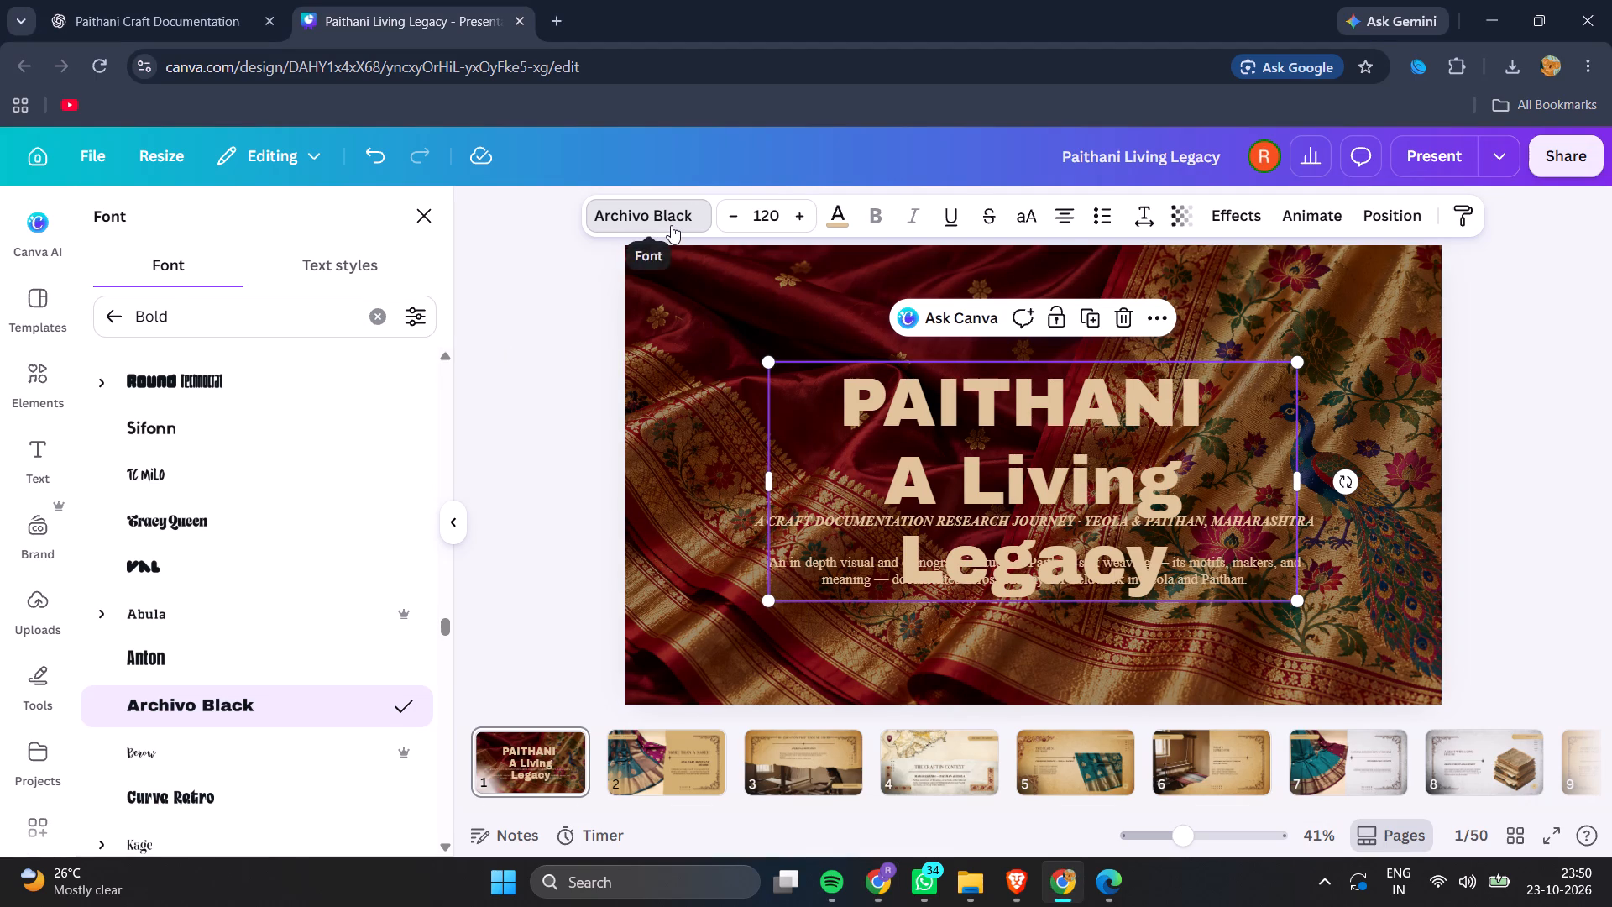
pyautogui.click(647, 216)
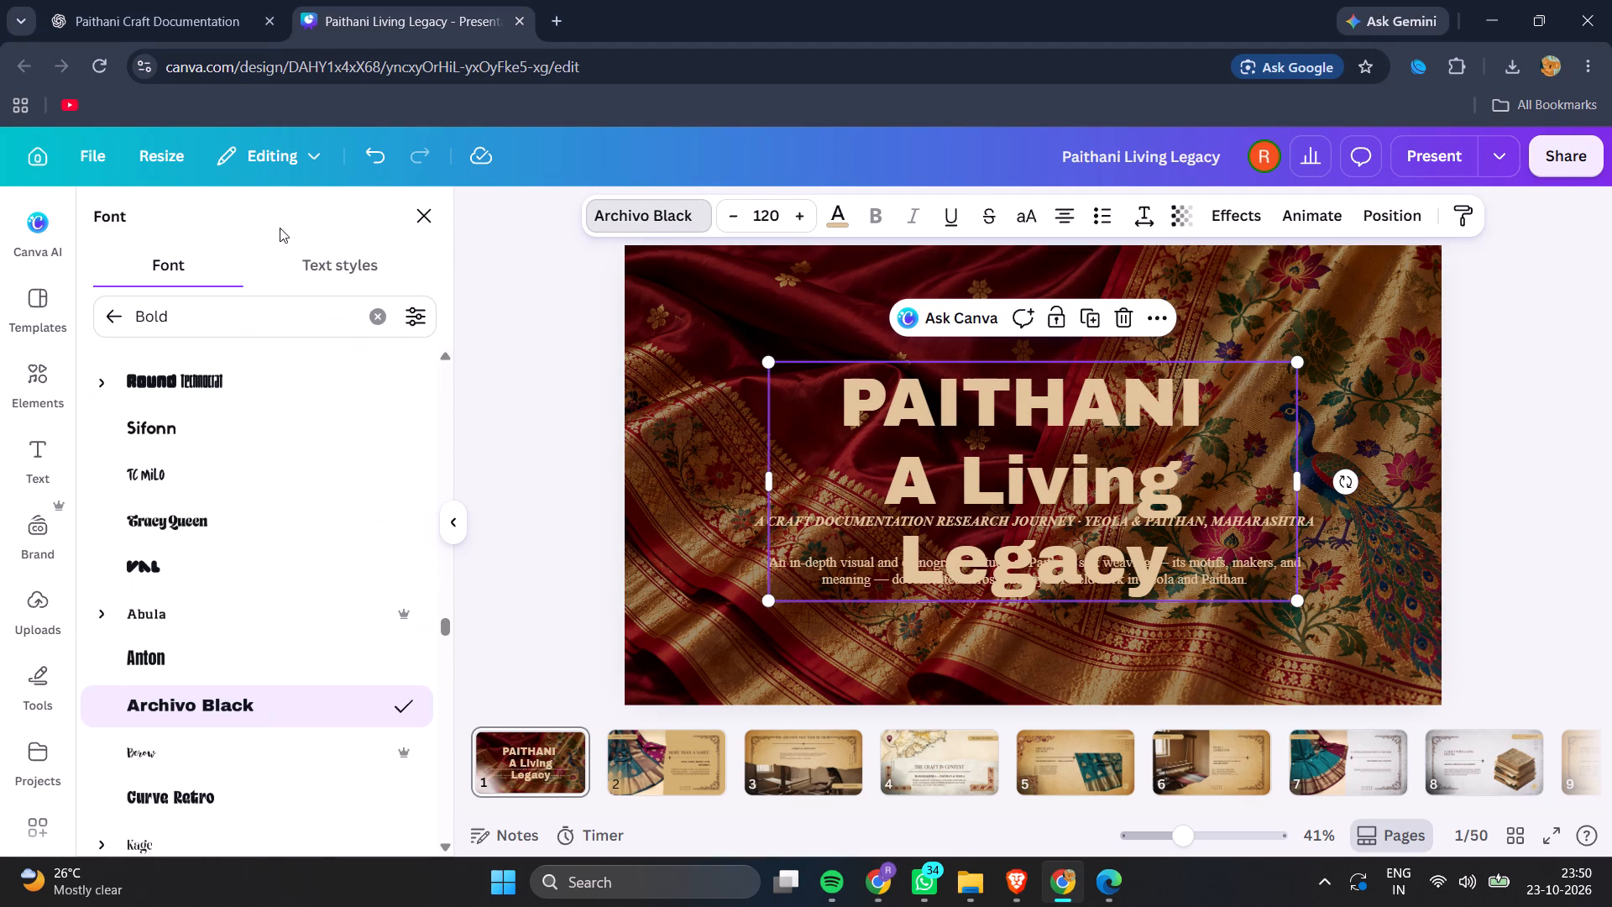
pyautogui.doubleClick(221, 310)
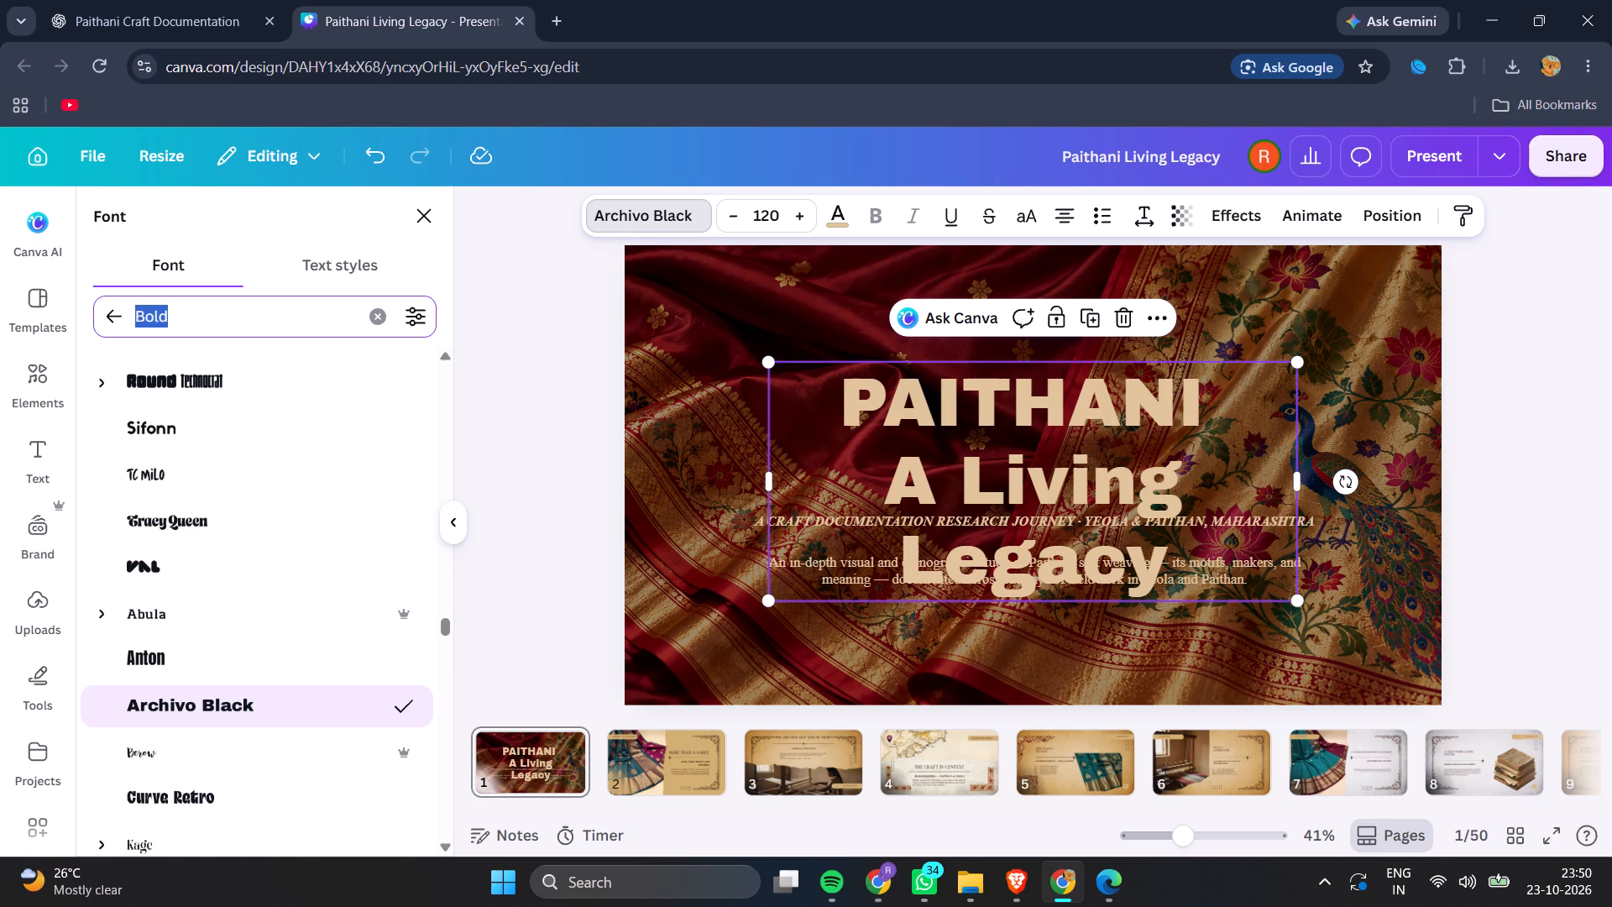
pyautogui.hotkey('ctrl', 'v')
pyautogui.press('Return')
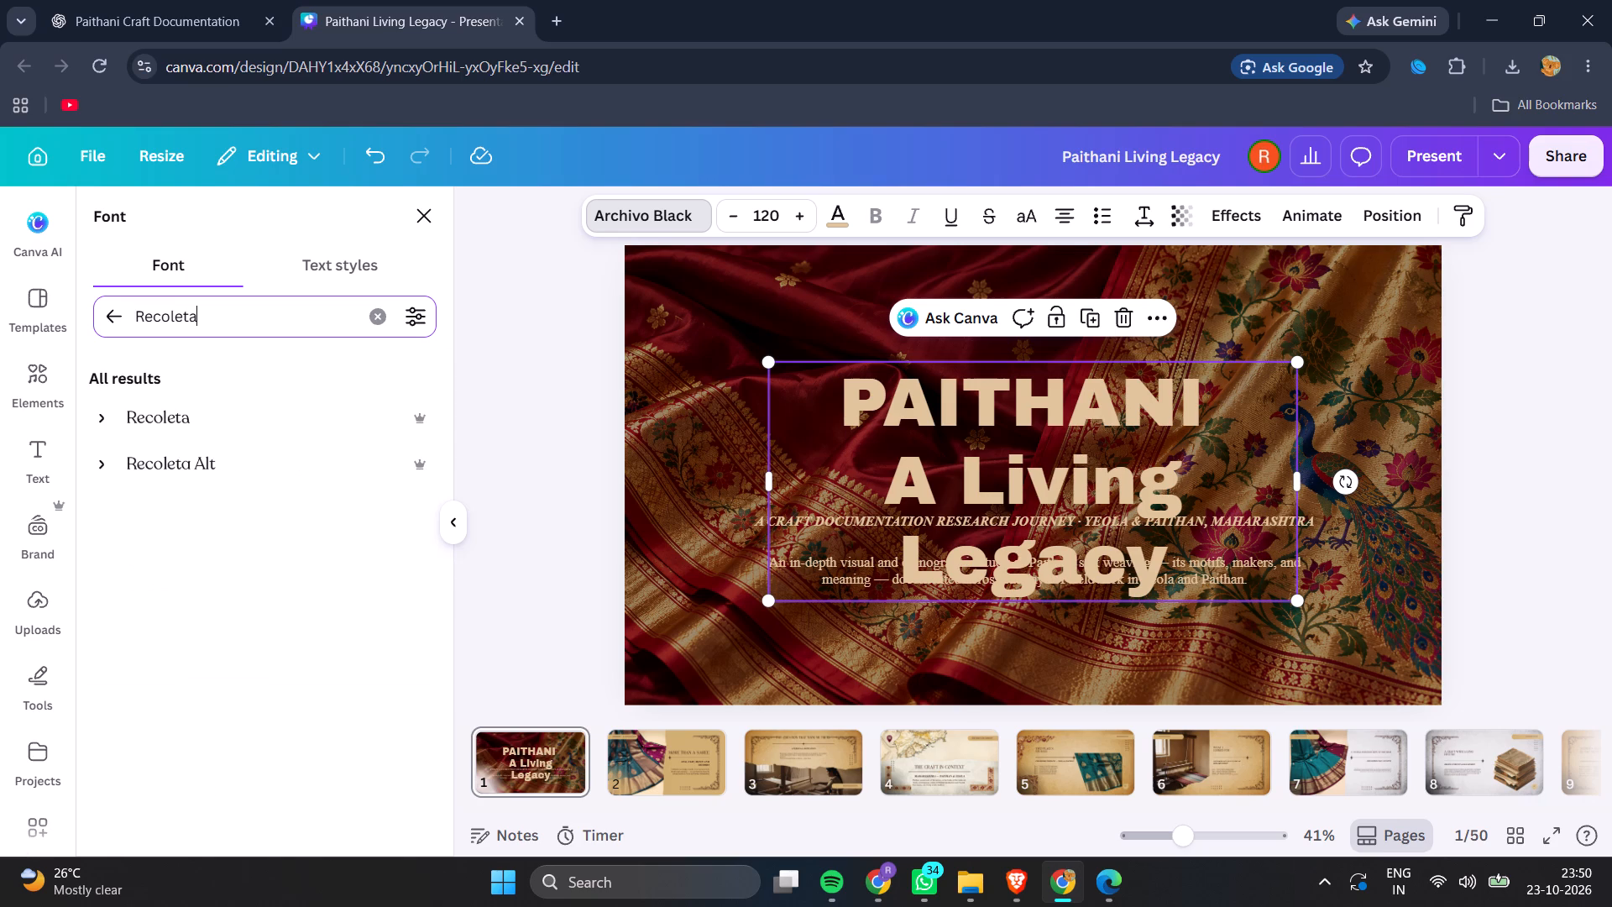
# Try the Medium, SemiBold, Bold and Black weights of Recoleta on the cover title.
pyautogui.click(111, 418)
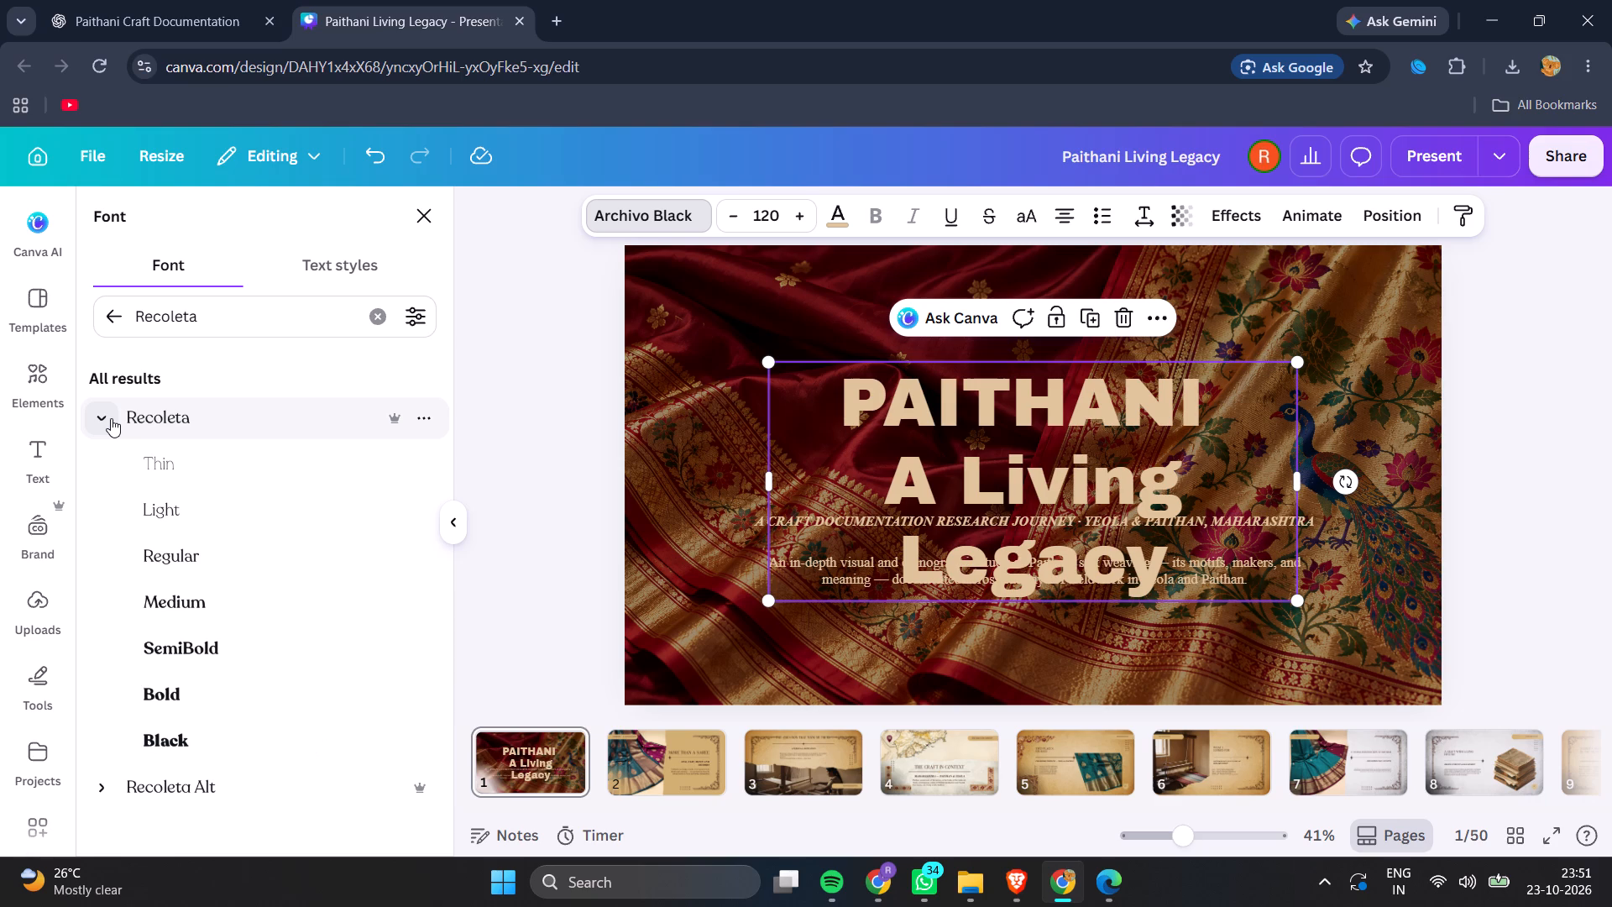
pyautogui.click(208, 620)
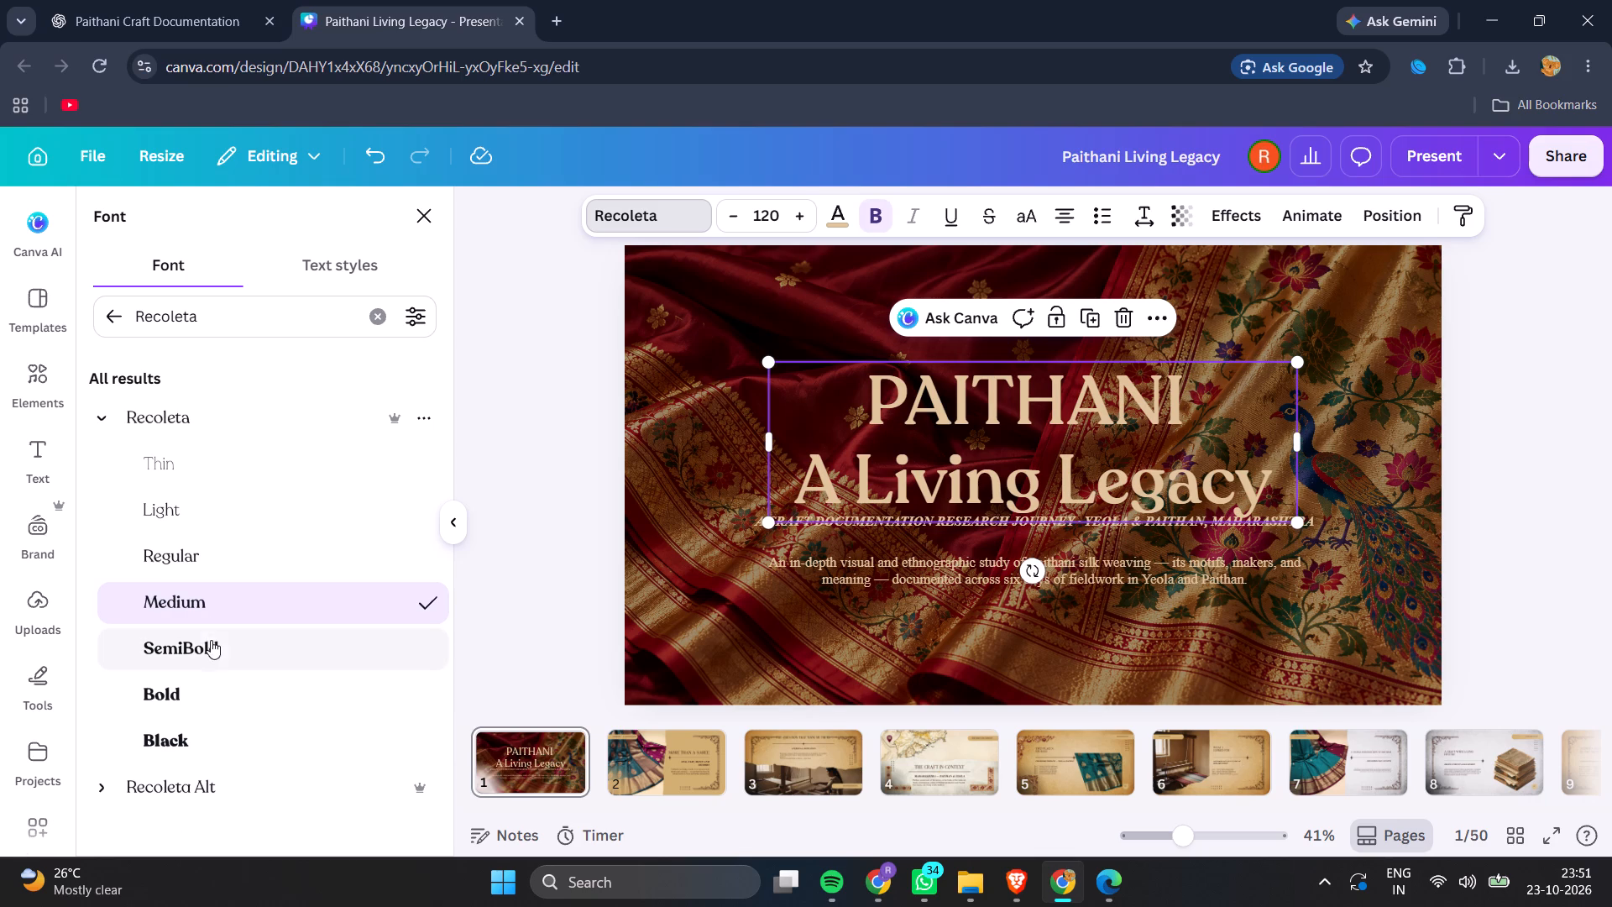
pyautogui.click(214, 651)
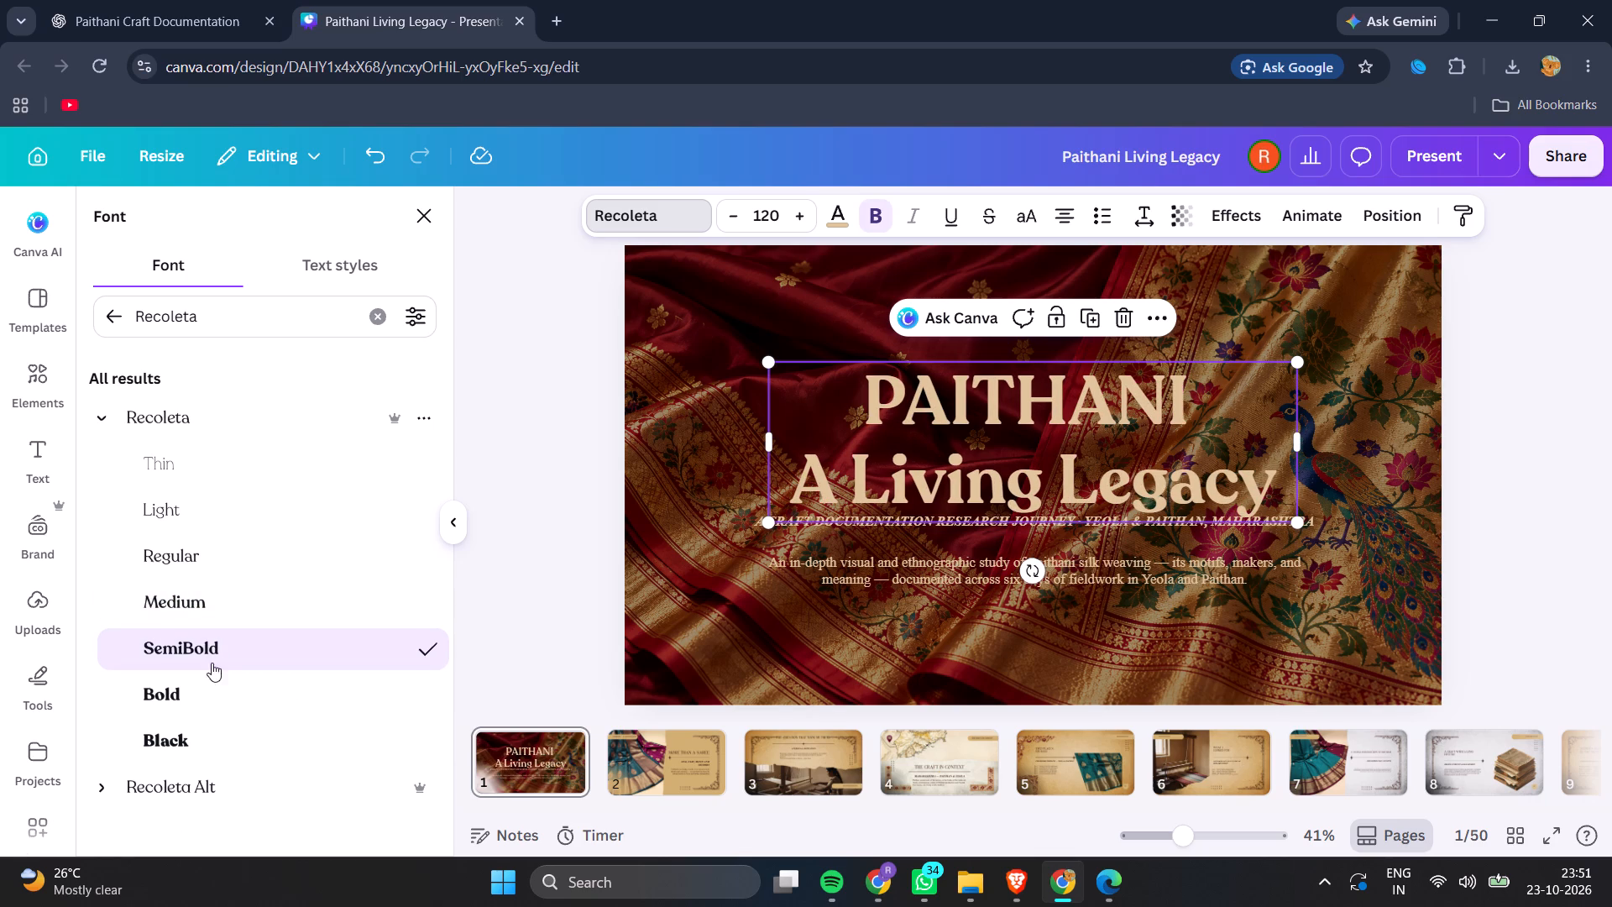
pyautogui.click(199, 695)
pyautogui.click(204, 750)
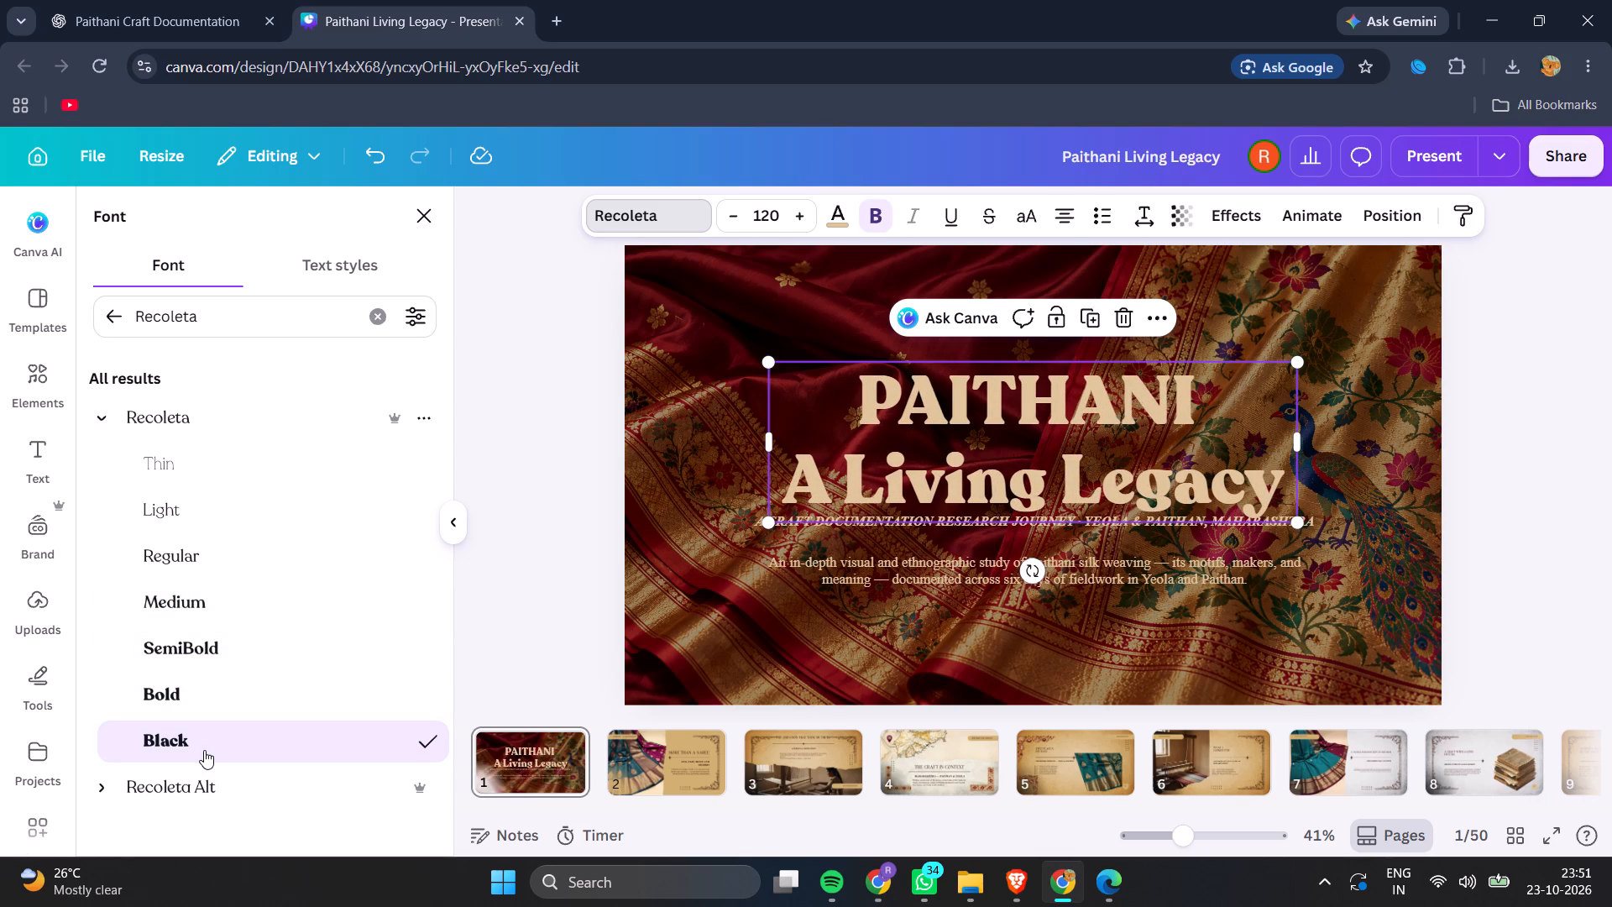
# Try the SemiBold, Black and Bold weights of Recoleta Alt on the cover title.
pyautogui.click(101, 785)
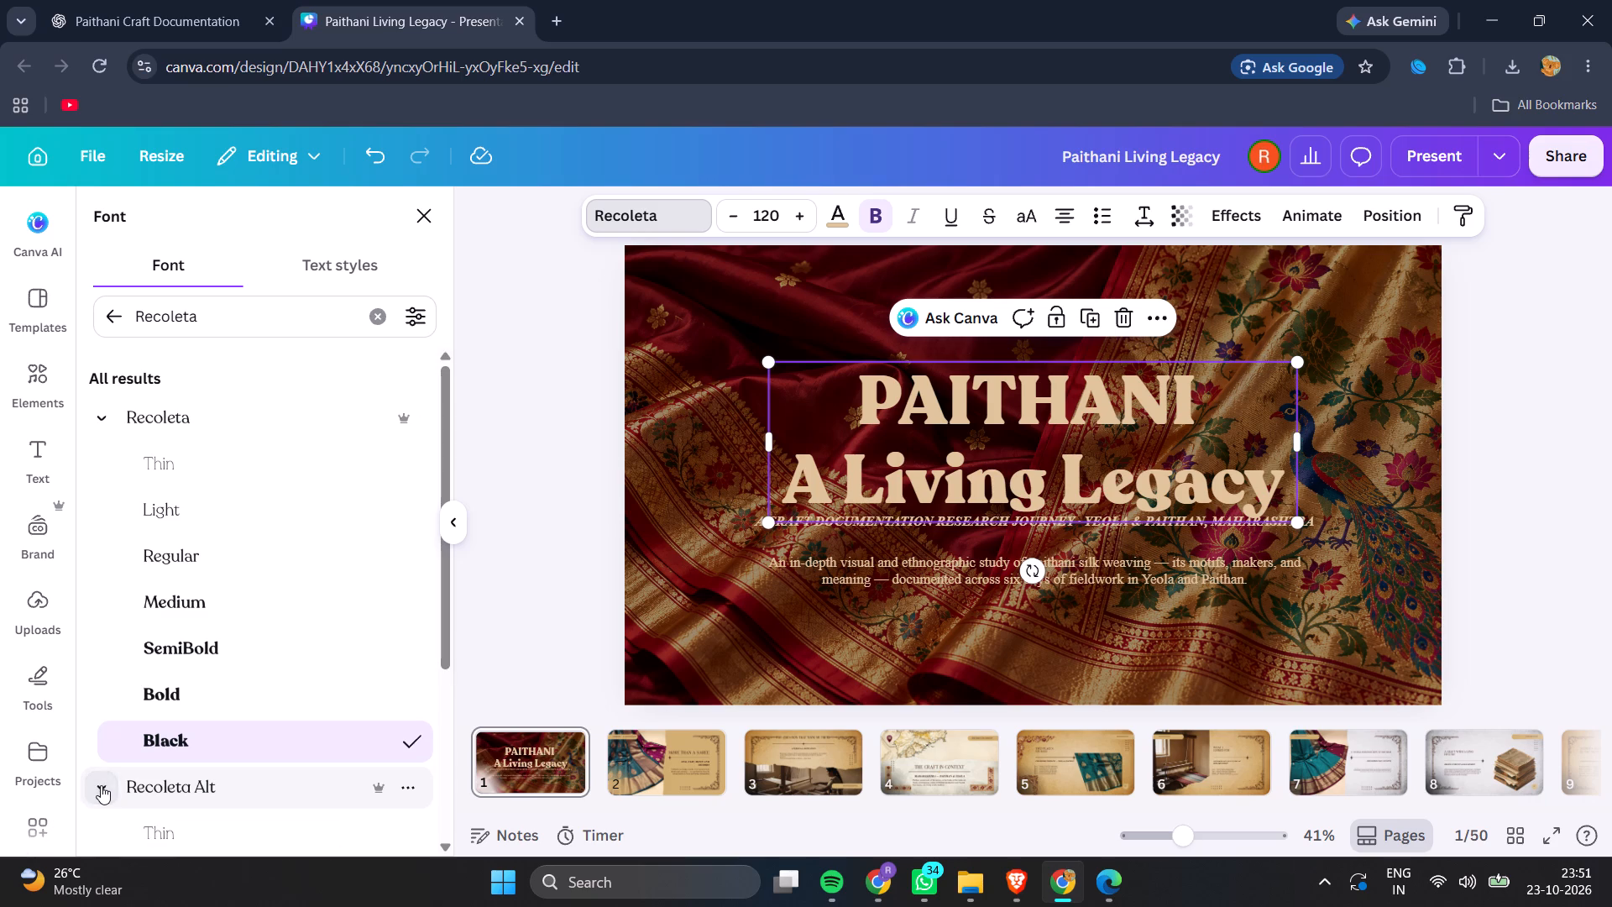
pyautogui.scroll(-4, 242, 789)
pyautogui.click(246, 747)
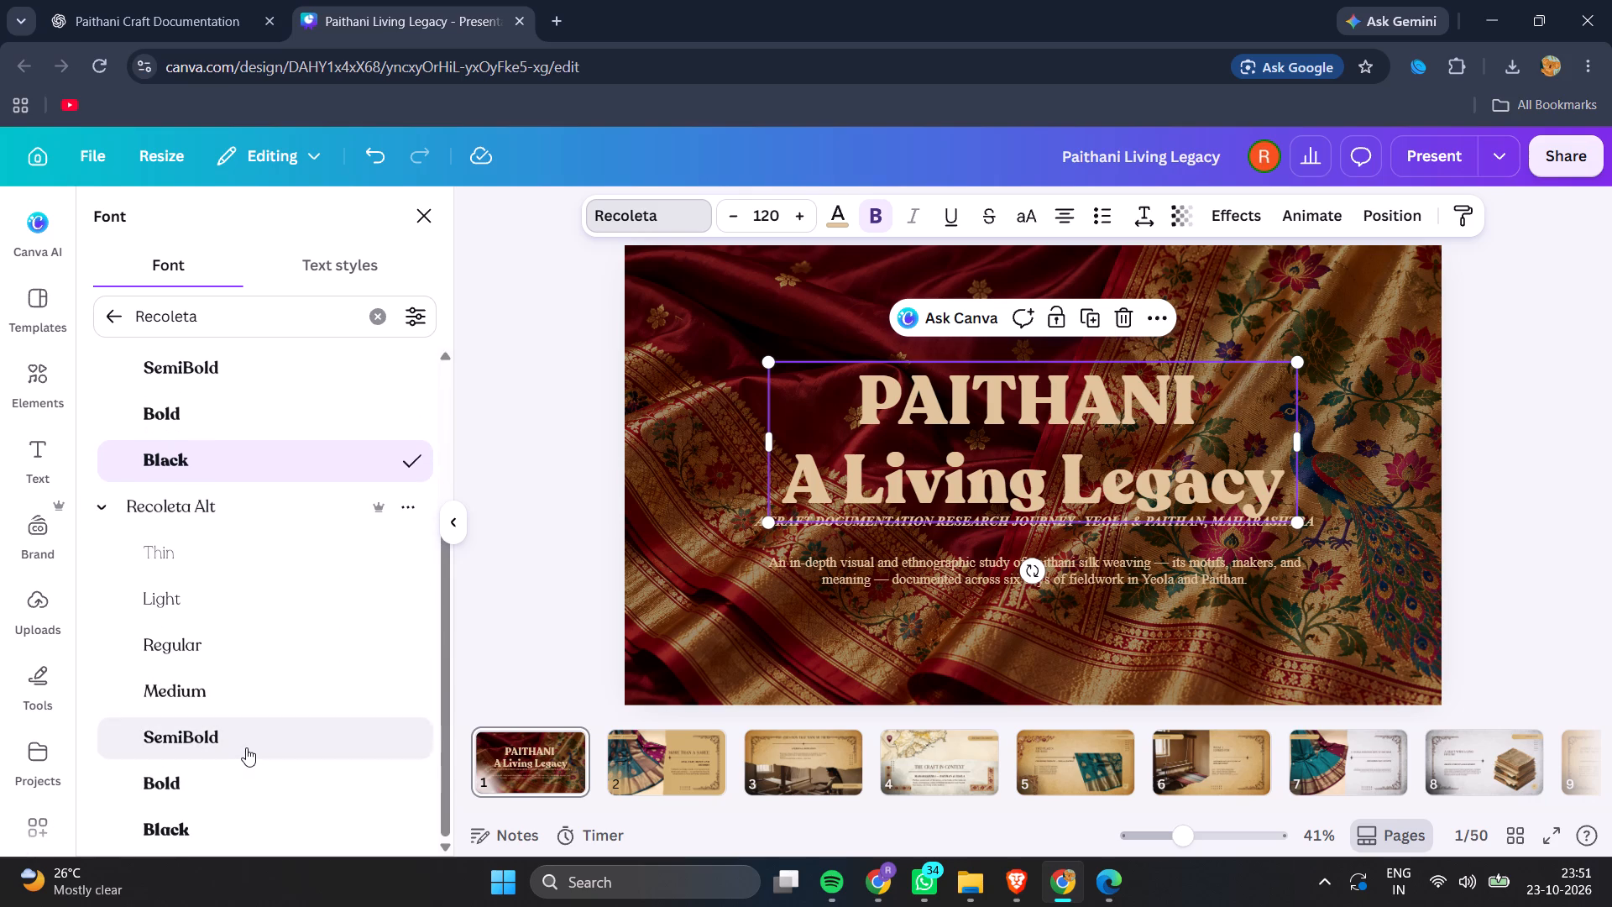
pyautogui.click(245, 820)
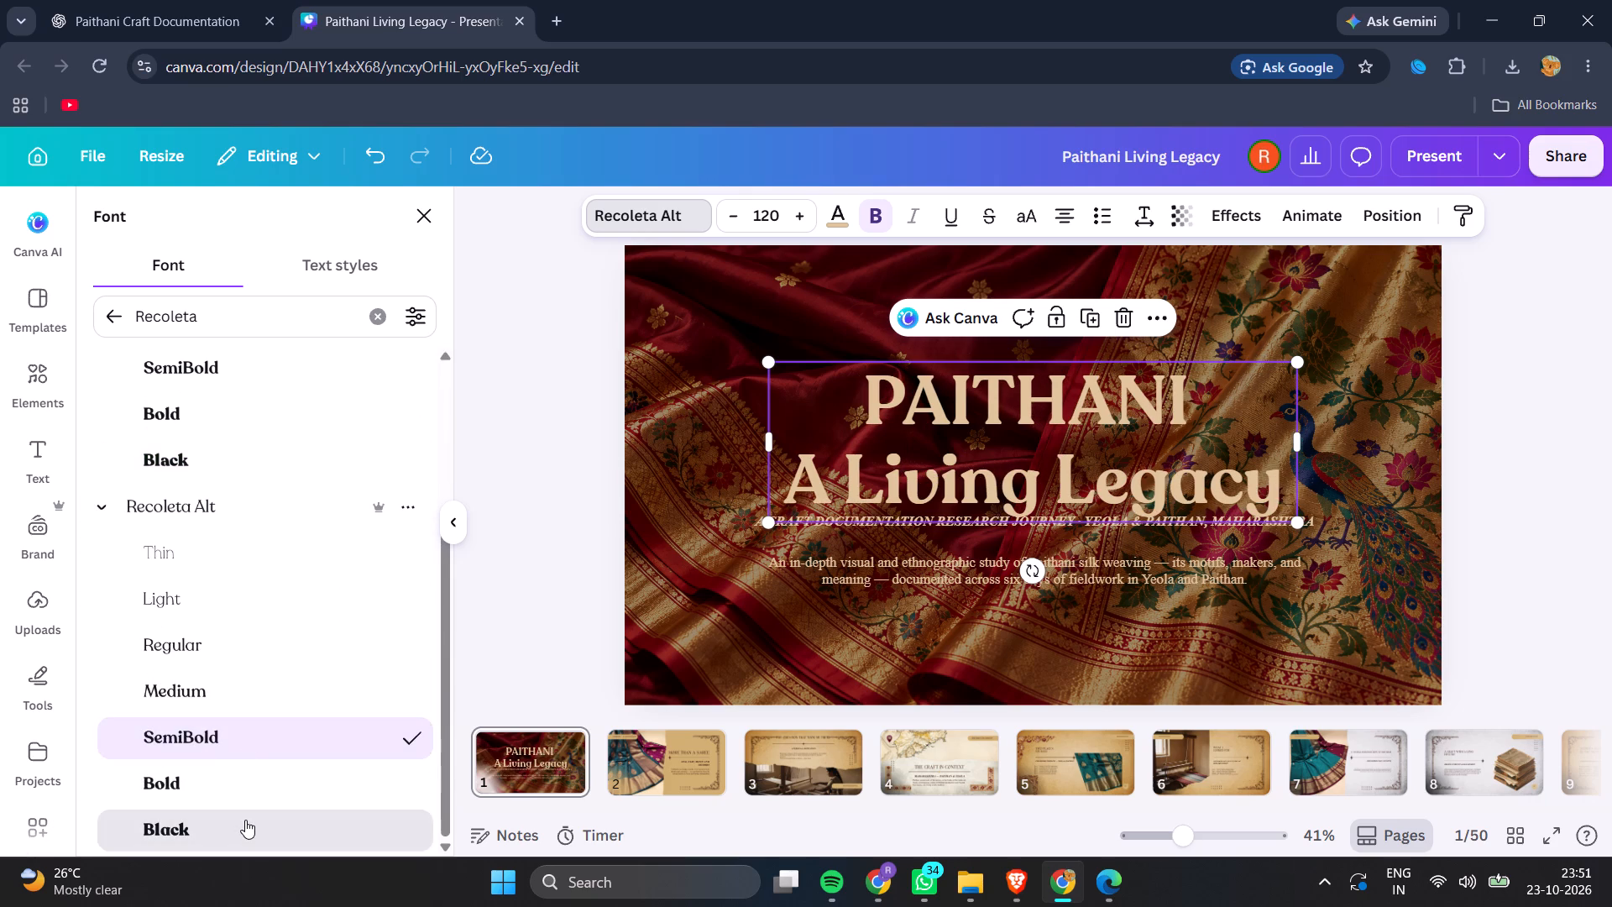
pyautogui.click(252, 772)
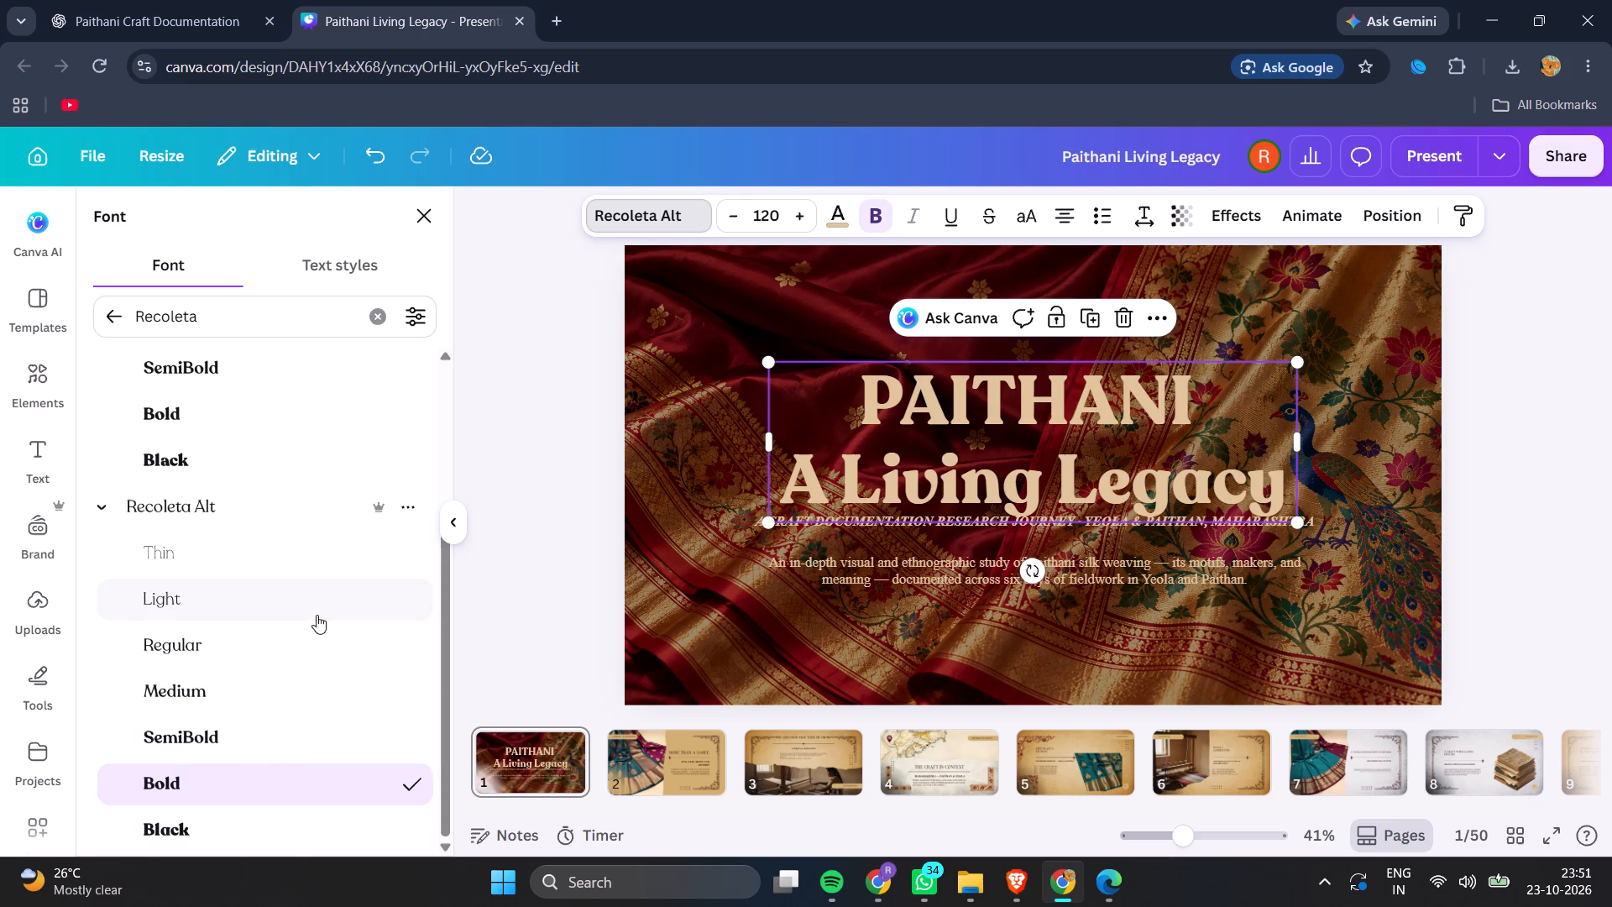
# Set the cover title's font to Recoleta SemiBold.
pyautogui.scroll(2, 317, 615)
pyautogui.click(278, 611)
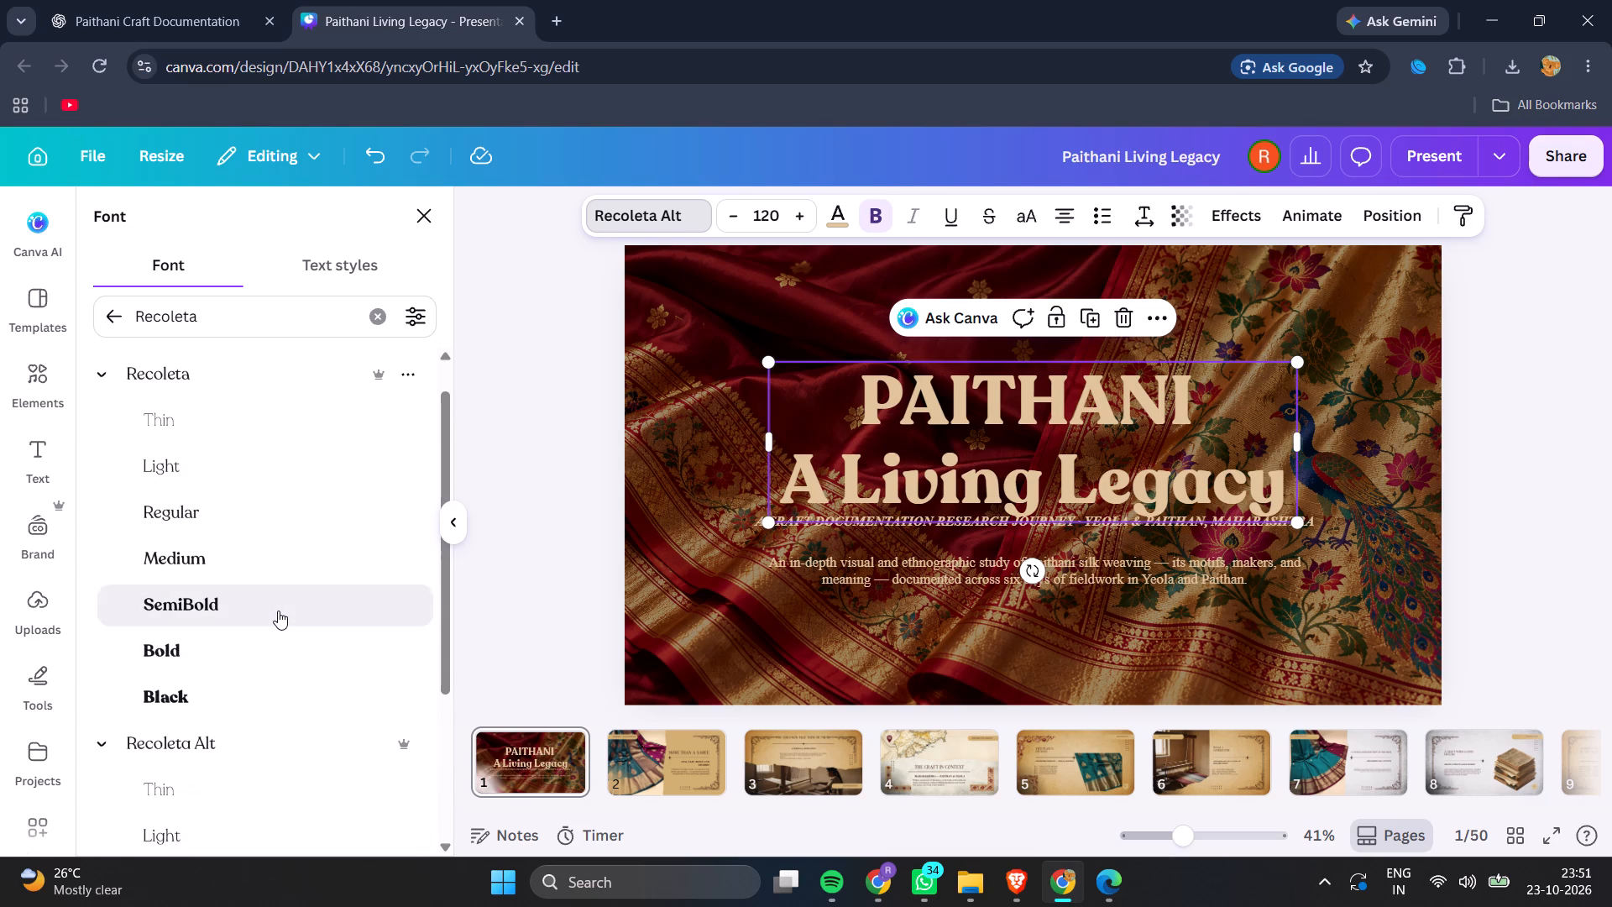
# Set the cover title's font to the Bold weight of Recoleta and close the font list.
pyautogui.click(278, 647)
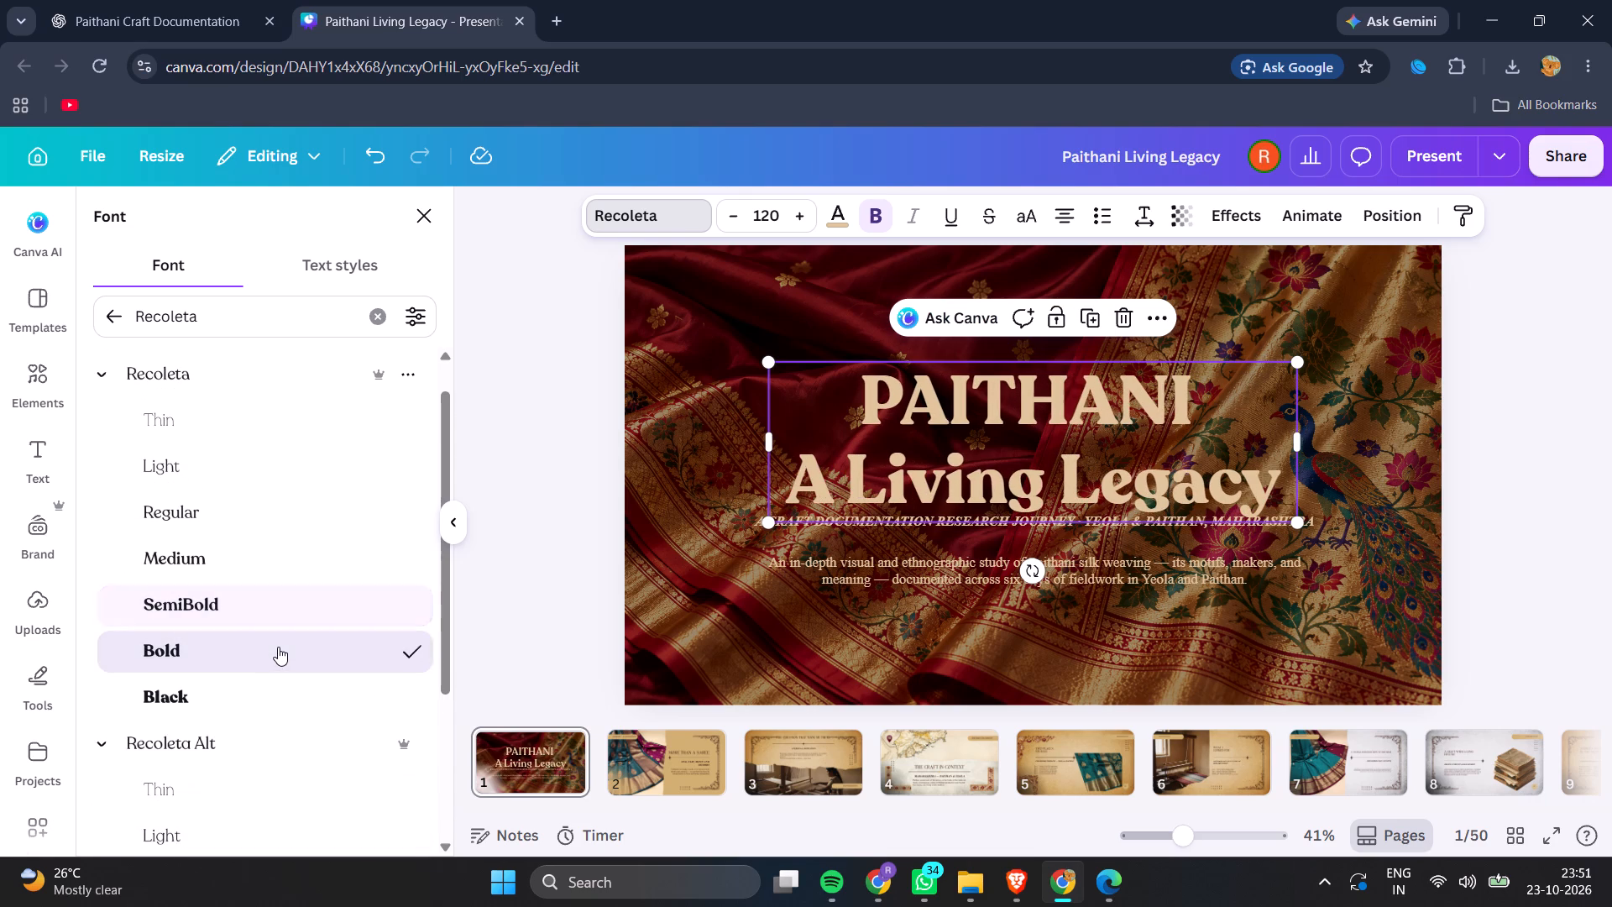
pyautogui.click(561, 488)
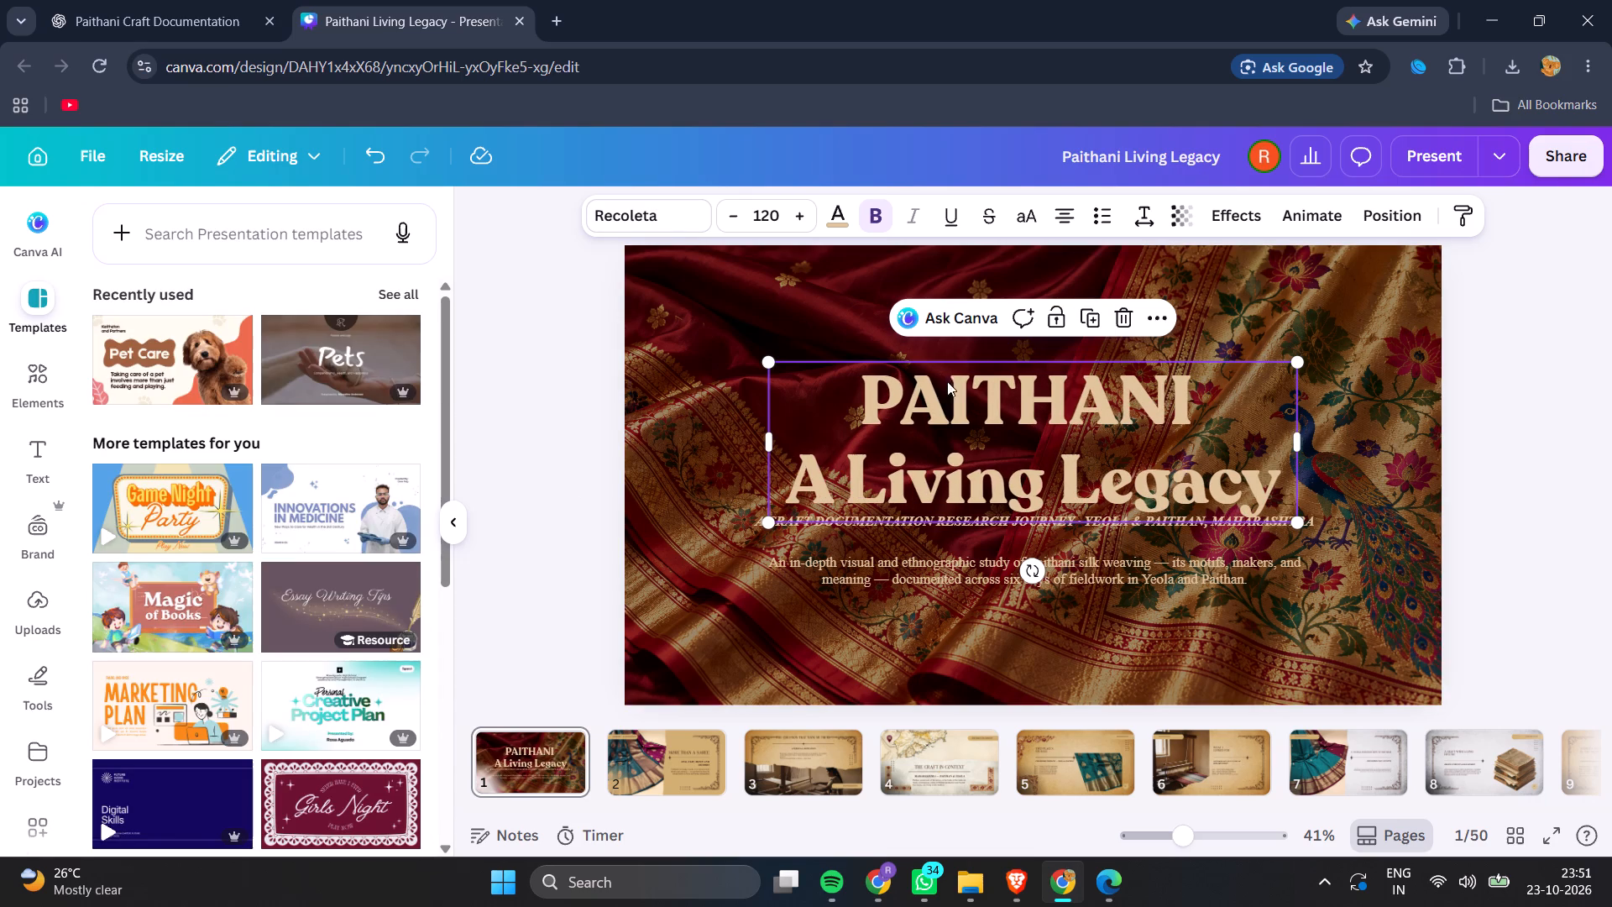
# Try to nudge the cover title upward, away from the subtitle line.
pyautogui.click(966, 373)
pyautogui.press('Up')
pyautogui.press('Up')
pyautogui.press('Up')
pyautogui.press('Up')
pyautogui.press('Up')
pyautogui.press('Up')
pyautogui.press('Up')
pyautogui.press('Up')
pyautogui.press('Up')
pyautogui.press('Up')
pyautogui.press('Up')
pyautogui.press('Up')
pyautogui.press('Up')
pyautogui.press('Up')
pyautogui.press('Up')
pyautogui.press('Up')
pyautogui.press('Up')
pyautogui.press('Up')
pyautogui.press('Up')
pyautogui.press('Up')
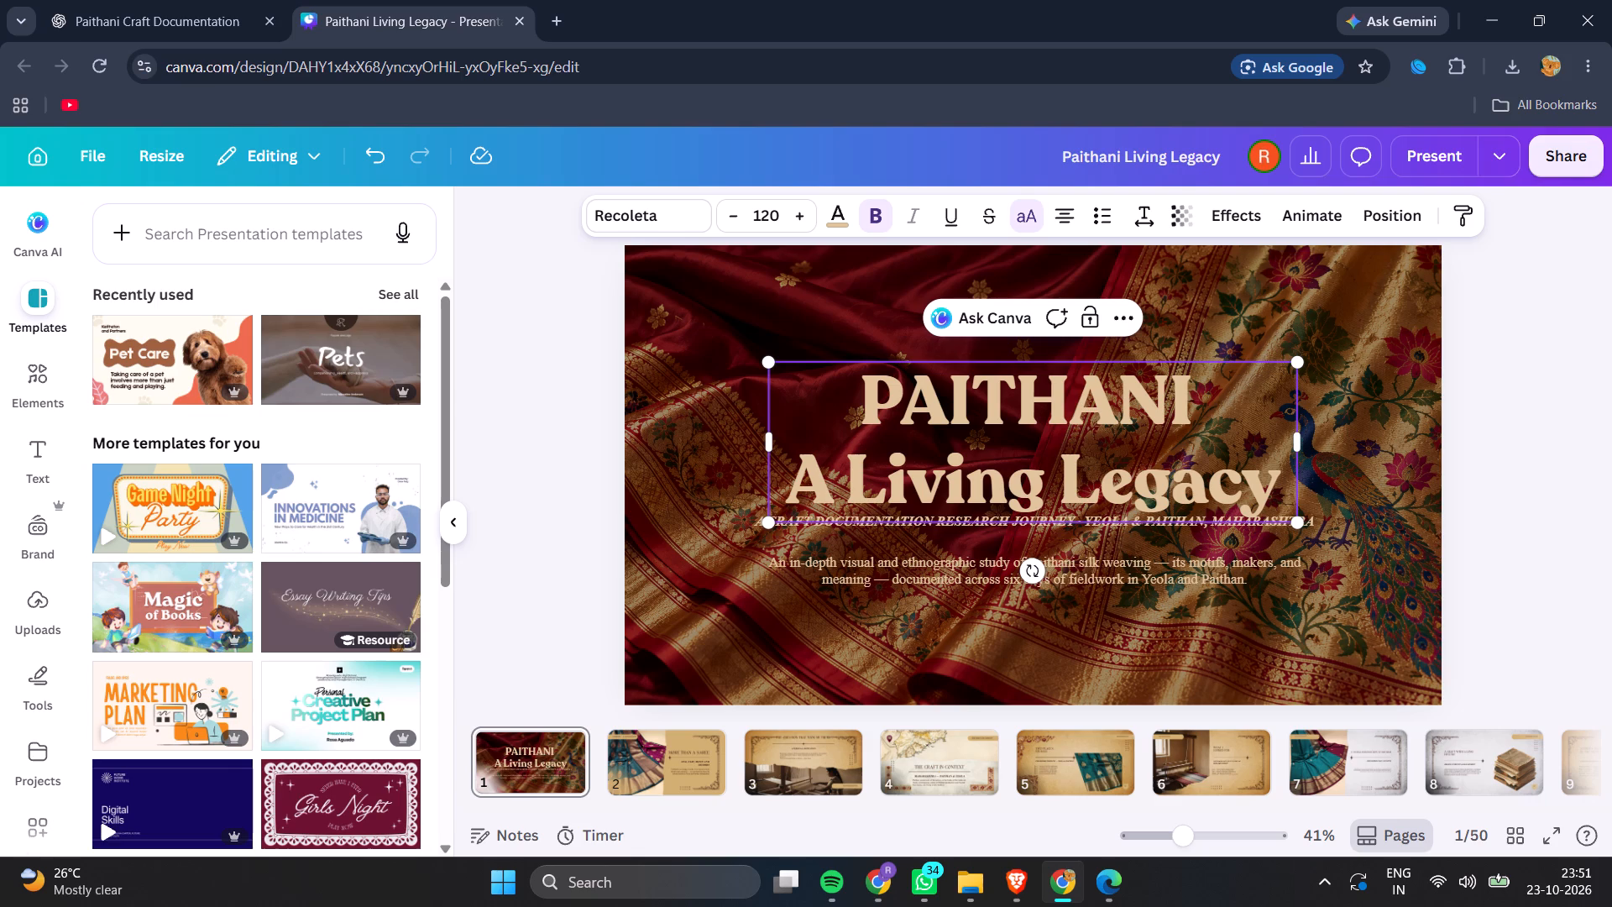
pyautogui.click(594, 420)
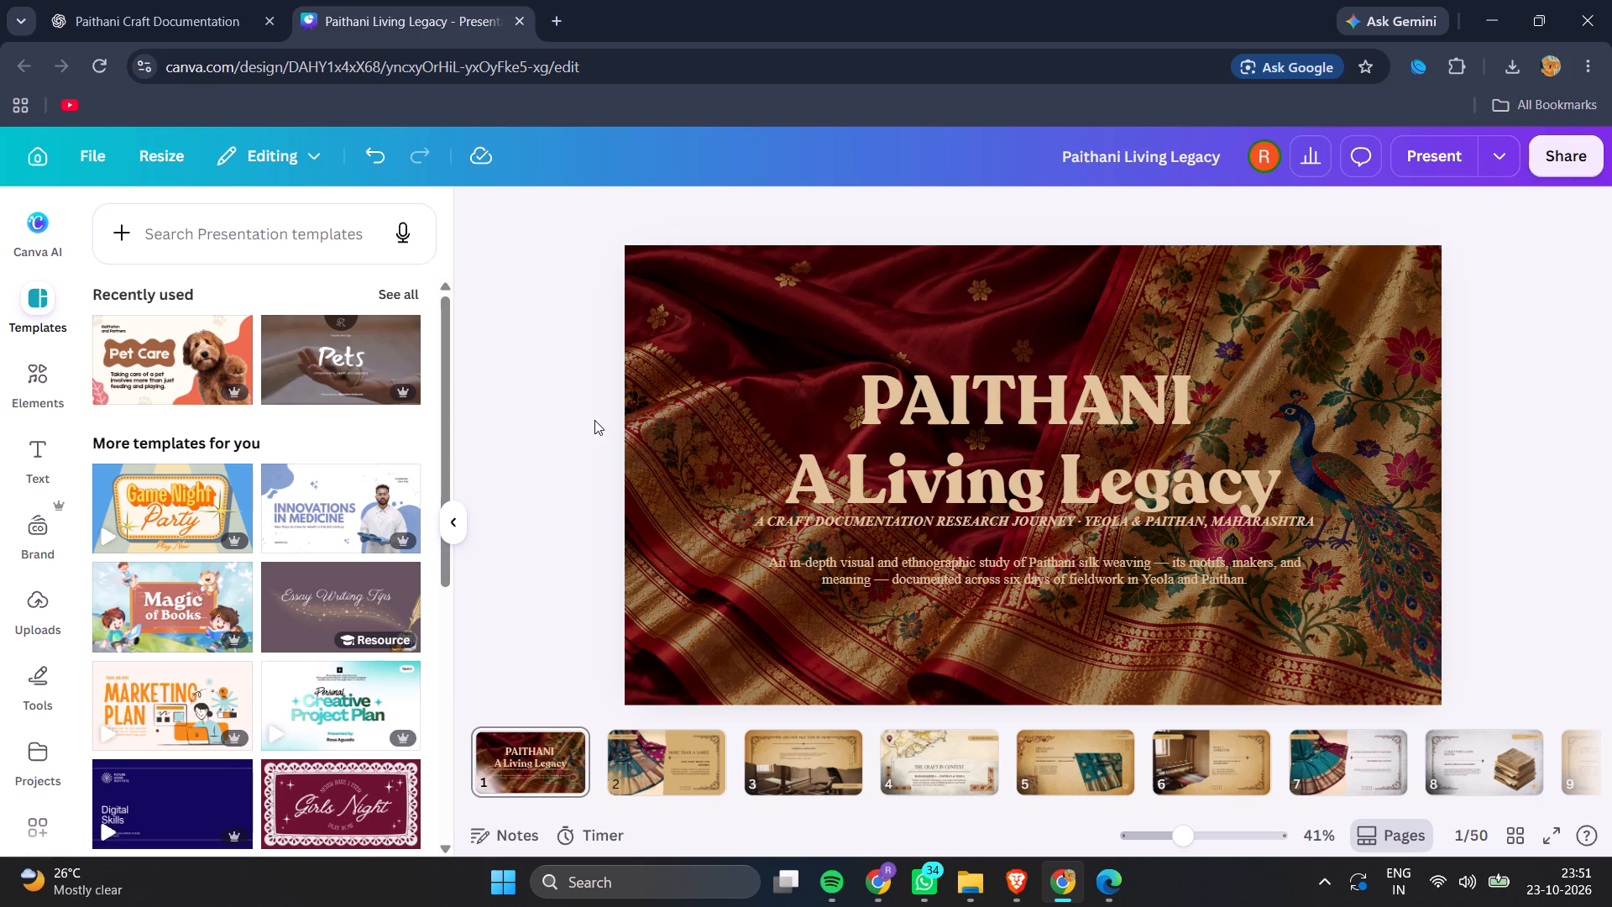
# Reduce the font size of the title's second line, "A Living Legacy", to 100.
pyautogui.click(950, 432)
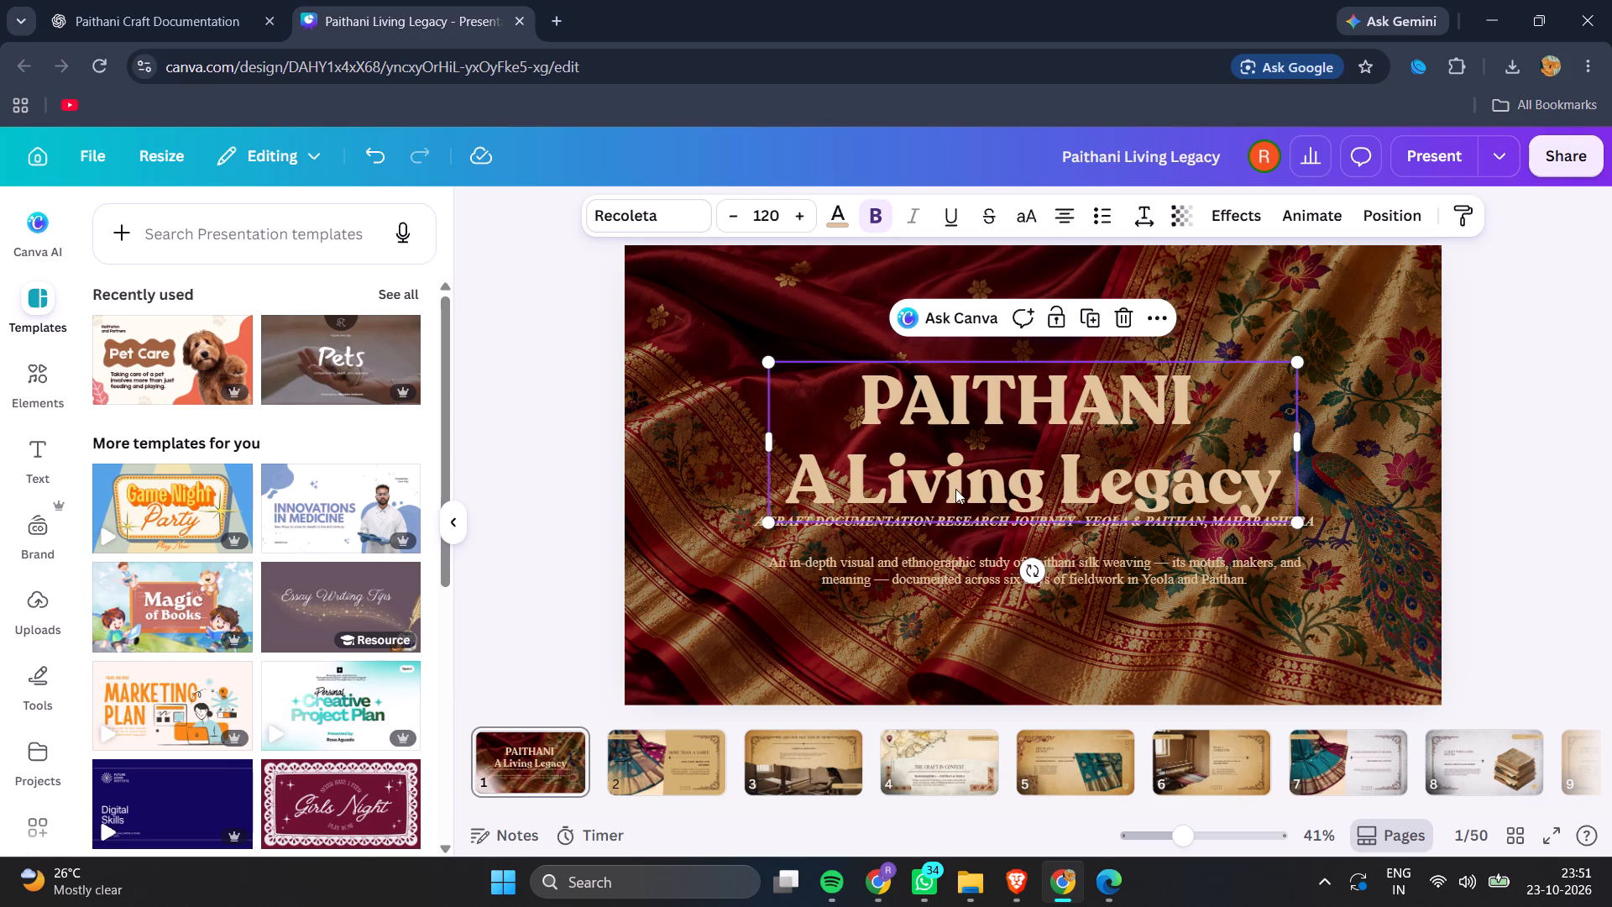
pyautogui.tripleClick(955, 488)
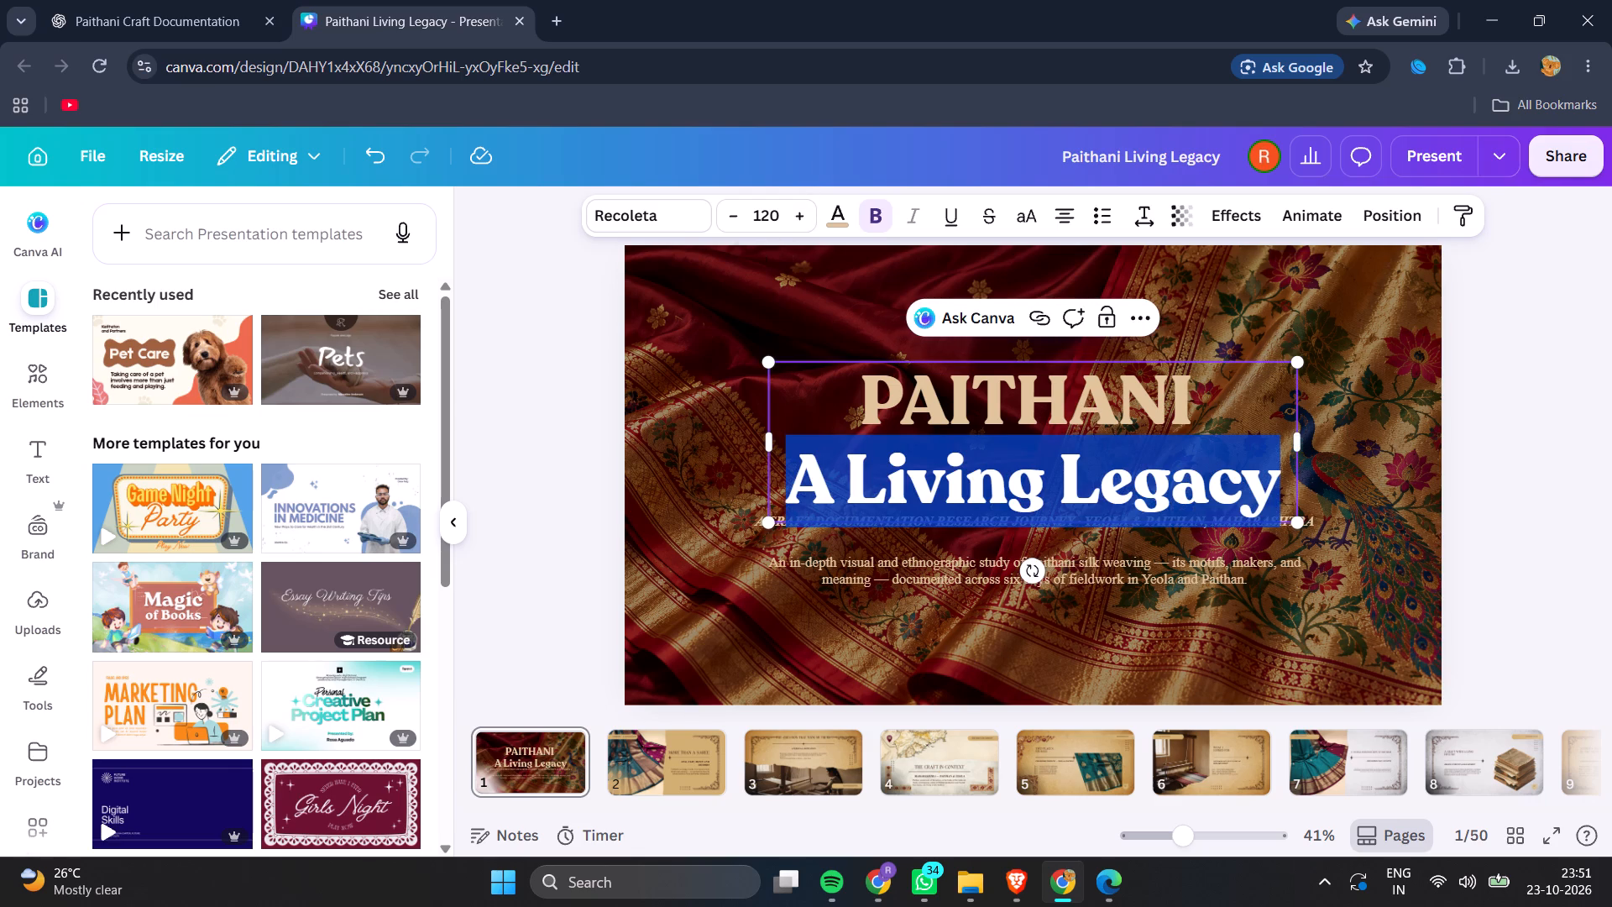
pyautogui.tripleClick(737, 215)
pyautogui.tripleClick(737, 215)
pyautogui.tripleClick(737, 215)
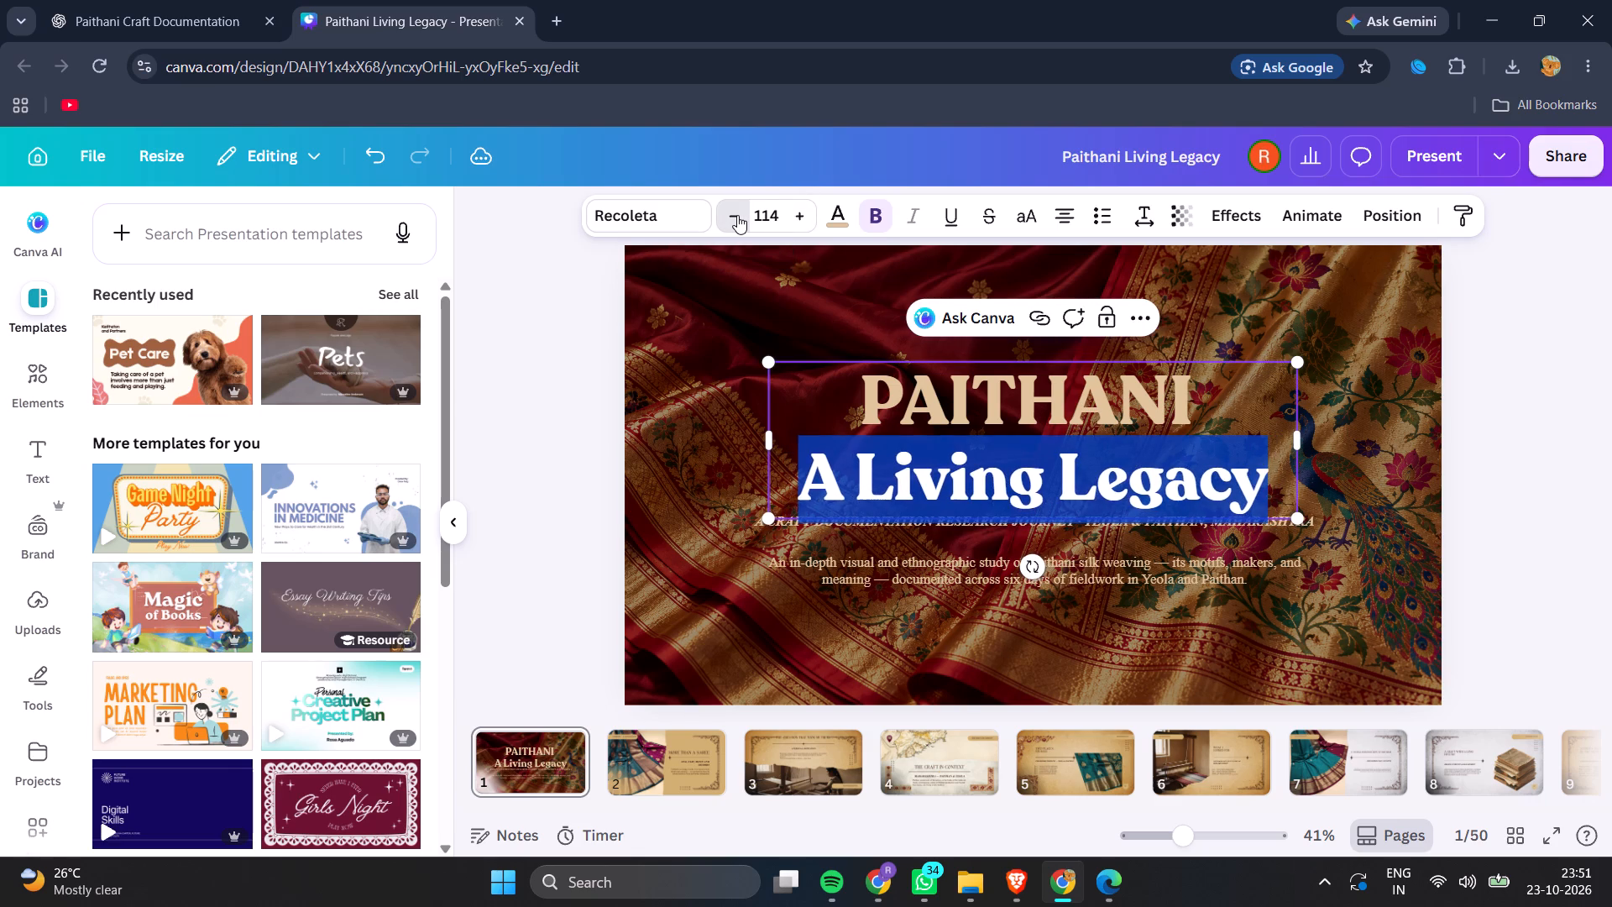
pyautogui.tripleClick(737, 215)
pyautogui.tripleClick(737, 215)
pyautogui.tripleClick(737, 215)
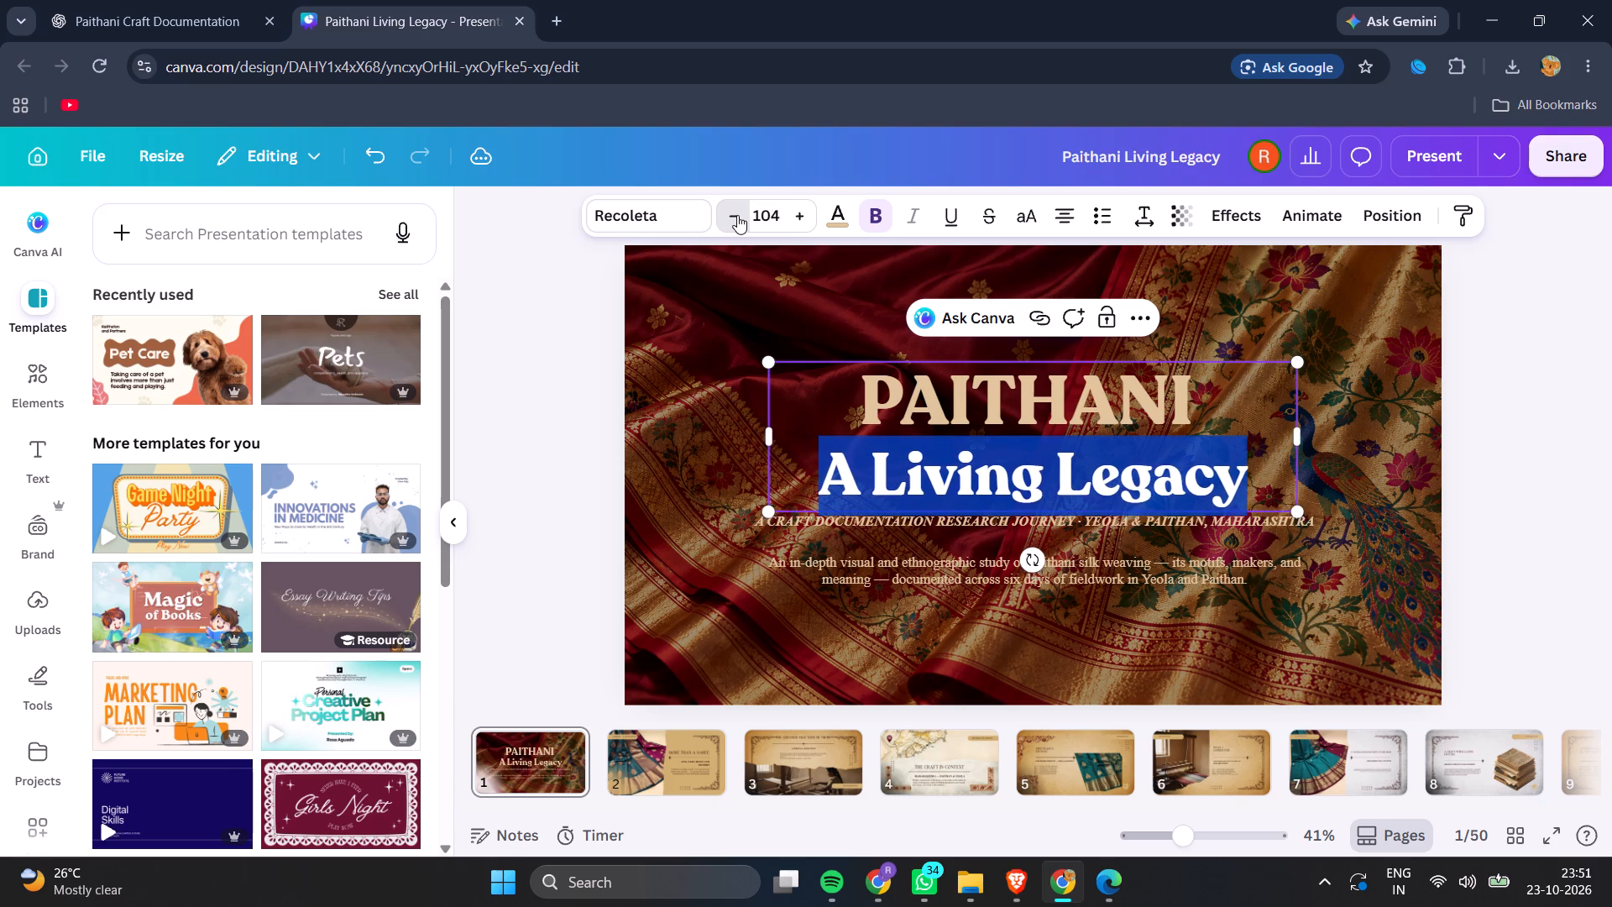
pyautogui.doubleClick(737, 215)
pyautogui.click(737, 215)
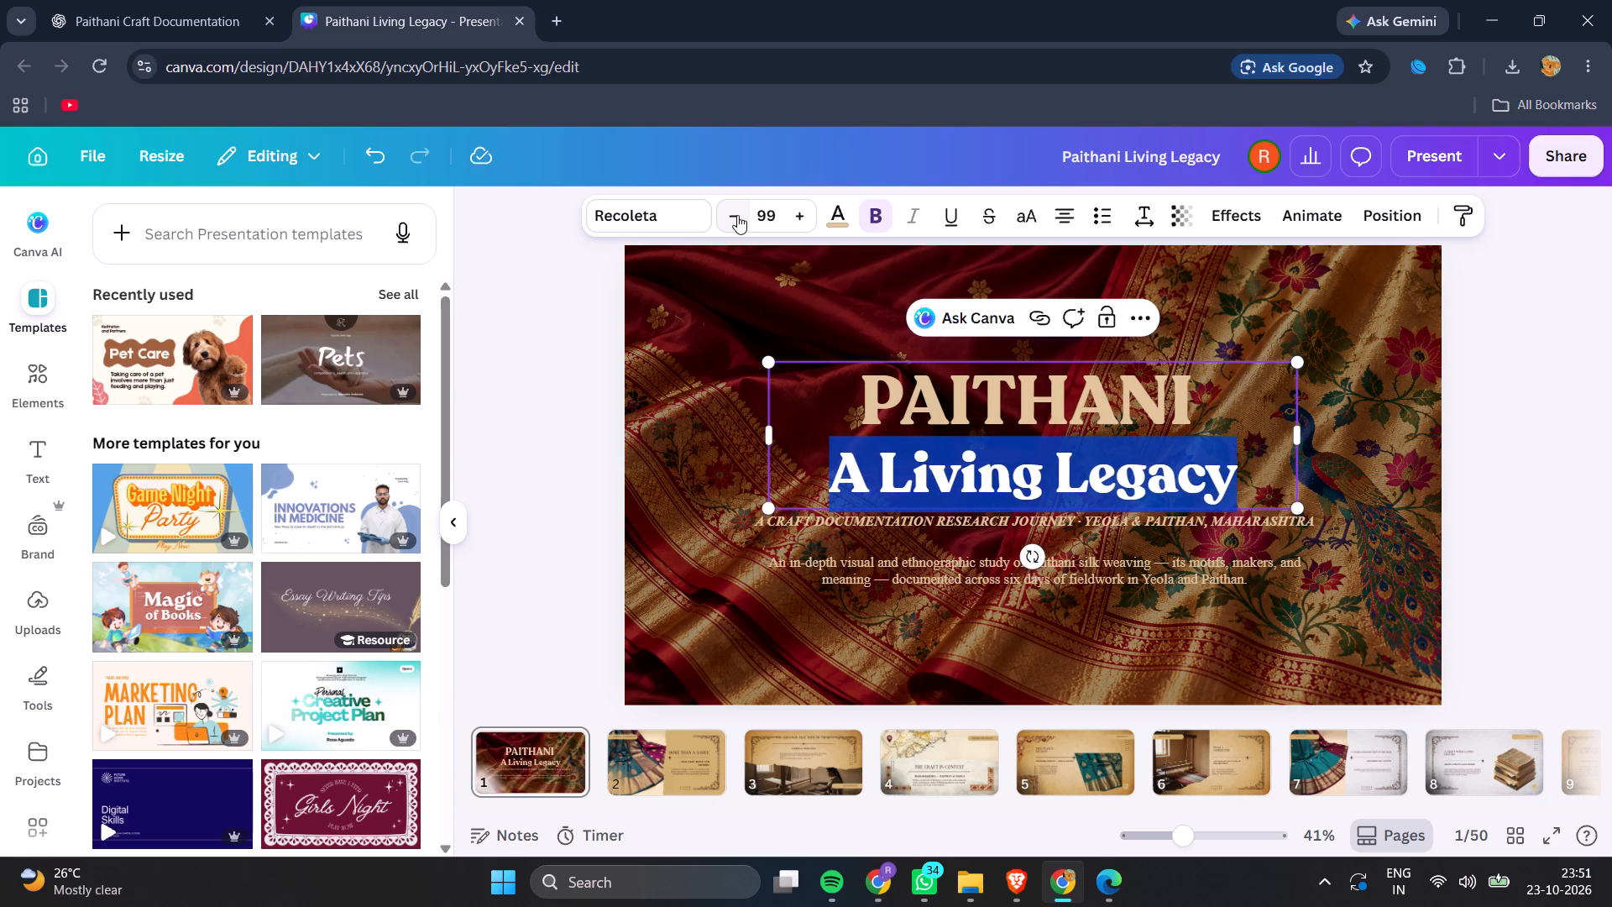
pyautogui.click(804, 214)
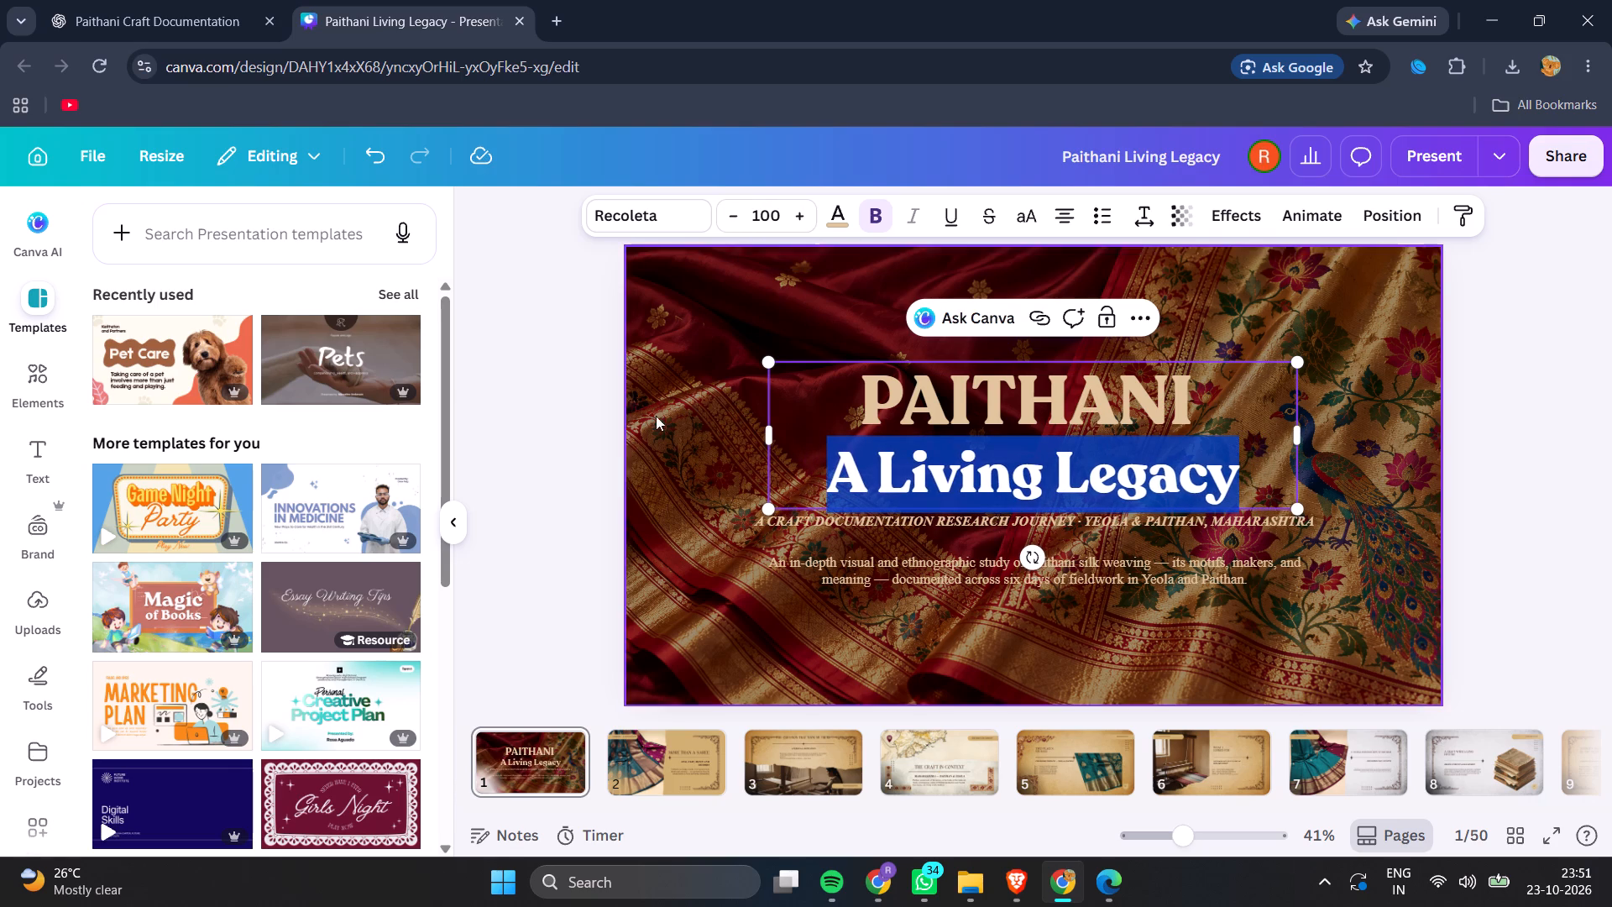
pyautogui.click(579, 381)
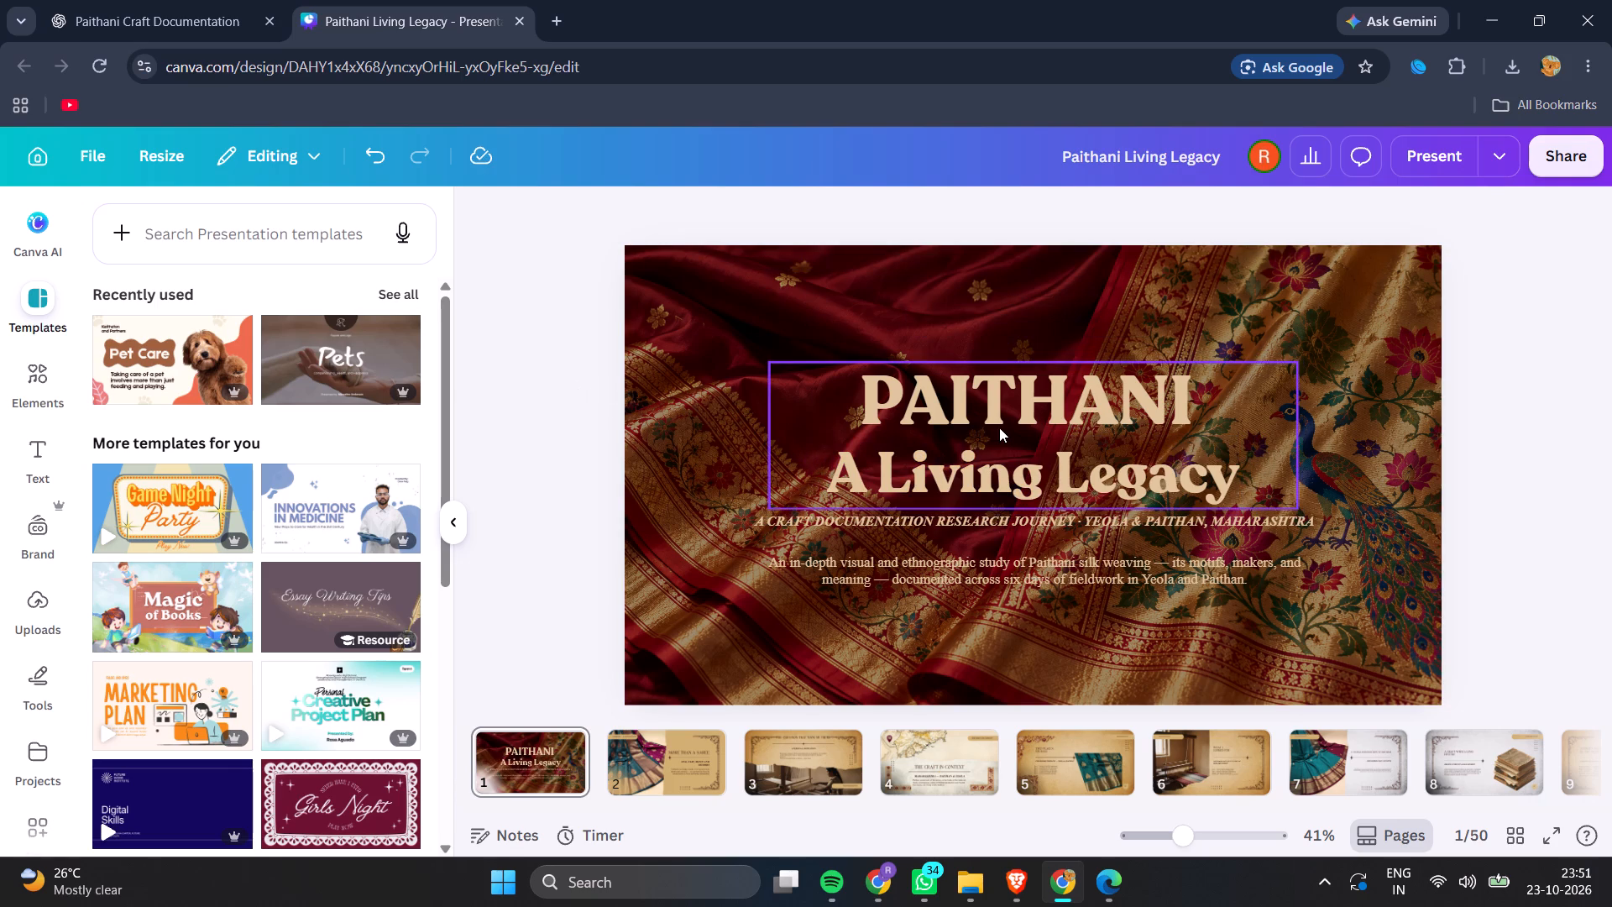
# Nudge the whole cover title block upward so there is a clear gap above the subtitle line.
pyautogui.click(999, 427)
pyautogui.press('Up')
pyautogui.press('Up')
pyautogui.press('Up')
pyautogui.press('Up')
pyautogui.press('Up')
pyautogui.press('Up')
pyautogui.press('Up')
pyautogui.press('Up')
pyautogui.press('Up')
pyautogui.press('Up')
pyautogui.press('Up')
pyautogui.press('Up')
pyautogui.press('Up')
pyautogui.press('Up')
pyautogui.press('Up')
pyautogui.press('Up')
pyautogui.press('Up')
pyautogui.press('Up')
pyautogui.press('Up')
pyautogui.press('Up')
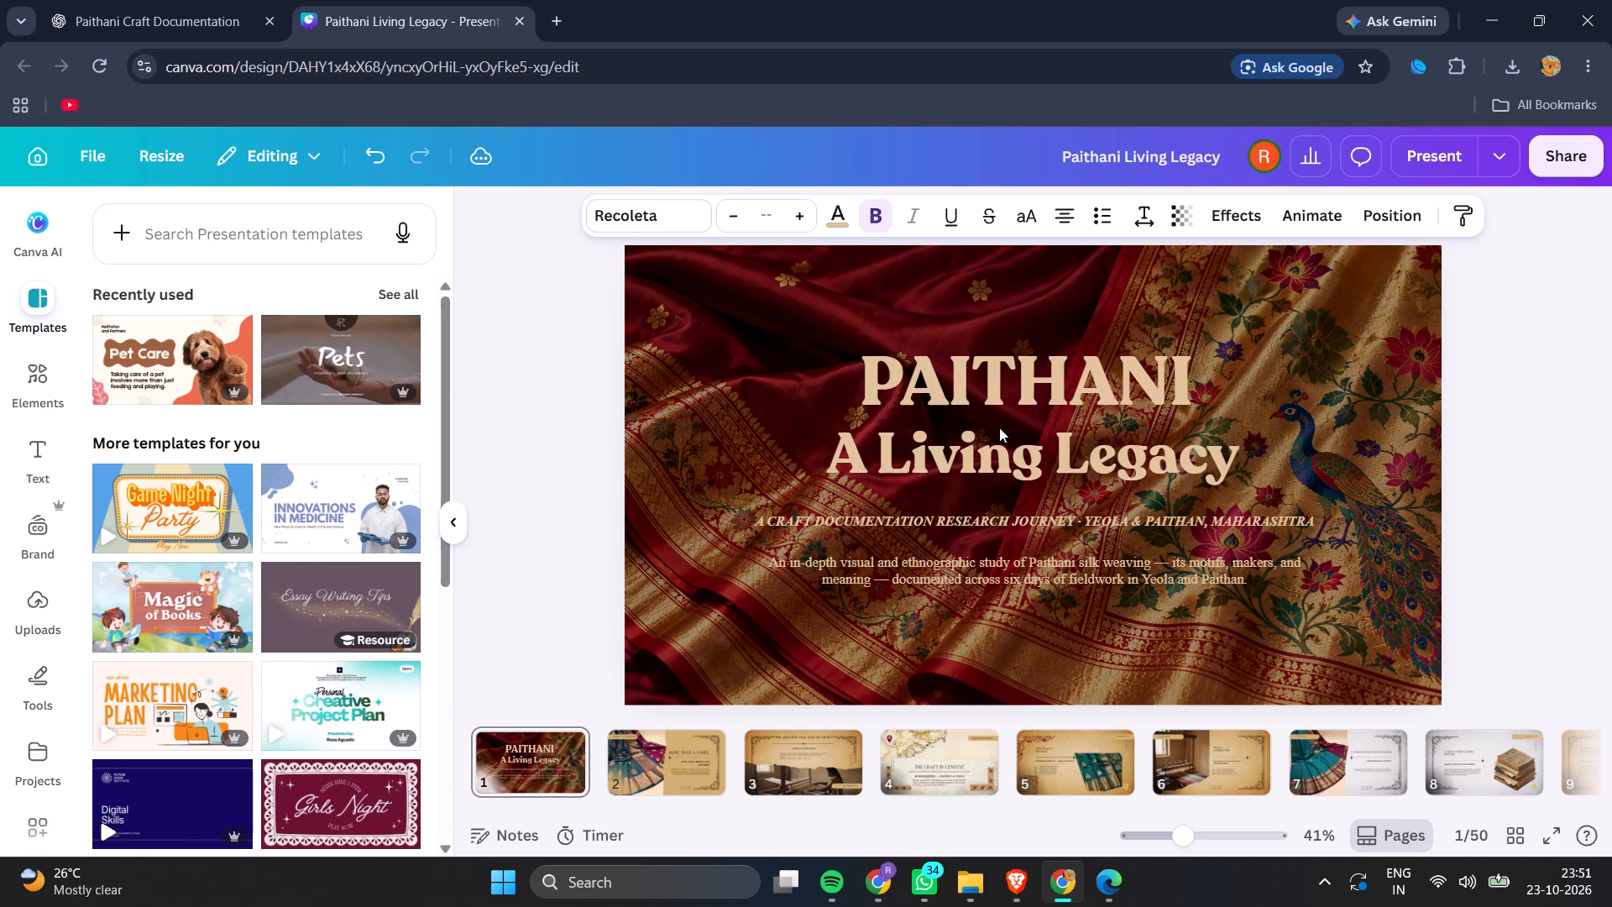
pyautogui.press('Down')
pyautogui.press('Down')
pyautogui.press('Down')
pyautogui.press('Down')
pyautogui.press('Down')
pyautogui.press('Down')
pyautogui.press('Down')
pyautogui.press('Down')
pyautogui.press('Down')
pyautogui.press('Down')
pyautogui.press('Down')
pyautogui.press('Down')
pyautogui.press('Down')
pyautogui.press('Down')
pyautogui.press('Down')
pyautogui.press('Down')
pyautogui.press('Down')
pyautogui.press('Down')
pyautogui.press('Down')
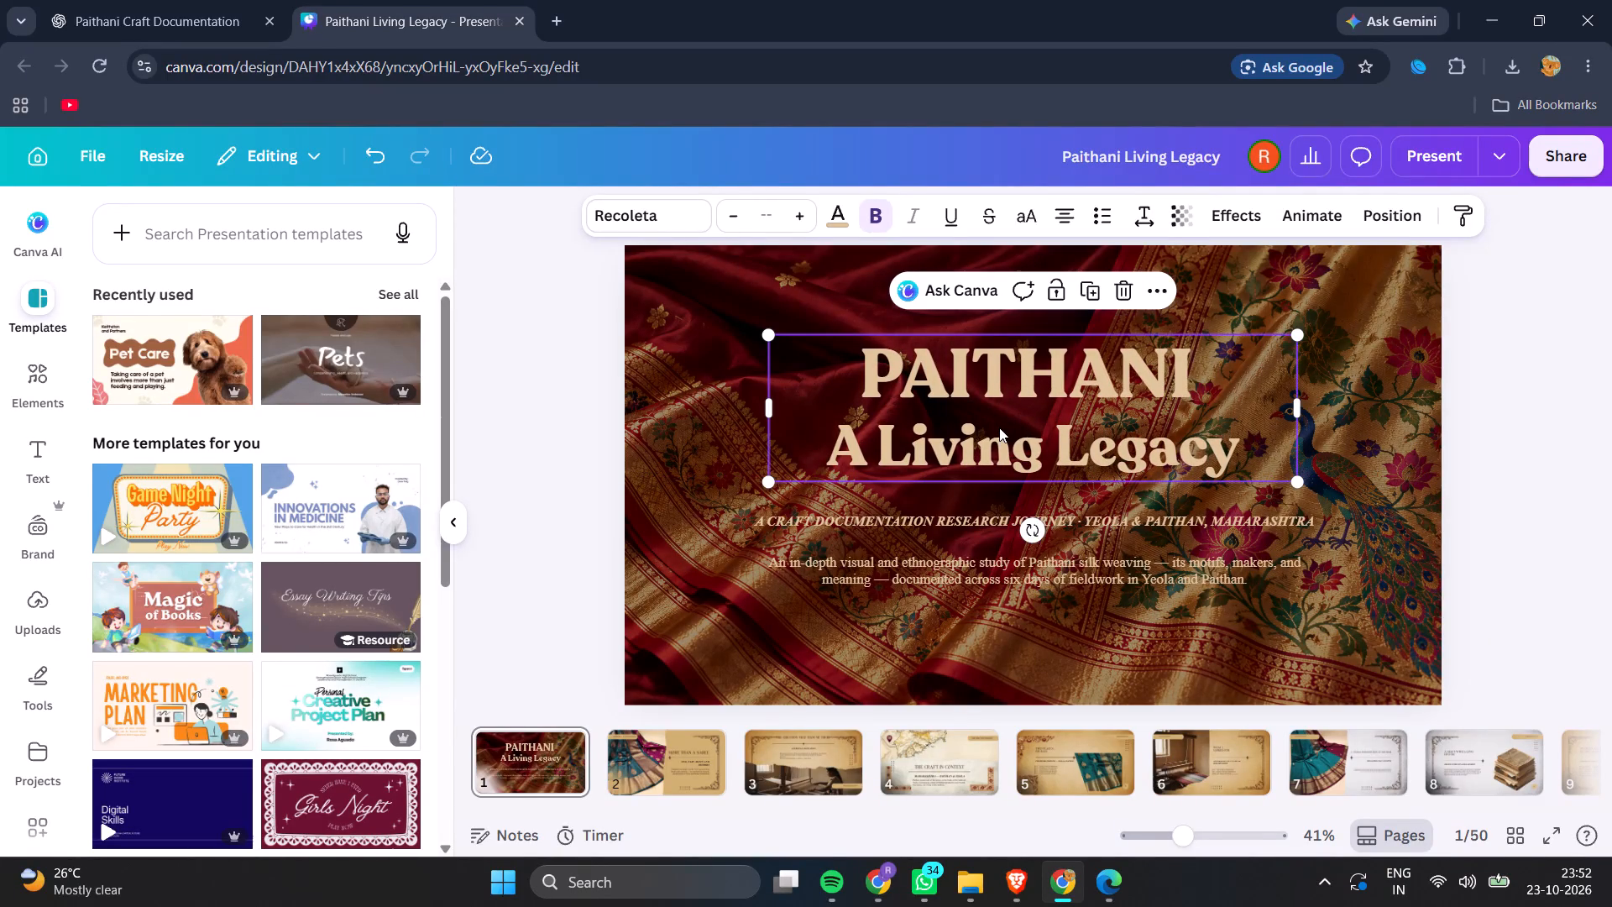
# Tighten the cover title's line spacing to 1.1.
pyautogui.click(1147, 214)
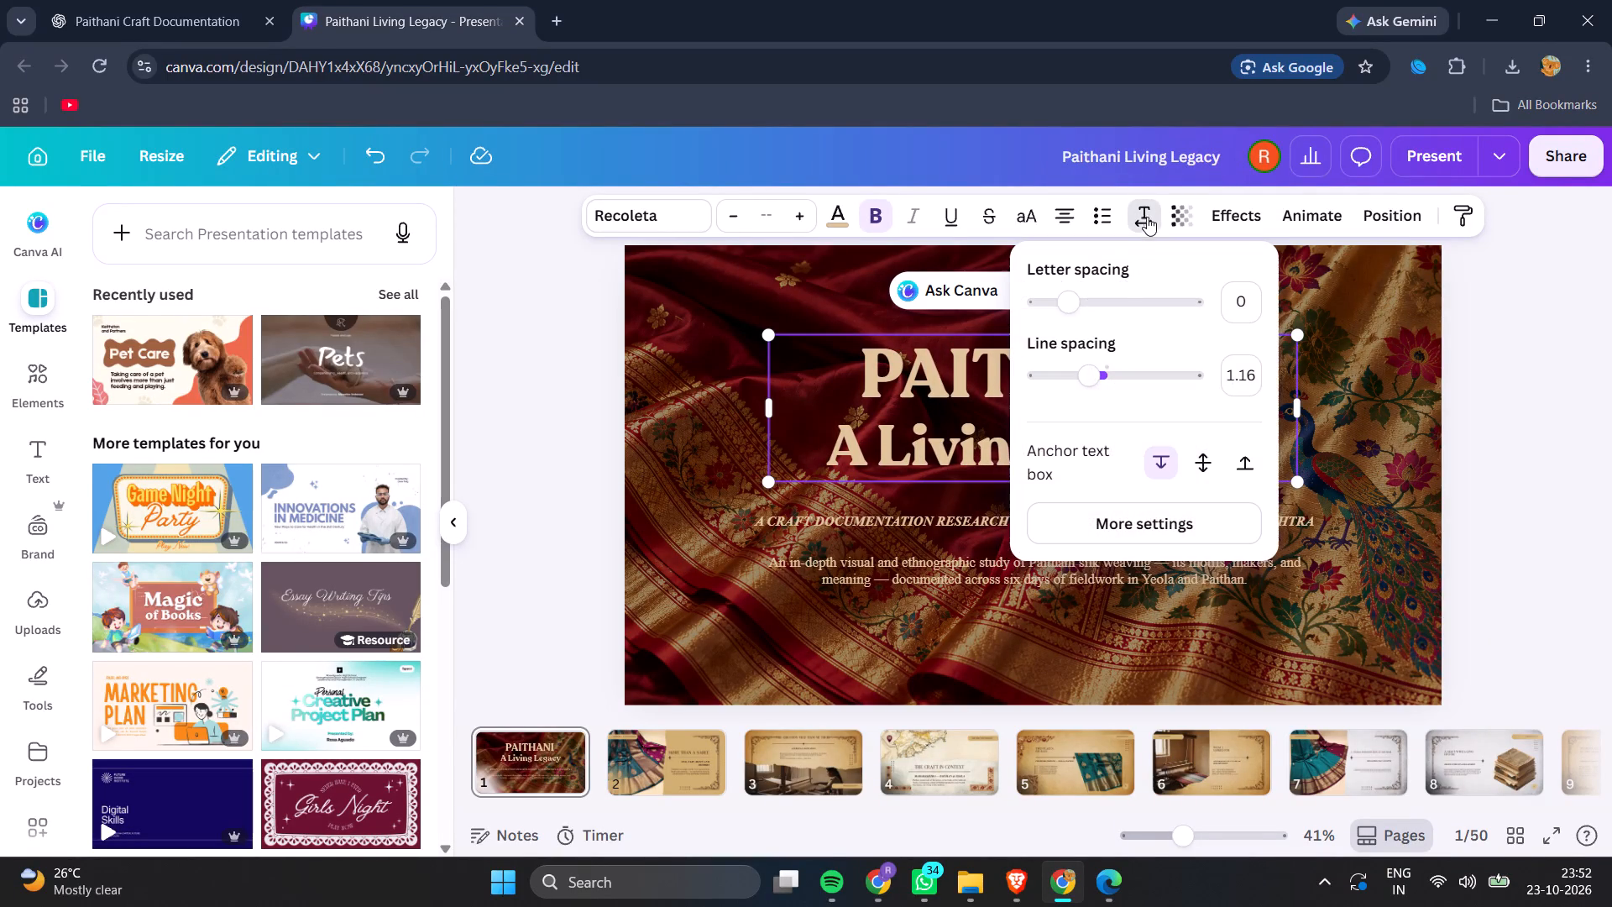
pyautogui.moveTo(1082, 381); pyautogui.dragTo(1065, 370)
pyautogui.moveTo(1067, 370); pyautogui.dragTo(1063, 374)
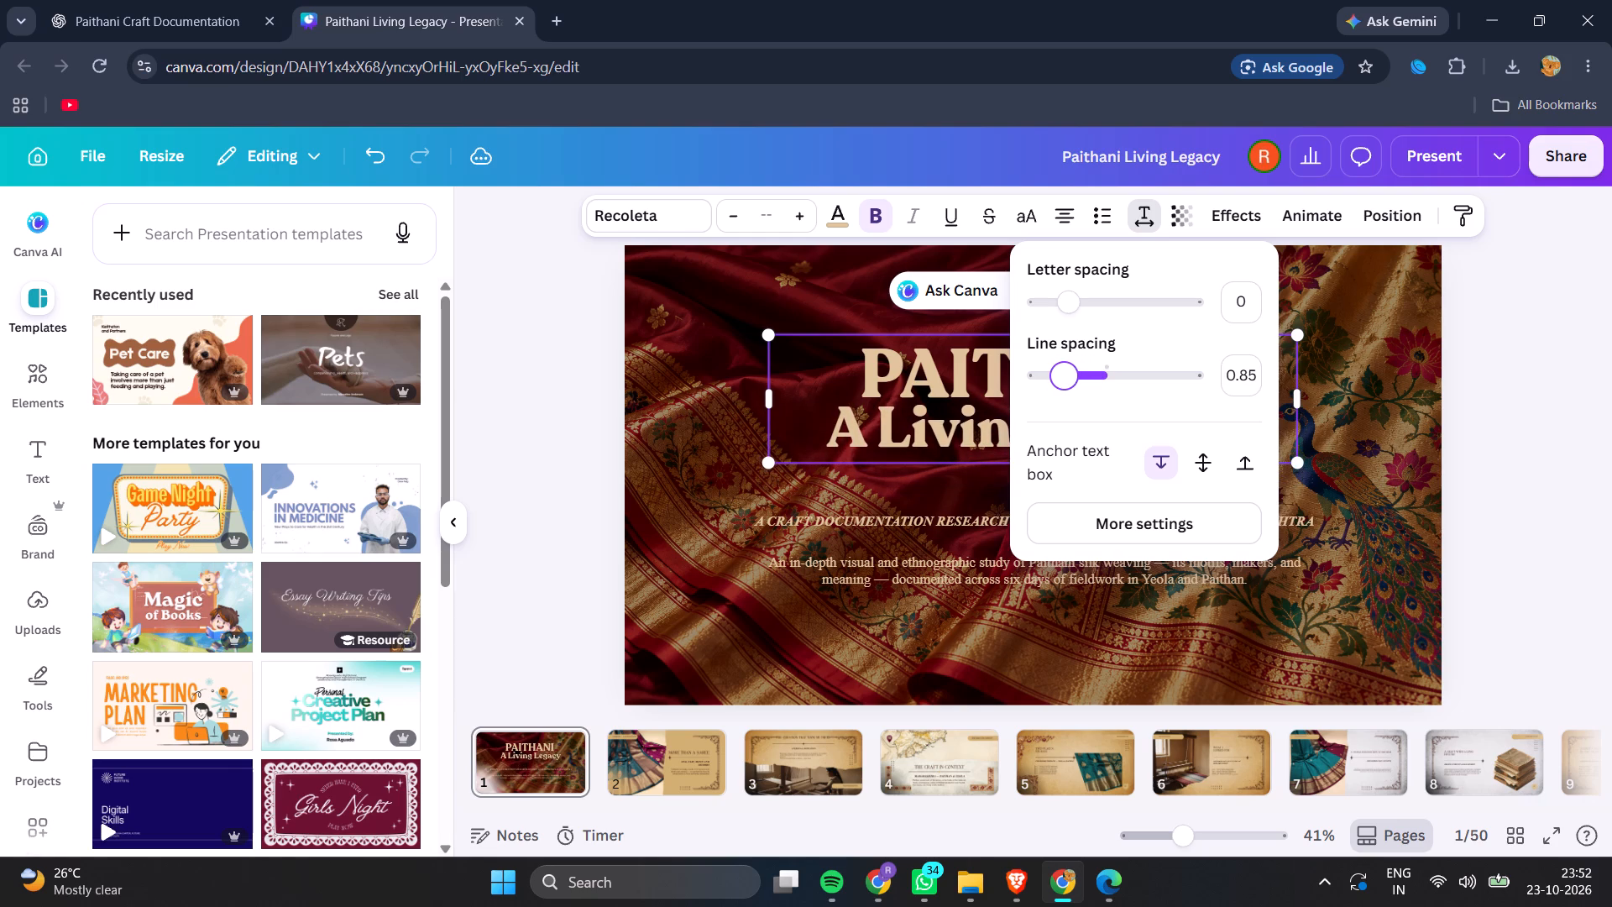
pyautogui.moveTo(1063, 374); pyautogui.dragTo(1083, 370)
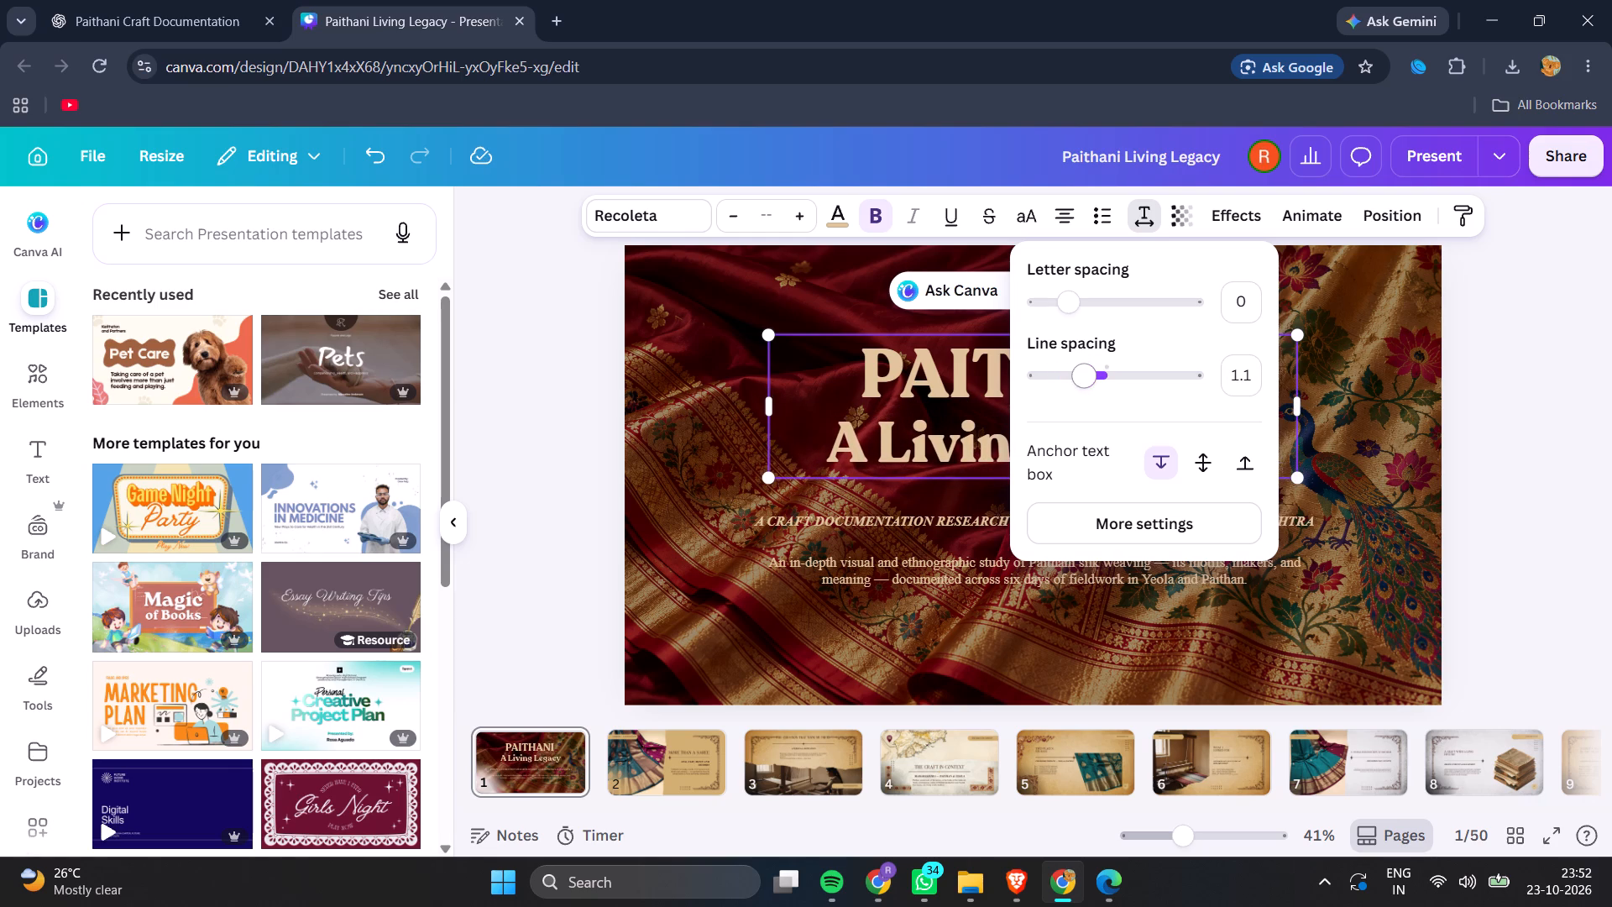
pyautogui.click(1565, 334)
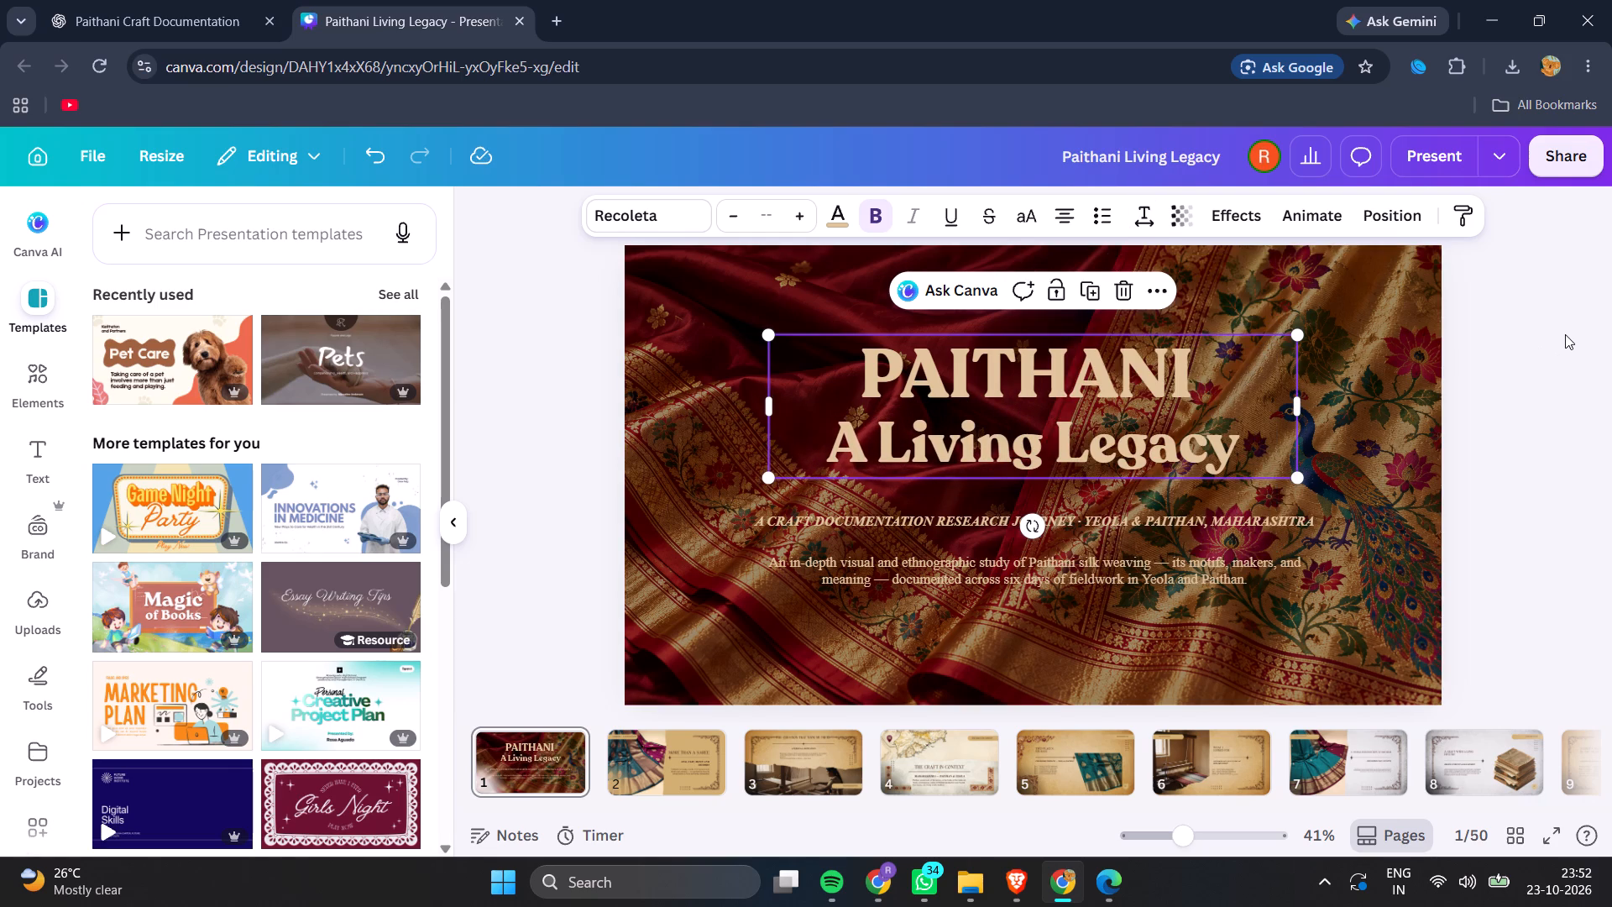
pyautogui.click(1565, 334)
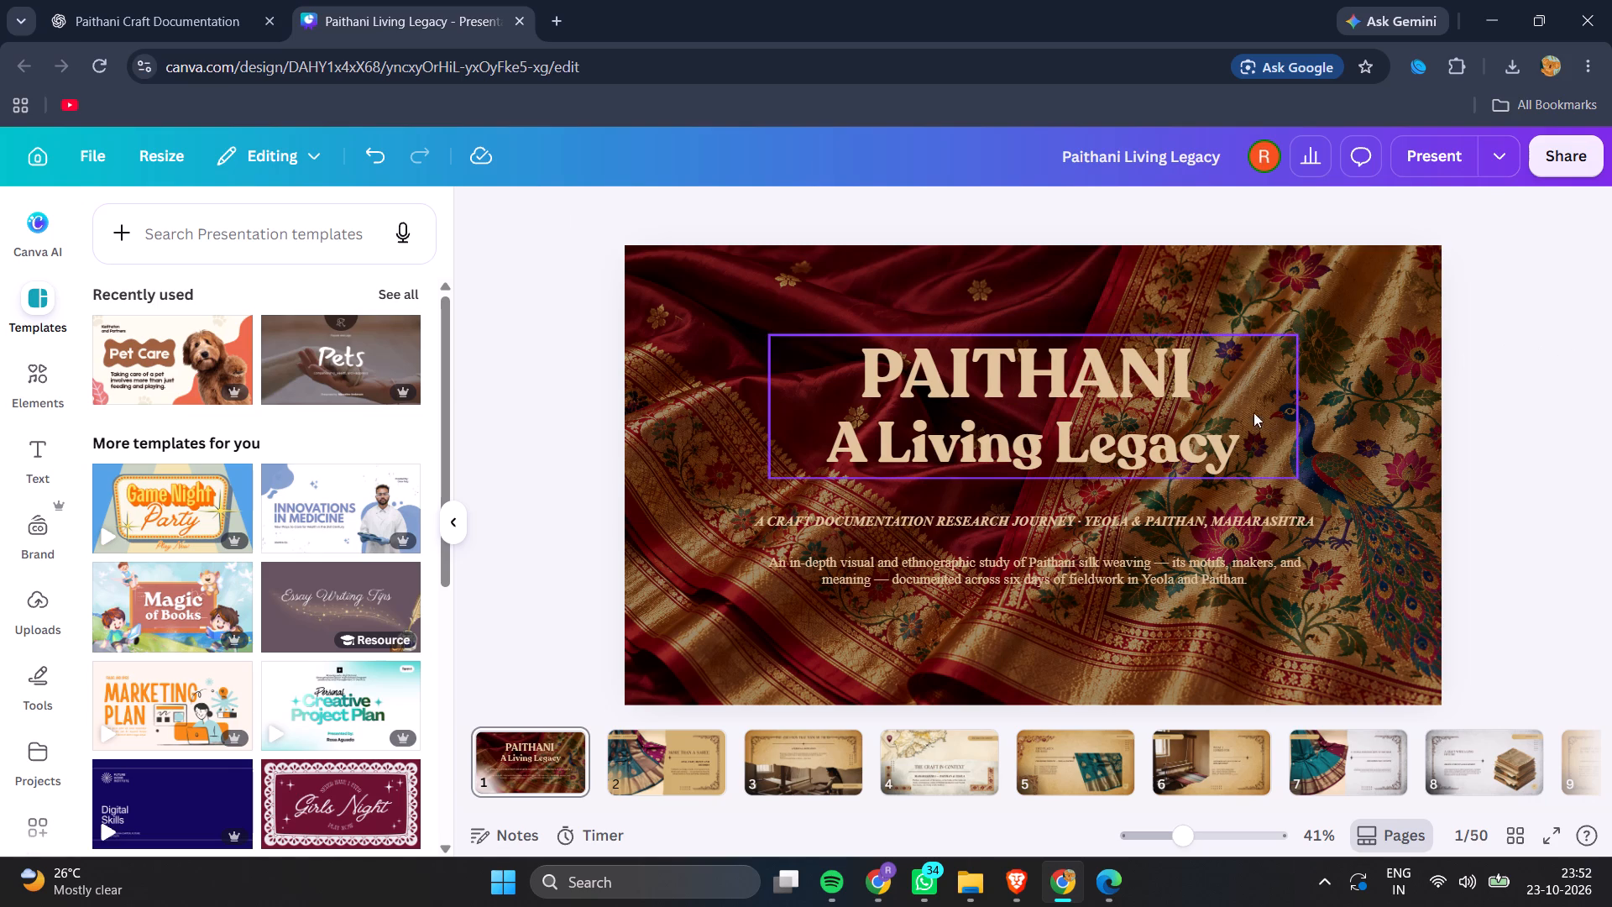
# Set the transparency of the black overlay covering the cover image to 50.
pyautogui.click(1160, 392)
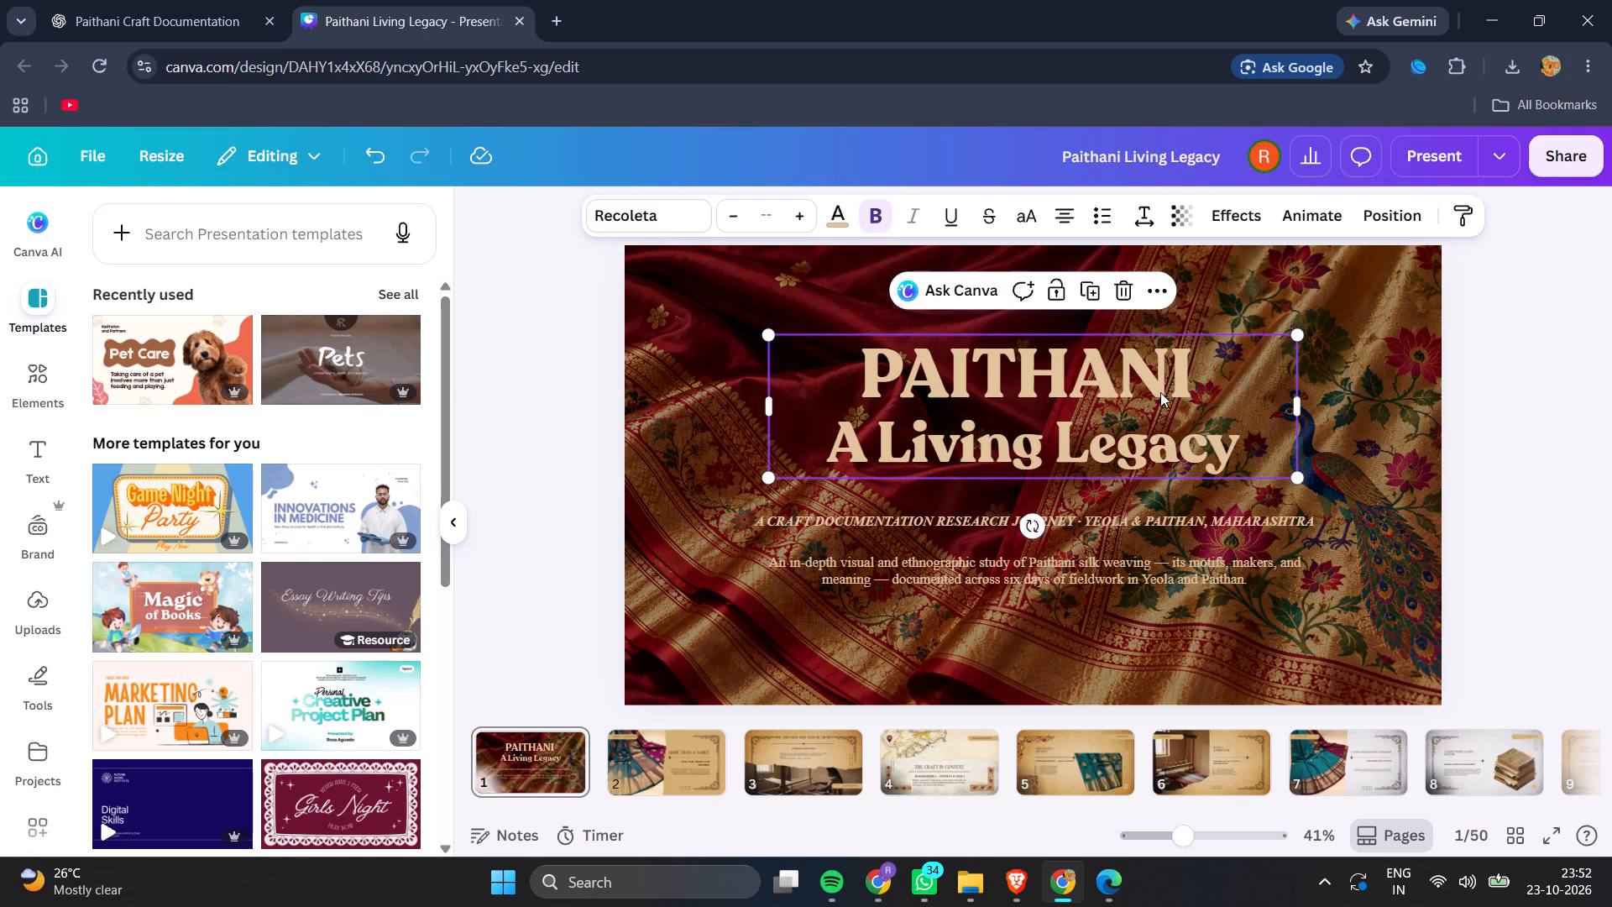
pyautogui.click(1412, 426)
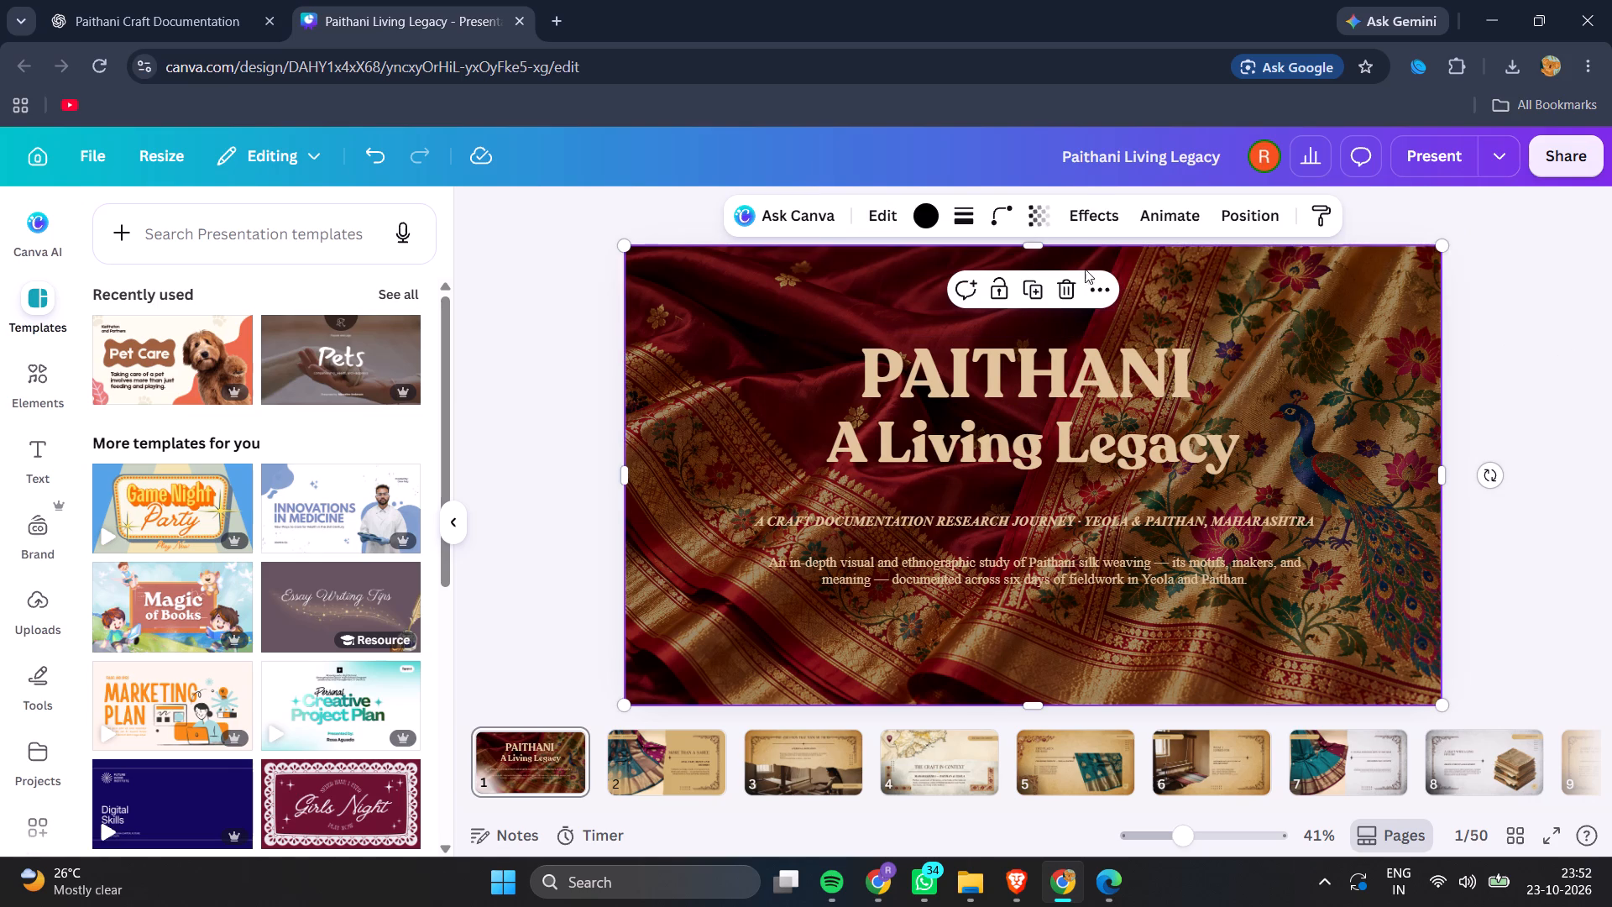
pyautogui.click(1044, 211)
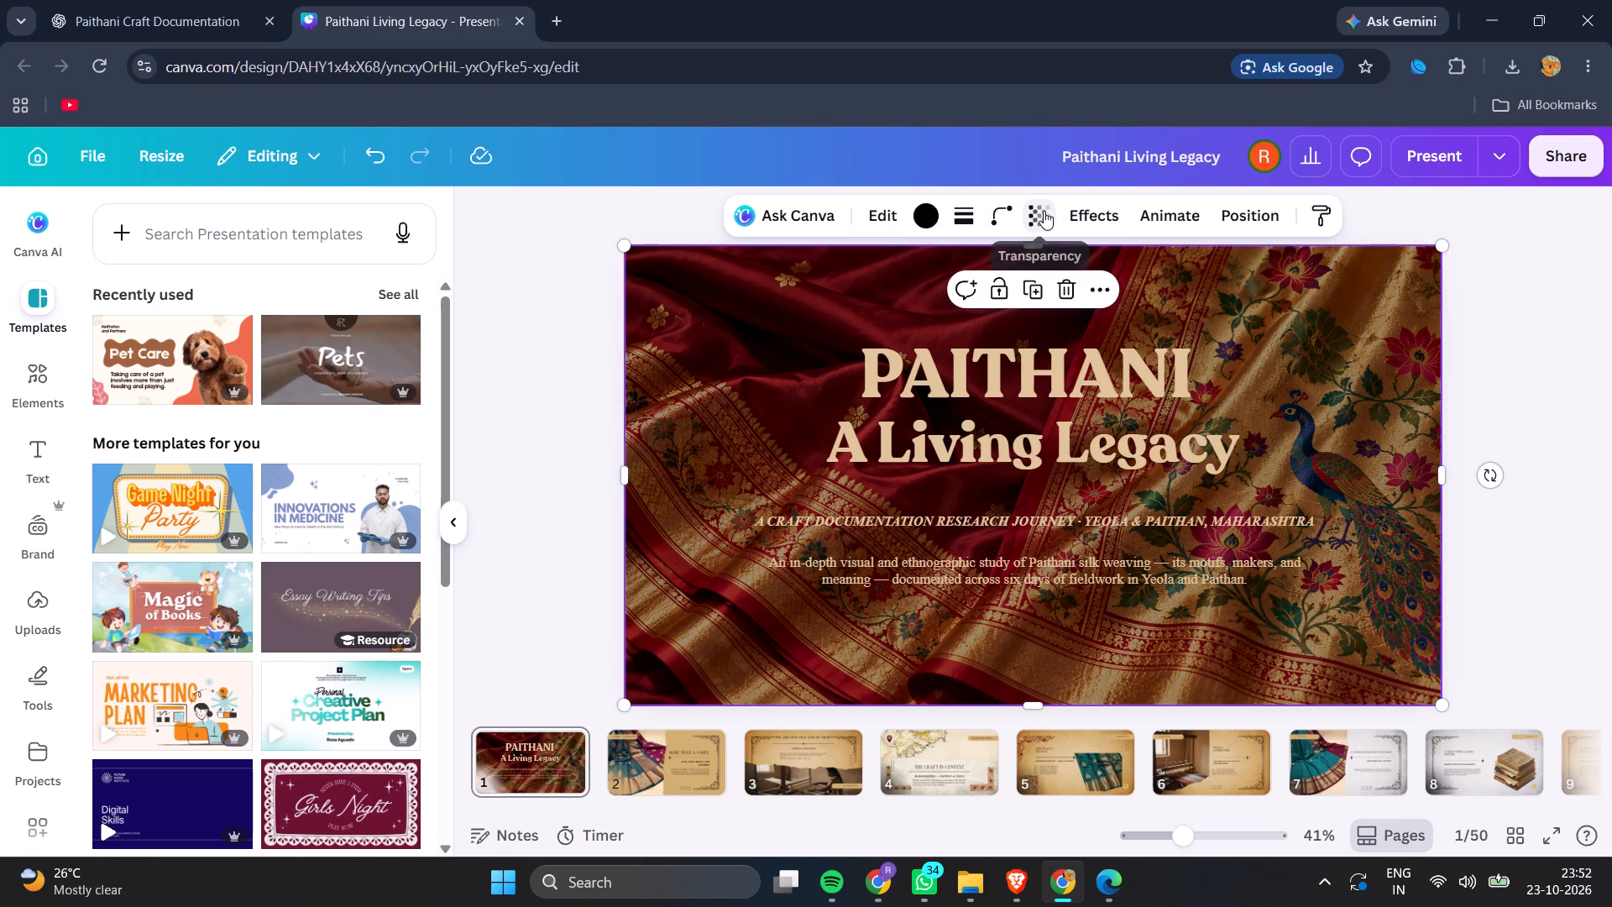
pyautogui.click(1011, 302)
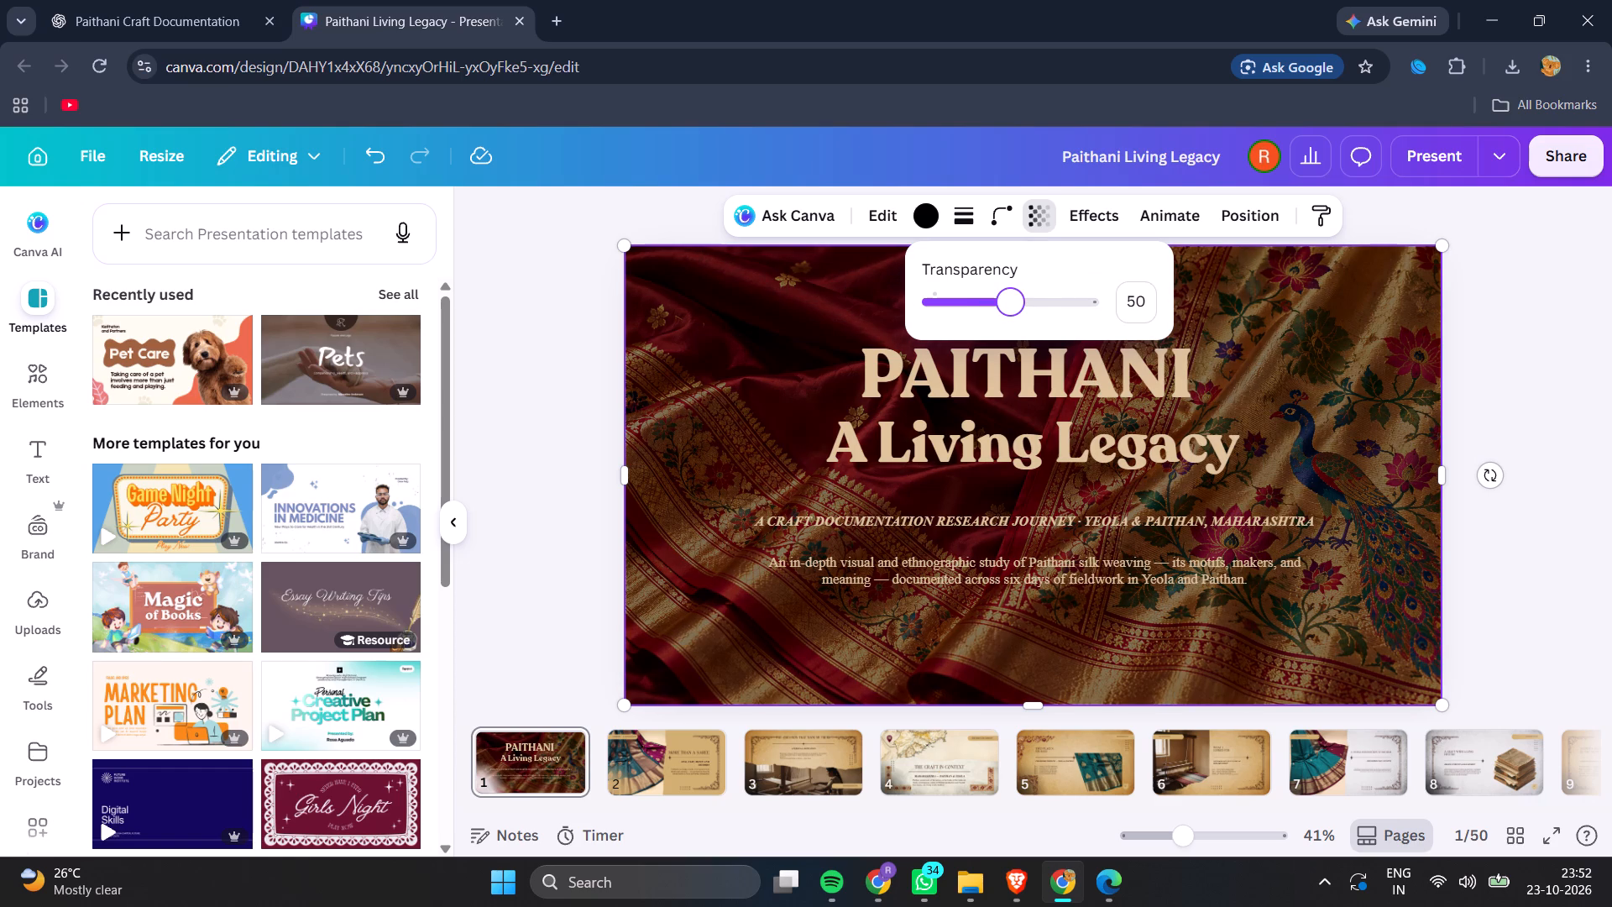
pyautogui.click(1610, 304)
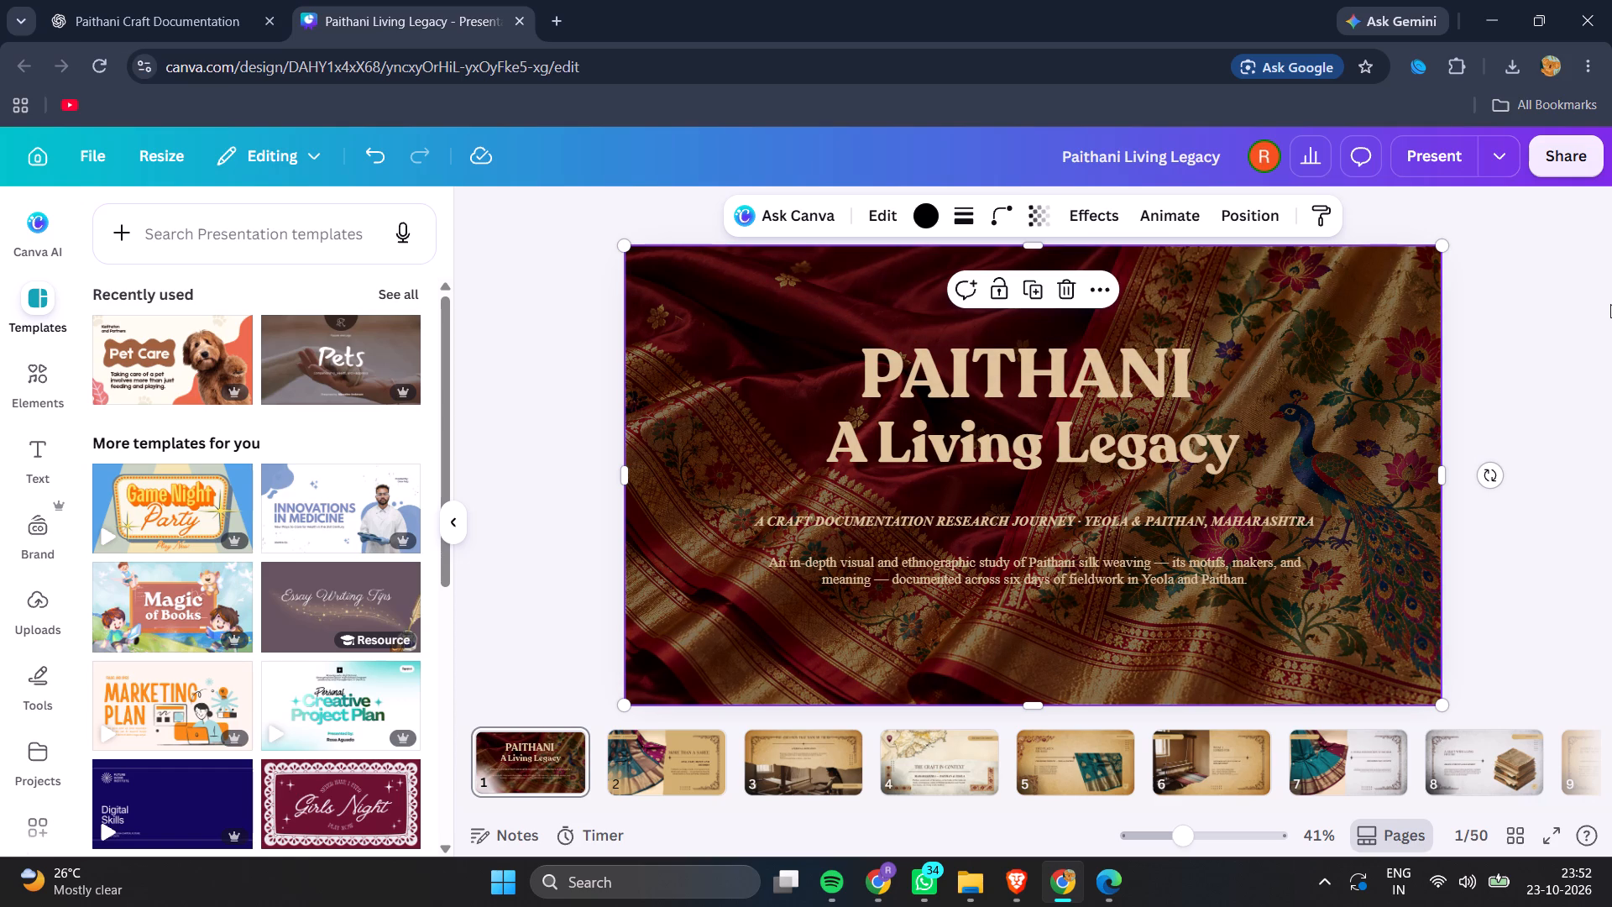
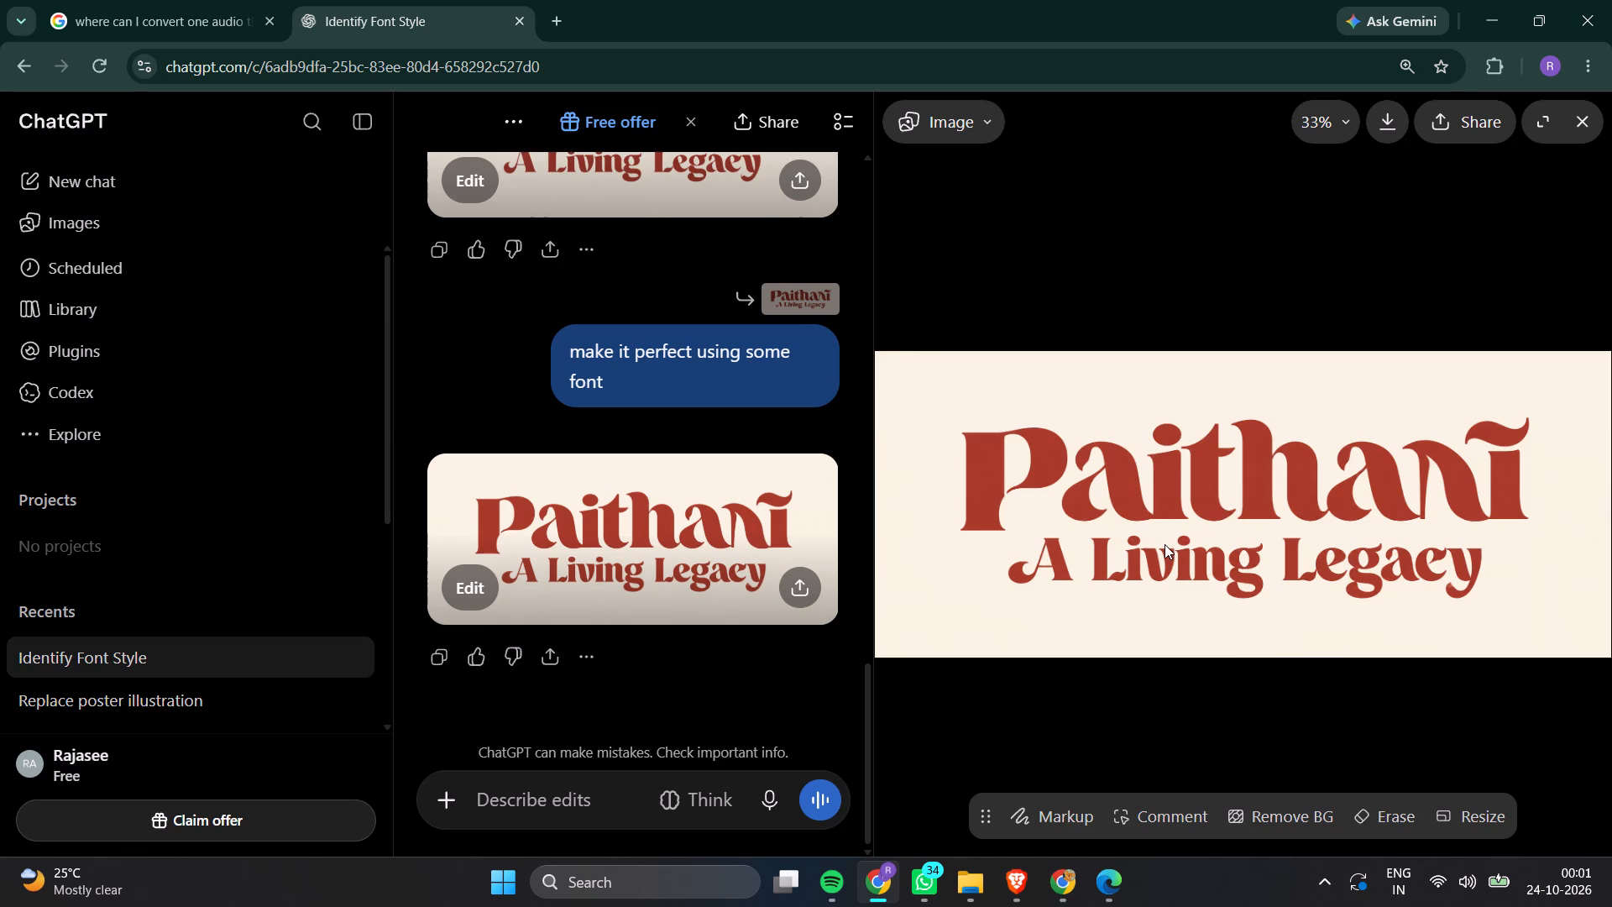
pyautogui.click(220, 3)
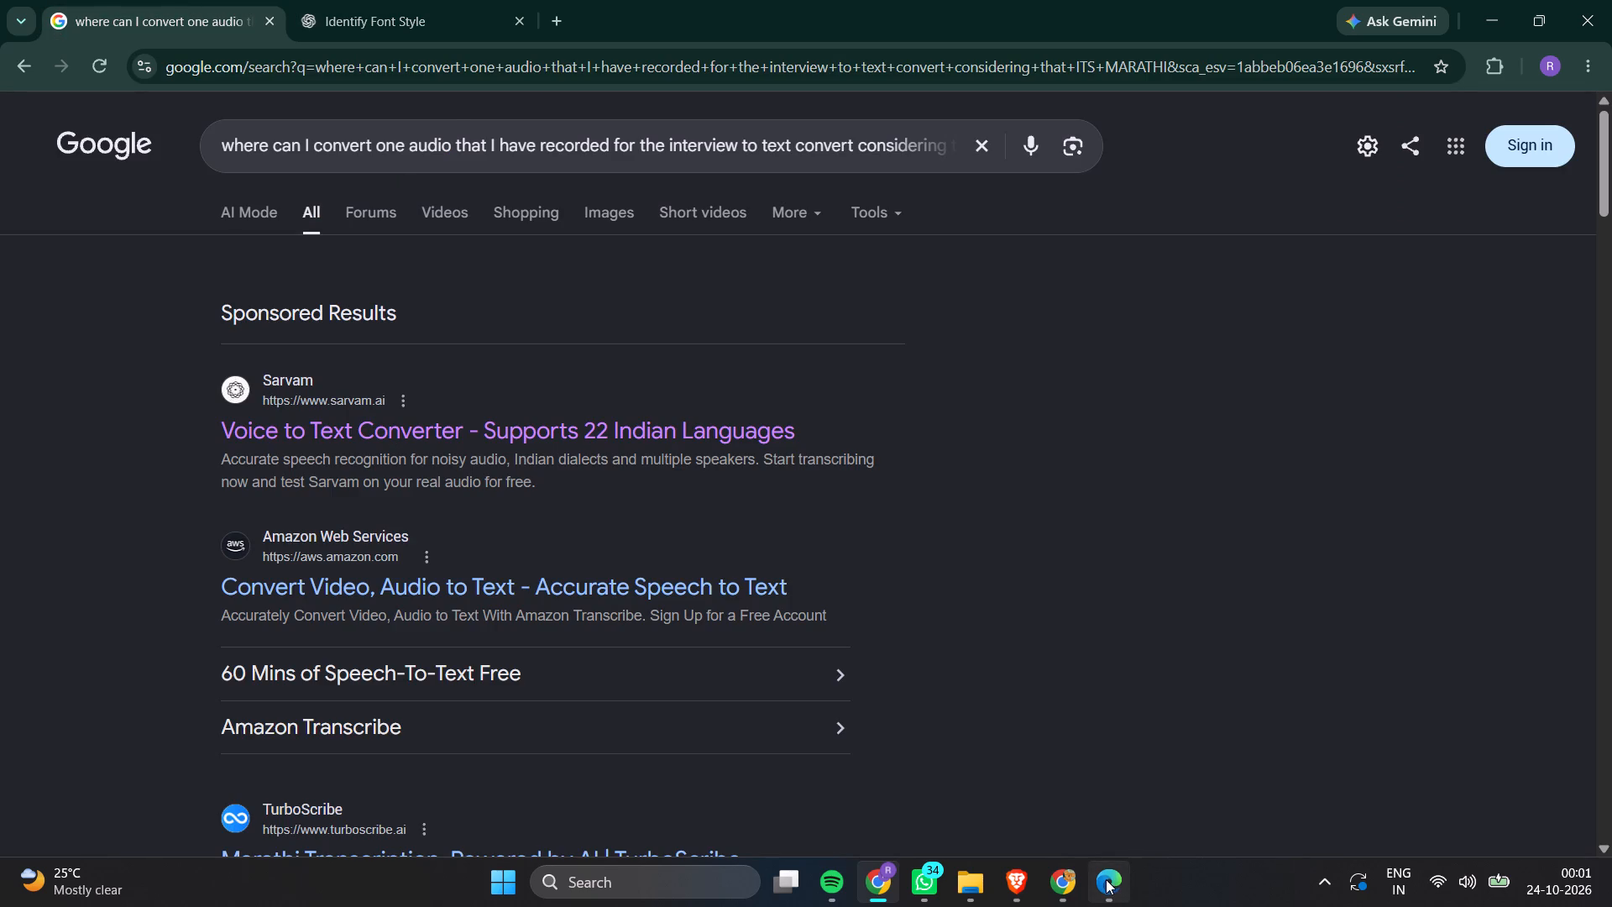
pyautogui.click(1106, 879)
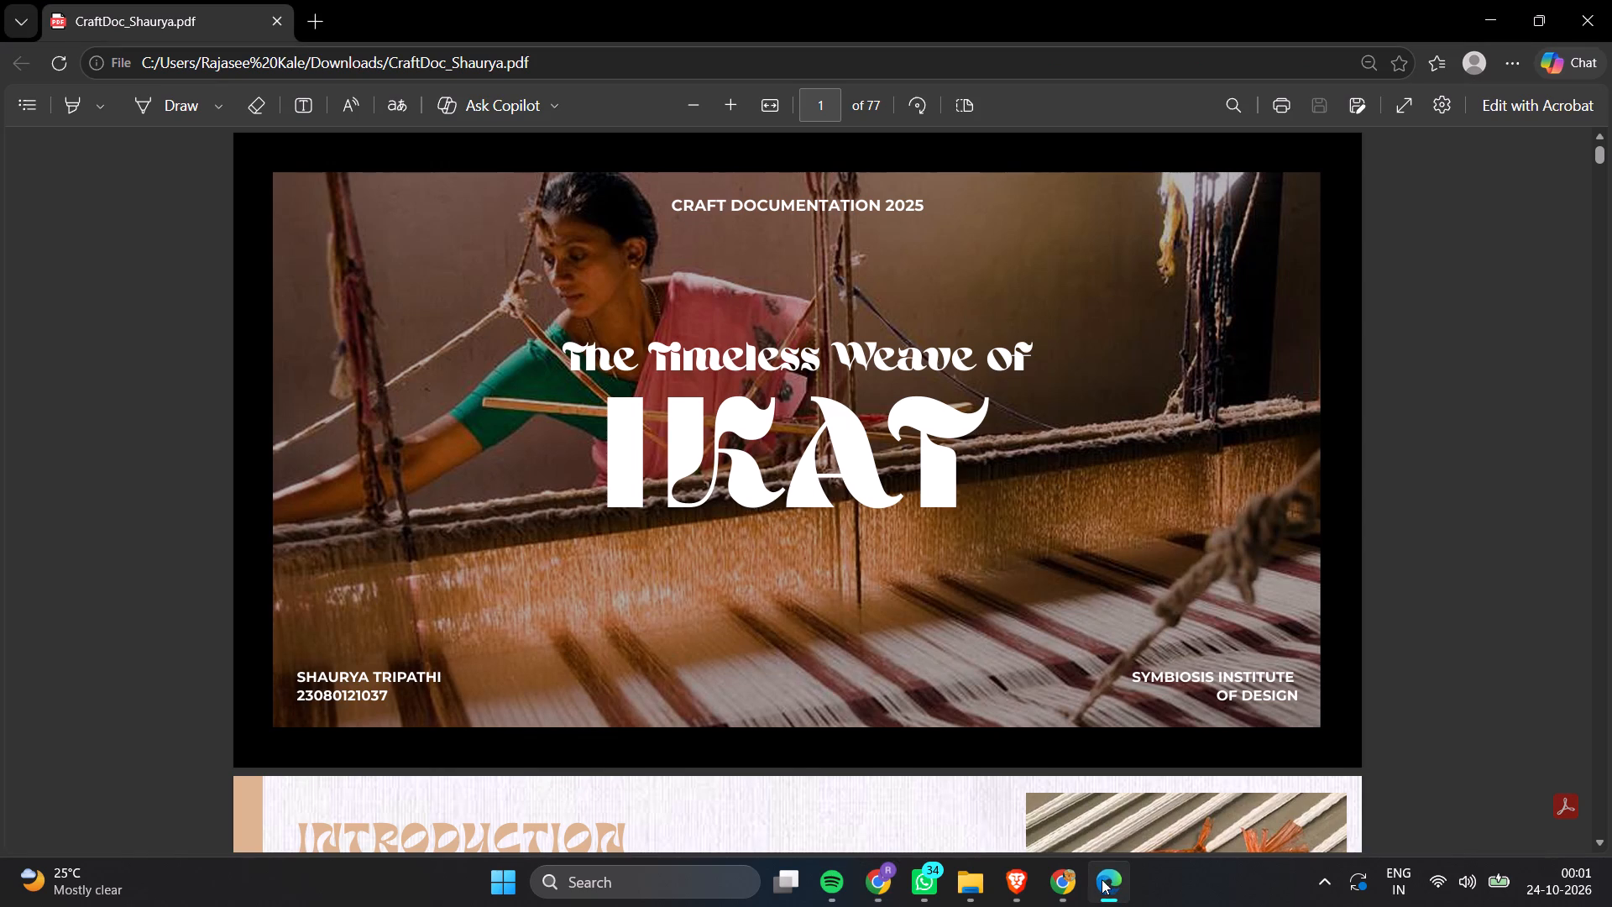
# Copy the generated full-screen weaving image from the Paithani Craft Documentation conversation.
pyautogui.click(1056, 874)
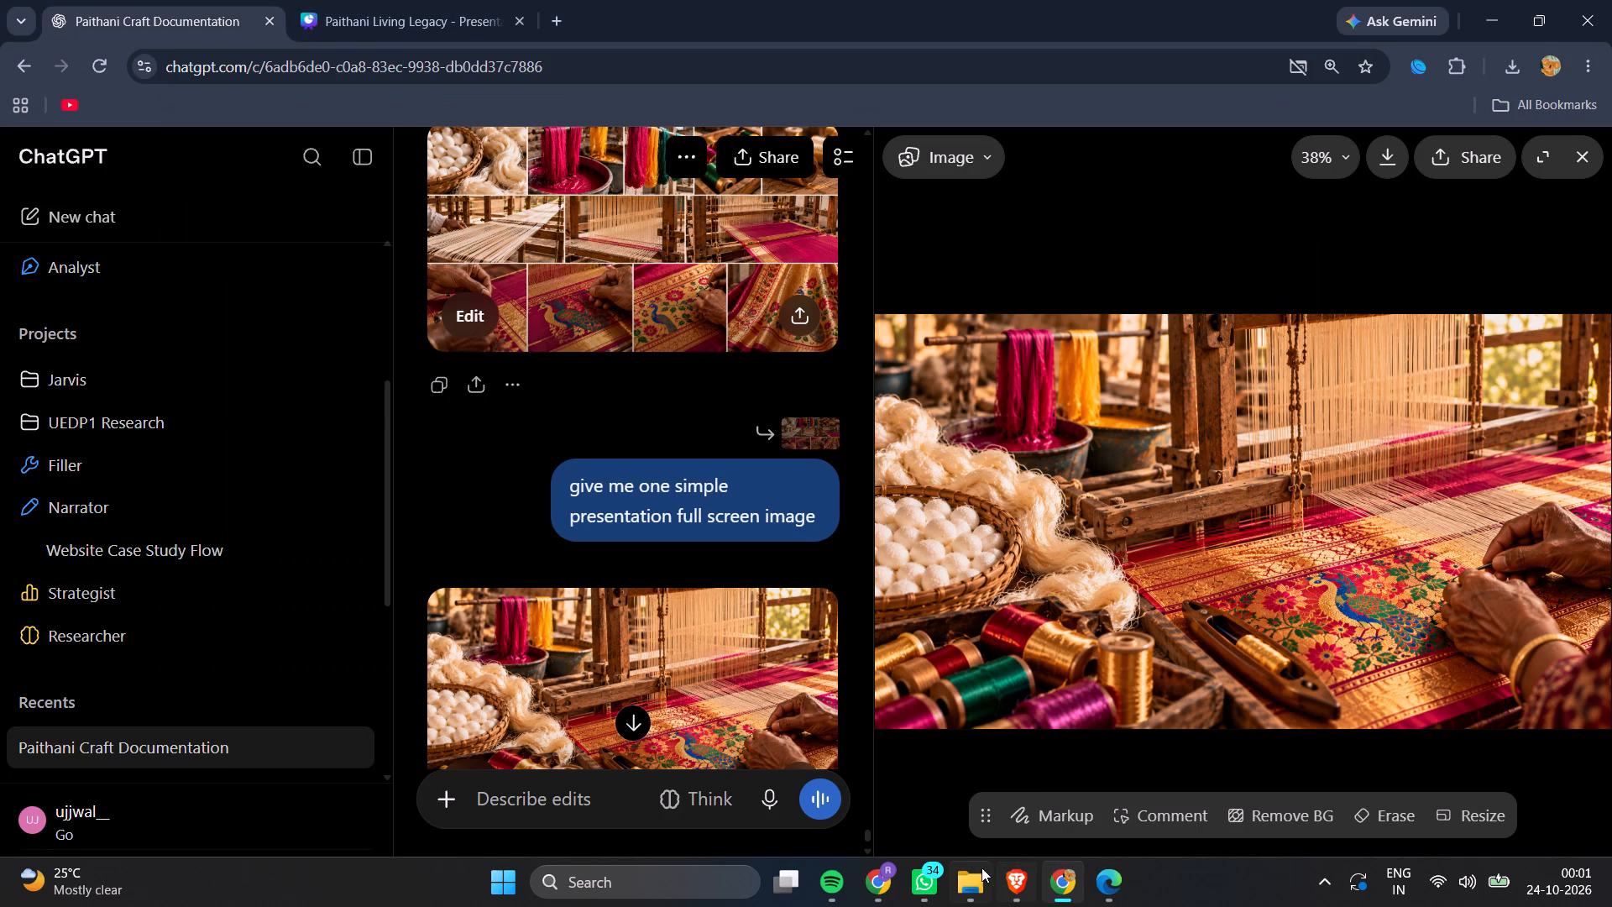
pyautogui.scroll(-5, 617, 585)
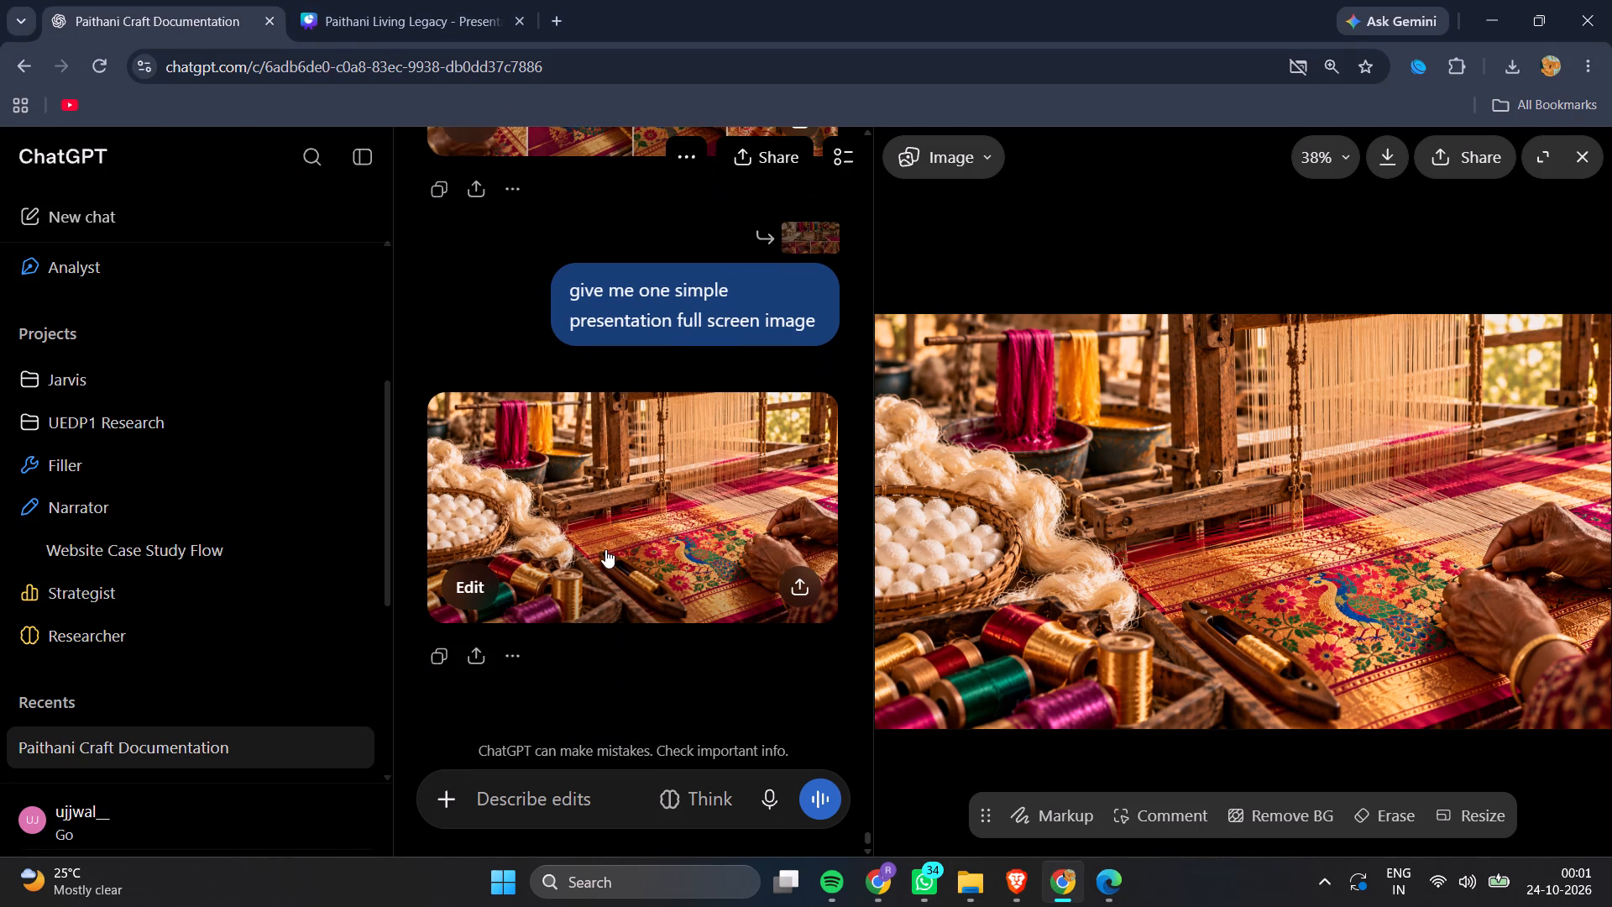
pyautogui.rightClick(578, 480)
pyautogui.click(636, 566)
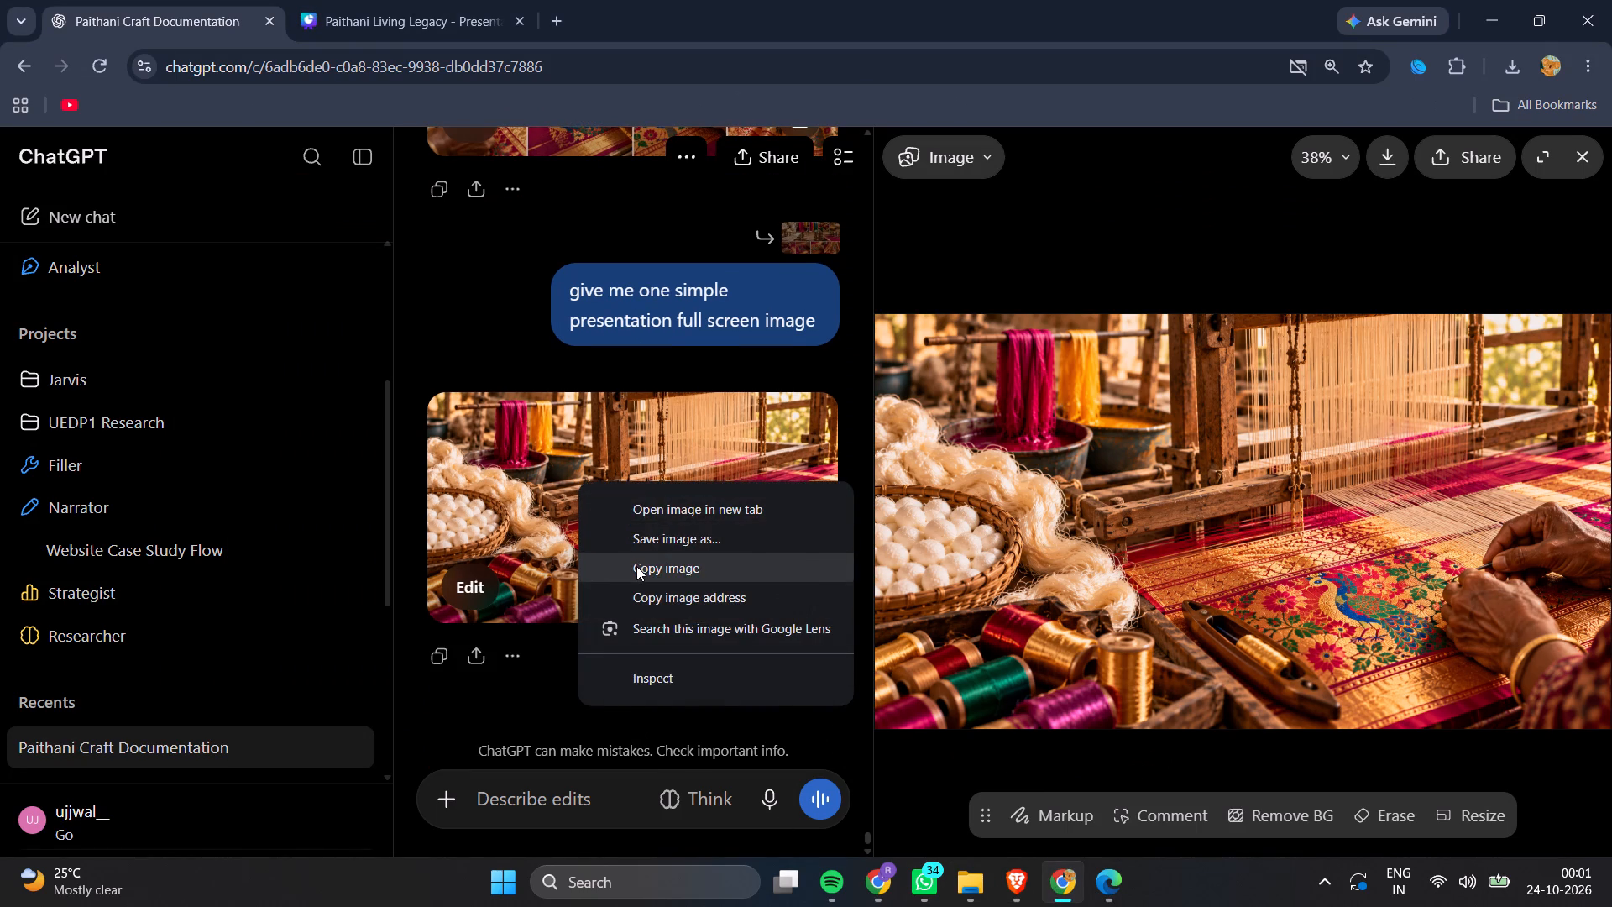
# Switch to the Paithani Living Legacy presentation in Canva and duplicate its cover page.
pyautogui.click(1012, 871)
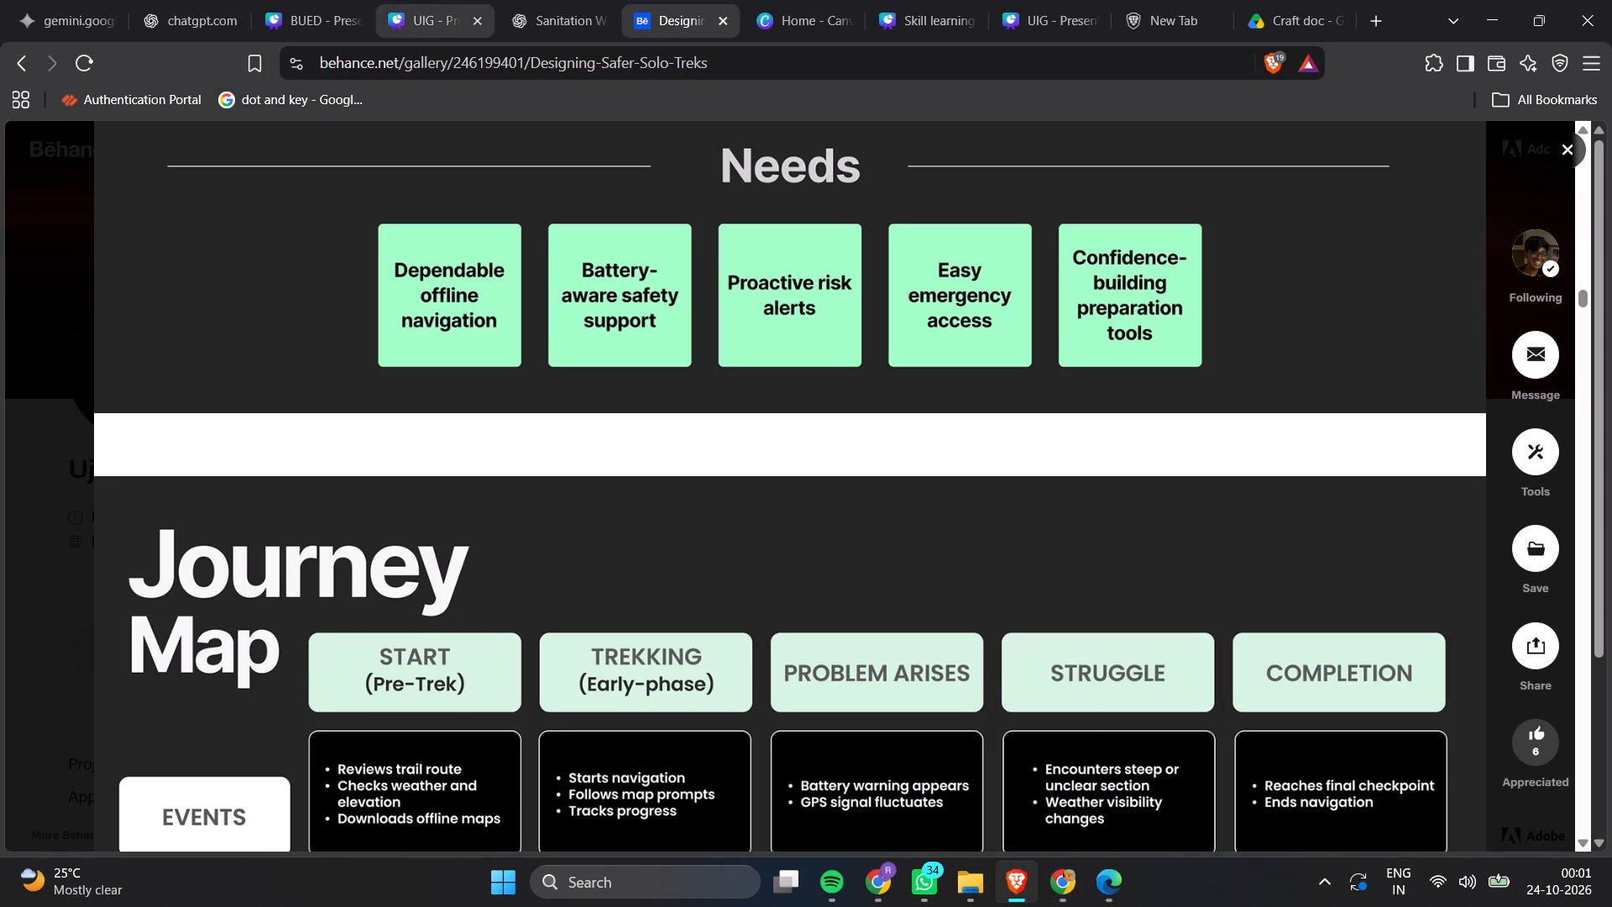
pyautogui.click(1061, 885)
pyautogui.click(383, 0)
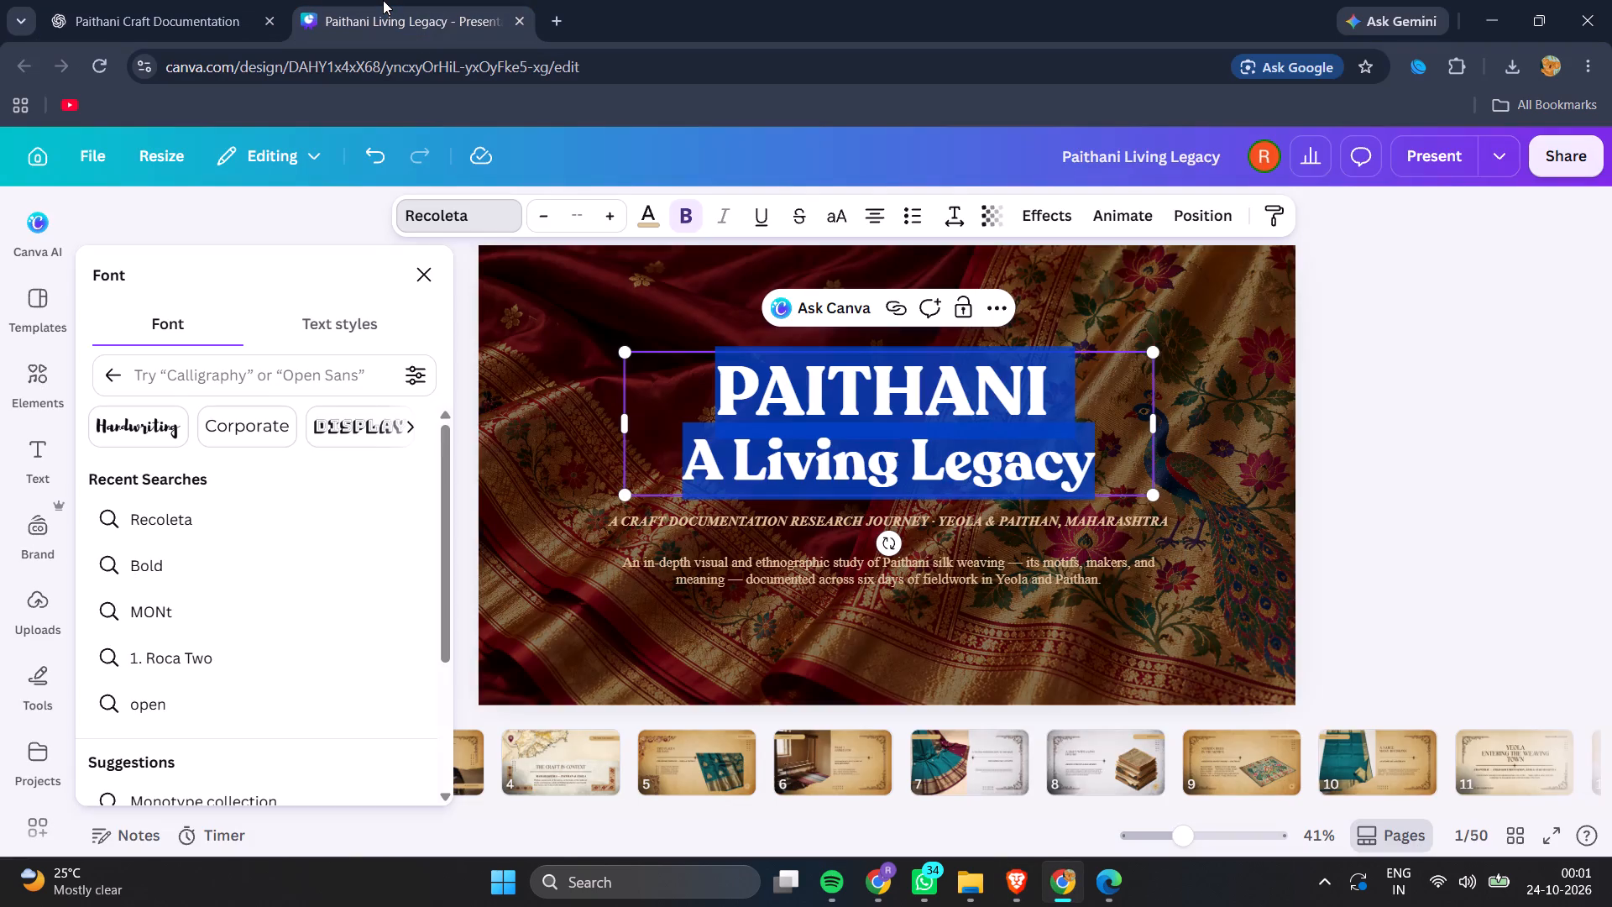
pyautogui.click(1374, 578)
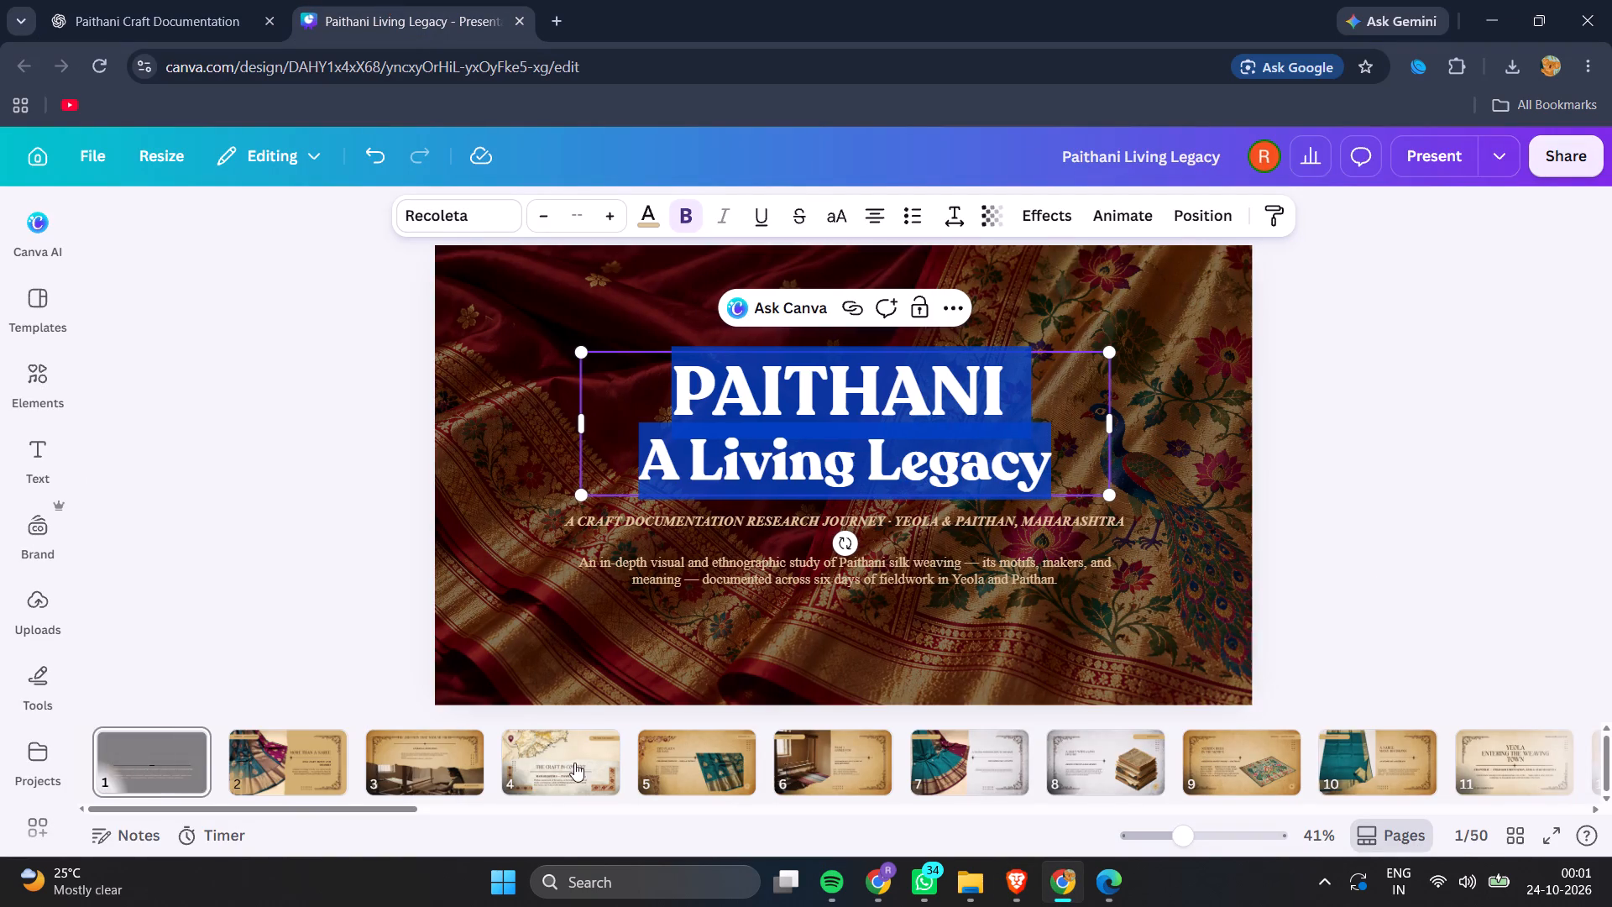
pyautogui.click(132, 742)
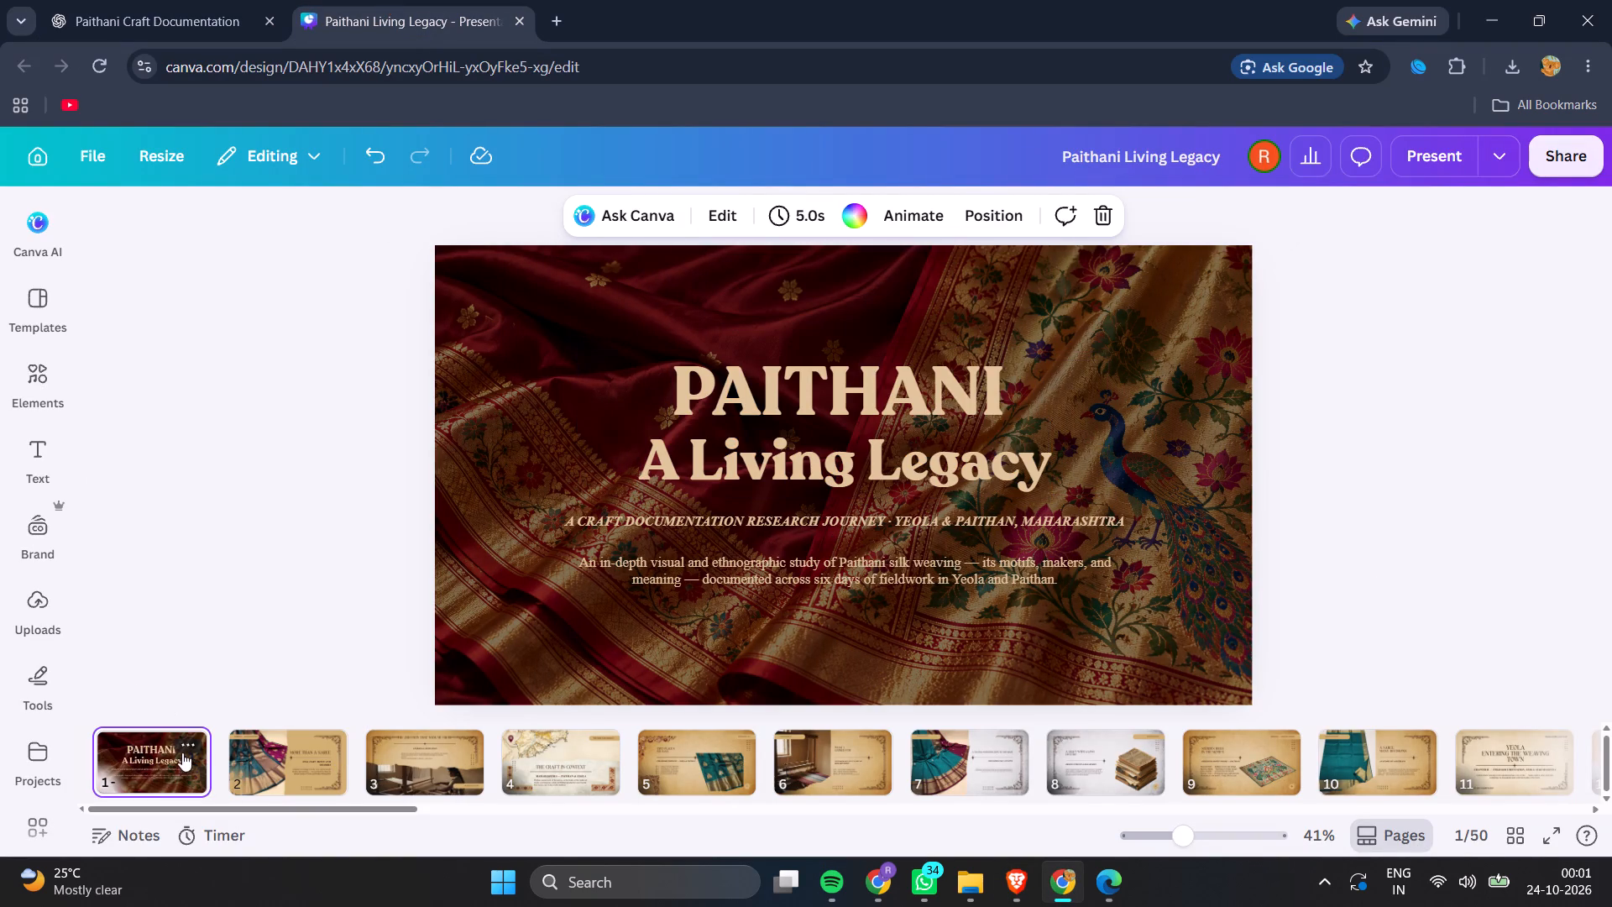
pyautogui.click(185, 743)
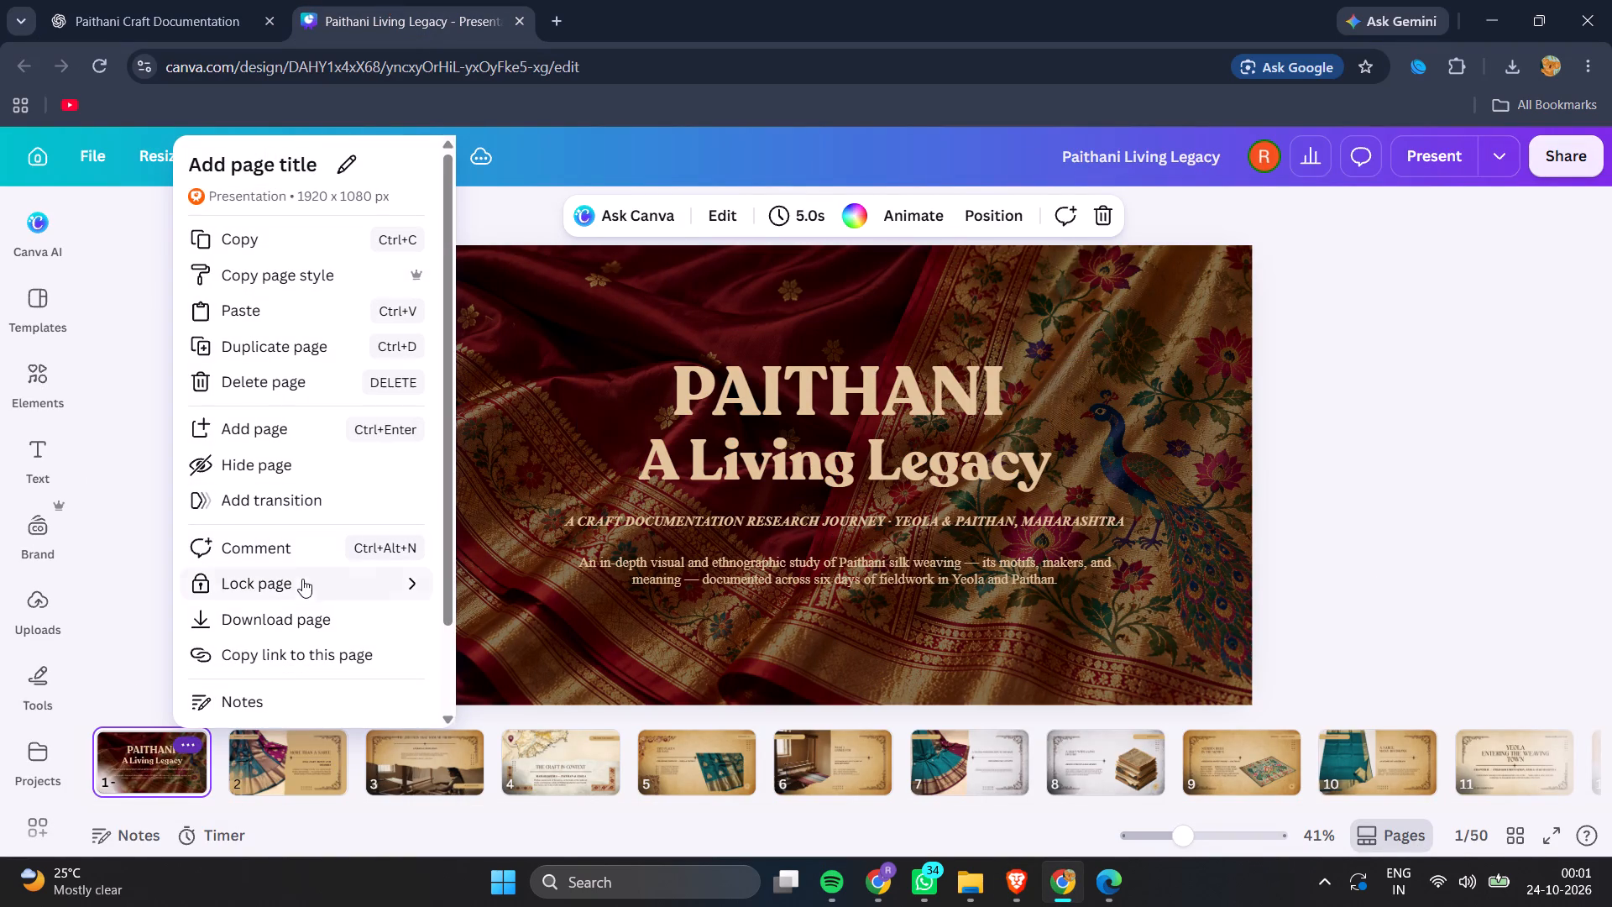
pyautogui.click(306, 357)
# Paste the copied weaving image onto the duplicated cover and enlarge it to fill the page at 1920 x 1080 px.
pyautogui.hotkey('ctrl', 'v')
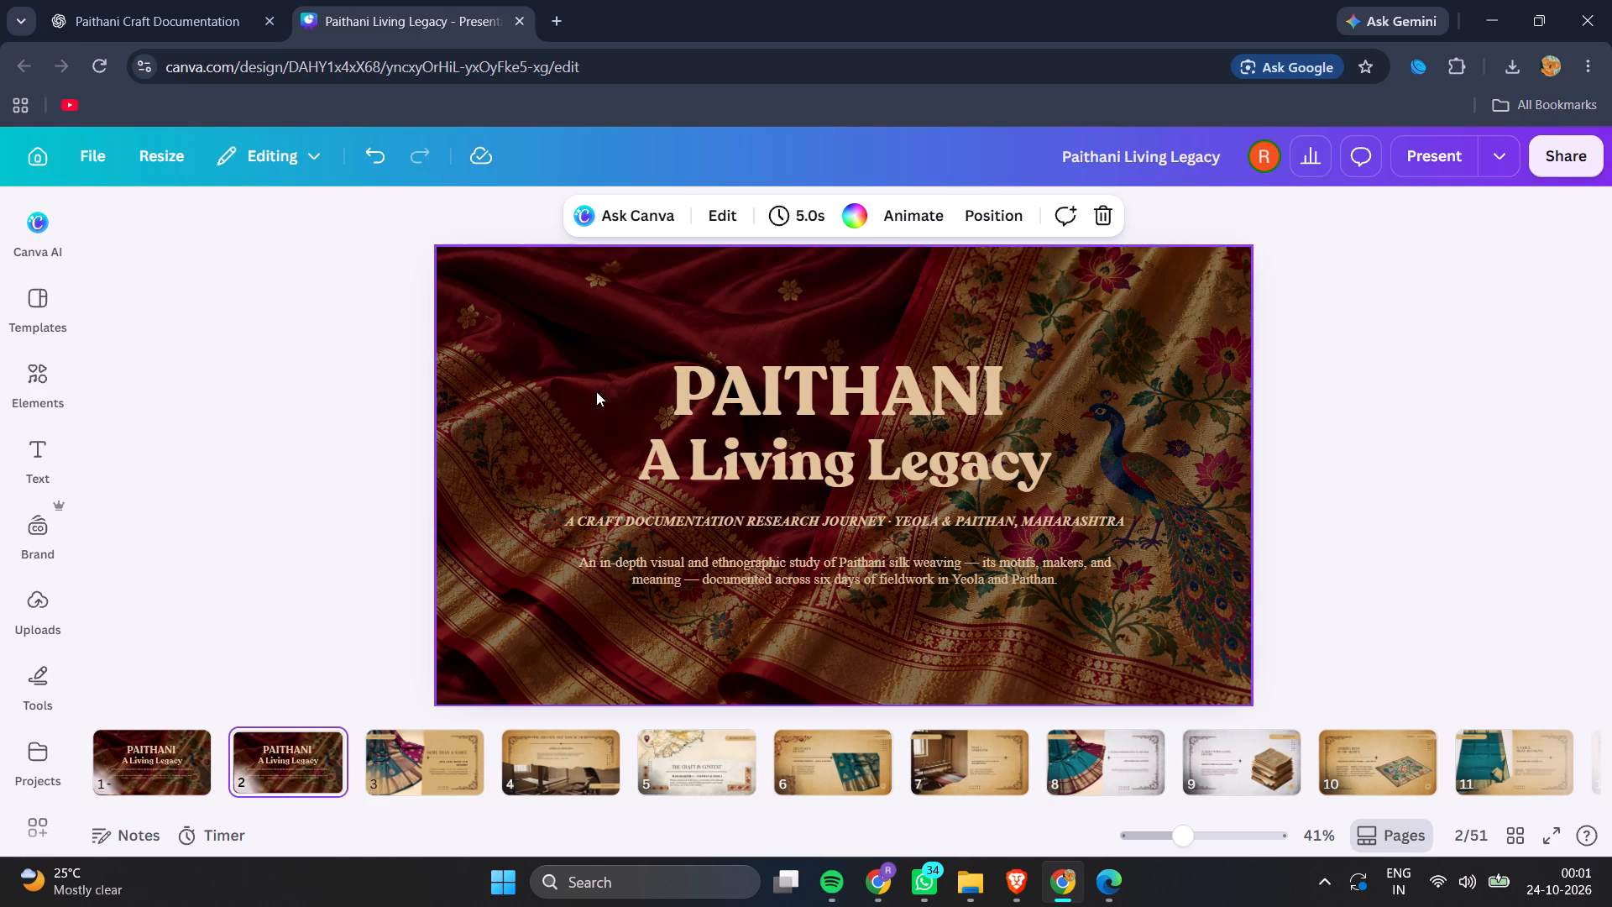
pyautogui.click(611, 562)
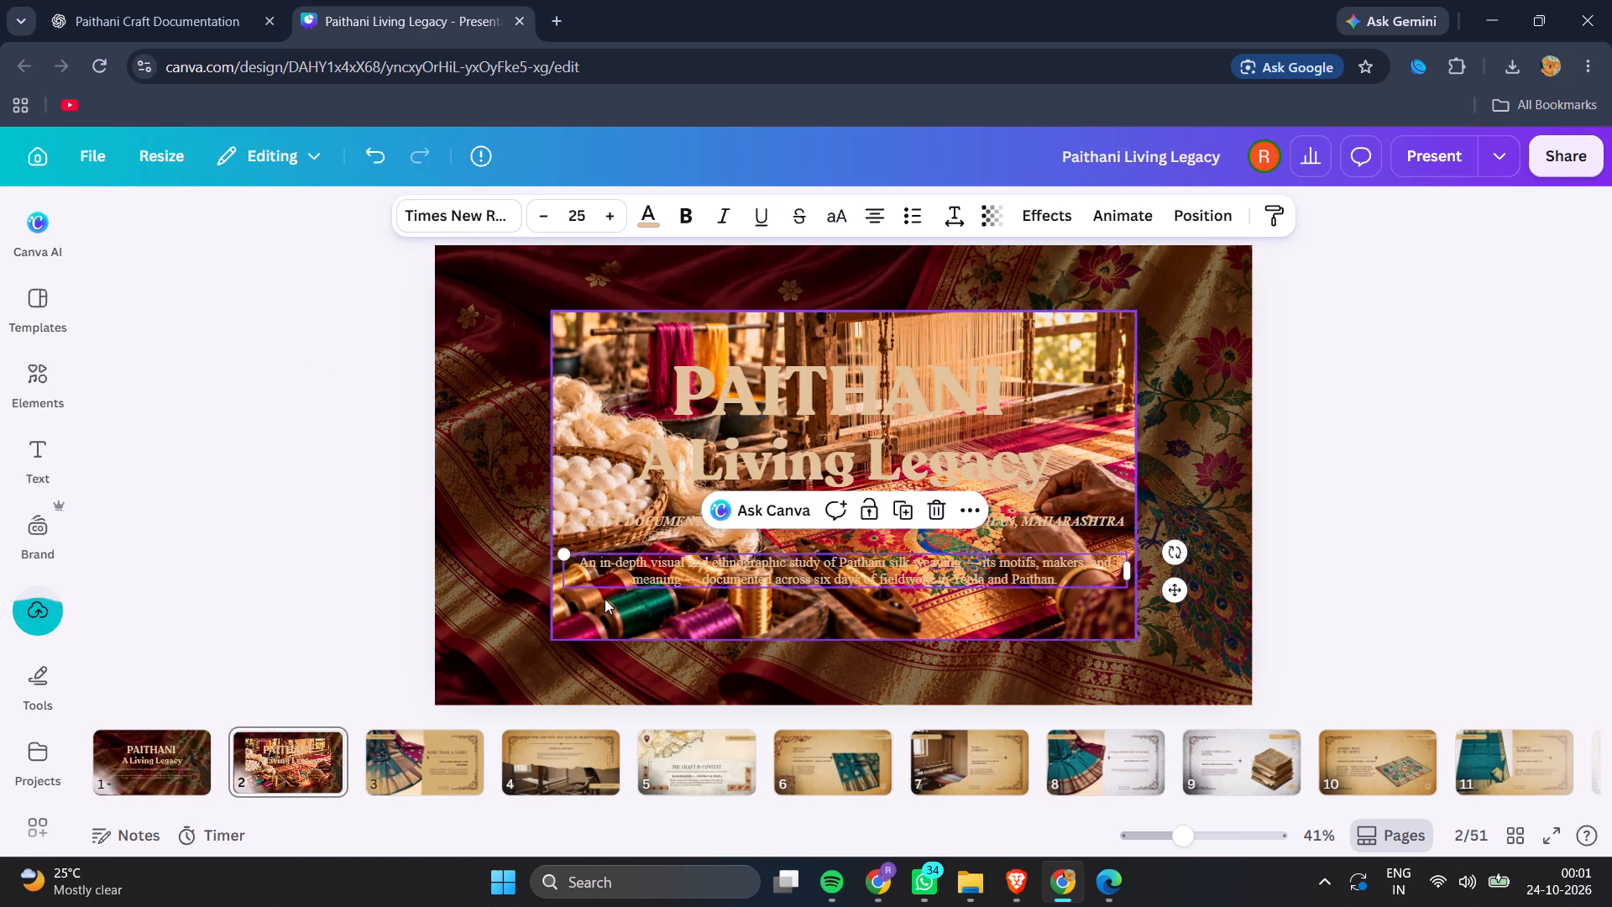
pyautogui.moveTo(607, 605); pyautogui.dragTo(489, 537)
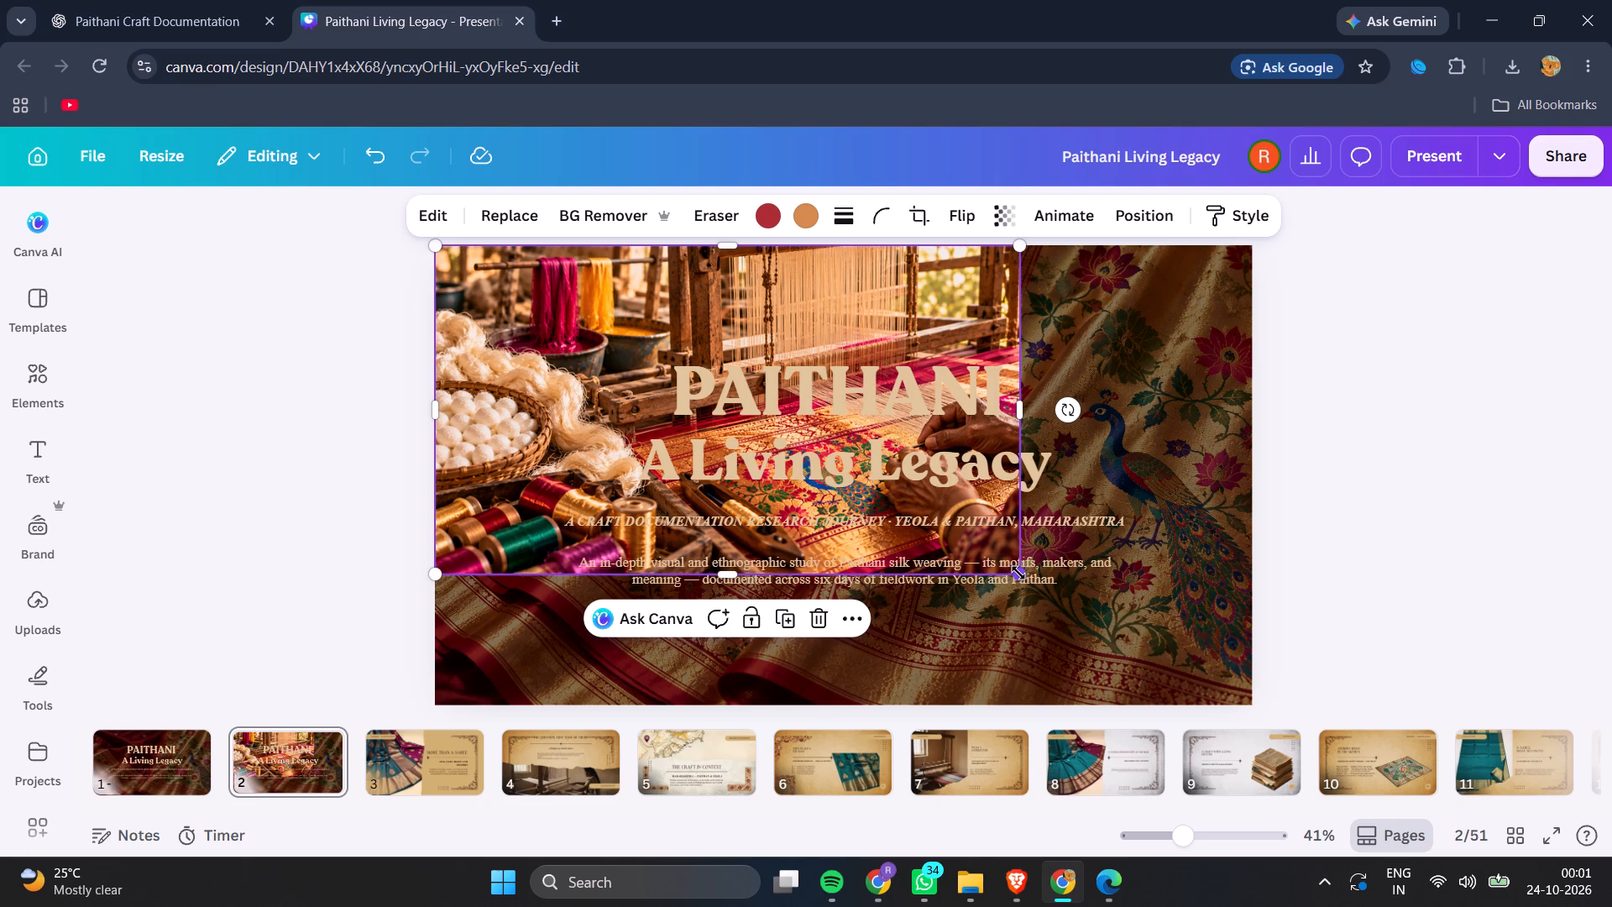
pyautogui.moveTo(1018, 573); pyautogui.dragTo(1263, 689)
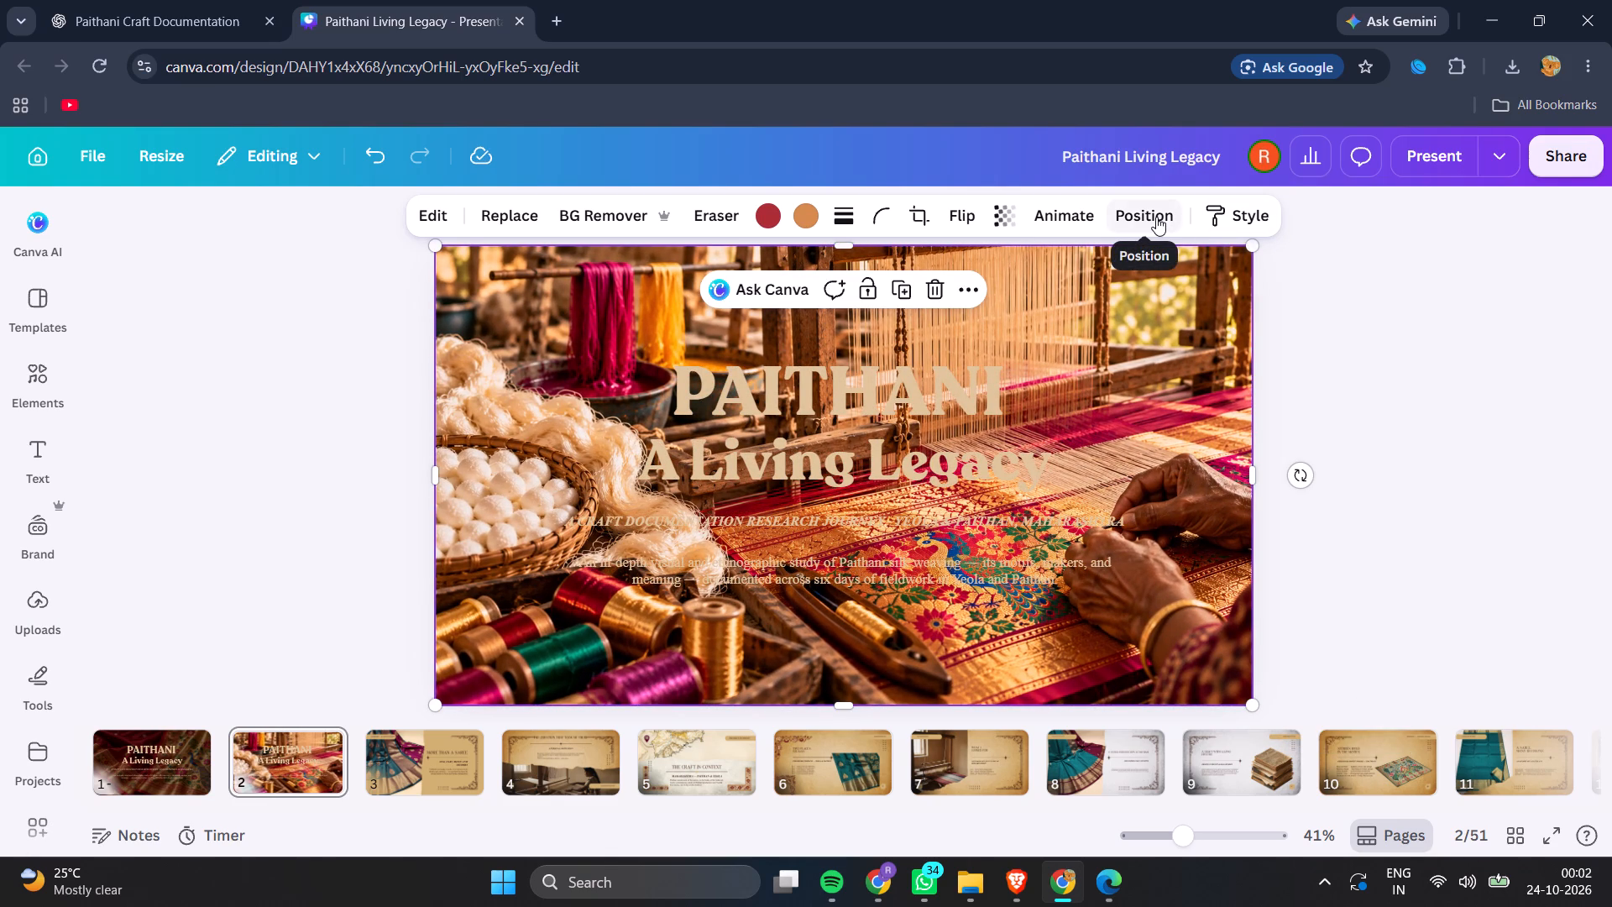
# Move the weaving image layer below the dark overlay in the duplicated cover's layer order.
pyautogui.click(1156, 217)
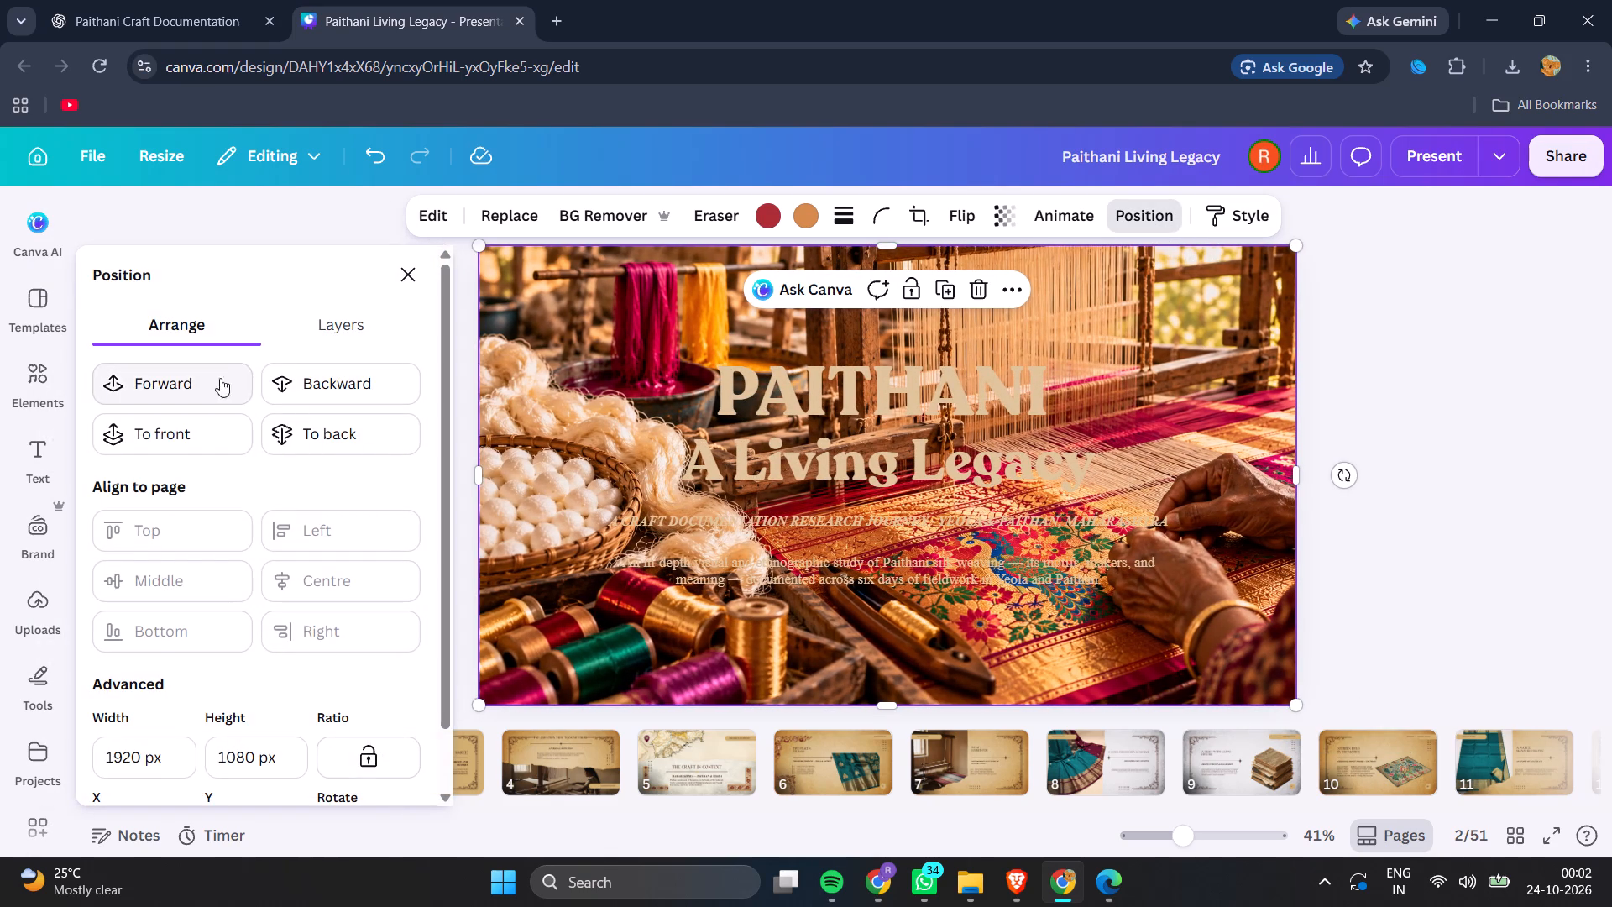
pyautogui.click(331, 337)
pyautogui.moveTo(266, 652); pyautogui.dragTo(266, 653)
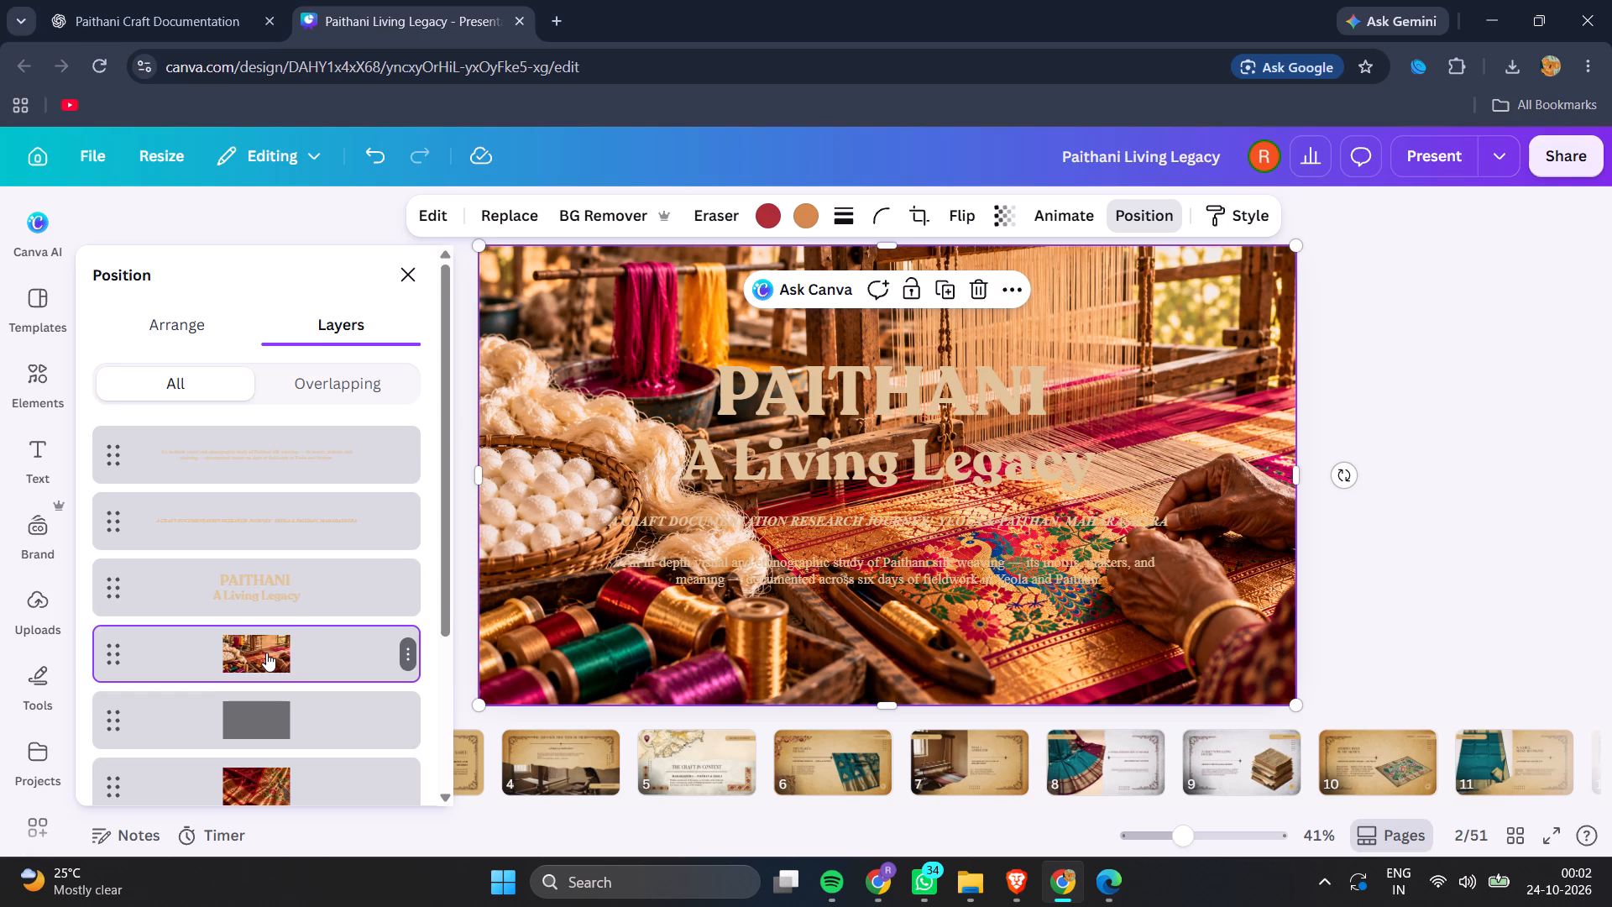
pyautogui.moveTo(266, 653); pyautogui.dragTo(257, 611)
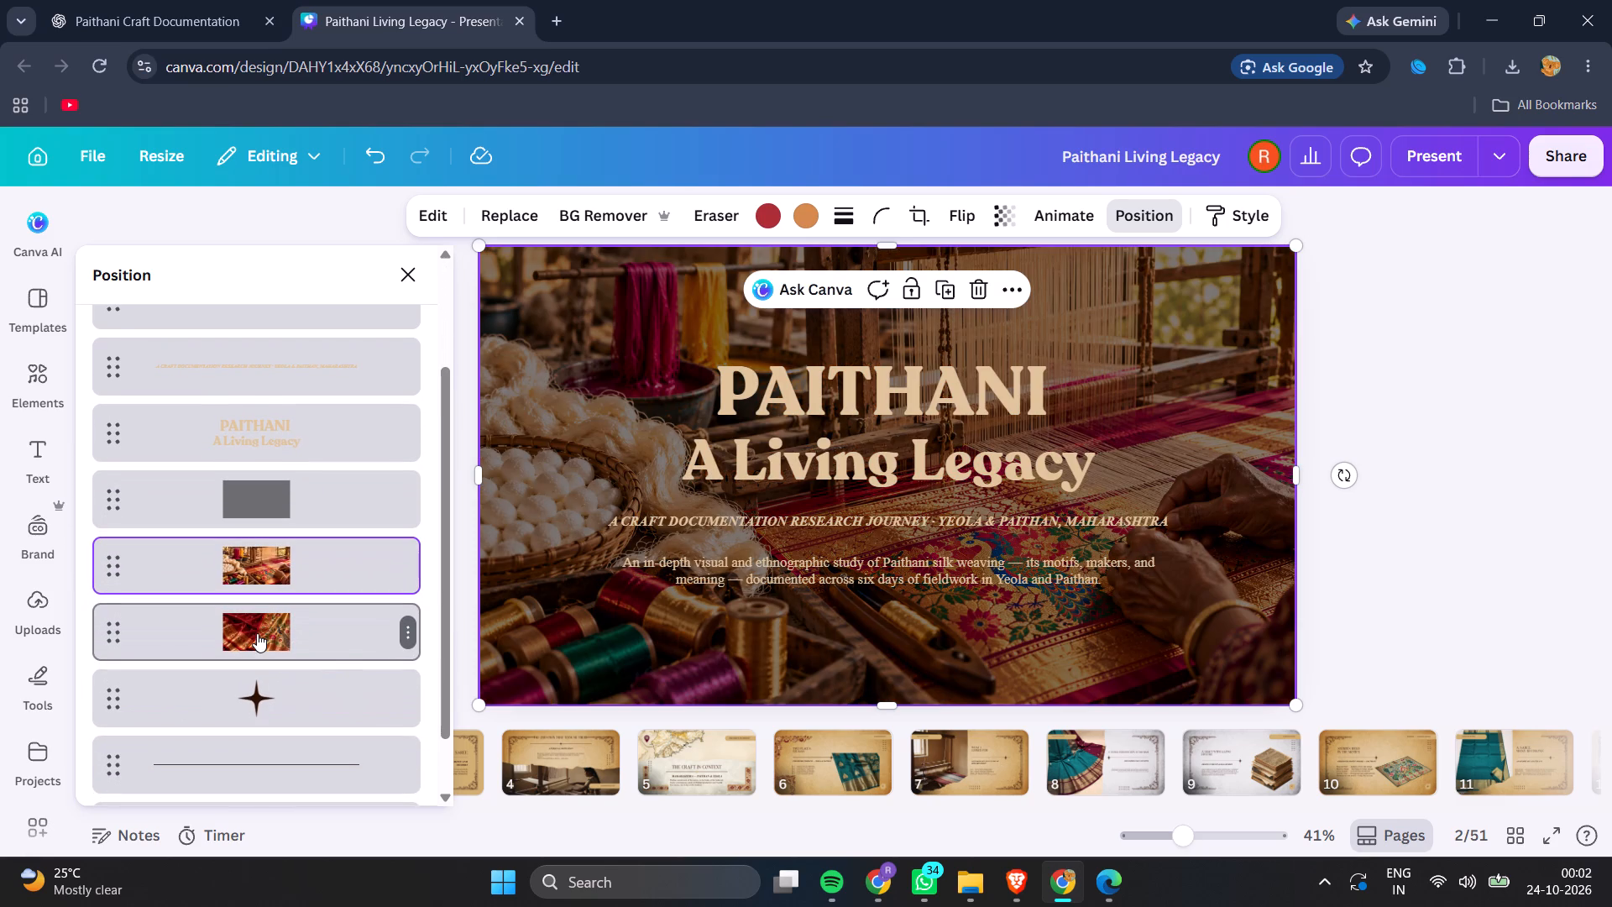
# Delete the original red saree fabric photo layer from the duplicated cover.
pyautogui.click(252, 642)
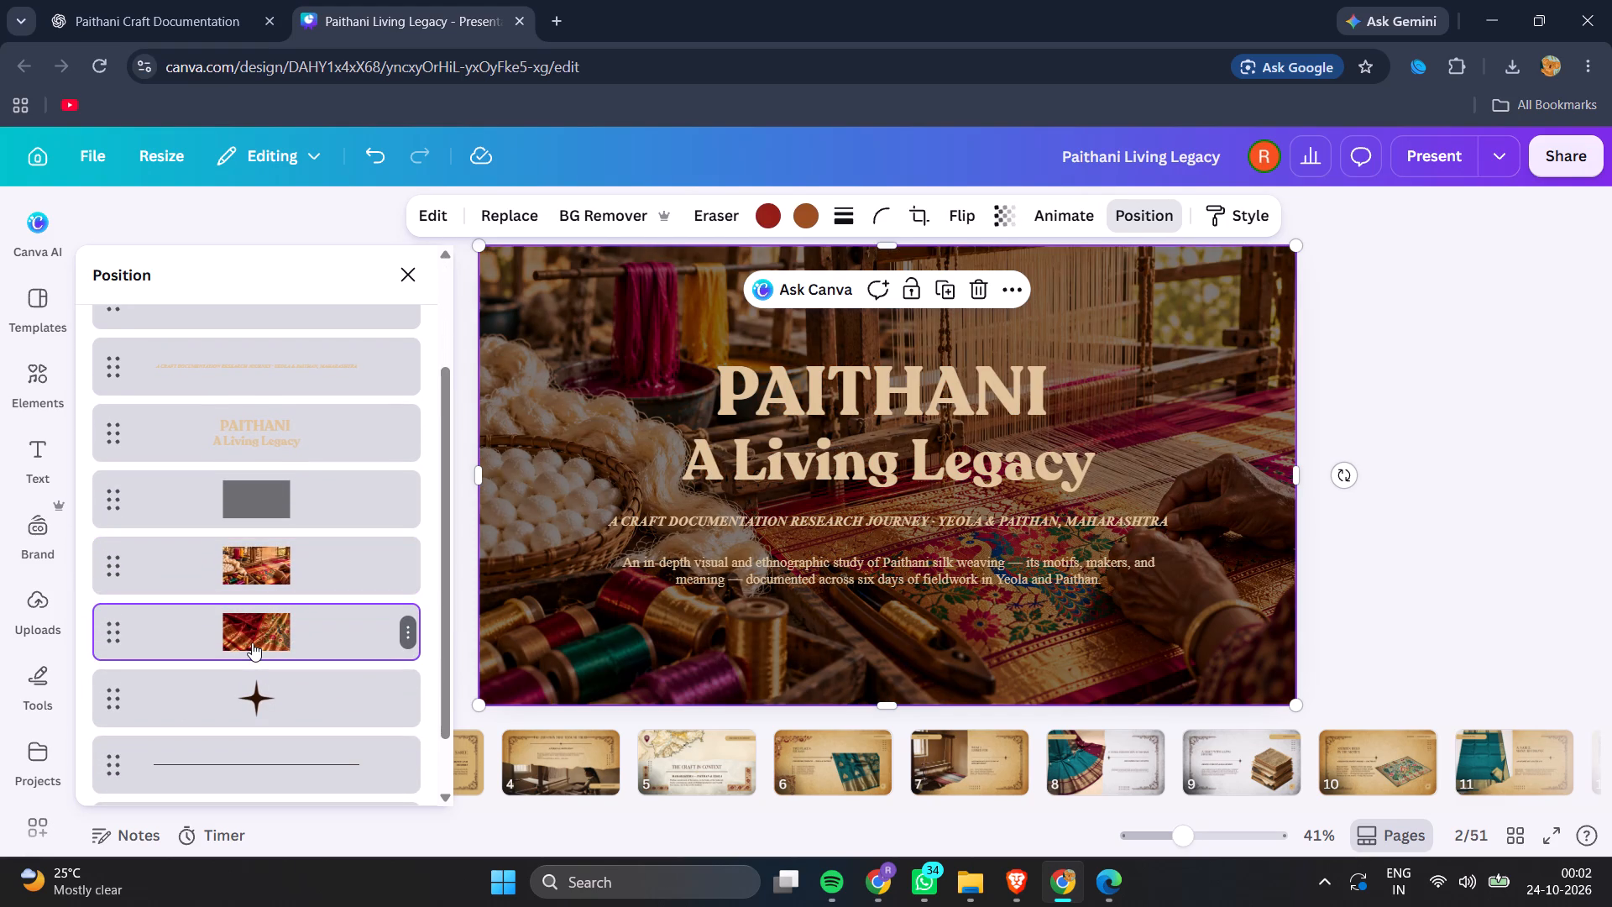
pyautogui.press('BackSpace')
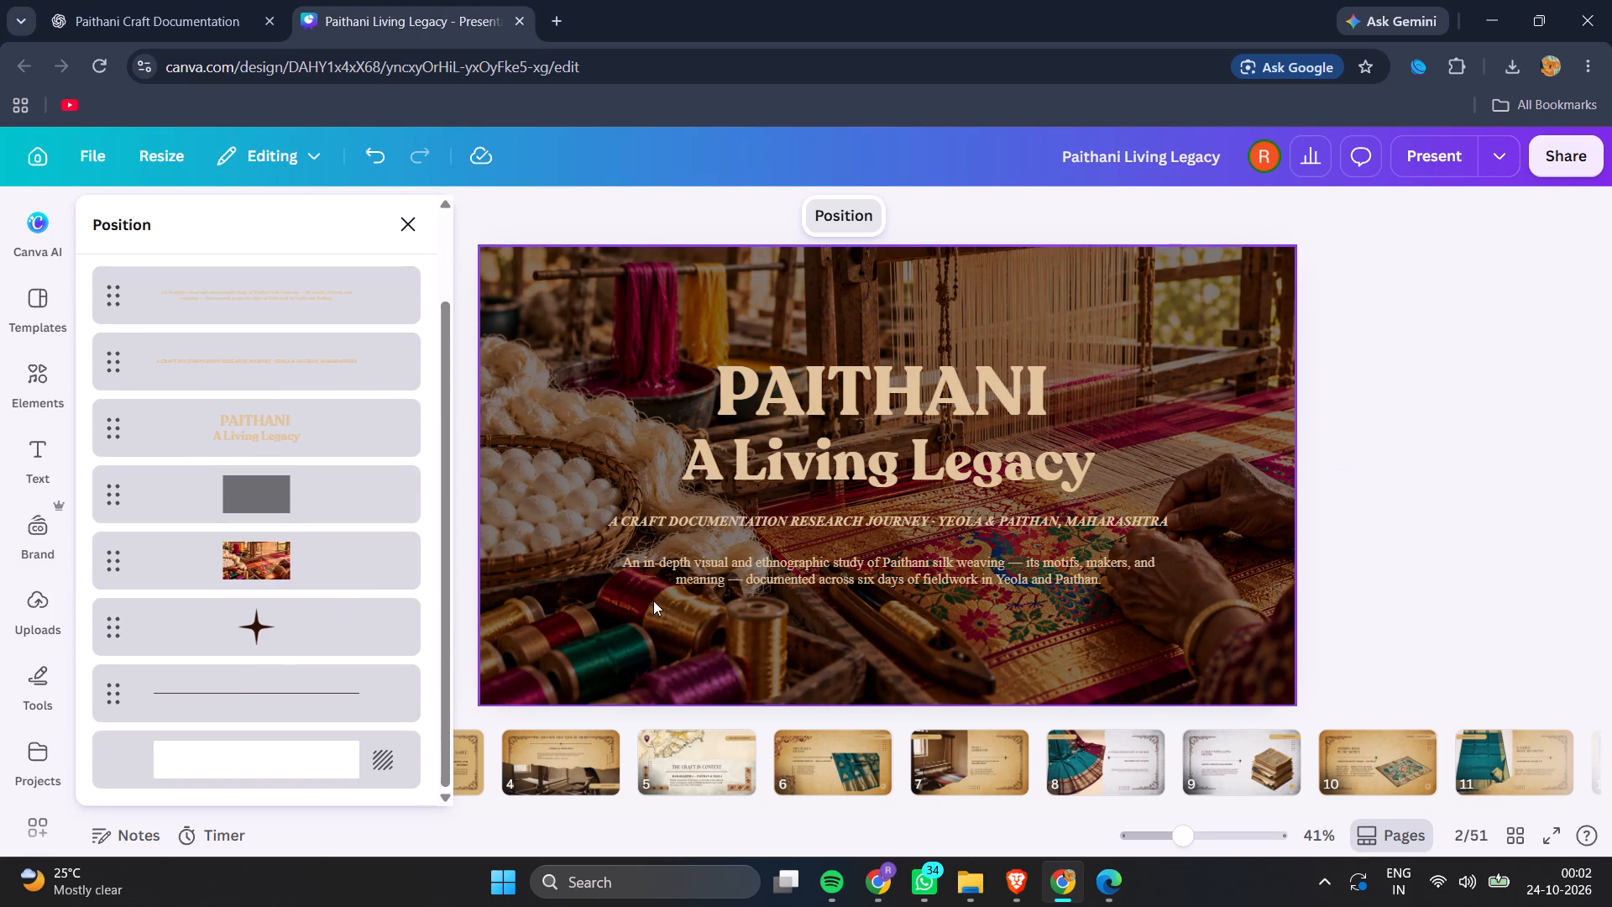
# Set the transparency of the dark overlay on the duplicated cover to 52.
pyautogui.click(974, 422)
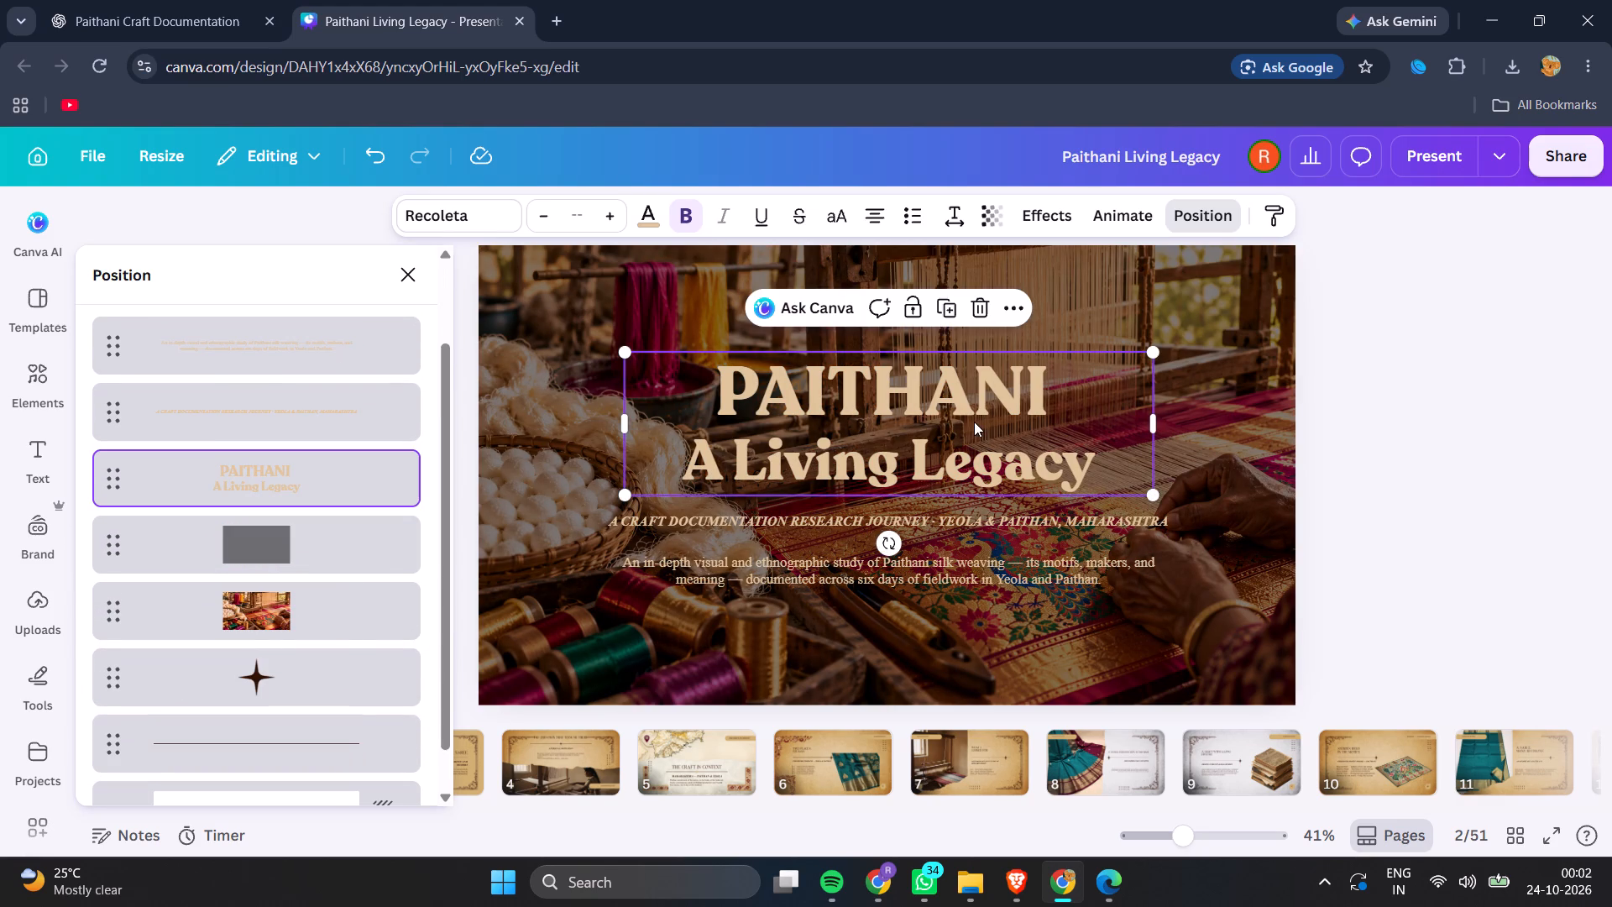
pyautogui.click(559, 607)
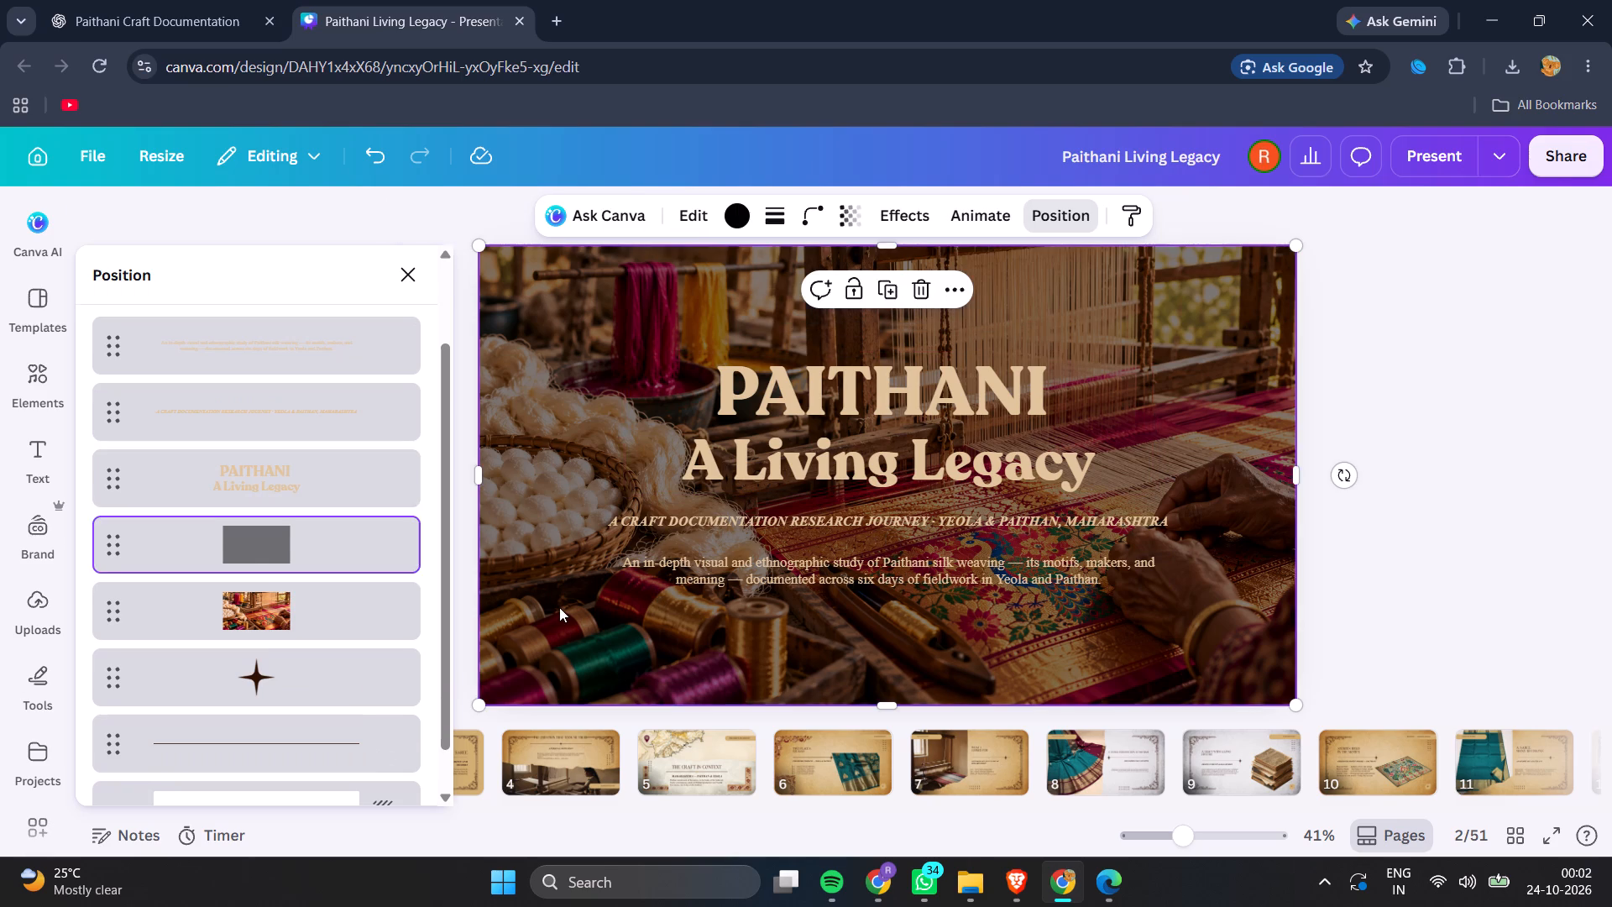
pyautogui.click(578, 311)
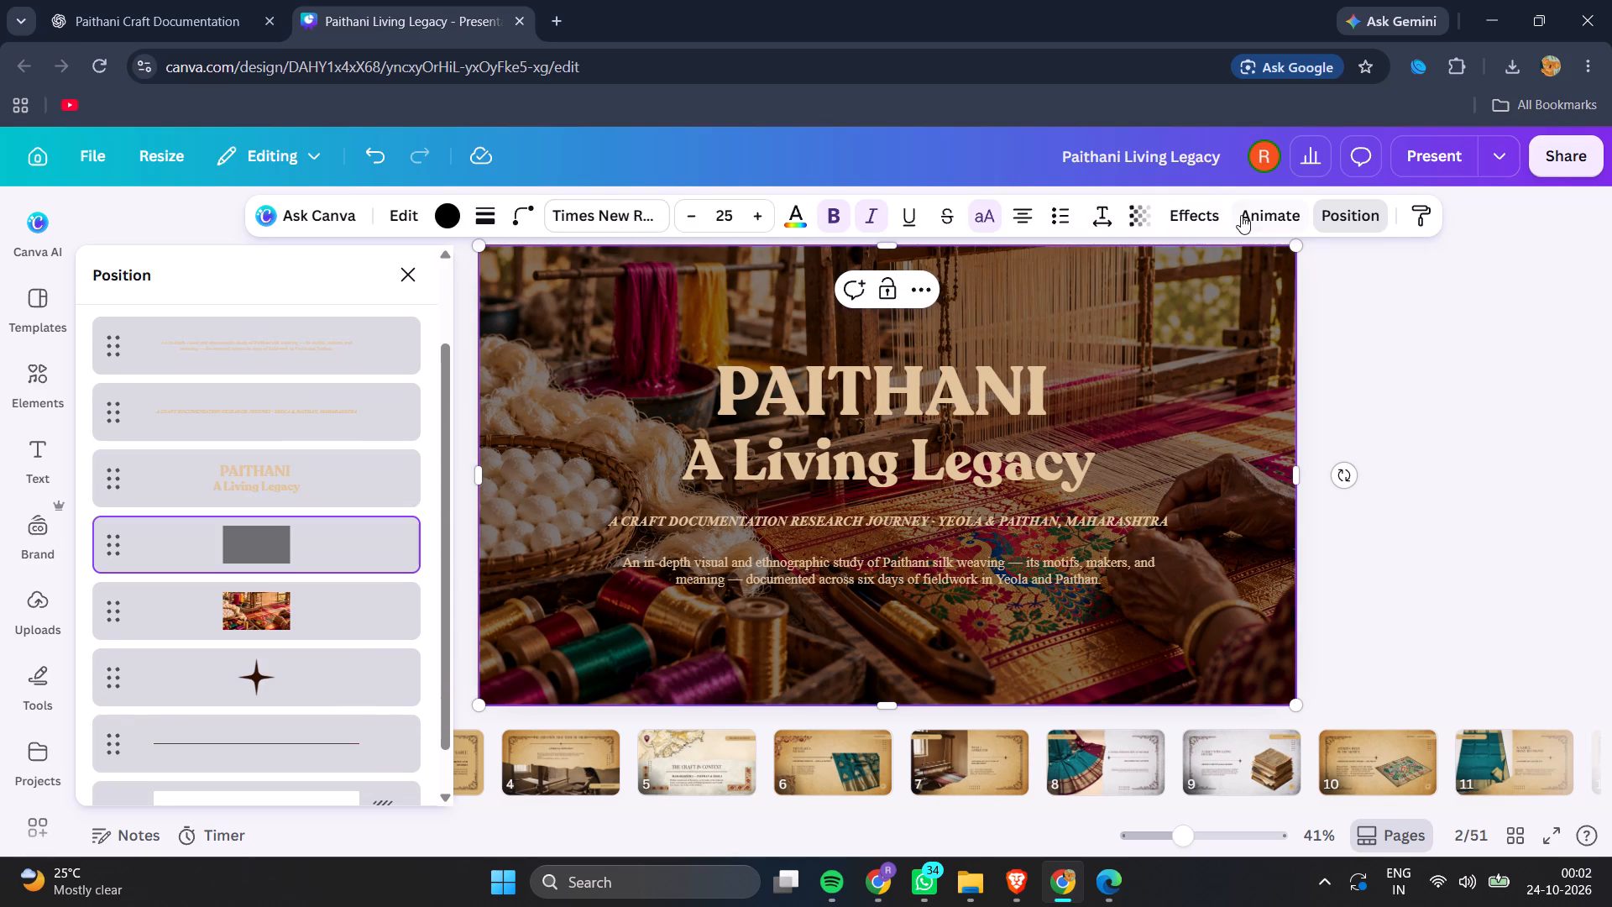
pyautogui.click(1147, 219)
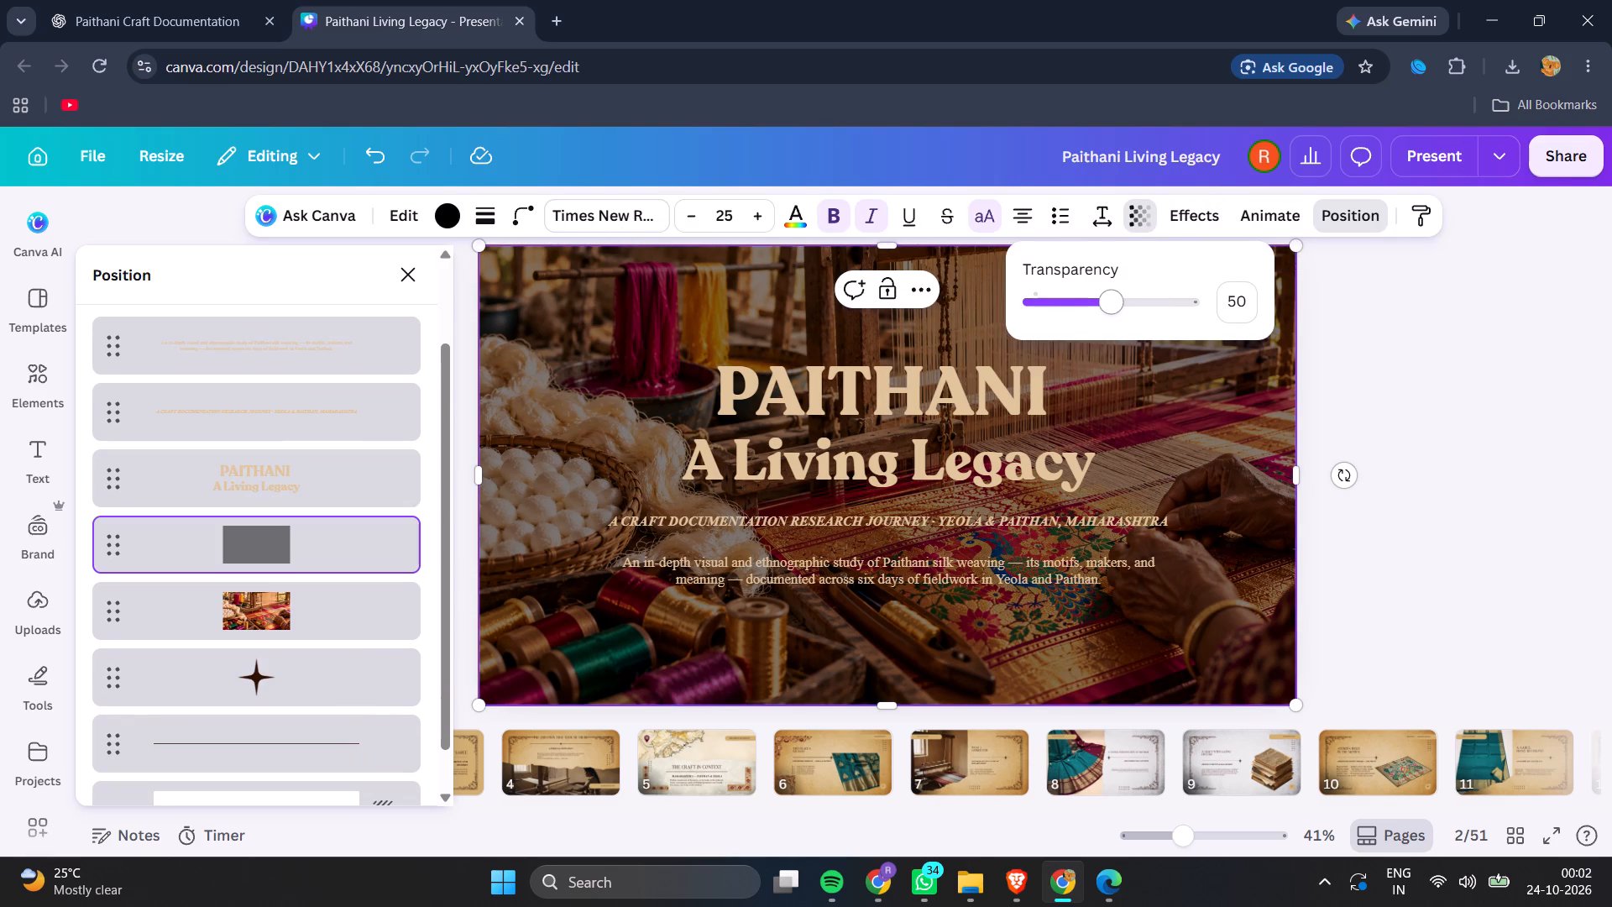
pyautogui.click(1123, 296)
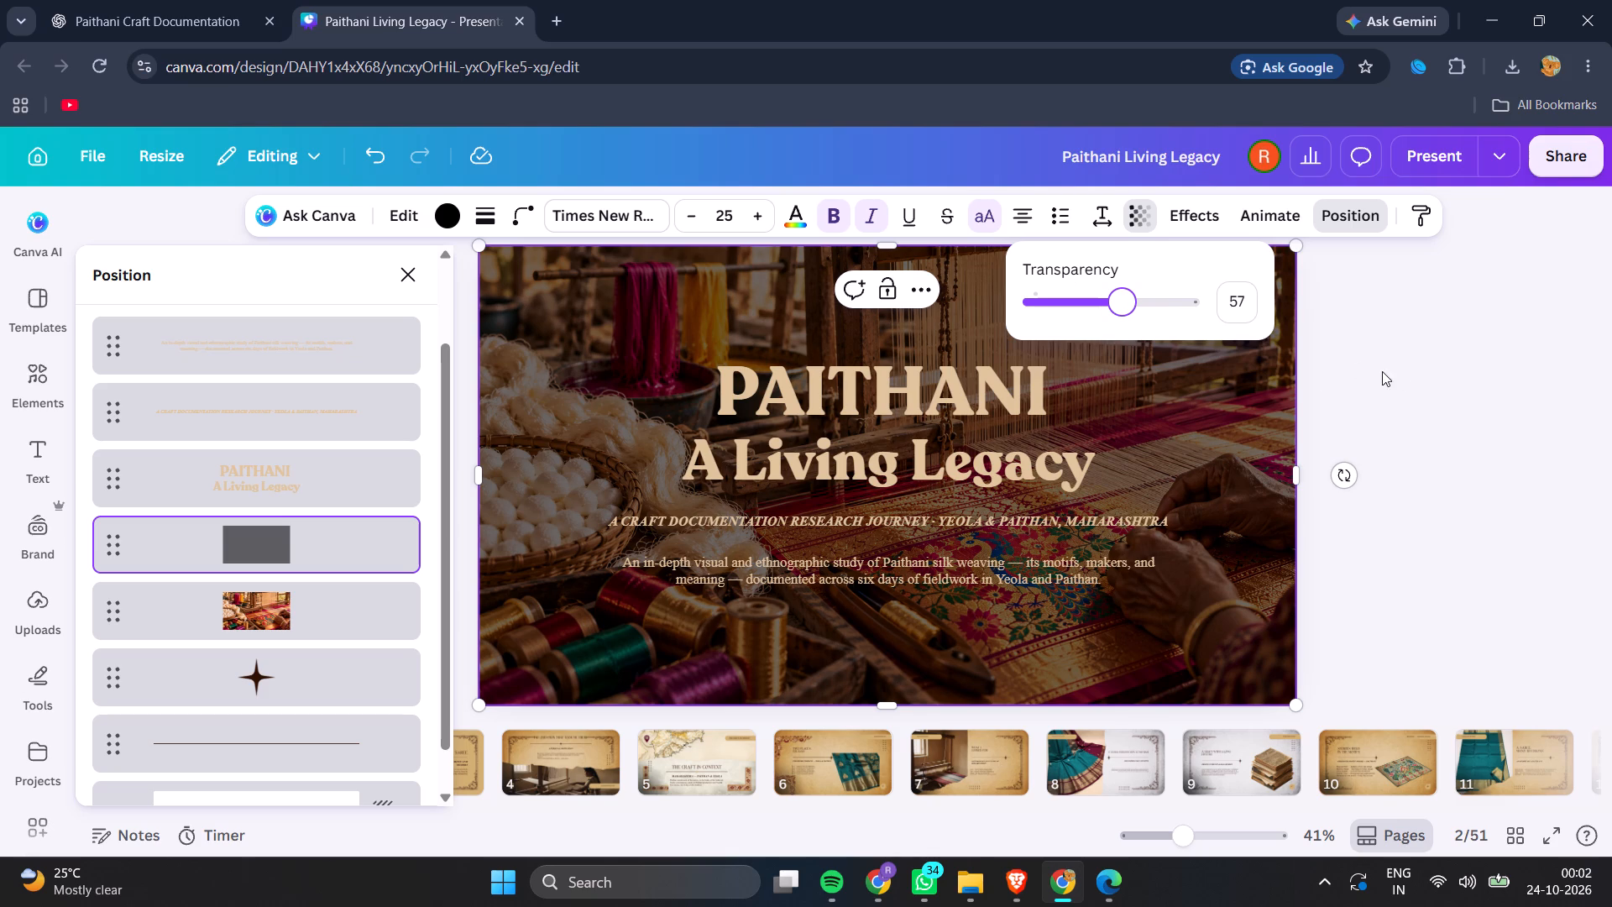
pyautogui.click(1109, 309)
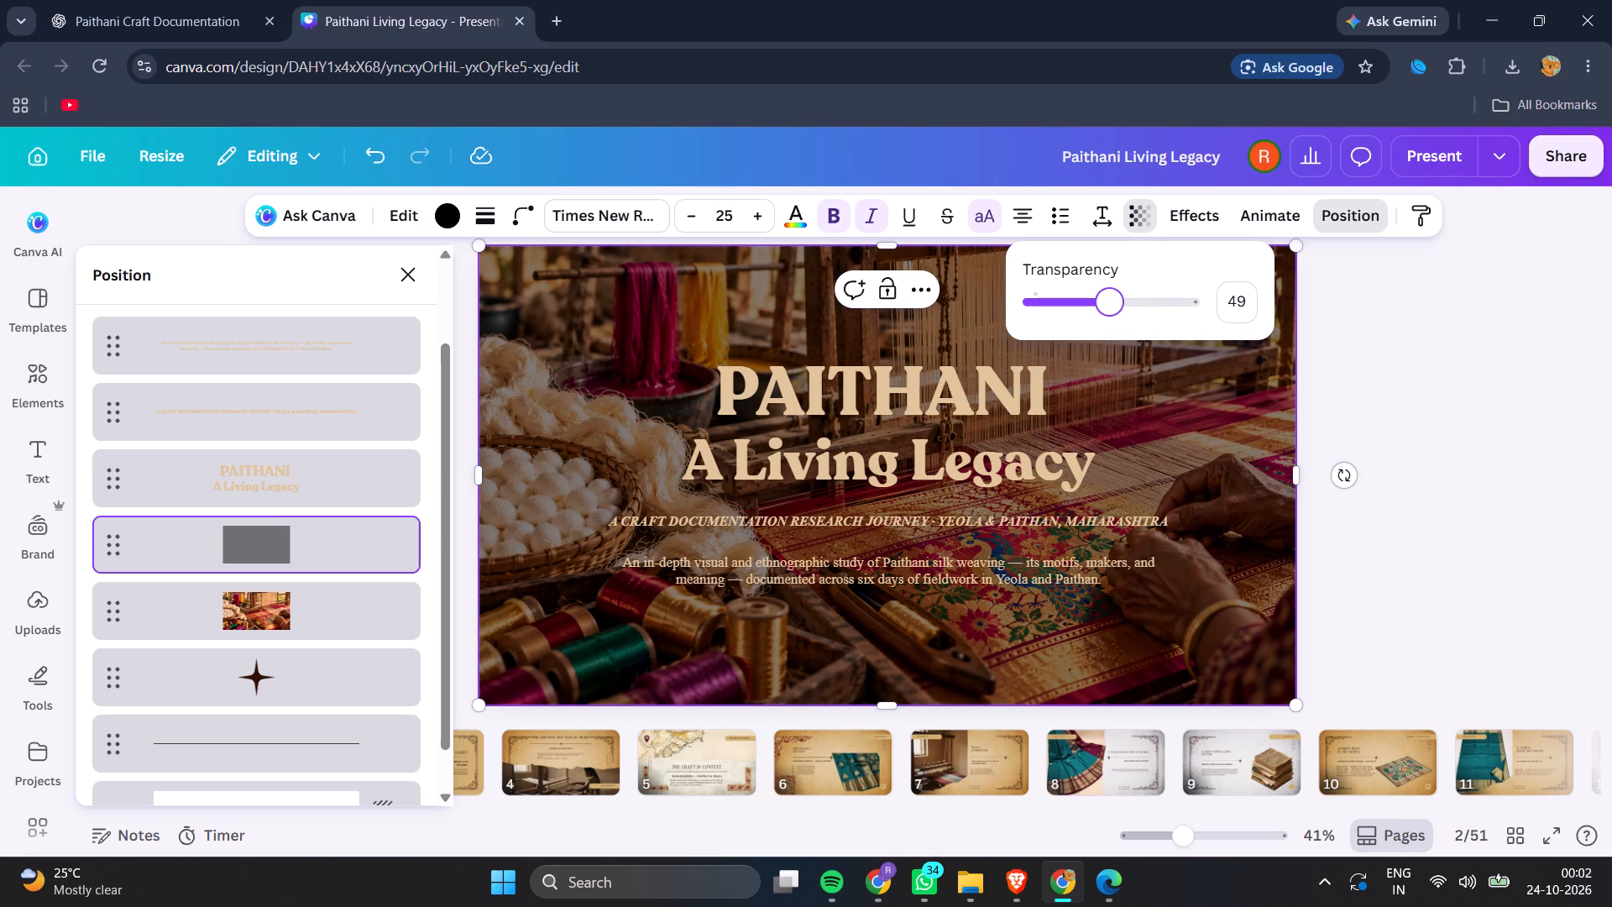
pyautogui.click(1113, 308)
pyautogui.click(1113, 307)
pyautogui.click(1113, 307)
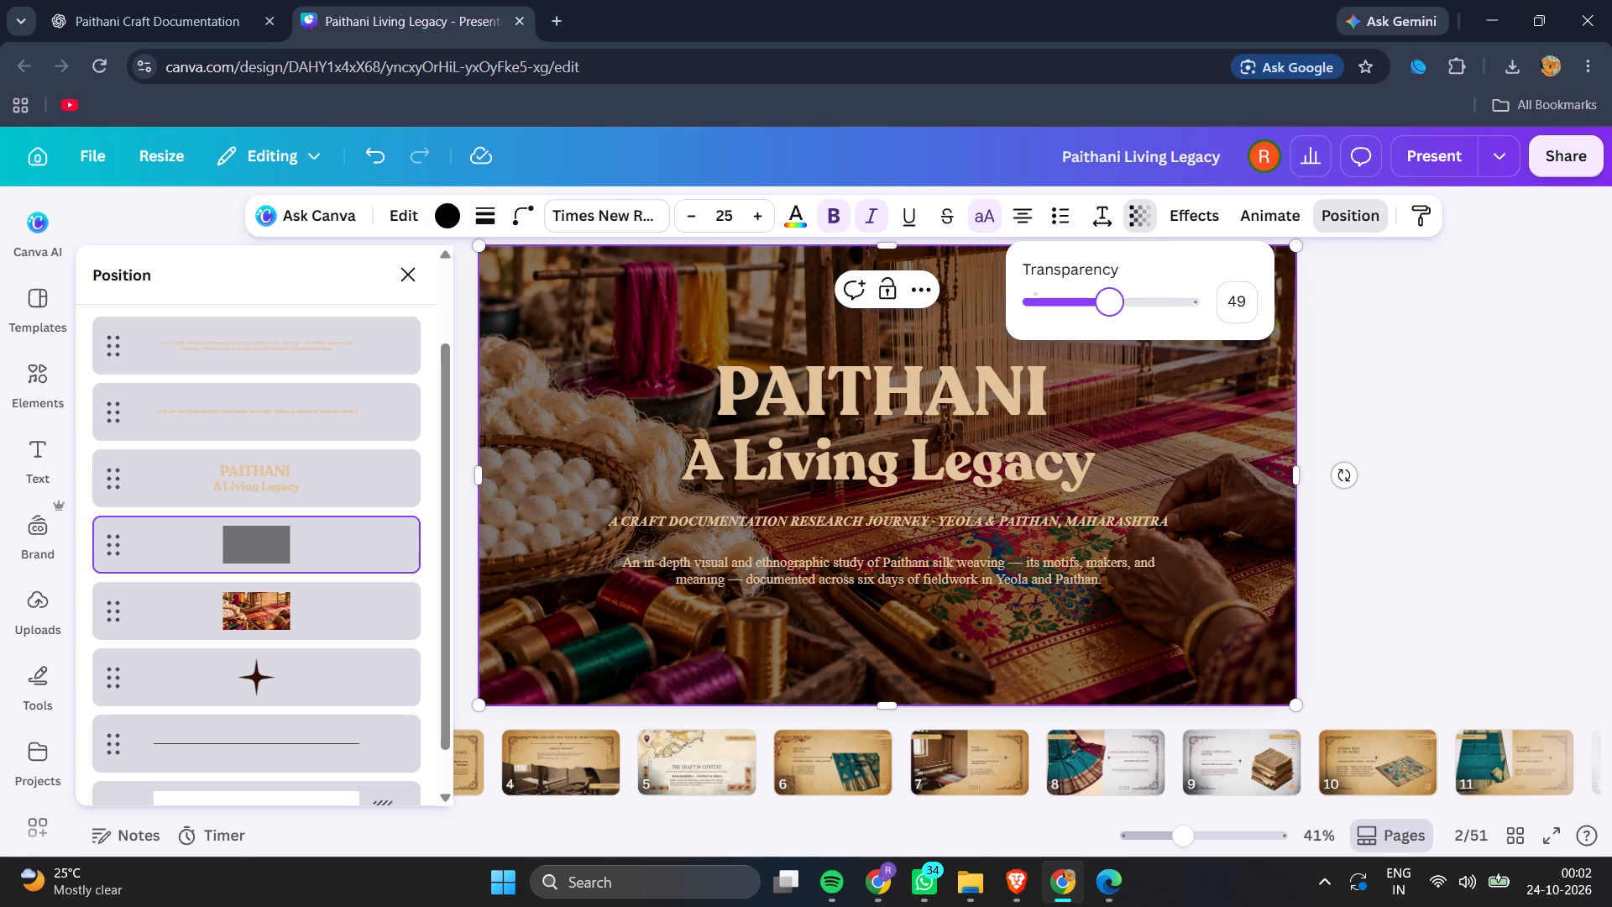
pyautogui.click(1115, 312)
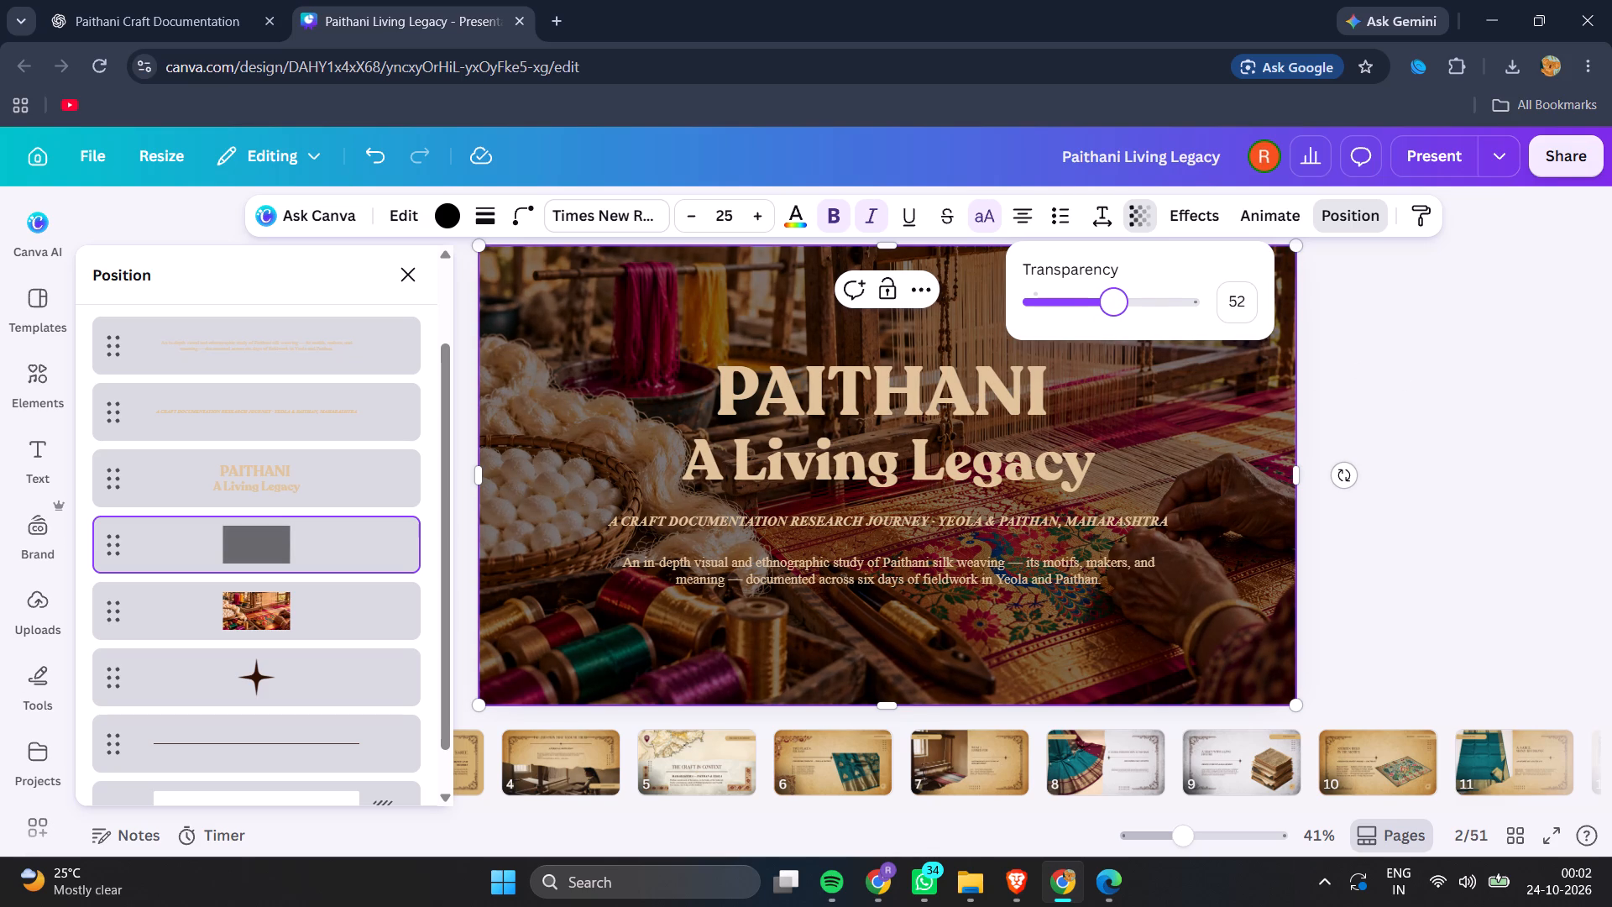
pyautogui.click(1115, 312)
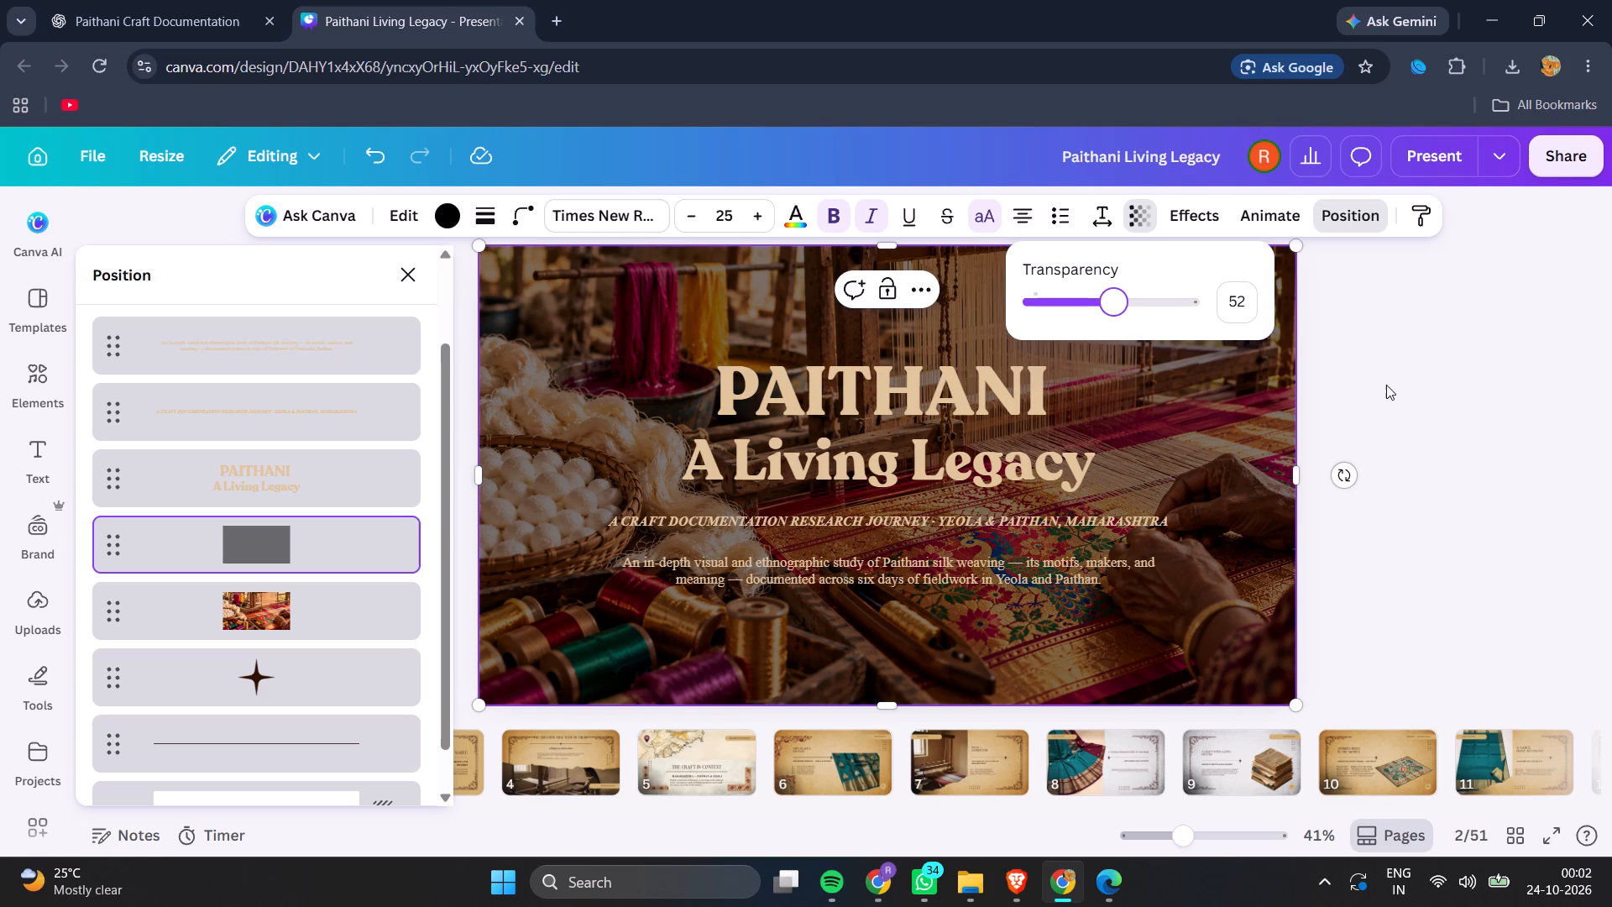
pyautogui.click(1386, 385)
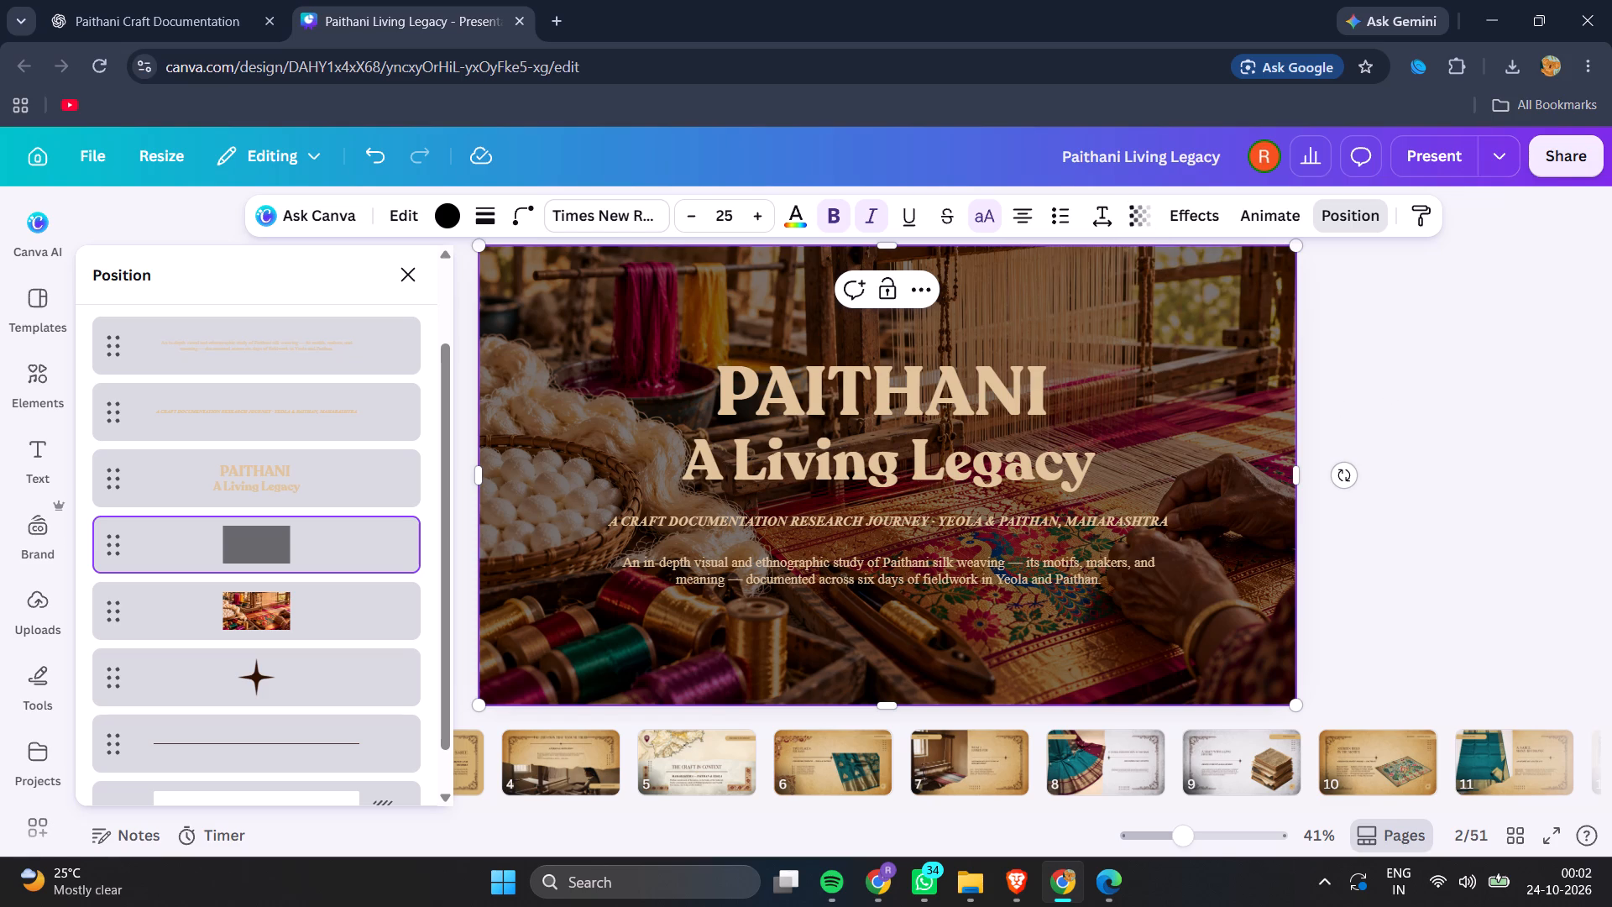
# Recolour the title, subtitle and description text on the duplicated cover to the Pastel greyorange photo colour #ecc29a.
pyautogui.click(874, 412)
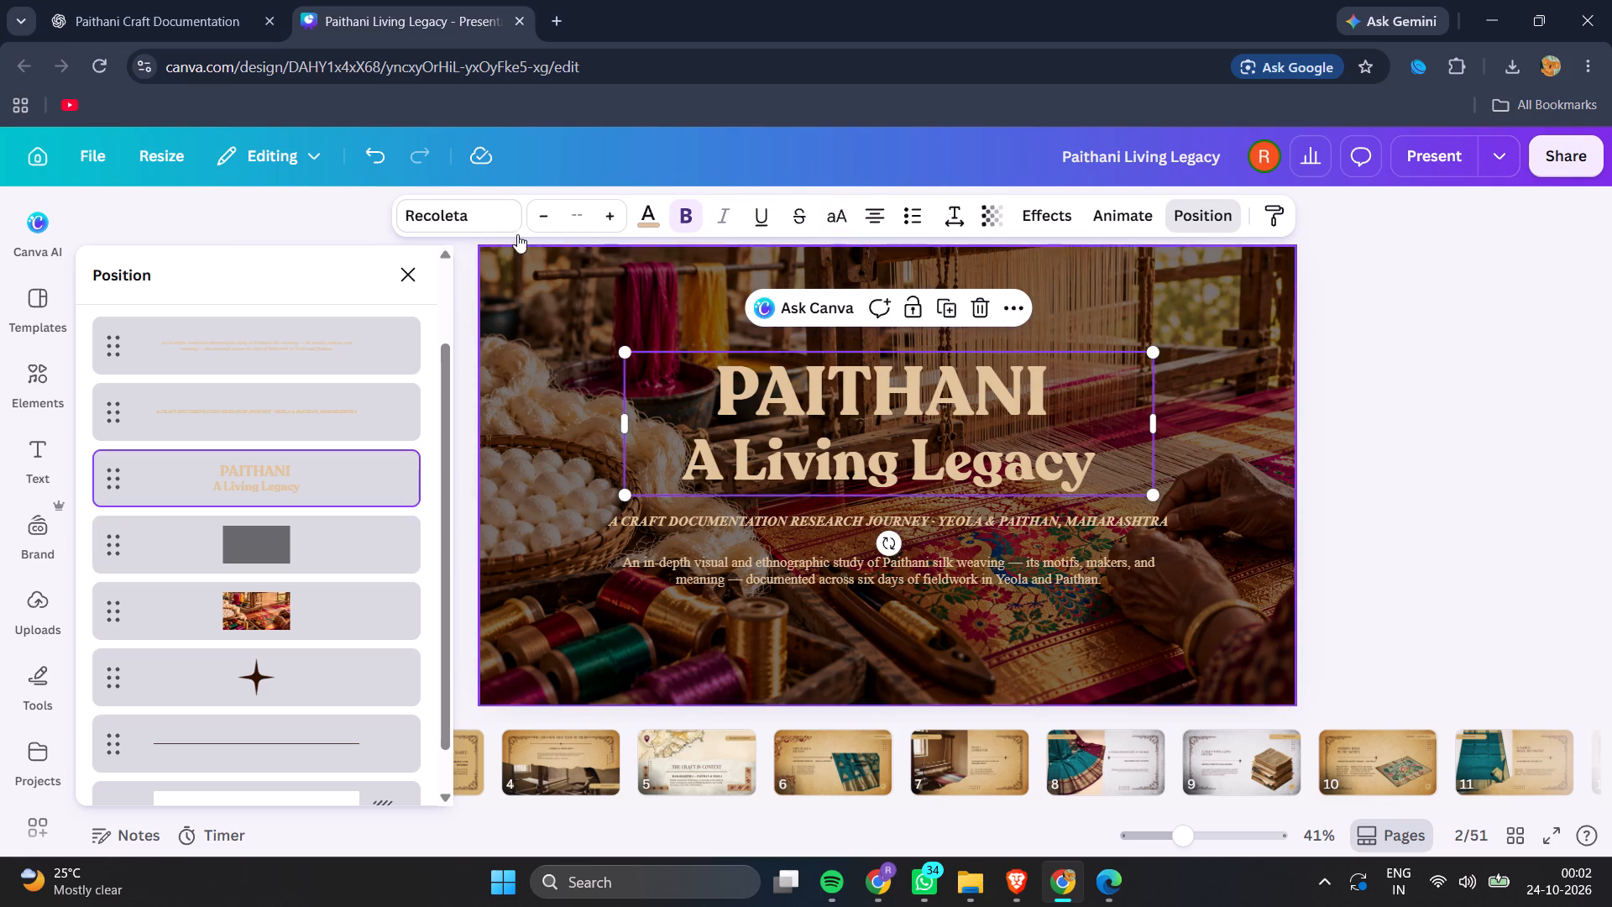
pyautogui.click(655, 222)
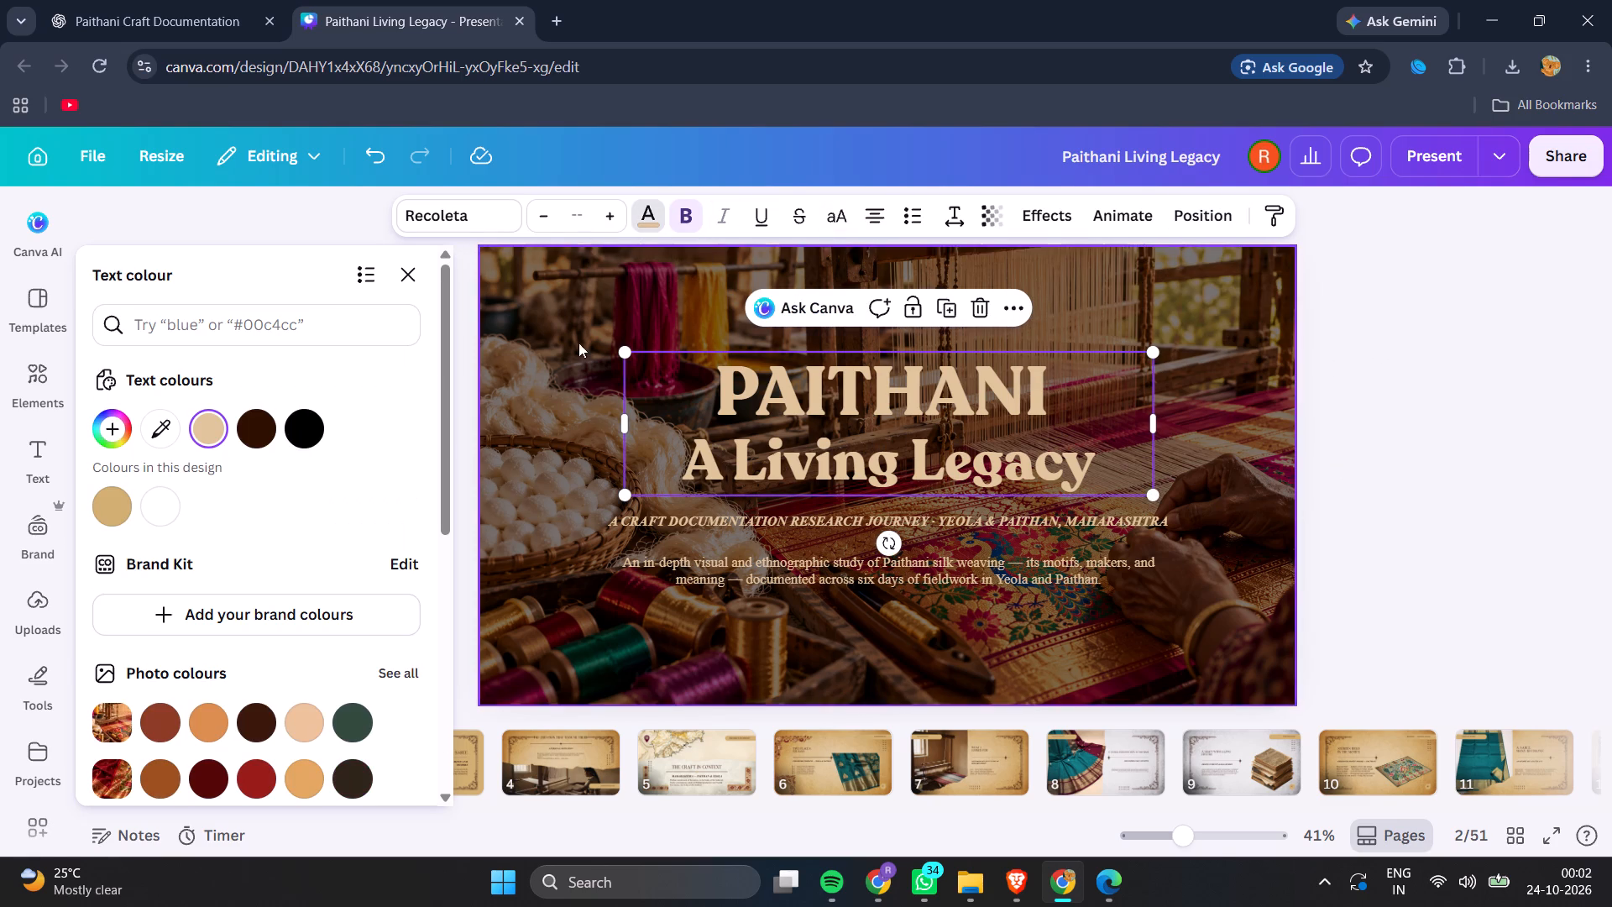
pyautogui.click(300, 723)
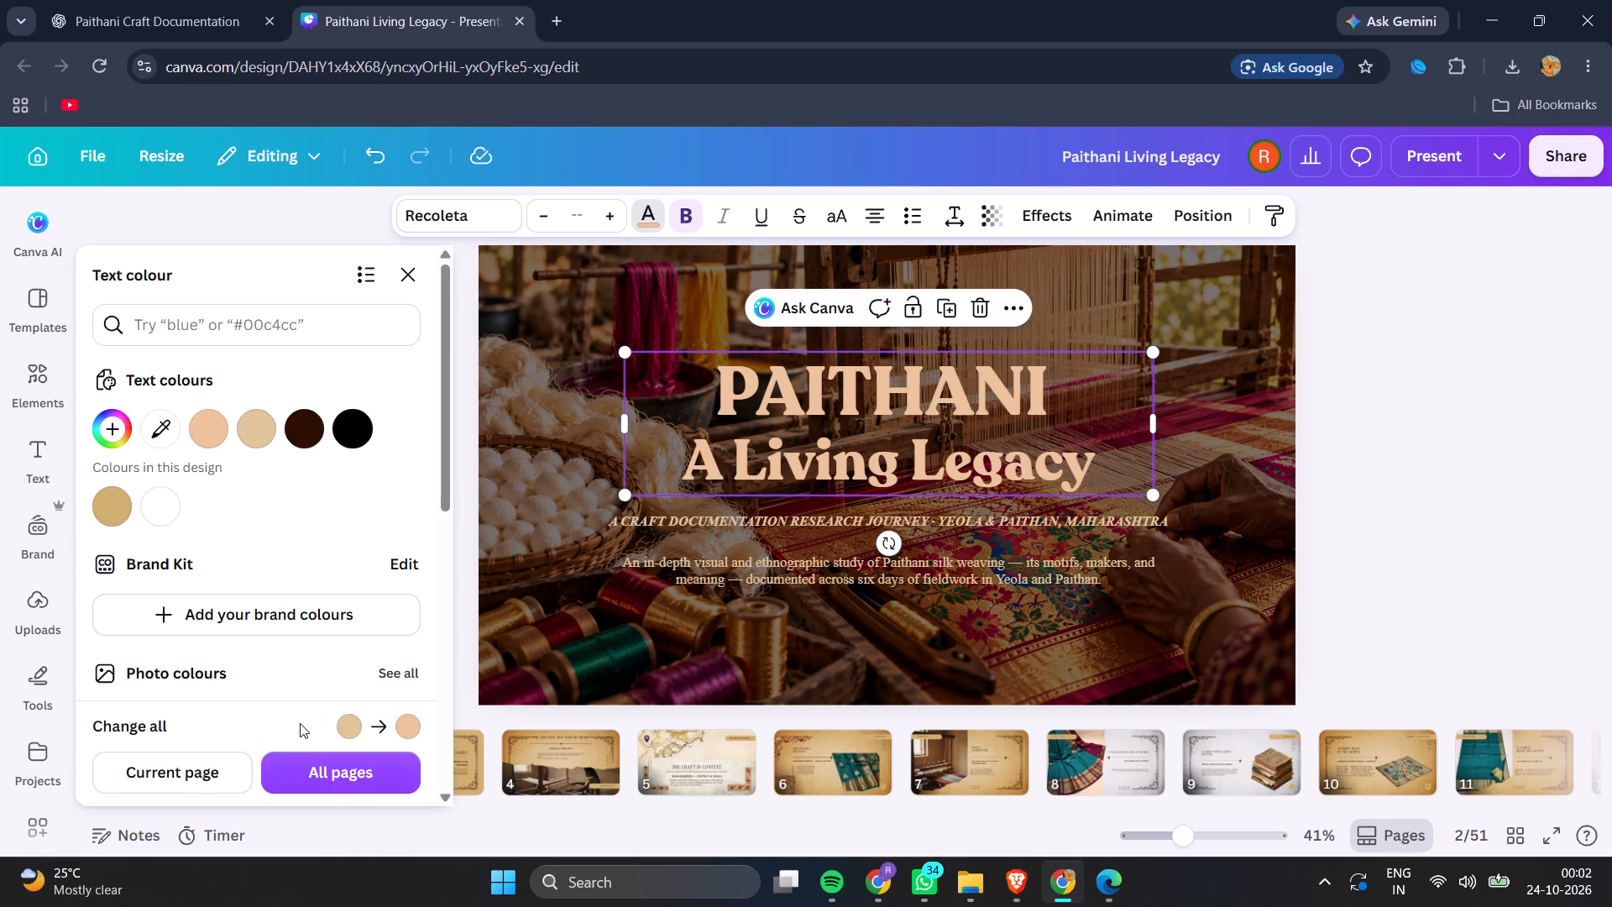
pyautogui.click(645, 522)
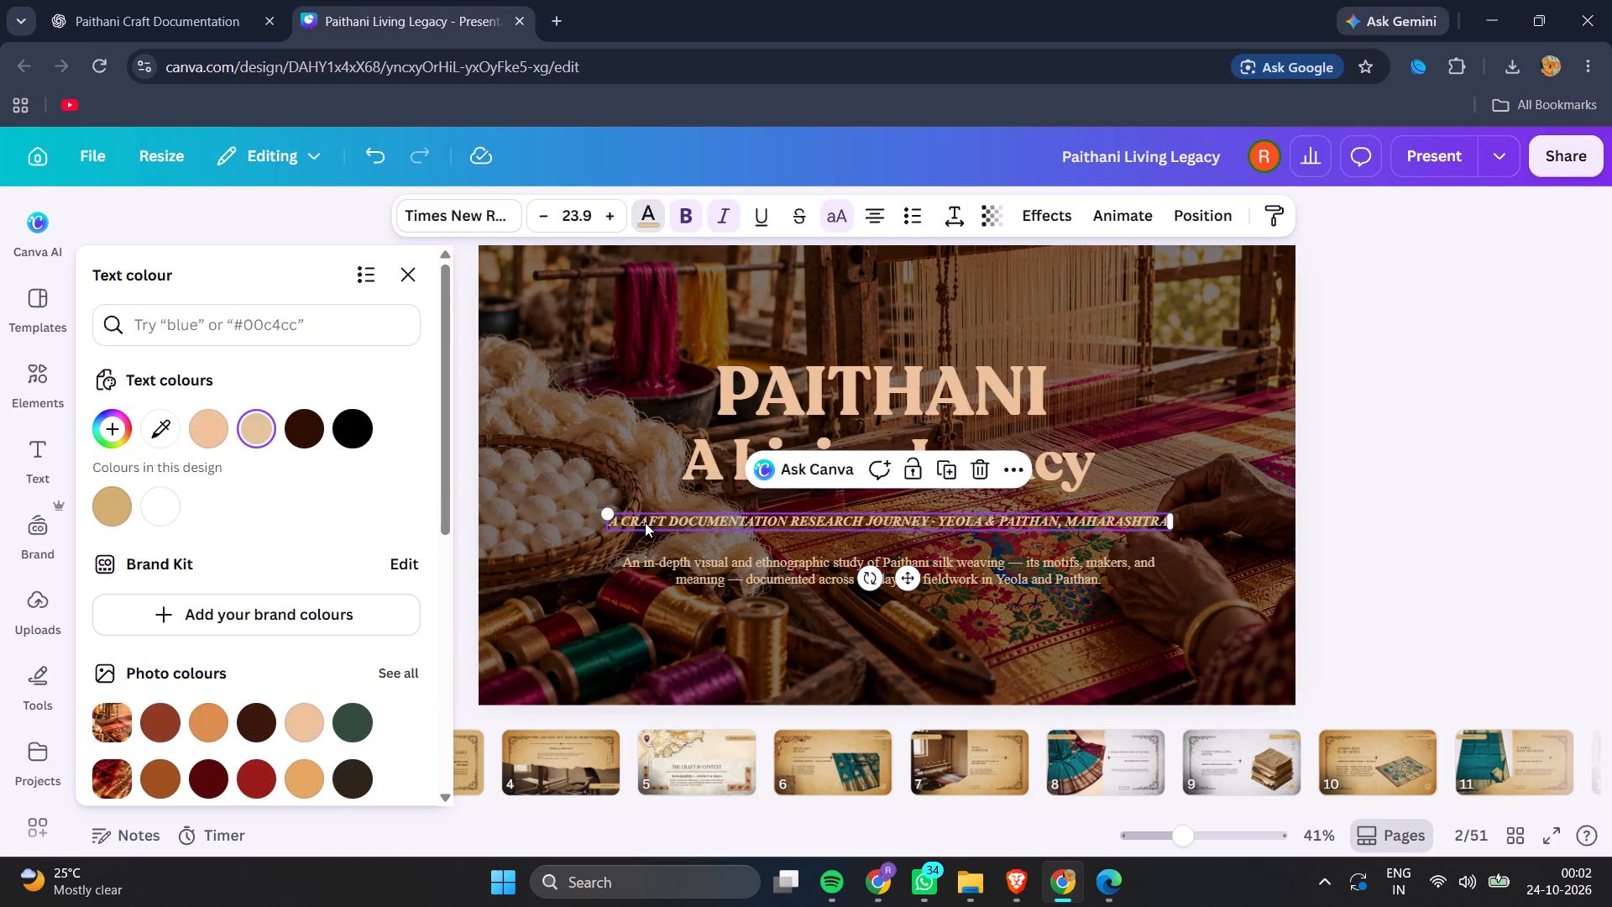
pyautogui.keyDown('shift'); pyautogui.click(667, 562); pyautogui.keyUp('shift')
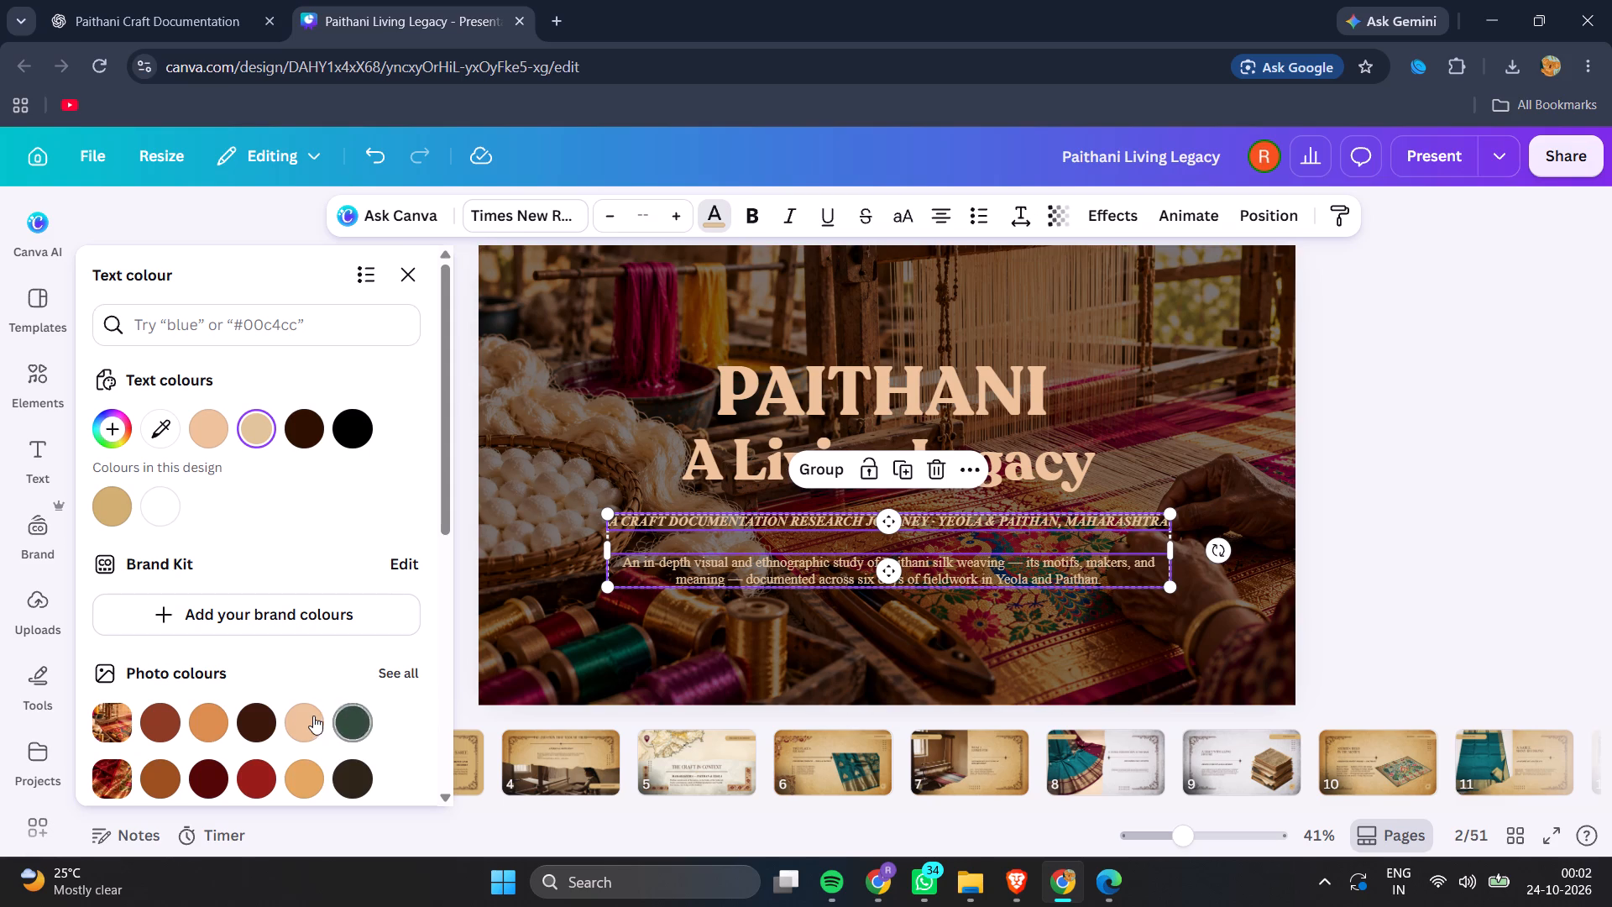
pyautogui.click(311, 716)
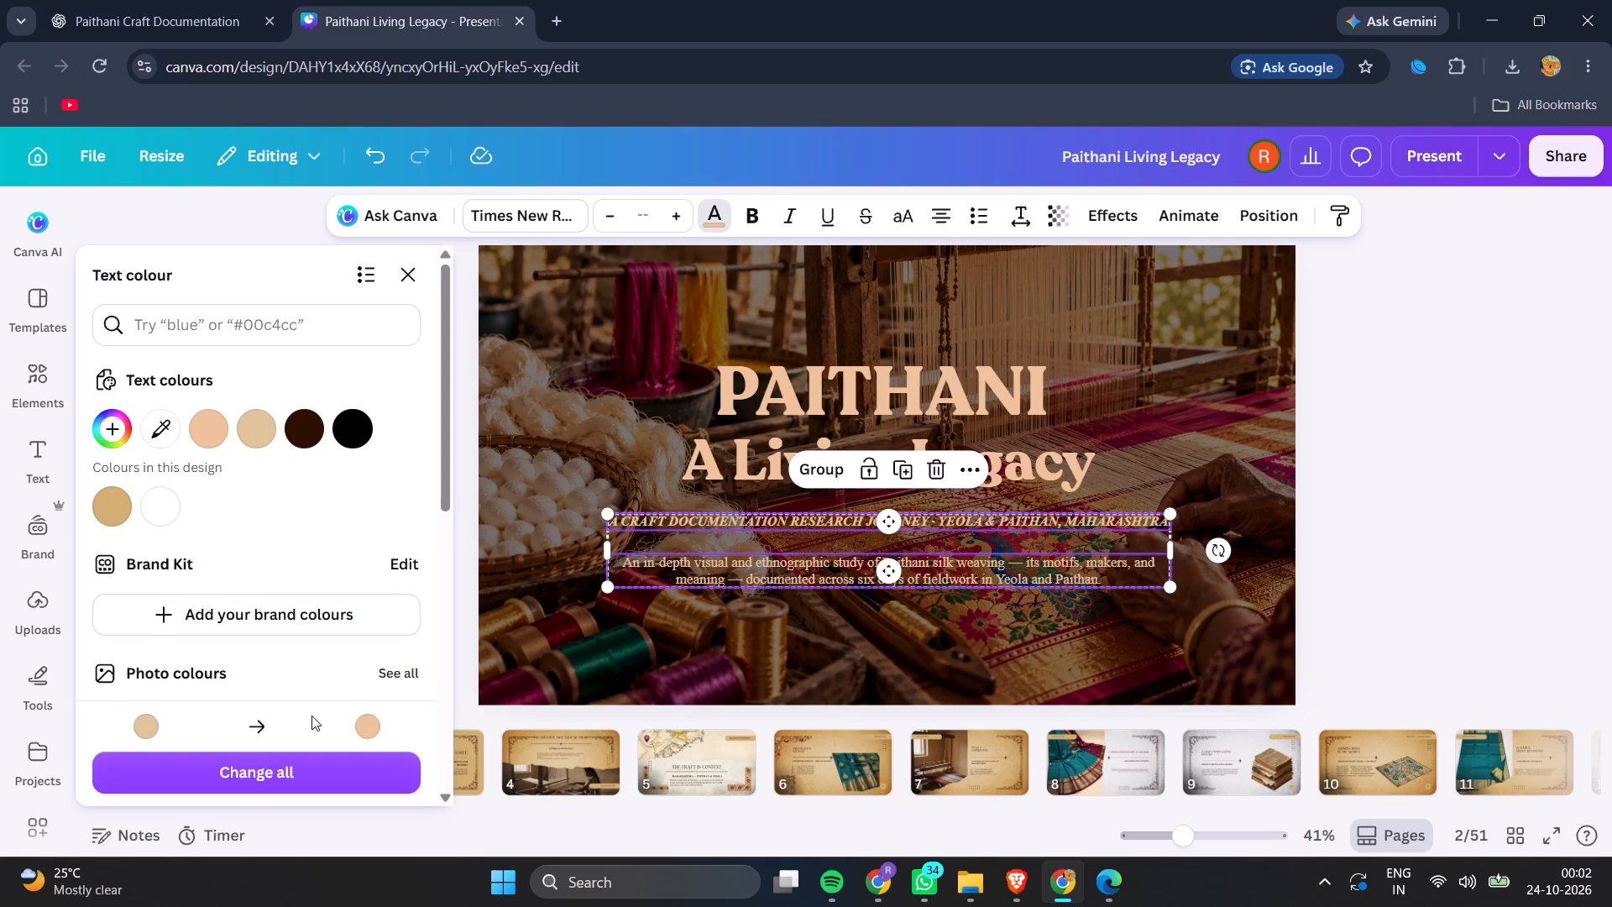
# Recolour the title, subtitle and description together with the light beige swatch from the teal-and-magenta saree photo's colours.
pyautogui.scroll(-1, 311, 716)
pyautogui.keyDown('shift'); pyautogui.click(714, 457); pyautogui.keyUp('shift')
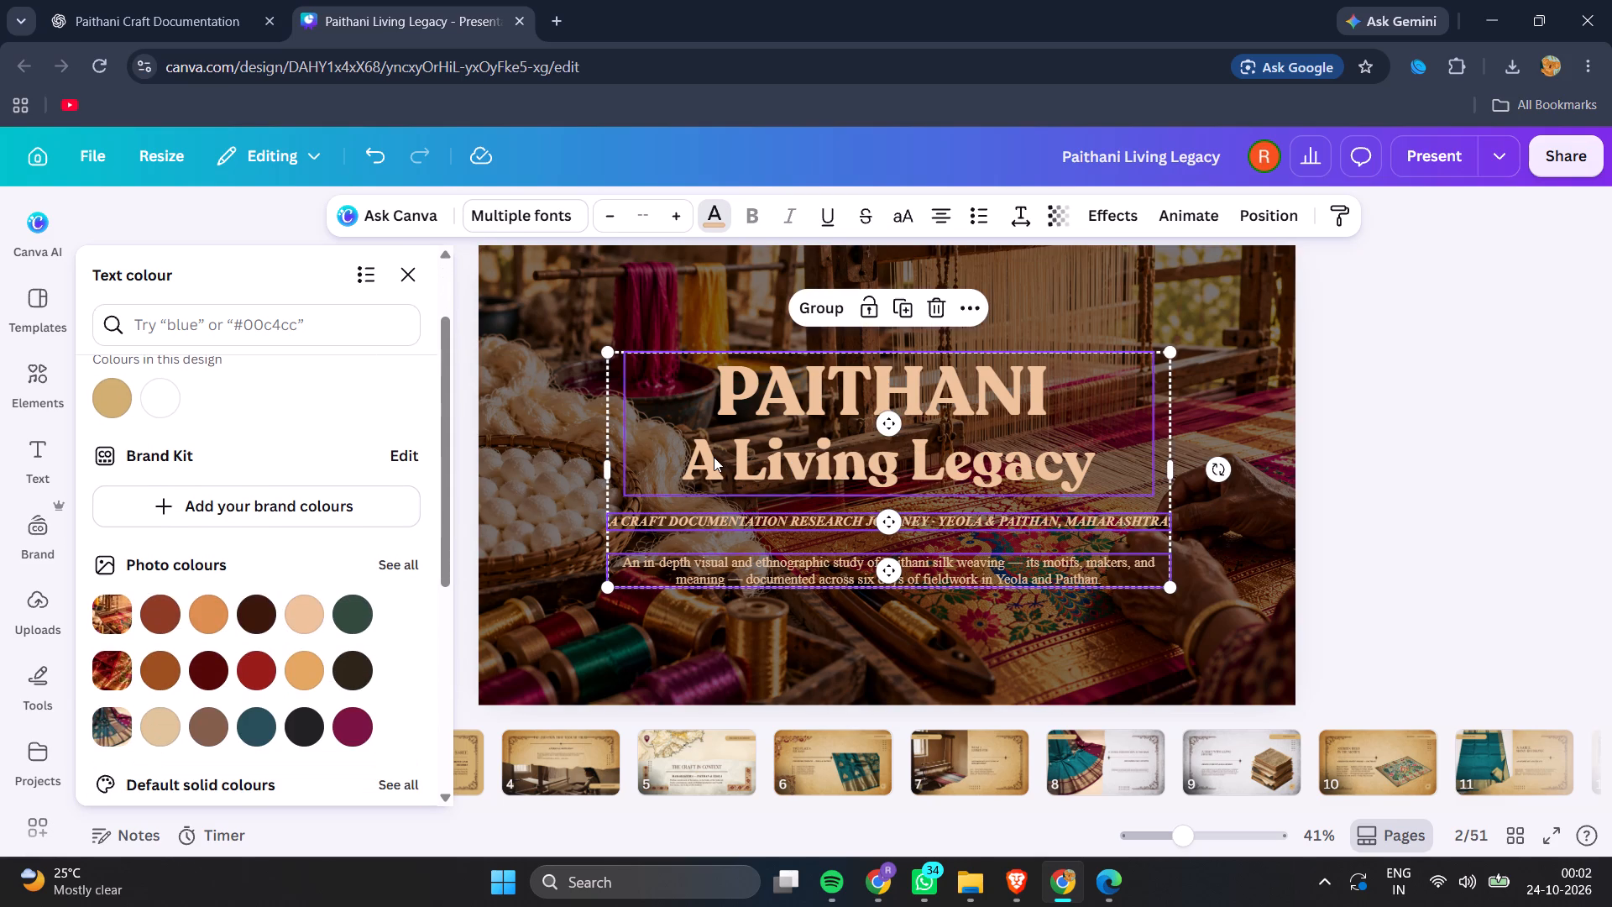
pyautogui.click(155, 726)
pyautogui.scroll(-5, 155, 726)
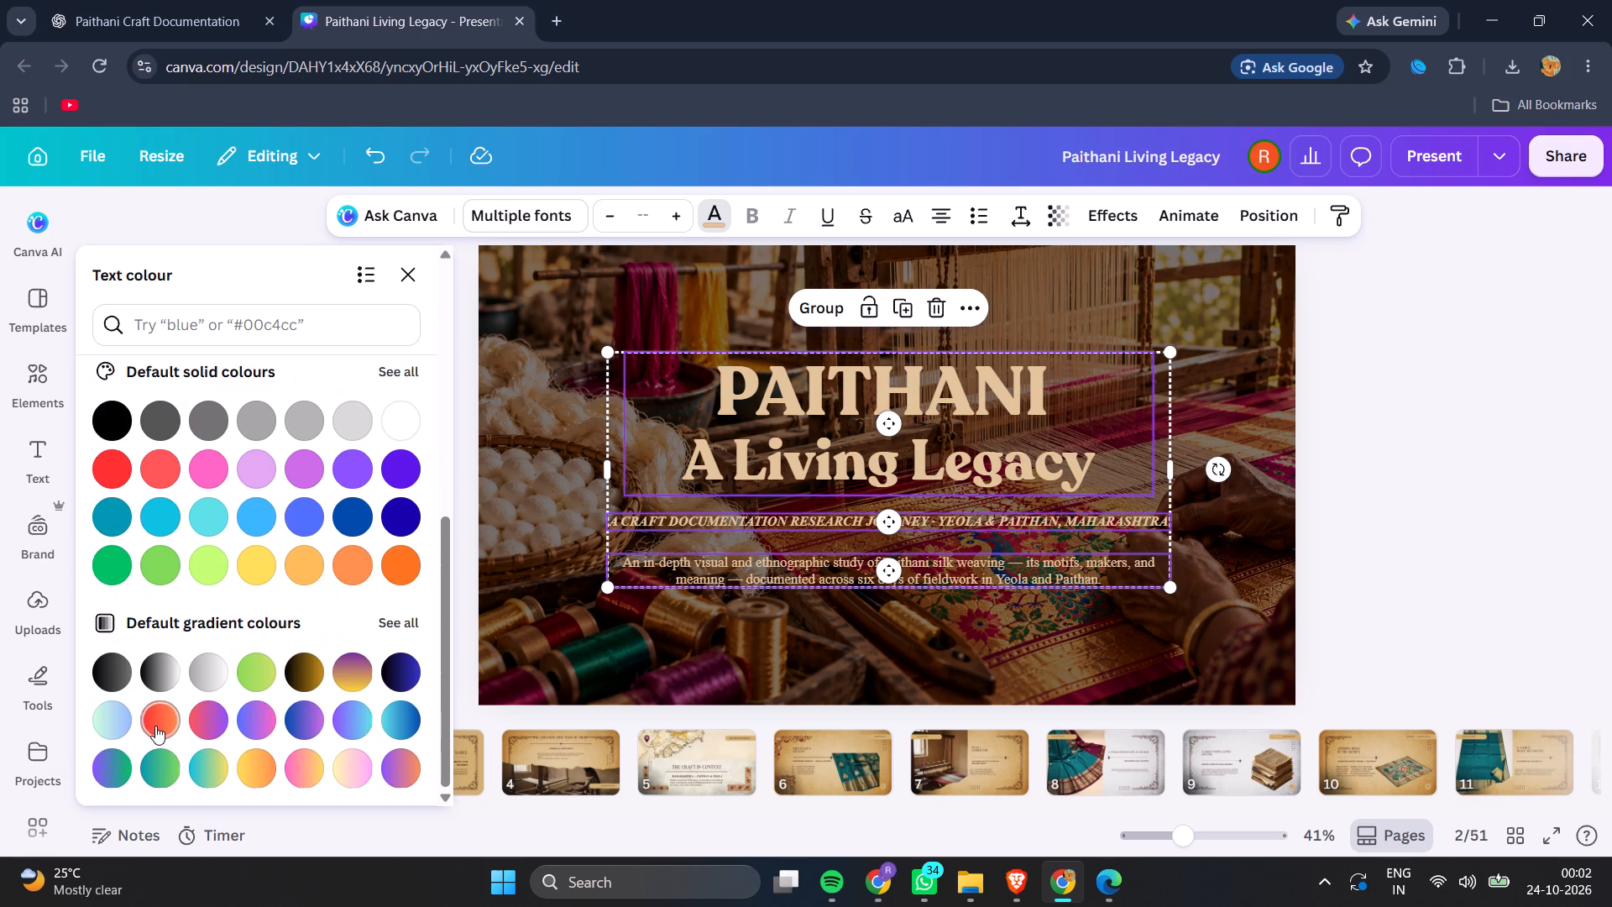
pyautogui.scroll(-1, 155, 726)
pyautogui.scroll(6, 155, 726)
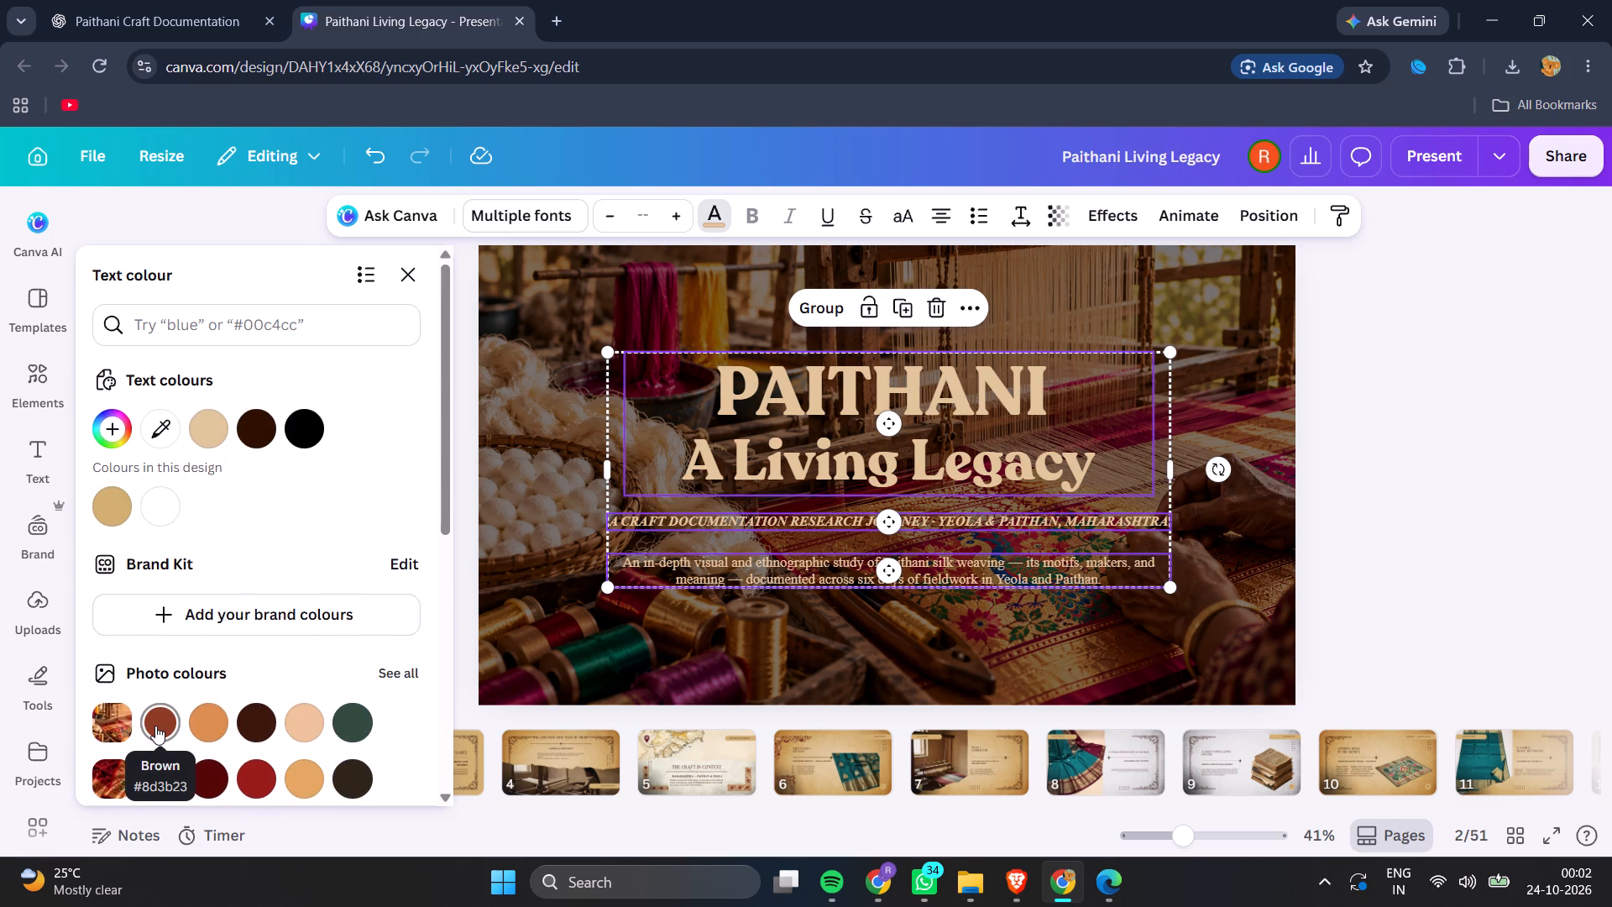
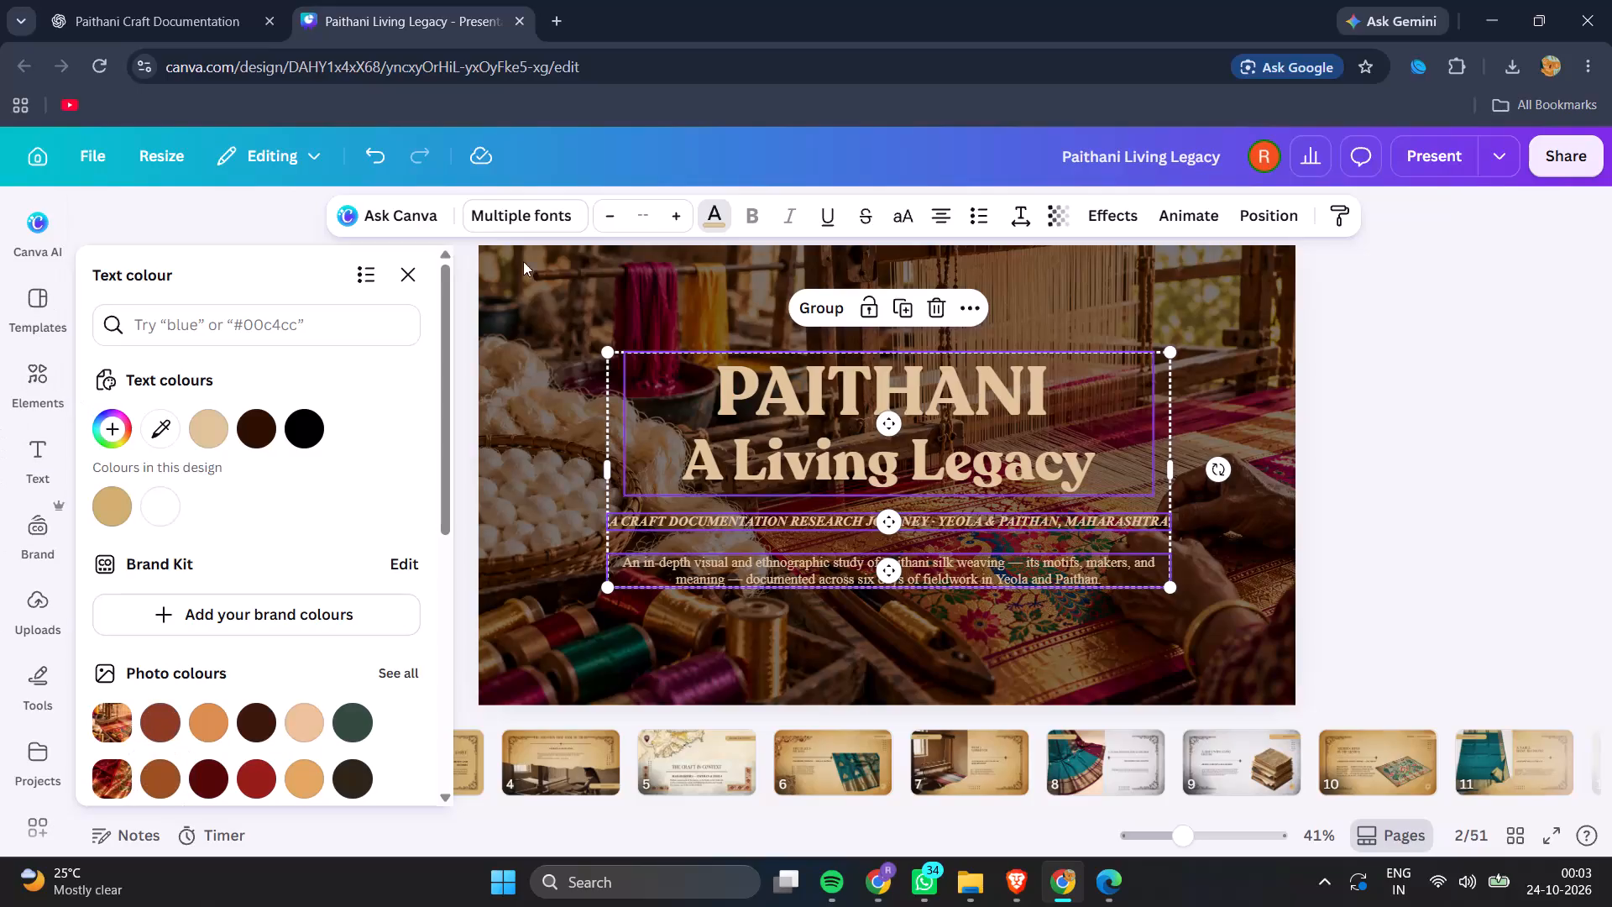
# Close the text colour settings and view the original red saree cover on page 1.
pyautogui.click(403, 271)
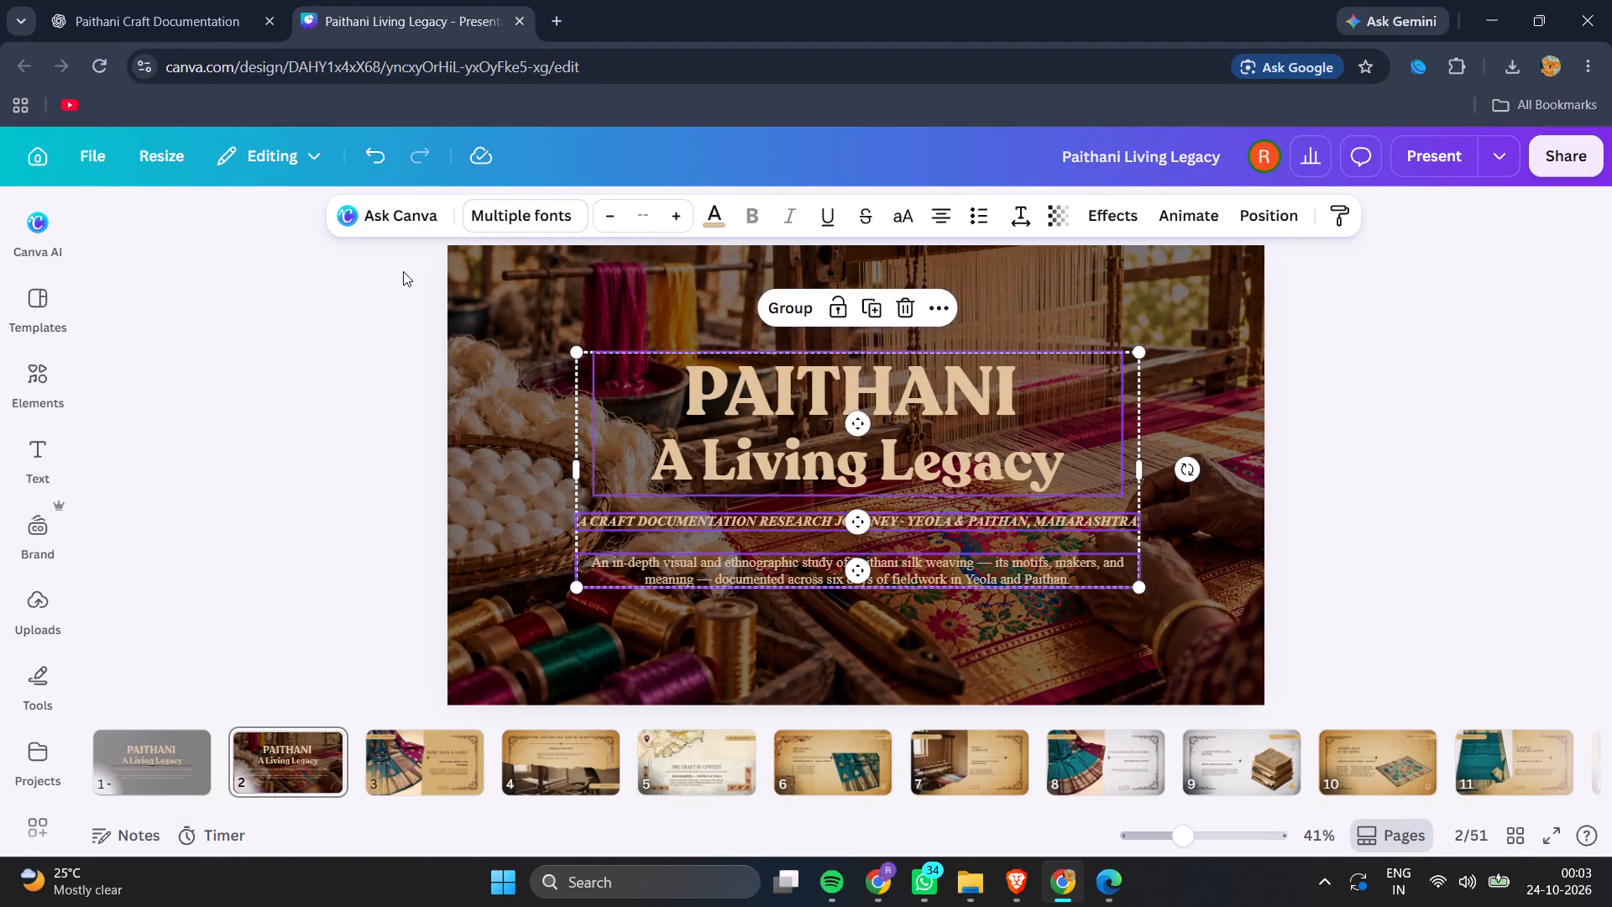
pyautogui.click(160, 746)
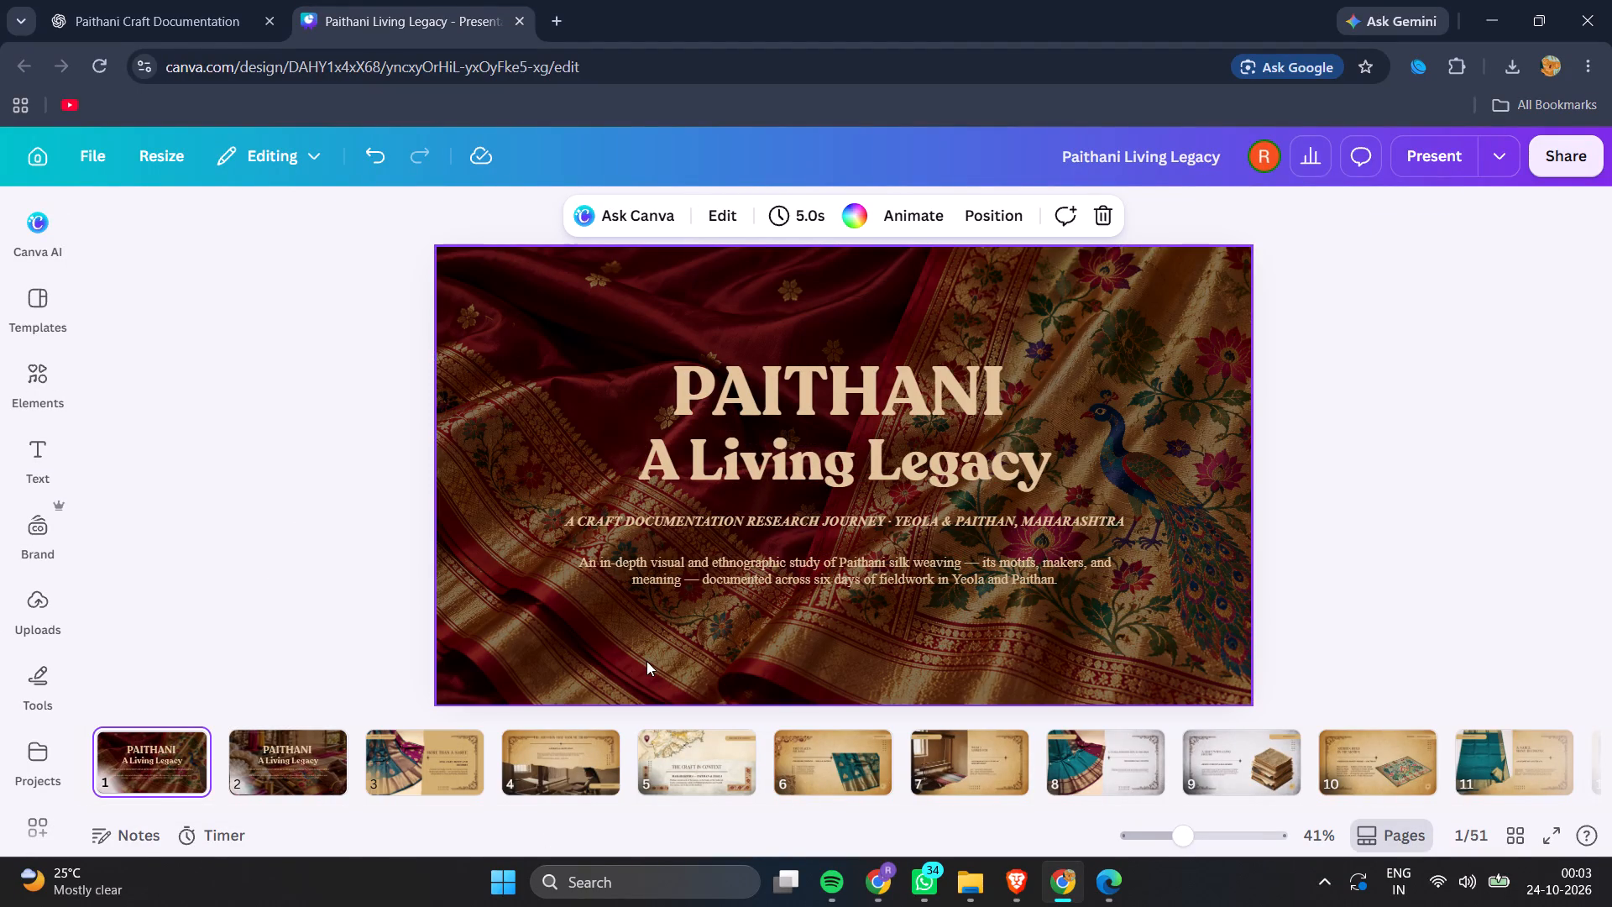
pyautogui.click(326, 587)
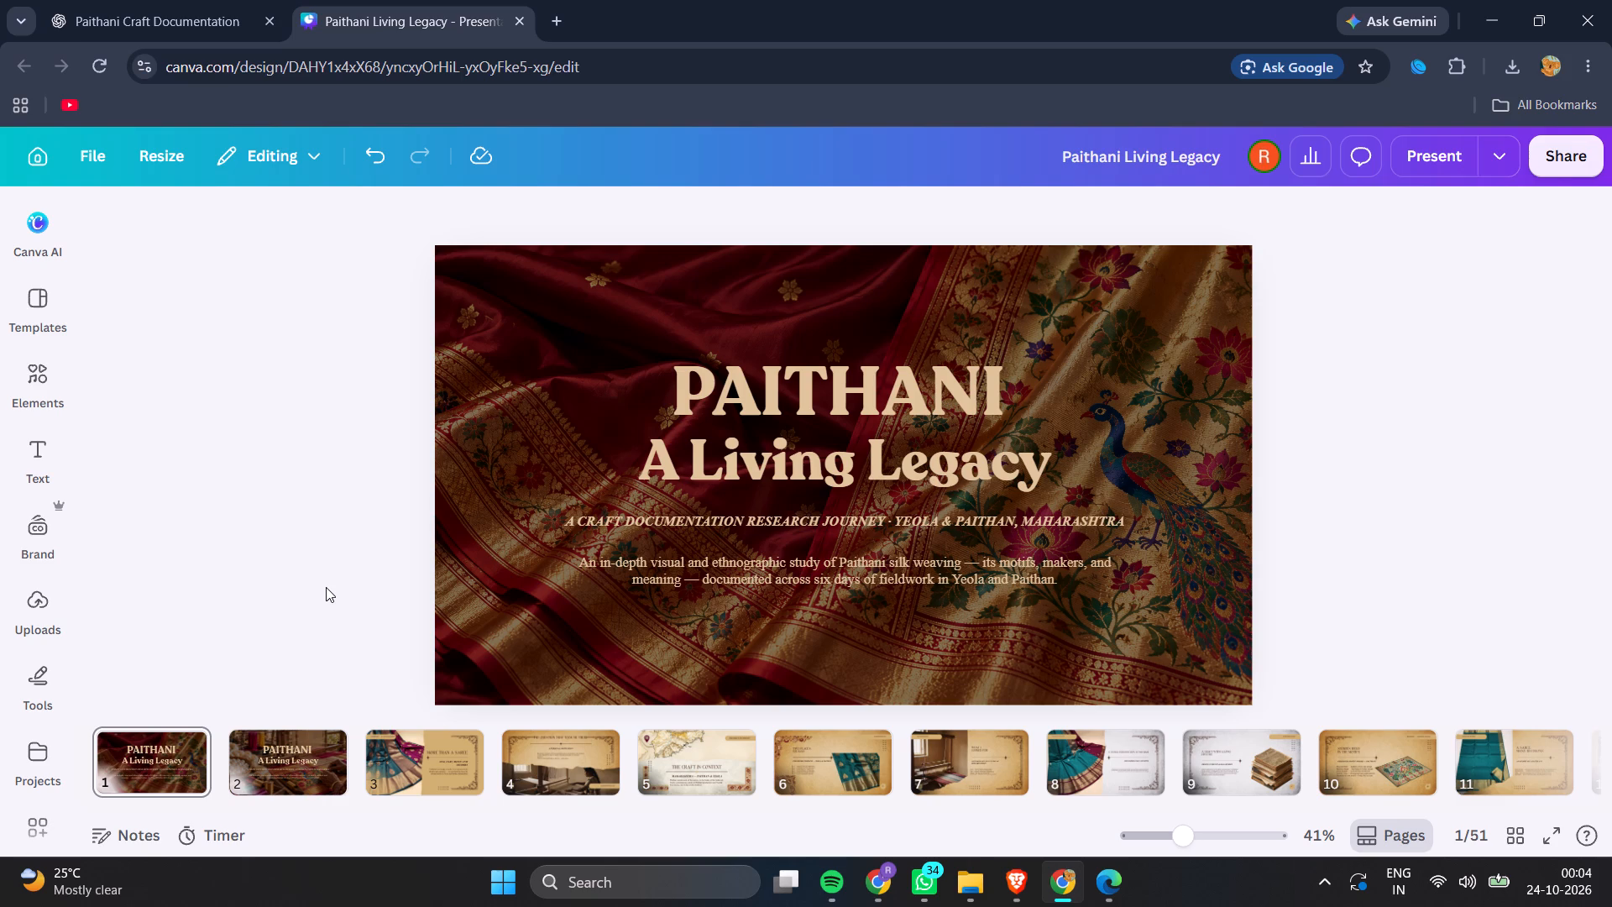
# Go to the More Than a Saree page and open its background colour options.
pyautogui.click(406, 760)
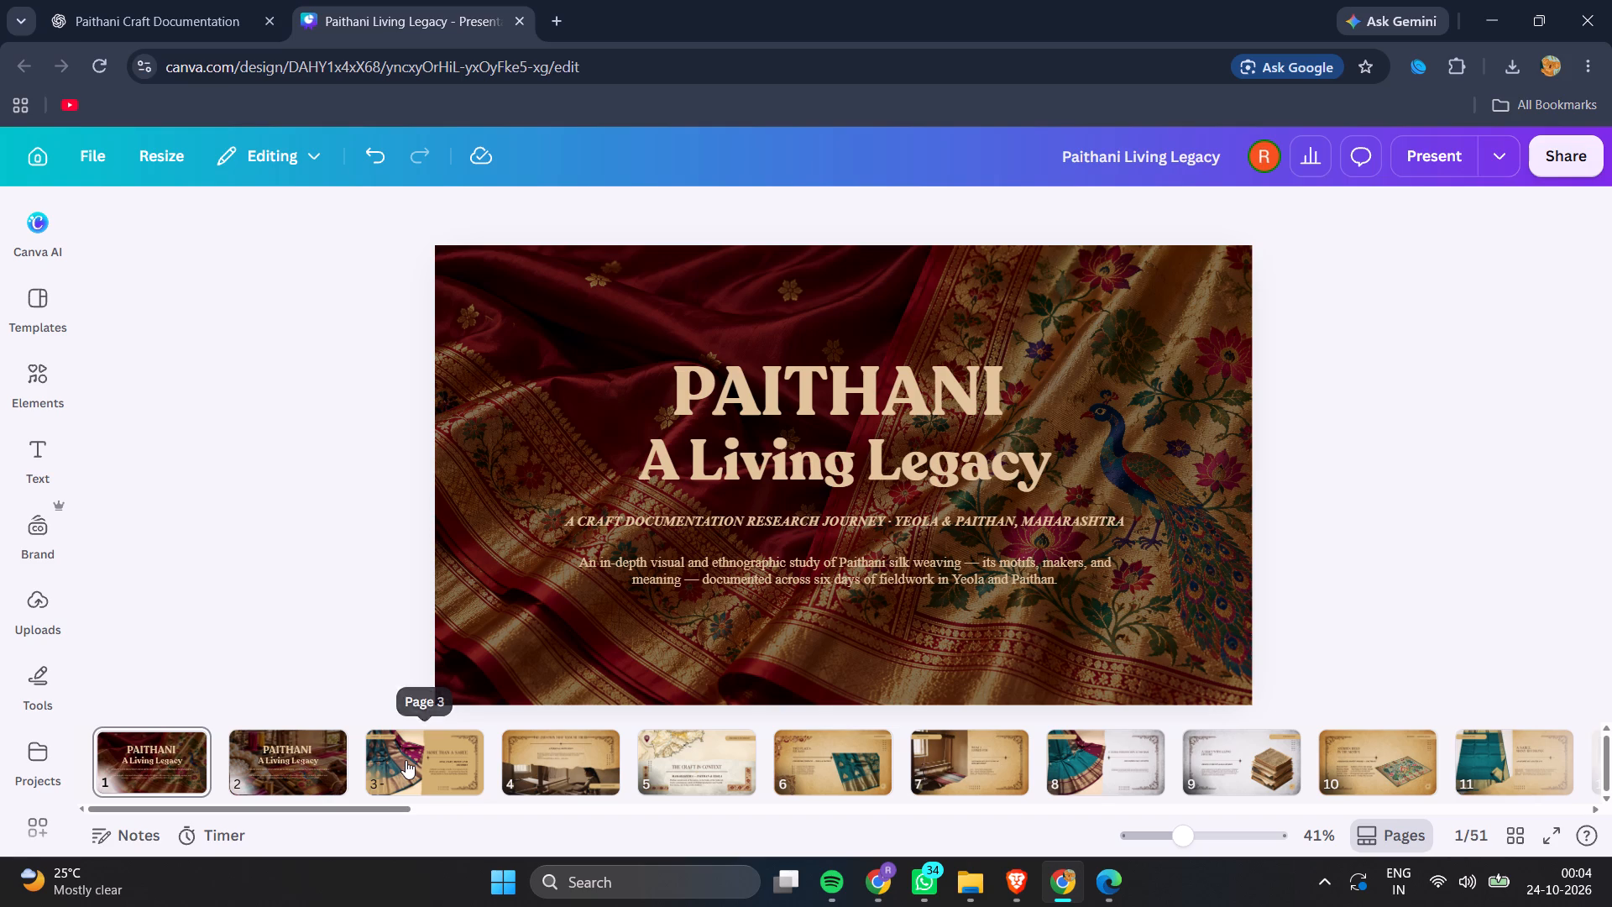
pyautogui.click(850, 614)
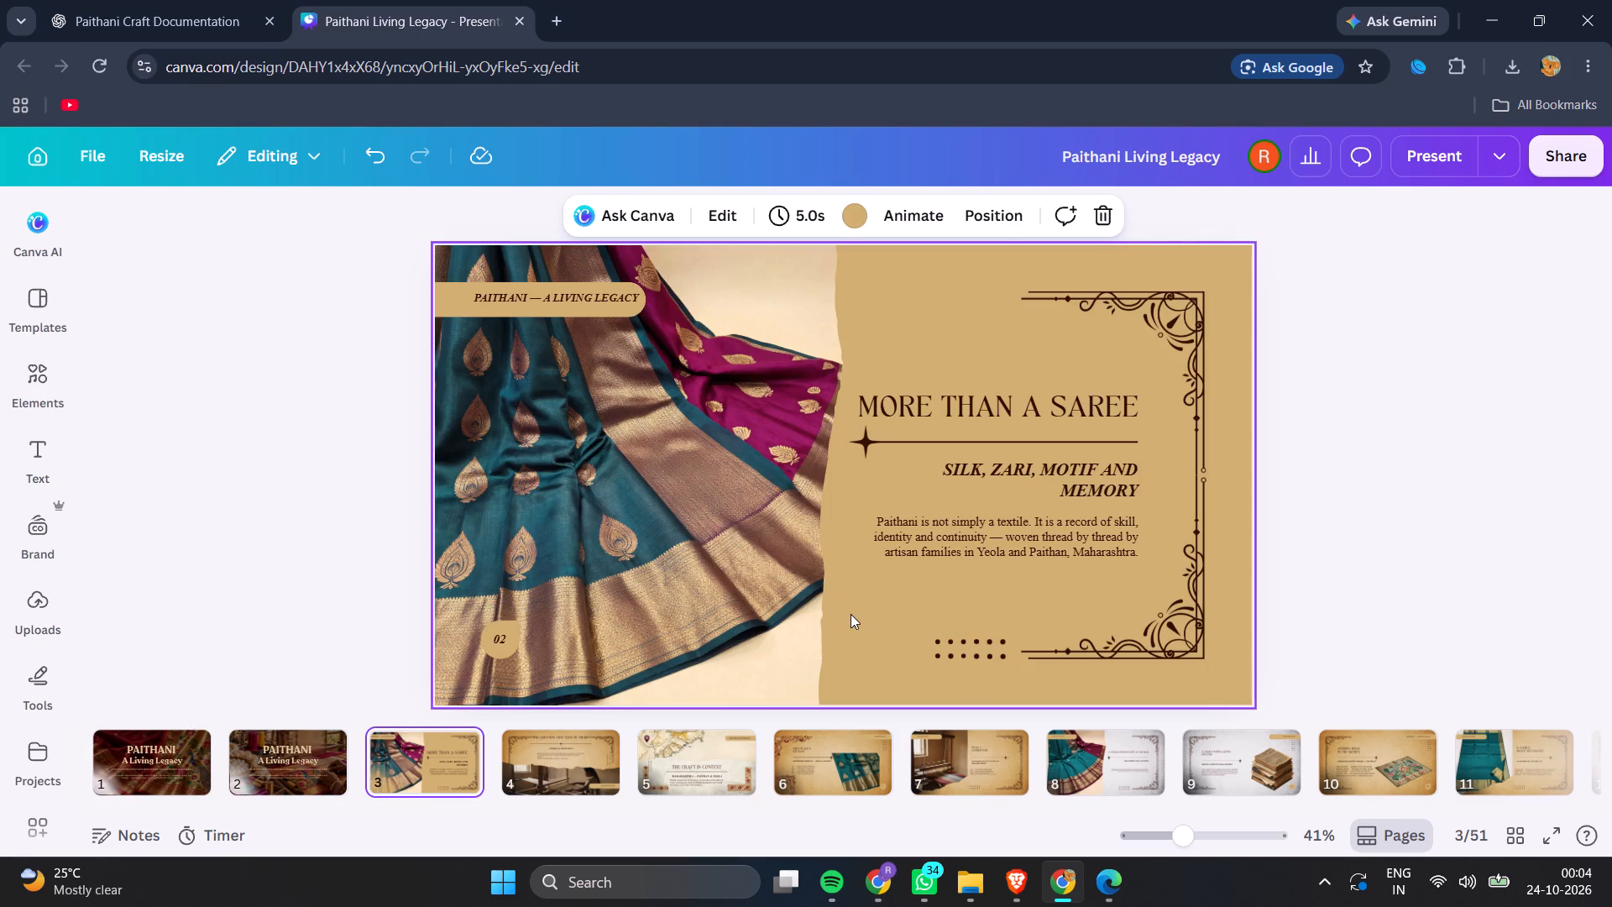
pyautogui.click(888, 199)
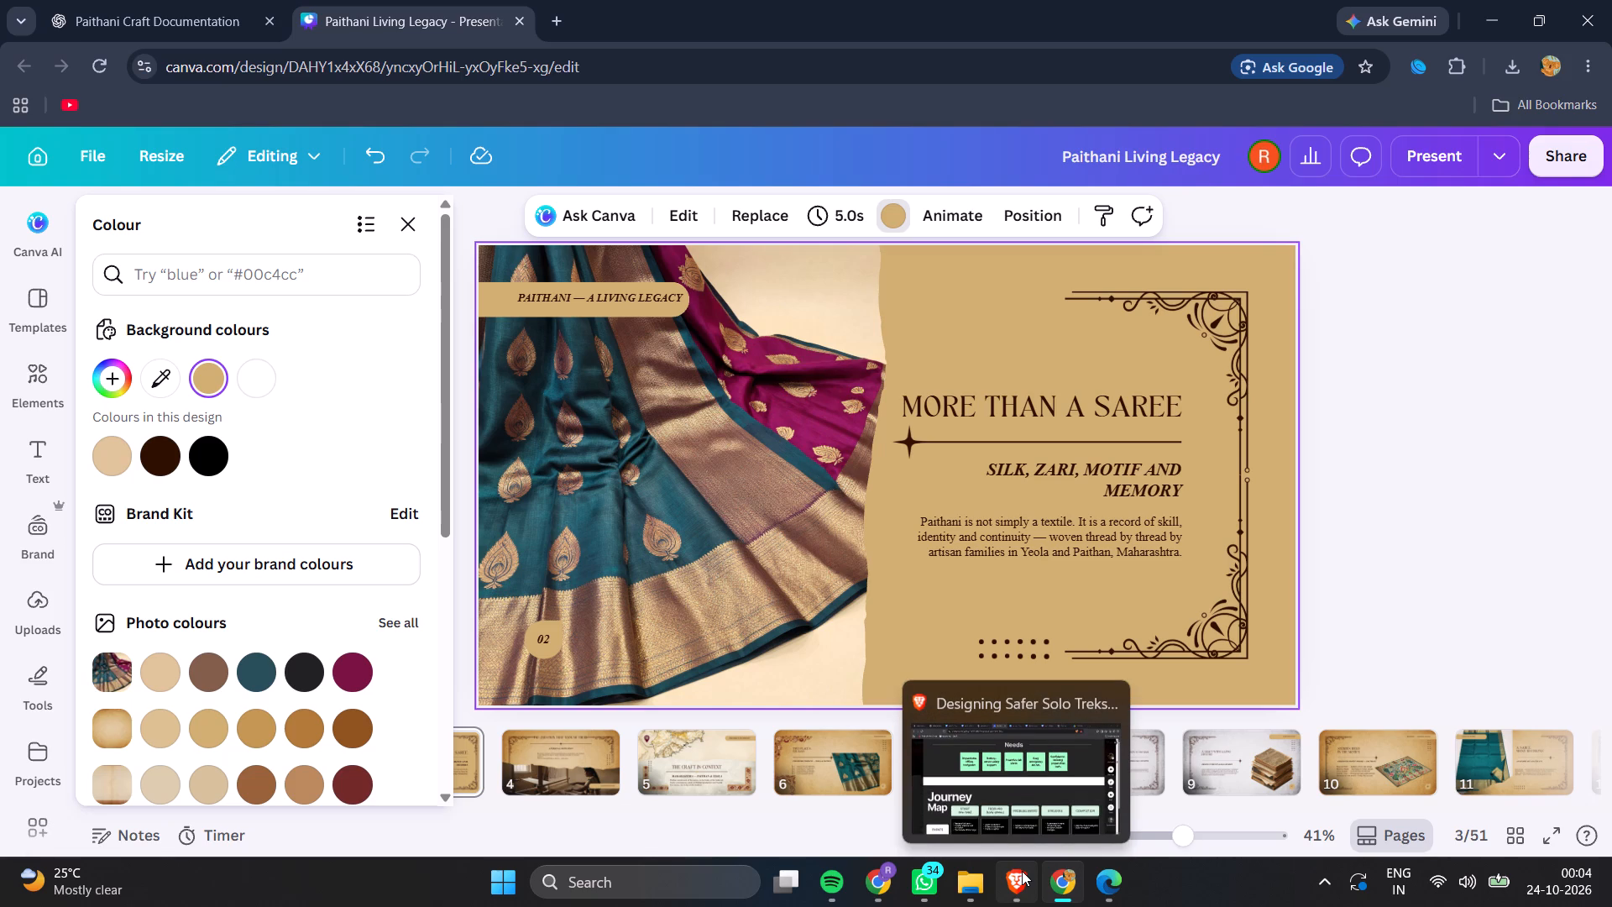
# Switch to File Explorer and look through the Pictures folder and the Gallery for an image.
pyautogui.click(966, 892)
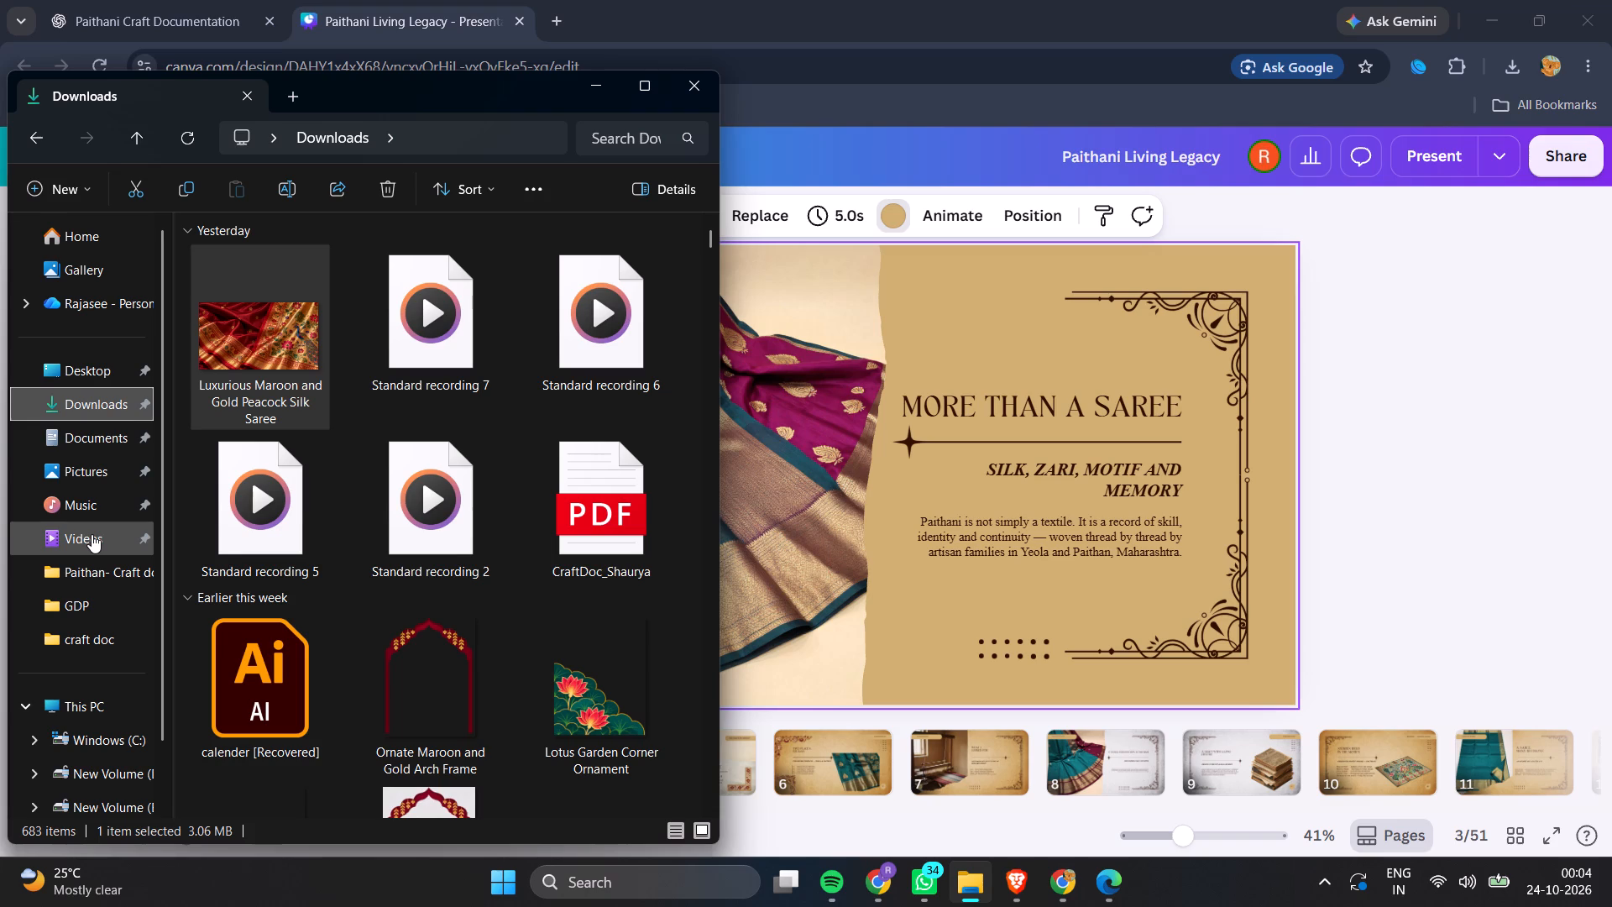
pyautogui.click(80, 479)
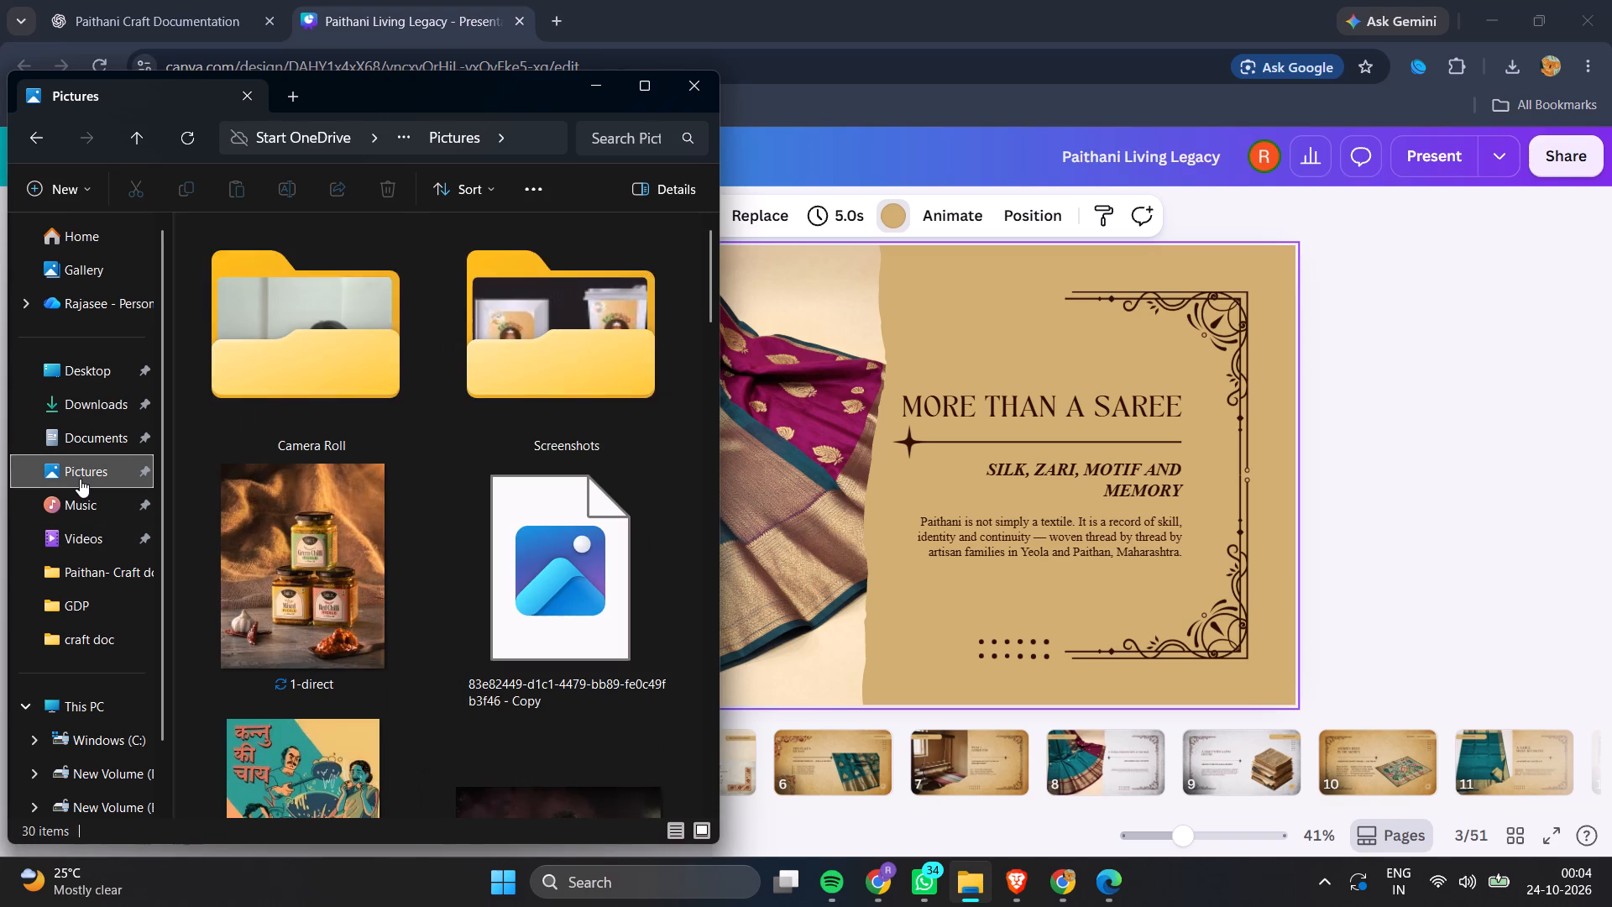
pyautogui.scroll(-8, 463, 483)
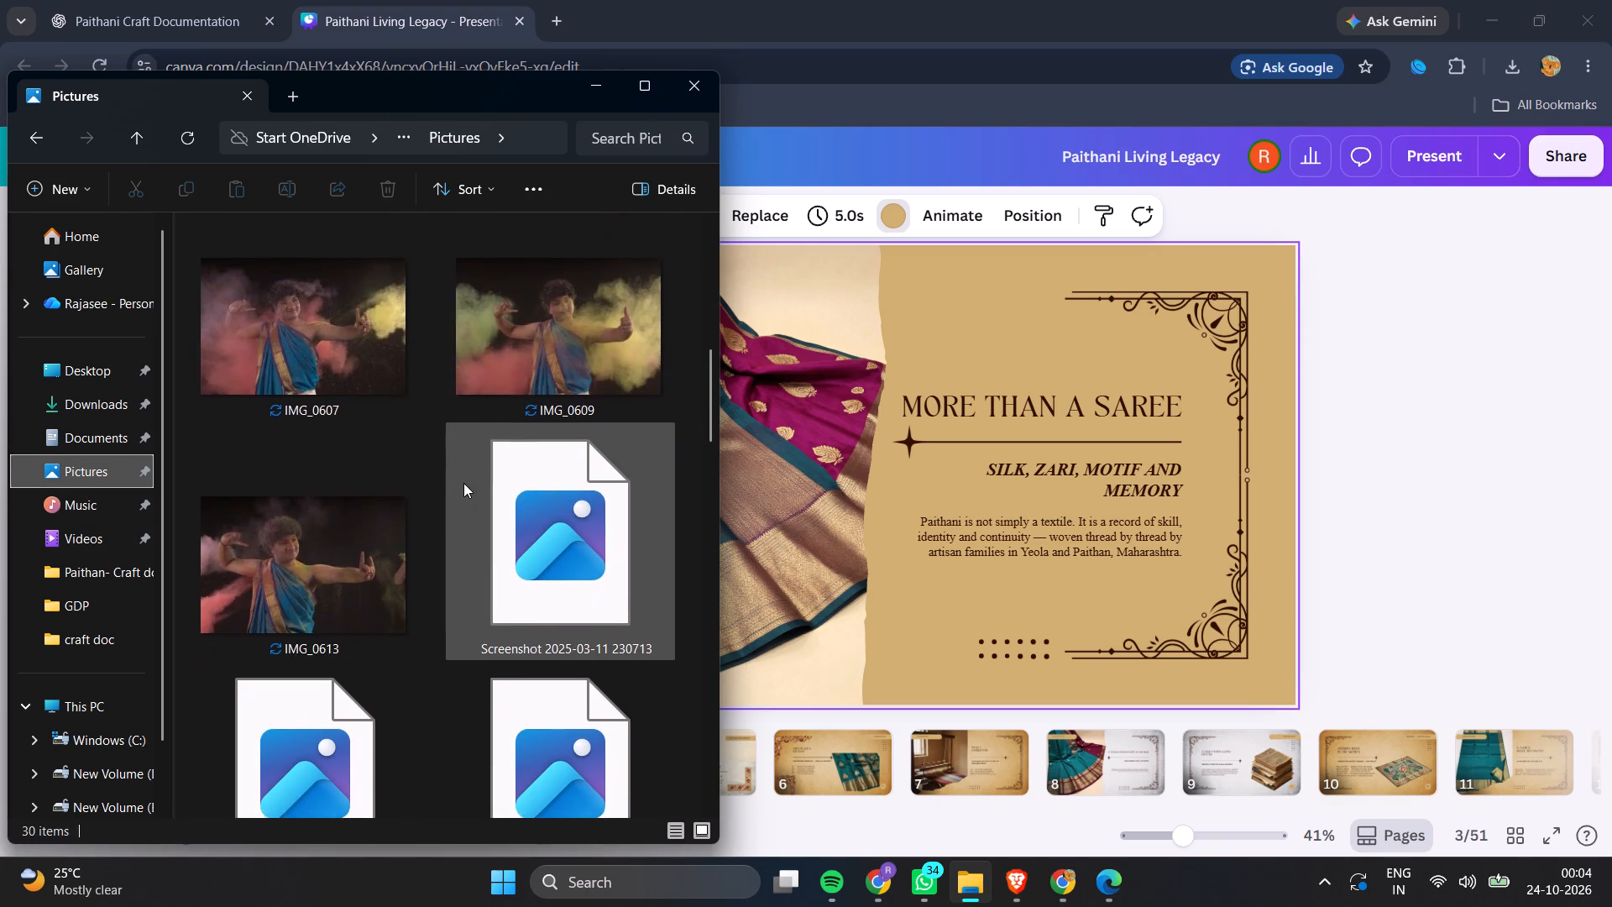
pyautogui.scroll(-1, 463, 483)
pyautogui.scroll(1, 61, 273)
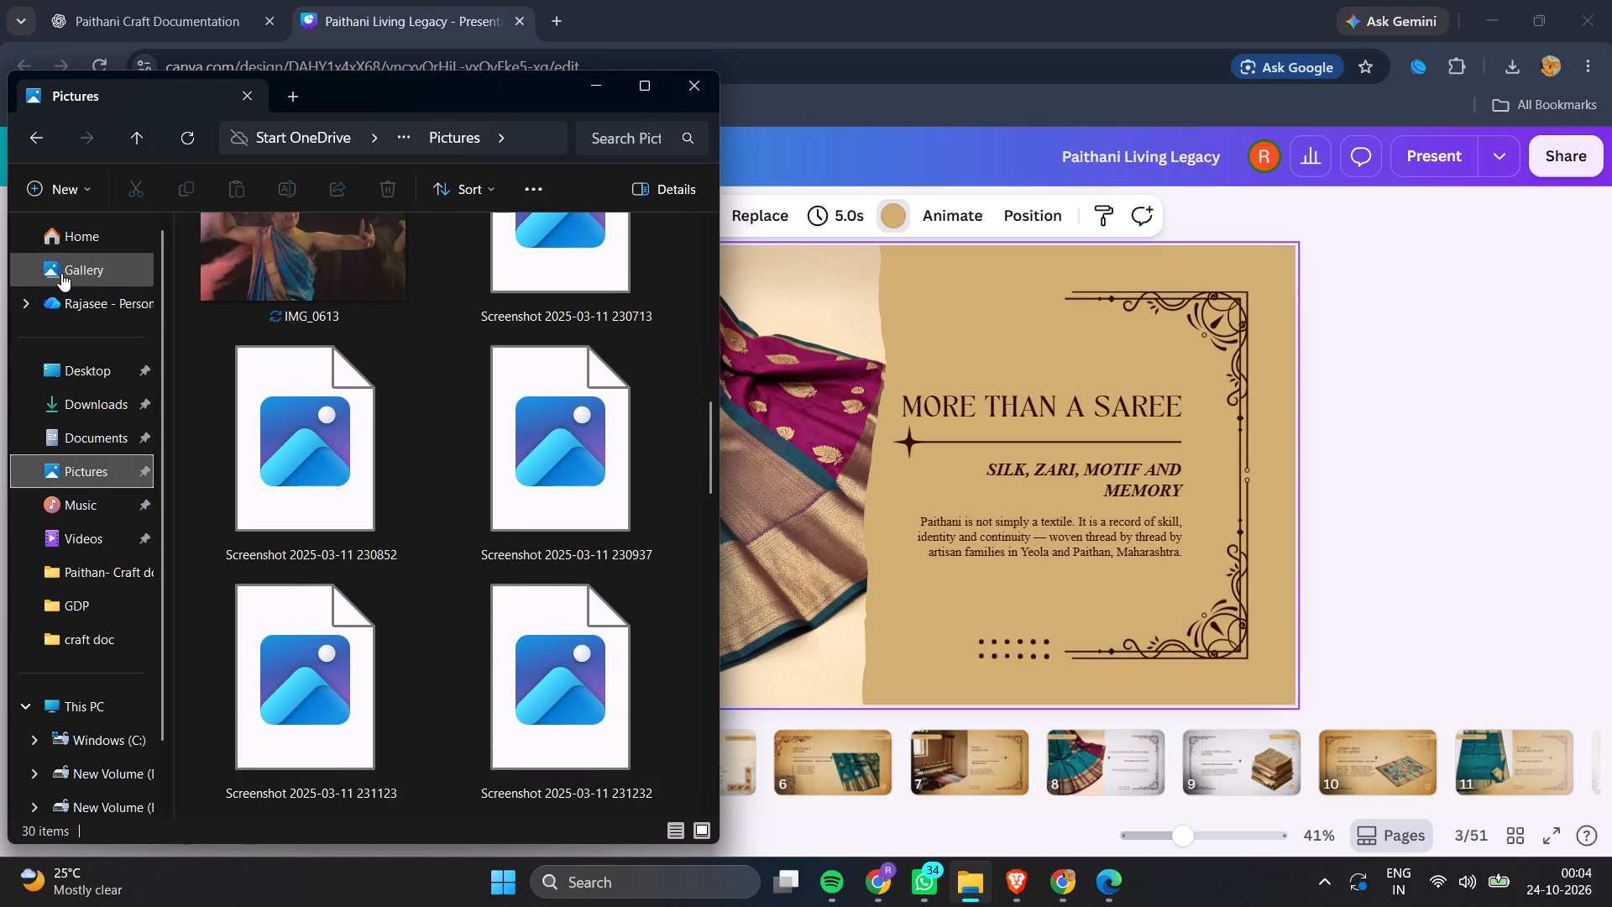
pyautogui.click(92, 261)
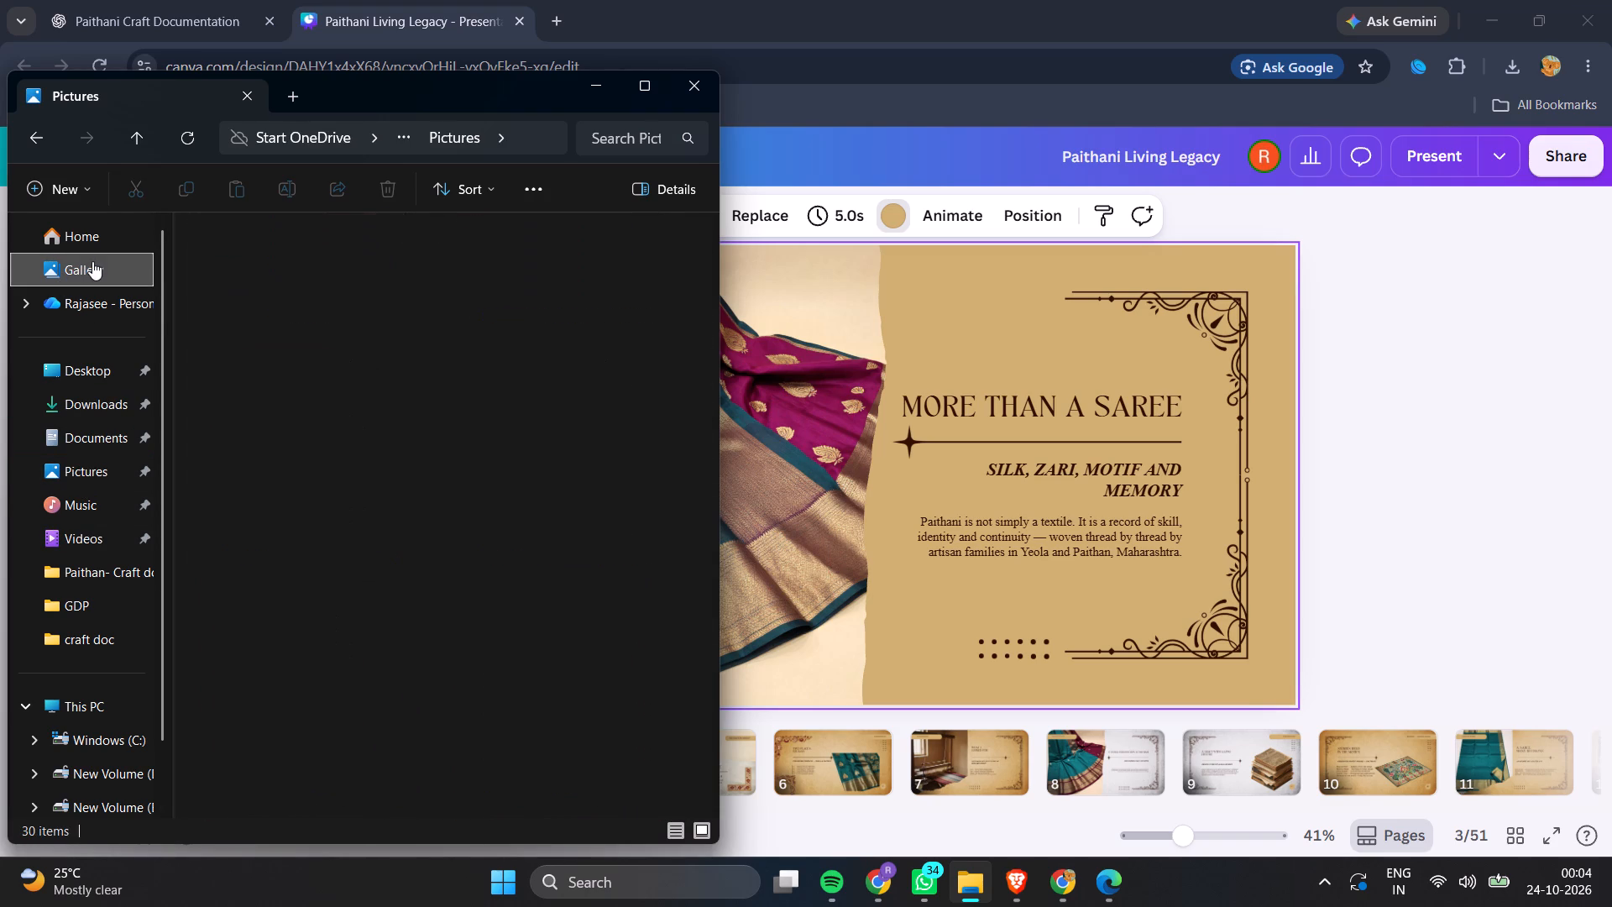
pyautogui.scroll(-3, 405, 482)
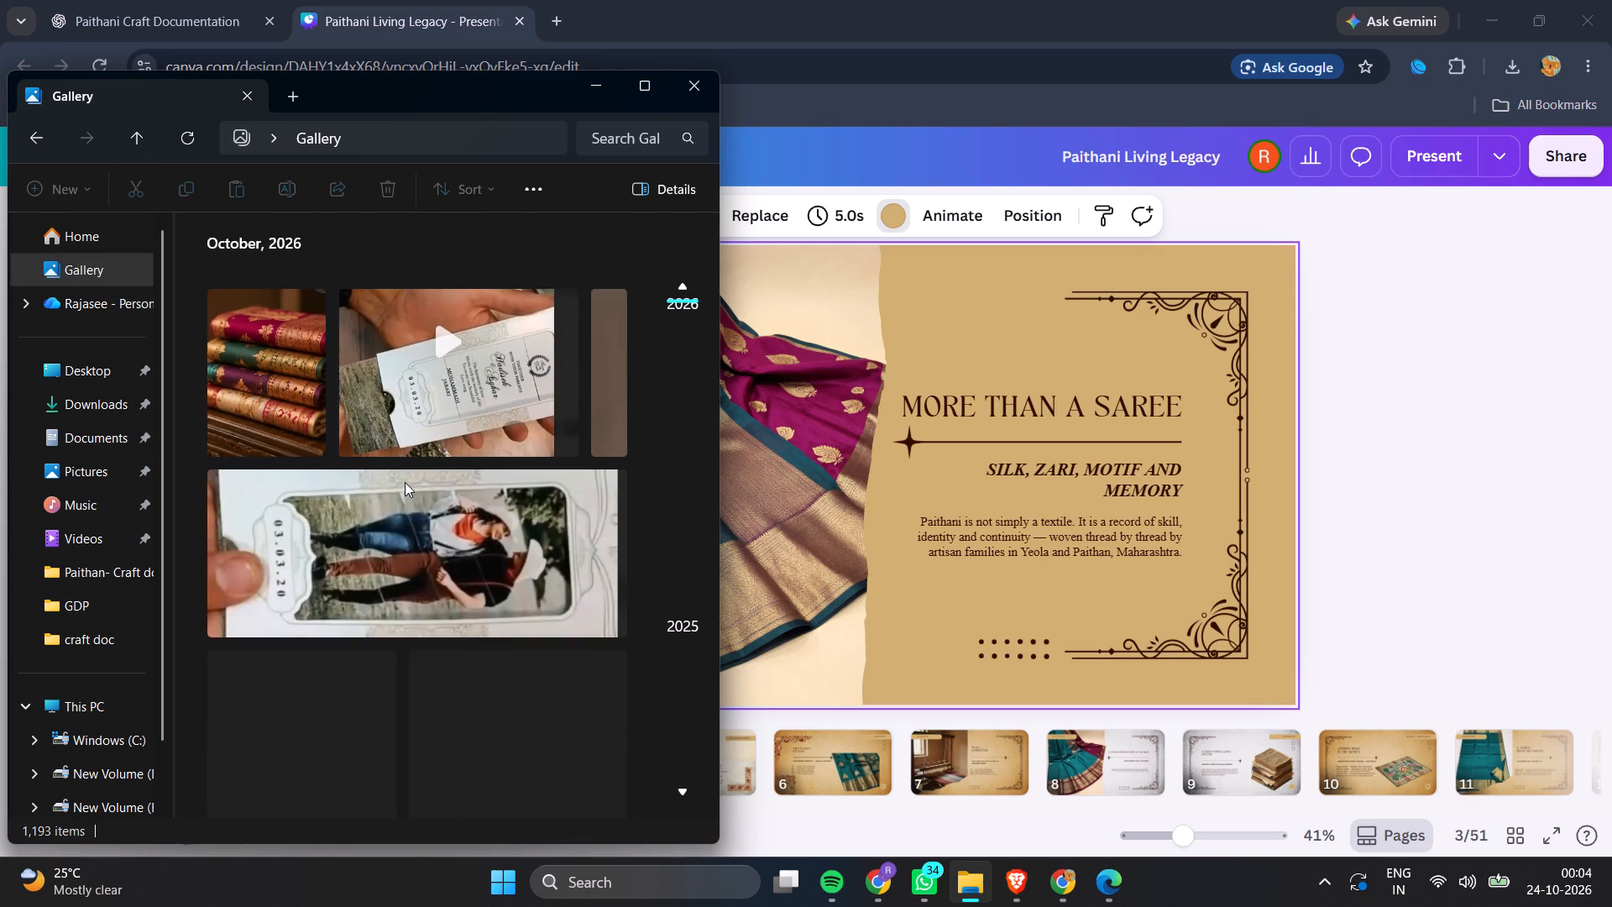
pyautogui.scroll(-4, 405, 482)
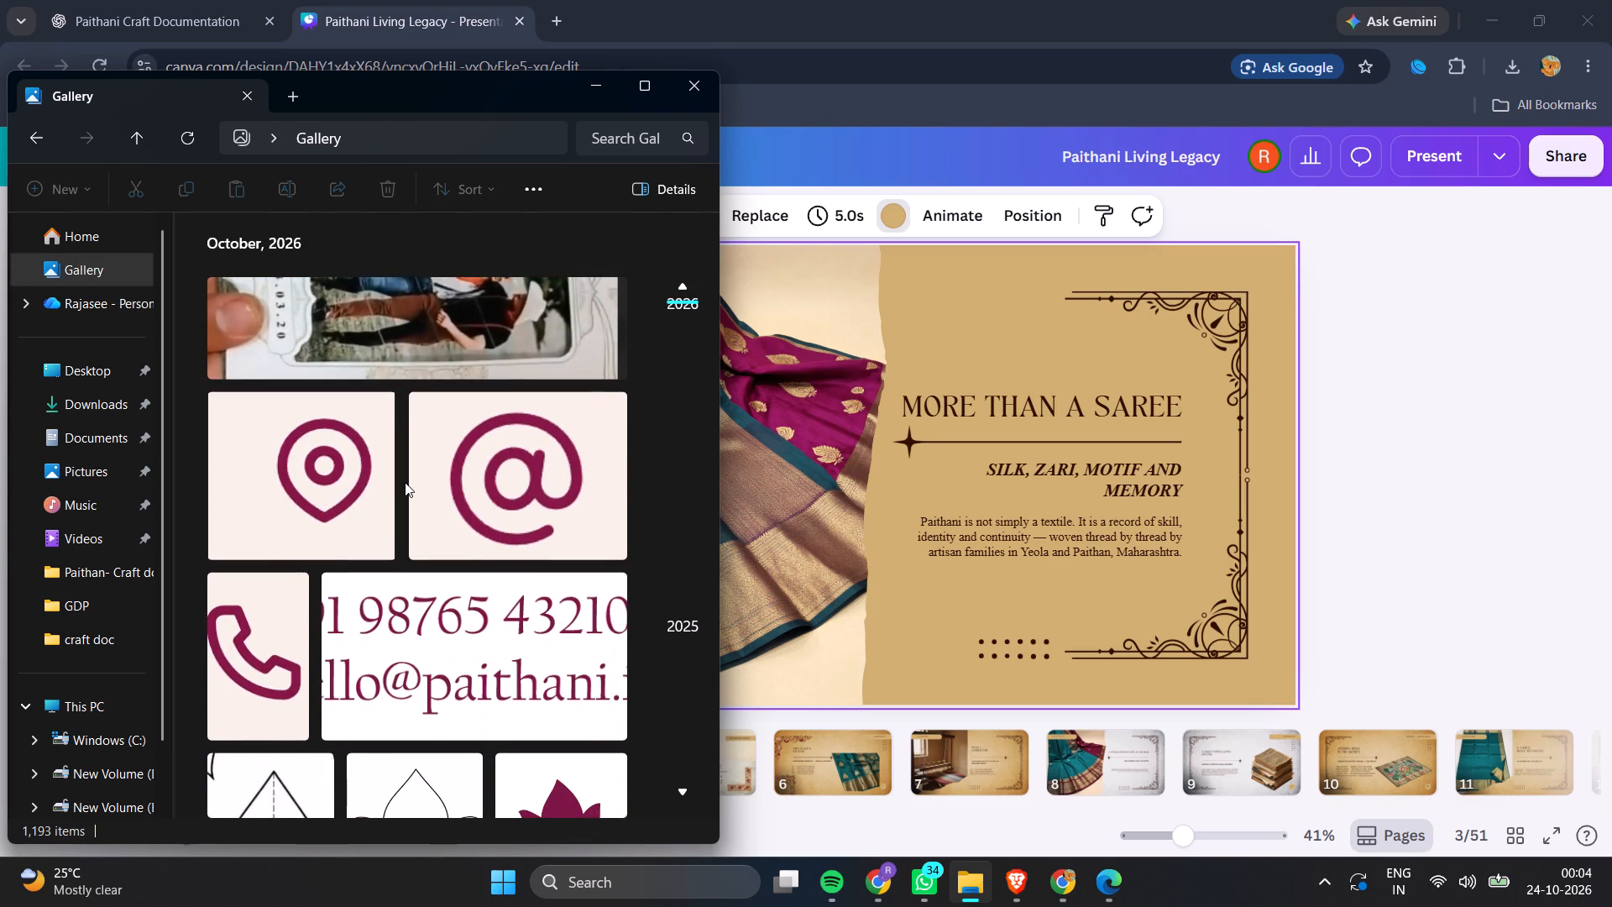
pyautogui.scroll(-4, 405, 482)
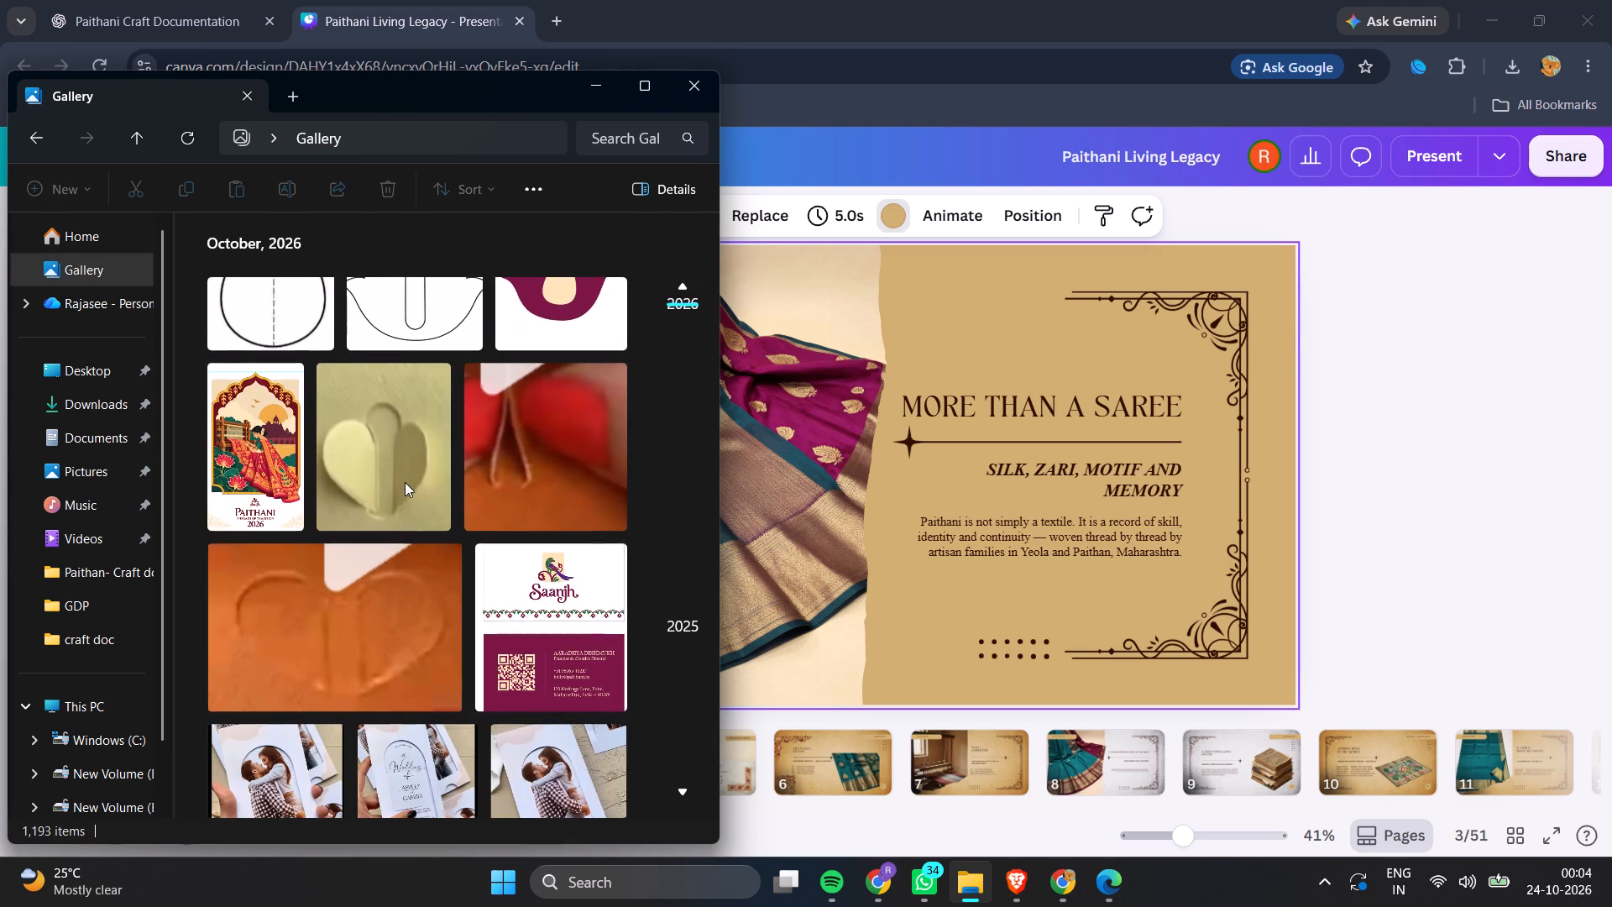
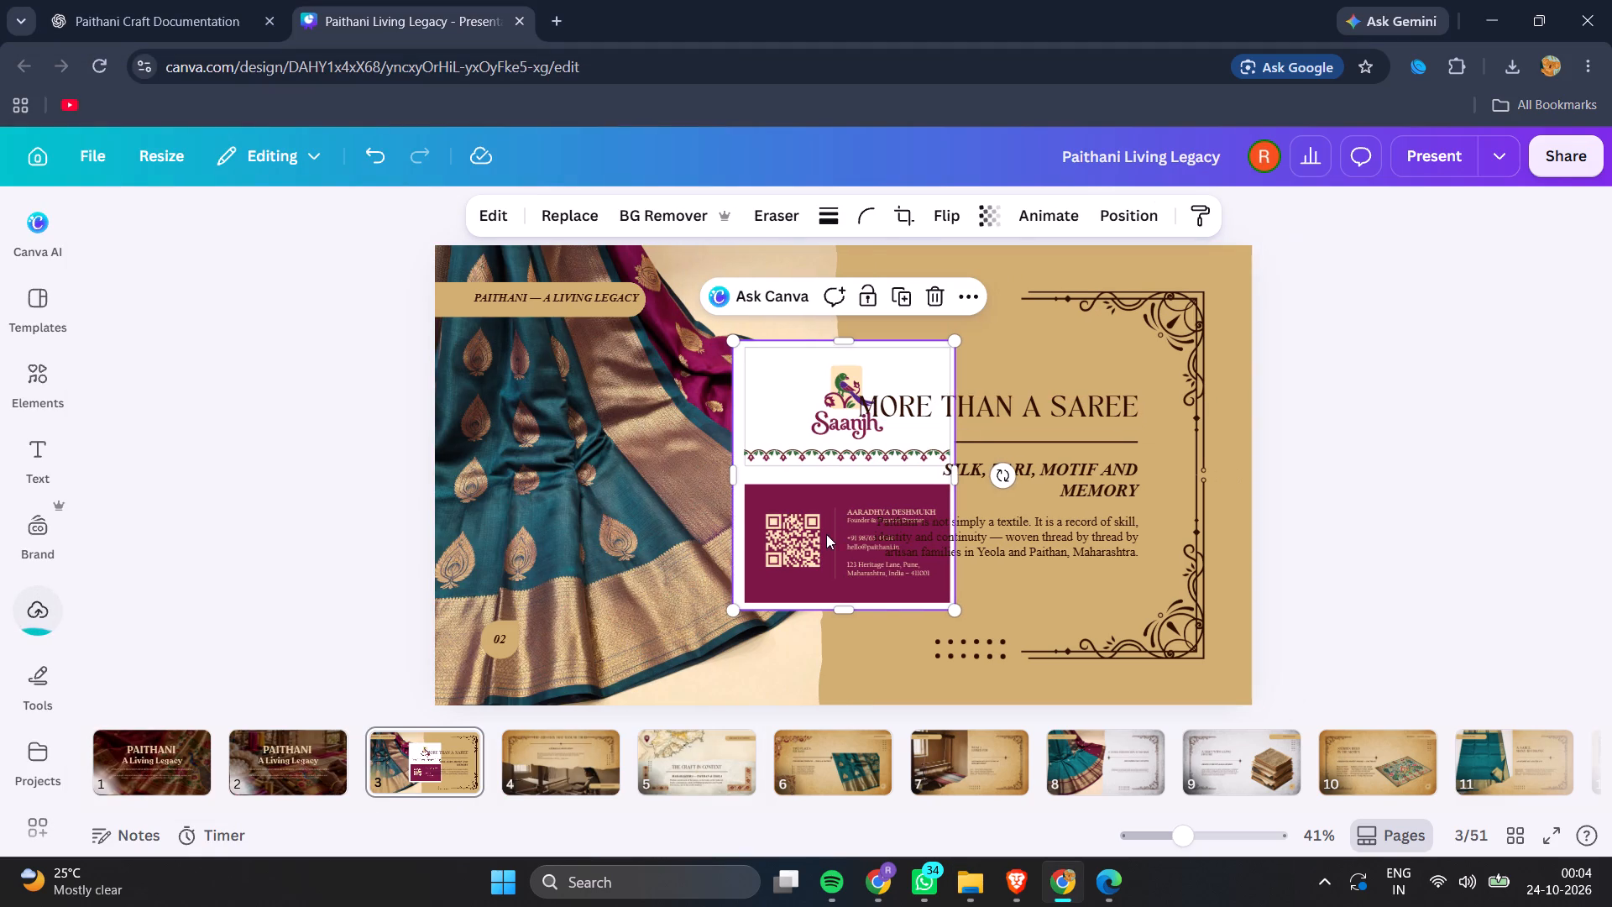
# Move the Saanjh card image up off the text and set the page background to the maroon sampled from the card.
pyautogui.moveTo(825, 545); pyautogui.dragTo(884, 397)
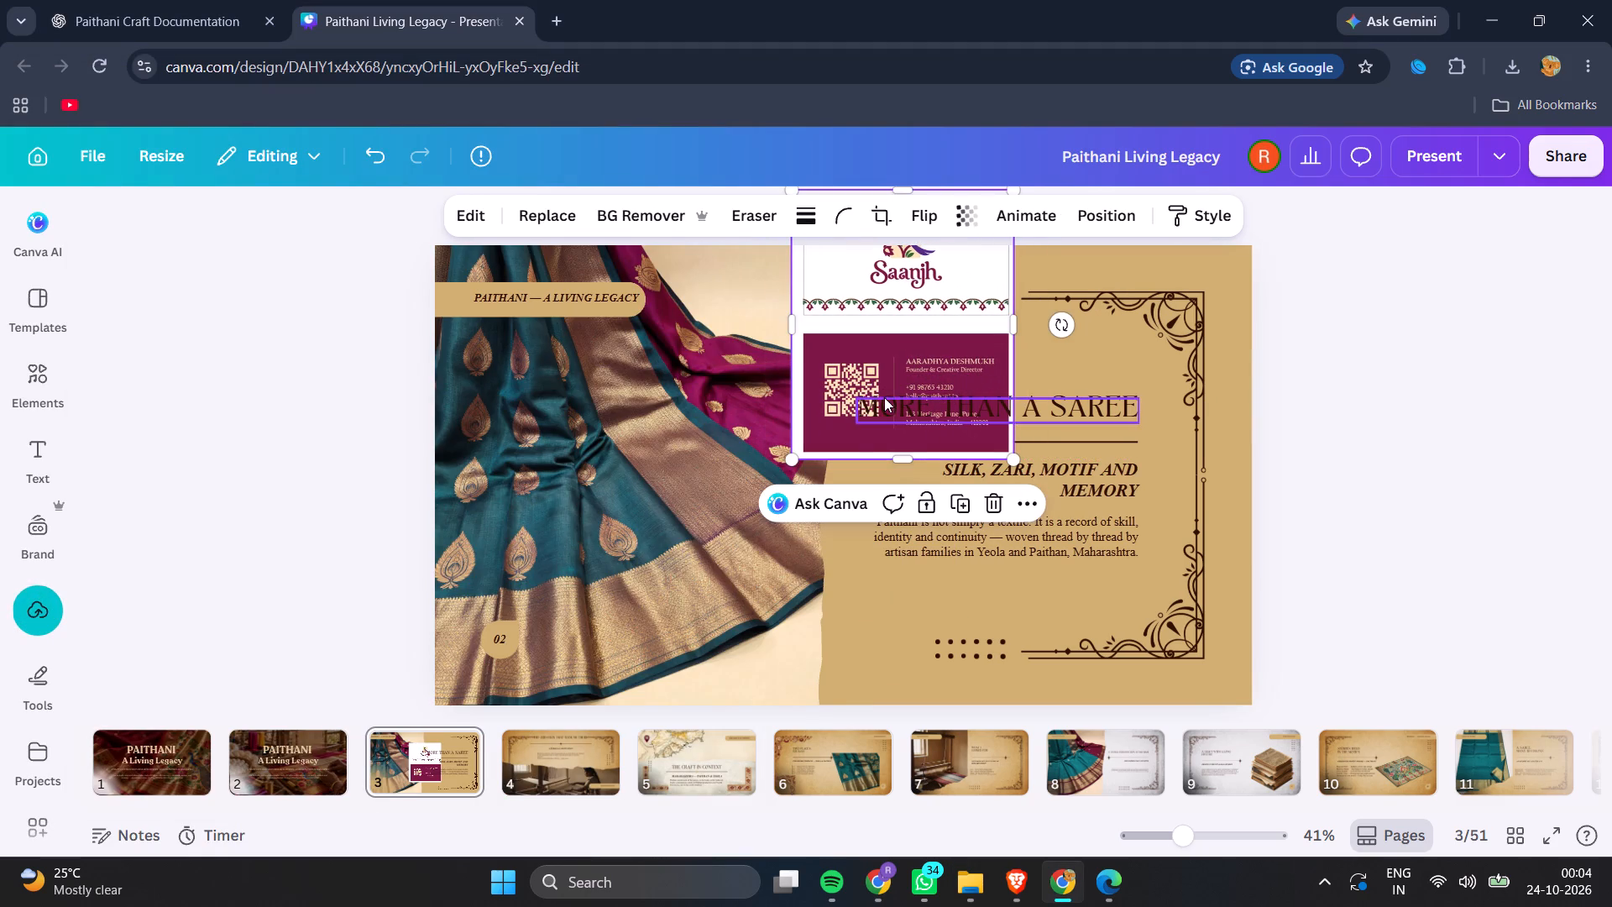
pyautogui.click(873, 590)
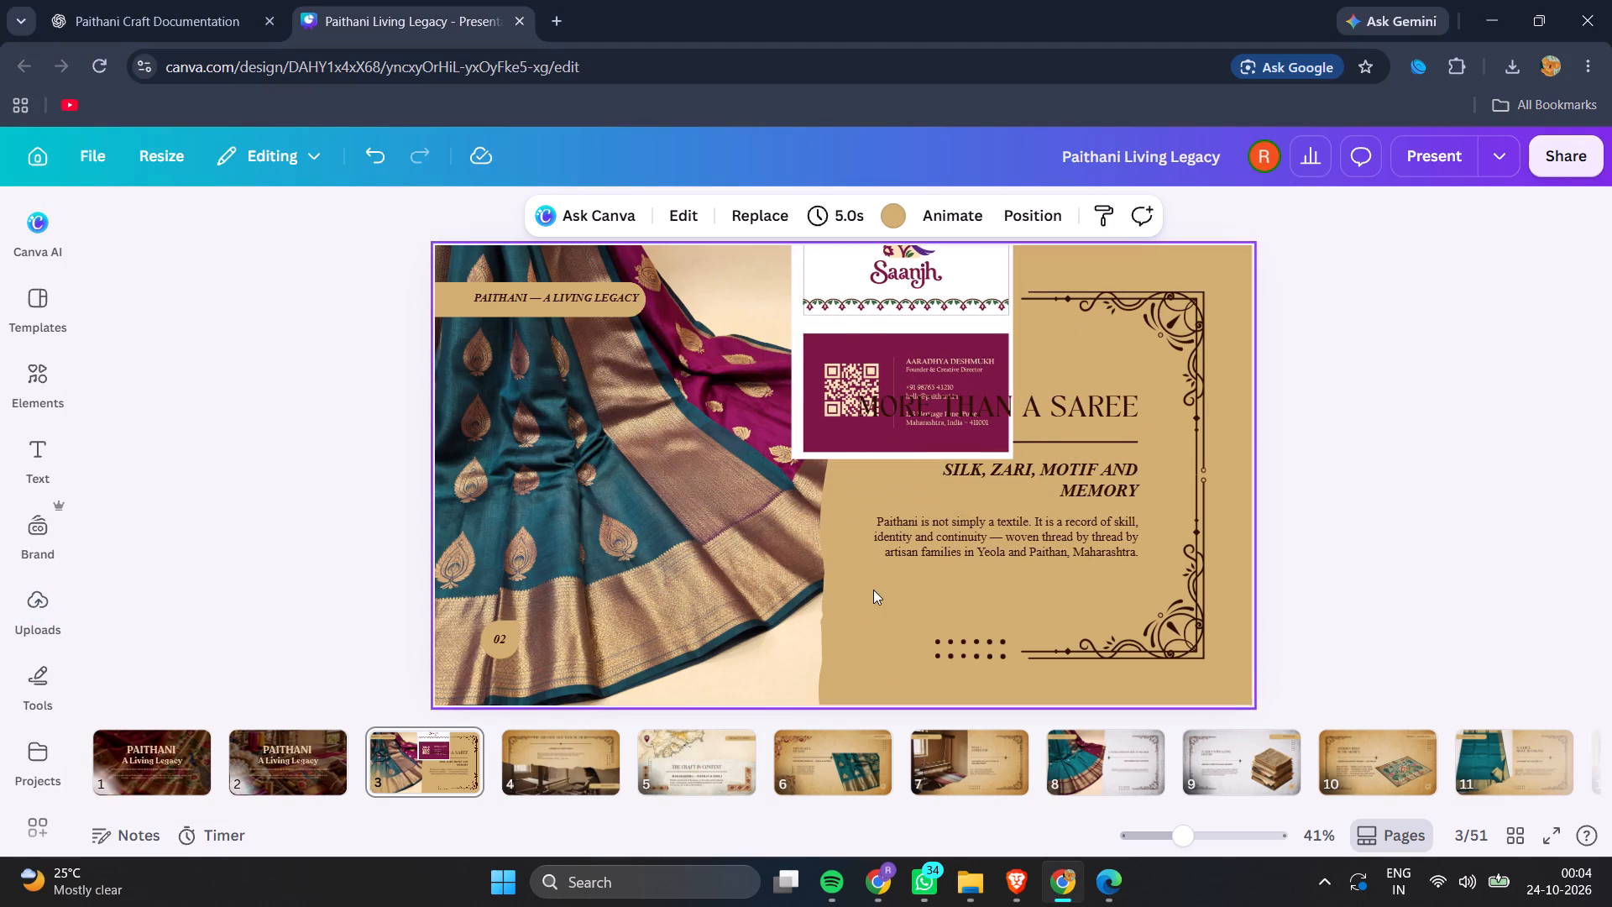
pyautogui.click(885, 218)
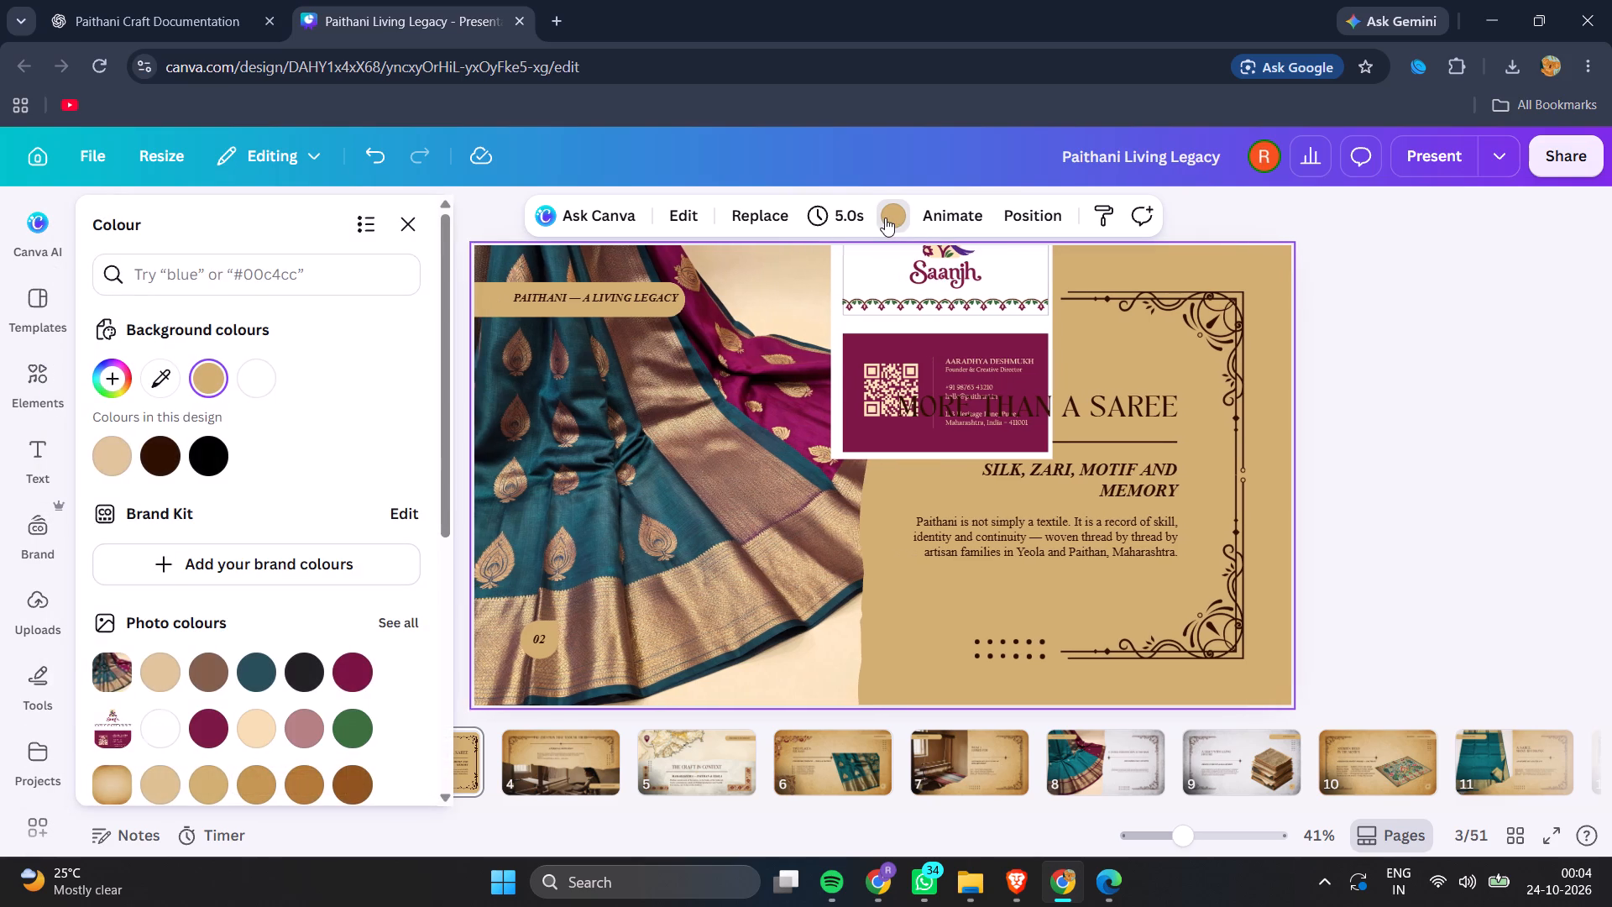
pyautogui.click(158, 371)
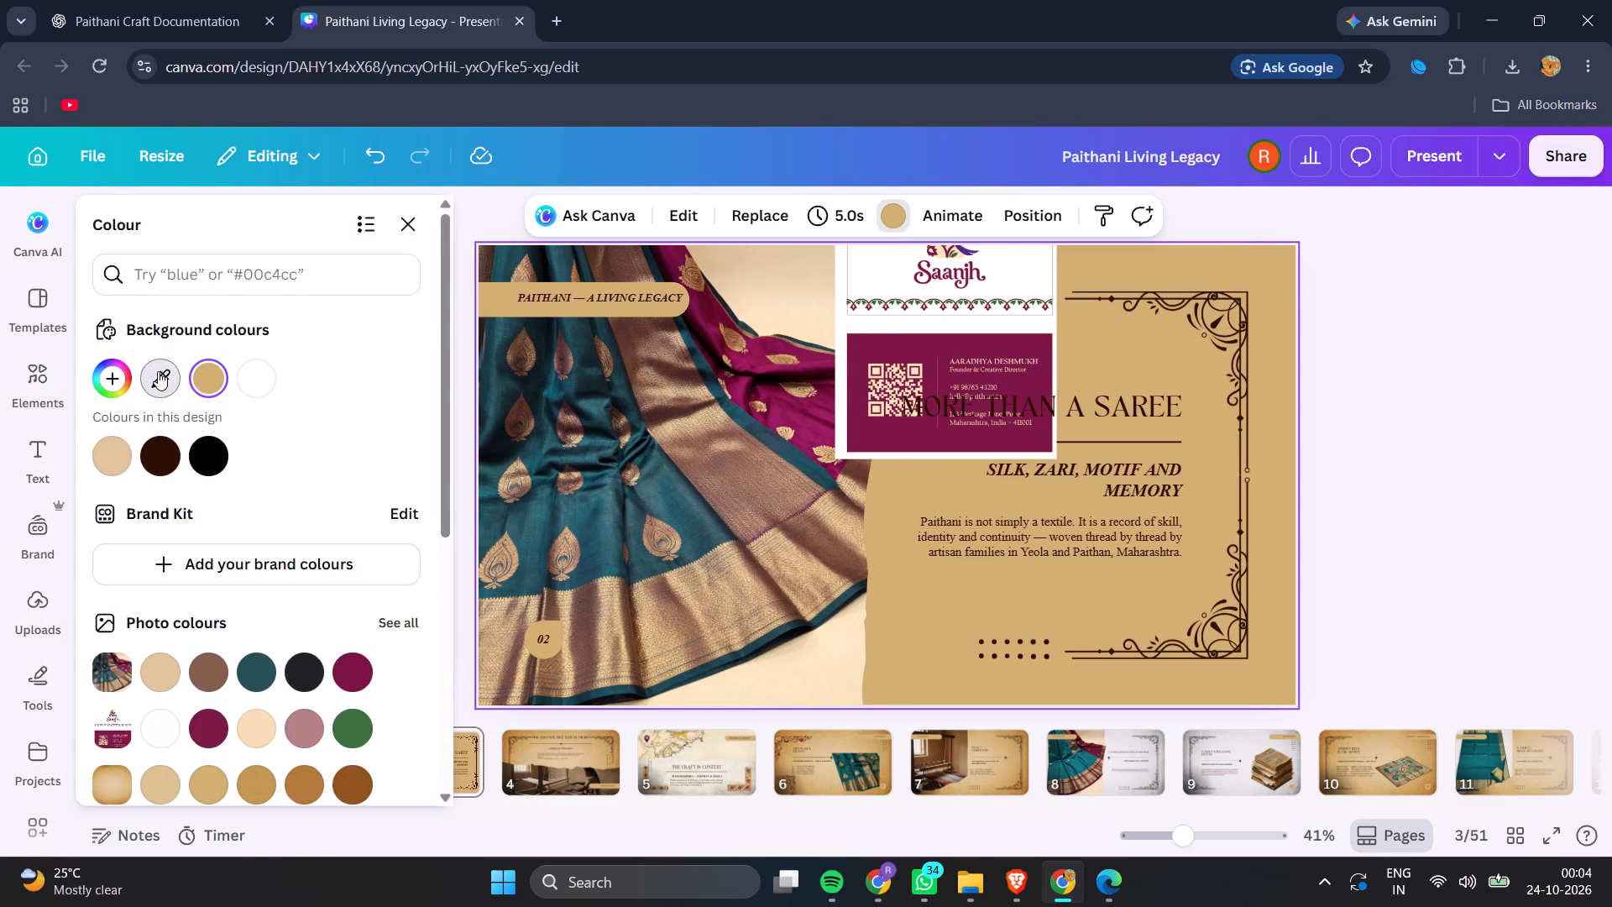
pyautogui.click(867, 427)
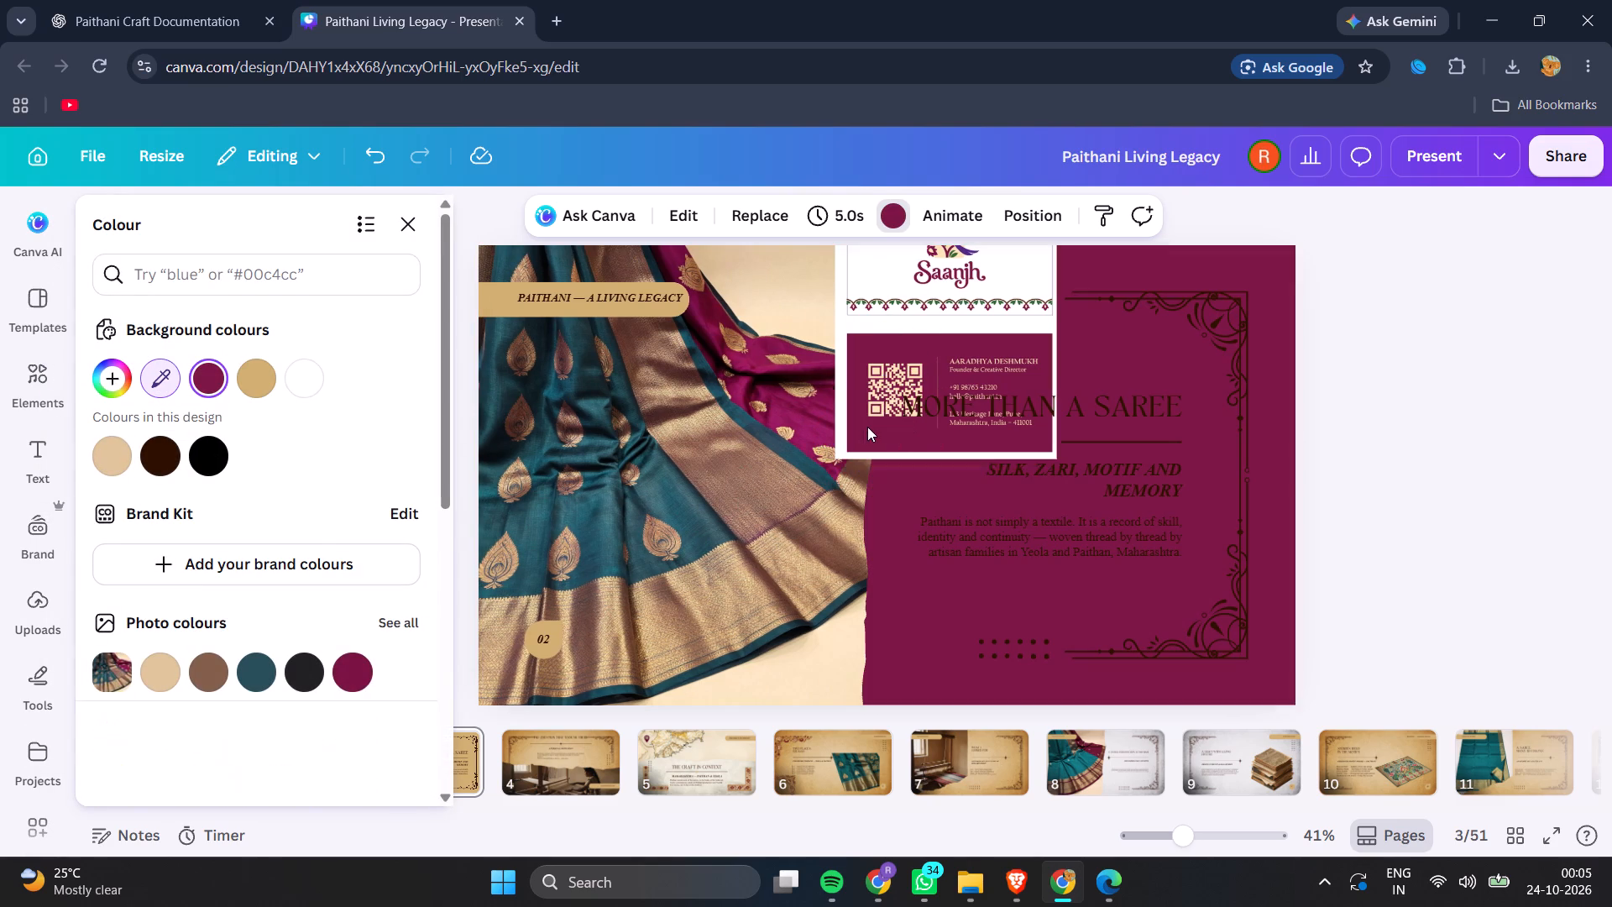
# Recolour the More Than a Saree title, subtitle and body text with the cream sampled from the card's QR code.
pyautogui.click(1170, 407)
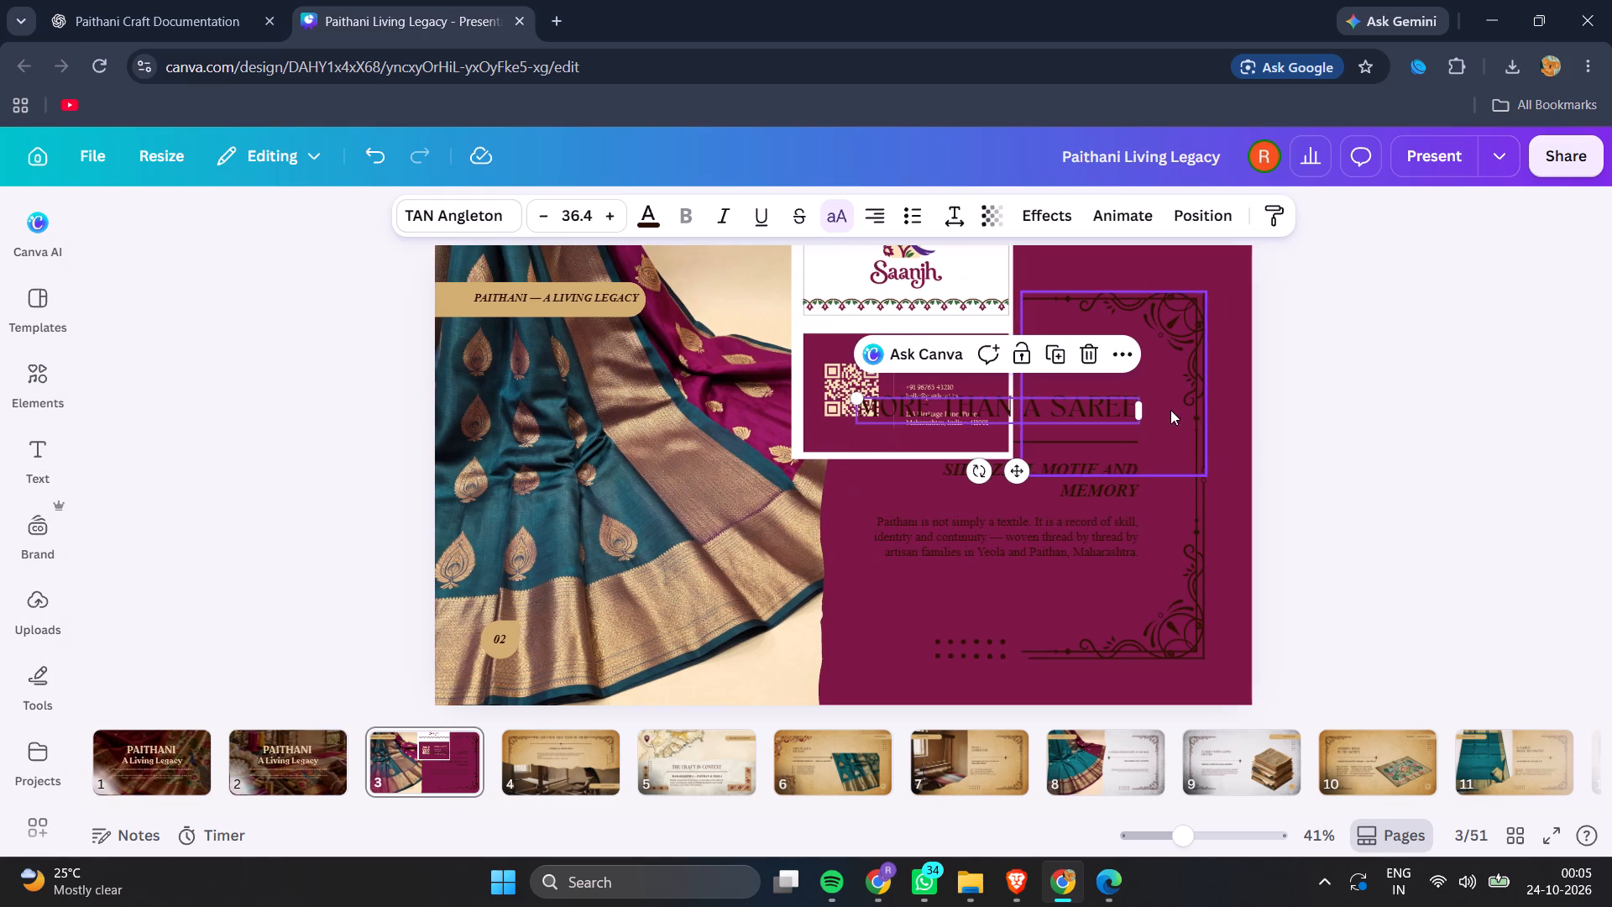
pyautogui.keyDown('shift'); pyautogui.click(1121, 467); pyautogui.keyUp('shift')
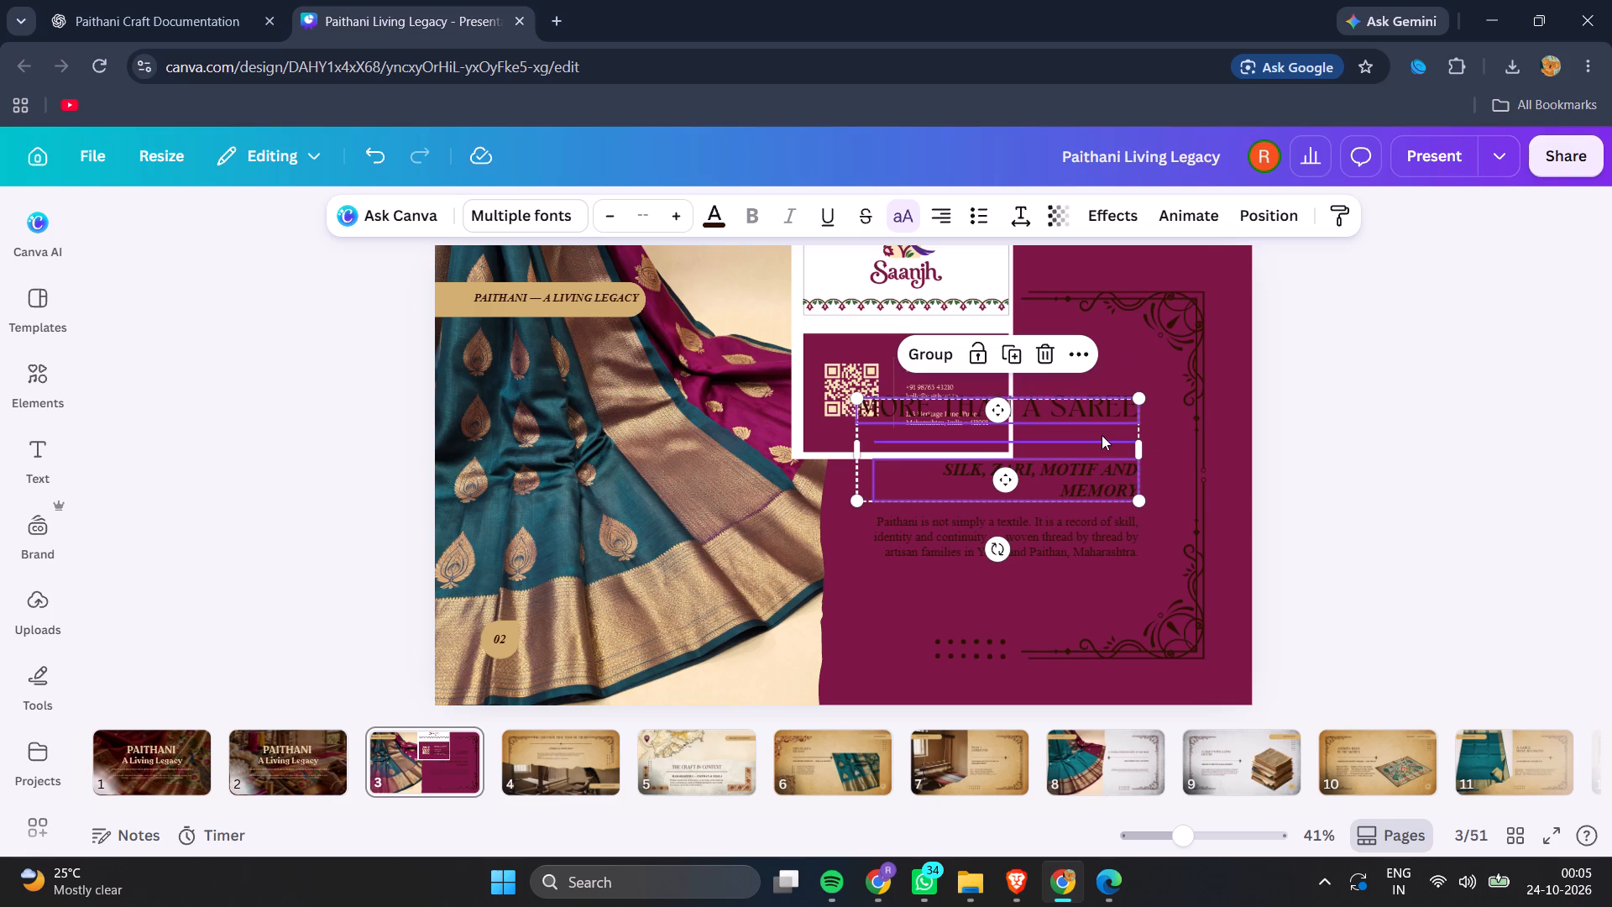
pyautogui.keyDown('shift'); pyautogui.click(1102, 435); pyautogui.keyUp('shift')
pyautogui.keyDown('shift'); pyautogui.click(1076, 530); pyautogui.keyUp('shift')
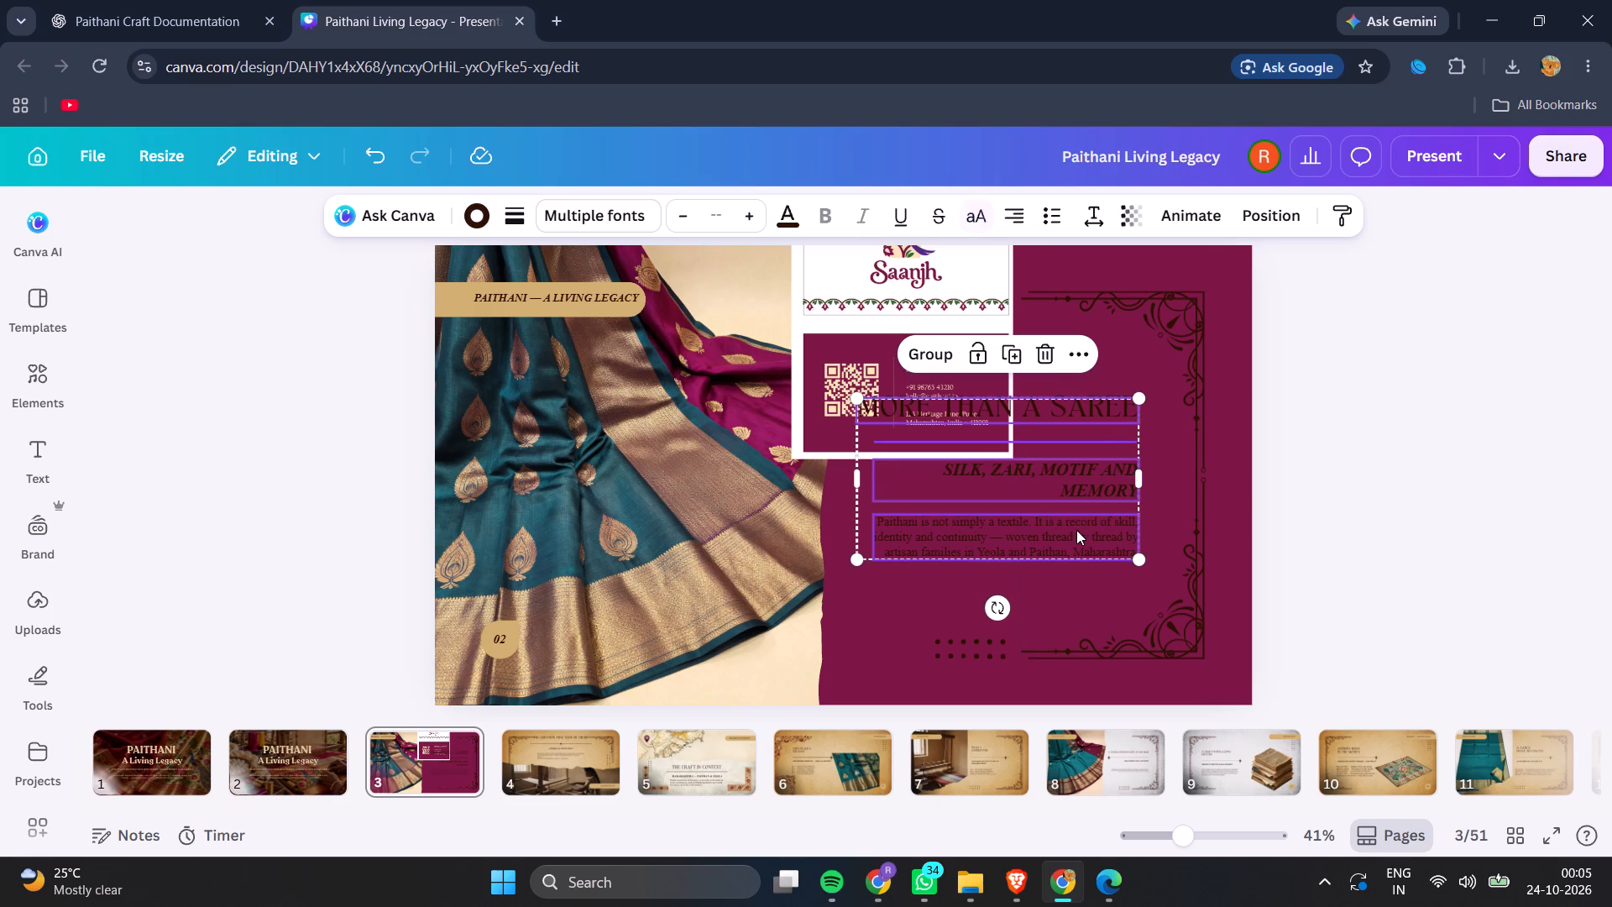
pyautogui.click(793, 202)
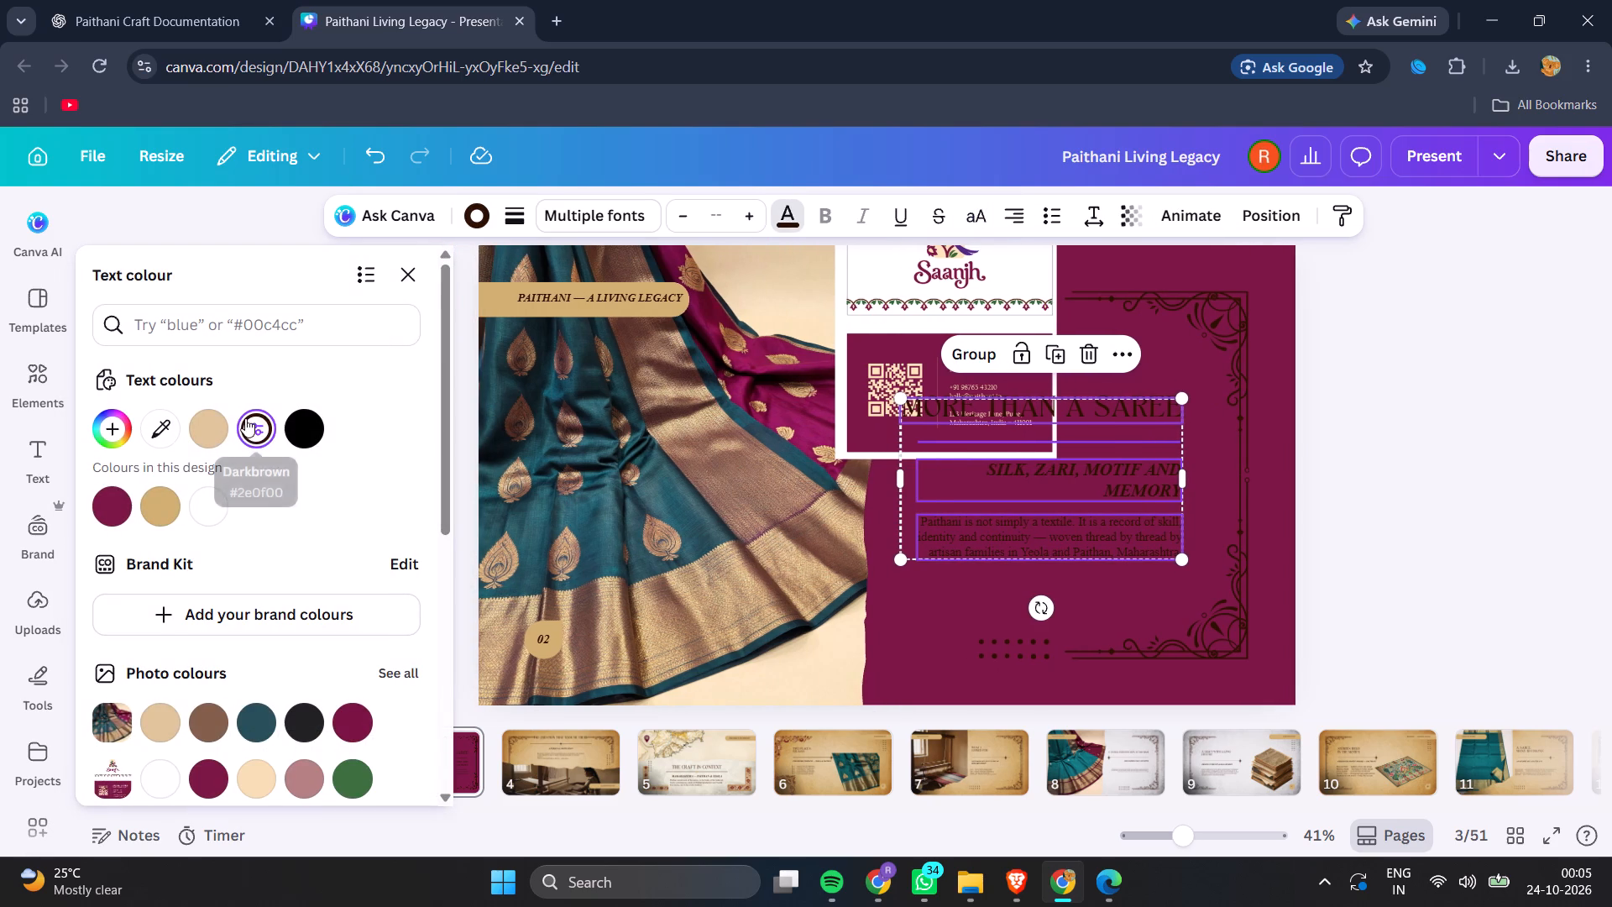
pyautogui.click(156, 430)
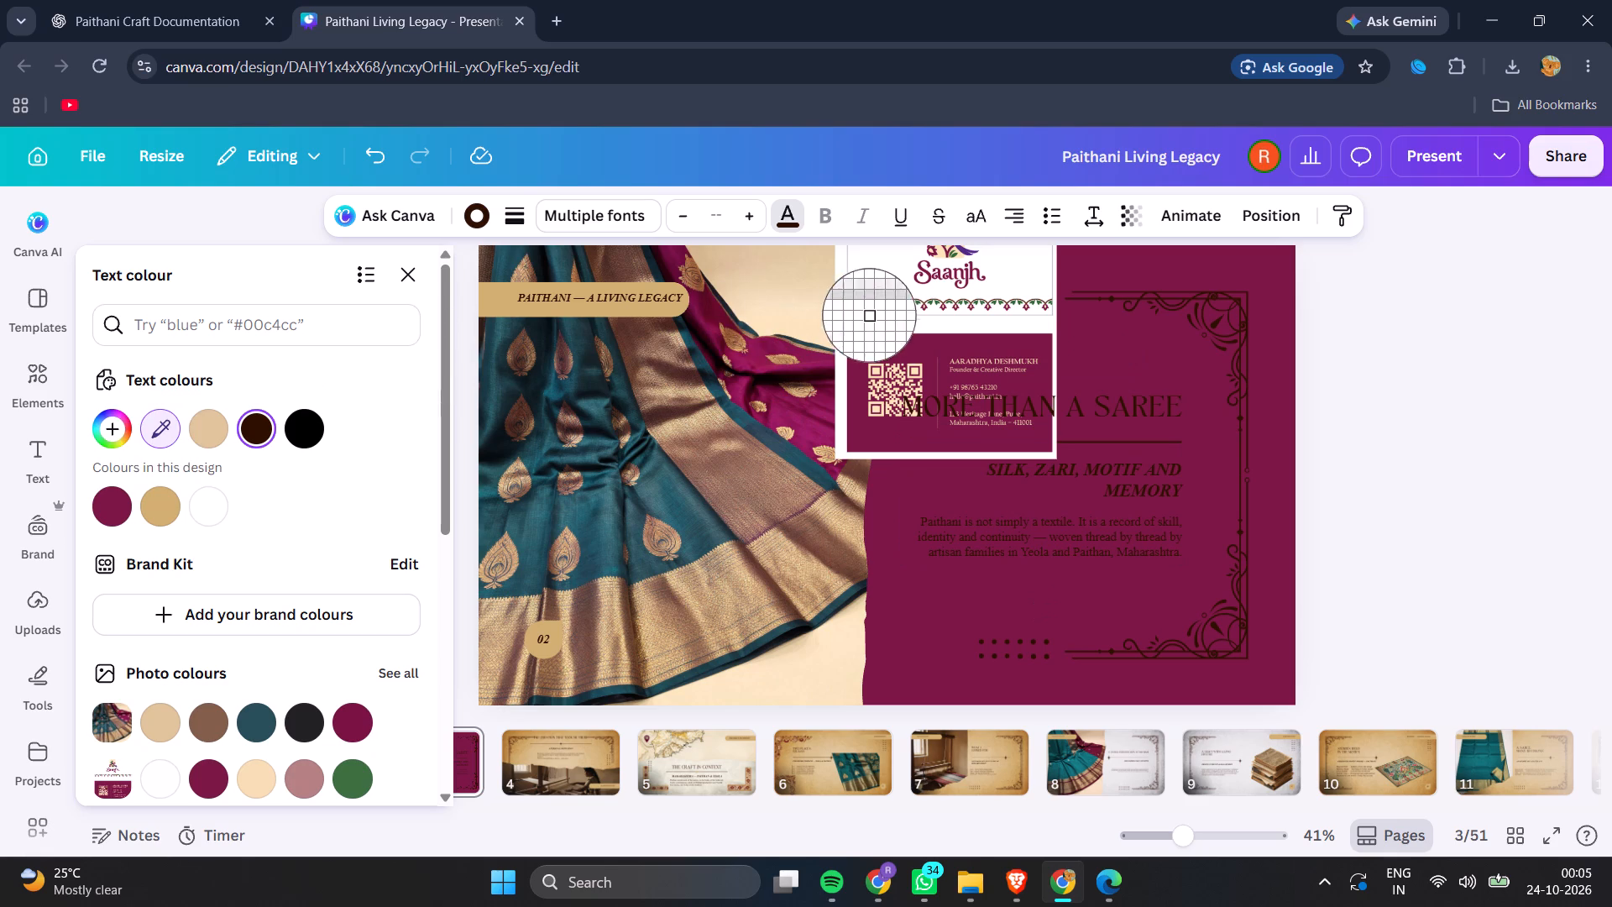
pyautogui.click(876, 371)
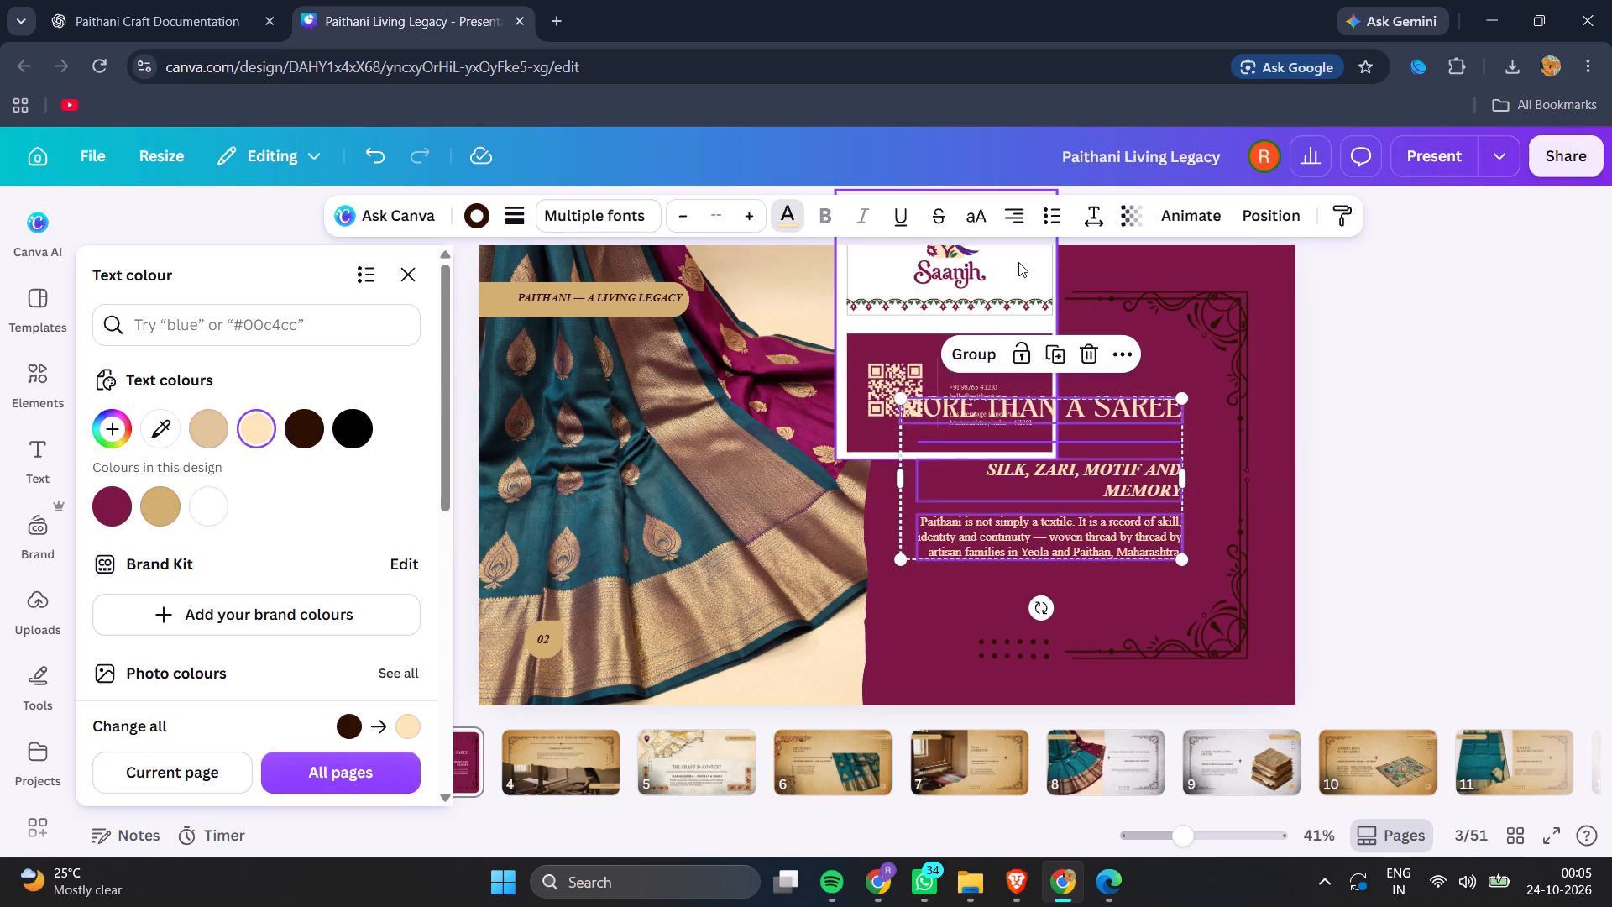
# Delete the Saanjh card reference image from the More Than a Saree page.
pyautogui.click(1018, 260)
pyautogui.press('BackSpace')
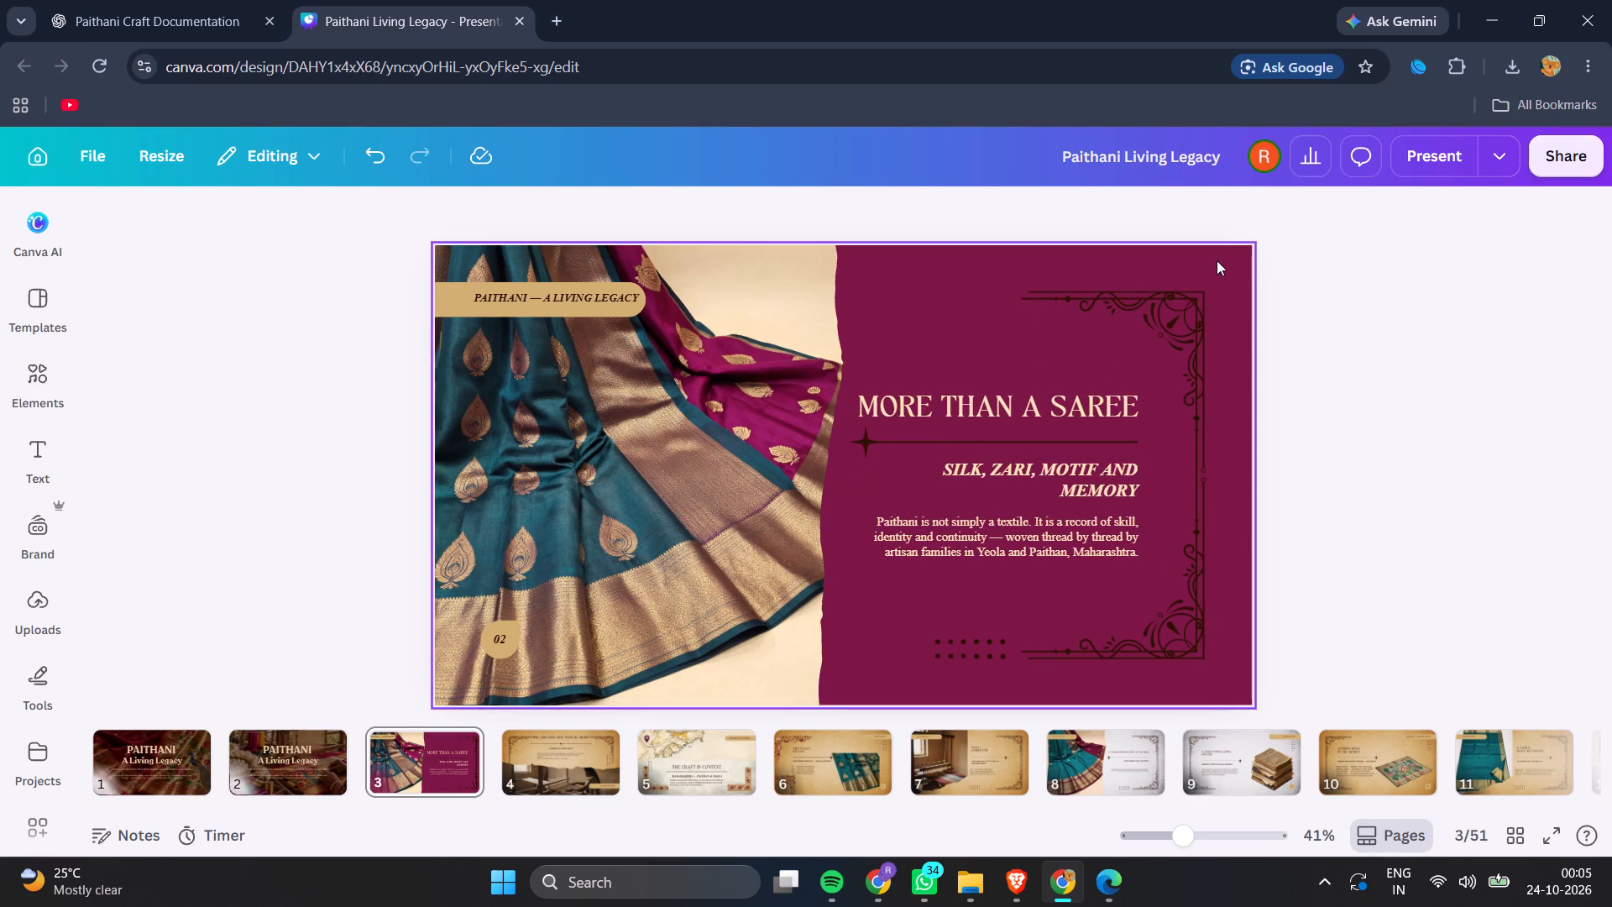
# Delete the two corner ornaments, the dot grid, the divider line and the star from the More Than a Saree page.
pyautogui.click(1186, 317)
pyautogui.press('BackSpace')
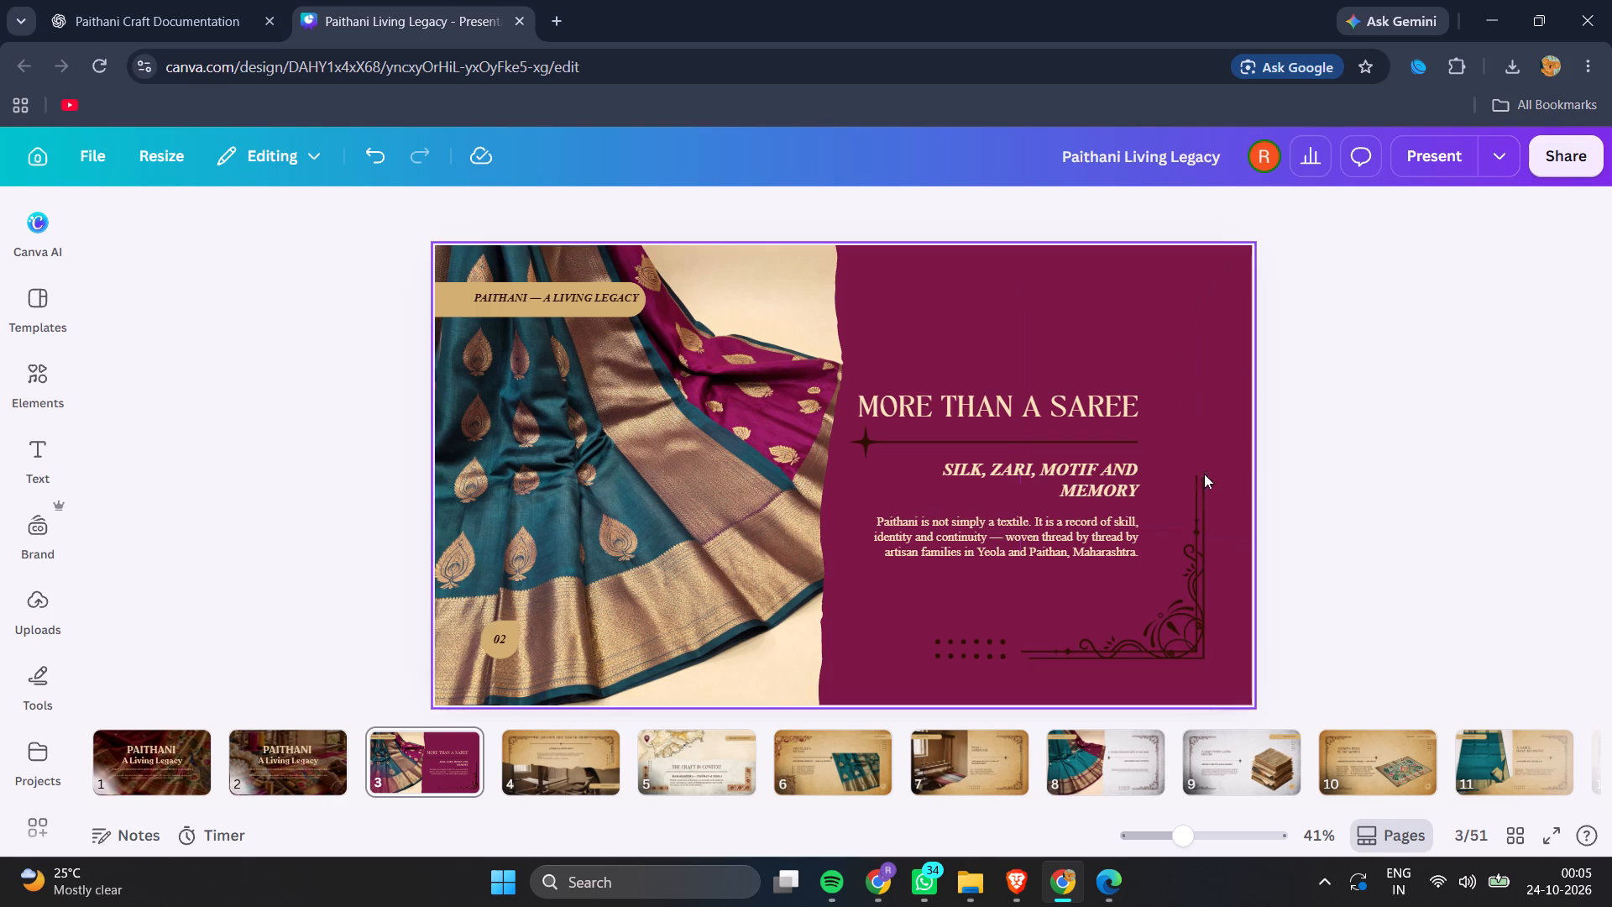
pyautogui.click(1175, 629)
pyautogui.press('BackSpace')
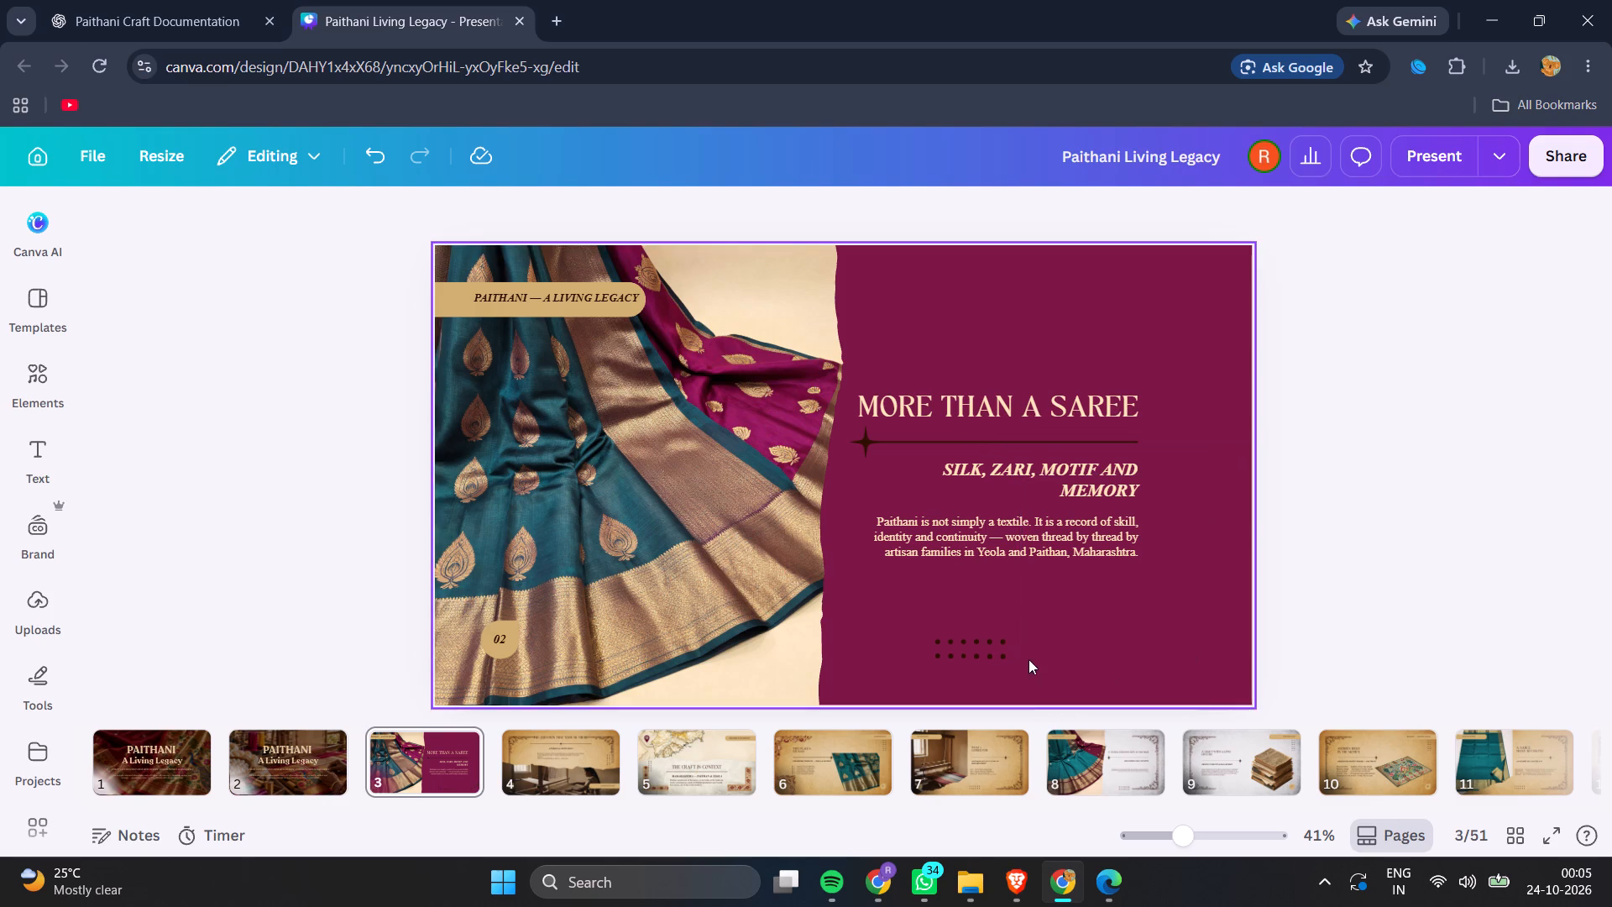
pyautogui.click(979, 652)
pyautogui.press('BackSpace')
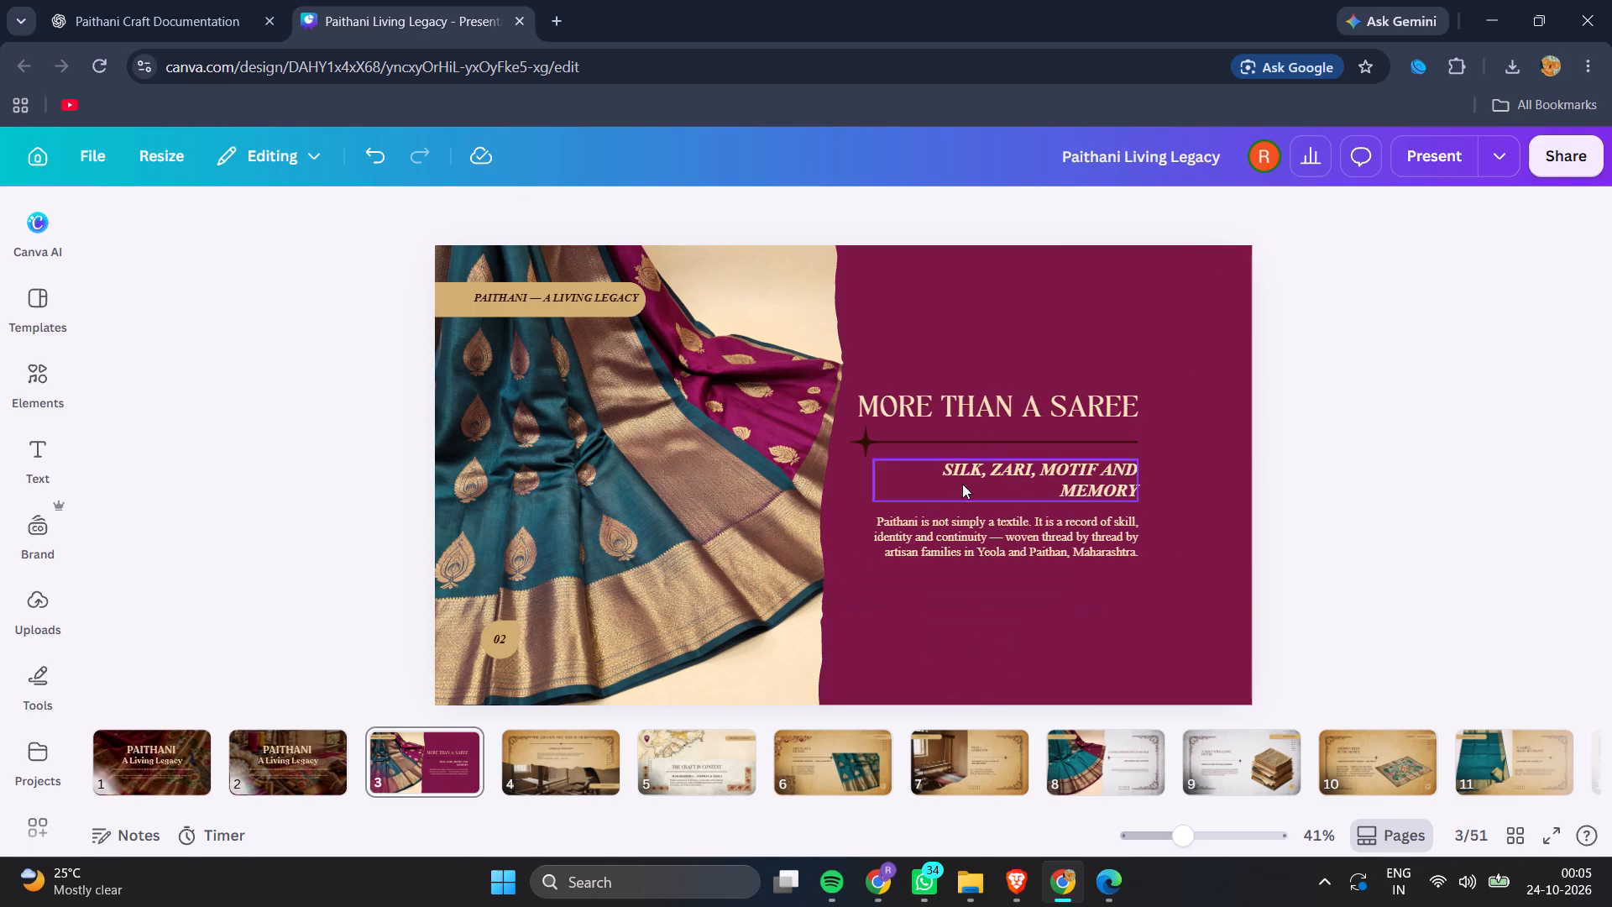
pyautogui.click(952, 441)
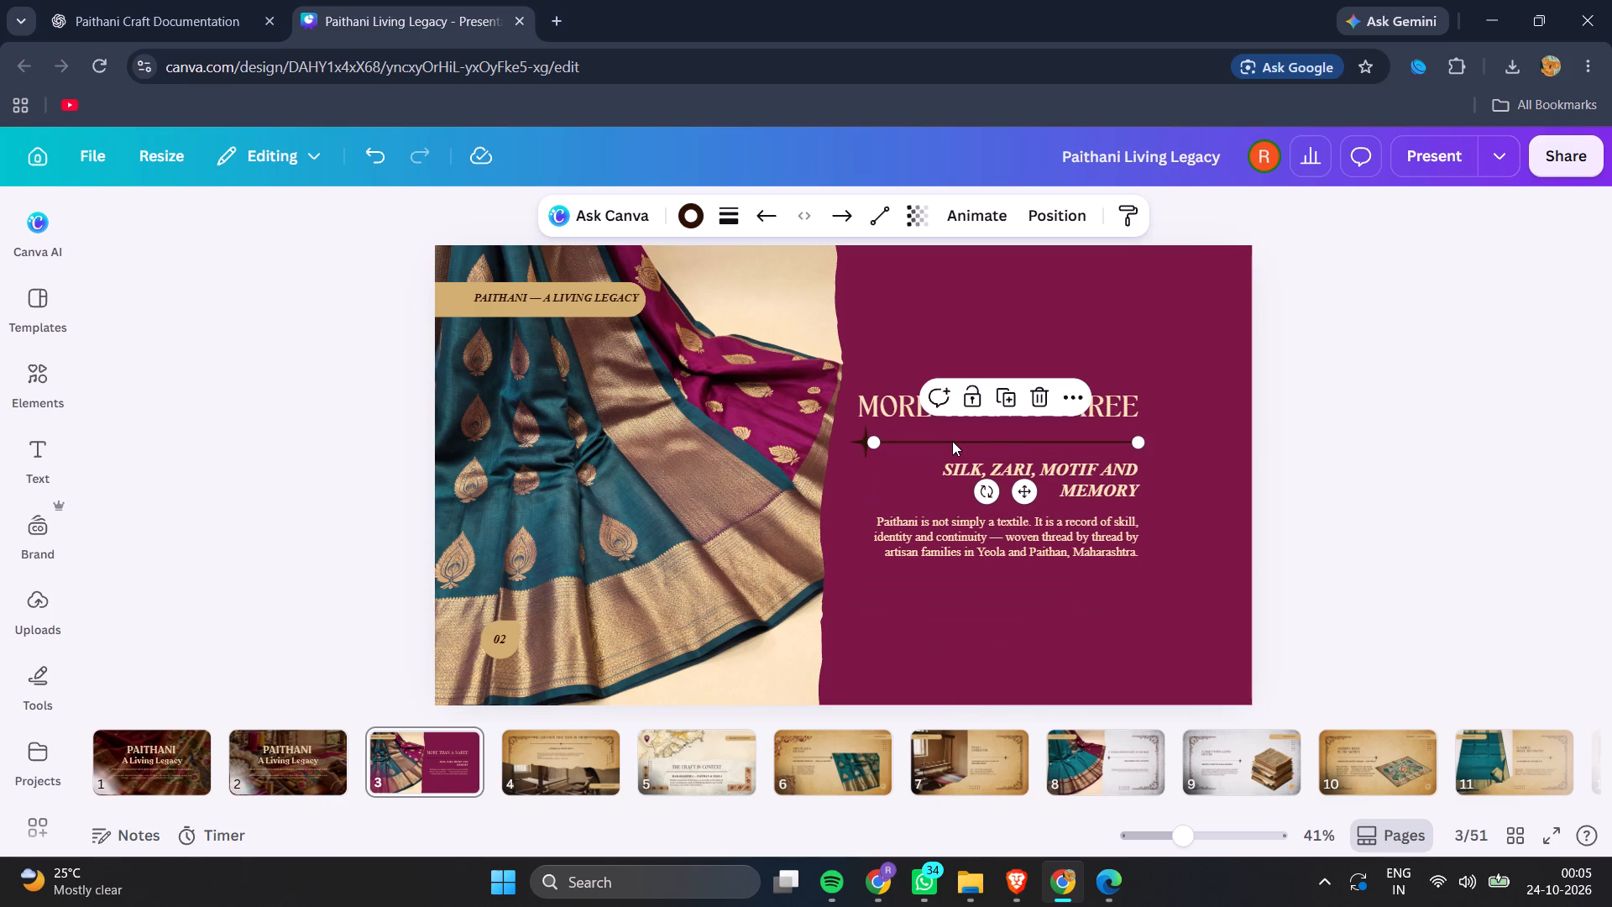
pyautogui.press('BackSpace')
pyautogui.click(861, 441)
pyautogui.press('BackSpace')
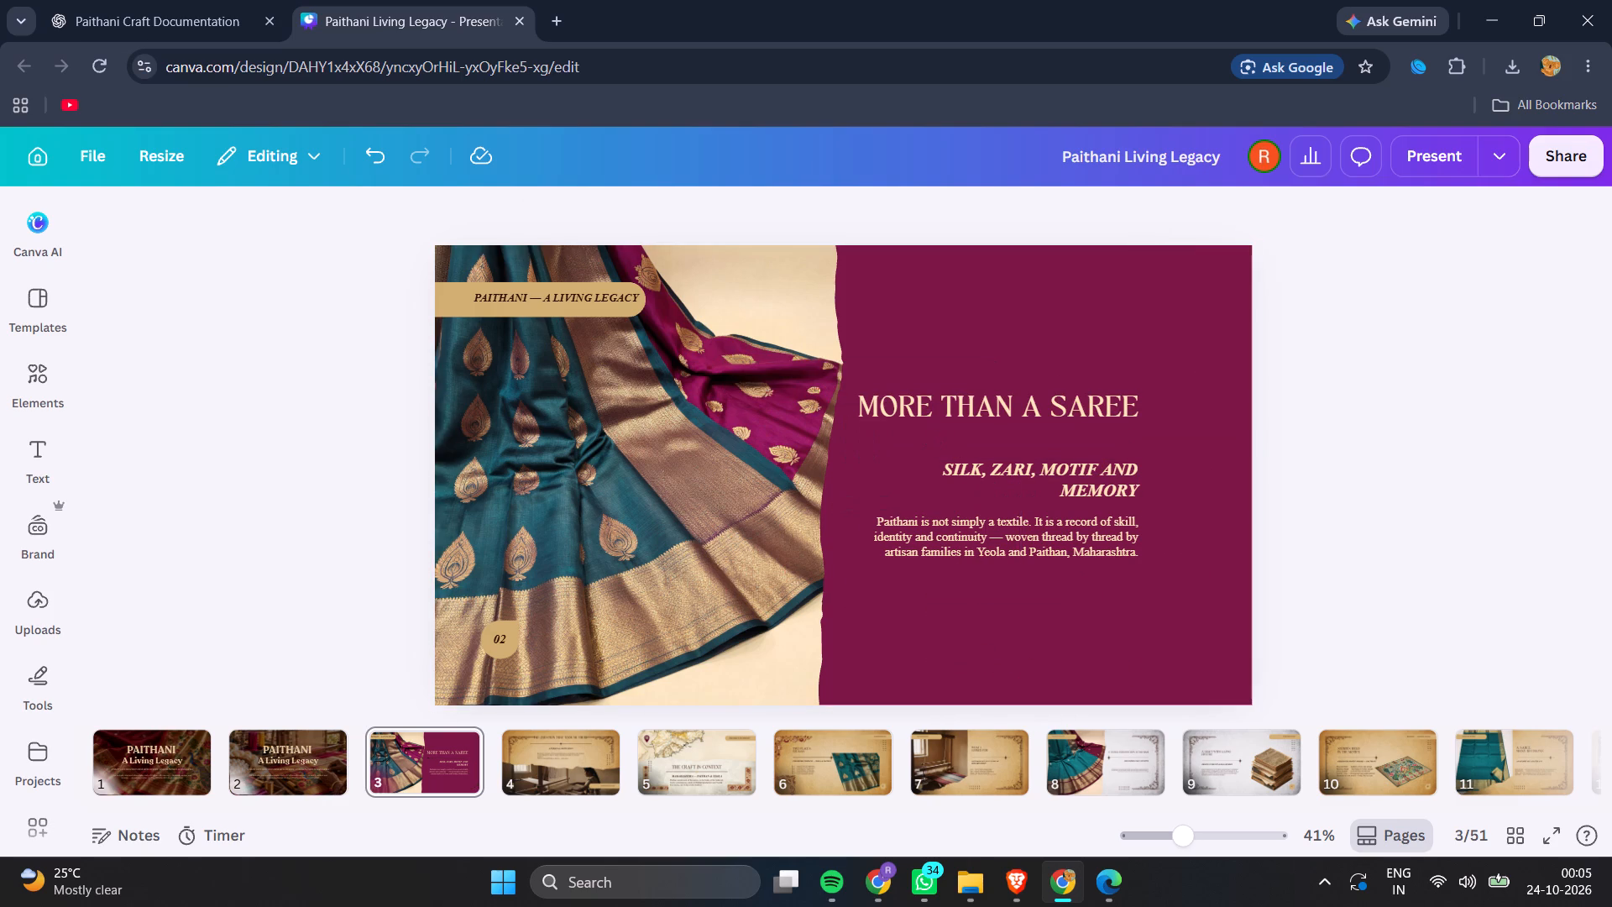
# Move the title, subtitle and body text together further into the maroon area, vertically centred on the page.
pyautogui.click(707, 492)
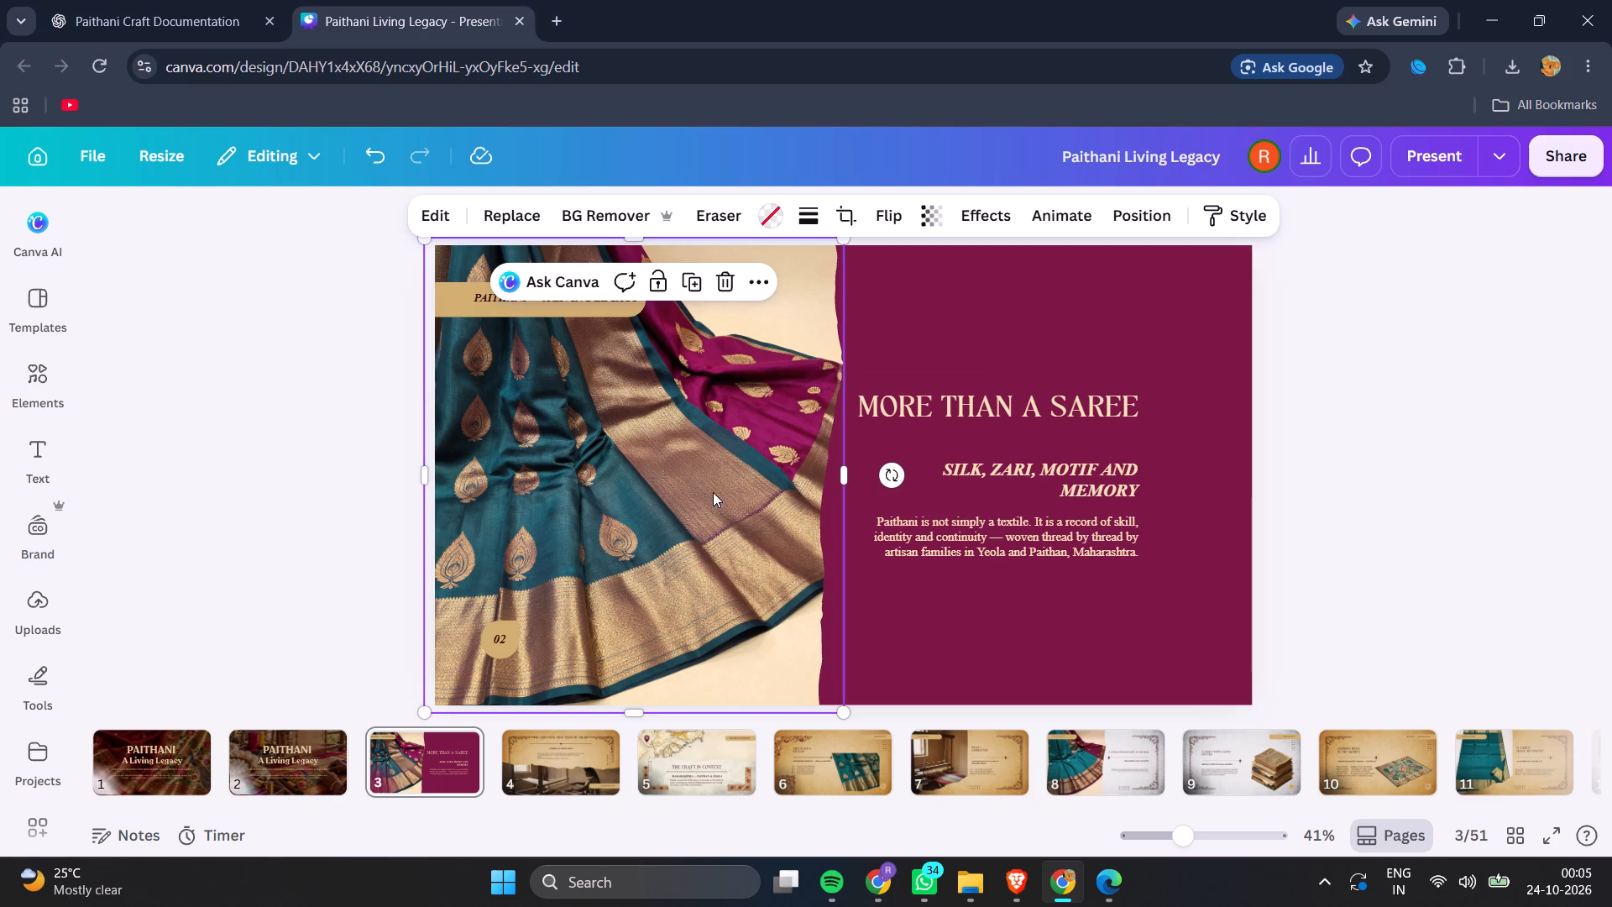
pyautogui.moveTo(1153, 649); pyautogui.dragTo(1112, 369)
pyautogui.moveTo(1095, 481); pyautogui.dragTo(1191, 474)
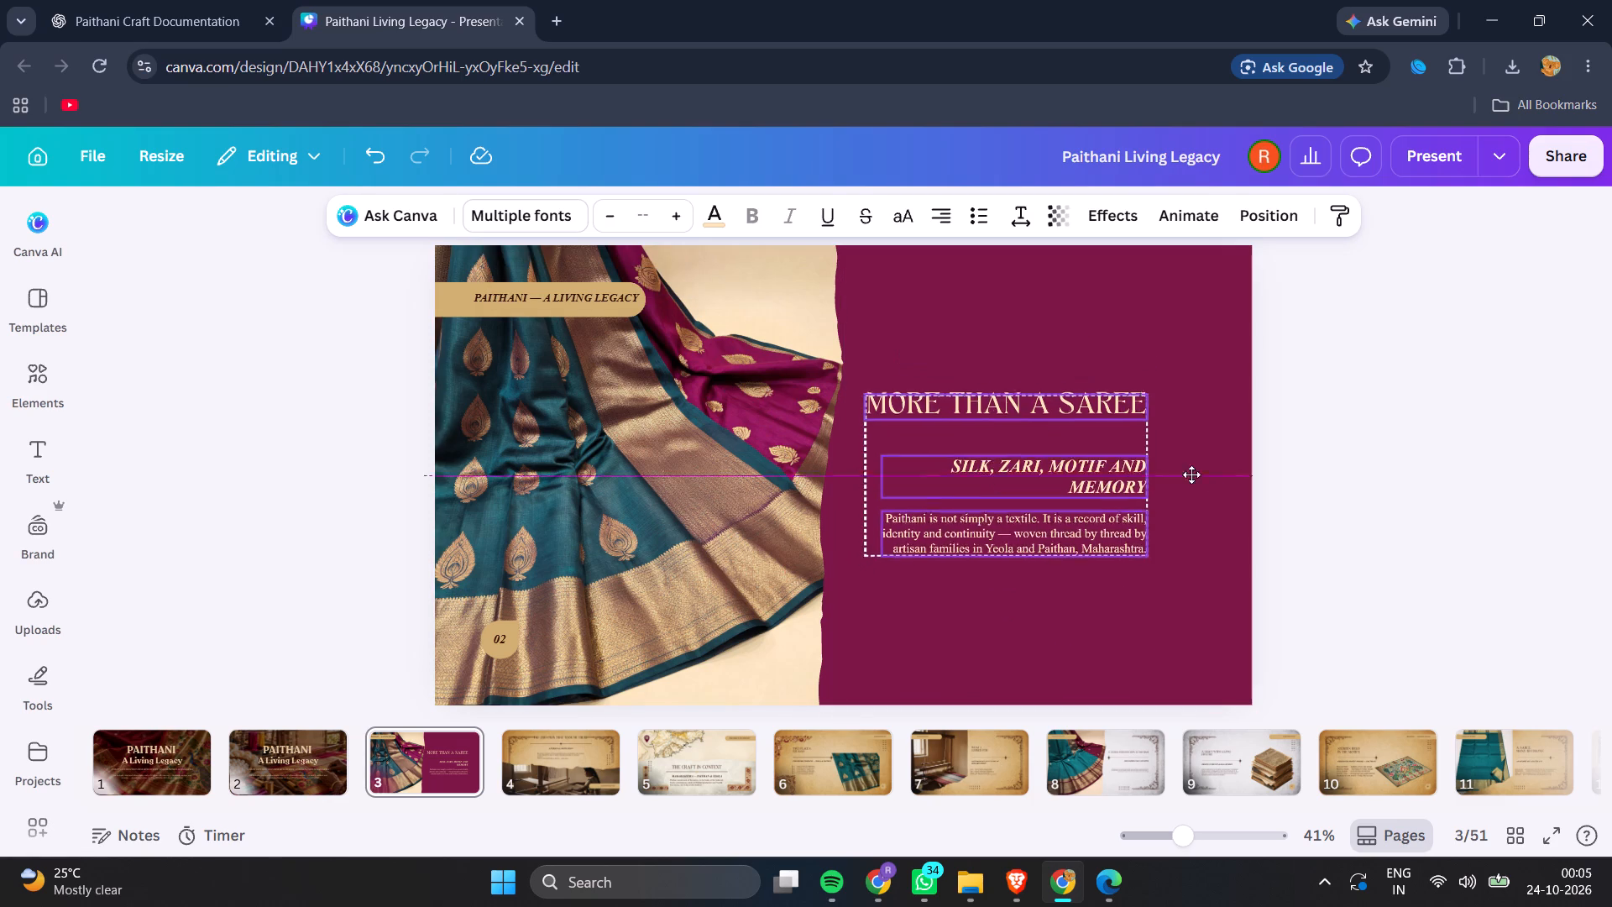
pyautogui.moveTo(1191, 474); pyautogui.dragTo(1163, 474)
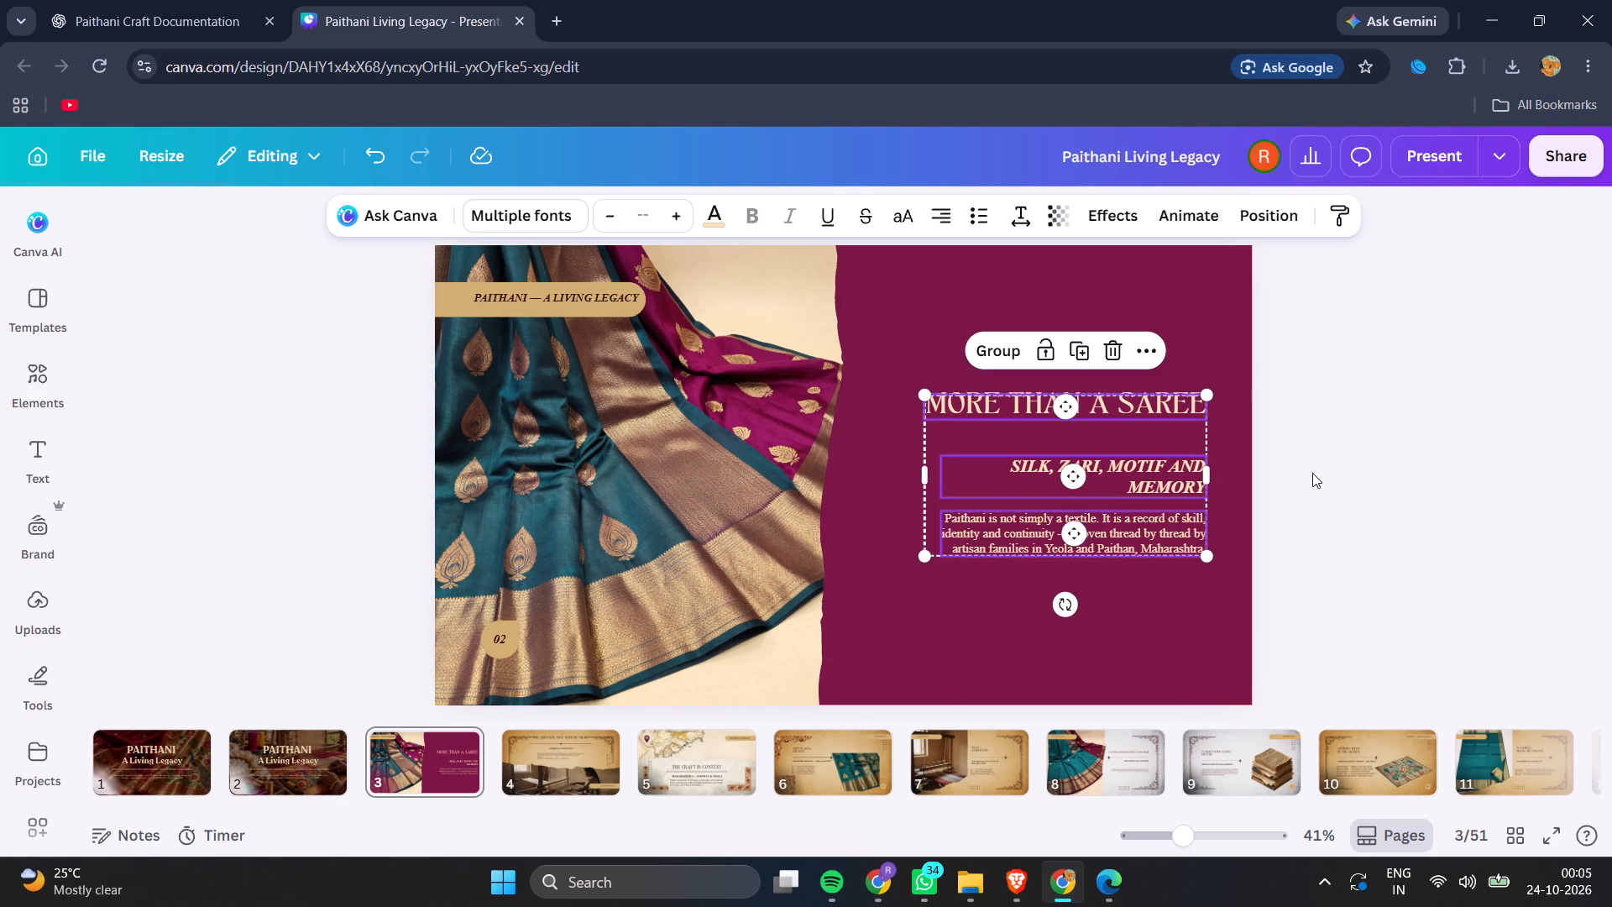
pyautogui.click(1312, 472)
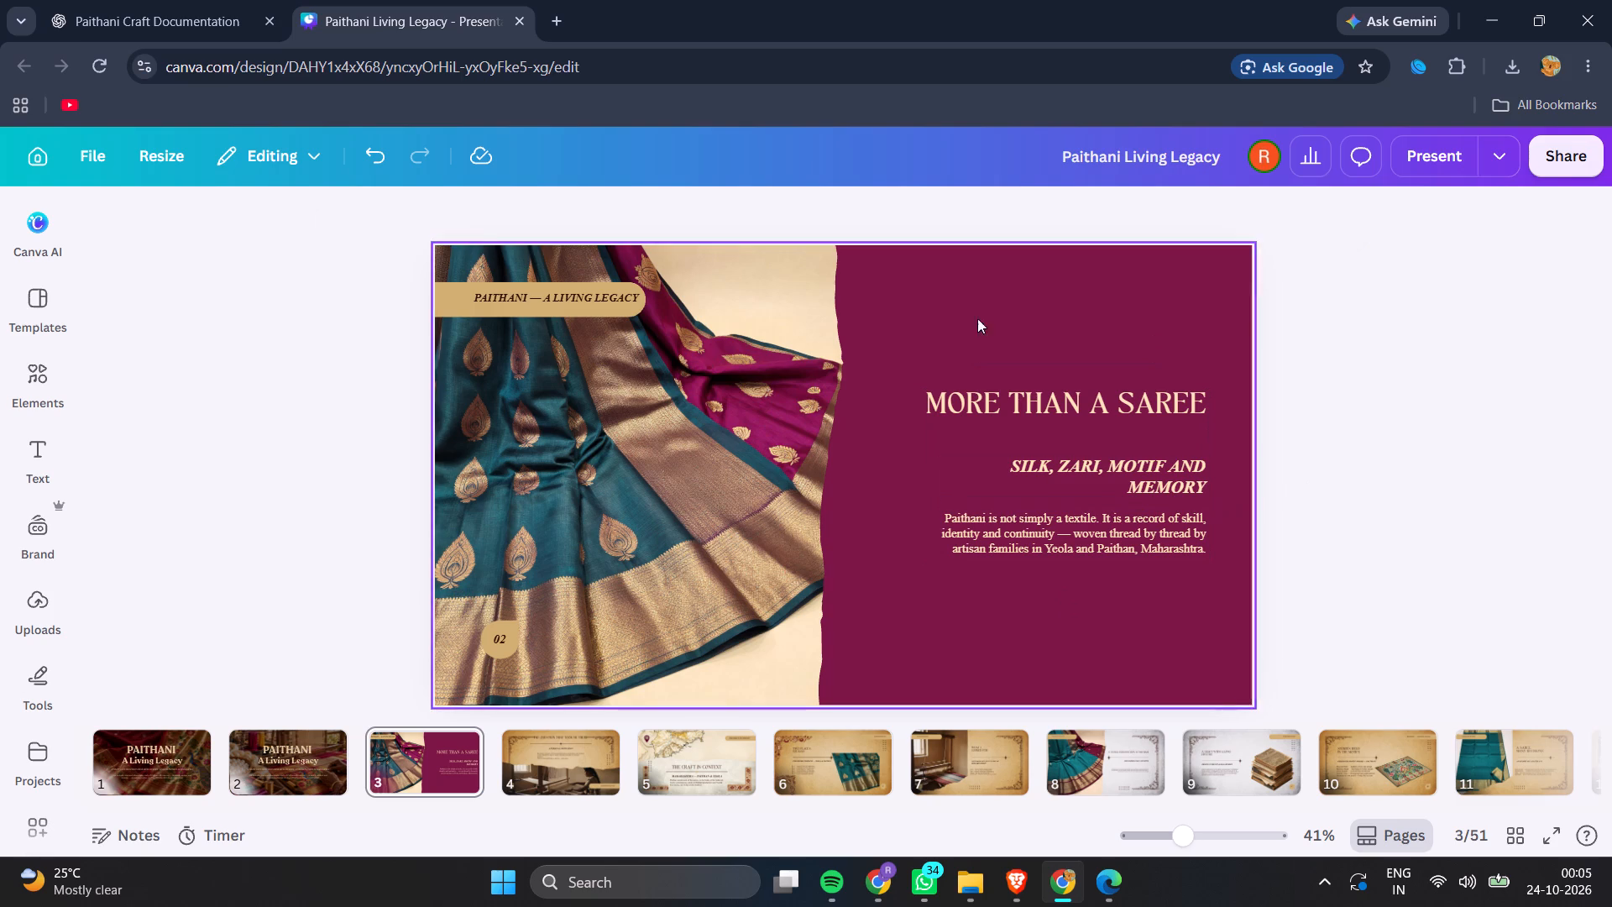
# View the page 2 cover, return to the page 1 cover and select its craft documentation subtitle line.
pyautogui.click(281, 781)
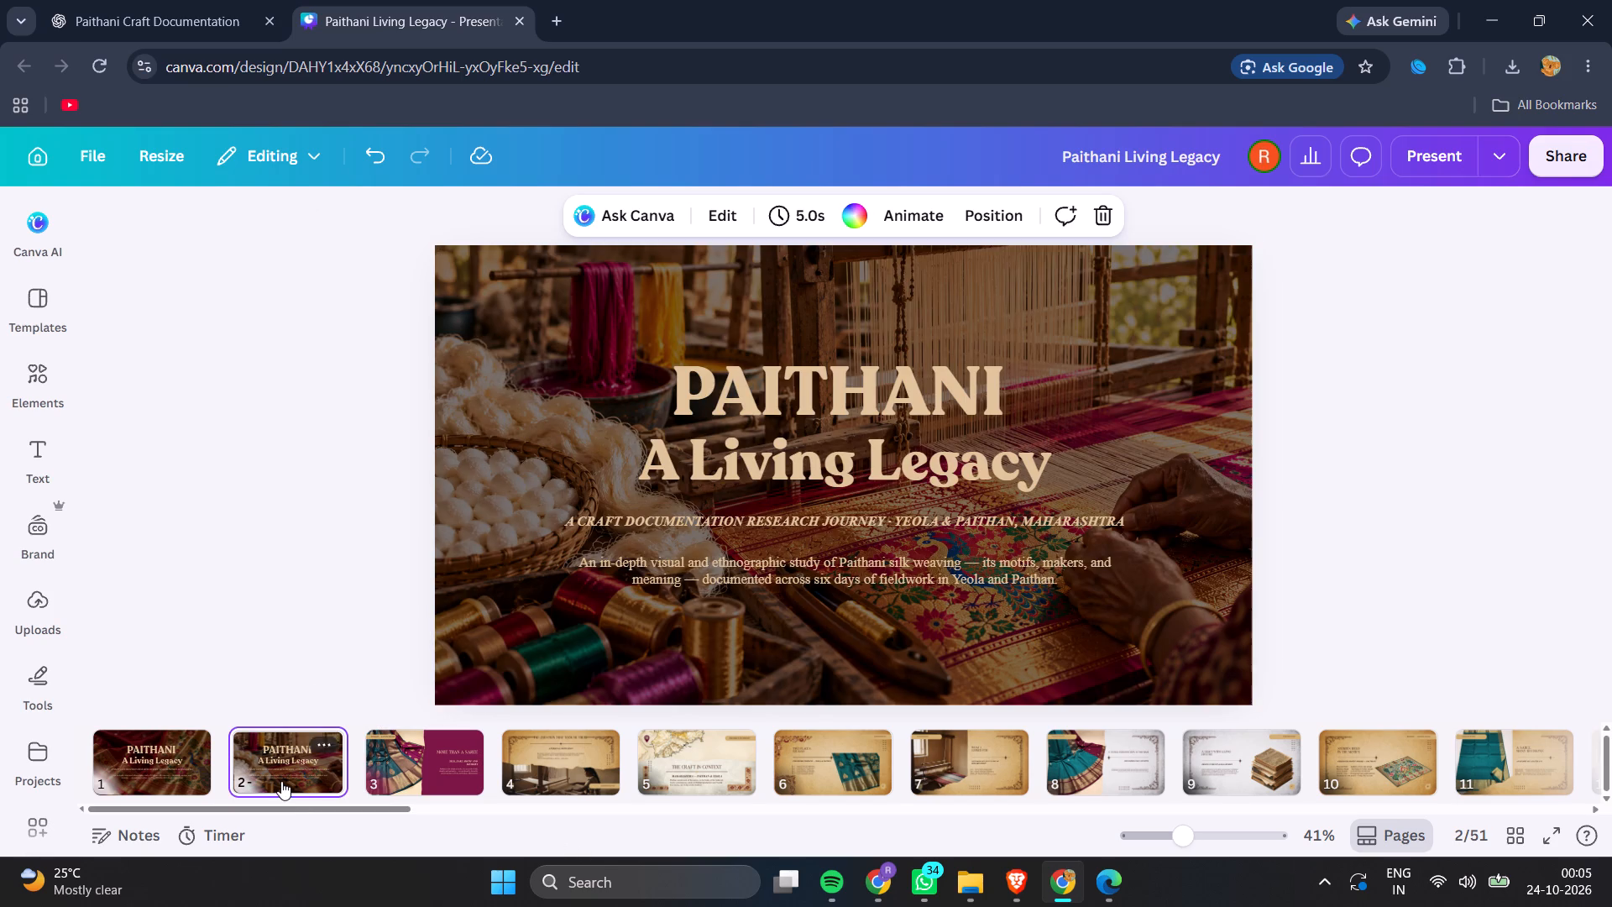
pyautogui.click(166, 765)
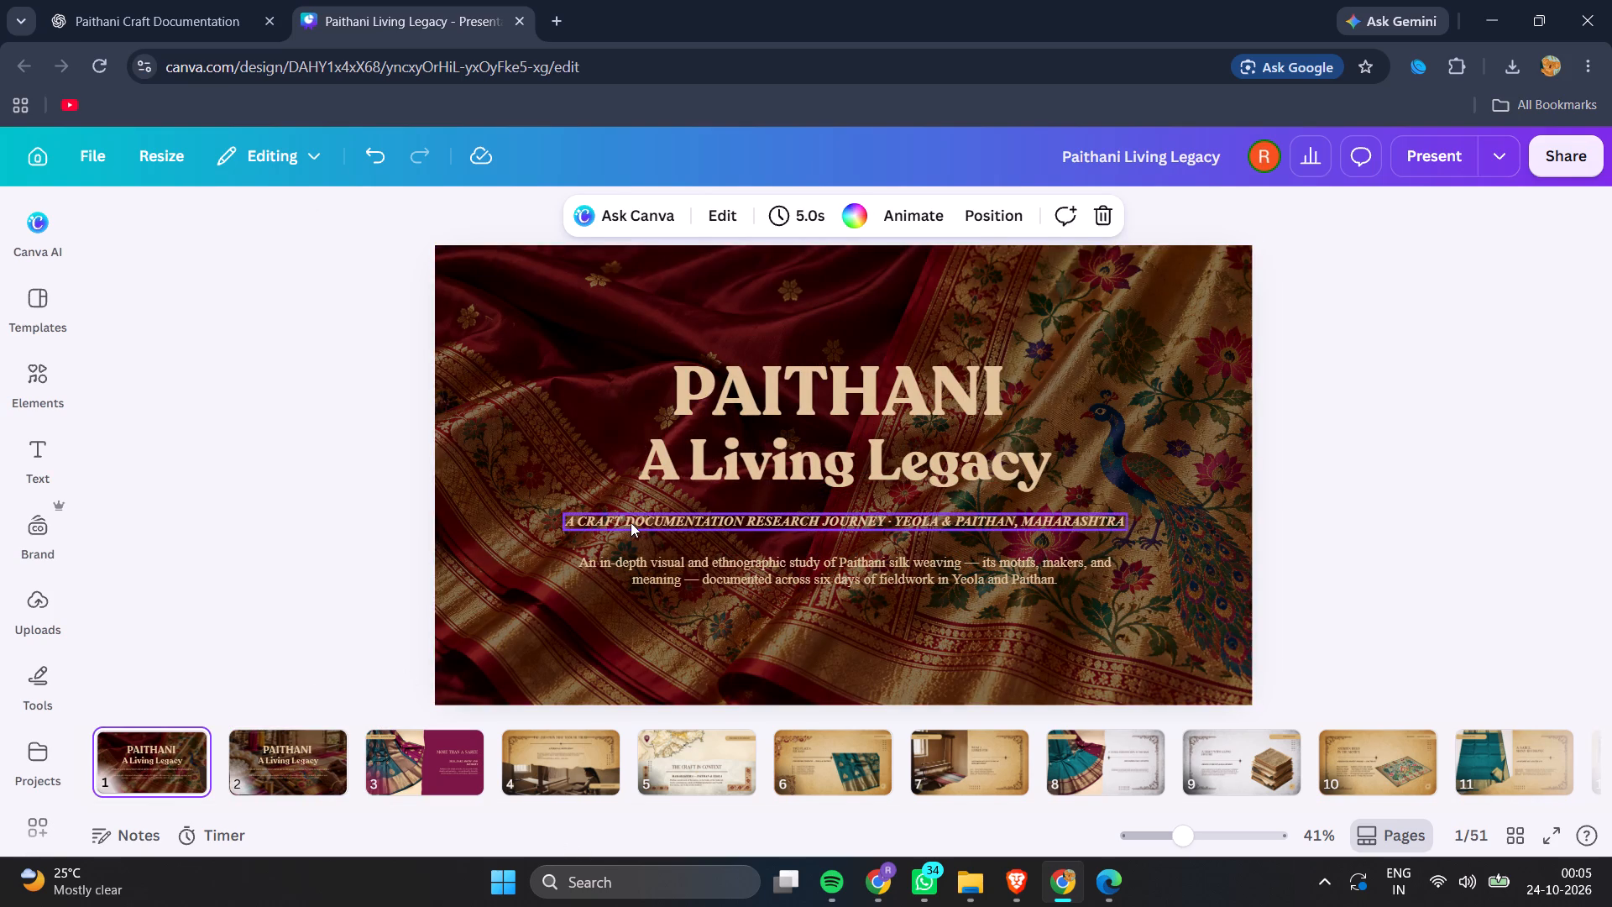
pyautogui.click(631, 522)
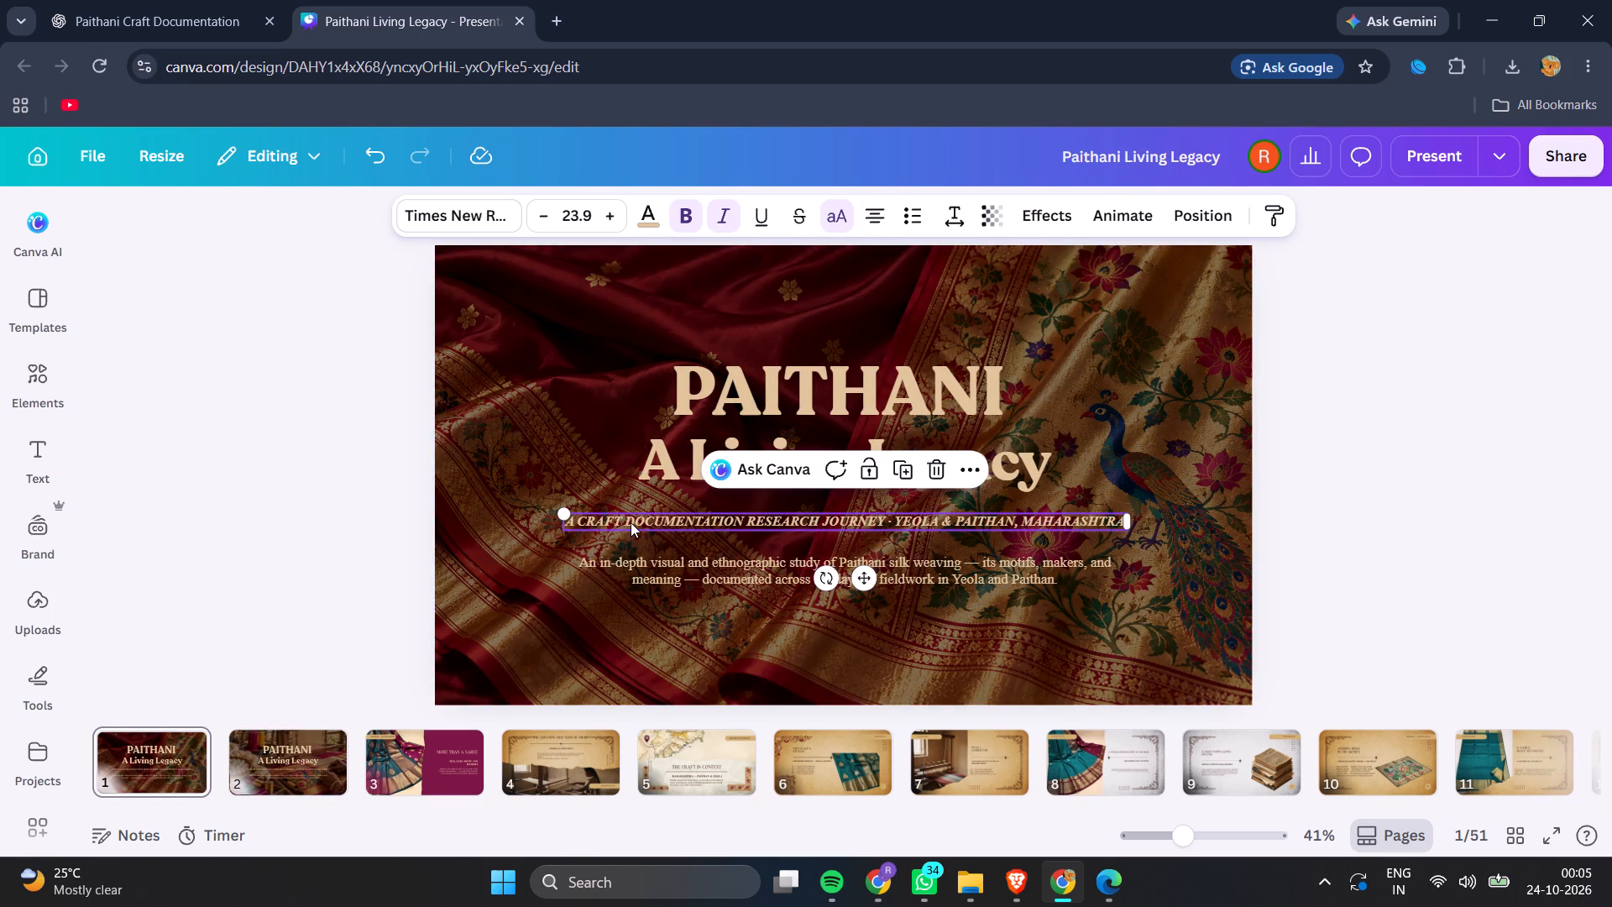
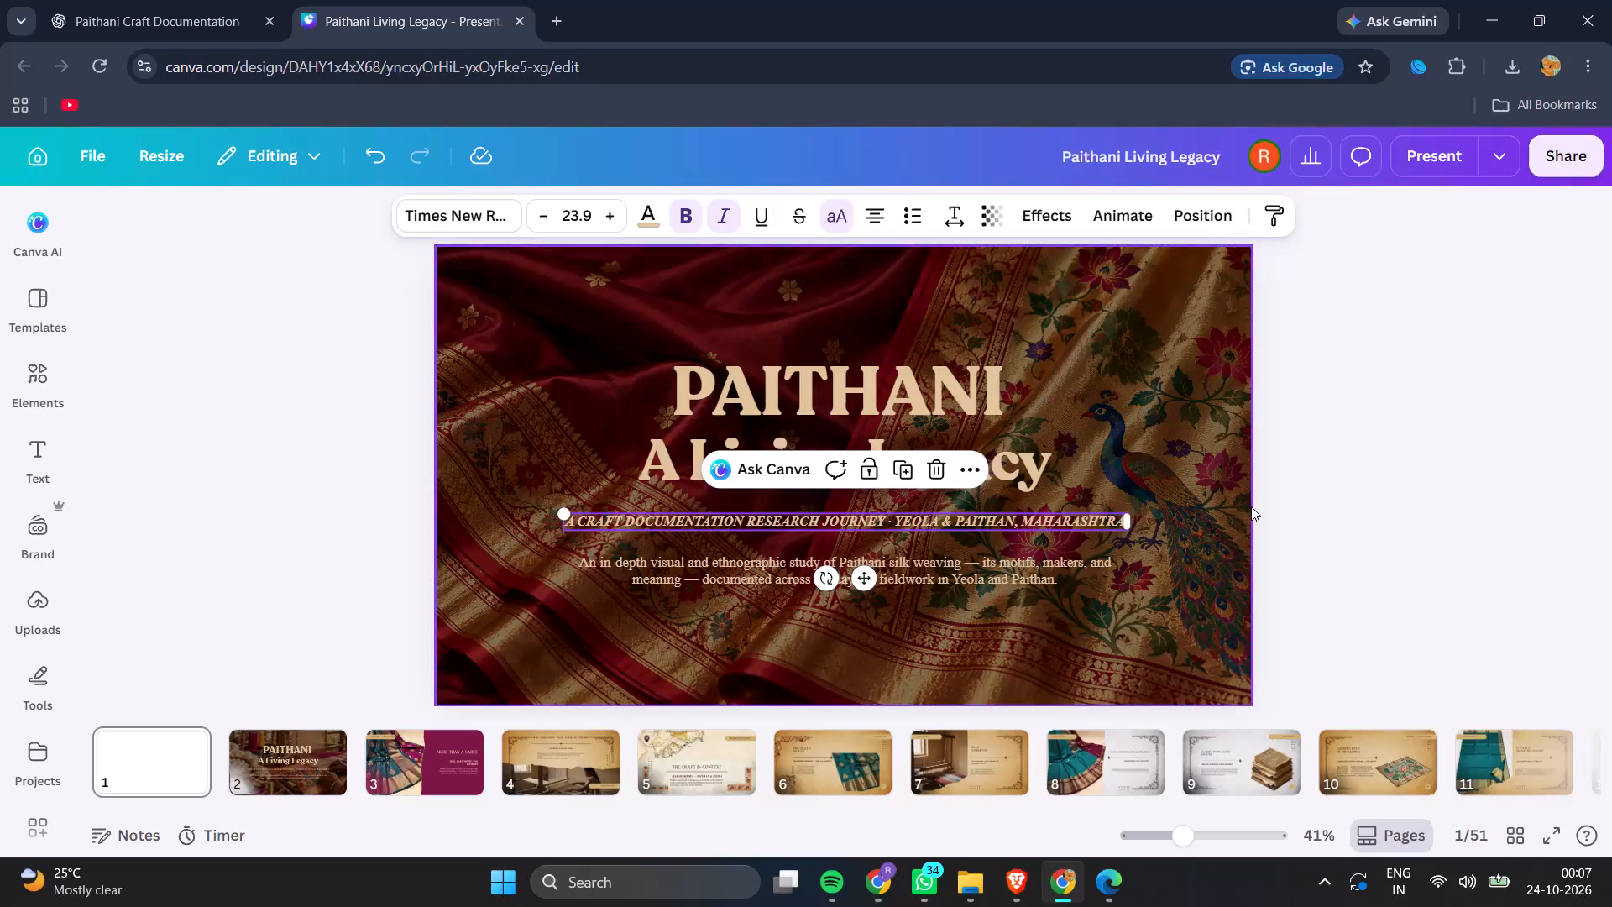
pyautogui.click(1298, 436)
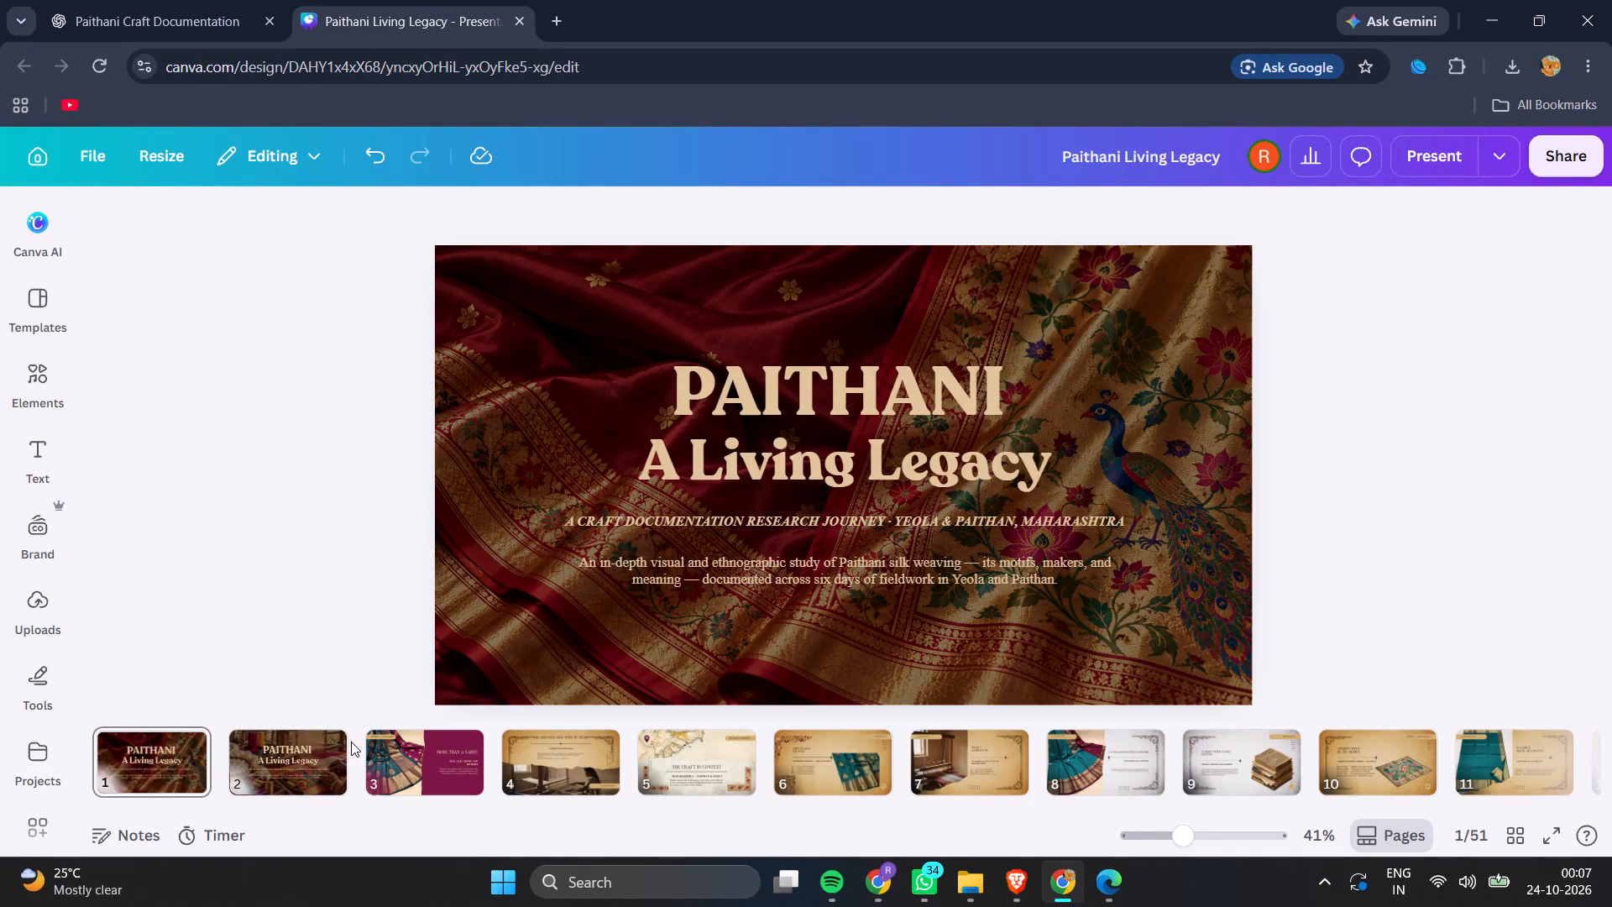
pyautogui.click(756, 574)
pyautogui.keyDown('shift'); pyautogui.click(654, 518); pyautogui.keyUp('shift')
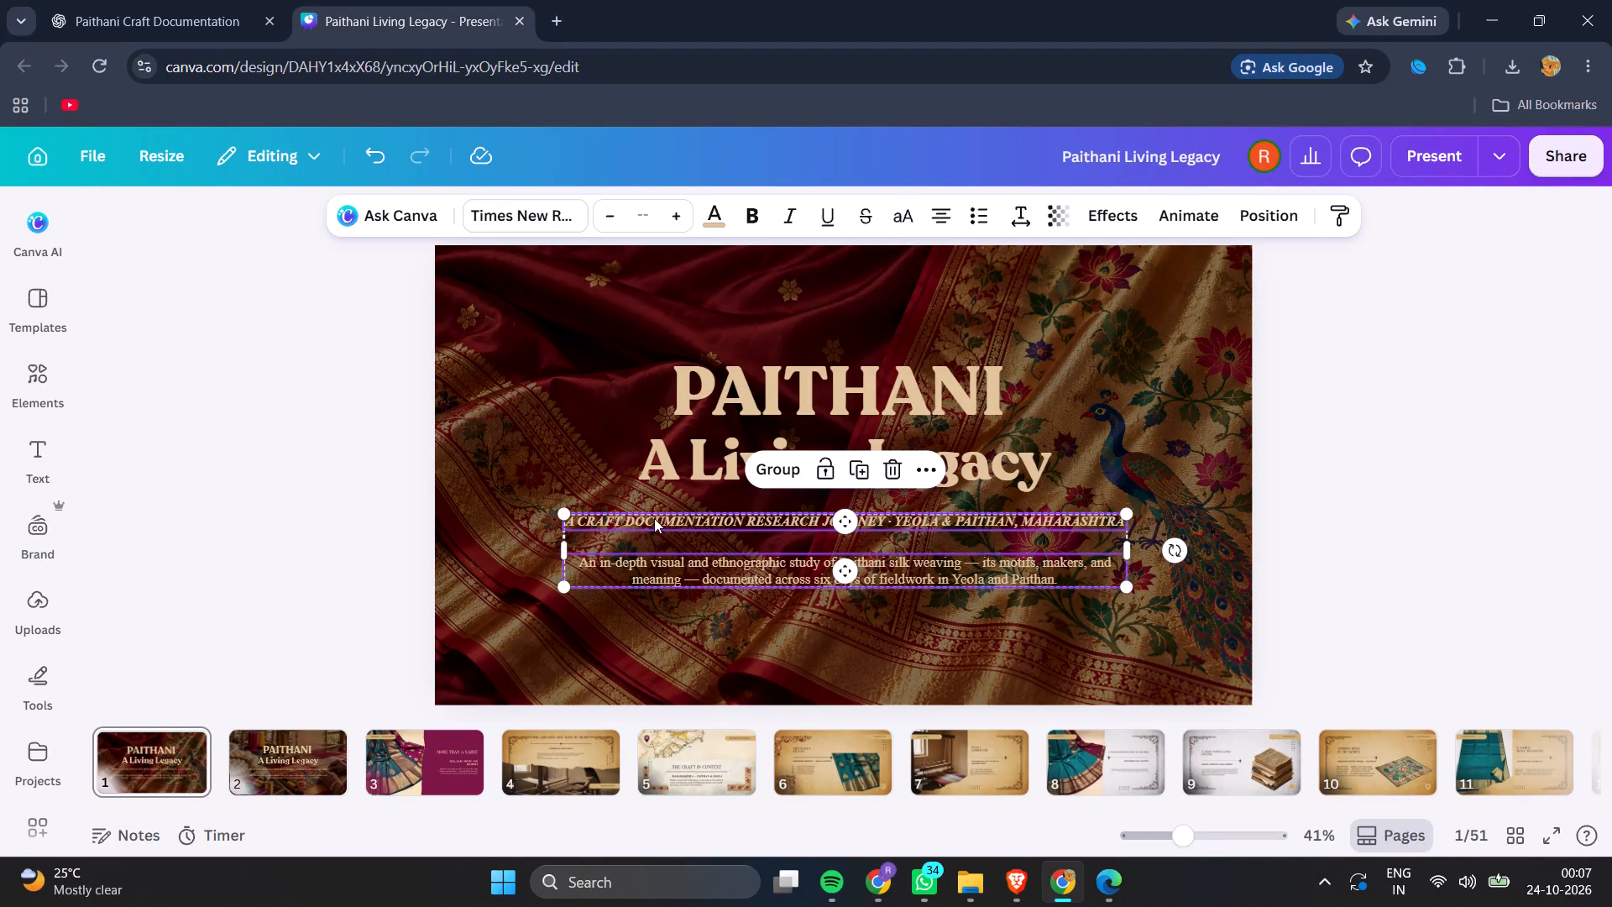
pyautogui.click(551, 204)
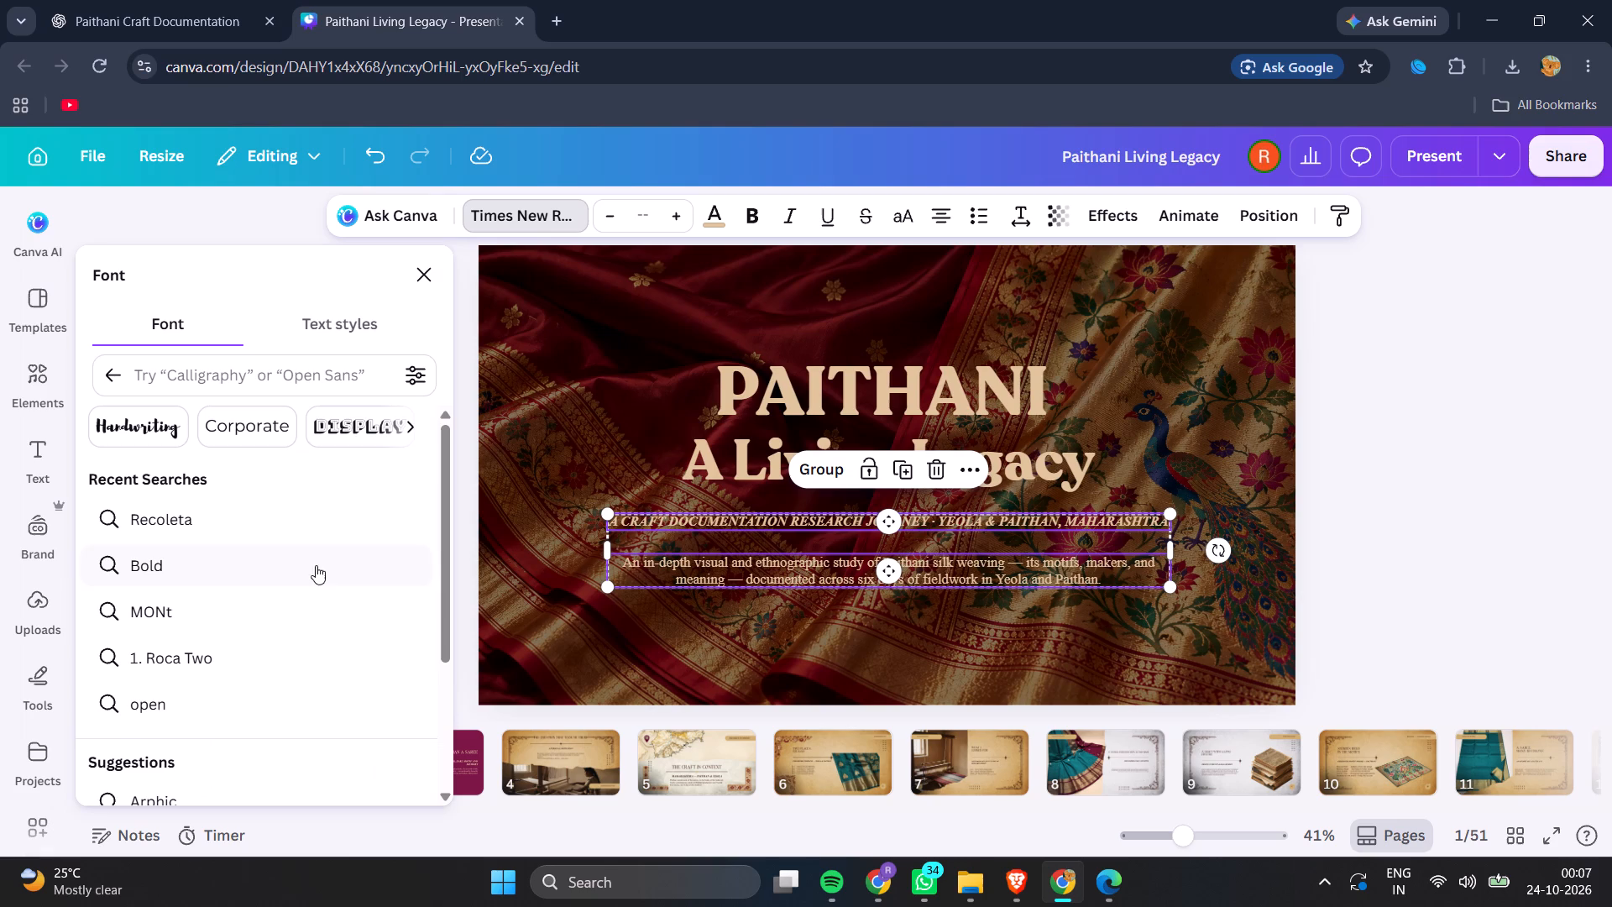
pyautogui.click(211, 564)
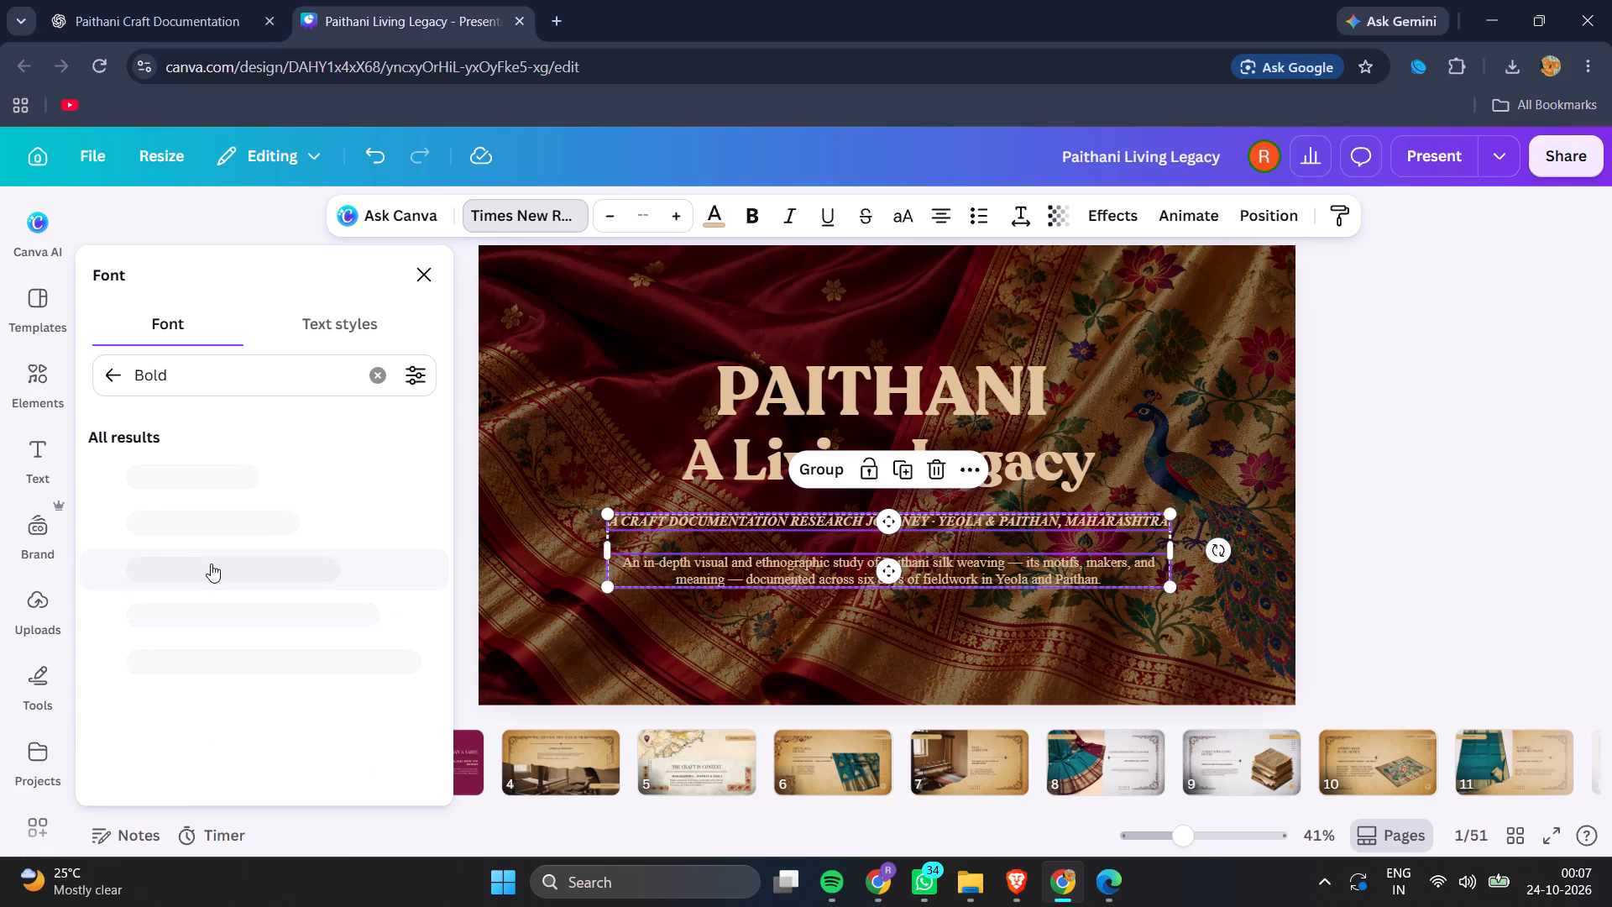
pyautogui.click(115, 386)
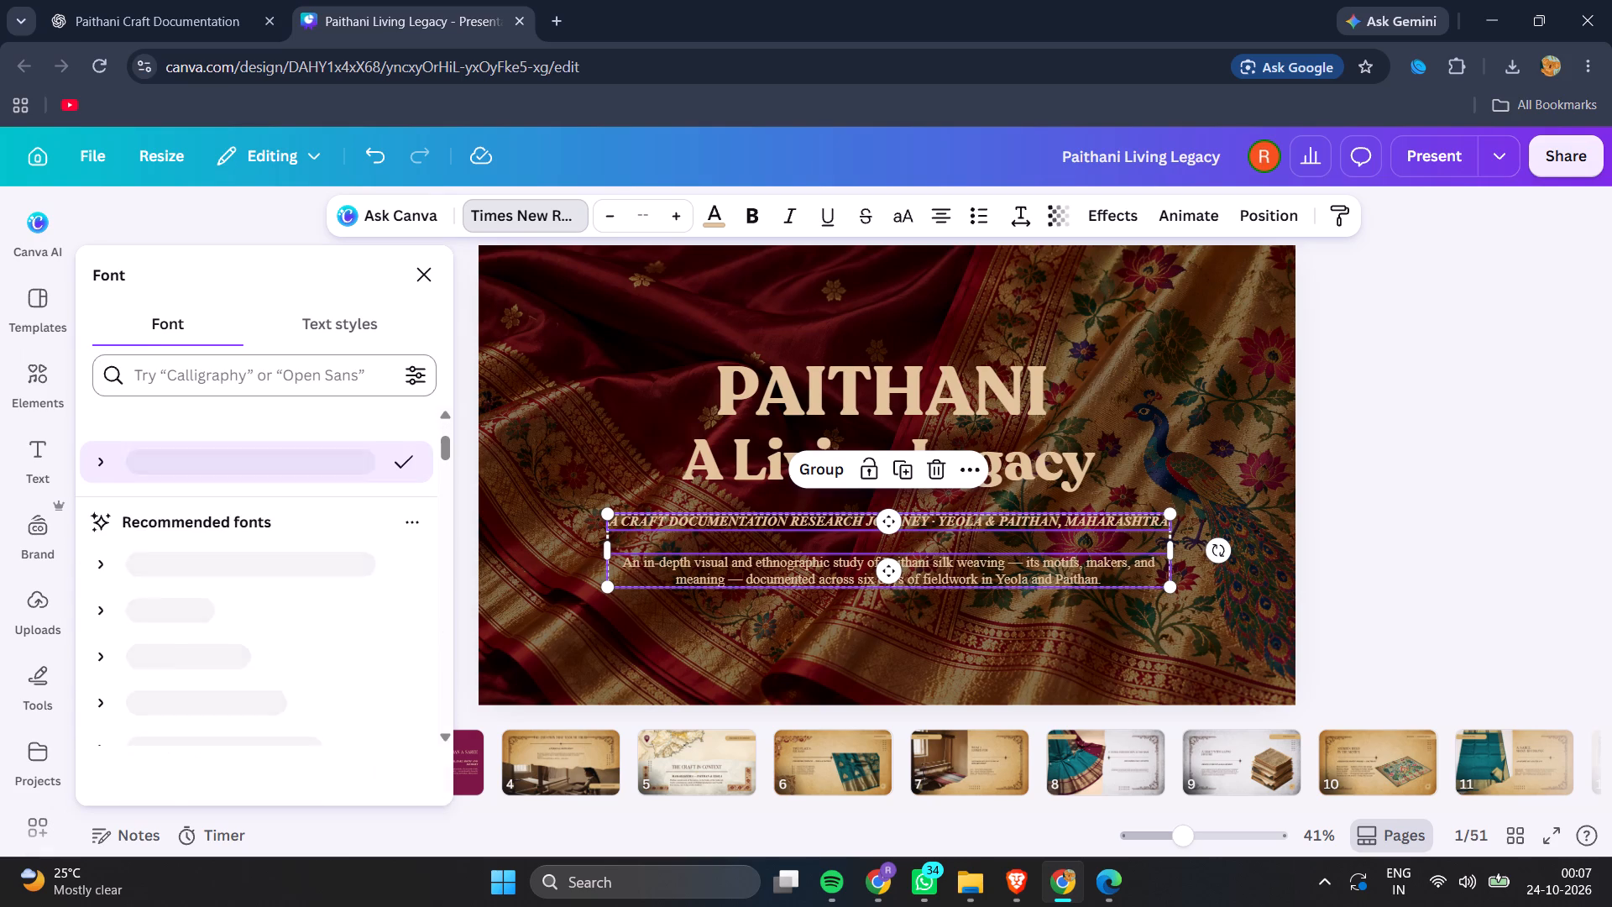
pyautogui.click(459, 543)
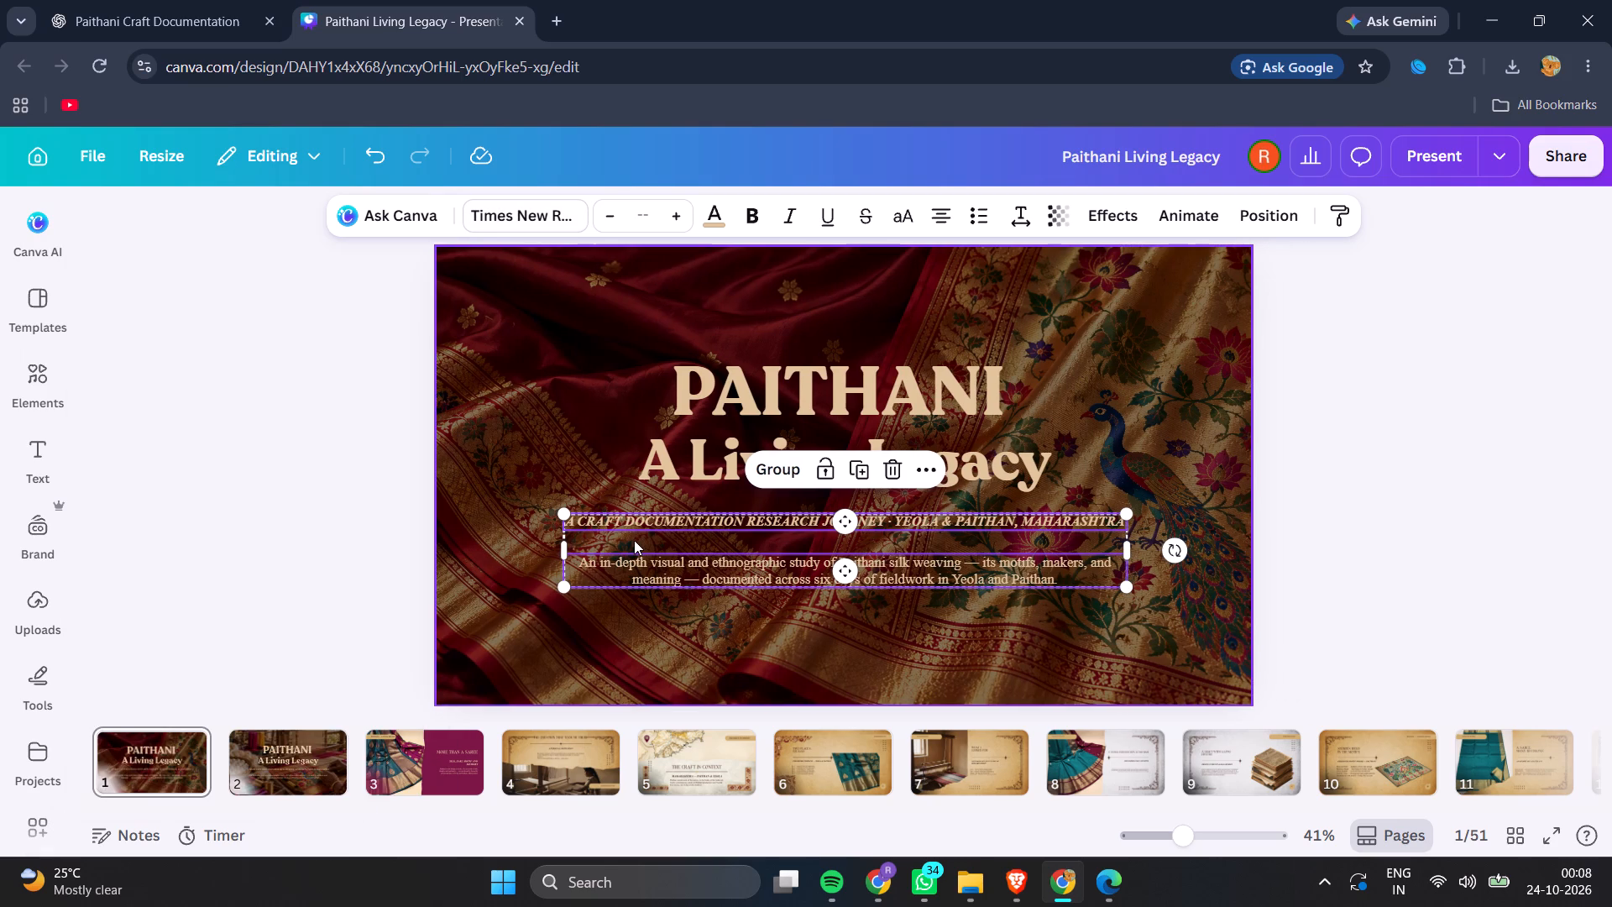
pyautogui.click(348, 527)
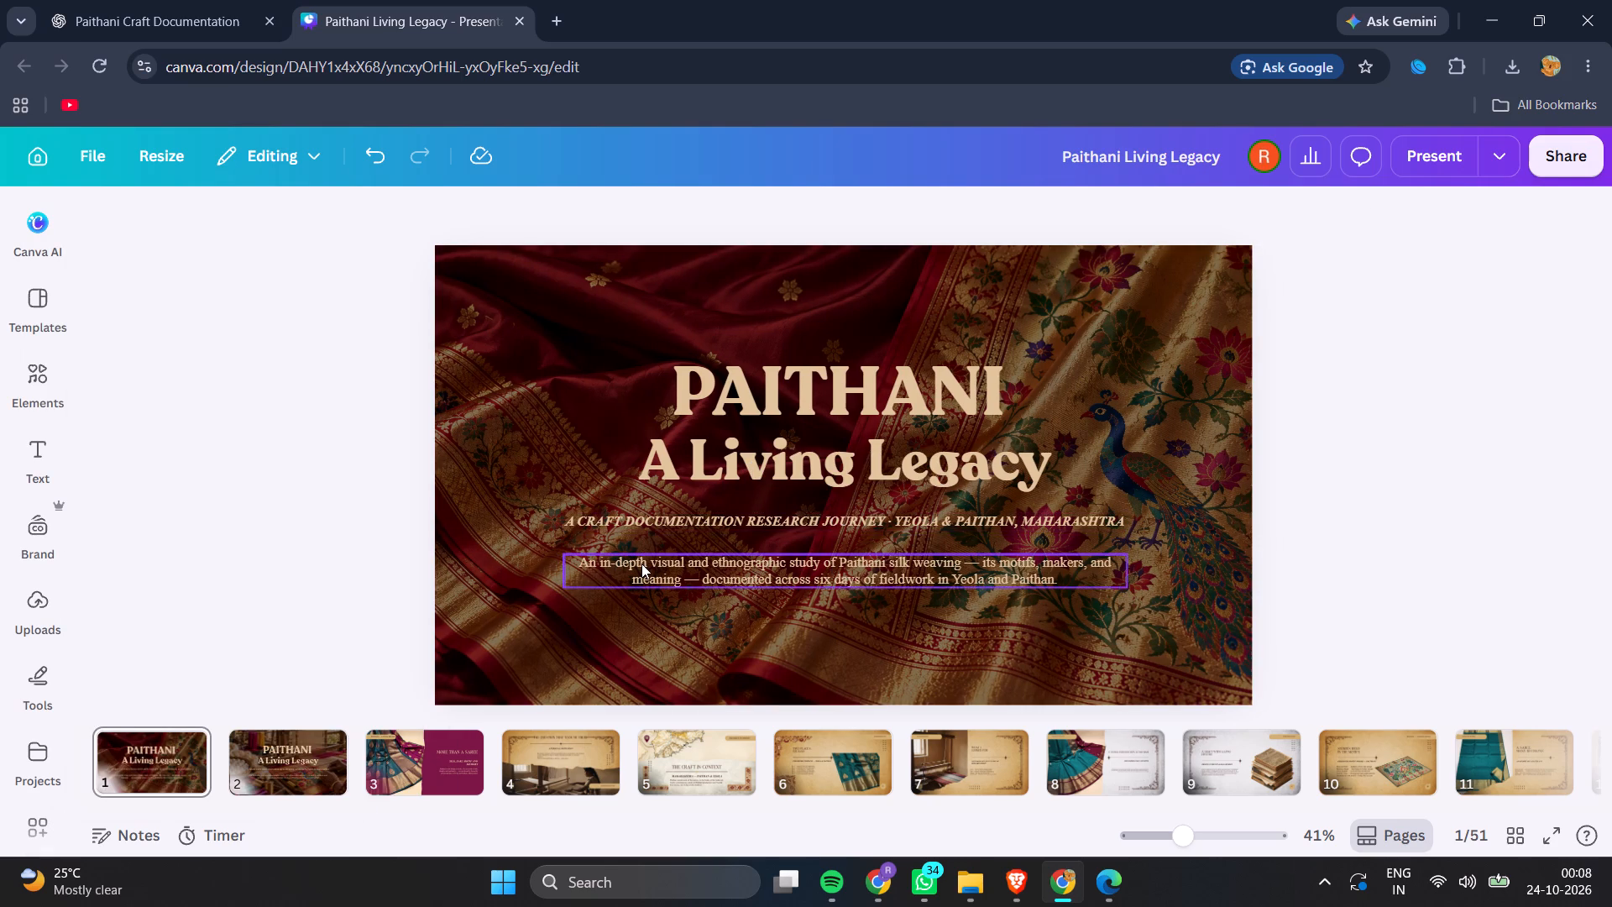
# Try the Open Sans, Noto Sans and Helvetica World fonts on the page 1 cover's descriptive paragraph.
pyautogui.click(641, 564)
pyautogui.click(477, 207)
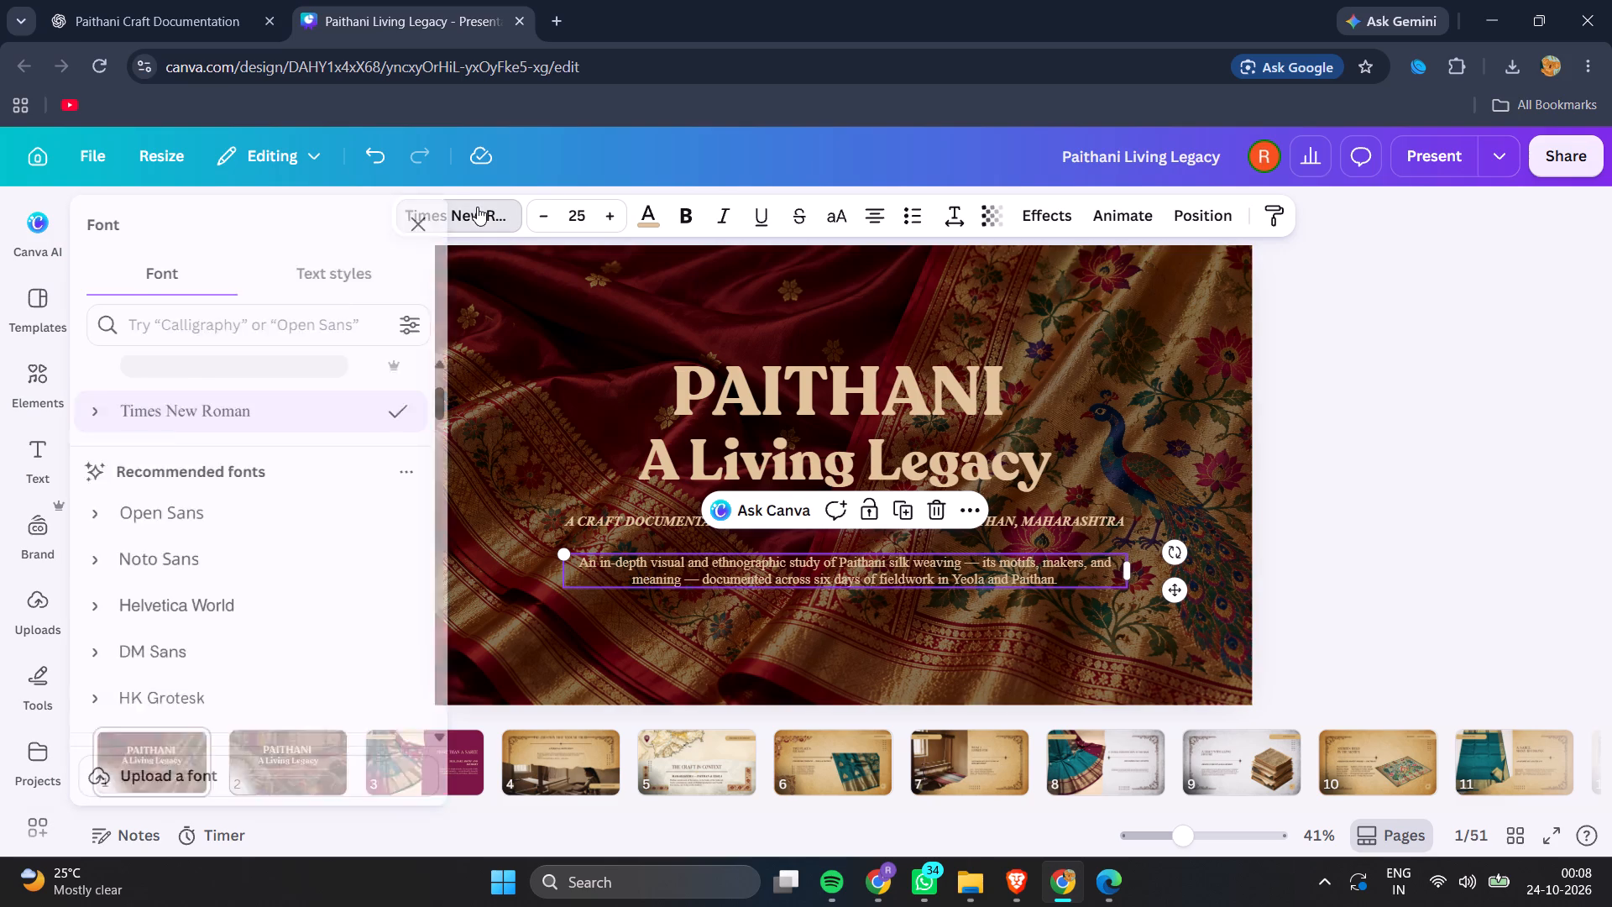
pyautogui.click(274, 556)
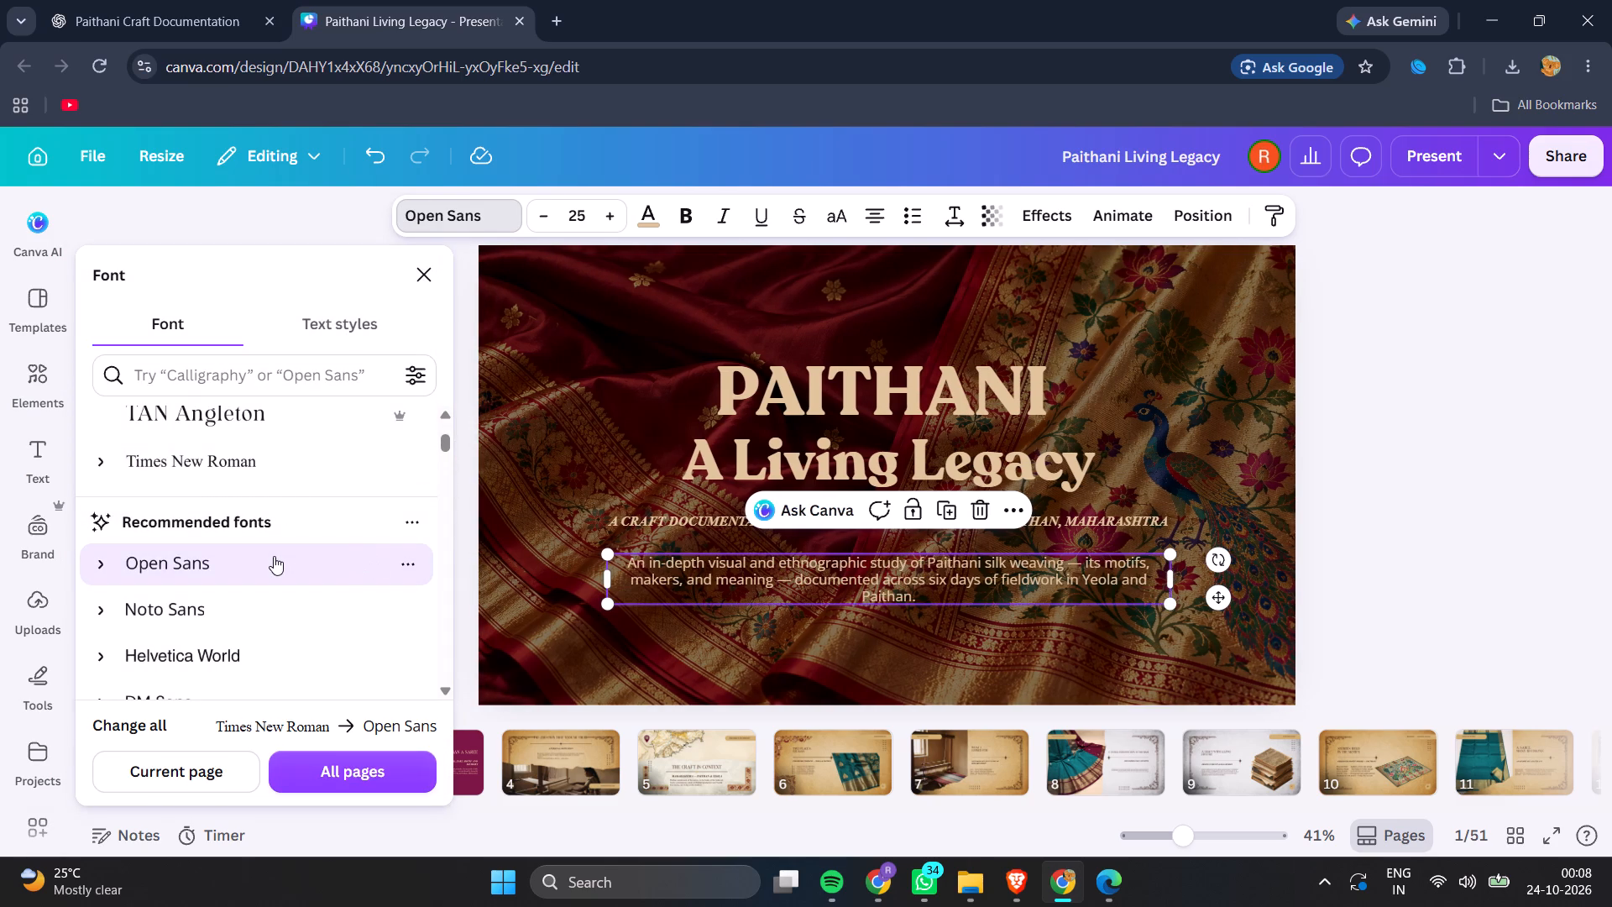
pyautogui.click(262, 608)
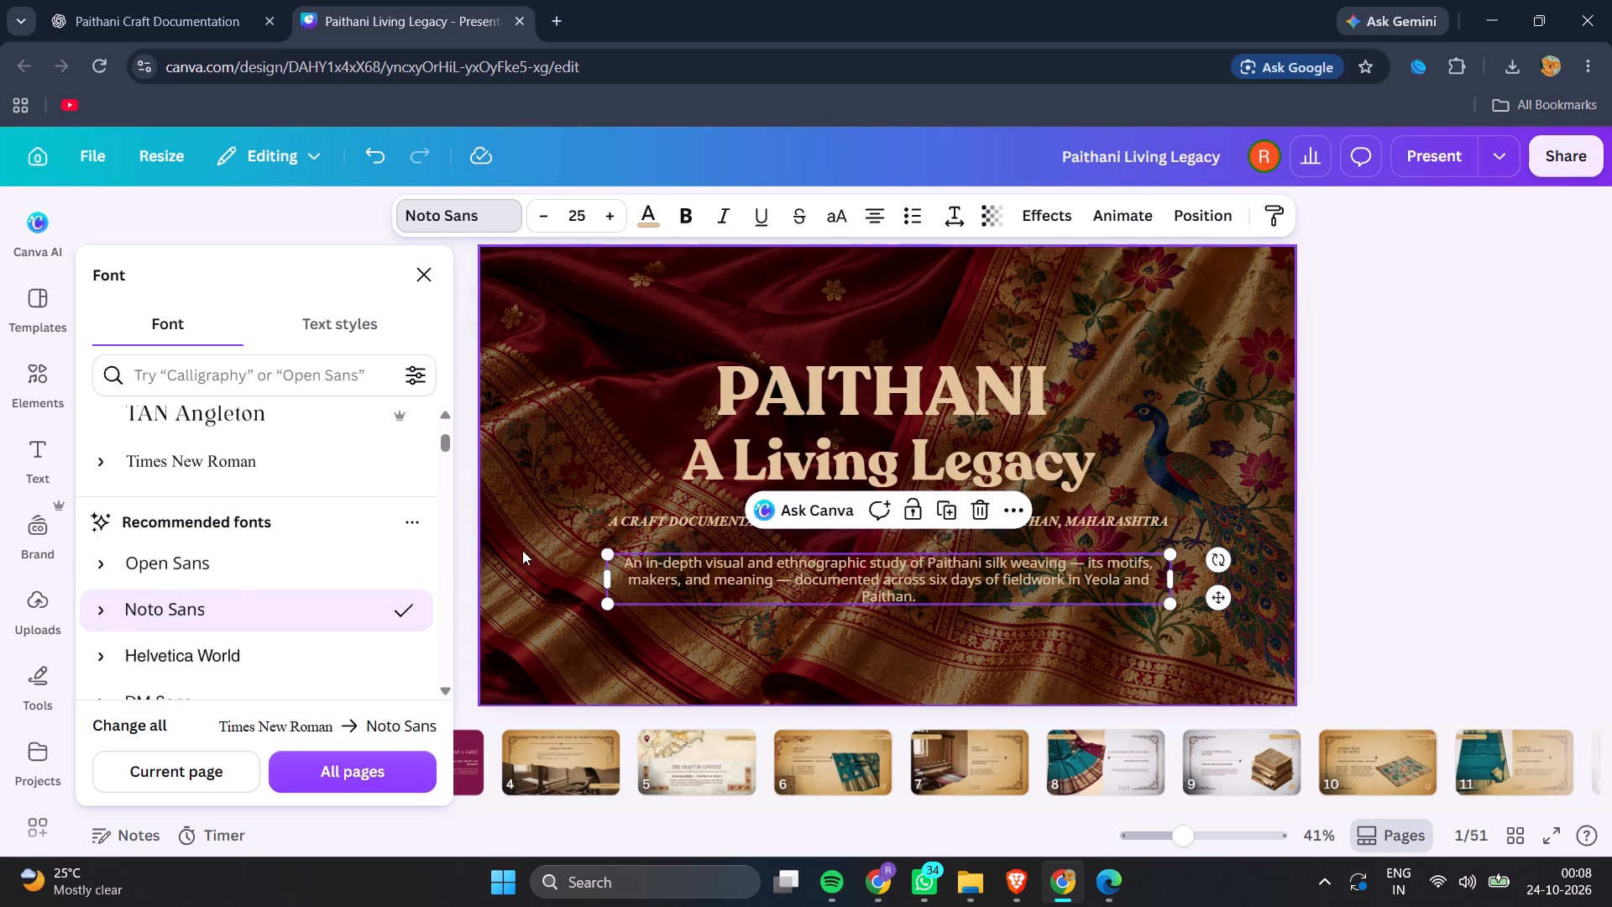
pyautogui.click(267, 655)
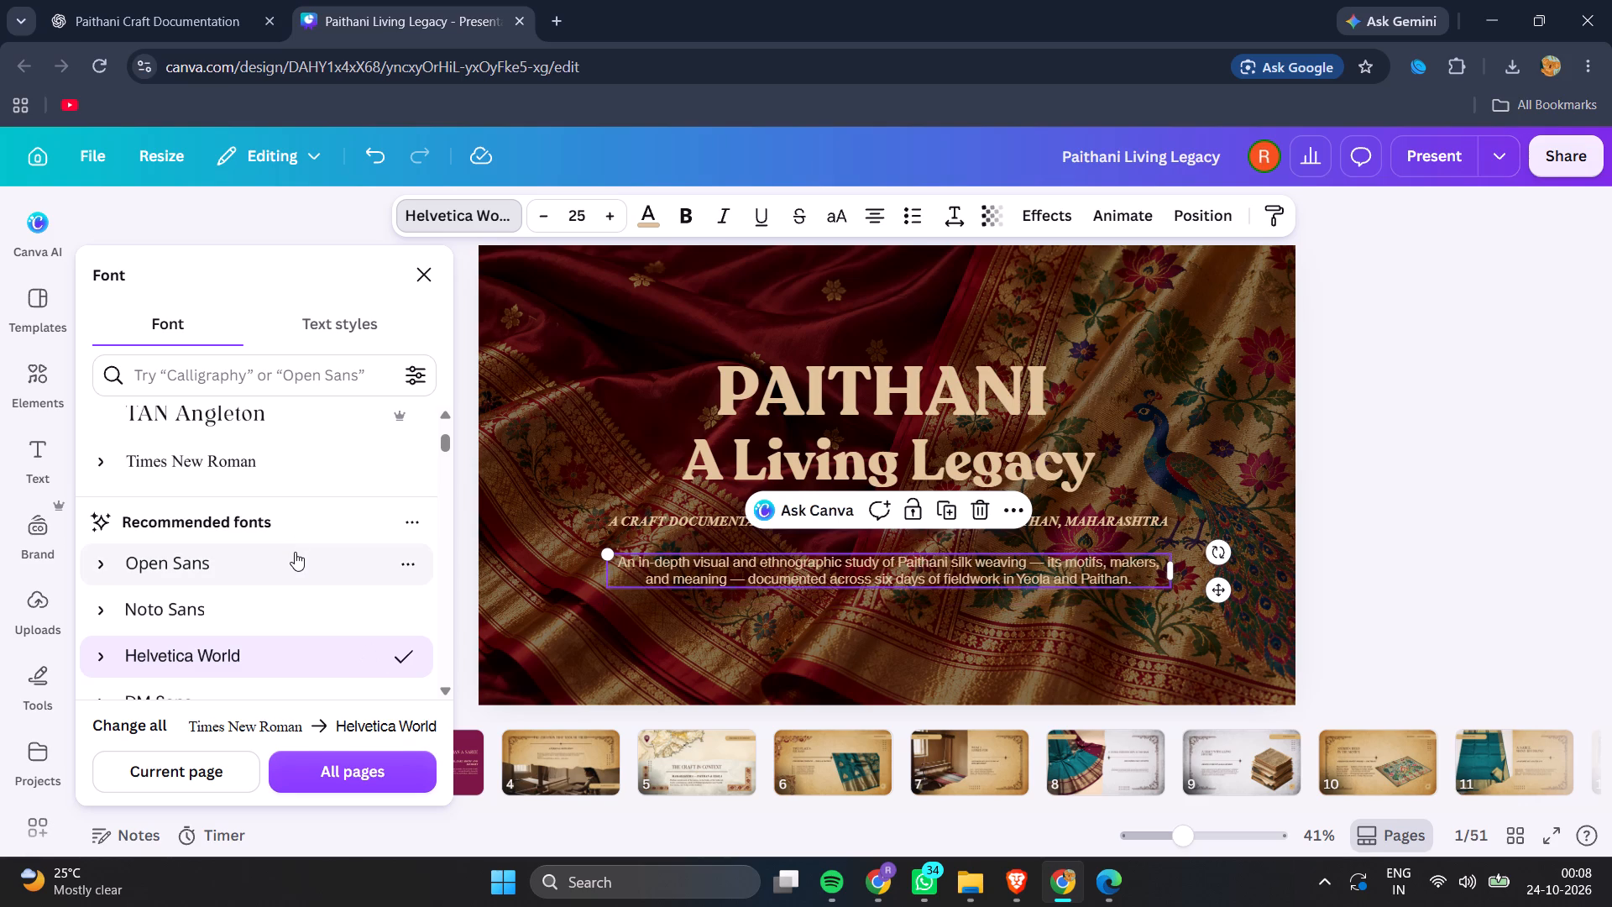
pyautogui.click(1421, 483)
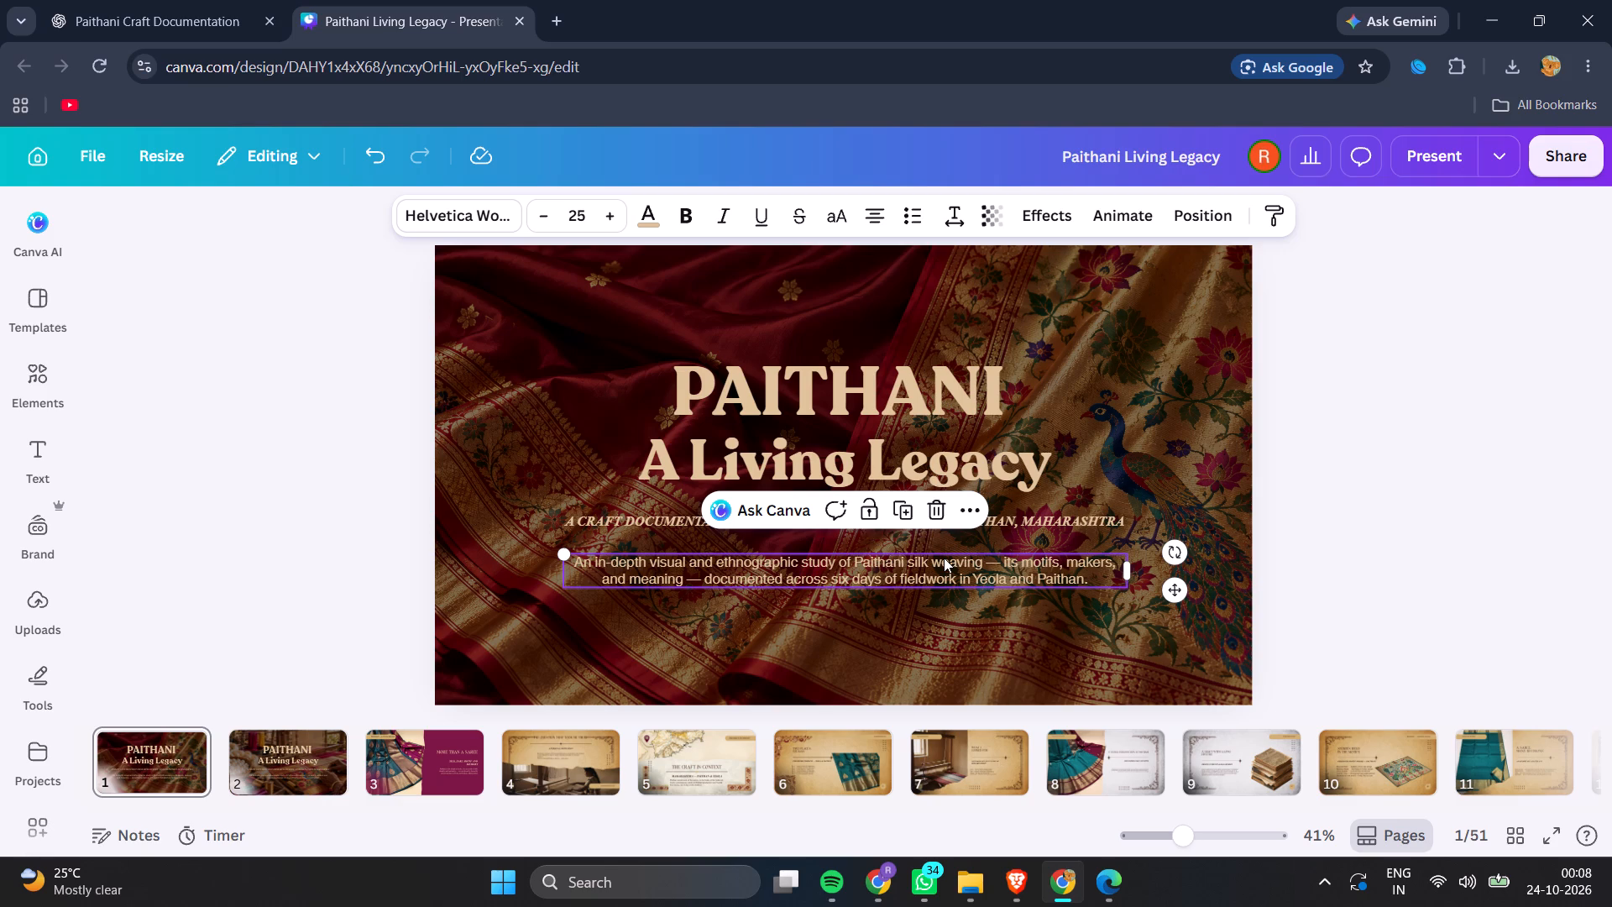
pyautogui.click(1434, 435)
# Replace the two em dashes in the page 1 cover's descriptive paragraph with semicolons, after "weaving" and after "meaning".
pyautogui.click(870, 568)
pyautogui.doubleClick(693, 582)
pyautogui.click(693, 582)
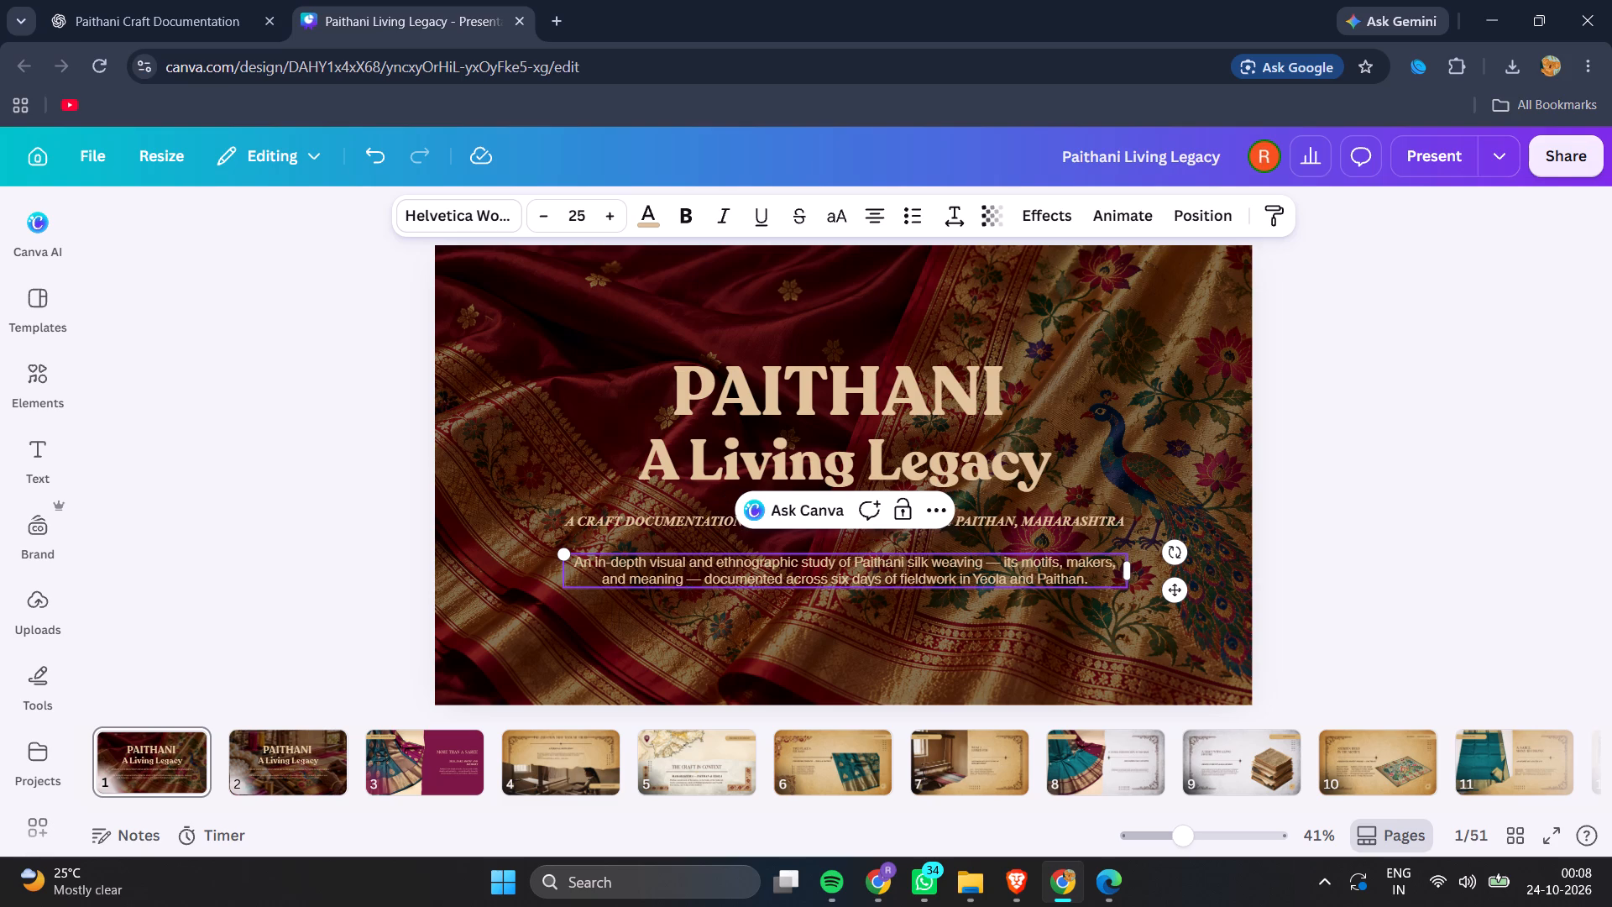
pyautogui.click(701, 579)
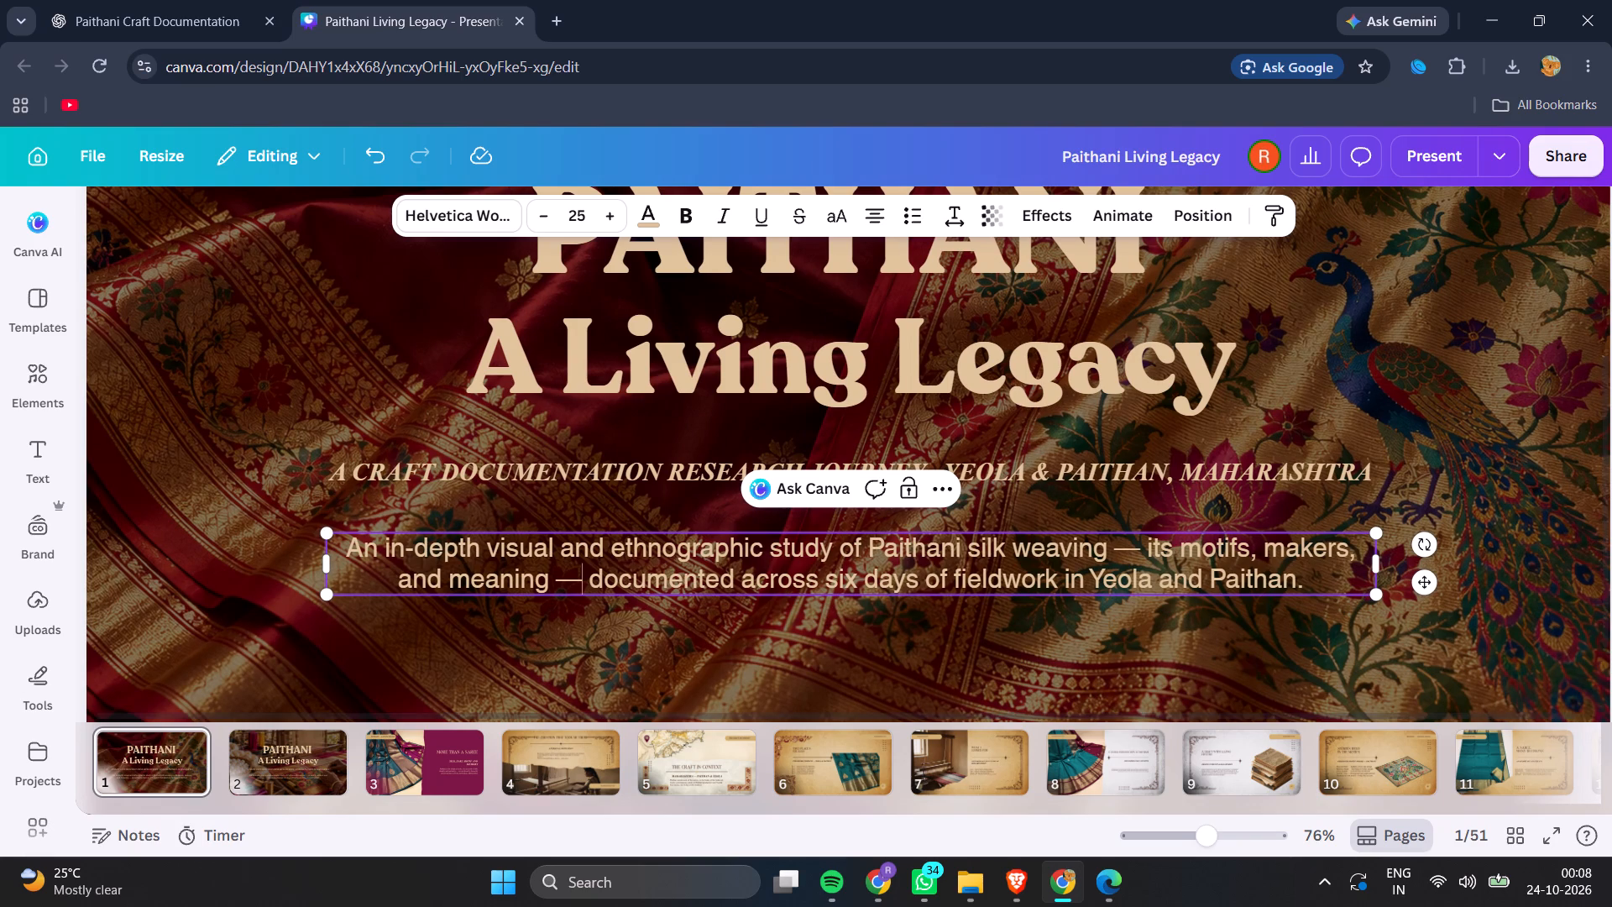
pyautogui.click(1144, 558)
pyautogui.press('BackSpace')
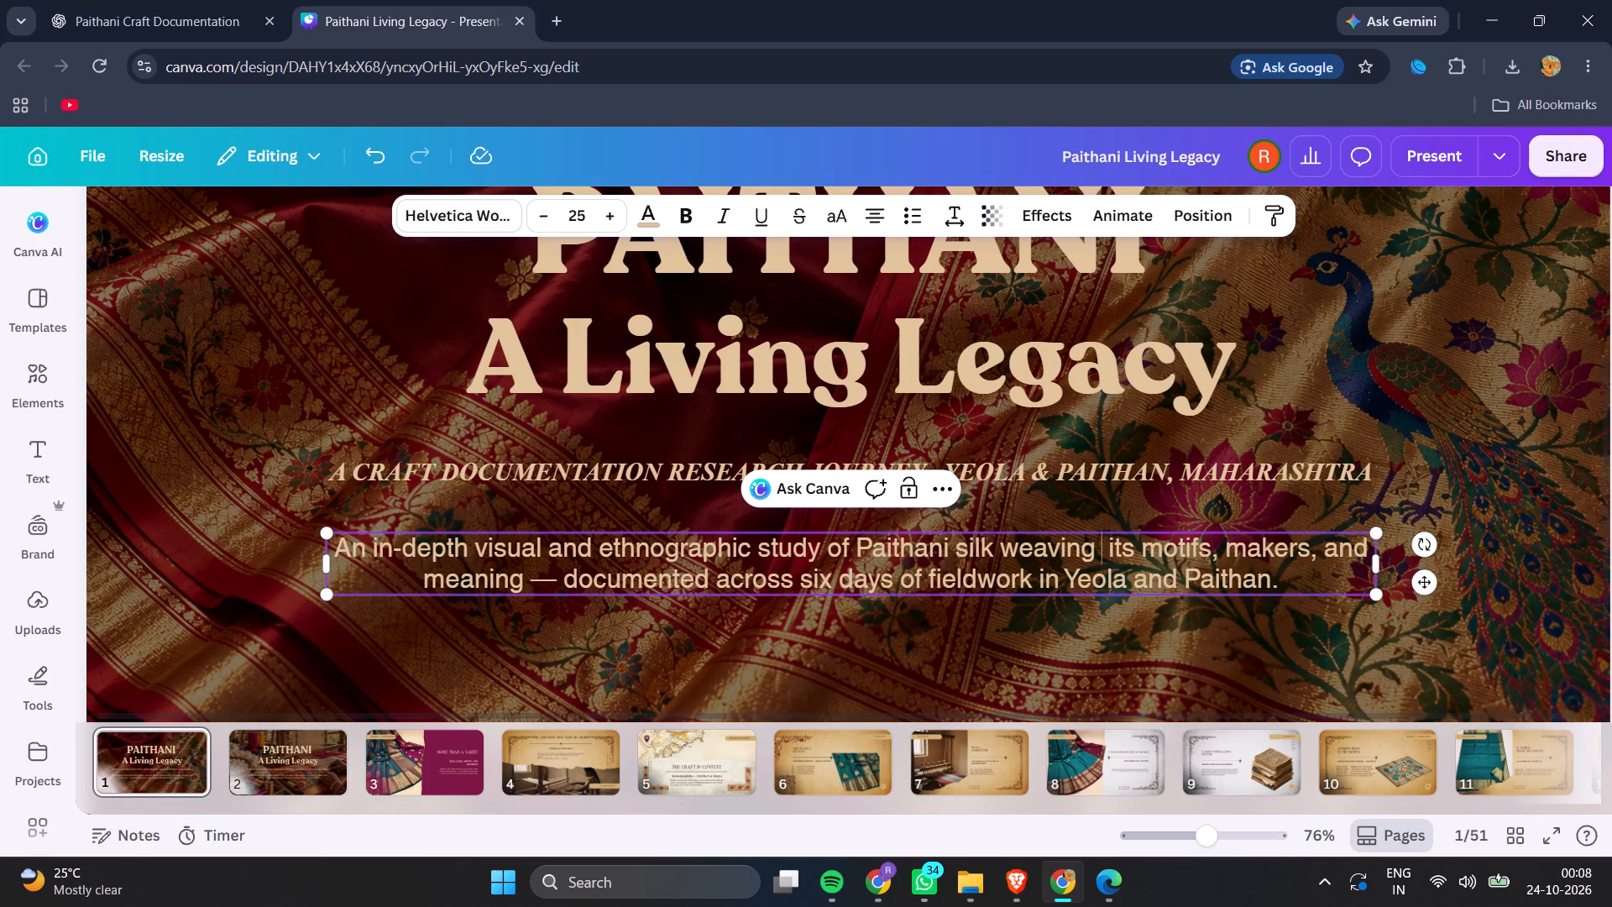
pyautogui.hotkey('shift', ':')
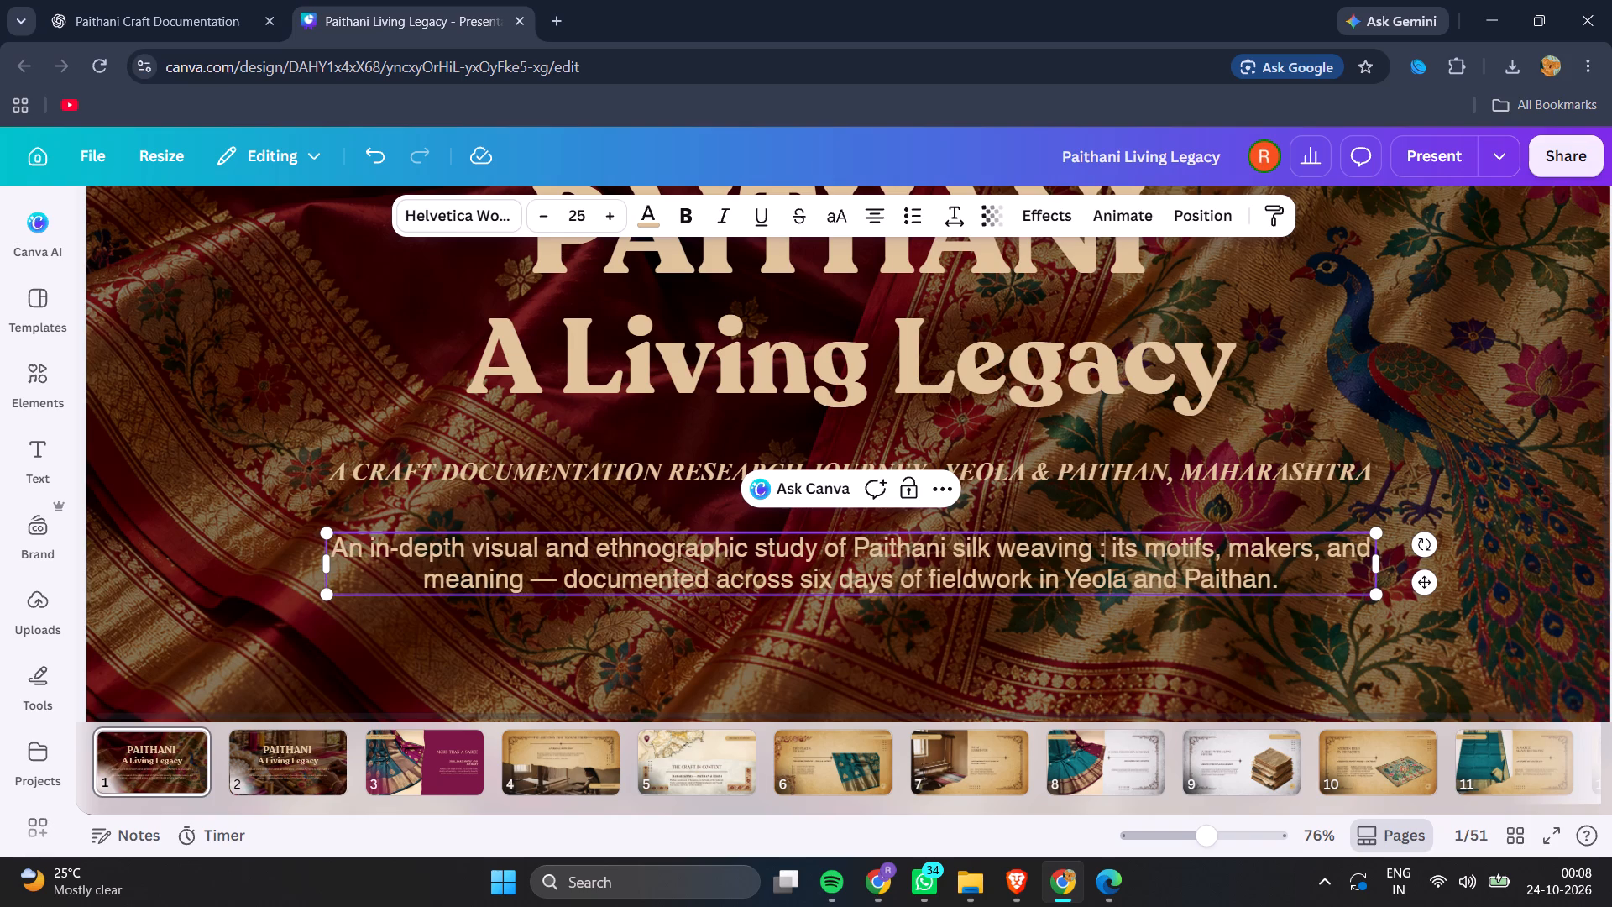
pyautogui.press('BackSpace')
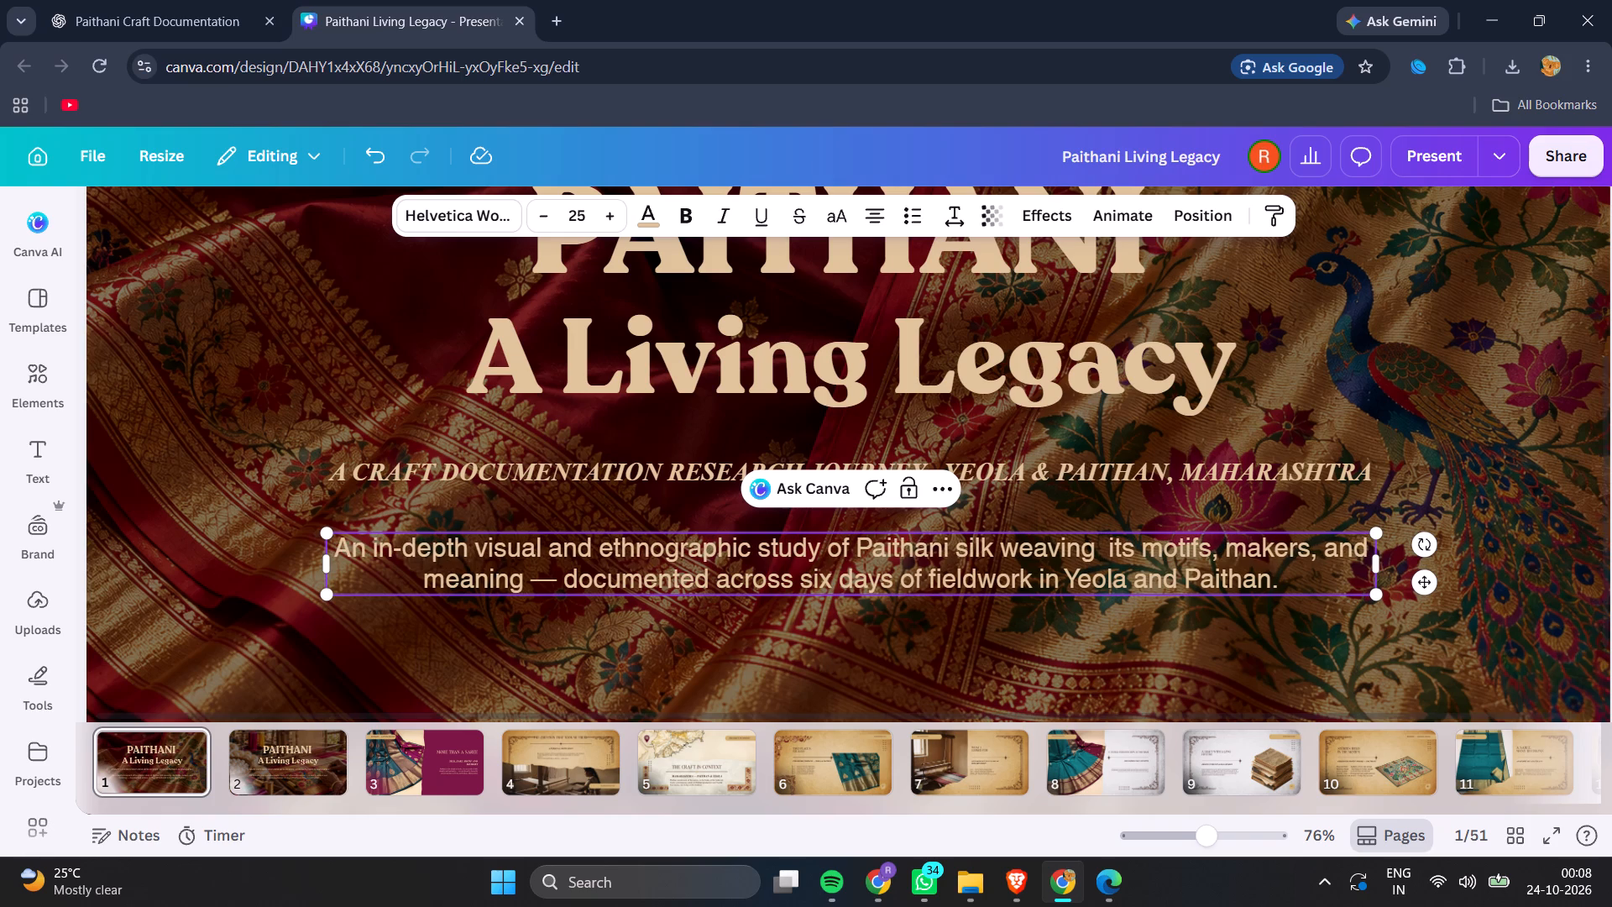
pyautogui.press(';')
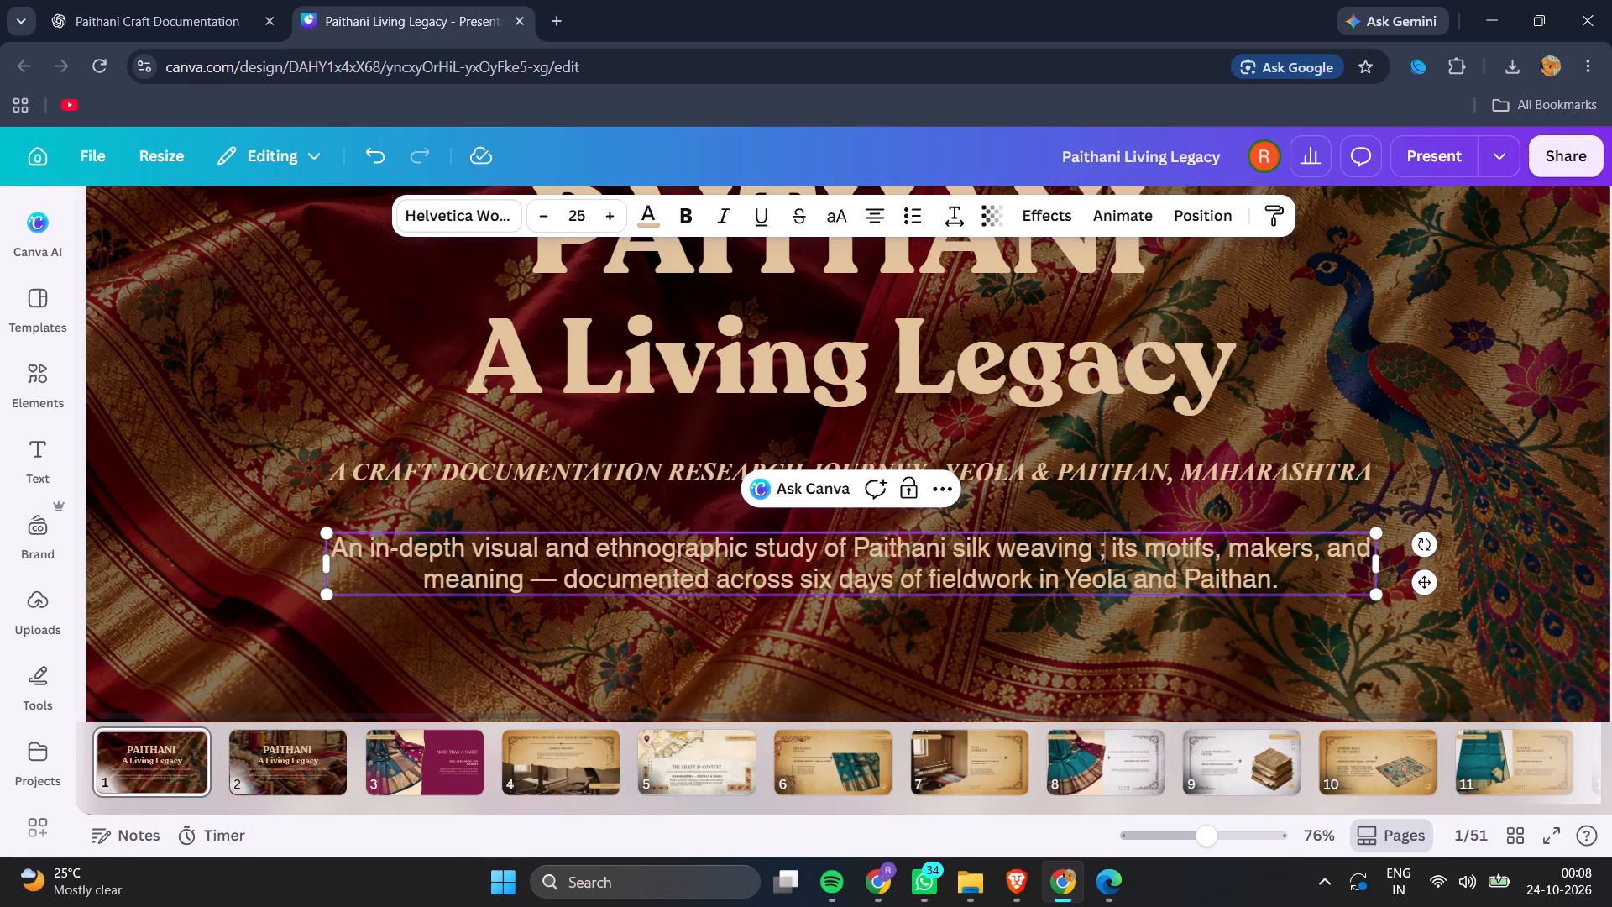
pyautogui.click(560, 579)
pyautogui.press('BackSpace')
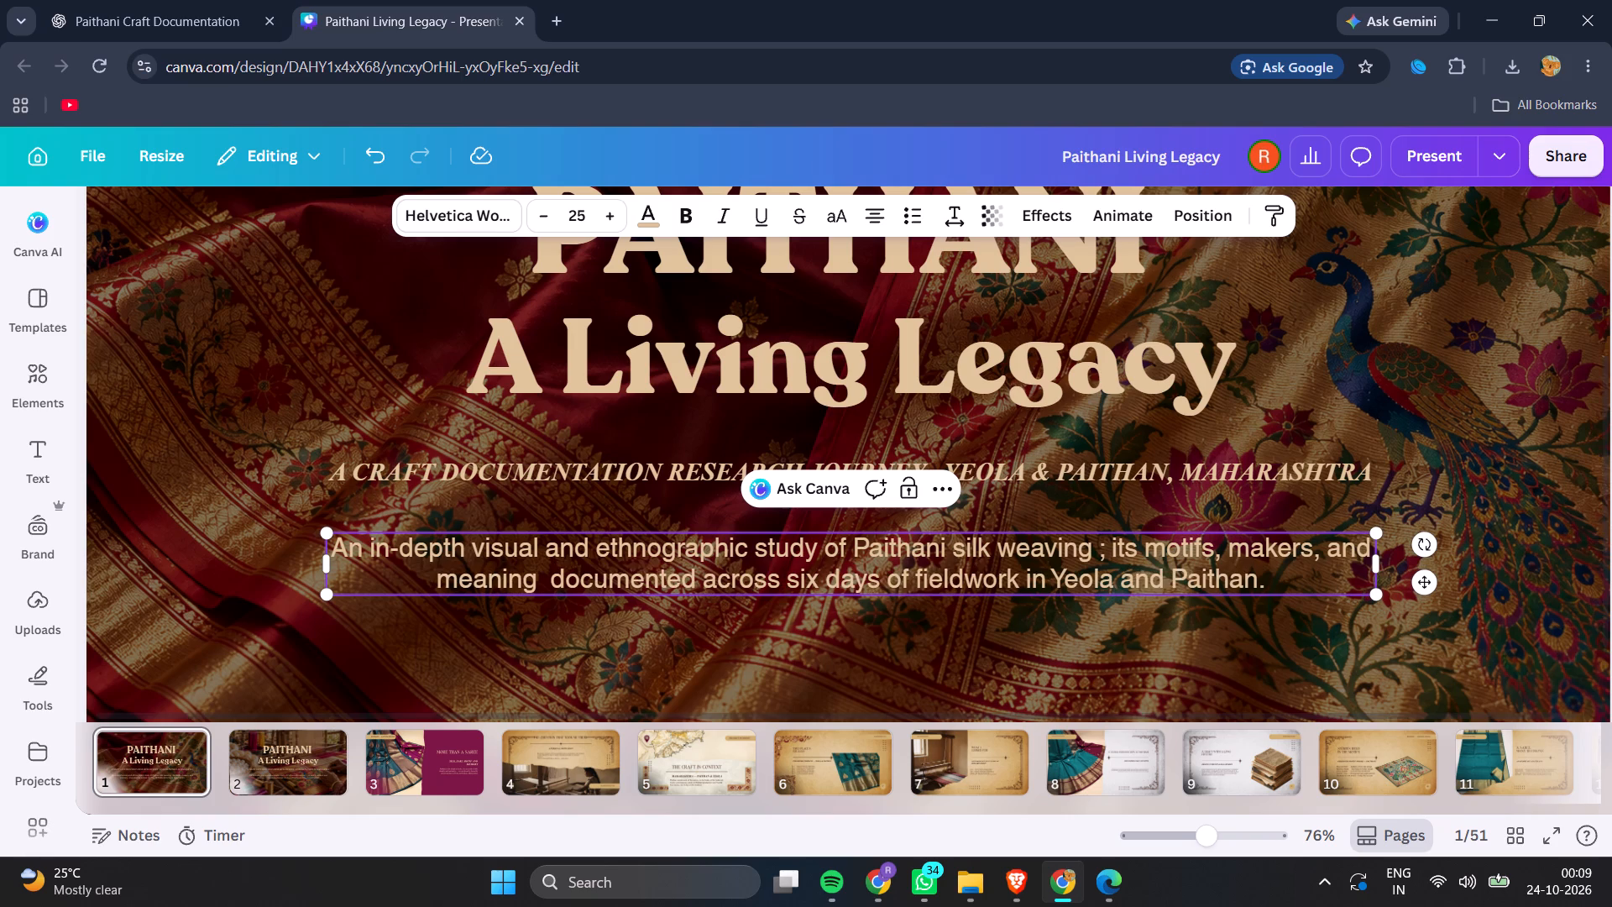
pyautogui.press(';')
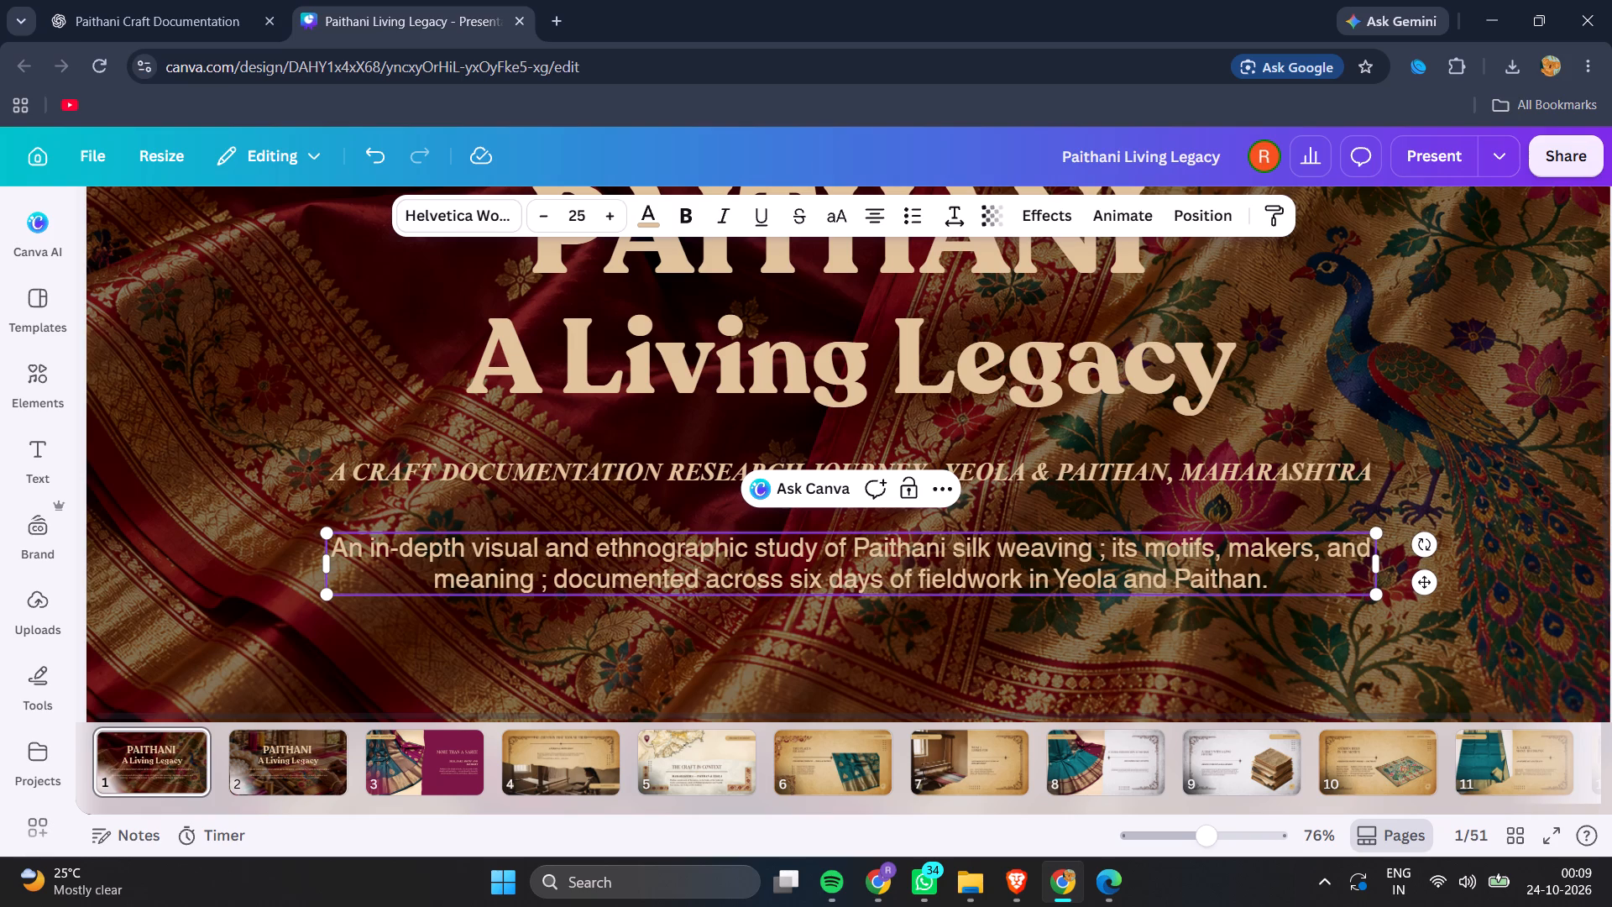
# Set the font of the page 1 cover's descriptive paragraph to DM Sans.
pyautogui.click(464, 207)
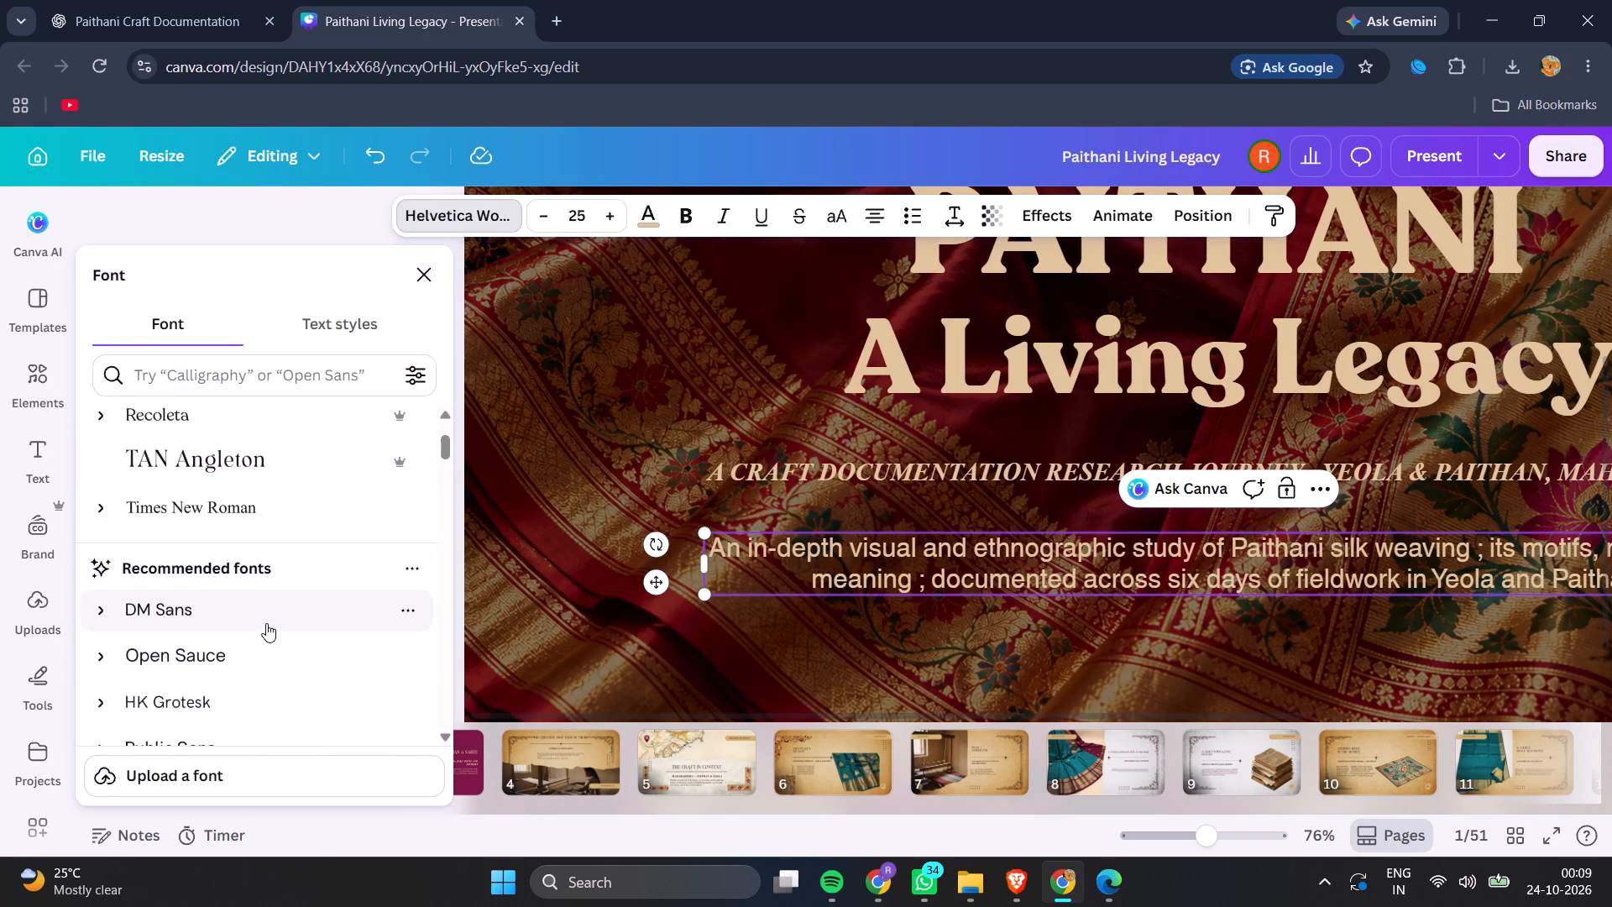
pyautogui.click(251, 660)
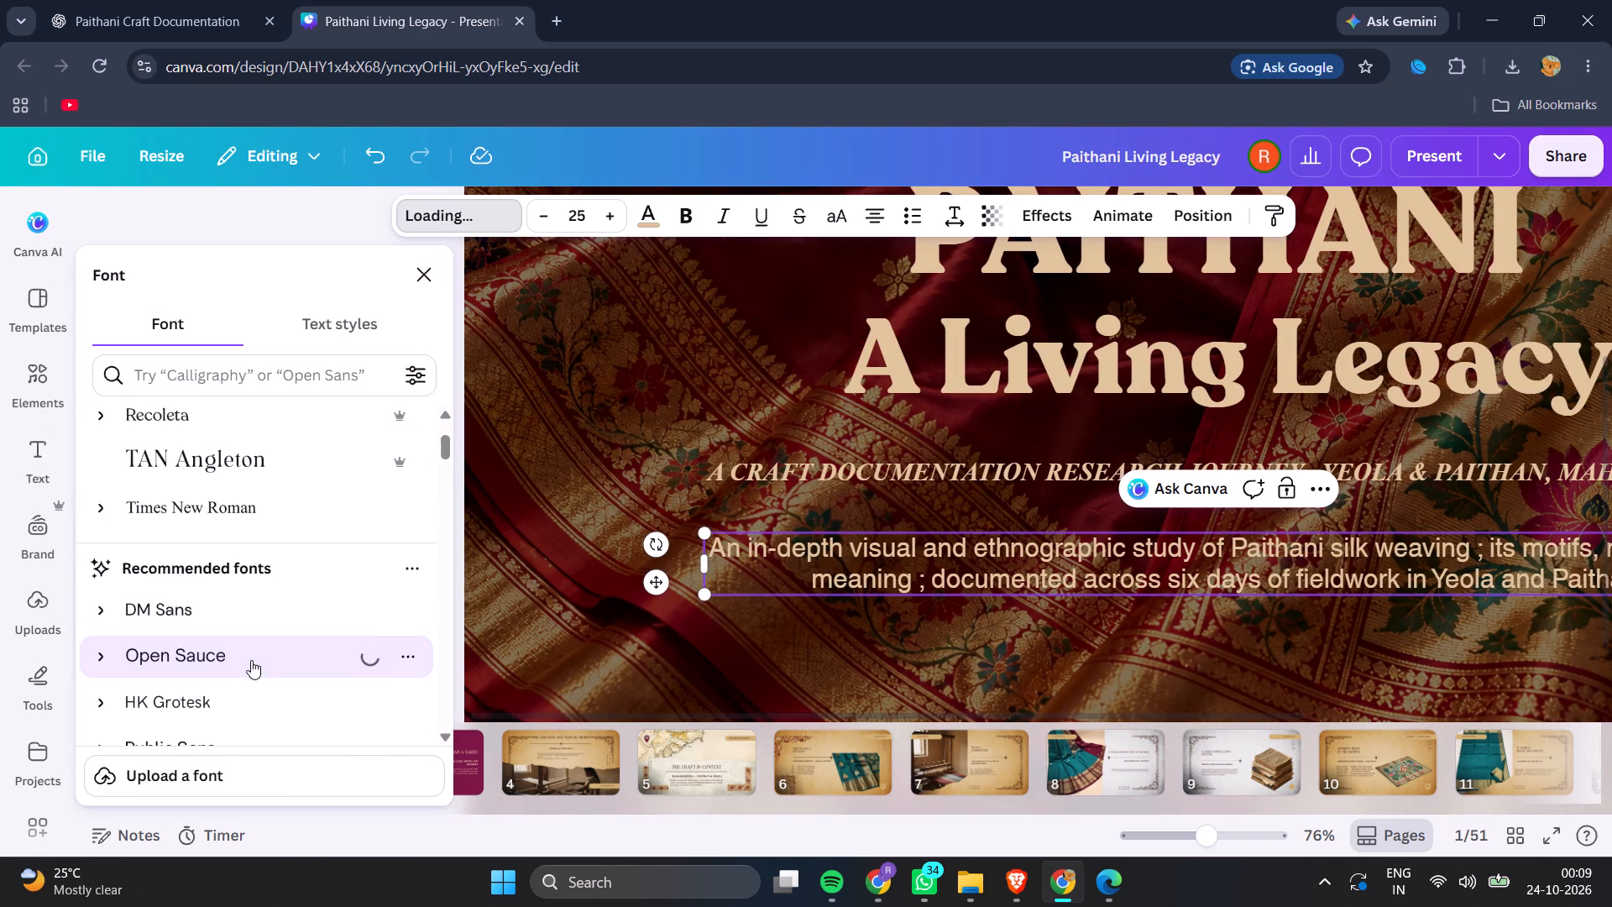
pyautogui.click(226, 606)
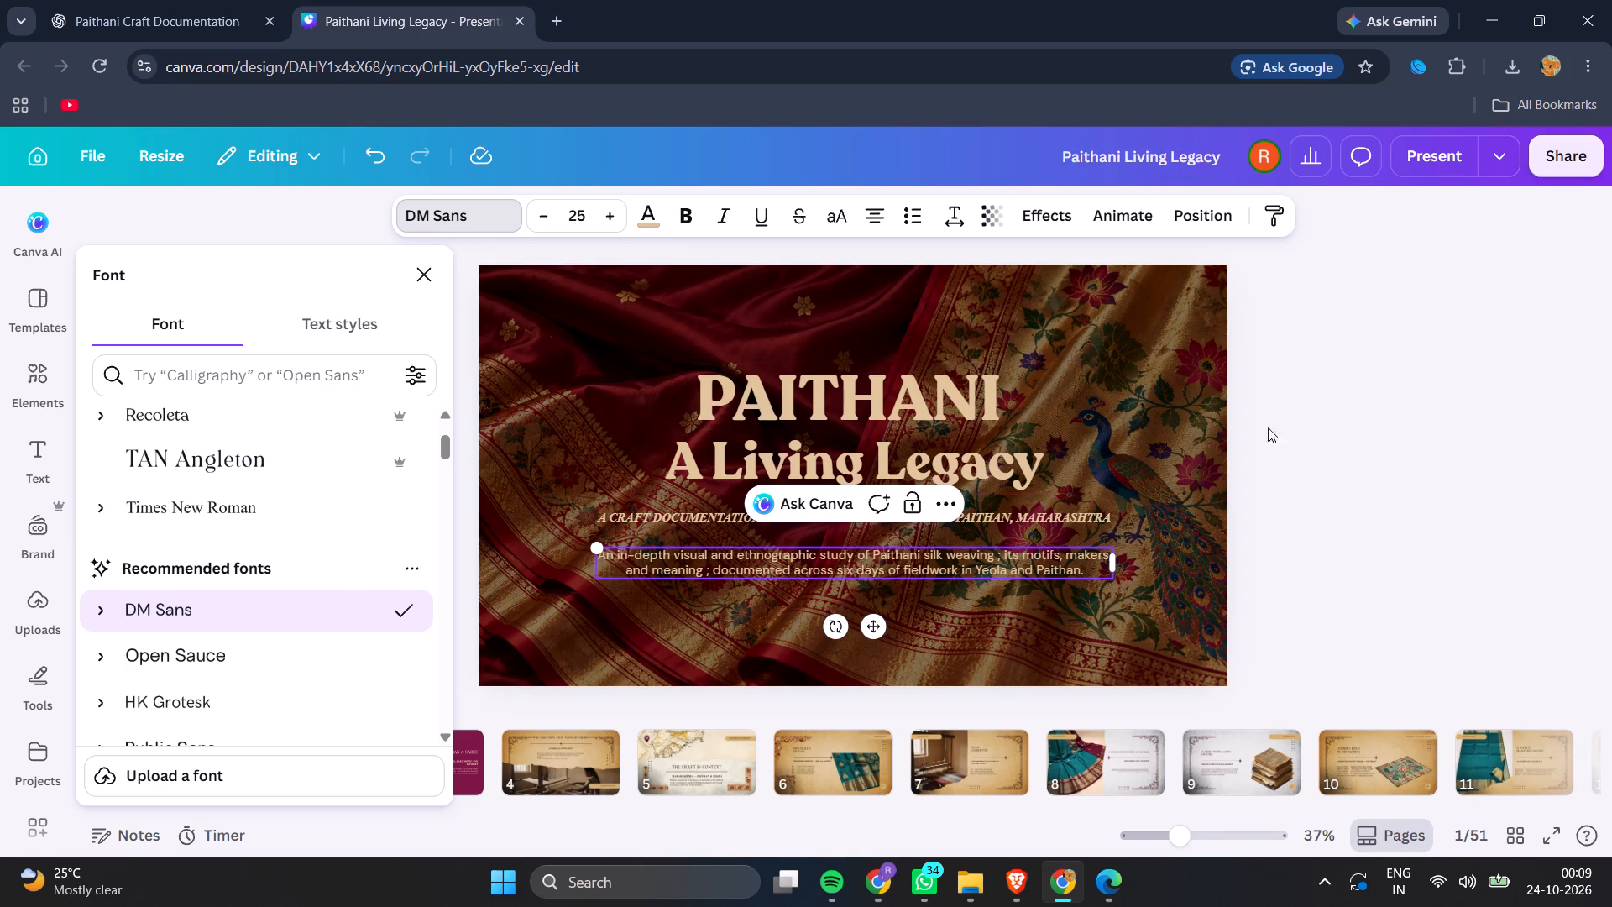
pyautogui.click(1355, 403)
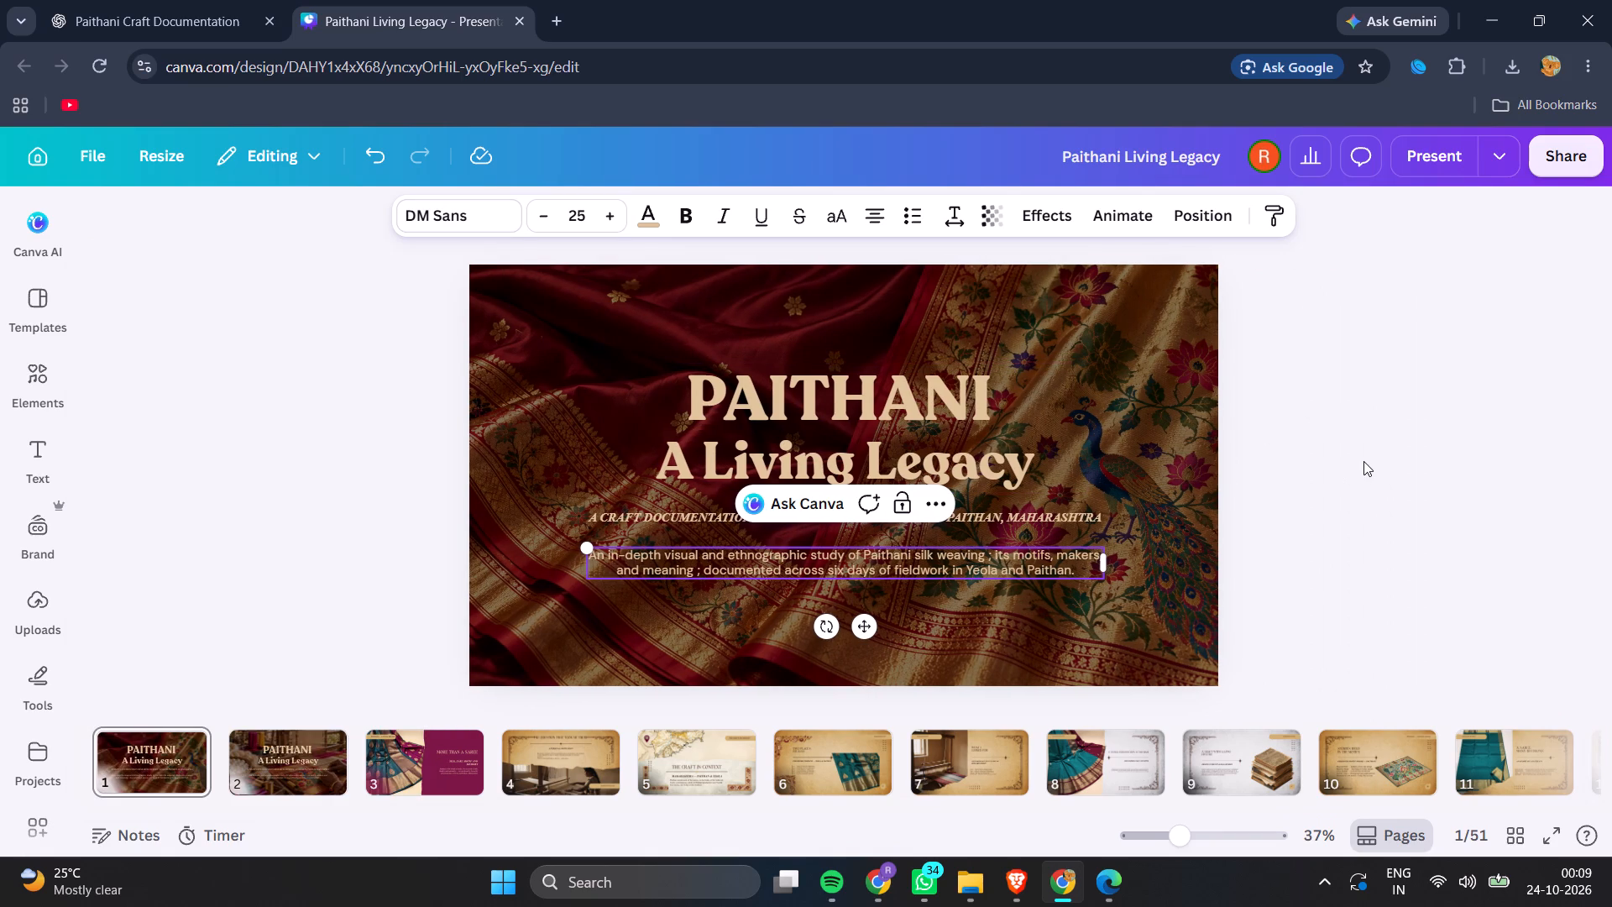
pyautogui.click(1363, 461)
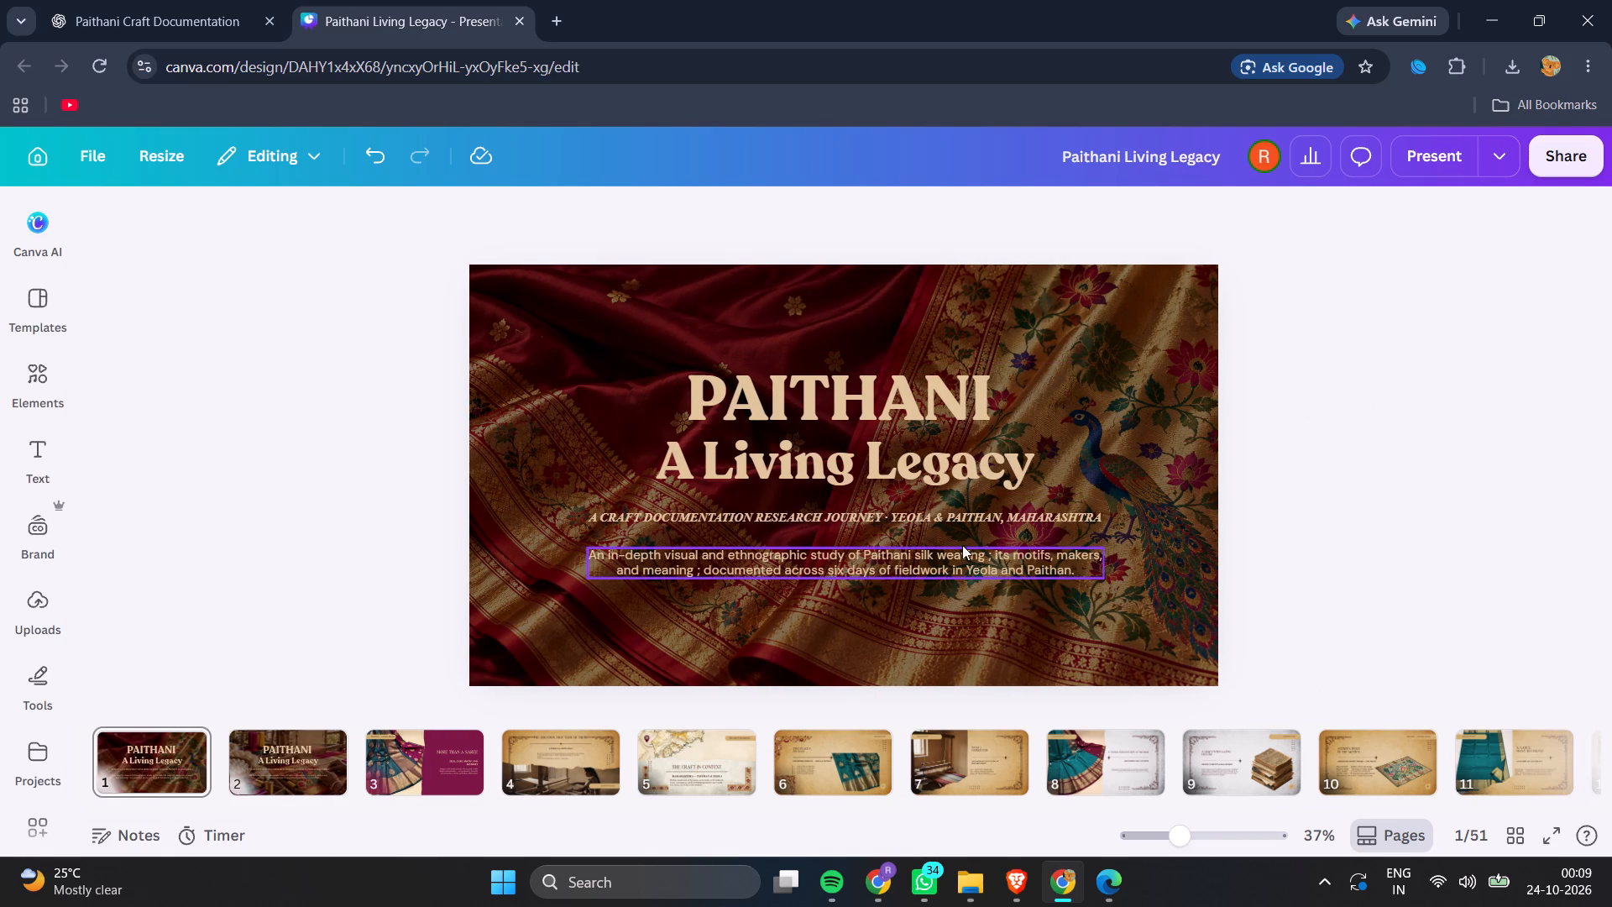
# Search the fonts for "bod" for the page 1 cover's craft documentation subtitle and browse the matching typefaces.
pyautogui.click(955, 518)
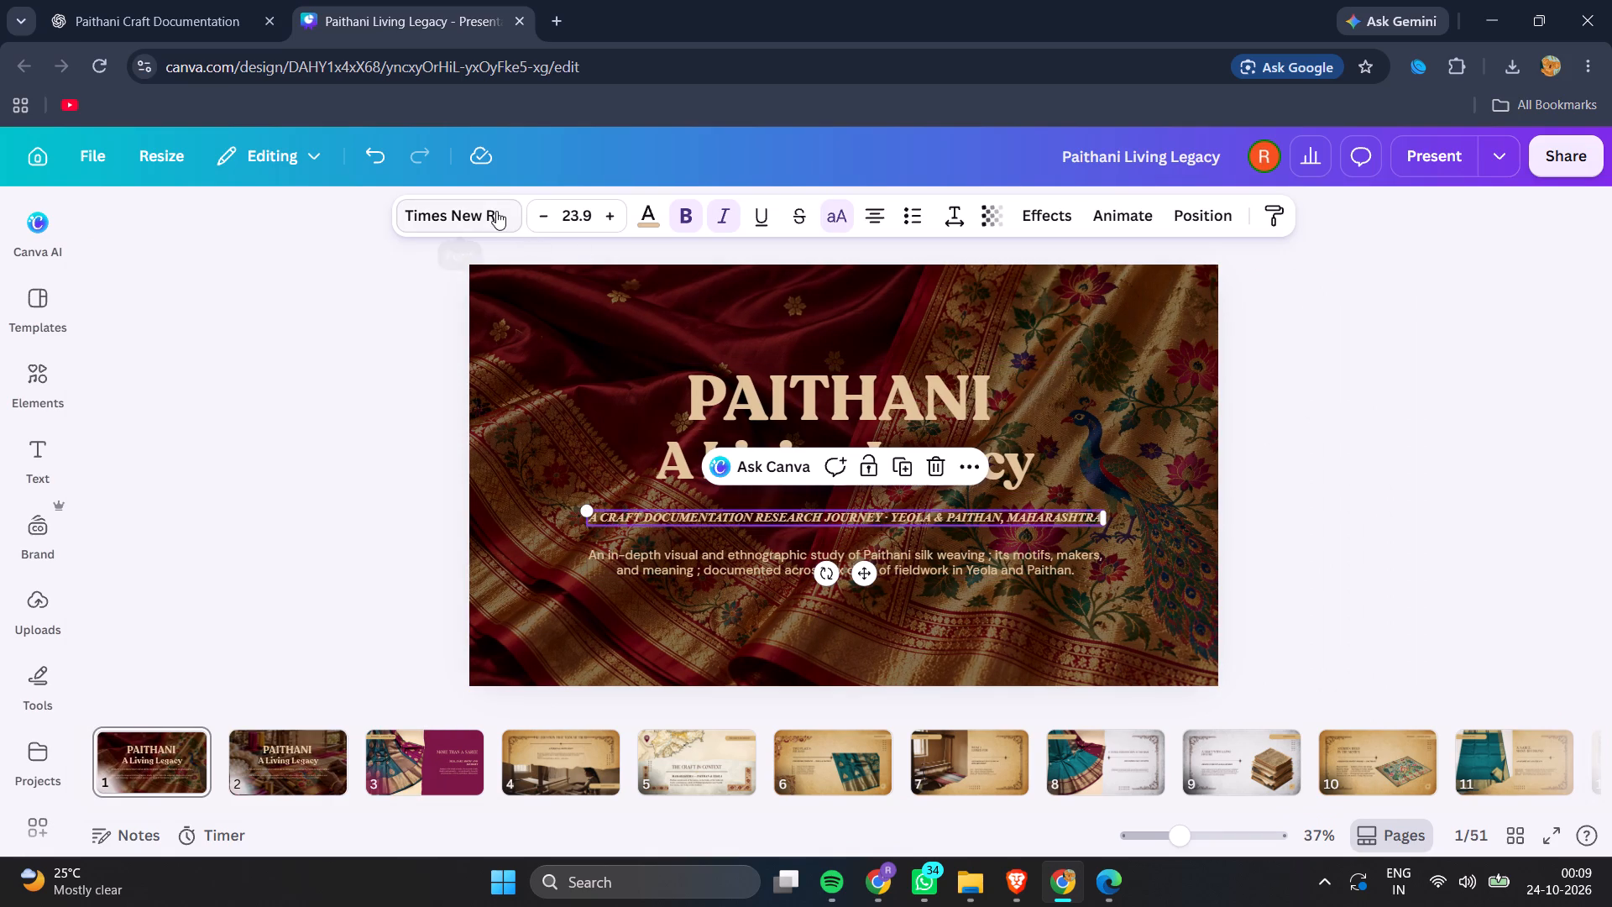
pyautogui.click(495, 210)
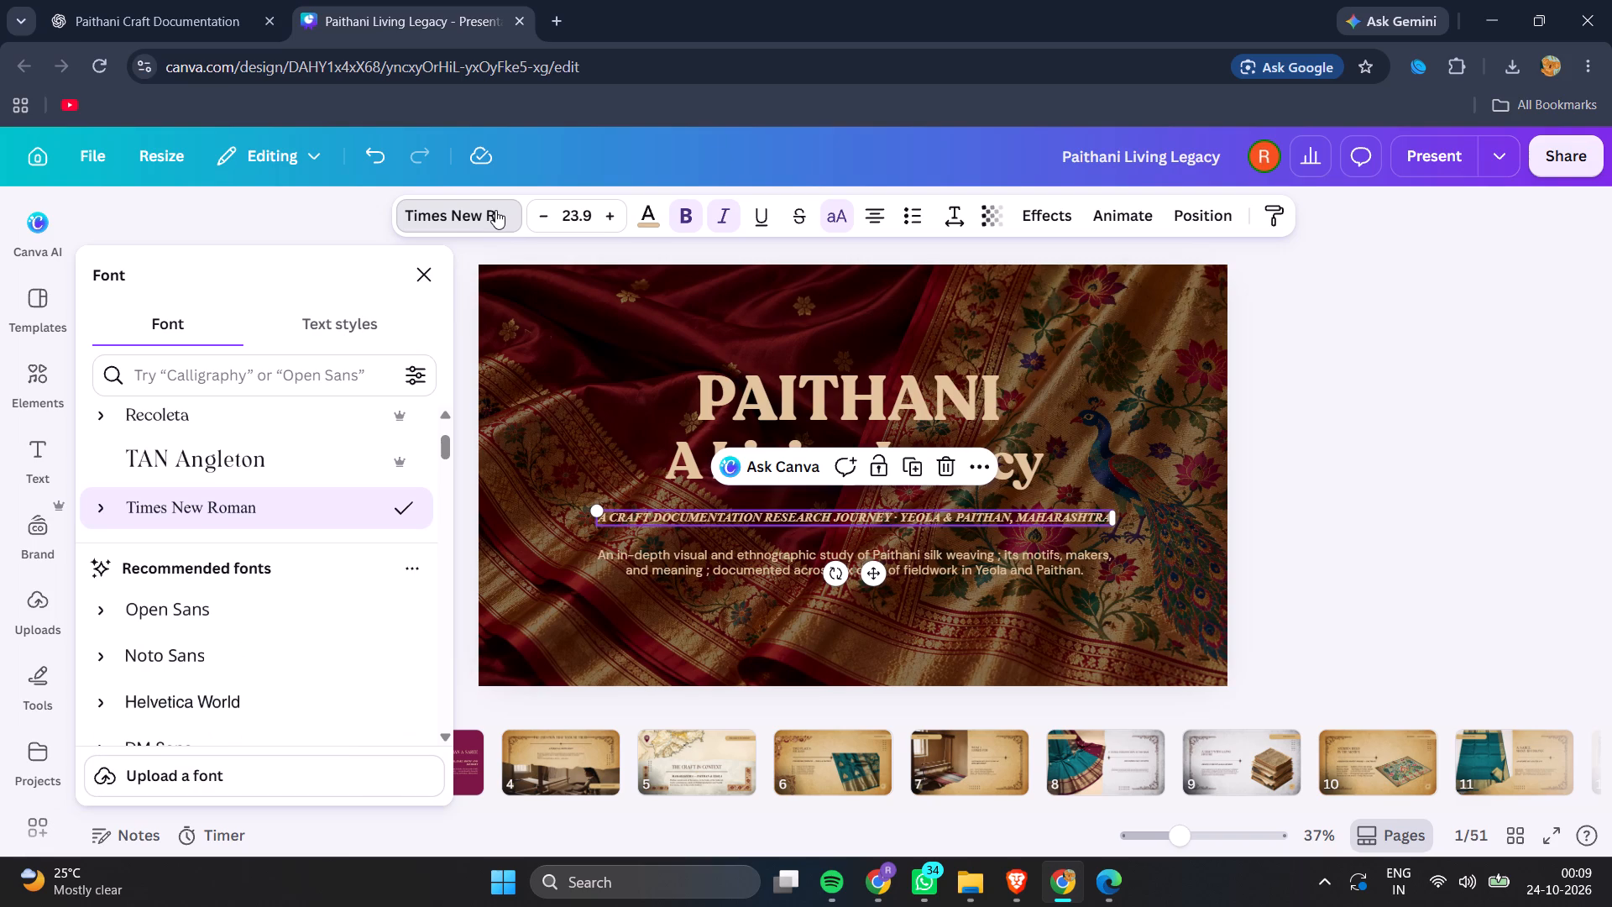
pyautogui.scroll(6, 233, 493)
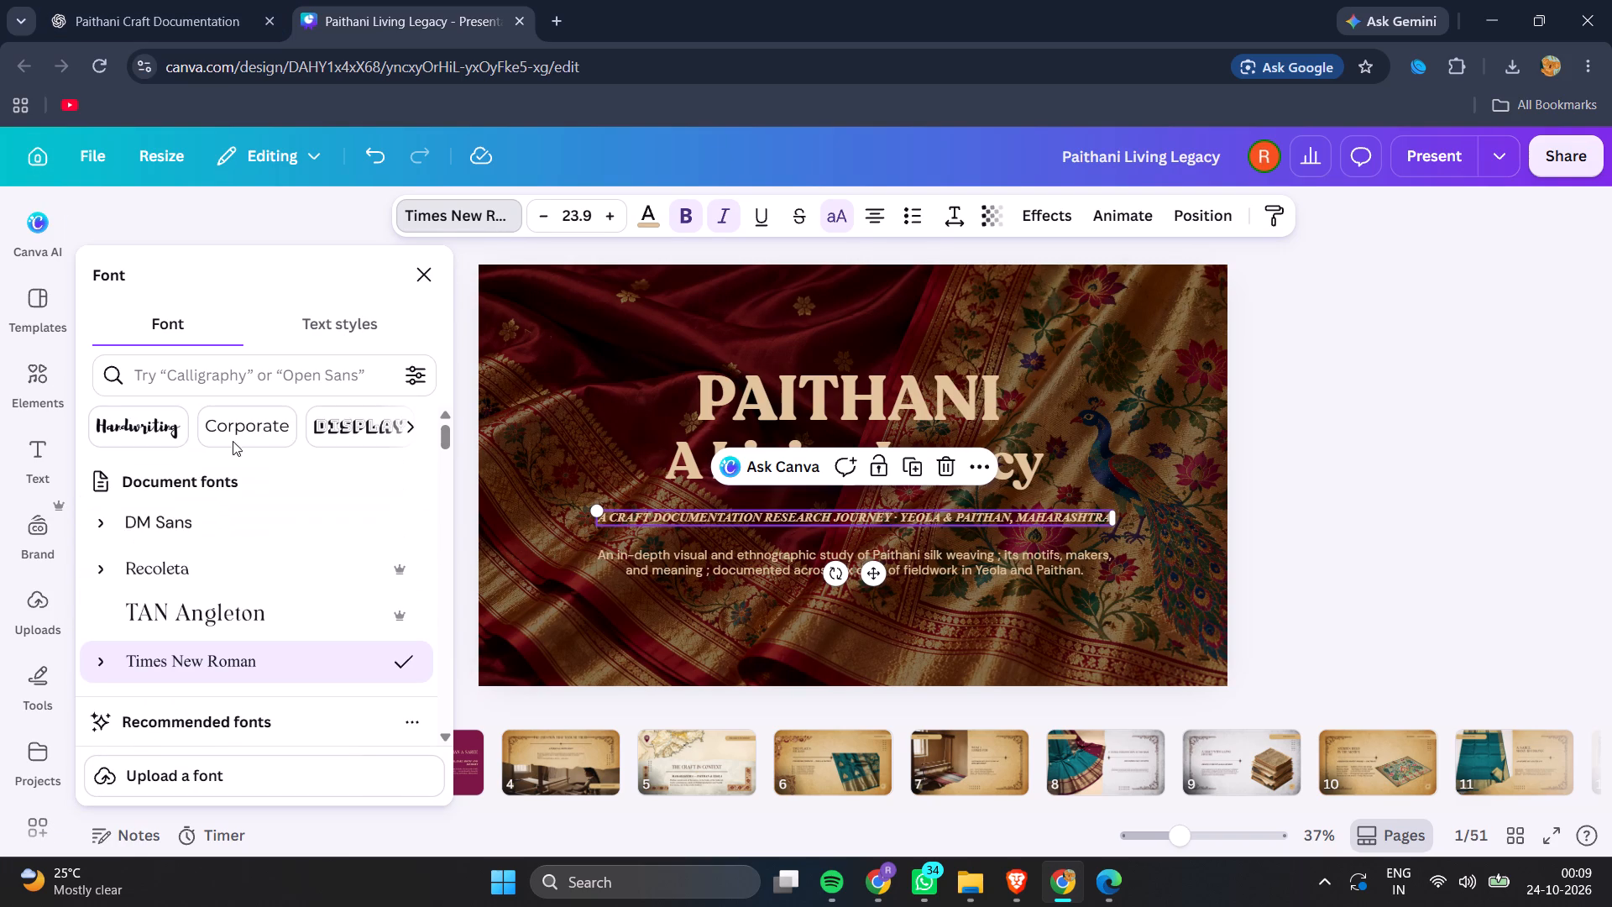
pyautogui.click(233, 389)
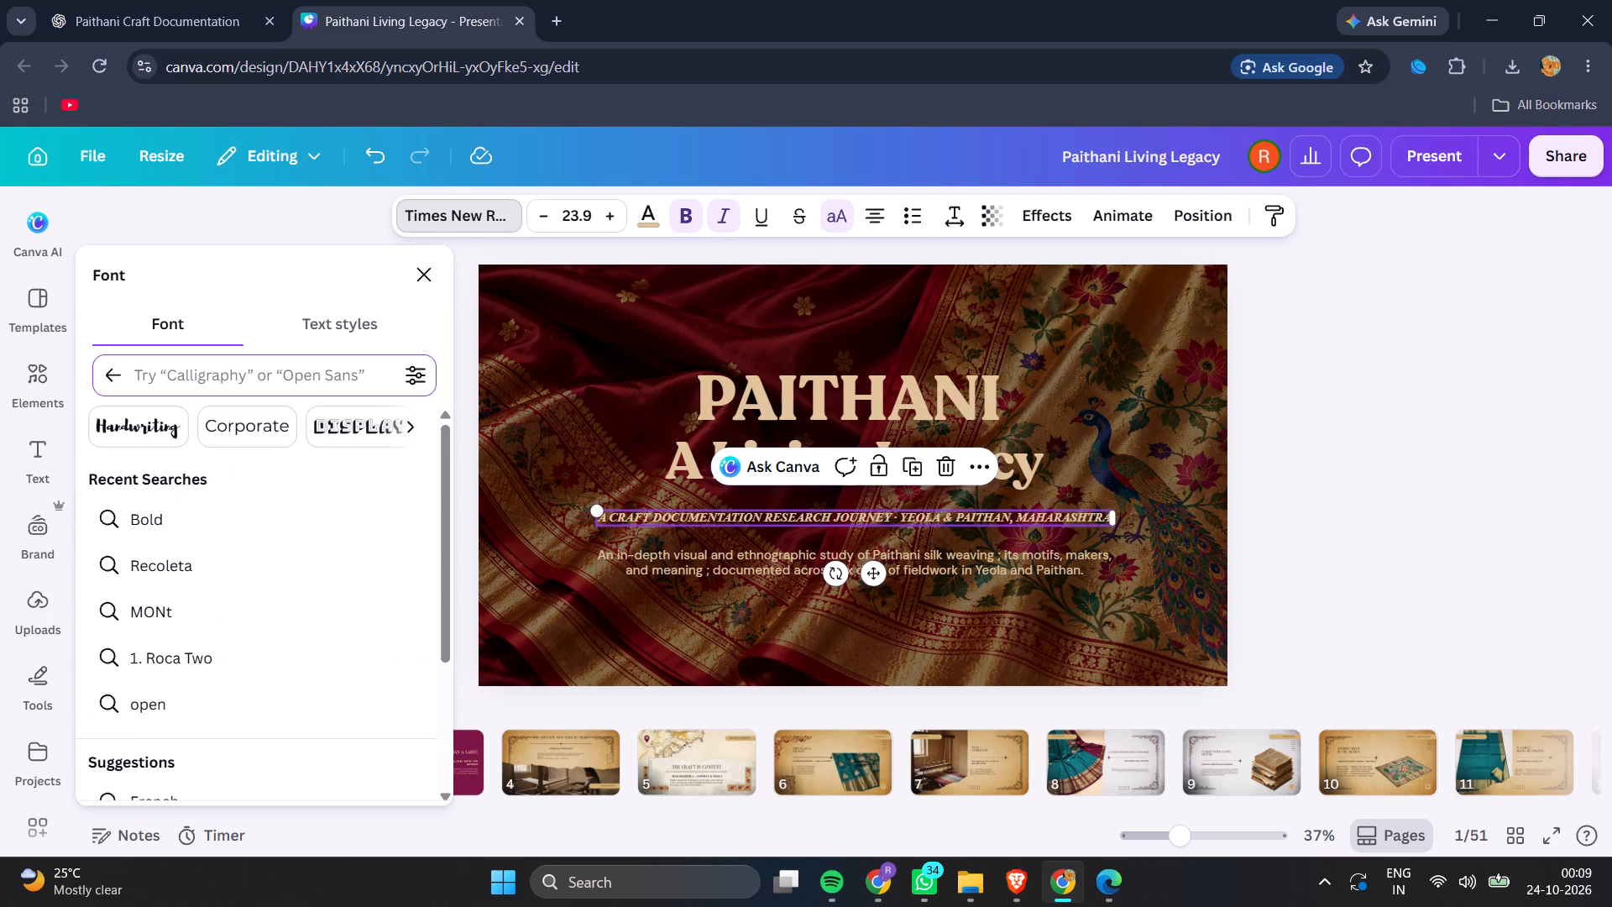
pyautogui.write('bod')
pyautogui.press('Return')
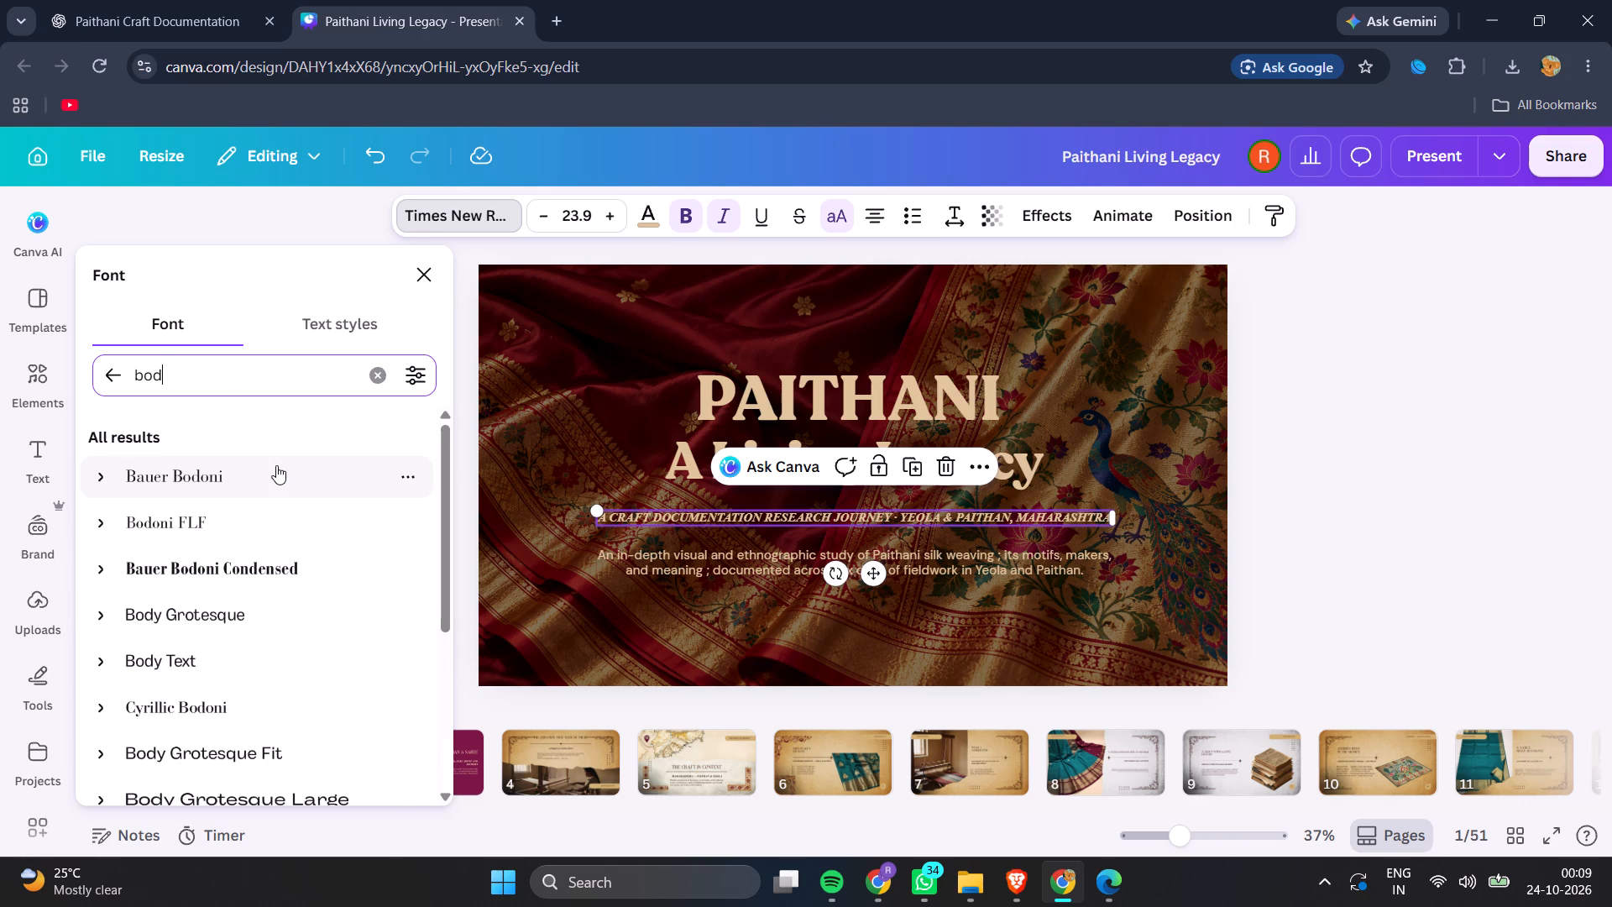
pyautogui.scroll(-9, 276, 699)
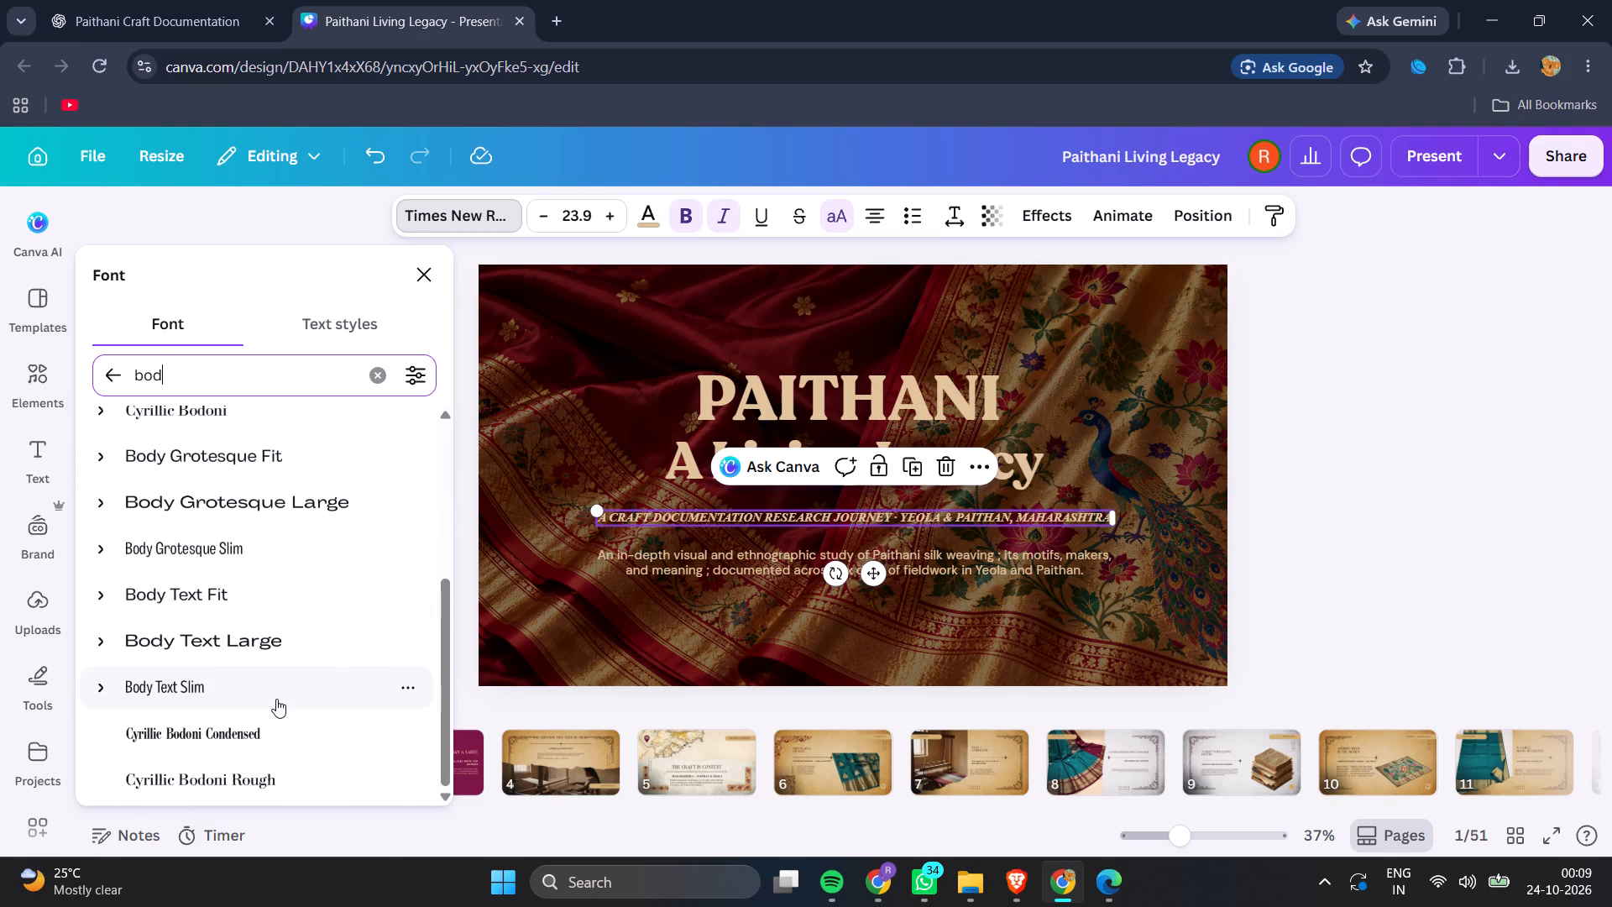
pyautogui.scroll(-5, 276, 699)
pyautogui.scroll(5, 276, 699)
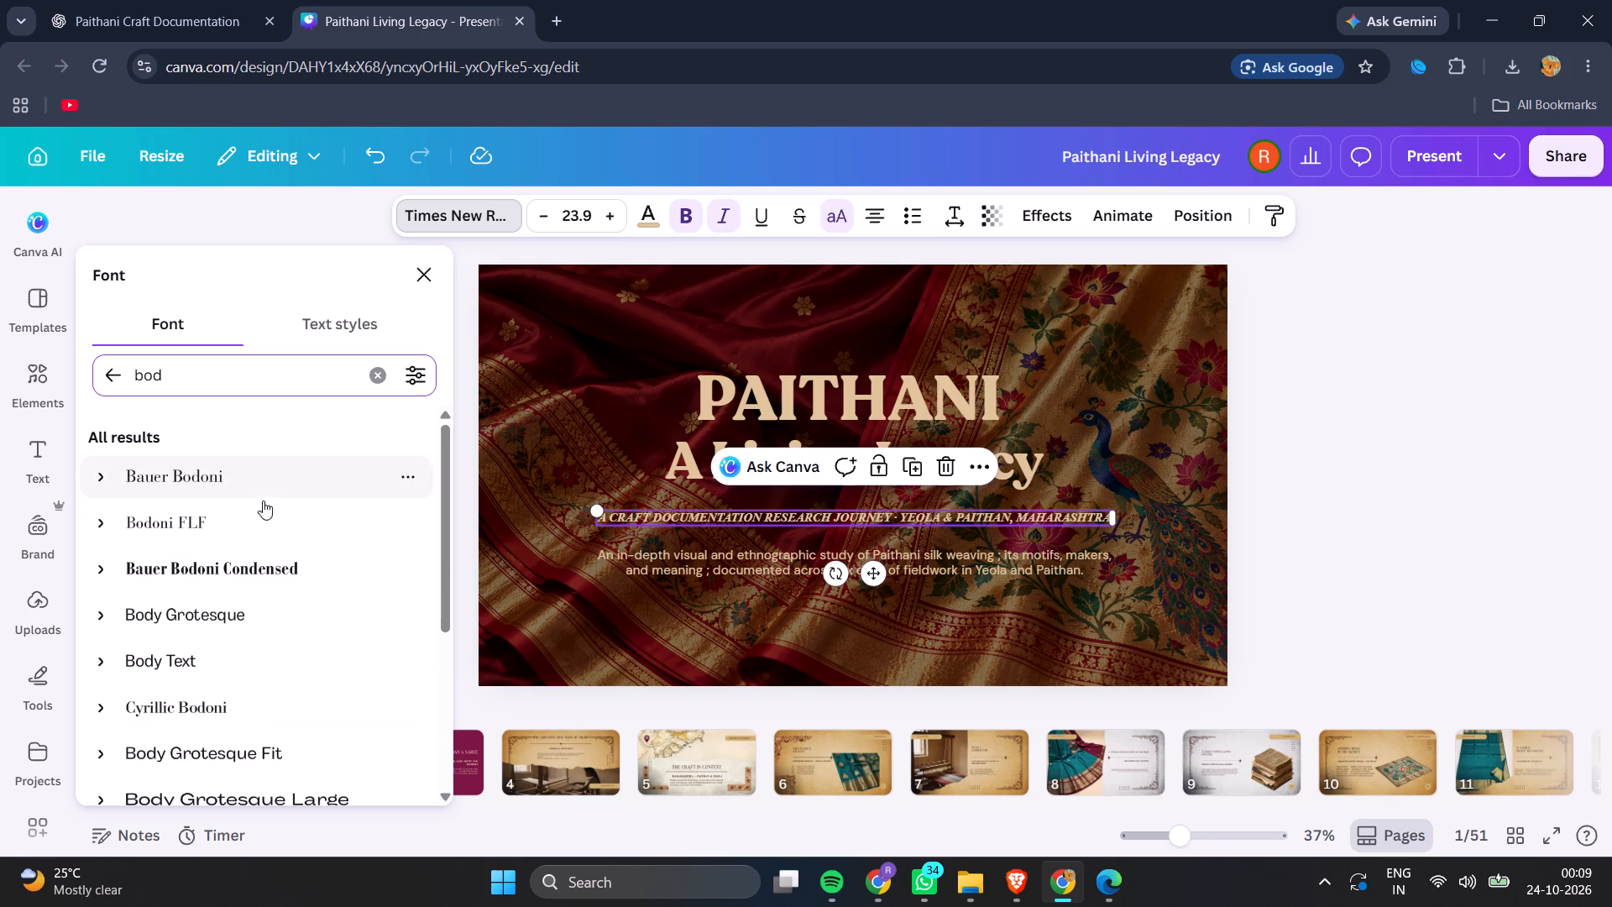
pyautogui.click(373, 369)
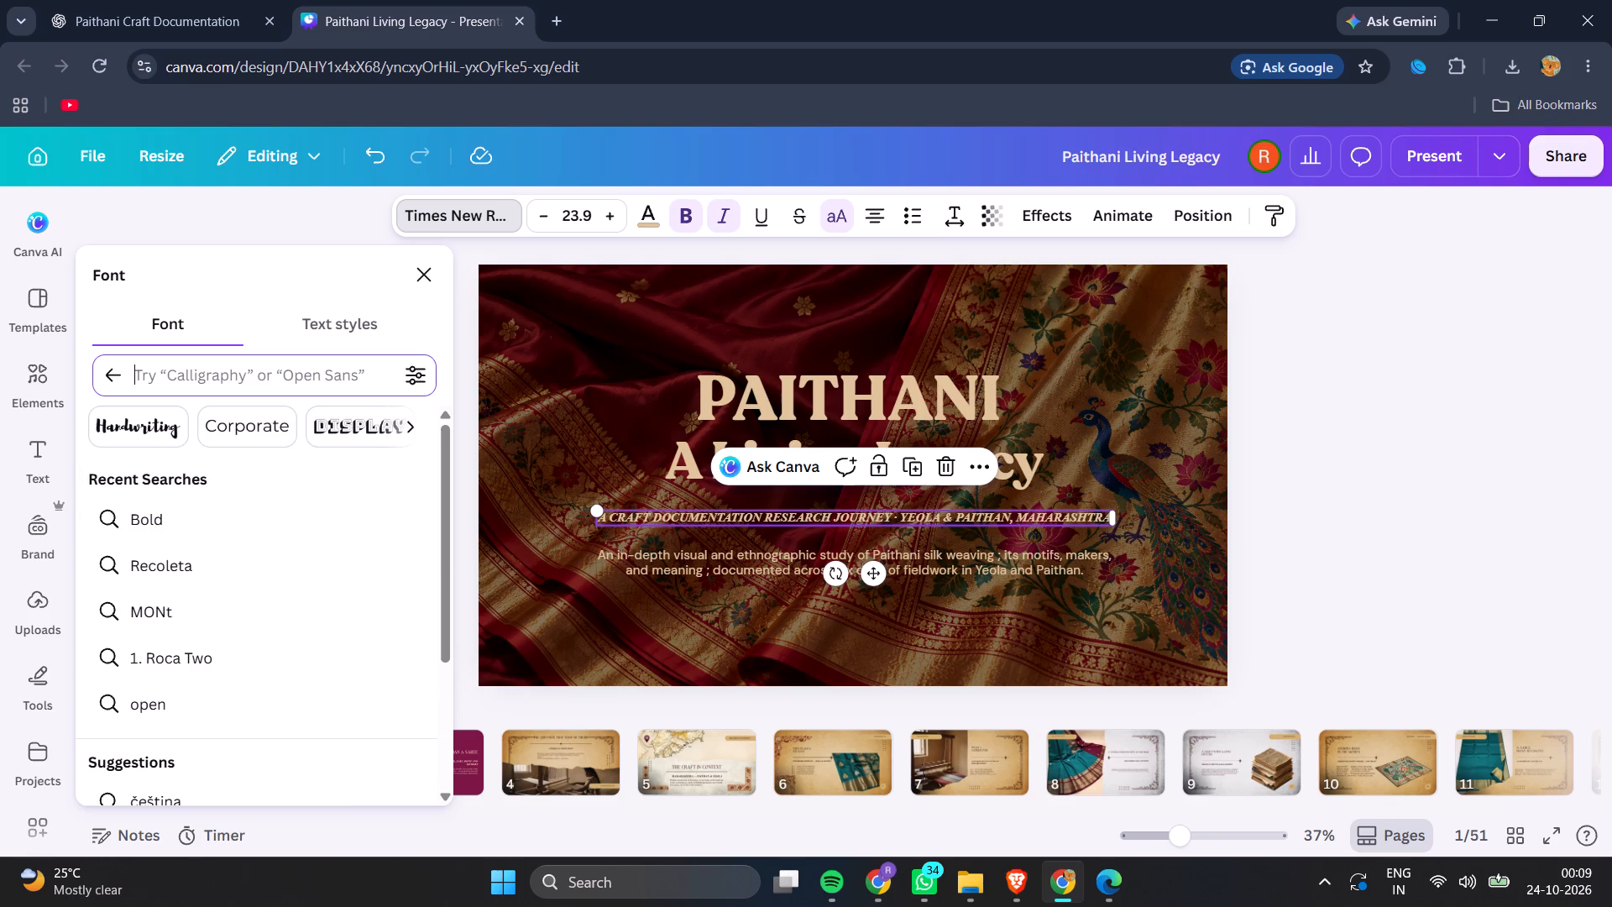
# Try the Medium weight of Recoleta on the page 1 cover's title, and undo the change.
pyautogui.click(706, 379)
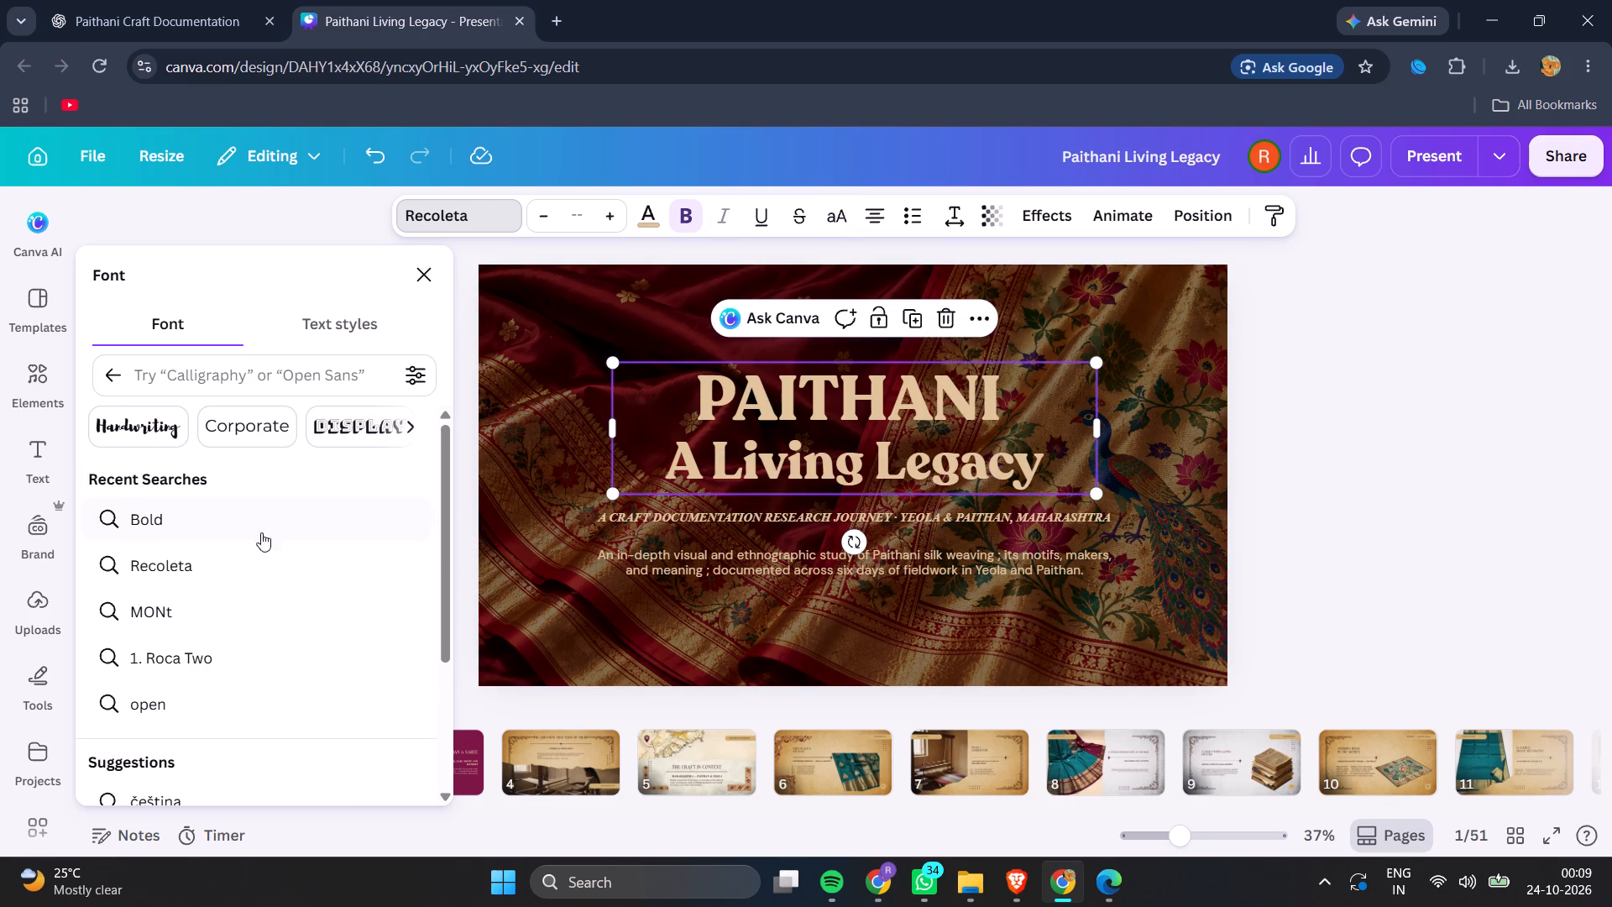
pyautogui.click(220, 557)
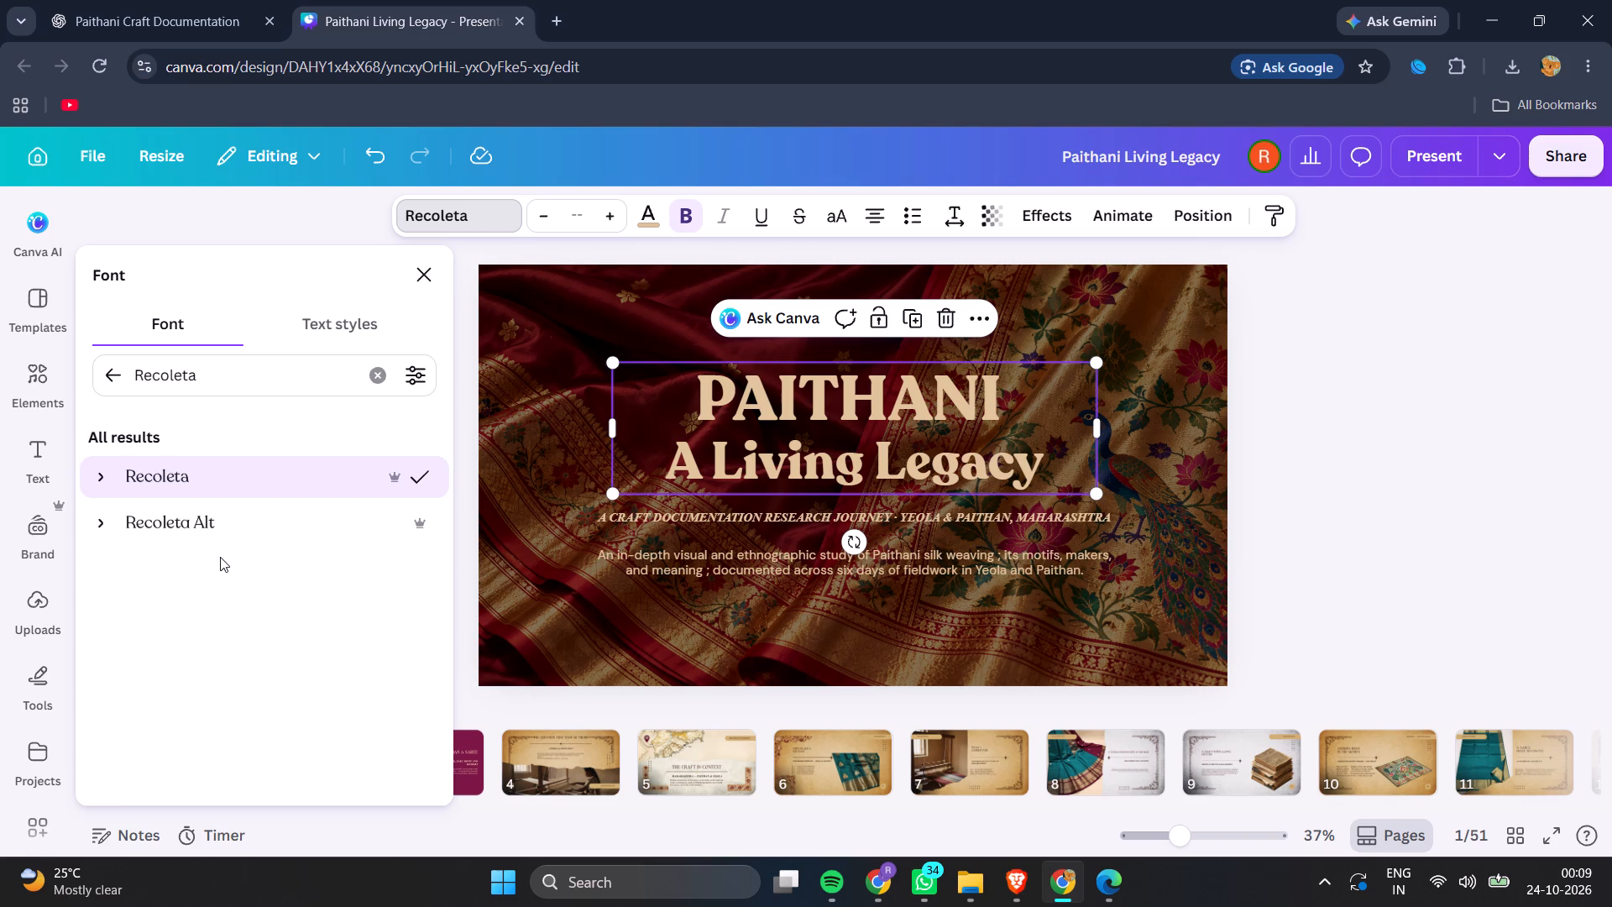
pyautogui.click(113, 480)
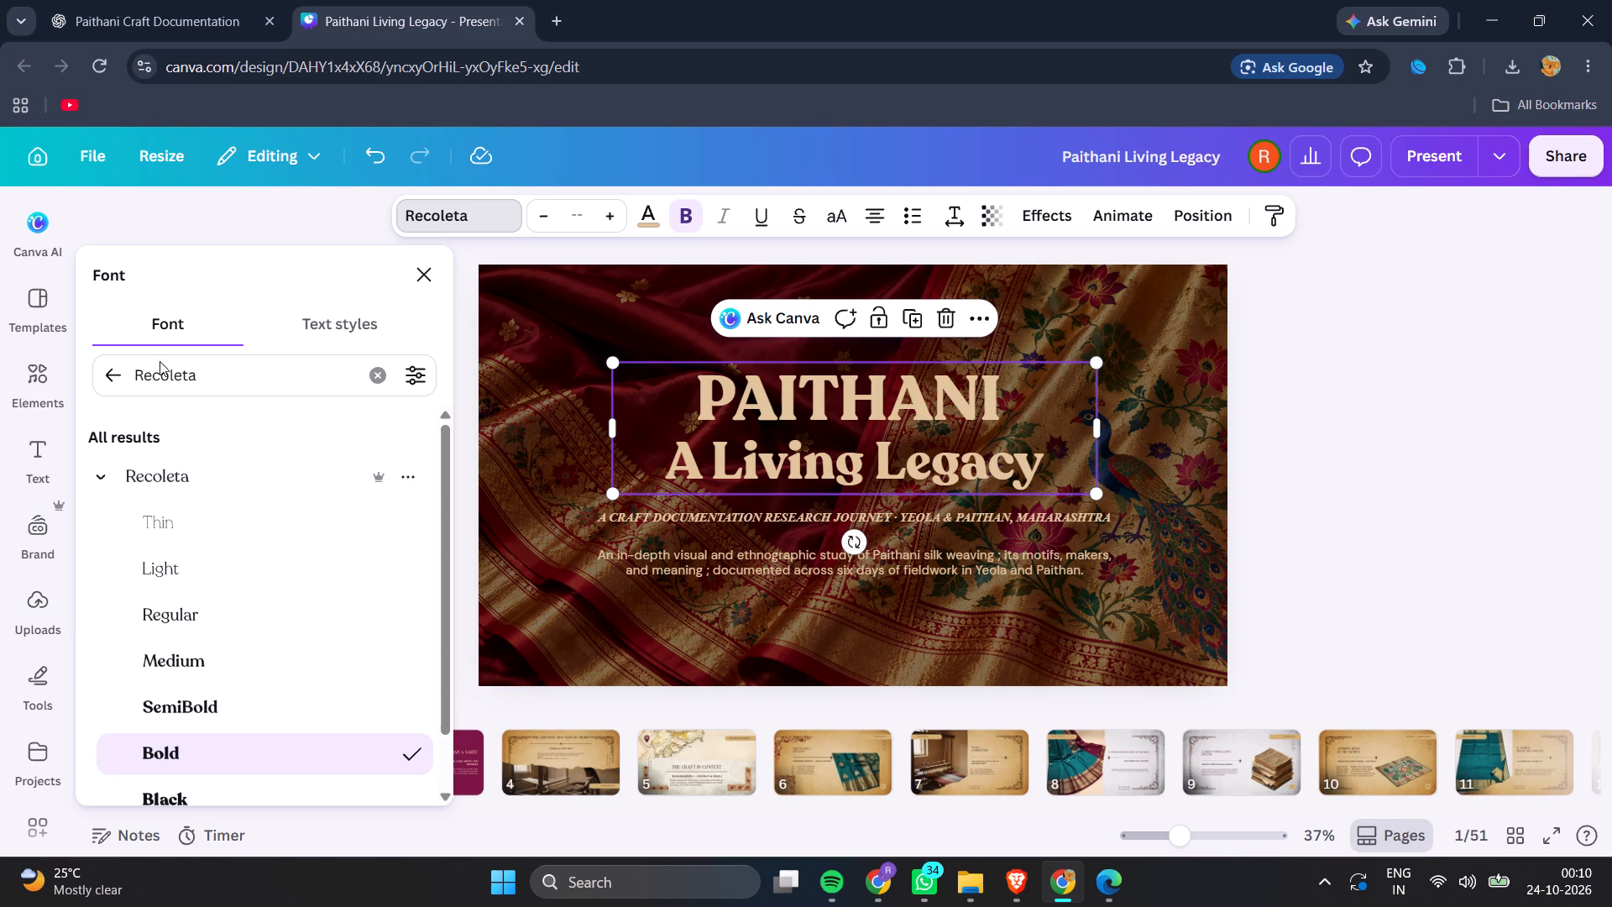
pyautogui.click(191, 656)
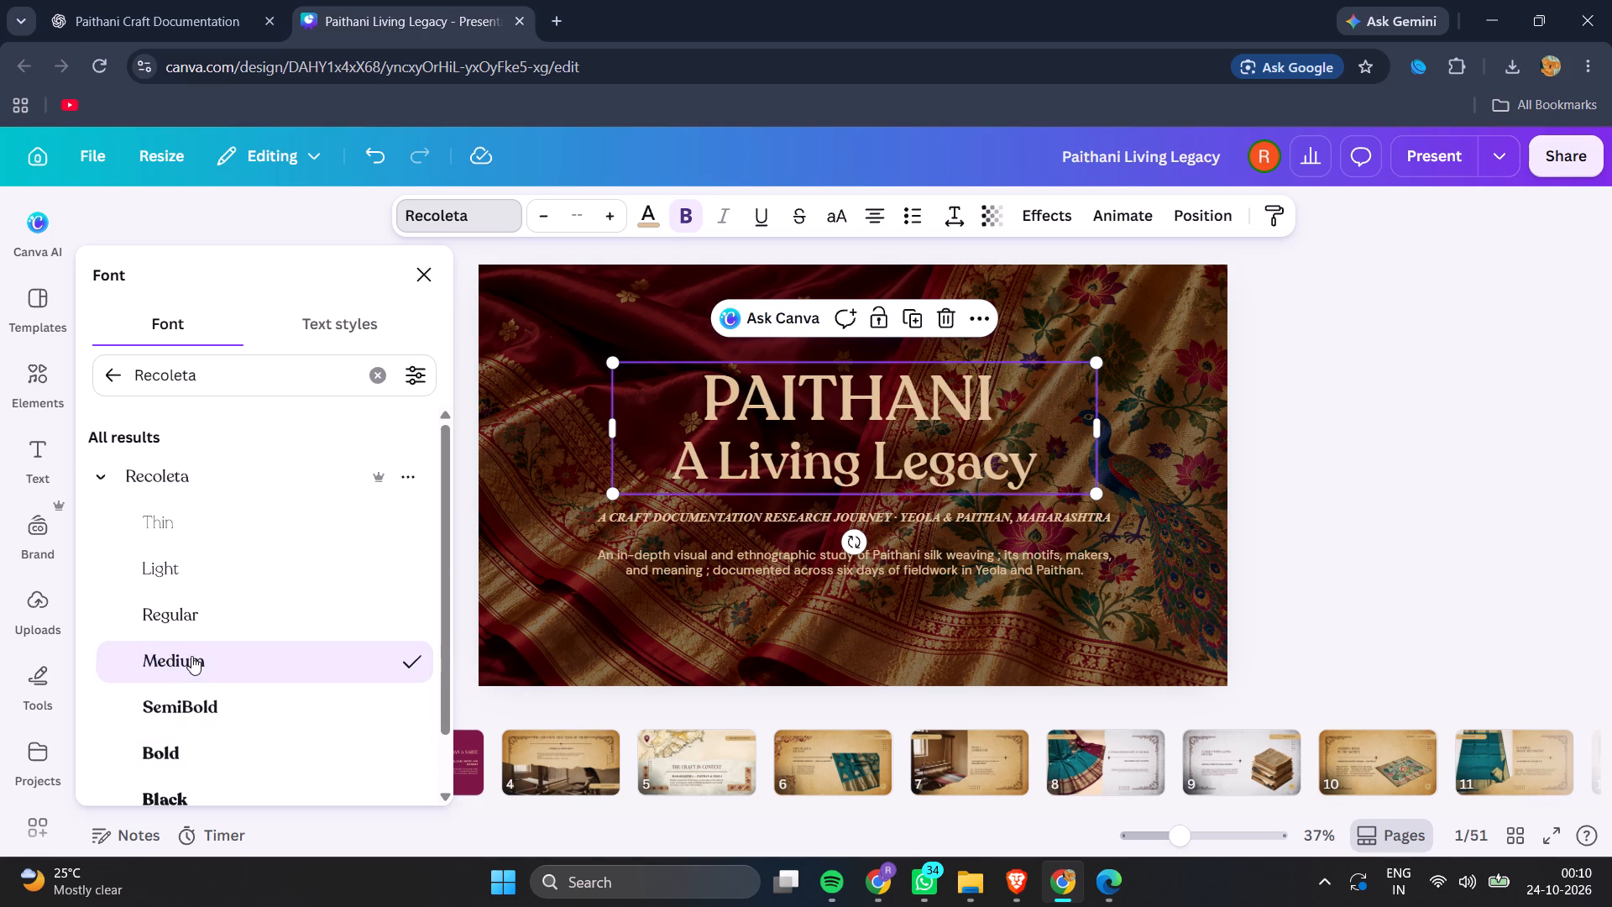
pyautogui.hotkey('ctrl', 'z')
# Set the font of the page 1 cover's craft documentation subtitle to Recoleta Medium.
pyautogui.click(639, 522)
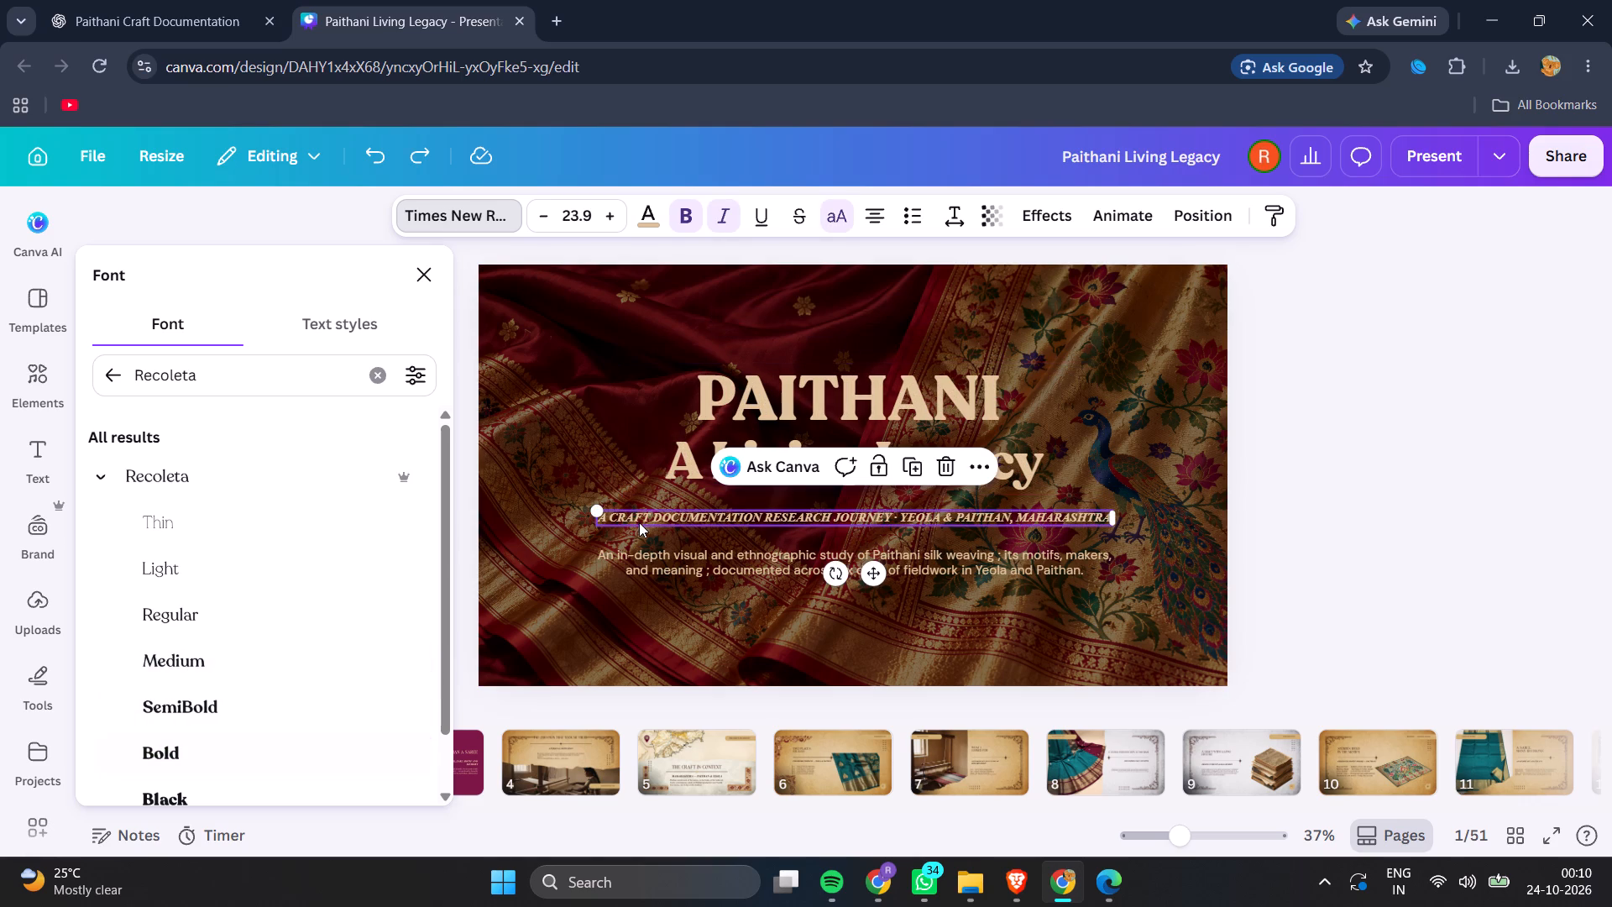
pyautogui.click(226, 652)
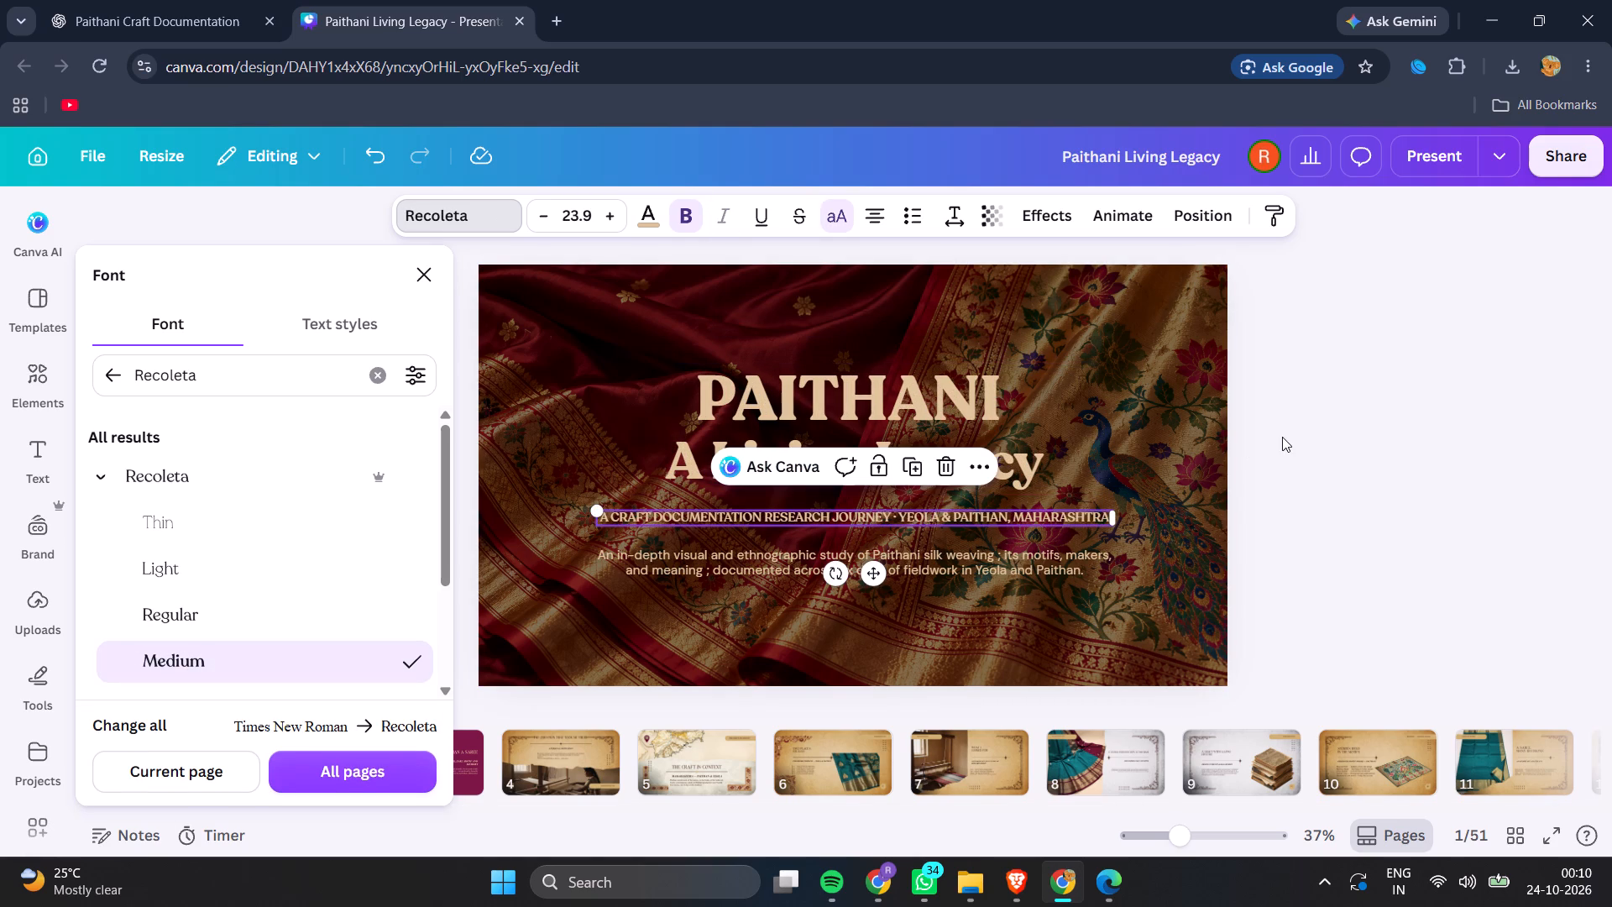
pyautogui.click(1353, 439)
pyautogui.click(1283, 459)
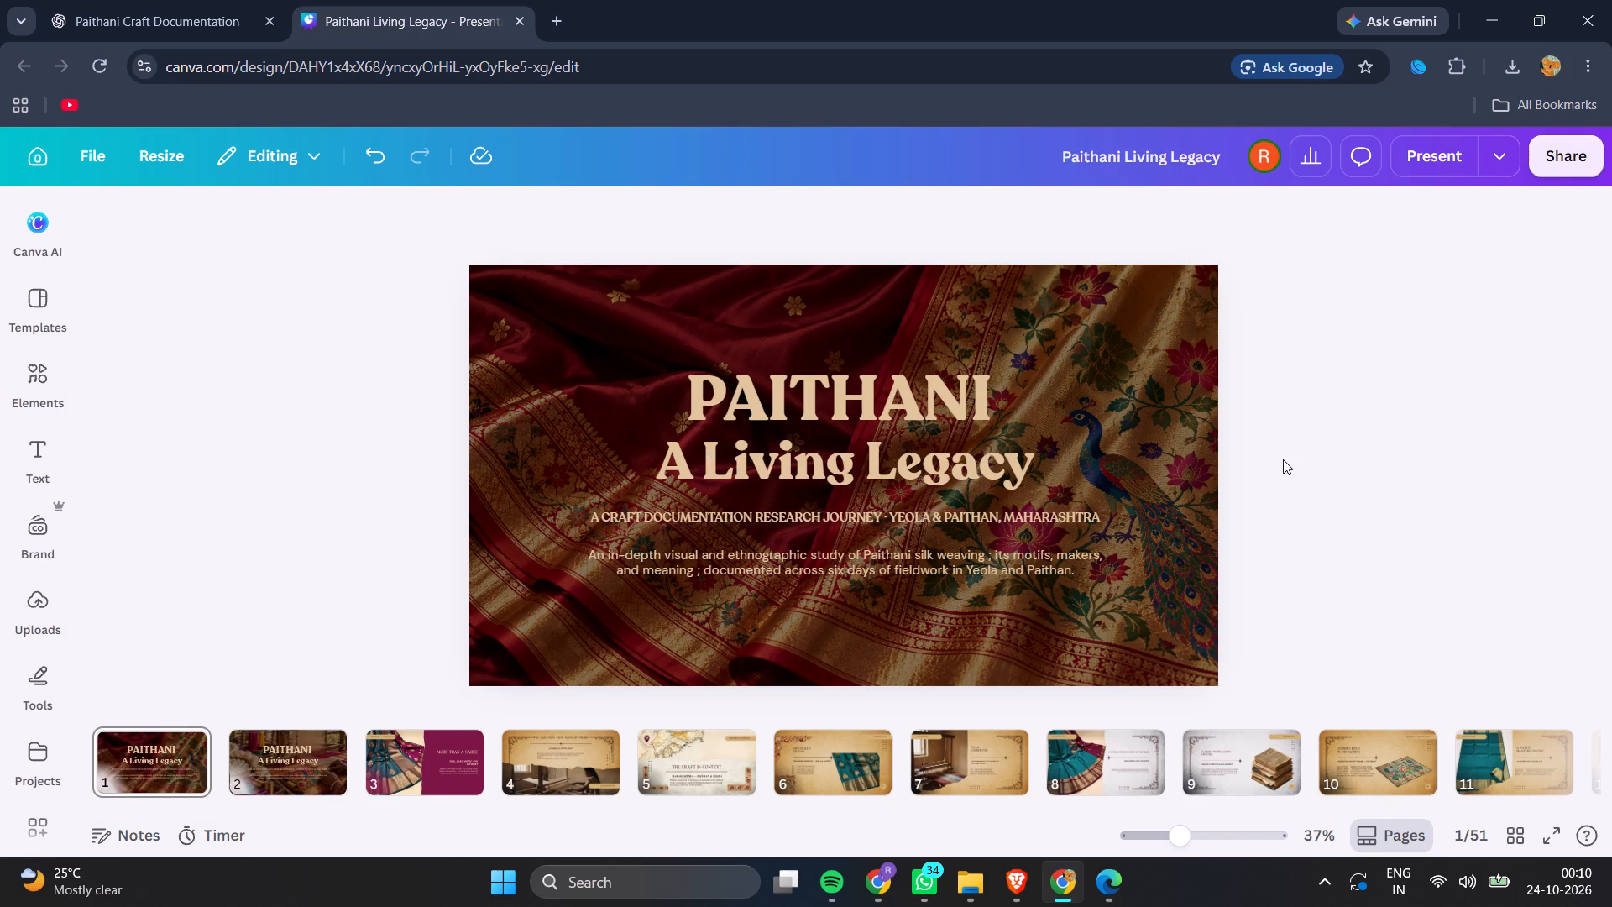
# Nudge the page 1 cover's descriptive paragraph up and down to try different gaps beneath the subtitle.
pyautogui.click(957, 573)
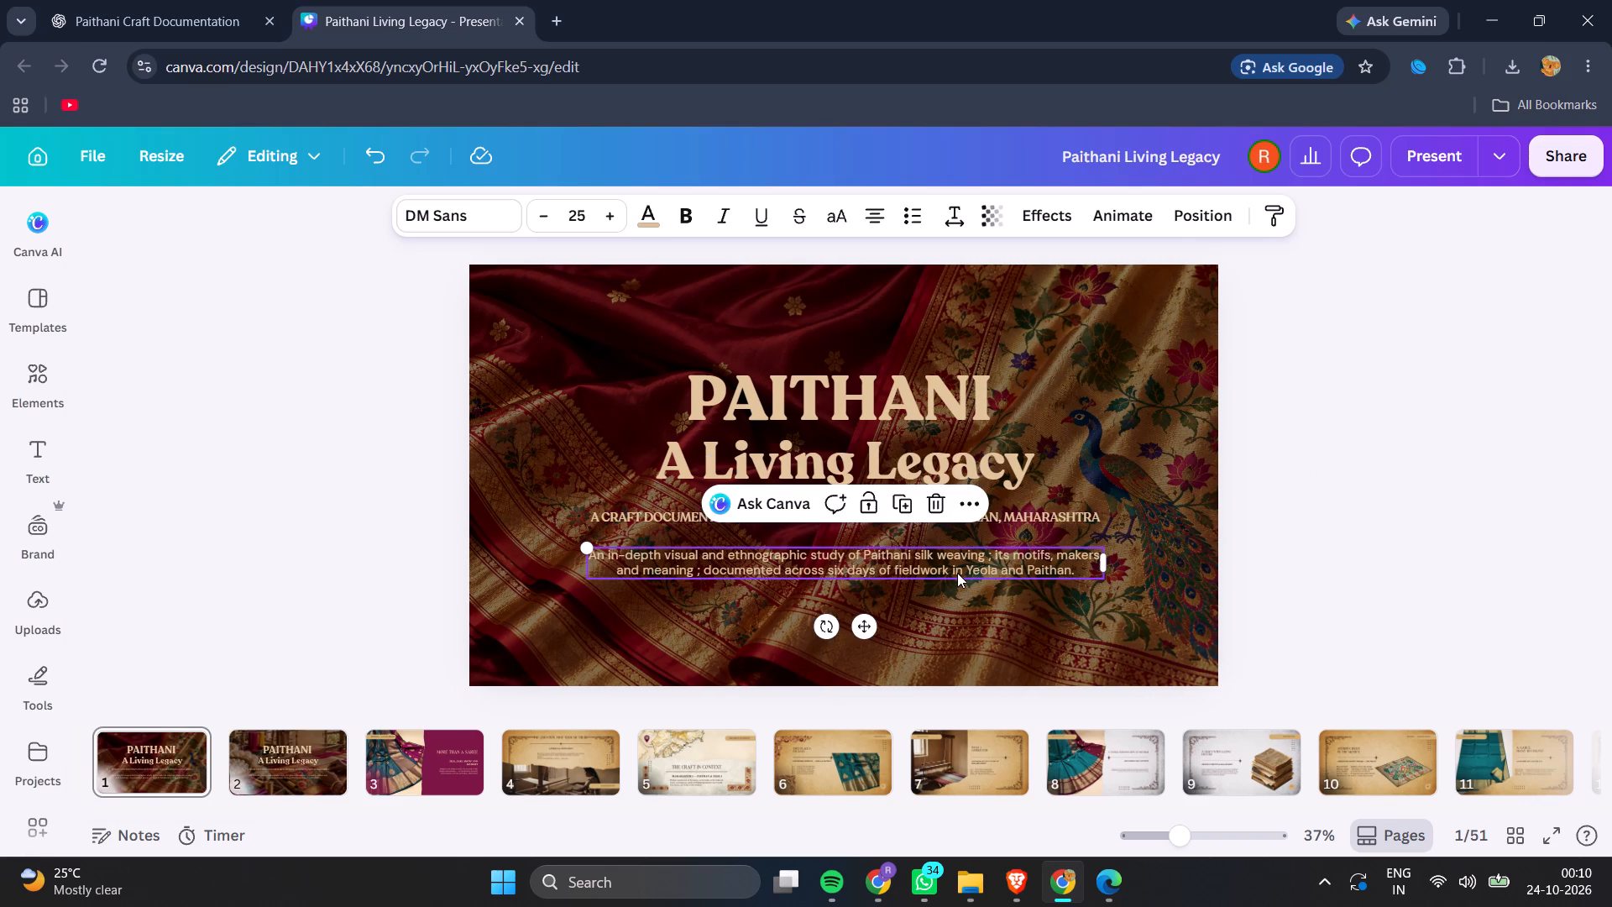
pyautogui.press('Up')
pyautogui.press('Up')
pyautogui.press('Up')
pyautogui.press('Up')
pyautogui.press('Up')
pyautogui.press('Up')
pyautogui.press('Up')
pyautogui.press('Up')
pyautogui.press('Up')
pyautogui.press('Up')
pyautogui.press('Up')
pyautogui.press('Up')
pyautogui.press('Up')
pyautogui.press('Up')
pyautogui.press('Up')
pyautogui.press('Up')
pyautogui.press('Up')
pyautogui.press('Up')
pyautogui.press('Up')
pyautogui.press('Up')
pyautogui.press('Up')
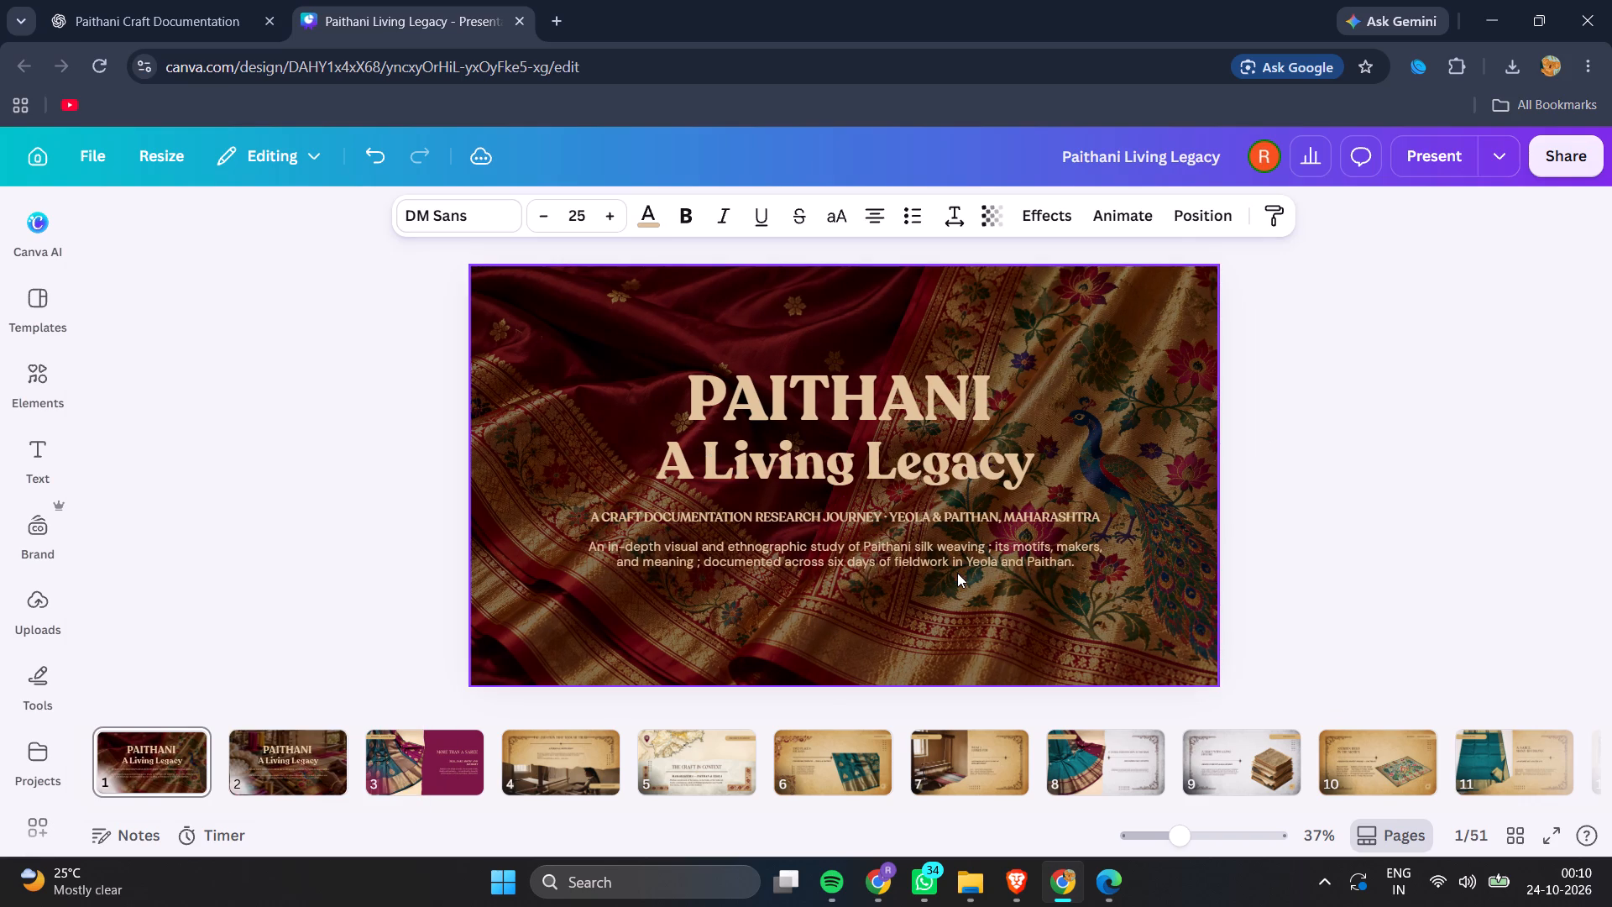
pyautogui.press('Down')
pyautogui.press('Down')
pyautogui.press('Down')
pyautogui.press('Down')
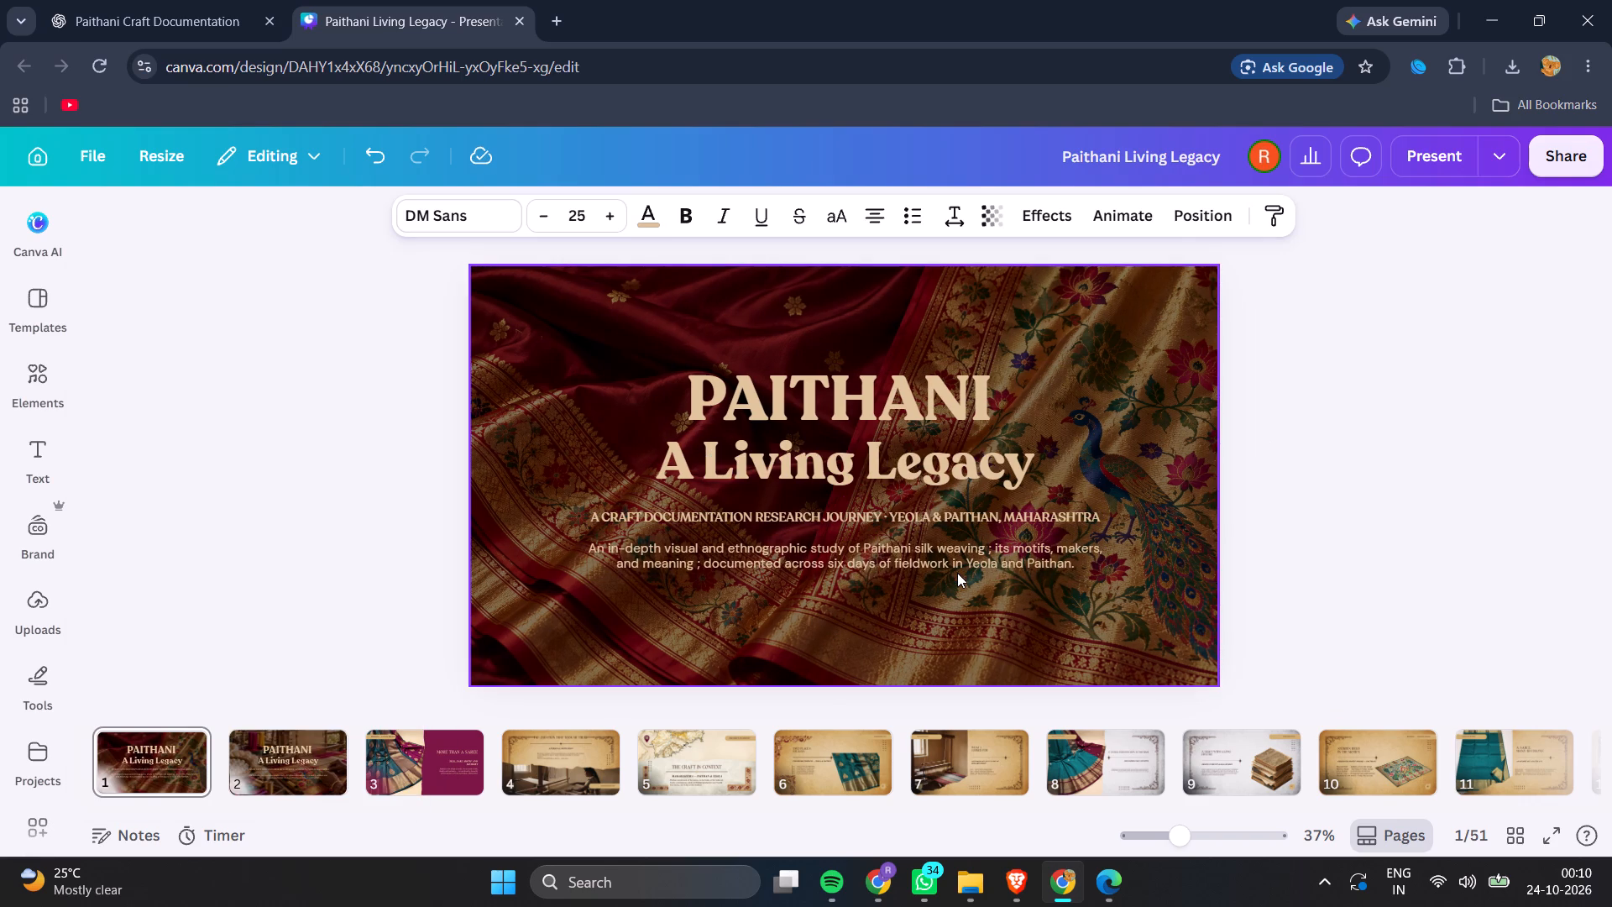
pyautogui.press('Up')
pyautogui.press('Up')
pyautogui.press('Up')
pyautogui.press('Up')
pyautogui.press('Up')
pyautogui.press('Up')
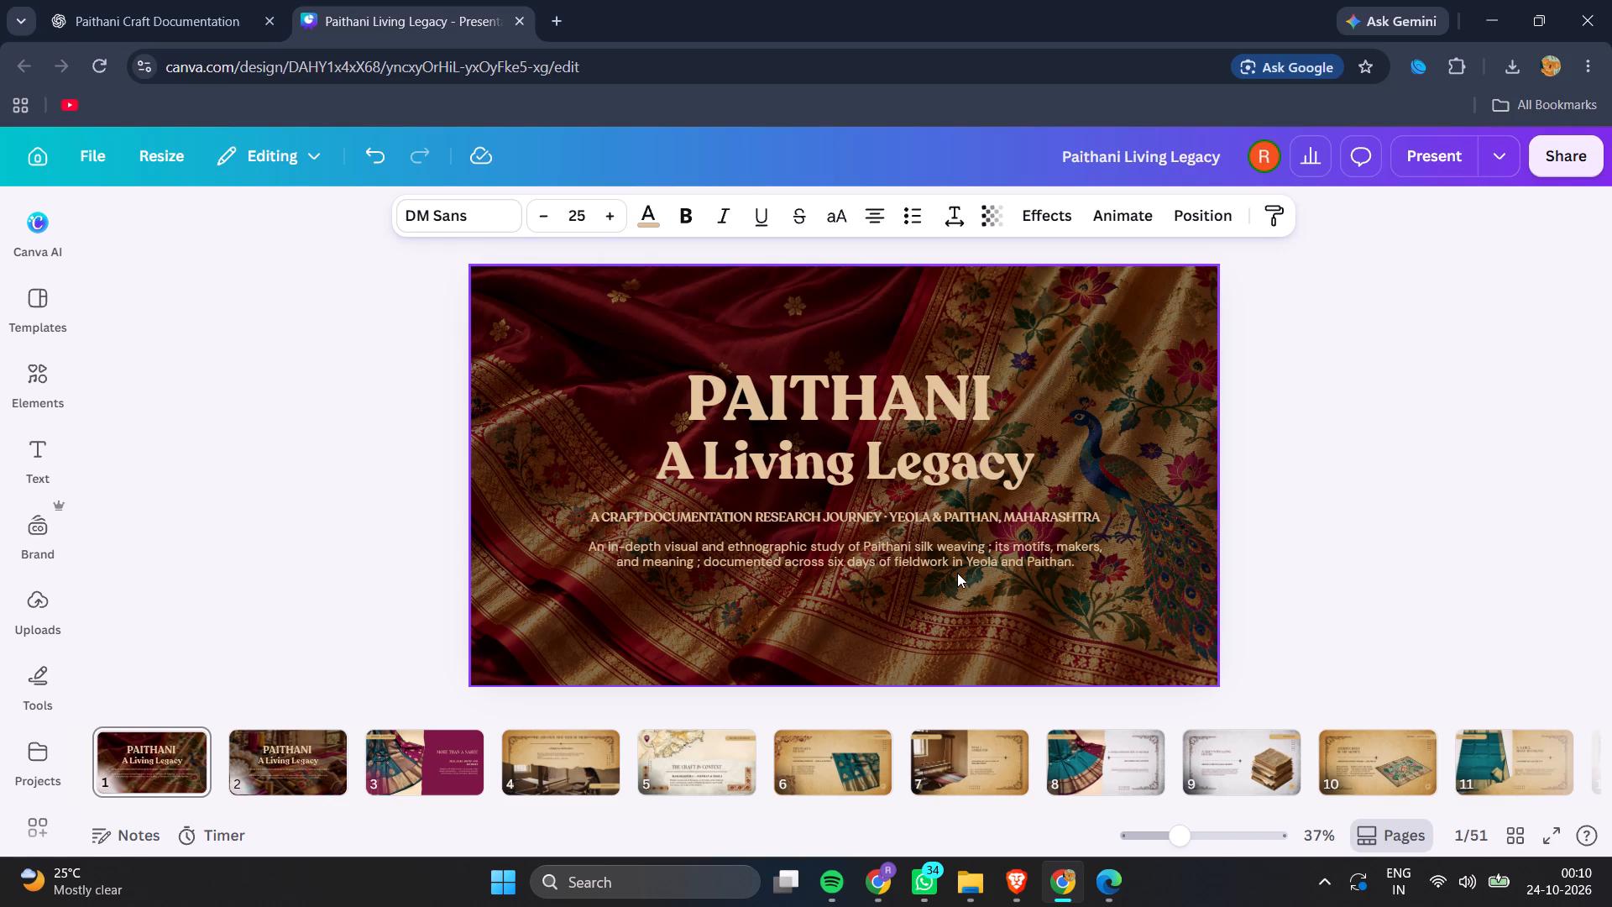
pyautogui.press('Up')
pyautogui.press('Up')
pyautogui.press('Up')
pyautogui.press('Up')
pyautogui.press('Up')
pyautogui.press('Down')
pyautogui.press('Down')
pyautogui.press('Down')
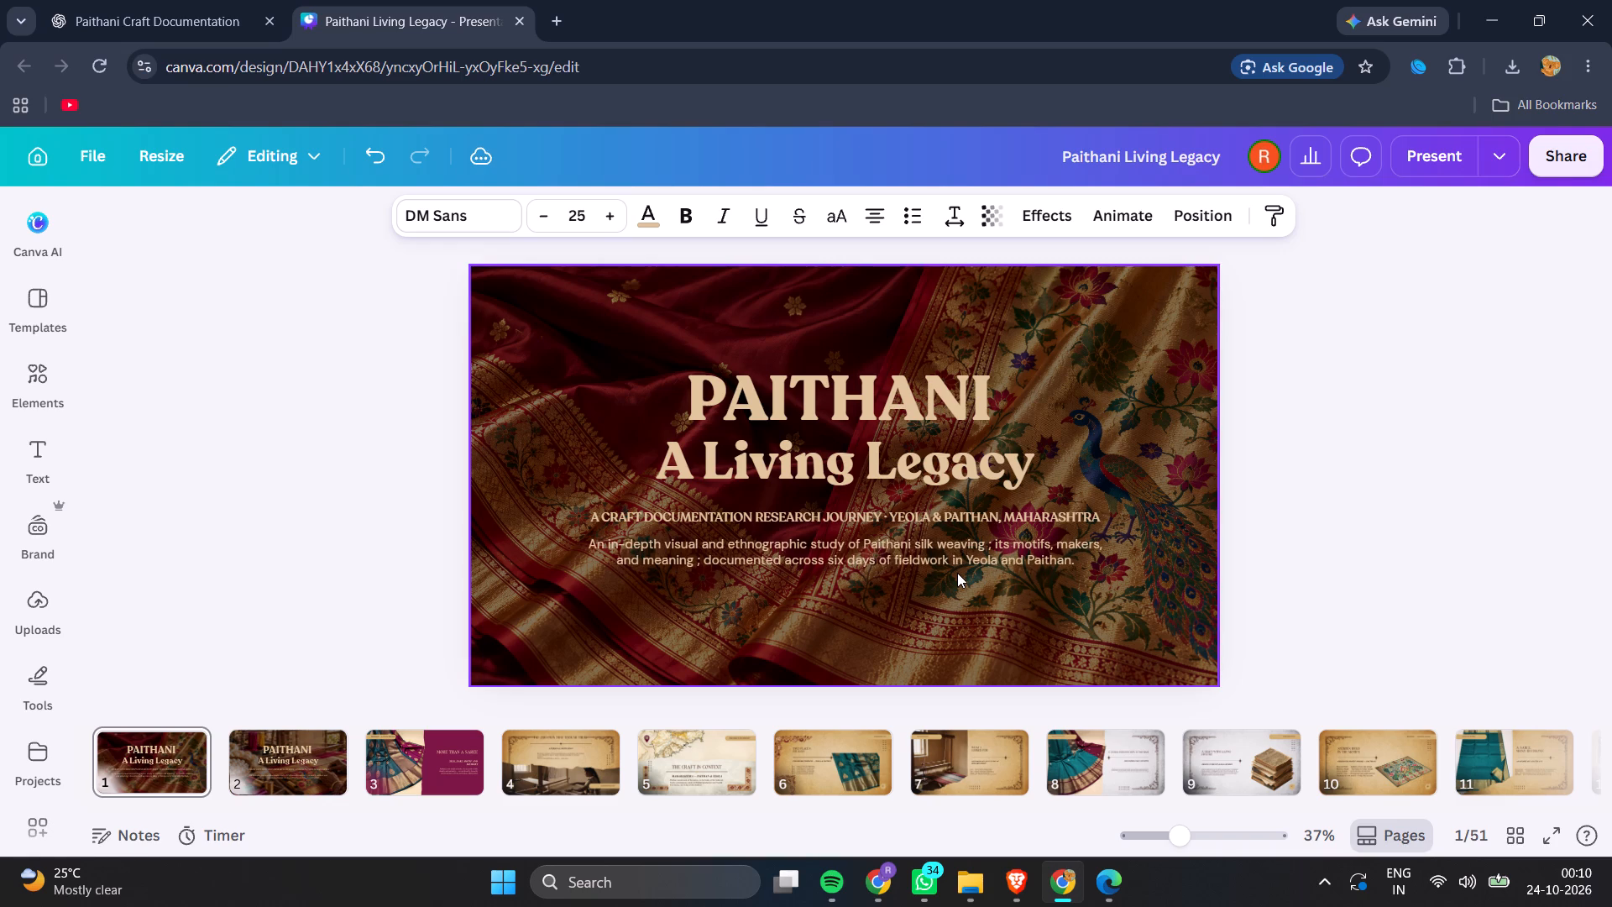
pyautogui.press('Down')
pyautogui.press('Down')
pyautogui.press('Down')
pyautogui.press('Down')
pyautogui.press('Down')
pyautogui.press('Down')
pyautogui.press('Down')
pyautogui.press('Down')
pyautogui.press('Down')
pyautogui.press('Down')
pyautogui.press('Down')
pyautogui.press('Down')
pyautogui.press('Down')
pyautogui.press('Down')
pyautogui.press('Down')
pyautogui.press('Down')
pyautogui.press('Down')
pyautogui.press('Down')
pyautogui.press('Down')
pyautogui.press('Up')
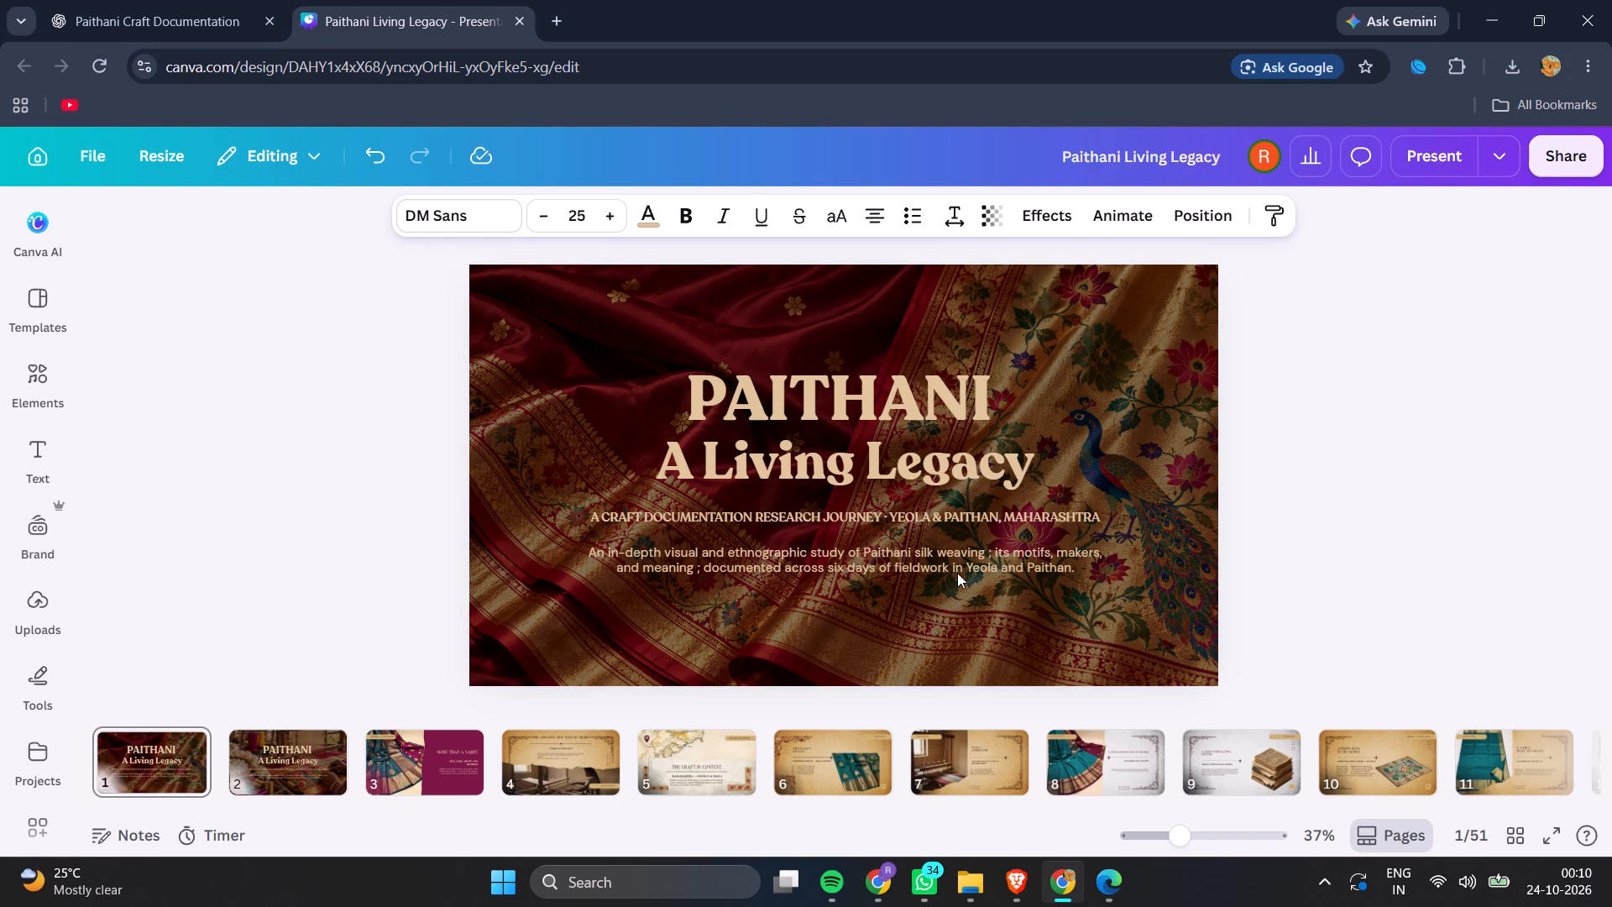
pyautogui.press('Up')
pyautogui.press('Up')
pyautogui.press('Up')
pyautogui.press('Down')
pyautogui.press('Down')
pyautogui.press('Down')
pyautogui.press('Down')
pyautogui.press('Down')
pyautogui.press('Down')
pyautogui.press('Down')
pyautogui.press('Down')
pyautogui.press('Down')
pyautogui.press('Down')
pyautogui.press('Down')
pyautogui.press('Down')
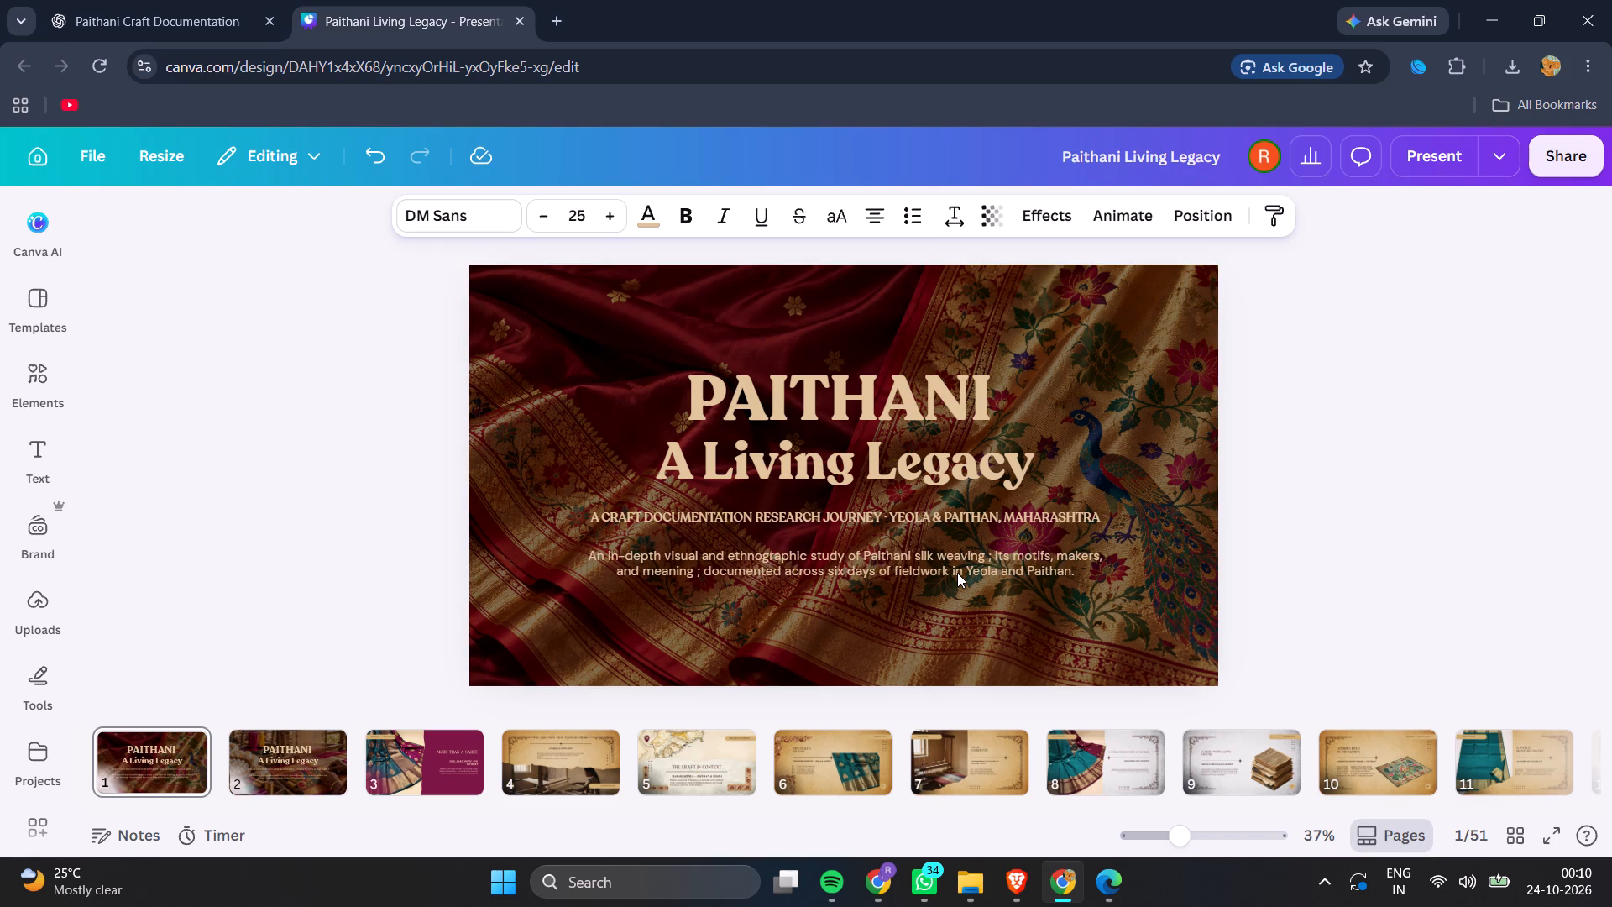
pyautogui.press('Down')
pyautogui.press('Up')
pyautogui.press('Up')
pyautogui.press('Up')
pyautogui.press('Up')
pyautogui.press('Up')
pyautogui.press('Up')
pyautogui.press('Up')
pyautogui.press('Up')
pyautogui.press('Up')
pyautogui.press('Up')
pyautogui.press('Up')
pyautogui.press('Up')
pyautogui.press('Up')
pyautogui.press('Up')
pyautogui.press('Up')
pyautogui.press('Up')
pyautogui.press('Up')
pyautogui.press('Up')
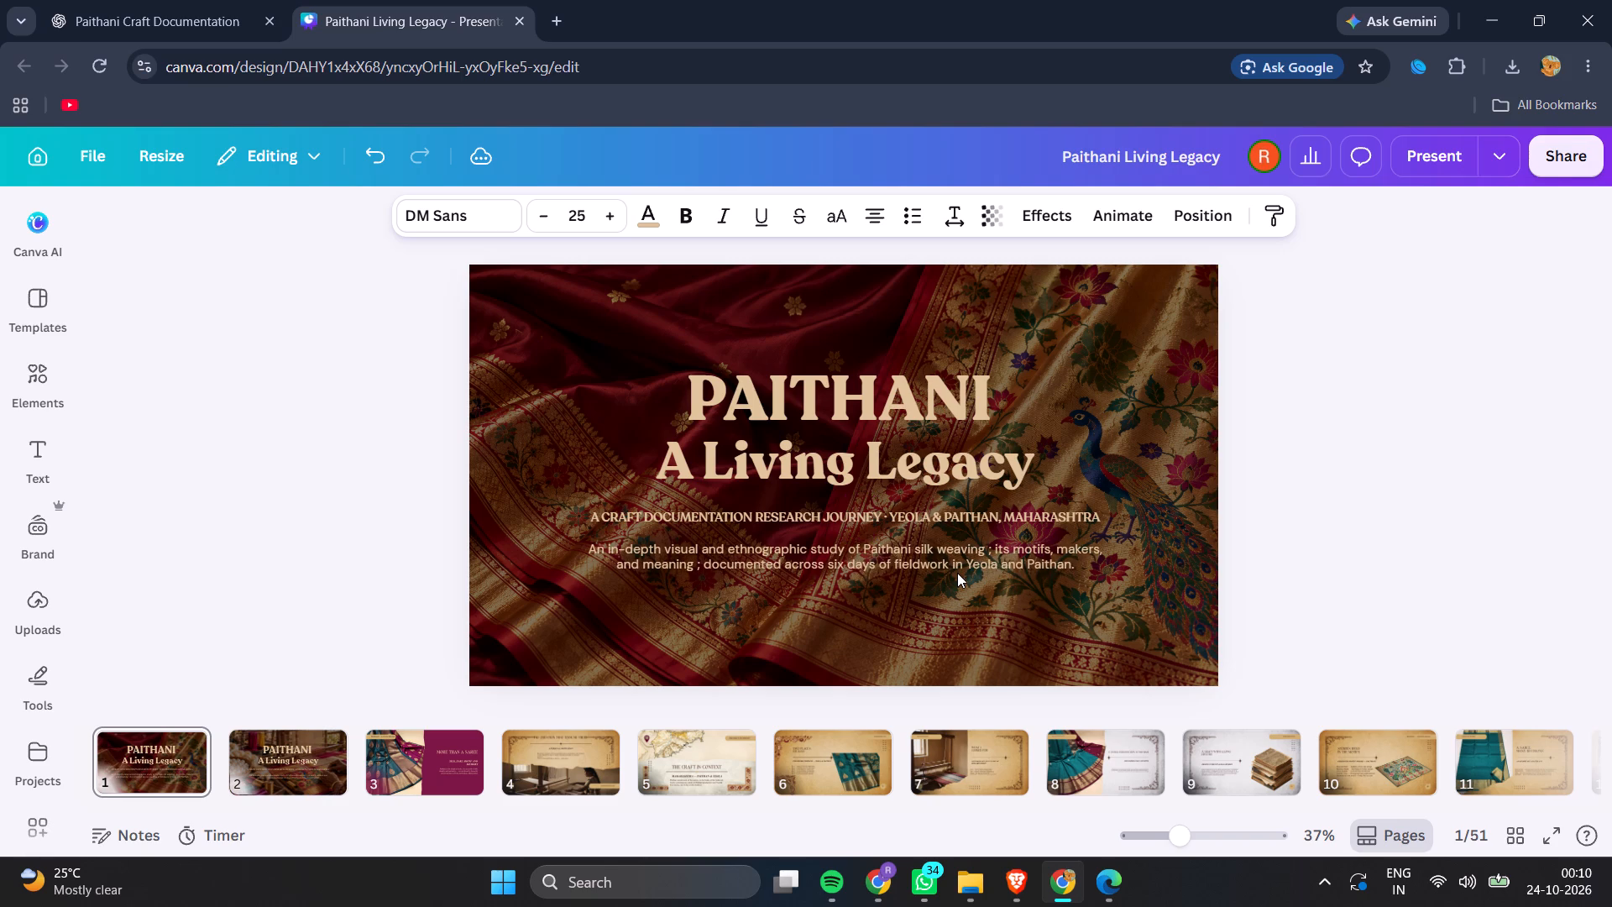
# Delete the descriptive paragraph from the page 1 cover.
pyautogui.press('BackSpace')
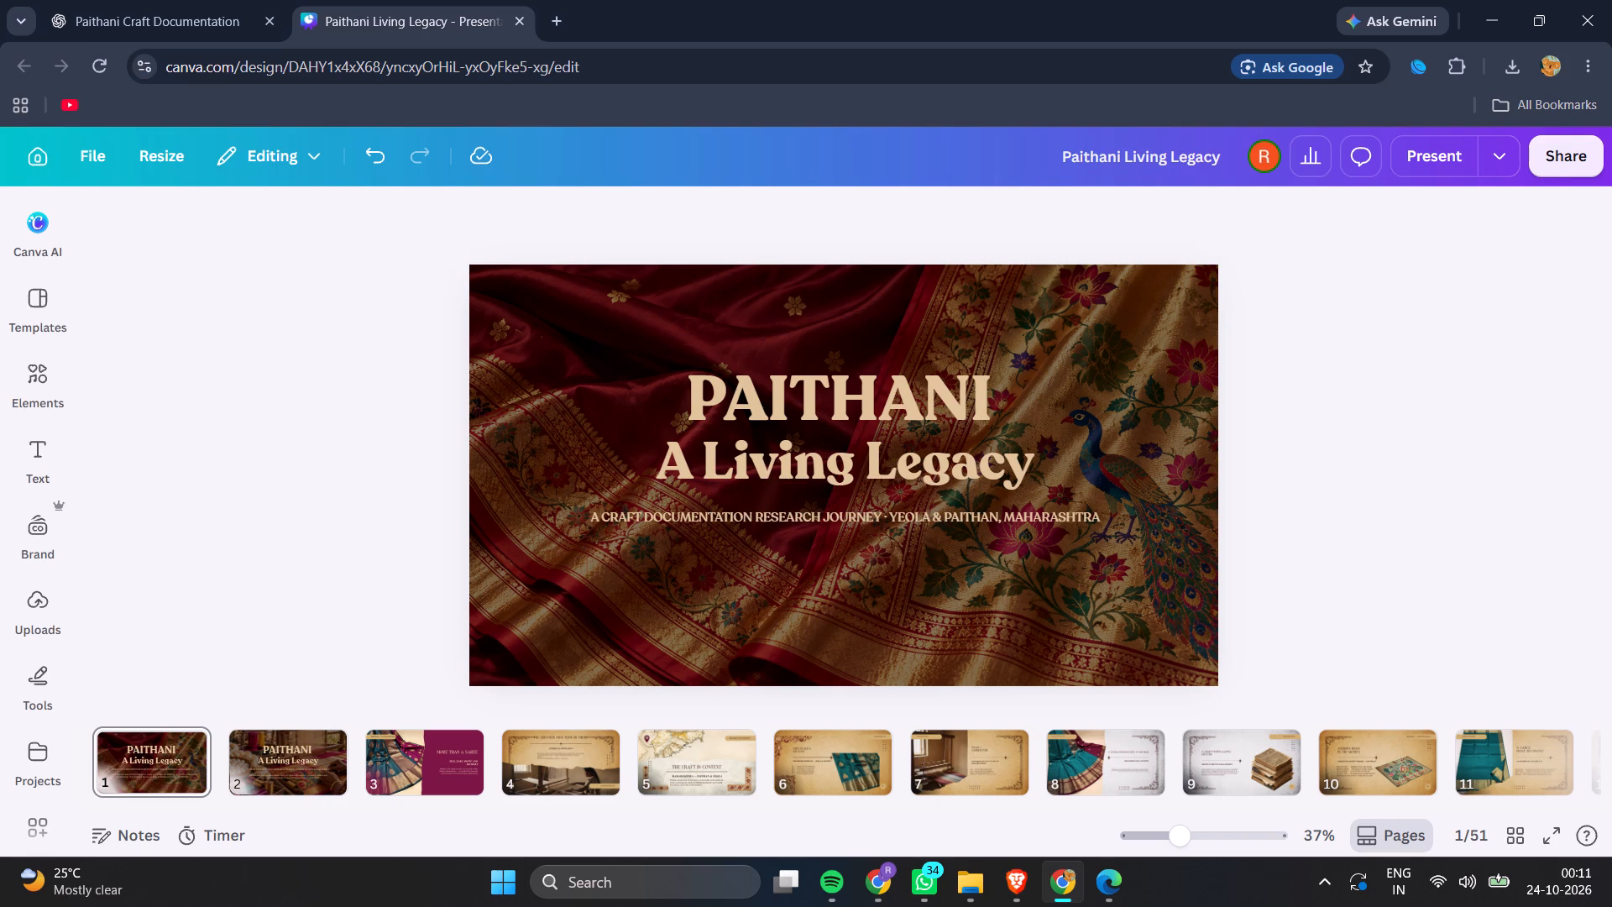
pyautogui.click(1392, 453)
# Move the page 1 cover's title and subtitle together slightly down, toward the vertical centre of the page.
pyautogui.click(873, 463)
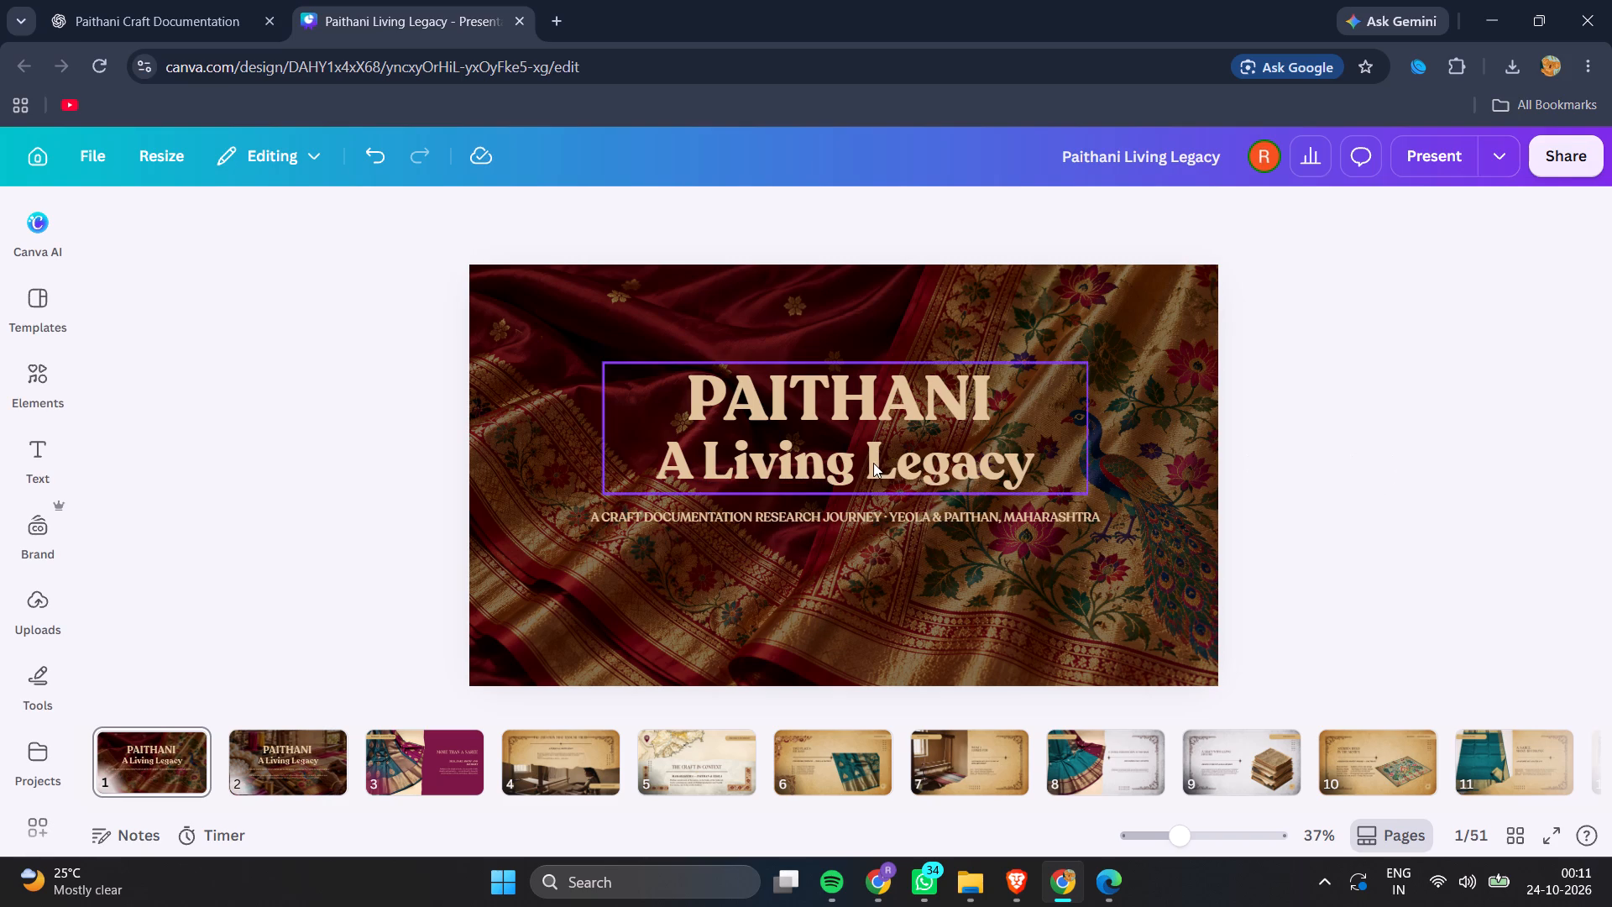
pyautogui.keyDown('shift'); pyautogui.click(848, 511); pyautogui.keyUp('shift')
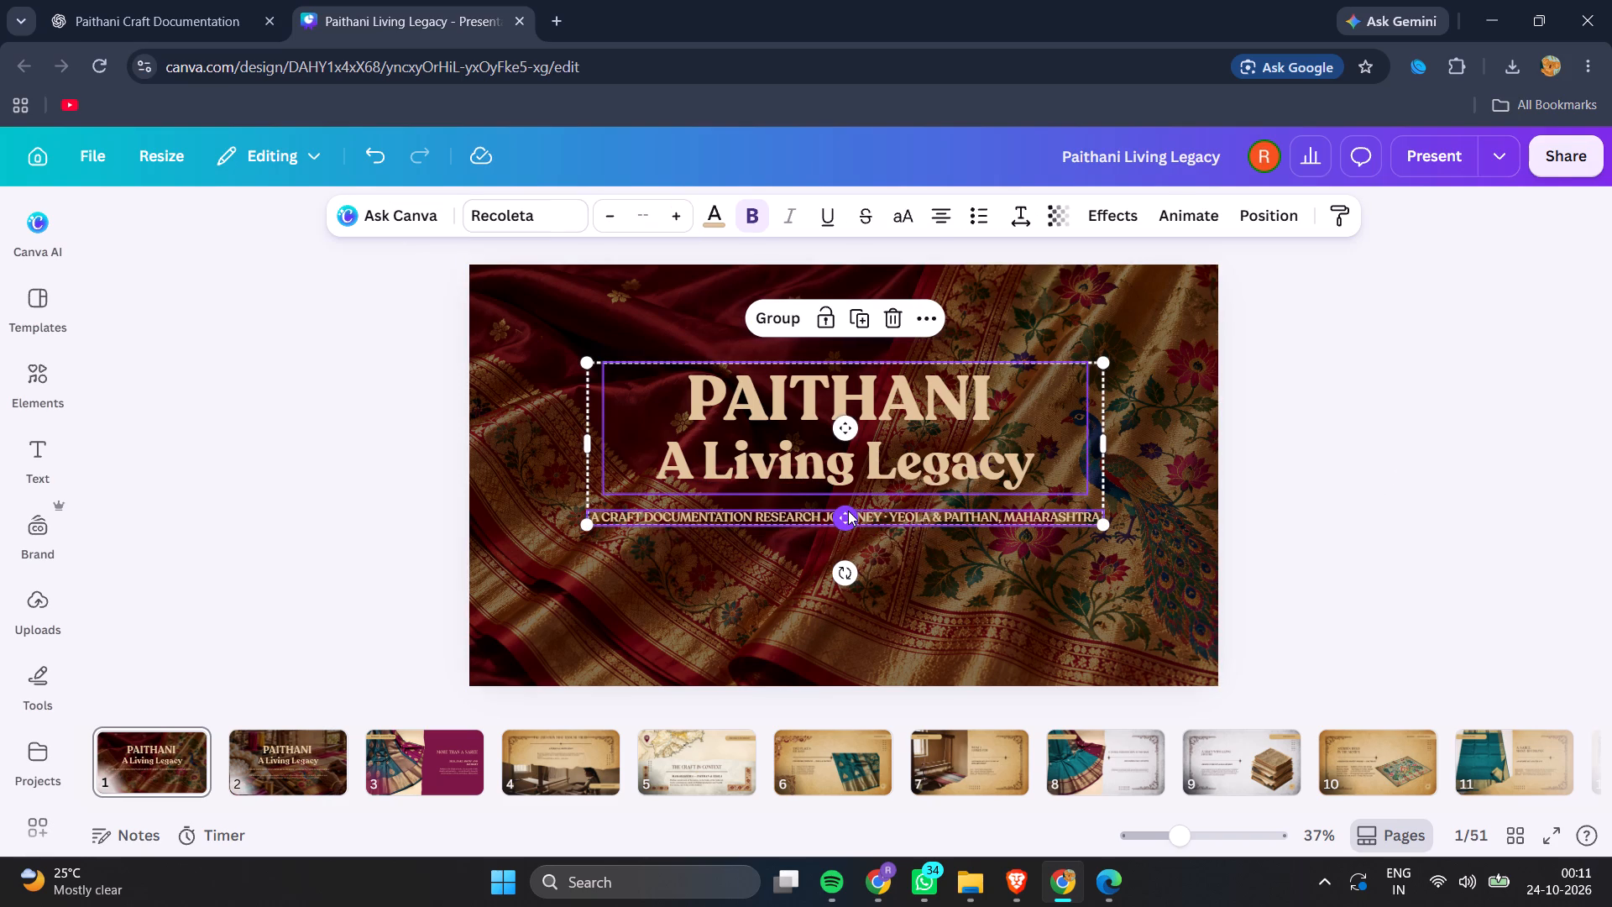
pyautogui.press('Down')
pyautogui.press('Down')
pyautogui.press('Down')
pyautogui.press('Down')
pyautogui.press('Down')
pyautogui.press('Down')
pyautogui.press('Down')
pyautogui.press('Down')
pyautogui.press('Down')
pyautogui.press('Down')
pyautogui.press('Down')
pyautogui.press('Down')
pyautogui.press('Down')
pyautogui.press('Down')
pyautogui.press('Down')
pyautogui.press('Down')
pyautogui.press('Down')
pyautogui.press('Down')
pyautogui.press('Down')
pyautogui.press('Down')
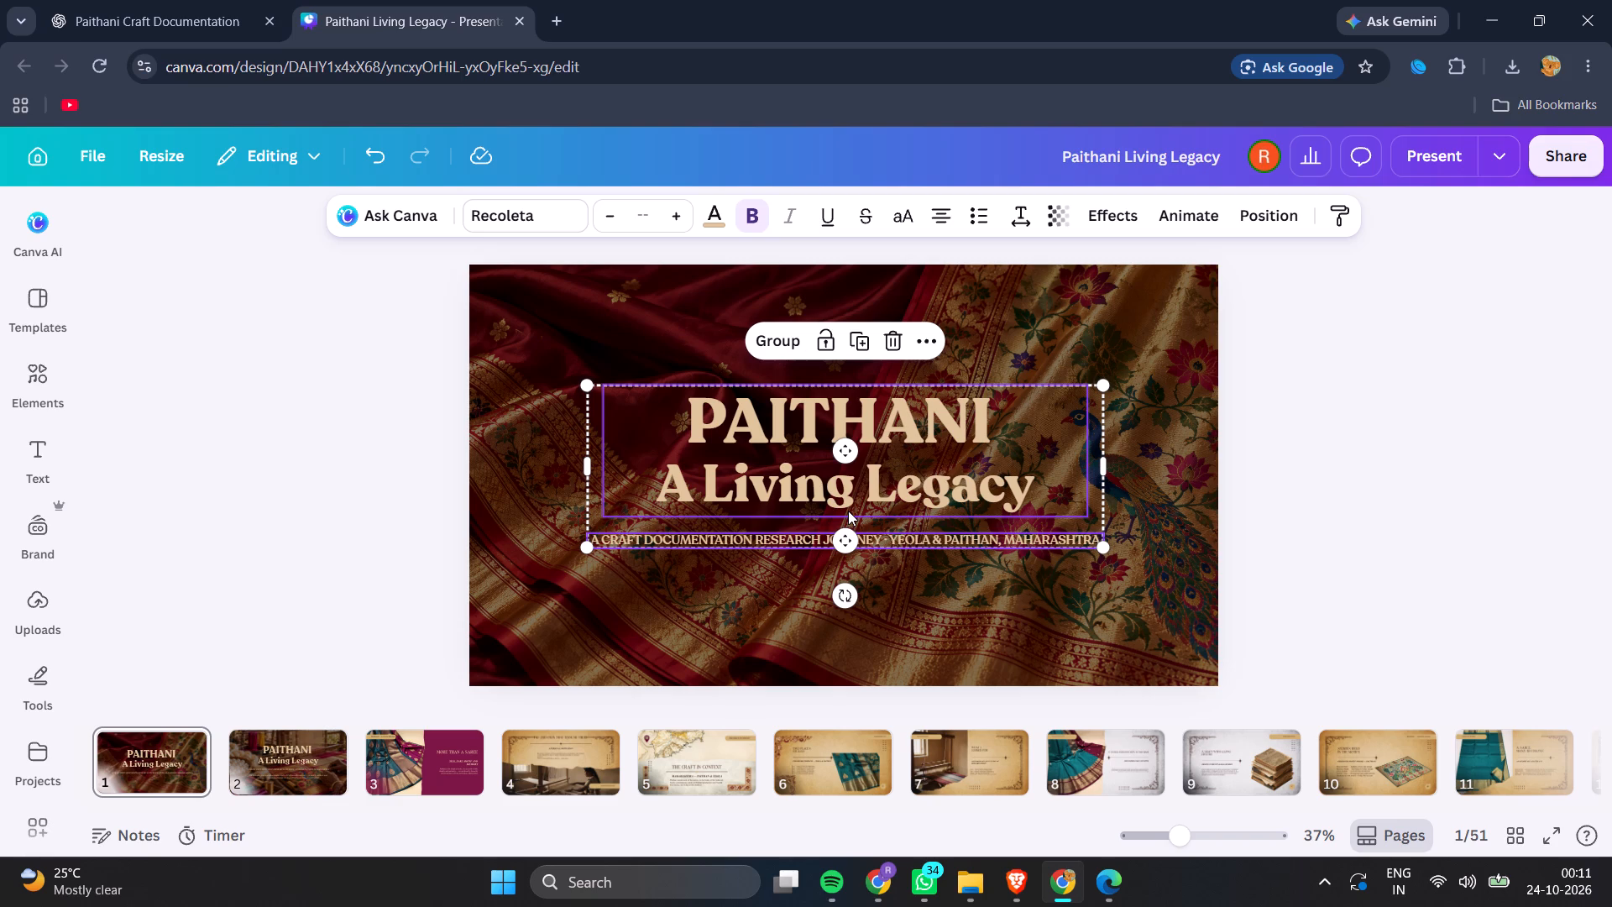
pyautogui.click(1388, 467)
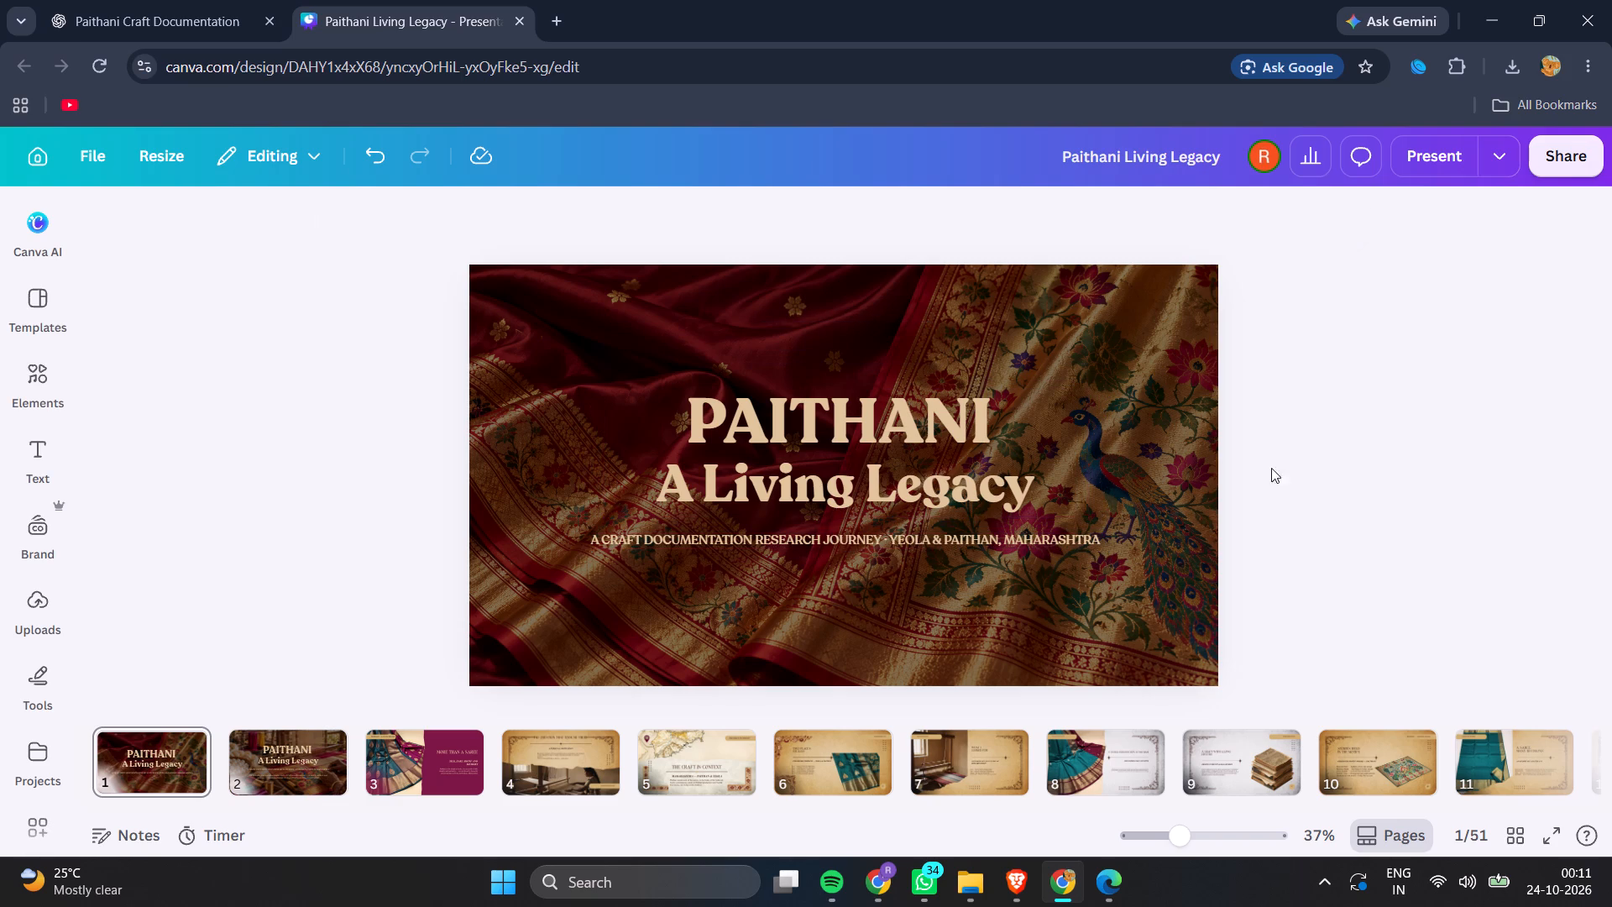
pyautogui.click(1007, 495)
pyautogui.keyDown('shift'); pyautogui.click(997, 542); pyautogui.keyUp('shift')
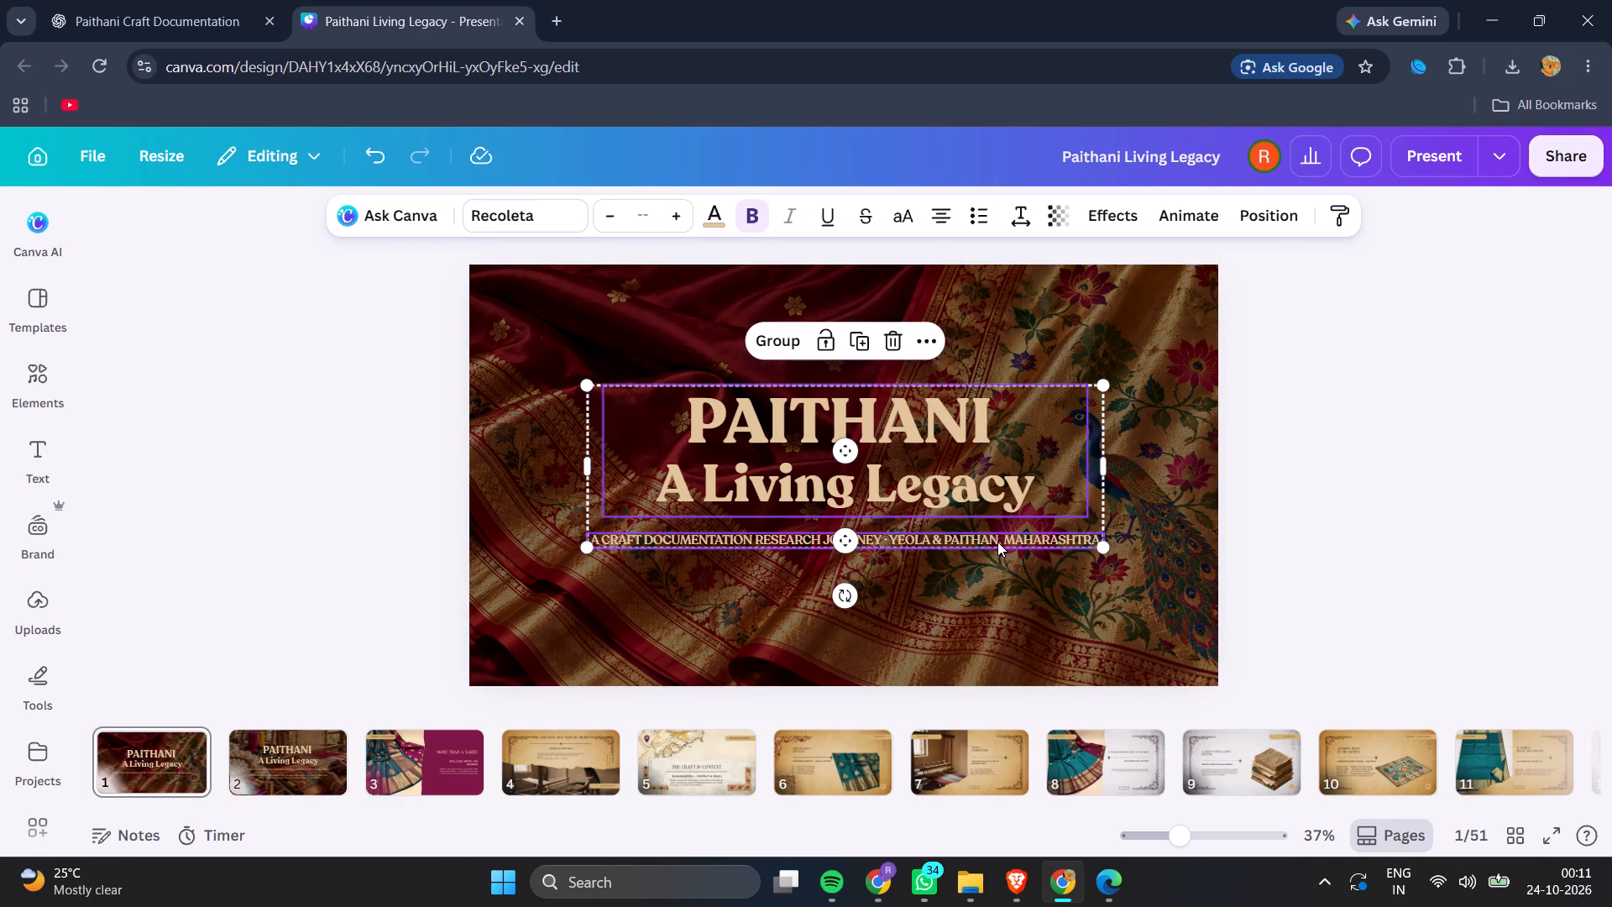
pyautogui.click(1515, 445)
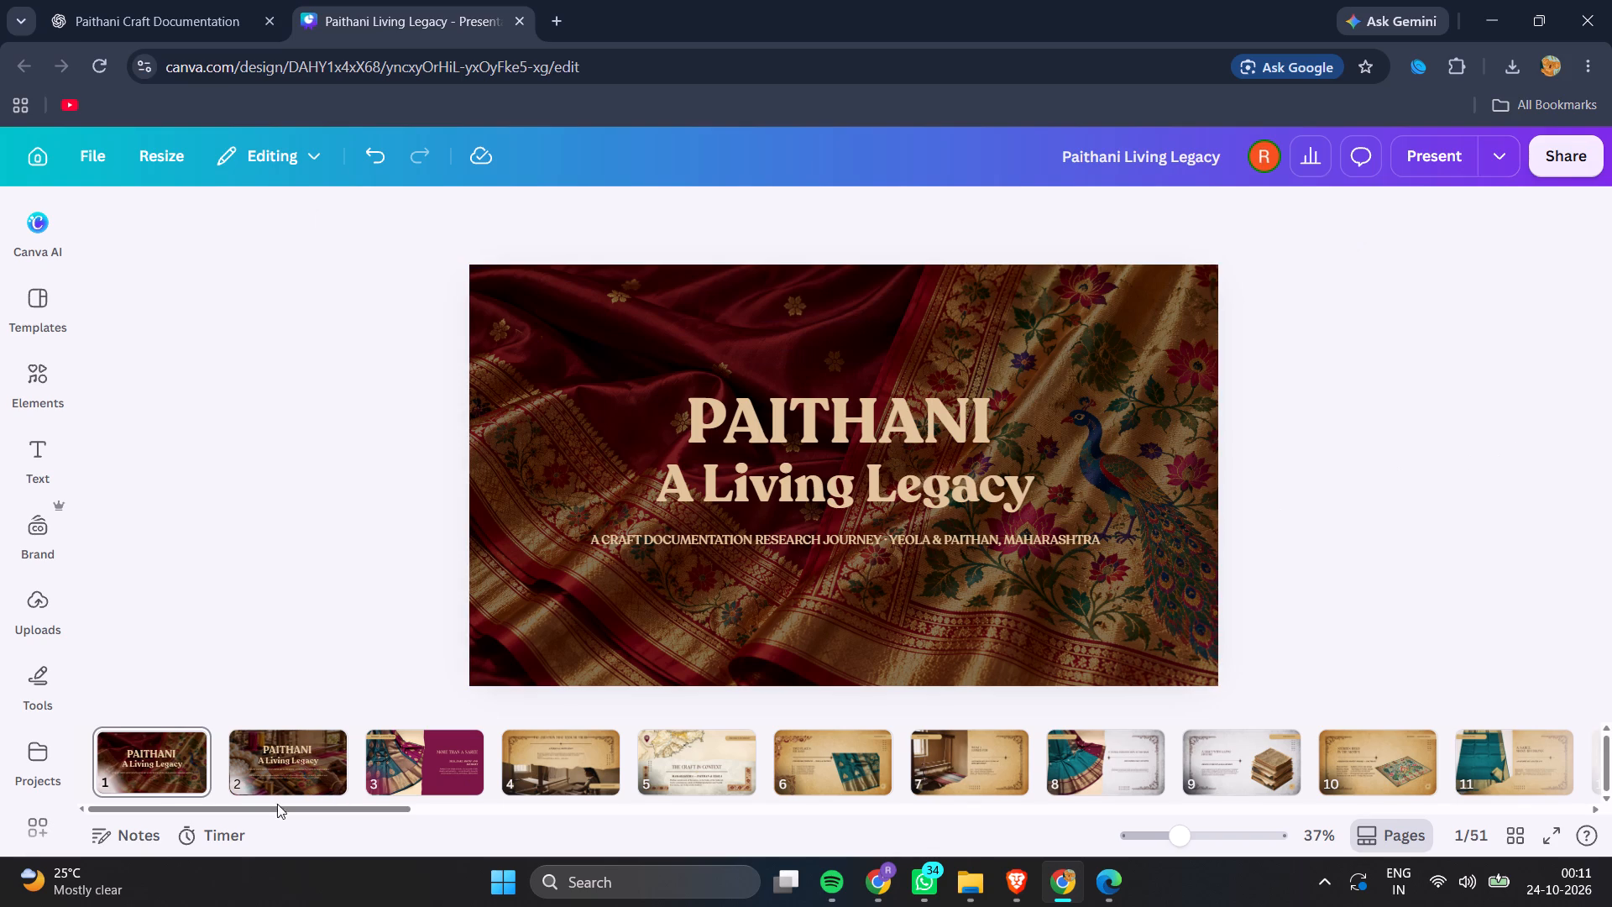
# Delete the descriptive paragraph from the page 2 cover.
pyautogui.click(292, 763)
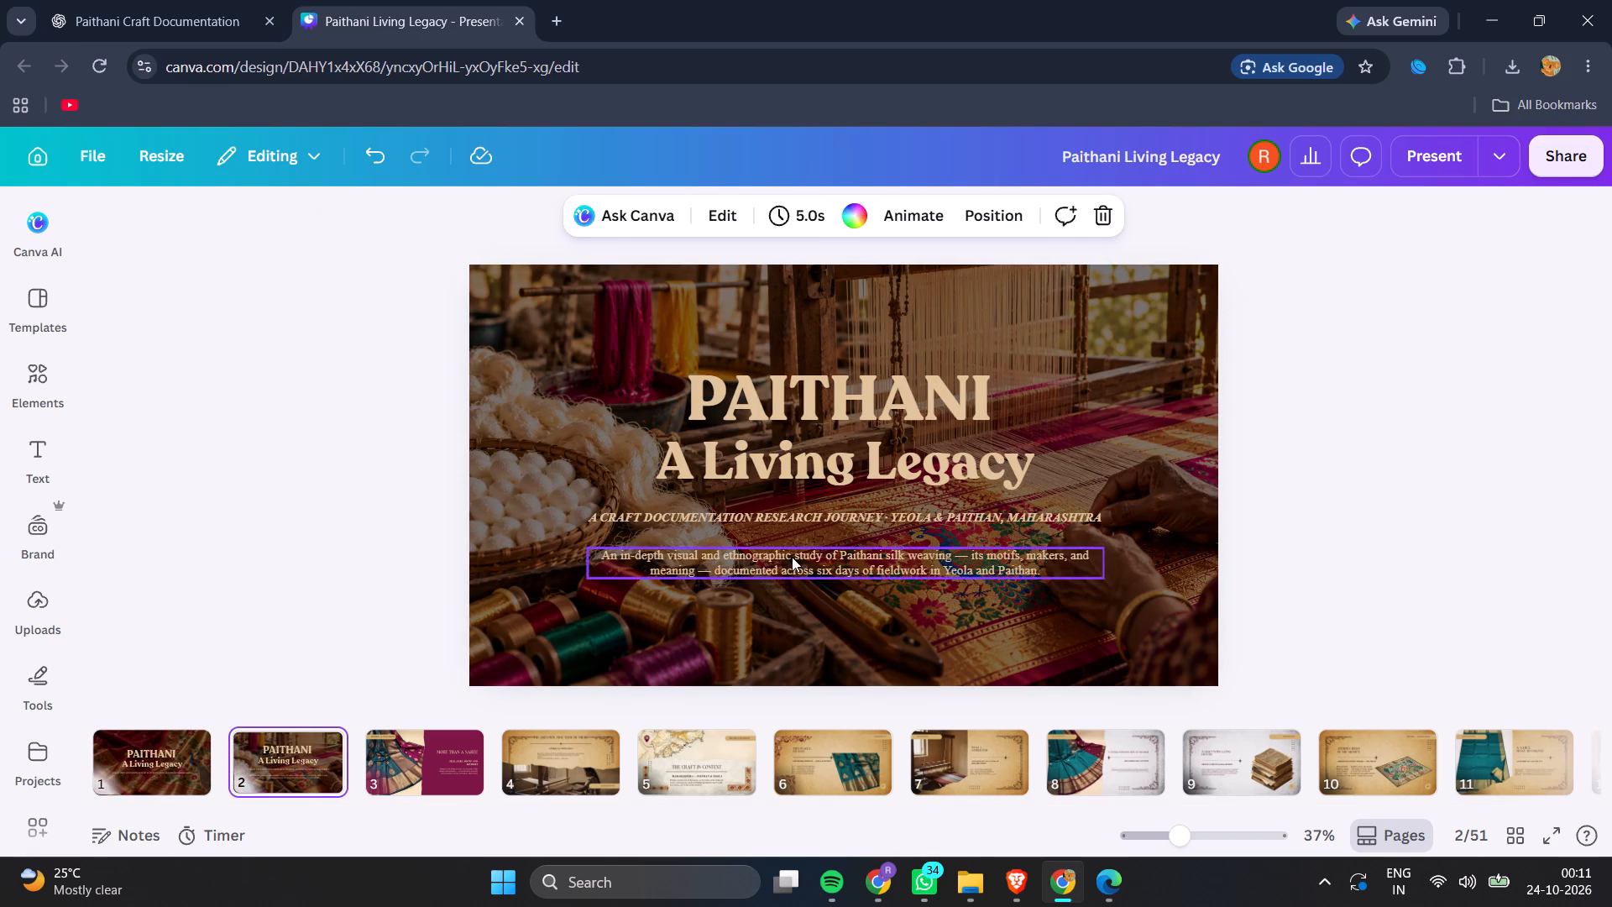
pyautogui.click(790, 558)
pyautogui.press('BackSpace')
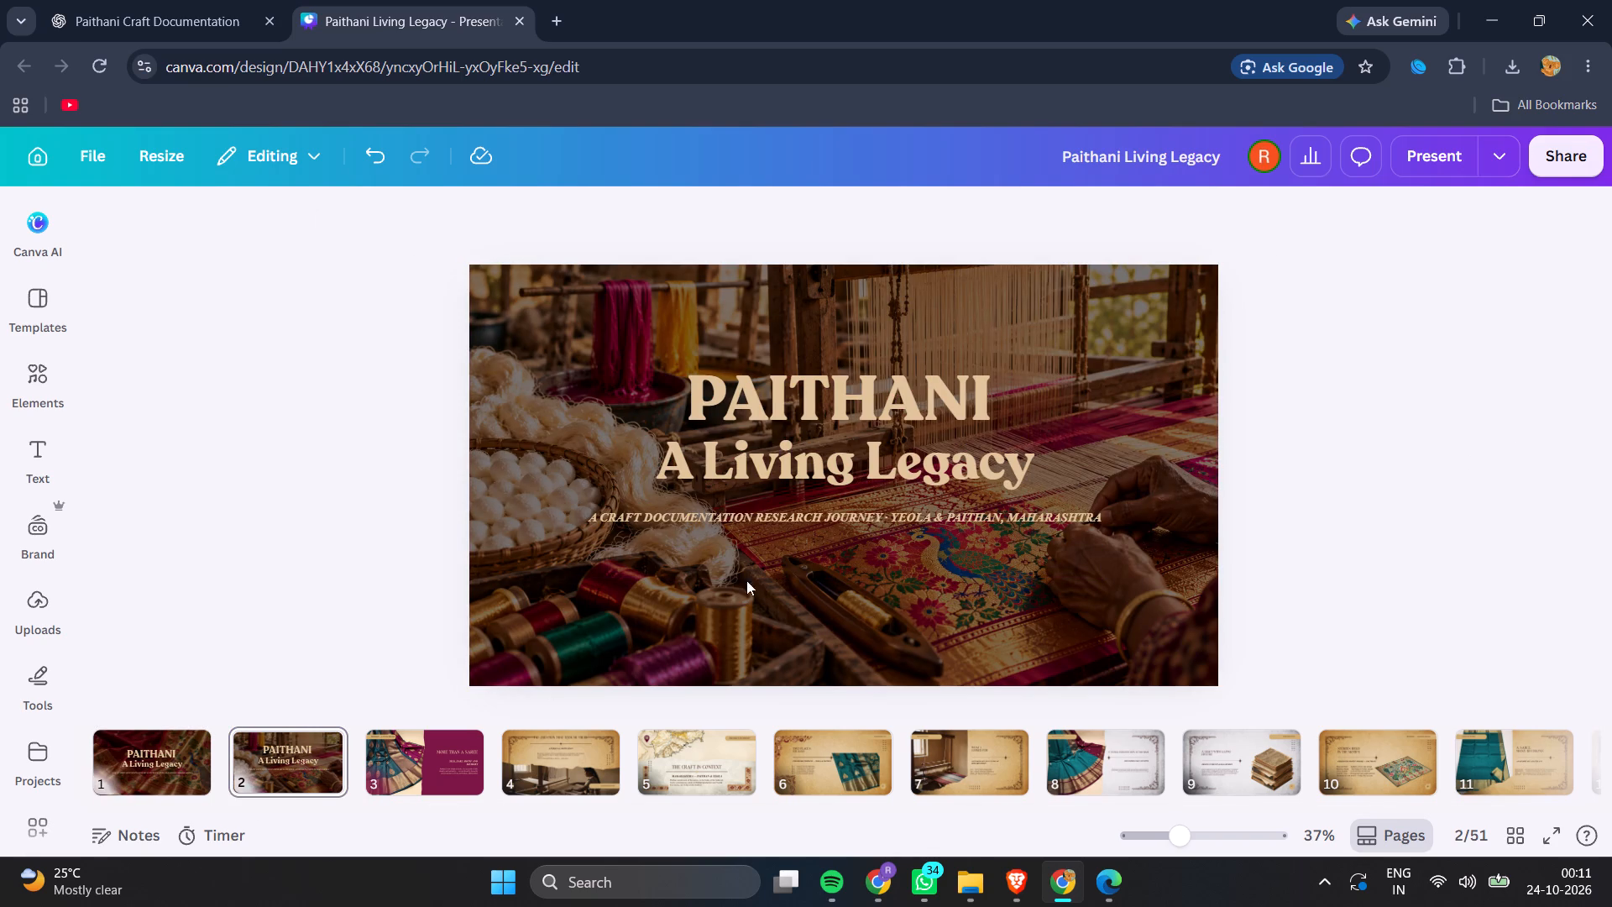
# Copy the Recoleta title and subtitle together from the page 1 cover.
pyautogui.click(155, 752)
pyautogui.click(866, 428)
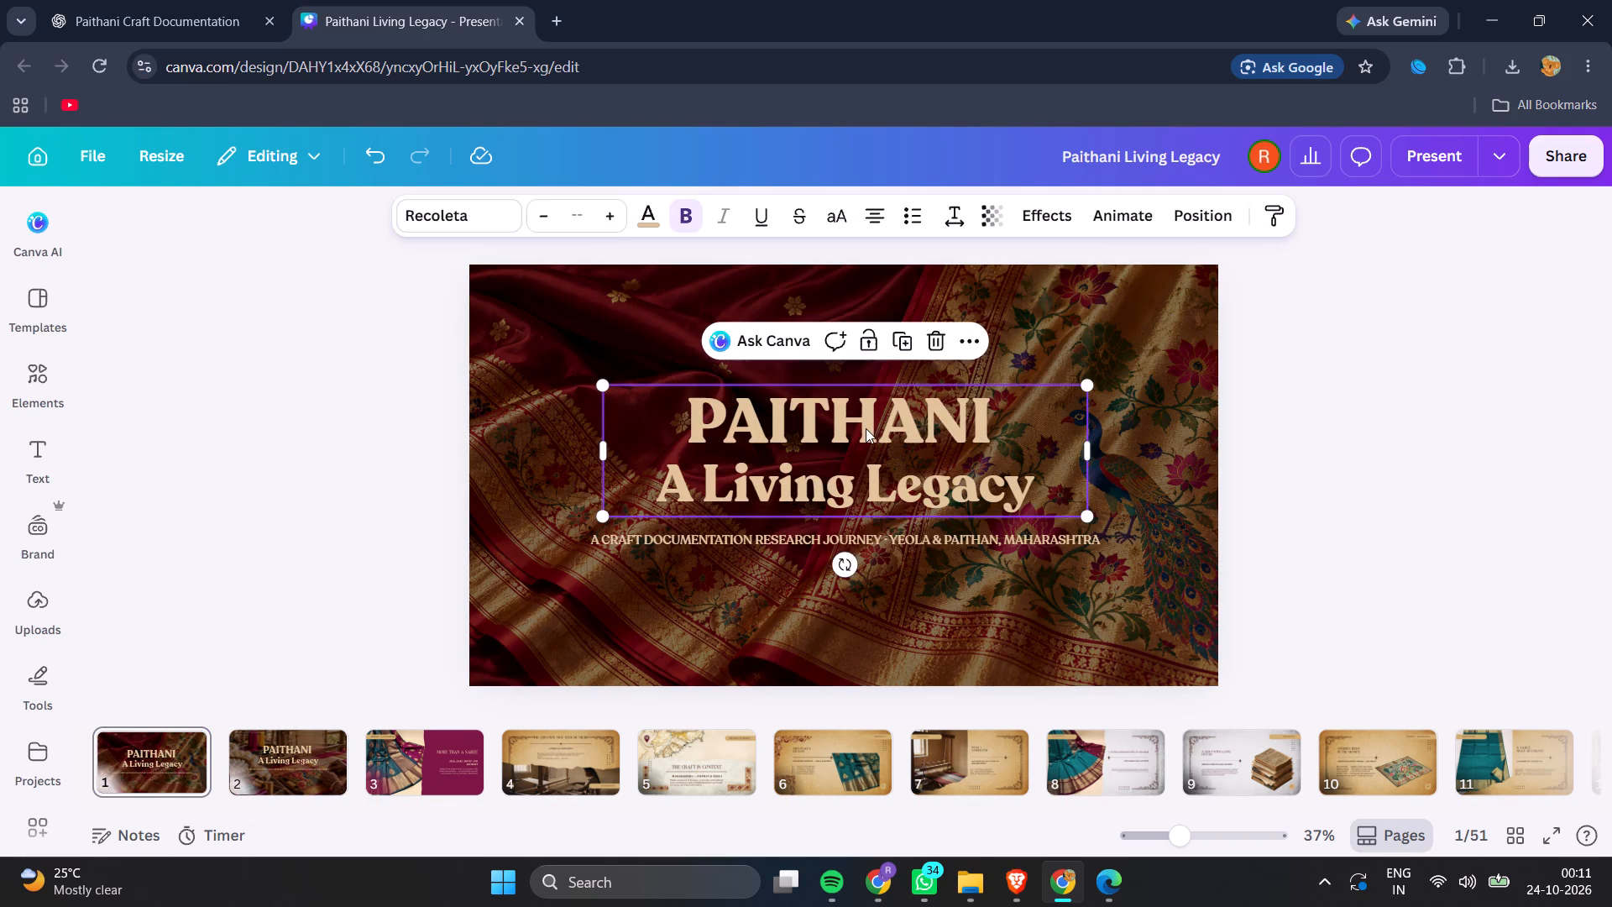
pyautogui.keyDown('shift'); pyautogui.click(763, 538); pyautogui.keyUp('shift')
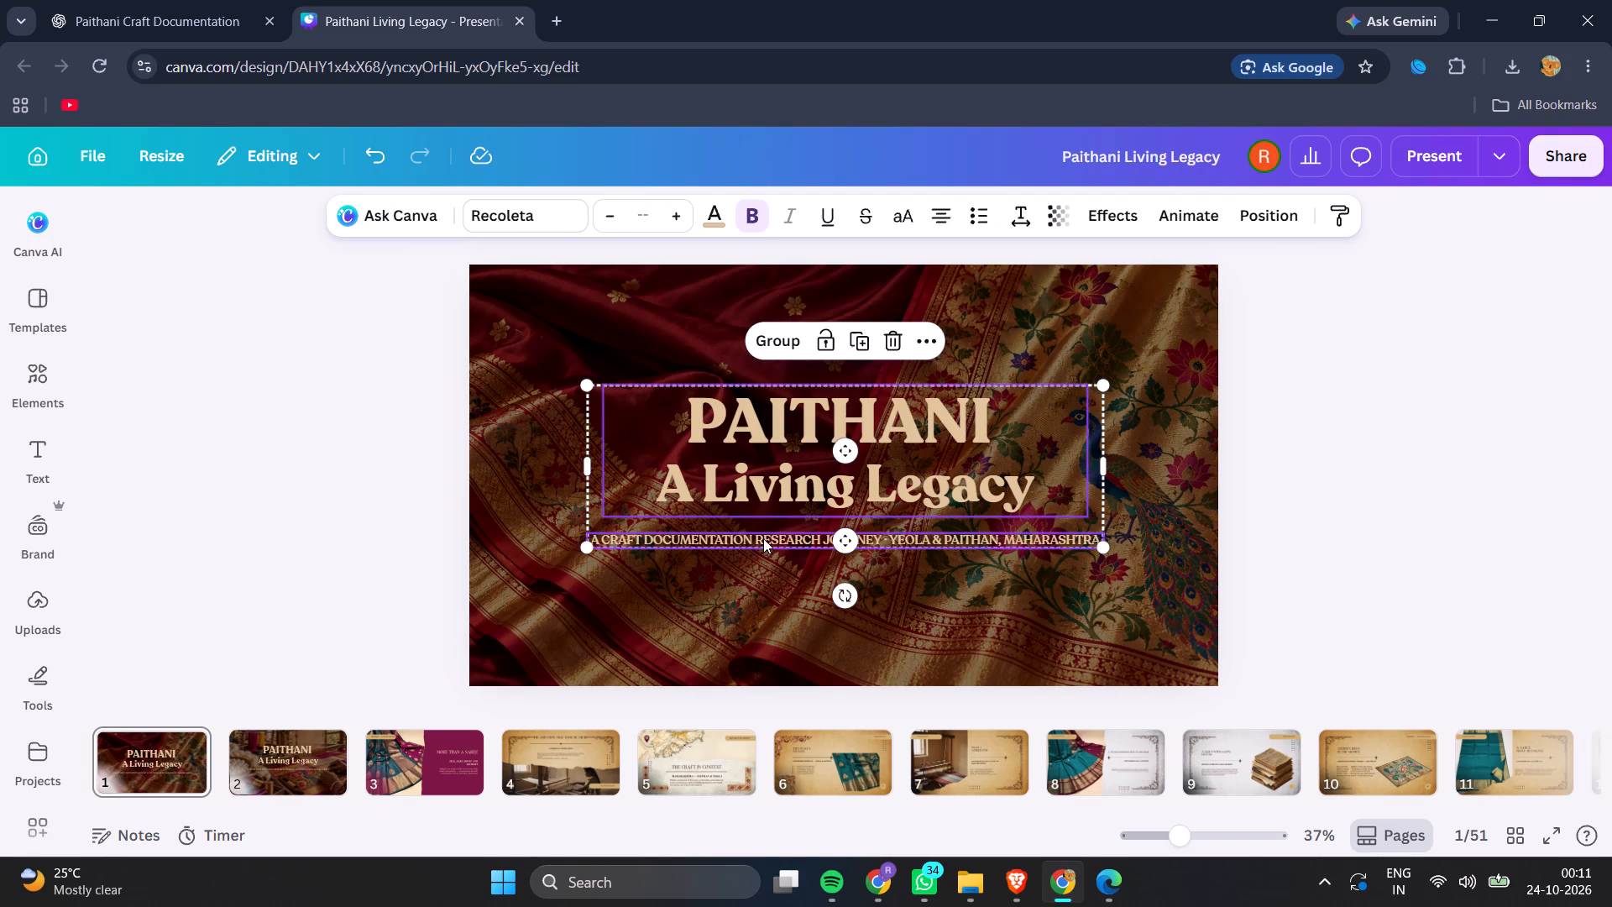
pyautogui.hotkey('ctrl', 'c')
# Replace the page 2 cover's title and subtitle by deleting both and pasting the copied page 1 text.
pyautogui.click(294, 725)
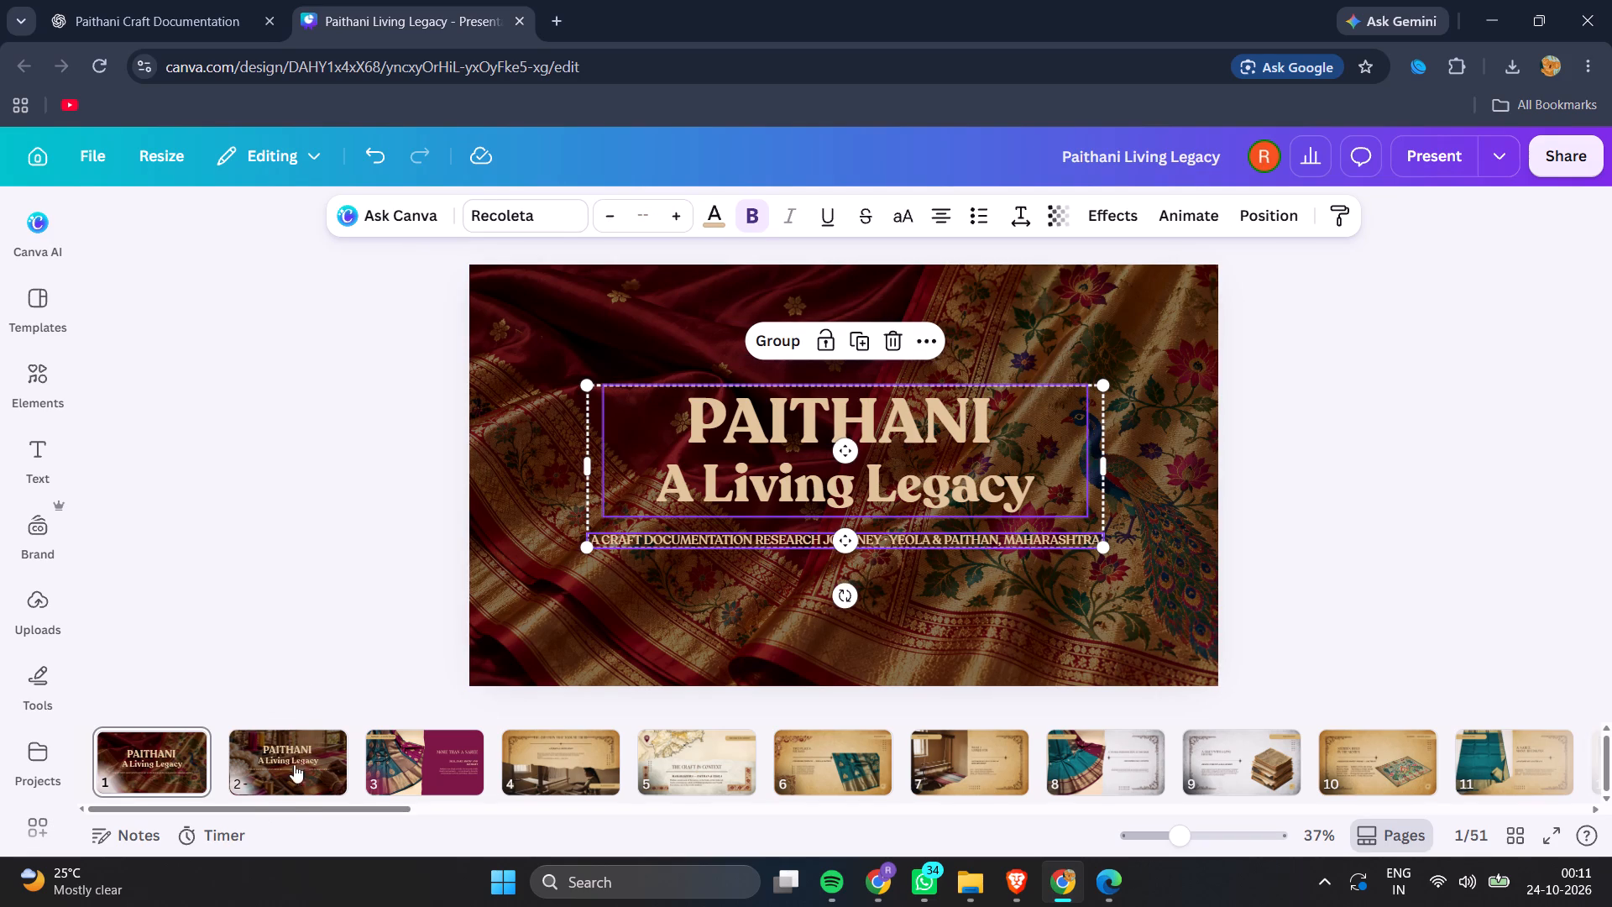
pyautogui.click(291, 800)
pyautogui.click(301, 777)
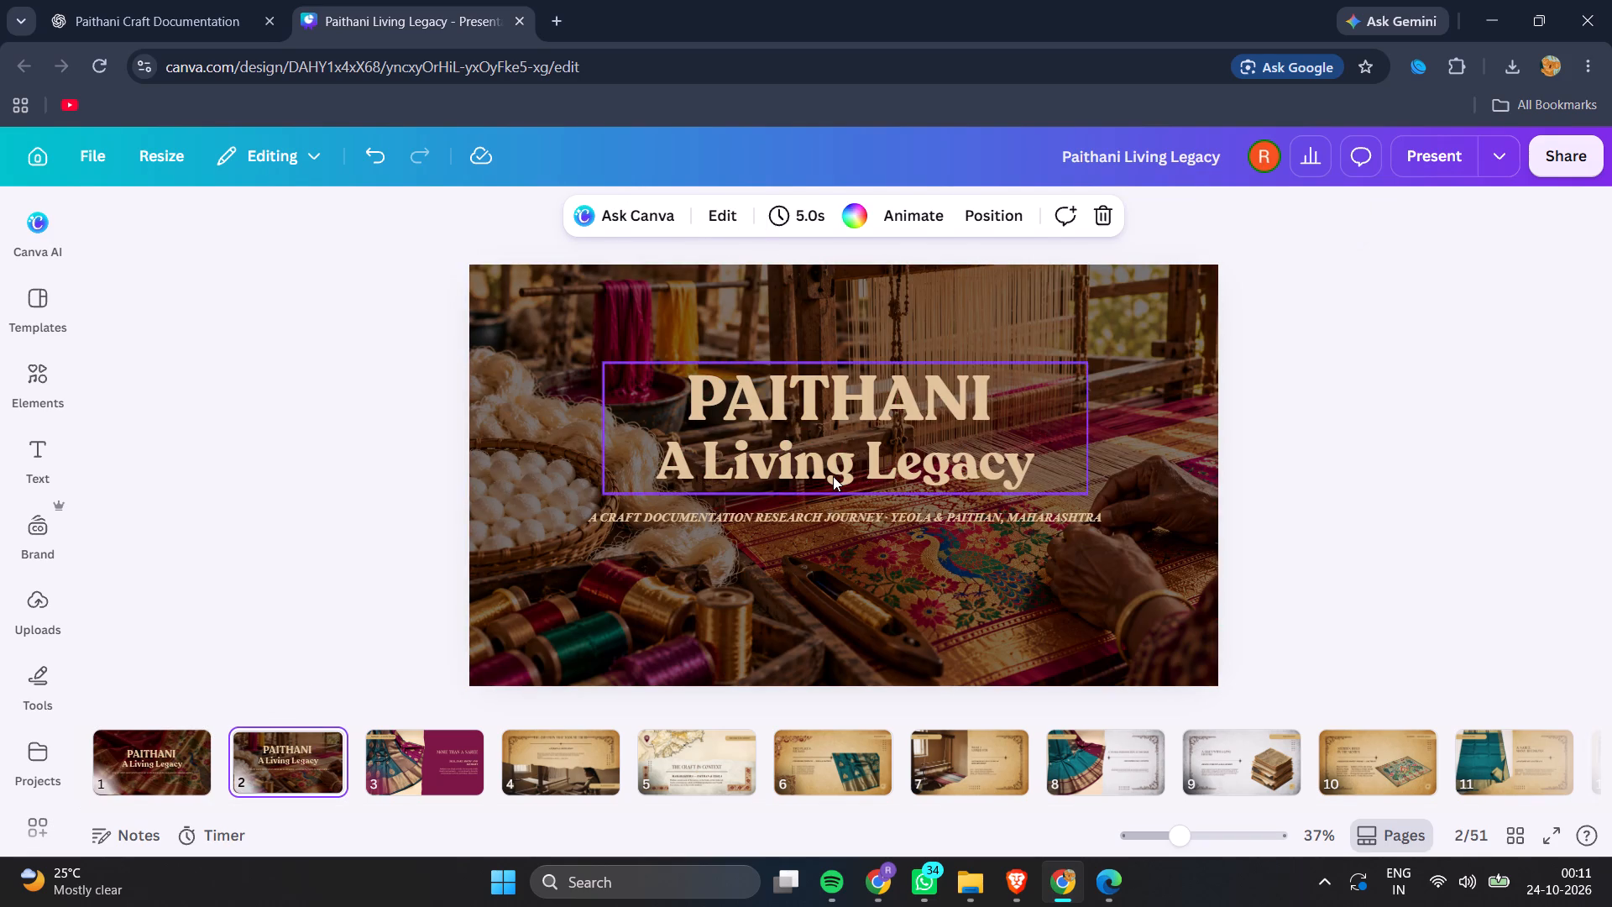
pyautogui.click(833, 476)
pyautogui.keyDown('shift'); pyautogui.click(814, 523); pyautogui.keyUp('shift')
pyautogui.hotkey('shift', 'BackSpace')
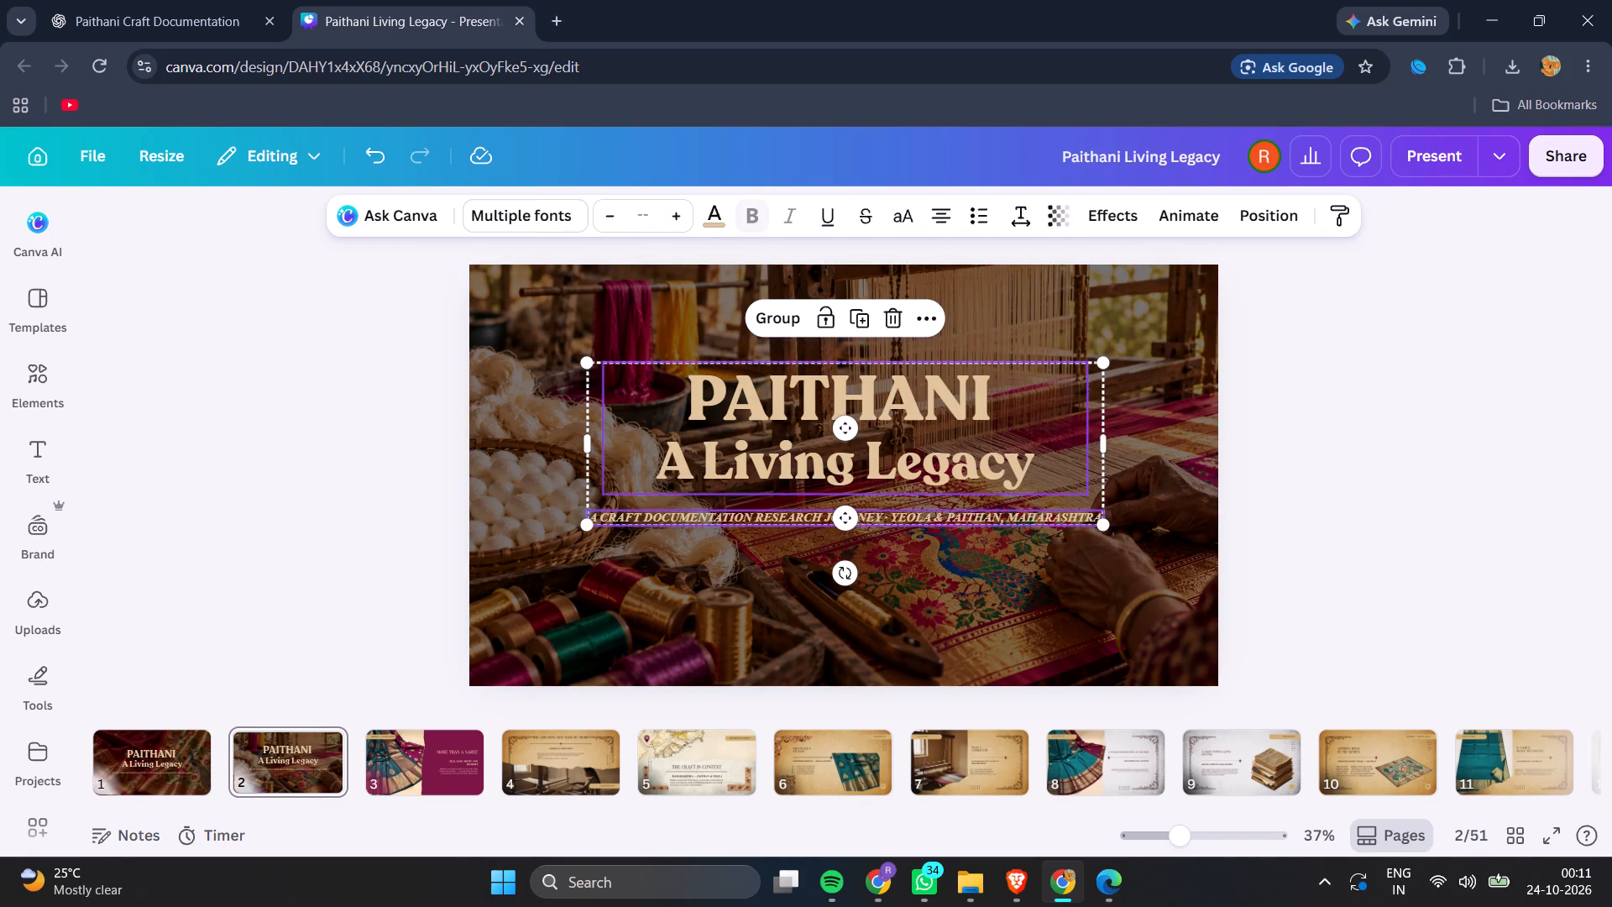
pyautogui.hotkey('ctrl', 'v')
pyautogui.hotkey('ctrl', 'z')
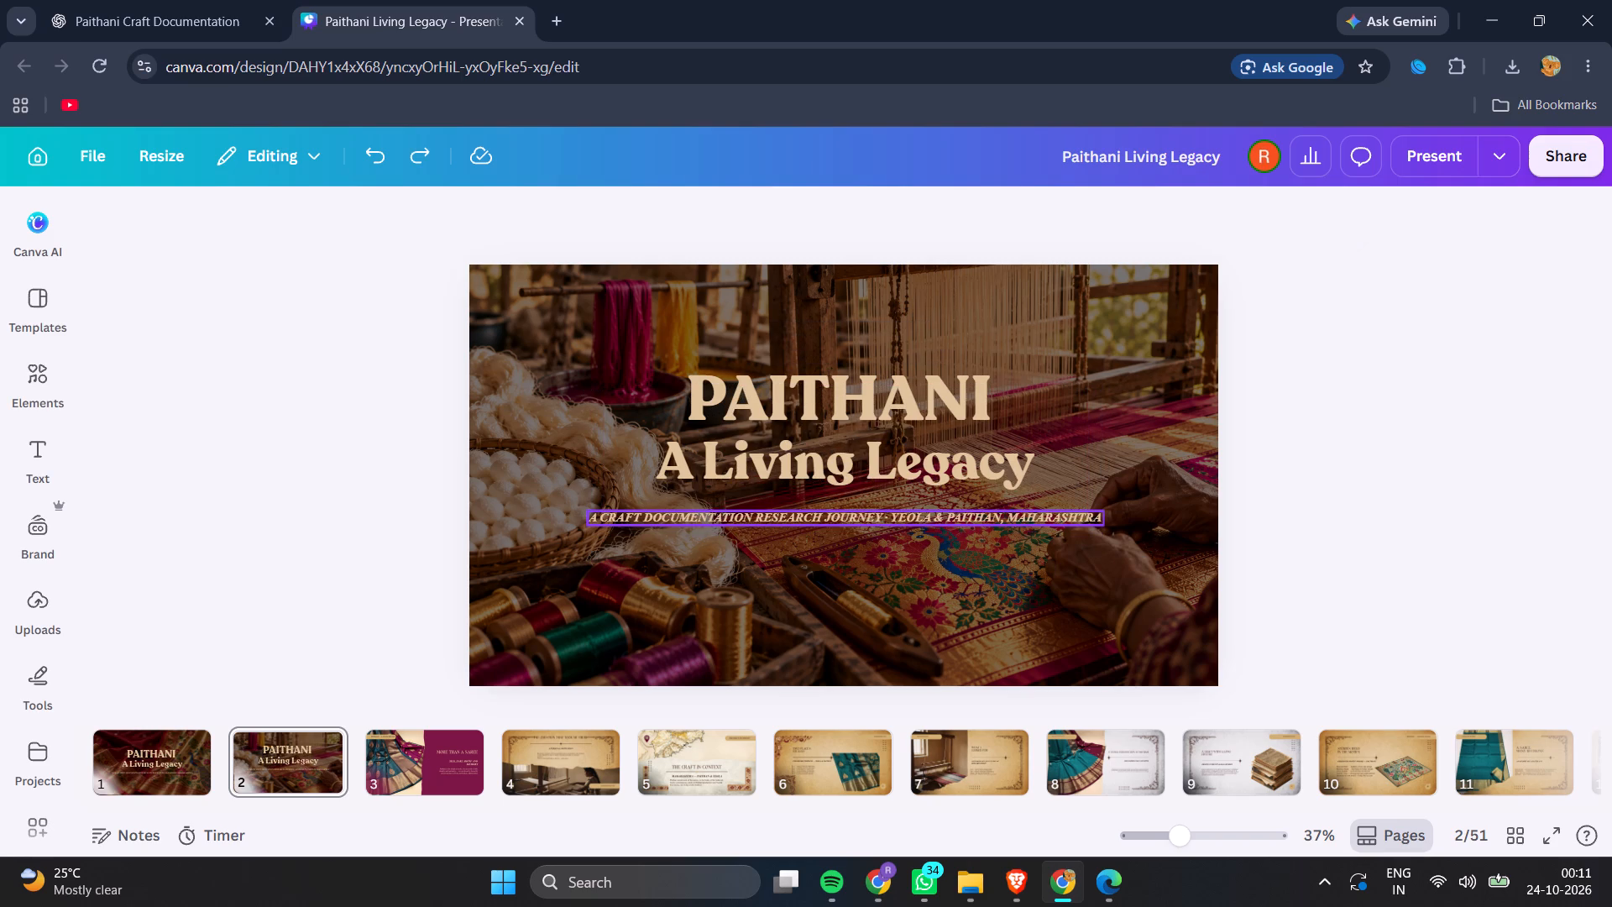
pyautogui.press('BackSpace')
pyautogui.click(812, 467)
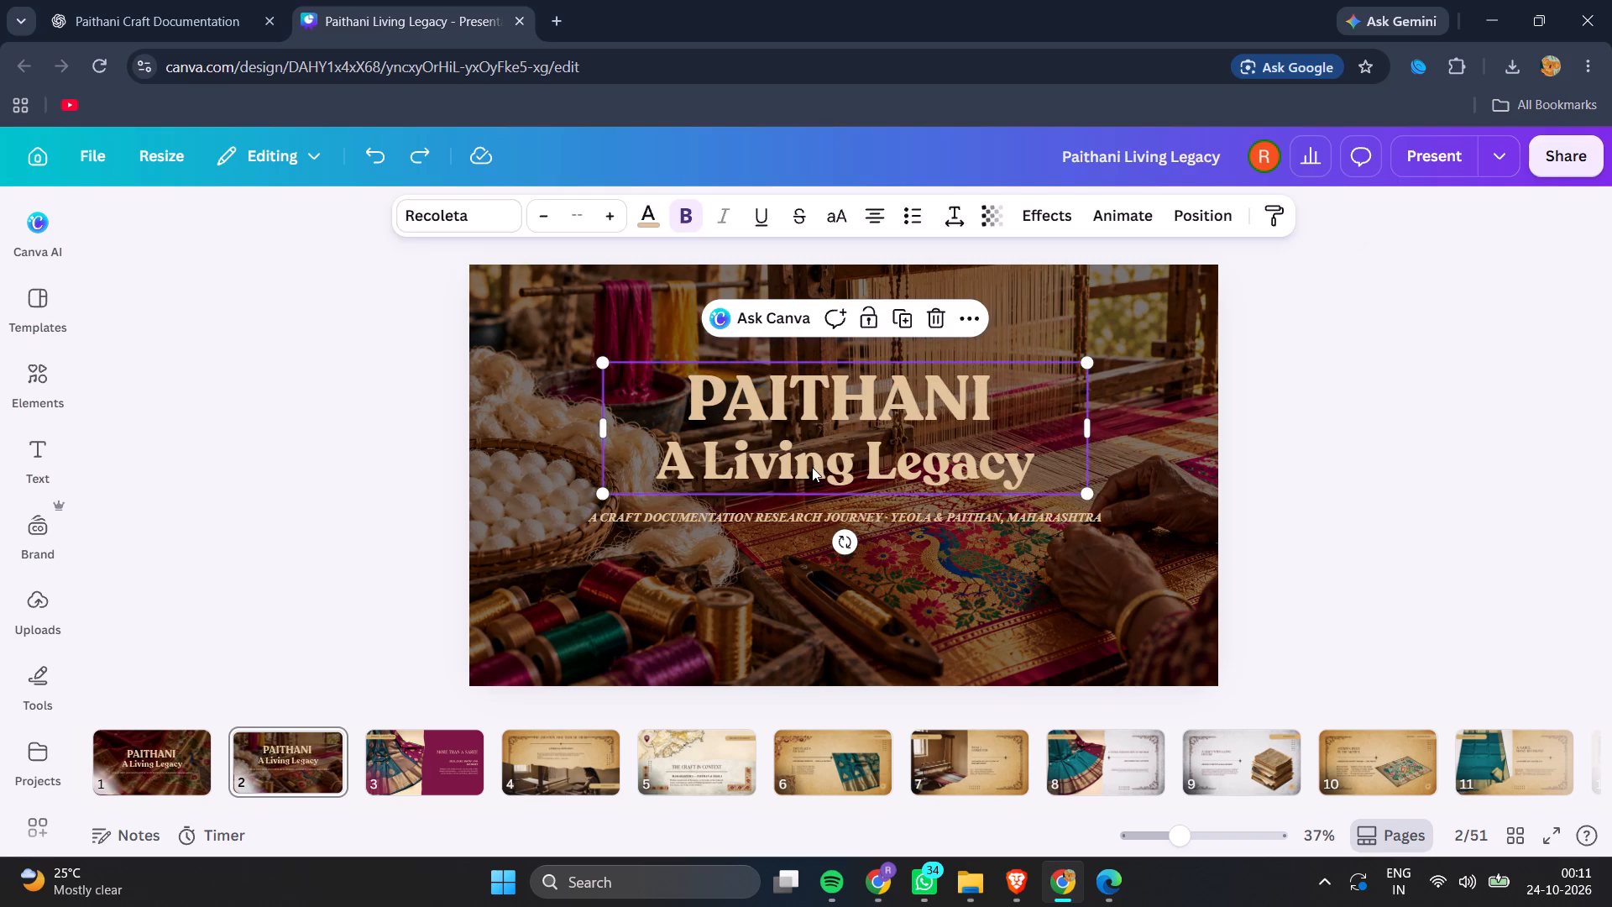
pyautogui.press('BackSpace')
pyautogui.click(829, 518)
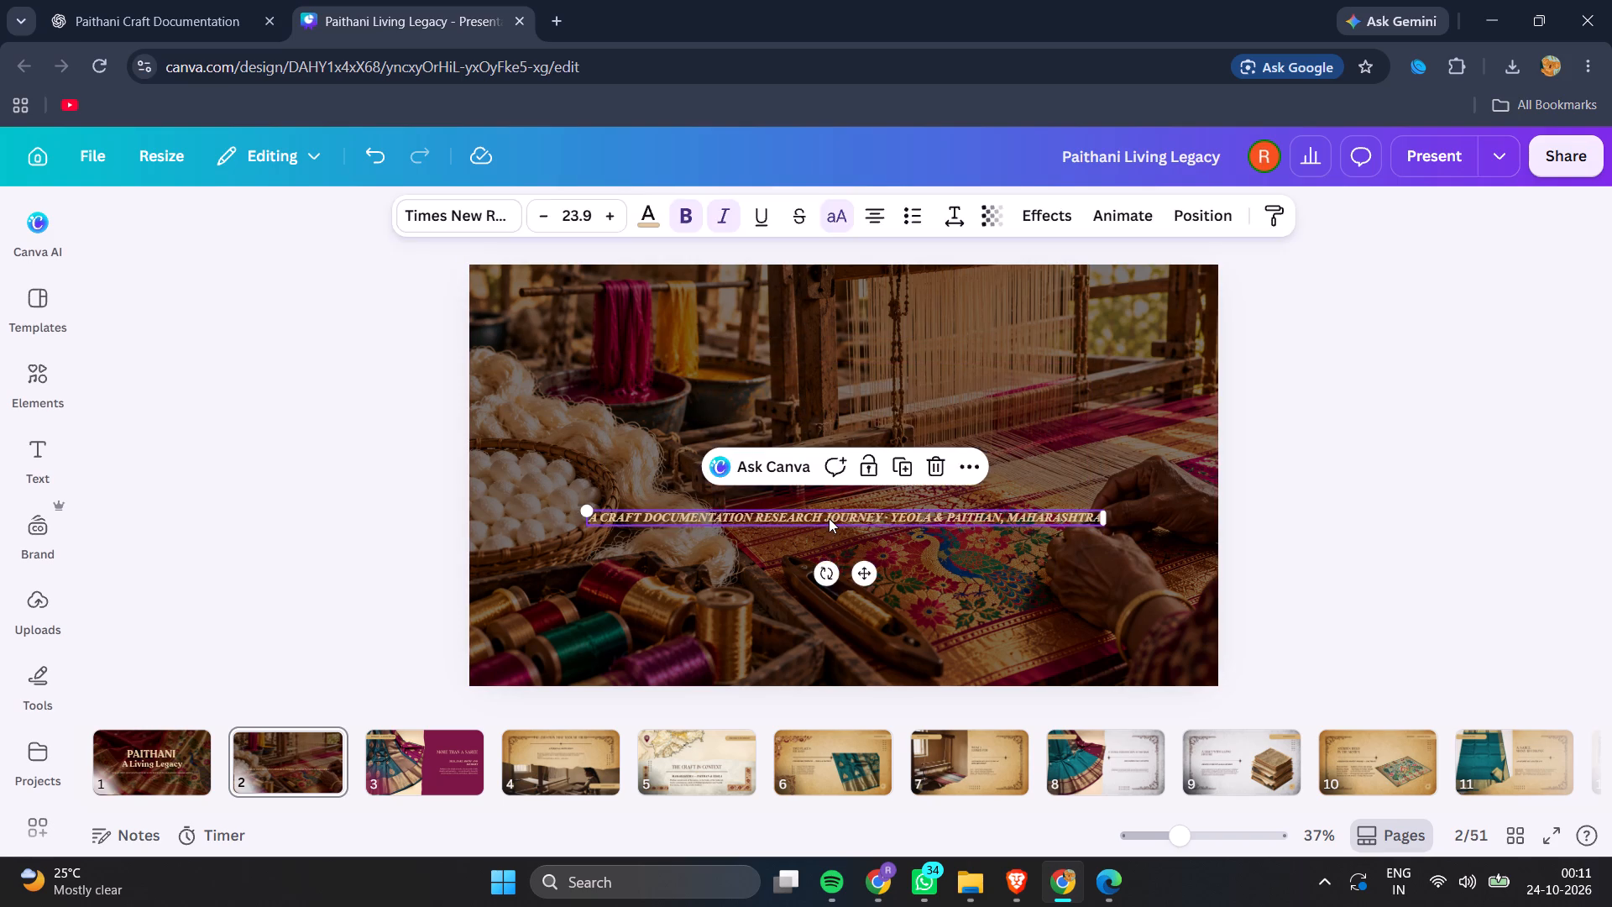
pyautogui.press('BackSpace')
pyautogui.hotkey('ctrl', 'v')
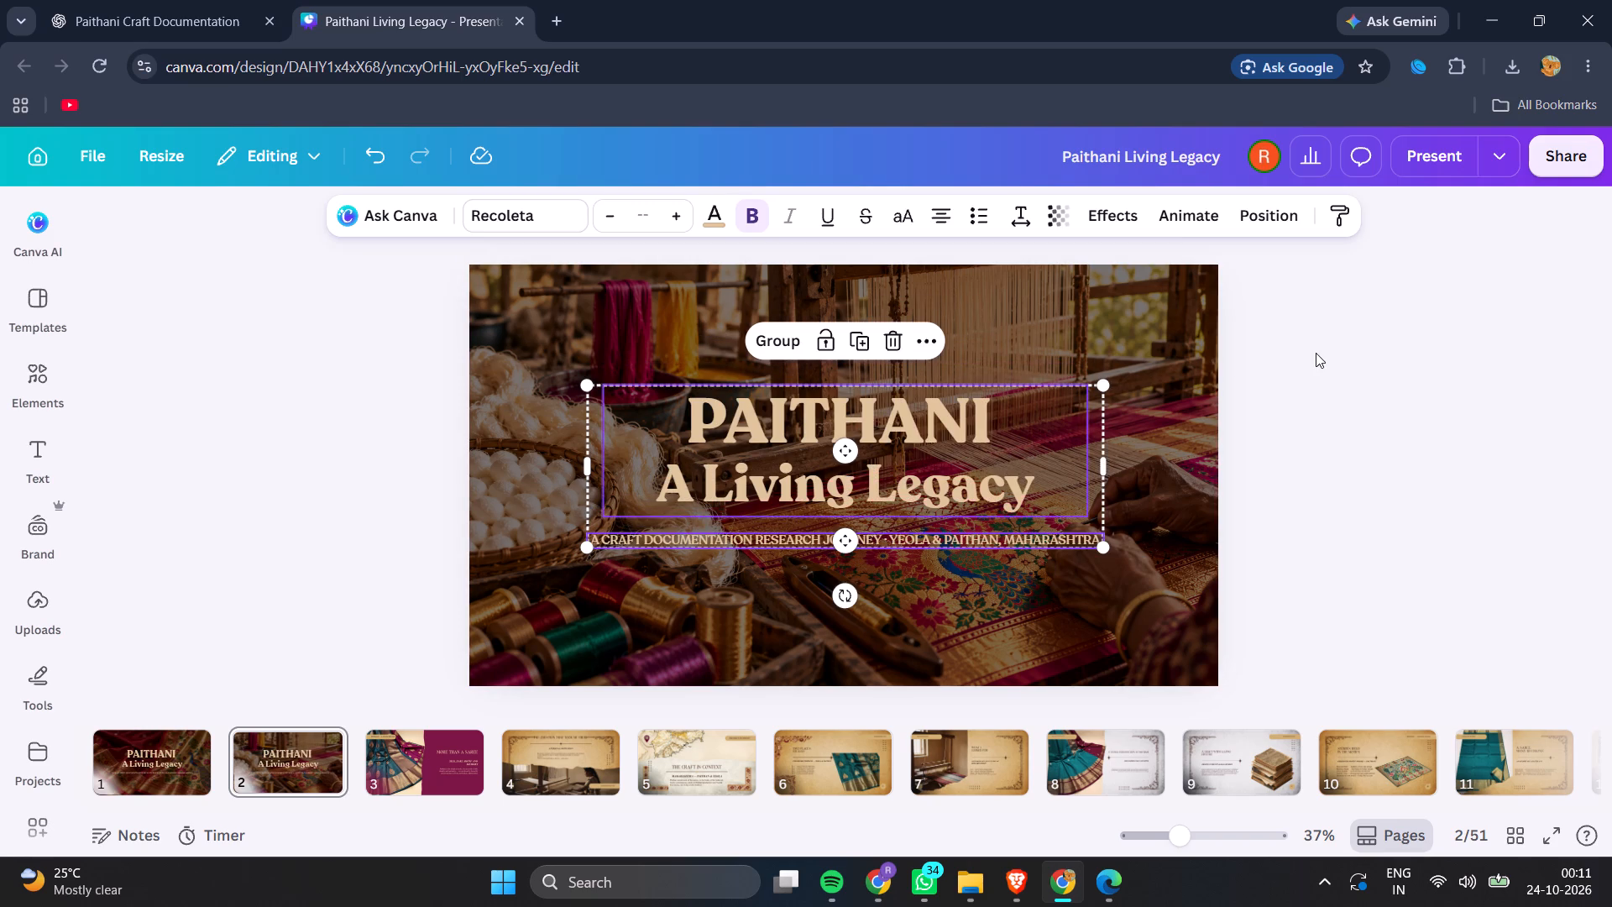
# Darken the page 2 cover by setting the black overlay's transparency value to 71.
pyautogui.click(1176, 362)
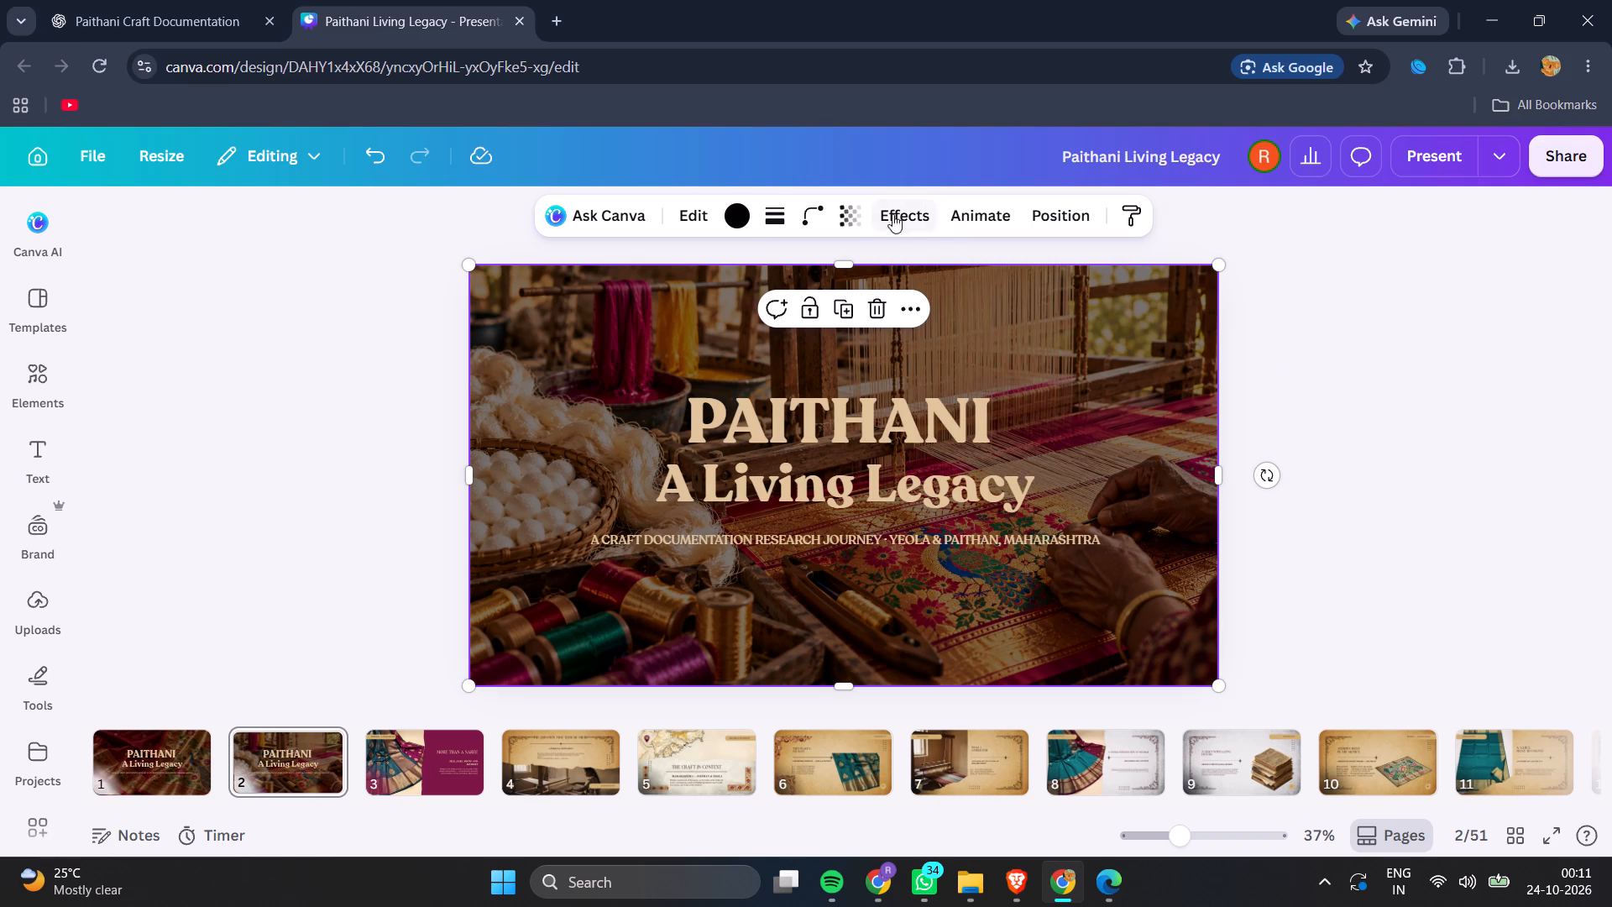
pyautogui.click(850, 212)
pyautogui.click(856, 294)
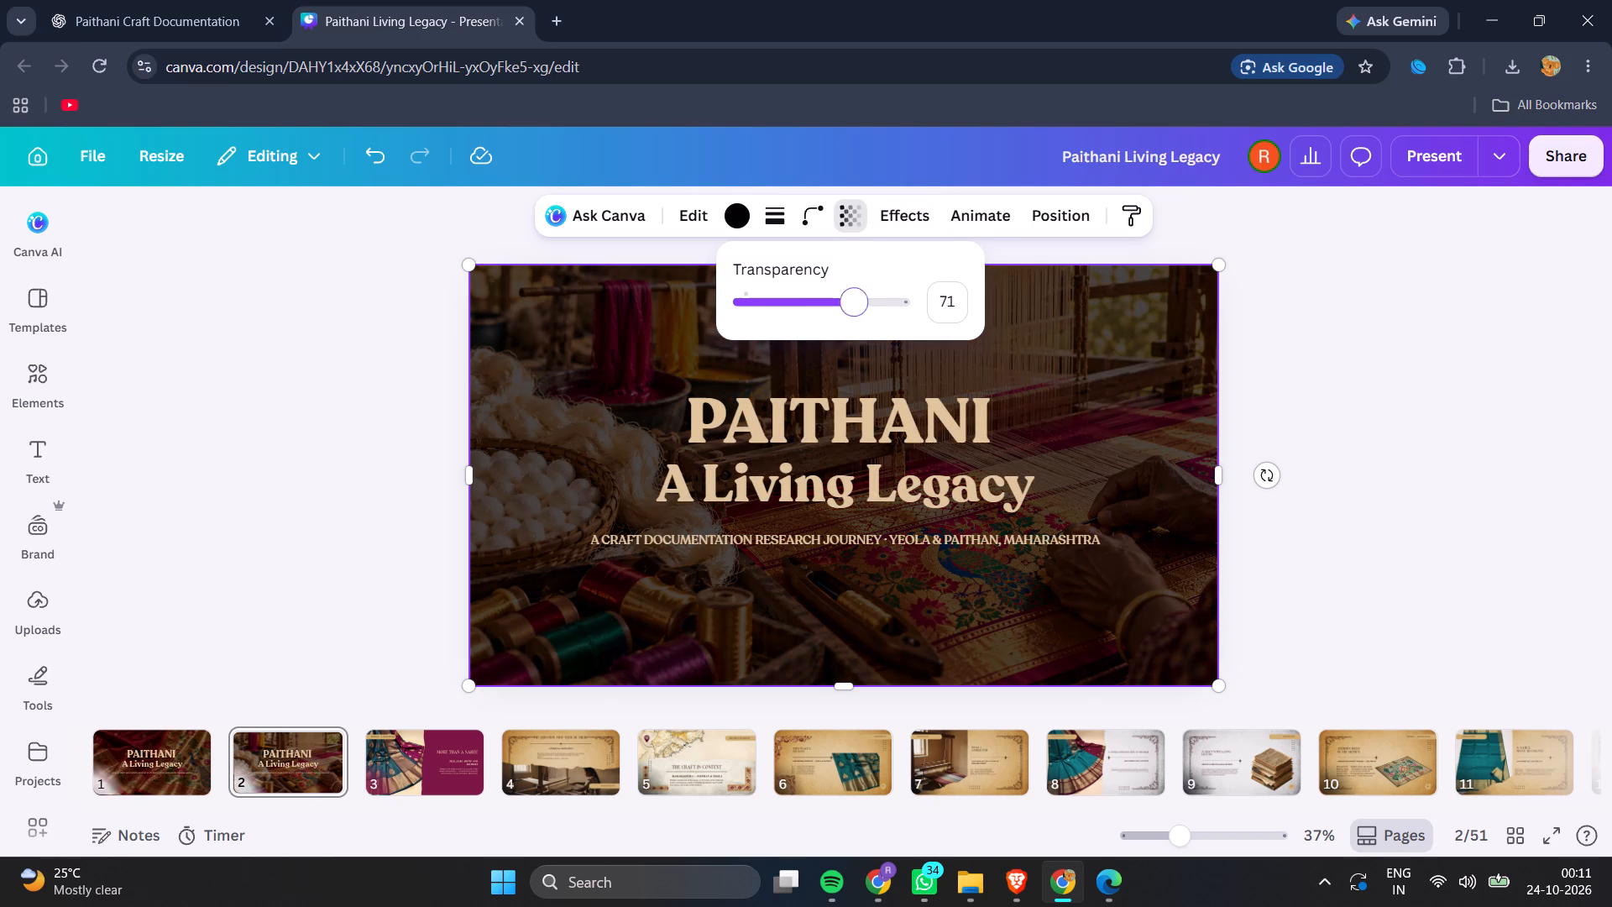
pyautogui.click(1342, 347)
pyautogui.click(1342, 347)
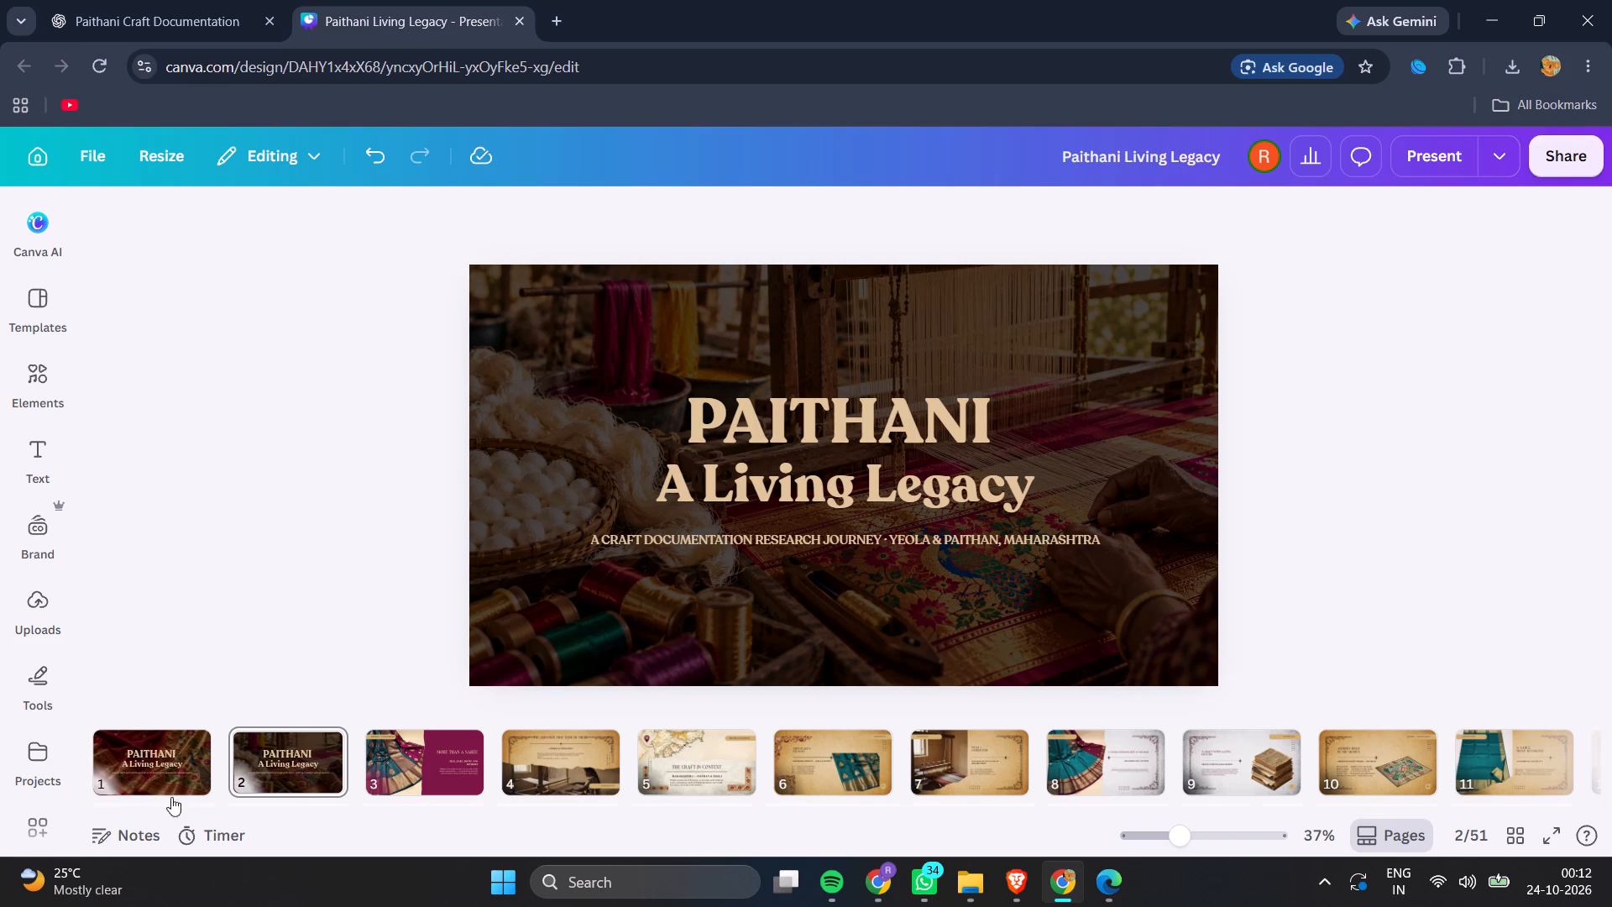
# Darken the page 1 cover by raising the black overlay's transparency value above 50.
pyautogui.click(168, 773)
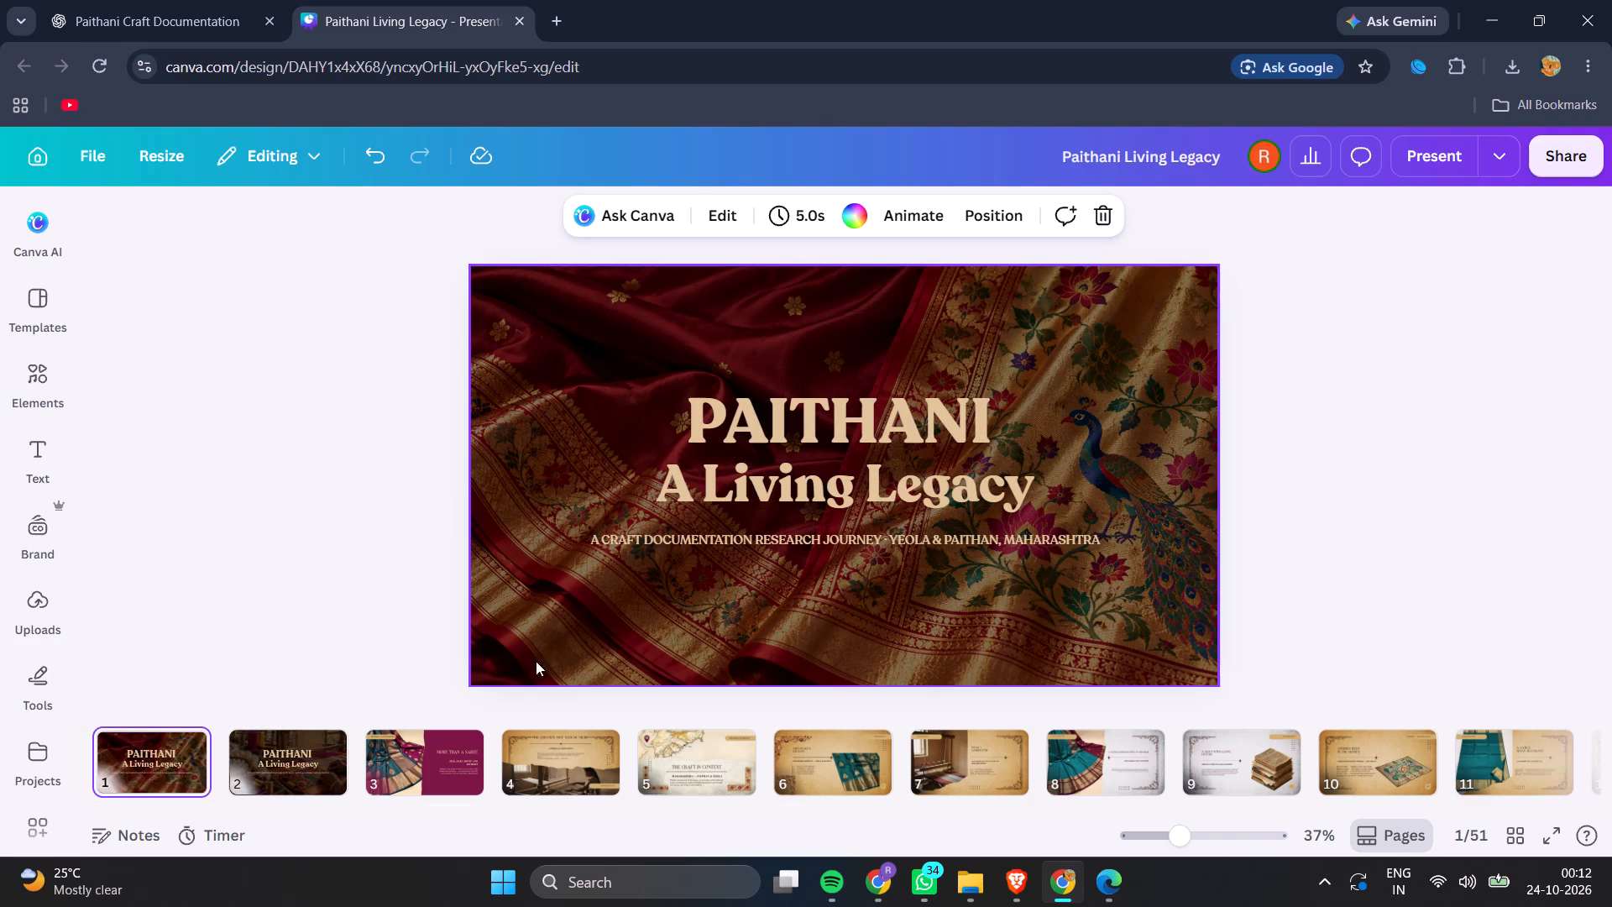
pyautogui.click(564, 607)
pyautogui.moveTo(754, 205); pyautogui.dragTo(730, 223)
pyautogui.click(730, 223)
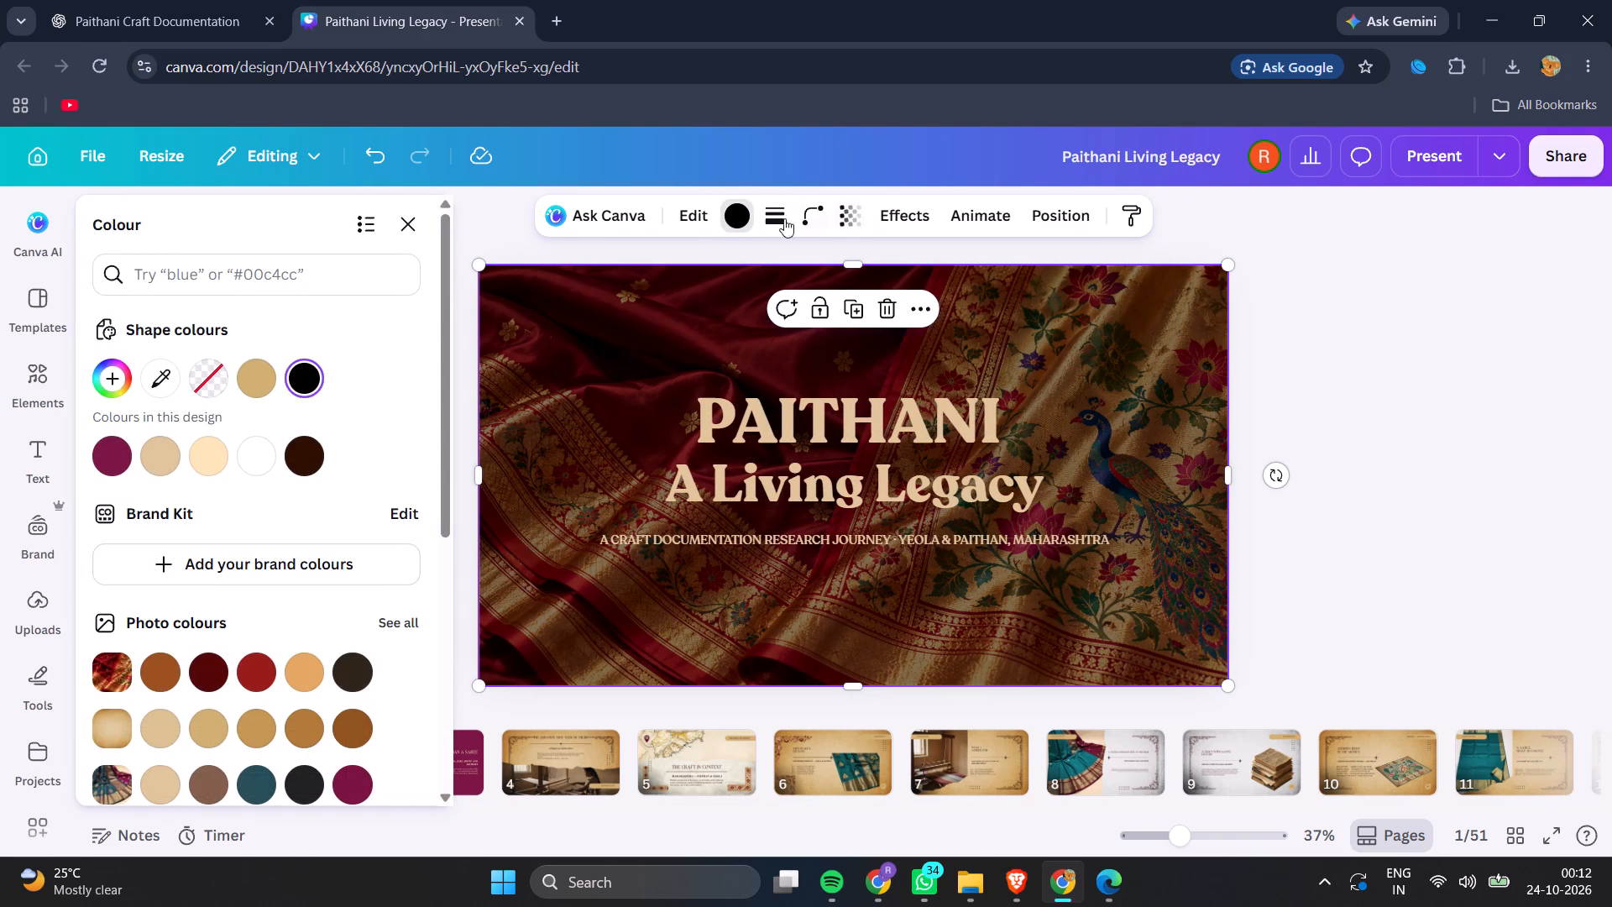
pyautogui.click(851, 212)
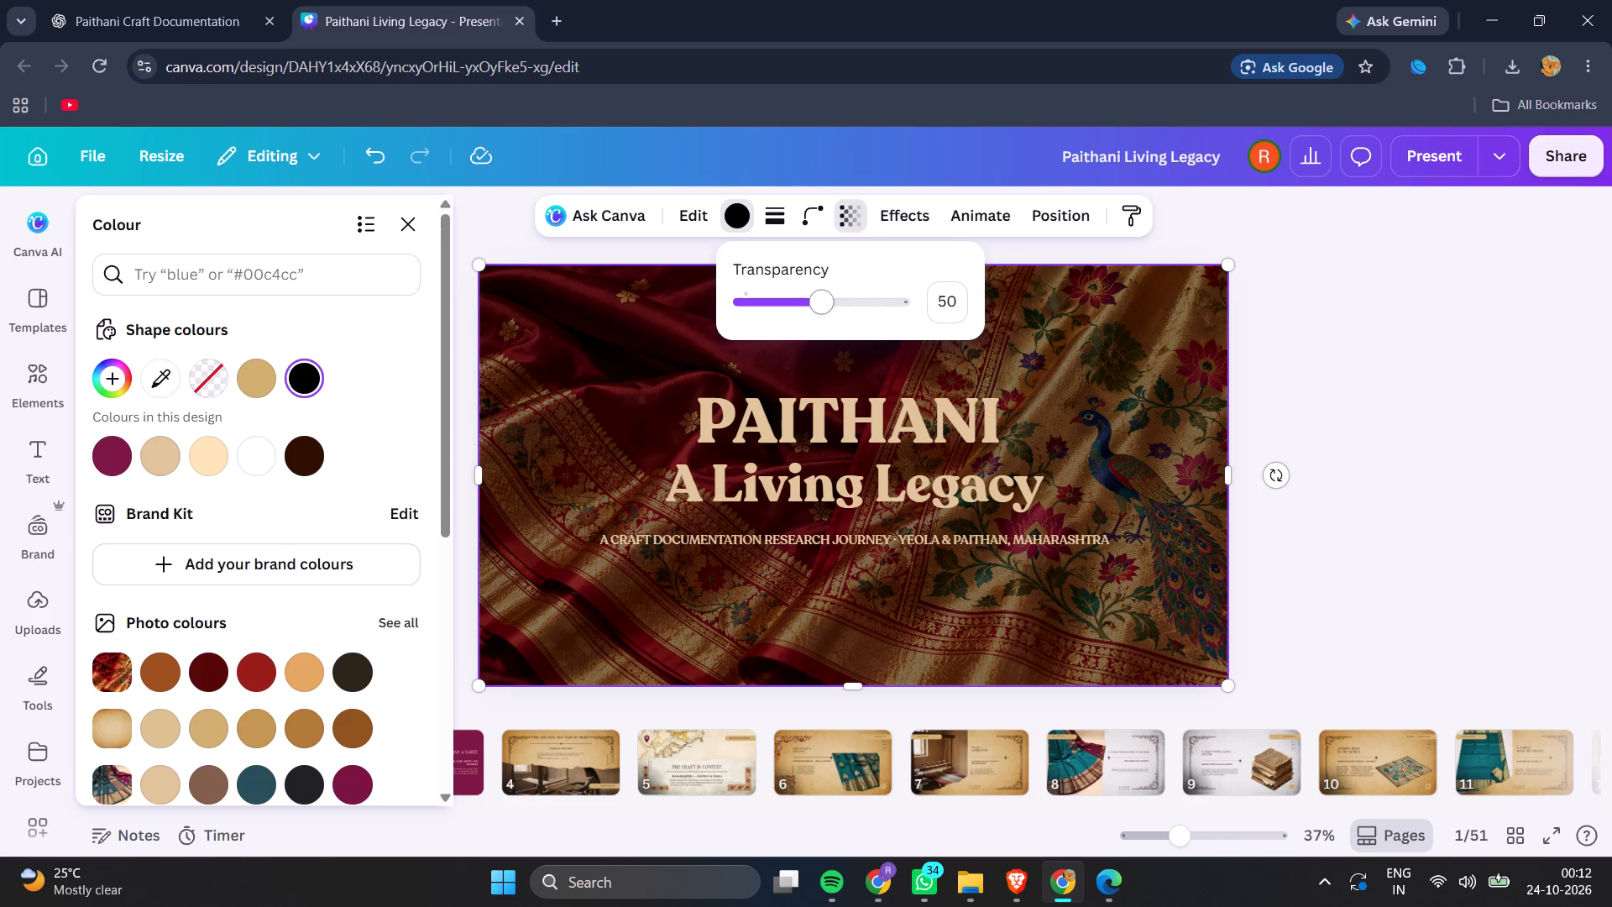
pyautogui.click(840, 295)
pyautogui.click(1443, 332)
pyautogui.click(1443, 332)
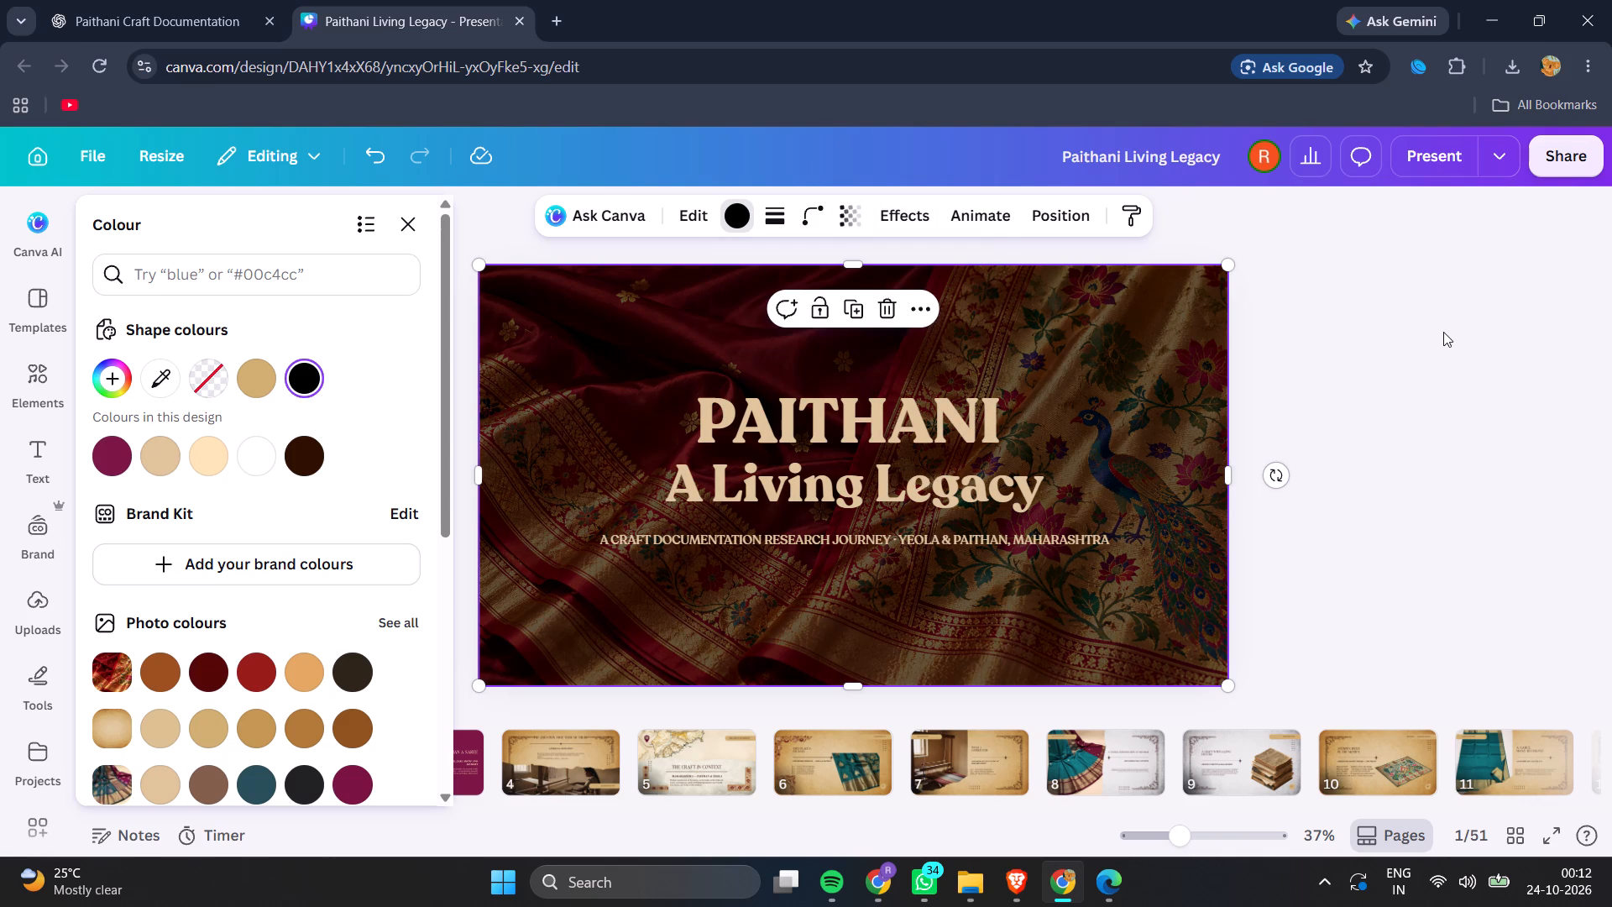
# Check the cover and introduction page of the IKAT reference PDF in Microsoft Edge, and return to the Canva presentation.
pyautogui.click(306, 745)
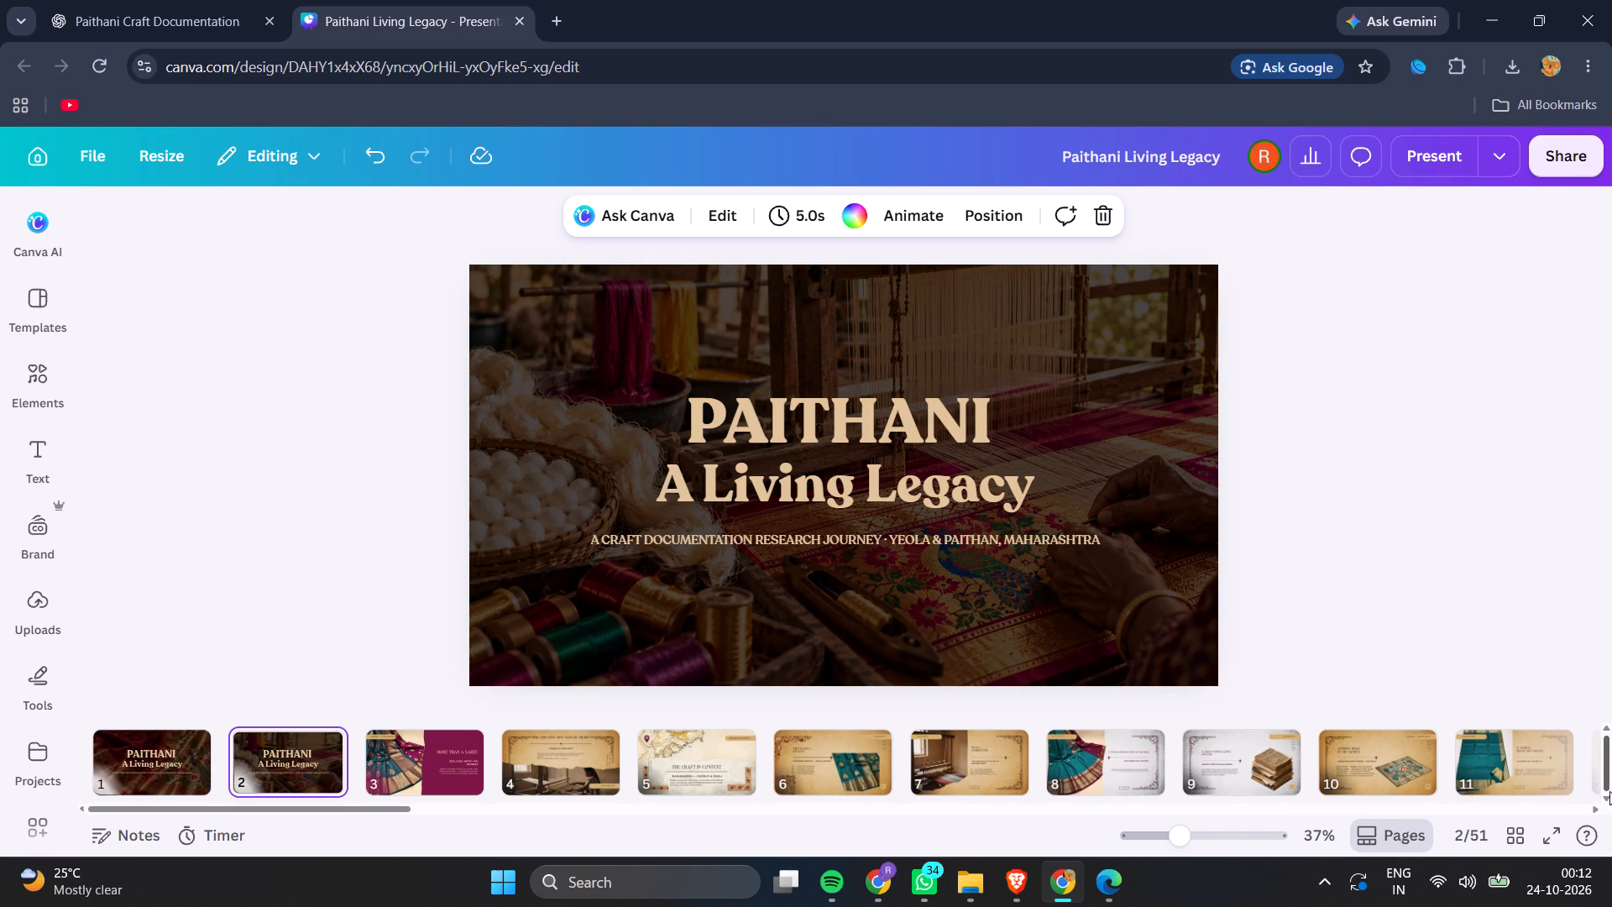
pyautogui.click(1092, 900)
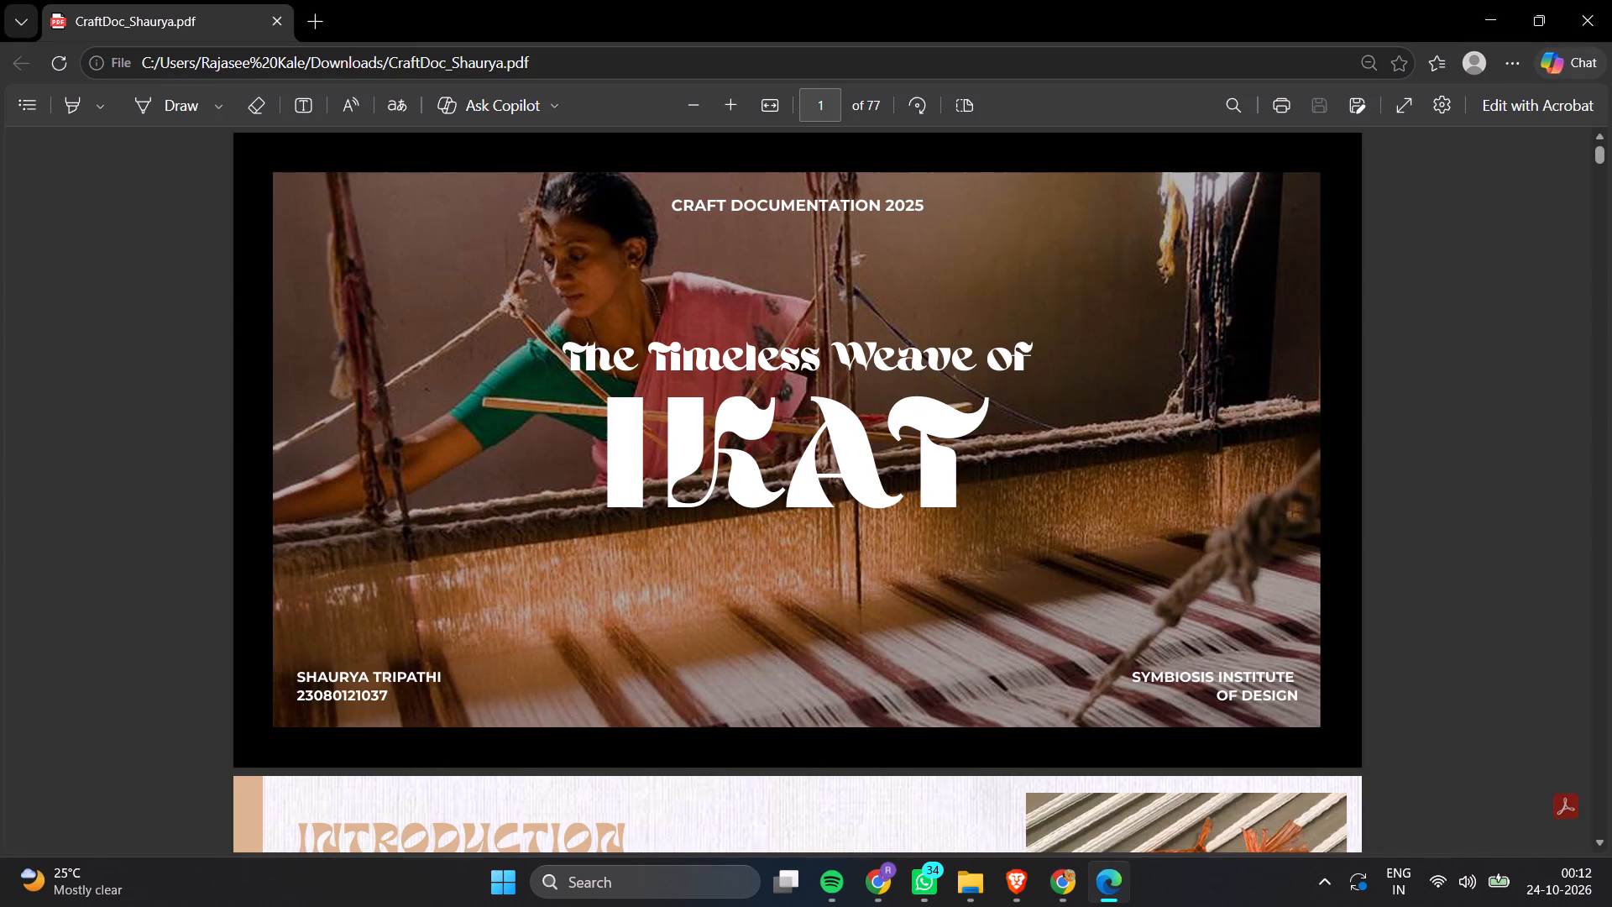
pyautogui.scroll(-5, 881, 502)
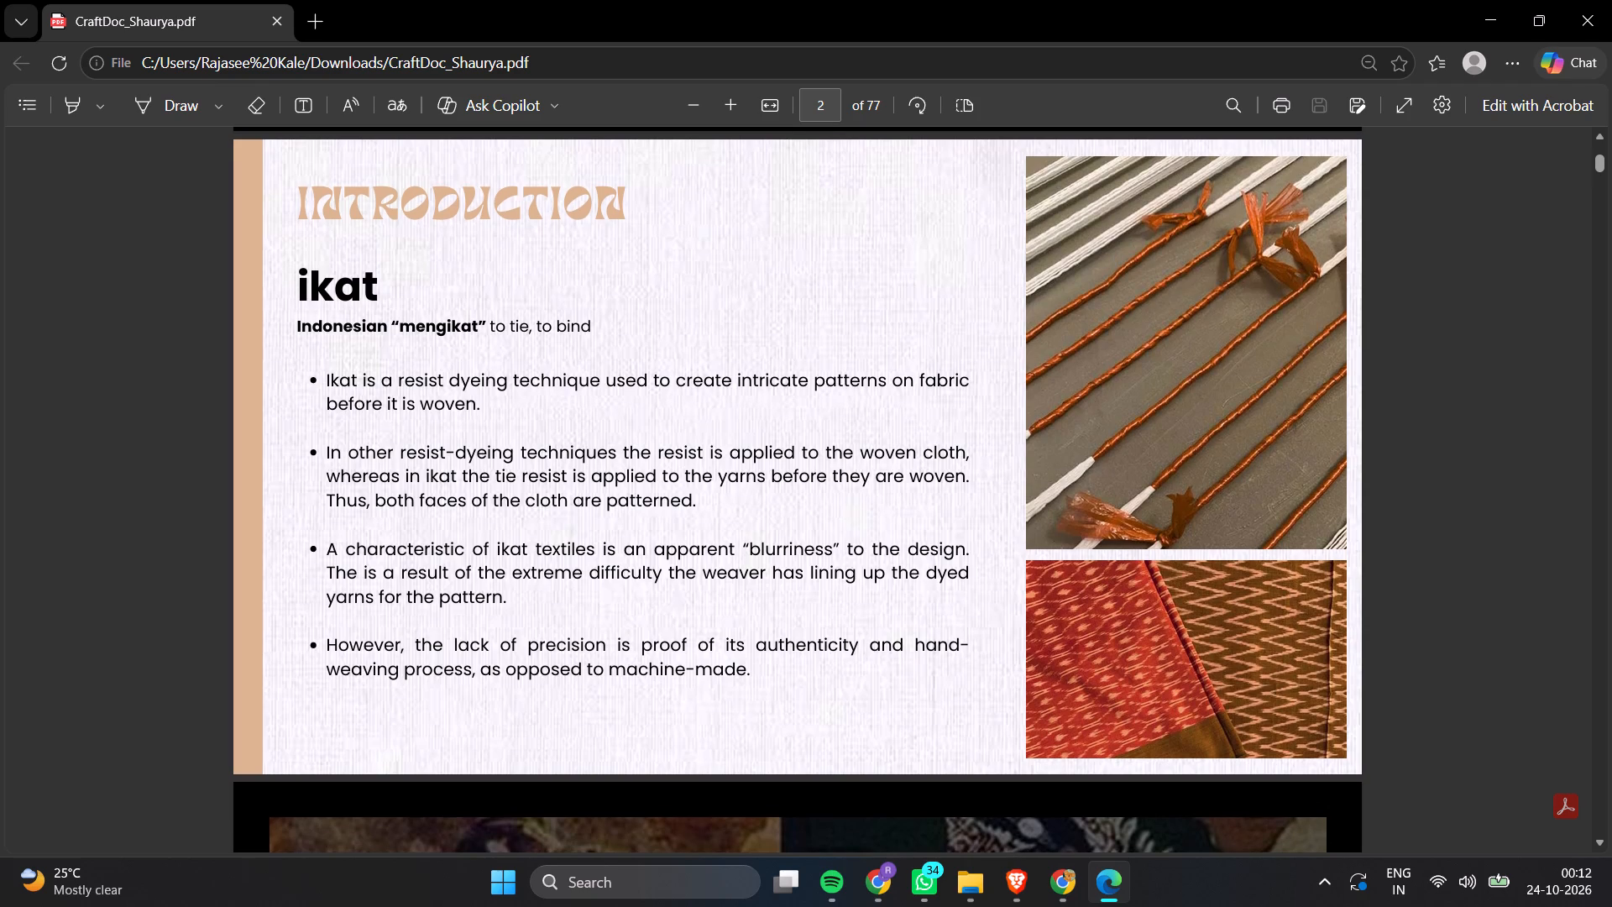
pyautogui.click(1007, 889)
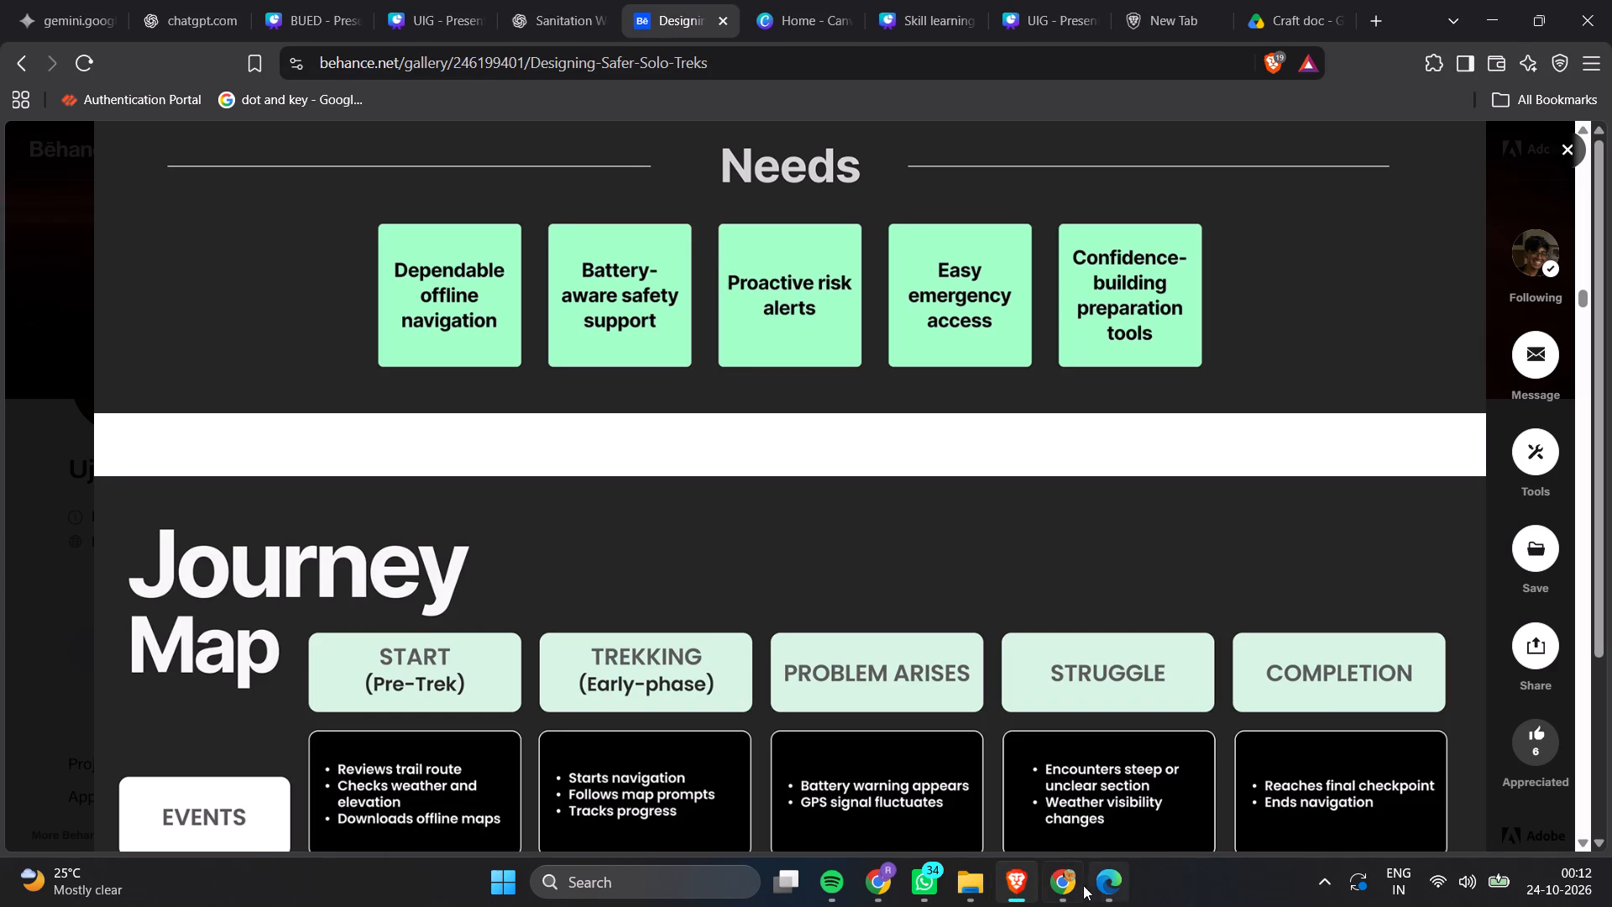
pyautogui.click(1080, 884)
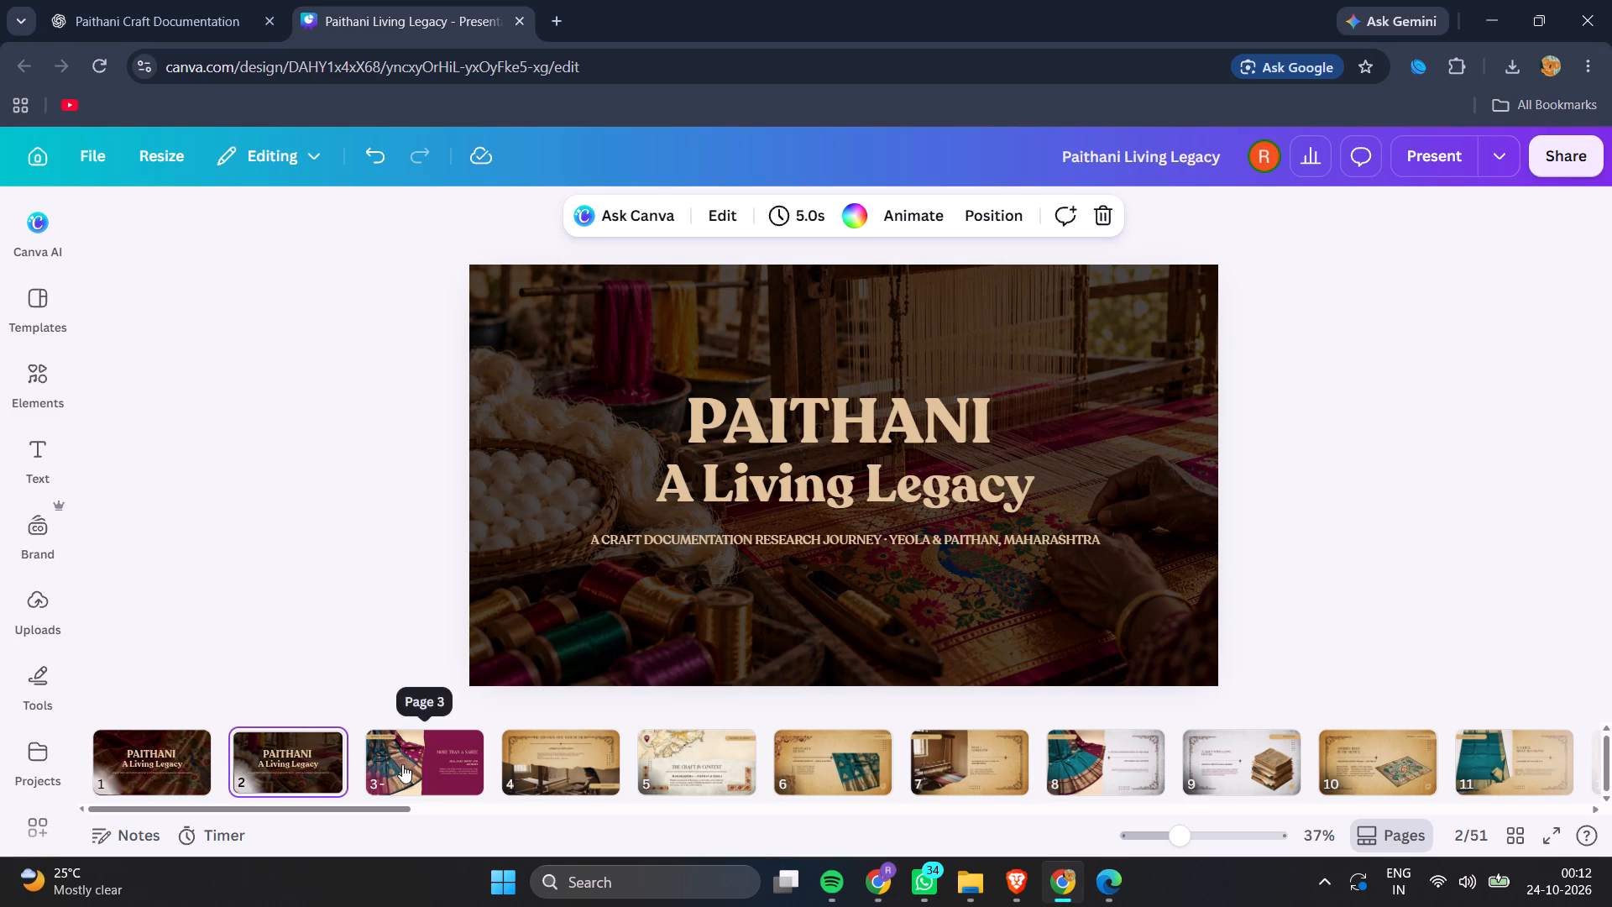
# Set page 3's "Silk, Zari, Motif and Memory" subheading to Recoleta Medium and replace Times New Roman with Recoleta on all pages.
pyautogui.click(460, 762)
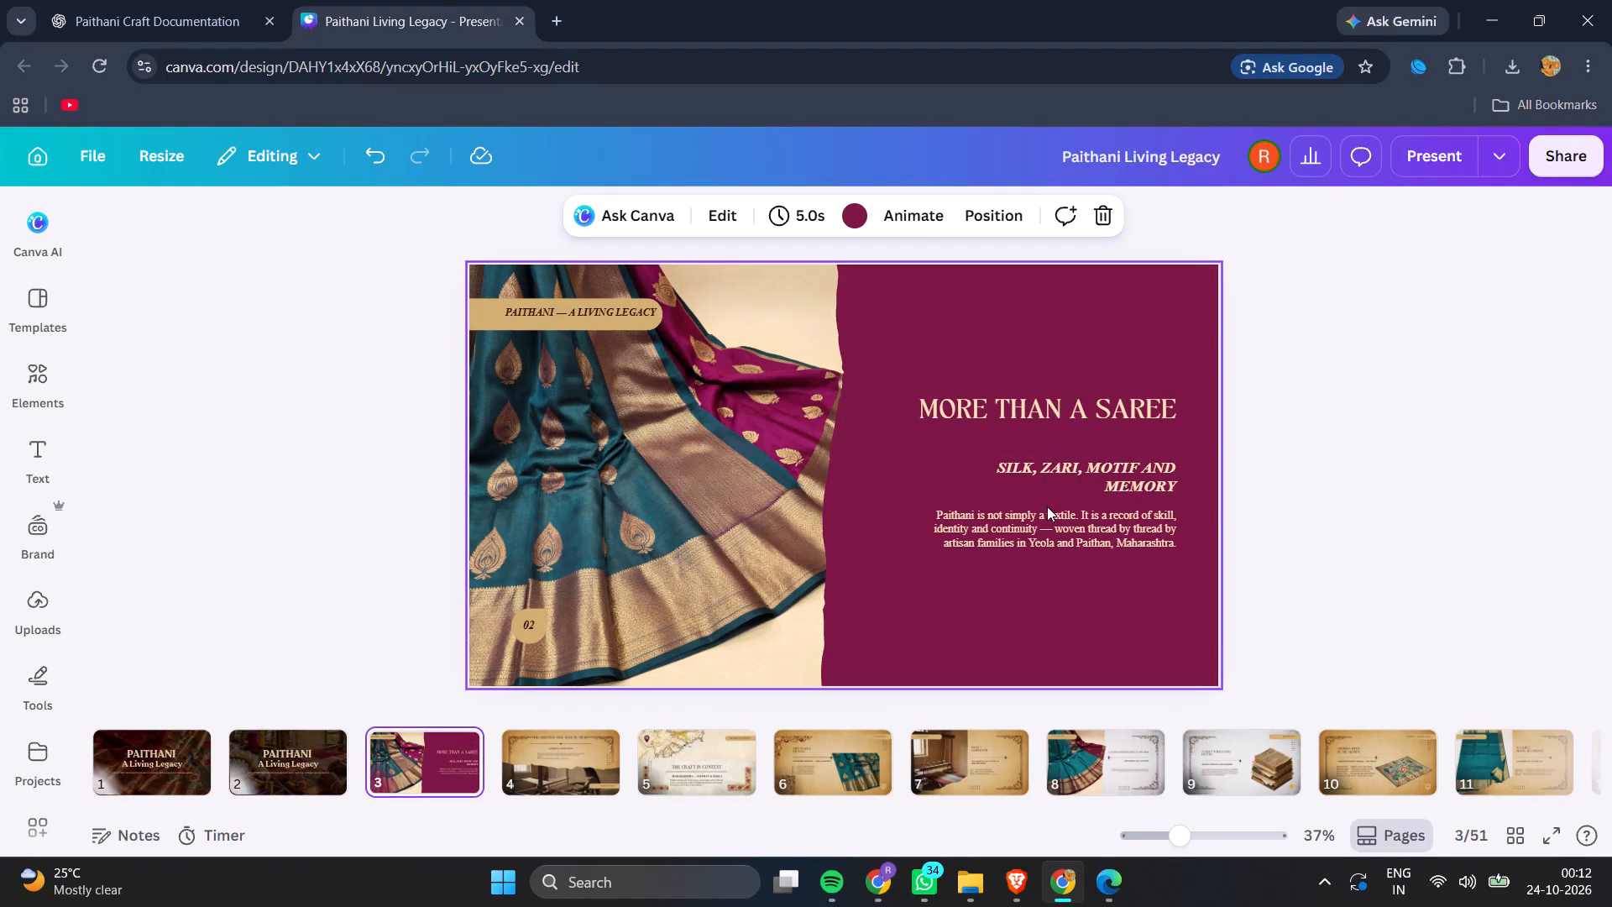
pyautogui.click(1062, 458)
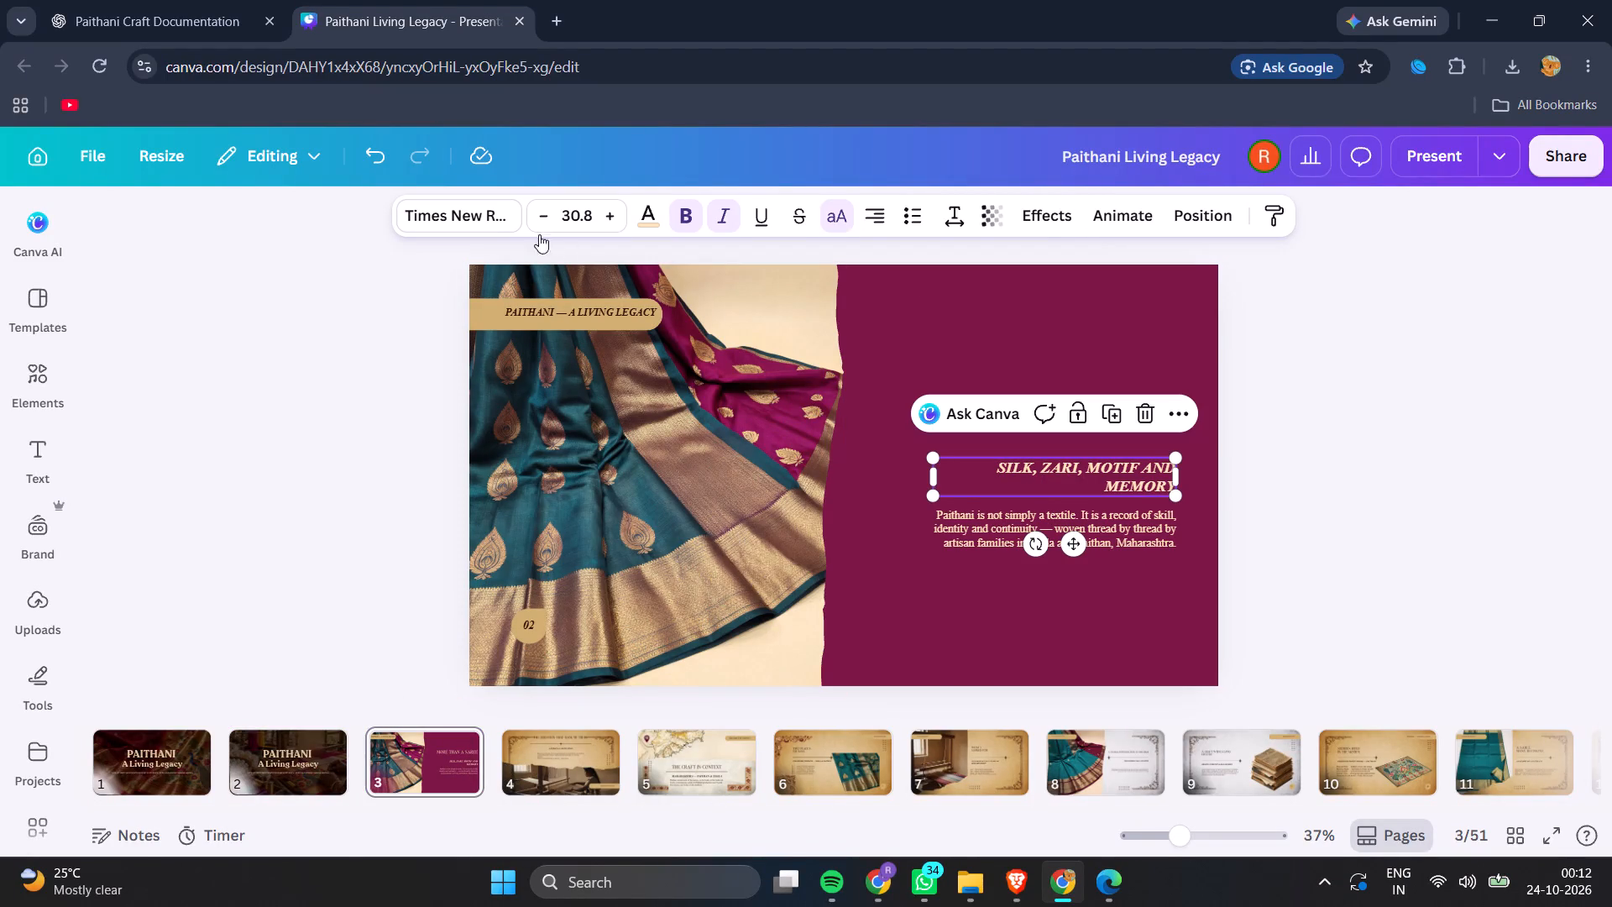
pyautogui.click(486, 218)
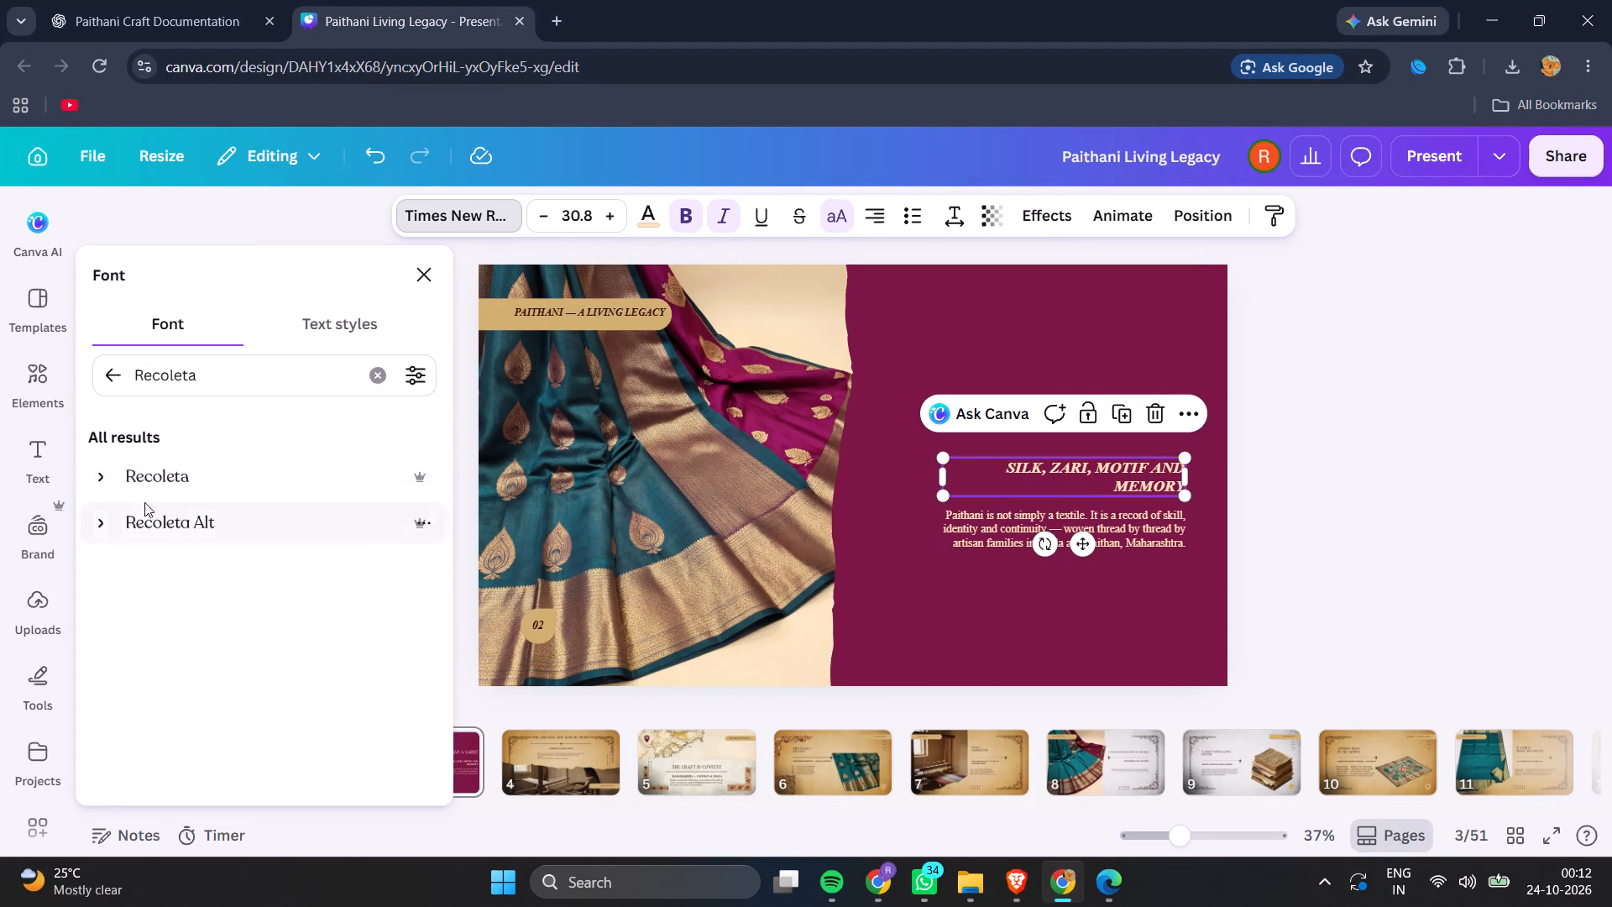
pyautogui.click(102, 478)
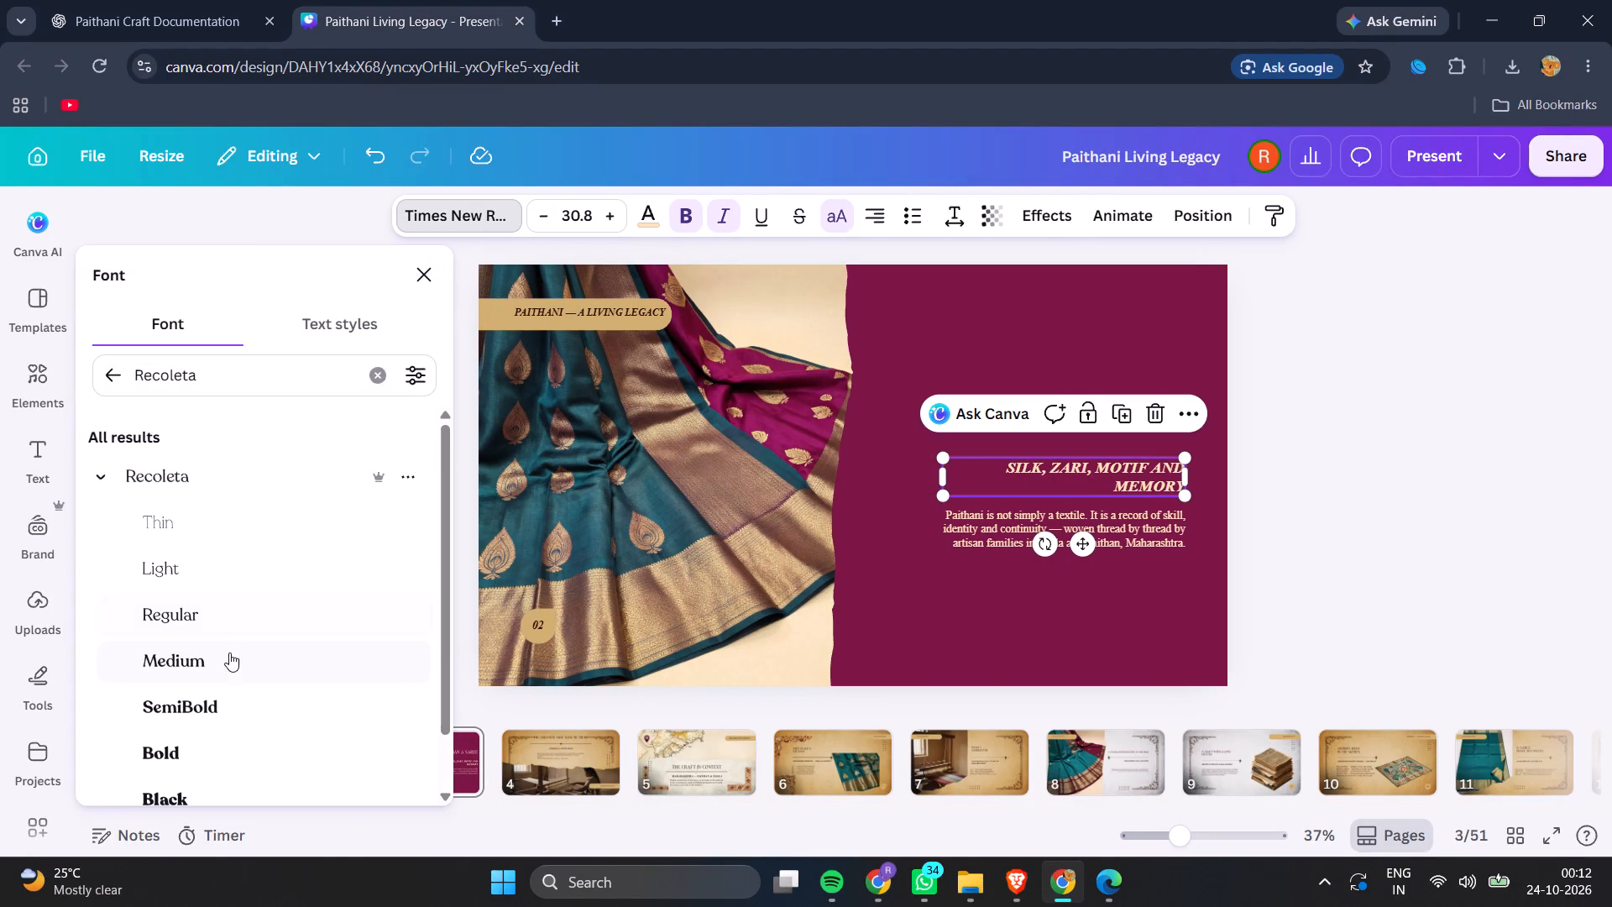
pyautogui.click(231, 668)
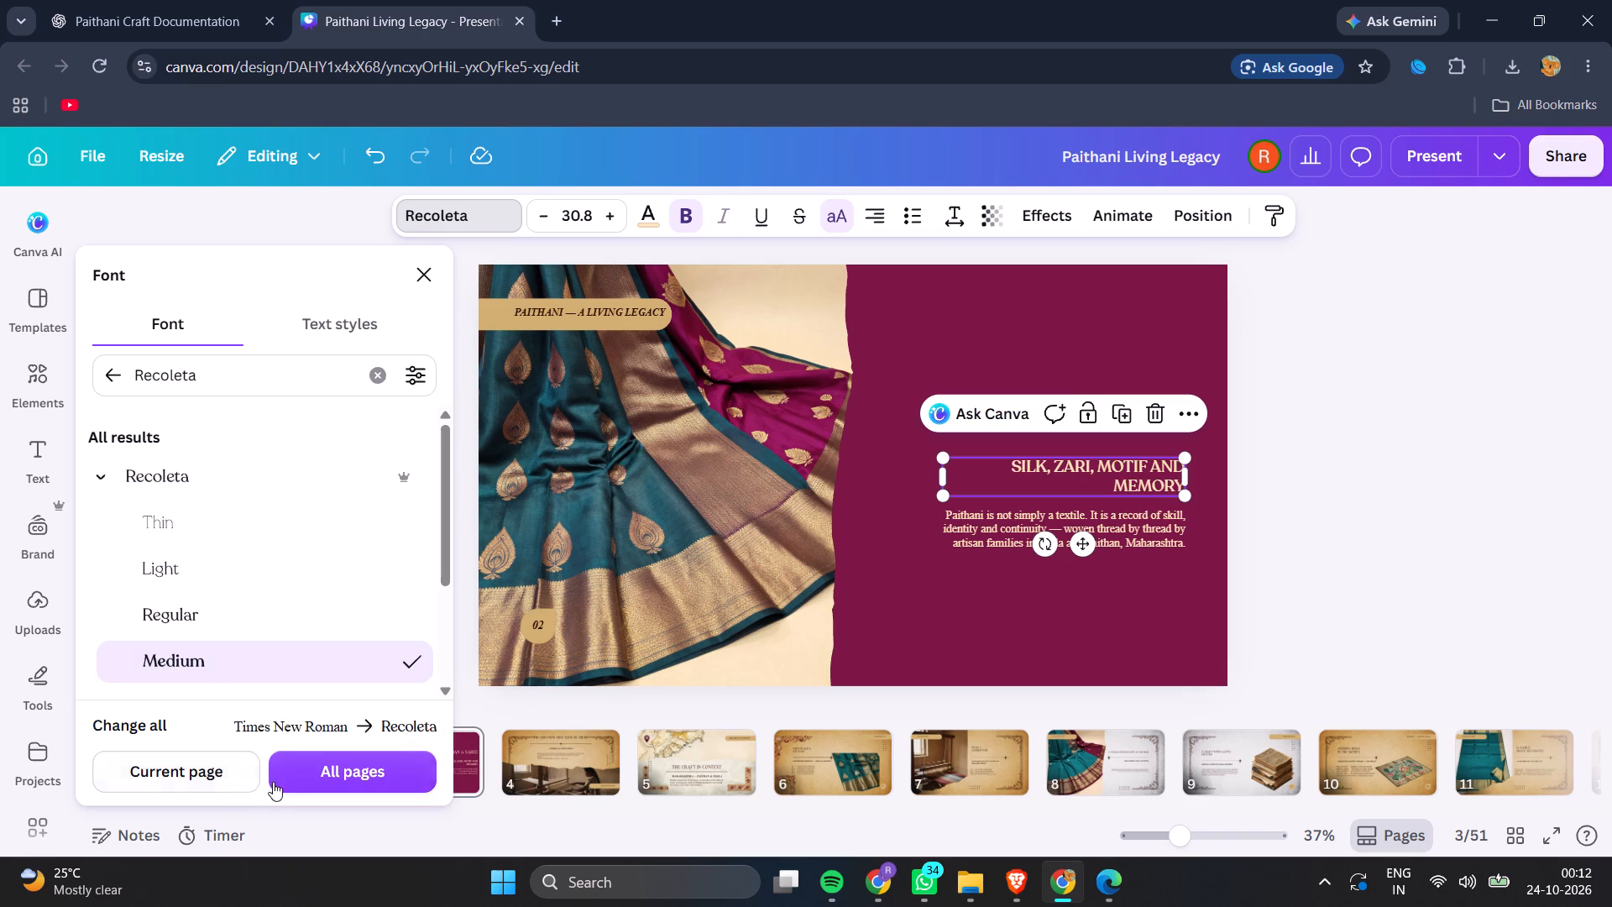
pyautogui.click(310, 777)
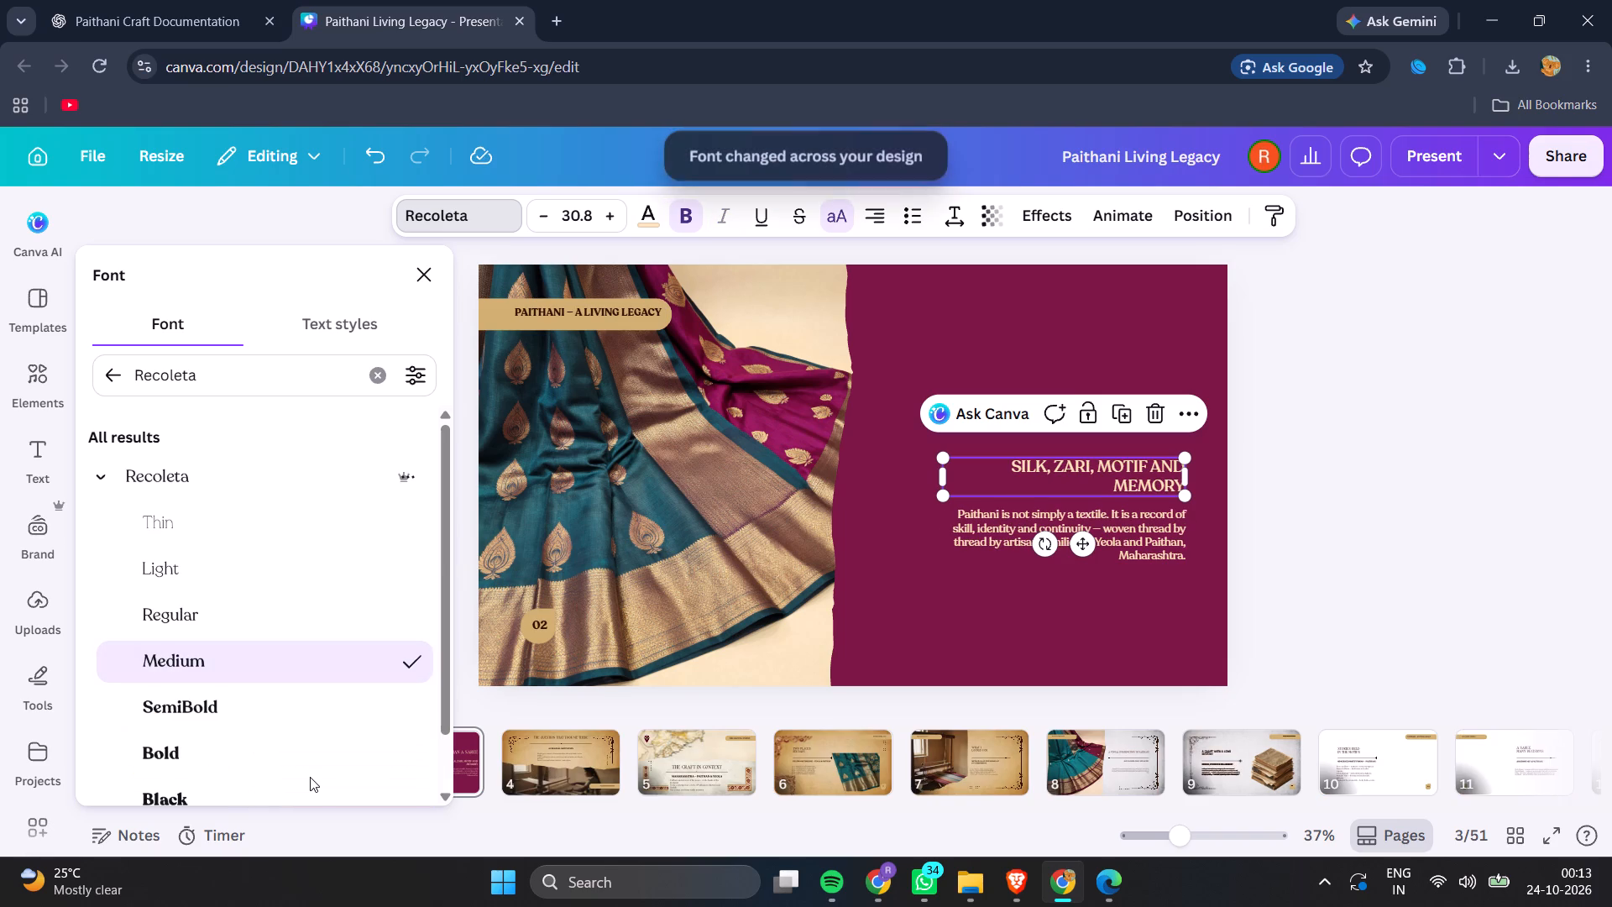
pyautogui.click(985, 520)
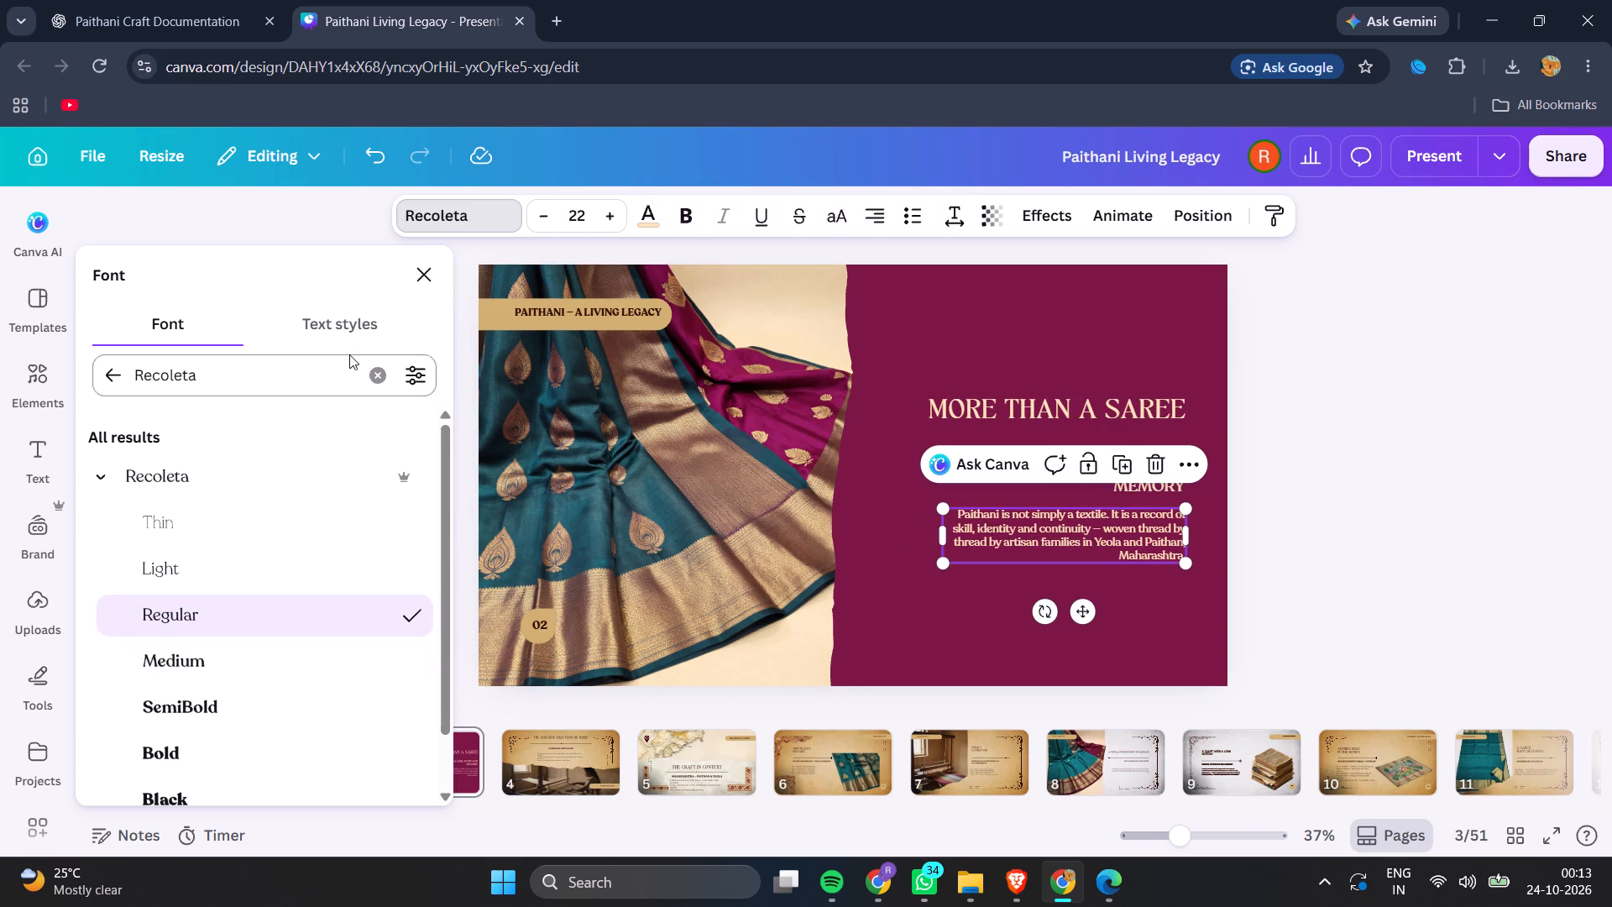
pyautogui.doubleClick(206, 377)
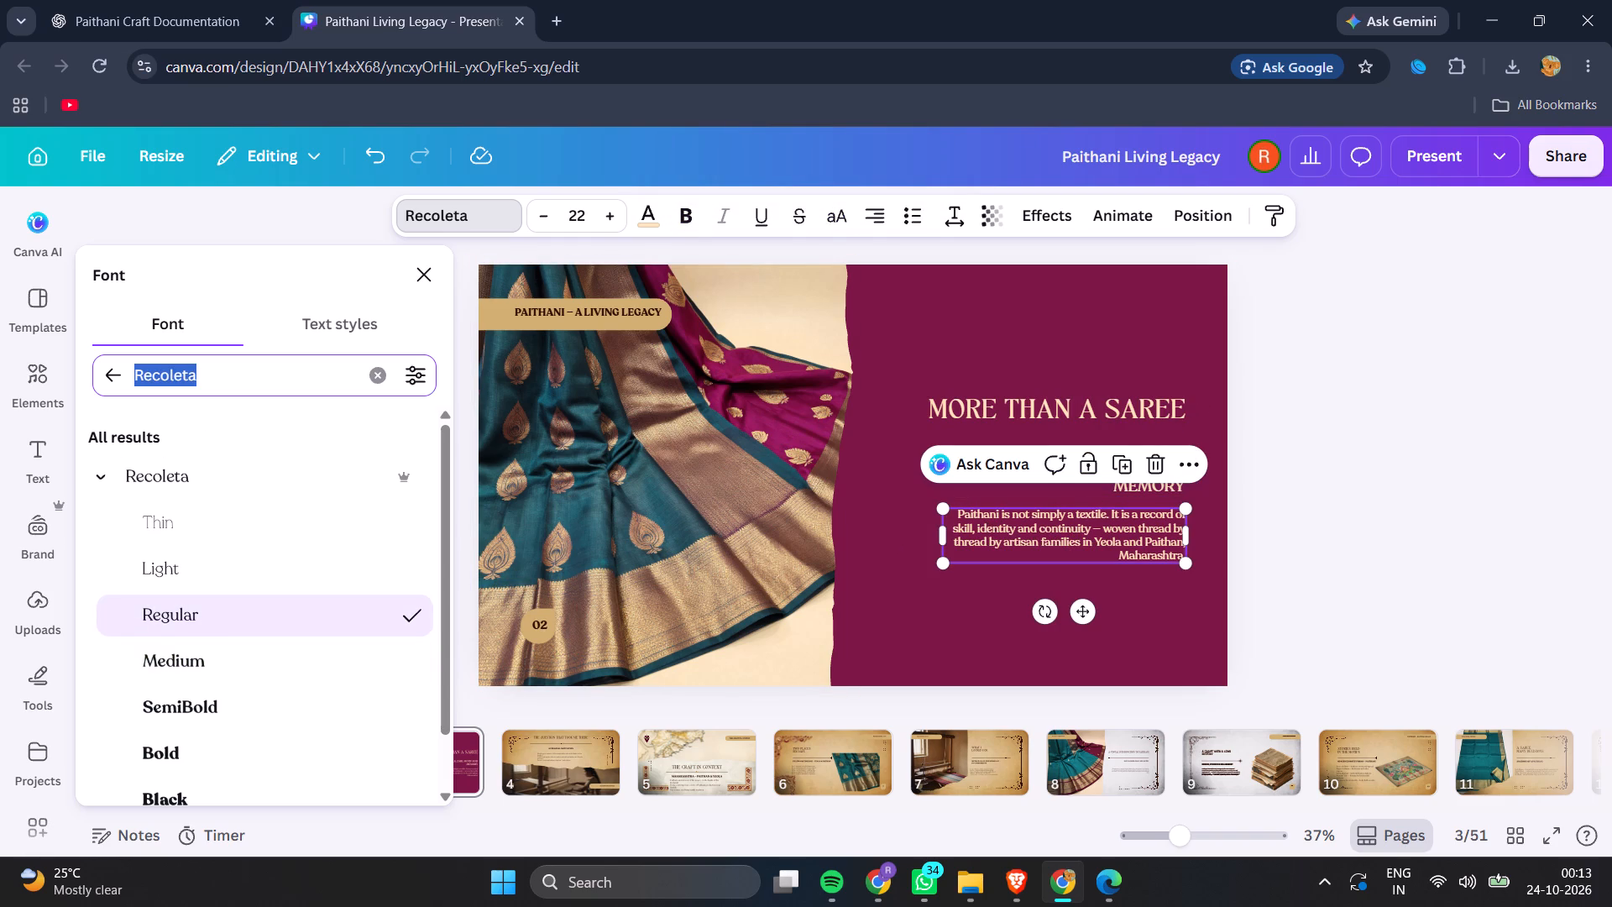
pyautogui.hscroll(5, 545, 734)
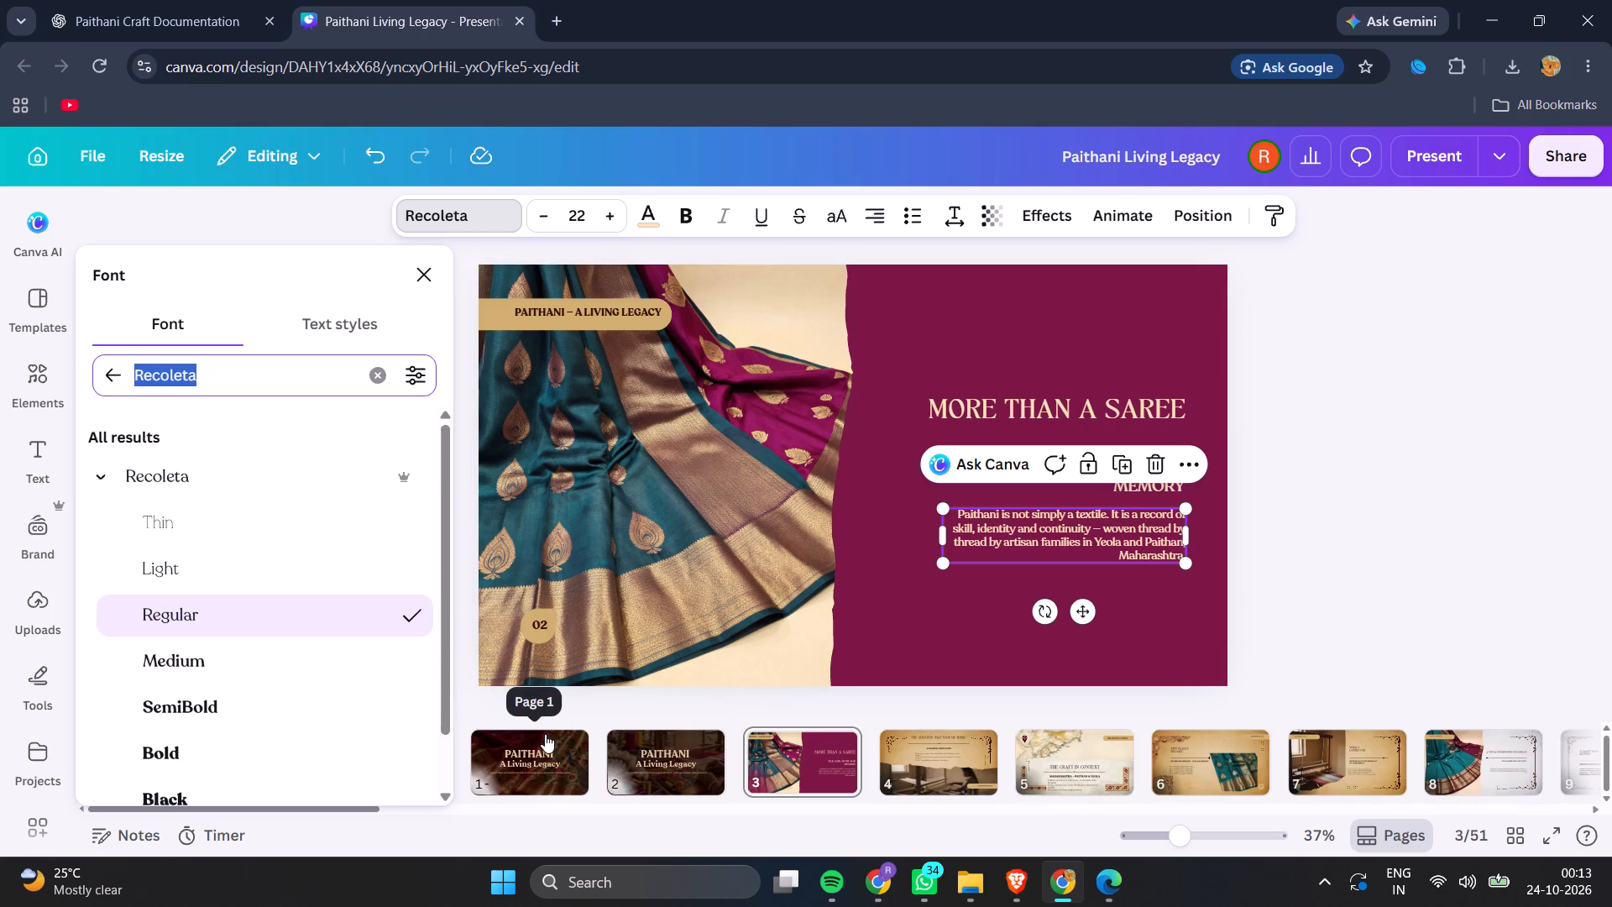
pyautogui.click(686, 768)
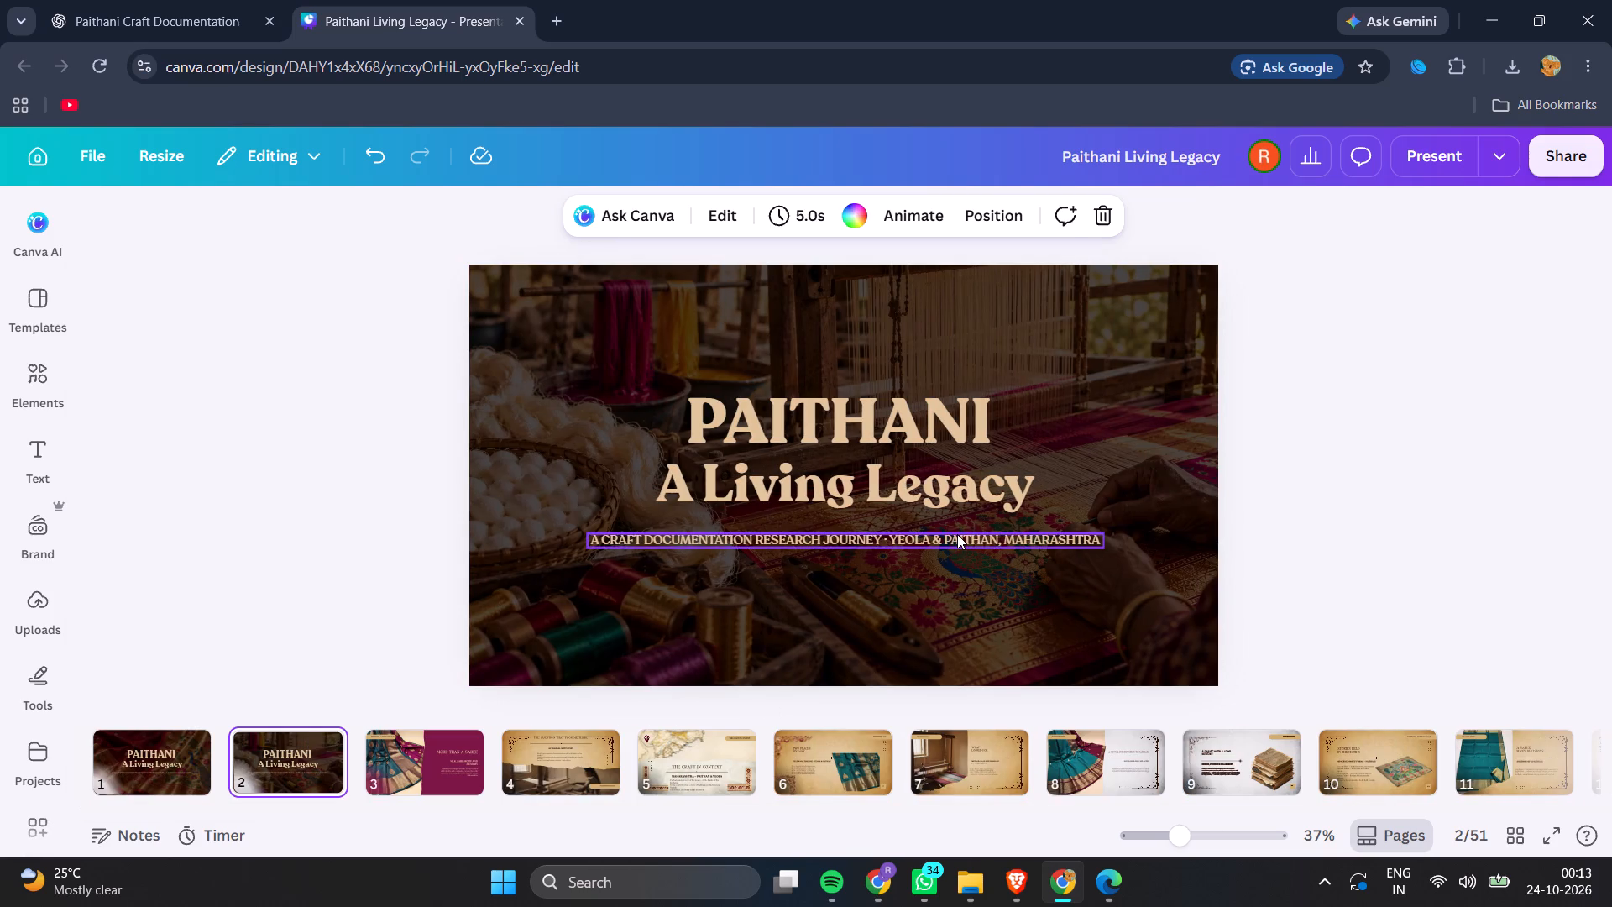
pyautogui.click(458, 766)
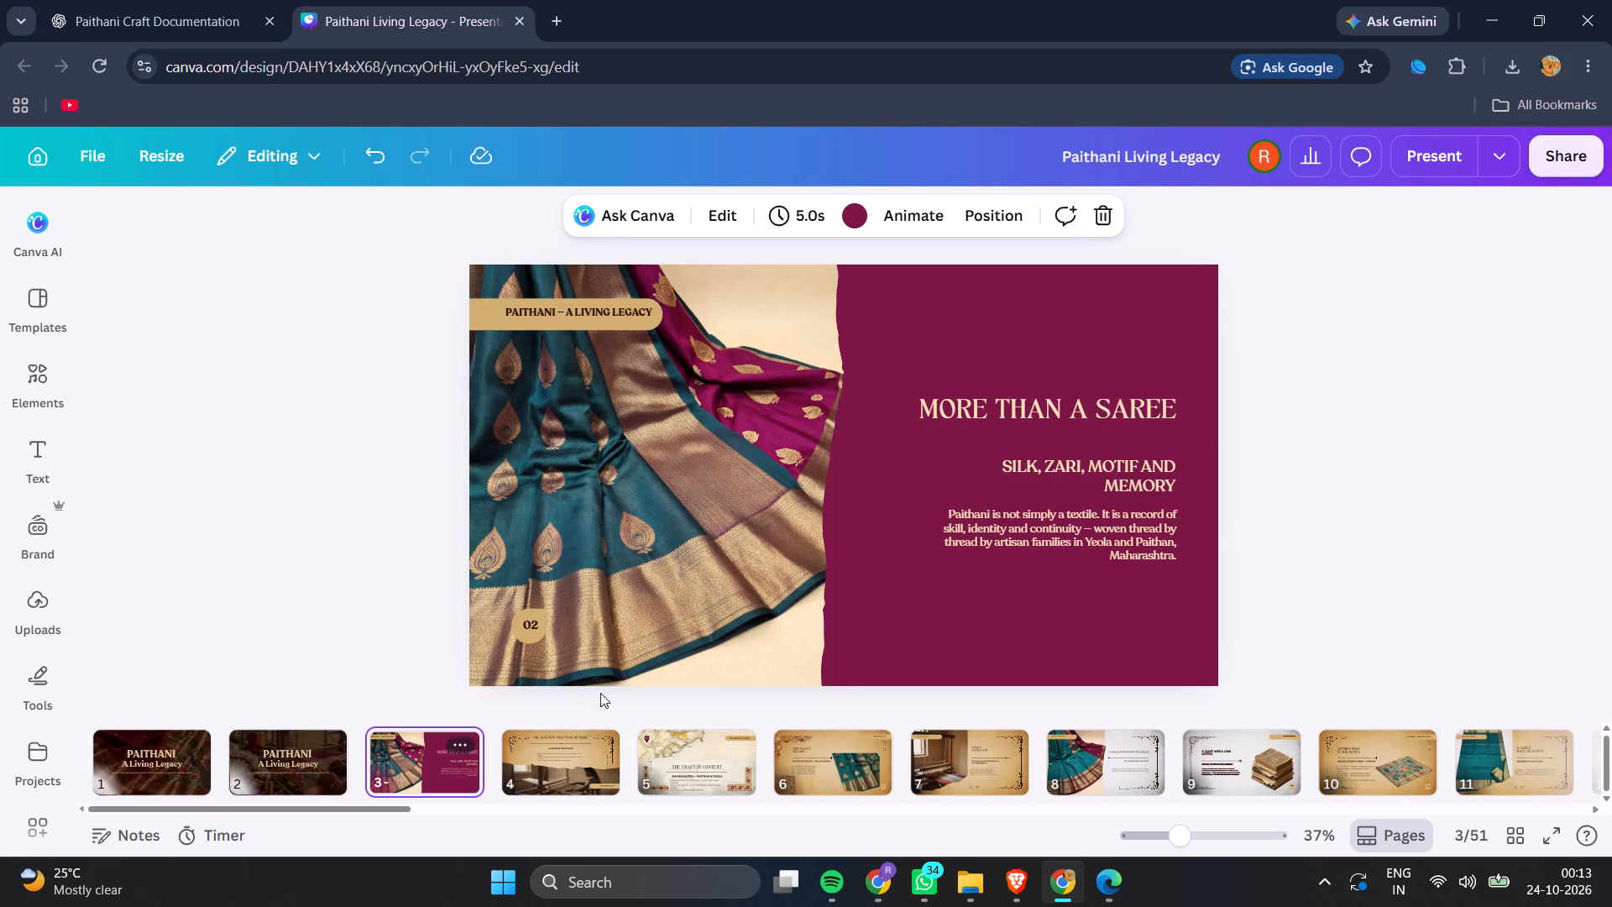
# Set page 3's body paragraph, beginning "Paithani is not simply a textile", to the Open Sauce font.
pyautogui.click(1039, 526)
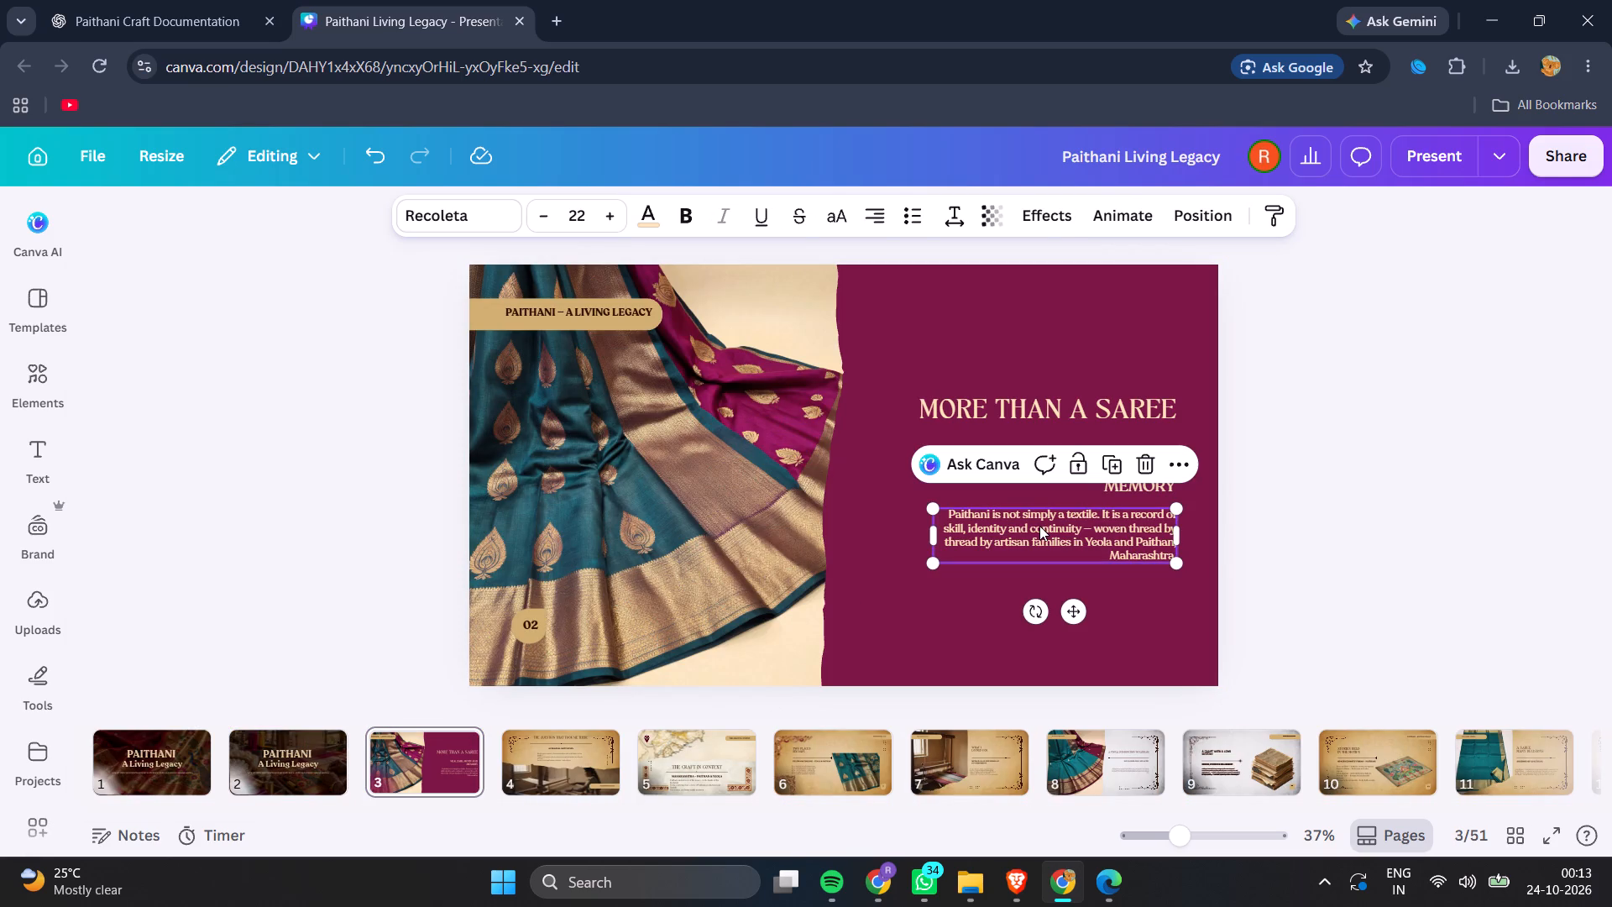
pyautogui.click(501, 229)
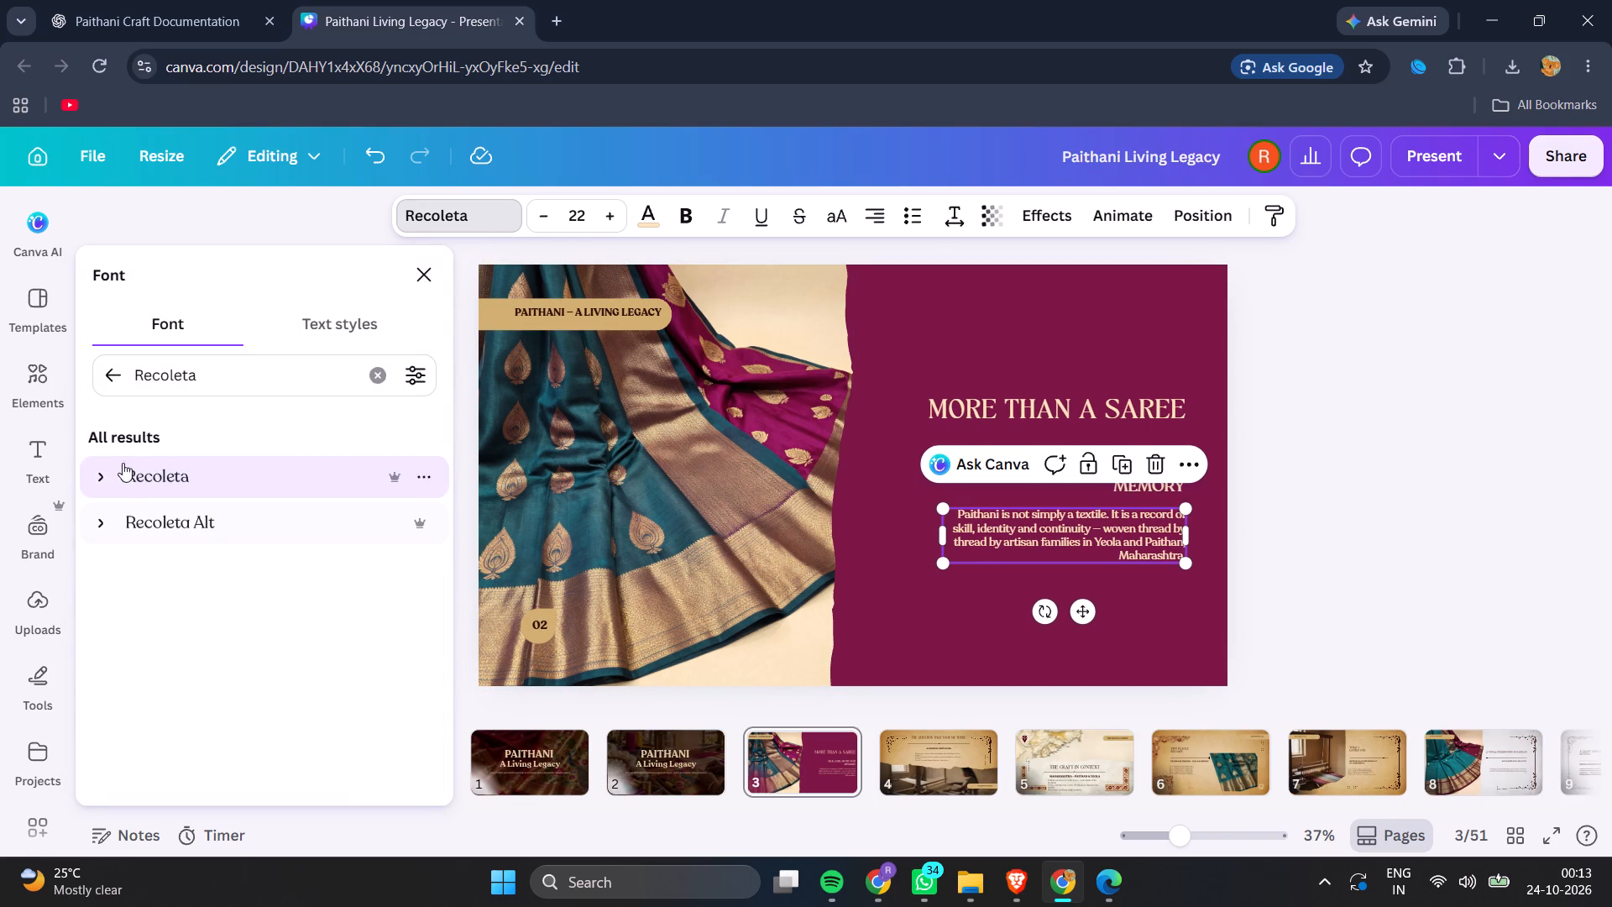
pyautogui.click(102, 471)
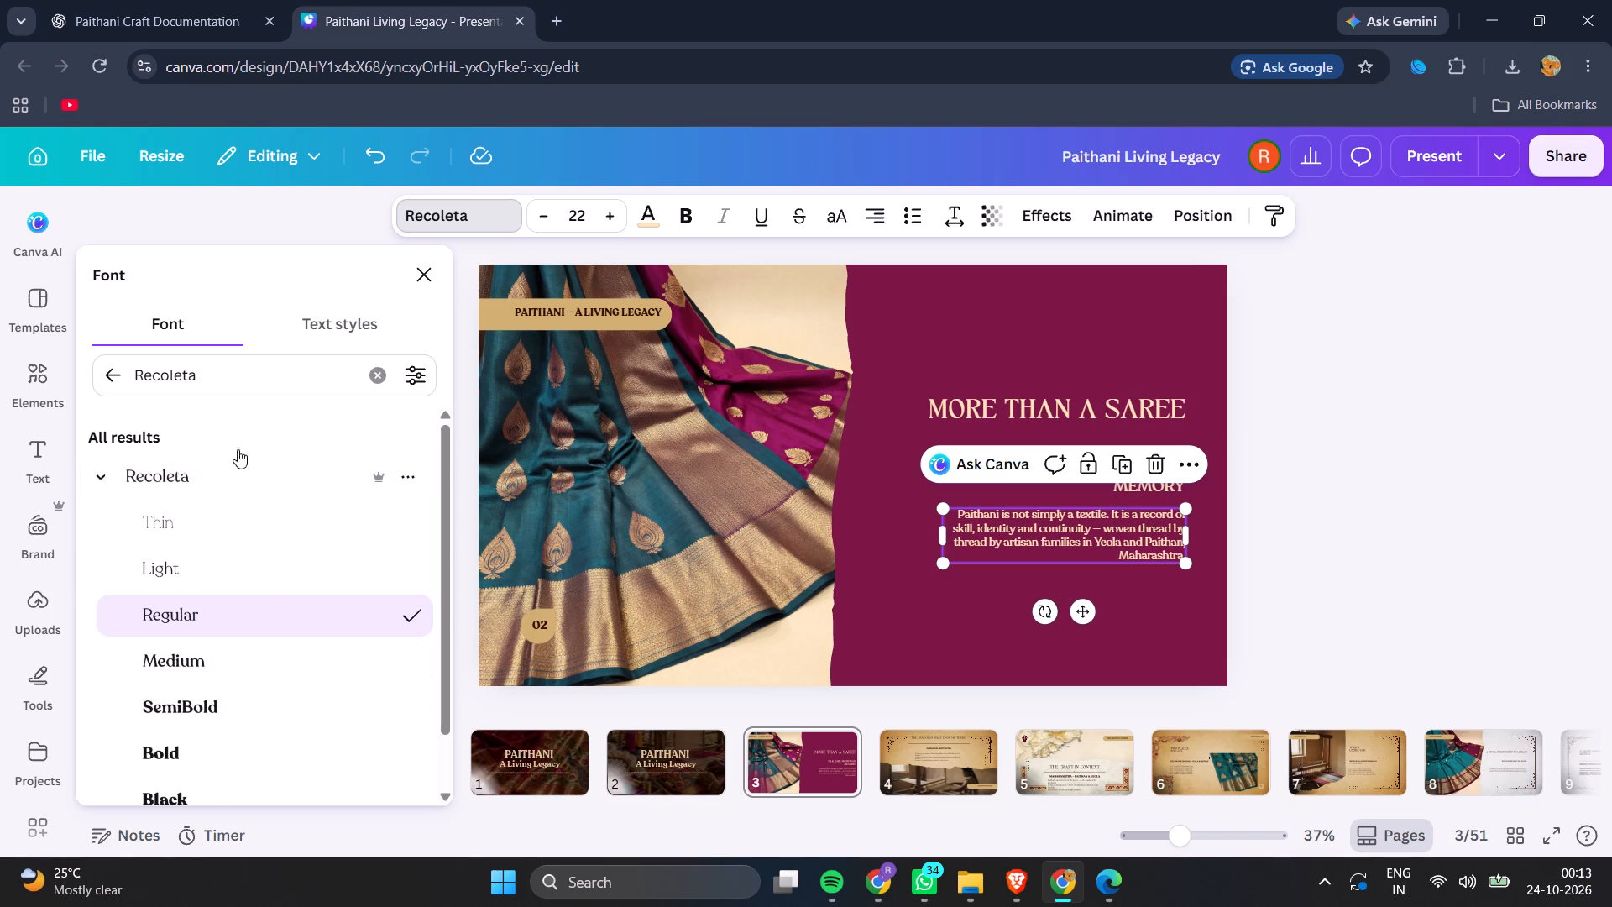
pyautogui.scroll(-1, 268, 600)
pyautogui.click(374, 377)
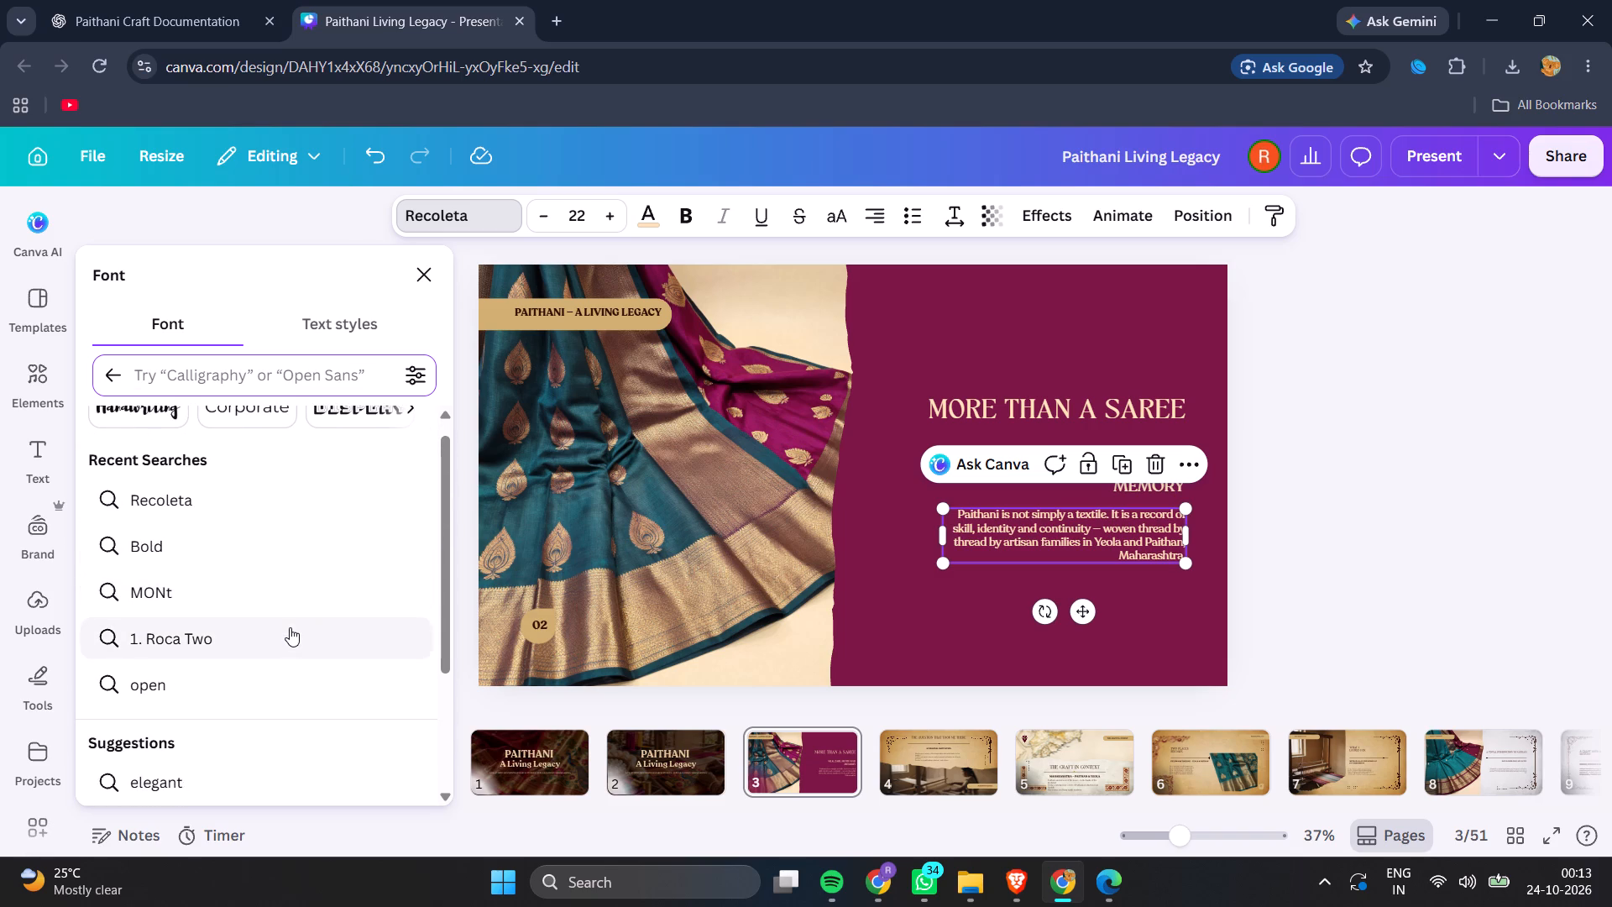
pyautogui.scroll(-5, 273, 605)
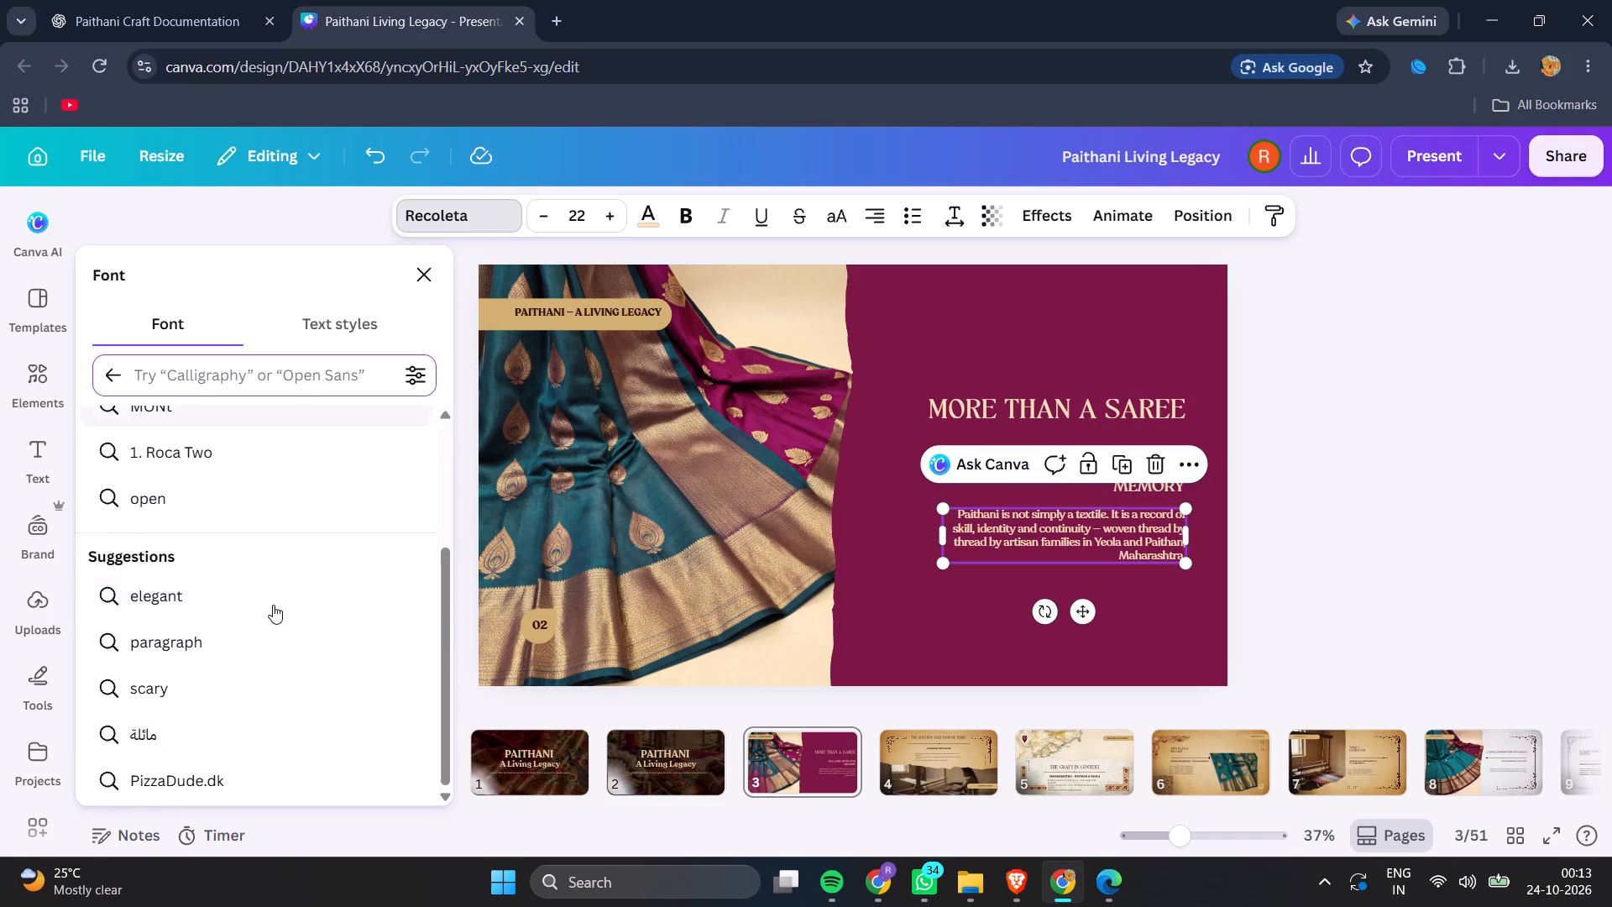
pyautogui.scroll(-1, 273, 605)
pyautogui.scroll(3, 273, 605)
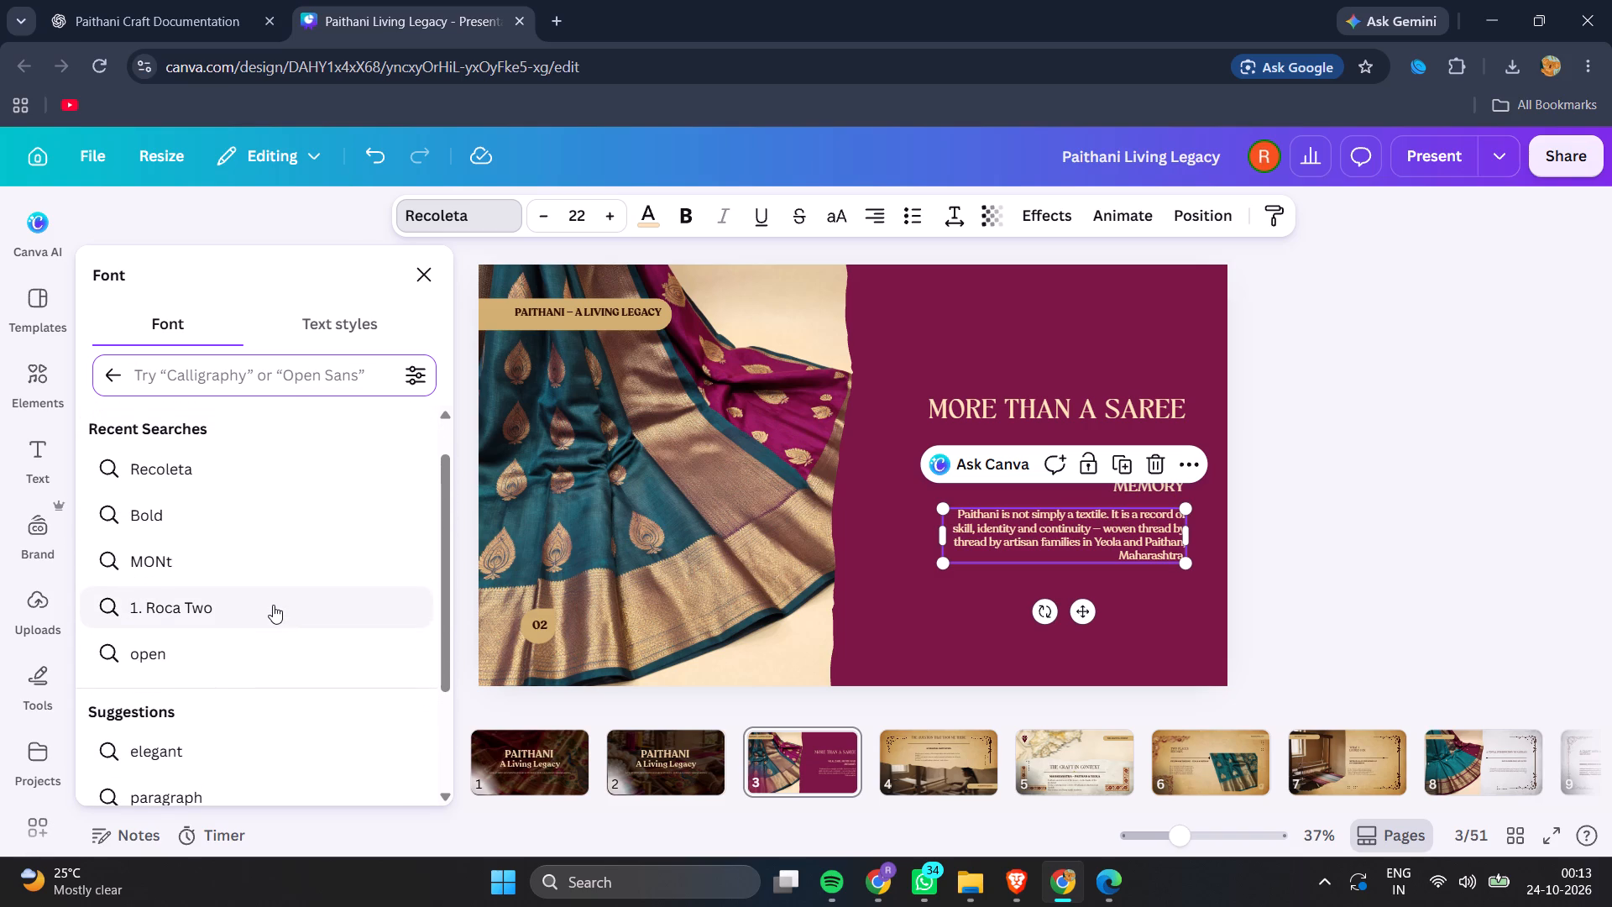
pyautogui.click(257, 579)
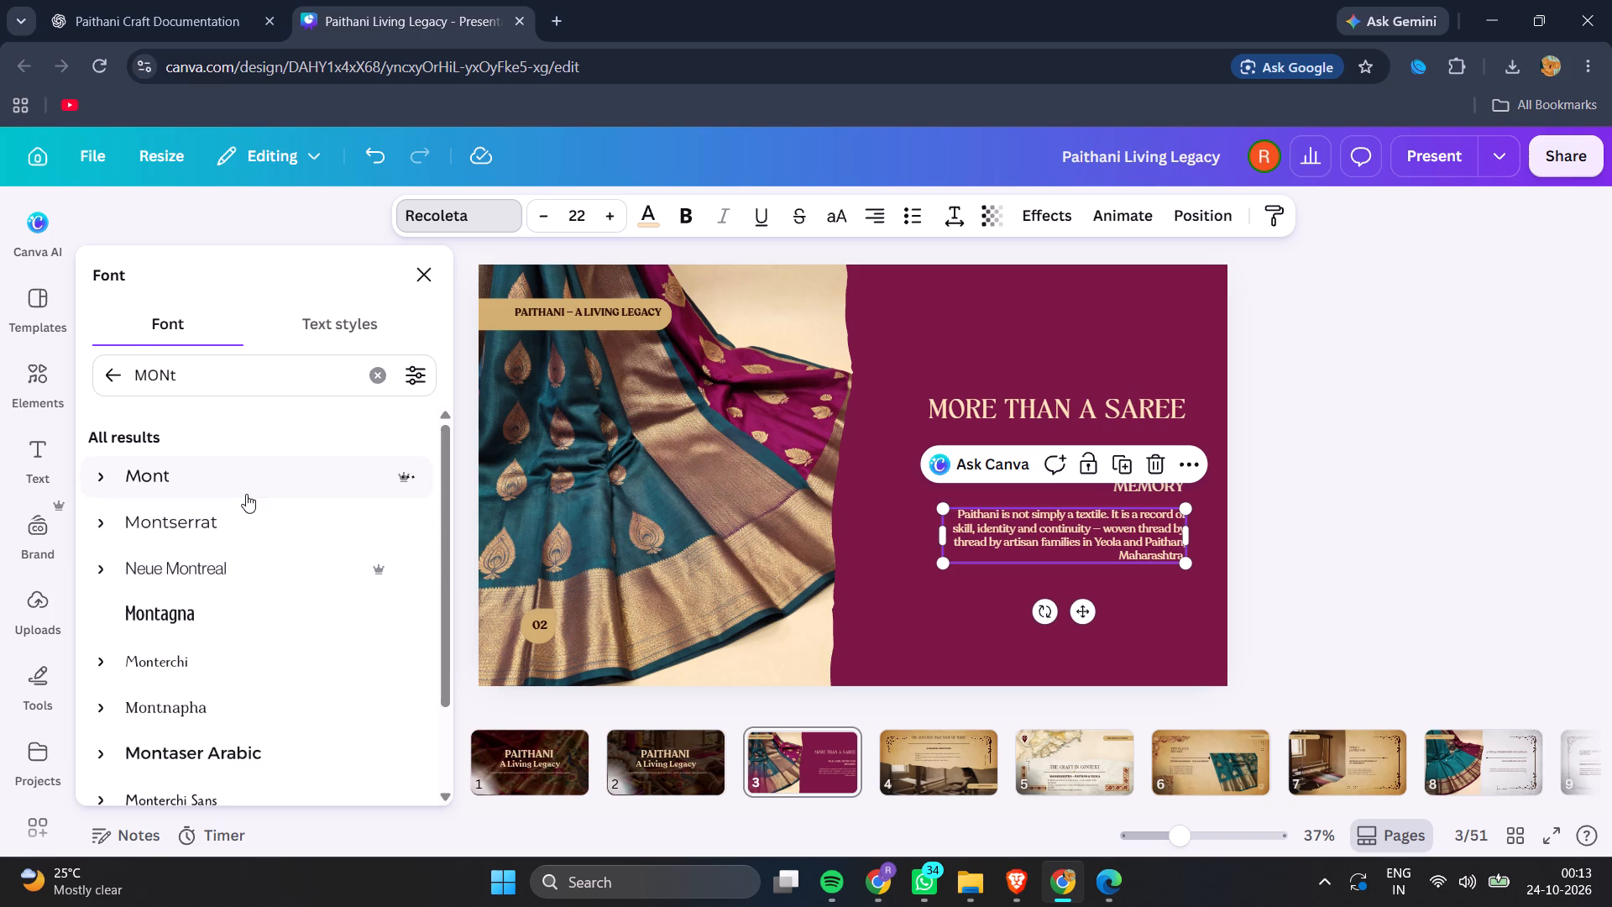
pyautogui.click(110, 364)
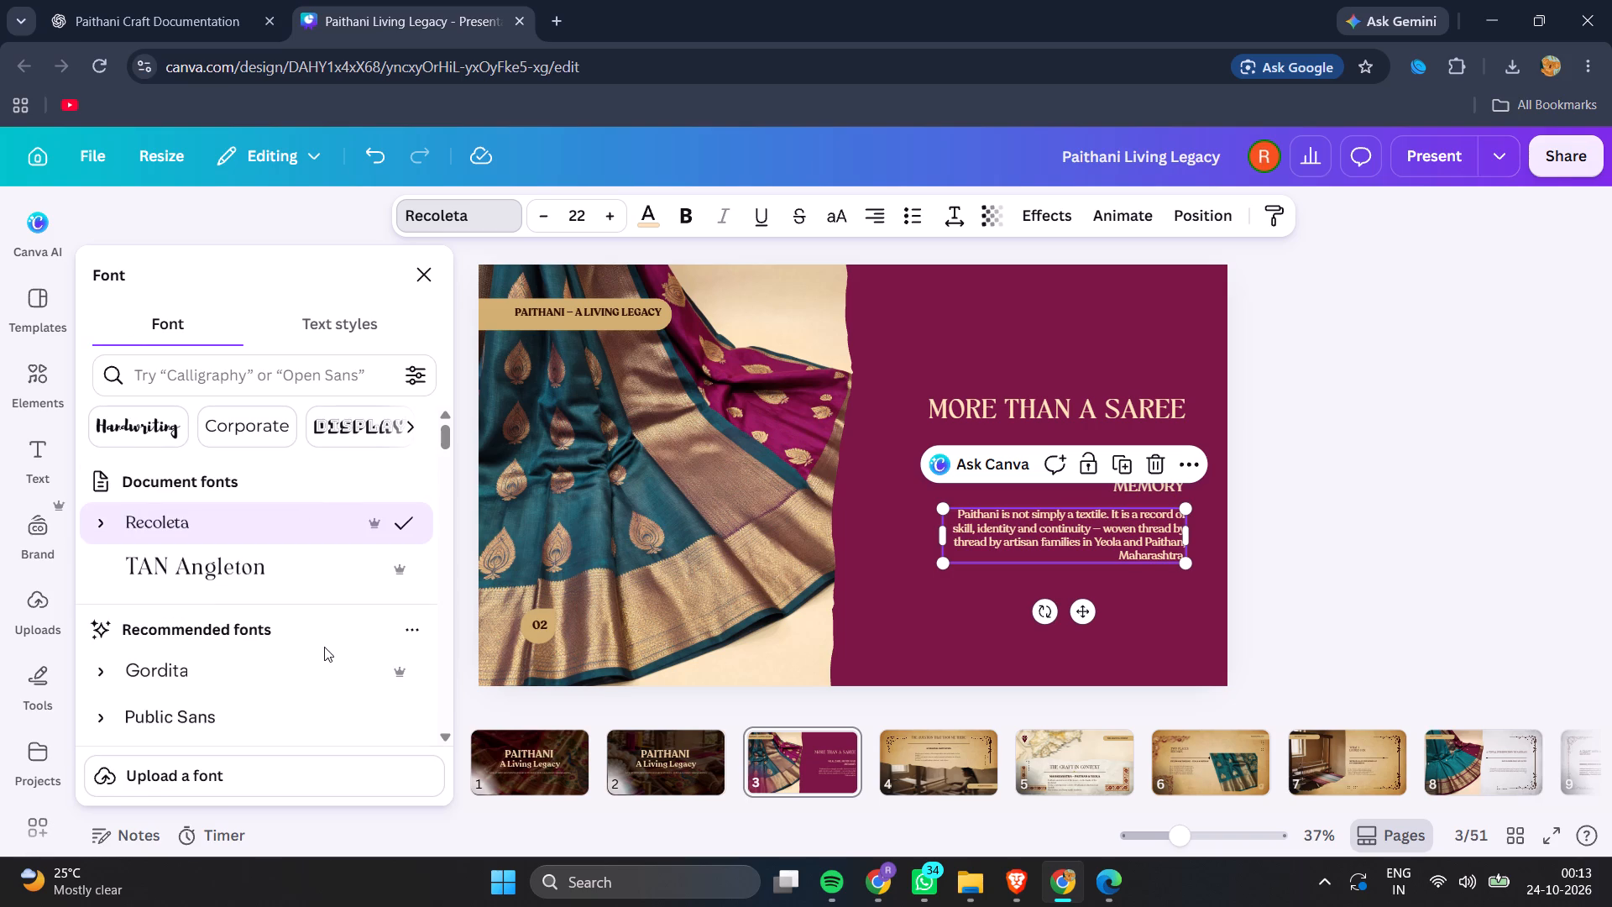
pyautogui.scroll(-1, 324, 647)
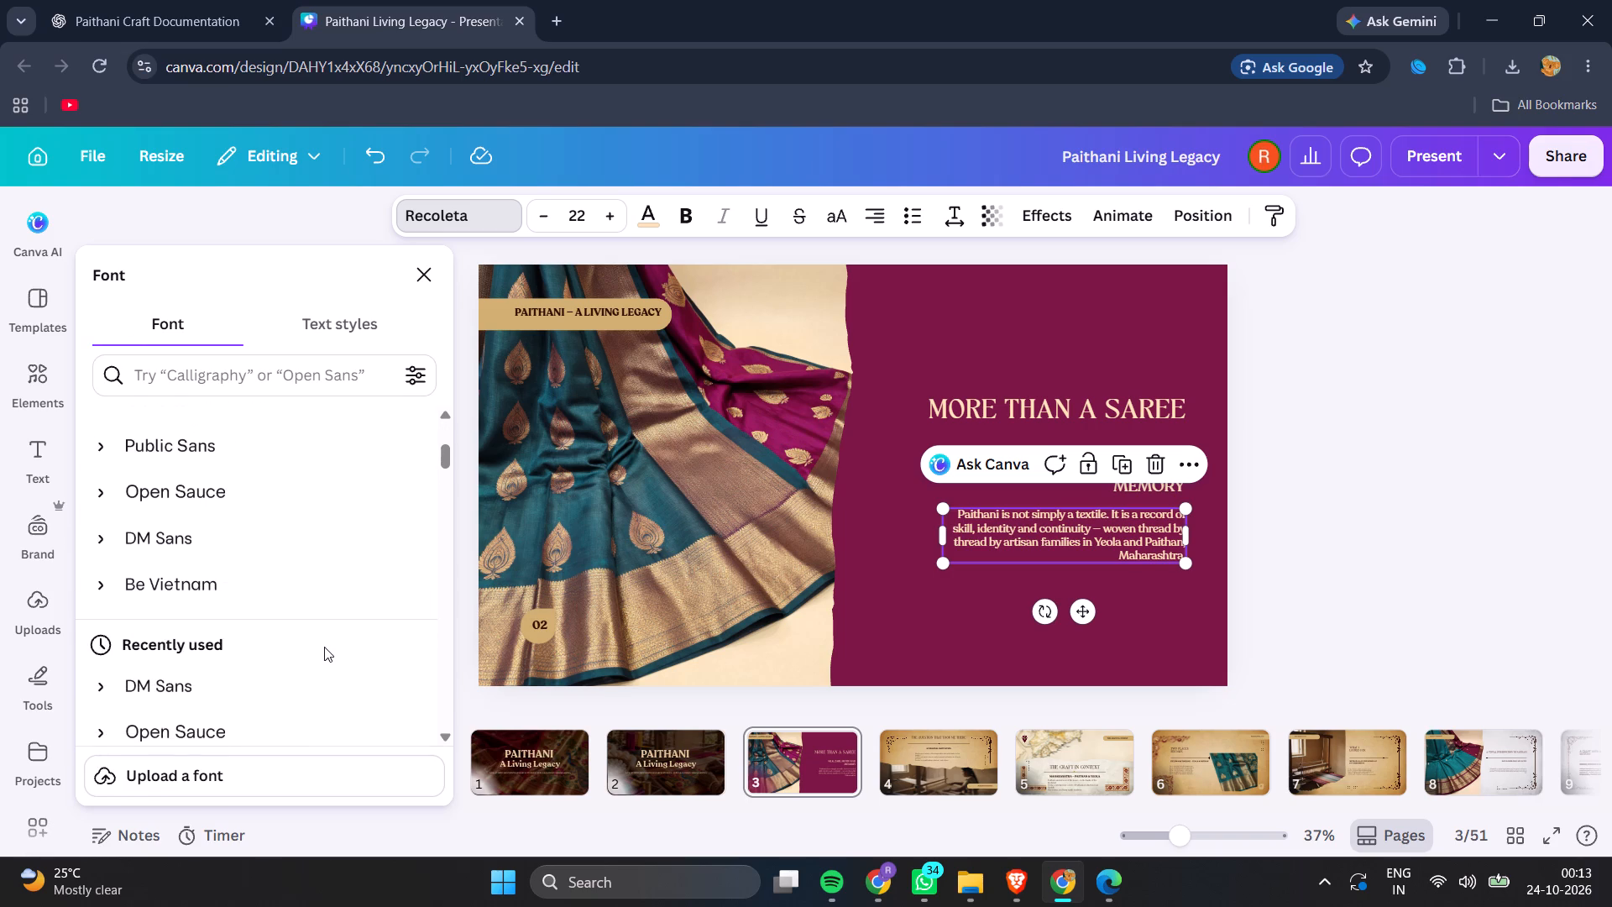
pyautogui.scroll(-1, 324, 647)
pyautogui.click(281, 557)
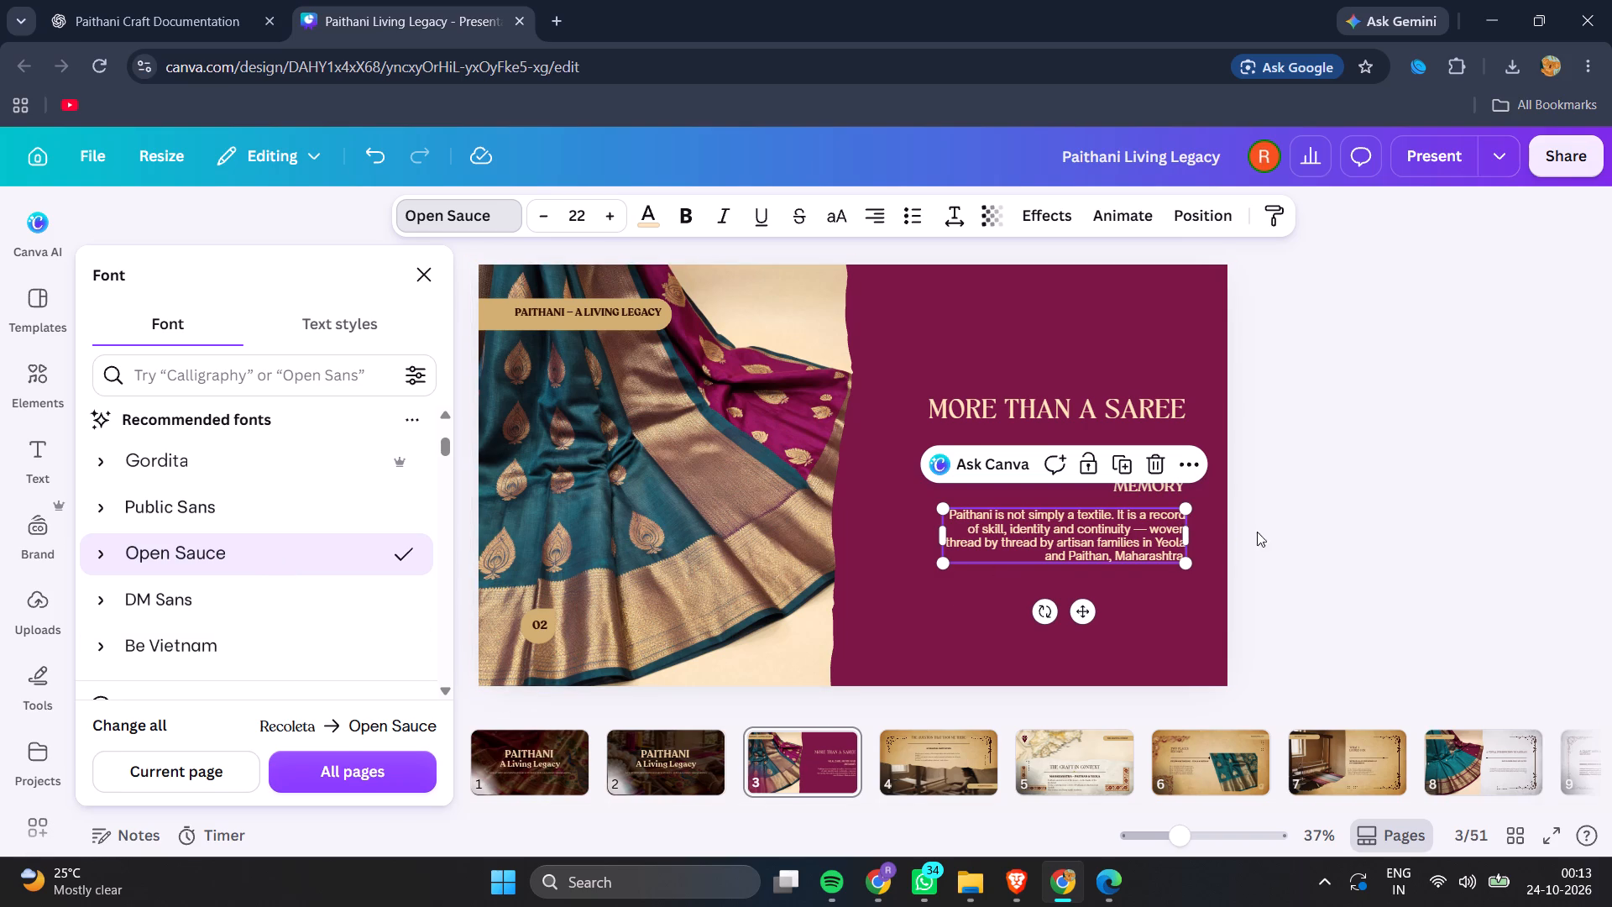
pyautogui.click(1279, 526)
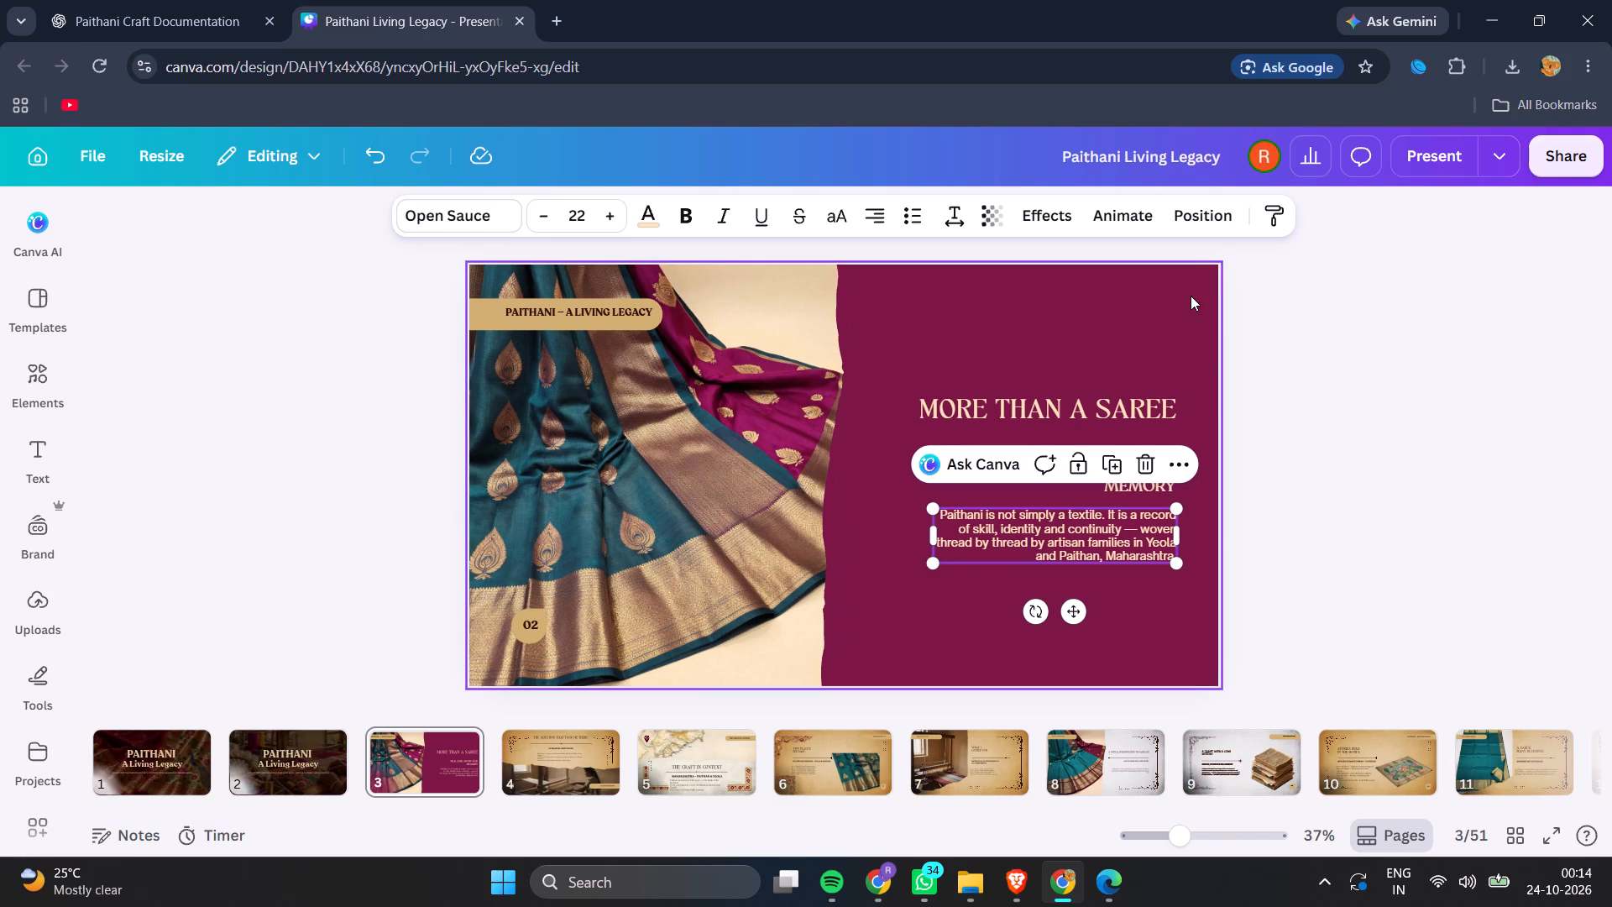
pyautogui.click(1245, 349)
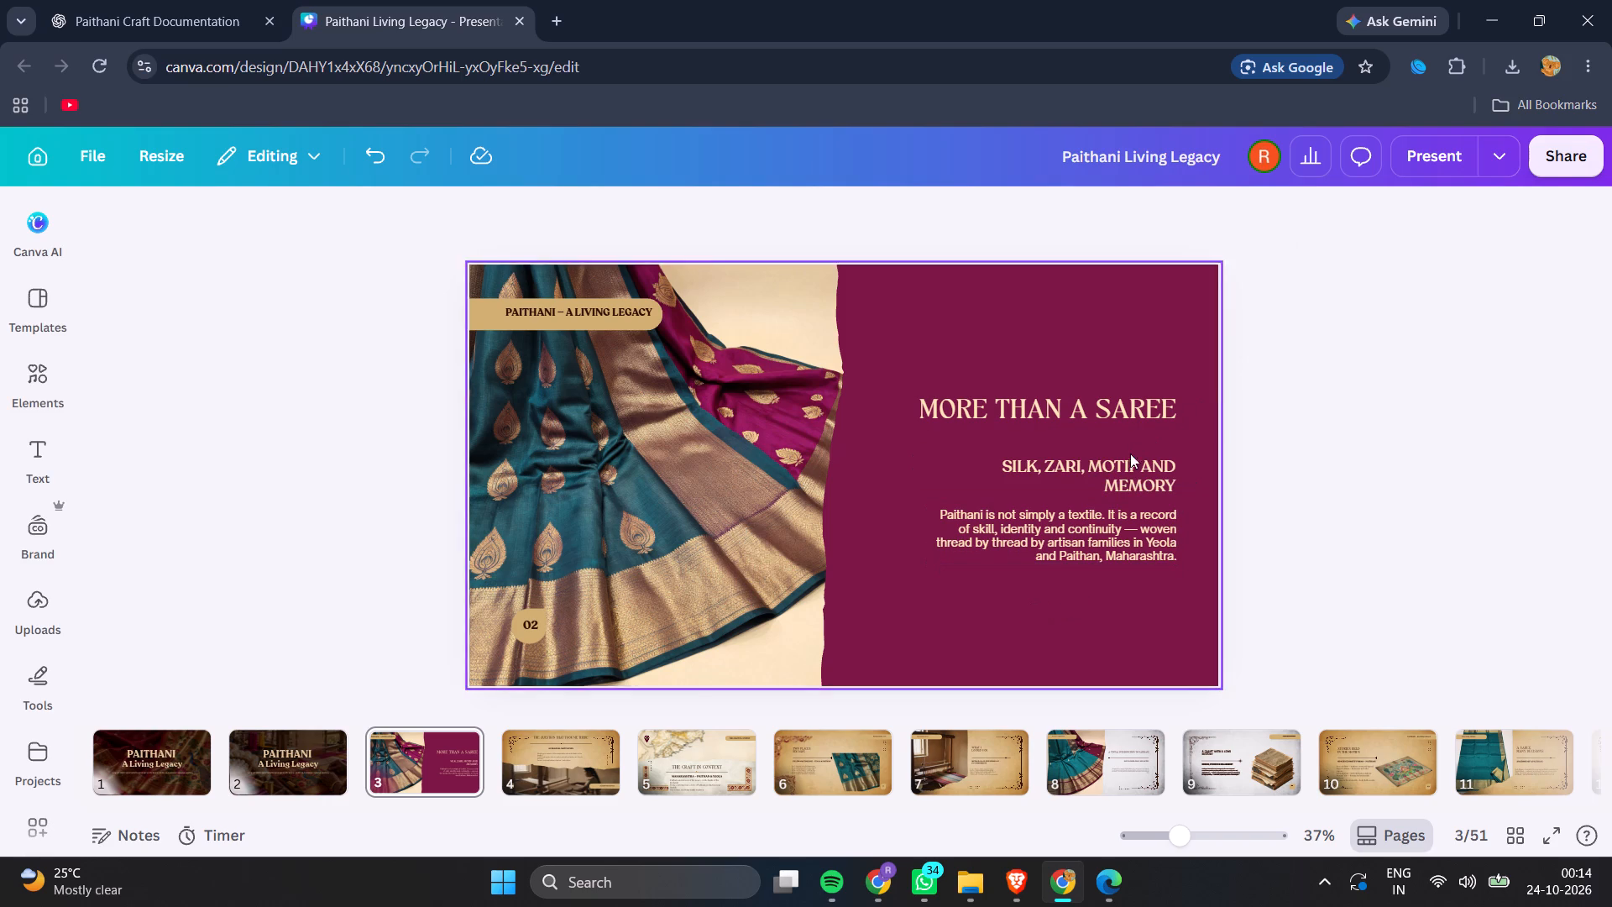
pyautogui.click(1124, 419)
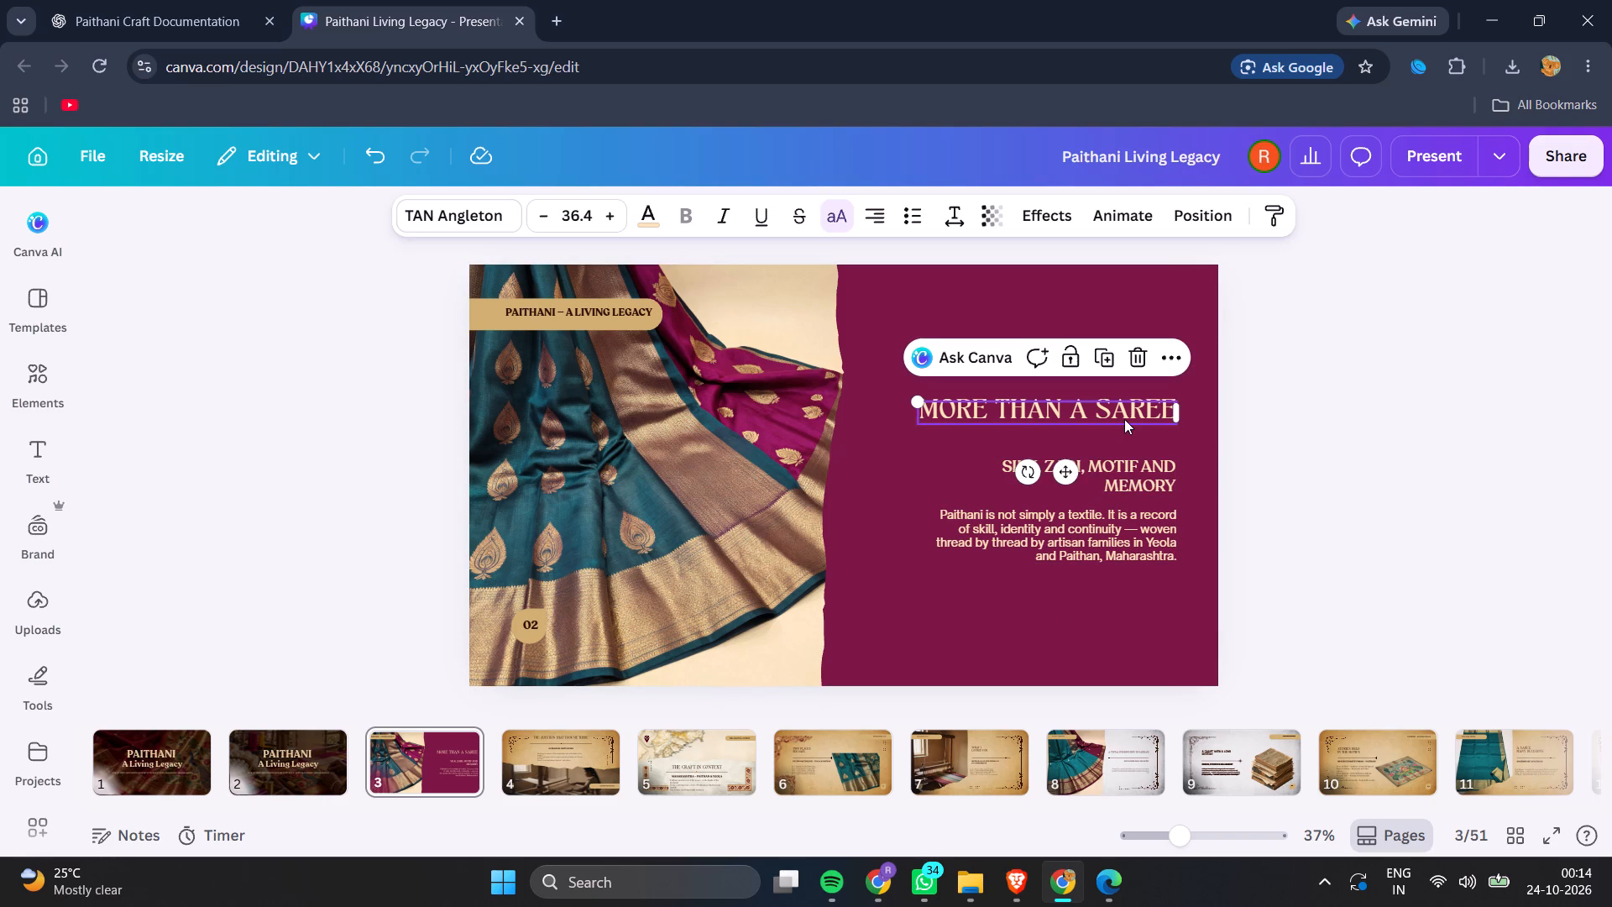
pyautogui.click(1112, 477)
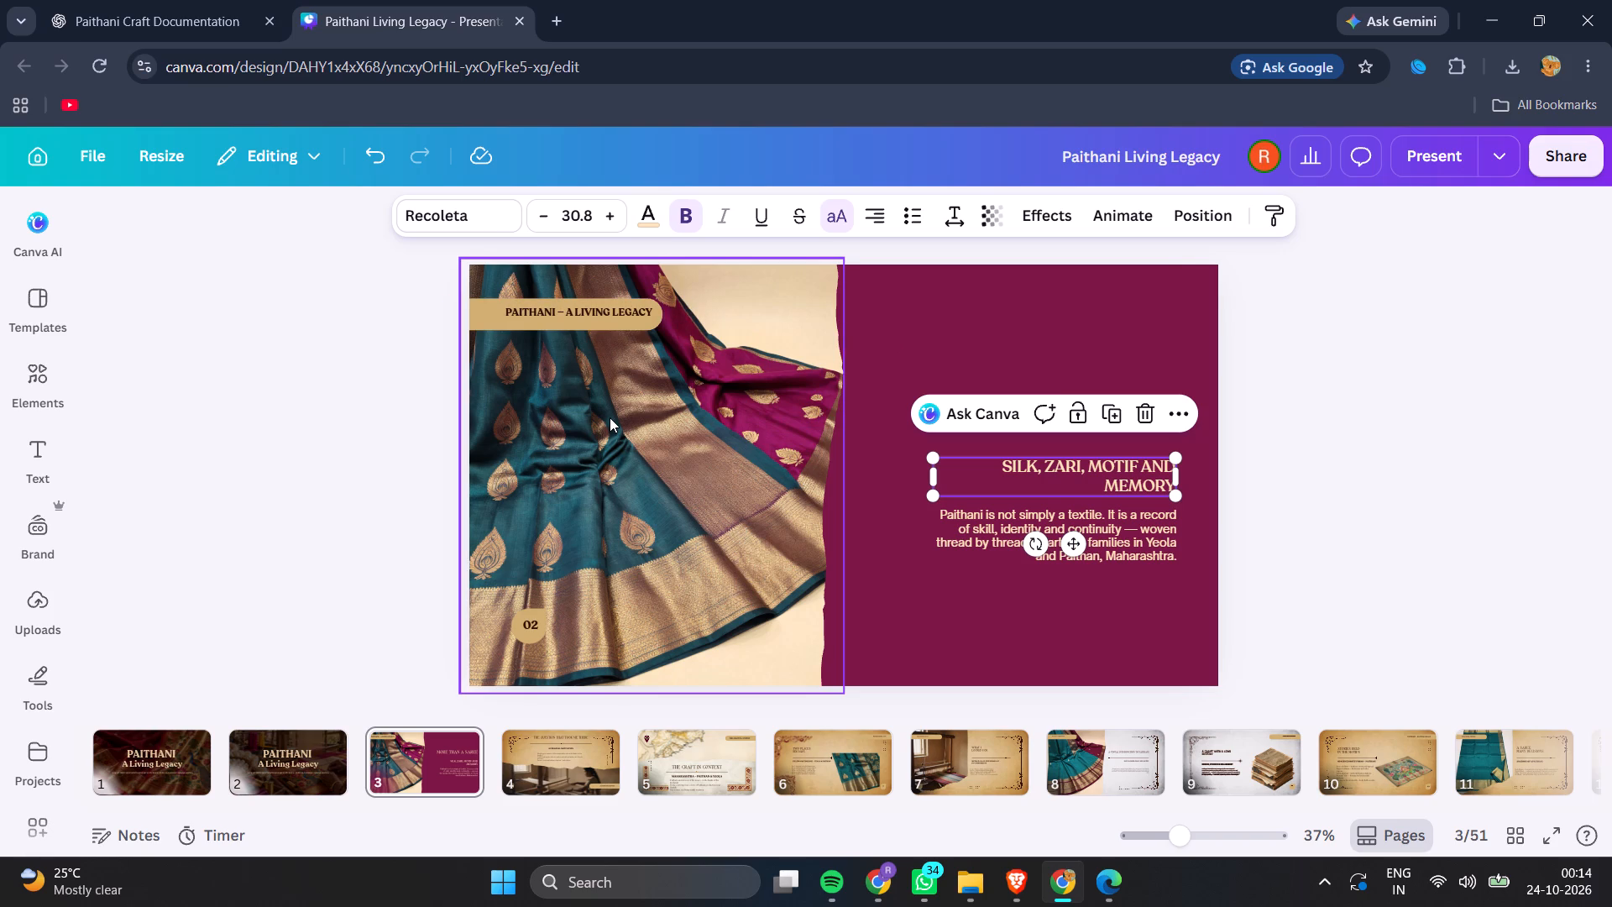
# Delete both ornamental corner frames and the dotted pattern from page 4, "The Question That Took Me There".
pyautogui.click(538, 790)
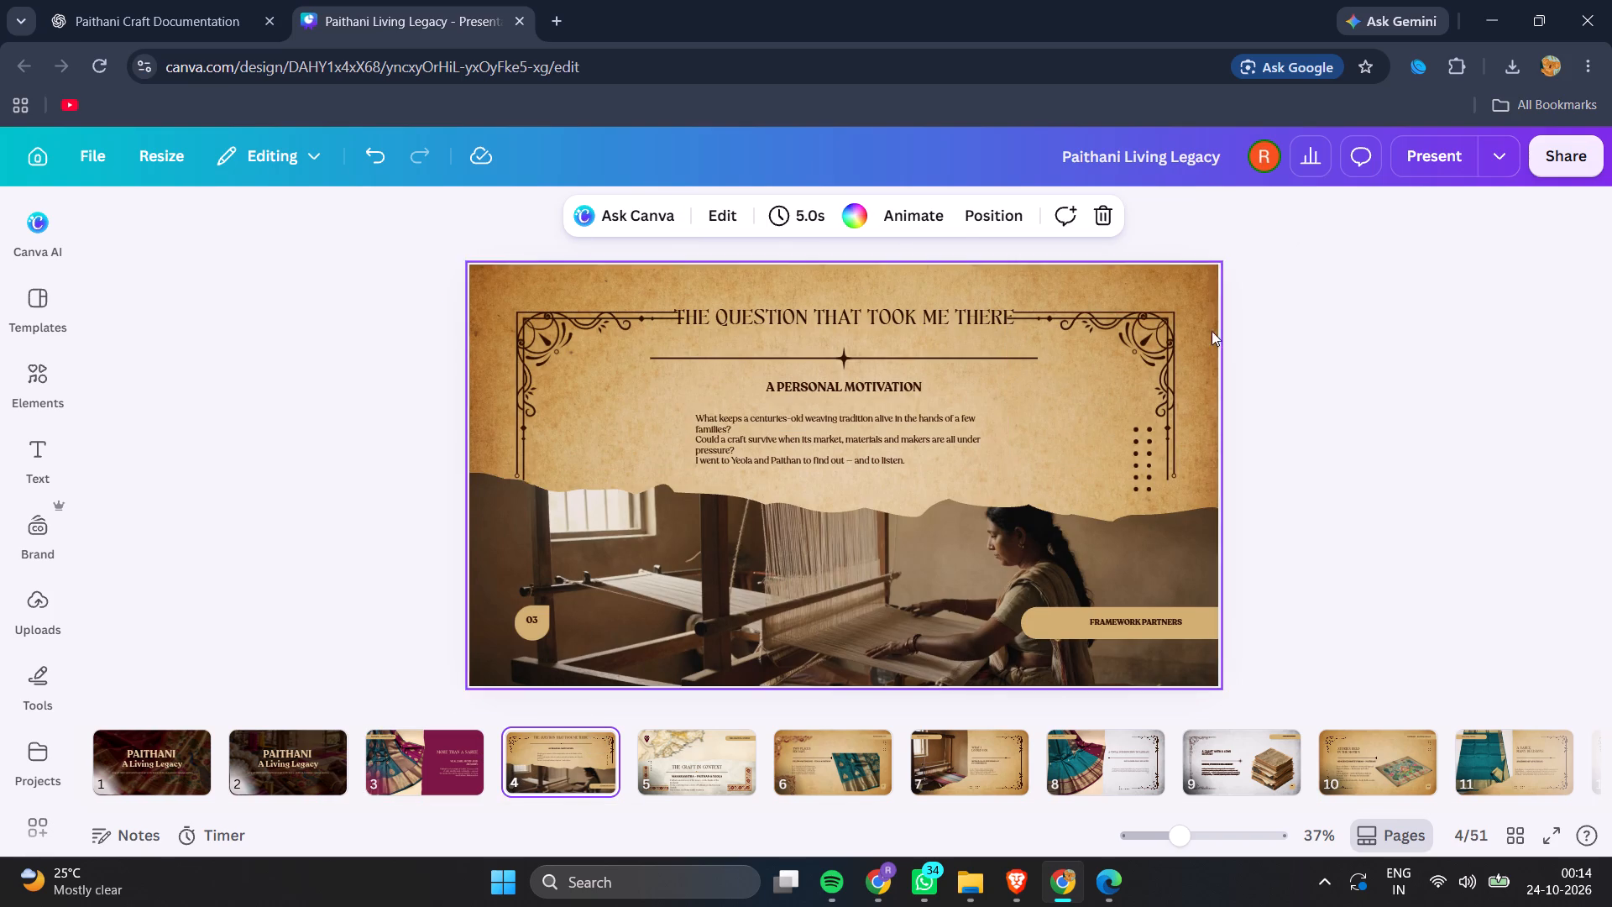
pyautogui.click(1159, 349)
pyautogui.press('BackSpace')
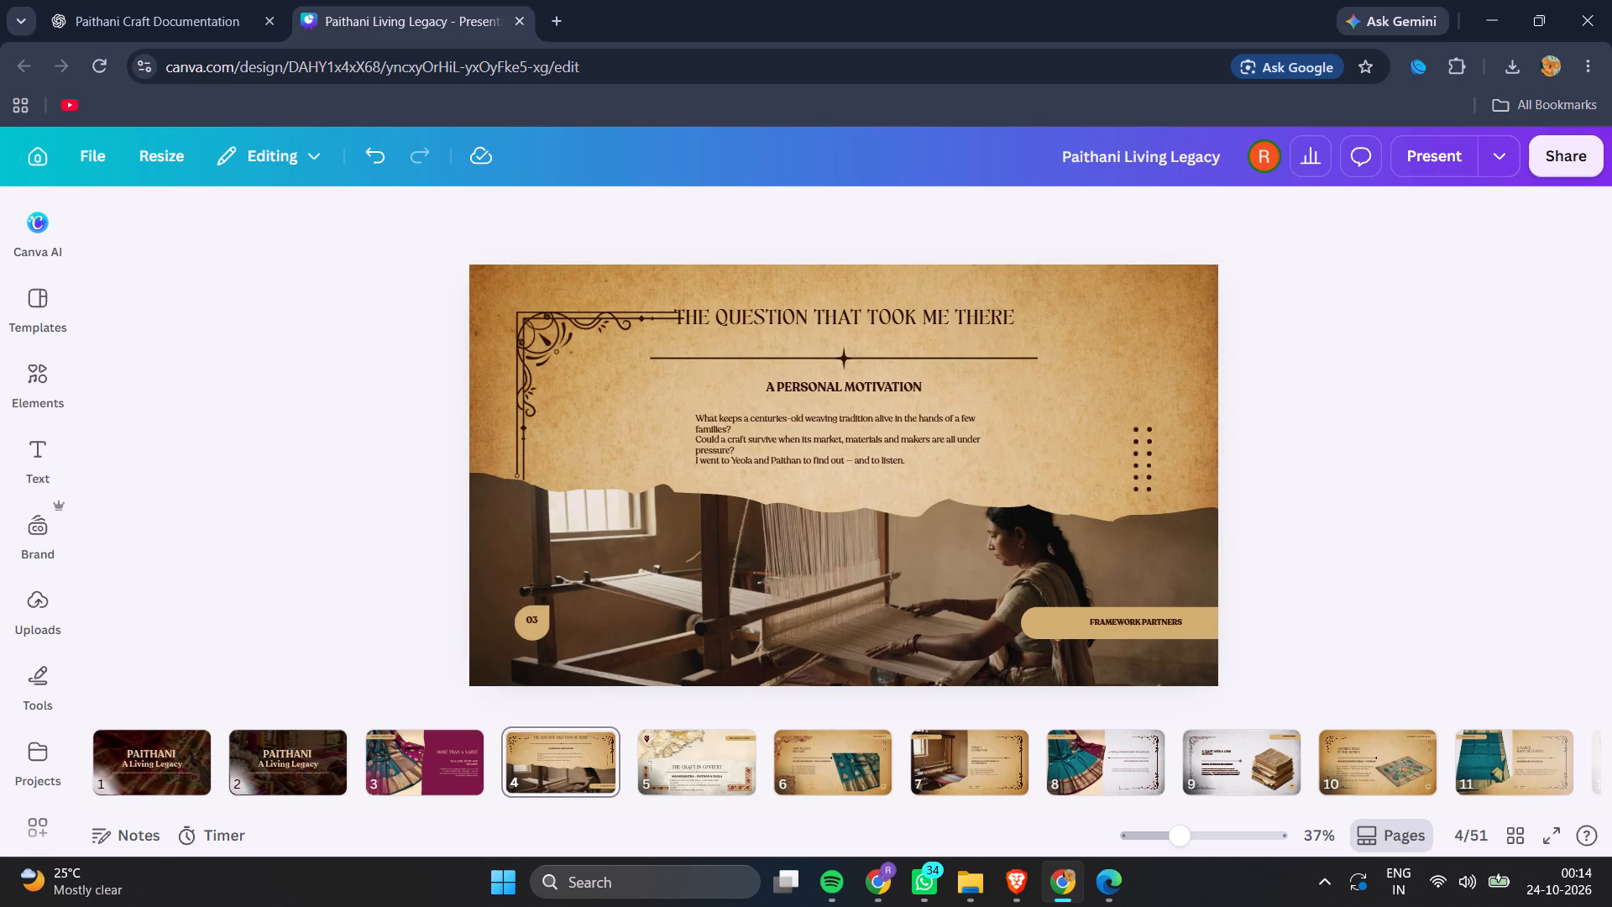
pyautogui.press('BackSpace')
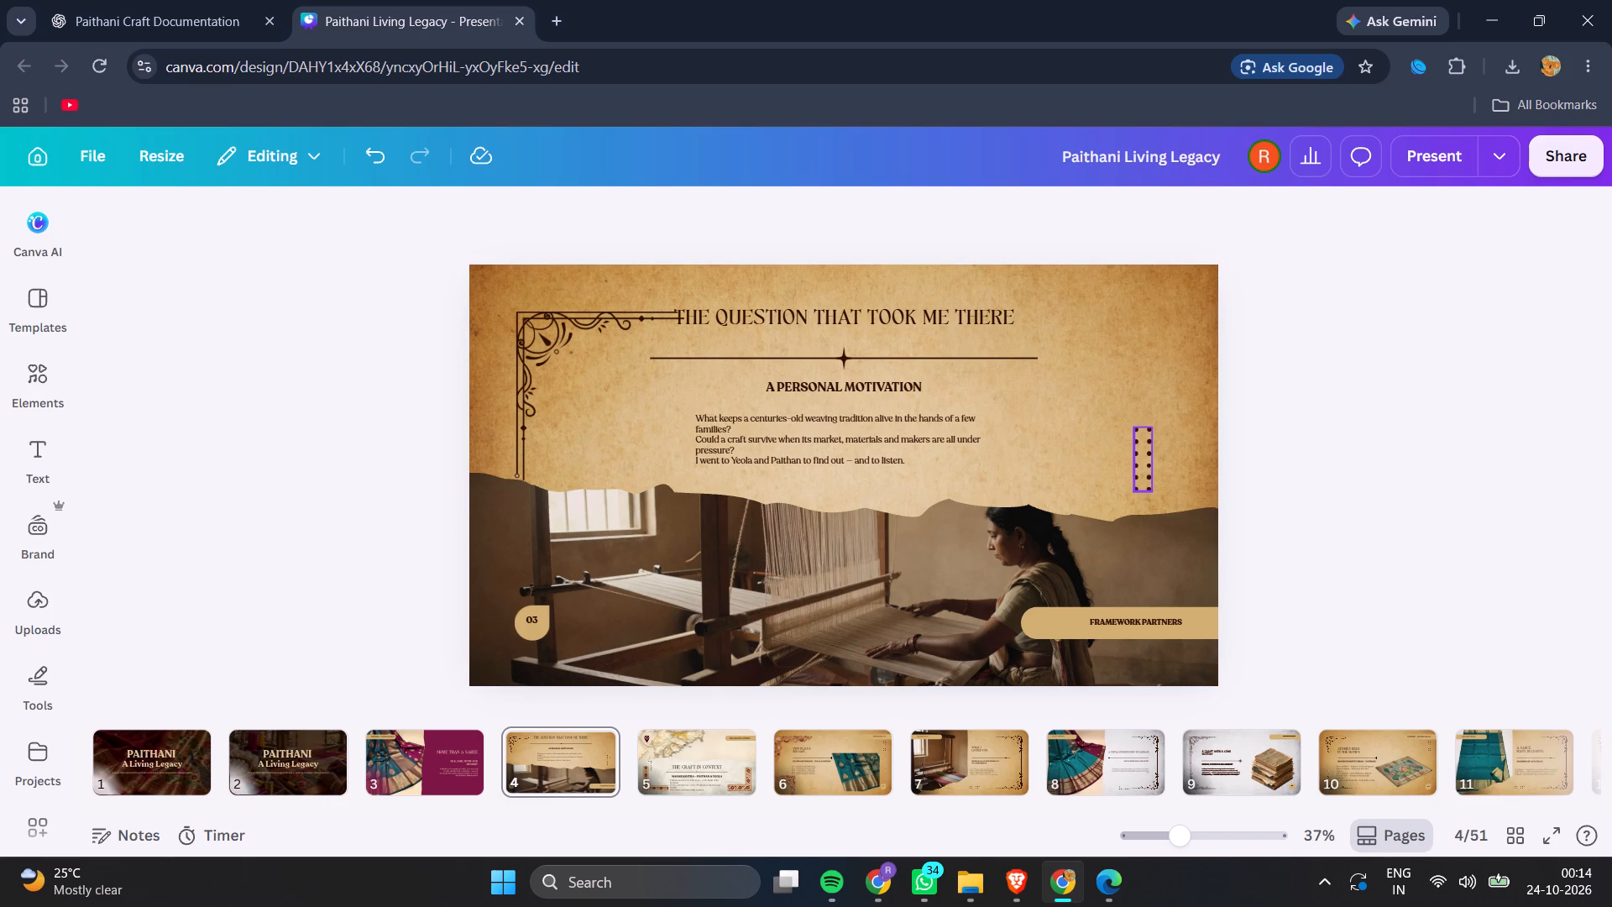
pyautogui.click(1144, 458)
pyautogui.press('BackSpace')
pyautogui.click(606, 318)
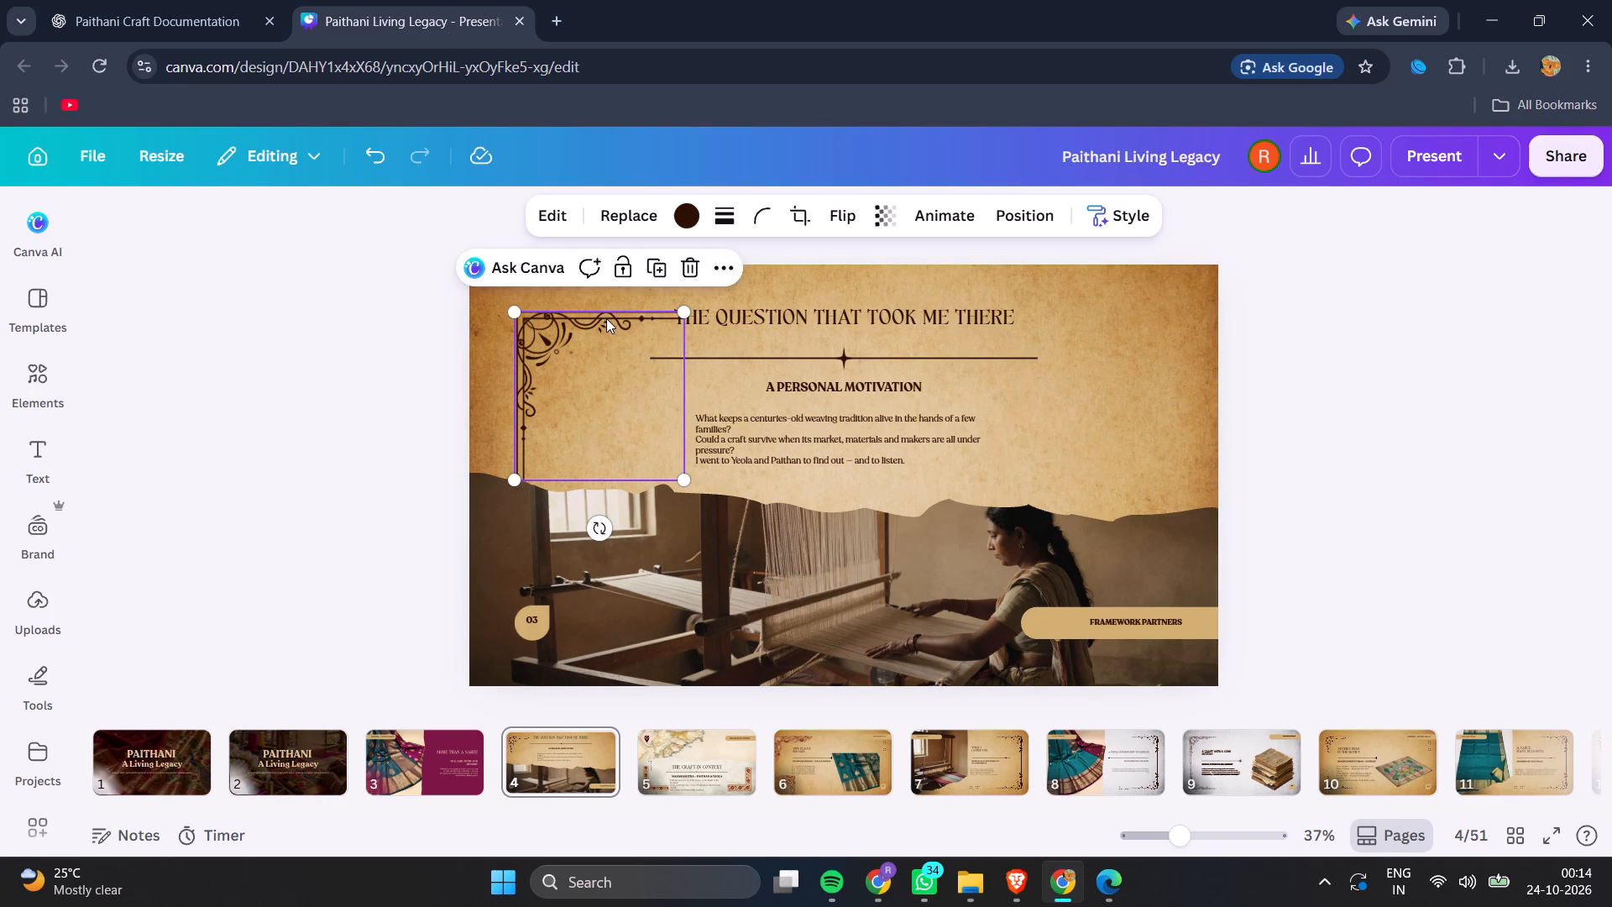
pyautogui.press('BackSpace')
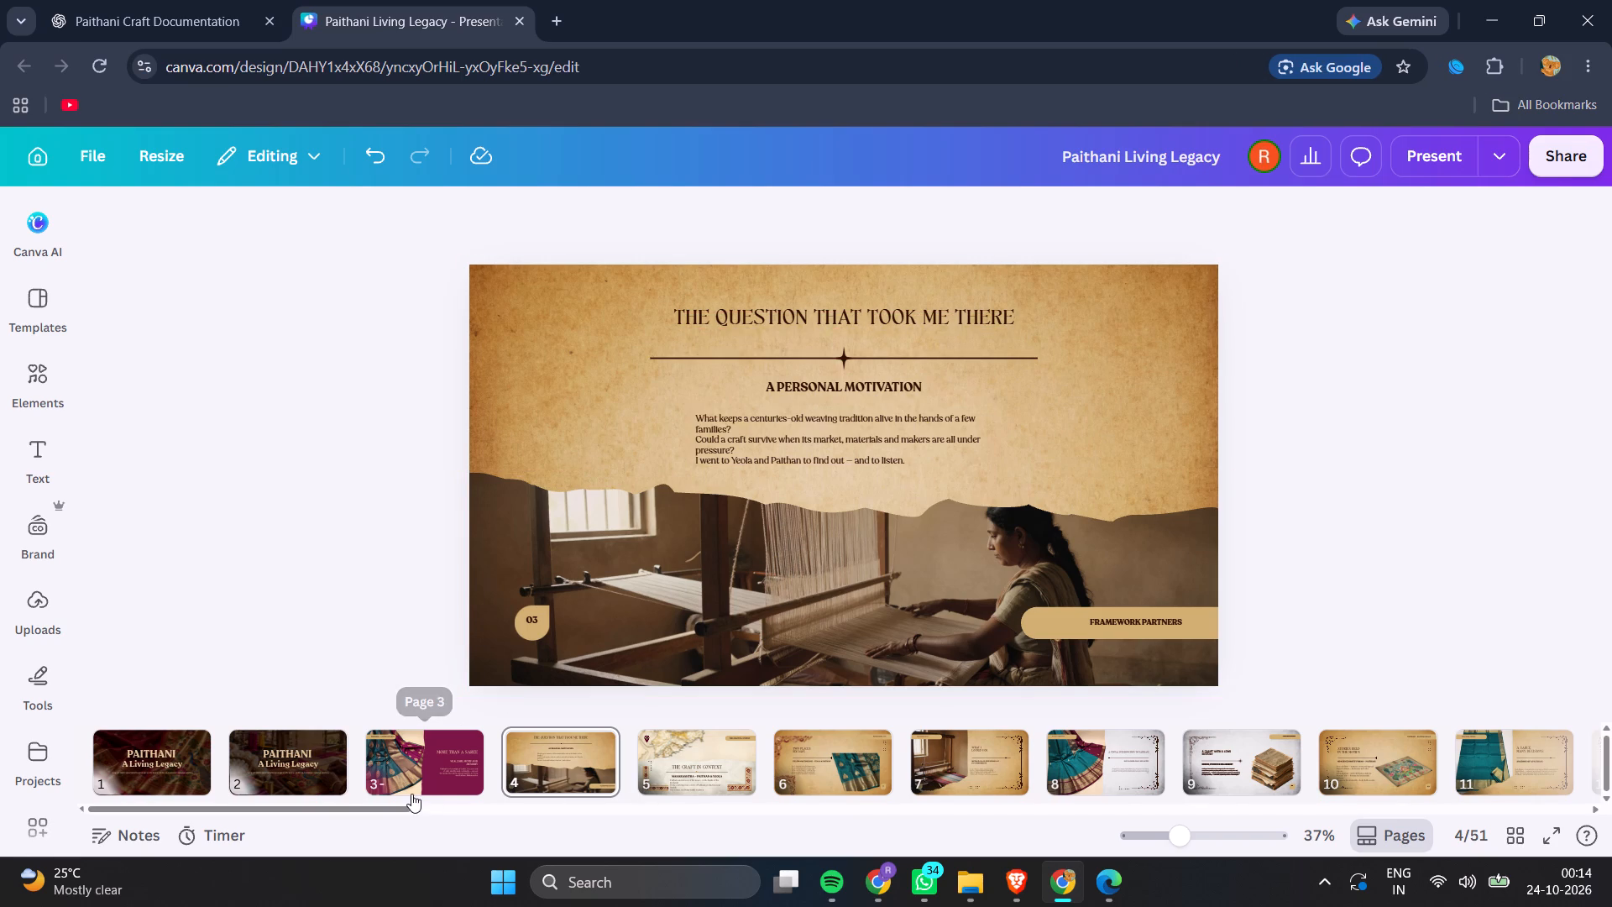
# Return to page 3, then switch to Microsoft Edge and review the IKAT reference PDF's cover and introduction page layouts.
pyautogui.click(439, 758)
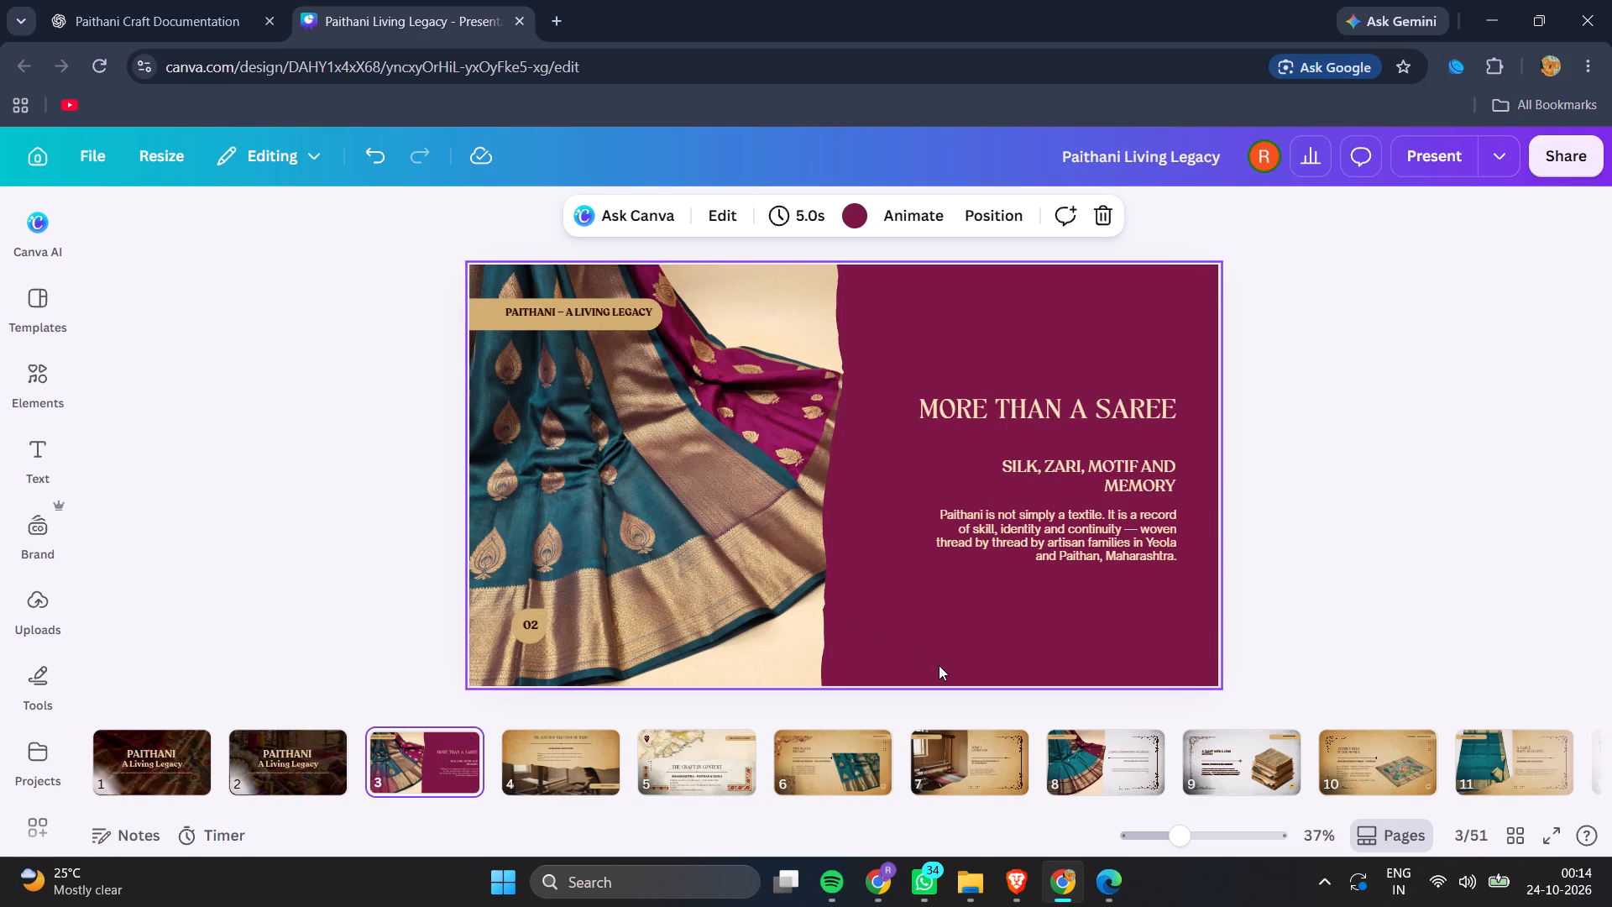
pyautogui.click(739, 601)
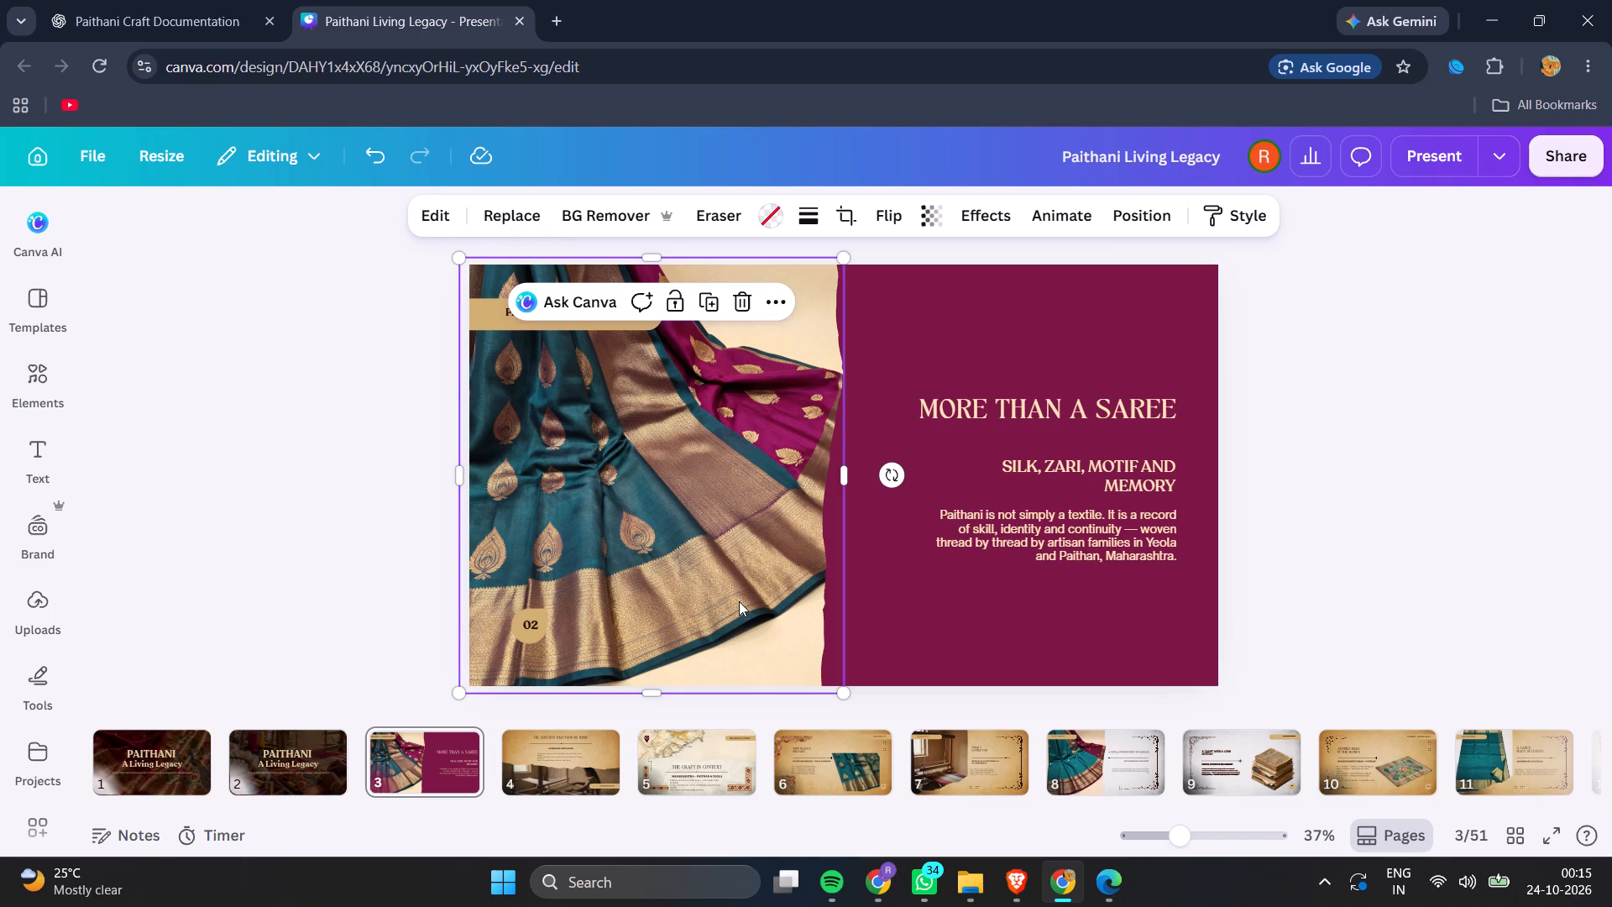
pyautogui.click(1028, 874)
pyautogui.click(1058, 882)
pyautogui.click(1011, 884)
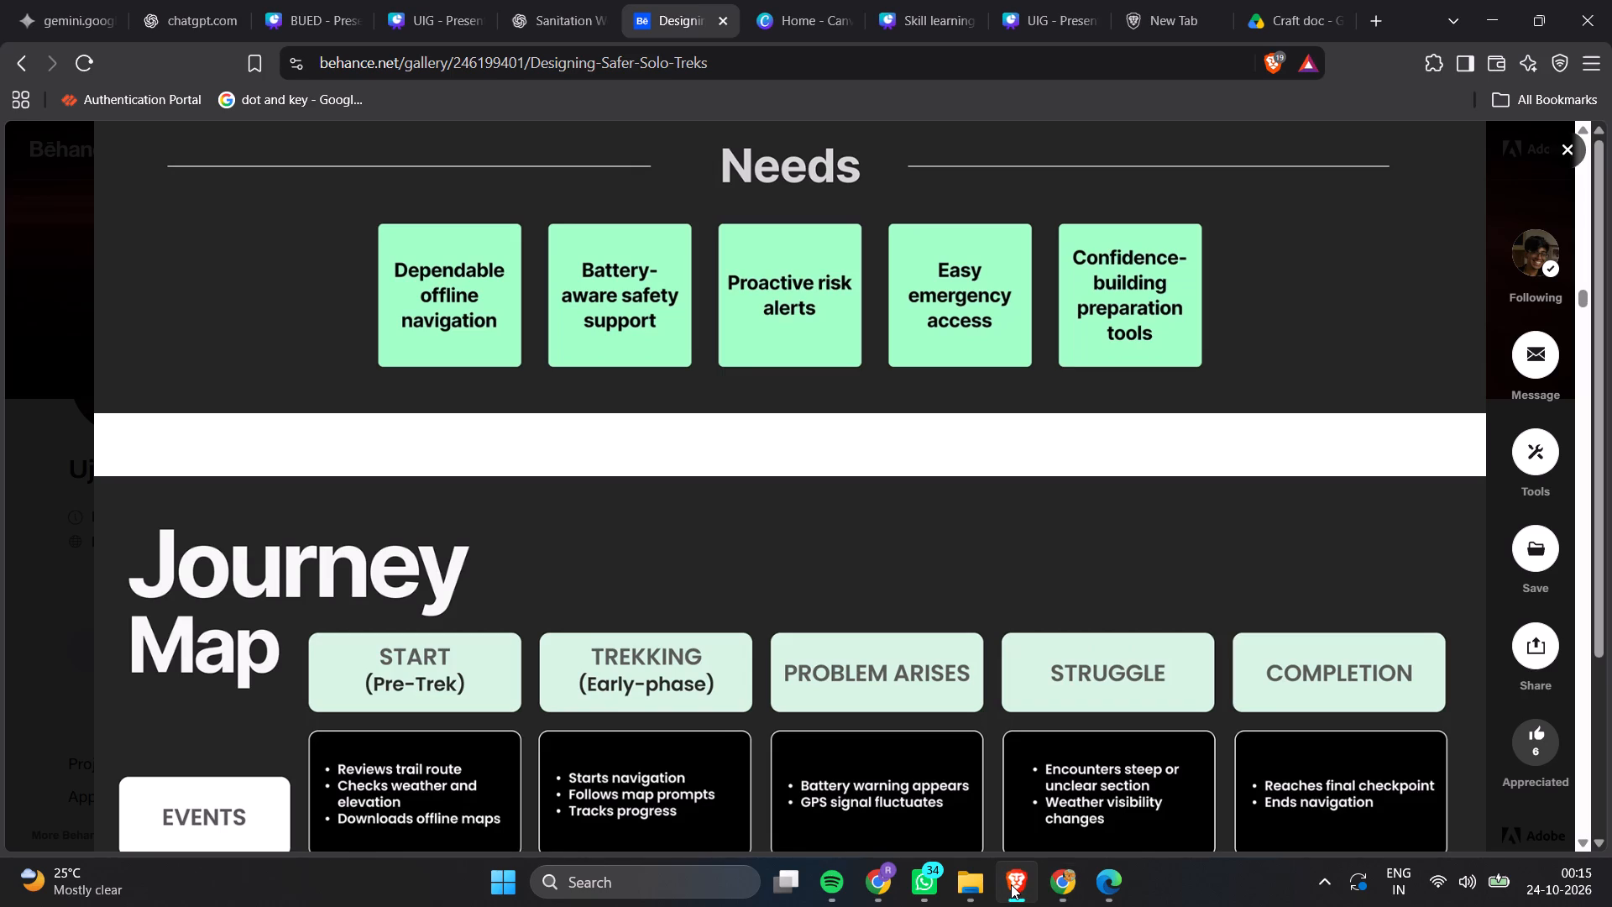
pyautogui.click(1086, 884)
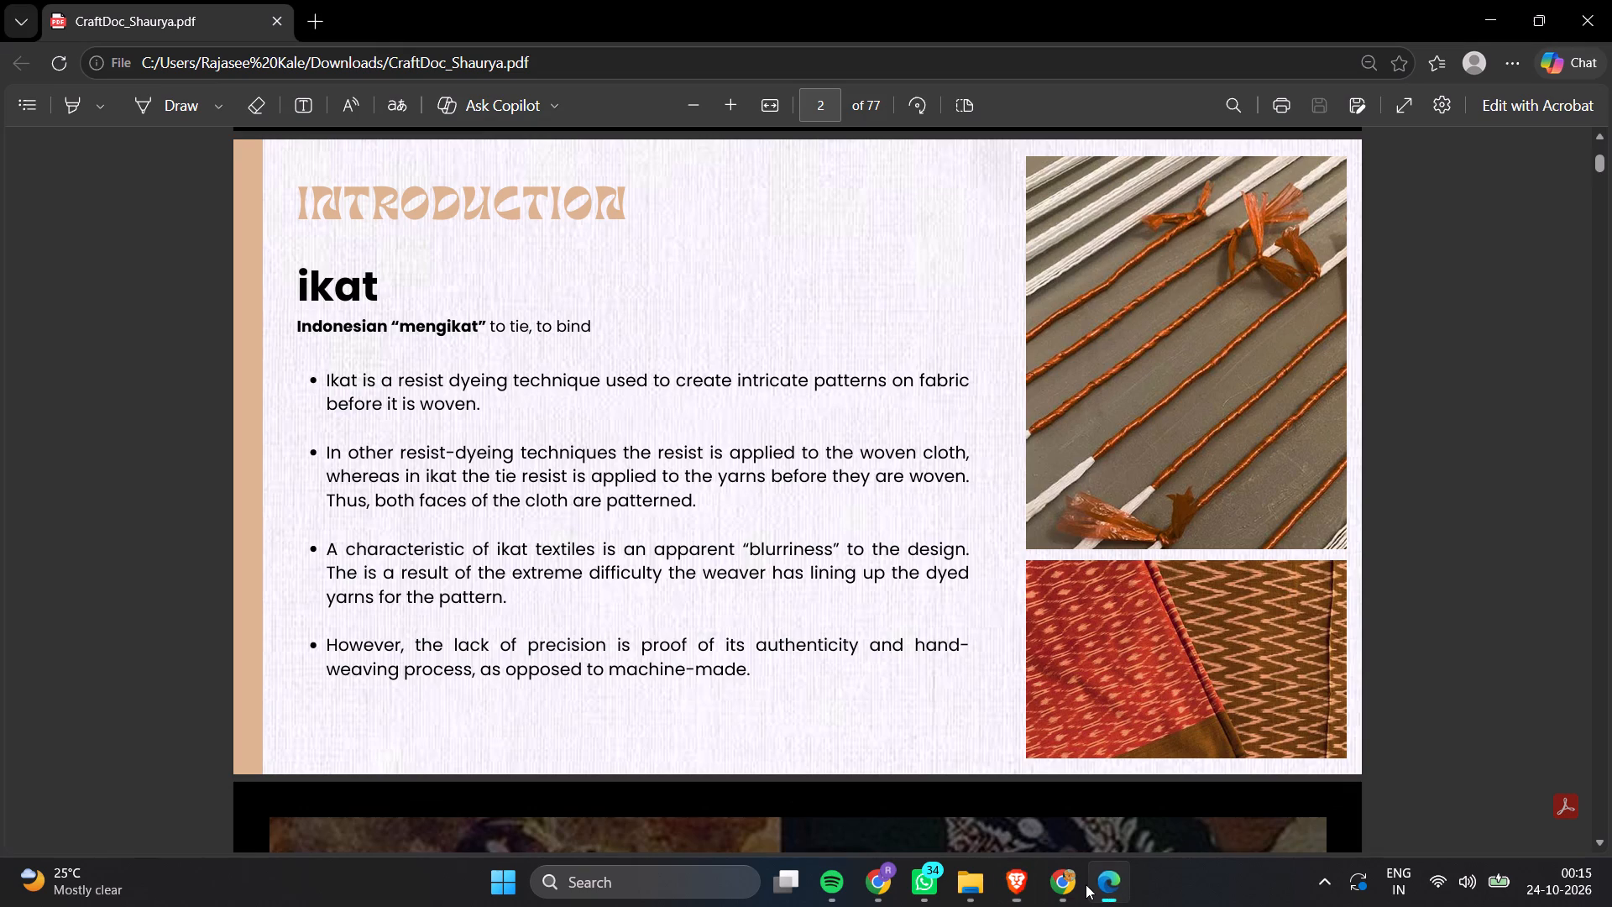
pyautogui.scroll(1, 966, 573)
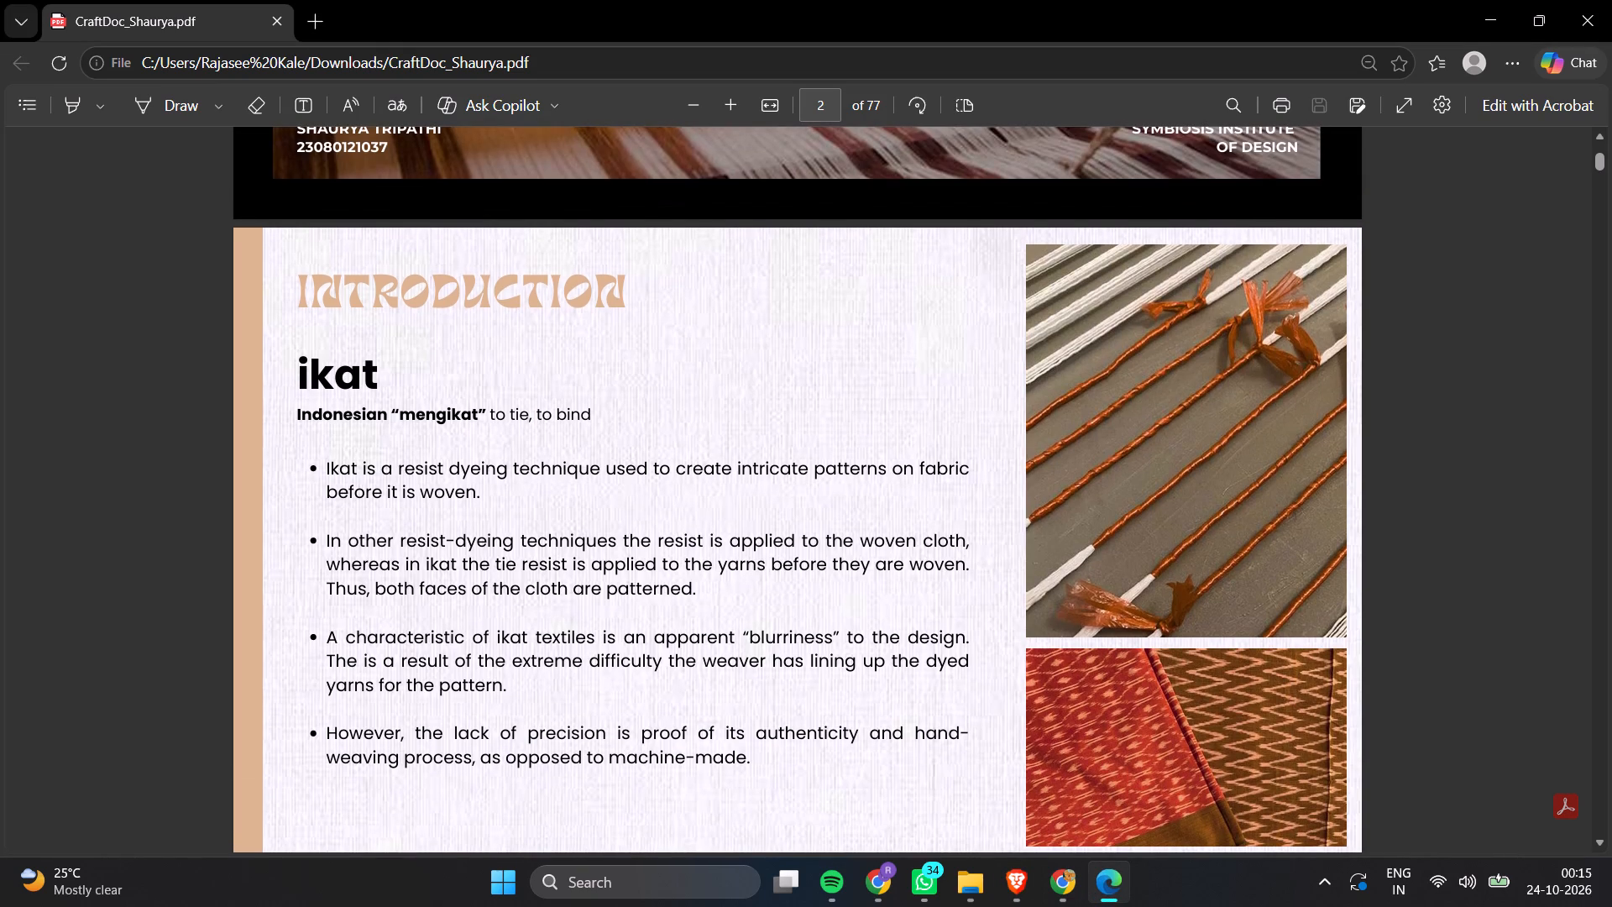
pyautogui.scroll(7, 966, 573)
pyautogui.scroll(-4, 966, 573)
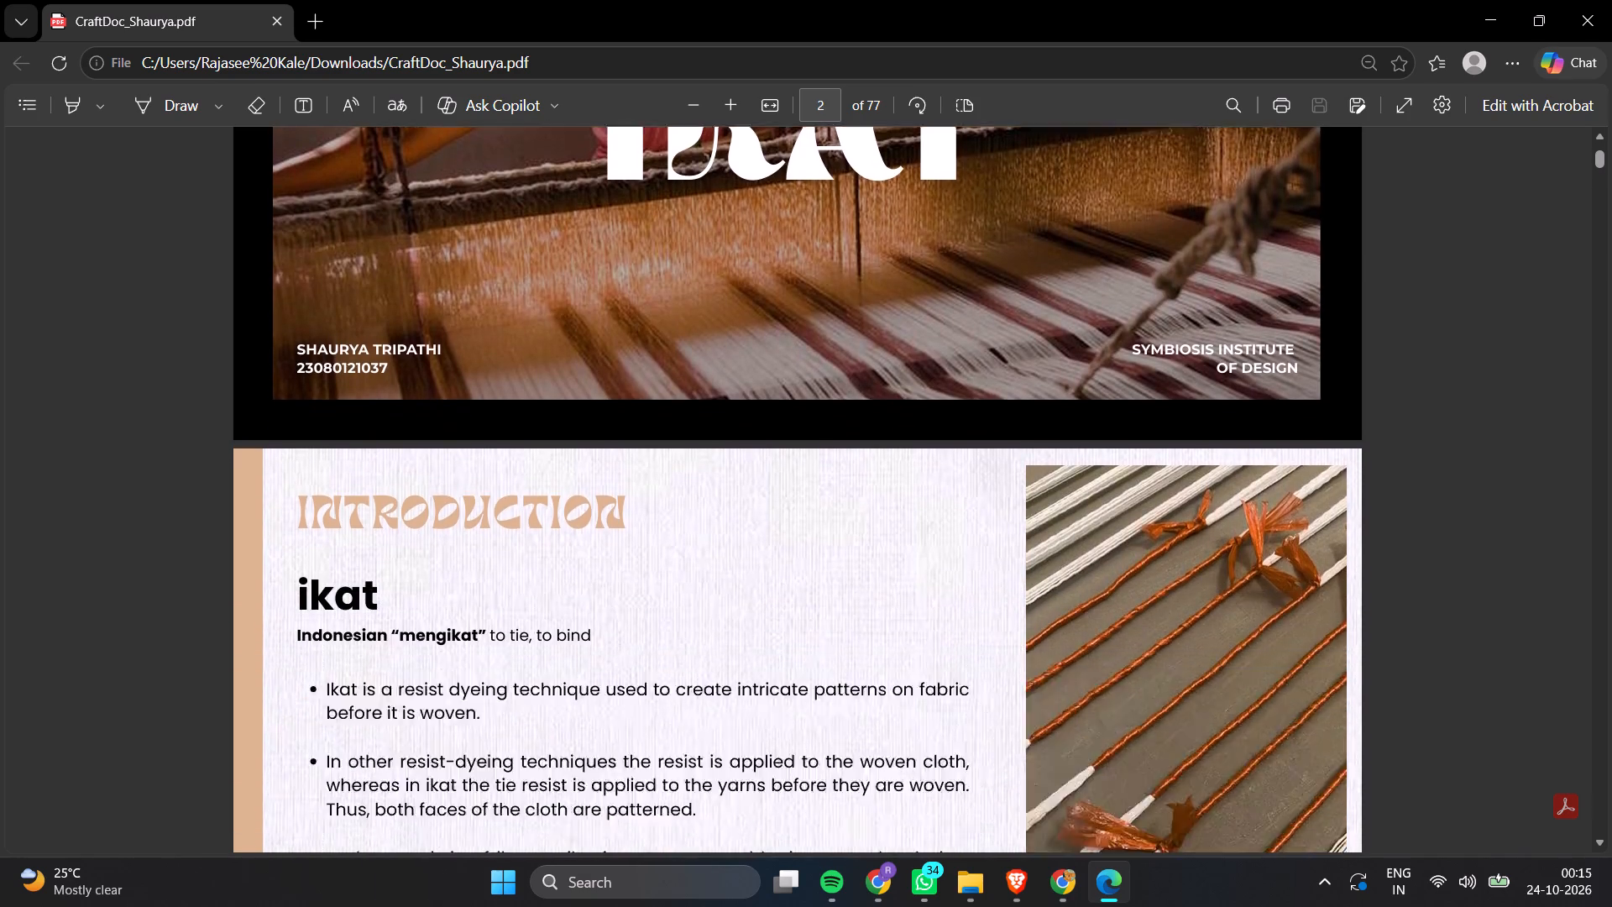
pyautogui.scroll(-2, 966, 573)
pyautogui.scroll(1, 966, 573)
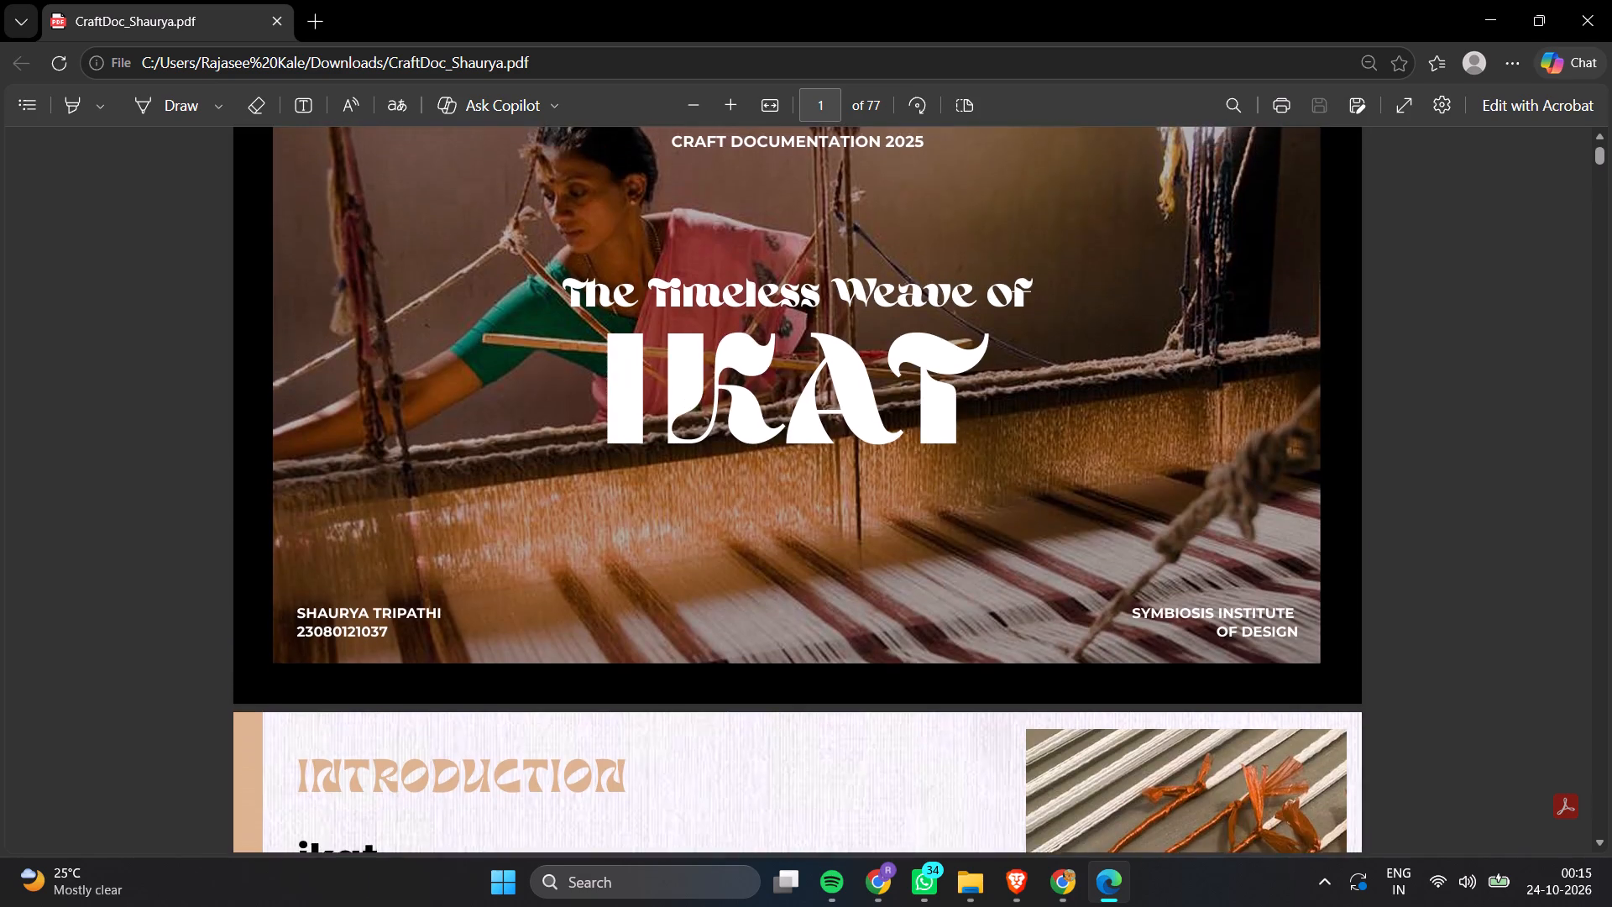
pyautogui.scroll(-6, 966, 573)
pyautogui.scroll(1, 966, 573)
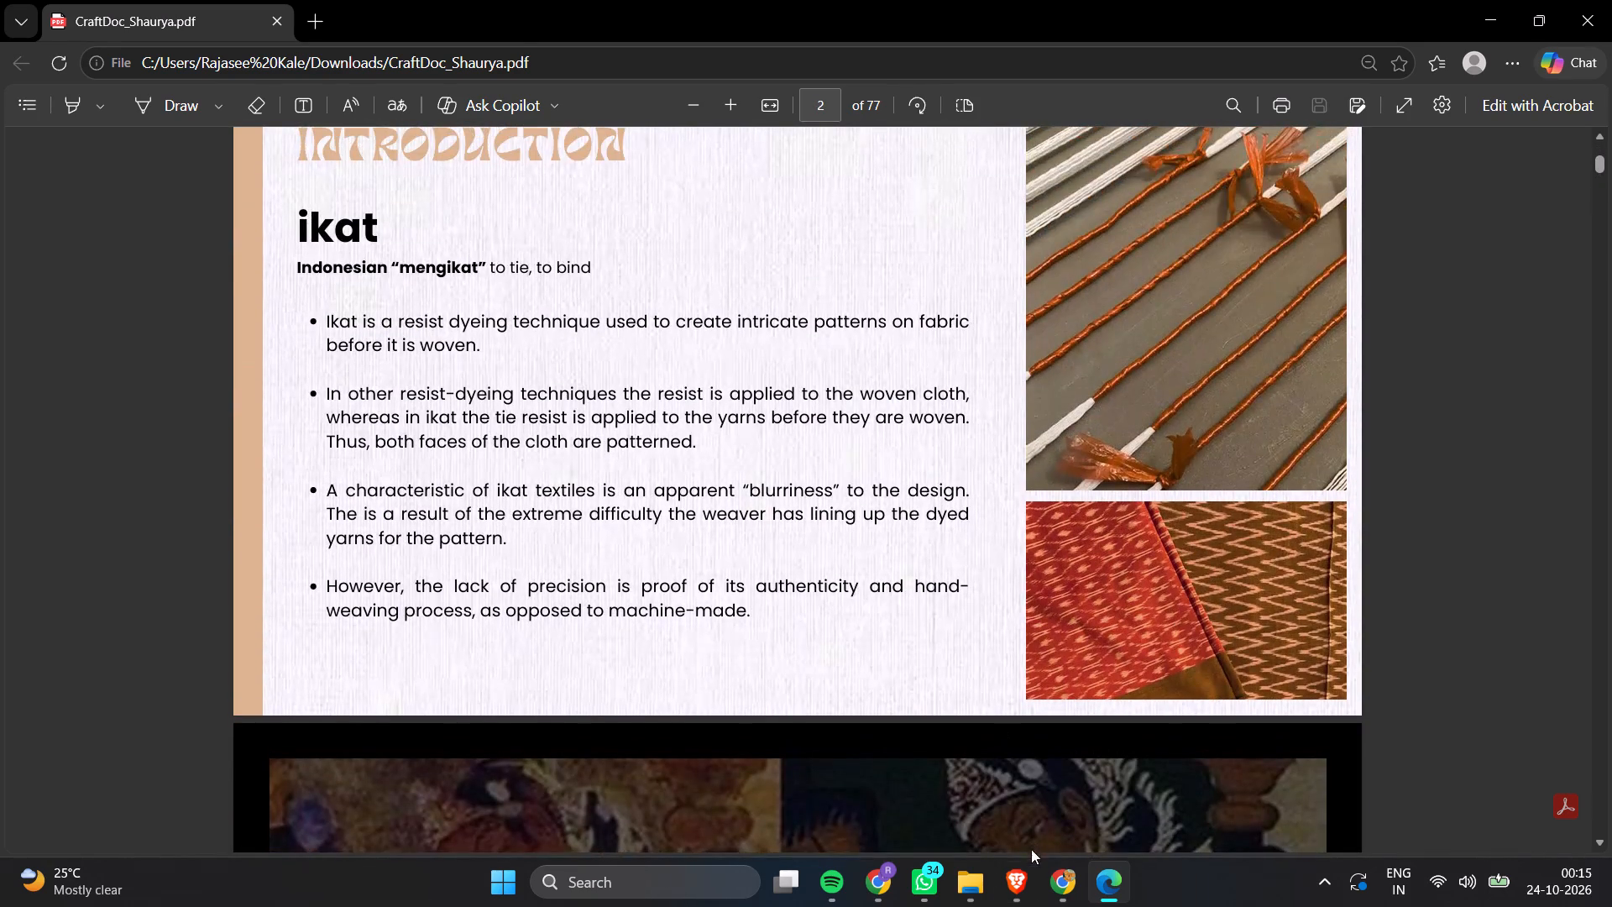
pyautogui.click(1021, 877)
pyautogui.click(1076, 878)
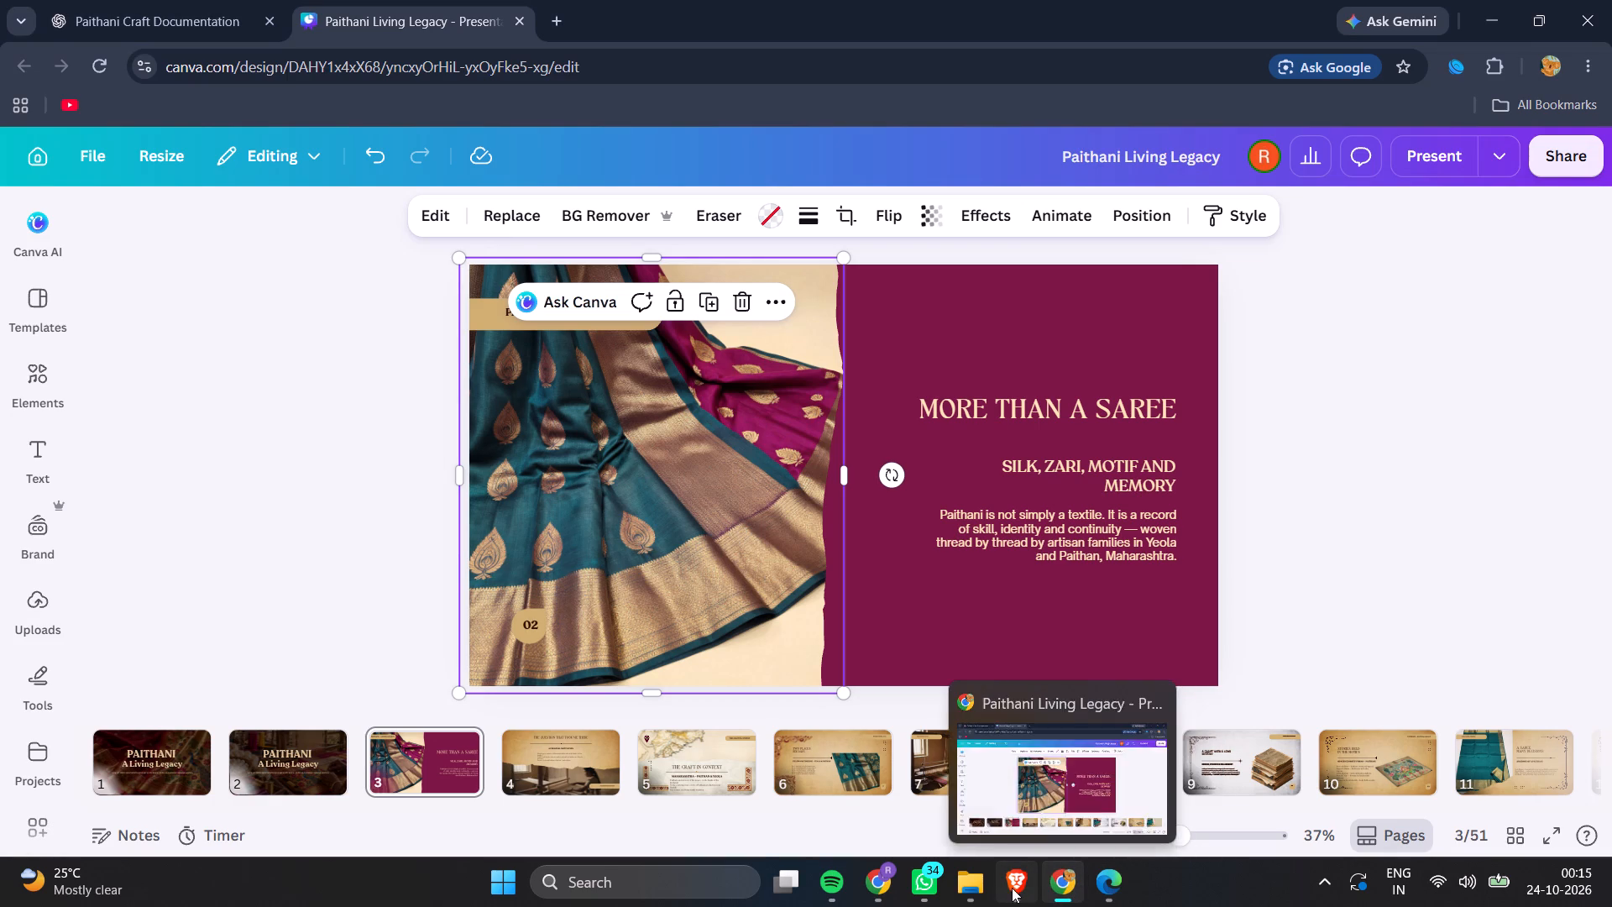
pyautogui.click(1018, 888)
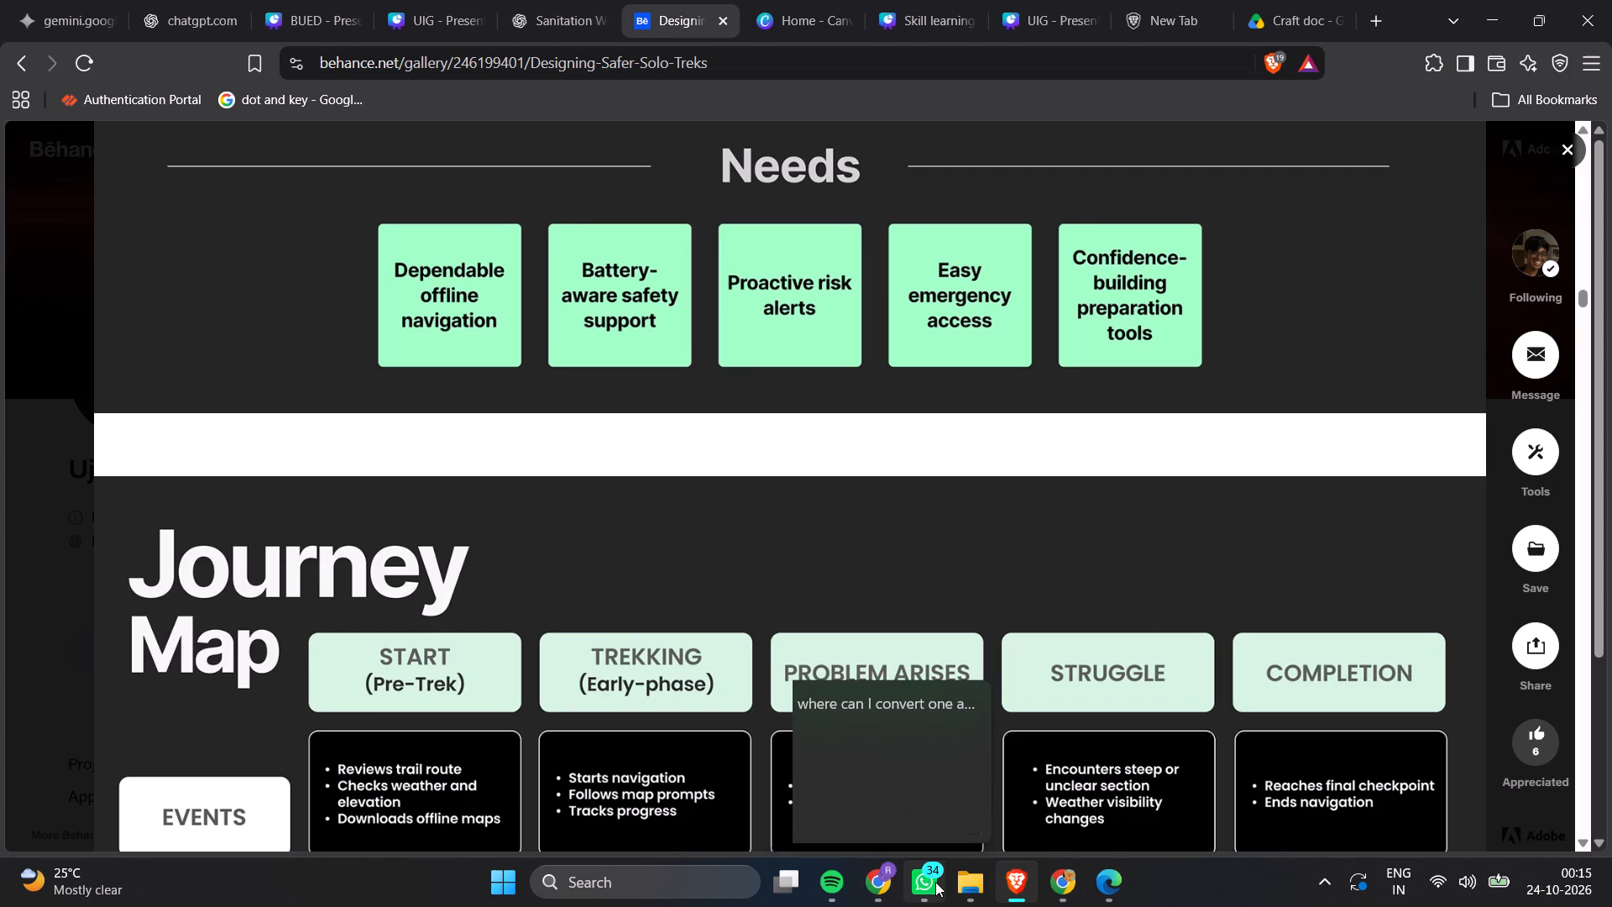
pyautogui.click(1065, 891)
pyautogui.click(182, 29)
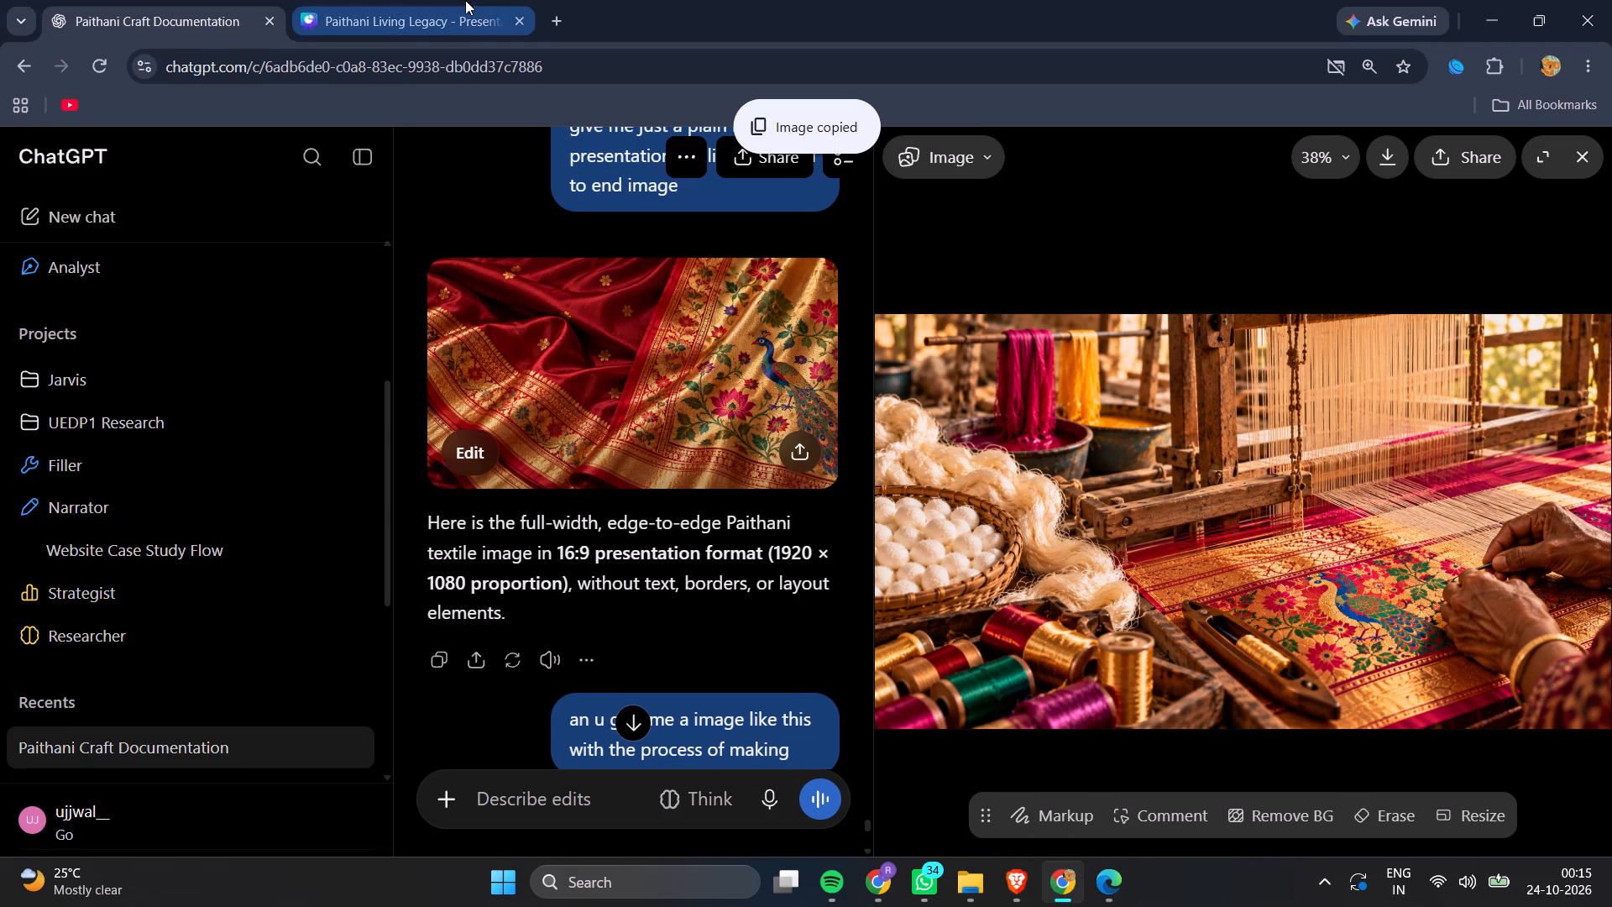
pyautogui.click(465, 0)
pyautogui.hotkey('ctrl', 'v')
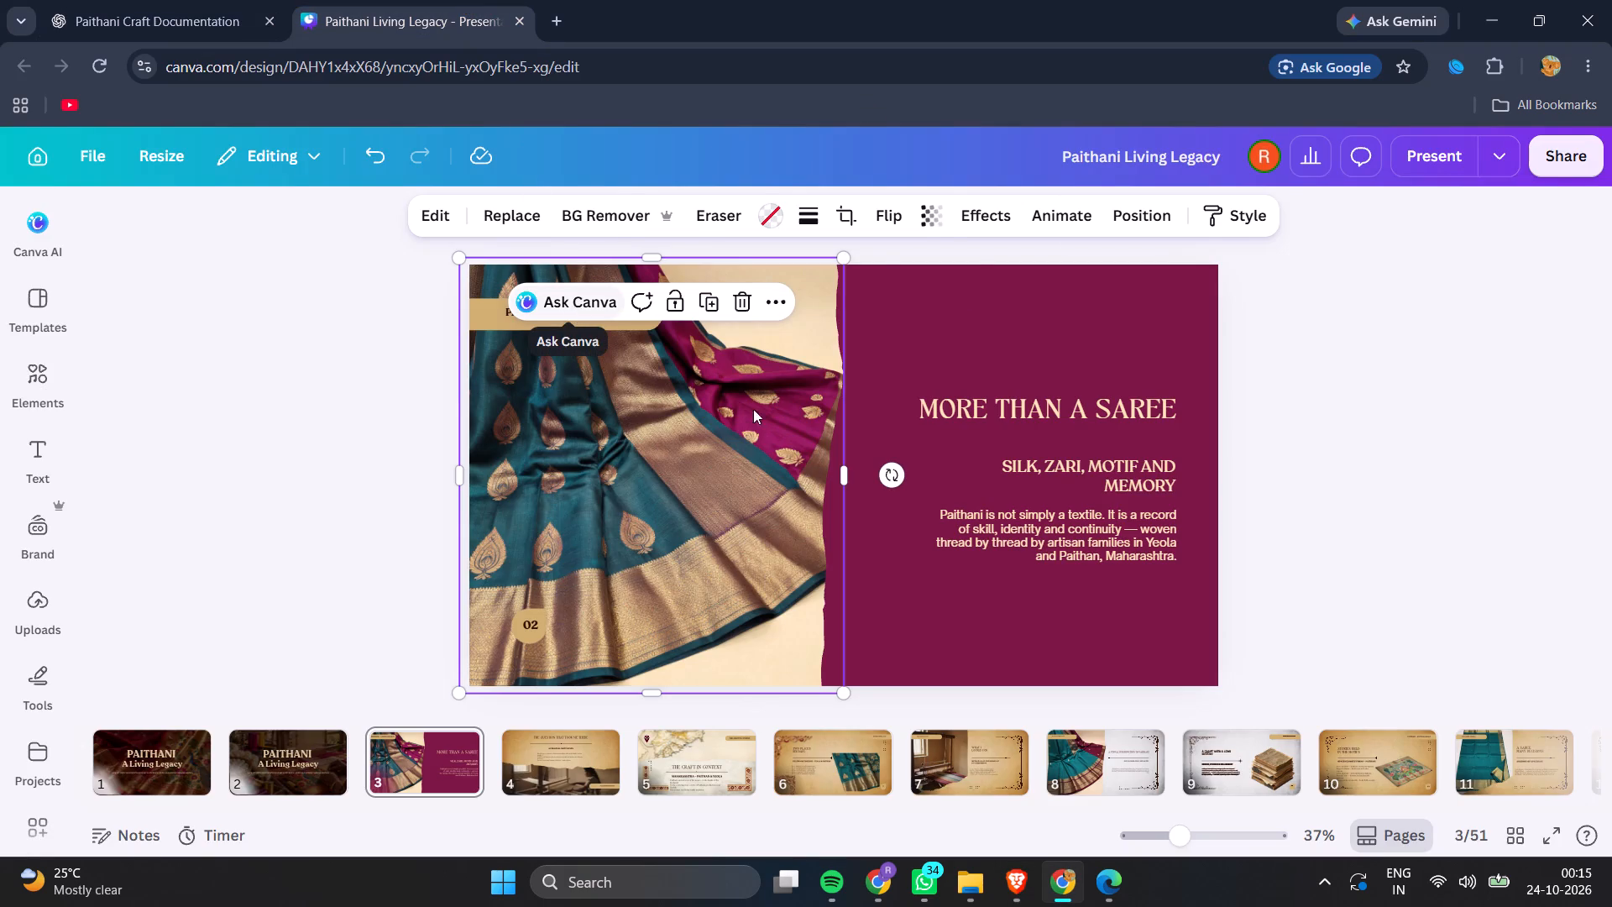
pyautogui.moveTo(777, 448); pyautogui.dragTo(625, 422)
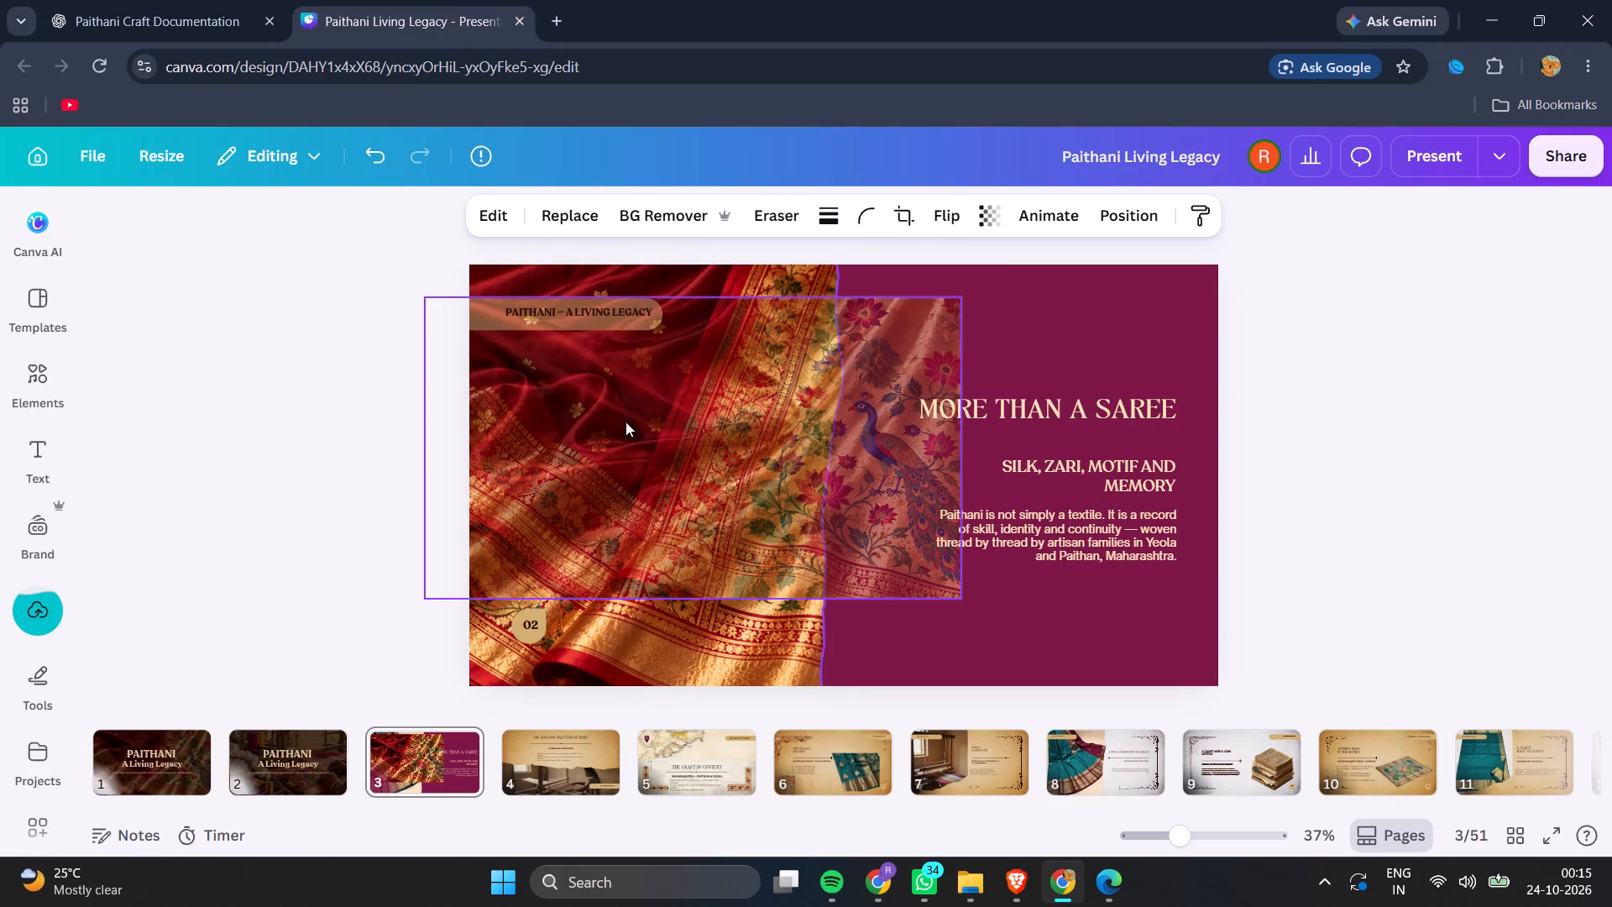
# Delete the gold header tag and its "Paithani – A Living Legacy" text from page 3.
pyautogui.click(607, 327)
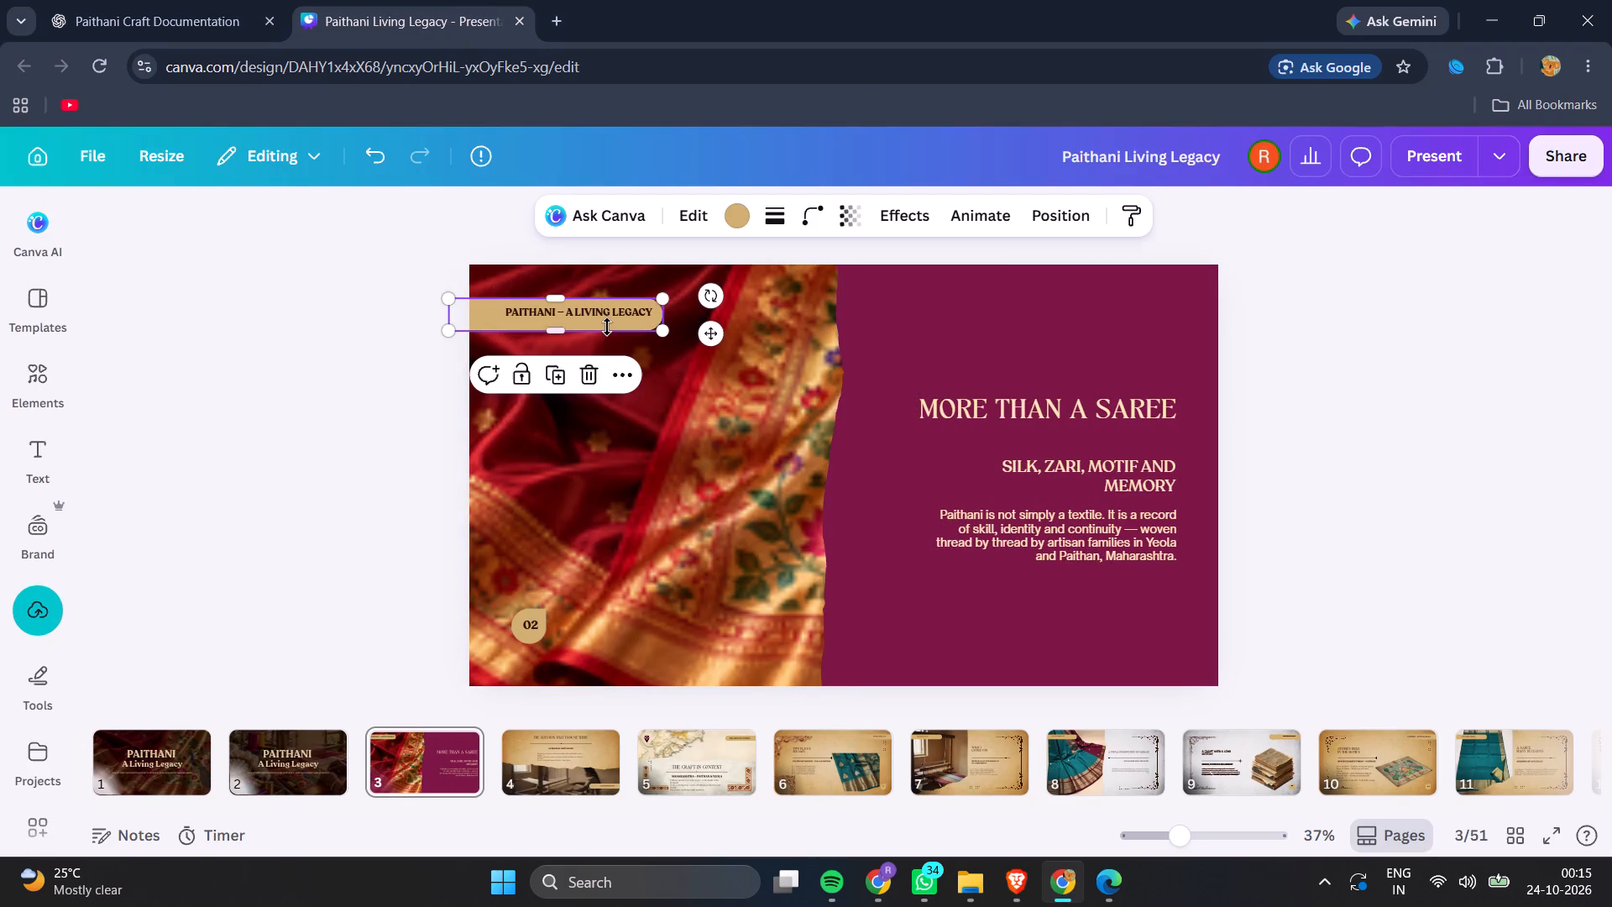
pyautogui.press('BackSpace')
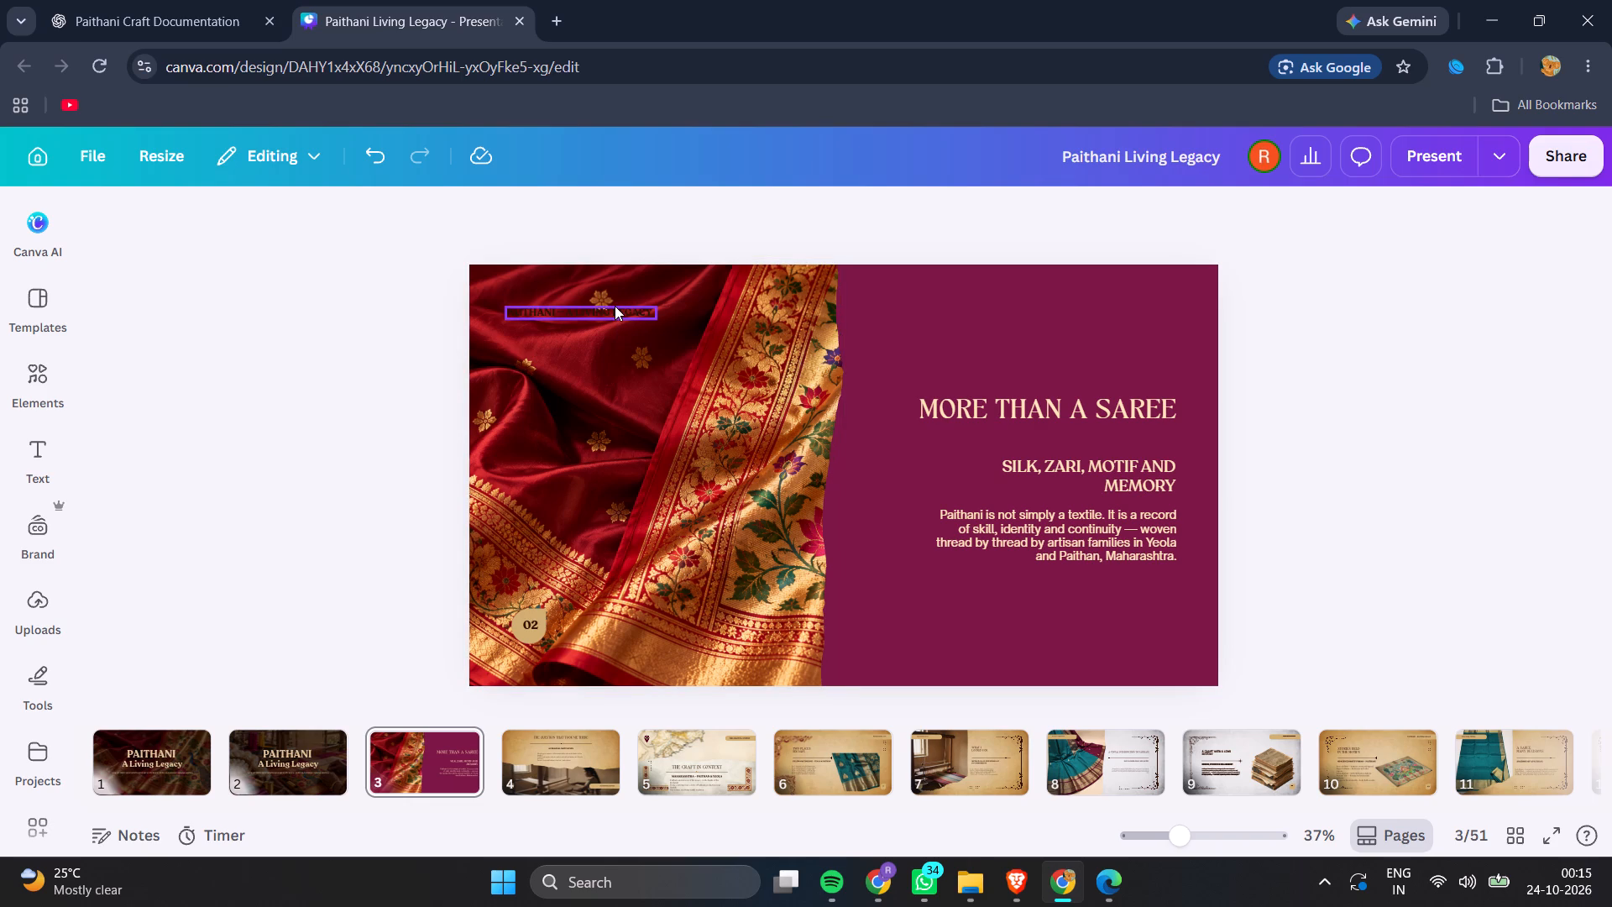
pyautogui.click(615, 306)
pyautogui.press('BackSpace')
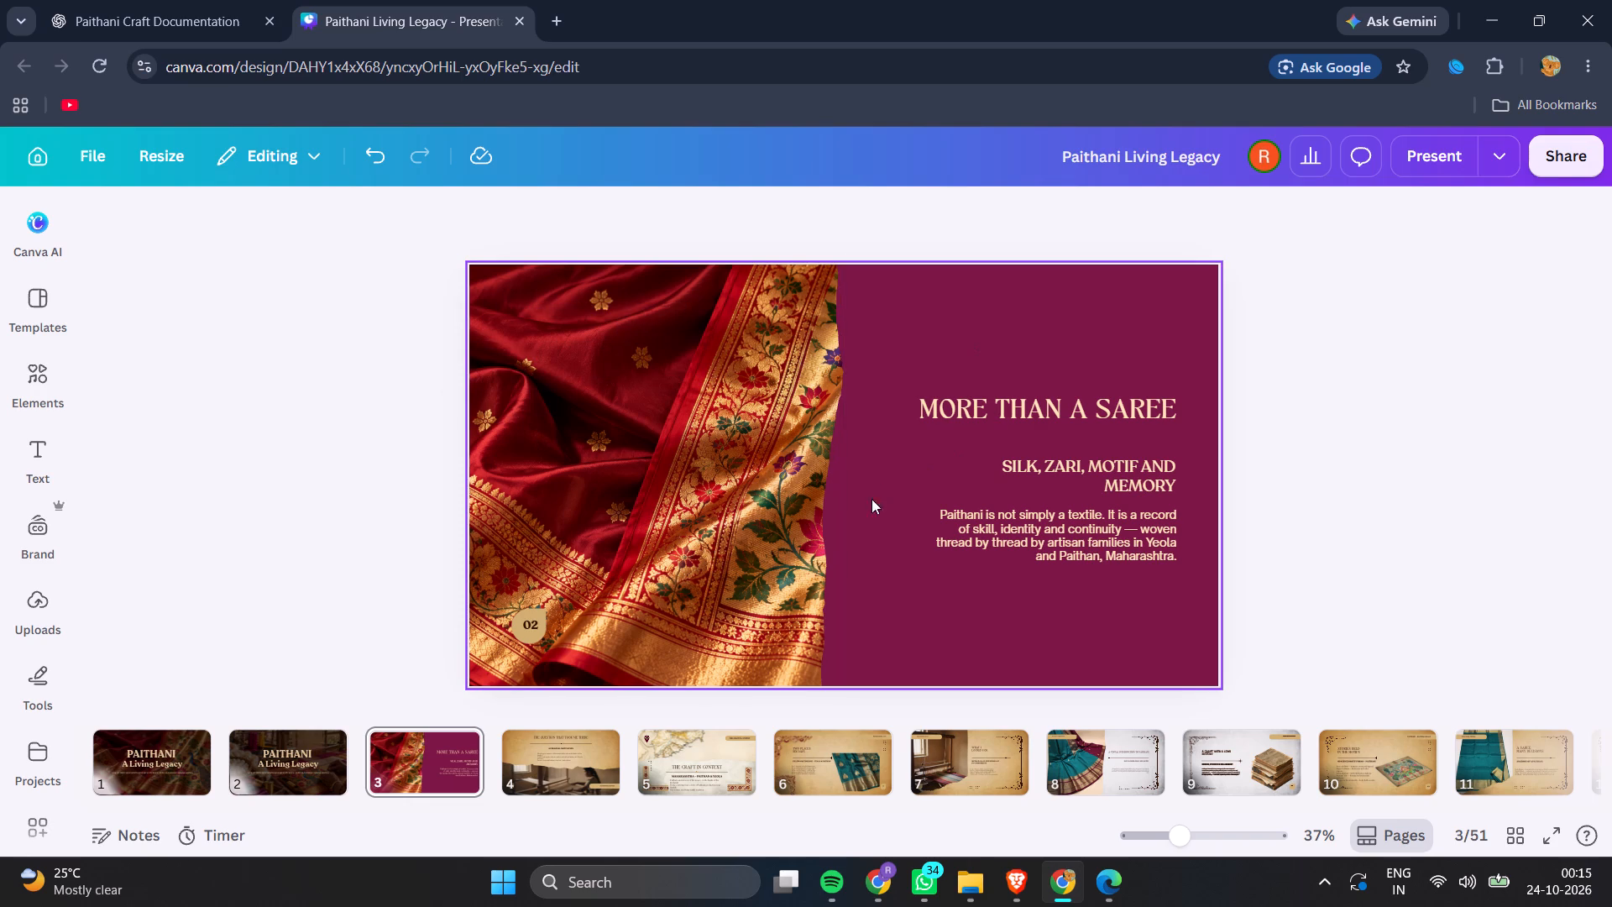
# Widen page 3's torn-edge photo frame to the right until it extends behind the start of the heading and body text.
pyautogui.click(791, 553)
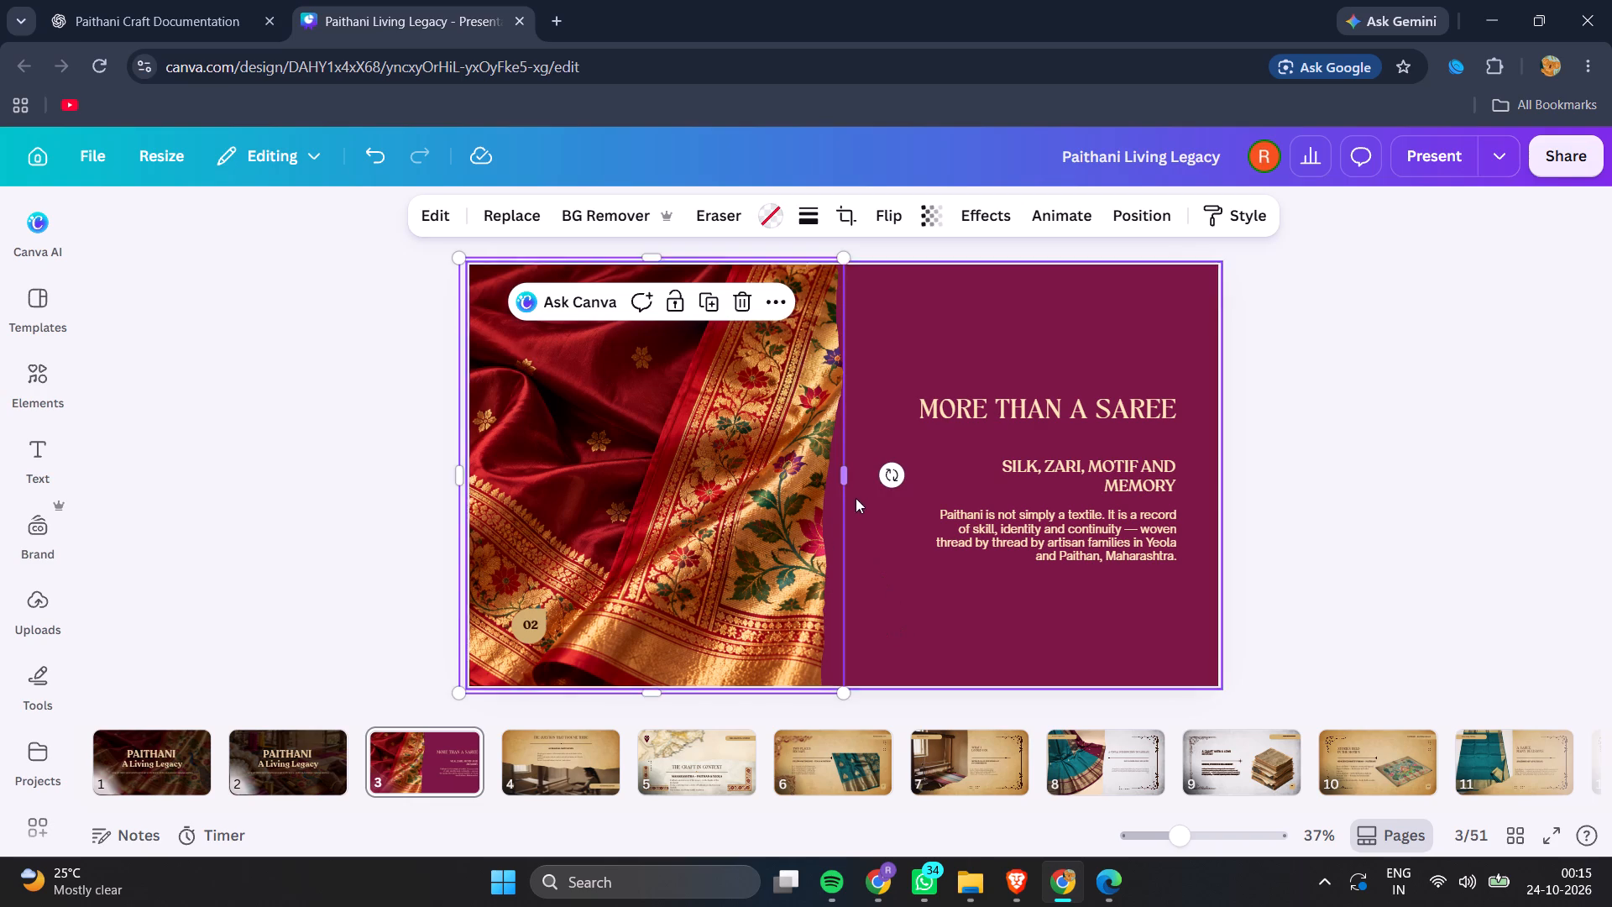
pyautogui.moveTo(849, 486); pyautogui.dragTo(922, 506)
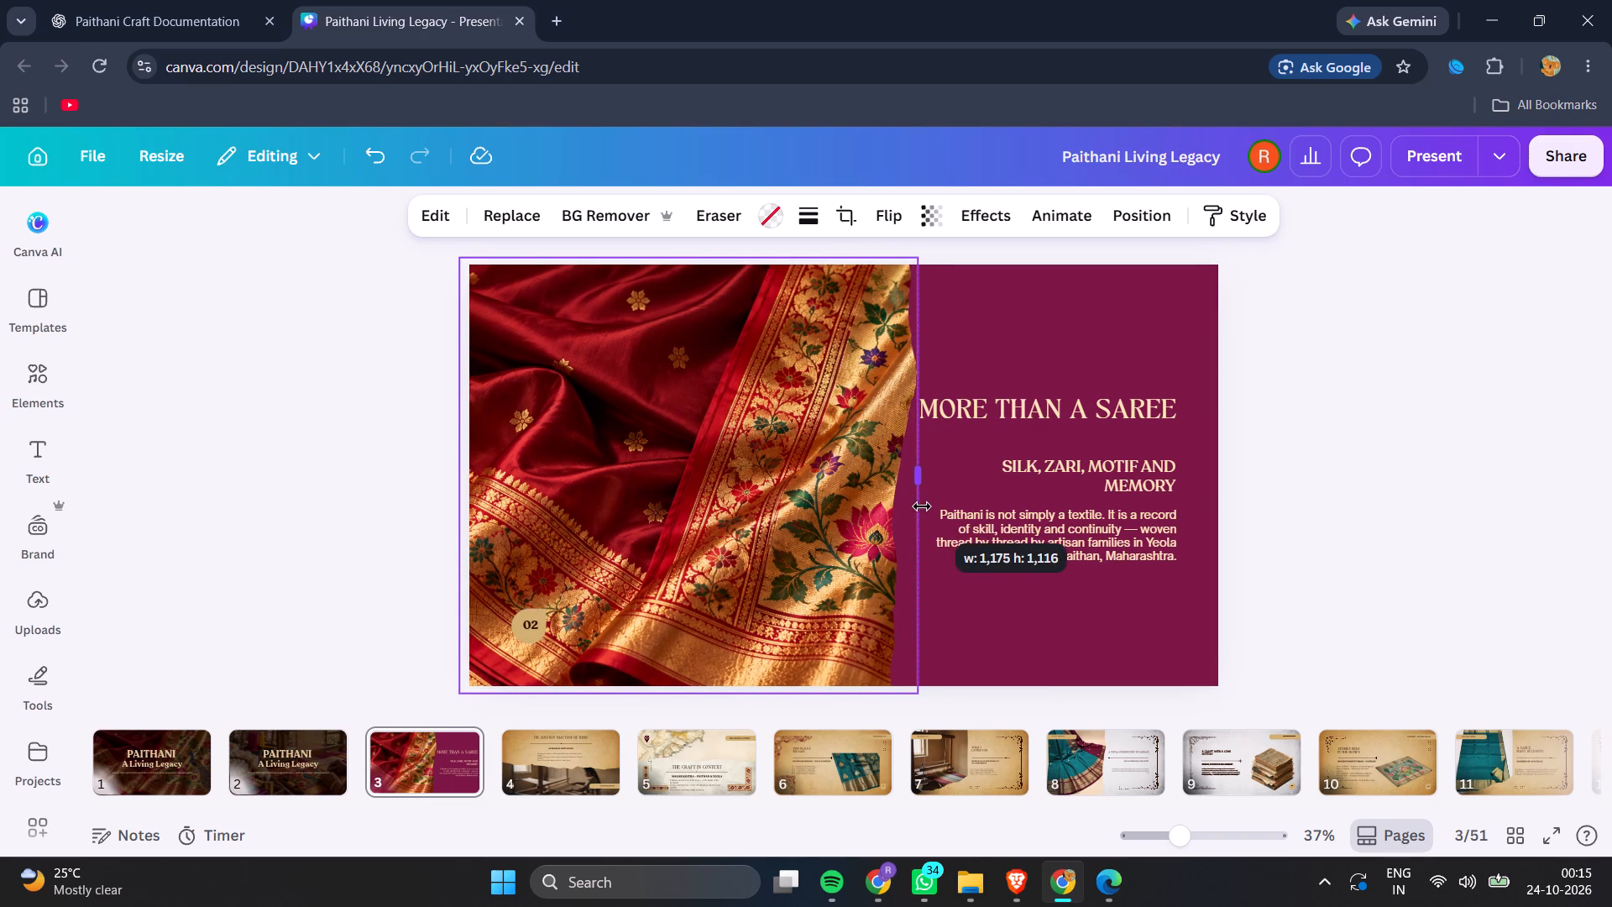
pyautogui.moveTo(922, 506); pyautogui.dragTo(982, 511)
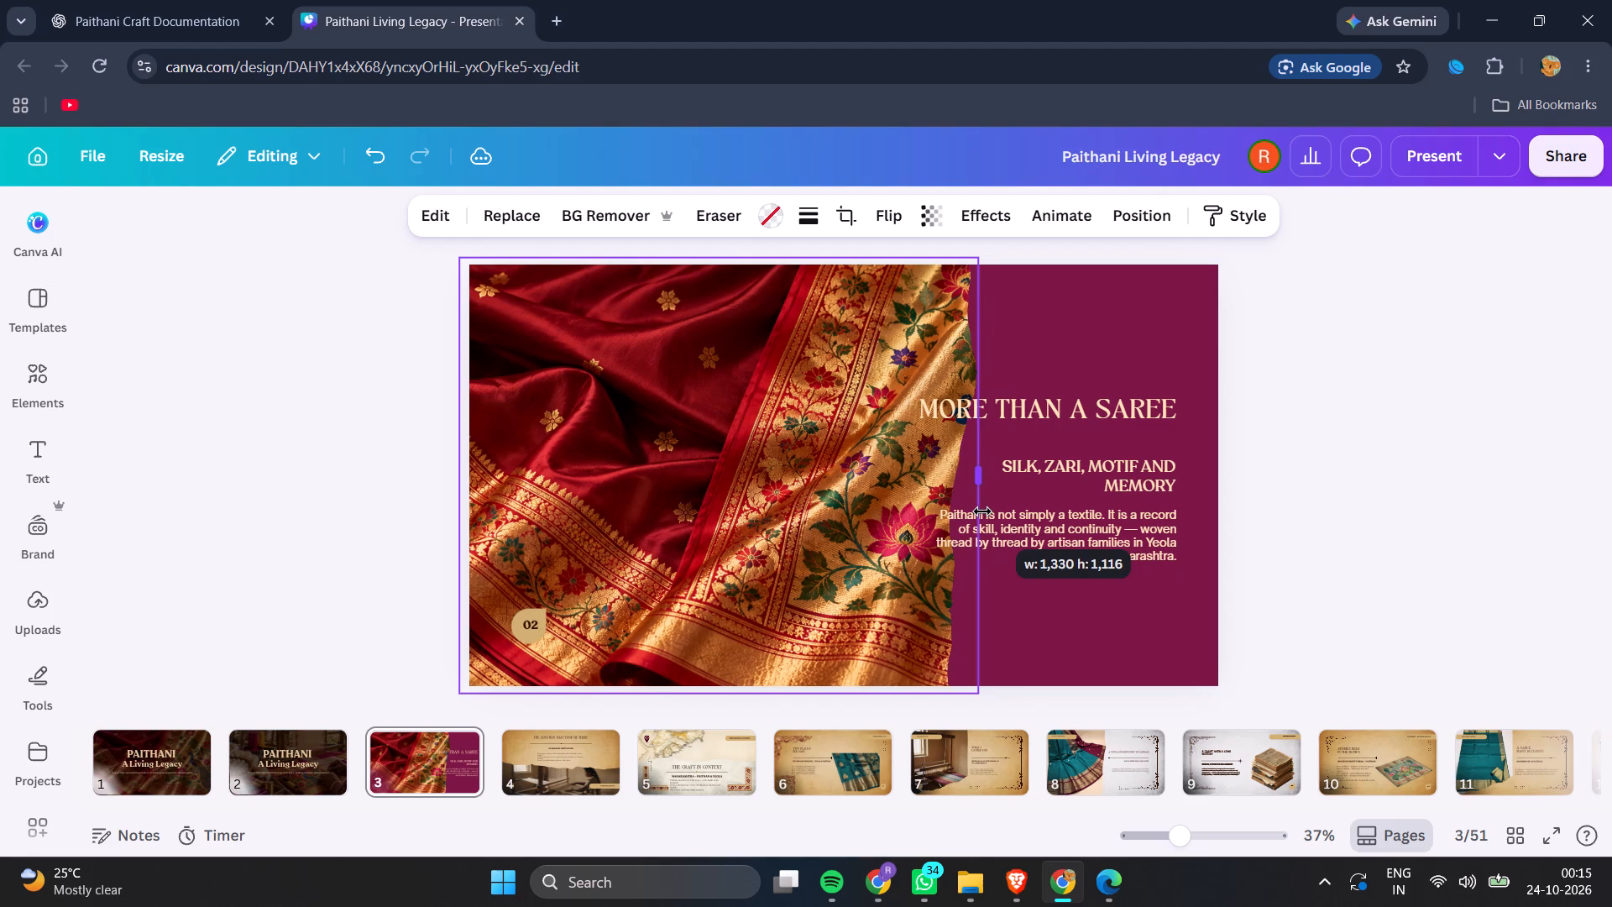
pyautogui.moveTo(982, 511); pyautogui.dragTo(1000, 511)
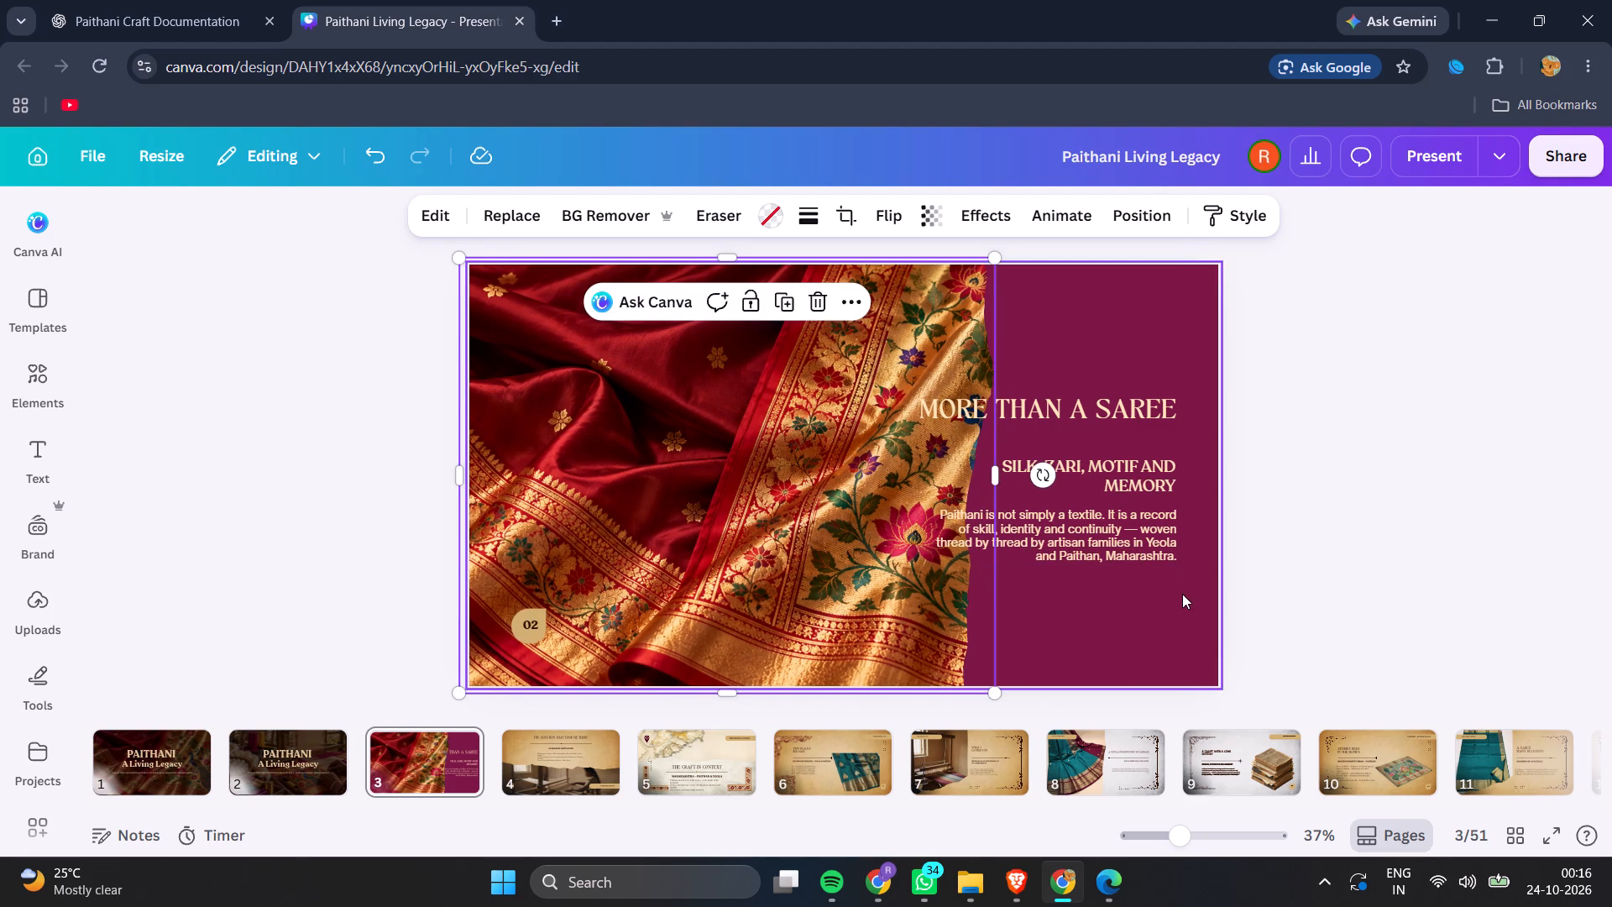
# Change page 3's background colour to black.
pyautogui.click(1118, 615)
pyautogui.click(890, 218)
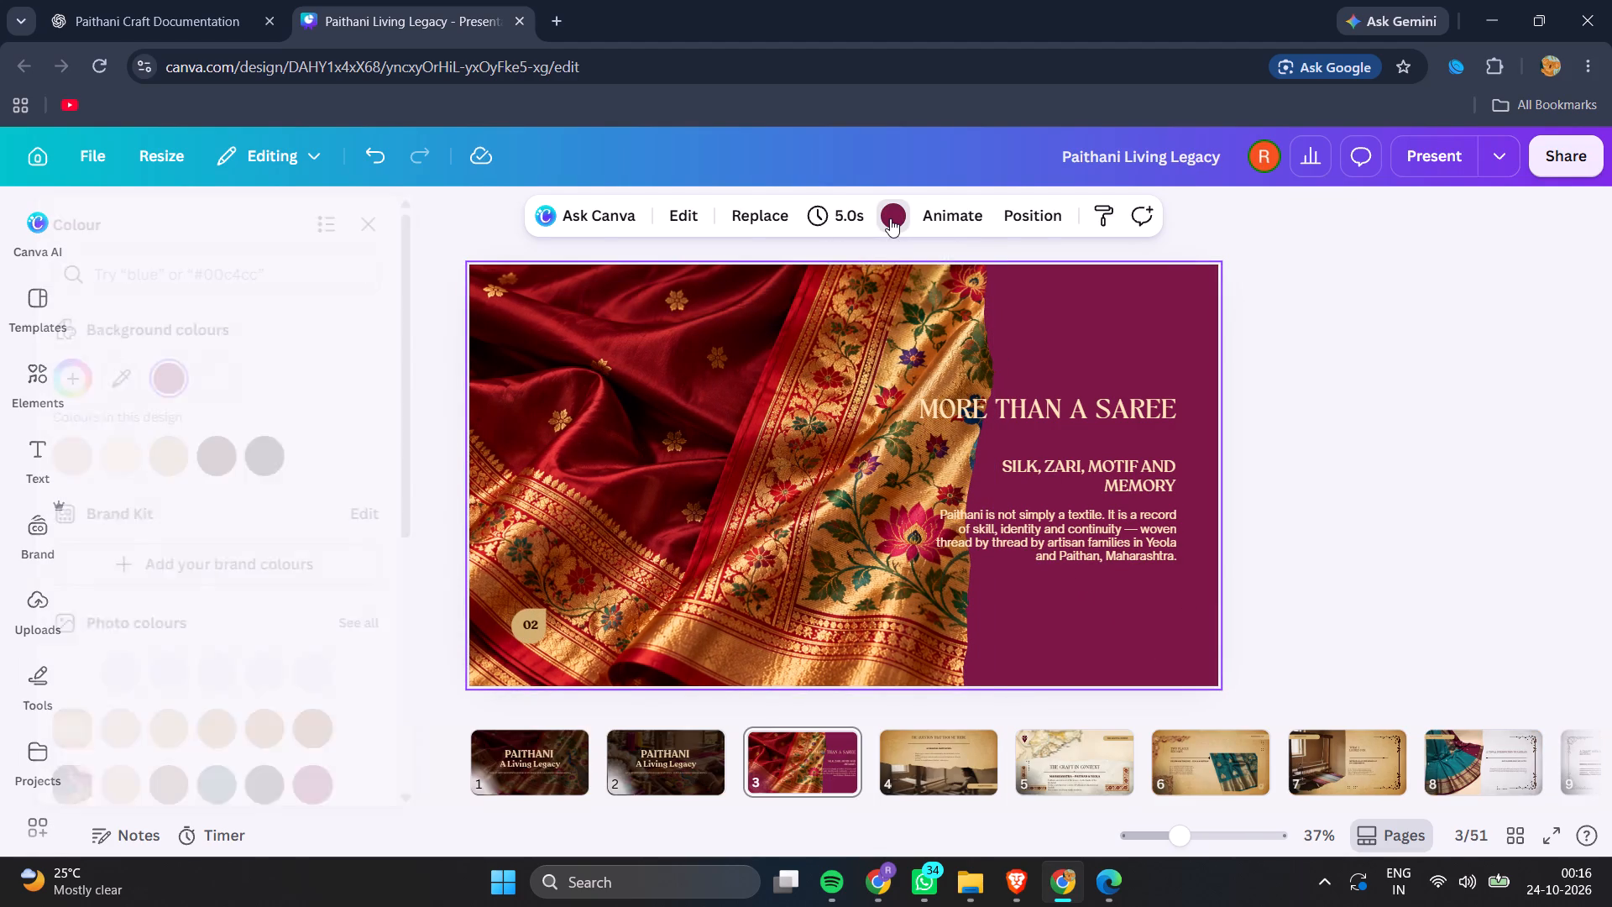
pyautogui.click(296, 459)
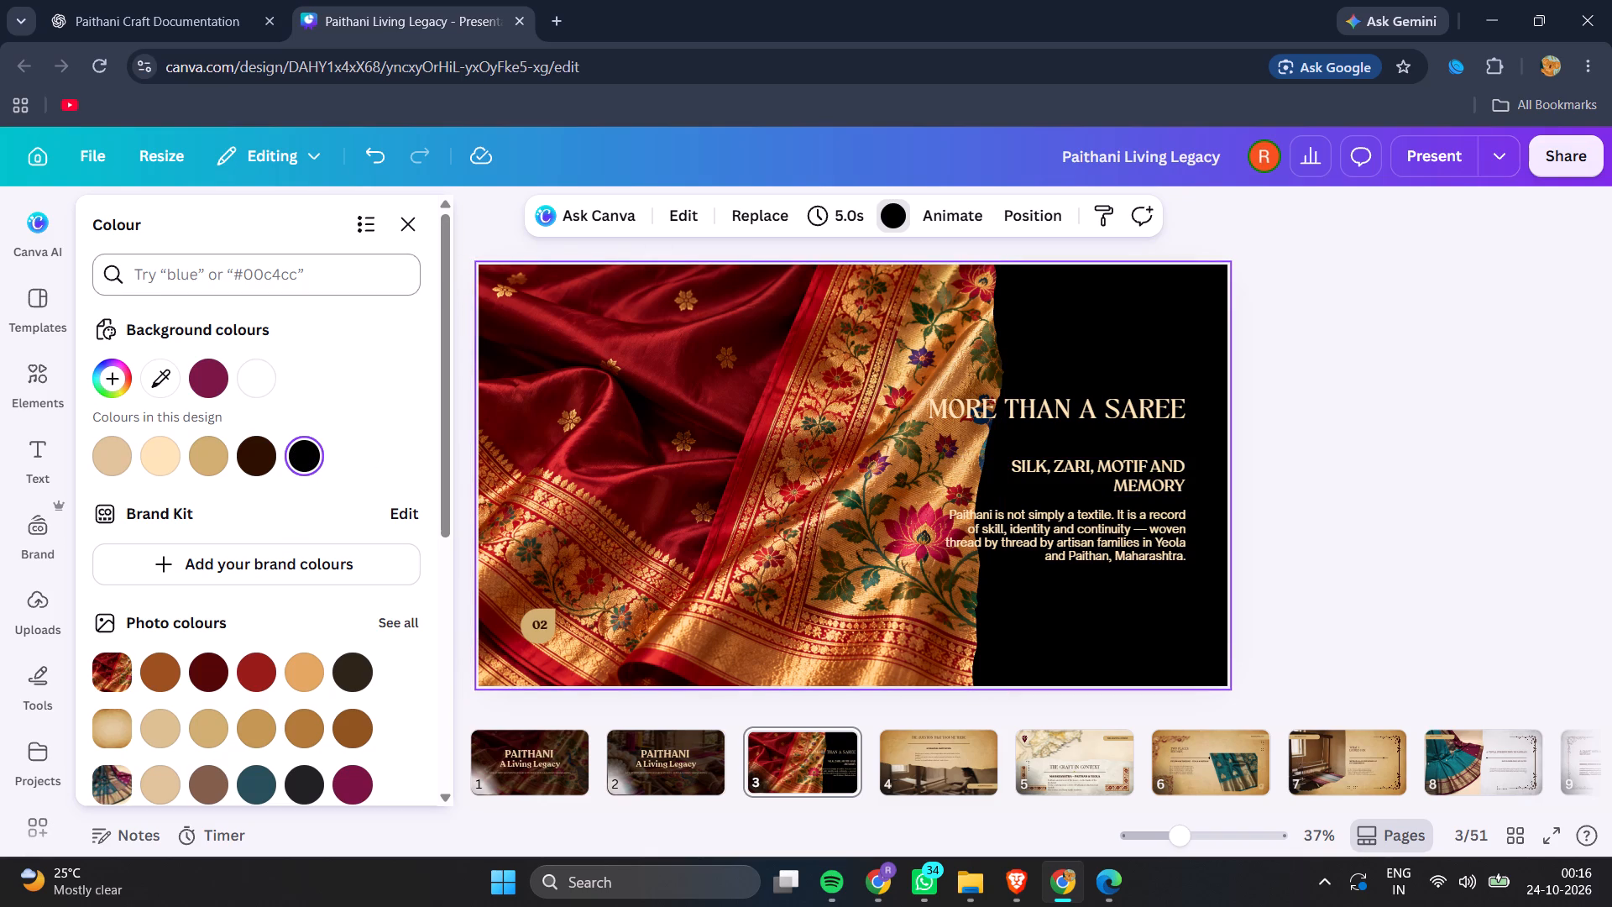
pyautogui.click(298, 257)
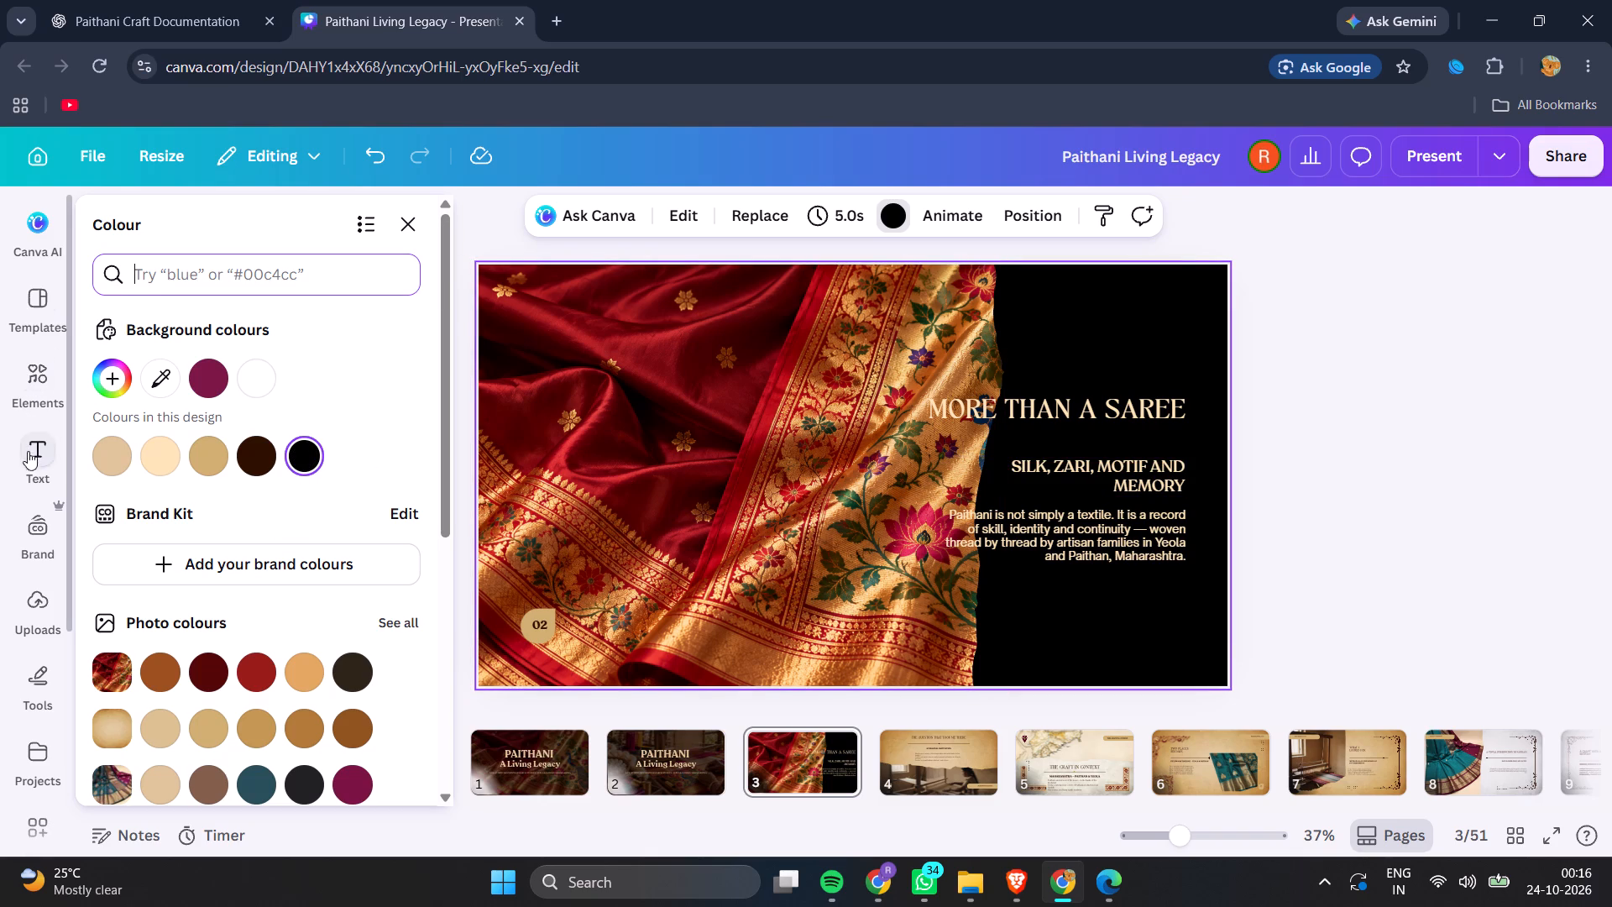
# Search the elements library for "smudge" and view all of its graphics.
pyautogui.click(29, 389)
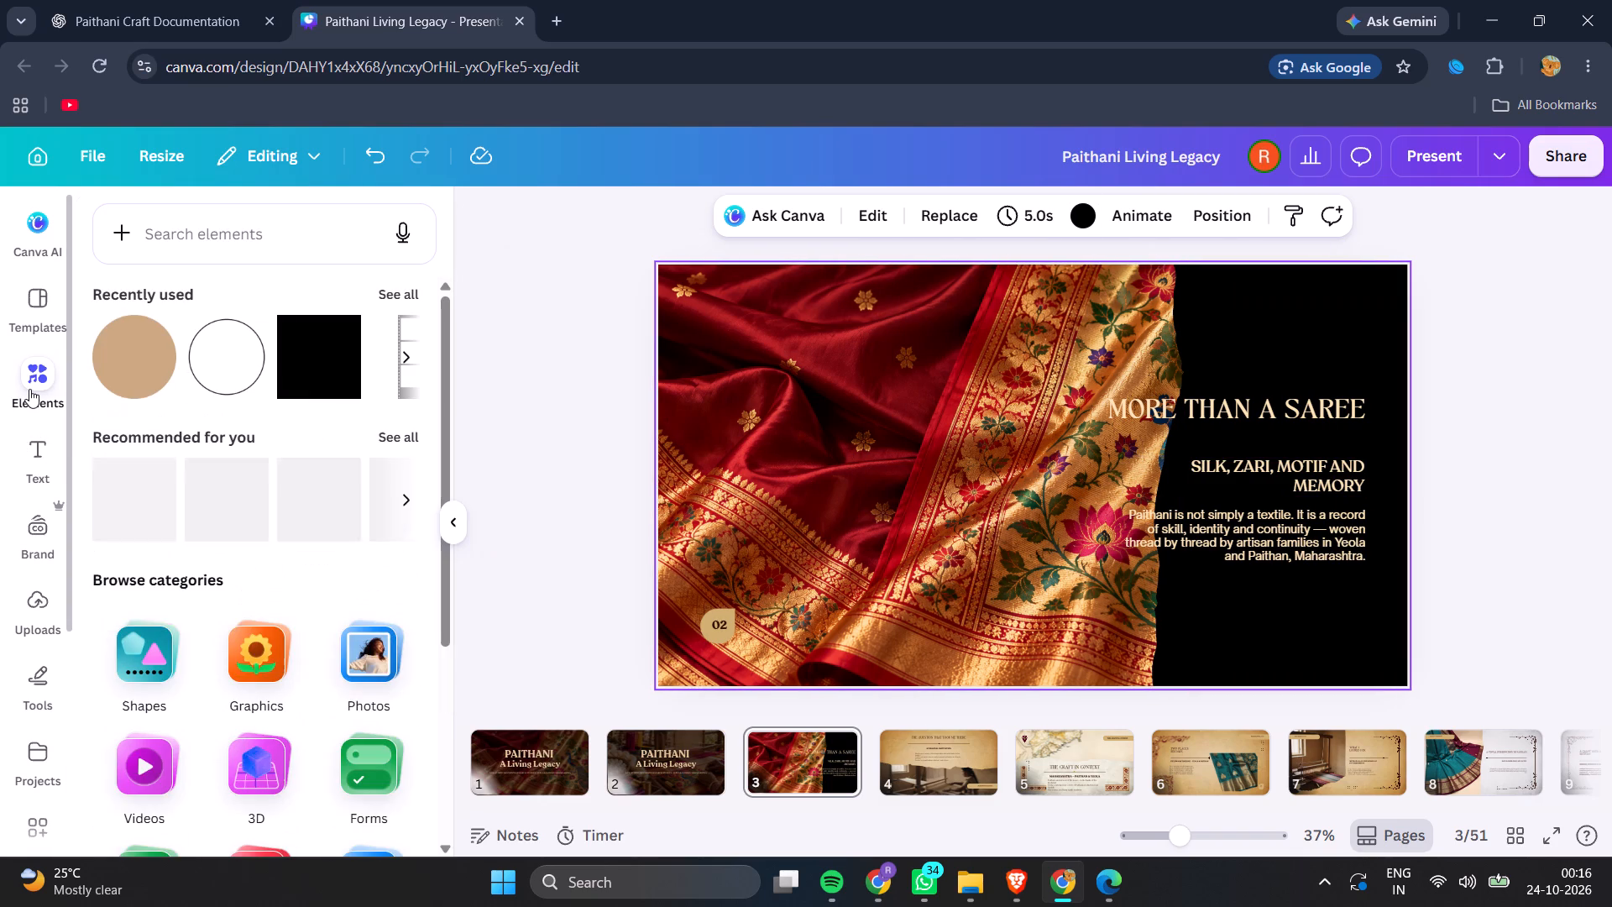
pyautogui.moveTo(29, 389); pyautogui.dragTo(173, 239)
pyautogui.click(173, 239)
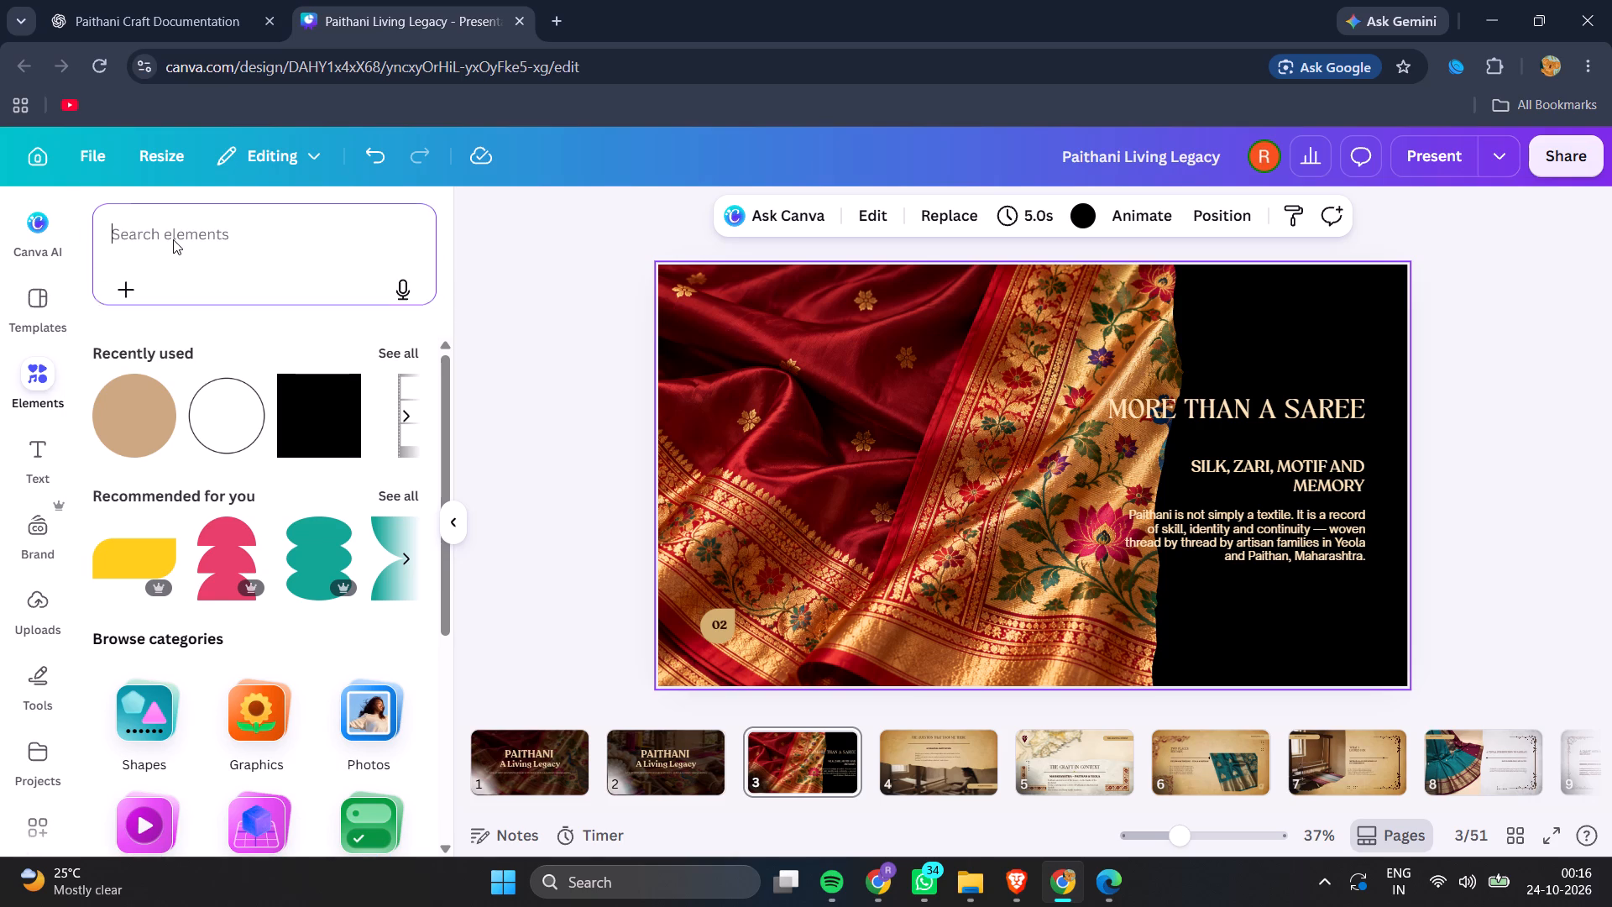
pyautogui.write('smu')
pyautogui.write('dge')
pyautogui.press('Return')
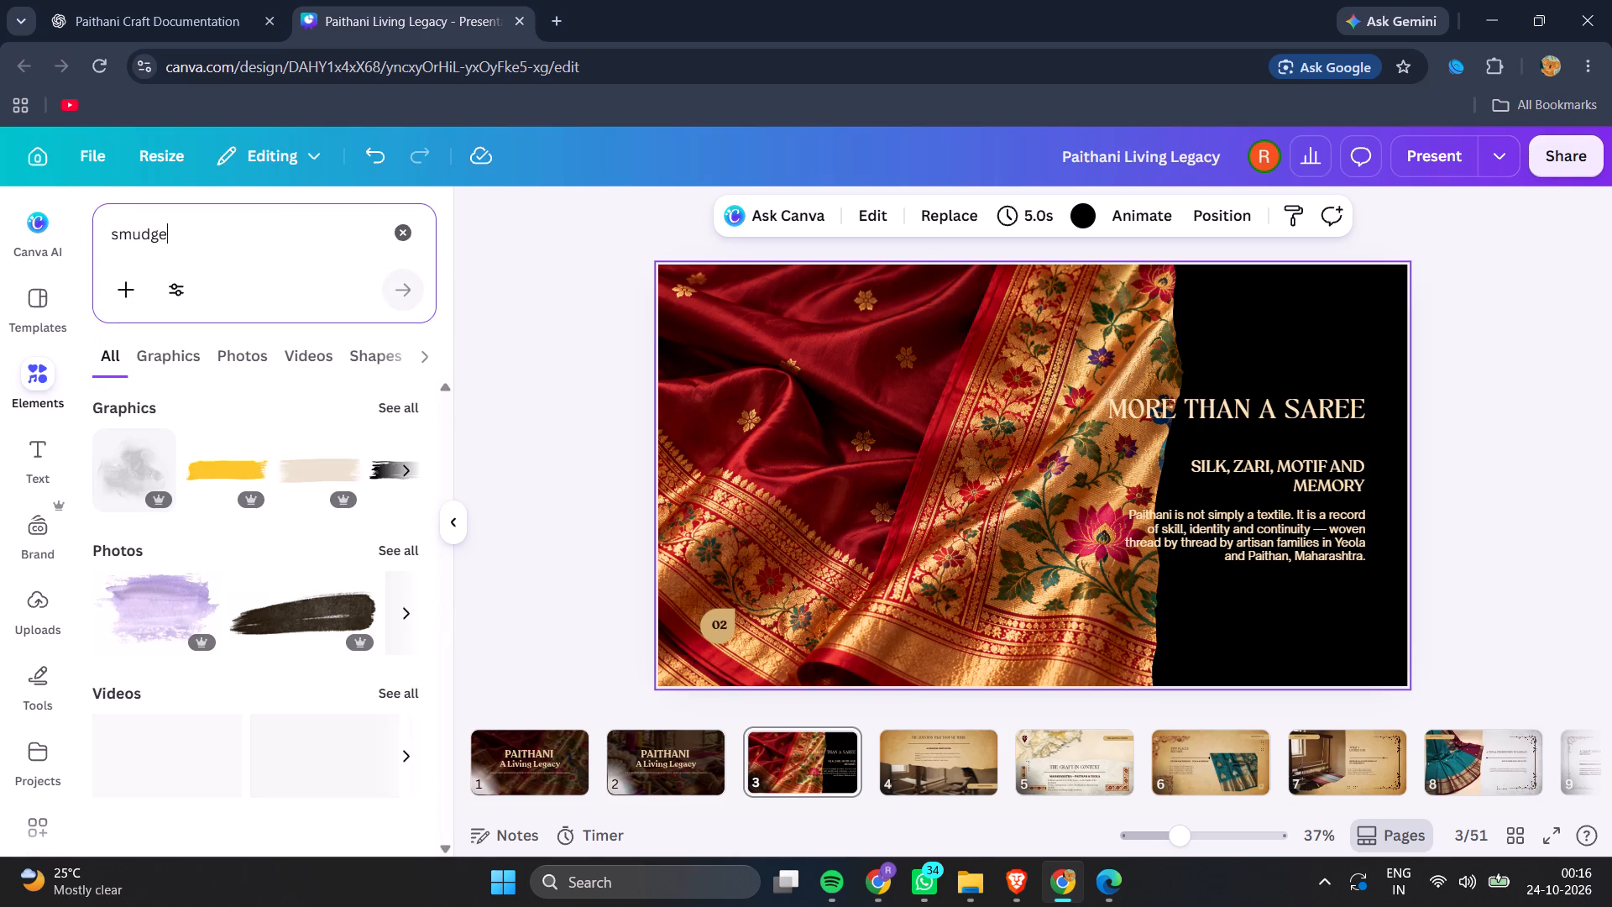
pyautogui.click(389, 414)
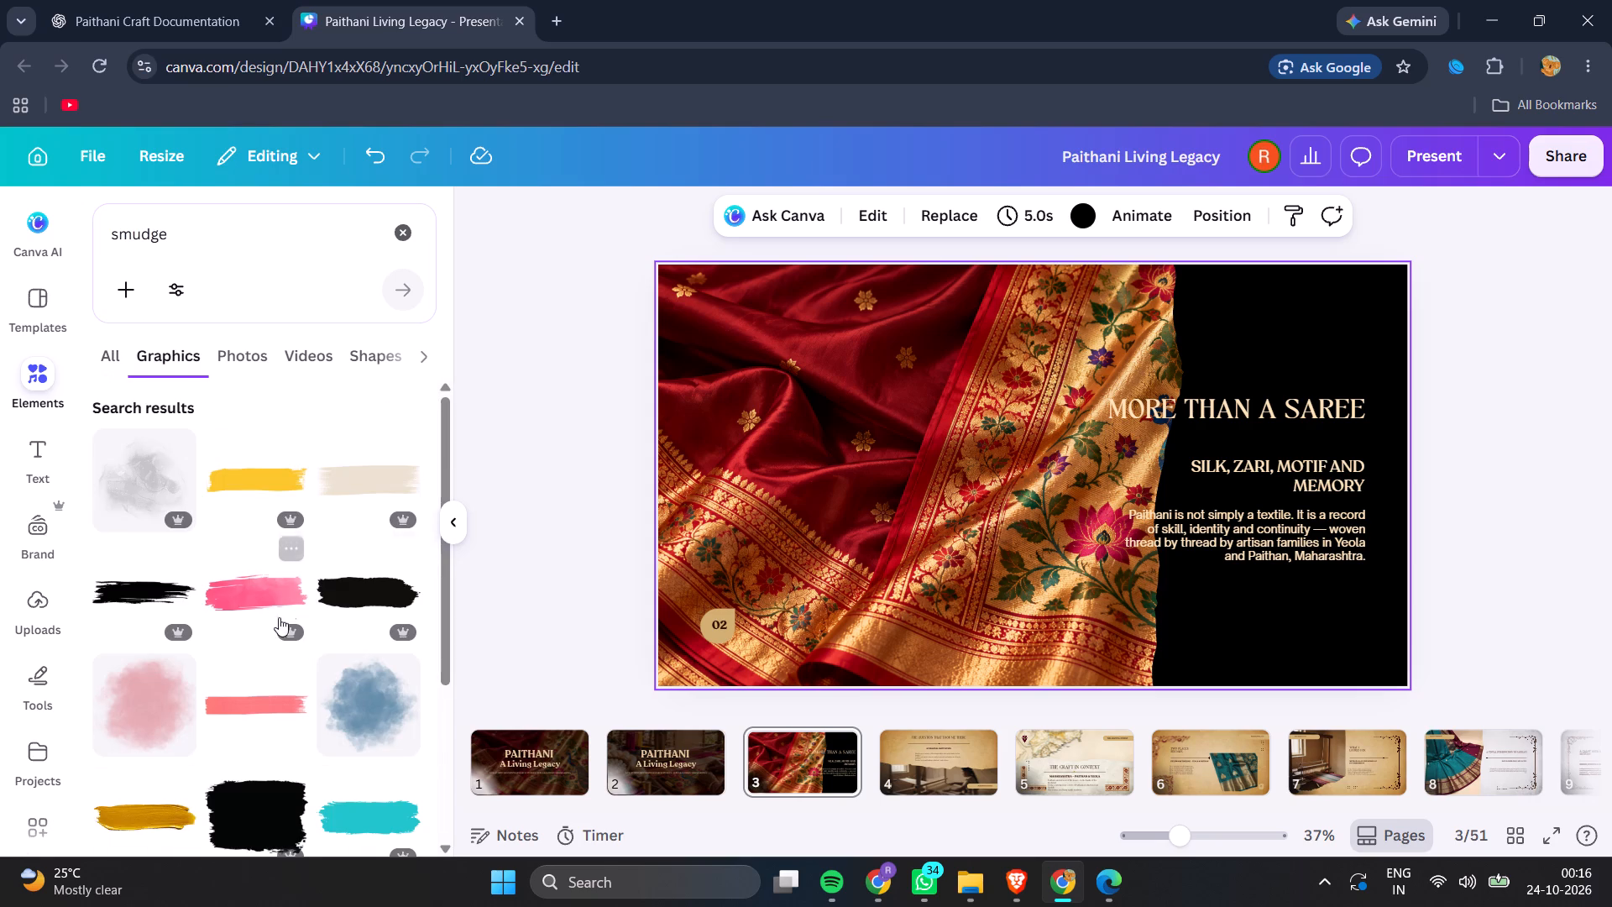
# Search the graphics for "gradient" and add the gradient that fades from black at its top edge to page 3.
pyautogui.doubleClick(210, 244)
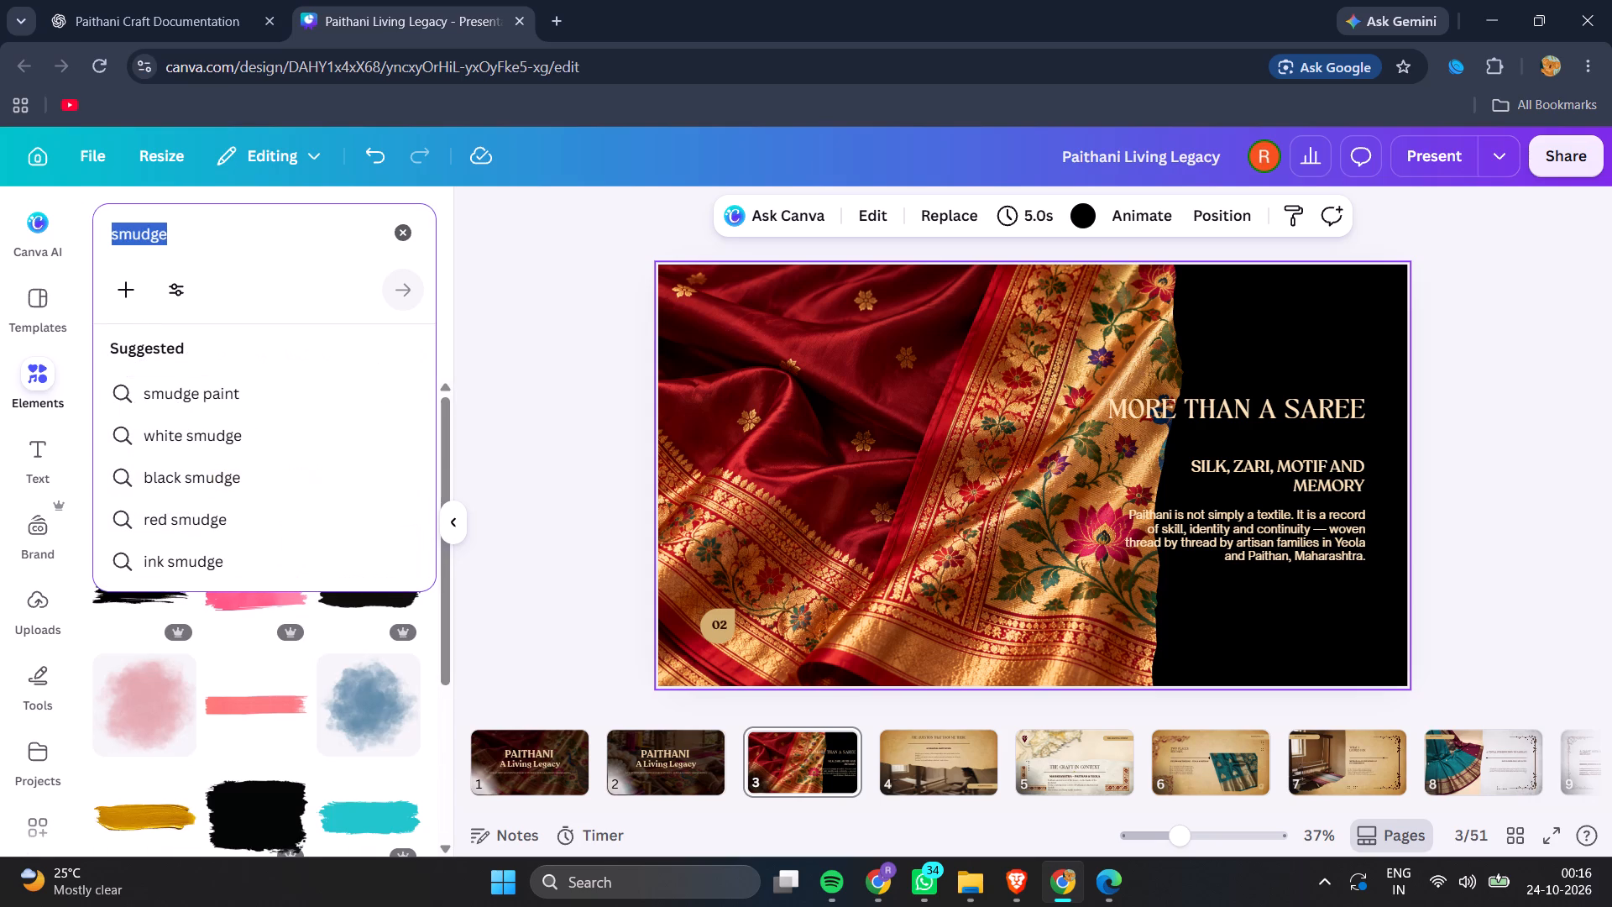
pyautogui.write('gradir')
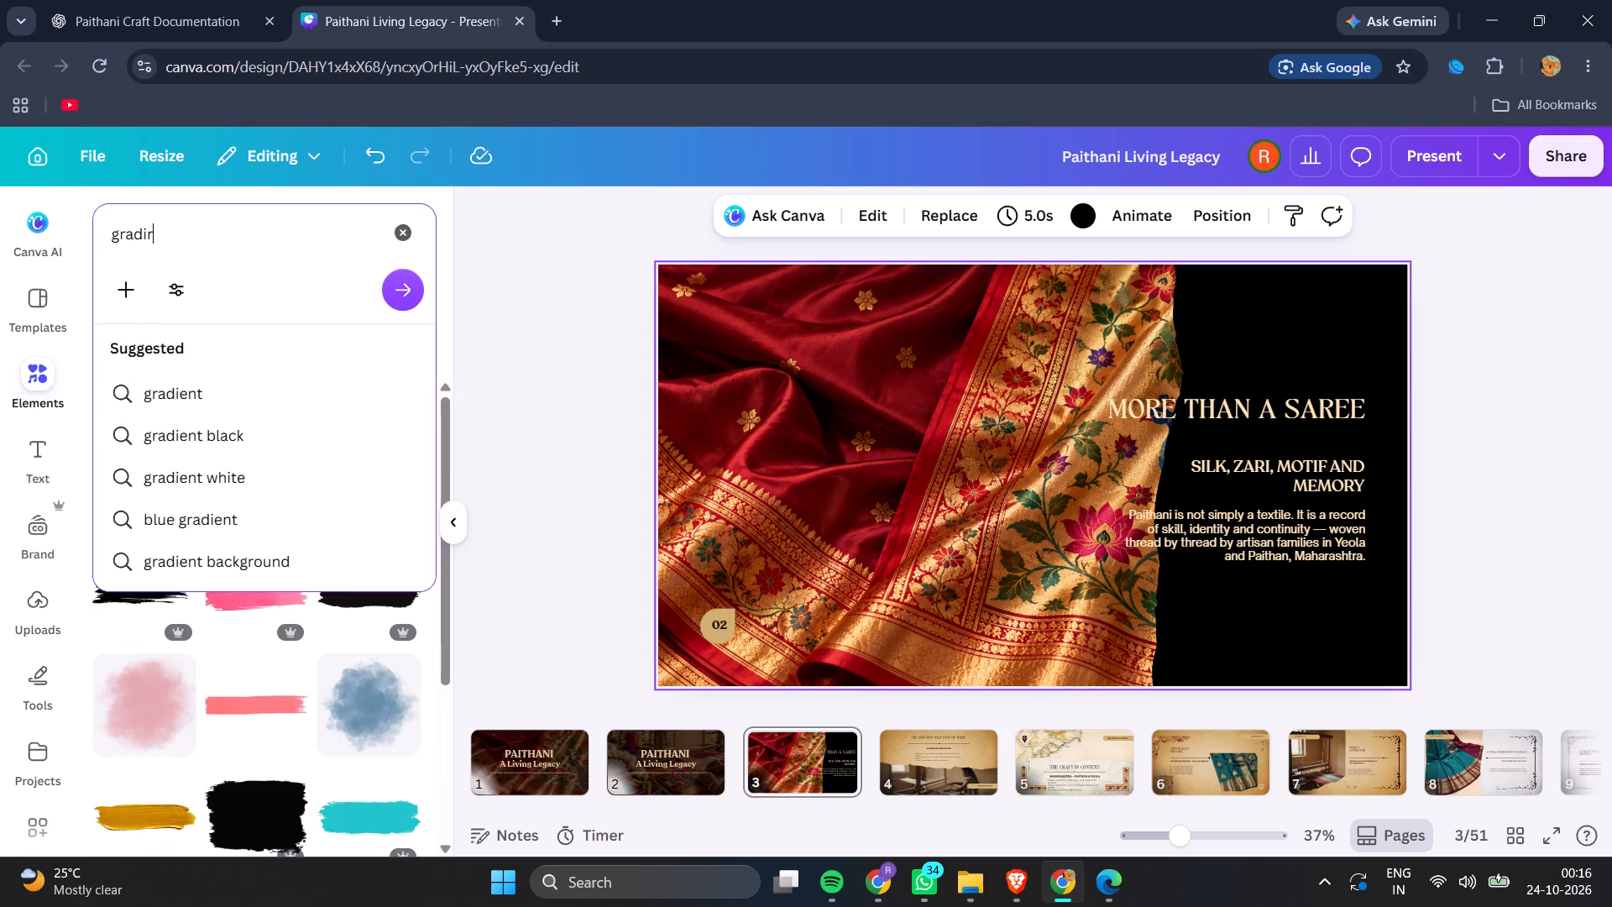
pyautogui.press('BackSpace')
pyautogui.write('ent')
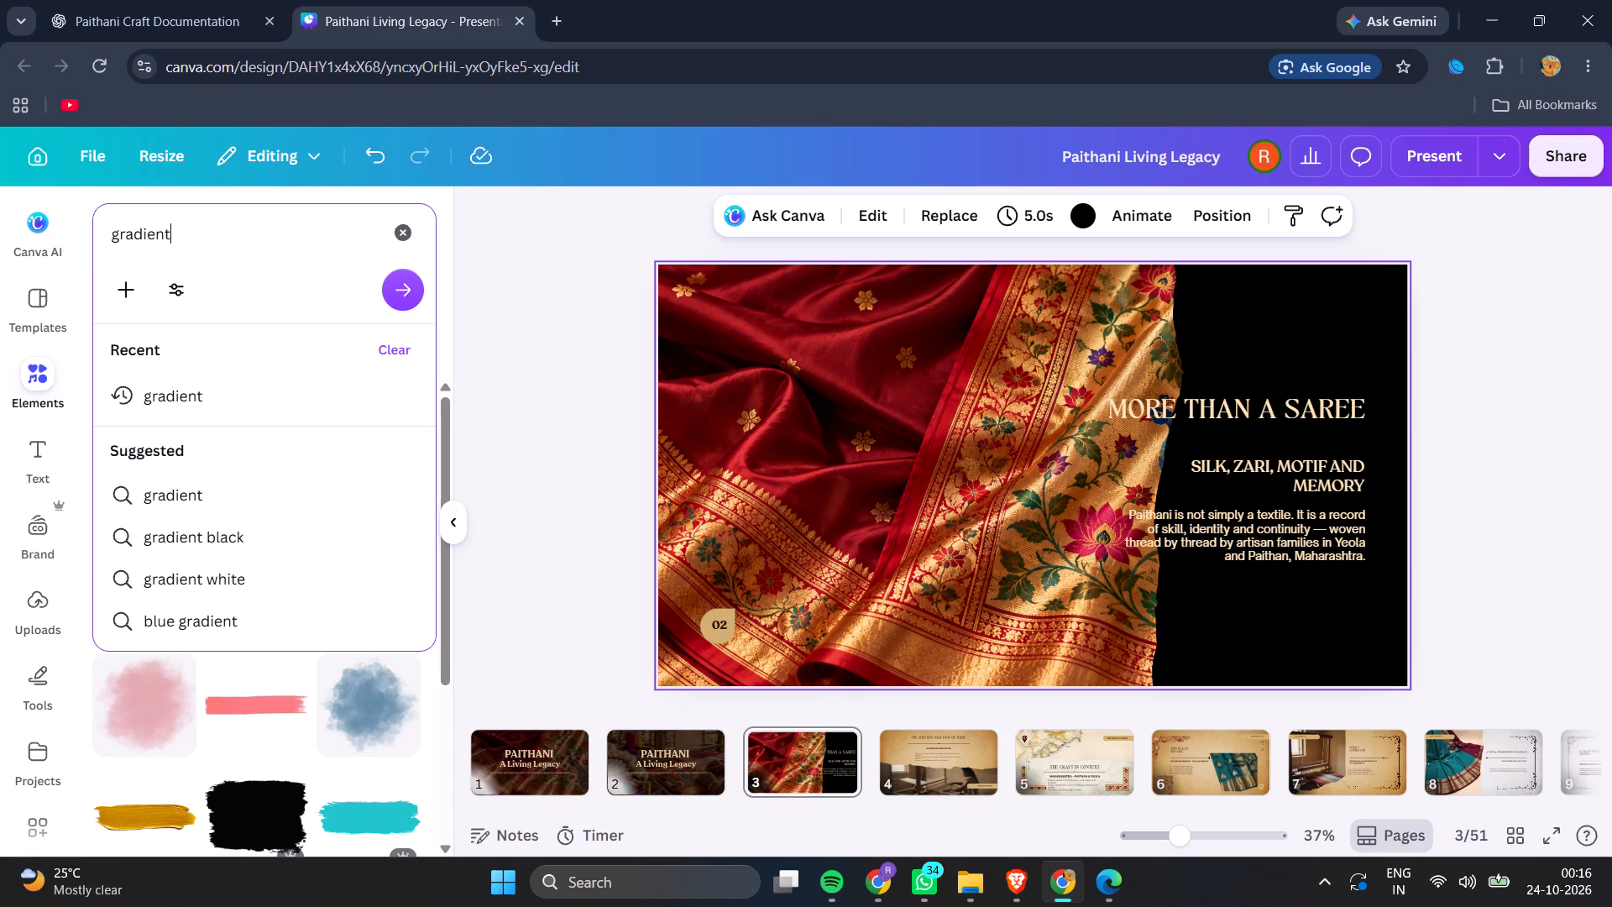
pyautogui.press('Return')
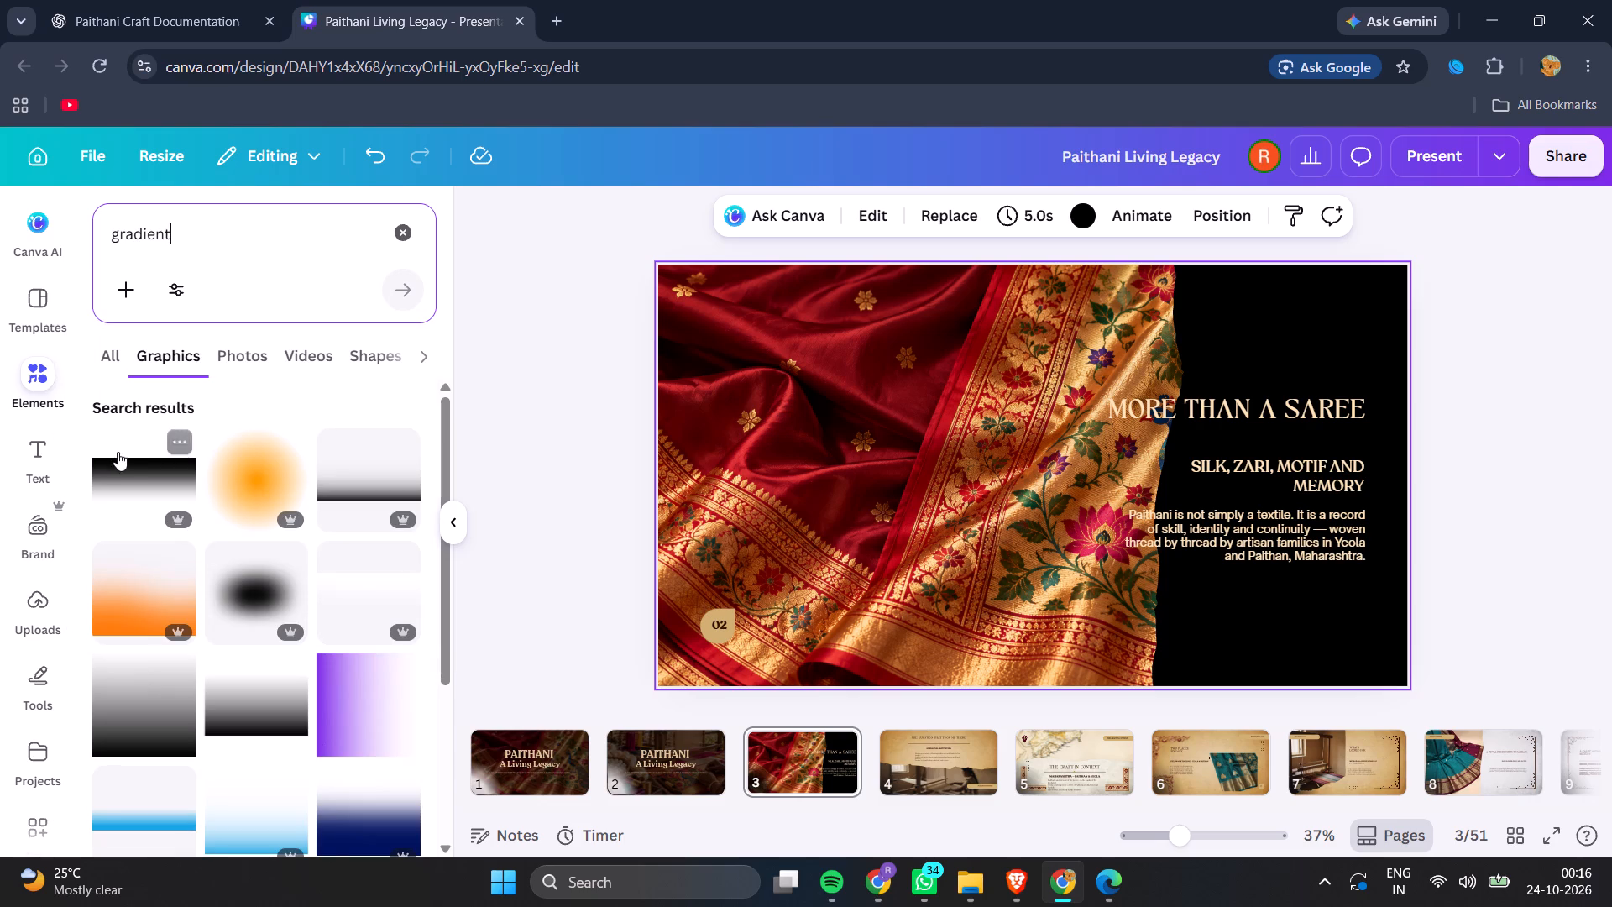
pyautogui.click(128, 458)
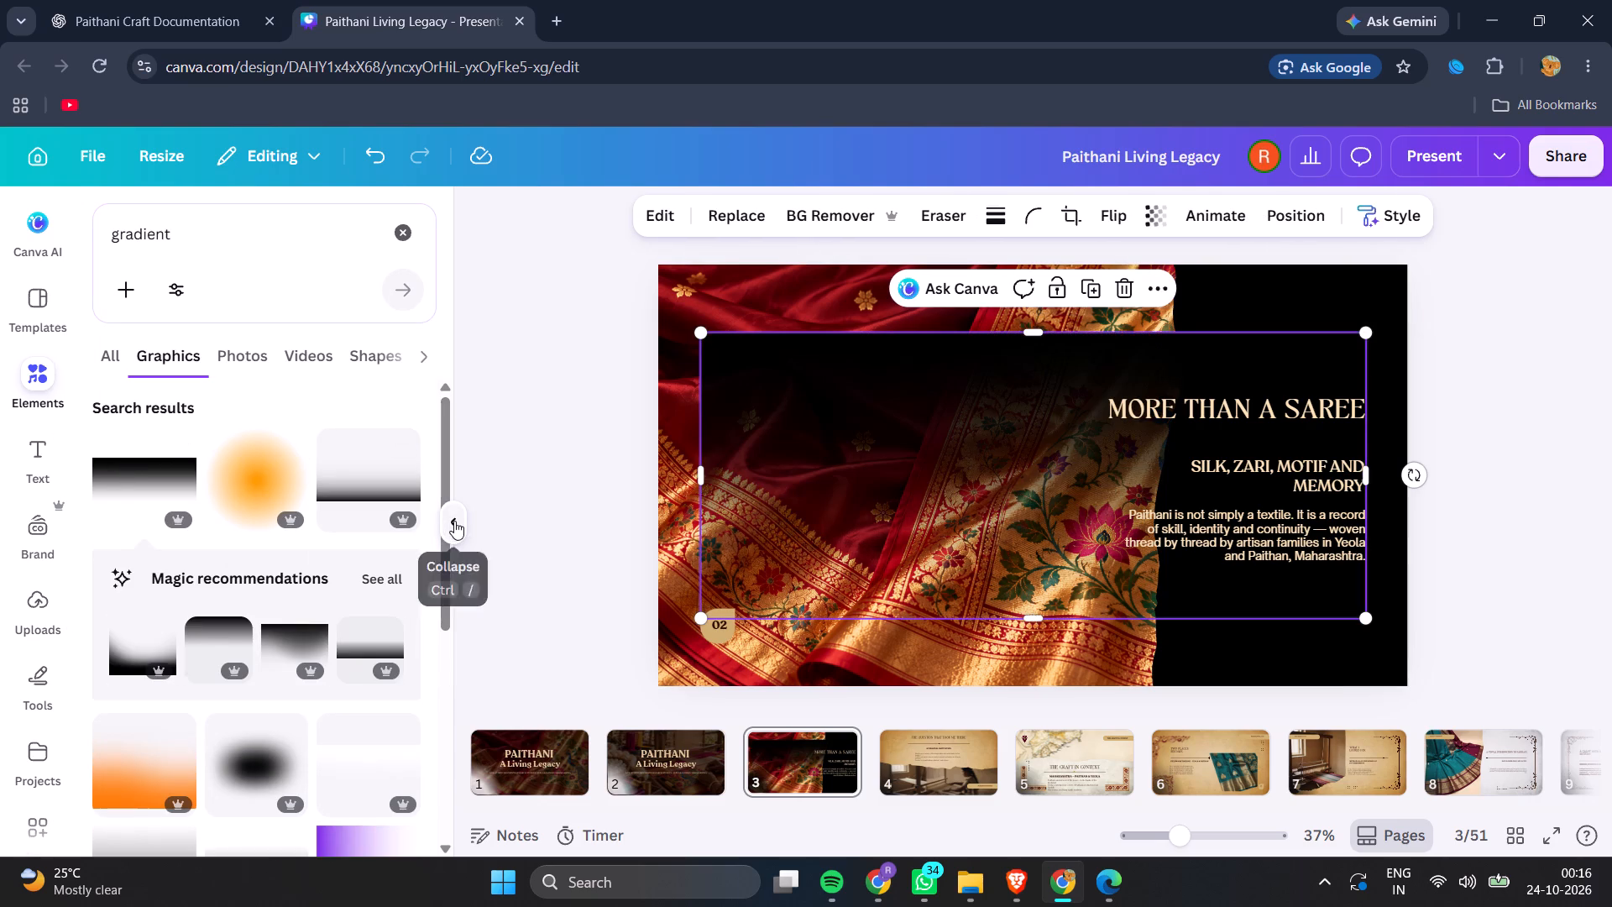
pyautogui.click(454, 521)
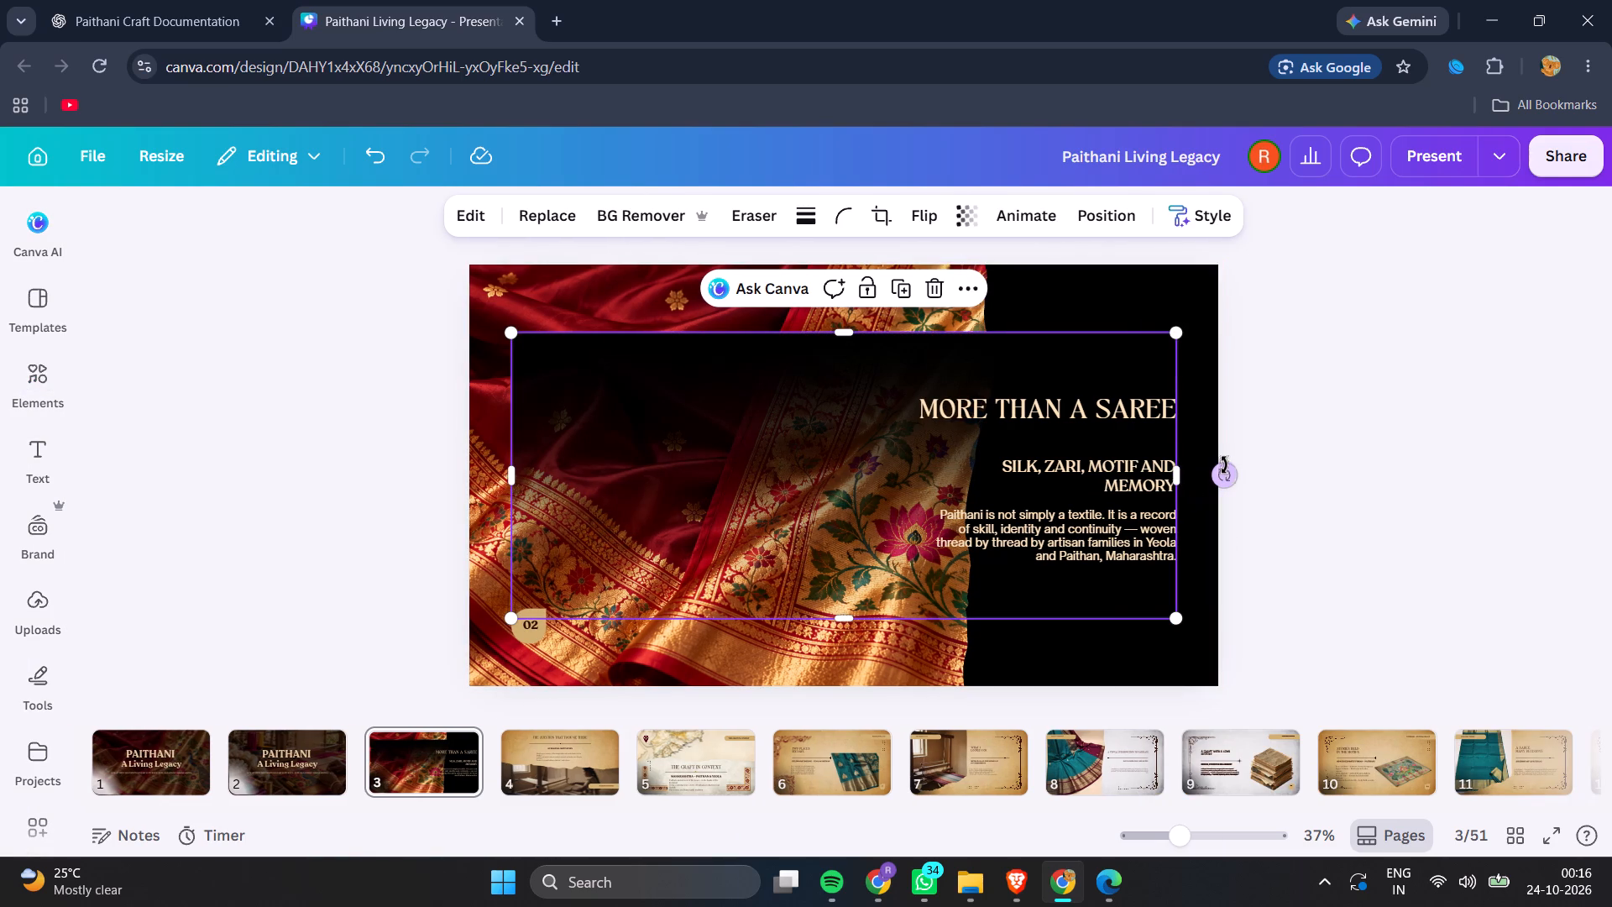
# Shrink page 3's black gradient and rotate it to 90° so its dark side faces the black background.
pyautogui.moveTo(1227, 470); pyautogui.dragTo(1031, 543)
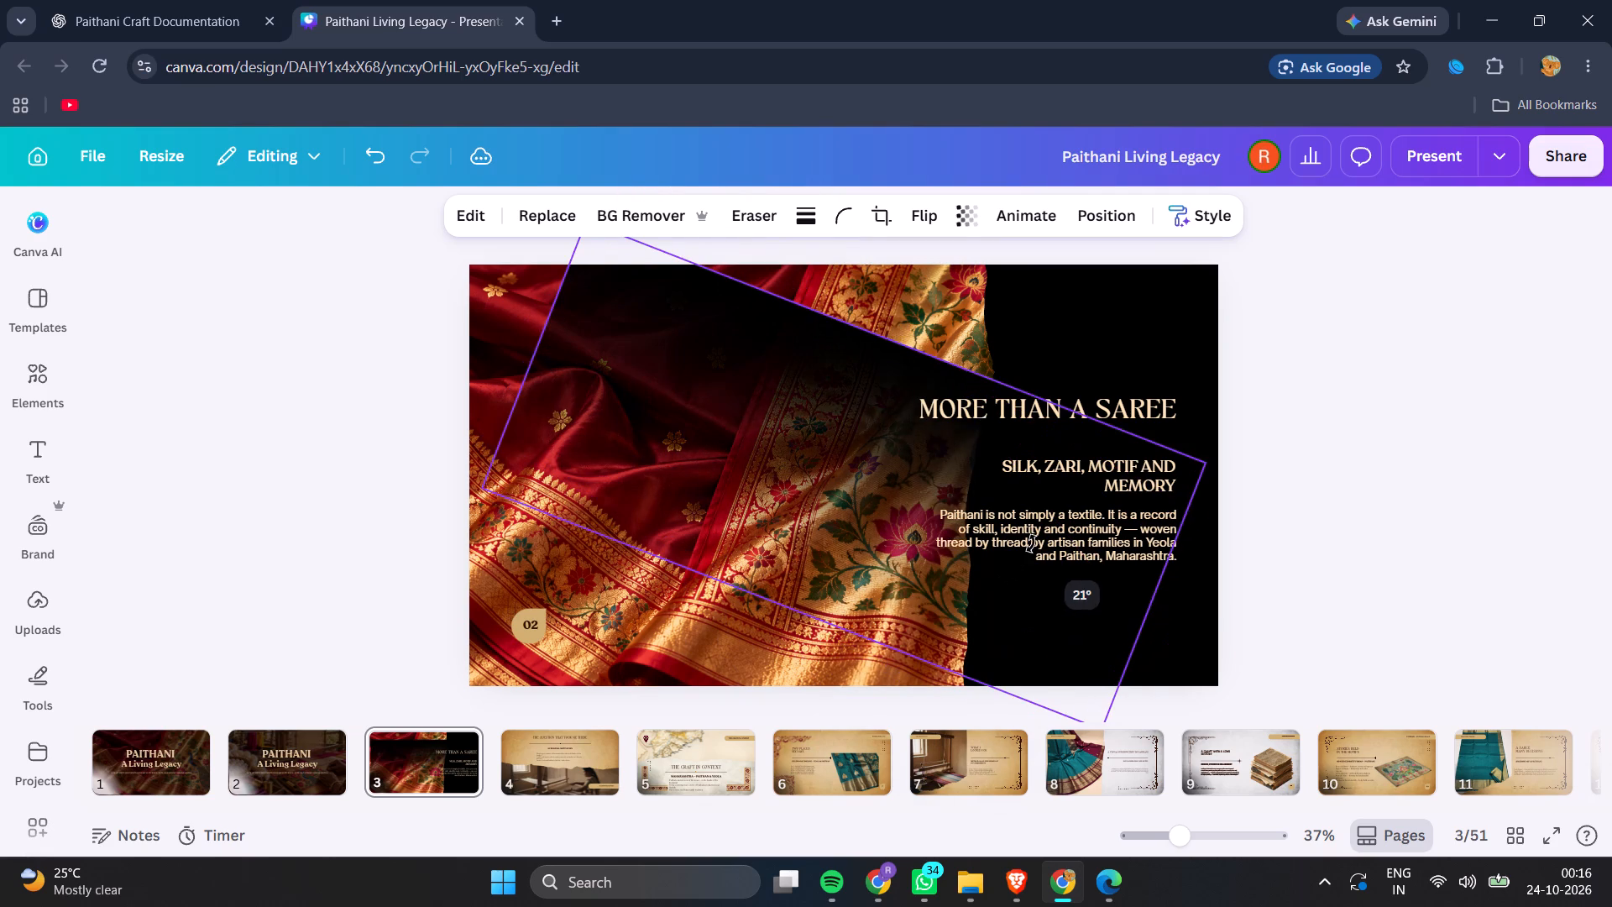
pyautogui.moveTo(1031, 543); pyautogui.dragTo(1031, 542)
pyautogui.moveTo(1151, 589); pyautogui.dragTo(920, 523)
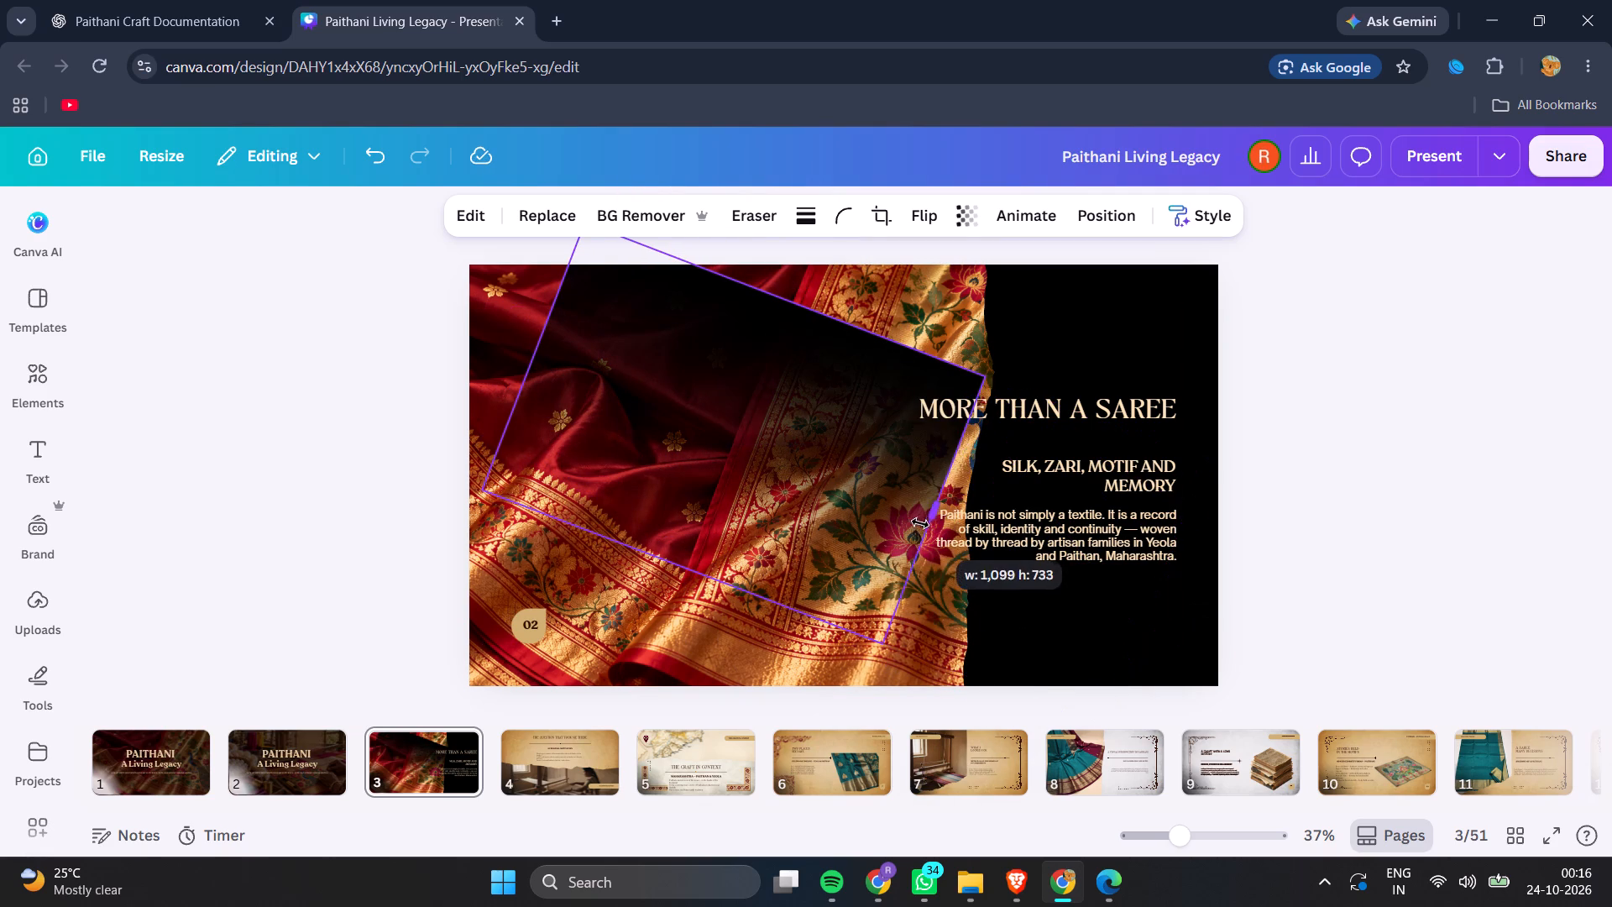
pyautogui.moveTo(920, 523); pyautogui.dragTo(908, 522)
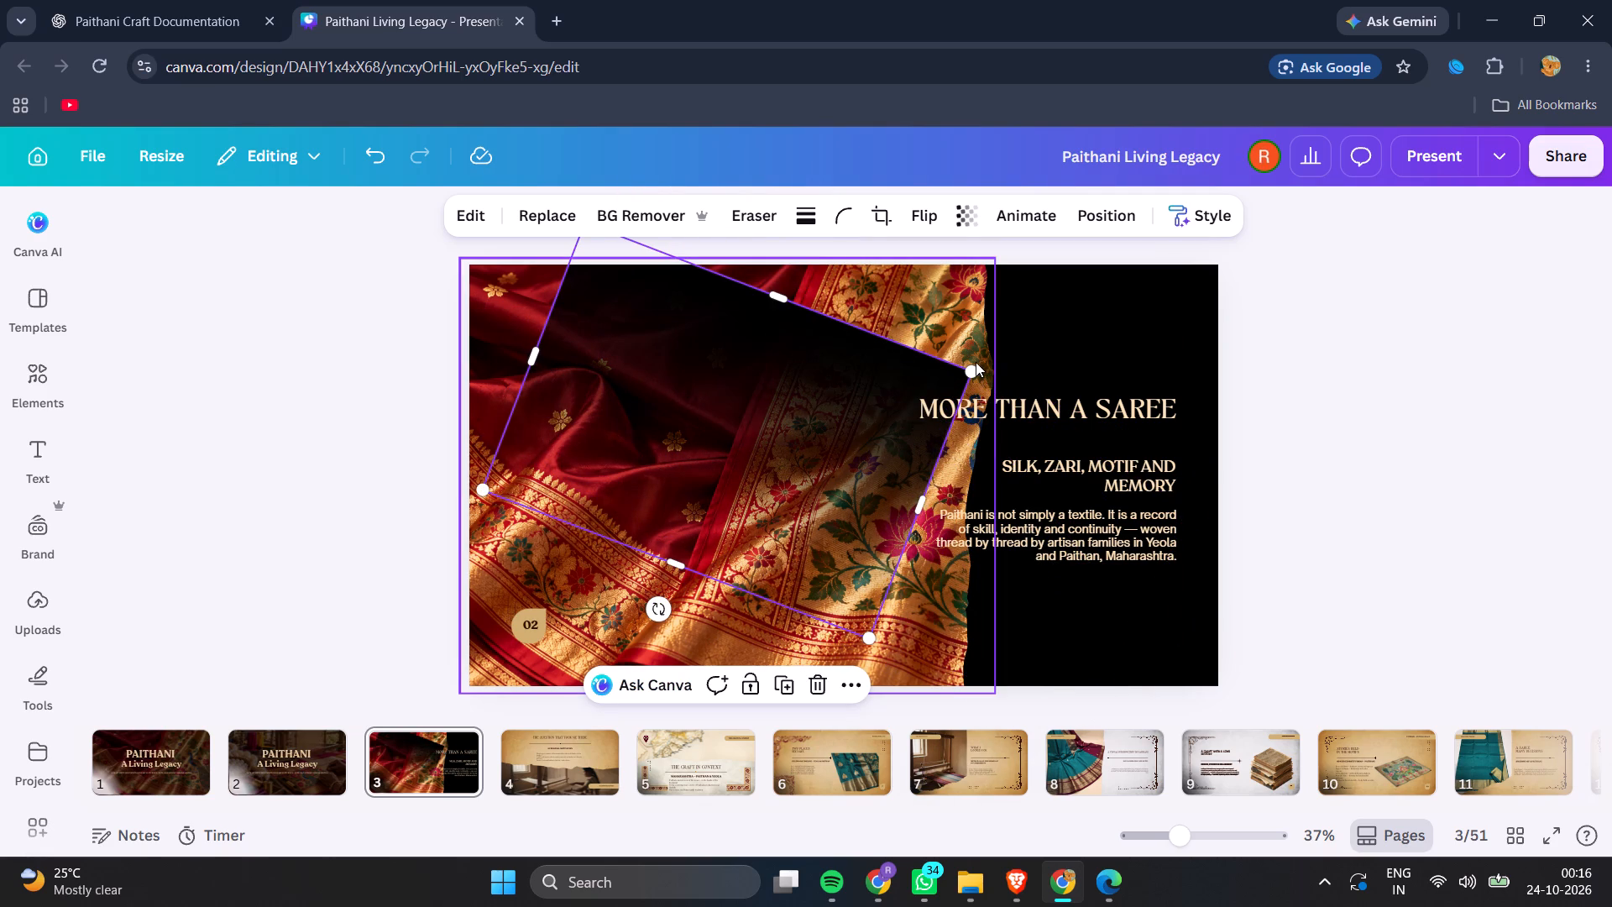
pyautogui.moveTo(977, 368); pyautogui.dragTo(935, 394)
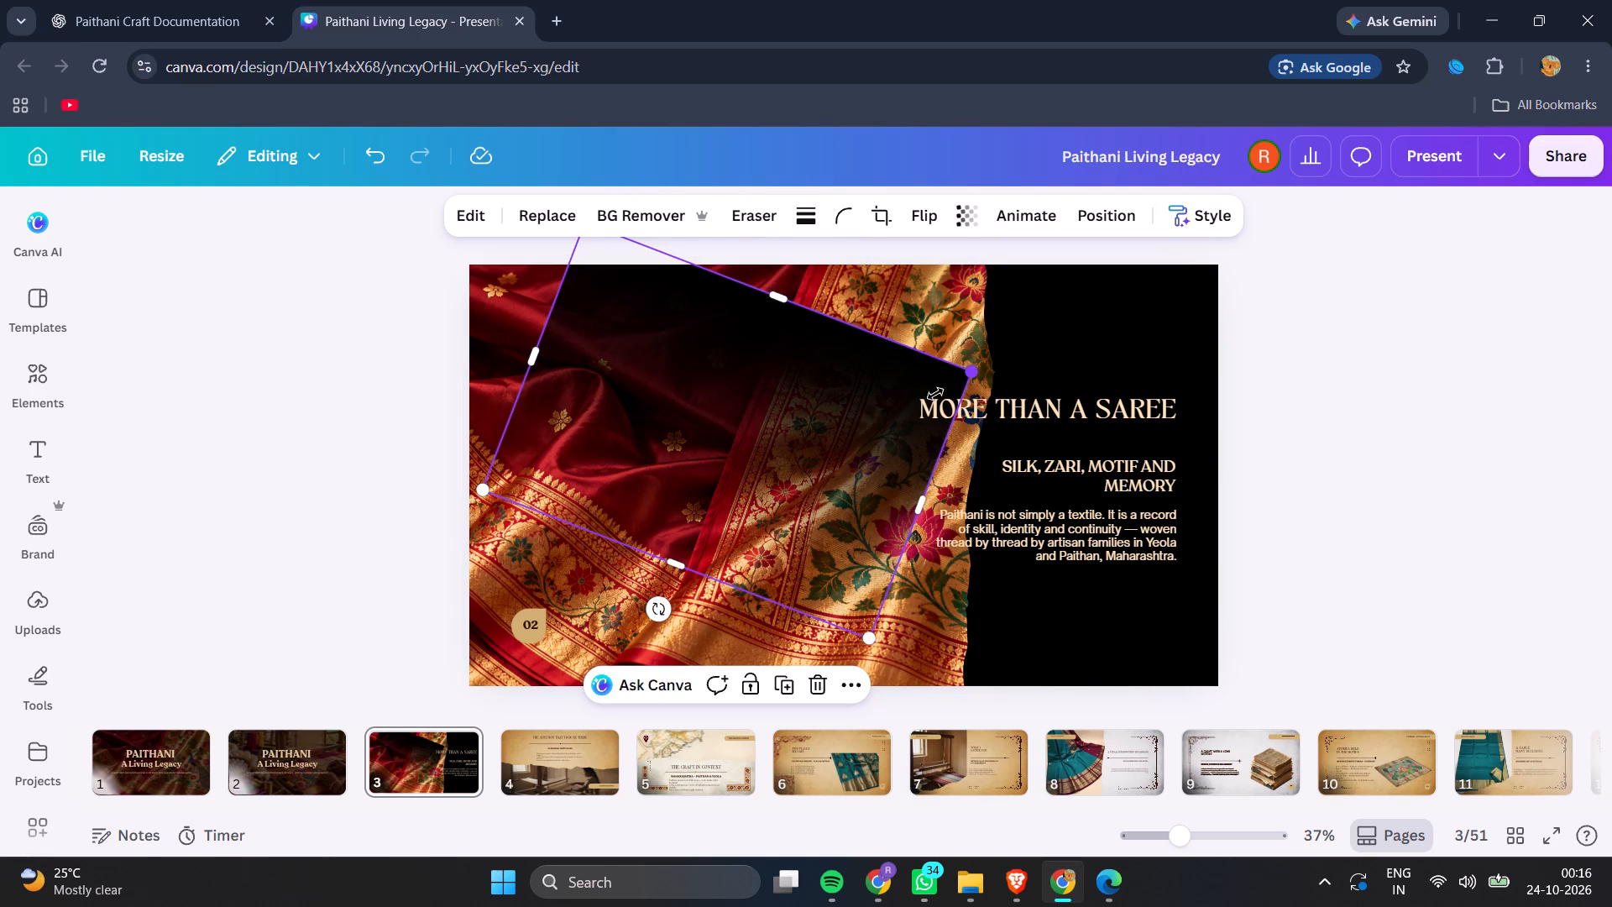
pyautogui.moveTo(935, 394); pyautogui.dragTo(767, 459)
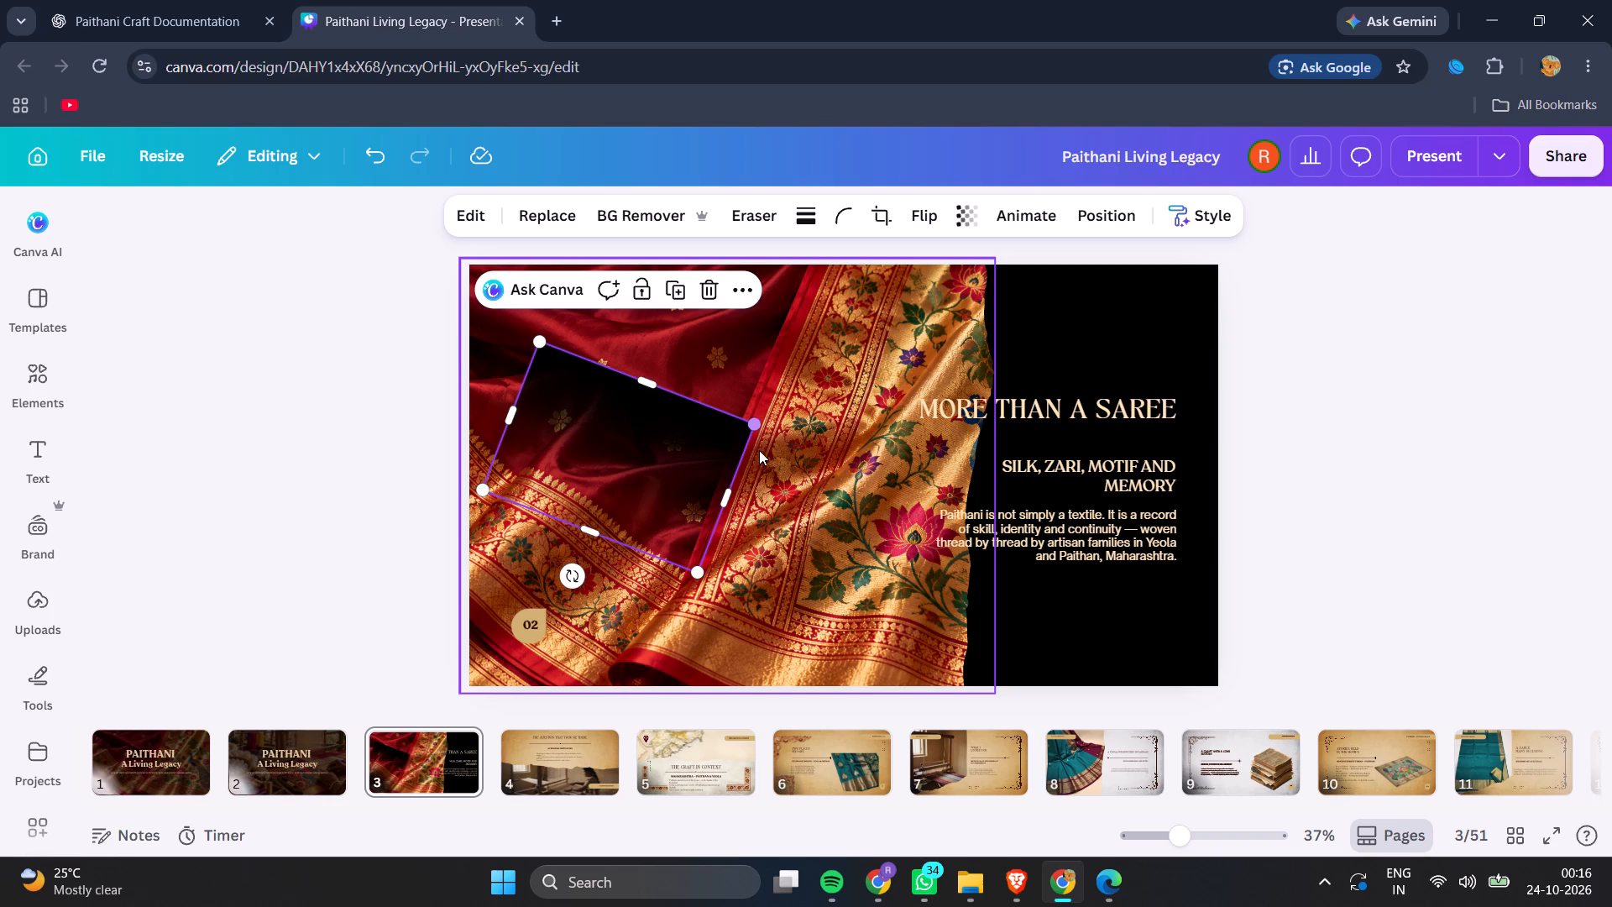
pyautogui.moveTo(573, 574); pyautogui.dragTo(521, 457)
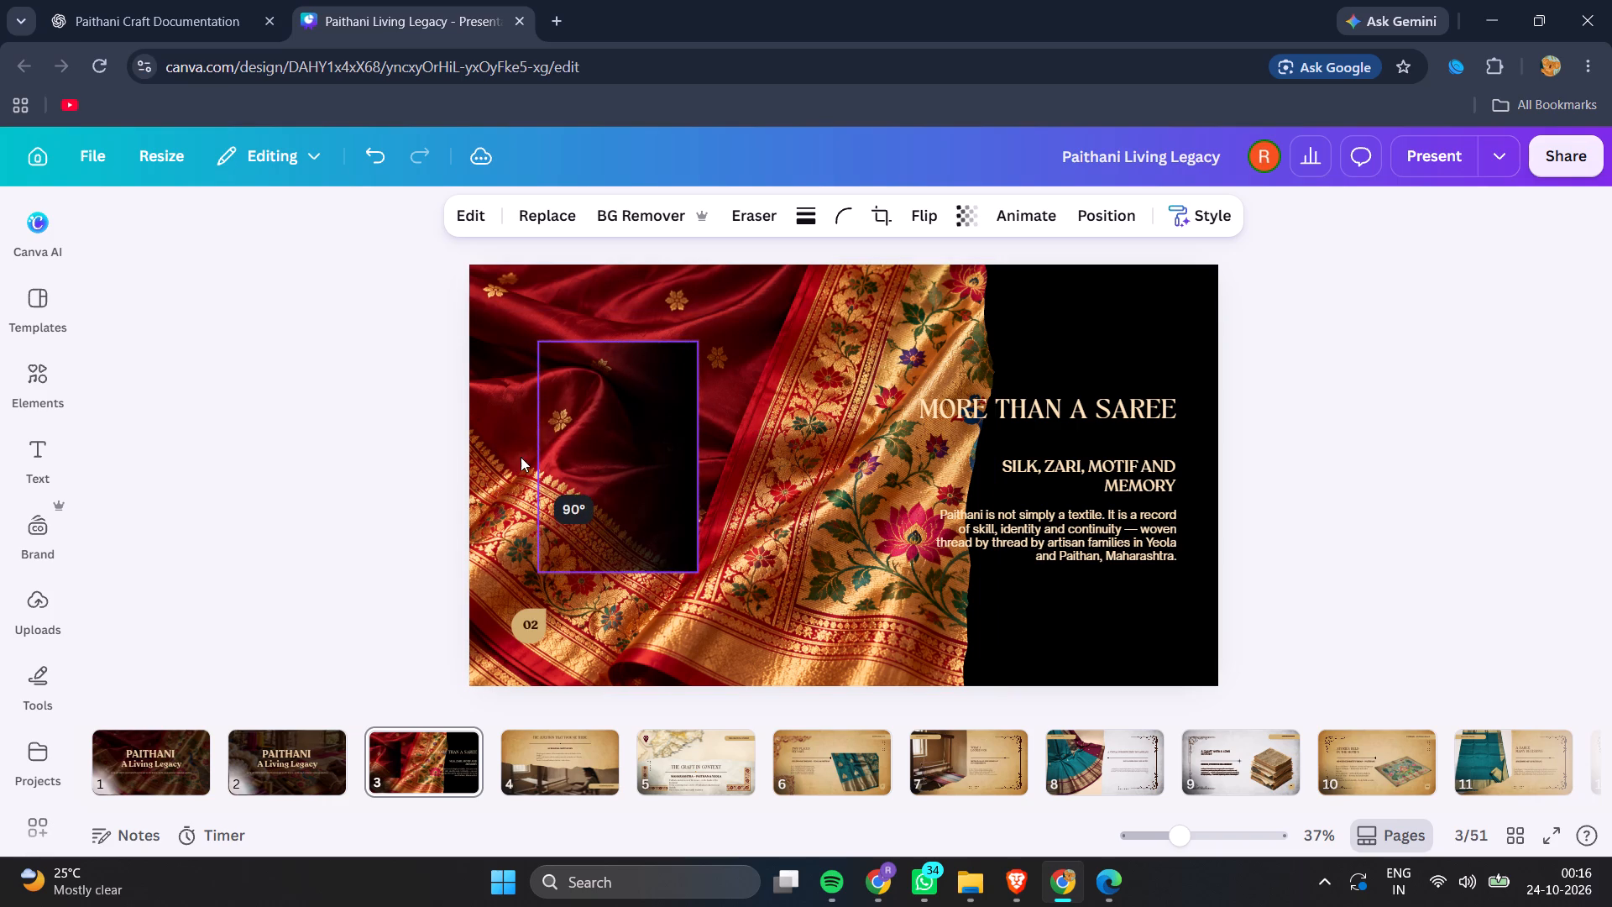
# Place the gradient over the photo's torn right edge, stretch it to full page height and extend it further over the photo.
pyautogui.moveTo(613, 474); pyautogui.dragTo(1018, 390)
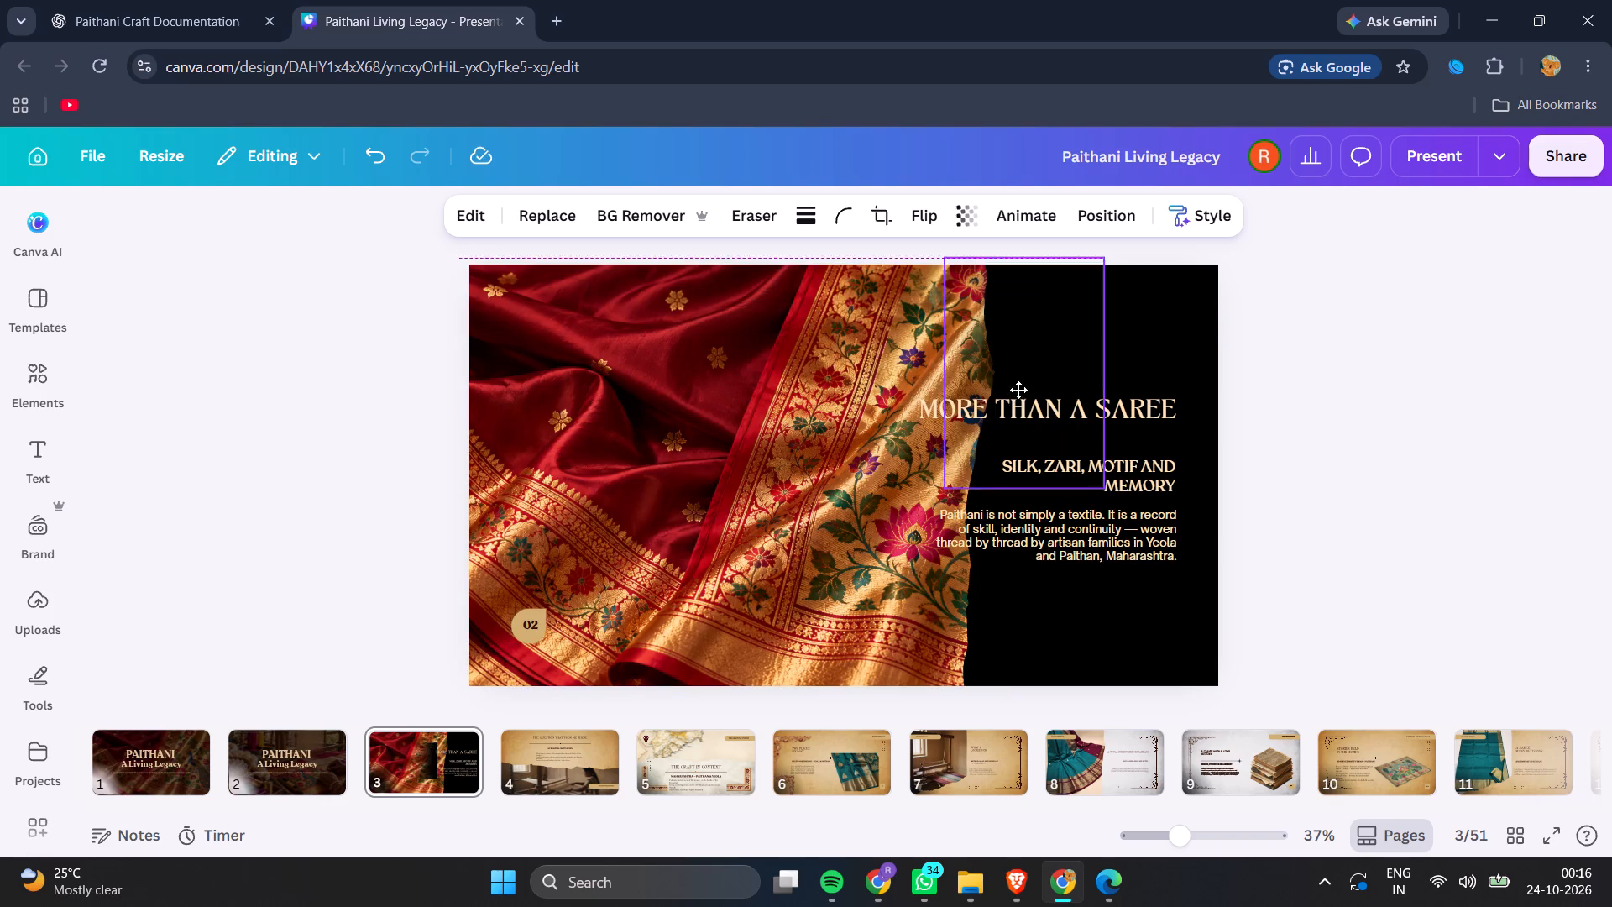
pyautogui.moveTo(1018, 390); pyautogui.dragTo(1028, 368)
pyautogui.moveTo(1066, 343); pyautogui.dragTo(1004, 364)
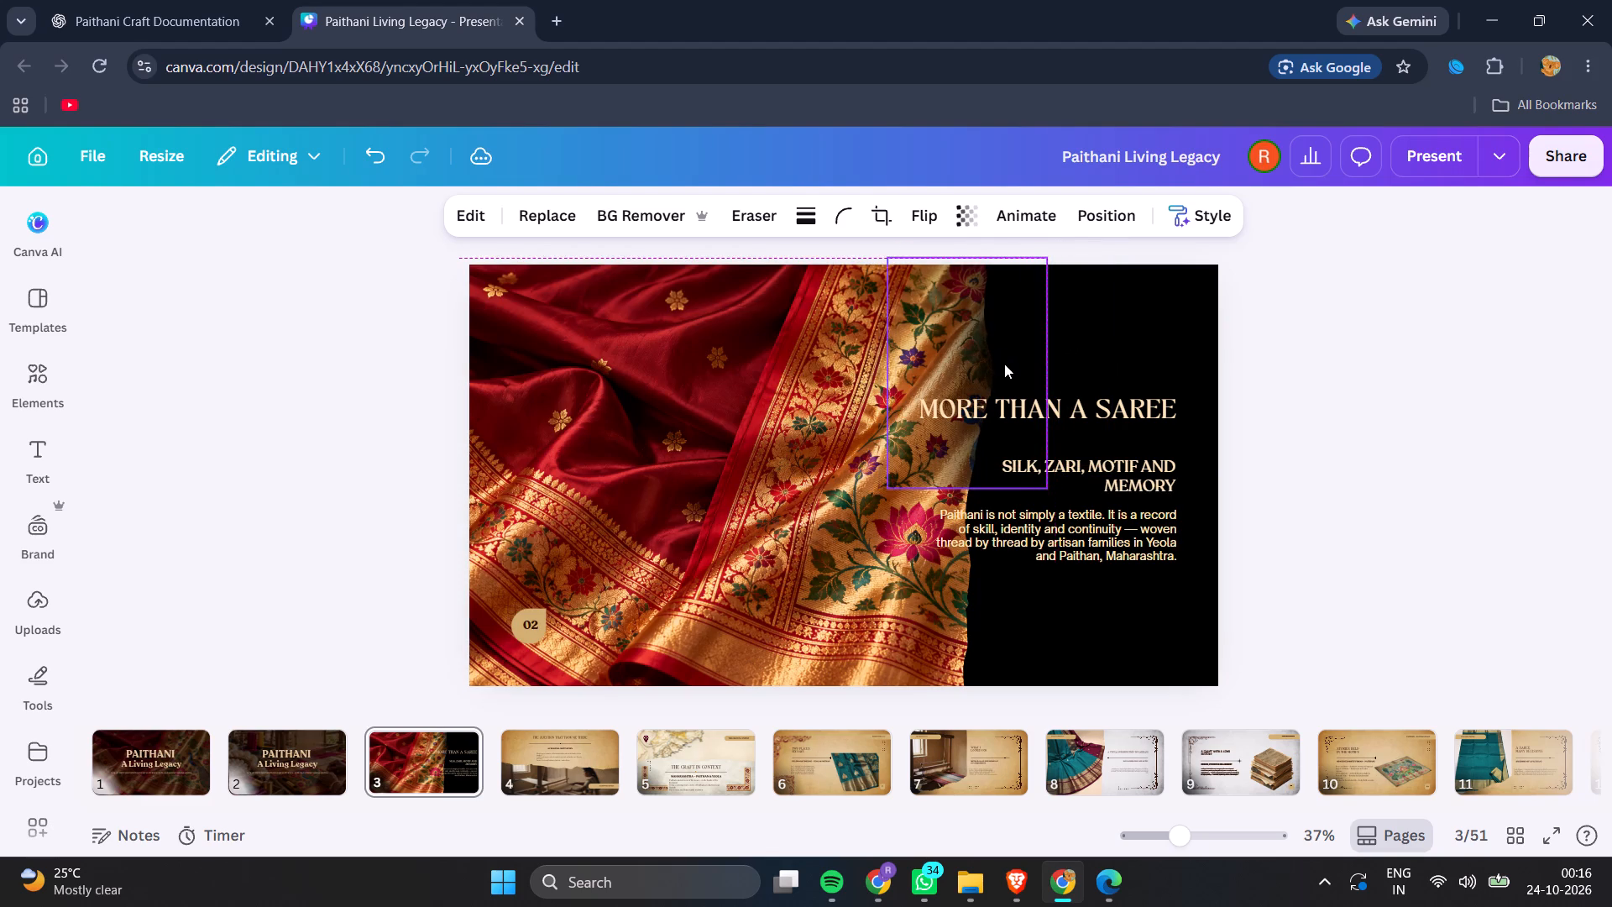
pyautogui.moveTo(968, 484); pyautogui.dragTo(960, 684)
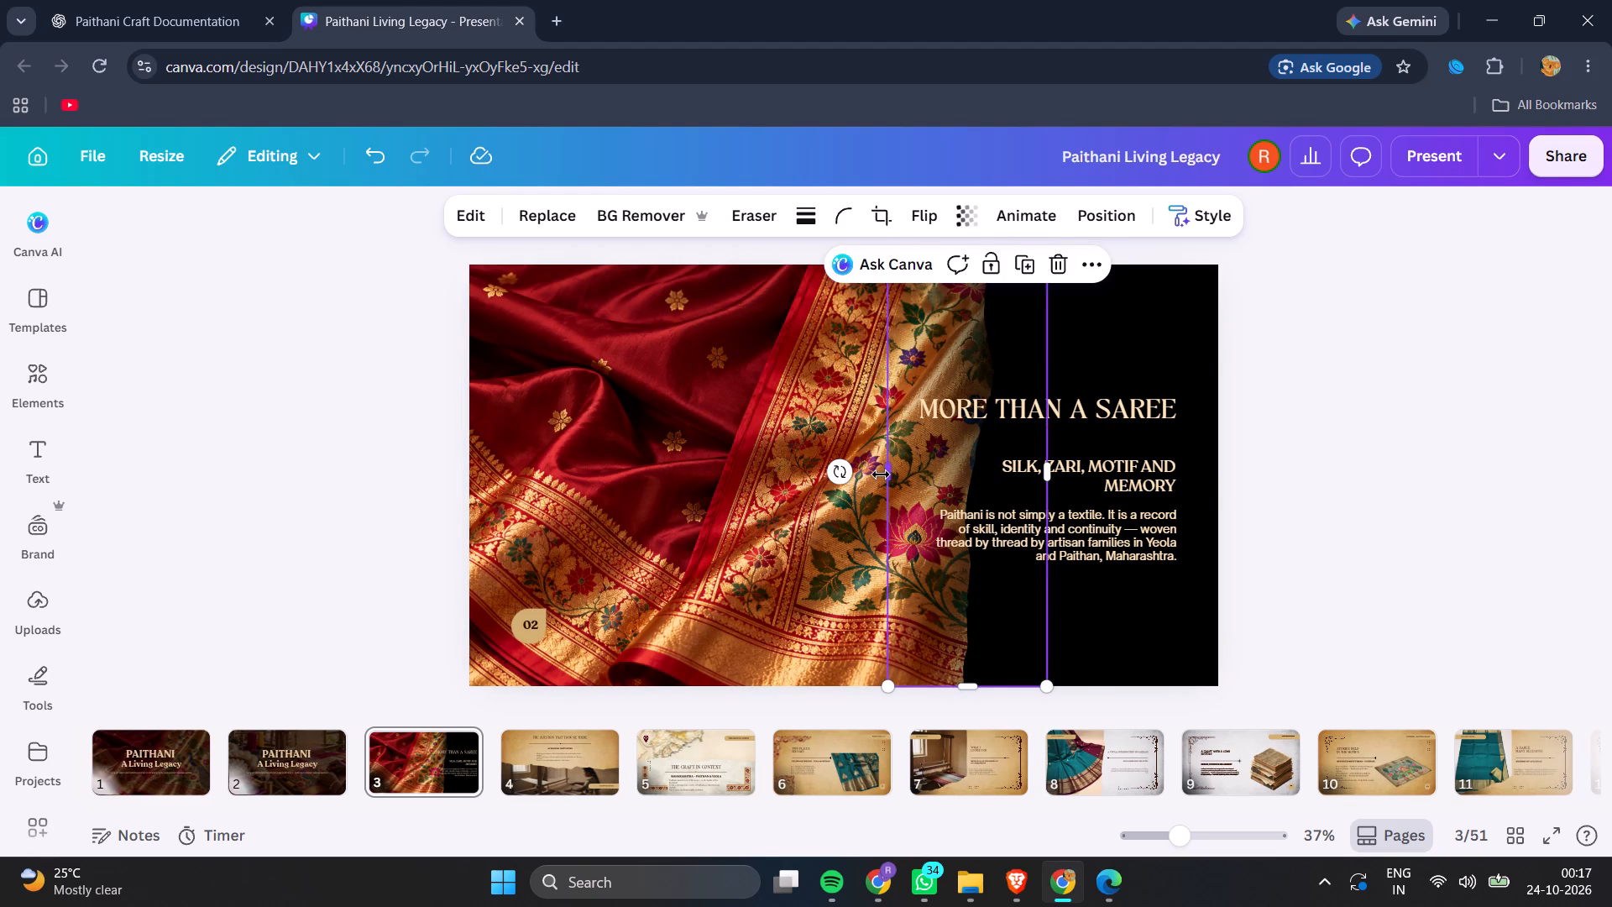
pyautogui.moveTo(881, 474); pyautogui.dragTo(846, 469)
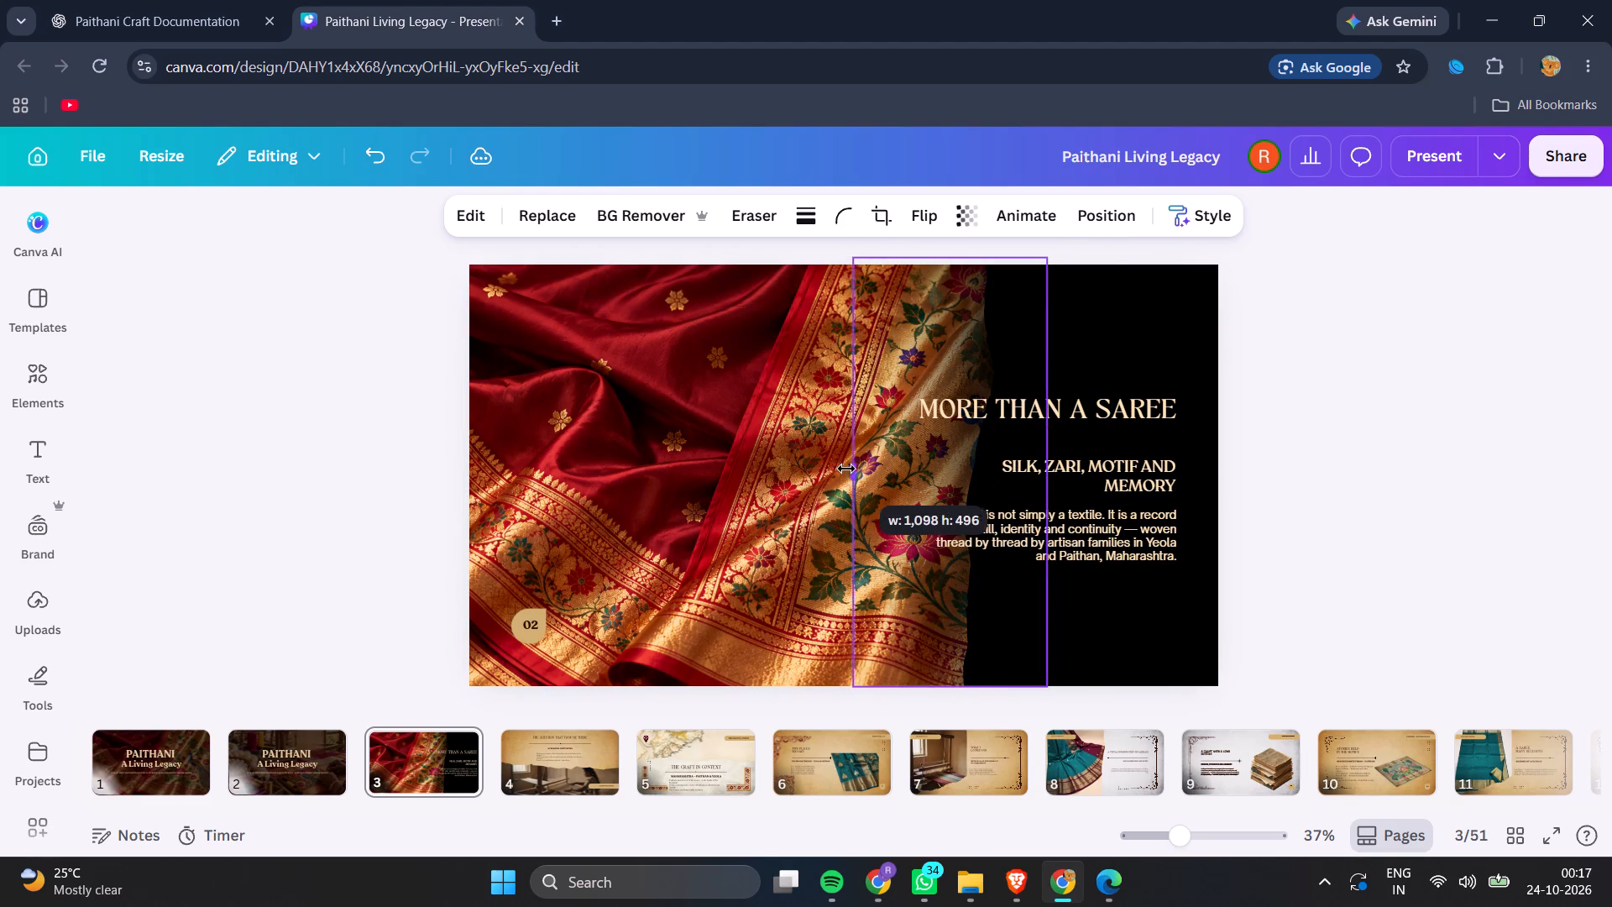
pyautogui.moveTo(846, 469); pyautogui.dragTo(860, 473)
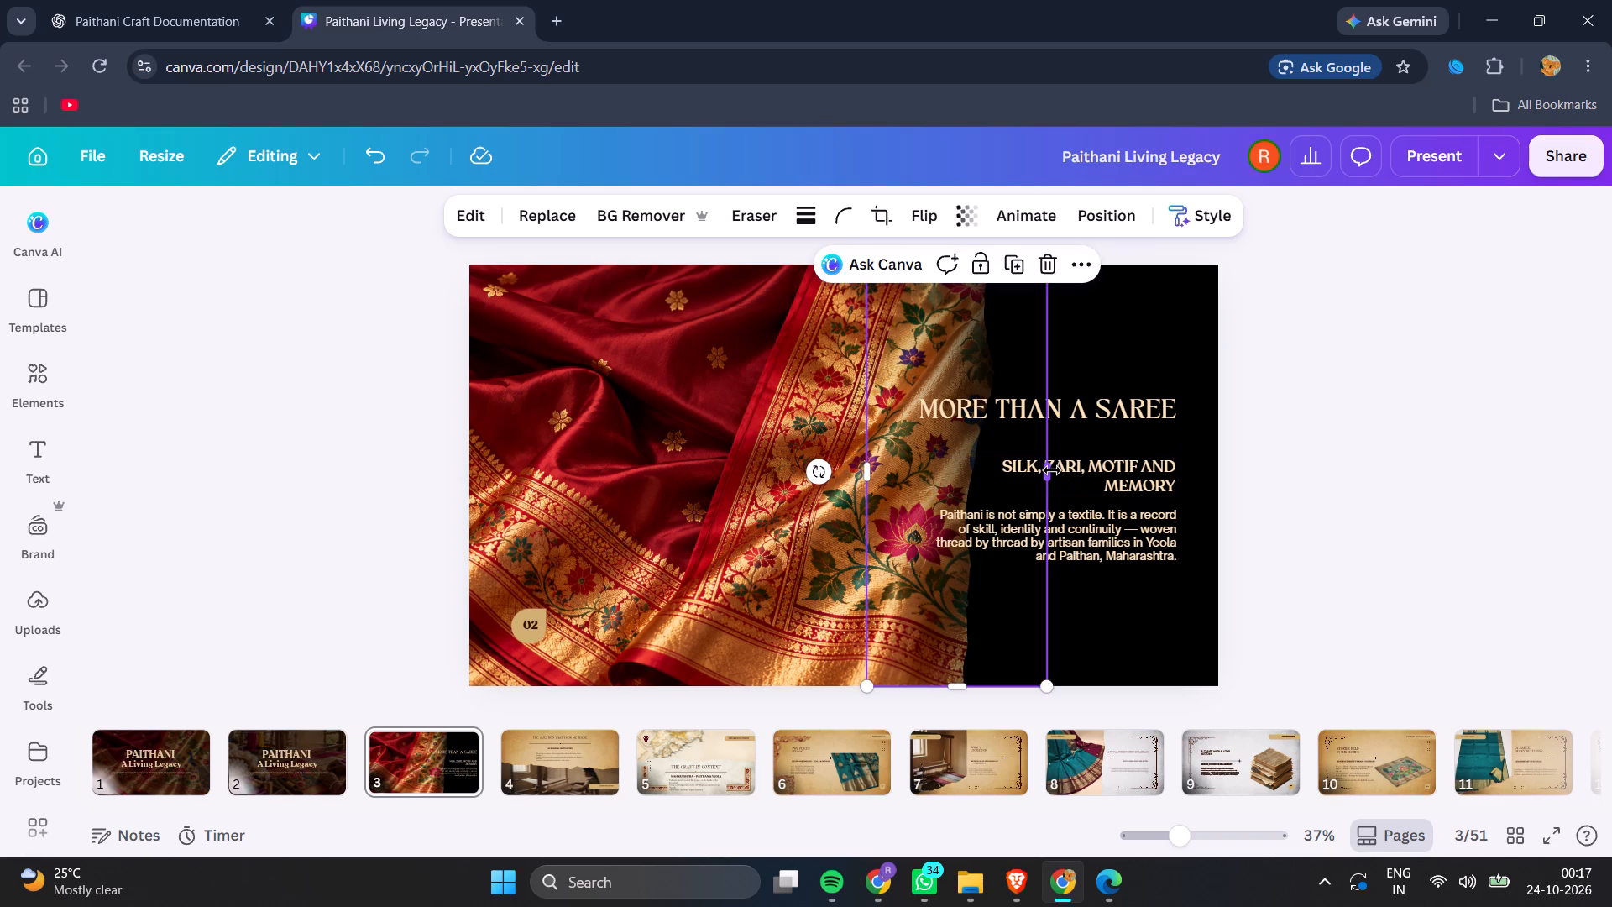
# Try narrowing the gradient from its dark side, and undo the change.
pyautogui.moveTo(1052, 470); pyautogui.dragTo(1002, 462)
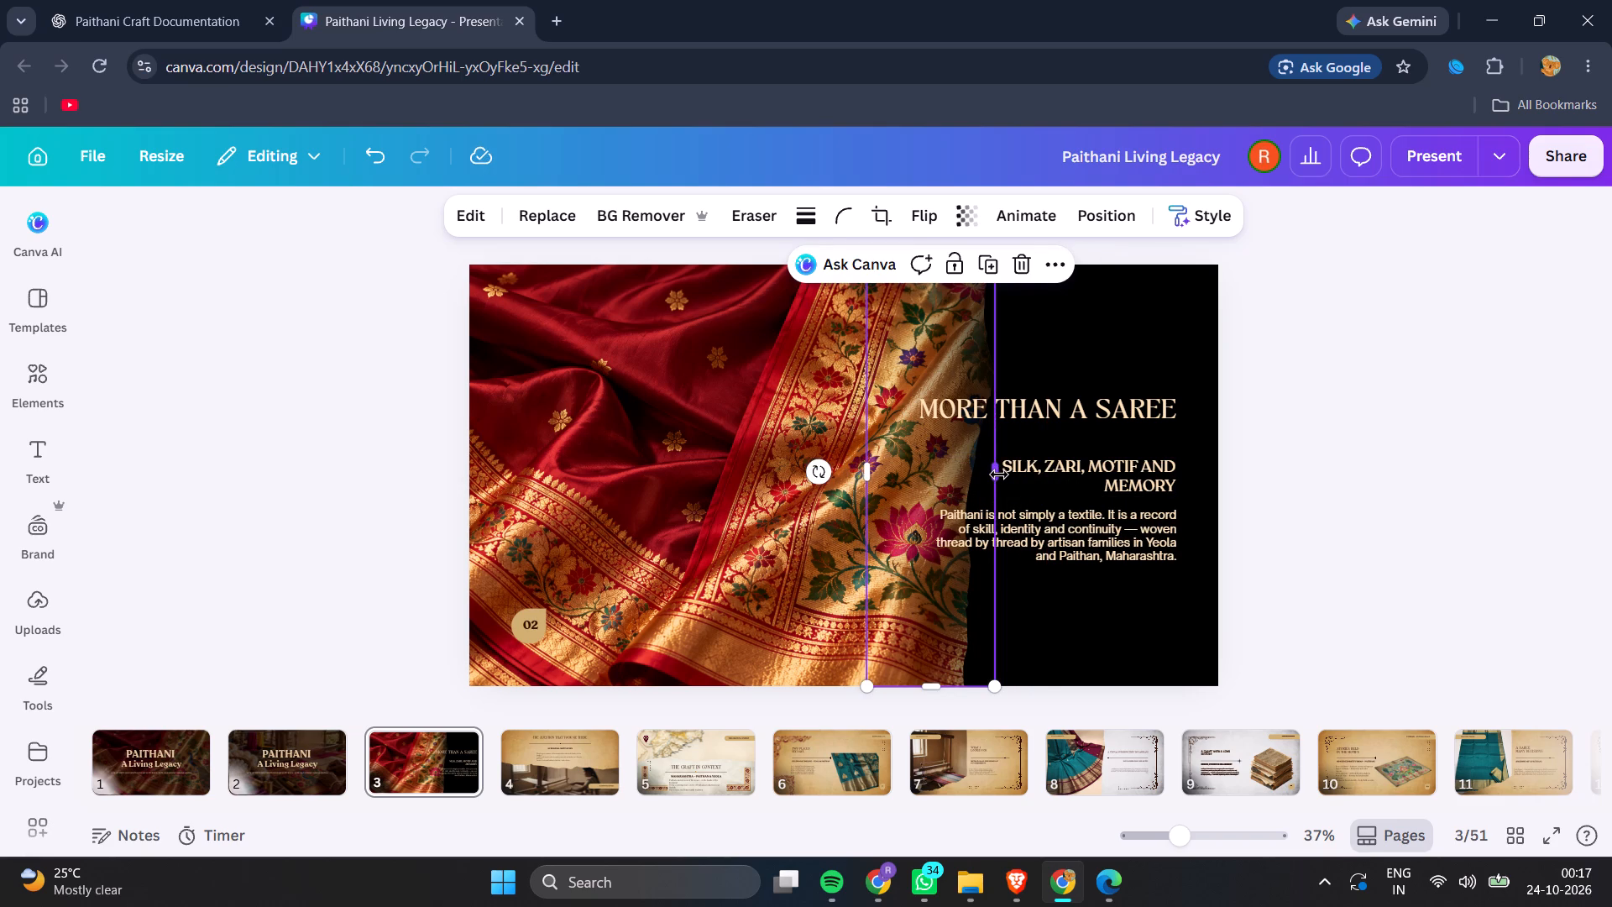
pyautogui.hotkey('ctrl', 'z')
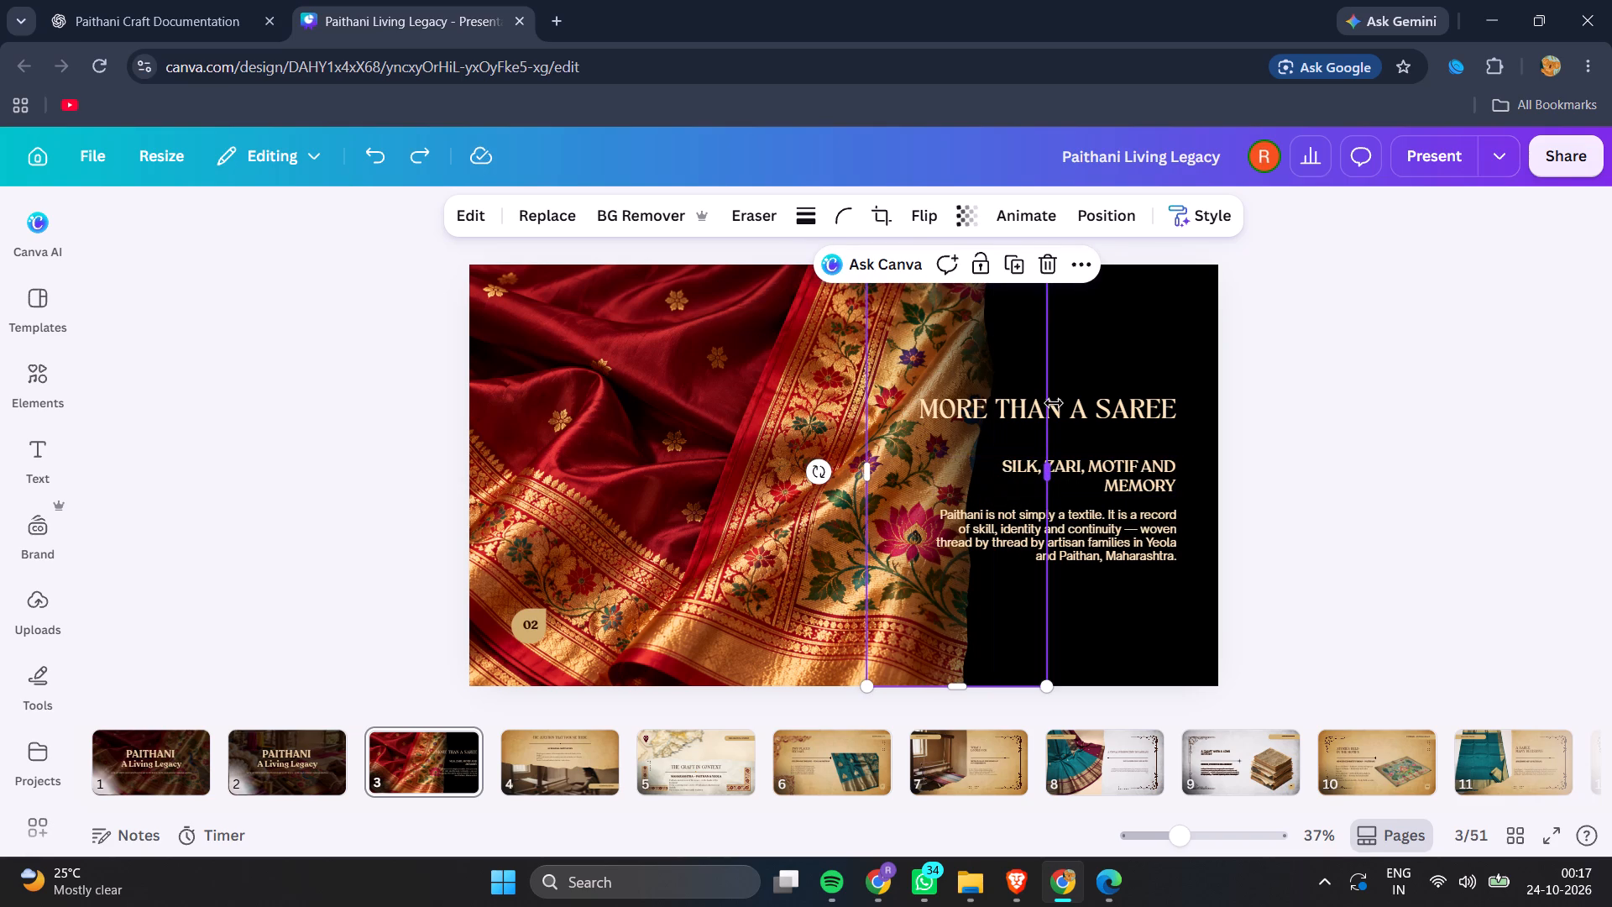
# Shift the gradient left so its darkest part covers the photo's torn edge and blends it into the black background.
pyautogui.press('Left')
pyautogui.press('Left')
pyautogui.press('Left')
pyautogui.press('Left')
pyautogui.press('Left')
pyautogui.press('Left')
pyautogui.press('Left')
pyautogui.press('Left')
pyautogui.press('Left')
pyautogui.press('Left')
pyautogui.press('Left')
pyautogui.press('Left')
pyautogui.press('Left')
pyautogui.press('Left')
pyautogui.press('Left')
pyautogui.press('Left')
pyautogui.press('Left')
pyautogui.press('Left')
pyautogui.press('Left')
pyautogui.press('Left')
pyautogui.press('Left')
pyautogui.press('Left')
pyautogui.press('Left')
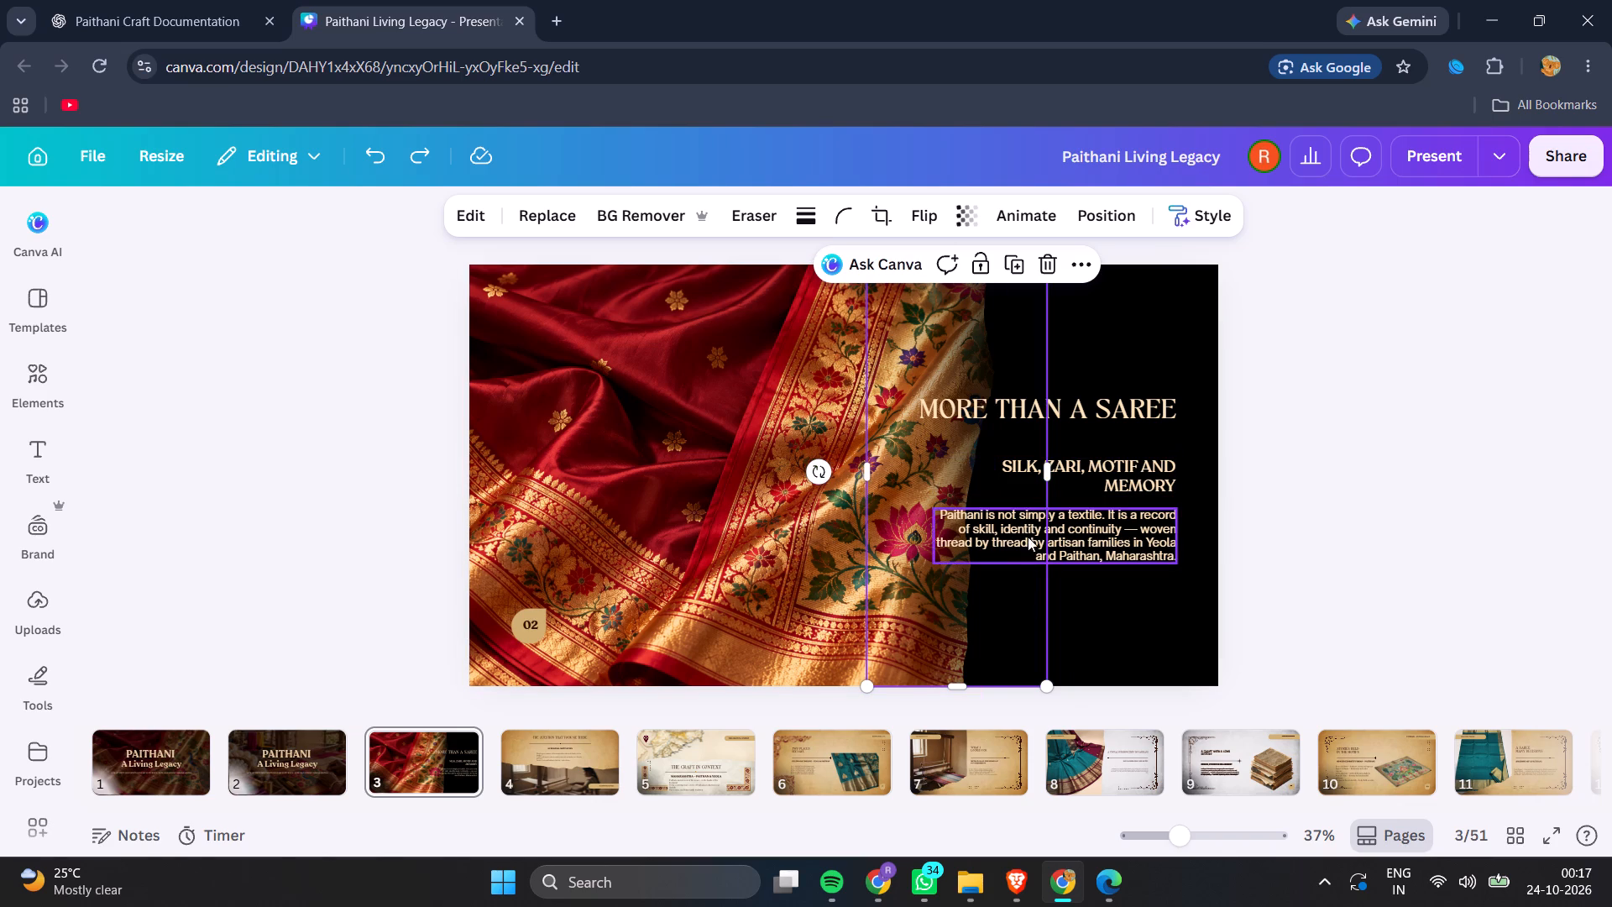
pyautogui.moveTo(1018, 630); pyautogui.dragTo(981, 639)
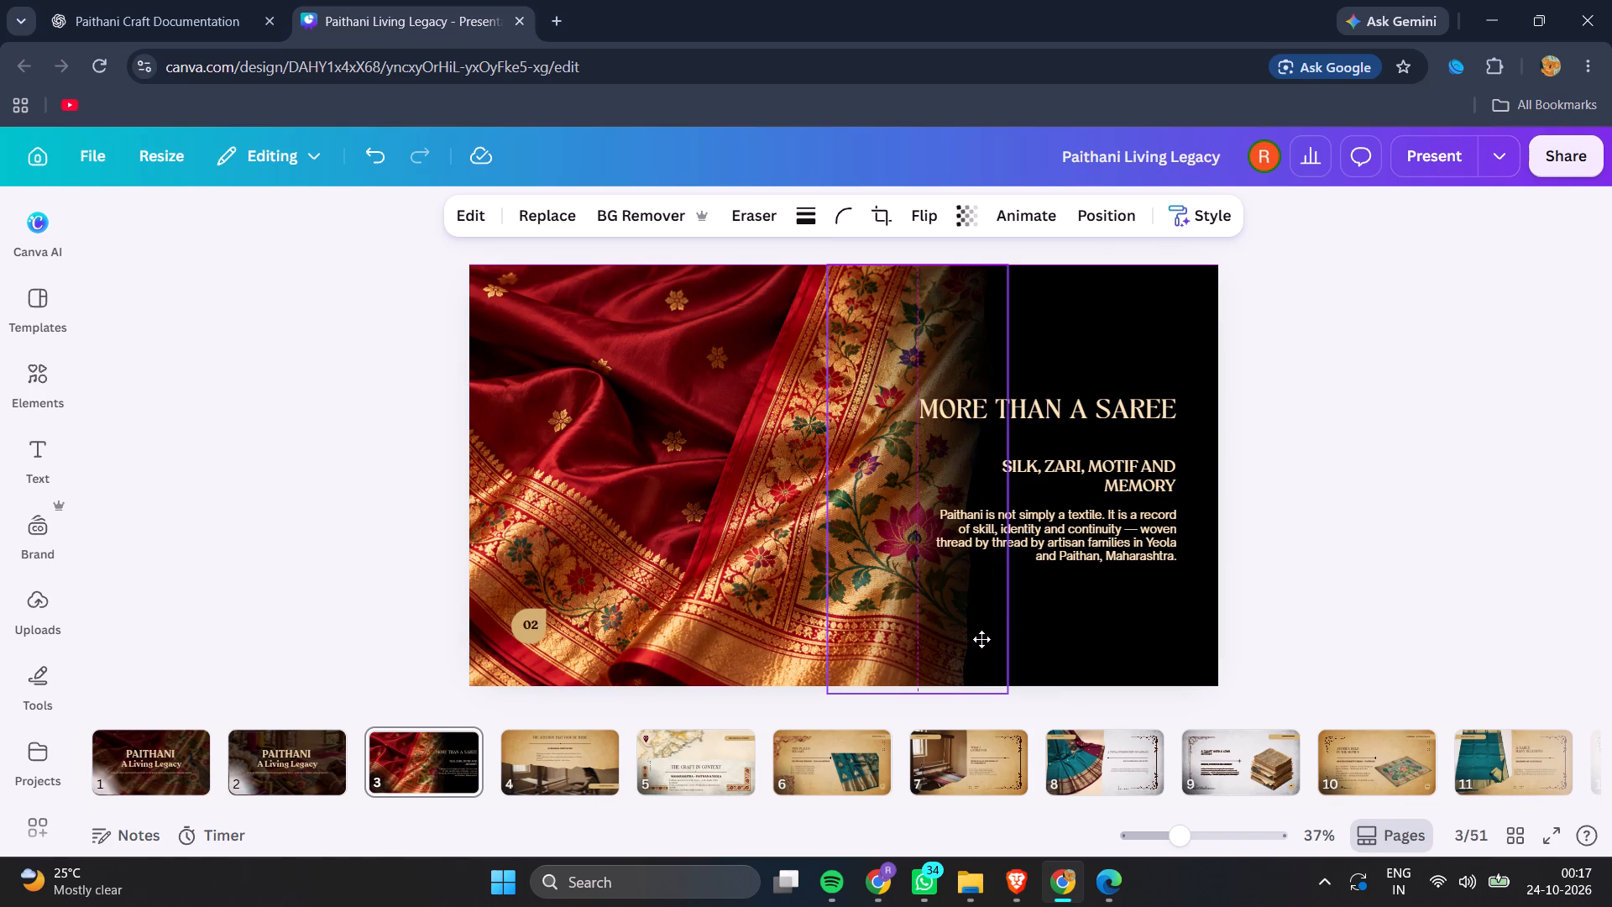
pyautogui.moveTo(981, 639); pyautogui.dragTo(974, 642)
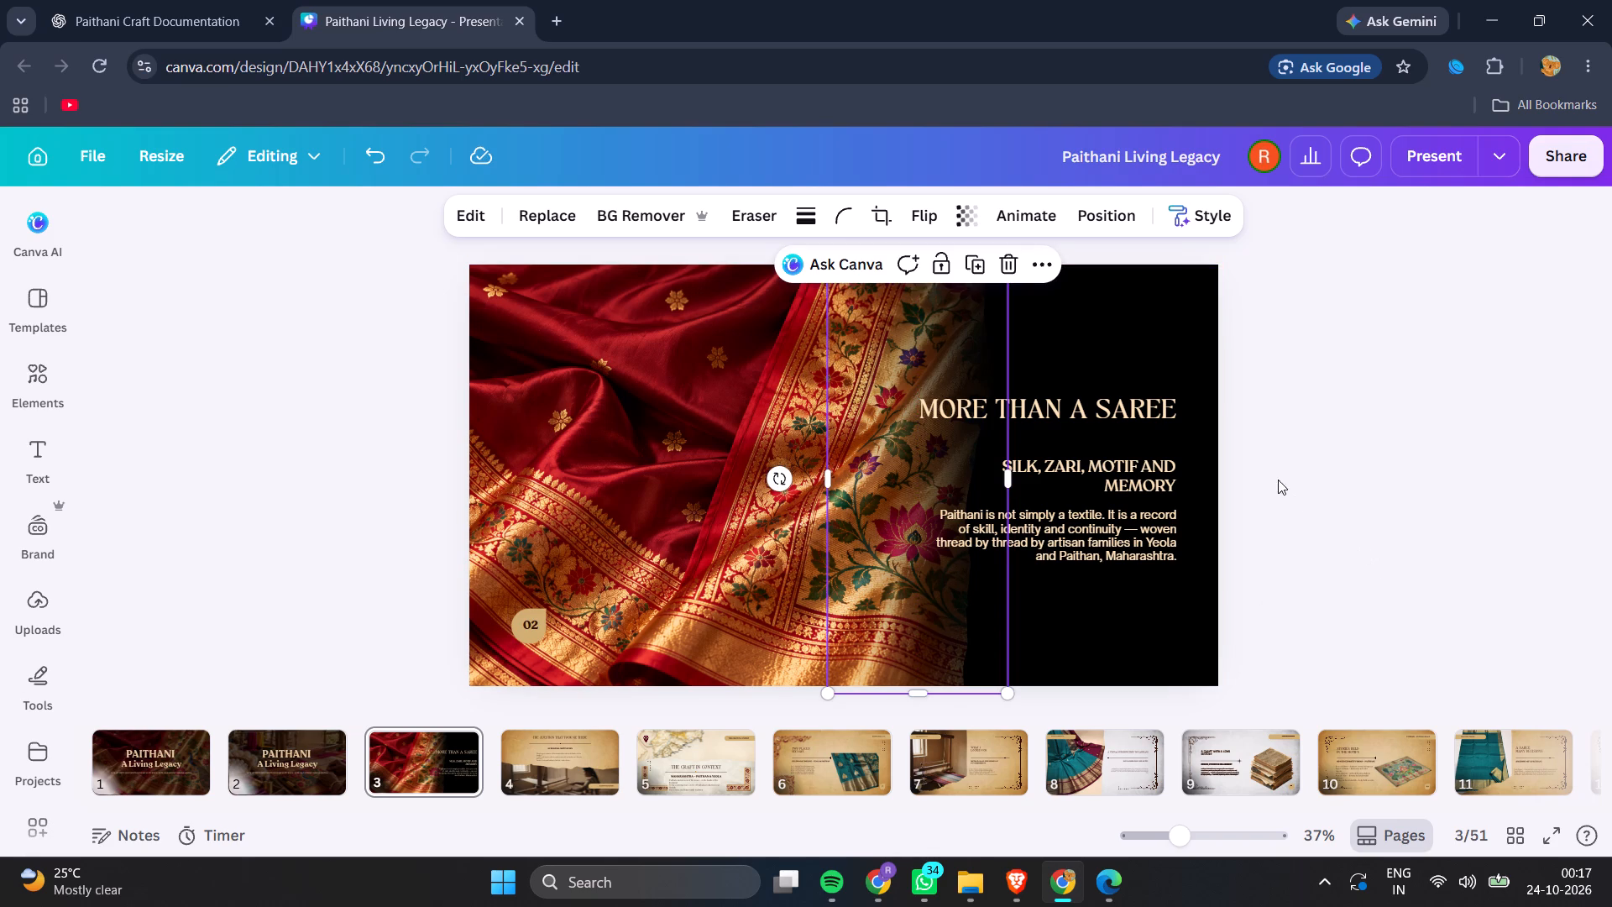
pyautogui.click(1302, 360)
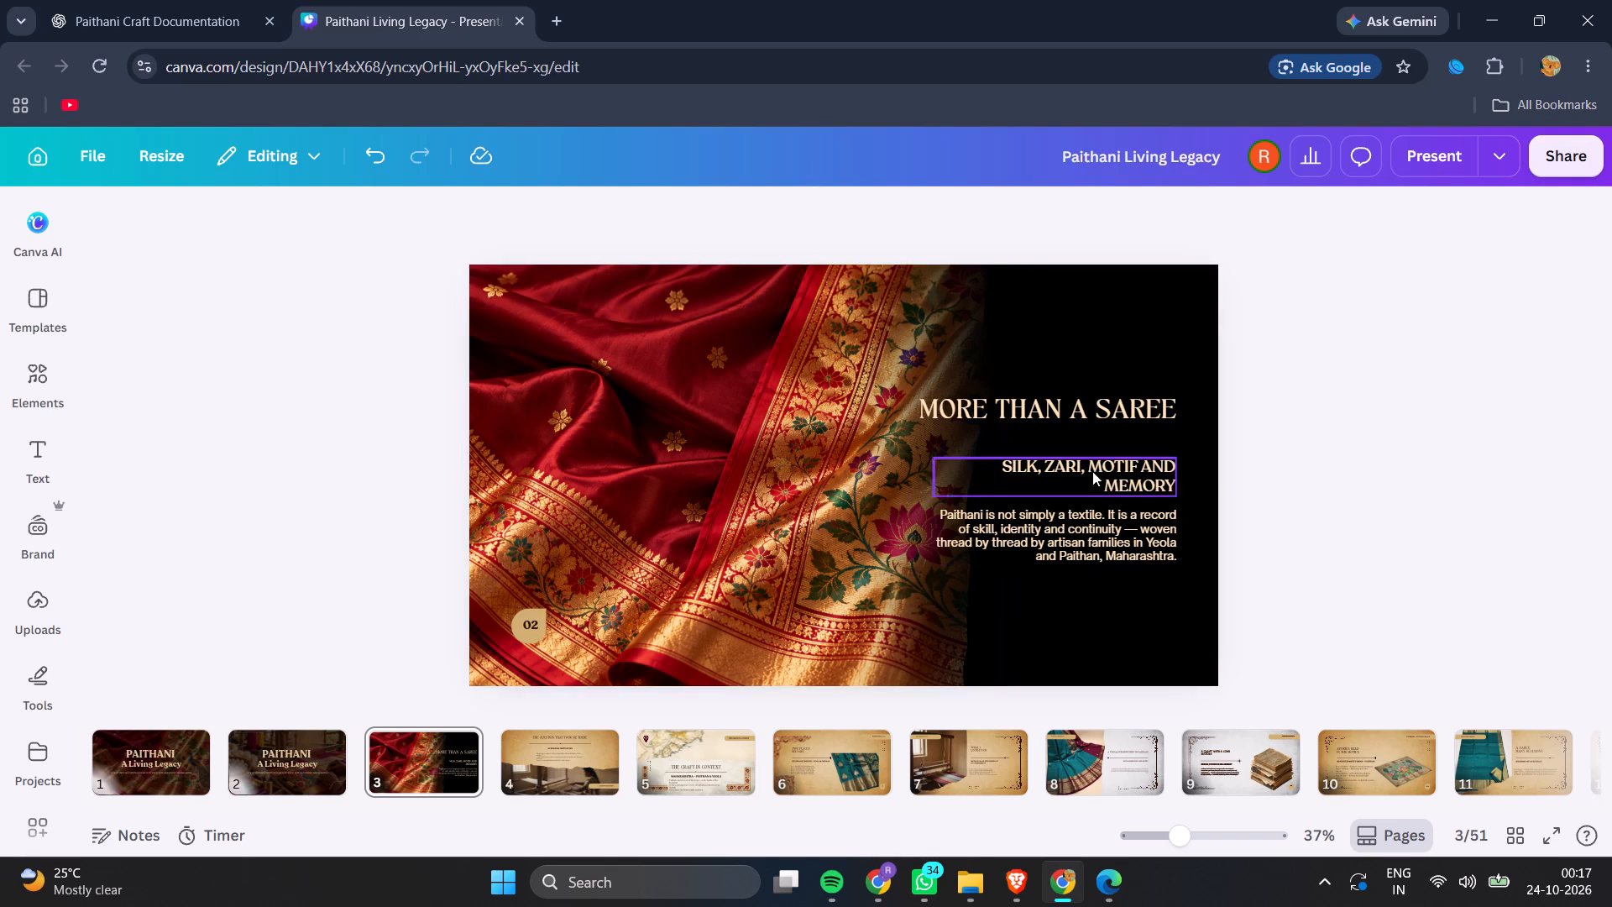
# Widen the "SILK, ZARI, MOTIF AND MEMORY" text box leftward to fit one line, and lower it to just above the body paragraph.
pyautogui.click(1108, 406)
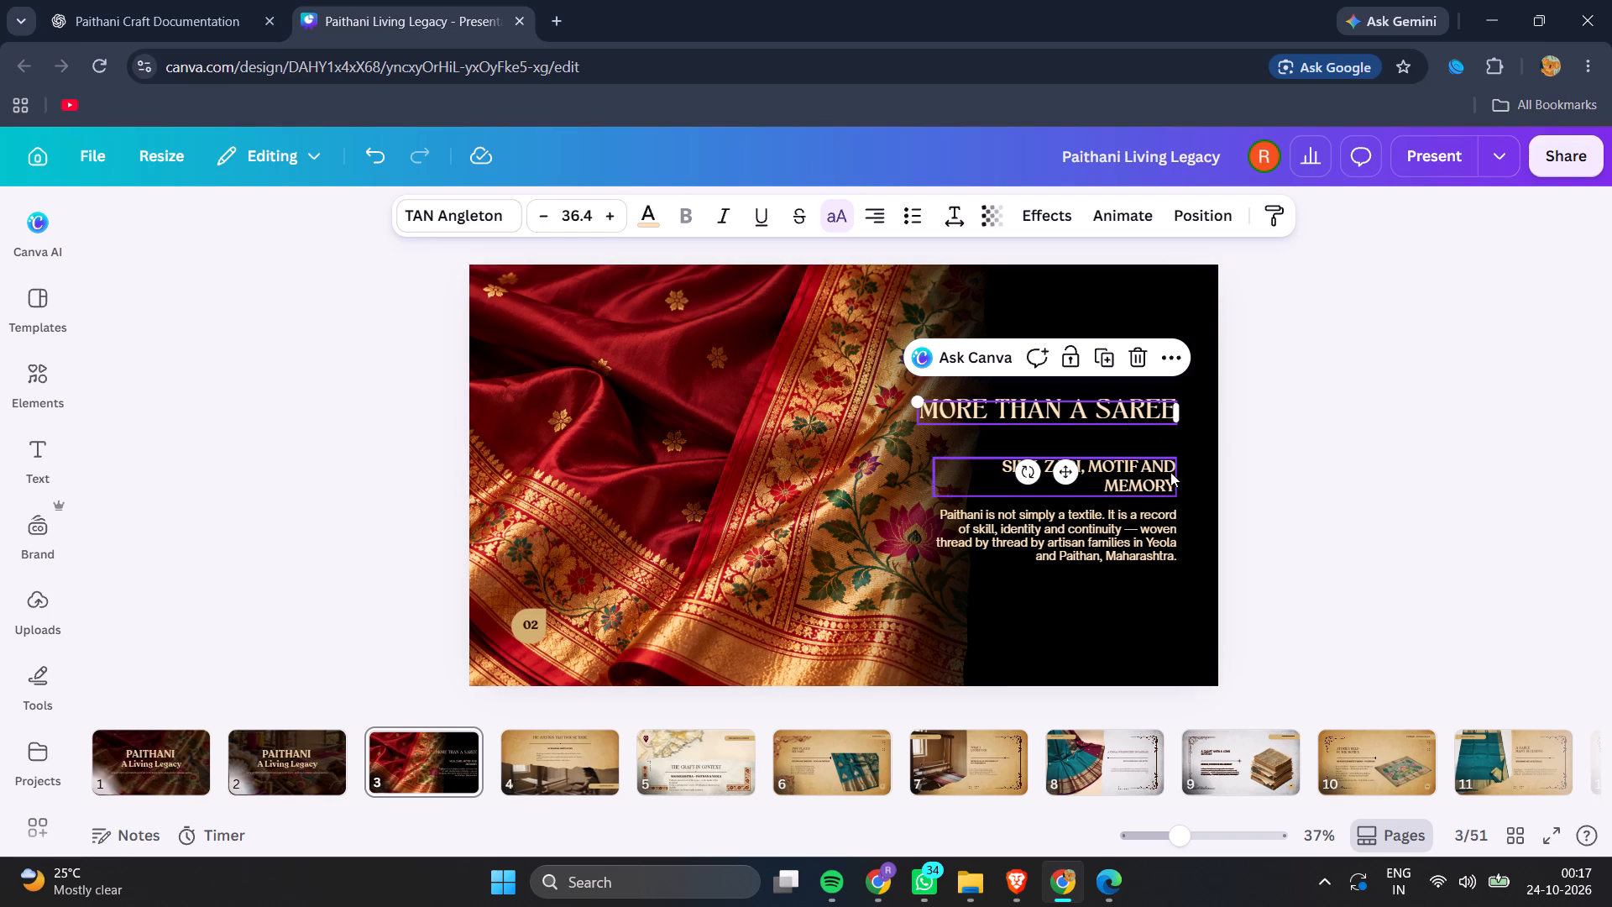
pyautogui.click(1325, 422)
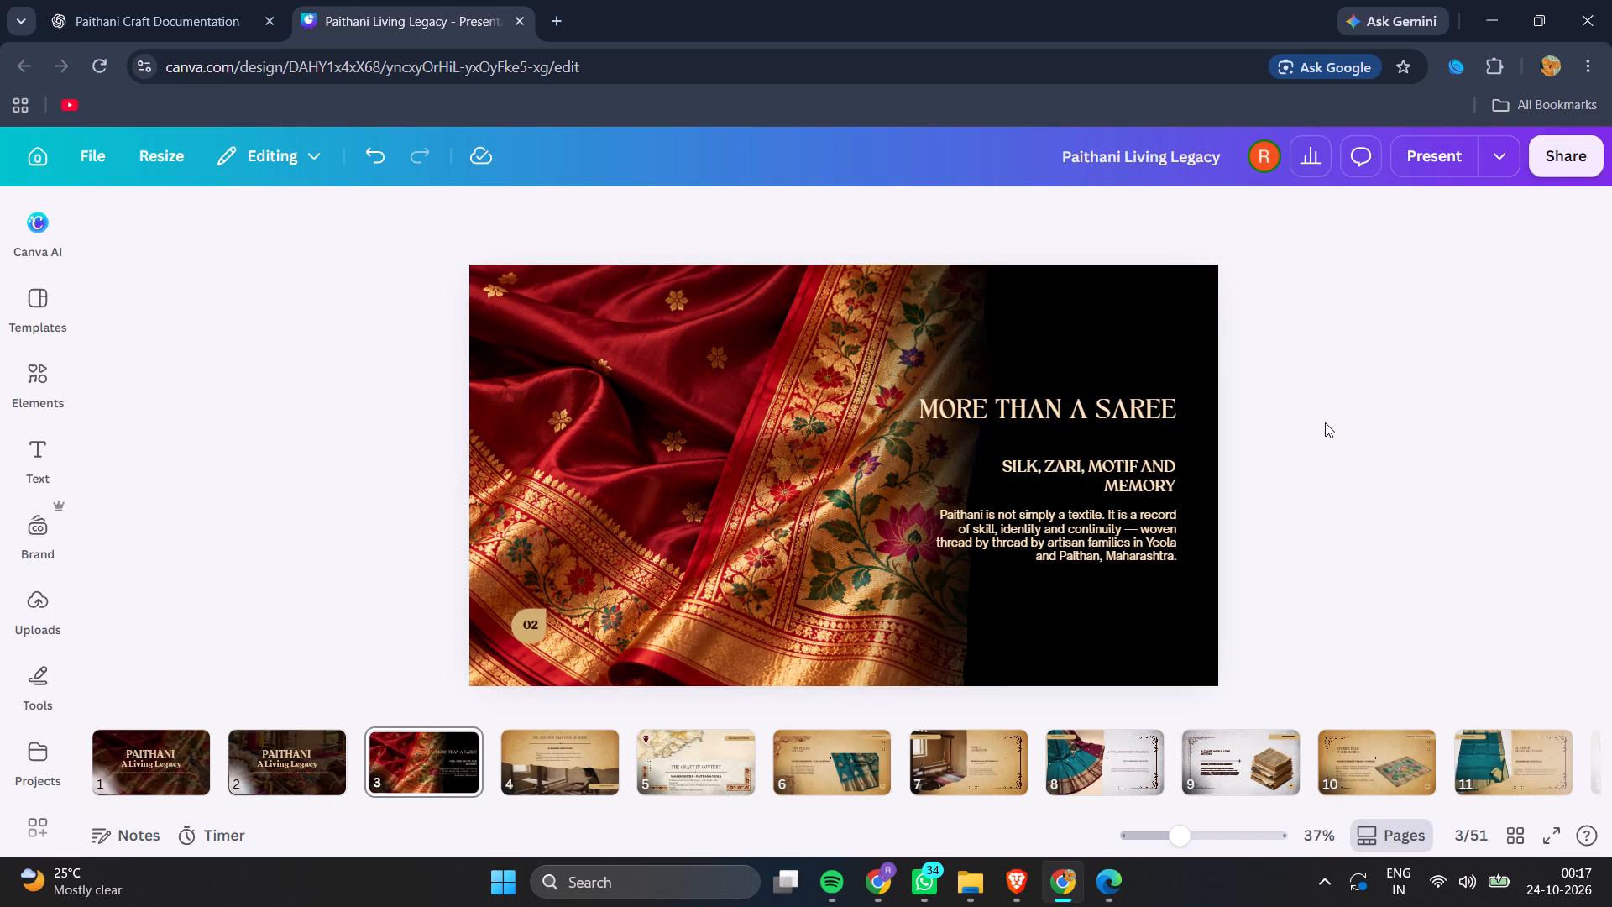
pyautogui.click(1153, 469)
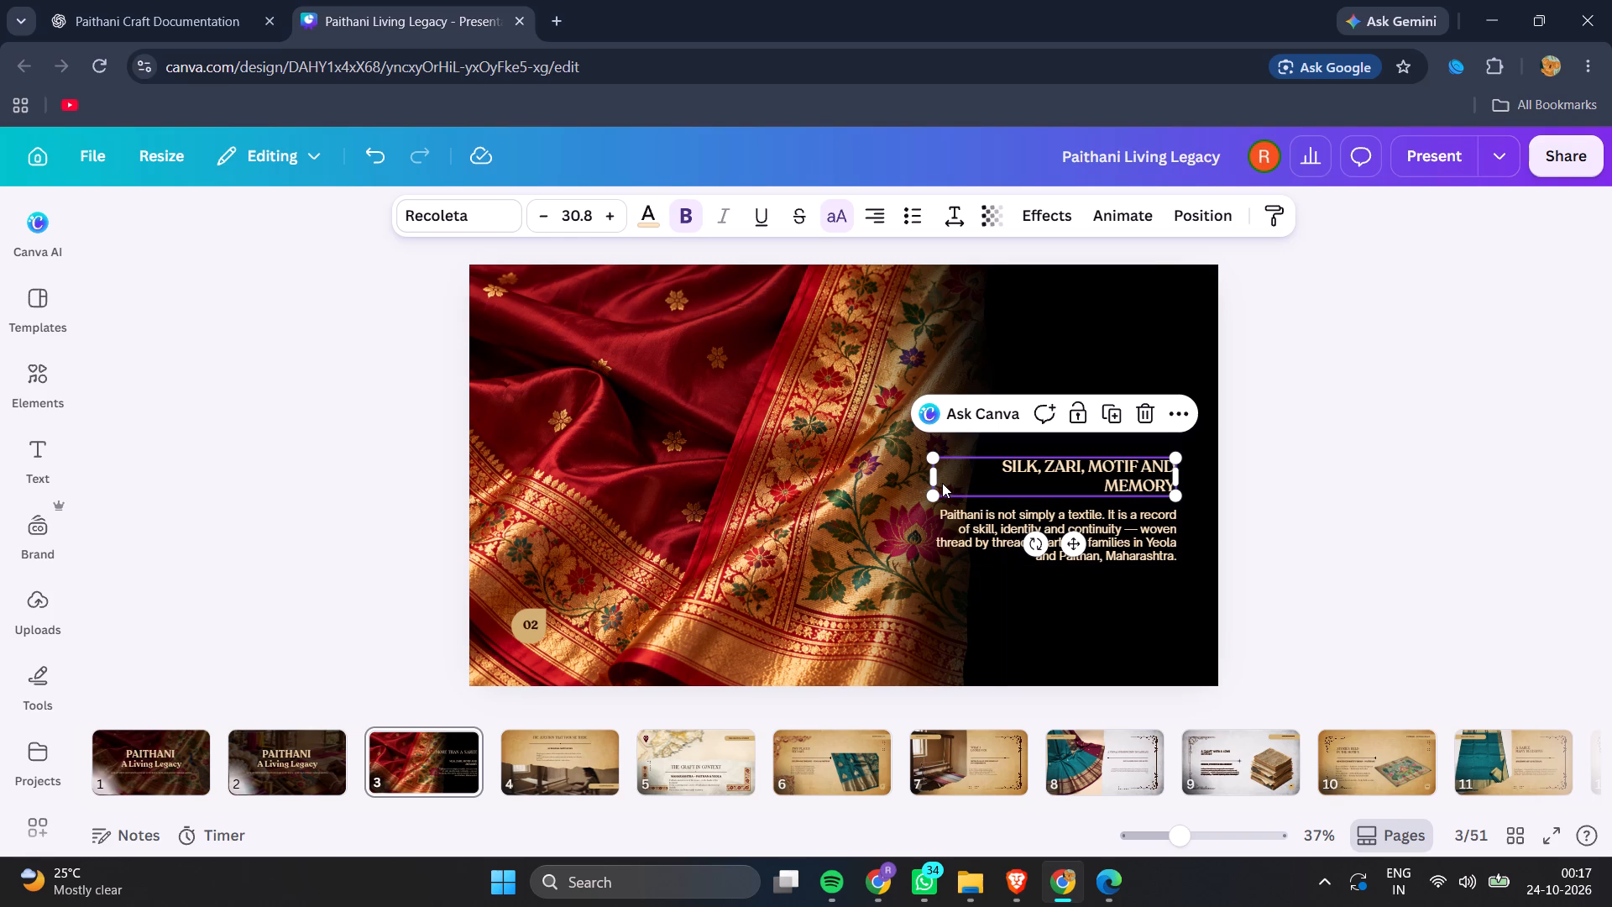
pyautogui.moveTo(930, 474); pyautogui.dragTo(824, 461)
pyautogui.hscroll(1, 886, 461)
pyautogui.moveTo(1050, 464); pyautogui.dragTo(1052, 485)
# Move the subheading and body paragraph up together, closer to the "MORE THAN A SAREE" heading.
pyautogui.keyDown('shift'); pyautogui.click(1117, 546); pyautogui.keyUp('shift')
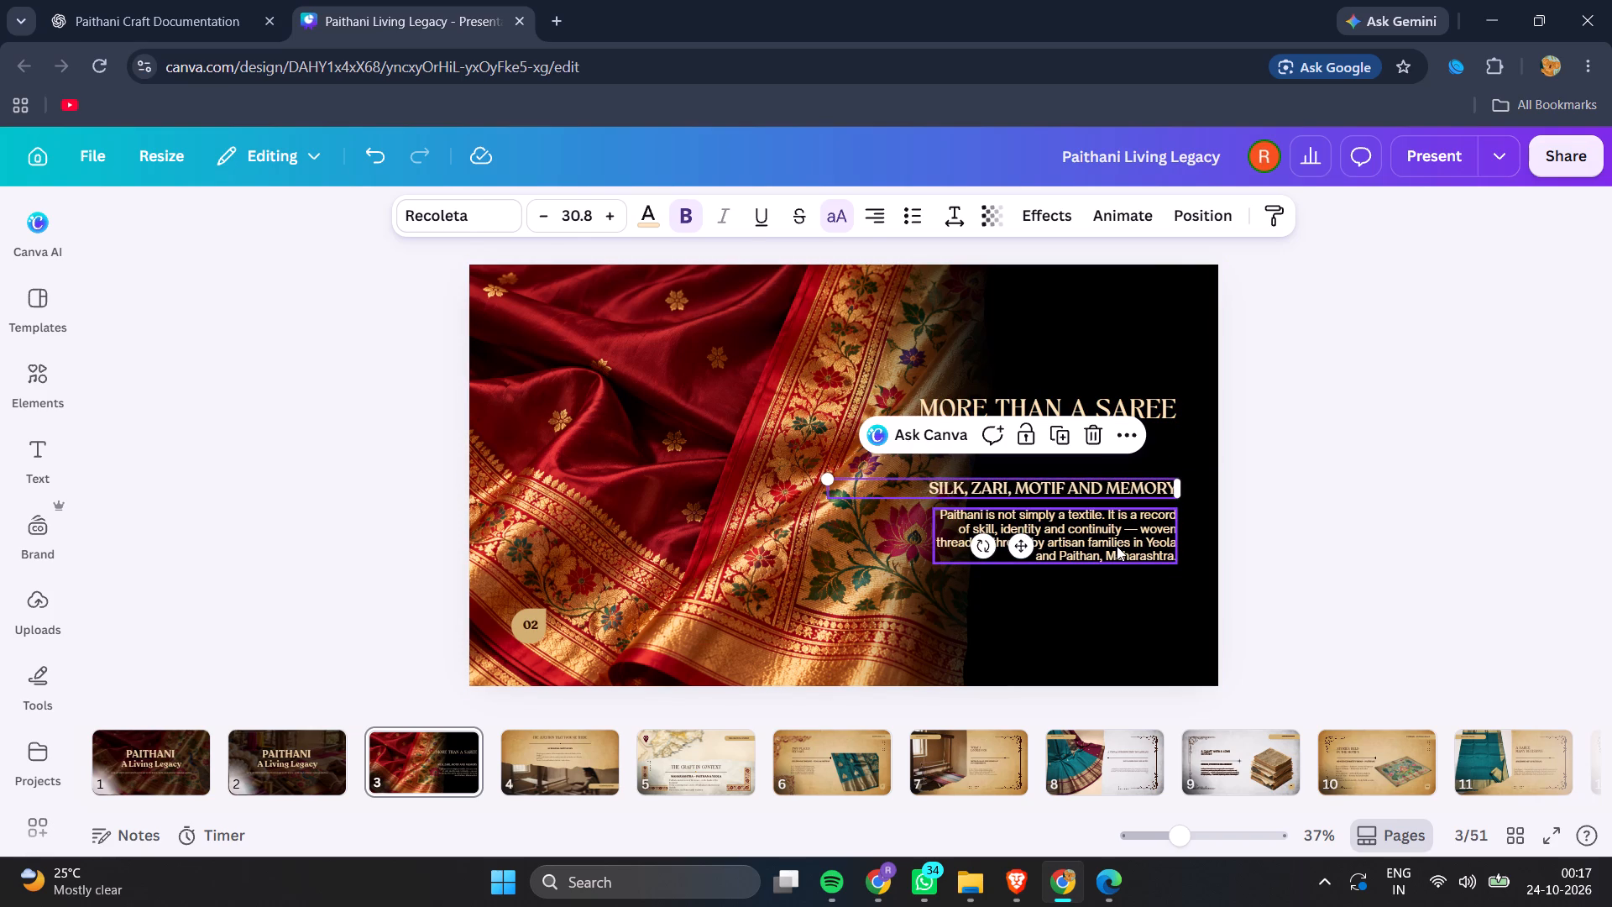
pyautogui.press('Up')
pyautogui.press('Up')
pyautogui.press('Up')
pyautogui.press('Up')
pyautogui.press('Up')
pyautogui.press('Up')
pyautogui.press('Up')
pyautogui.press('Up')
pyautogui.press('Up')
pyautogui.press('Up')
pyautogui.press('Up')
pyautogui.press('Up')
pyautogui.press('Up')
pyautogui.press('Up')
pyautogui.press('Up')
pyautogui.press('Up')
pyautogui.press('Up')
pyautogui.press('Up')
pyautogui.press('Up')
pyautogui.press('Up')
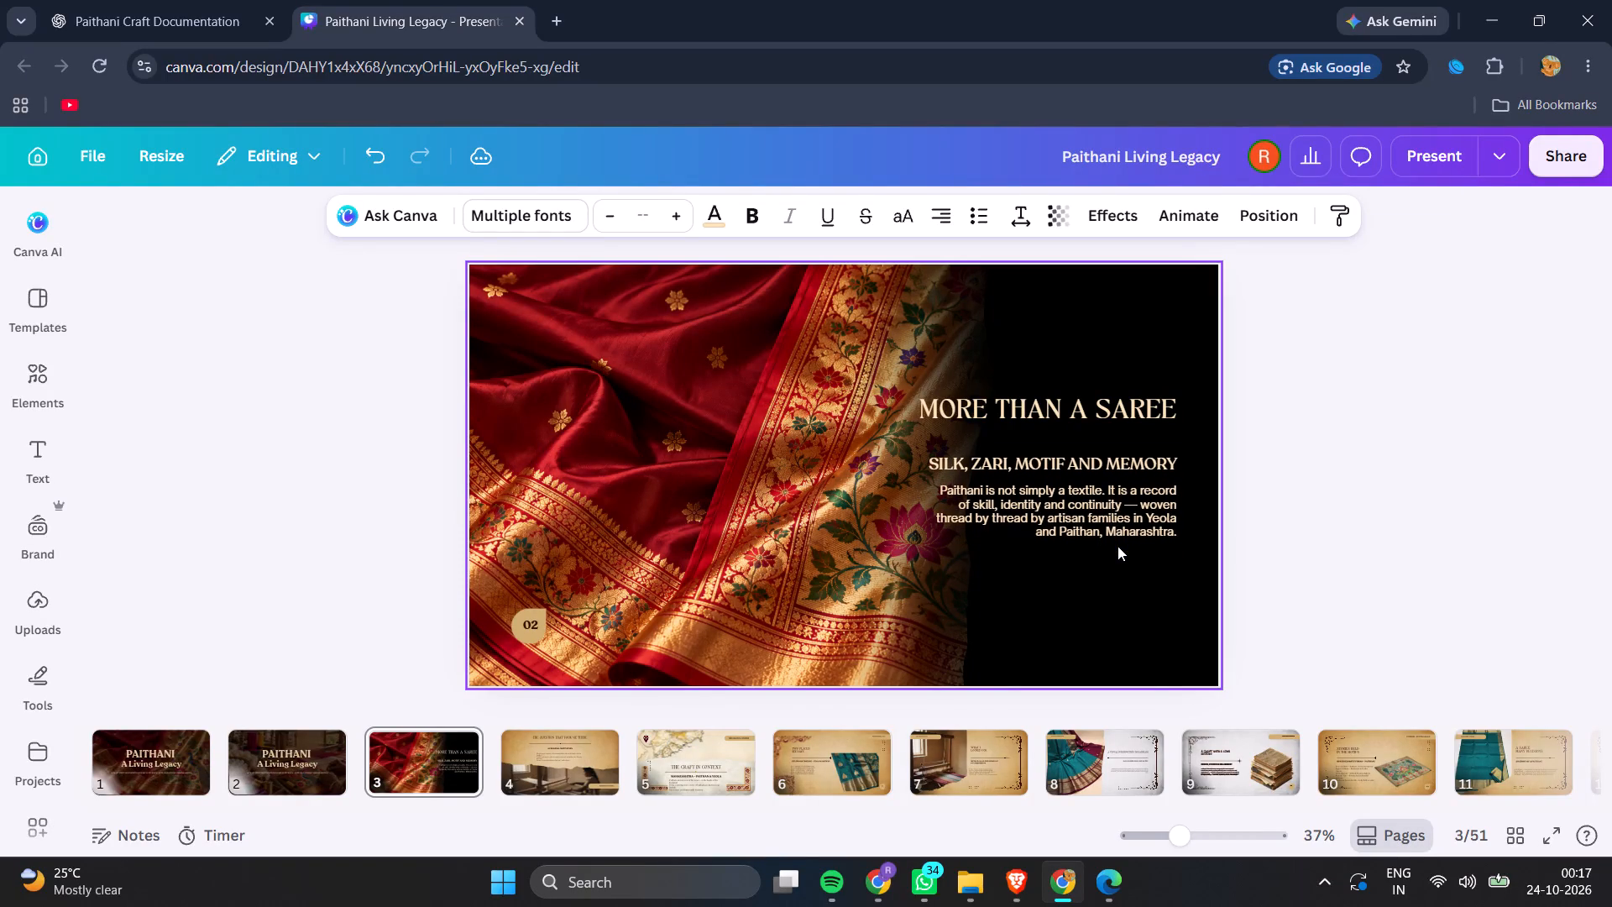
pyautogui.click(1283, 514)
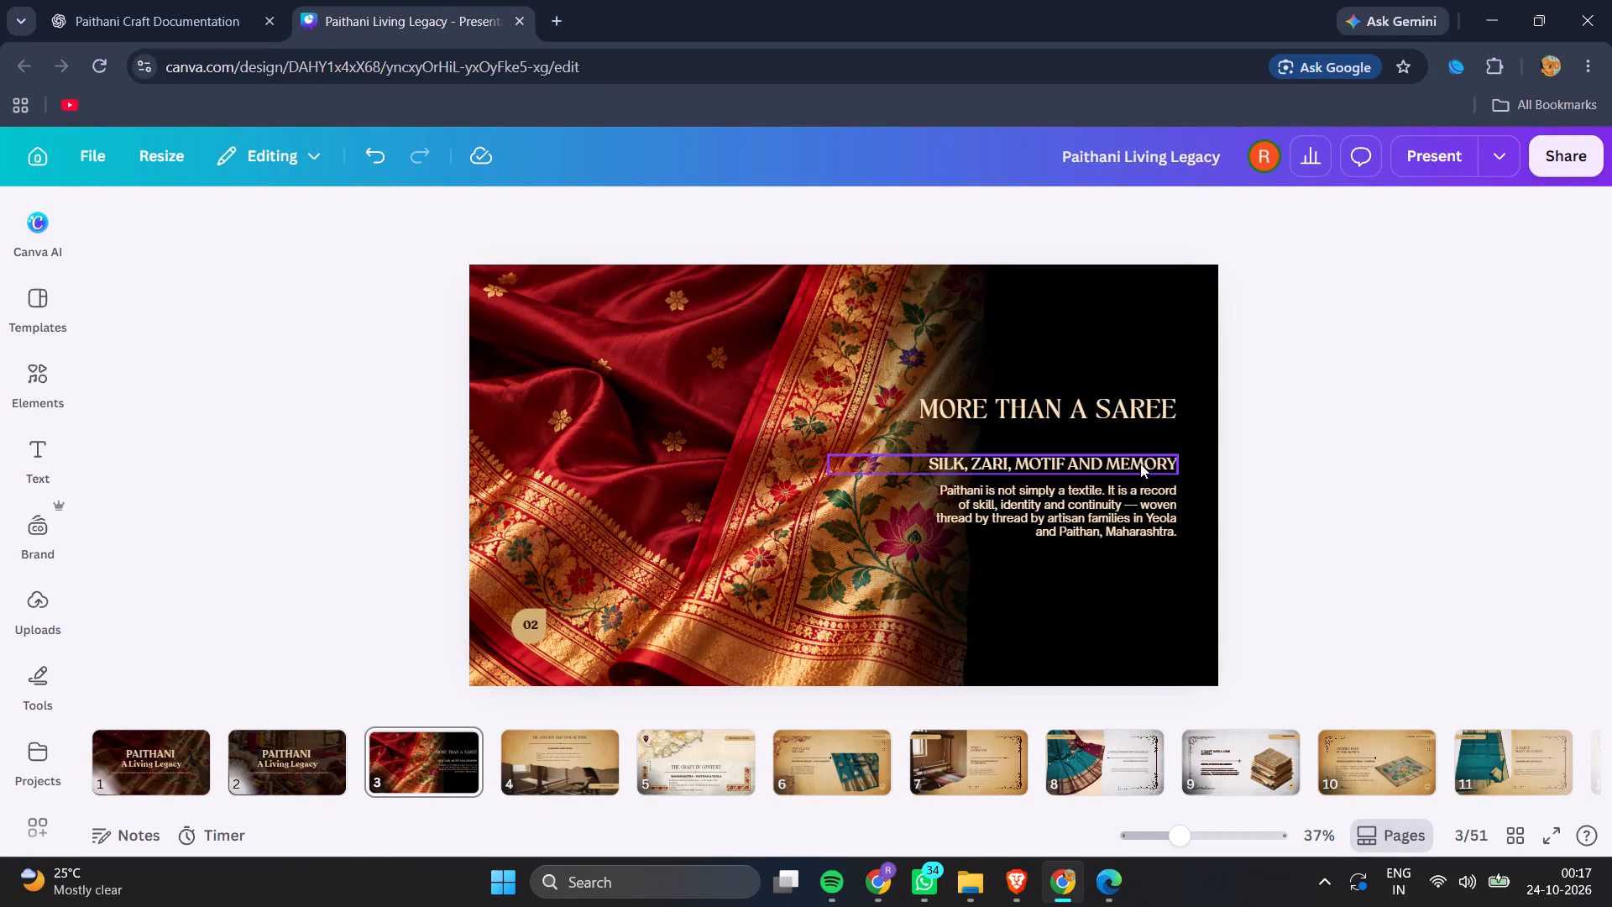
# Nudge the subheading alone slightly down toward the body paragraph and slightly right.
pyautogui.click(1140, 464)
pyautogui.press('Down')
pyautogui.press('Down')
pyautogui.press('Down')
pyautogui.press('Down')
pyautogui.press('Down')
pyautogui.press('Down')
pyautogui.press('Down')
pyautogui.press('Down')
pyautogui.press('Down')
pyautogui.press('Down')
pyautogui.press('Down')
pyautogui.press('Down')
pyautogui.press('Down')
pyautogui.press('Down')
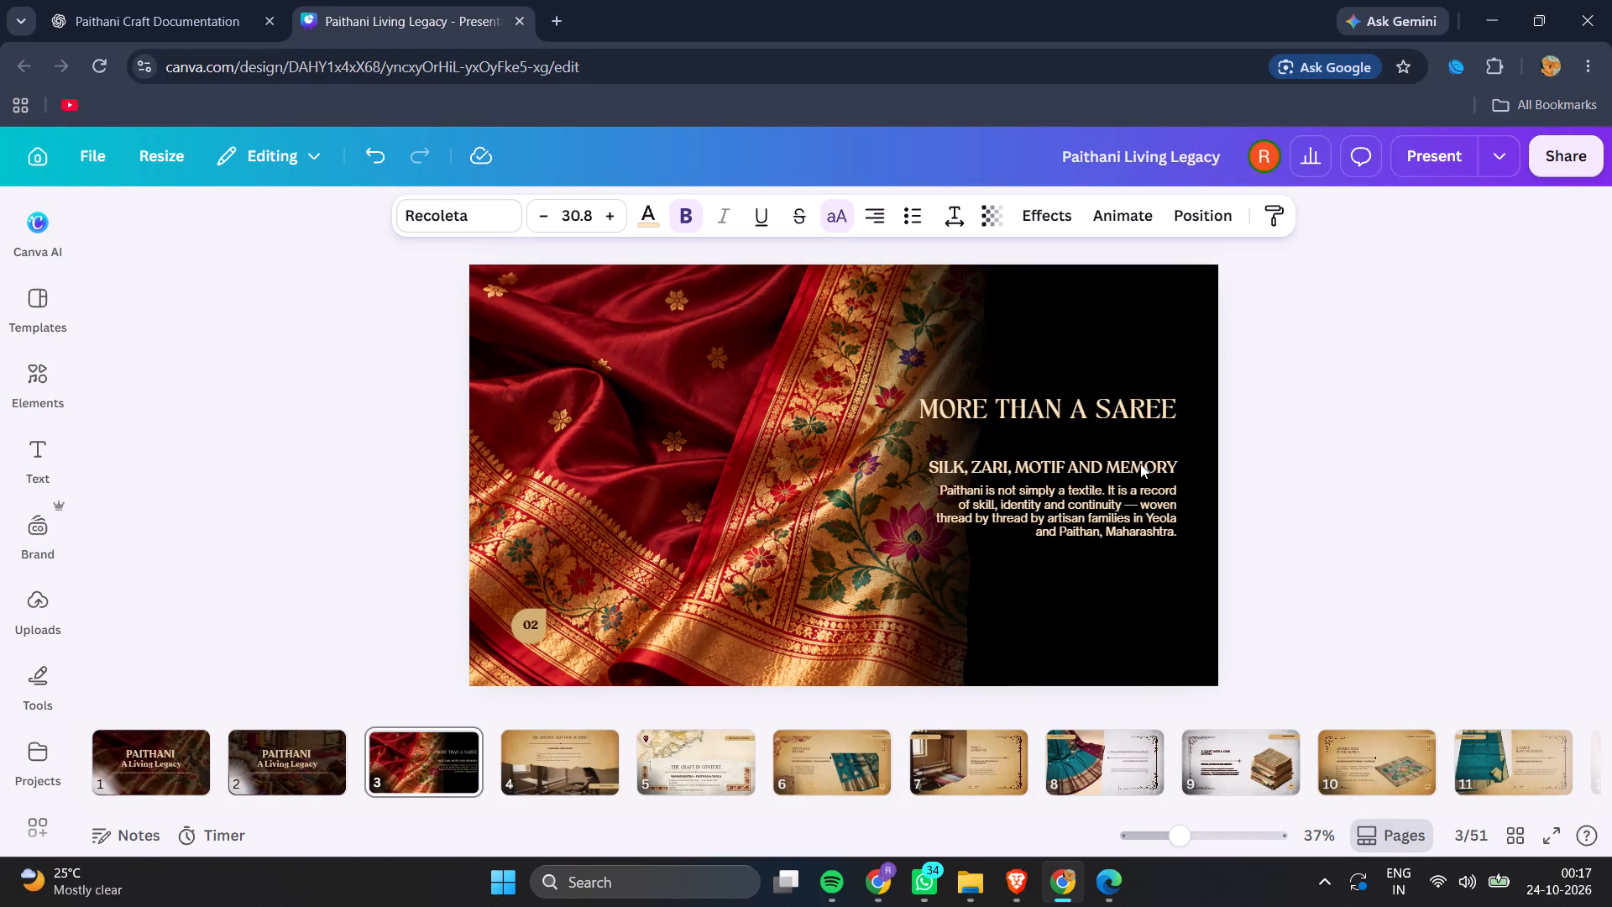
pyautogui.press('Down')
pyautogui.press('Right')
pyautogui.press('Right')
pyautogui.press('Right')
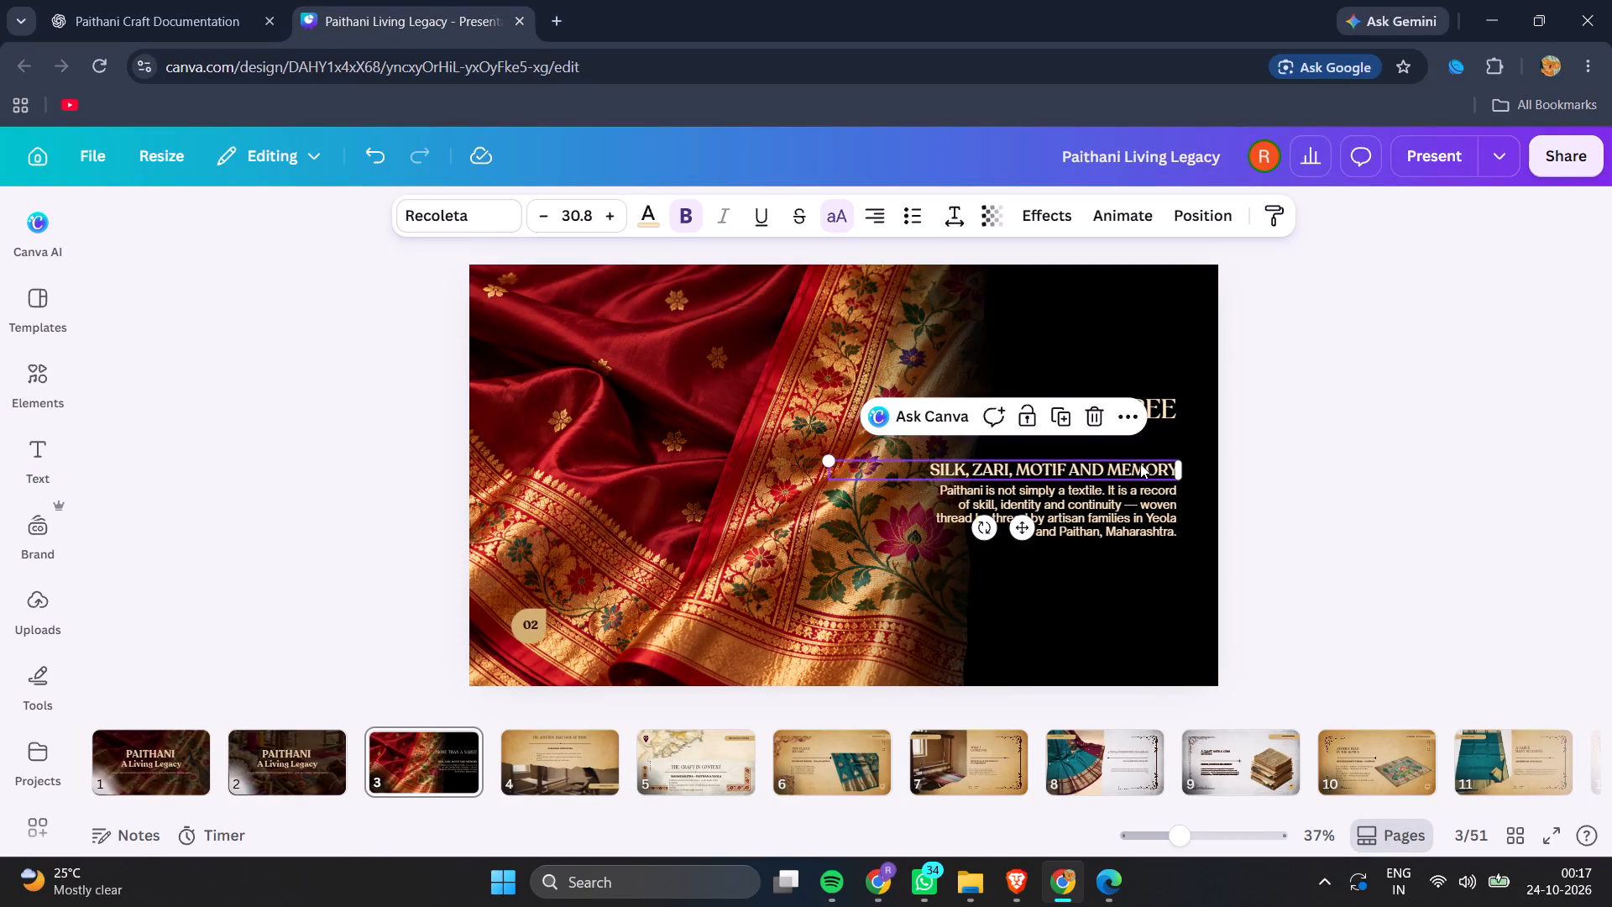
pyautogui.press('Up')
pyautogui.press('Up')
pyautogui.press('Up')
pyautogui.press('Up')
pyautogui.press('Up')
pyautogui.press('Up')
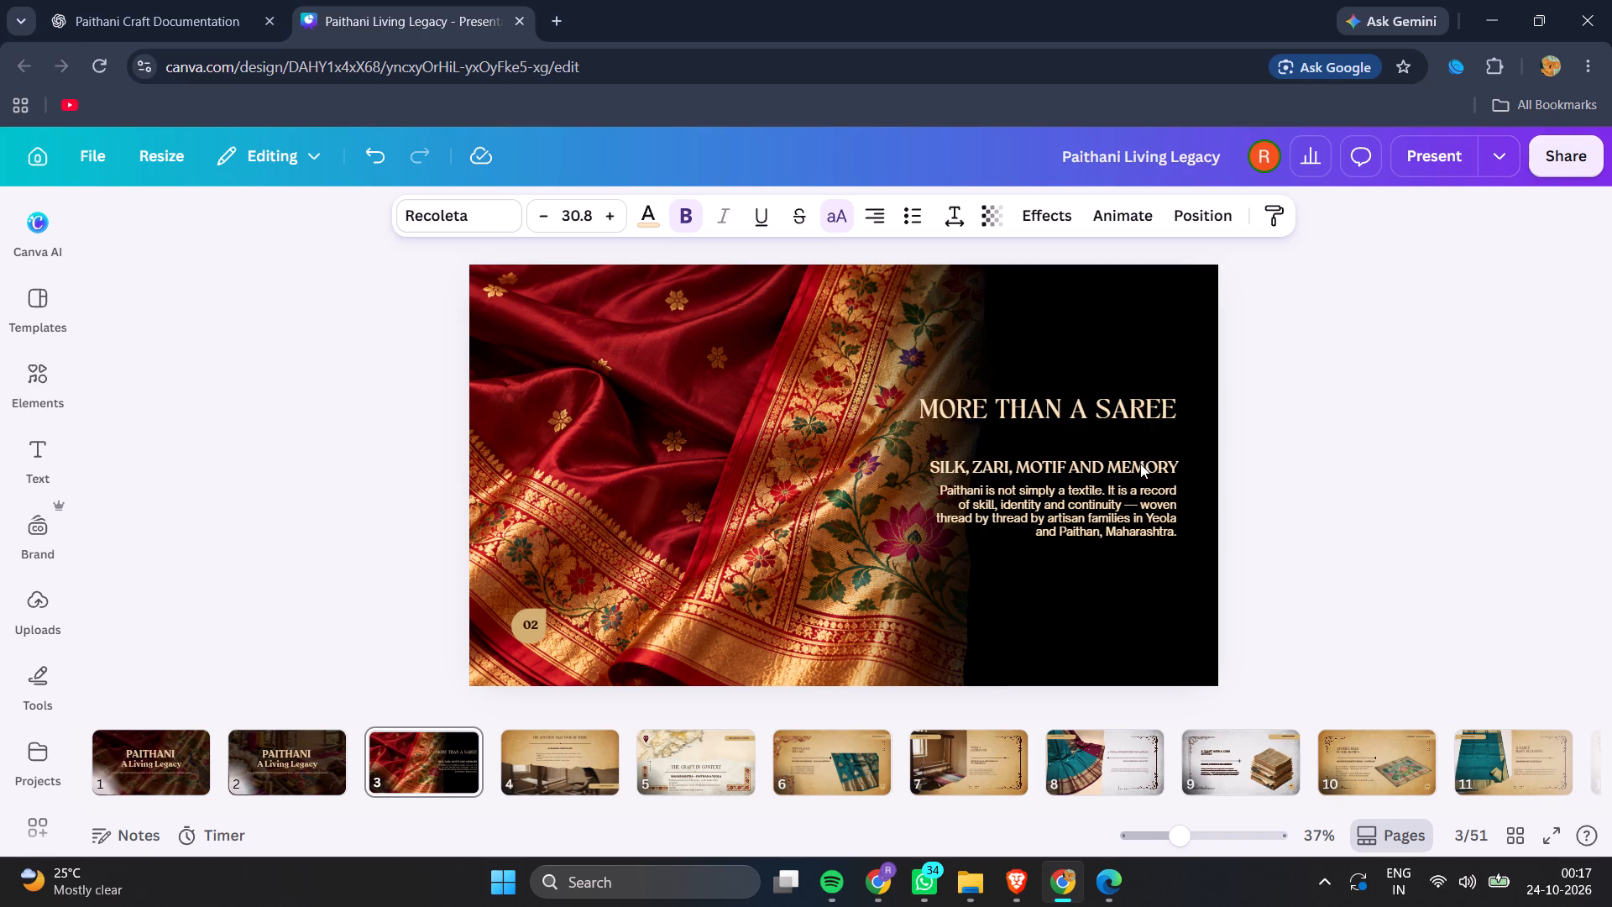
pyautogui.press('Up')
pyautogui.press('Up')
pyautogui.click(1123, 468)
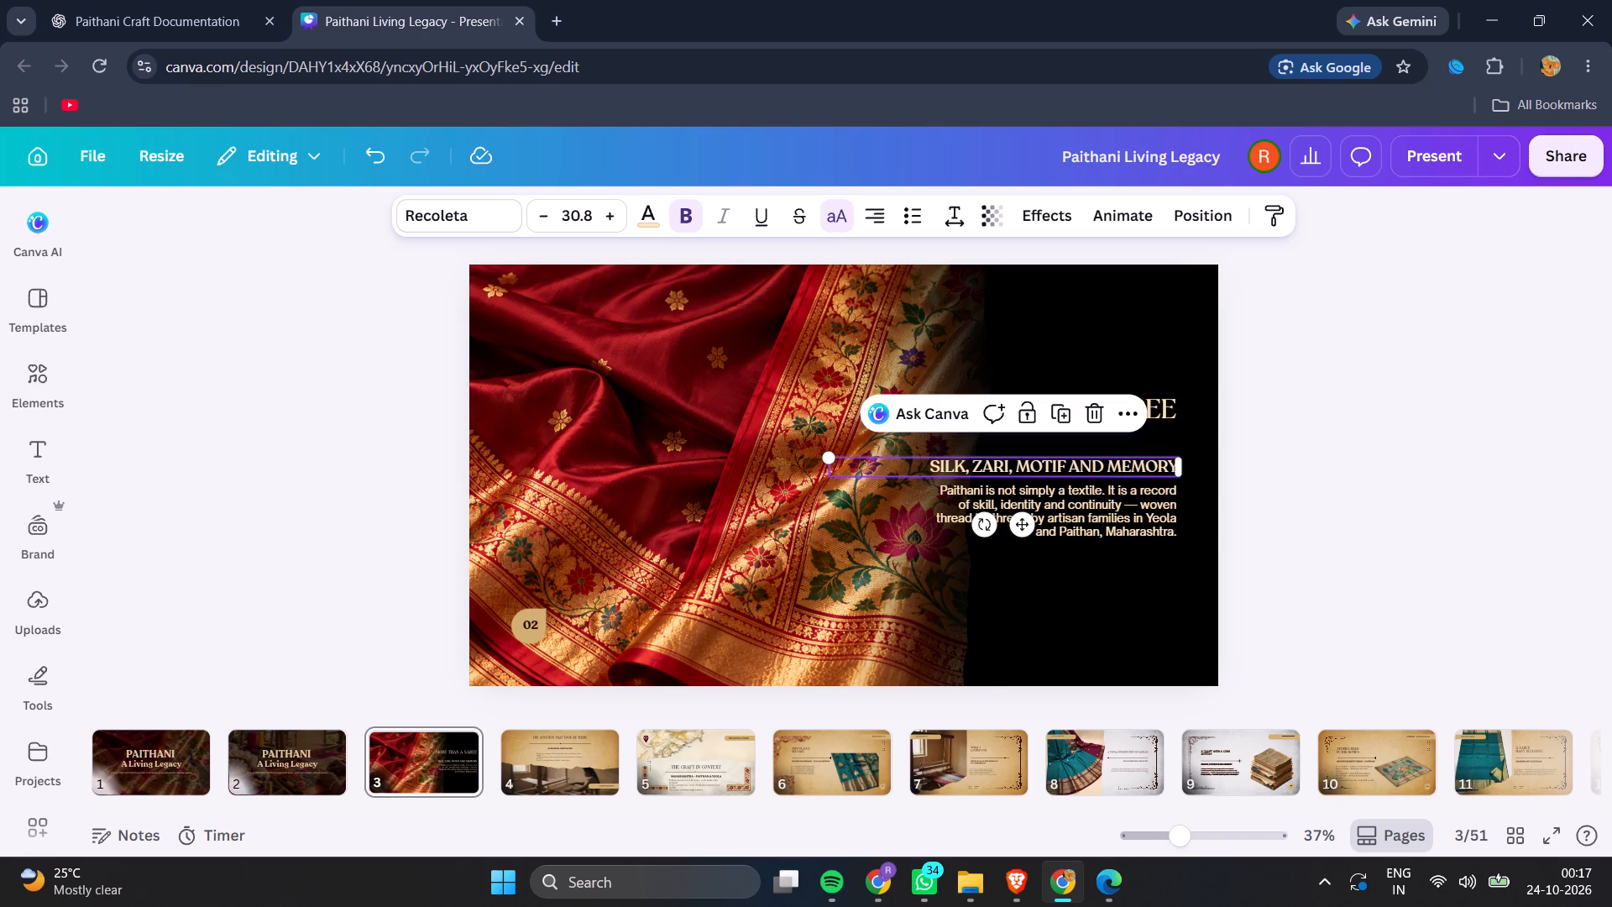
pyautogui.click(1327, 443)
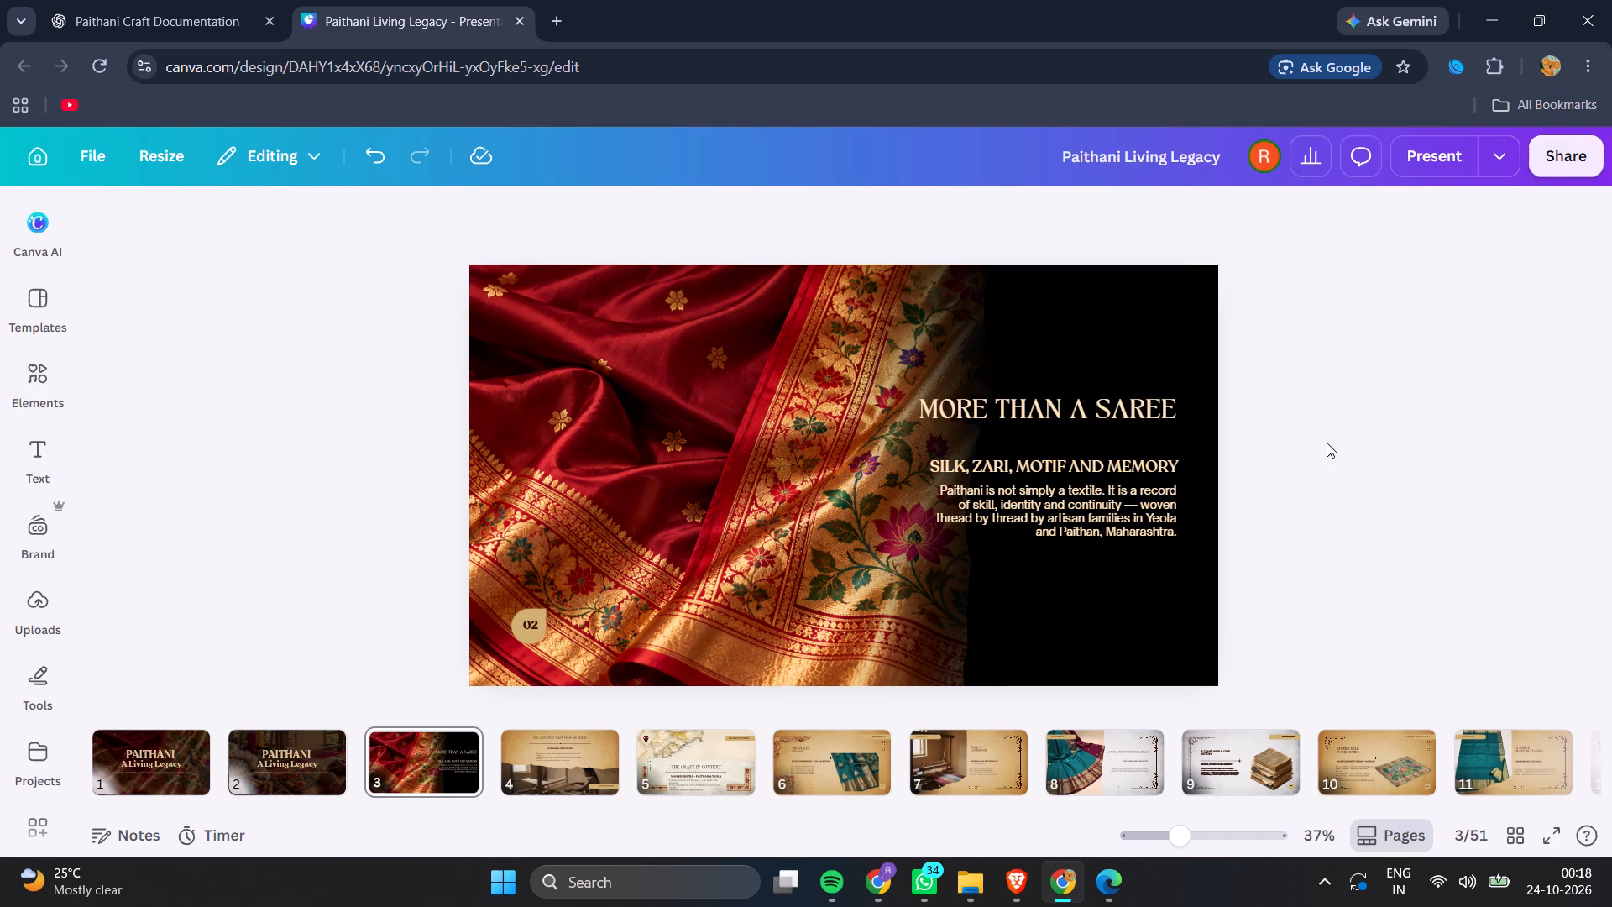
# Apply bulleted list formatting to the "SILK, ZARI, MOTIF AND MEMORY" subheading.
pyautogui.click(1107, 476)
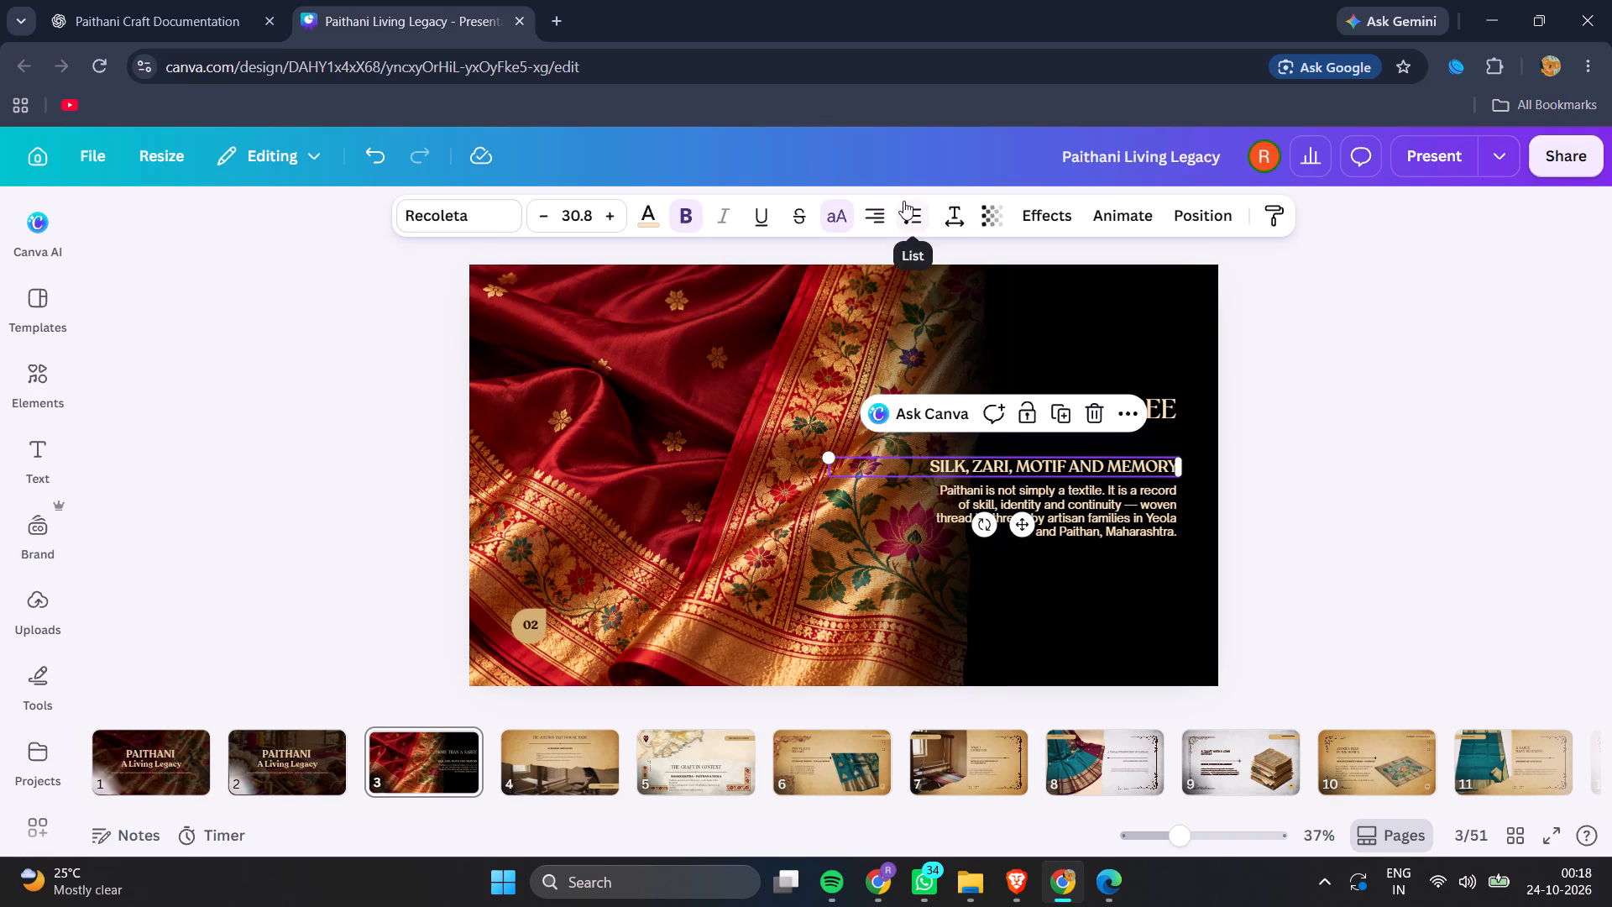
pyautogui.click(903, 201)
pyautogui.click(903, 201)
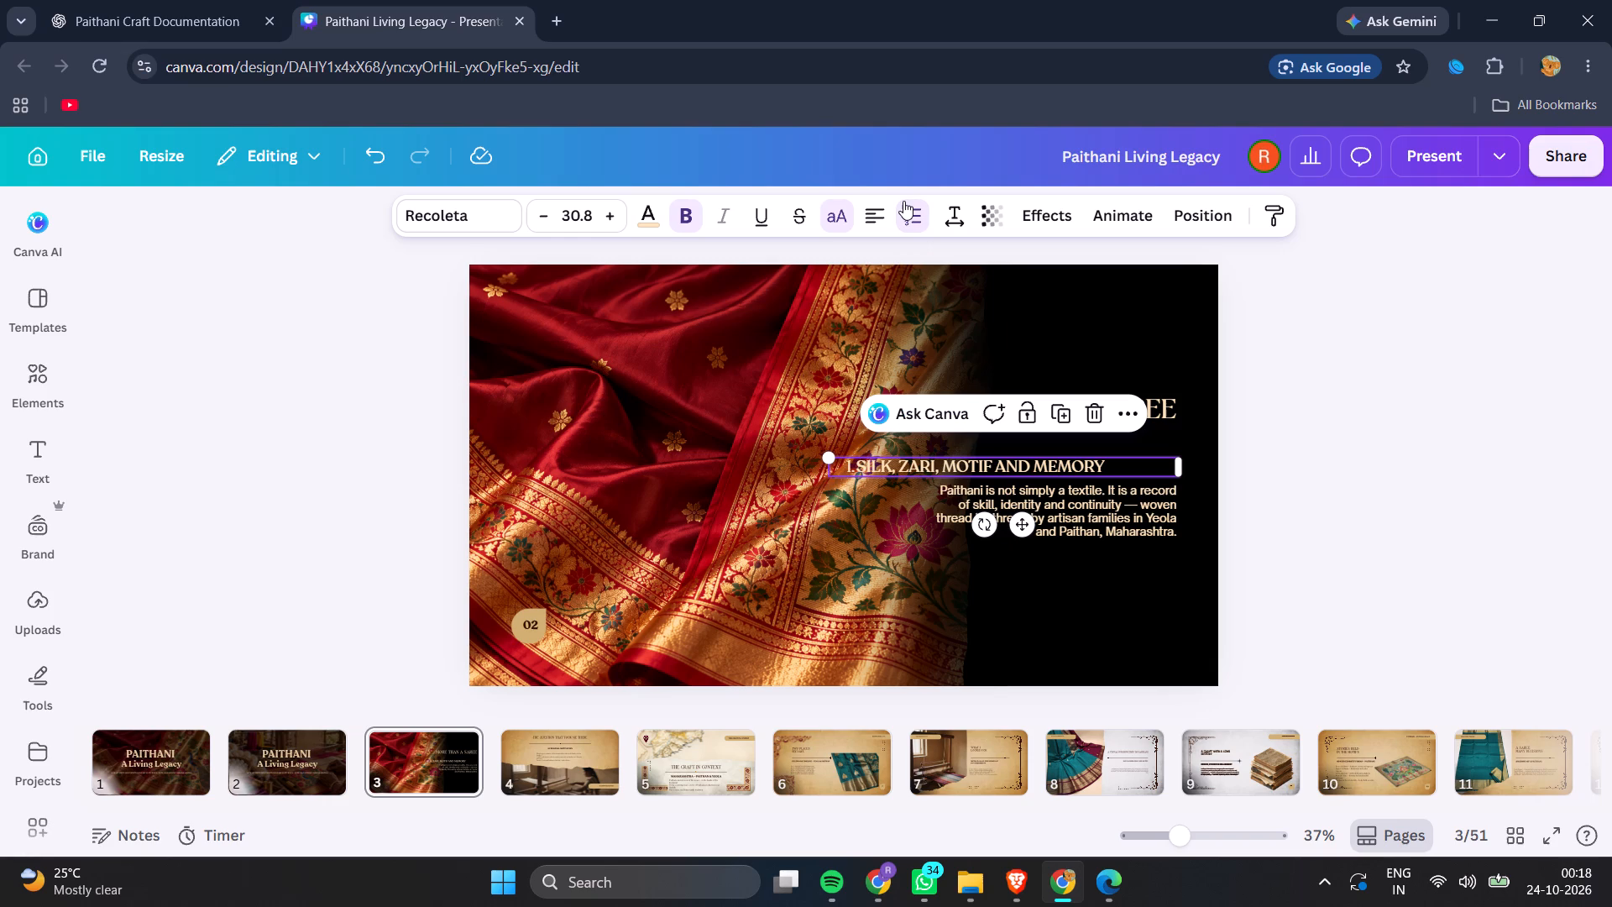
pyautogui.tripleClick(903, 201)
pyautogui.click(903, 201)
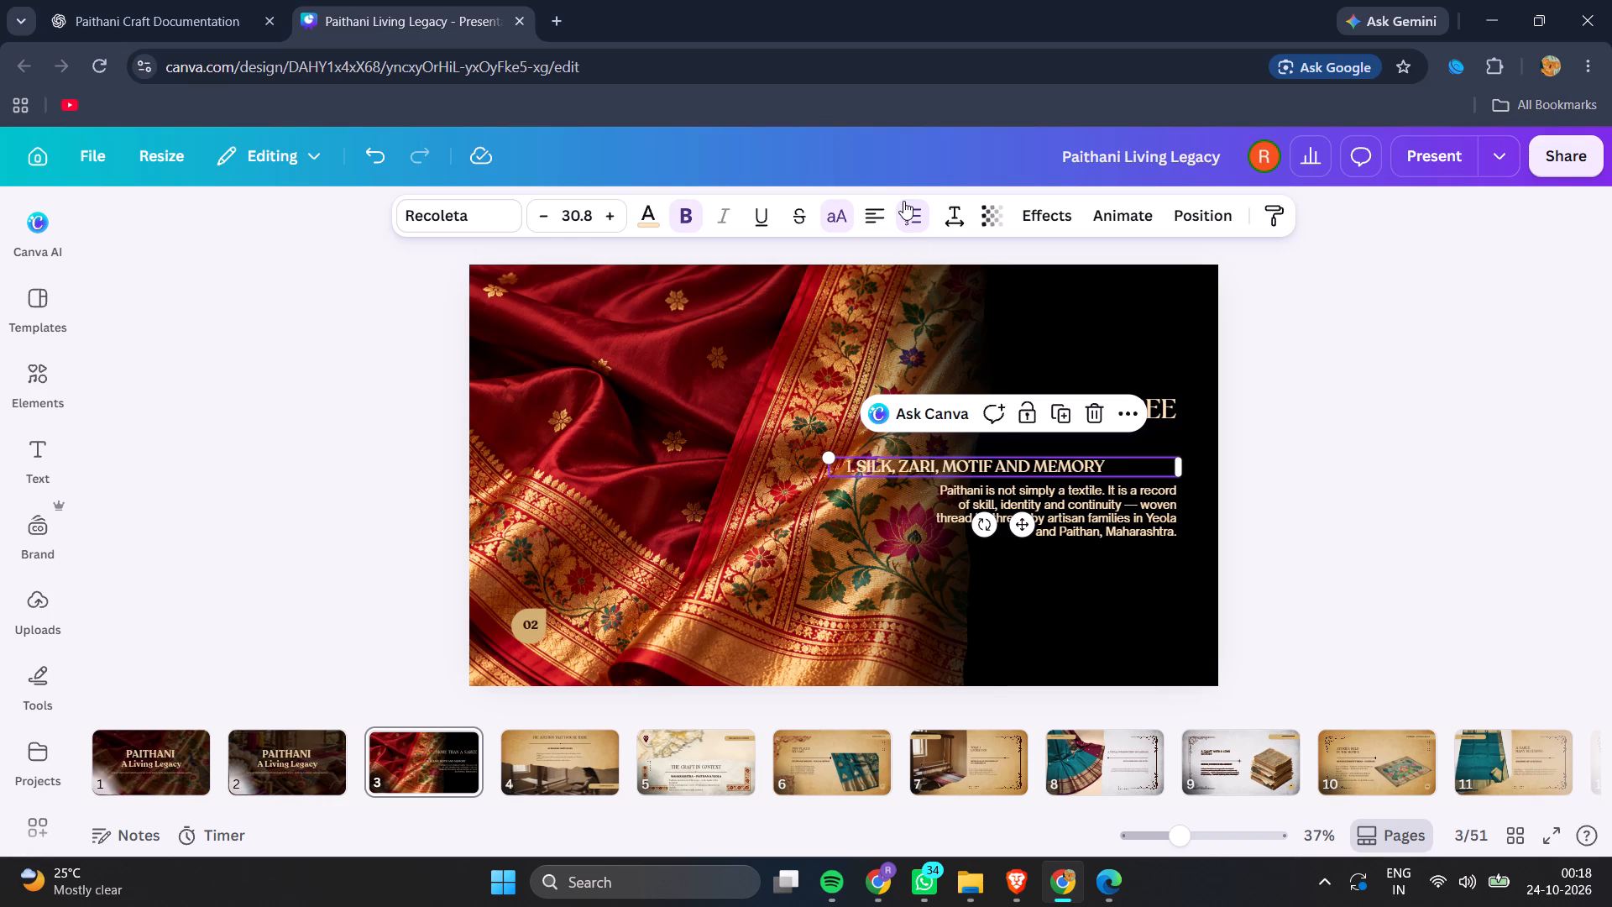
pyautogui.click(903, 201)
# Narrow the "SILK, ZARI, MOTIF AND MEMORY" text box to fit its single line more tightly.
pyautogui.moveTo(1179, 469); pyautogui.dragTo(1168, 469)
pyautogui.moveTo(1168, 469); pyautogui.dragTo(1117, 469)
# Shift the bulleted subheading right and slightly down so it sits above the body paragraph, its text starting near the paragraph's left edge.
pyautogui.press('Right')
pyautogui.press('Right')
pyautogui.press('Right')
pyautogui.press('Right')
pyautogui.press('Right')
pyautogui.press('Right')
pyautogui.press('Right')
pyautogui.press('Right')
pyautogui.press('Right')
pyautogui.press('Right')
pyautogui.press('Right')
pyautogui.press('Right')
pyautogui.press('Right')
pyautogui.press('Right')
pyautogui.press('Right')
pyautogui.press('Right')
pyautogui.press('Right')
pyautogui.press('Right')
pyautogui.press('Right')
pyautogui.press('Right')
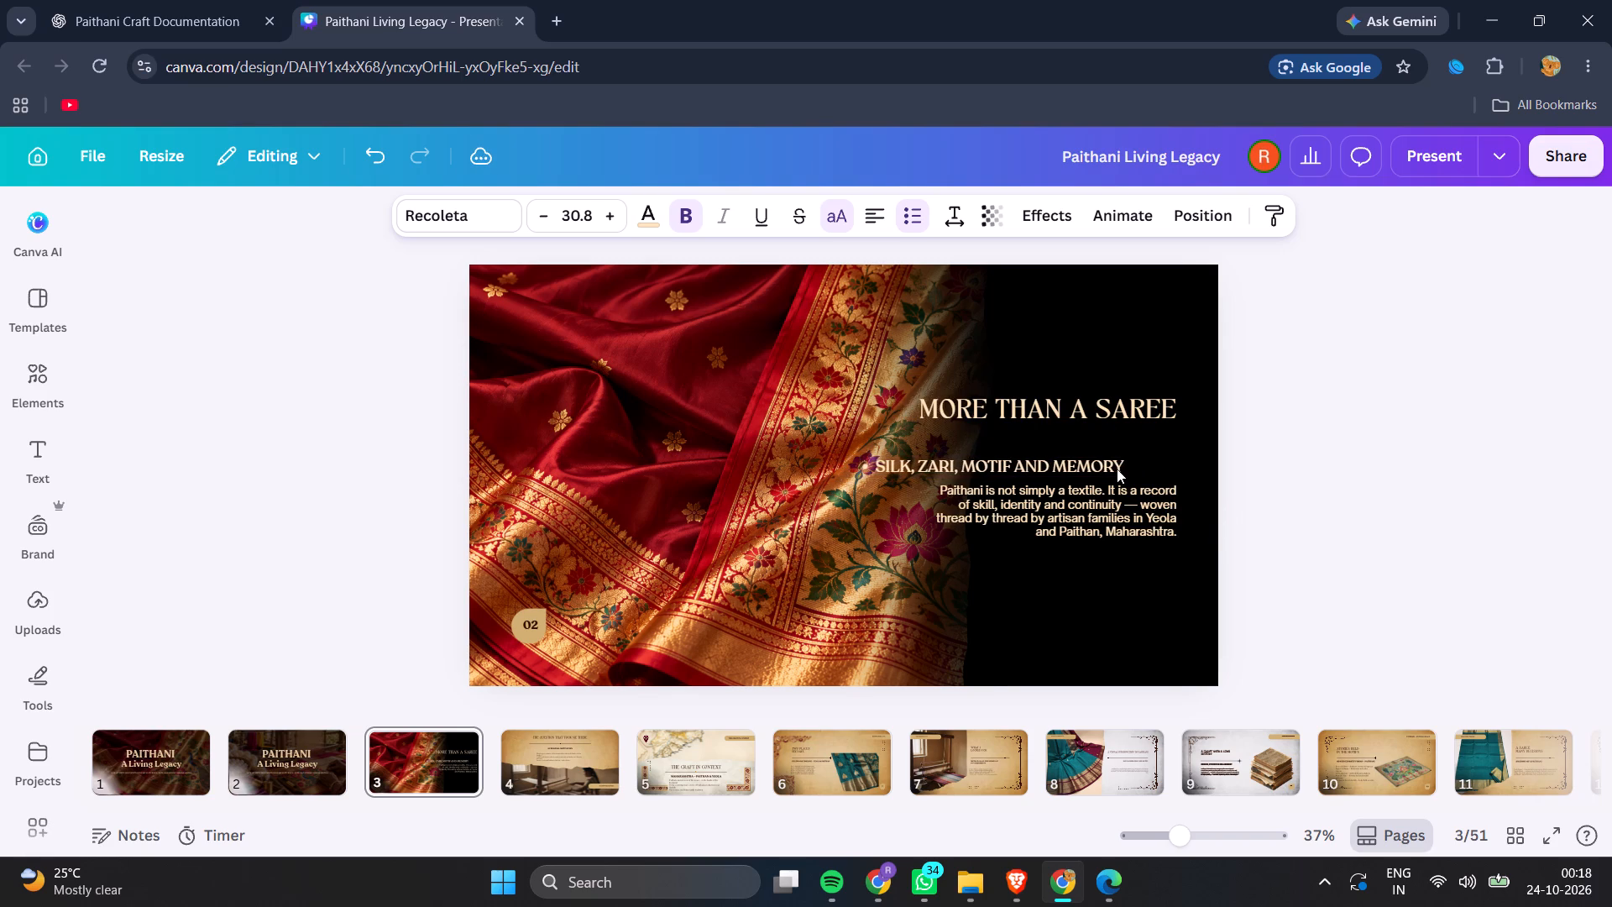
pyautogui.moveTo(1075, 463); pyautogui.dragTo(1156, 461)
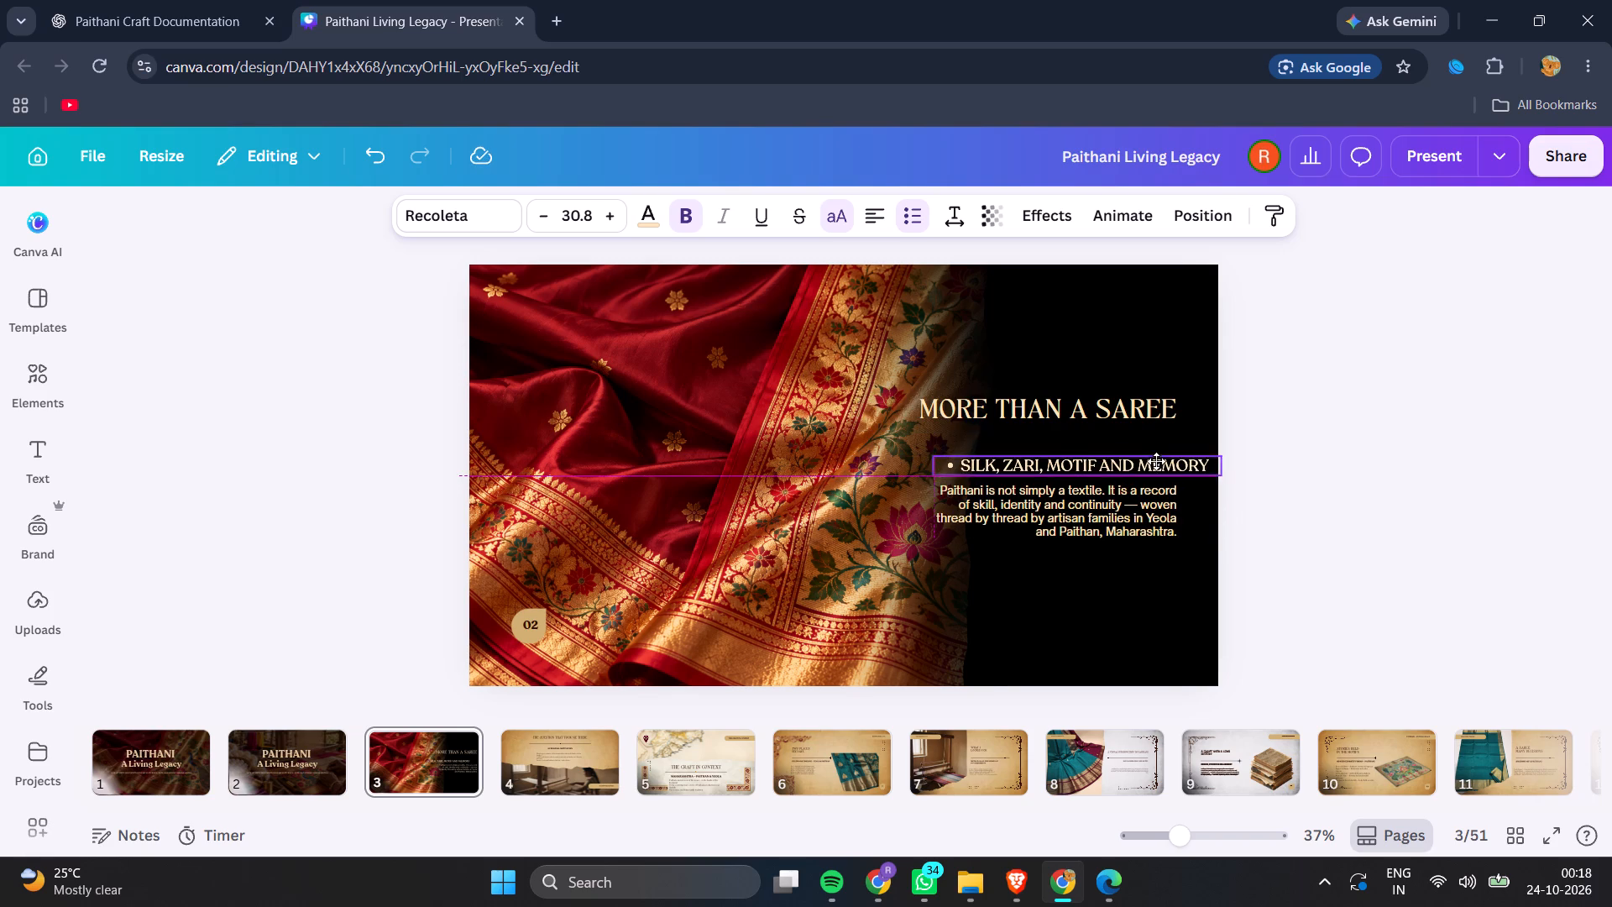
pyautogui.moveTo(1156, 461); pyautogui.dragTo(1124, 464)
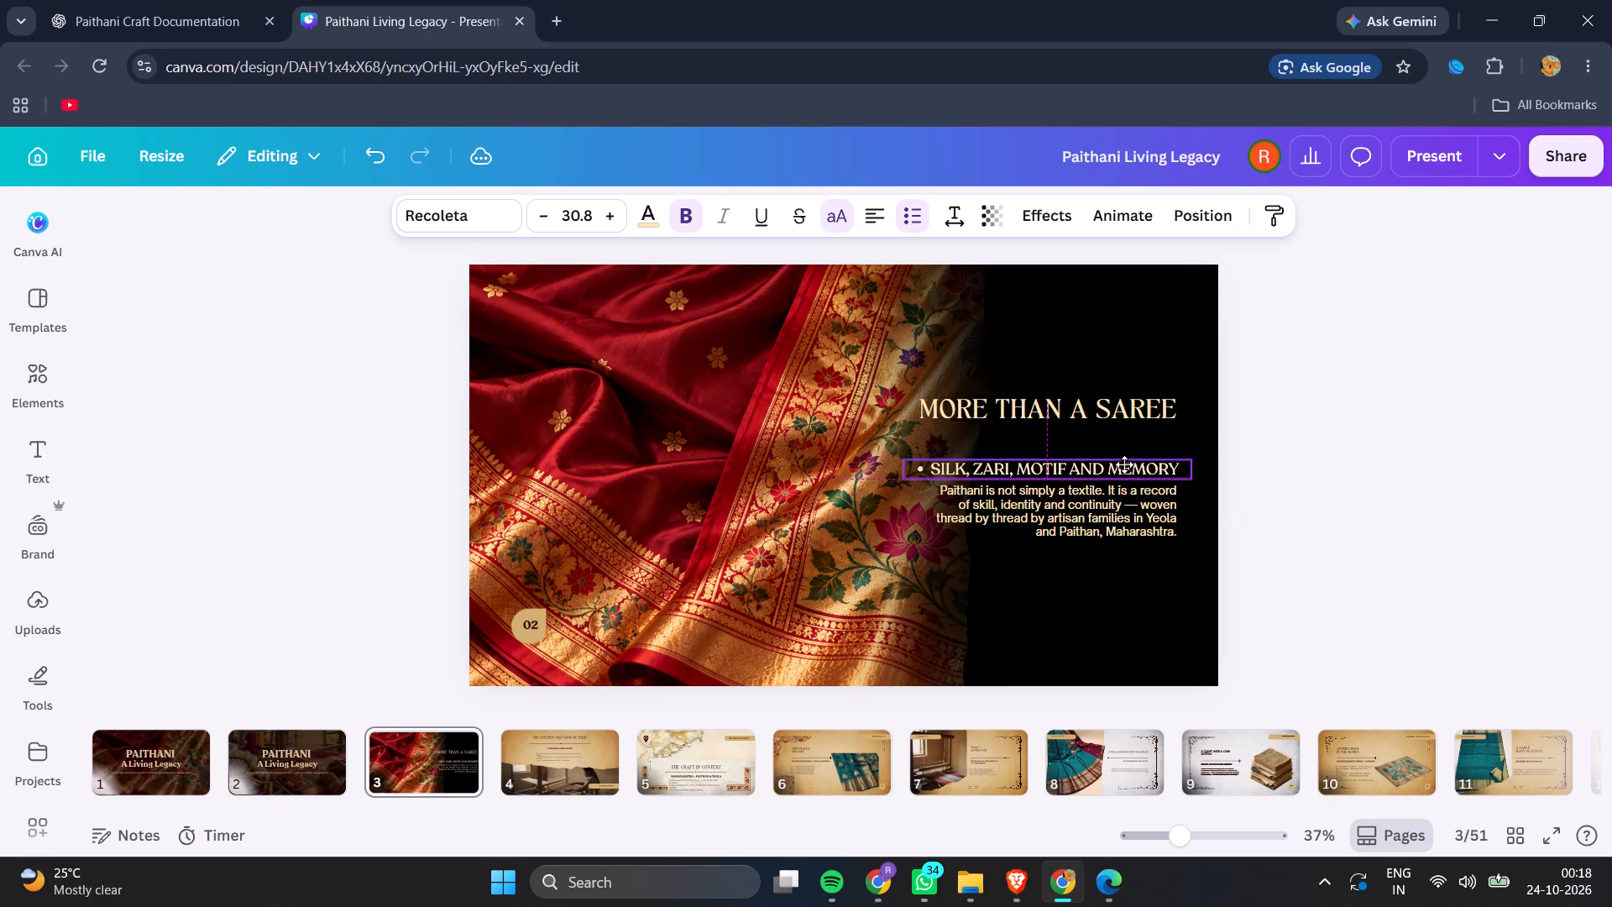
pyautogui.moveTo(1124, 464); pyautogui.dragTo(1136, 464)
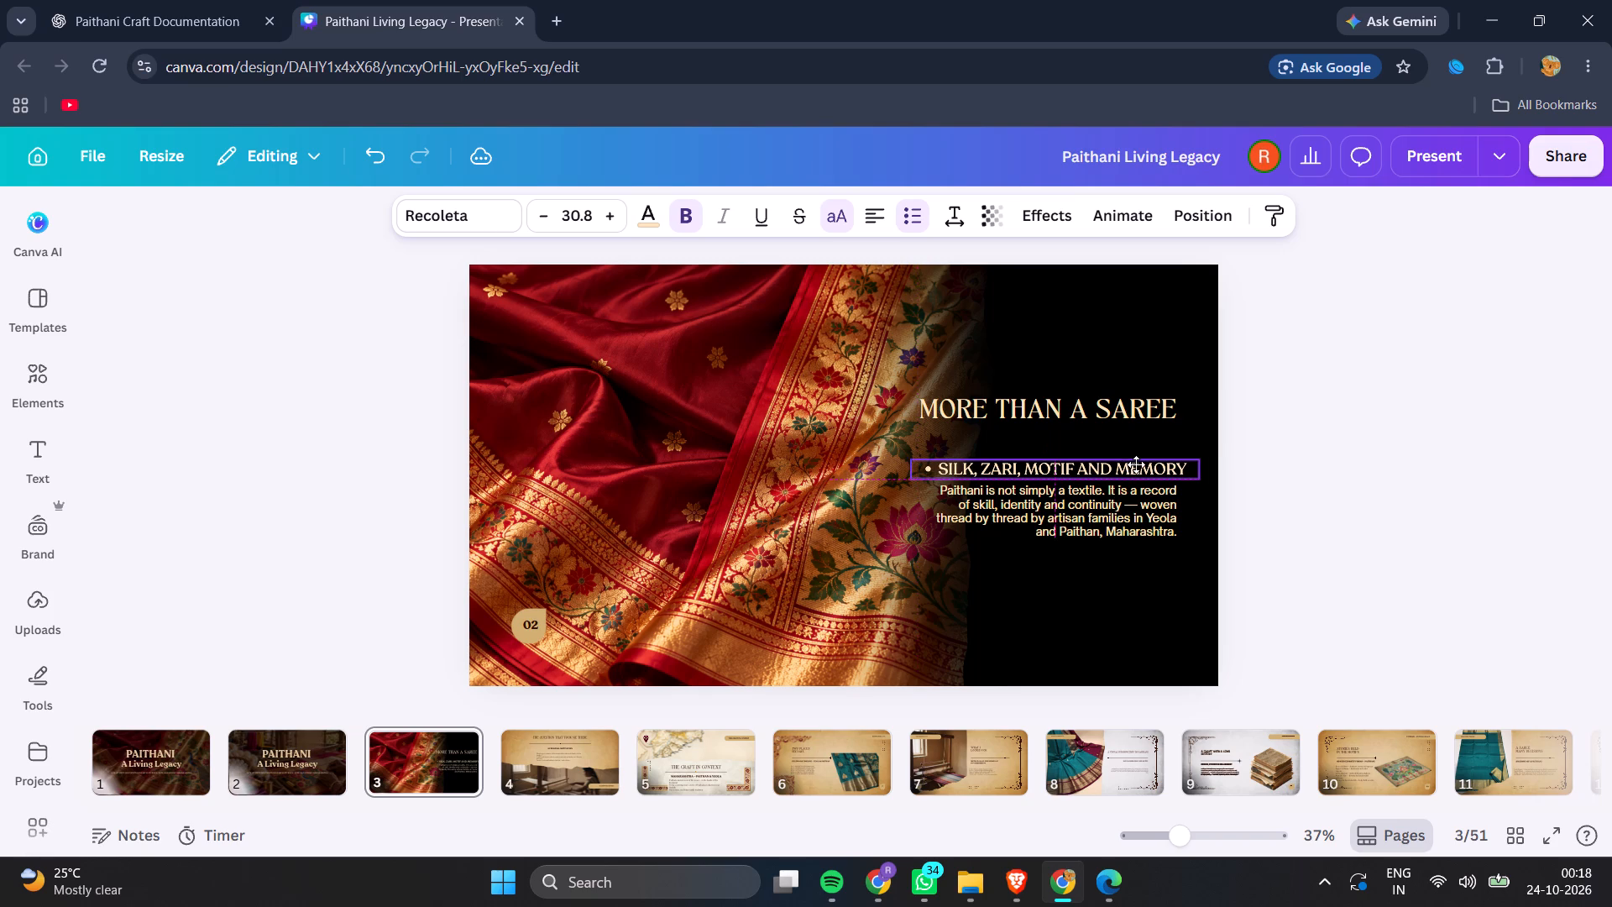
pyautogui.moveTo(1136, 464); pyautogui.dragTo(1137, 464)
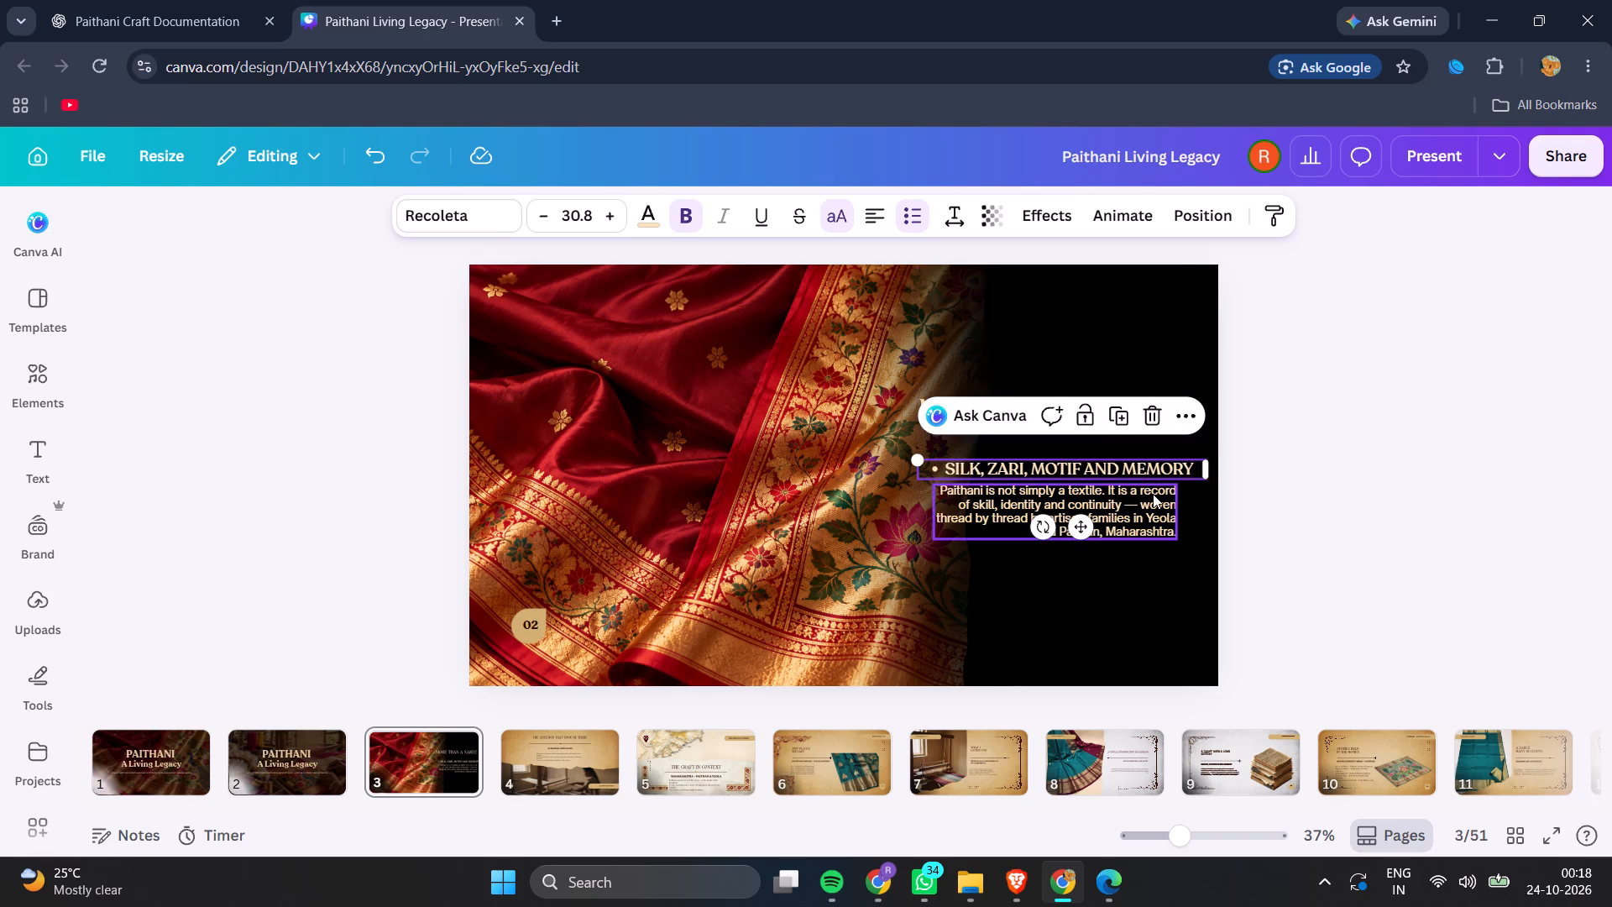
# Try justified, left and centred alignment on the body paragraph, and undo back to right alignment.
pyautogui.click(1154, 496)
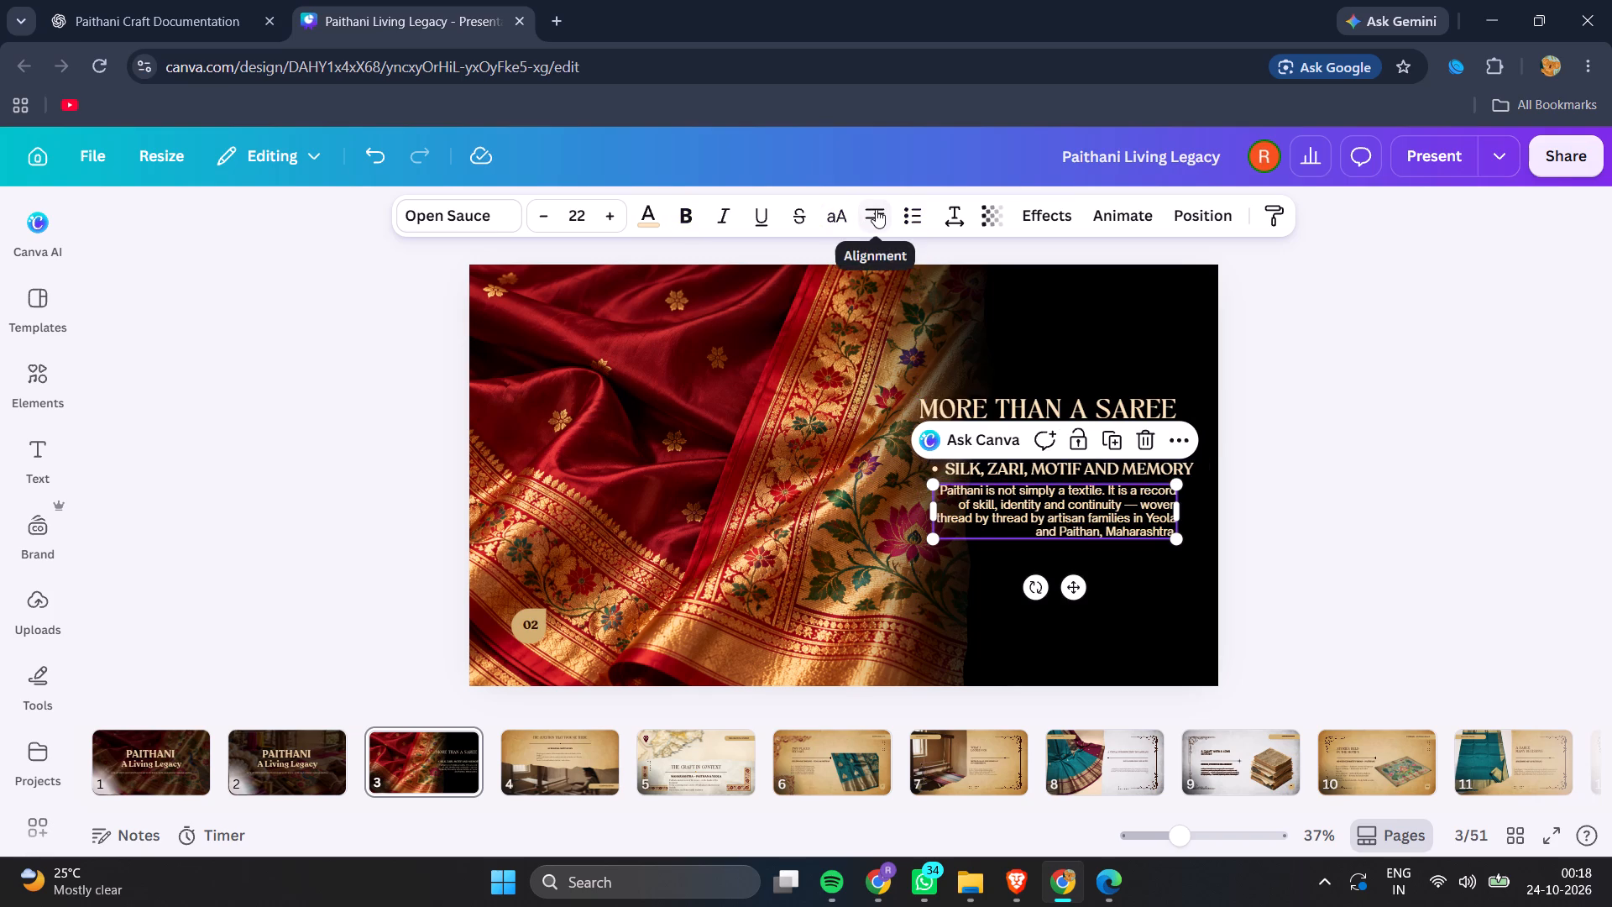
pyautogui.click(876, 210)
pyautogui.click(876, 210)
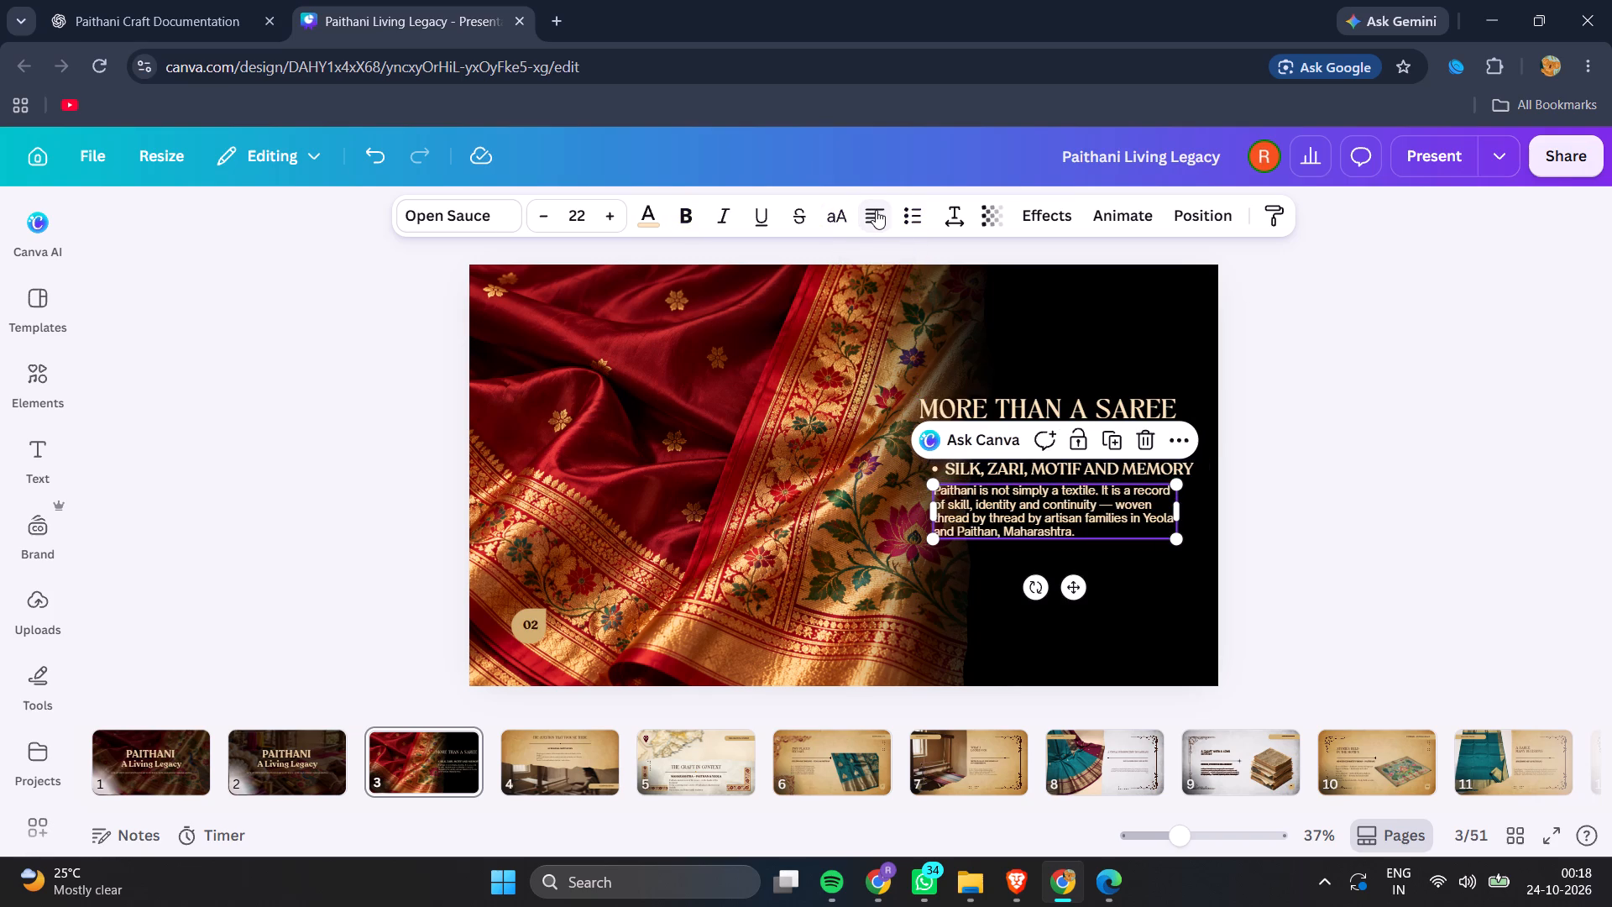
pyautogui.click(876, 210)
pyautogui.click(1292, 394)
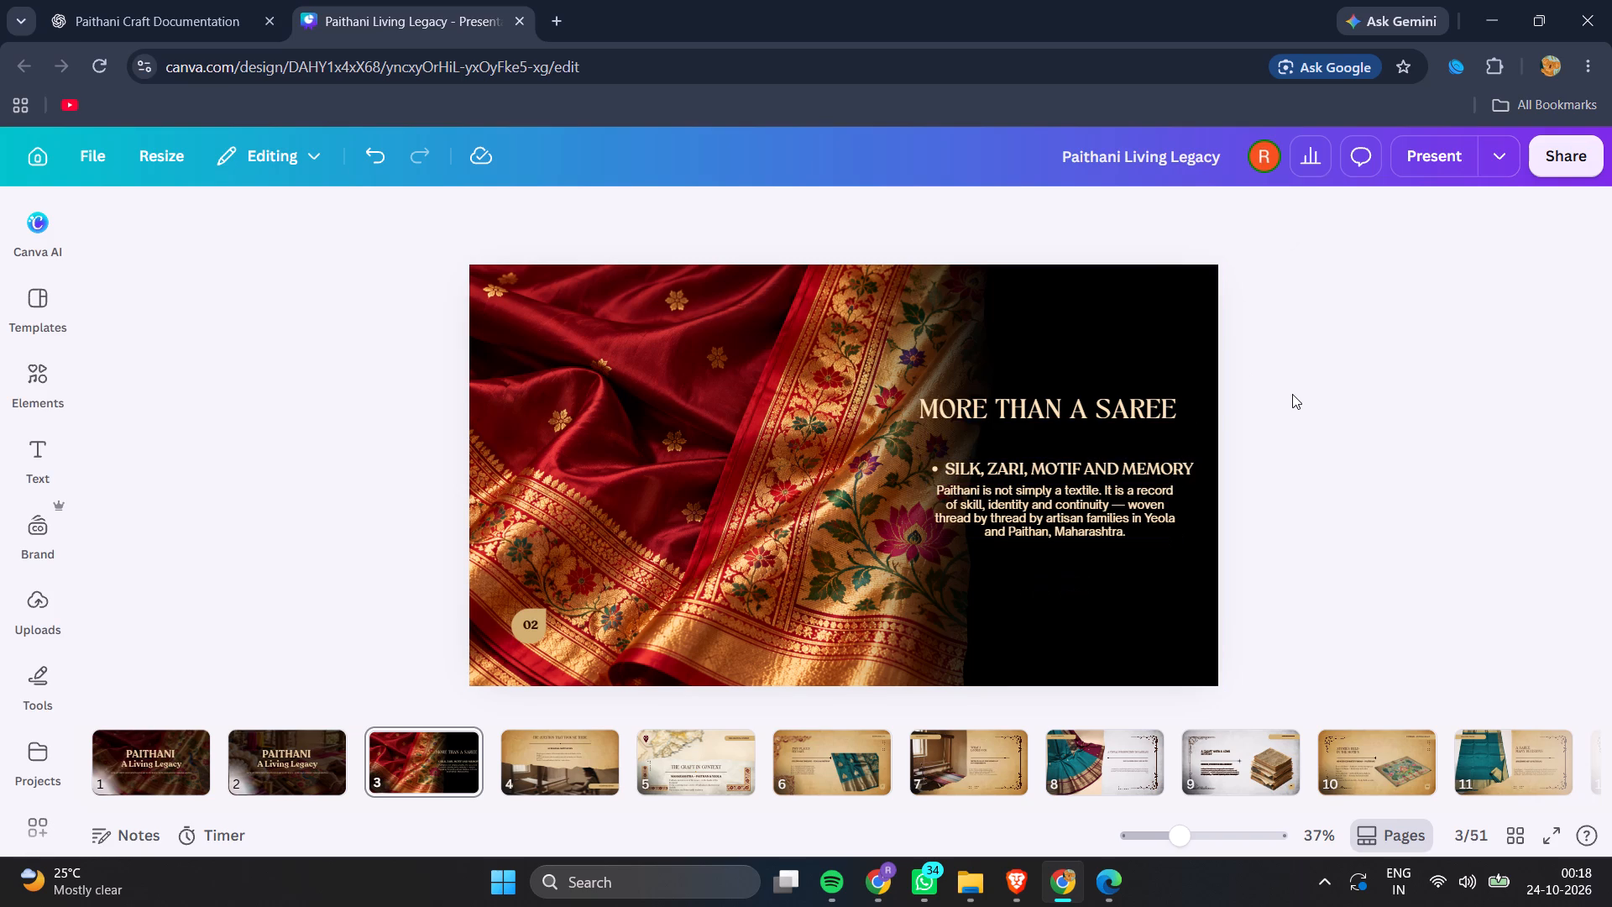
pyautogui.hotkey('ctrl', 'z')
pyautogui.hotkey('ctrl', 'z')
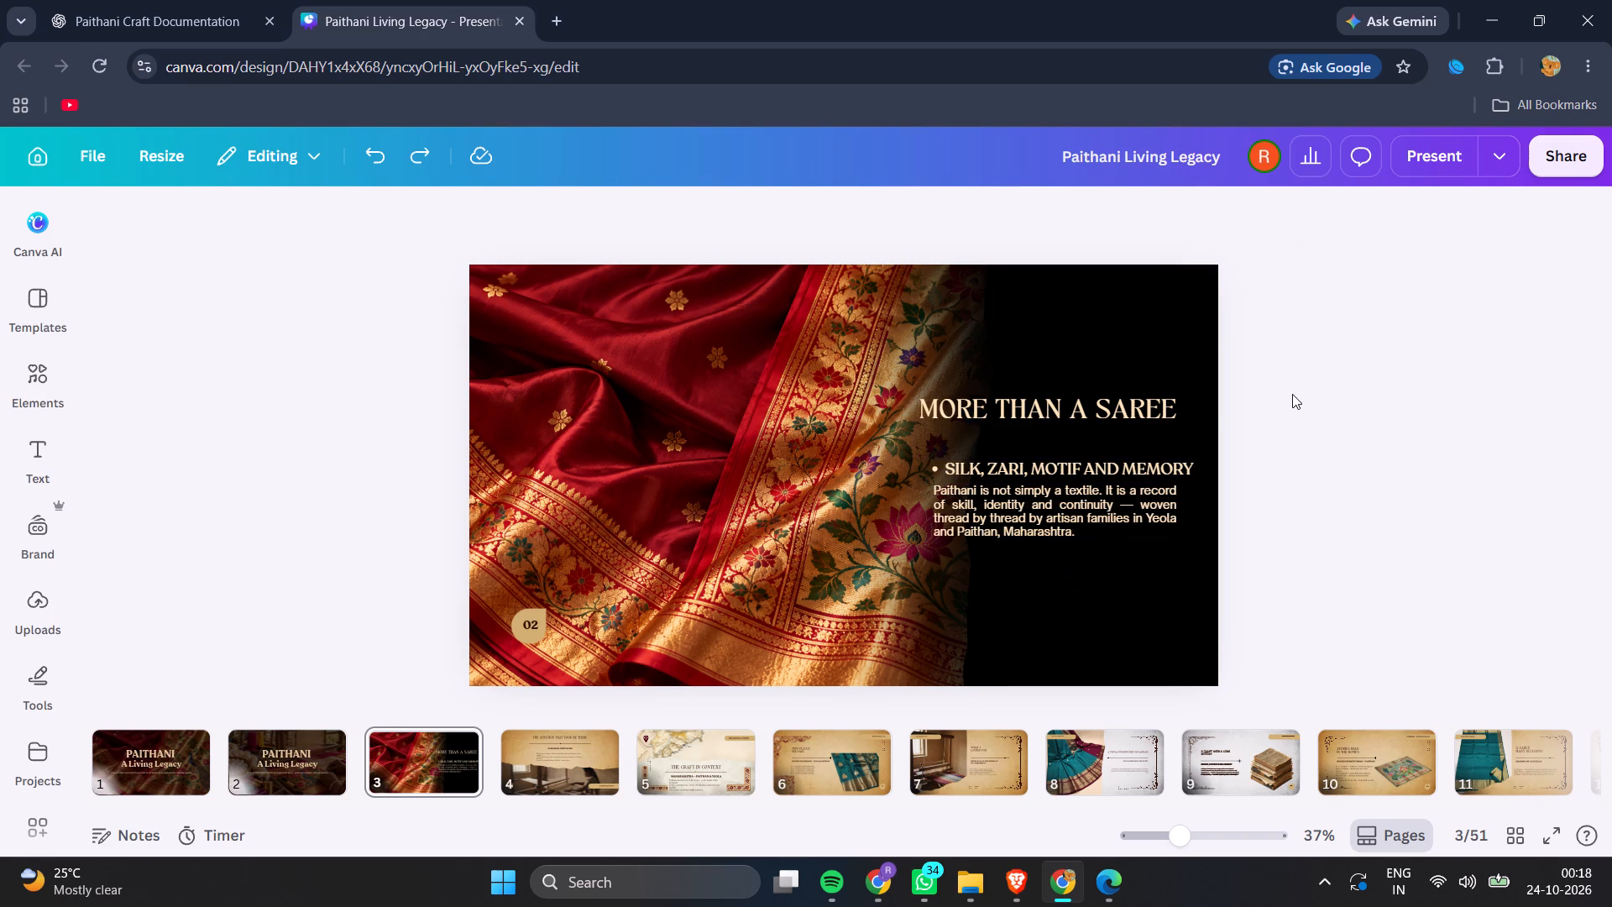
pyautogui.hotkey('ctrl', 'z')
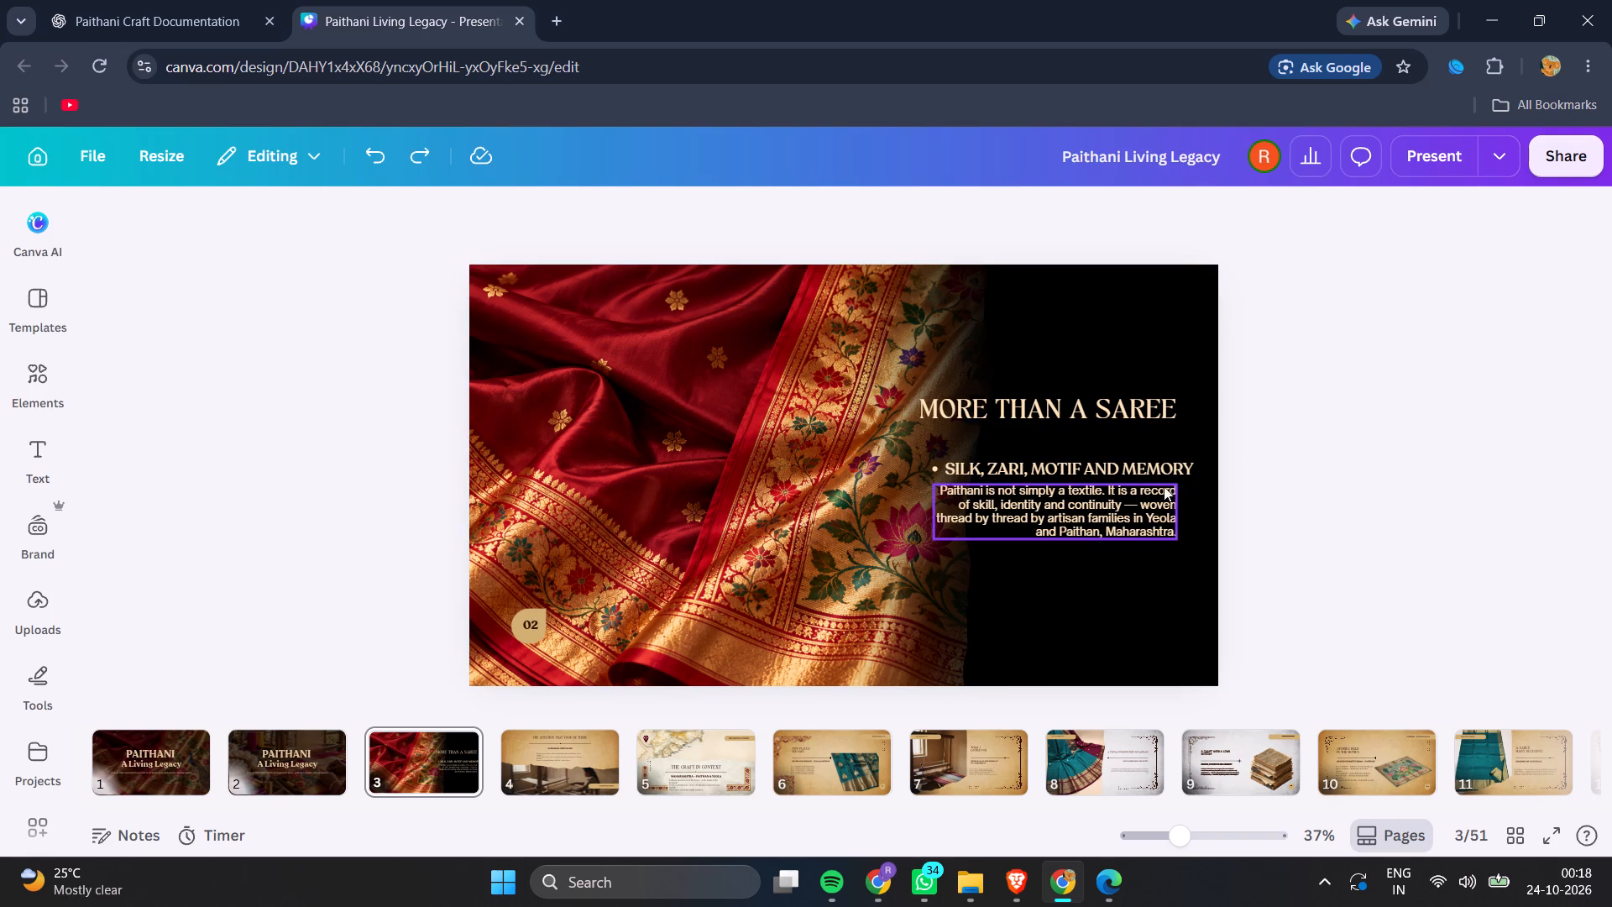
# Replace the long dash after "continuity" in the body paragraph with a short hyphen.
pyautogui.doubleClick(1133, 503)
pyautogui.click(1133, 503)
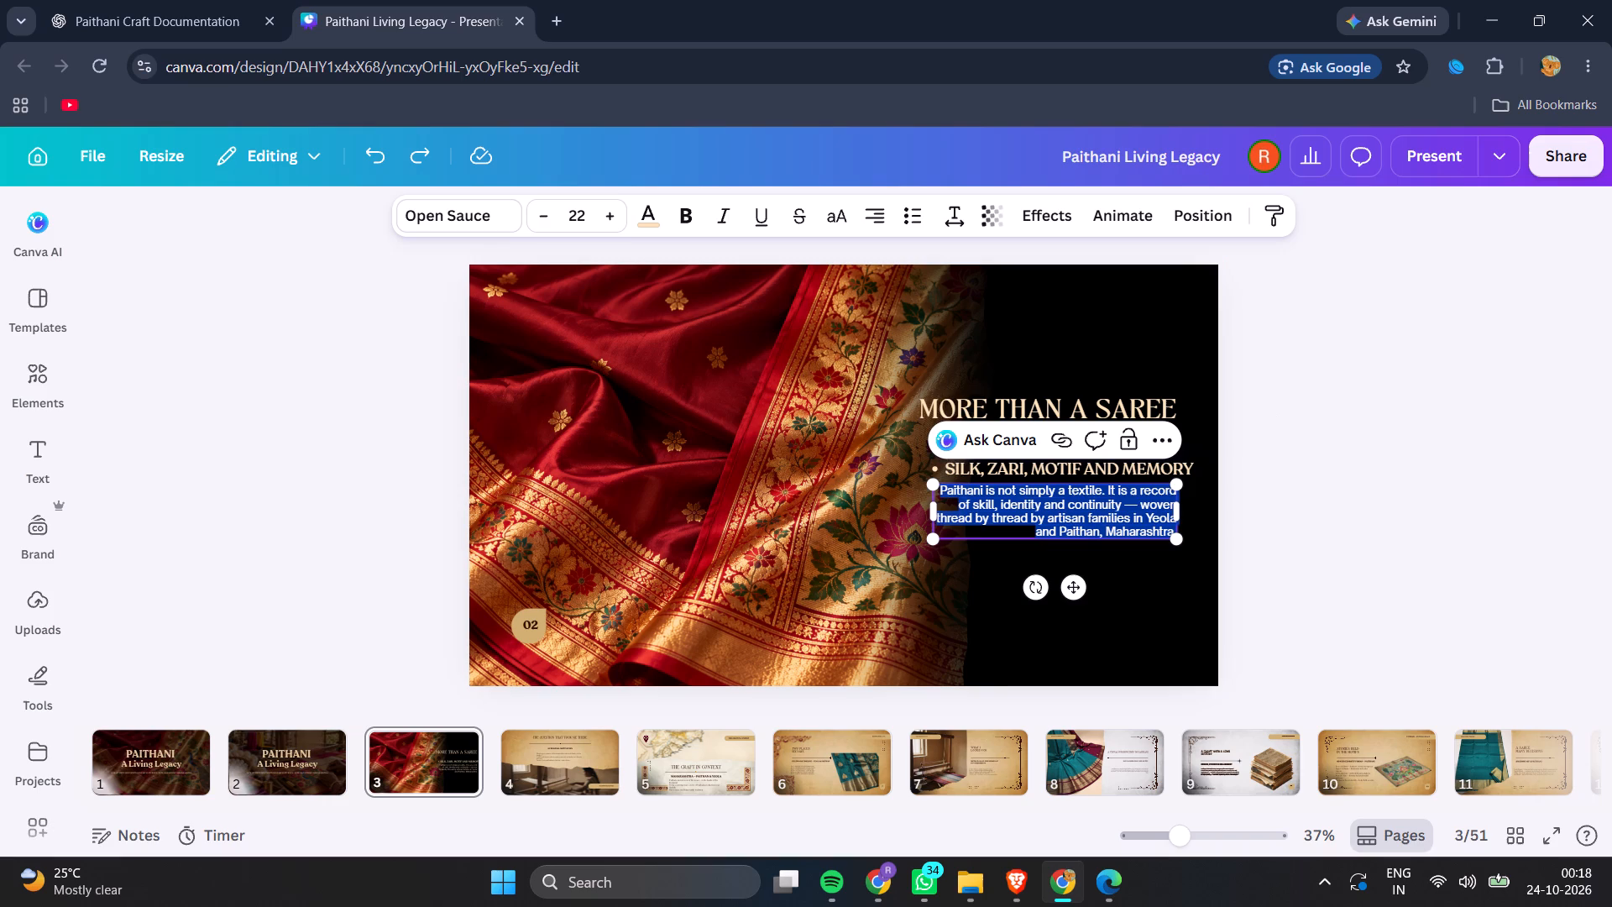
pyautogui.press('BackSpace')
pyautogui.press('-')
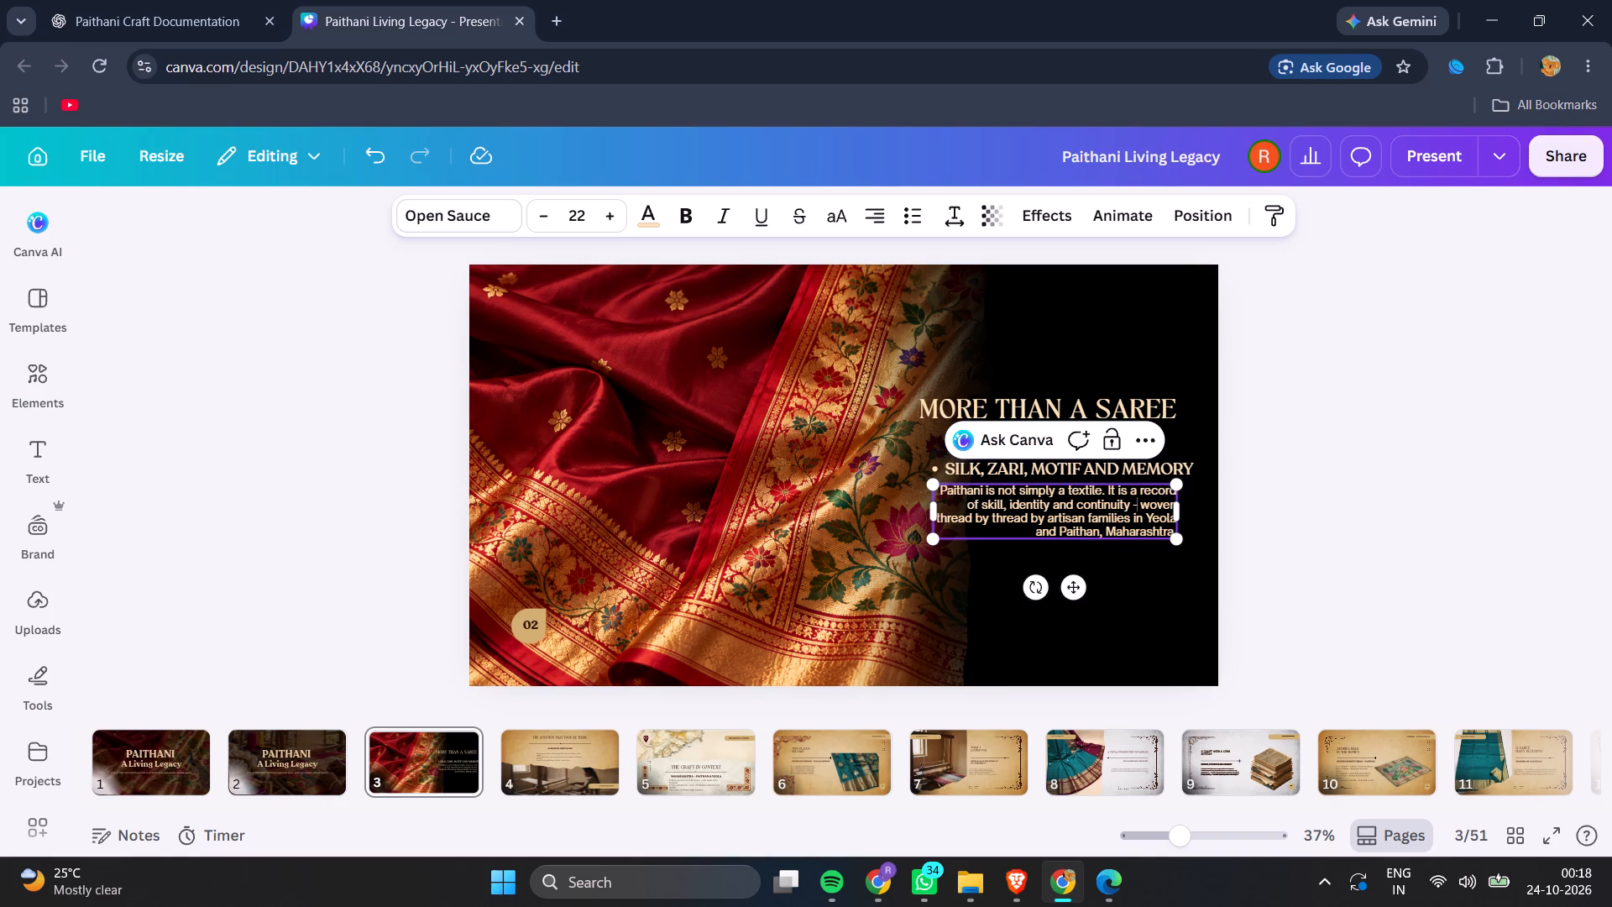
pyautogui.click(1264, 501)
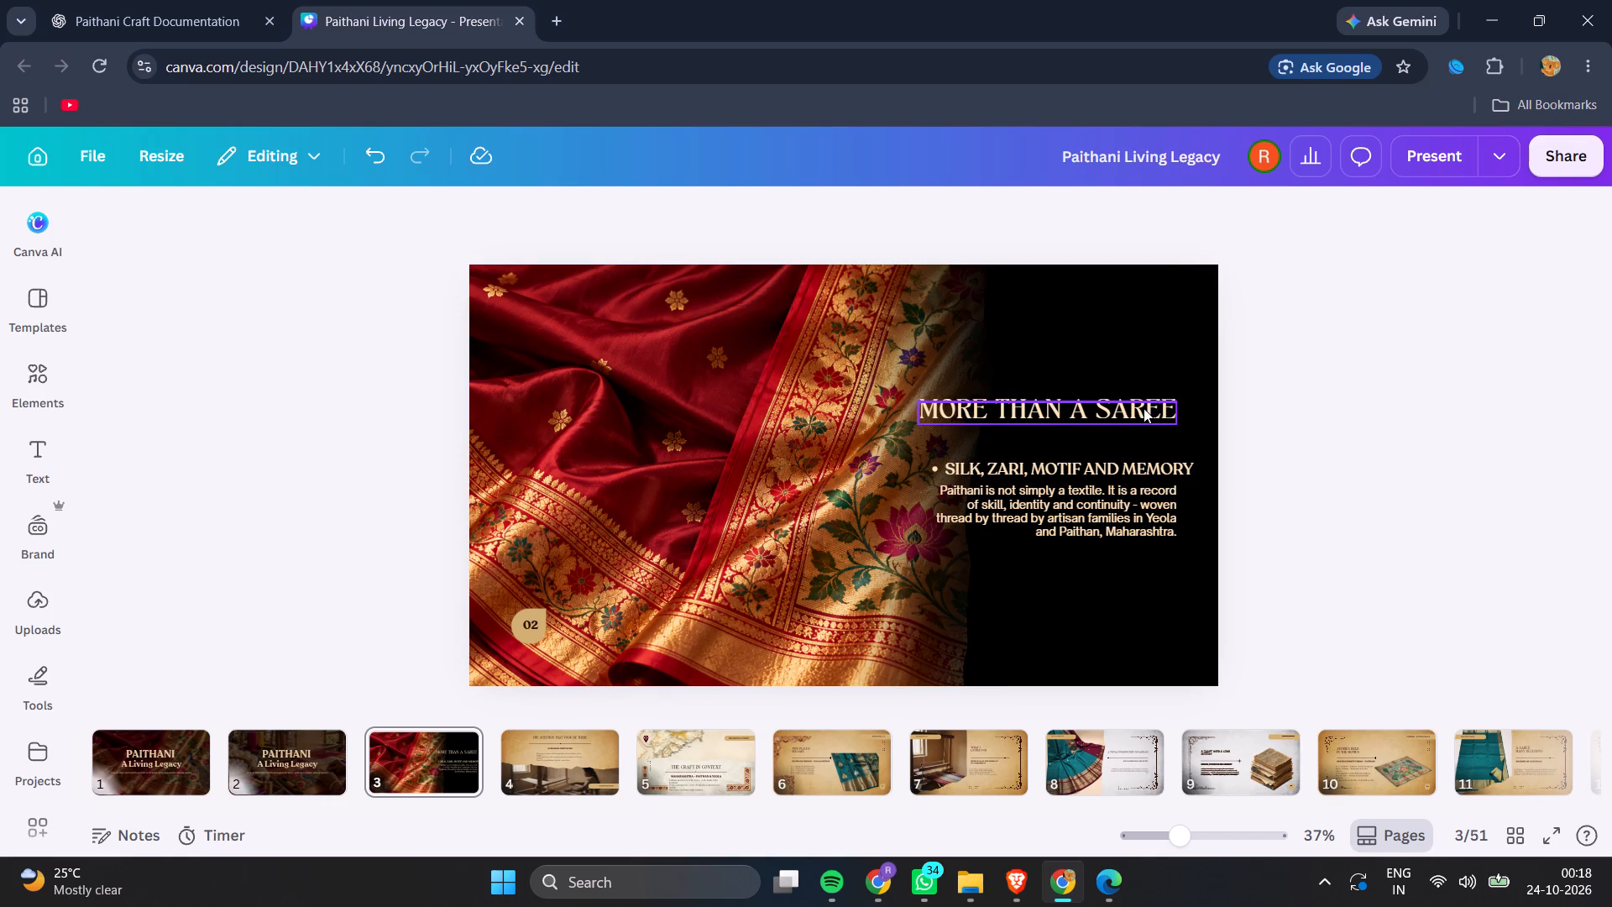
# Set the "MORE THAN A SAREE" heading to Recoleta Medium and replace TAN Angleton with it across the whole design.
pyautogui.click(320, 728)
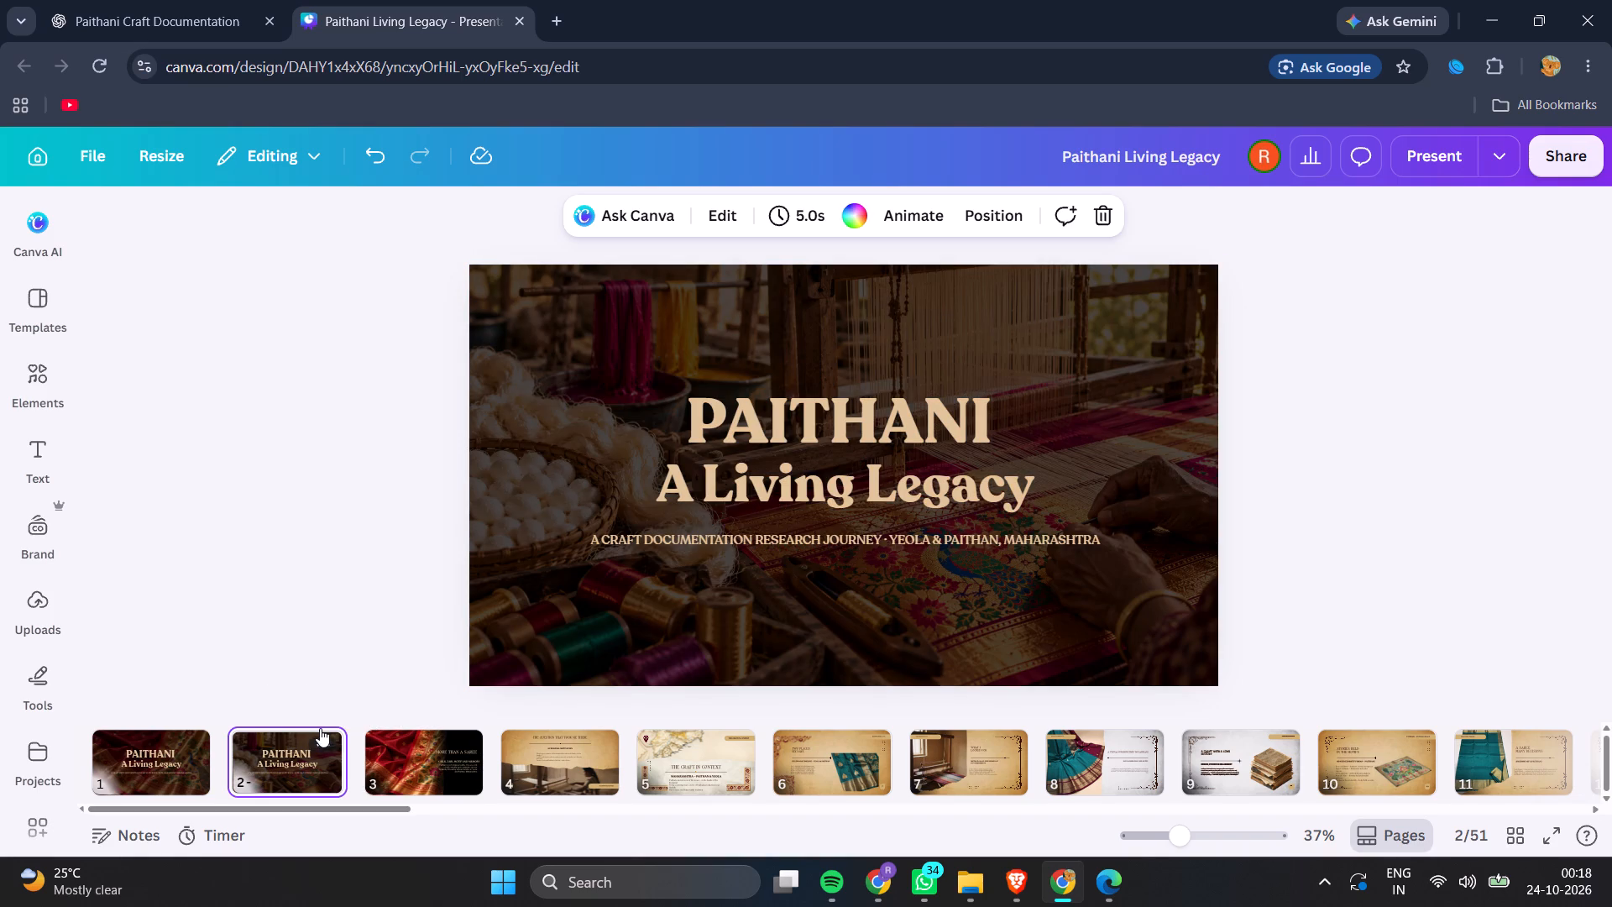
pyautogui.click(455, 754)
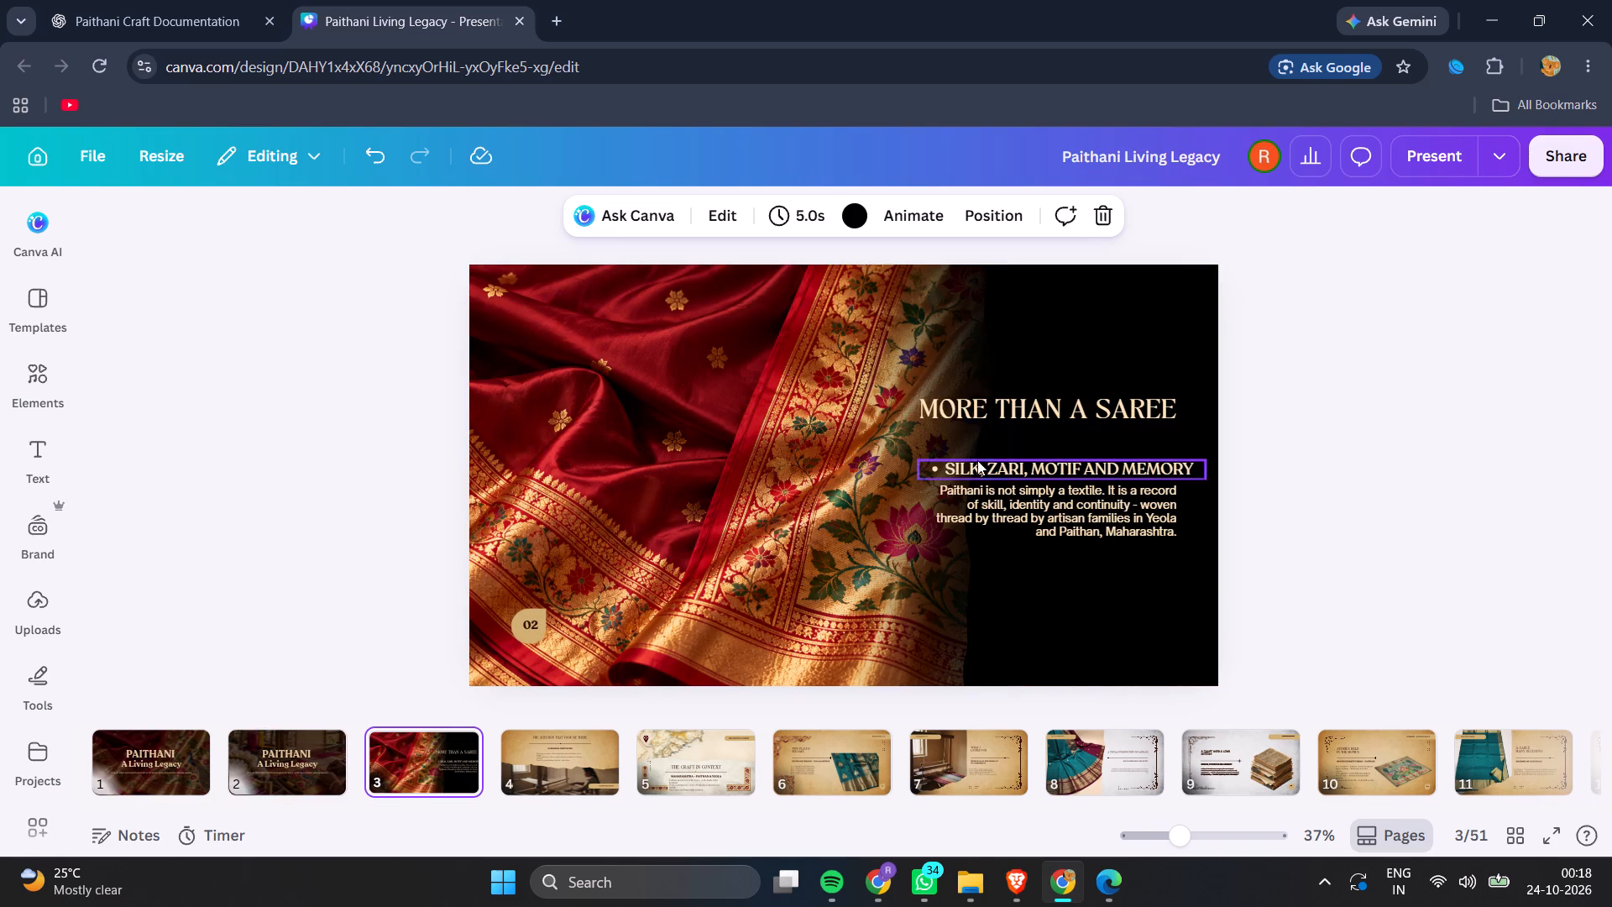
pyautogui.click(1036, 406)
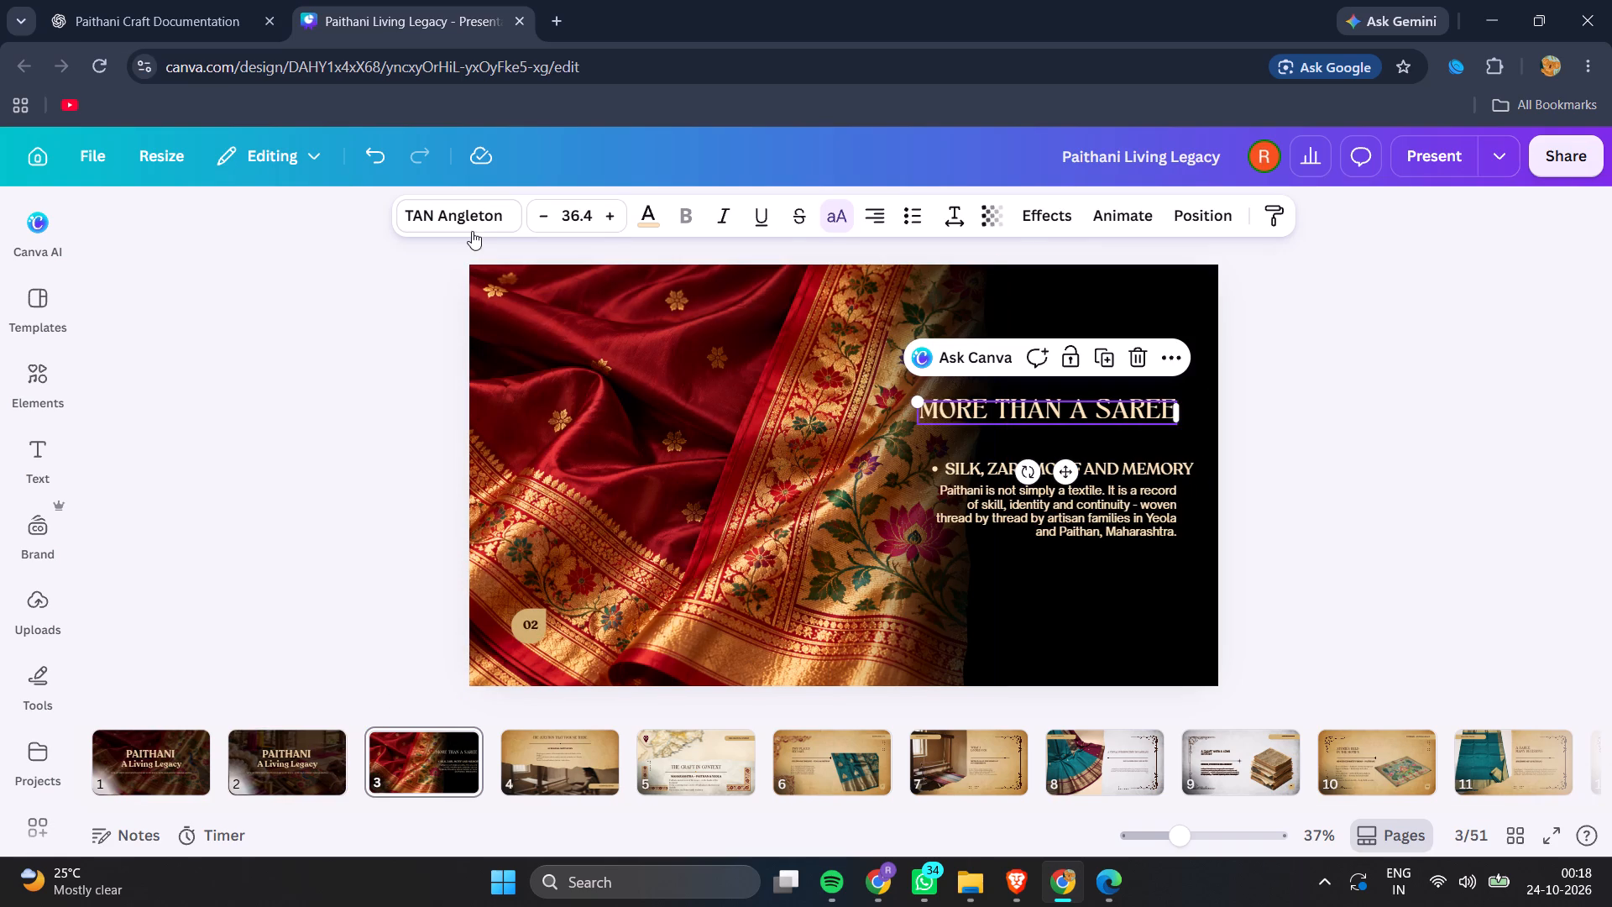
pyautogui.click(474, 217)
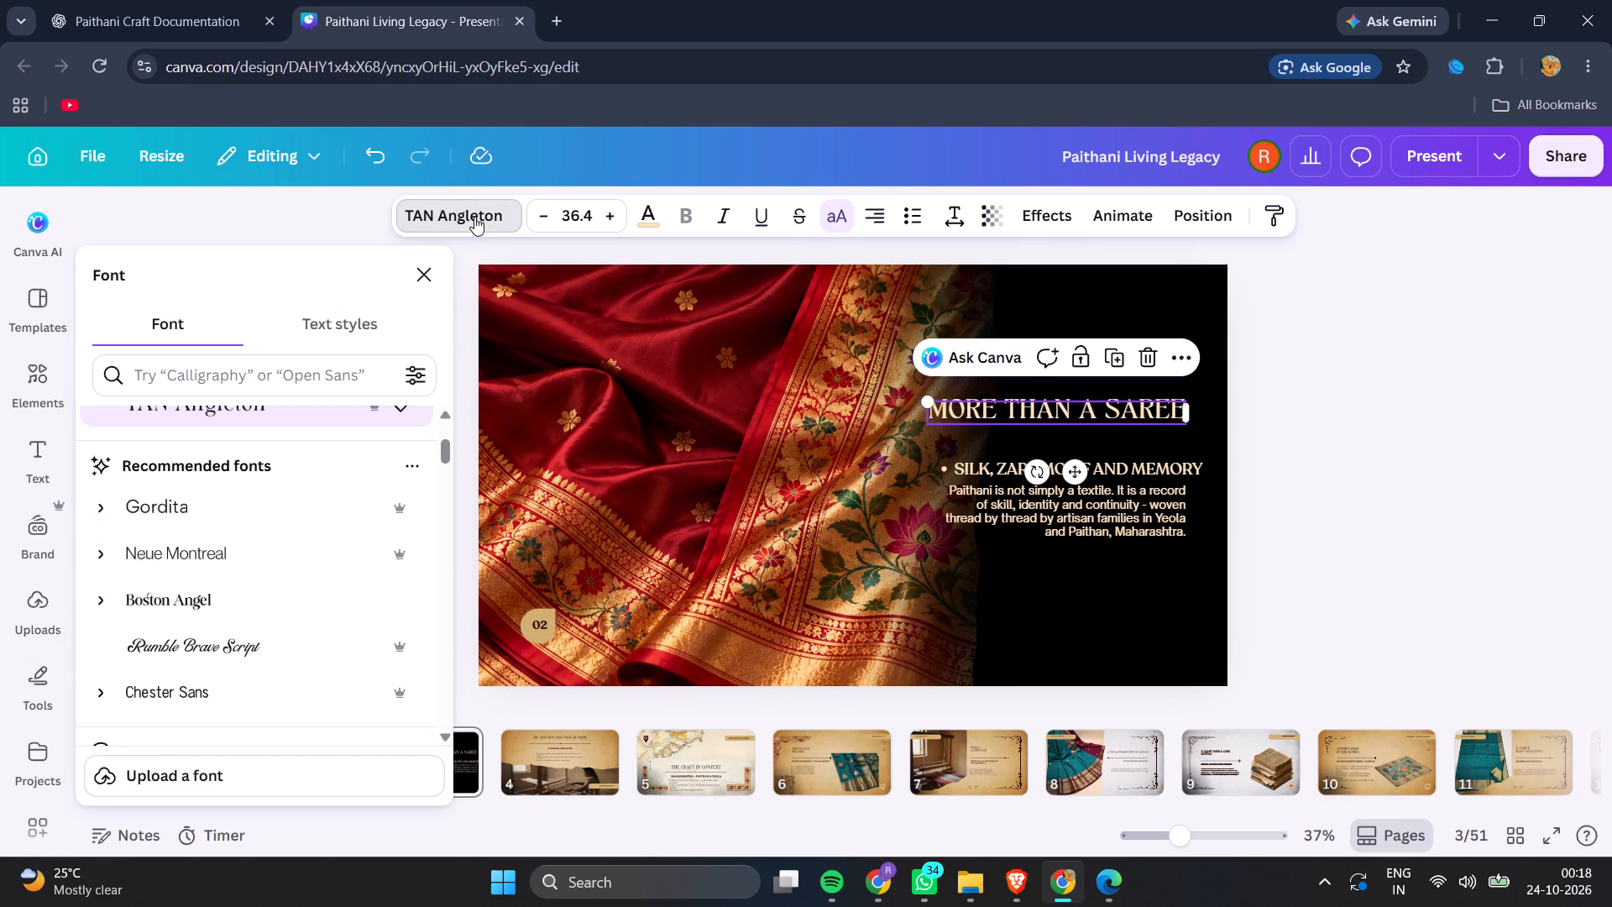
pyautogui.scroll(9, 236, 523)
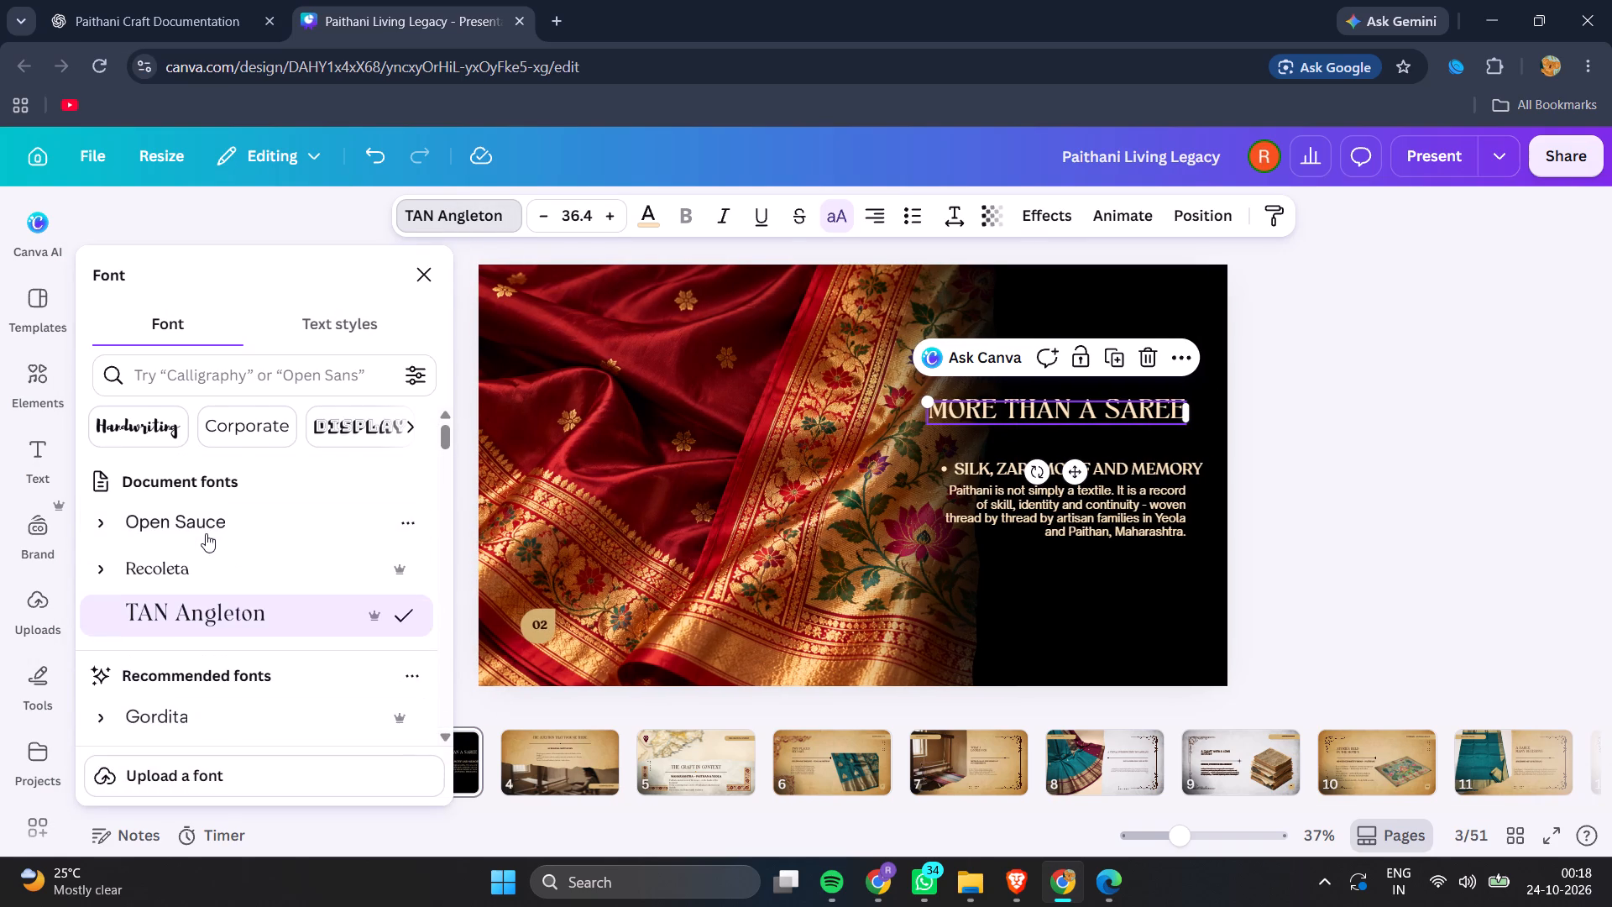
pyautogui.click(185, 564)
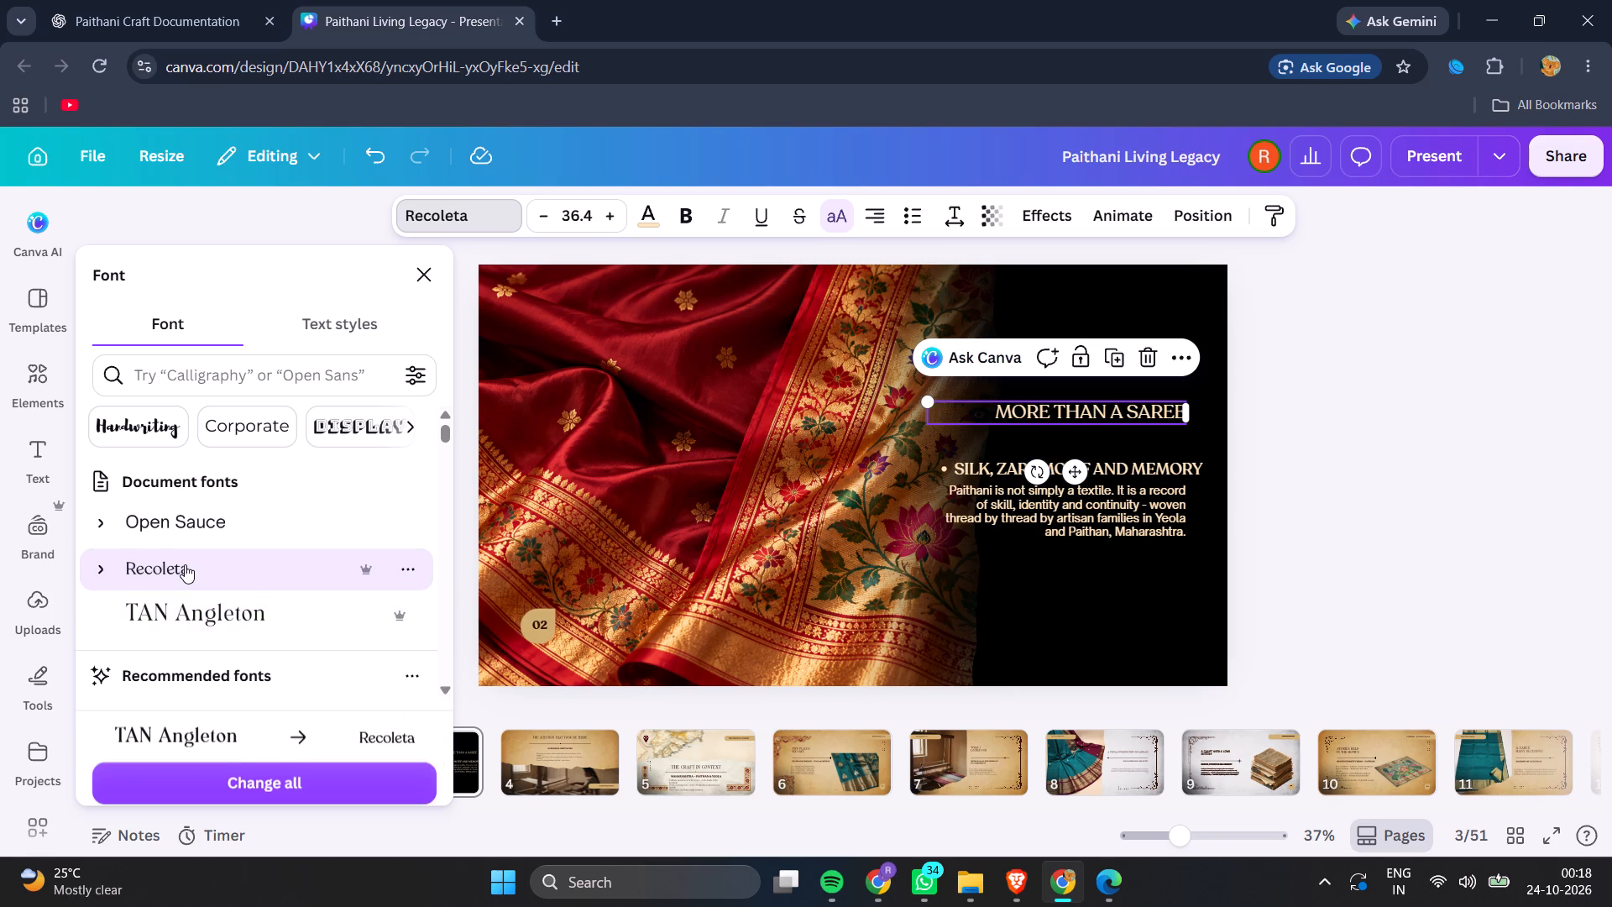
pyautogui.click(104, 572)
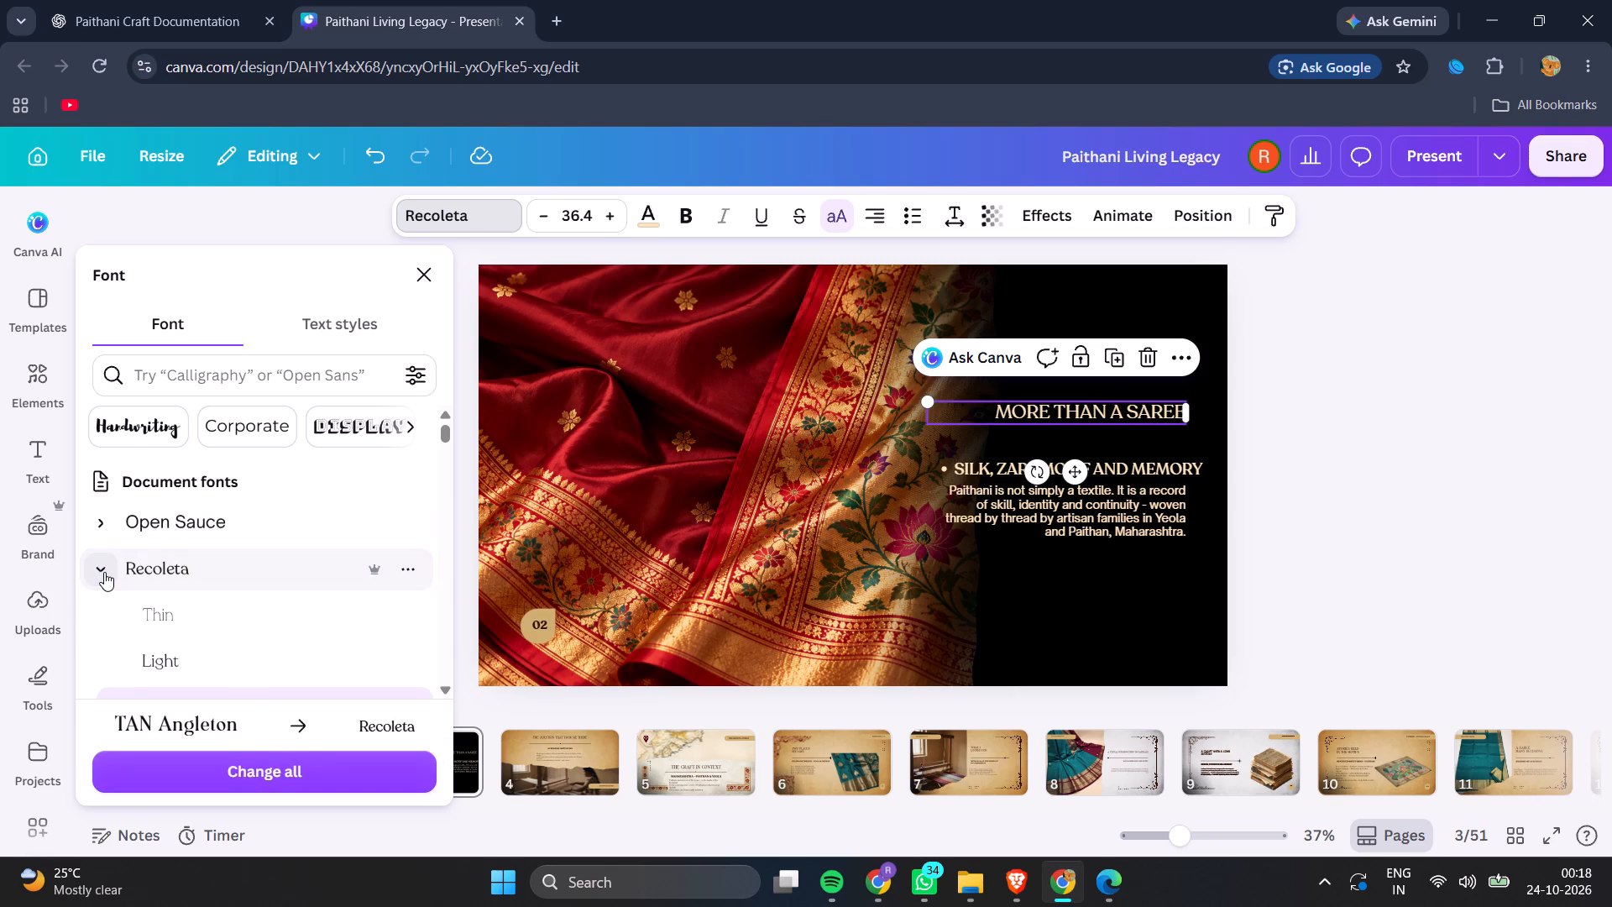
pyautogui.scroll(-2, 192, 635)
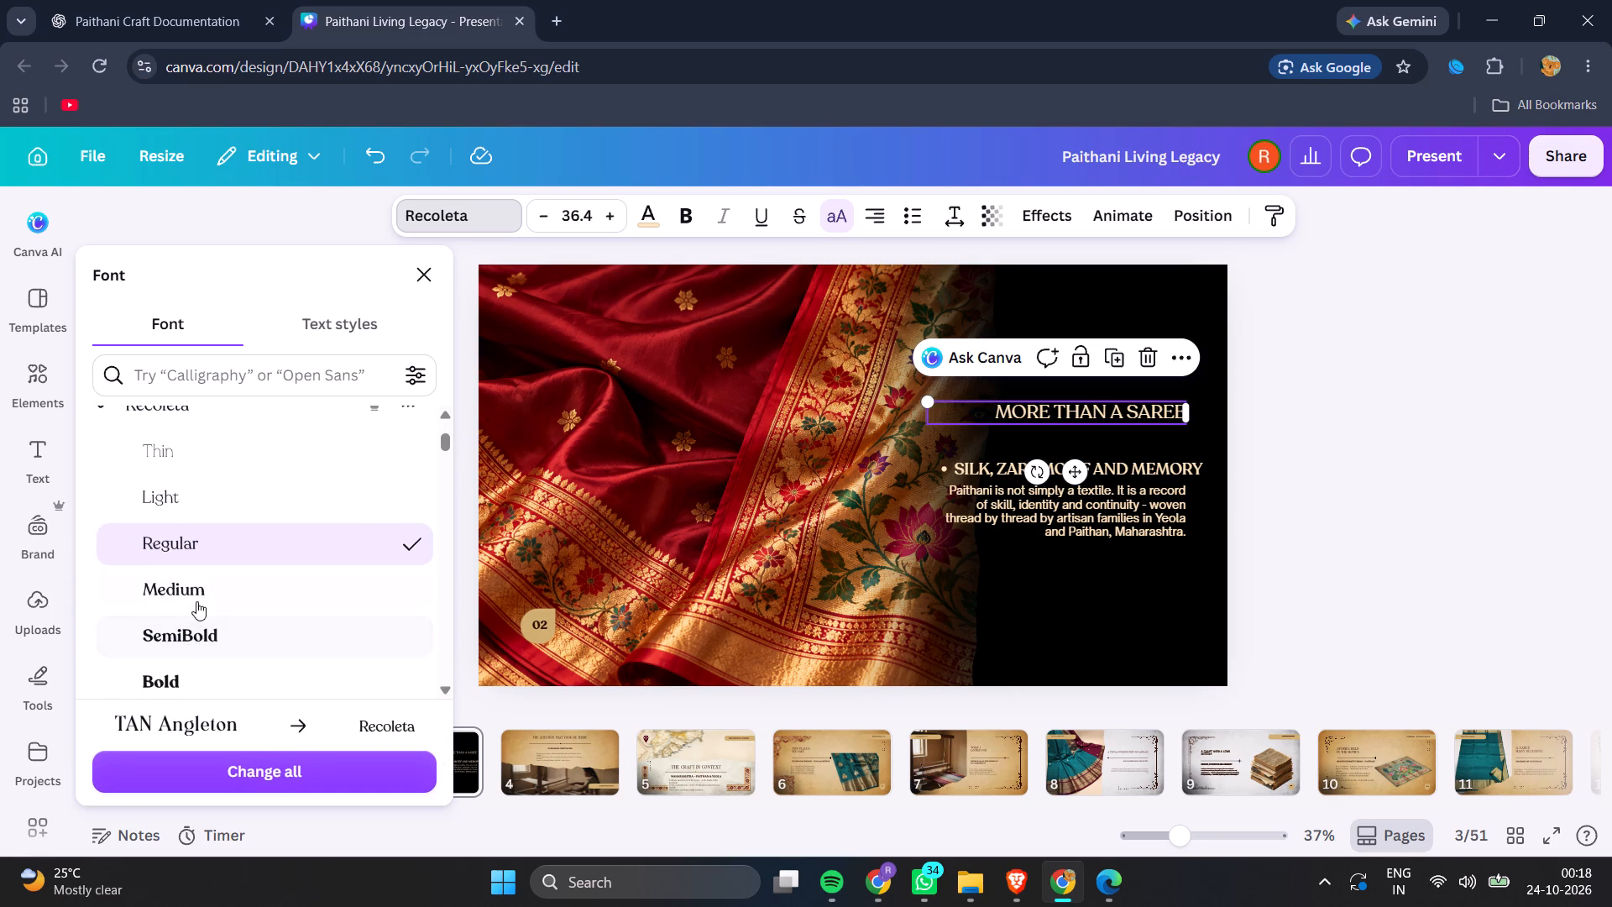
pyautogui.click(196, 590)
pyautogui.click(229, 766)
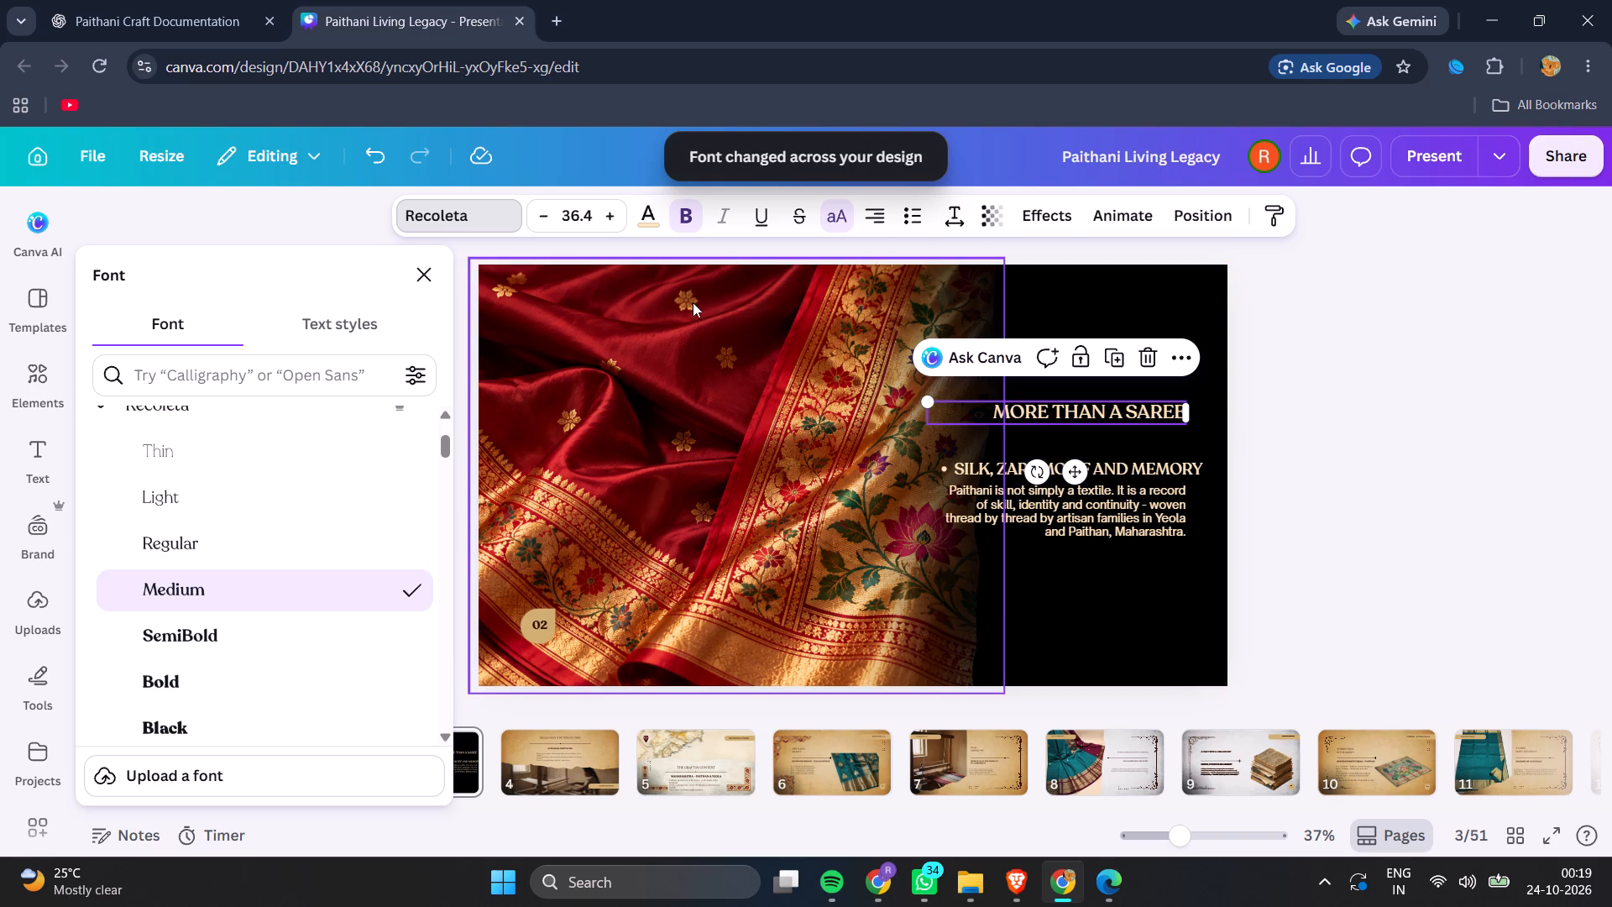
# Increase the "MORE THAN A SAREE" heading's font size to 40.4.
pyautogui.tripleClick(610, 223)
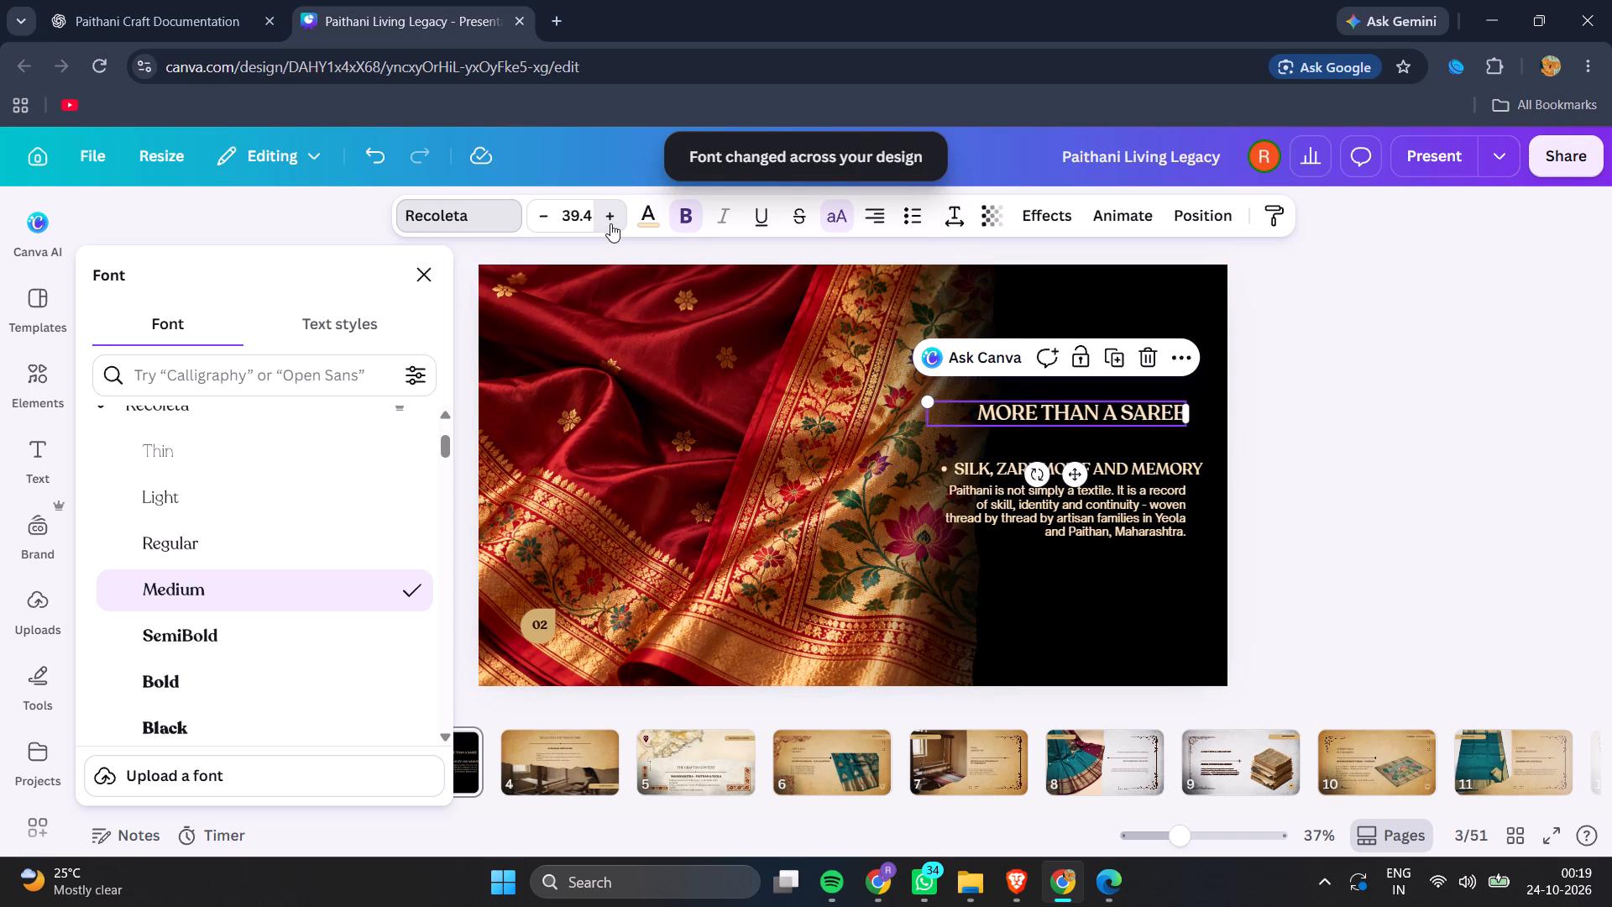
pyautogui.click(610, 223)
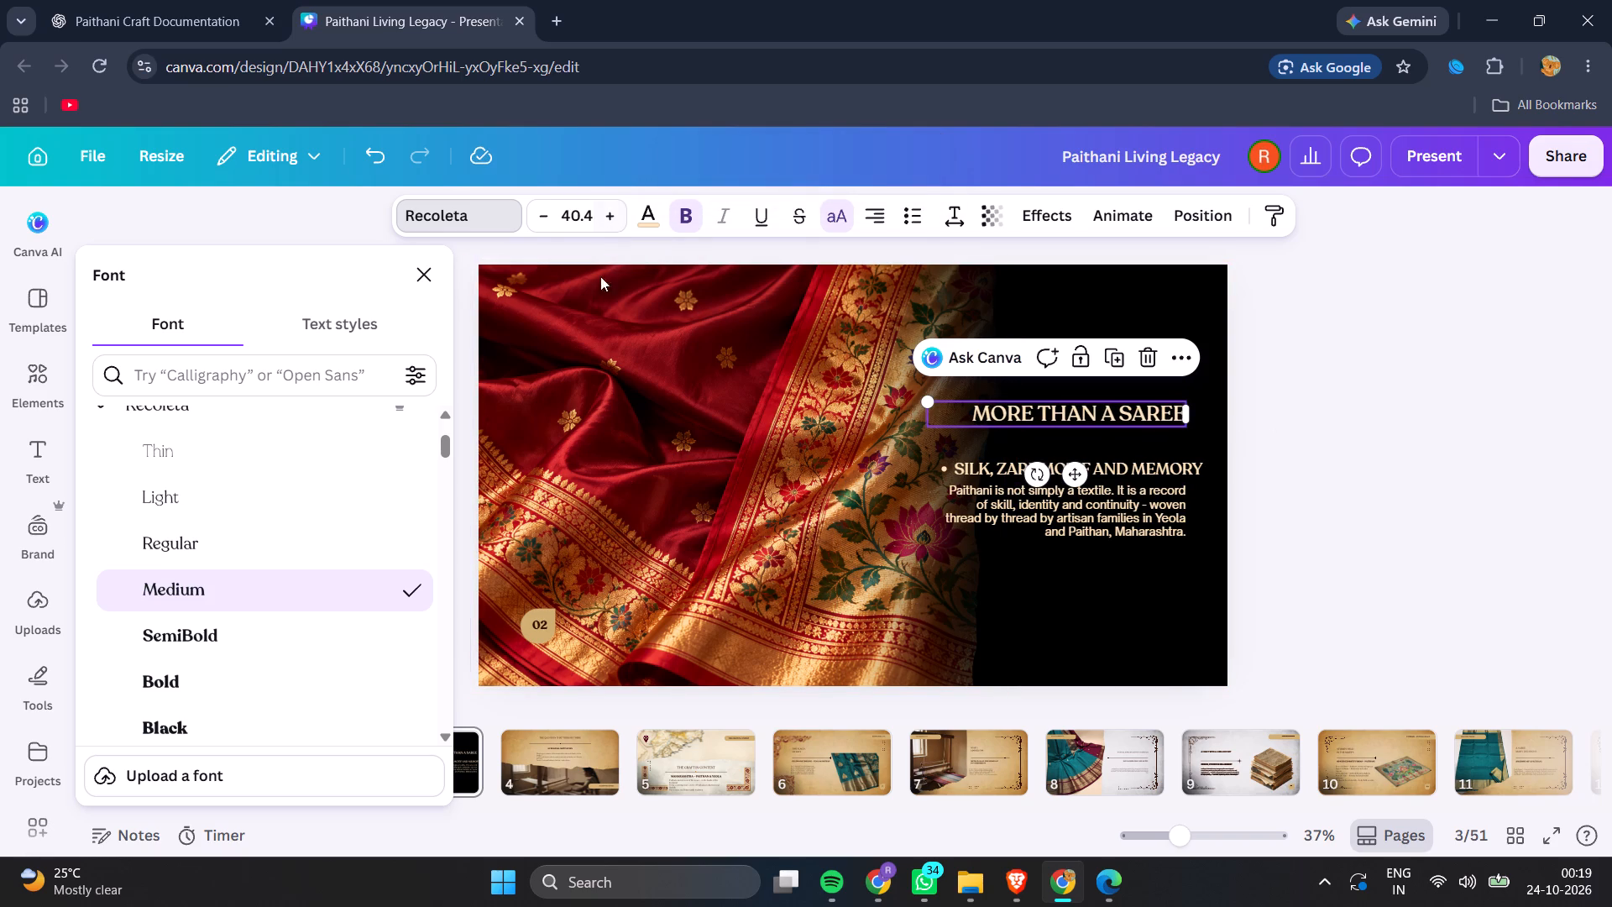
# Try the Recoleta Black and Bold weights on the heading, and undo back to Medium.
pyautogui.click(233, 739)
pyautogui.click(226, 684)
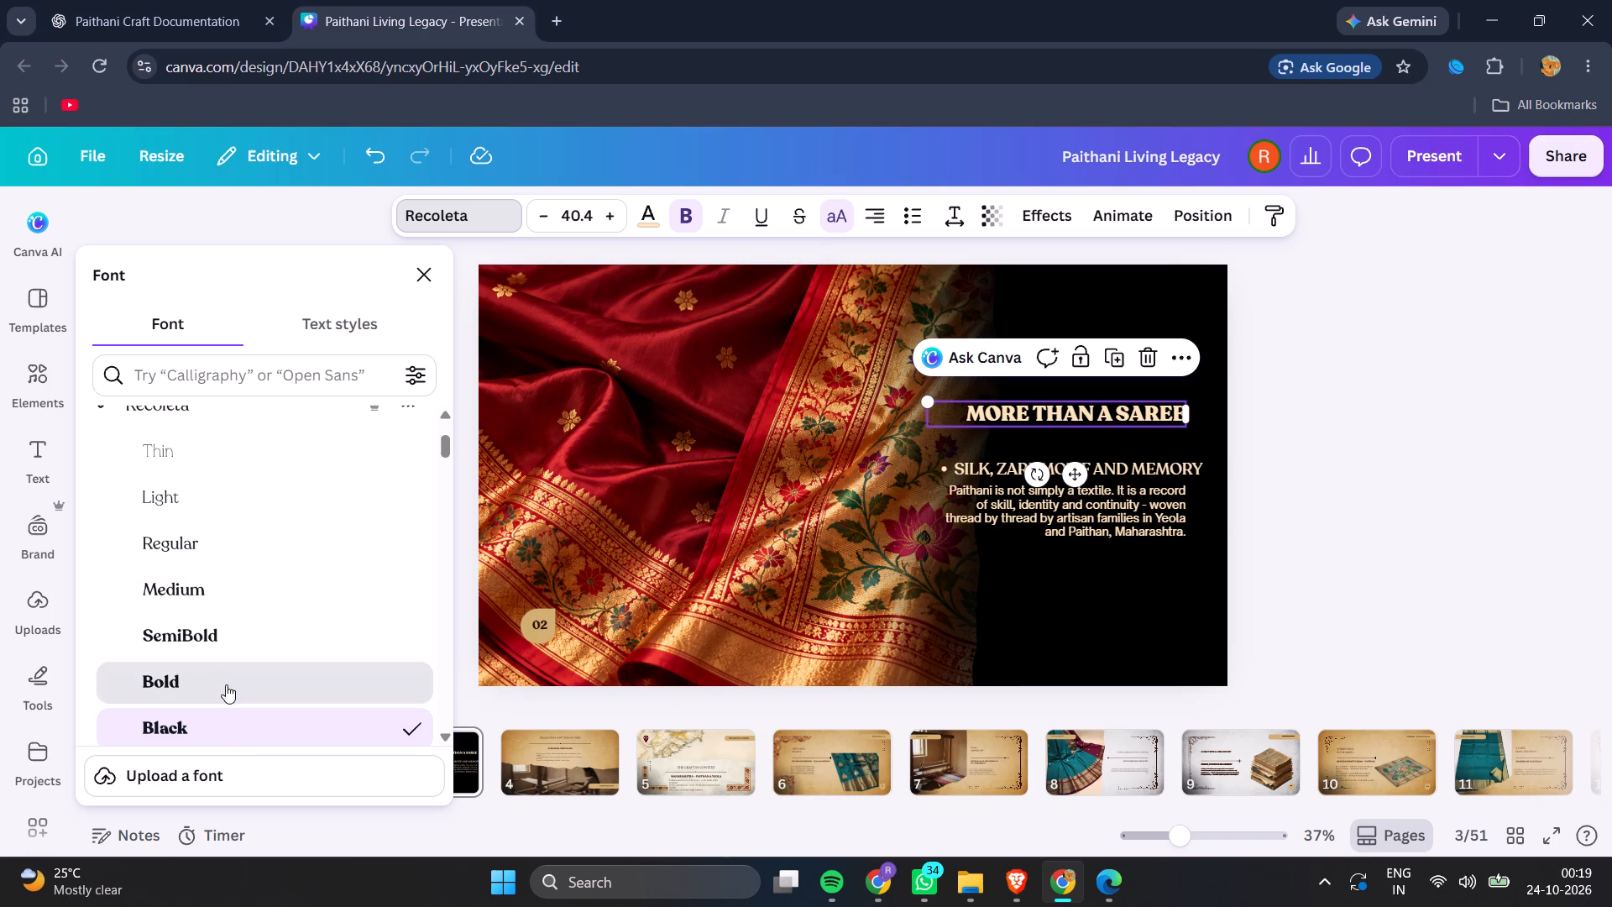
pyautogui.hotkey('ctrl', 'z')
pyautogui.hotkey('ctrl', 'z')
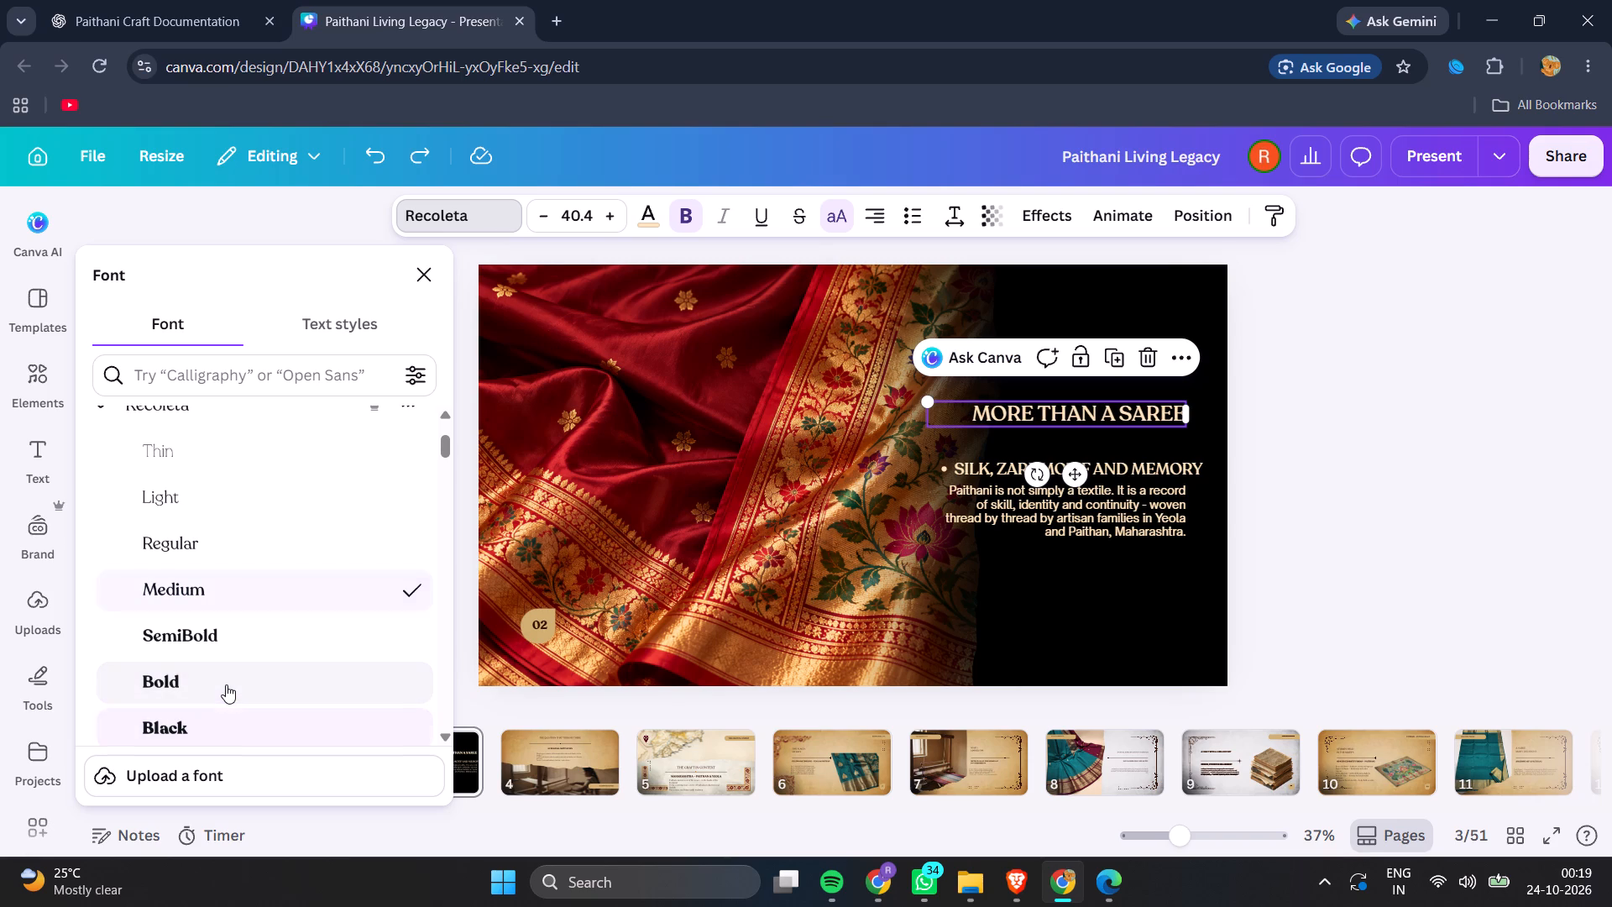
# Undo the last two font size increases on the heading, back to 38.4.
pyautogui.hotkey('ctrl', 'z')
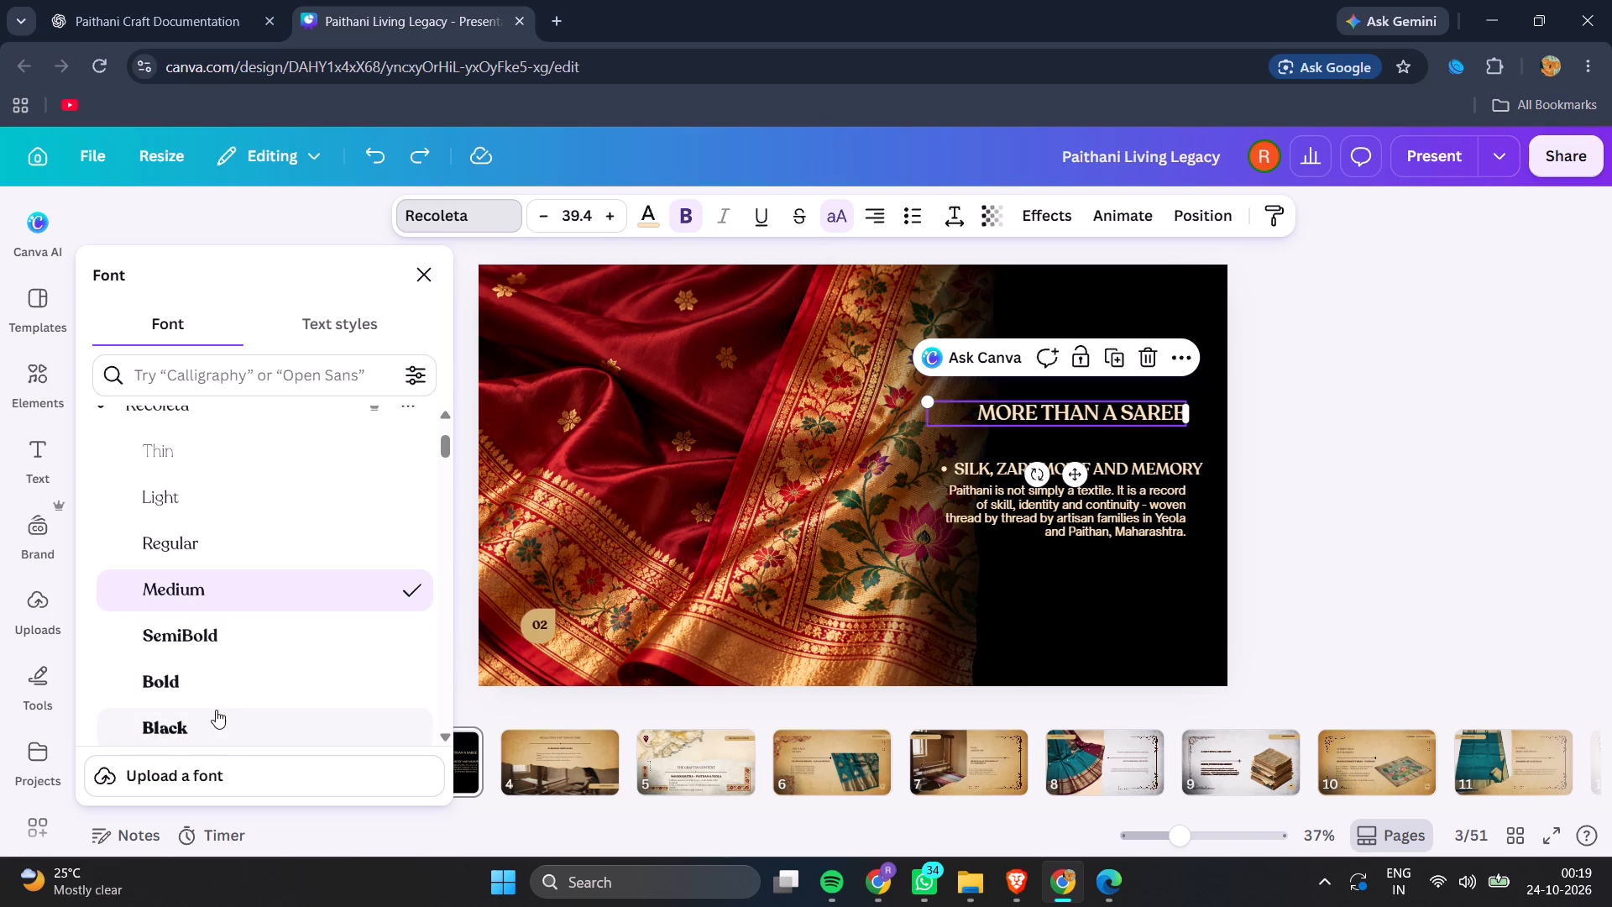
pyautogui.hotkey('ctrl', 'z')
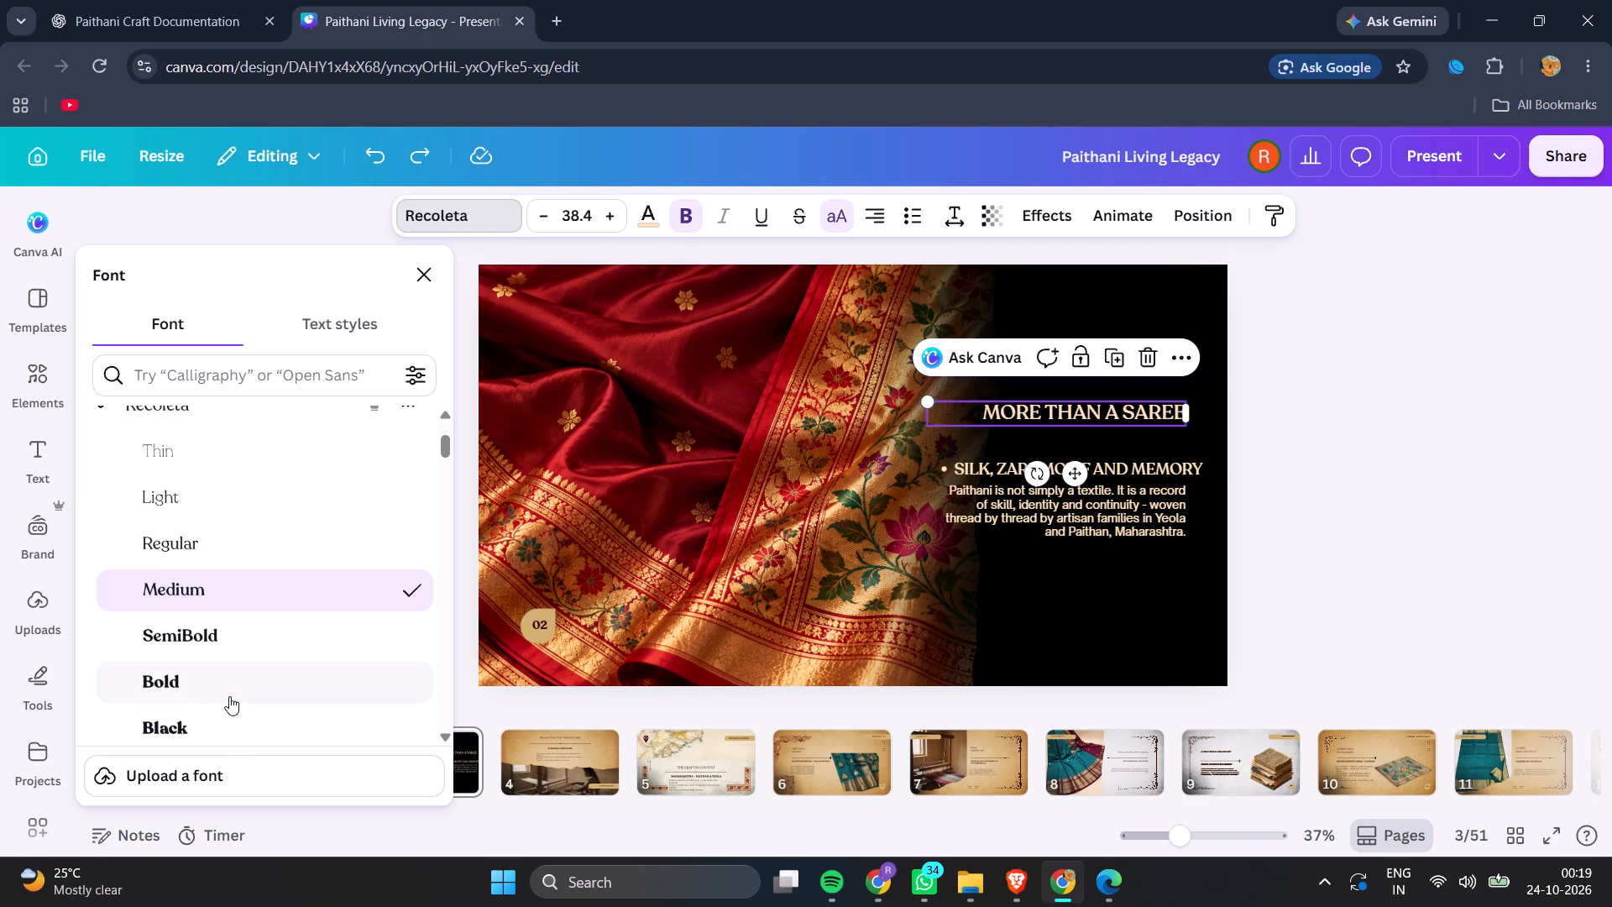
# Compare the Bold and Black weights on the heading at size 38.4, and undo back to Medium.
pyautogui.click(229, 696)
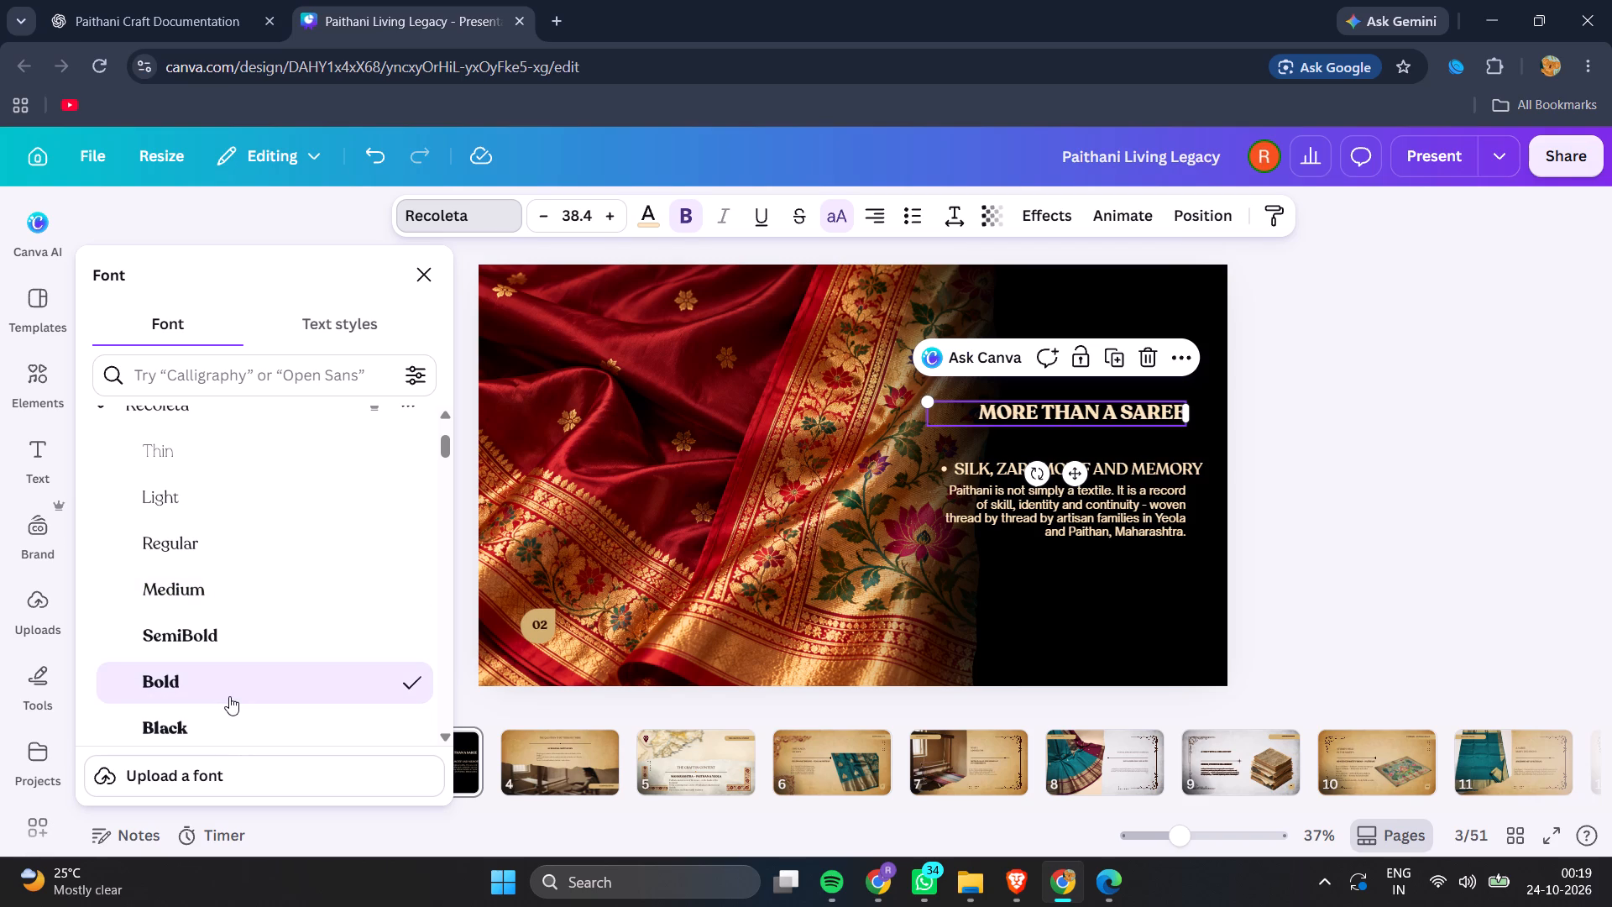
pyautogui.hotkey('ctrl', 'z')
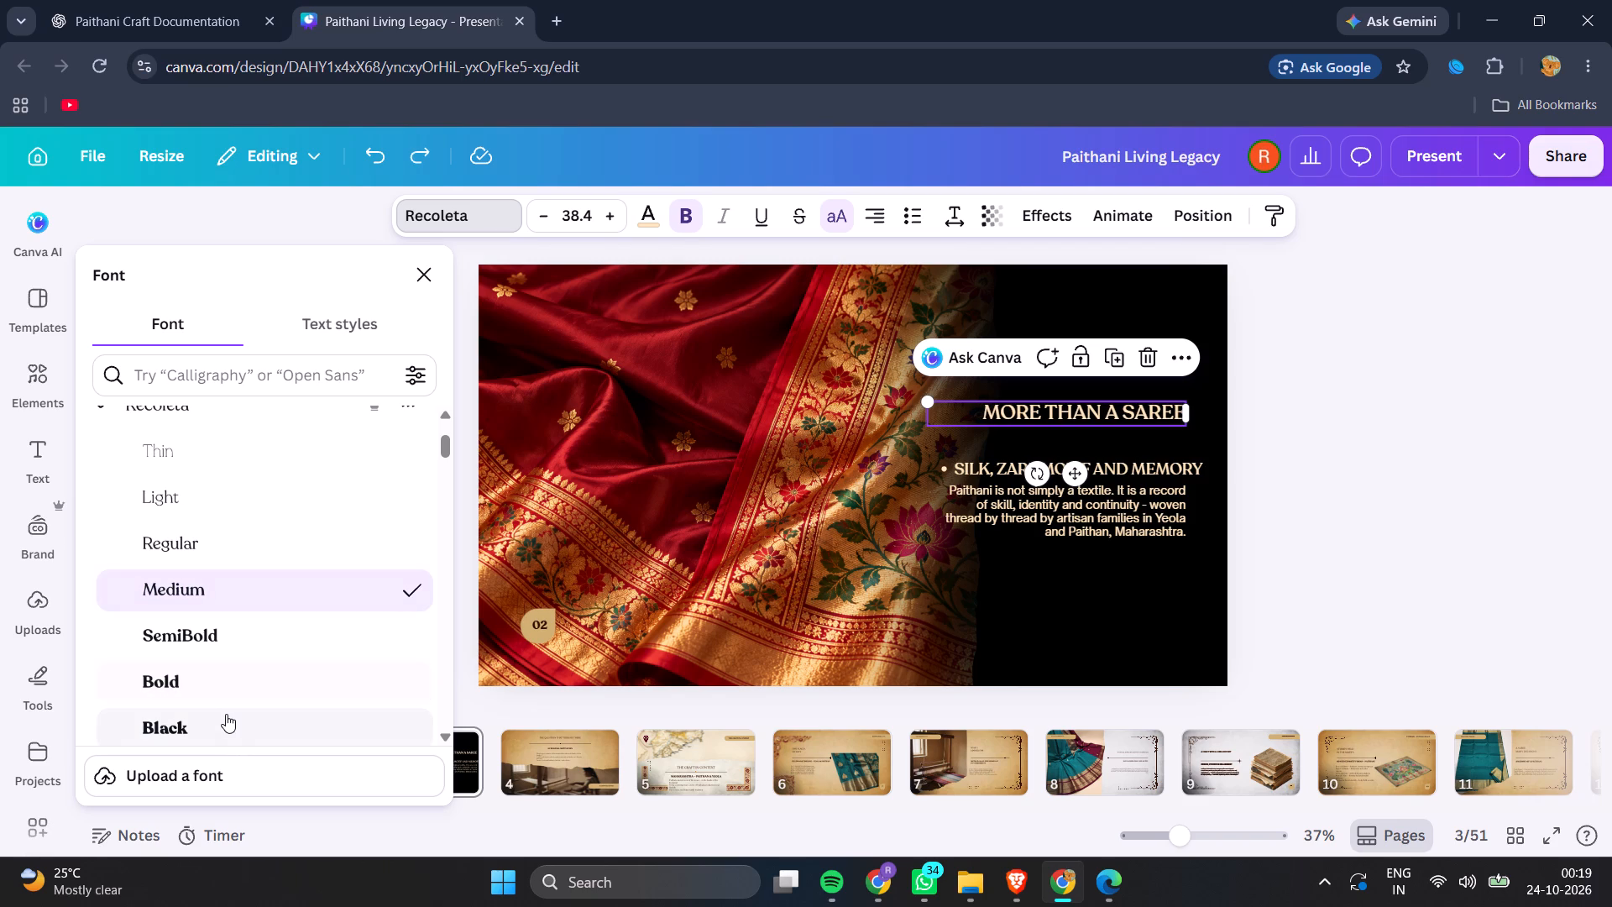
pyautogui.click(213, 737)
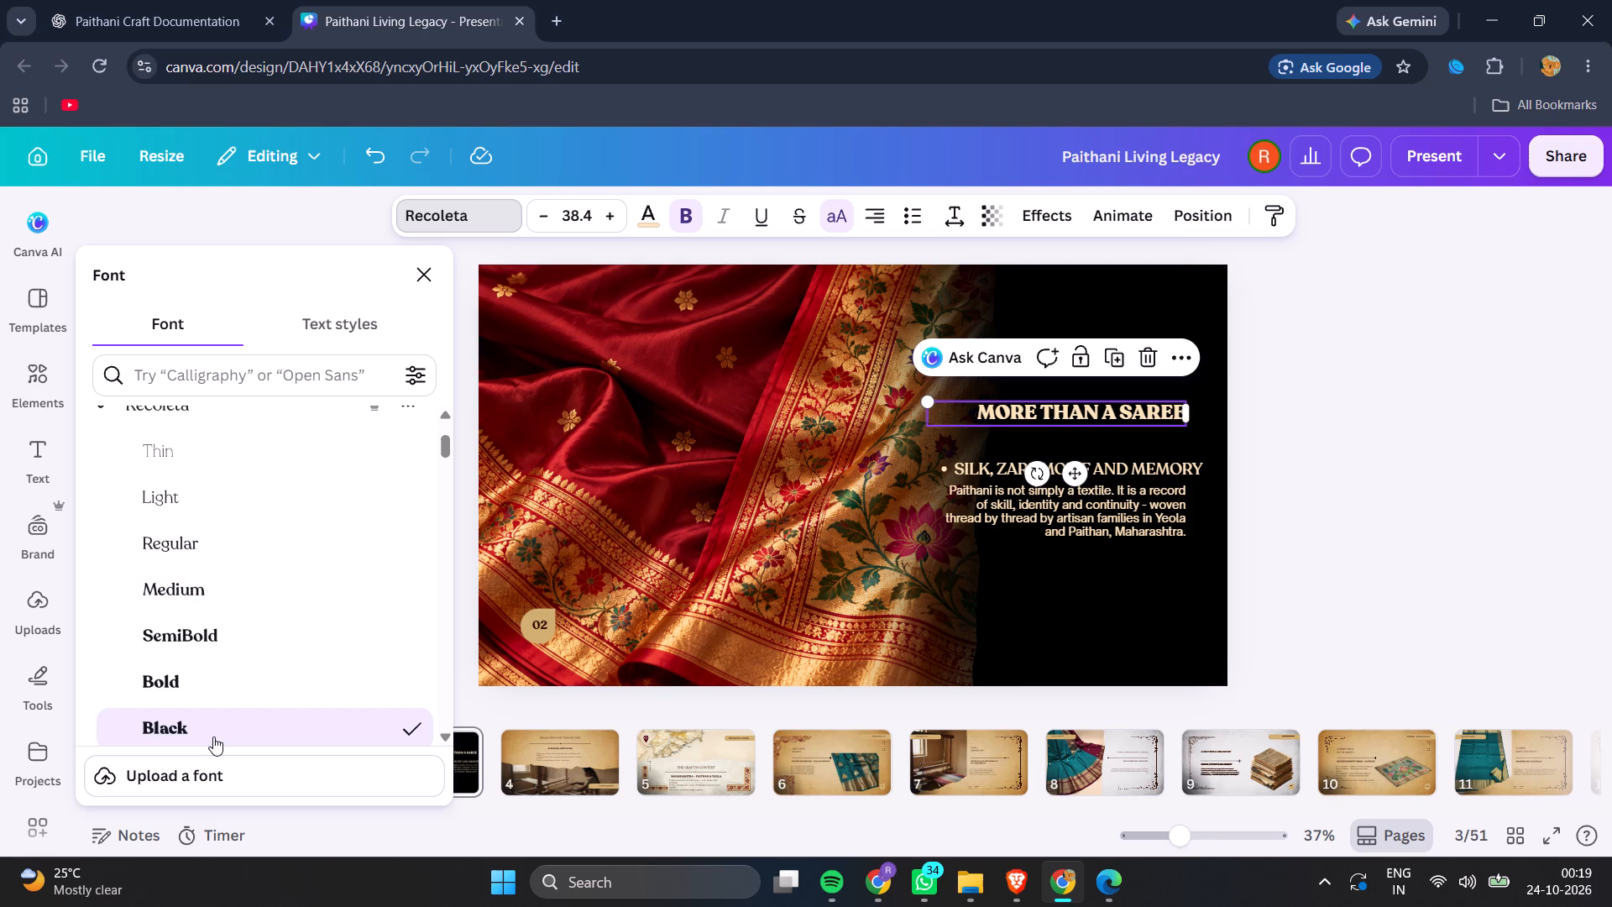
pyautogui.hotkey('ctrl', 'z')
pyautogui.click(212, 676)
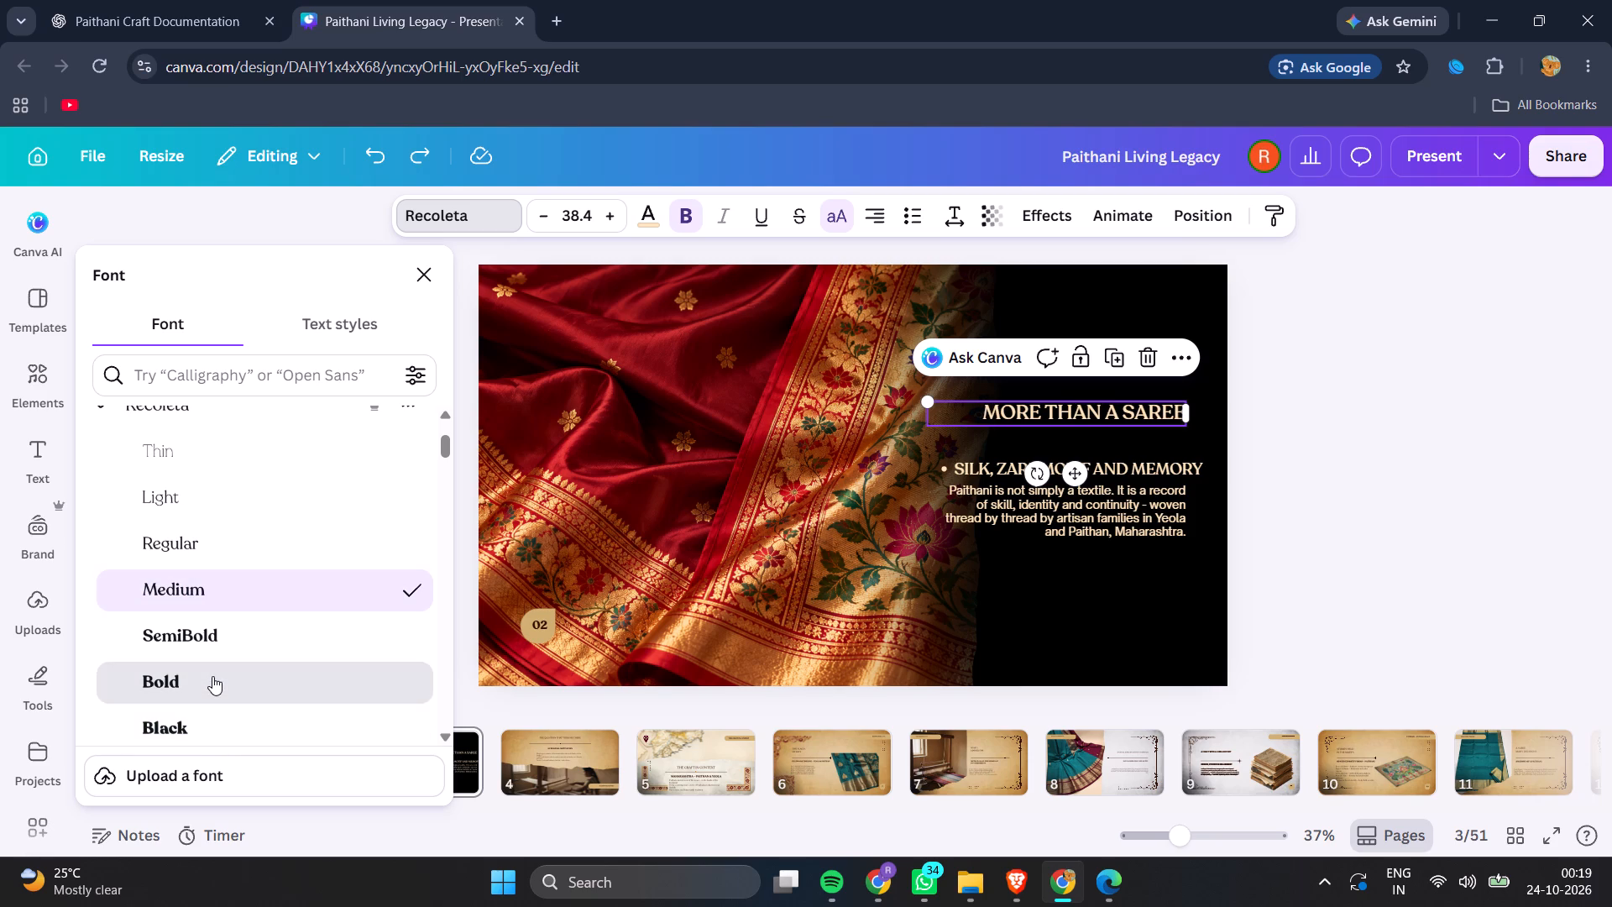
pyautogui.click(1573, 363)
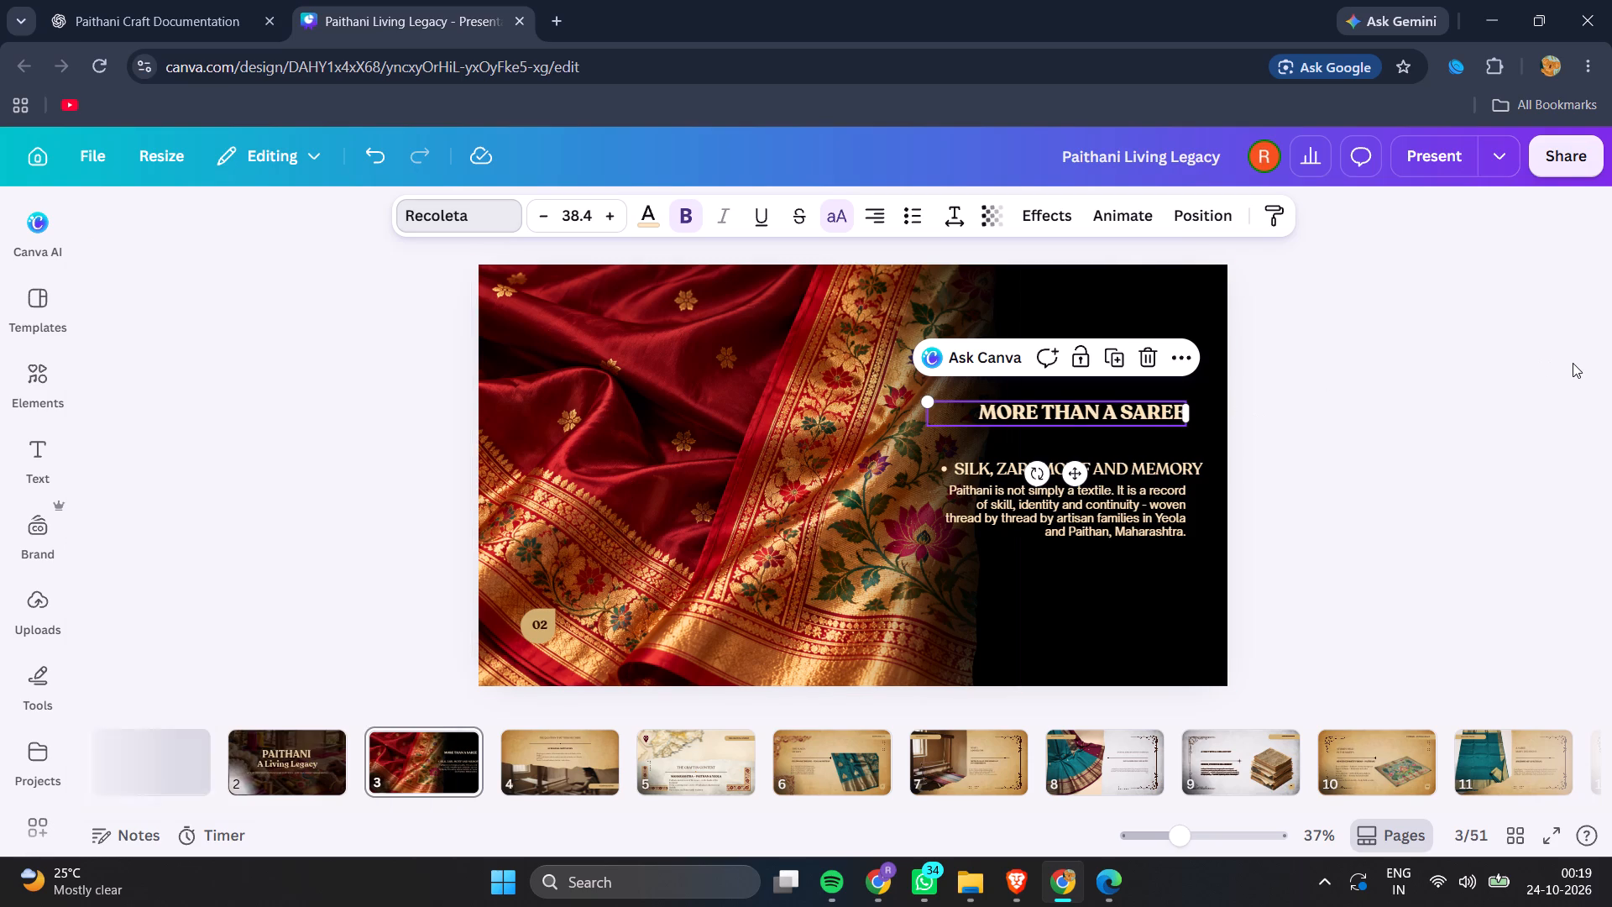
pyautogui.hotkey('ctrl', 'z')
# Undo one more font size increase on the heading, back to 37.4.
pyautogui.hotkey('ctrl', 'z')
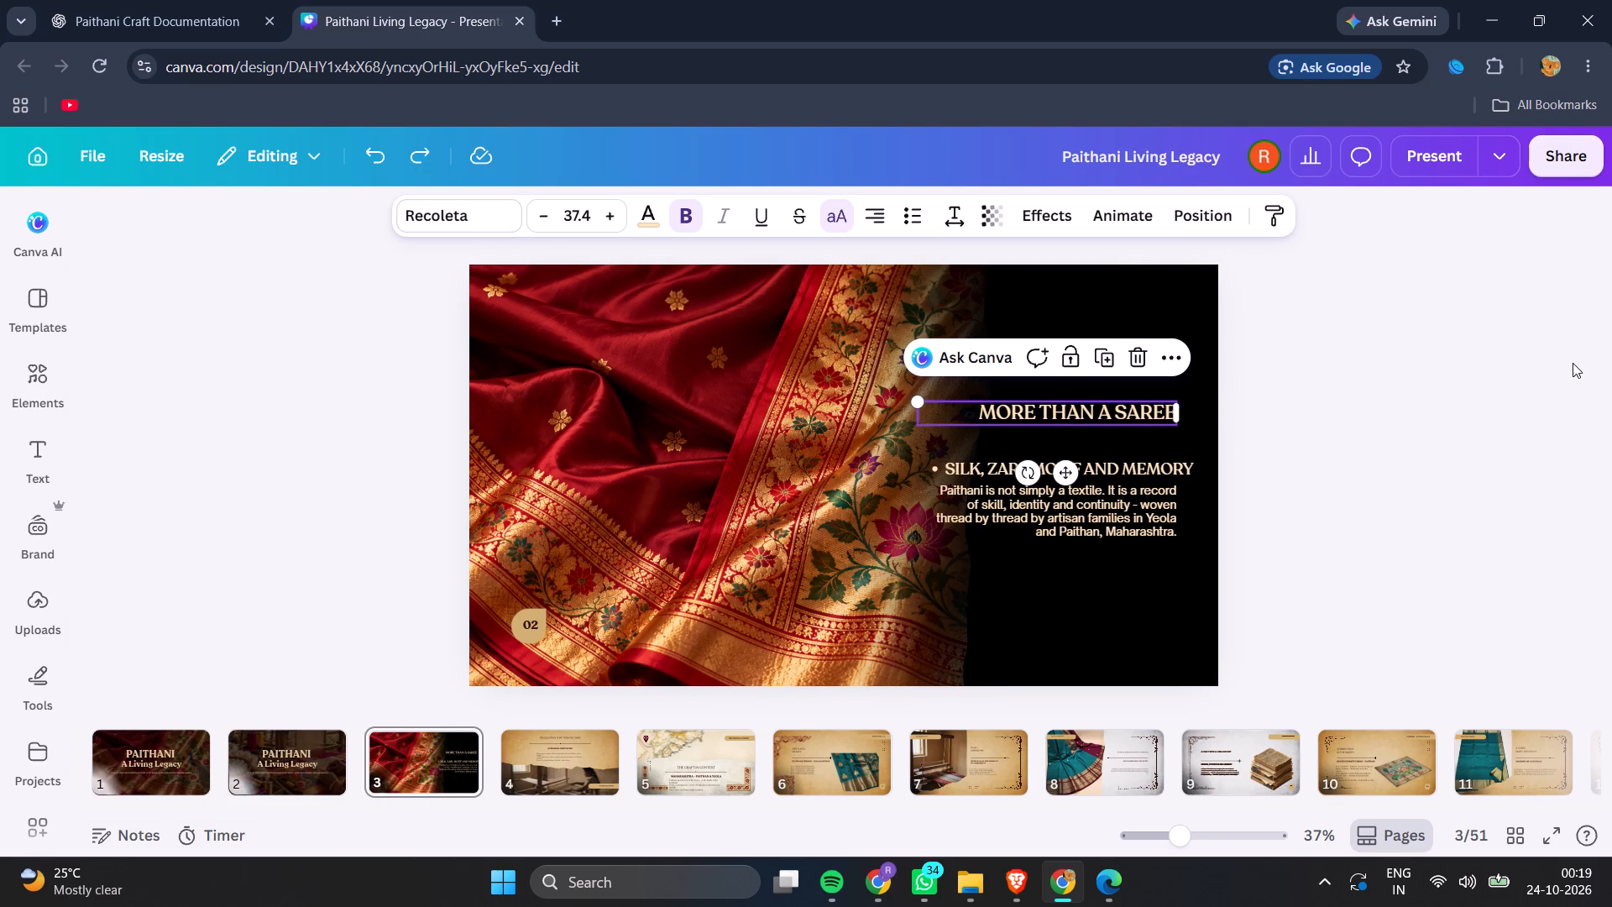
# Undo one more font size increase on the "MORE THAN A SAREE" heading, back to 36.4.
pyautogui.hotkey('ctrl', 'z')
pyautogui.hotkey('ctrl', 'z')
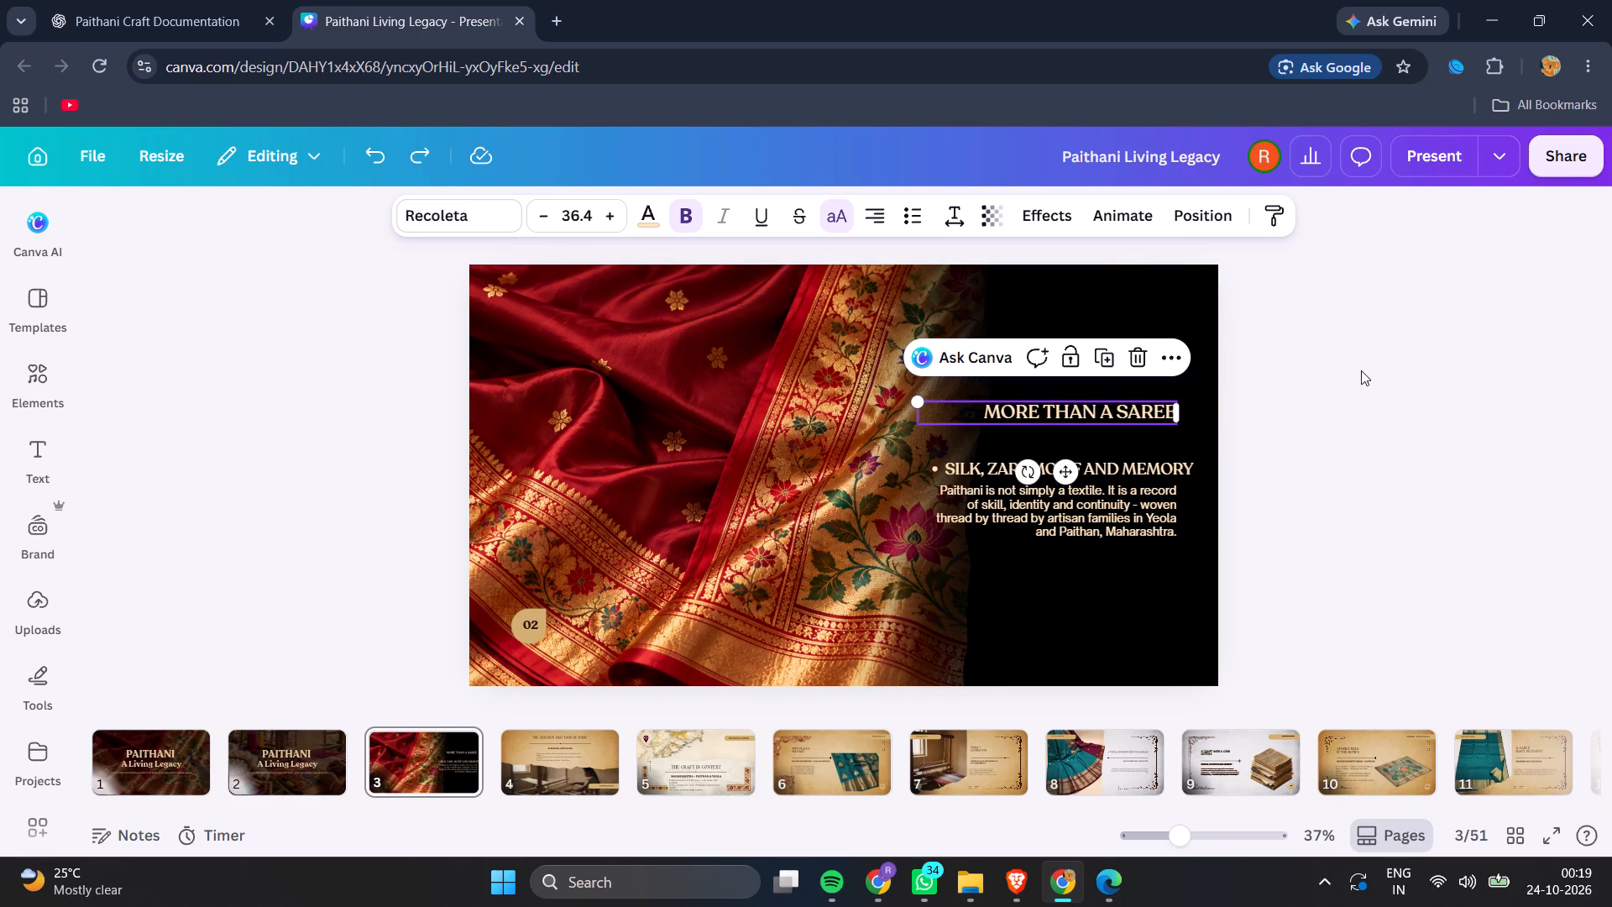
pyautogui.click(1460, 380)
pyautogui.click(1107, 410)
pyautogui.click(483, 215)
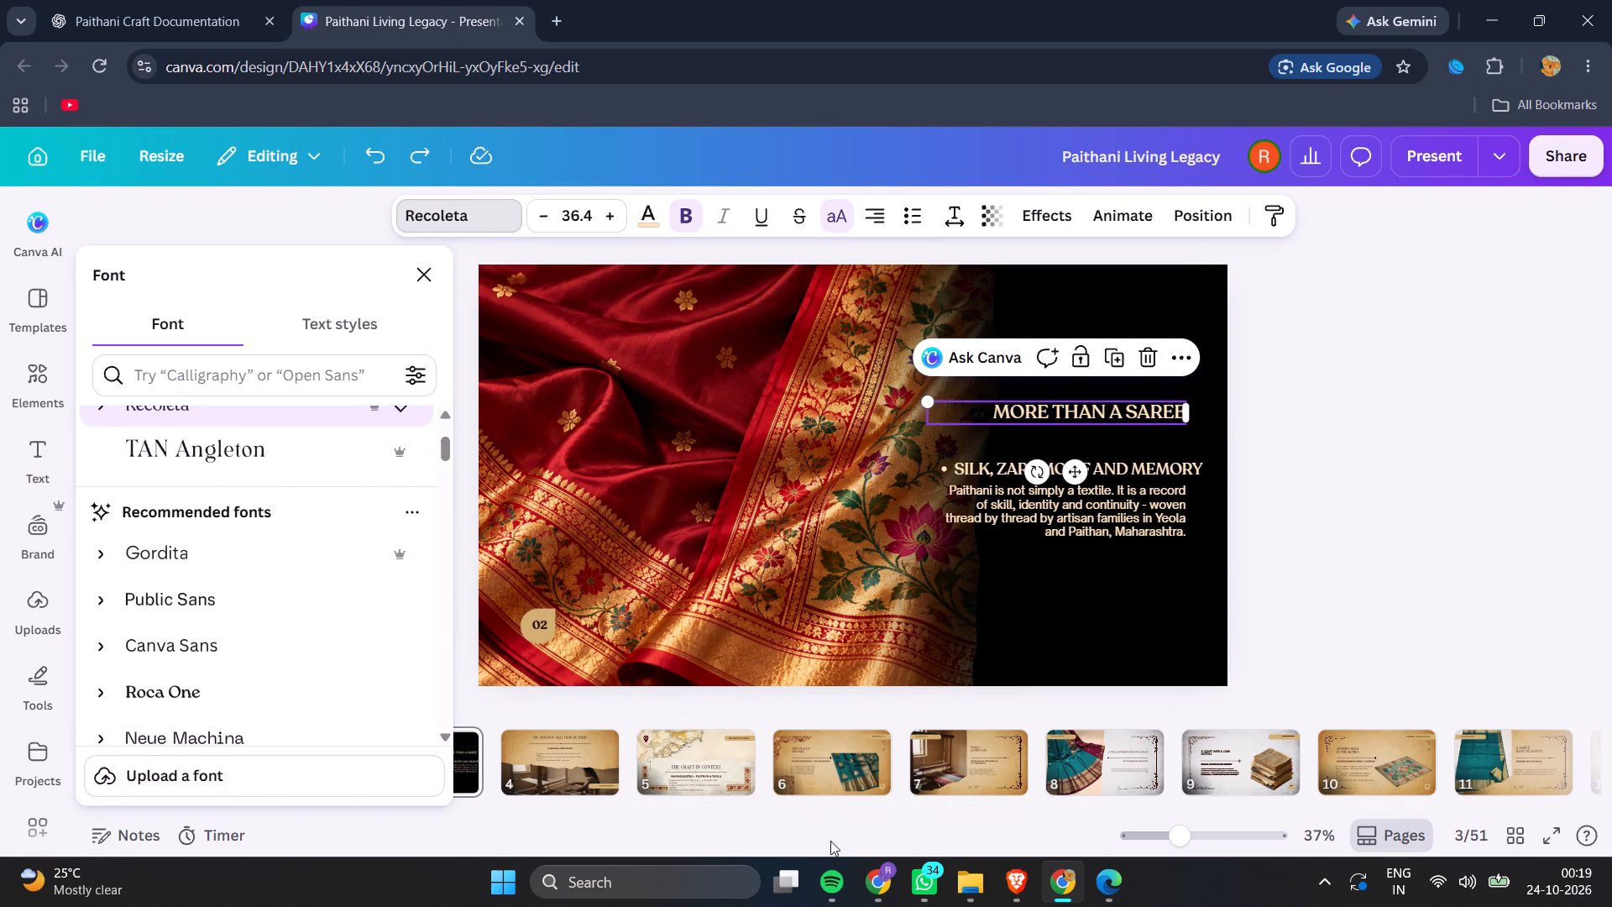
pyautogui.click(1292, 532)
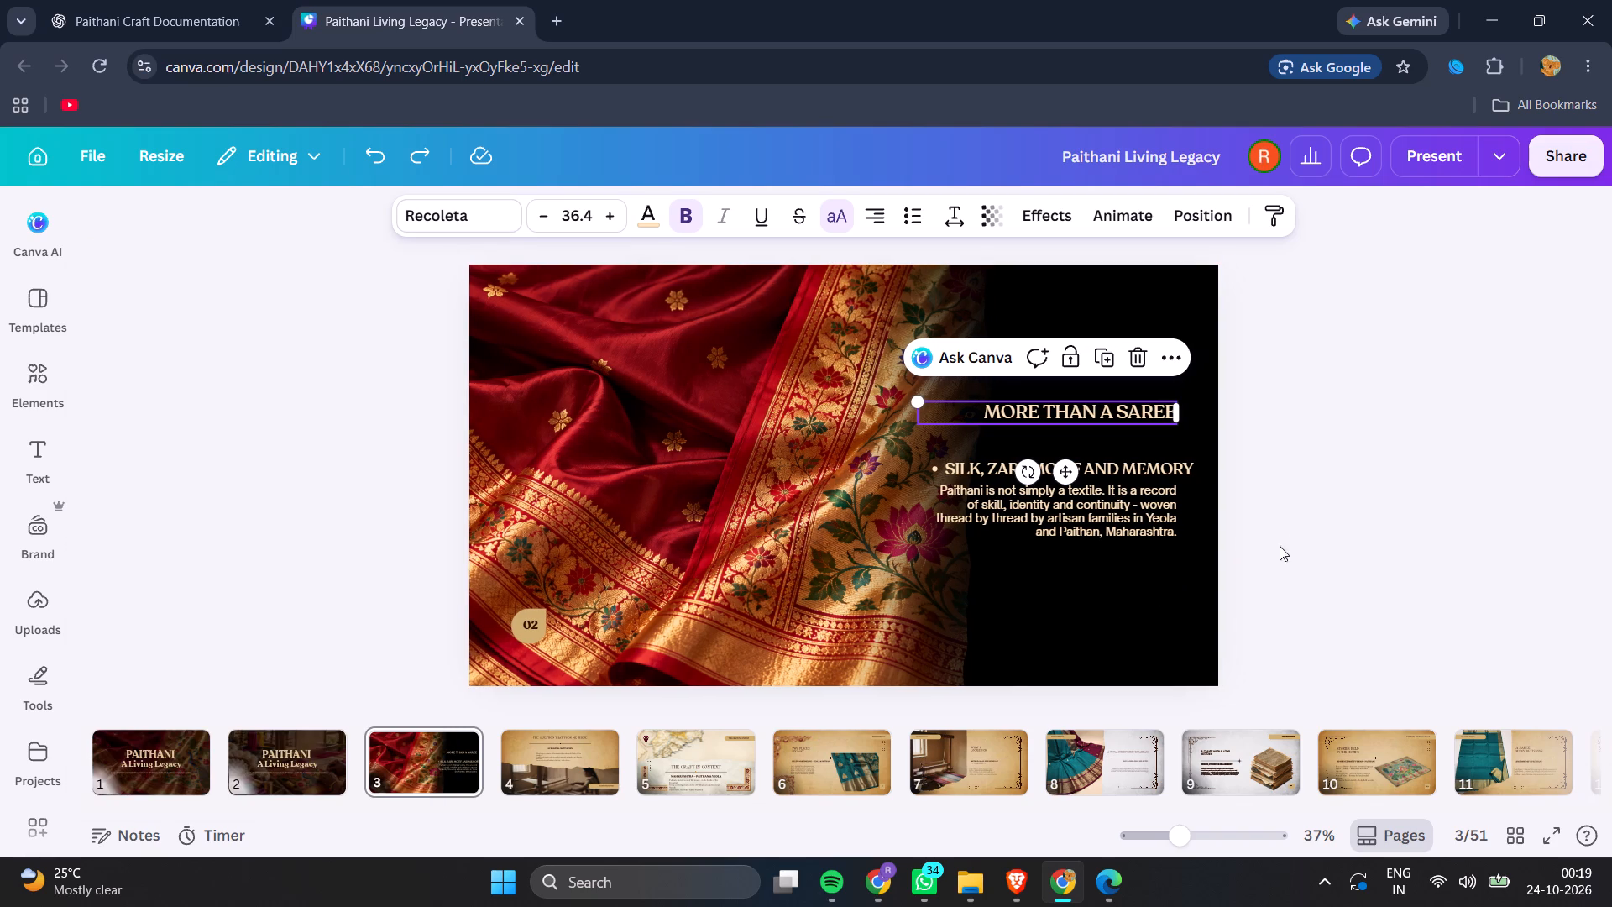
# Nudge the dark fade overlay on slide 3 leftward over the edge of the saree image.
pyautogui.click(953, 655)
pyautogui.press('Left')
pyautogui.press('Left')
pyautogui.press('Left')
pyautogui.press('Left')
pyautogui.press('Left')
pyautogui.press('Left')
pyautogui.press('Left')
pyautogui.press('Left')
pyautogui.press('Left')
pyautogui.press('Left')
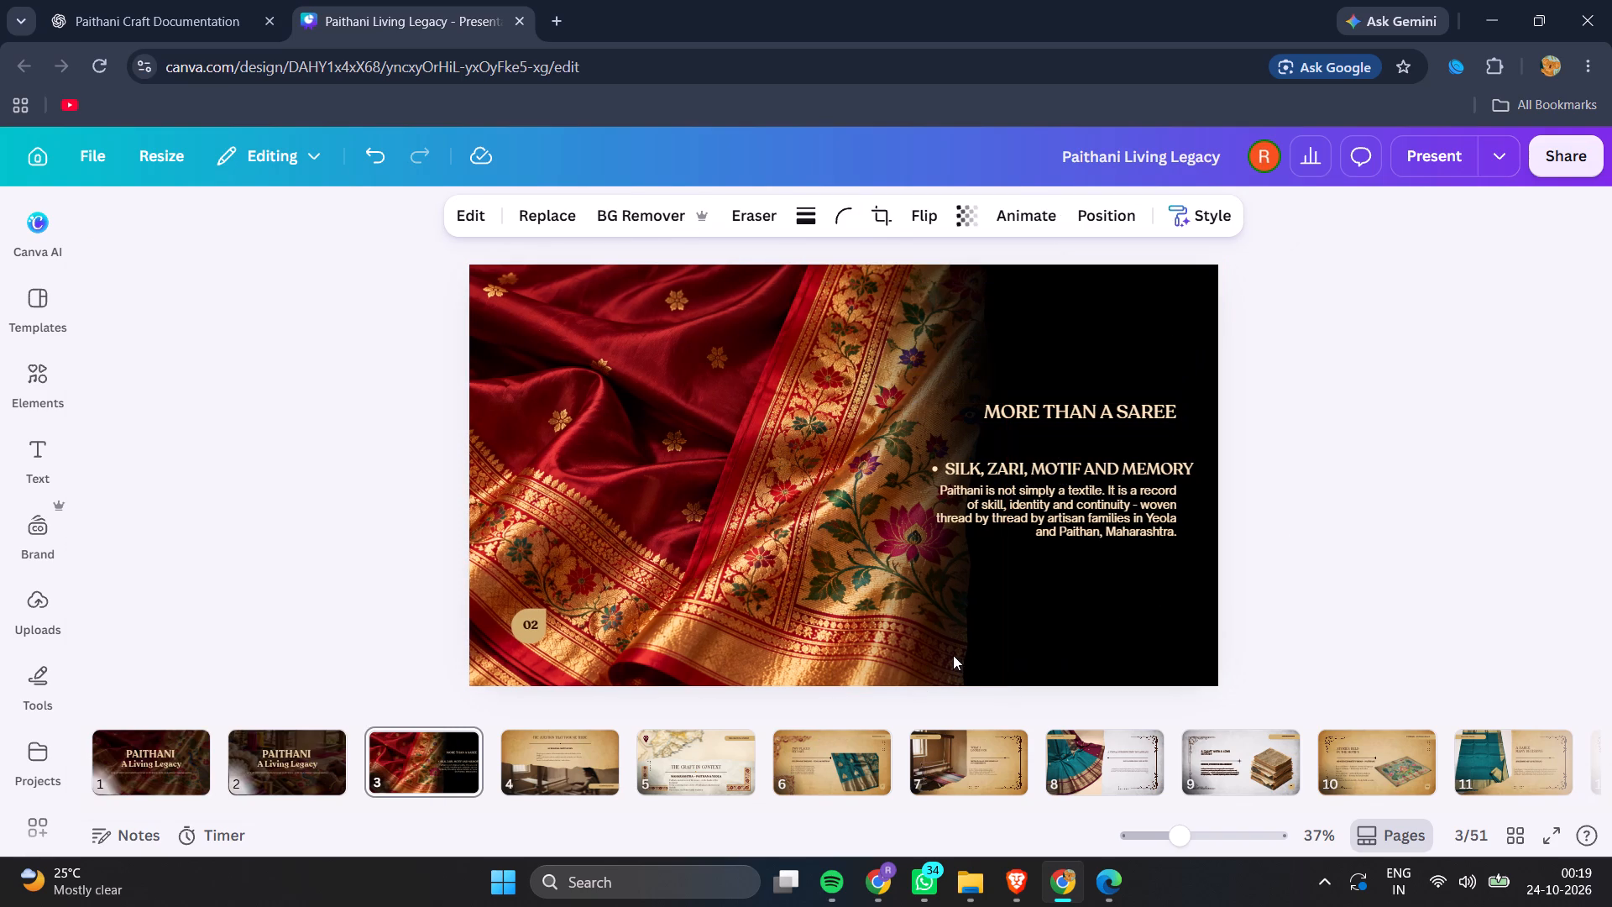
pyautogui.press('Left')
pyautogui.press('Left')
pyautogui.press('Left')
pyautogui.press('Left')
pyautogui.press('Left')
pyautogui.press('Left')
pyautogui.press('Left')
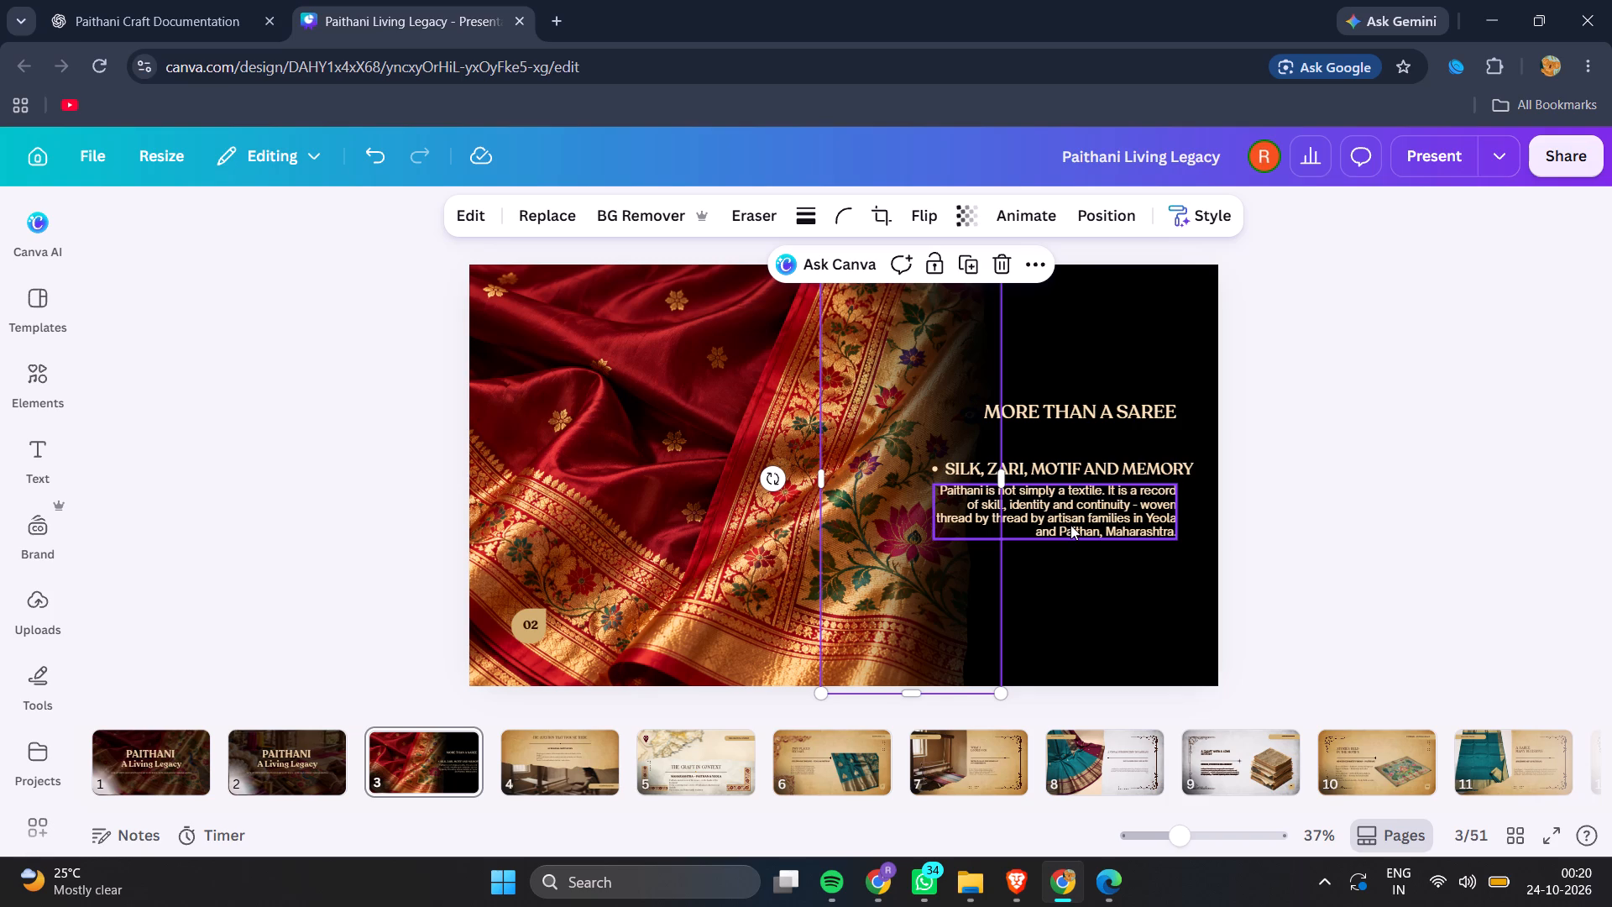
# Shift the body paragraph on slide 3 slightly to the right, keeping it just below the subheading.
pyautogui.moveTo(1070, 525); pyautogui.dragTo(1086, 524)
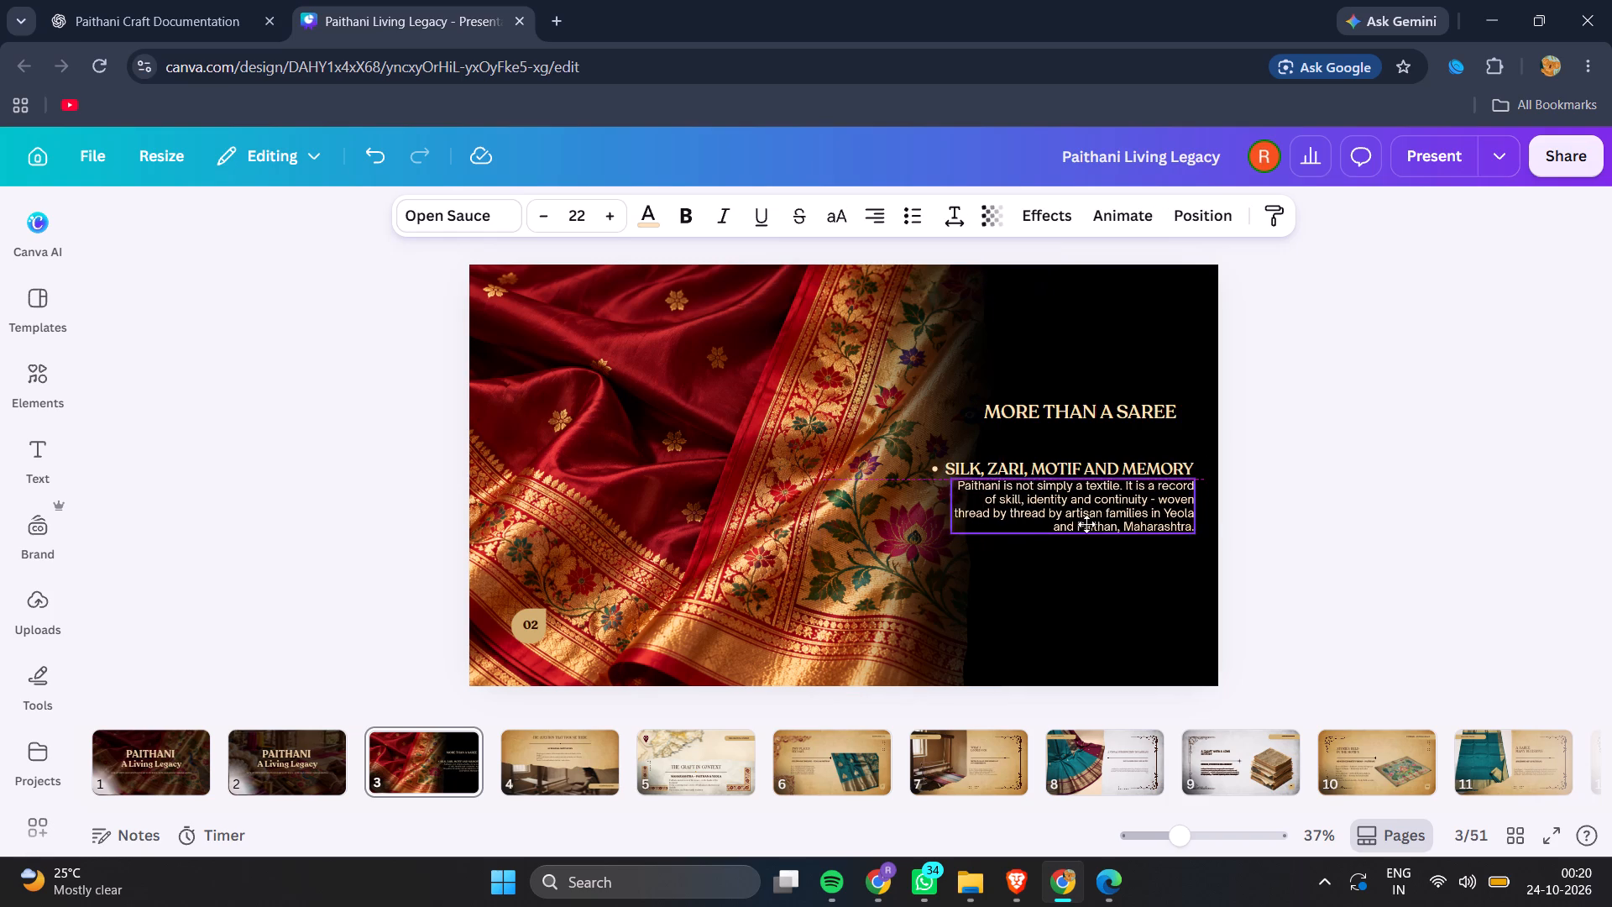
pyautogui.moveTo(1086, 524); pyautogui.dragTo(1085, 527)
pyautogui.click(1243, 523)
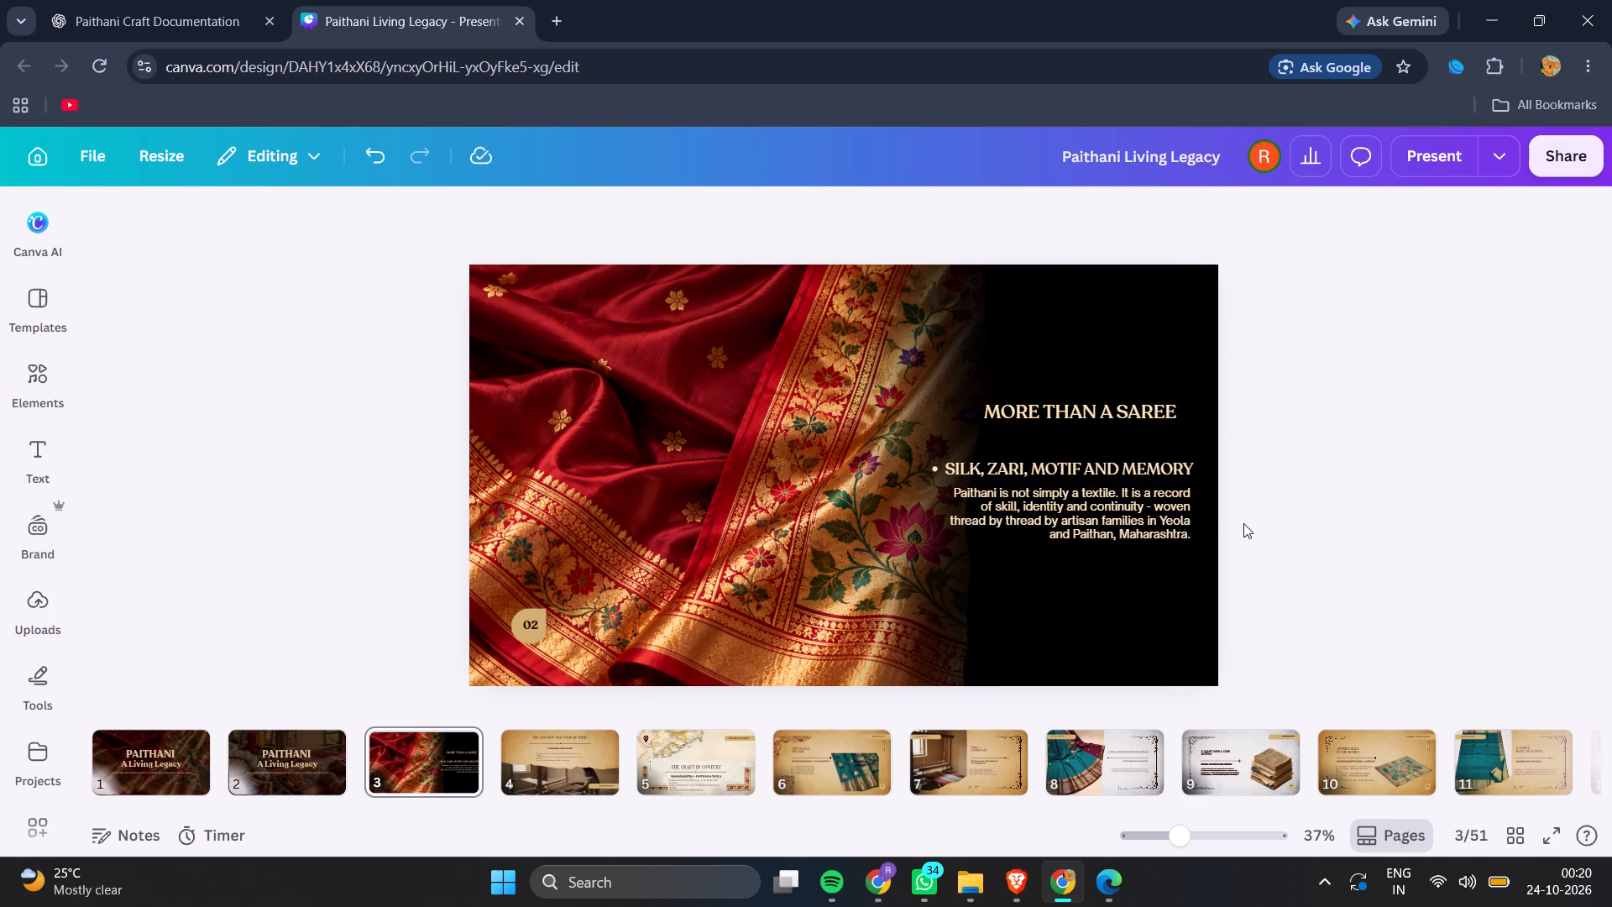
# Set the font size of the "SILK, ZARI, MOTIF AND MEMORY" subheading to 26.
pyautogui.click(1109, 471)
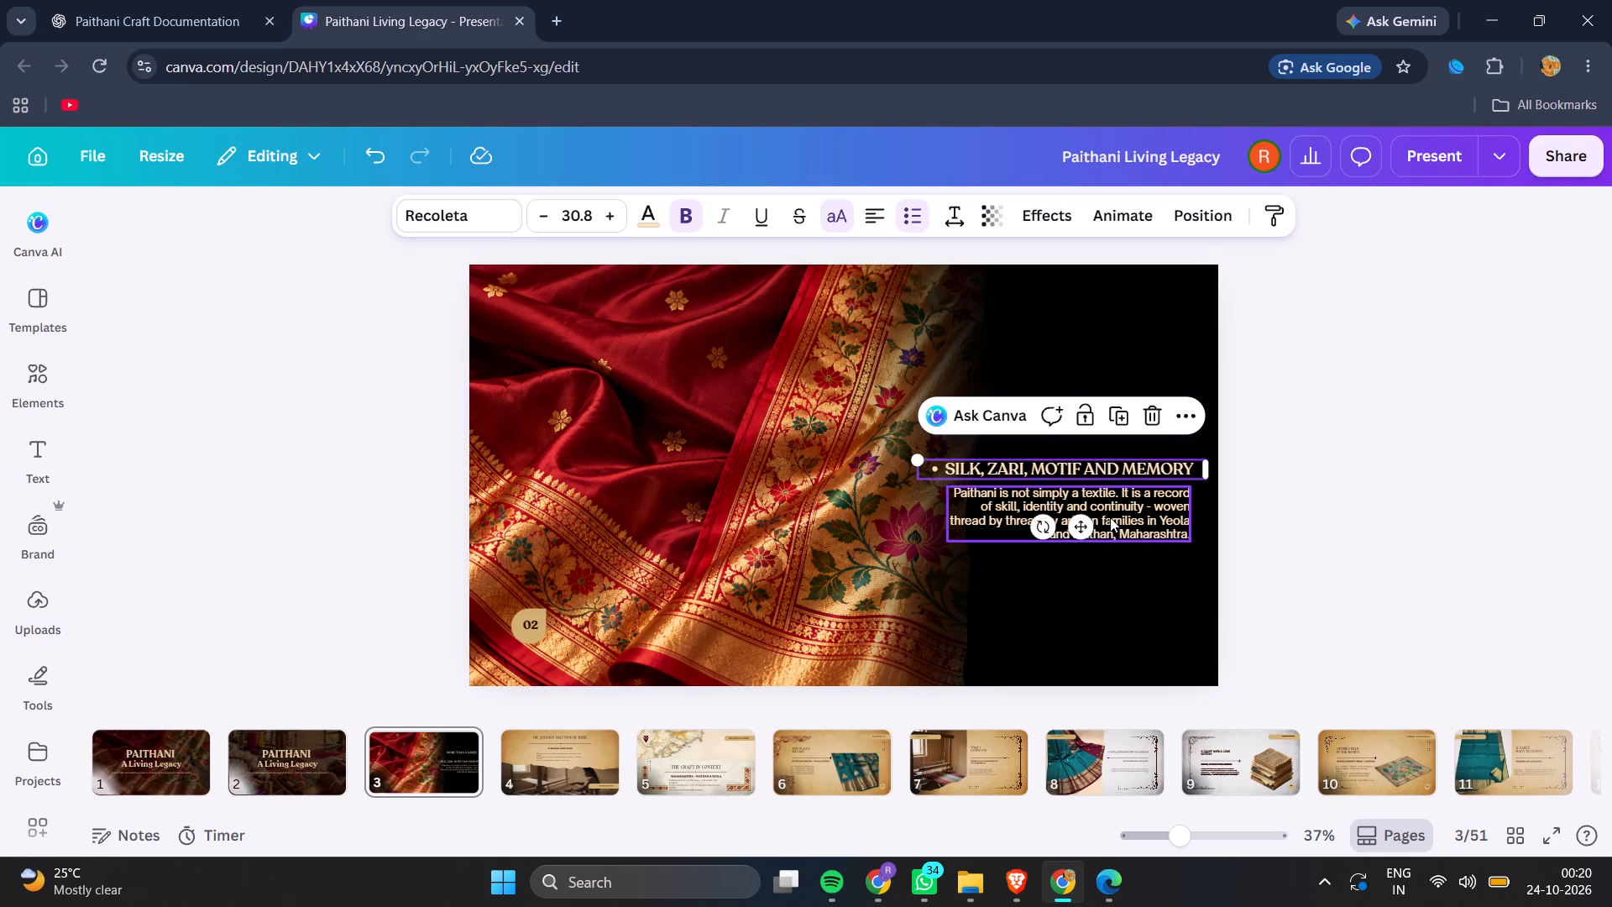
pyautogui.click(1110, 517)
pyautogui.click(1094, 475)
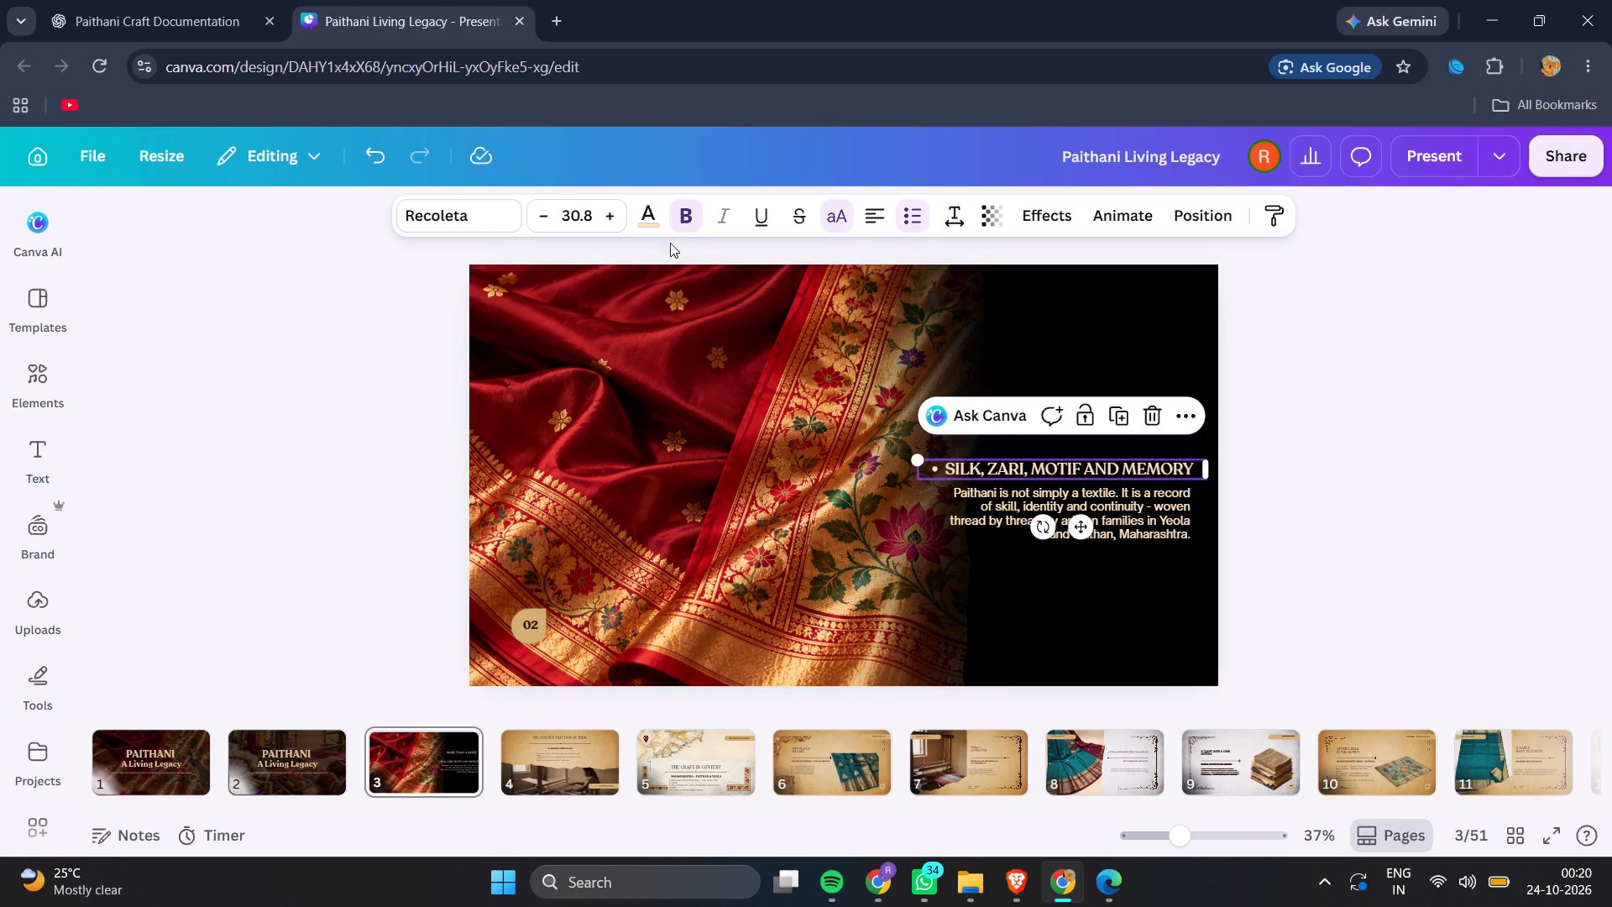
pyautogui.doubleClick(573, 216)
pyautogui.press('3')
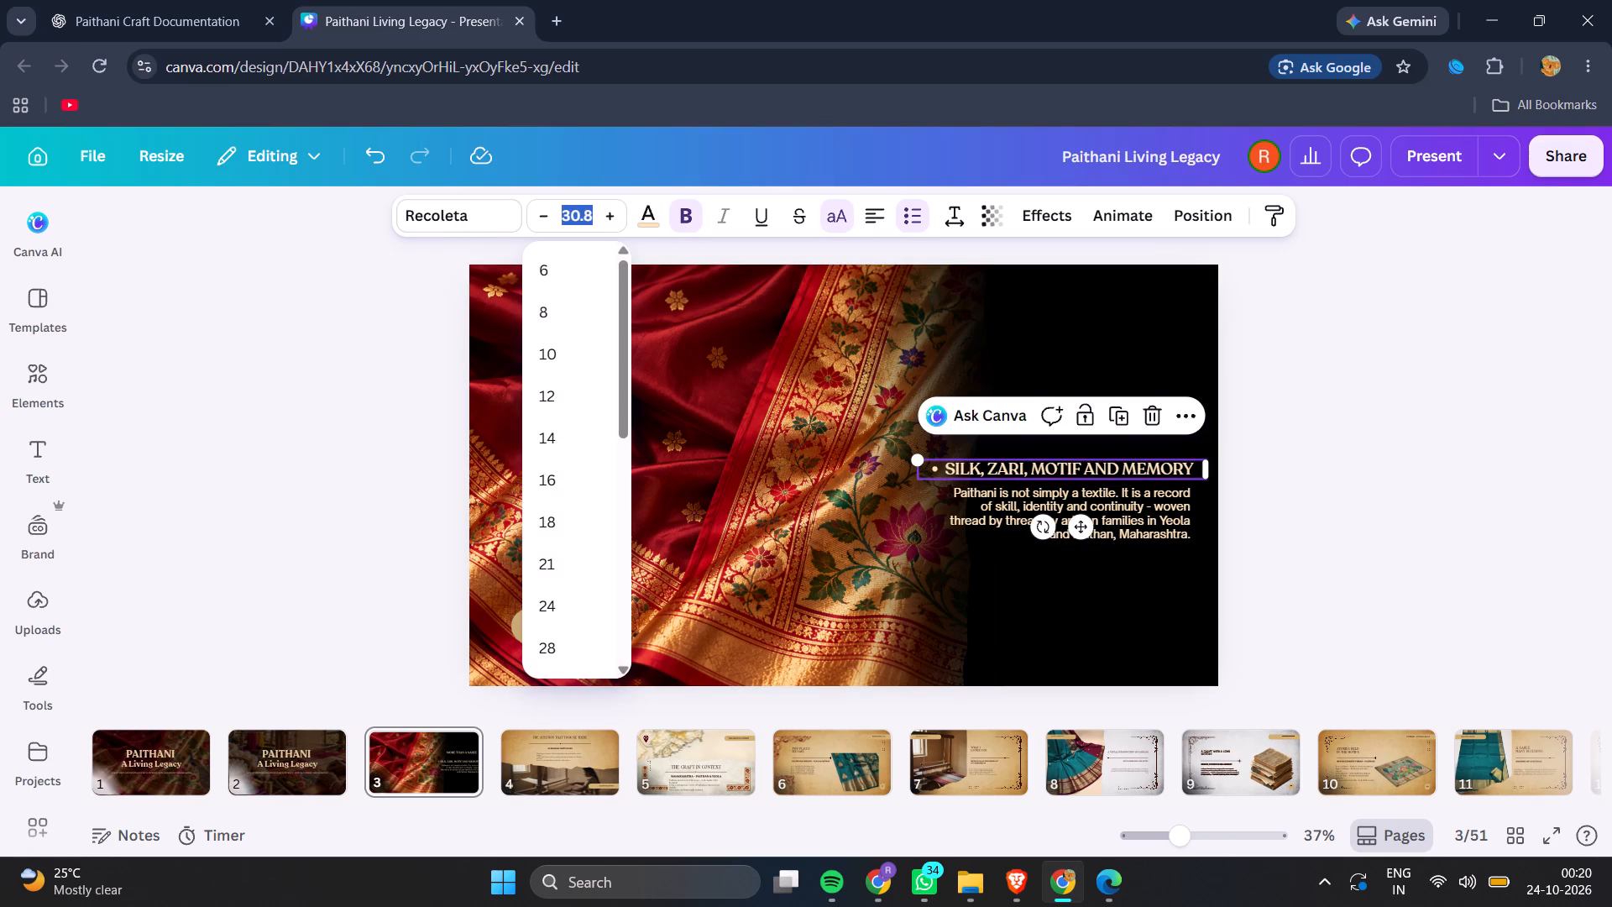
pyautogui.press('BackSpace')
pyautogui.press('2')
pyautogui.press('6')
pyautogui.press('Return')
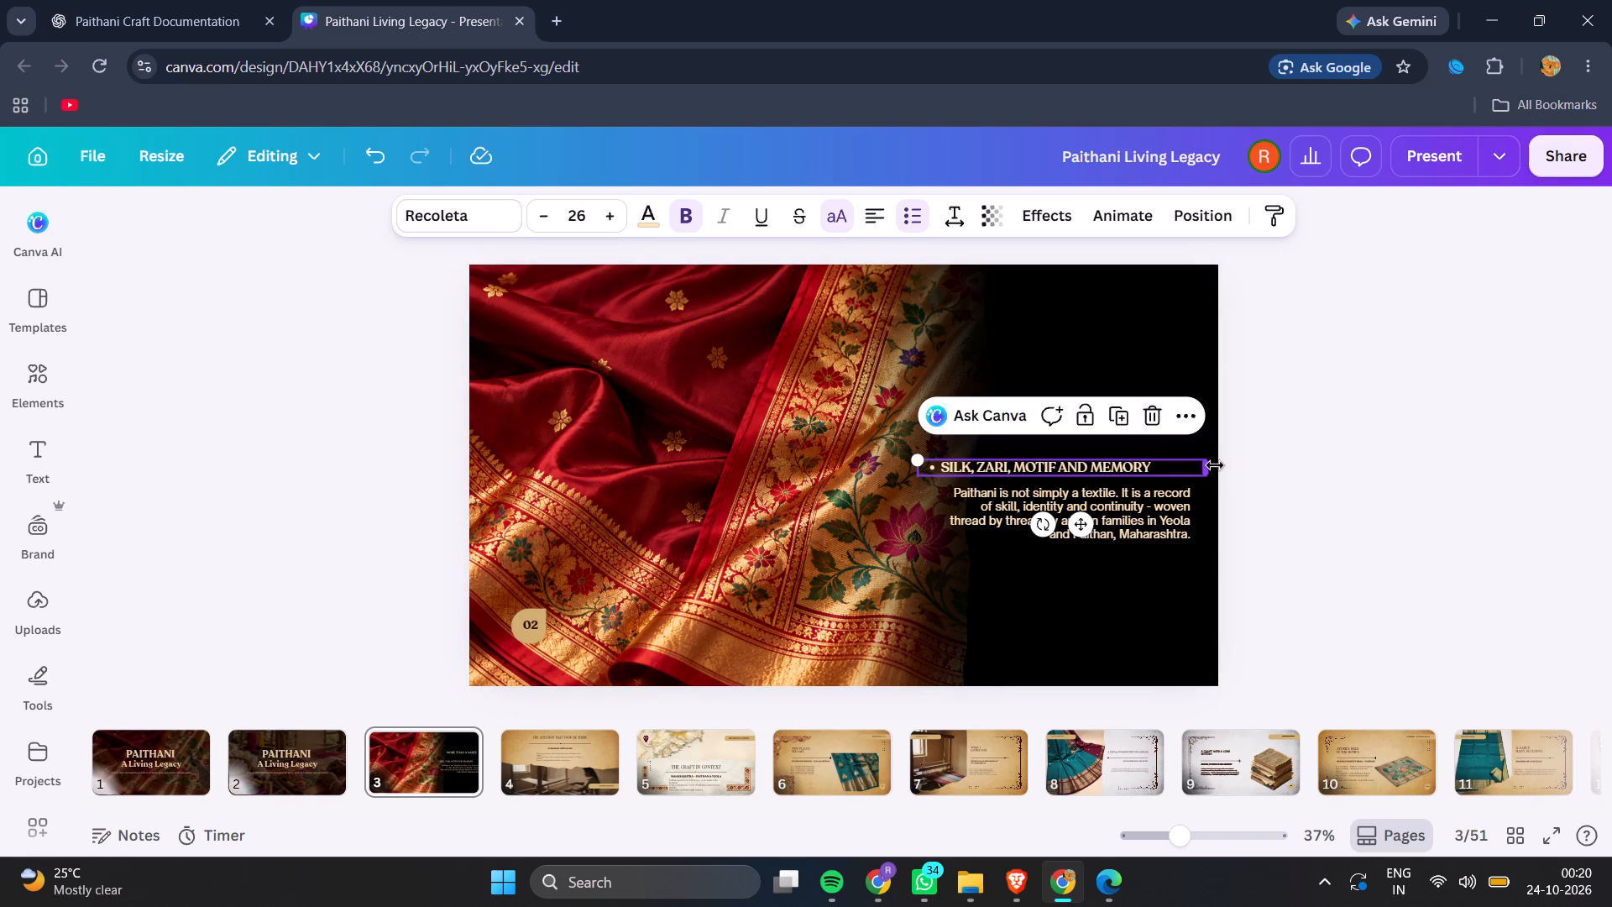
# Narrow the subheading's text box to about 627 wide and place it just above the paragraph, with the right edges of the text aligned.
pyautogui.moveTo(1215, 465); pyautogui.dragTo(1172, 474)
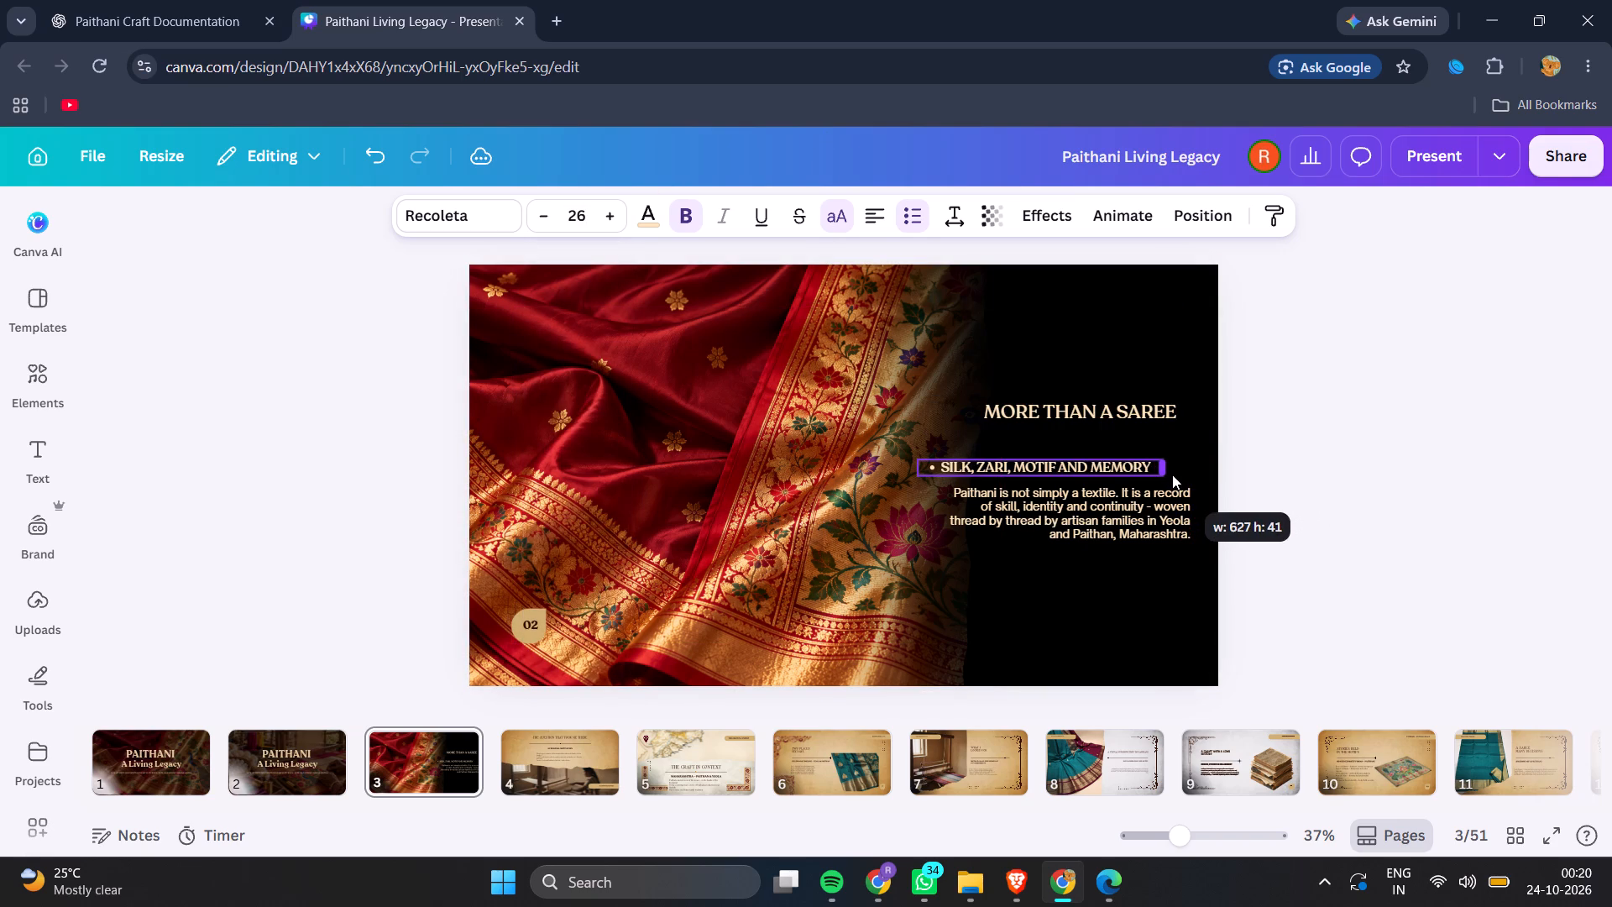
pyautogui.moveTo(1172, 474); pyautogui.dragTo(1171, 474)
pyautogui.moveTo(1097, 468); pyautogui.dragTo(1131, 469)
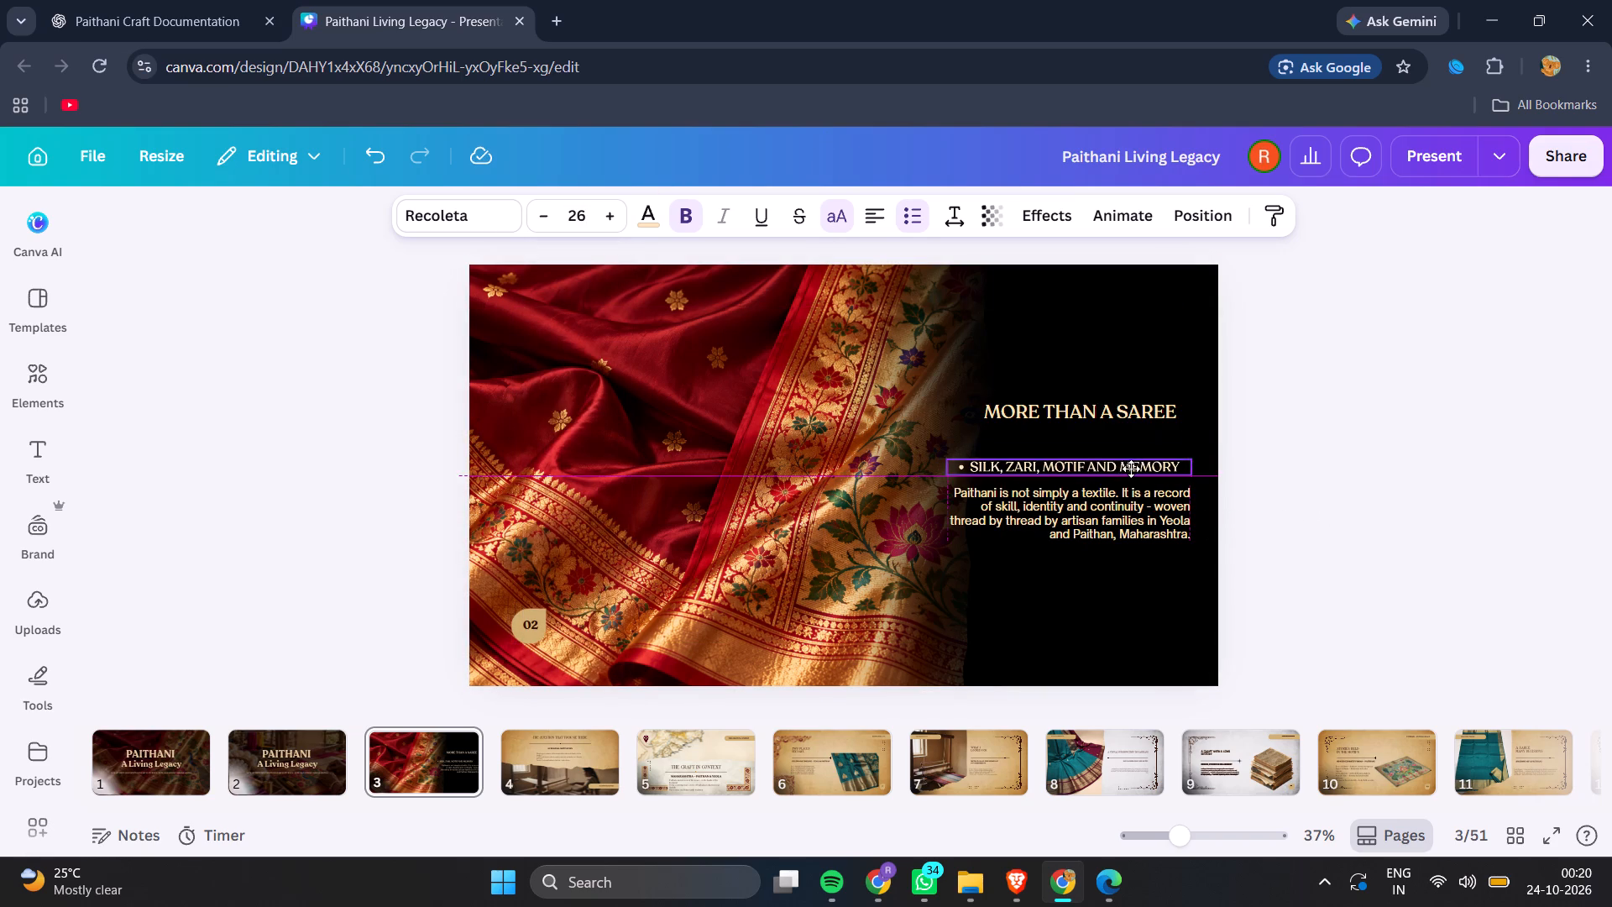
pyautogui.moveTo(1131, 469); pyautogui.dragTo(1128, 475)
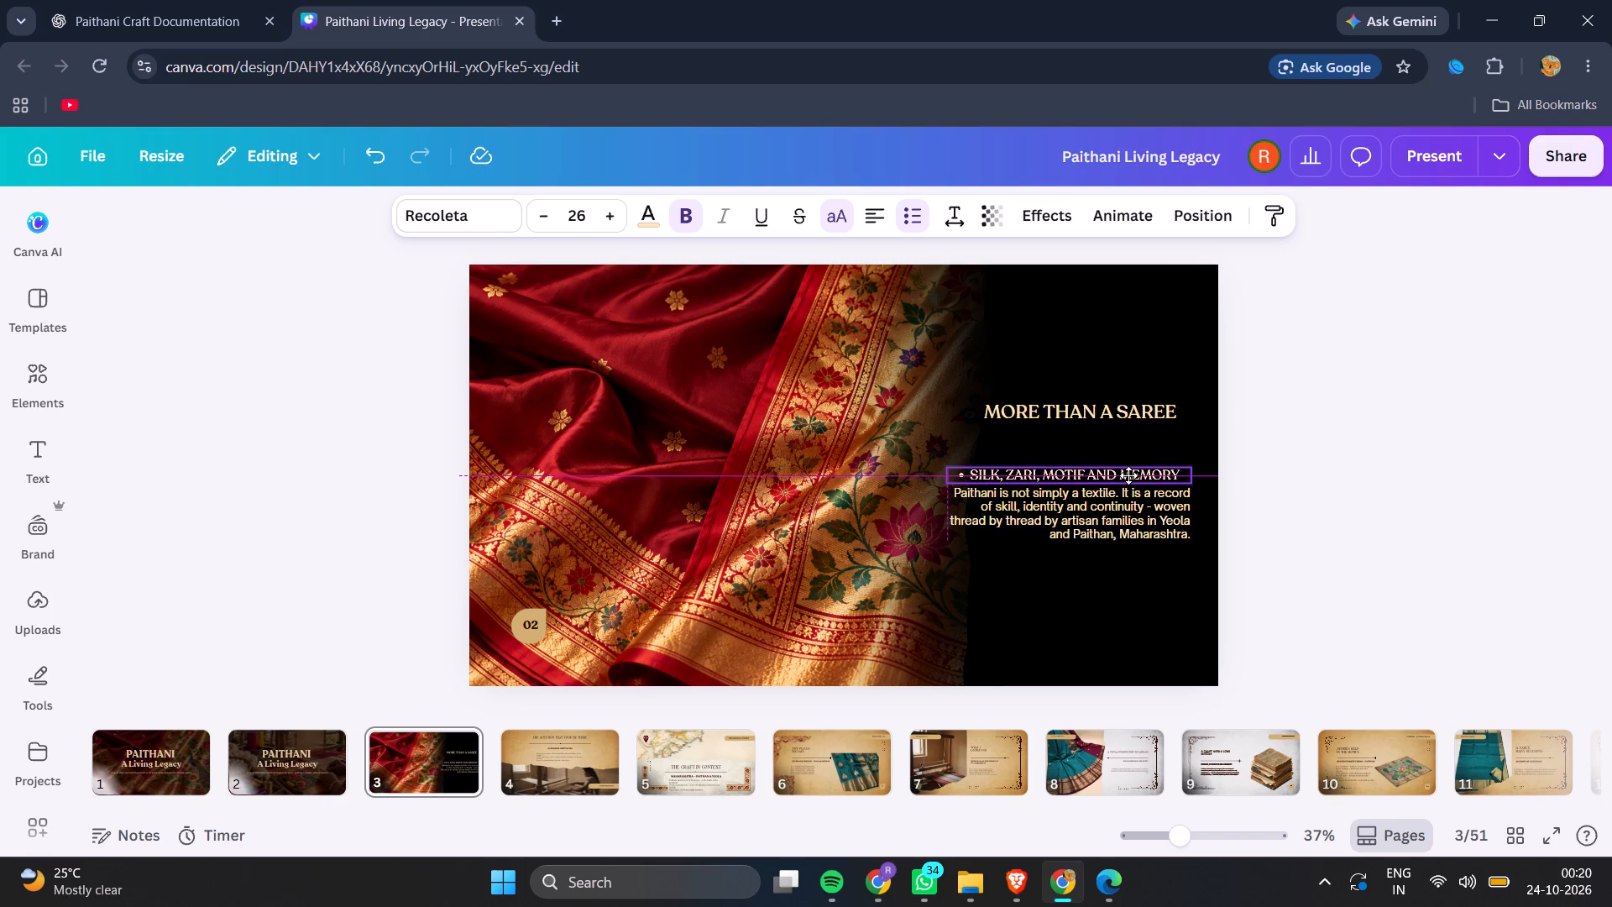
pyautogui.moveTo(1128, 475); pyautogui.dragTo(1137, 474)
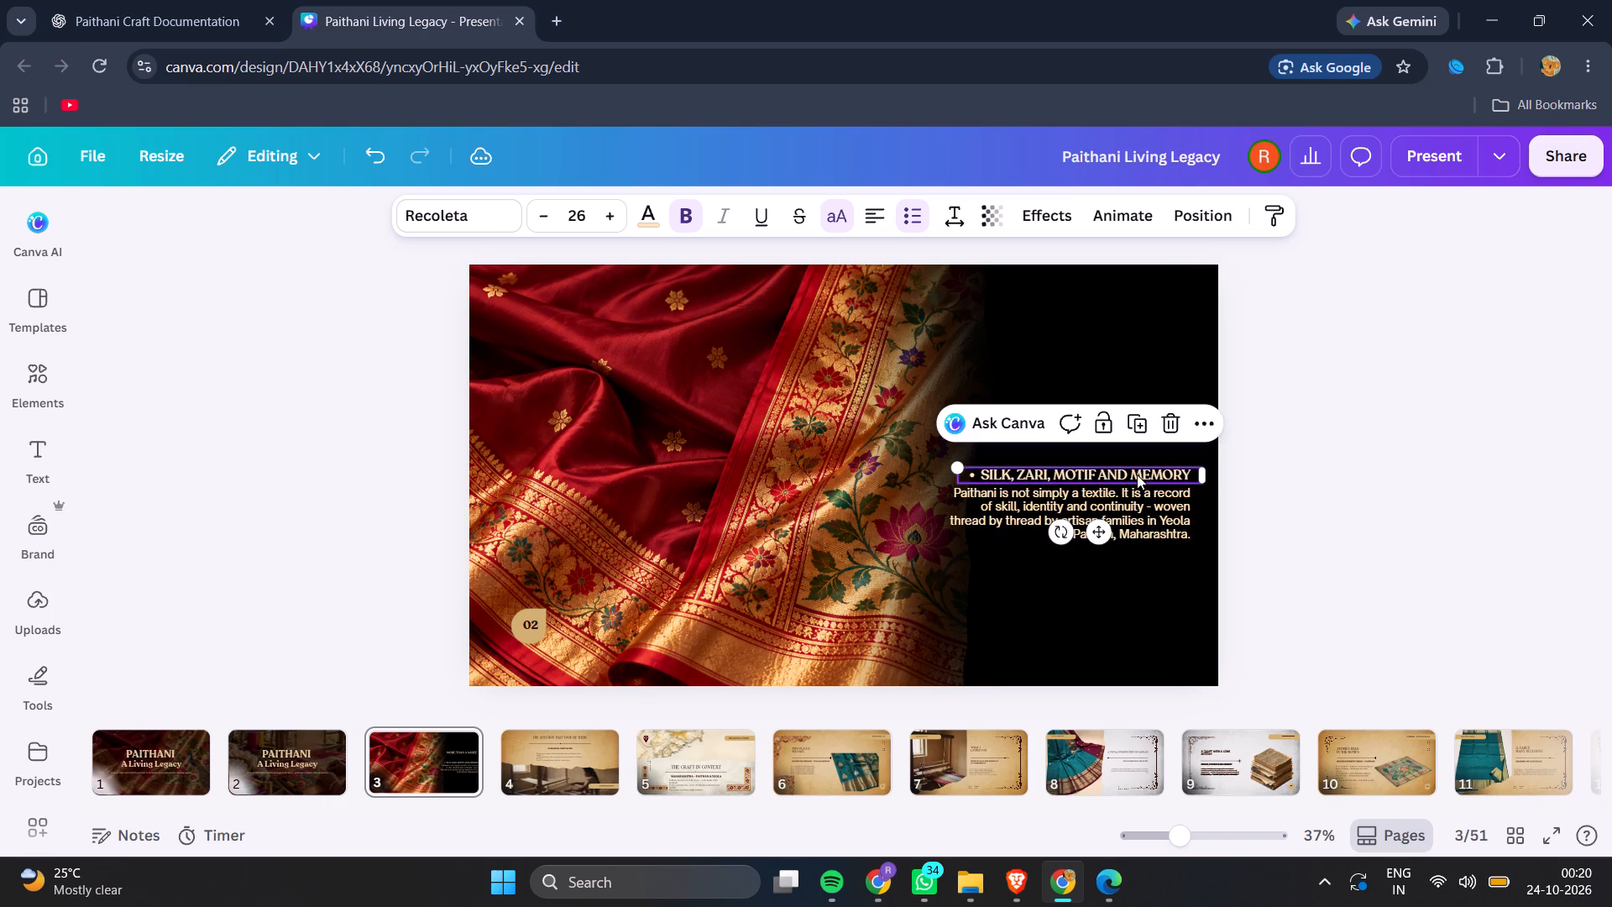
pyautogui.press('Up')
pyautogui.press('Up')
pyautogui.press('Up')
pyautogui.press('Up')
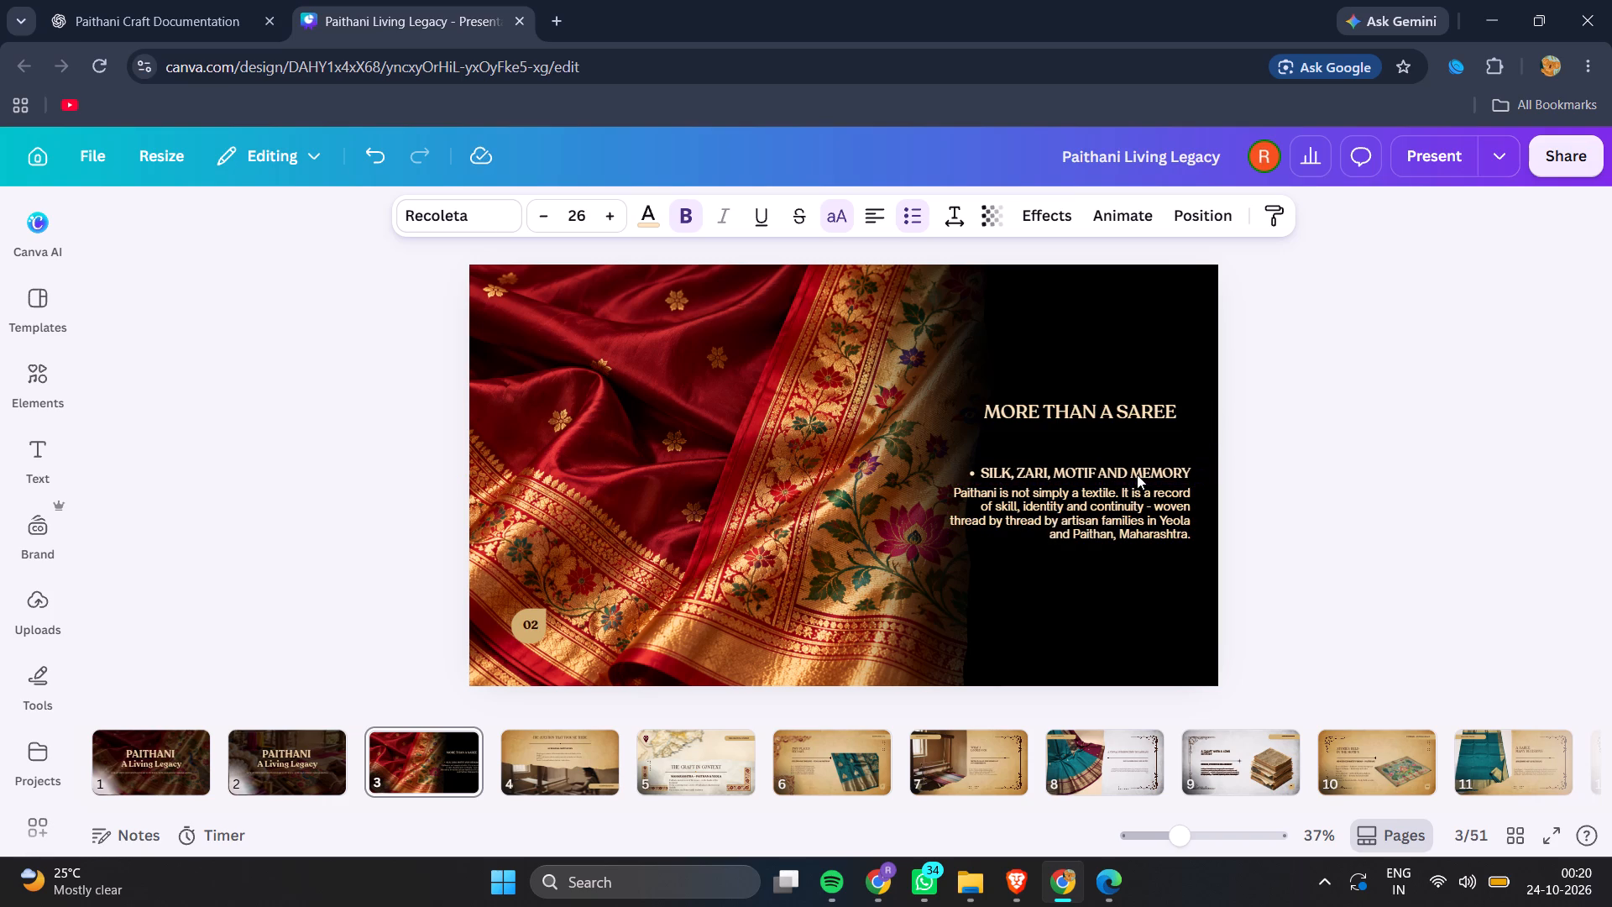
pyautogui.click(1292, 526)
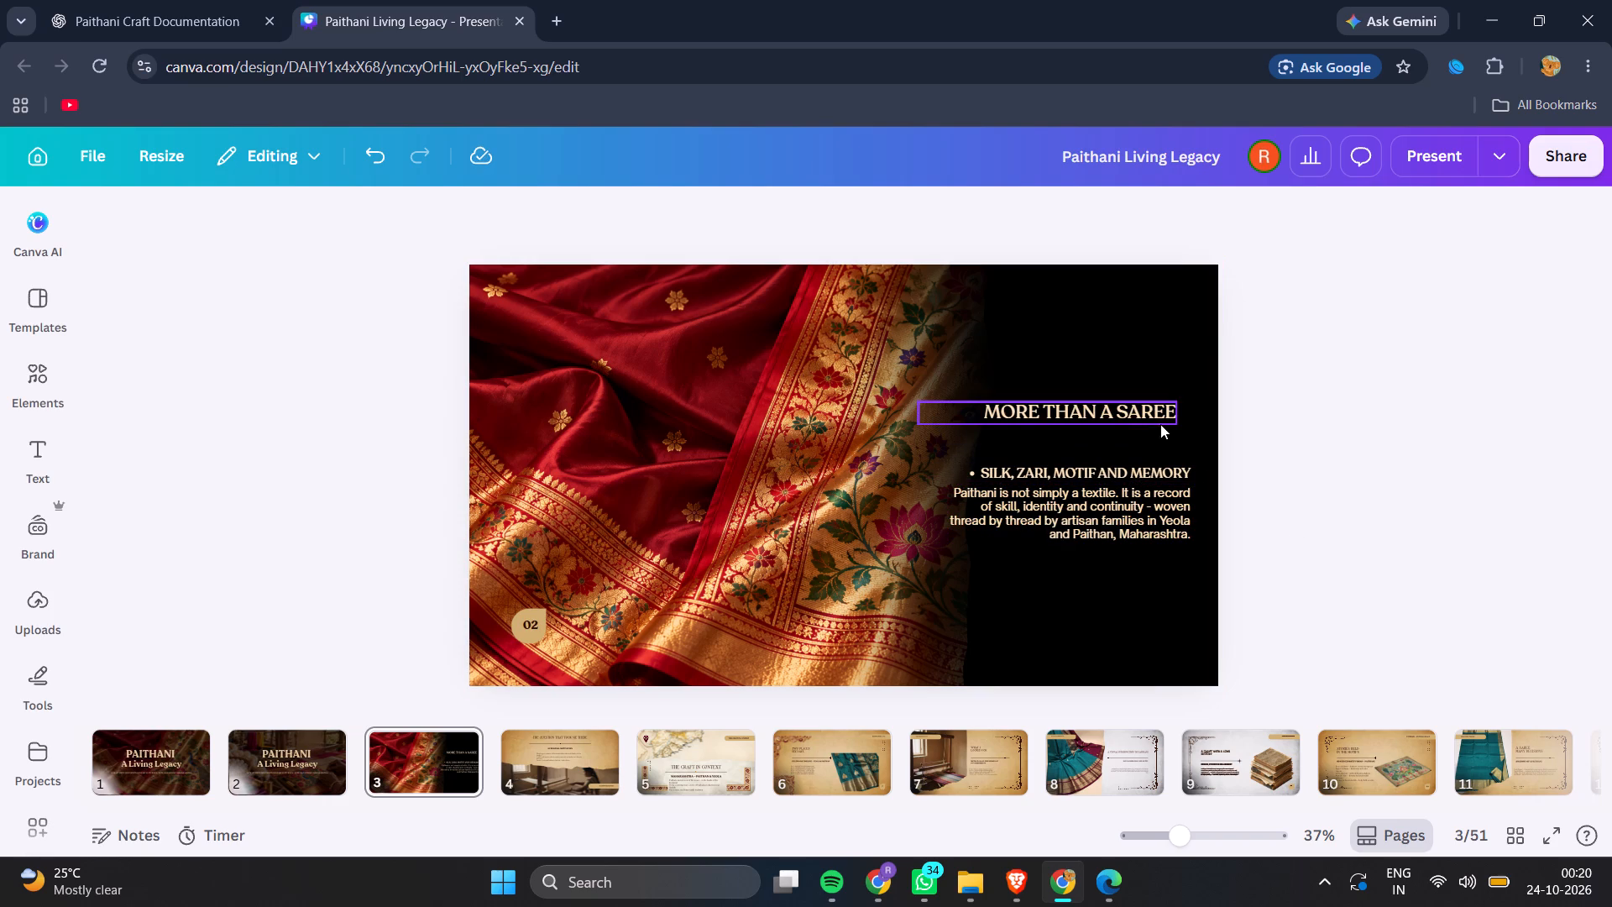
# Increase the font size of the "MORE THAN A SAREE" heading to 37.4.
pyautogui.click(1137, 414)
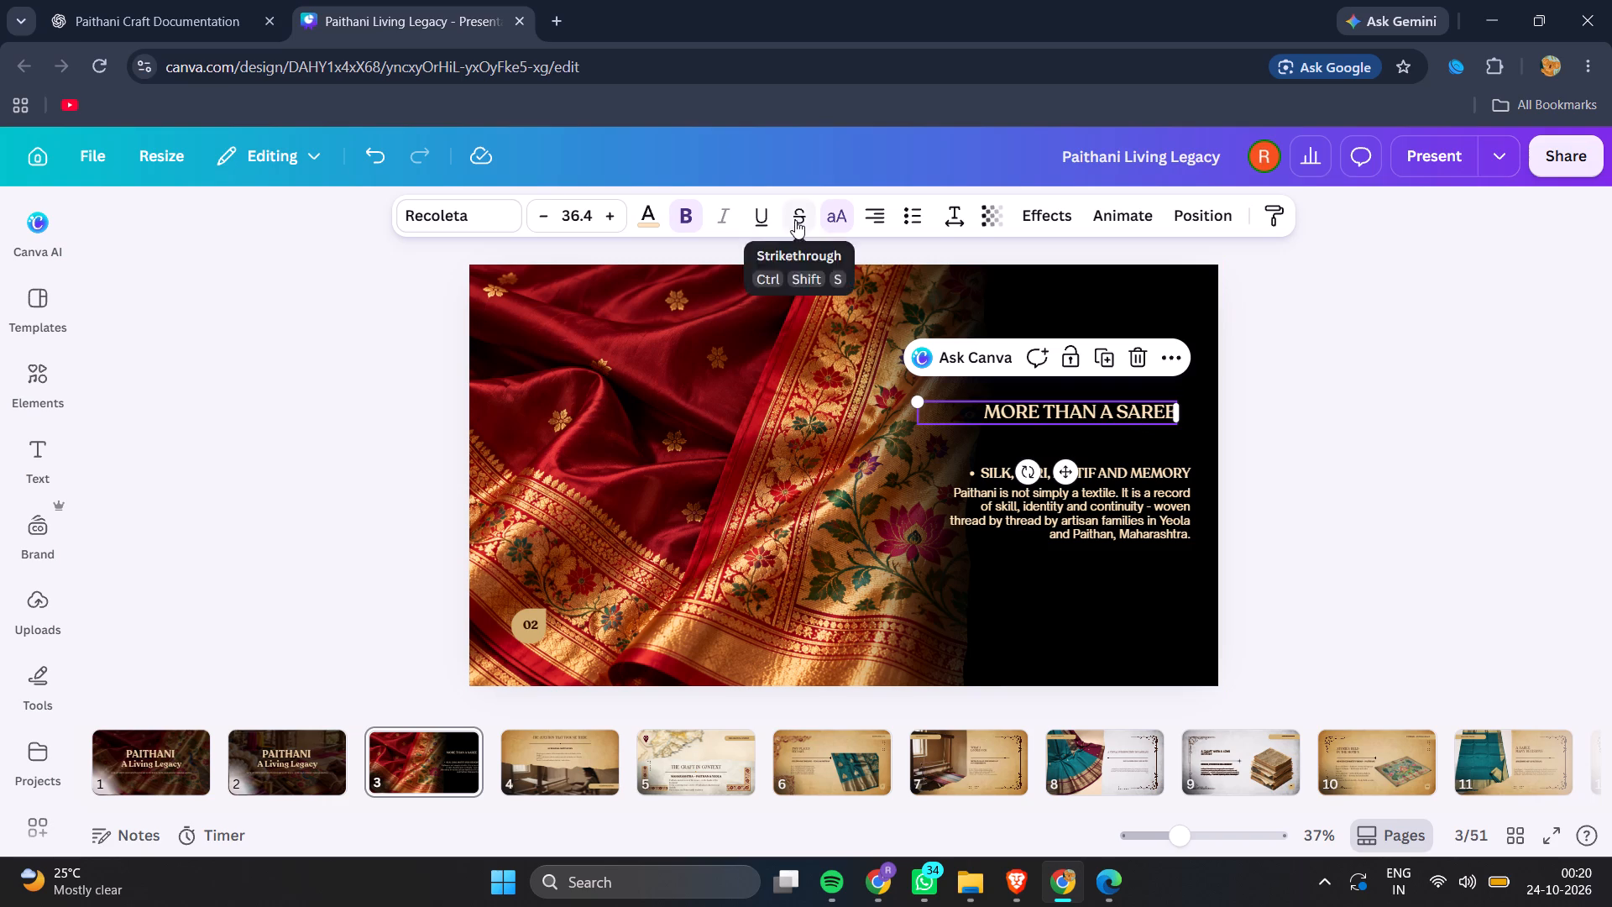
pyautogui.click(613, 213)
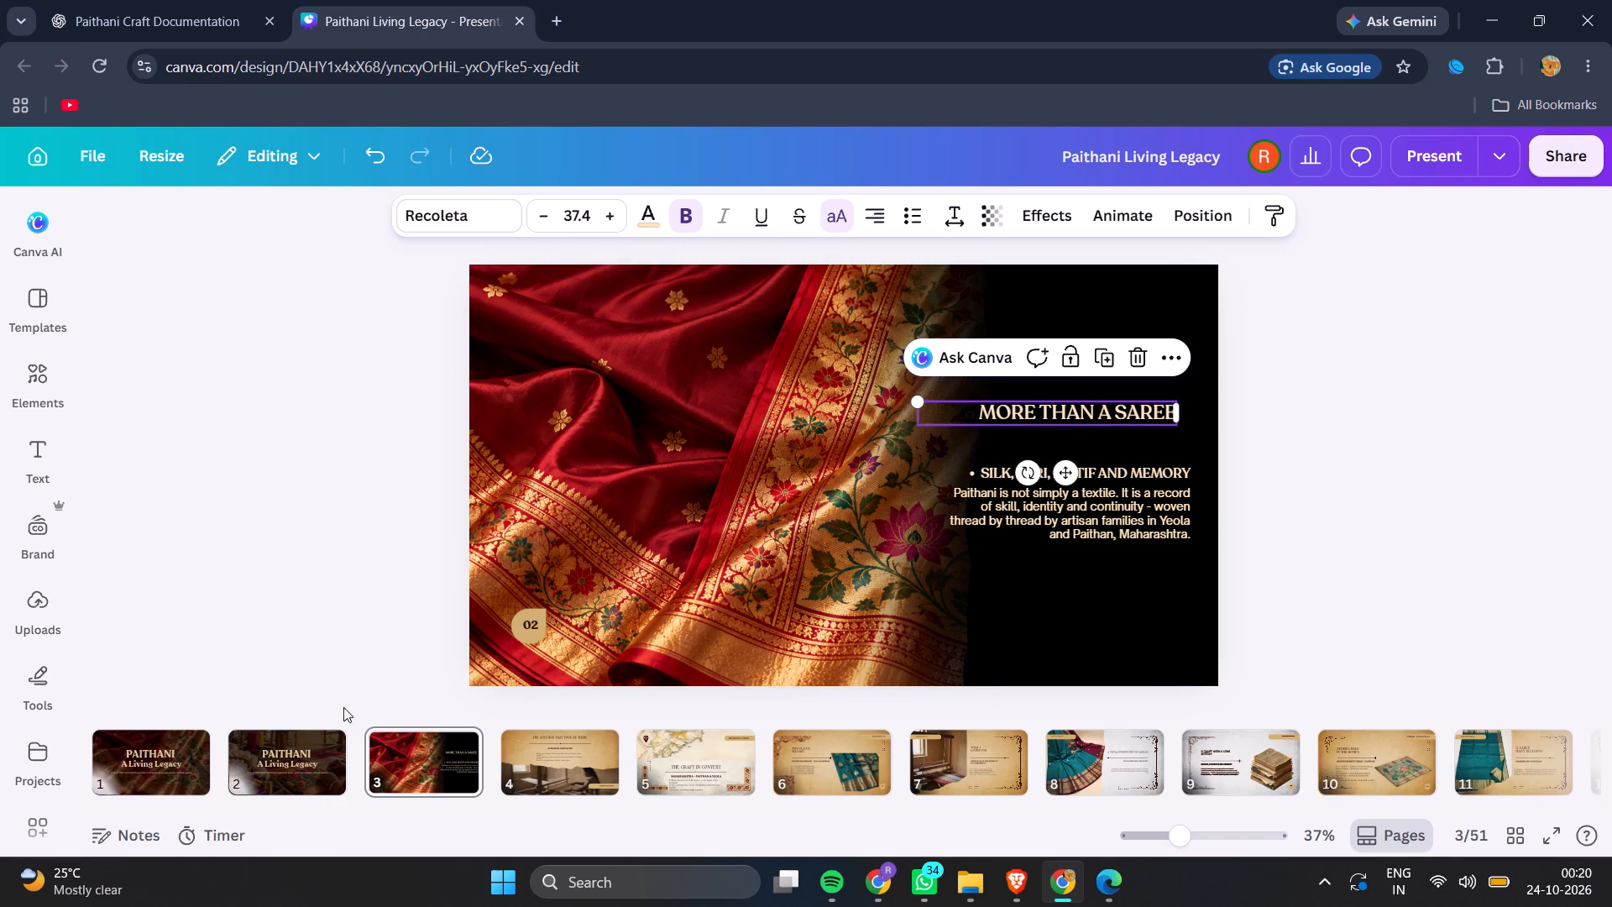
# Check the font and size of the title and subtitle text on slide 2.
pyautogui.click(310, 773)
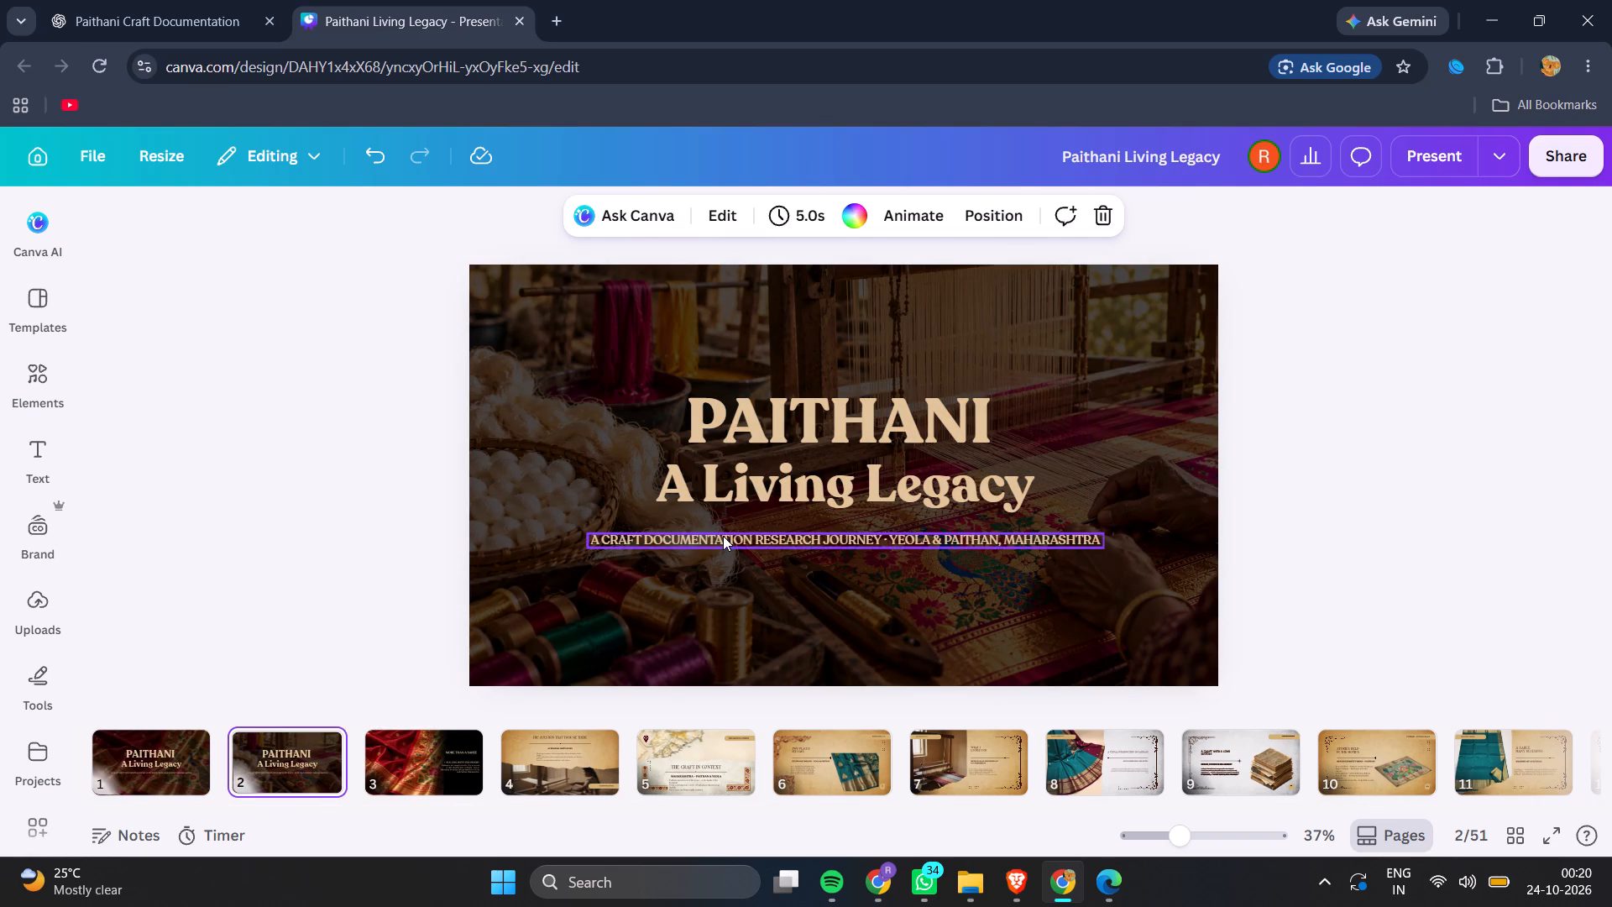
pyautogui.click(723, 536)
pyautogui.click(714, 445)
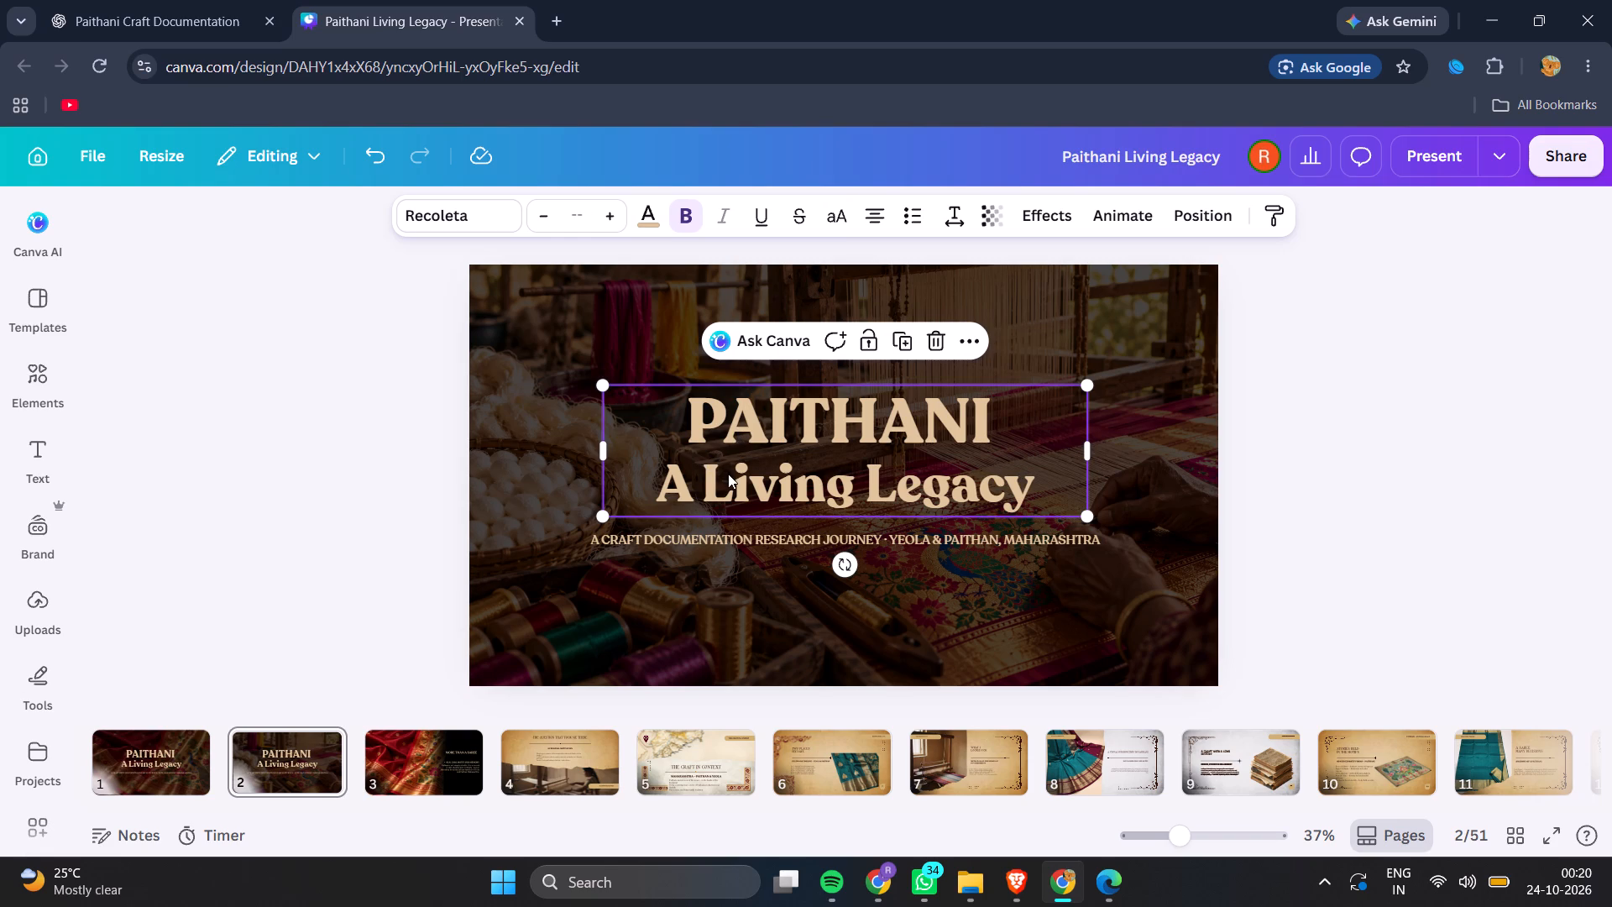
pyautogui.doubleClick(727, 474)
pyautogui.doubleClick(727, 474)
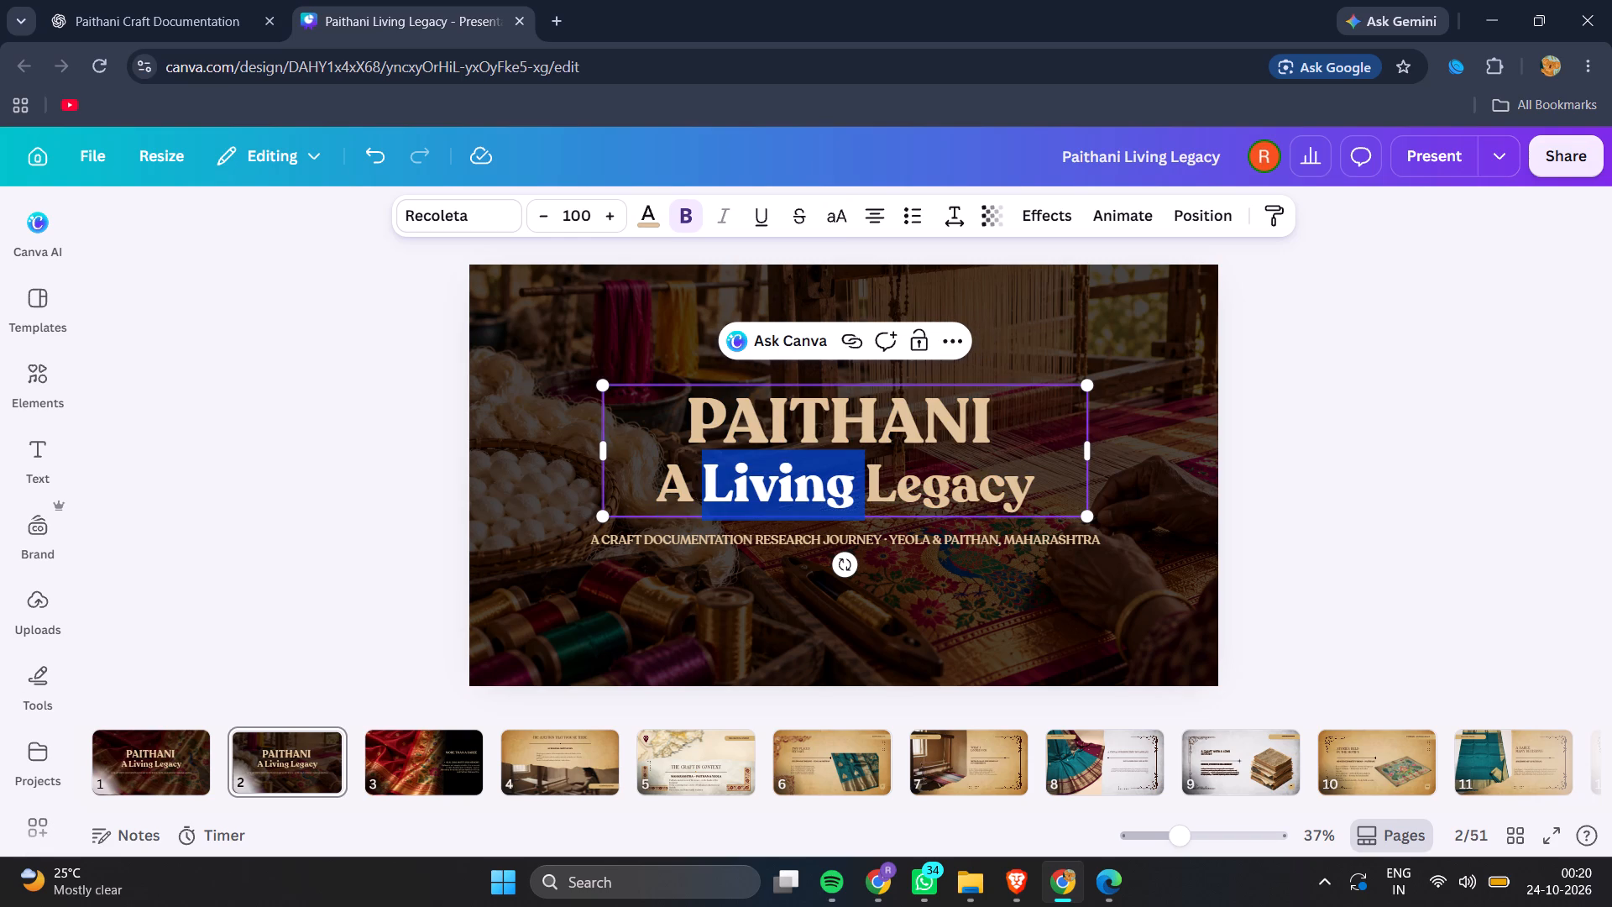
# Set the font size of the "MORE THAN A SAREE" heading on slide 3 to 42.
pyautogui.click(451, 773)
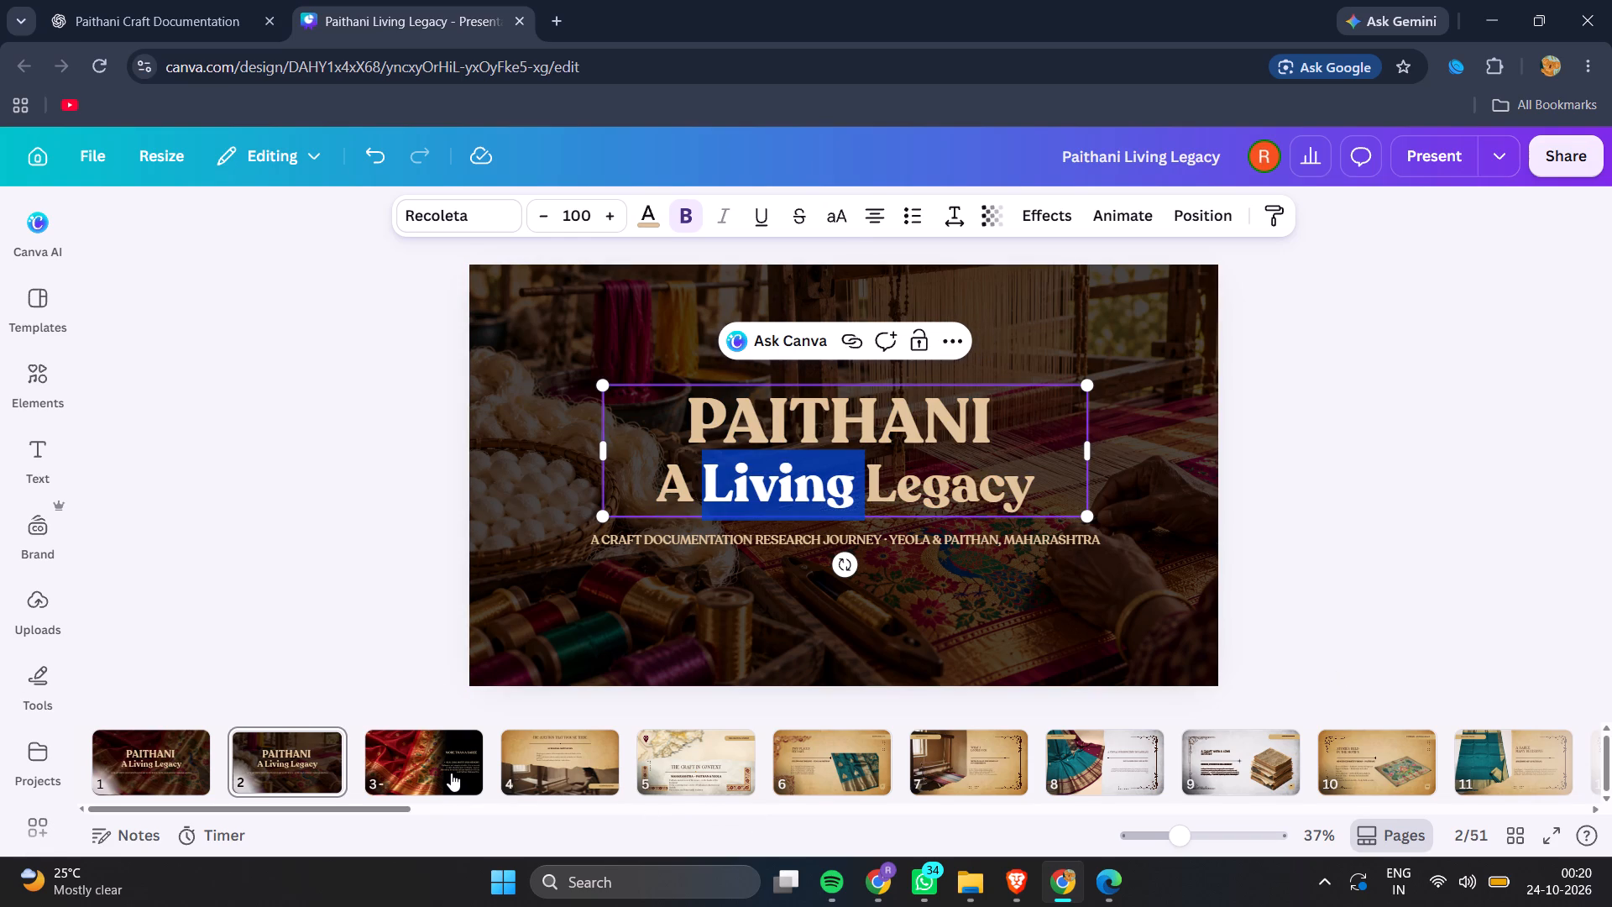
pyautogui.click(1098, 418)
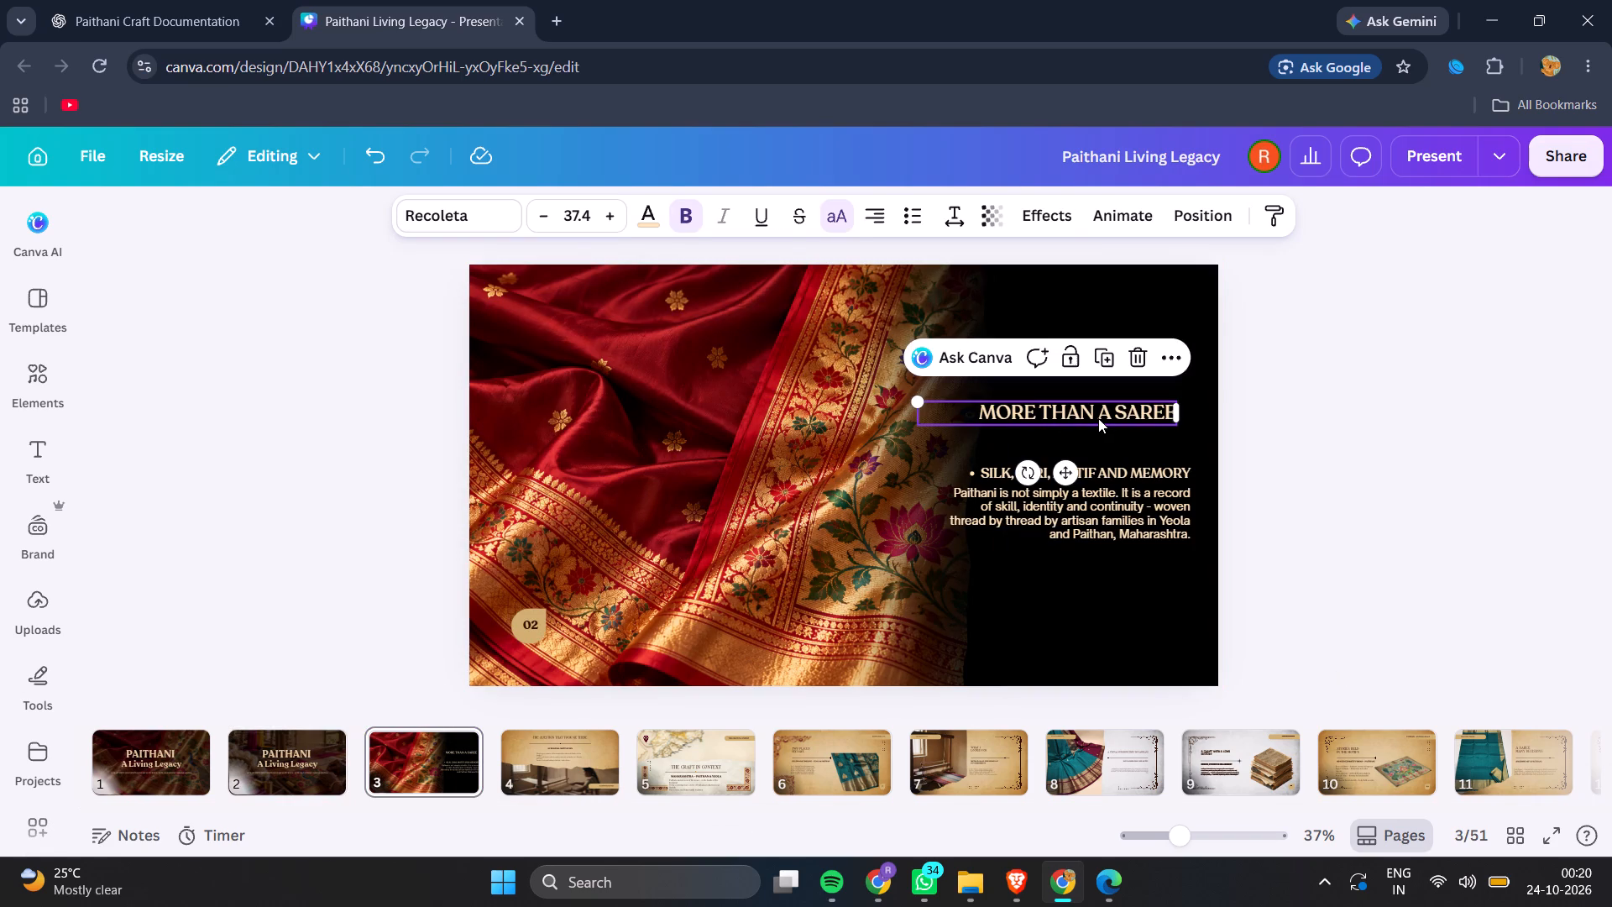
pyautogui.click(605, 212)
pyautogui.click(567, 217)
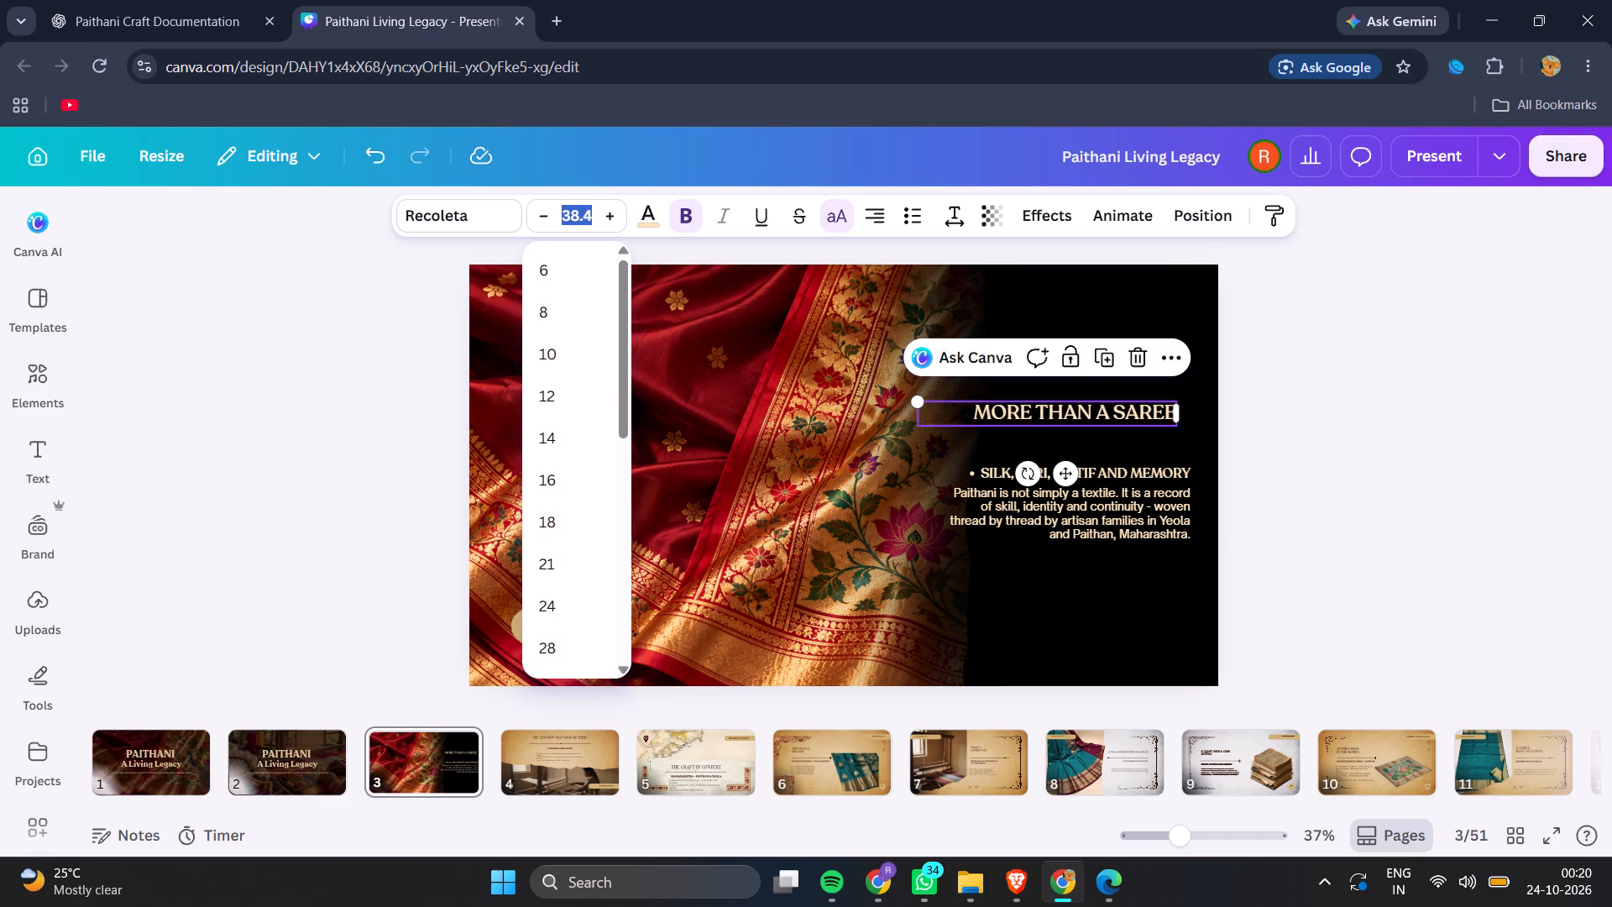
pyautogui.scroll(-2, 558, 605)
pyautogui.click(558, 605)
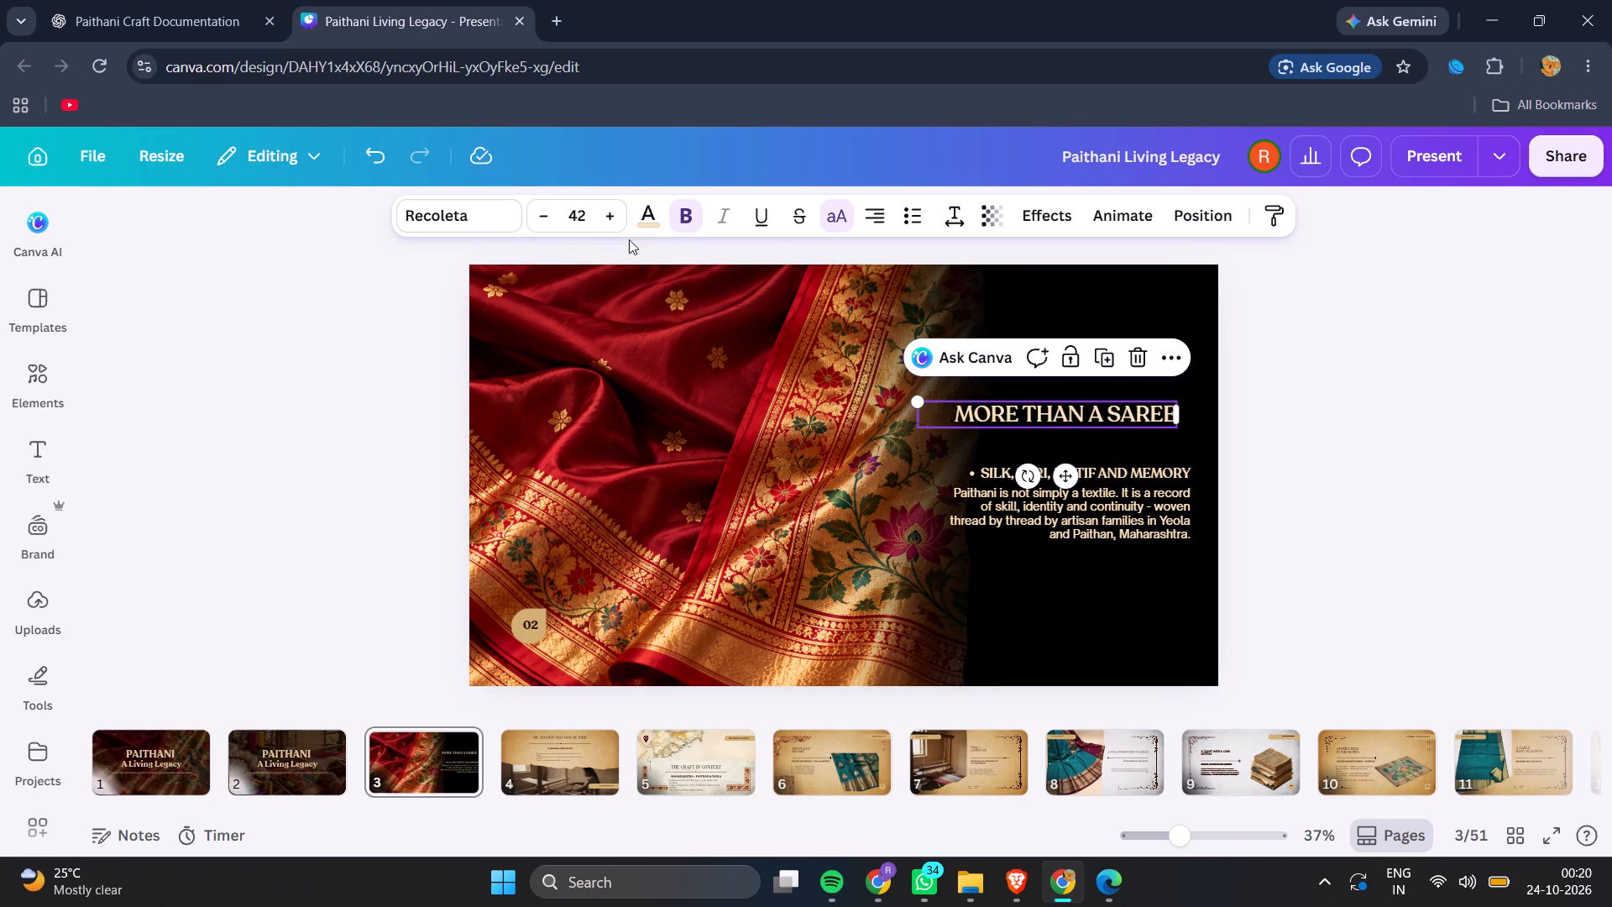
# Reapply bold to the "MORE THAN A SAREE" heading and open the font list for its Recoleta text.
pyautogui.click(696, 214)
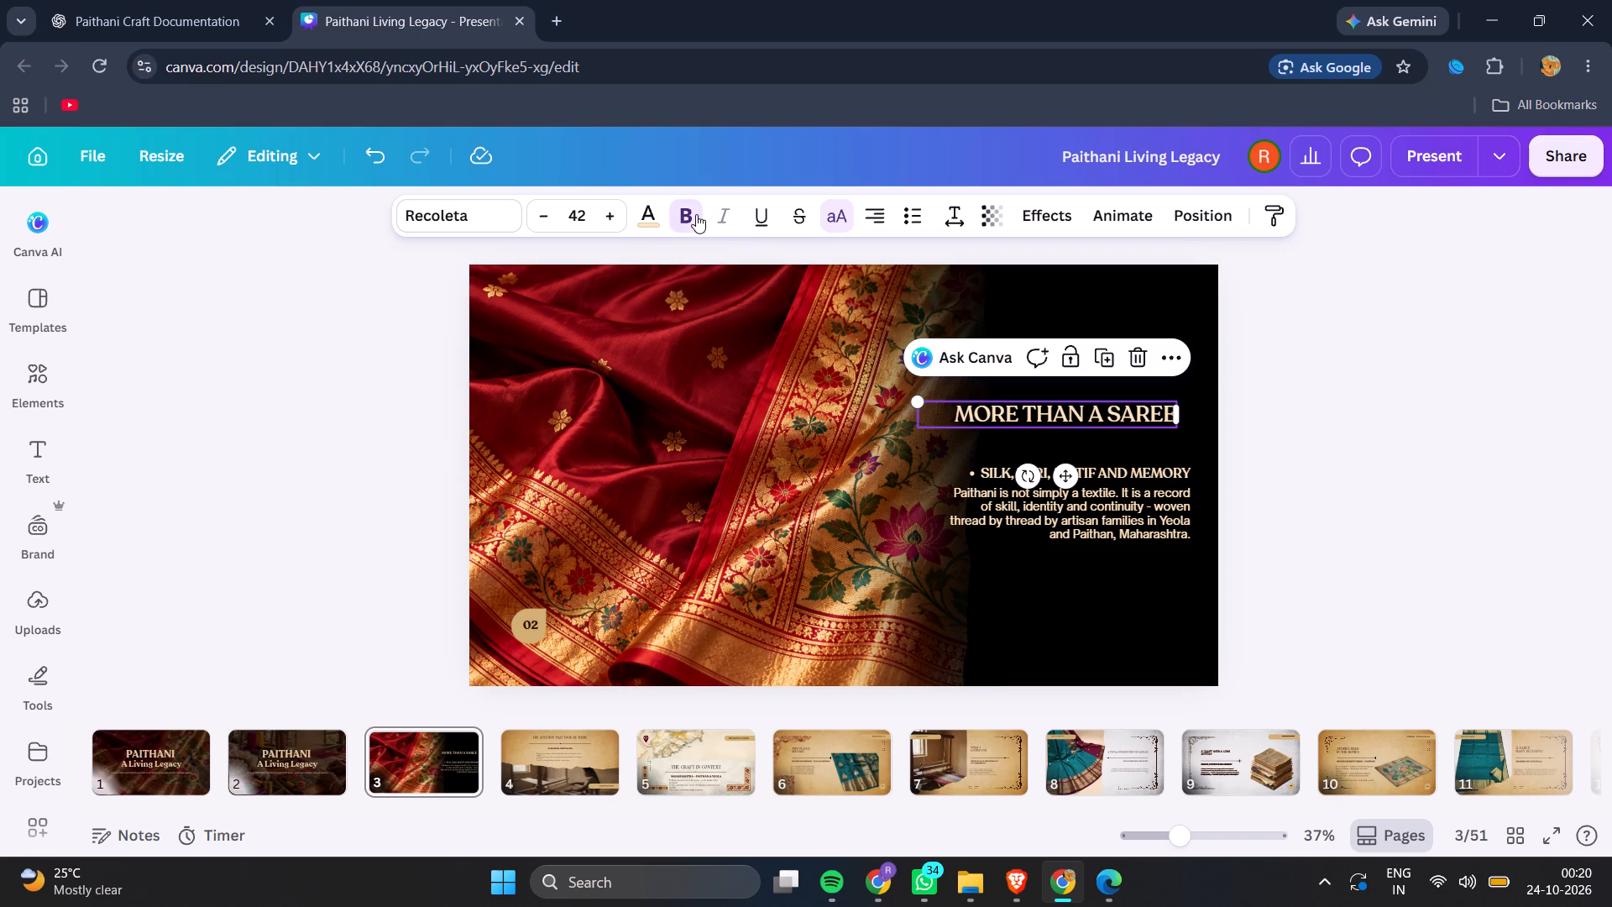
pyautogui.click(696, 214)
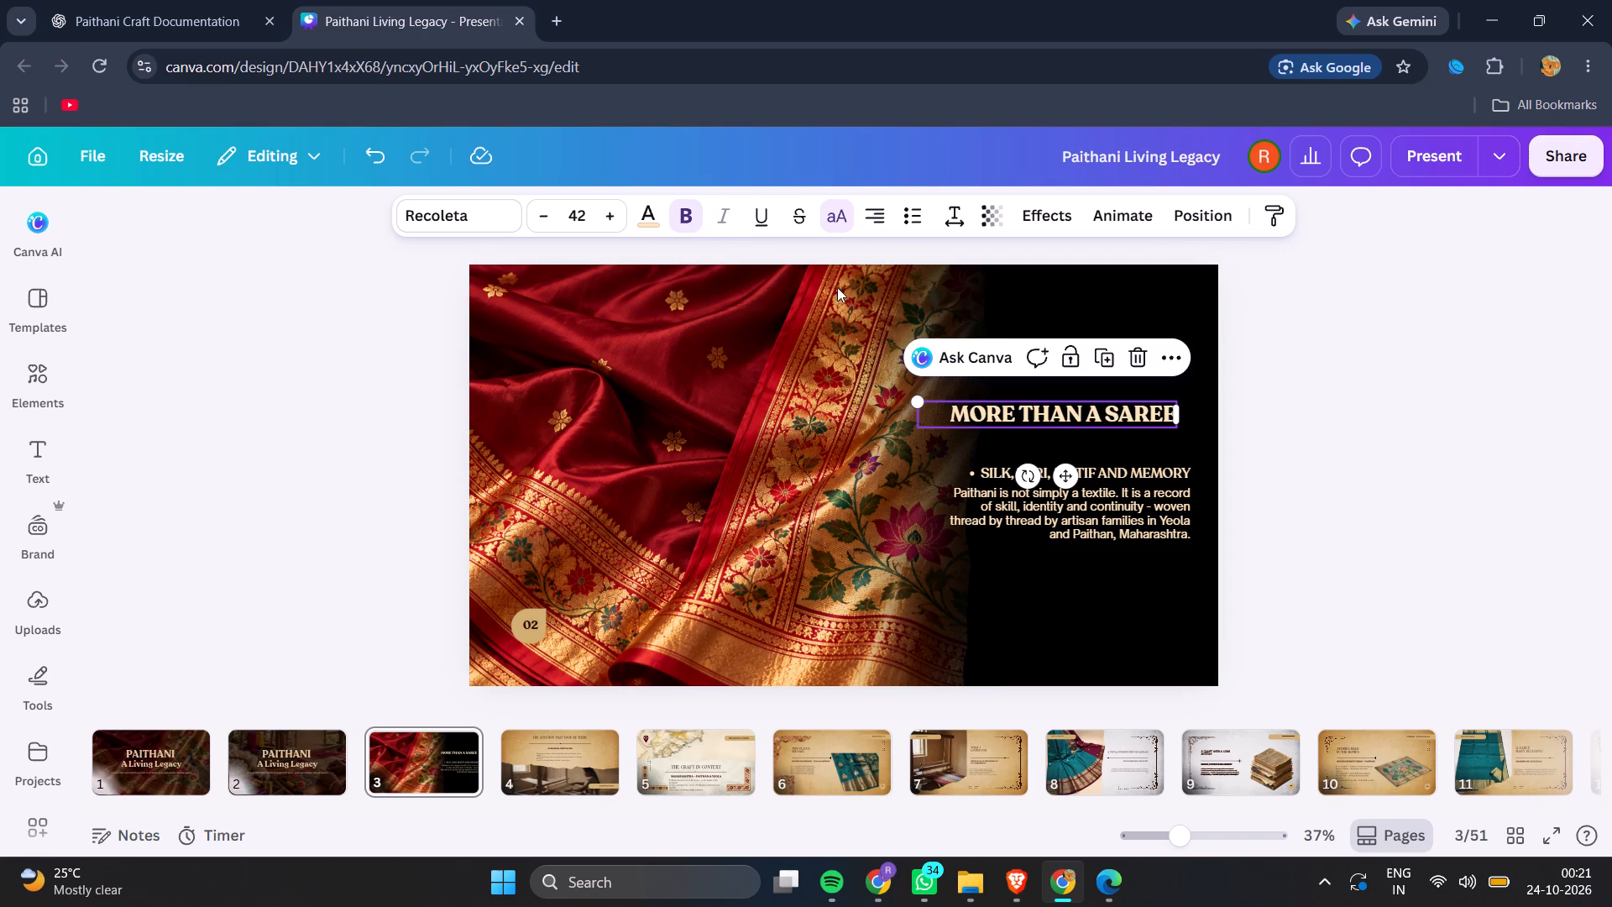
pyautogui.click(489, 203)
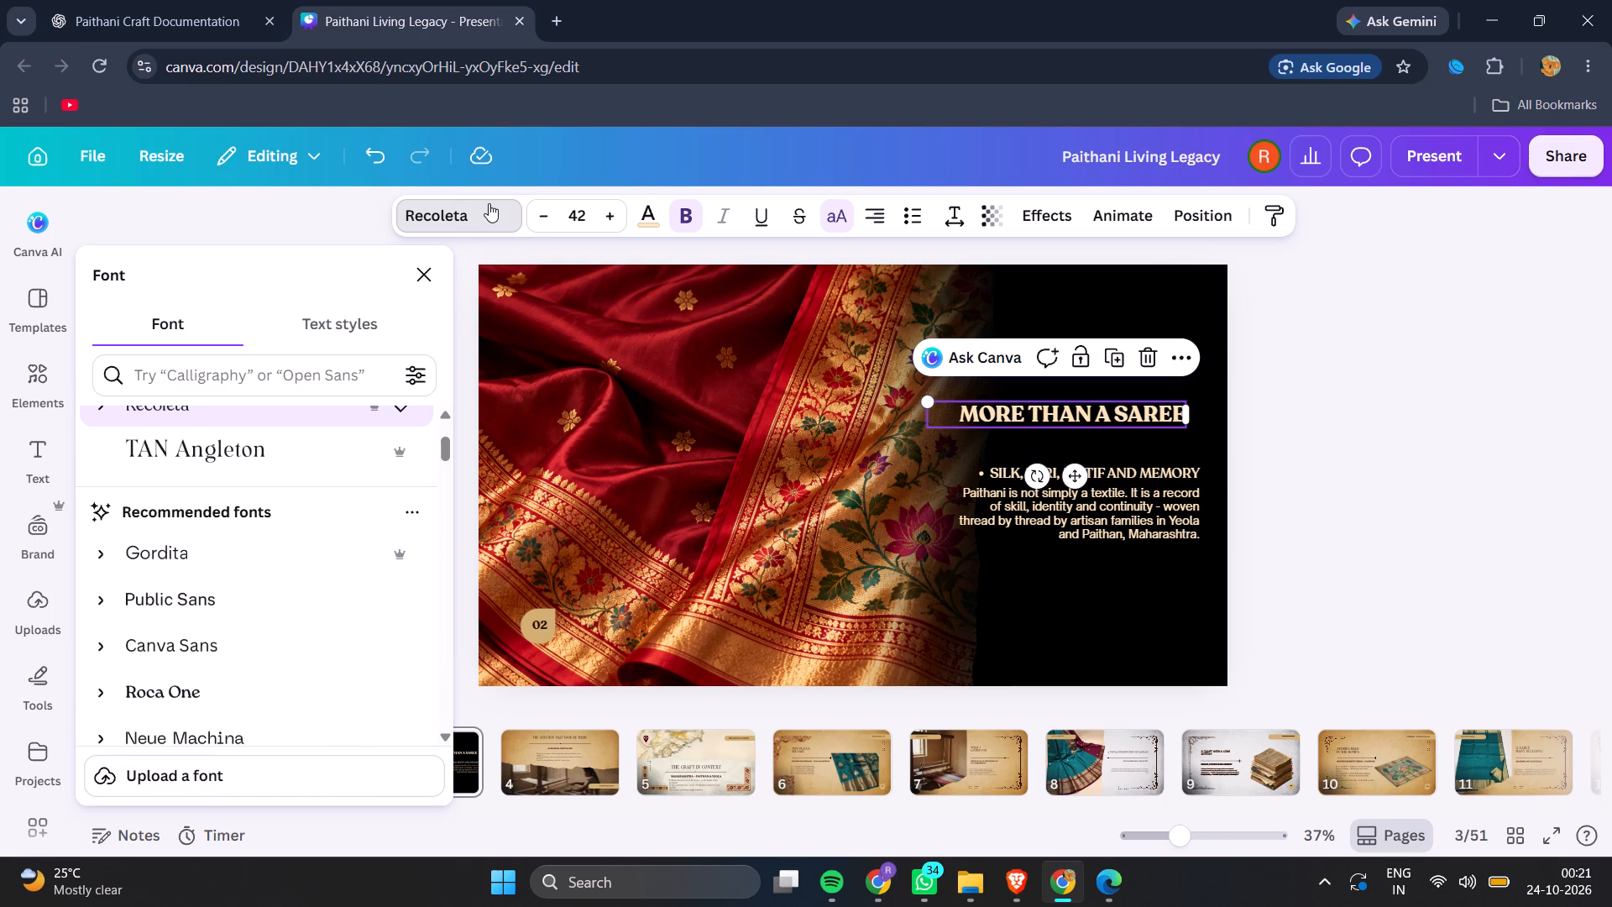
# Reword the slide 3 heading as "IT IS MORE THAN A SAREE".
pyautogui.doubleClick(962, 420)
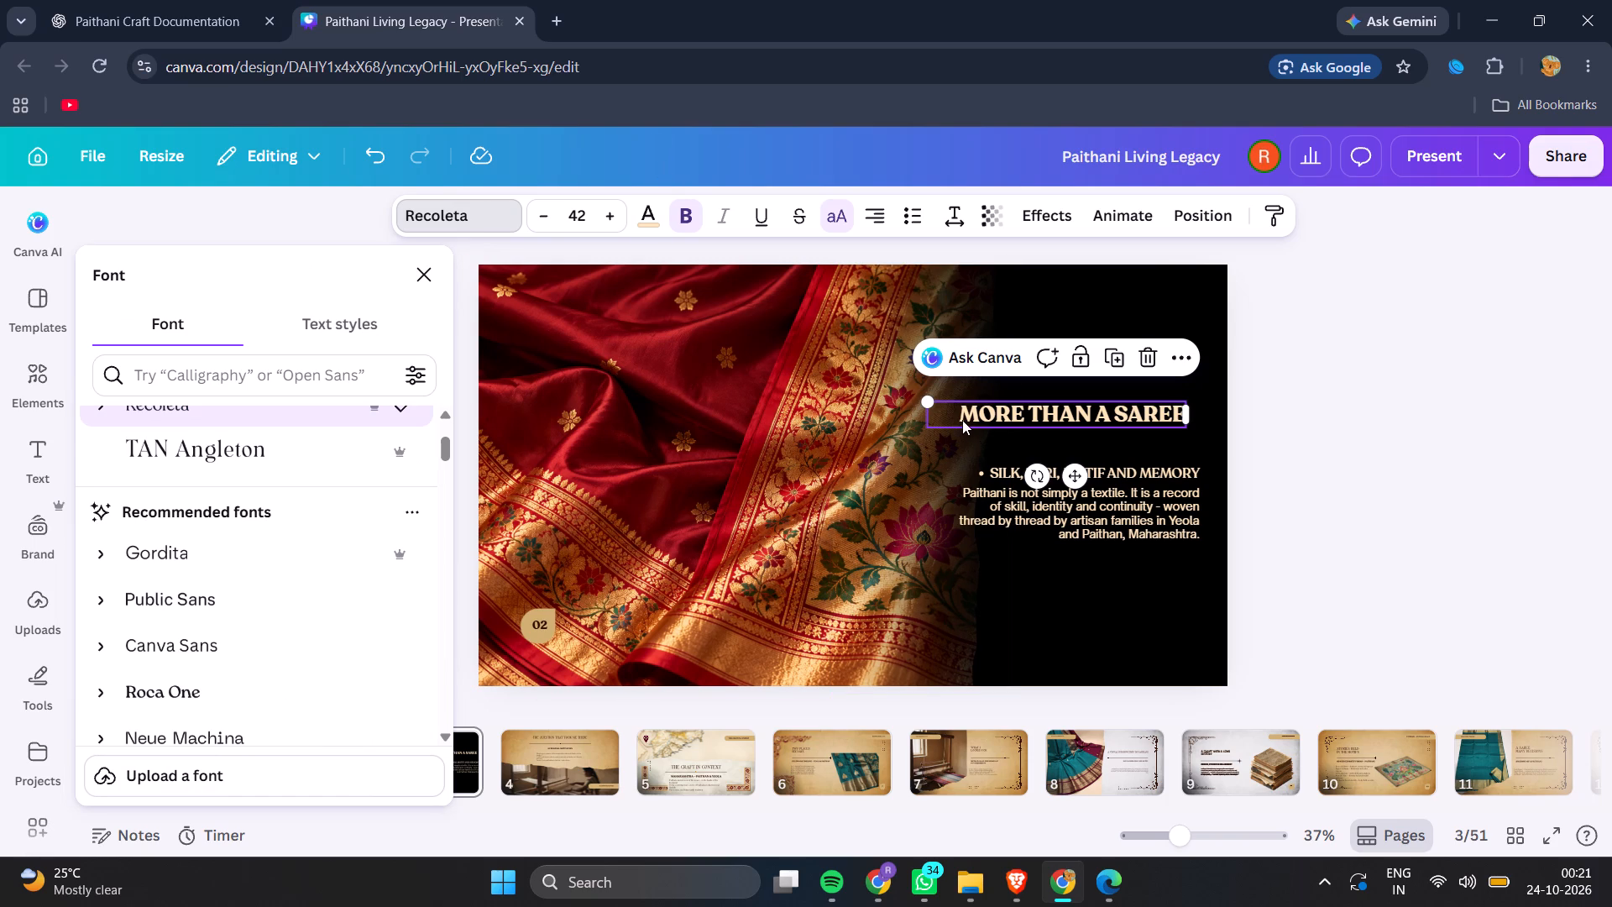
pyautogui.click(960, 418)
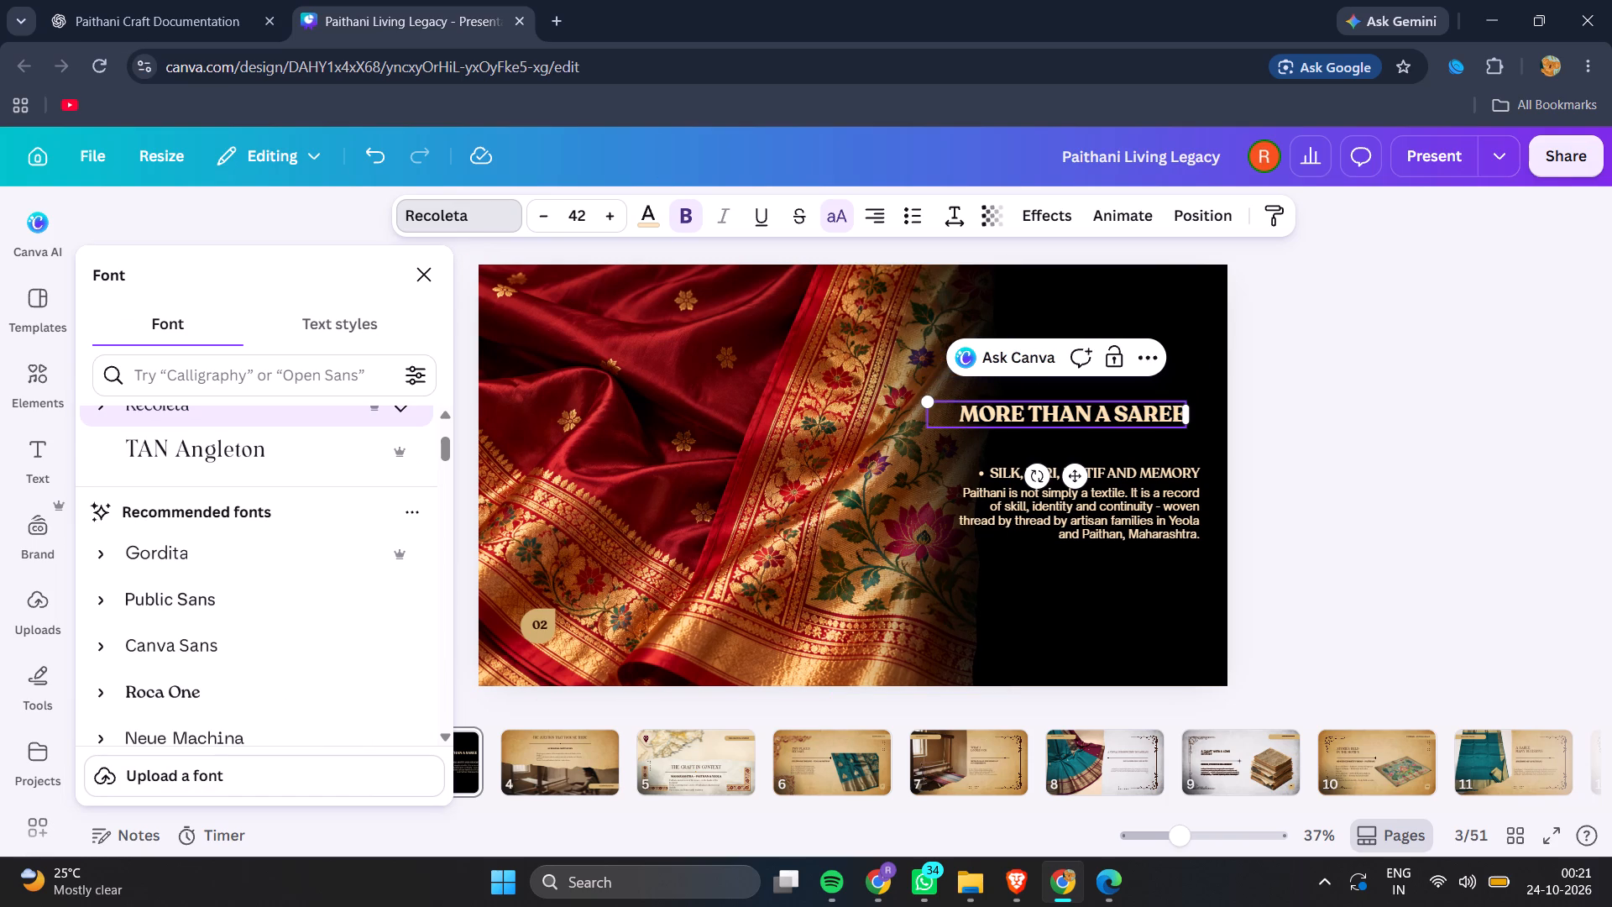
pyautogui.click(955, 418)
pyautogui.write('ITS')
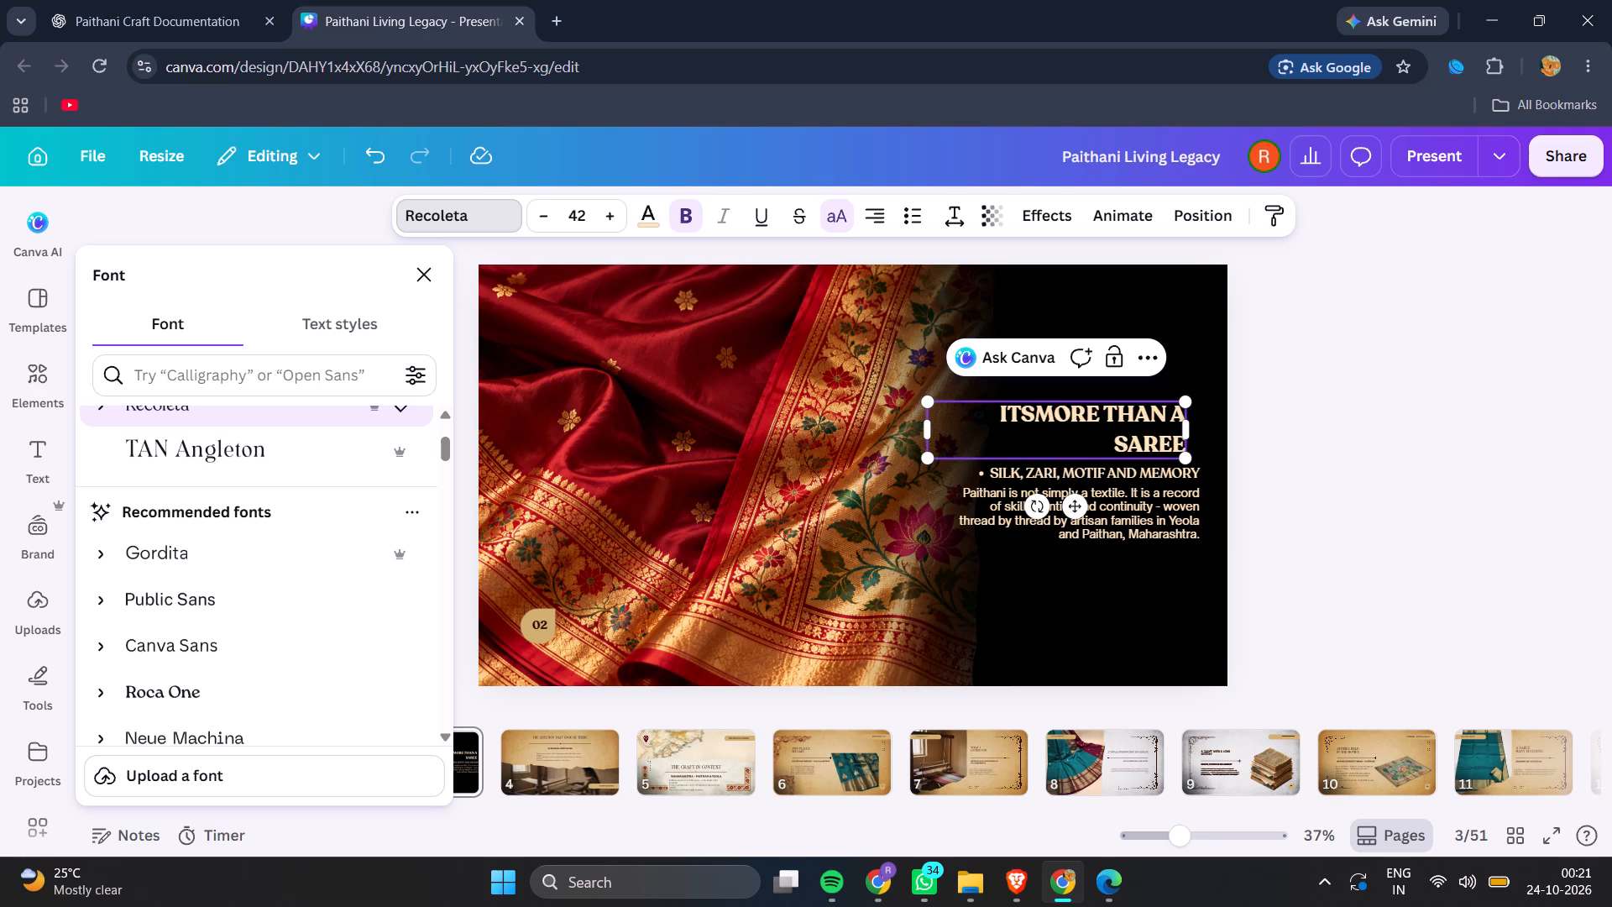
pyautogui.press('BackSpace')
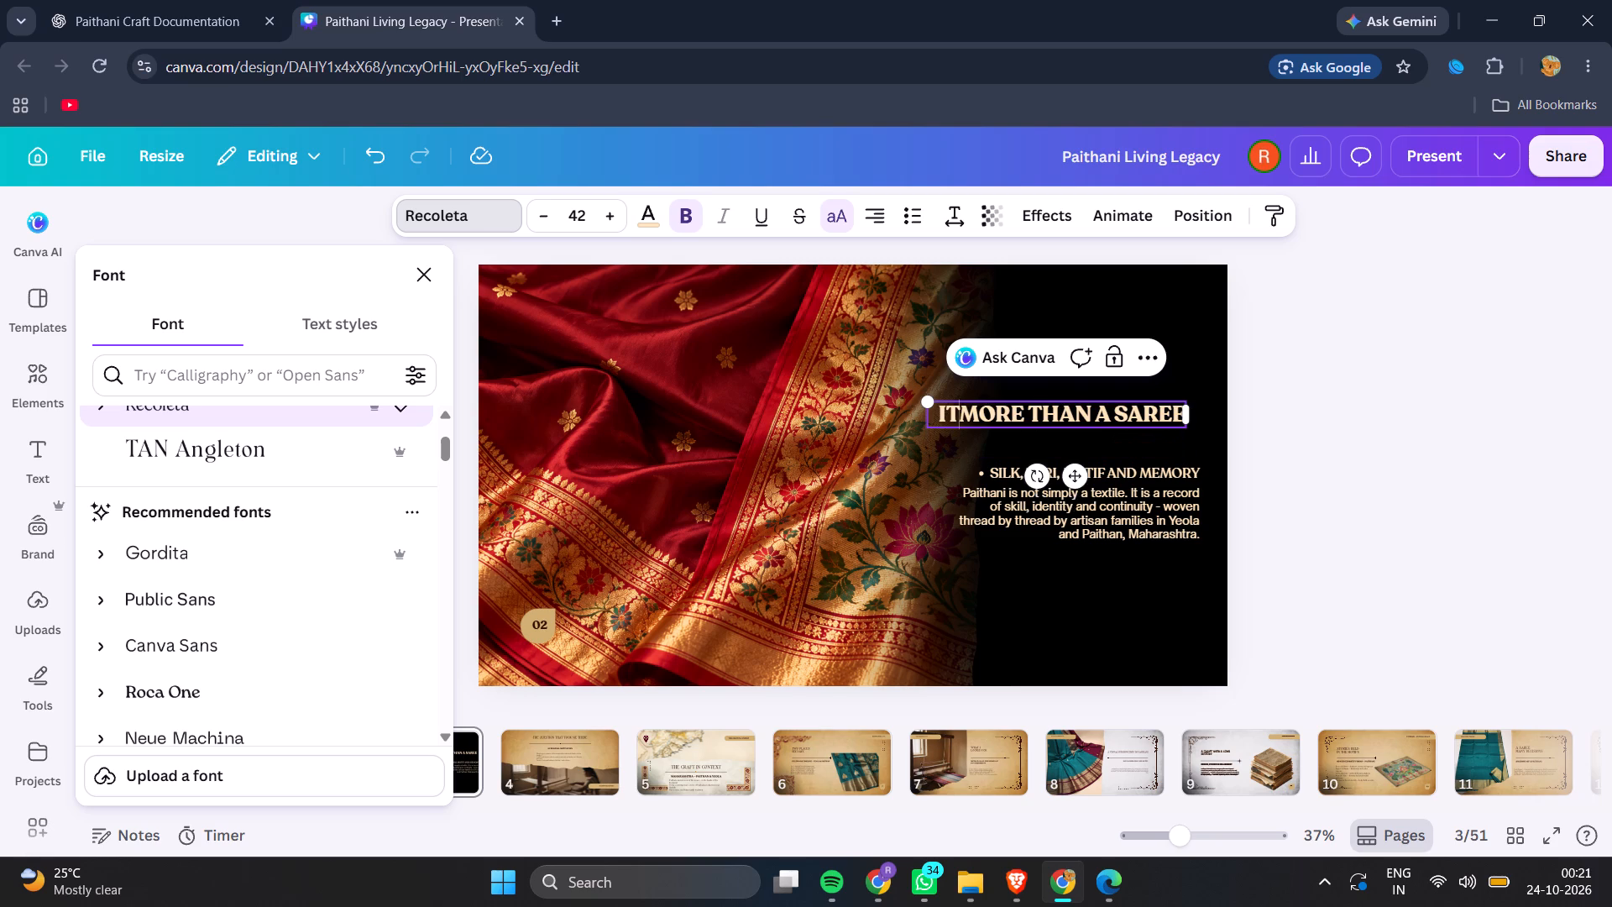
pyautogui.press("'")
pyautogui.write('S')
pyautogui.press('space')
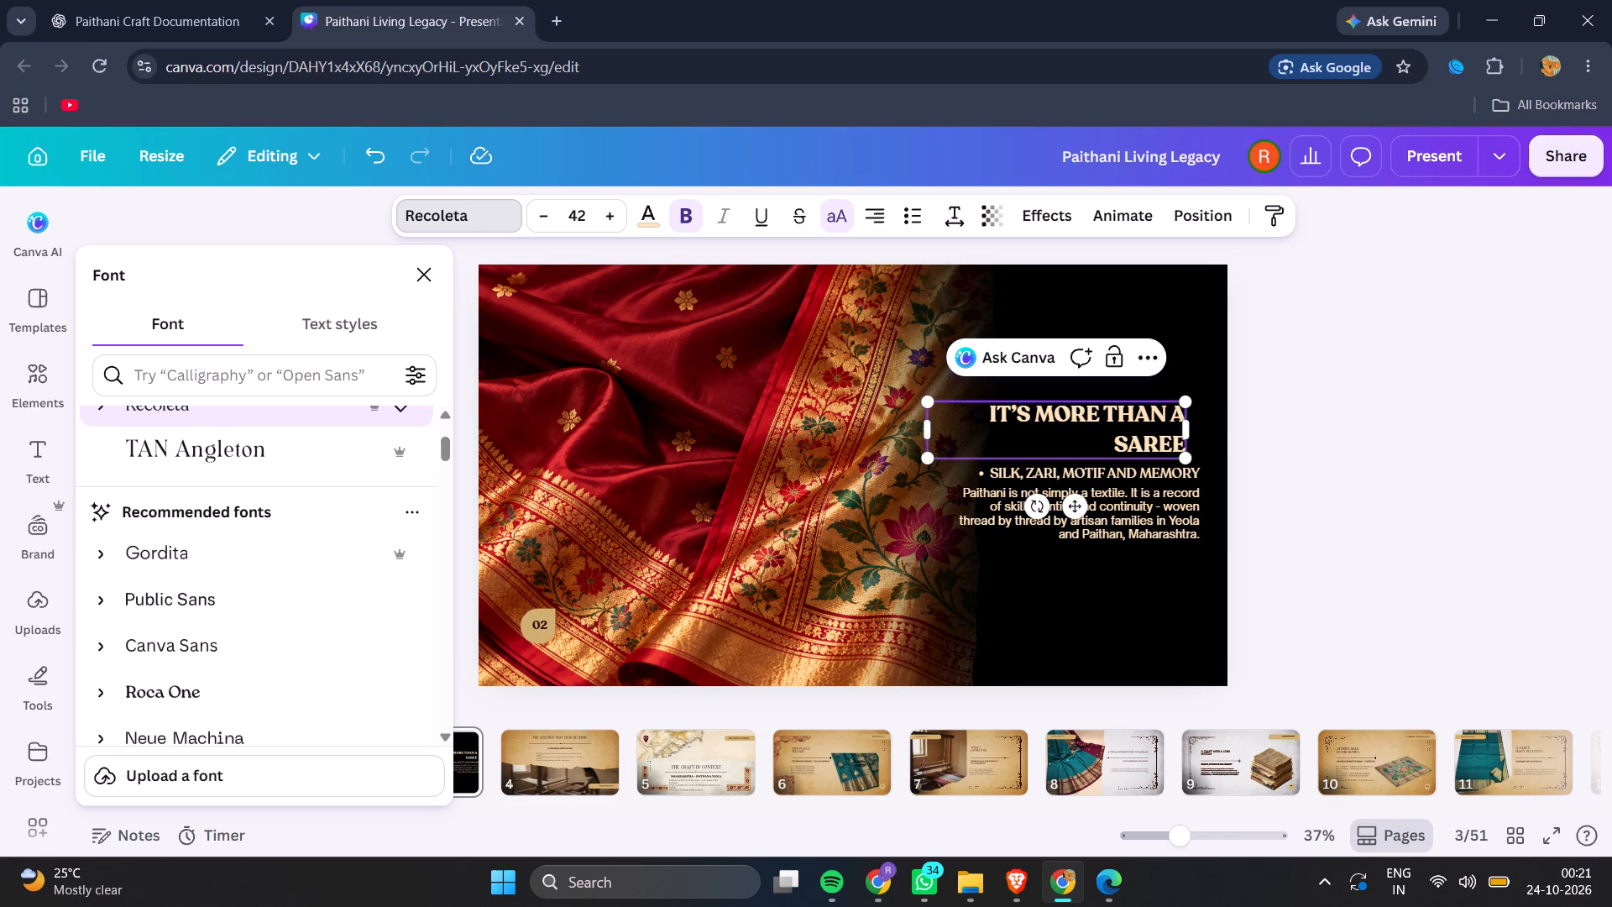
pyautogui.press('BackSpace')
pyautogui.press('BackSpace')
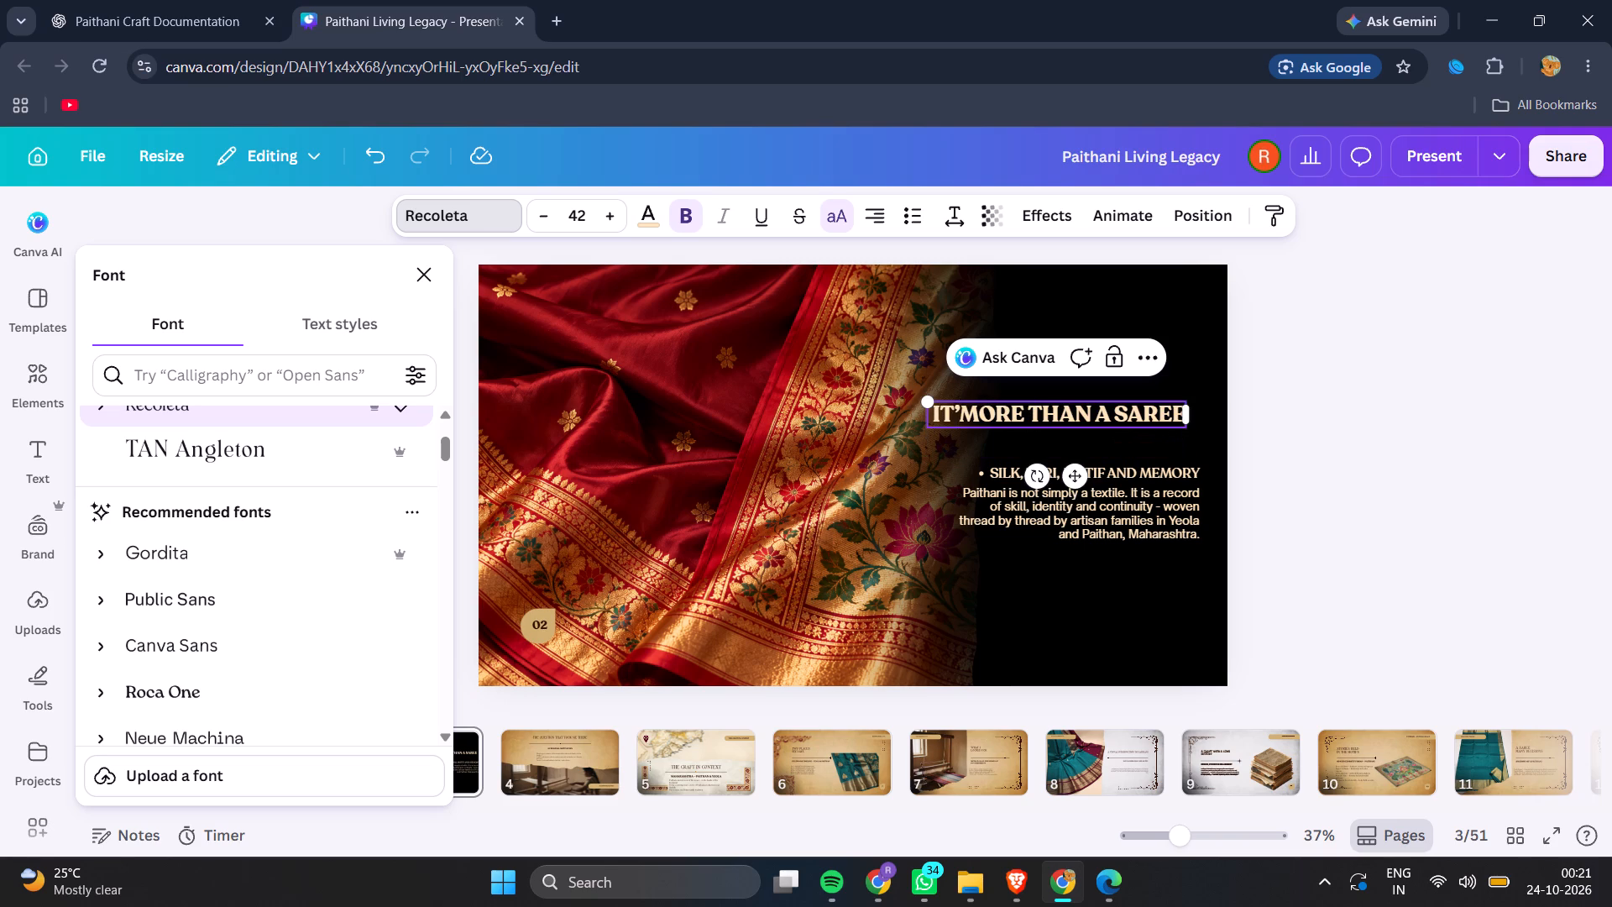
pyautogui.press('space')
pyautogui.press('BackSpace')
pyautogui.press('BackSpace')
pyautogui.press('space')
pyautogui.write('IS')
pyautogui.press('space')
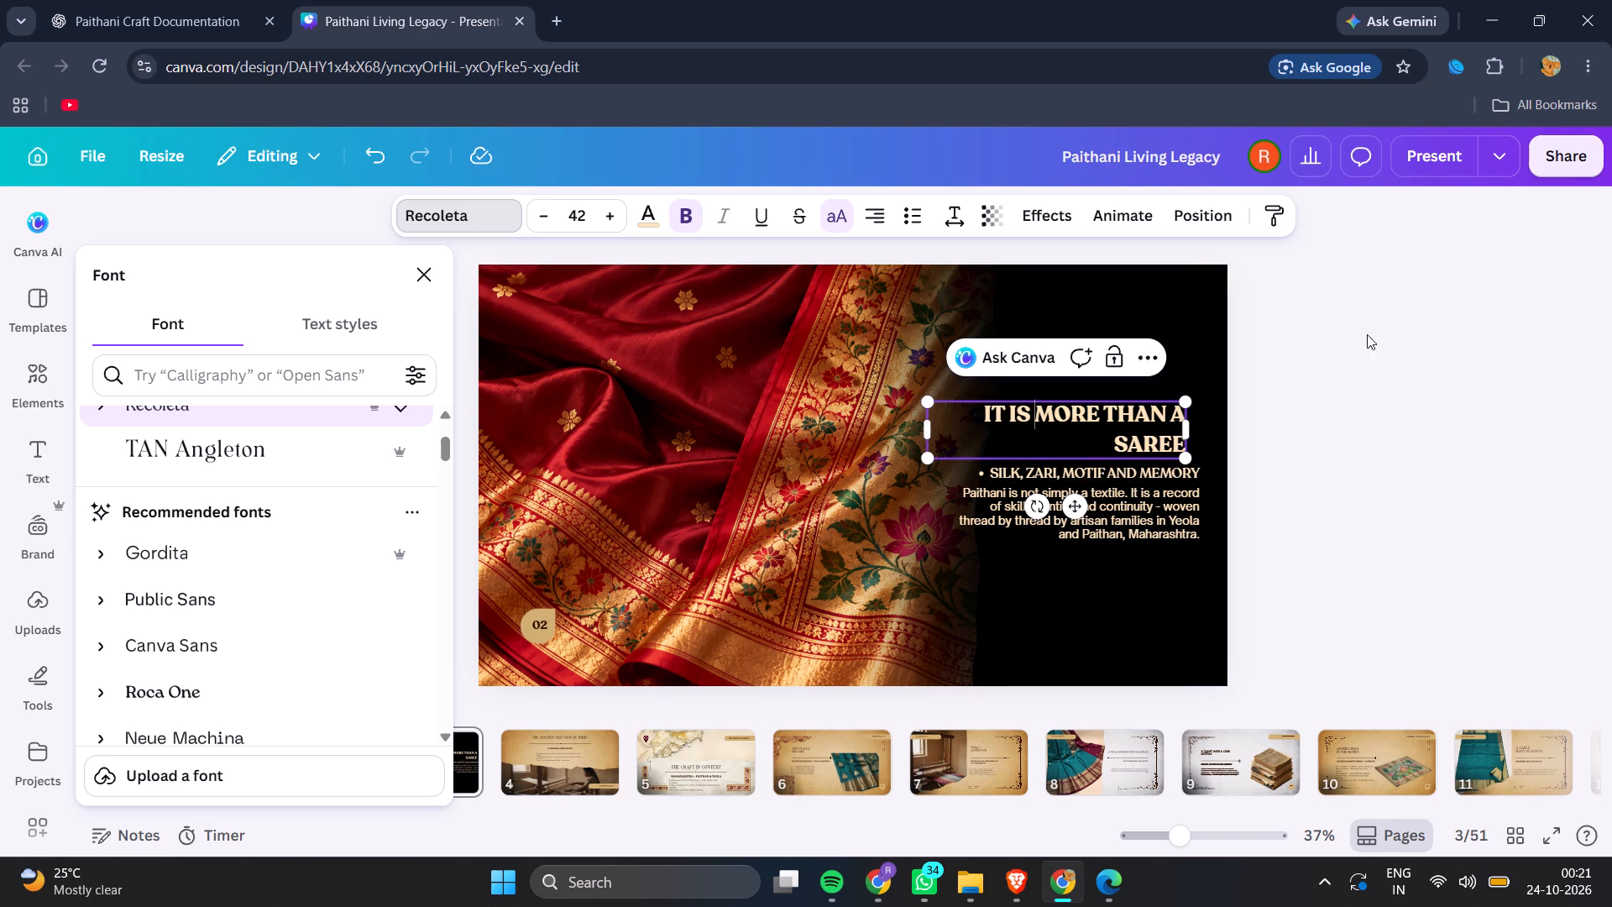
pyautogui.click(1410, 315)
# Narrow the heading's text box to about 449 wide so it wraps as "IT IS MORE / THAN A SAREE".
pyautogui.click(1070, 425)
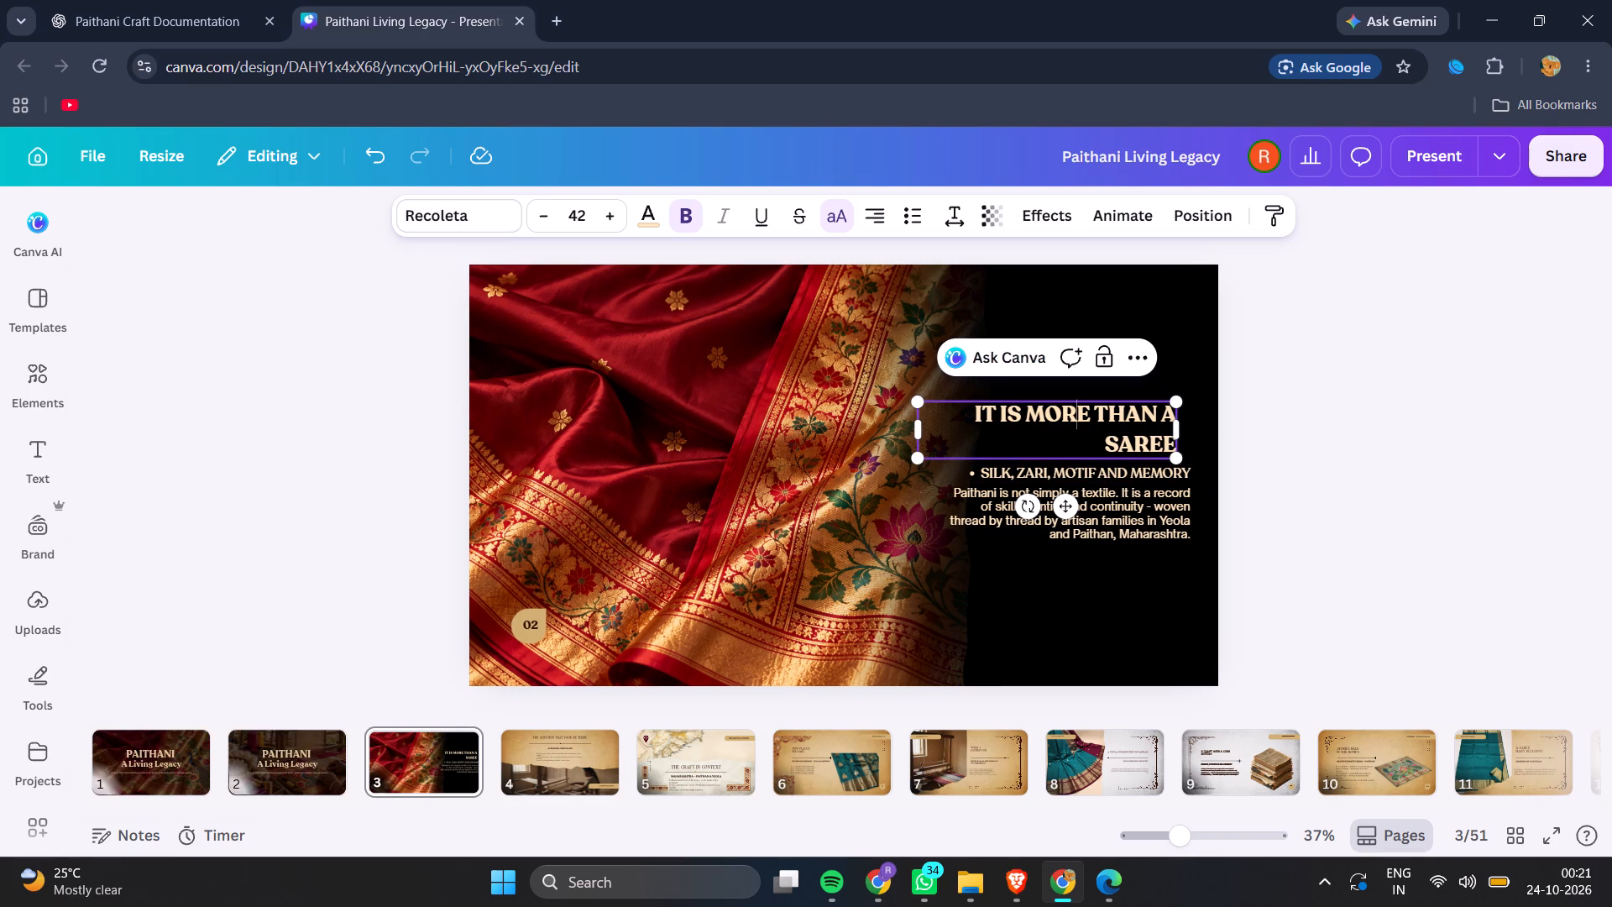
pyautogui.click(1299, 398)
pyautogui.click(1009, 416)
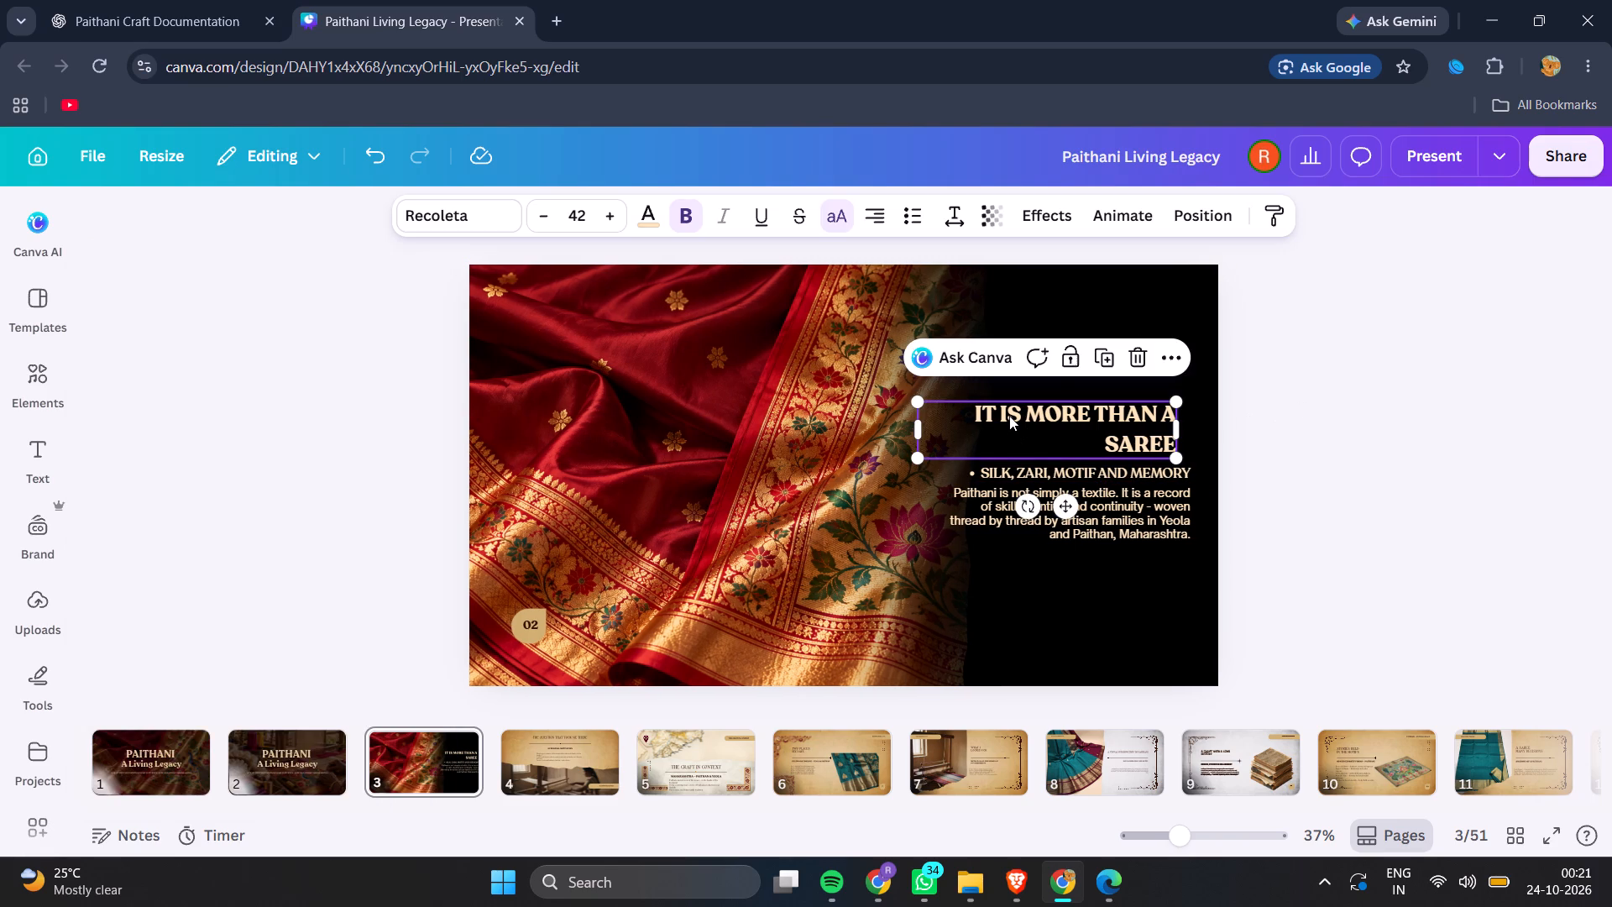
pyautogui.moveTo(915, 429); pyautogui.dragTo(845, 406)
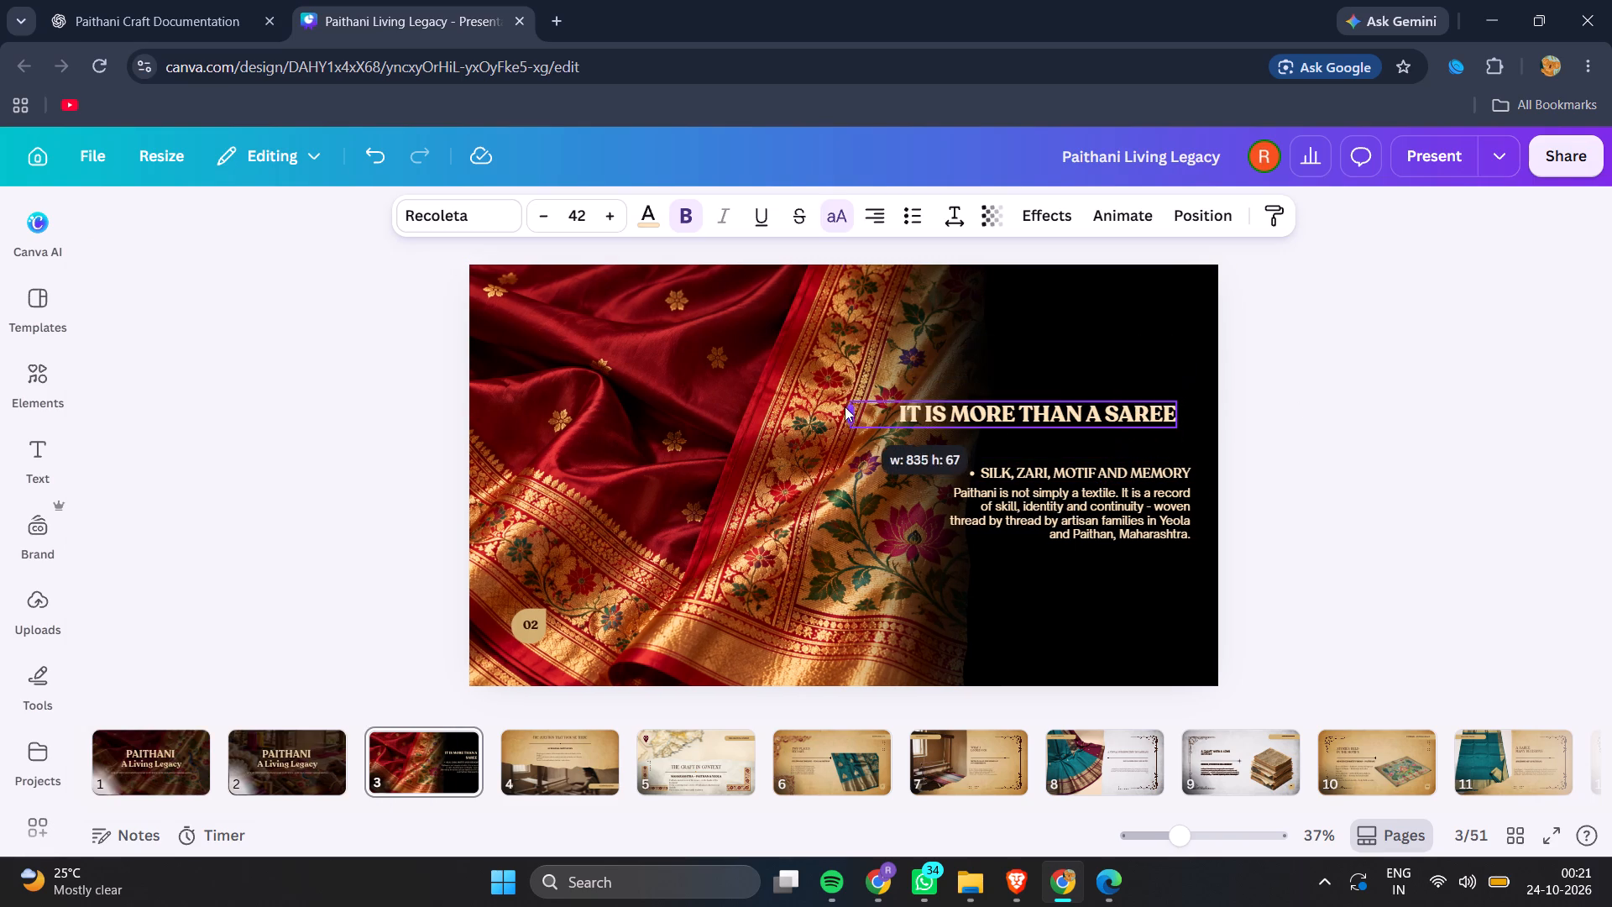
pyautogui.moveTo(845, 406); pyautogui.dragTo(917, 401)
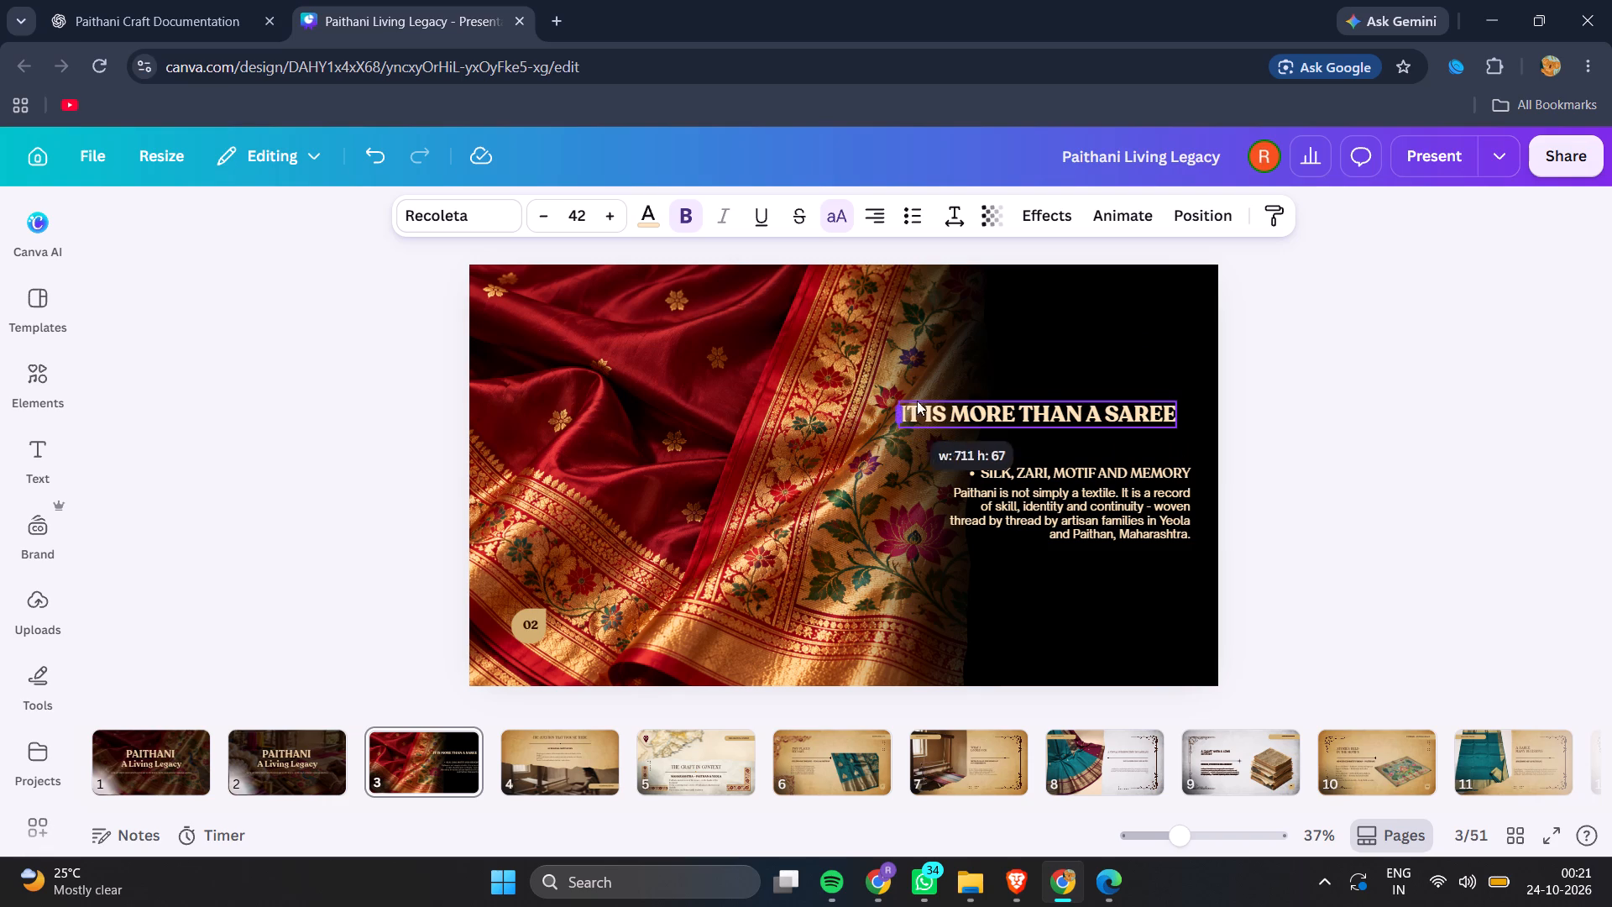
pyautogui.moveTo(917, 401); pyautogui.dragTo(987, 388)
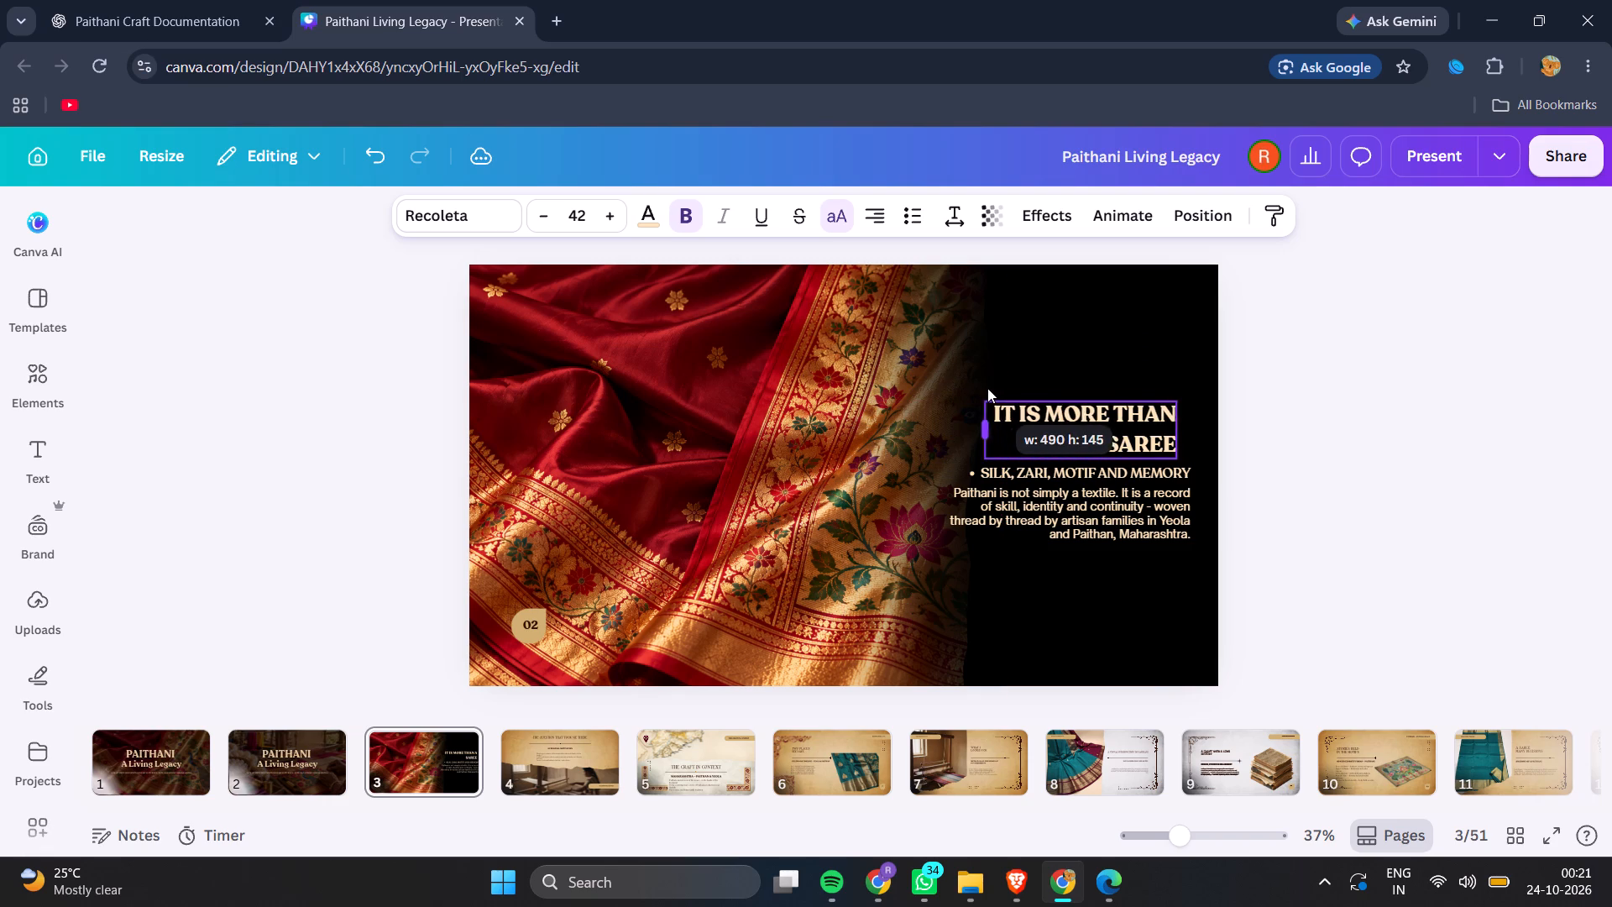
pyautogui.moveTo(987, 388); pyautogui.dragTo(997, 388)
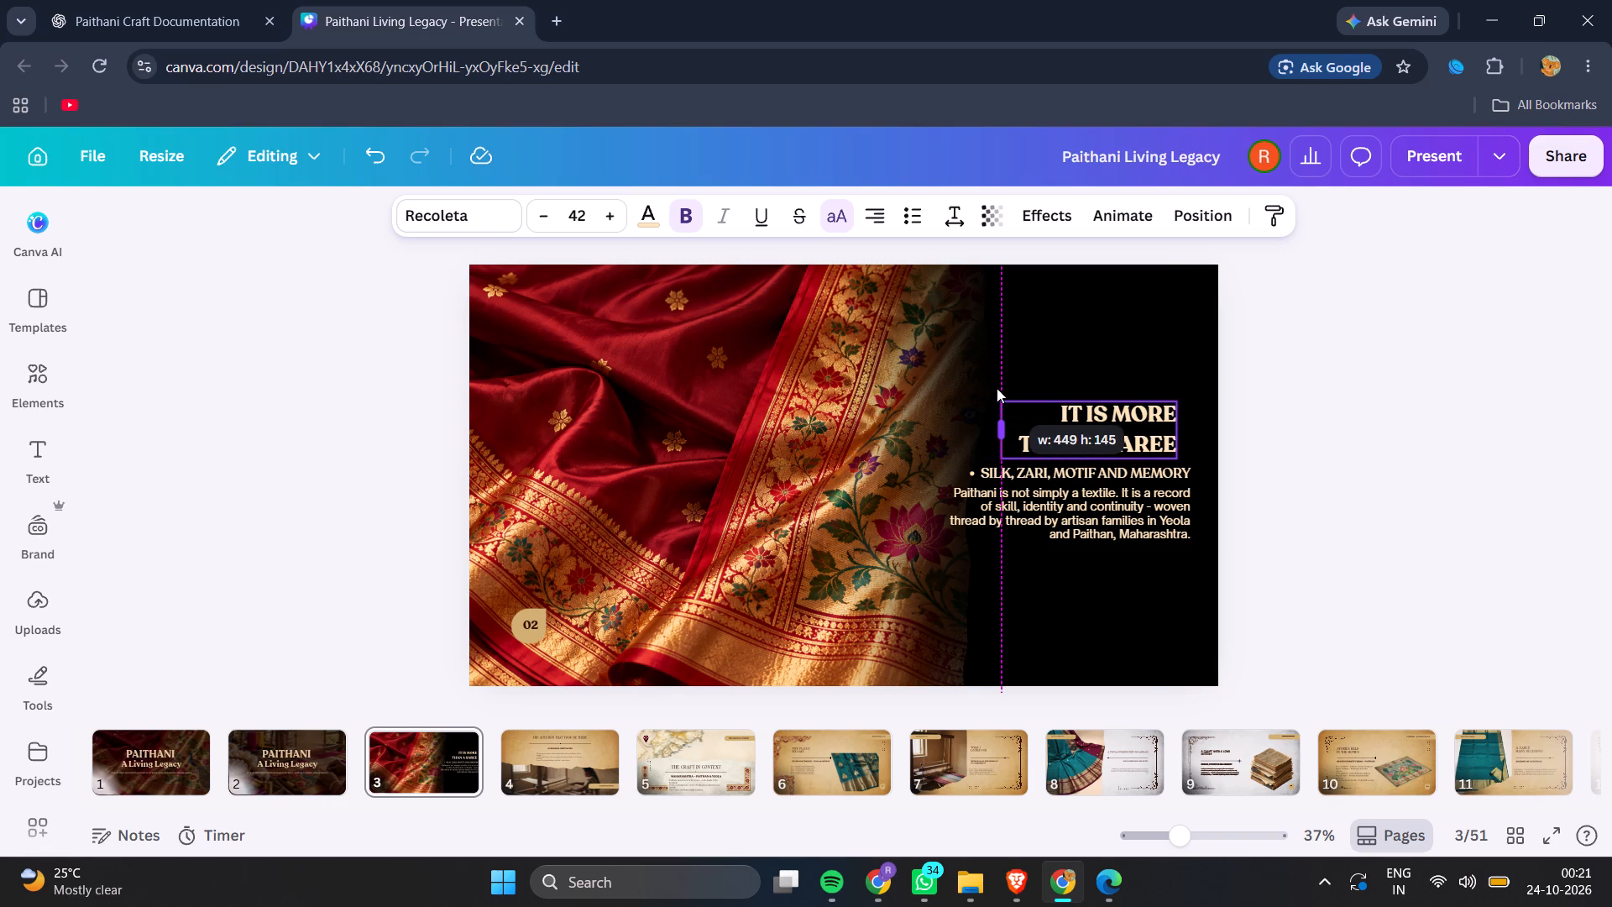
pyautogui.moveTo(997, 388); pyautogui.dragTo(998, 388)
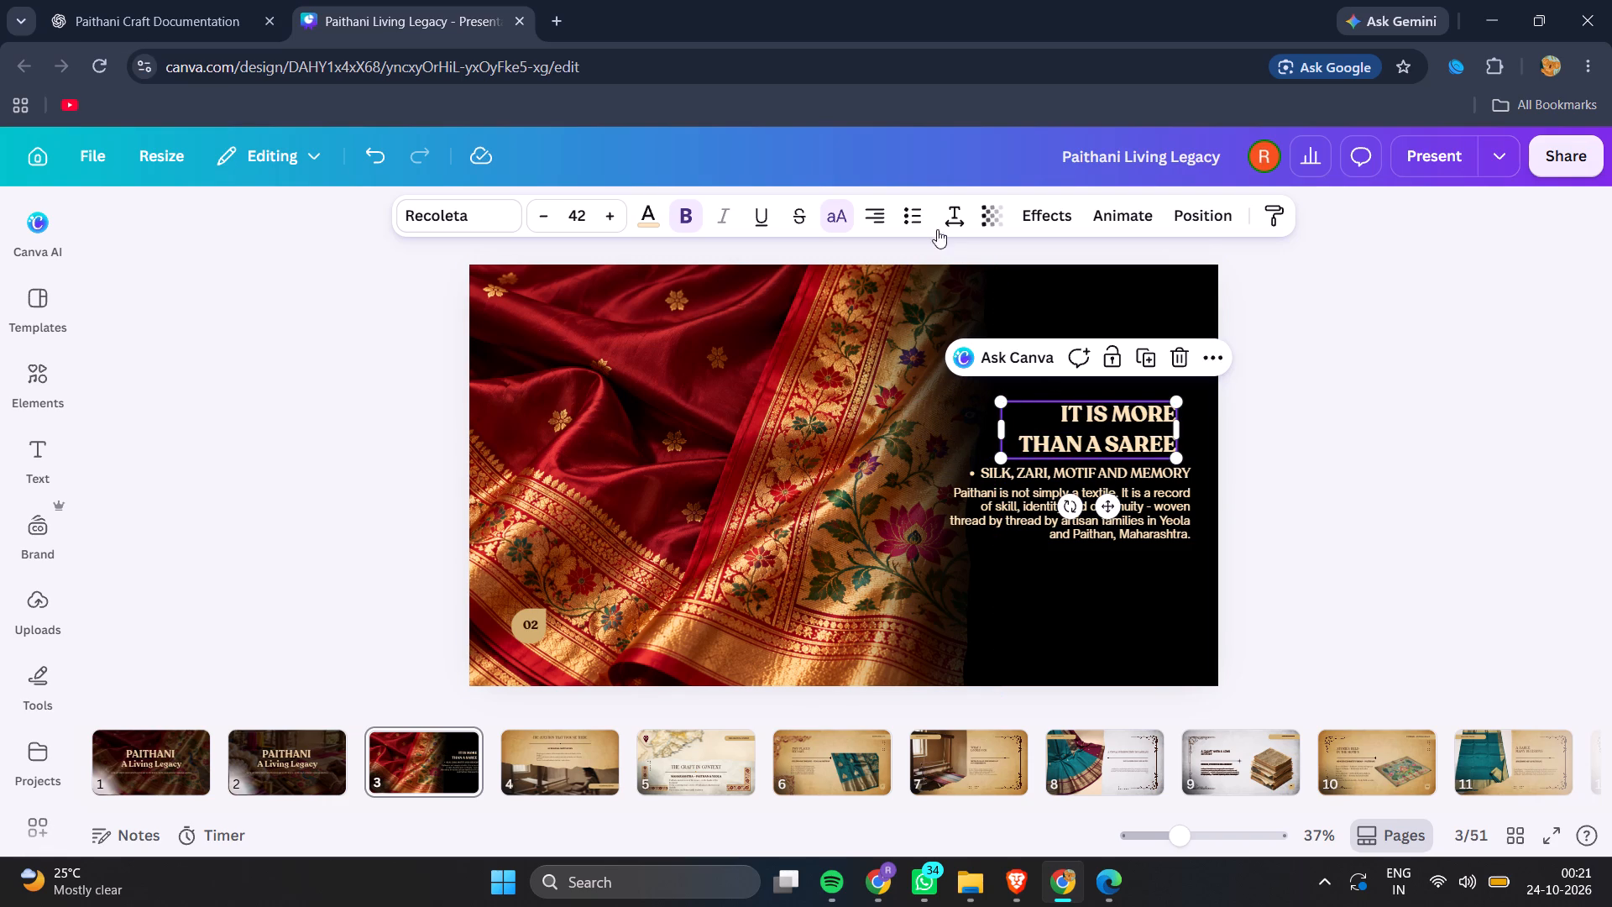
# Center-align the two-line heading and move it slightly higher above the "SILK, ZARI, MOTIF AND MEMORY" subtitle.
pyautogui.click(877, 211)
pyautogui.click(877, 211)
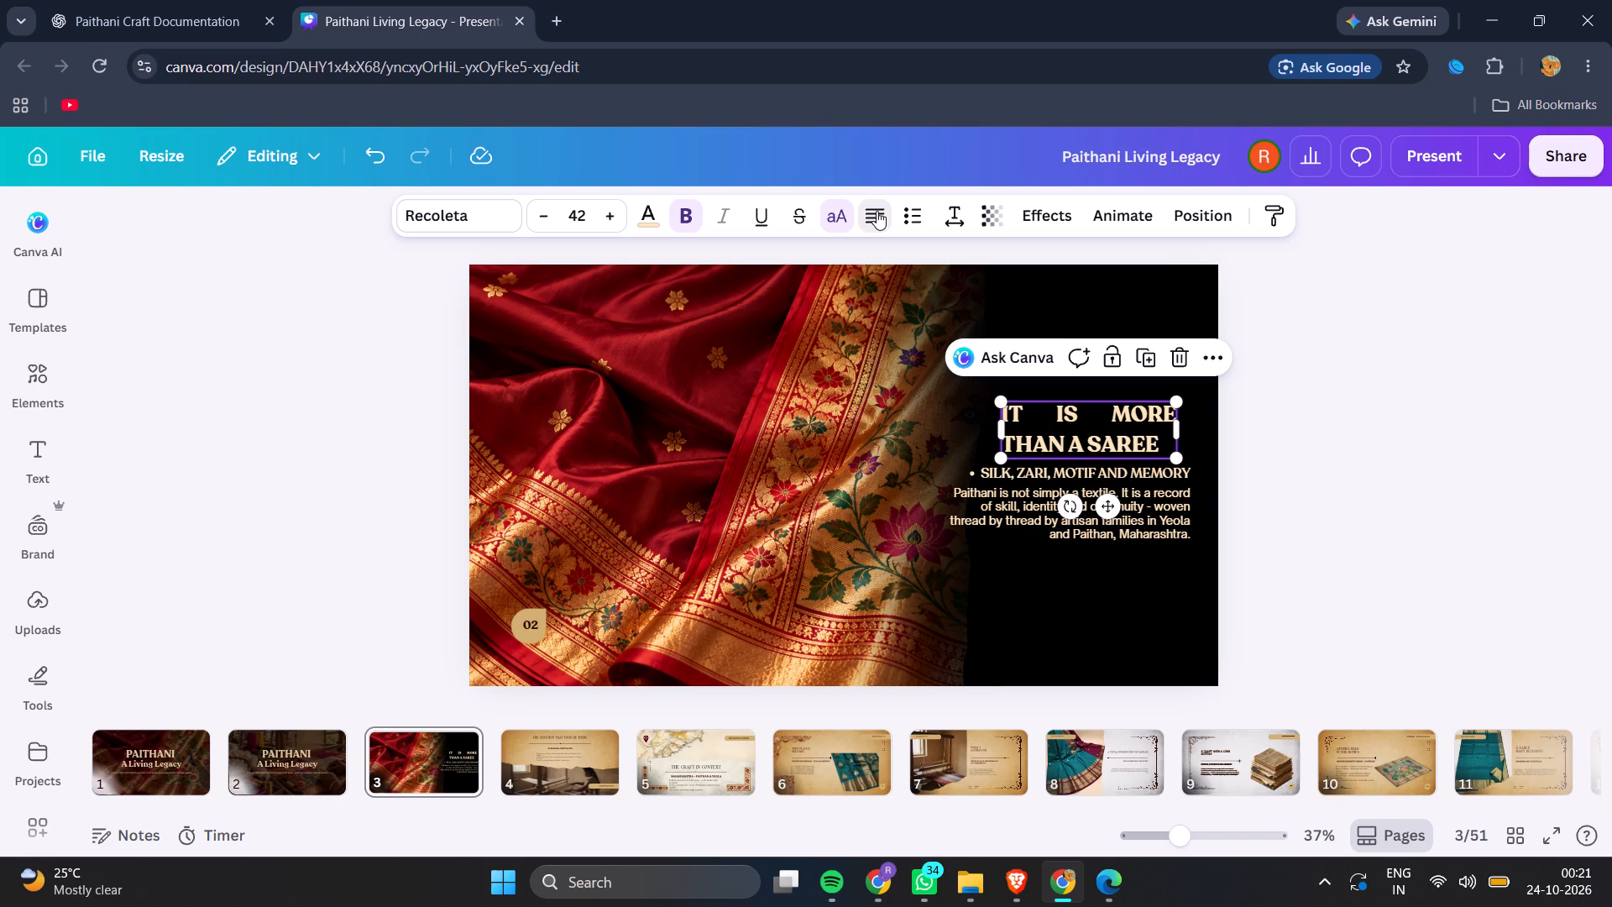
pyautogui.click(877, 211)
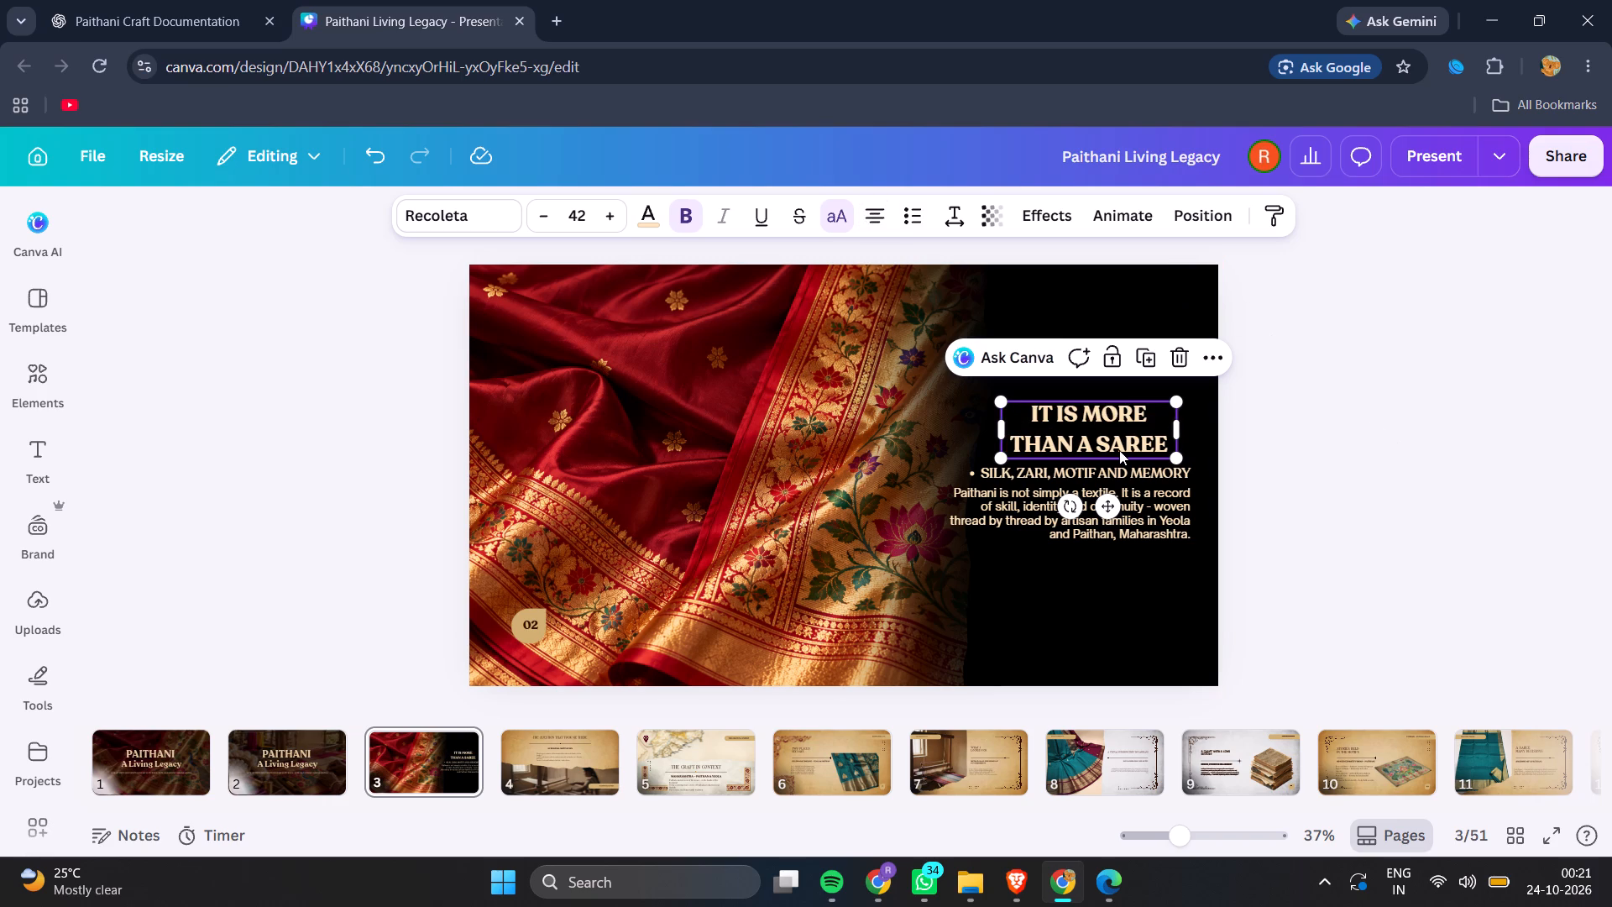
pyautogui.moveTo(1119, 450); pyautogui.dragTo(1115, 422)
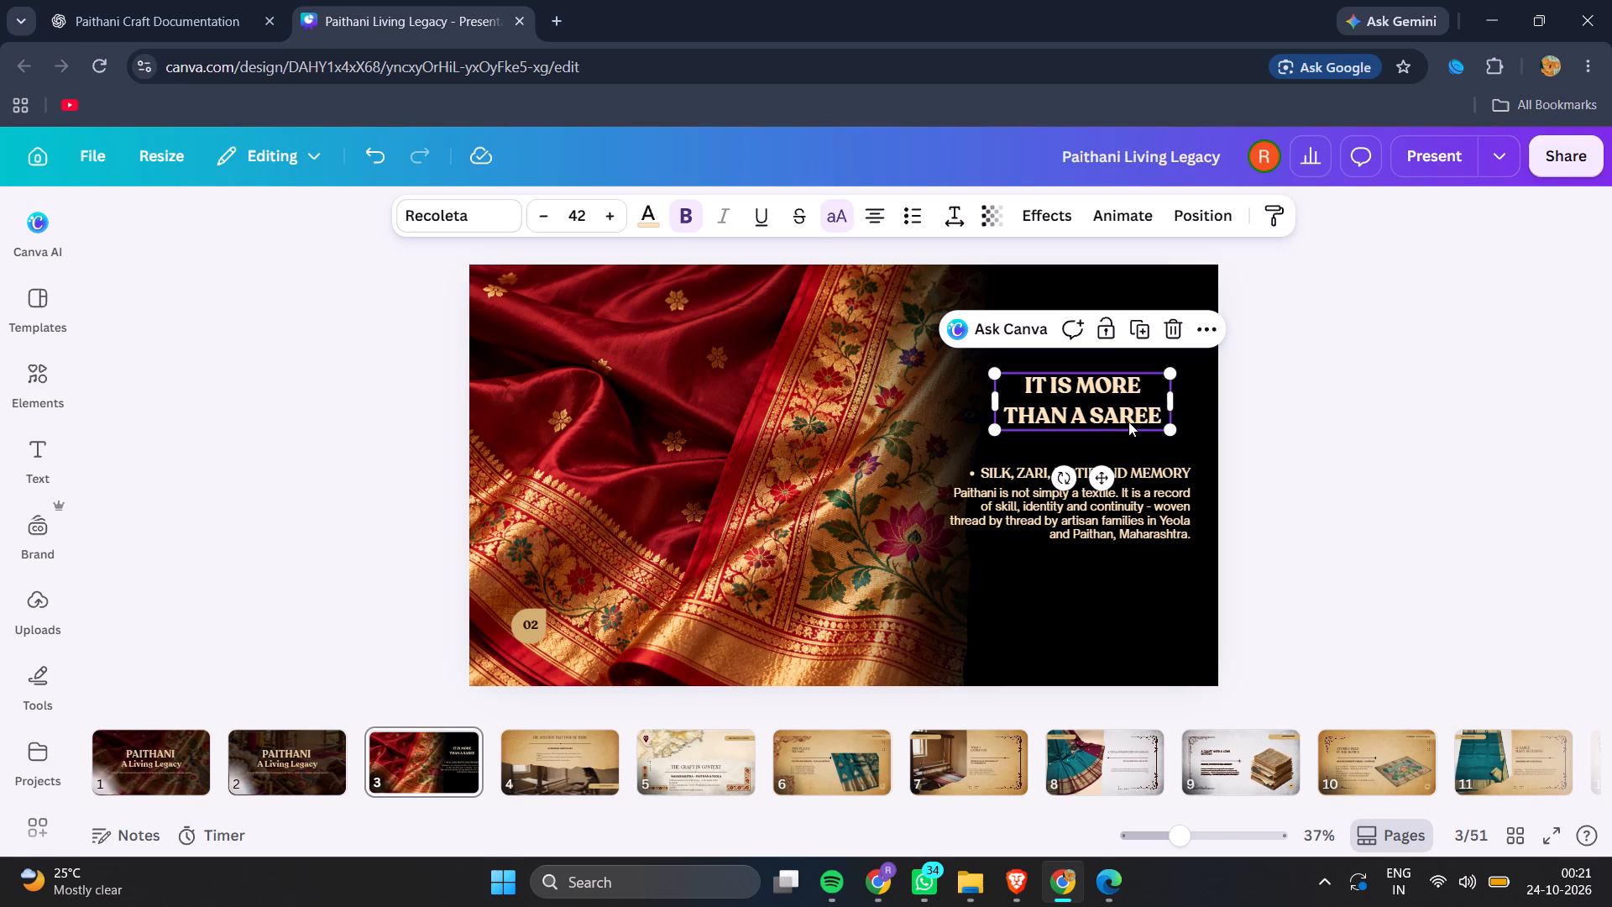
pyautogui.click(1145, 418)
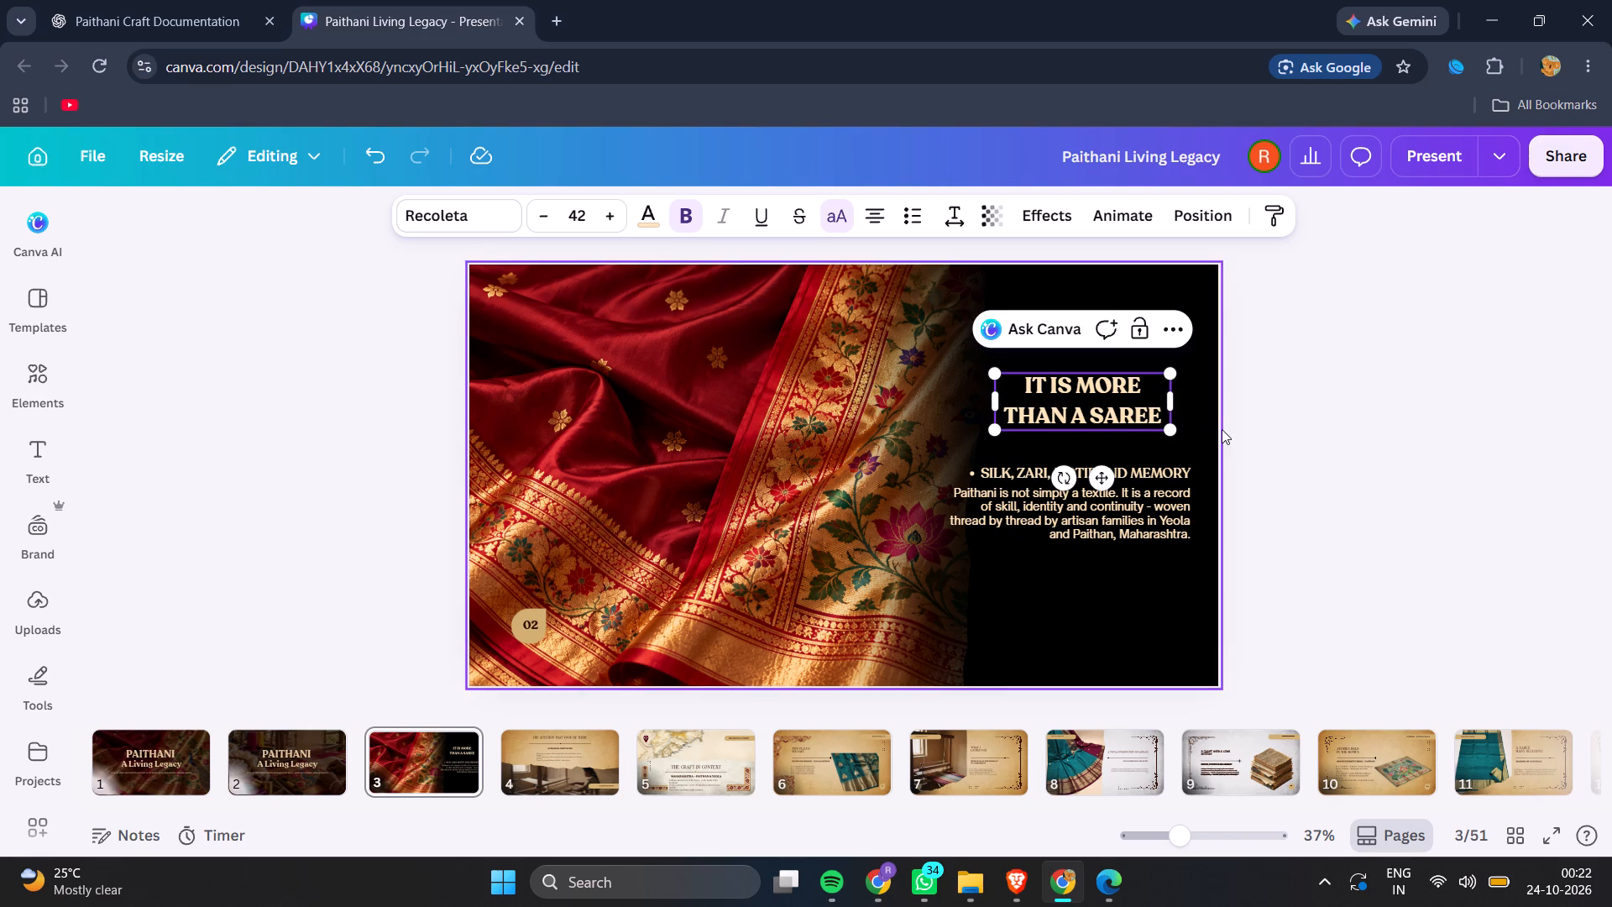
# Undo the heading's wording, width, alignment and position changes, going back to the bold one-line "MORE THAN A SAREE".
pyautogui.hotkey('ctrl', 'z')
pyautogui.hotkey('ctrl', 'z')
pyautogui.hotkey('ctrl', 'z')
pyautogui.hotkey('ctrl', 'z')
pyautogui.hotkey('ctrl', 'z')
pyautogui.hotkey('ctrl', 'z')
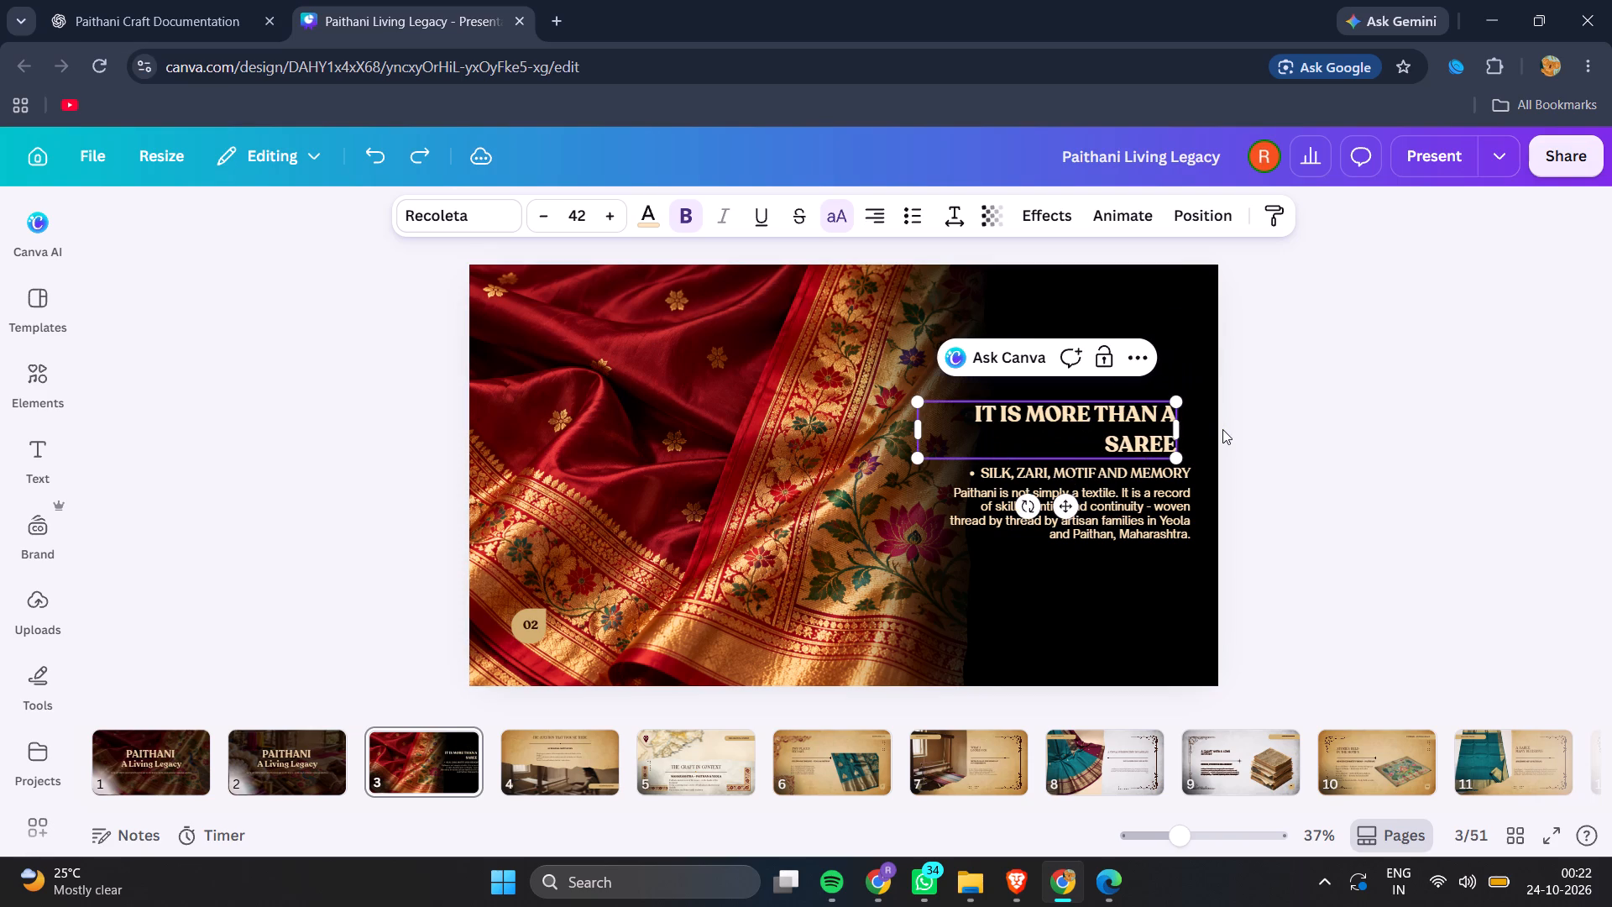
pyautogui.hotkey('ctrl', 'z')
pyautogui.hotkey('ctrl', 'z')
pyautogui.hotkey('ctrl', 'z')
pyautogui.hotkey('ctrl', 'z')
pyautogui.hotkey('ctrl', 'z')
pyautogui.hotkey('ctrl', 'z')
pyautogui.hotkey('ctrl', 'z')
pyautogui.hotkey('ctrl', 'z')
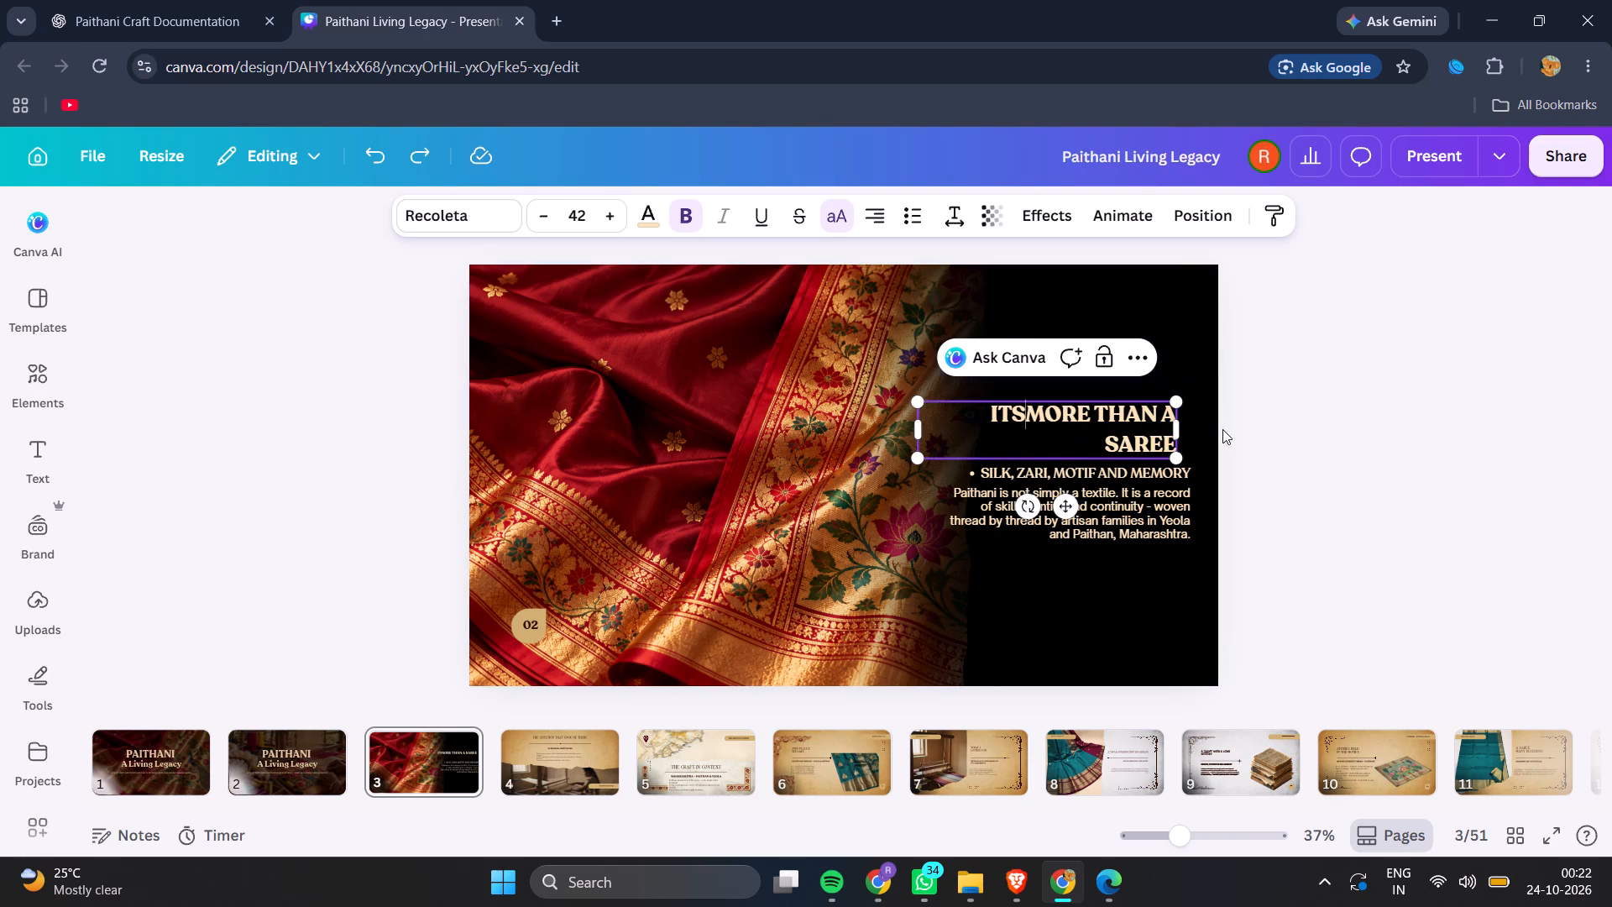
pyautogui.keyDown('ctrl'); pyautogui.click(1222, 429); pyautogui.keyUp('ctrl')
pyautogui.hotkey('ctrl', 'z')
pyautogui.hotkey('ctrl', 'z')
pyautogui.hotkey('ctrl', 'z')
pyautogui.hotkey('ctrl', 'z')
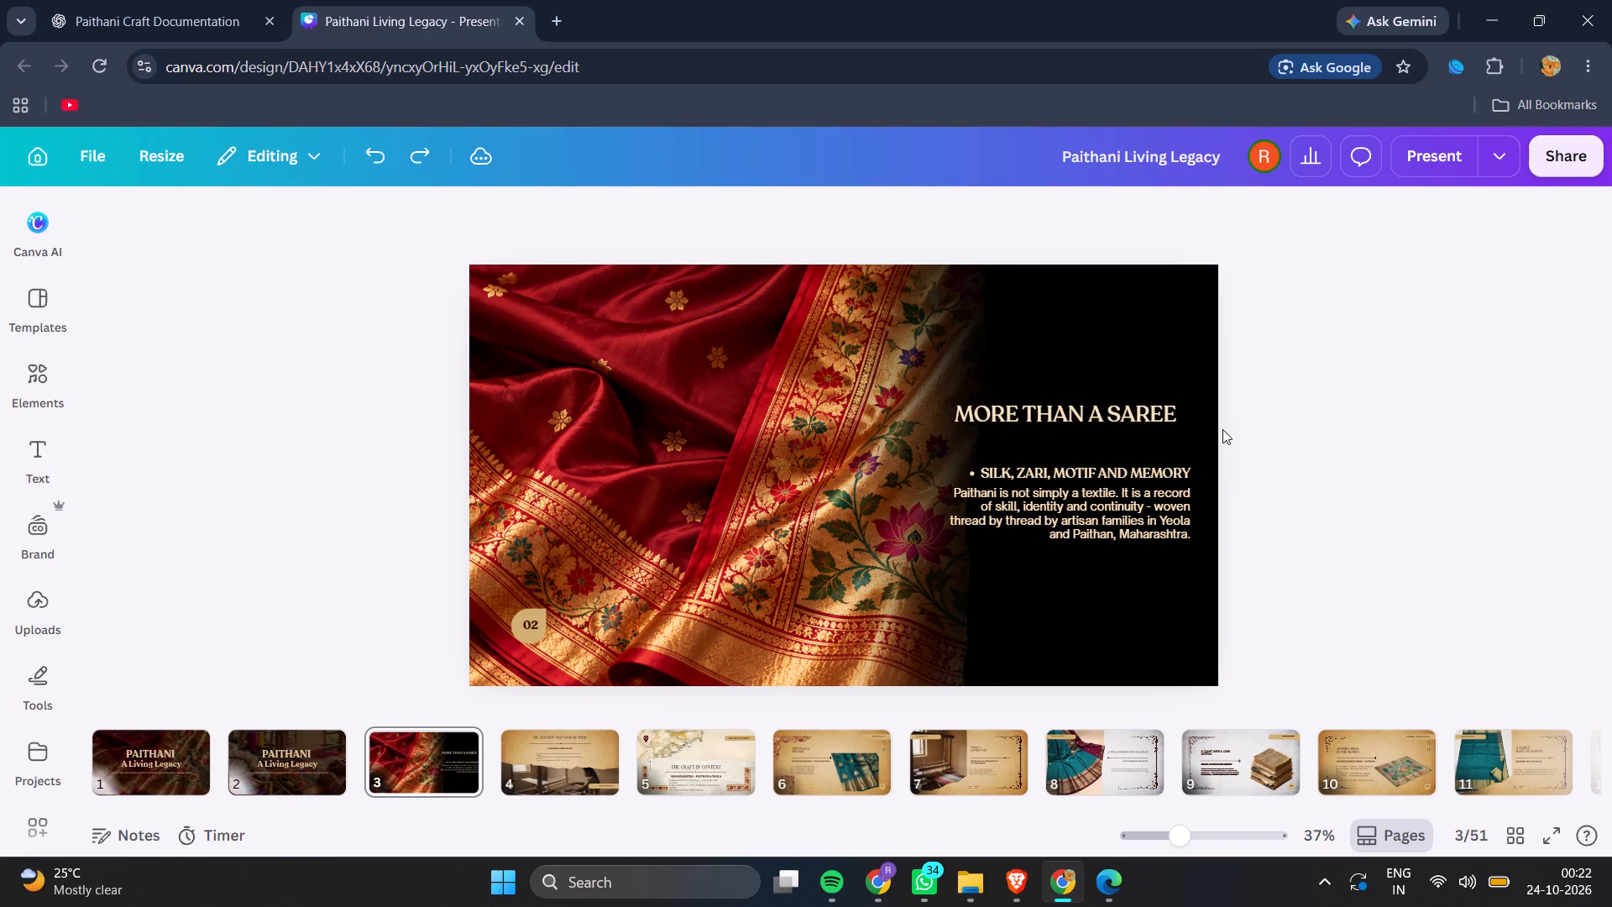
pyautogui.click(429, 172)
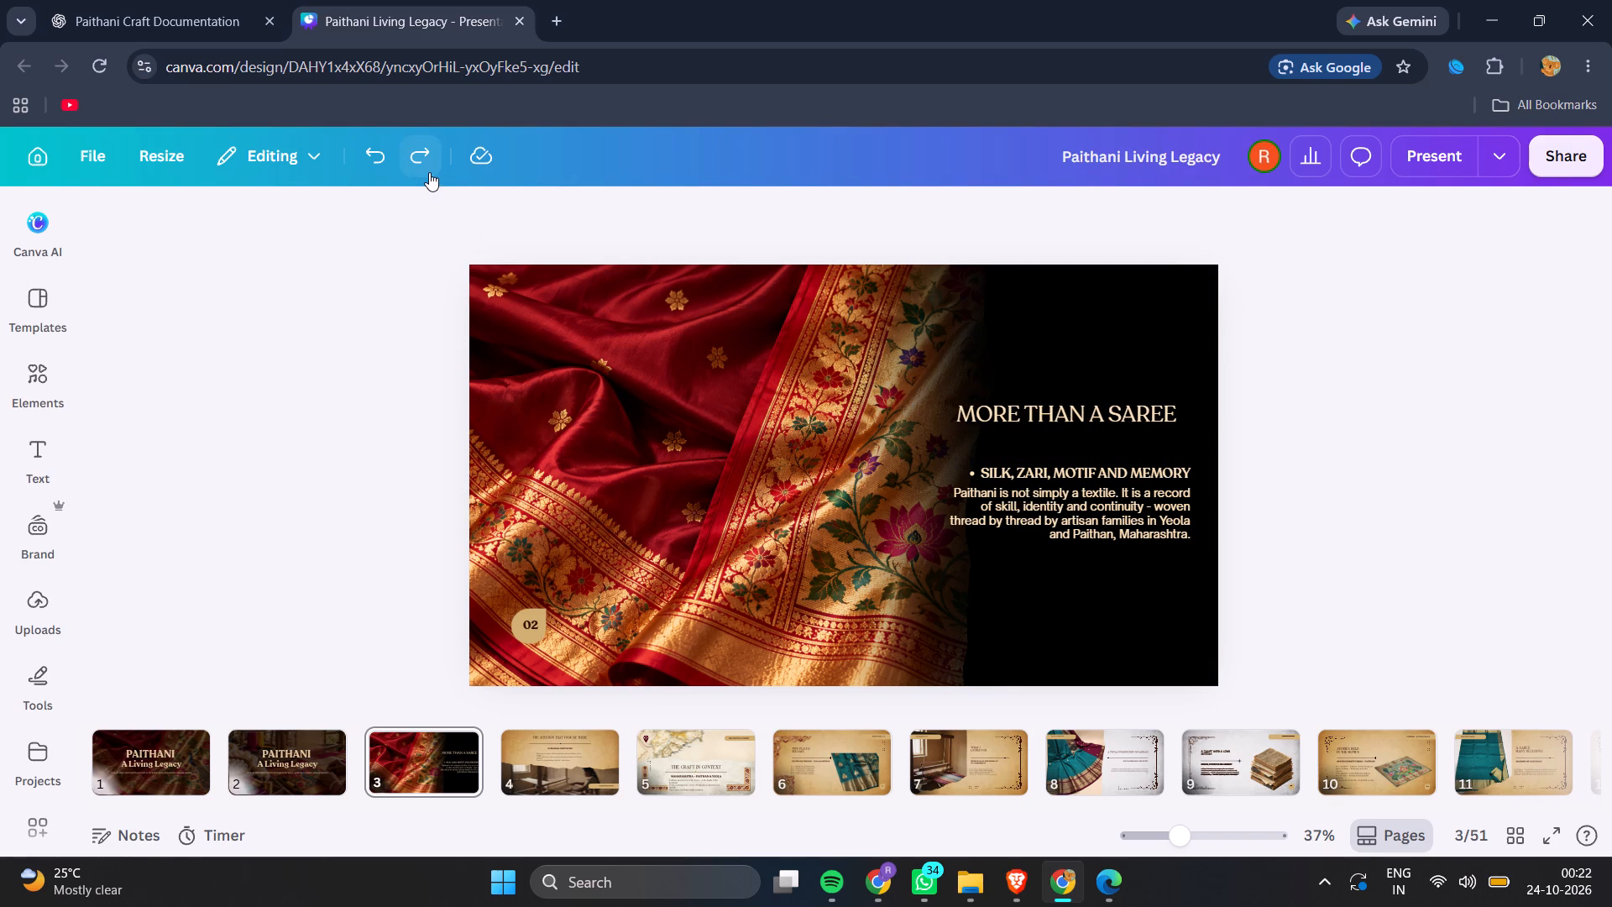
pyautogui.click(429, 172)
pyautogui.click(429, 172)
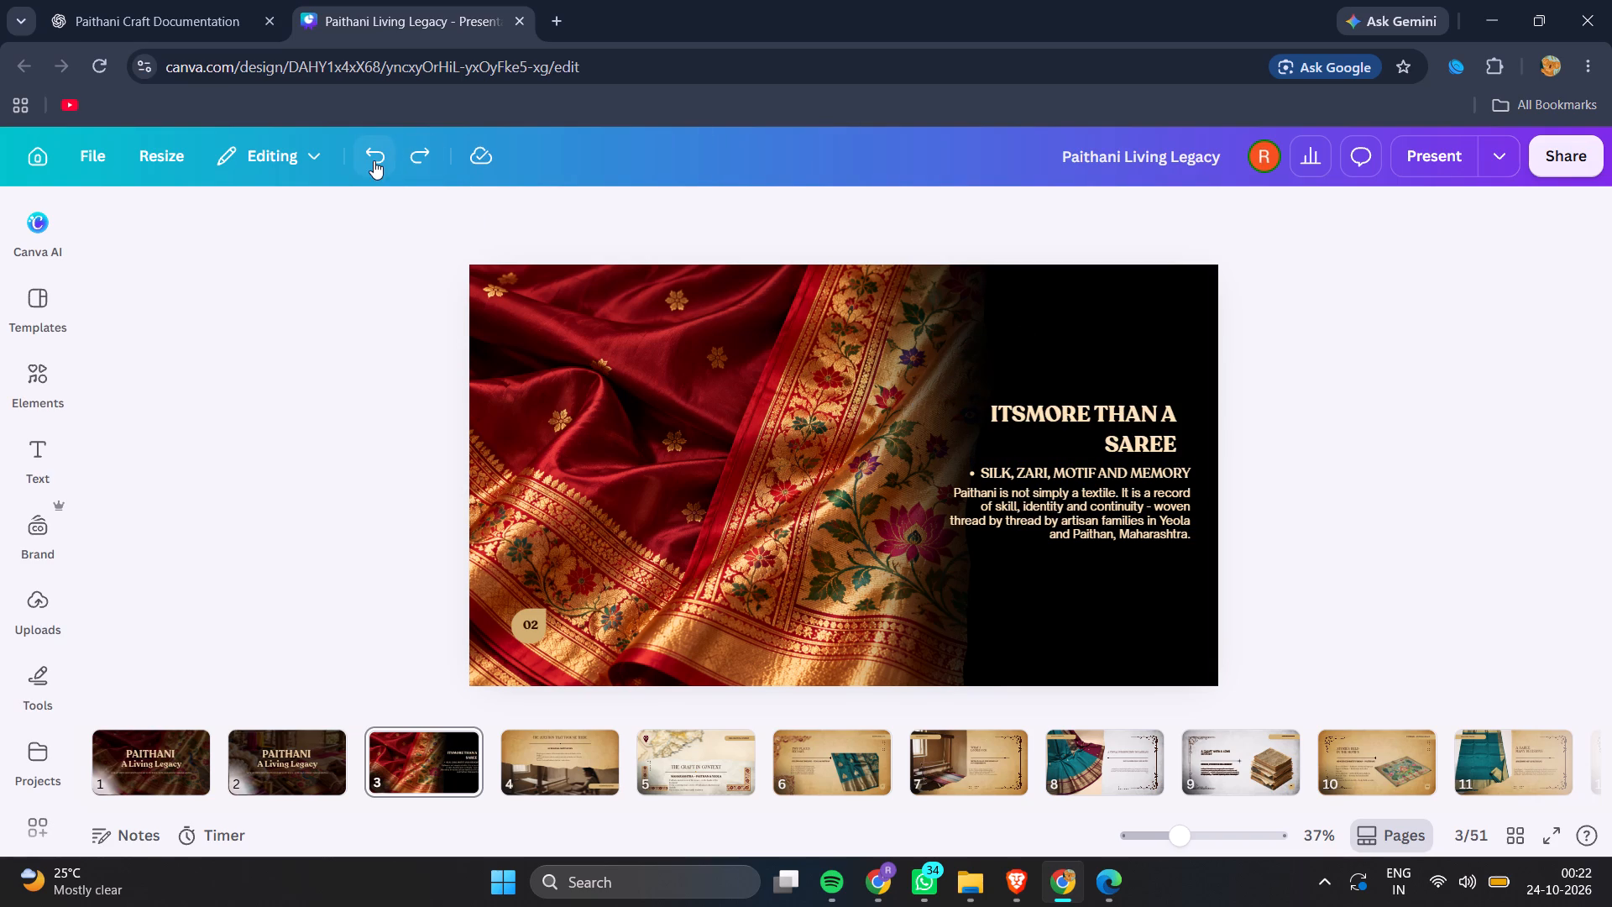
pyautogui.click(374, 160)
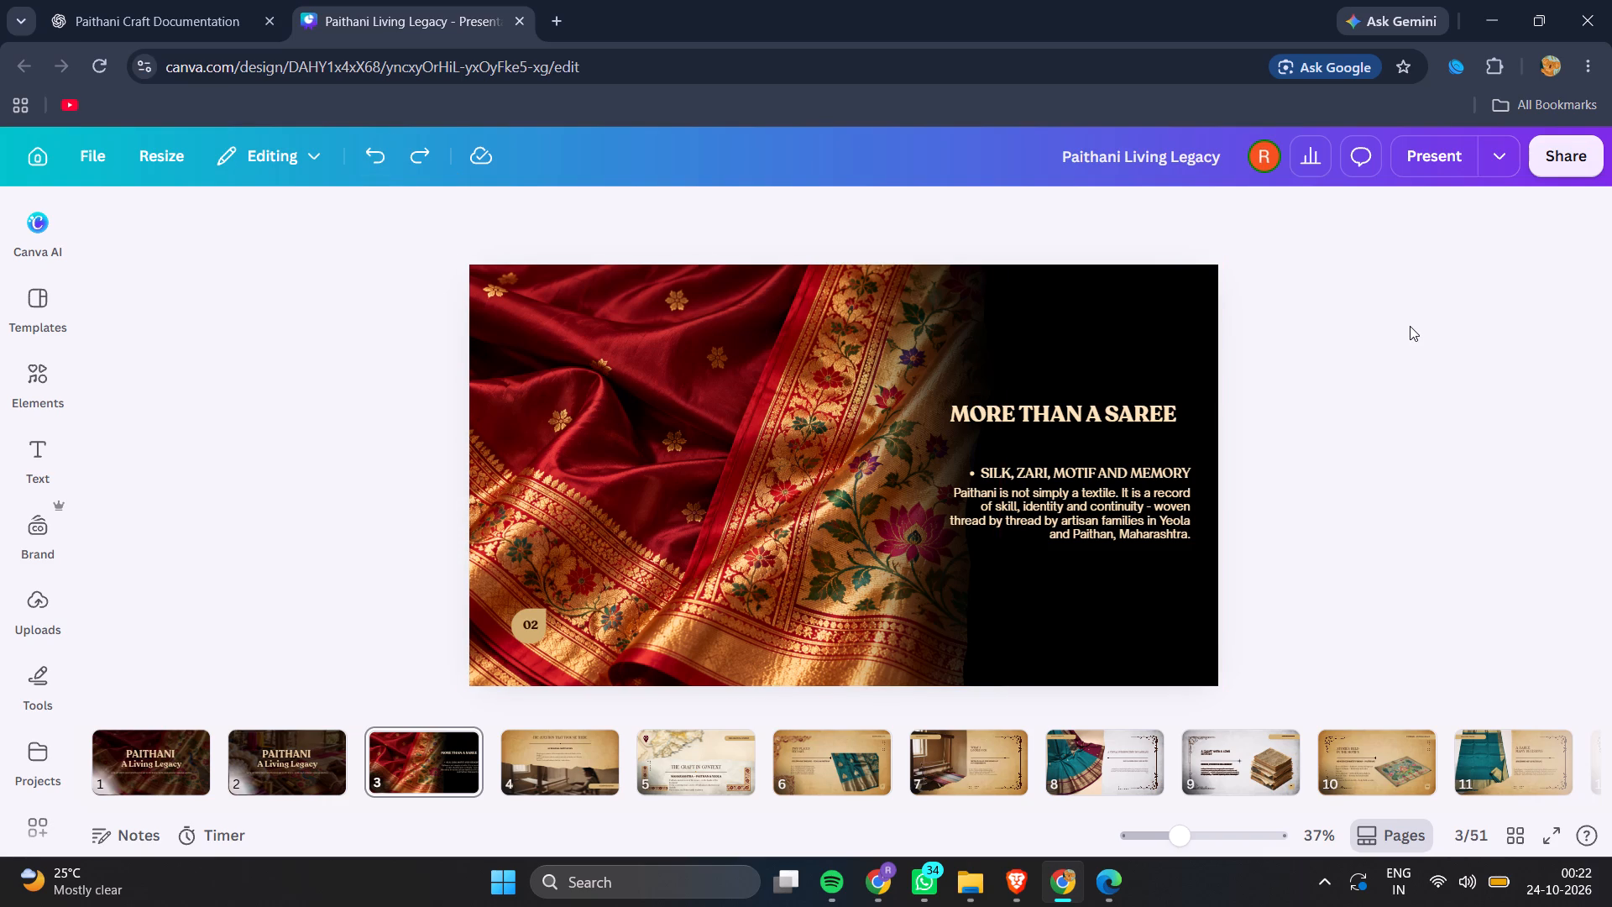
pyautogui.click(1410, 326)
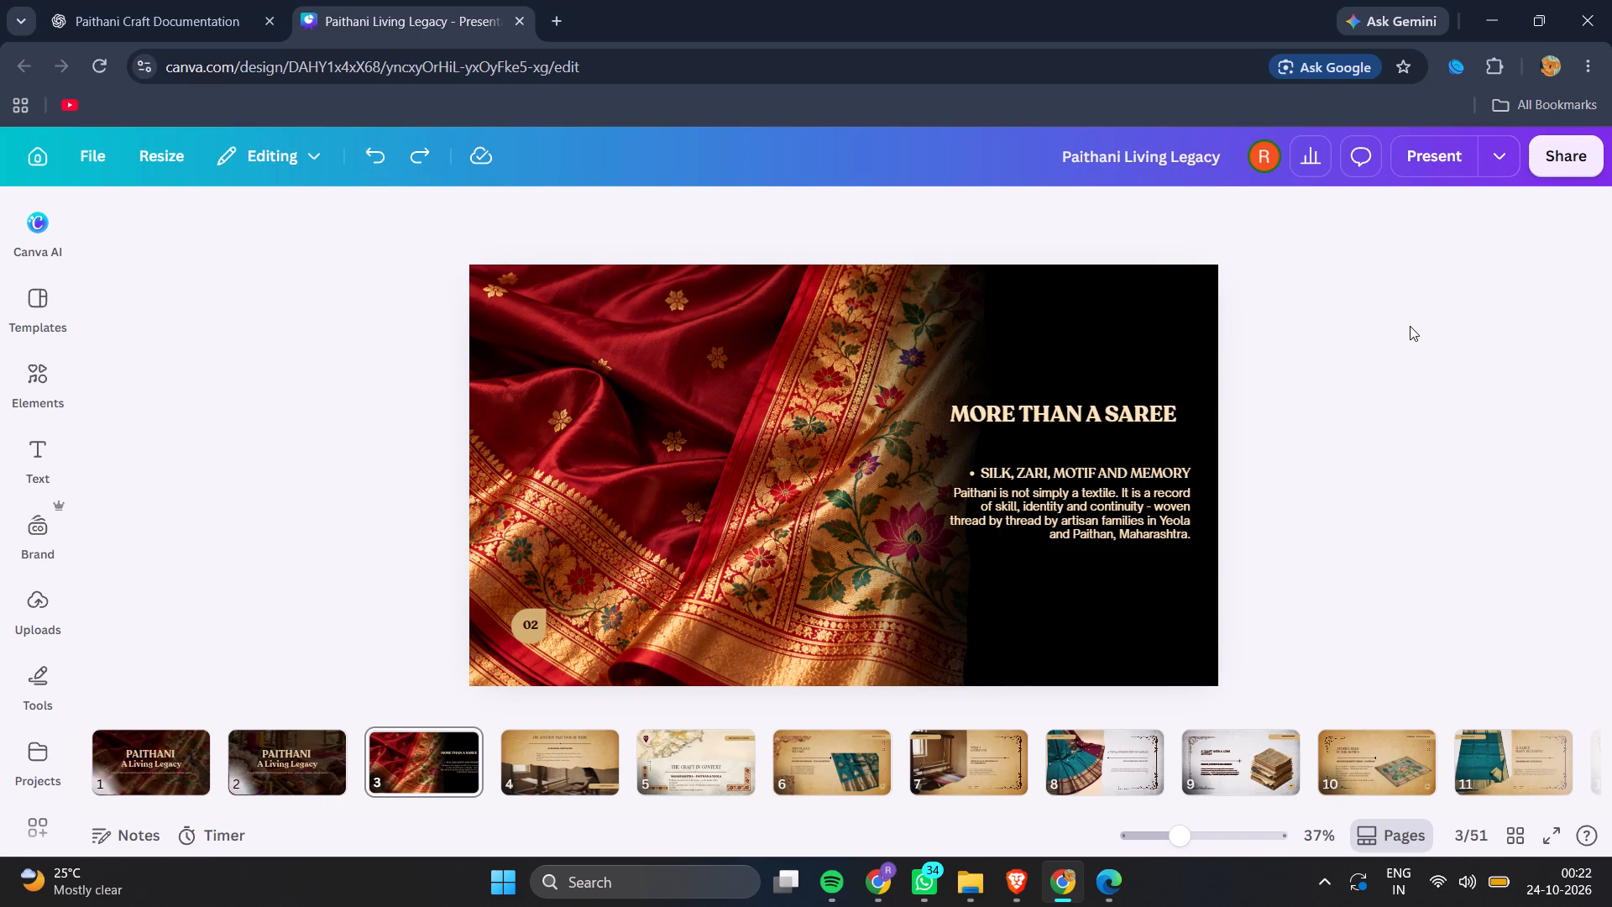
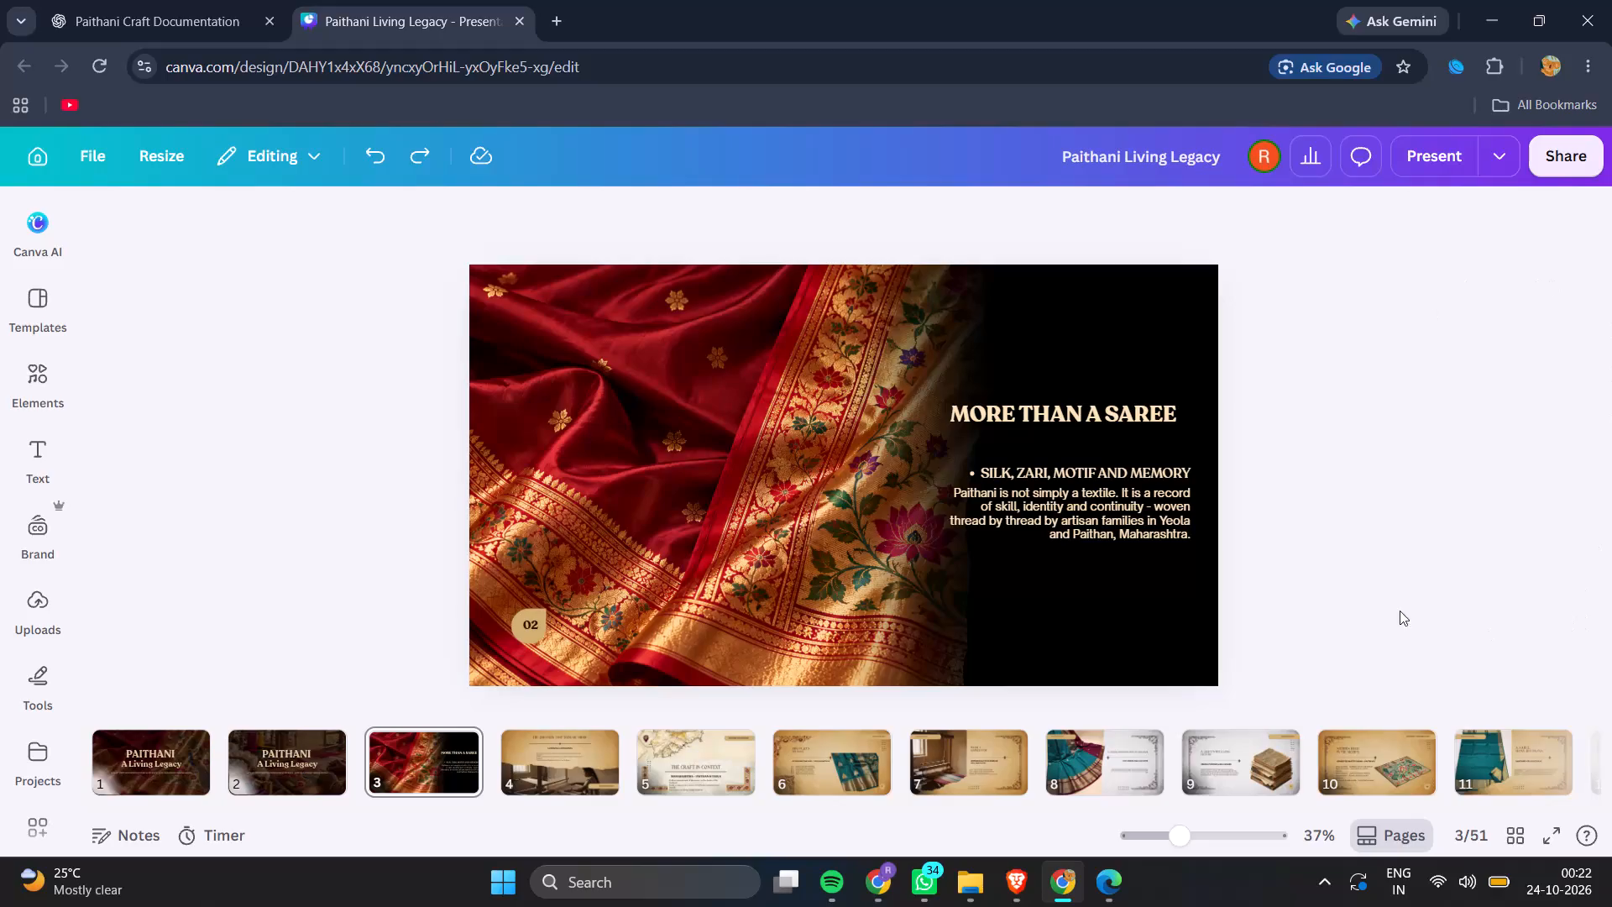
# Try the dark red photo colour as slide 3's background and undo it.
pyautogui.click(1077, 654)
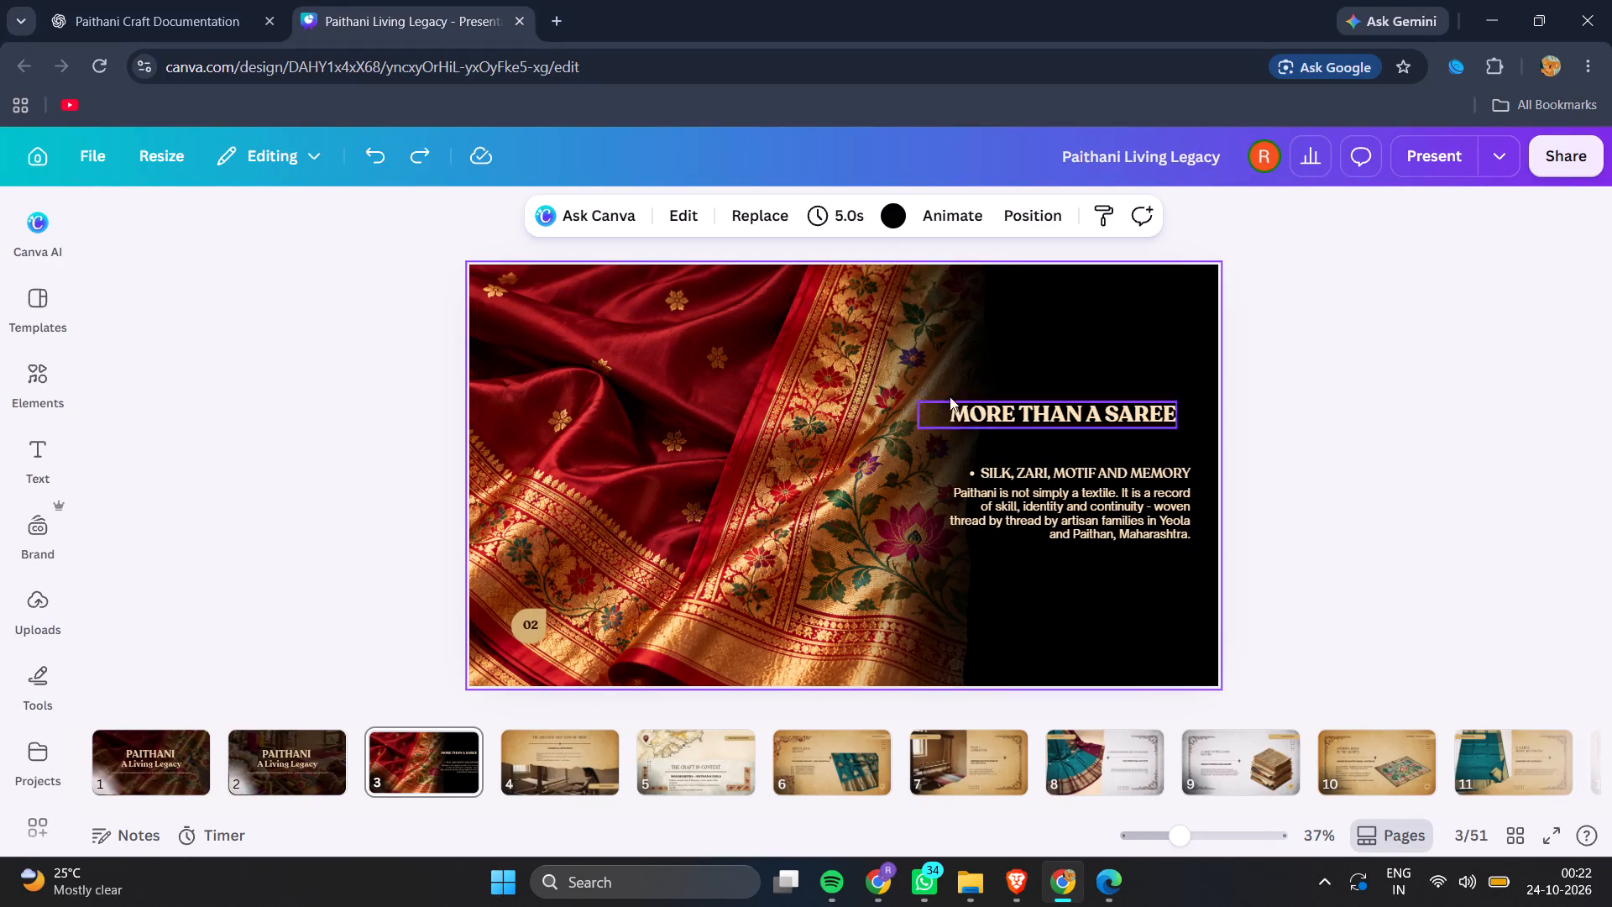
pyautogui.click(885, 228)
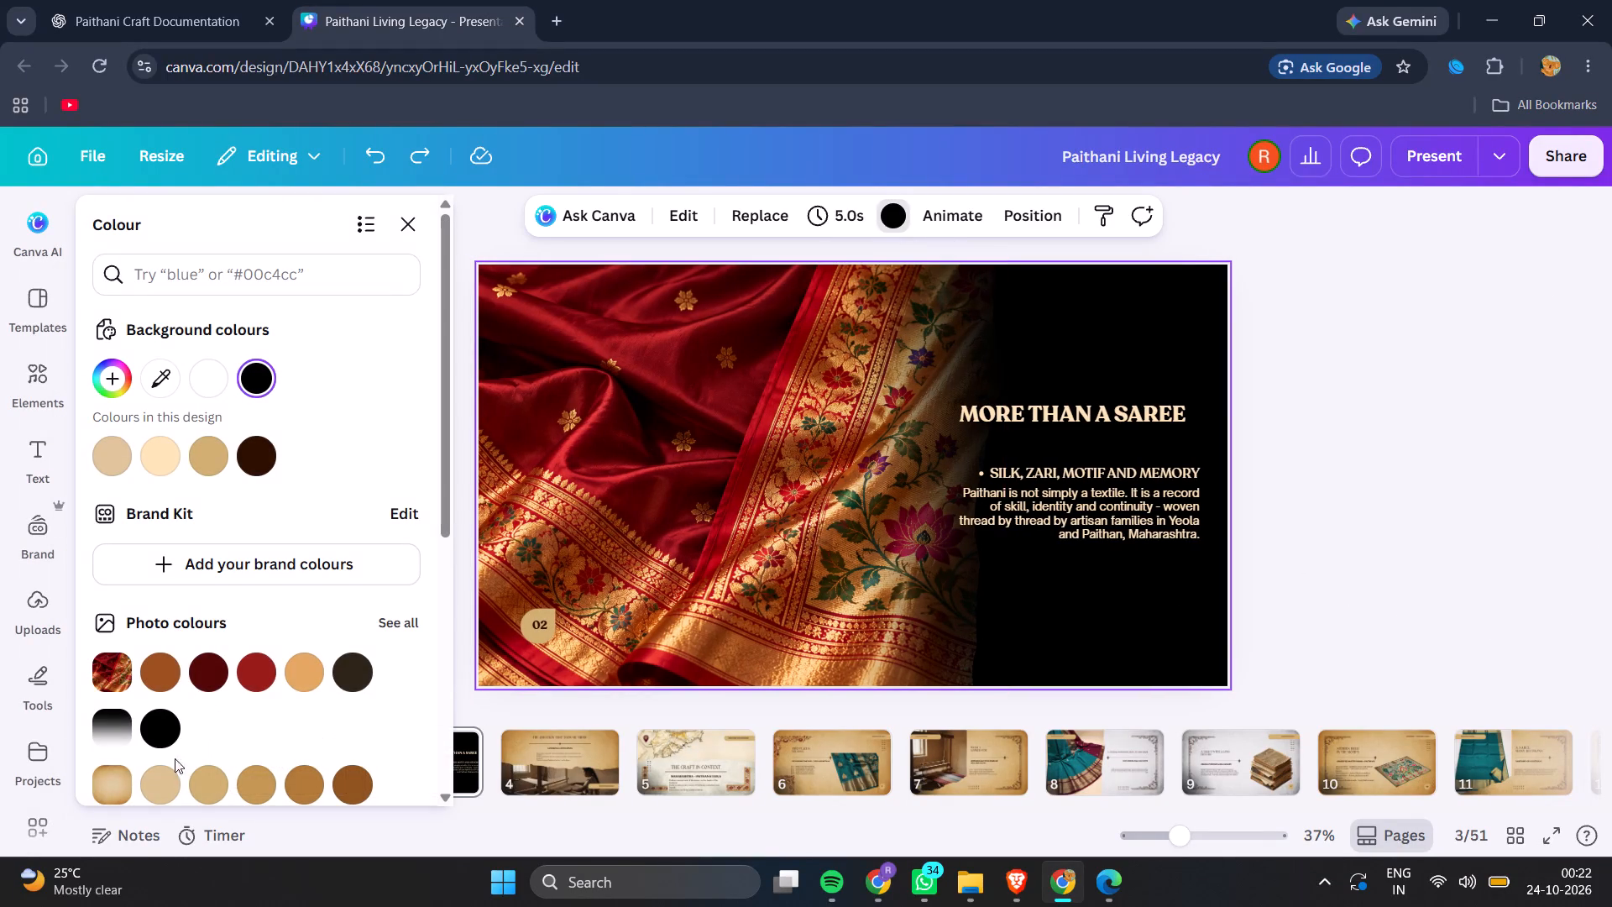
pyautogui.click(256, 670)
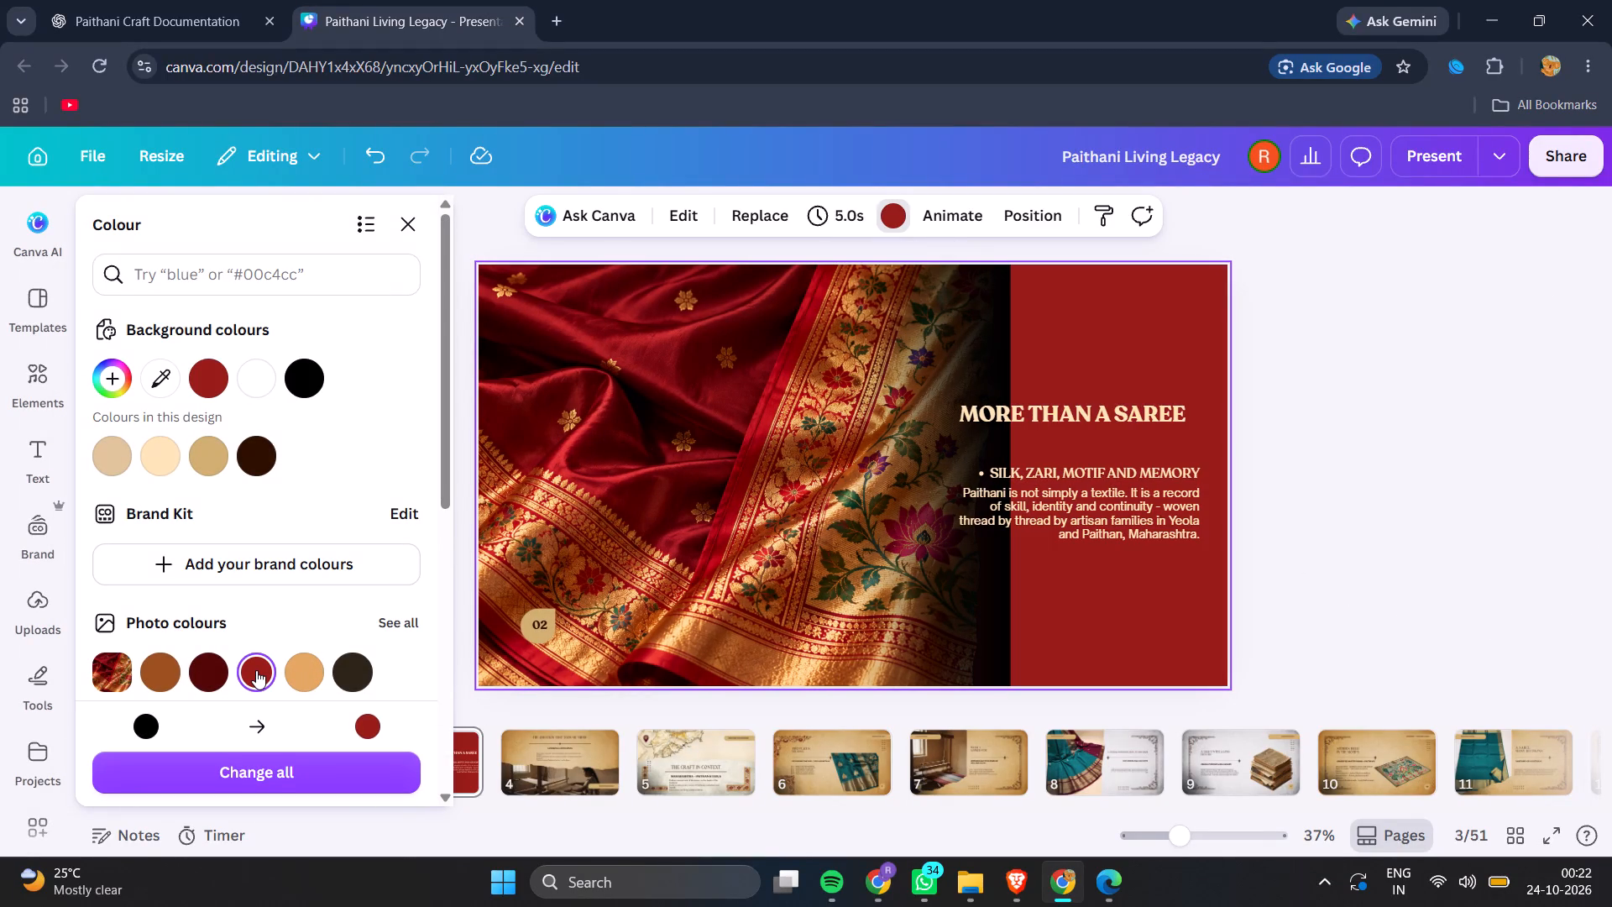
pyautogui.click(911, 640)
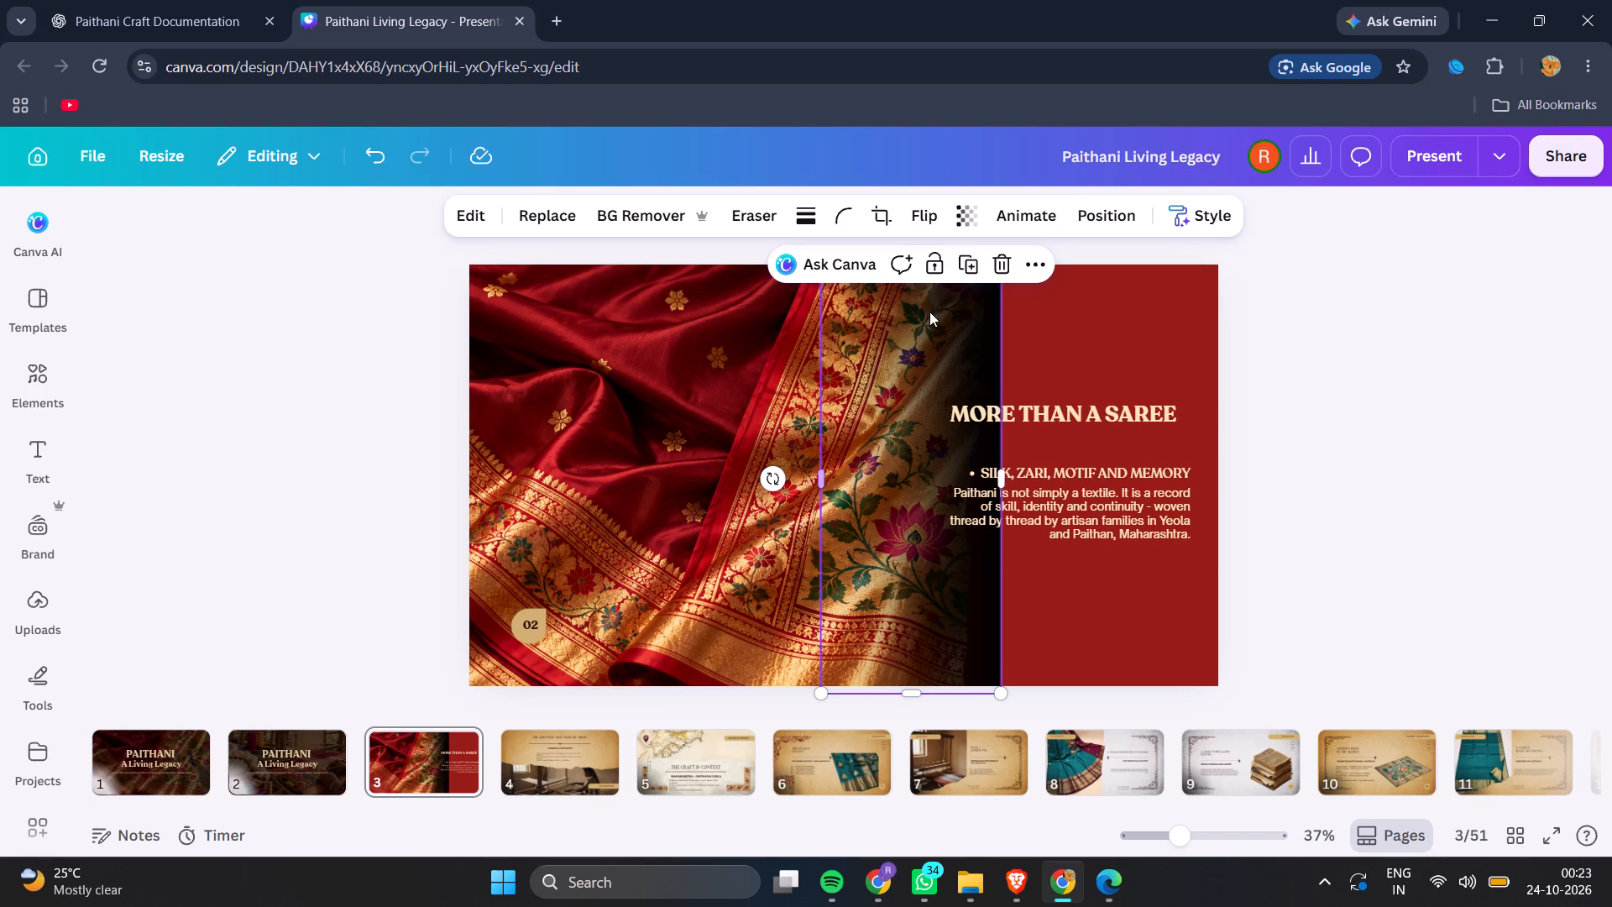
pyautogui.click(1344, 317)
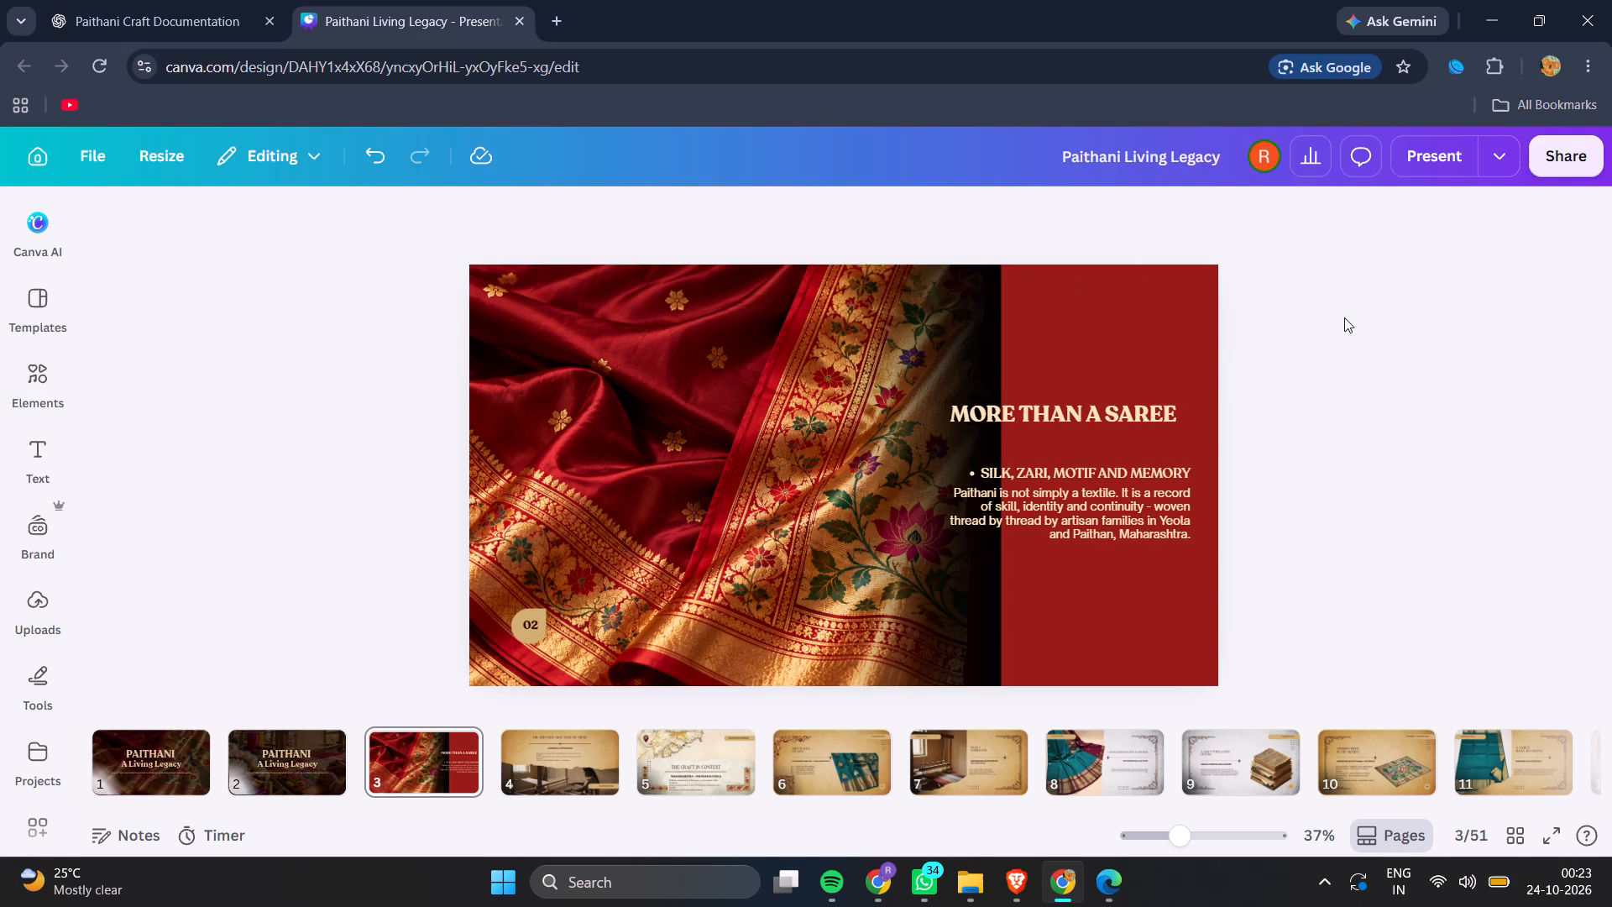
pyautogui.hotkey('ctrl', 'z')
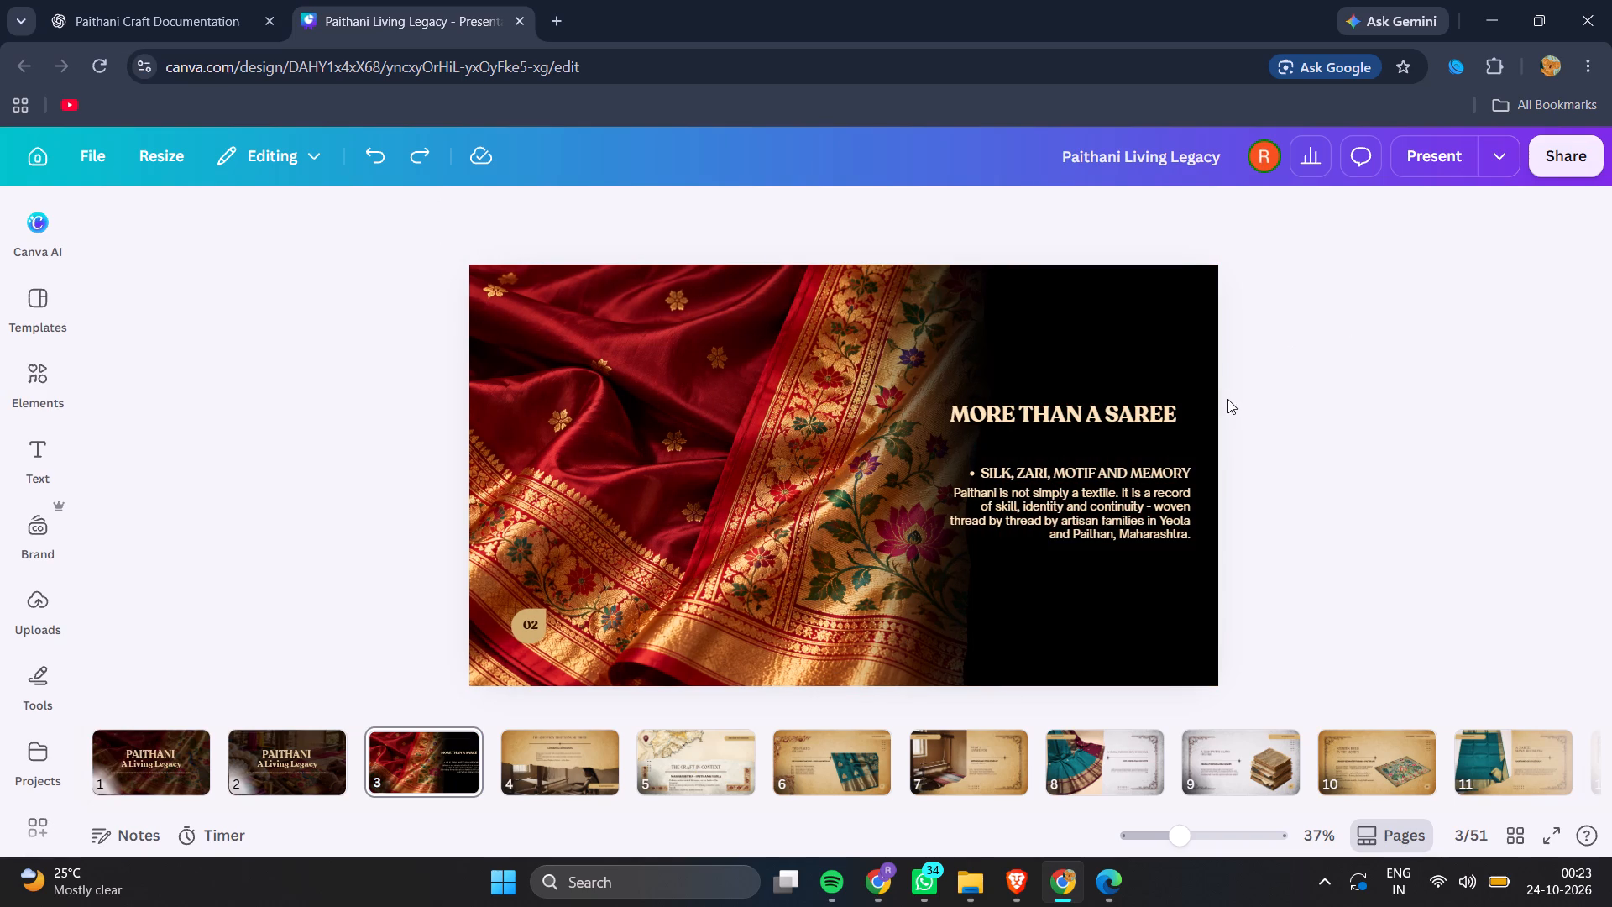
# Check the subtitle's text size on slide 2 and set slide 3's "SILK, ZARI, MOTIF AND MEMORY" subtitle to size 23.
pyautogui.click(302, 784)
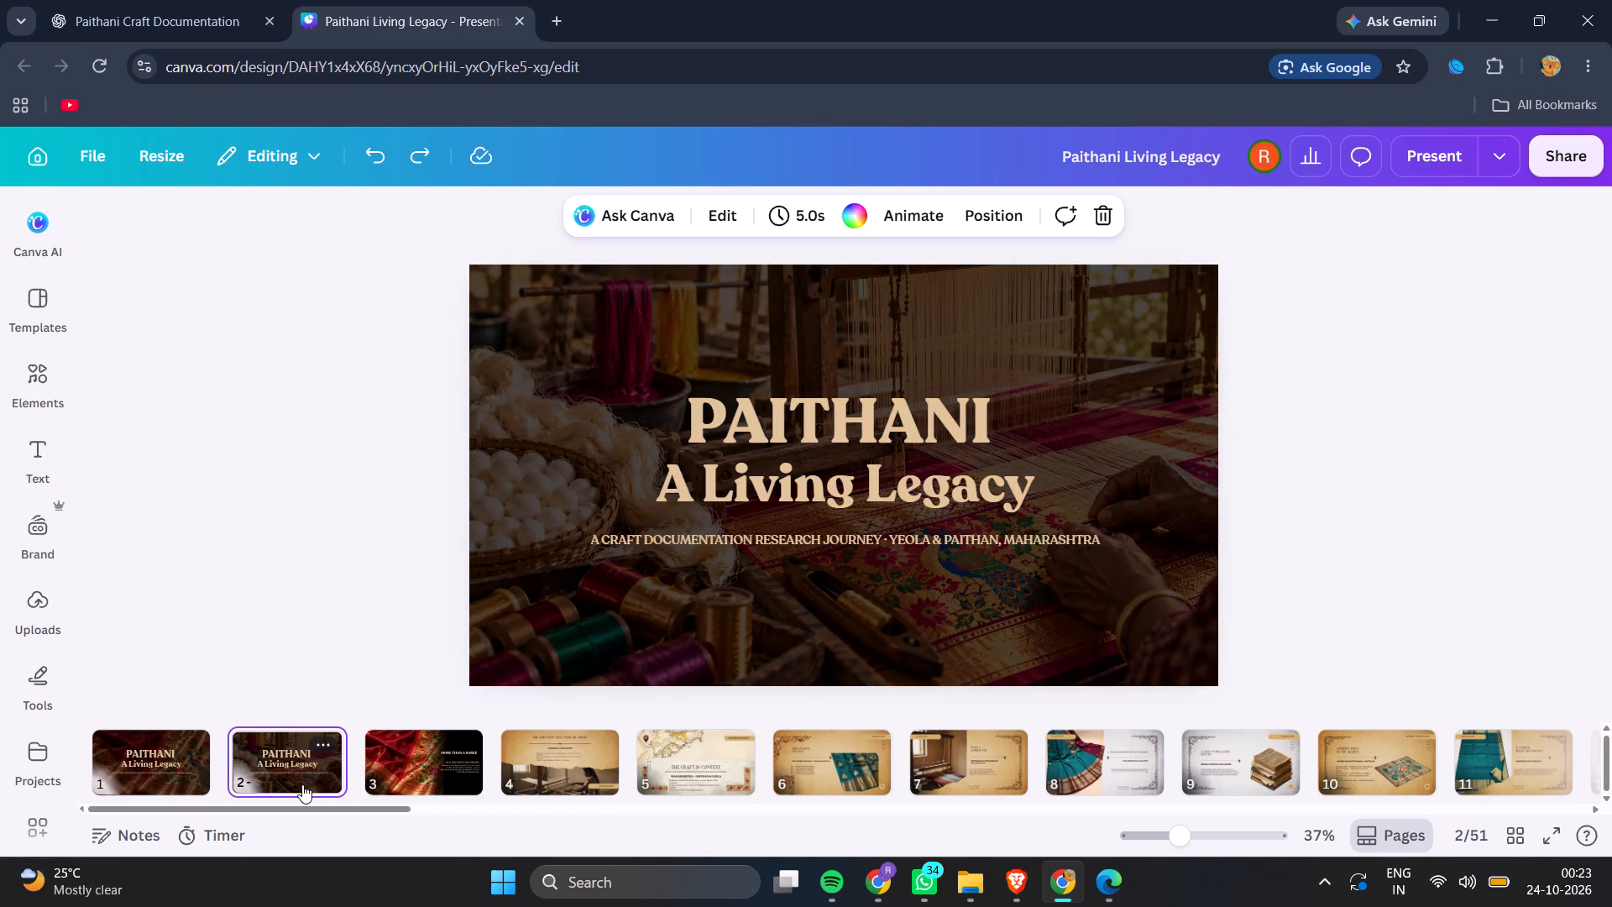
pyautogui.click(697, 532)
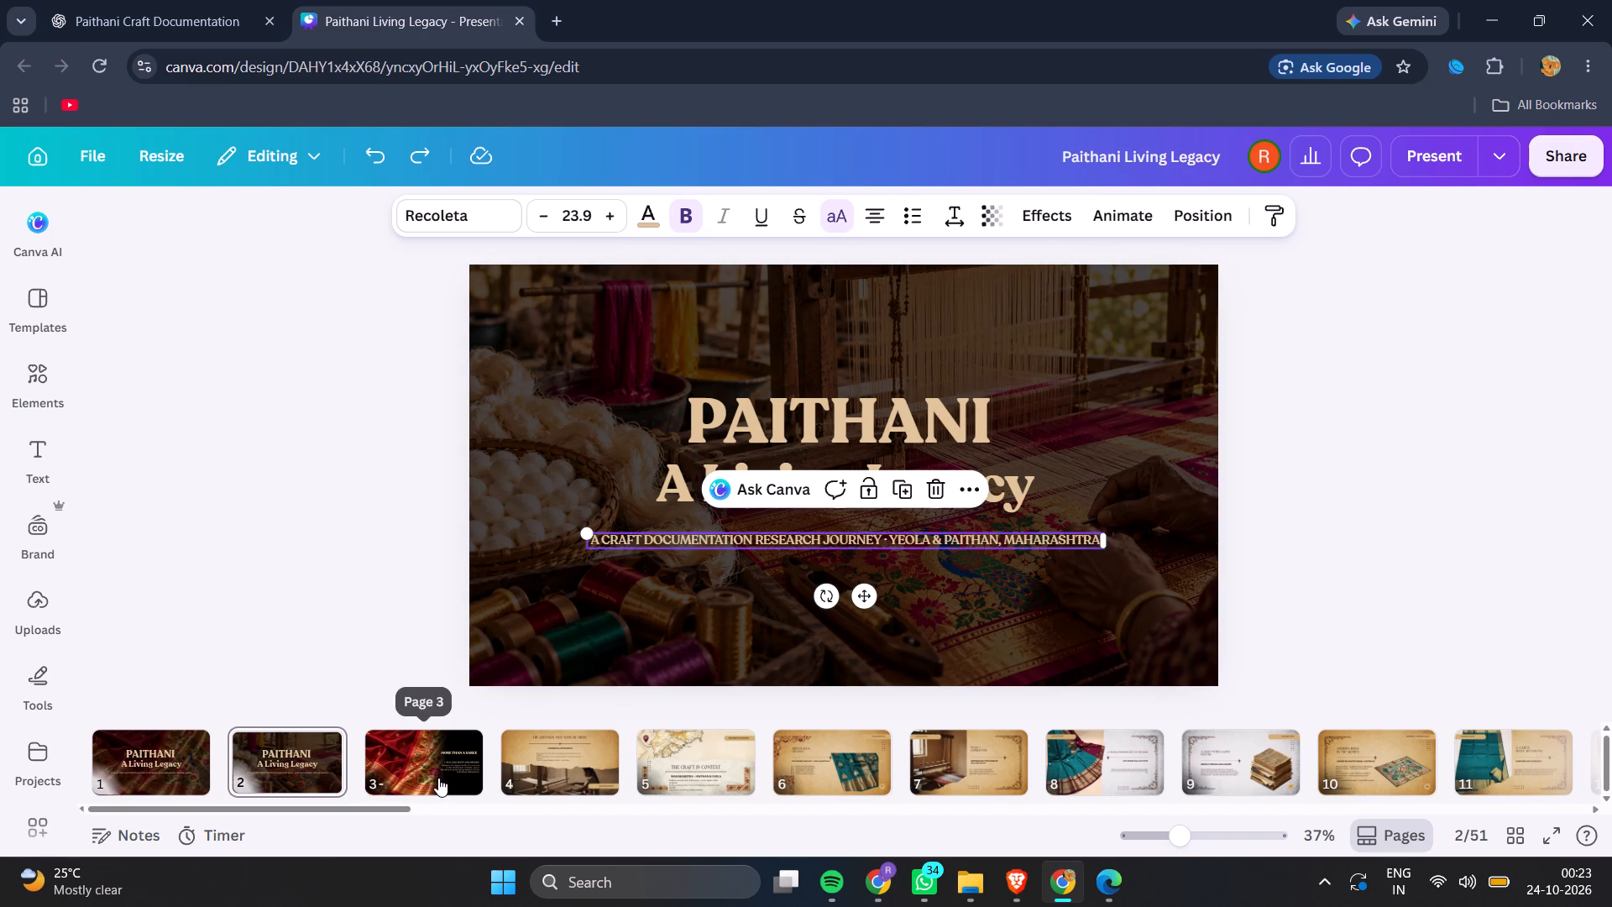
pyautogui.click(438, 778)
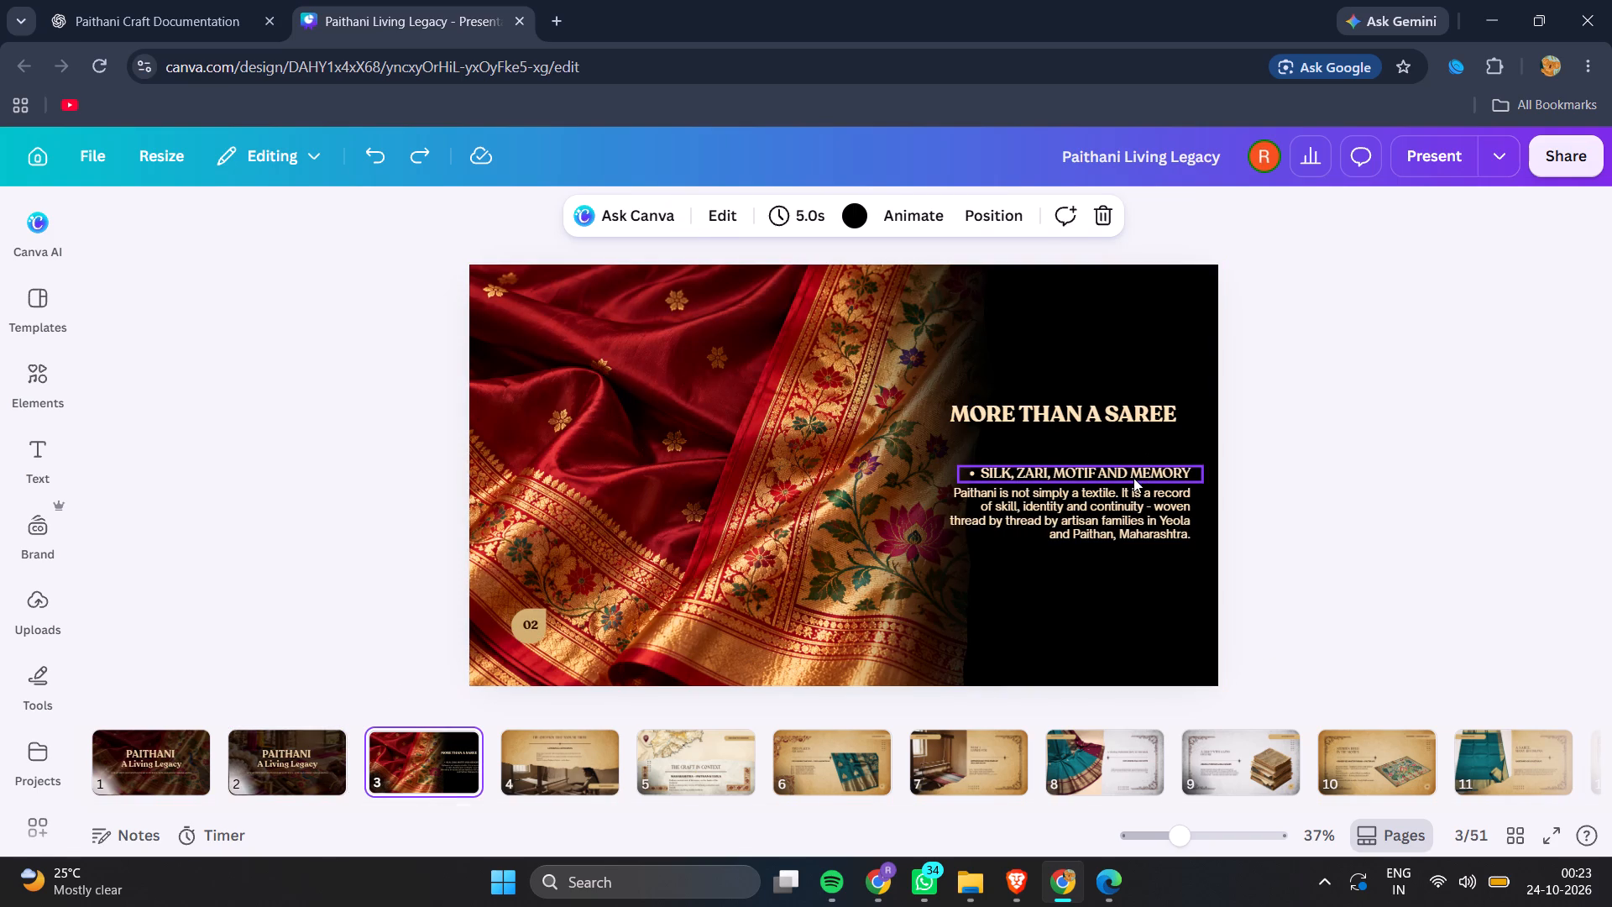
pyautogui.click(1130, 506)
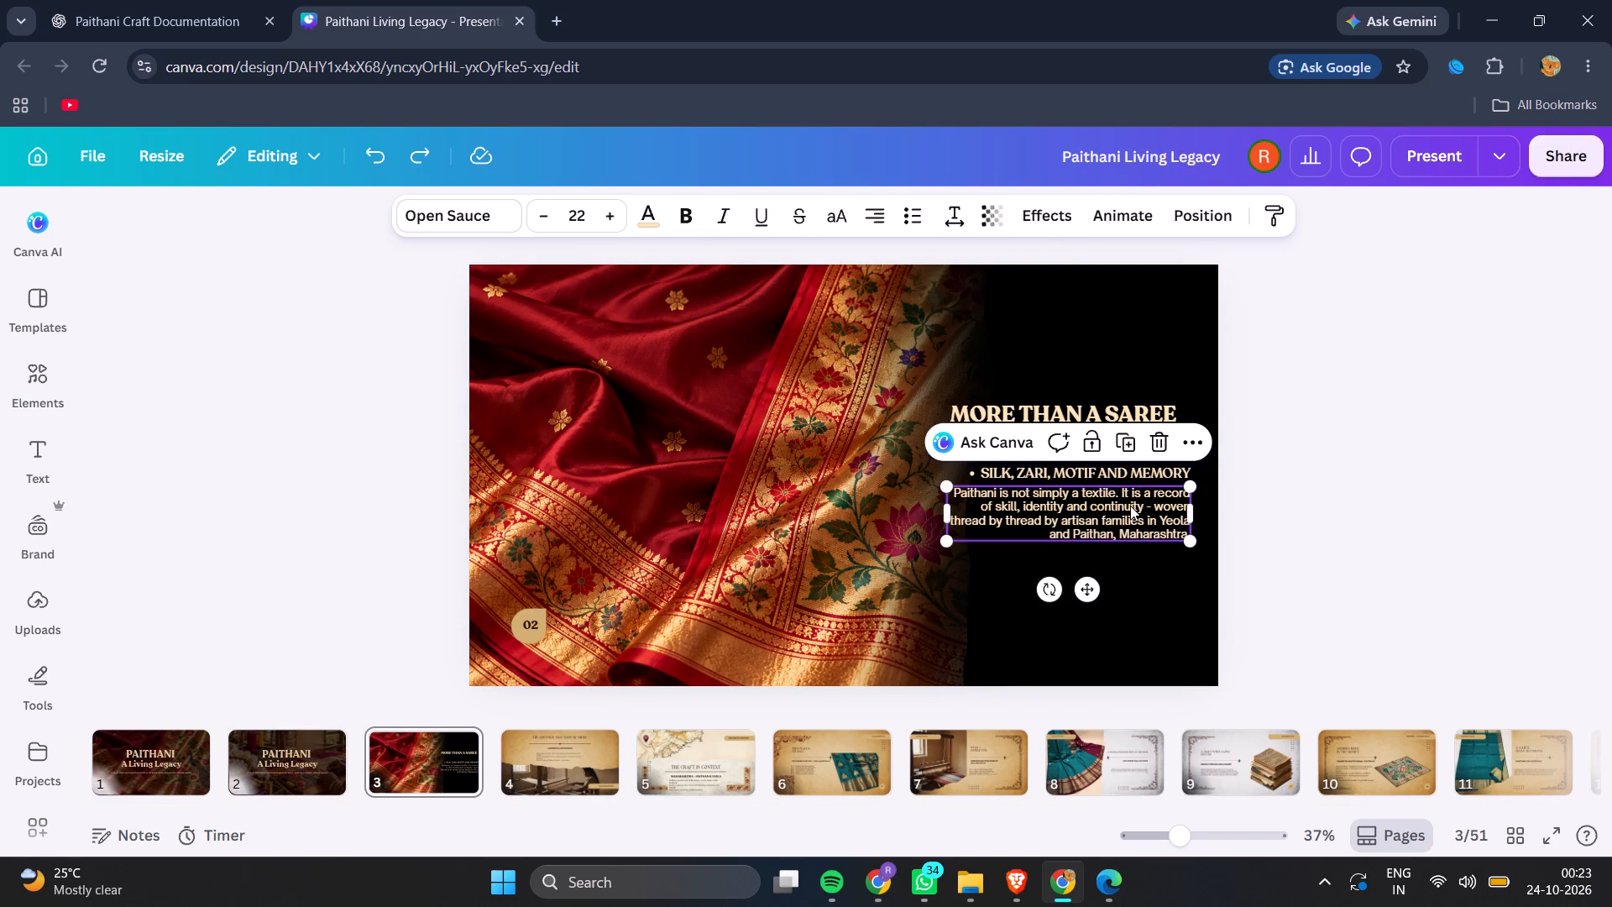
pyautogui.click(1118, 474)
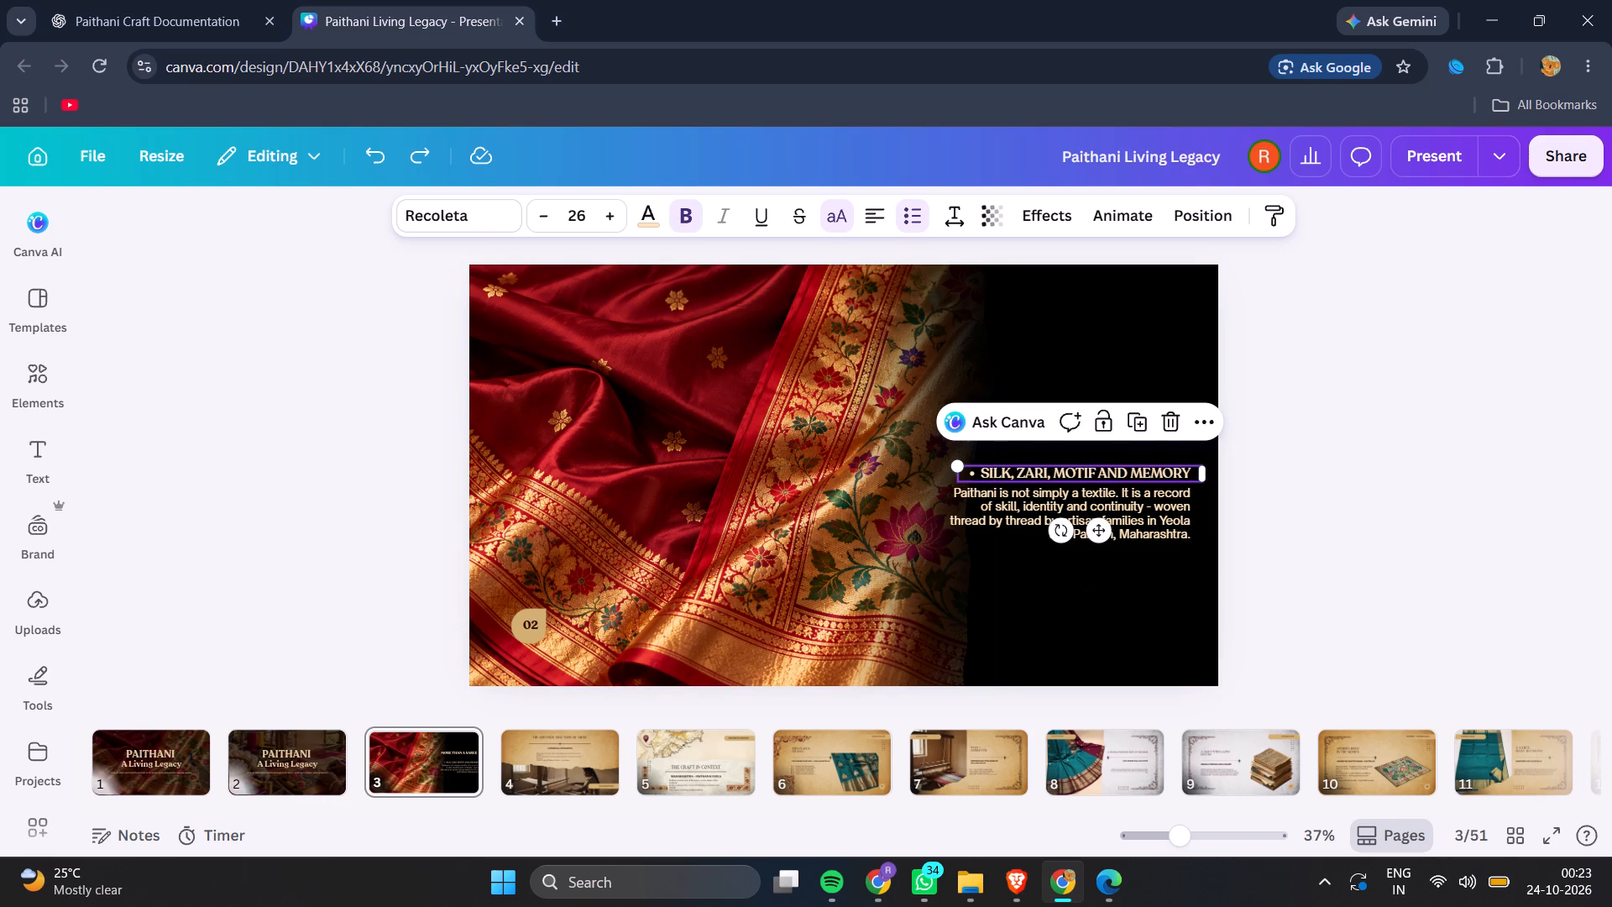
pyautogui.click(579, 216)
pyautogui.write('23')
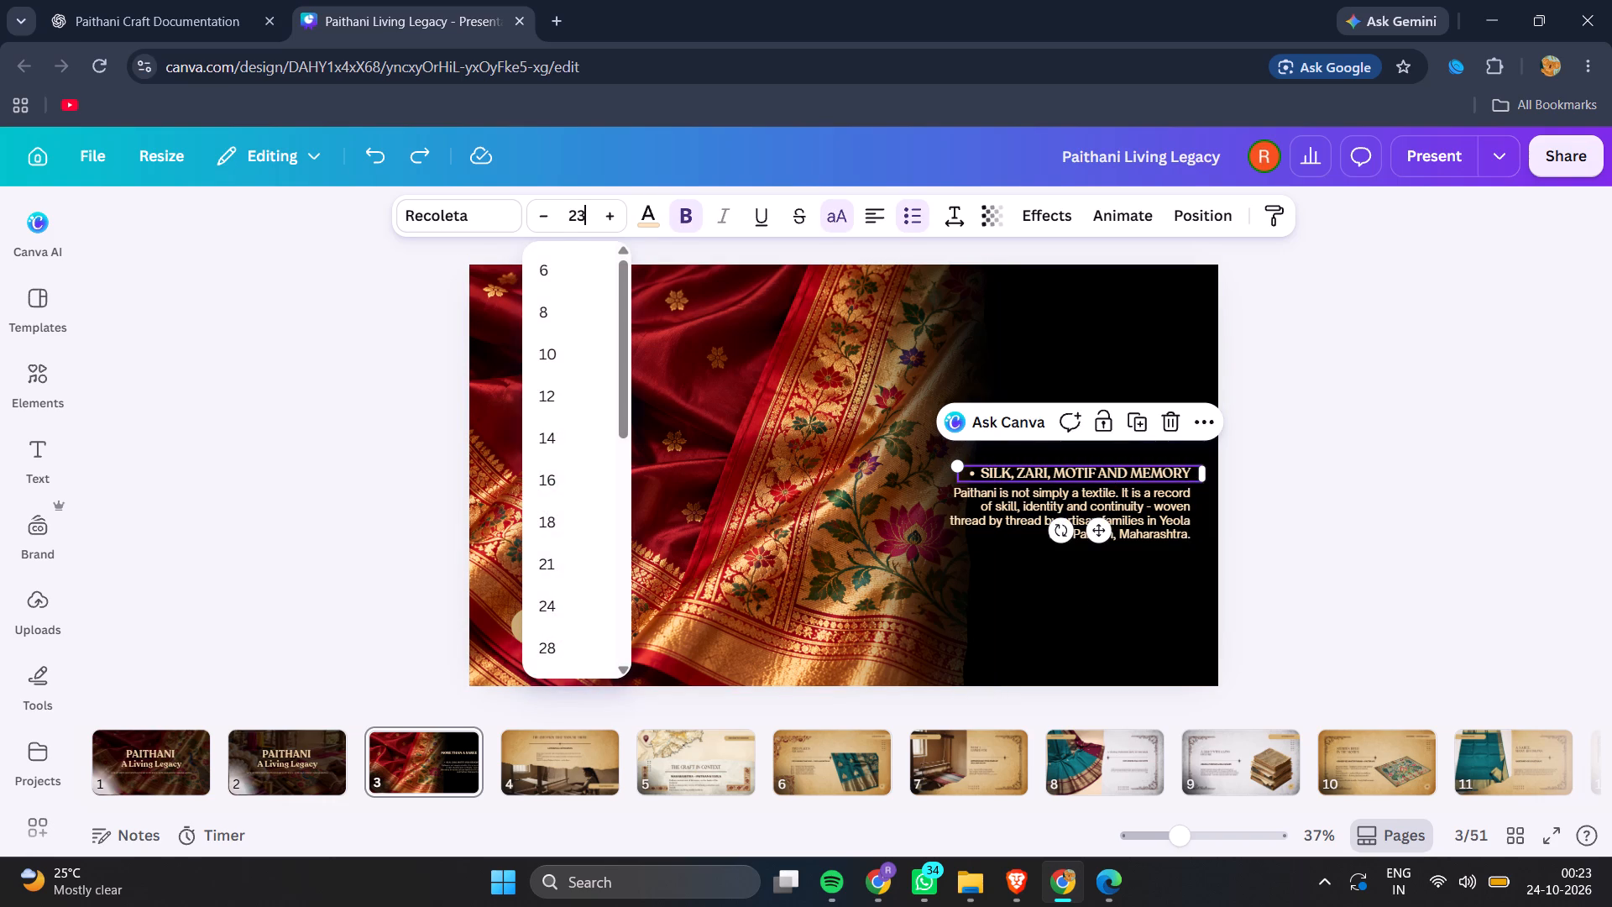
pyautogui.press('Return')
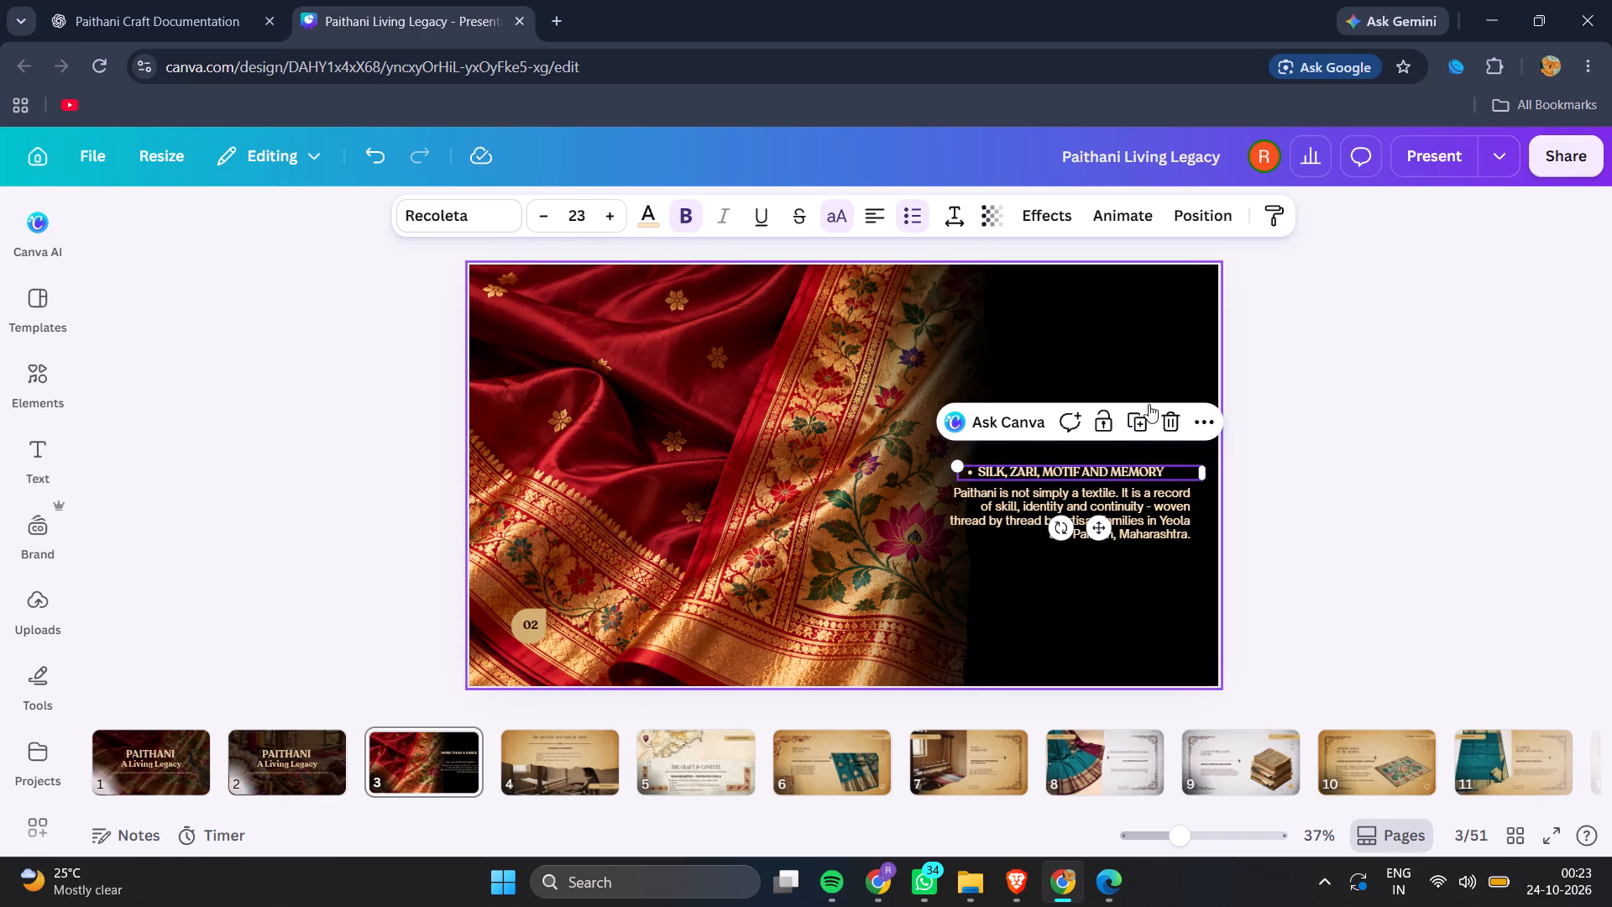
pyautogui.click(1367, 447)
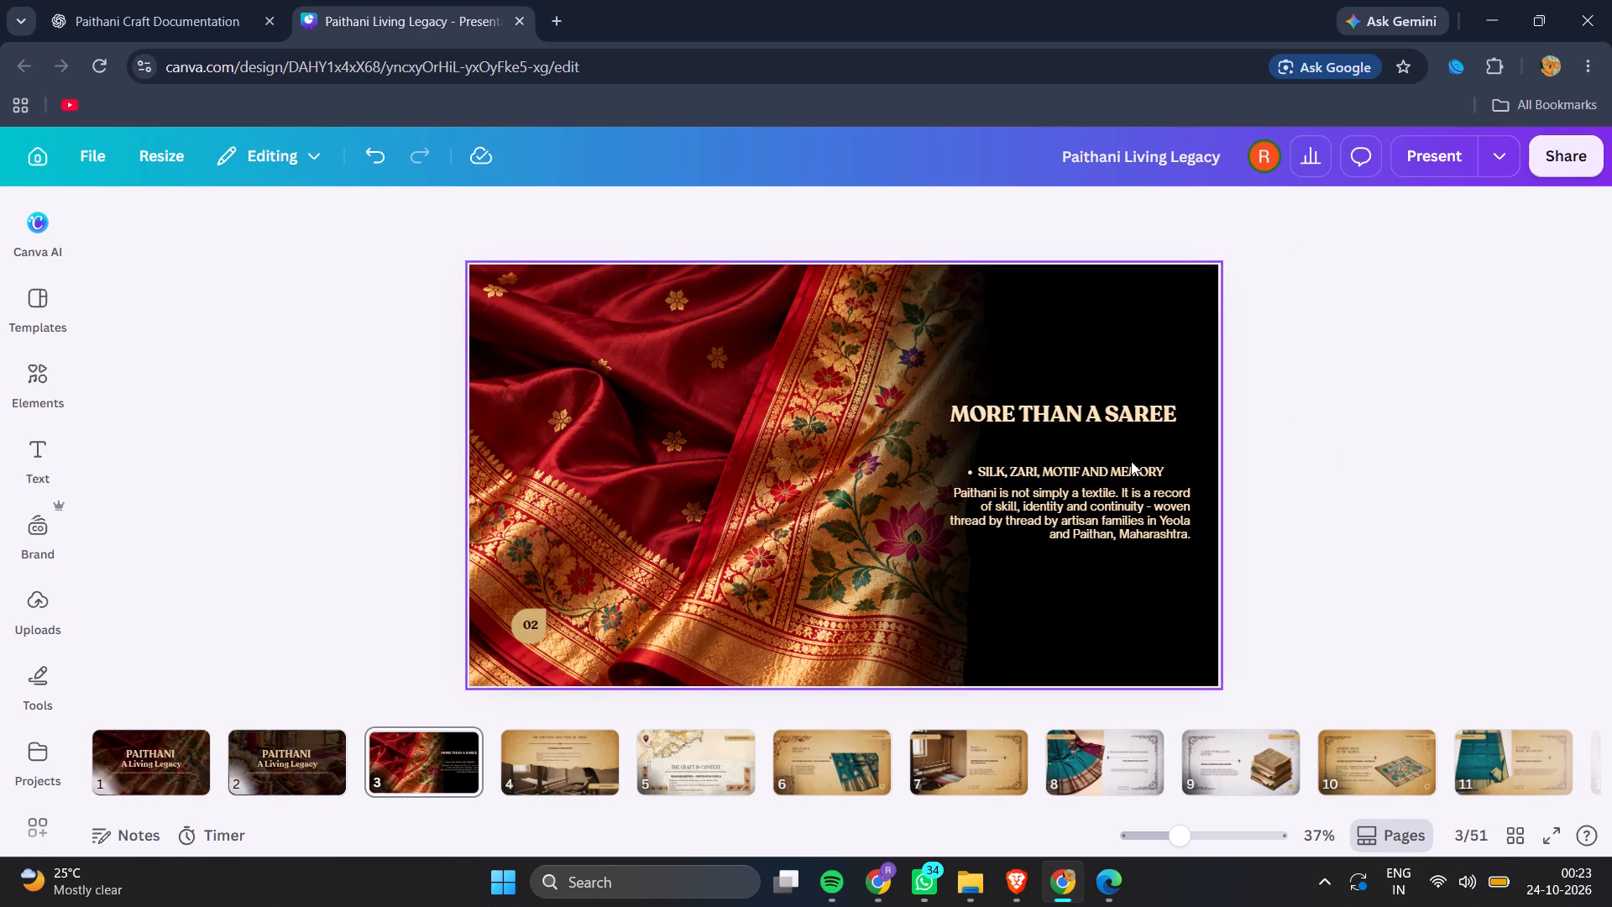
# Narrow the slide 3 subtitle's text box and shift it right and slightly down, lining its text up with the paragraph's right edge.
pyautogui.click(1133, 468)
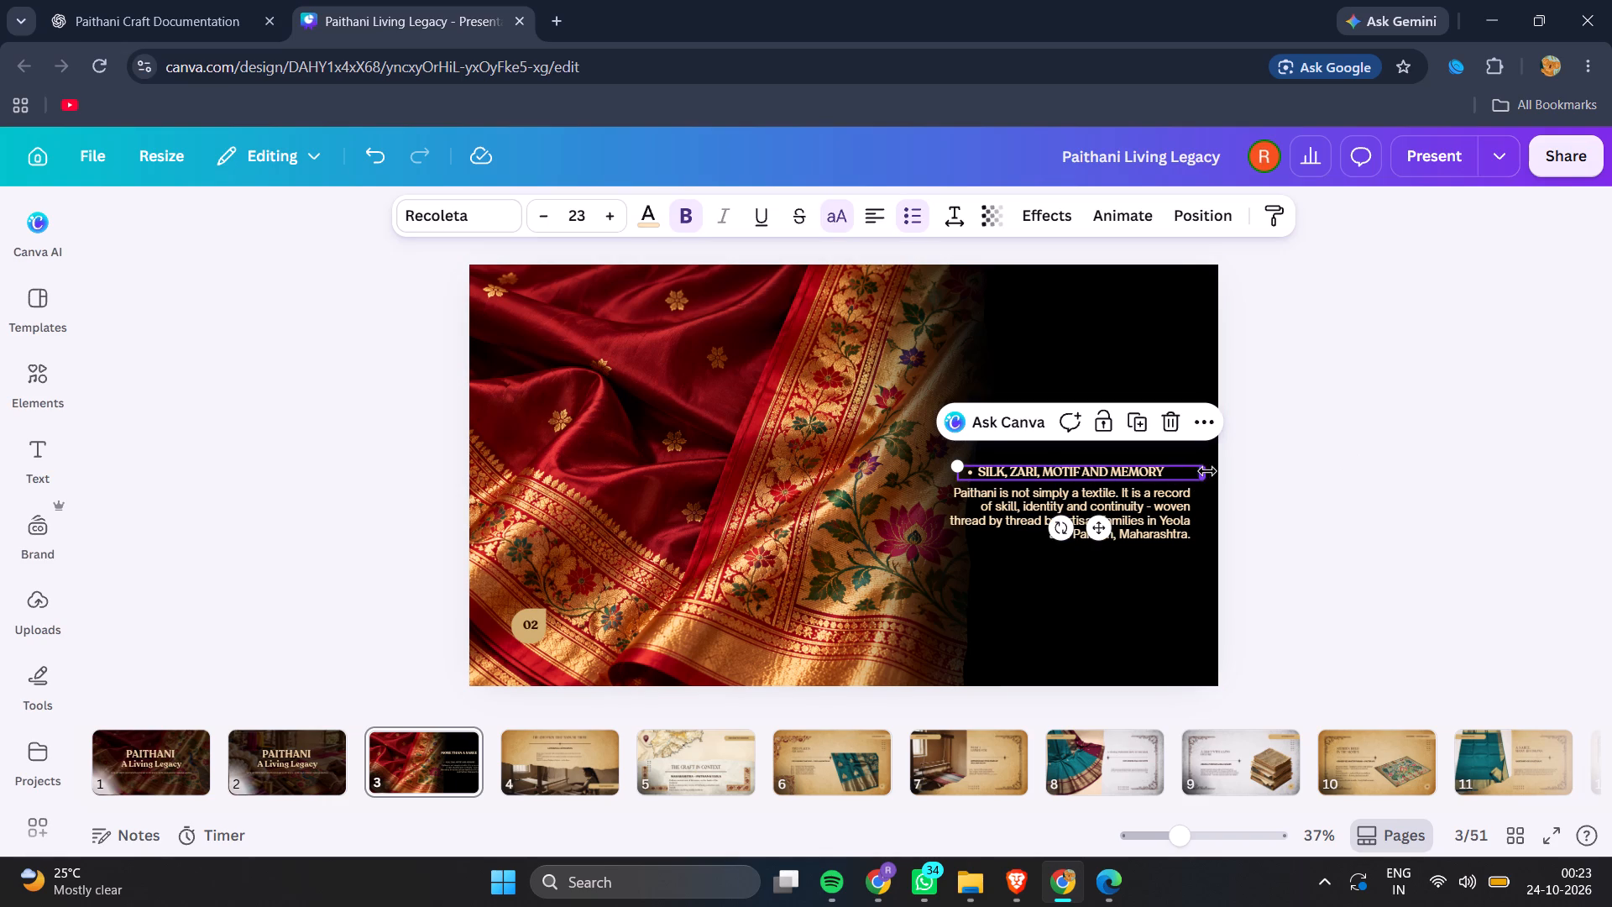
pyautogui.moveTo(1207, 471); pyautogui.dragTo(1179, 474)
pyautogui.press('Right')
pyautogui.press('Right')
pyautogui.press('Right')
pyautogui.press('Right')
pyautogui.press('Right')
pyautogui.press('Right')
pyautogui.press('Right')
pyautogui.press('Right')
pyautogui.press('Right')
pyautogui.press('Right')
pyautogui.press('Right')
pyautogui.press('Right')
pyautogui.press('Right')
pyautogui.press('Right')
pyautogui.press('Right')
pyautogui.press('Right')
pyautogui.press('Right')
pyautogui.press('Right')
pyautogui.press('Right')
pyautogui.press('Right')
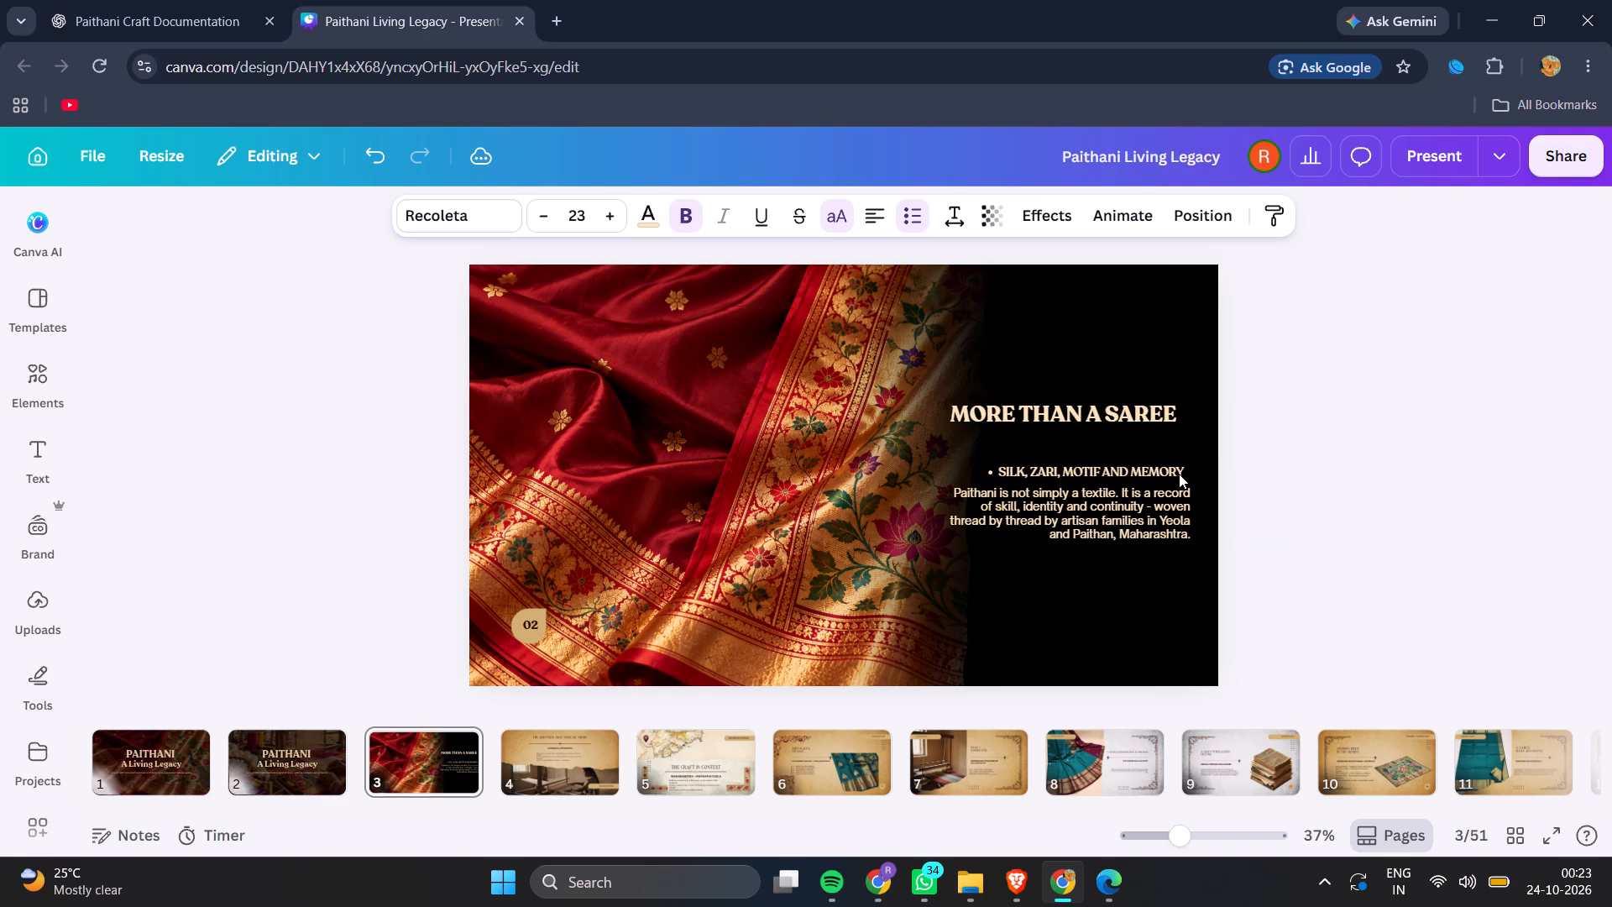
pyautogui.press('Down')
pyautogui.press('Down')
pyautogui.press('Down')
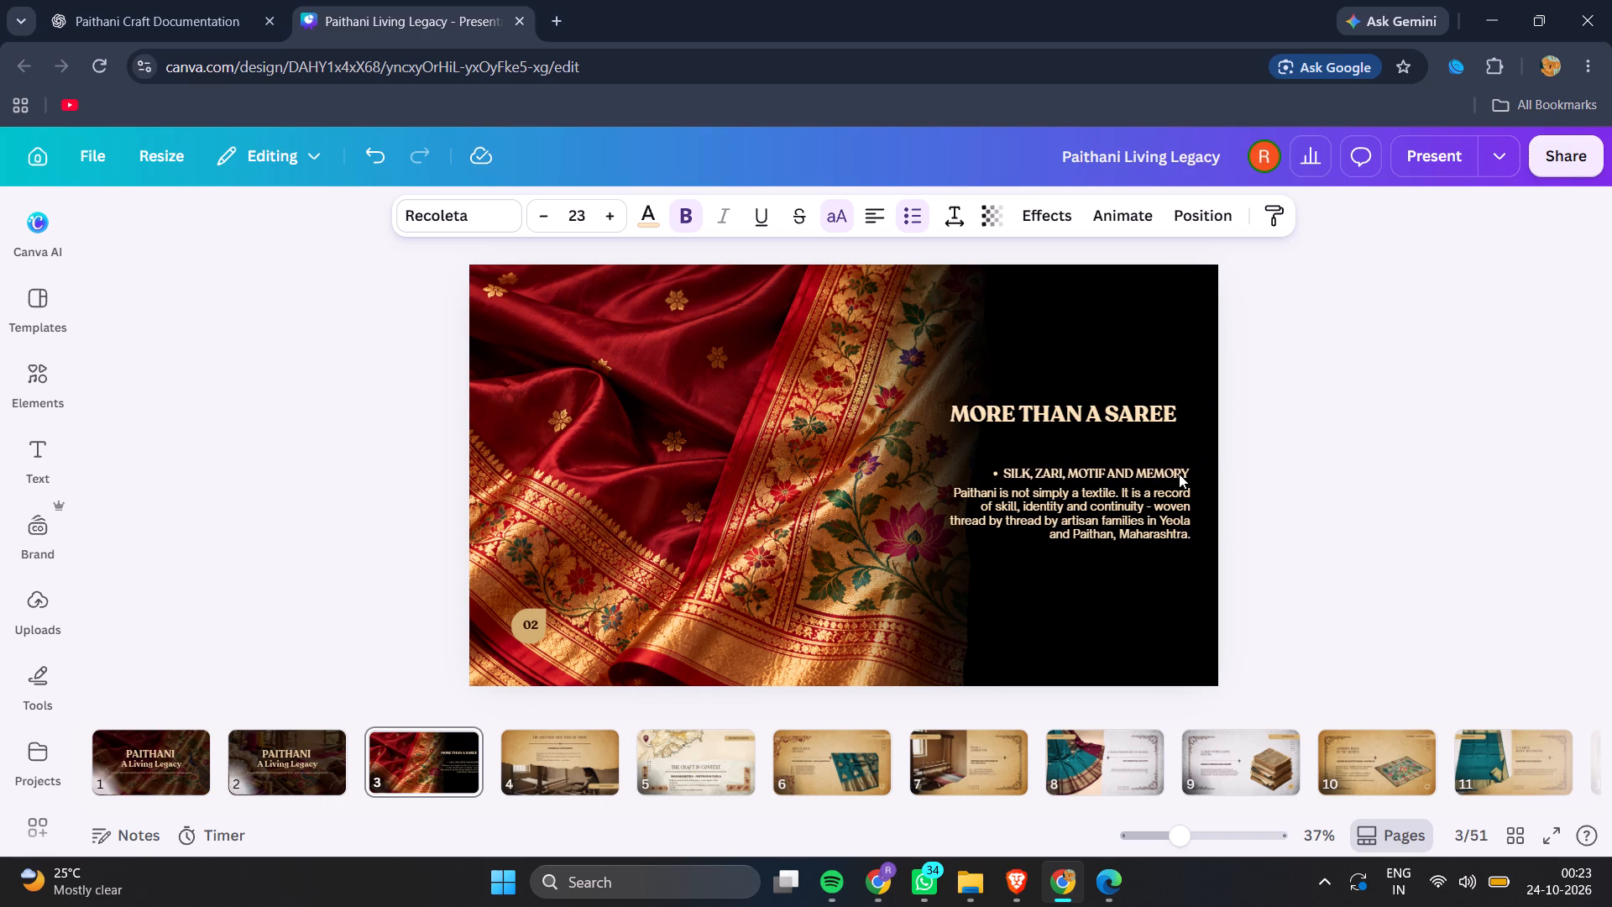
pyautogui.press('Down')
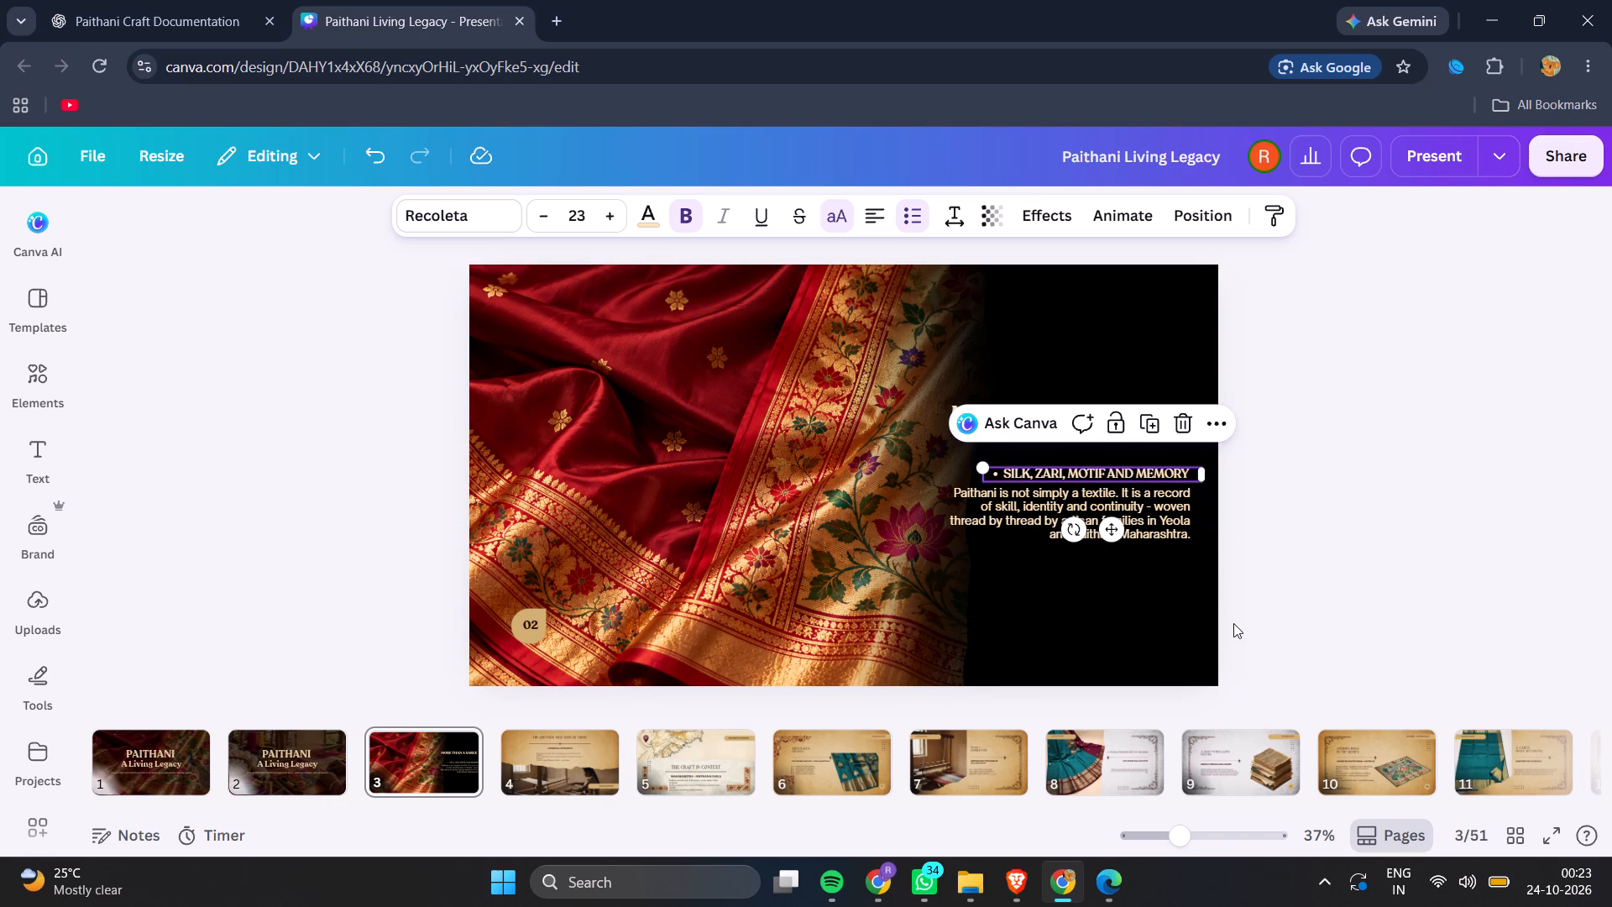
# Move the "MORE THAN A SAREE" heading right and slightly down so its right edge lines up with the paragraph below.
pyautogui.click(1233, 626)
pyautogui.moveTo(1107, 406); pyautogui.dragTo(1126, 414)
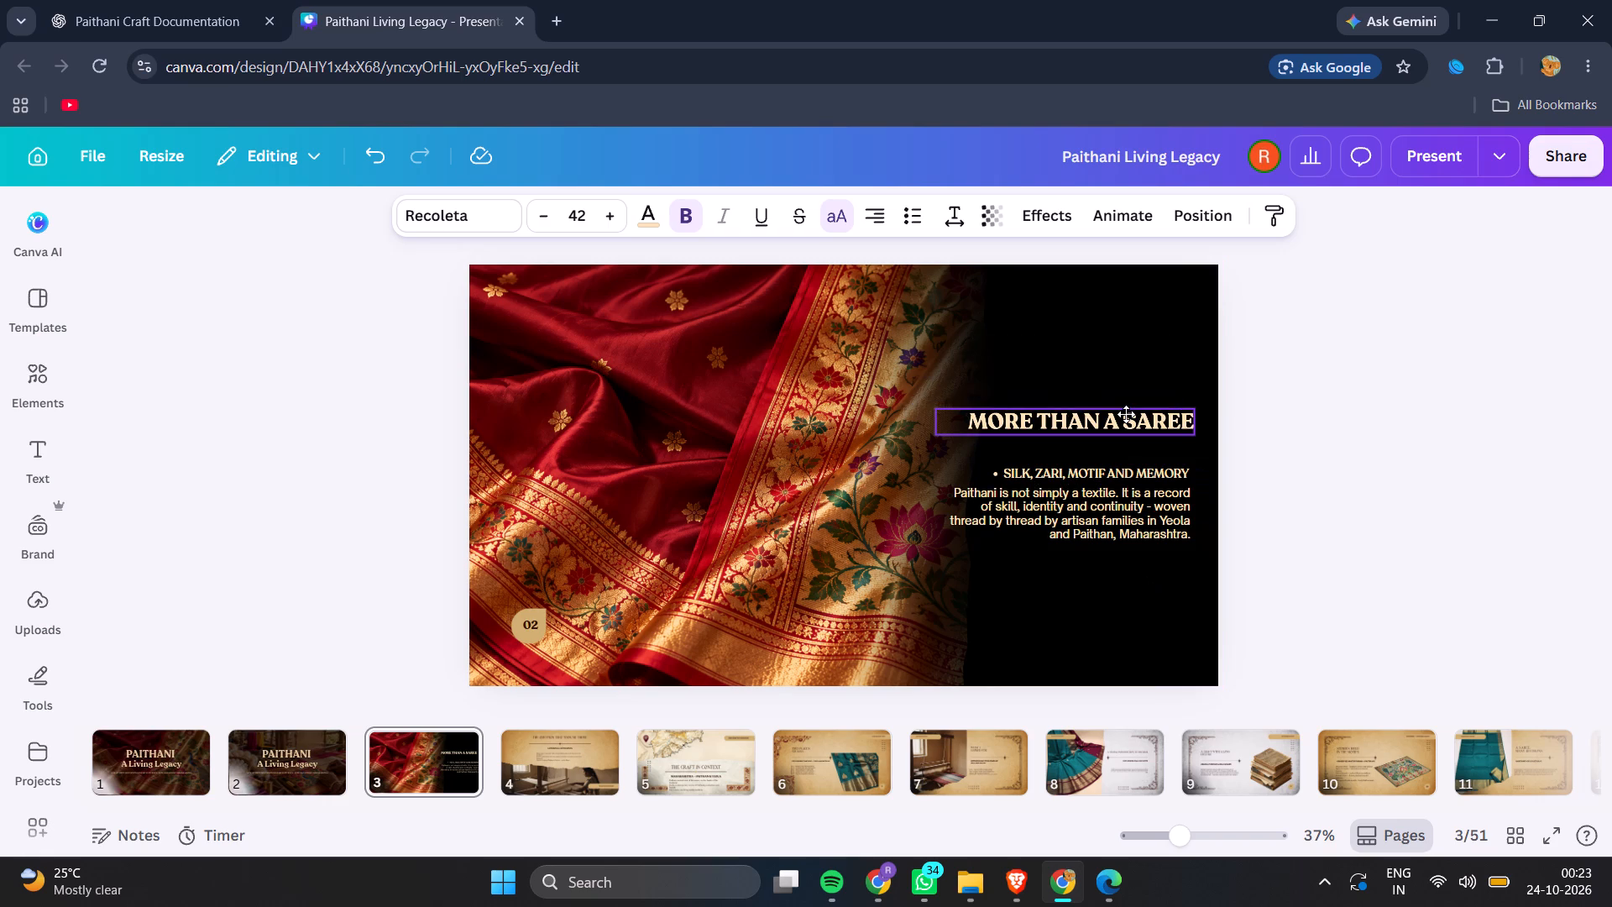
pyautogui.moveTo(1126, 414); pyautogui.dragTo(1120, 412)
# Shift slide 3's heading, subtitle and paragraph together a little left and slightly down, away from the slide's right edge.
pyautogui.moveTo(1241, 547); pyautogui.dragTo(1131, 402)
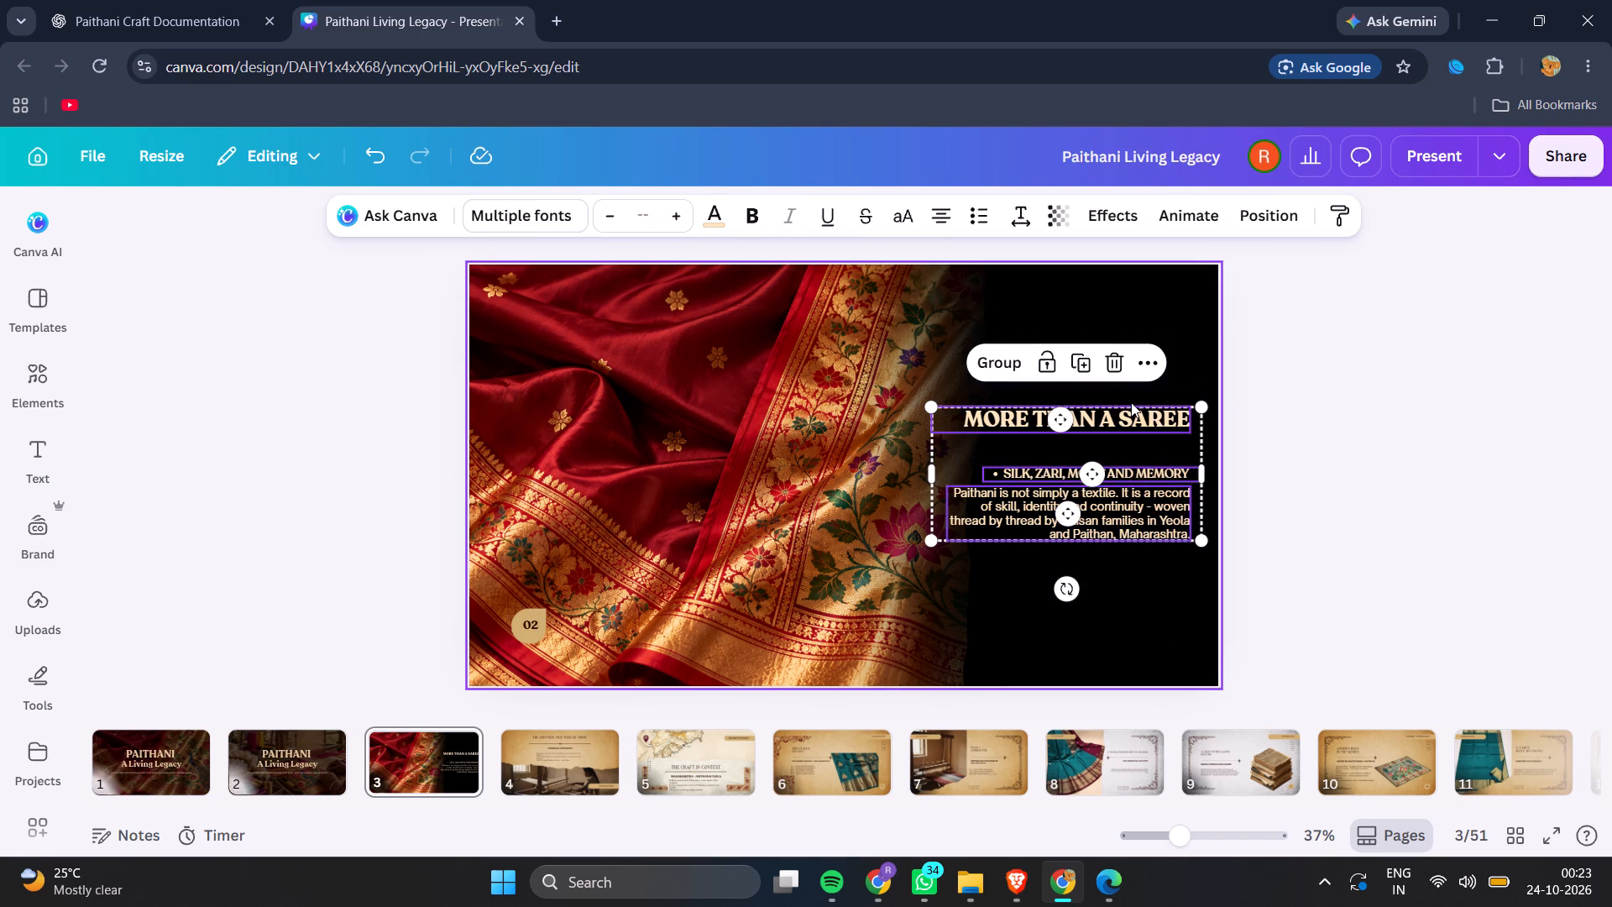
pyautogui.press('Left')
pyautogui.press('Left')
pyautogui.press('Left')
pyautogui.press('Left')
pyautogui.press('Left')
pyautogui.press('Left')
pyautogui.press('Left')
pyautogui.press('Left')
pyautogui.press('Left')
pyautogui.press('Left')
pyautogui.press('Left')
pyautogui.press('Left')
pyautogui.press('Left')
pyautogui.press('Left')
pyautogui.press('Left')
pyautogui.press('Left')
pyautogui.press('Left')
pyautogui.press('Left')
pyautogui.press('Left')
pyautogui.press('Left')
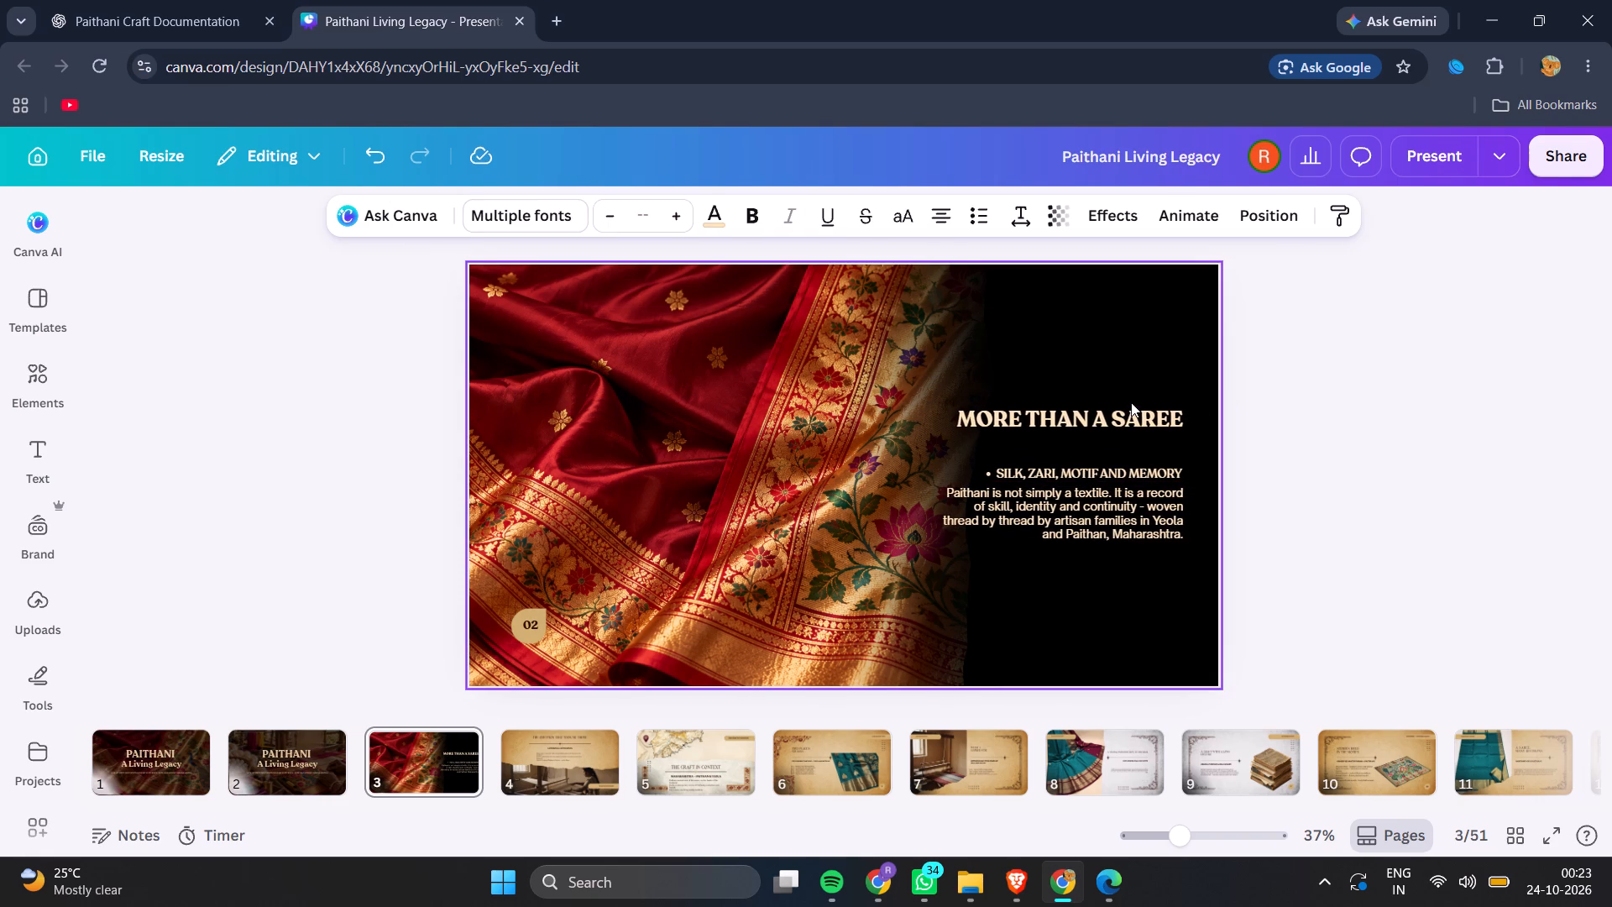
pyautogui.press('Up')
pyautogui.press('Up')
pyautogui.press('Up')
pyautogui.press('Up')
pyautogui.press('Up')
pyautogui.press('Up')
pyautogui.press('Up')
pyautogui.press('Up')
pyautogui.press('Up')
pyautogui.press('Up')
pyautogui.press('Up')
pyautogui.press('Up')
pyautogui.press('Up')
pyautogui.press('Up')
pyautogui.press('Up')
pyautogui.press('Up')
pyautogui.press('Up')
pyautogui.press('Up')
pyautogui.press('Up')
pyautogui.press('Up')
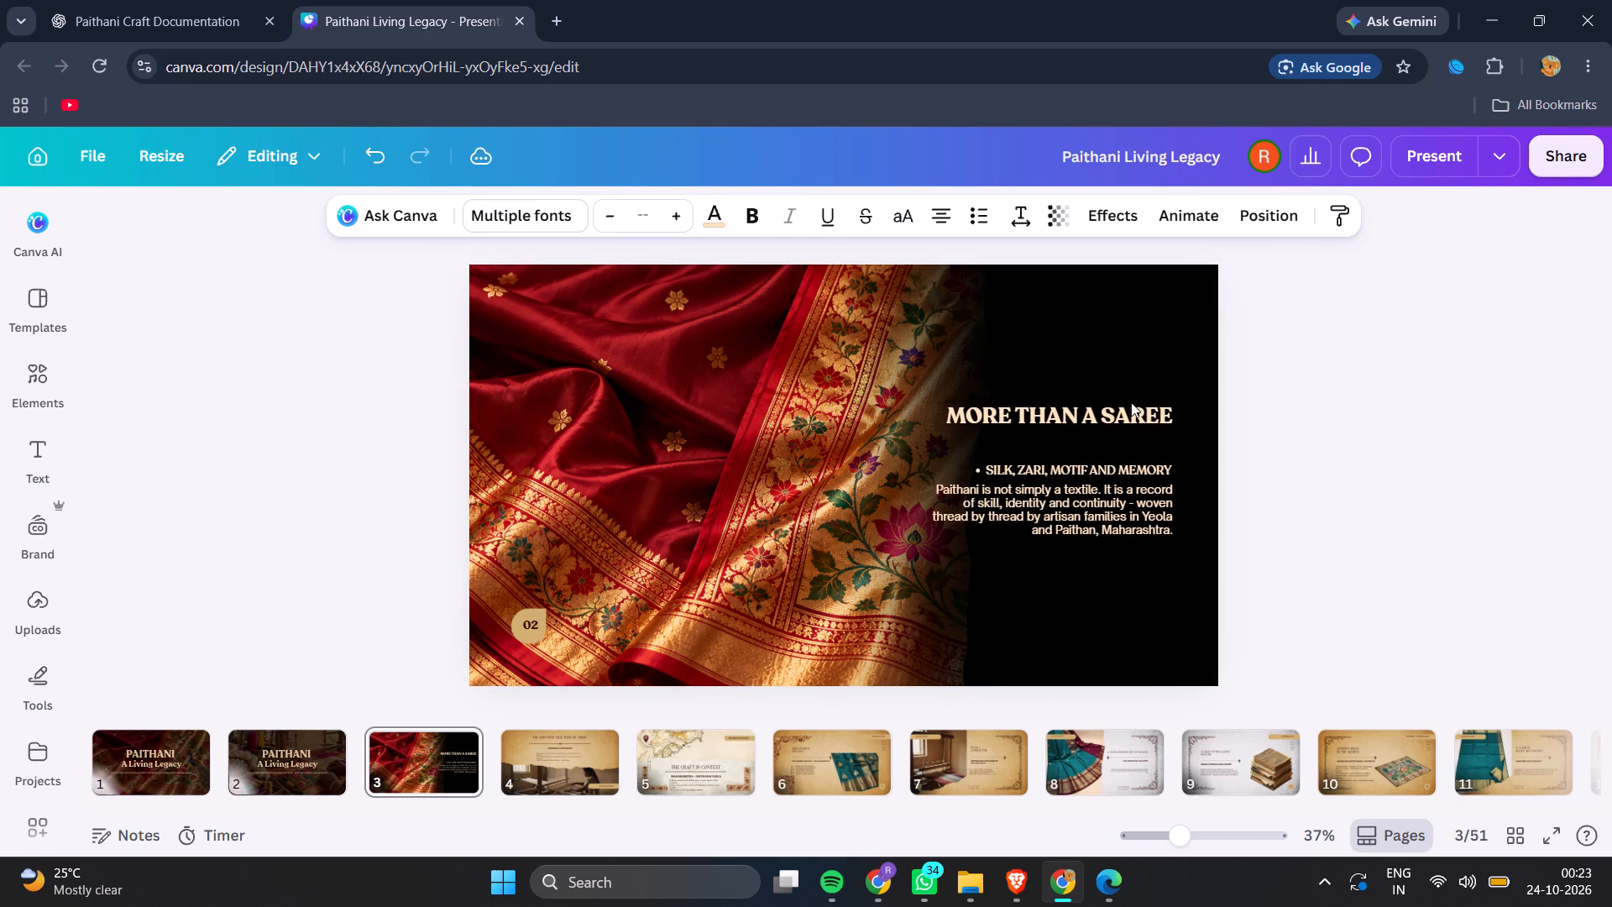
pyautogui.press('Right')
pyautogui.press('Down')
pyautogui.press('Down')
pyautogui.press('Down')
pyautogui.press('Down')
pyautogui.press('Down')
pyautogui.press('Down')
pyautogui.press('Down')
pyautogui.press('Down')
pyautogui.press('Down')
pyautogui.press('Down')
pyautogui.press('Down')
pyautogui.press('Down')
pyautogui.press('Down')
pyautogui.press('Down')
pyautogui.press('Down')
pyautogui.press('Down')
pyautogui.press('Down')
pyautogui.press('Down')
pyautogui.press('Down')
pyautogui.press('Down')
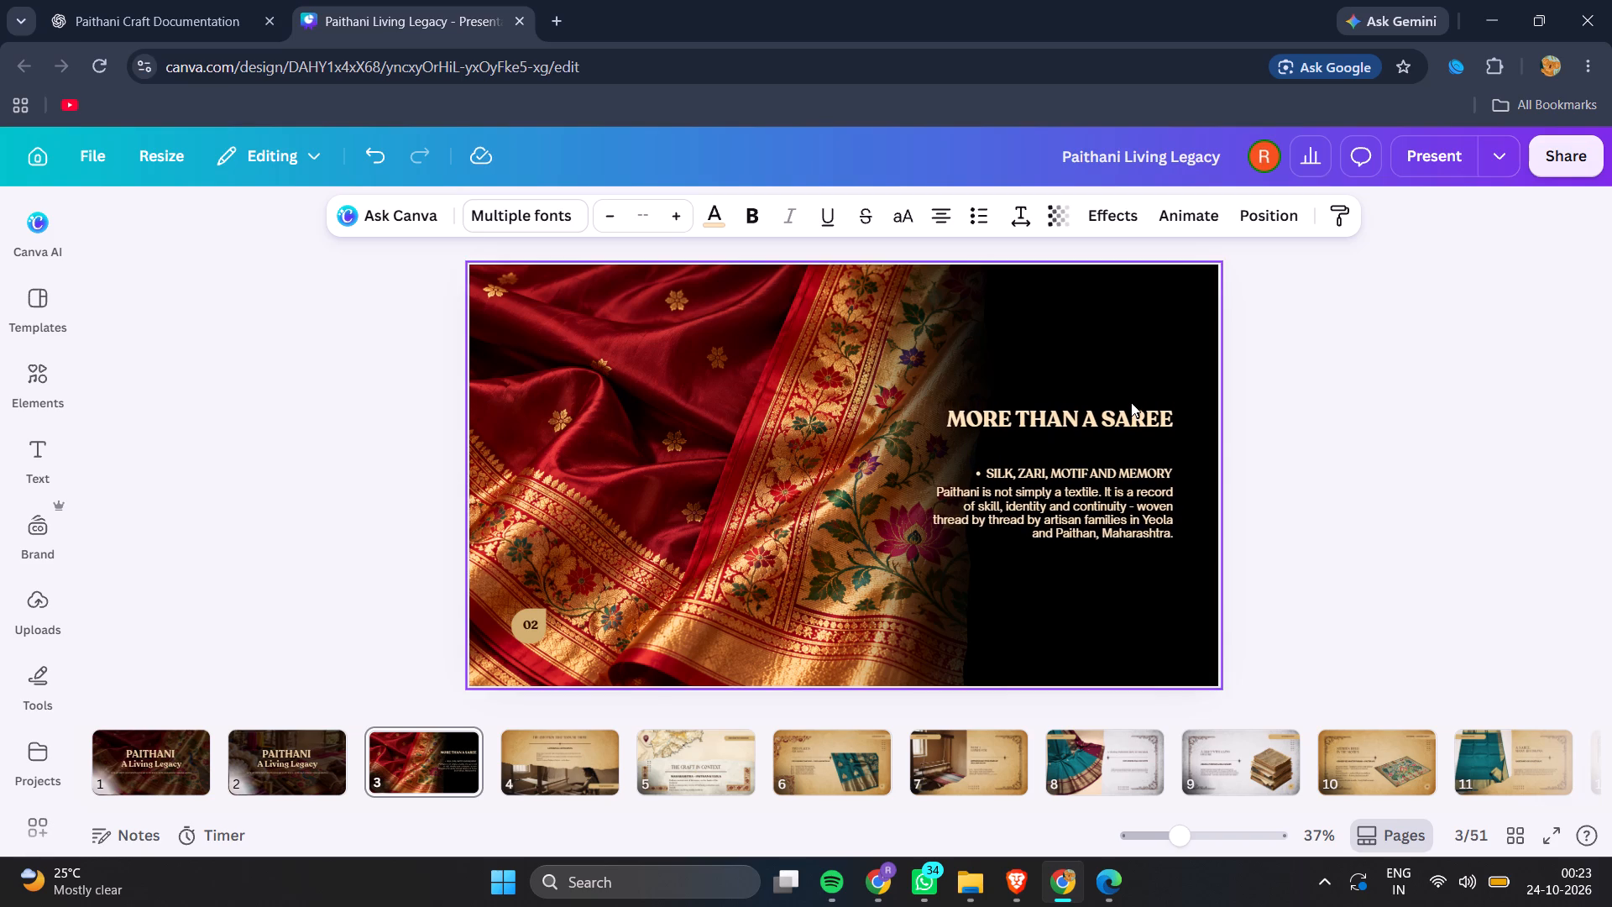
# Delete the torn-edge loom photo and its frame from the lower half of slide 4.
pyautogui.click(610, 770)
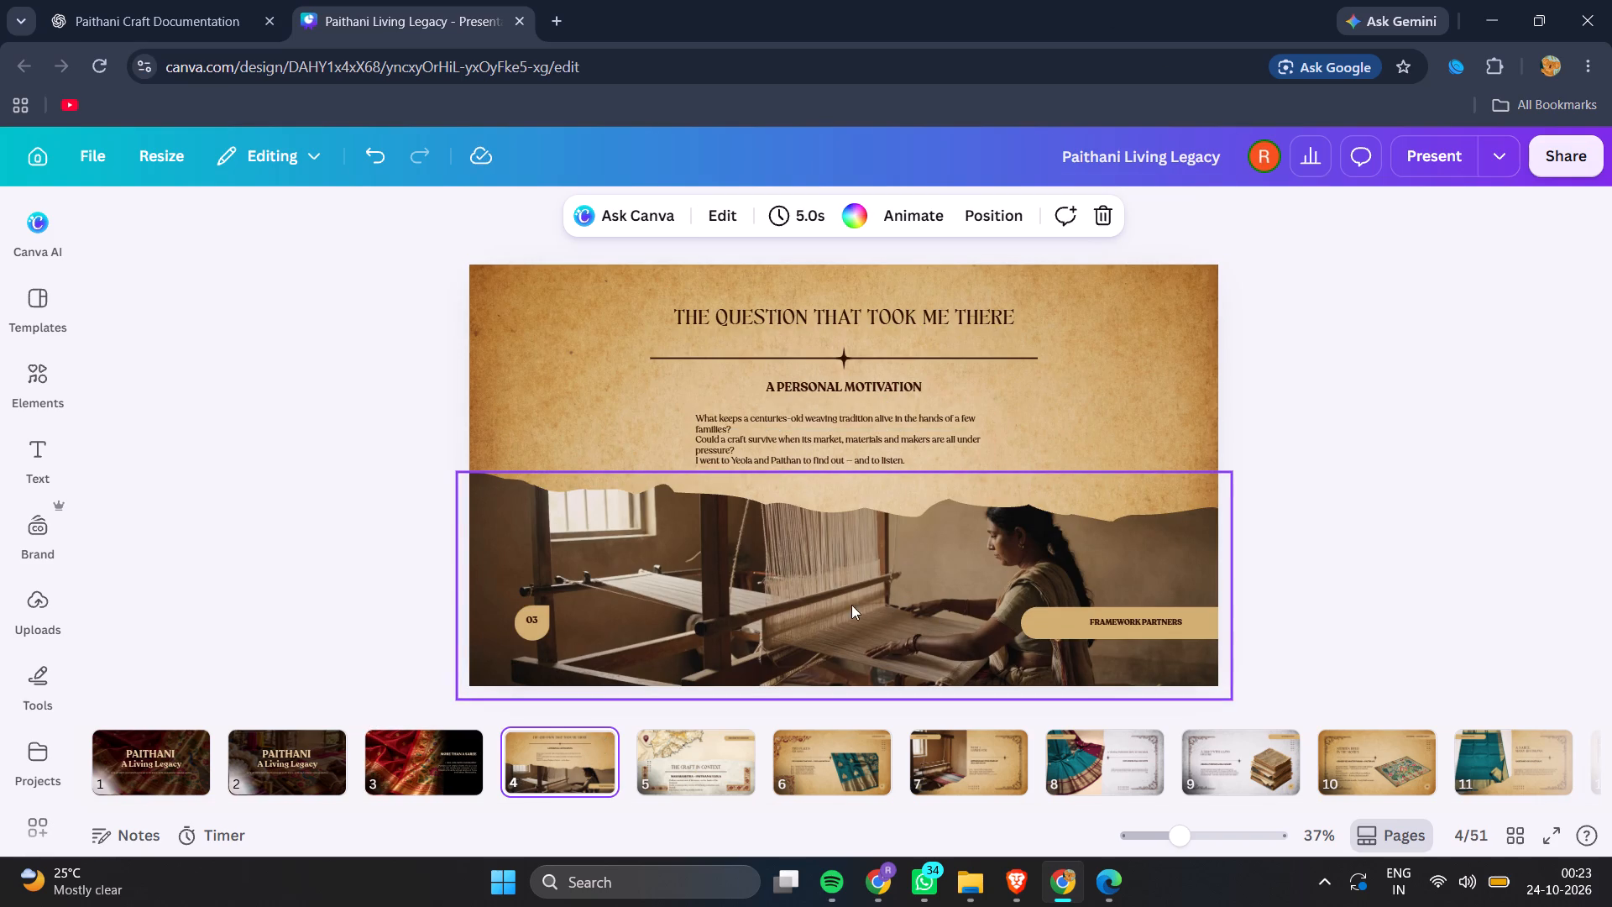
pyautogui.click(772, 607)
pyautogui.press('BackSpace')
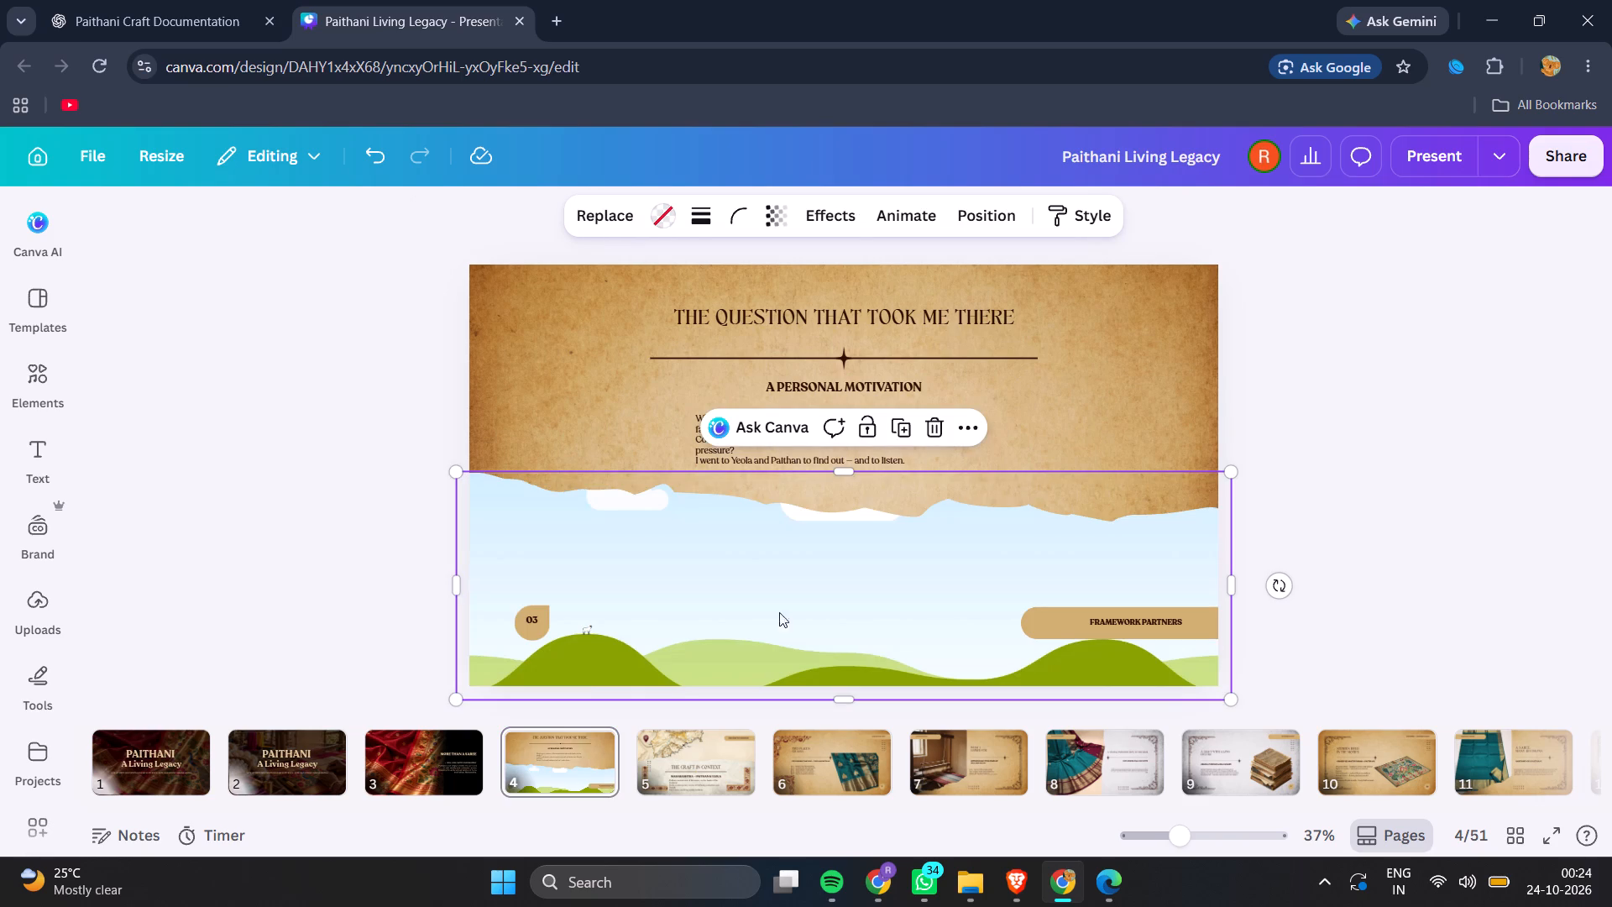
pyautogui.click(941, 558)
pyautogui.press('BackSpace')
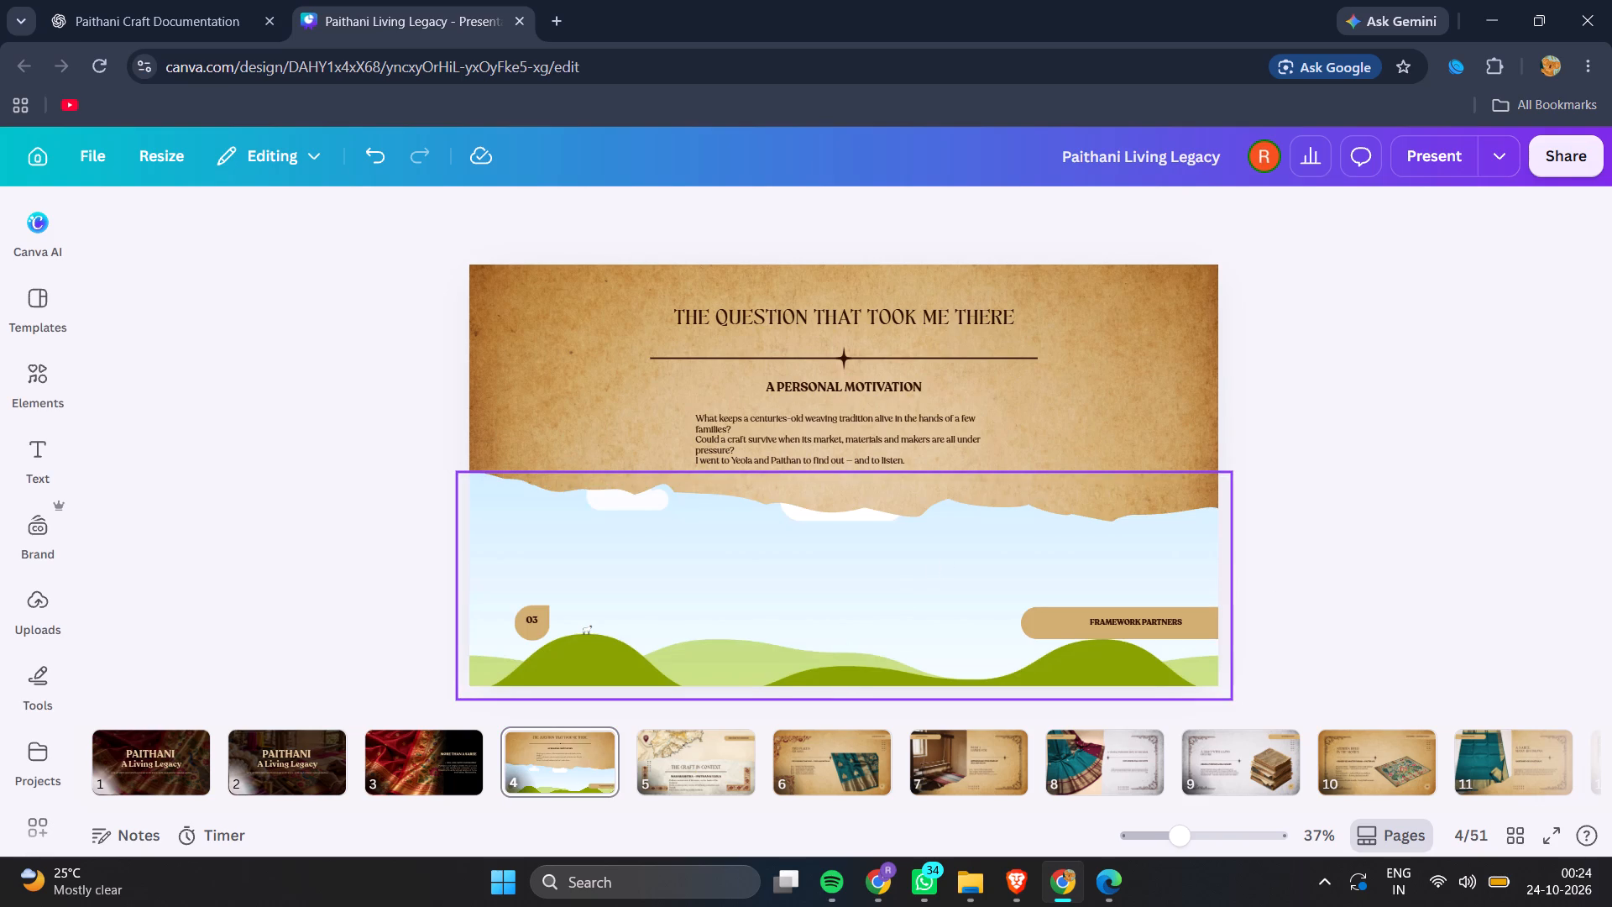
pyautogui.click(734, 595)
pyautogui.press('BackSpace')
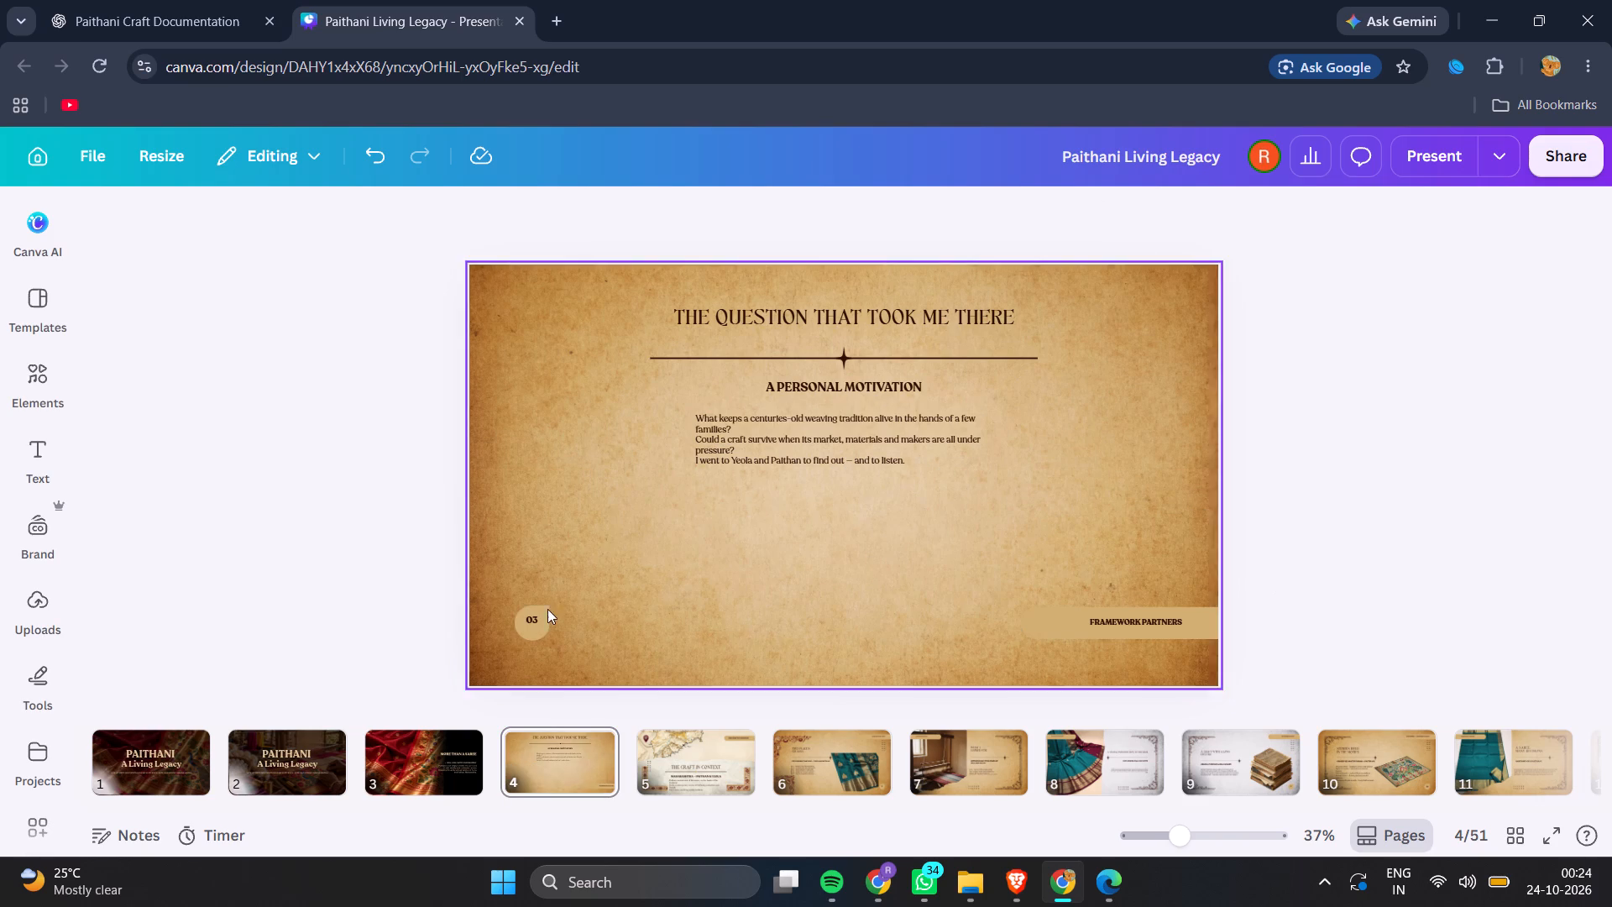
# Delete the "03" page badge and the "FRAMEWORK PARTNERS" label from the bottom of slide 4.
pyautogui.moveTo(448, 585); pyautogui.dragTo(1611, 517)
pyautogui.moveTo(408, 549); pyautogui.dragTo(1611, 674)
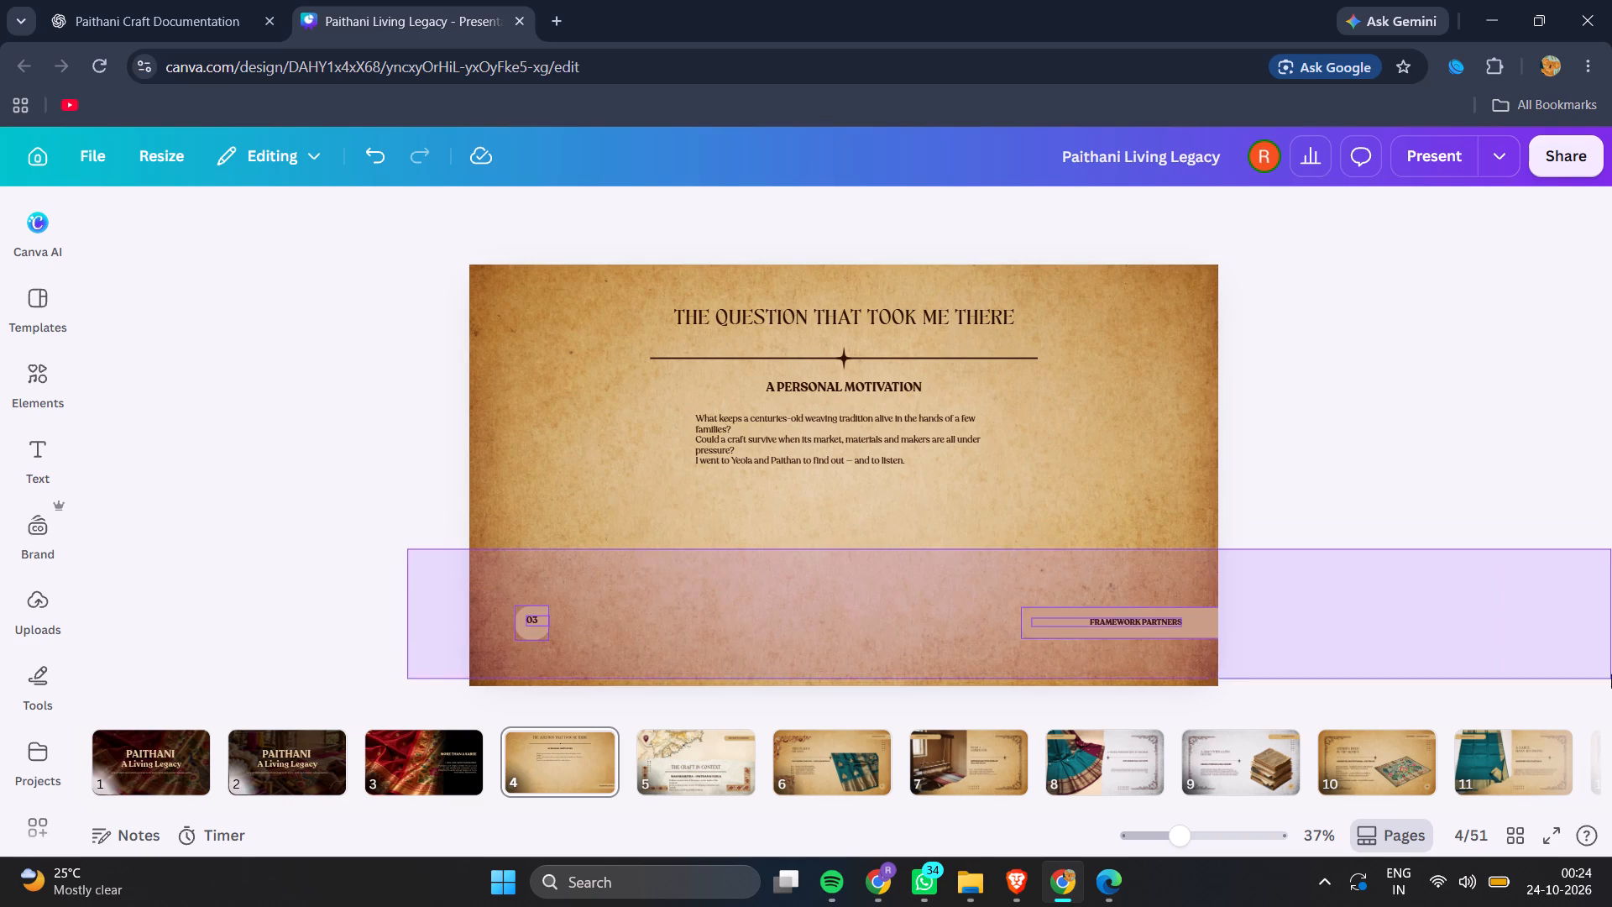
pyautogui.moveTo(1611, 674); pyautogui.dragTo(1611, 666)
pyautogui.press('BackSpace')
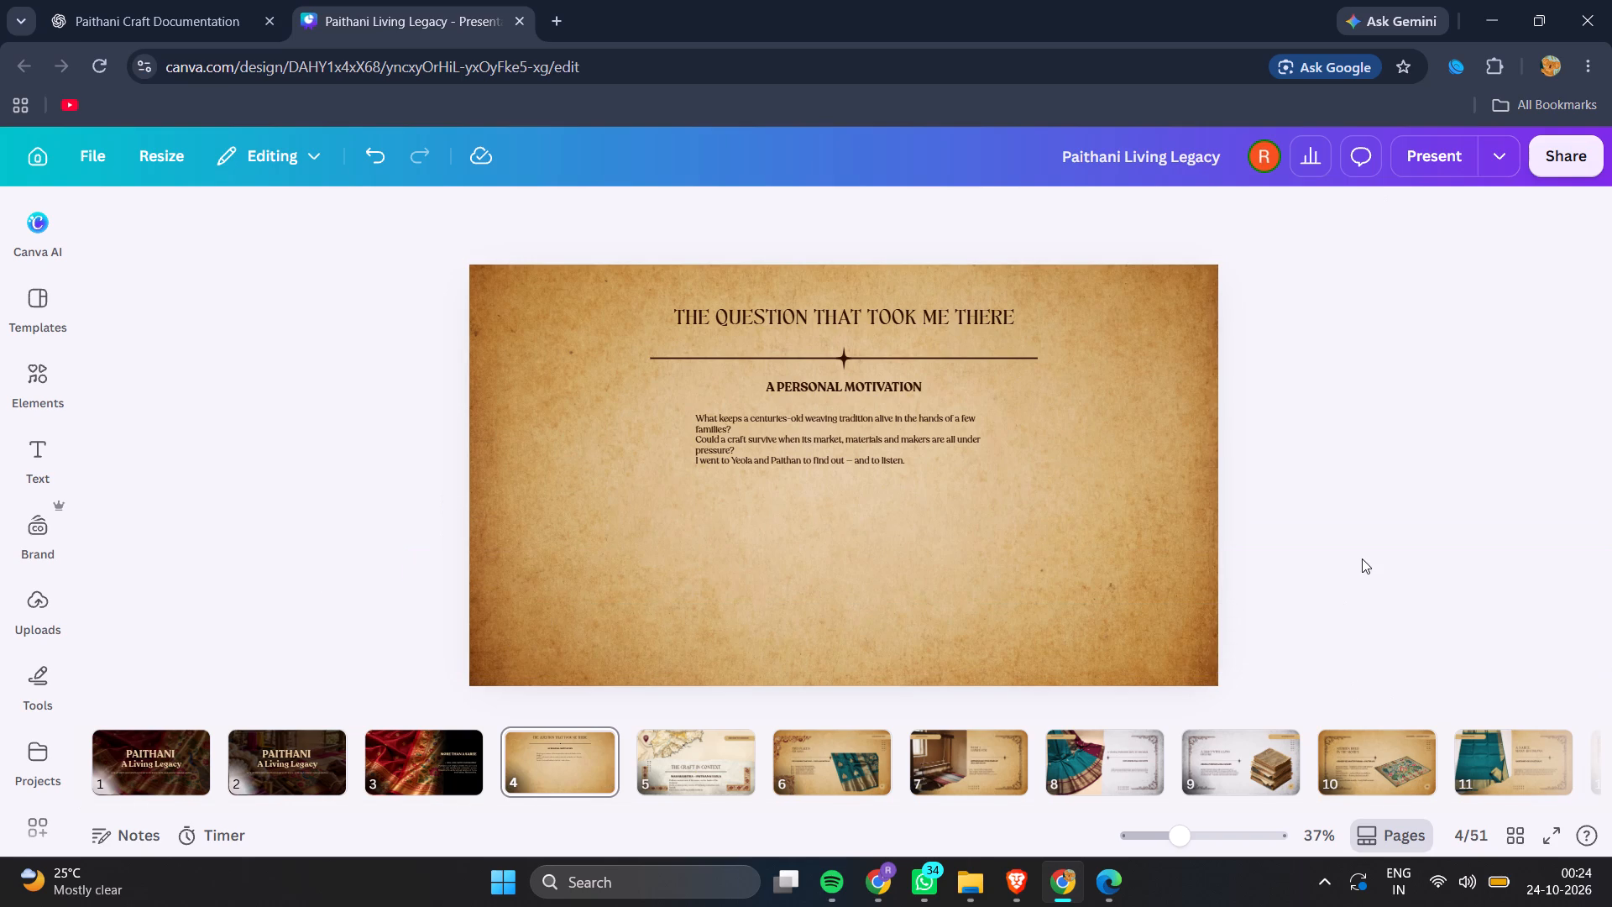
# Change the slide 4 heading "THE QUESTION THAT TOOK ME THERE" from TAN Angleton to Recoleta Bold, applying the font replacement throughout the presentation.
pyautogui.click(804, 317)
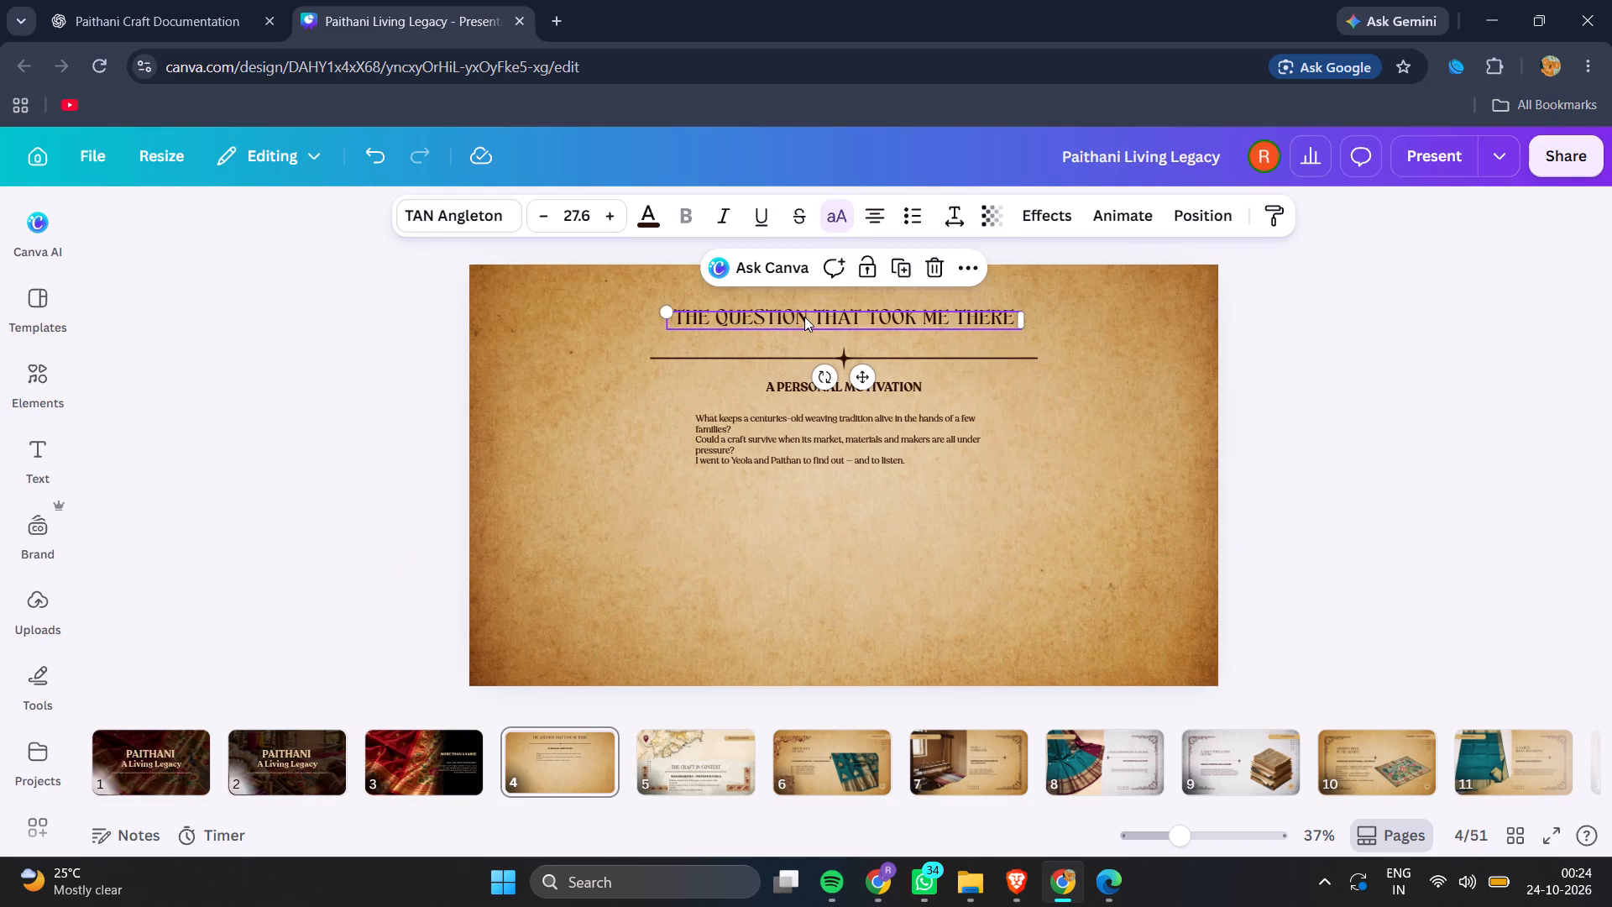
pyautogui.click(461, 214)
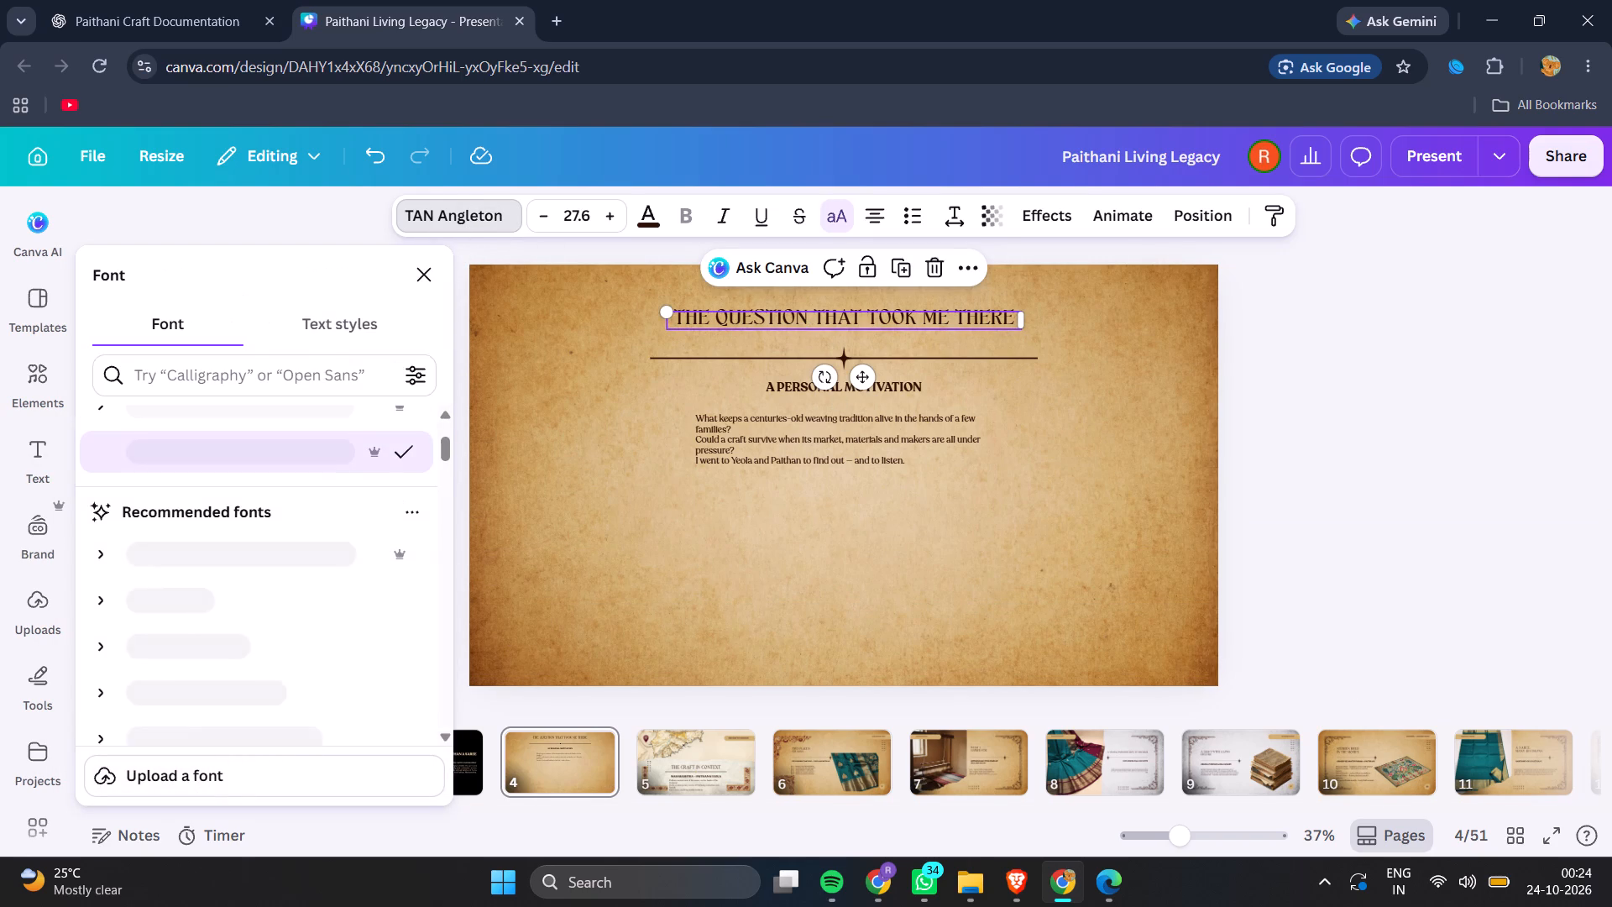
pyautogui.scroll(2, 248, 487)
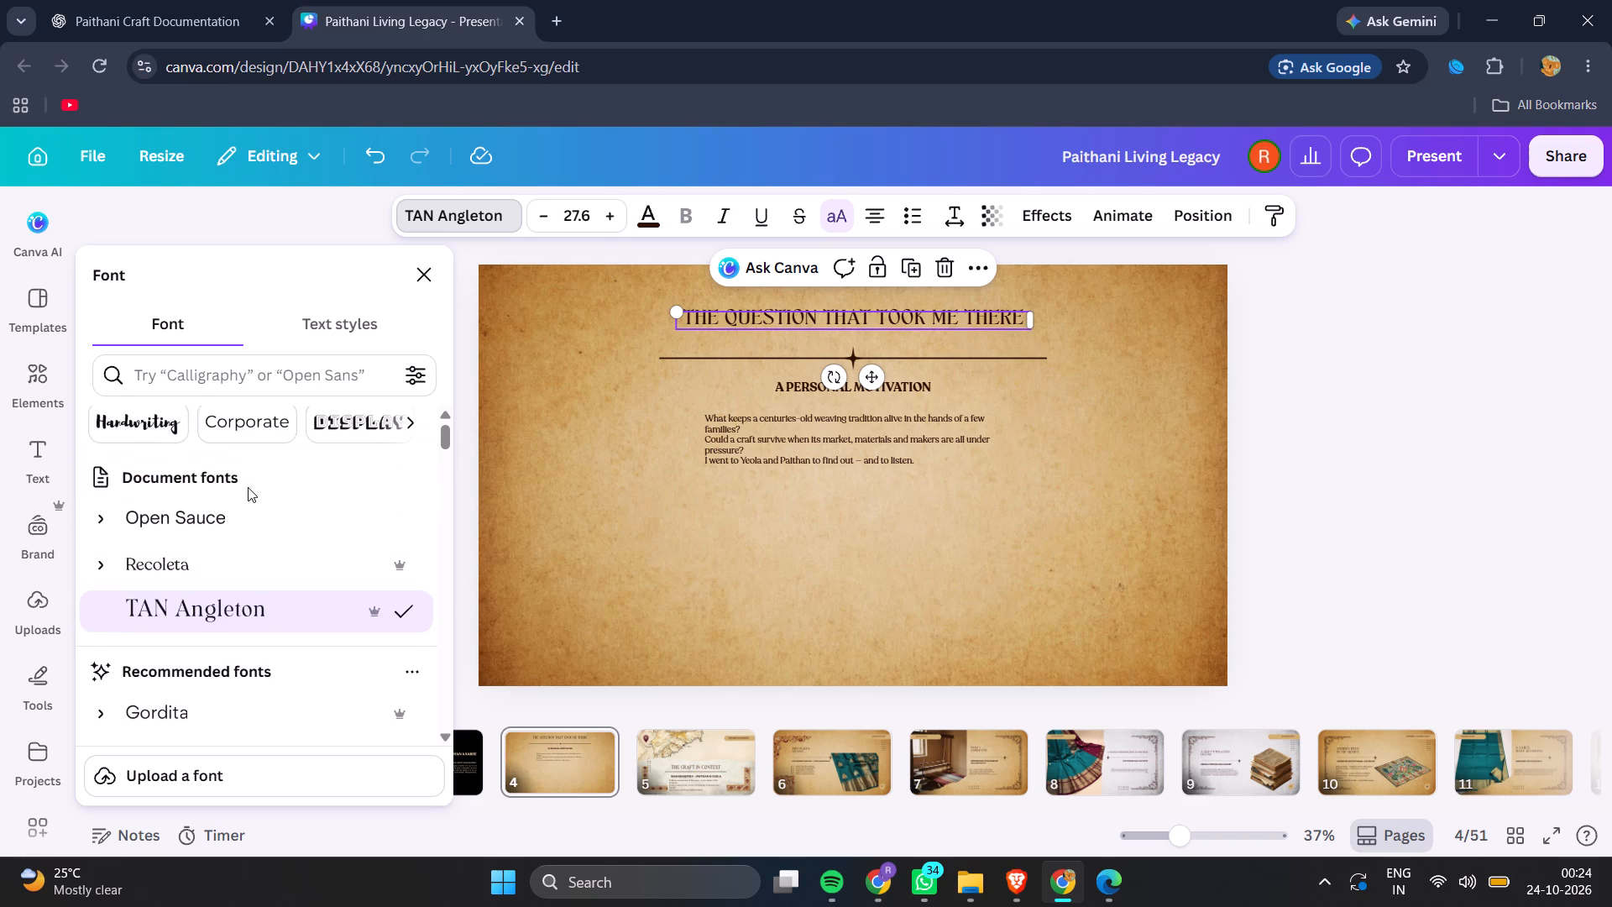
pyautogui.click(106, 566)
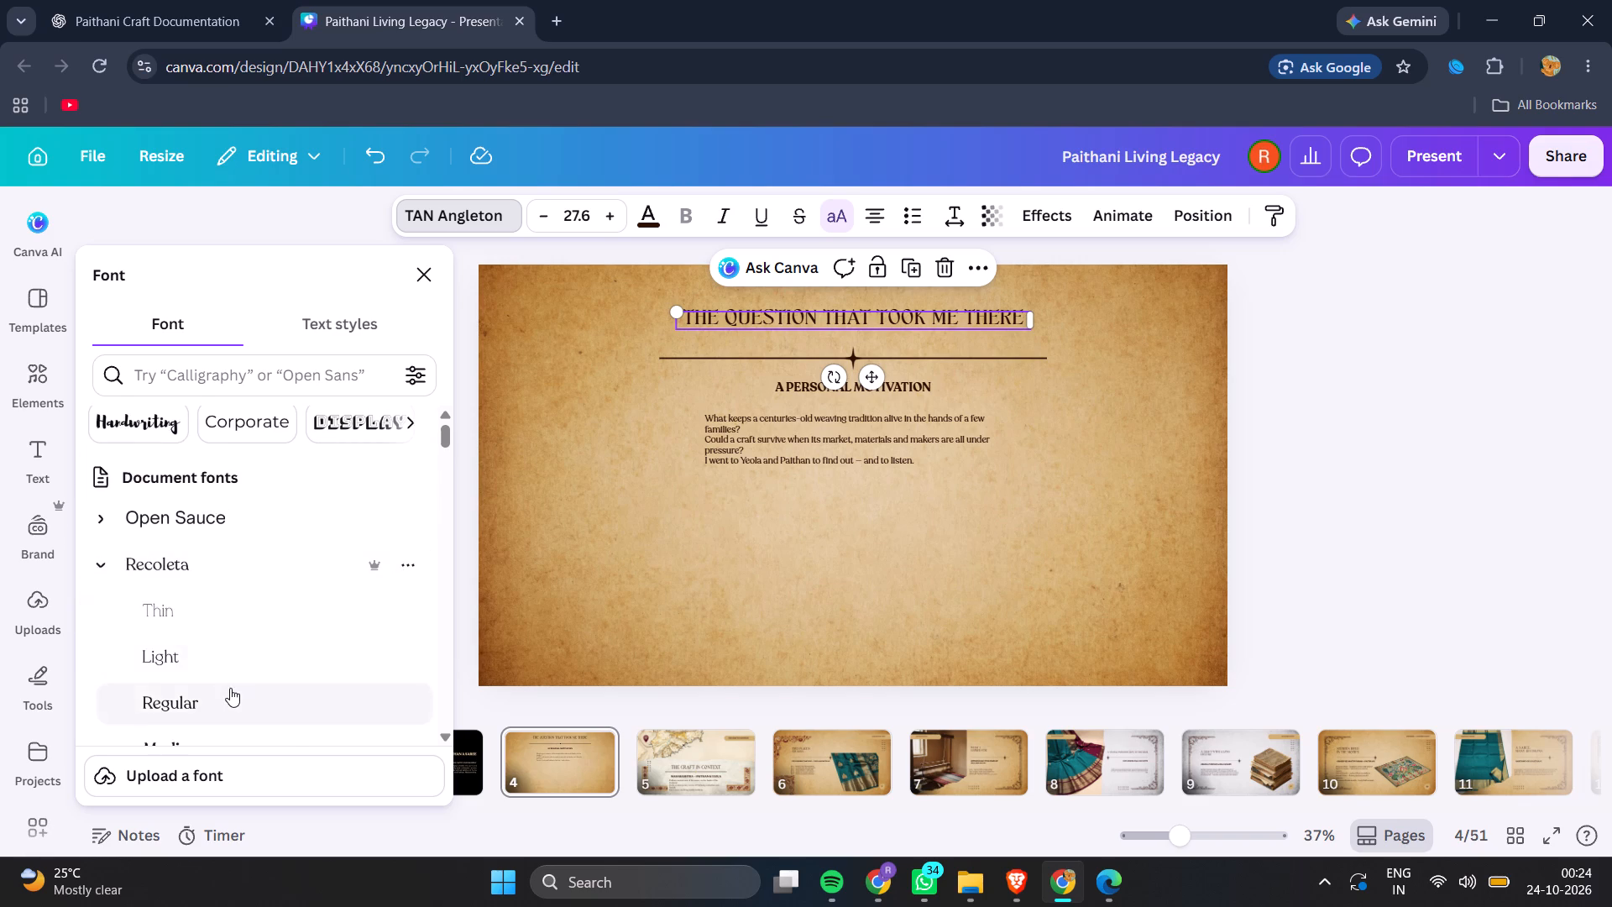
pyautogui.scroll(-2, 230, 688)
pyautogui.click(227, 658)
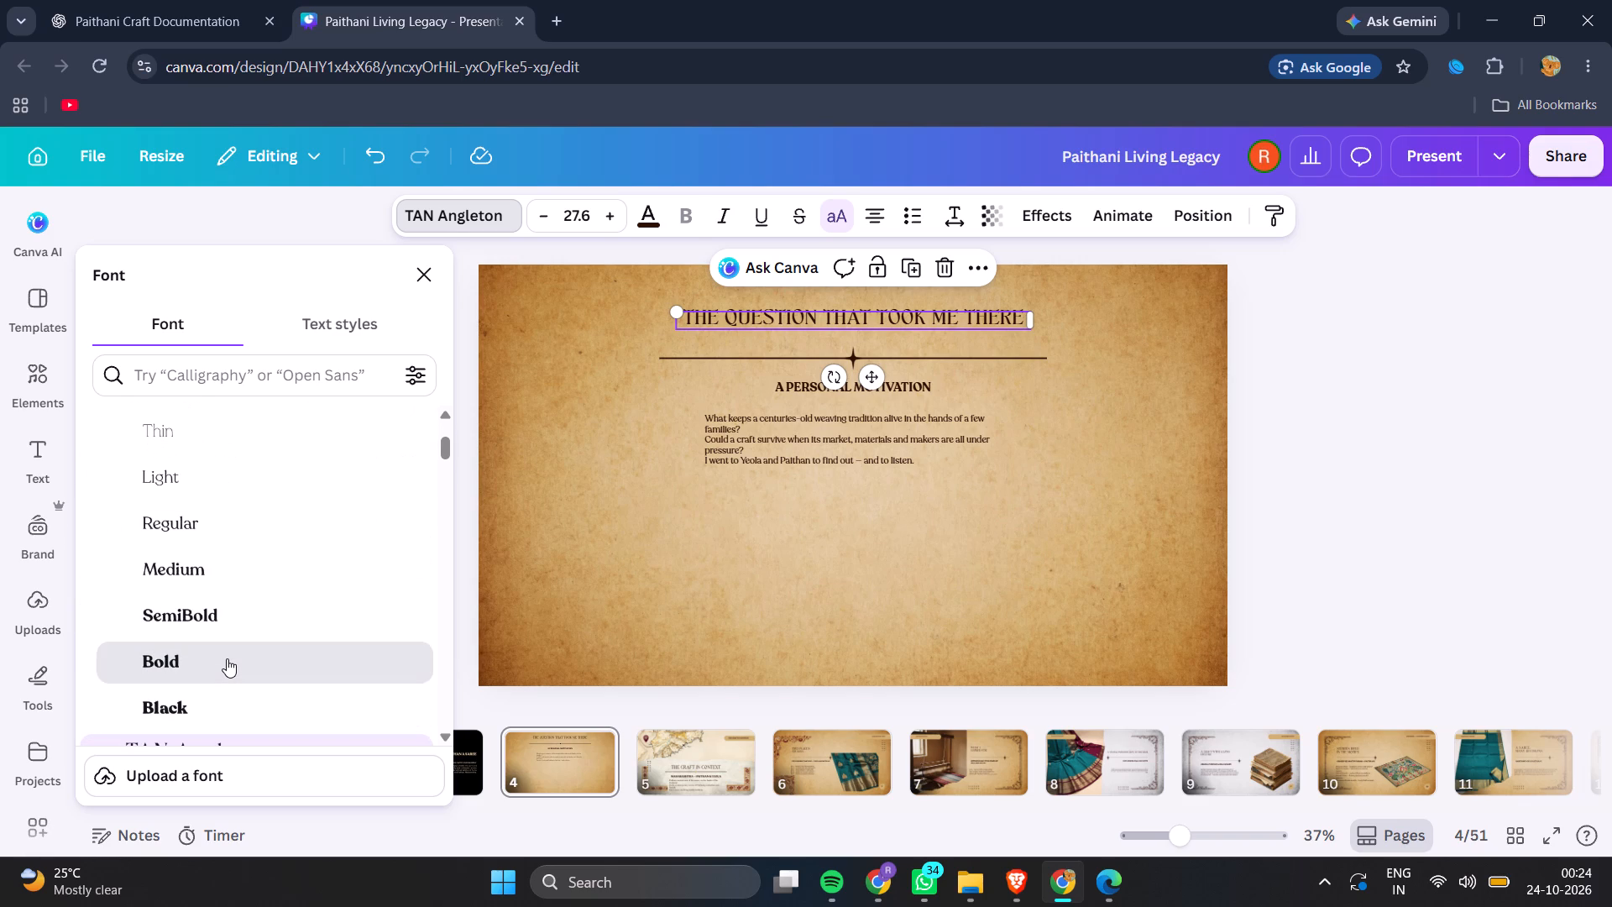
pyautogui.click(279, 777)
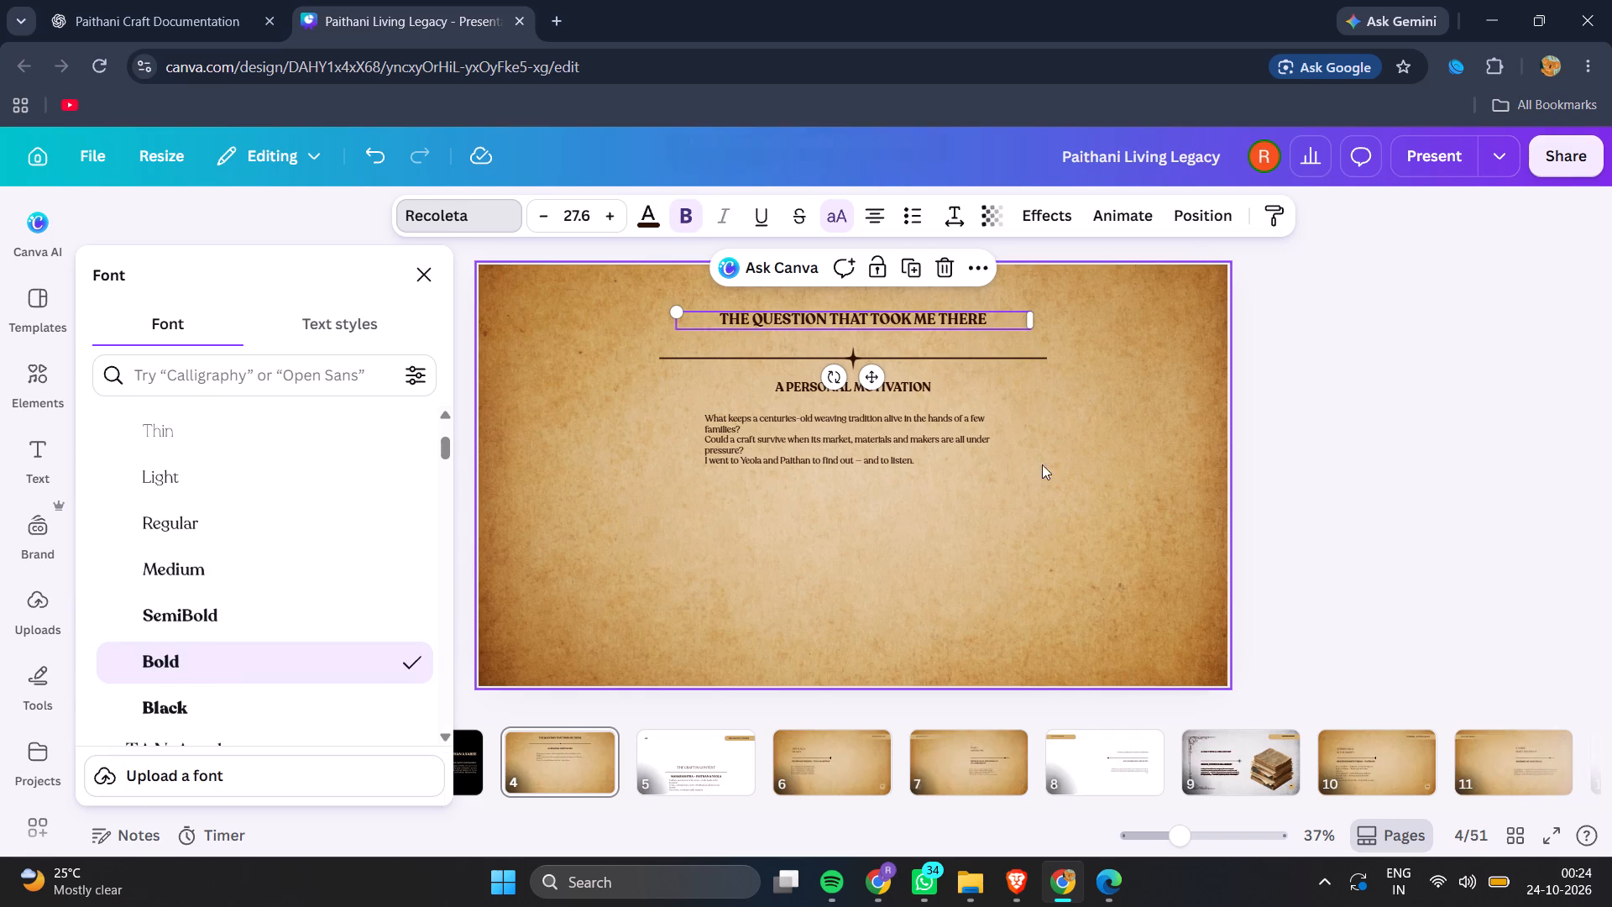
# Change the font of slide 4's body paragraph to Open Sauce Regular.
pyautogui.click(801, 392)
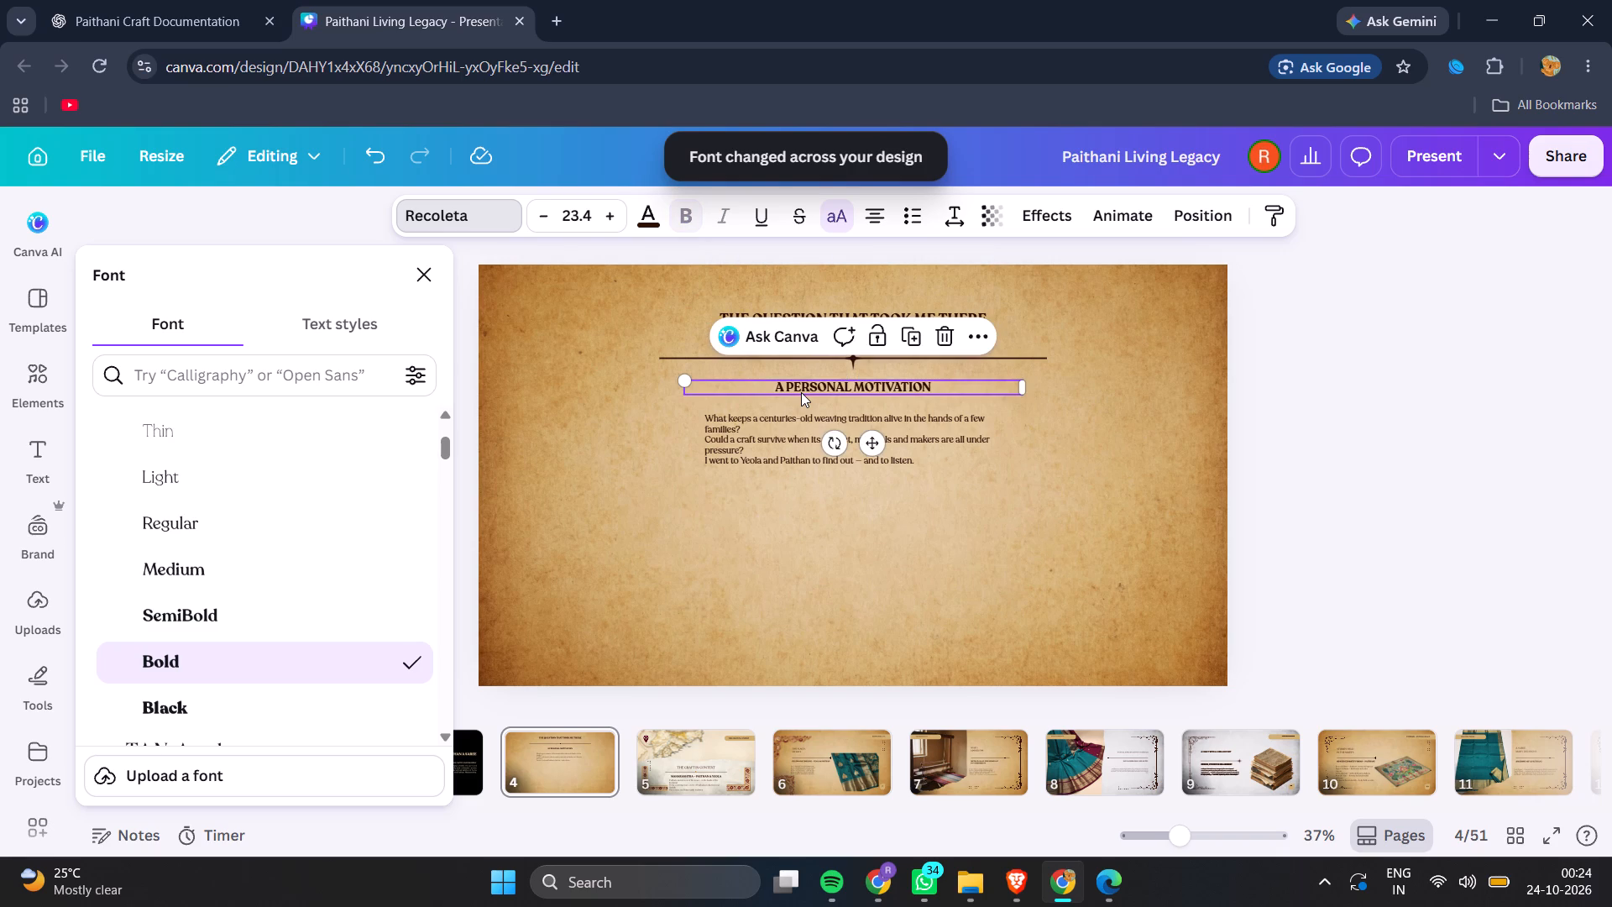
pyautogui.click(788, 451)
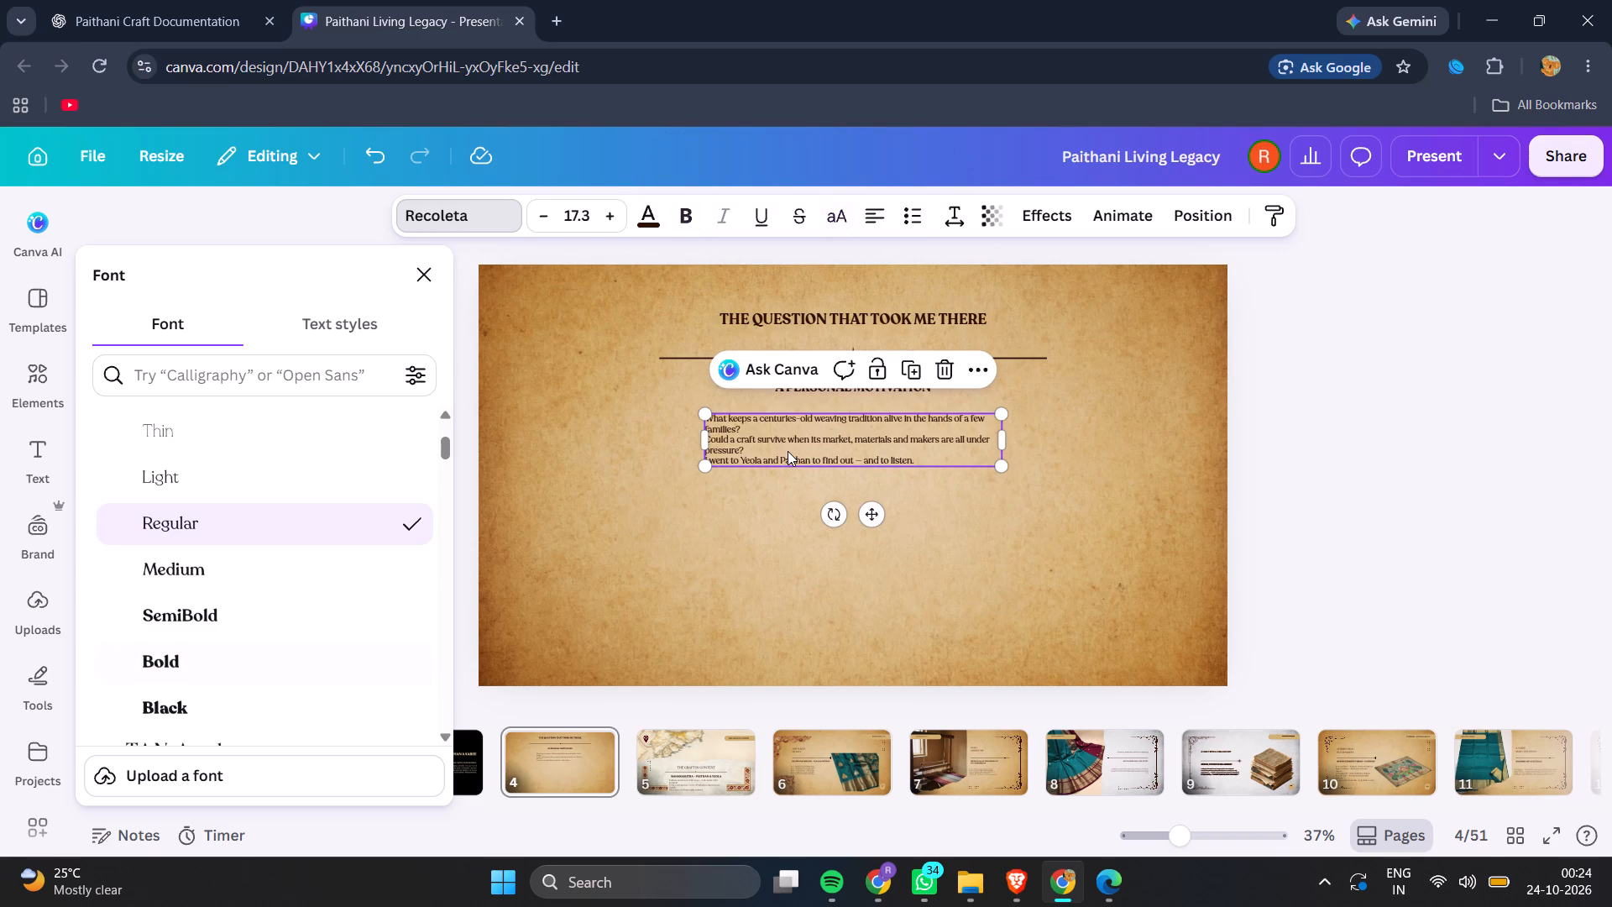
pyautogui.scroll(2, 279, 522)
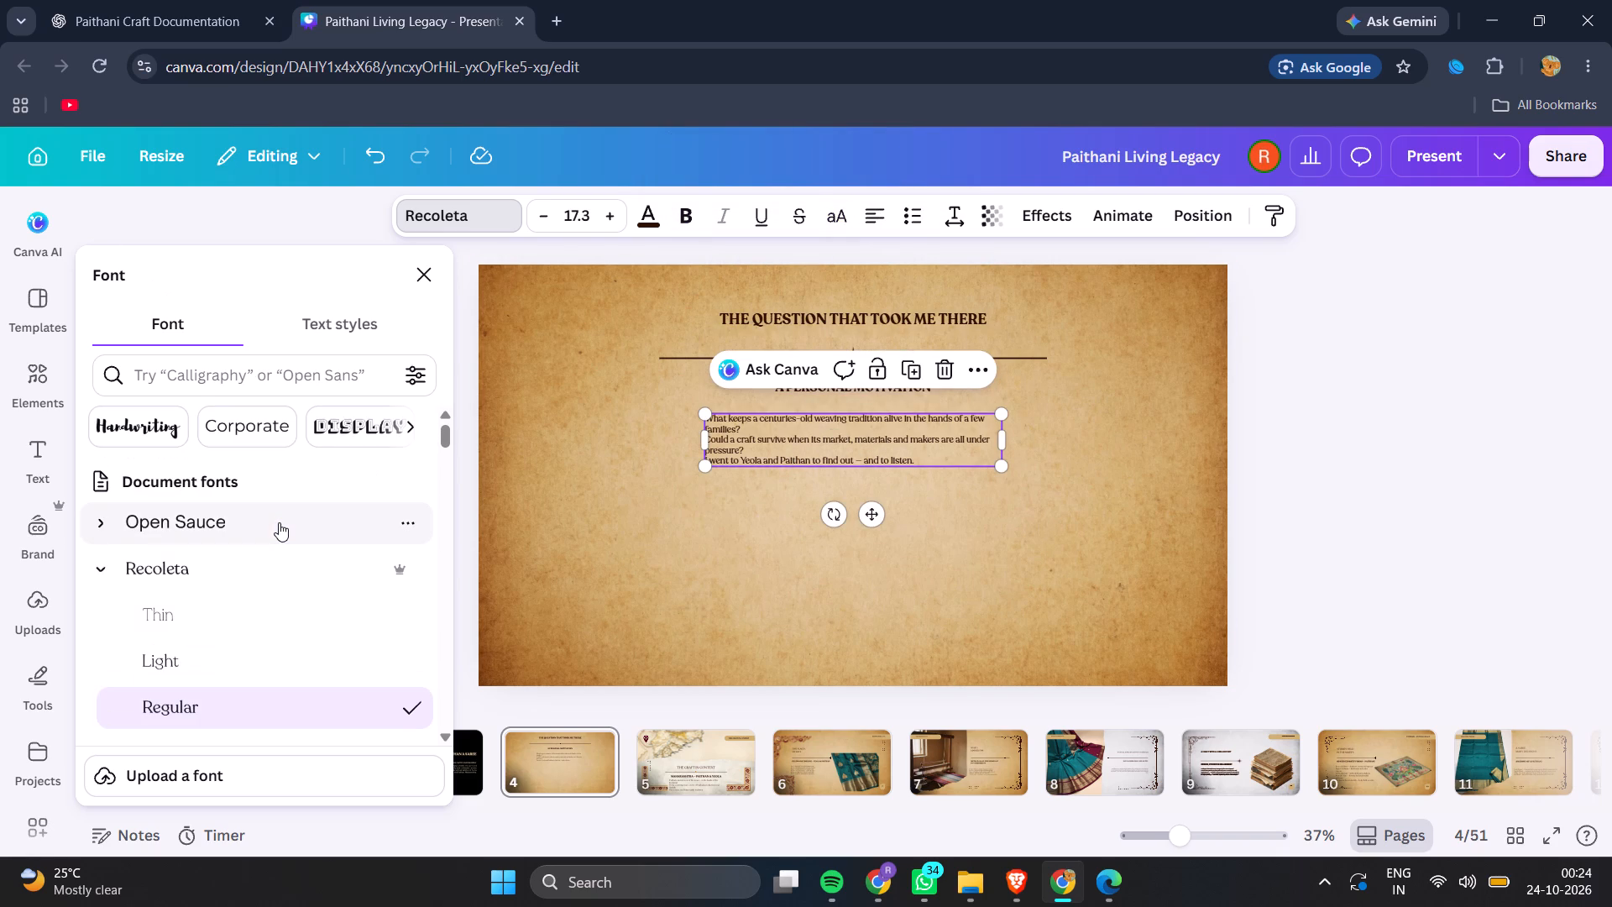
pyautogui.scroll(2, 279, 522)
pyautogui.click(89, 522)
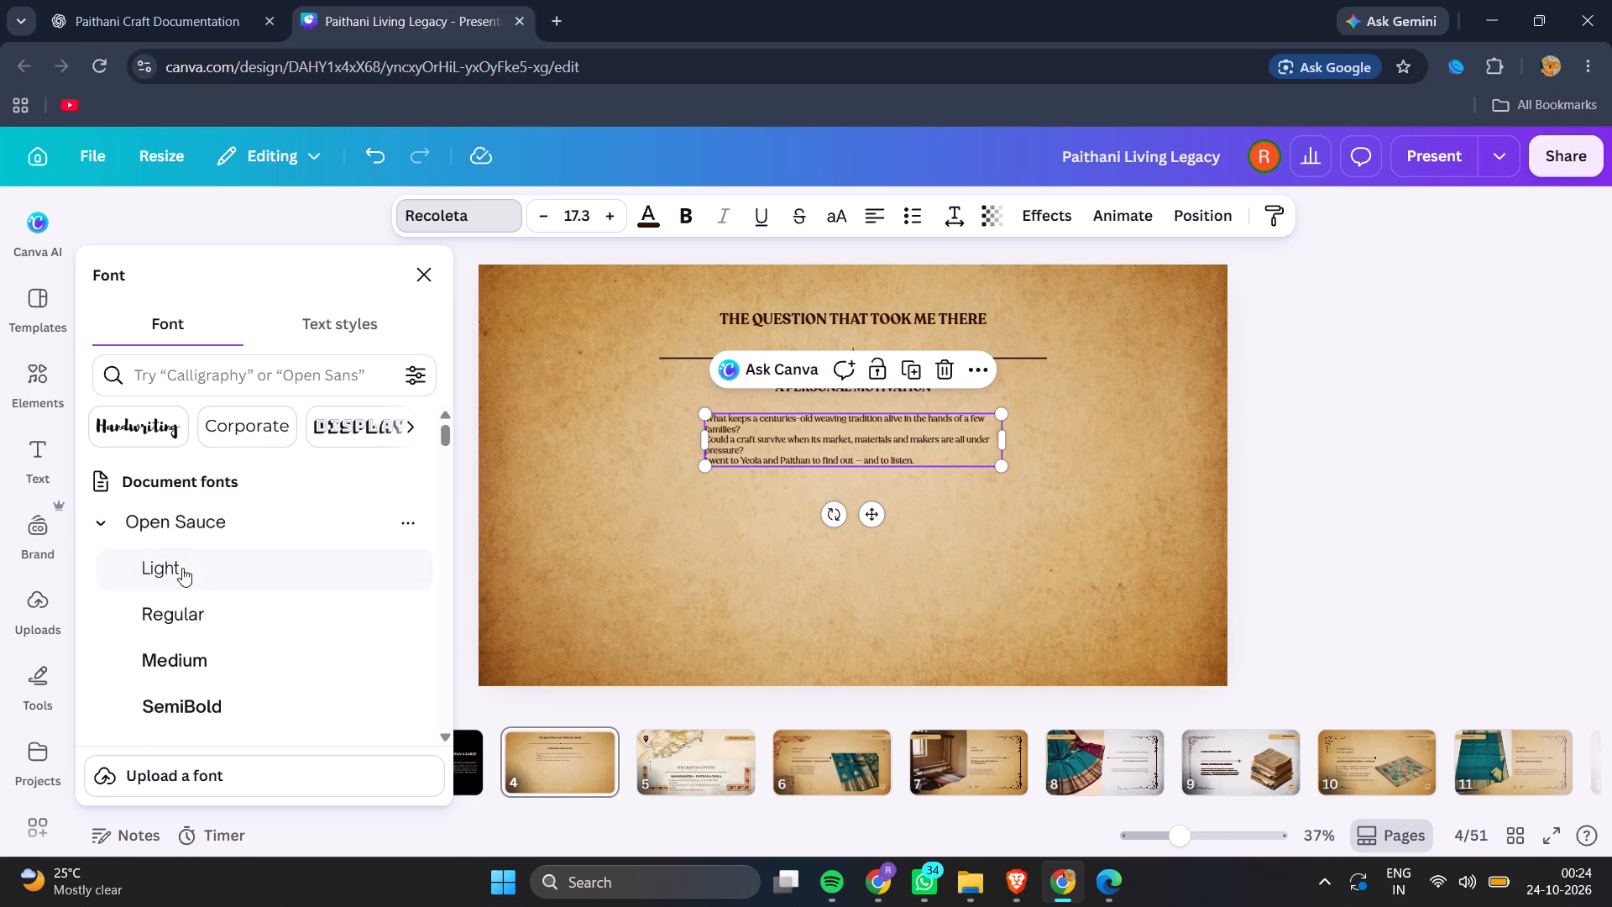
pyautogui.click(228, 621)
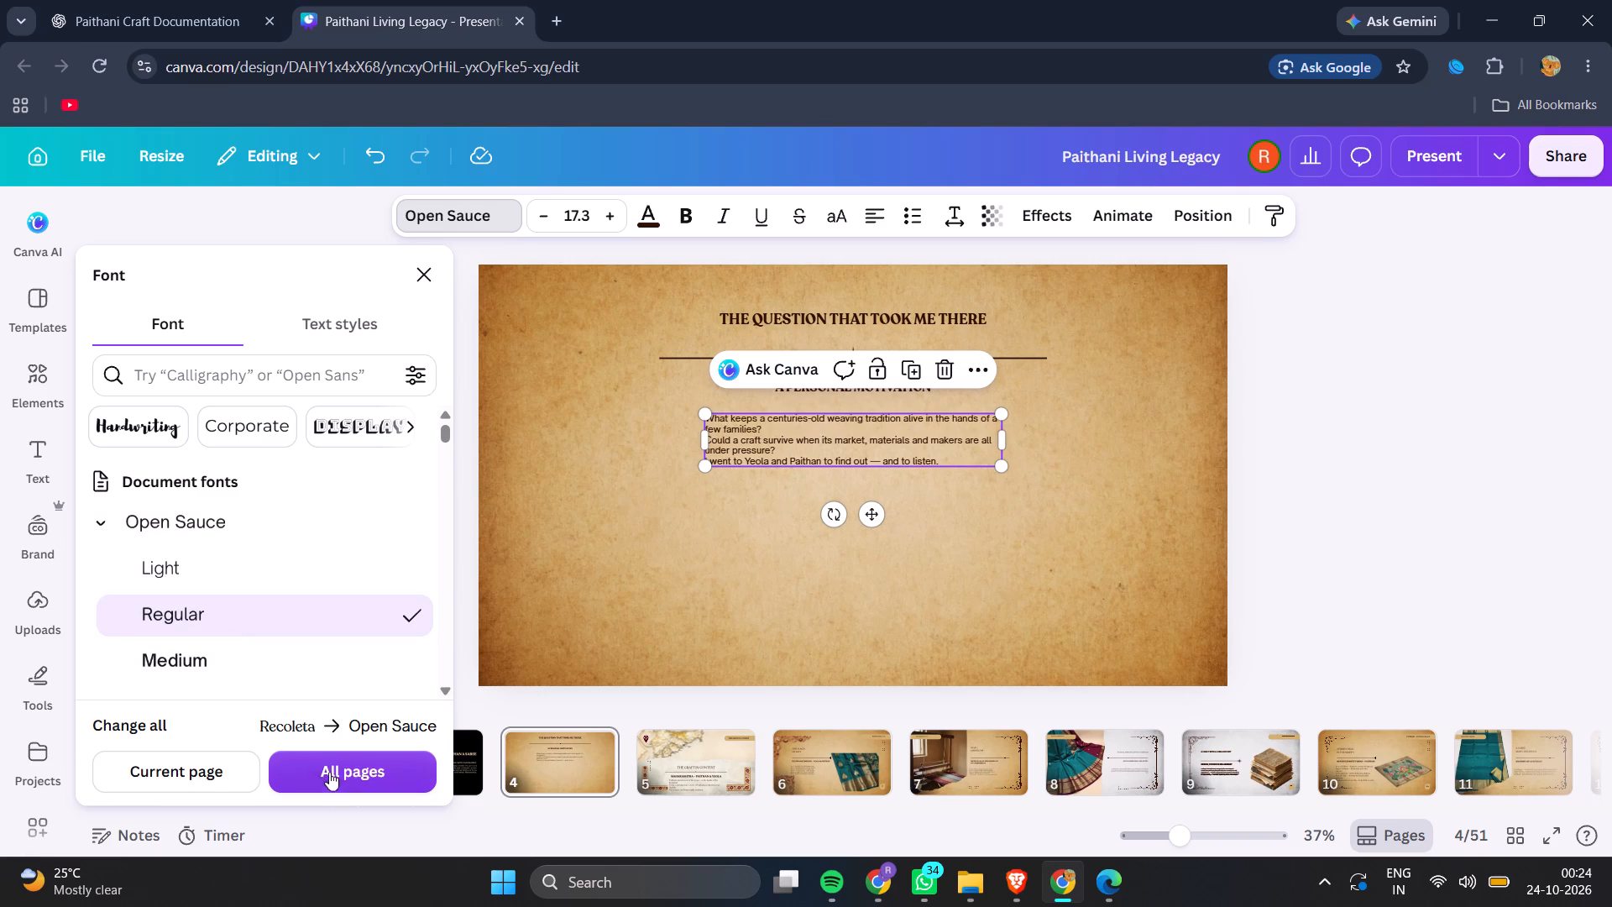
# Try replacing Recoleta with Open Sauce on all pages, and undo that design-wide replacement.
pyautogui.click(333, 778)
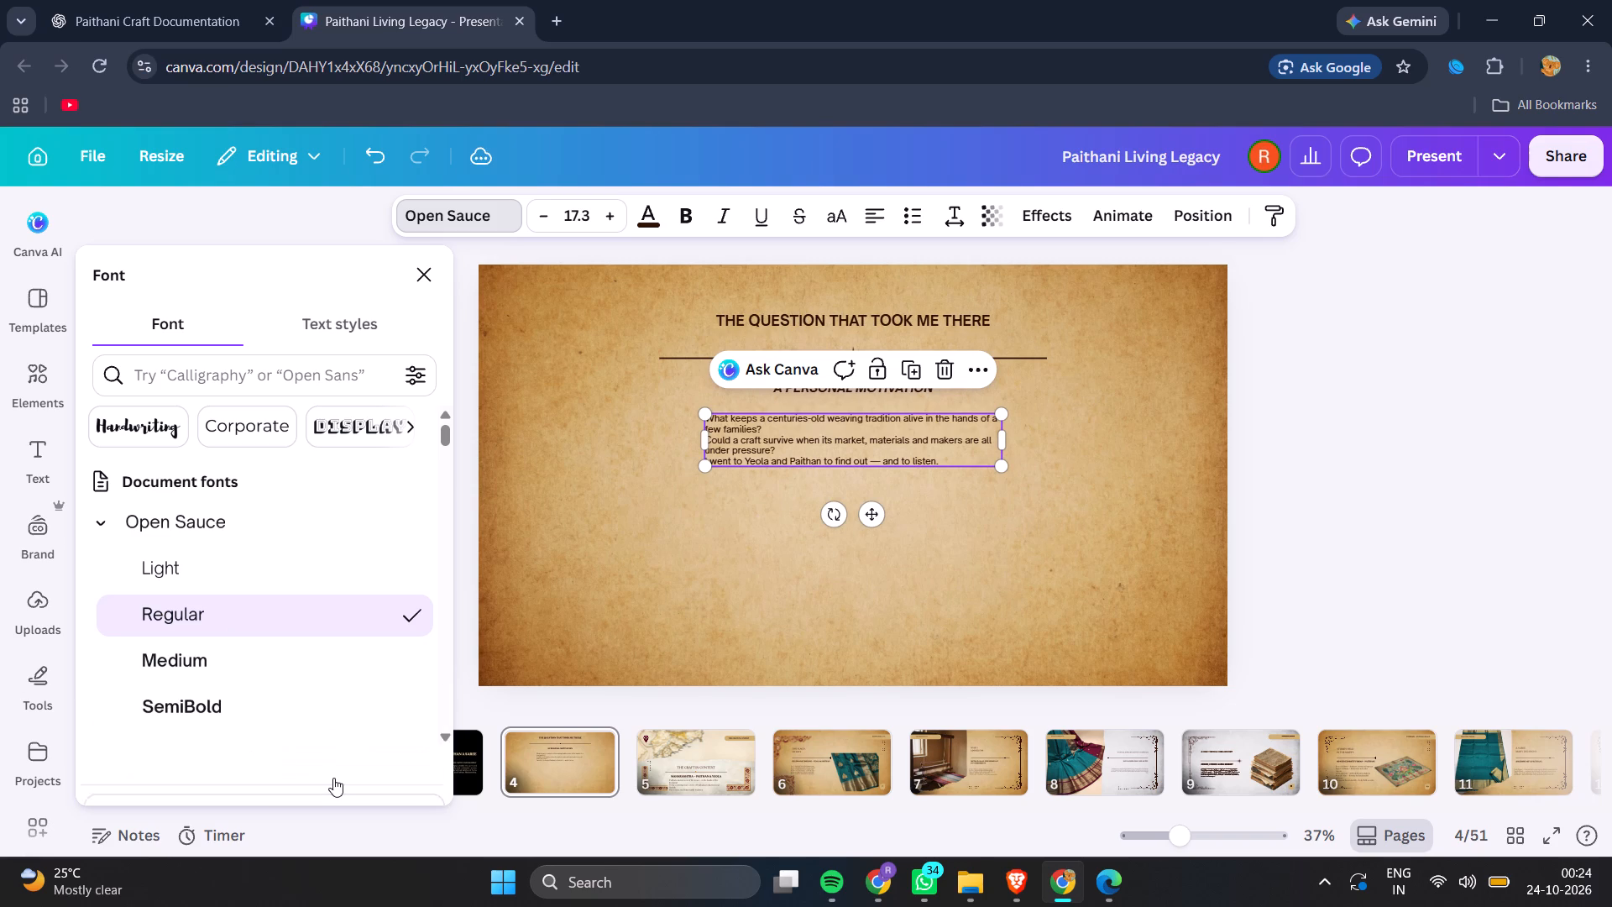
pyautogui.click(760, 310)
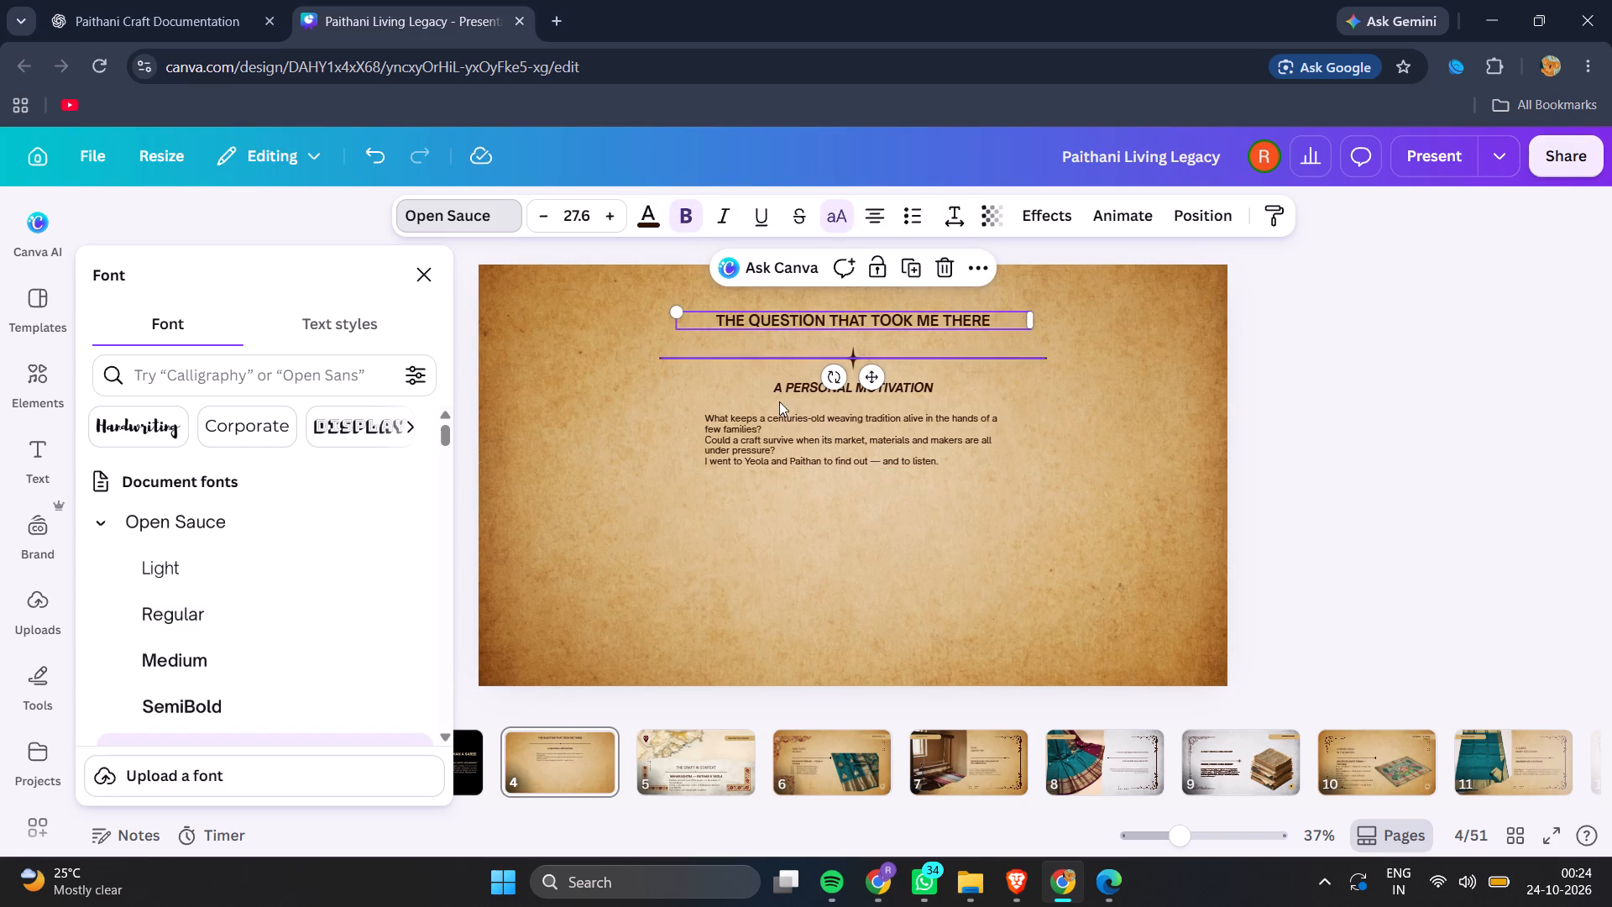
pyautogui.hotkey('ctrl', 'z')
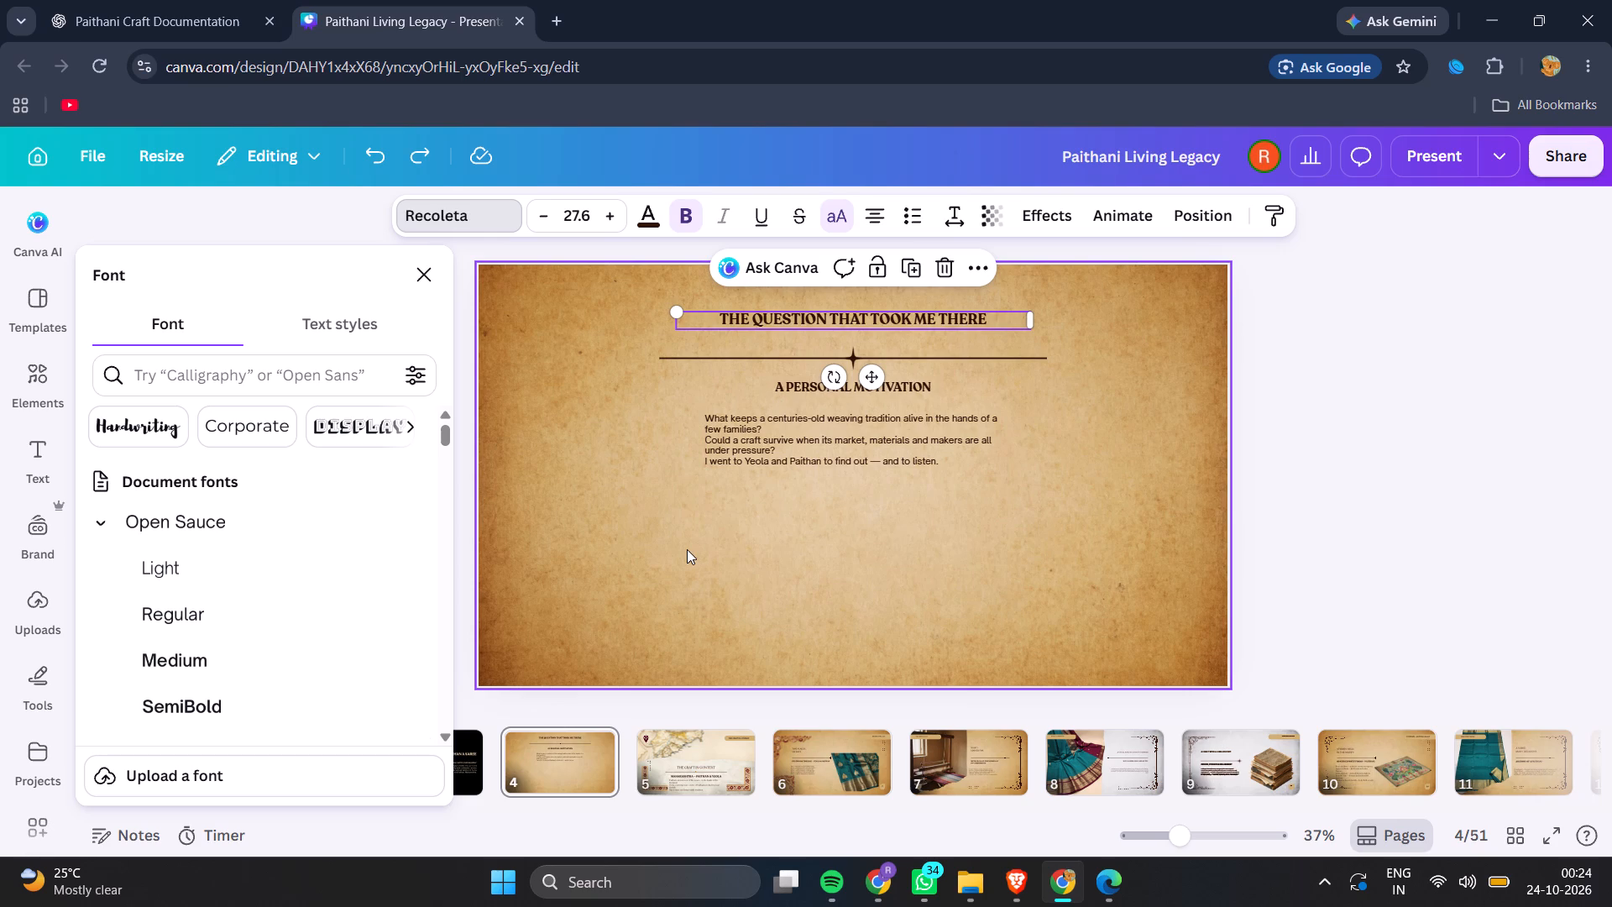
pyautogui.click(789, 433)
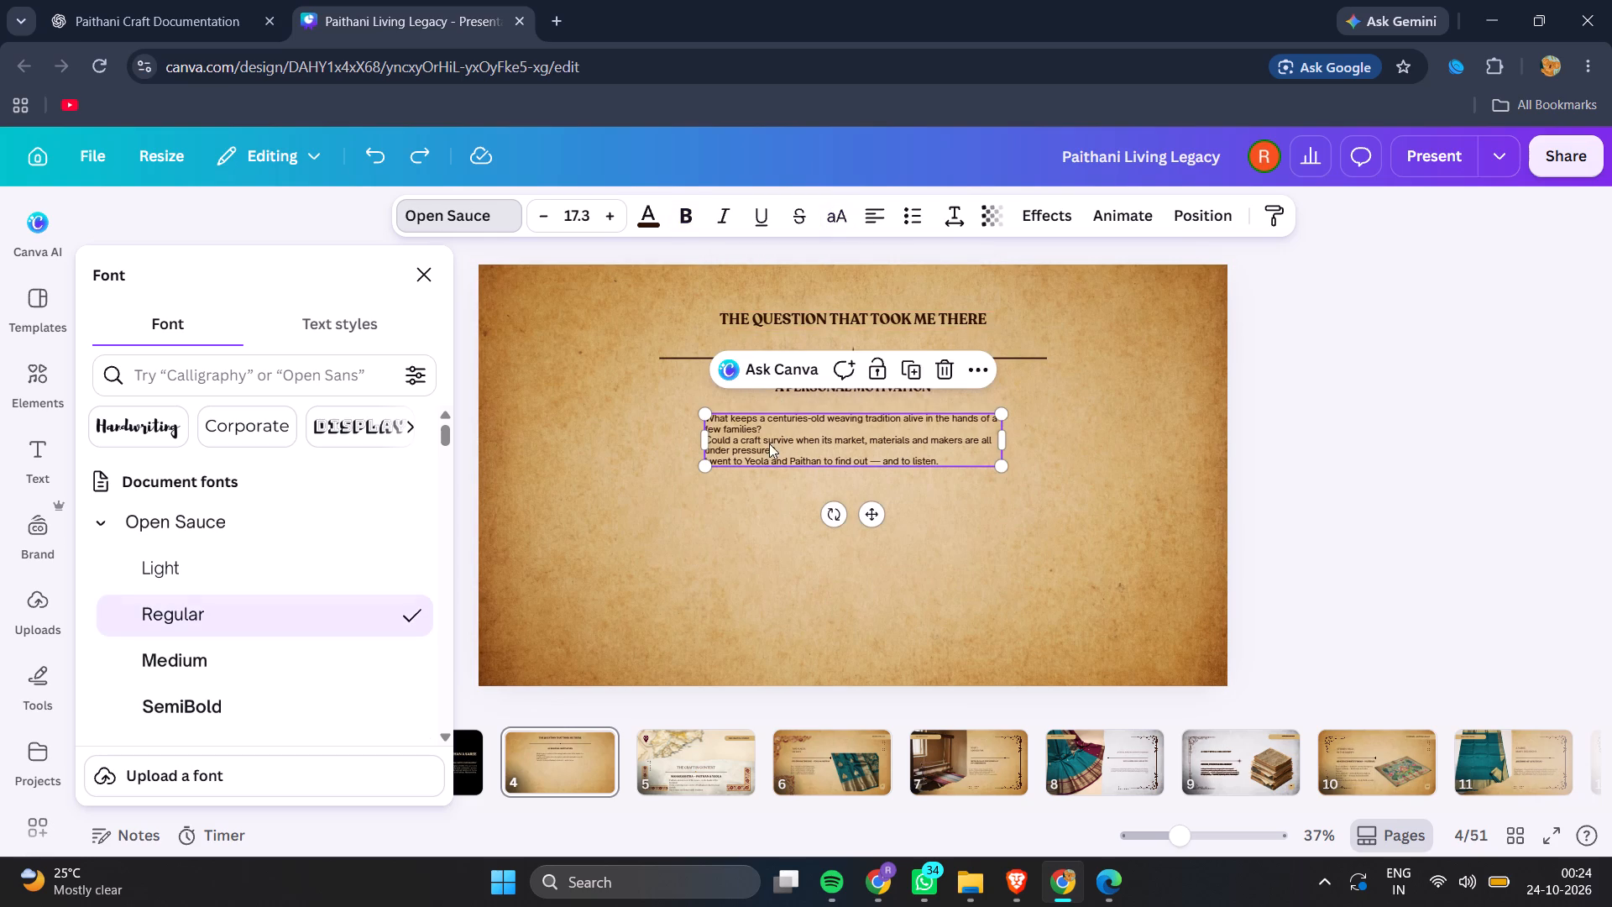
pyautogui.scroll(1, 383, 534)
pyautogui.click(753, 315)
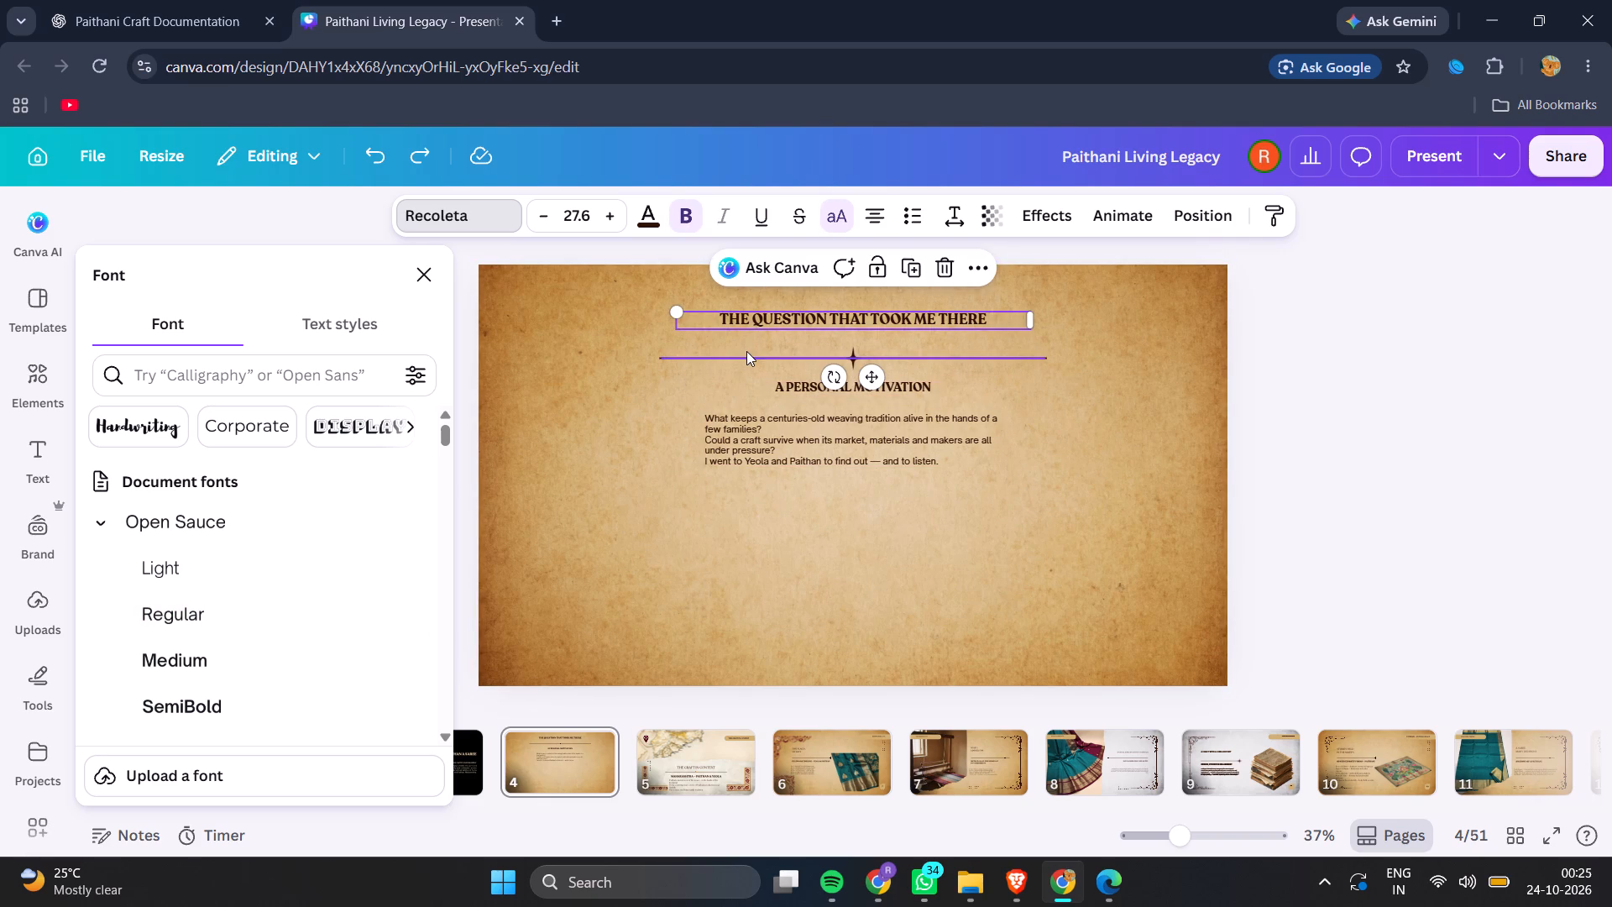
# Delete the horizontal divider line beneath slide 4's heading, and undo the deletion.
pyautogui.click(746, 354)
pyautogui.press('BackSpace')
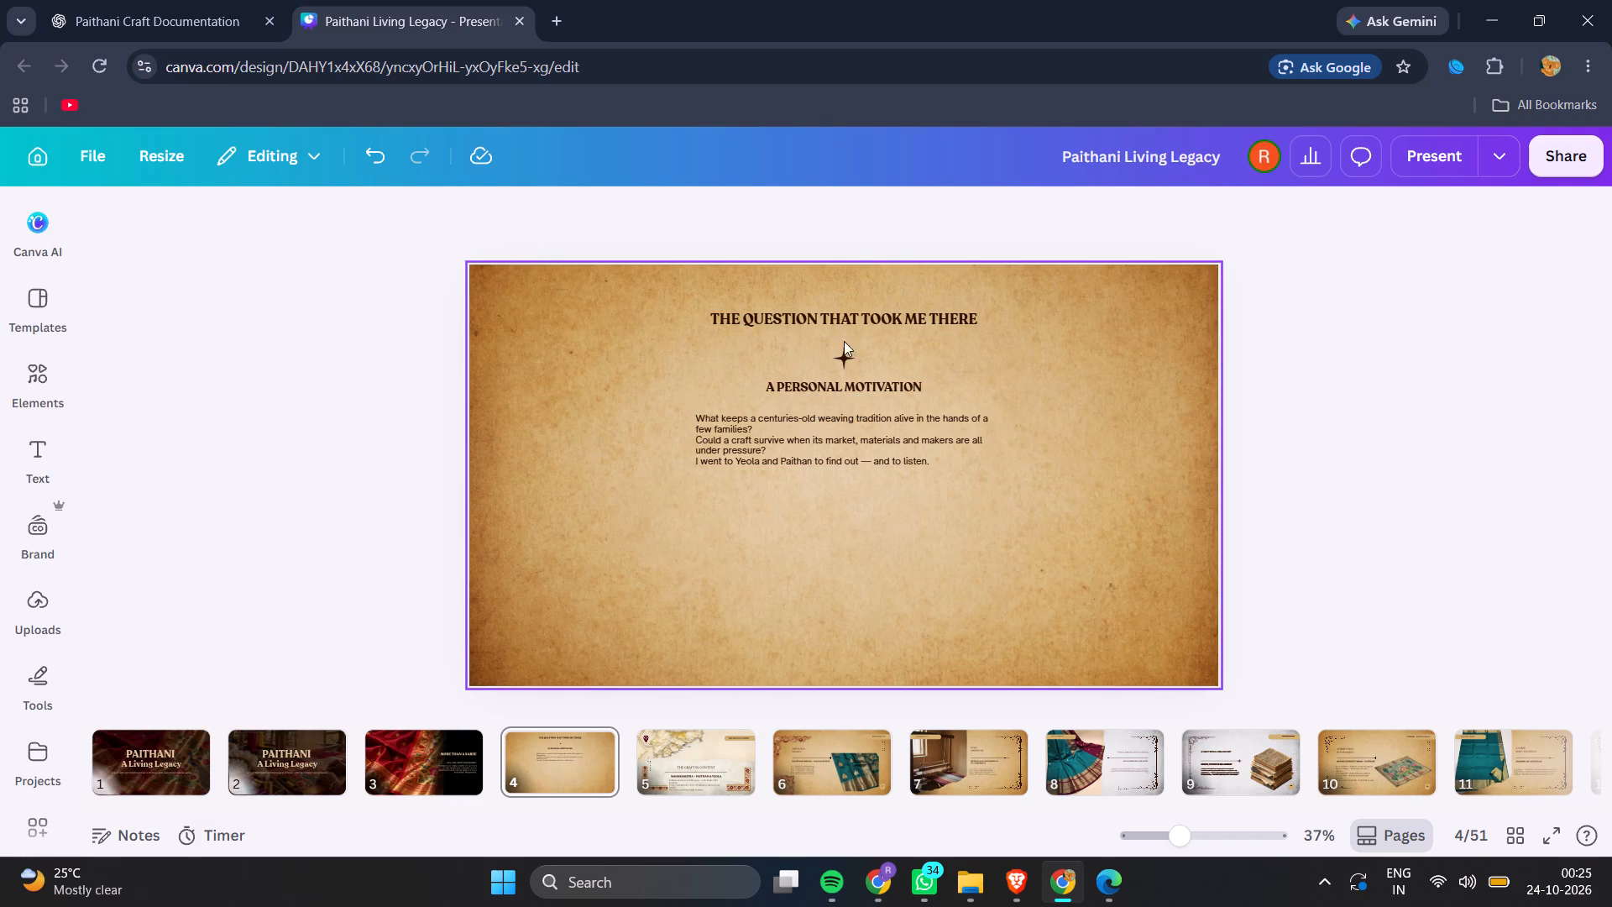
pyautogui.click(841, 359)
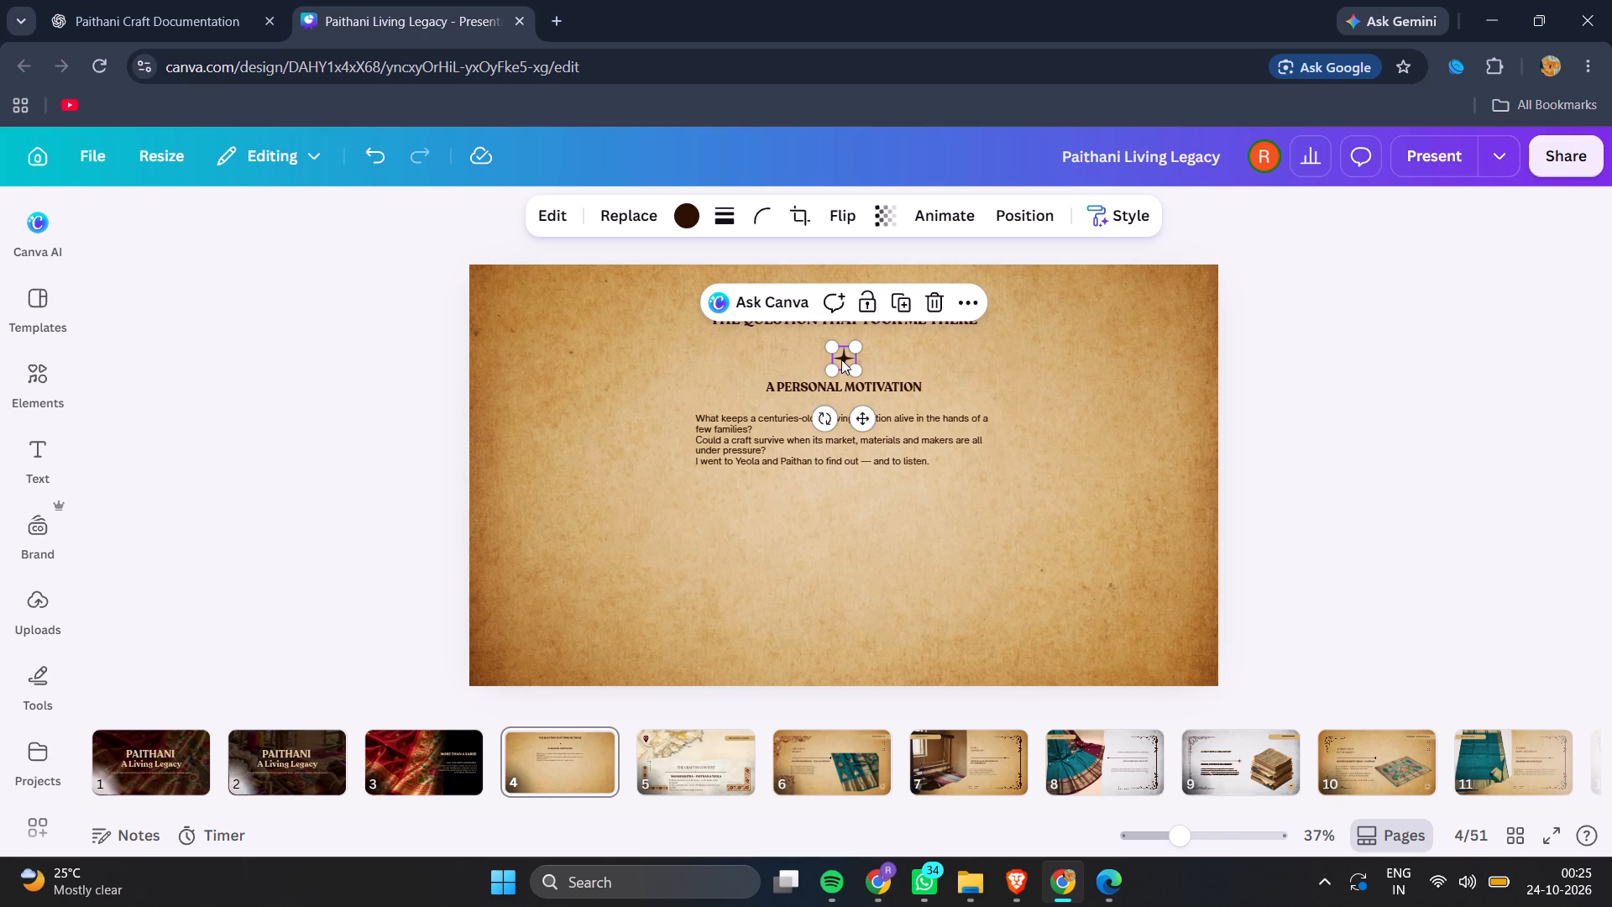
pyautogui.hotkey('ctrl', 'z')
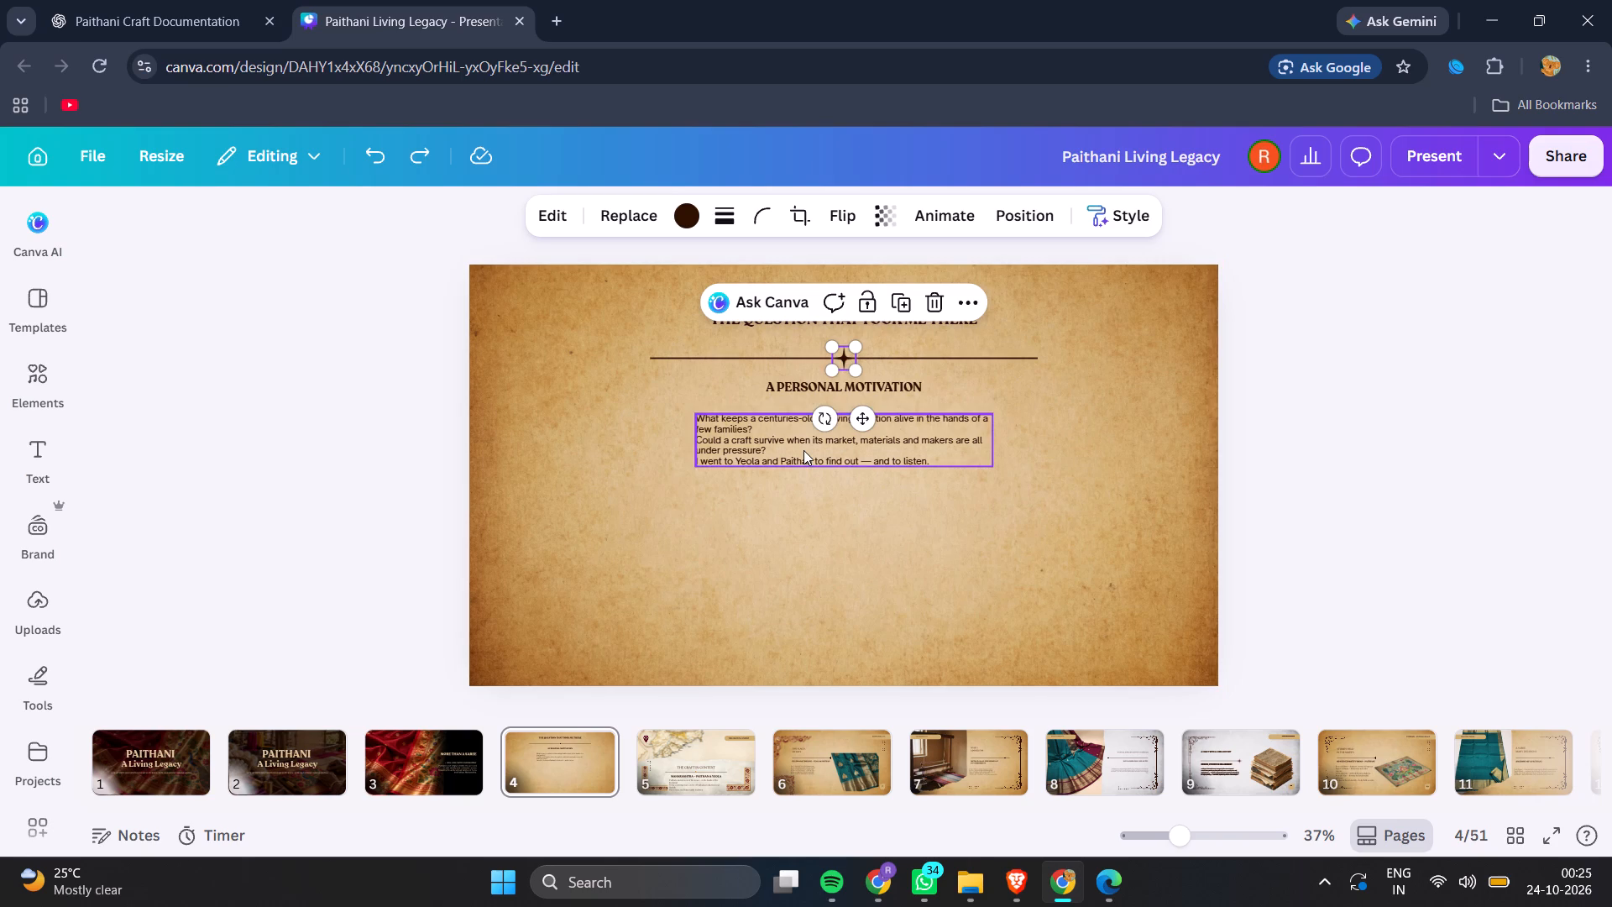
# Delete the parchment background image from slide 4.
pyautogui.click(741, 606)
pyautogui.press('BackSpace')
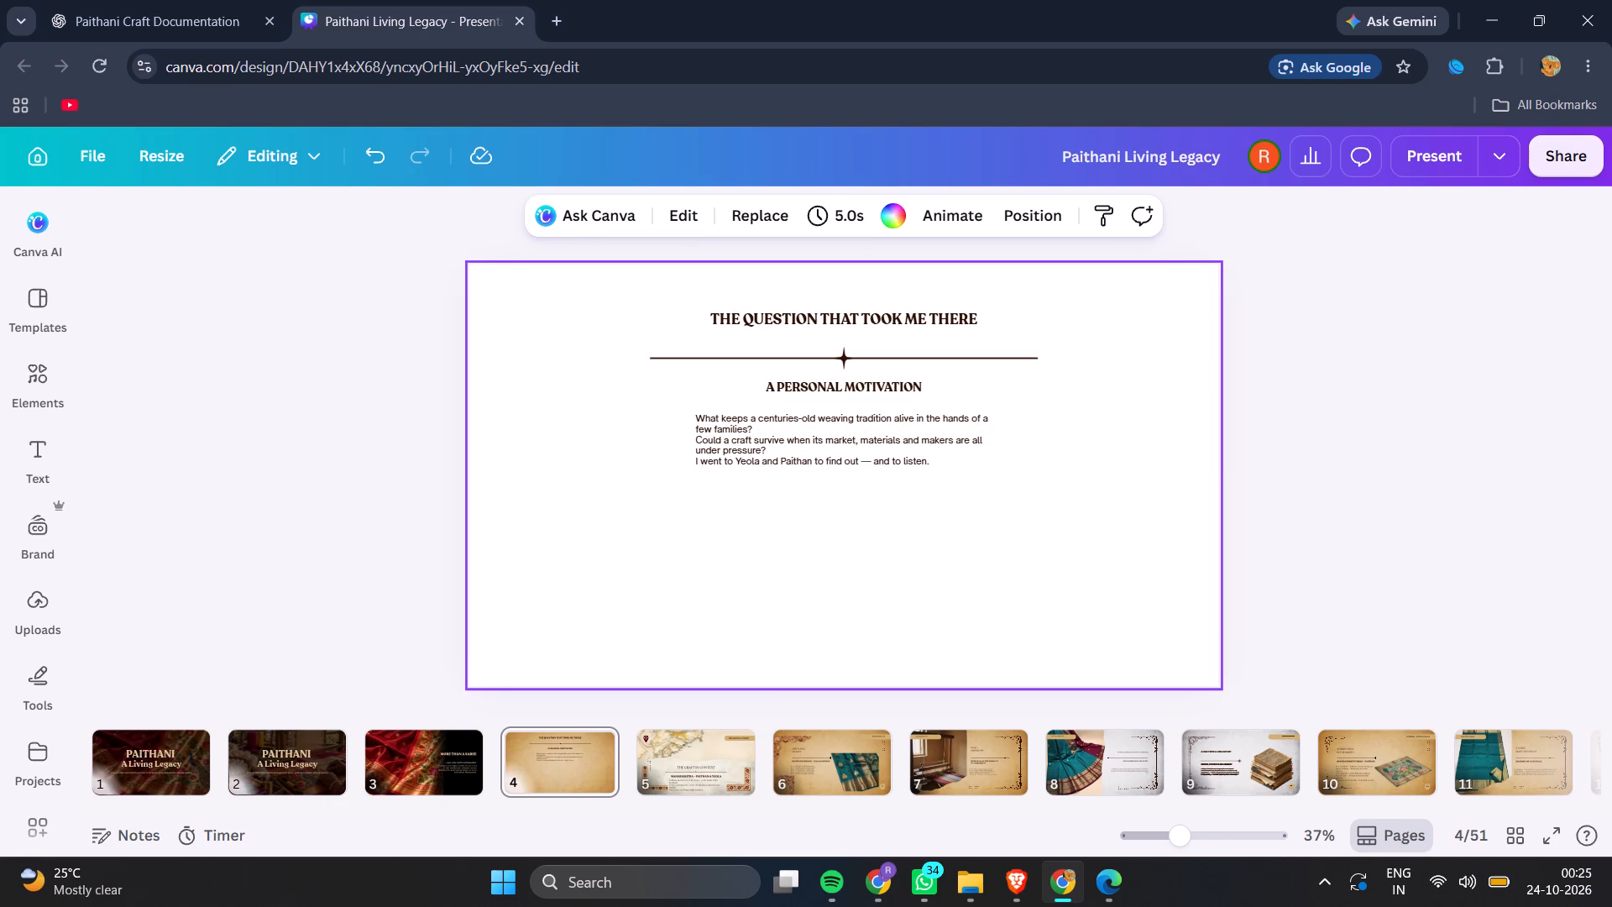
# Centre-align slide 4's body paragraph and widen its text box to about 952 so each sentence fits on one line.
pyautogui.click(777, 427)
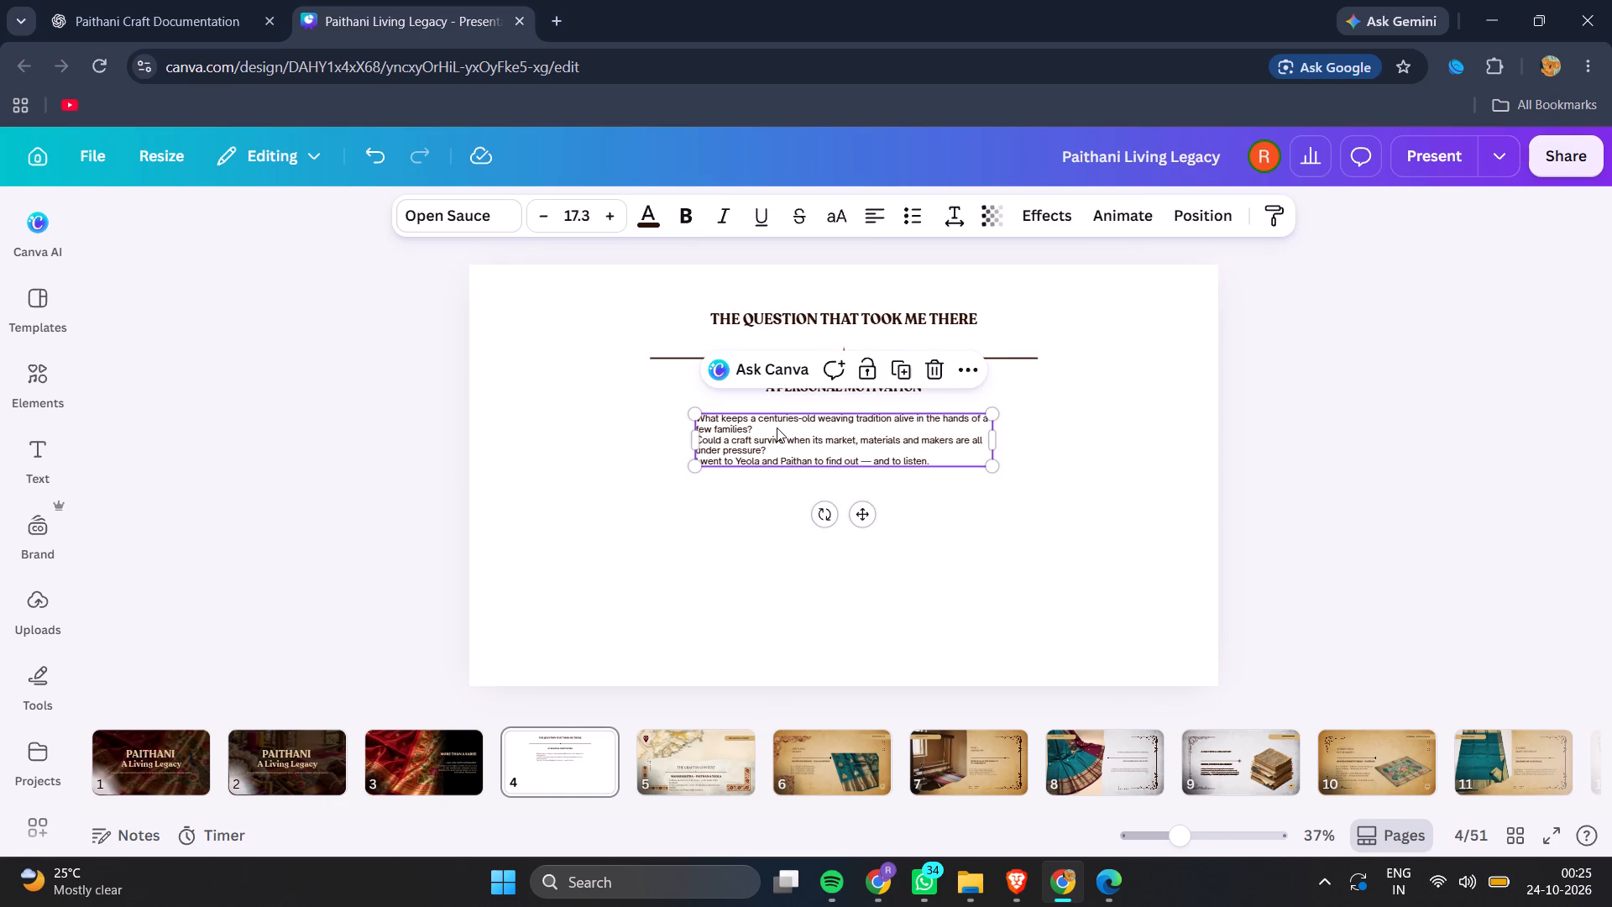
pyautogui.click(883, 232)
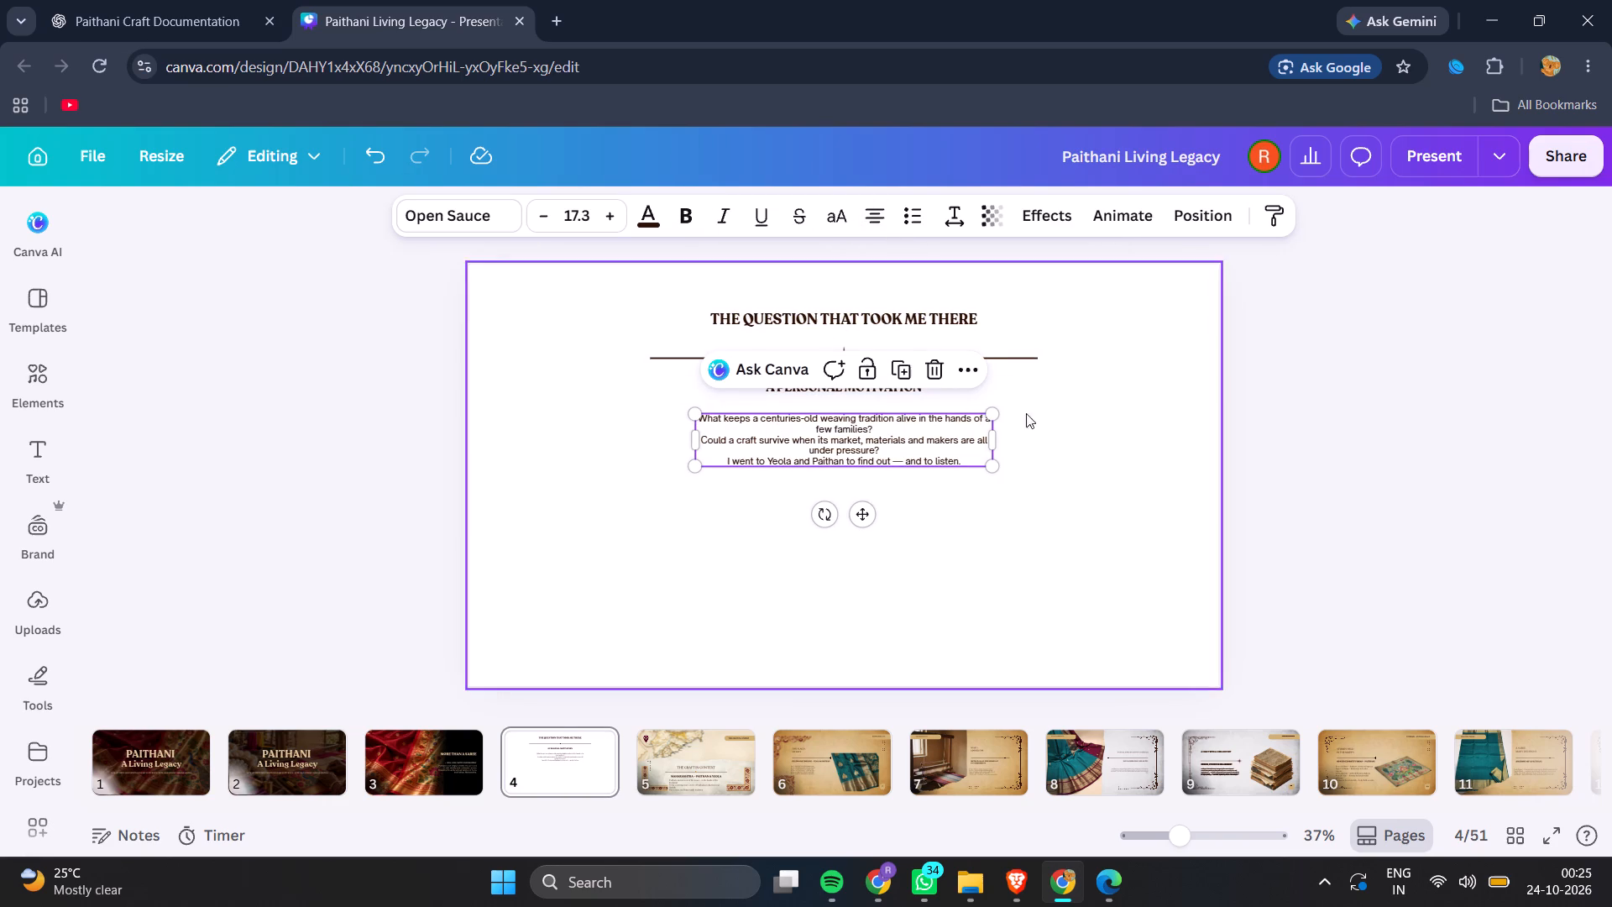
pyautogui.moveTo(997, 441); pyautogui.dragTo(1070, 449)
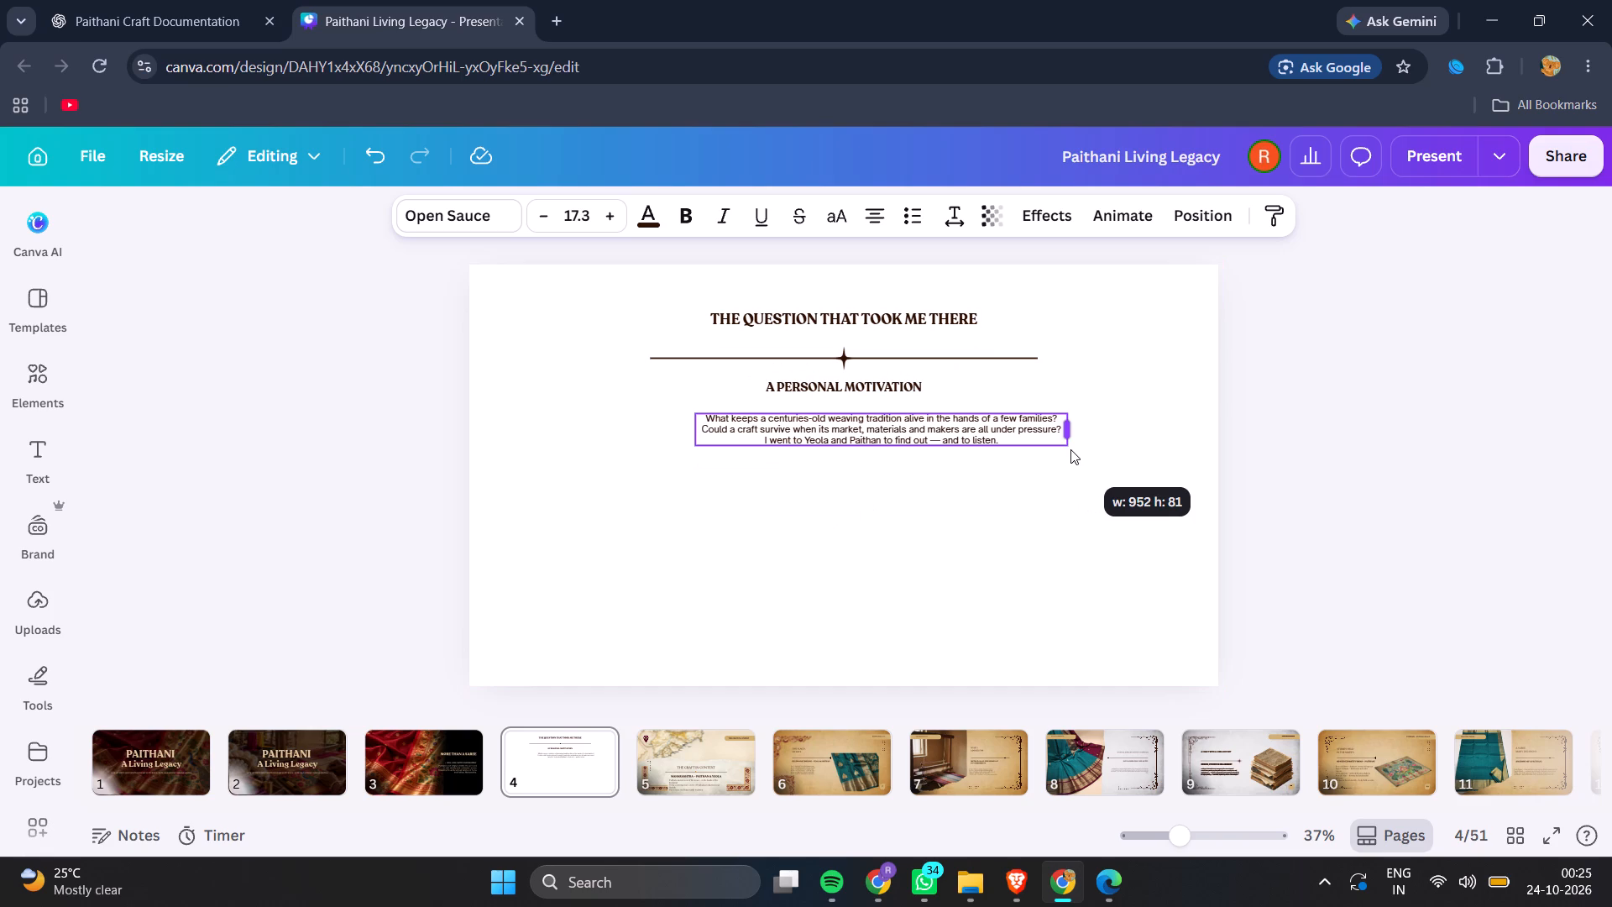
pyautogui.moveTo(1070, 449); pyautogui.dragTo(1071, 449)
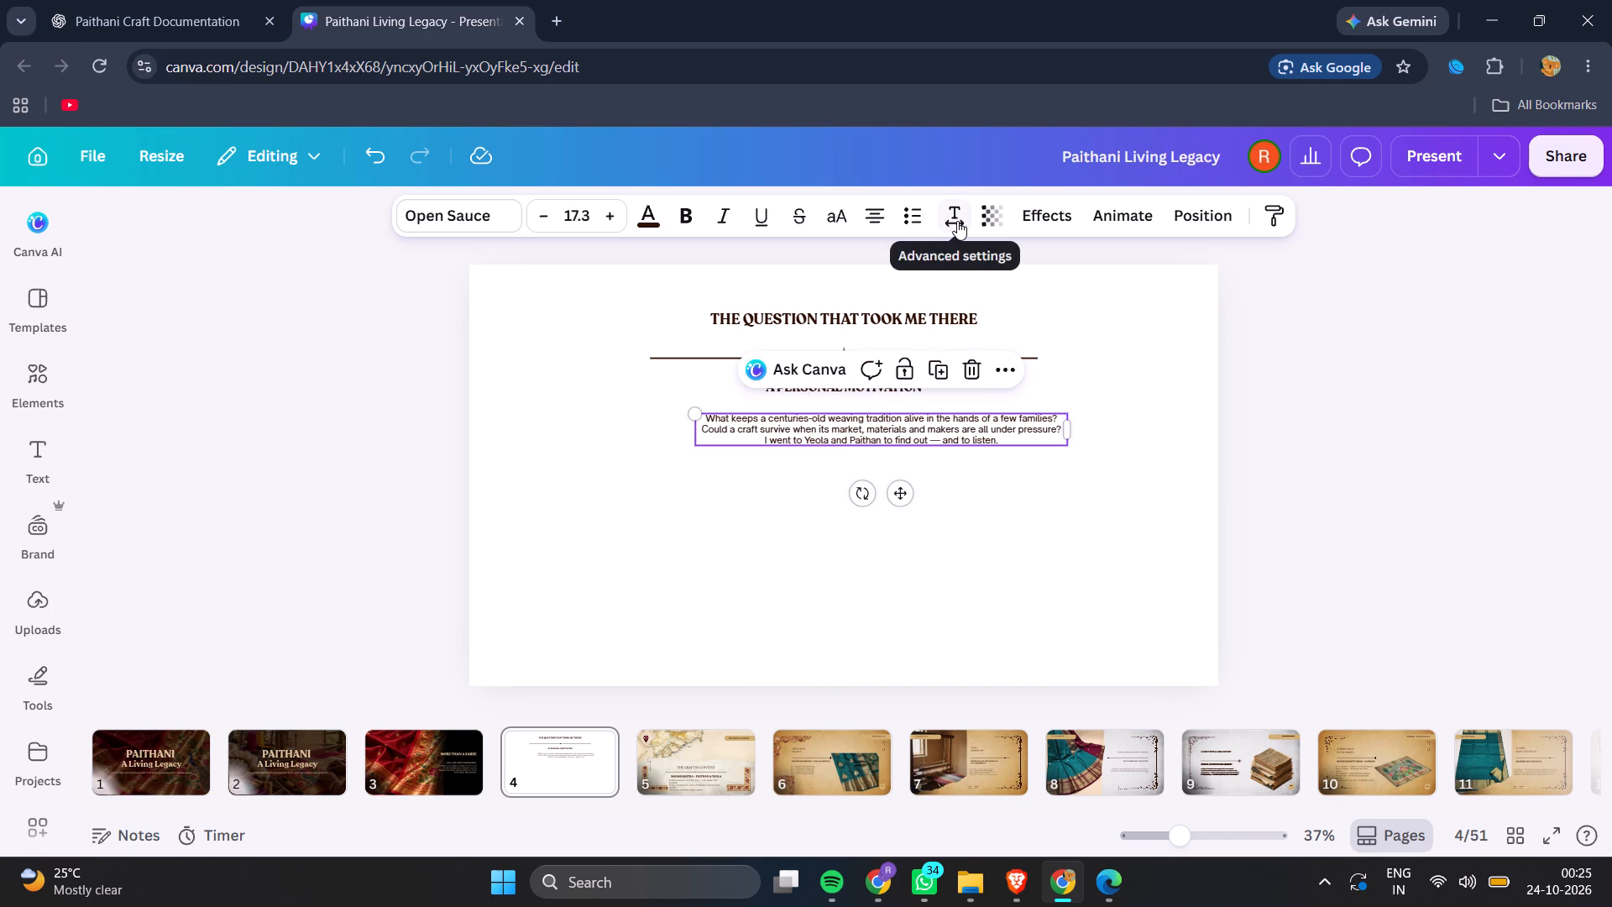
# Set the line spacing of slide 4's body paragraph to 1.4.
pyautogui.click(958, 221)
pyautogui.moveTo(911, 376); pyautogui.dragTo(924, 376)
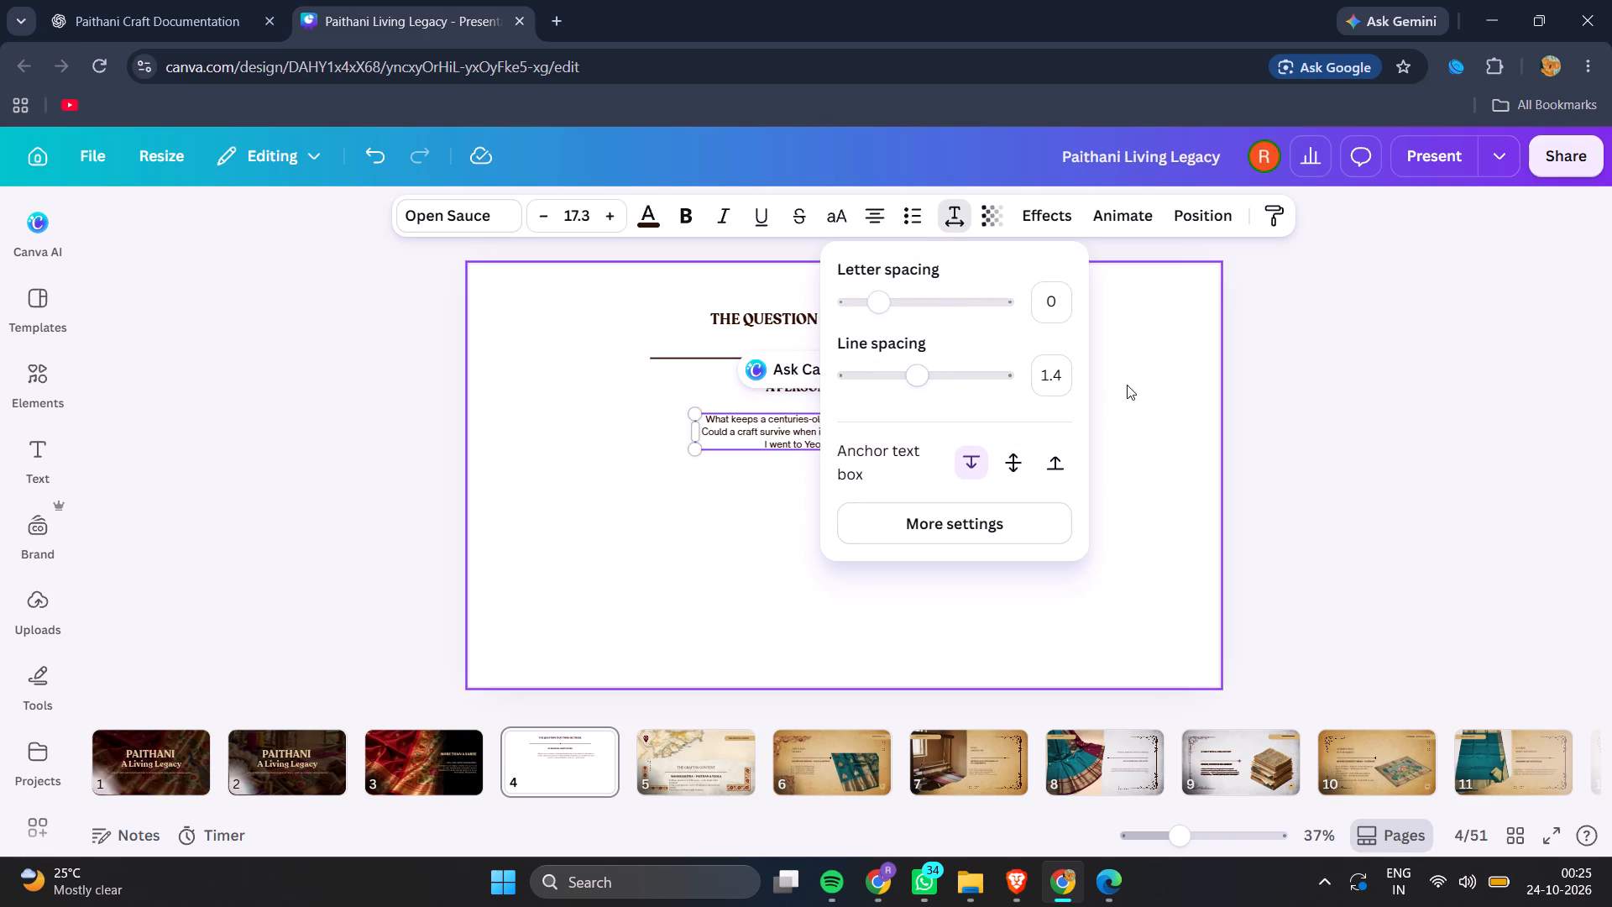
pyautogui.click(1169, 382)
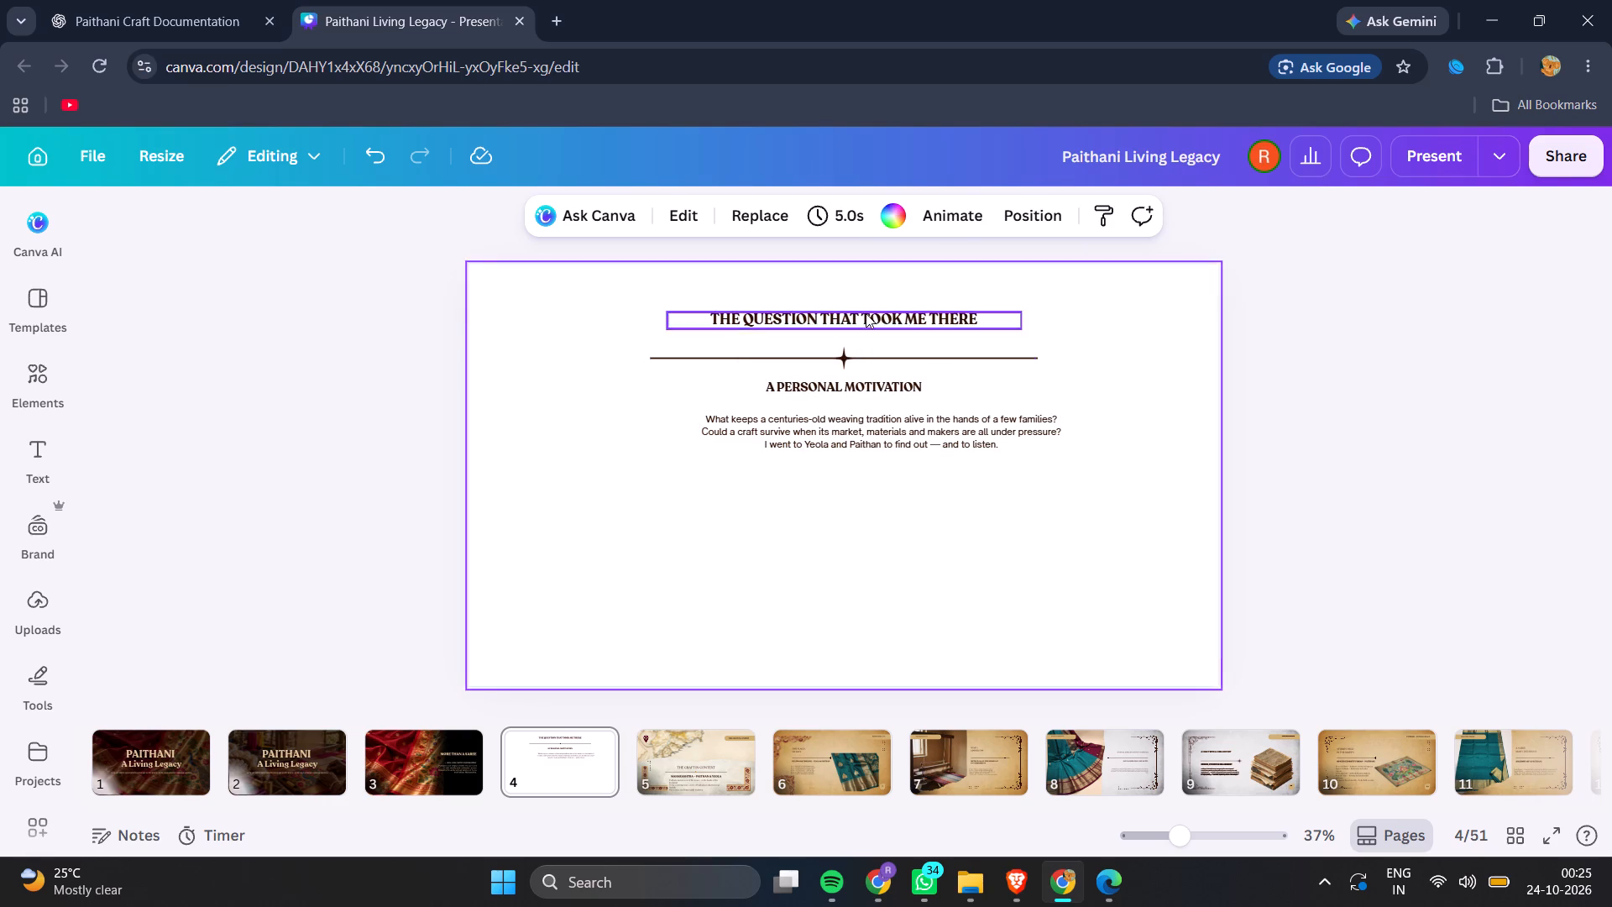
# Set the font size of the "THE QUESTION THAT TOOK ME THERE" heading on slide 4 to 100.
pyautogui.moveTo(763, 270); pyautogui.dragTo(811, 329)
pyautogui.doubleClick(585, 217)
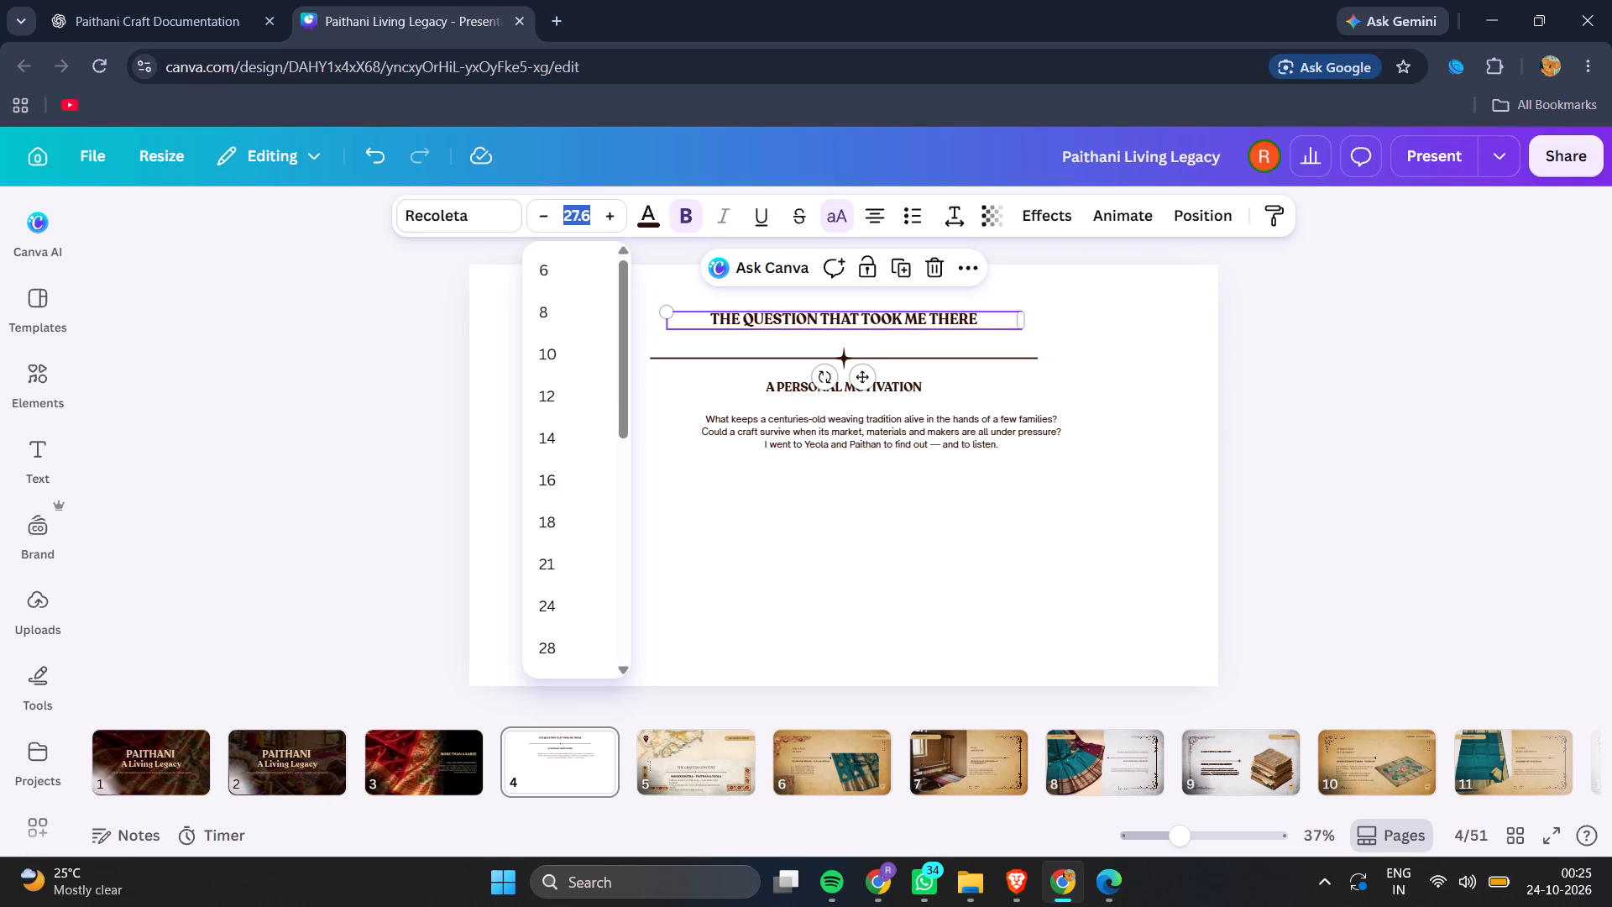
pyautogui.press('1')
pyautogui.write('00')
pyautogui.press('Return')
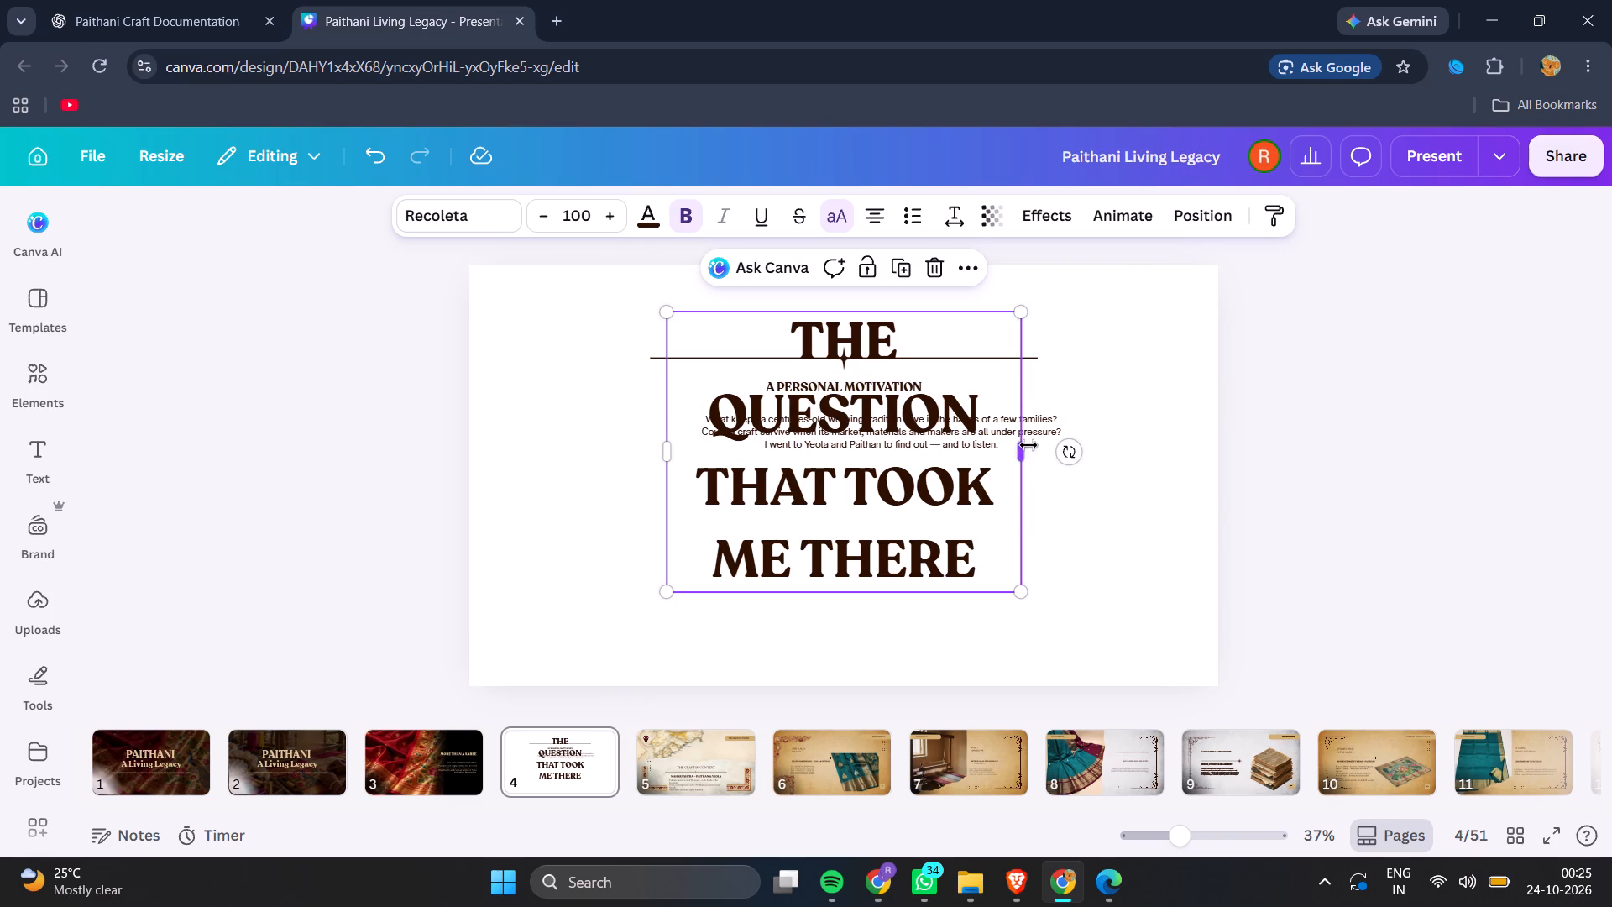
# Widen the slide 4 heading's text box to about 1,200 and set its font size to 75.
pyautogui.moveTo(1028, 446); pyautogui.dragTo(1142, 433)
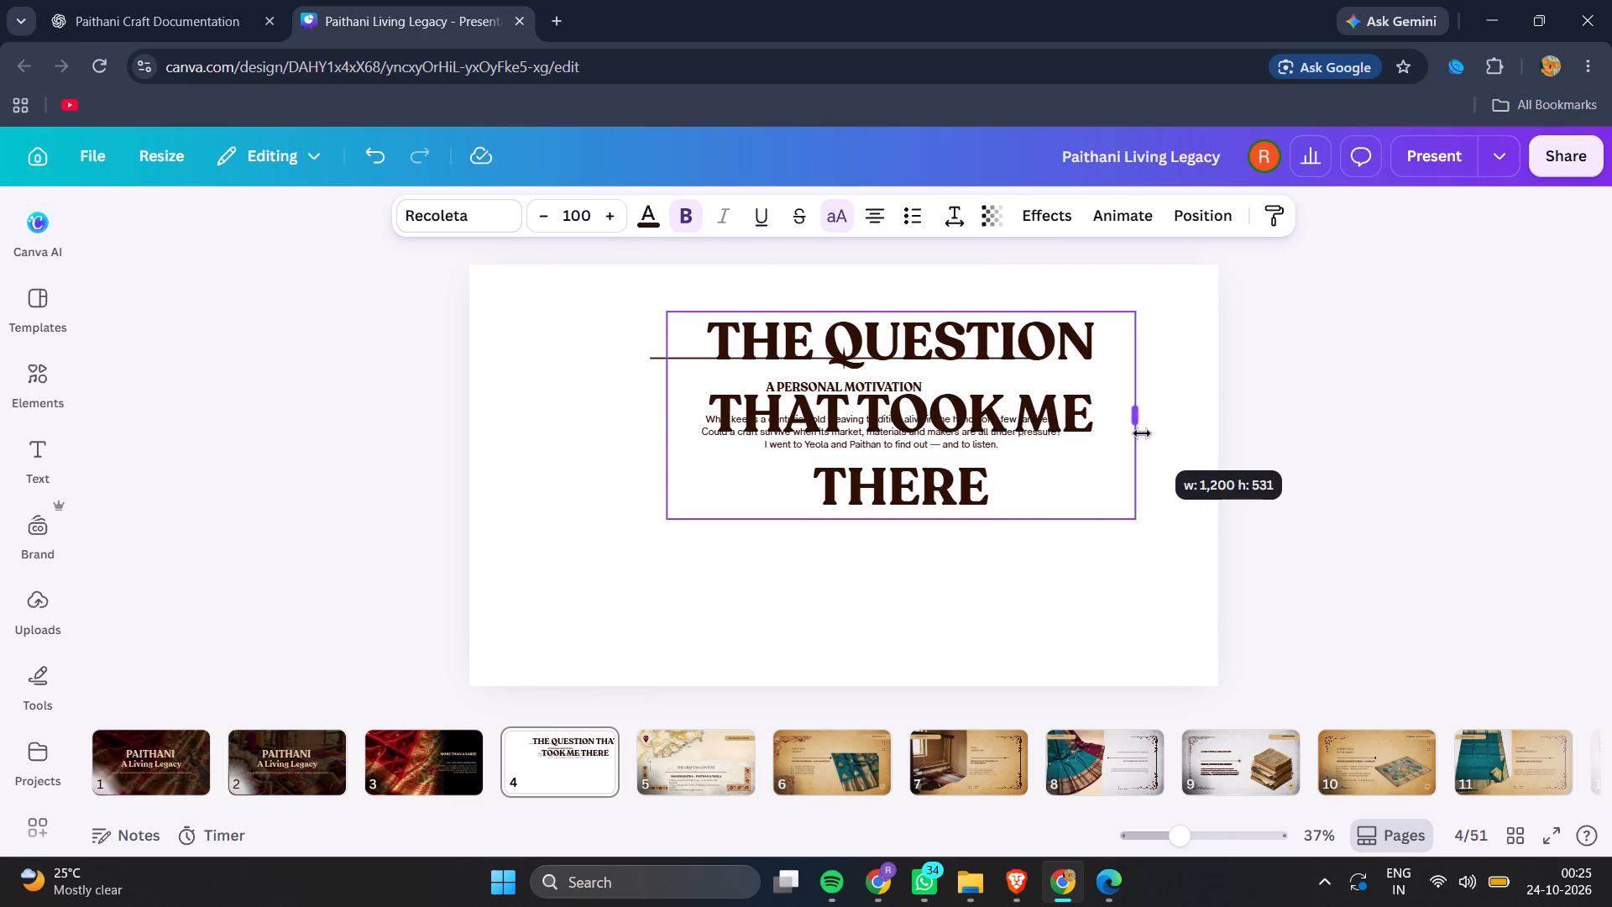
pyautogui.click(568, 210)
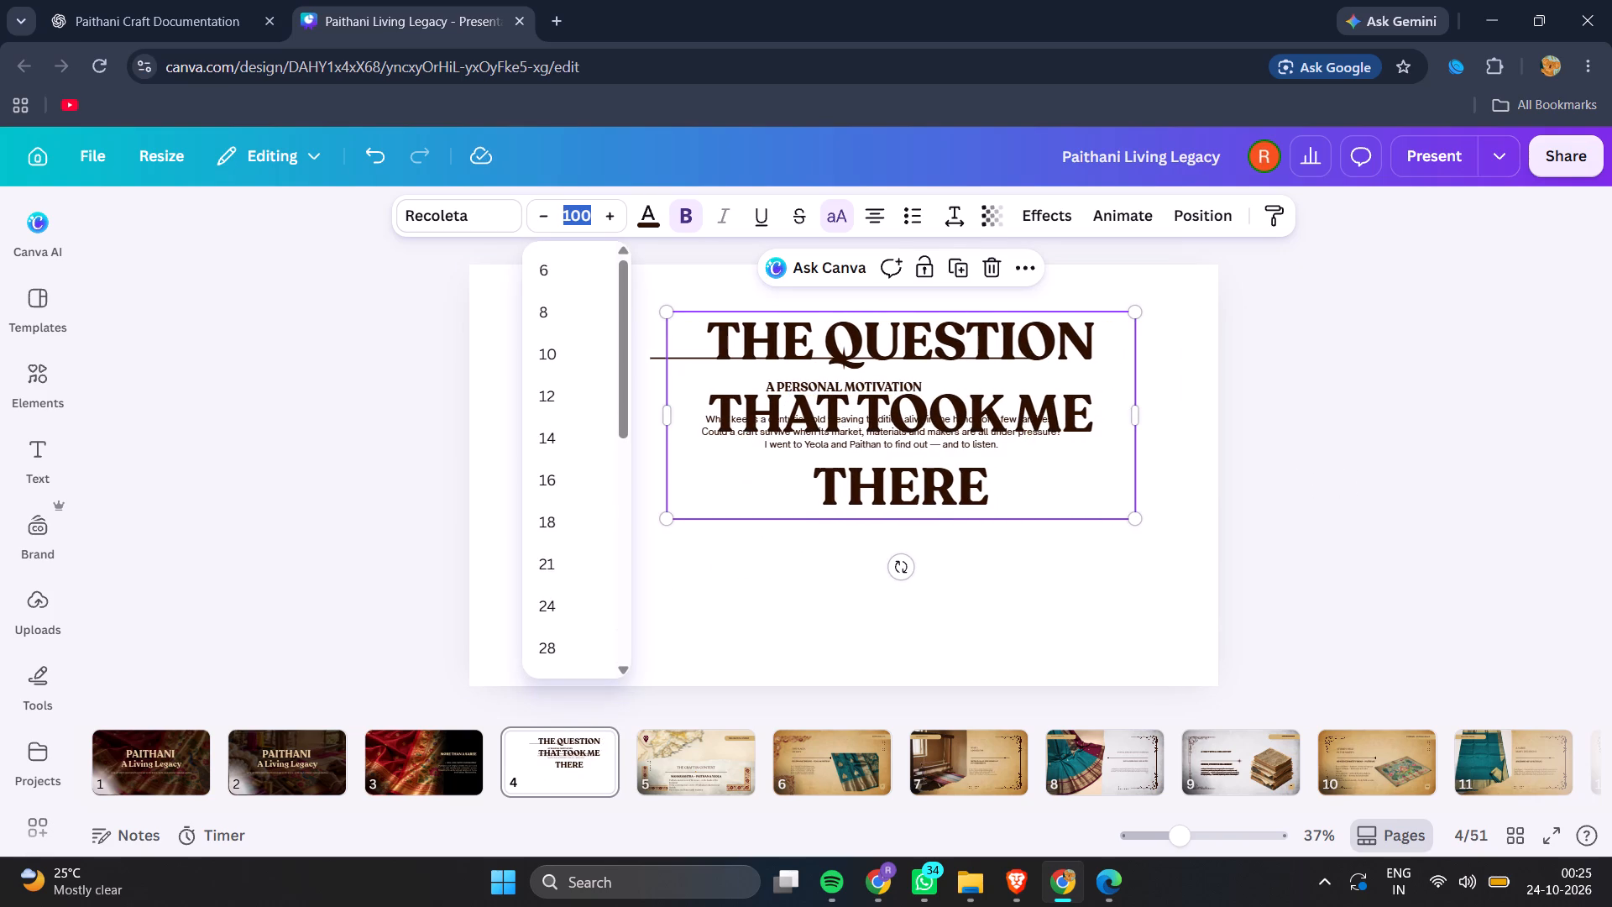
pyautogui.write('75')
pyautogui.press('Return')
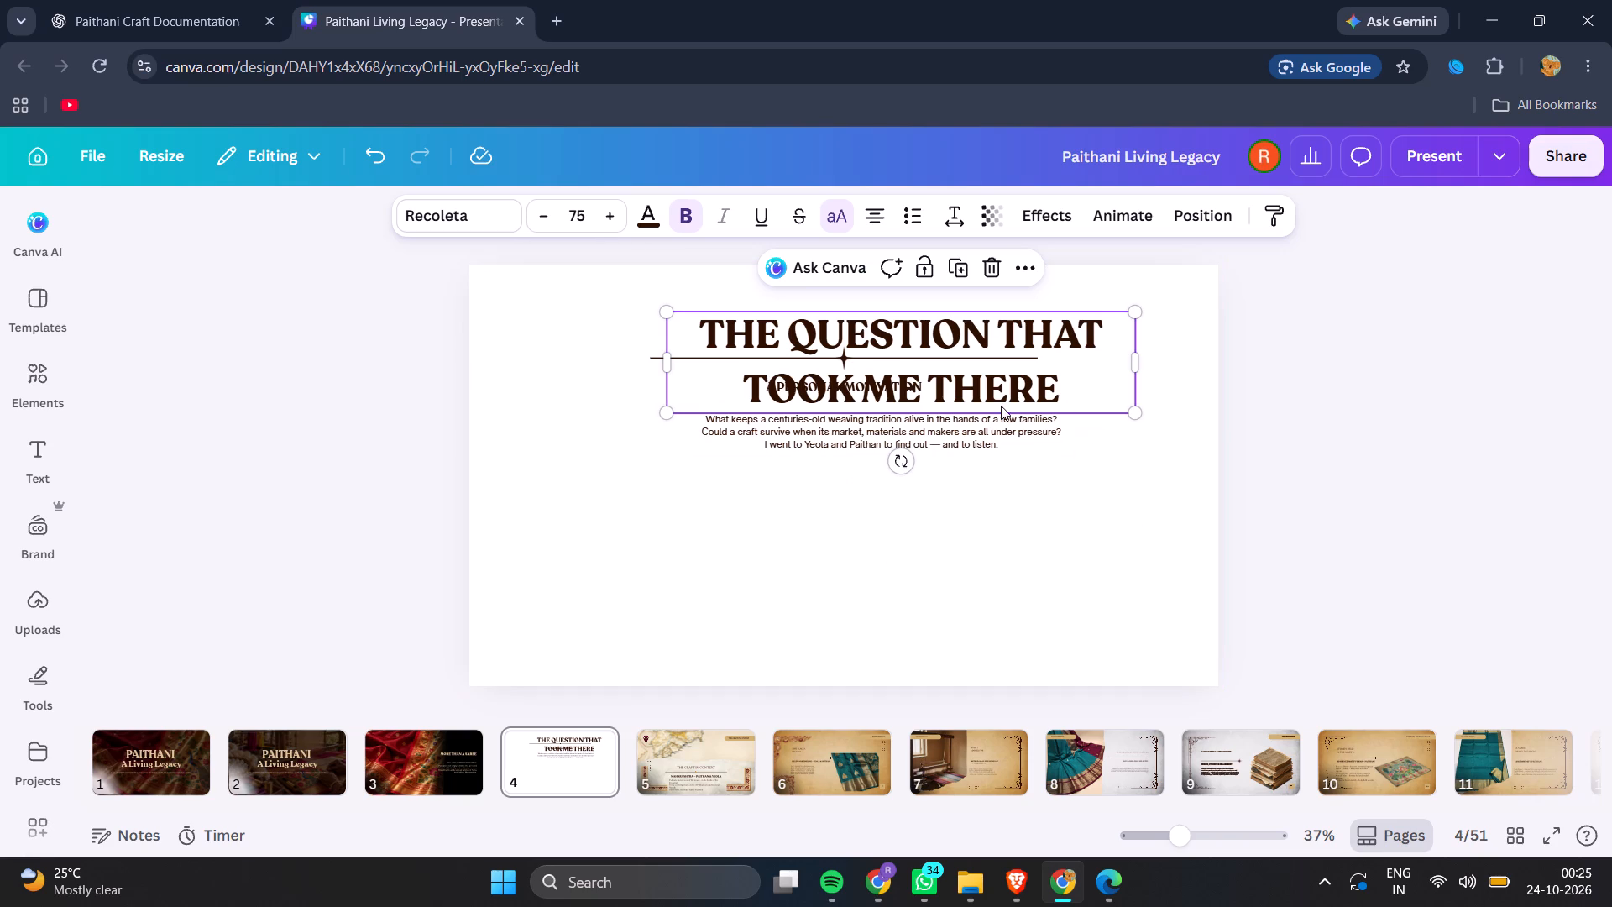
# Move the heading to slide 4's upper-left corner, partly beyond the slide's top and left edges.
pyautogui.moveTo(984, 398); pyautogui.dragTo(950, 387)
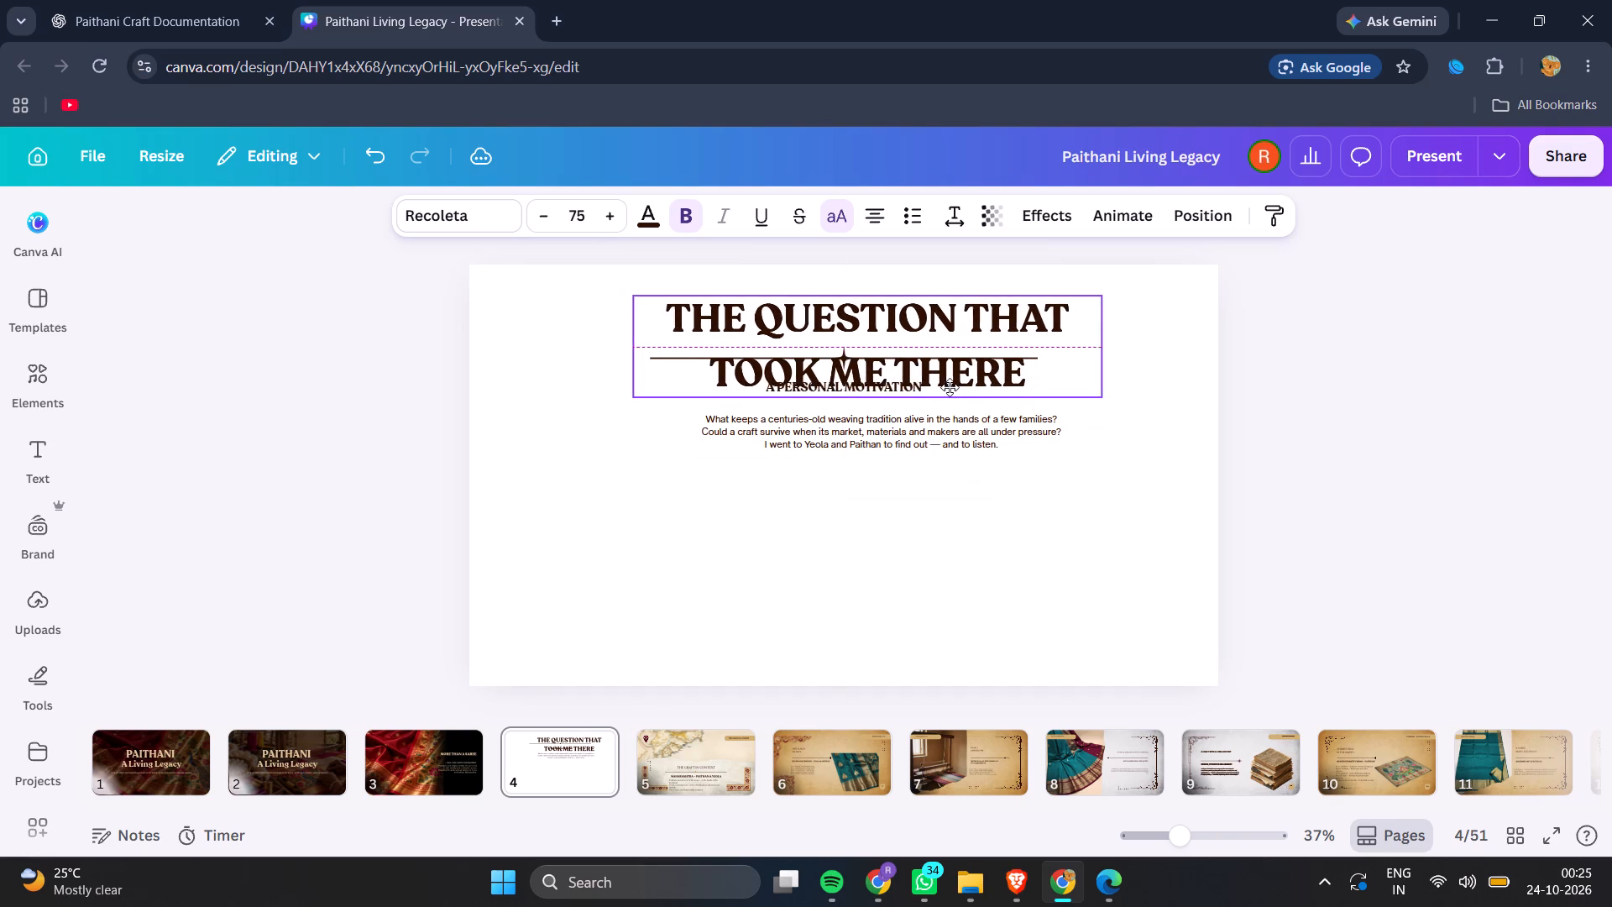
pyautogui.moveTo(950, 387); pyautogui.dragTo(948, 387)
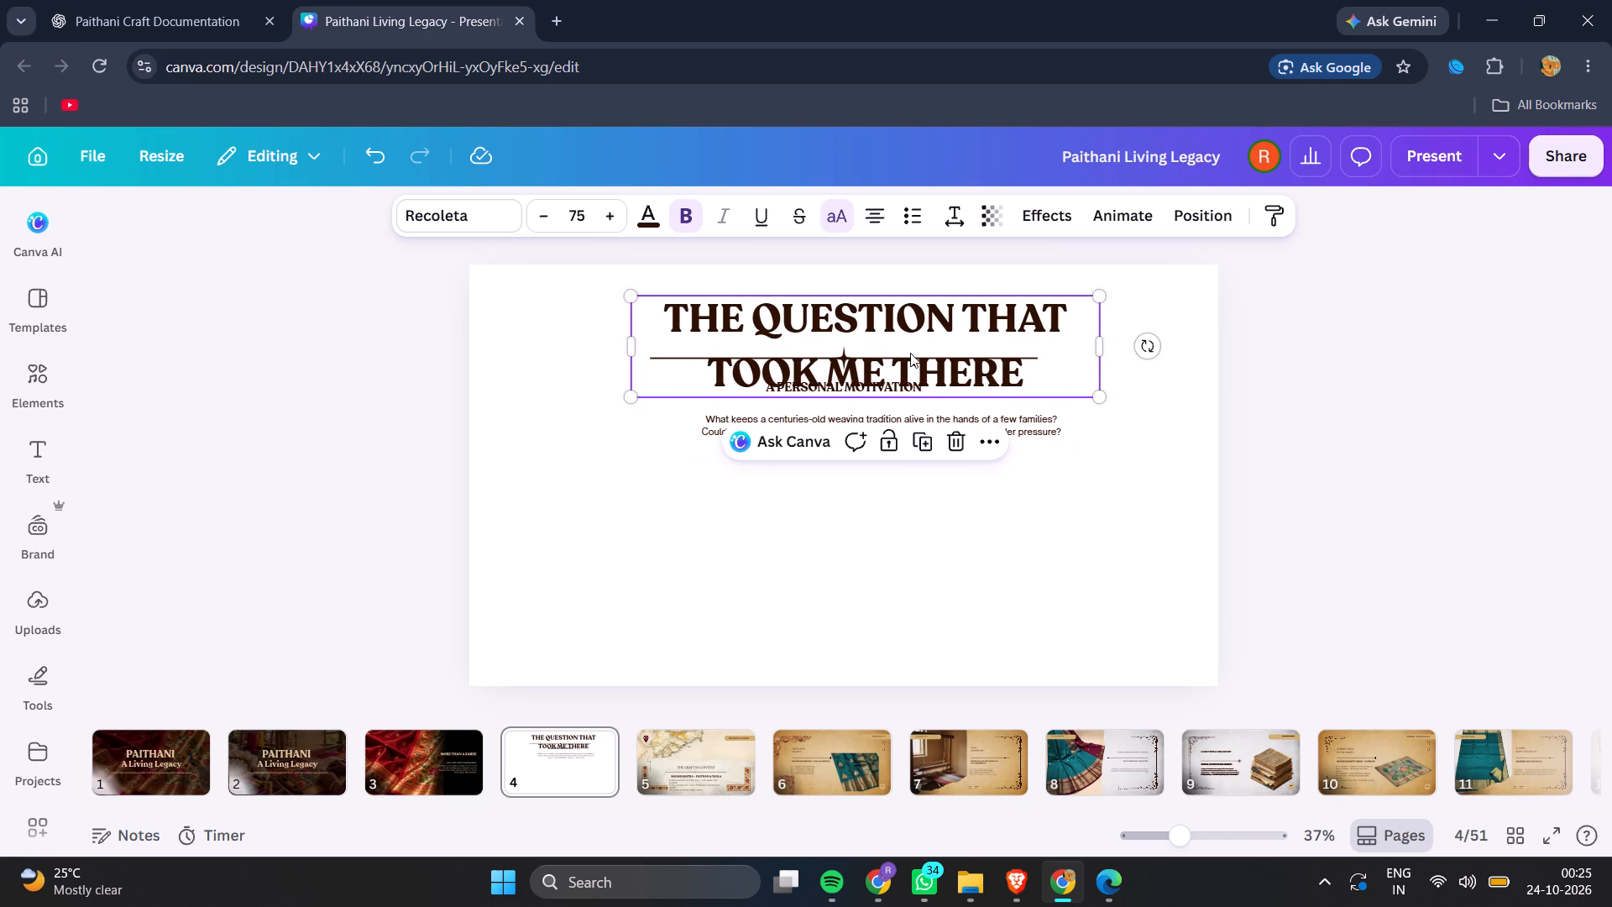
pyautogui.moveTo(917, 369); pyautogui.dragTo(622, 344)
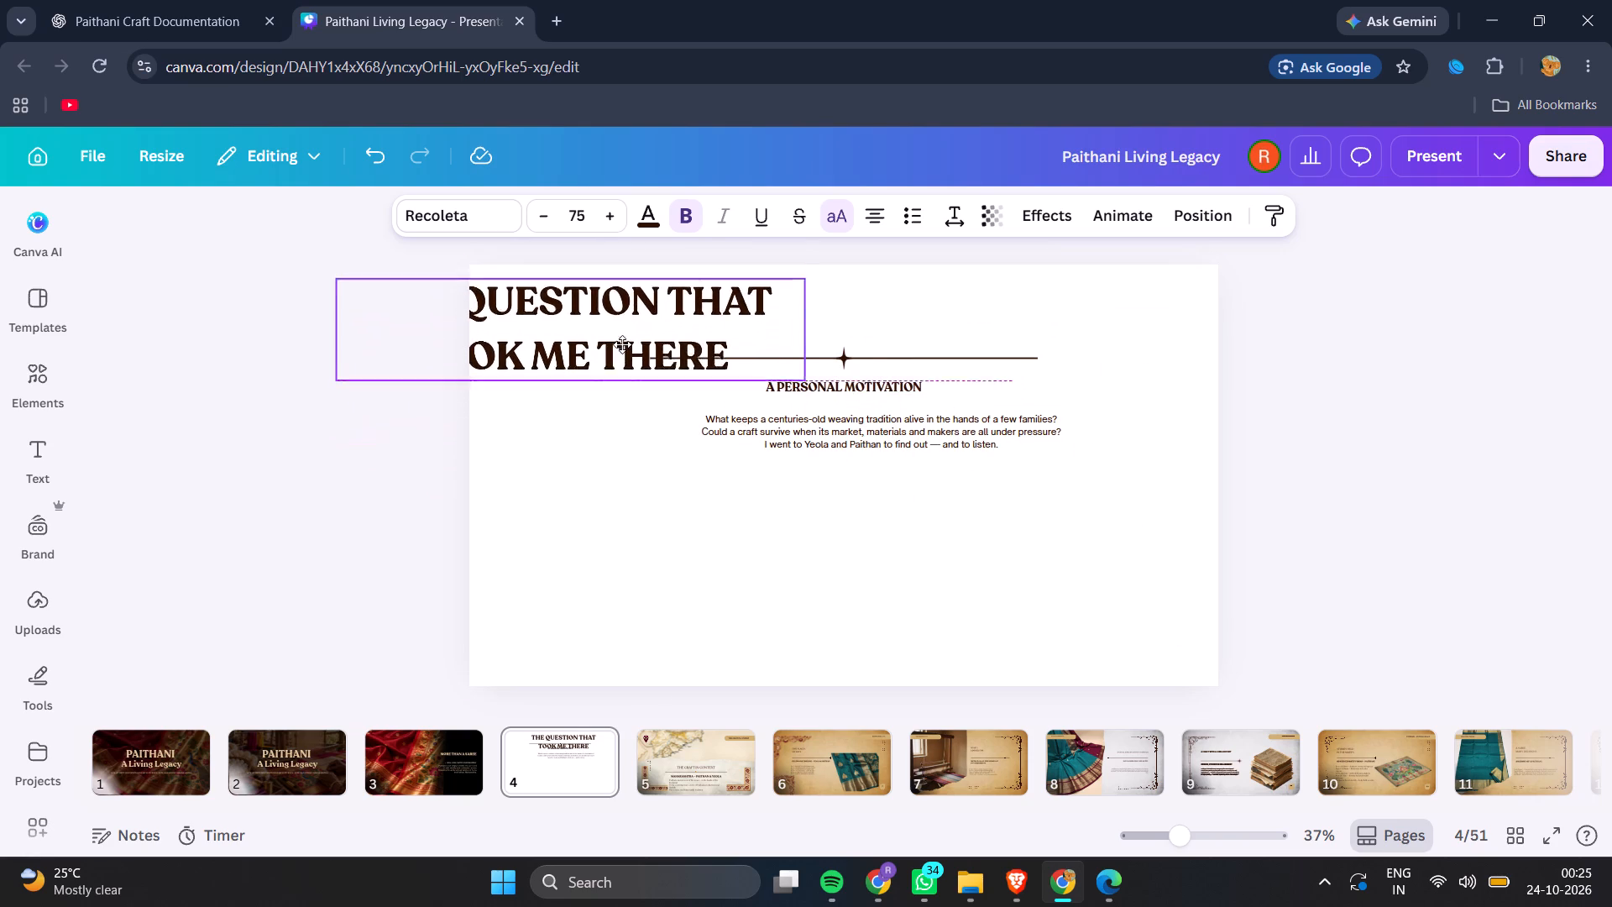
pyautogui.moveTo(622, 344); pyautogui.dragTo(624, 313)
# Move the divider line, star ornament, "A PERSONAL MOTIVATION" subtitle and paragraph together down to just below slide 4's middle.
pyautogui.moveTo(878, 530); pyautogui.dragTo(859, 317)
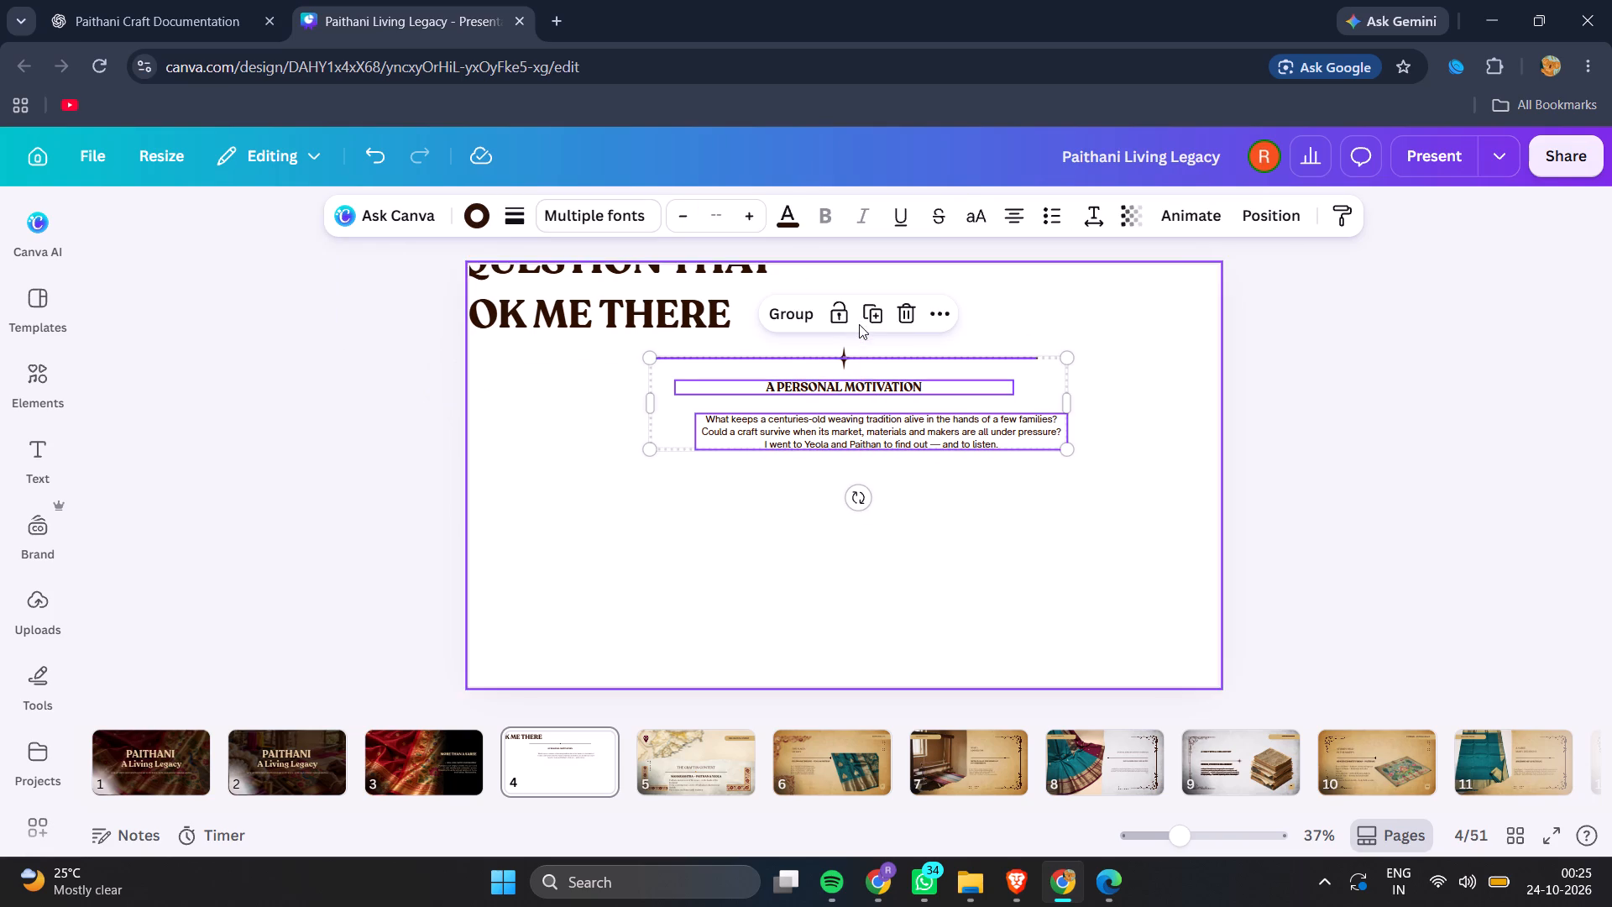
pyautogui.click(840, 359)
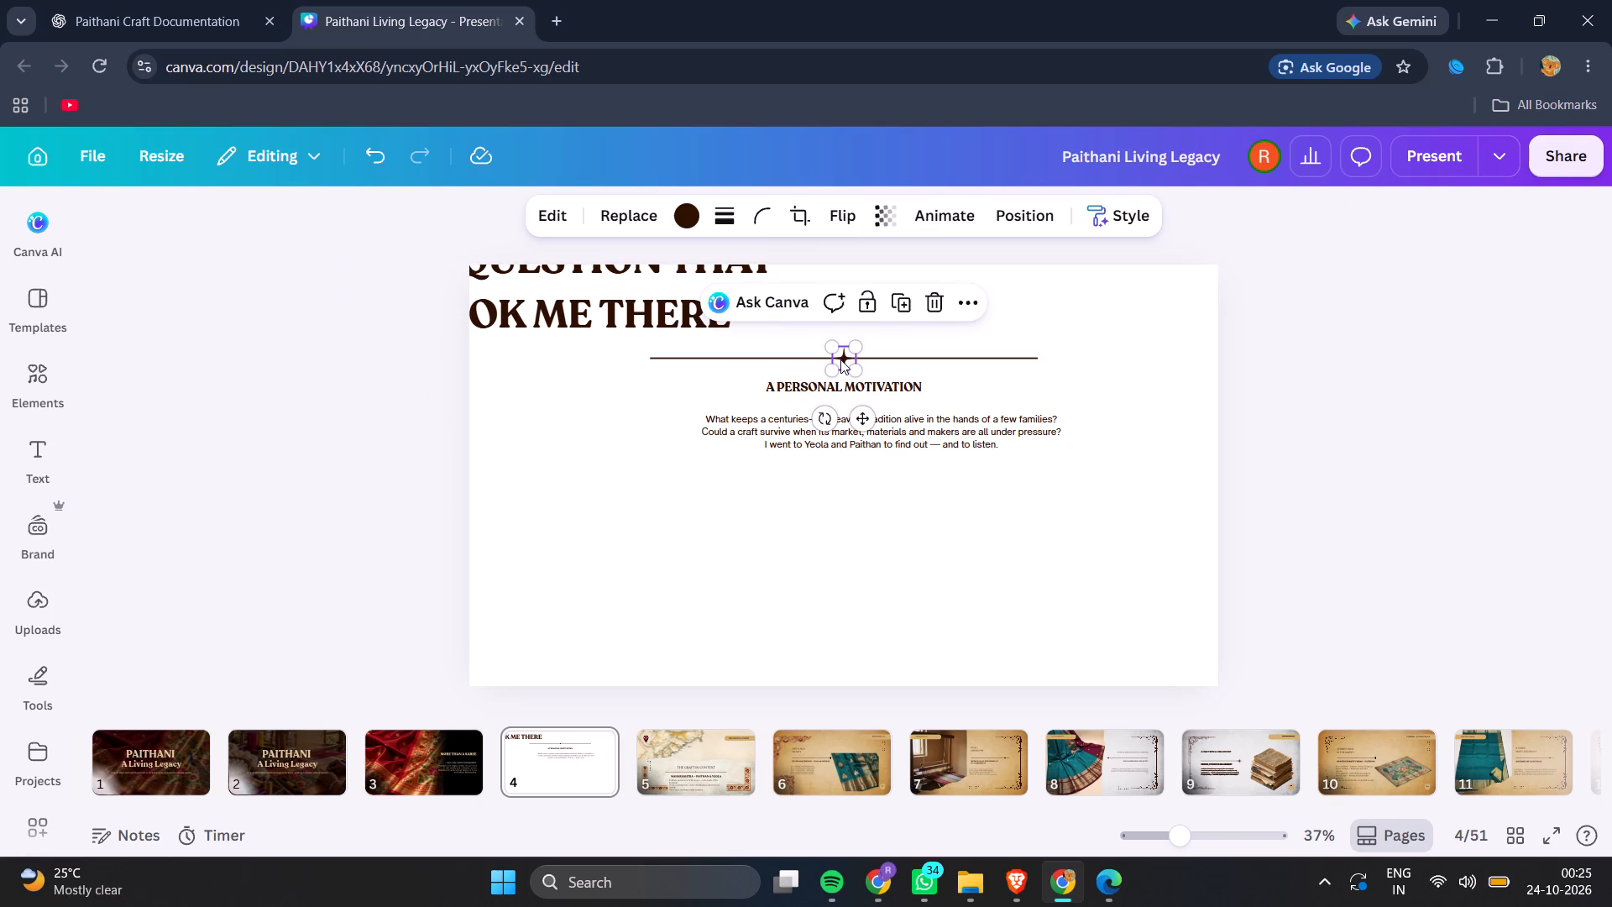
pyautogui.moveTo(897, 502); pyautogui.dragTo(837, 328)
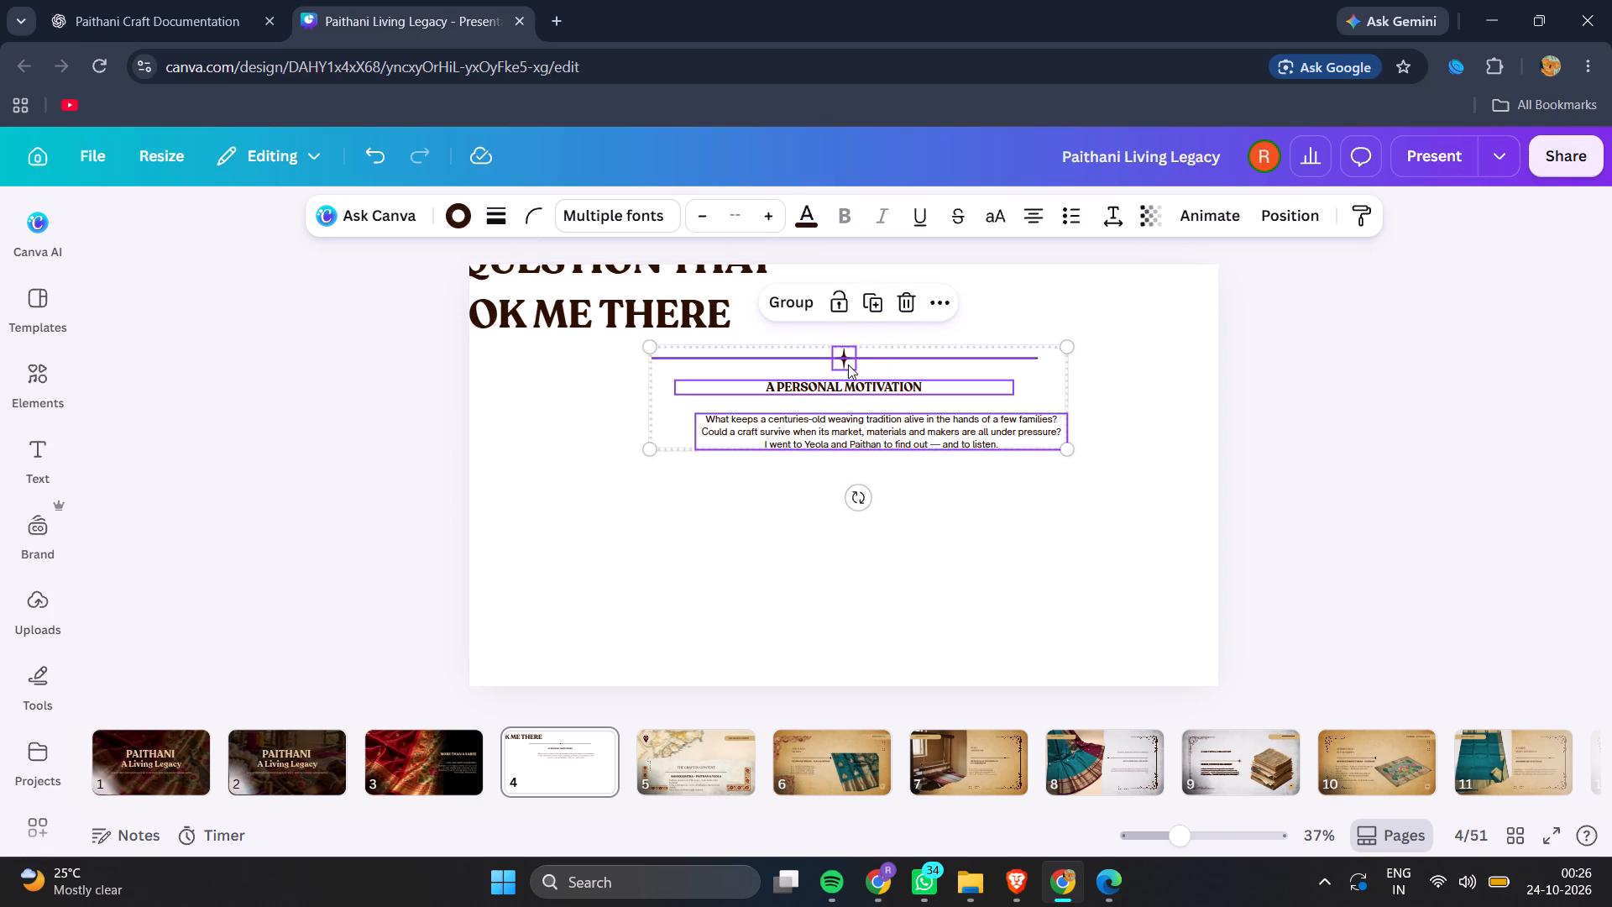
pyautogui.moveTo(848, 359); pyautogui.dragTo(840, 453)
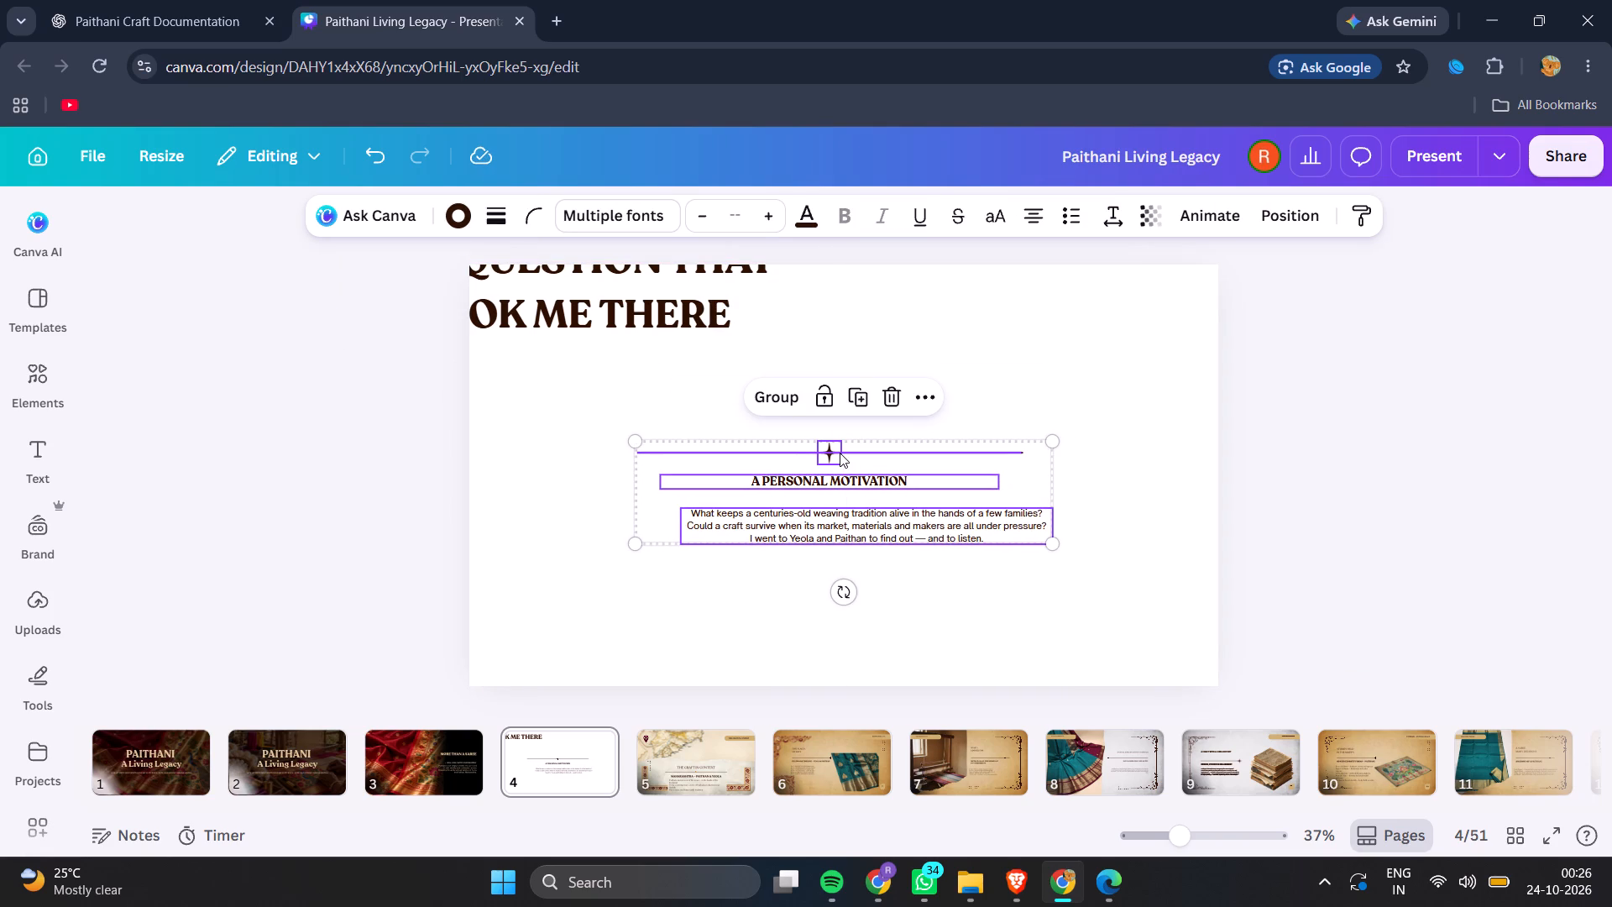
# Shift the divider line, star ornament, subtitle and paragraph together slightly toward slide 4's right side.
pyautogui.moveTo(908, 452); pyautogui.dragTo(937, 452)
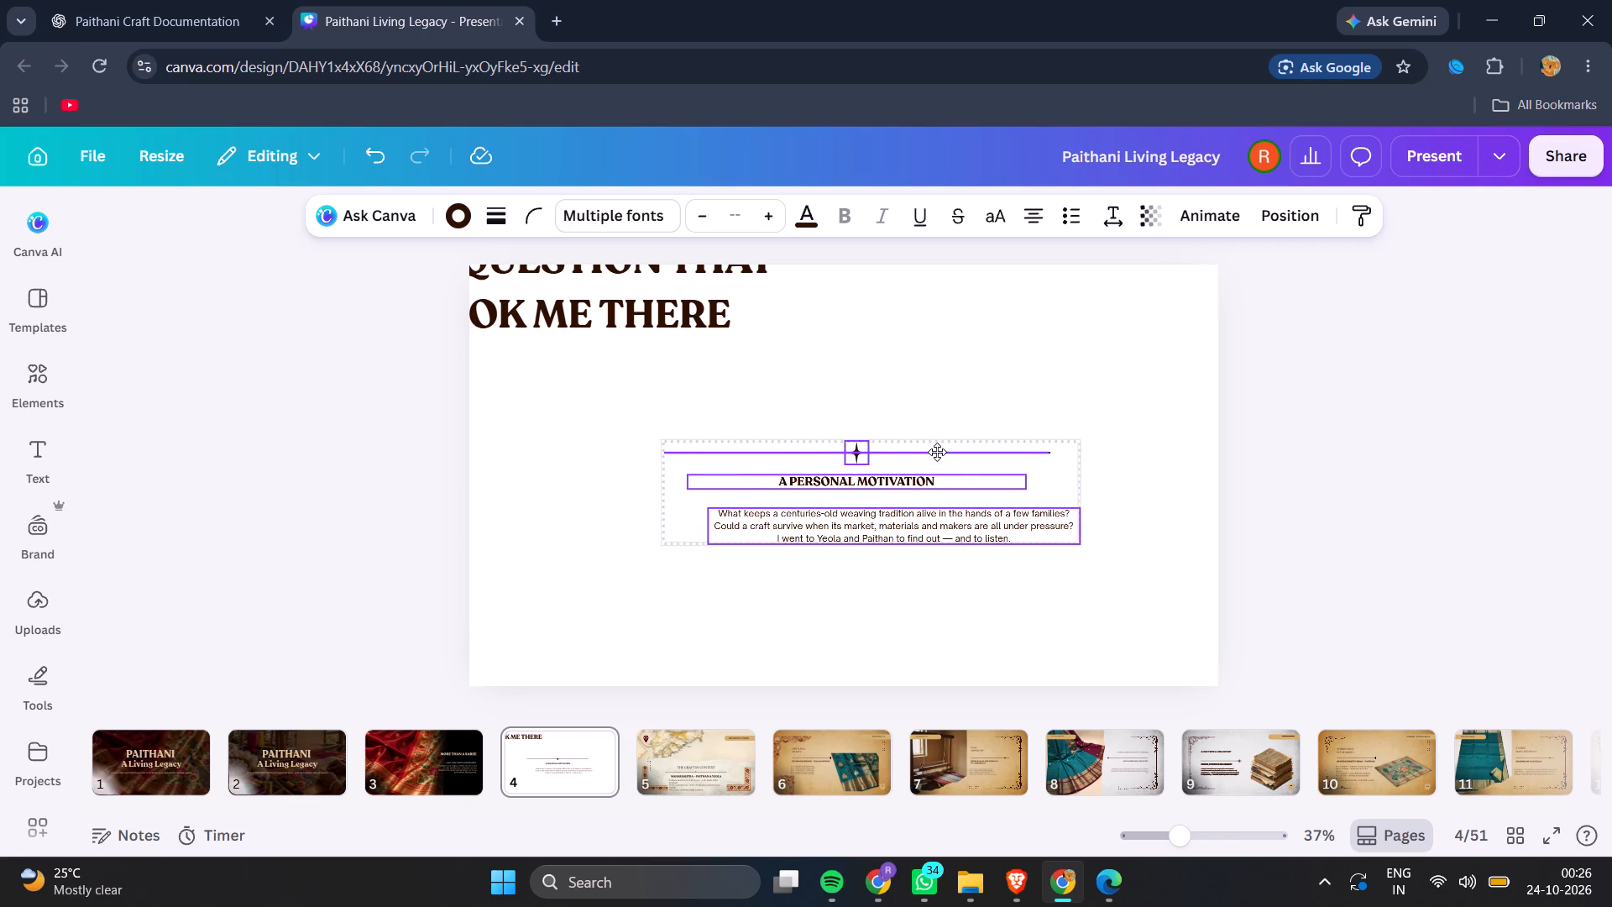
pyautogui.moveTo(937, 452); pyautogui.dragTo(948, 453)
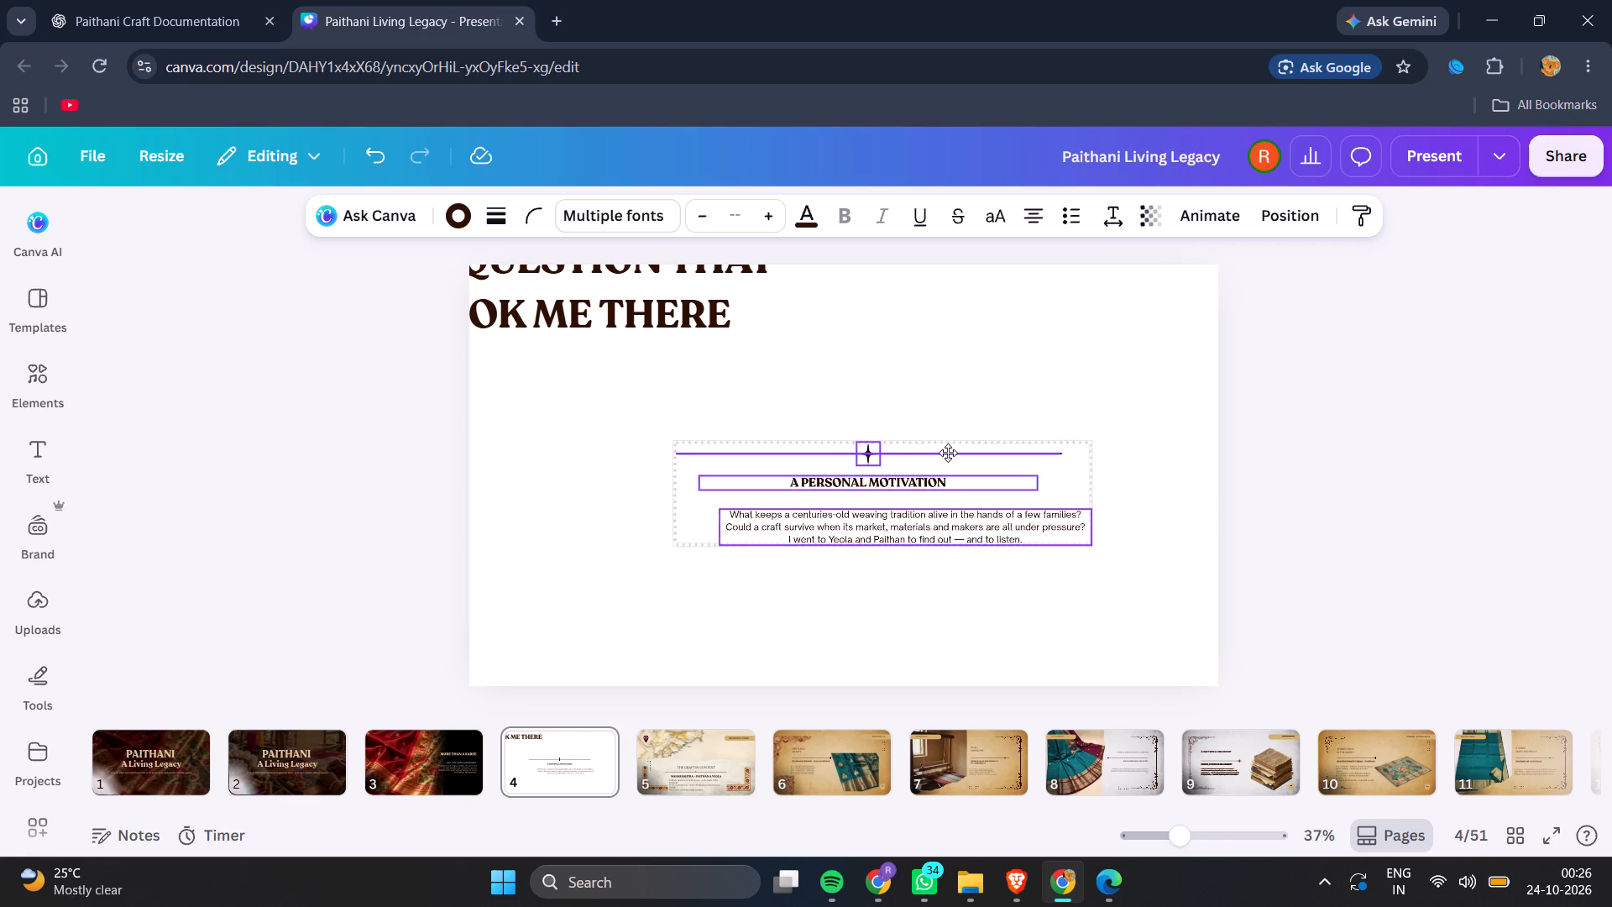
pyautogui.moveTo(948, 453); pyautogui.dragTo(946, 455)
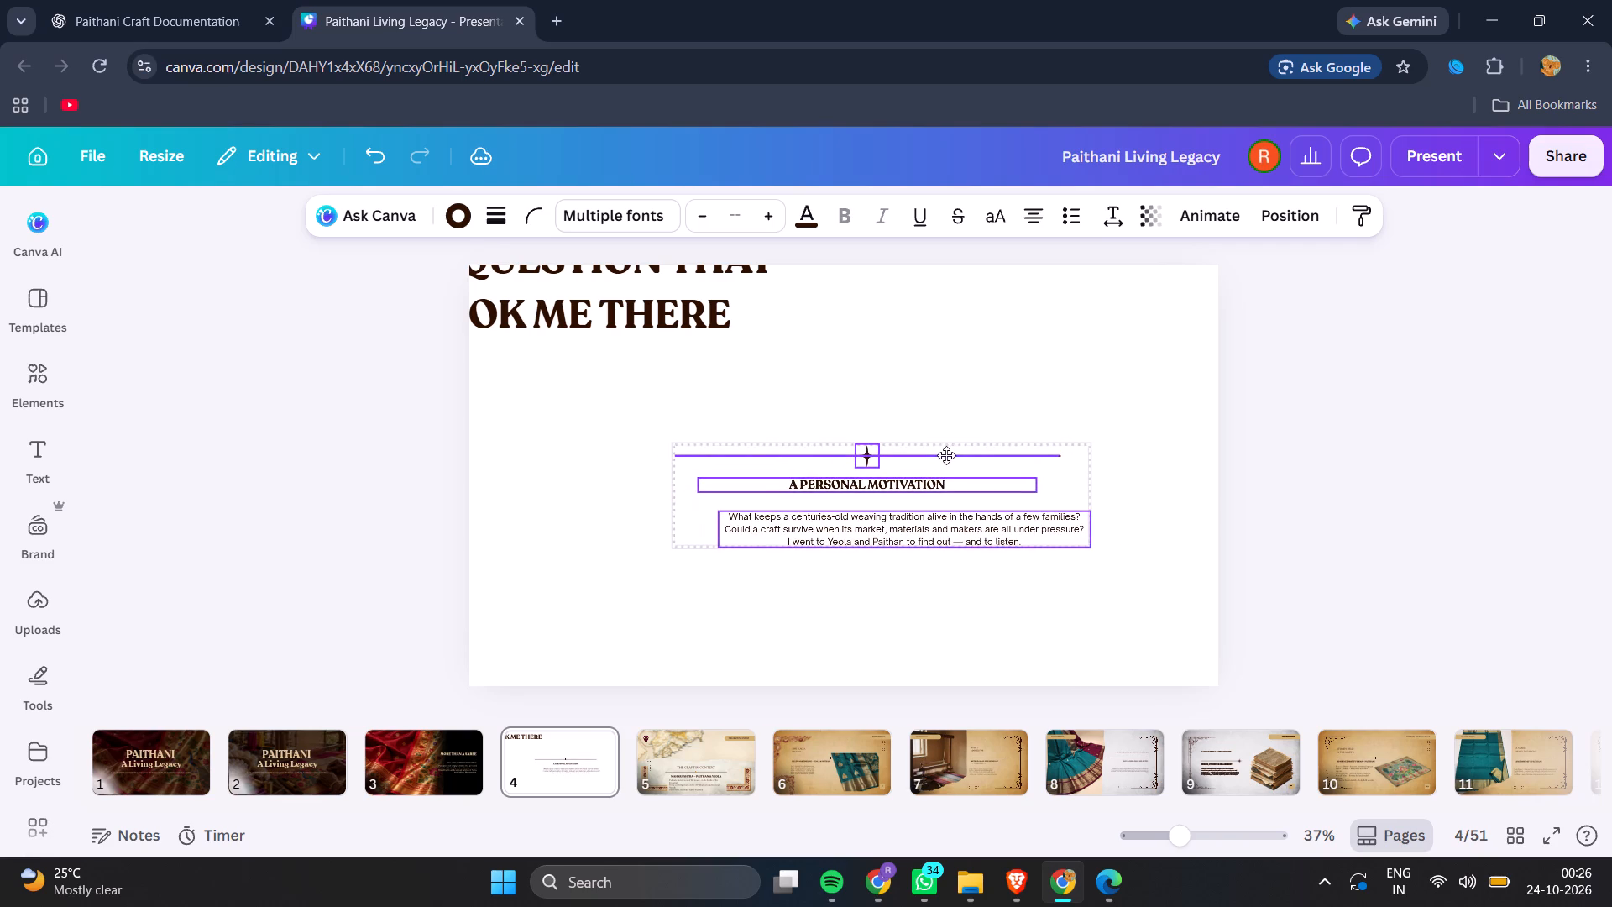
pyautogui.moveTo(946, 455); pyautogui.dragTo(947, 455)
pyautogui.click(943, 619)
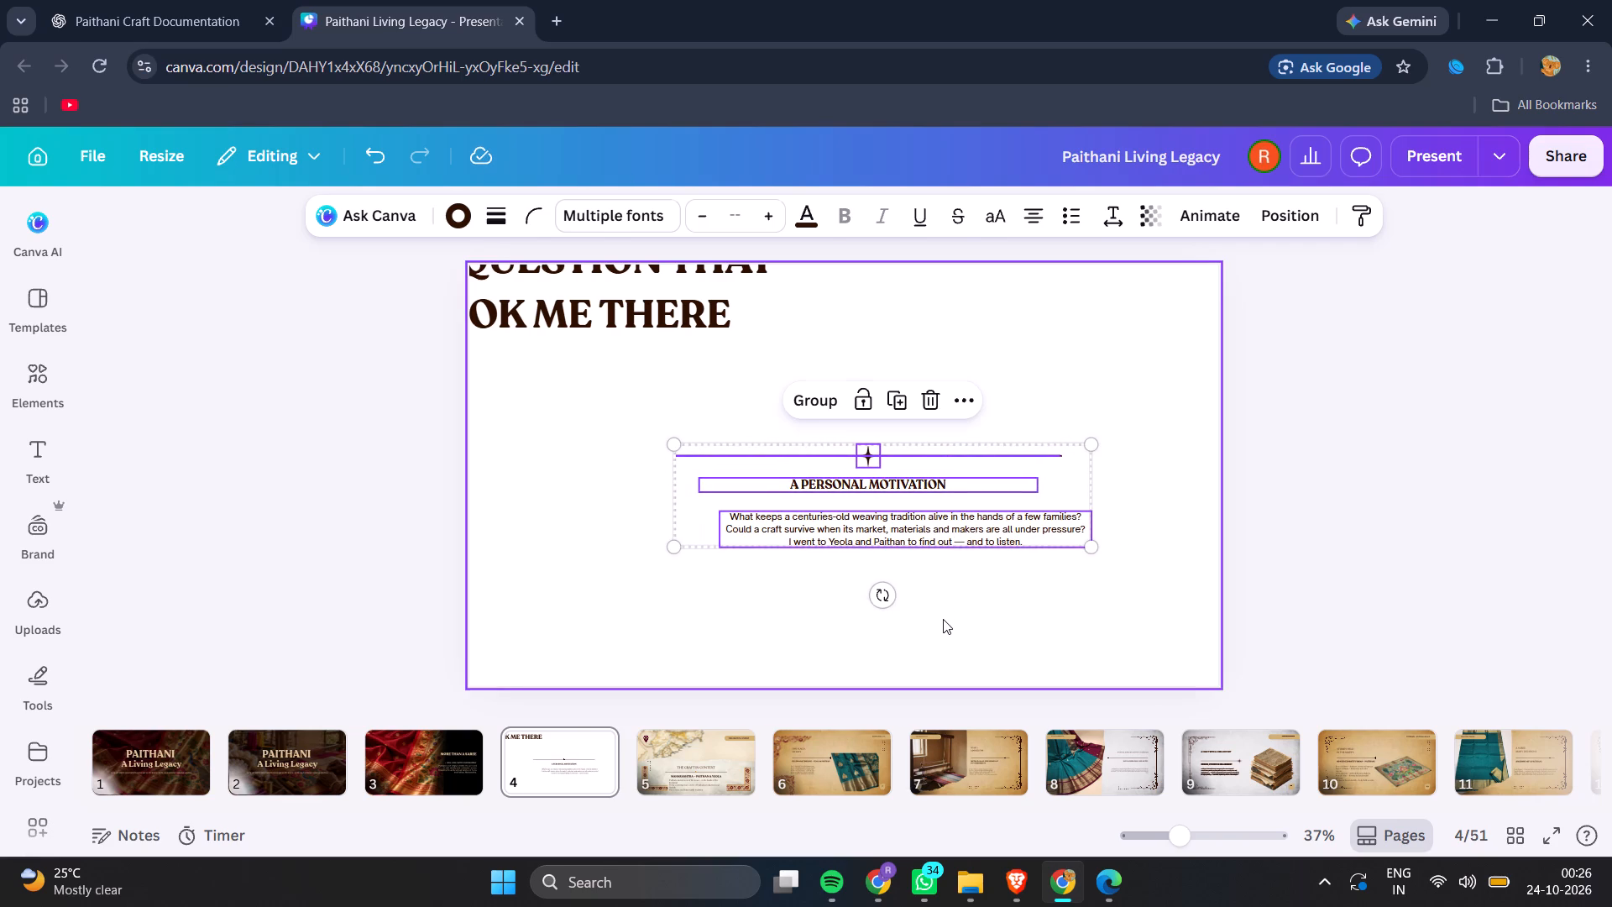
# Move slide 4's paragraph slightly left so its text box ends in line with the divider line's right end.
pyautogui.moveTo(960, 543); pyautogui.dragTo(930, 547)
# Move the "THE QUESTION THAT TOOK ME THERE" heading fully onto slide 4, centred horizontally above the divider line.
pyautogui.moveTo(683, 312); pyautogui.dragTo(934, 396)
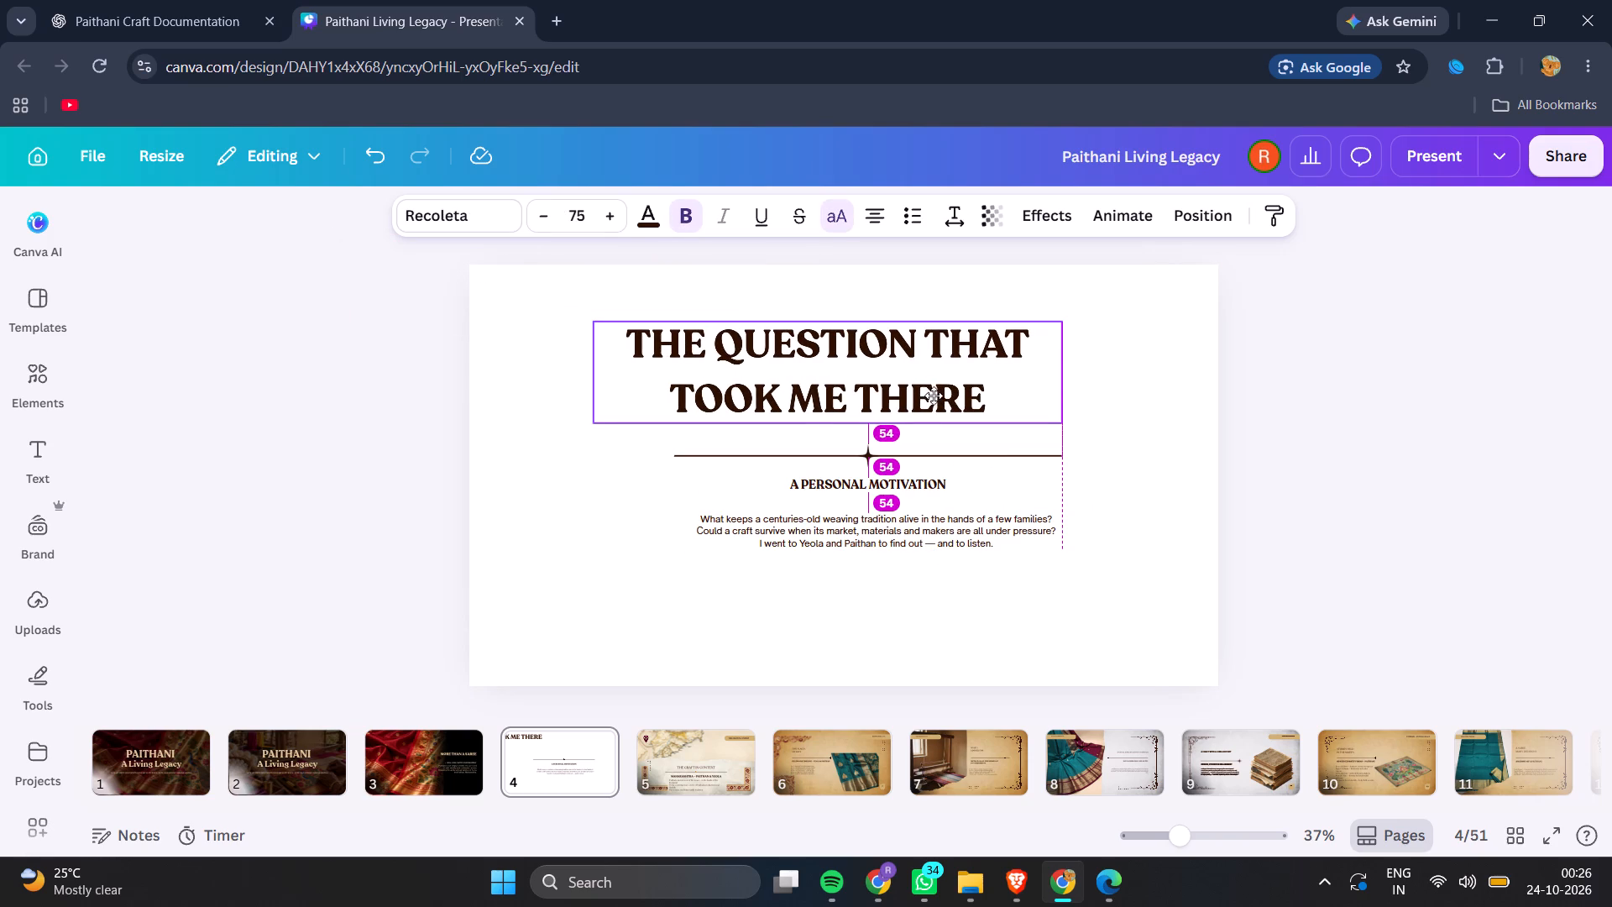
pyautogui.moveTo(934, 396); pyautogui.dragTo(966, 391)
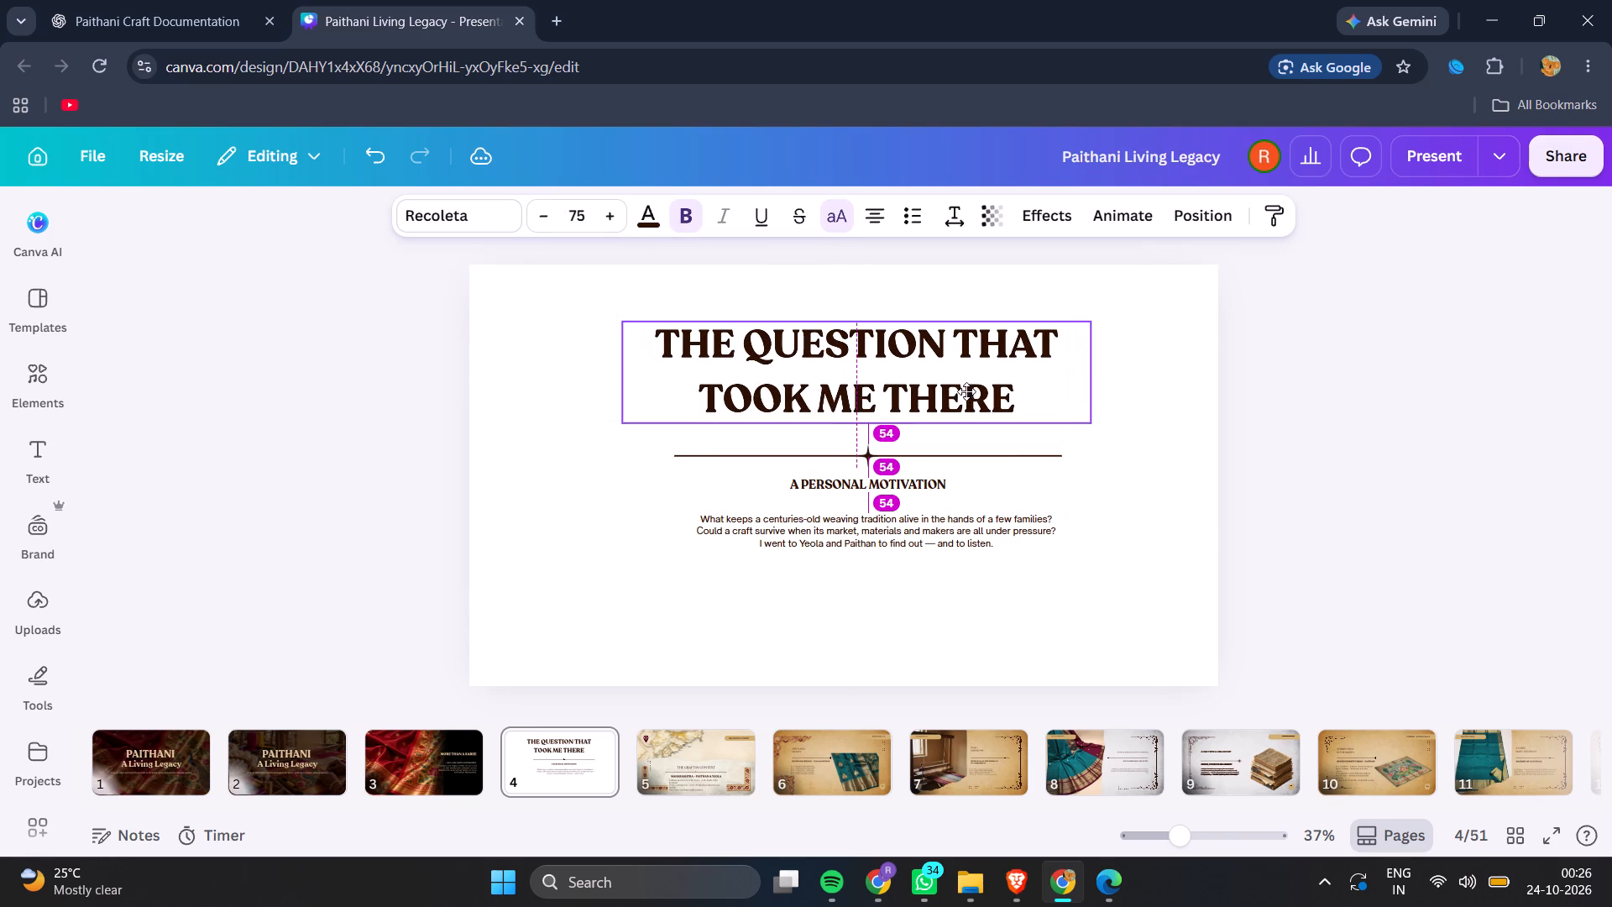
pyautogui.moveTo(966, 391); pyautogui.dragTo(949, 391)
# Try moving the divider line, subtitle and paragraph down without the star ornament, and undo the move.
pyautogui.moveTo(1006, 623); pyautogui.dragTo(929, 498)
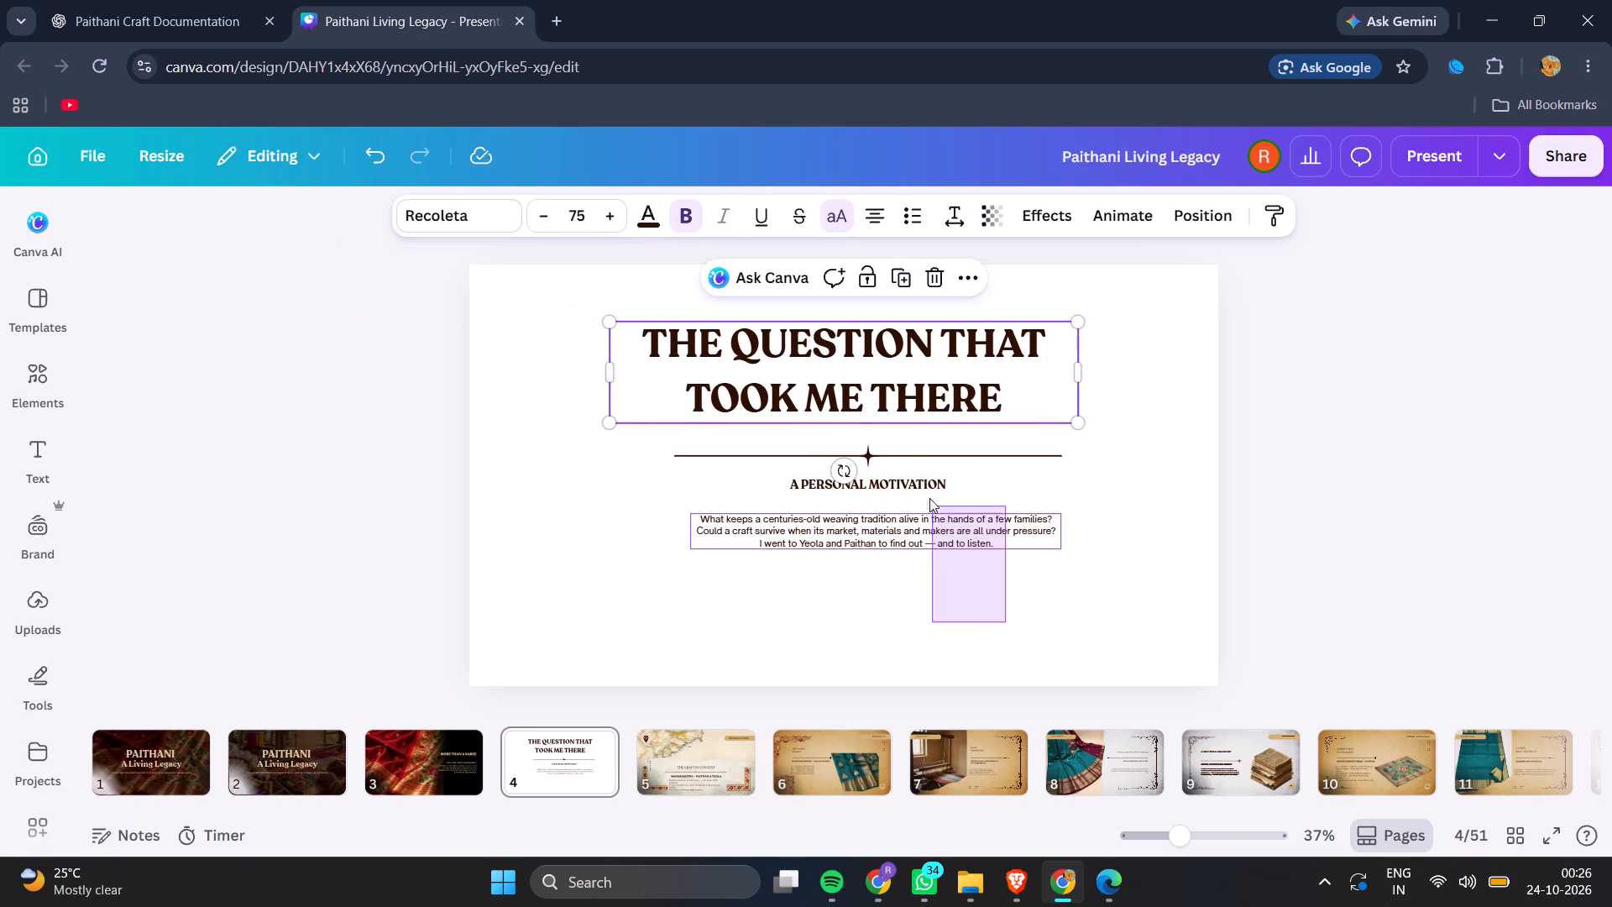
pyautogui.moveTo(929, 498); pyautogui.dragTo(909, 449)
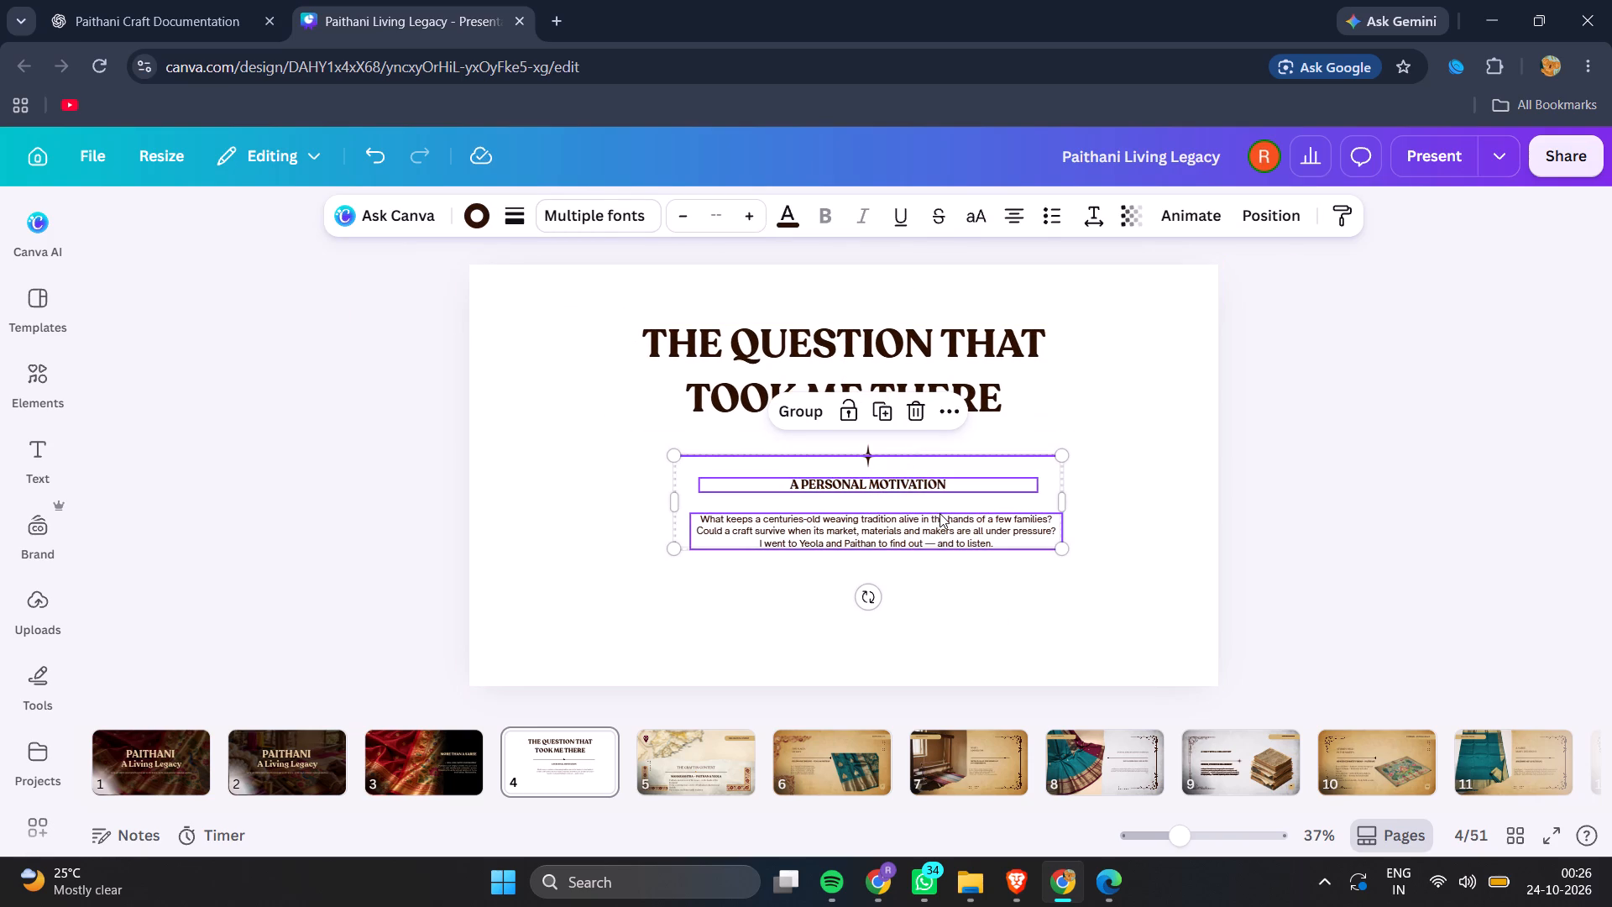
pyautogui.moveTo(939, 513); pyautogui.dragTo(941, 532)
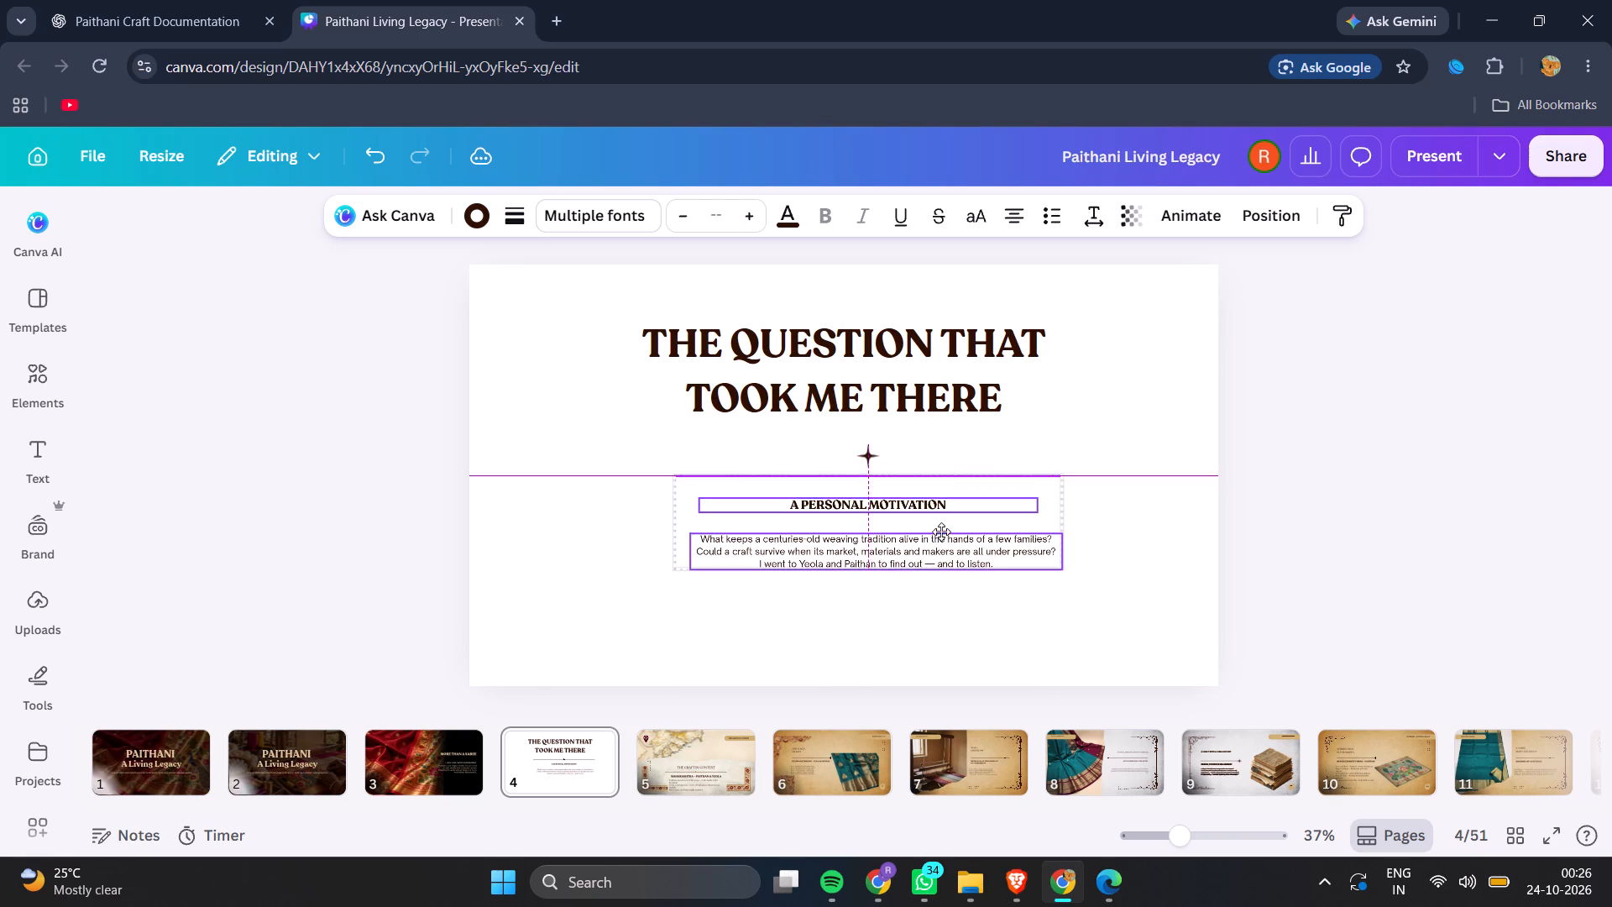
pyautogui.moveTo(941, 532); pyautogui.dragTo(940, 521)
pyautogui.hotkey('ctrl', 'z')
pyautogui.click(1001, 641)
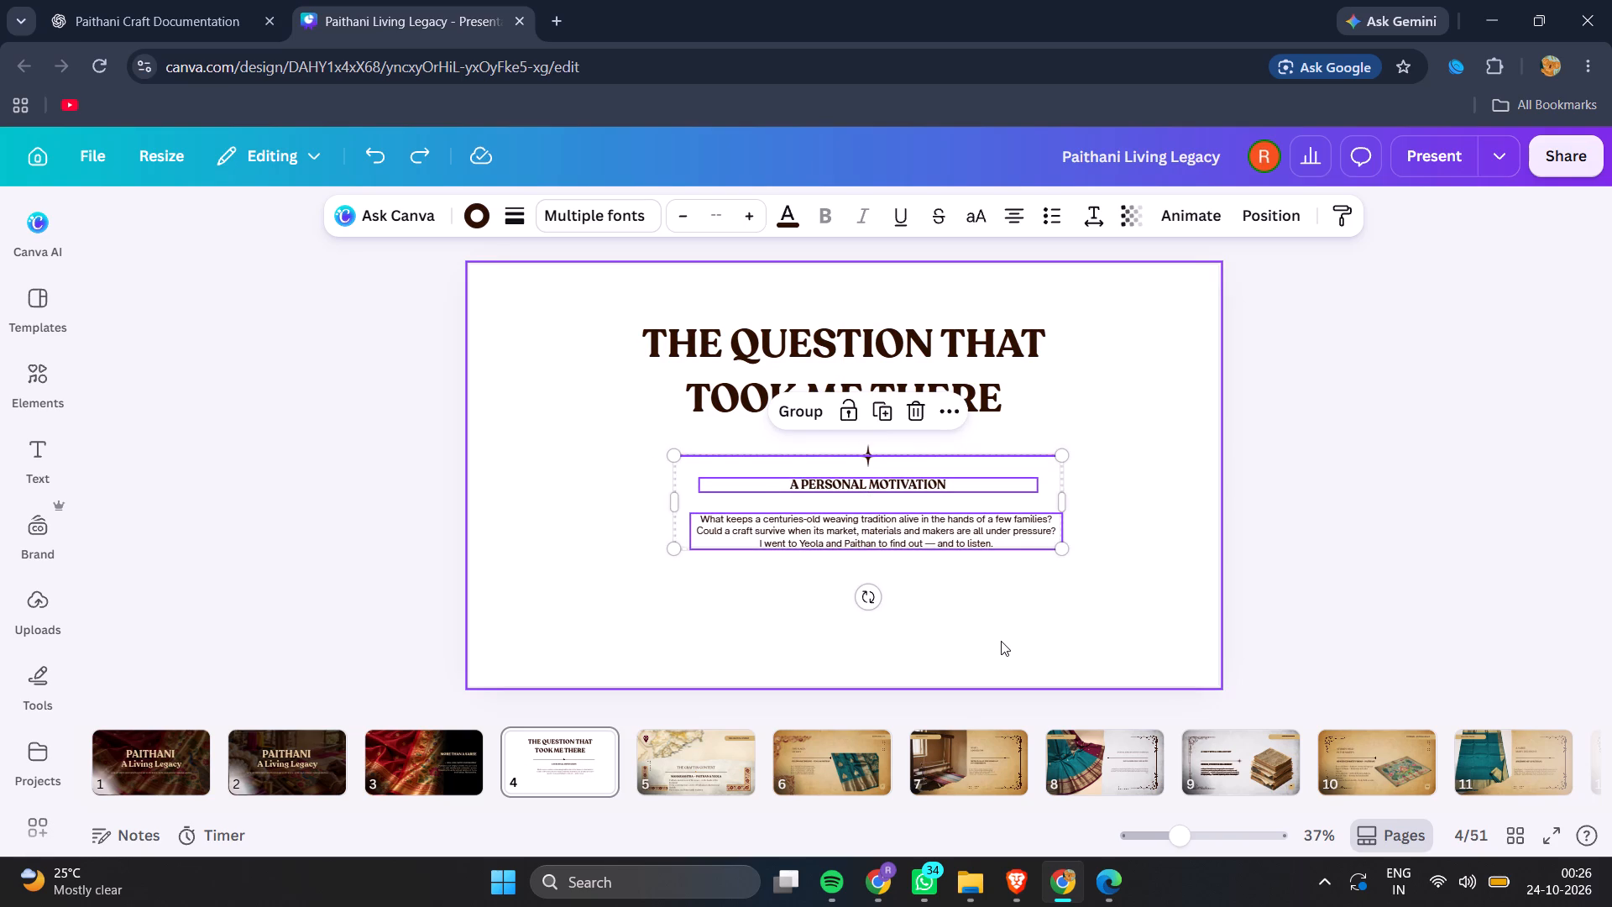
# Centre the divider line, star ornament, "A PERSONAL MOTIVATION" subtitle and paragraph horizontally on slide 4 as one selection, slightly lower under the heading.
pyautogui.click(835, 484)
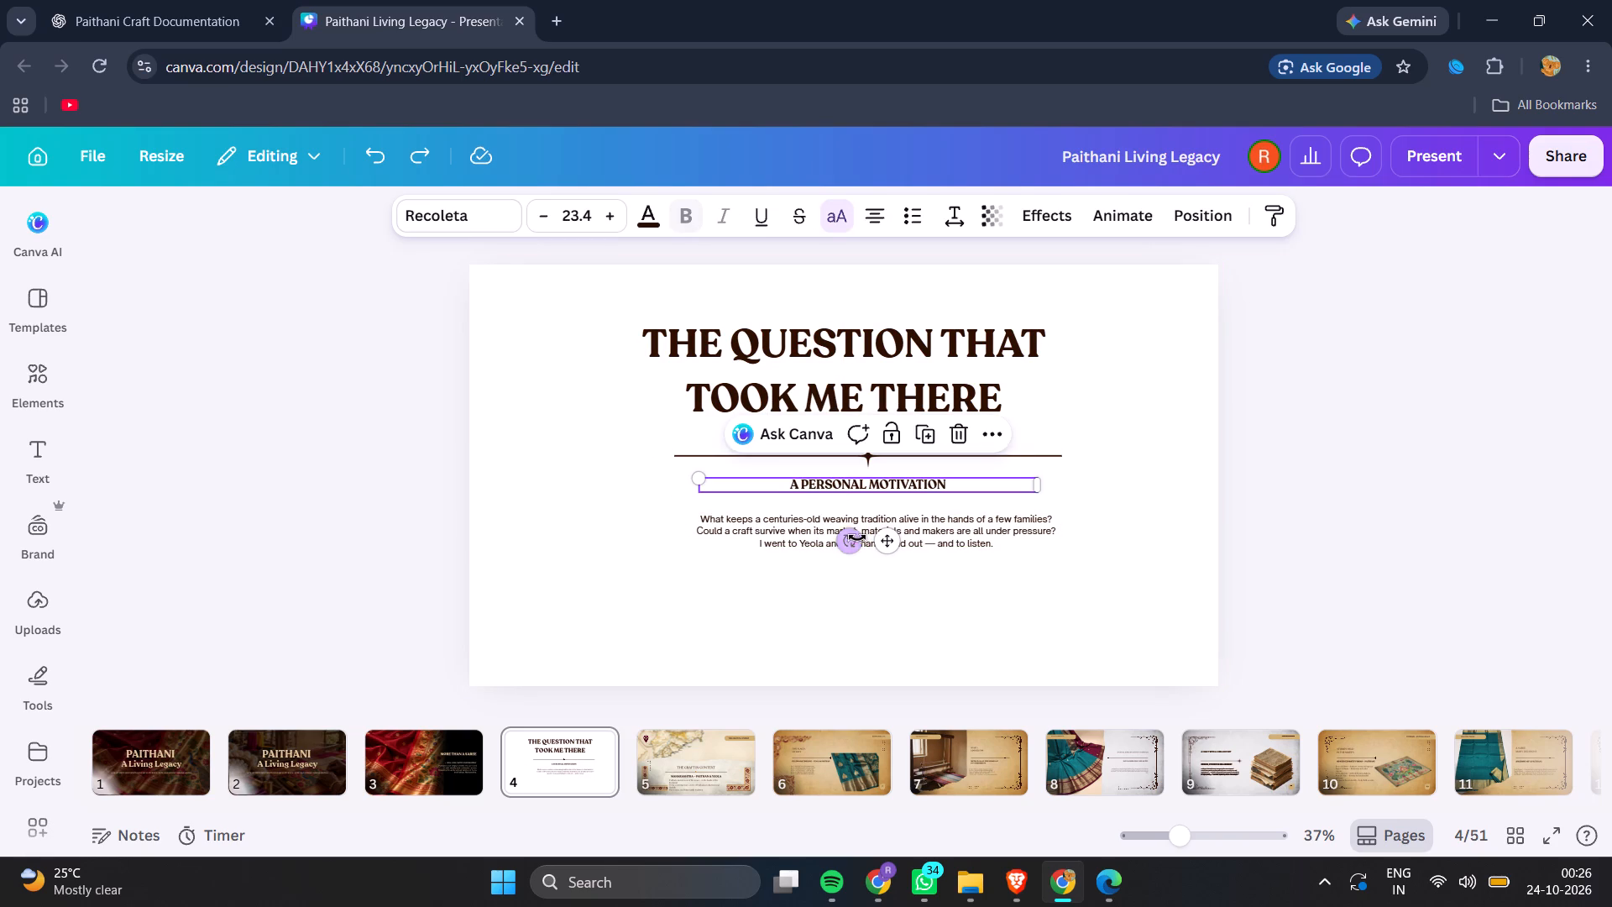
pyautogui.click(866, 518)
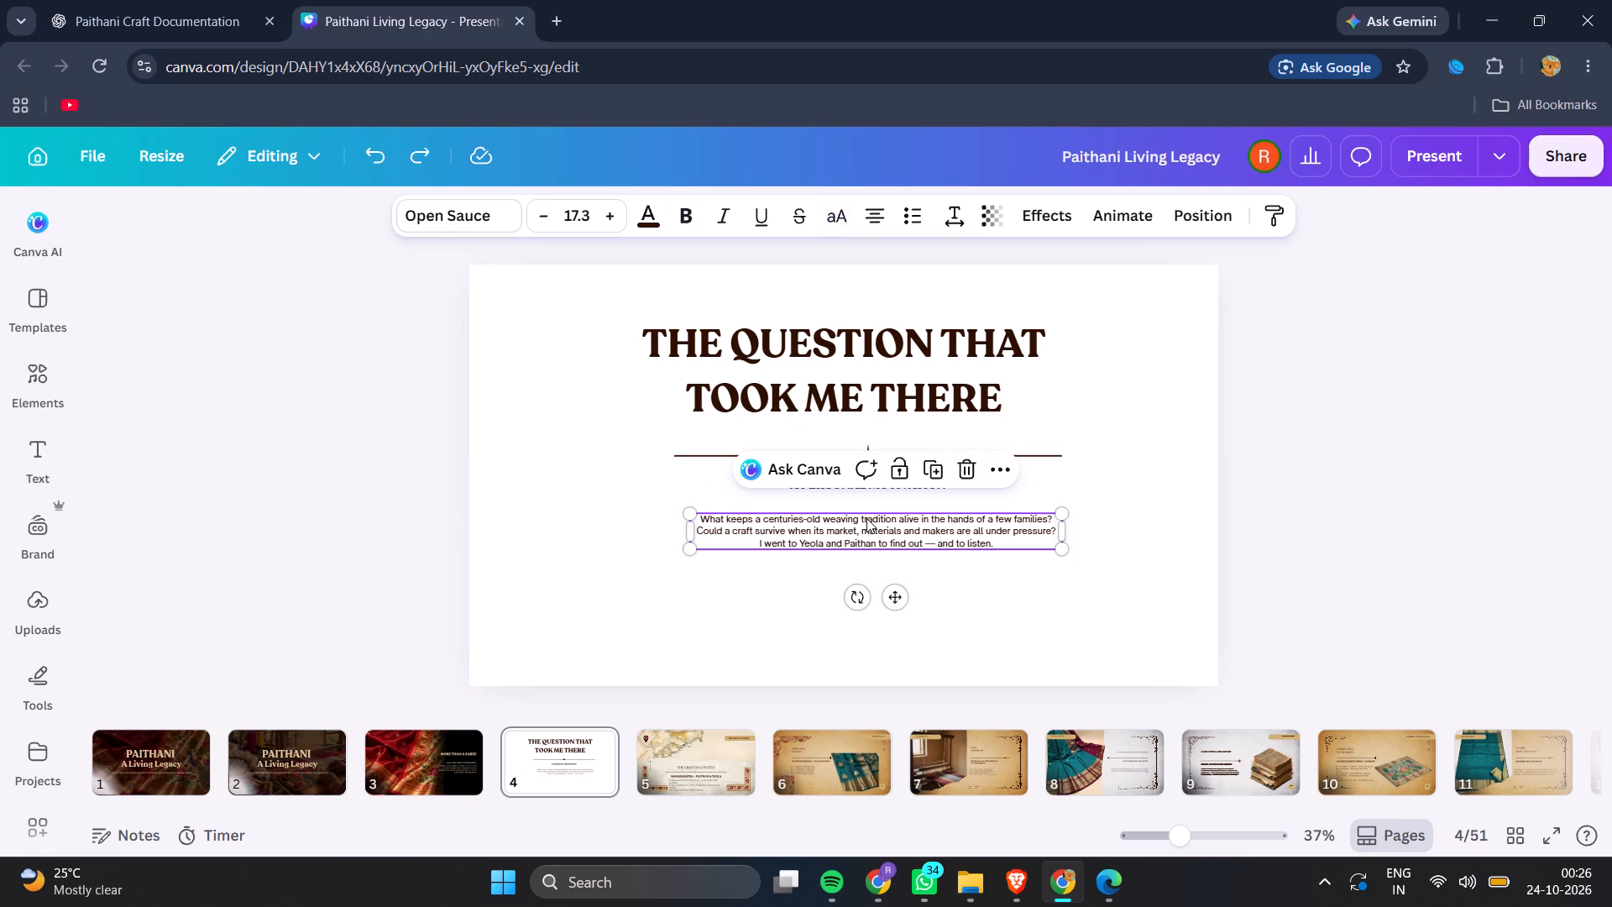
pyautogui.moveTo(898, 631); pyautogui.dragTo(838, 466)
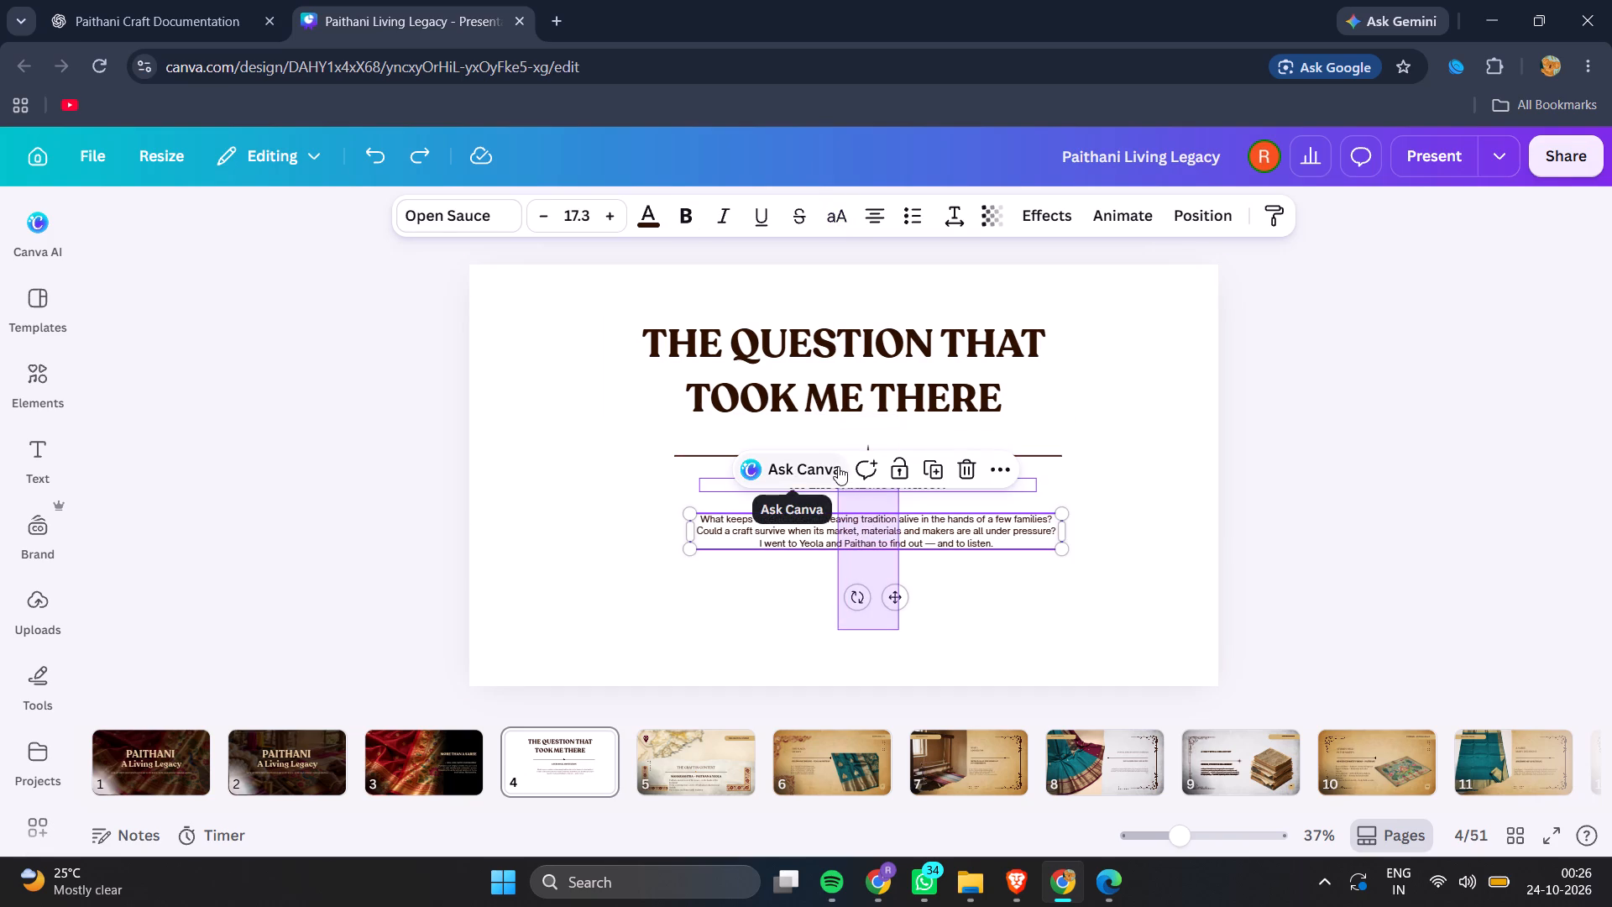
pyautogui.moveTo(838, 466); pyautogui.dragTo(835, 458)
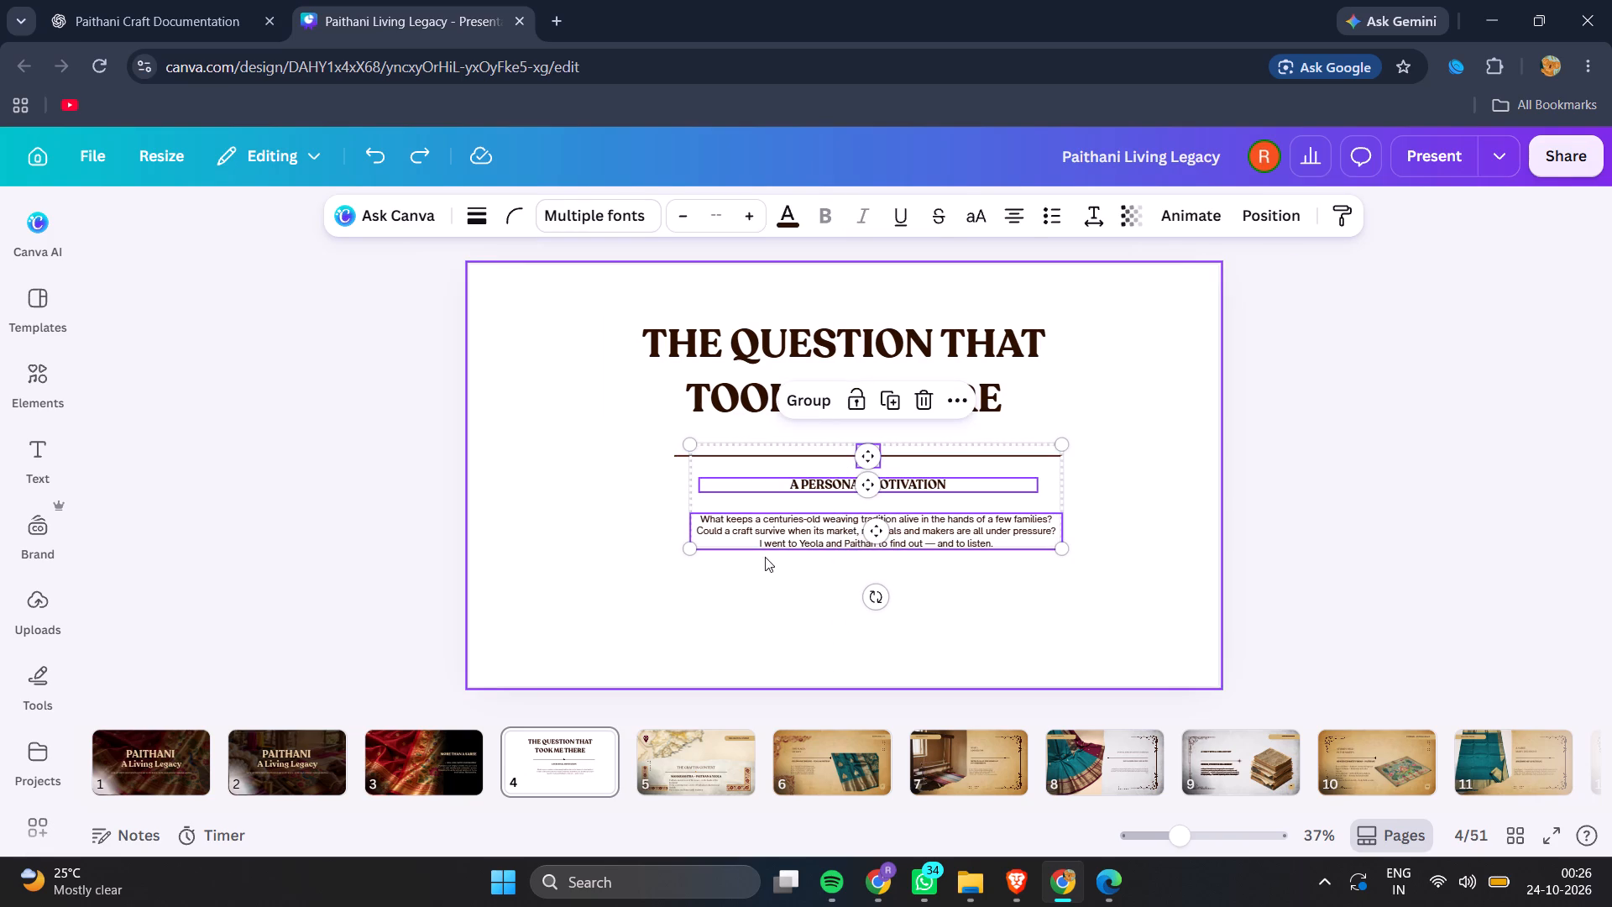
pyautogui.moveTo(793, 601); pyautogui.dragTo(898, 455)
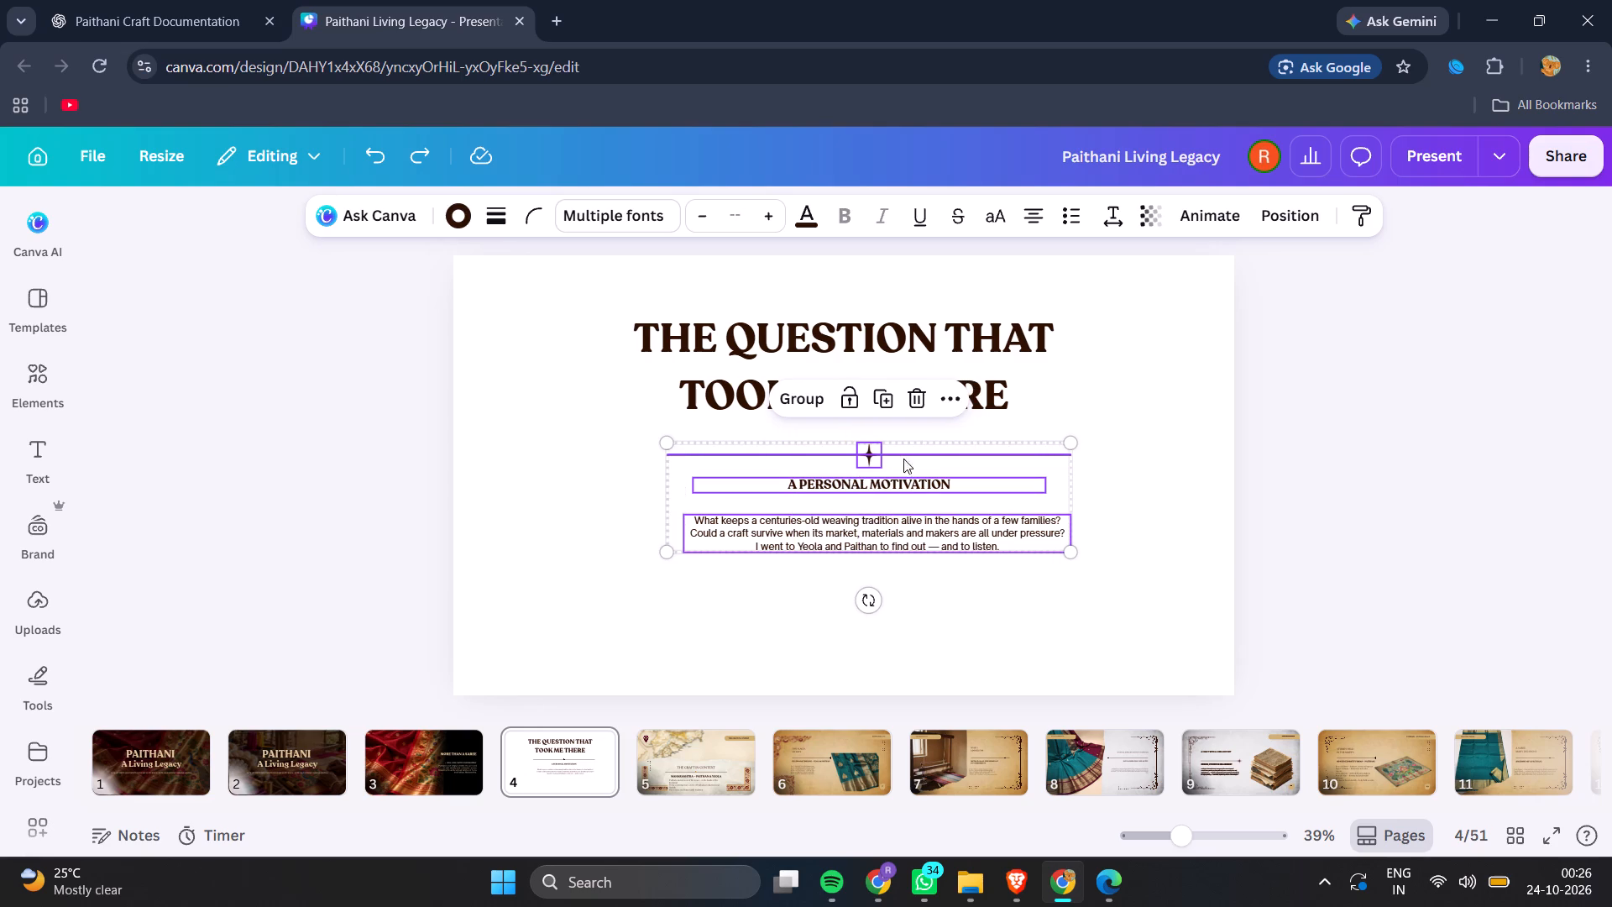
pyautogui.moveTo(901, 489); pyautogui.dragTo(877, 502)
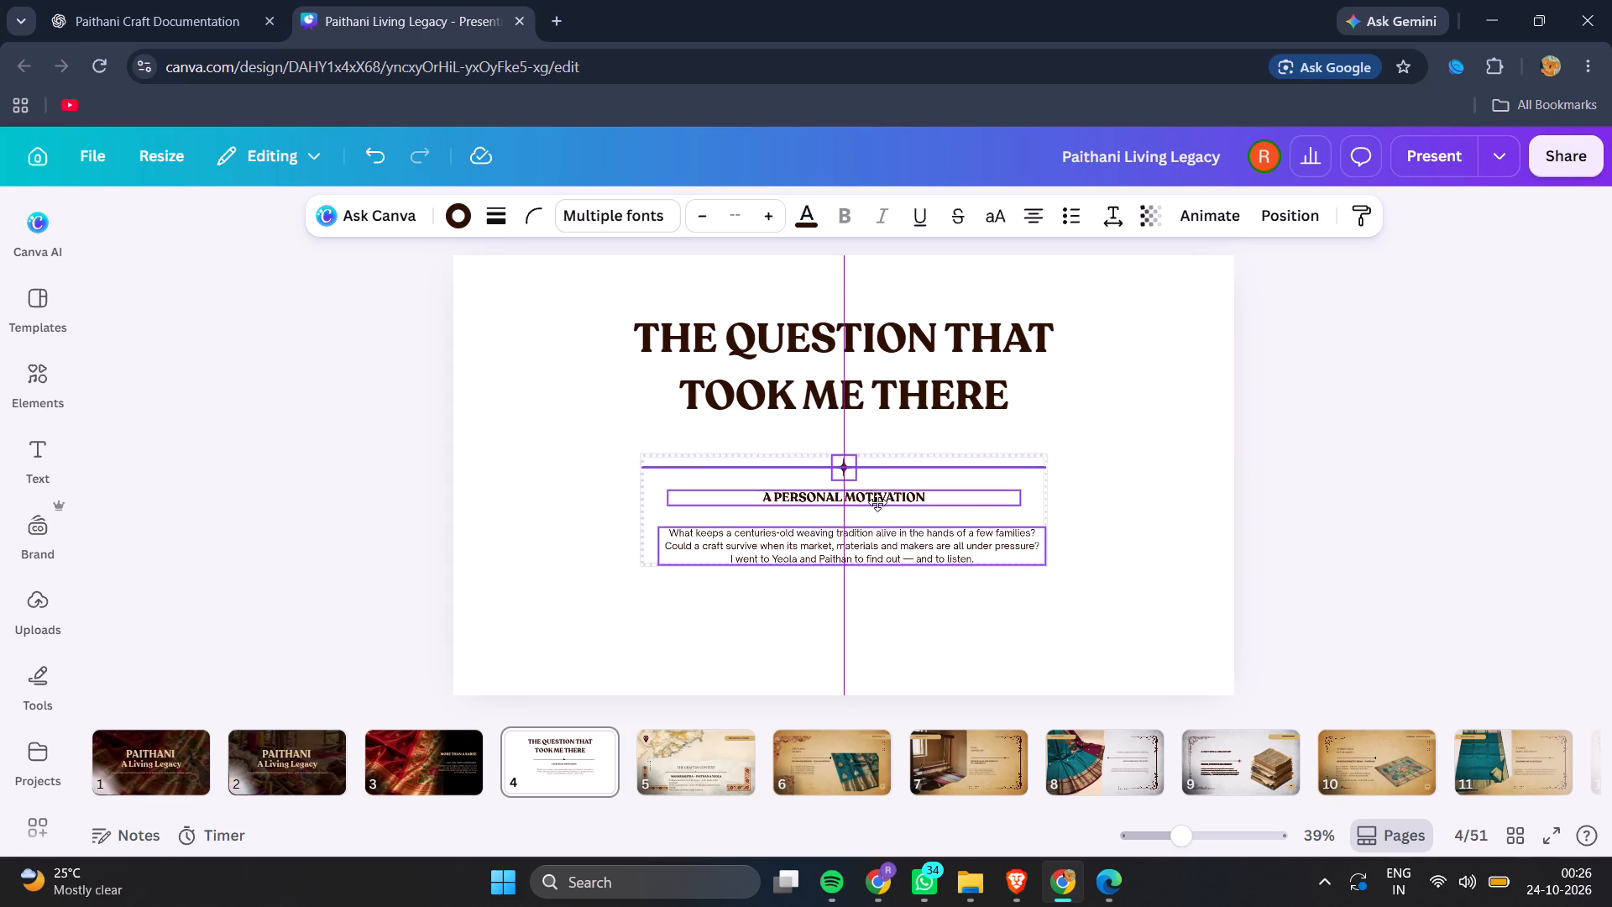
pyautogui.moveTo(877, 502); pyautogui.dragTo(875, 511)
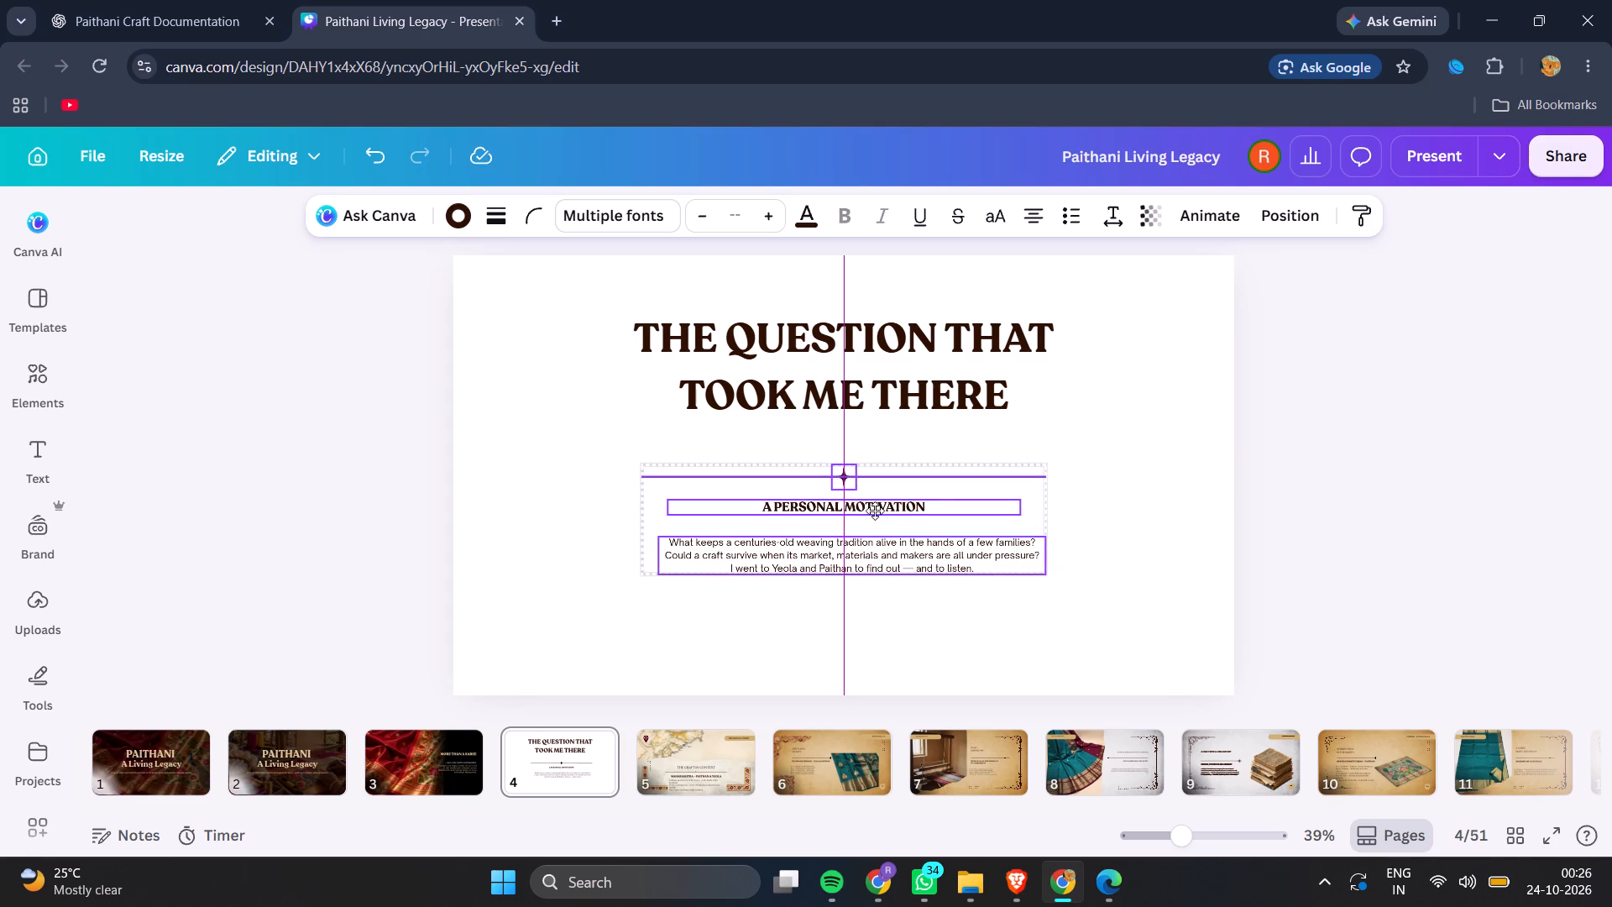
pyautogui.moveTo(875, 511); pyautogui.dragTo(877, 511)
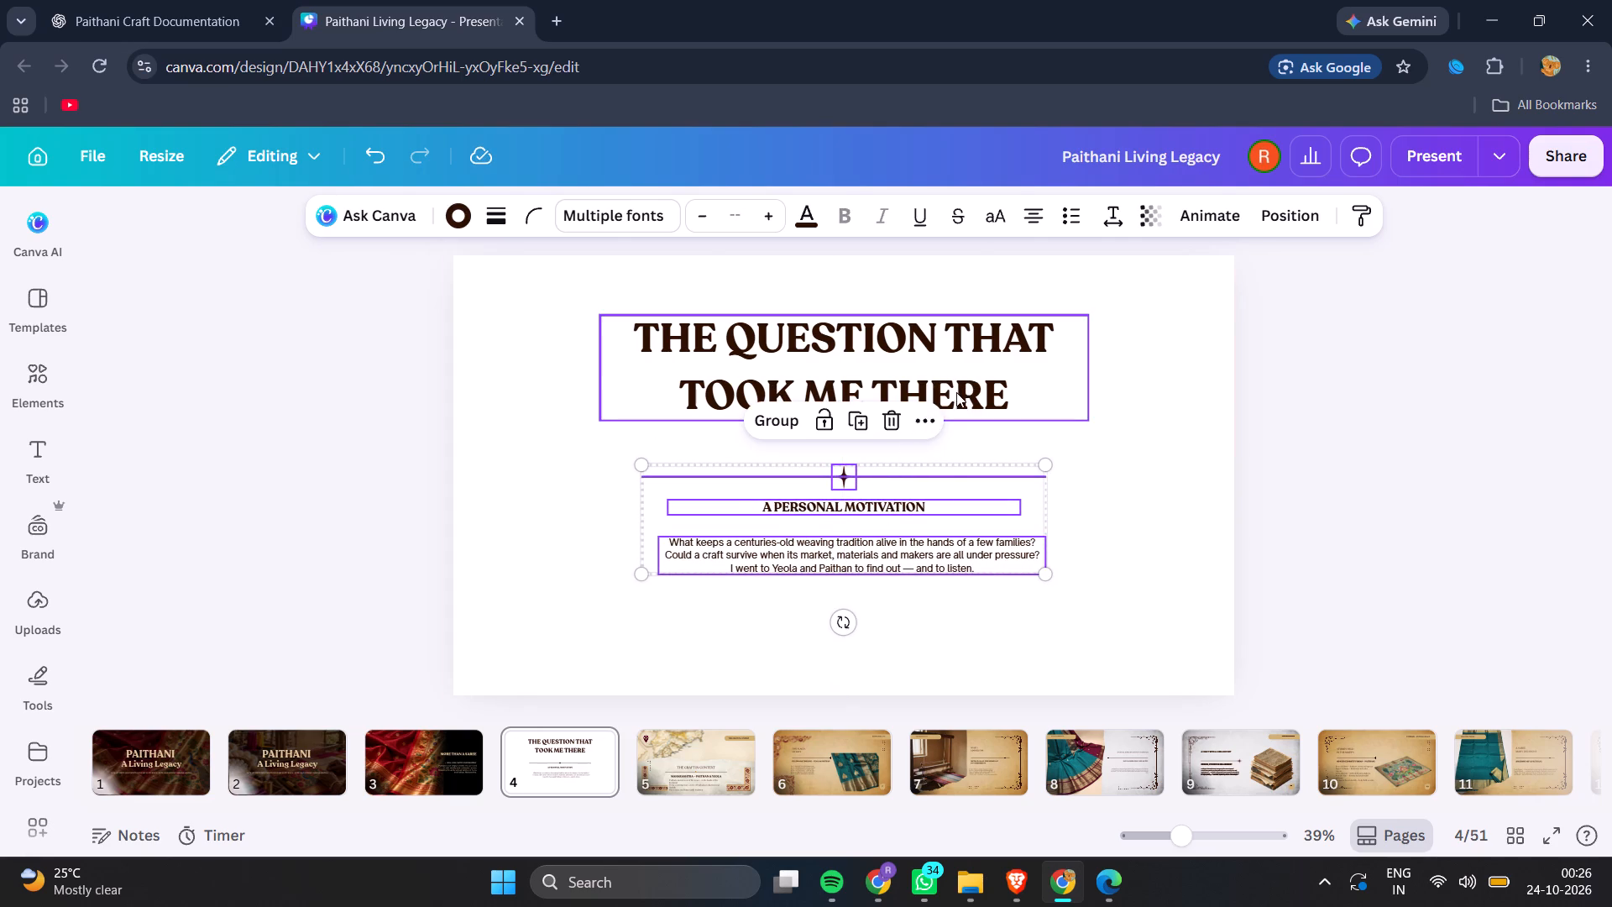
# Lower slide 4's heading slightly toward the divider line, keeping it centred horizontally.
pyautogui.moveTo(957, 393); pyautogui.dragTo(959, 401)
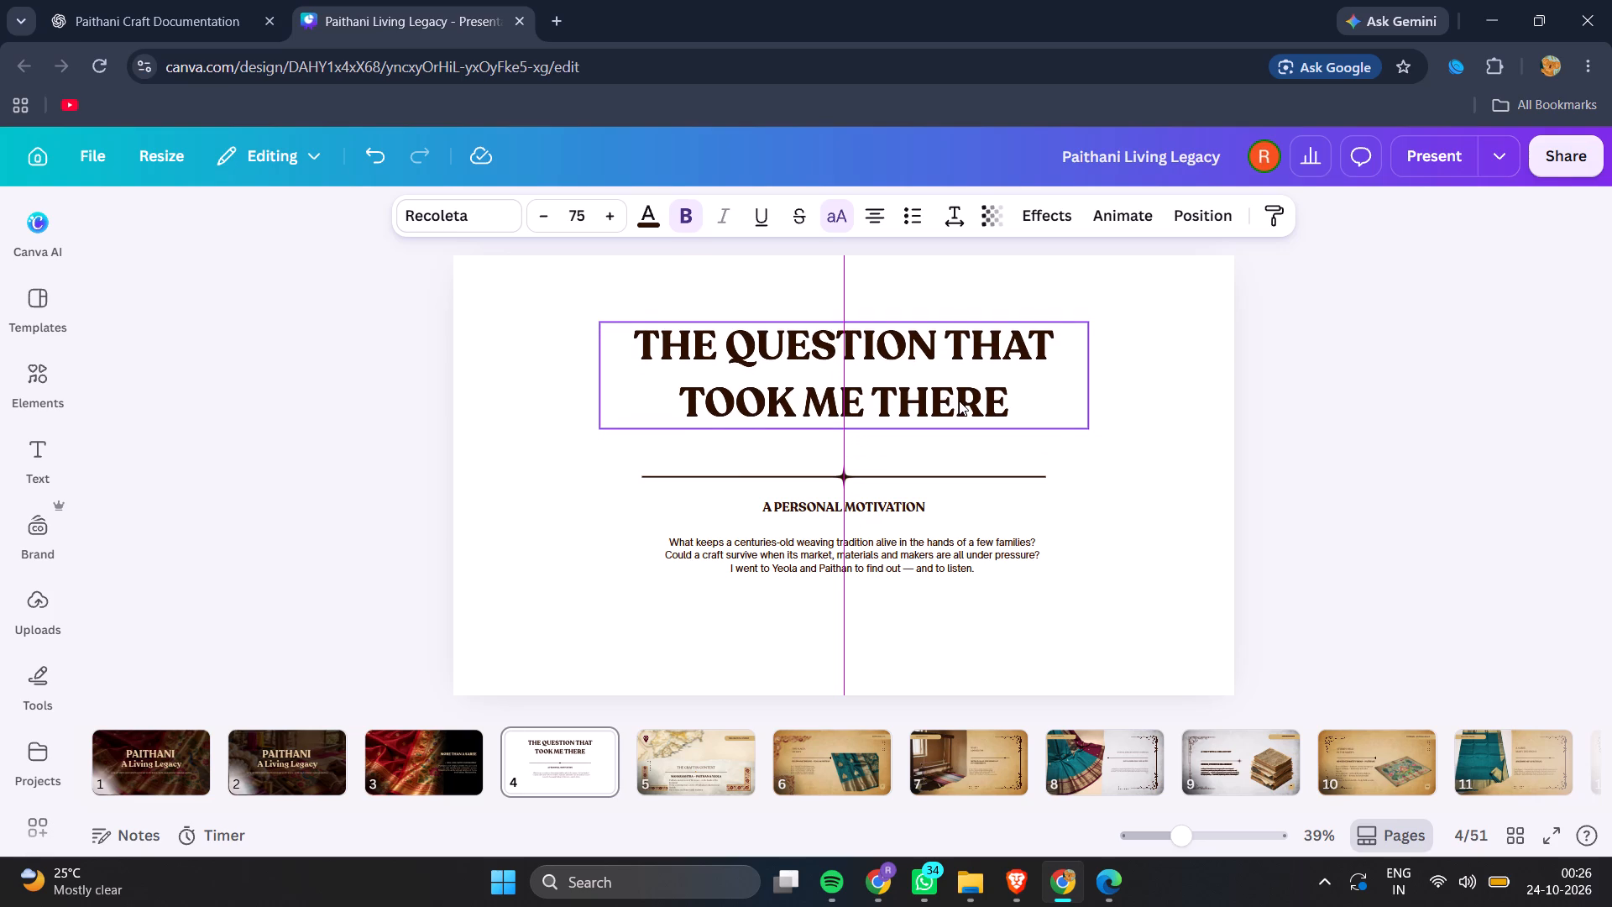
# Open slide 4's background colour choices and browse the photo and default solid colours.
pyautogui.click(965, 665)
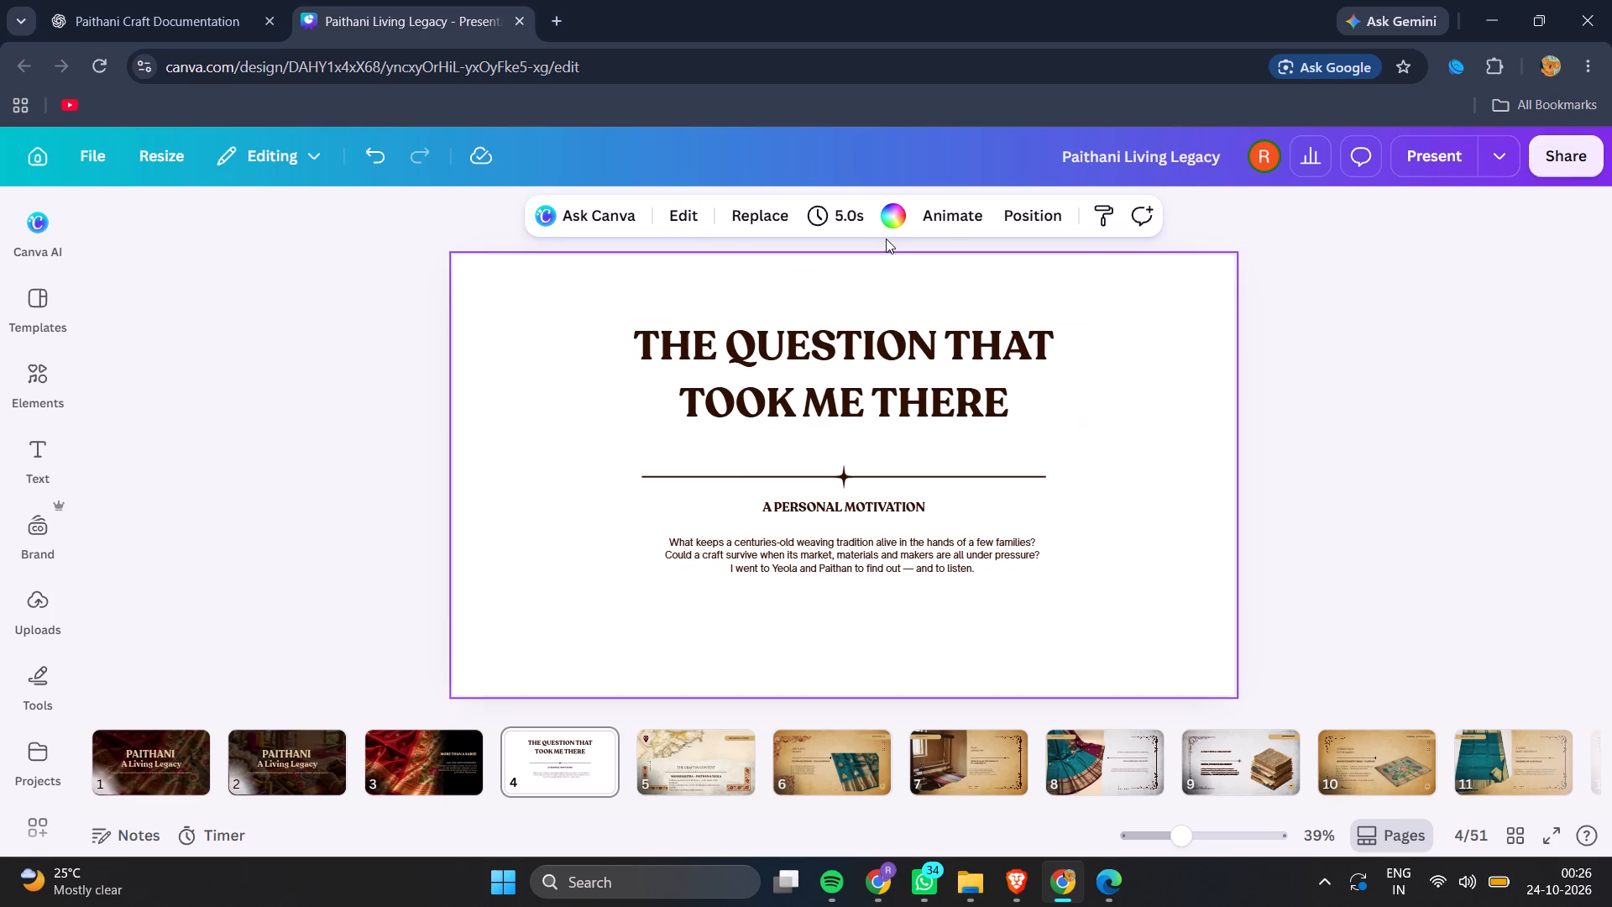
pyautogui.click(900, 204)
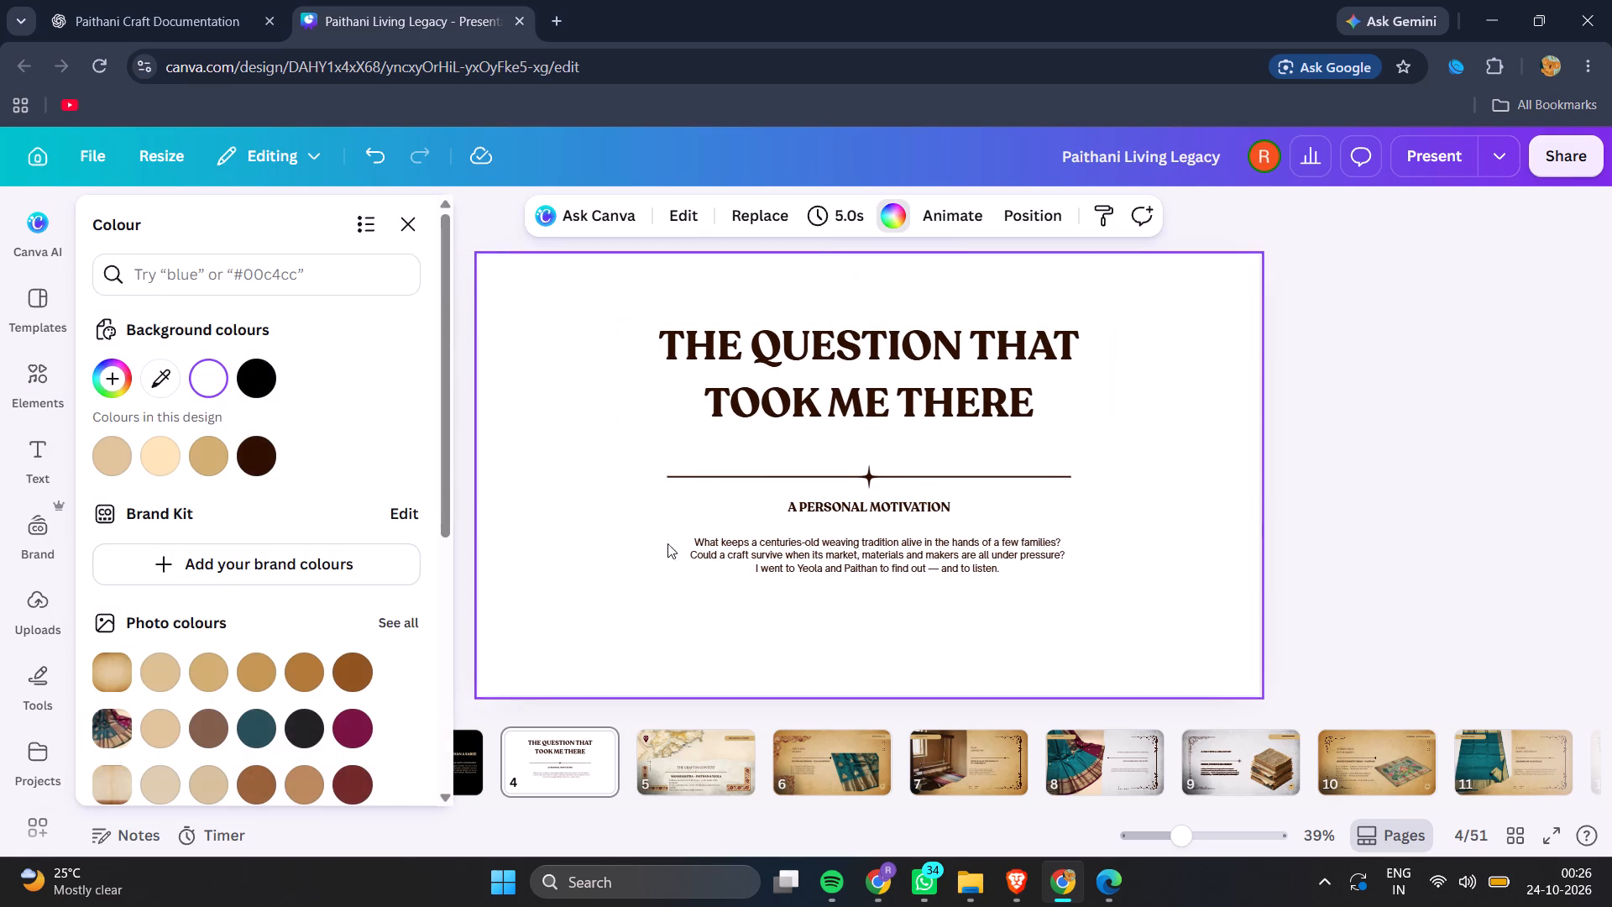
pyautogui.scroll(-2, 377, 726)
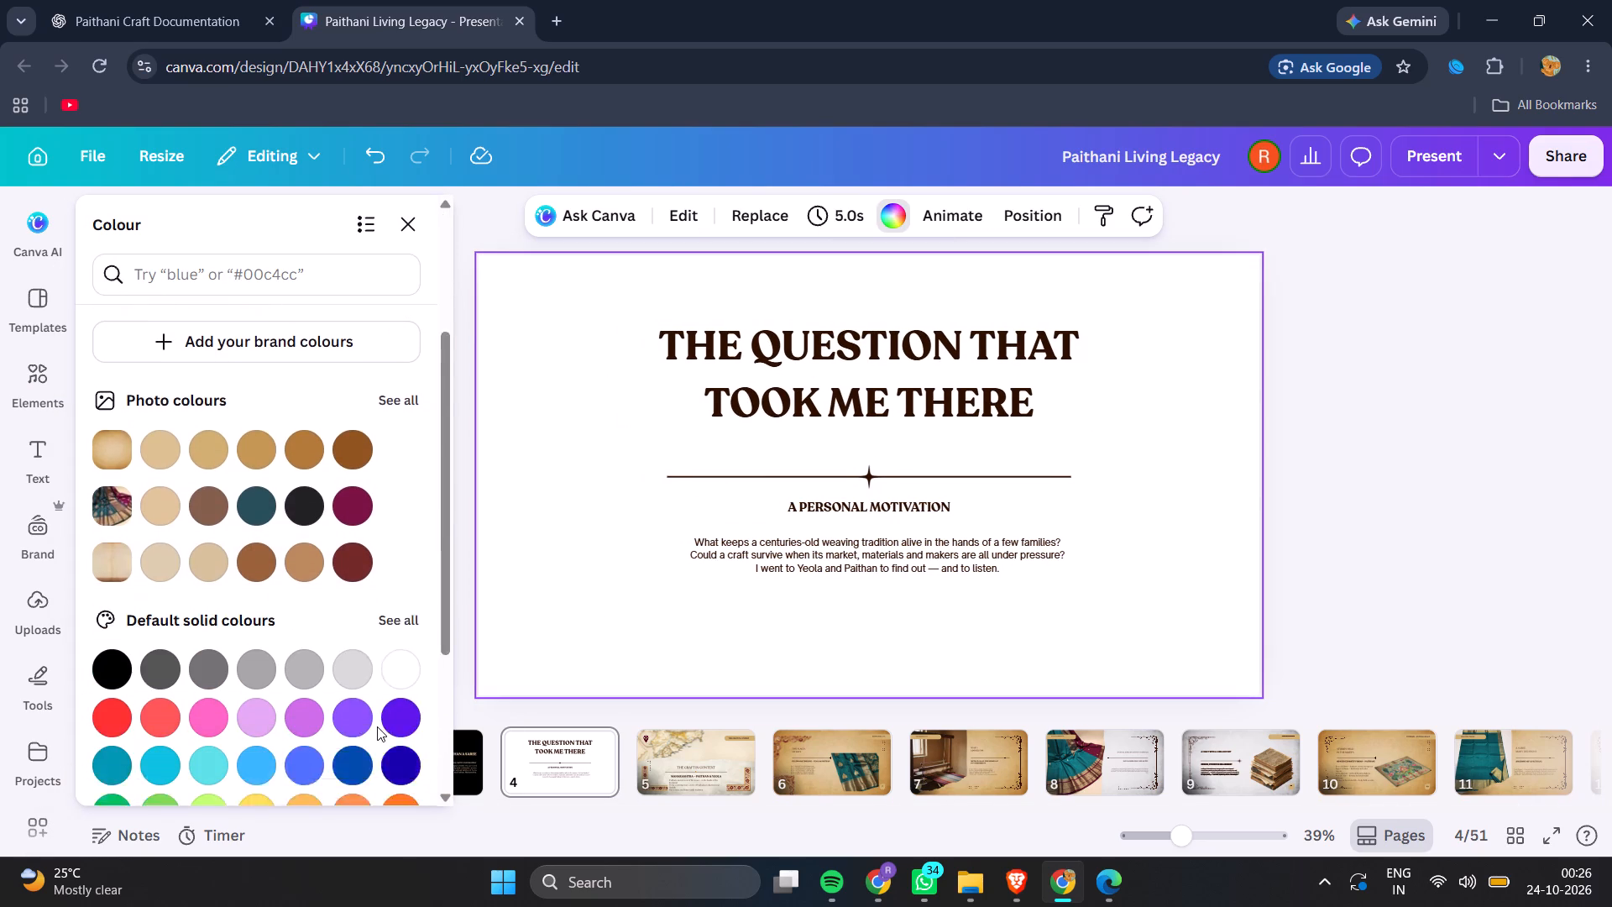
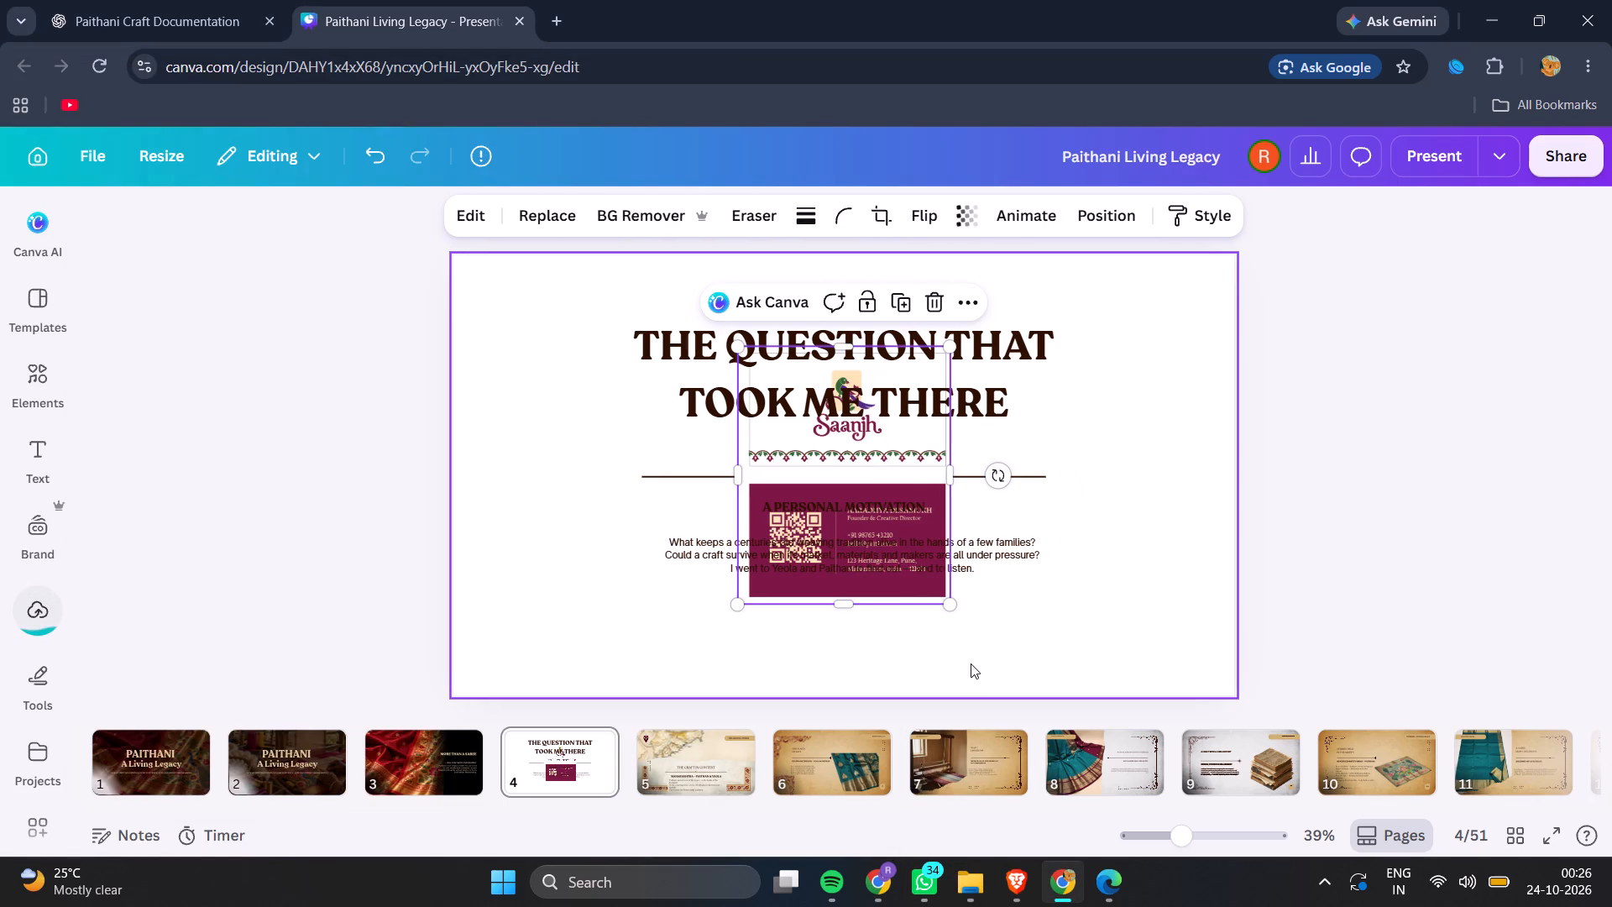
# Set slide 4's background to the maroon sampled from the lower half of the placed Saanjh card image.
pyautogui.click(1213, 338)
pyautogui.click(902, 216)
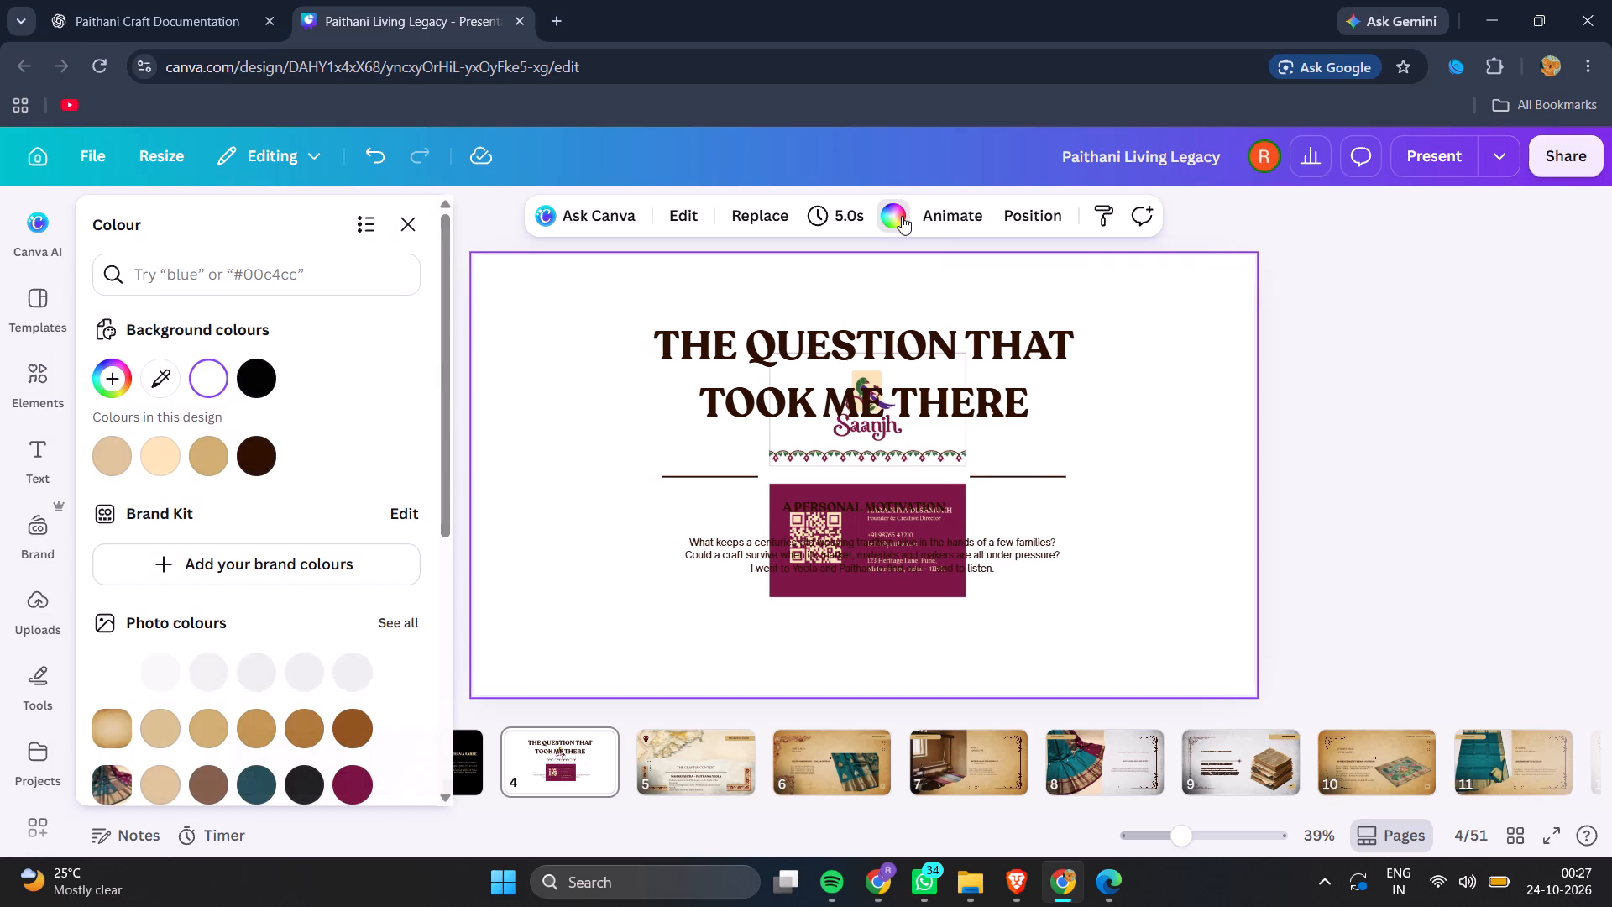
pyautogui.click(150, 376)
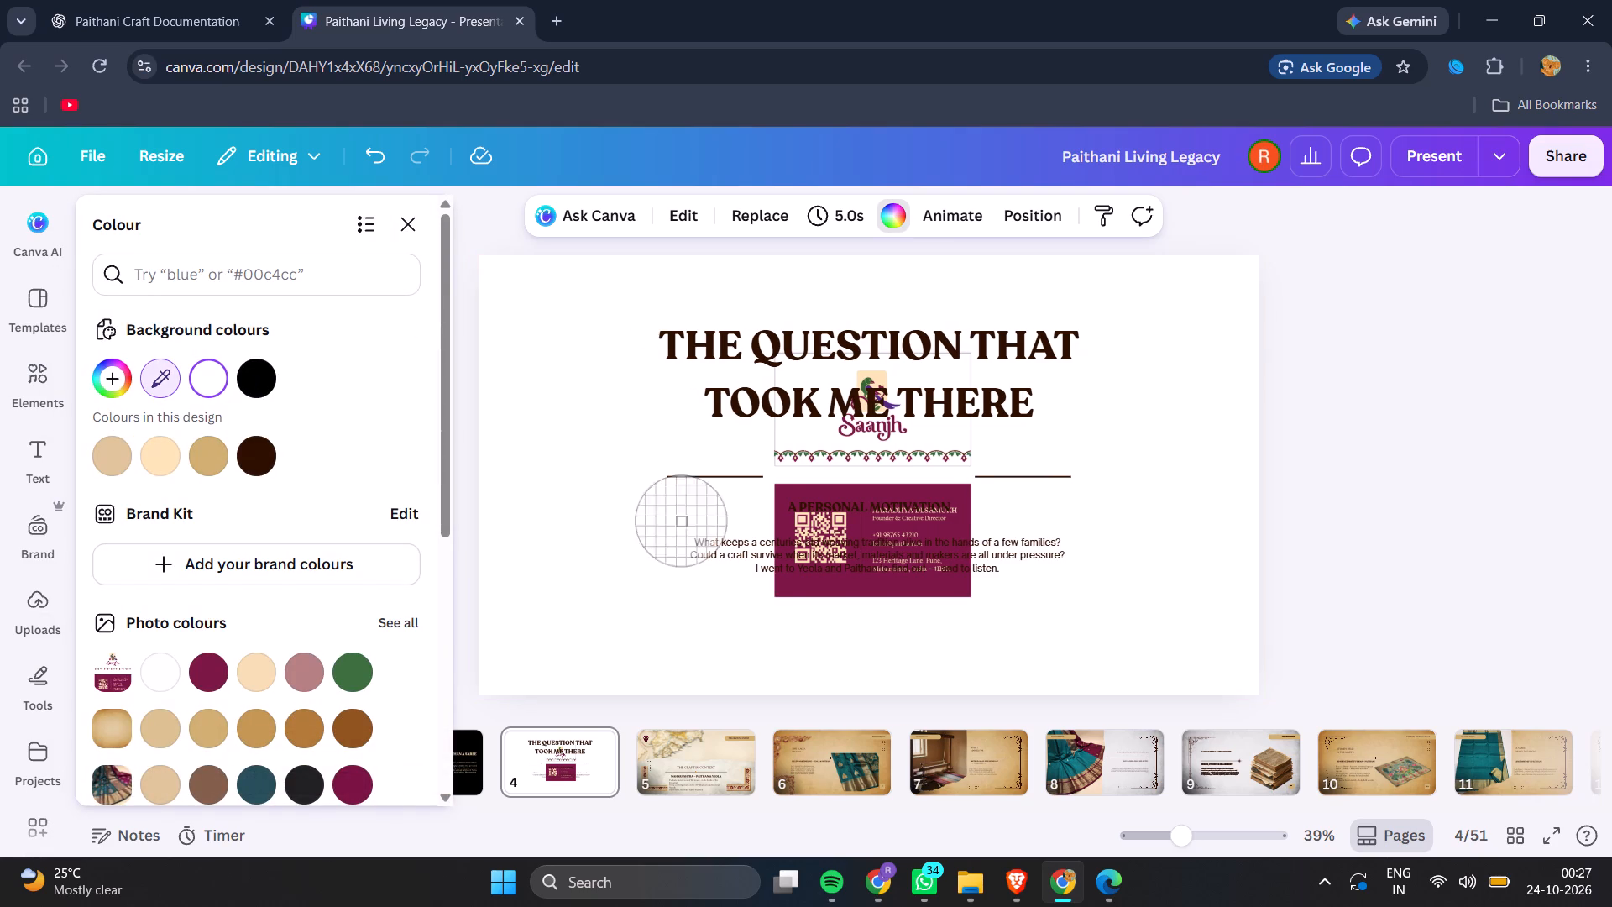
pyautogui.click(798, 580)
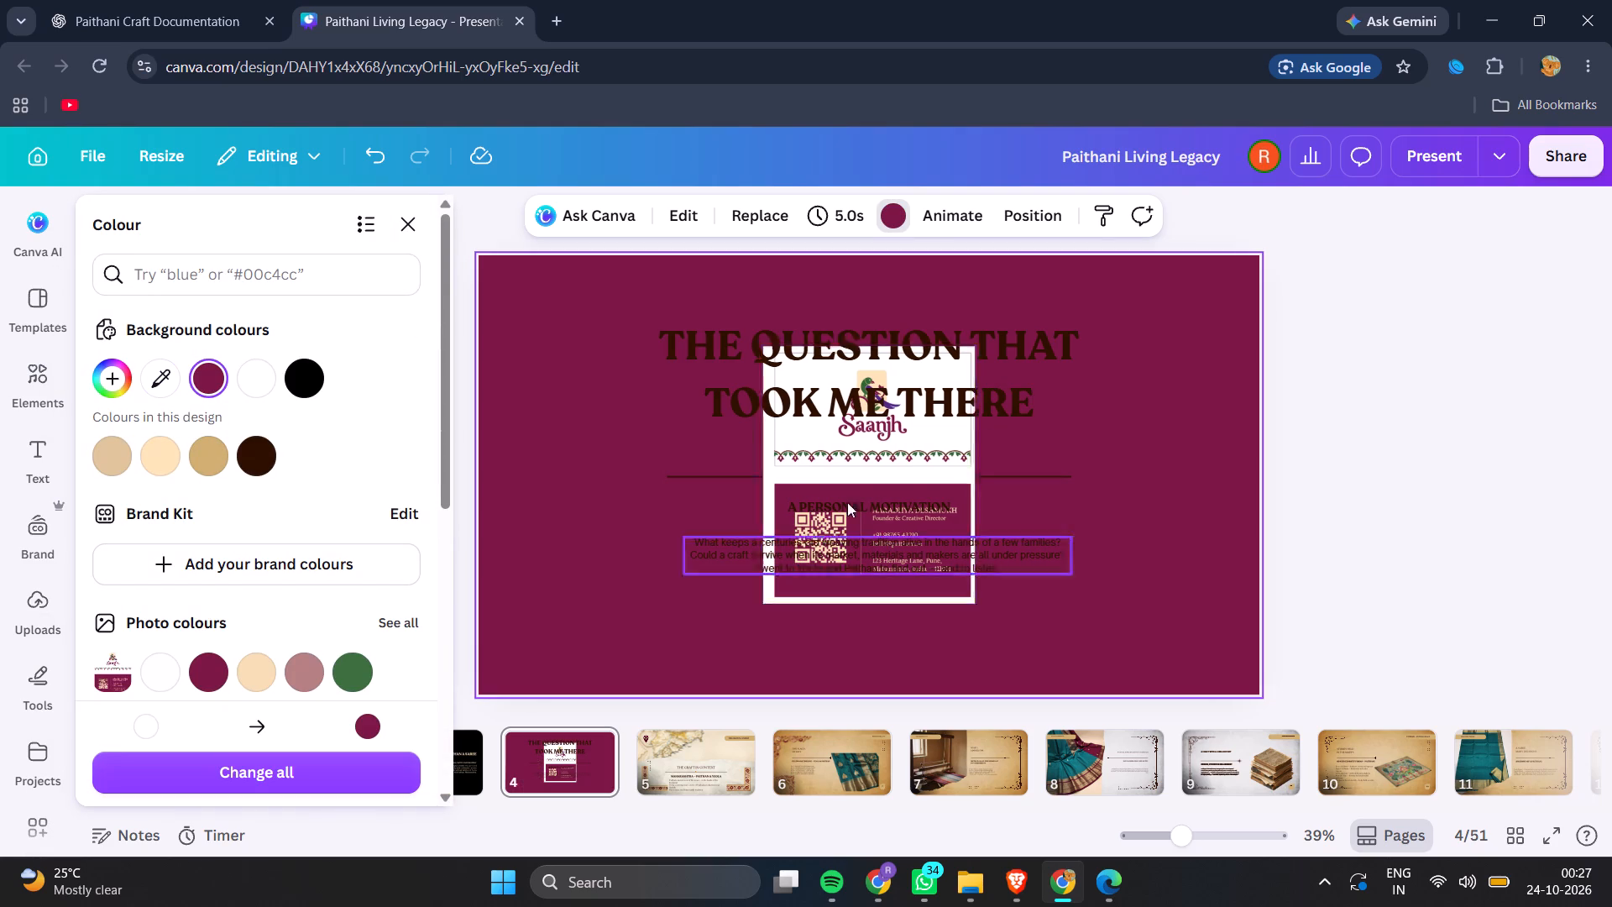
# Delete the Saanjh card image from slide 4.
pyautogui.click(870, 476)
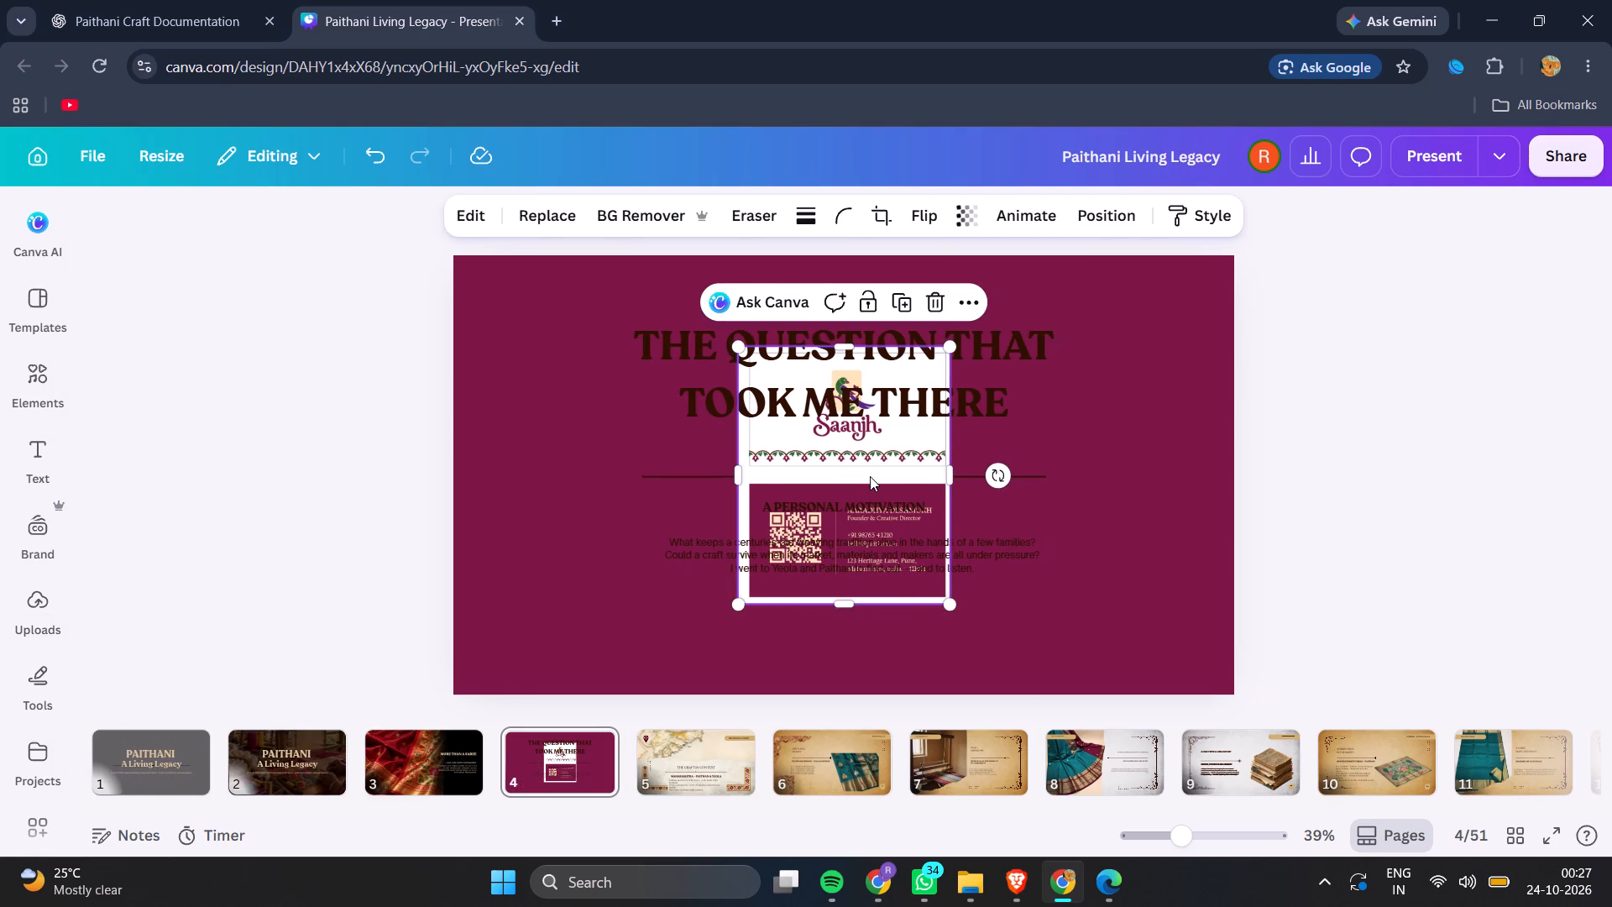
pyautogui.press('BackSpace')
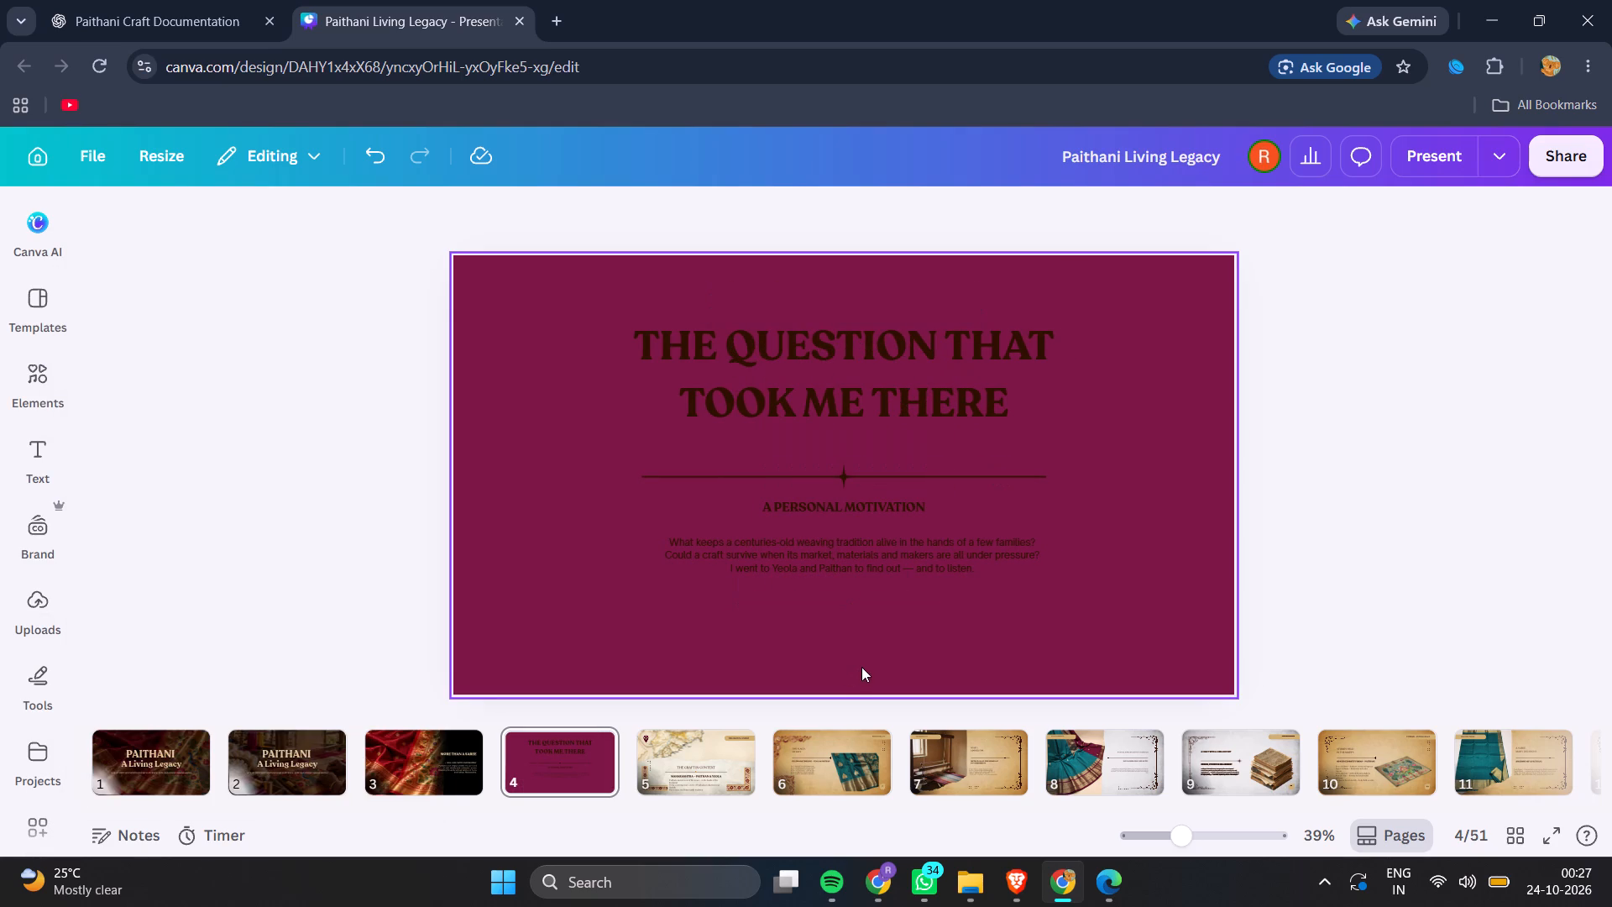
# Recolour slide 4's heading, "A PERSONAL MOTIVATION" subtitle and paragraph in the light cream already used in the design.
pyautogui.click(840, 378)
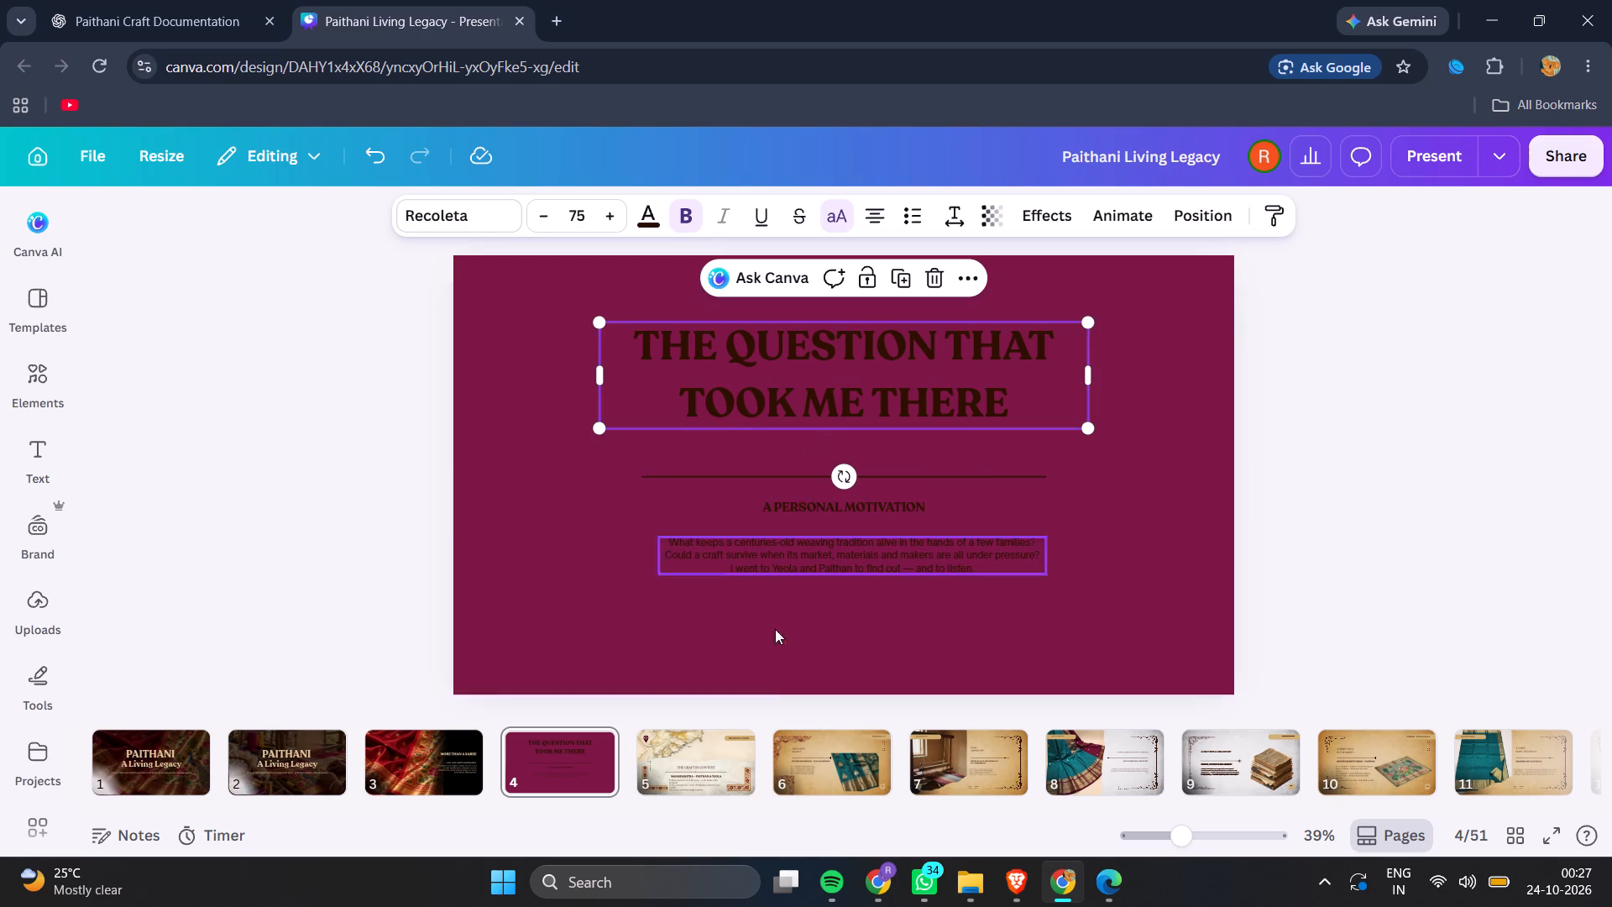
pyautogui.moveTo(888, 637); pyautogui.dragTo(785, 316)
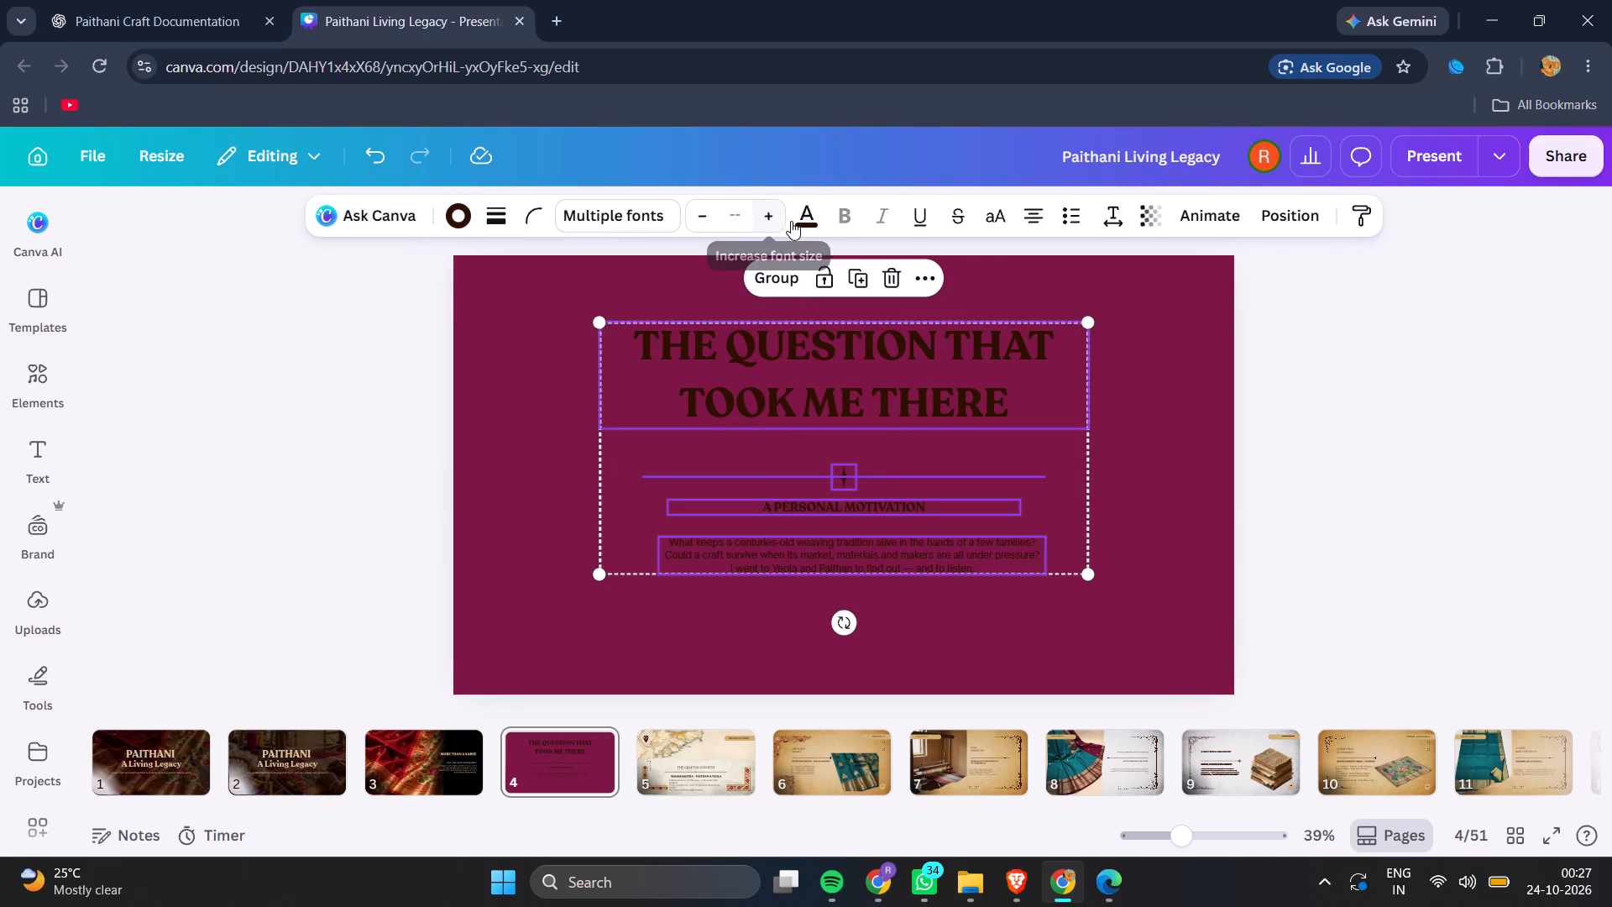
pyautogui.click(814, 212)
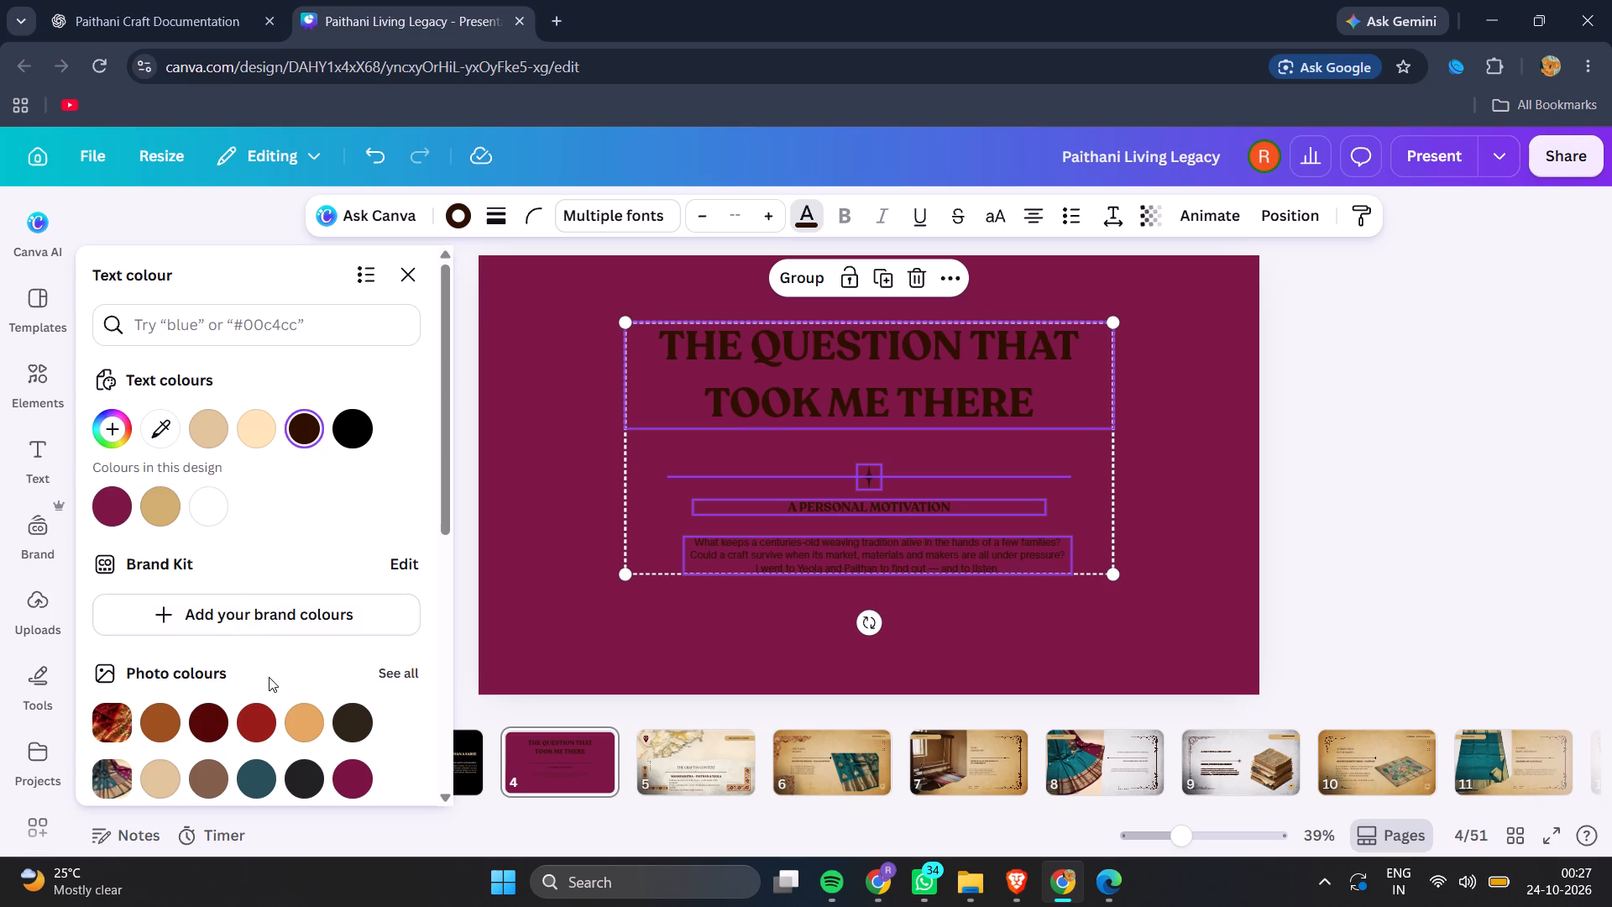
pyautogui.click(160, 422)
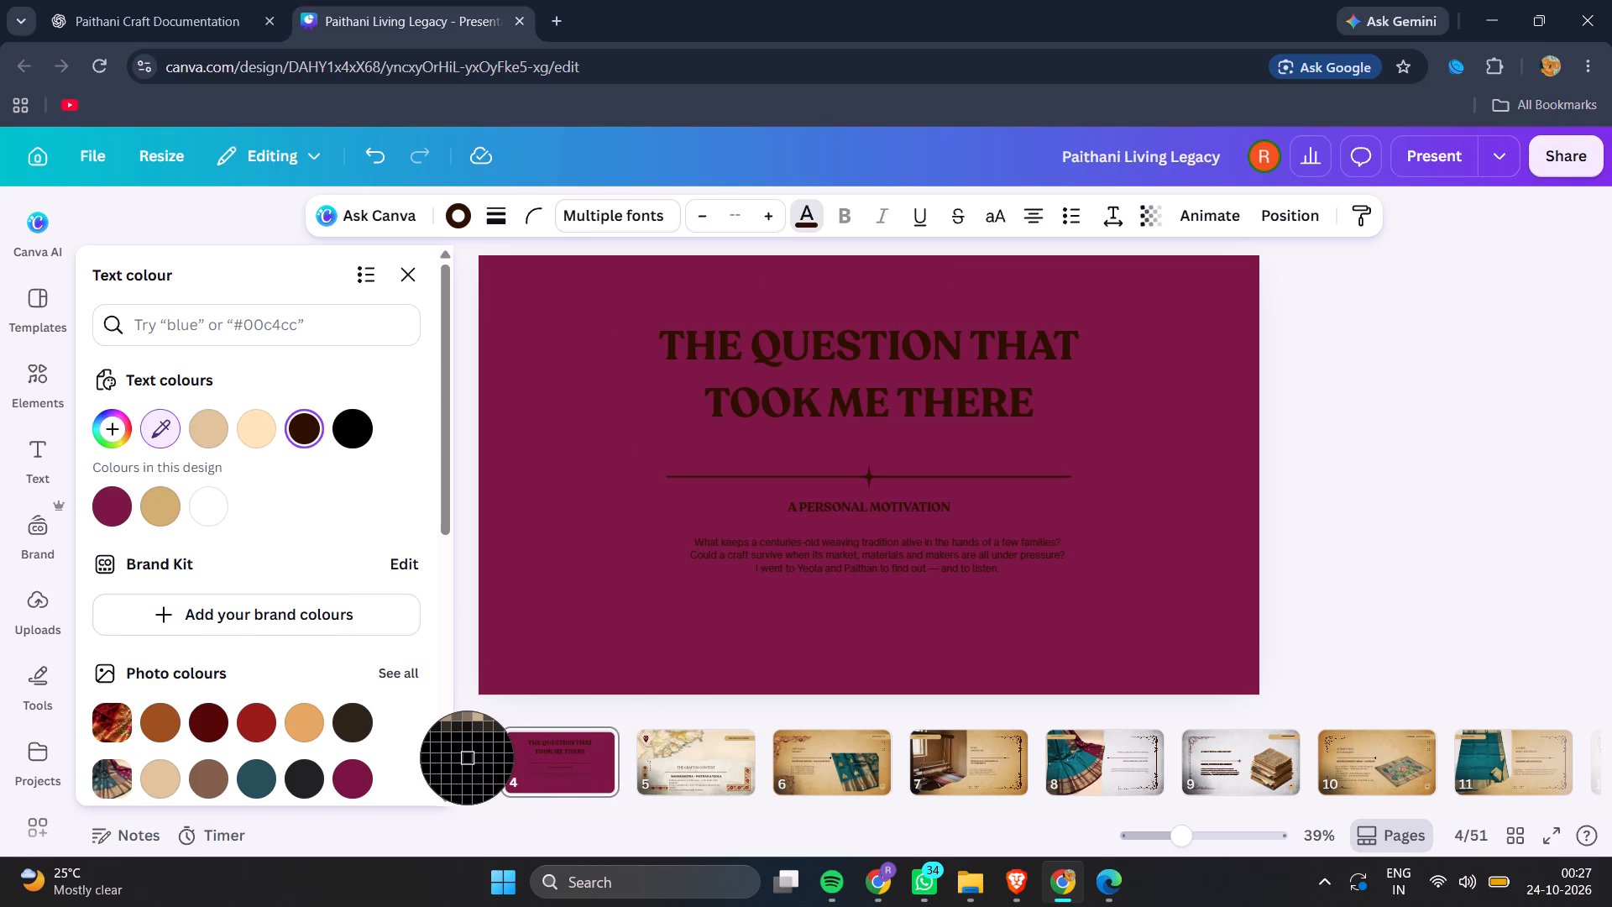
pyautogui.hscroll(2, 468, 758)
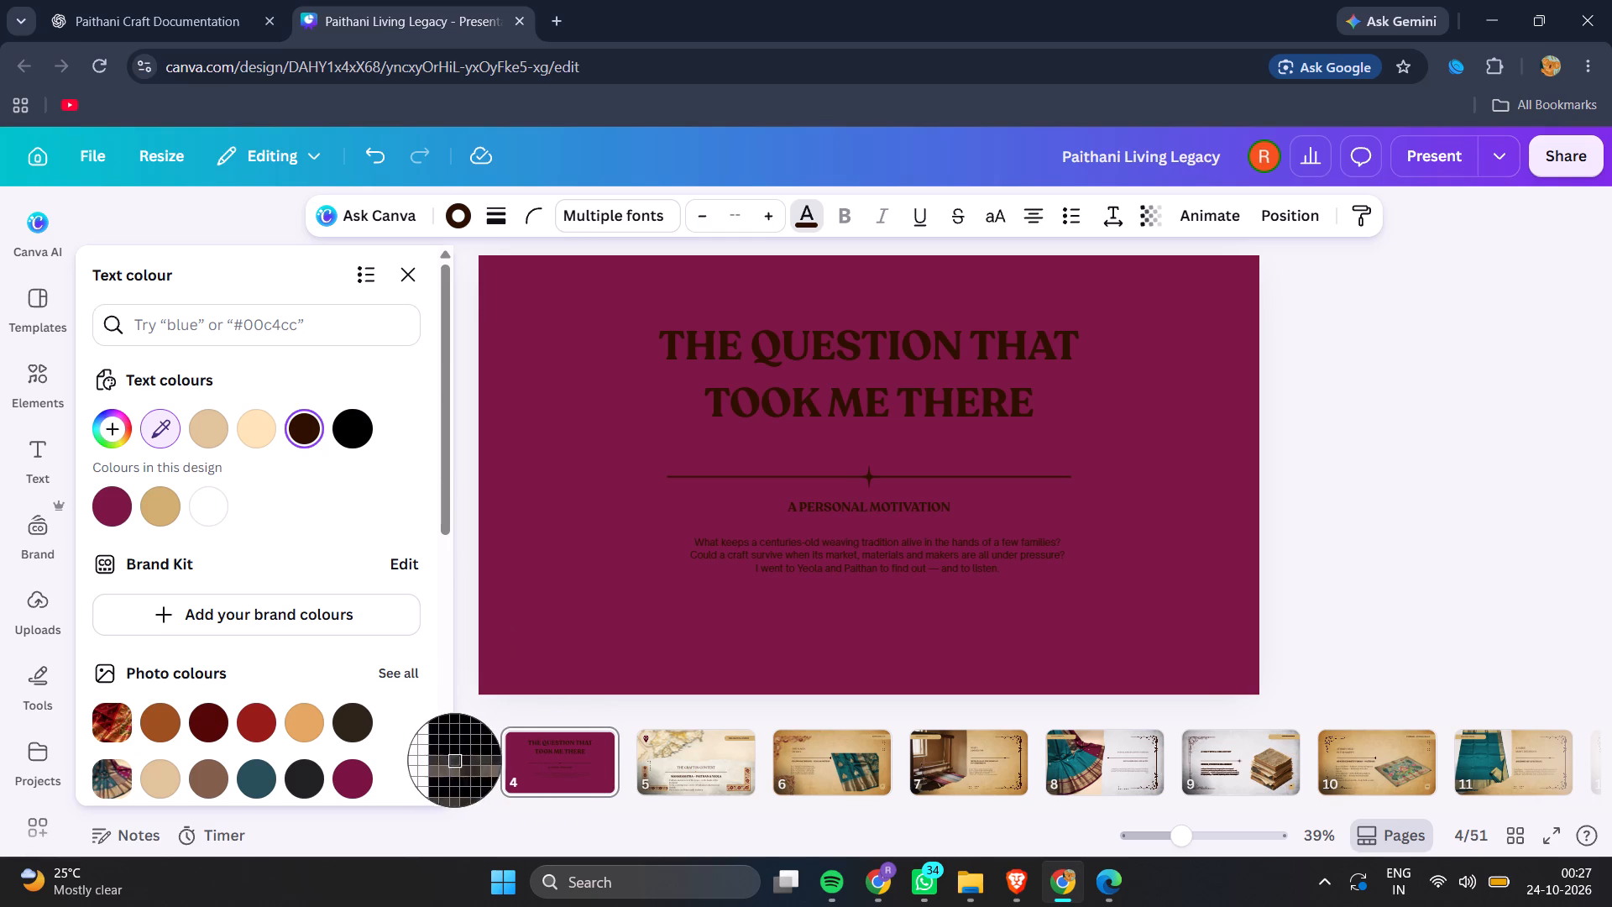
pyautogui.click(403, 271)
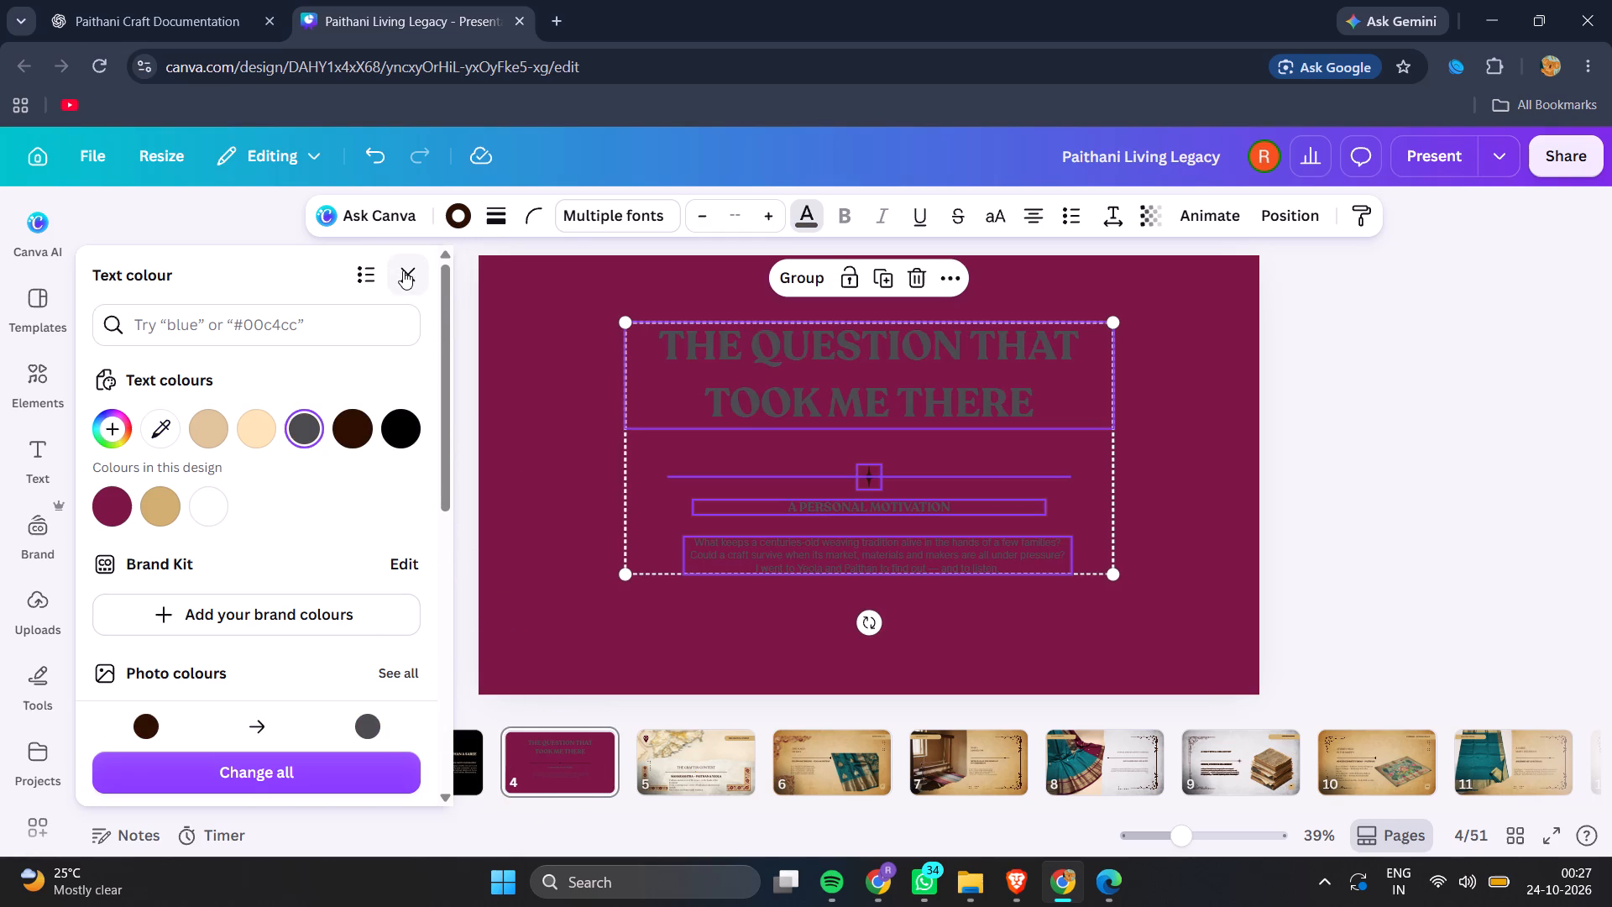
pyautogui.click(254, 434)
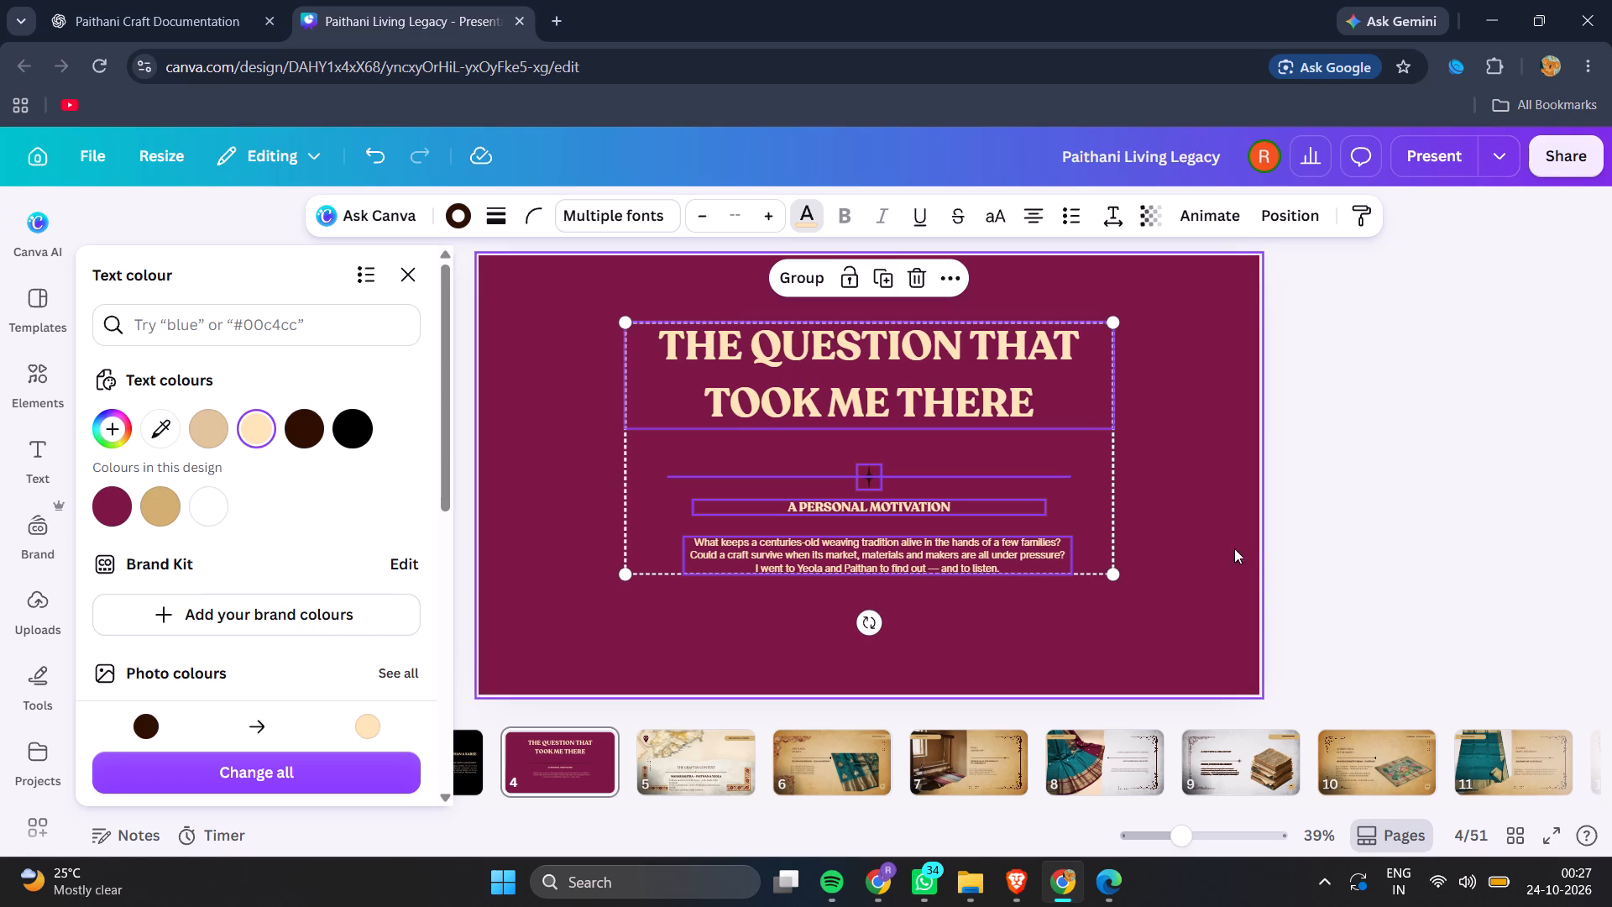
pyautogui.click(1256, 539)
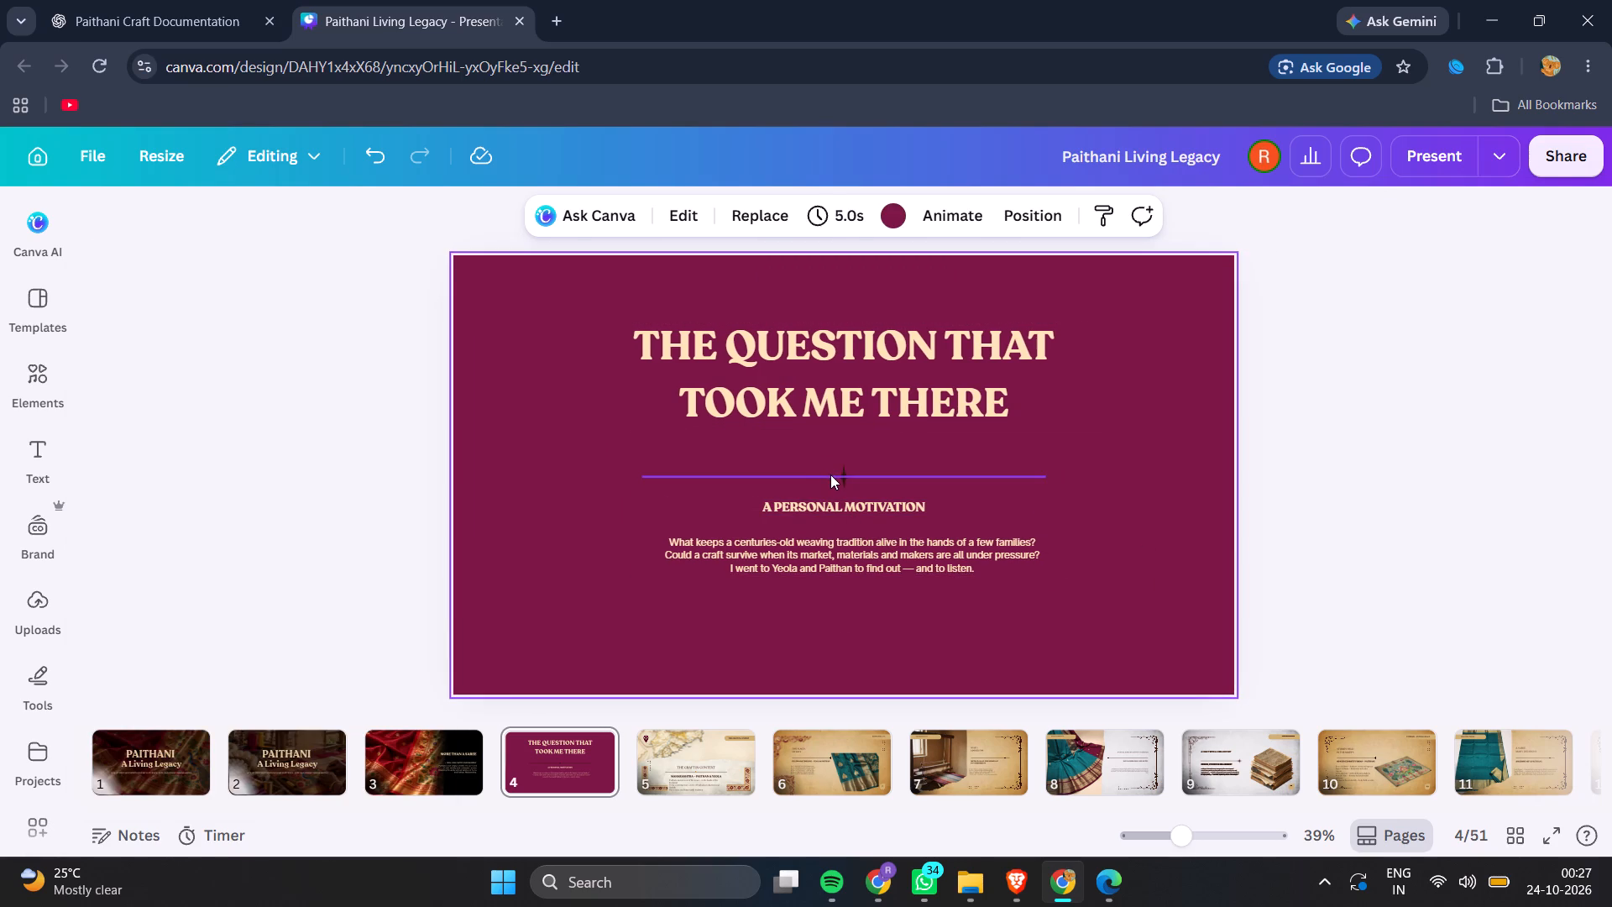
# Change the divider line on slide 4 to the same light cream as the text.
pyautogui.click(830, 474)
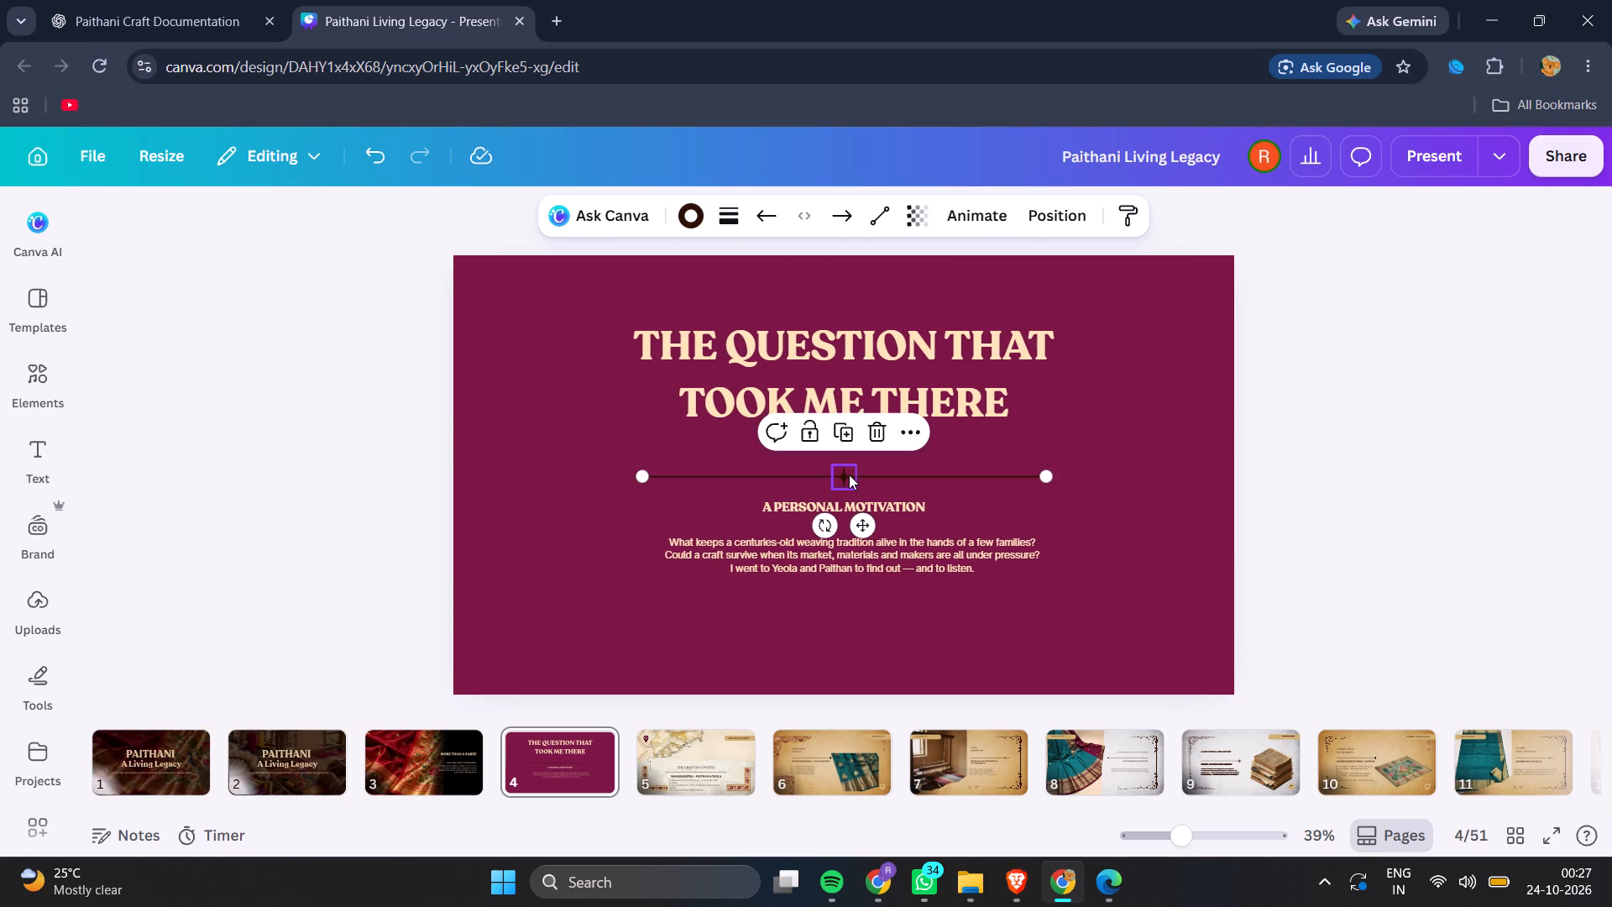
pyautogui.keyDown('shift'); pyautogui.click(849, 474); pyautogui.keyUp('shift')
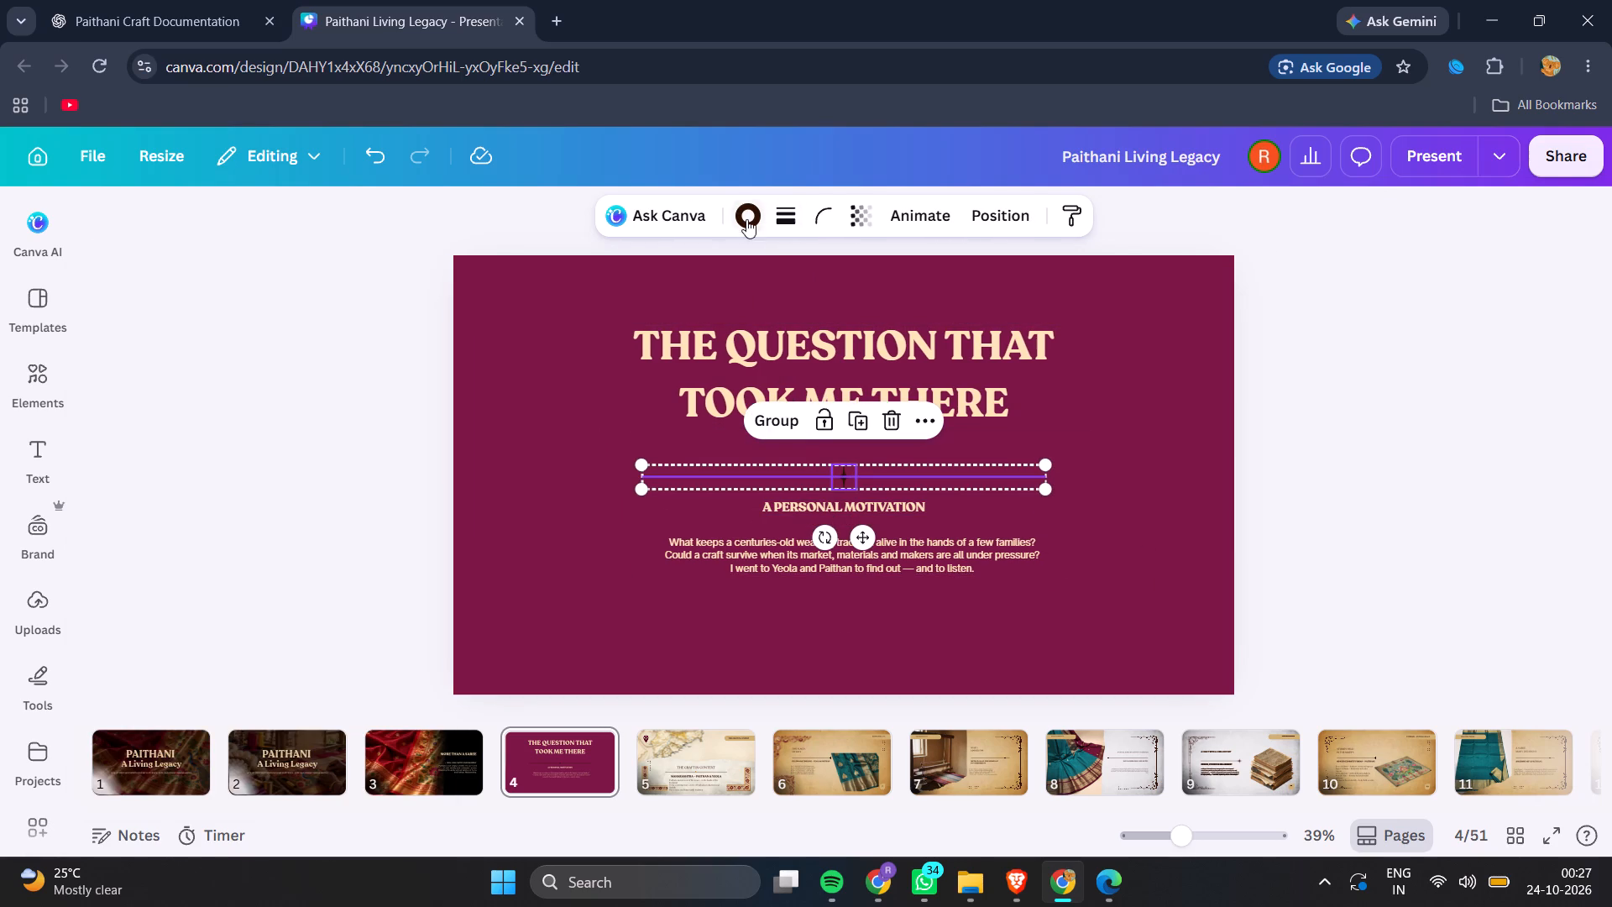
pyautogui.click(744, 220)
pyautogui.click(215, 466)
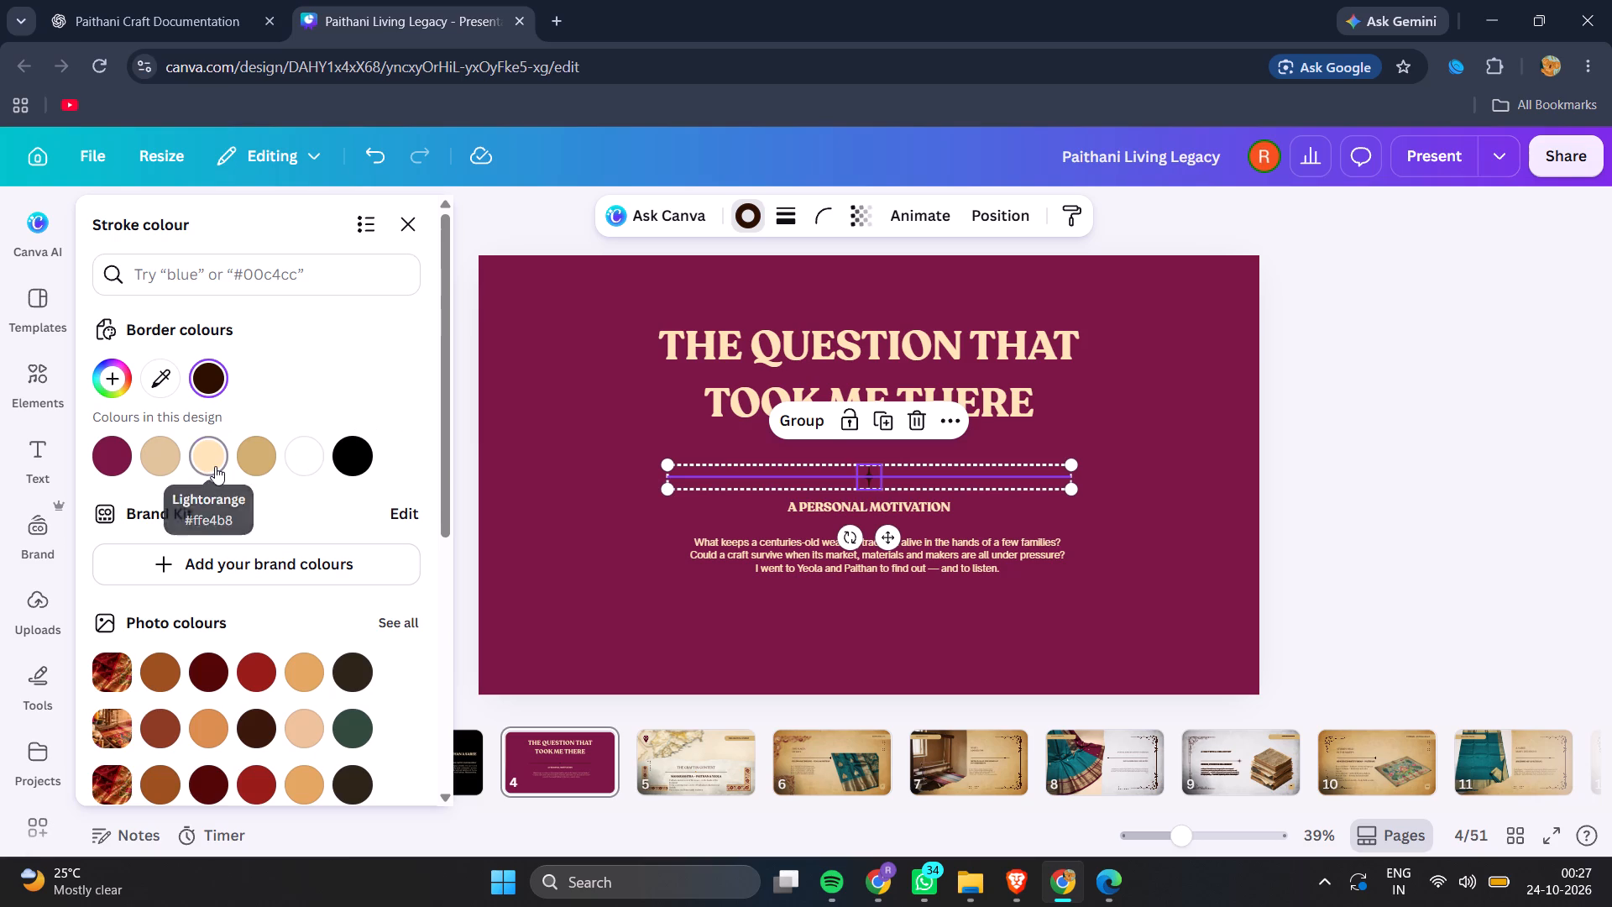
pyautogui.click(1334, 386)
pyautogui.click(1334, 386)
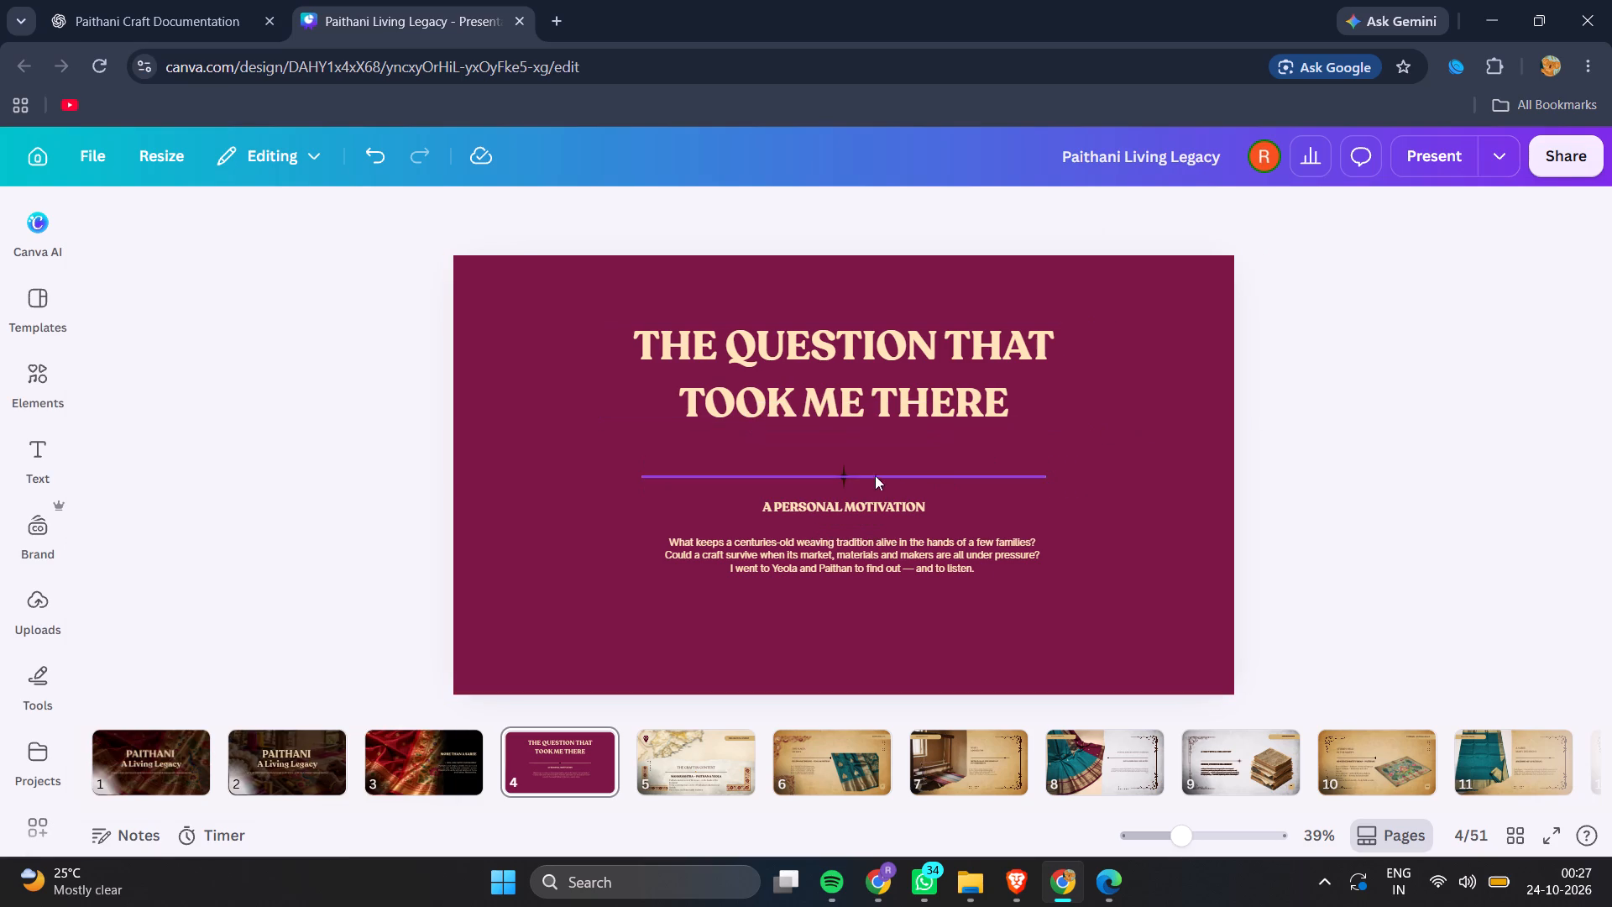
# Recolour the star ornament on slide 4's divider line in the same light cream.
pyautogui.click(843, 468)
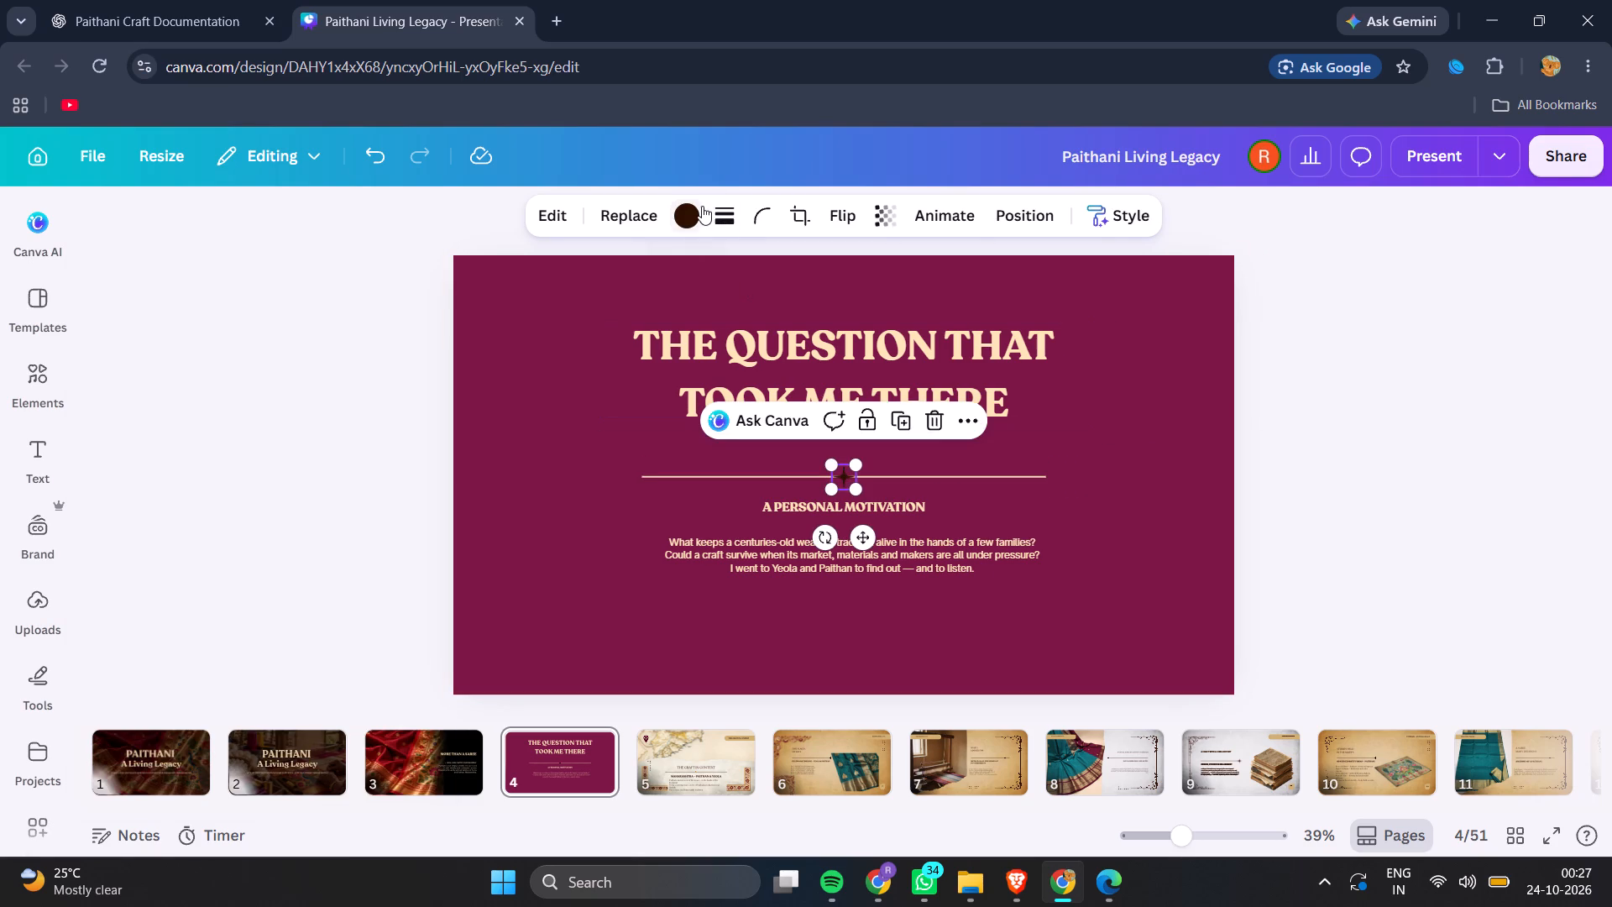
pyautogui.click(702, 206)
pyautogui.click(192, 464)
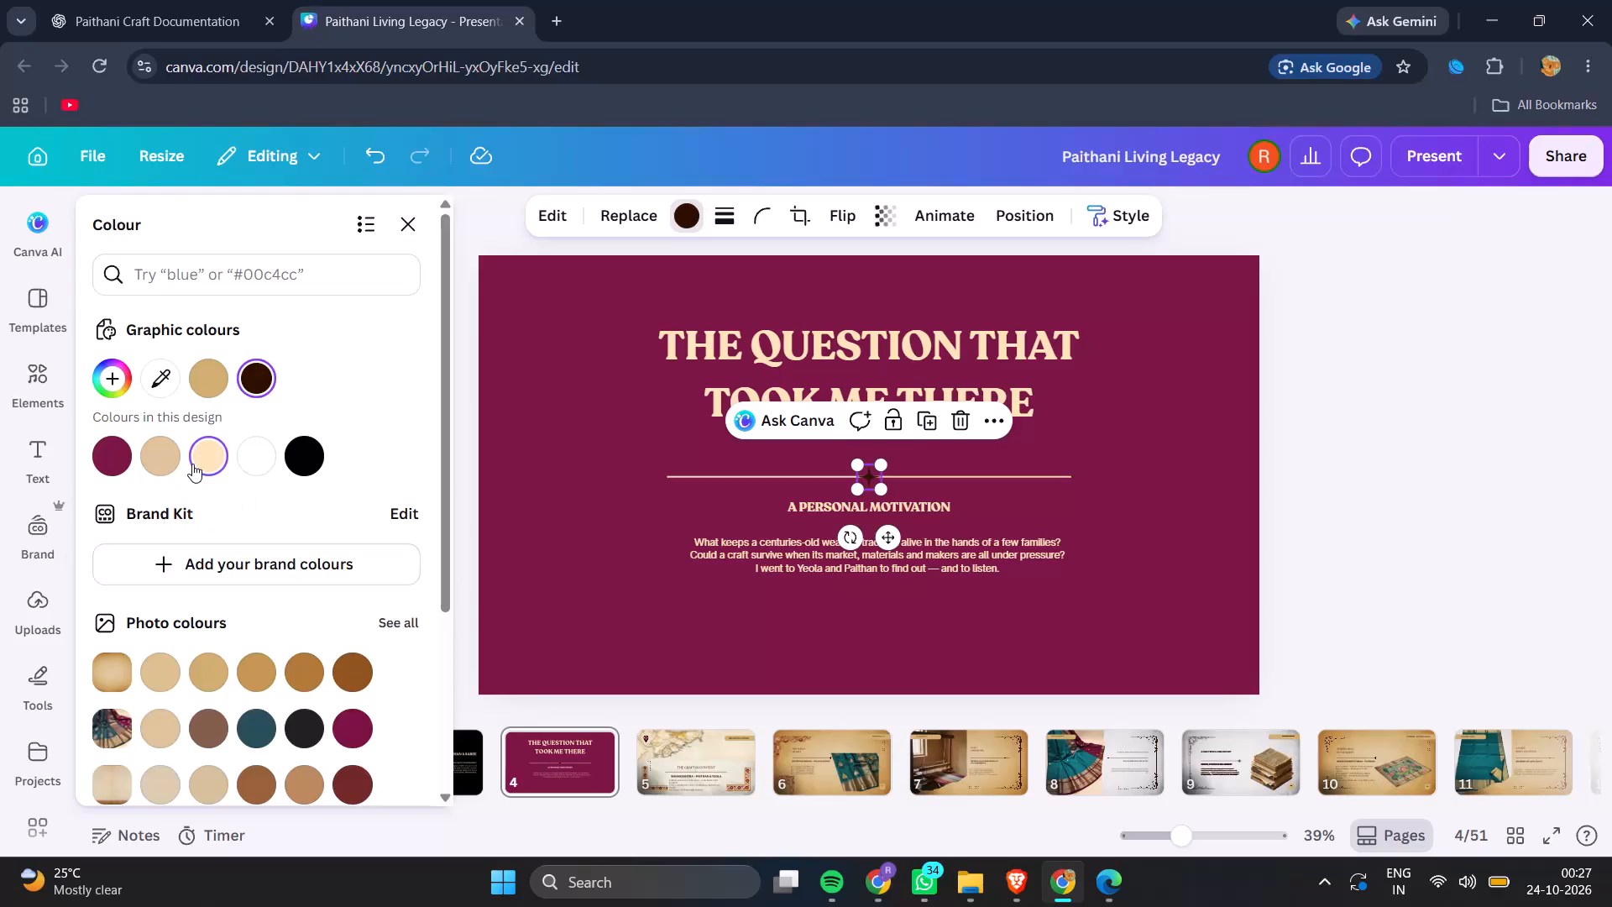
pyautogui.click(1383, 408)
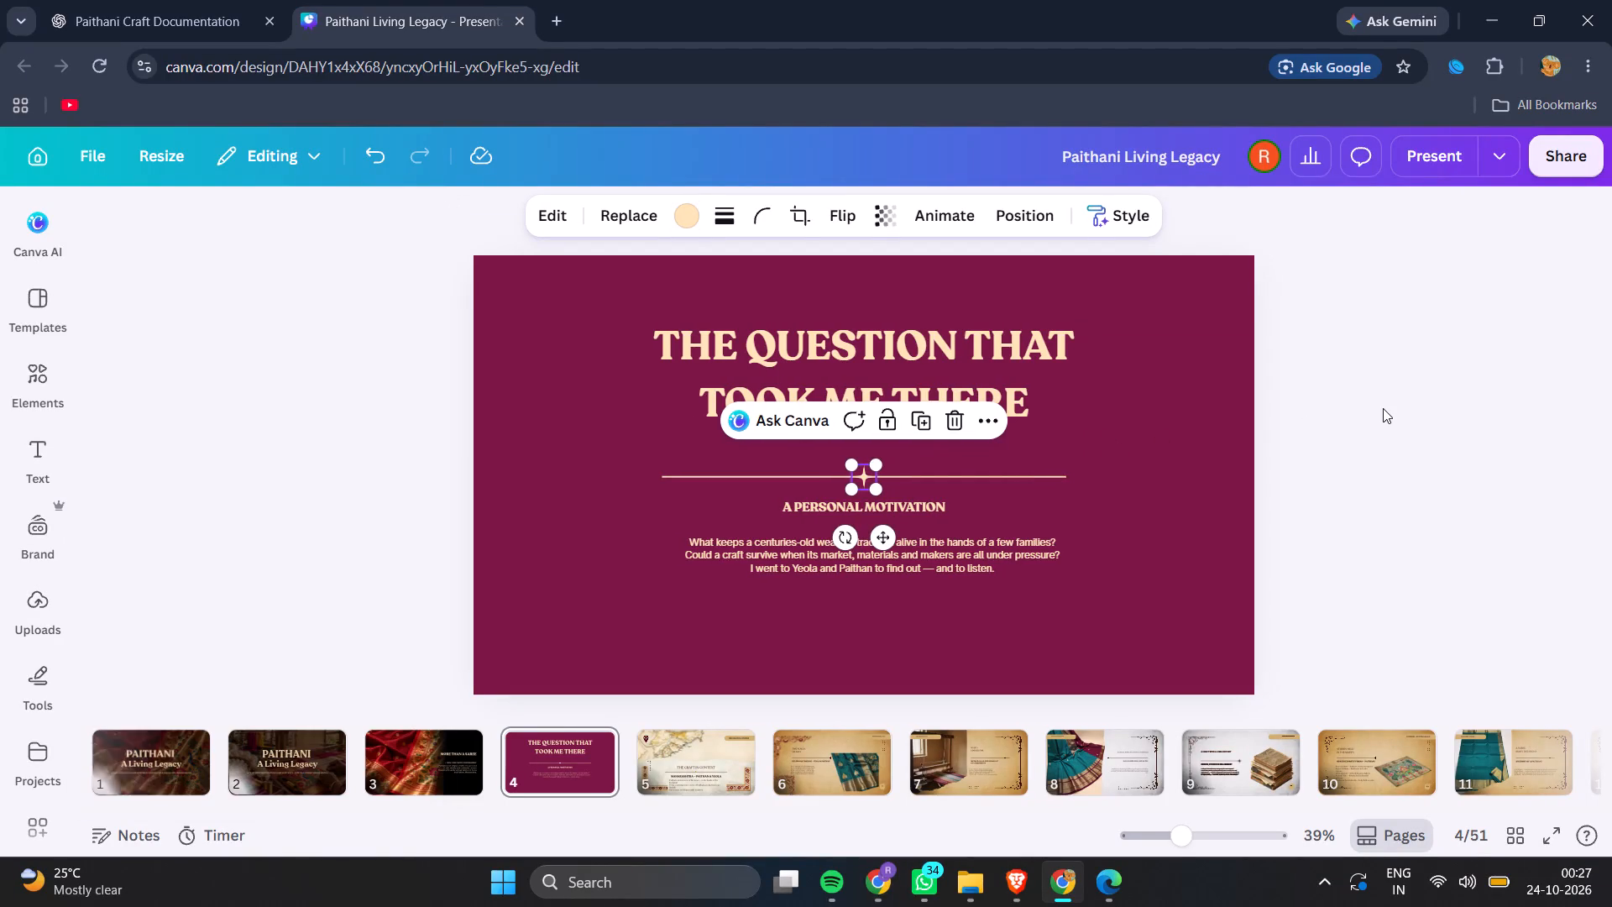
# Compare slide 3's red saree image with slide 4's maroon background.
pyautogui.click(408, 768)
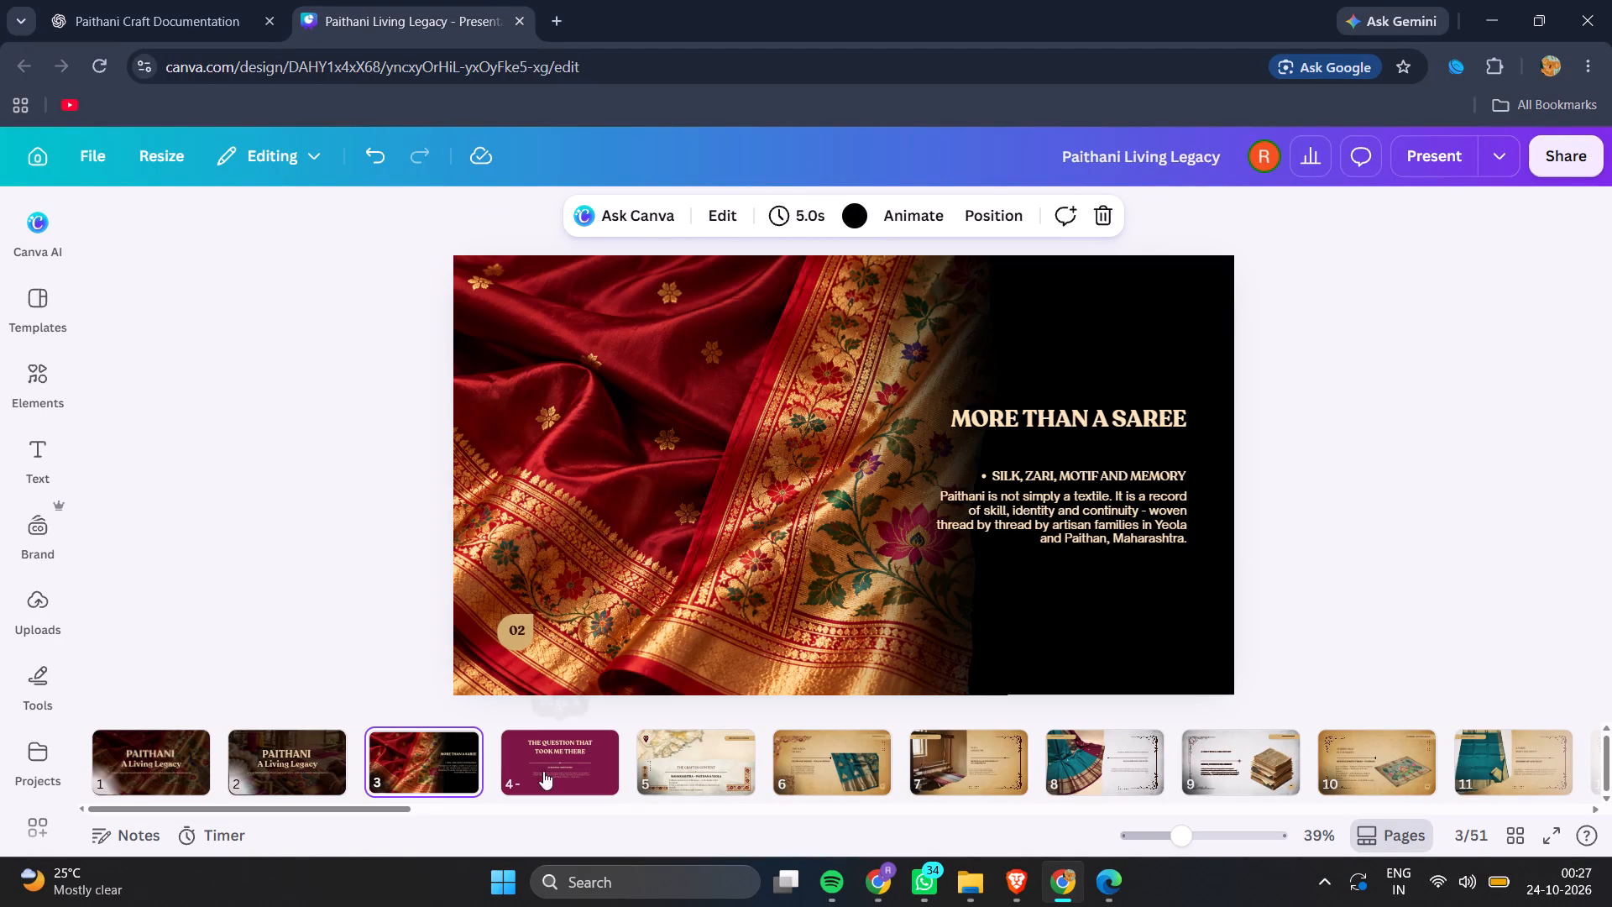
pyautogui.click(561, 771)
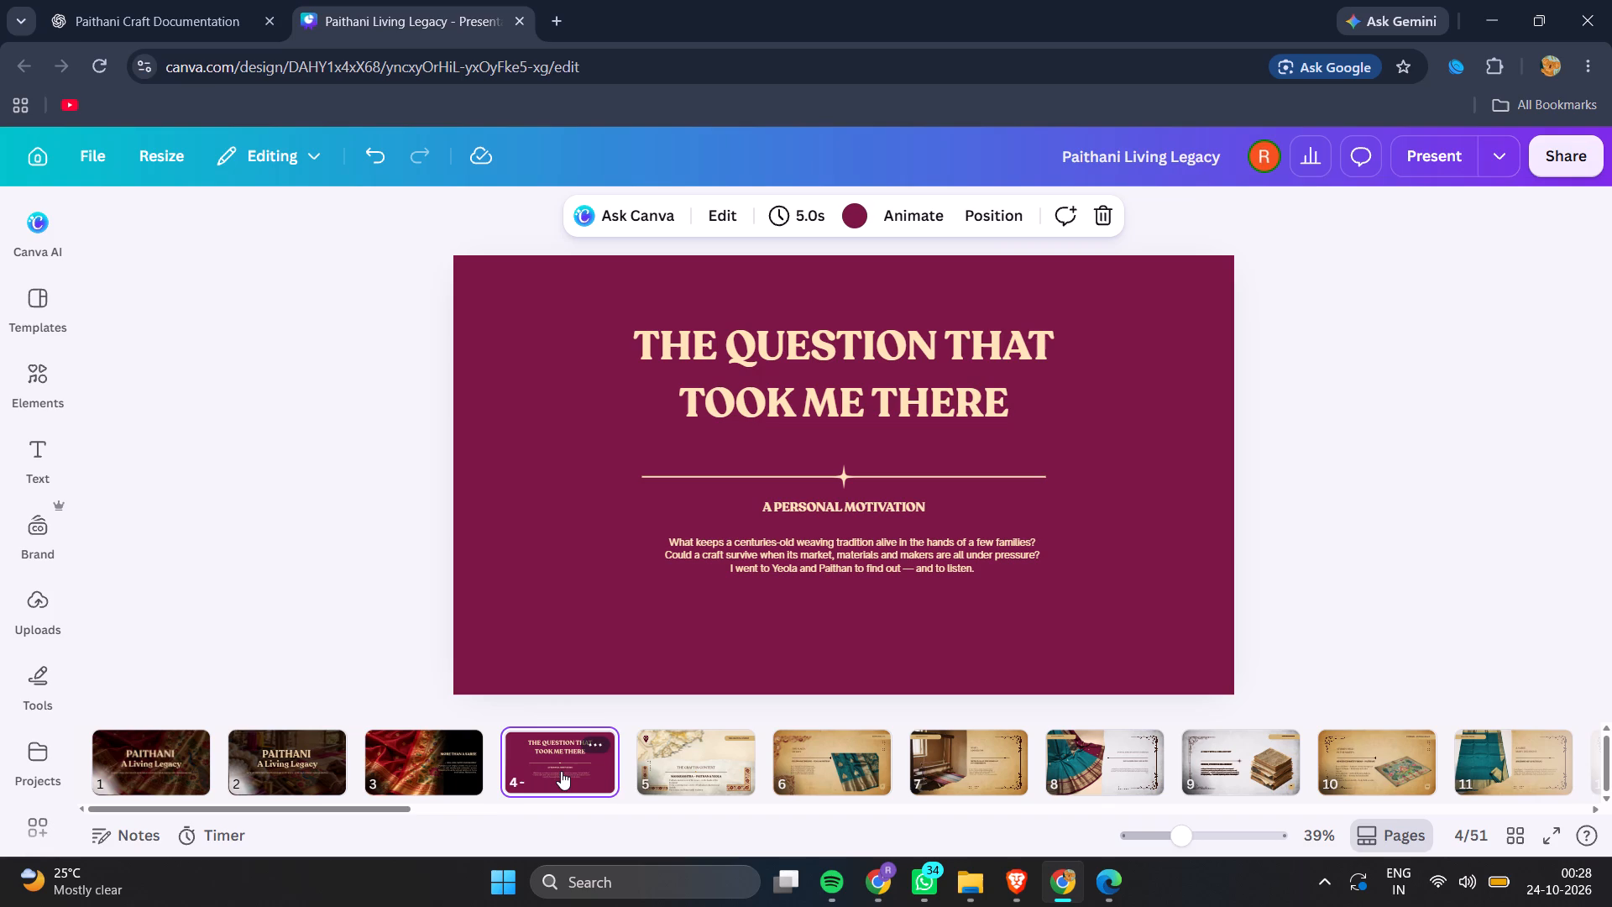
pyautogui.click(426, 775)
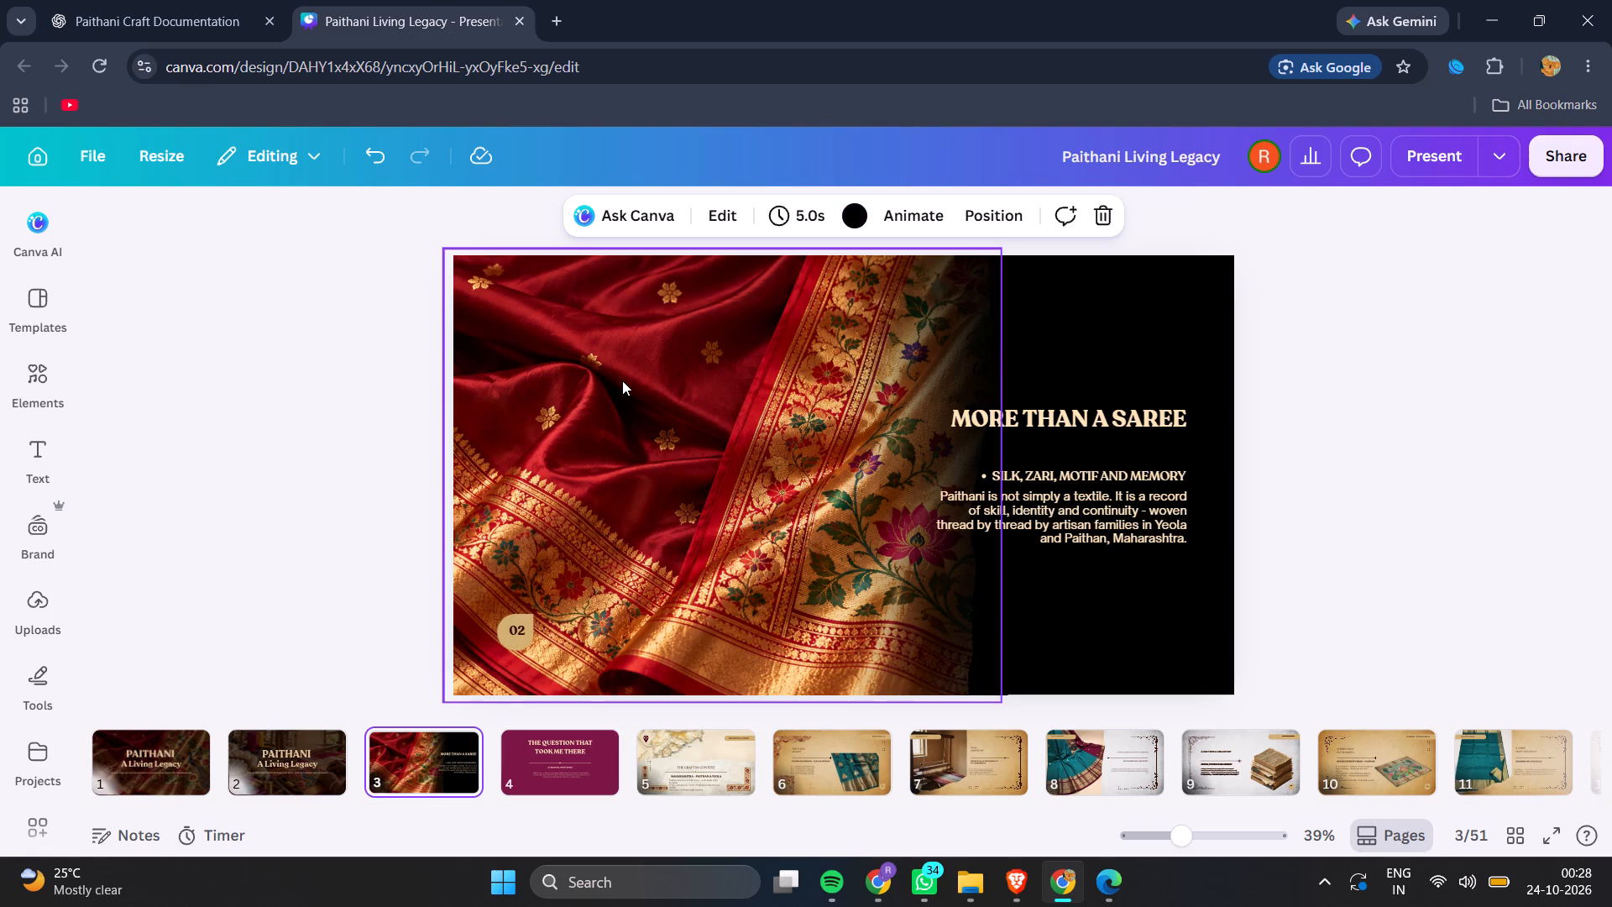
# Capture a screenshot of a small empty patch of slide 4's maroon background as a colour swatch.
pyautogui.rightClick(573, 744)
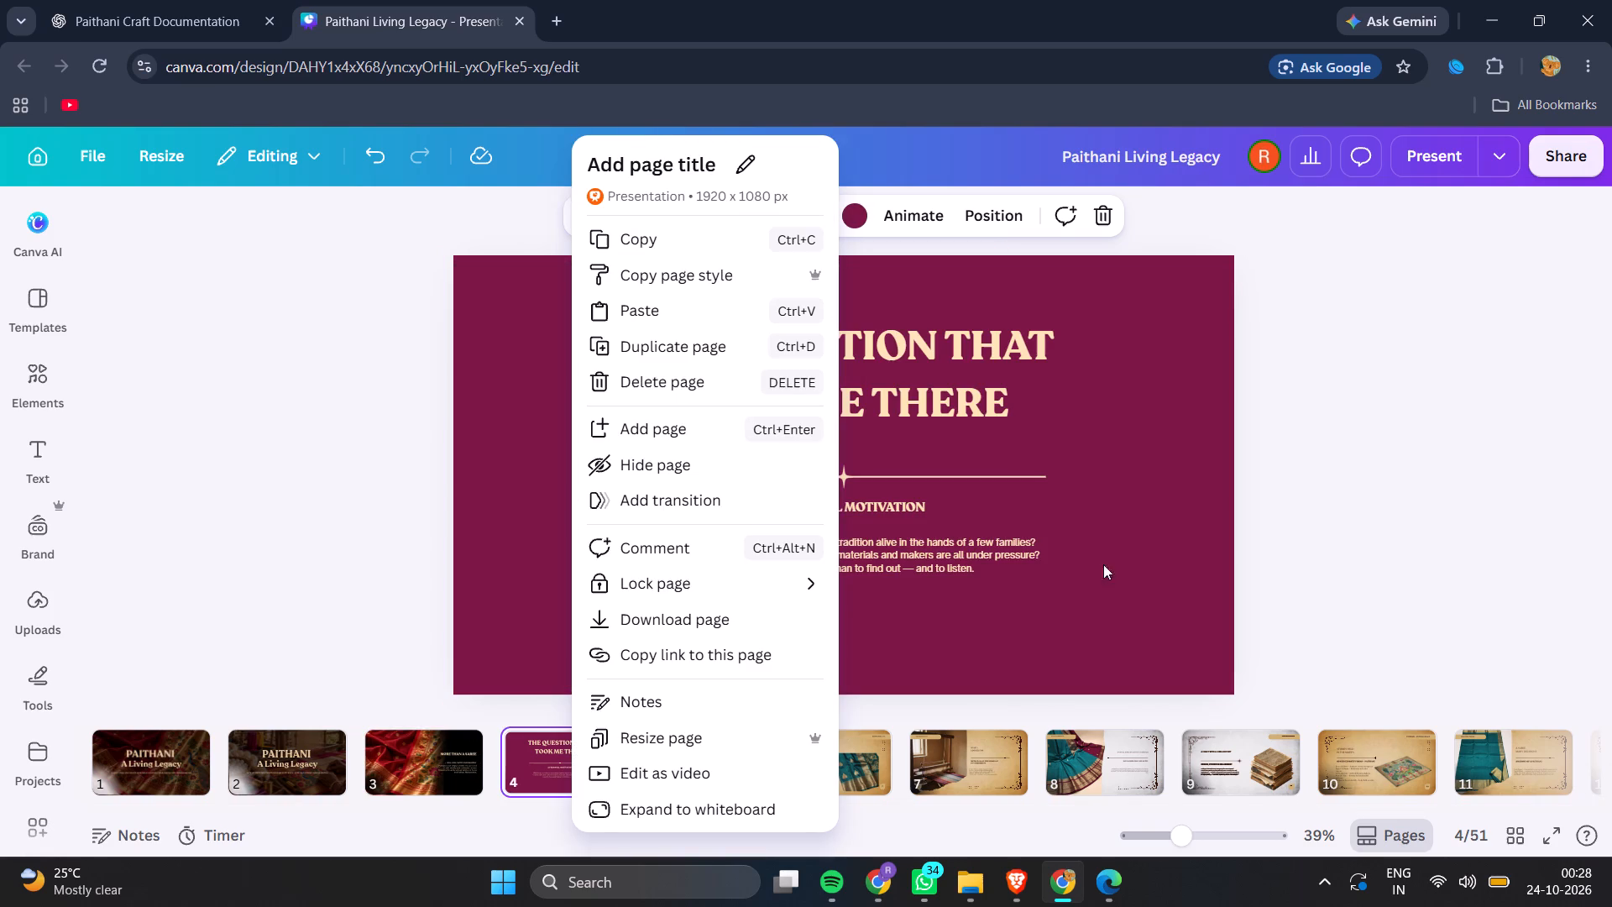
pyautogui.click(1275, 543)
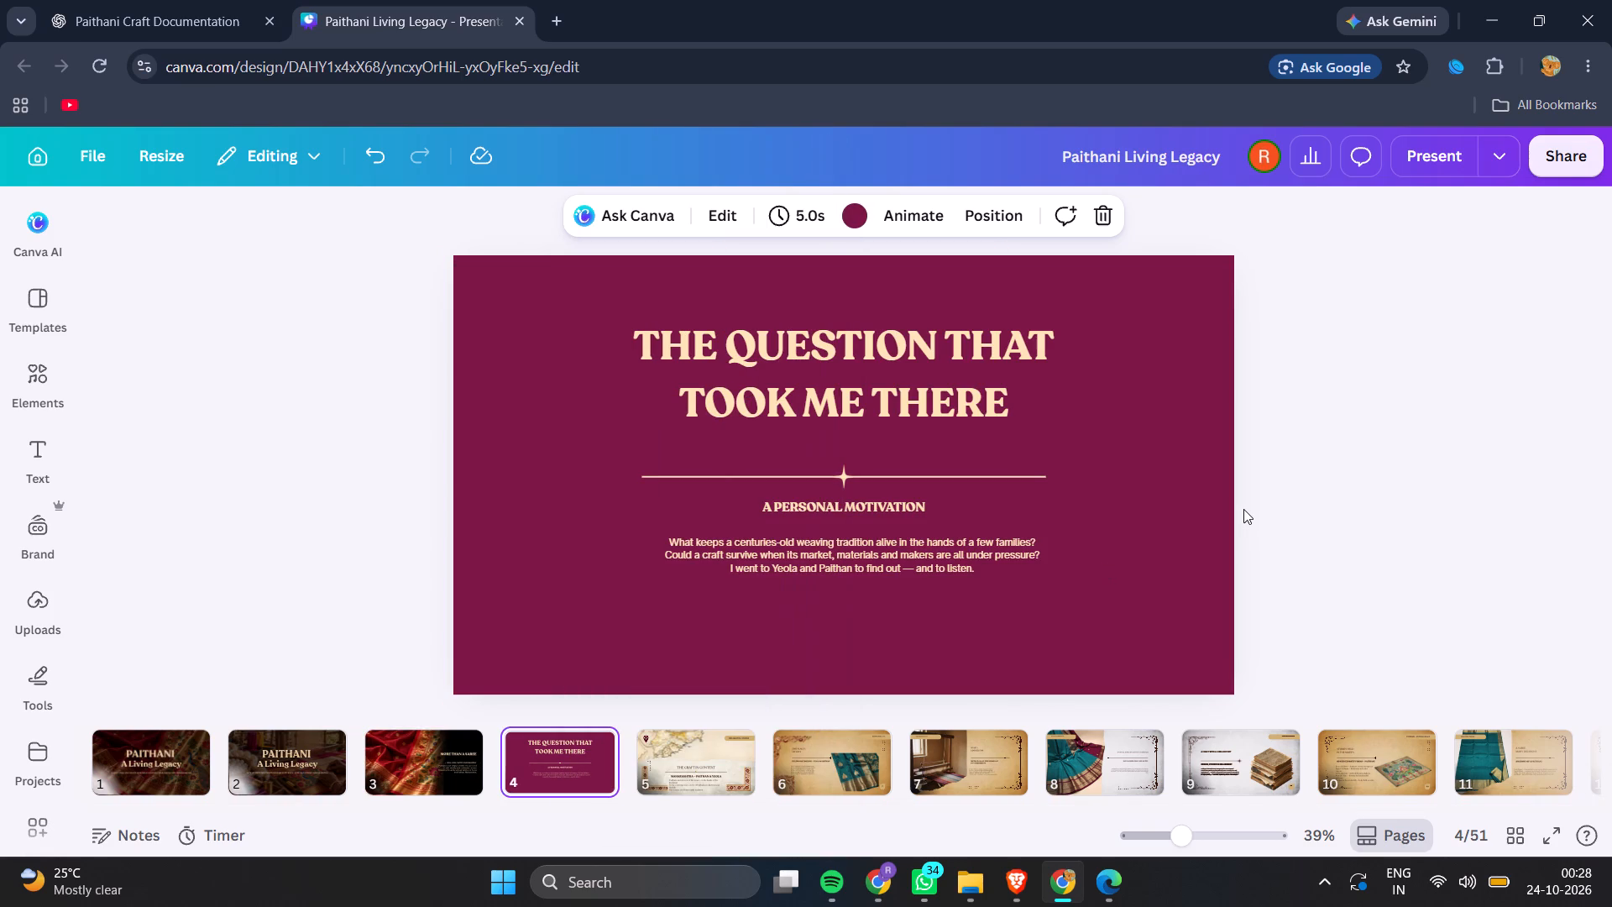
pyautogui.press('Print')
pyautogui.moveTo(500, 542); pyautogui.dragTo(596, 648)
pyautogui.click(1022, 879)
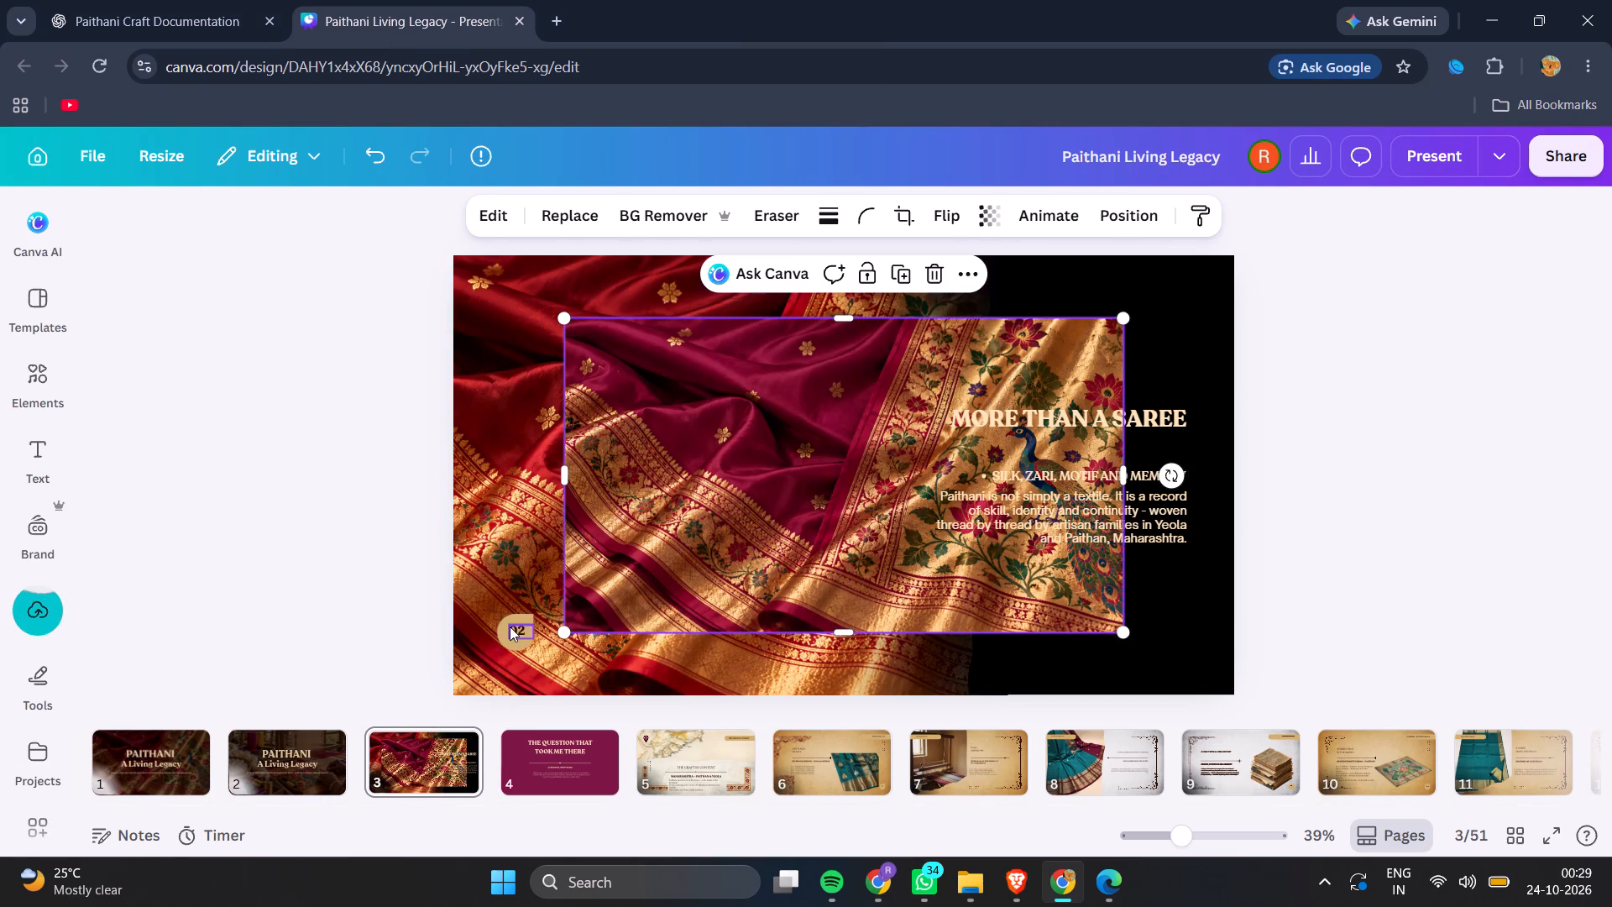
pyautogui.click(352, 580)
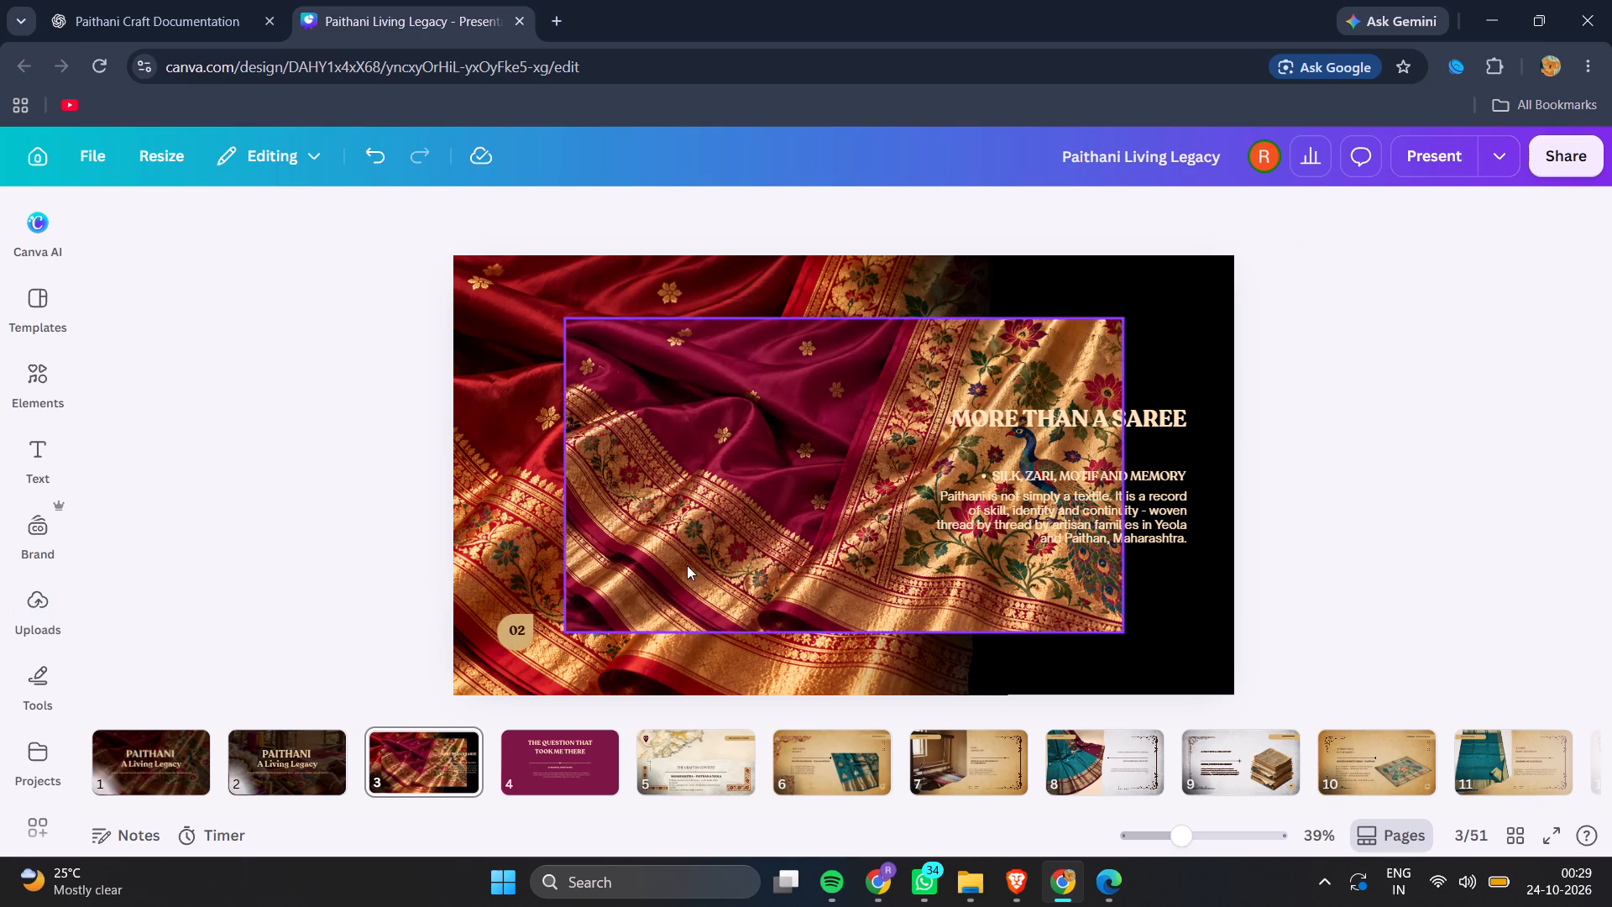
pyautogui.moveTo(824, 555); pyautogui.dragTo(595, 513)
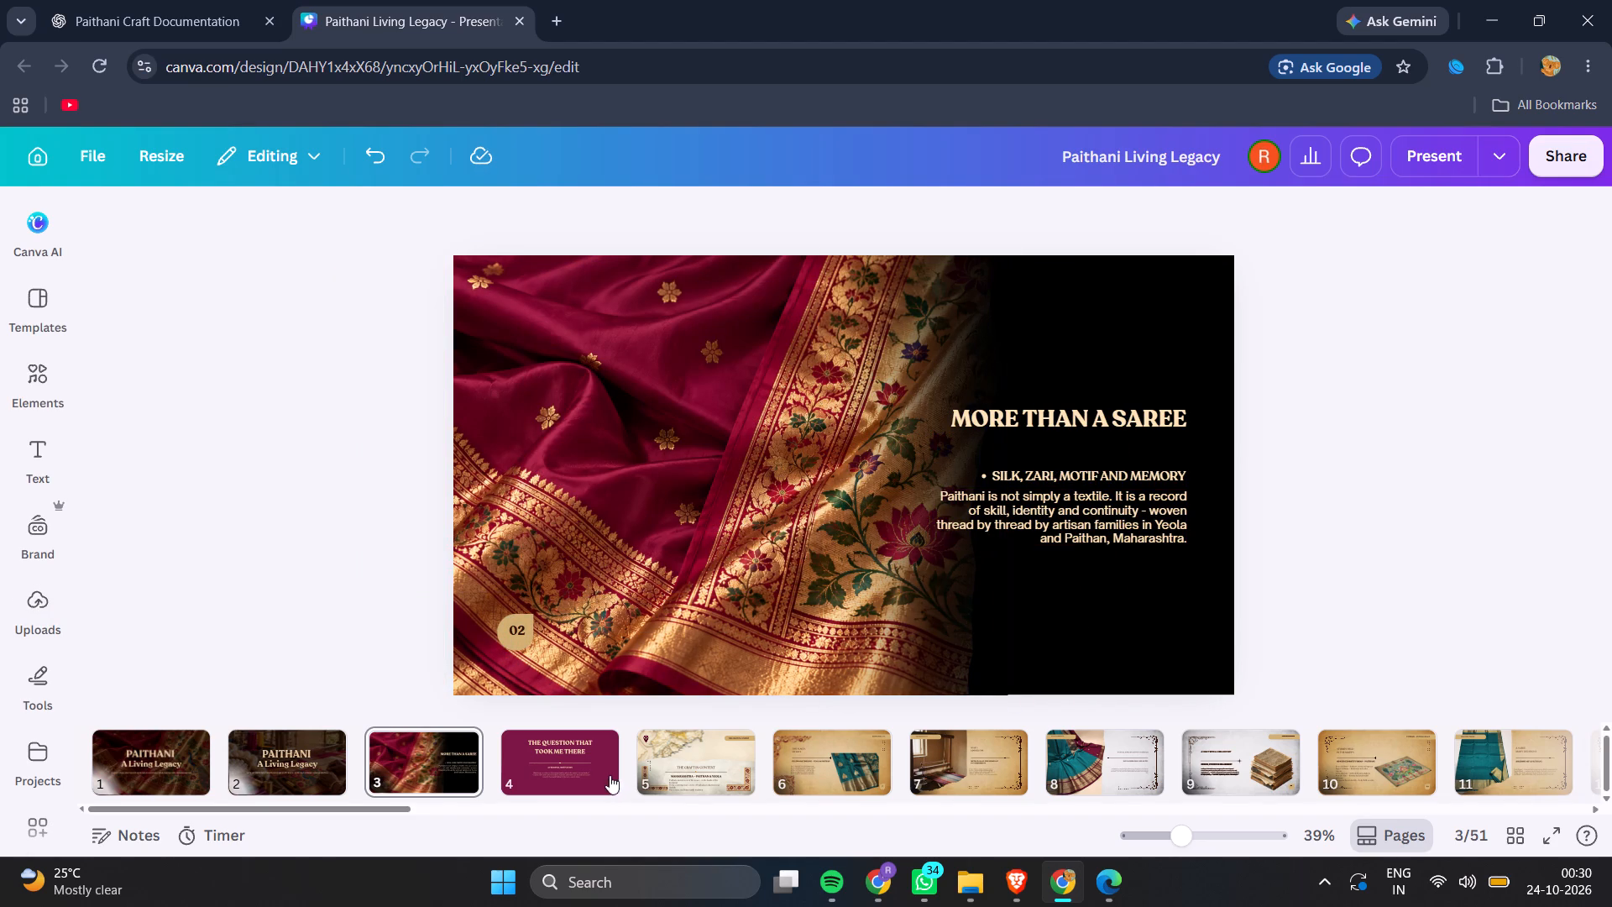
# Nudge slide 4's heading "THE QUESTION THAT TOOK ME THERE" down closer to the divider line.
pyautogui.click(575, 756)
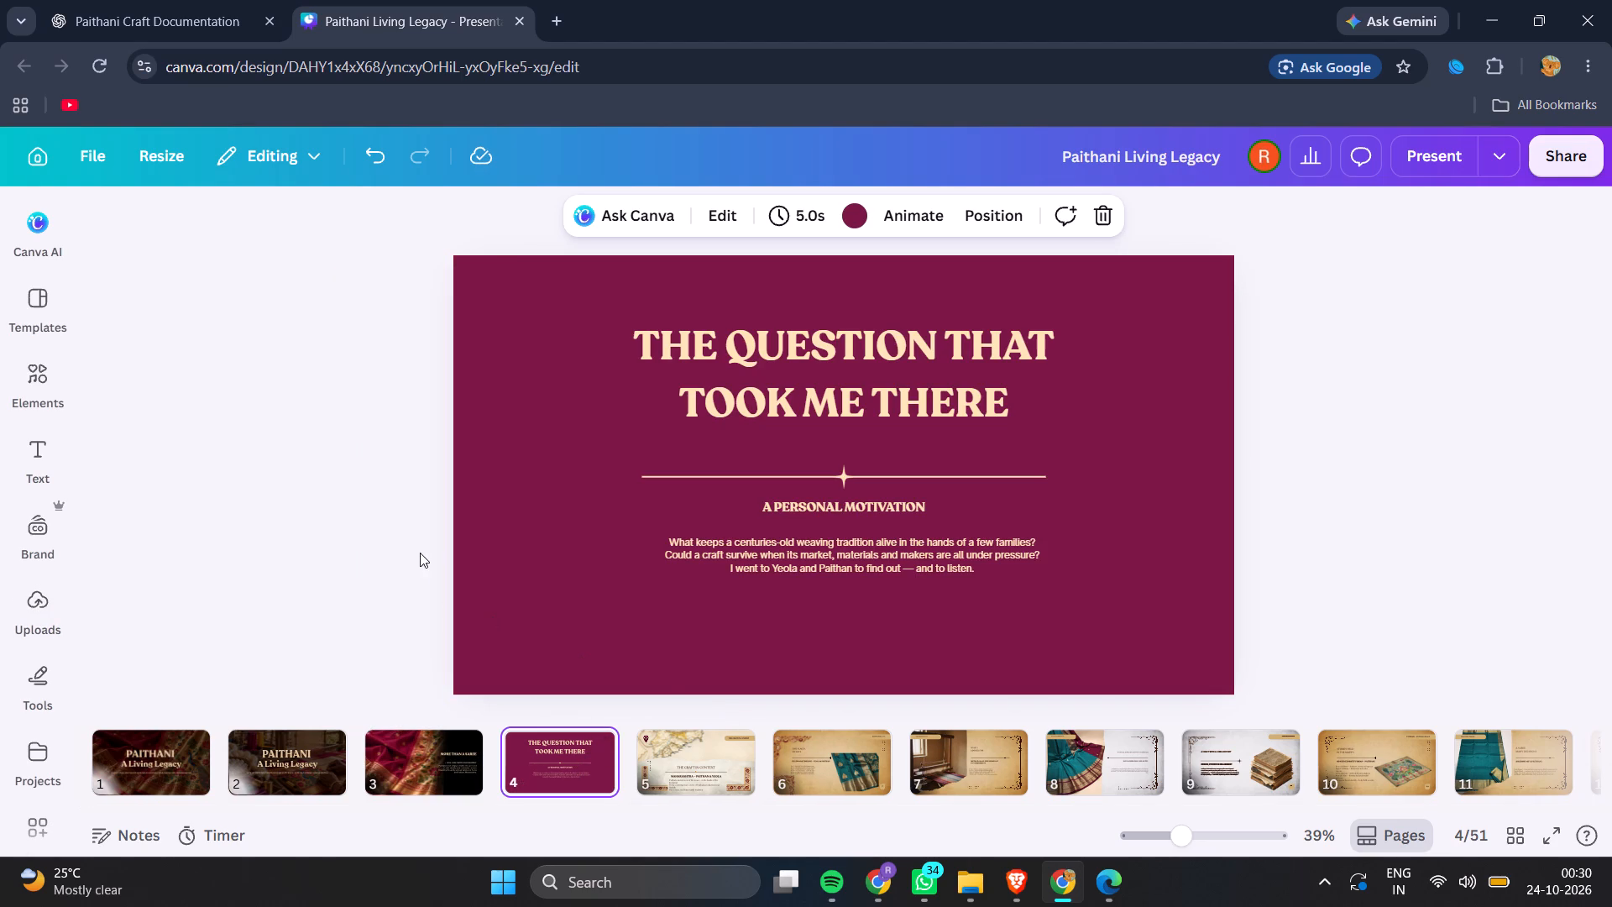
pyautogui.click(415, 748)
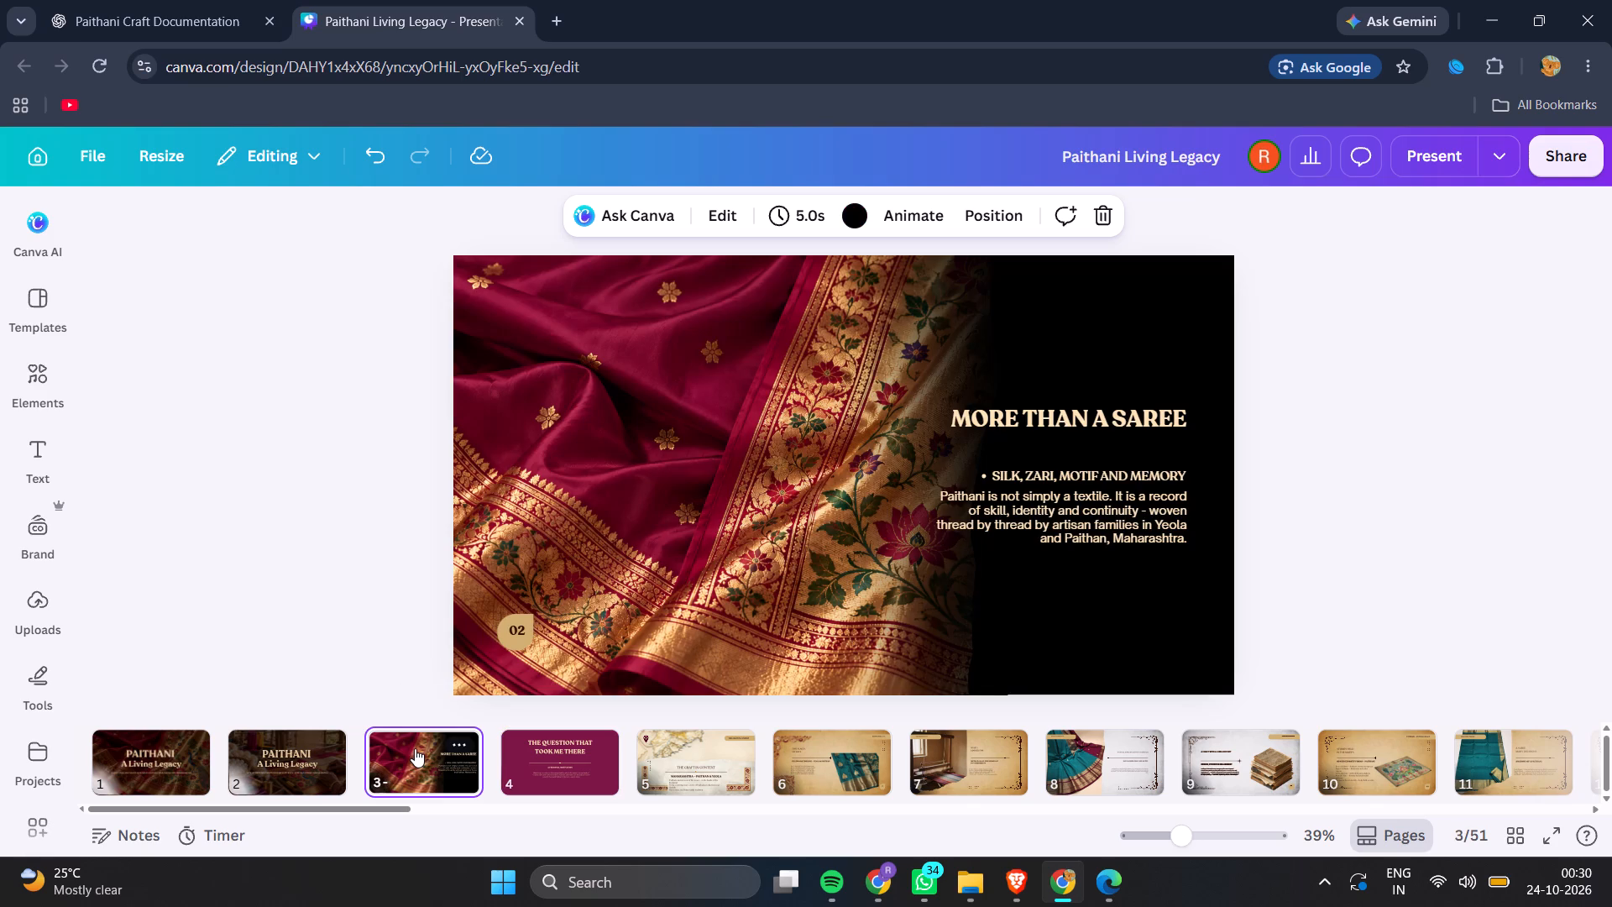
pyautogui.click(285, 770)
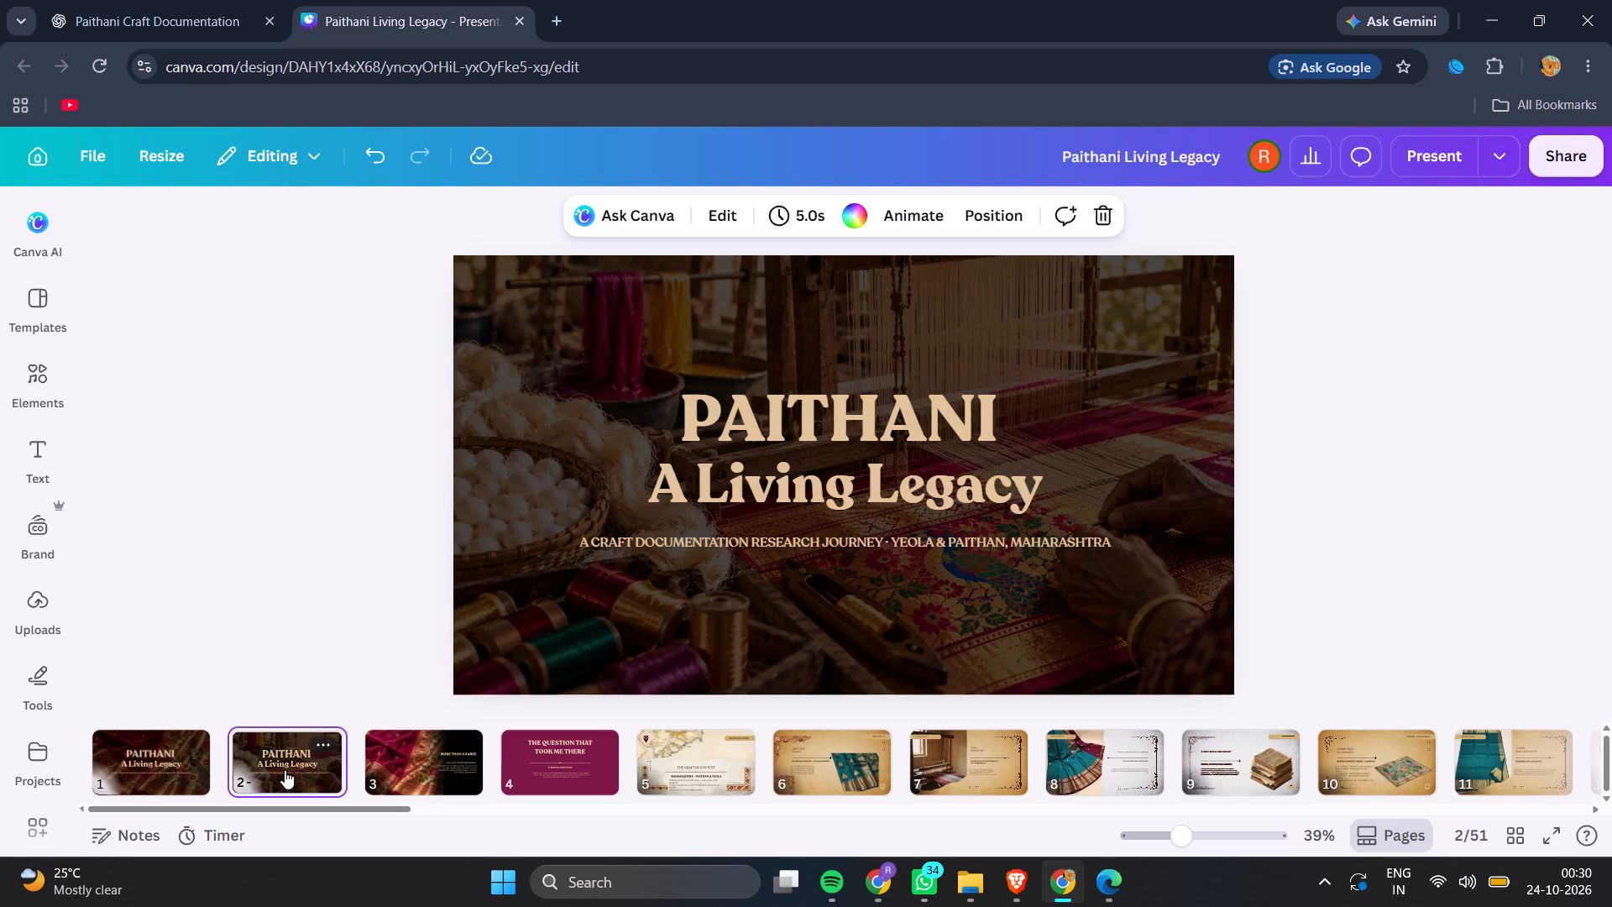
pyautogui.press('Right')
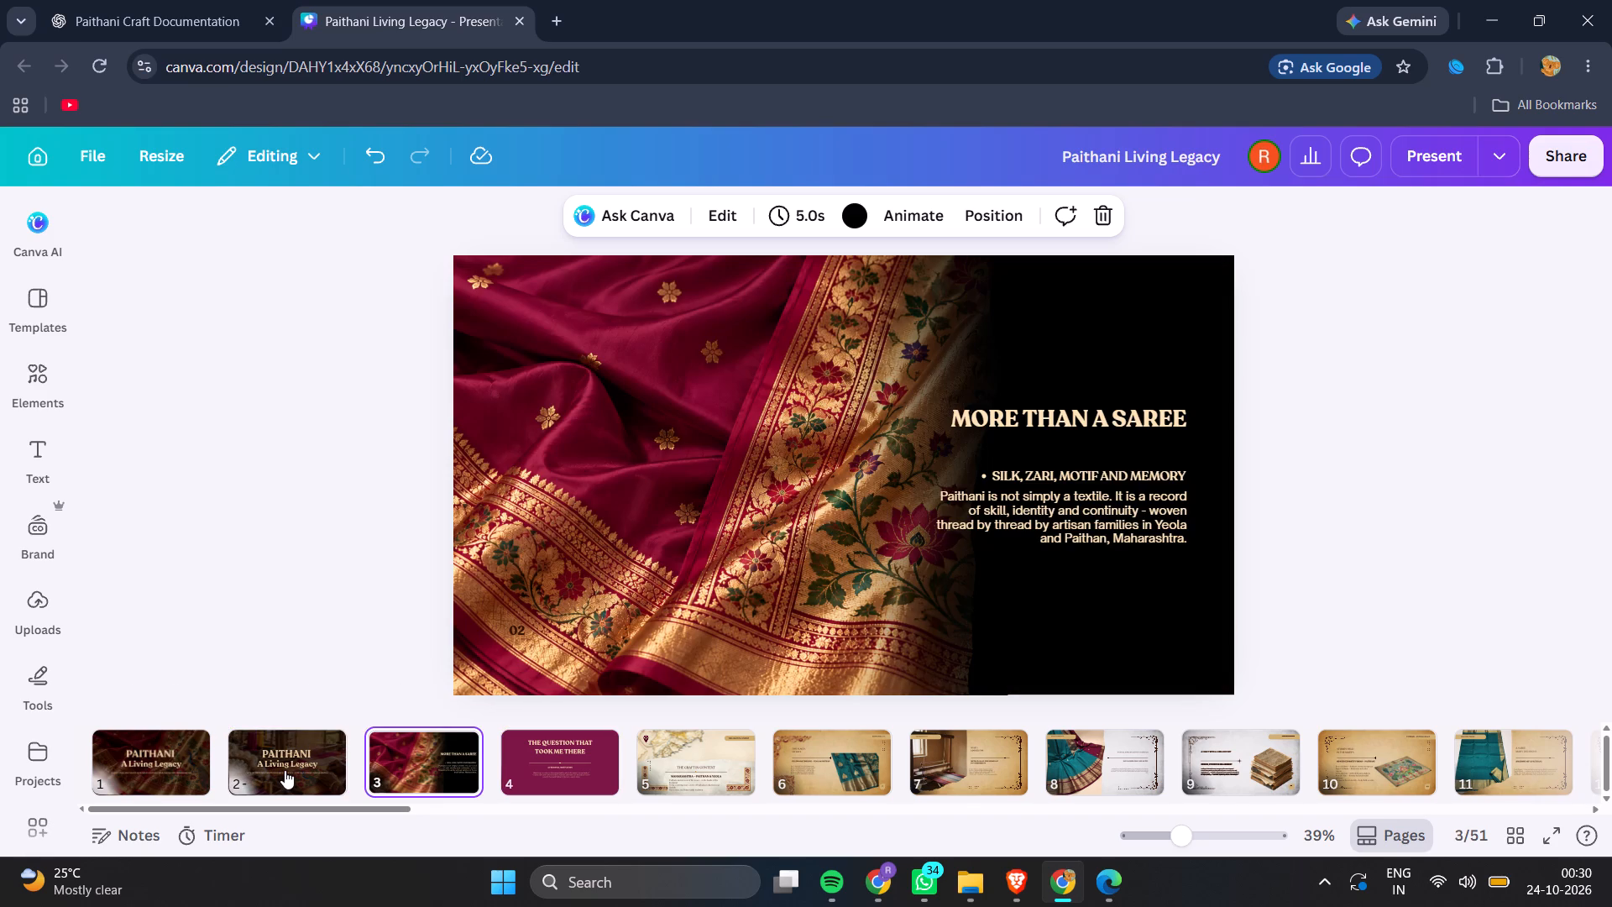
pyautogui.press('Right')
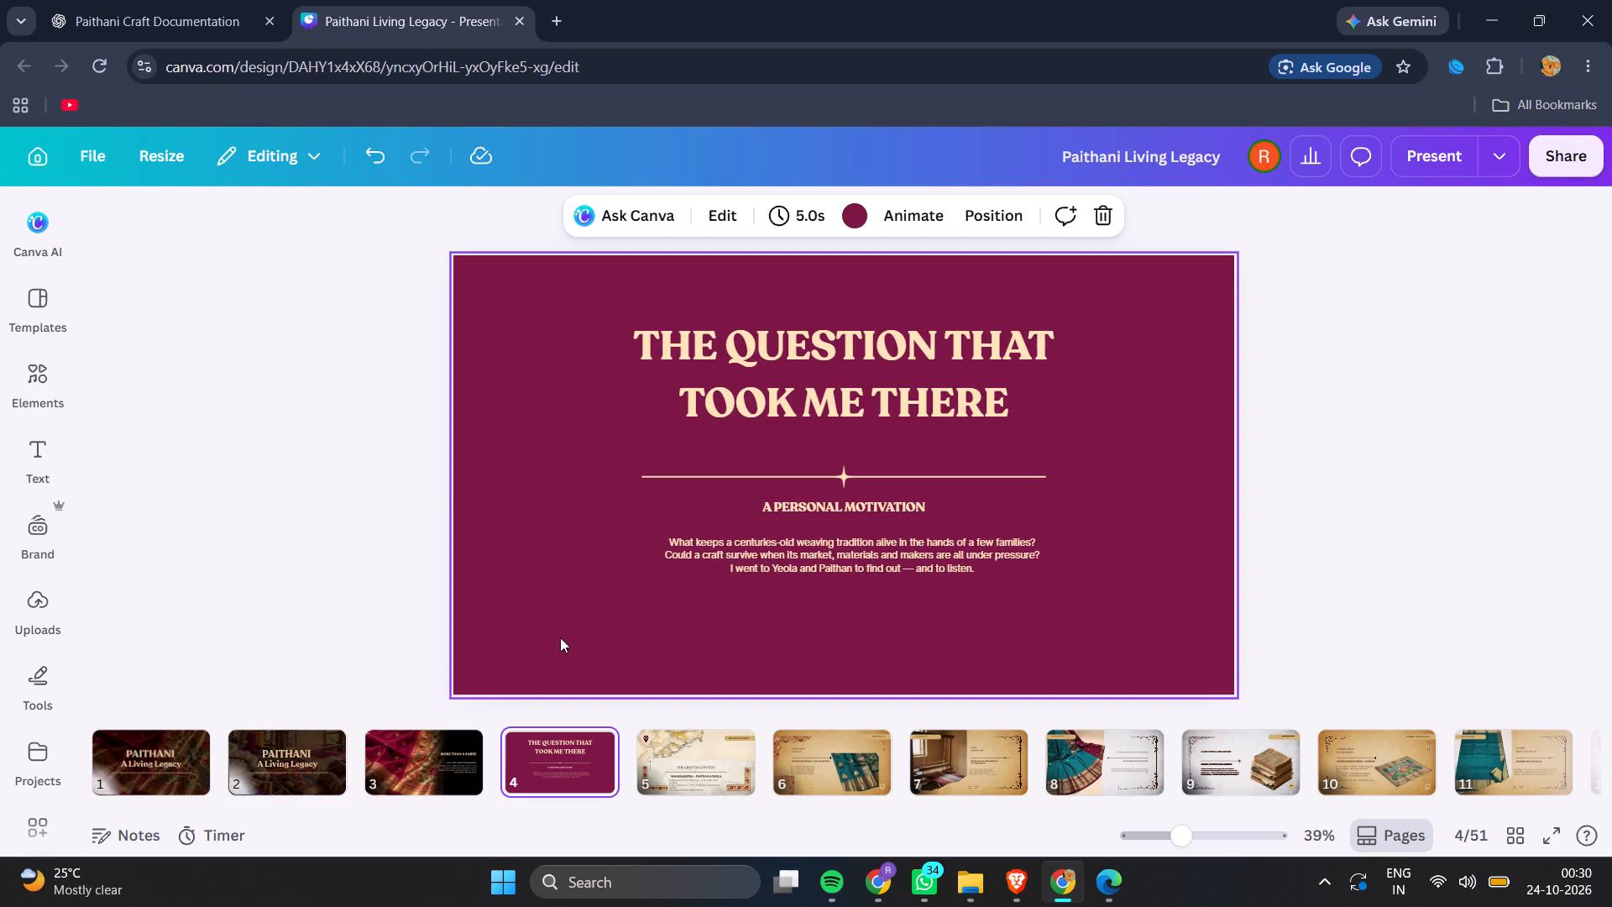
pyautogui.click(806, 396)
pyautogui.press('Down')
pyautogui.press('Down')
pyautogui.press('Down')
pyautogui.press('Down')
pyautogui.press('Down')
pyautogui.press('Down')
pyautogui.press('Down')
pyautogui.press('Down')
pyautogui.press('Down')
pyautogui.press('Down')
pyautogui.press('Down')
pyautogui.press('Down')
pyautogui.press('Down')
pyautogui.press('Down')
pyautogui.press('Down')
pyautogui.press('Down')
pyautogui.press('Down')
pyautogui.press('Down')
pyautogui.press('Down')
pyautogui.press('Down')
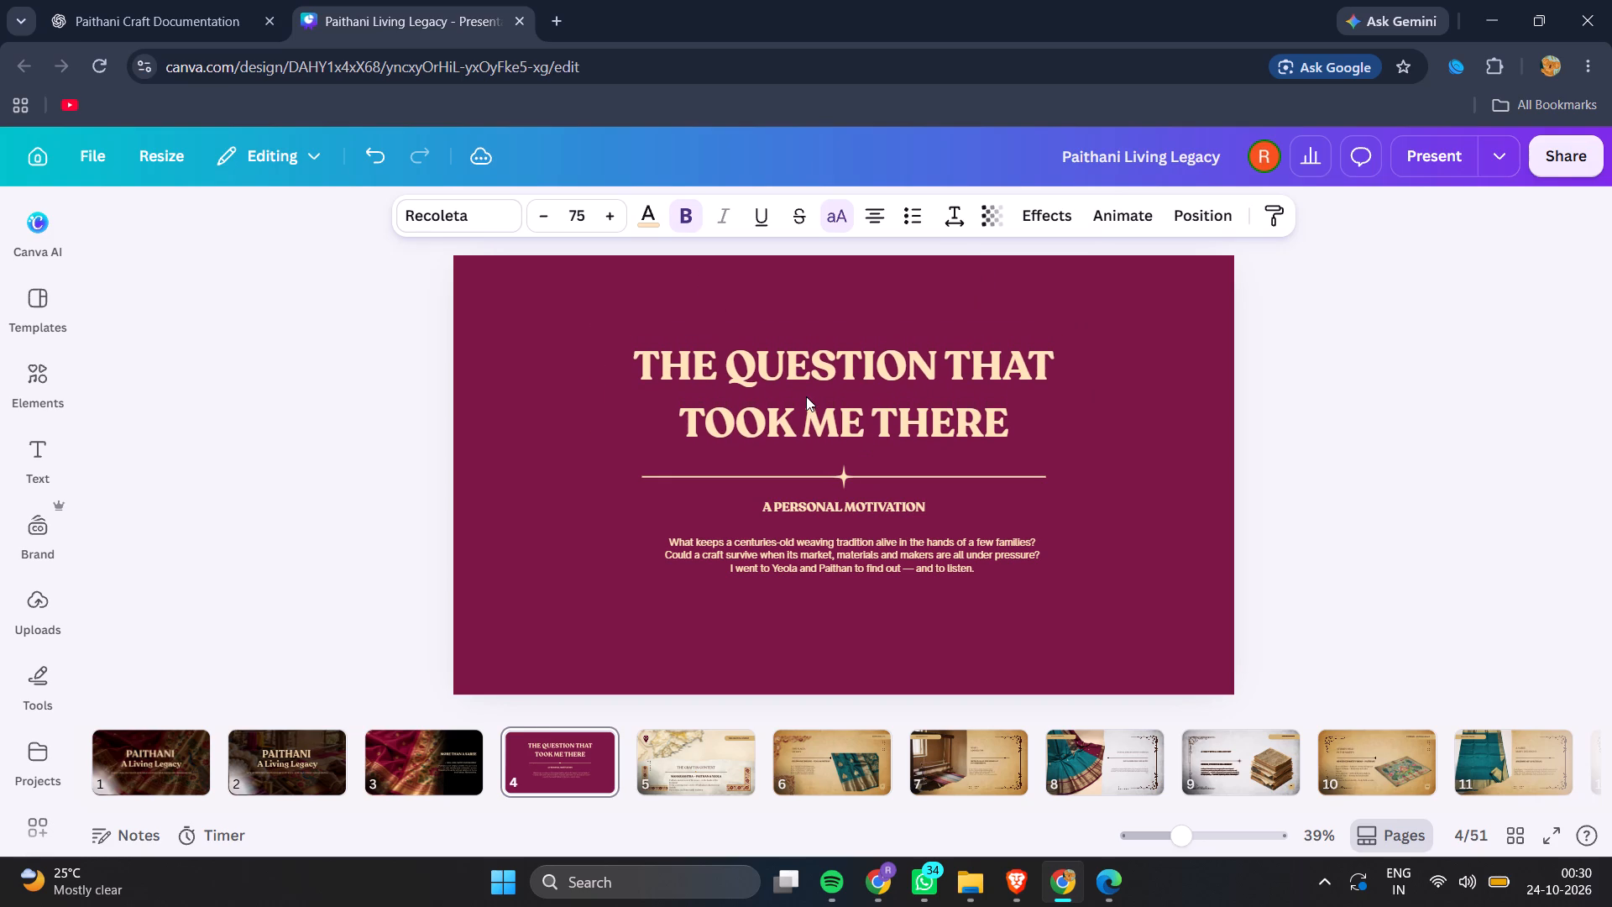
# Set slide 4's body paragraph to font size 23, widen its text box to fit three lines and centre it on the slide.
pyautogui.click(839, 555)
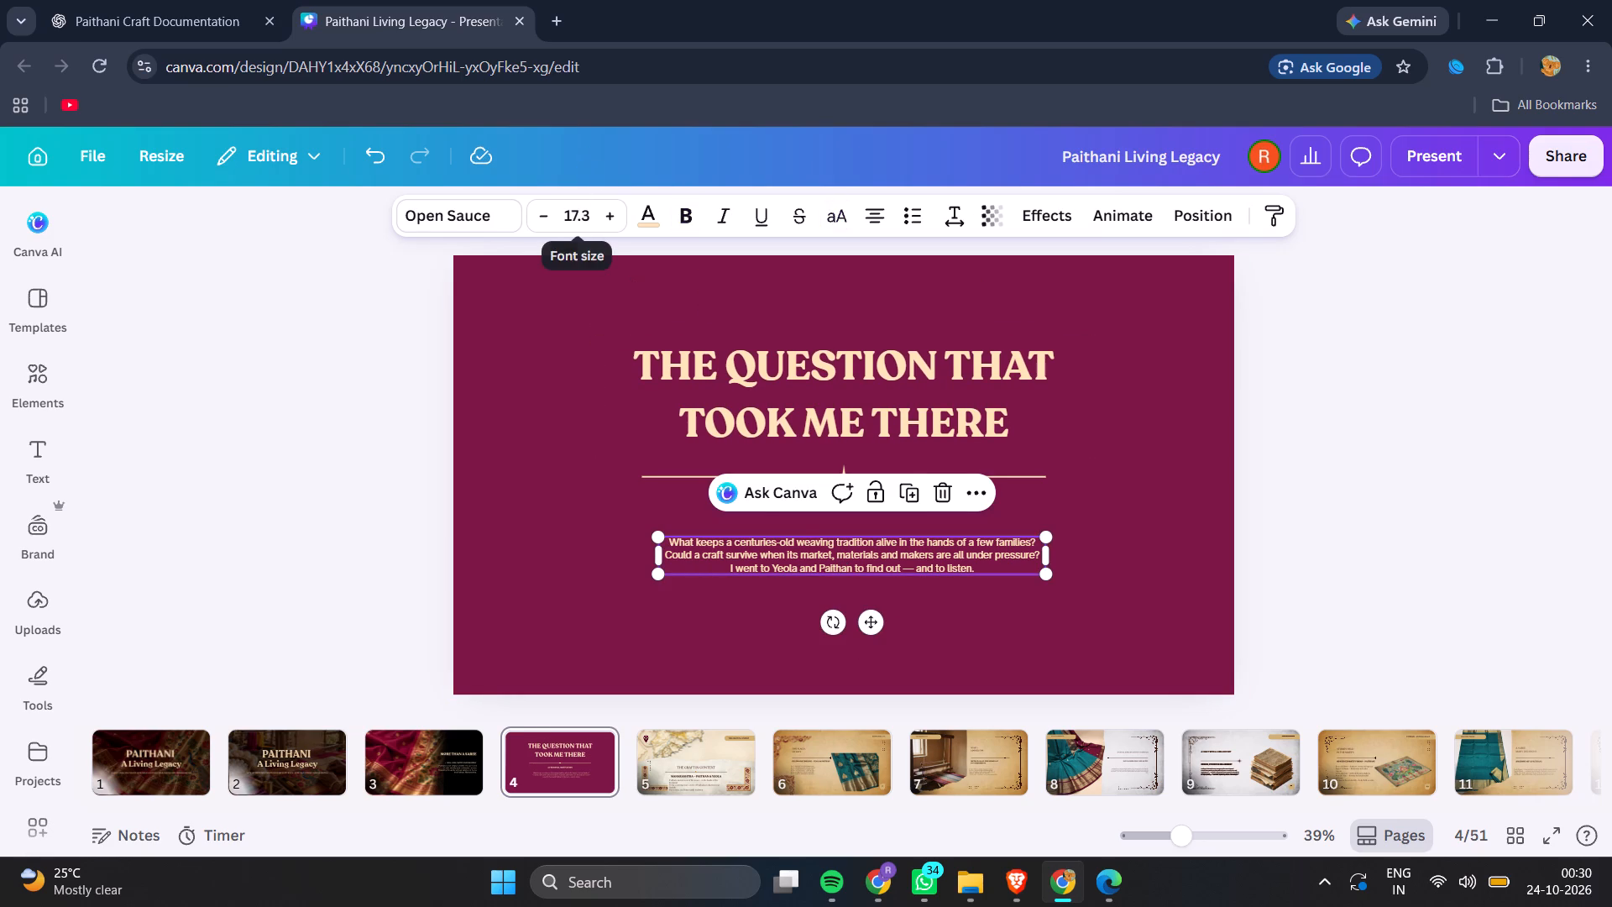
pyautogui.doubleClick(576, 208)
pyautogui.write('23')
pyautogui.press('Return')
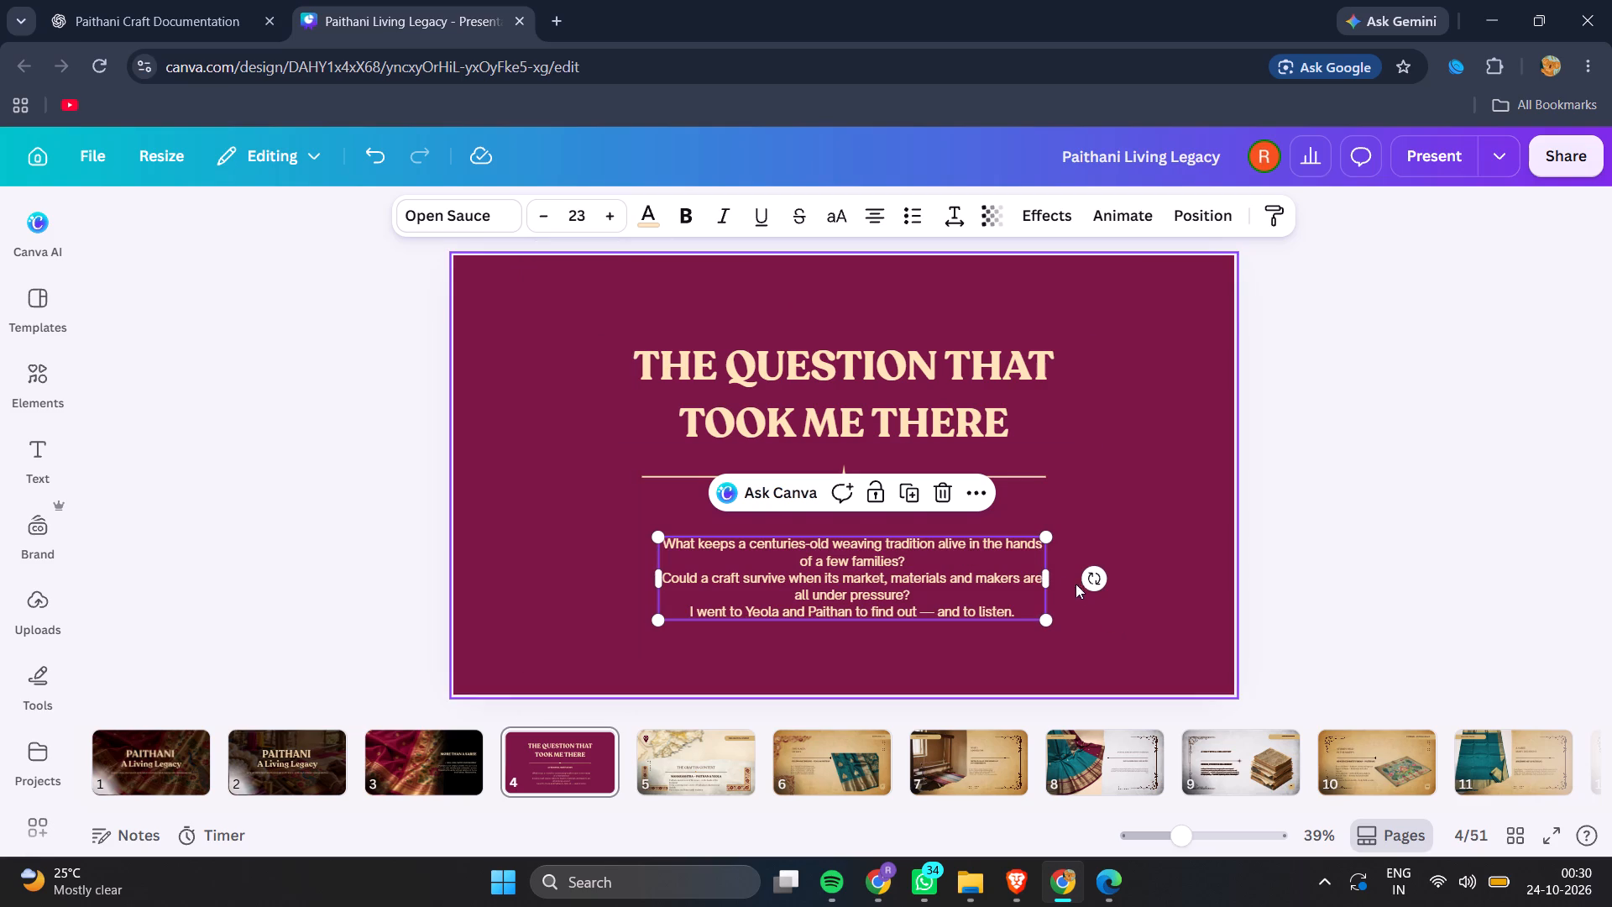
pyautogui.moveTo(1050, 574); pyautogui.dragTo(1206, 565)
pyautogui.moveTo(1074, 564); pyautogui.dragTo(983, 561)
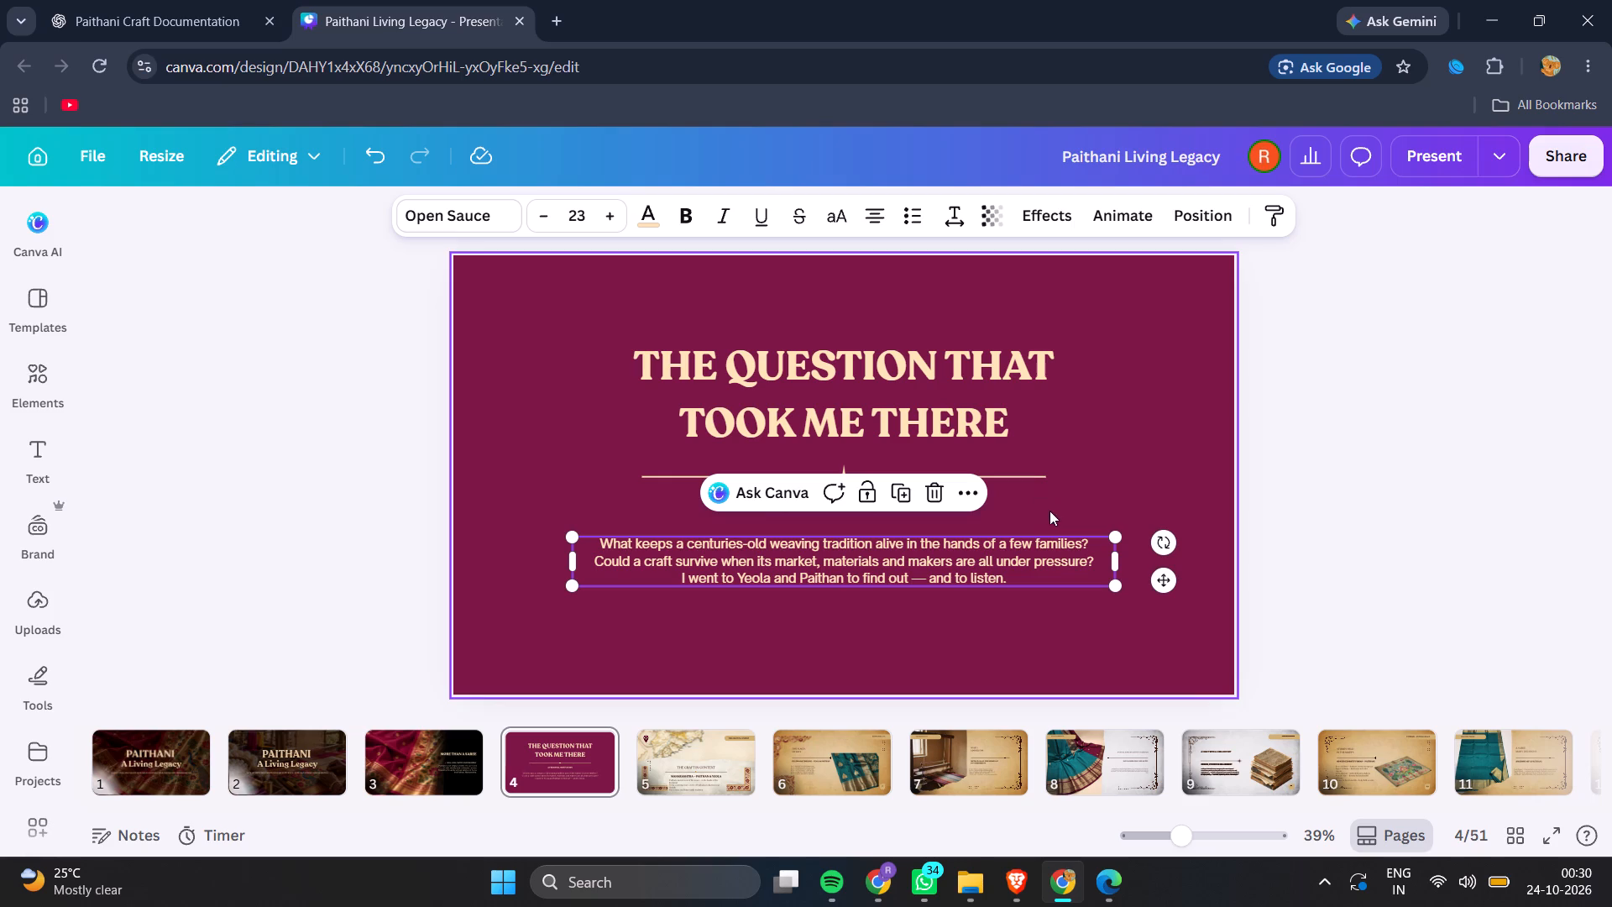
pyautogui.click(1265, 453)
# Check slide 3's subheading and body font sizes, and set slide 4's body paragraph to size 22 to match.
pyautogui.click(913, 506)
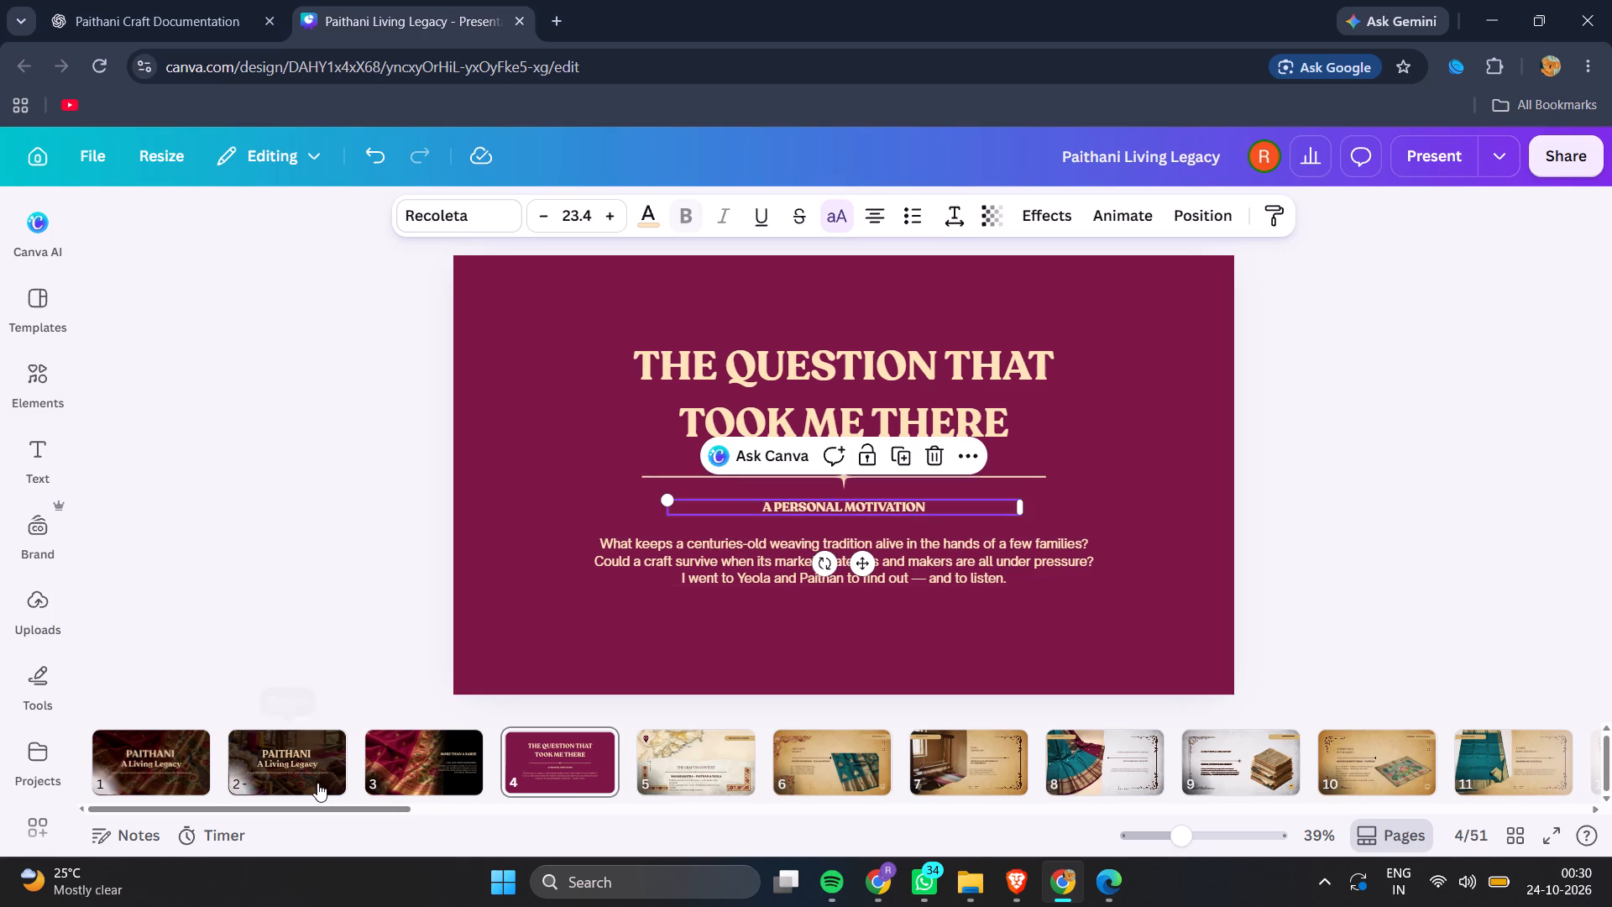
pyautogui.click(398, 774)
pyautogui.click(1067, 468)
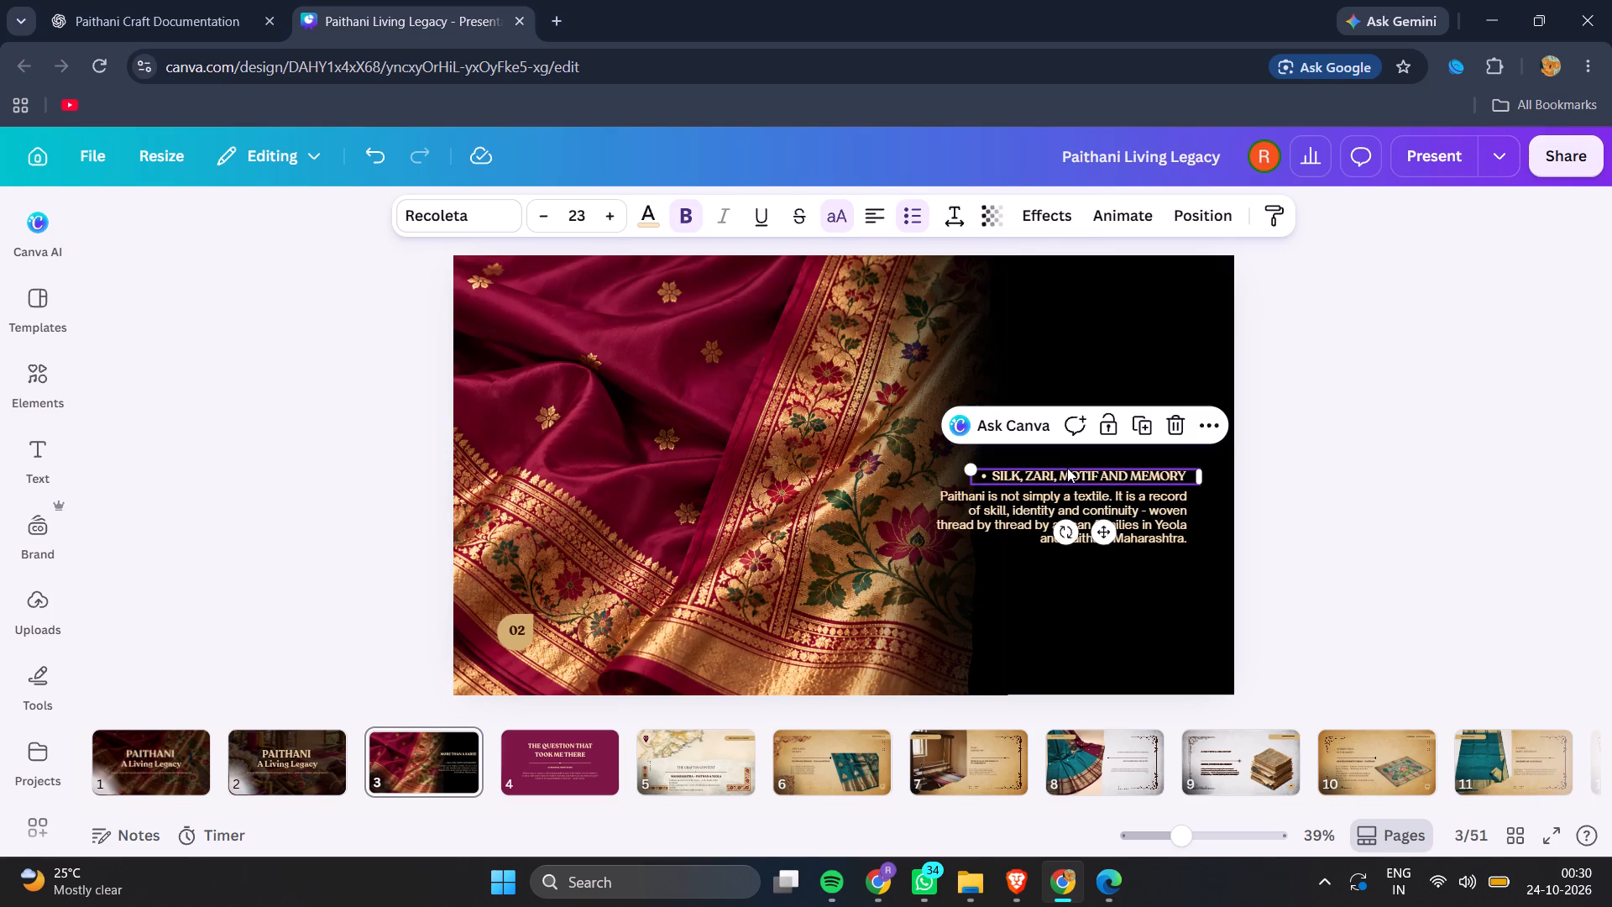
pyautogui.click(1066, 514)
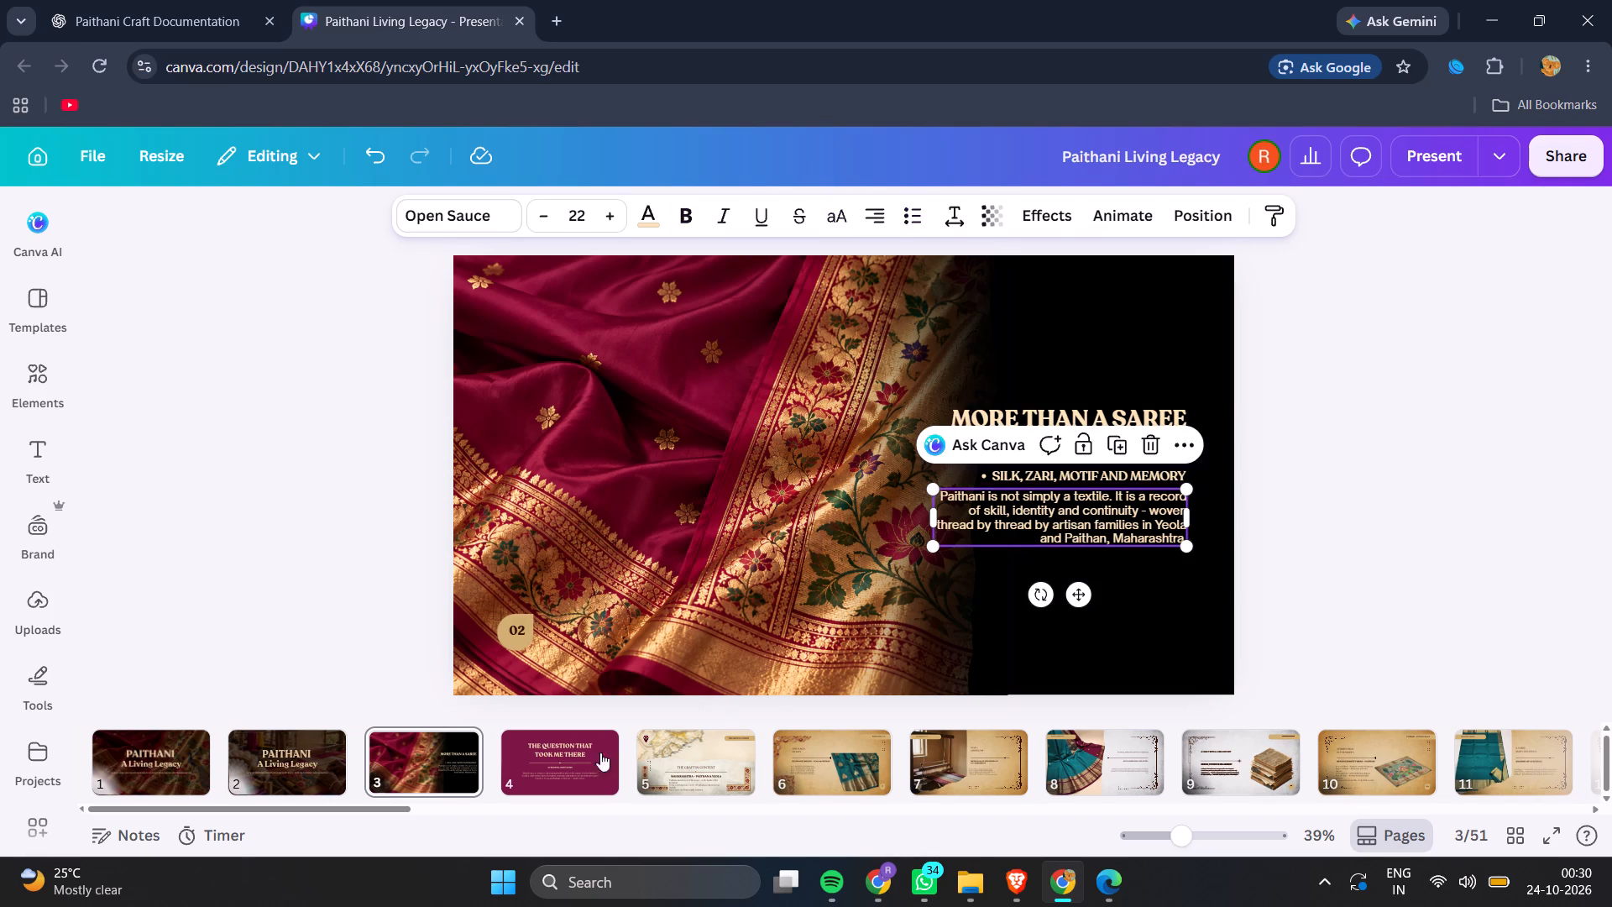
pyautogui.click(576, 742)
pyautogui.click(924, 564)
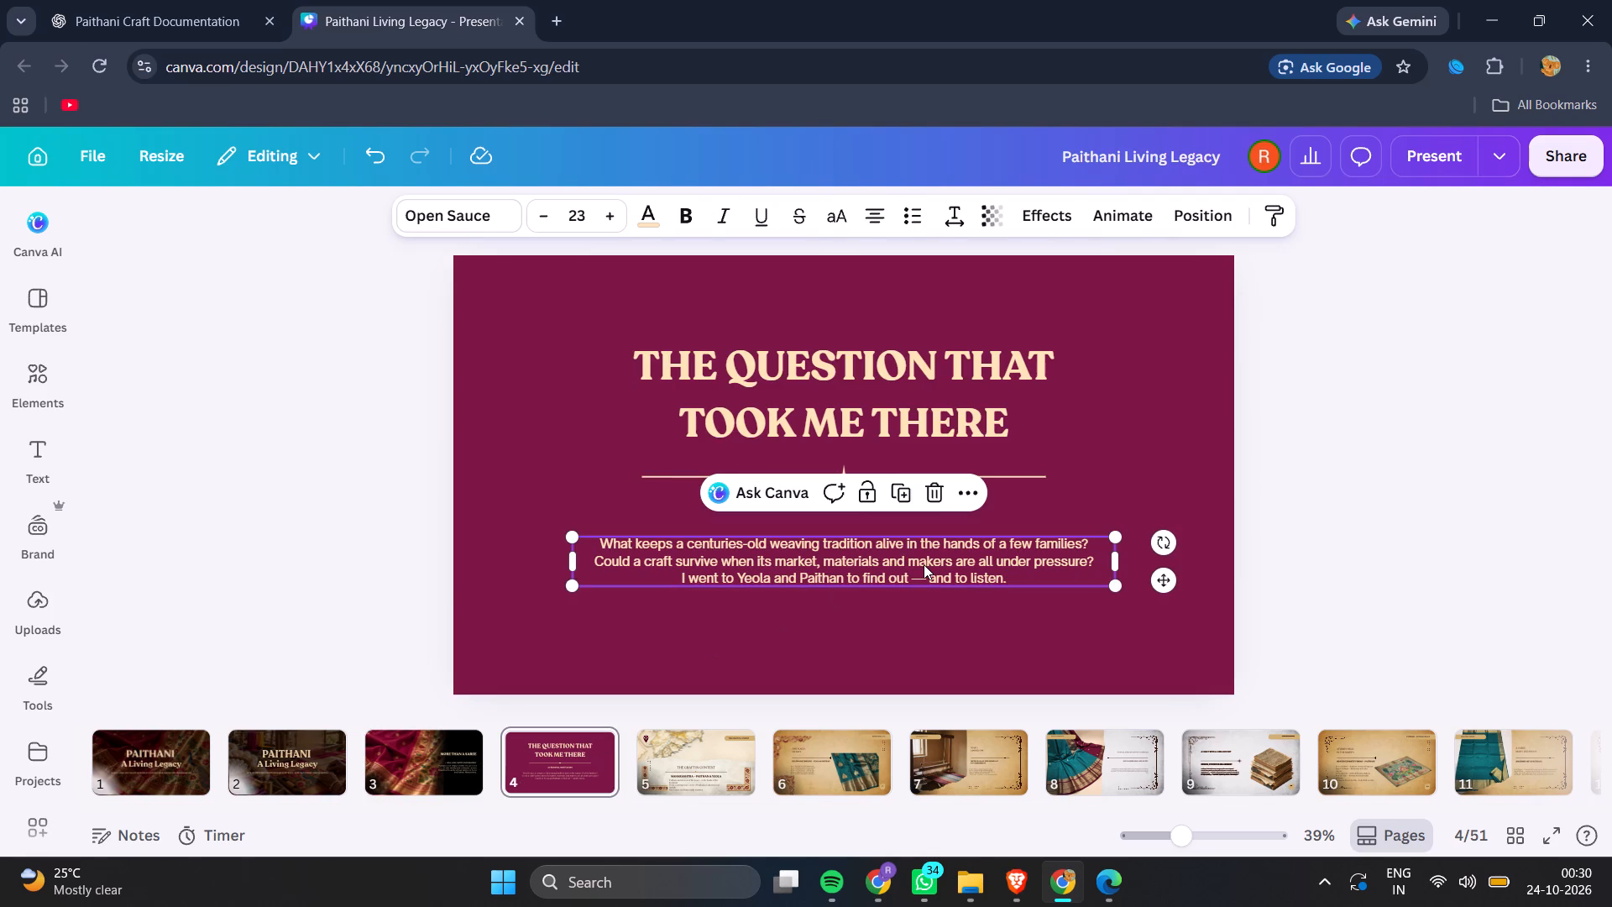
pyautogui.doubleClick(572, 214)
pyautogui.write('22')
pyautogui.press('Return')
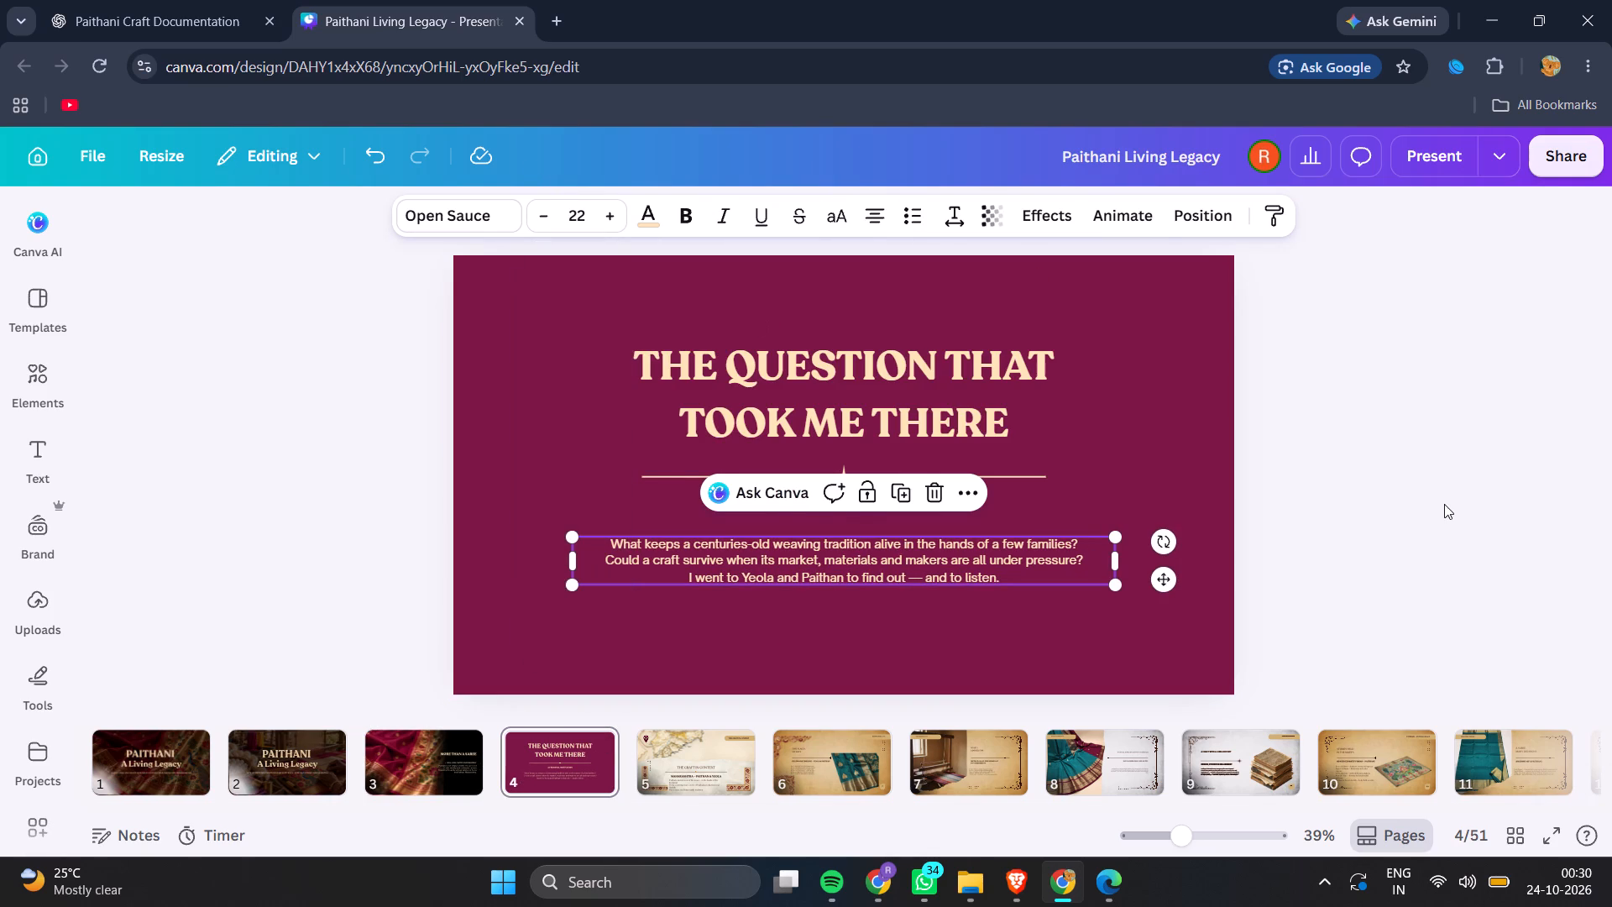
pyautogui.click(1444, 503)
# Nudge slide 4's body paragraph up closer to the subheading "A PERSONAL MOTIVATION".
pyautogui.click(924, 512)
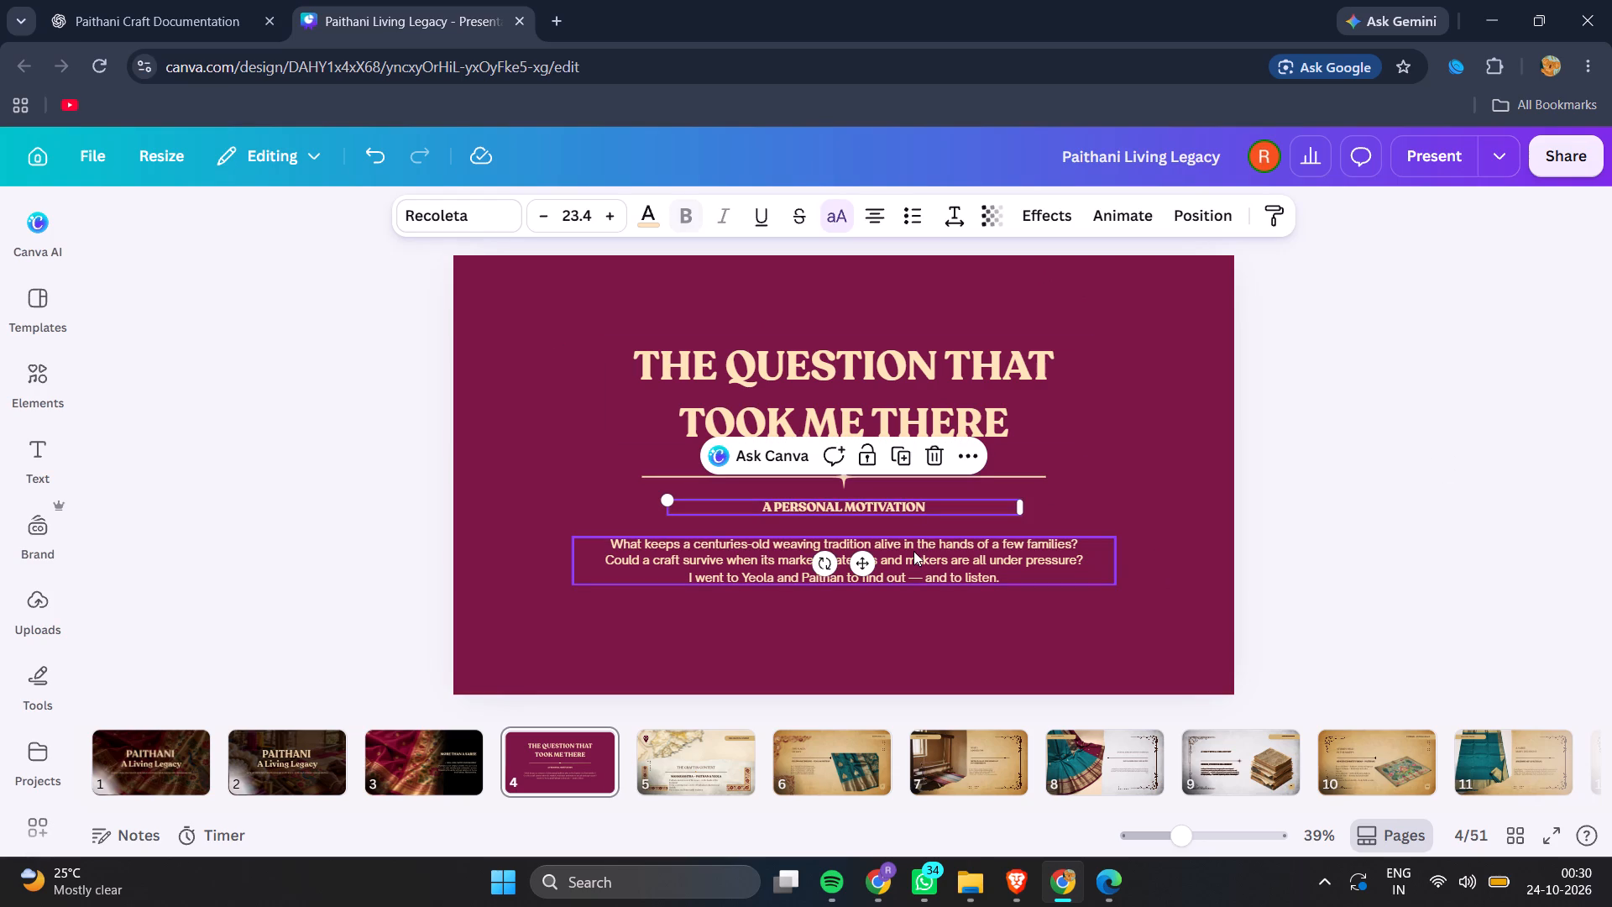
pyautogui.click(915, 551)
pyautogui.press('Up')
pyautogui.press('Up')
pyautogui.press('Up')
pyautogui.press('Up')
pyautogui.press('Up')
pyautogui.press('Up')
pyautogui.press('Up')
pyautogui.press('Up')
pyautogui.press('Up')
pyautogui.press('Up')
pyautogui.press('Up')
pyautogui.press('Up')
pyautogui.press('Up')
pyautogui.press('Up')
pyautogui.press('Up')
pyautogui.press('Up')
pyautogui.press('Up')
pyautogui.press('Up')
pyautogui.press('Up')
pyautogui.press('Up')
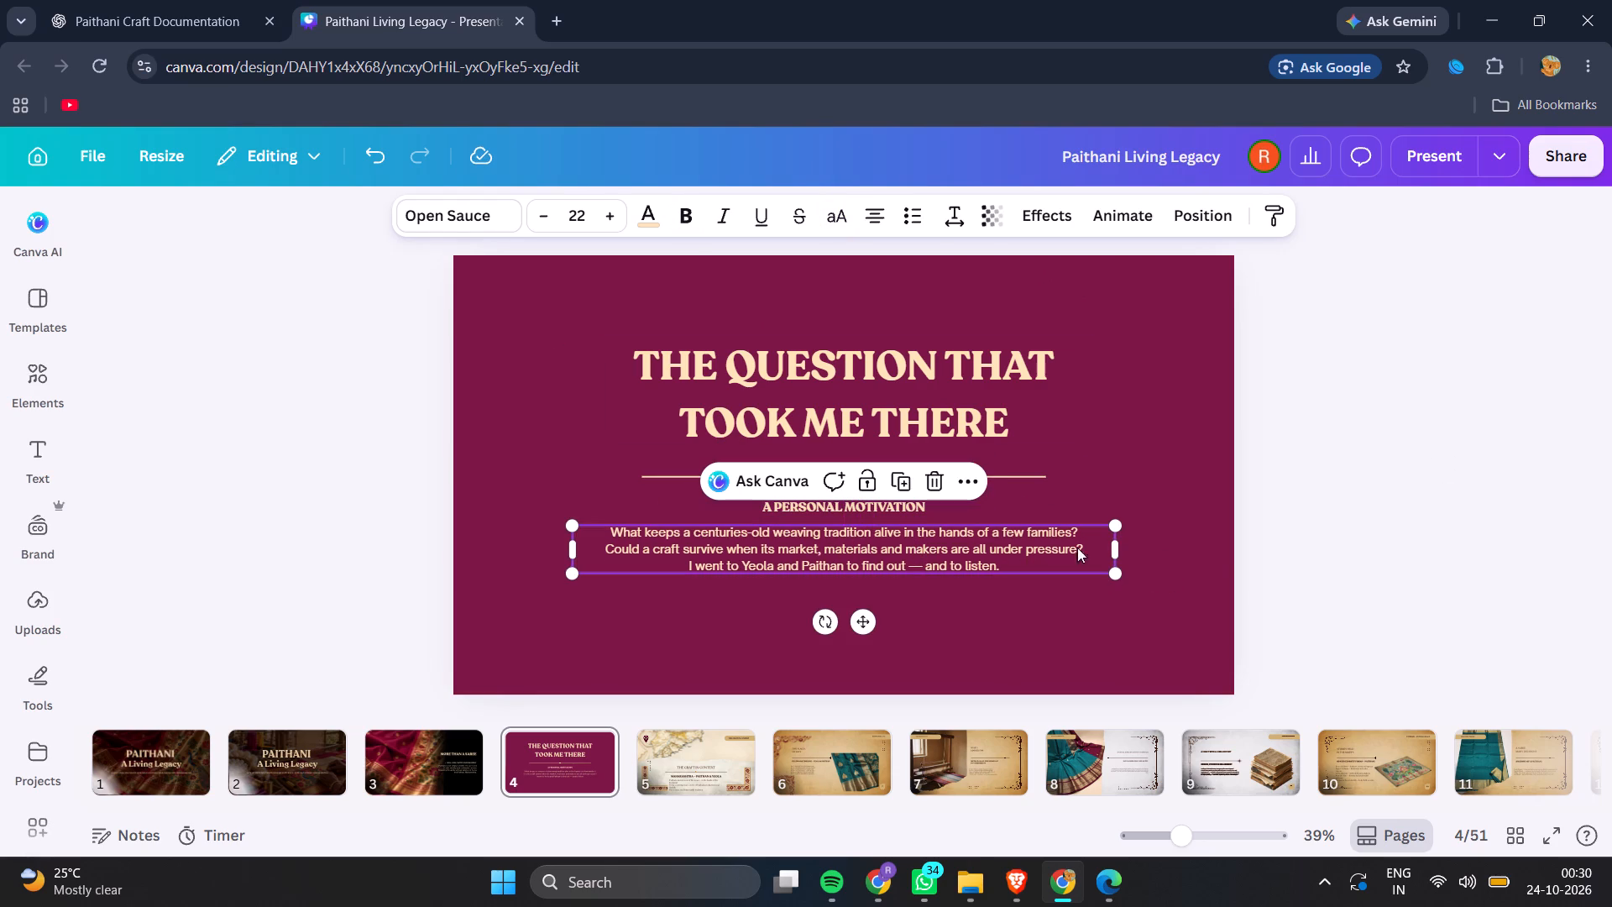
pyautogui.click(1230, 548)
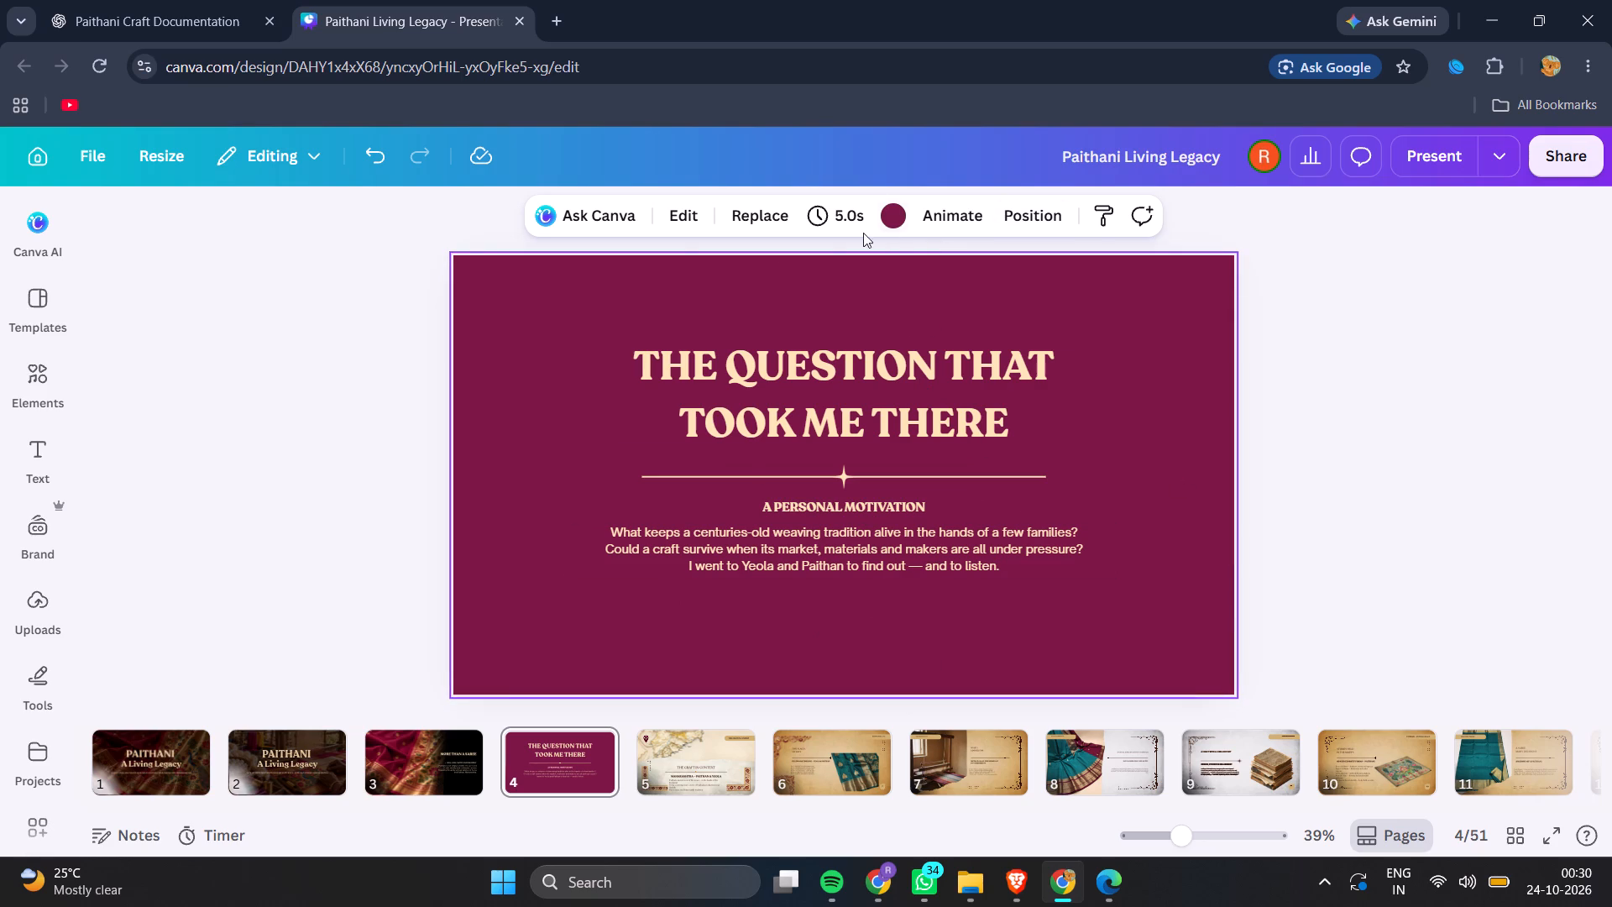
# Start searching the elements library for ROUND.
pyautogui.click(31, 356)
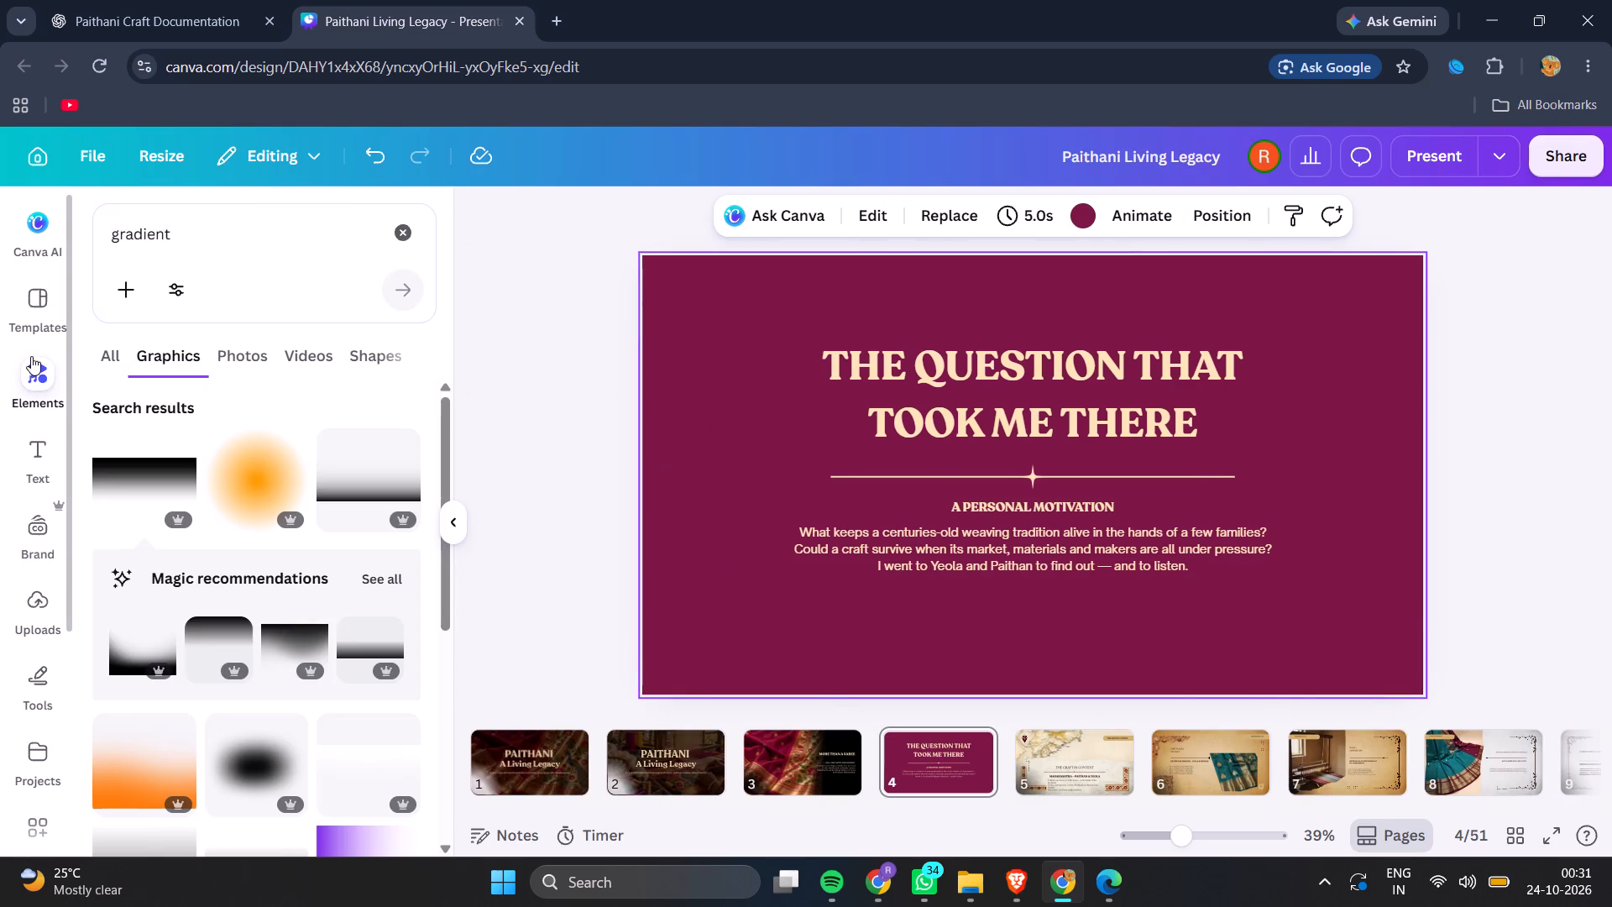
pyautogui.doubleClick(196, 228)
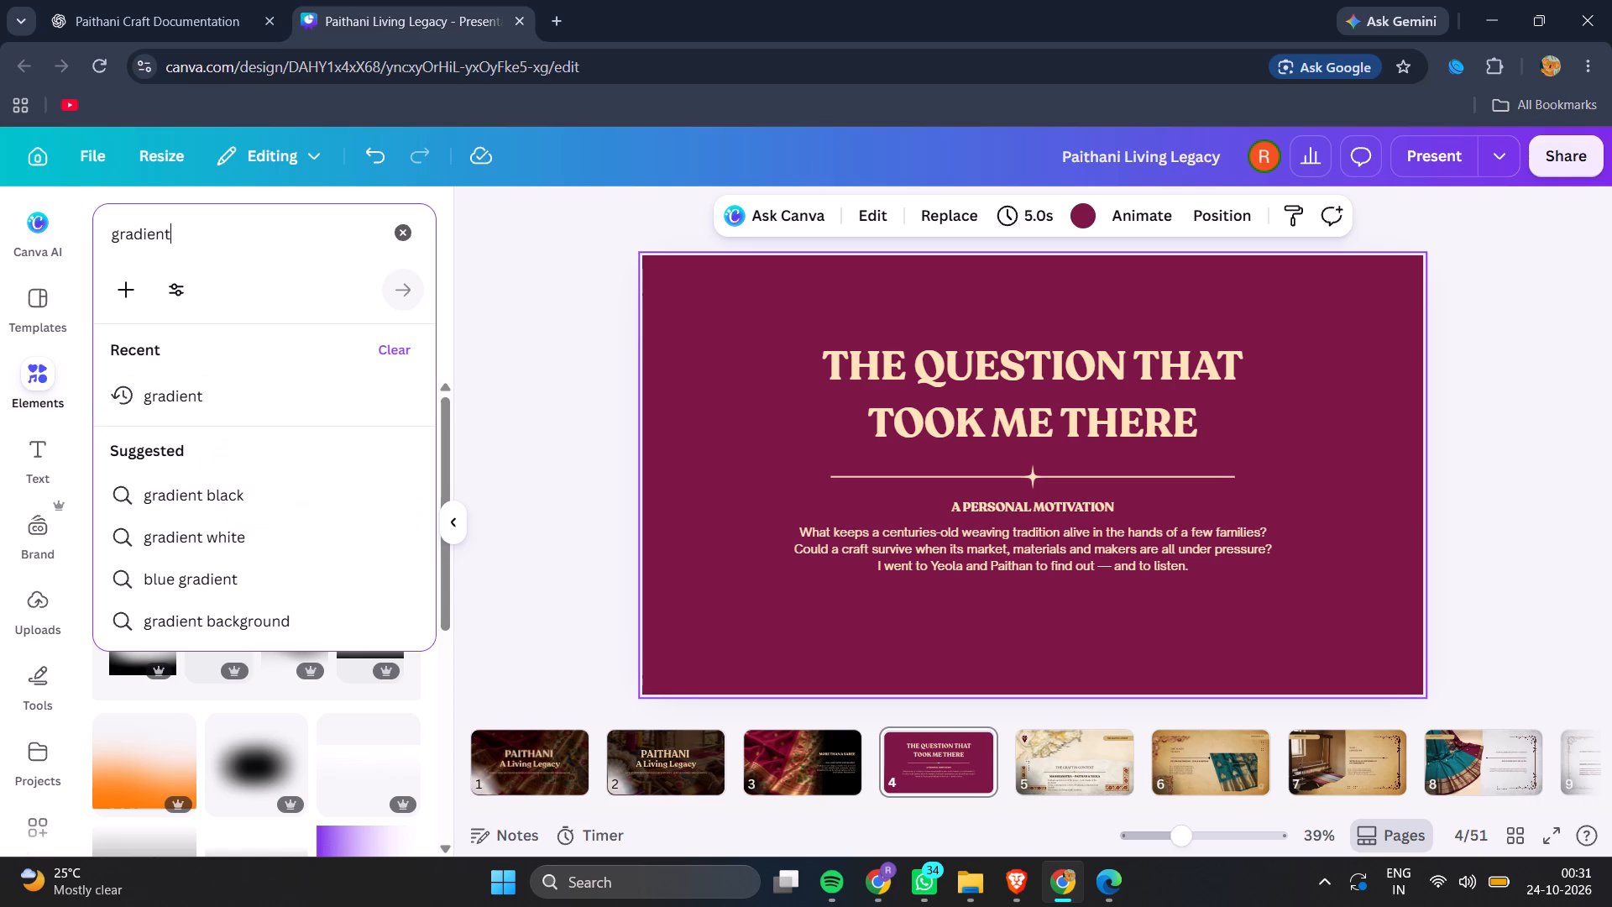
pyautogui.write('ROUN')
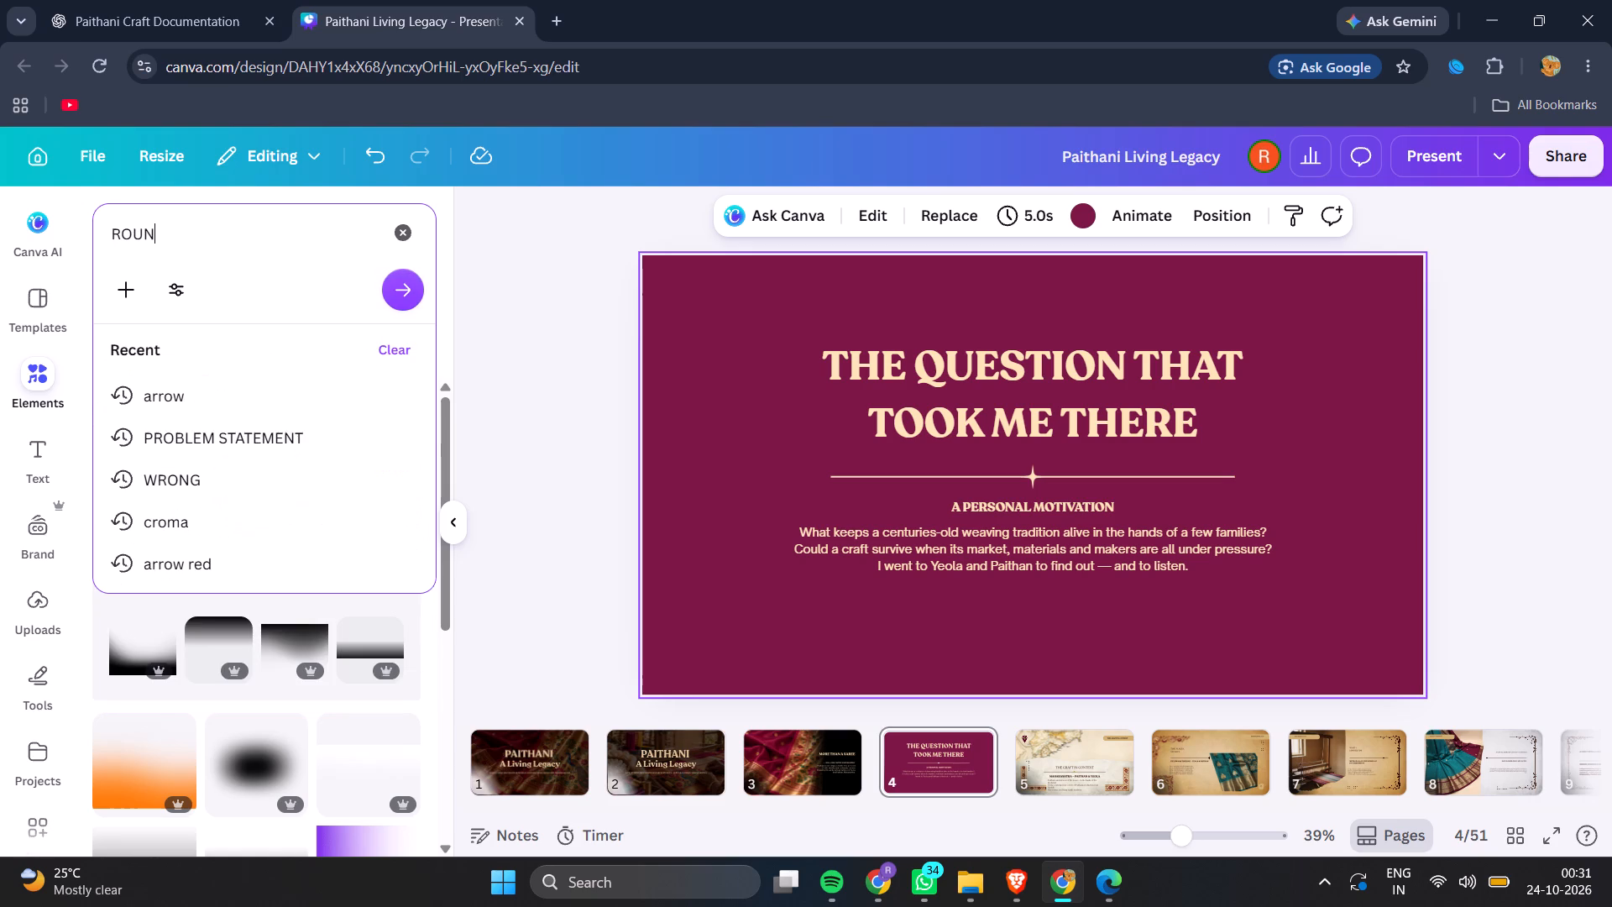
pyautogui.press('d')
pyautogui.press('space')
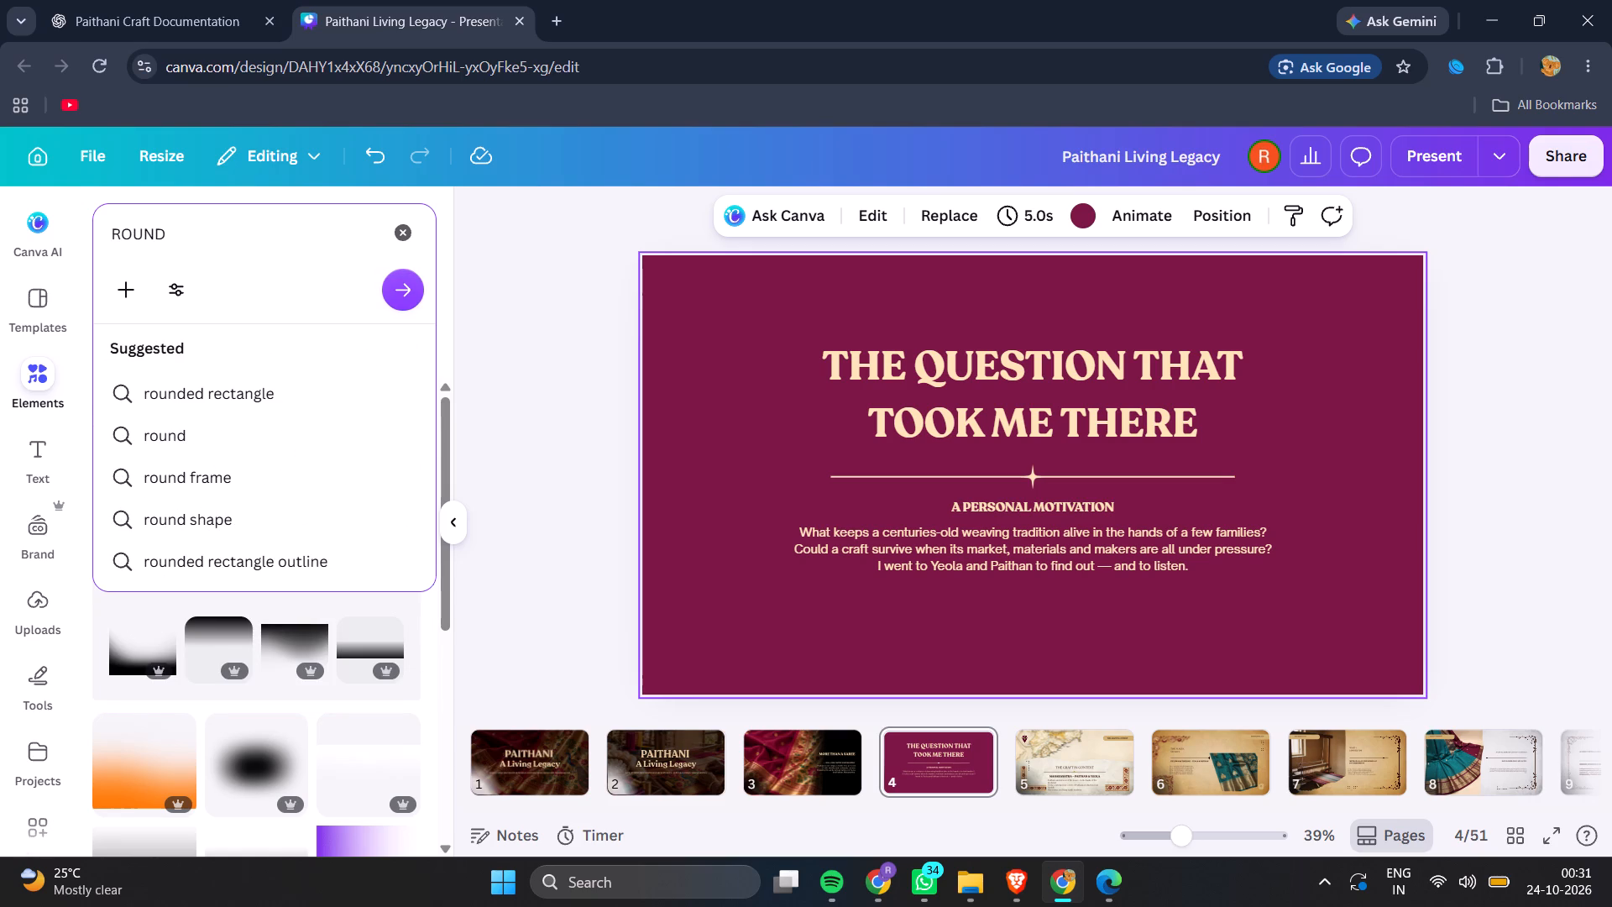
# Add the recommended black corner-shadow gradient graphic to slide 4 and enlarge it past the slide's edges to about 2,402 × 1,306.
pyautogui.click(133, 637)
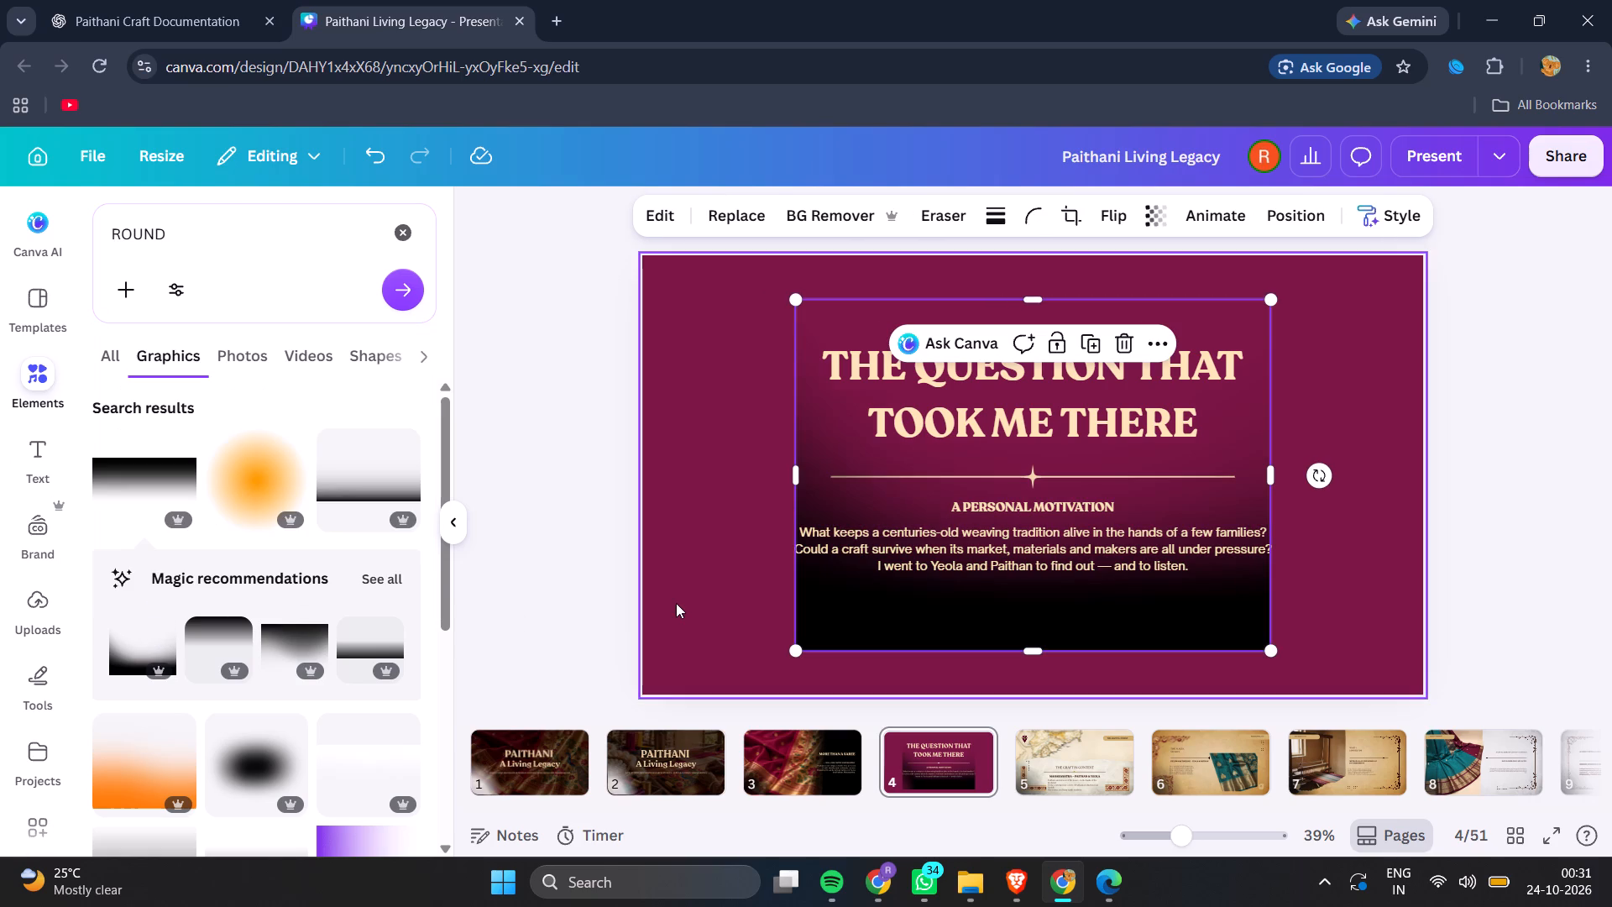
pyautogui.moveTo(802, 466); pyautogui.dragTo(636, 497)
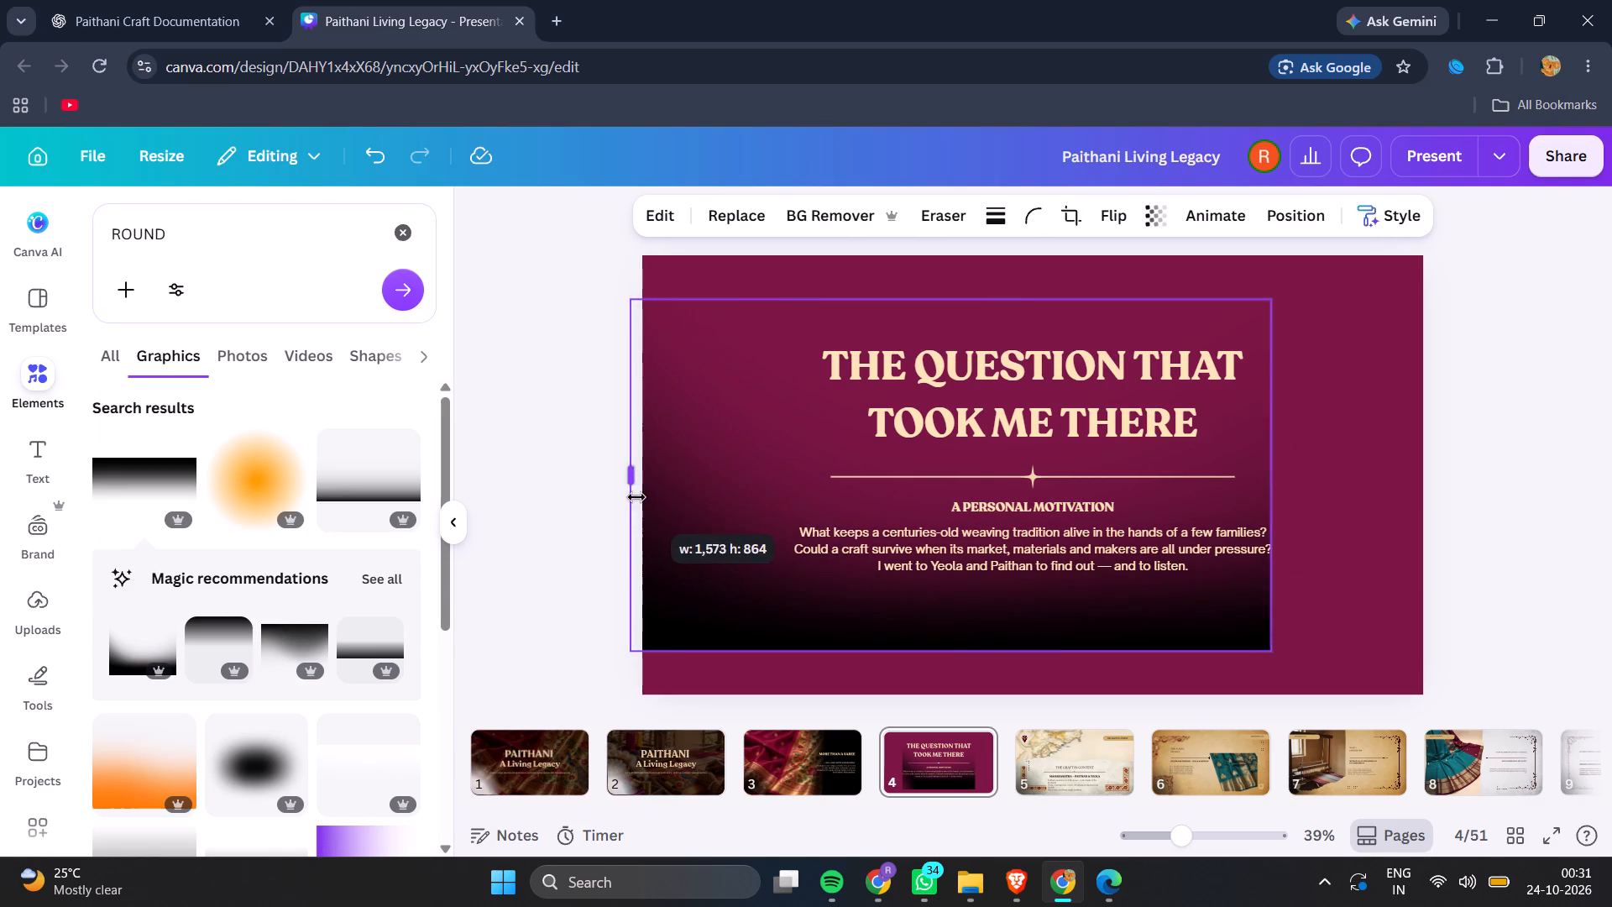
pyautogui.moveTo(636, 497); pyautogui.dragTo(636, 495)
pyautogui.moveTo(1274, 478); pyautogui.dragTo(1461, 474)
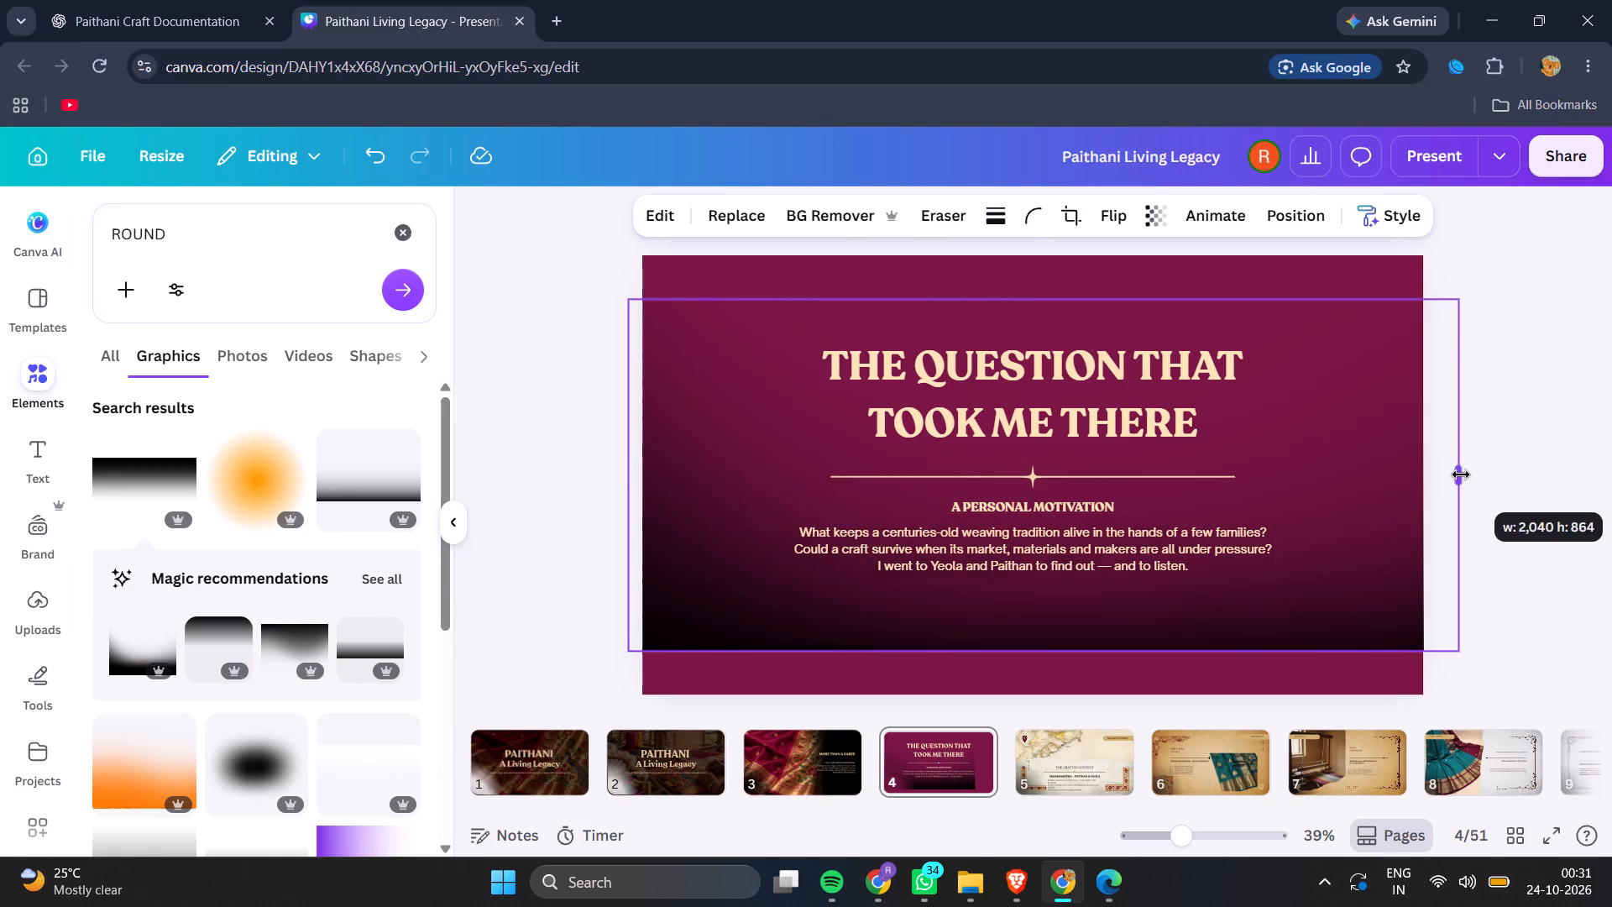
pyautogui.moveTo(1461, 474); pyautogui.dragTo(1461, 469)
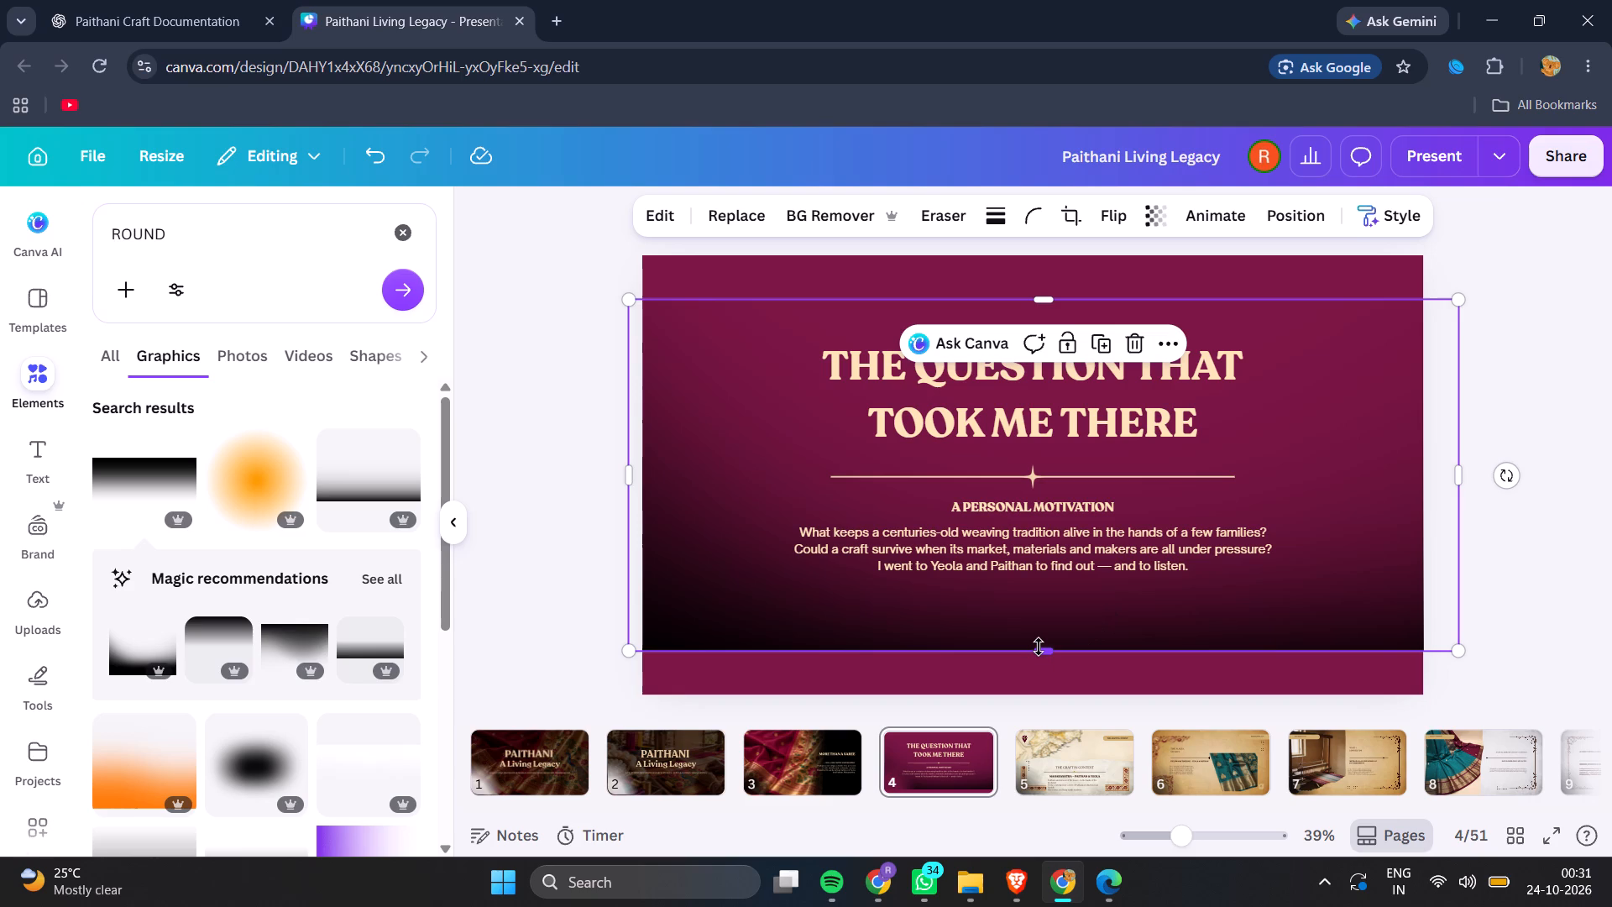
pyautogui.moveTo(1039, 645); pyautogui.dragTo(1035, 718)
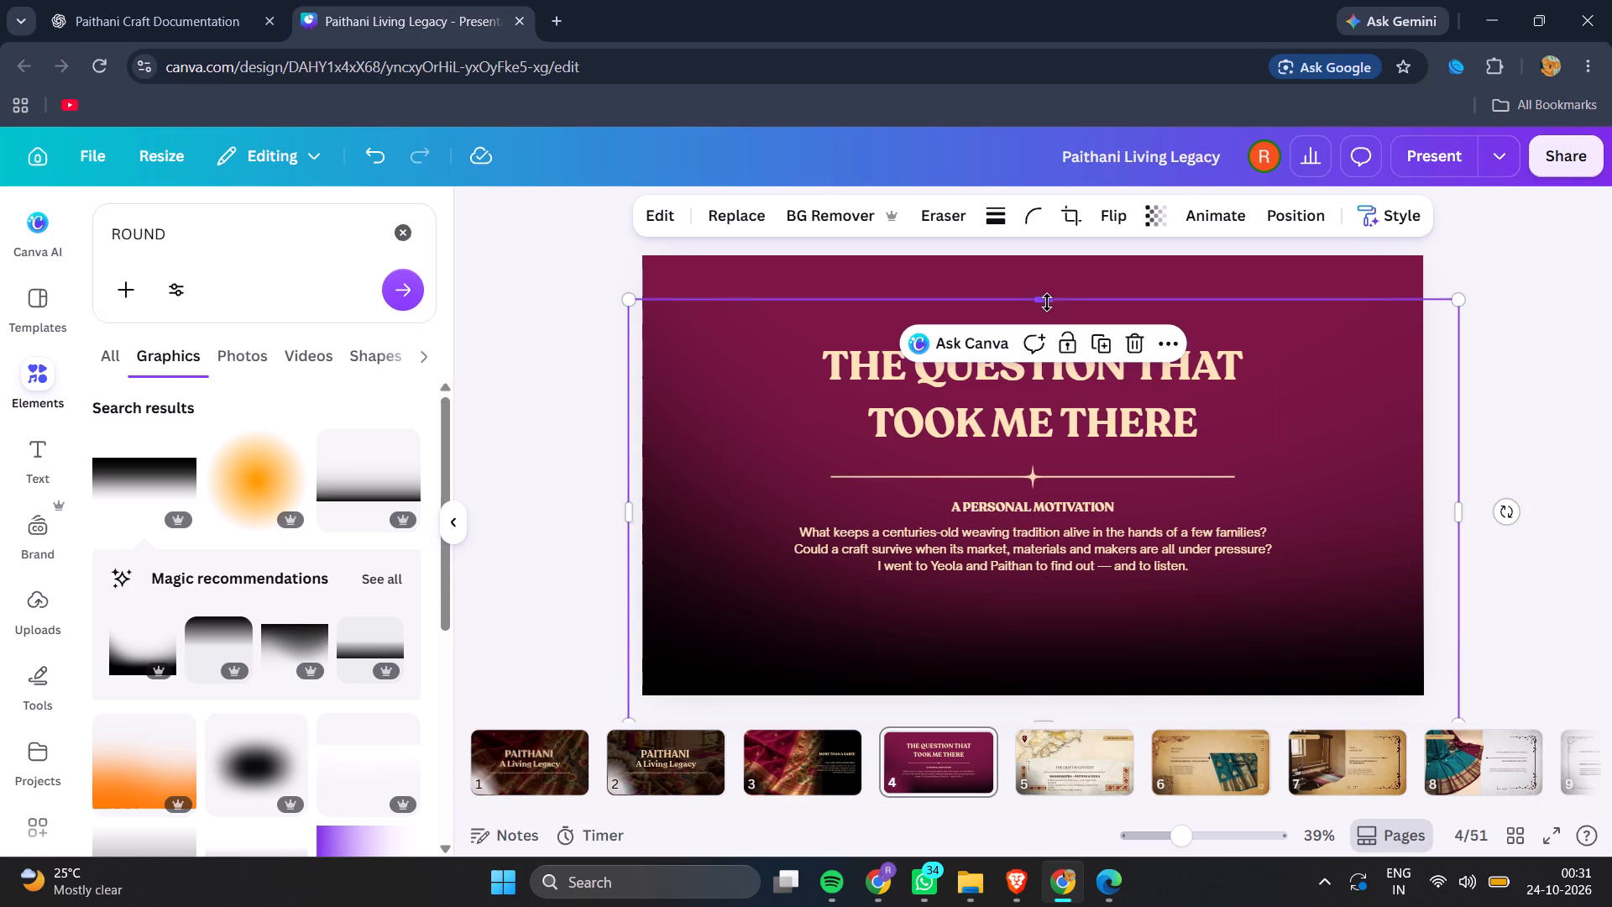
pyautogui.moveTo(1047, 301); pyautogui.dragTo(1060, 275)
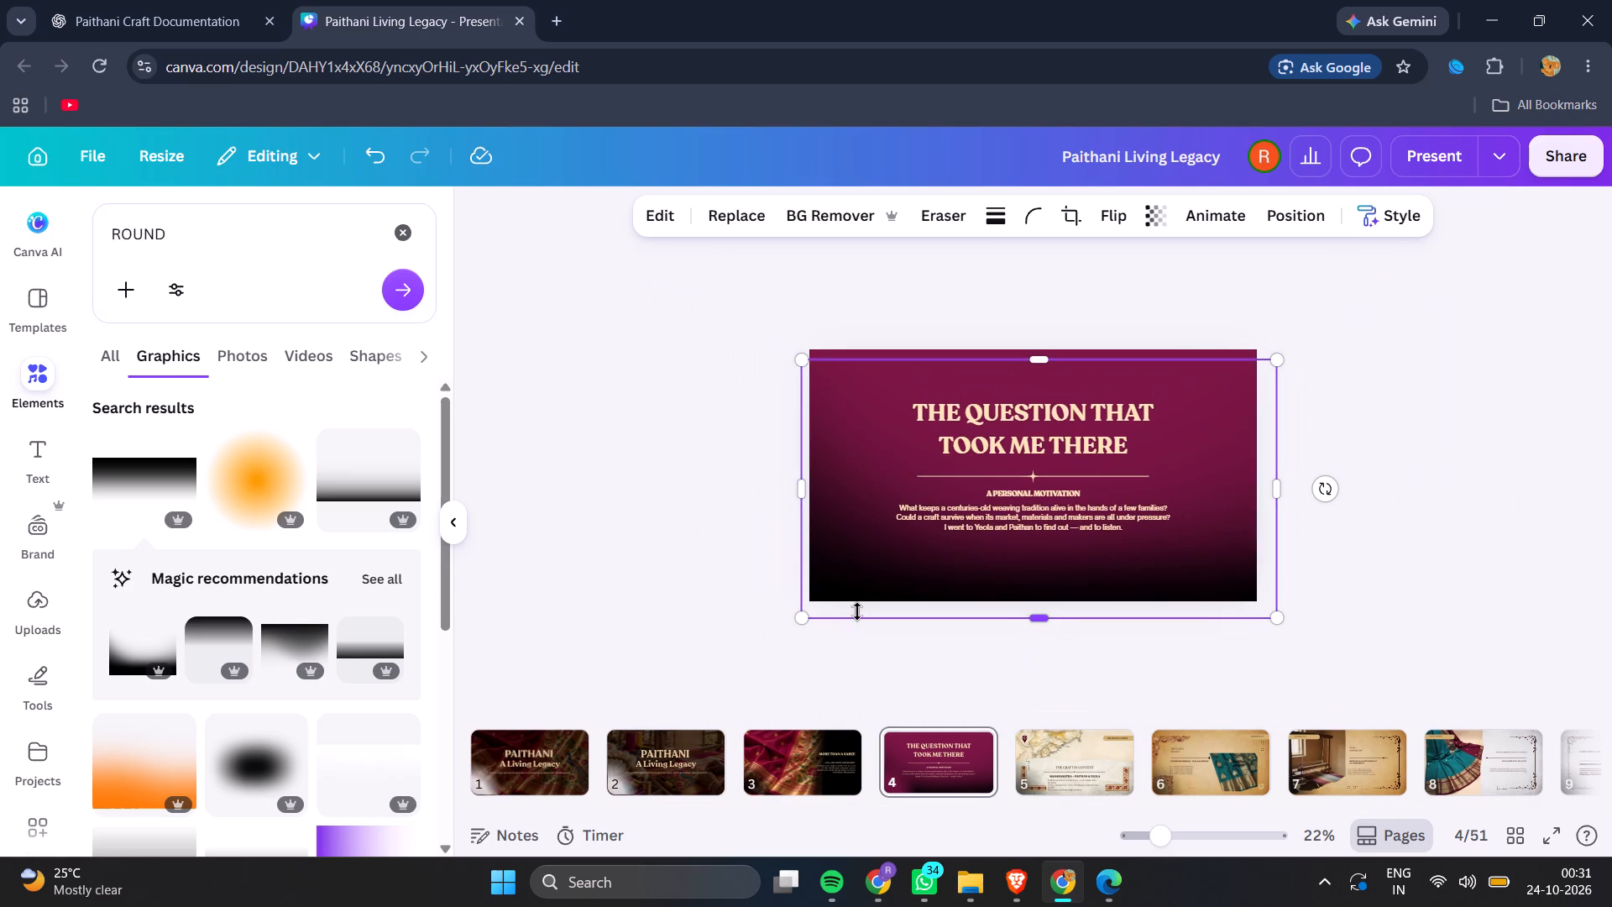
pyautogui.moveTo(798, 616); pyautogui.dragTo(709, 658)
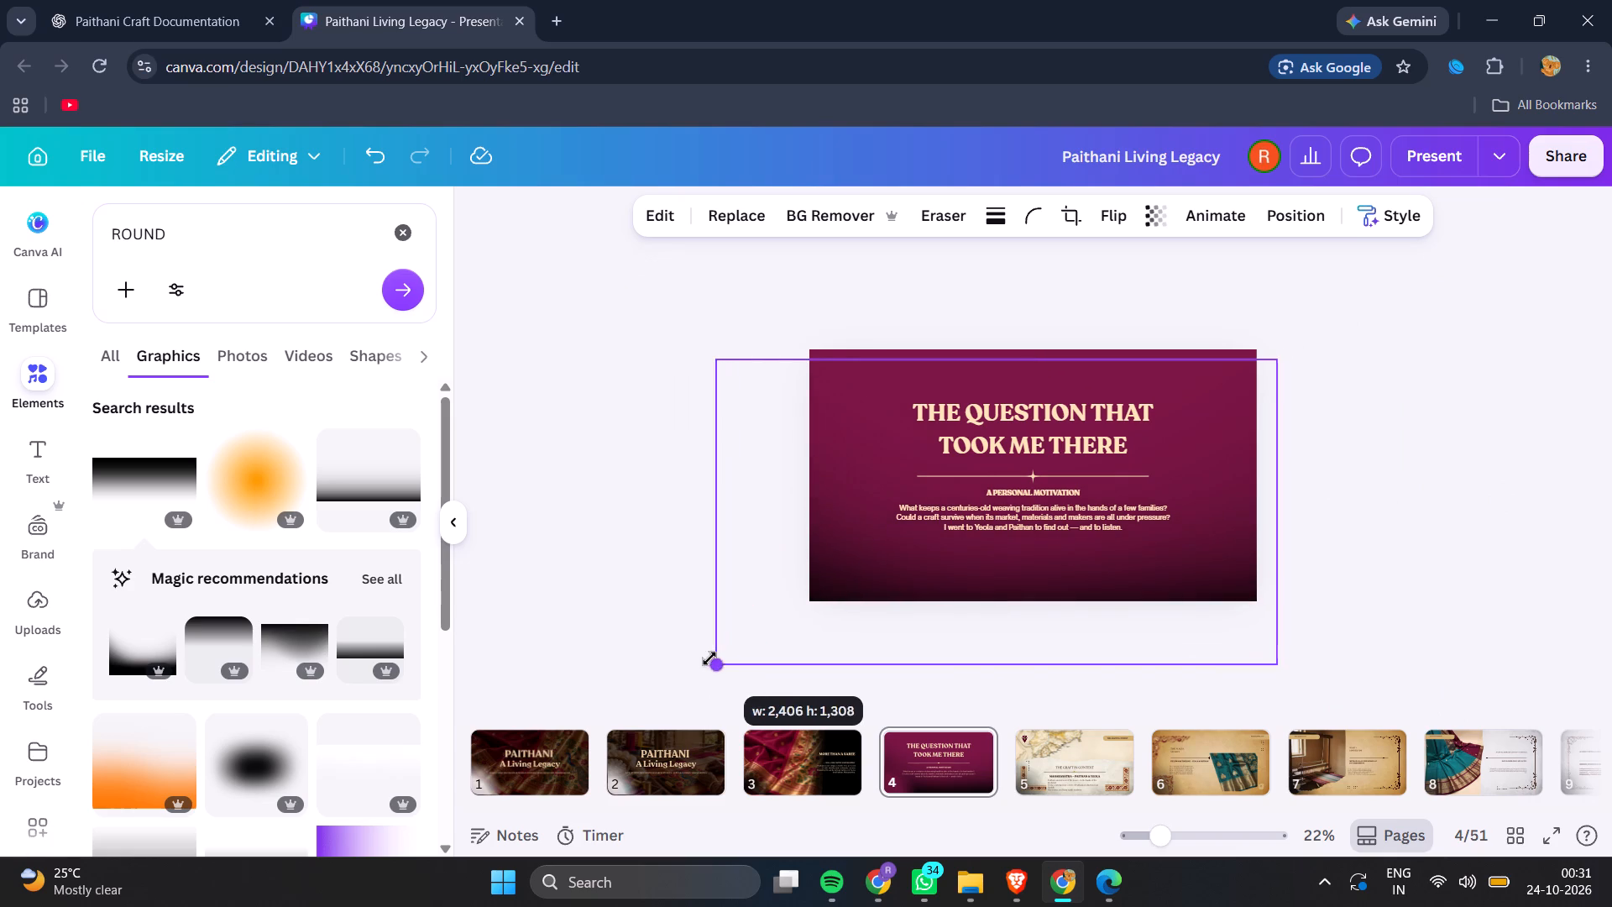
pyautogui.moveTo(709, 658); pyautogui.dragTo(746, 634)
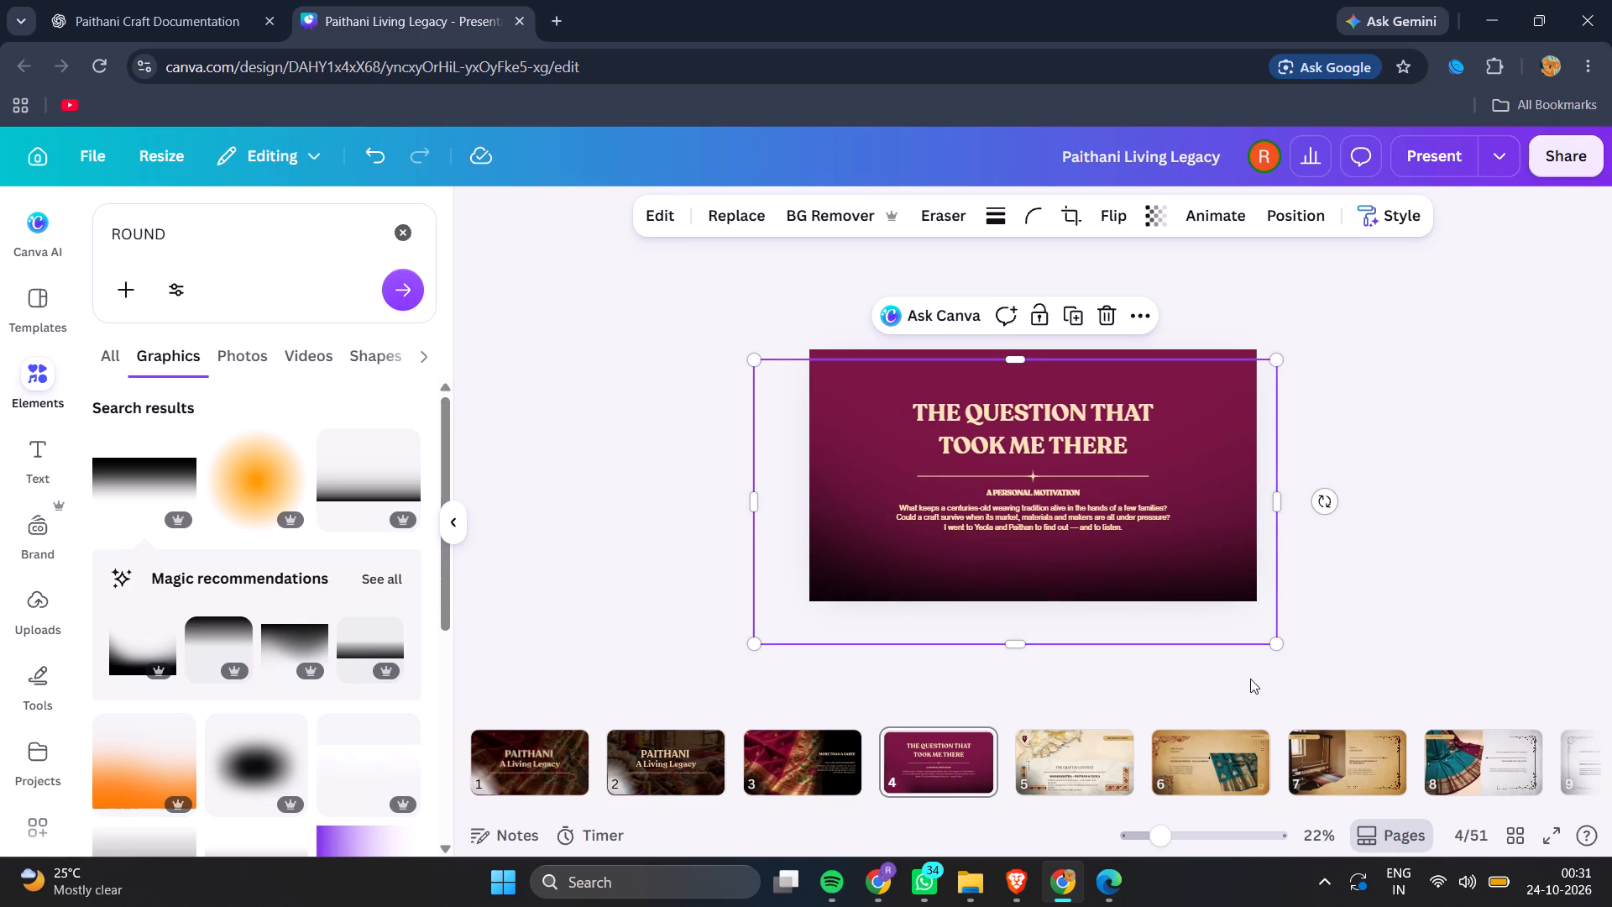
pyautogui.moveTo(1278, 648); pyautogui.dragTo(1353, 662)
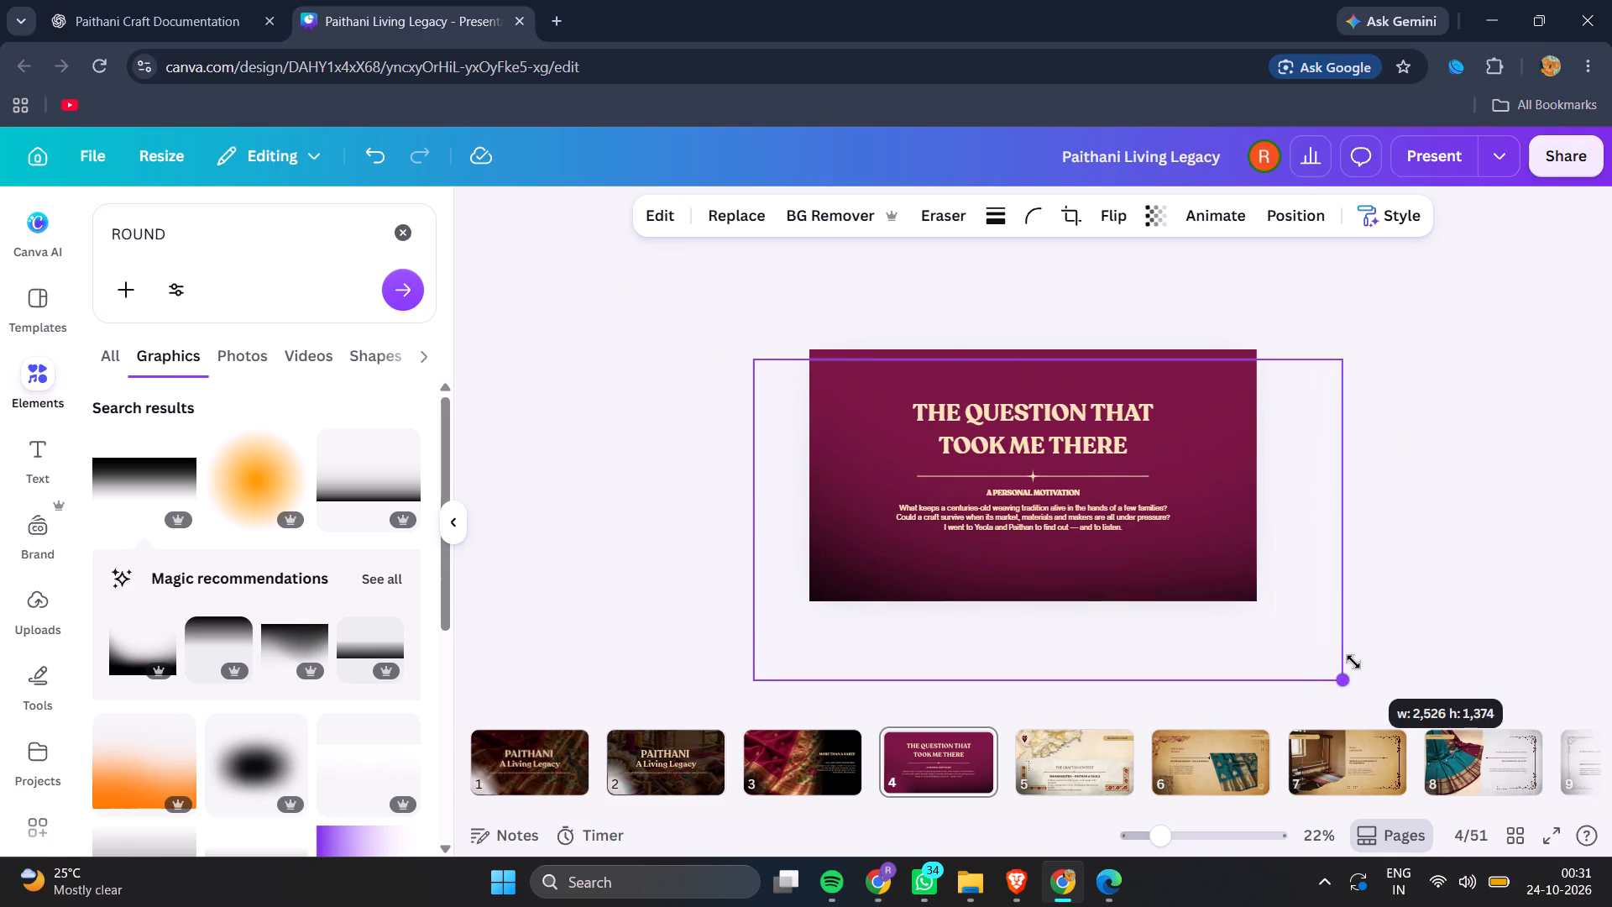
pyautogui.moveTo(1353, 662); pyautogui.dragTo(1338, 624)
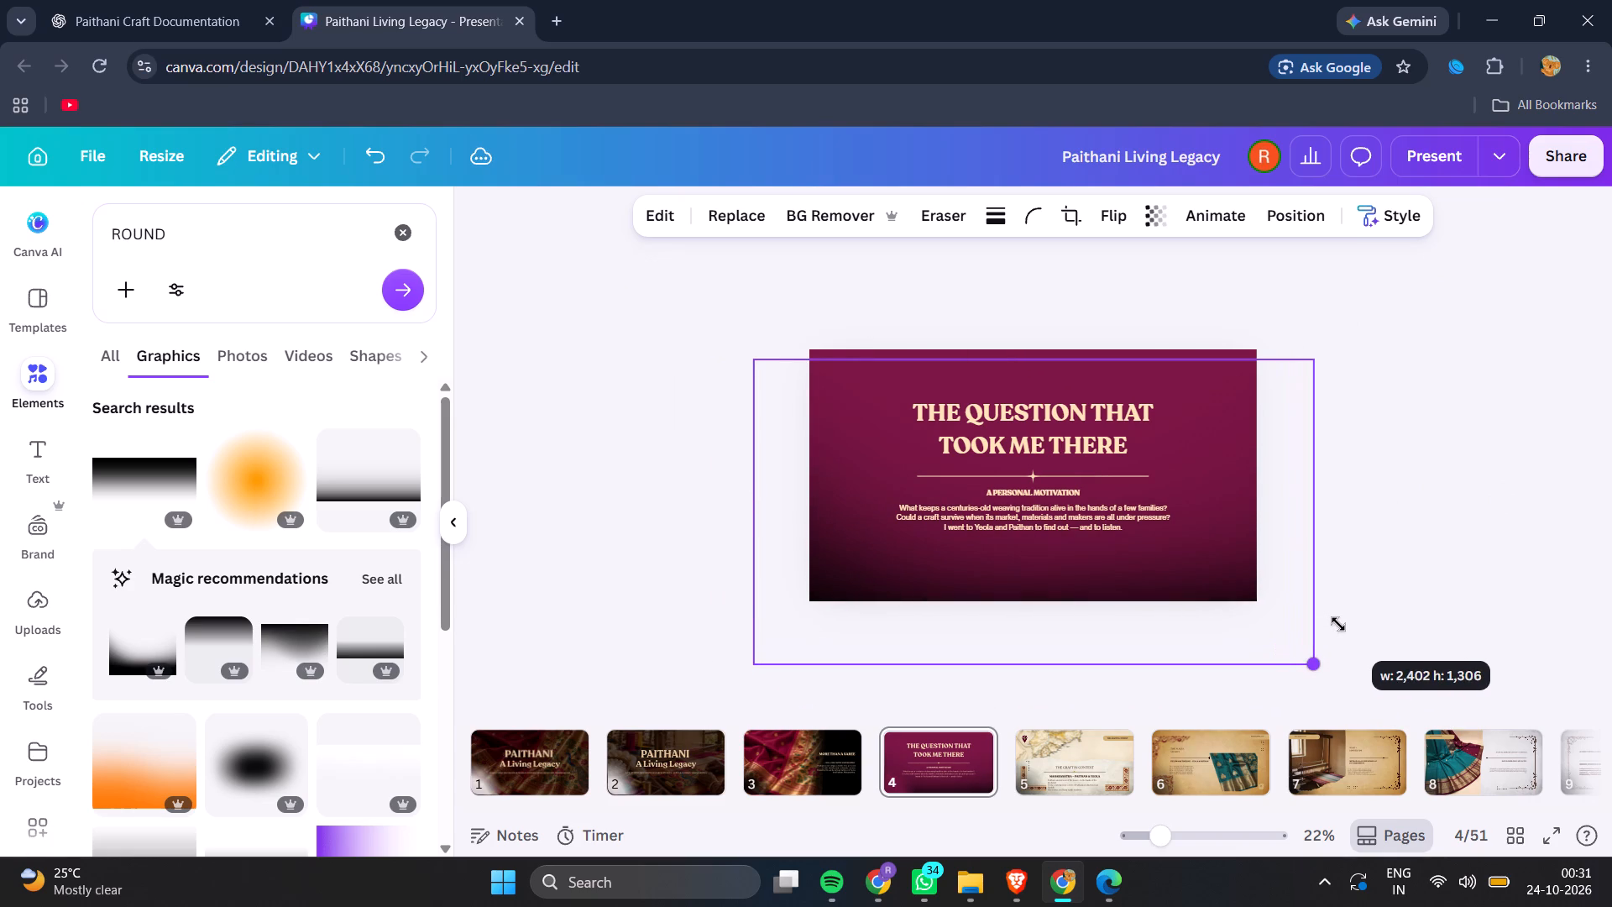
pyautogui.moveTo(1338, 624); pyautogui.dragTo(1337, 623)
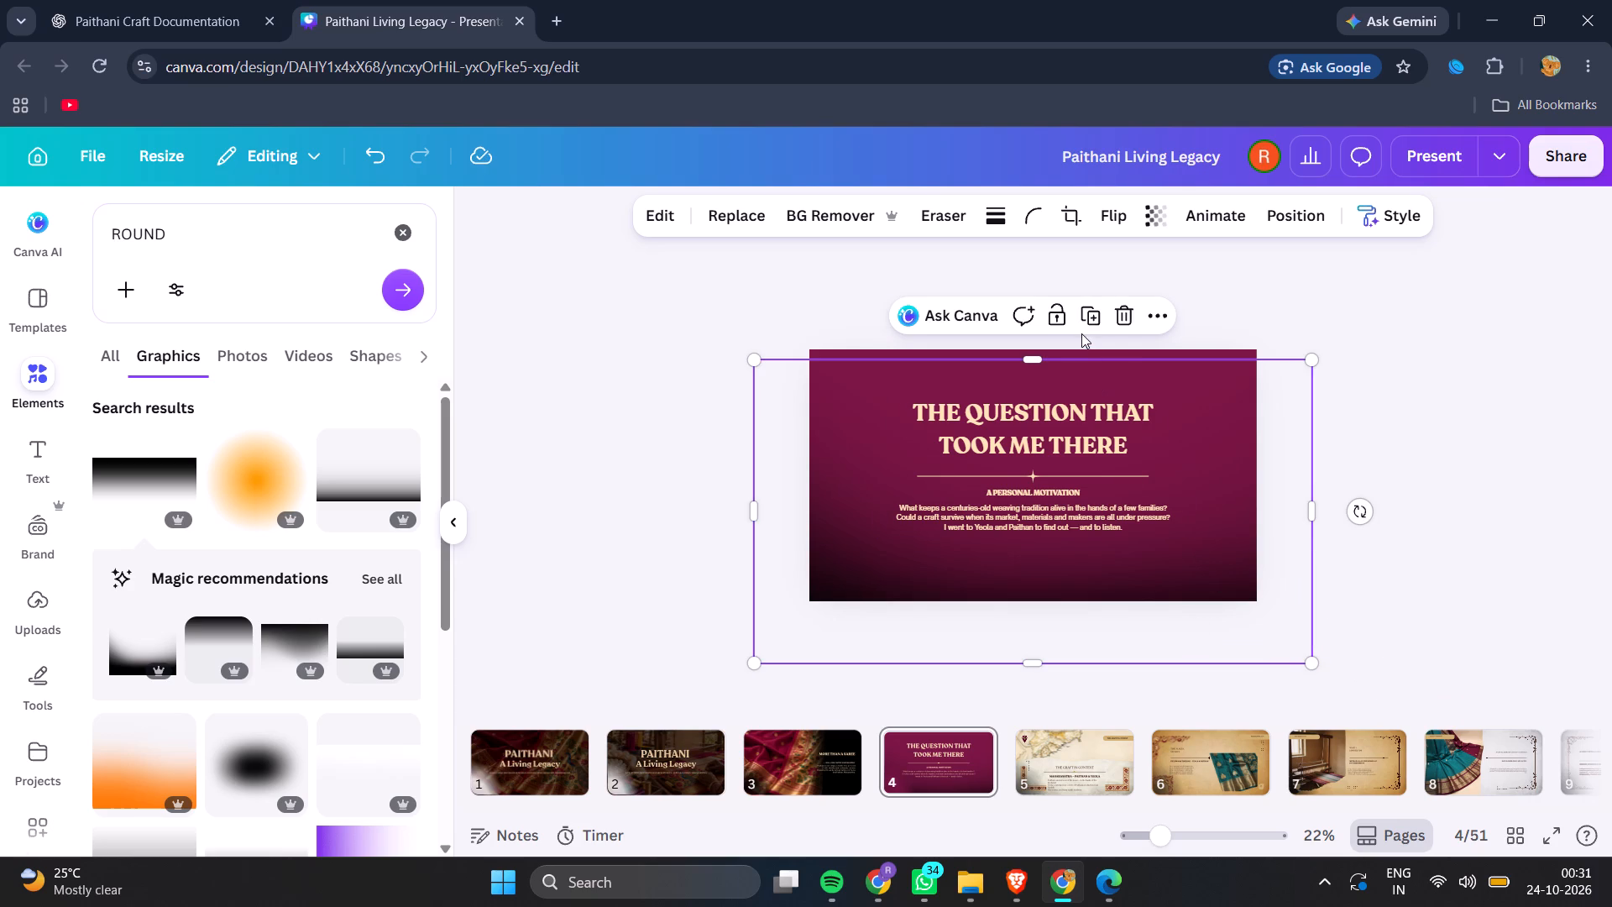
# Duplicate slide 4's black gradient, rotate the copy 180° and move it up so its dark edge shades the slide's top.
pyautogui.click(1100, 307)
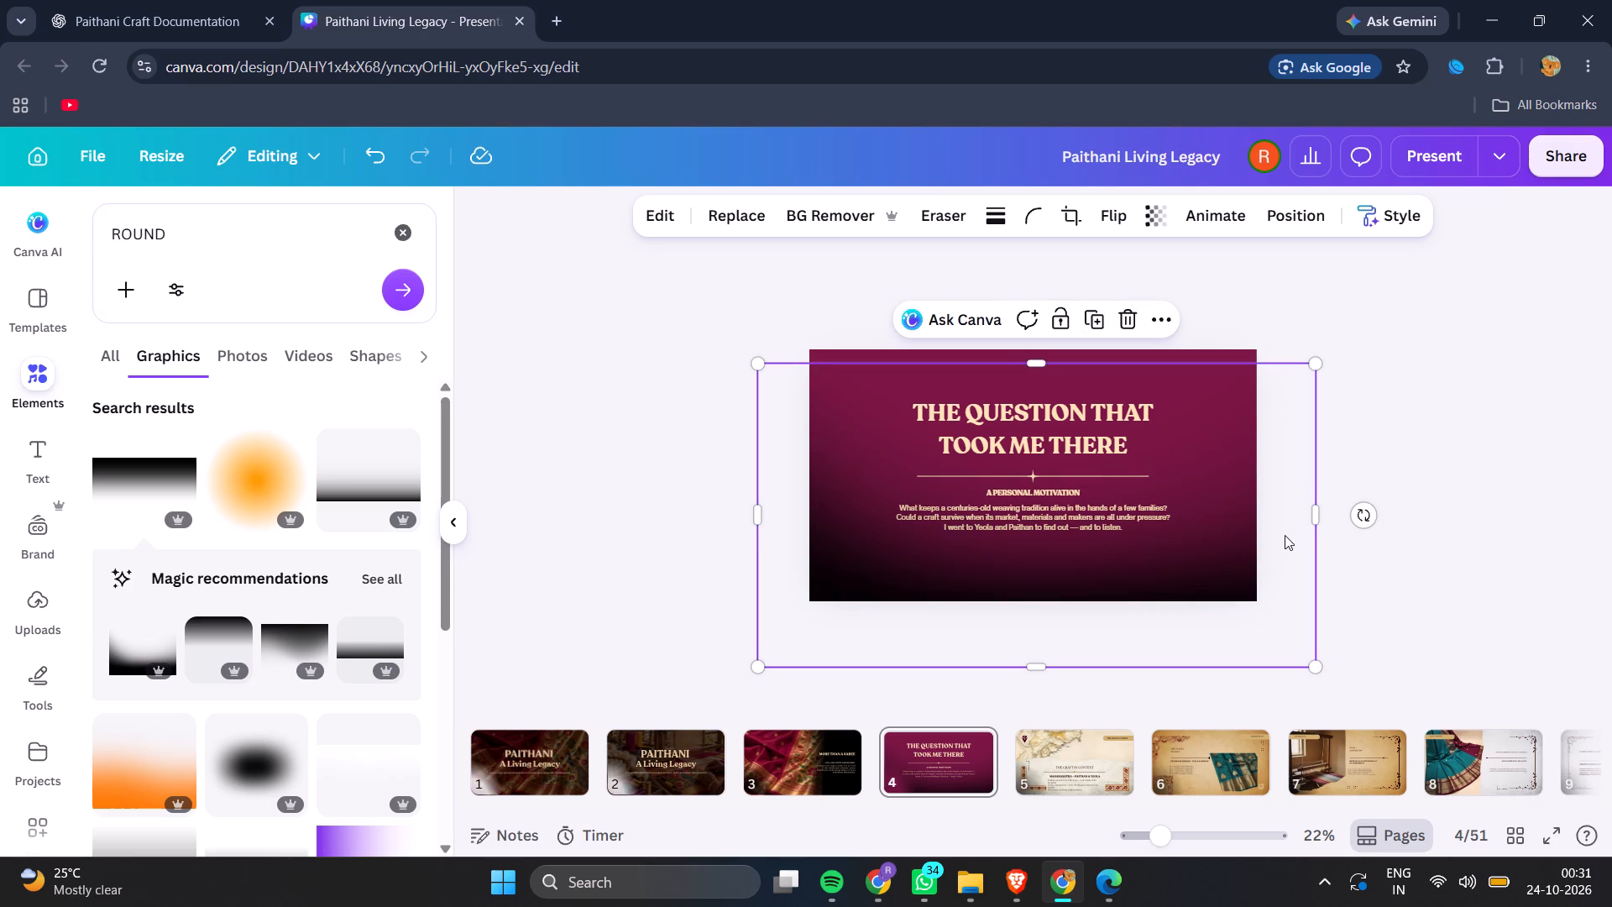
pyautogui.moveTo(1374, 516); pyautogui.dragTo(877, 516)
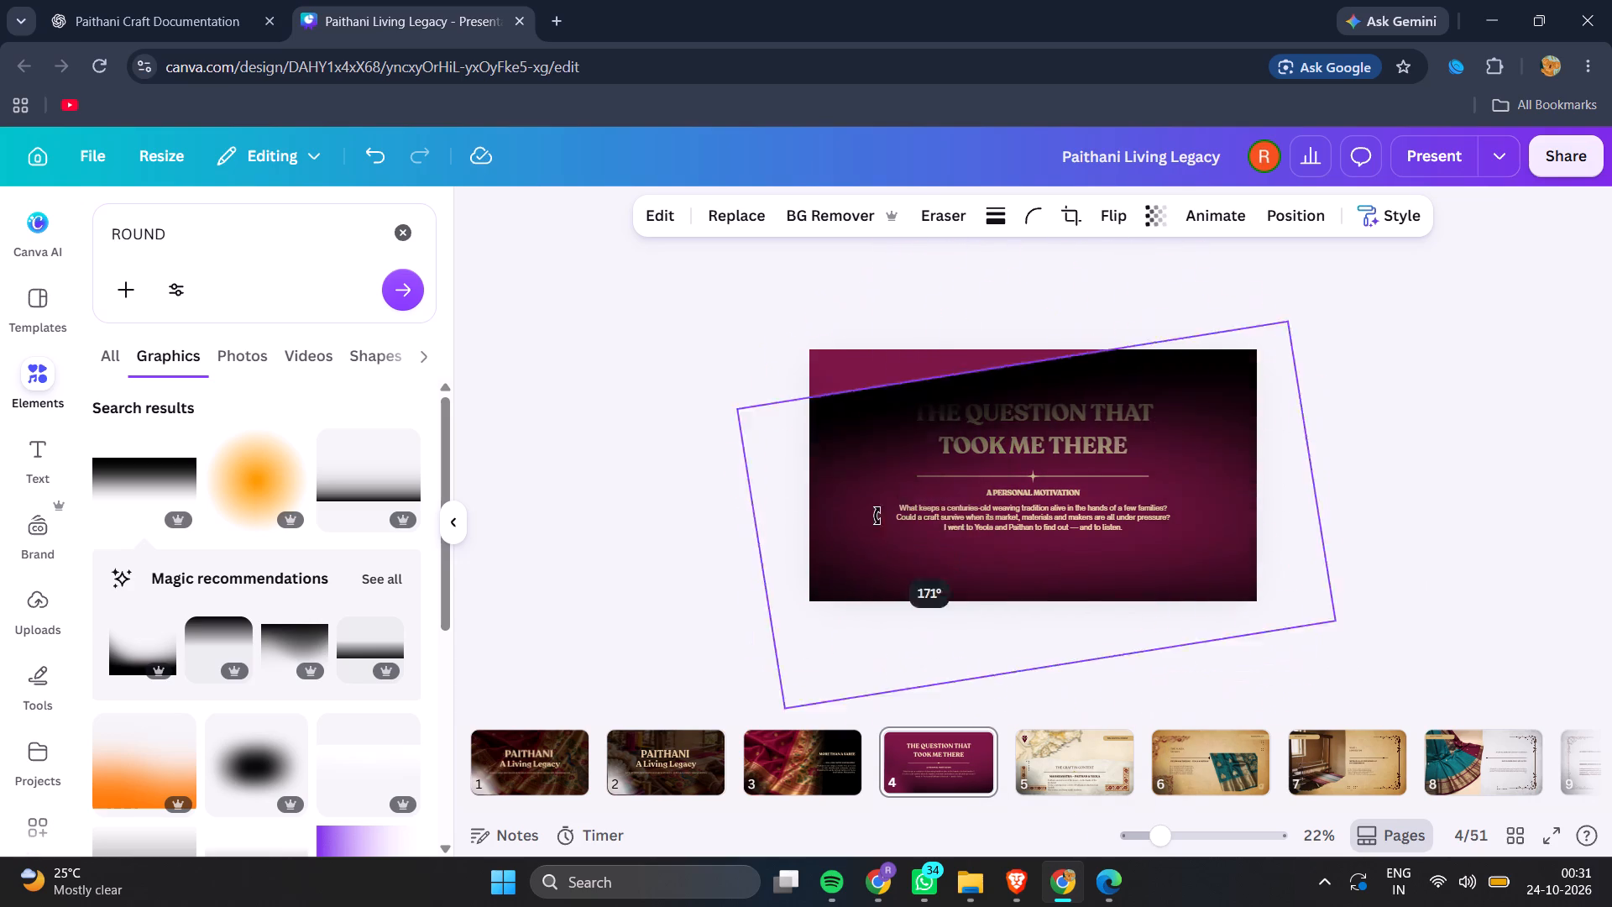
pyautogui.moveTo(877, 516); pyautogui.dragTo(895, 514)
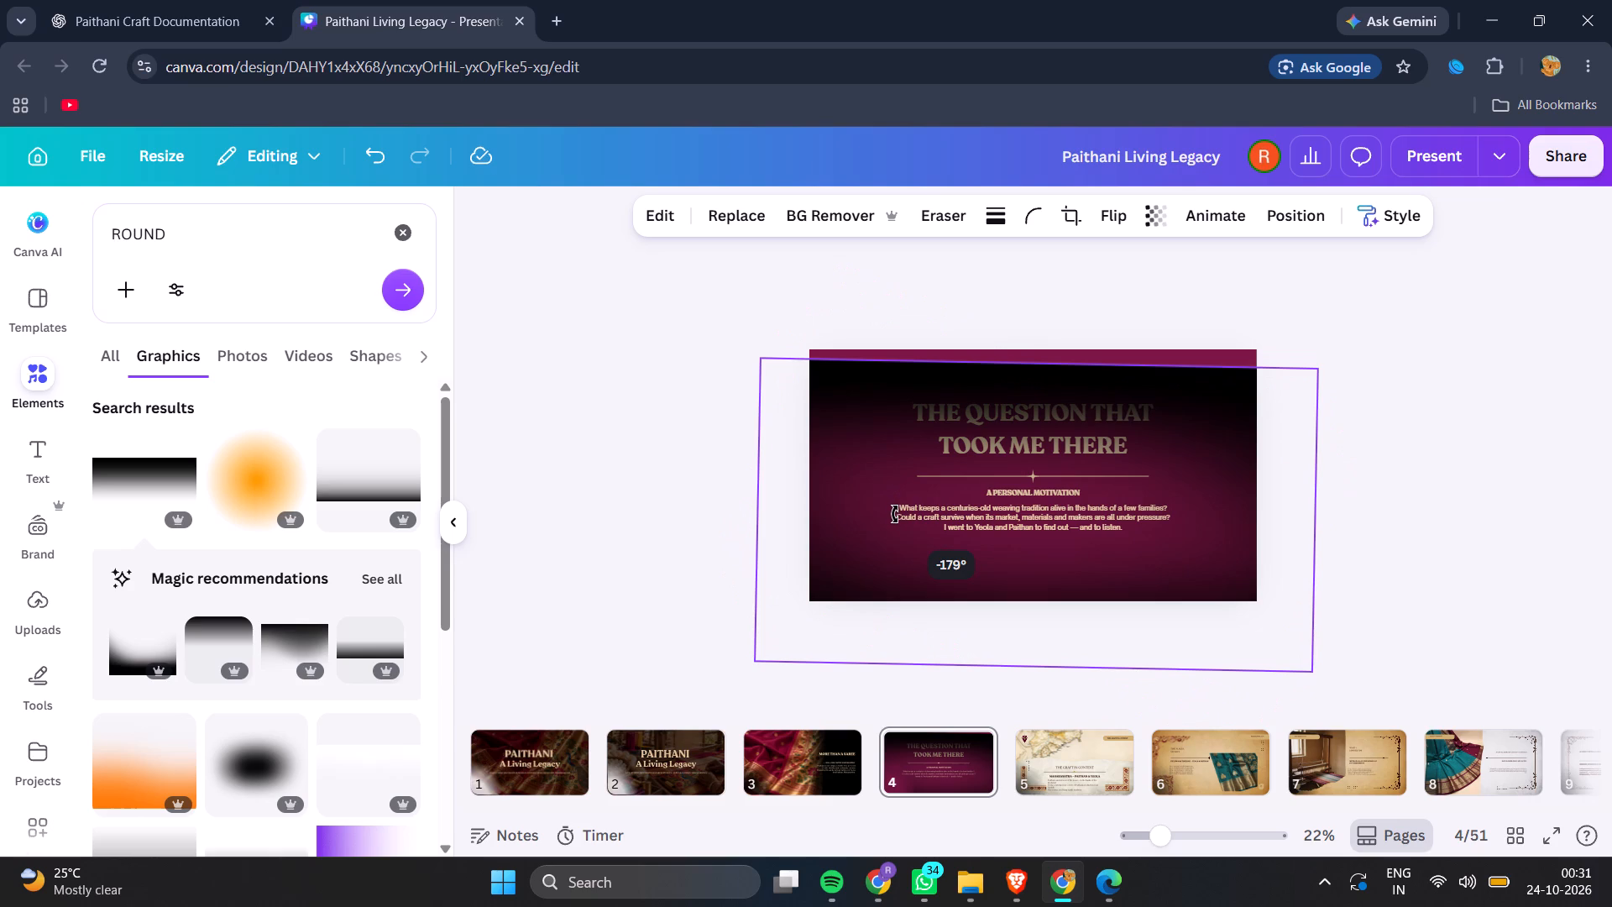
pyautogui.moveTo(895, 514); pyautogui.dragTo(892, 516)
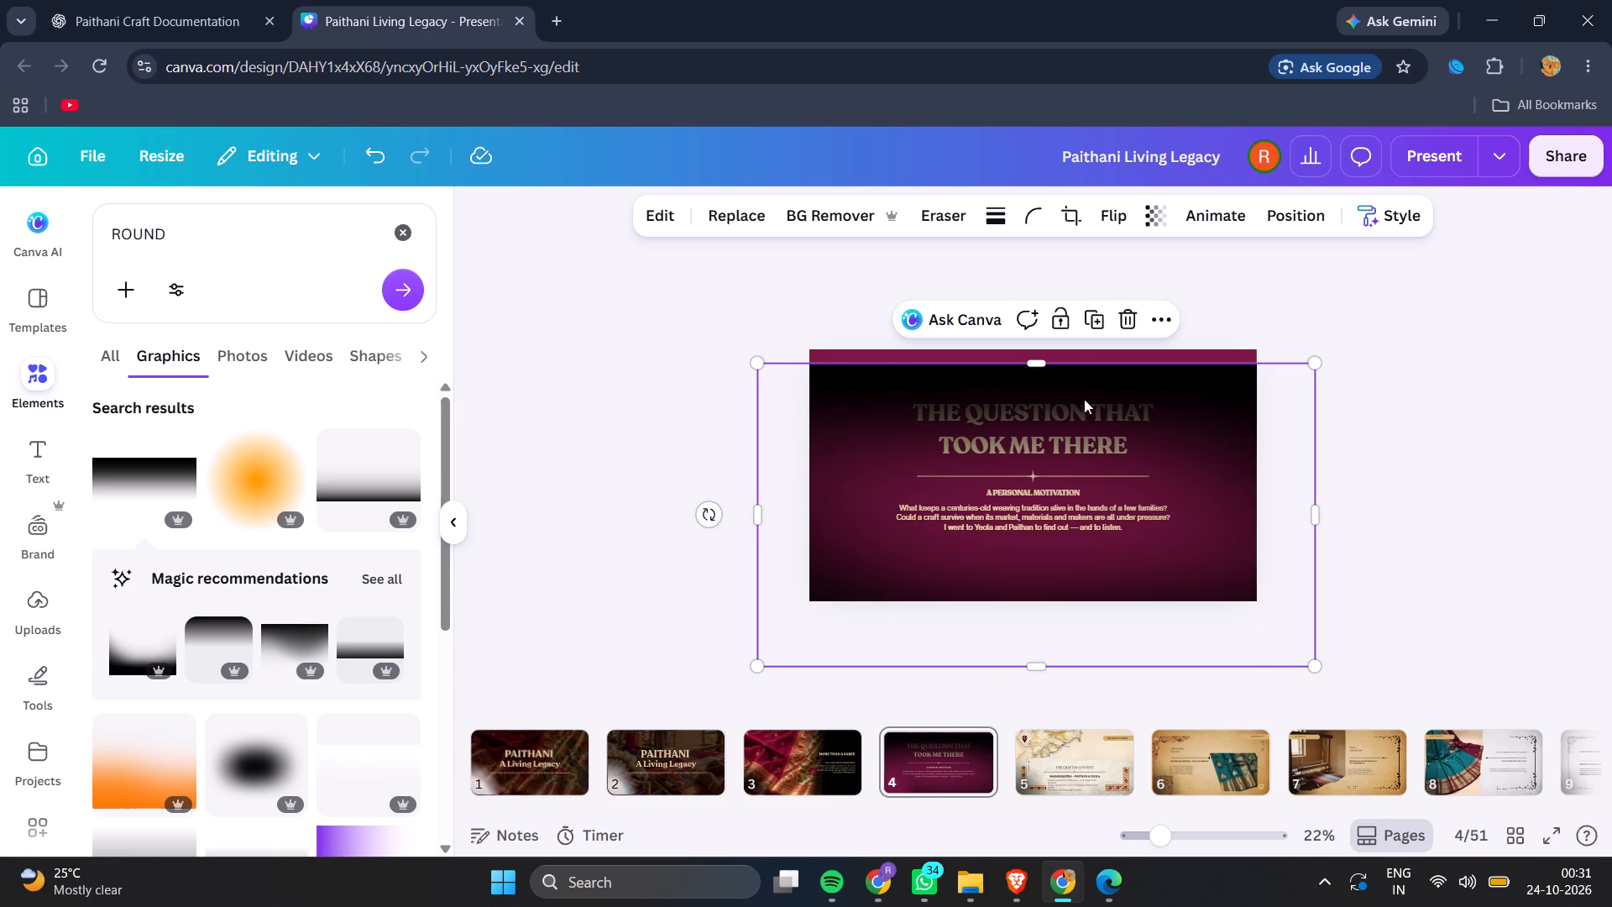
pyautogui.moveTo(1086, 397); pyautogui.dragTo(1077, 308)
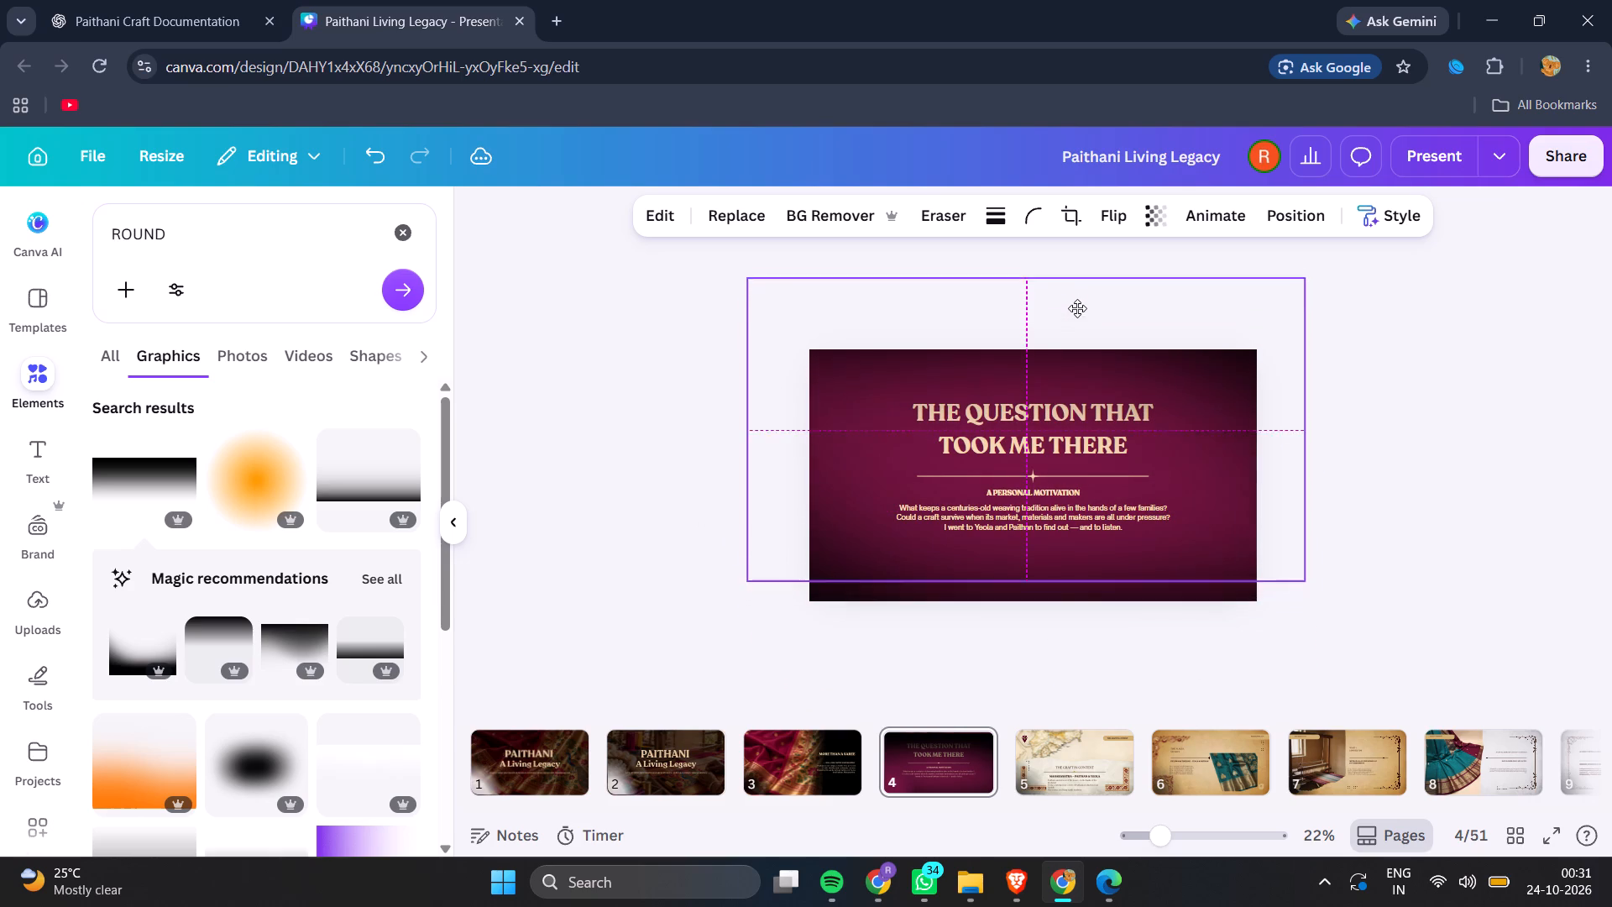
pyautogui.moveTo(1077, 308); pyautogui.dragTo(1076, 339)
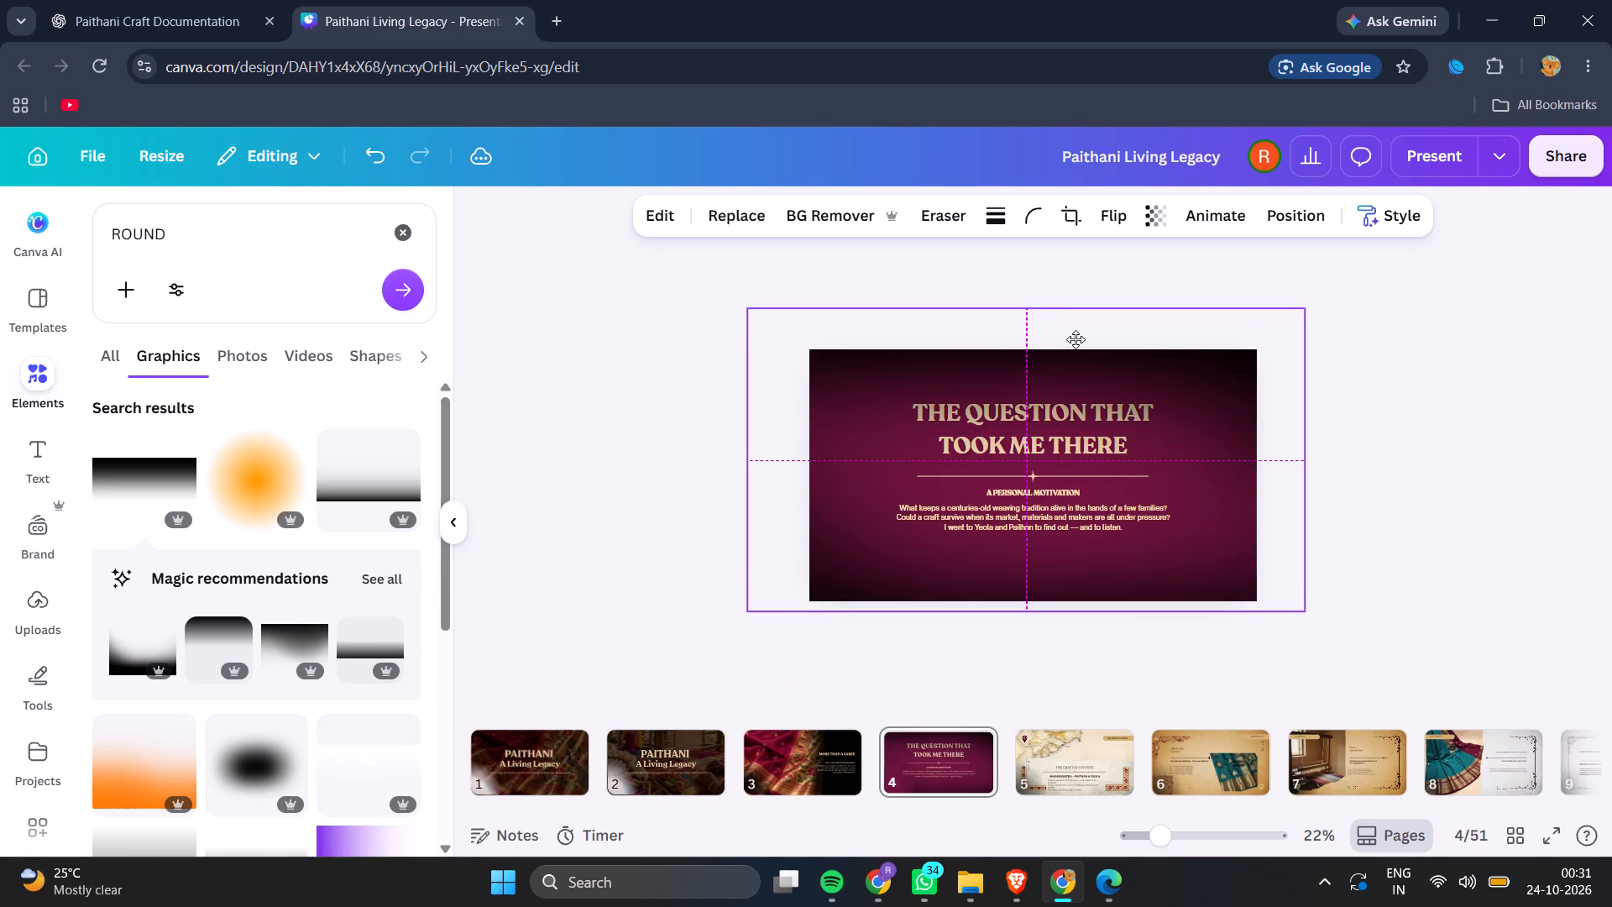
pyautogui.moveTo(1076, 339); pyautogui.dragTo(1073, 342)
pyautogui.moveTo(1073, 342); pyautogui.dragTo(1076, 325)
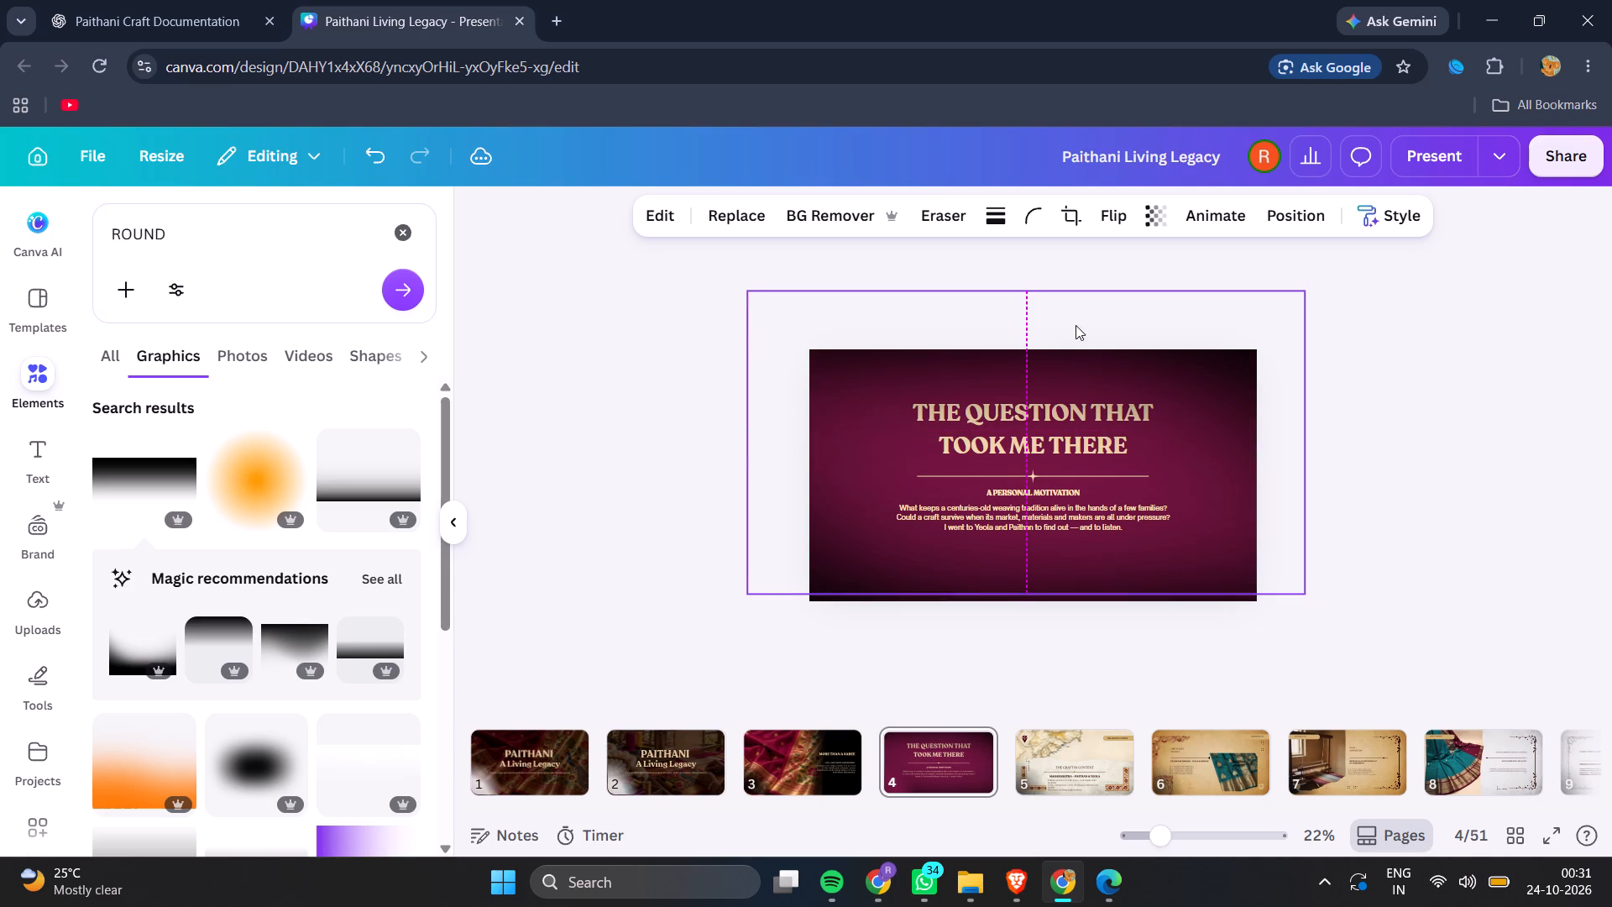
pyautogui.moveTo(1393, 372); pyautogui.dragTo(903, 732)
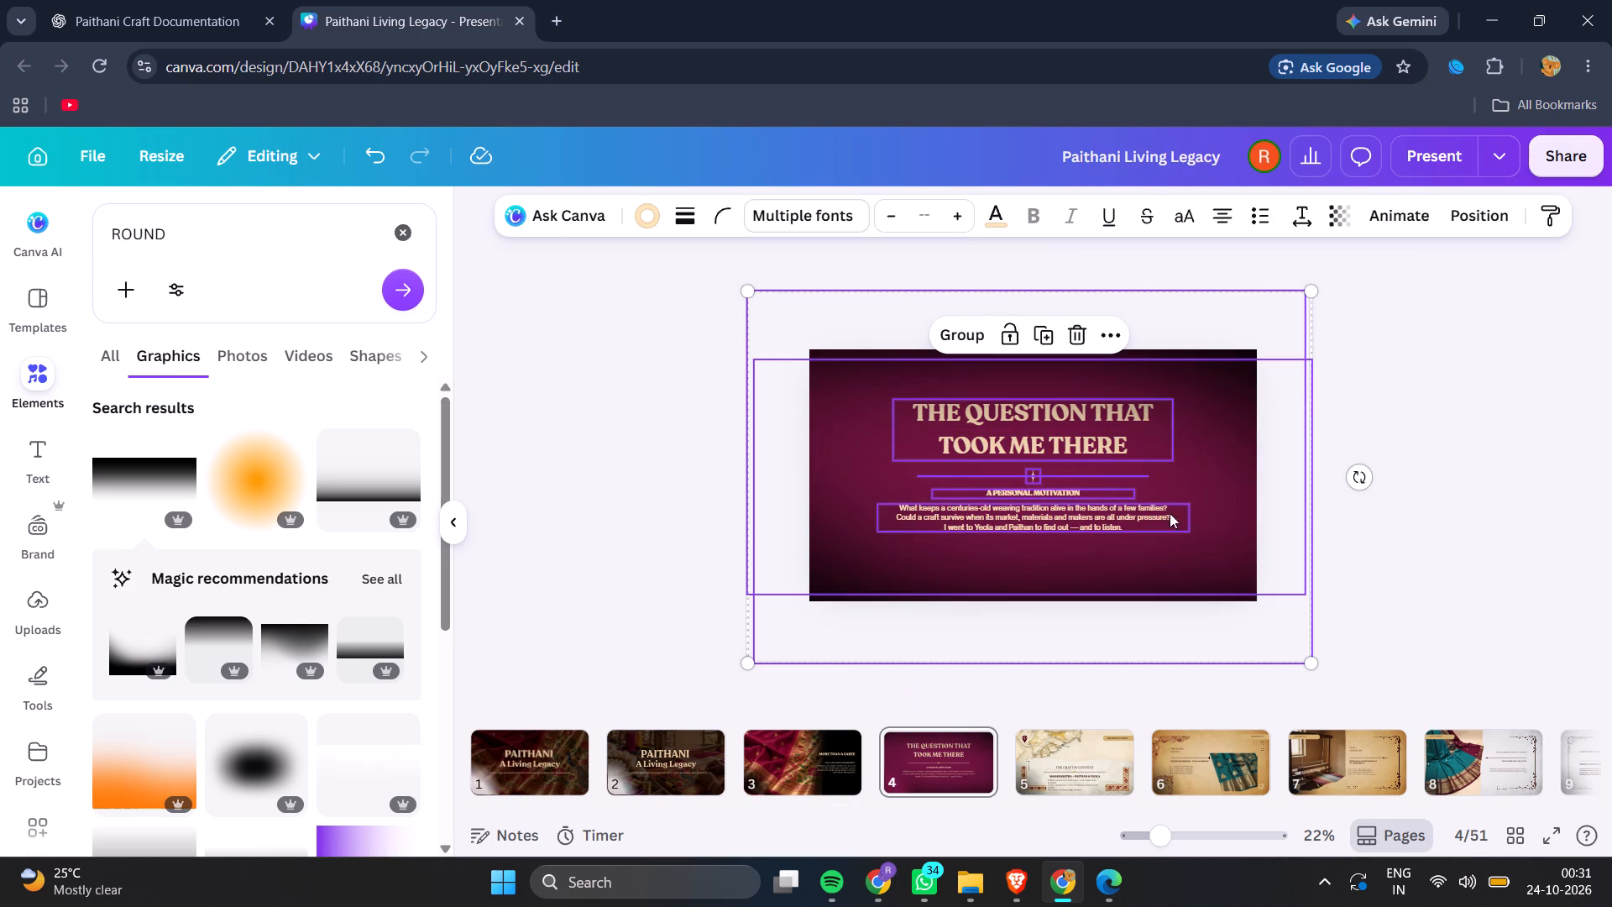
pyautogui.click(1438, 438)
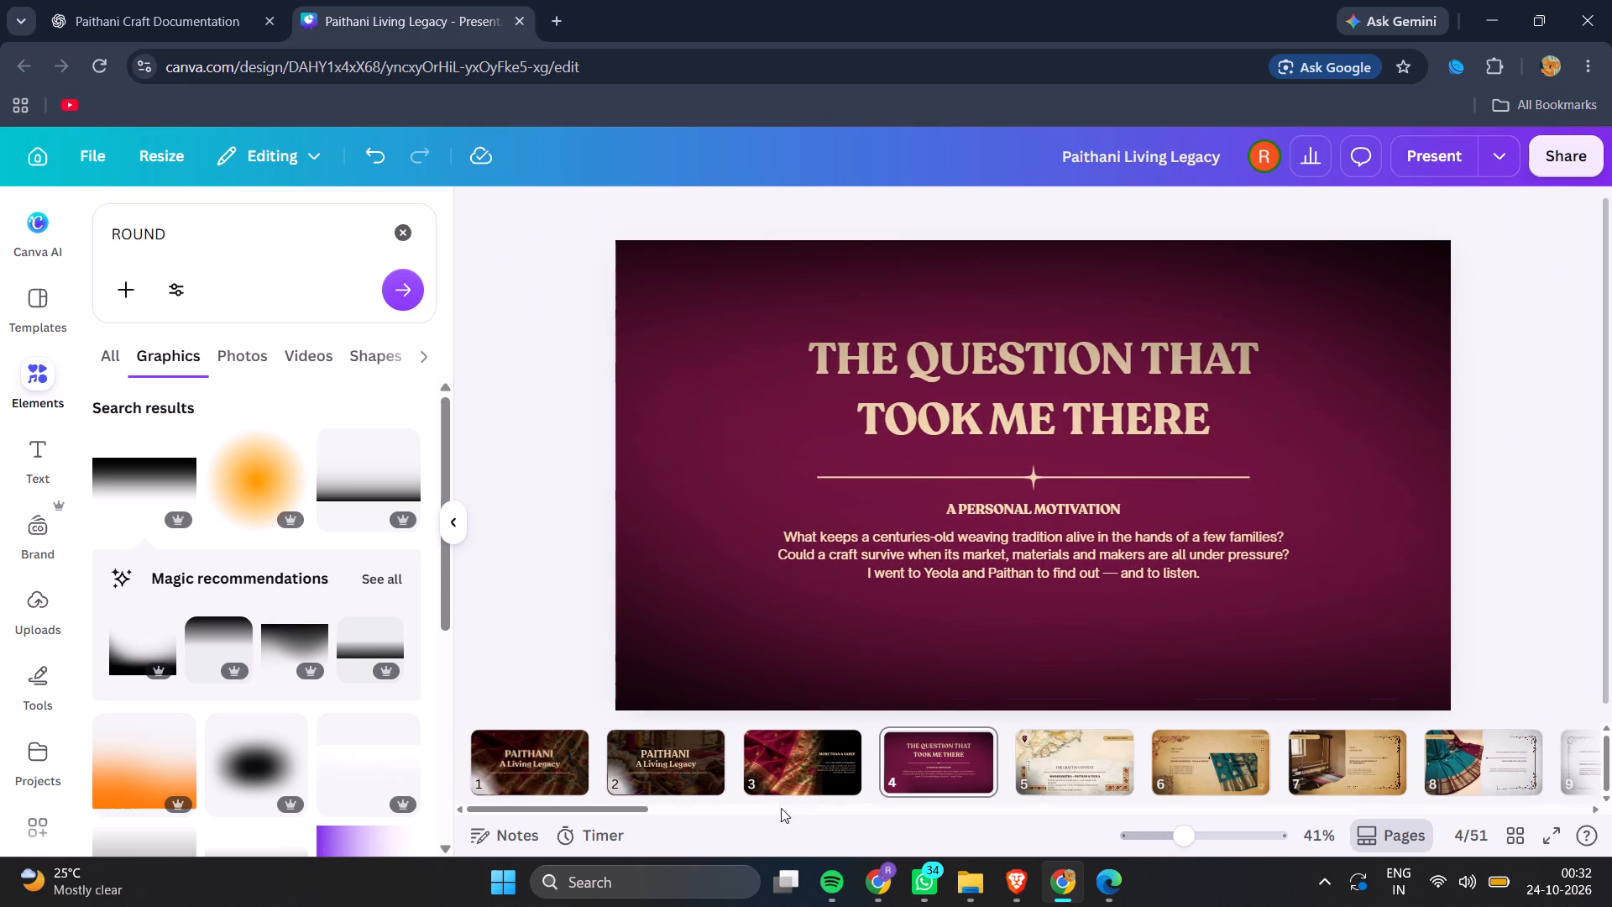
# Flip between slides 3 and 4 to compare their look.
pyautogui.click(944, 764)
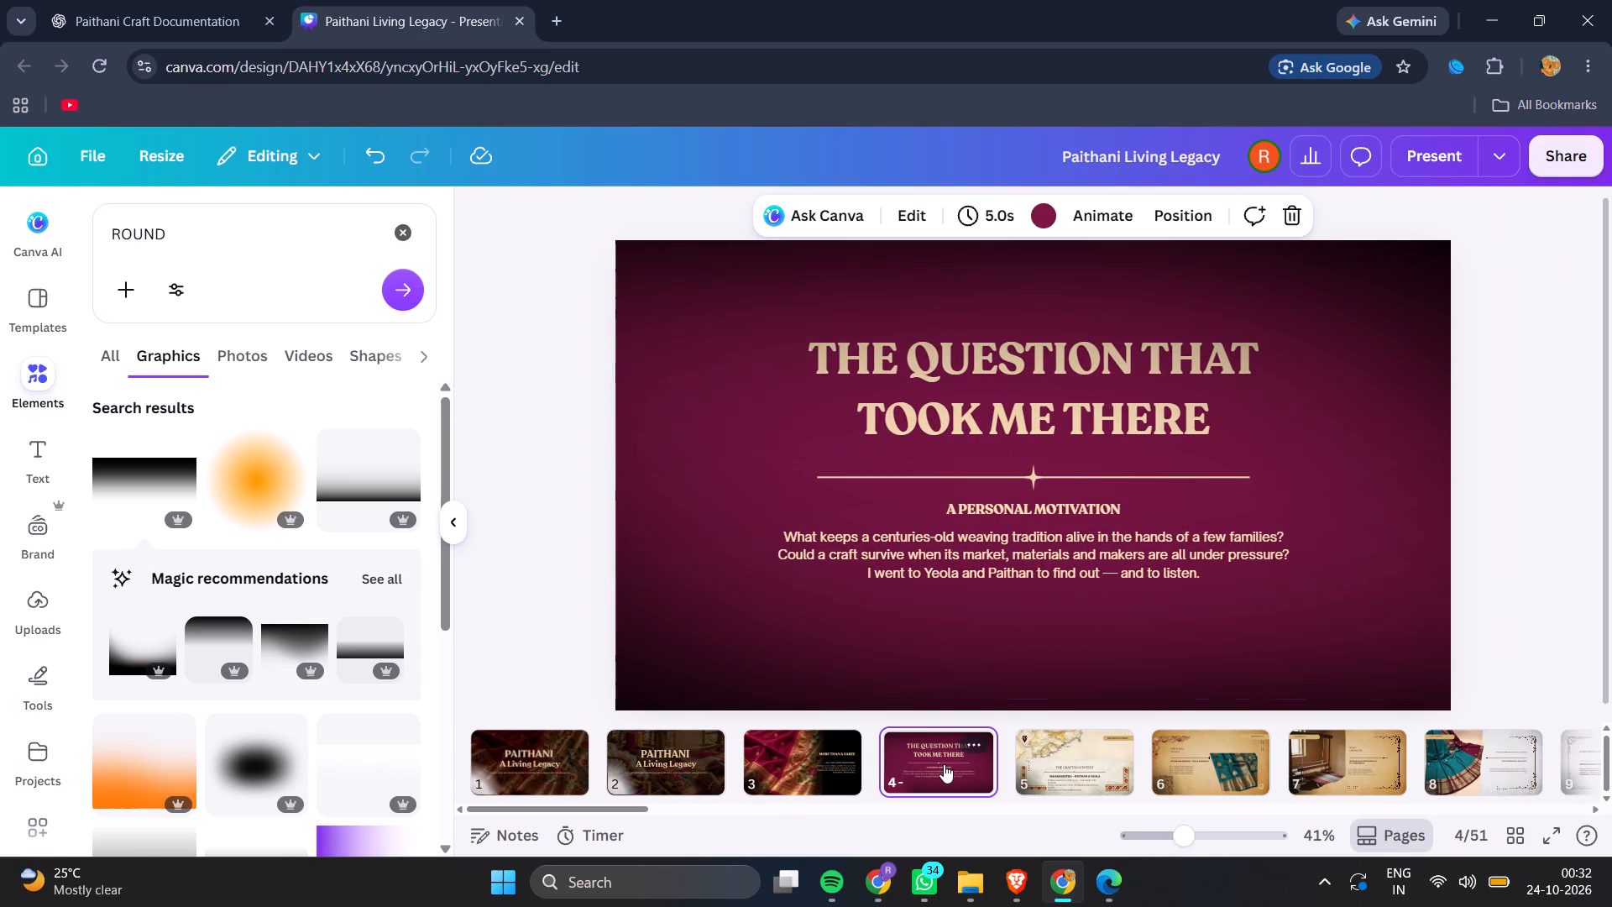
pyautogui.click(762, 769)
pyautogui.press('Right')
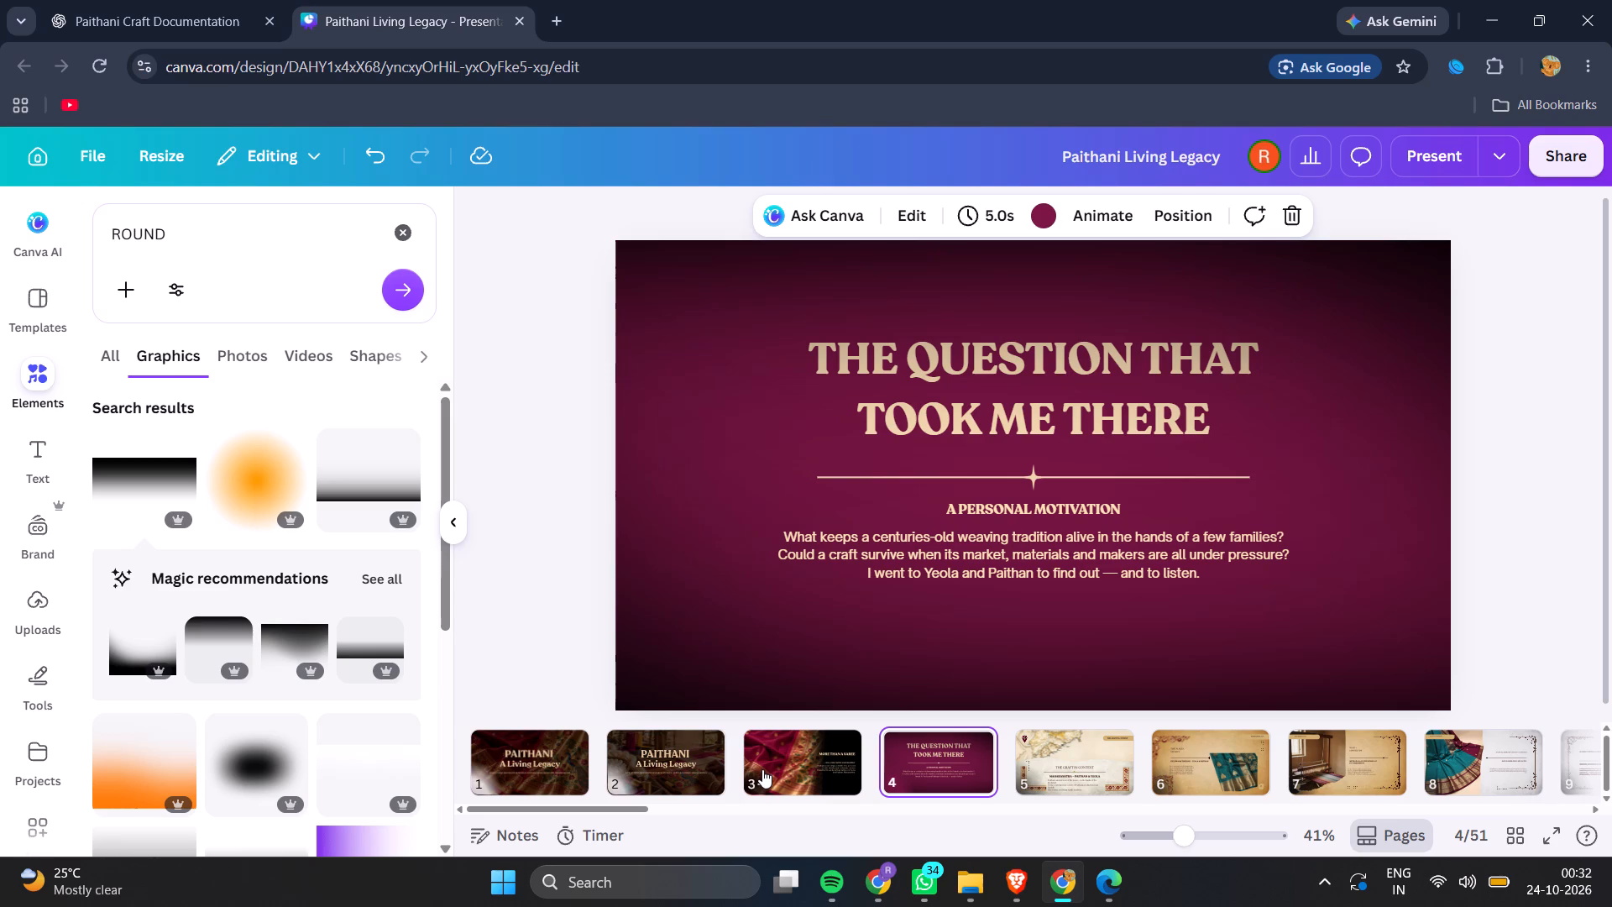
pyautogui.press('Down')
pyautogui.press('Left')
pyautogui.press('Right')
# Set the transparency of slide 4's upper black gradient to 72.
pyautogui.click(1363, 272)
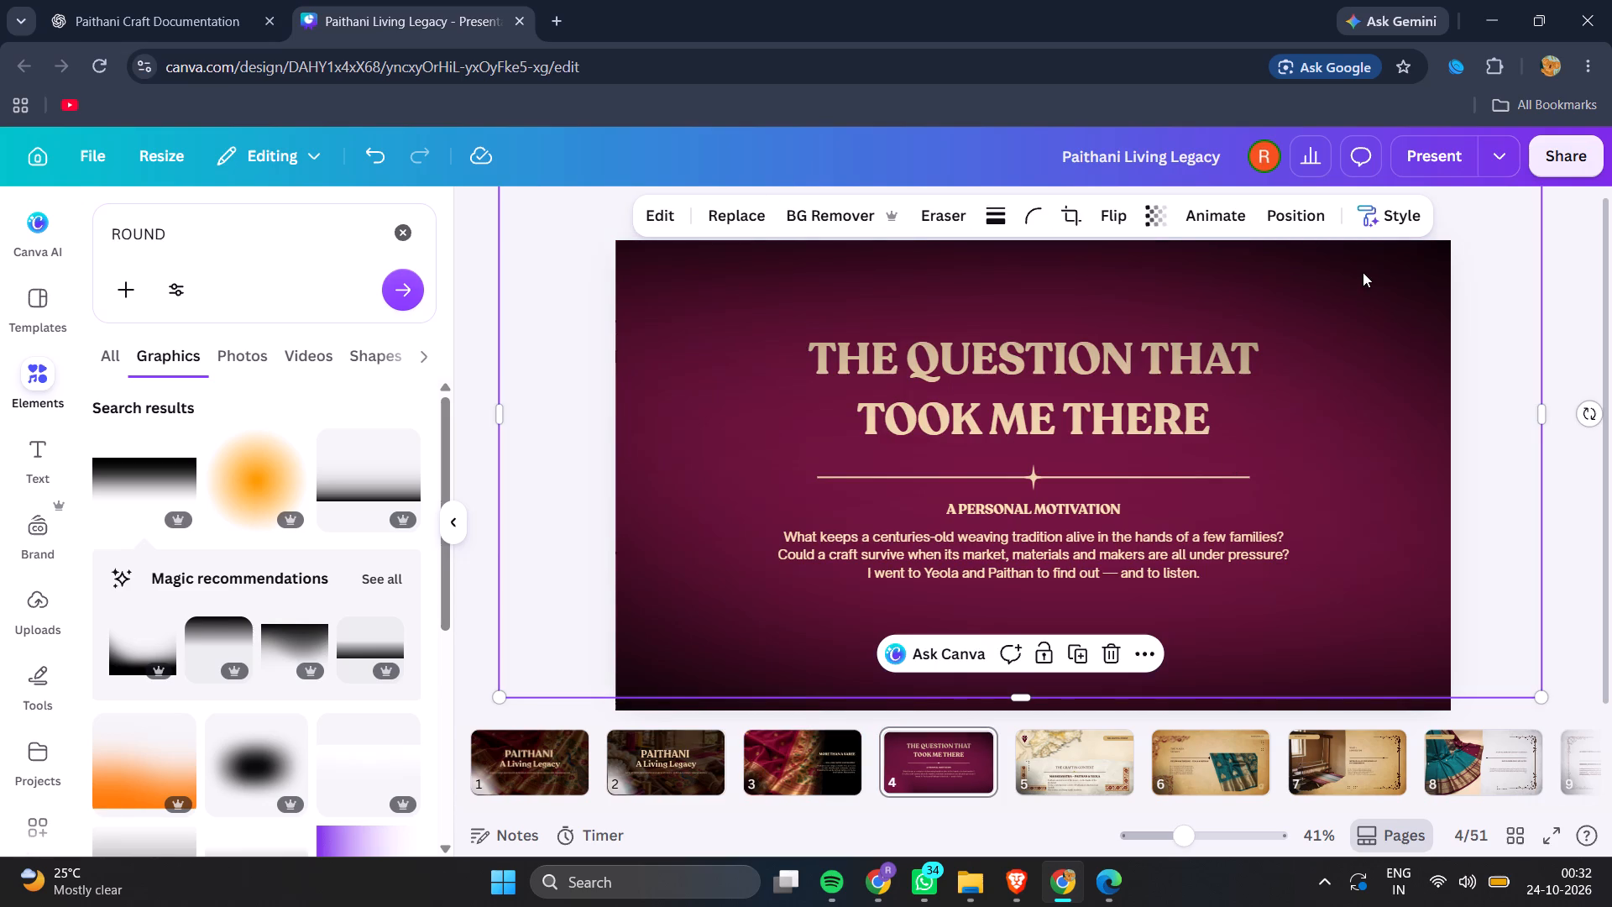
pyautogui.click(1153, 220)
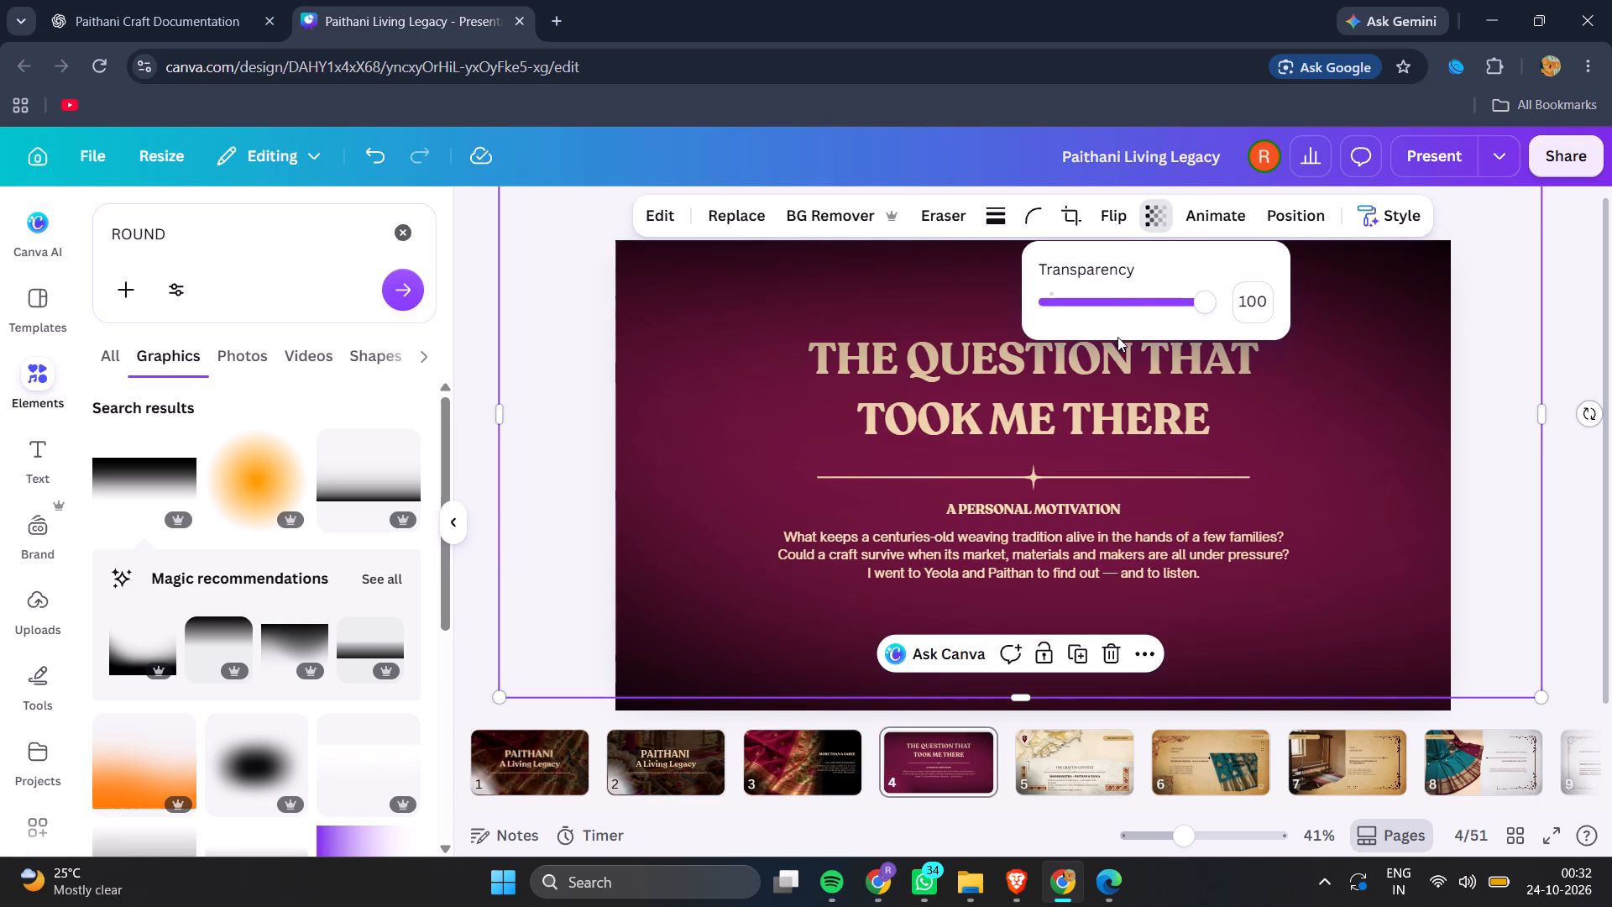
pyautogui.click(1126, 295)
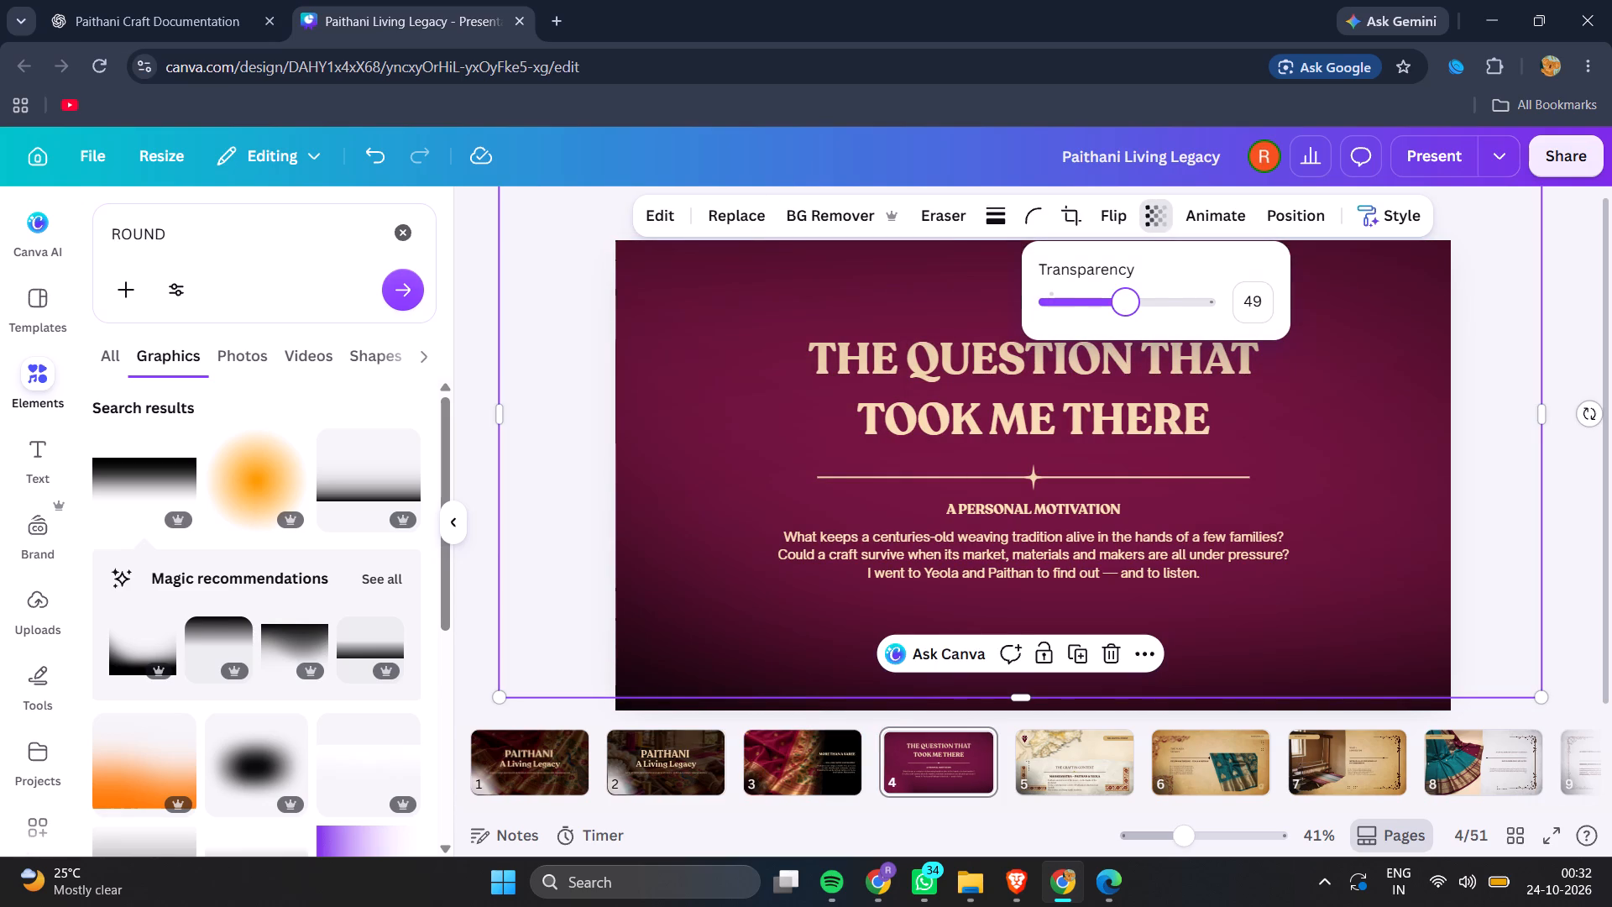
pyautogui.click(1162, 299)
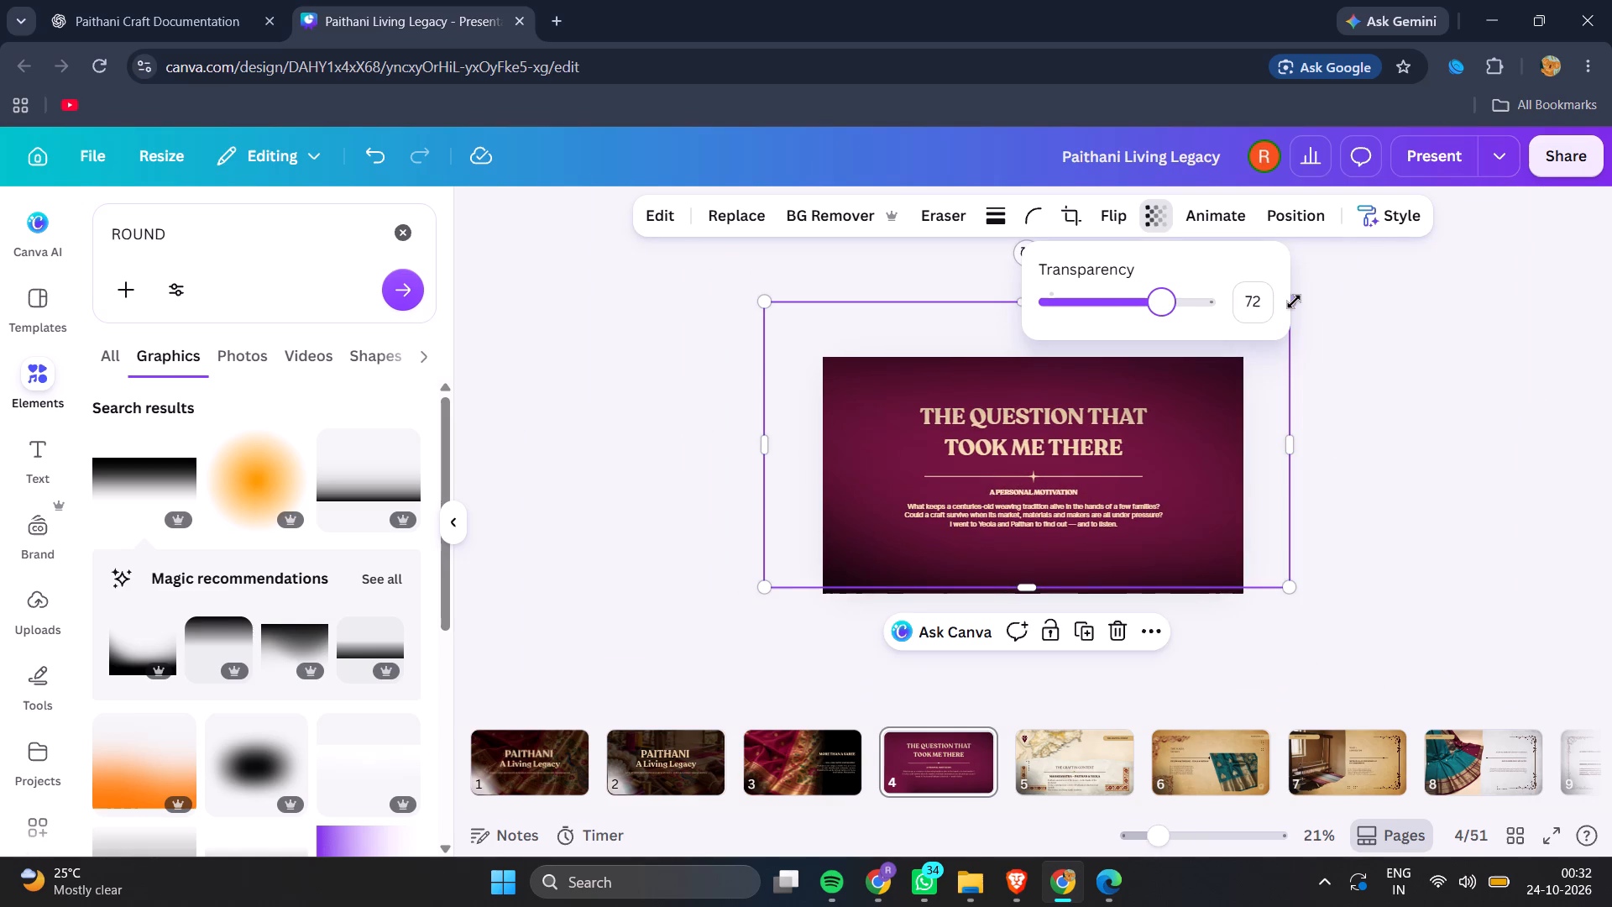
# Shrink slide 4's upper black gradient to about 919 high, align it with the slide's top-left corner and stretch it across the slide's full width.
pyautogui.moveTo(1294, 301); pyautogui.dragTo(1159, 422)
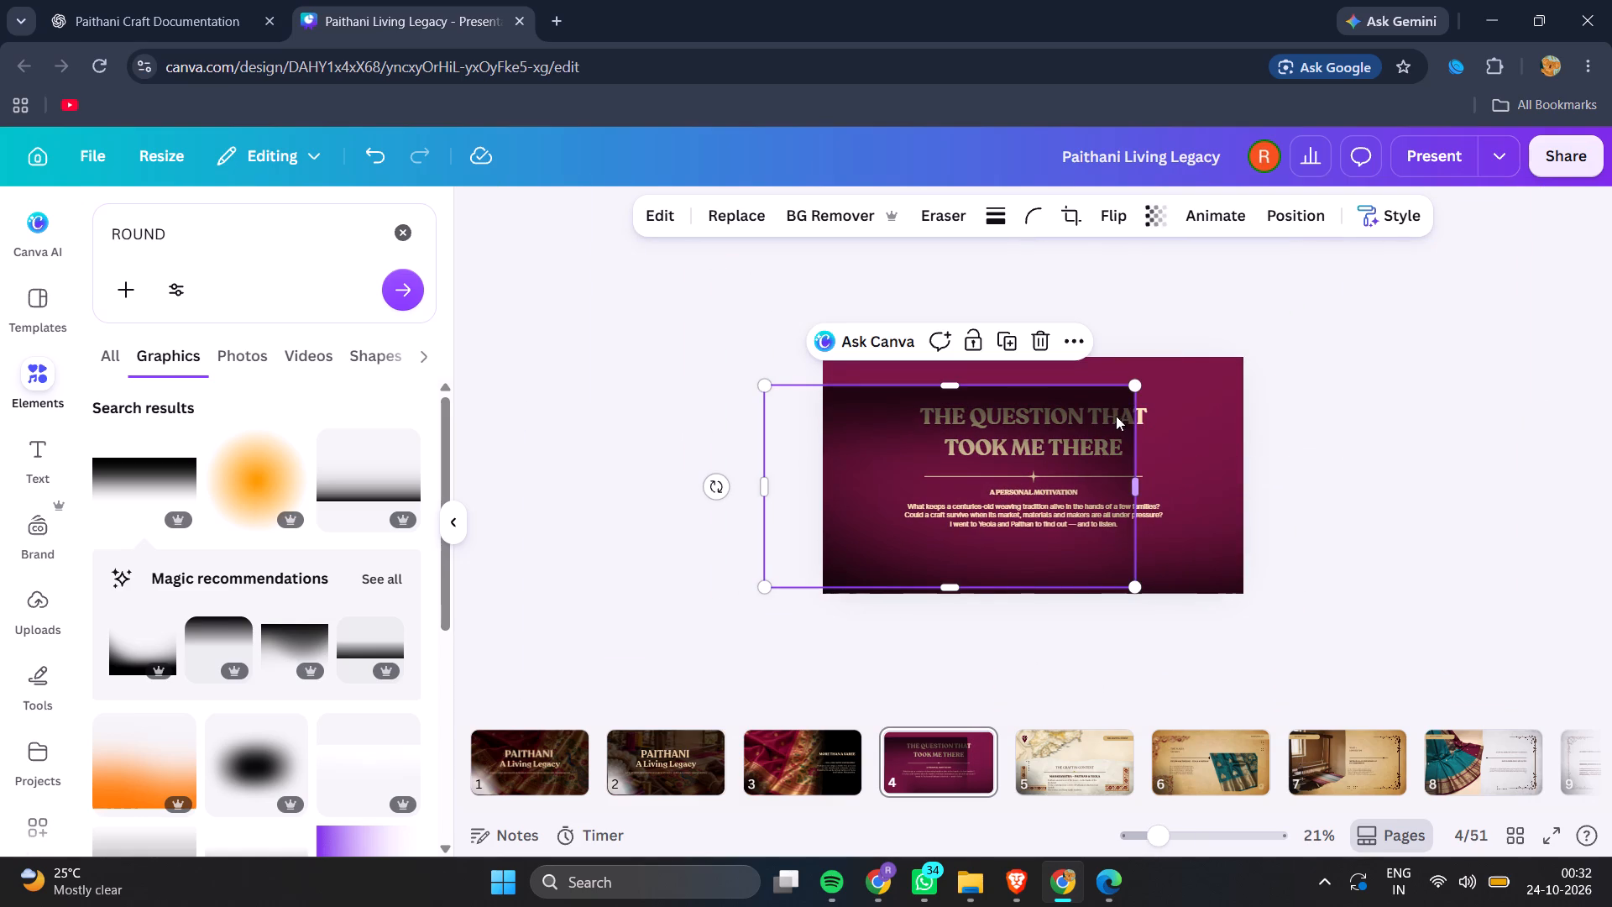
pyautogui.moveTo(1107, 406); pyautogui.dragTo(1165, 379)
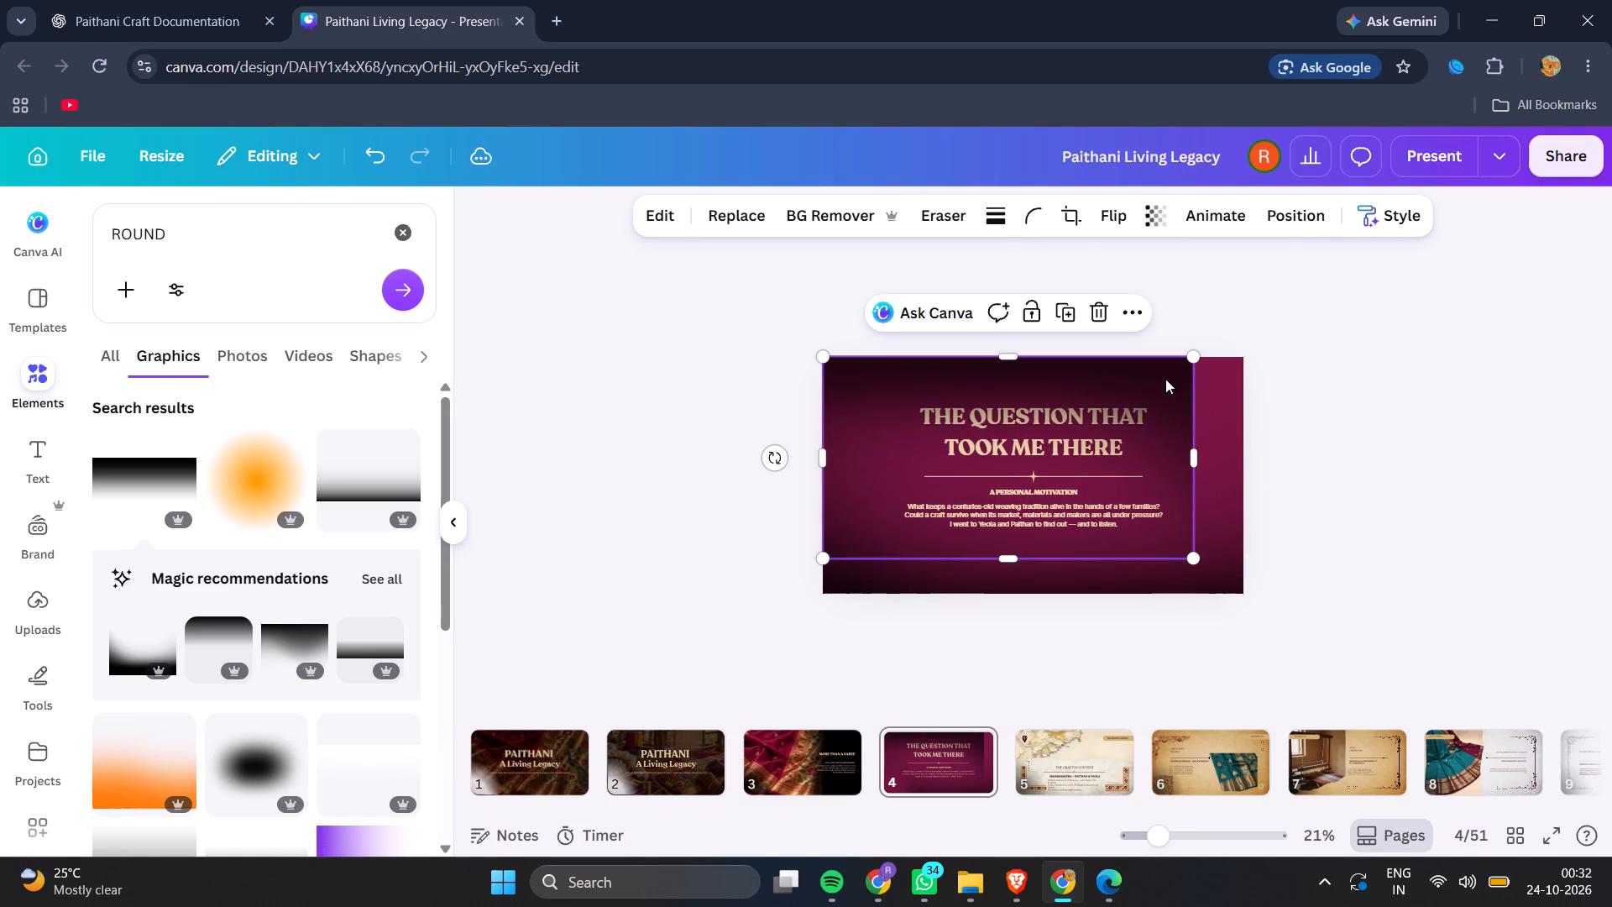
pyautogui.moveTo(1195, 452); pyautogui.dragTo(1240, 433)
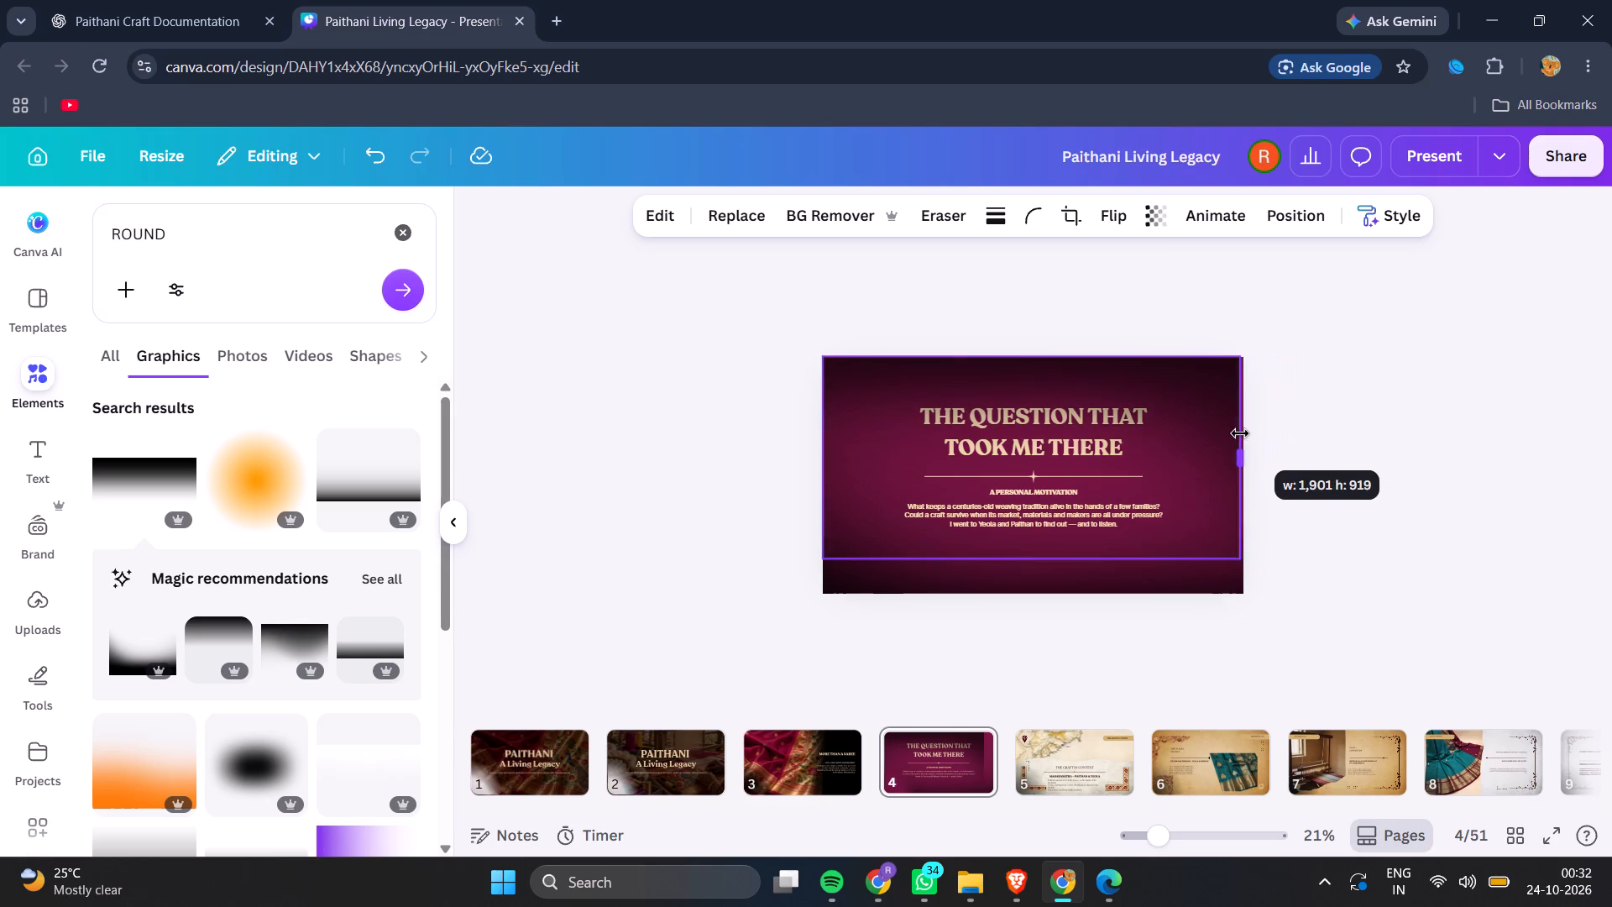
pyautogui.moveTo(1240, 433); pyautogui.dragTo(1248, 433)
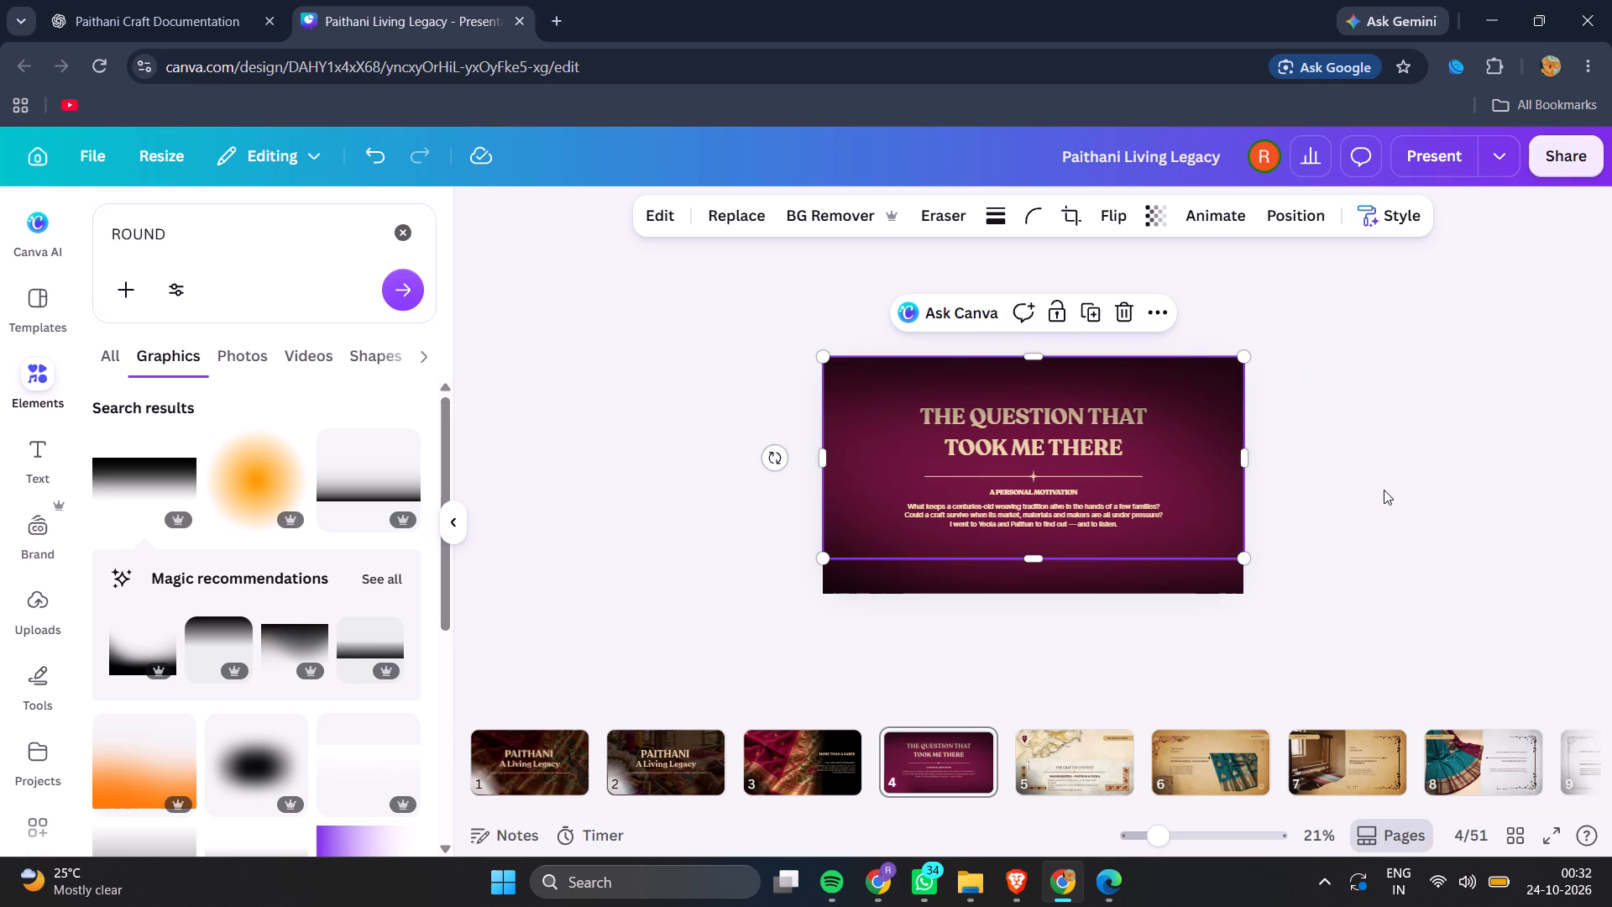
# Shrink slide 4's lower black gradient to about 979 high, move it against the slide's bottom-left corner and widen it to the slide's right edge.
pyautogui.click(1176, 587)
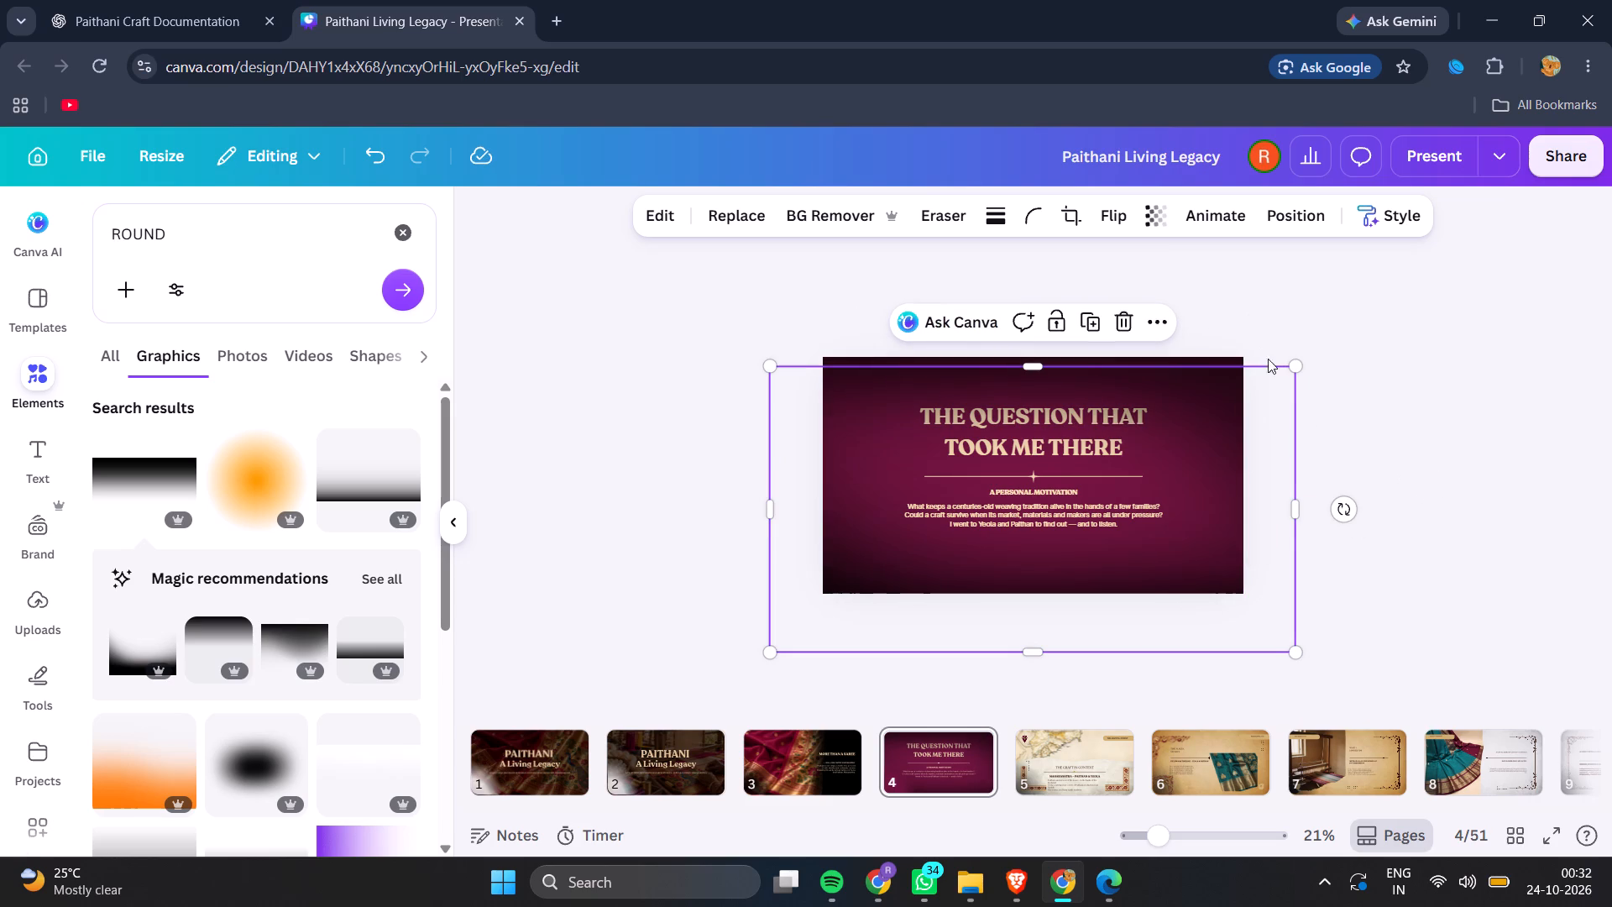
pyautogui.moveTo(1295, 370); pyautogui.dragTo(1170, 448)
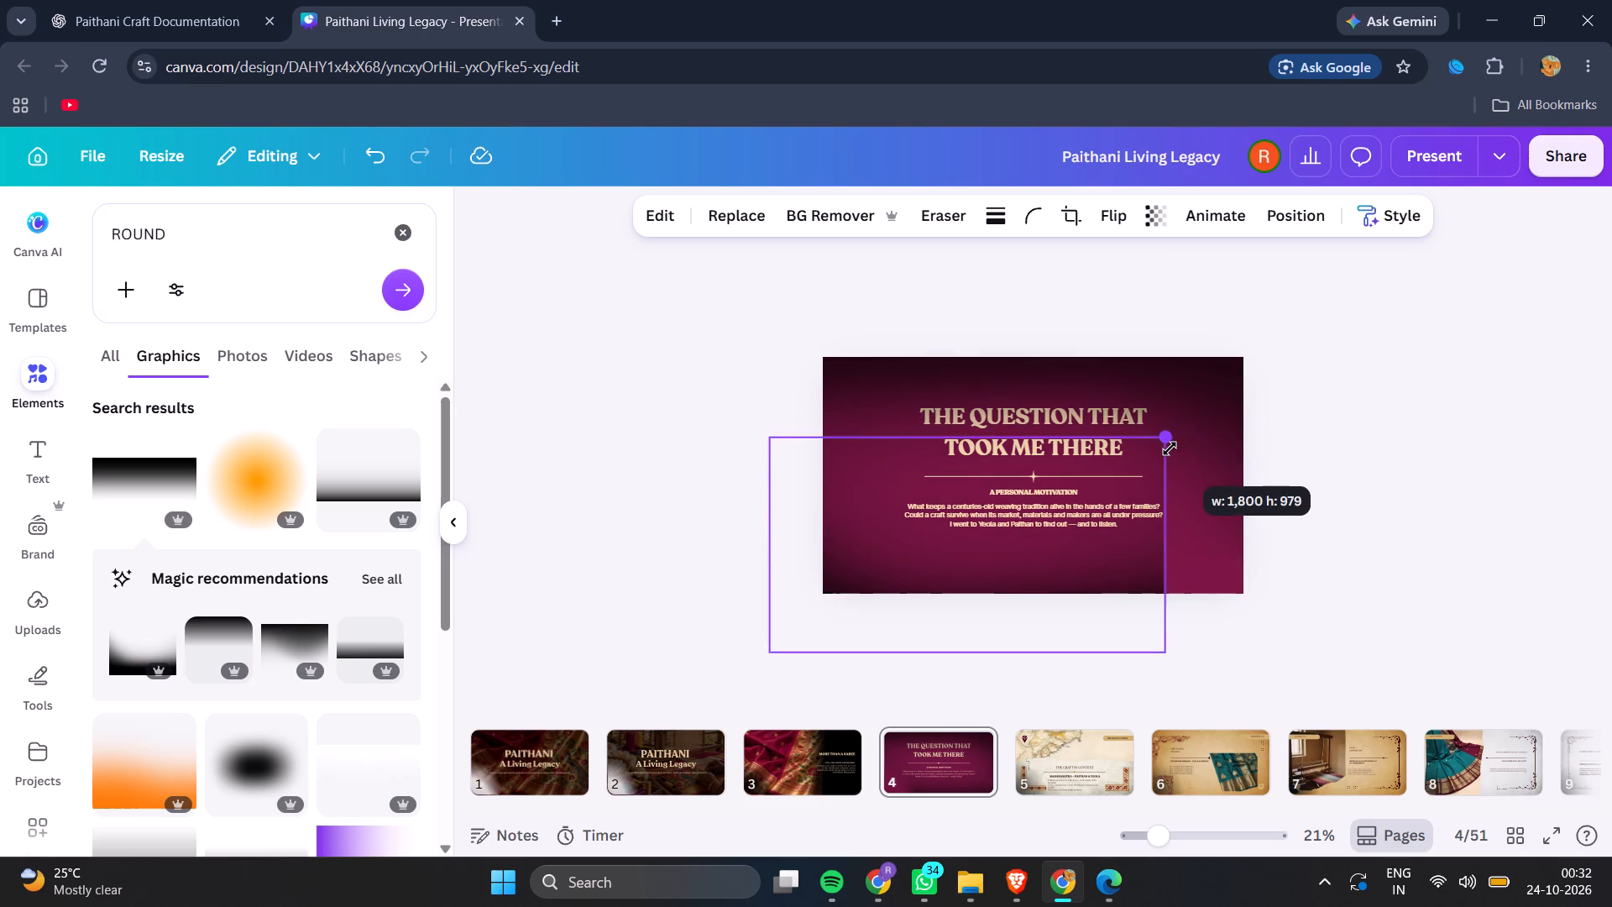
pyautogui.moveTo(1170, 448); pyautogui.dragTo(1169, 448)
pyautogui.moveTo(1082, 595); pyautogui.dragTo(1127, 523)
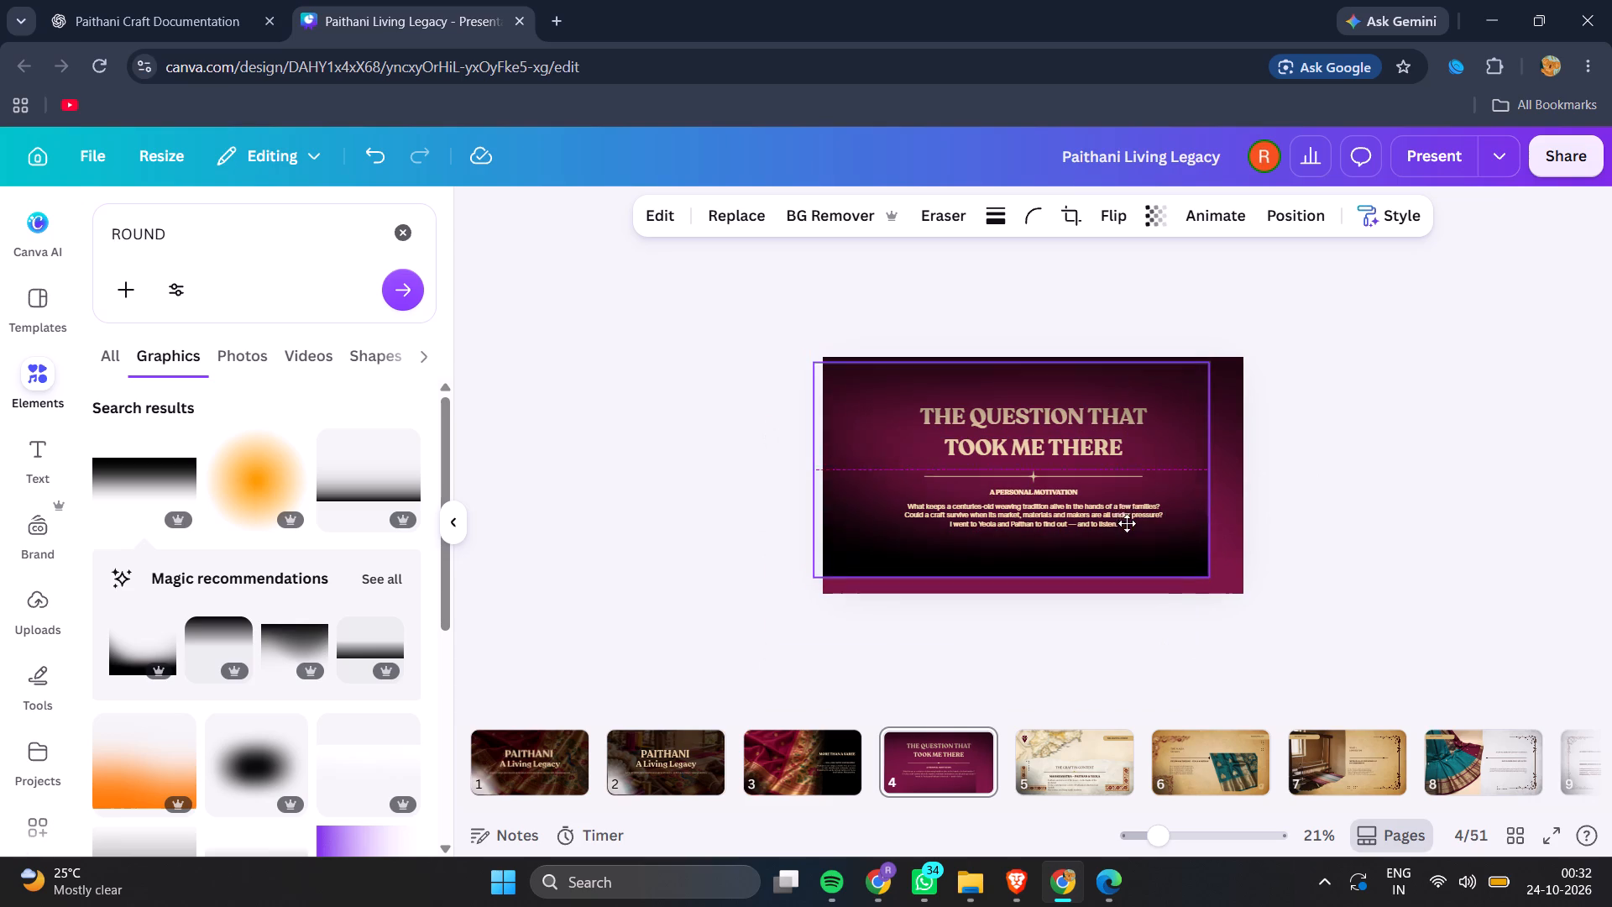
pyautogui.moveTo(1127, 523); pyautogui.dragTo(1136, 534)
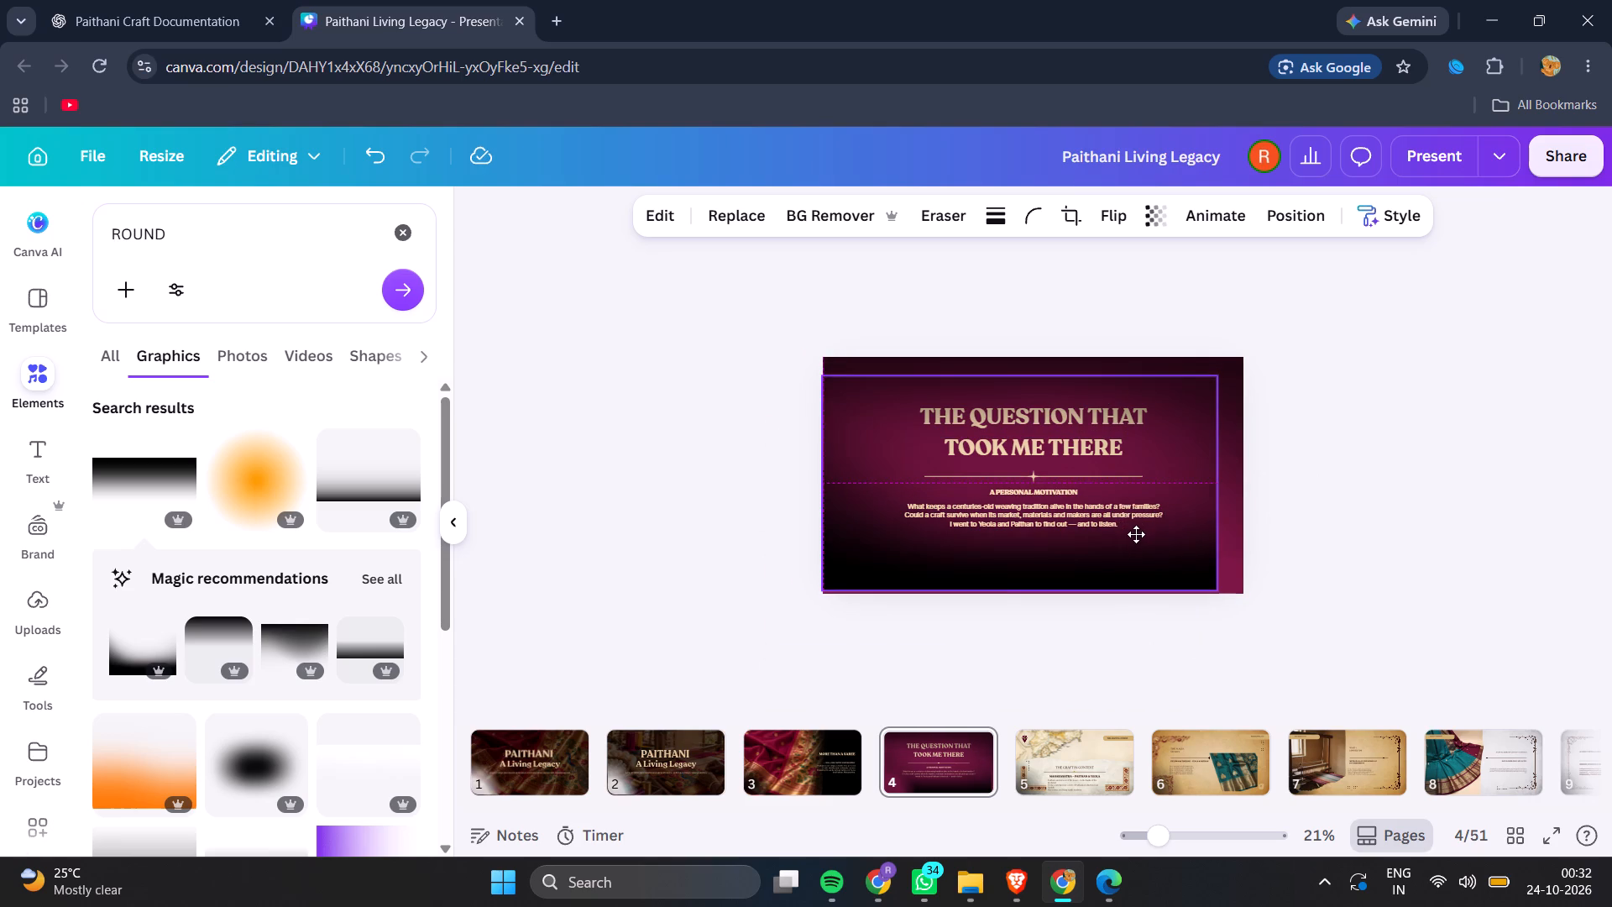
pyautogui.moveTo(1136, 534); pyautogui.dragTo(1136, 533)
pyautogui.moveTo(1220, 481); pyautogui.dragTo(1226, 481)
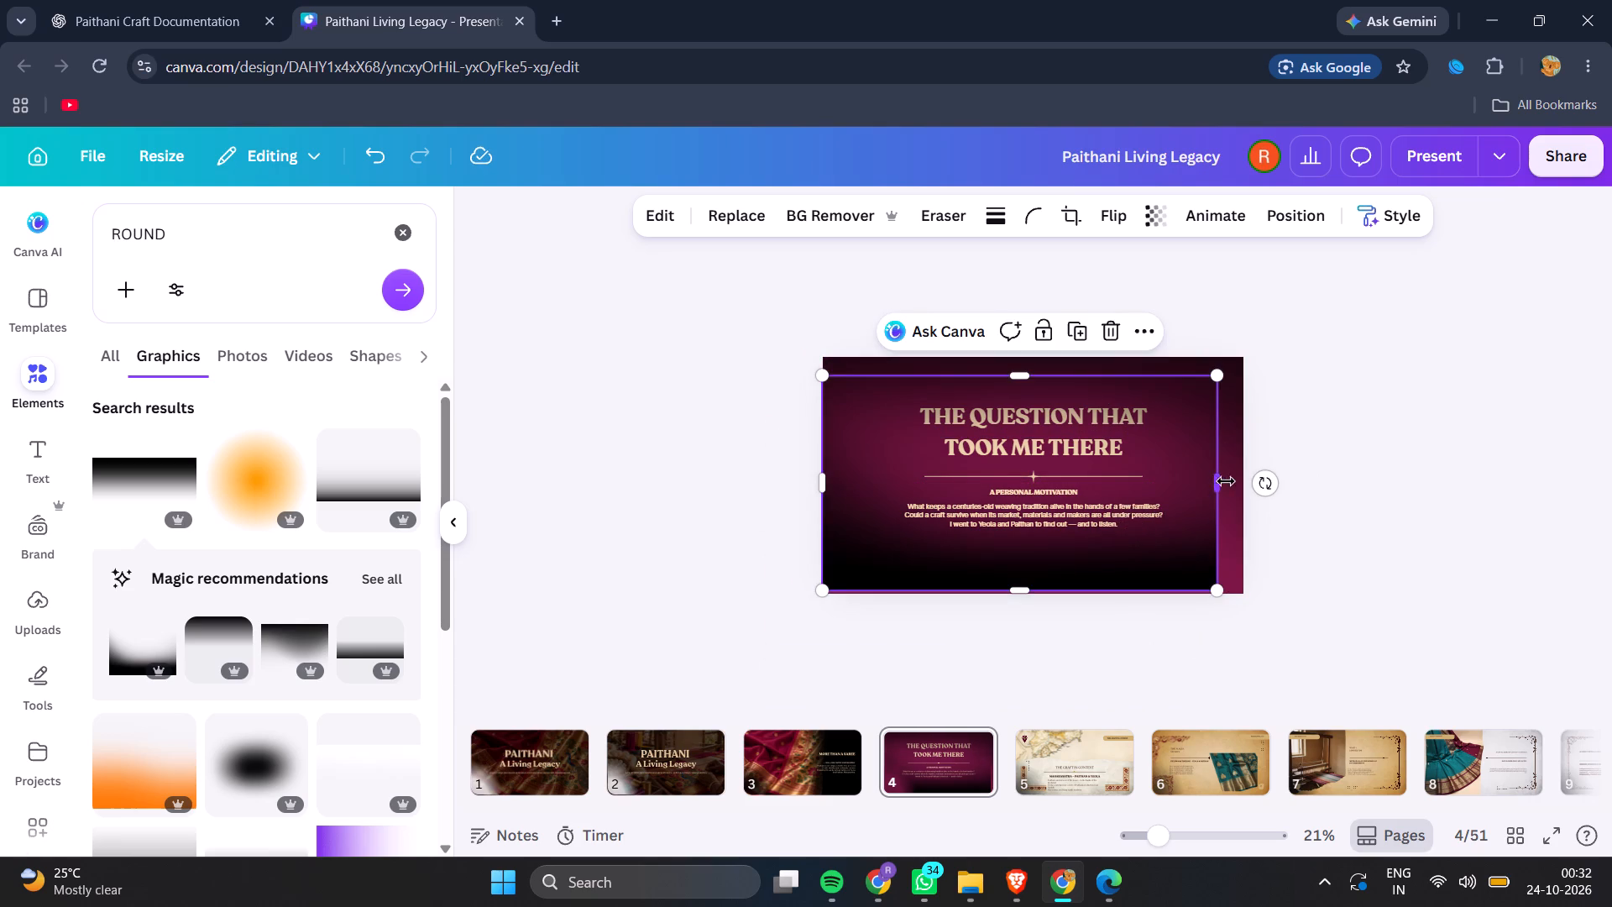
pyautogui.moveTo(1226, 481); pyautogui.dragTo(1241, 481)
pyautogui.click(1030, 593)
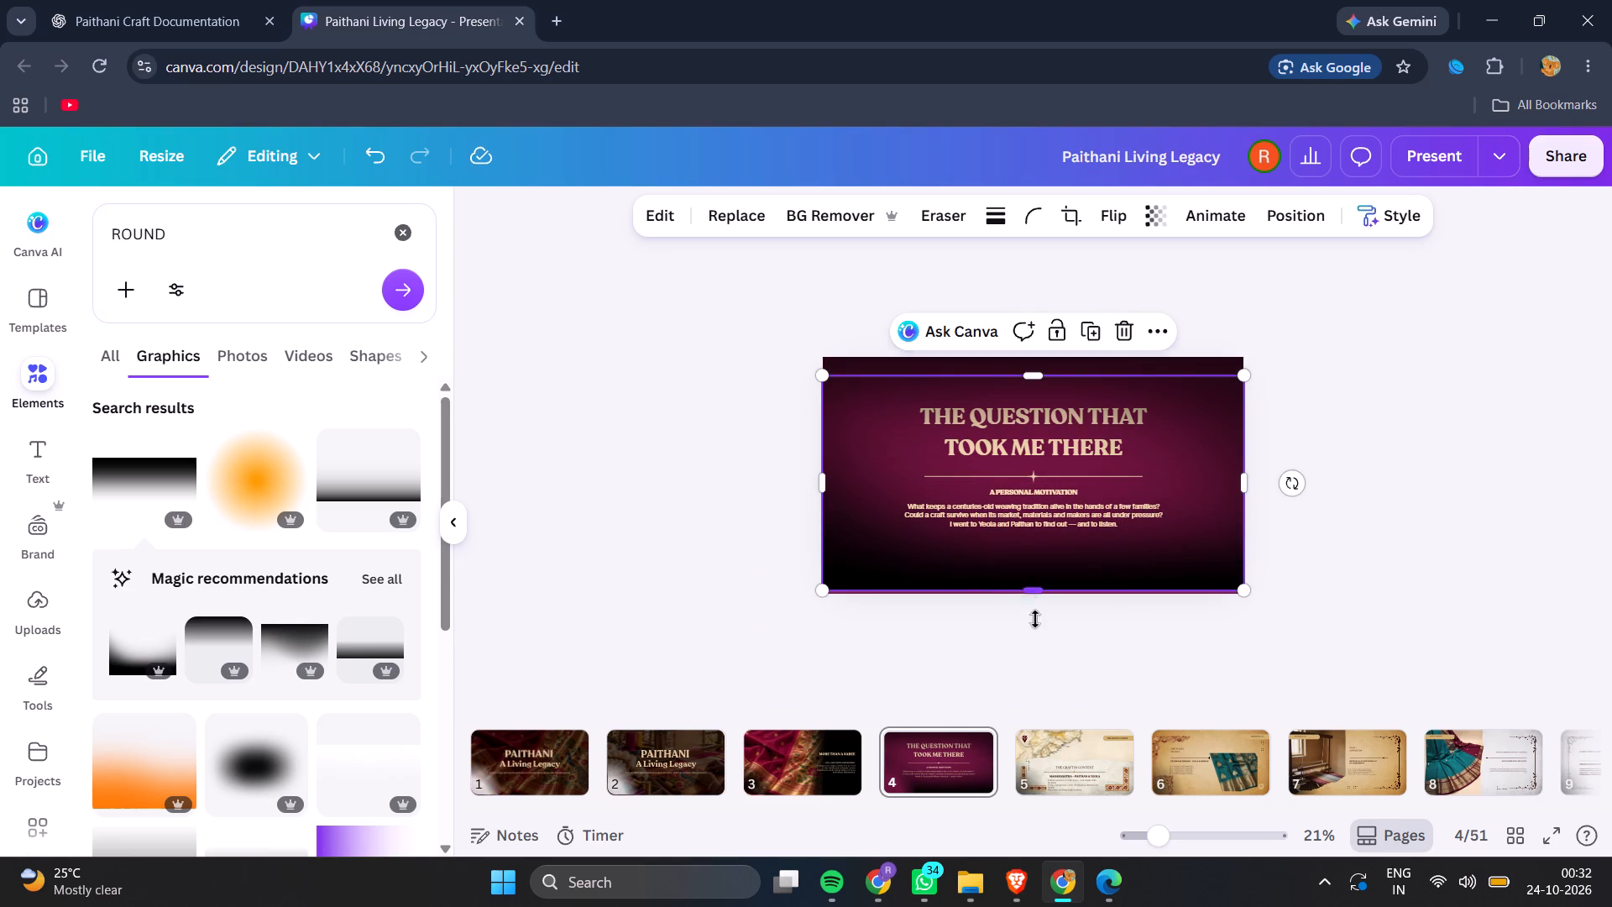
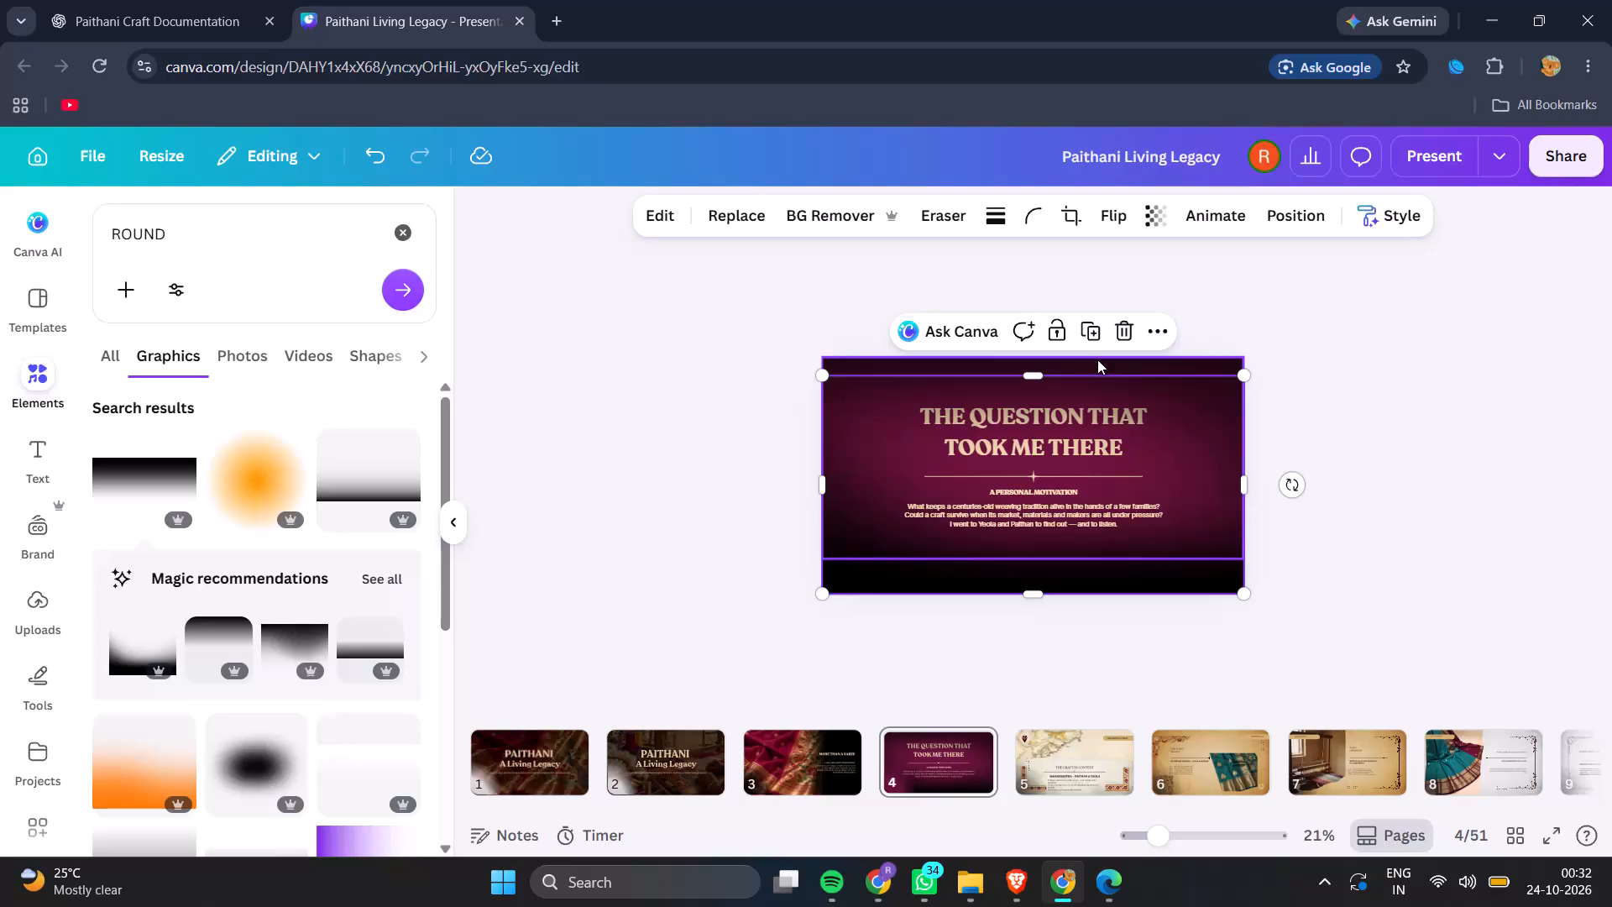
# Set the transparency of both black gradients on slide 4 together to 40.
pyautogui.keyDown('shift'); pyautogui.click(1098, 359); pyautogui.keyUp('shift')
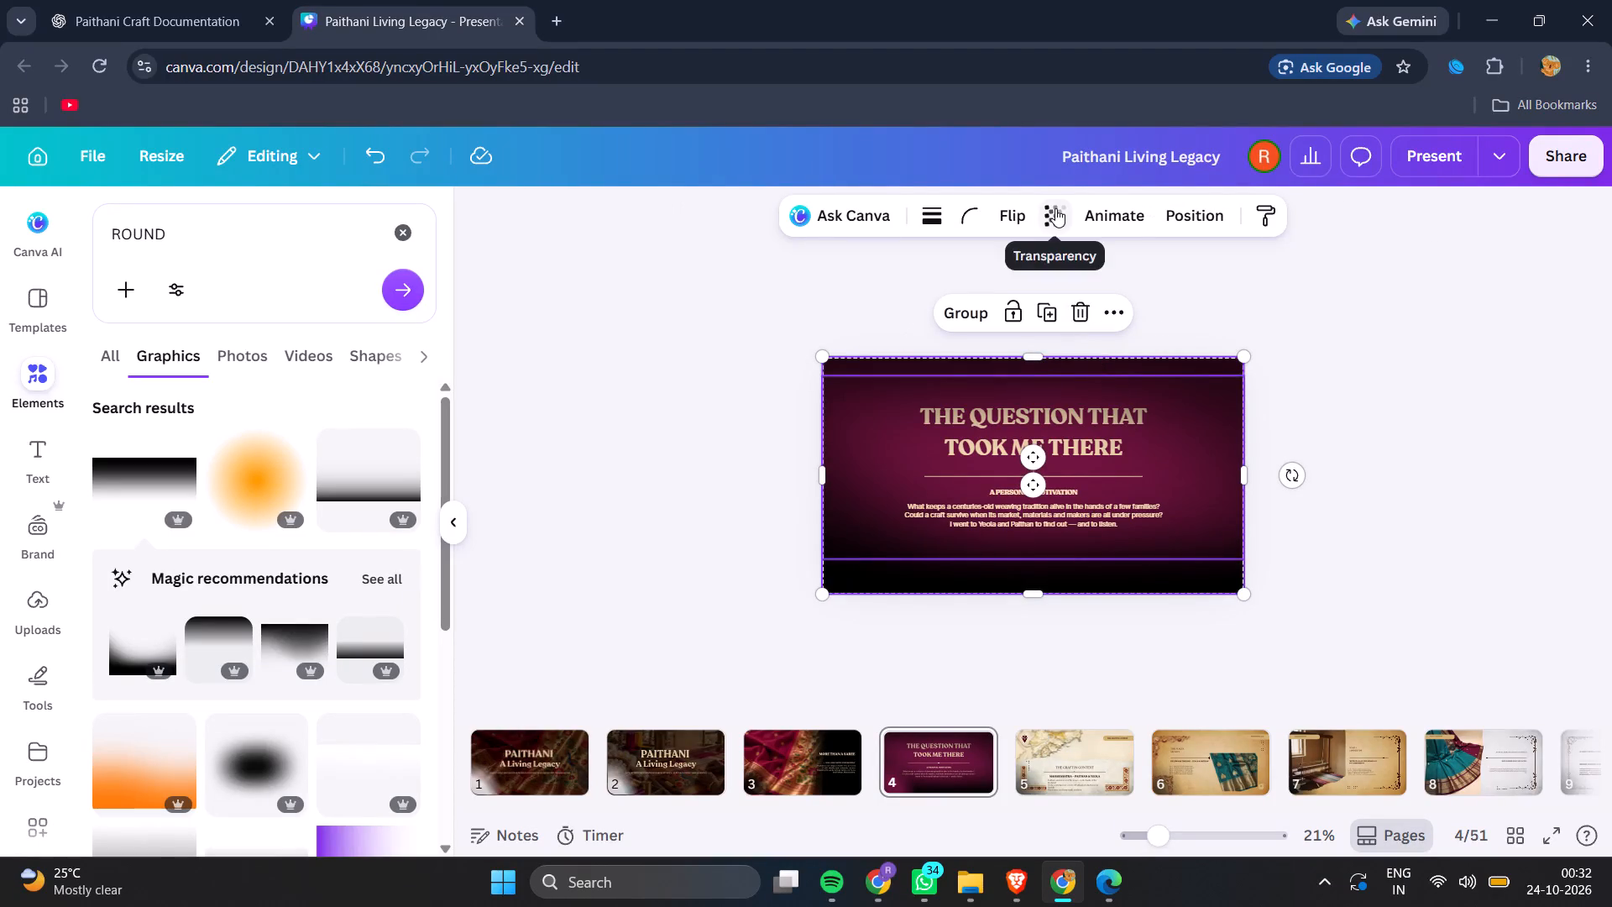
pyautogui.click(1055, 208)
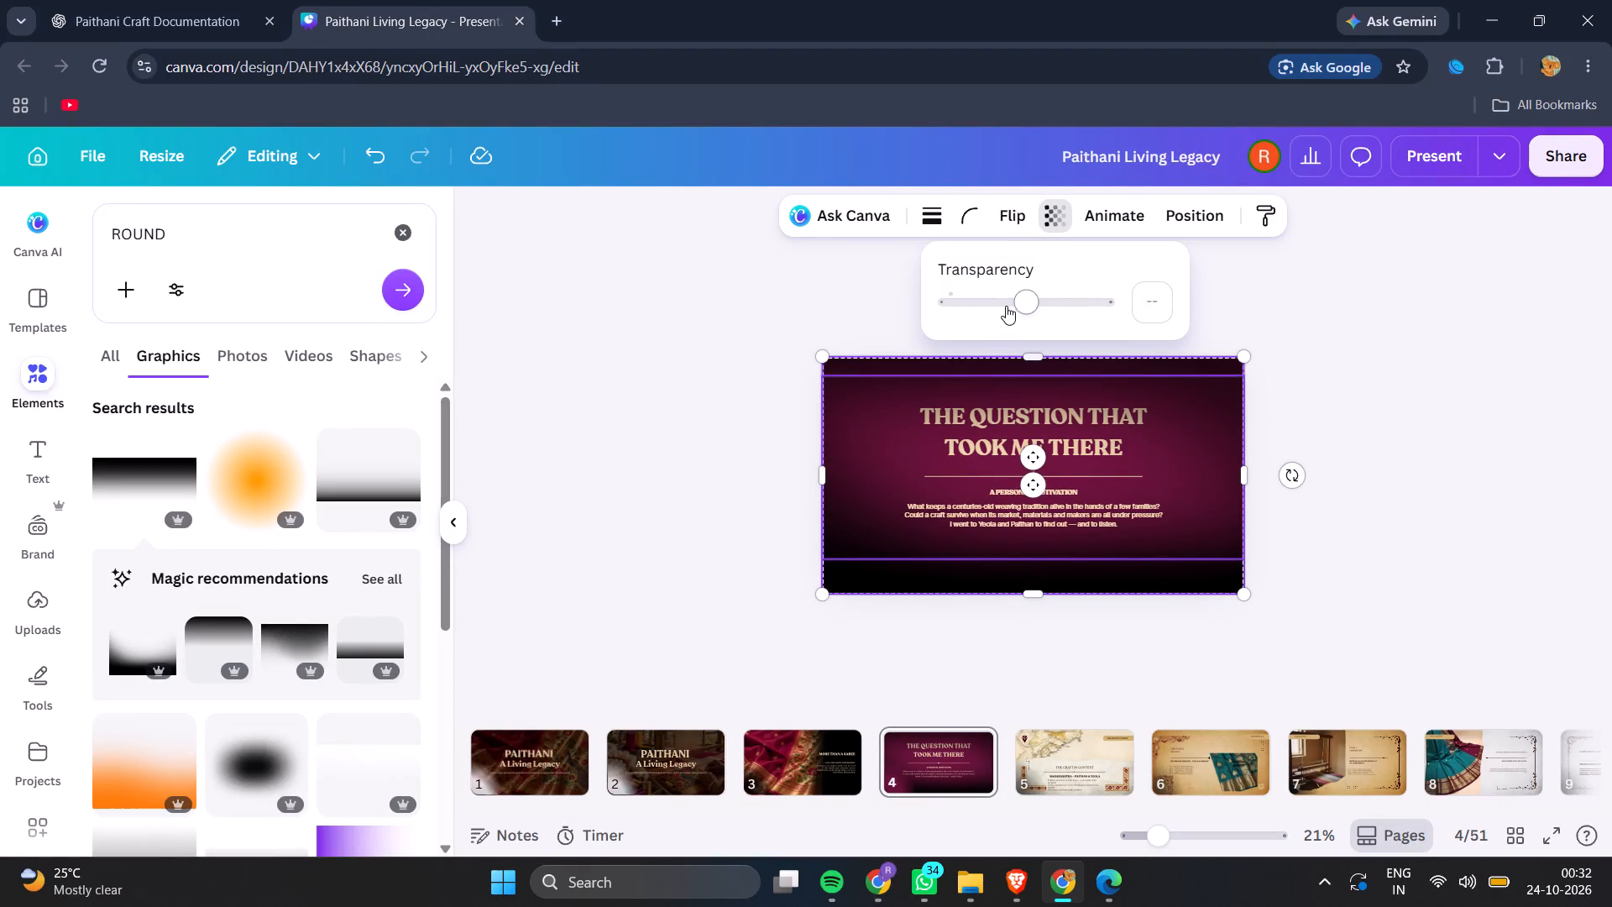
pyautogui.moveTo(1014, 302); pyautogui.dragTo(971, 306)
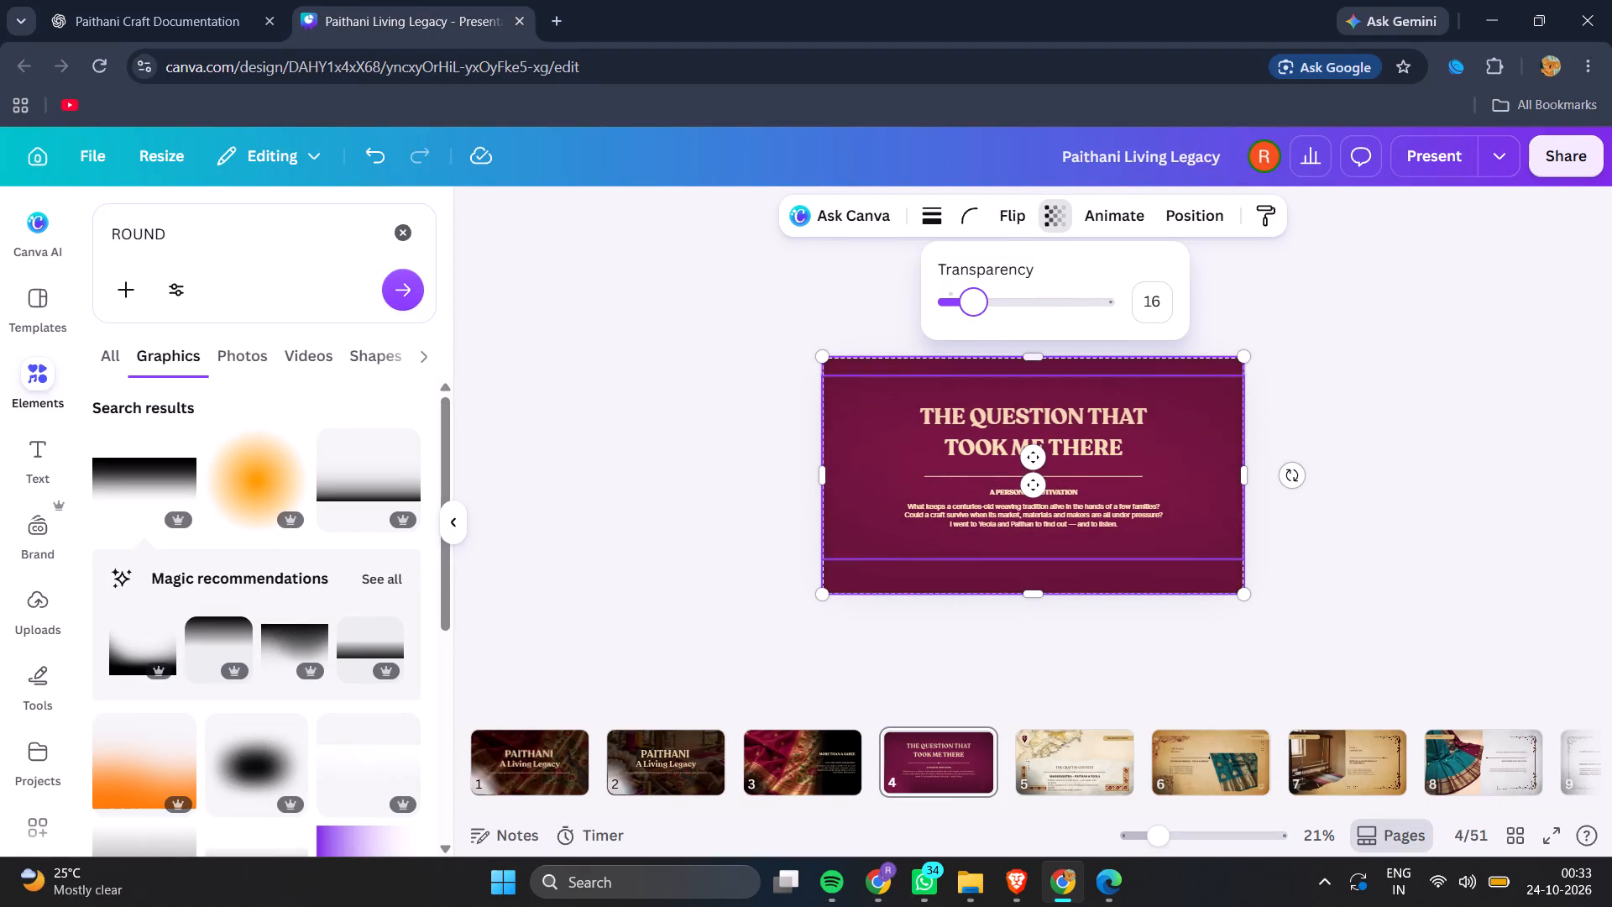
pyautogui.moveTo(971, 306); pyautogui.dragTo(1027, 321)
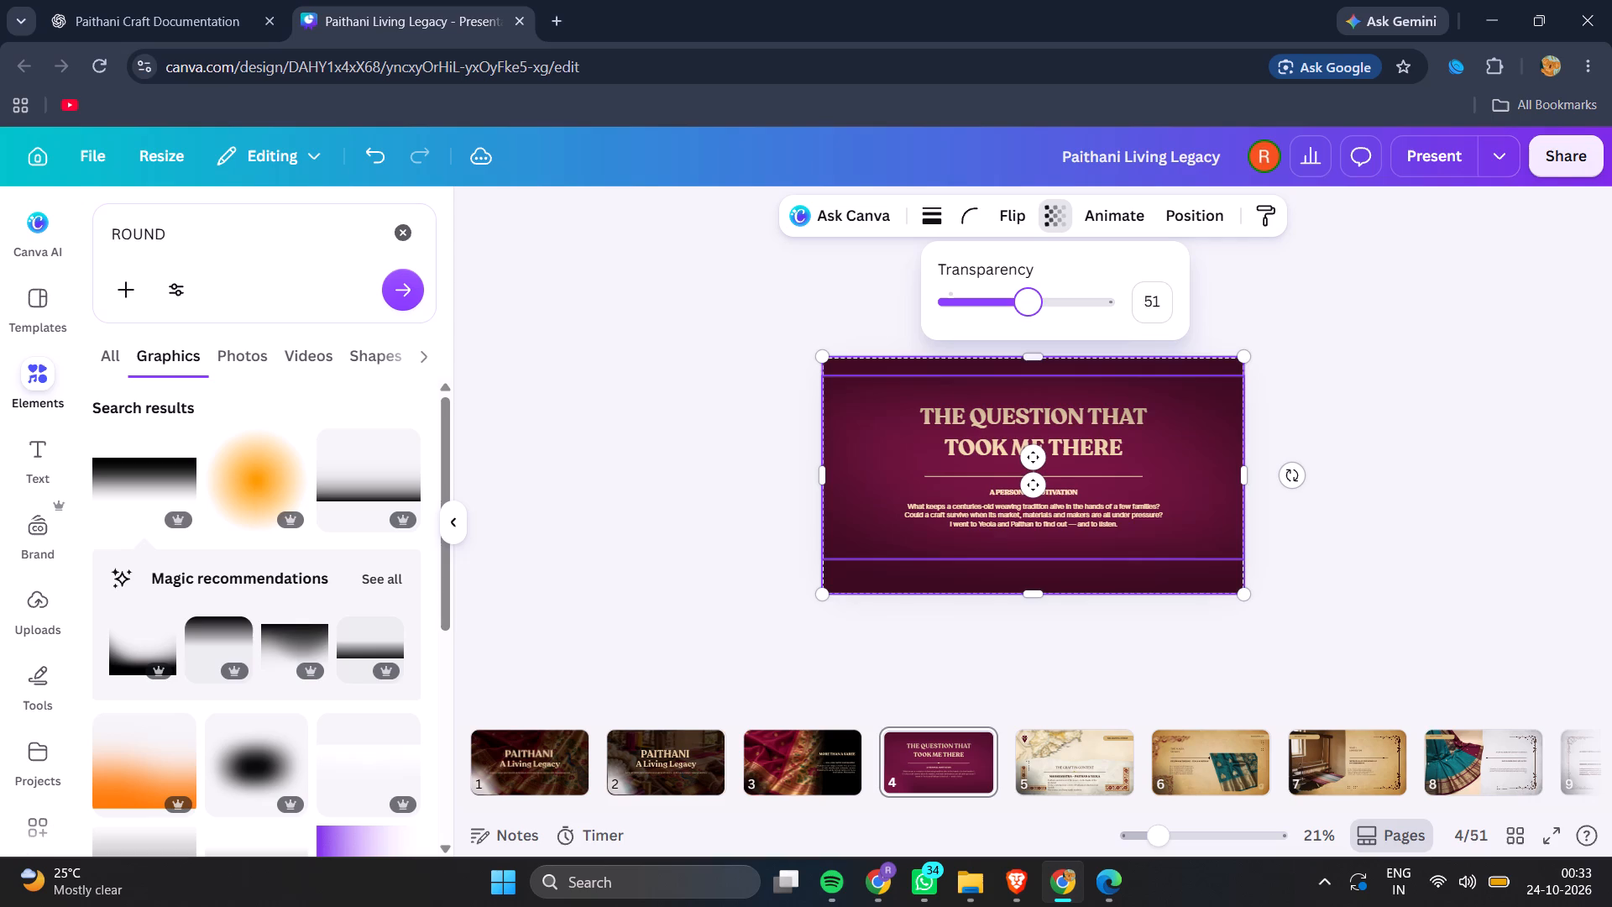
pyautogui.moveTo(1027, 321); pyautogui.dragTo(1016, 317)
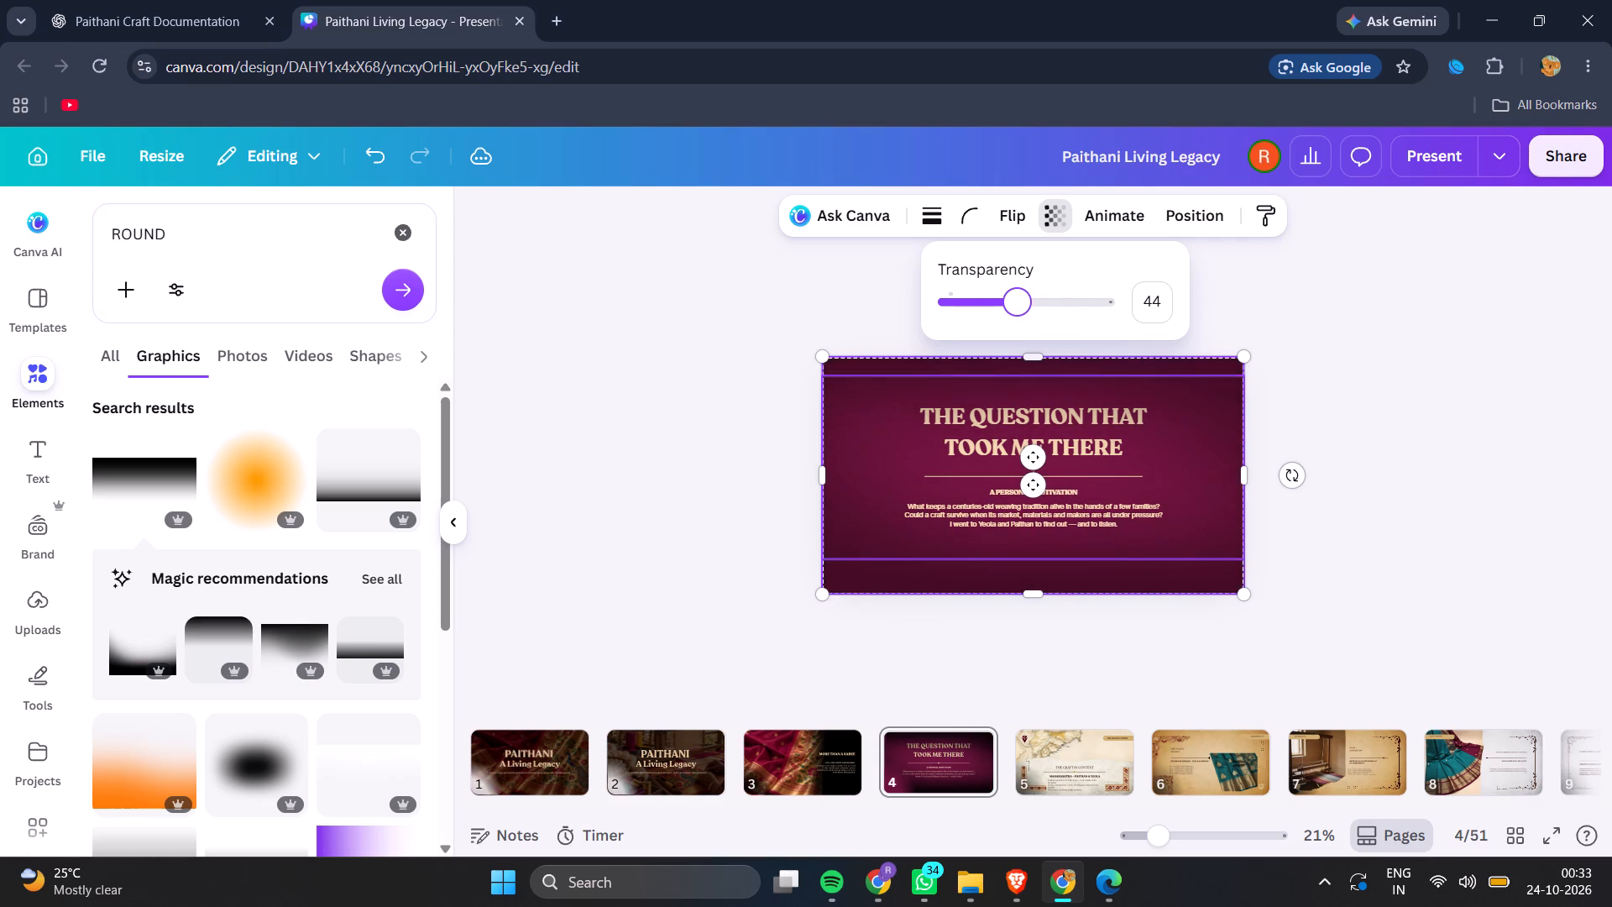
pyautogui.moveTo(1016, 317); pyautogui.dragTo(1034, 322)
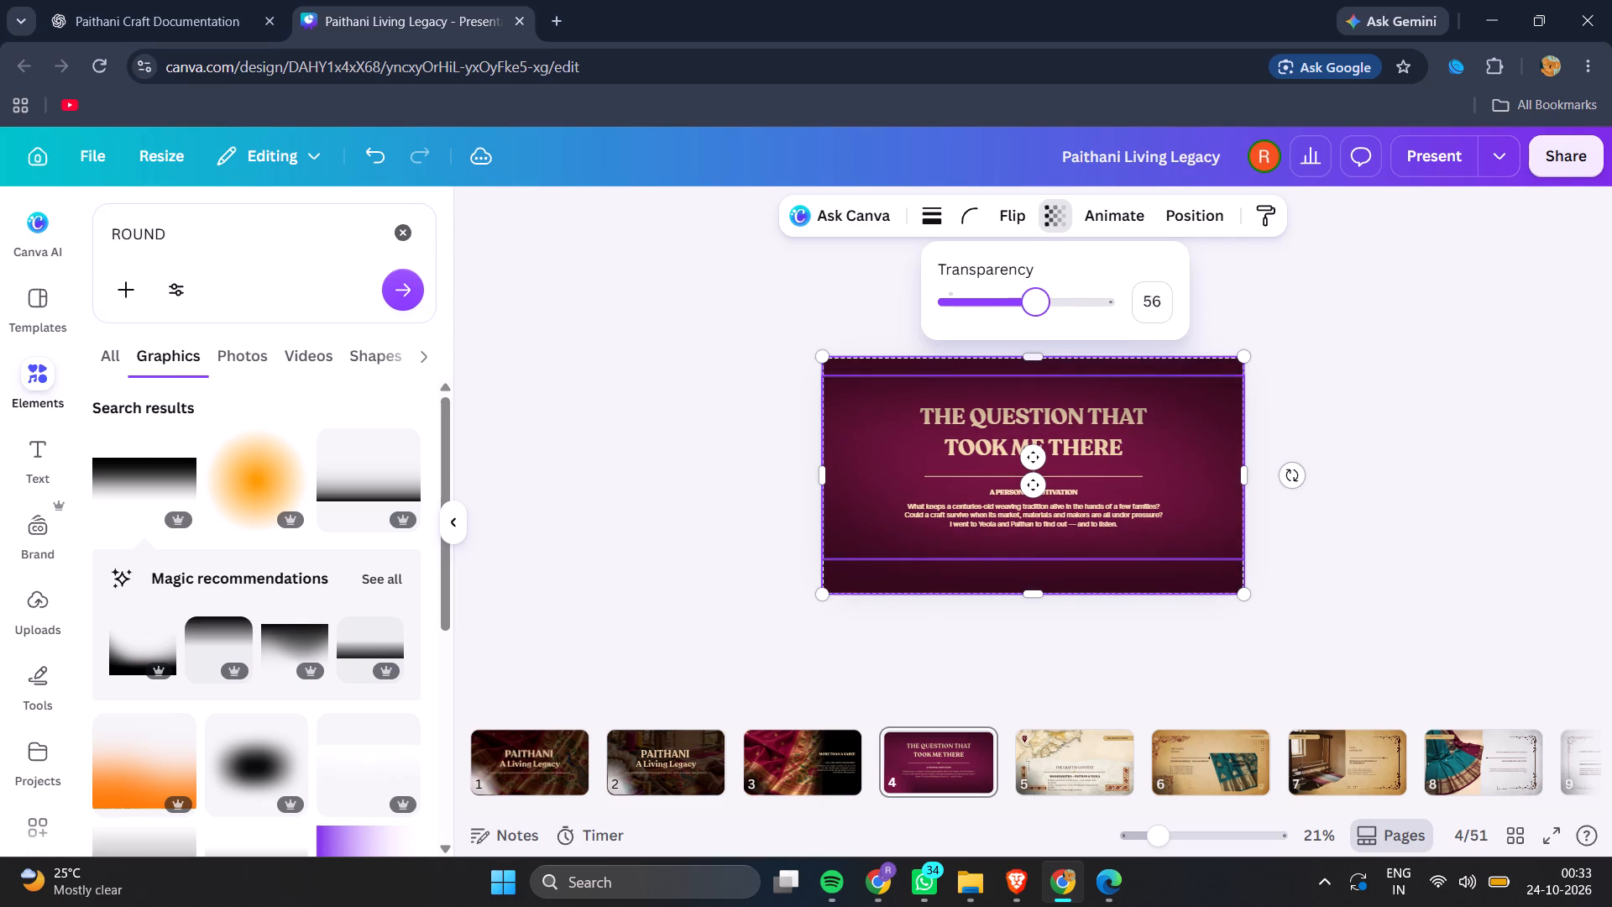
pyautogui.moveTo(1034, 322); pyautogui.dragTo(1010, 318)
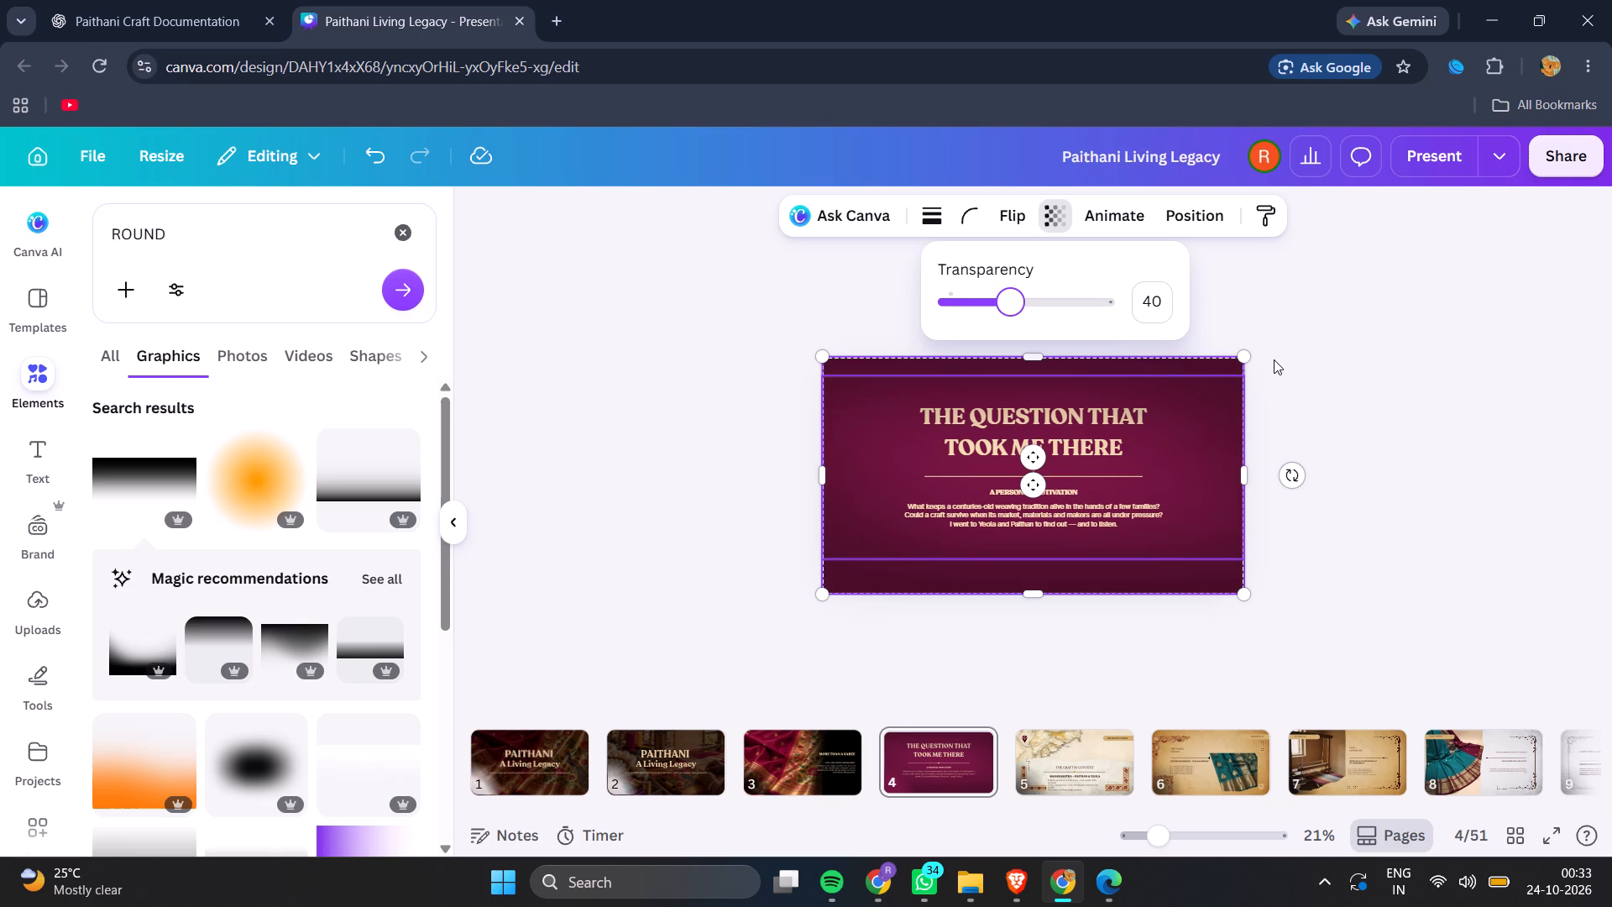
pyautogui.click(1355, 328)
pyautogui.click(1292, 393)
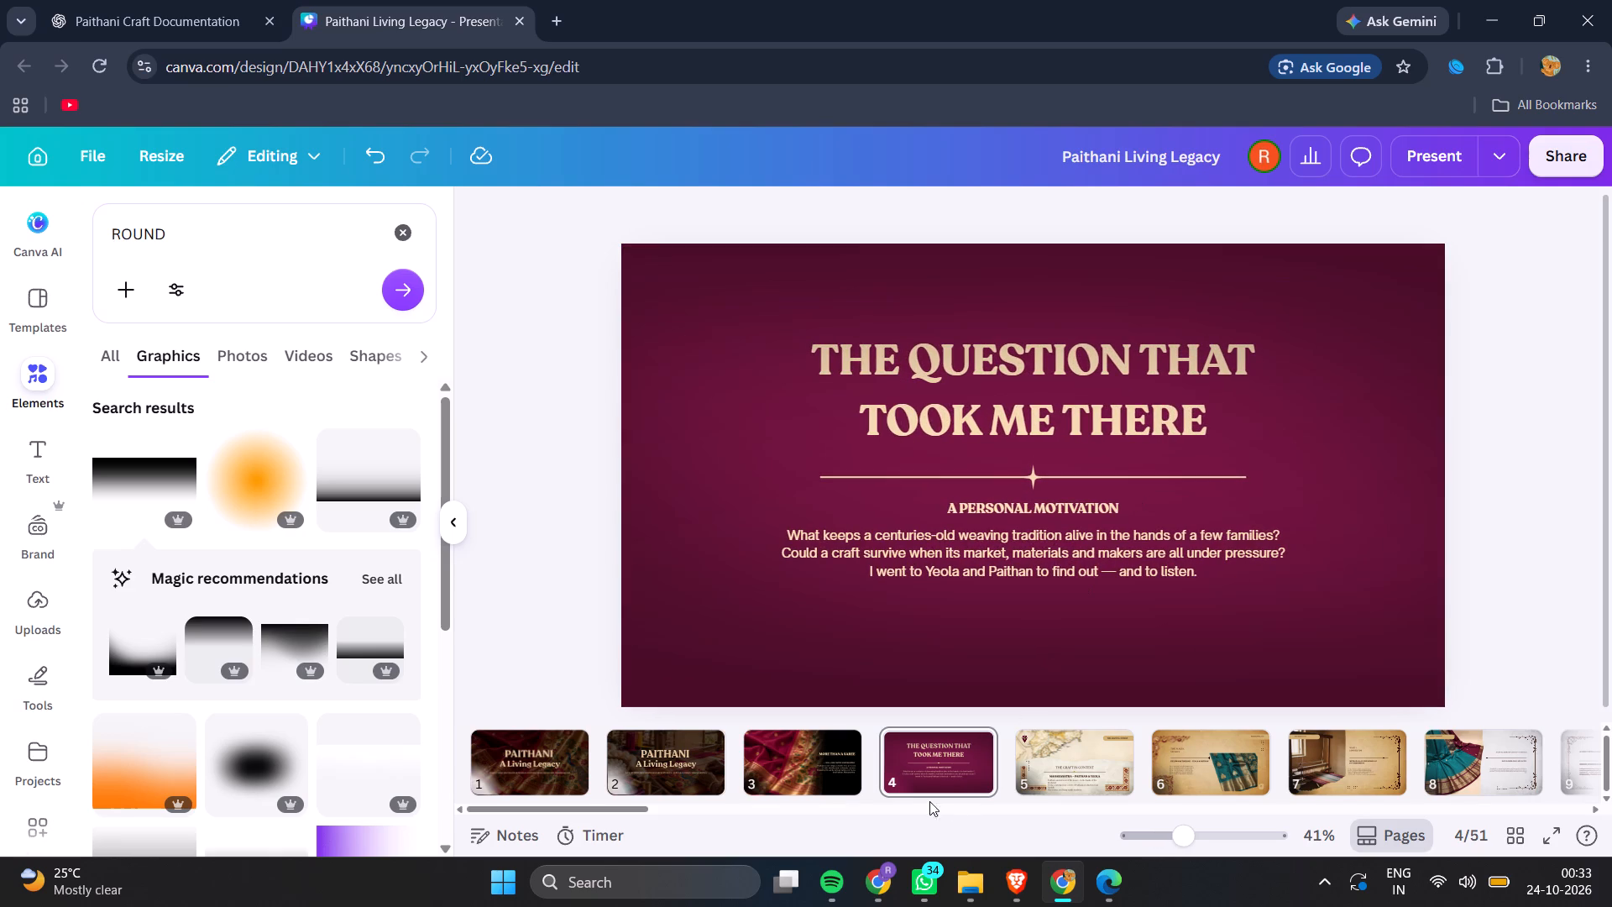
pyautogui.click(922, 762)
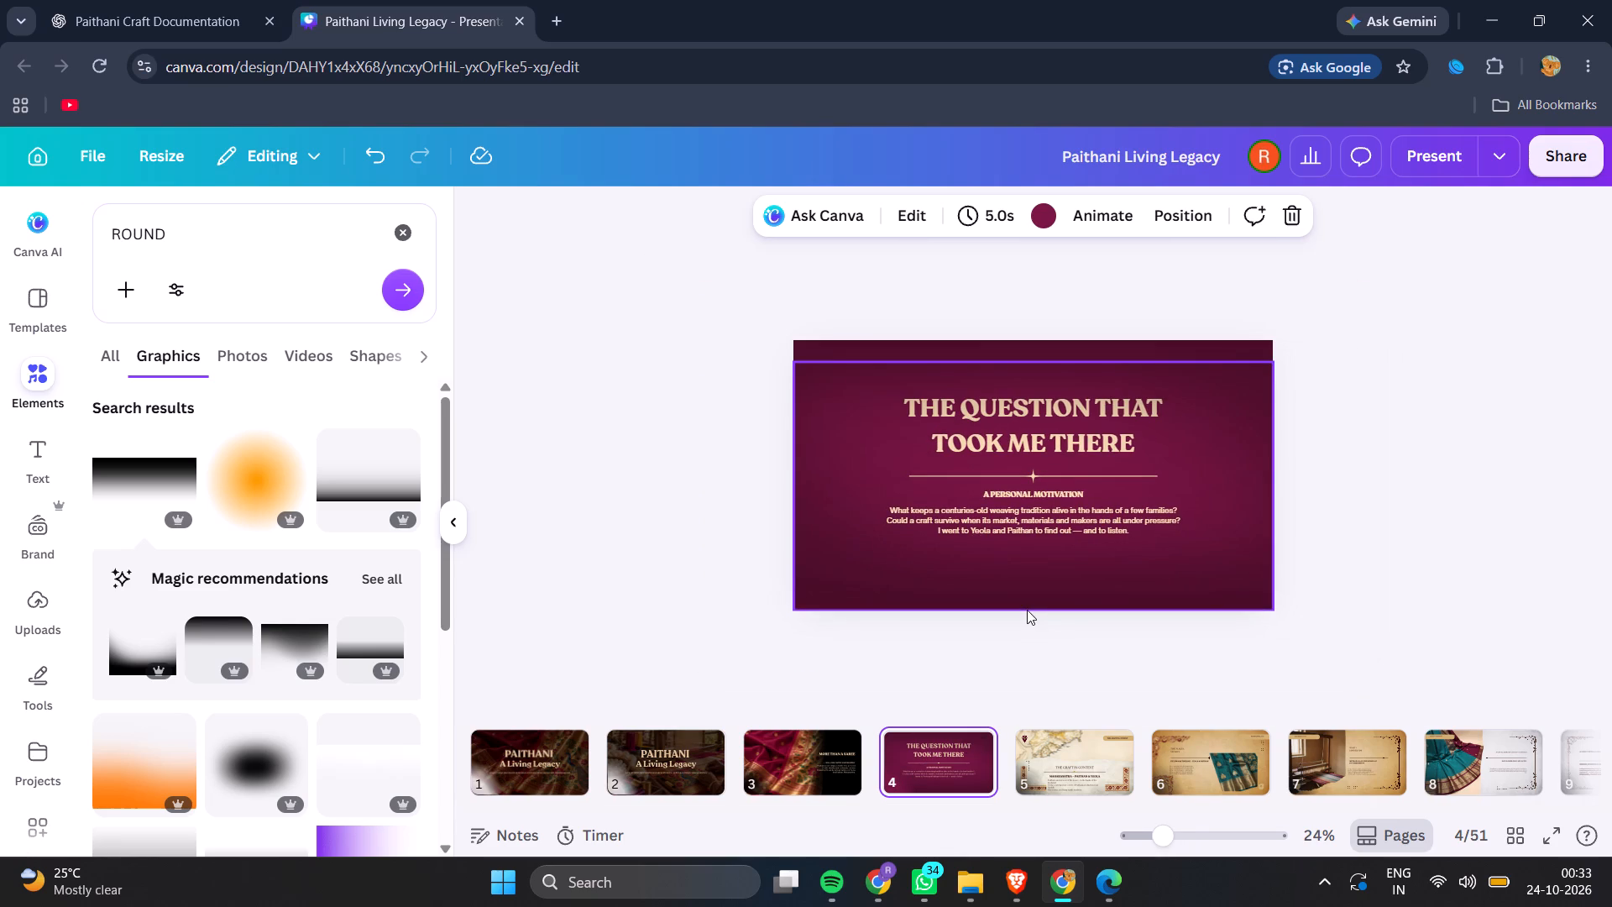
# Set the transparency of slide 4's upper black gradient alone to 47.
pyautogui.click(1154, 397)
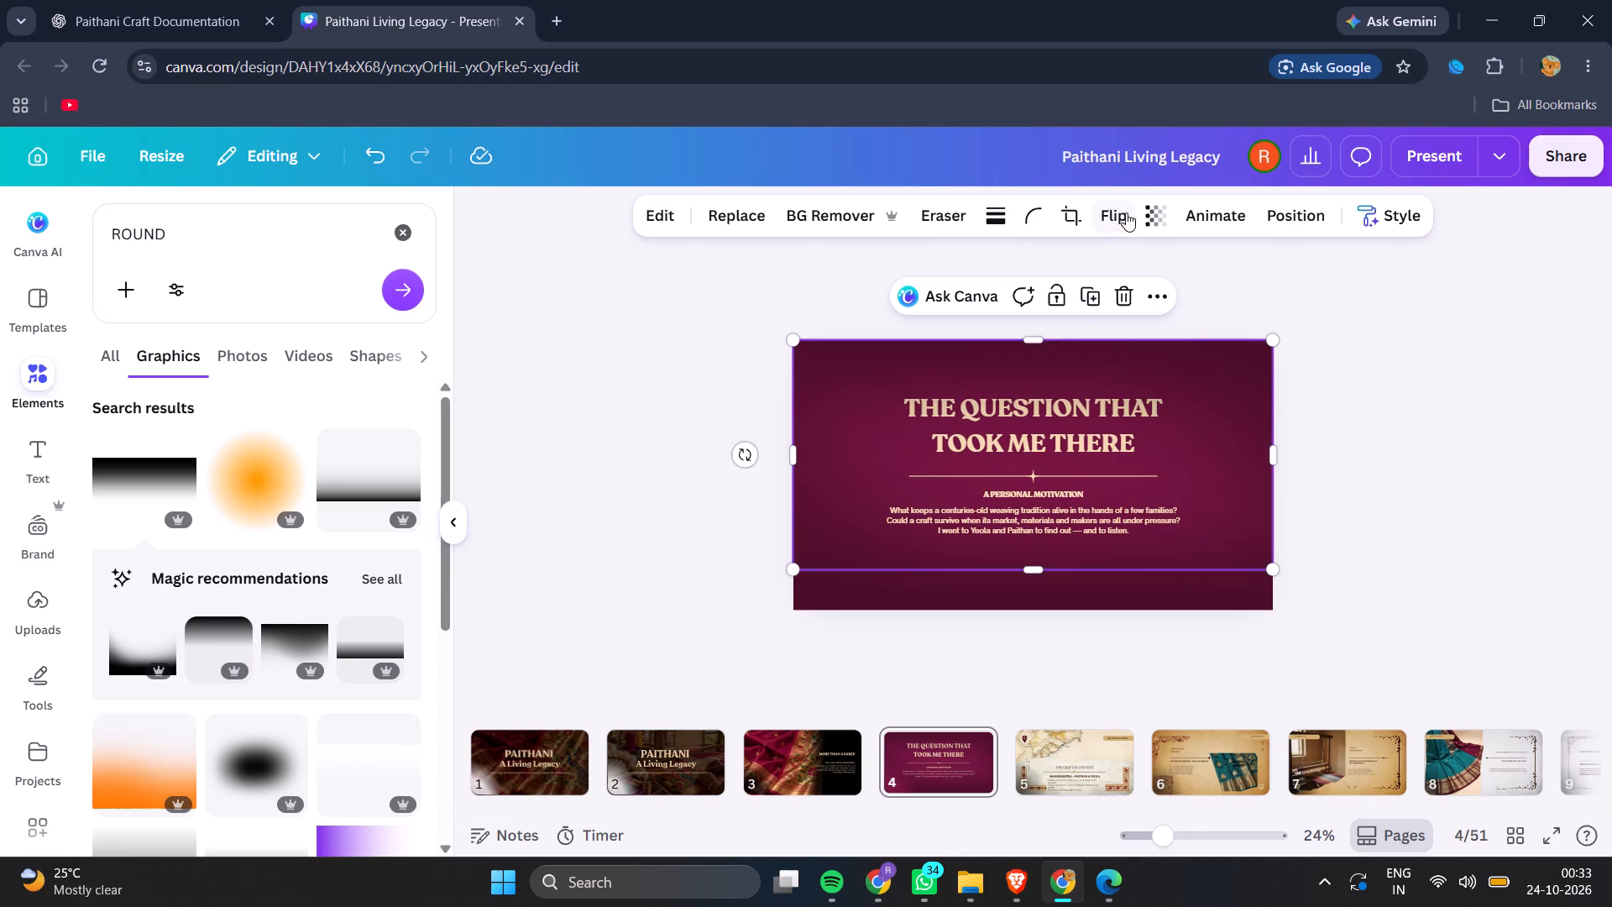
pyautogui.click(1158, 212)
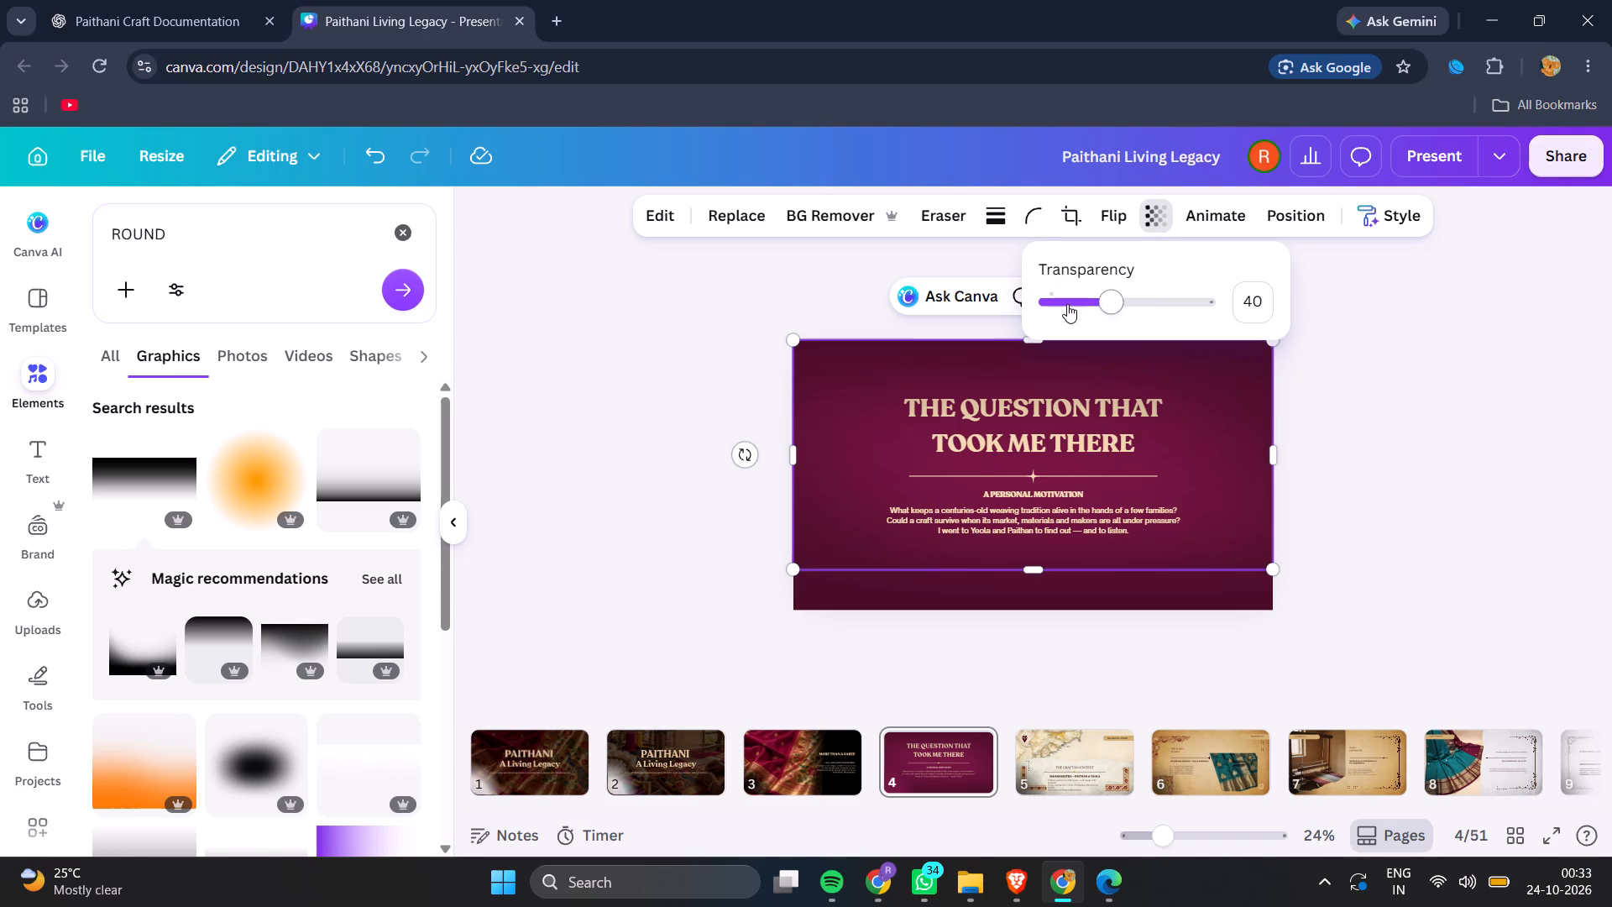
pyautogui.click(1066, 304)
pyautogui.click(1150, 295)
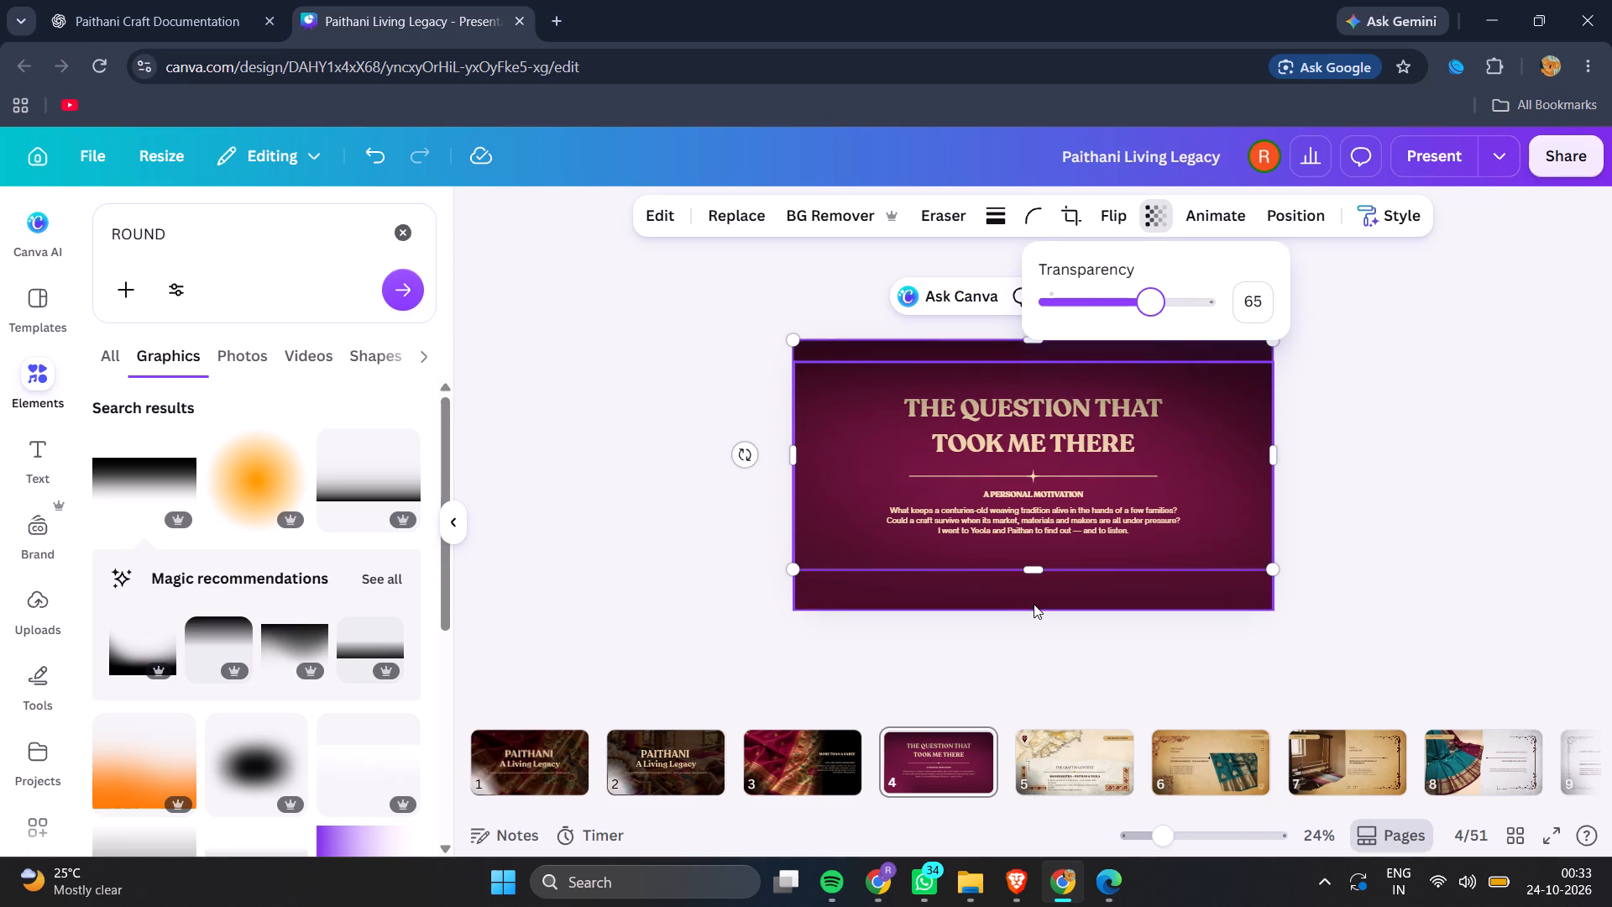
pyautogui.click(1122, 301)
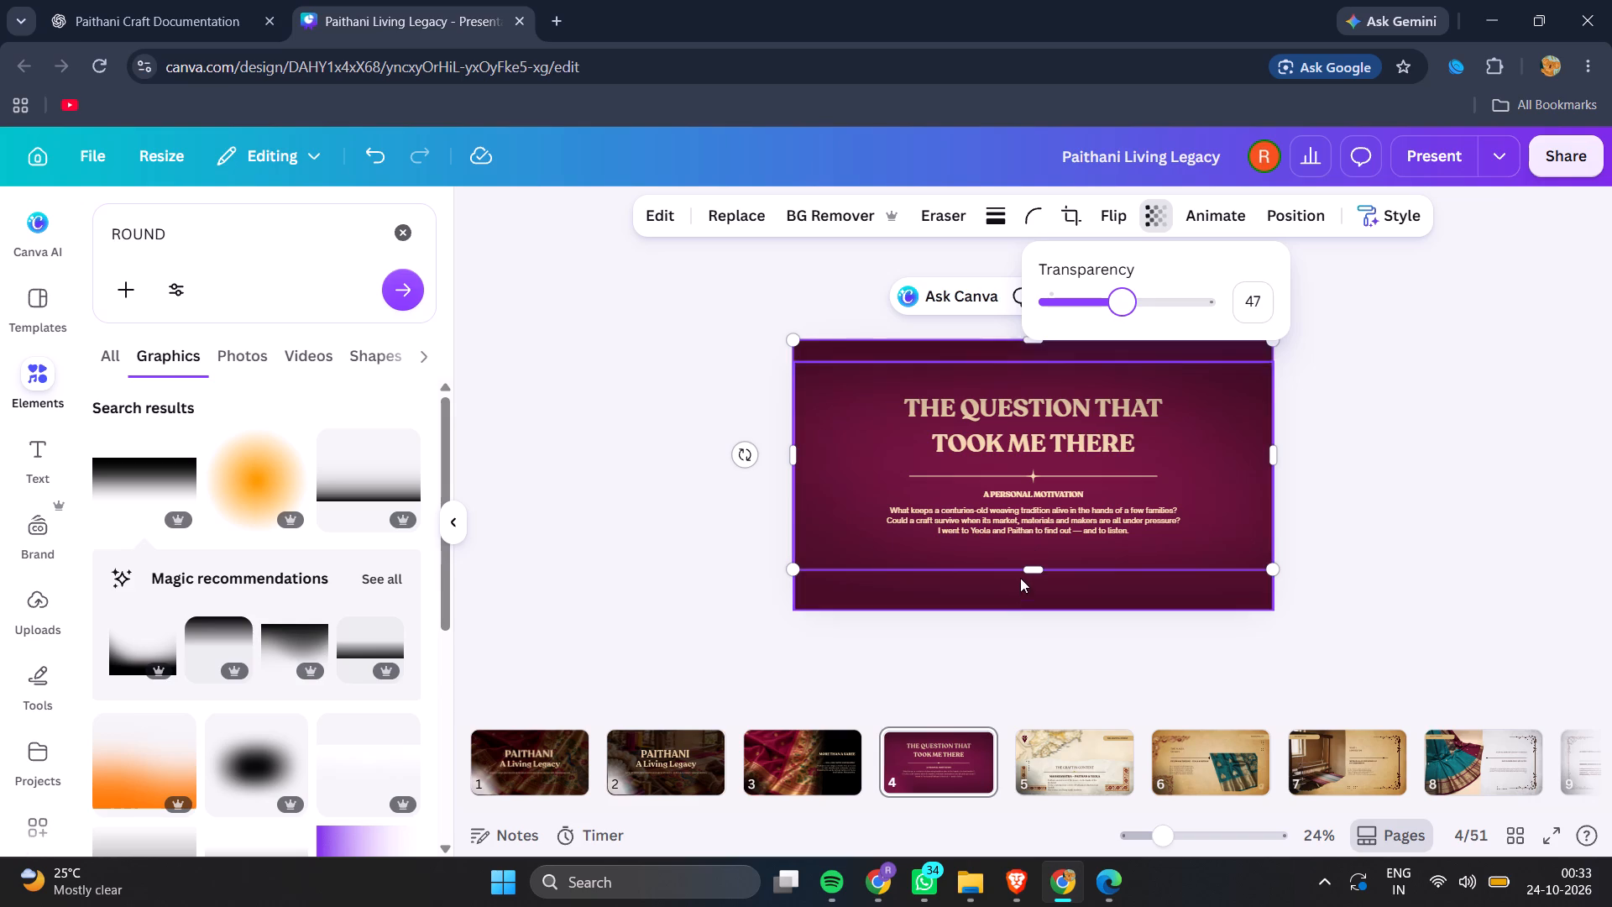
# Resize the height of slide 4's upper black gradient until its lower edge meets the slide's bottom edge, covering the whole slide.
pyautogui.moveTo(1026, 564); pyautogui.dragTo(1017, 513)
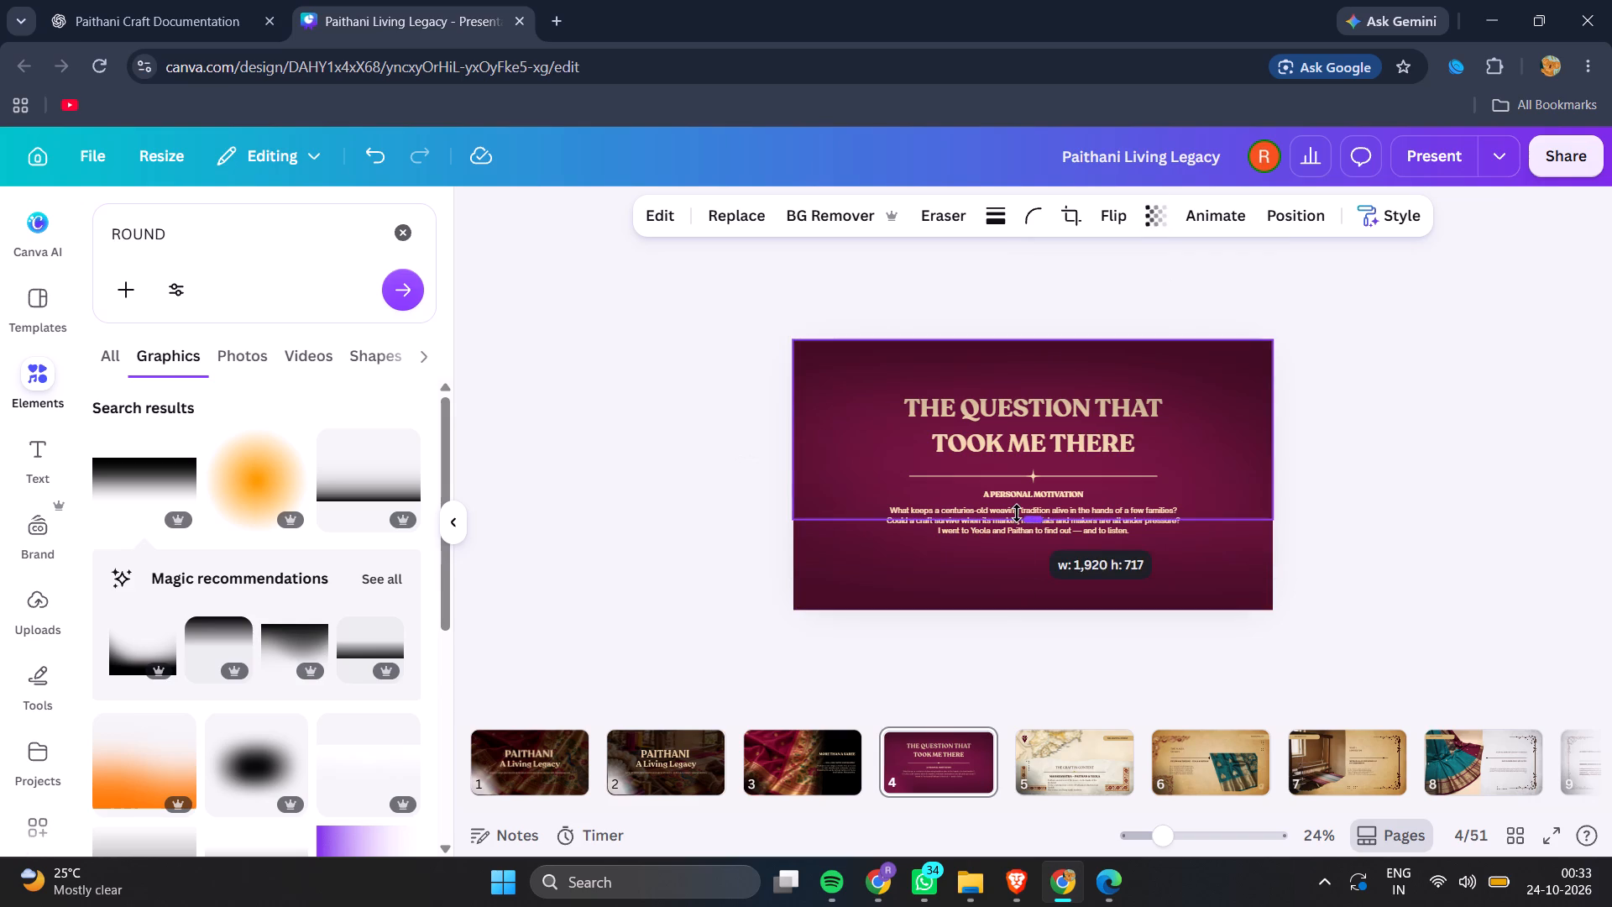
pyautogui.moveTo(1017, 513); pyautogui.dragTo(1021, 414)
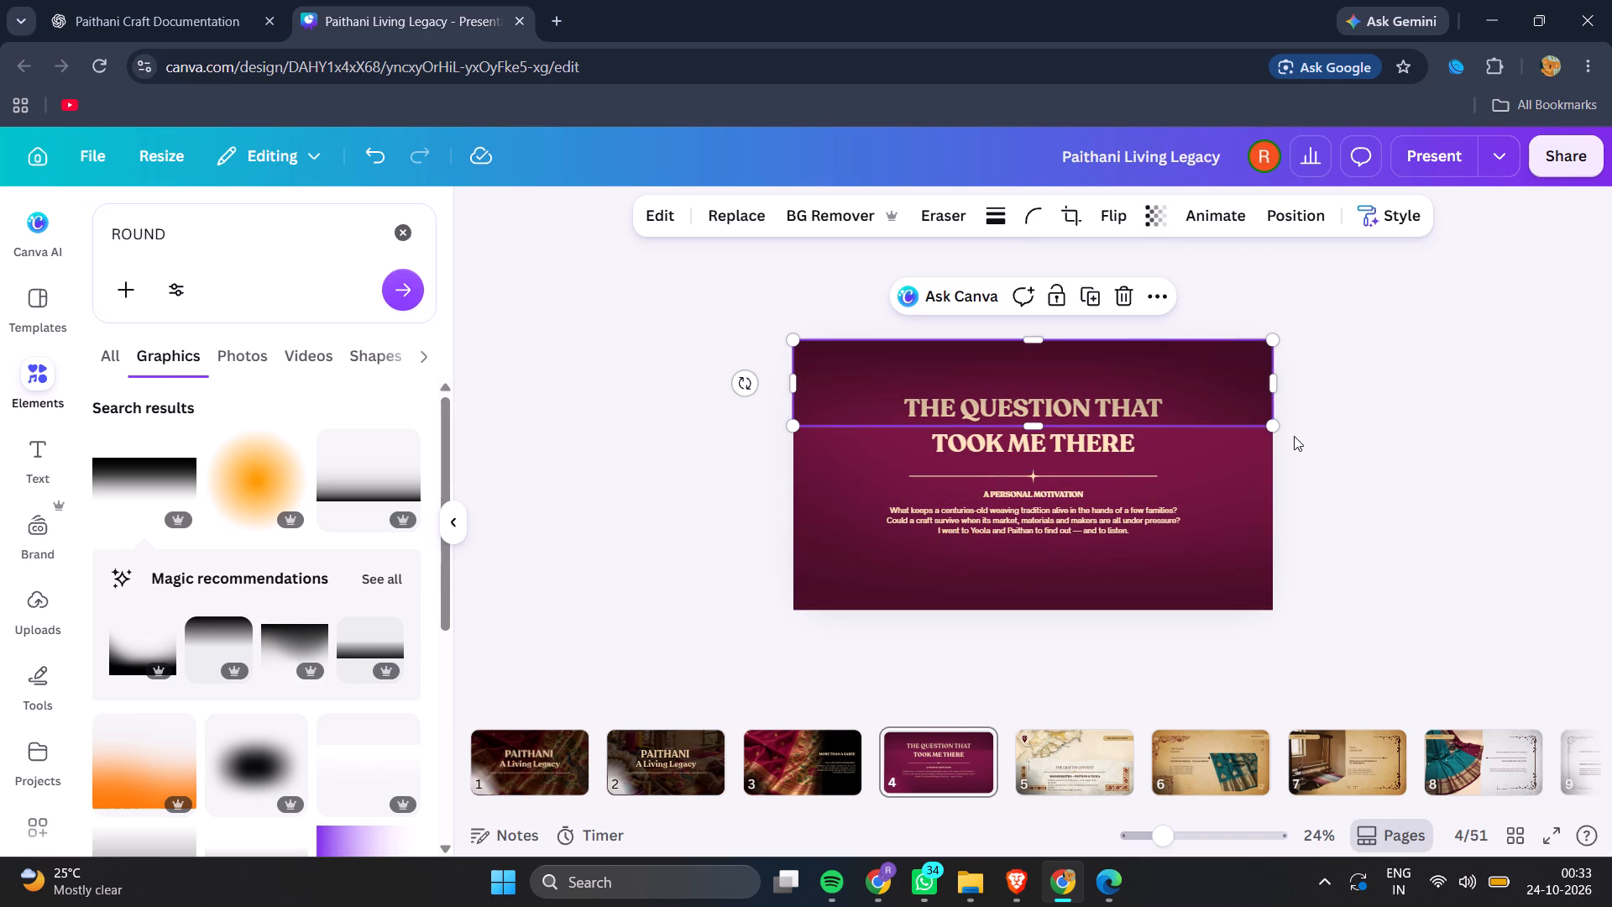
pyautogui.click(1291, 493)
pyautogui.click(1224, 407)
pyautogui.moveTo(1040, 428); pyautogui.dragTo(1060, 513)
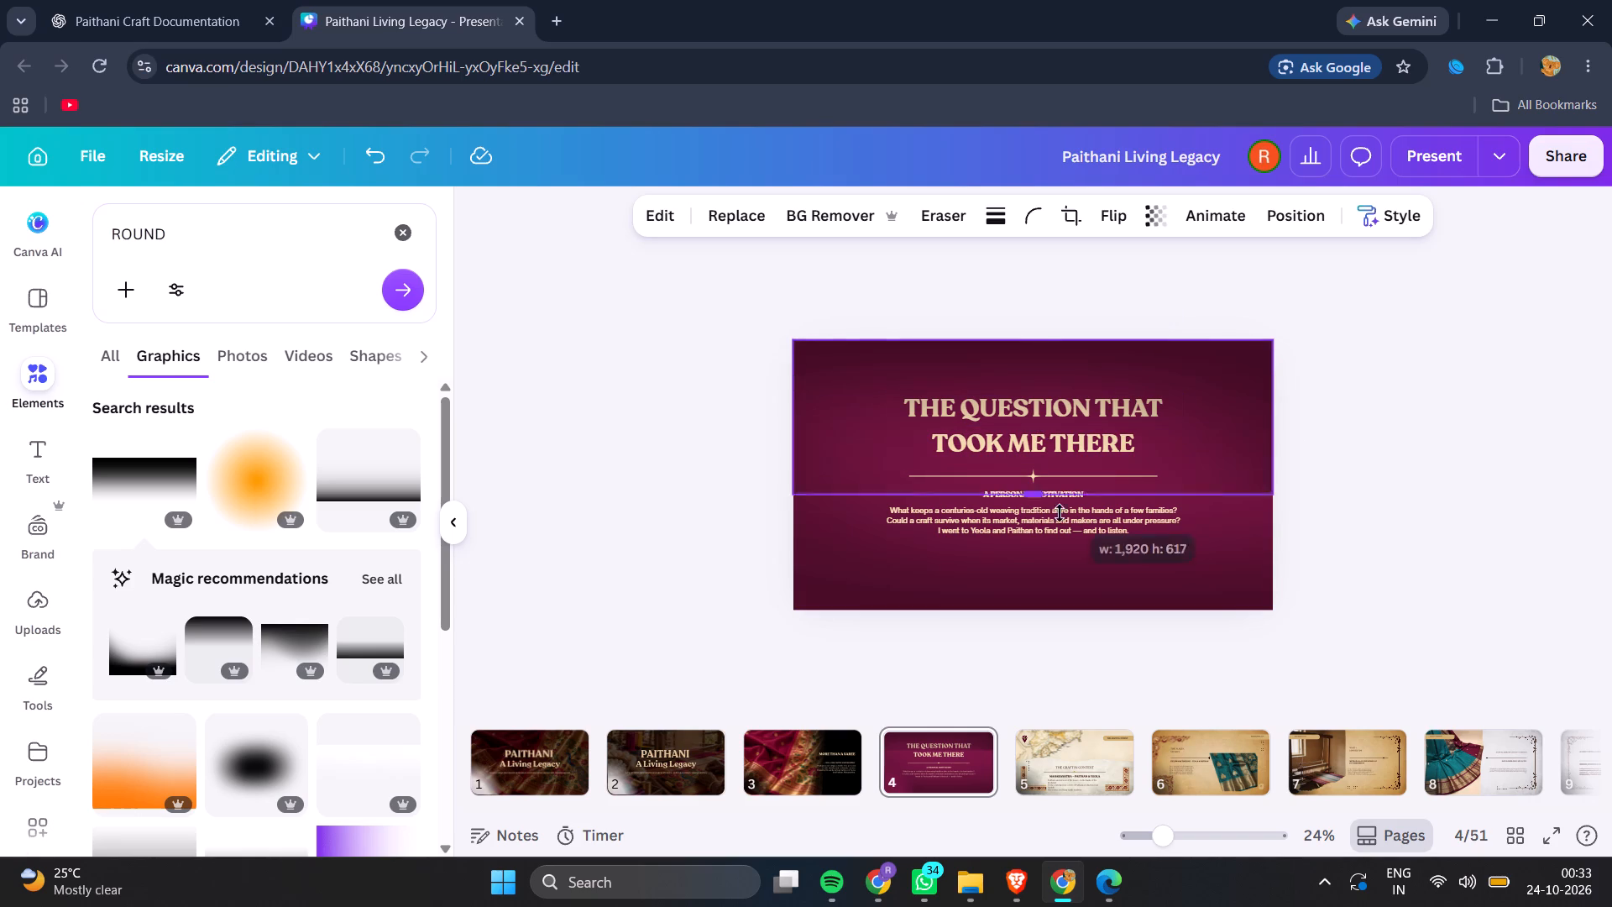
pyautogui.moveTo(1060, 513); pyautogui.dragTo(1095, 632)
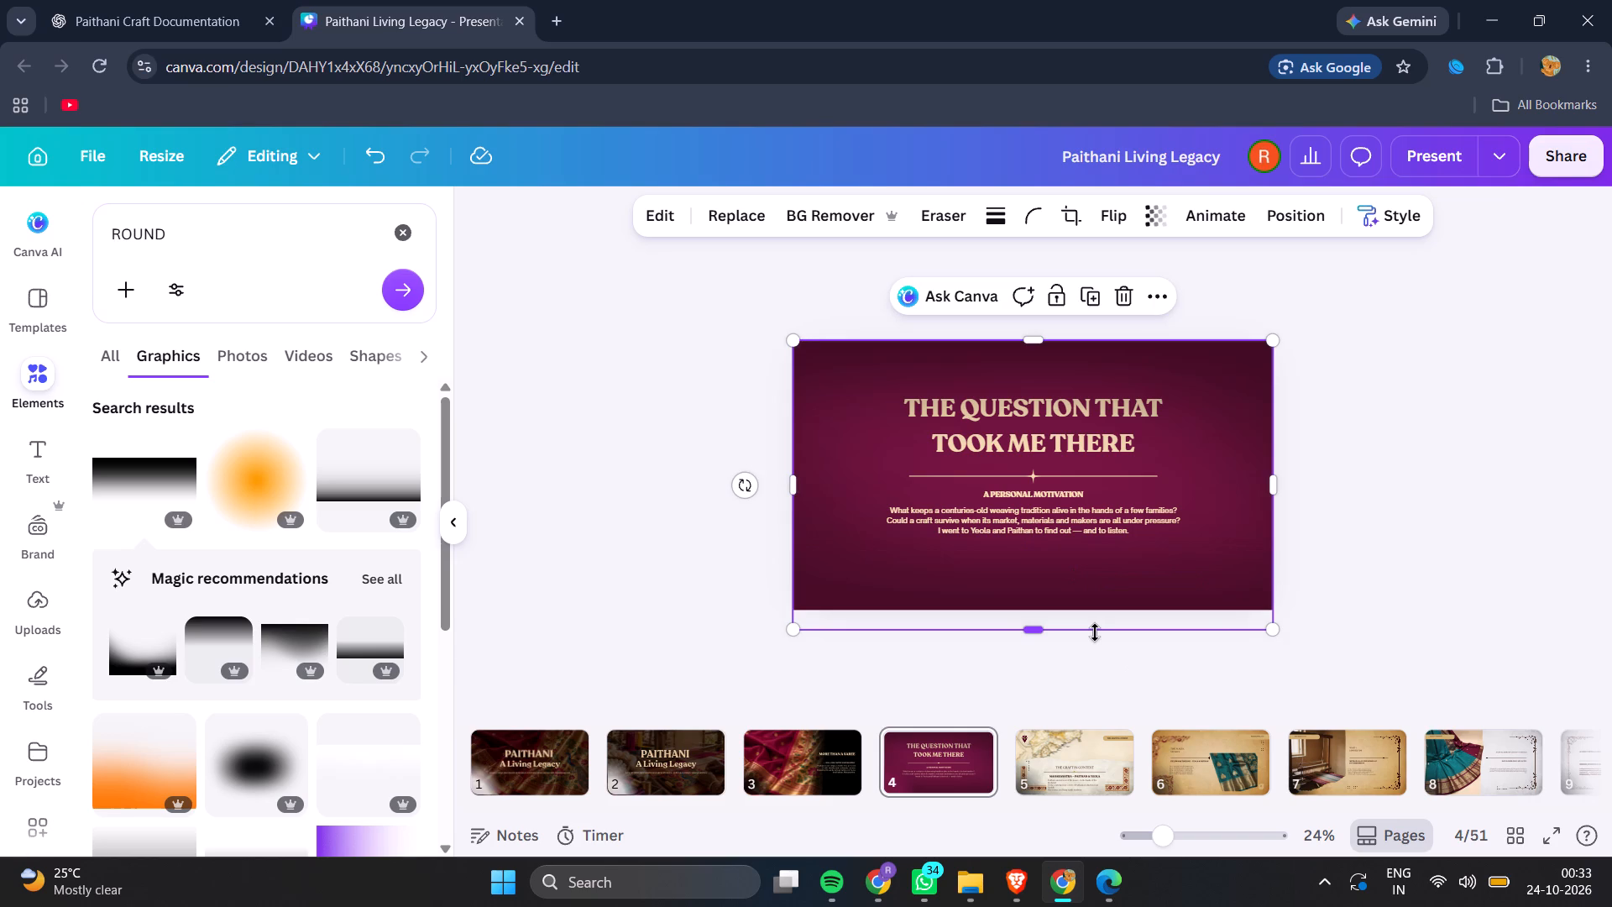
pyautogui.moveTo(1095, 632); pyautogui.dragTo(1088, 615)
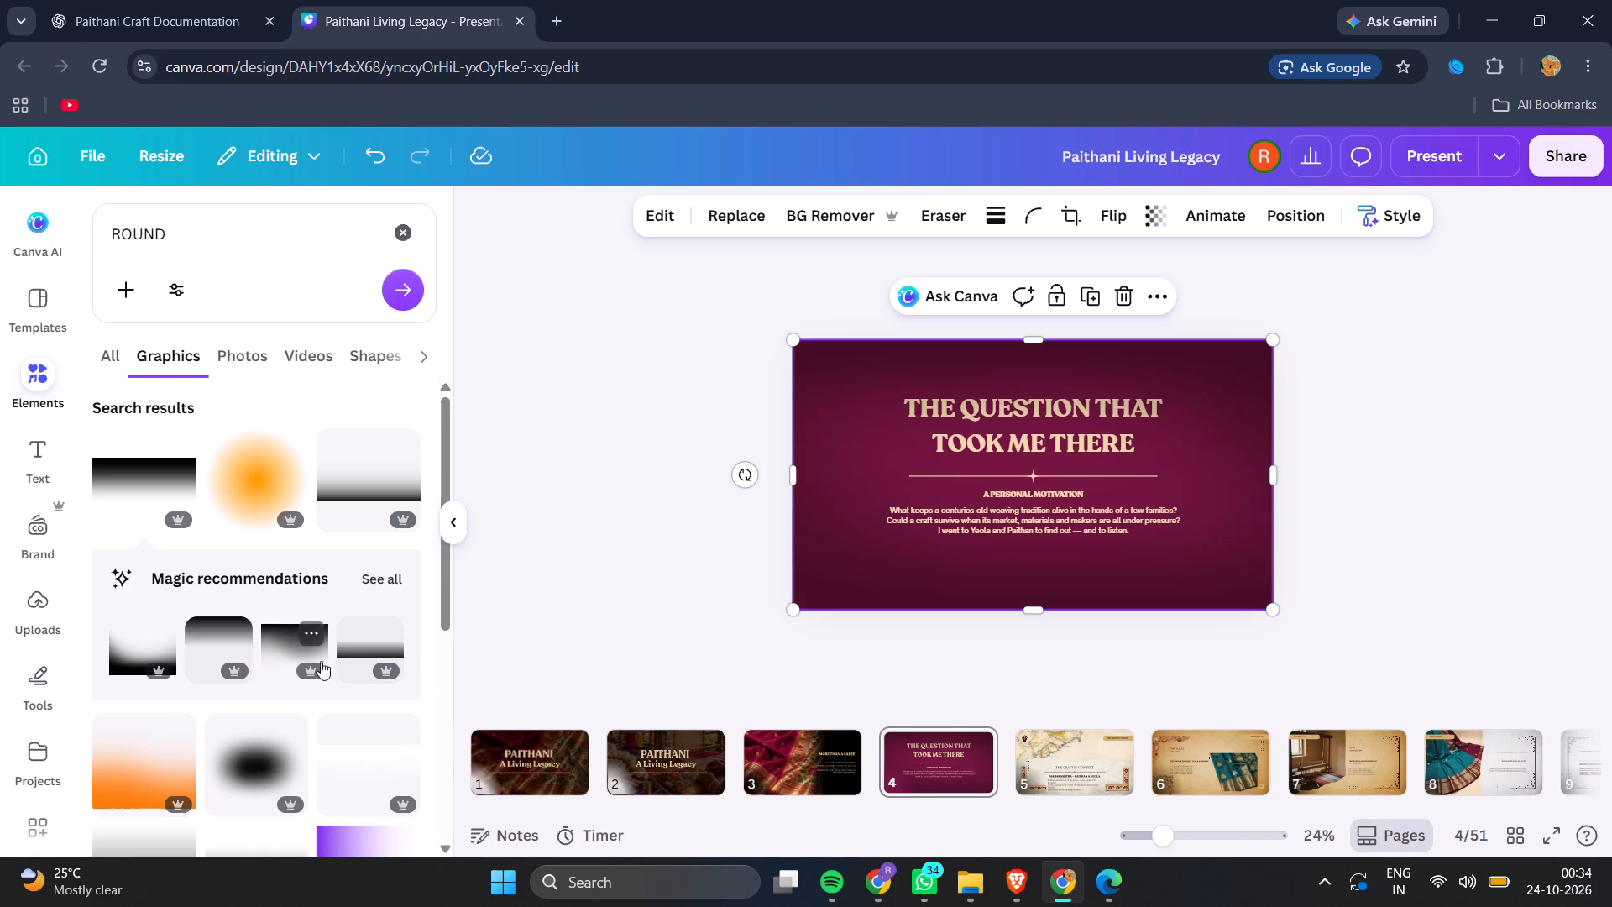
# Search the graphics elements for ROUND GRADIENT.
pyautogui.click(199, 221)
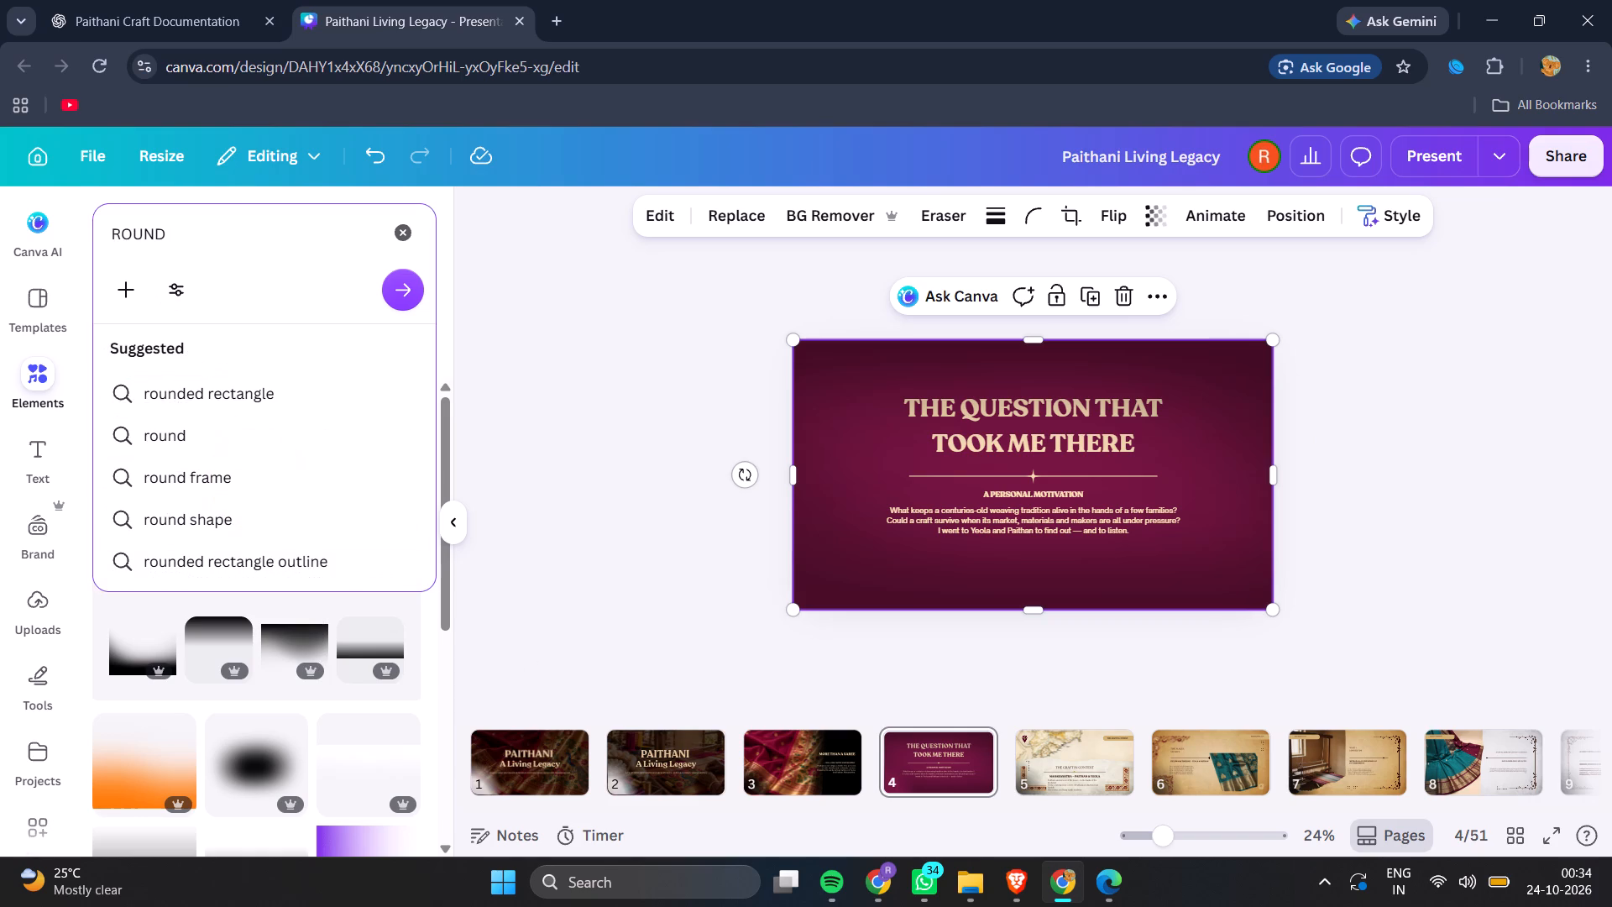
pyautogui.write('GRADIENT')
pyautogui.press('Return')
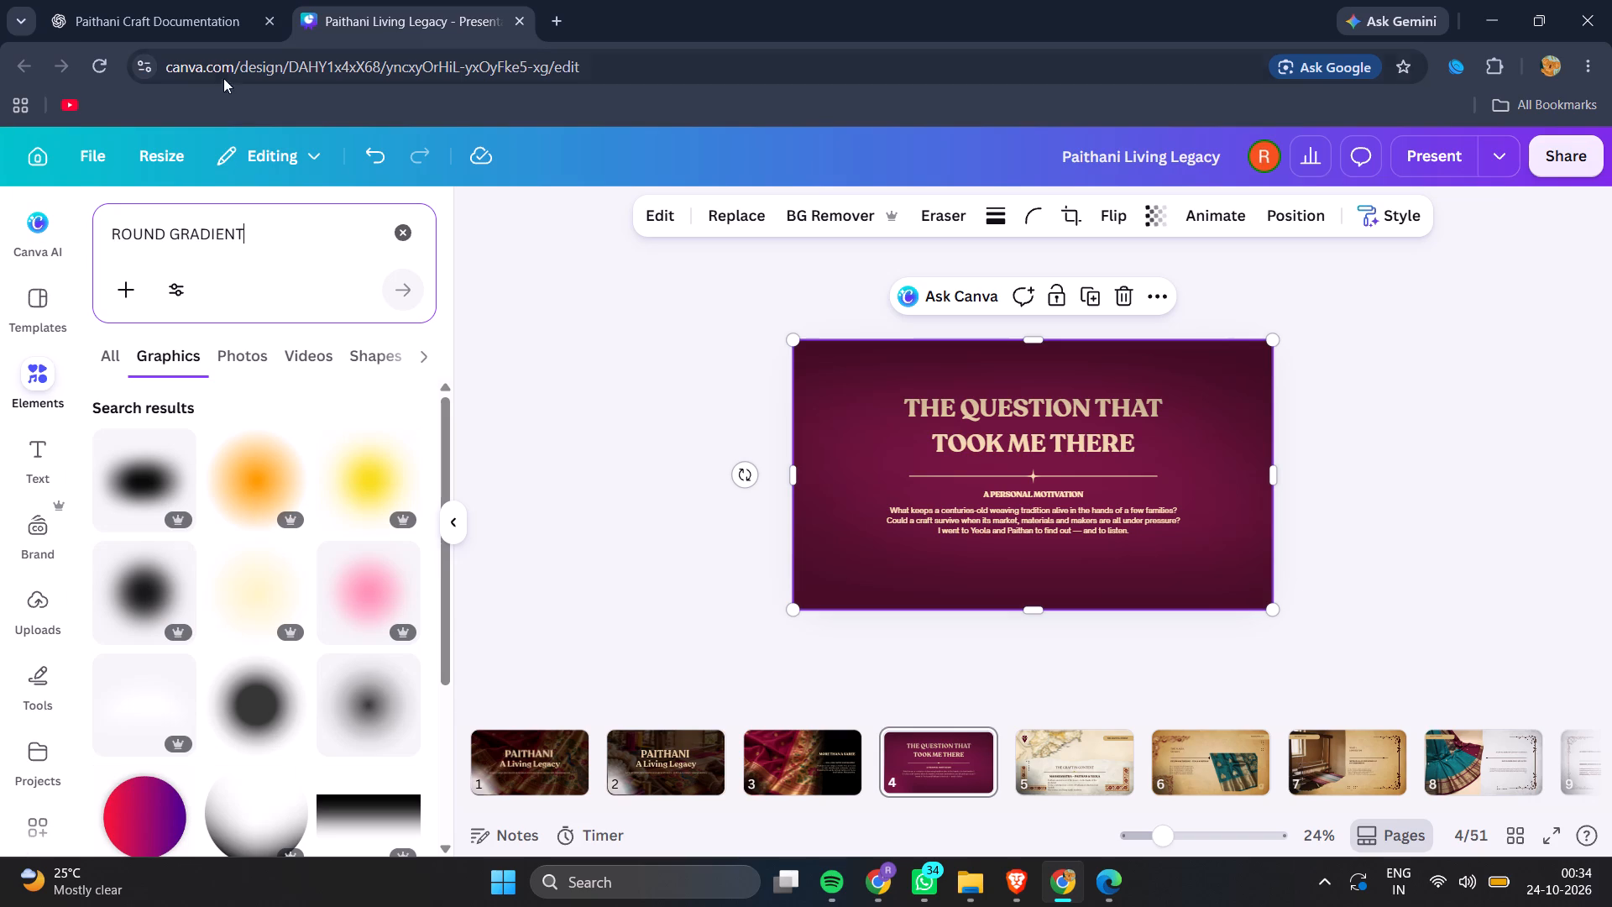
# Change the graphics search to OUTER RECTANGLE GRADIENT and run it.
pyautogui.click(109, 245)
pyautogui.write('OUT')
pyautogui.write('ER')
pyautogui.press('space')
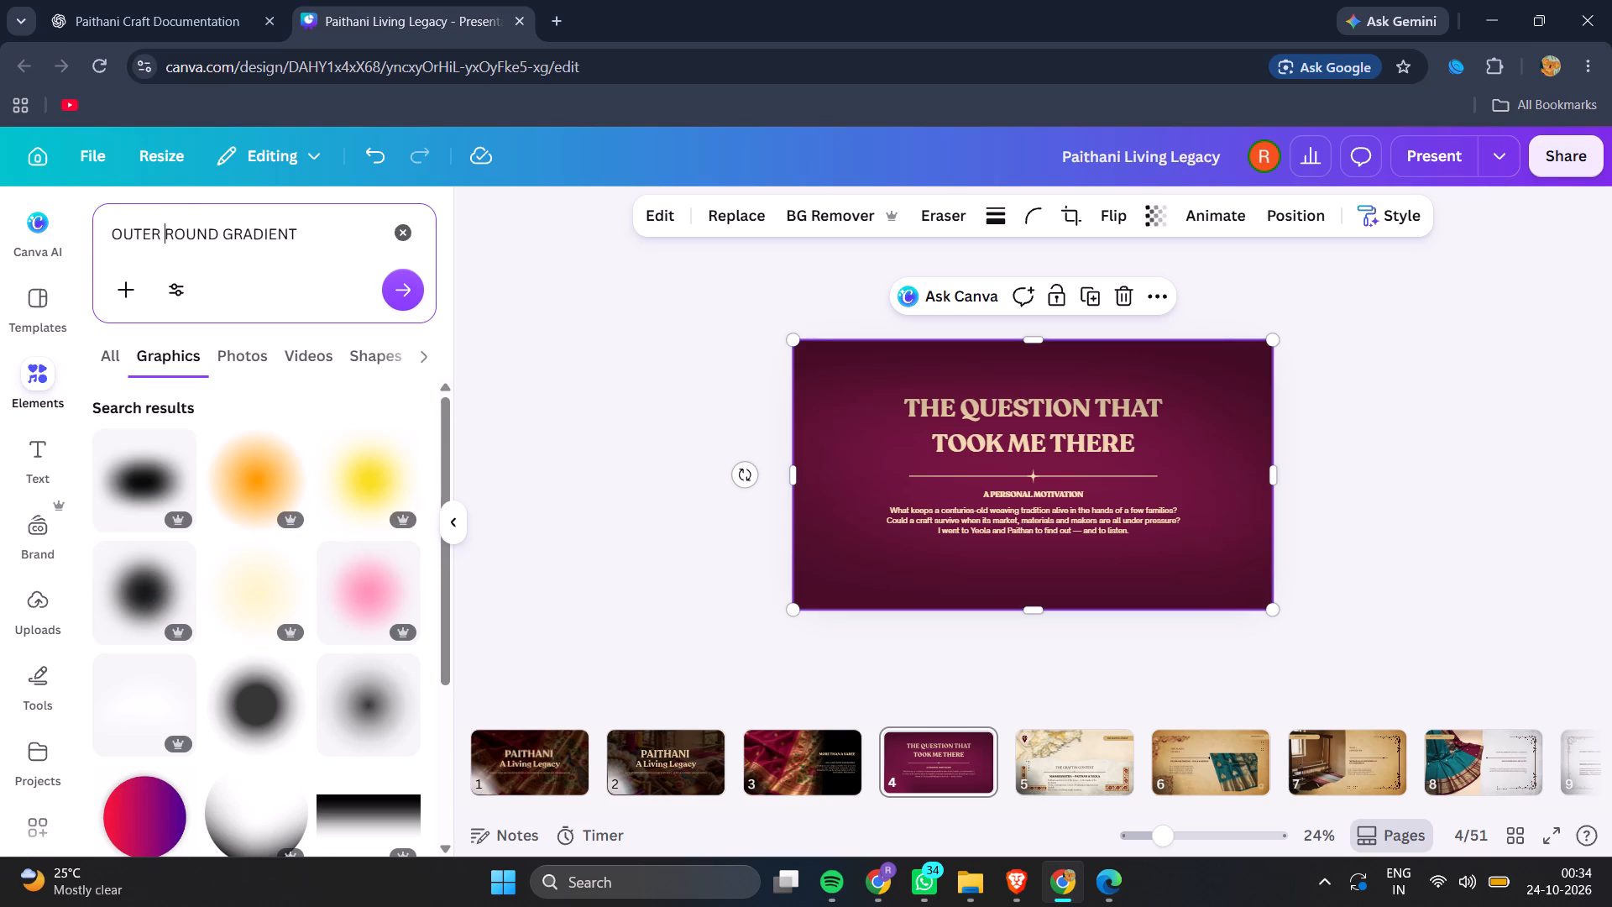
pyautogui.doubleClick(196, 233)
pyautogui.write('RECTAN')
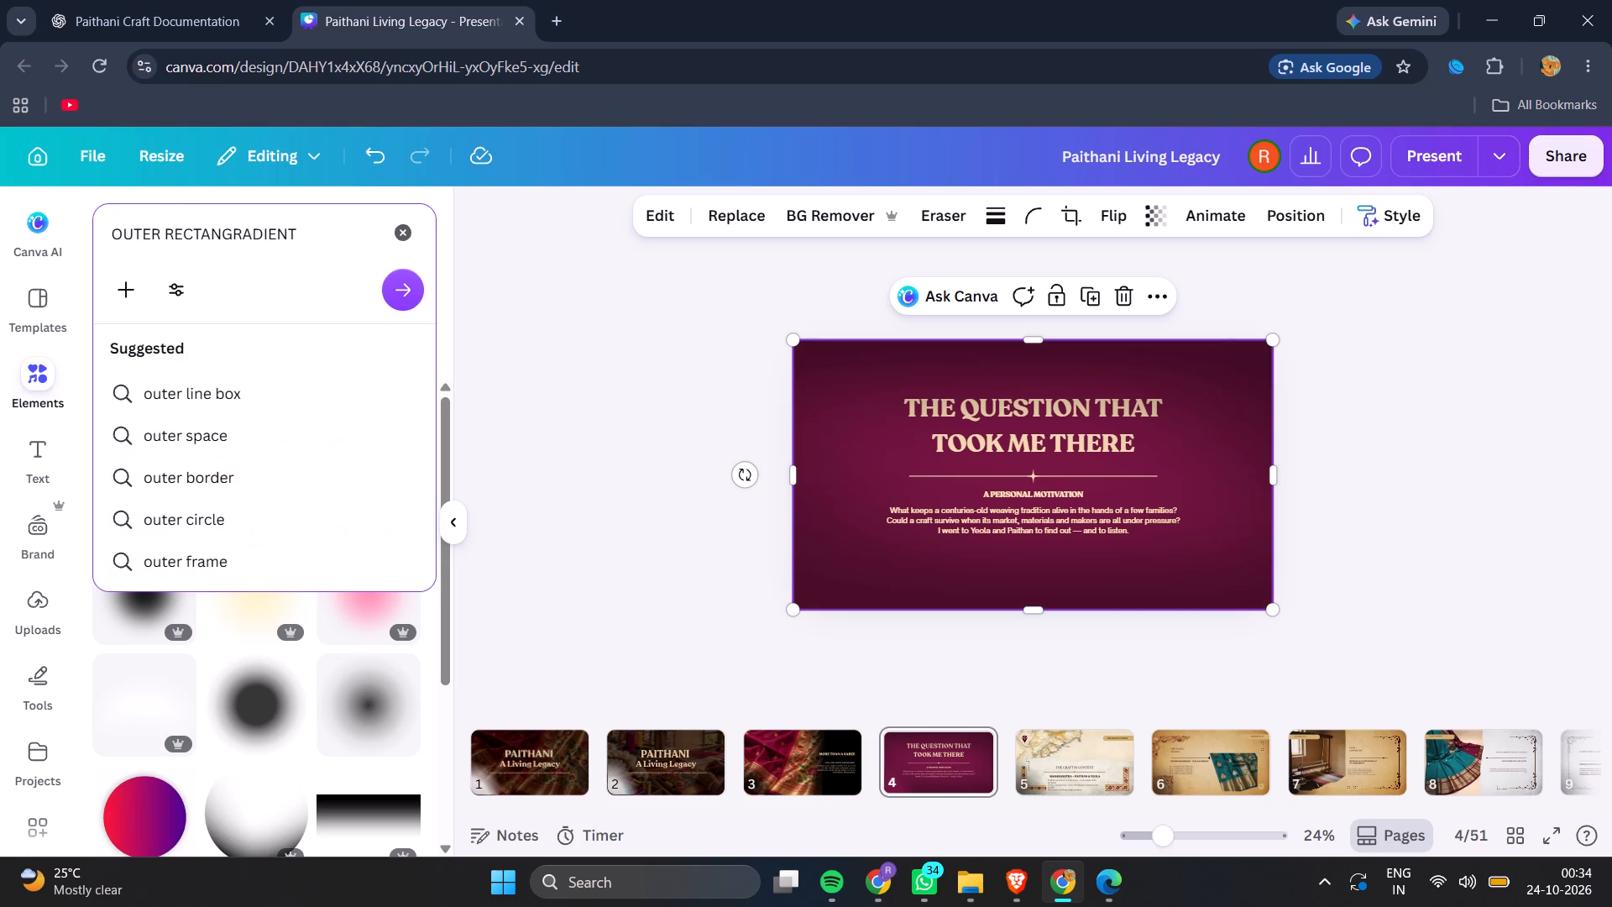
pyautogui.write('GLE')
pyautogui.press('space')
pyautogui.press('Return')
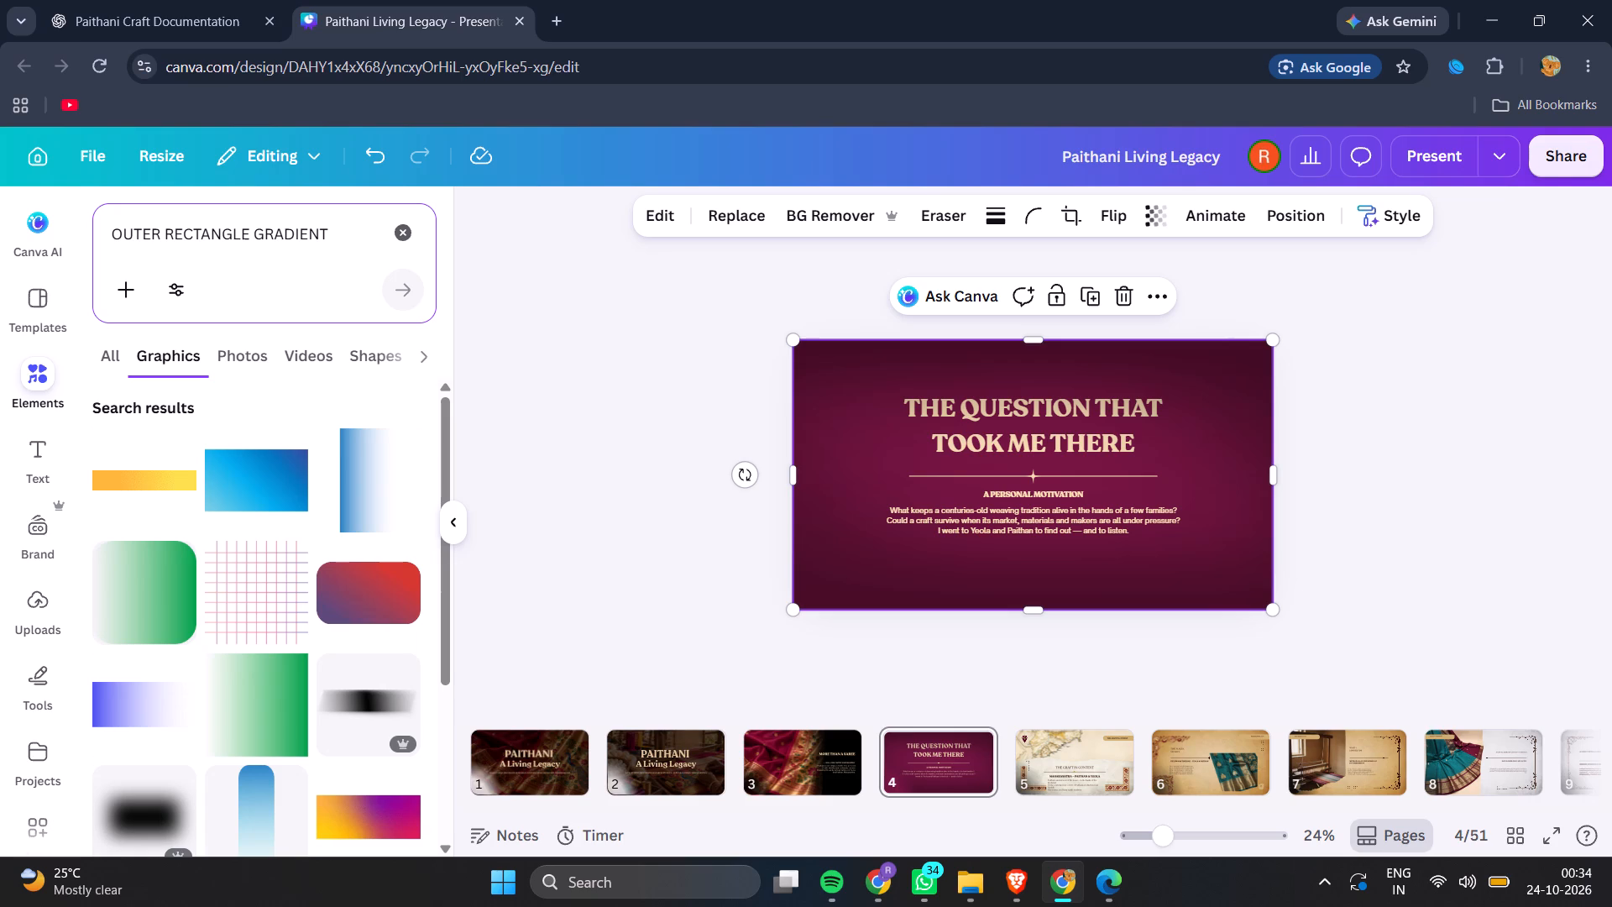
# Look through the OUTER RECTANGLE GRADIENT graphics for a dark-edged gradient suitable as slide 4's background shading.
pyautogui.scroll(-3, 267, 656)
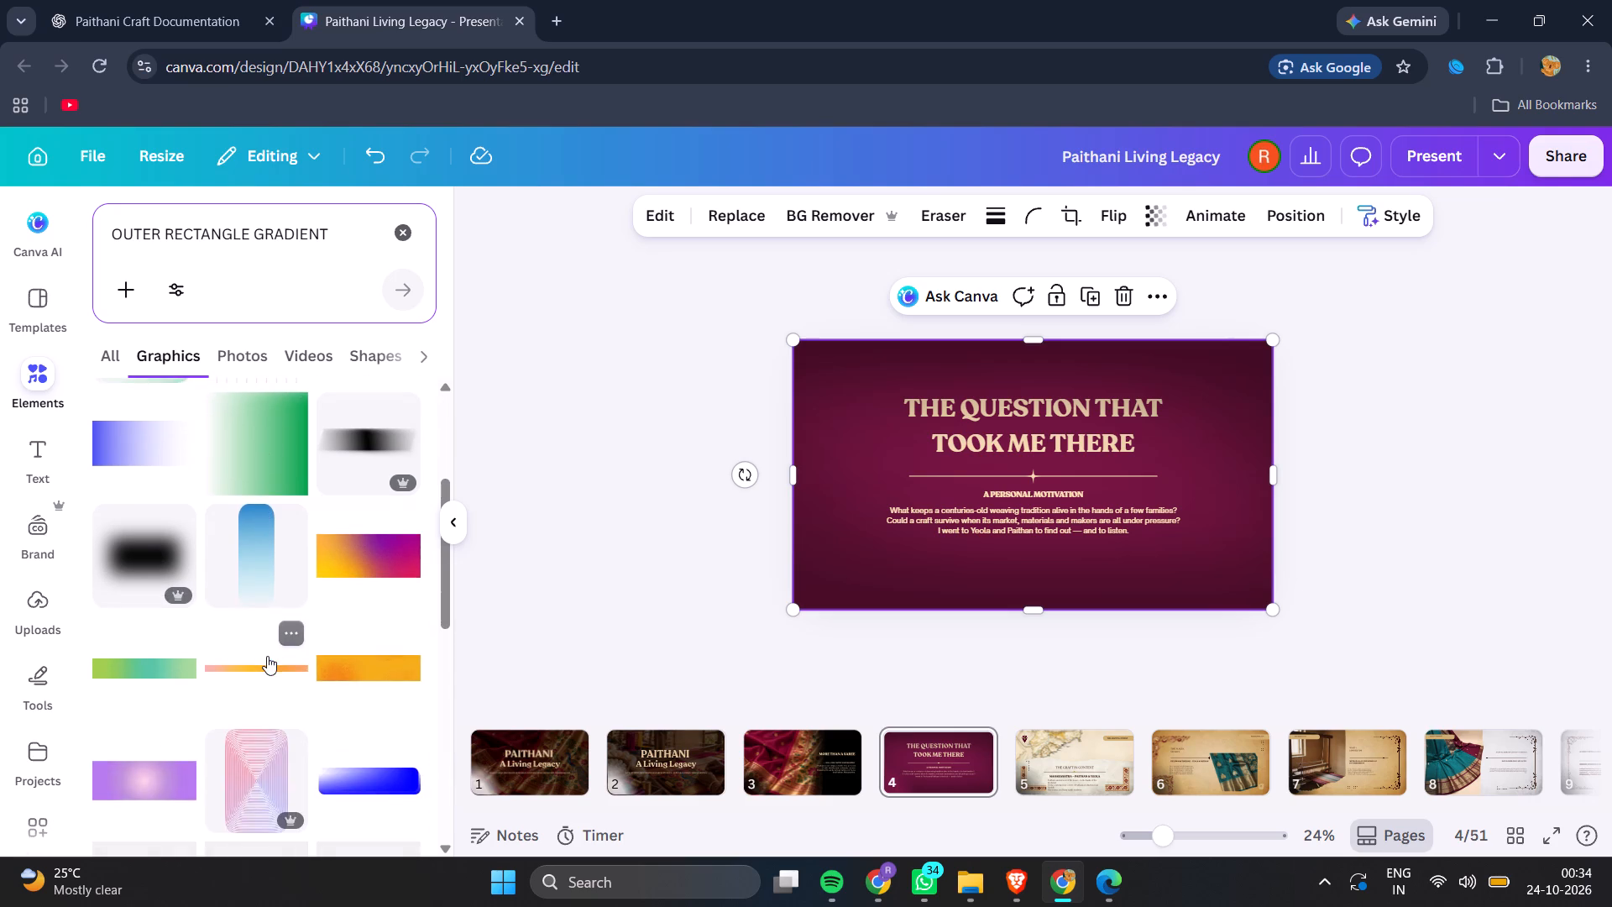
pyautogui.scroll(-6, 267, 656)
pyautogui.scroll(2, 267, 656)
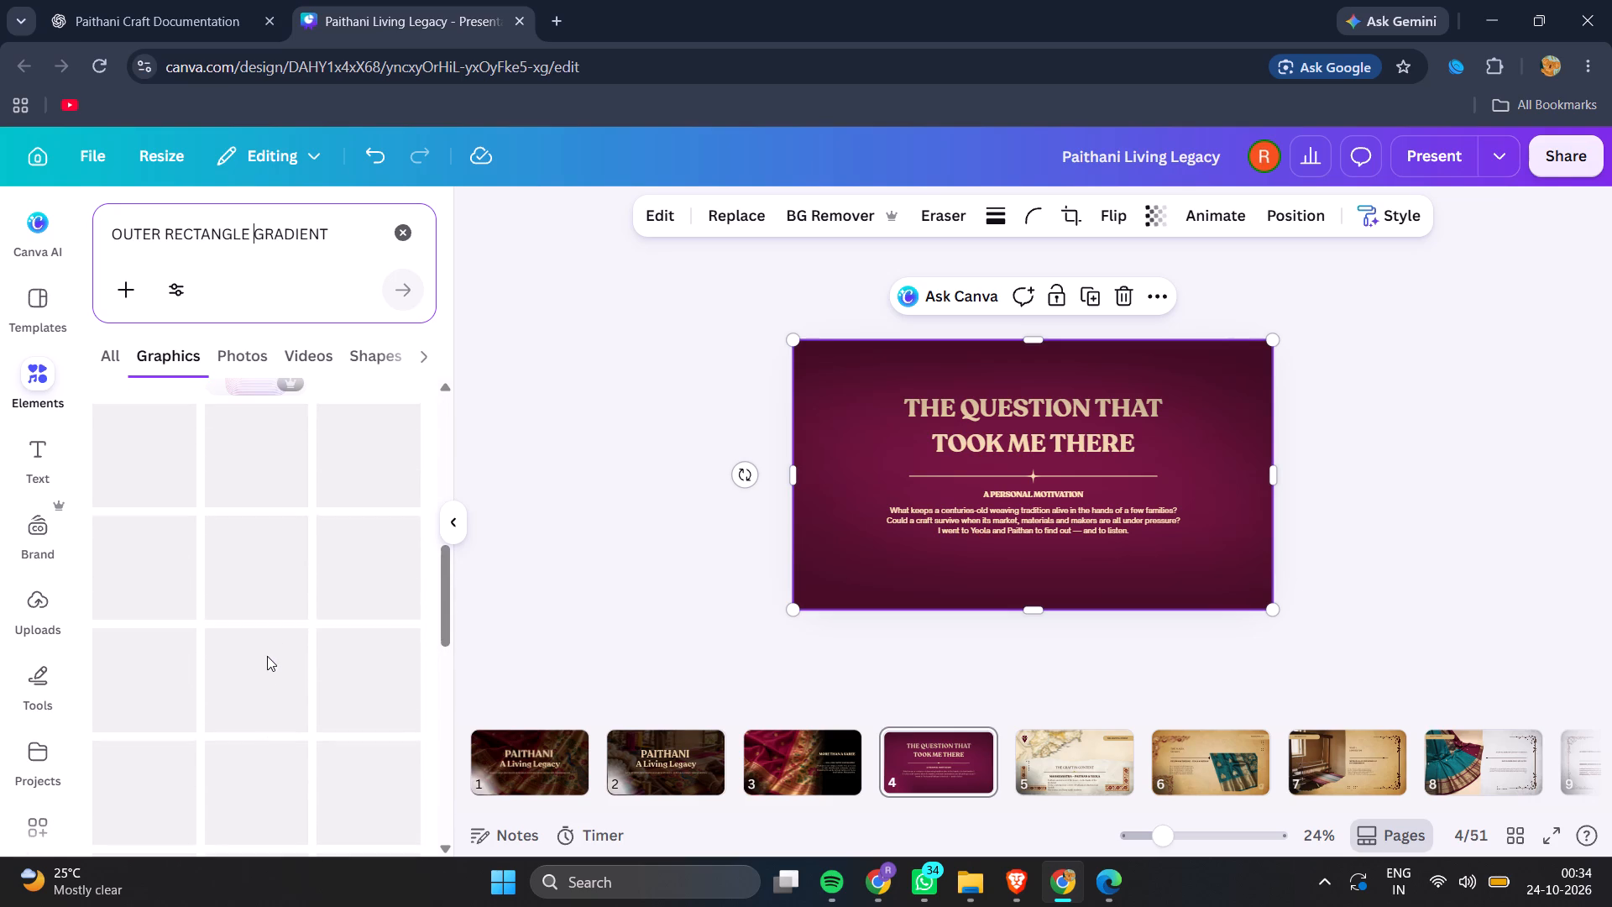
pyautogui.scroll(-5, 267, 656)
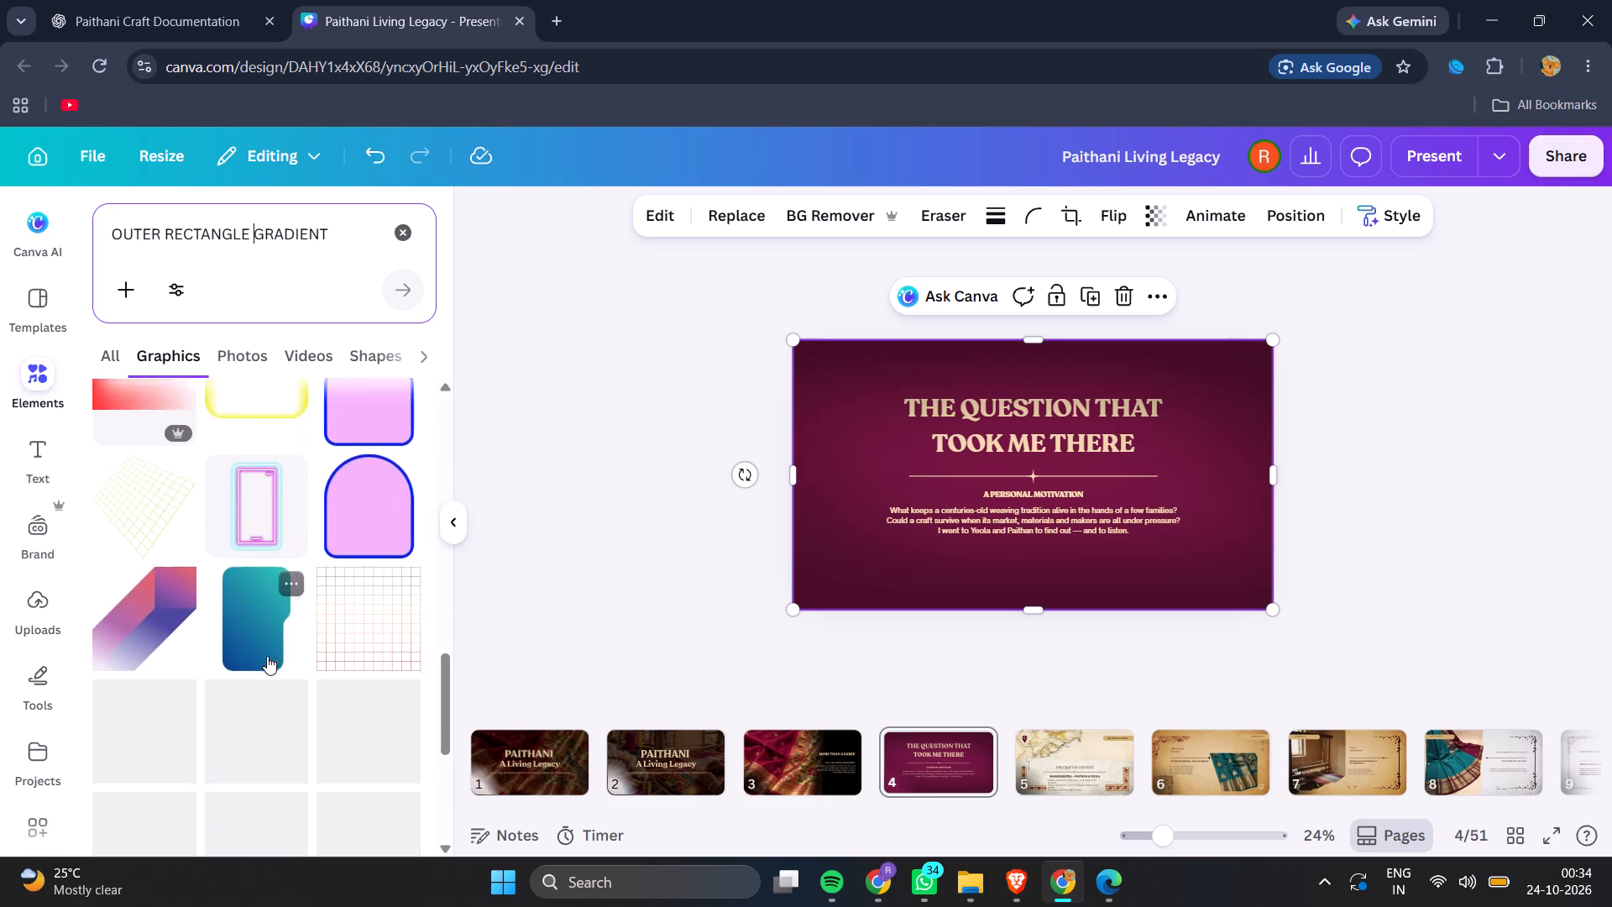
pyautogui.scroll(-3, 267, 656)
pyautogui.scroll(6, 267, 656)
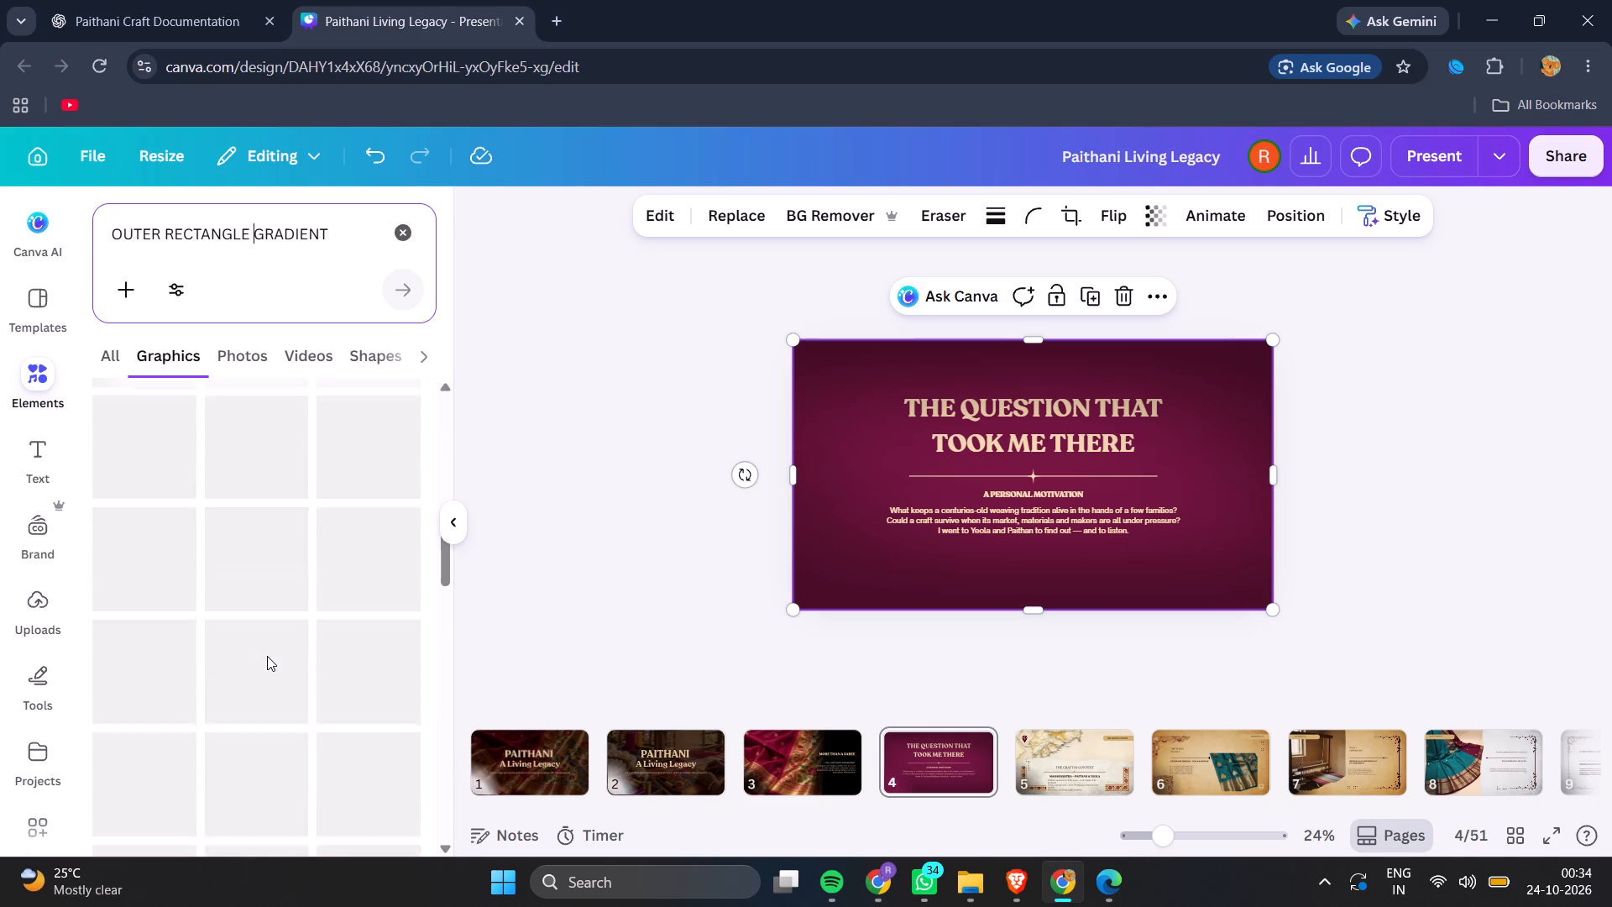
pyautogui.scroll(6, 267, 656)
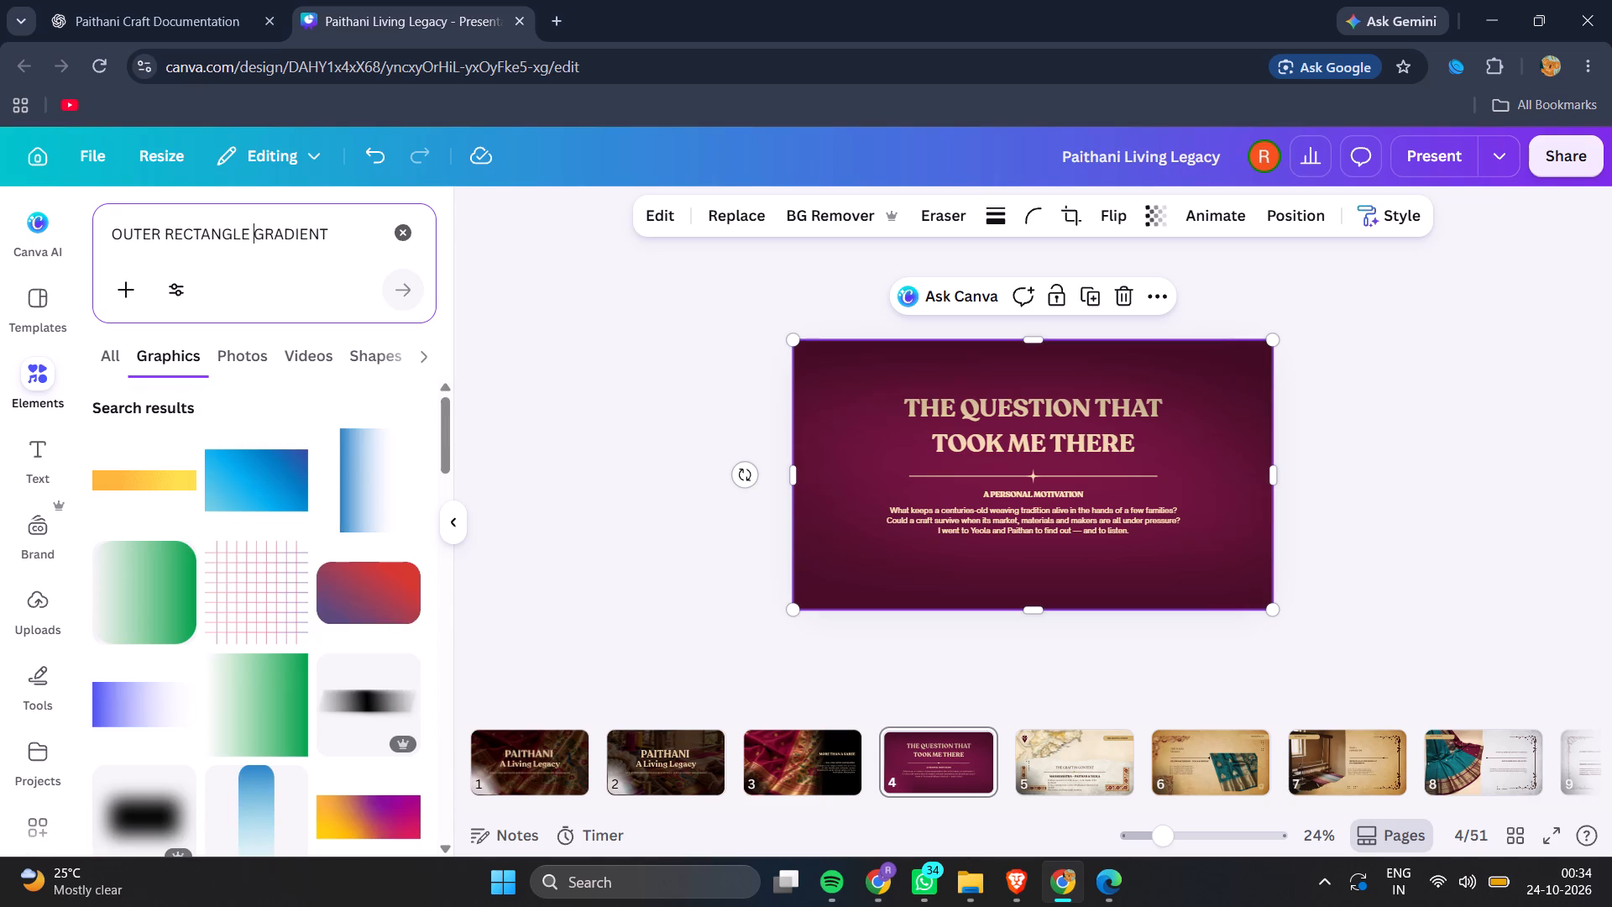
# Change the graphics search to OUTER GRADIENT and run it.
pyautogui.doubleClick(217, 237)
pyautogui.press('BackSpace')
pyautogui.press('Right')
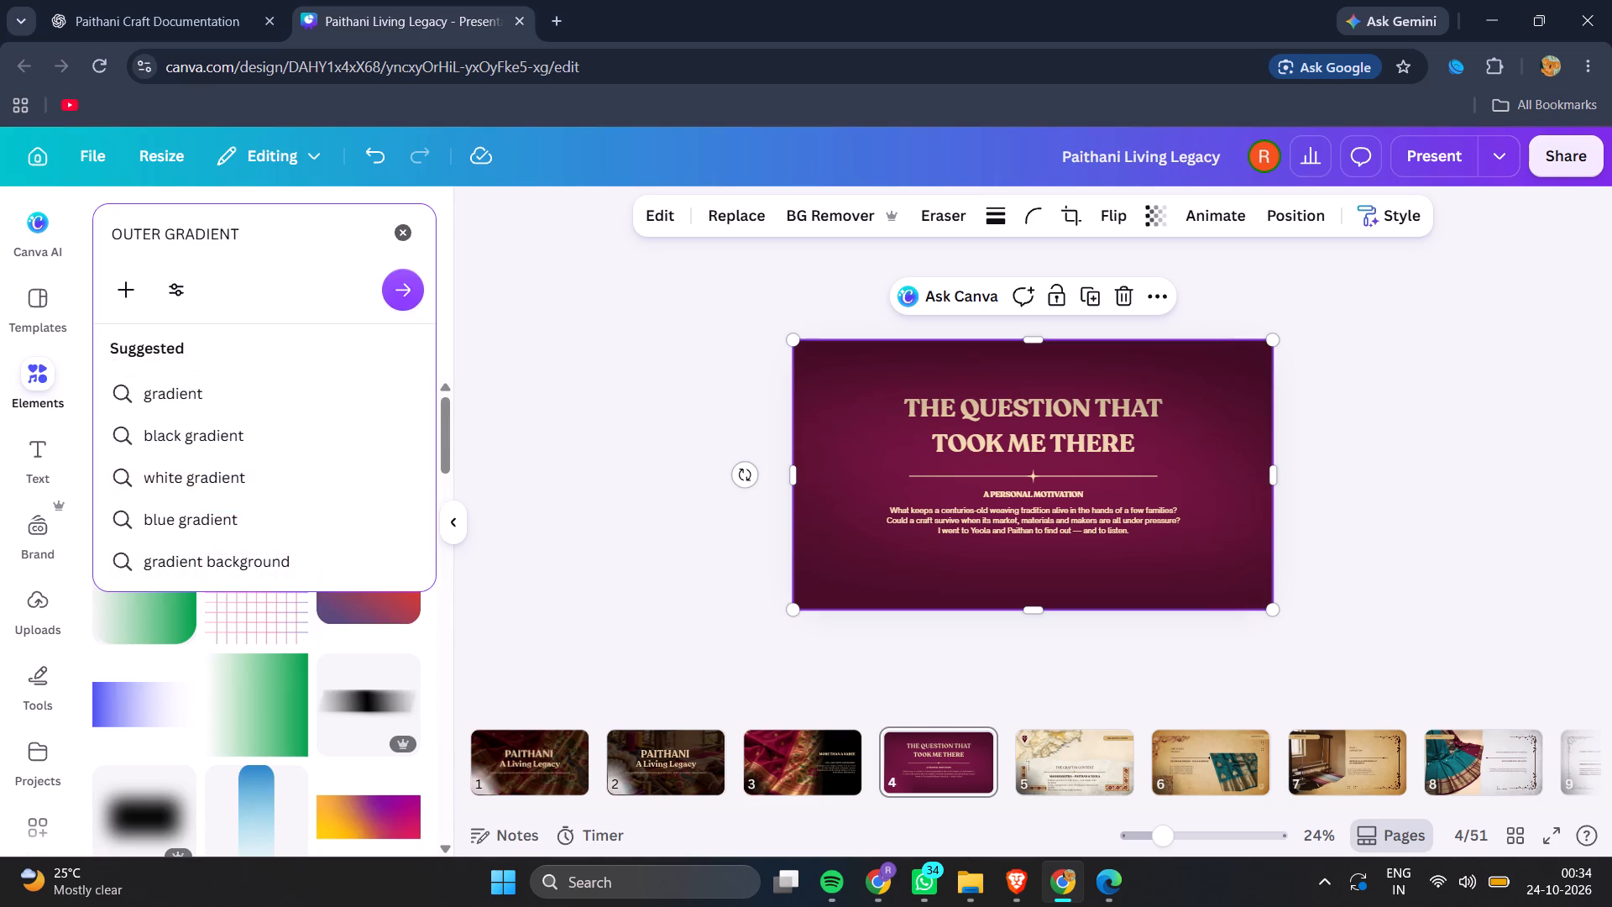
pyautogui.press('Return')
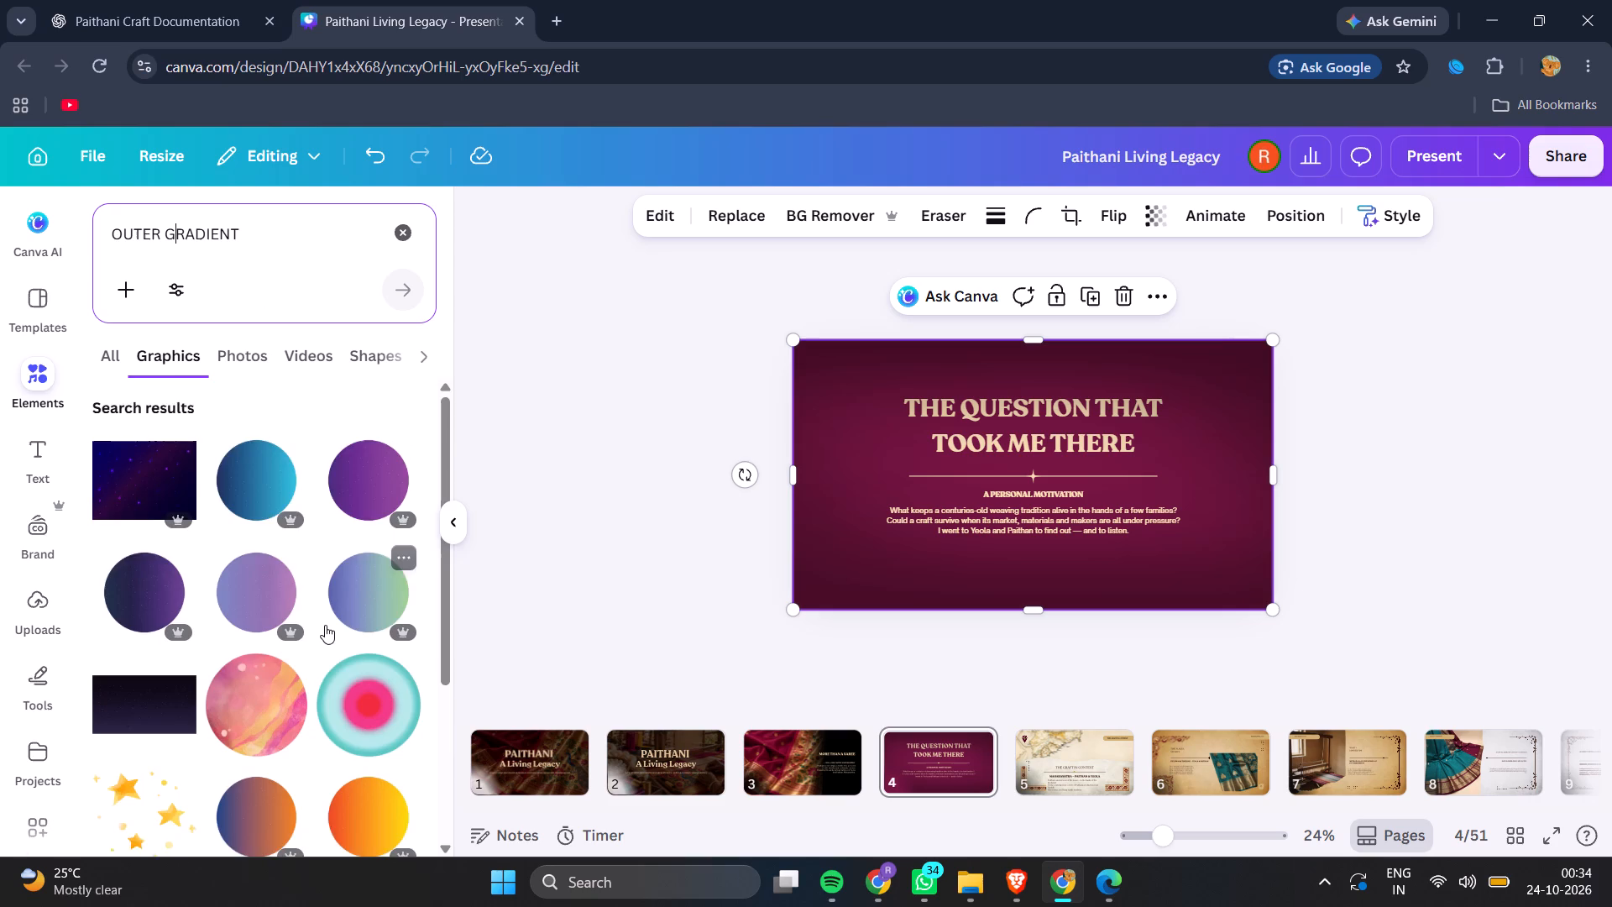
# Add the black gradient that fades upward to slide 4 and align it with the slide's bottom-left corner.
pyautogui.scroll(-4, 325, 625)
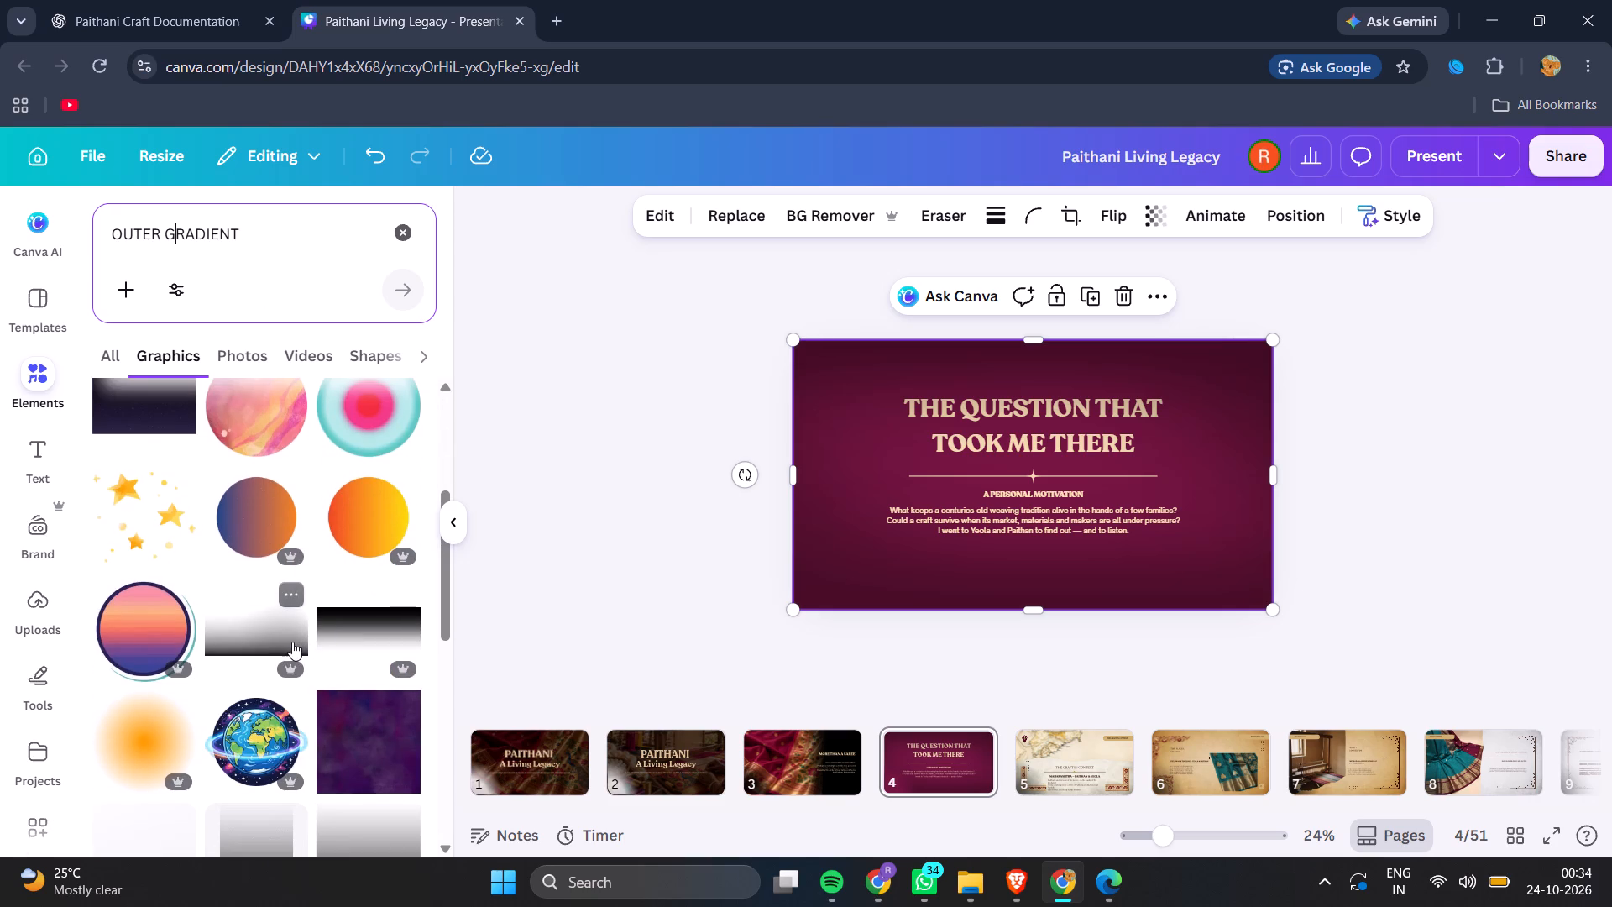
pyautogui.hscroll(1, 293, 640)
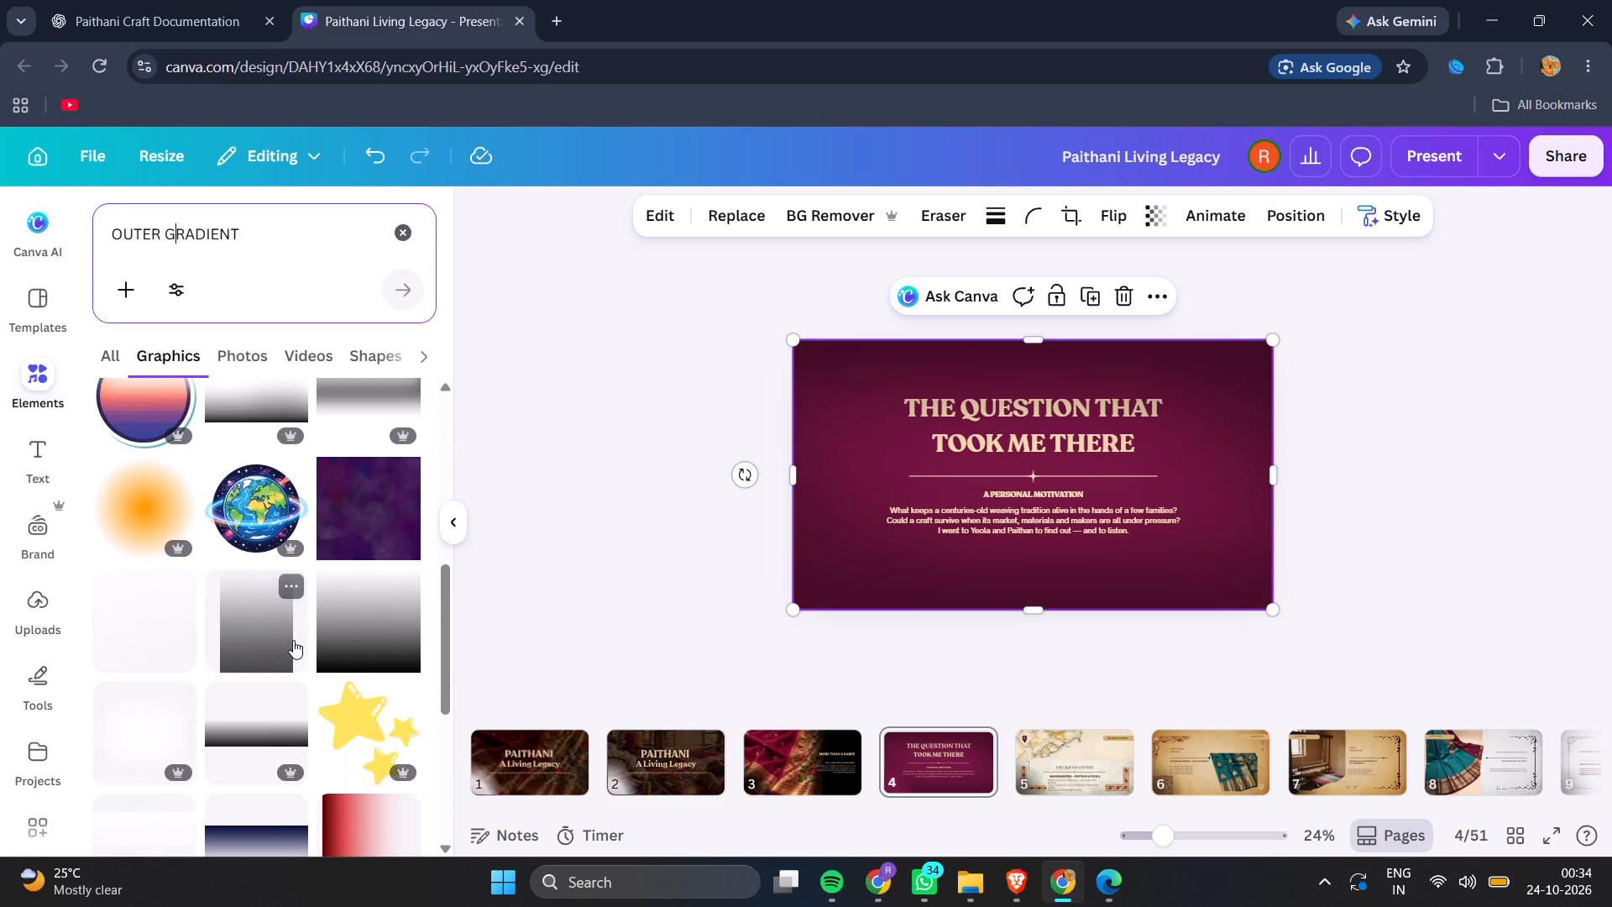
pyautogui.hscroll(2, 293, 640)
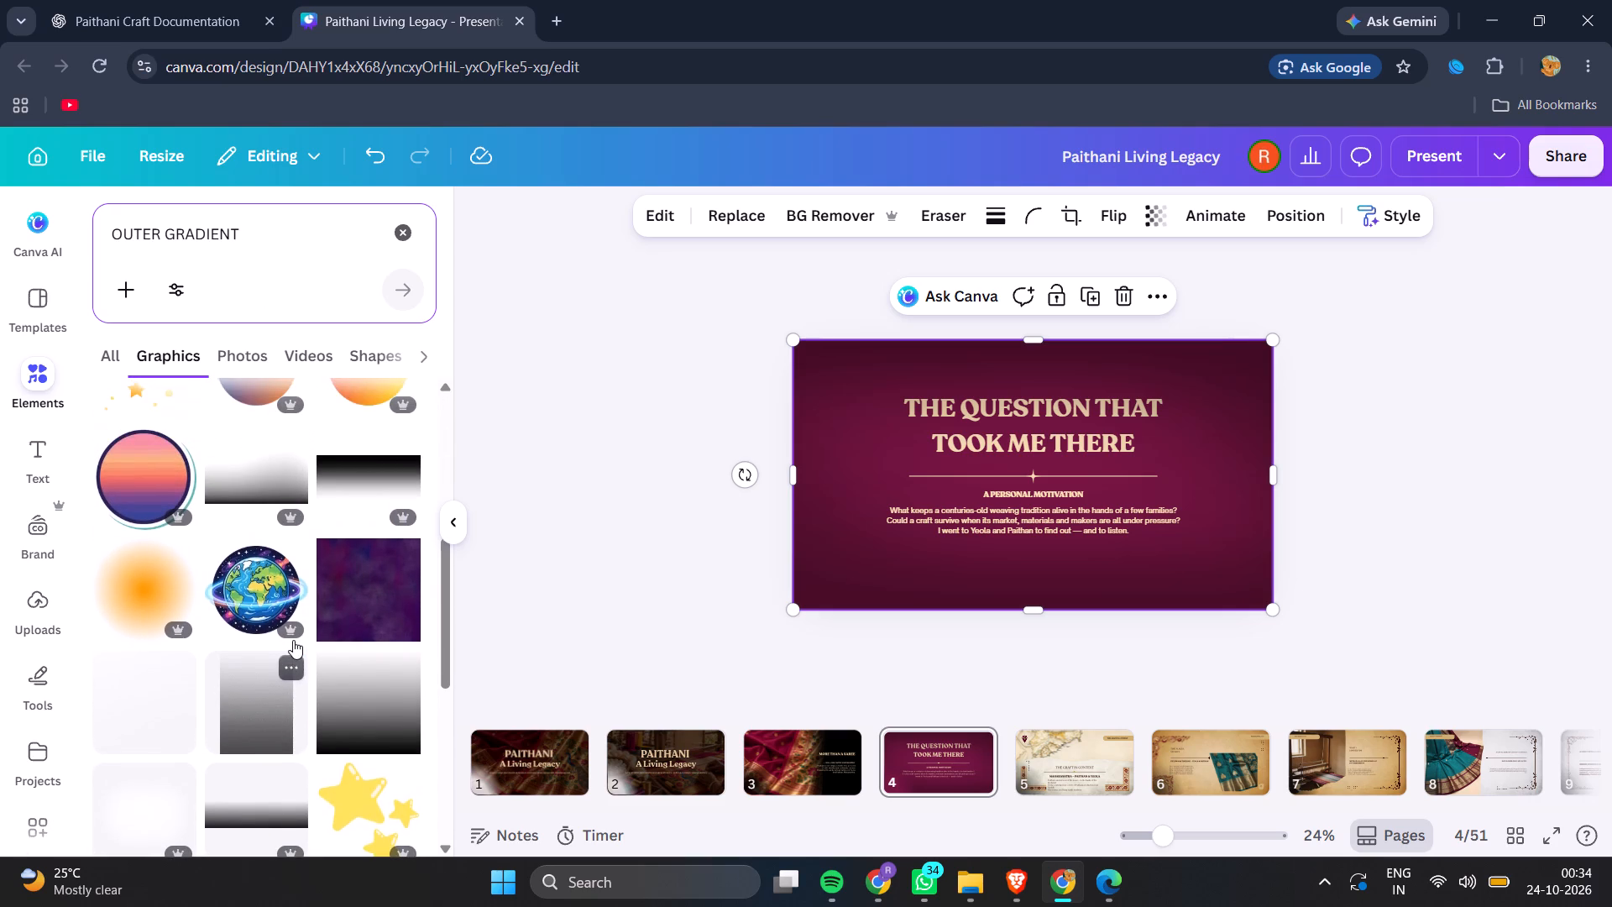
pyautogui.hscroll(1, 293, 640)
pyautogui.scroll(1, 293, 640)
pyautogui.click(267, 581)
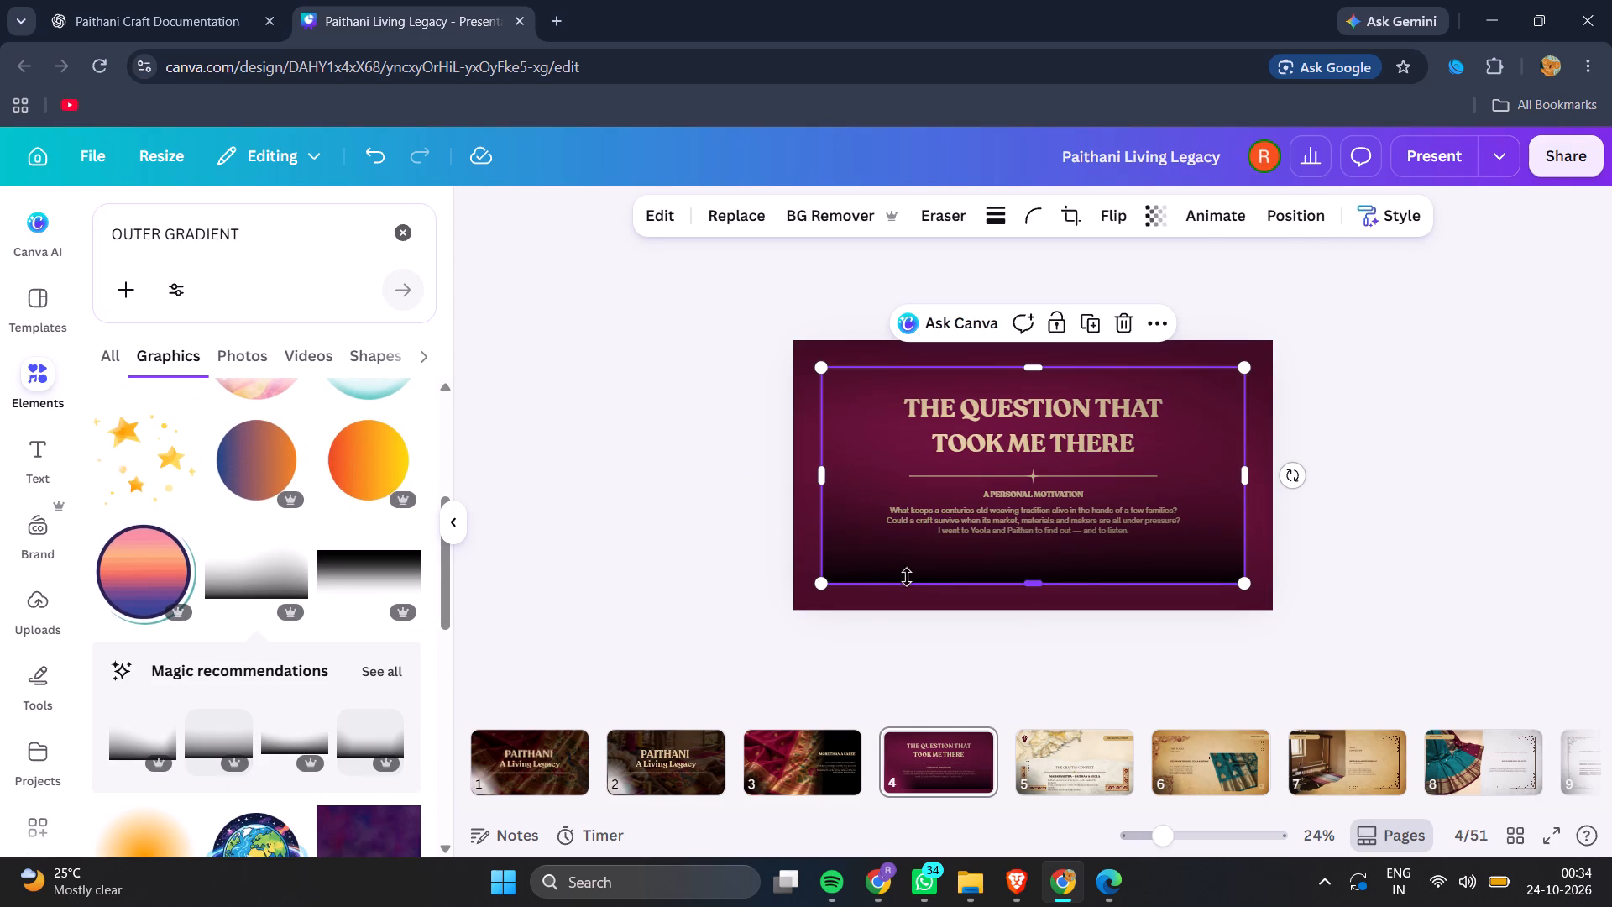
pyautogui.moveTo(910, 564); pyautogui.dragTo(886, 603)
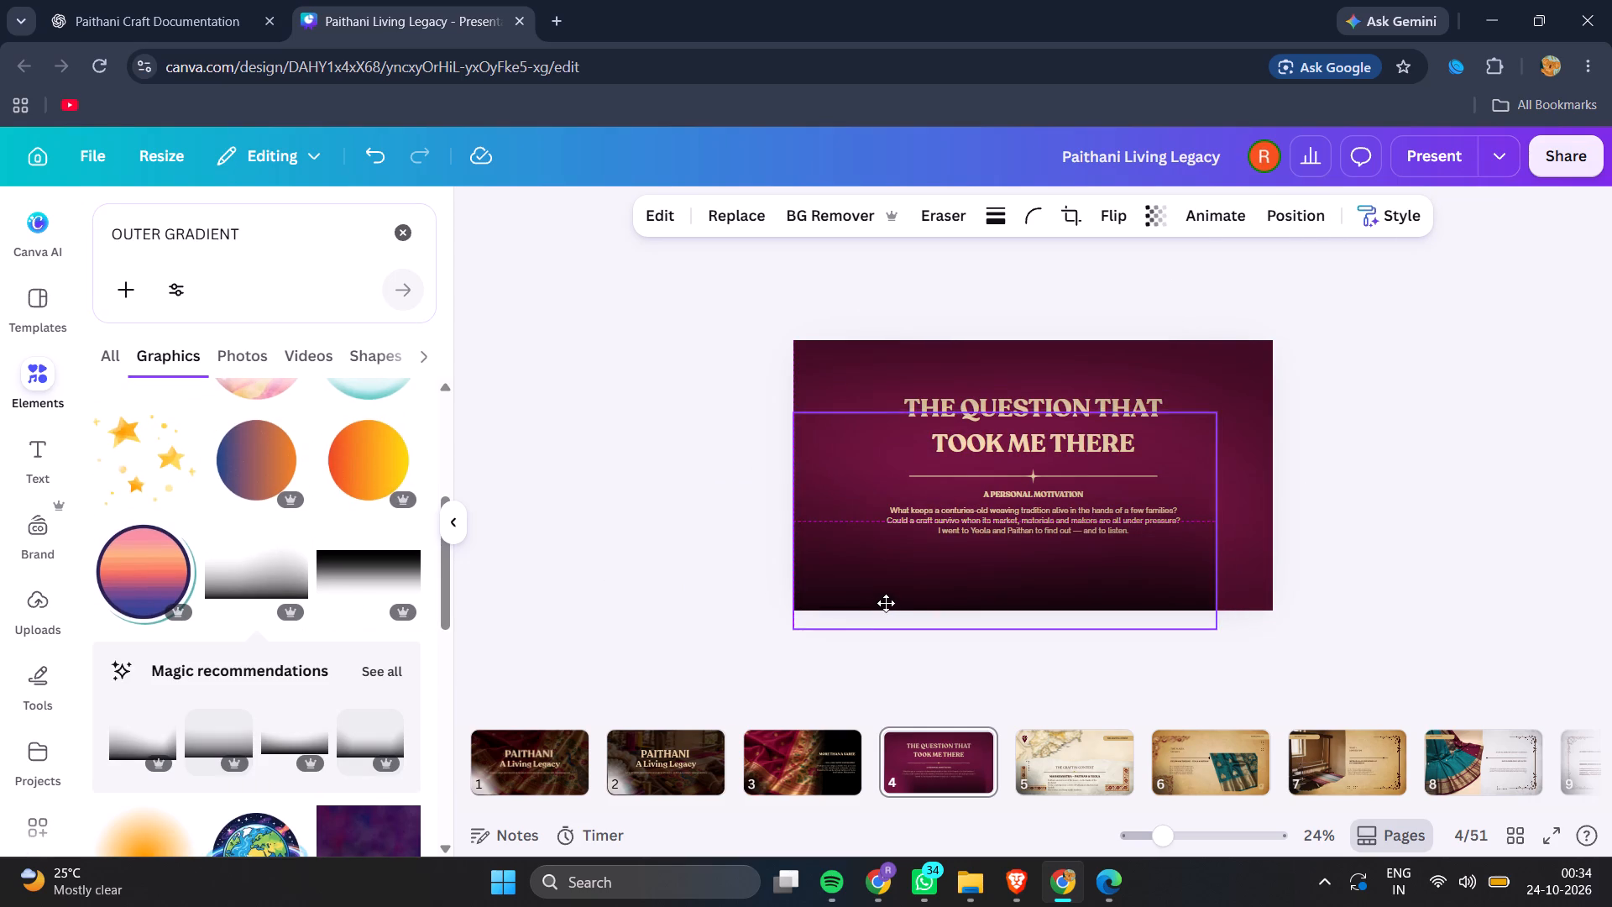
pyautogui.moveTo(886, 603); pyautogui.dragTo(894, 584)
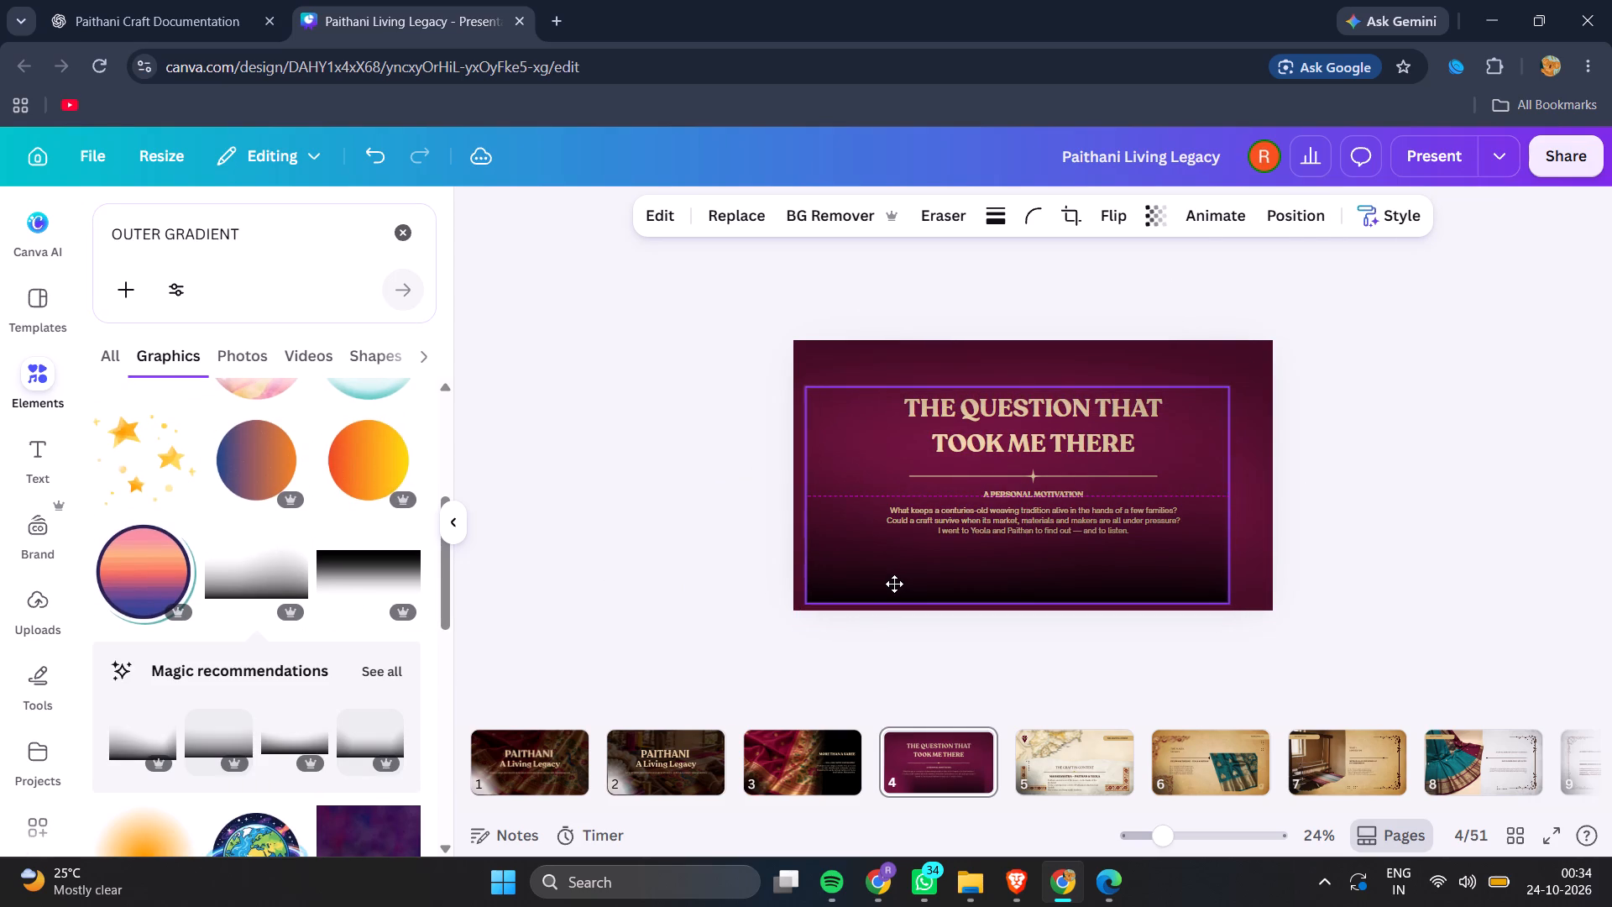
pyautogui.moveTo(894, 584); pyautogui.dragTo(887, 588)
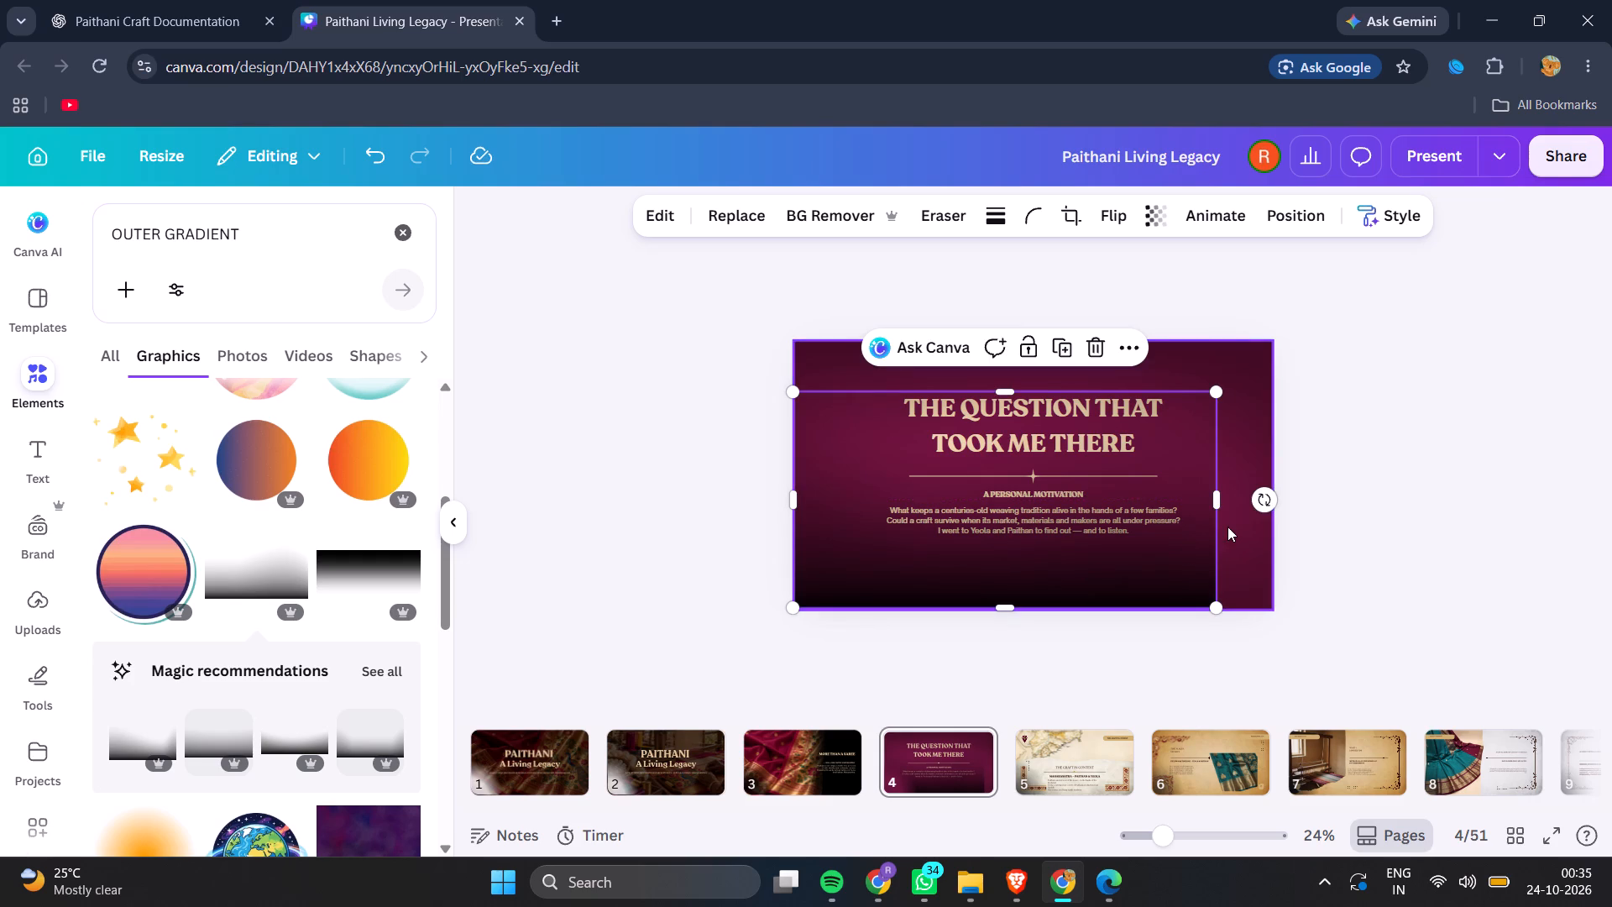
# Delete the two earlier full-slide black gradients from slide 4, keeping the newly added gradient.
pyautogui.press('BackSpace')
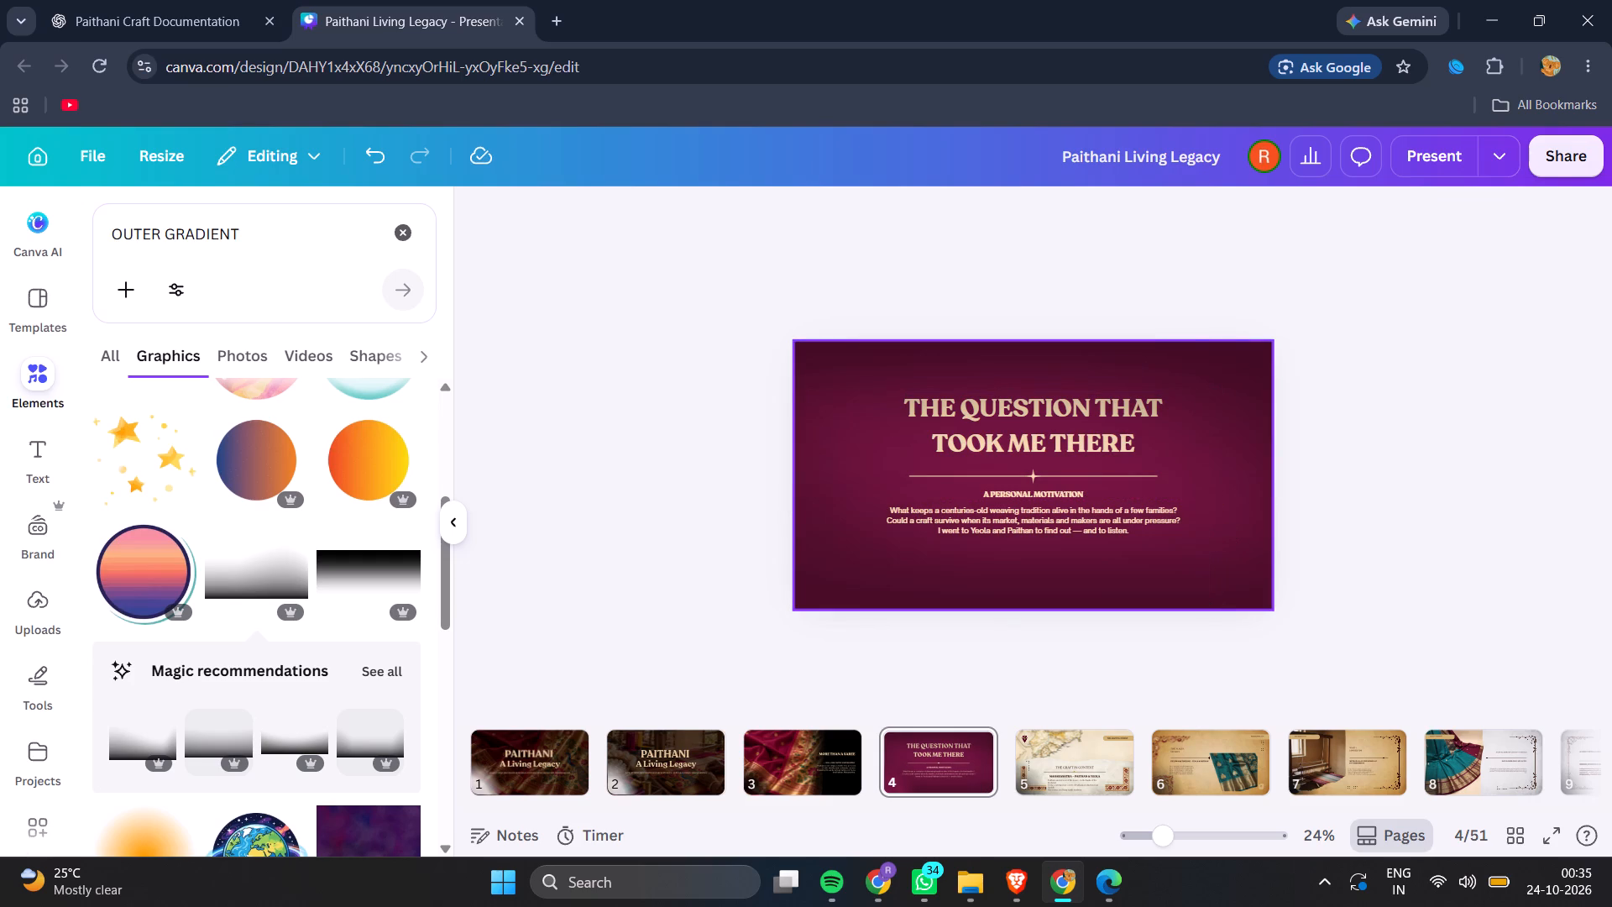
pyautogui.hotkey('ctrl', 'z')
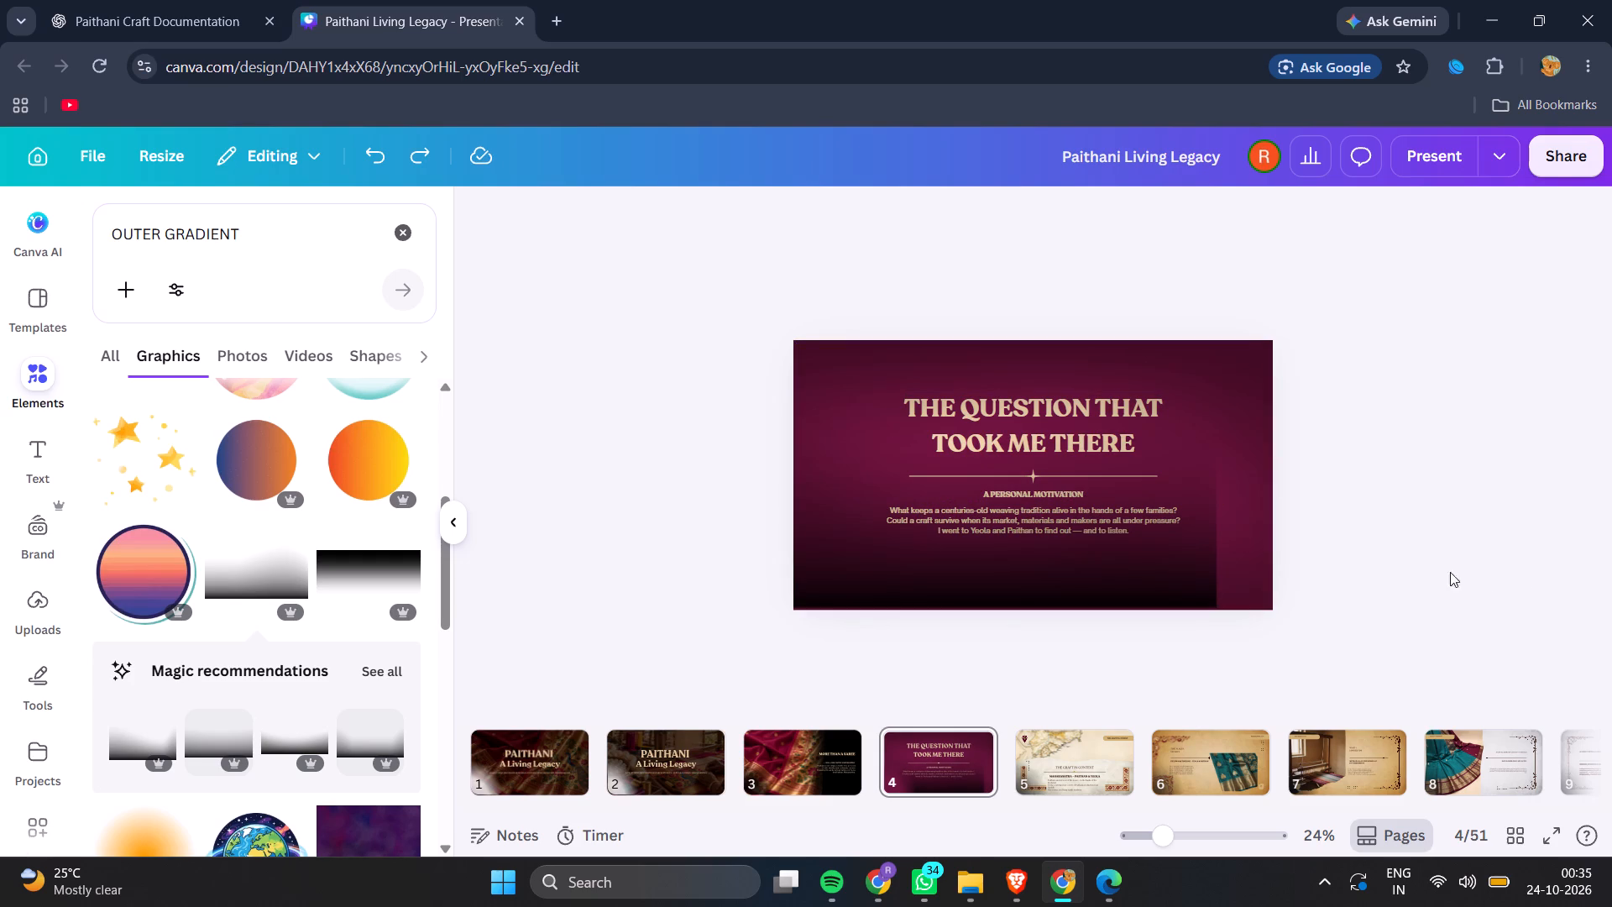
pyautogui.click(1268, 546)
pyautogui.press('BackSpace')
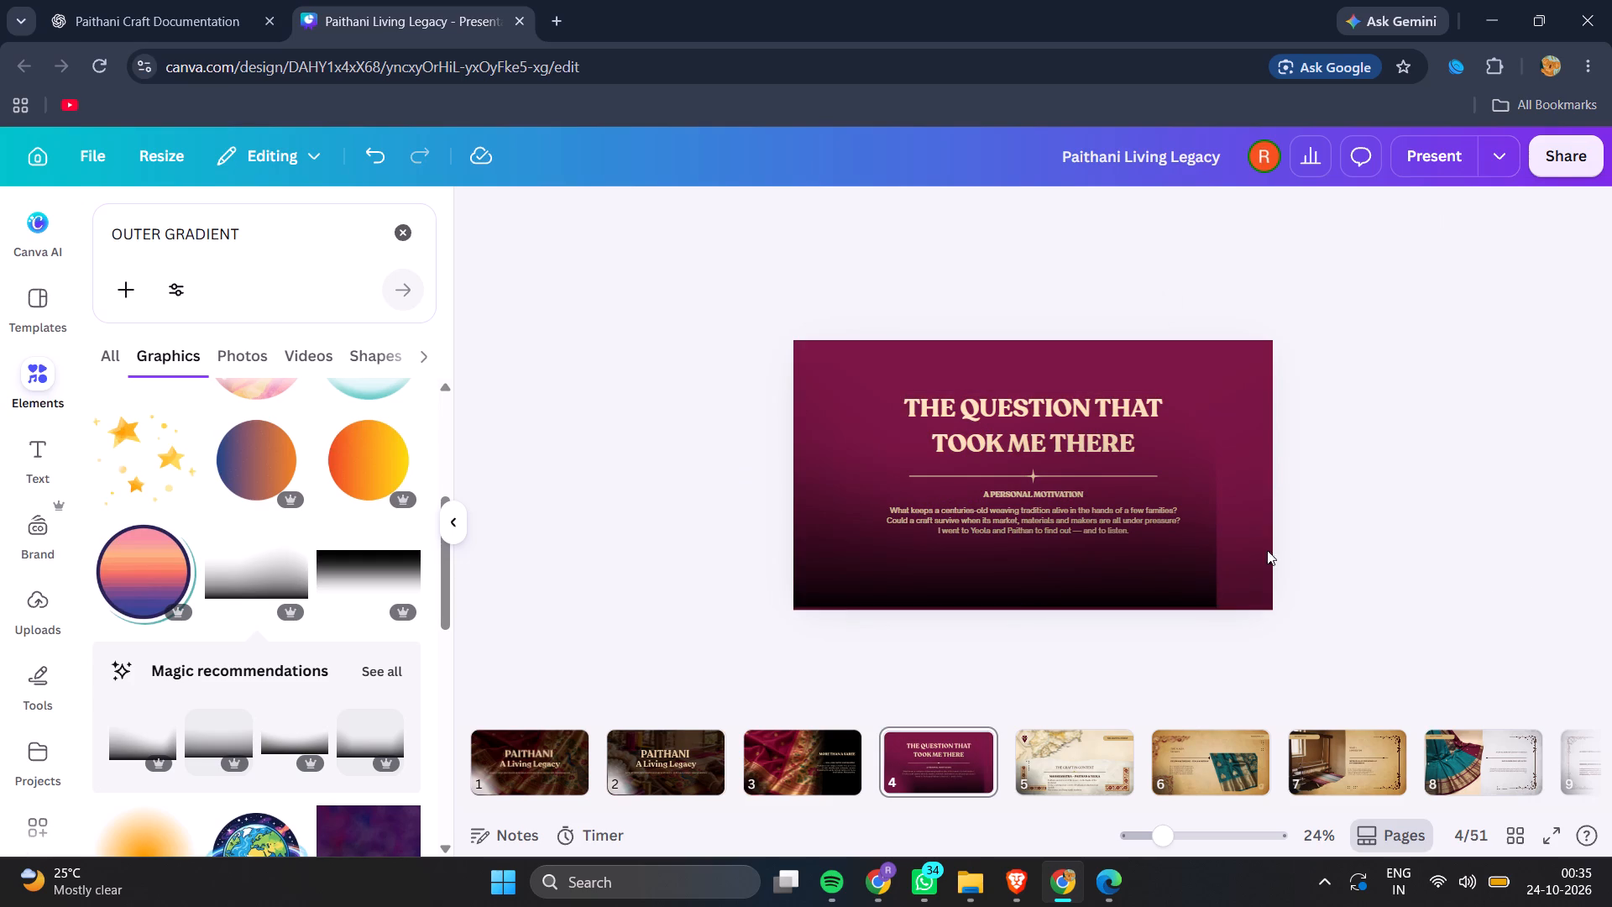
pyautogui.click(1260, 558)
pyautogui.press('BackSpace')
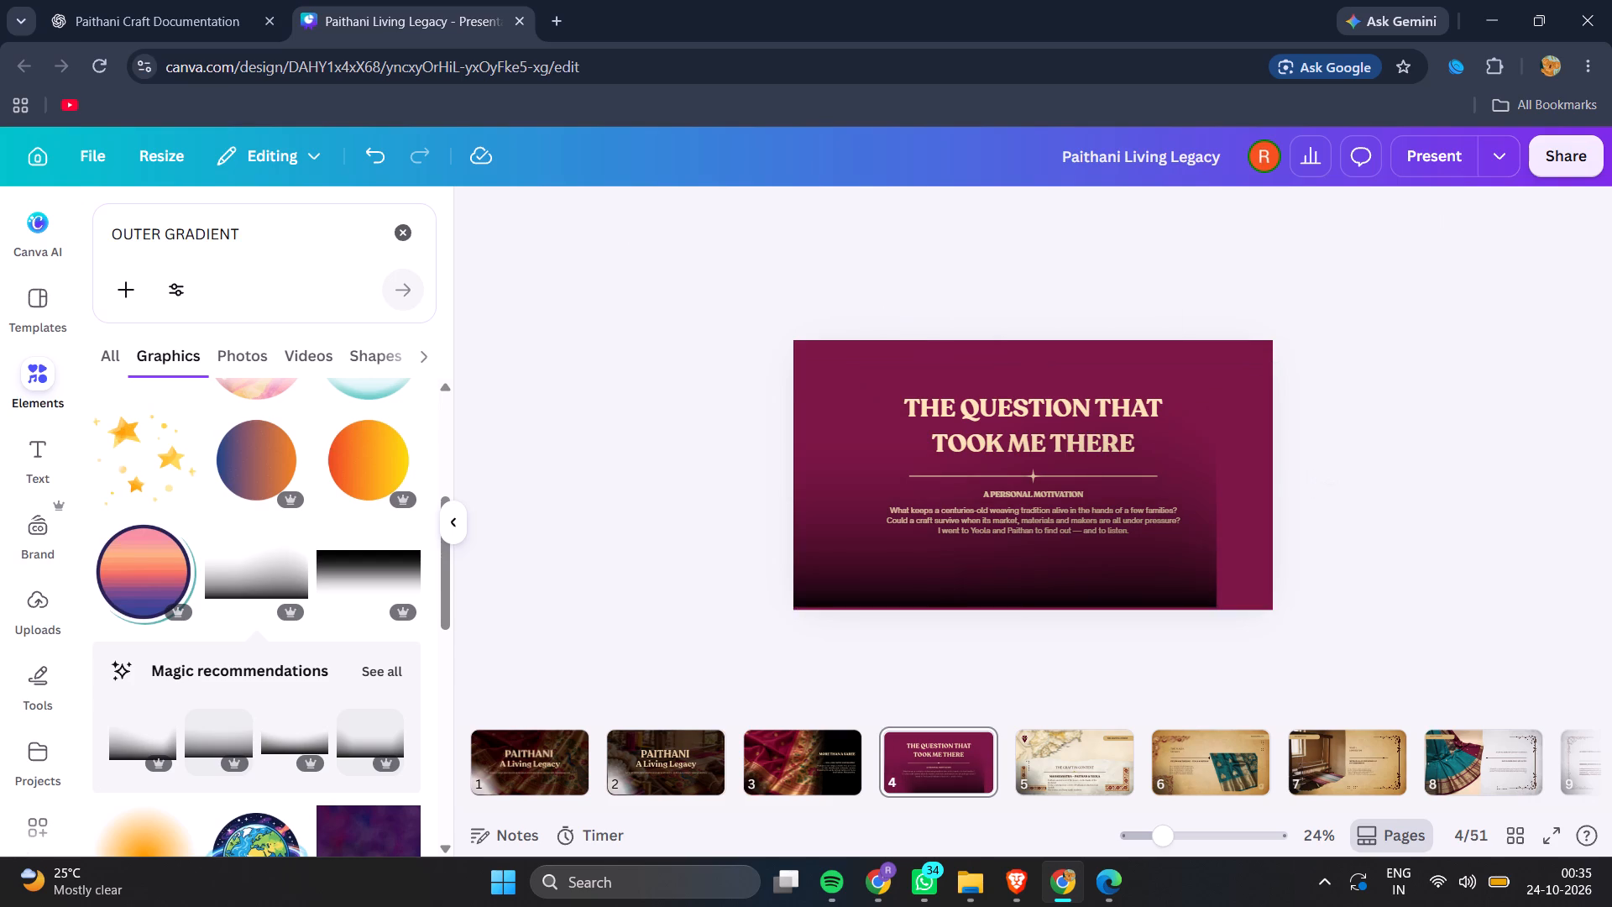
# Stretch the new gradient to slide 4's full width and extend its lower edge slightly below the slide.
pyautogui.click(1140, 558)
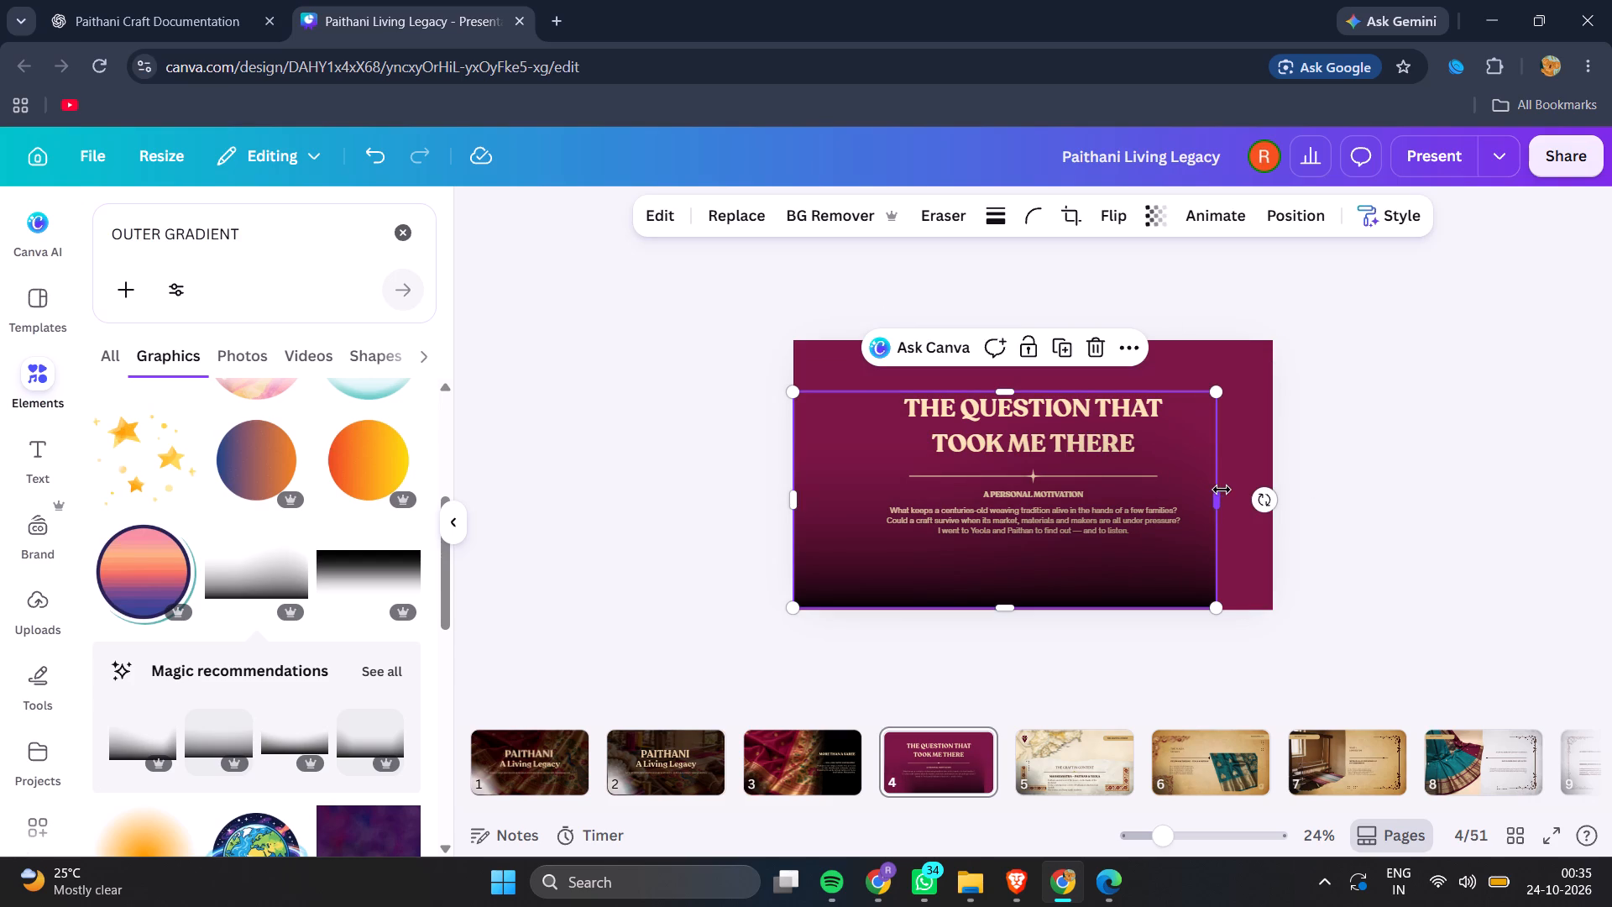
pyautogui.moveTo(1222, 490); pyautogui.dragTo(1274, 498)
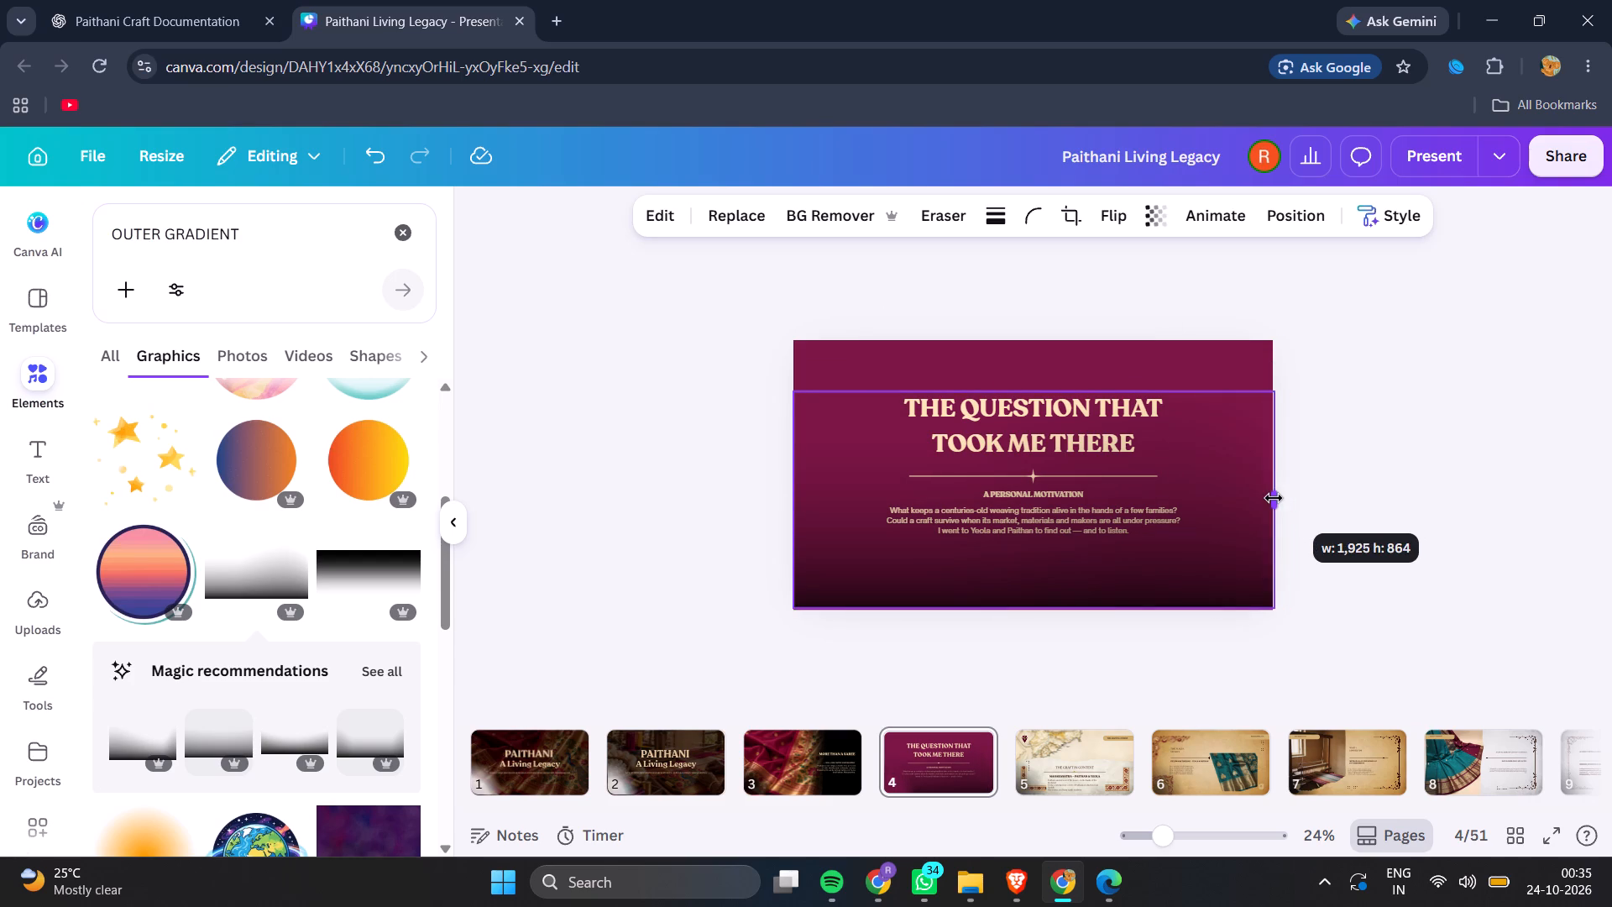
pyautogui.moveTo(1274, 498); pyautogui.dragTo(1280, 497)
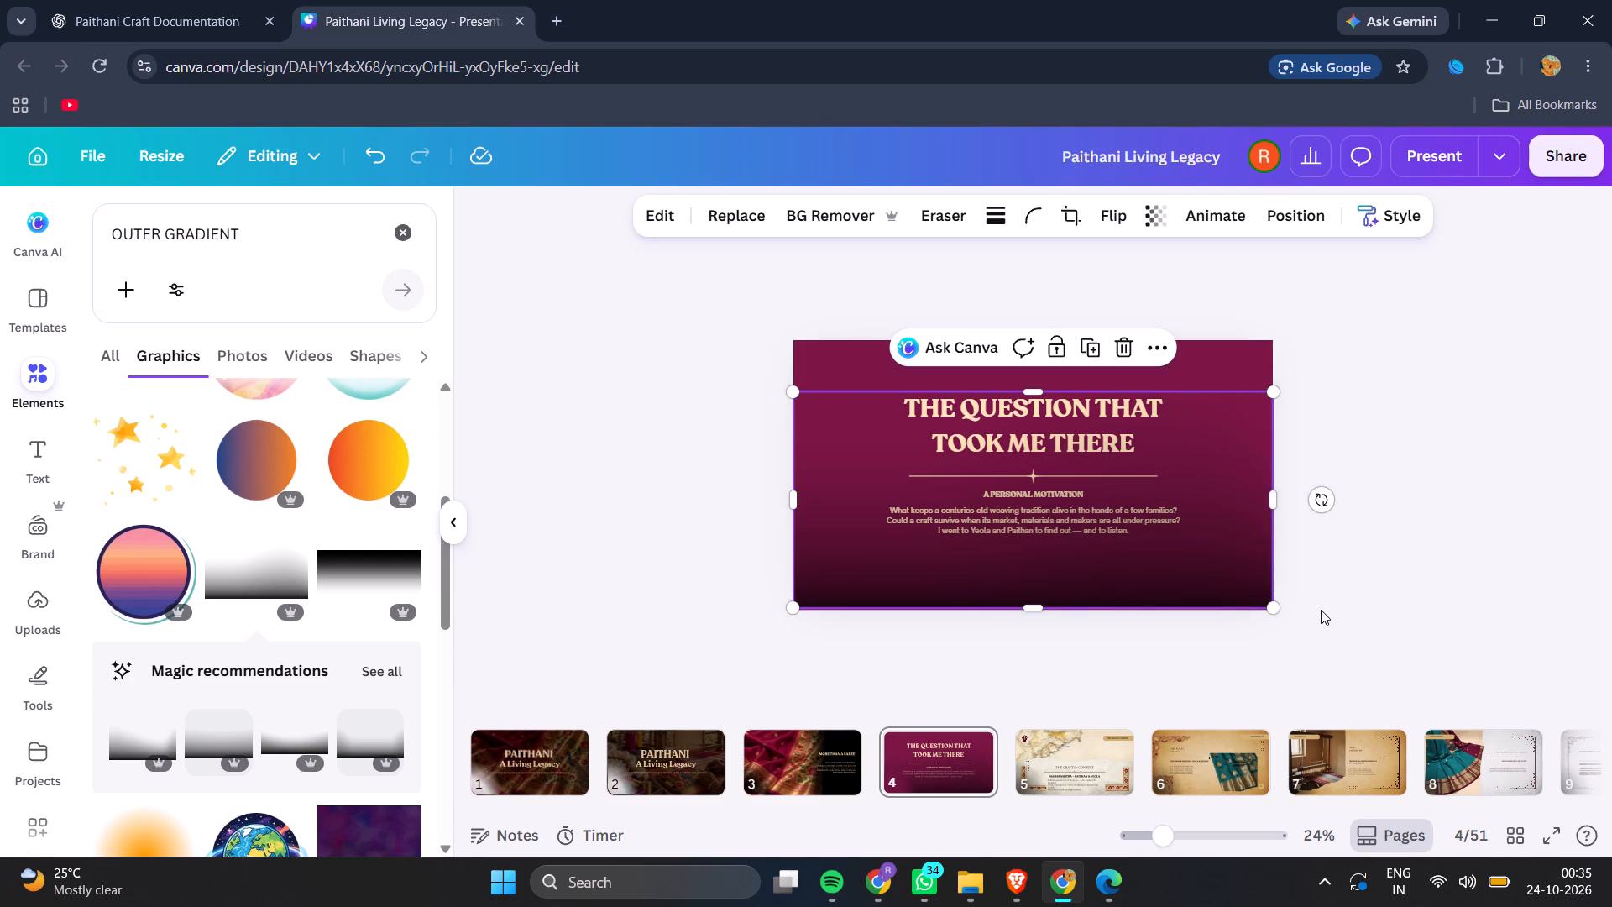
pyautogui.click(1041, 684)
pyautogui.click(1020, 574)
pyautogui.moveTo(1034, 606); pyautogui.dragTo(1034, 606)
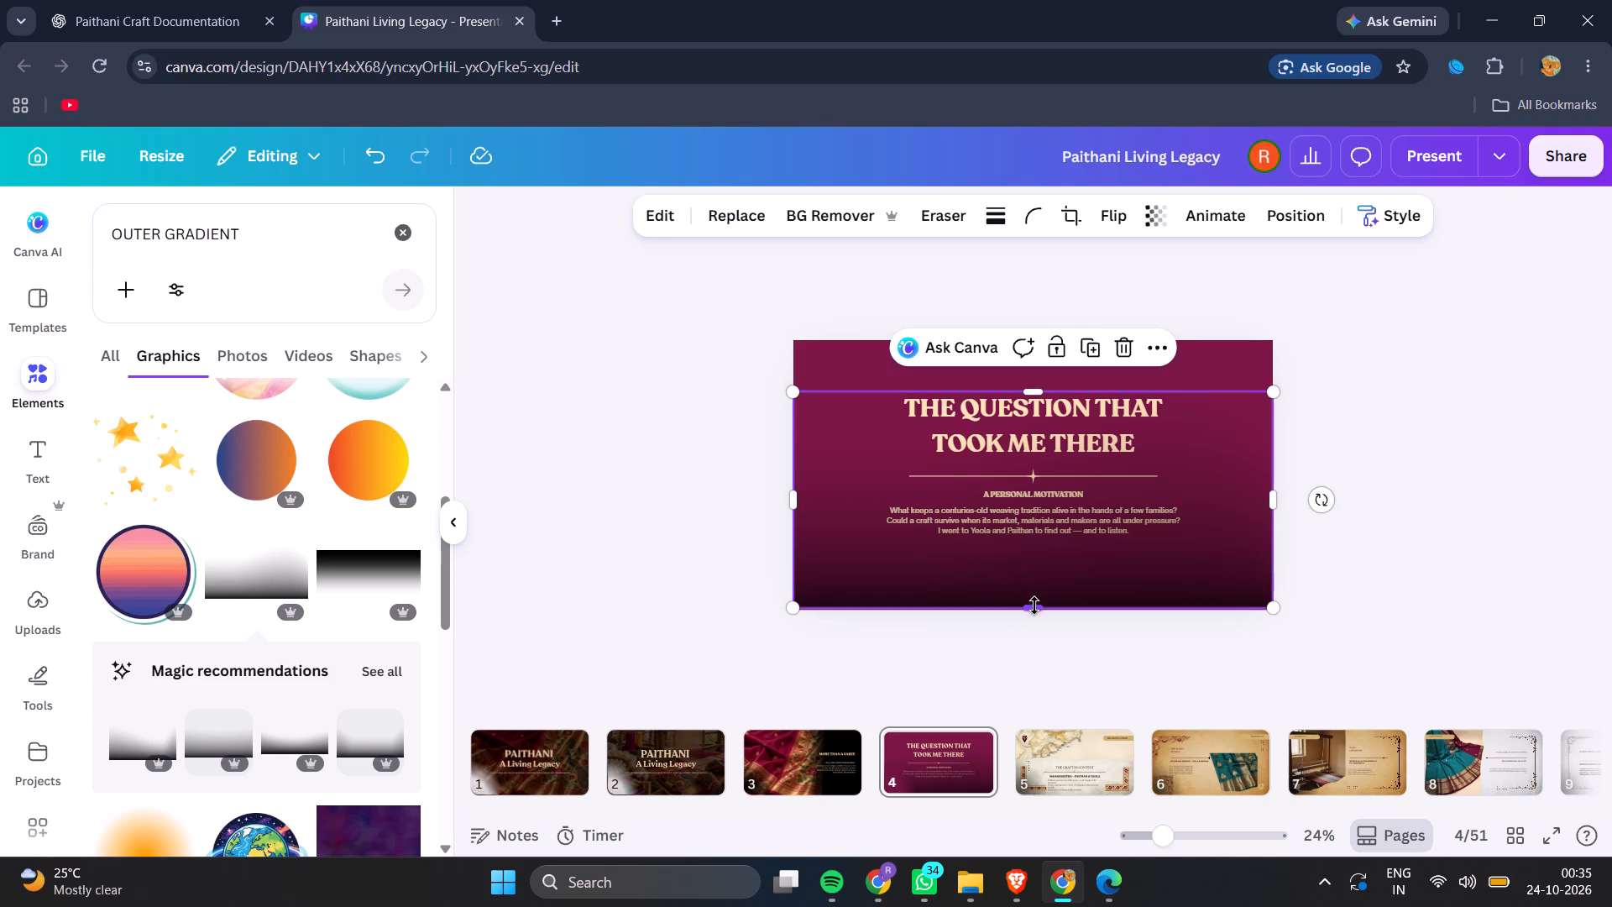
pyautogui.moveTo(1034, 606); pyautogui.dragTo(1037, 624)
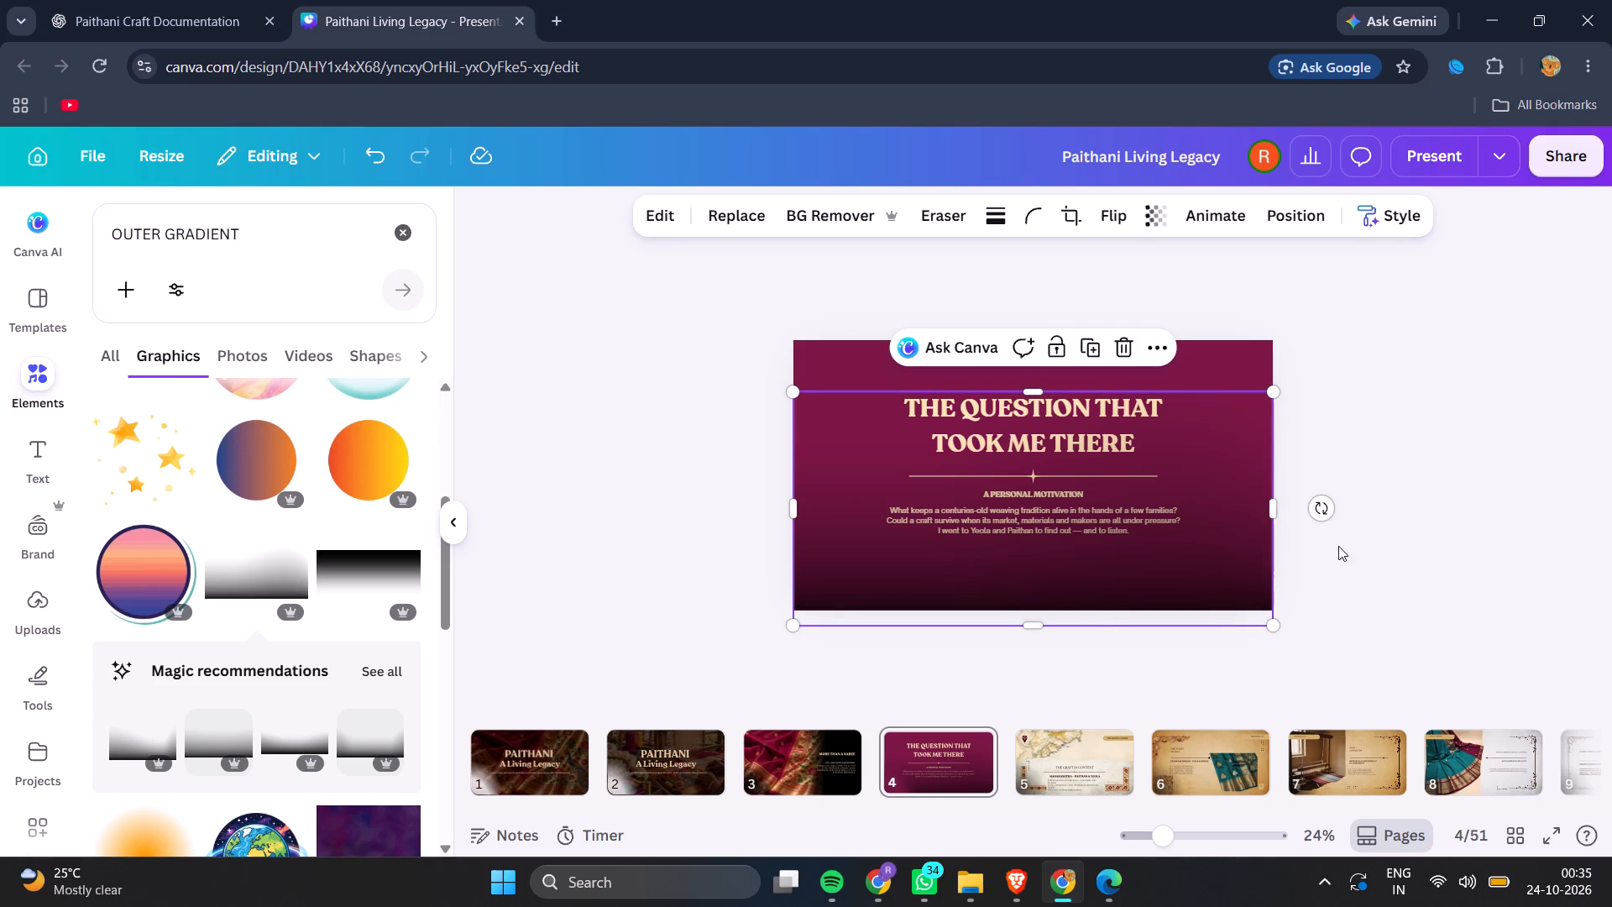
pyautogui.click(1389, 503)
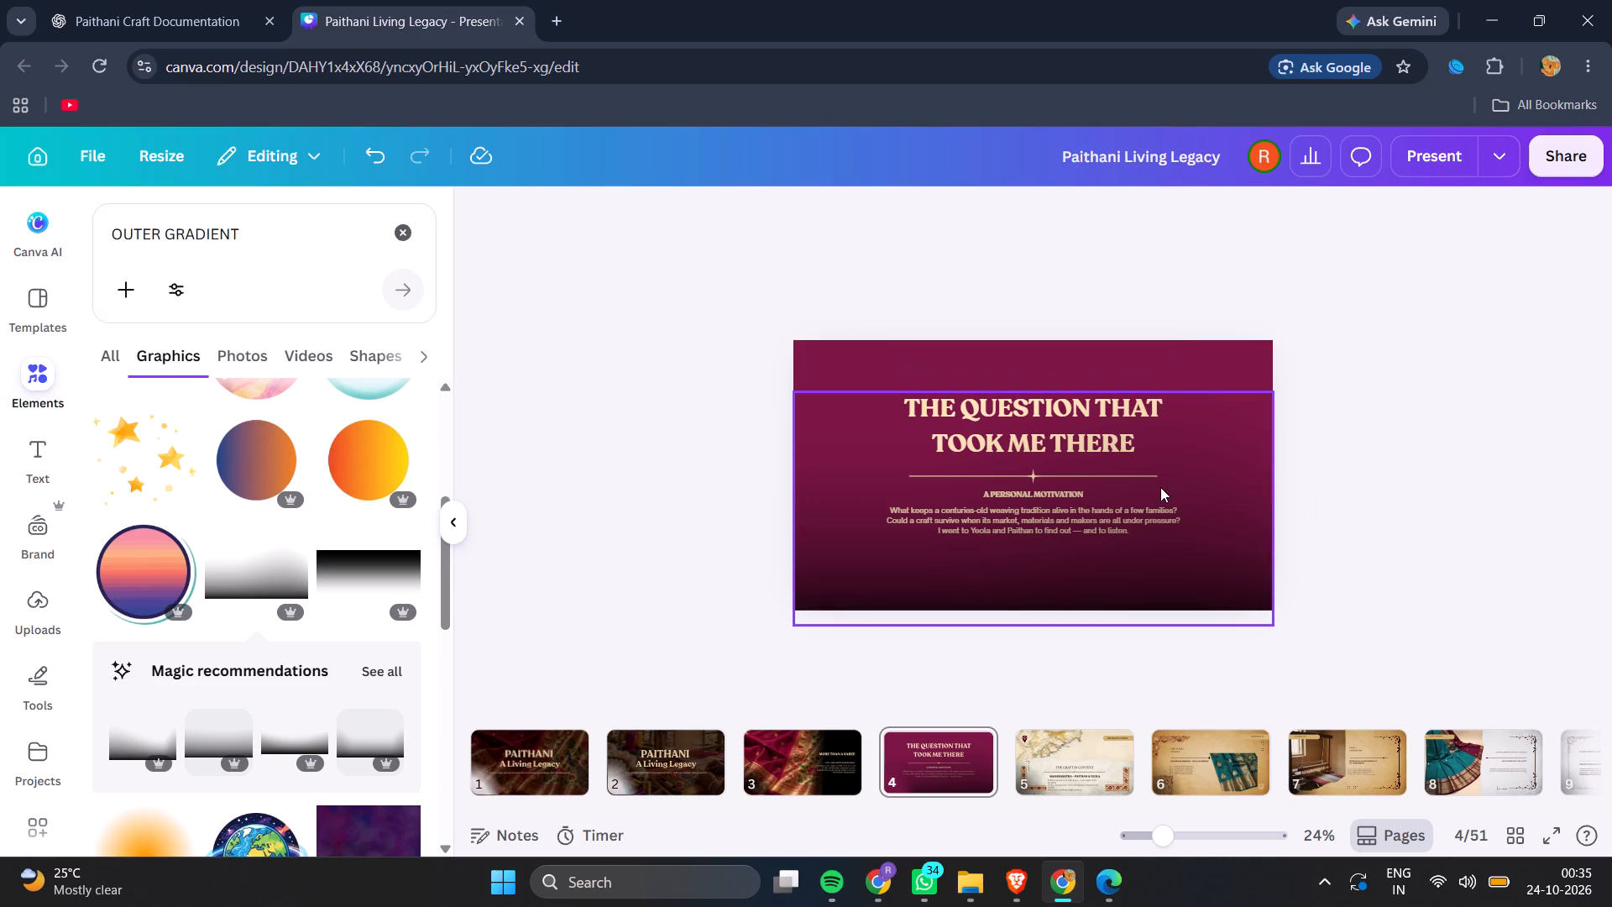
# Duplicate slide 4's bottom gradient higher up and rotate the copy upside down so its dark edge faces the top.
pyautogui.keyDown('alt'); pyautogui.moveTo(1150, 565); pyautogui.dragTo(1150, 560); pyautogui.keyUp('alt')
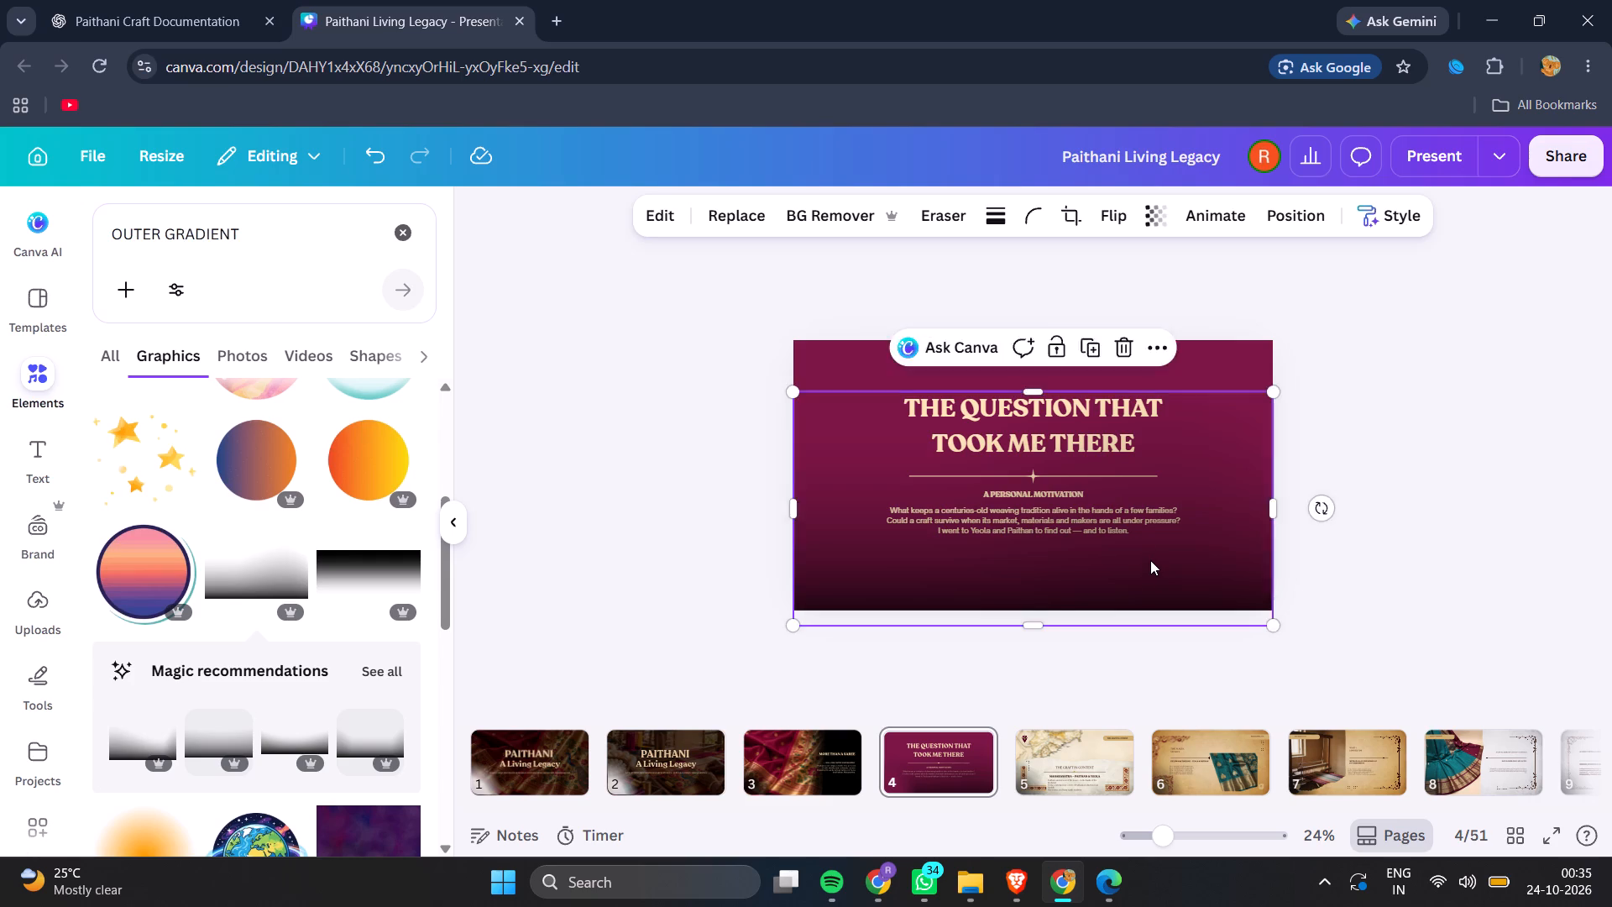
pyautogui.keyDown('alt'); pyautogui.moveTo(1150, 560); pyautogui.dragTo(1144, 459); pyautogui.keyUp('alt')
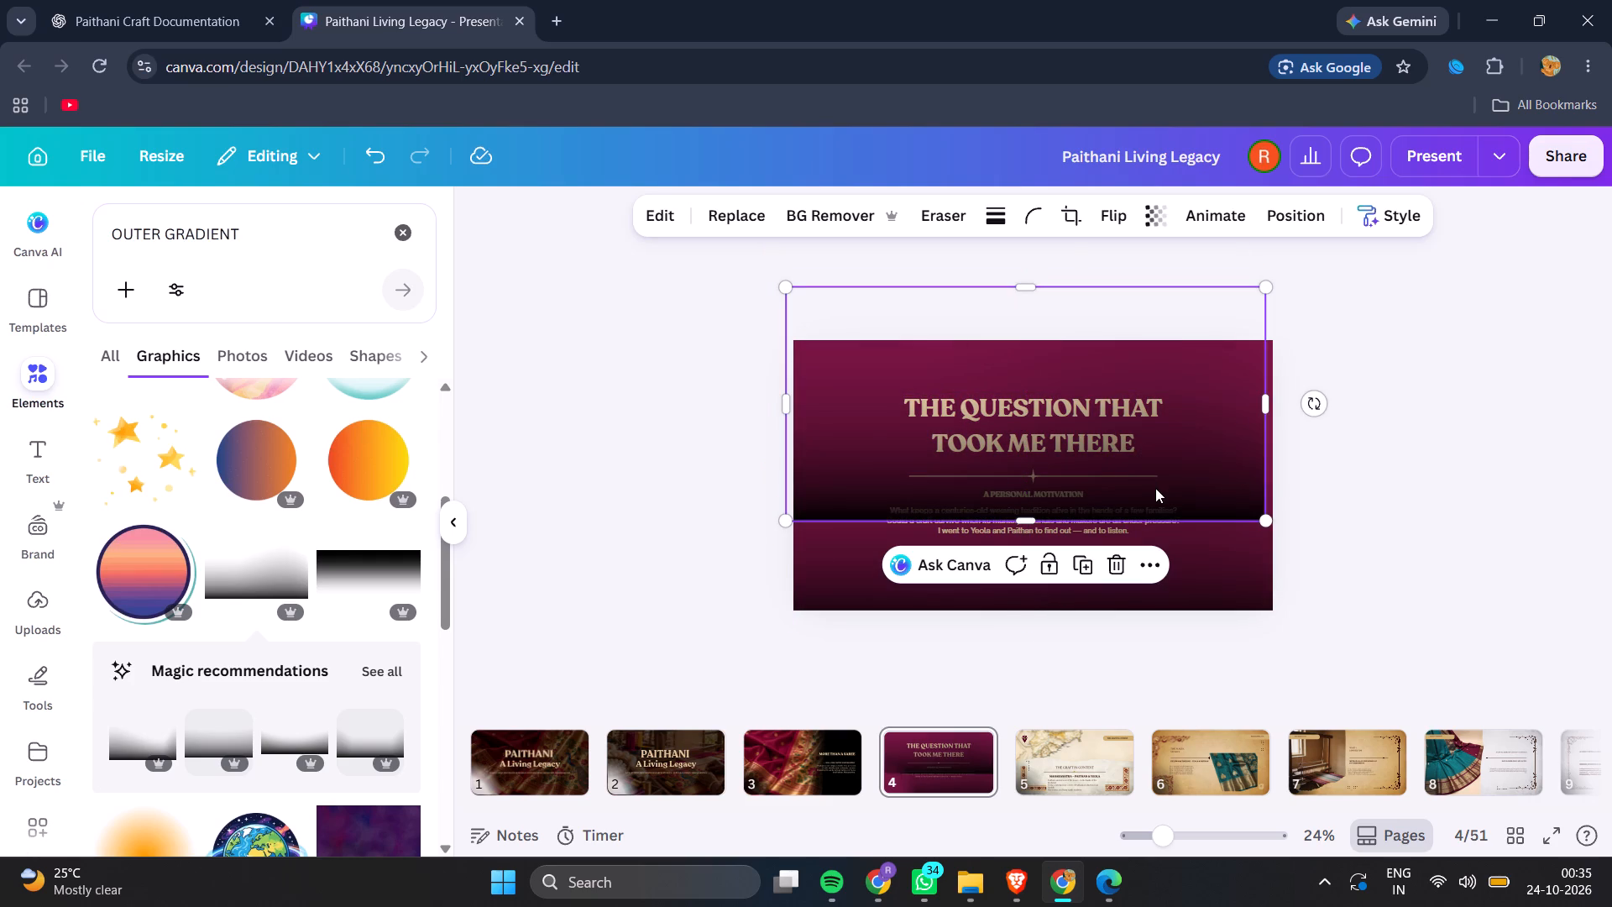
pyautogui.moveTo(1316, 410); pyautogui.dragTo(898, 596)
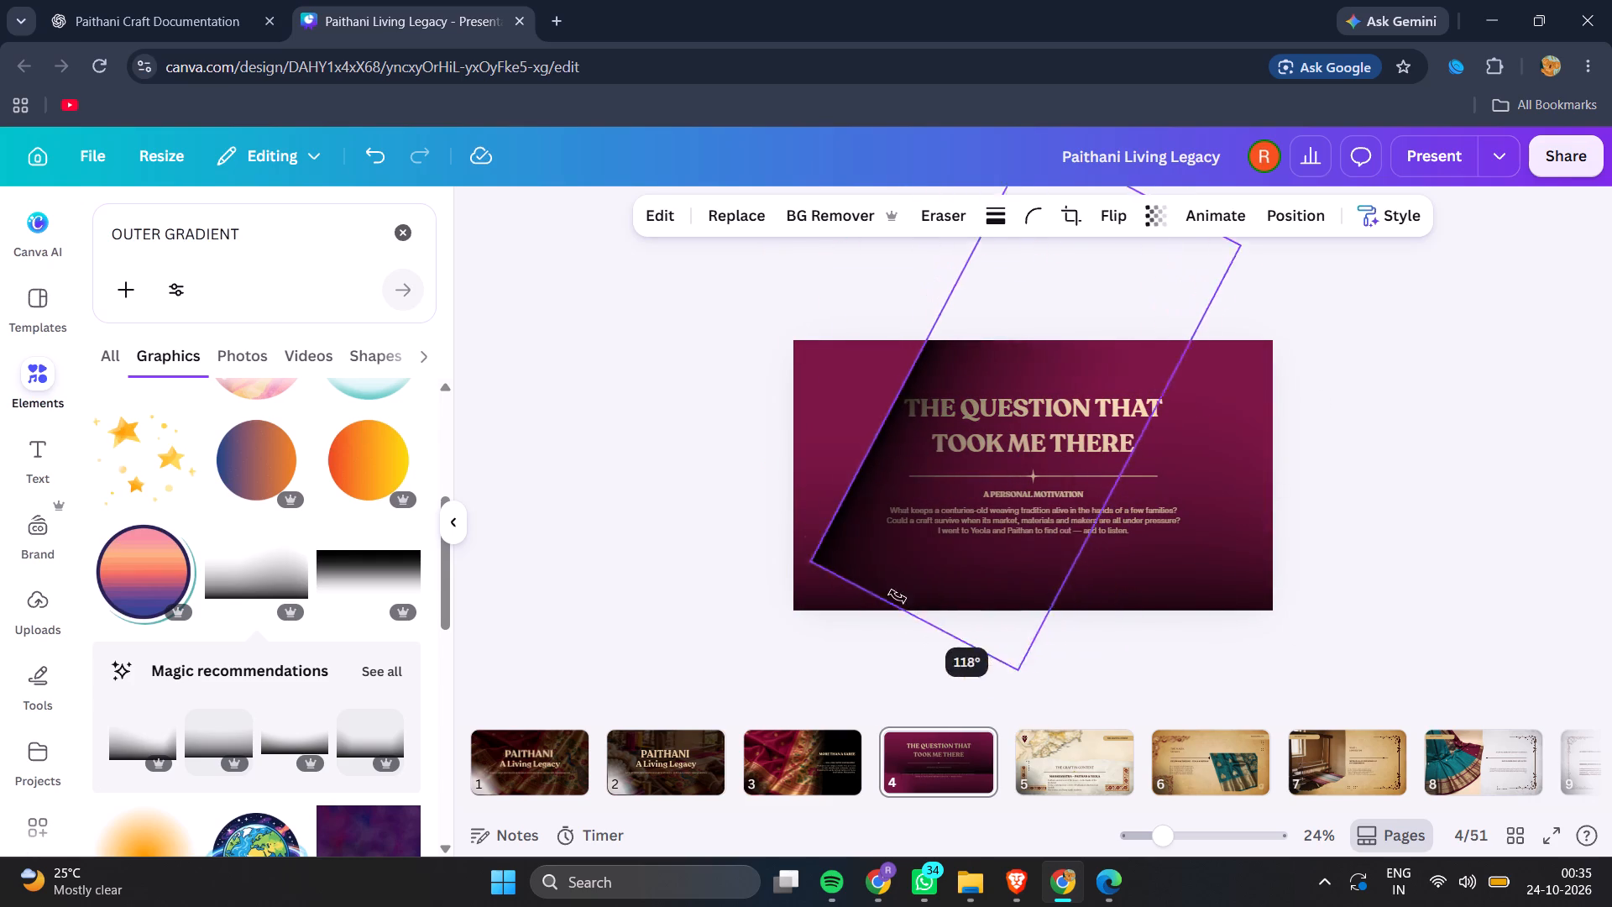
pyautogui.moveTo(898, 596); pyautogui.dragTo(877, 411)
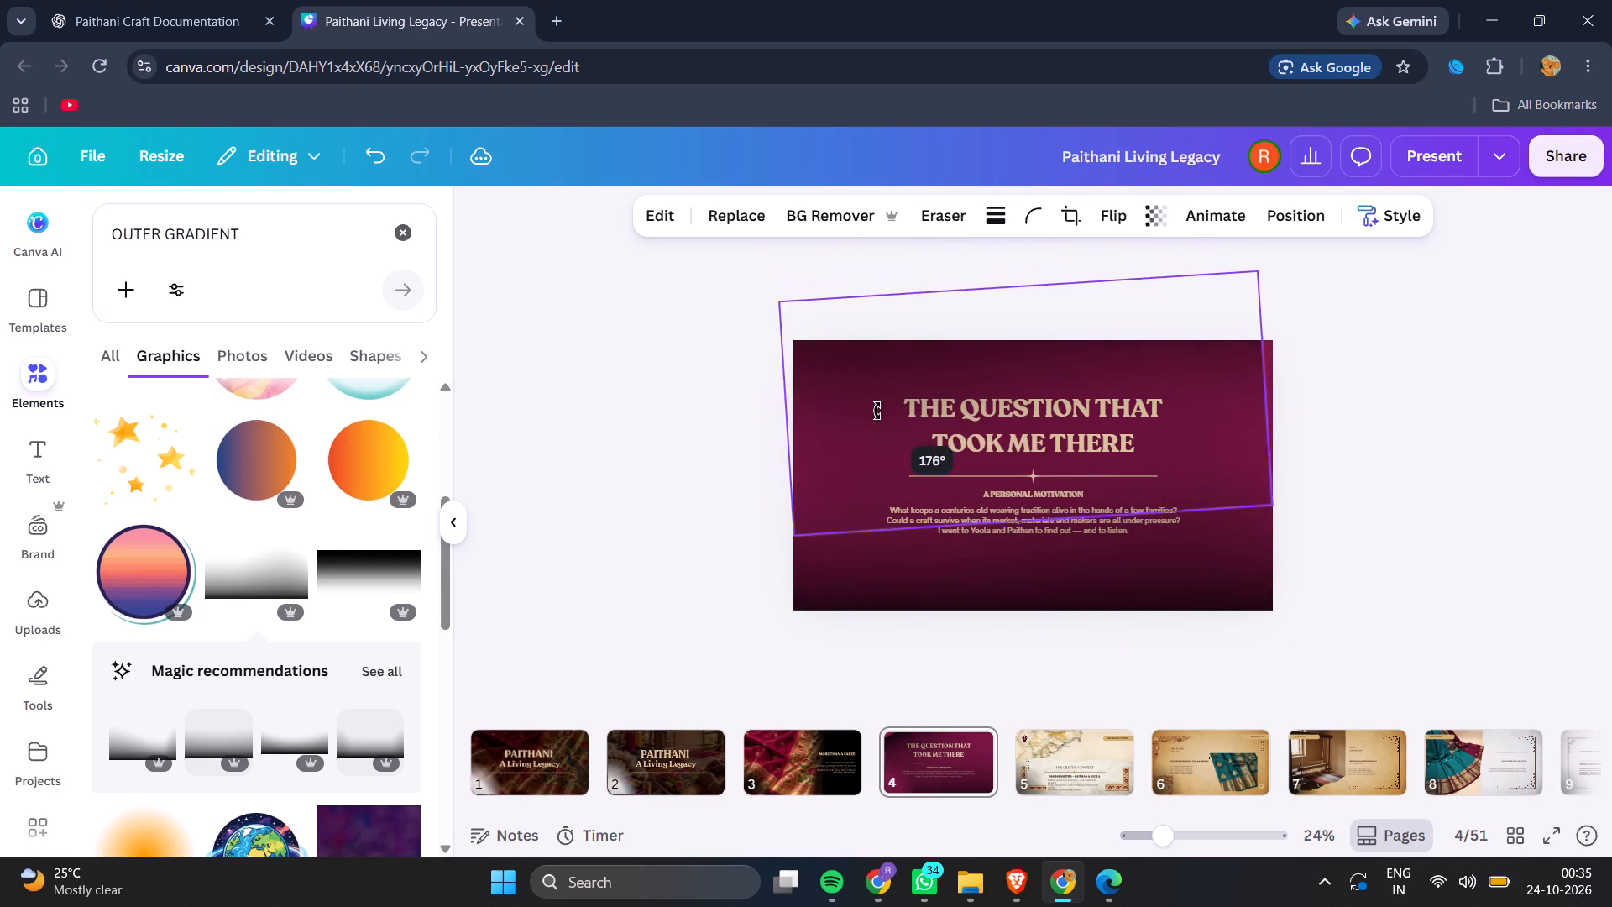
pyautogui.moveTo(877, 411); pyautogui.dragTo(876, 401)
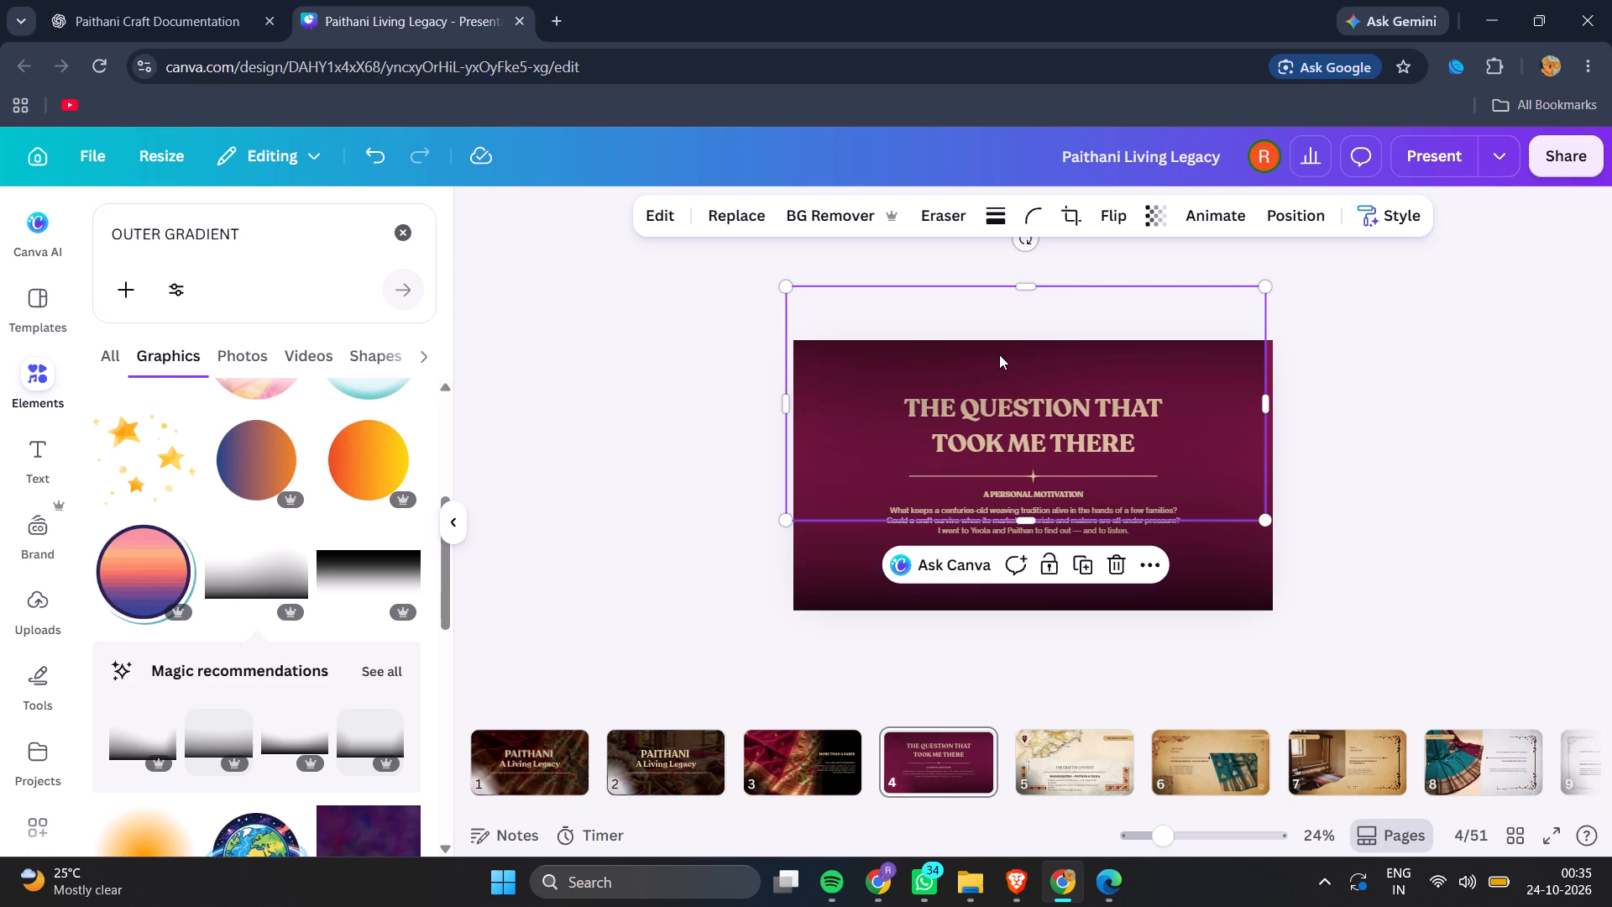
# Position the upside-down gradient across slide 4's top, flush with both sides and with its dark edge extending above the slide.
pyautogui.moveTo(1000, 354); pyautogui.dragTo(1004, 352)
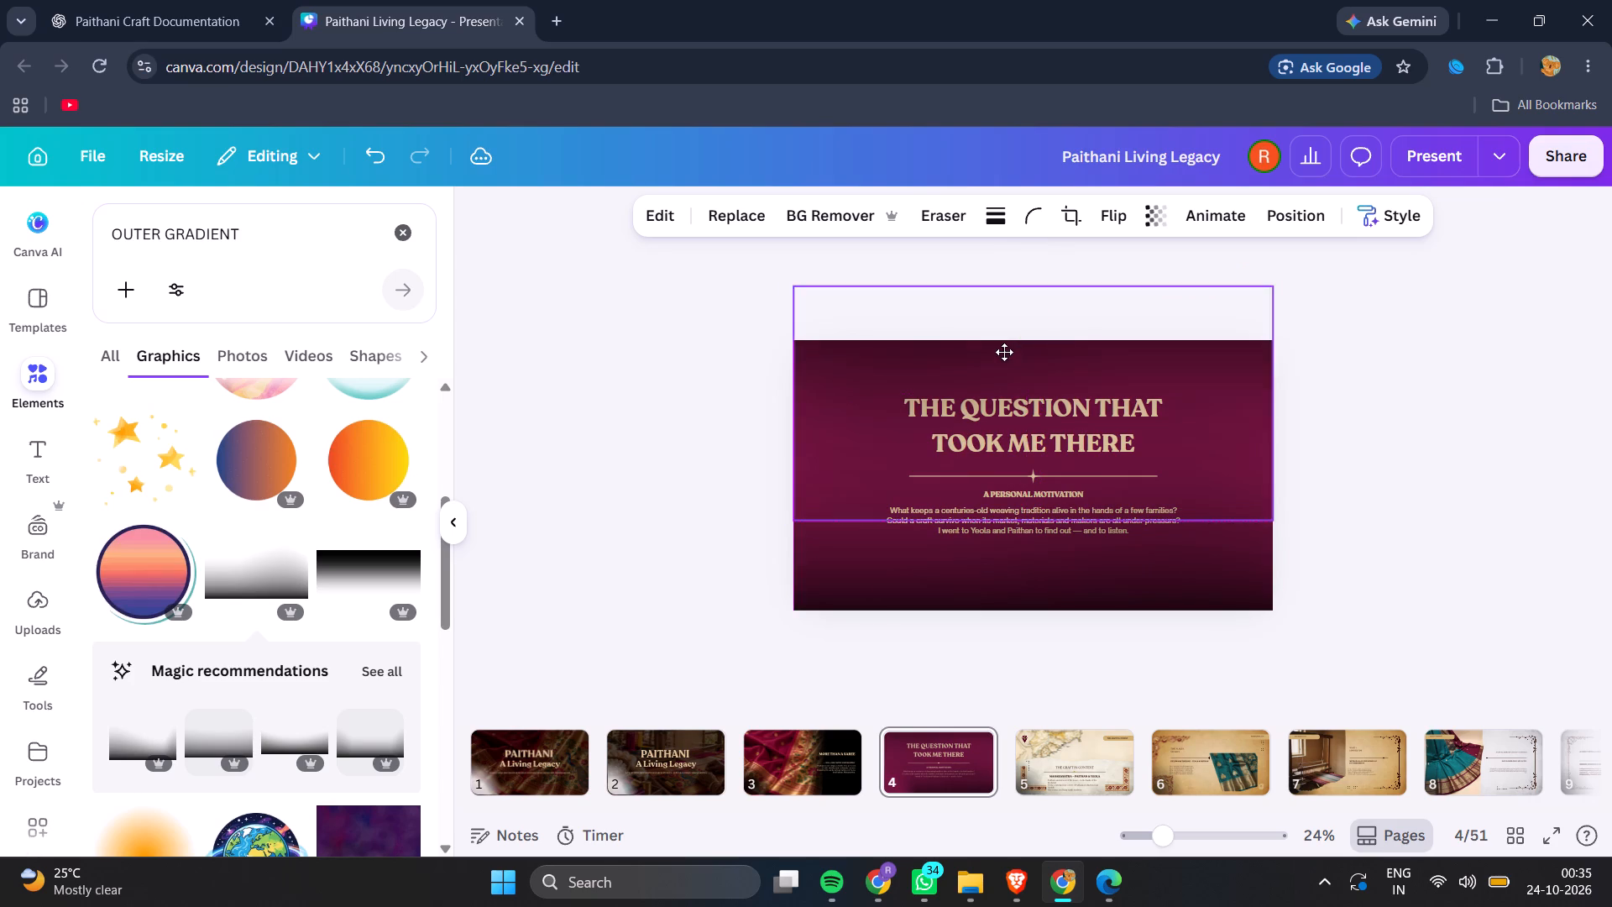
pyautogui.moveTo(1004, 352); pyautogui.dragTo(1008, 395)
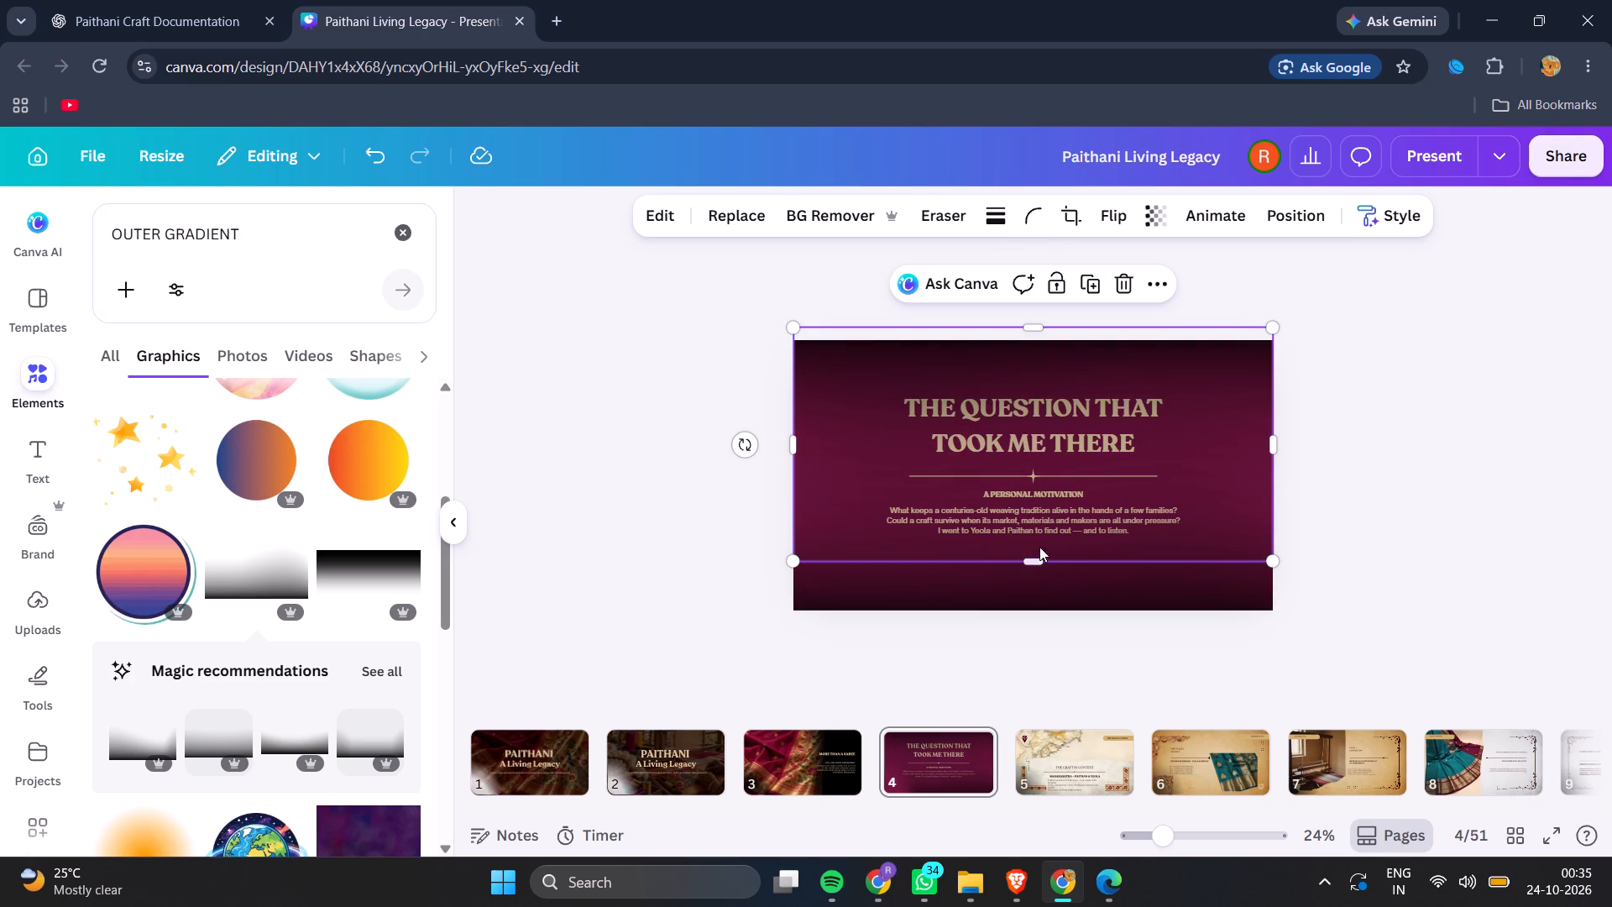
pyautogui.moveTo(1017, 354); pyautogui.dragTo(1026, 294)
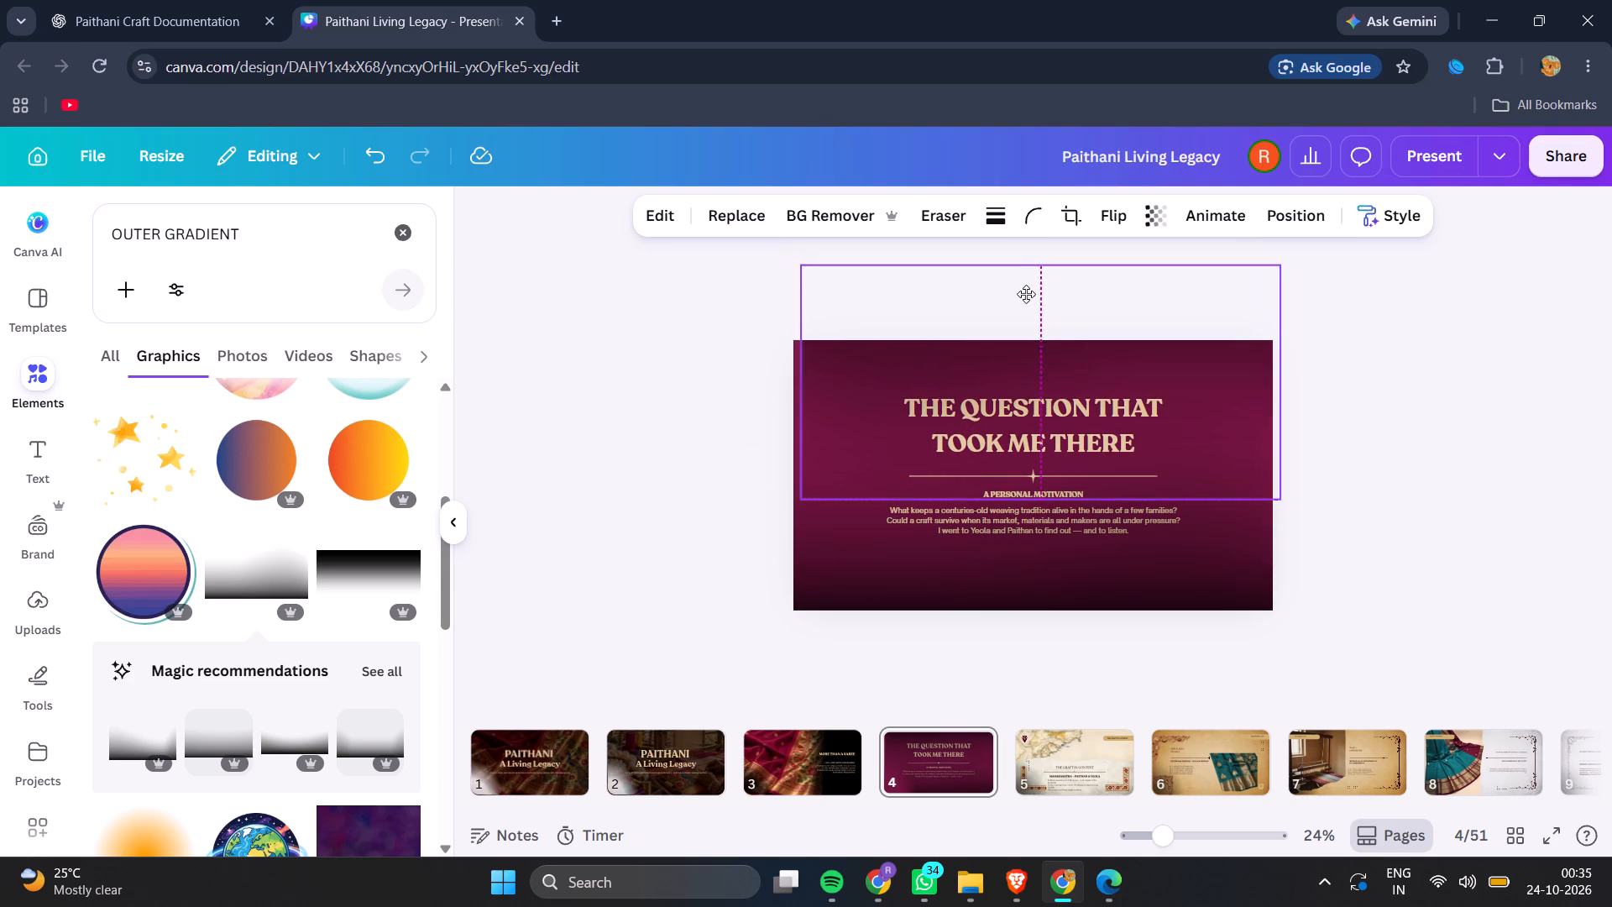
pyautogui.moveTo(1026, 294); pyautogui.dragTo(1019, 306)
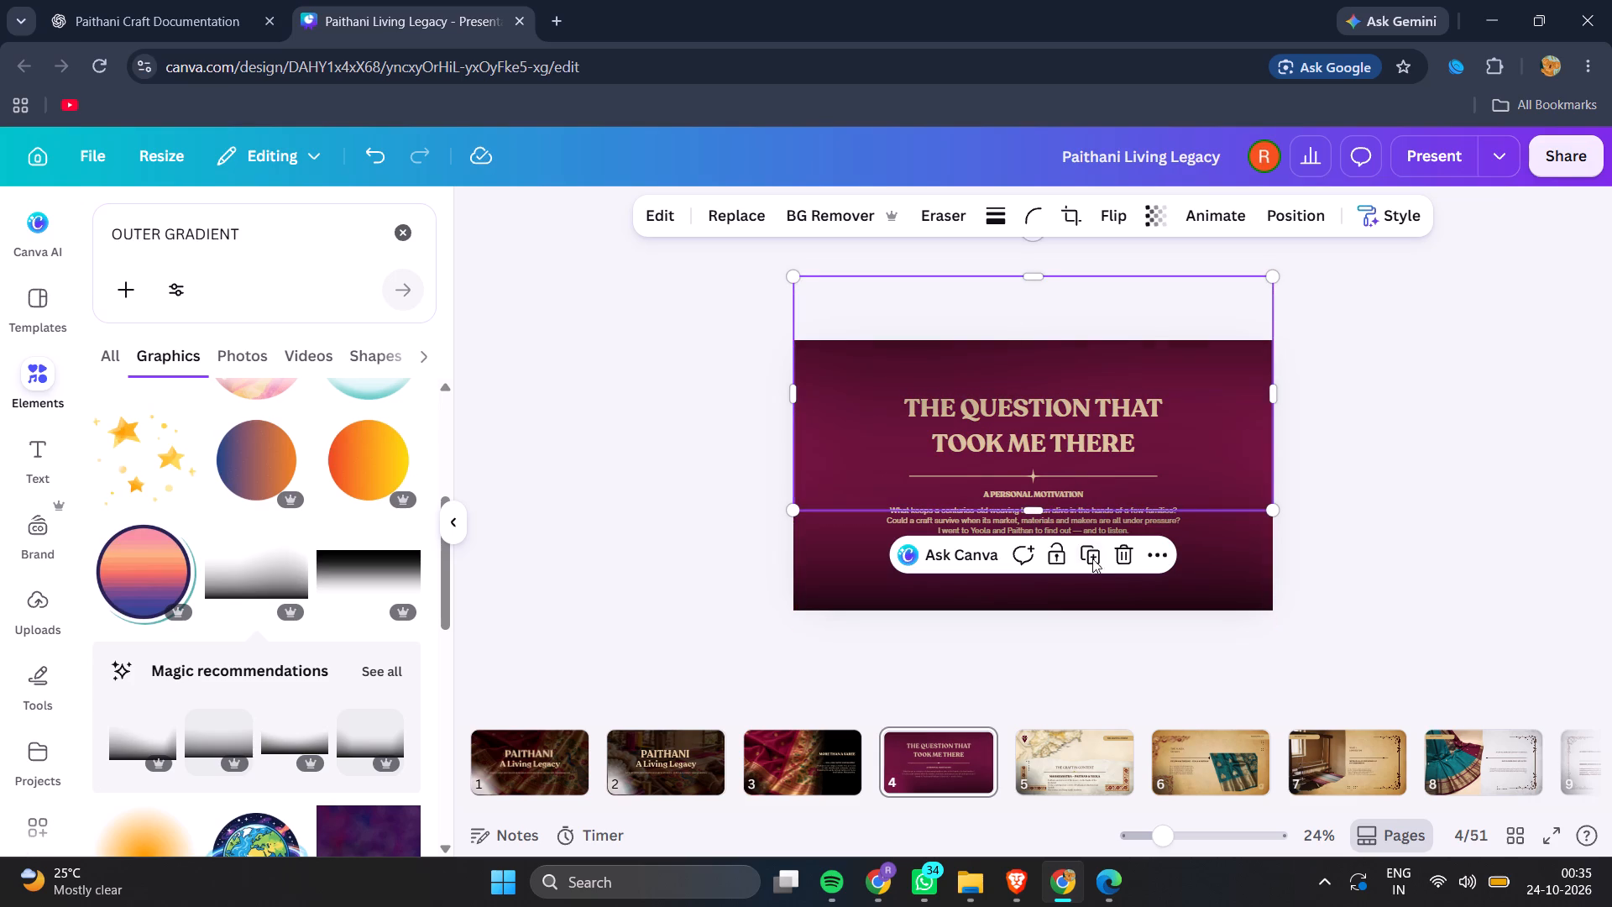
# Shift slide 4's bottom gradient down so its dark edge extends below the slide, keeping its sides flush with the slide.
pyautogui.click(1102, 577)
pyautogui.moveTo(1102, 577); pyautogui.dragTo(1102, 616)
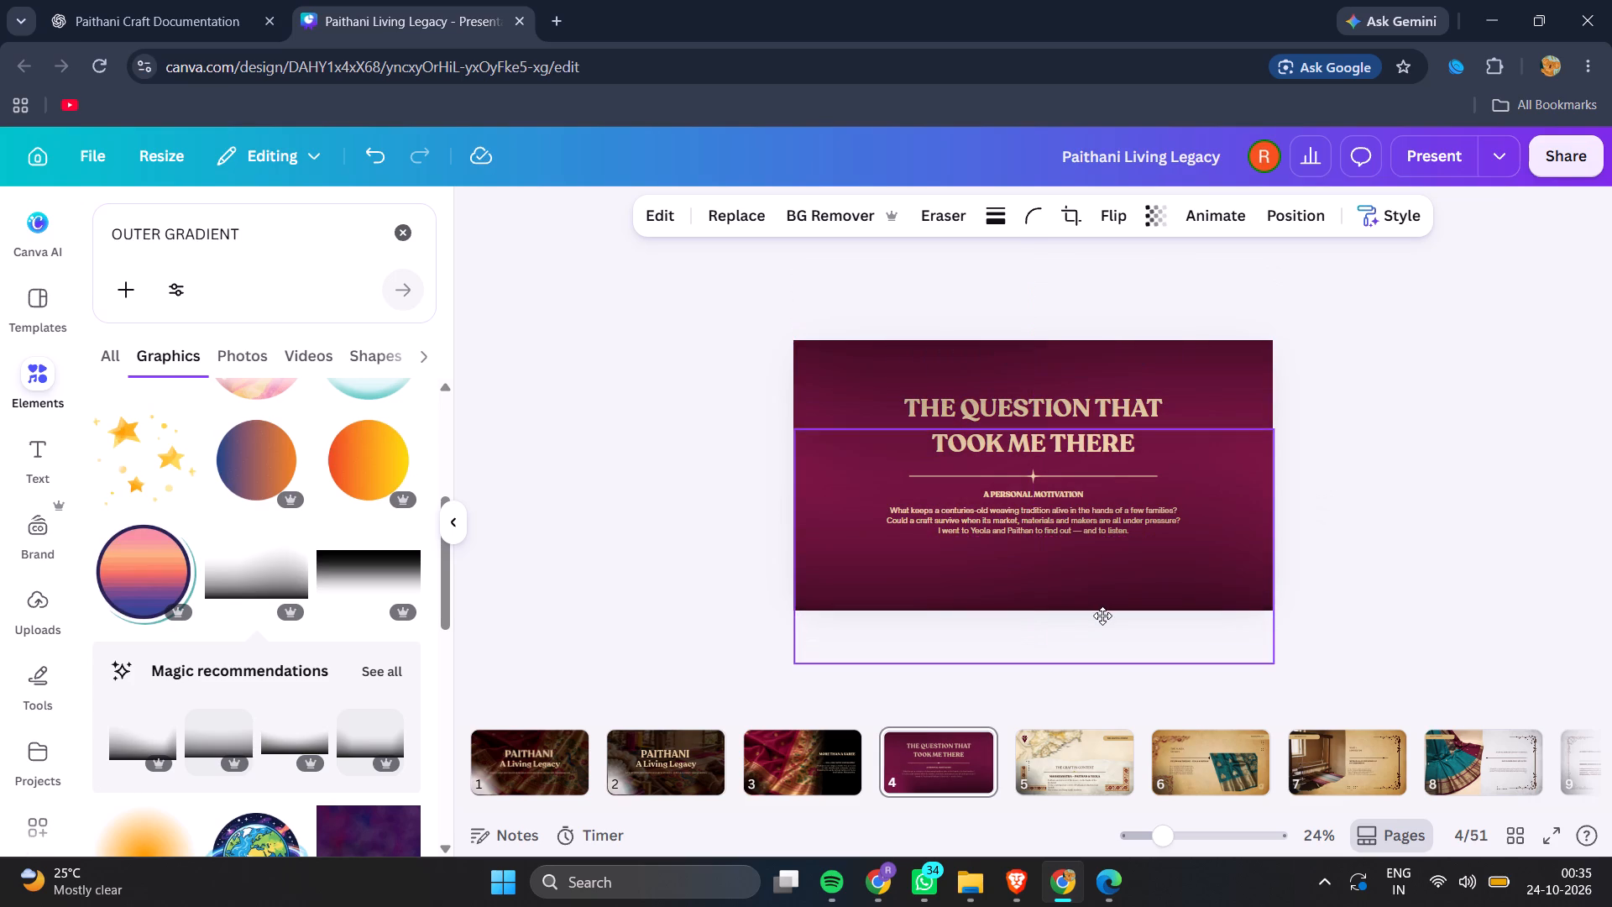
pyautogui.moveTo(1102, 616); pyautogui.dragTo(1103, 606)
pyautogui.moveTo(1148, 605); pyautogui.dragTo(1144, 591)
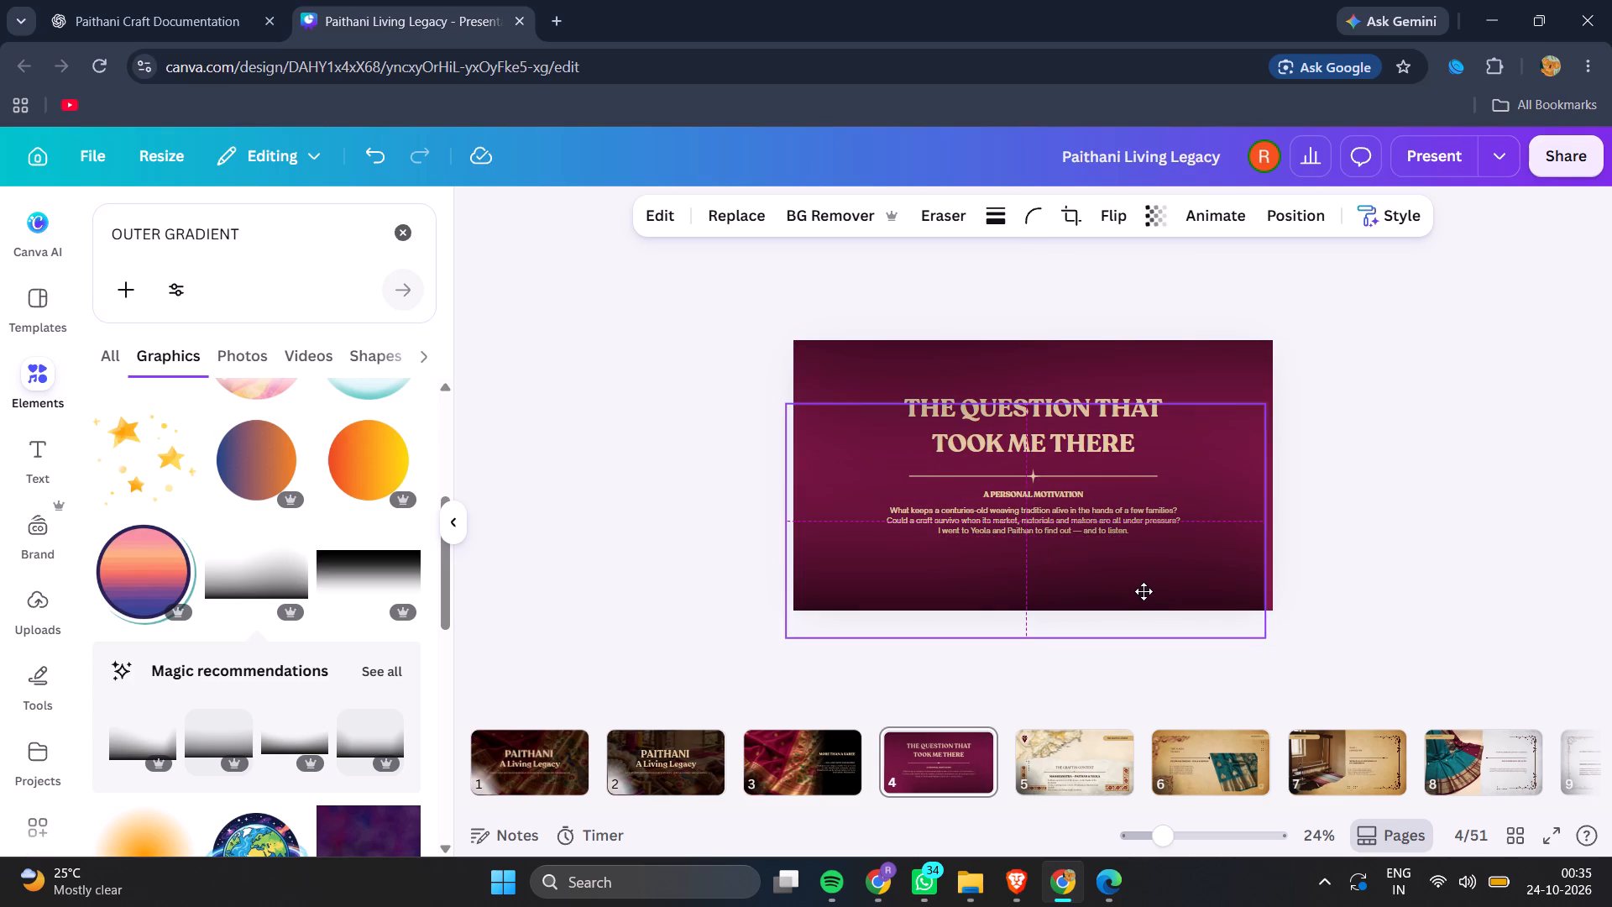
pyautogui.moveTo(1144, 591); pyautogui.dragTo(1154, 595)
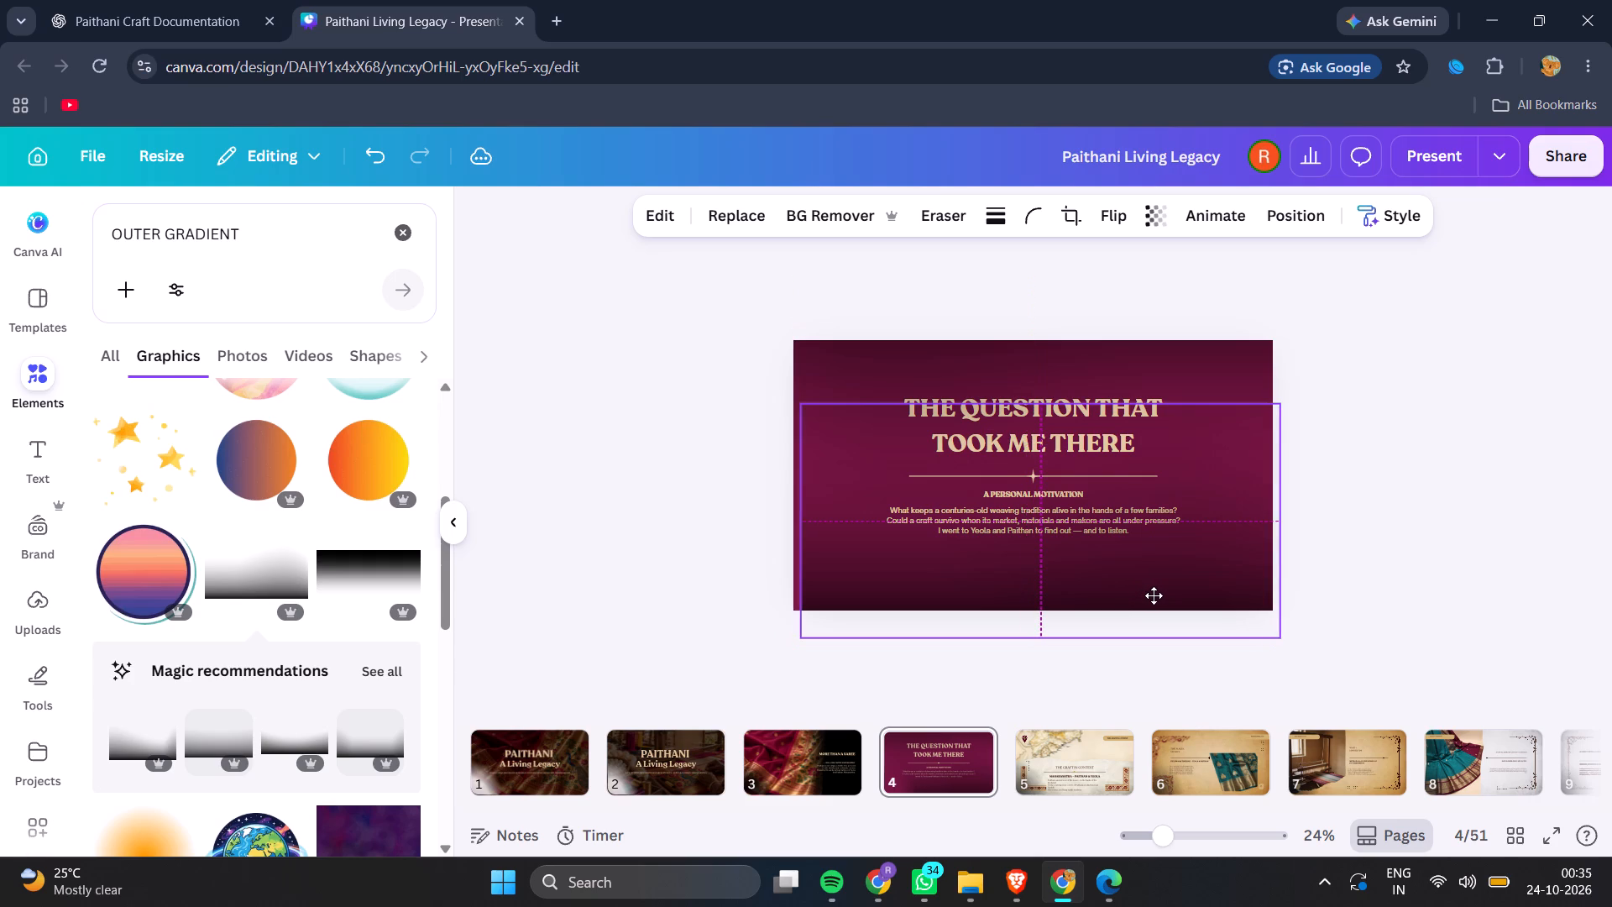
pyautogui.moveTo(1154, 595); pyautogui.dragTo(1150, 590)
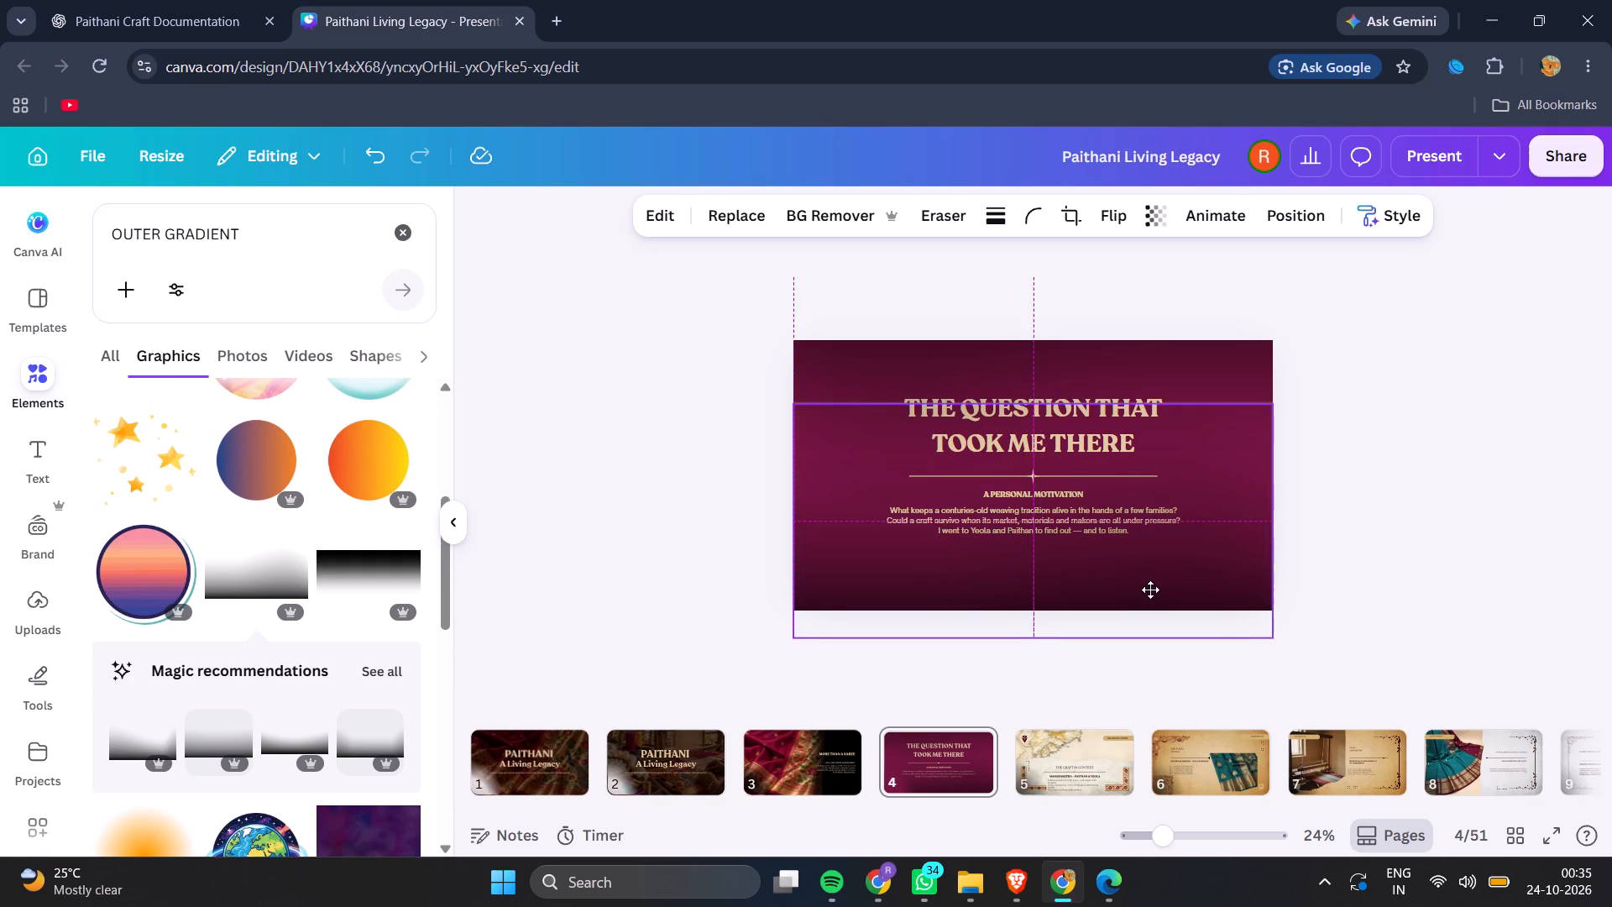
pyautogui.click(1377, 563)
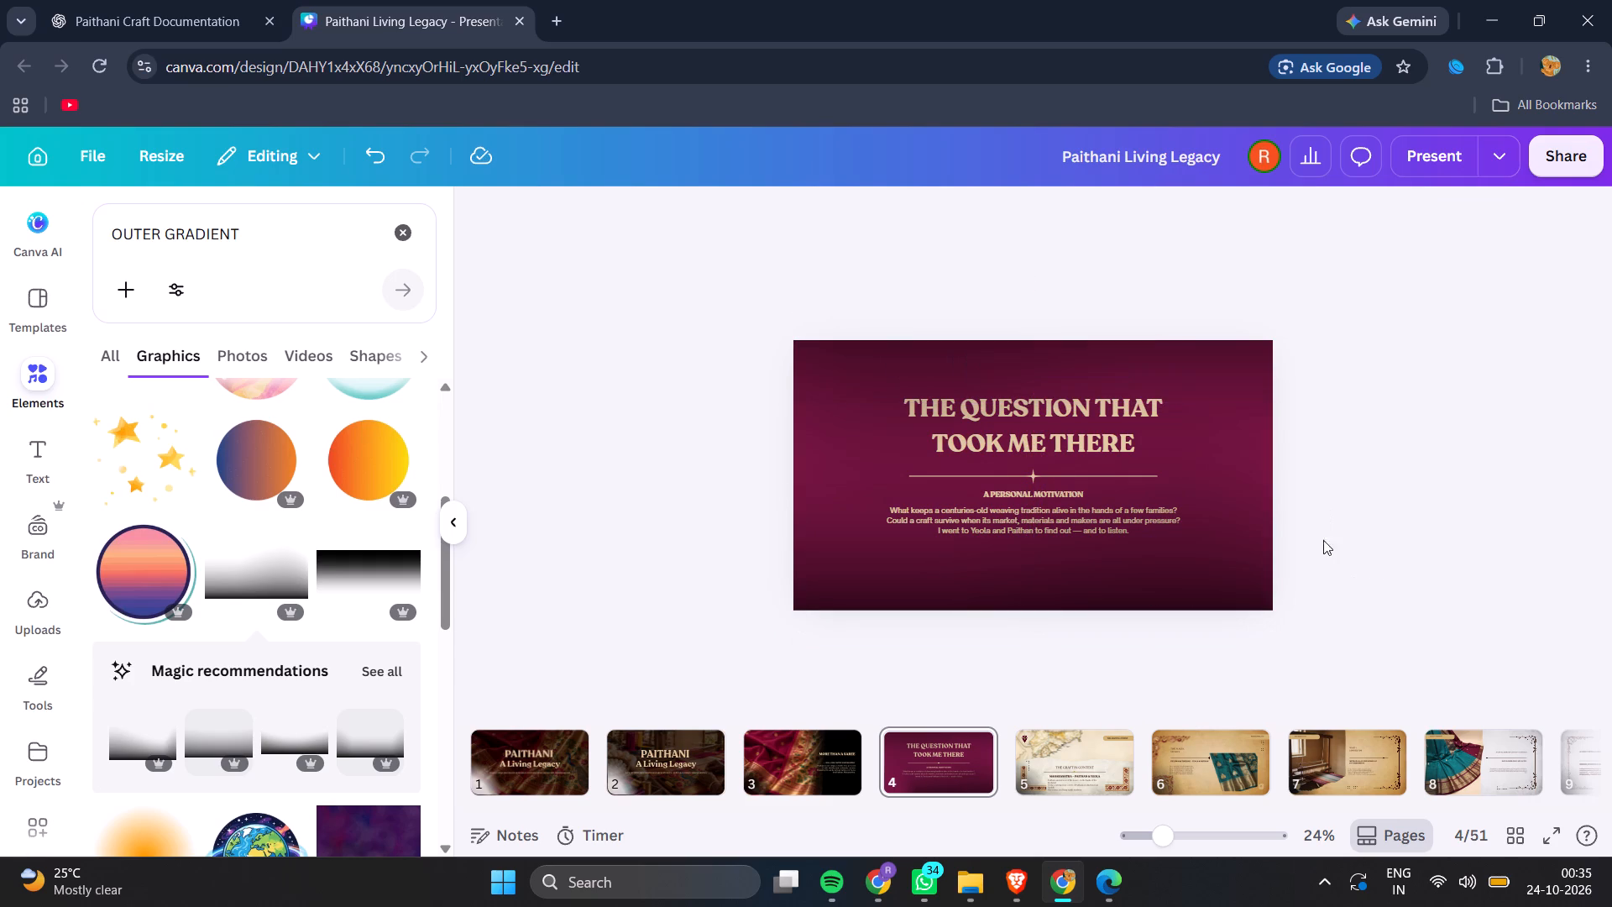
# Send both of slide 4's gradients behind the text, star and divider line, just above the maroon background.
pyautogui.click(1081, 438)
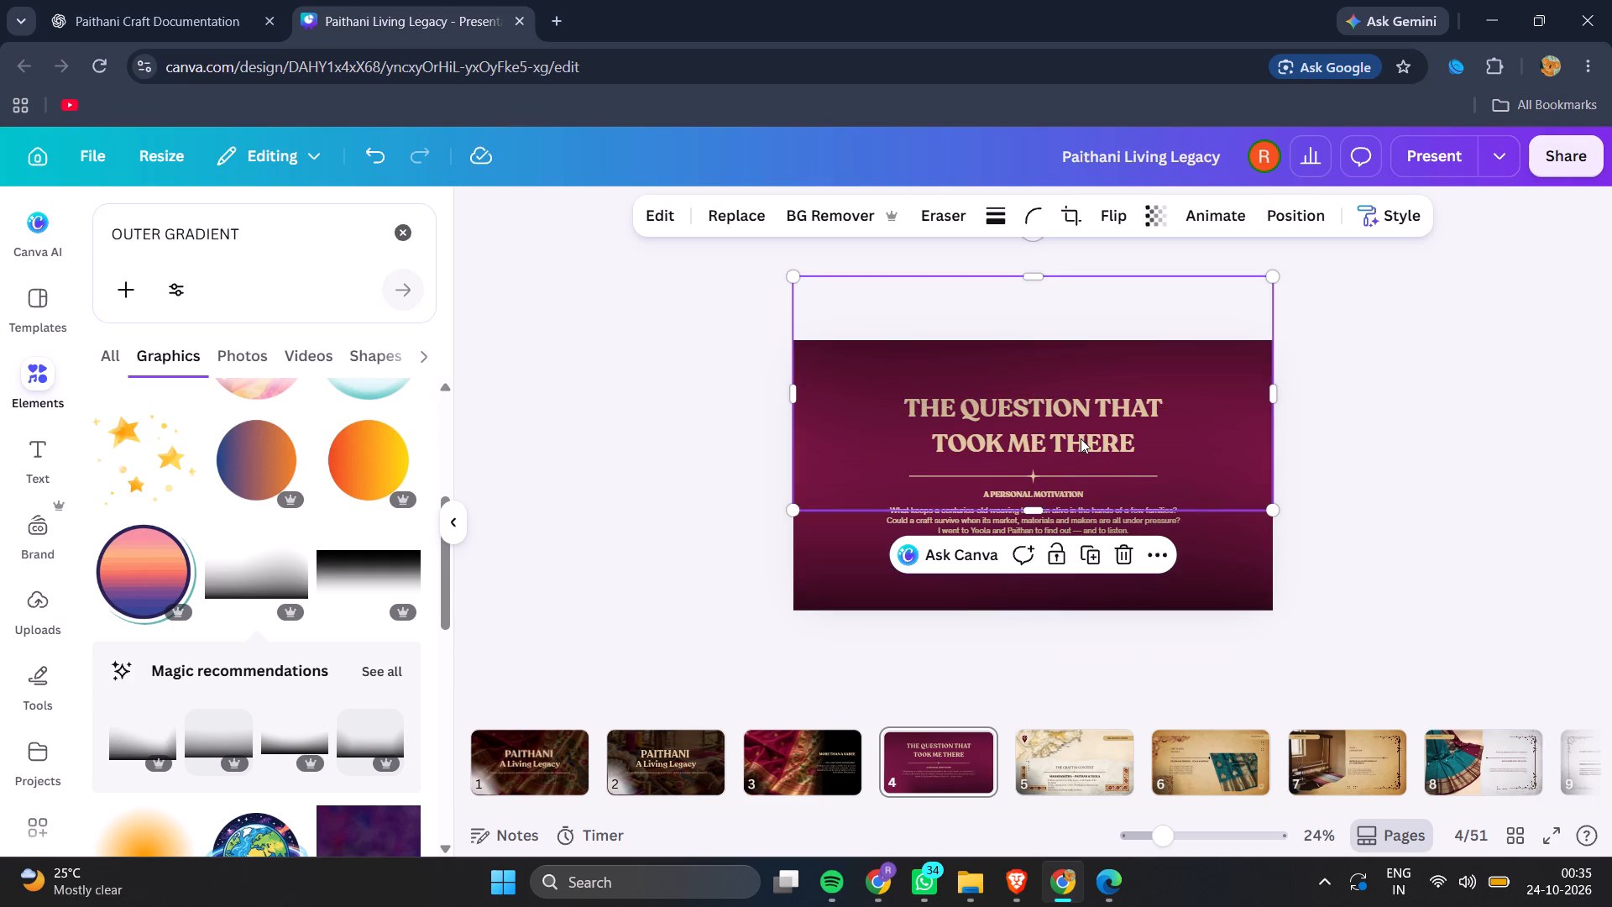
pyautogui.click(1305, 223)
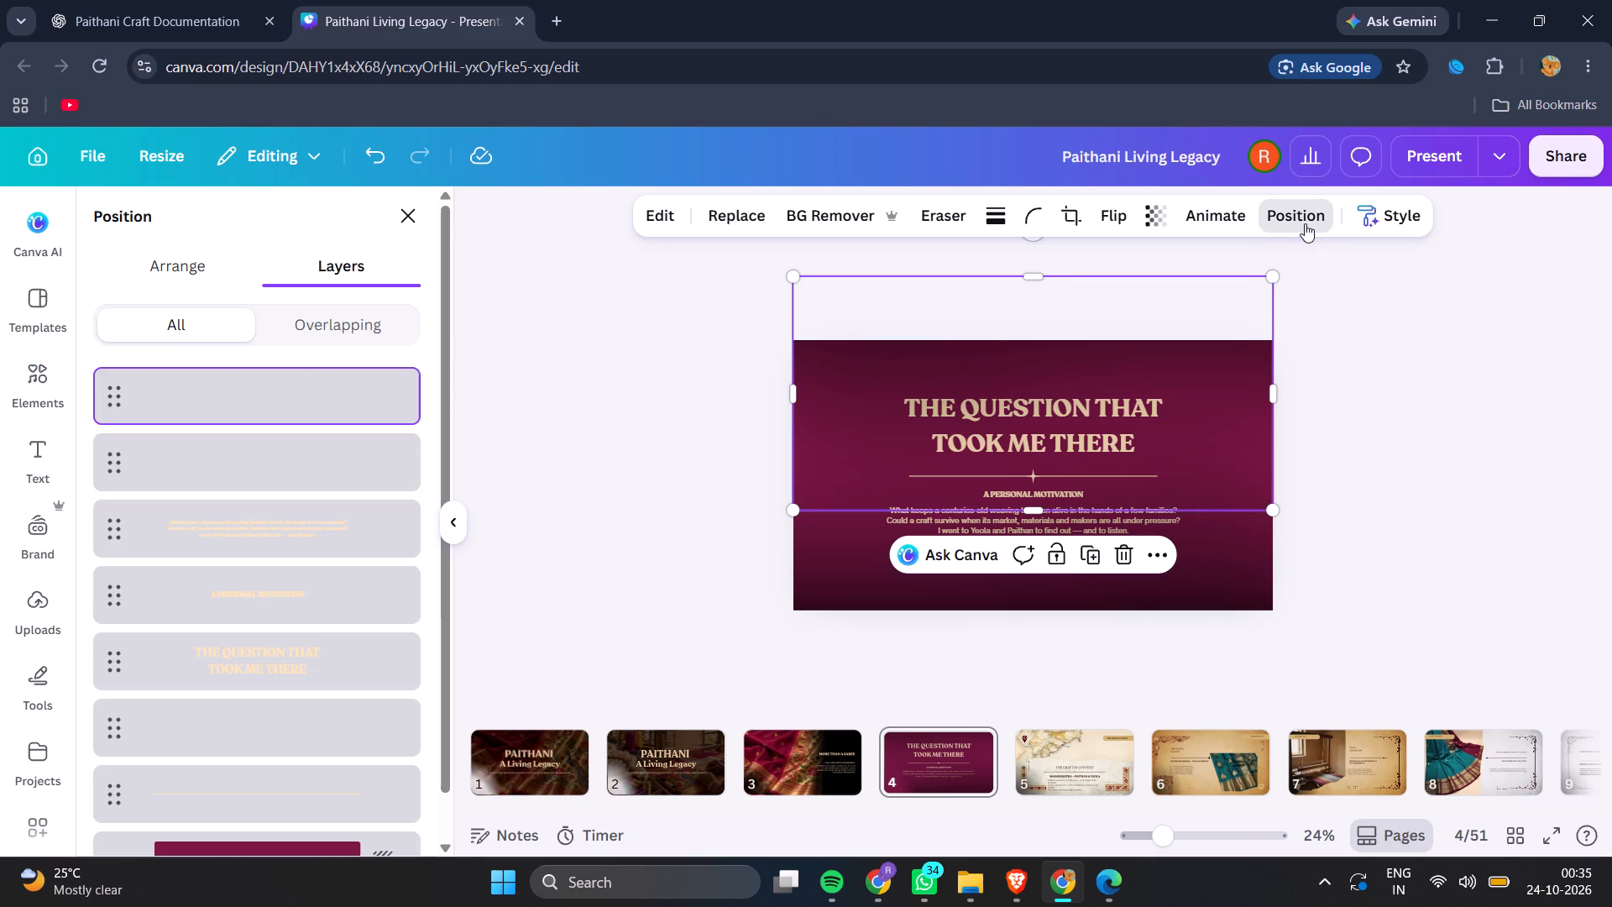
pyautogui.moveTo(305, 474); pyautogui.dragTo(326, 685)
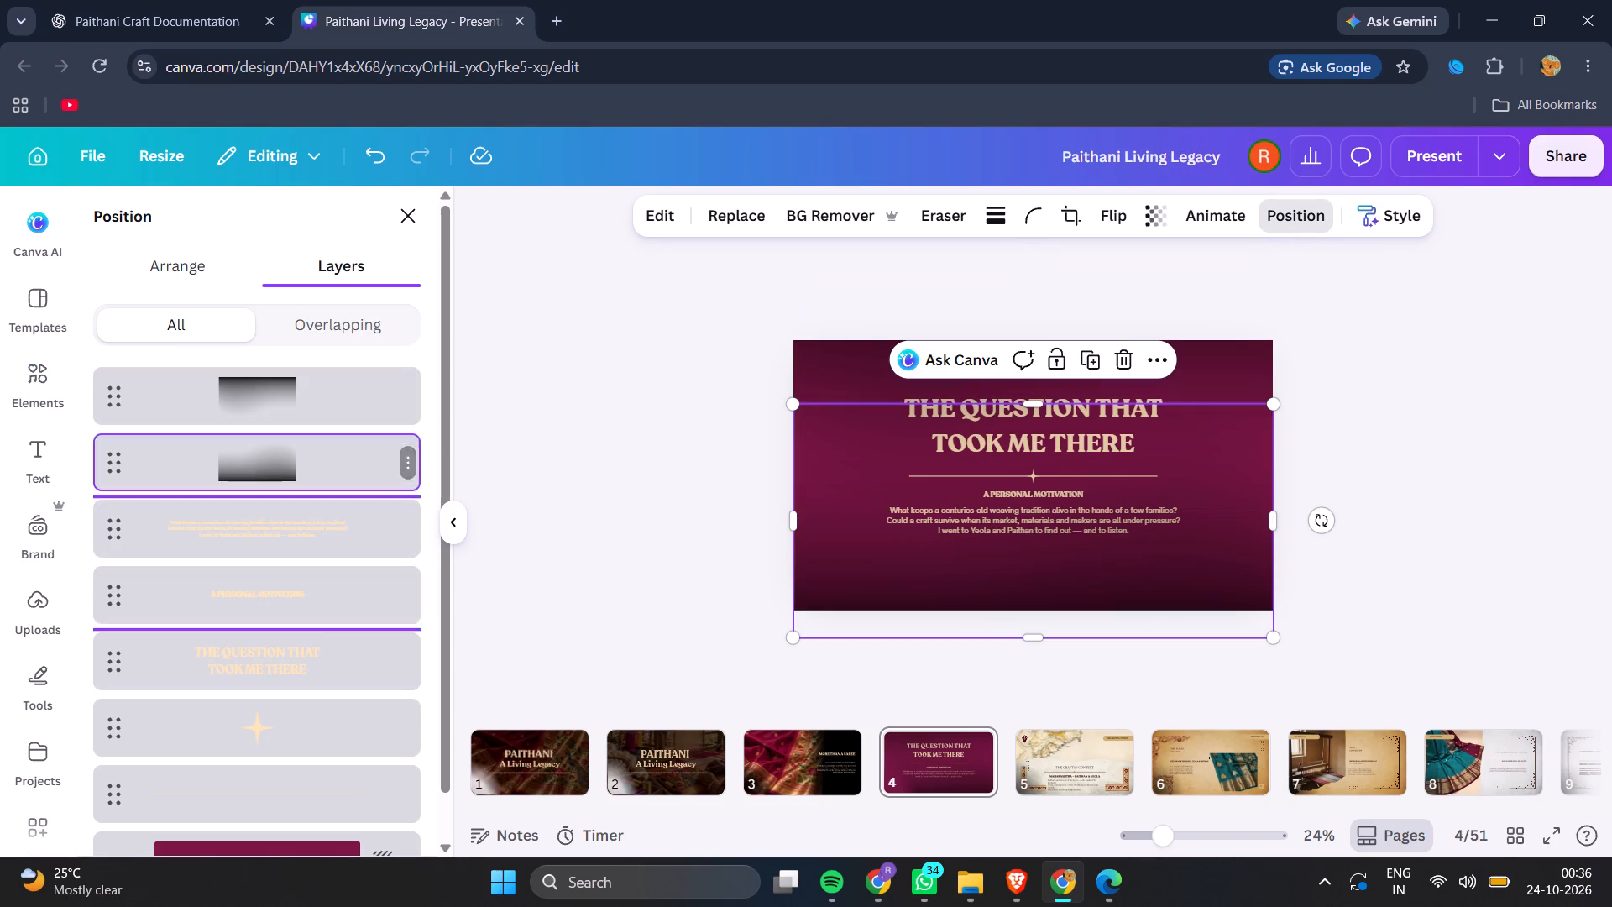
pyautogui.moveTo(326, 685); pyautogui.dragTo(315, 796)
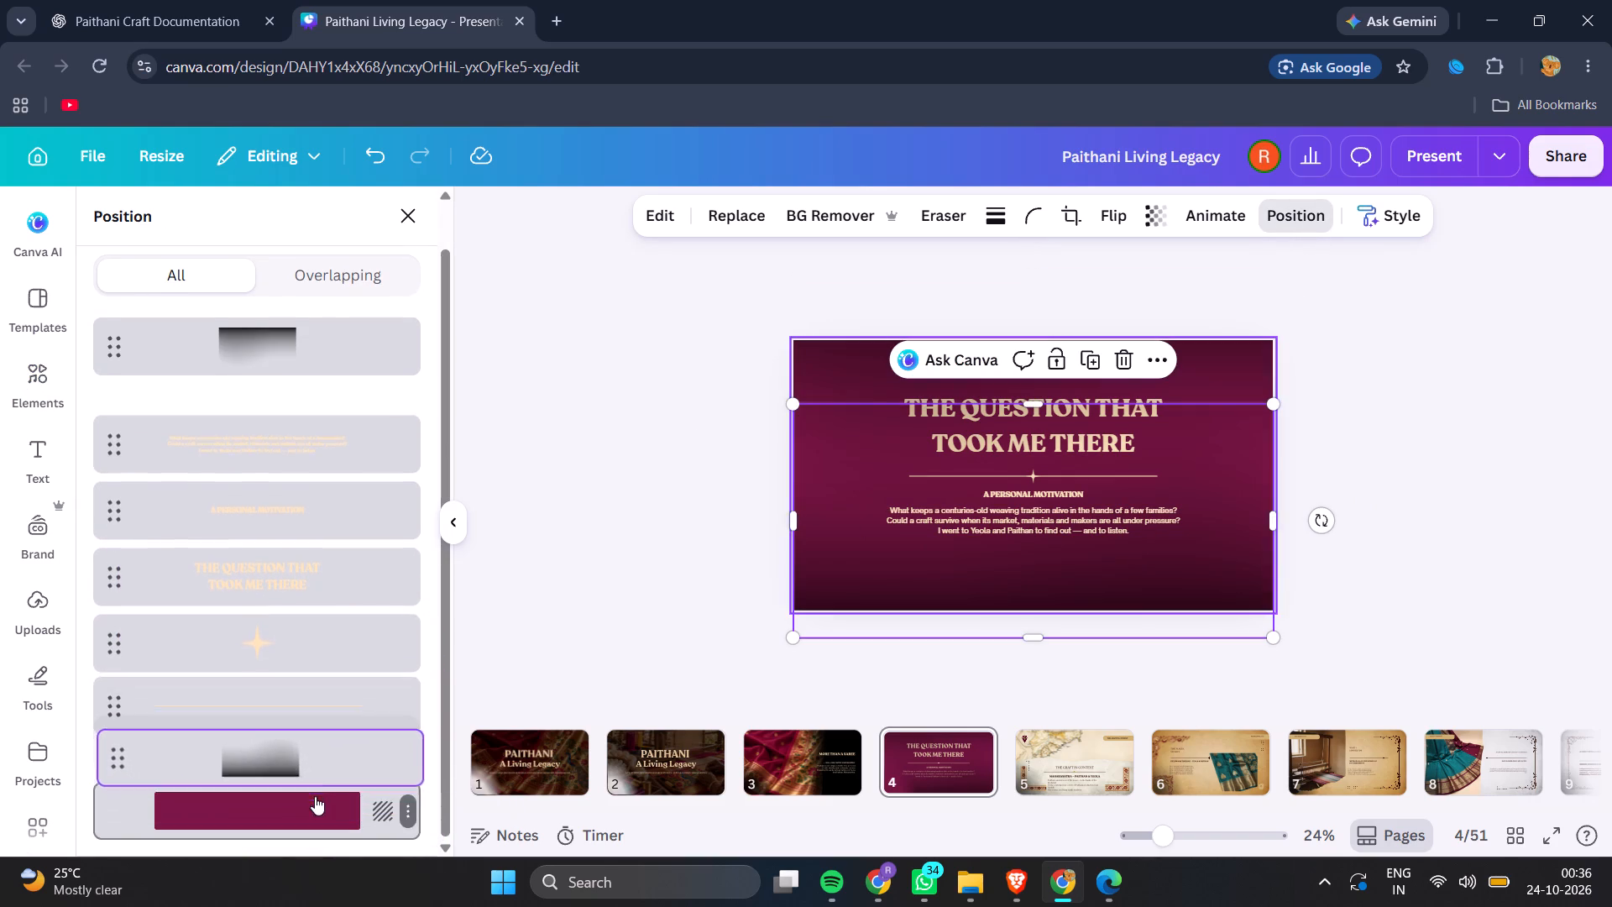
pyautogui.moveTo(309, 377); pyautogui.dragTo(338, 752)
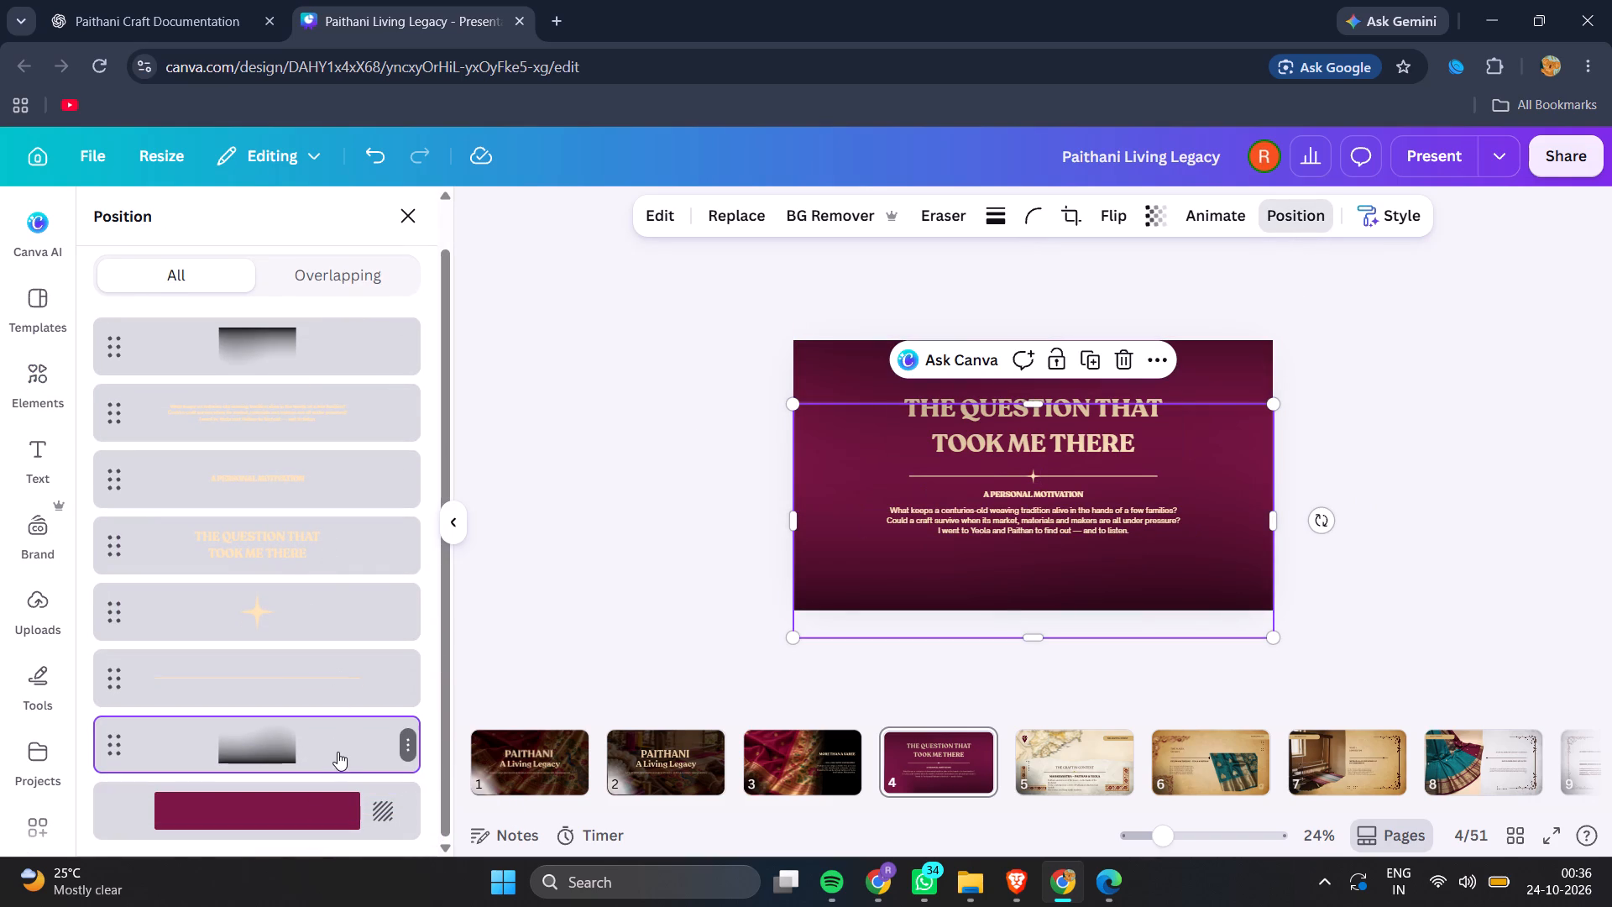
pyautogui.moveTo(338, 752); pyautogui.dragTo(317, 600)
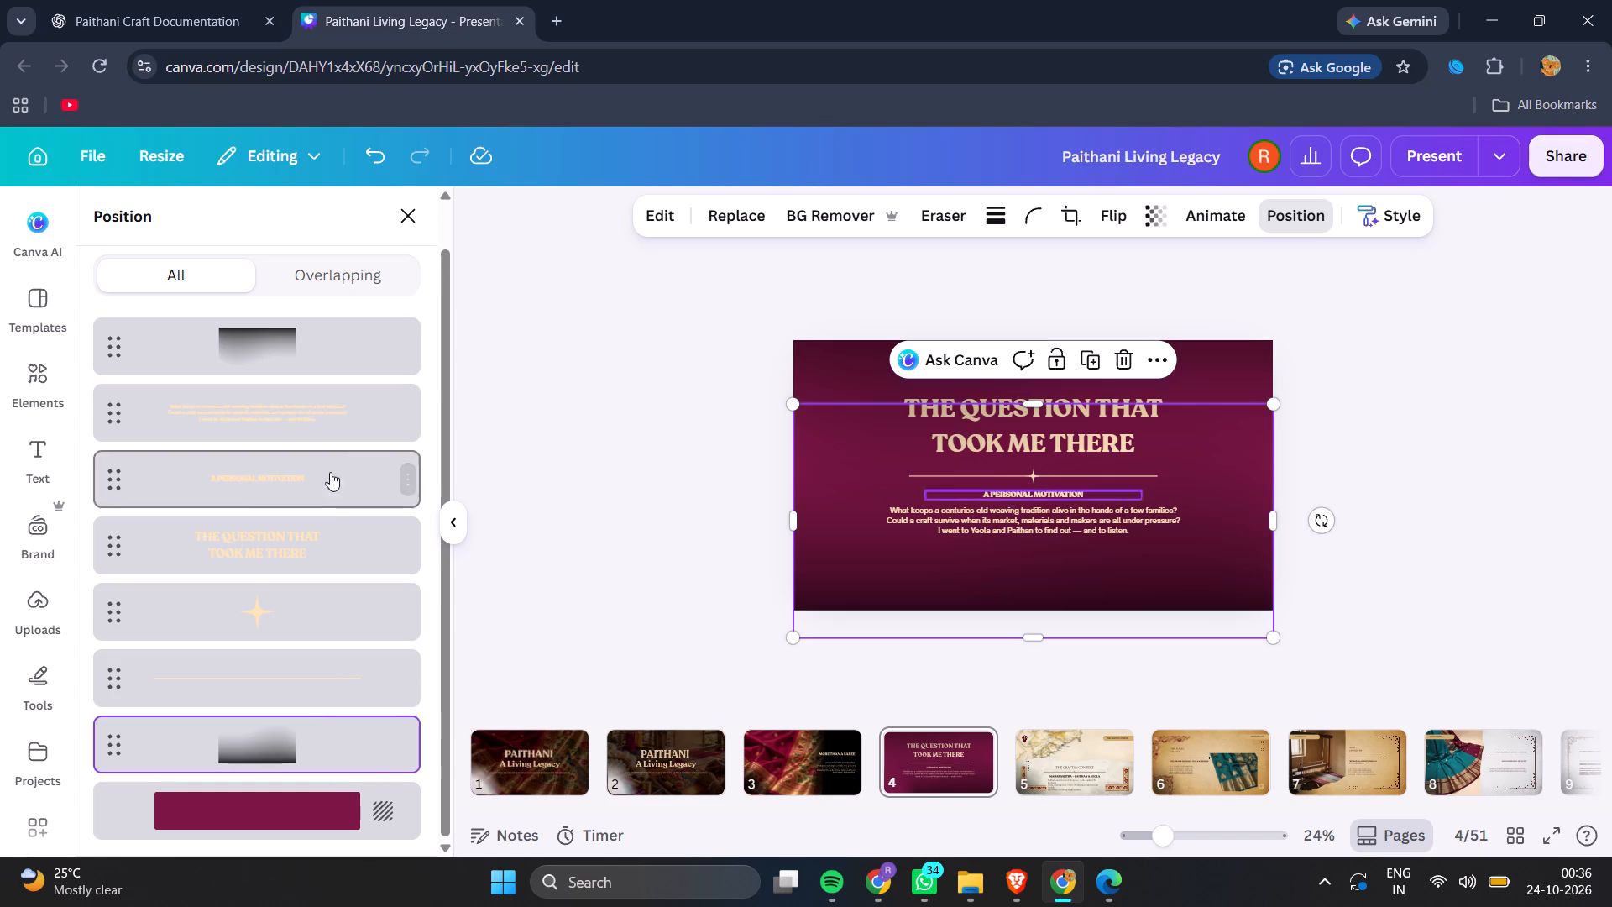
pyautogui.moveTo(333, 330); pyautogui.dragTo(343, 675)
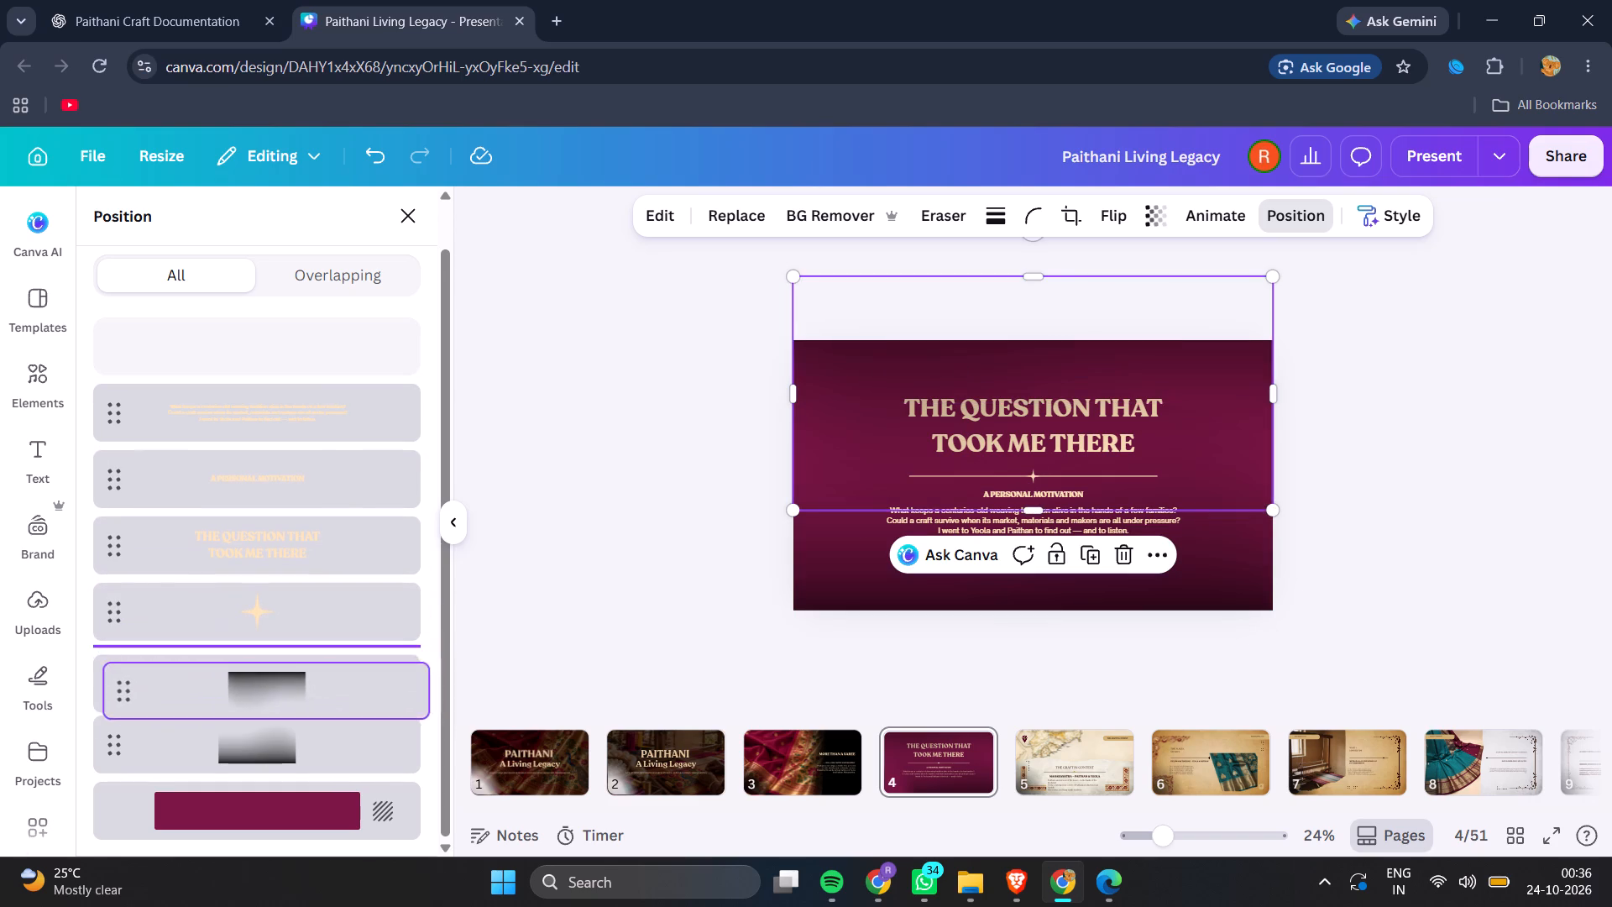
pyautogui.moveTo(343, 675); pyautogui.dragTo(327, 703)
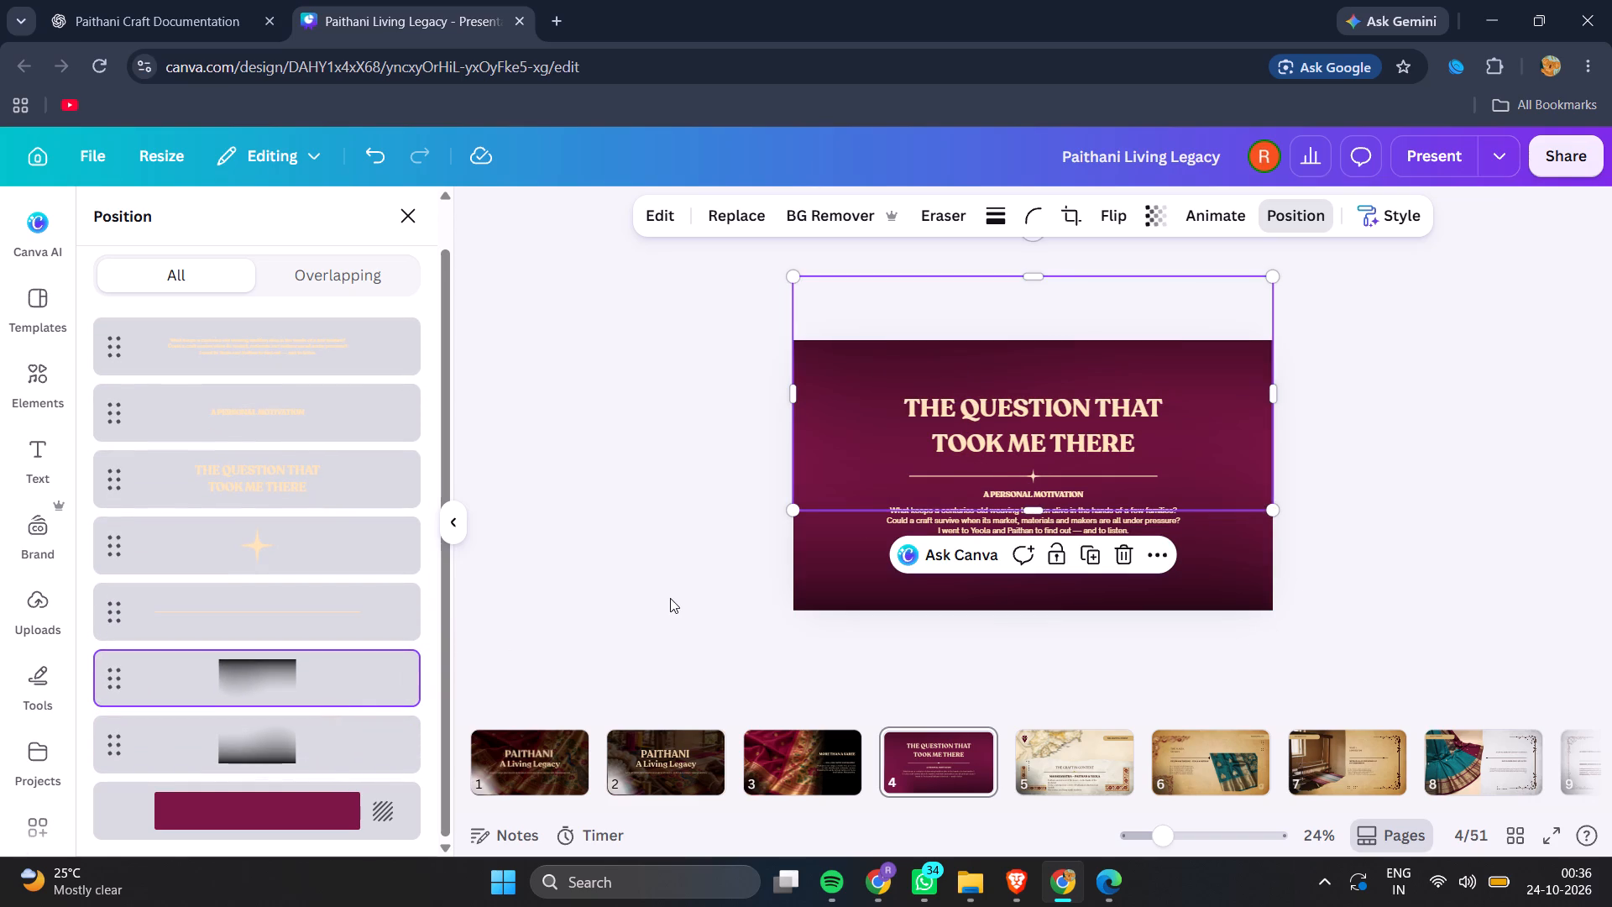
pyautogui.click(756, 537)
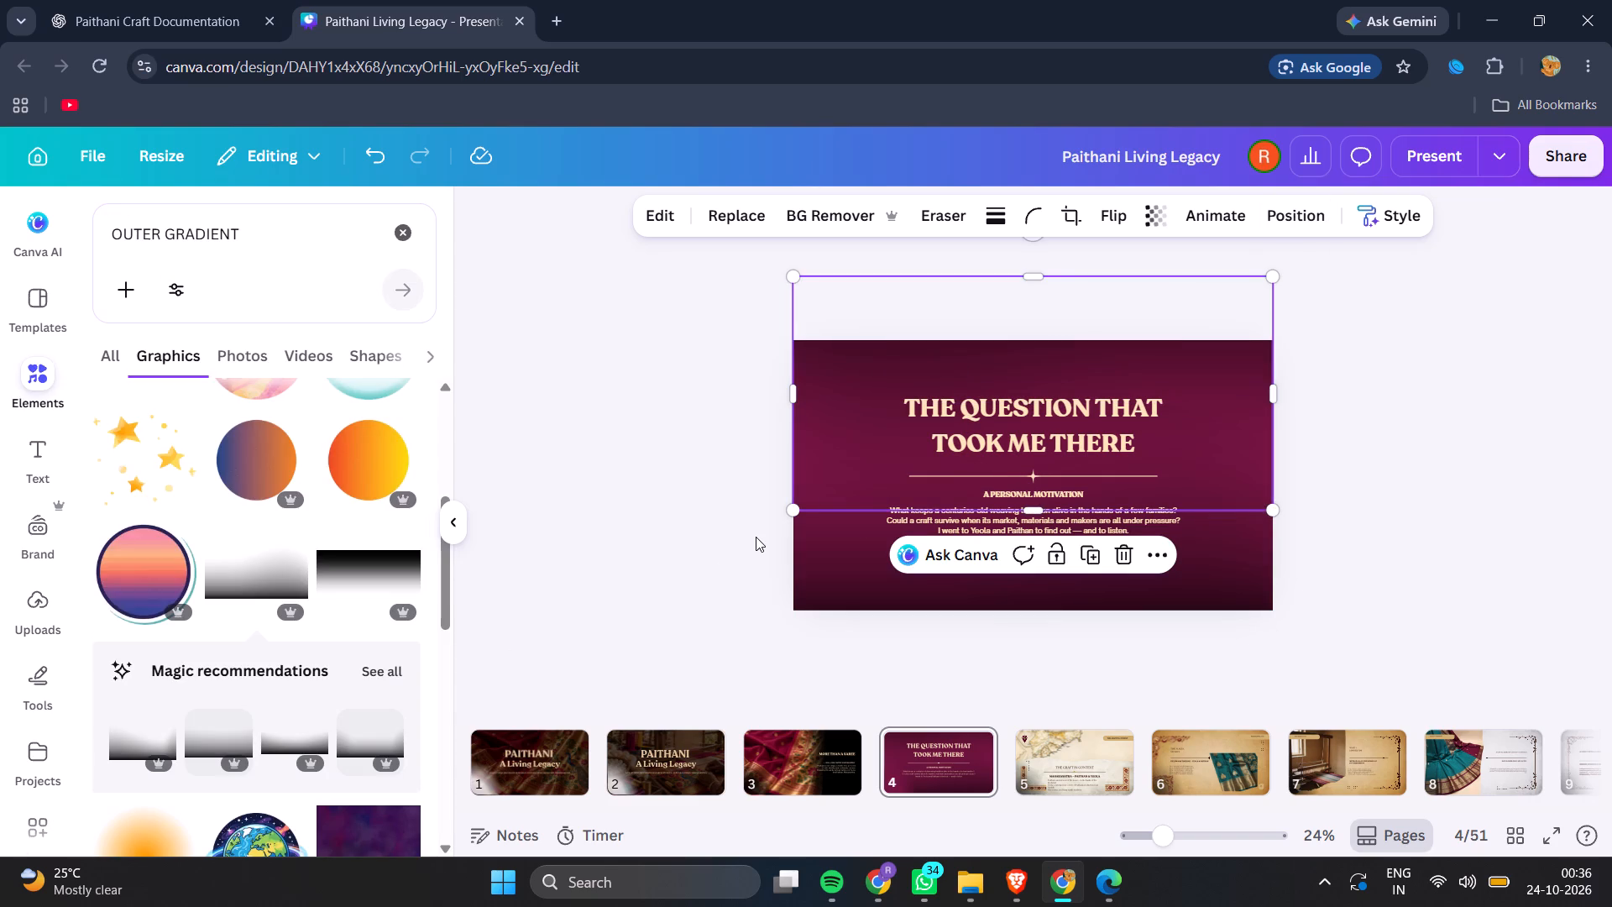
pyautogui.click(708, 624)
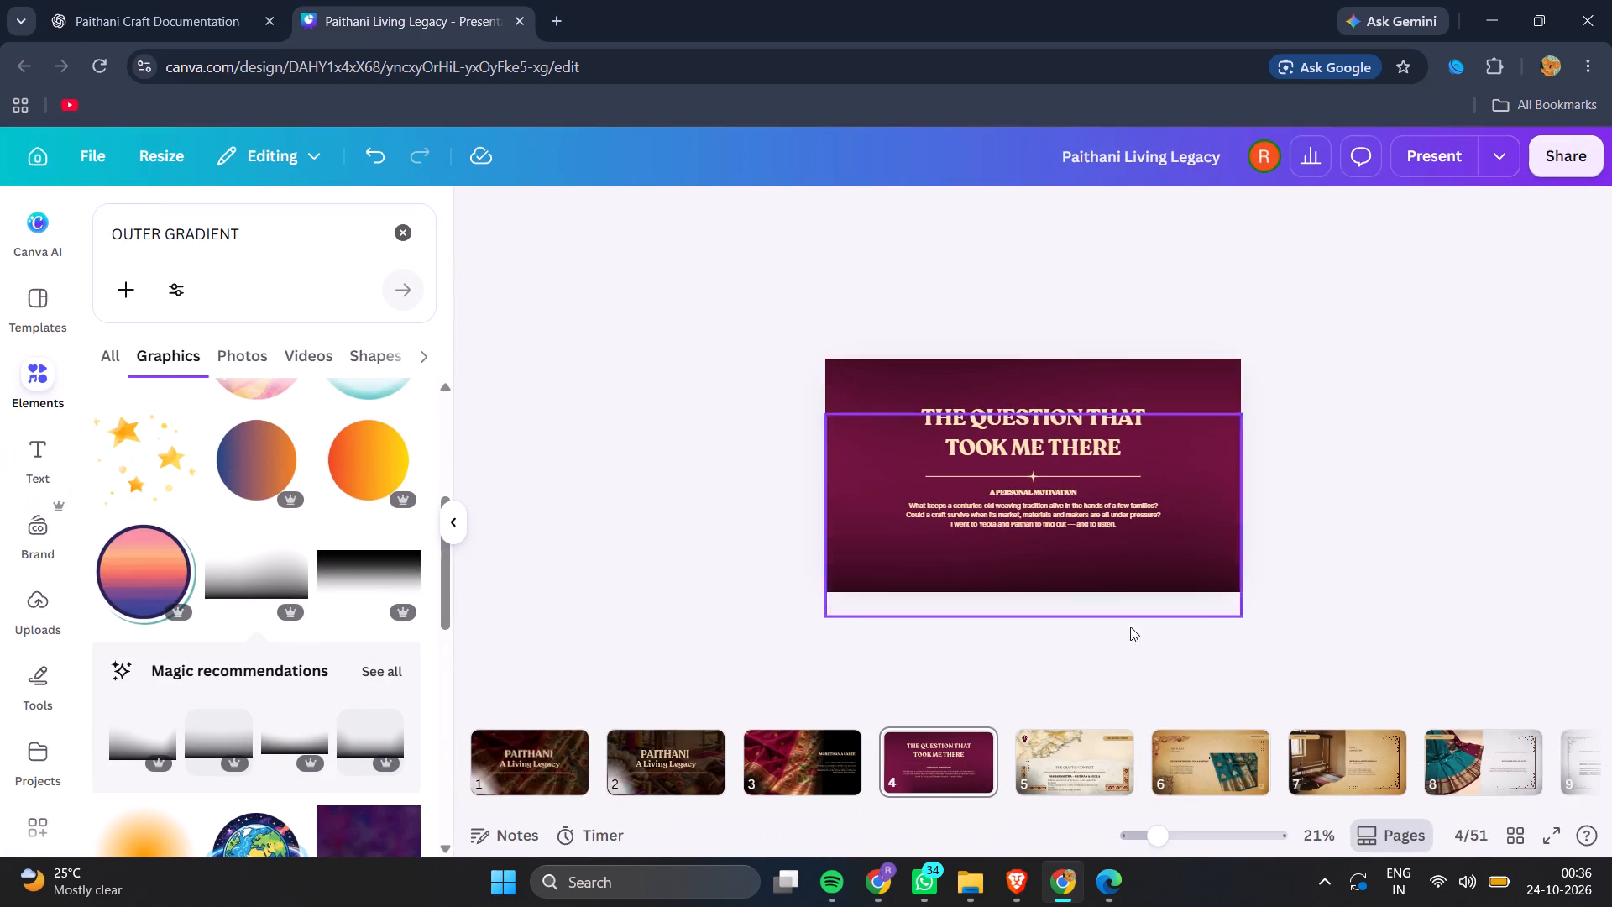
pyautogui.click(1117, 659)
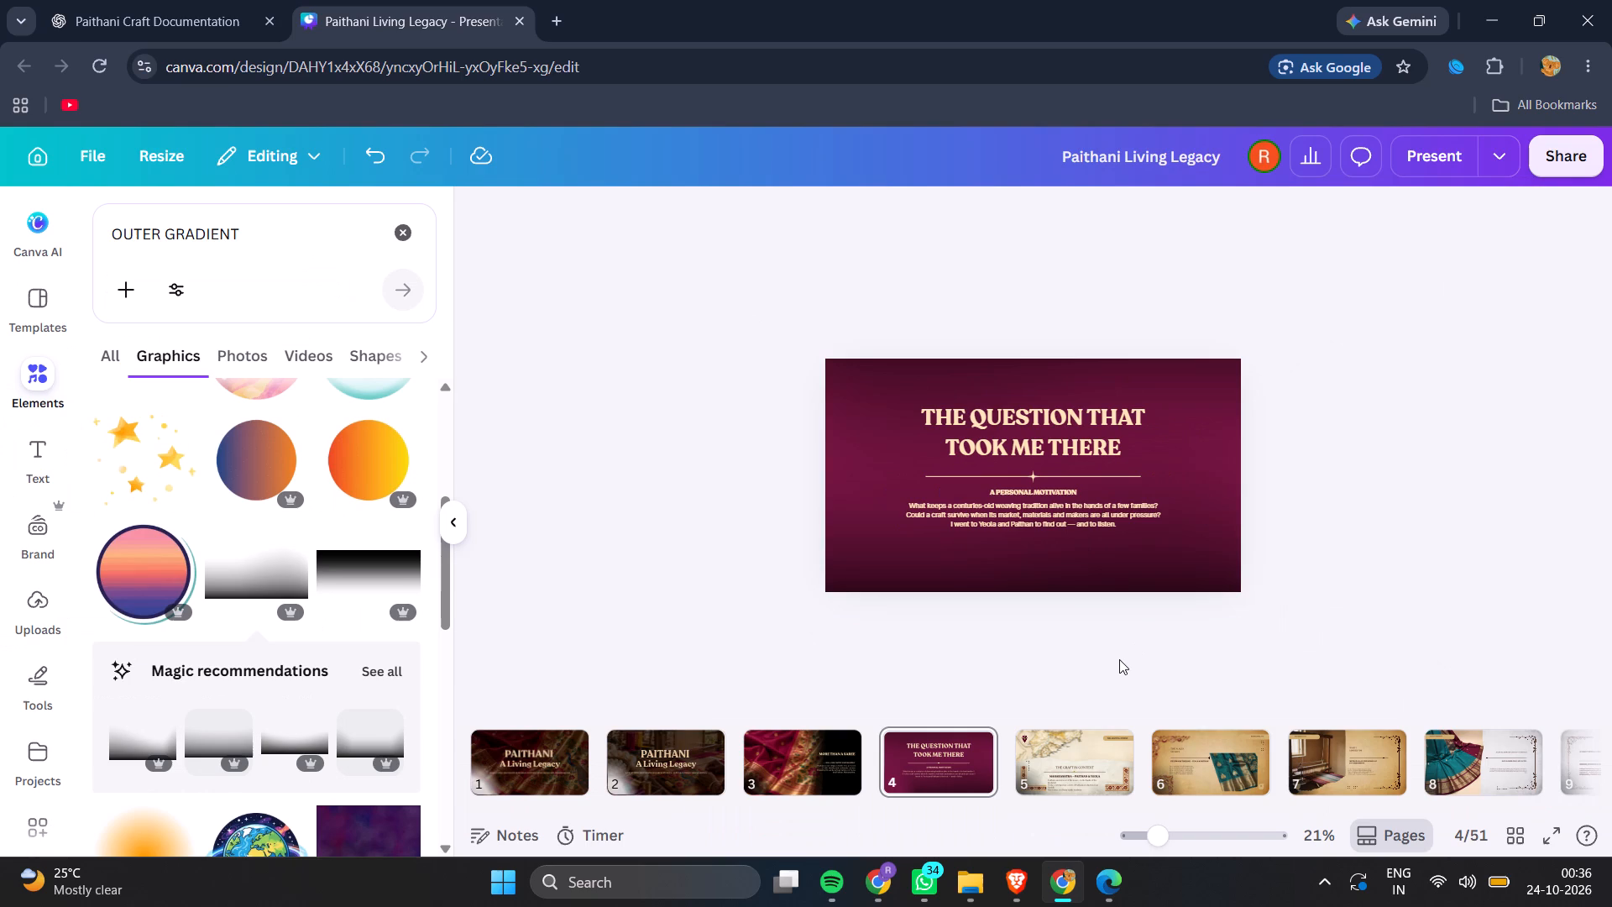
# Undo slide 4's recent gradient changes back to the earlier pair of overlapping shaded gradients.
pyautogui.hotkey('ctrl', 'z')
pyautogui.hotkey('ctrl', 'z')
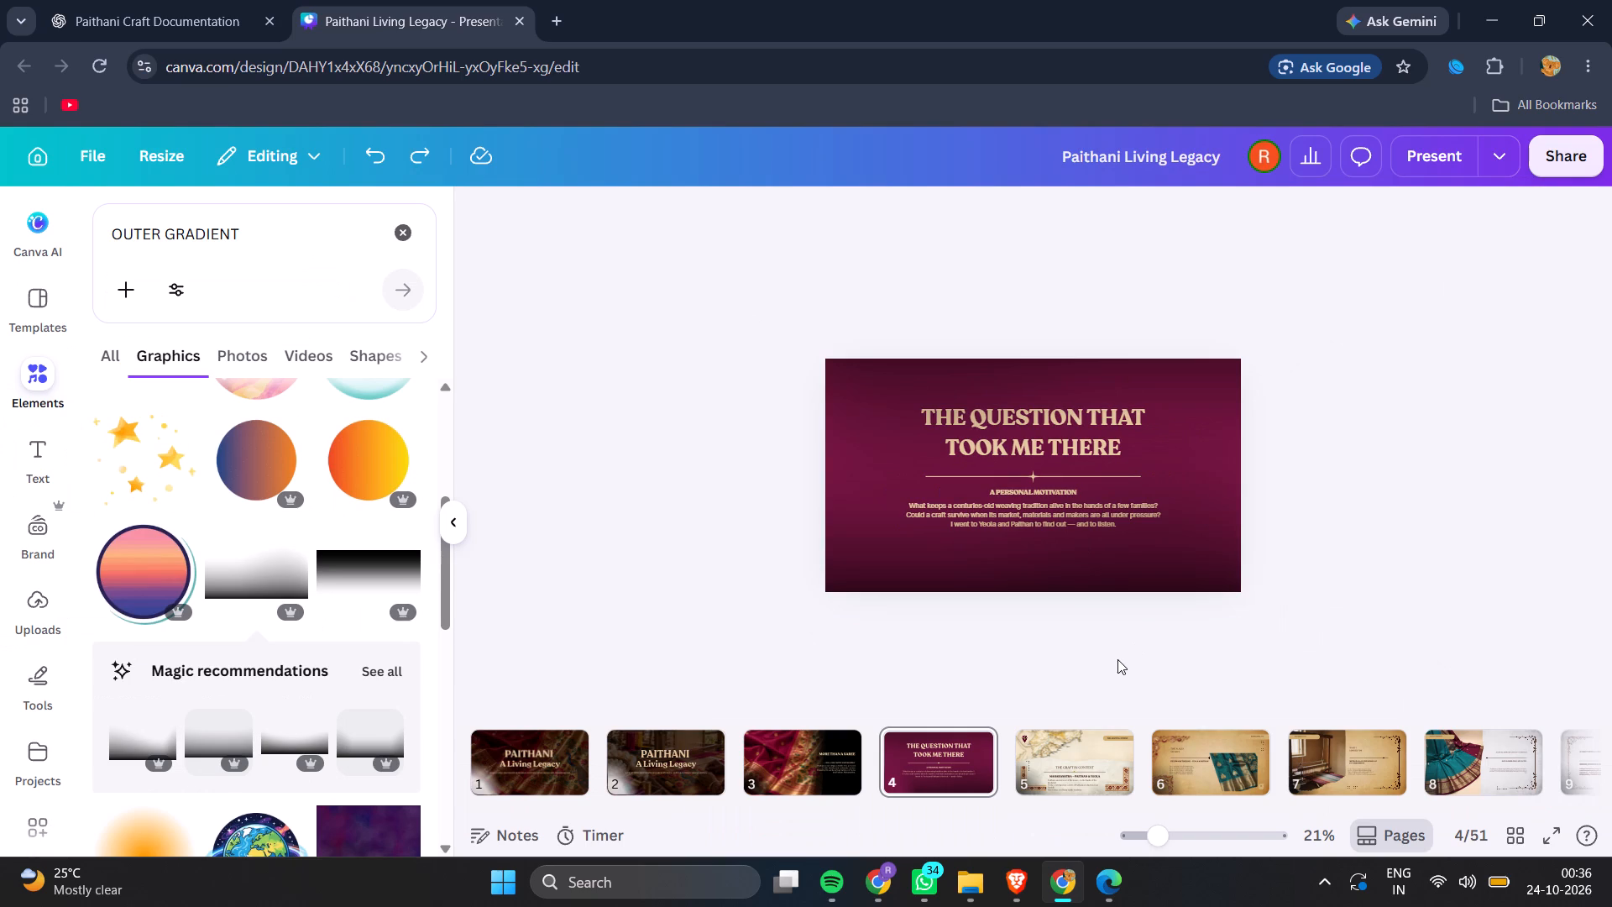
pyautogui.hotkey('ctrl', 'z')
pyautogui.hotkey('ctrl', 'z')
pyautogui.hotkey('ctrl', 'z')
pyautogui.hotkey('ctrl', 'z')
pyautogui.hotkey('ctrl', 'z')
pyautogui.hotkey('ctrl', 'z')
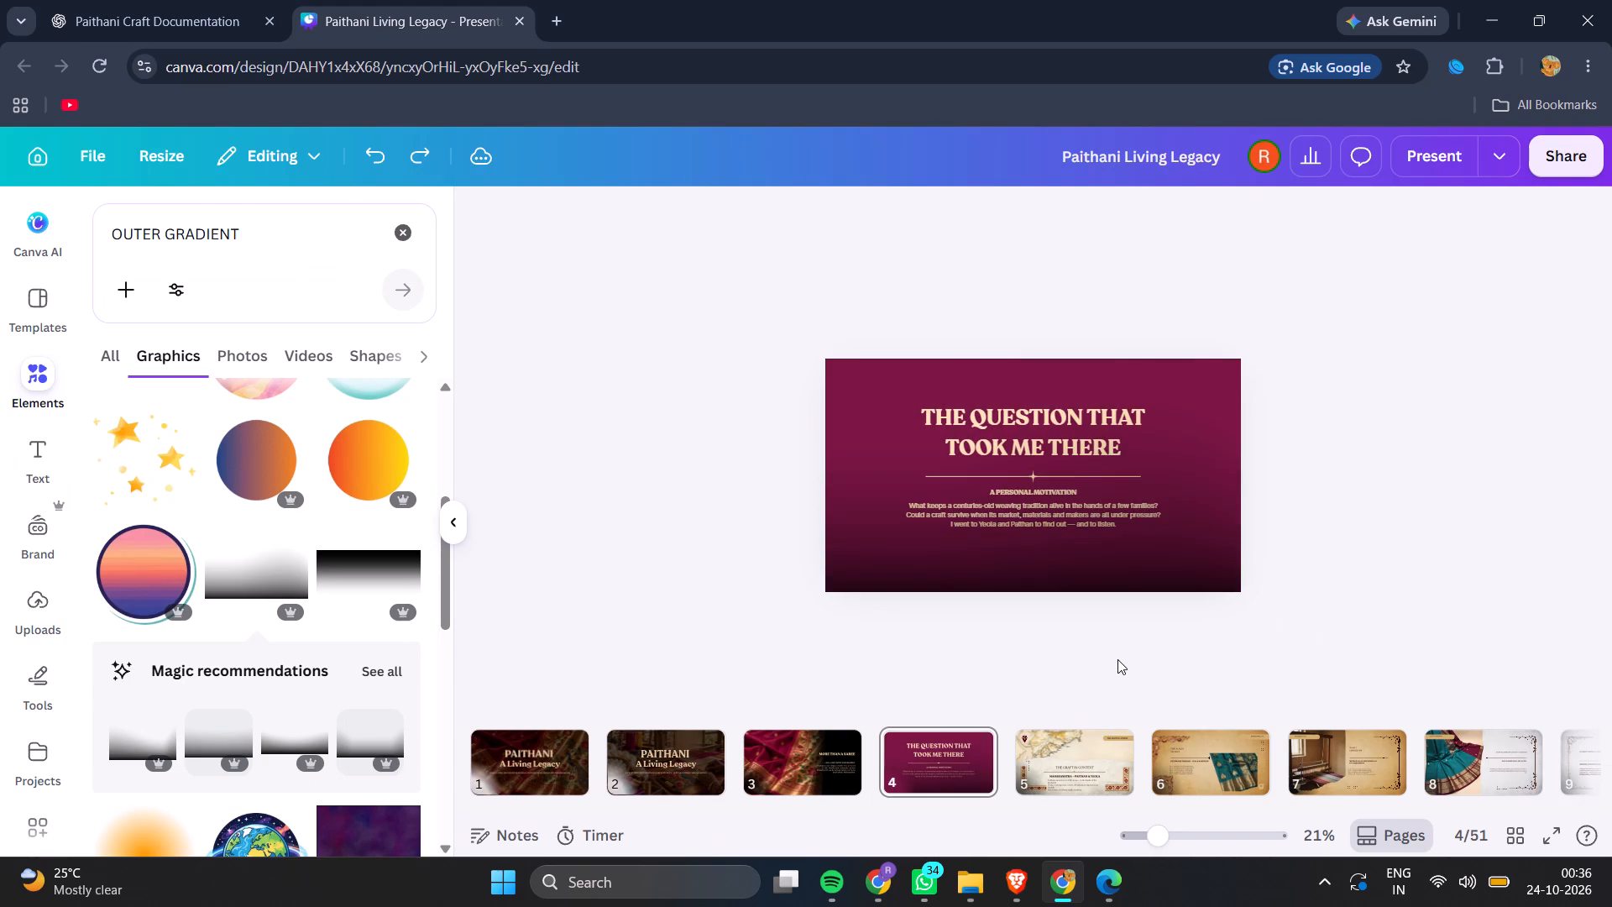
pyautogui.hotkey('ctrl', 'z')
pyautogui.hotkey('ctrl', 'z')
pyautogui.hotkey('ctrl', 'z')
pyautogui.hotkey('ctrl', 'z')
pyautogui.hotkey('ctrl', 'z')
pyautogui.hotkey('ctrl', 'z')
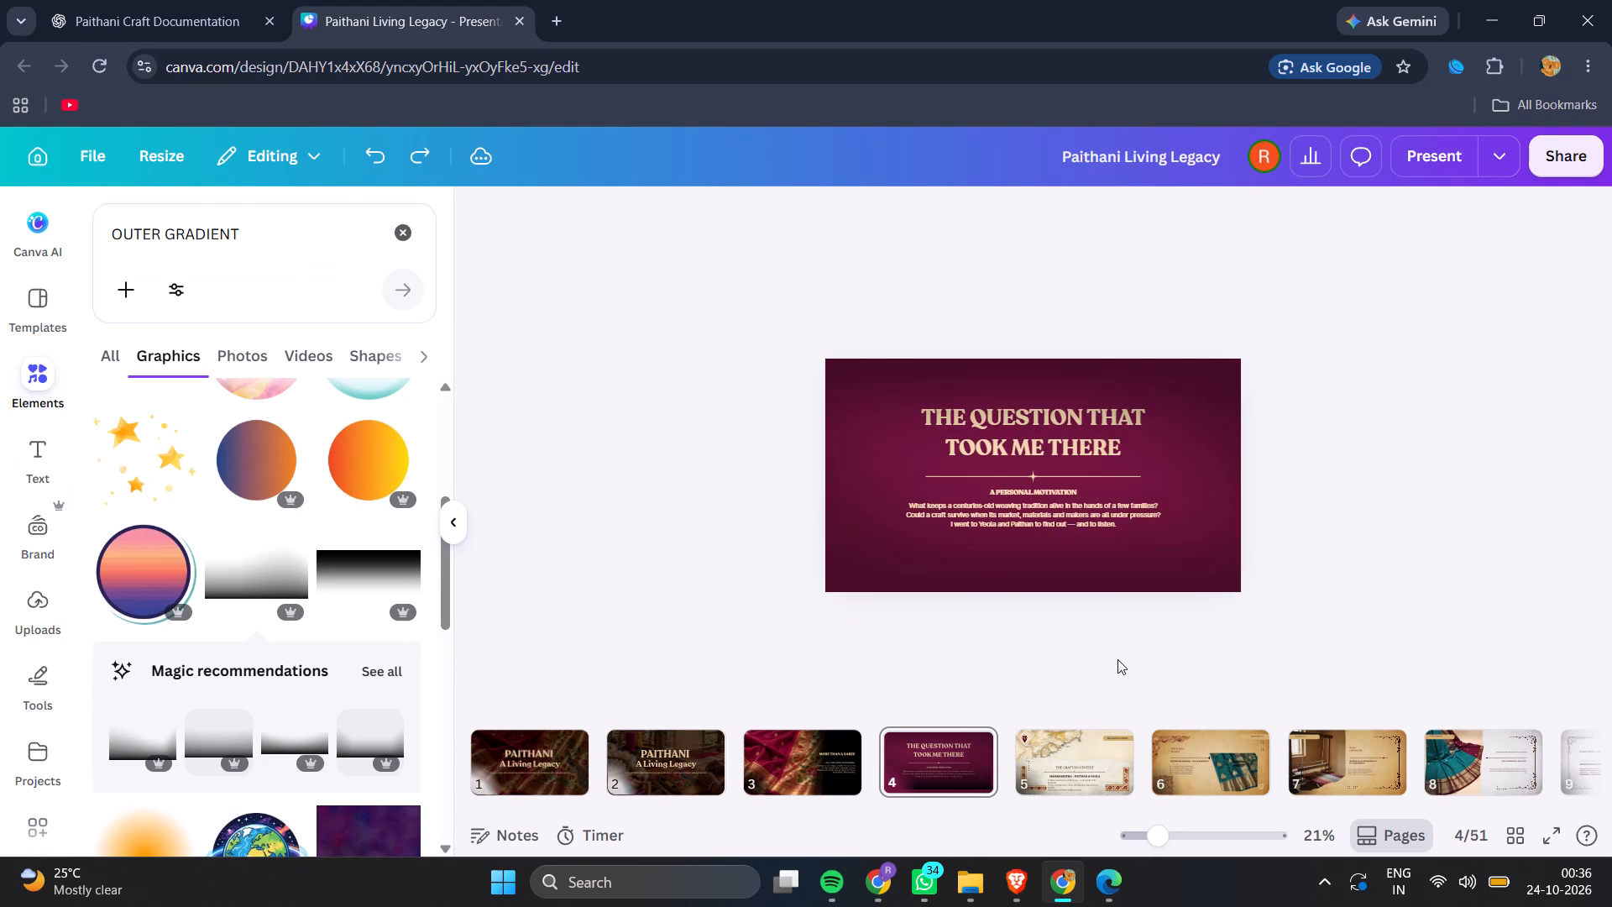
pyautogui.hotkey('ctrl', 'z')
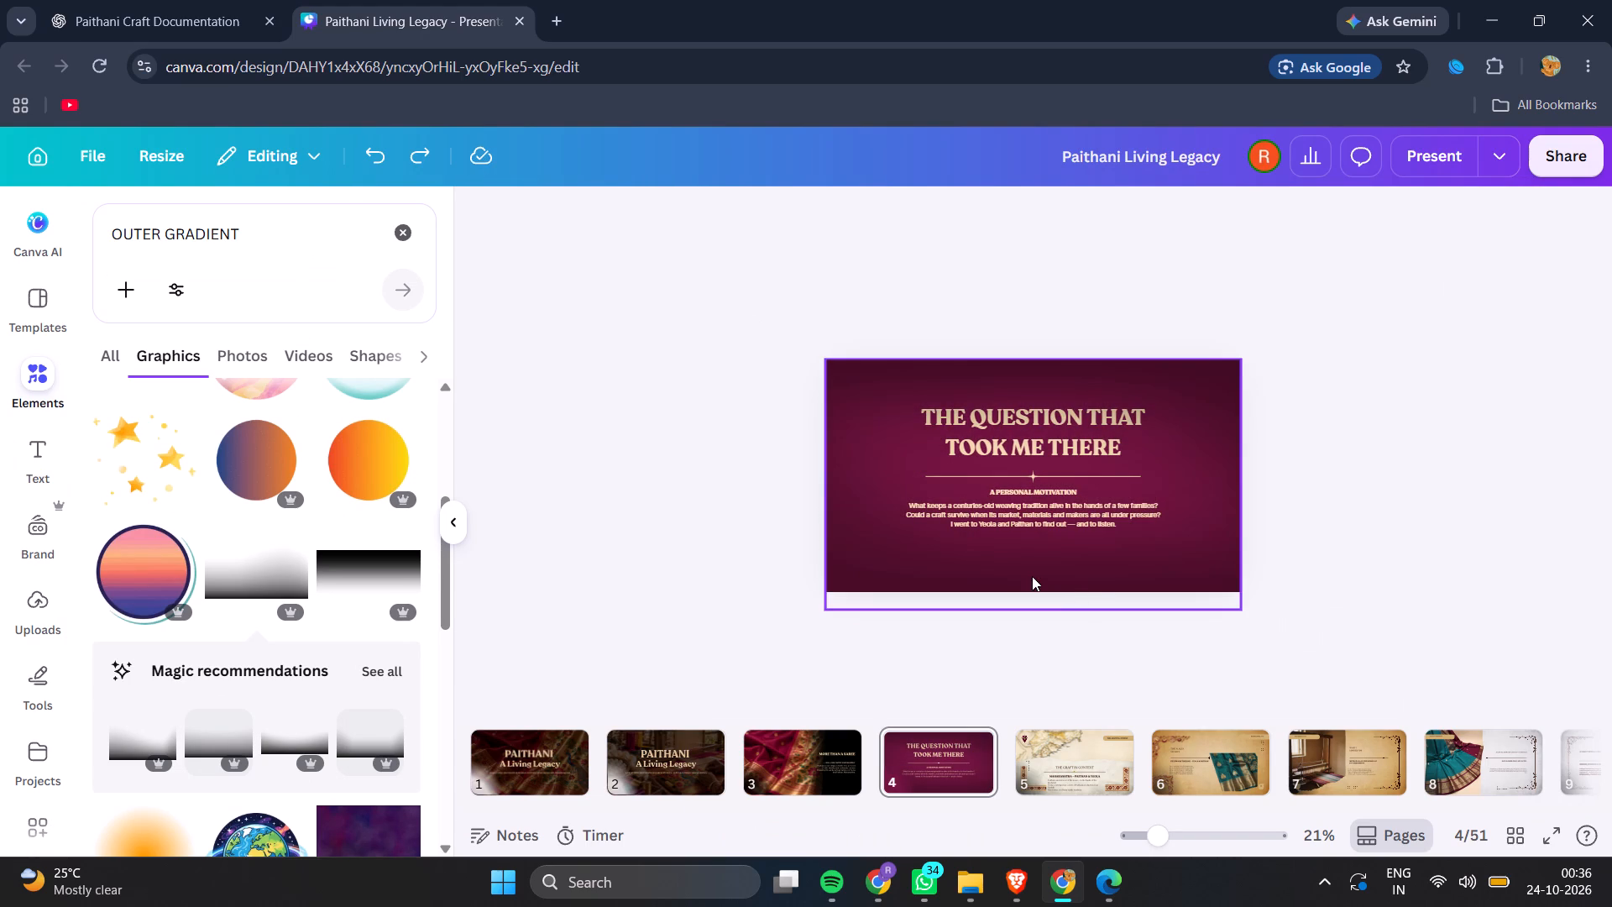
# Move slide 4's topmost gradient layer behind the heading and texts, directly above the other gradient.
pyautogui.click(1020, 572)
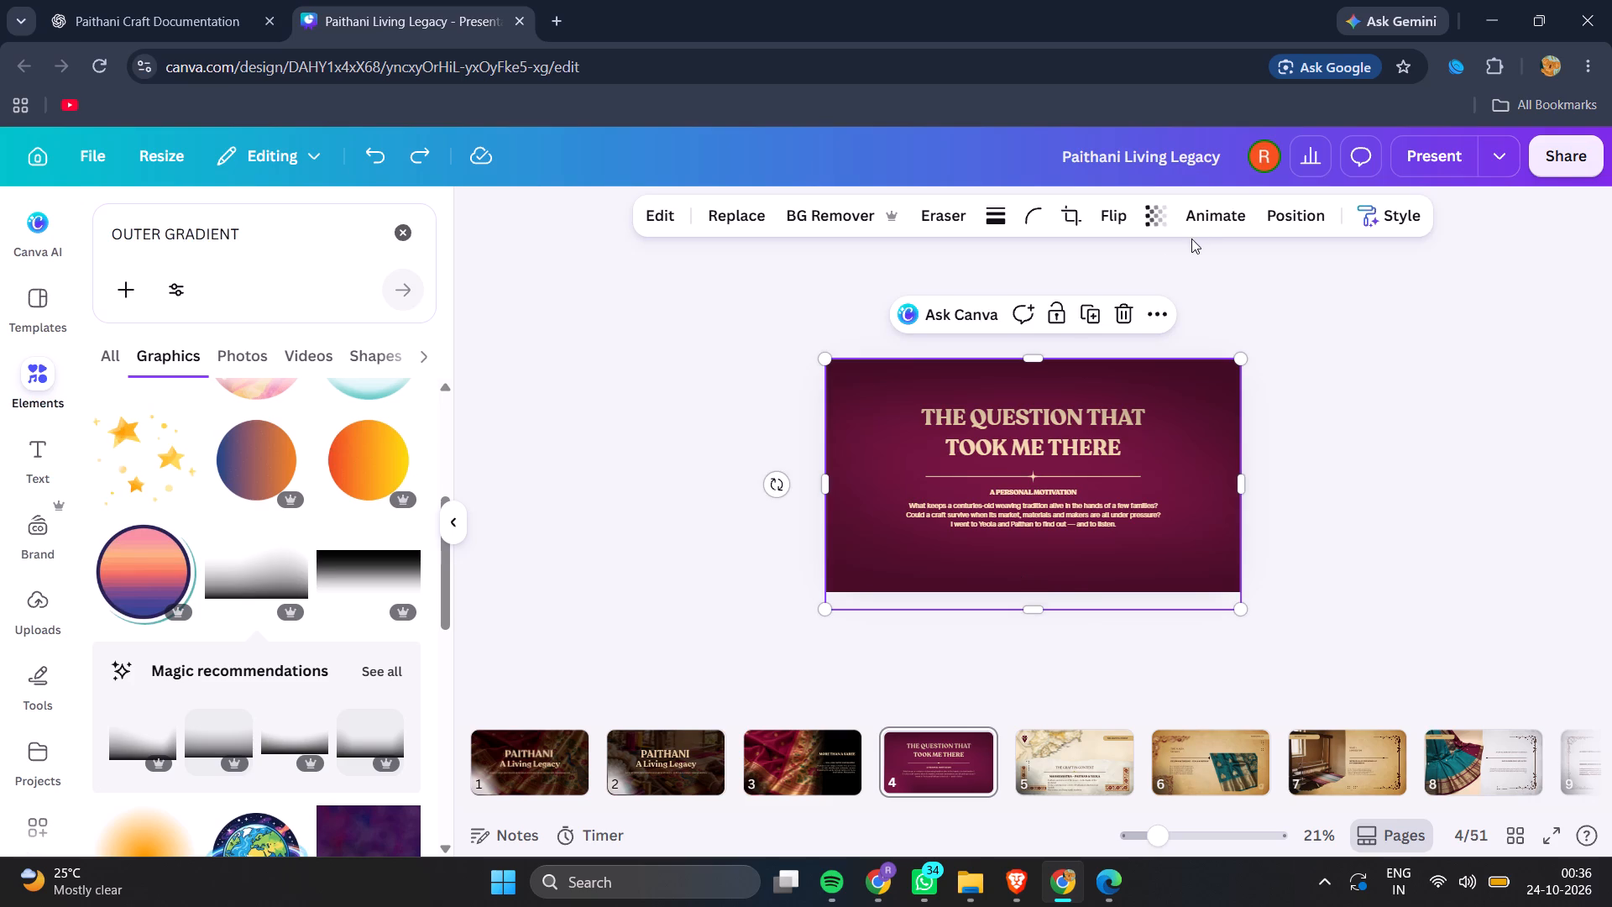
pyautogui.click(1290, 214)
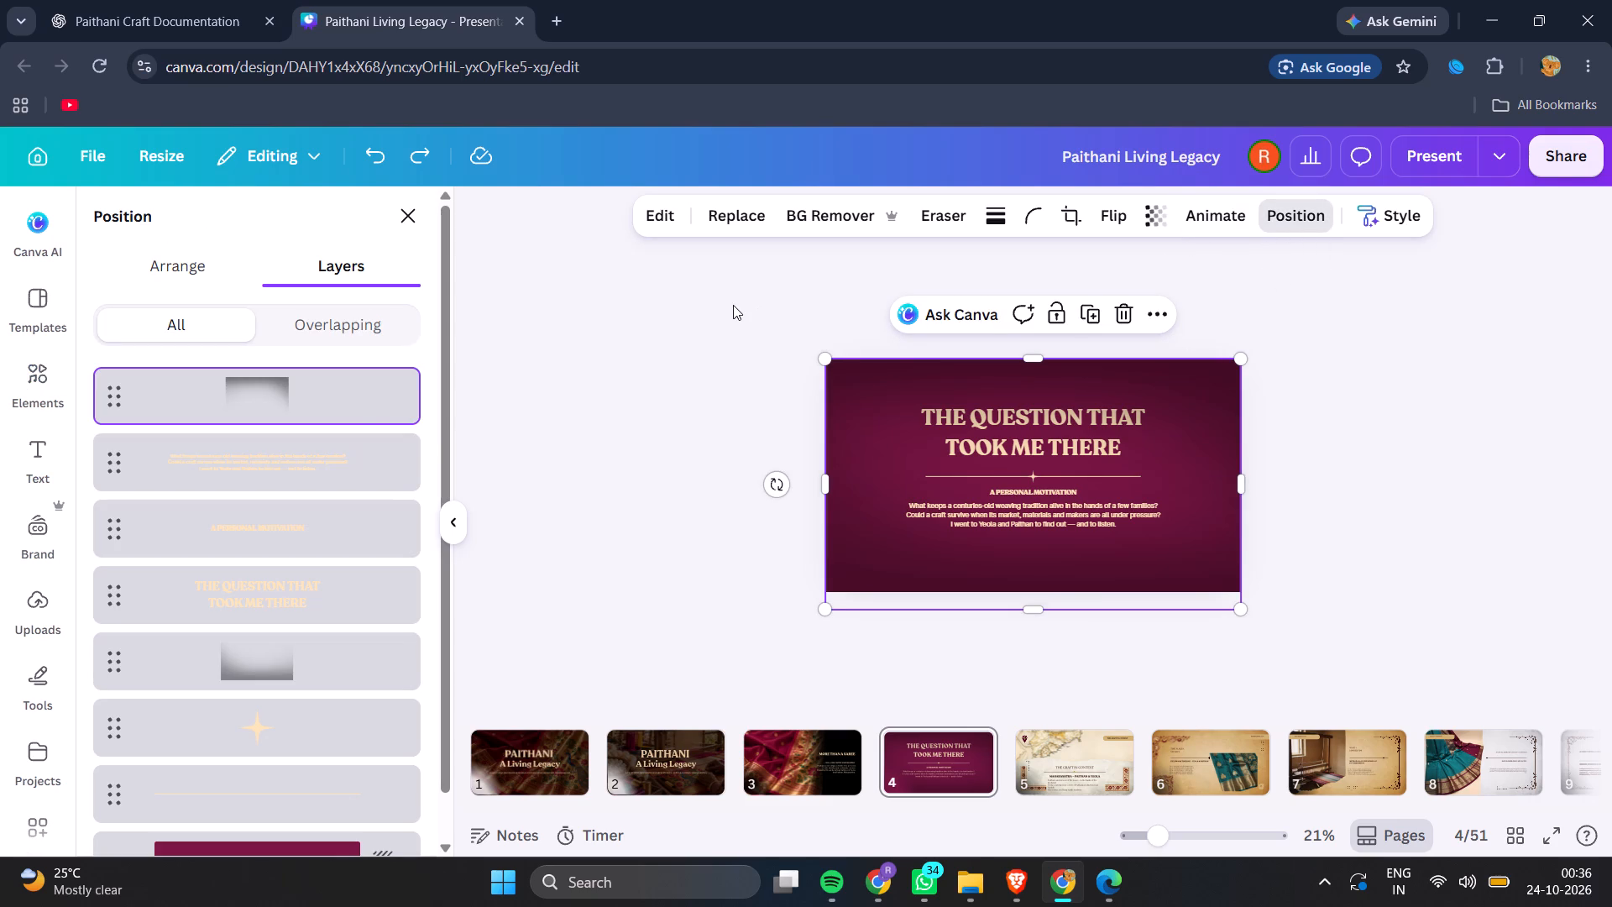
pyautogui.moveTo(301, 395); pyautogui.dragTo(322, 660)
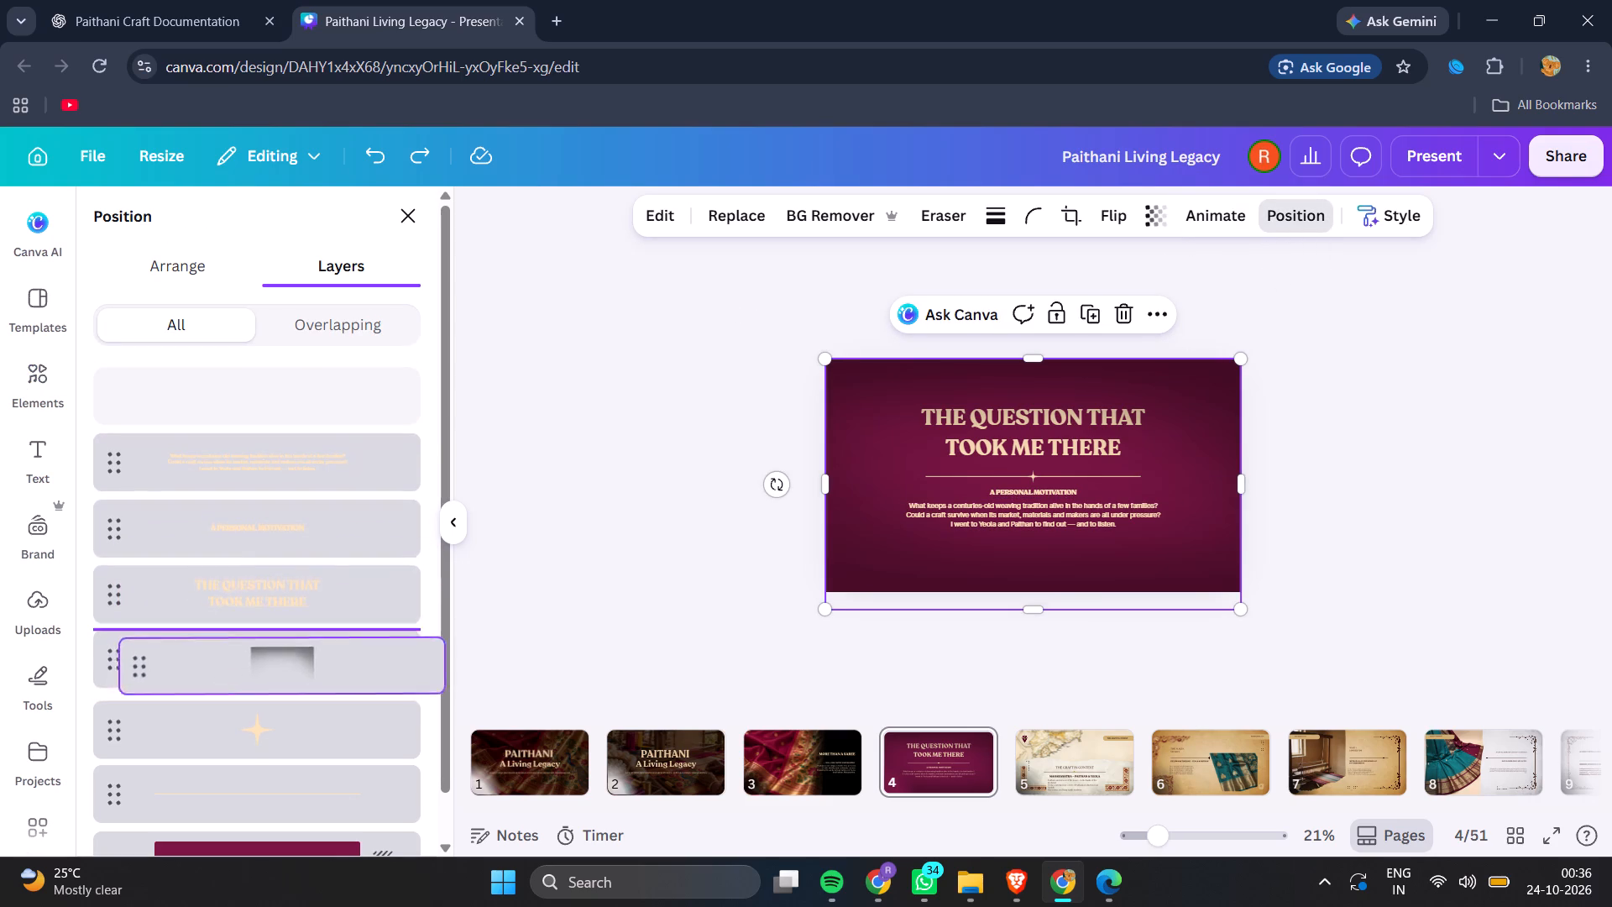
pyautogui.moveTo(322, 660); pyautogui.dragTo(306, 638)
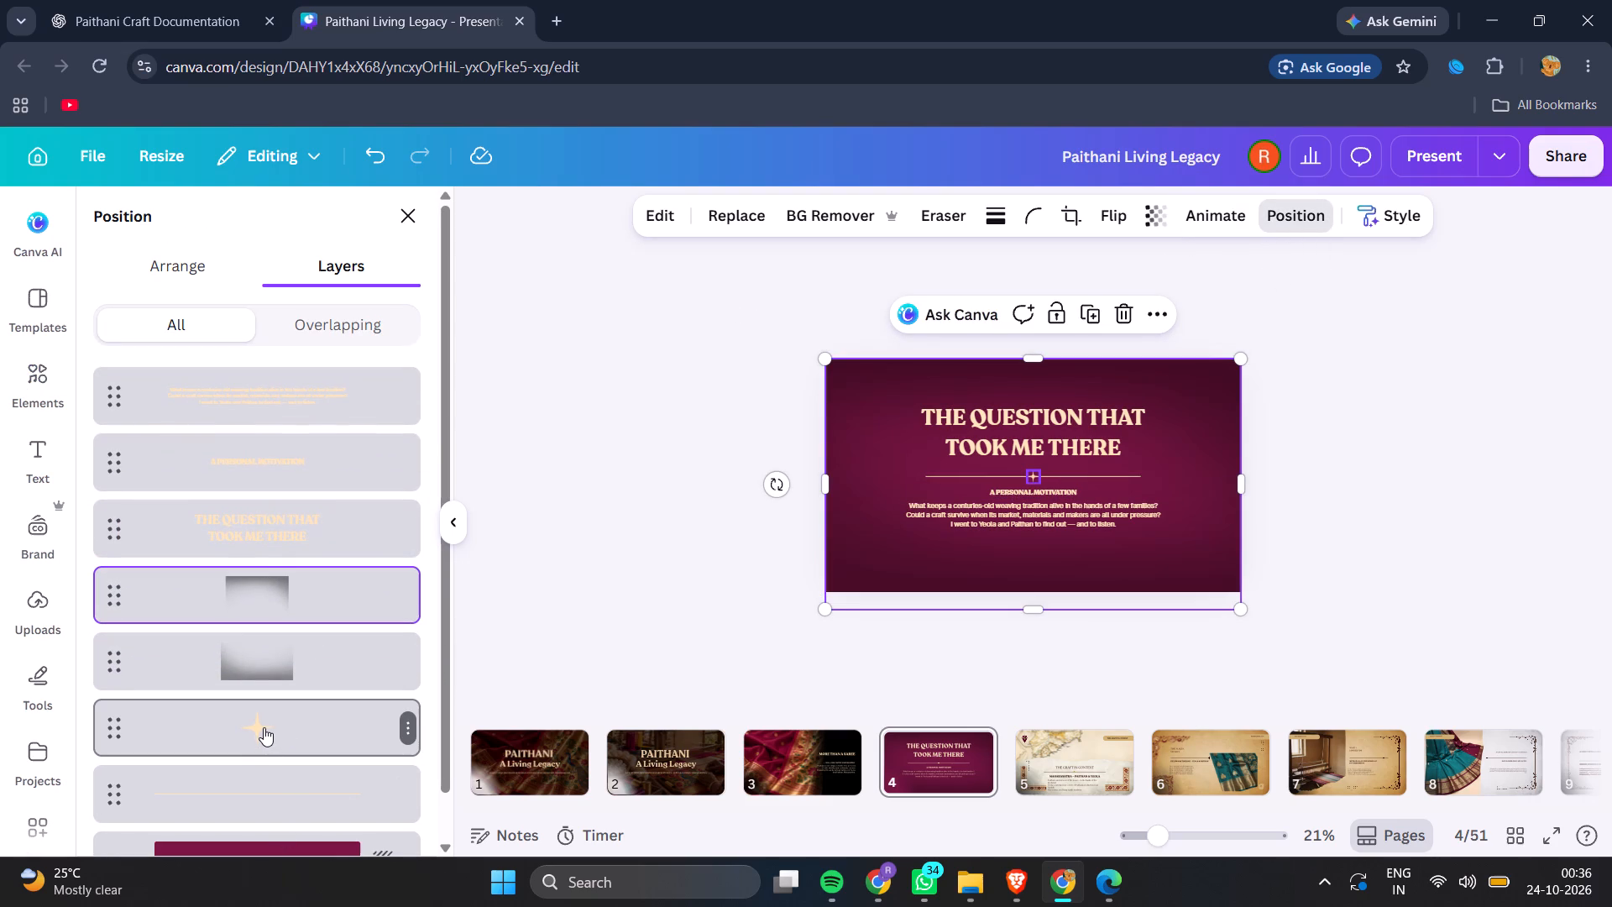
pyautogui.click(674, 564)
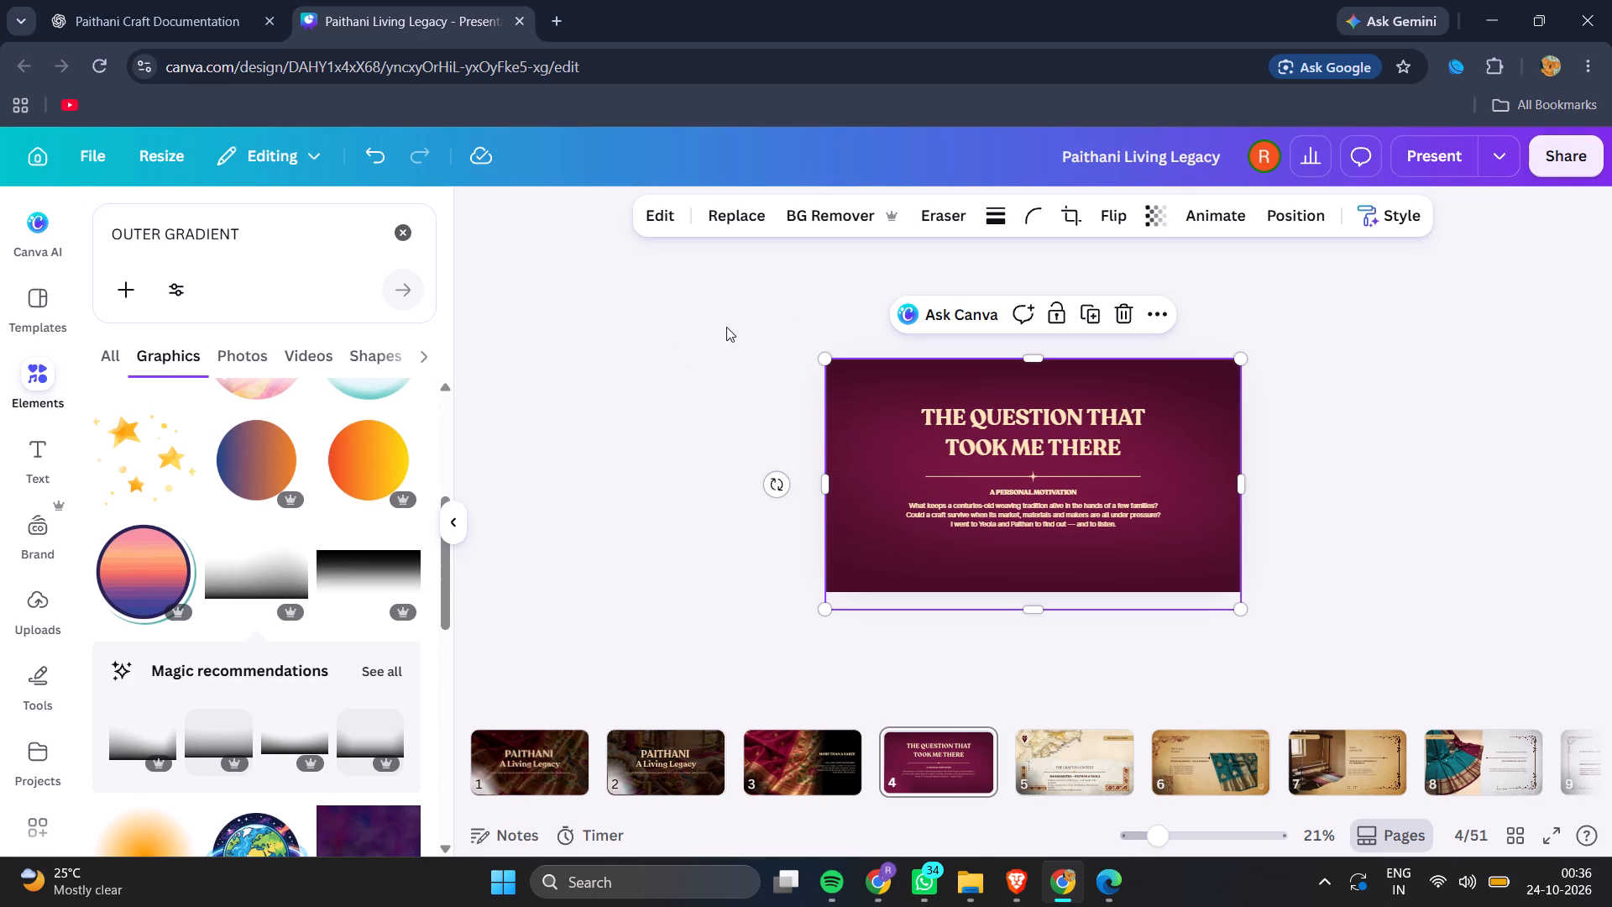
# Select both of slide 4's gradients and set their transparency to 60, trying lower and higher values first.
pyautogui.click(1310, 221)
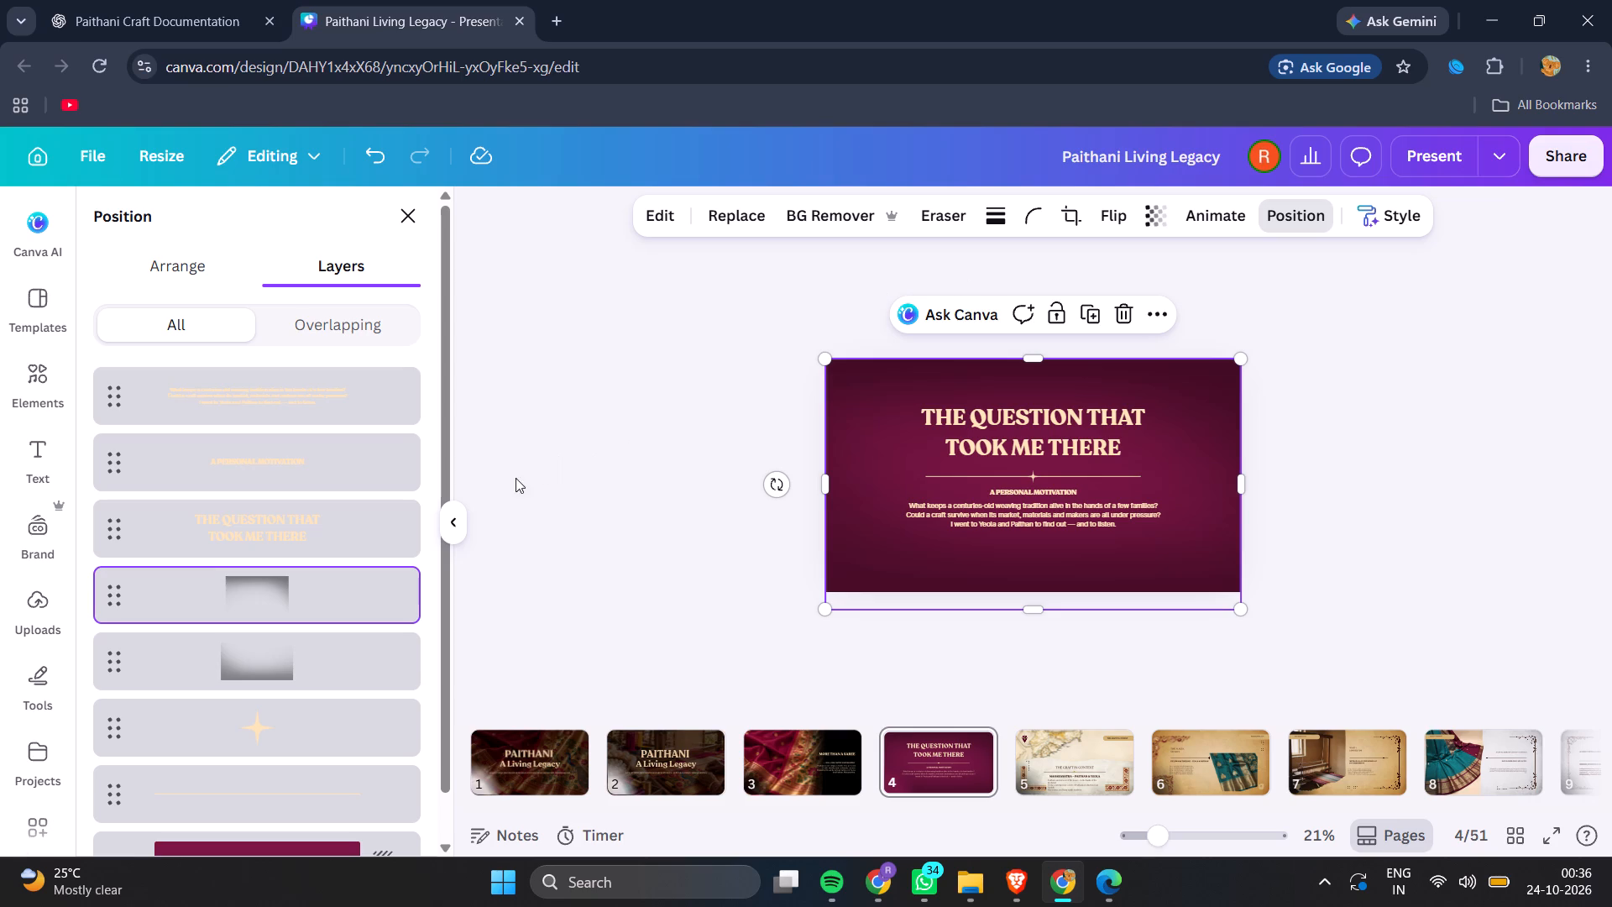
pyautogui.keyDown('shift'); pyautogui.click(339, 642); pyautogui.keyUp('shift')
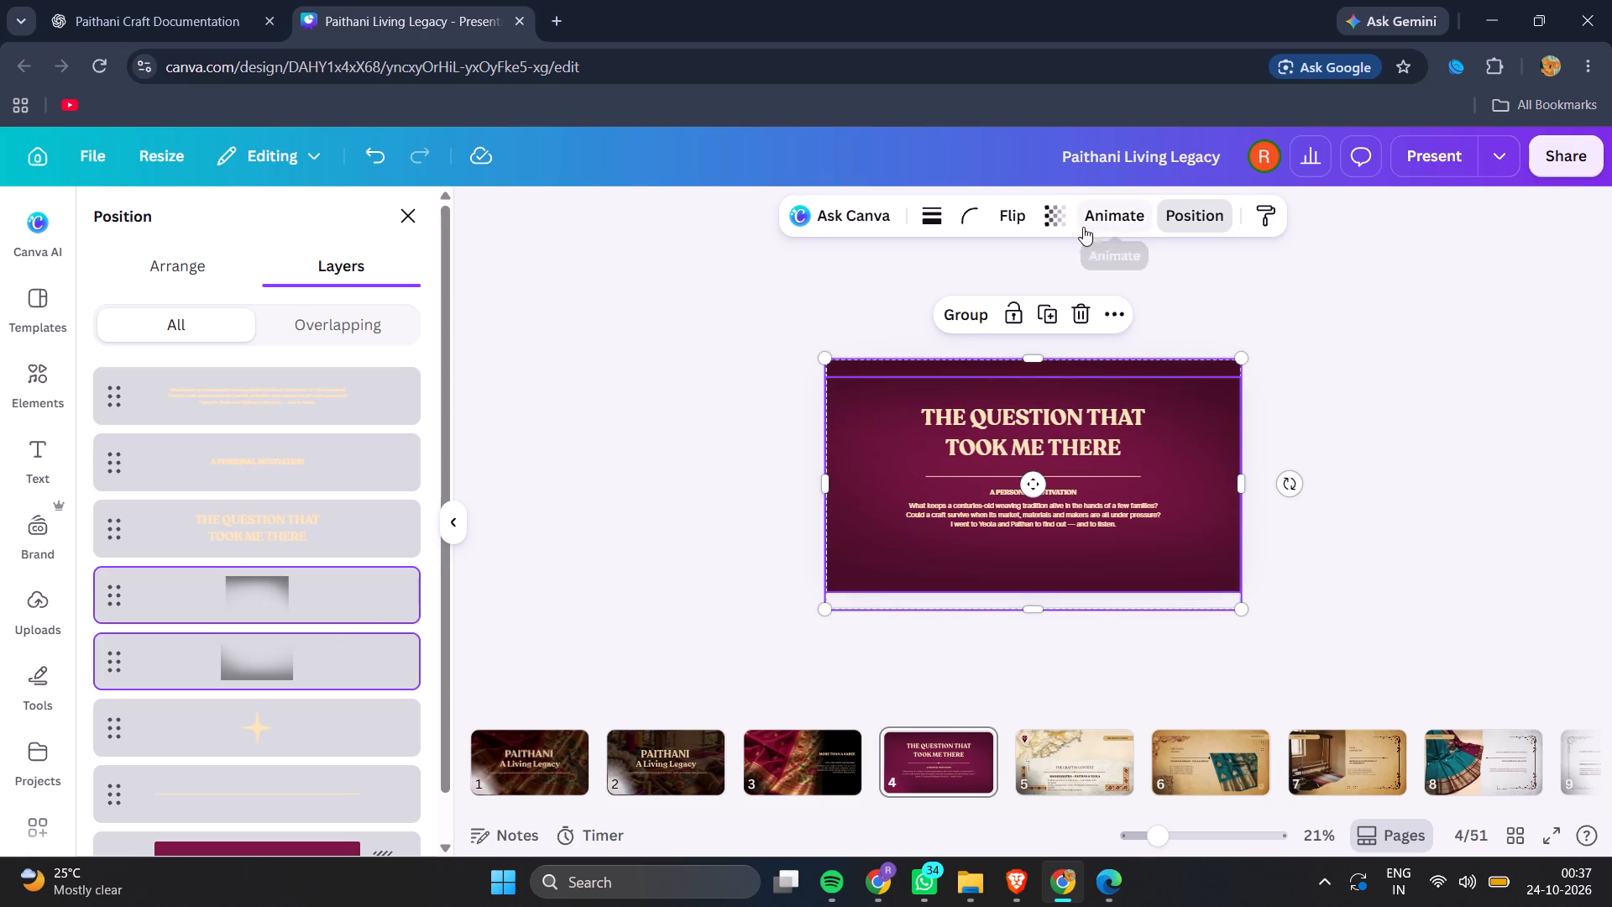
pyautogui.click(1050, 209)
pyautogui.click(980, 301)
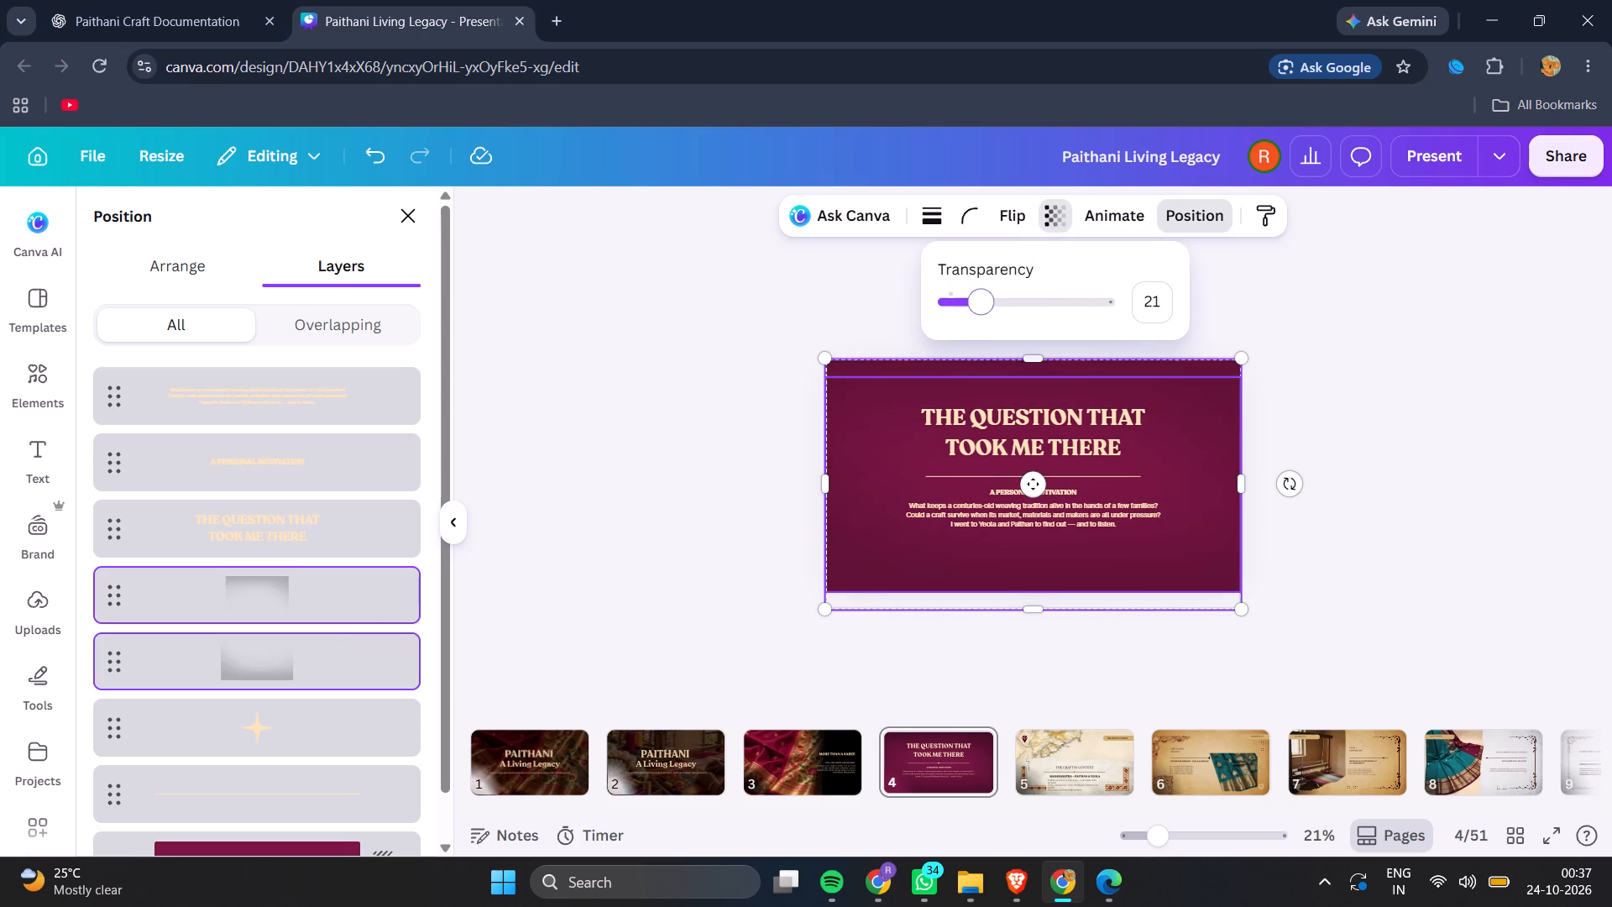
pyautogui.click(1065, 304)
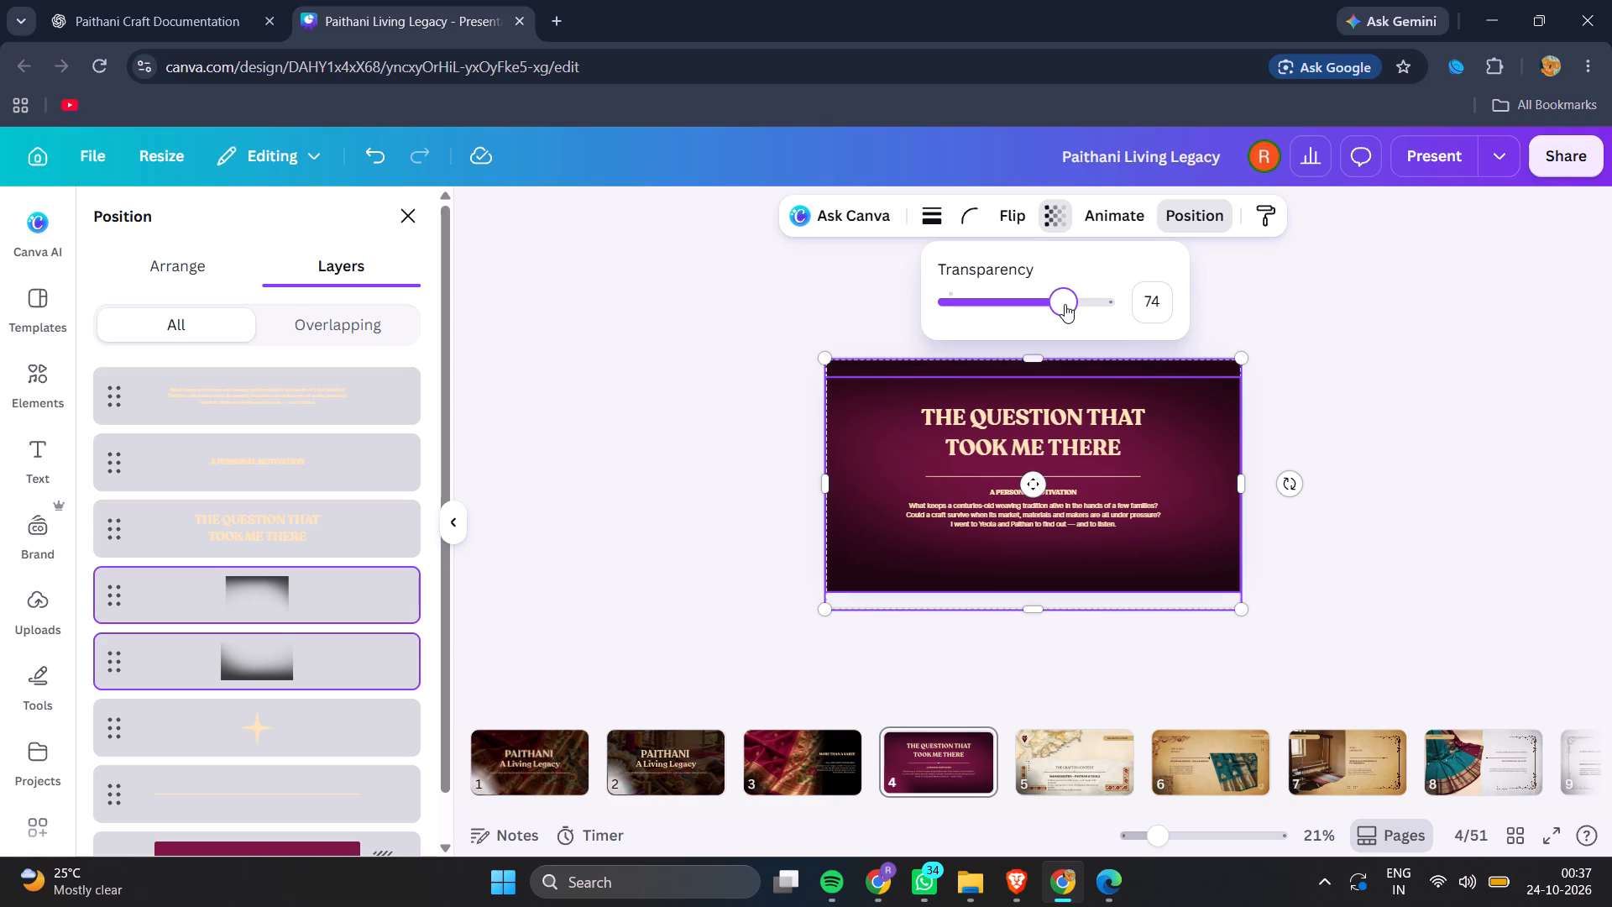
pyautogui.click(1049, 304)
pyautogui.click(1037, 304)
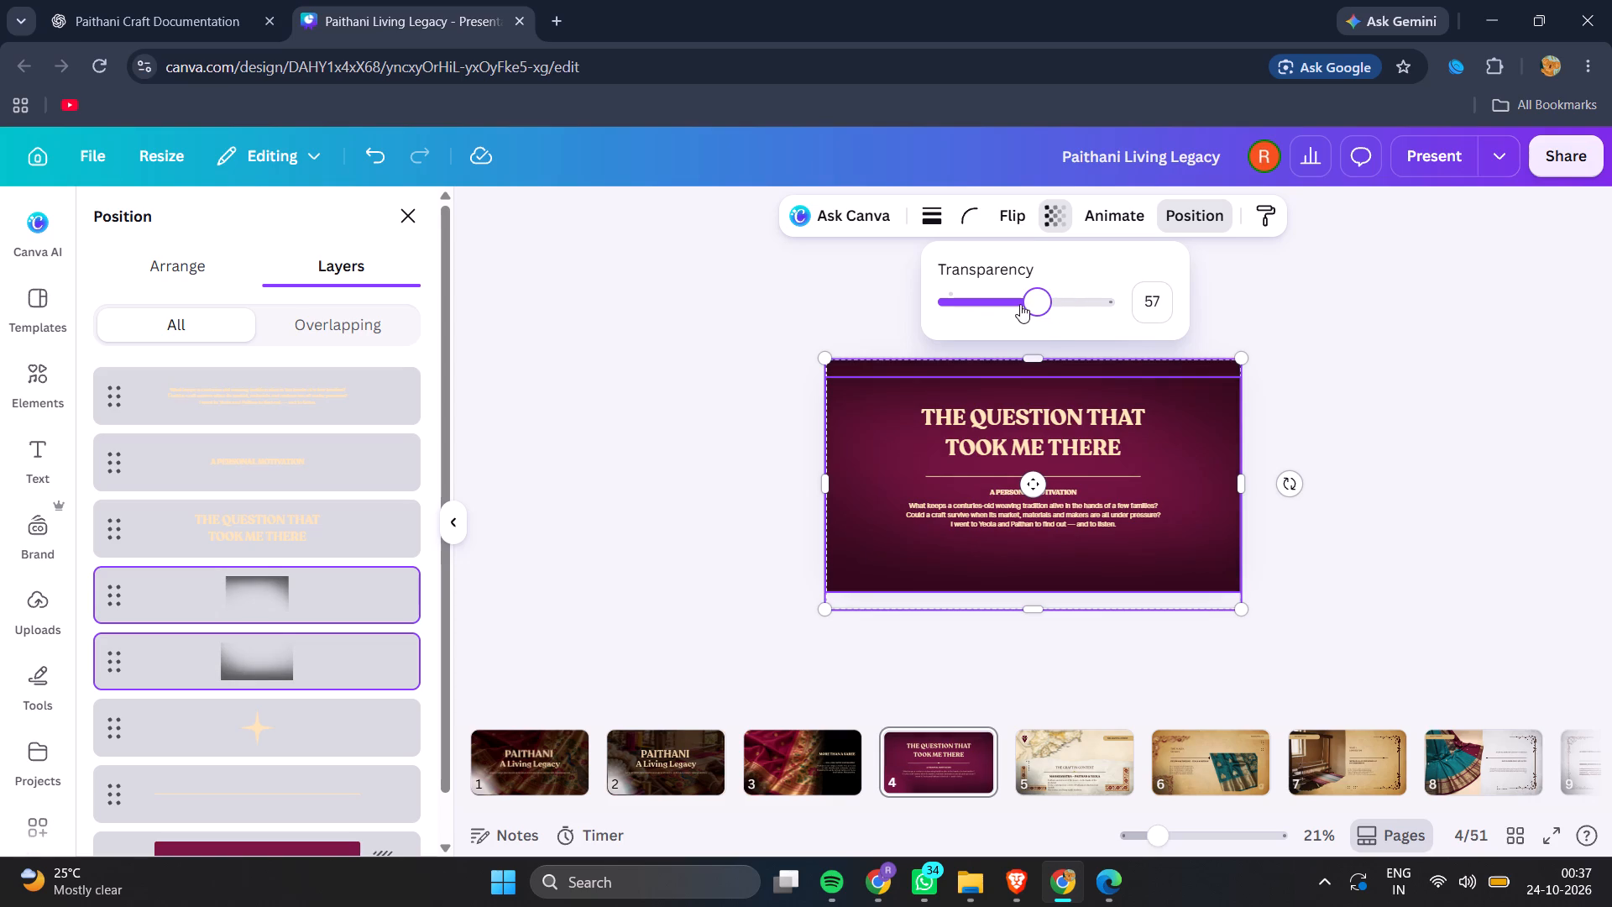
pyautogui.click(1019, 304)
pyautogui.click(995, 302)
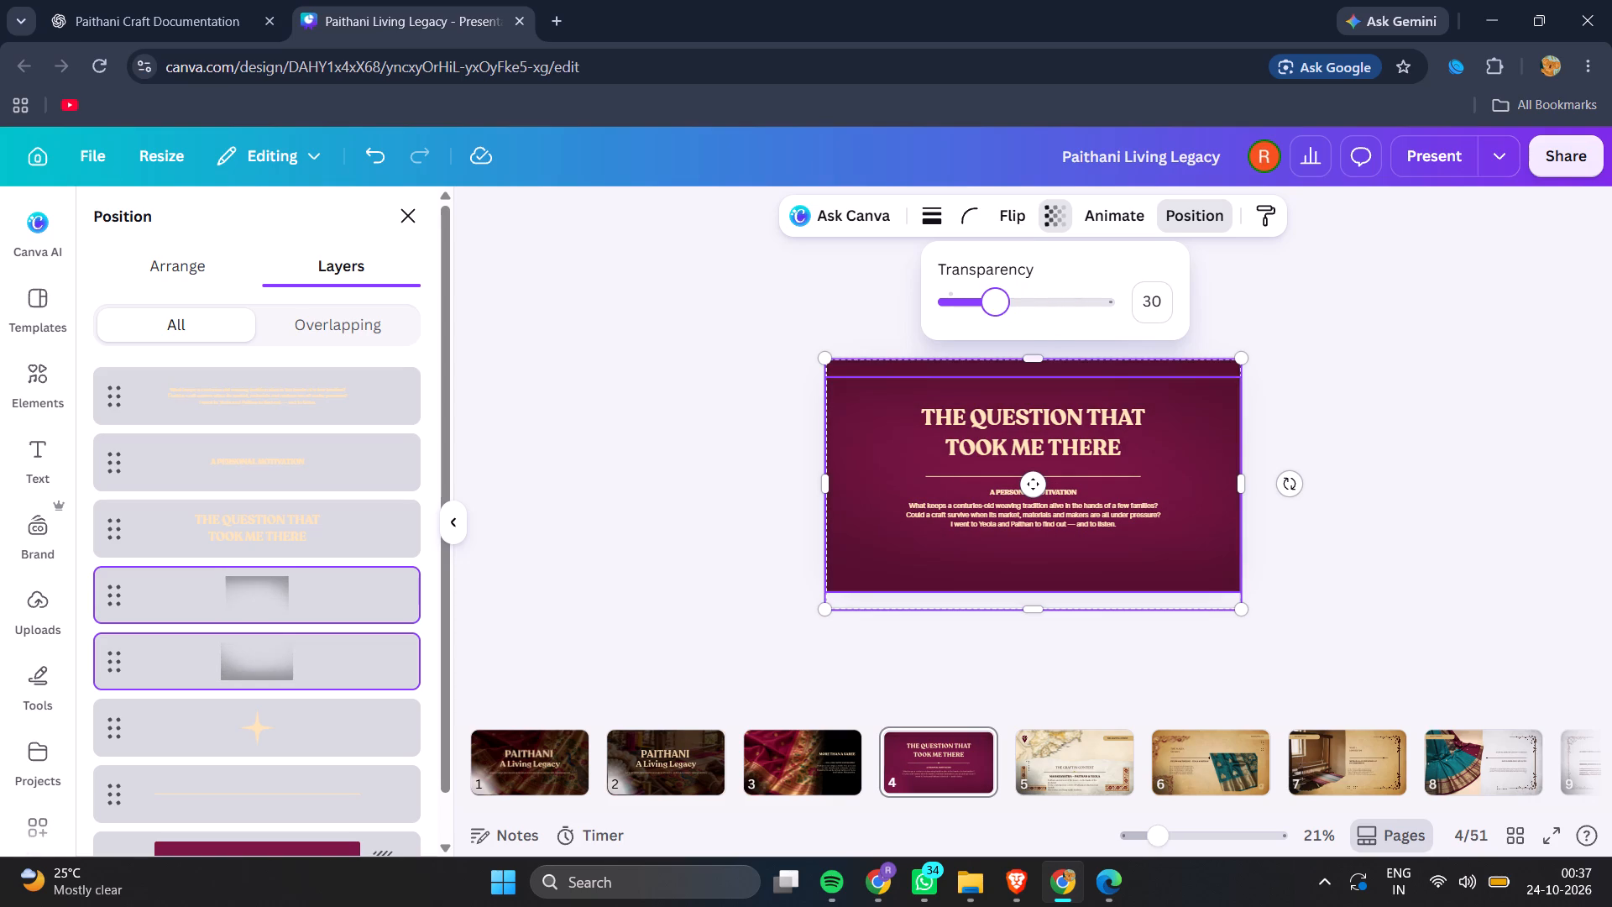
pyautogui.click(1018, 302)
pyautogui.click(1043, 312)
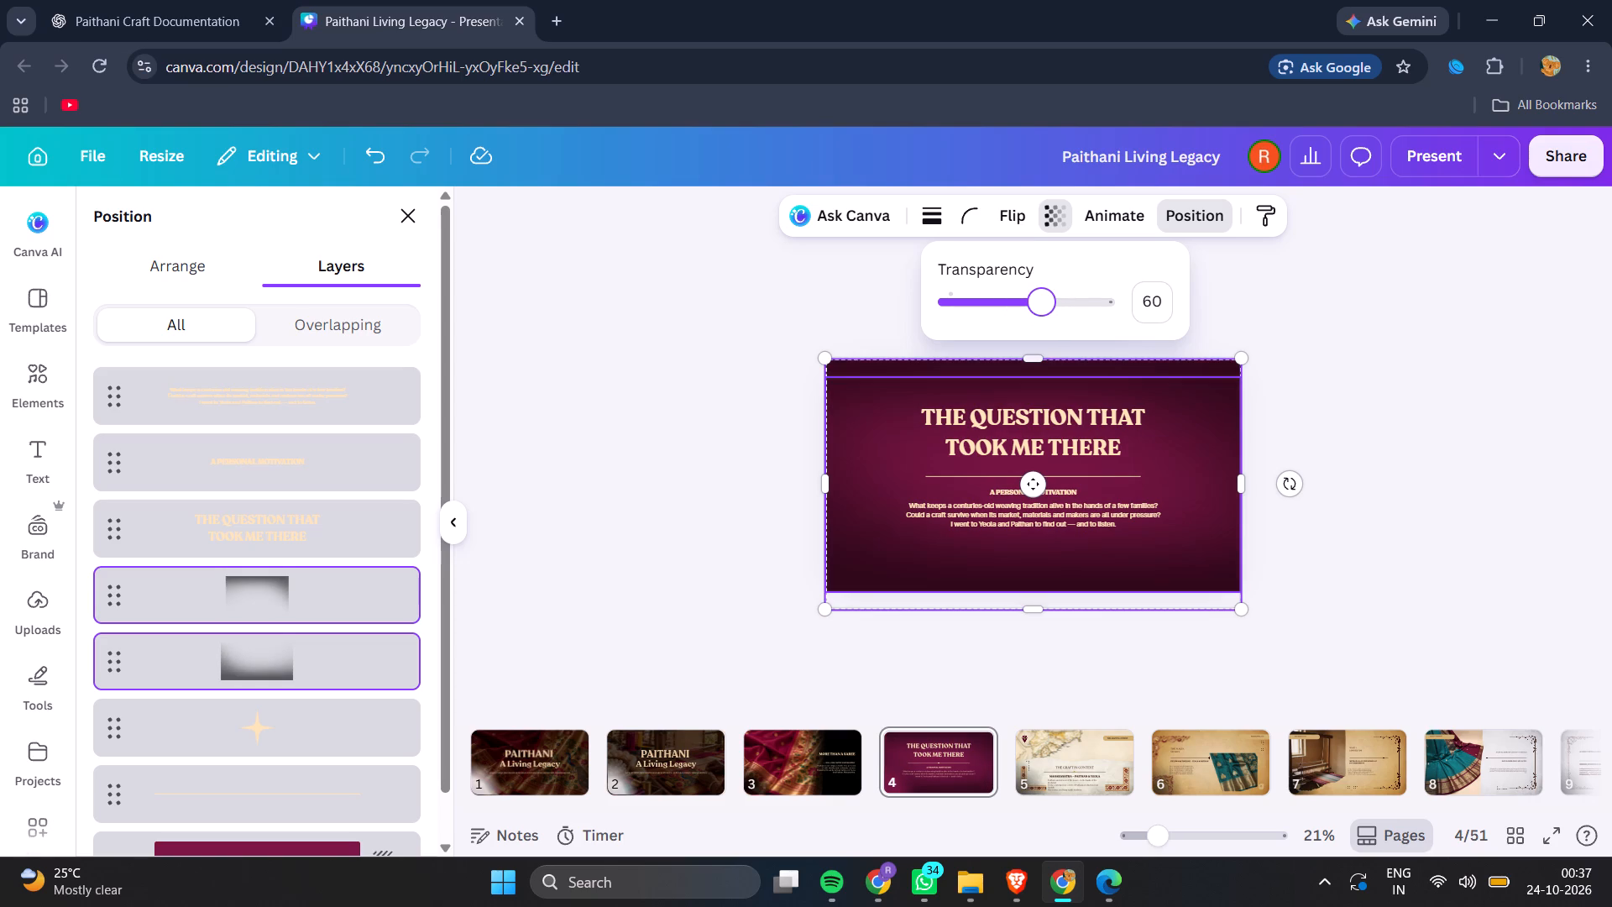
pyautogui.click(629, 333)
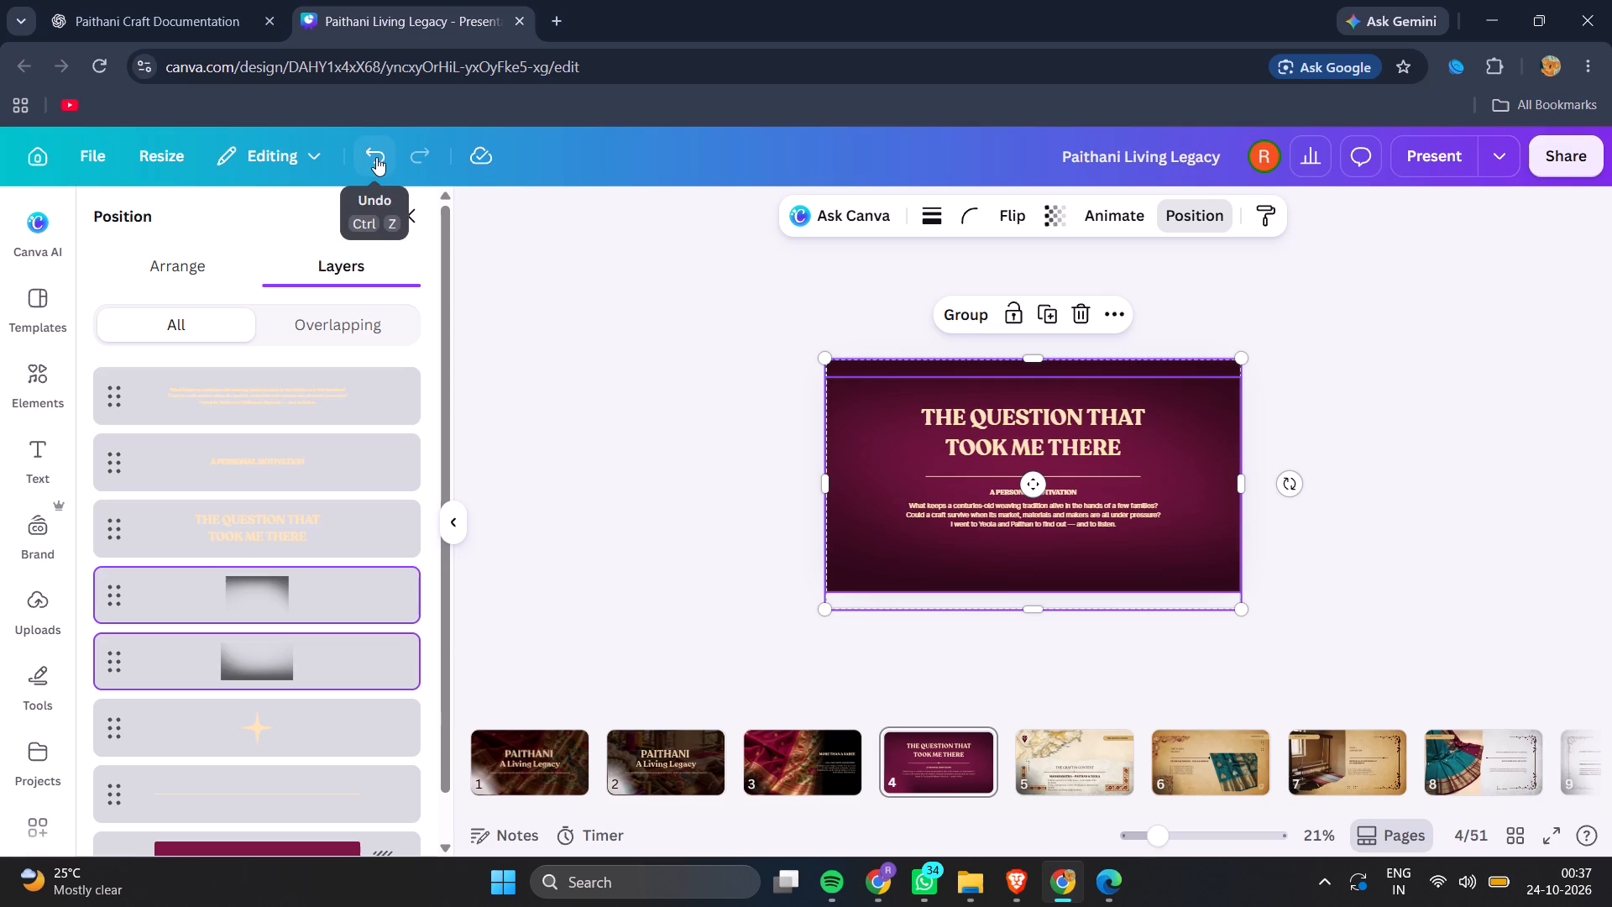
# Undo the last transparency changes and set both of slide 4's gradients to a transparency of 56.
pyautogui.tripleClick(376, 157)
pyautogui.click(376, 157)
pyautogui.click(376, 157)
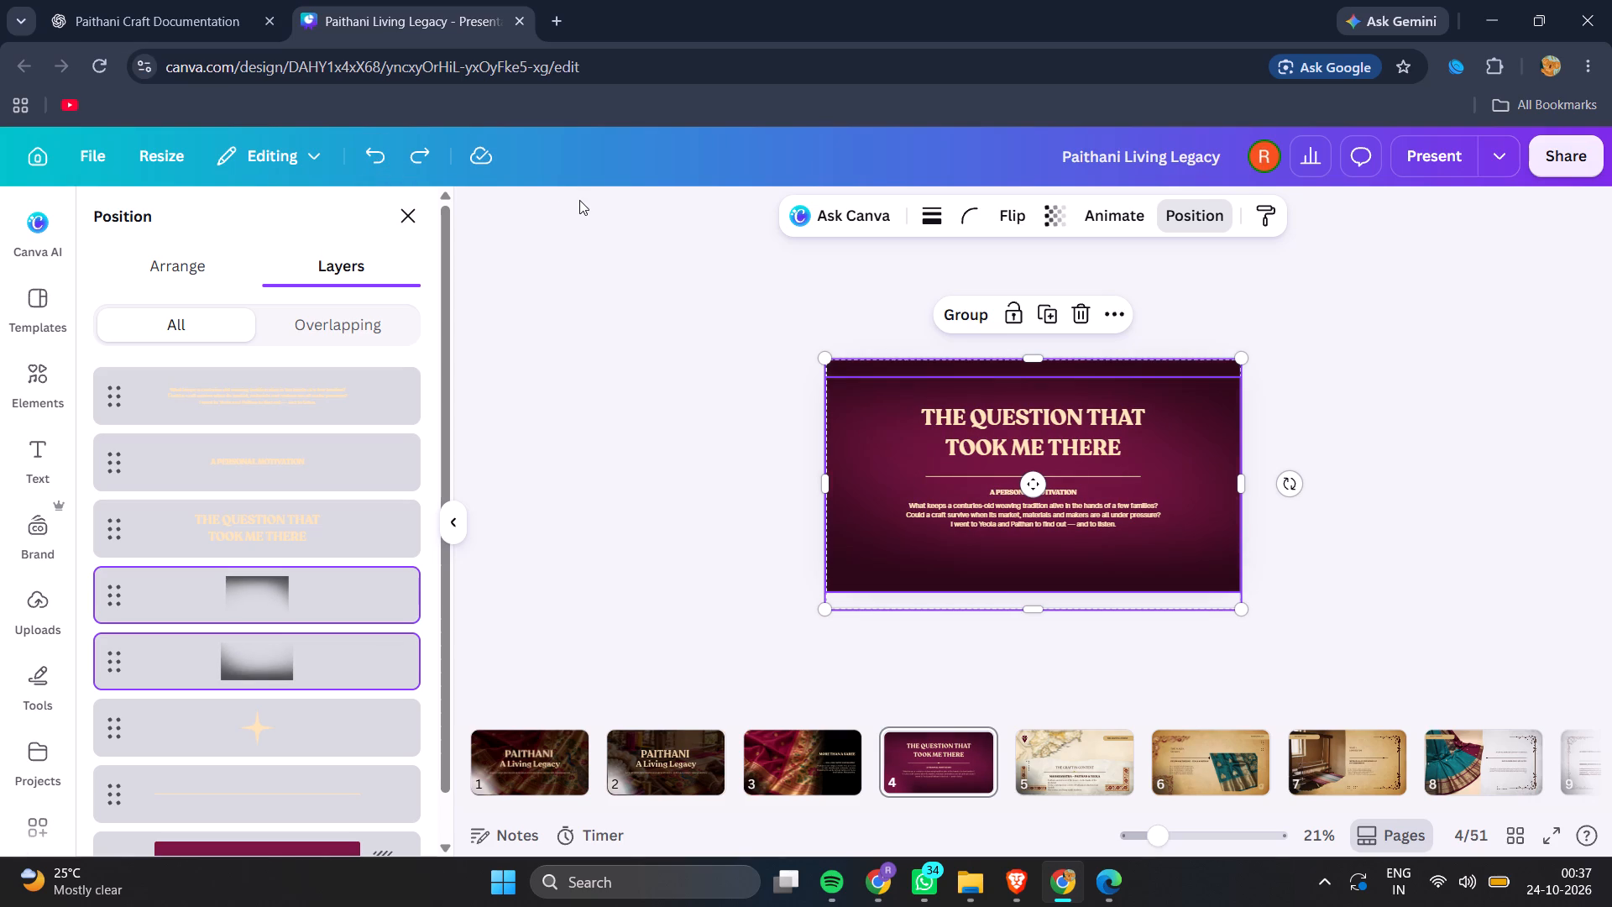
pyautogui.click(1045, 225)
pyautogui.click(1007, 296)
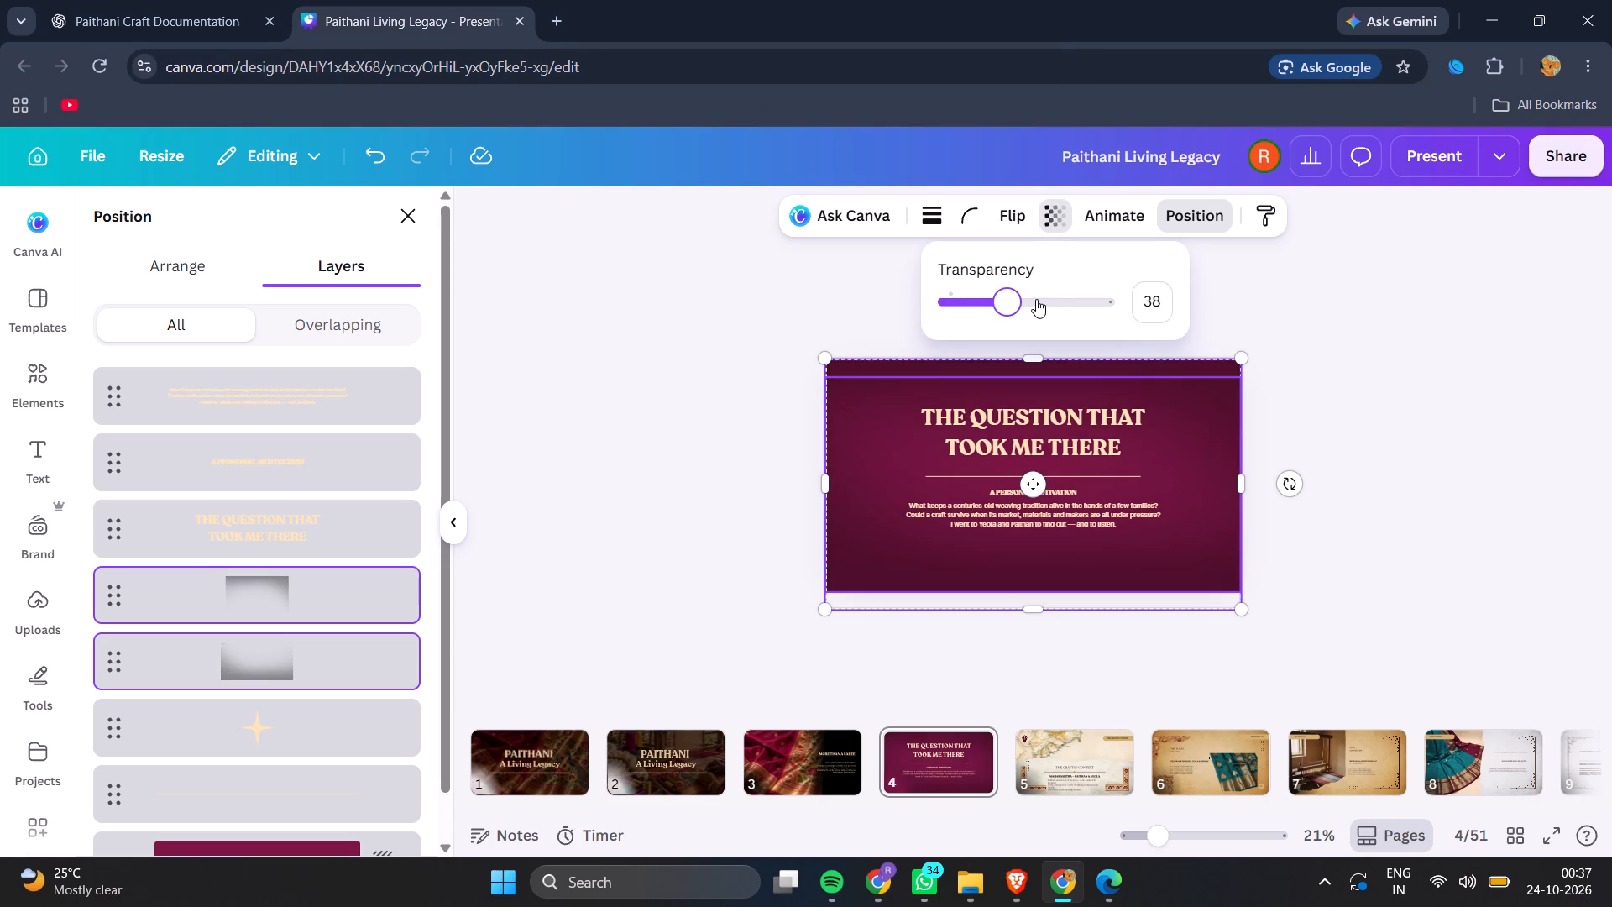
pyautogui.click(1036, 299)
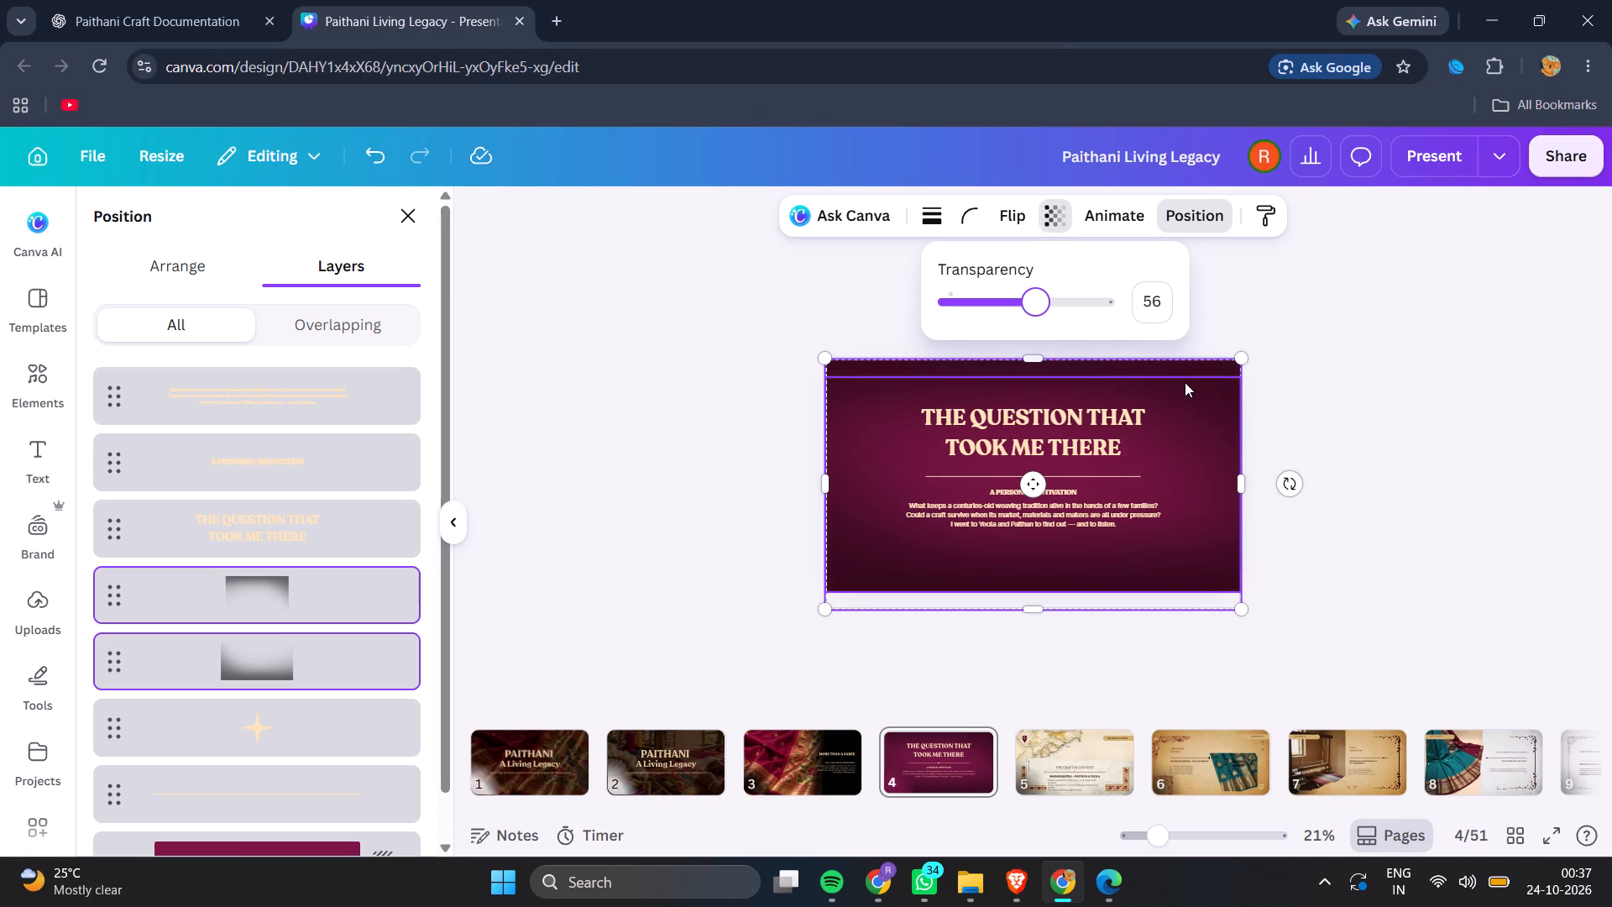
# Delete both gradients from slide 4.
pyautogui.press('BackSpace')
pyautogui.click(683, 322)
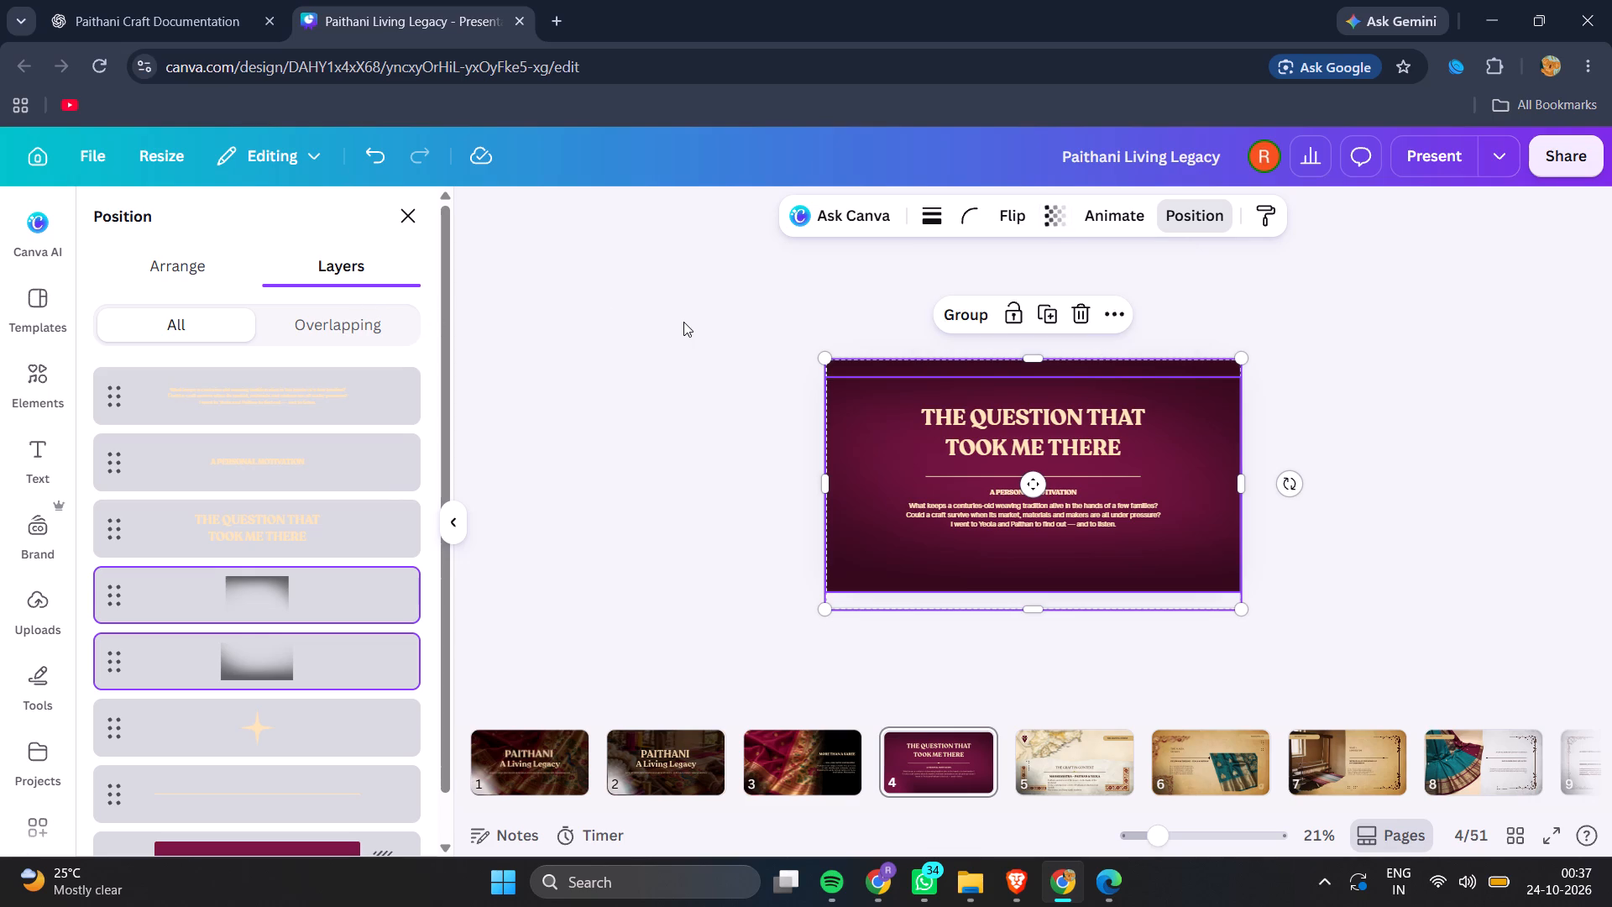
pyautogui.press('BackSpace')
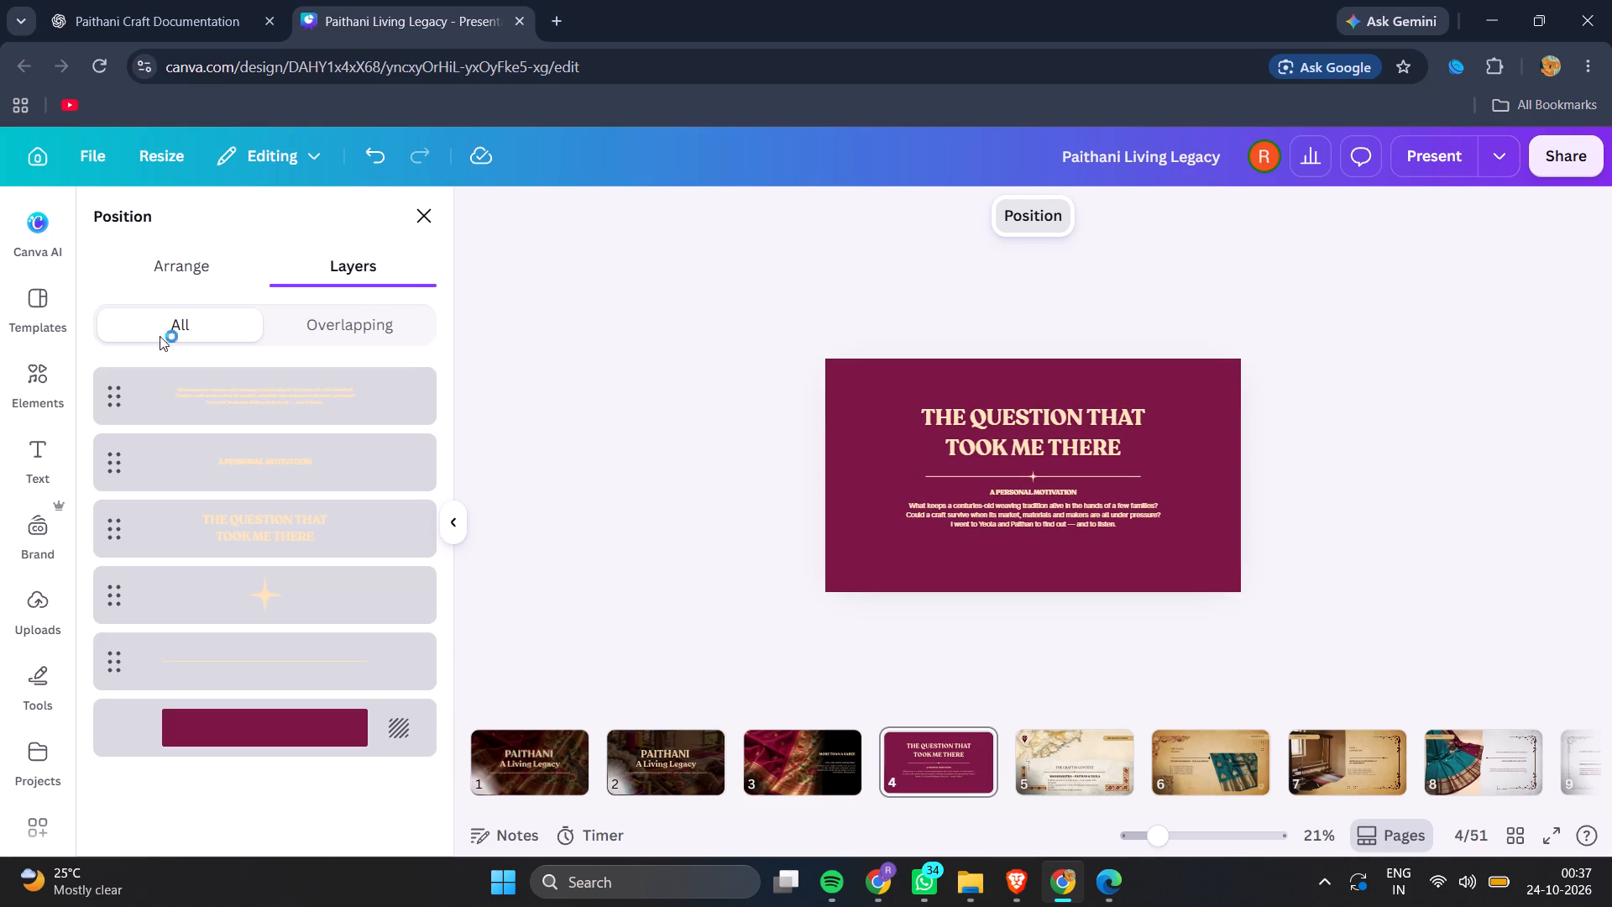
# Find a gradient fading upward from black among the OUTER GRADIENT graphics and add it to slide 4.
pyautogui.click(33, 383)
pyautogui.scroll(8, 272, 436)
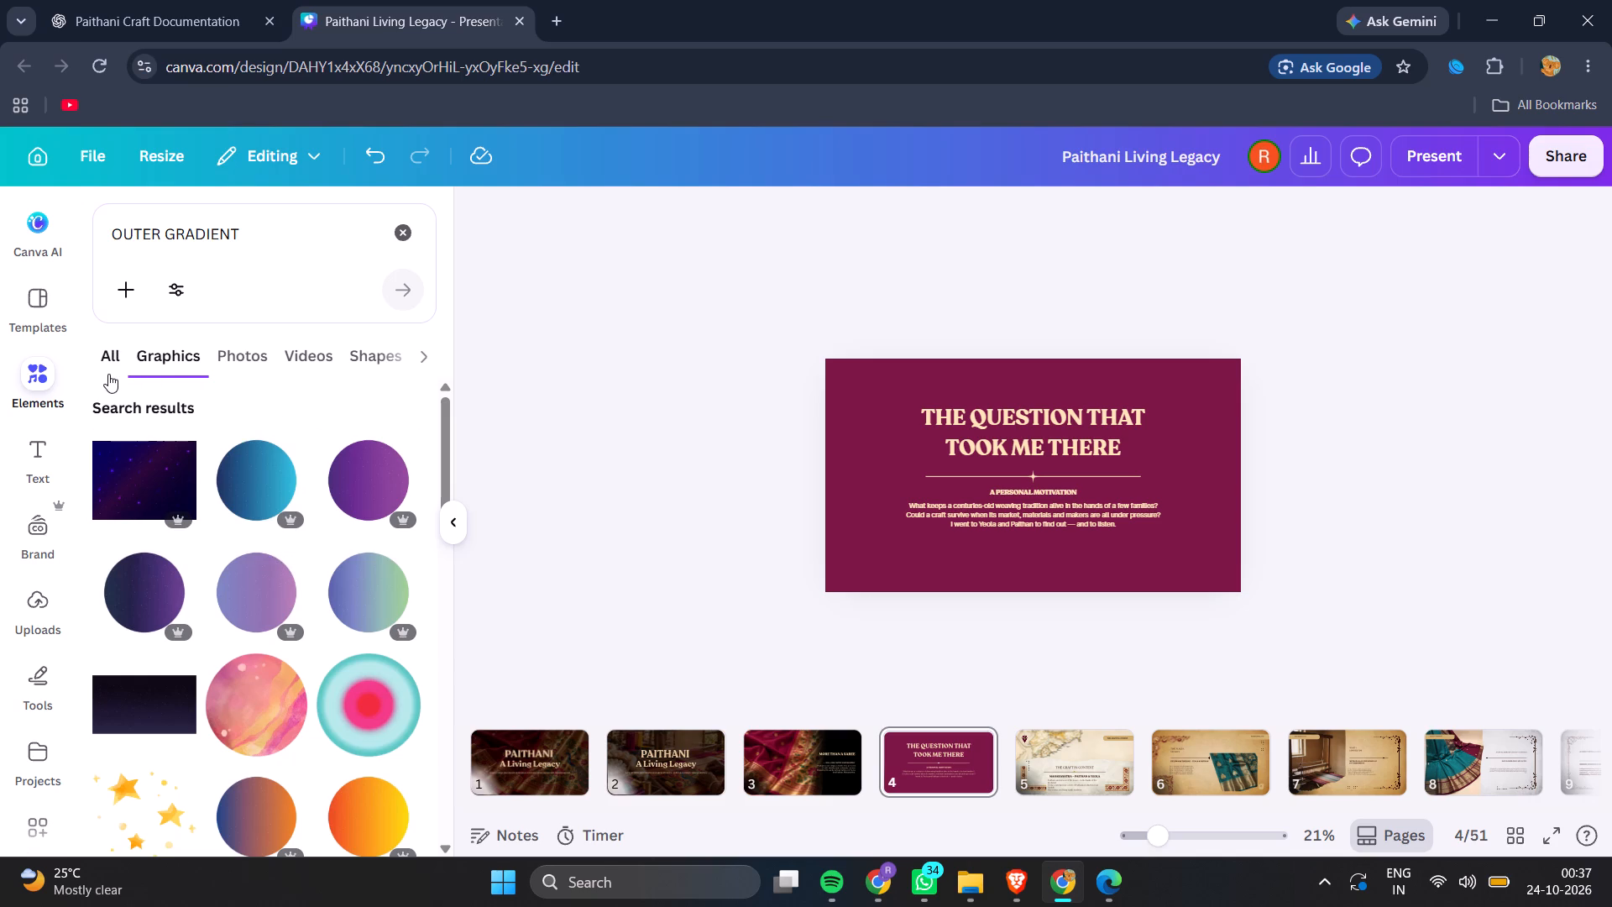
pyautogui.click(108, 374)
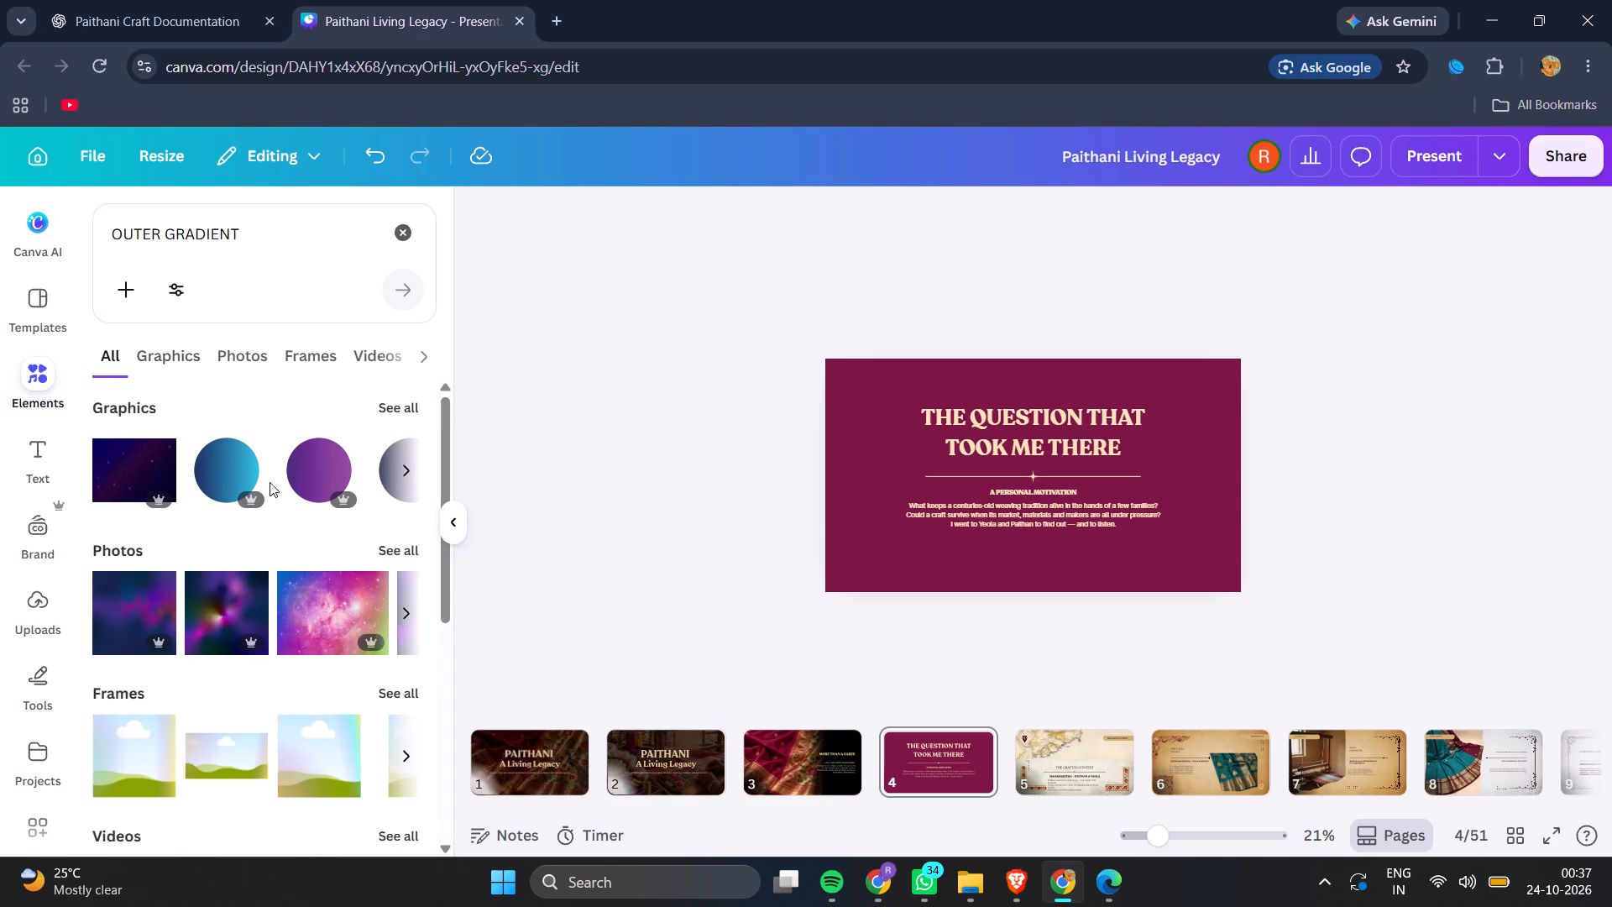
pyautogui.click(393, 409)
pyautogui.click(100, 354)
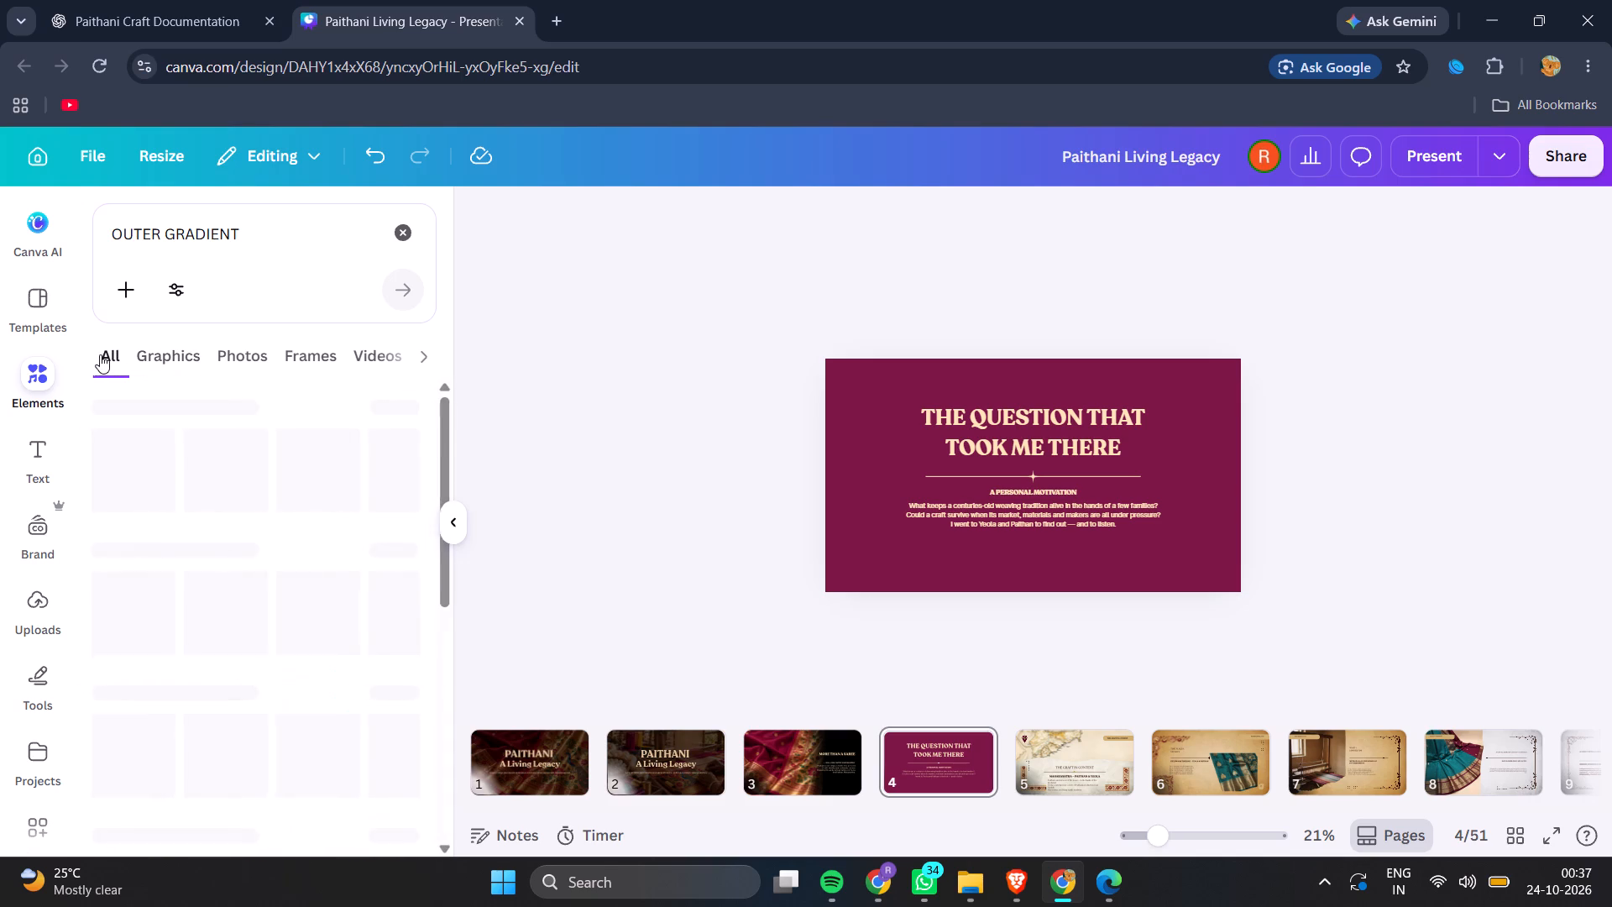
pyautogui.scroll(-1, 274, 553)
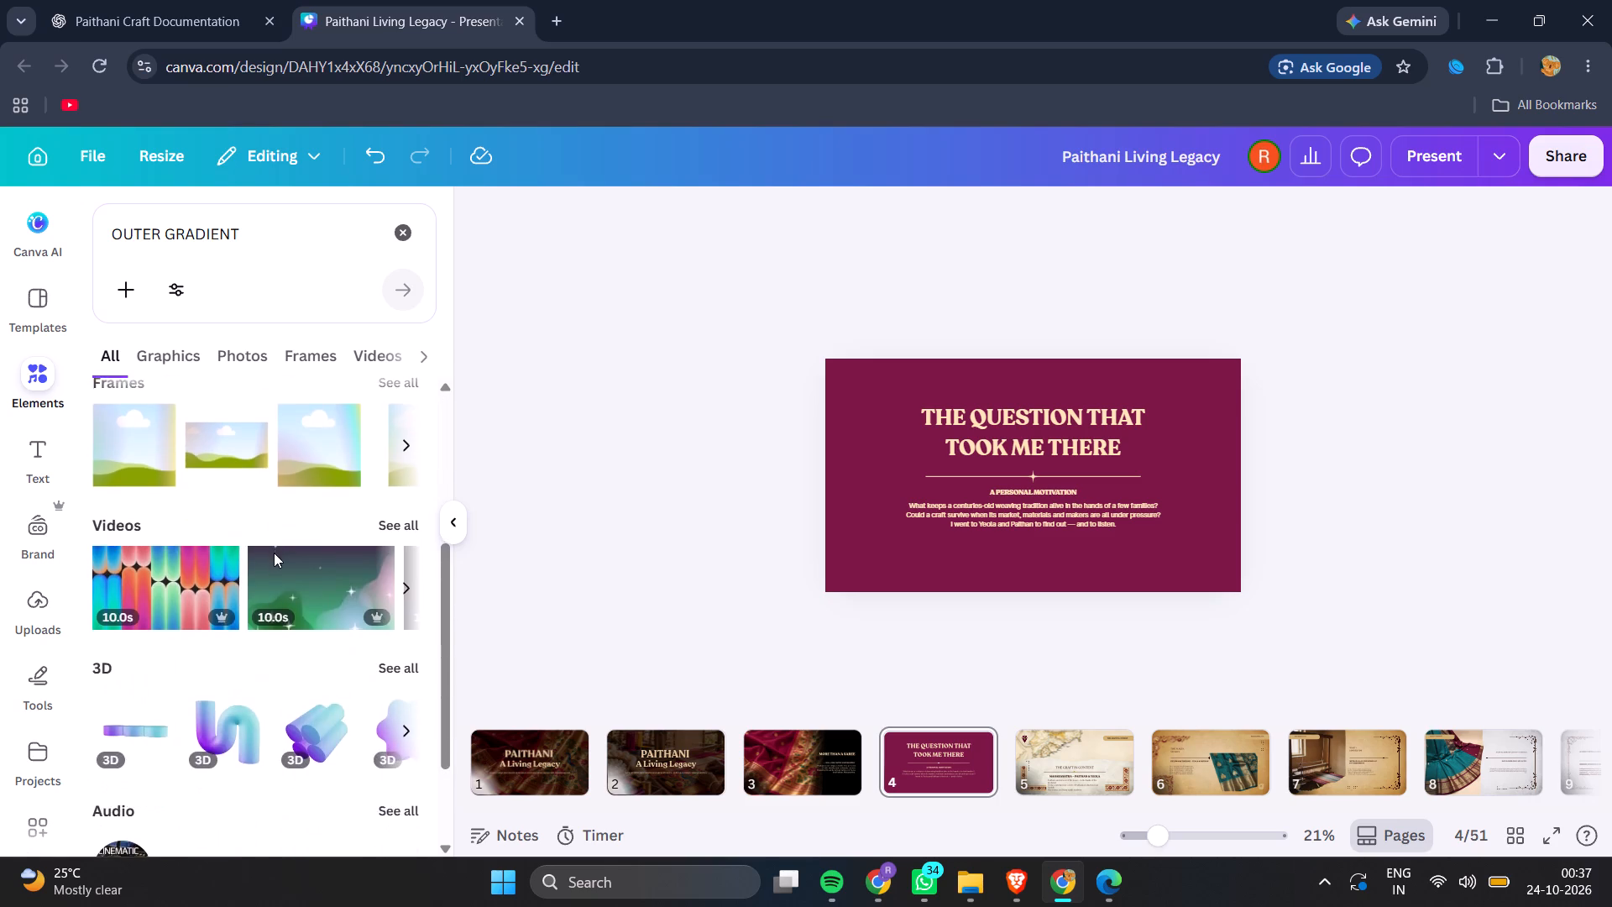
pyautogui.scroll(-1, 274, 553)
pyautogui.click(155, 354)
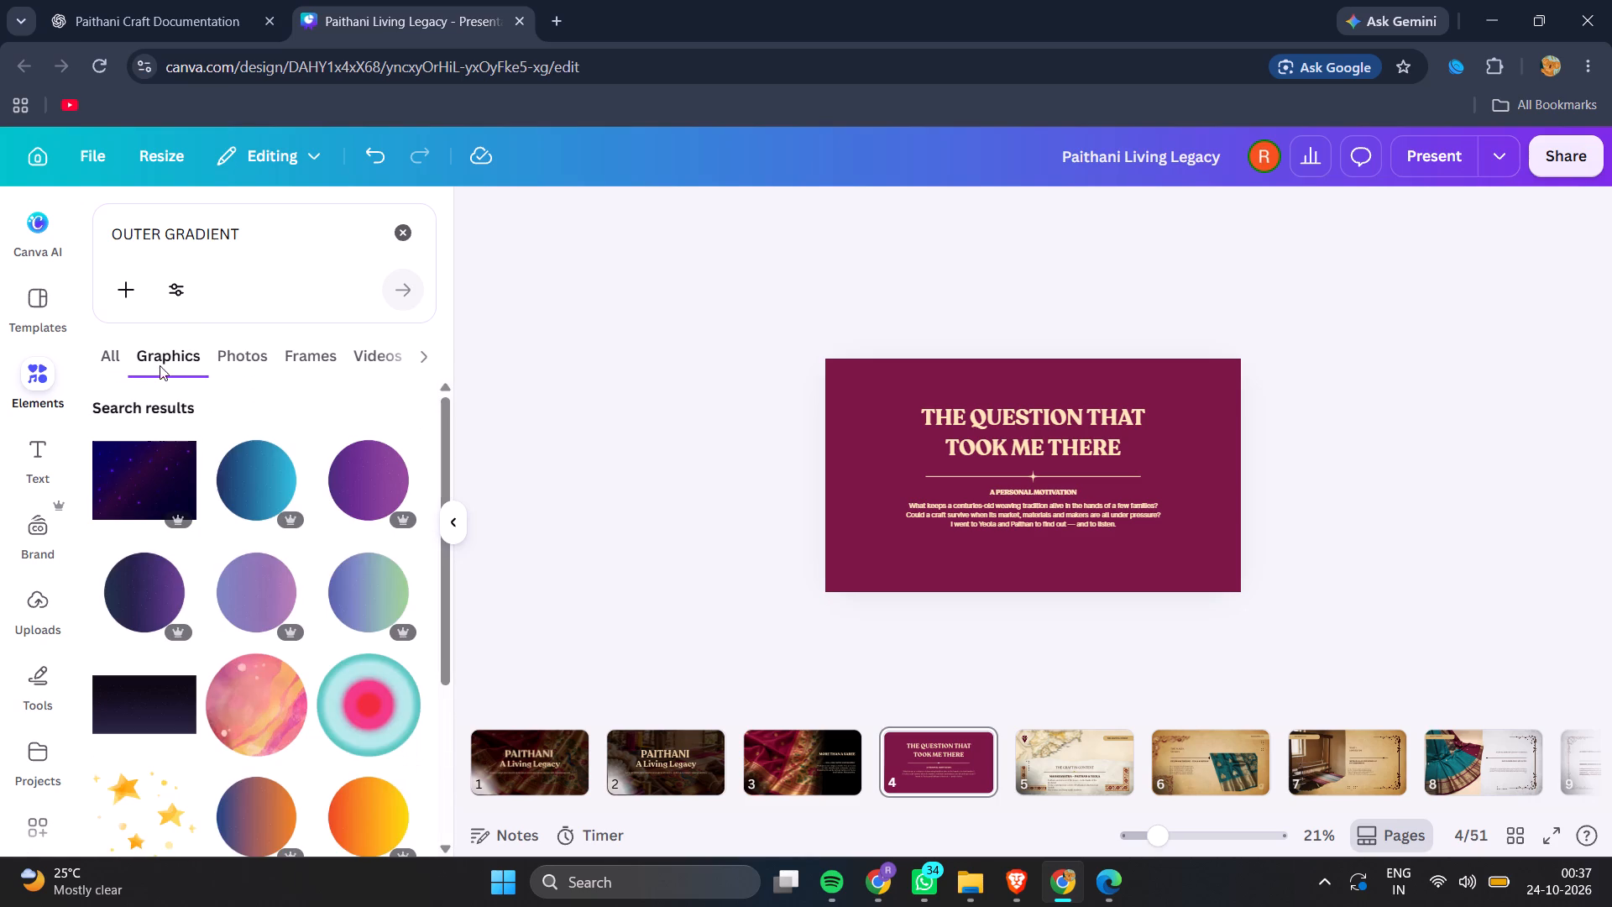
pyautogui.scroll(-6, 223, 508)
pyautogui.click(223, 508)
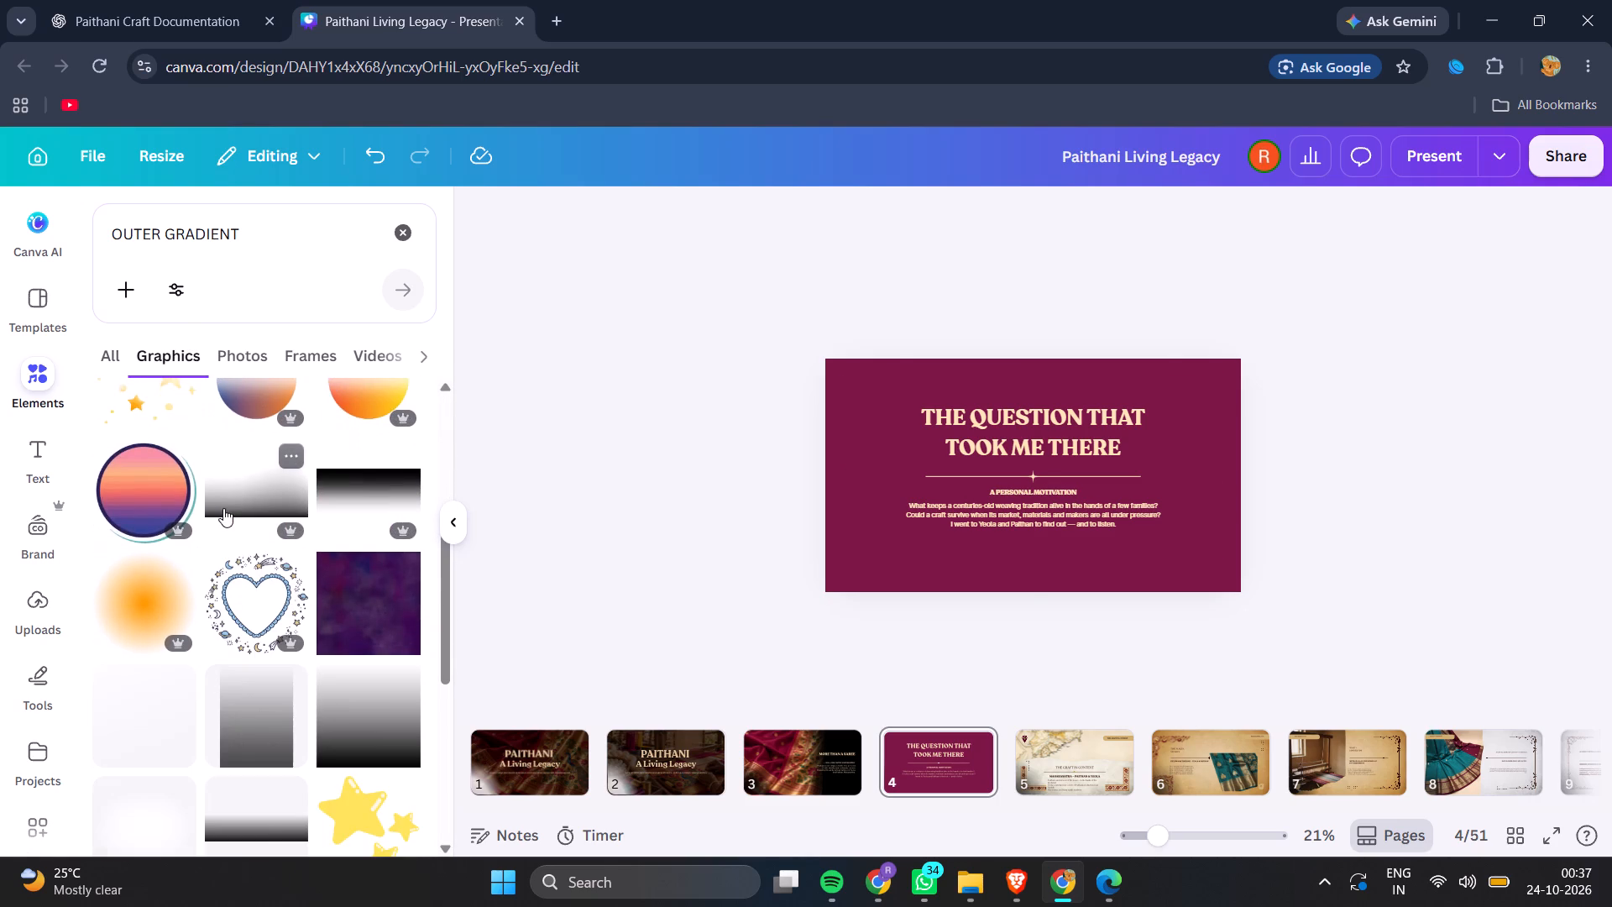
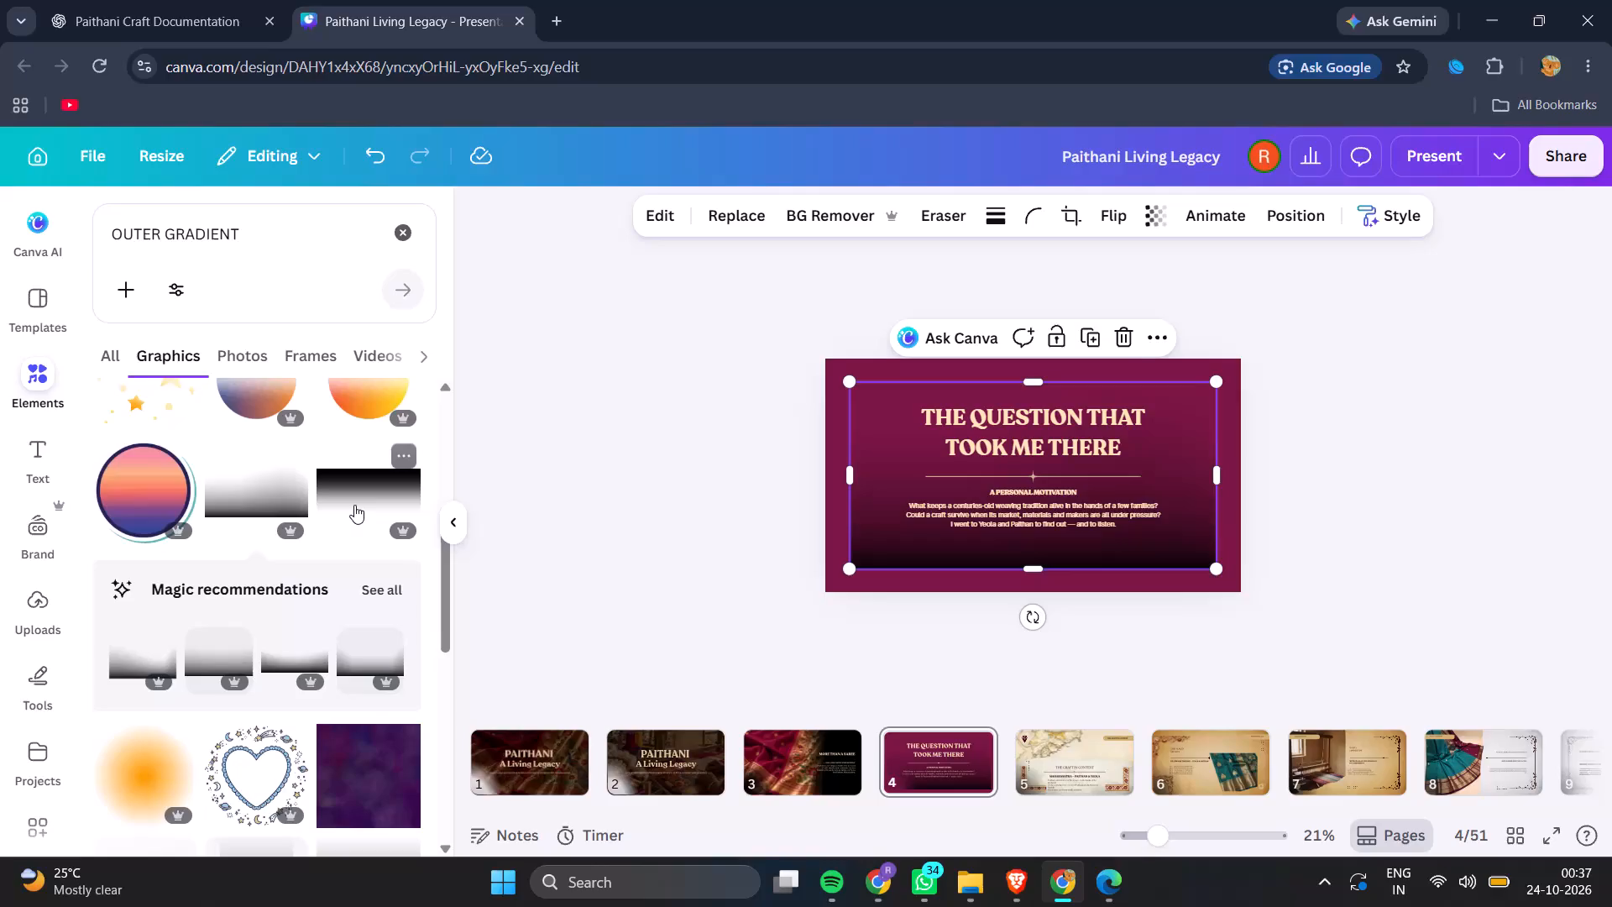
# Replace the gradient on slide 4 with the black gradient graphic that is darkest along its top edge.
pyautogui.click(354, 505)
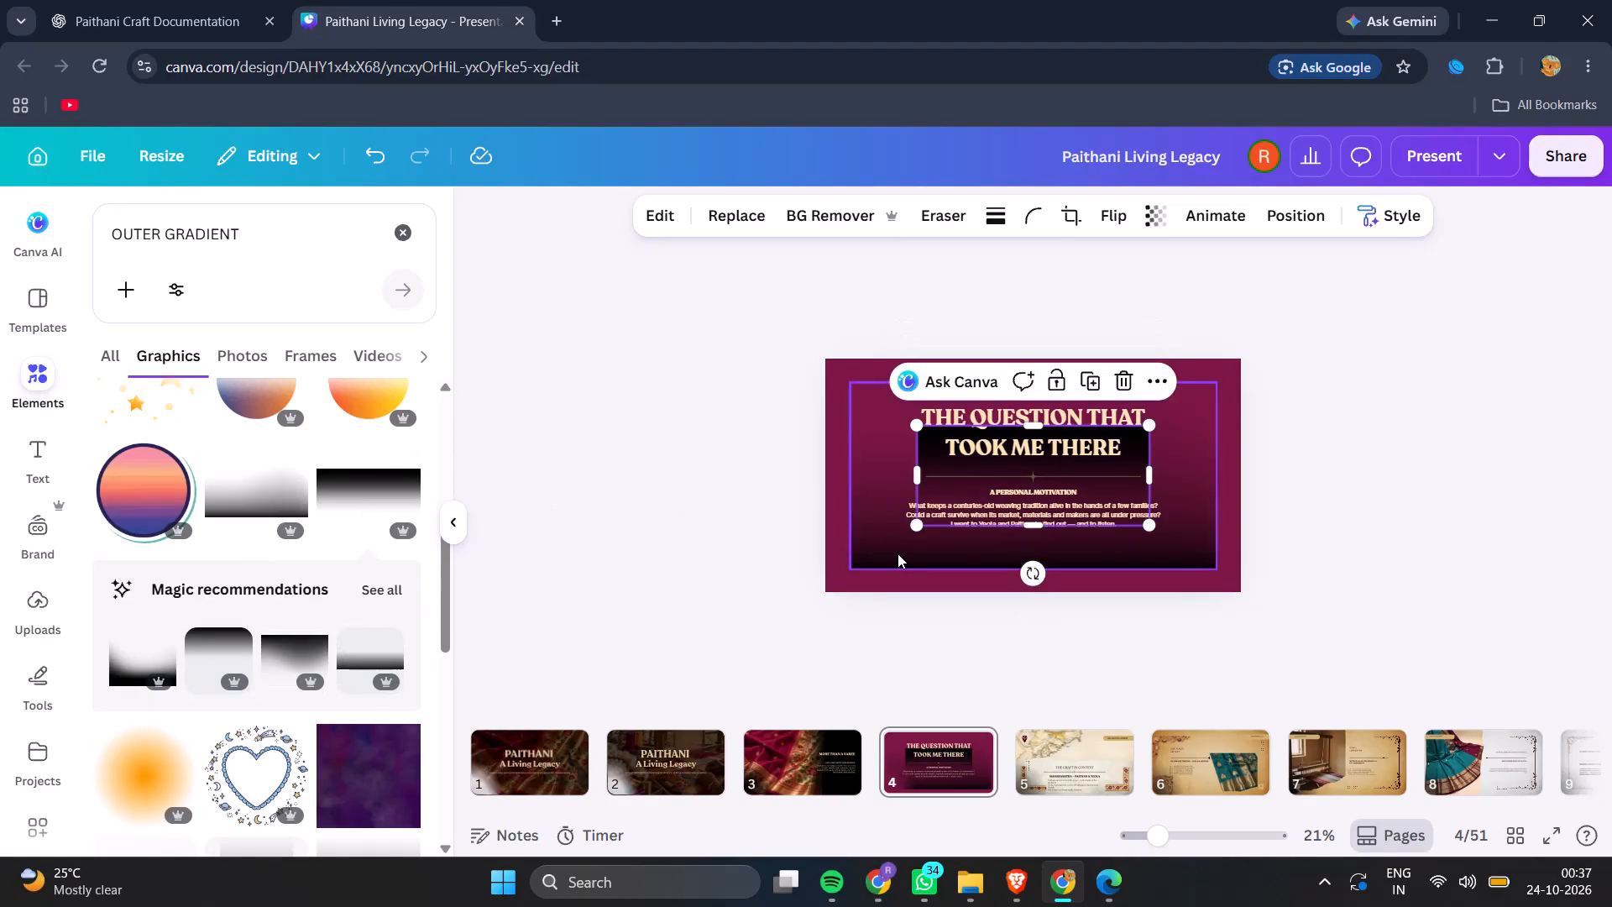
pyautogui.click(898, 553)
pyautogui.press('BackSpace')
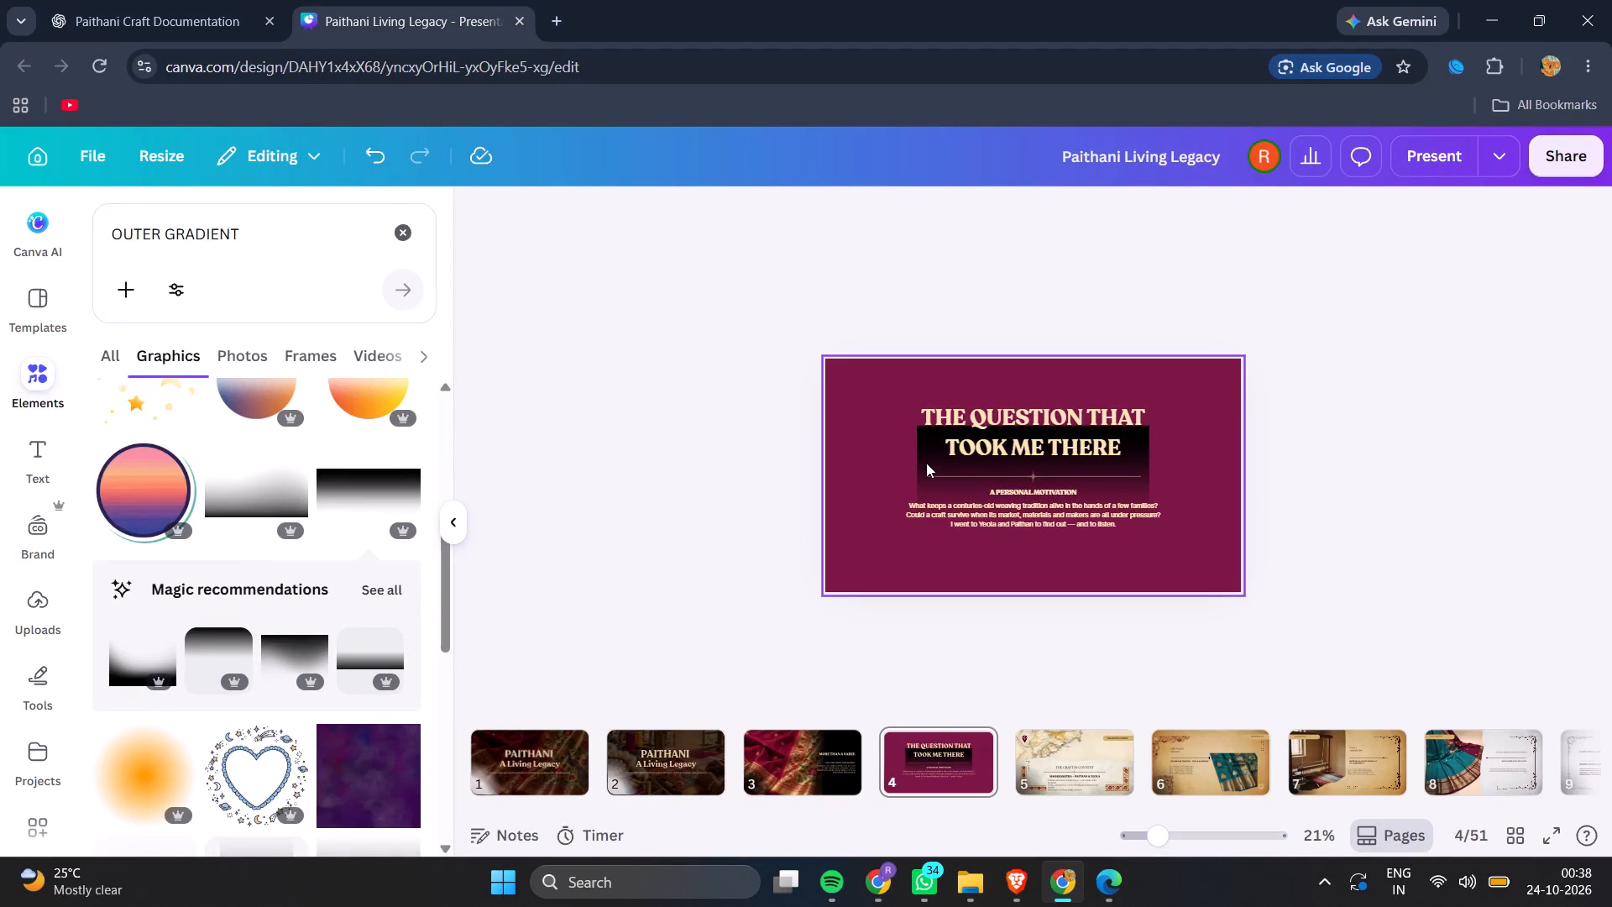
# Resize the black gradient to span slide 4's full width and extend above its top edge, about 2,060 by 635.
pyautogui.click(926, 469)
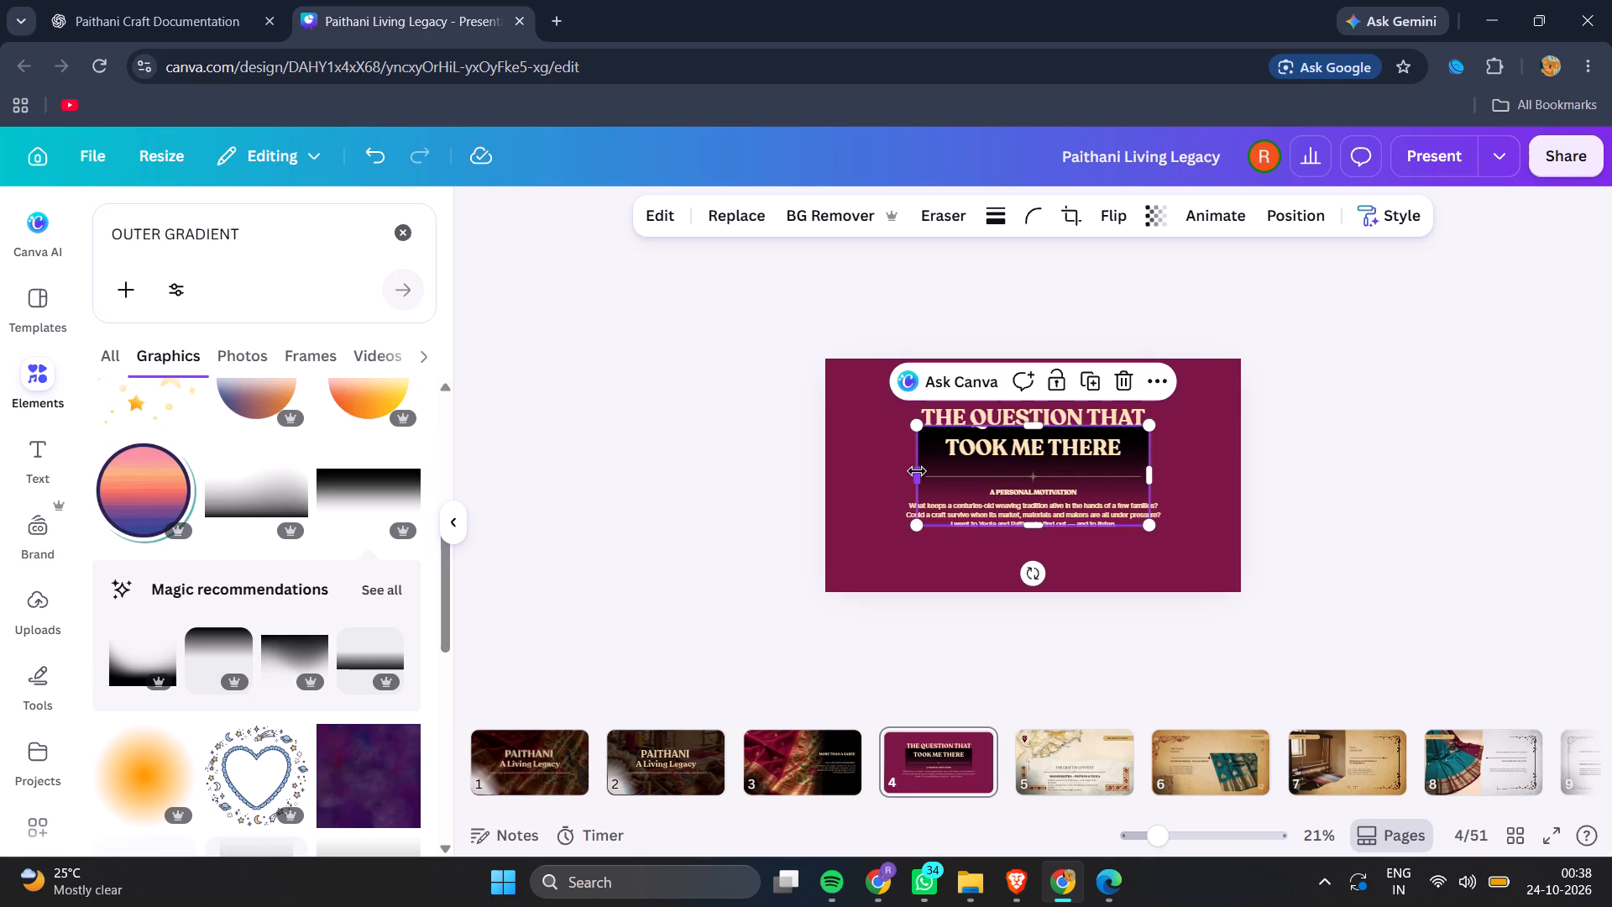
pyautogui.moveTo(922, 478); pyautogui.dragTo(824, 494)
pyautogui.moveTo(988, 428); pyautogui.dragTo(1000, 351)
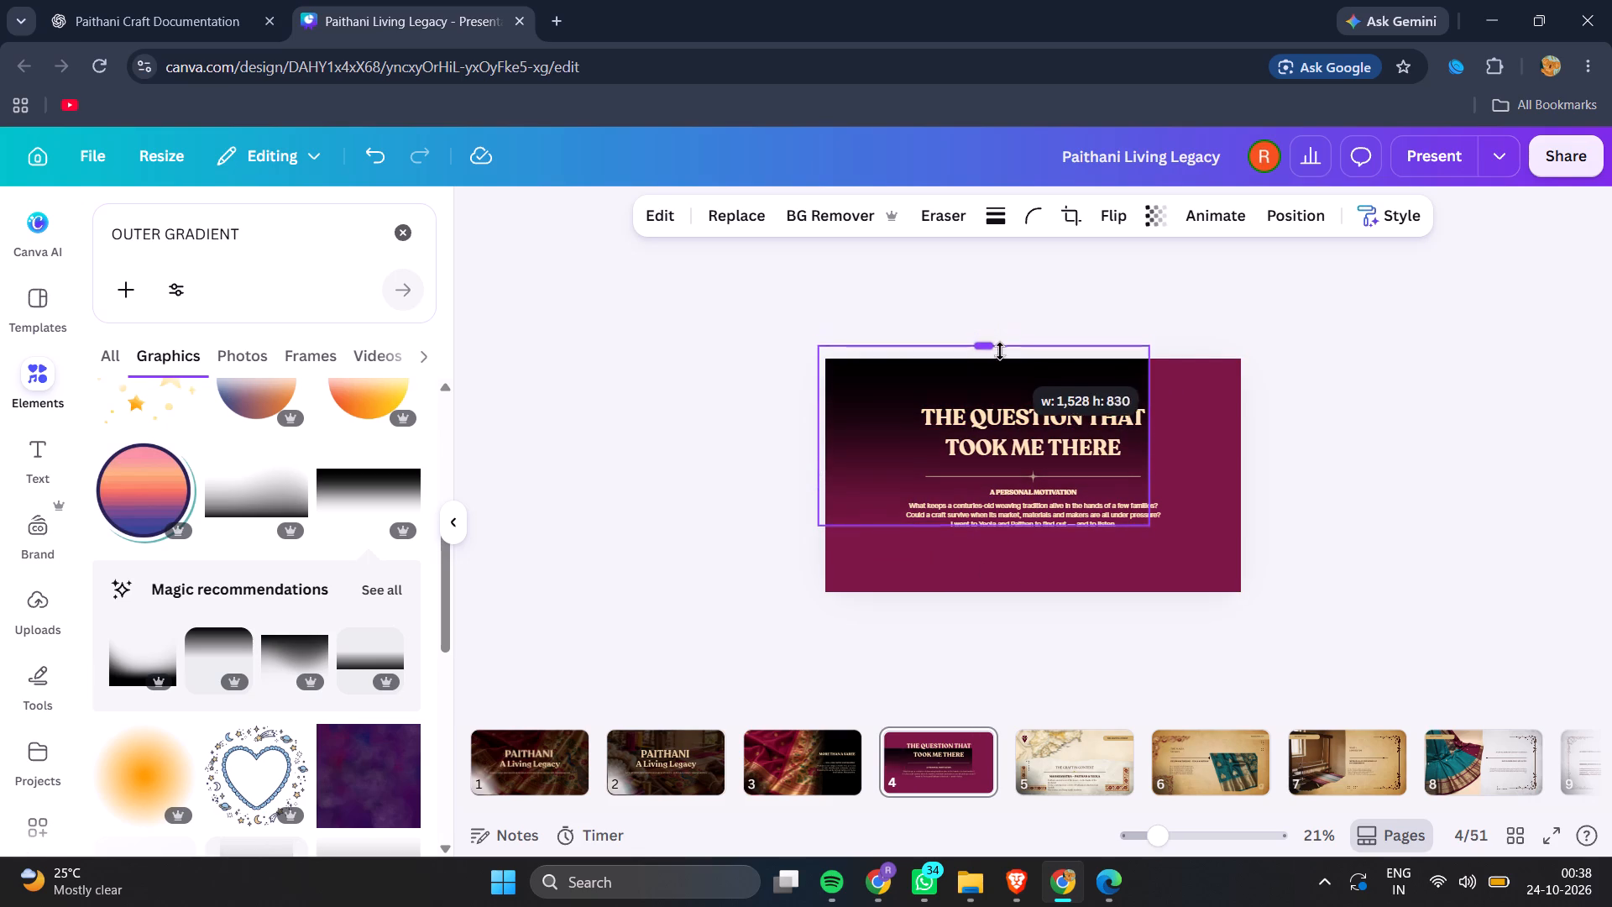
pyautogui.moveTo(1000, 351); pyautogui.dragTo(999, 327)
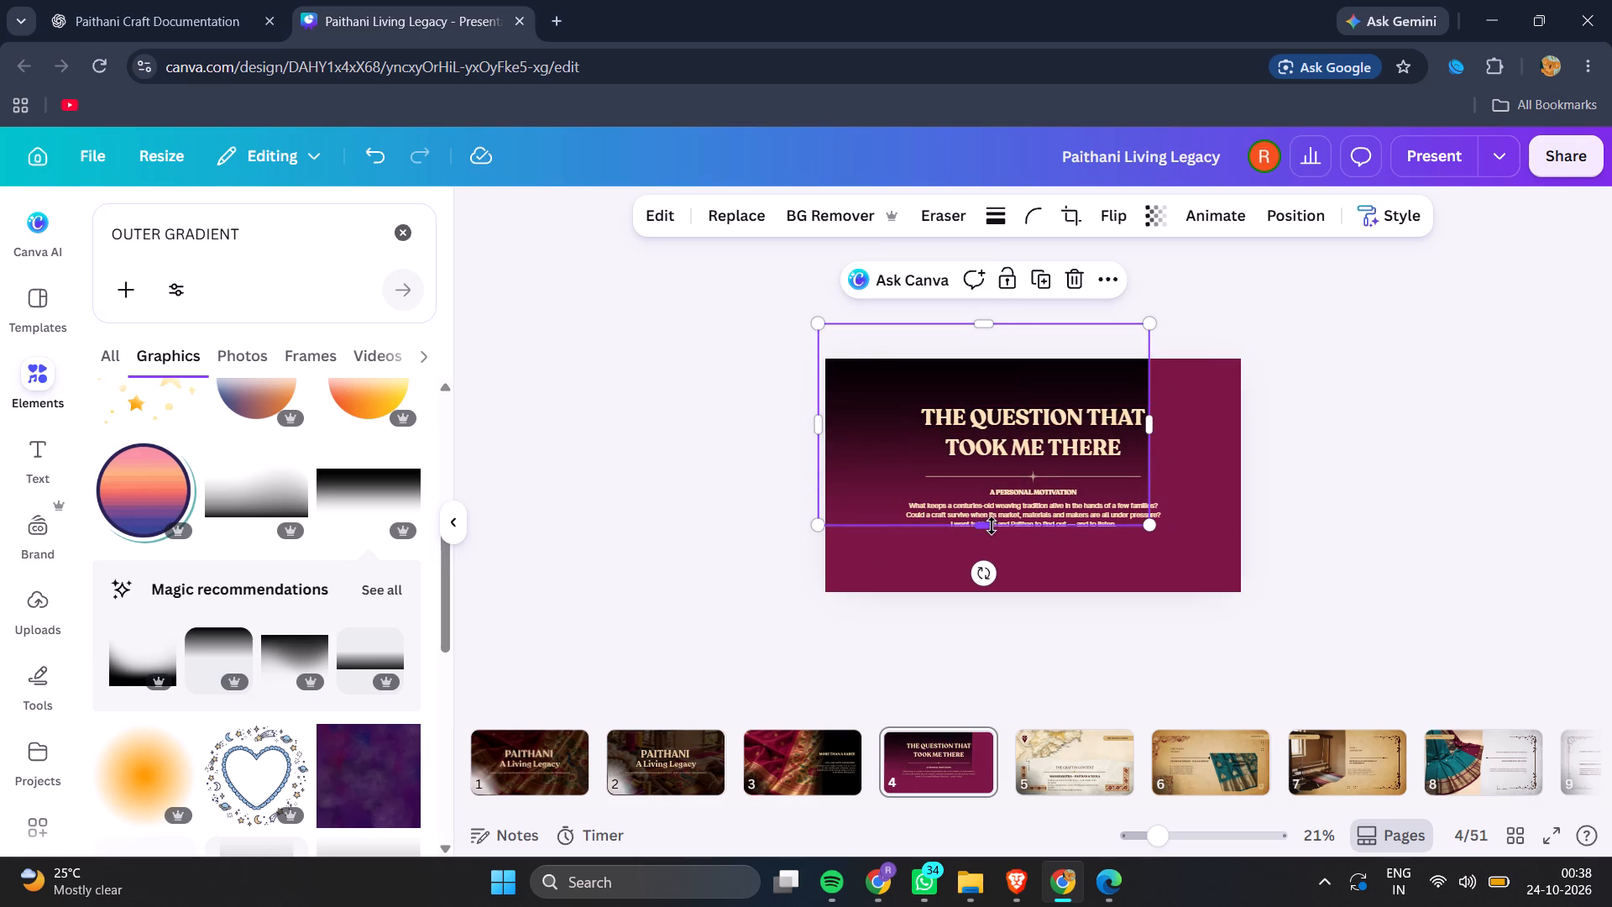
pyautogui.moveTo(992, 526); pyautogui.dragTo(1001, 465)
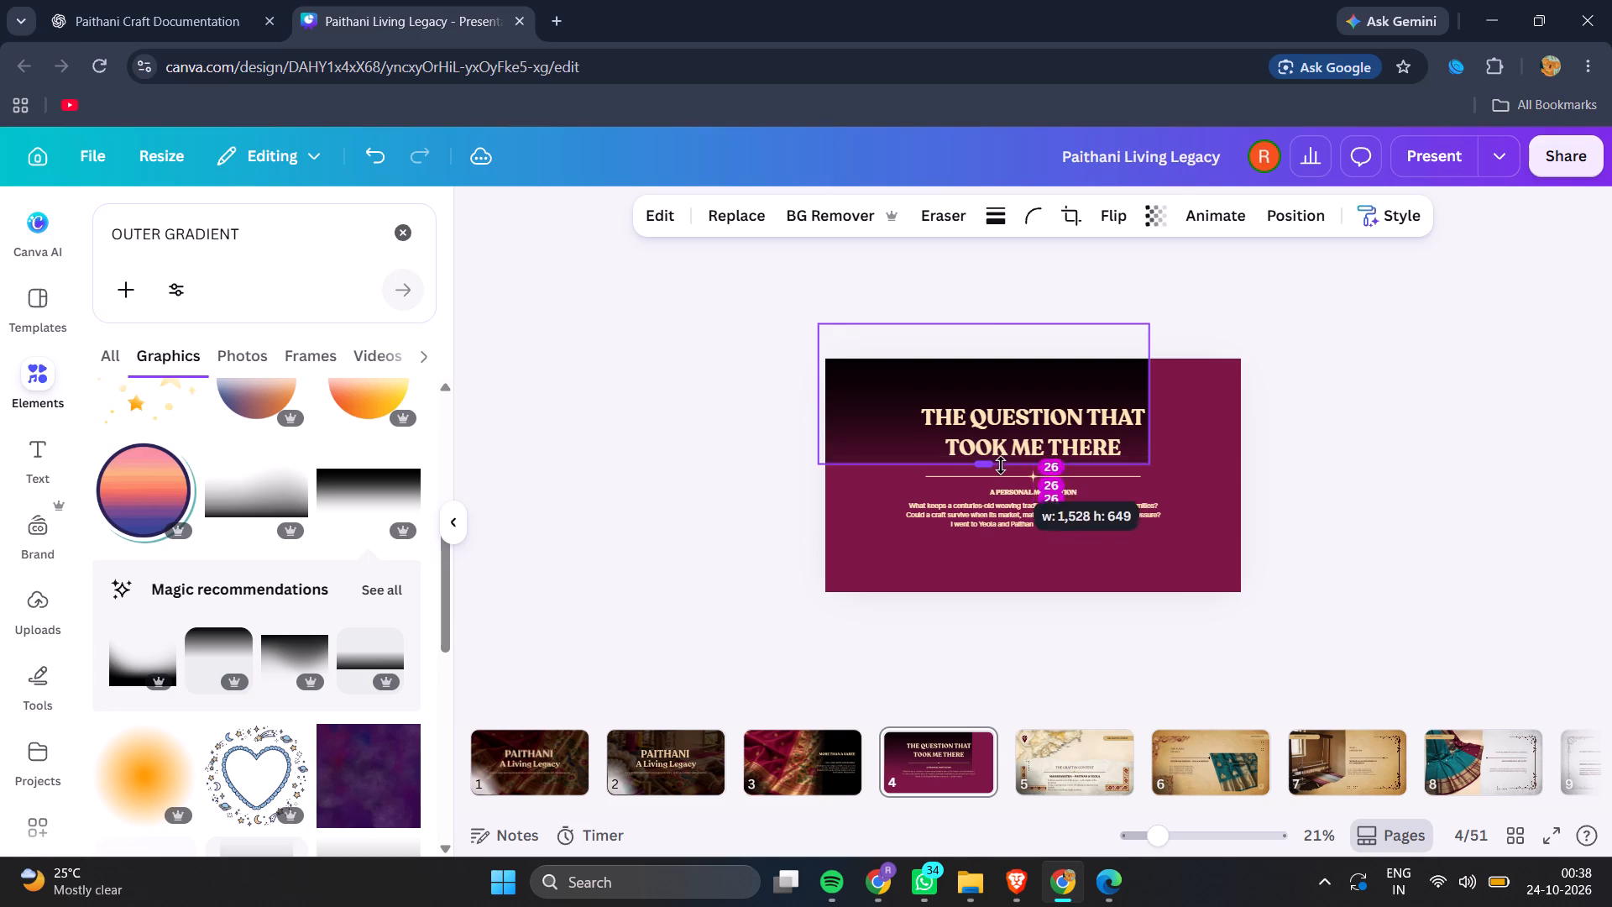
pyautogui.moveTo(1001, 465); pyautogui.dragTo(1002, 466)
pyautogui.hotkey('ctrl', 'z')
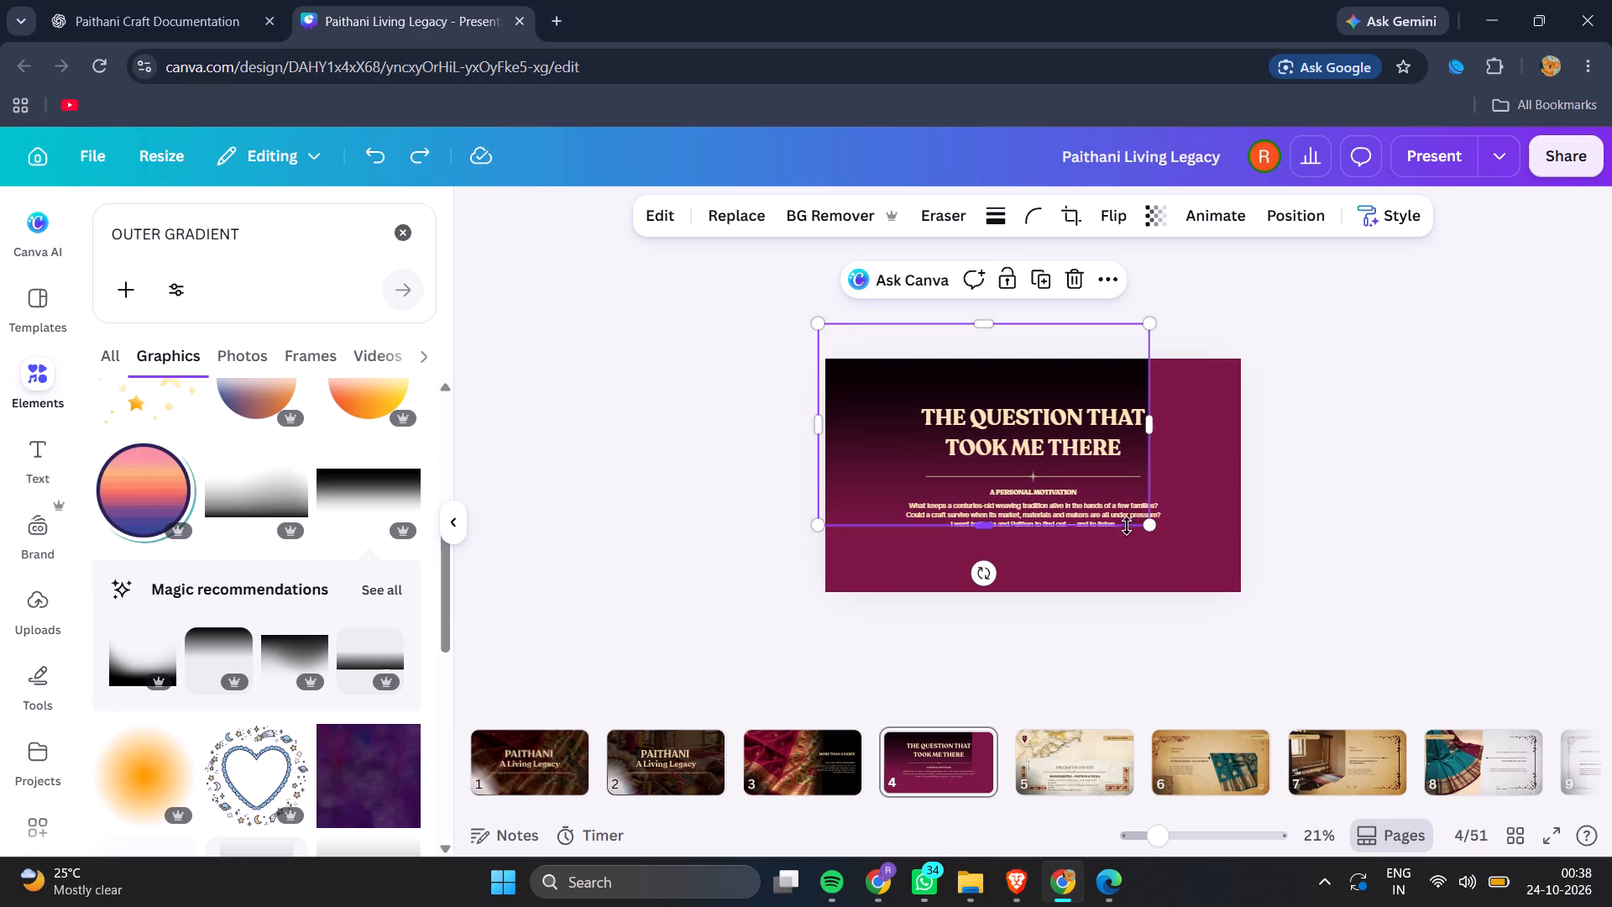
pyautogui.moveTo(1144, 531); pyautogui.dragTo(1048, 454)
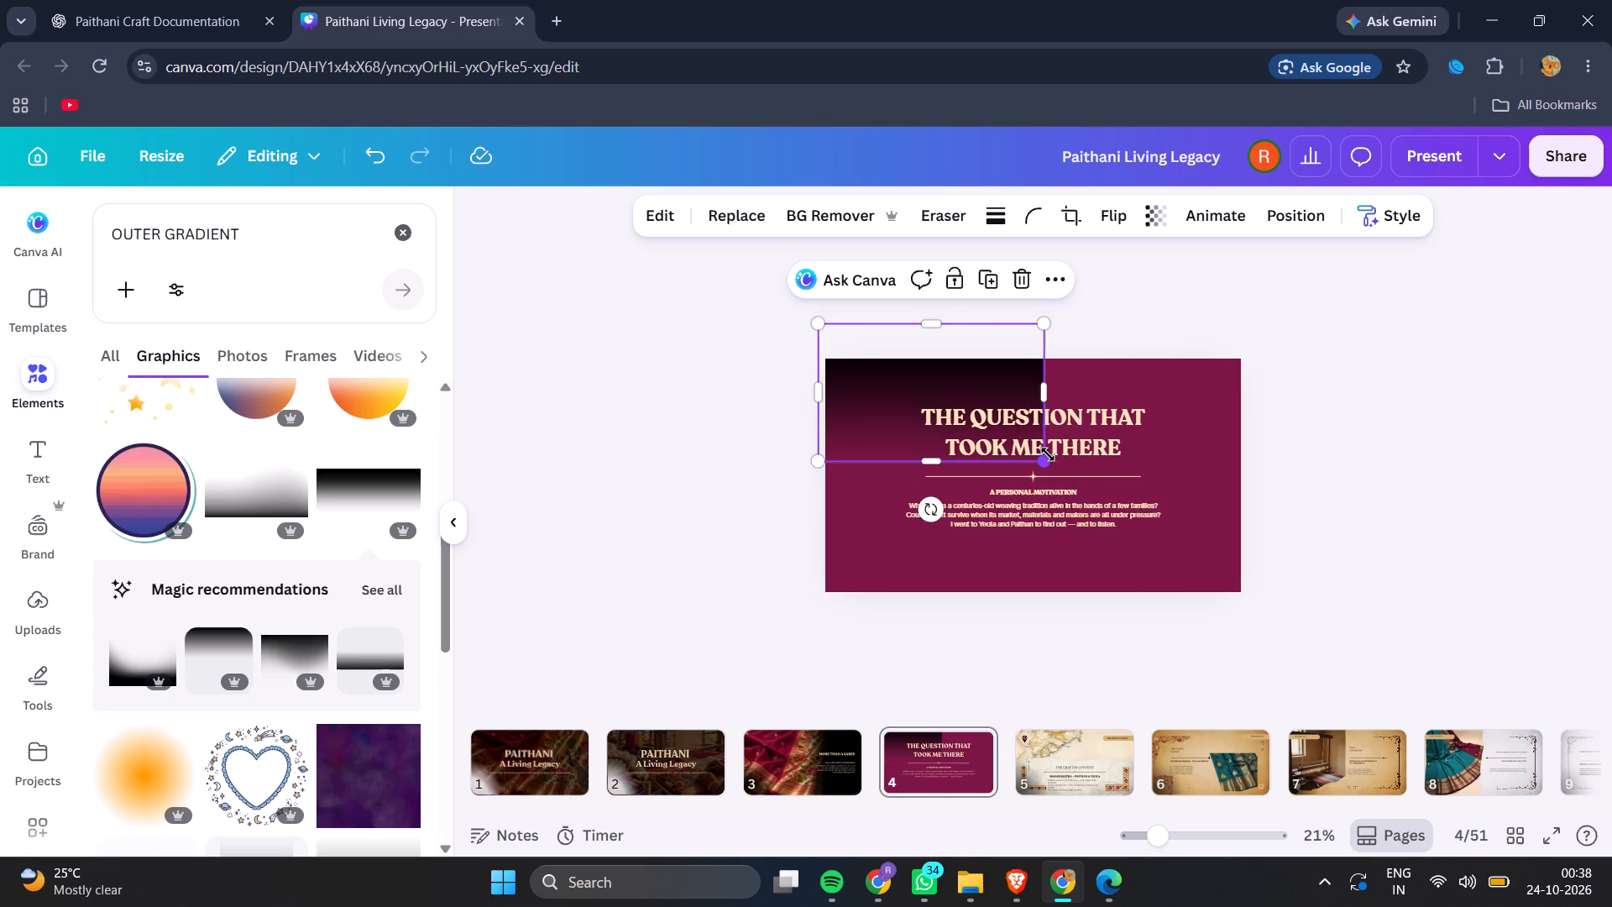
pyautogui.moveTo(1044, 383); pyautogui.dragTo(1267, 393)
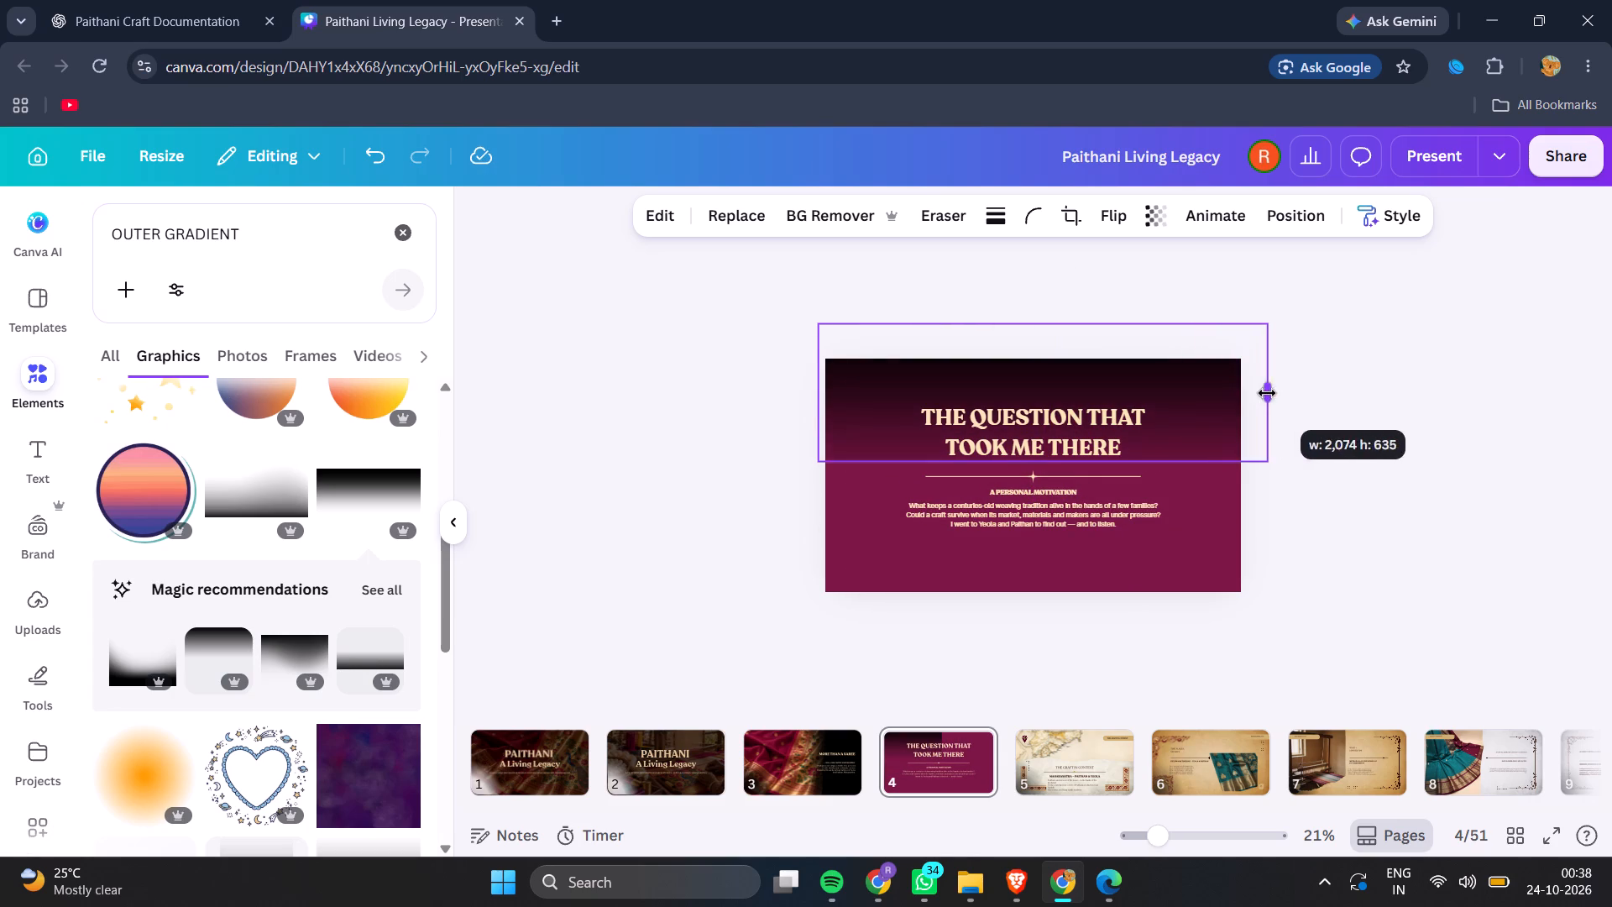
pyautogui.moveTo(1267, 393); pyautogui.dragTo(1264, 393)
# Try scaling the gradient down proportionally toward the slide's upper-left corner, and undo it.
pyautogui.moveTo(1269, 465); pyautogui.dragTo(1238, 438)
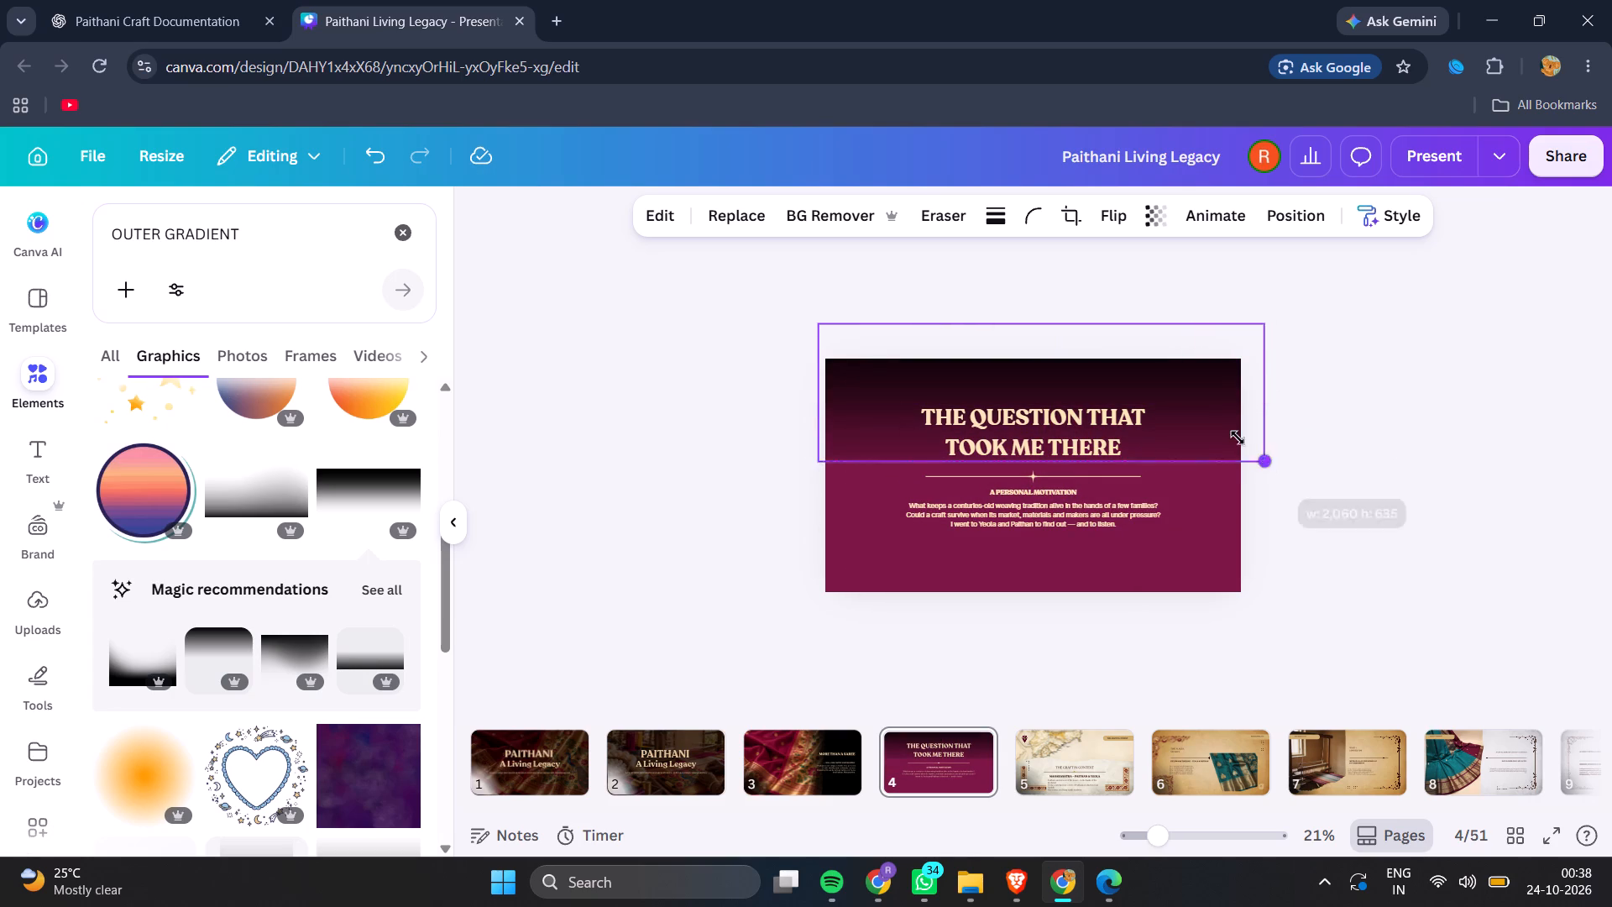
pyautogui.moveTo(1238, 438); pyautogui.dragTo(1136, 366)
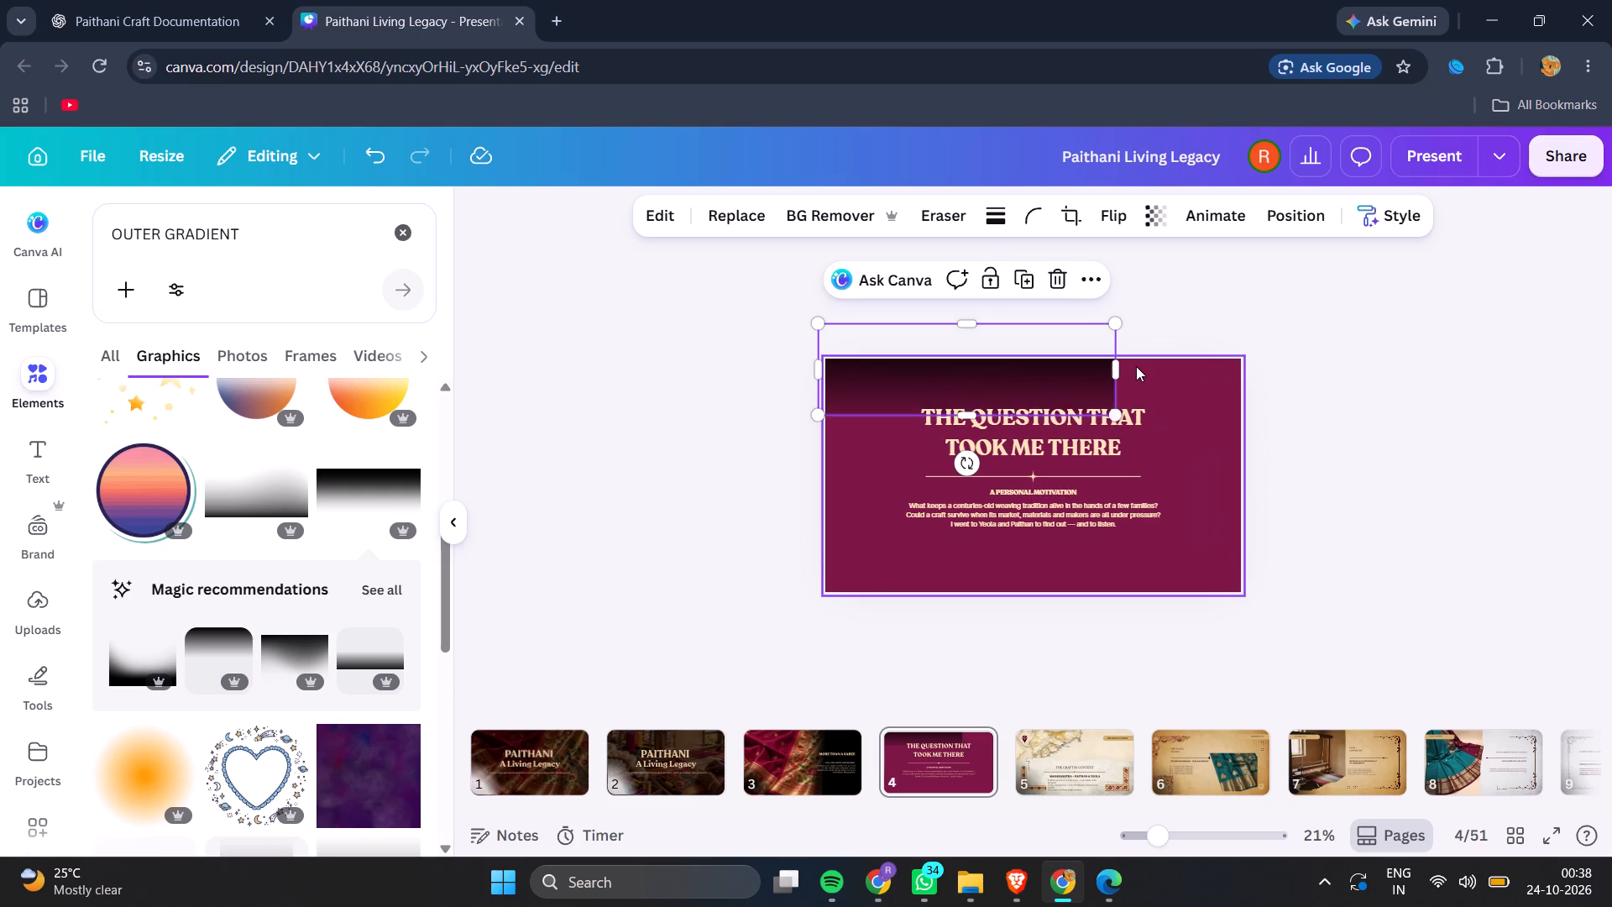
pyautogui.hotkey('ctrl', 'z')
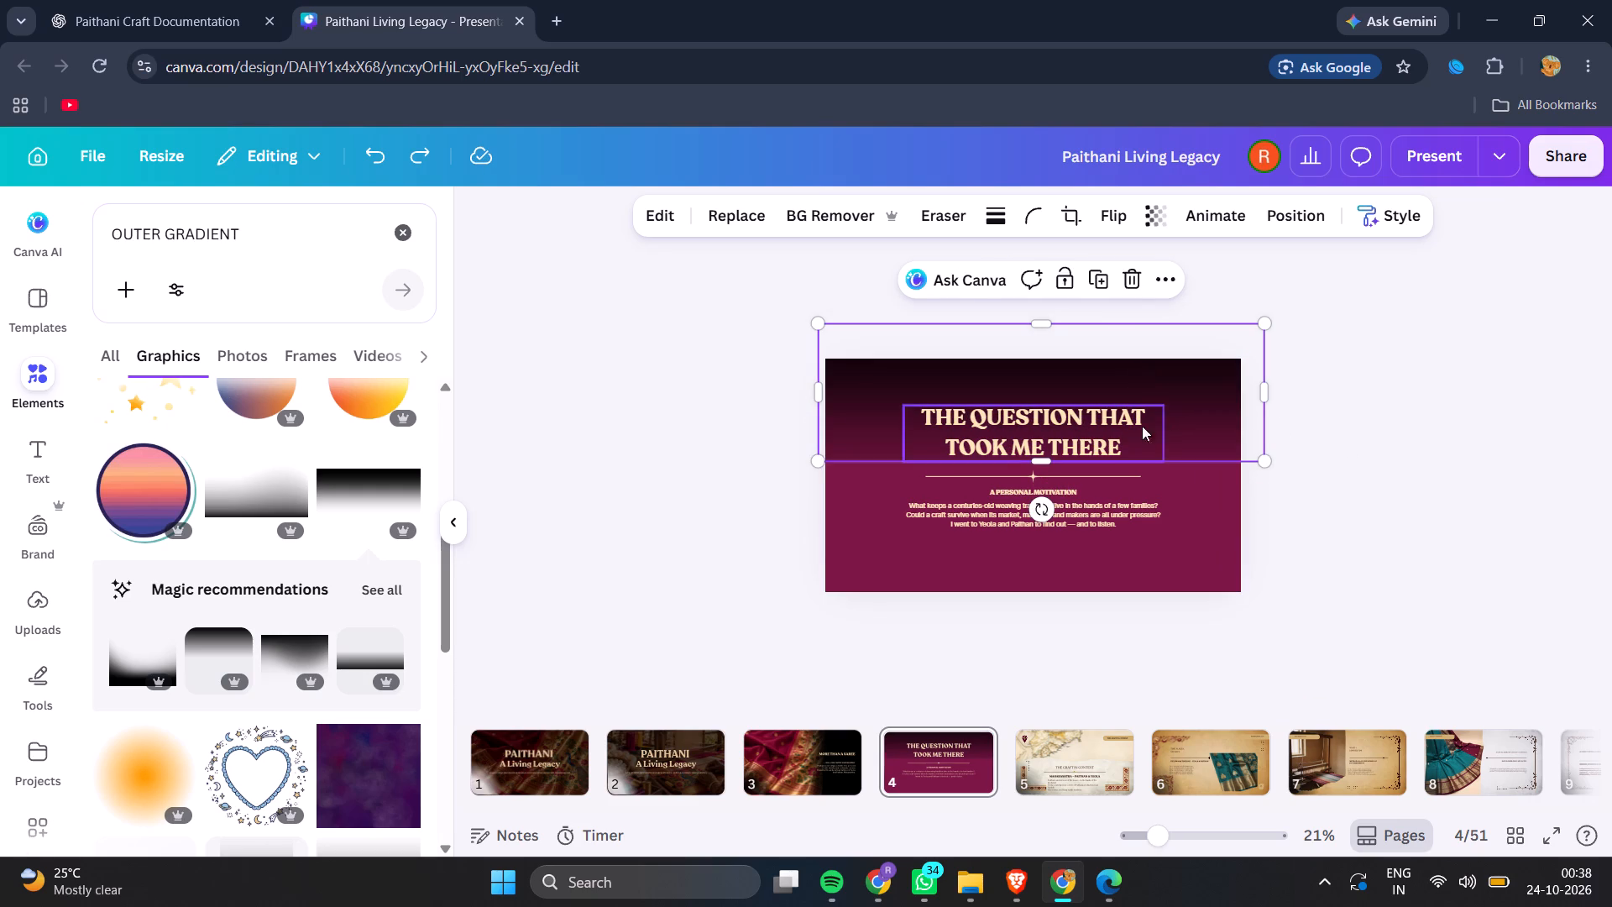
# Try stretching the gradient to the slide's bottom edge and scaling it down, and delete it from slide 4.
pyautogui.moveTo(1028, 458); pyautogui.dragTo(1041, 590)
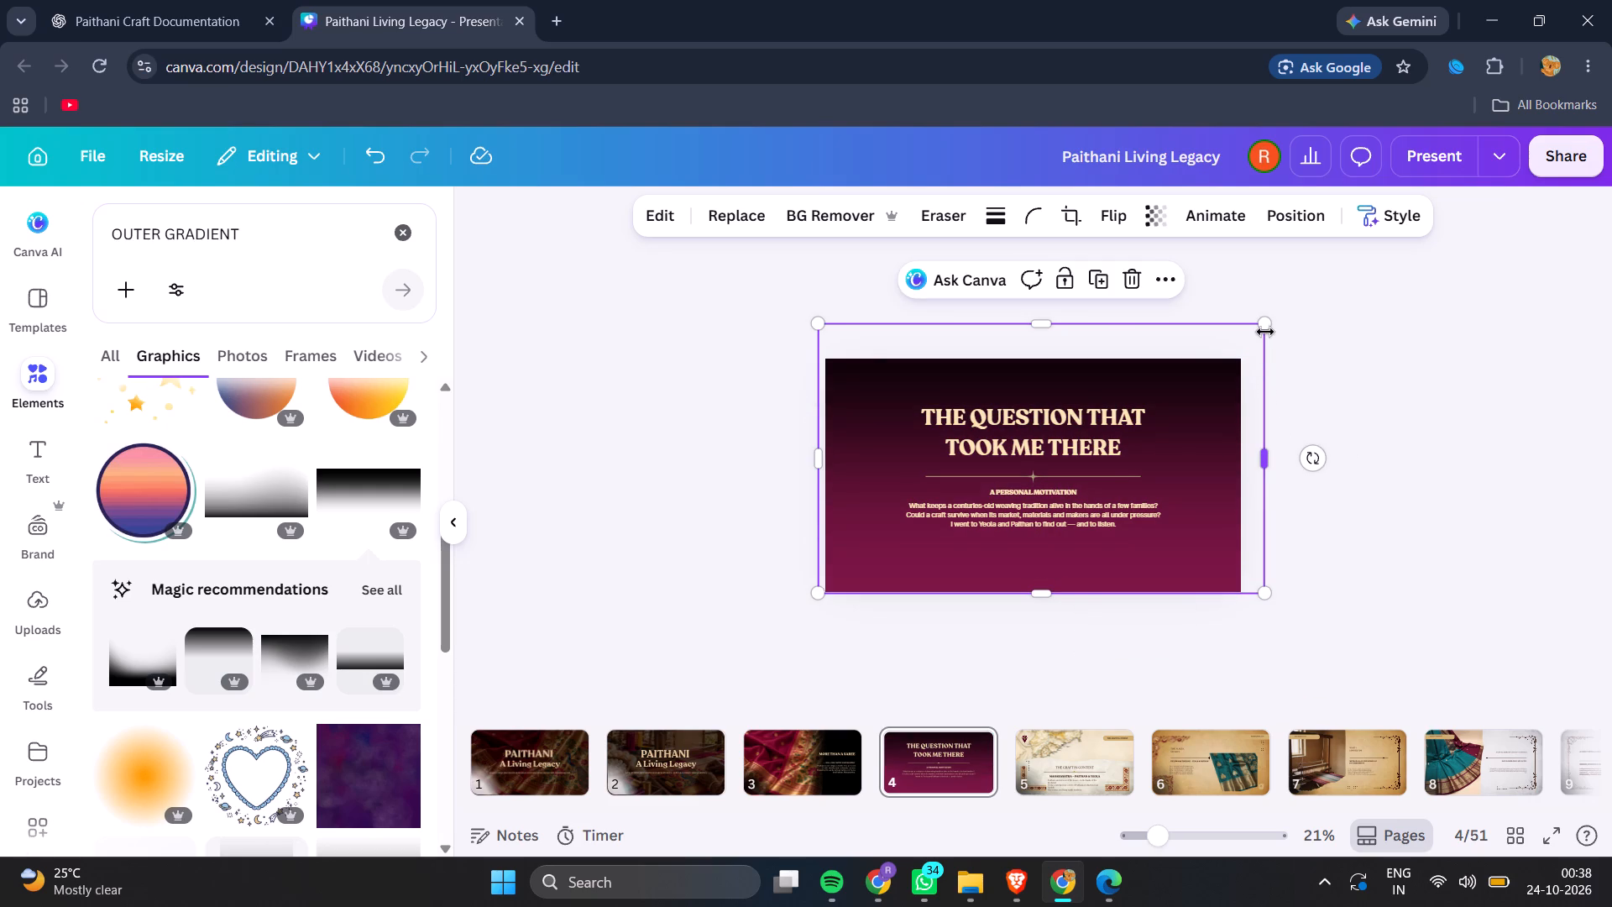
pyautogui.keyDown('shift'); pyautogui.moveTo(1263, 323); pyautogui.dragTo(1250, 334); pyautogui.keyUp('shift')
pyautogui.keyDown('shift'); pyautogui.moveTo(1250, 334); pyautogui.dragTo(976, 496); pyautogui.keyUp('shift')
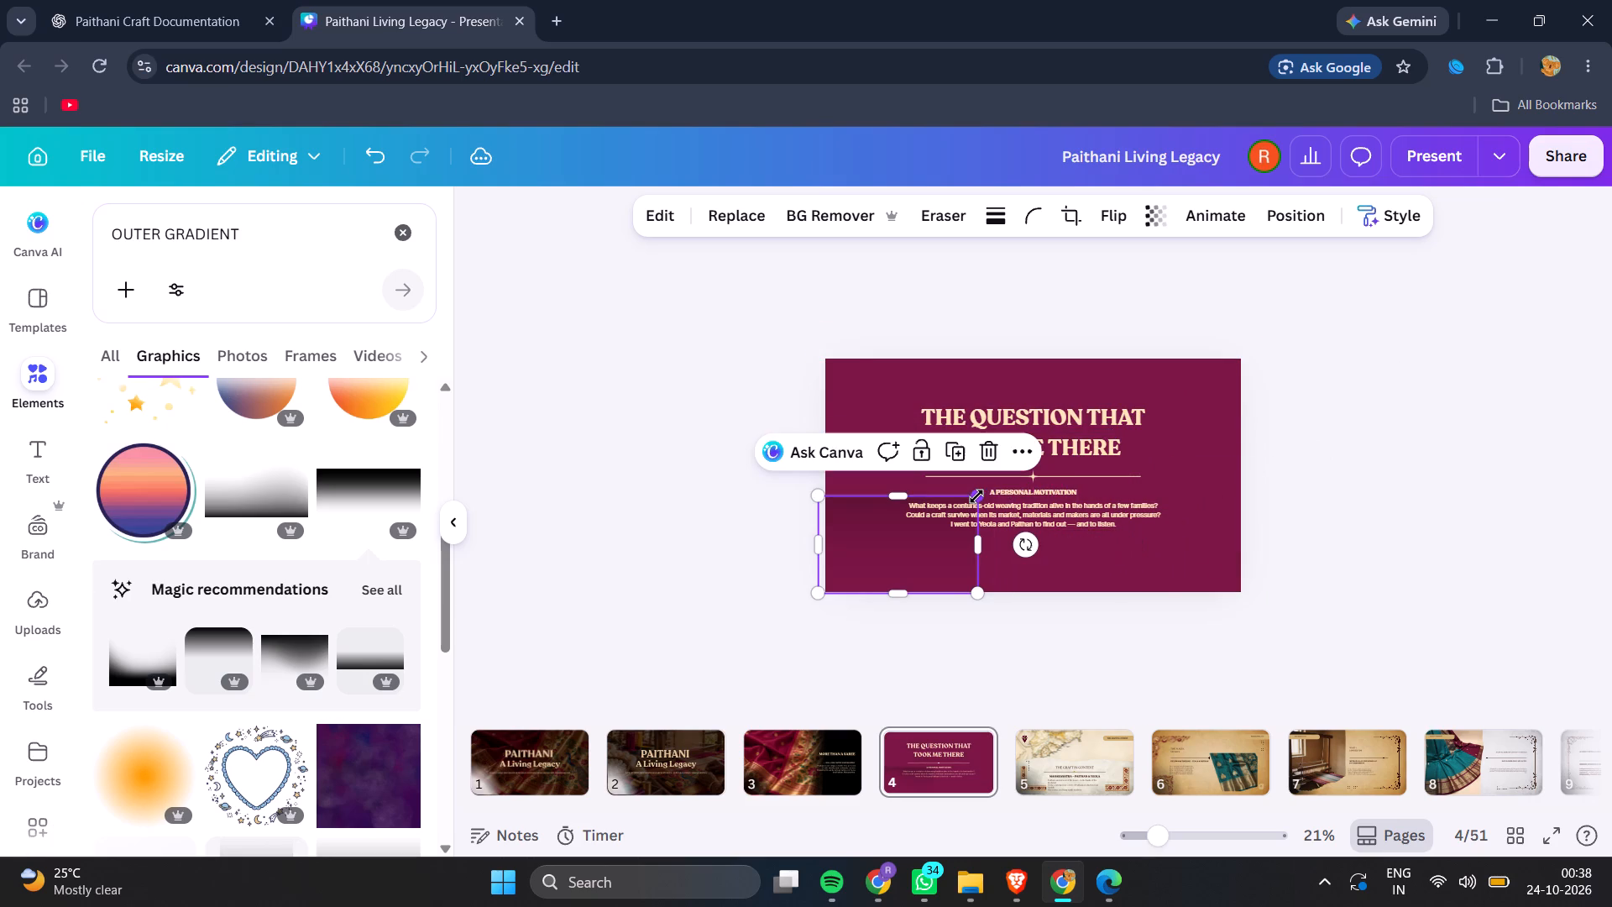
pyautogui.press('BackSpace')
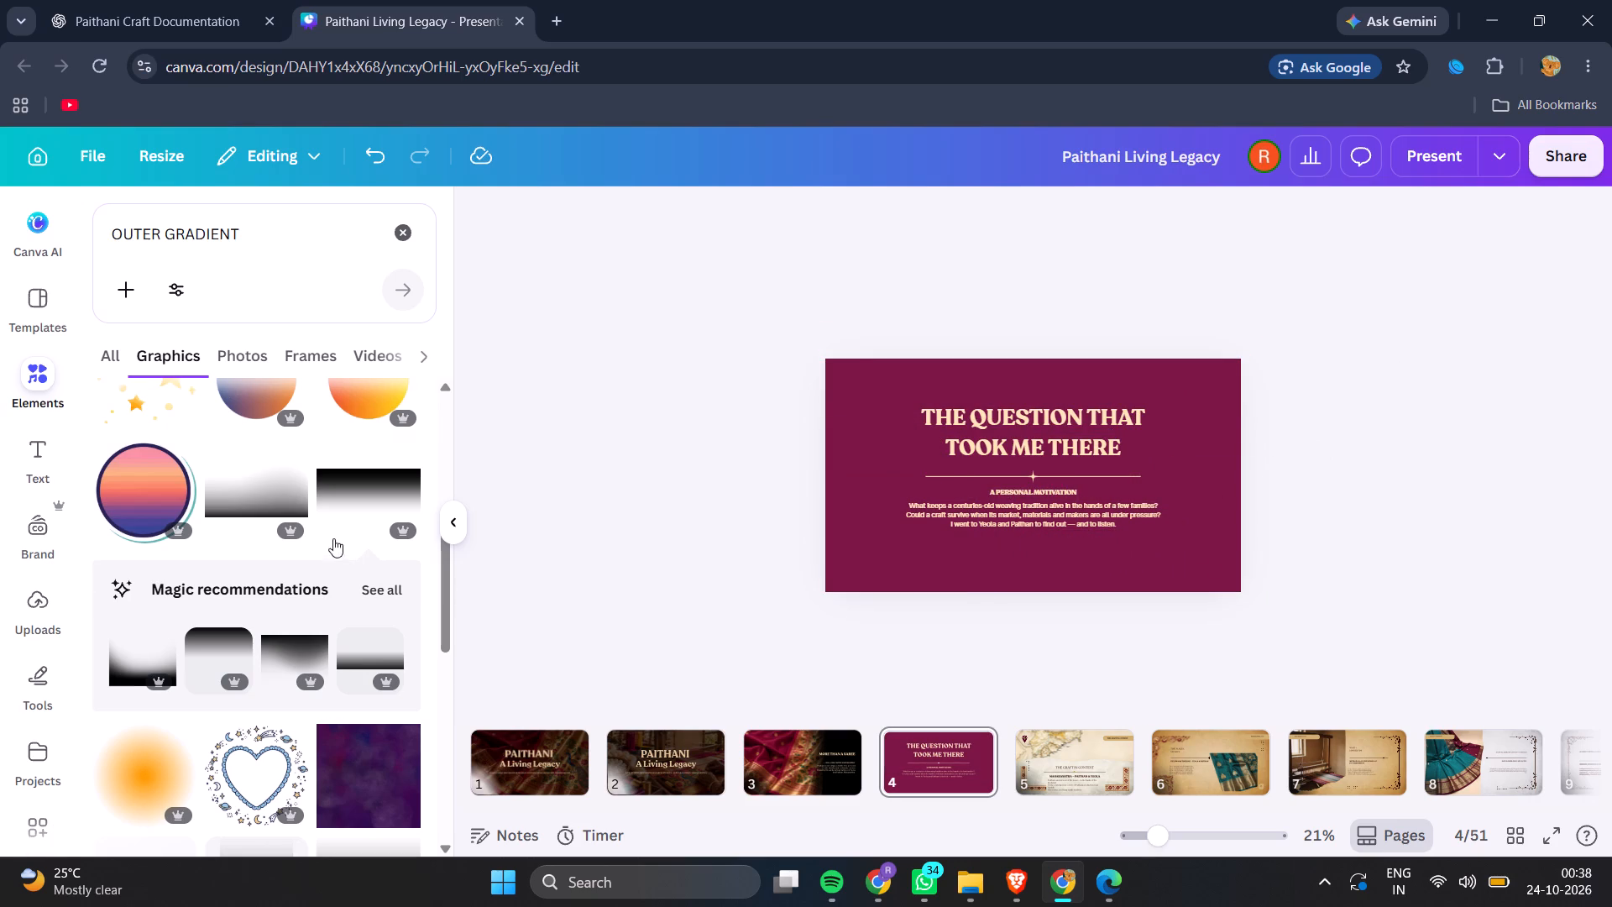
# Add the soft bottom-dark gradient graphic to slide 4, align it with the slide's bottom edge and widen it to full slide width.
pyautogui.click(262, 500)
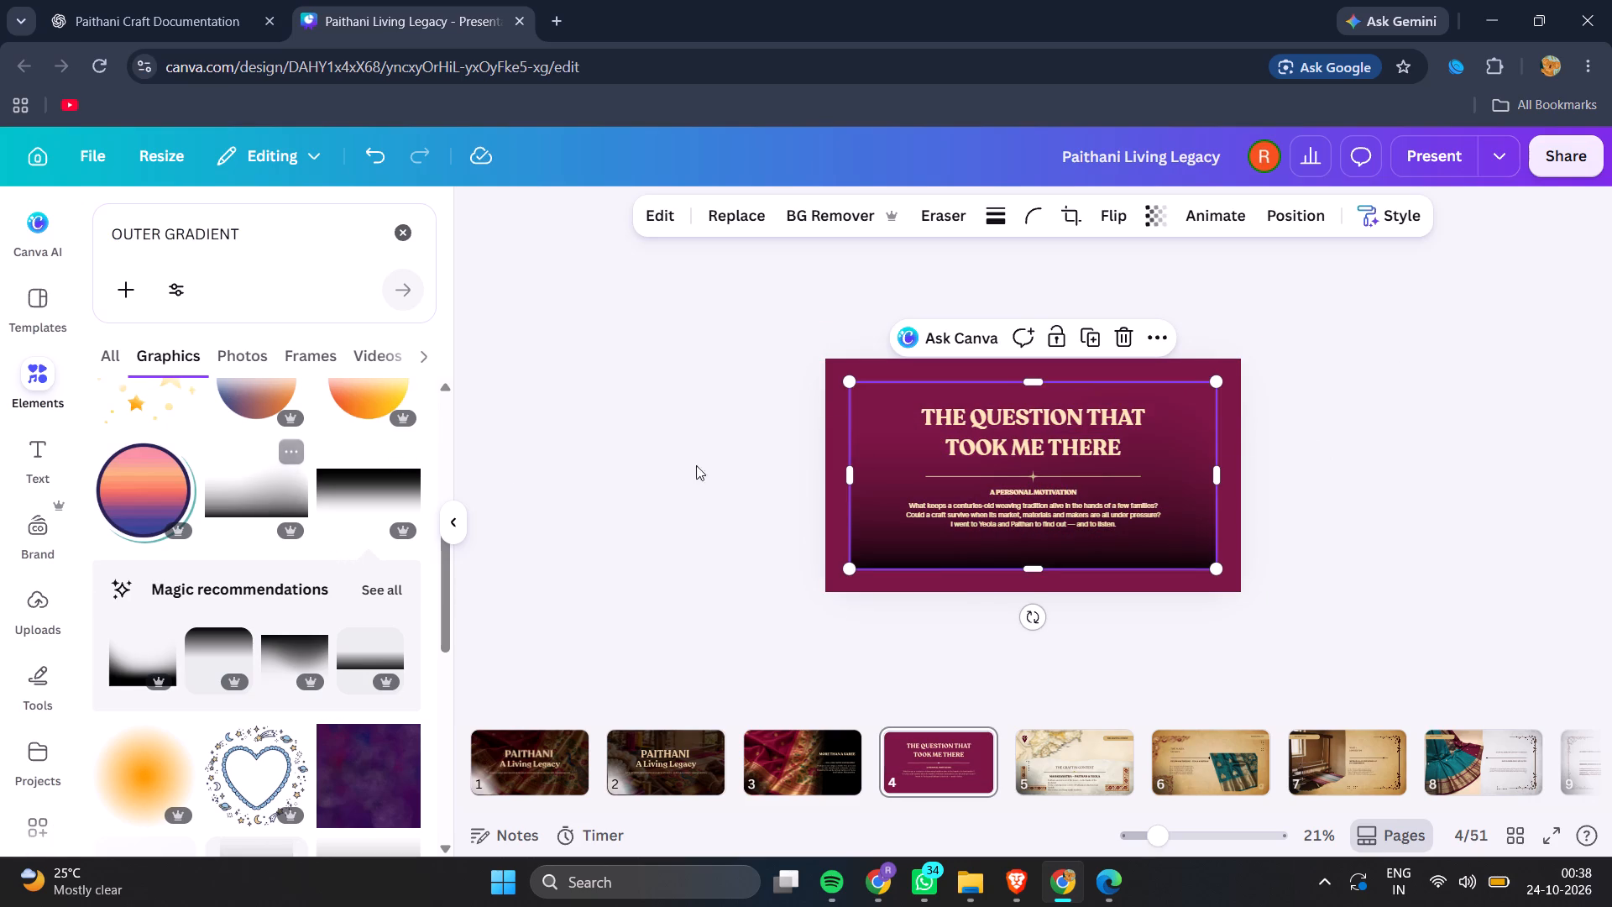
pyautogui.moveTo(1138, 551); pyautogui.dragTo(1087, 587)
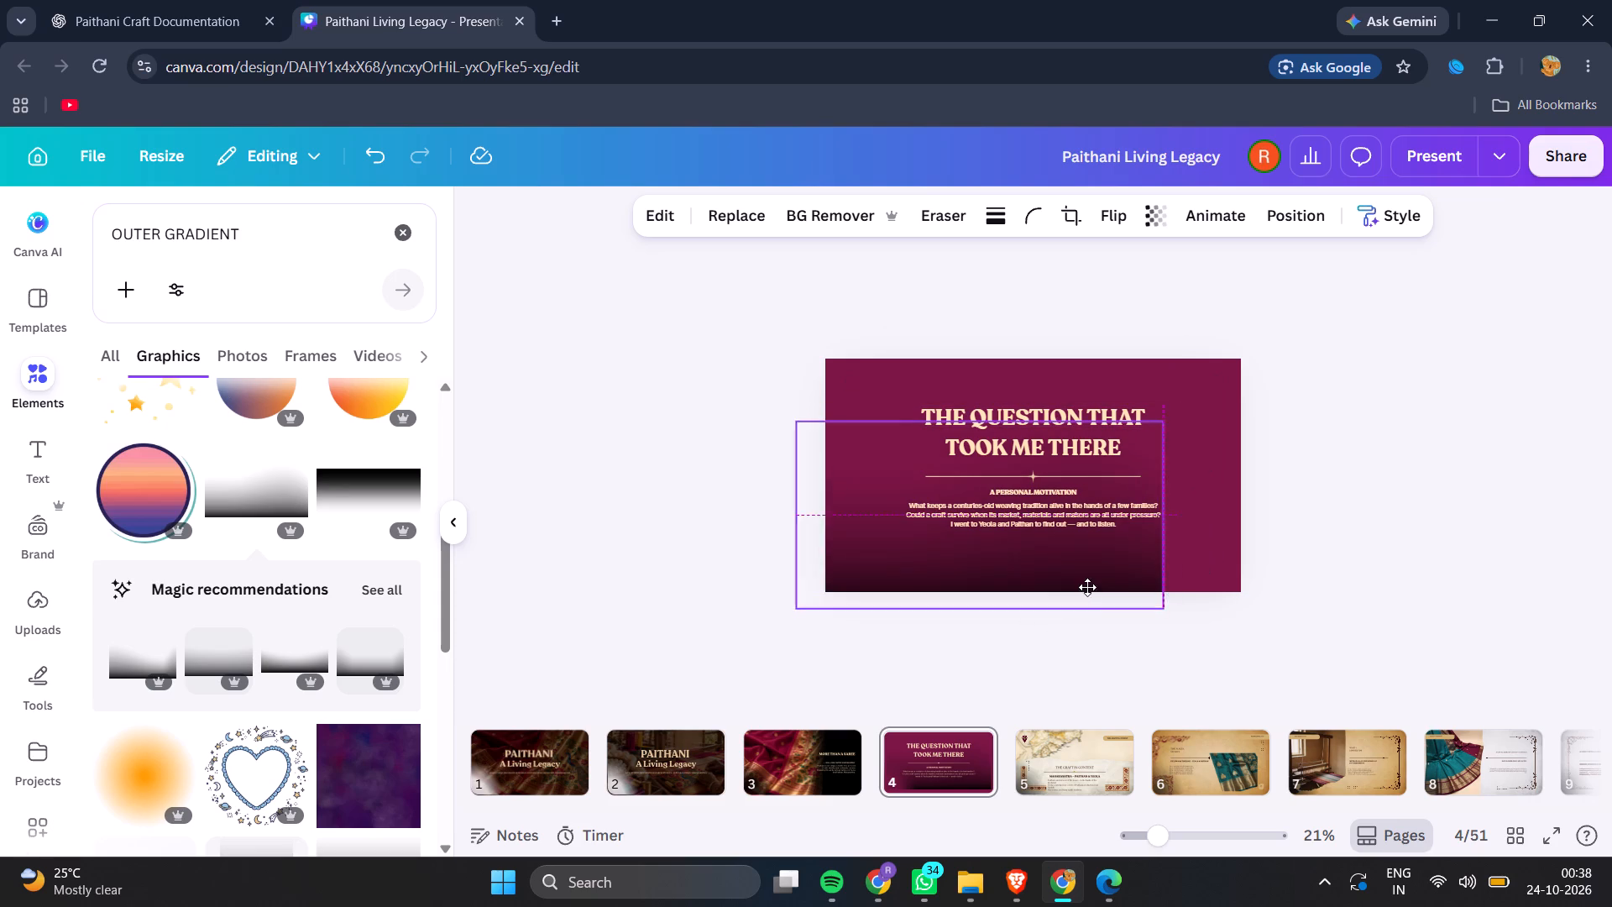
pyautogui.moveTo(1087, 587); pyautogui.dragTo(1114, 580)
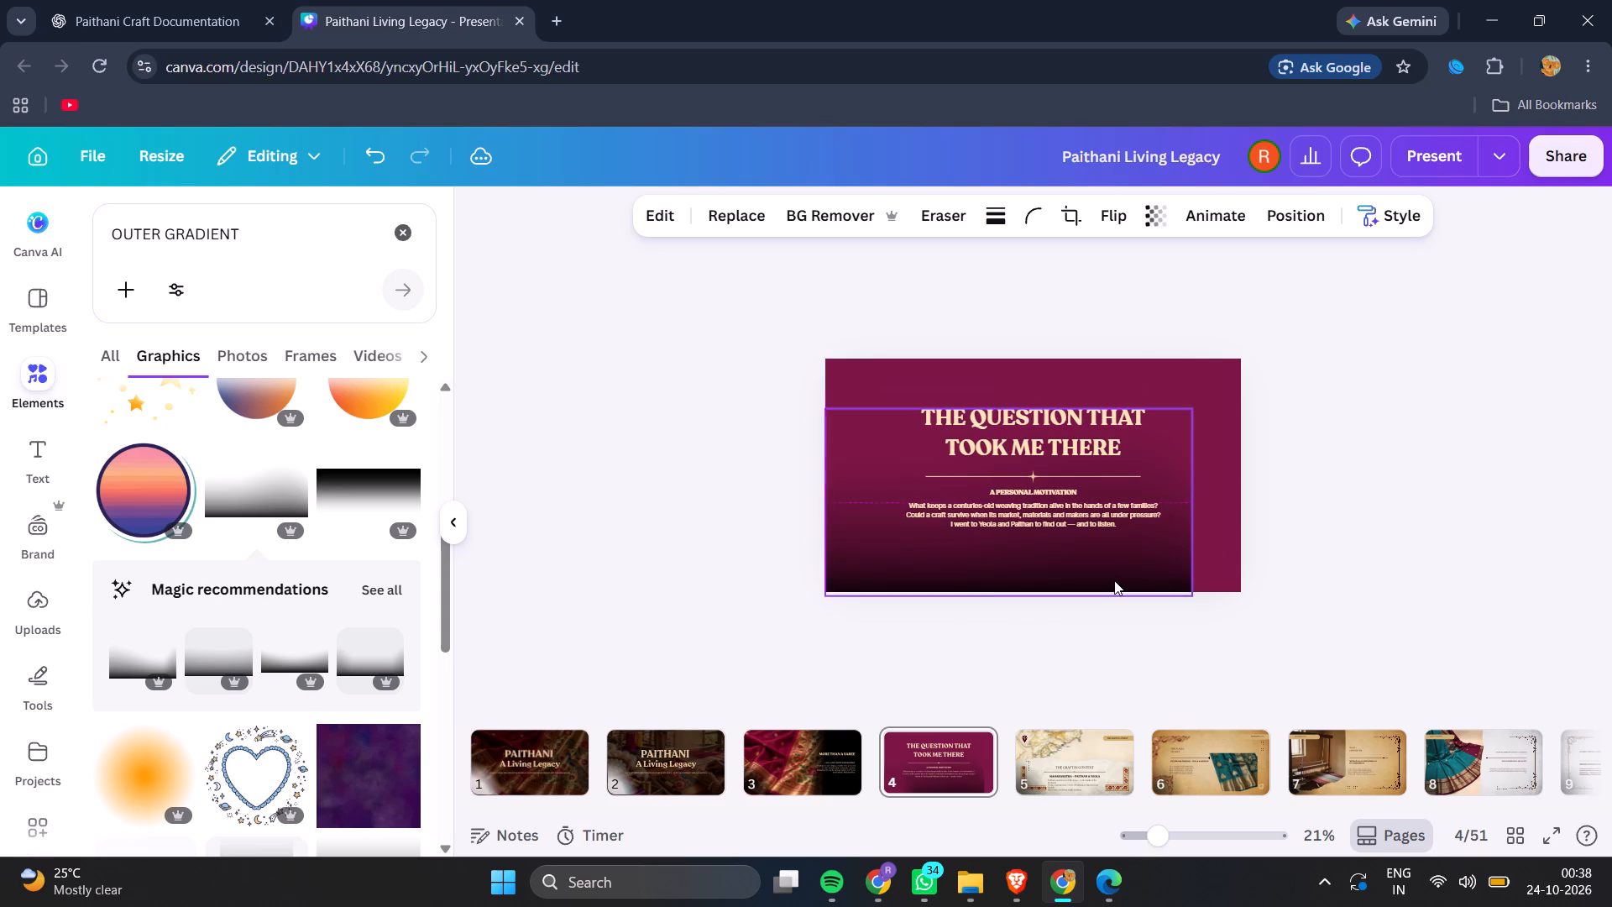
pyautogui.moveTo(1193, 500); pyautogui.dragTo(1249, 497)
# Duplicate the bottom gradient, rotate the copy 180° and centre it over the slide's top edge to darken the top.
pyautogui.click(1093, 358)
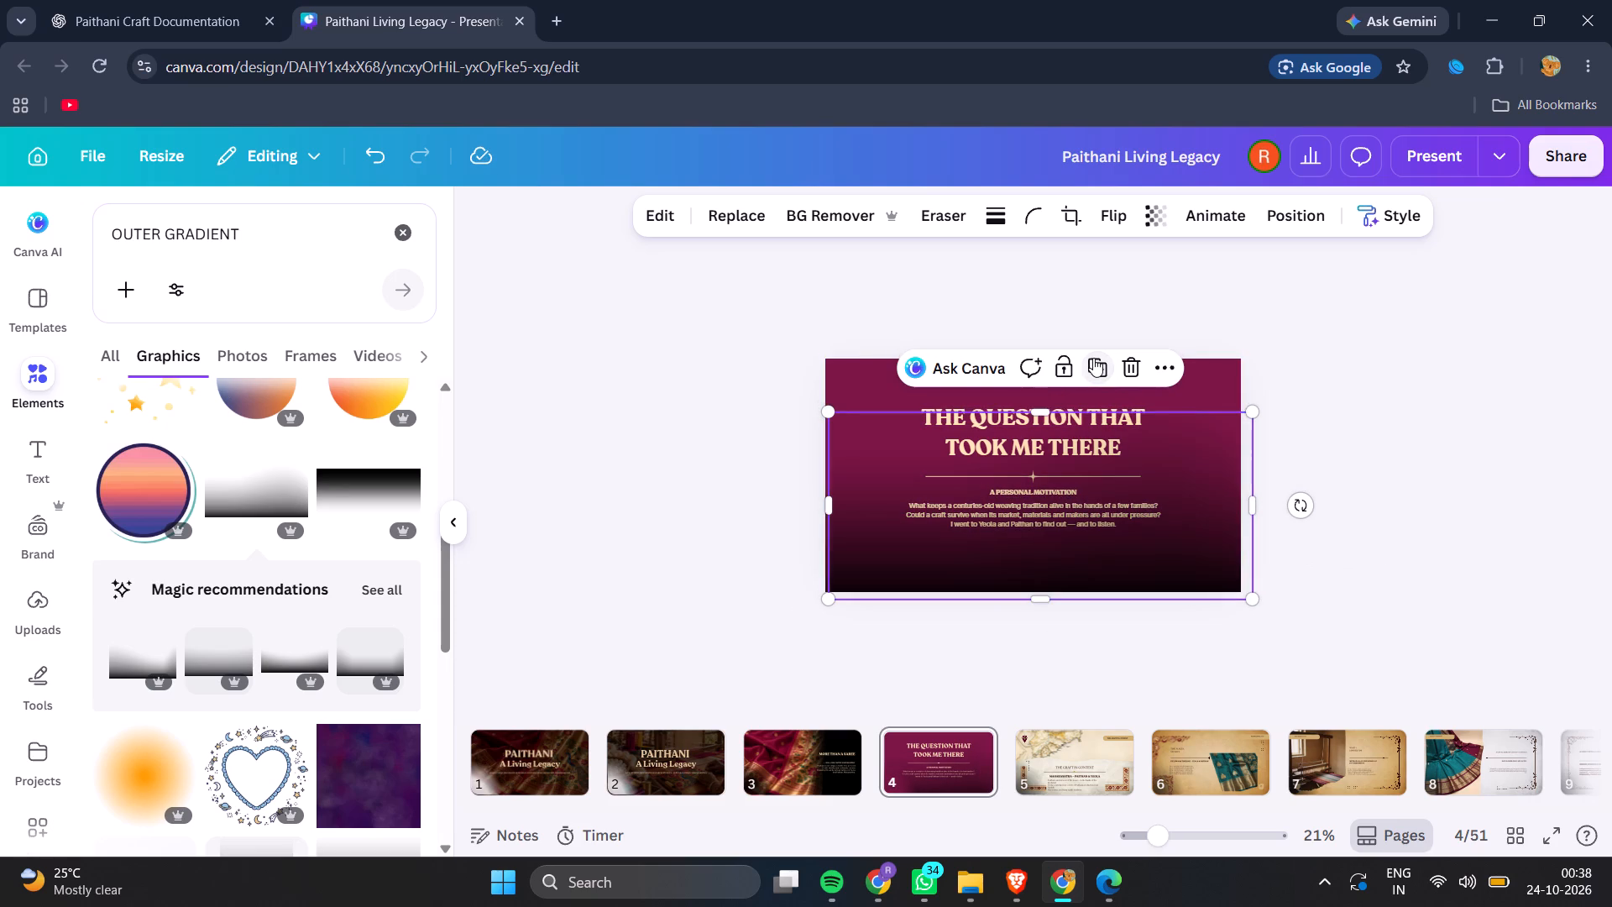
pyautogui.scroll(1, 1082, 572)
pyautogui.moveTo(1082, 572); pyautogui.dragTo(1064, 449)
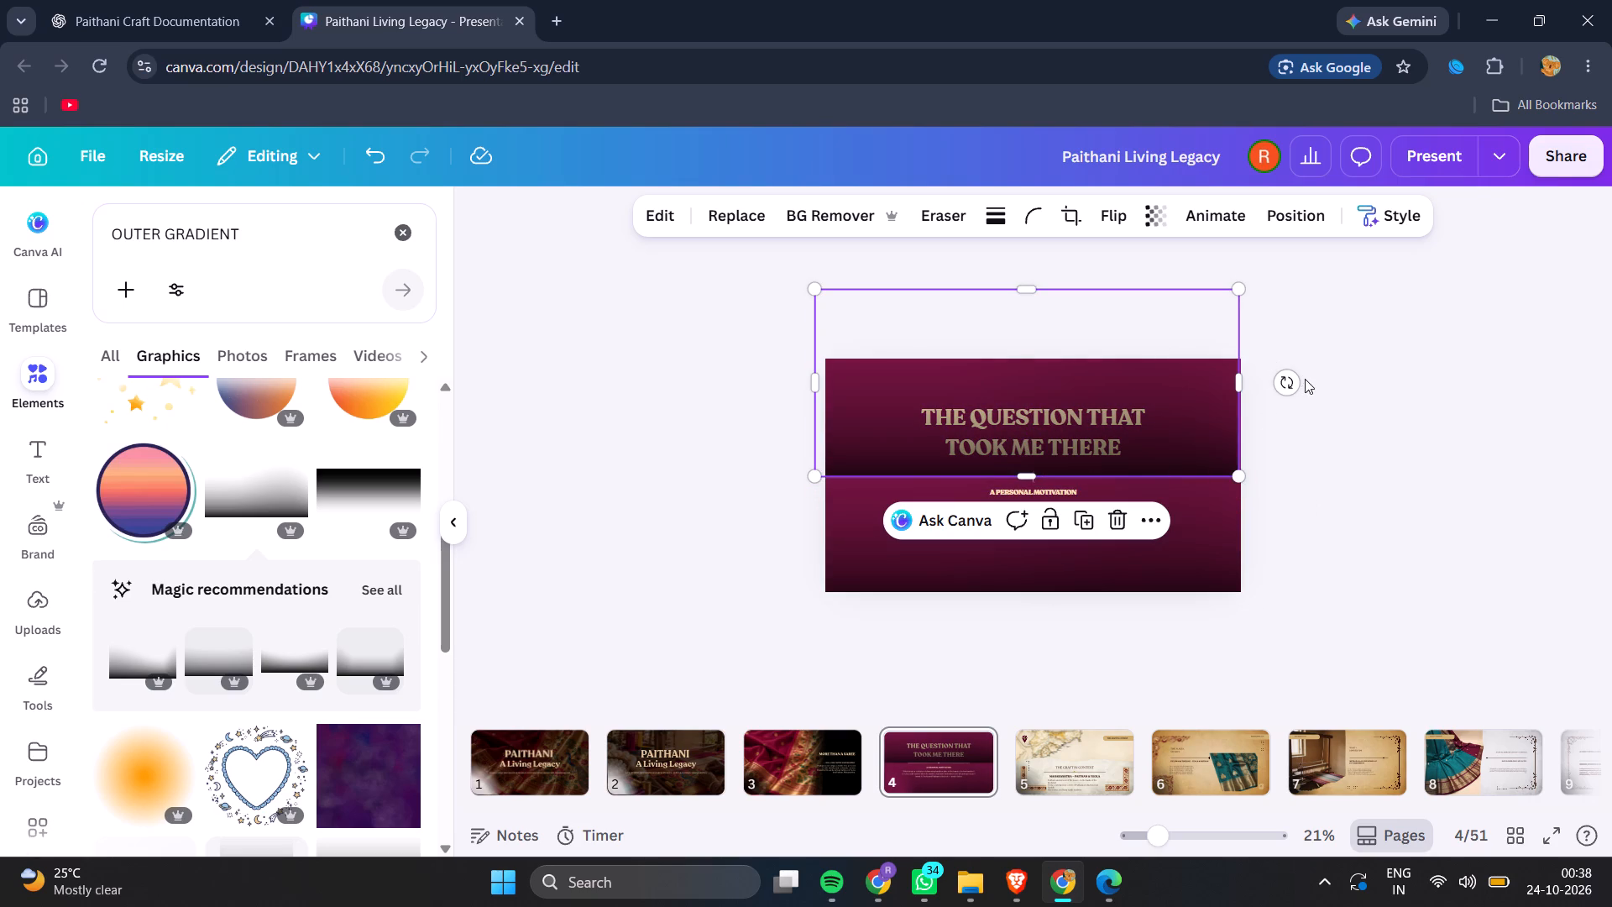
pyautogui.moveTo(1291, 381); pyautogui.dragTo(745, 383)
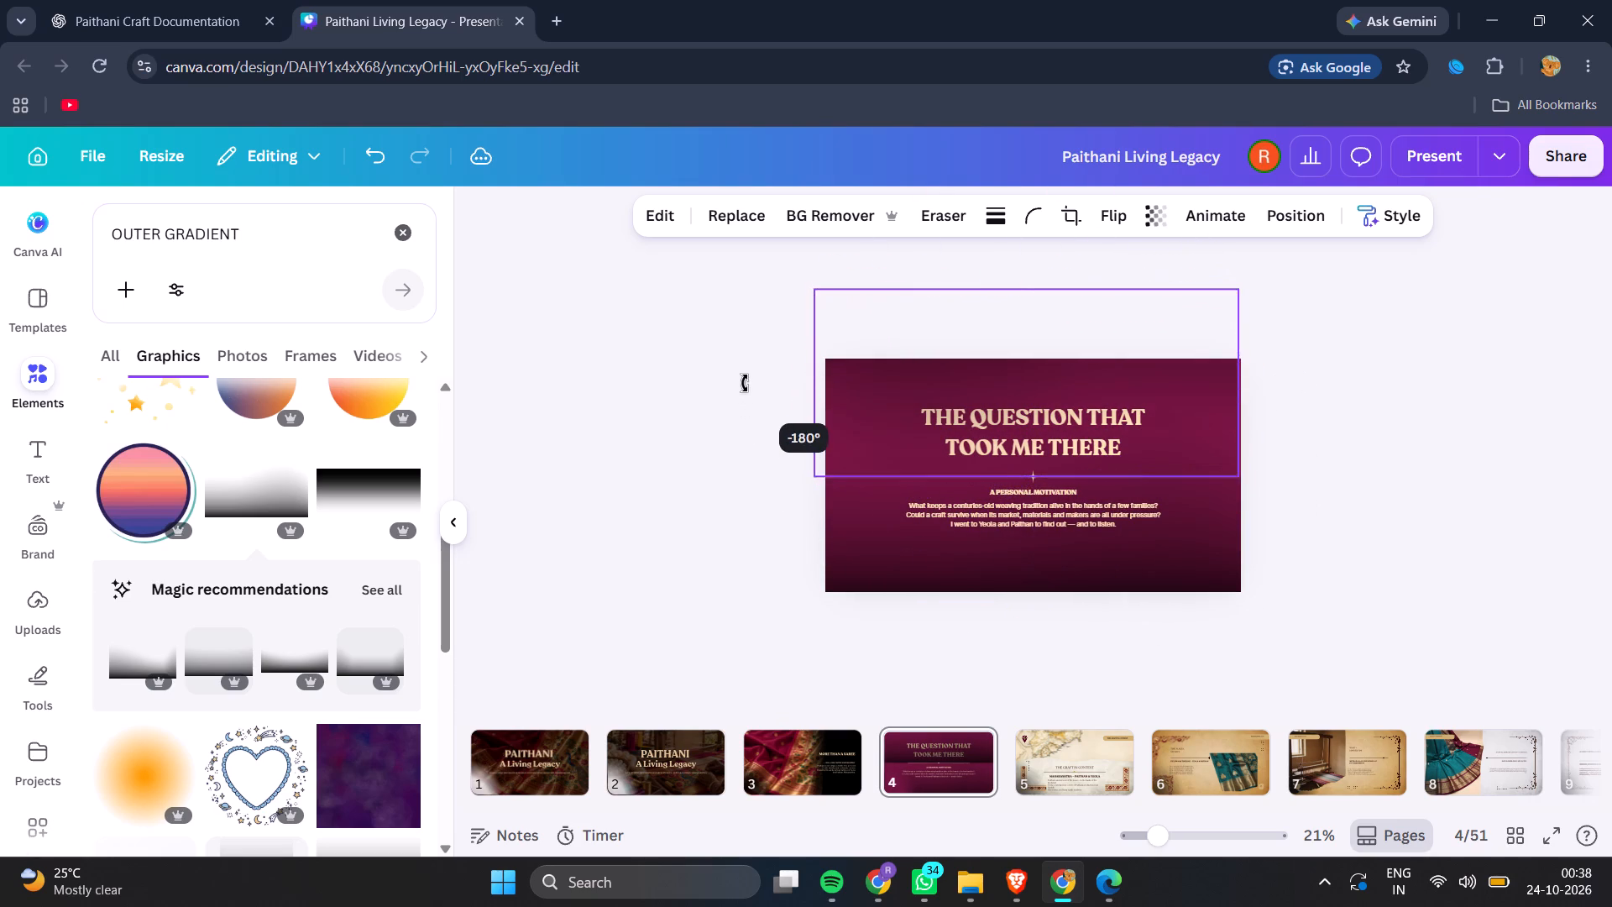
pyautogui.moveTo(745, 383); pyautogui.dragTo(739, 387)
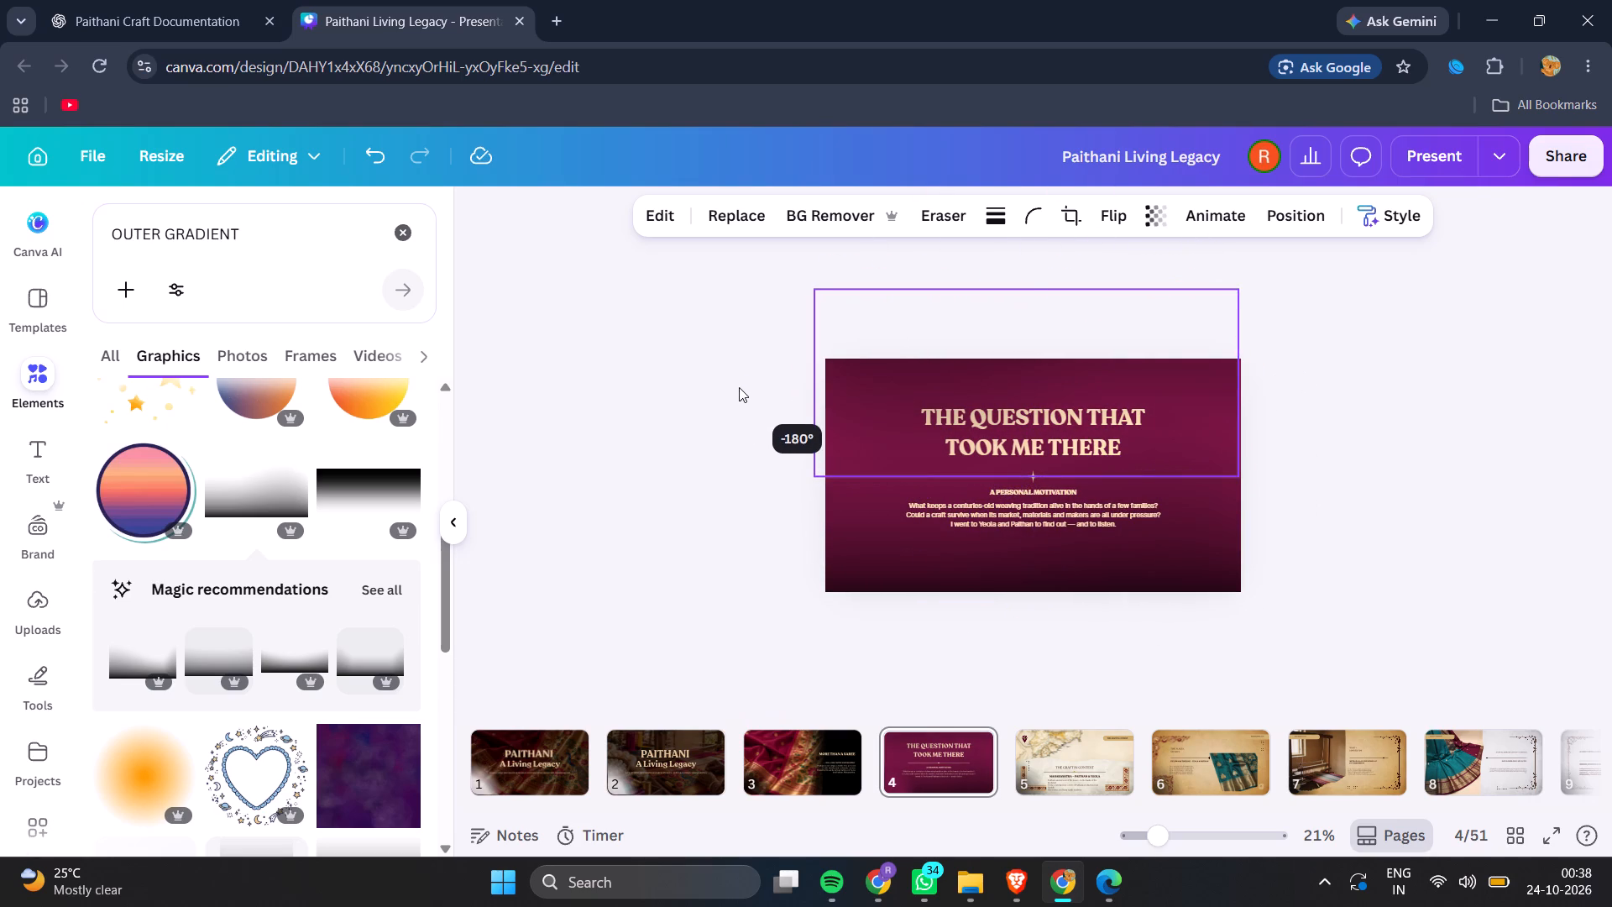
pyautogui.moveTo(1008, 307); pyautogui.dragTo(1015, 338)
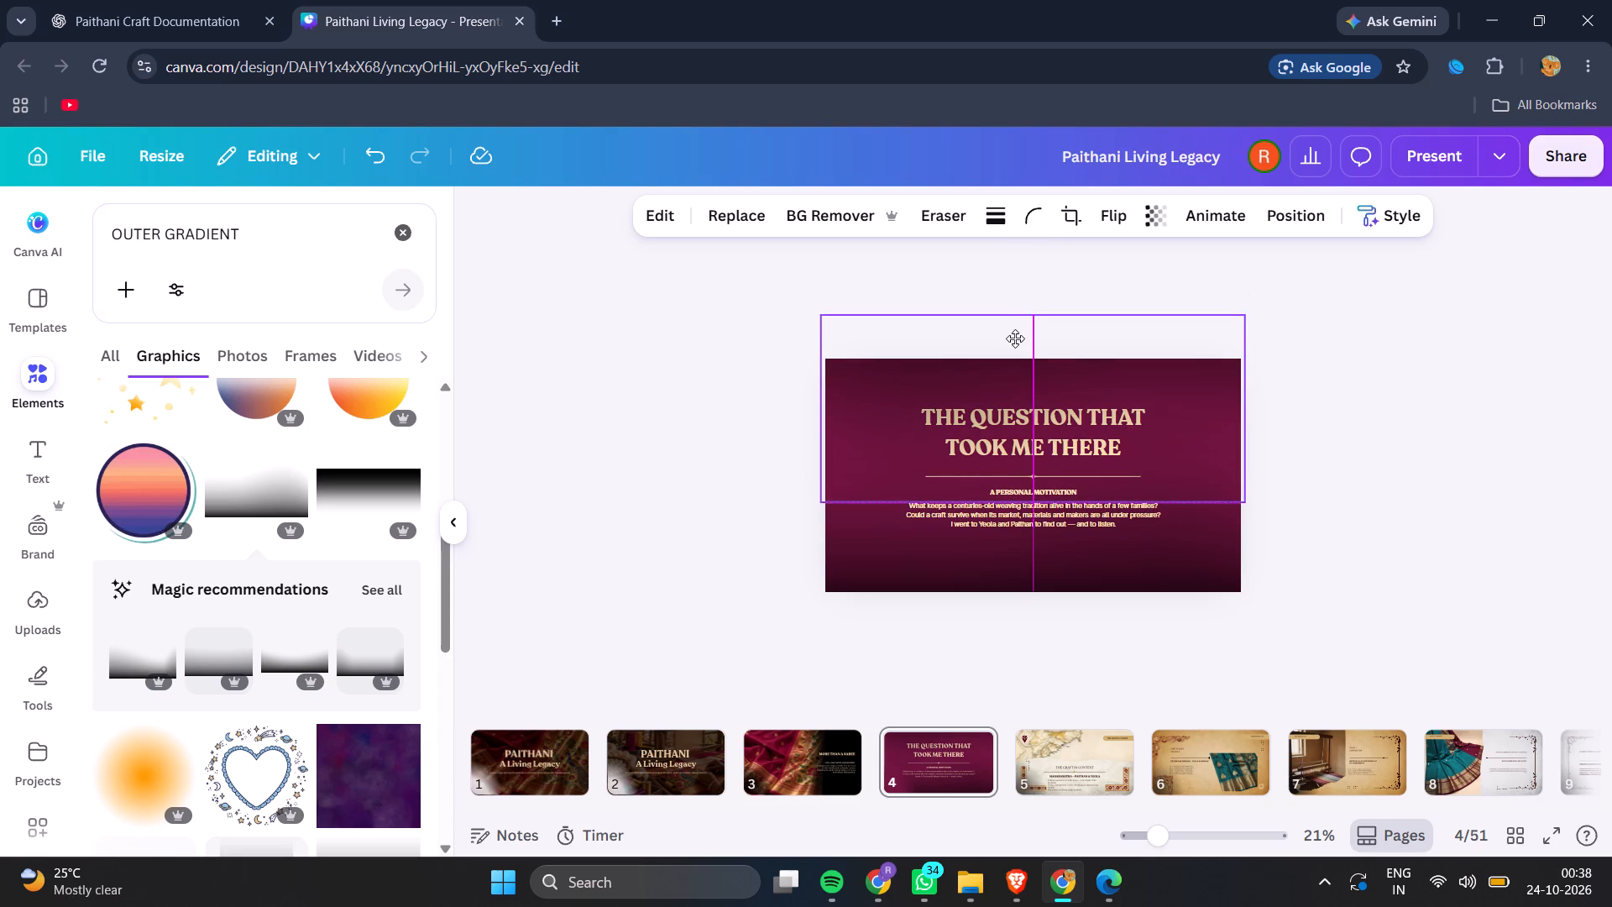
pyautogui.moveTo(1015, 338); pyautogui.dragTo(1013, 351)
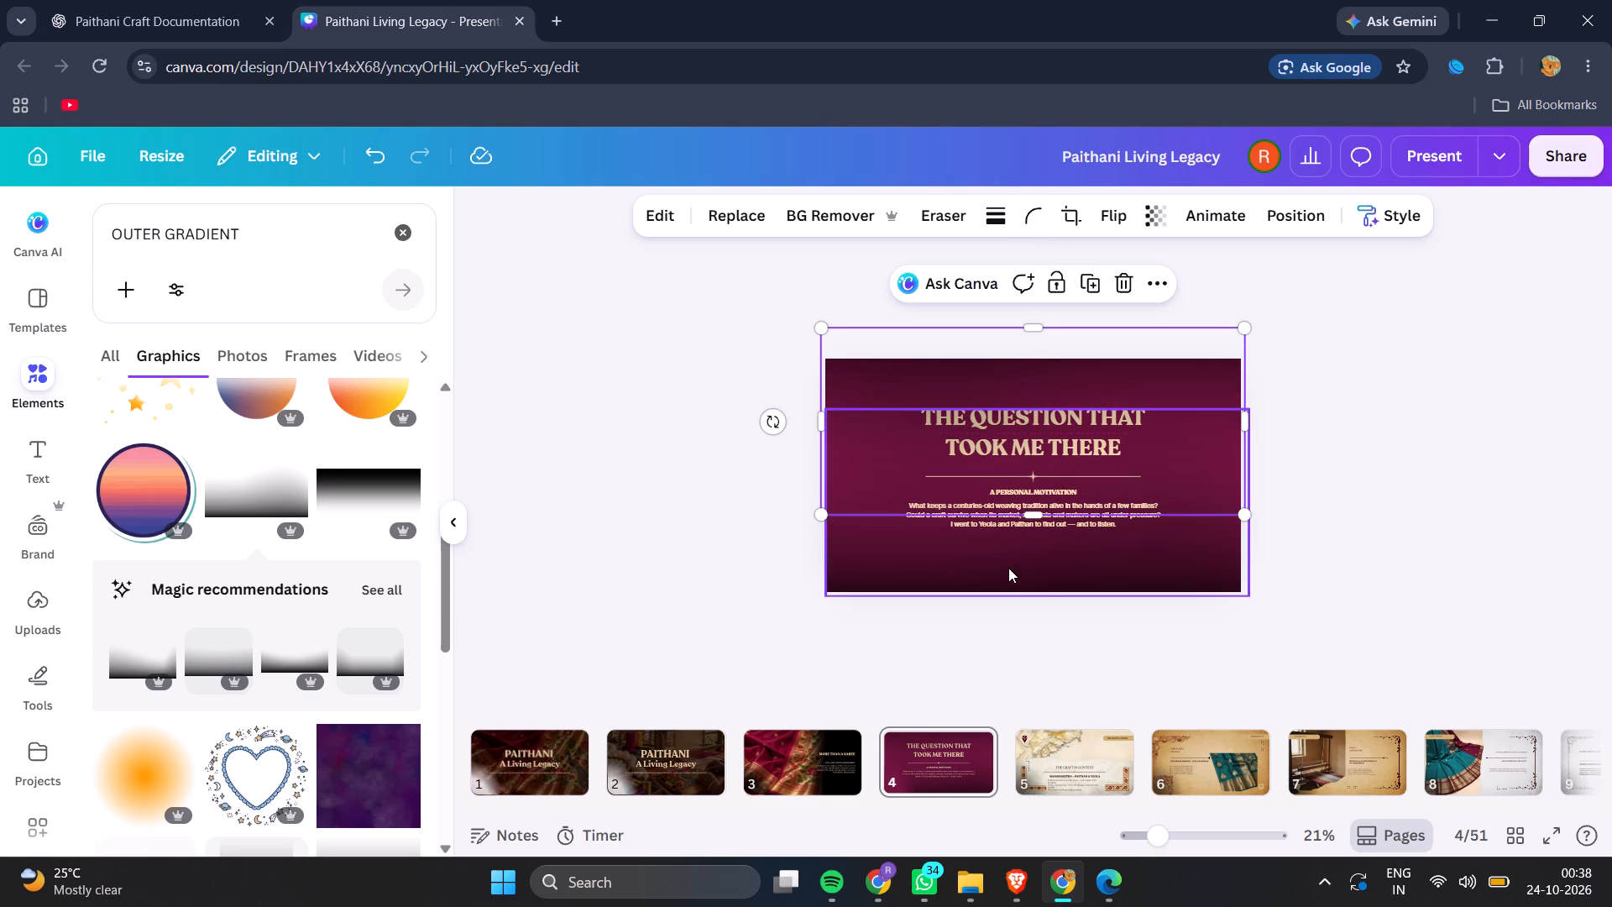
# Set the transparency of the gradient at the bottom of slide 4 to 73.
pyautogui.click(1004, 578)
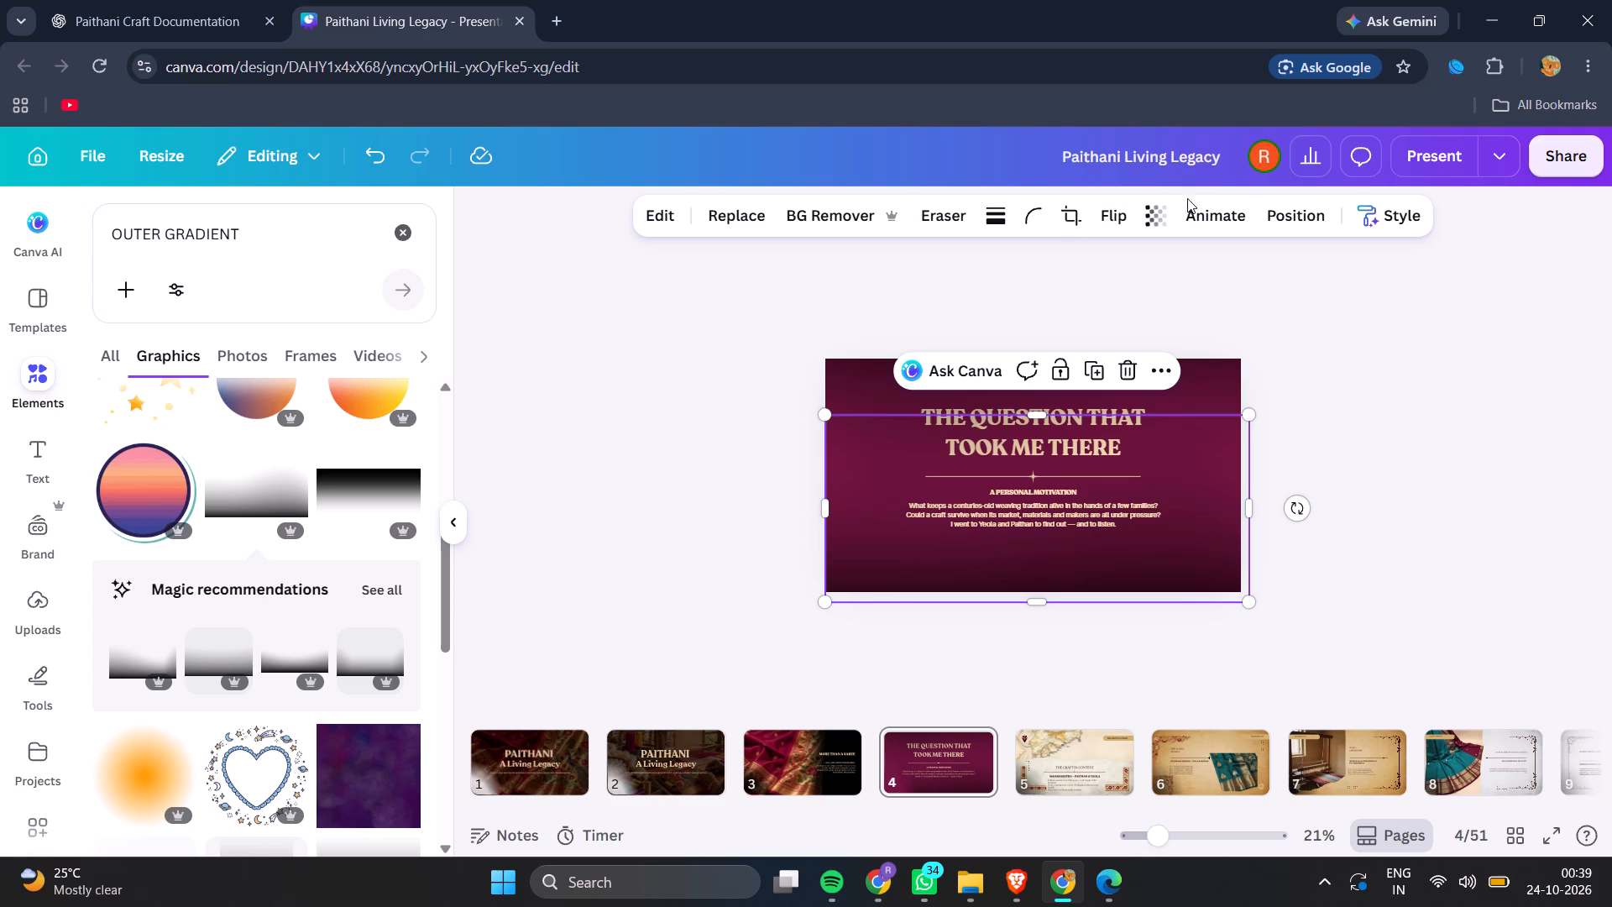
pyautogui.click(1139, 222)
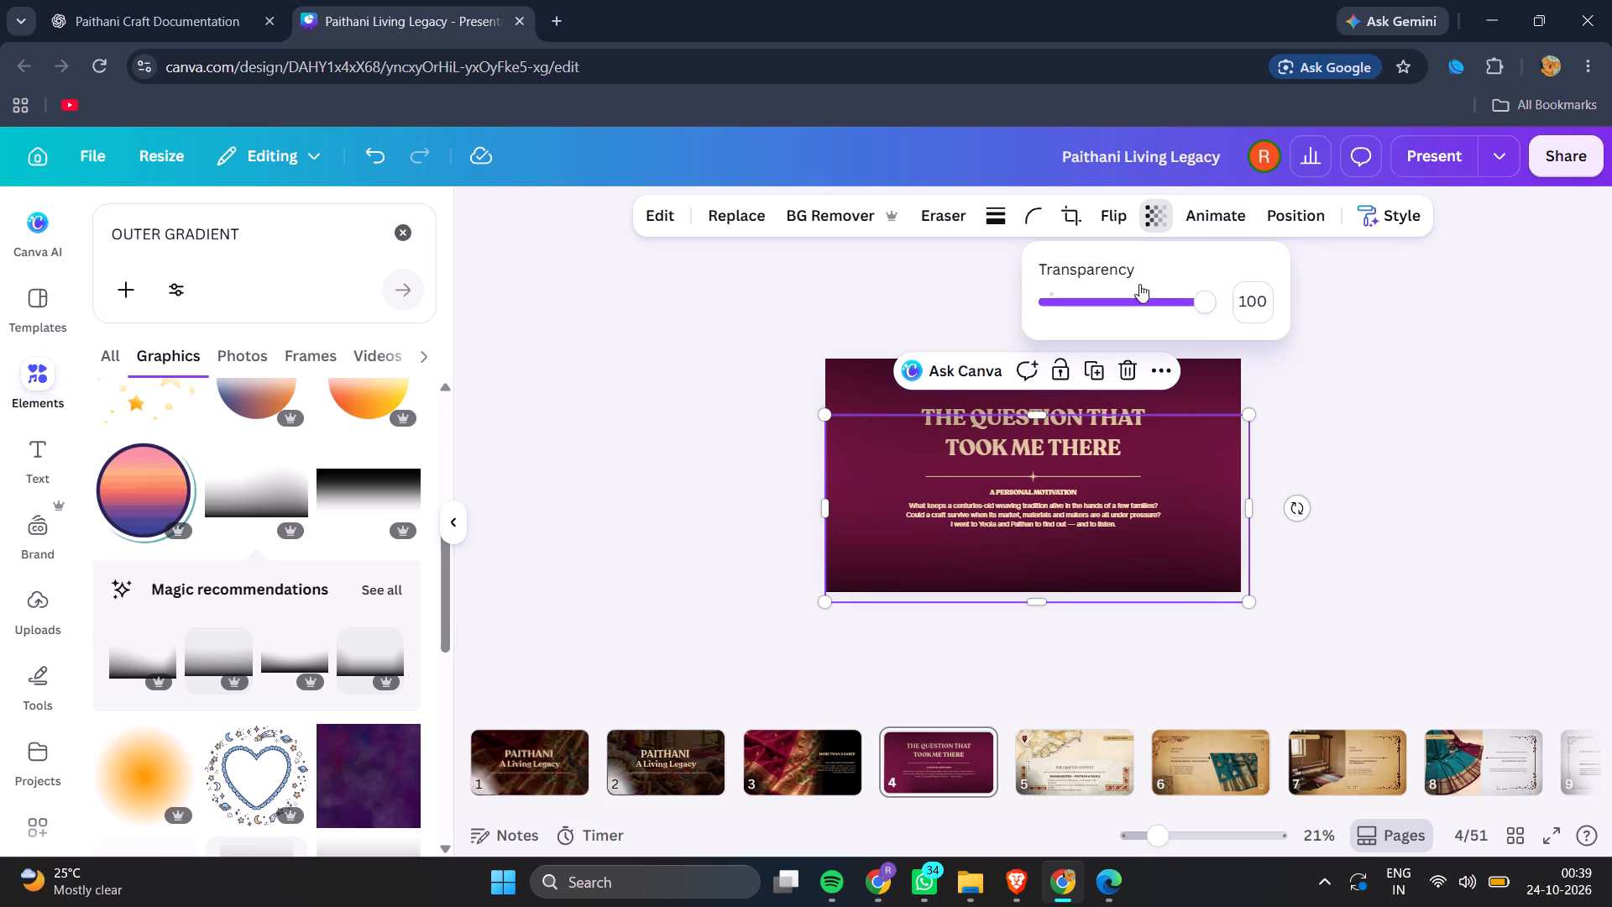
pyautogui.moveTo(1202, 305); pyautogui.dragTo(1196, 305)
pyautogui.moveTo(1196, 305); pyautogui.dragTo(1163, 315)
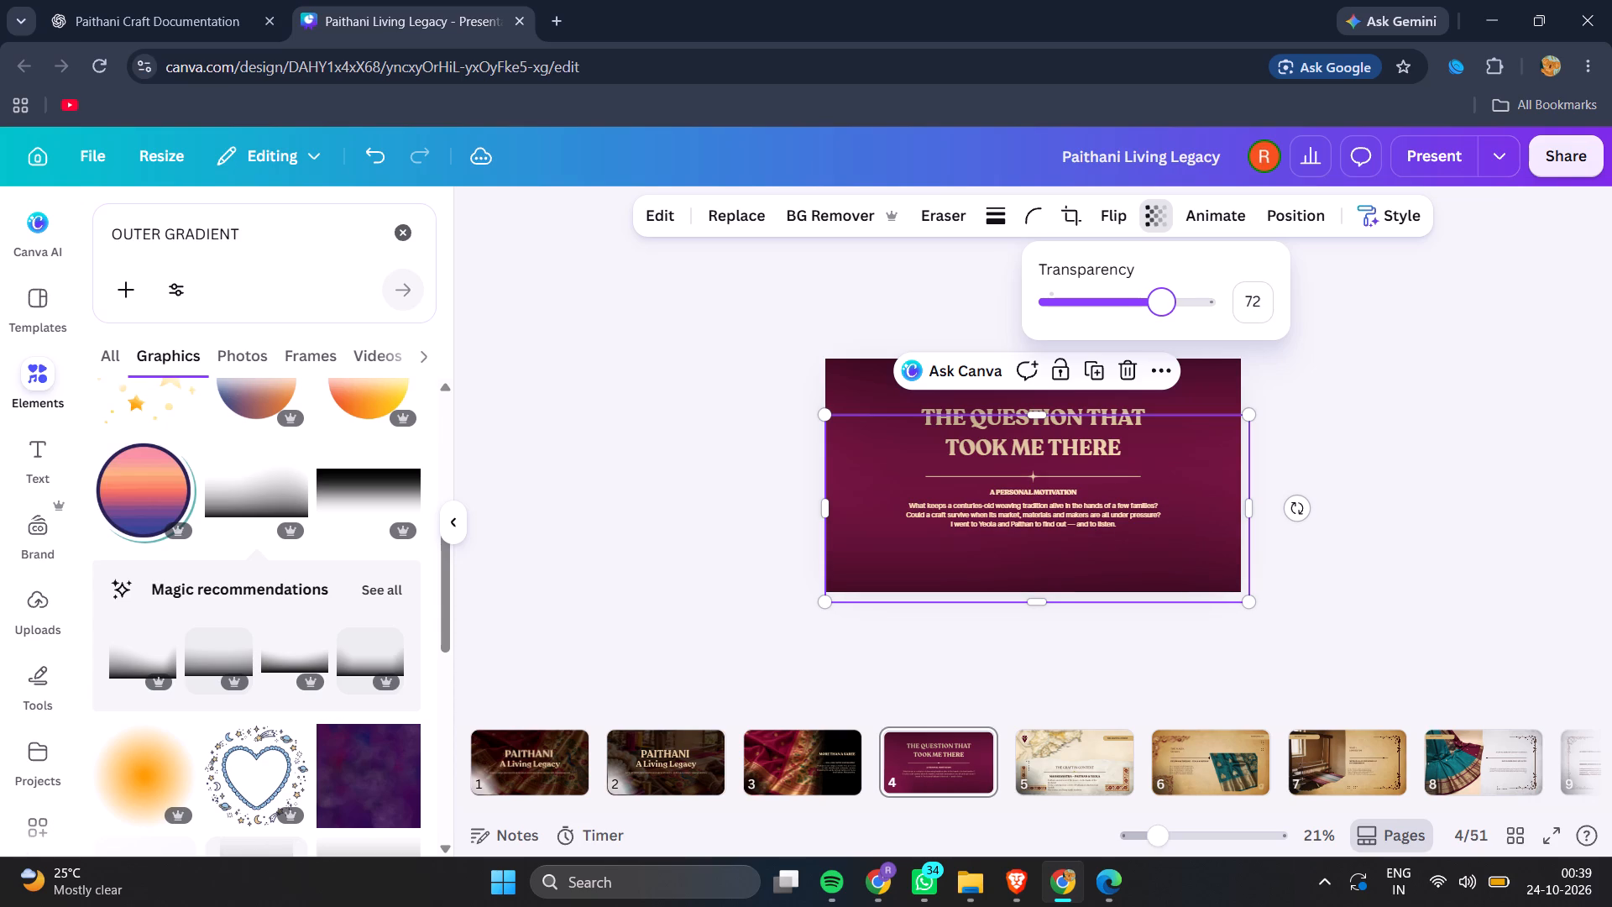
pyautogui.moveTo(1163, 315); pyautogui.dragTo(1165, 315)
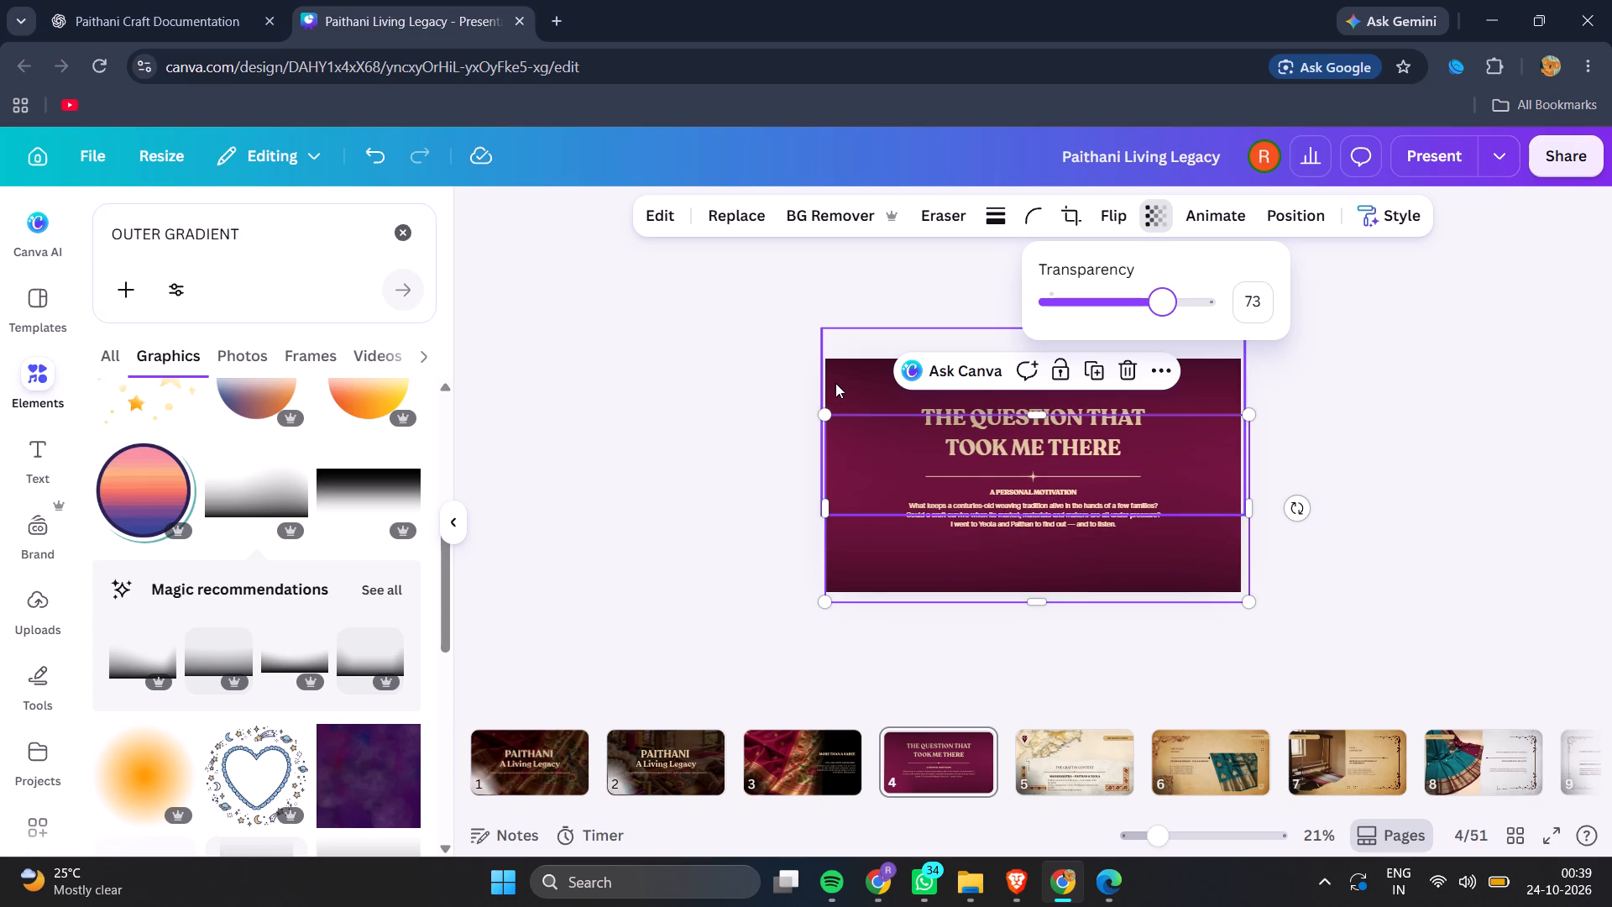
# Set the transparency of the rotated gradient at the top of slide 4 to 74 and deselect it.
pyautogui.click(835, 383)
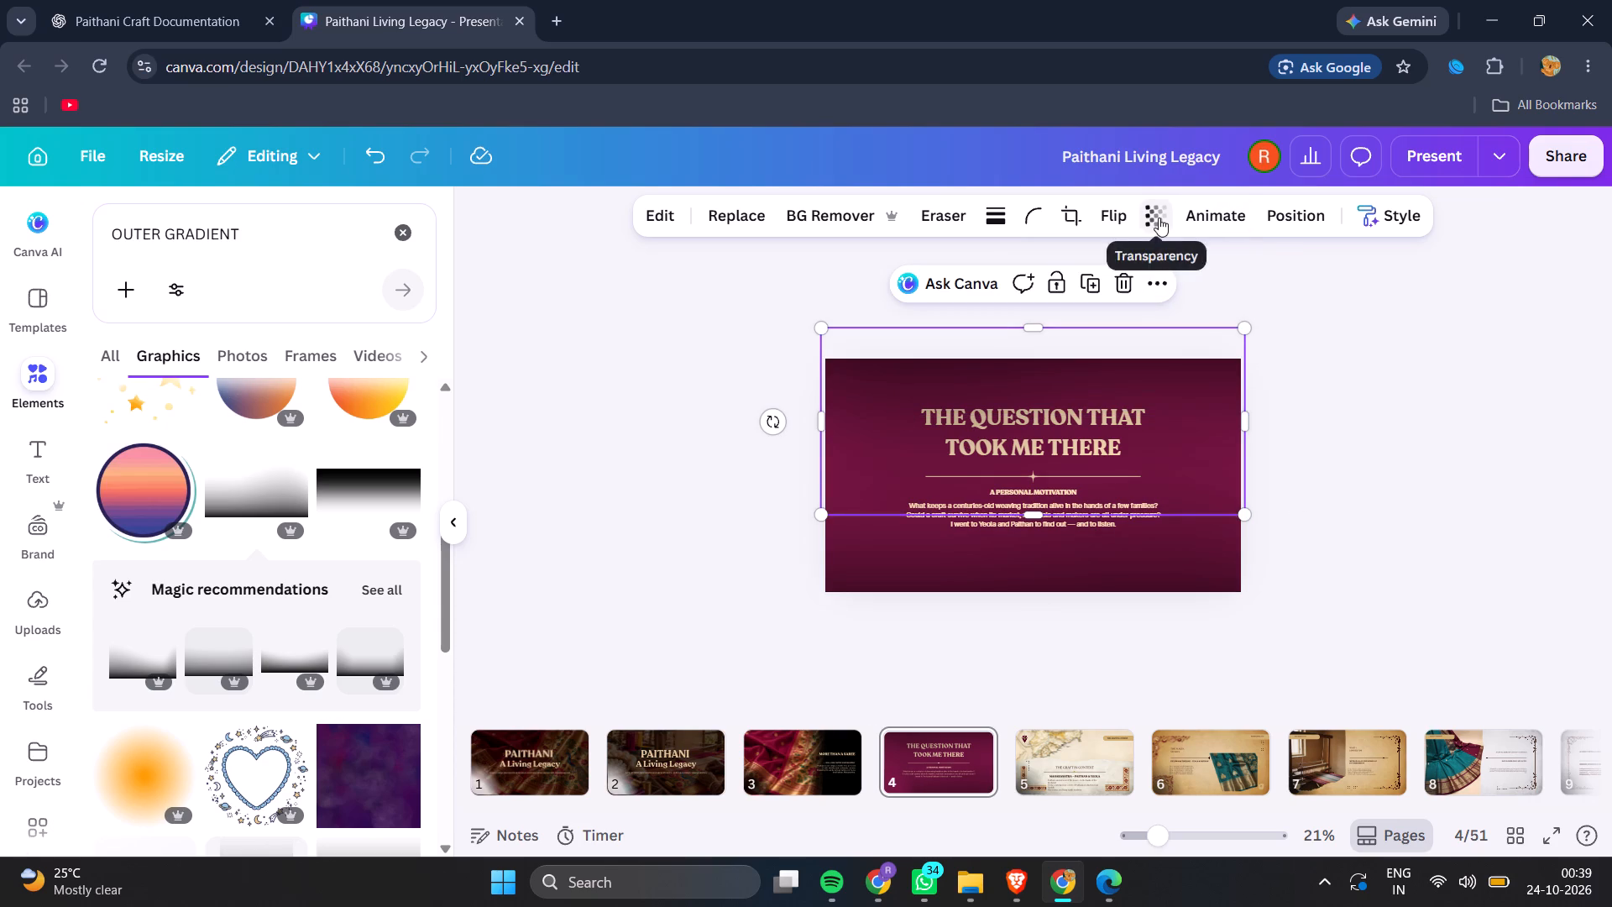
pyautogui.click(1159, 218)
pyautogui.moveTo(1200, 298); pyautogui.dragTo(1195, 298)
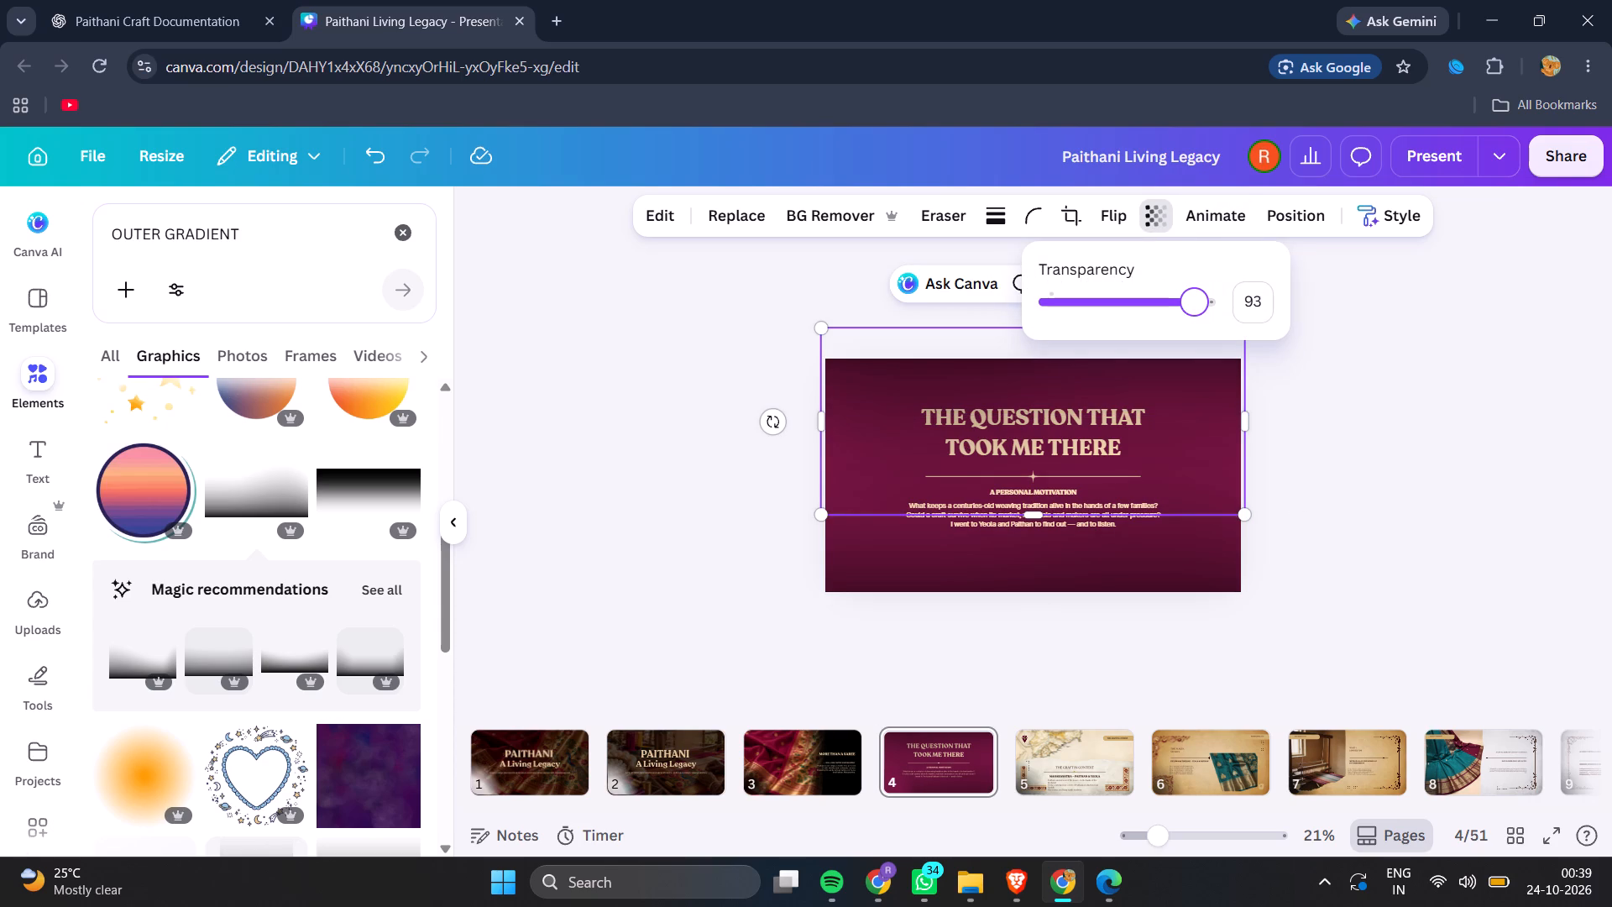
pyautogui.moveTo(1195, 298); pyautogui.dragTo(1170, 317)
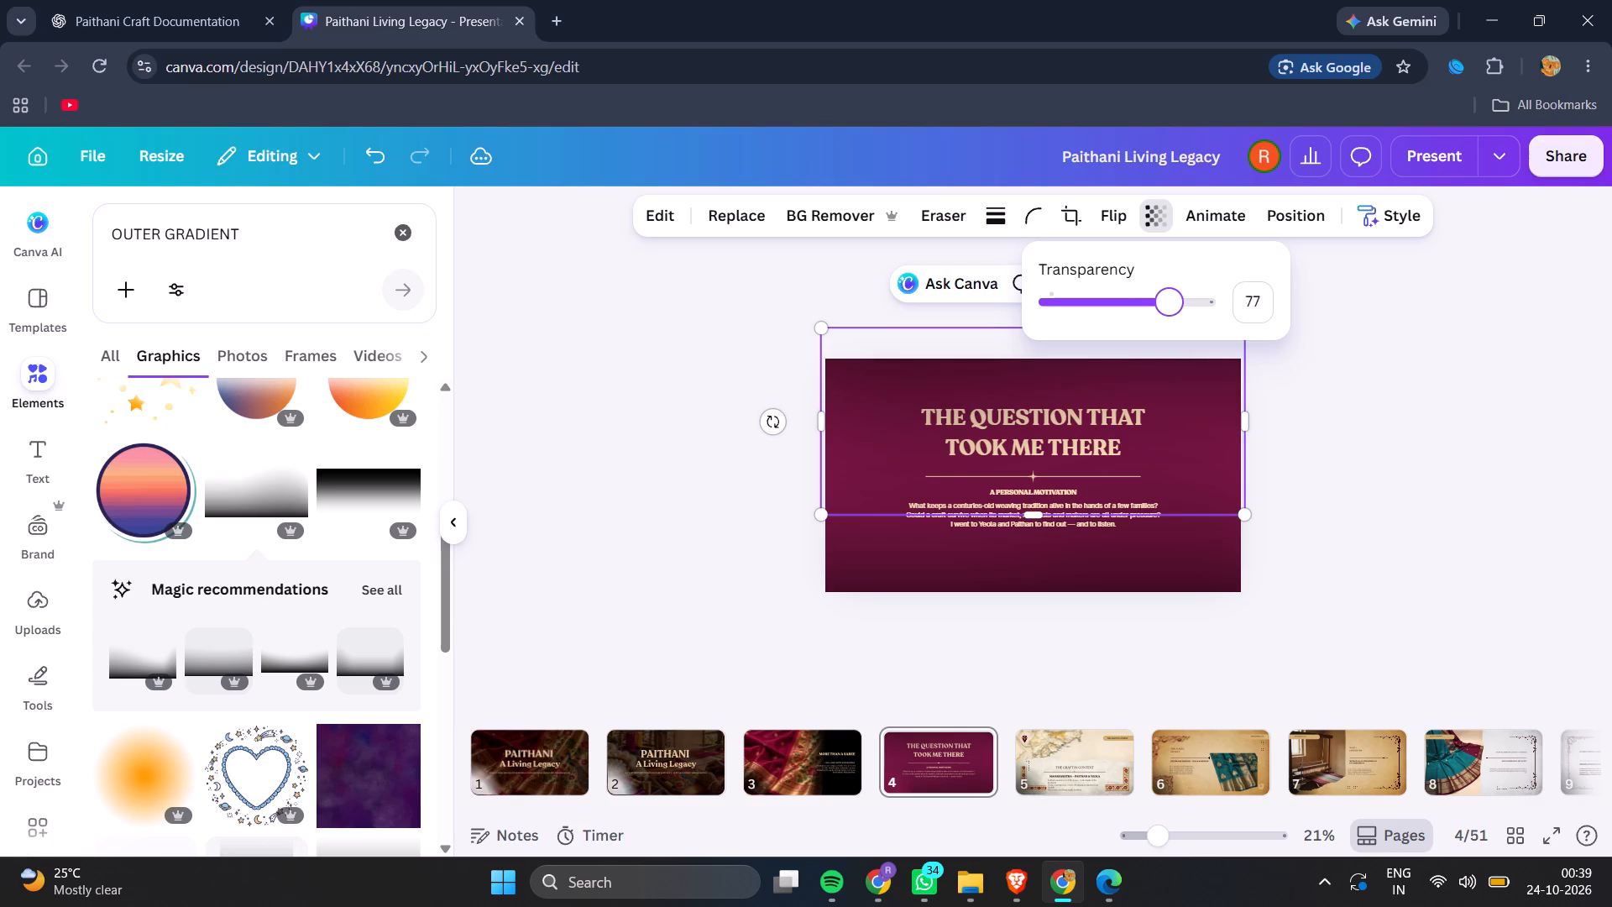
pyautogui.moveTo(1170, 317); pyautogui.dragTo(1165, 314)
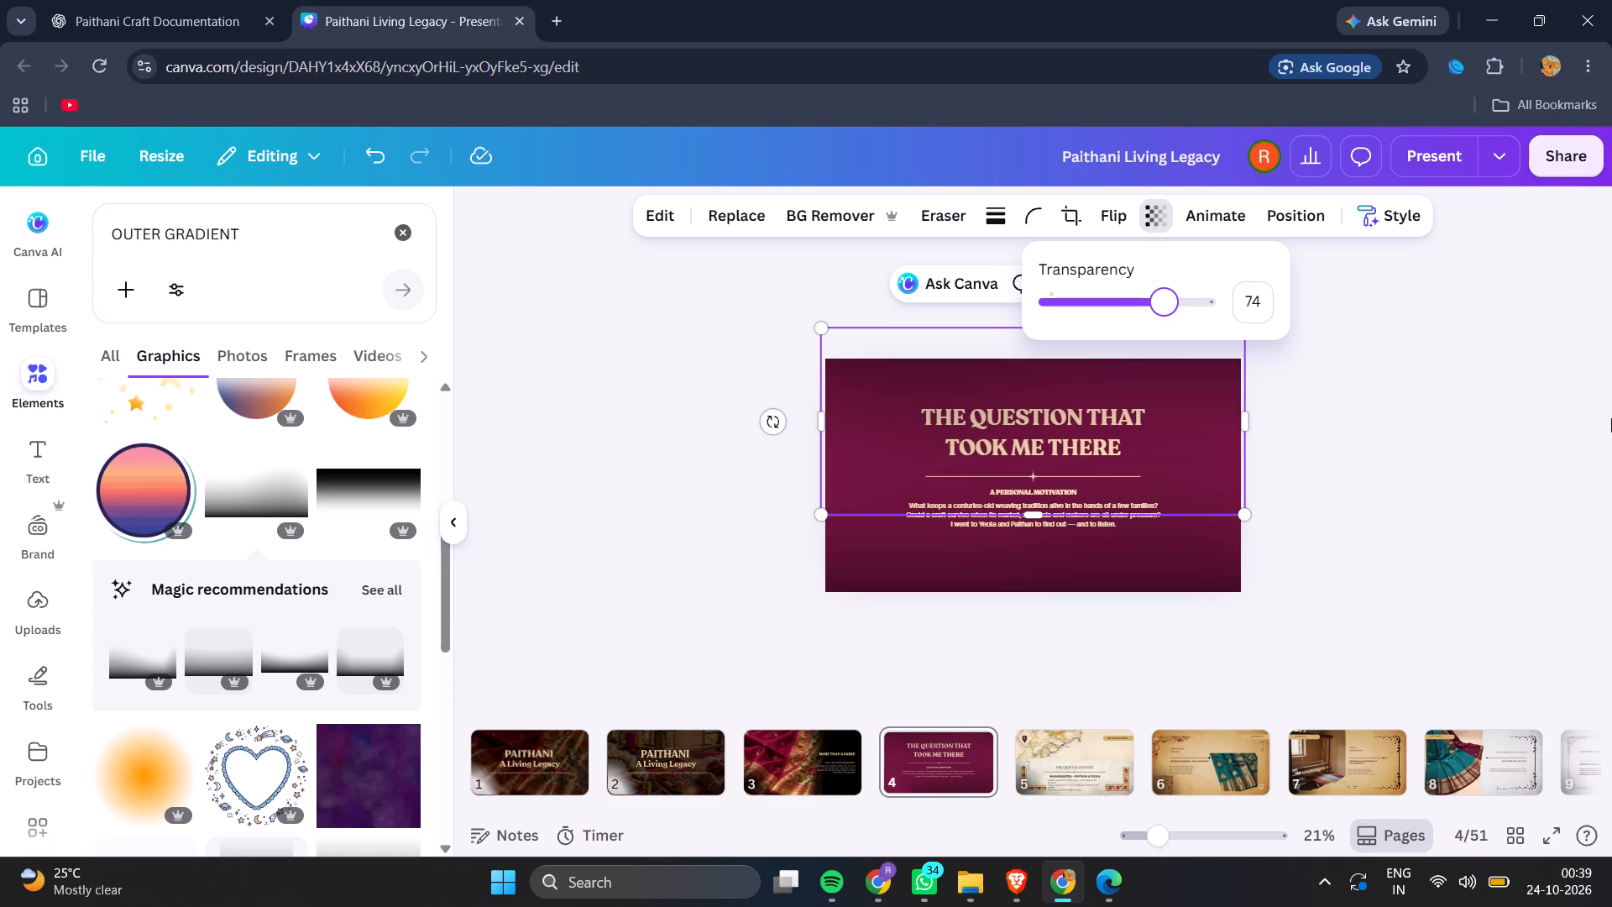
pyautogui.click(1611, 420)
pyautogui.click(1611, 420)
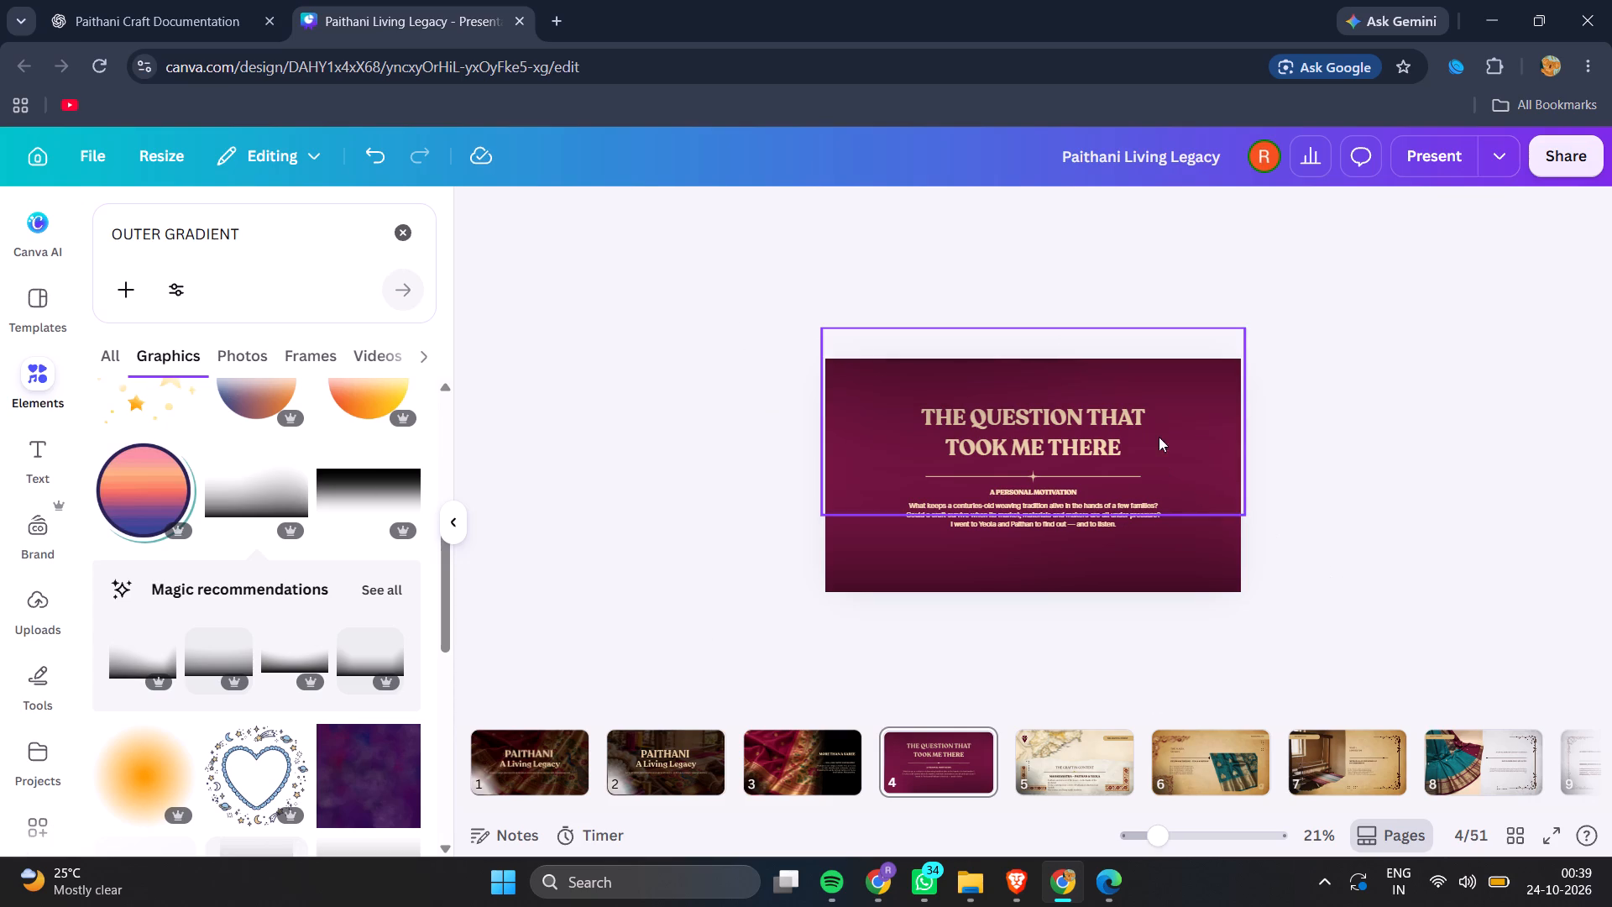
# Move the rotated top gradient on slide 4 down the layer order, directly beneath the title and text layers.
pyautogui.click(1154, 401)
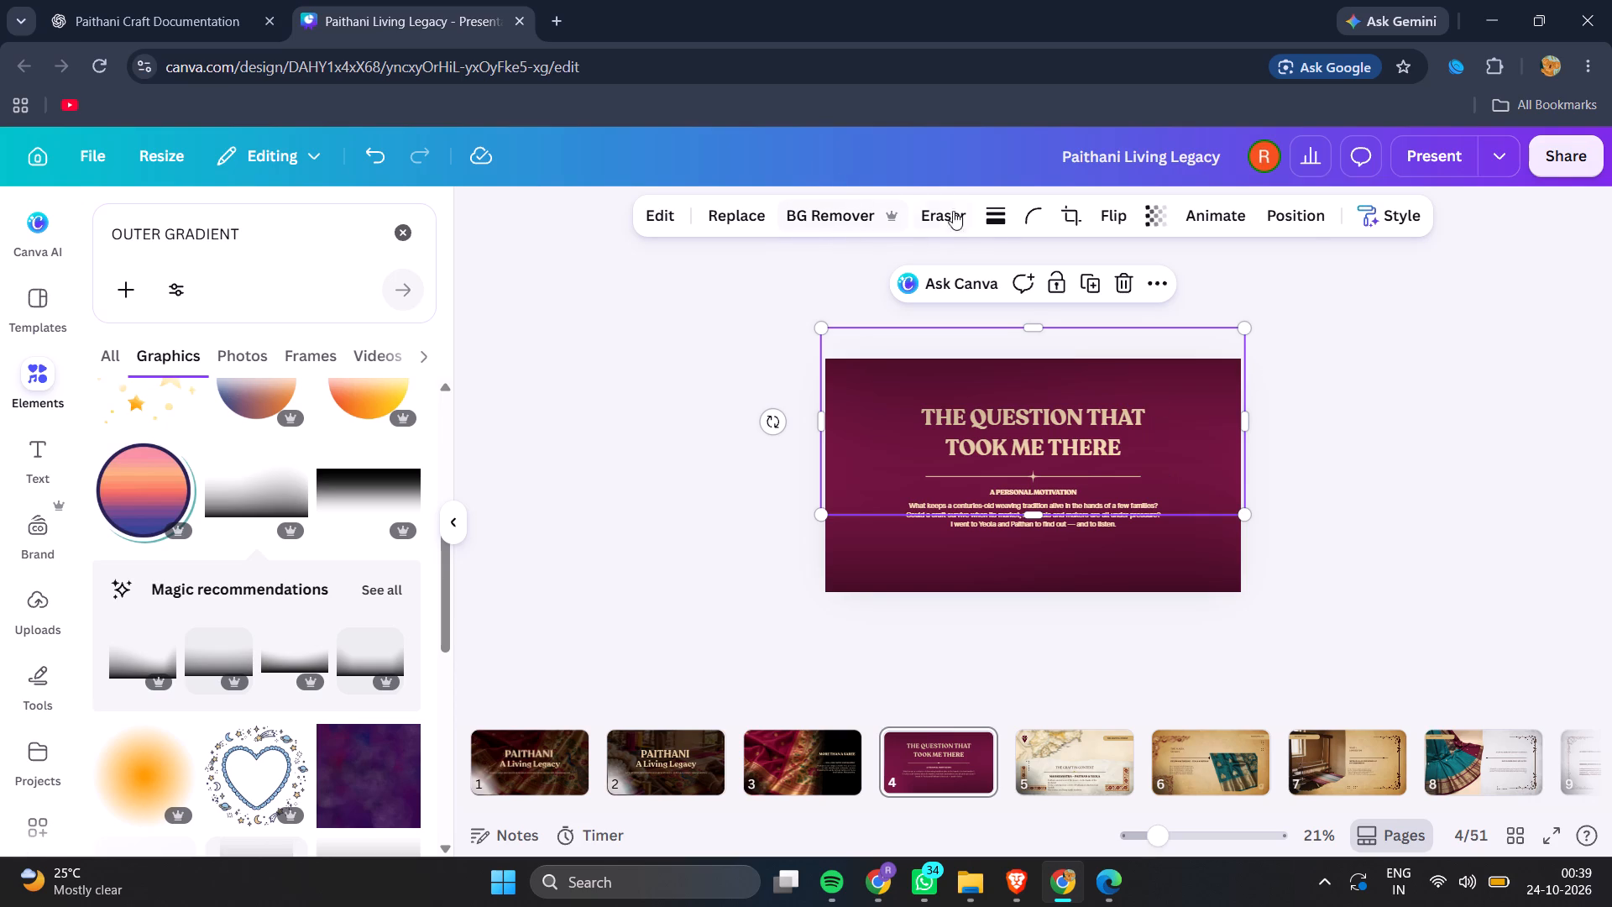
pyautogui.click(1306, 224)
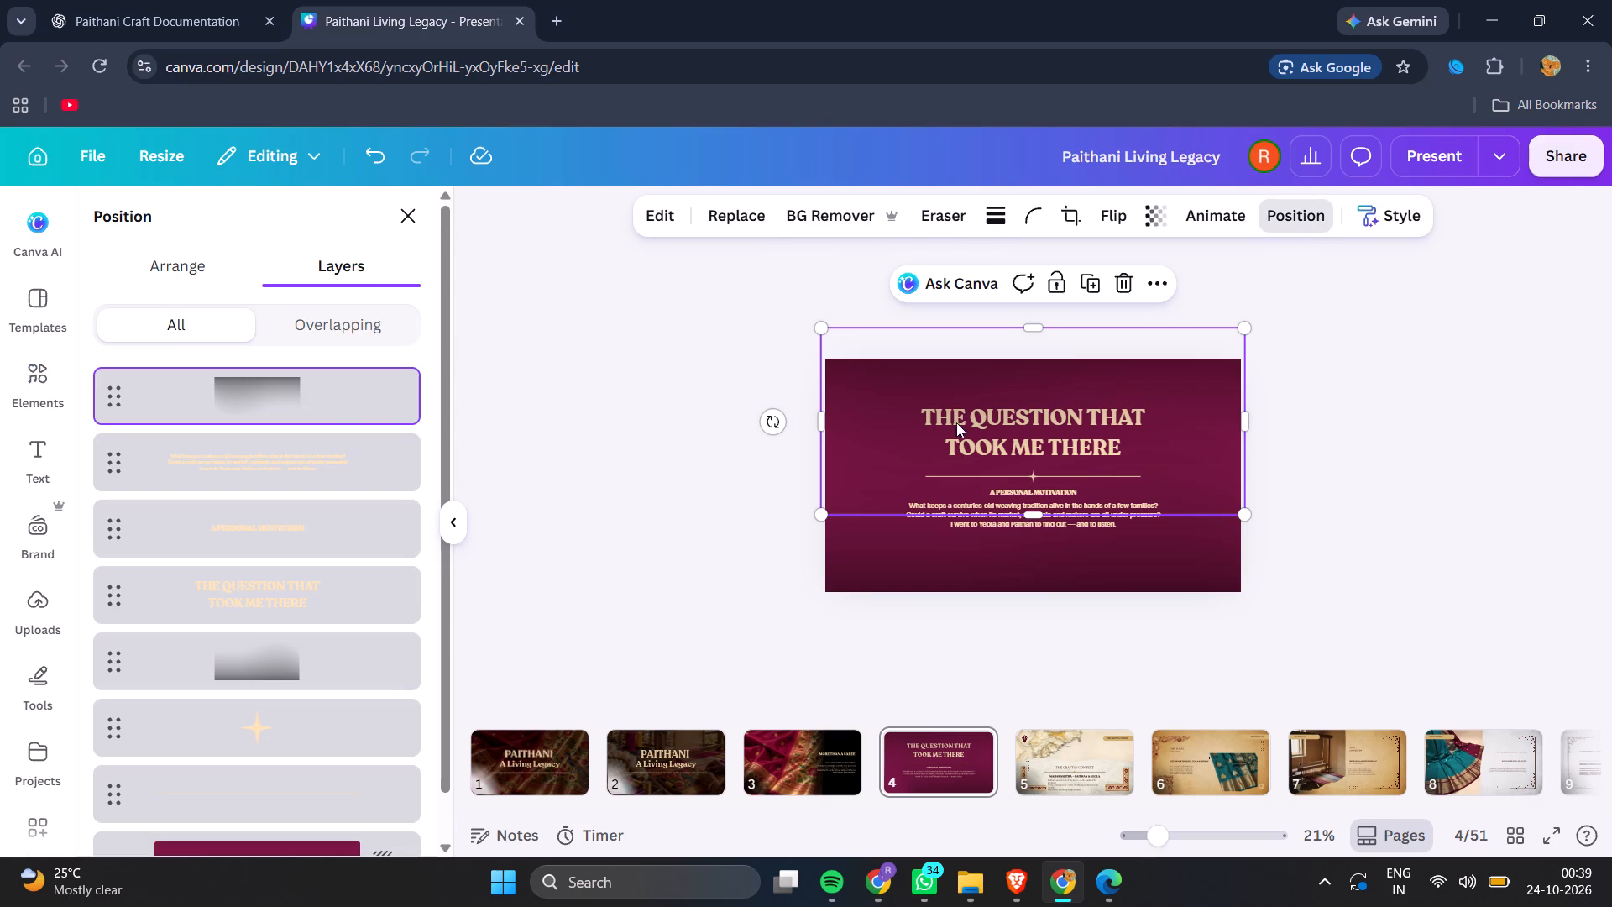
pyautogui.moveTo(302, 387); pyautogui.dragTo(313, 438)
pyautogui.moveTo(313, 438); pyautogui.dragTo(326, 640)
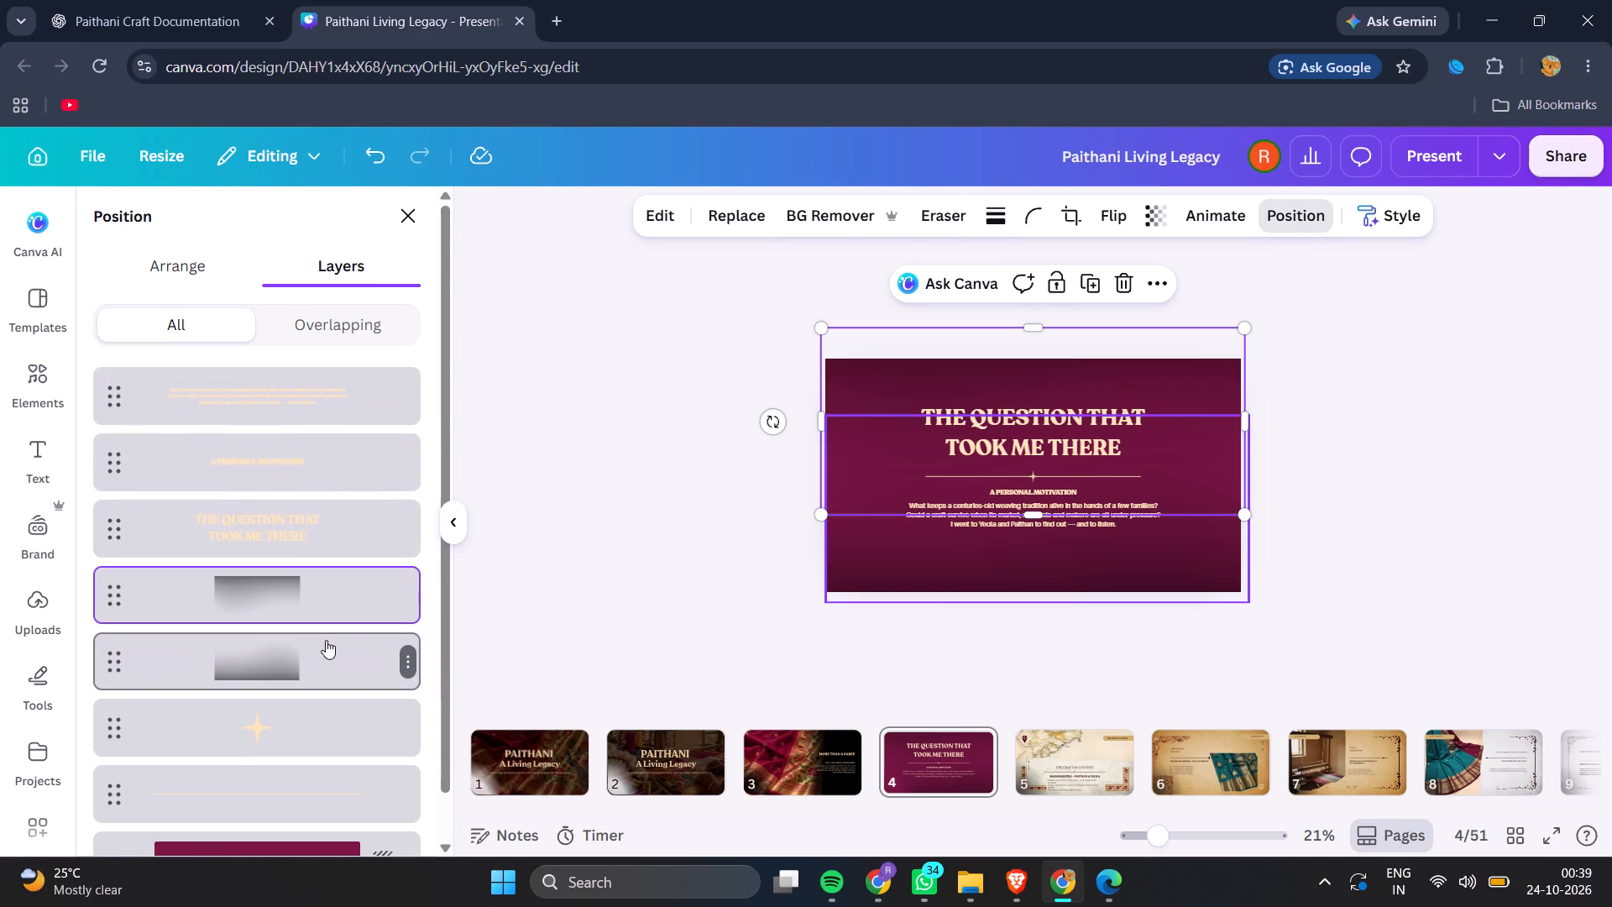
pyautogui.click(680, 570)
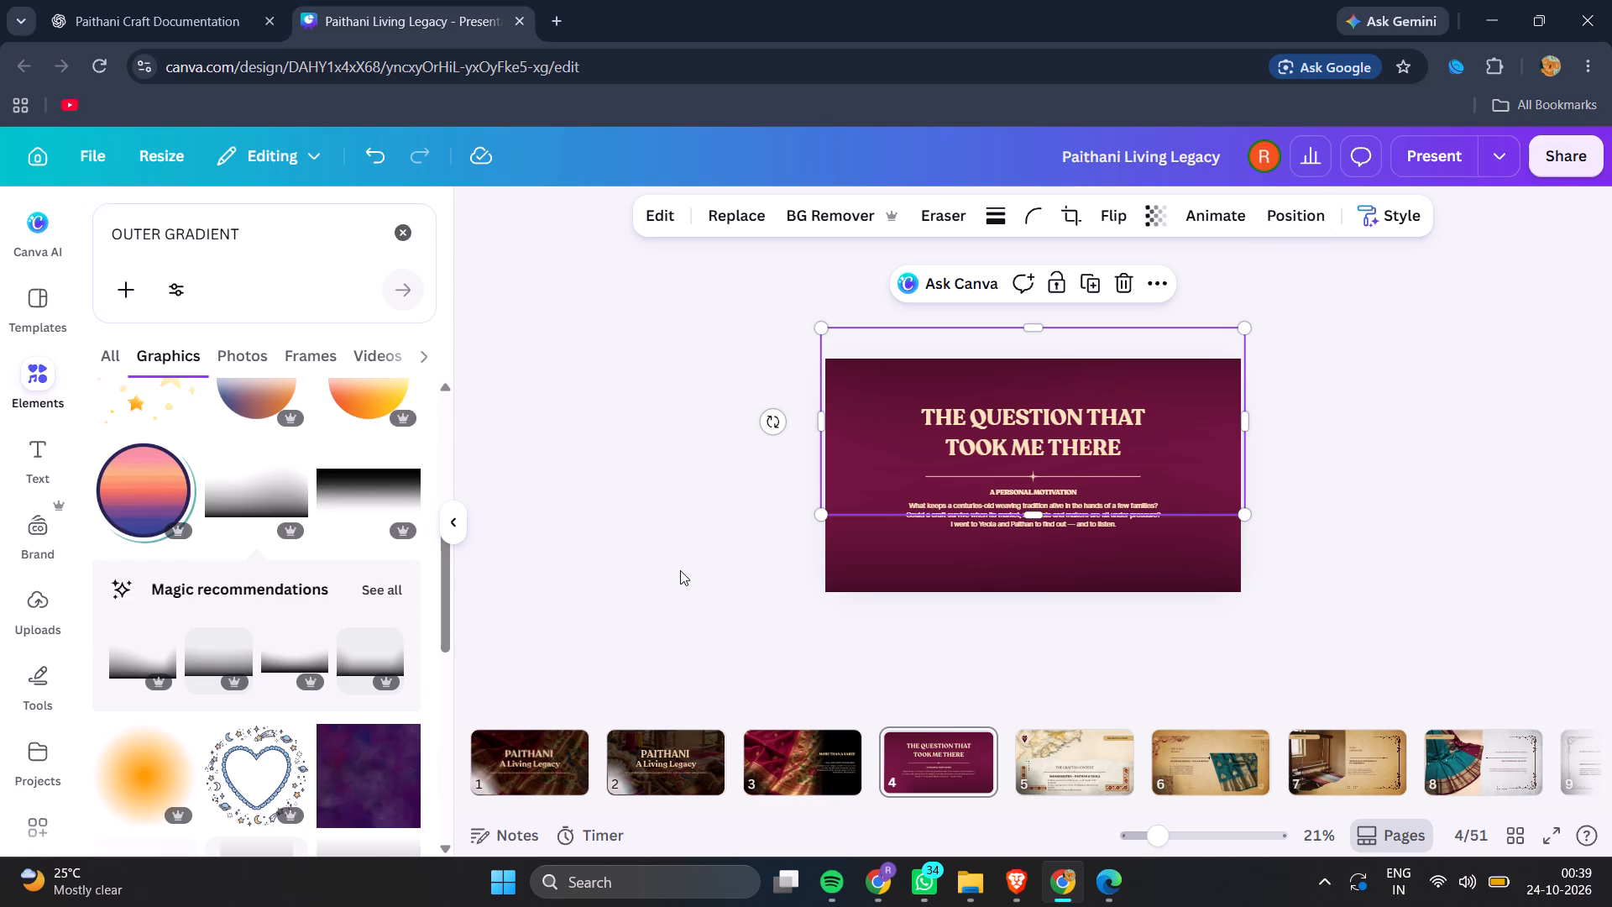
pyautogui.click(814, 639)
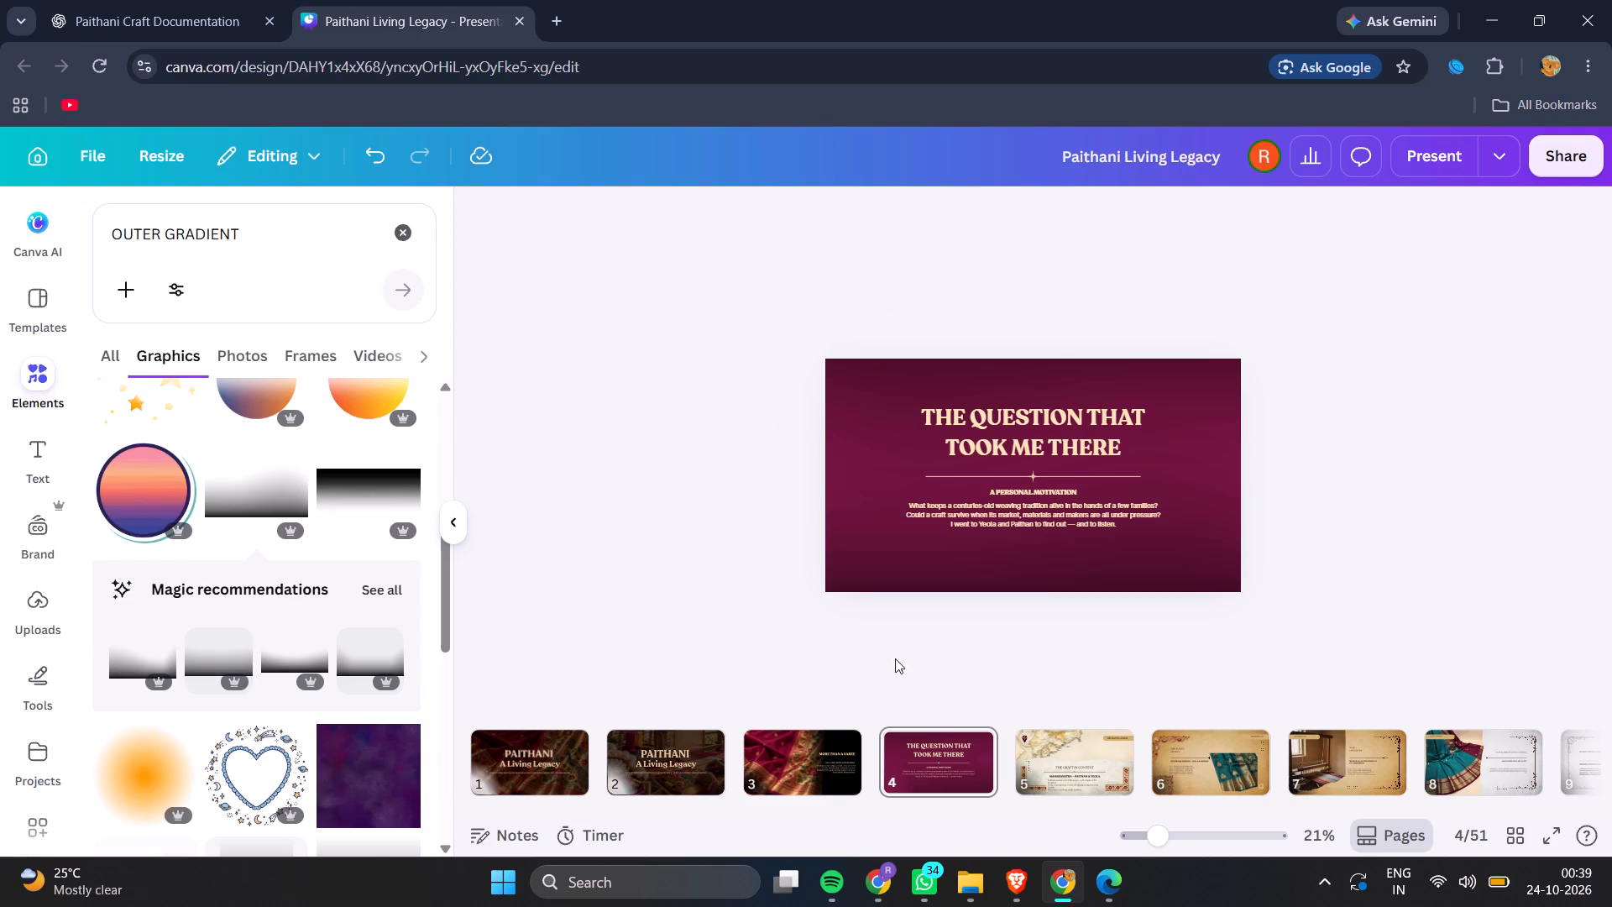
# Look over slides 5 and 6 of the presentation.
pyautogui.click(1090, 766)
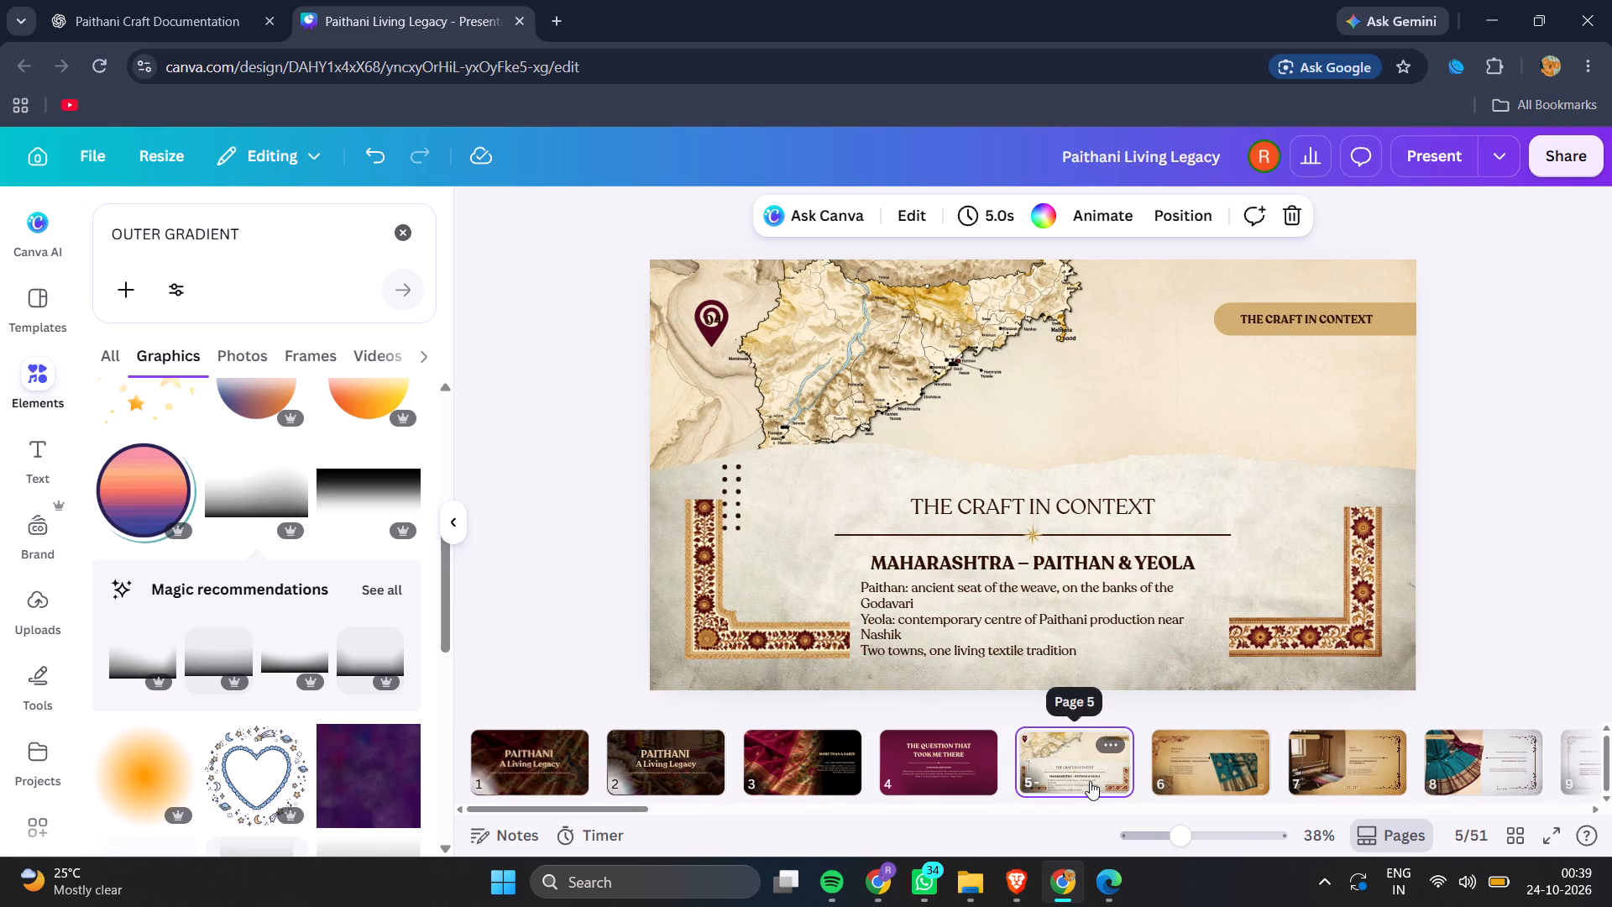
pyautogui.hscroll(-4, 1090, 781)
pyautogui.click(797, 726)
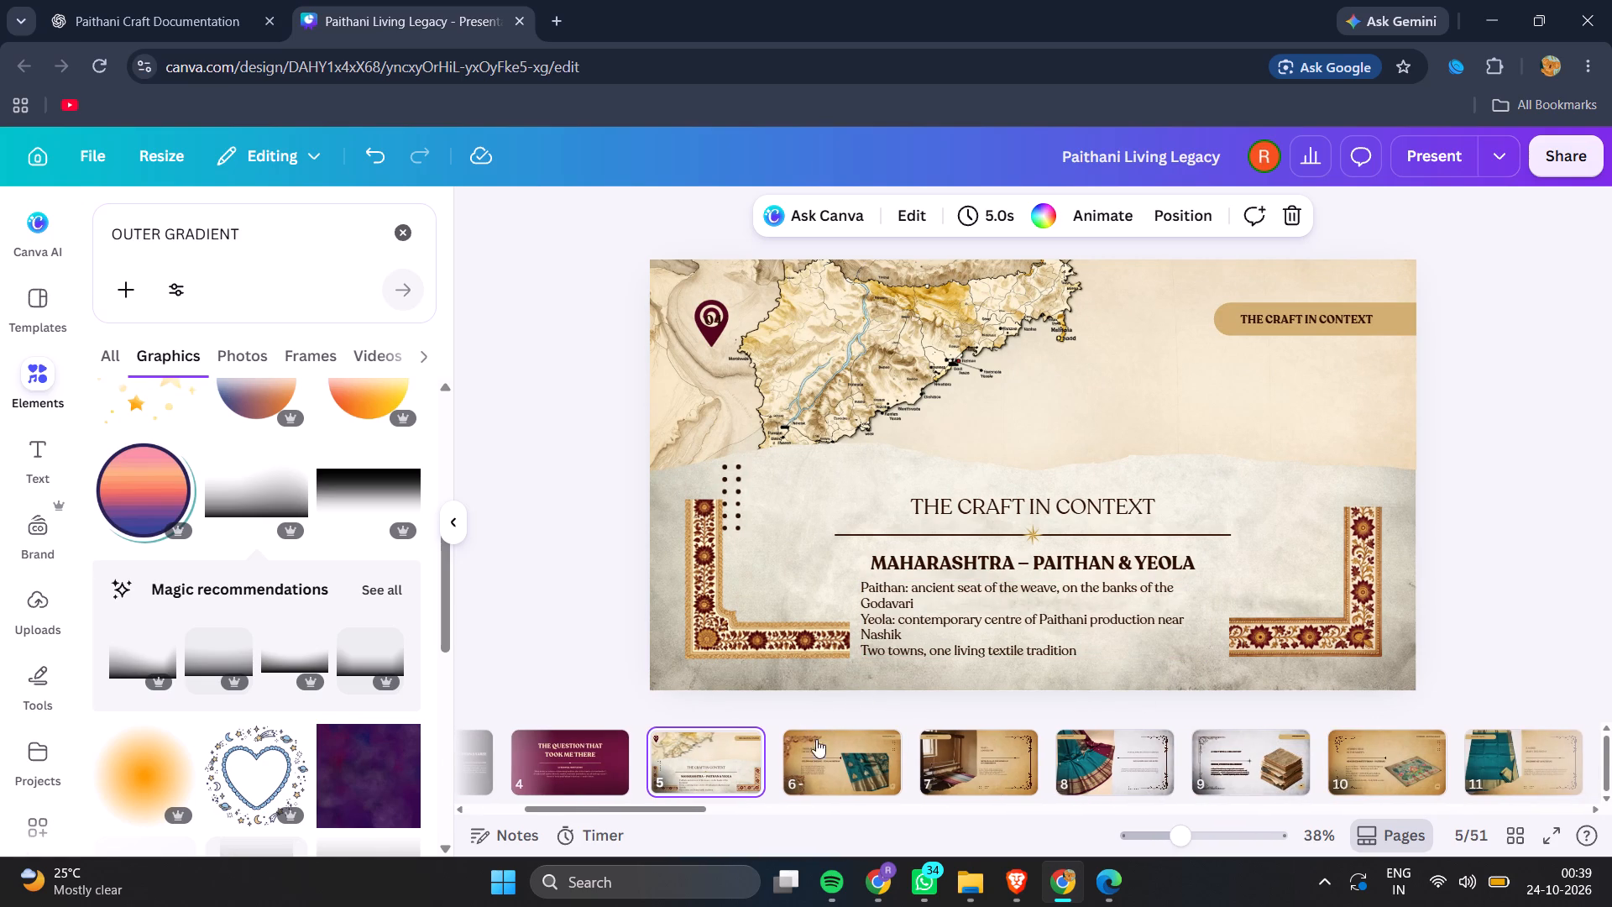
pyautogui.click(824, 745)
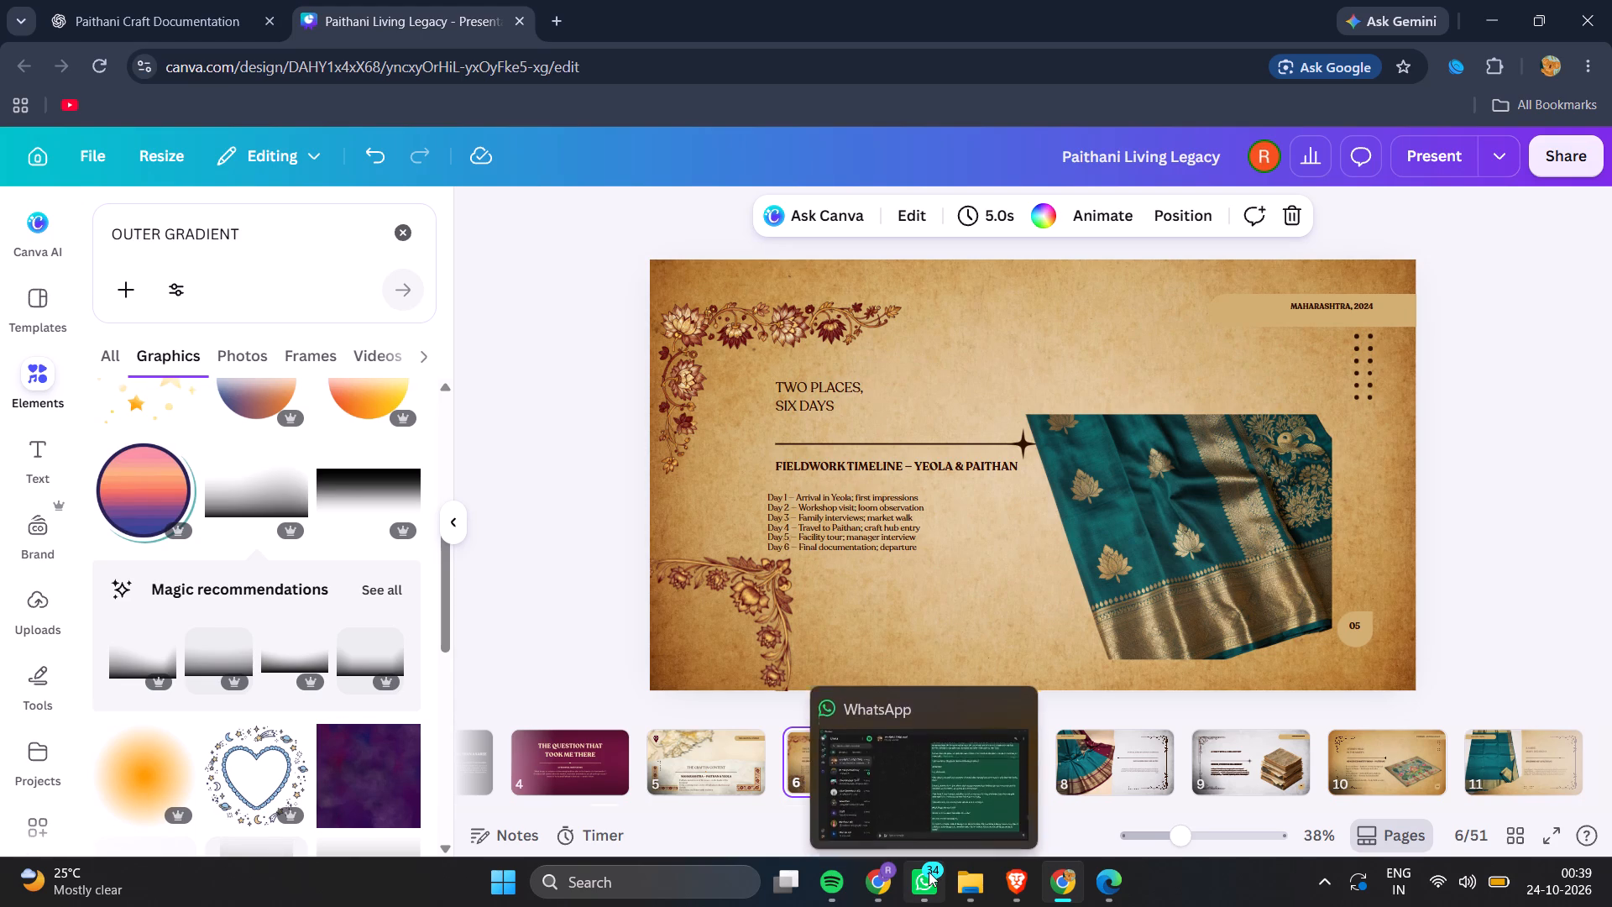
pyautogui.click(1021, 893)
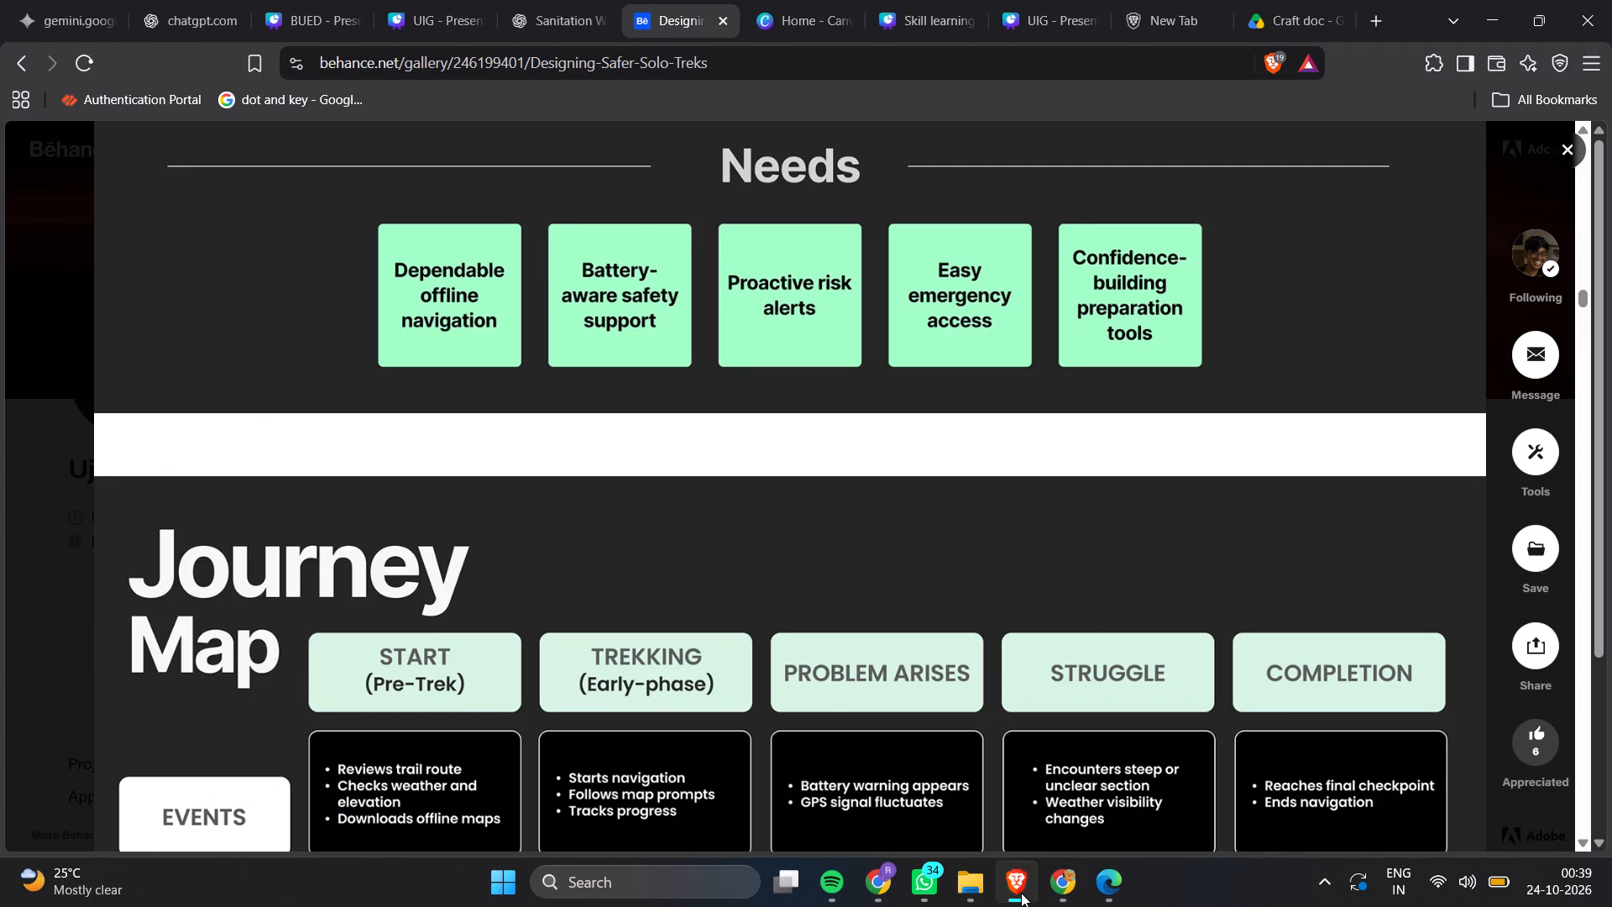
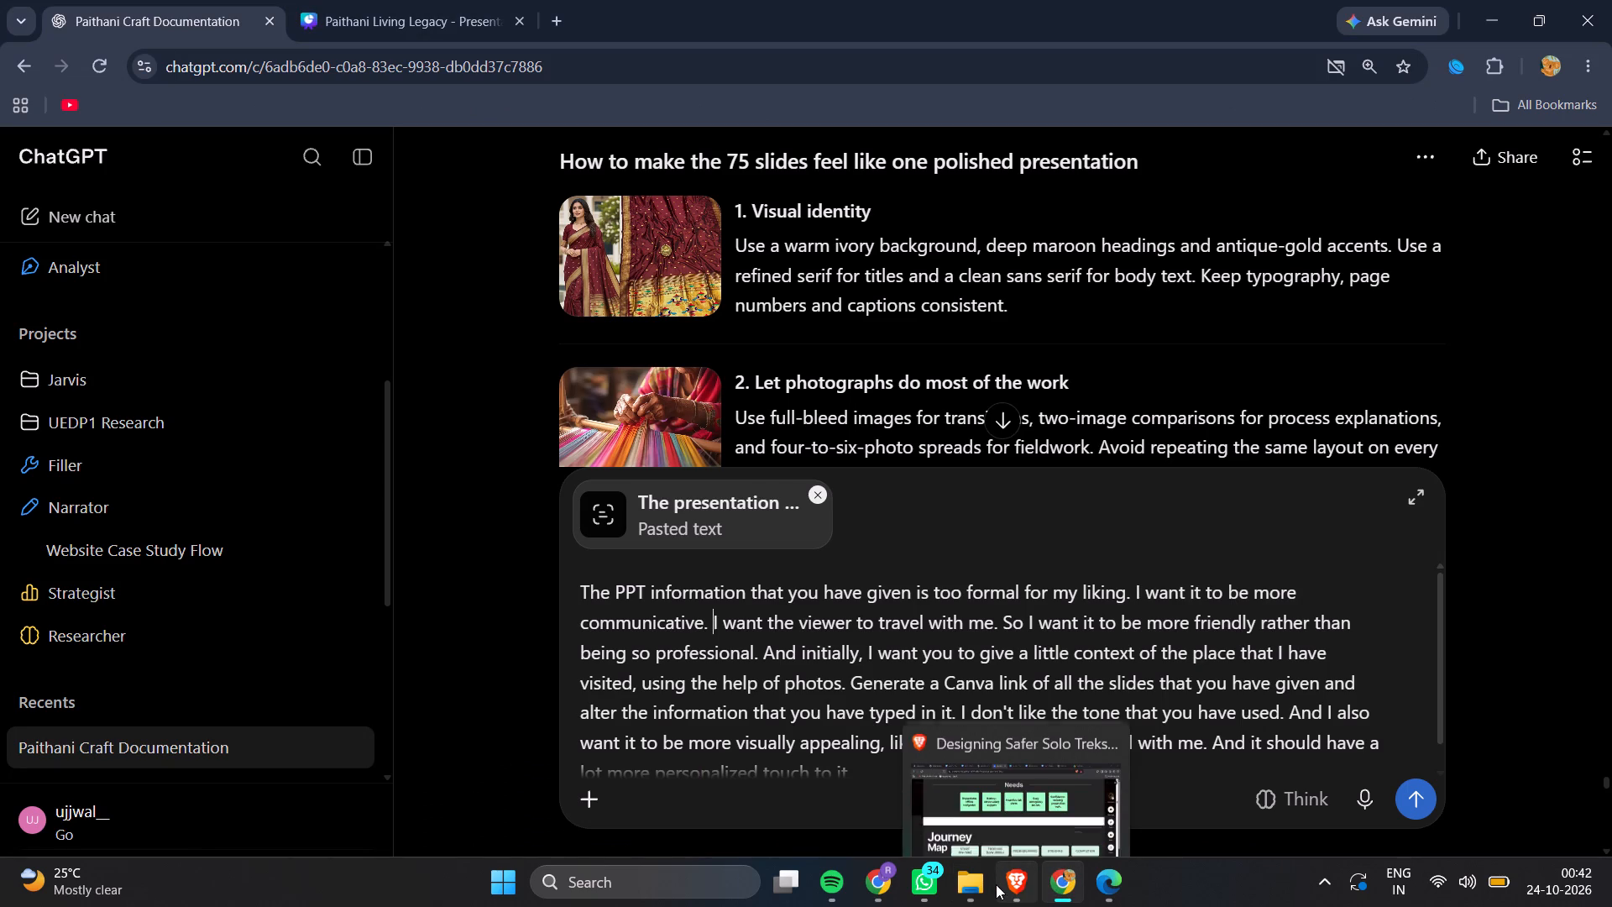
# Switch to the Paithani Living Legacy design and change slide 3's background from black to the design's light cream.
pyautogui.click(412, 33)
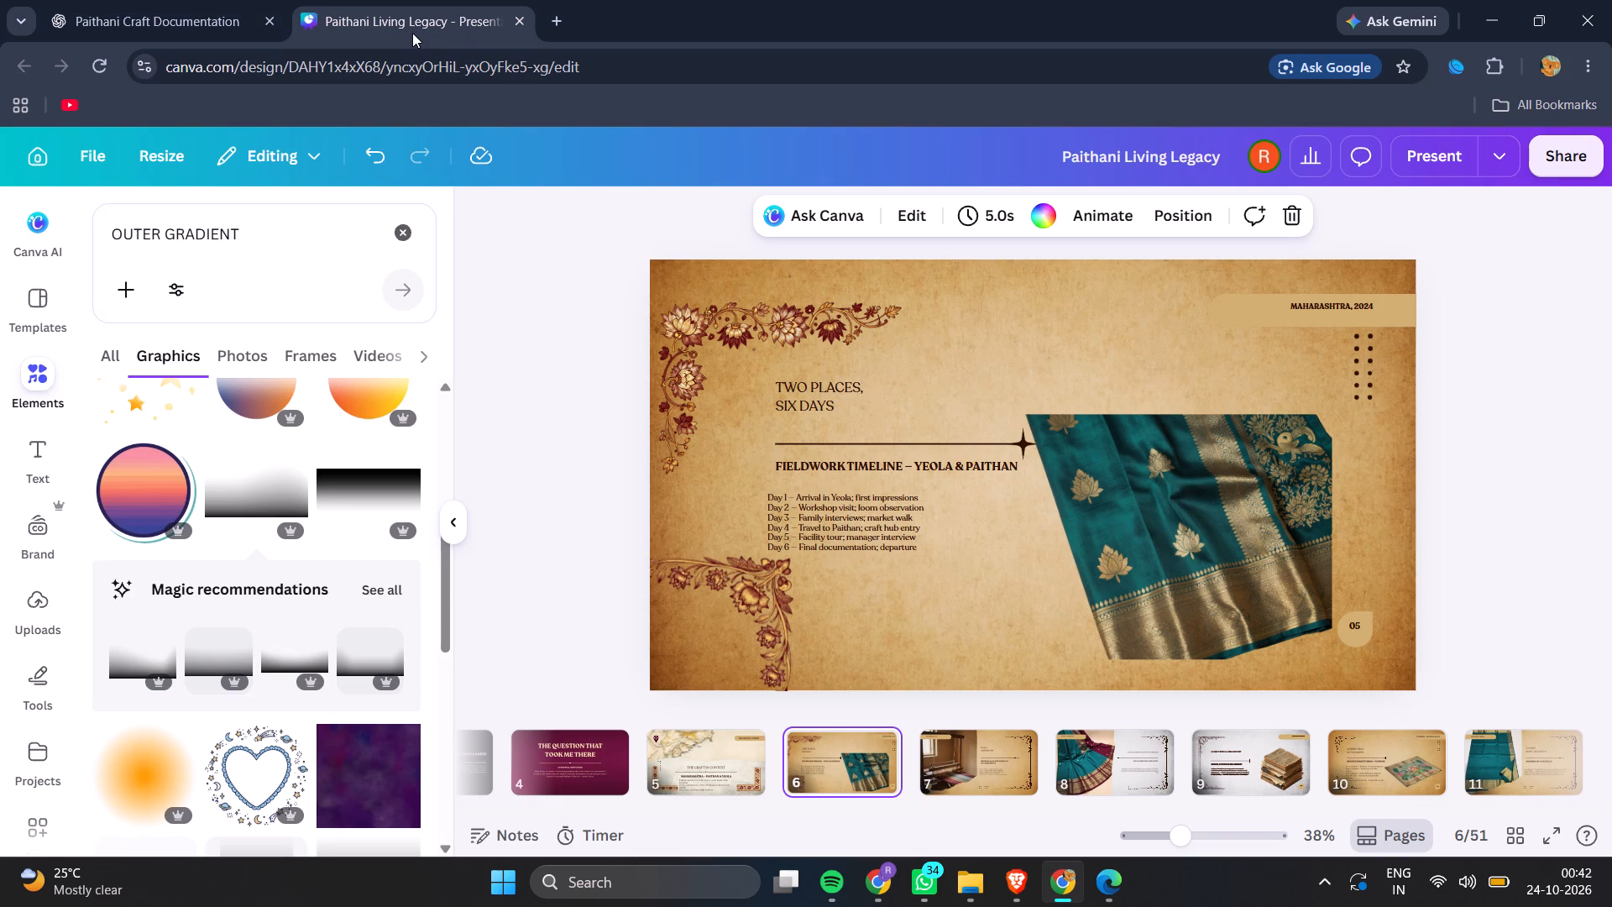
pyautogui.hscroll(9, 759, 767)
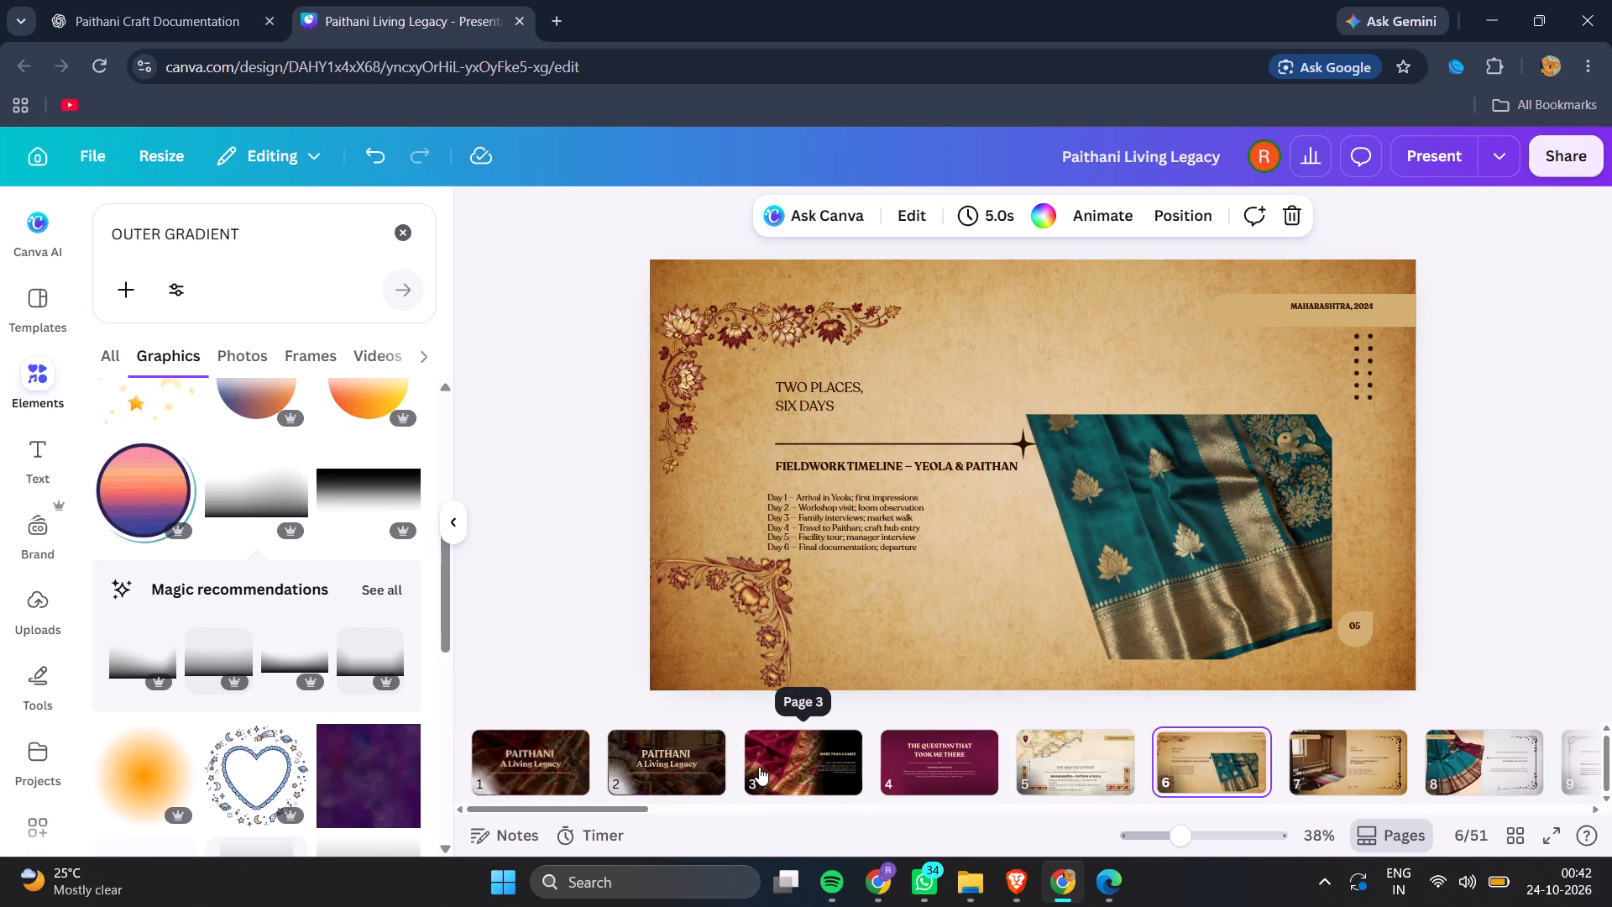
pyautogui.click(782, 759)
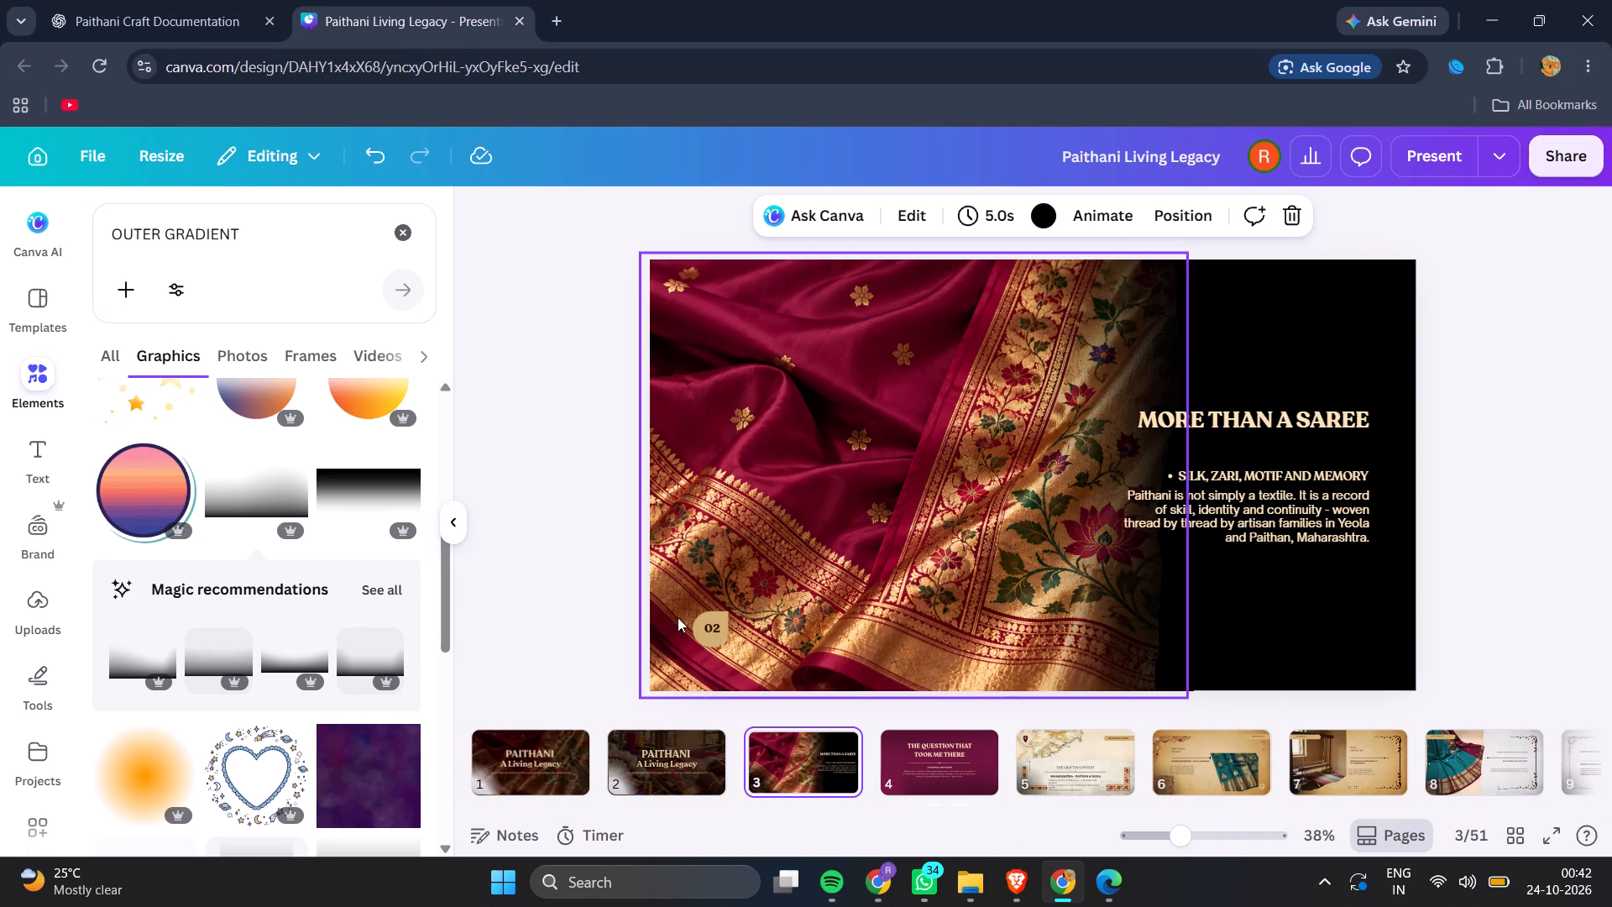
pyautogui.click(1276, 598)
pyautogui.click(1225, 613)
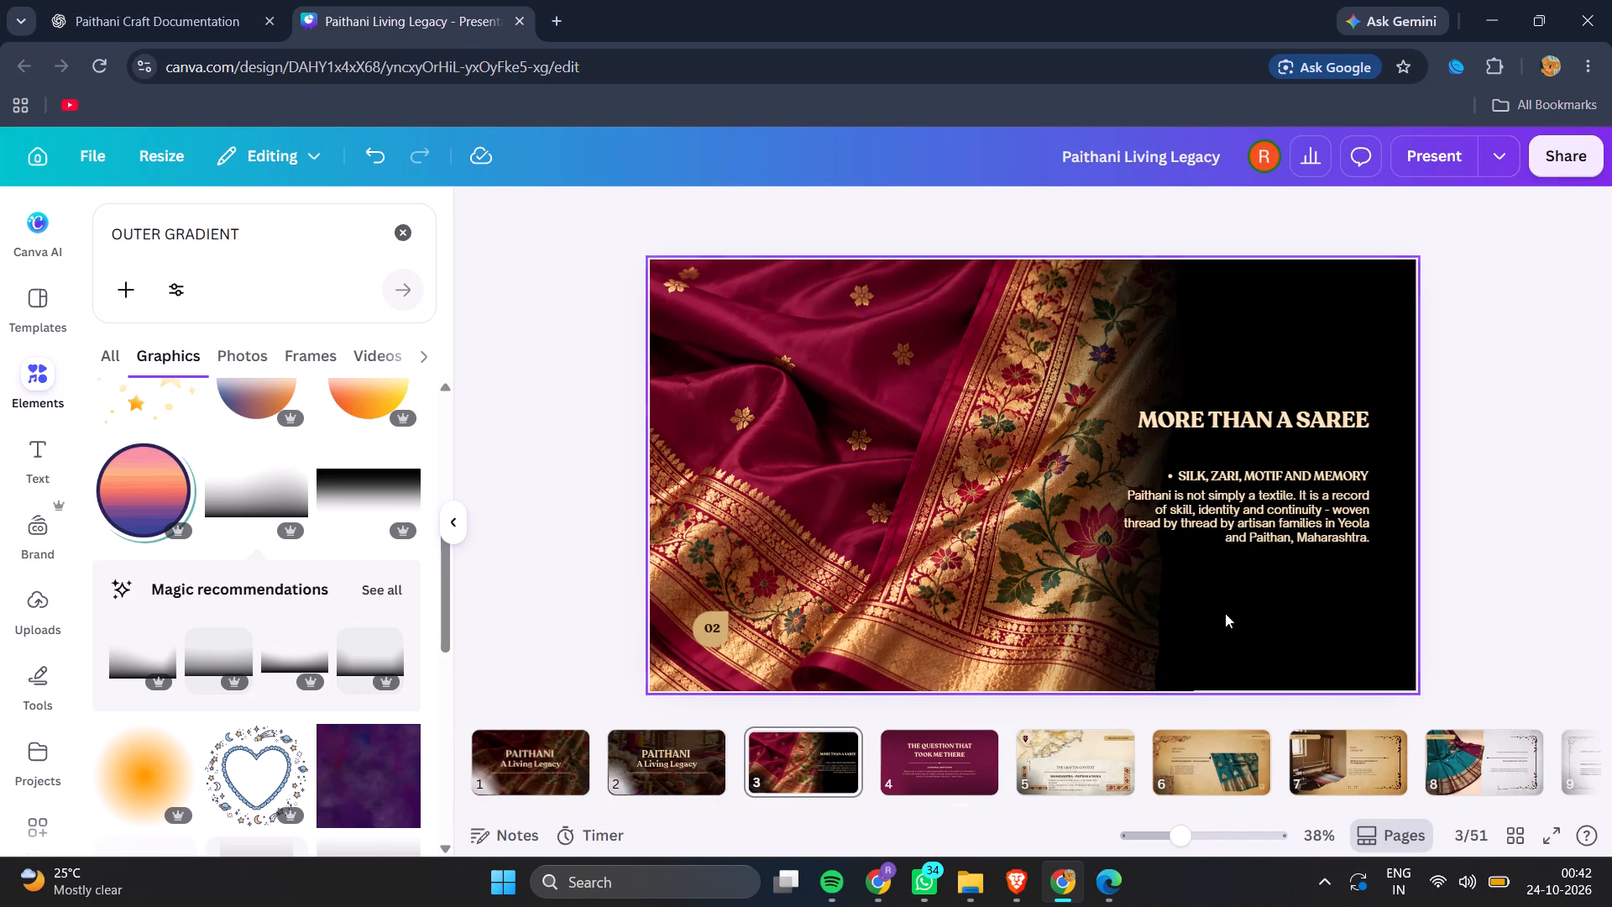
pyautogui.click(1315, 304)
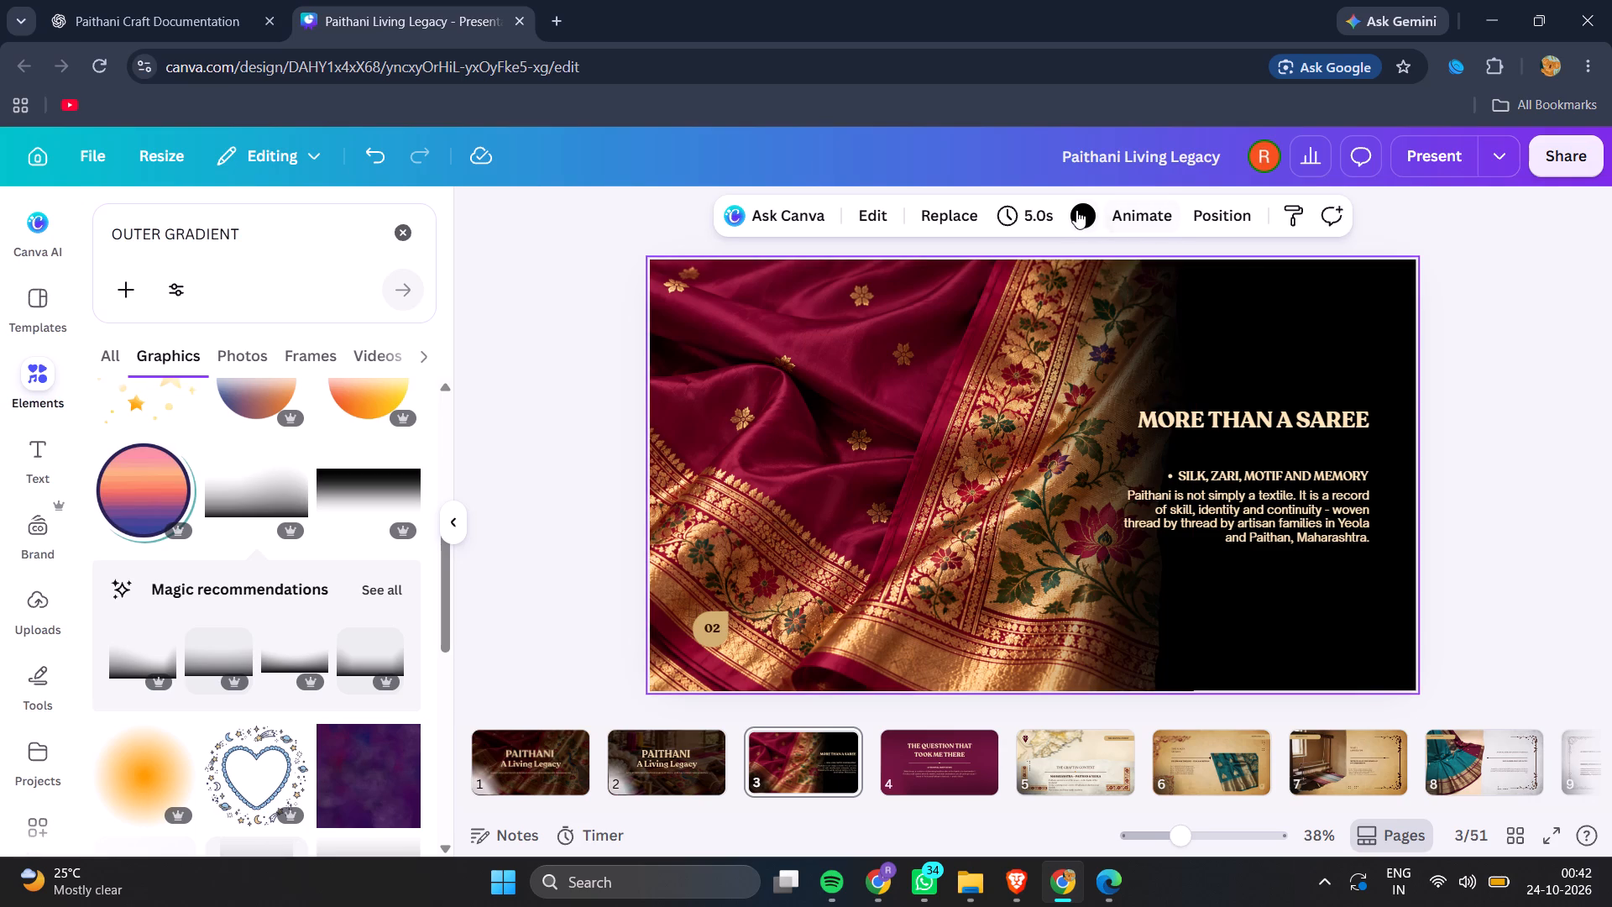
pyautogui.click(1074, 210)
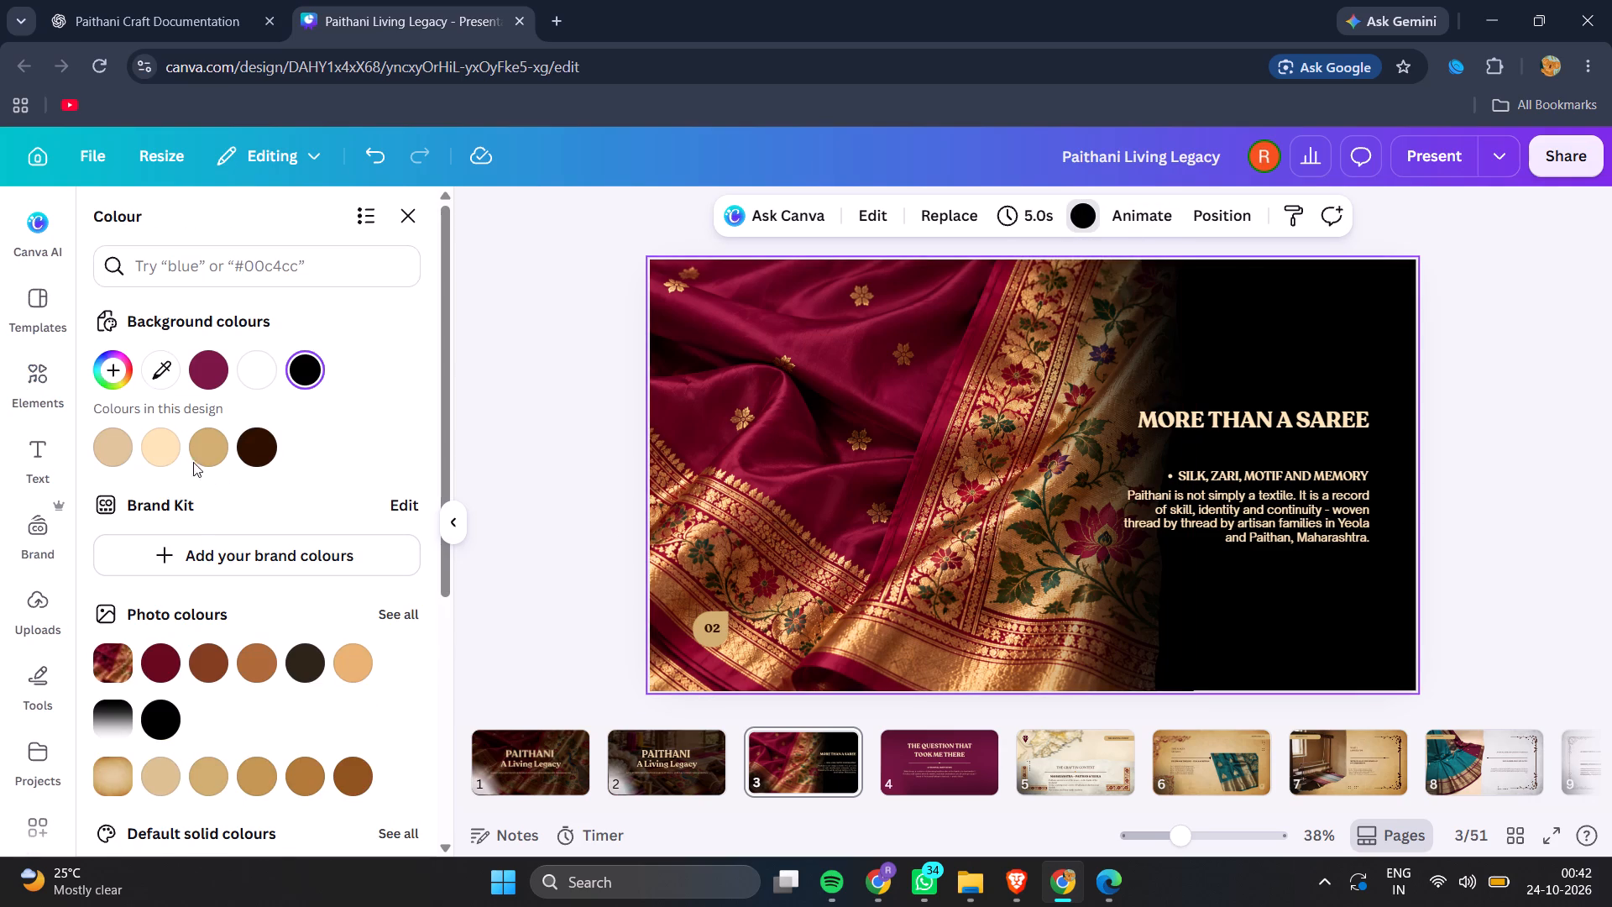
pyautogui.click(169, 452)
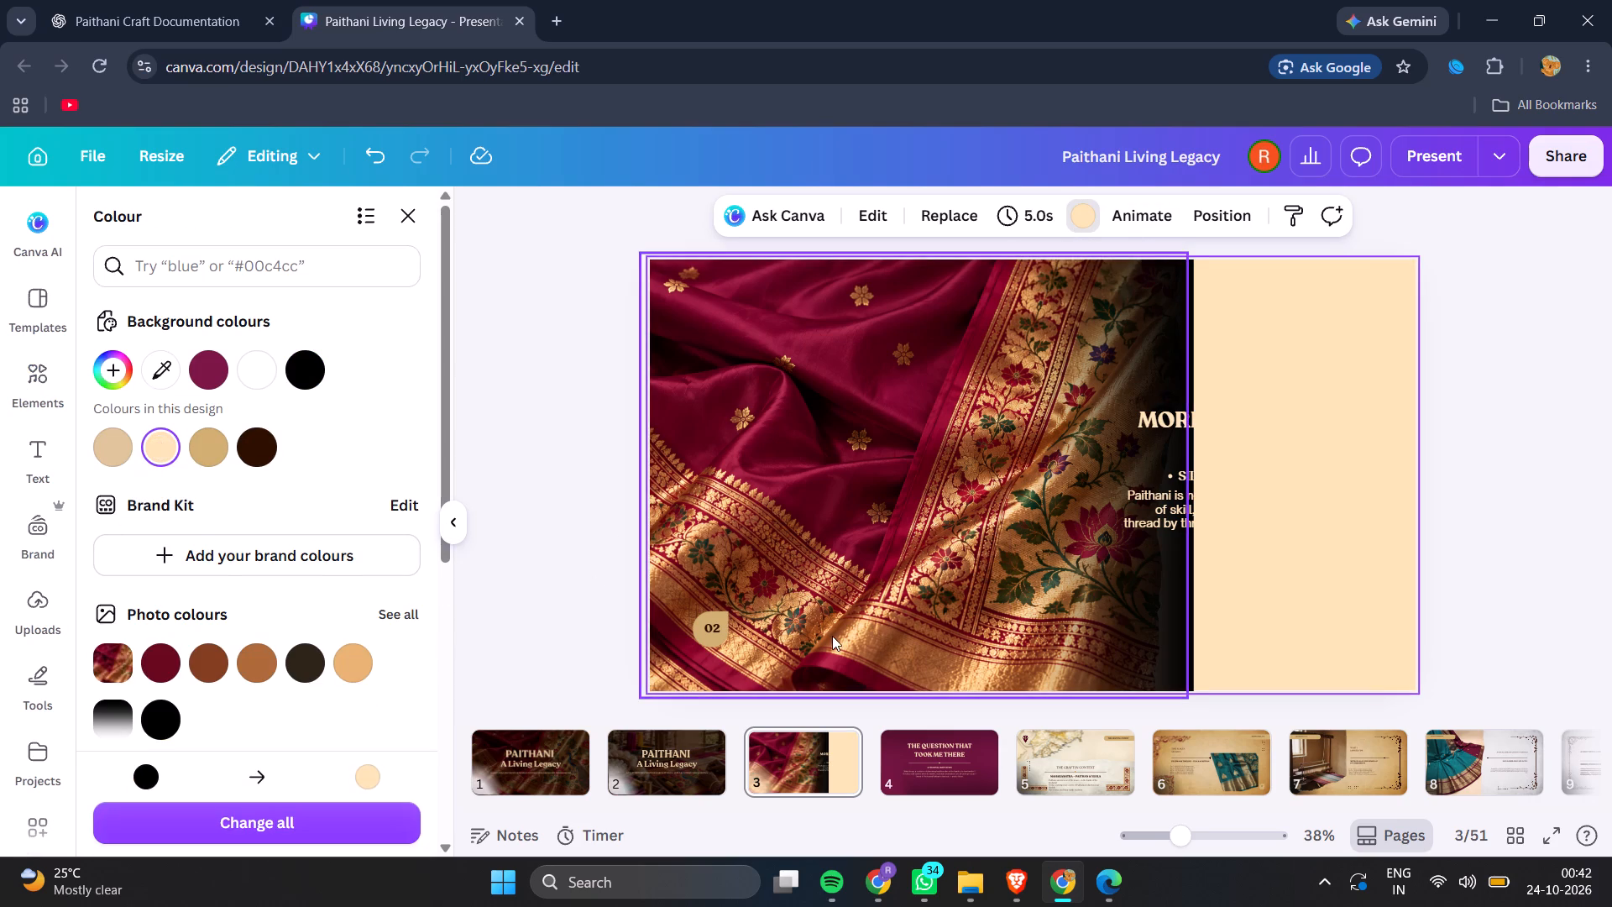
# Delete the black gradient overlay covering the inner edge of slide 3's saree photo.
pyautogui.click(1139, 678)
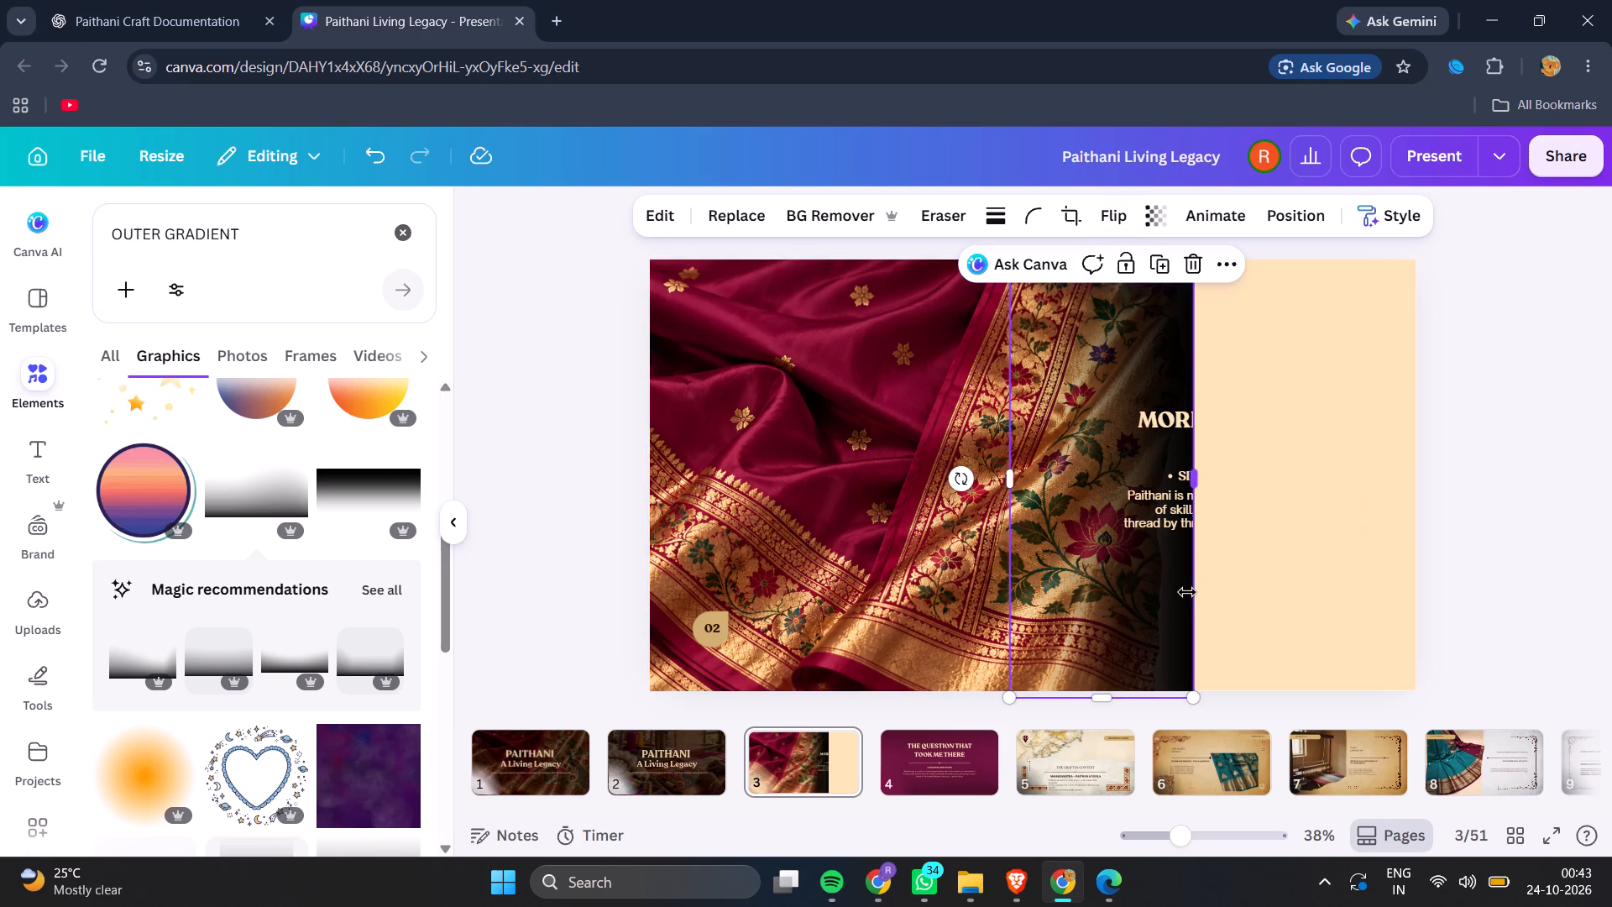
pyautogui.doubleClick(1177, 622)
pyautogui.click(1177, 622)
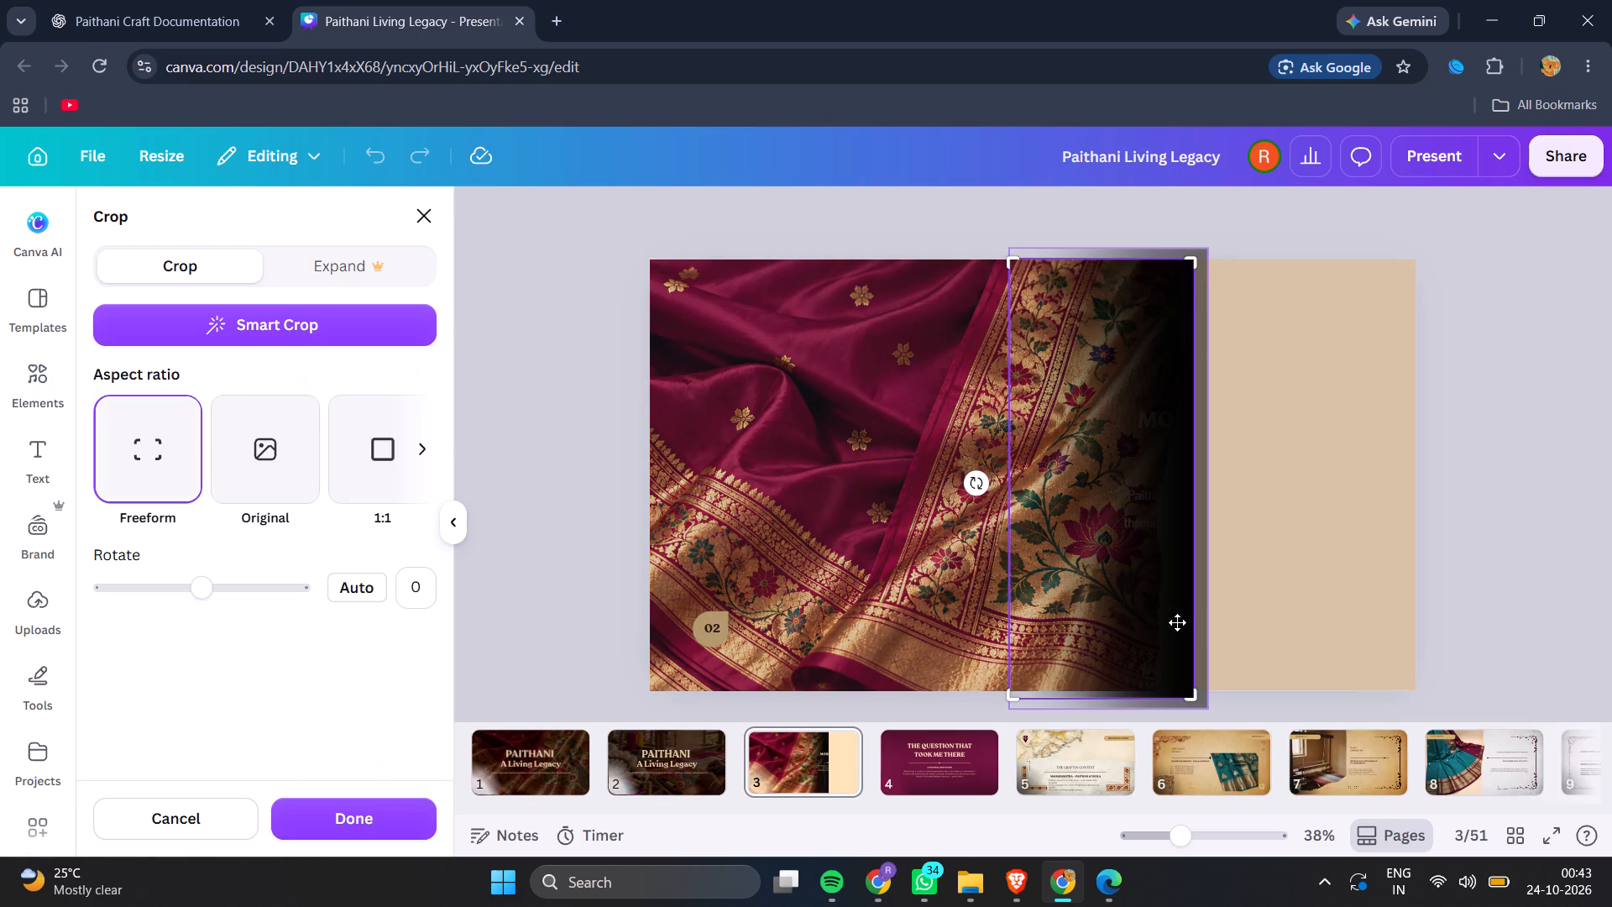
pyautogui.click(1314, 627)
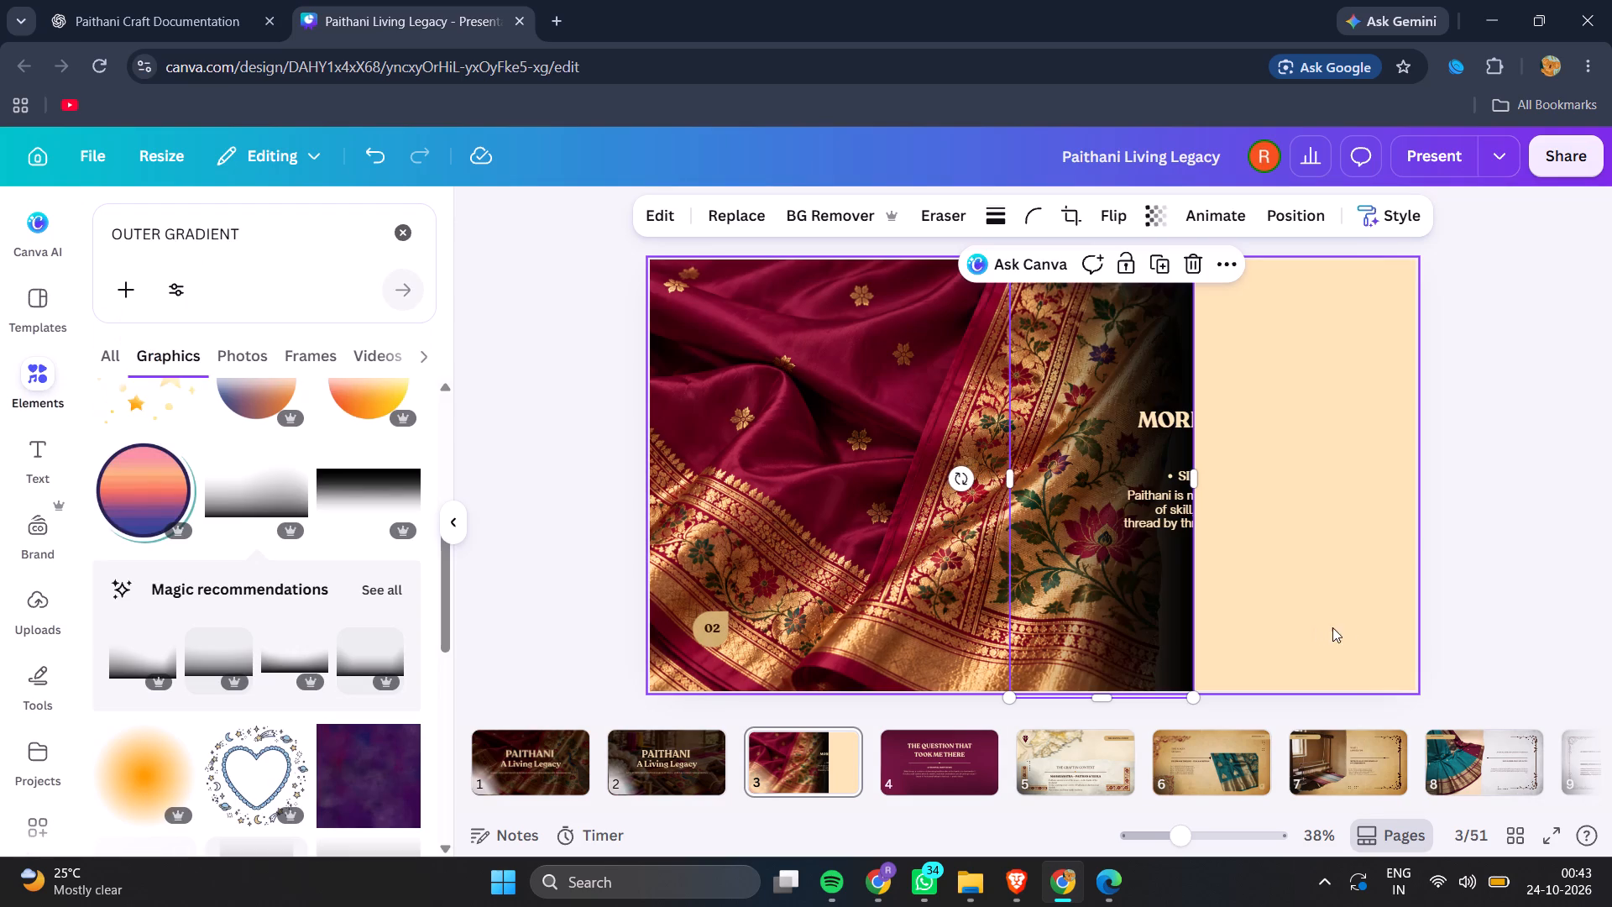
pyautogui.click(1349, 622)
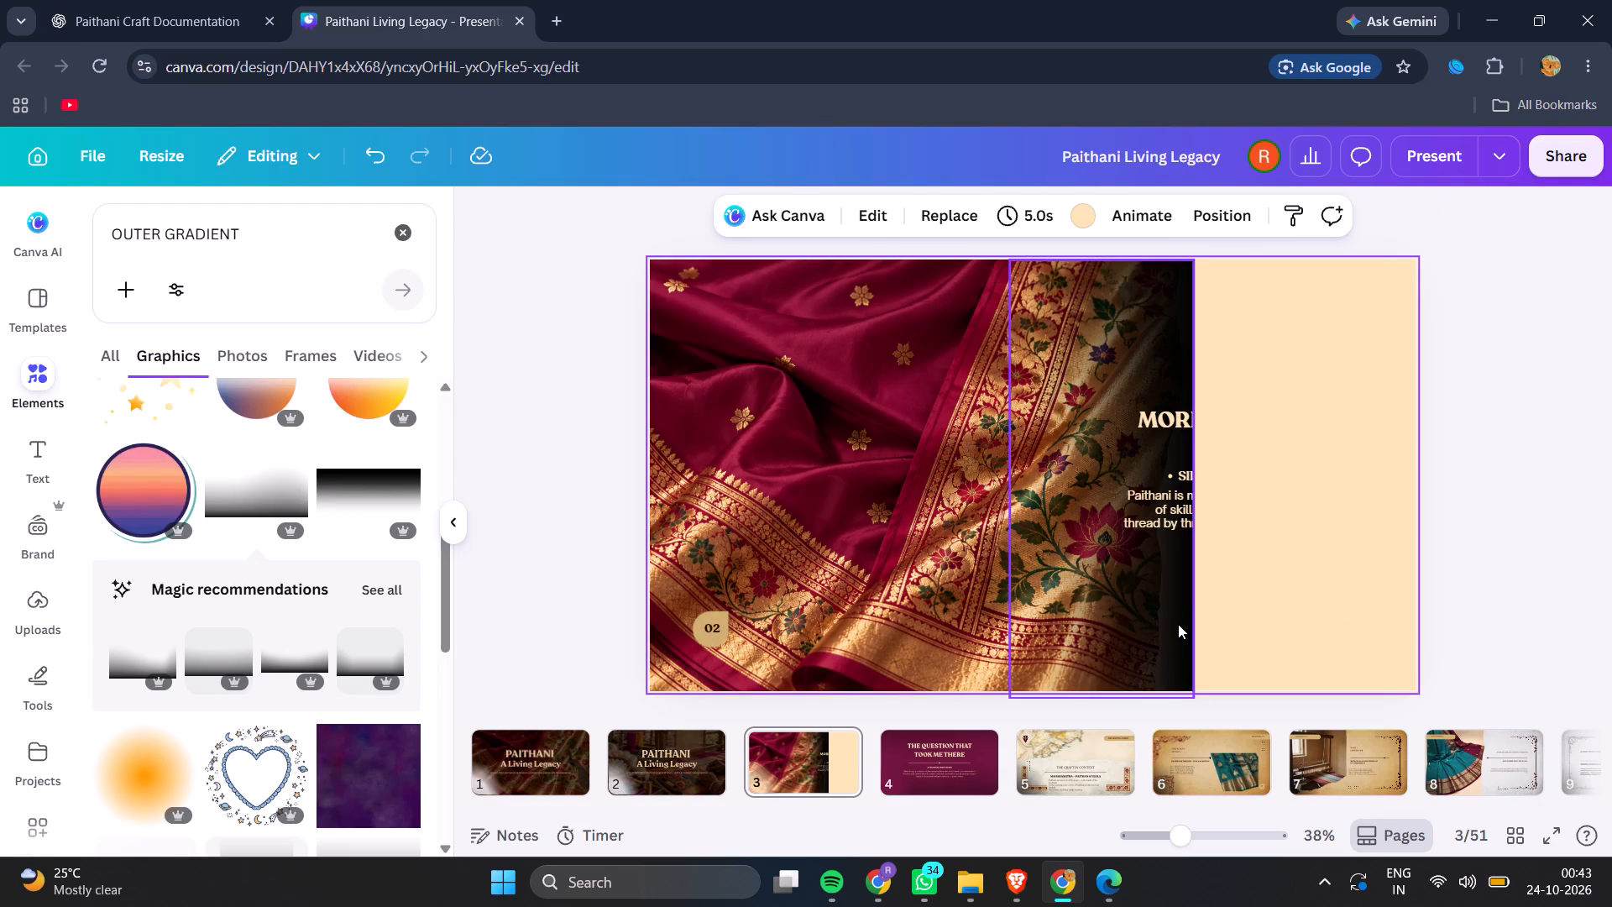
pyautogui.click(1192, 616)
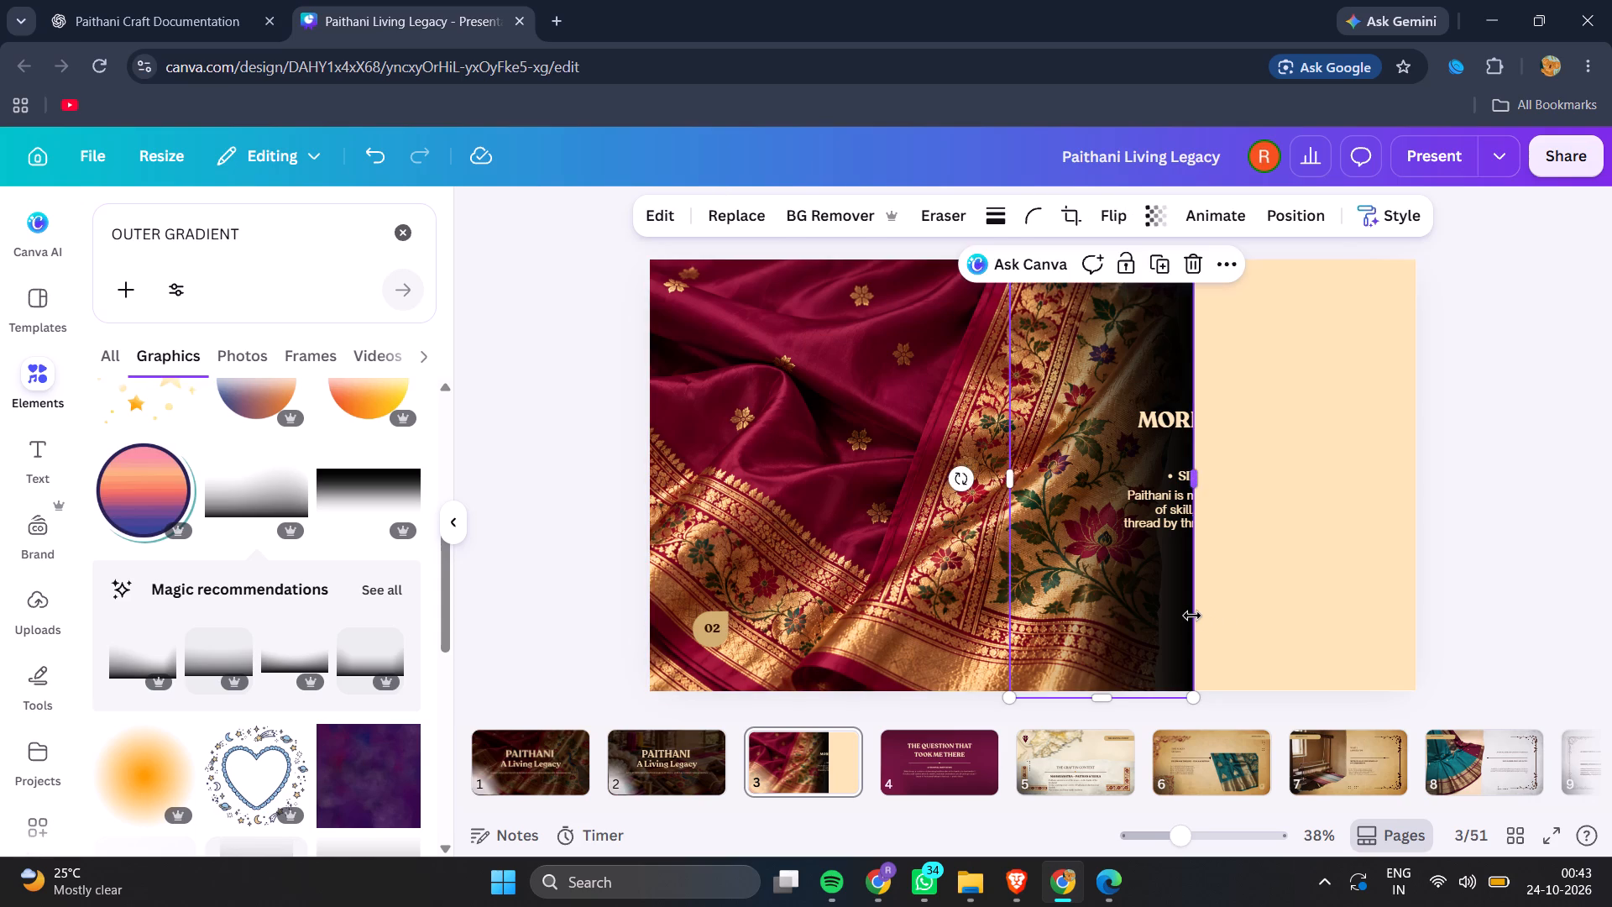
pyautogui.press('BackSpace')
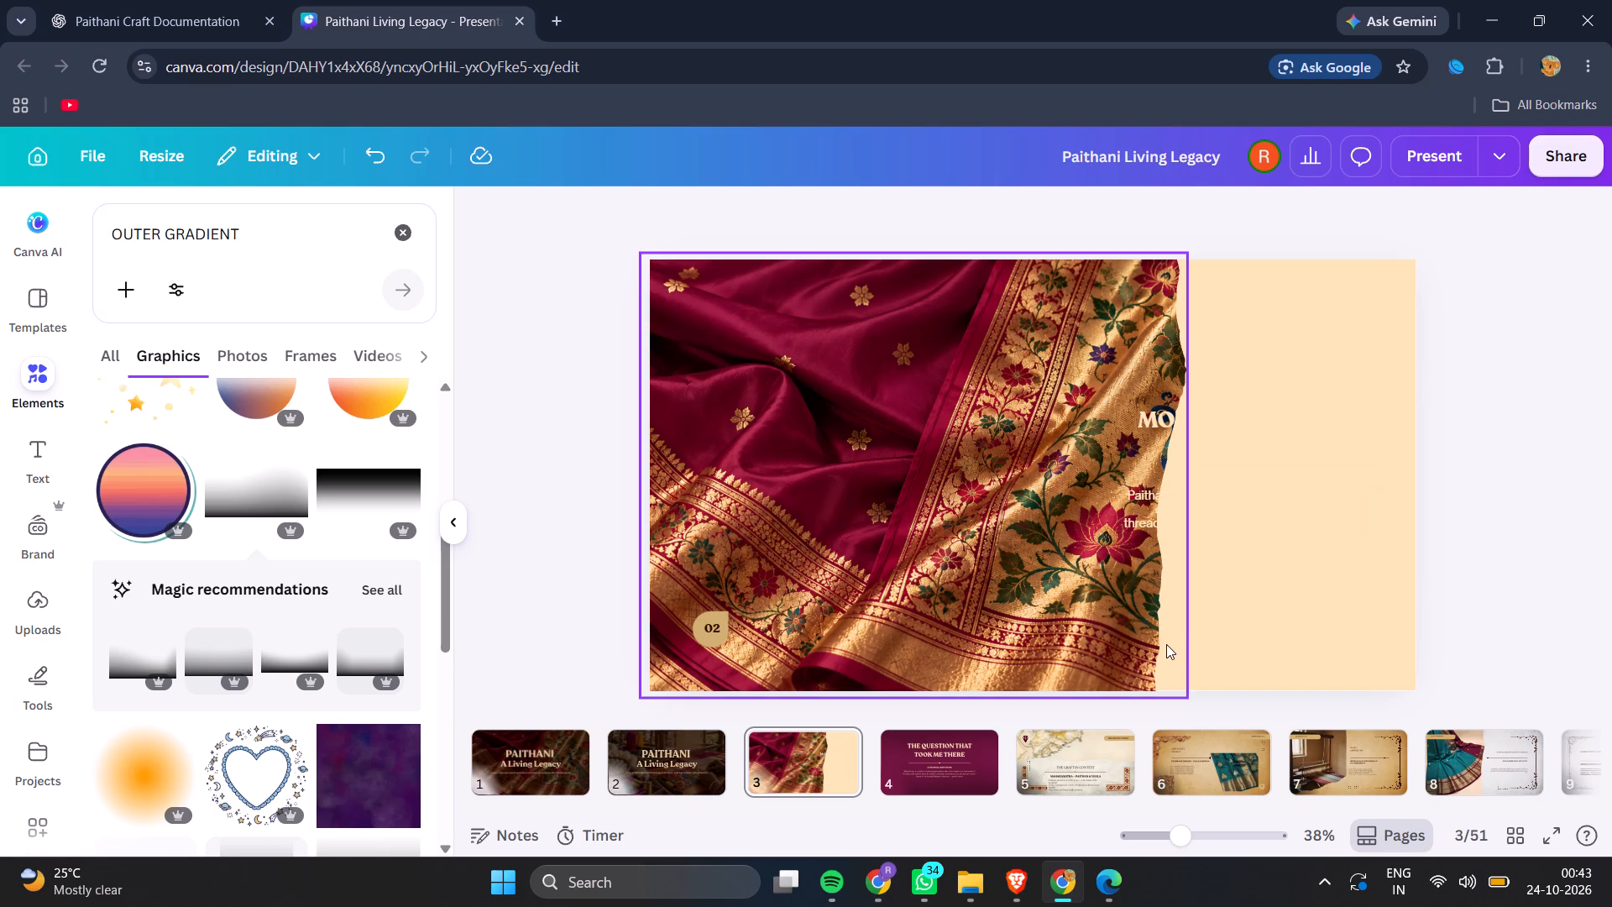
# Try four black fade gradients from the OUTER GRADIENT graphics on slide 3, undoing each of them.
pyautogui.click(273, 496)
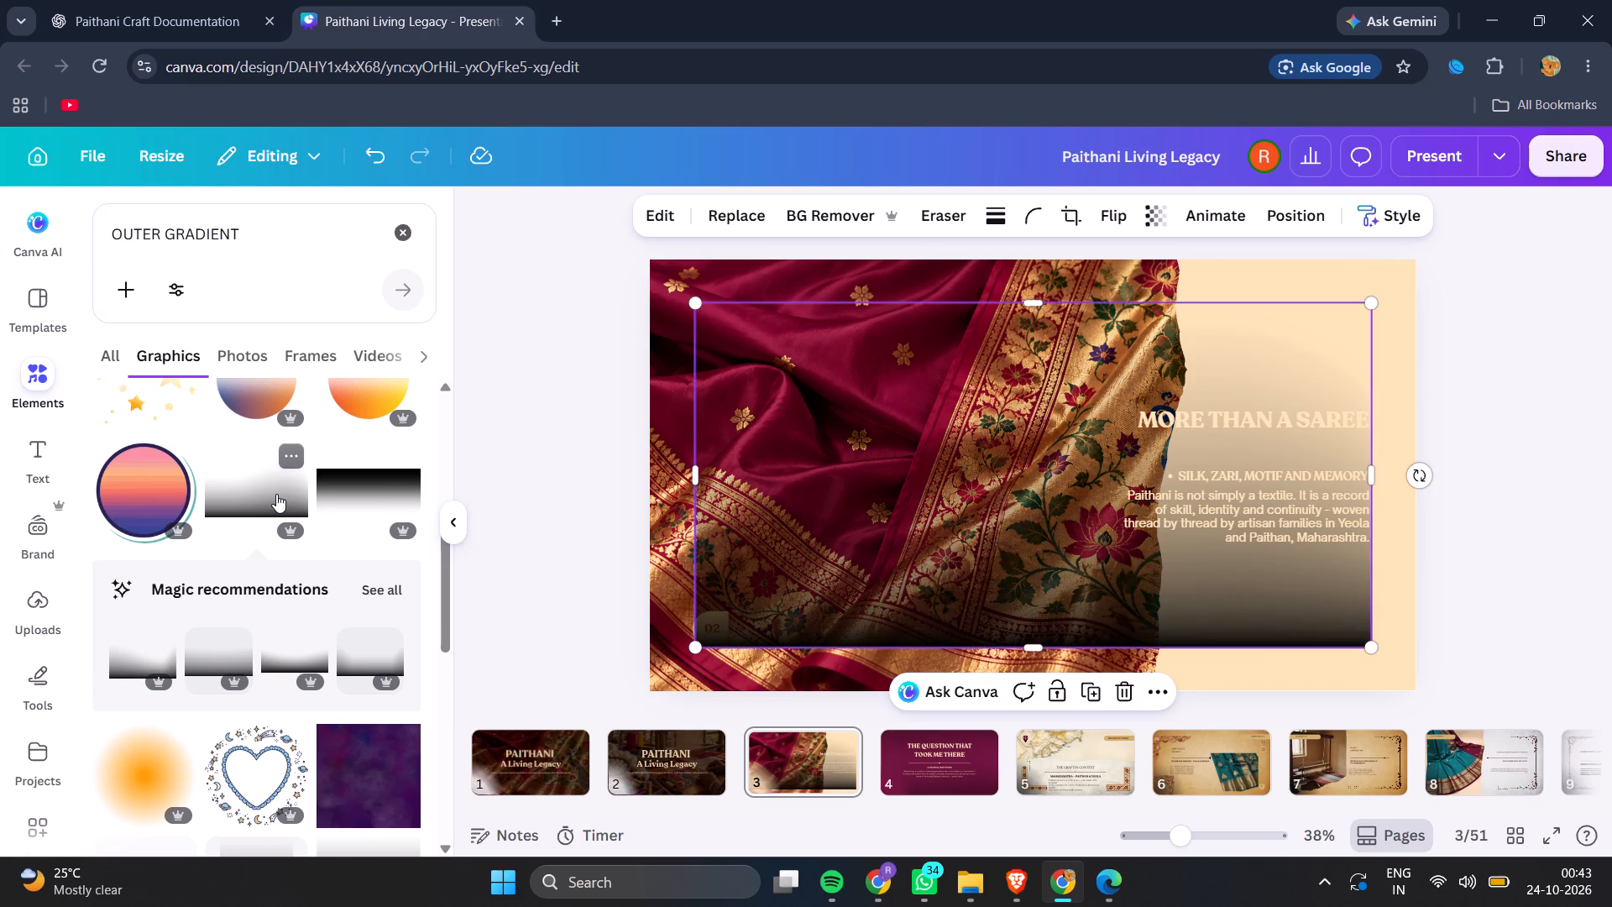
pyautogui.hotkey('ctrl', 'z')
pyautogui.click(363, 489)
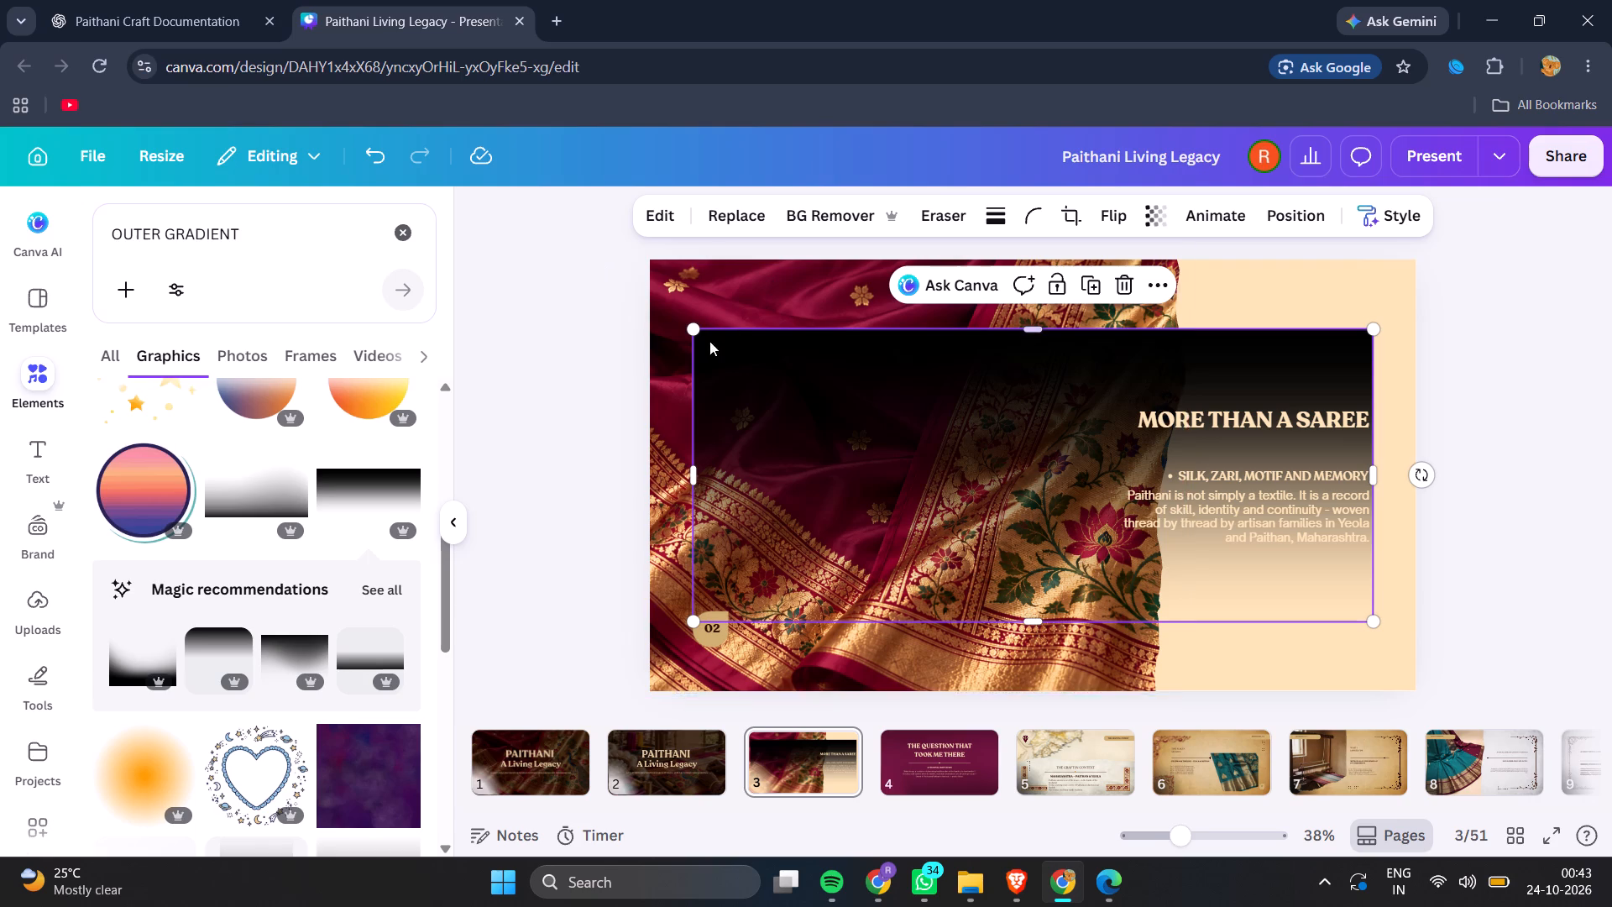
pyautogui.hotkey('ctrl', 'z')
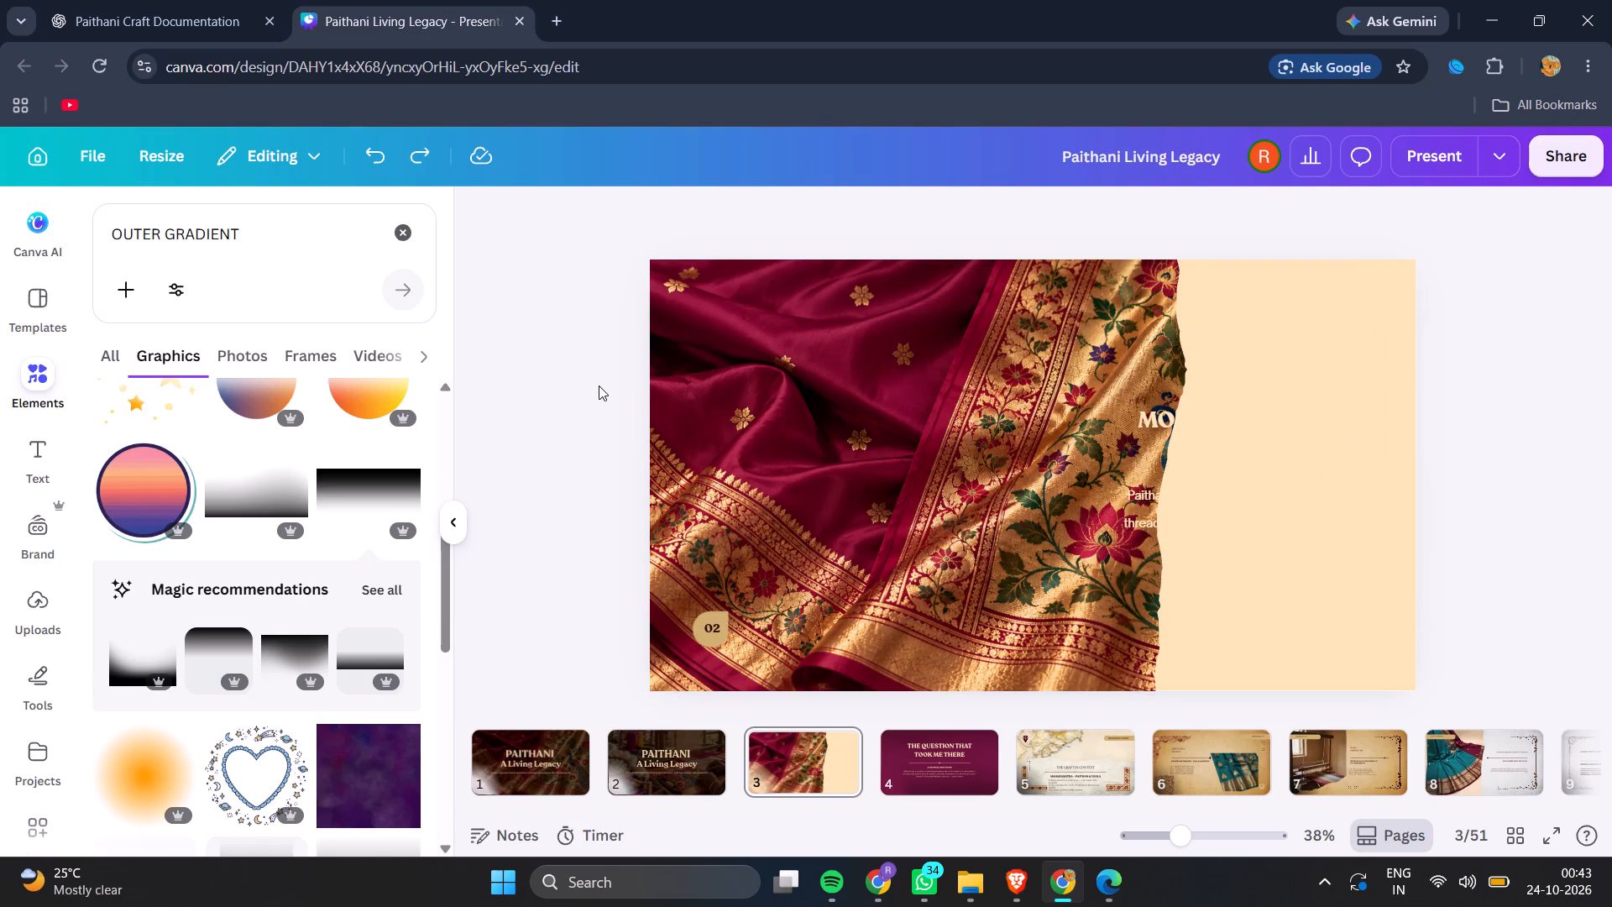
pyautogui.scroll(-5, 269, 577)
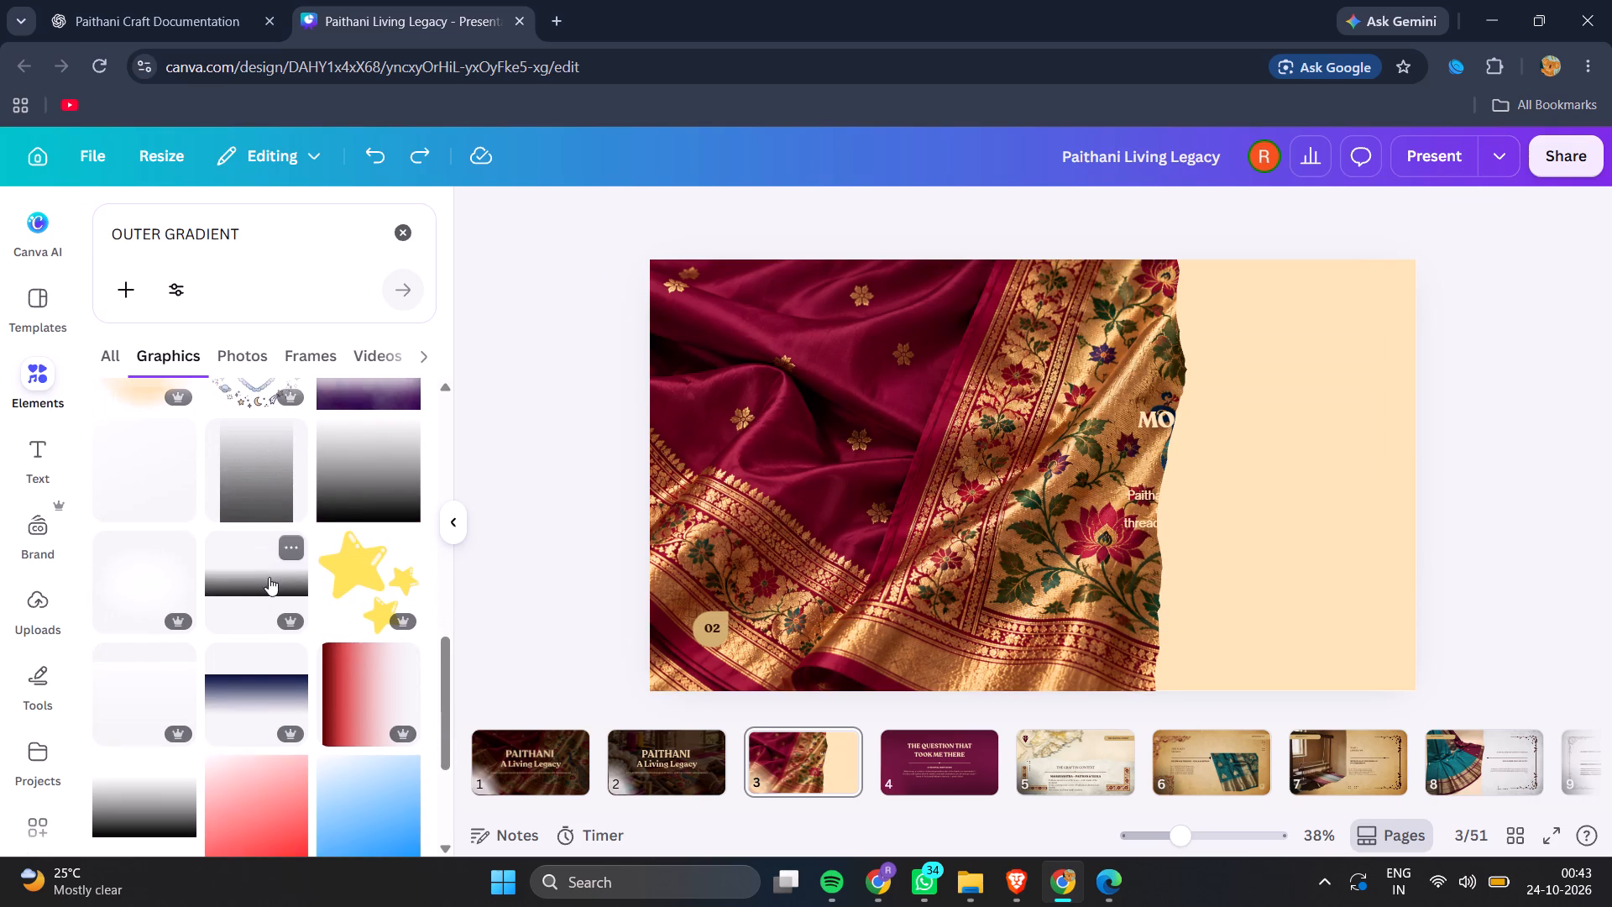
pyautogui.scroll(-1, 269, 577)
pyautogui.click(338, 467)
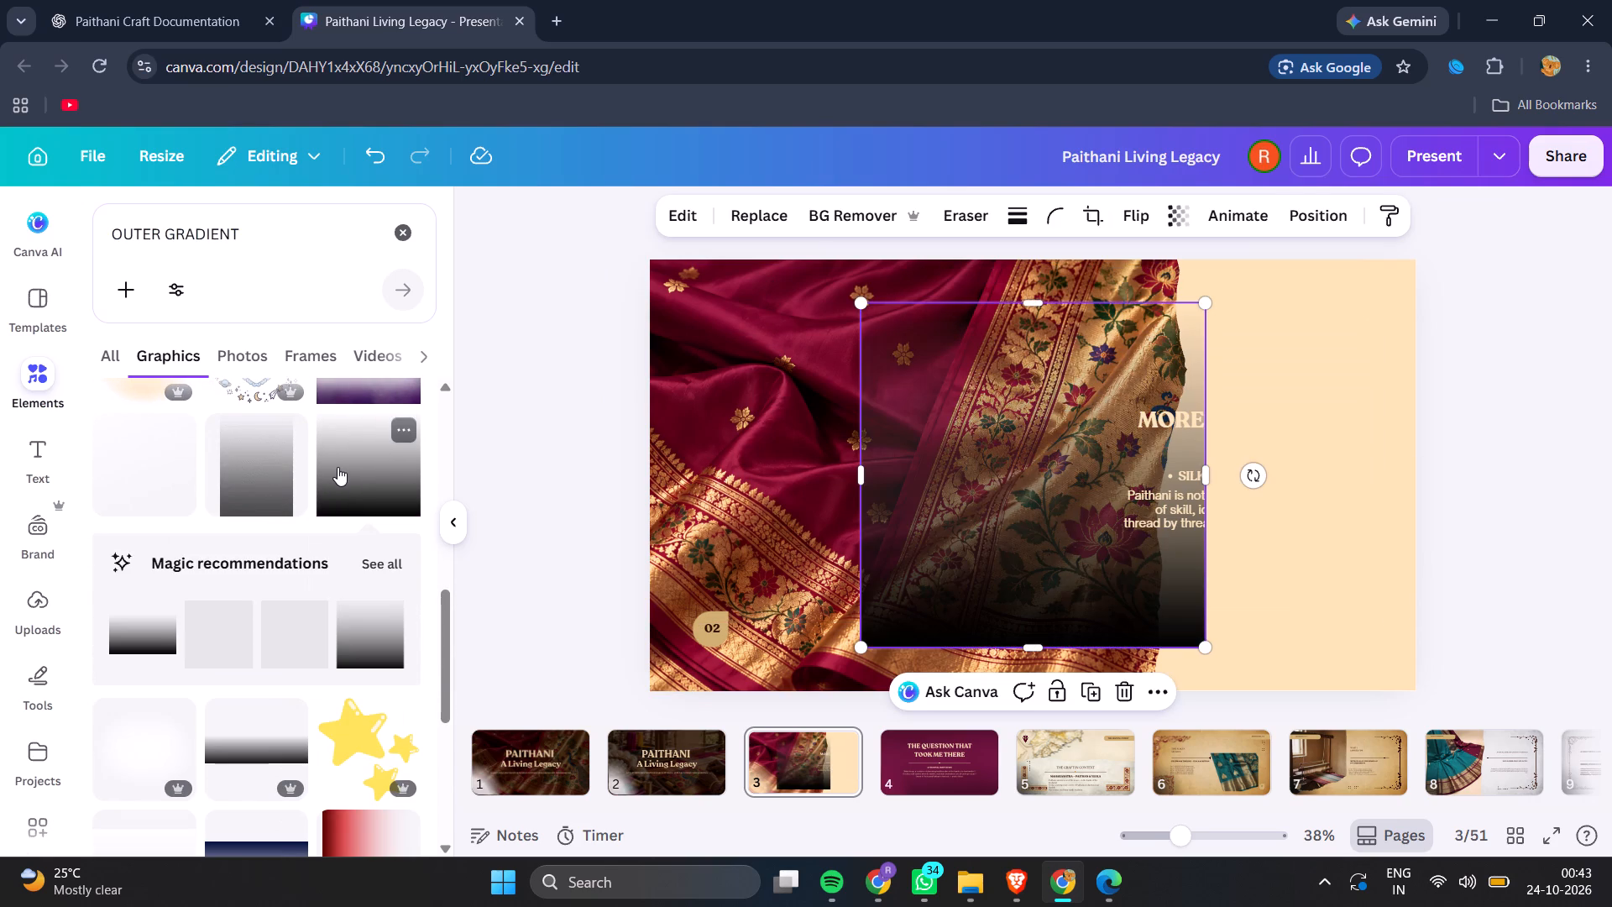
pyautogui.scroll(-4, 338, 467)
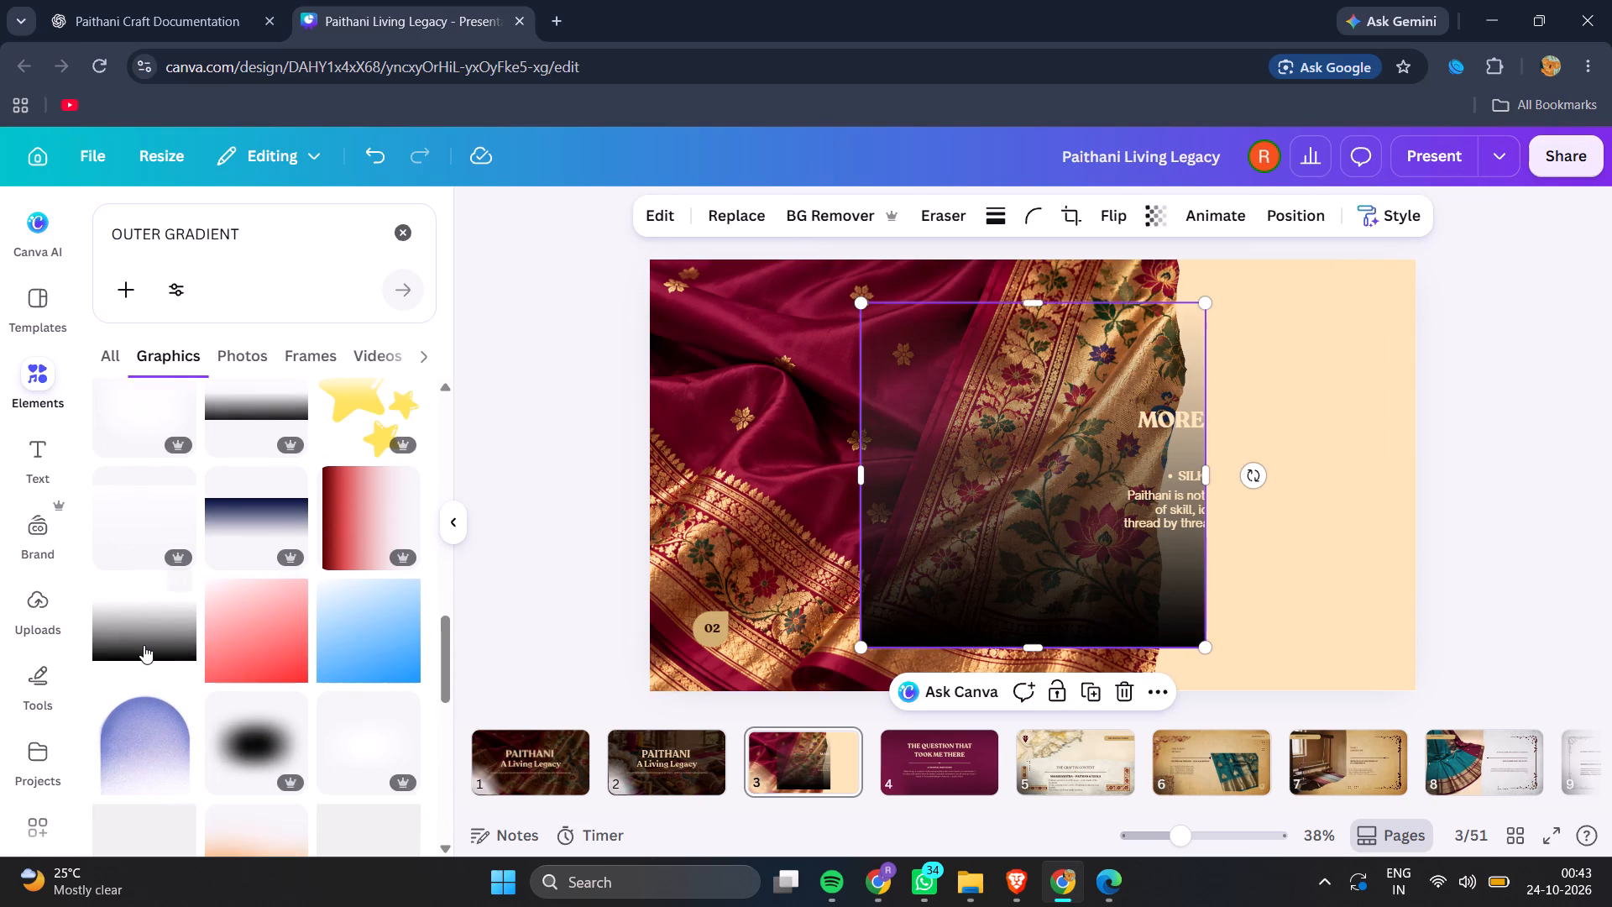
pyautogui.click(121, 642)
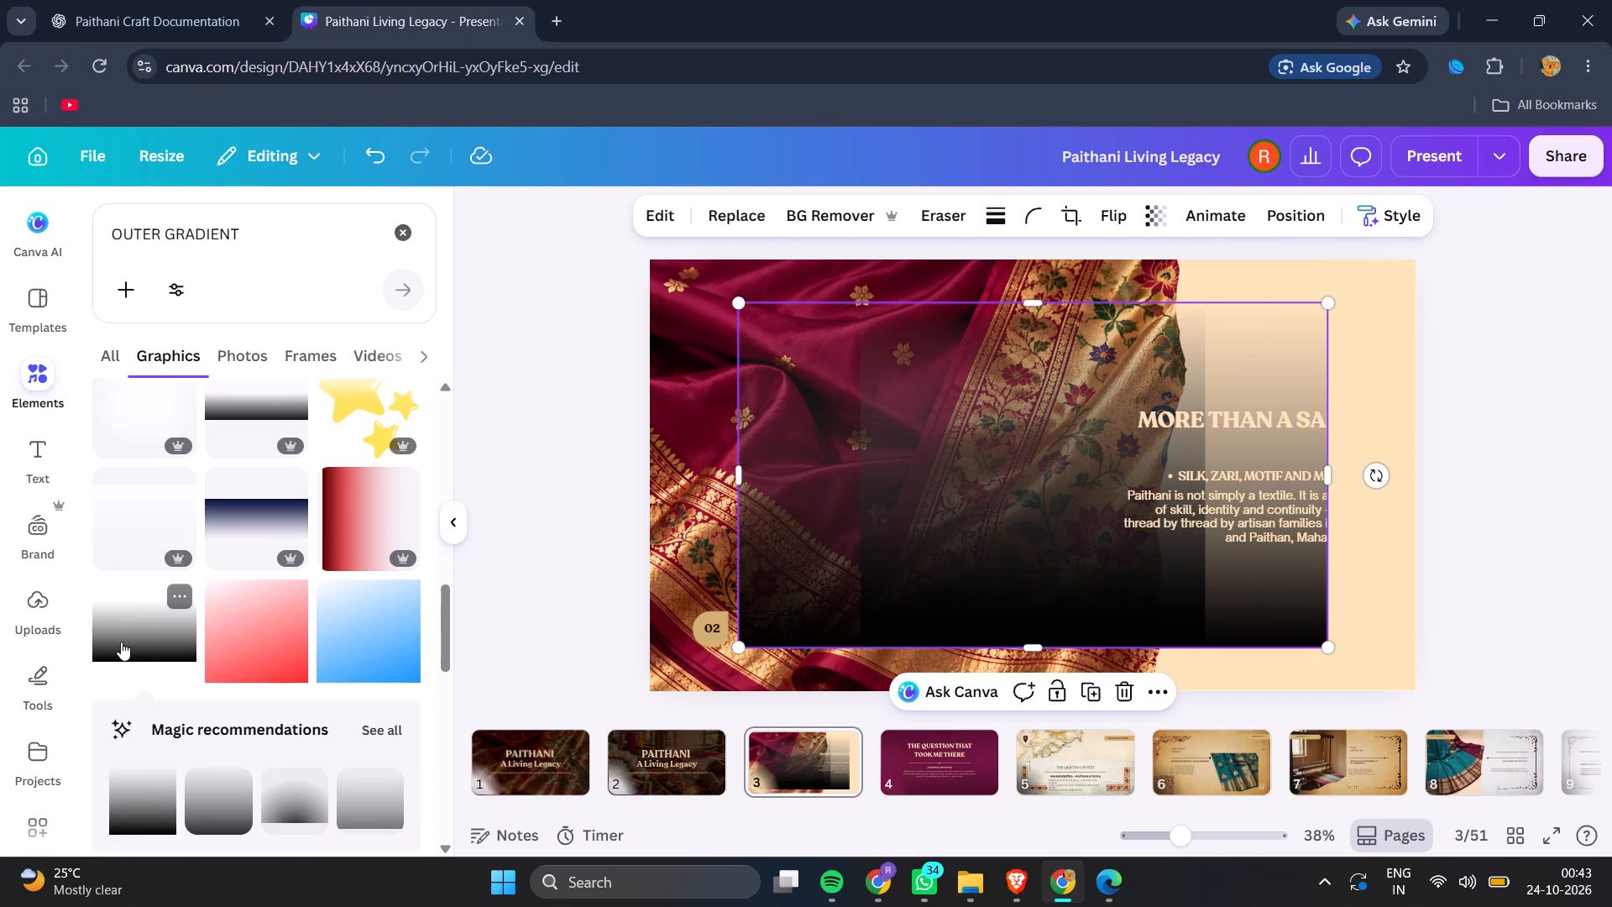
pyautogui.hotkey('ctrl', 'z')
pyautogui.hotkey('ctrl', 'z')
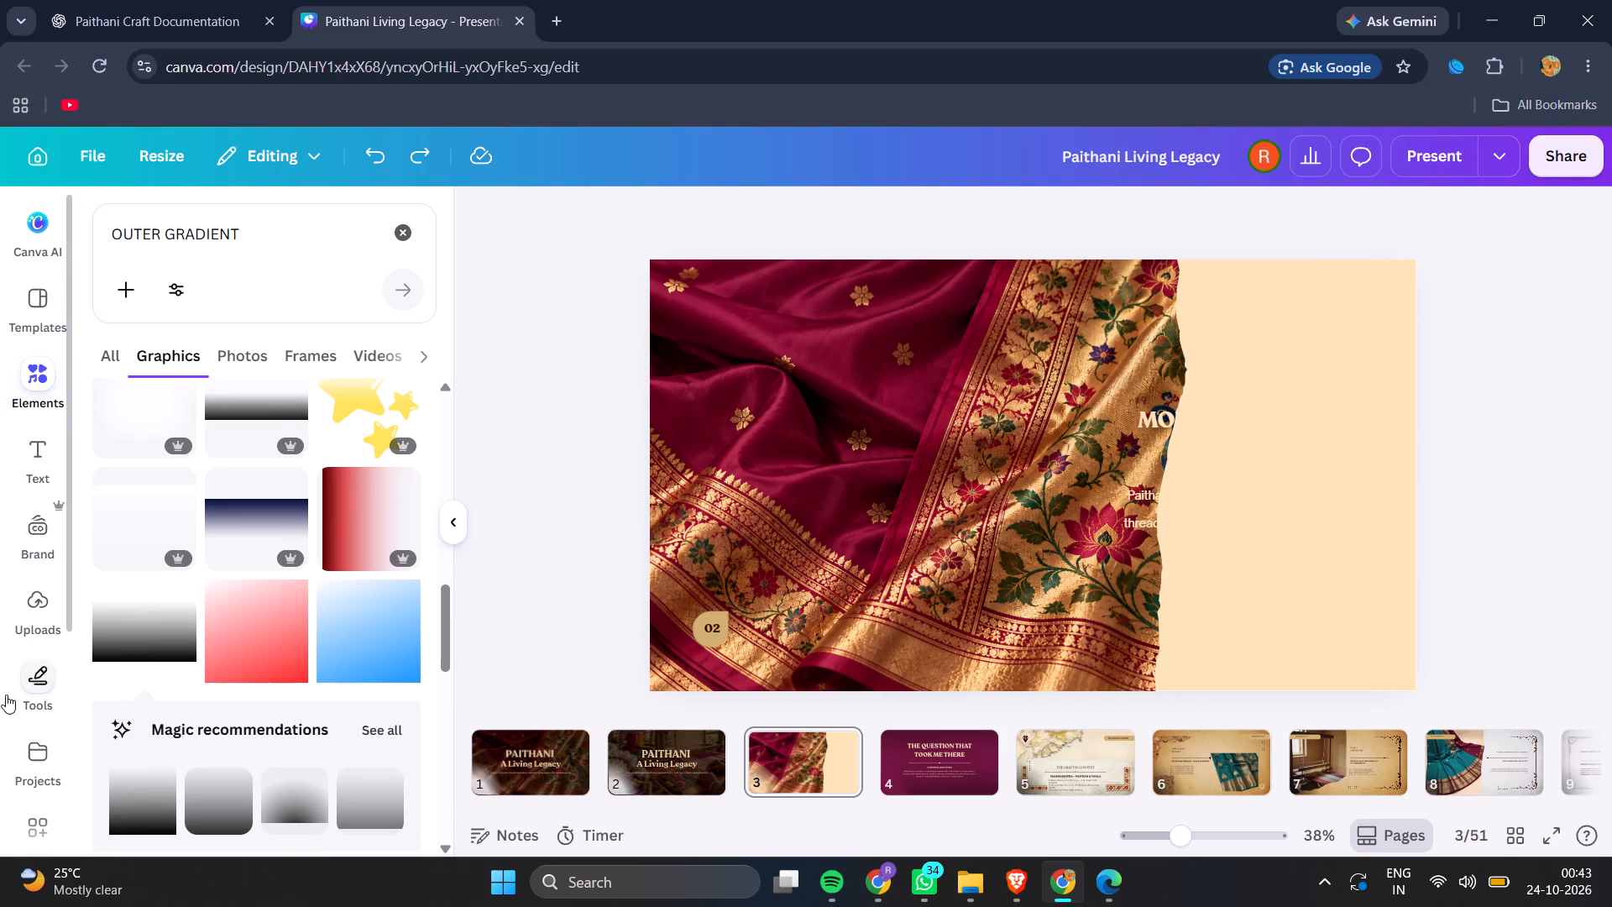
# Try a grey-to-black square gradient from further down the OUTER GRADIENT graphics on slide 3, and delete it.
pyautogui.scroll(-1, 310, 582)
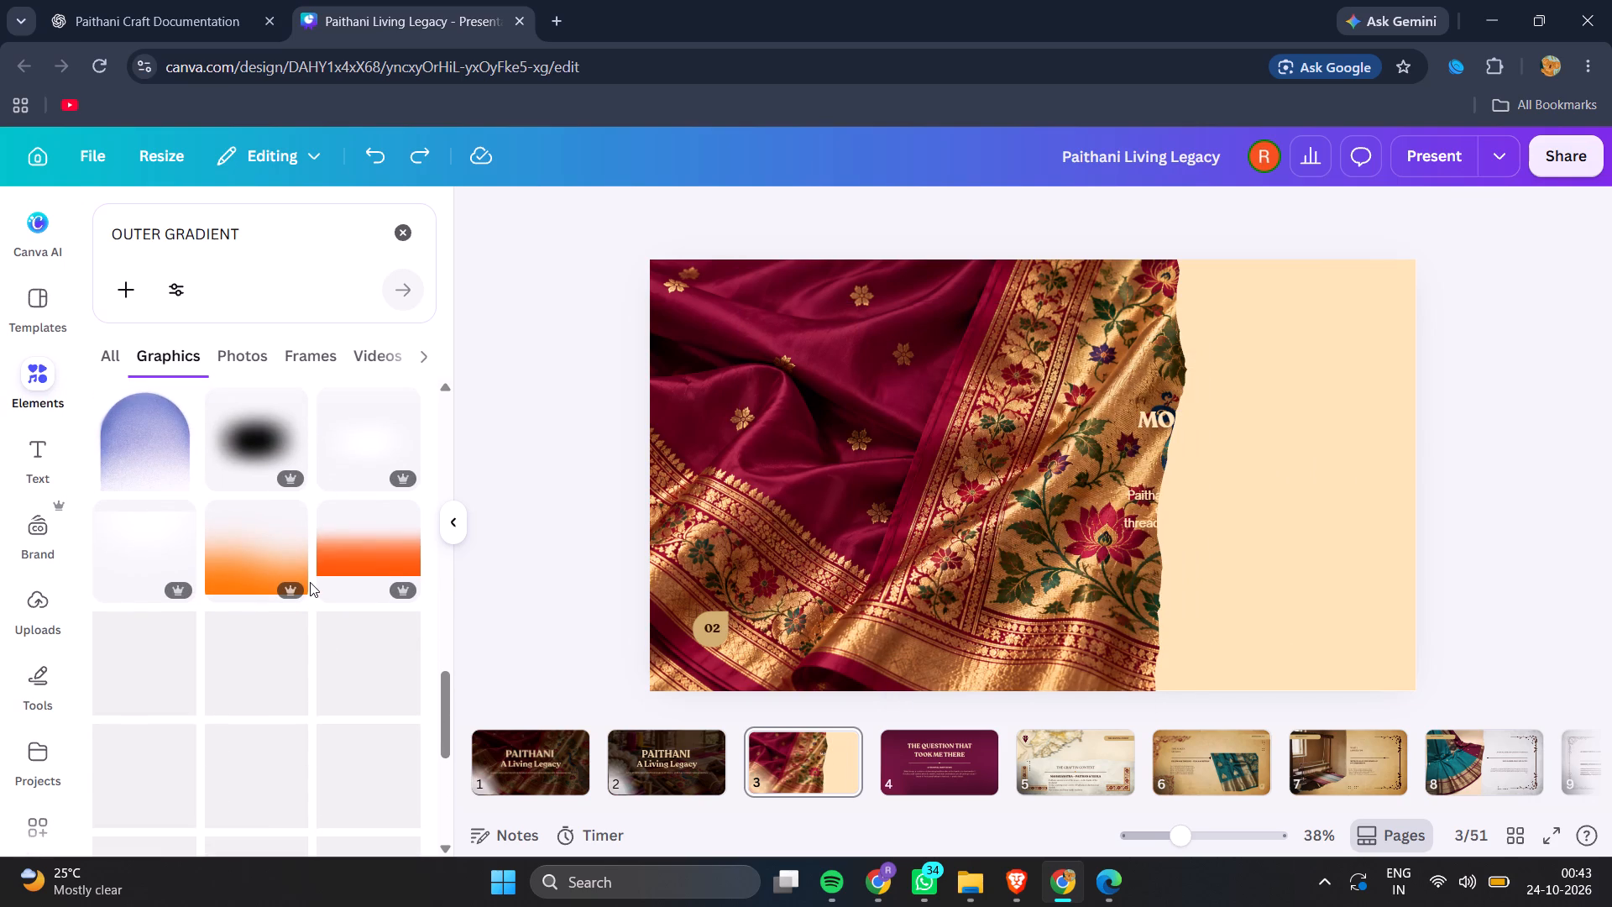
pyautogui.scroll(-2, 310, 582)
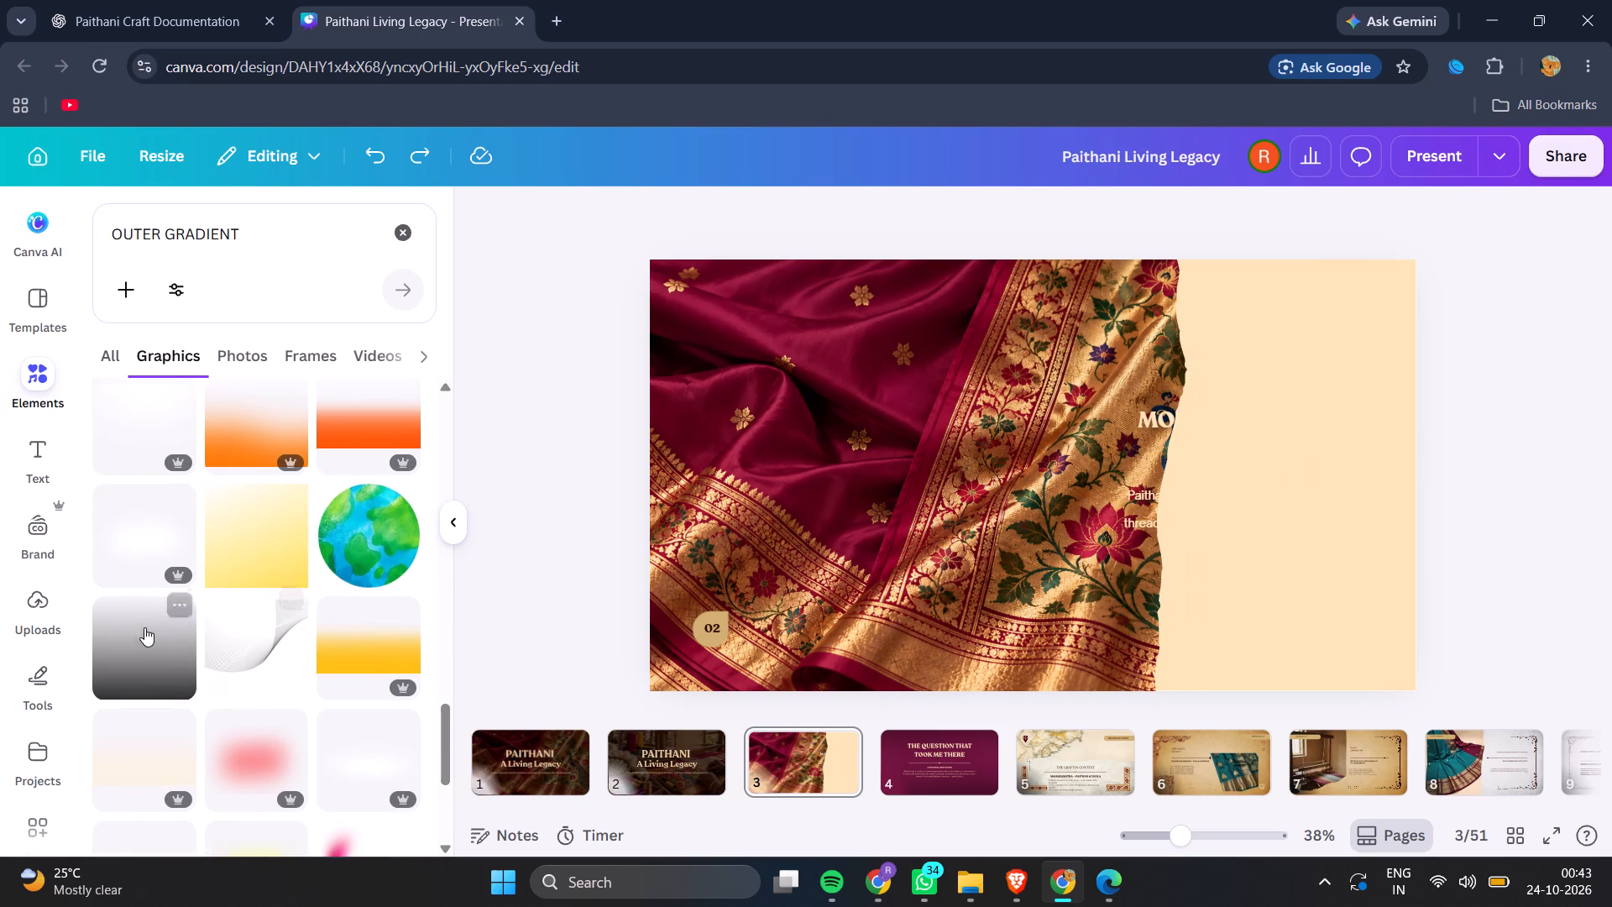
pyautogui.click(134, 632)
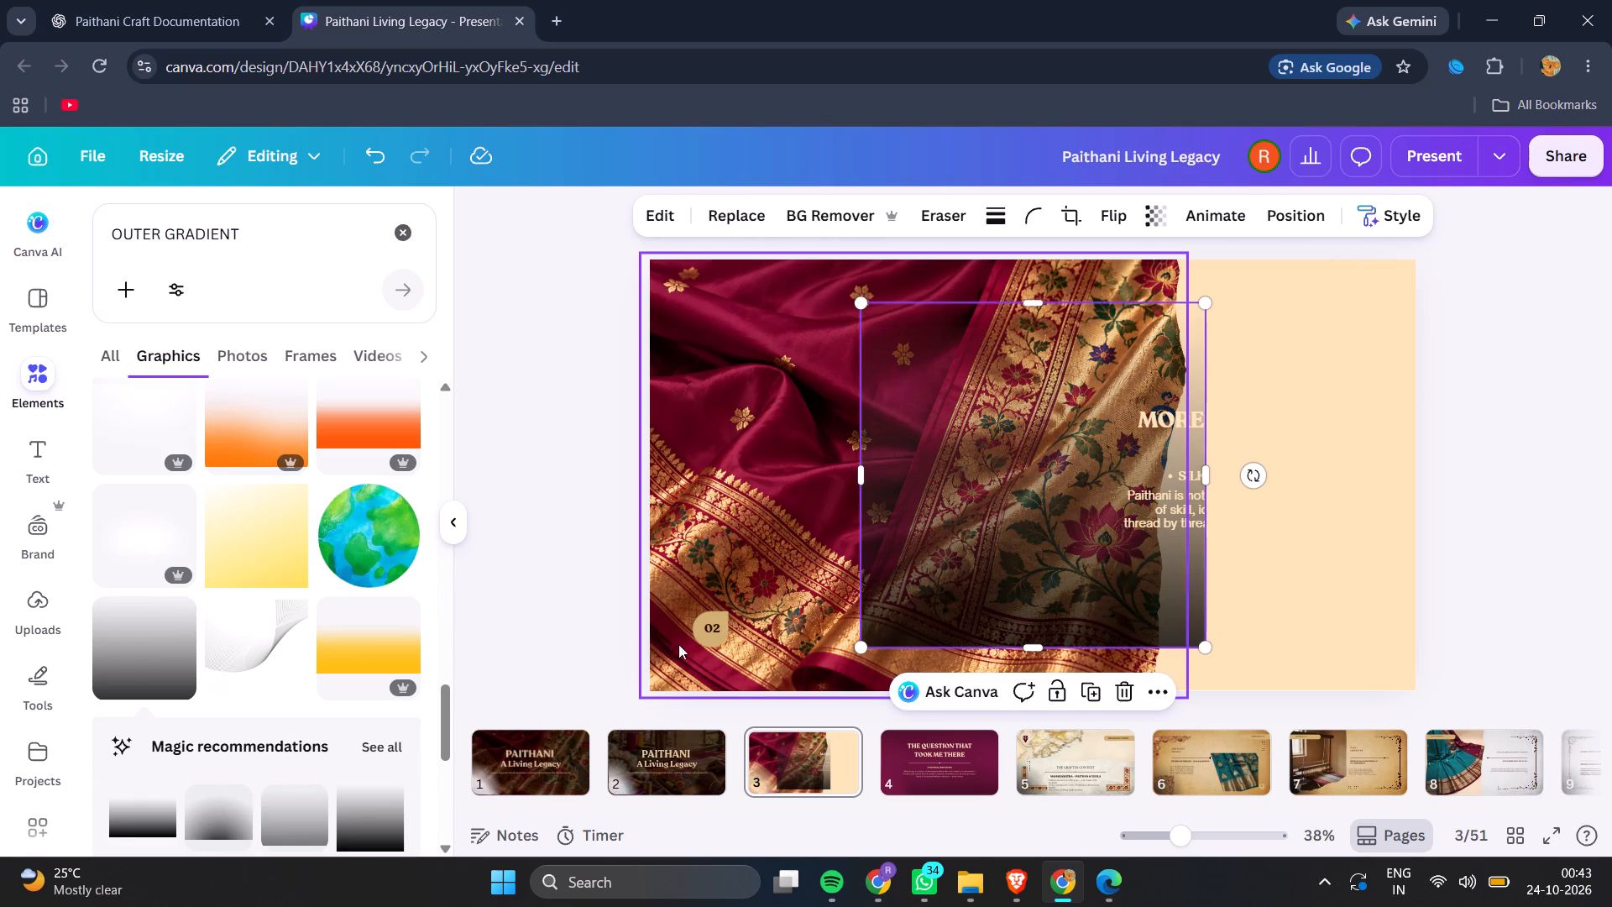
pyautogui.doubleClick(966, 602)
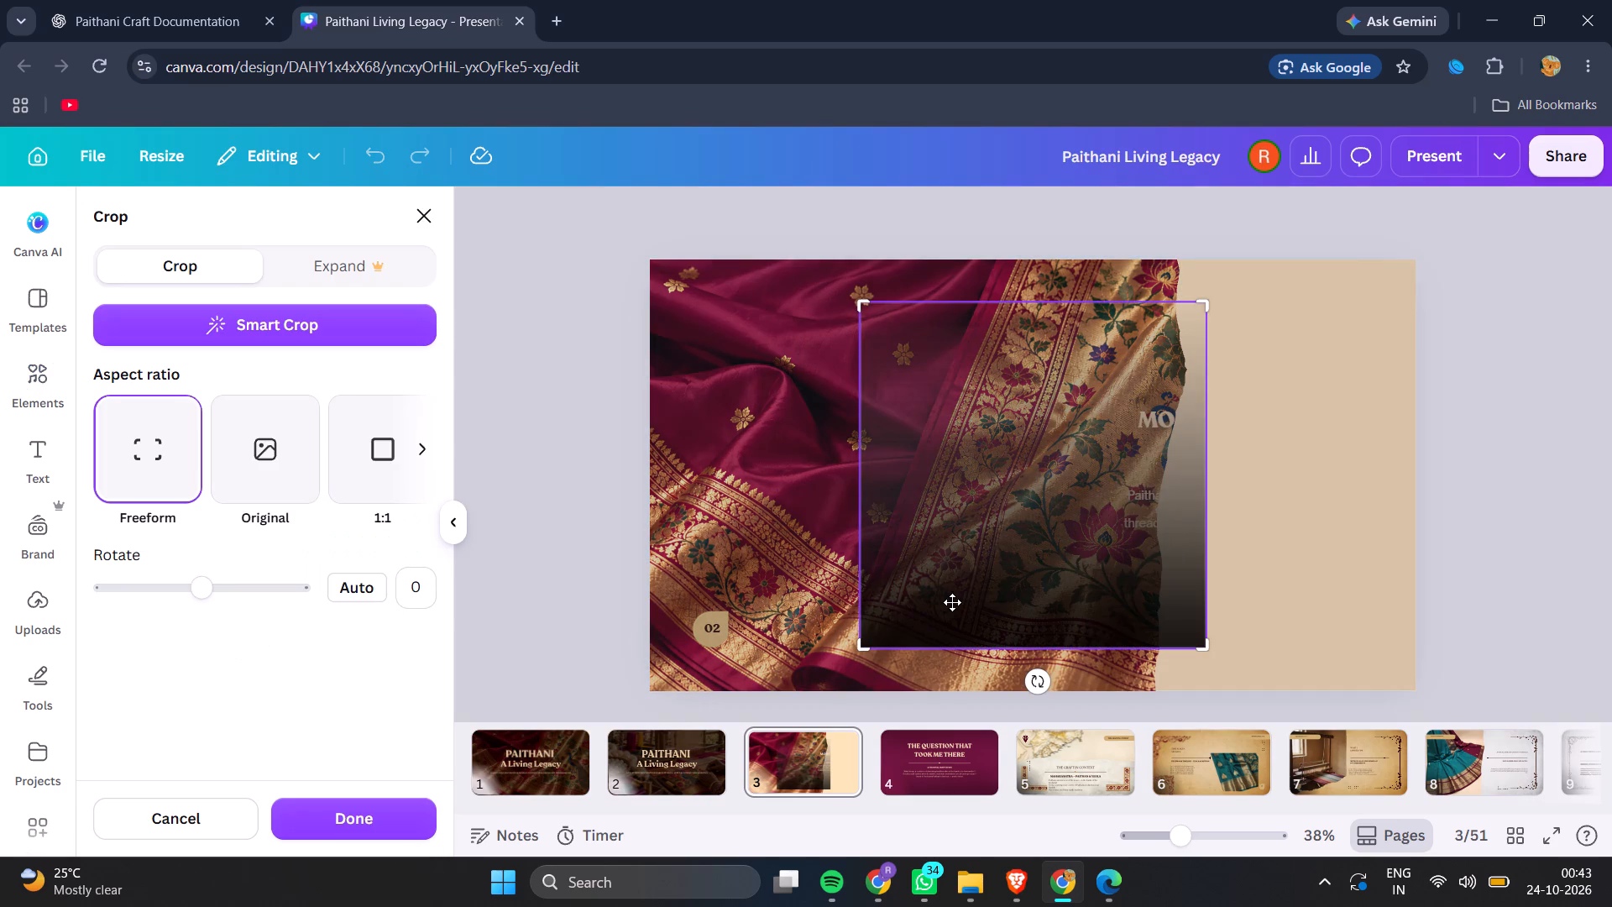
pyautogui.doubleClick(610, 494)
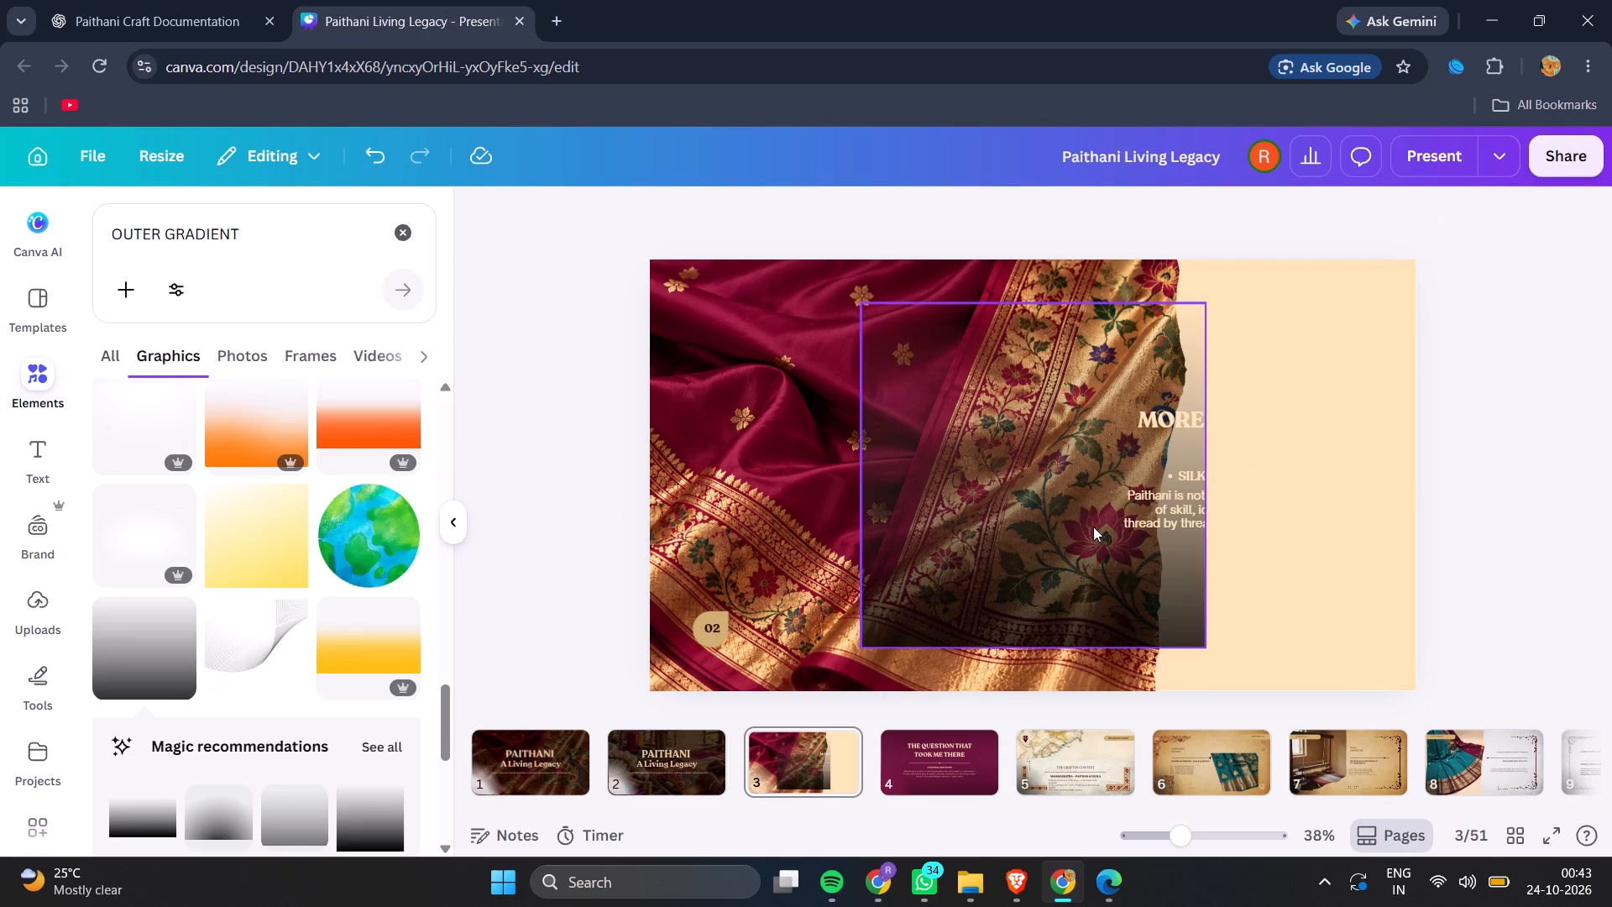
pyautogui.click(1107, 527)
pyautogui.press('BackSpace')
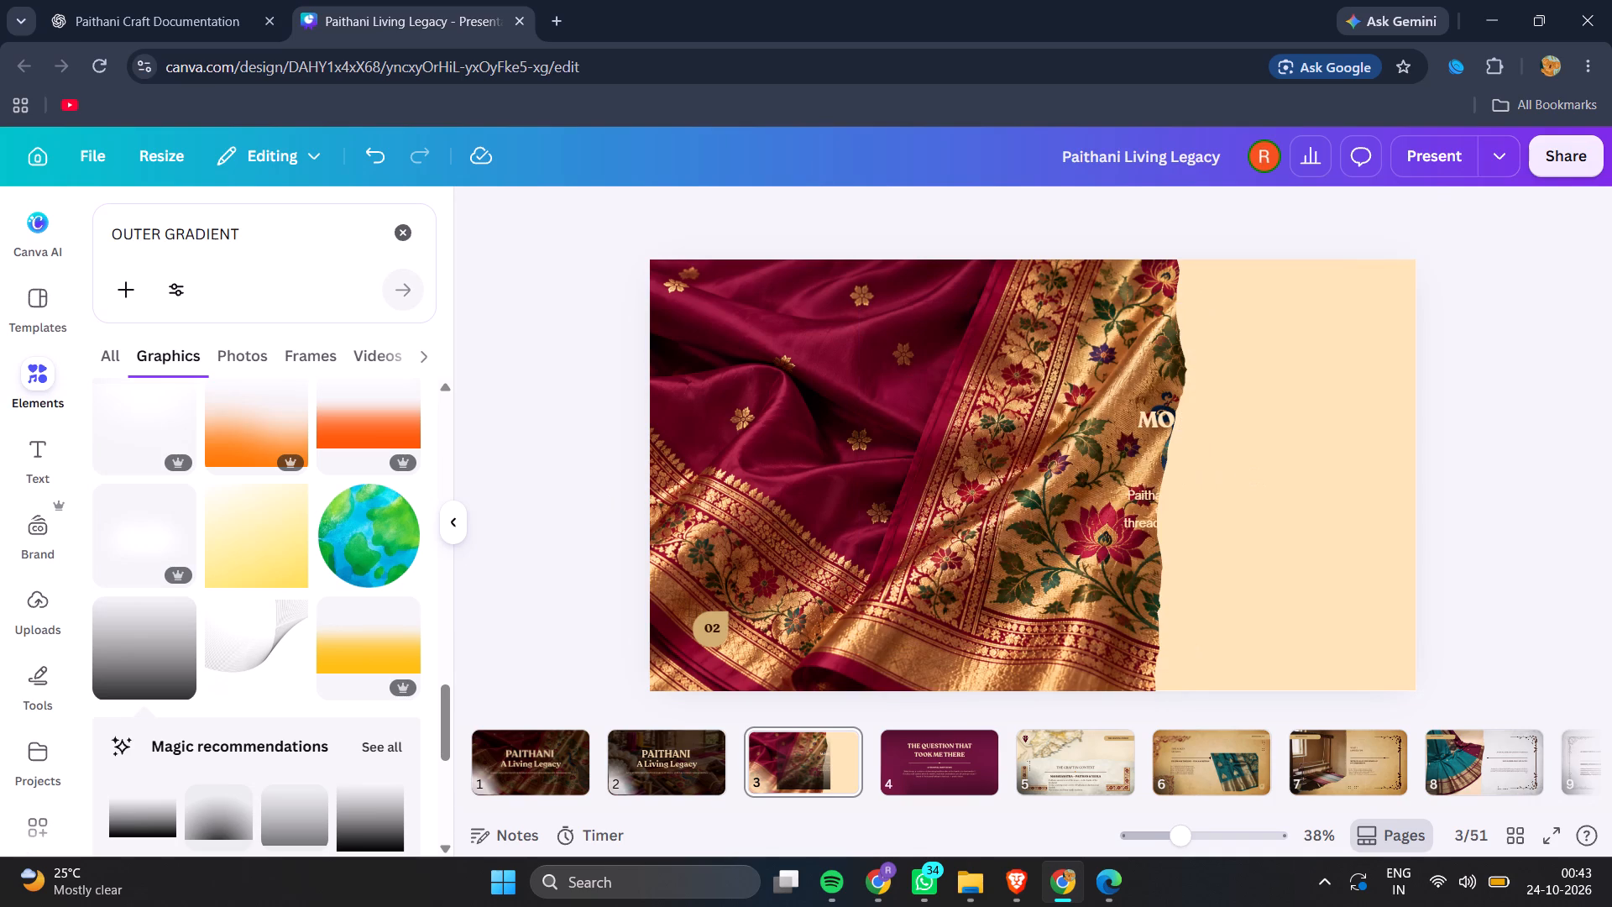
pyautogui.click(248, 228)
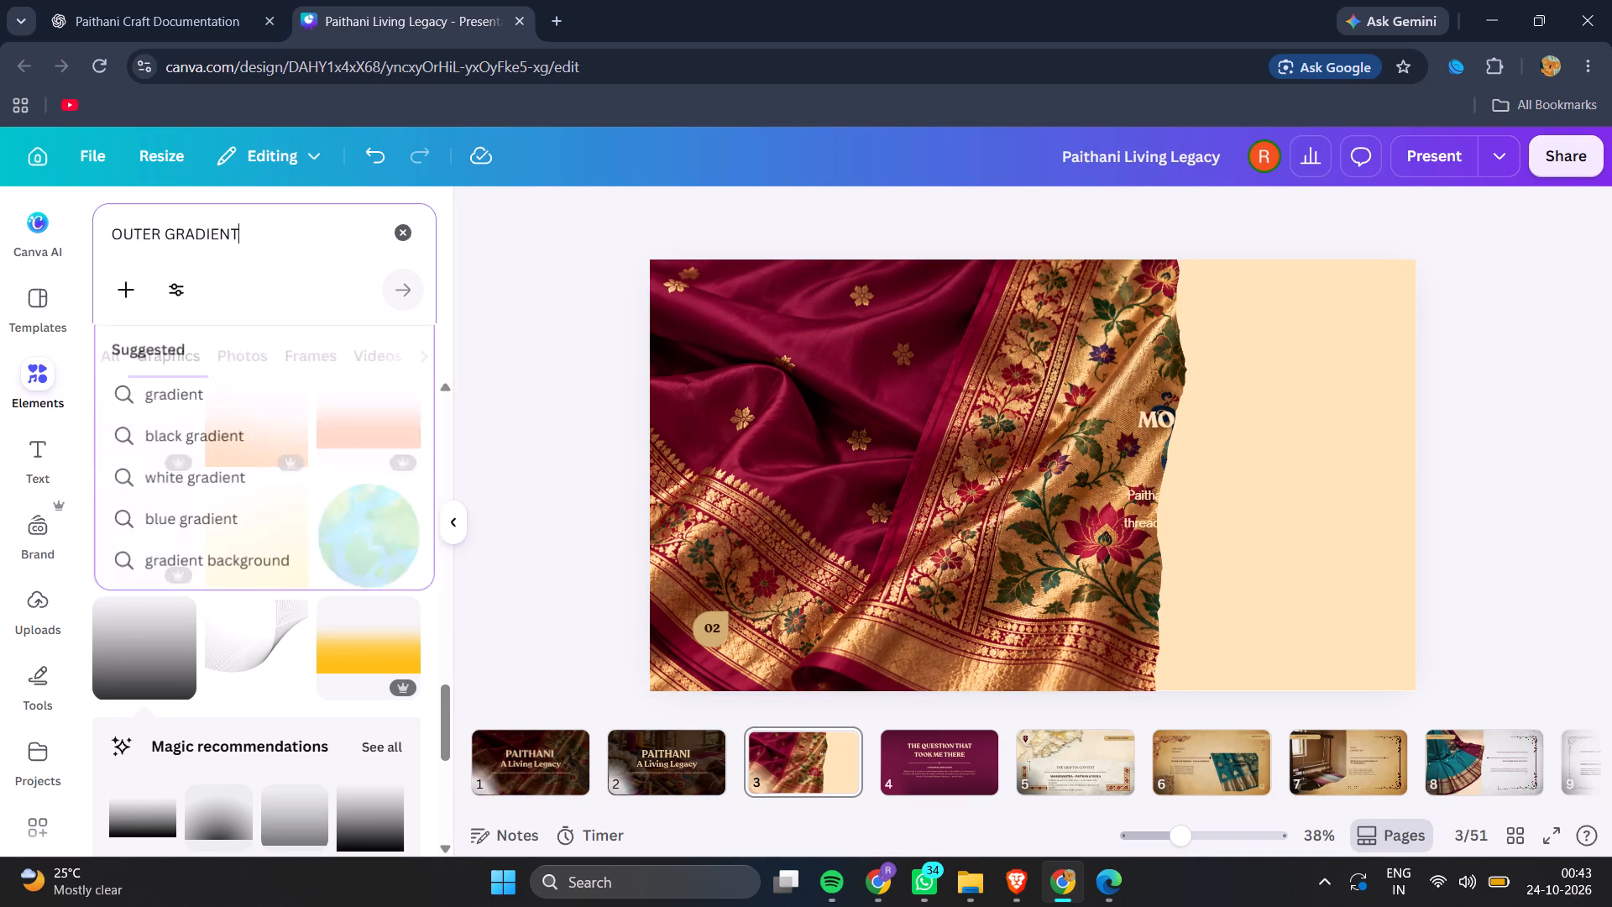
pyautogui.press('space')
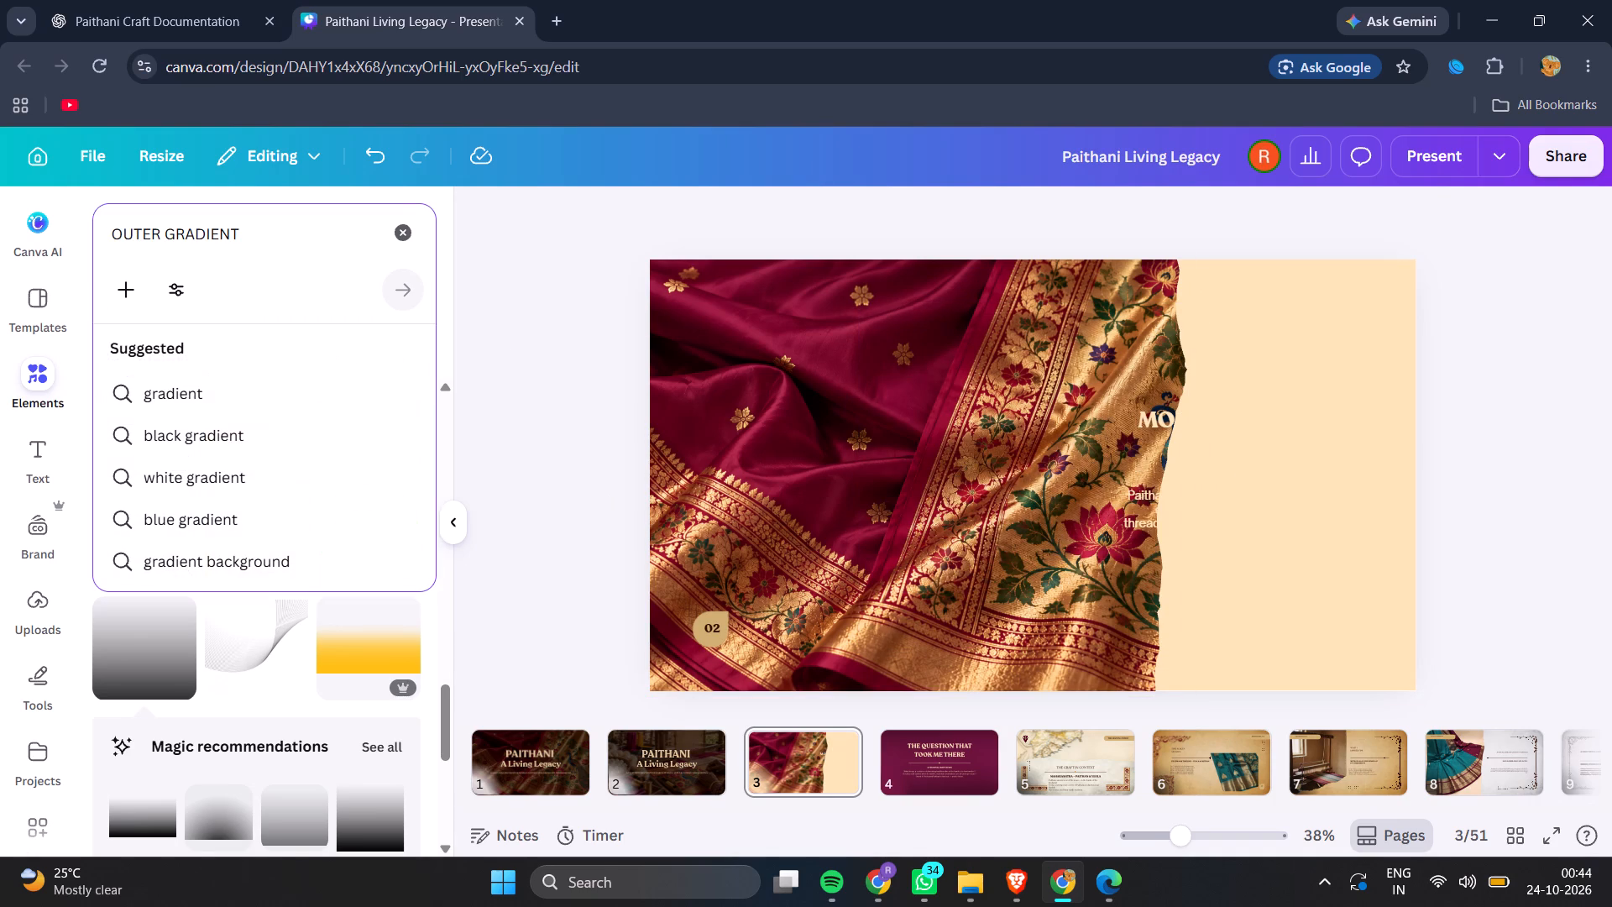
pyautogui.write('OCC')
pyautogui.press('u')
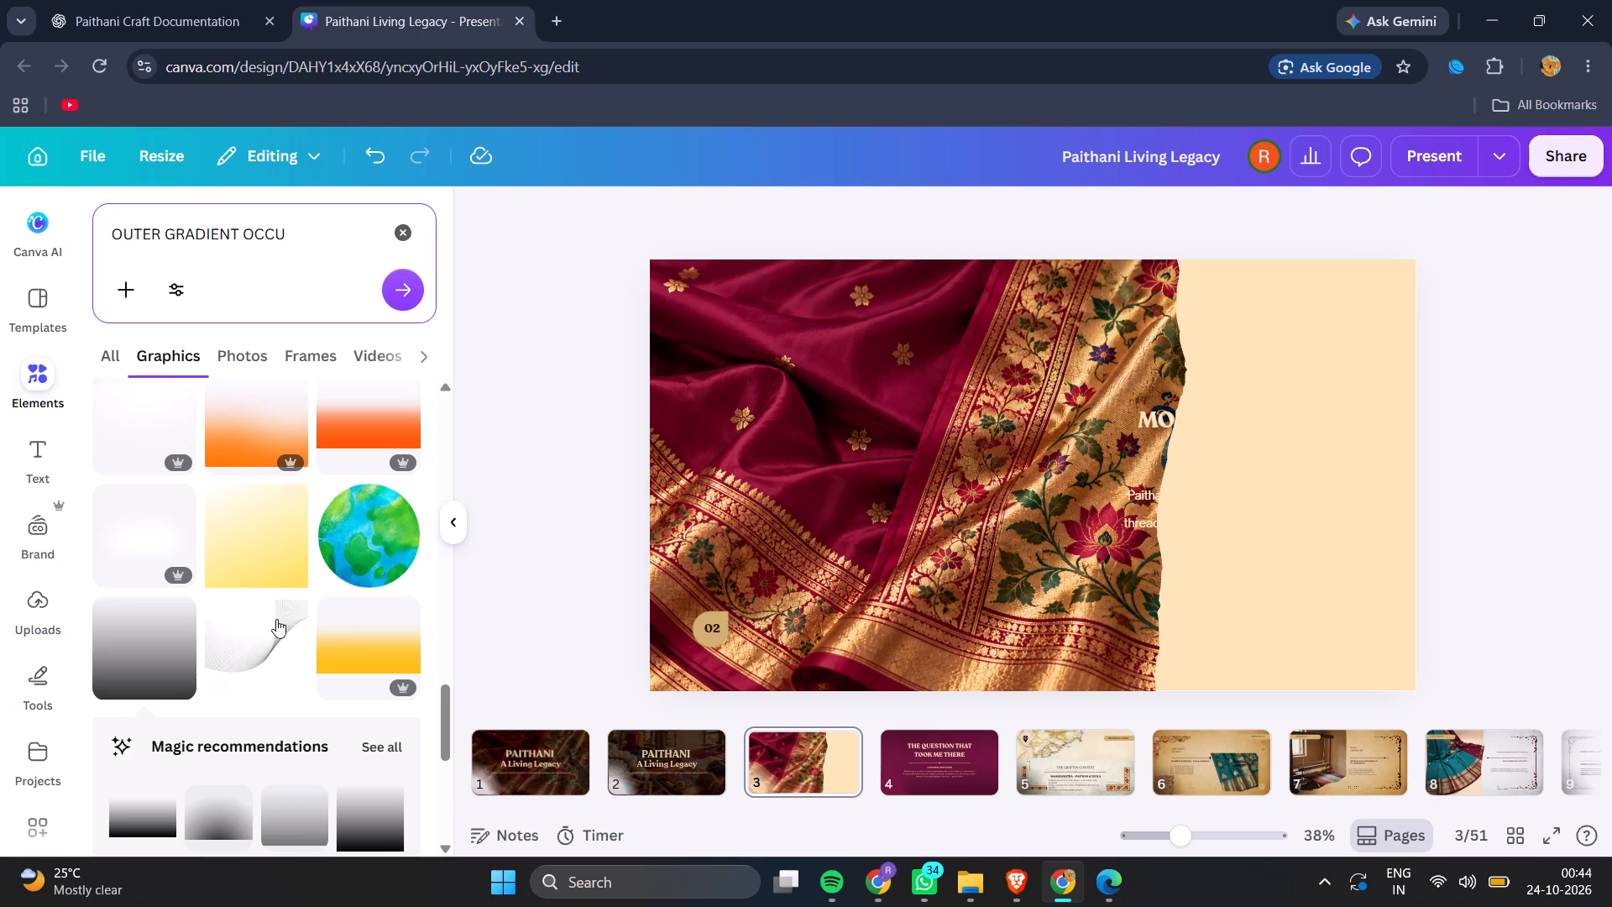
# Add the amber fade gradient from the OUTER GRADIENT graphics to slide 3.
pyautogui.click(380, 652)
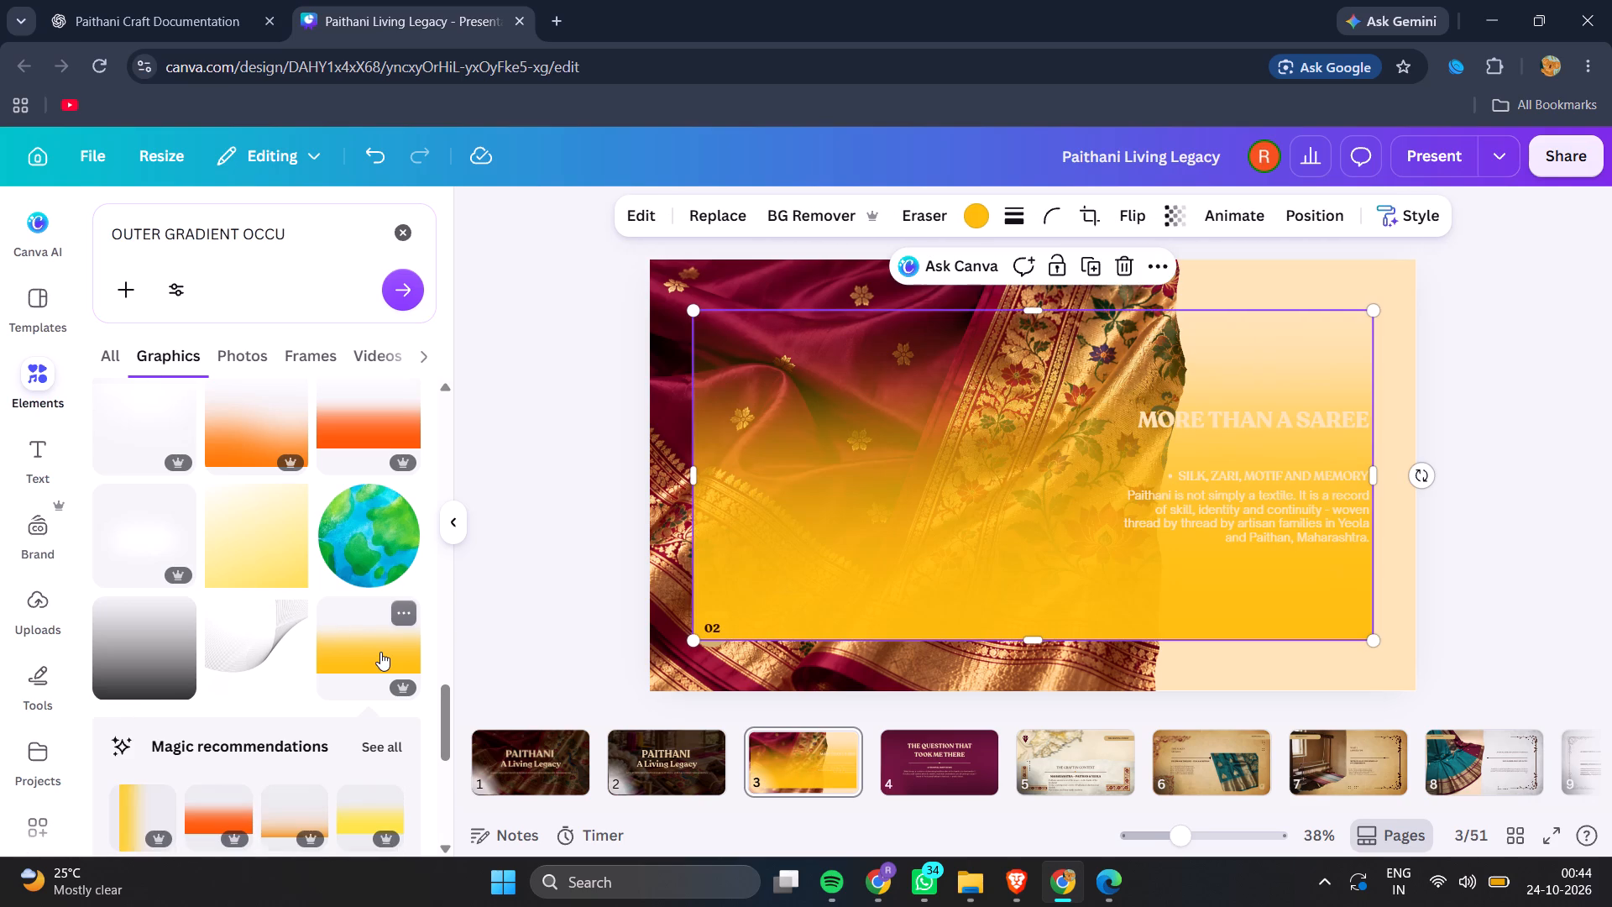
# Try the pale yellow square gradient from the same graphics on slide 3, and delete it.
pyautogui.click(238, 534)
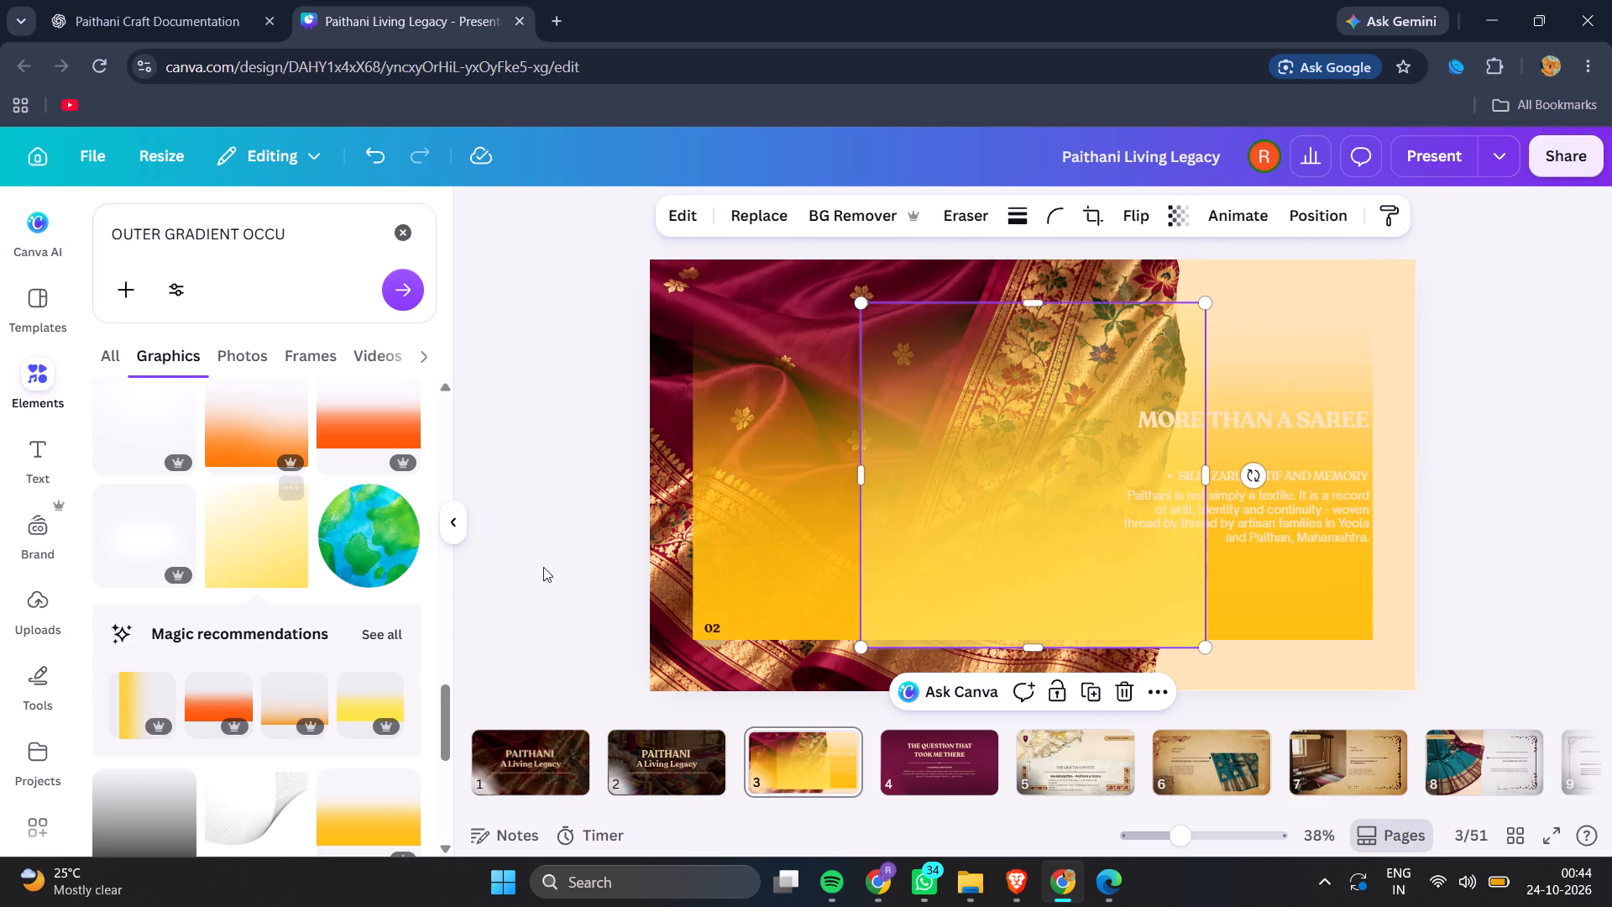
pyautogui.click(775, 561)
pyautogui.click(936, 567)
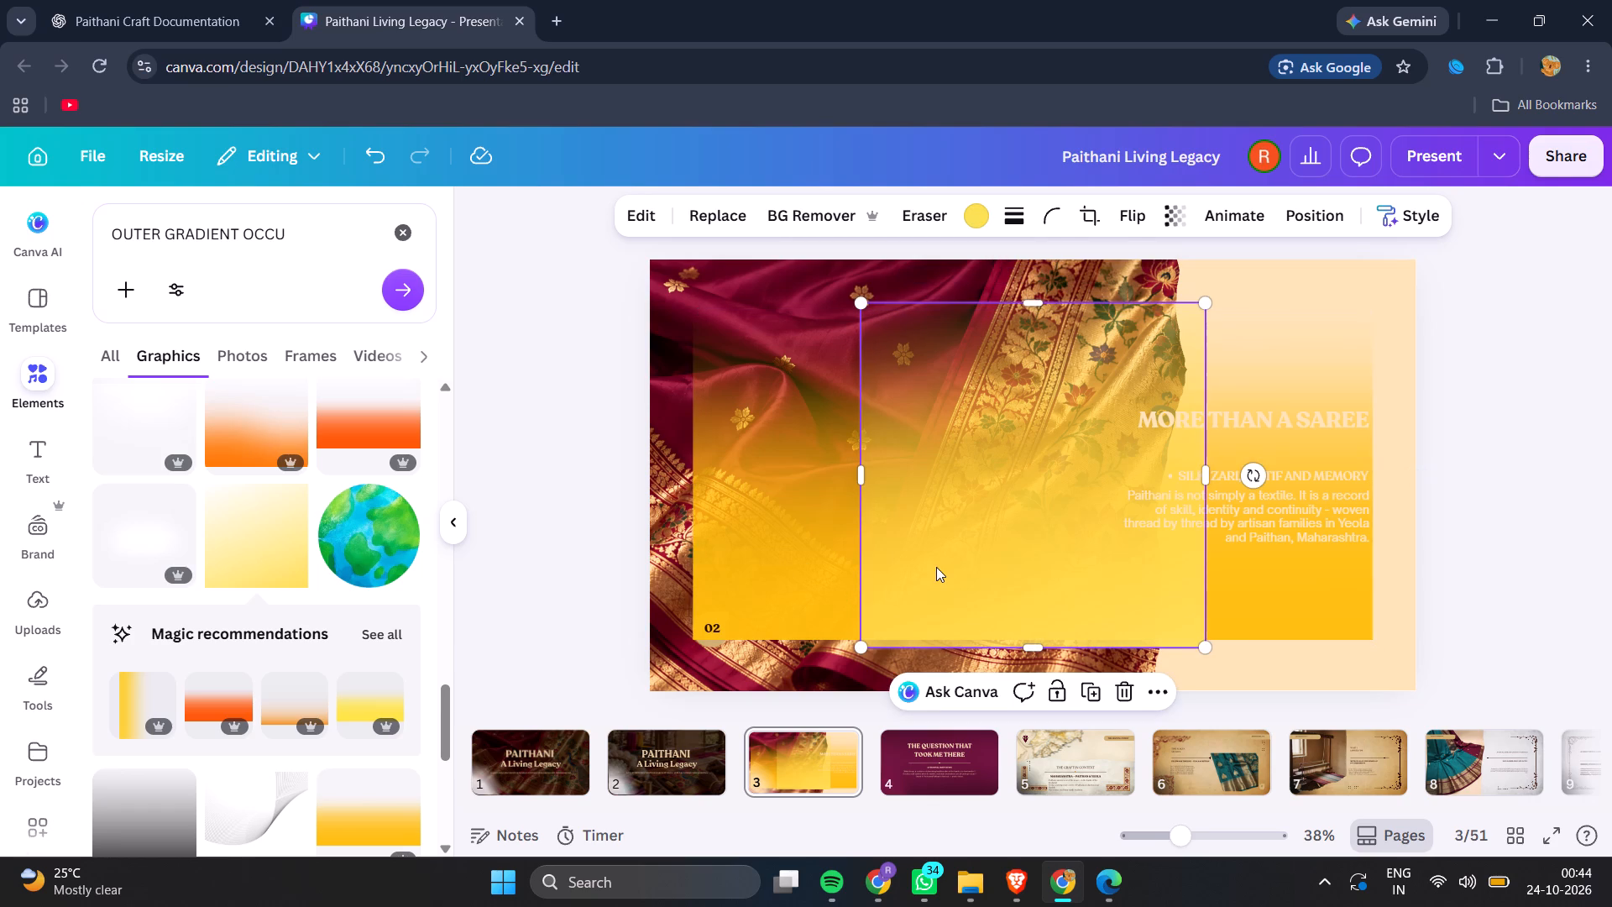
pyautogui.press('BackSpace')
# Recolour the amber gradient on slide 3 to the design's light orange #ffe4b8.
pyautogui.click(808, 532)
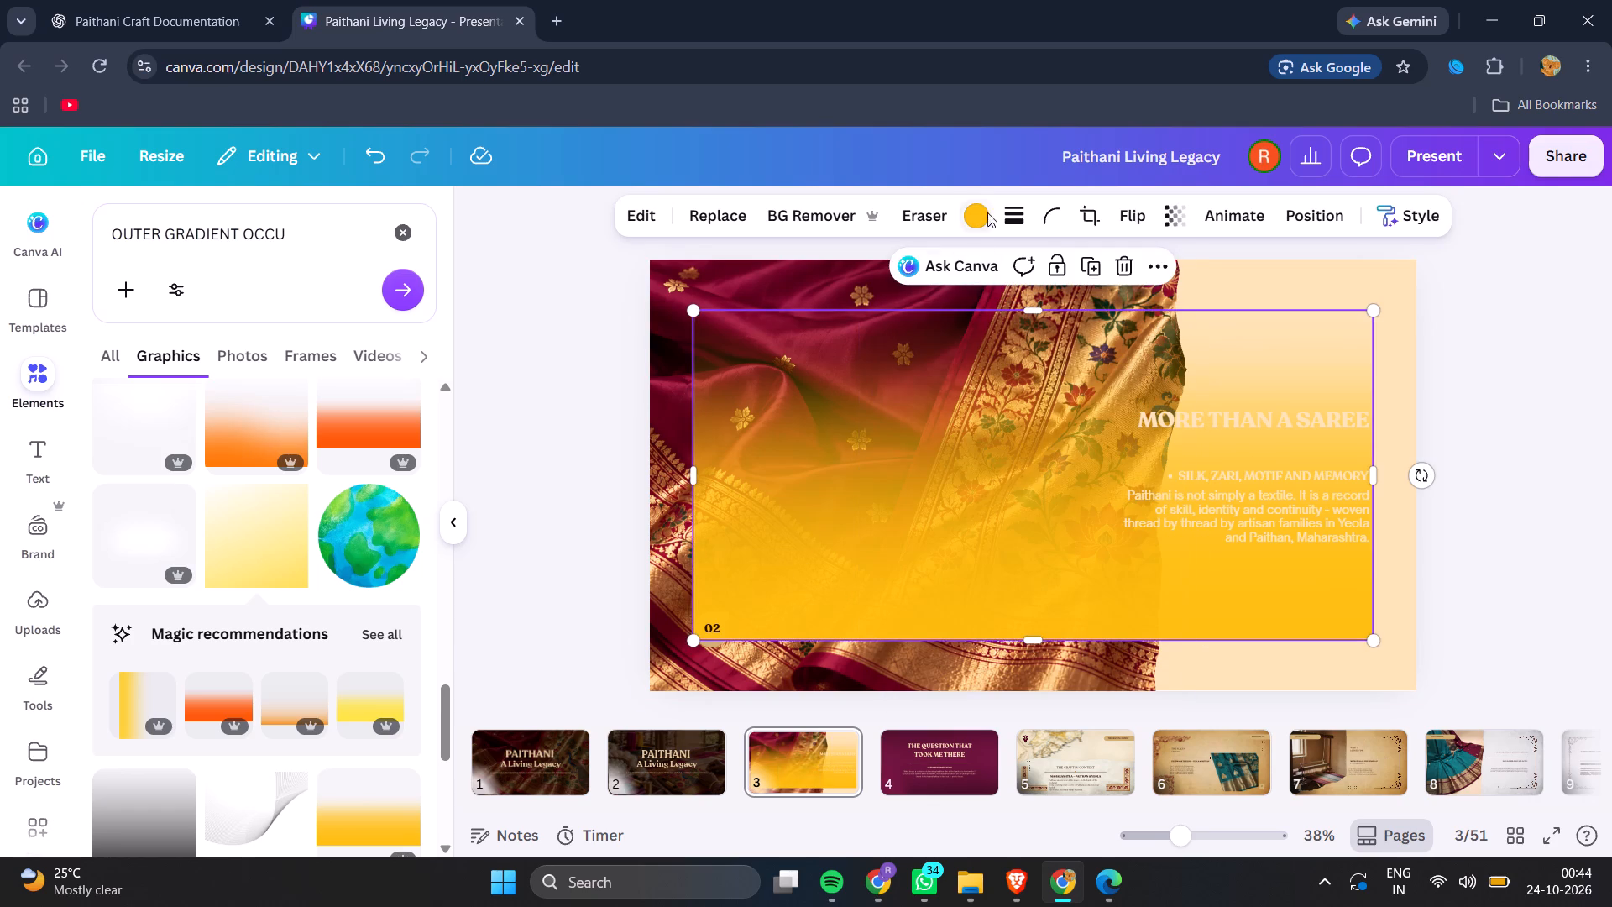
pyautogui.click(979, 211)
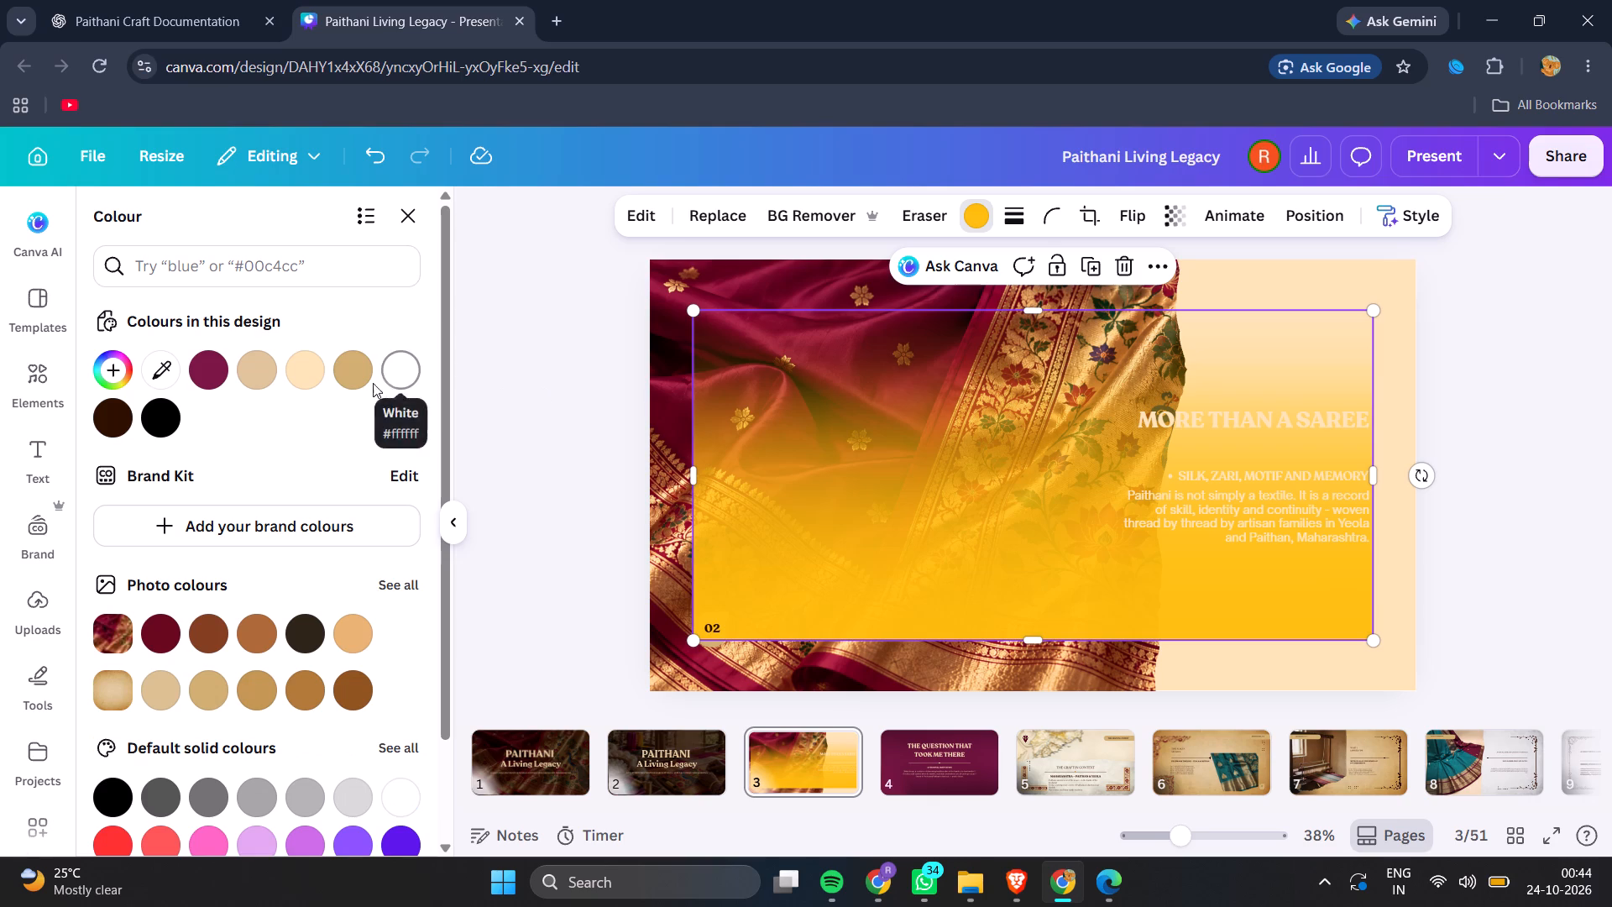
pyautogui.click(317, 380)
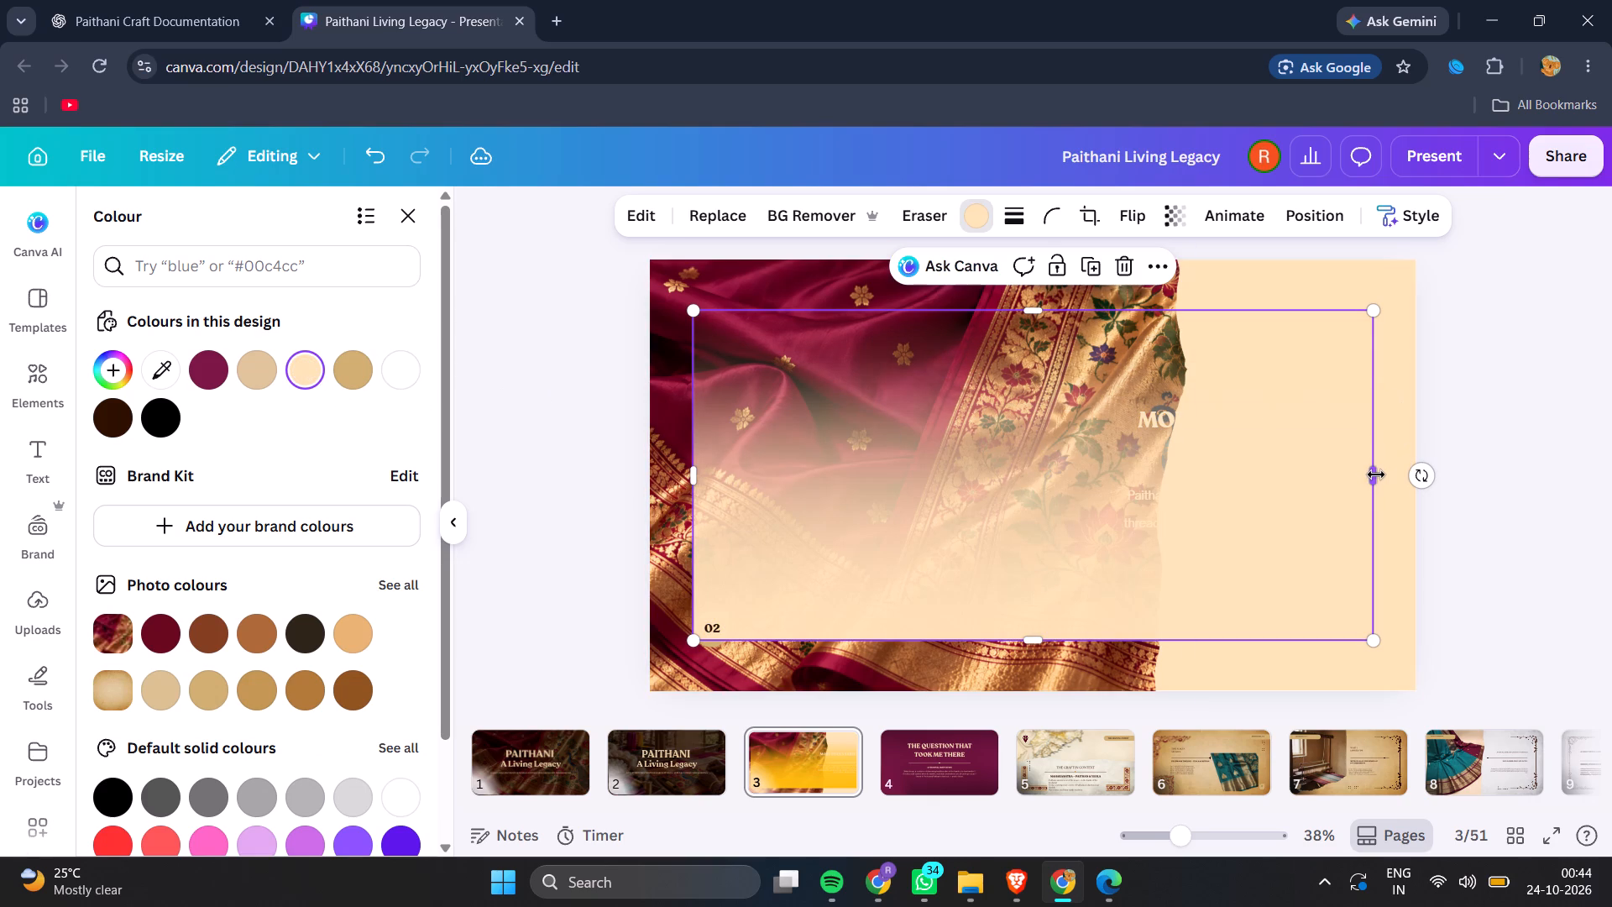
# Narrow the cream gradient, rotate it a quarter turn with its solid side towards the cream area, and place it over the saree photo's inner edge.
pyautogui.moveTo(1378, 480); pyautogui.dragTo(1205, 483)
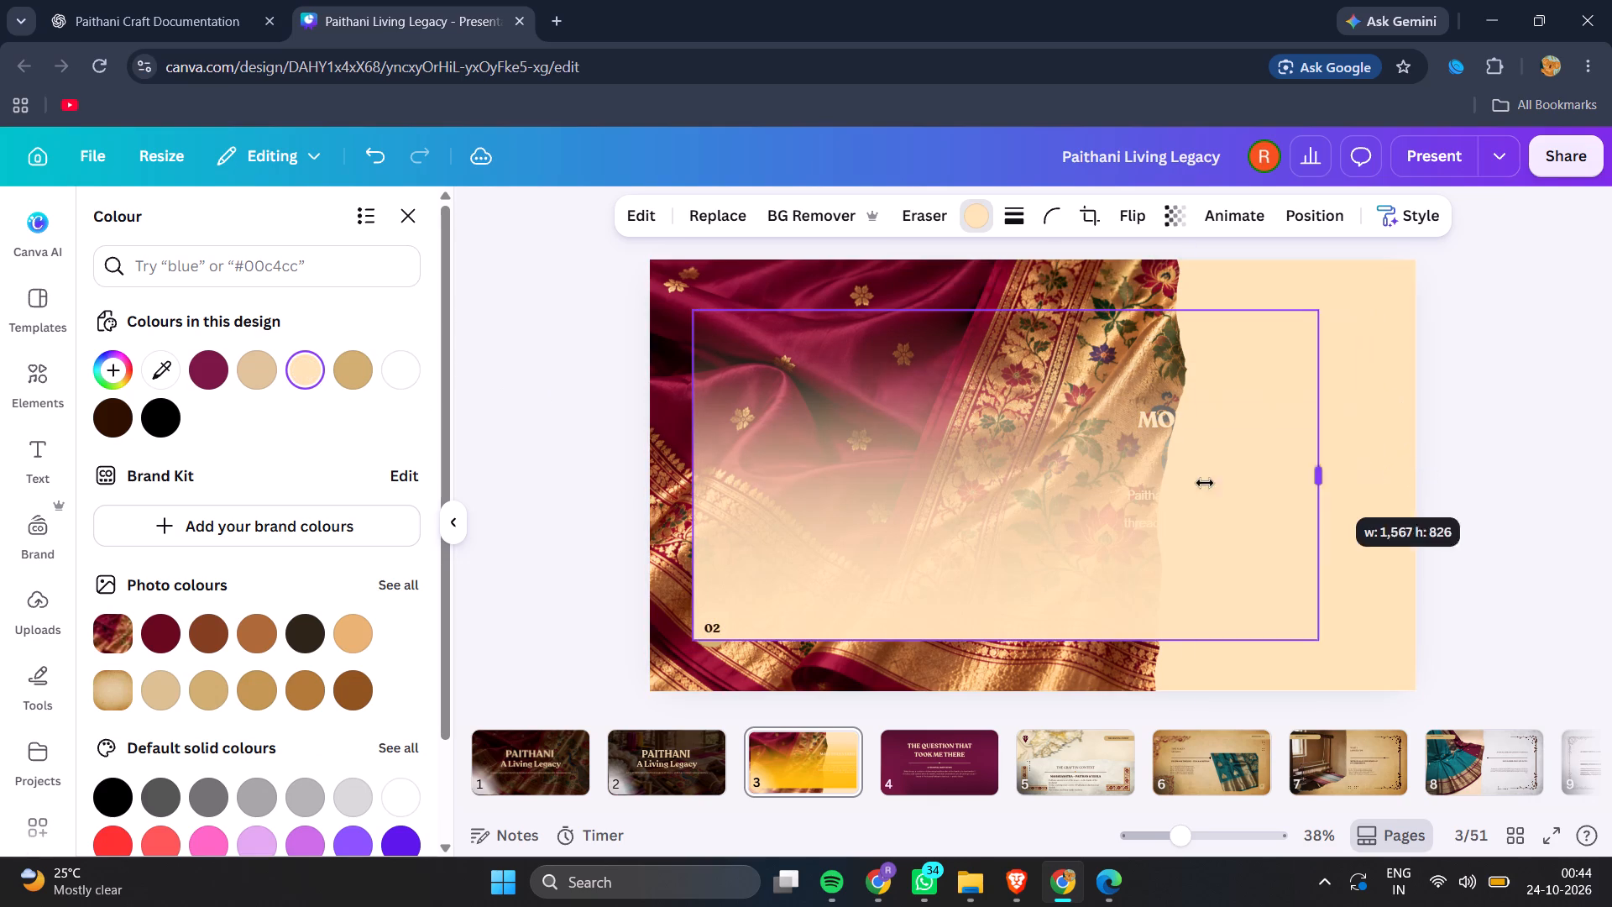
pyautogui.moveTo(1205, 483); pyautogui.dragTo(1152, 485)
pyautogui.moveTo(1196, 480); pyautogui.dragTo(963, 401)
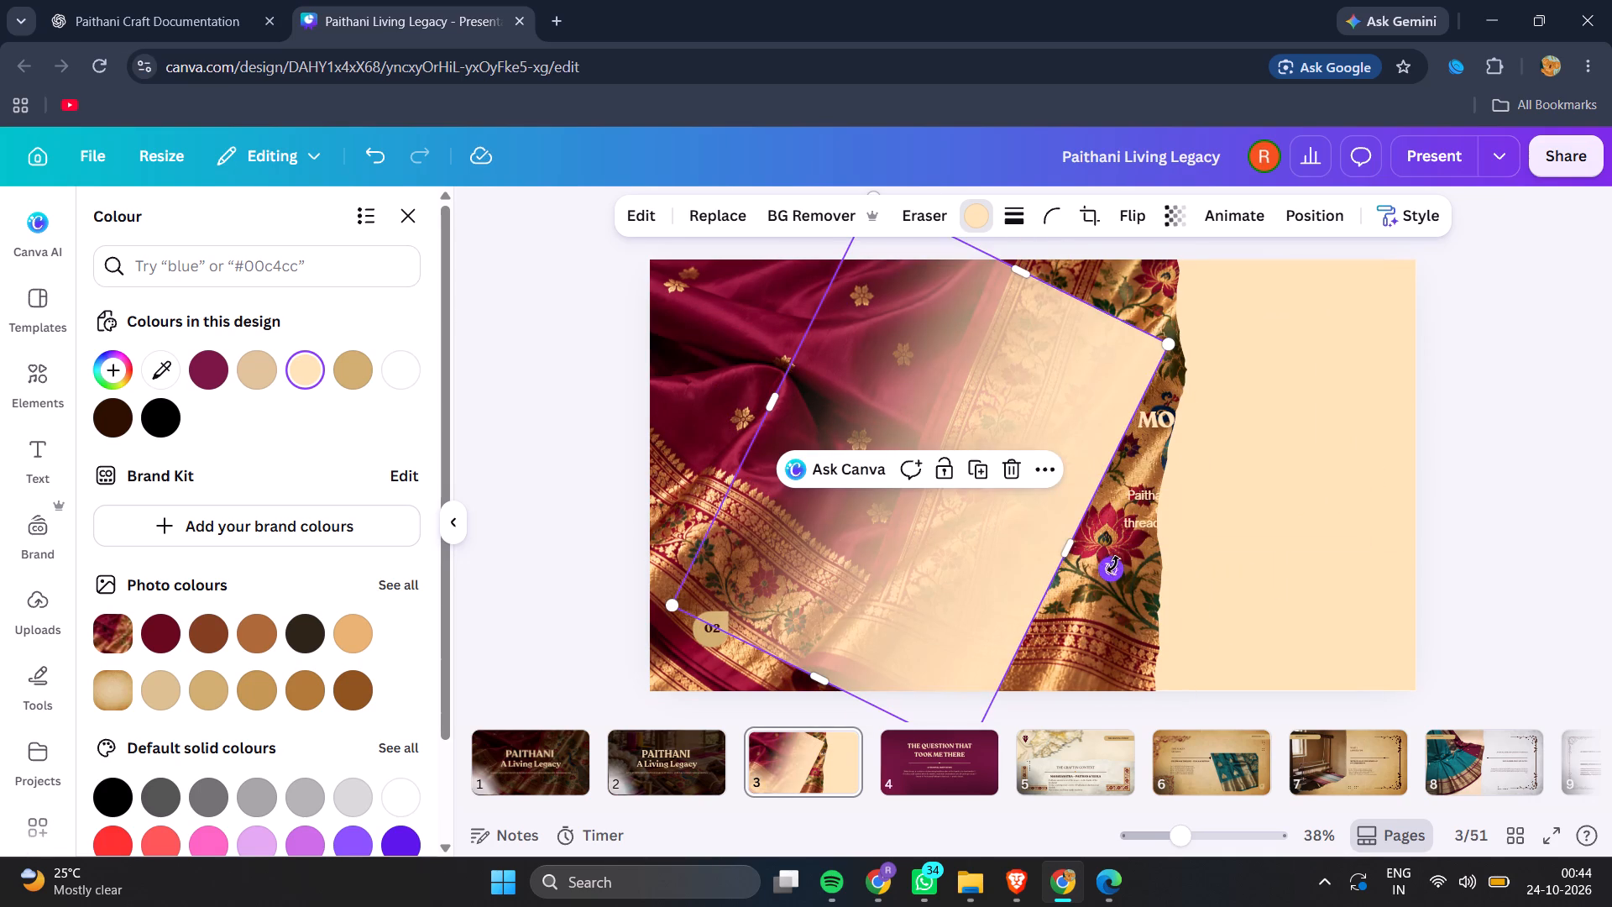
pyautogui.moveTo(1117, 564); pyautogui.dragTo(1107, 489)
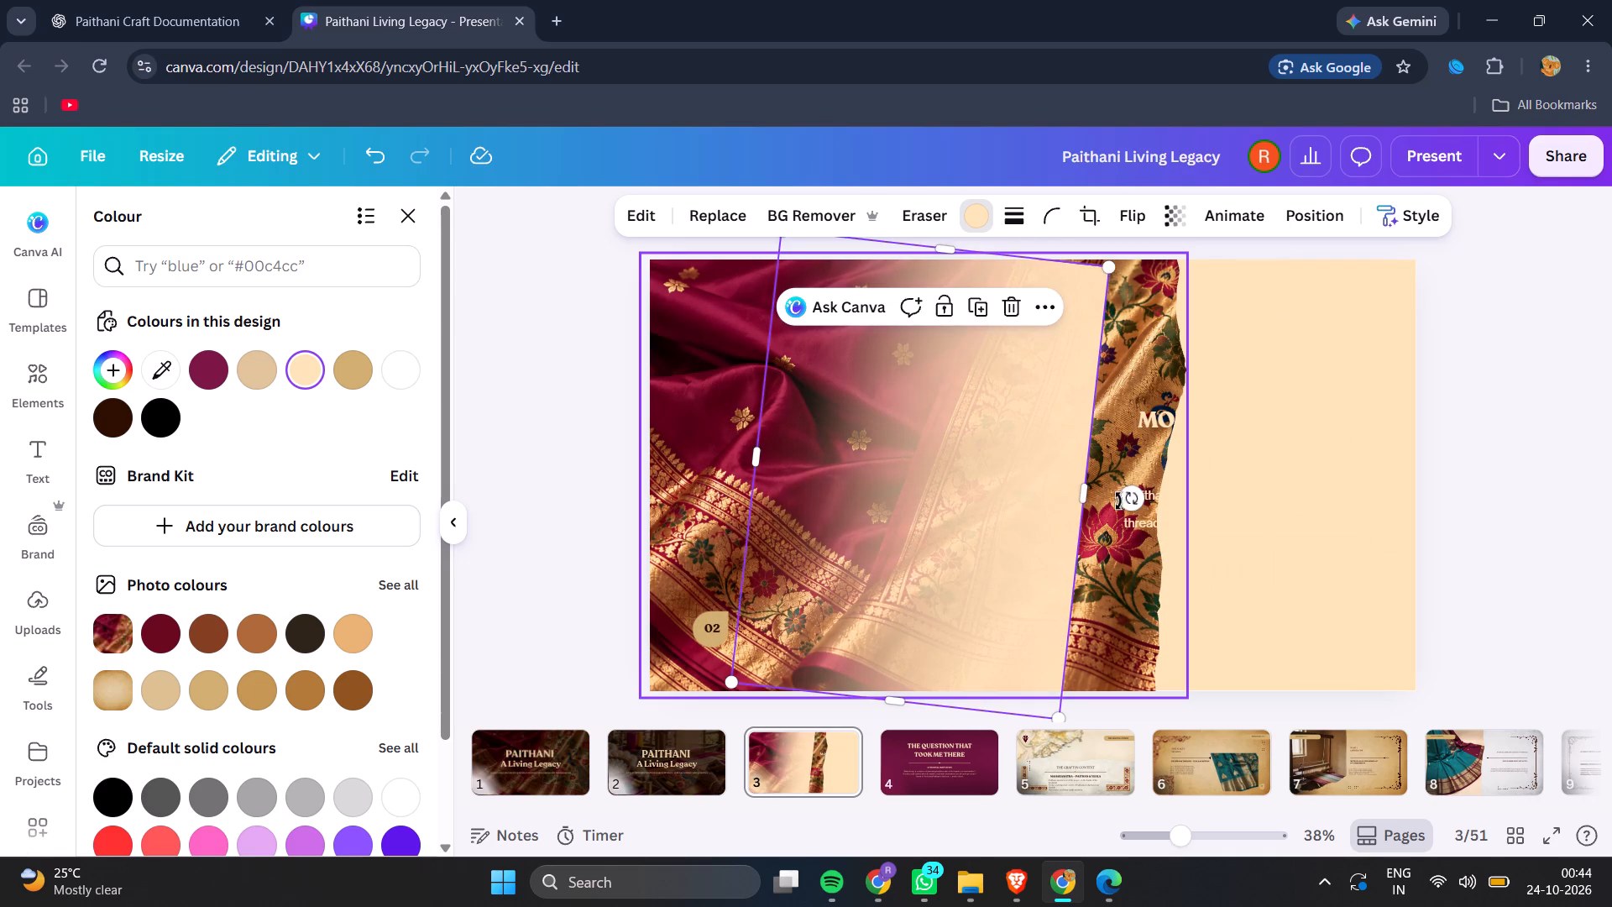
pyautogui.moveTo(1143, 501); pyautogui.dragTo(1123, 476)
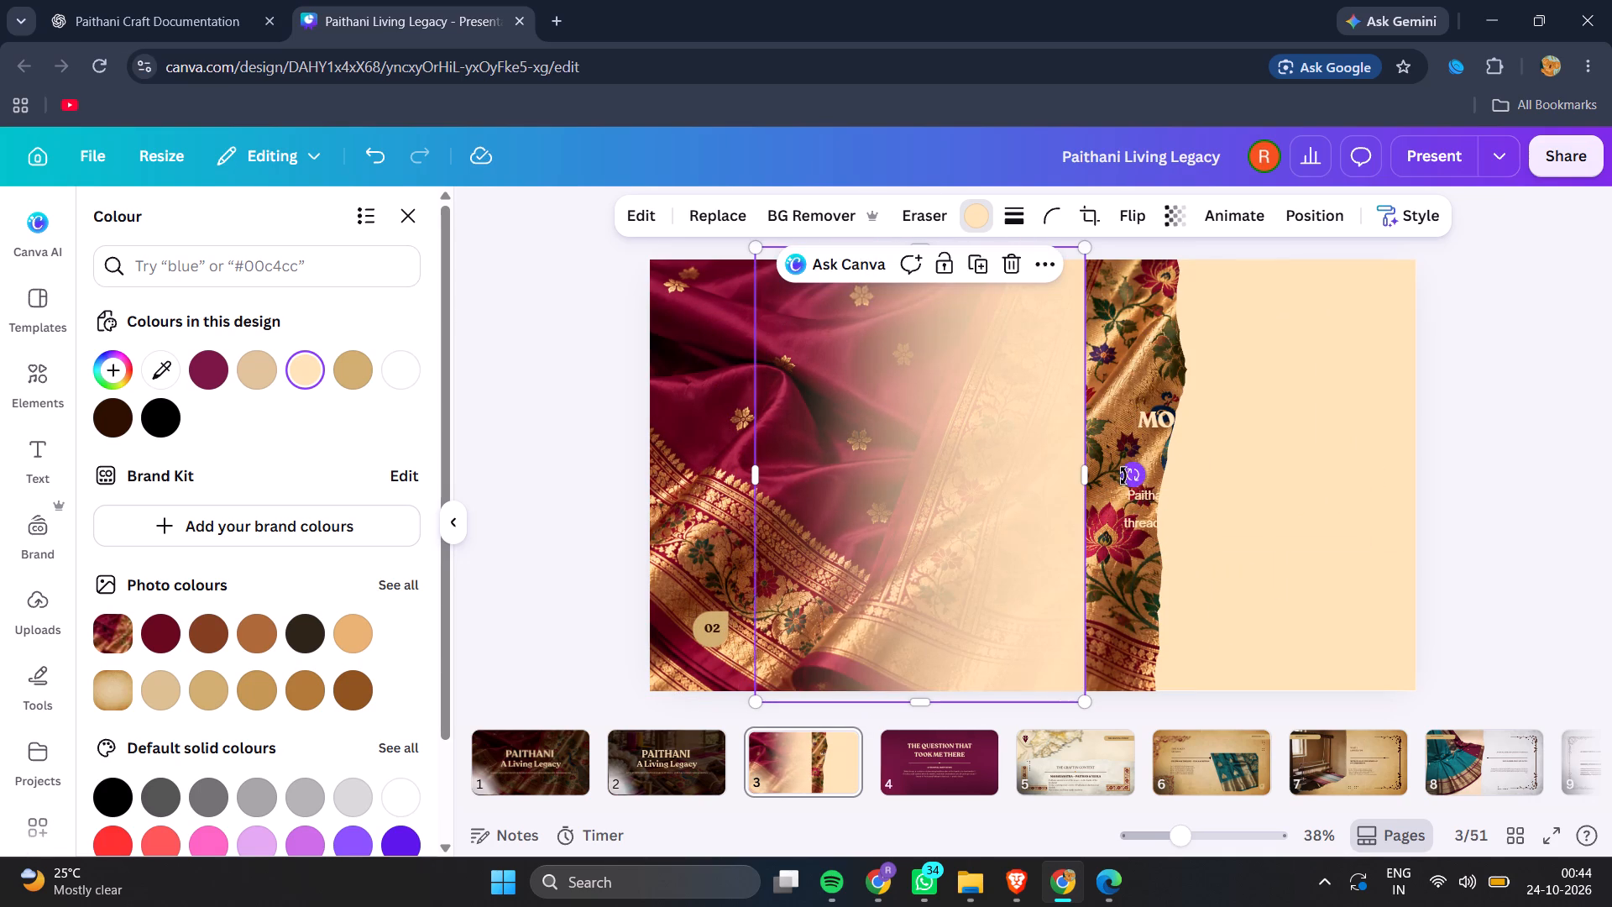
pyautogui.moveTo(1064, 506); pyautogui.dragTo(1214, 505)
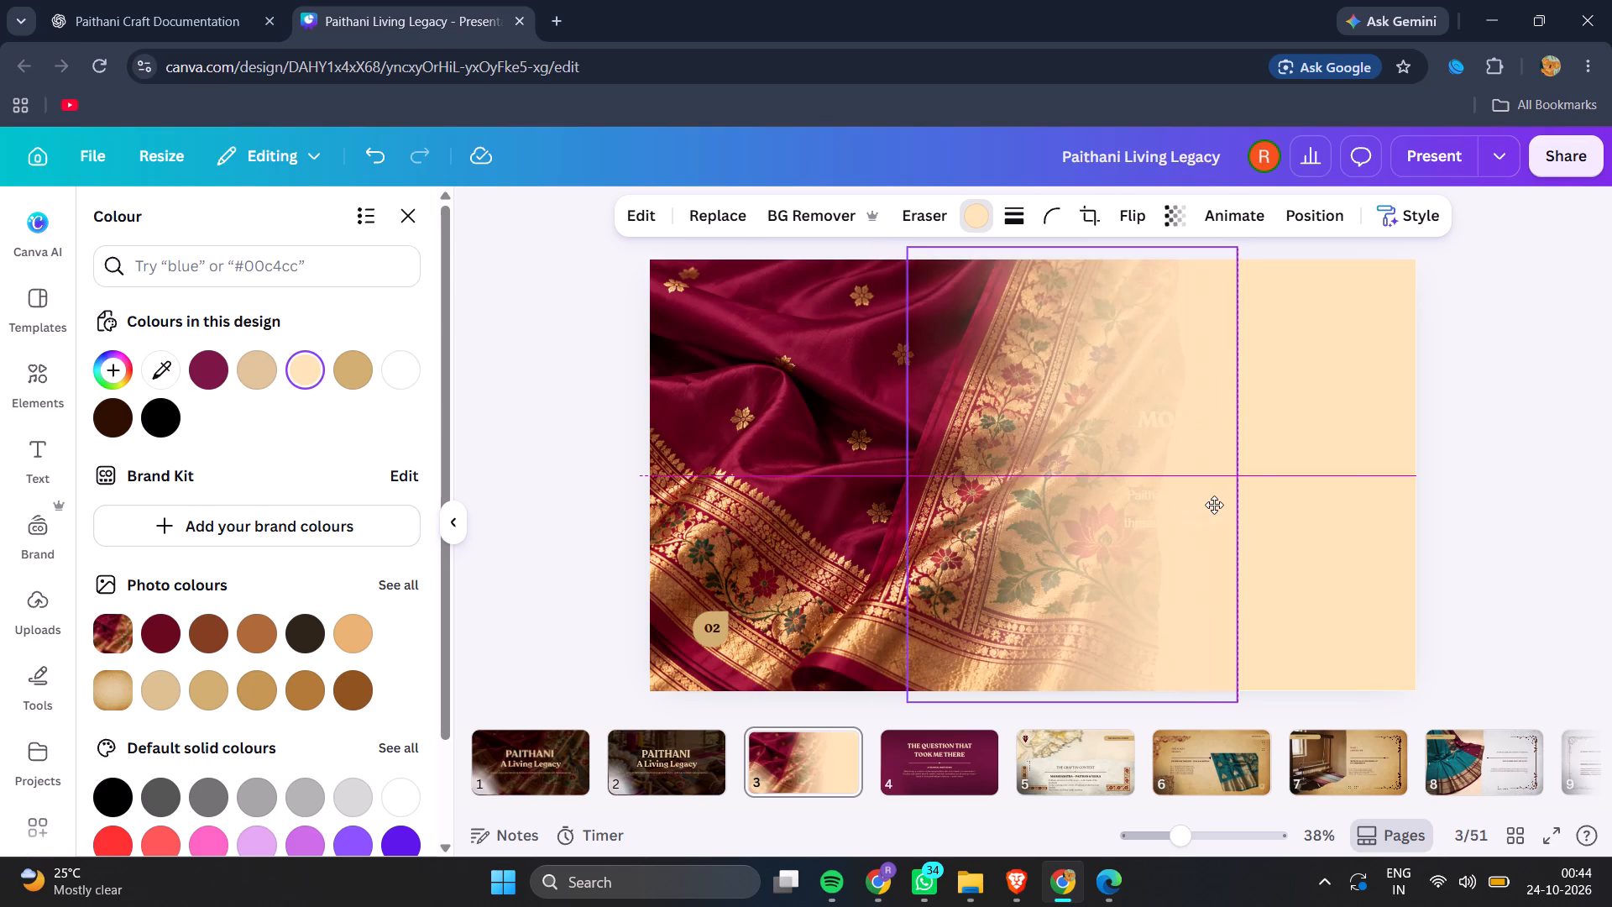
pyautogui.moveTo(1214, 505); pyautogui.dragTo(1180, 513)
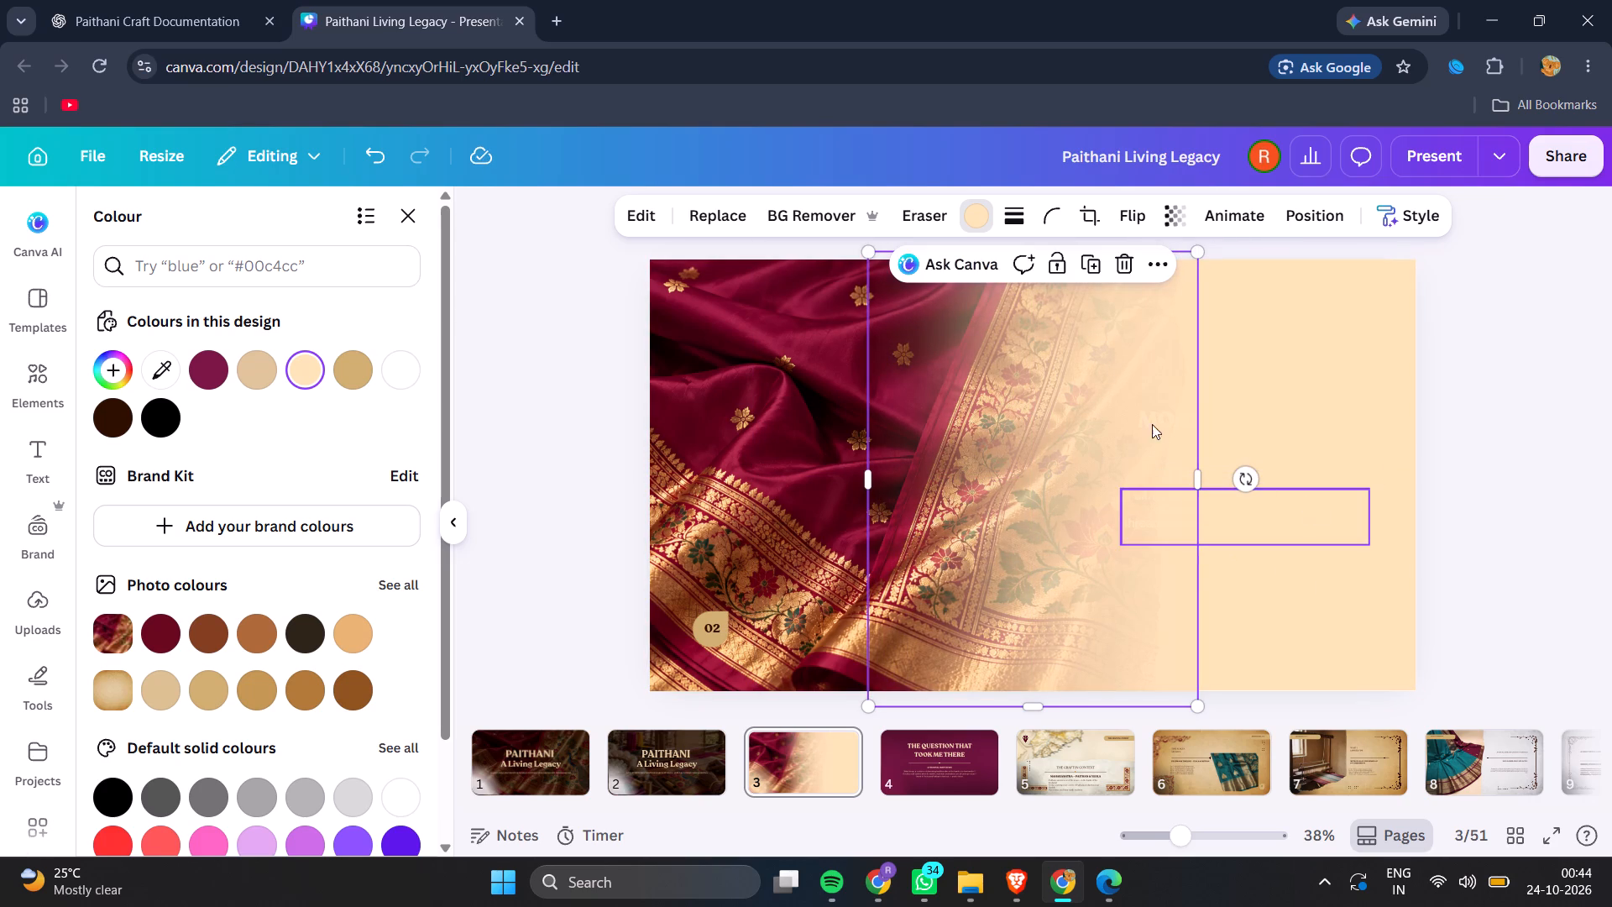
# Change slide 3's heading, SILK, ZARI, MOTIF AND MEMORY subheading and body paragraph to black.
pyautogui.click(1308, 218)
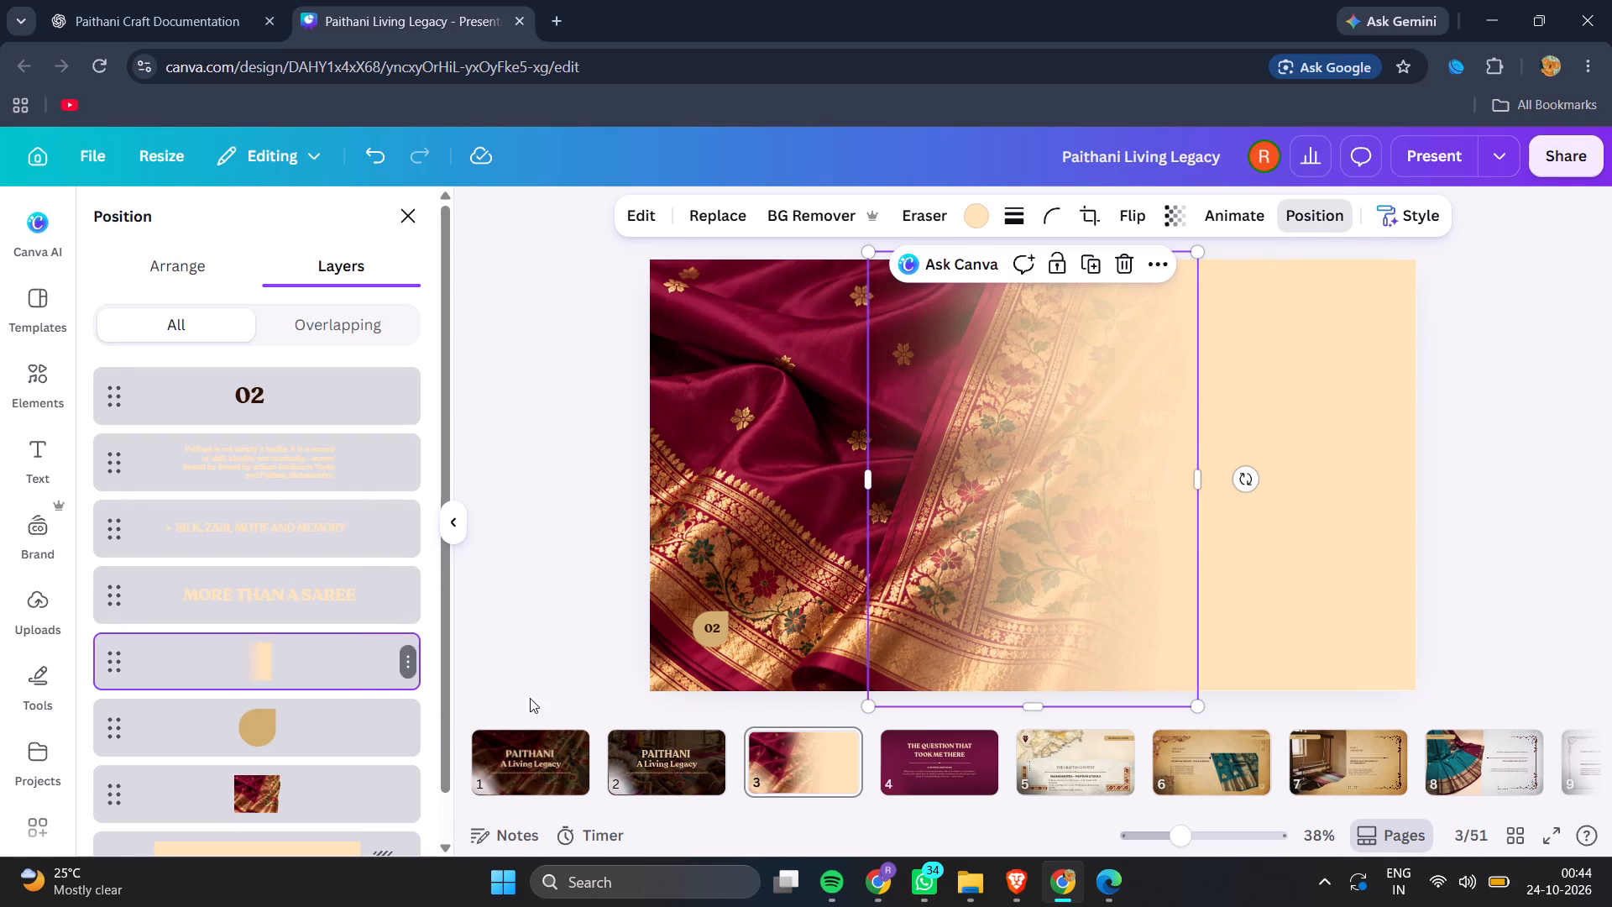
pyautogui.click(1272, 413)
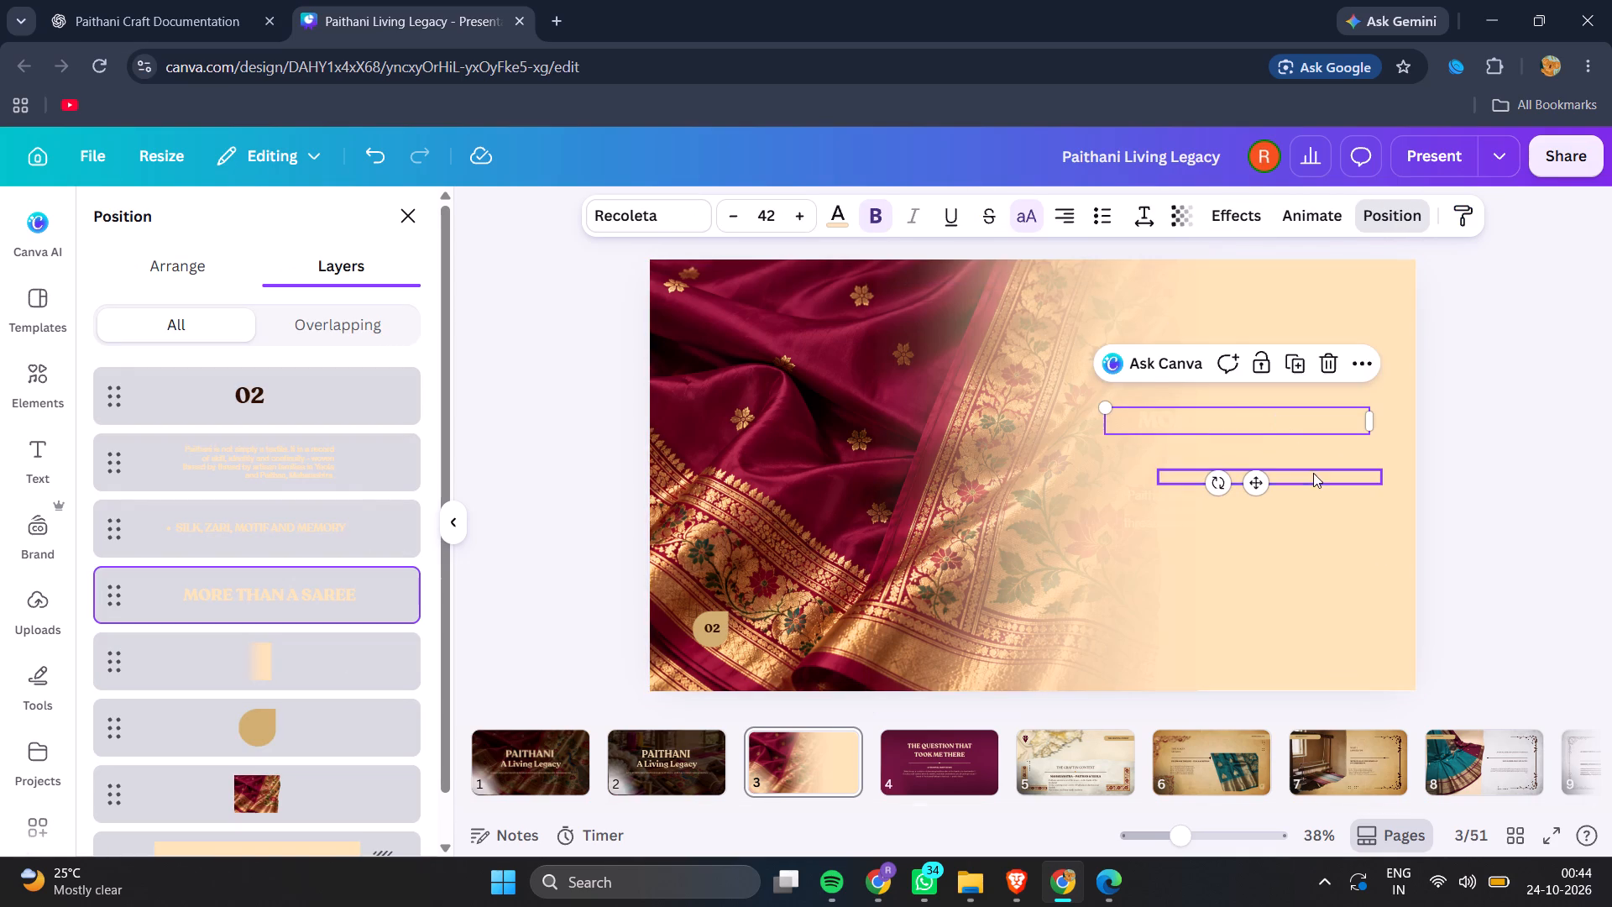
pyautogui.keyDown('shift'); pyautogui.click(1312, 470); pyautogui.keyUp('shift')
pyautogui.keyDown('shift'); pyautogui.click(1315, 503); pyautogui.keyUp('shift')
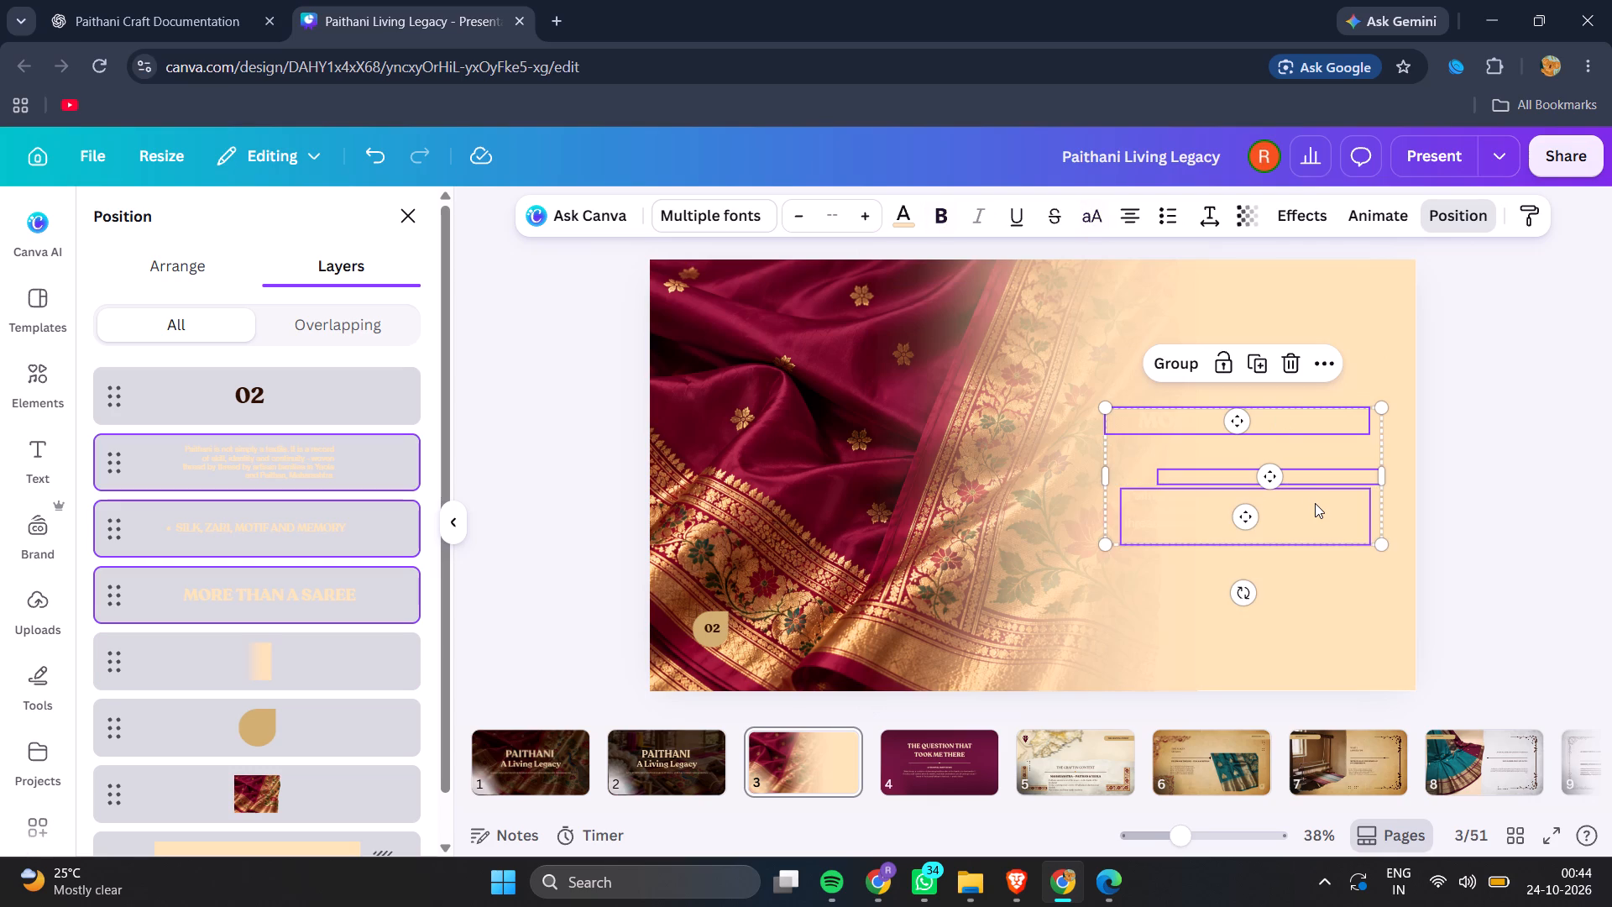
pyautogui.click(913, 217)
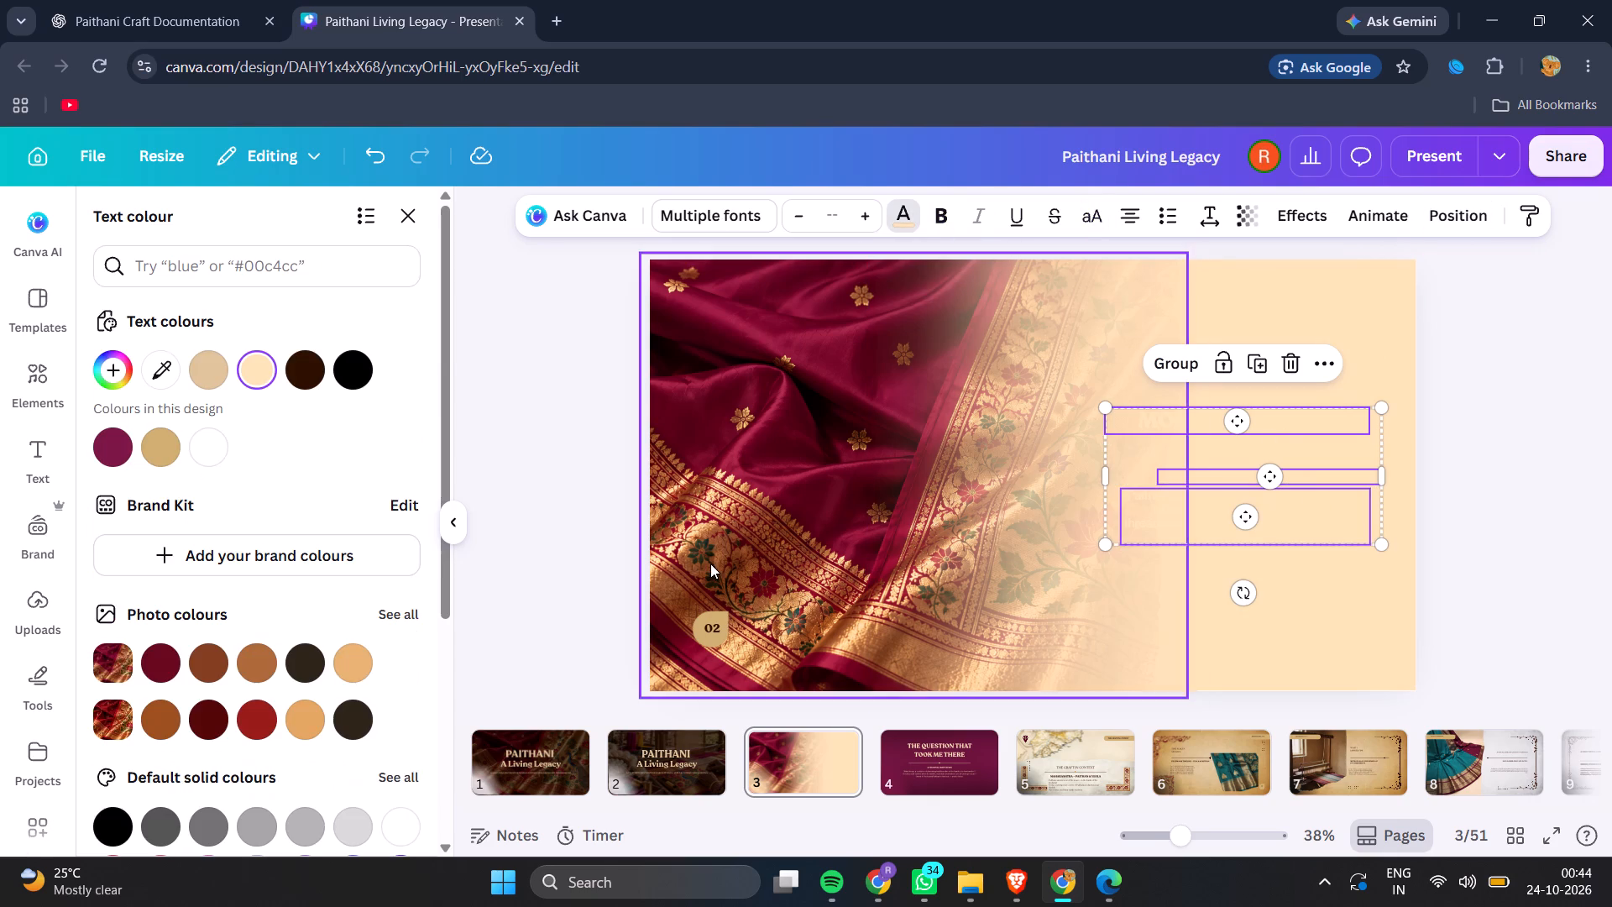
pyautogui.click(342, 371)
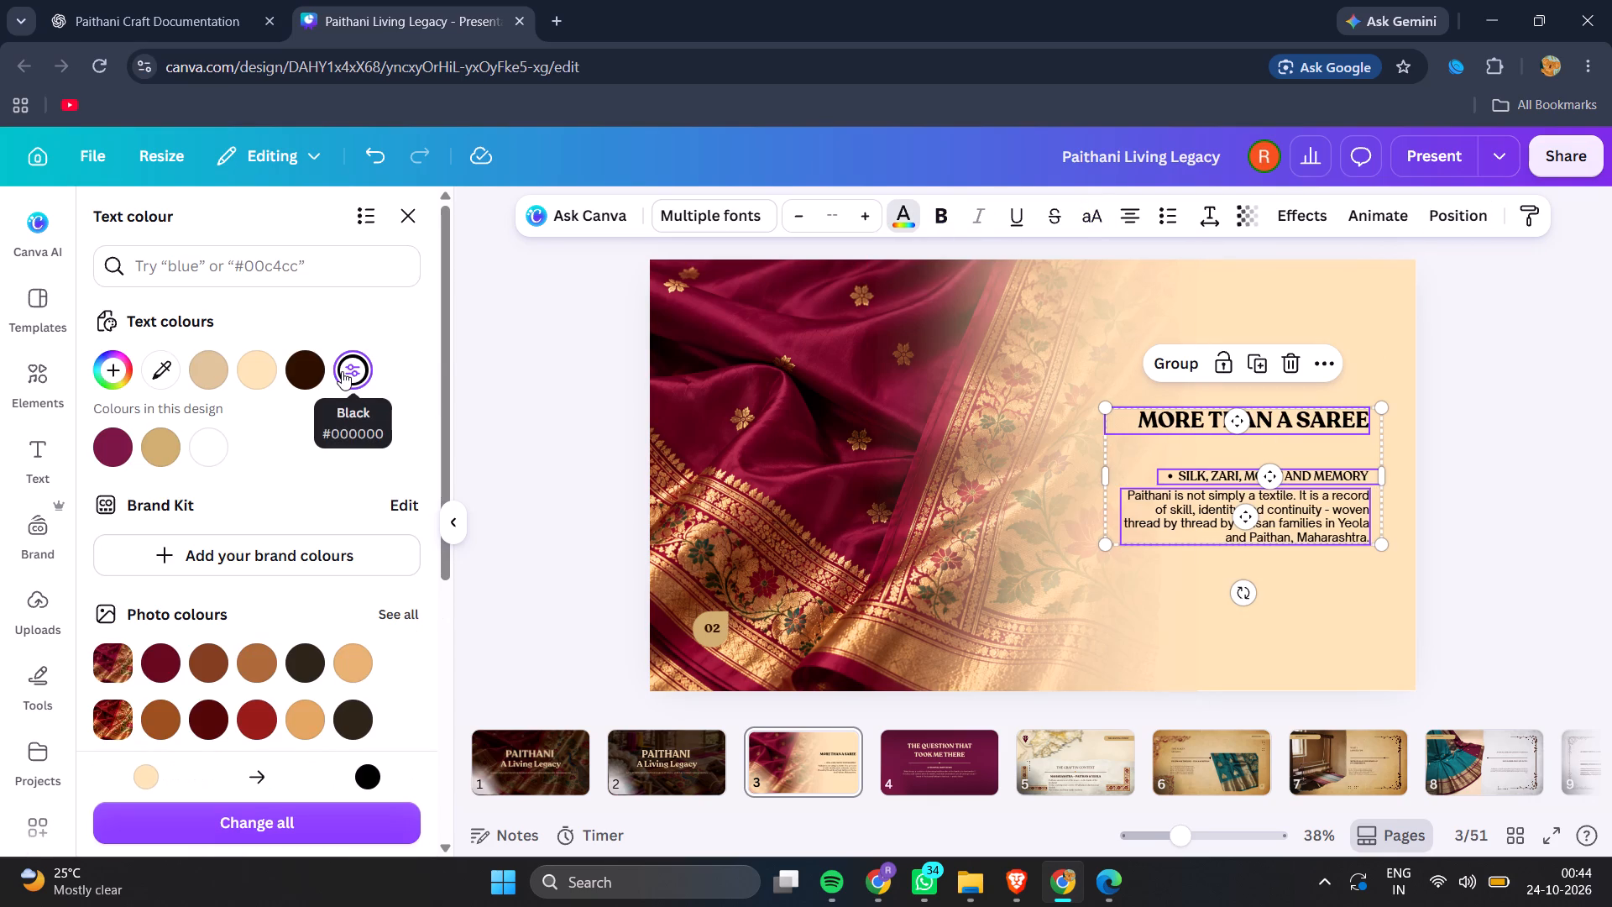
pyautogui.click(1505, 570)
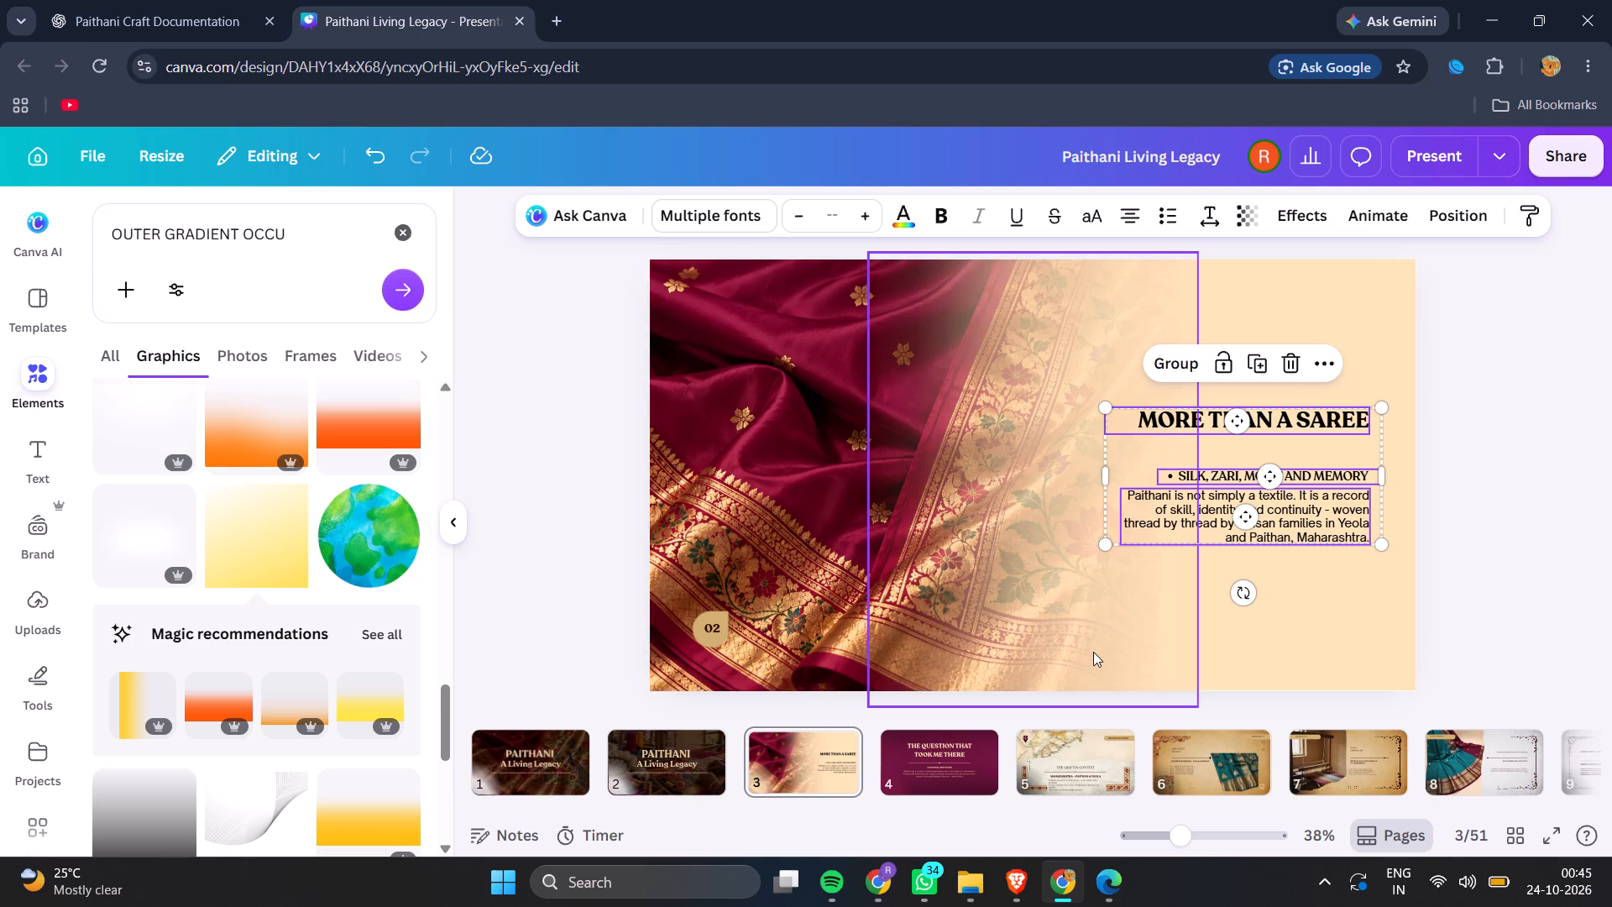
# Nudge the cream gradient slightly to the right over the saree photo's inner edge on slide 3.
pyautogui.click(1093, 652)
pyautogui.press('Right')
pyautogui.press('Right')
pyautogui.press('Right')
pyautogui.press('Right')
pyautogui.press('Right')
pyautogui.press('Right')
pyautogui.press('Right')
pyautogui.press('Right')
pyautogui.press('Right')
pyautogui.press('Right')
pyautogui.press('Right')
pyautogui.press('Right')
pyautogui.press('Right')
pyautogui.press('Right')
pyautogui.press('Right')
pyautogui.press('Right')
pyautogui.press('Right')
pyautogui.press('Right')
pyautogui.press('Right')
pyautogui.press('Right')
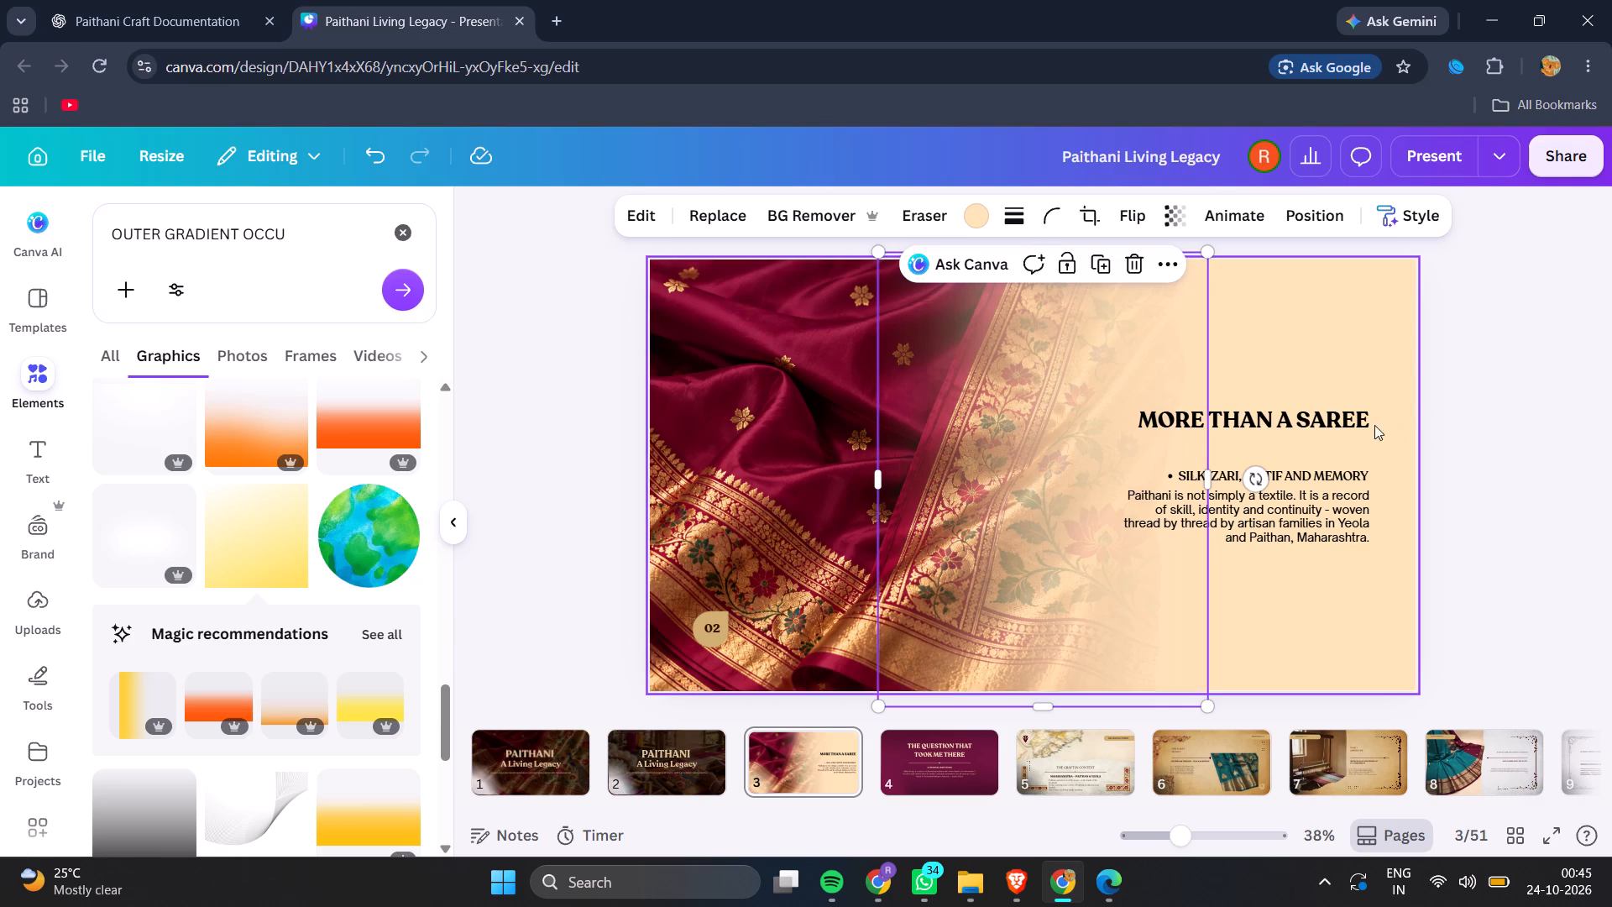
# Change the text colour of slide 3's heading, subheading and body paragraph to the design's maroon.
pyautogui.click(1353, 424)
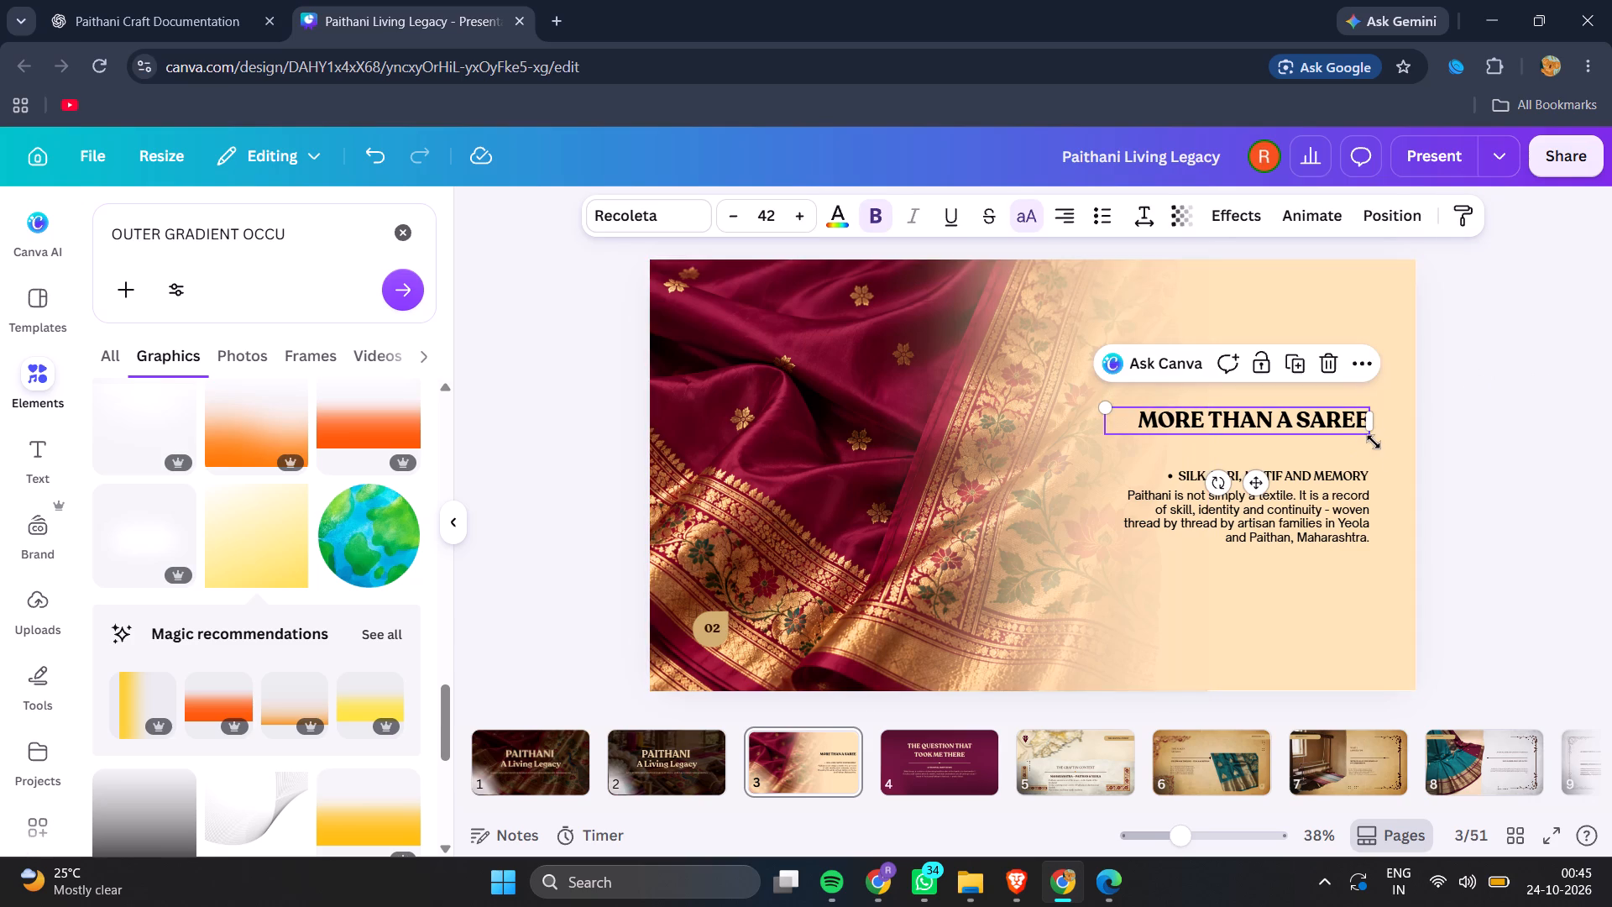
pyautogui.keyDown('shift'); pyautogui.click(1365, 476); pyautogui.keyUp('shift')
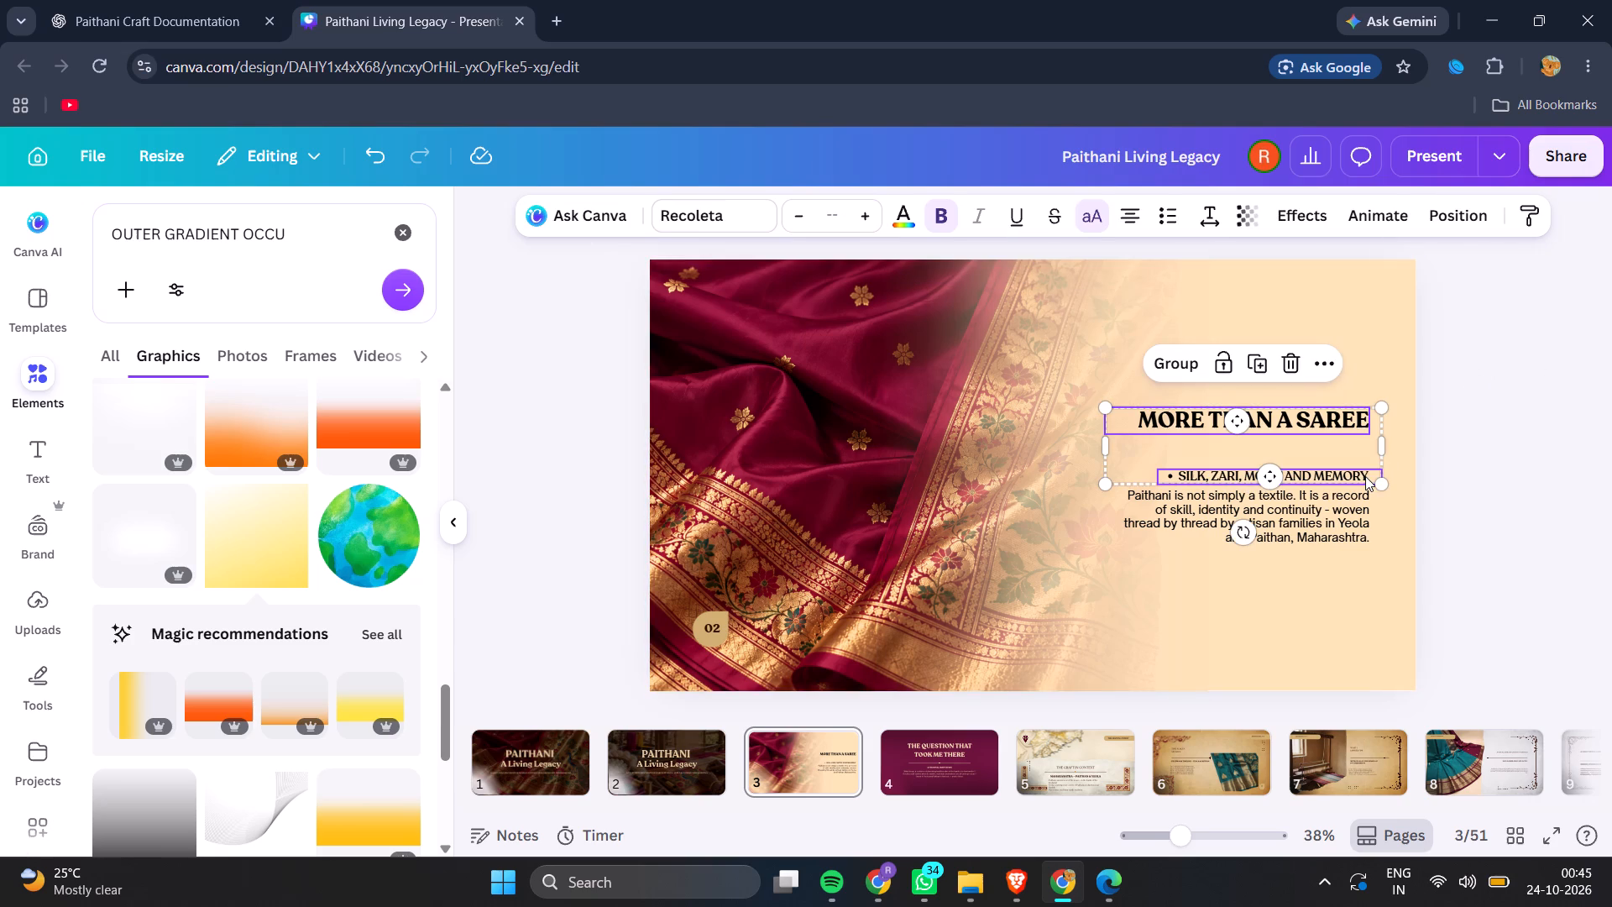
pyautogui.keyDown('shift'); pyautogui.click(1359, 538); pyautogui.keyUp('shift')
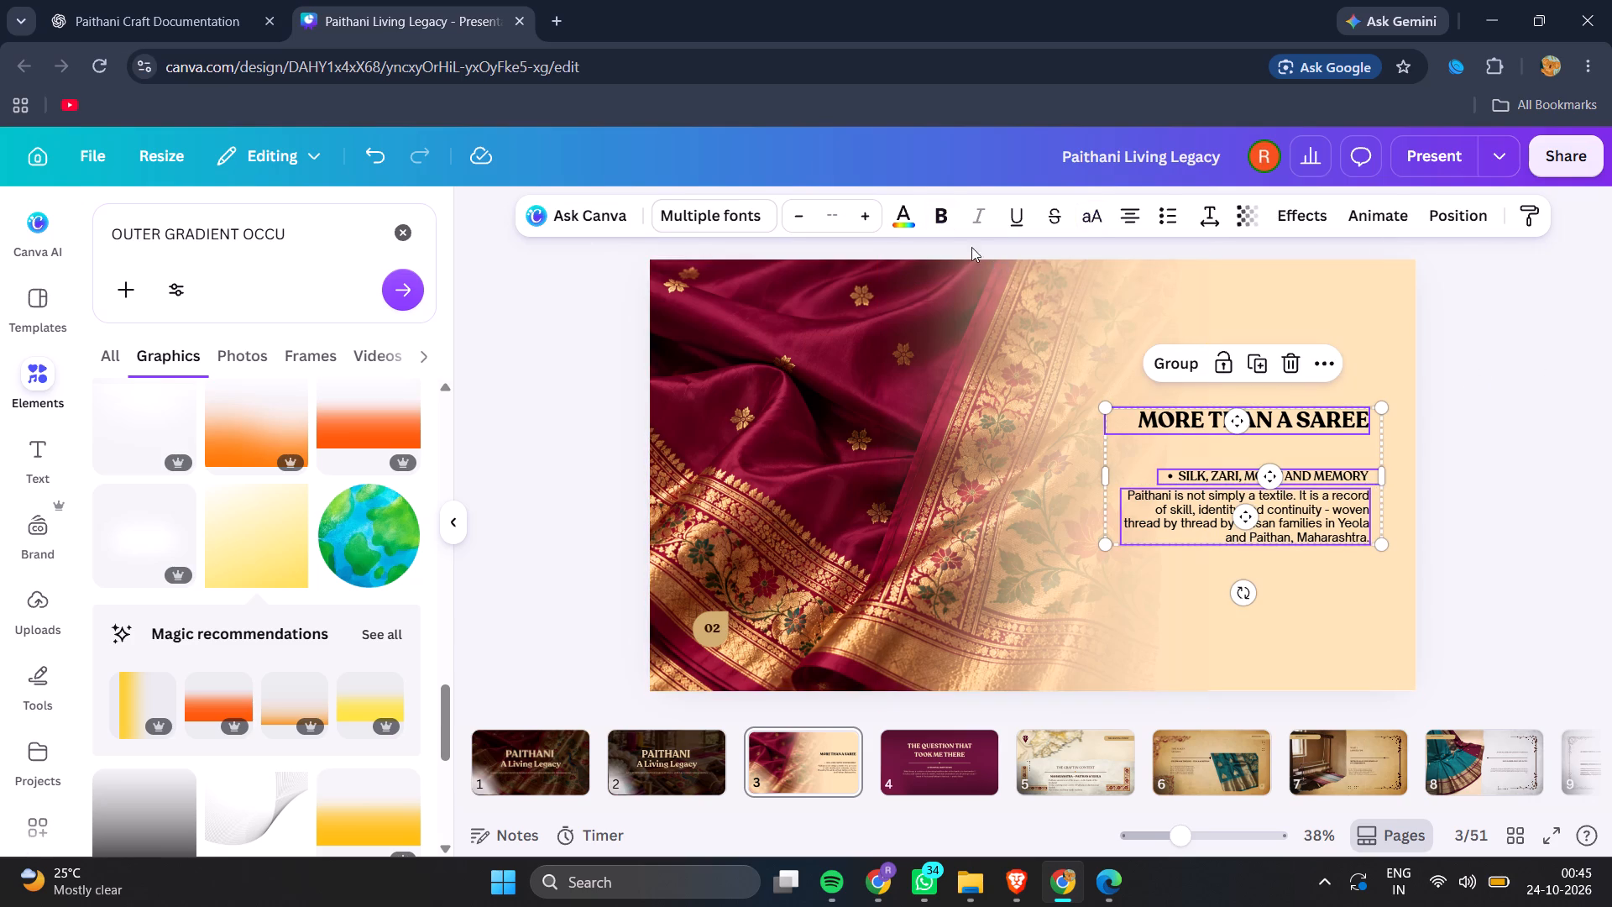
pyautogui.click(913, 219)
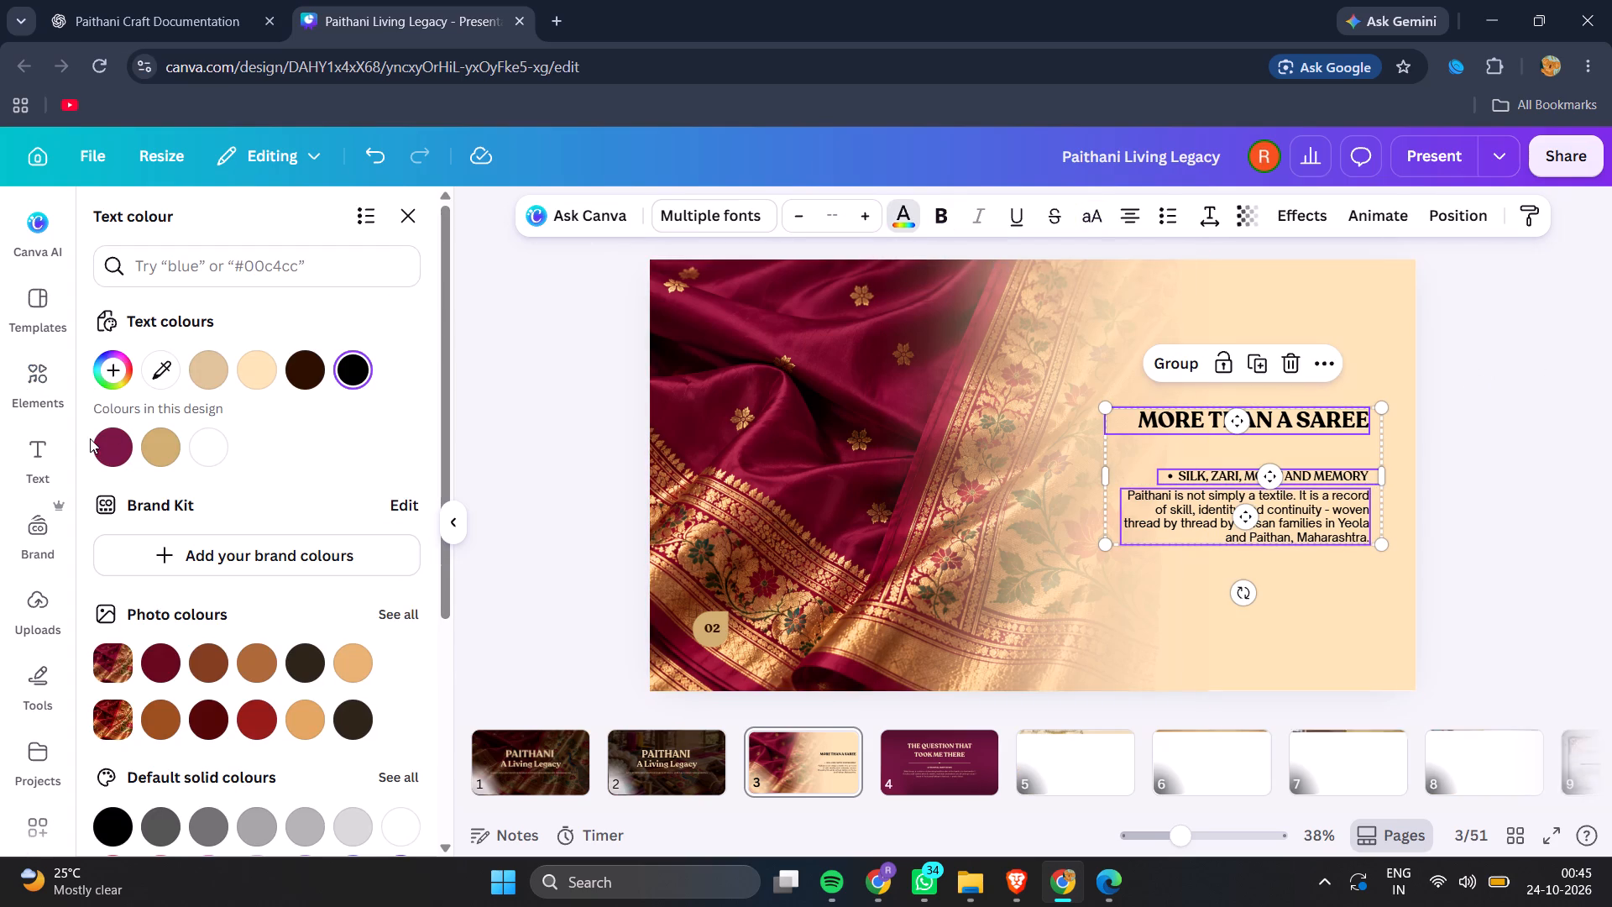
pyautogui.click(101, 436)
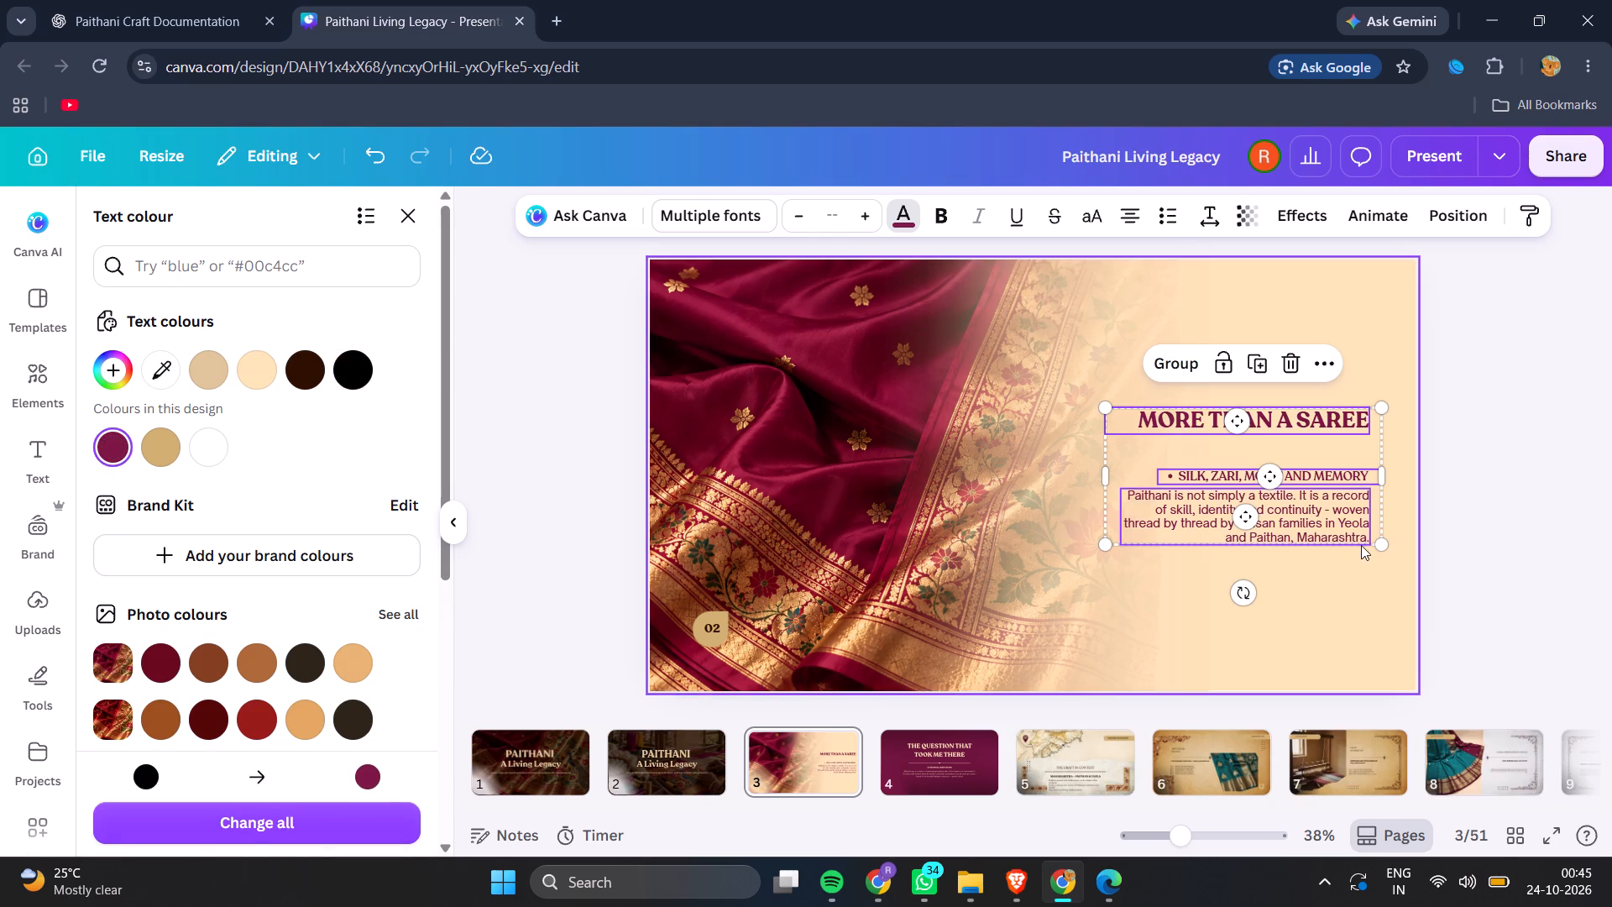
pyautogui.click(1477, 521)
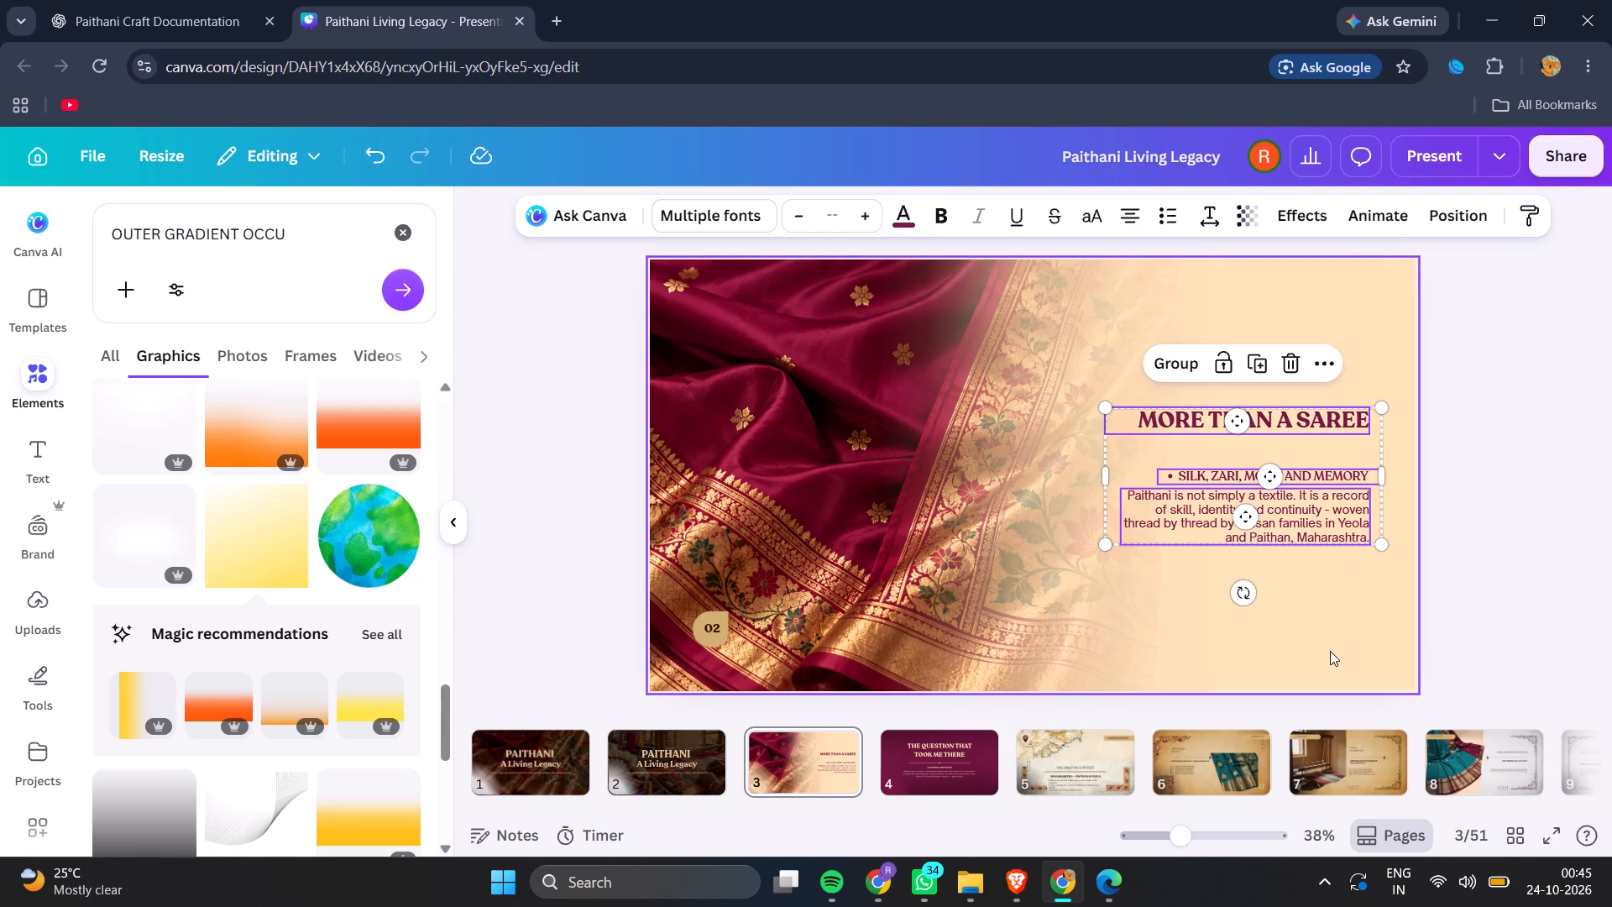
pyautogui.click(1330, 651)
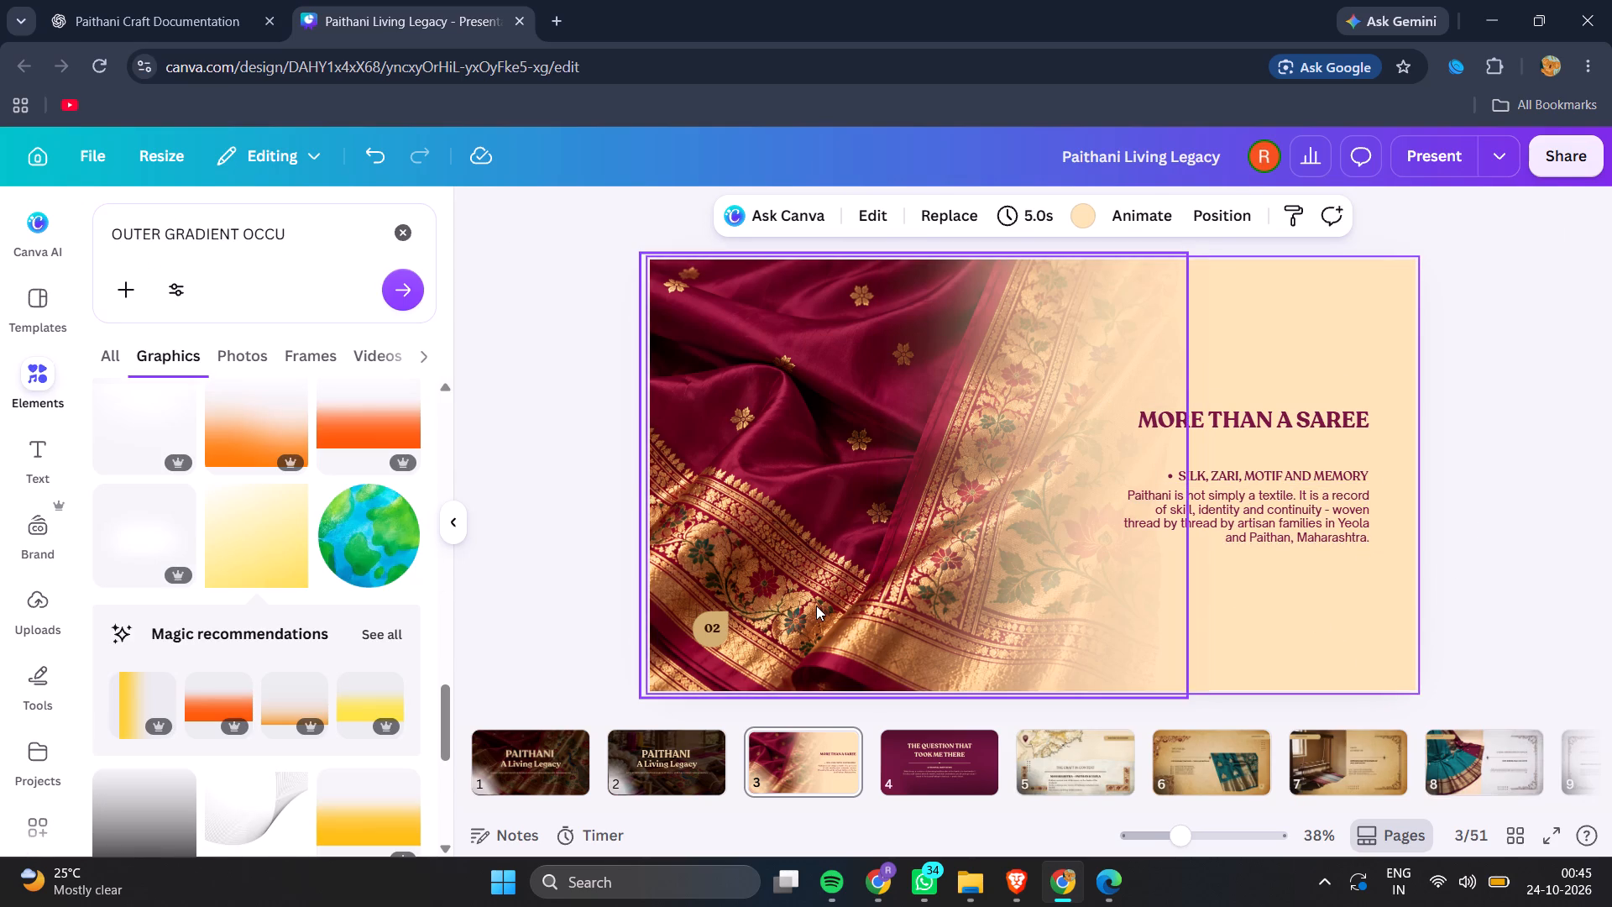
# Nudge the saree photo sideways until its outer edge lines up with slide 3's left edge.
pyautogui.click(816, 606)
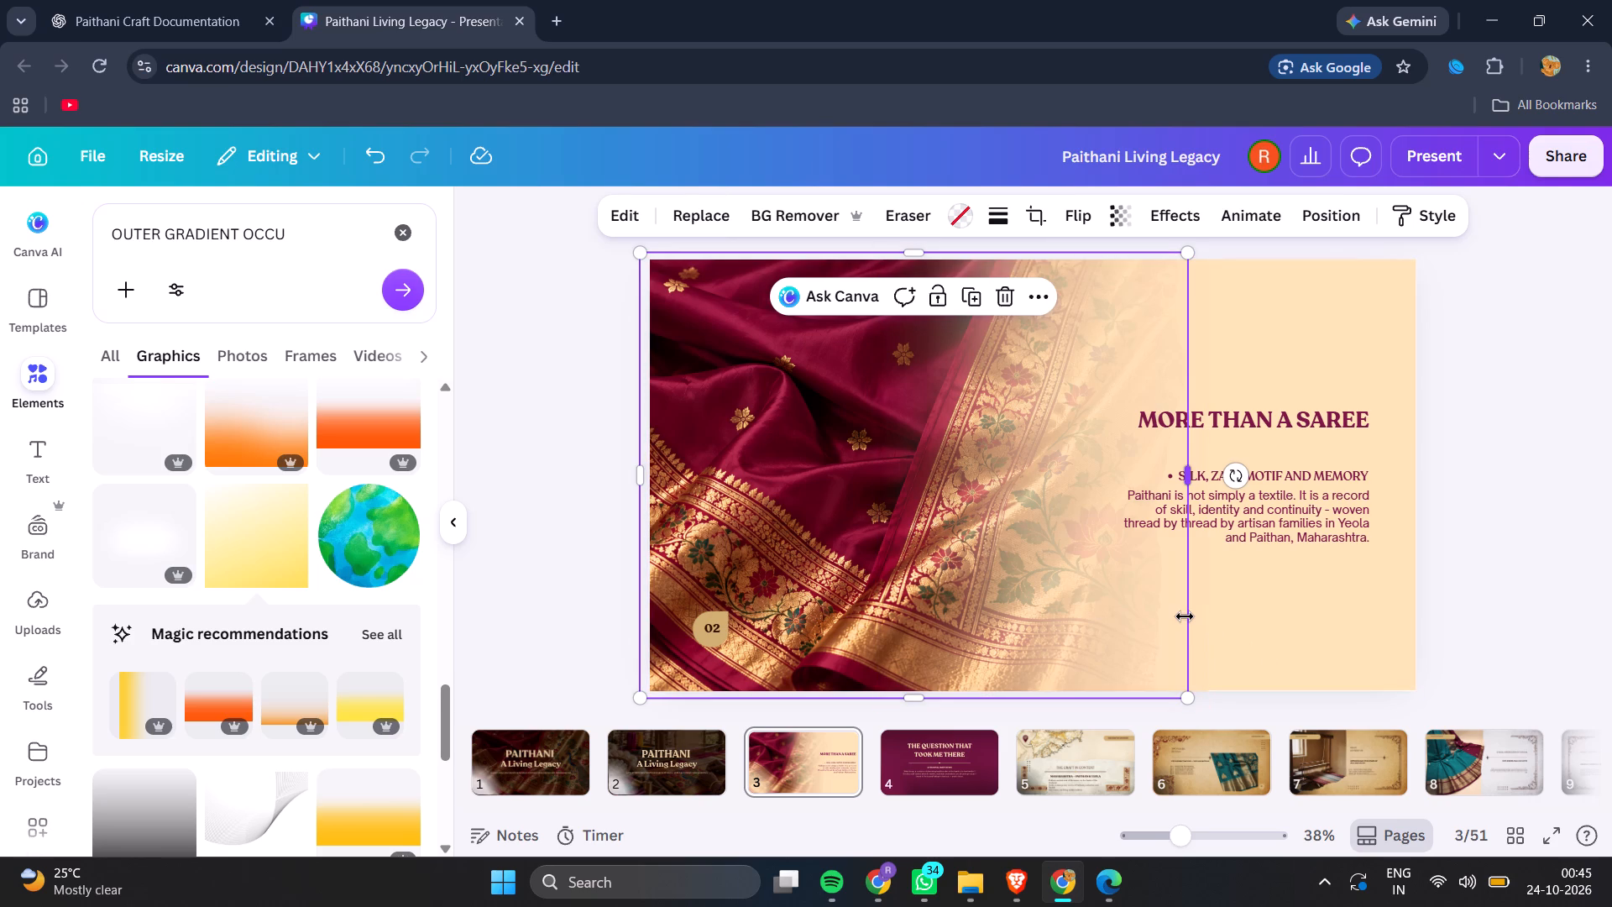
pyautogui.press('Left')
pyautogui.press('Left')
pyautogui.press('Left')
pyautogui.press('Left')
pyautogui.press('Left')
pyautogui.press('Left')
pyautogui.press('Left')
pyautogui.press('Left')
pyautogui.press('Left')
pyautogui.press('Left')
pyautogui.press('Left')
pyautogui.press('Left')
pyautogui.press('Left')
pyautogui.press('Left')
pyautogui.press('Left')
pyautogui.press('Left')
pyautogui.press('Left')
pyautogui.press('Left')
pyautogui.press('Left')
pyautogui.press('Left')
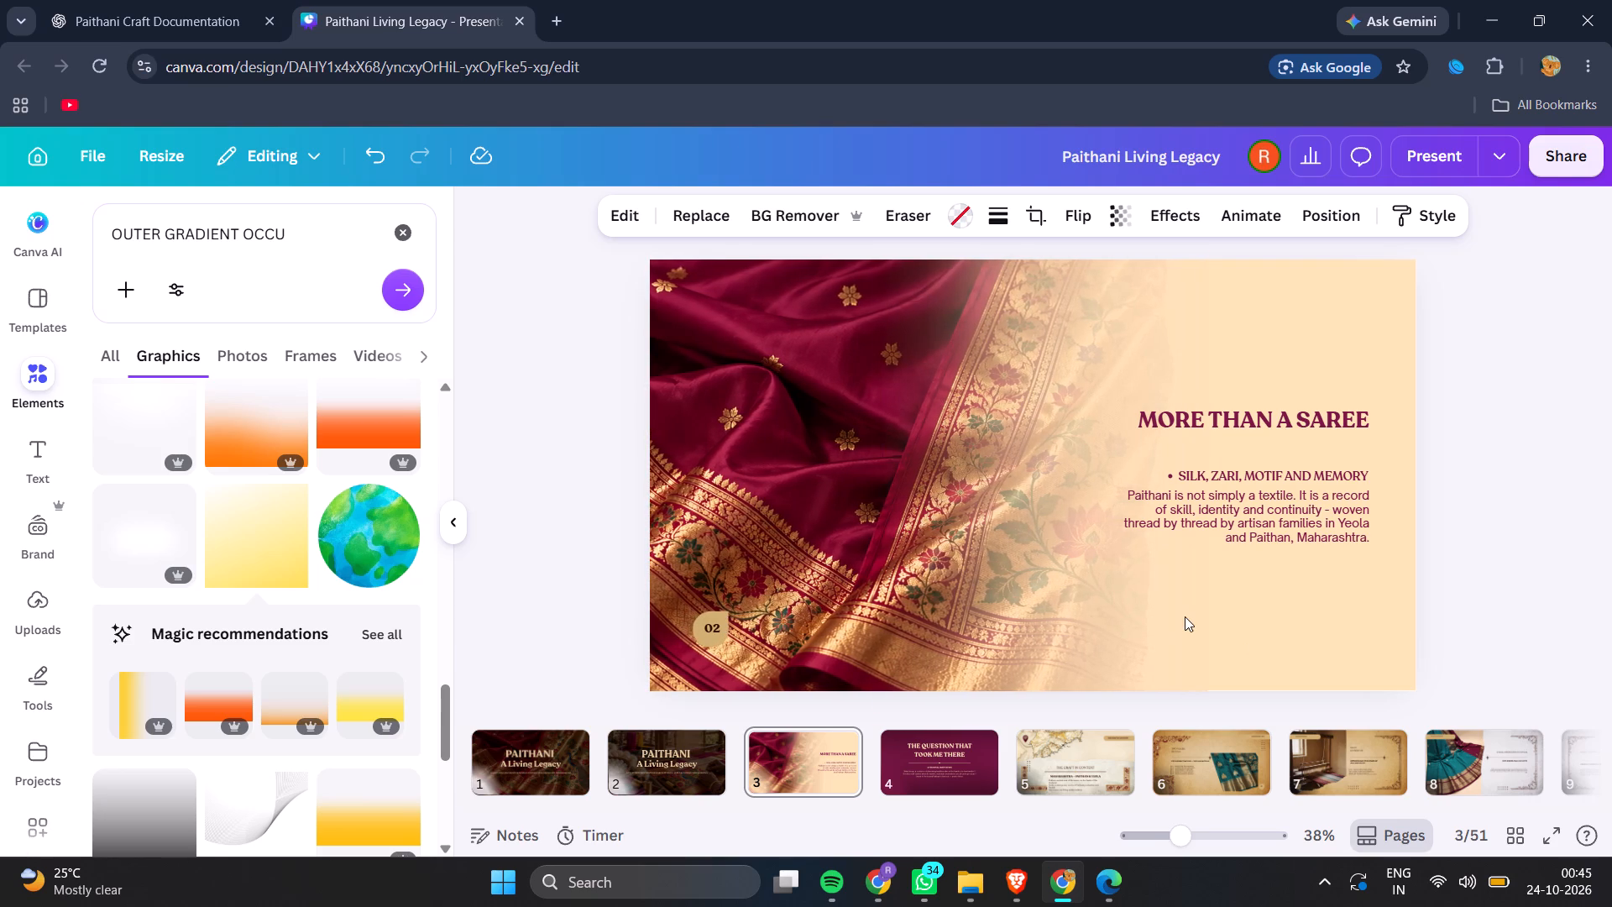
pyautogui.press('Right')
pyautogui.press('Right')
pyautogui.press('Right')
pyautogui.press('Right')
pyautogui.press('Right')
pyautogui.press('Right')
pyautogui.press('Right')
pyautogui.press('Right')
pyautogui.press('Right')
pyautogui.press('Right')
pyautogui.press('Right')
pyautogui.press('Right')
pyautogui.press('Right')
pyautogui.press('Right')
pyautogui.press('Right')
pyautogui.press('Right')
pyautogui.press('Right')
pyautogui.press('Right')
pyautogui.press('Right')
pyautogui.press('Right')
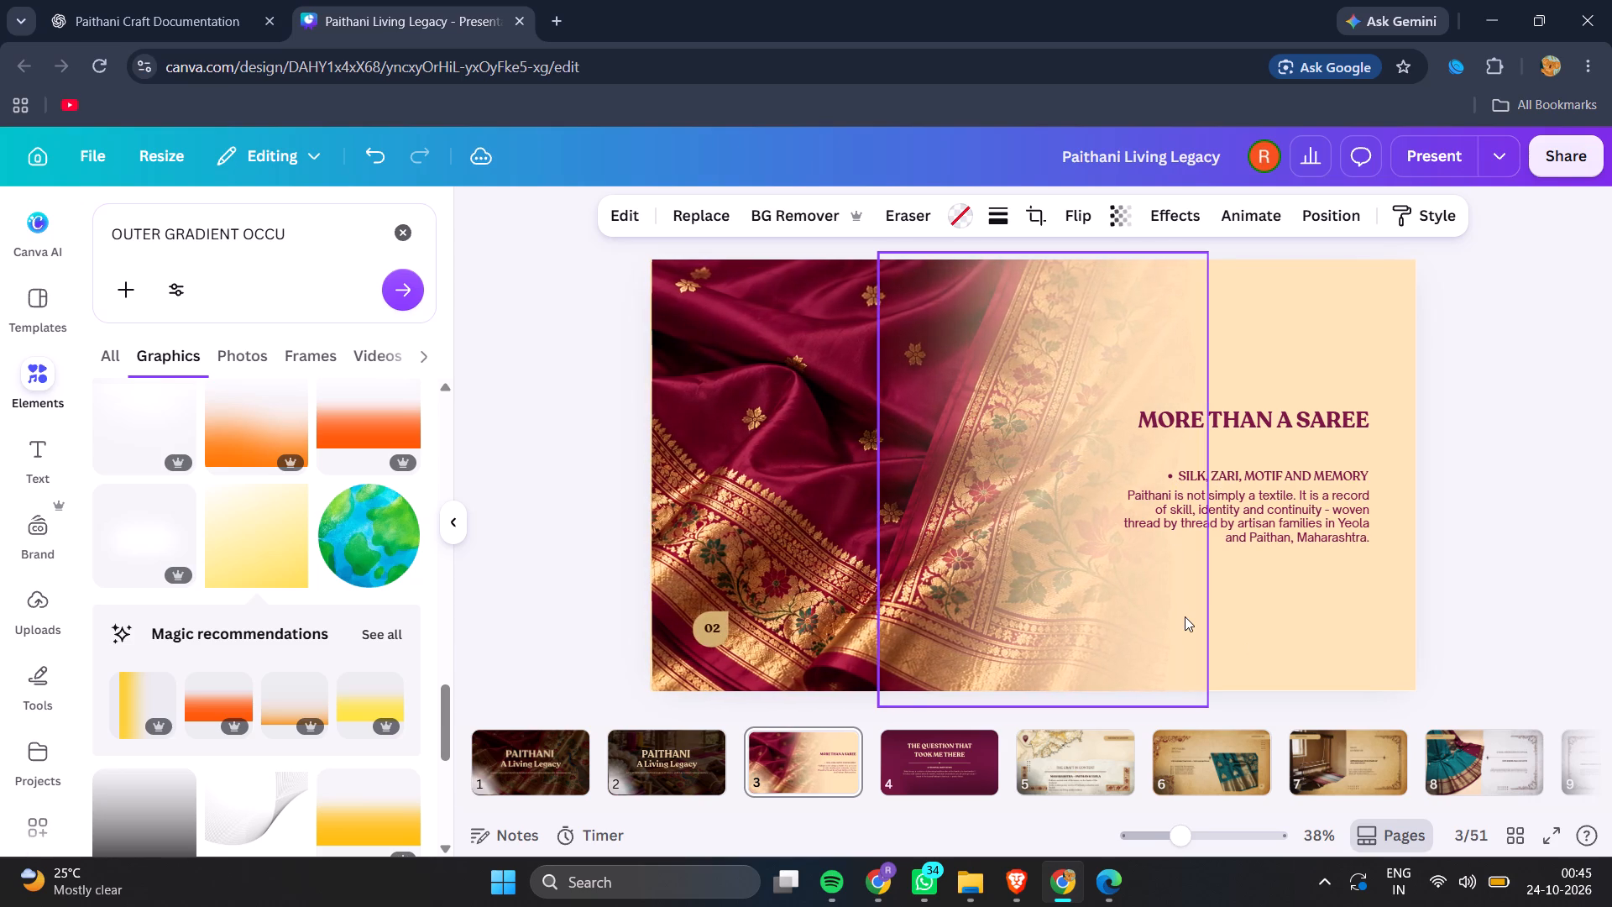
# Shift the saree image to the left within its crop frame on slide 3.
pyautogui.tripleClick(756, 545)
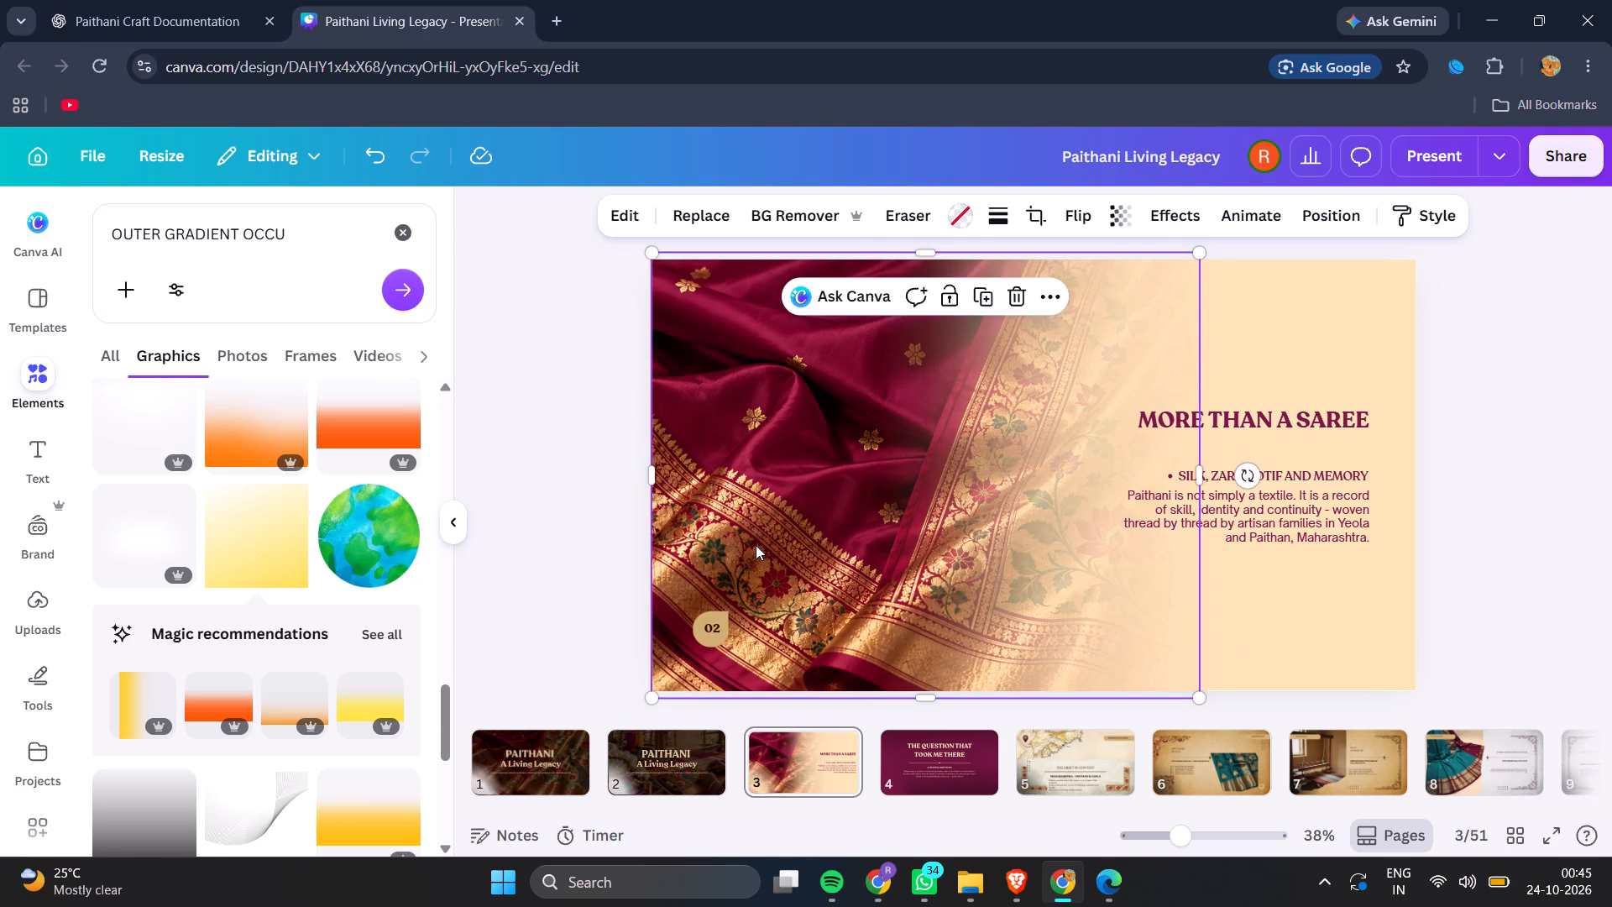
pyautogui.moveTo(765, 553); pyautogui.dragTo(687, 543)
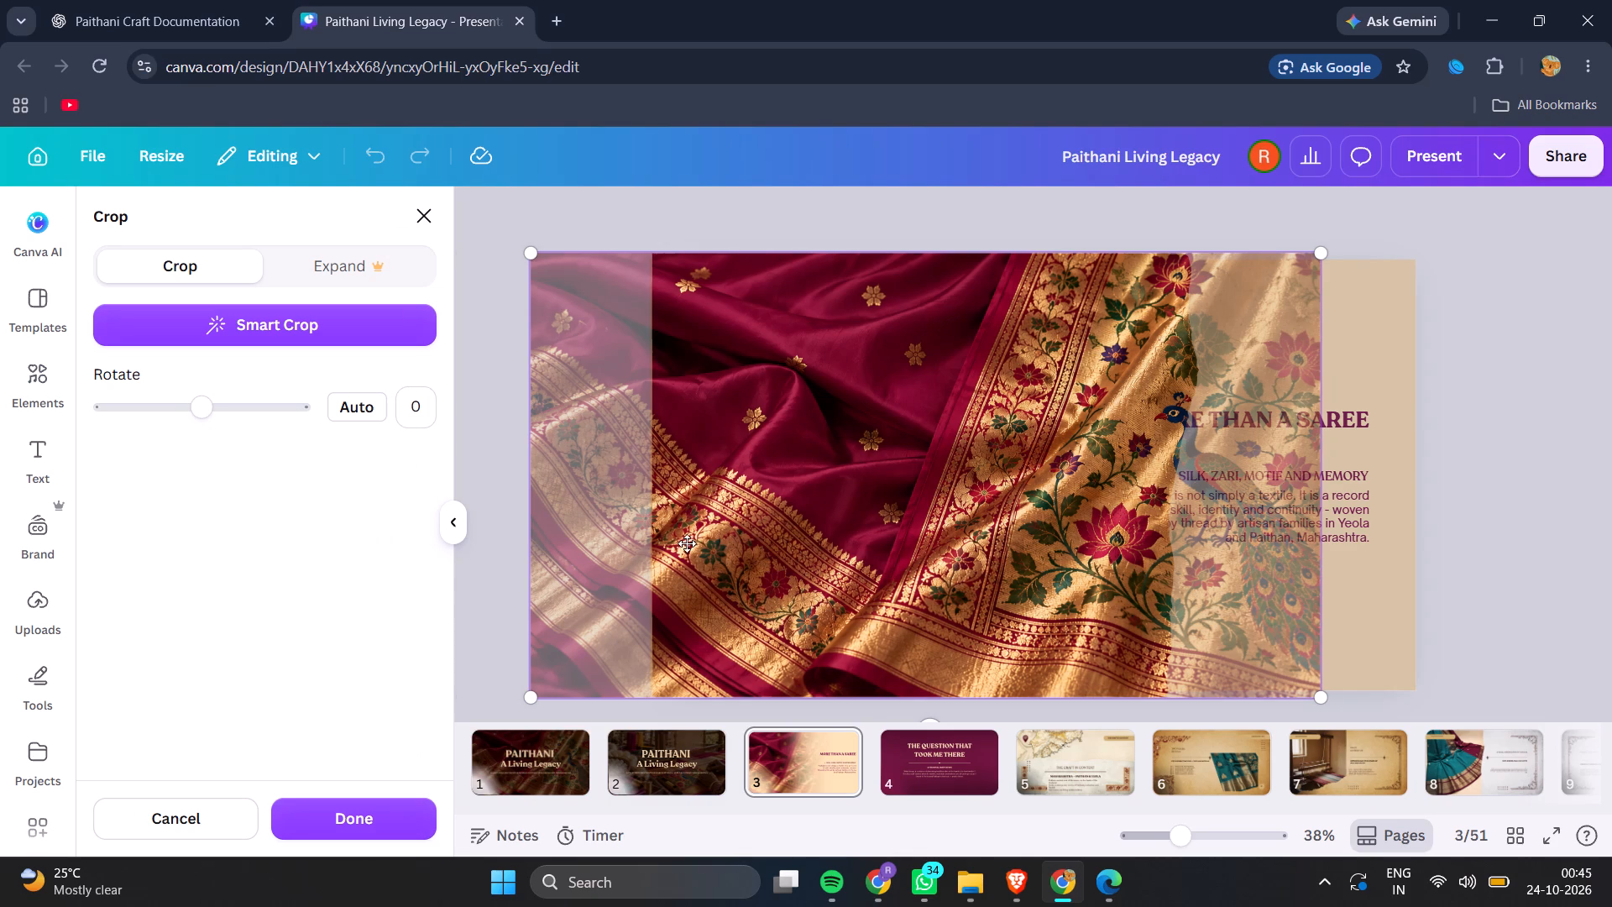
pyautogui.doubleClick(1609, 378)
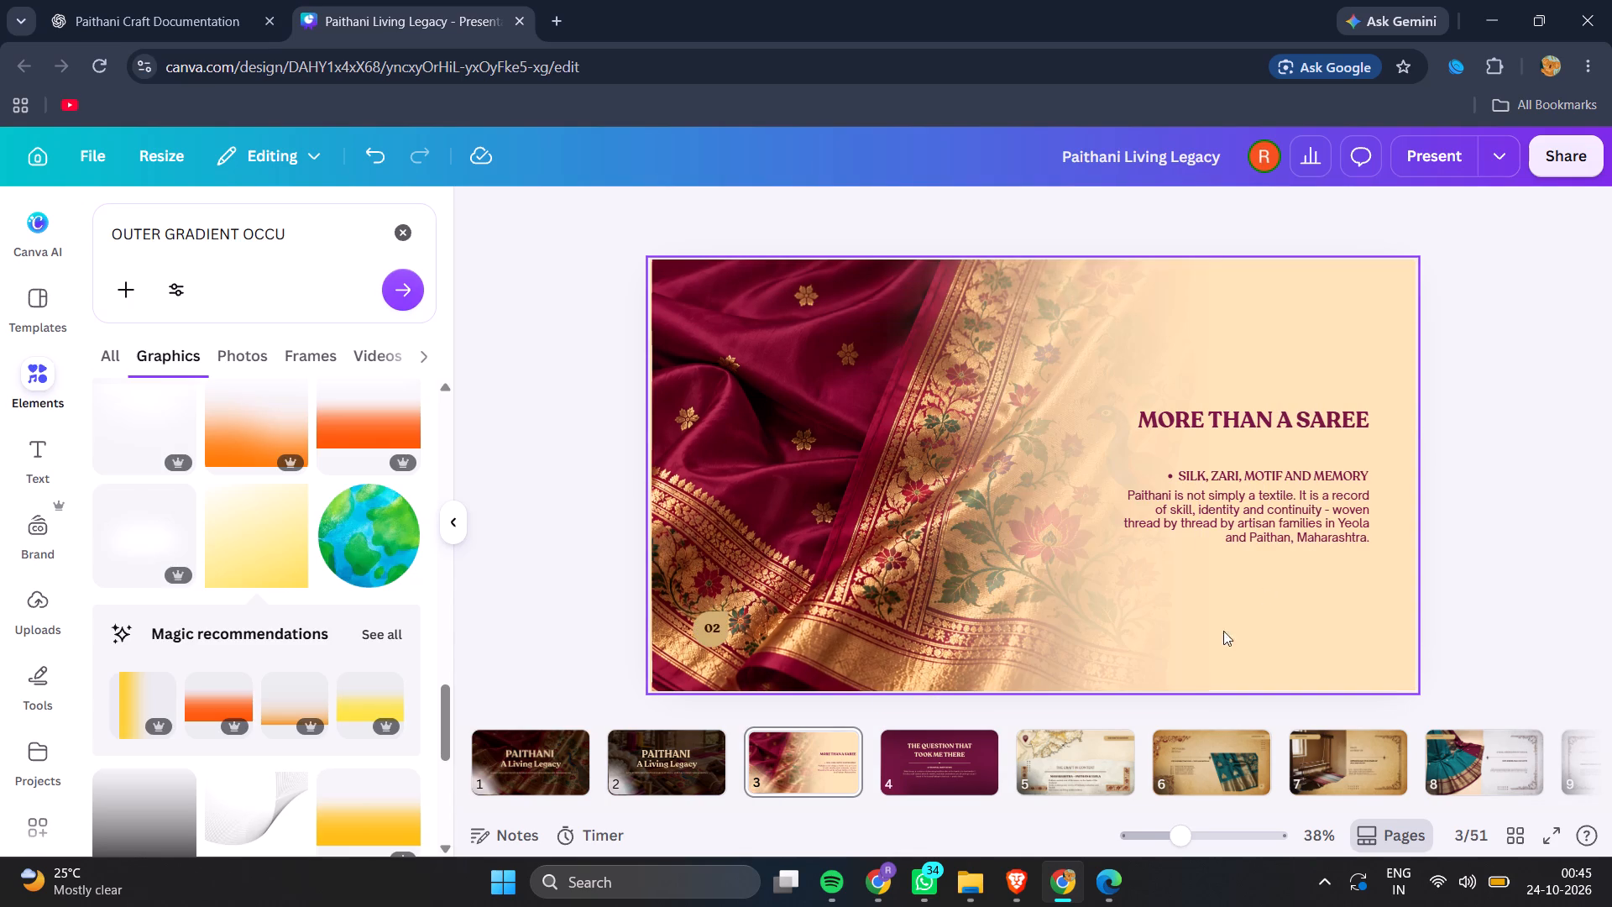
# Review slides 2 and 4 of the deck against the restyled slide 3.
pyautogui.click(1580, 585)
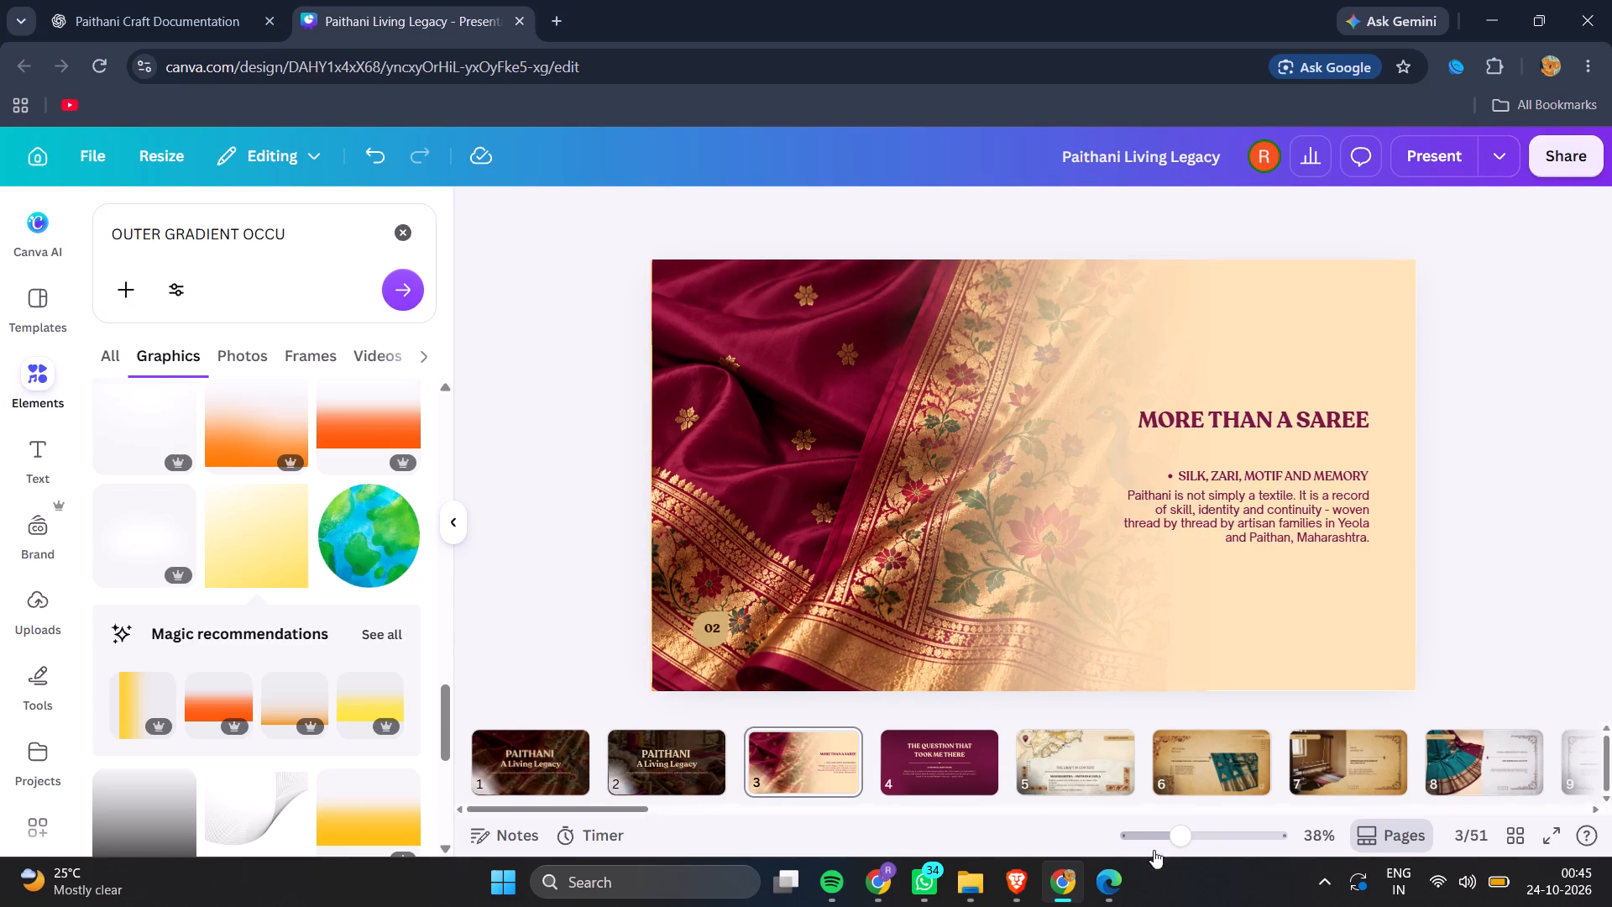
pyautogui.click(683, 752)
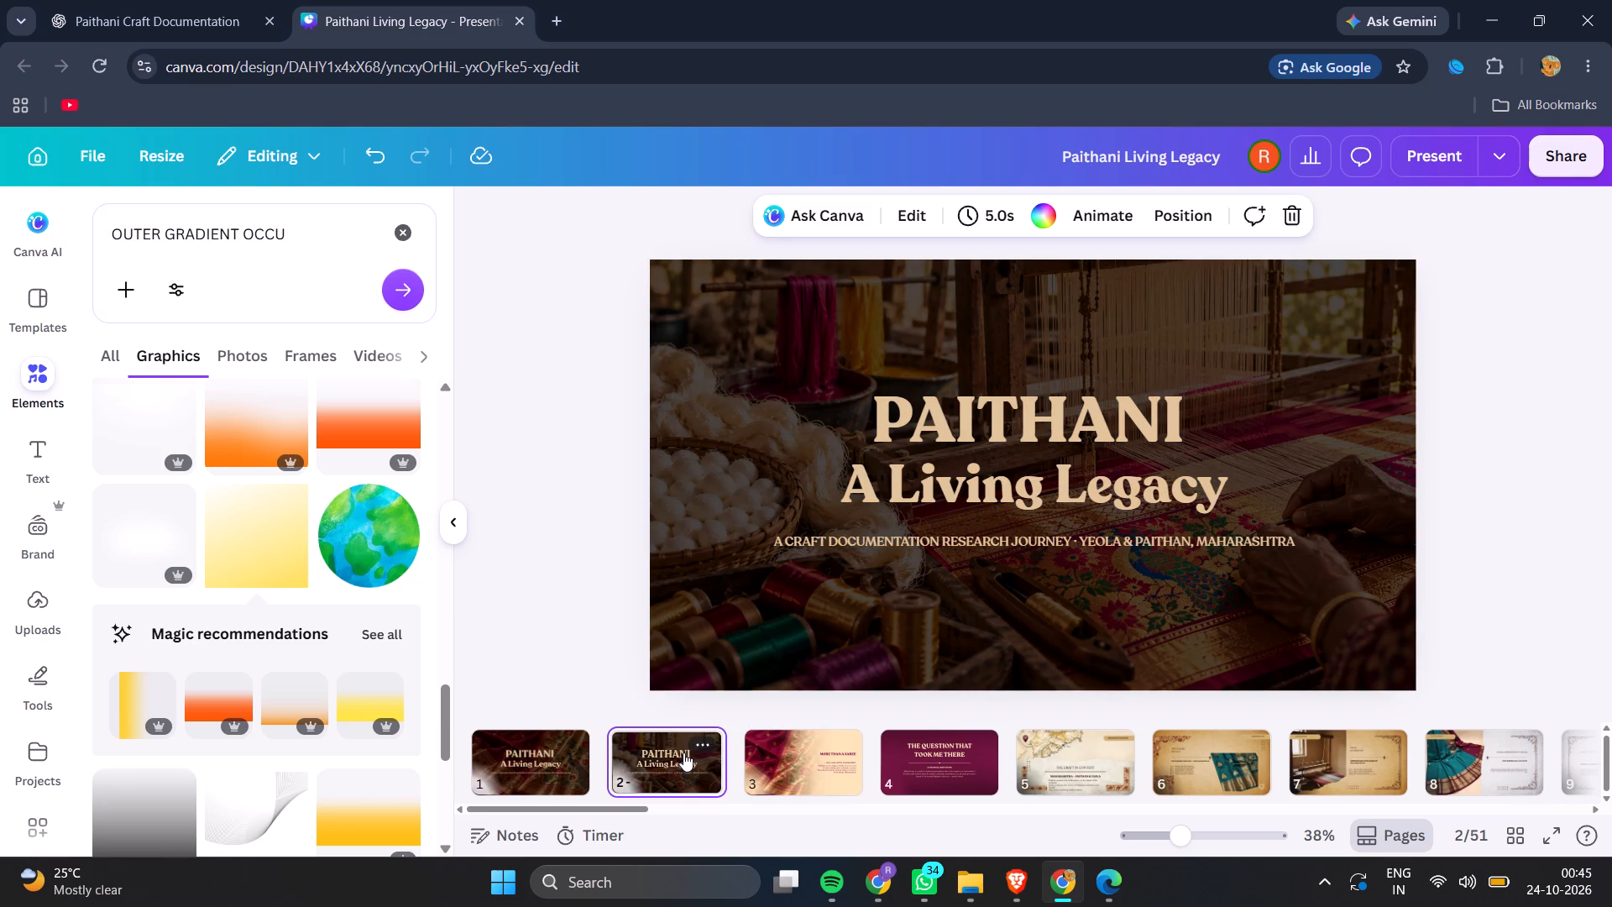
pyautogui.click(953, 762)
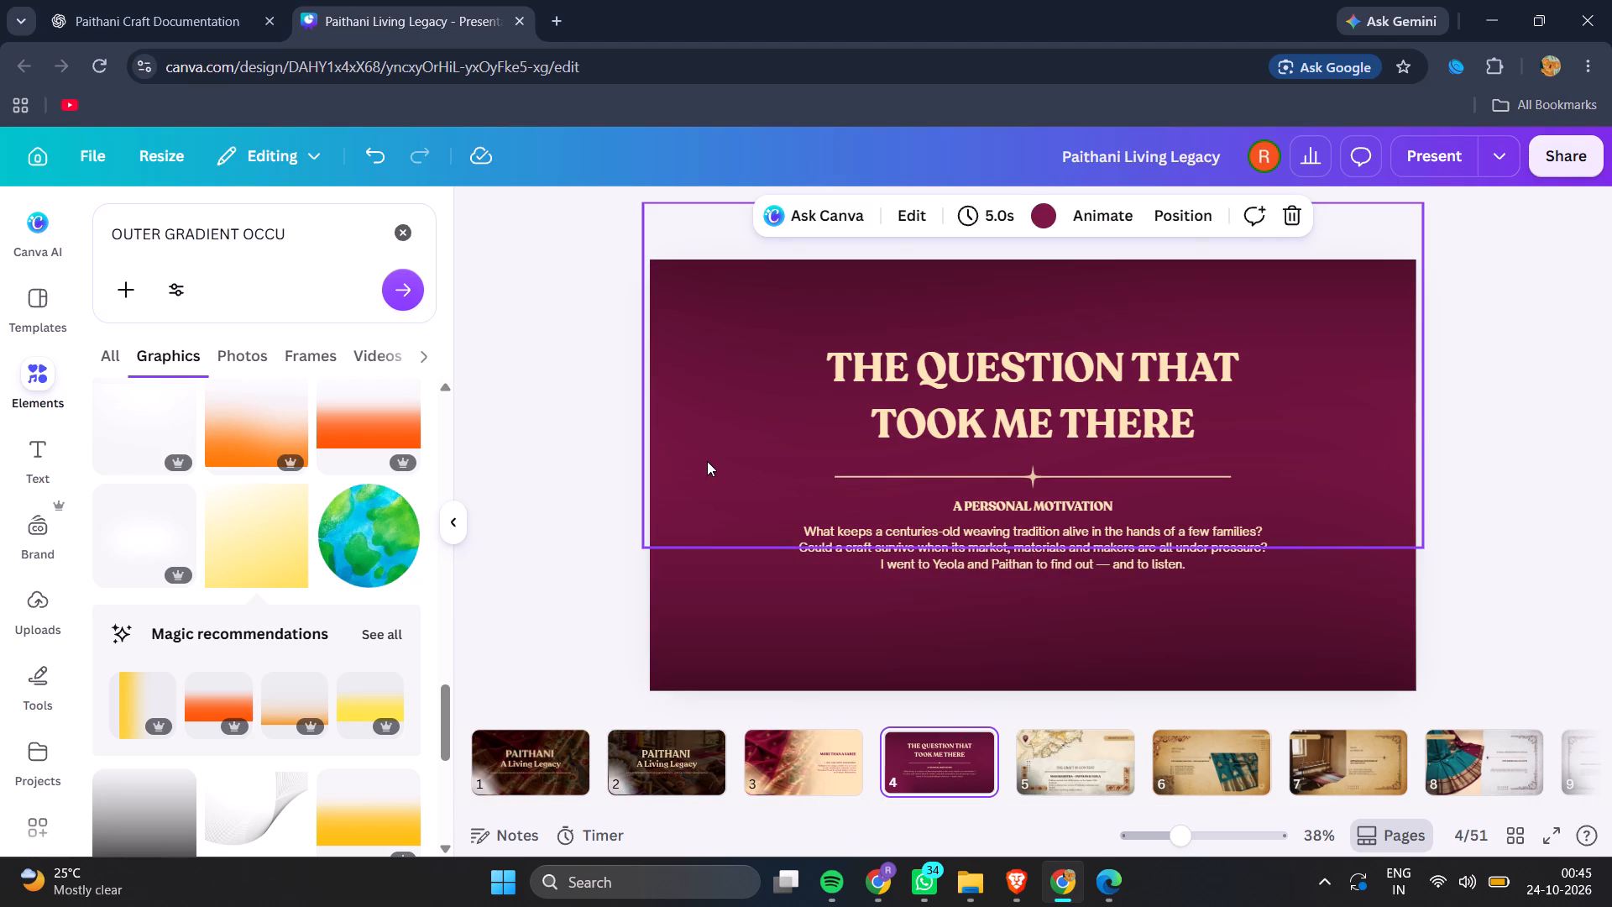
pyautogui.click(624, 409)
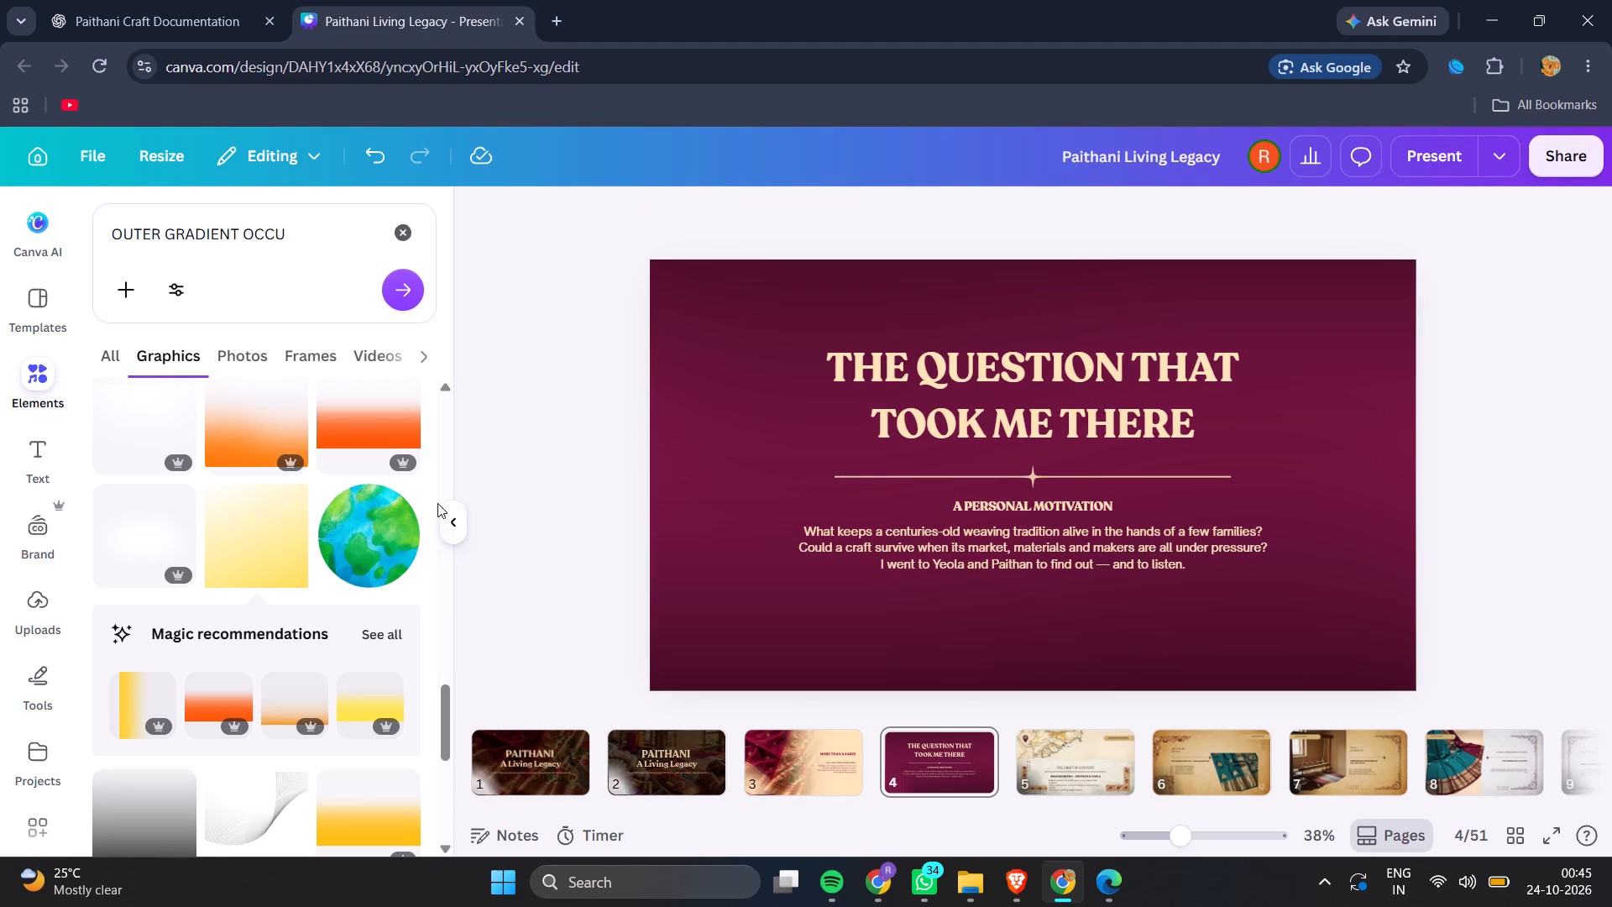
pyautogui.click(449, 511)
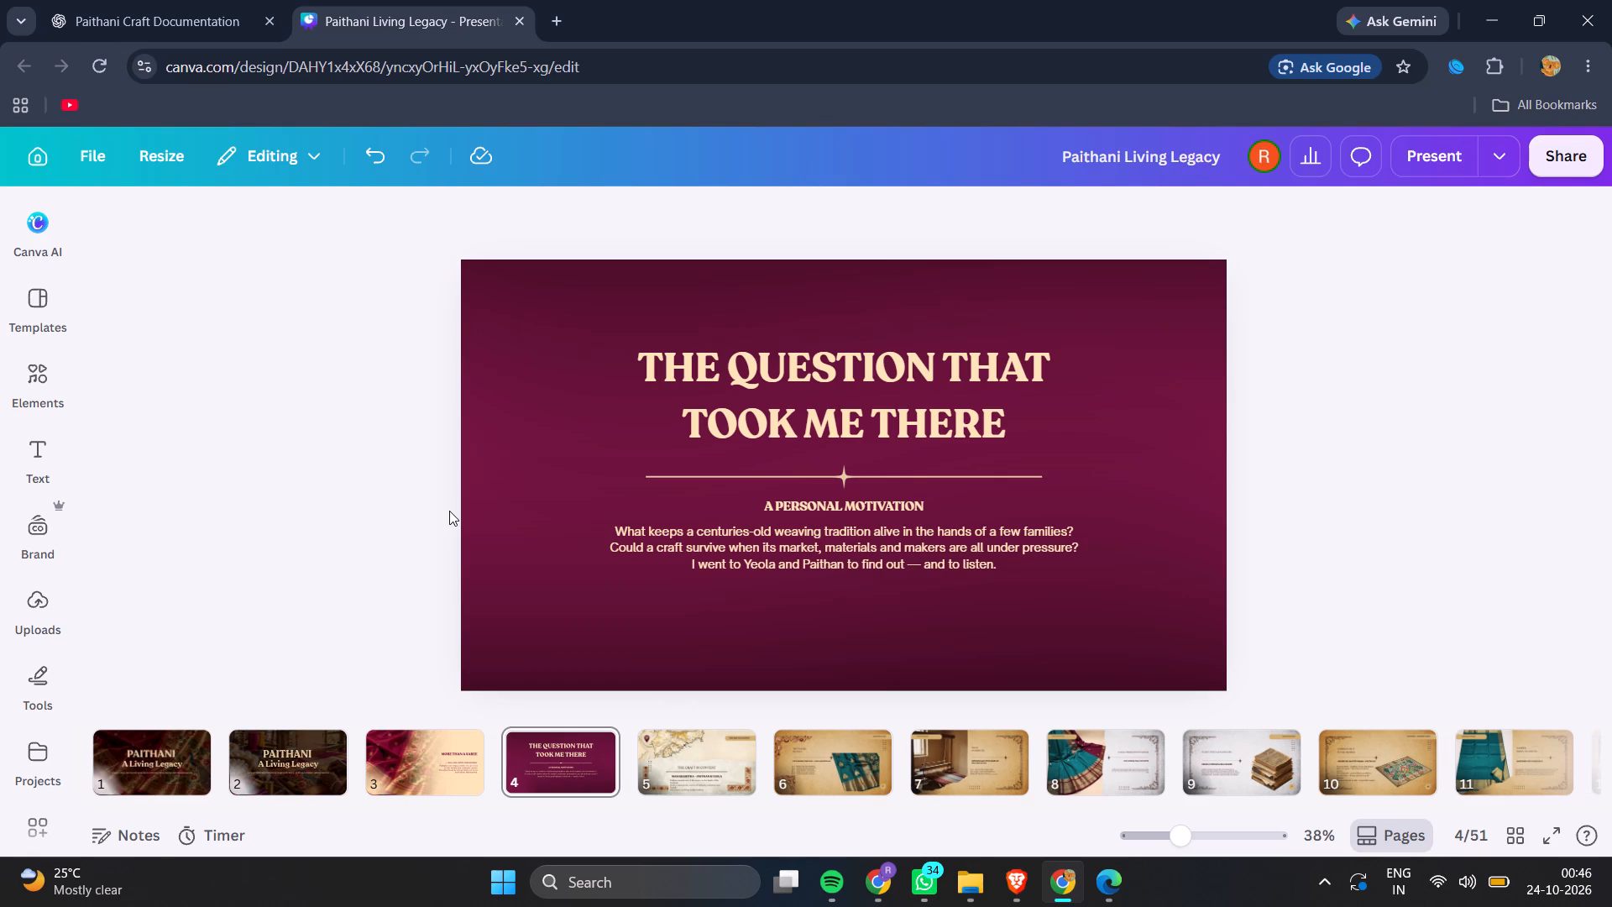
pyautogui.press('Left')
pyautogui.press('Left')
pyautogui.click(281, 789)
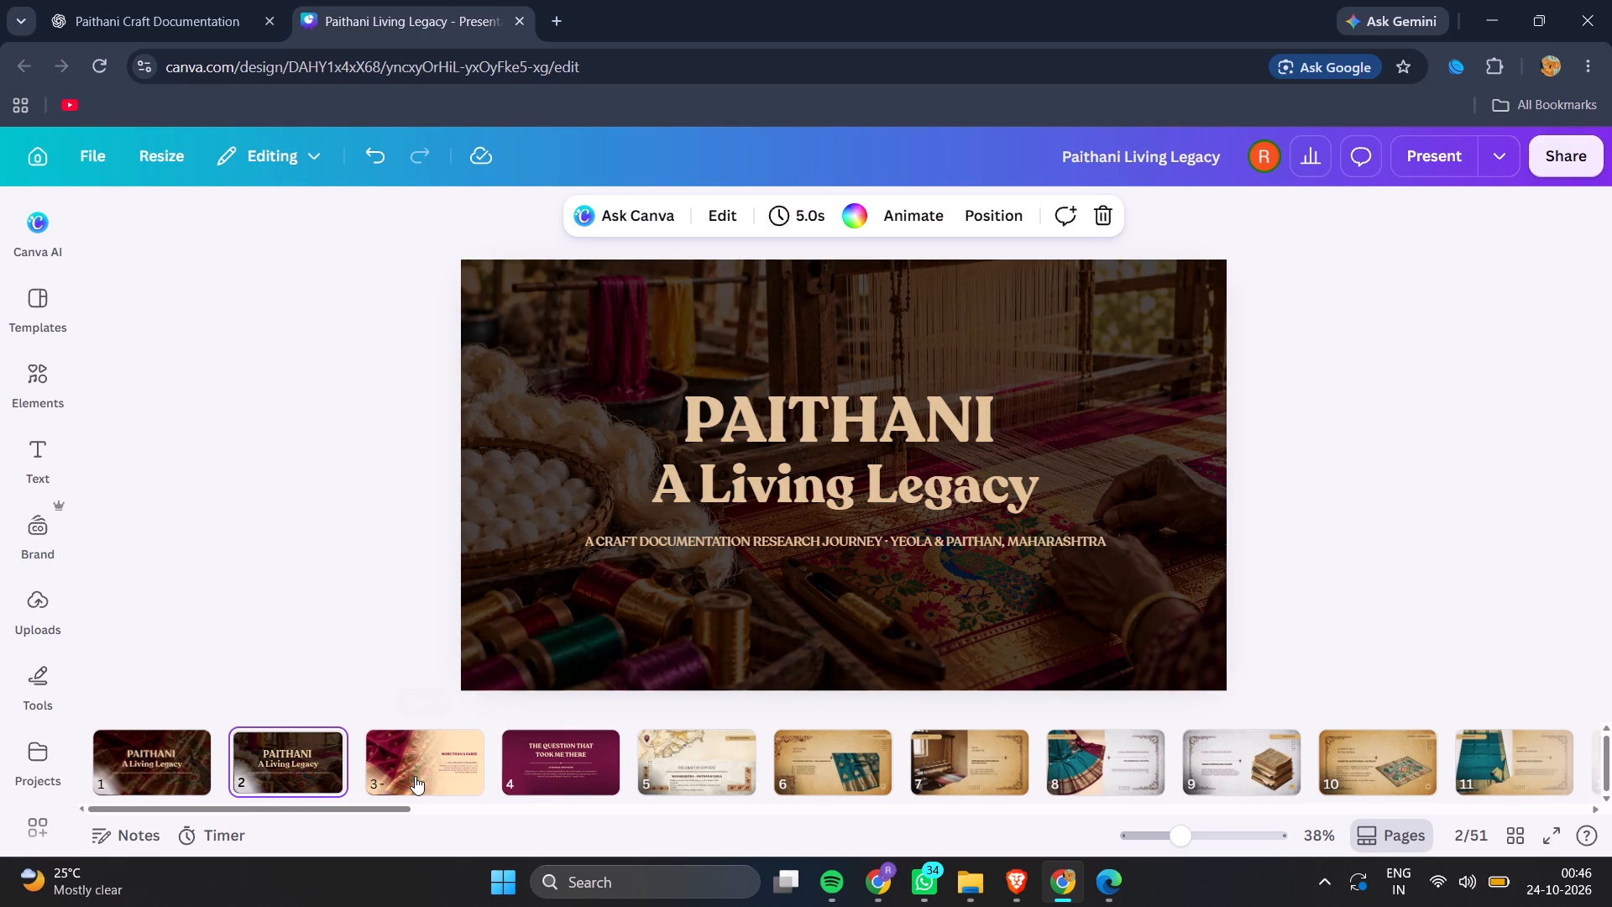
# Capture a screenshot of slide 3, covering nearly the whole slide area.
pyautogui.click(415, 776)
pyautogui.press('Print')
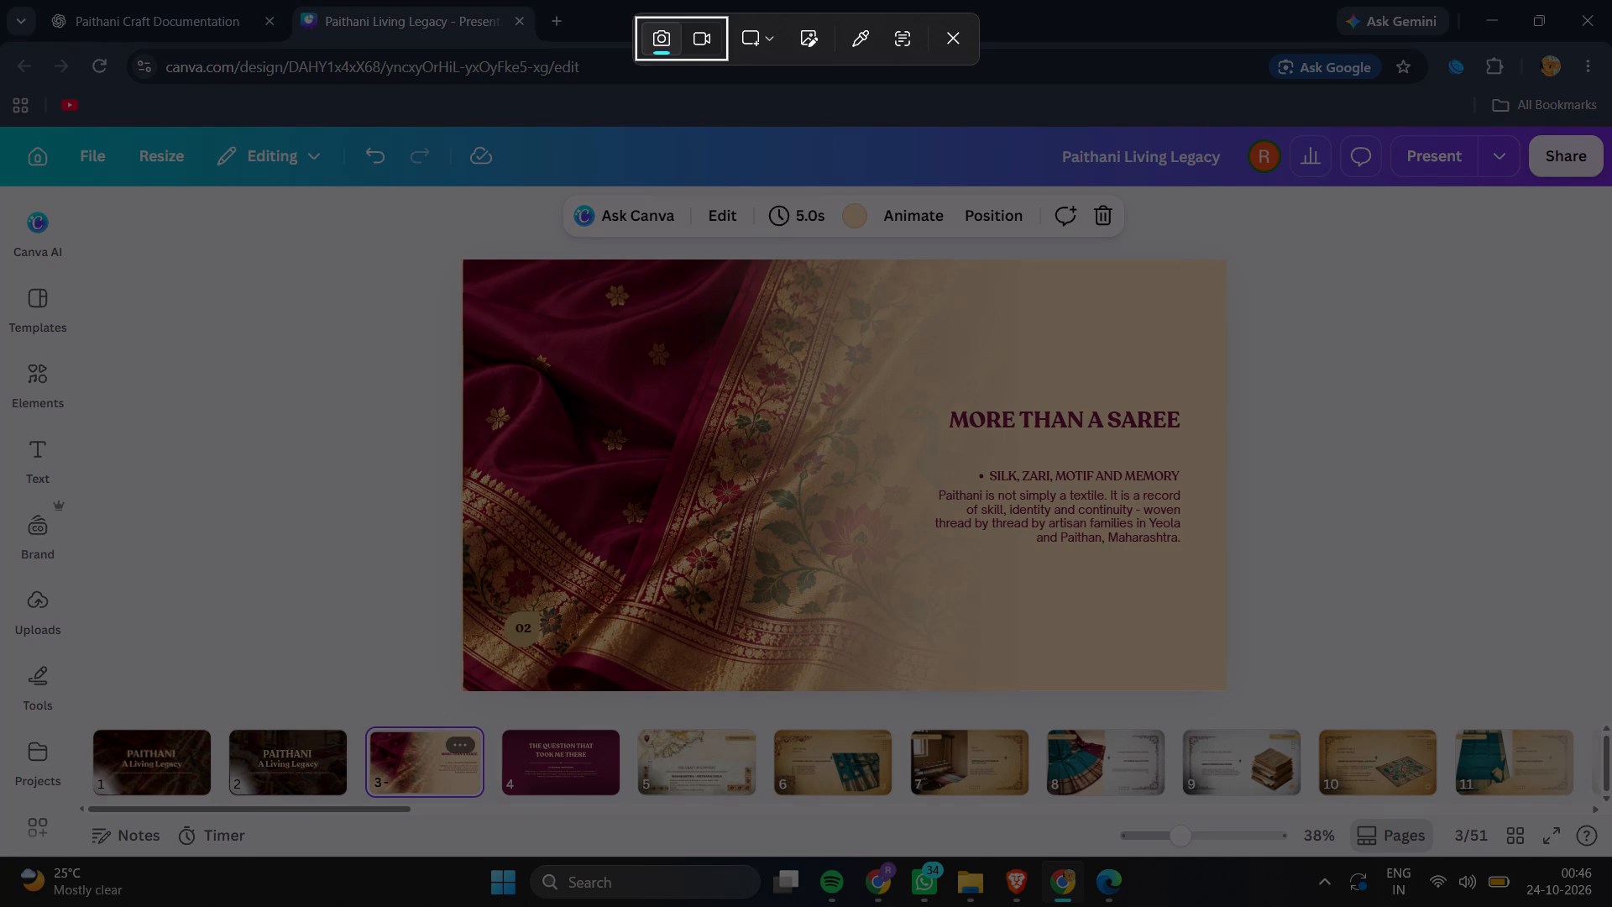
pyautogui.moveTo(469, 272); pyautogui.dragTo(1126, 599)
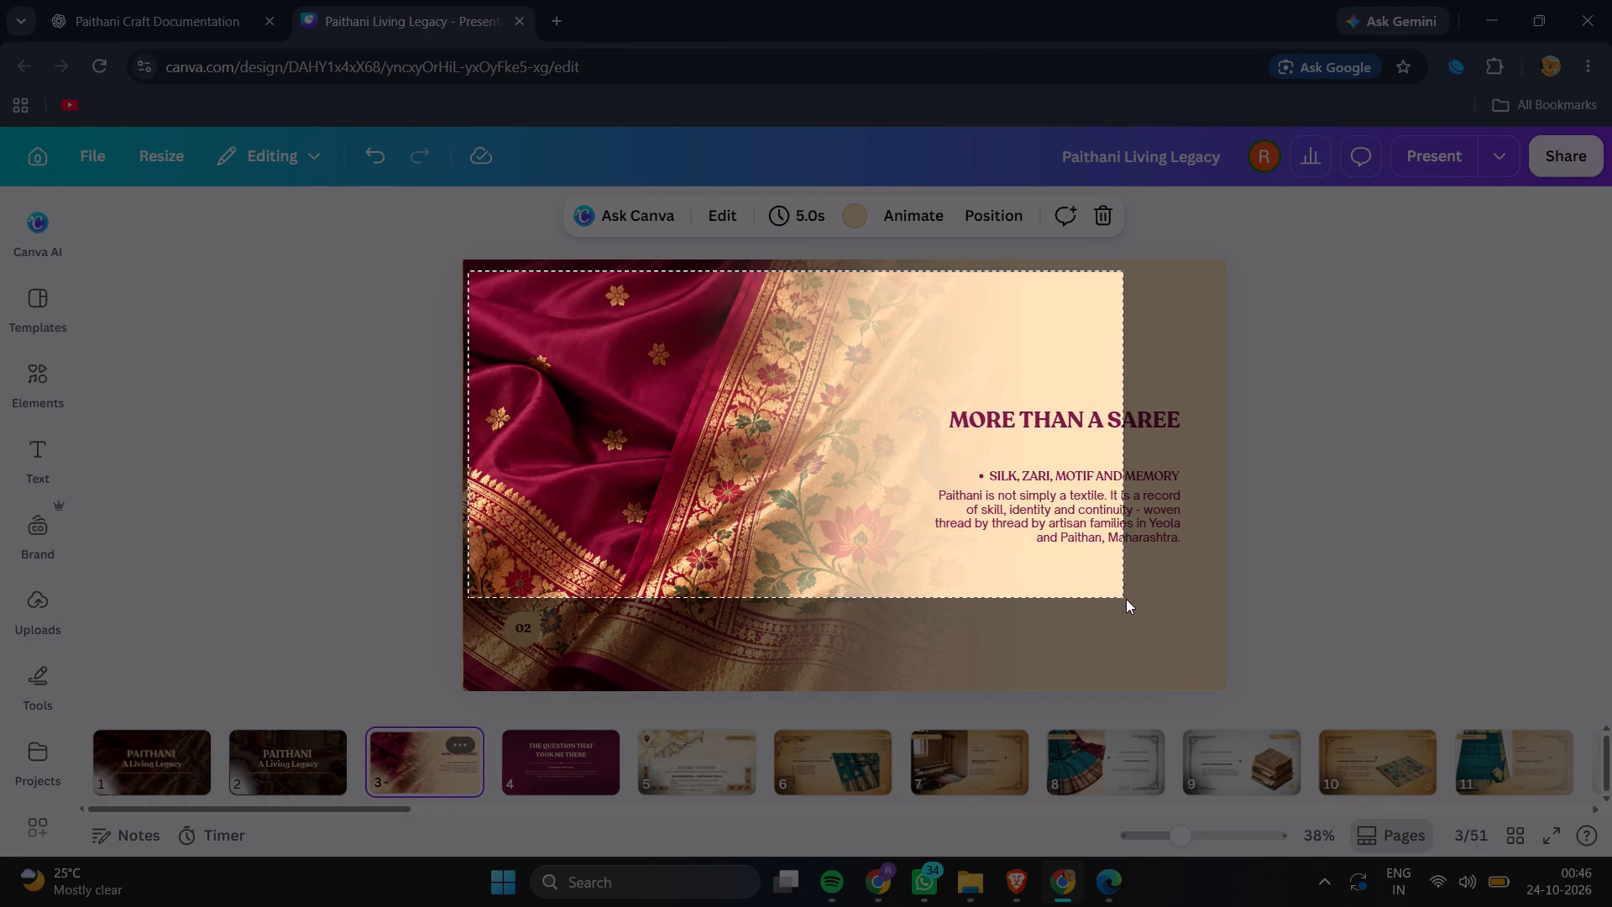
pyautogui.moveTo(1126, 599); pyautogui.dragTo(1201, 710)
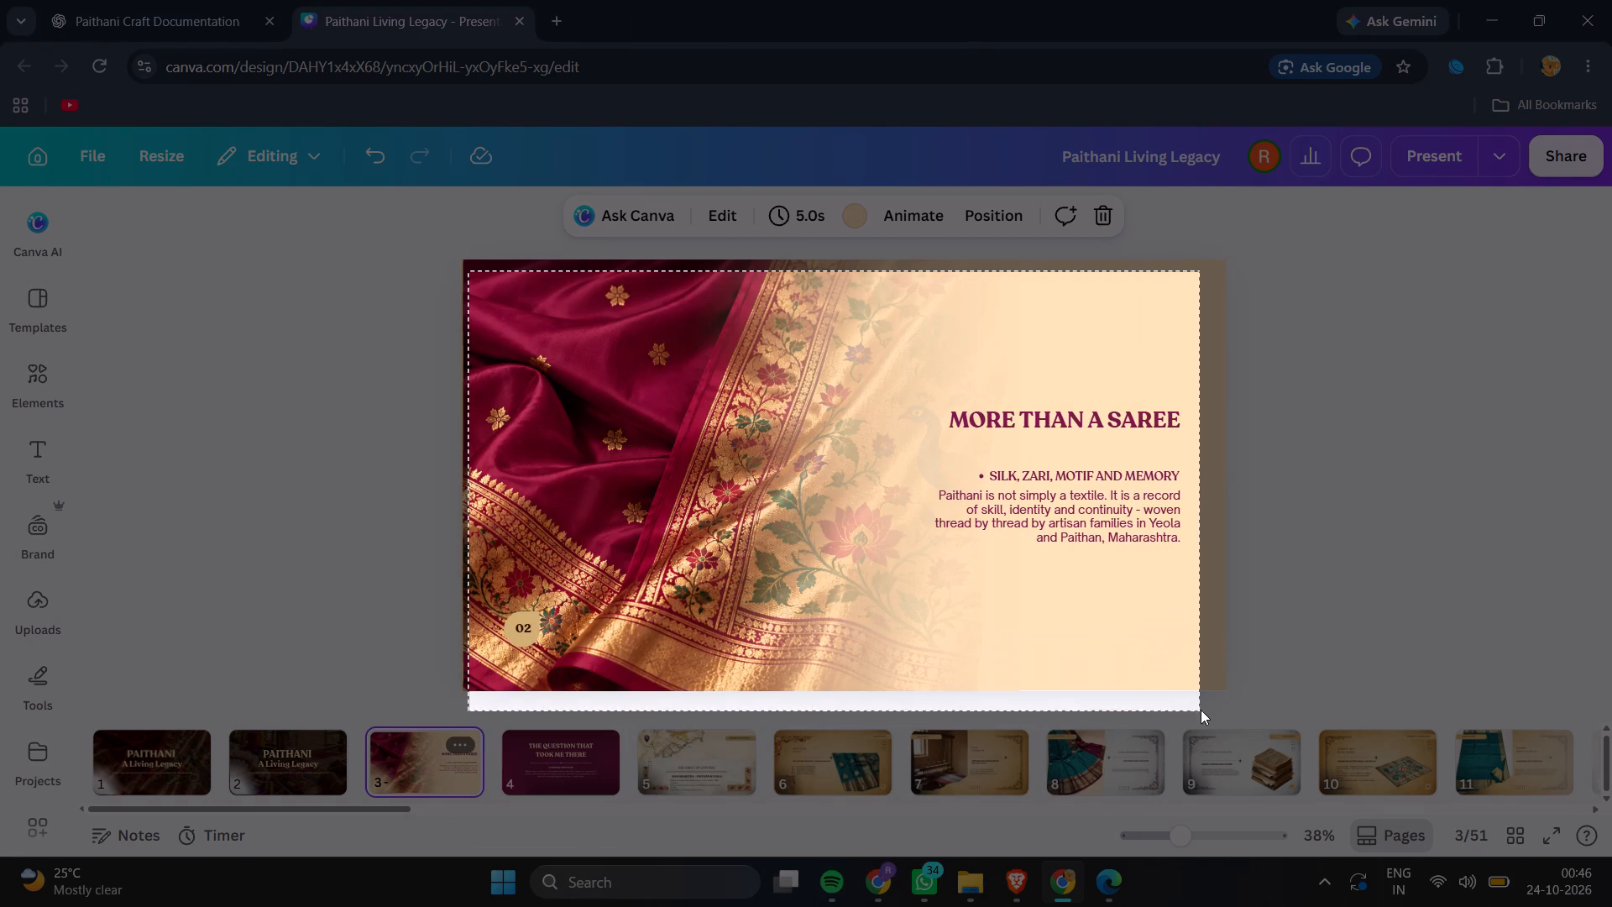
pyautogui.moveTo(1201, 710); pyautogui.dragTo(1214, 678)
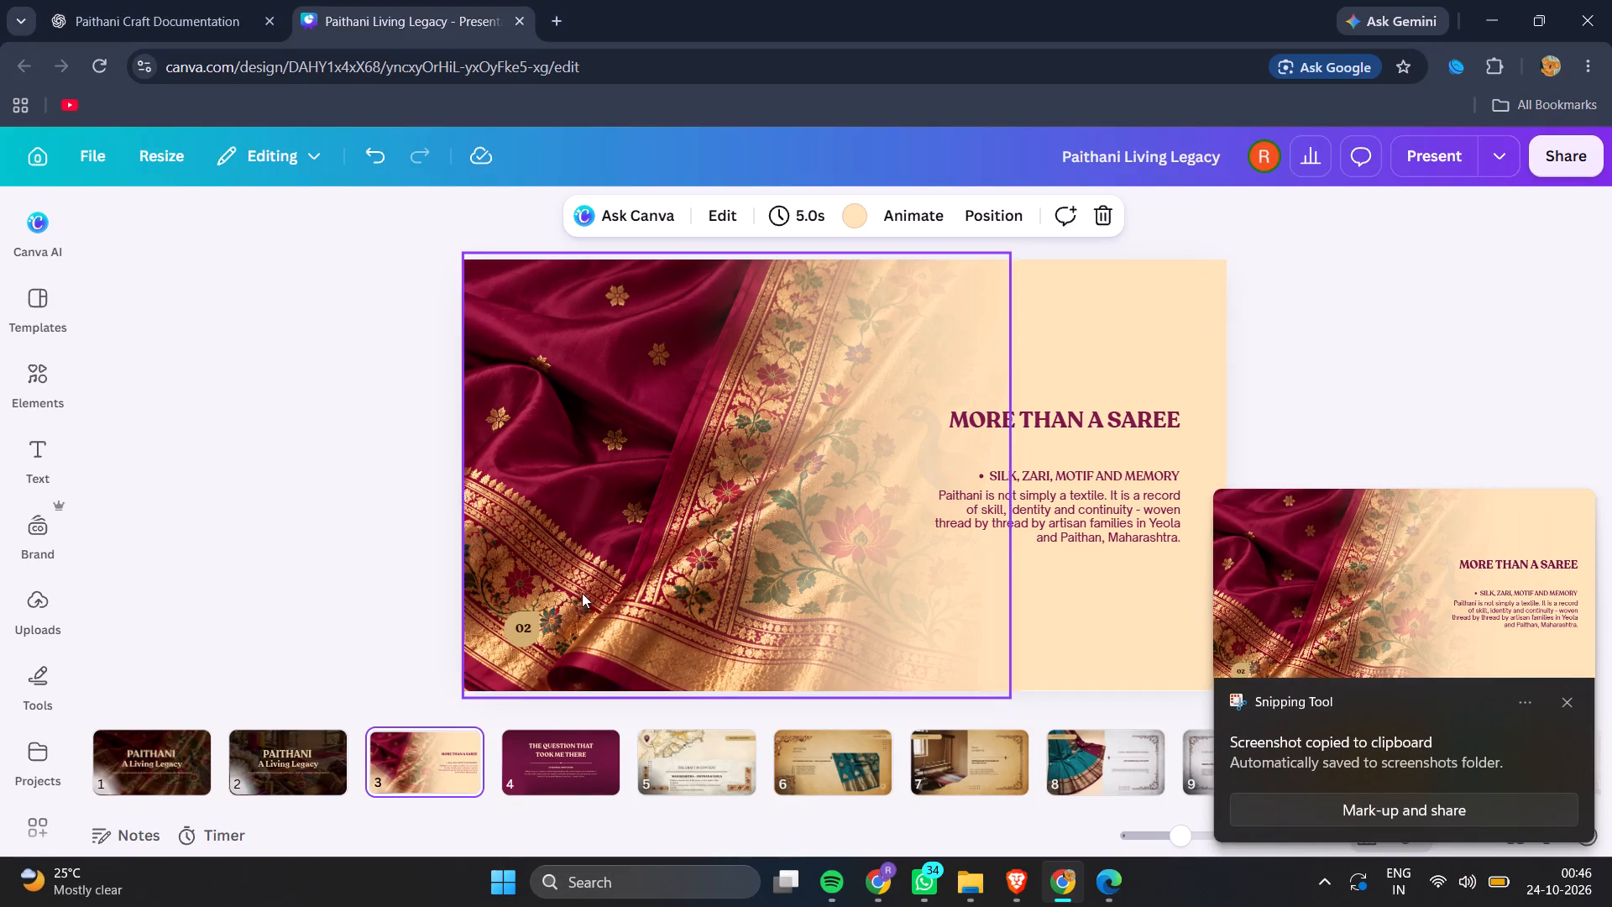
# Recolour the shape behind the 02 page number on slide 3 with the cream sampled from the slide's background.
pyautogui.click(513, 639)
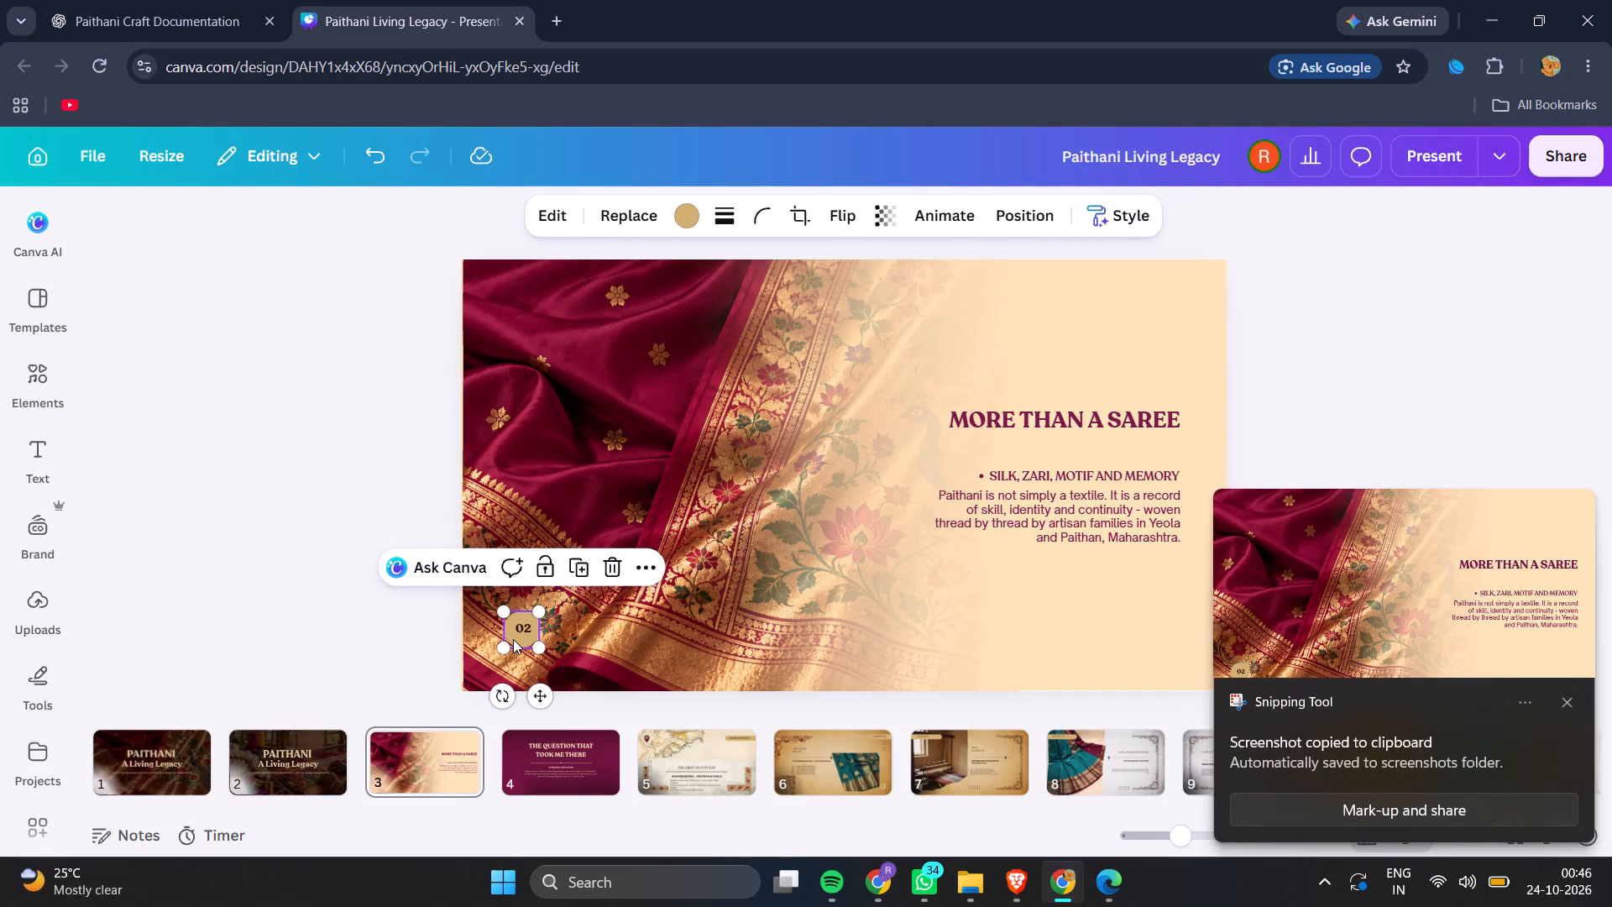
pyautogui.click(685, 204)
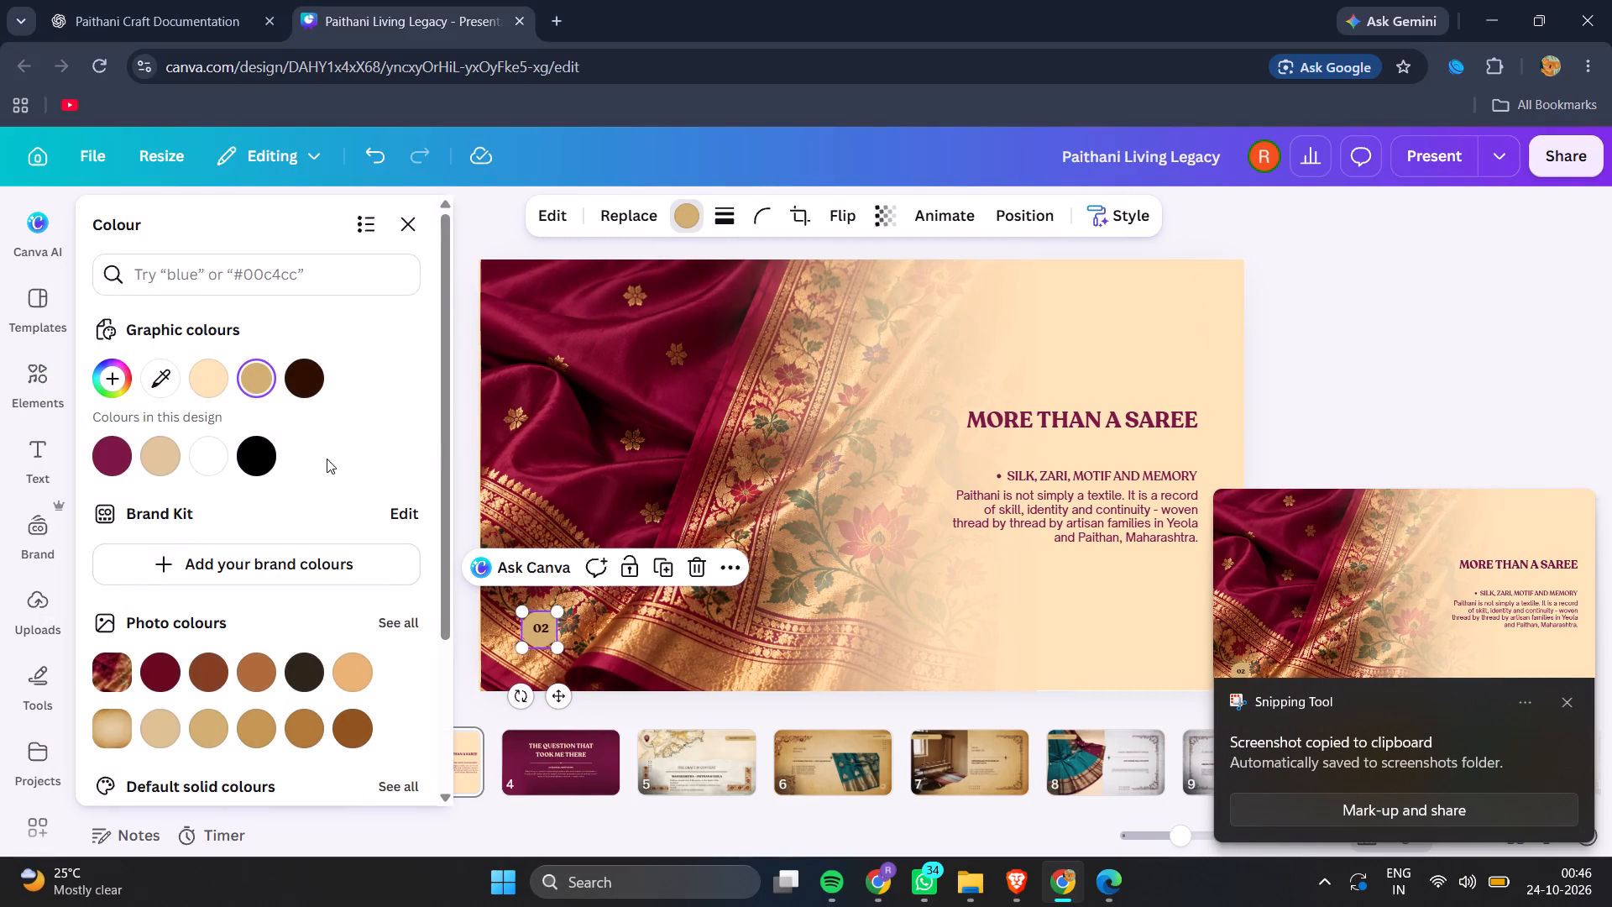
pyautogui.click(163, 393)
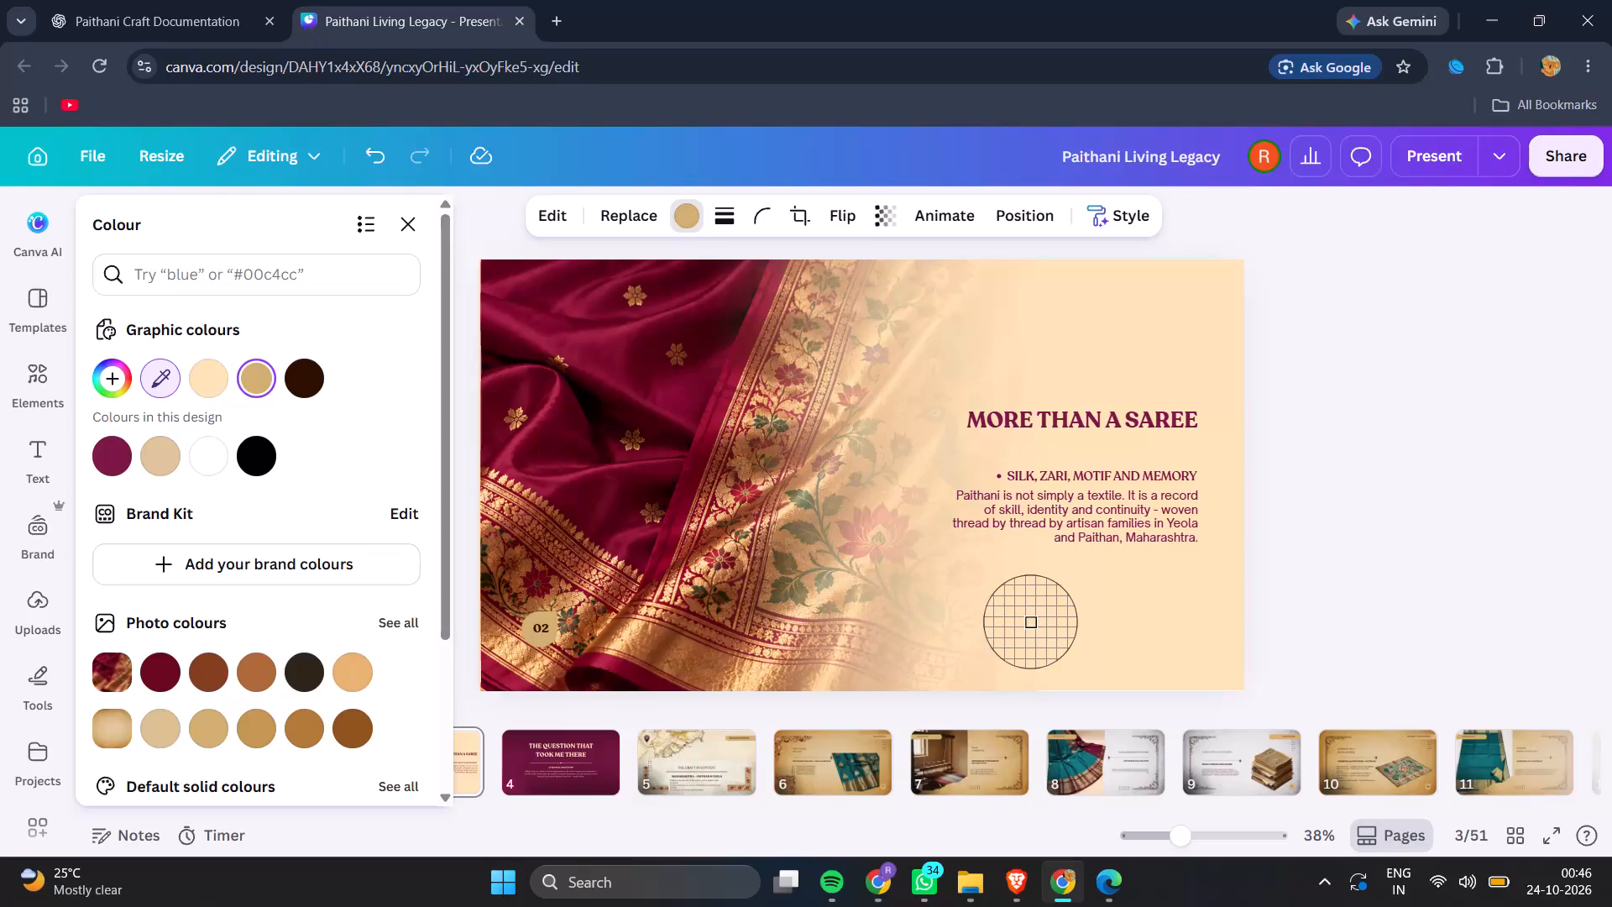
pyautogui.click(1031, 621)
pyautogui.click(1514, 443)
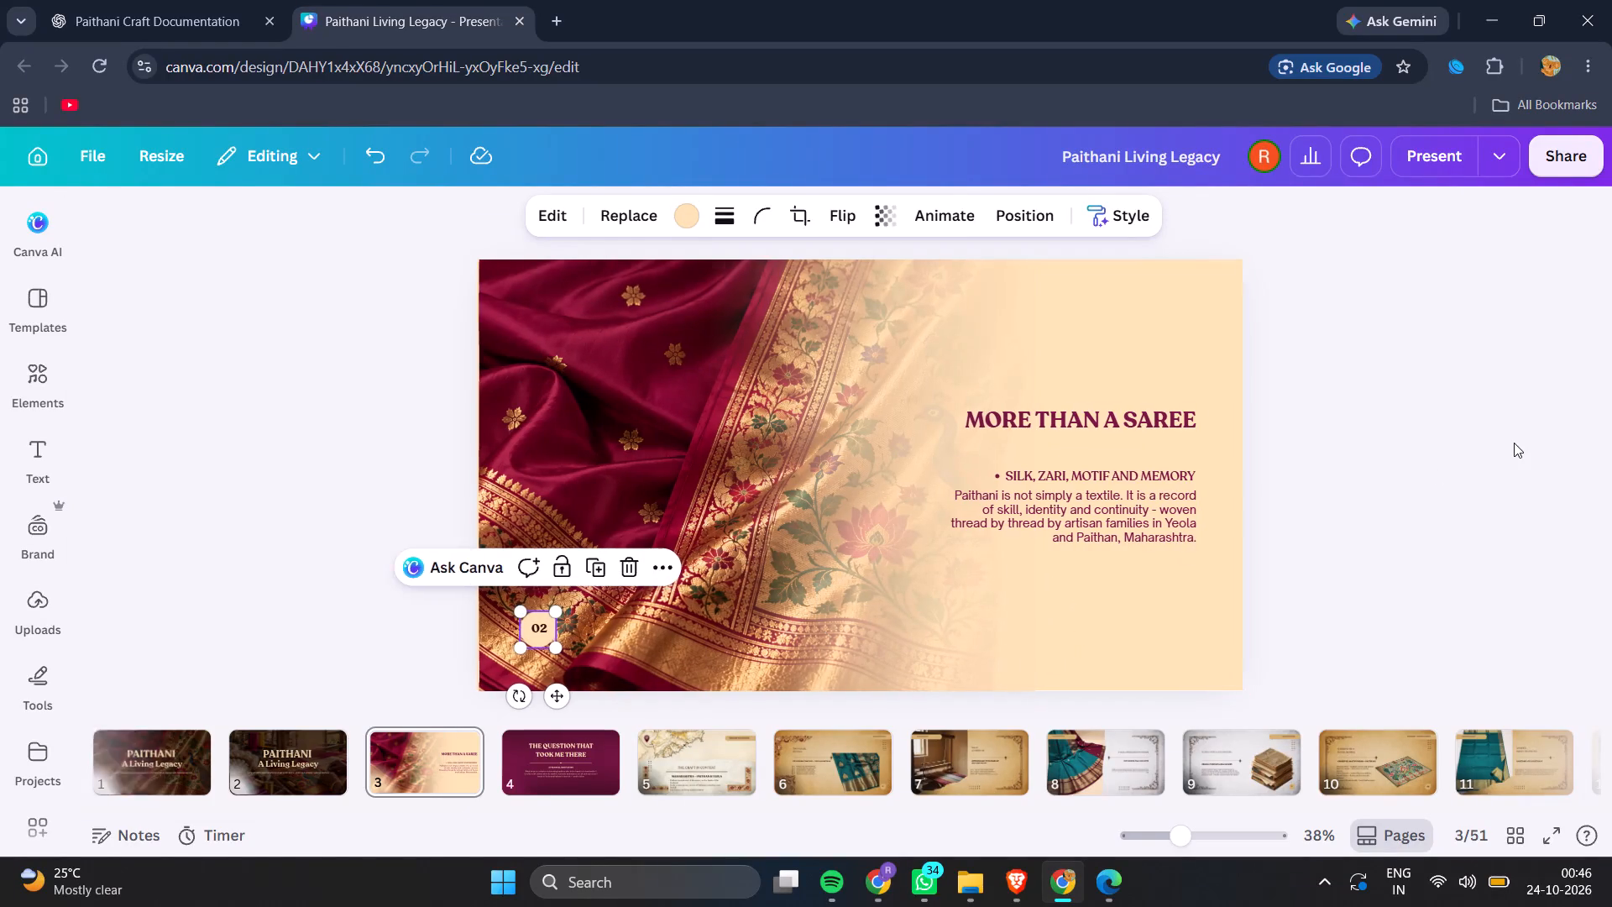
pyautogui.click(1514, 443)
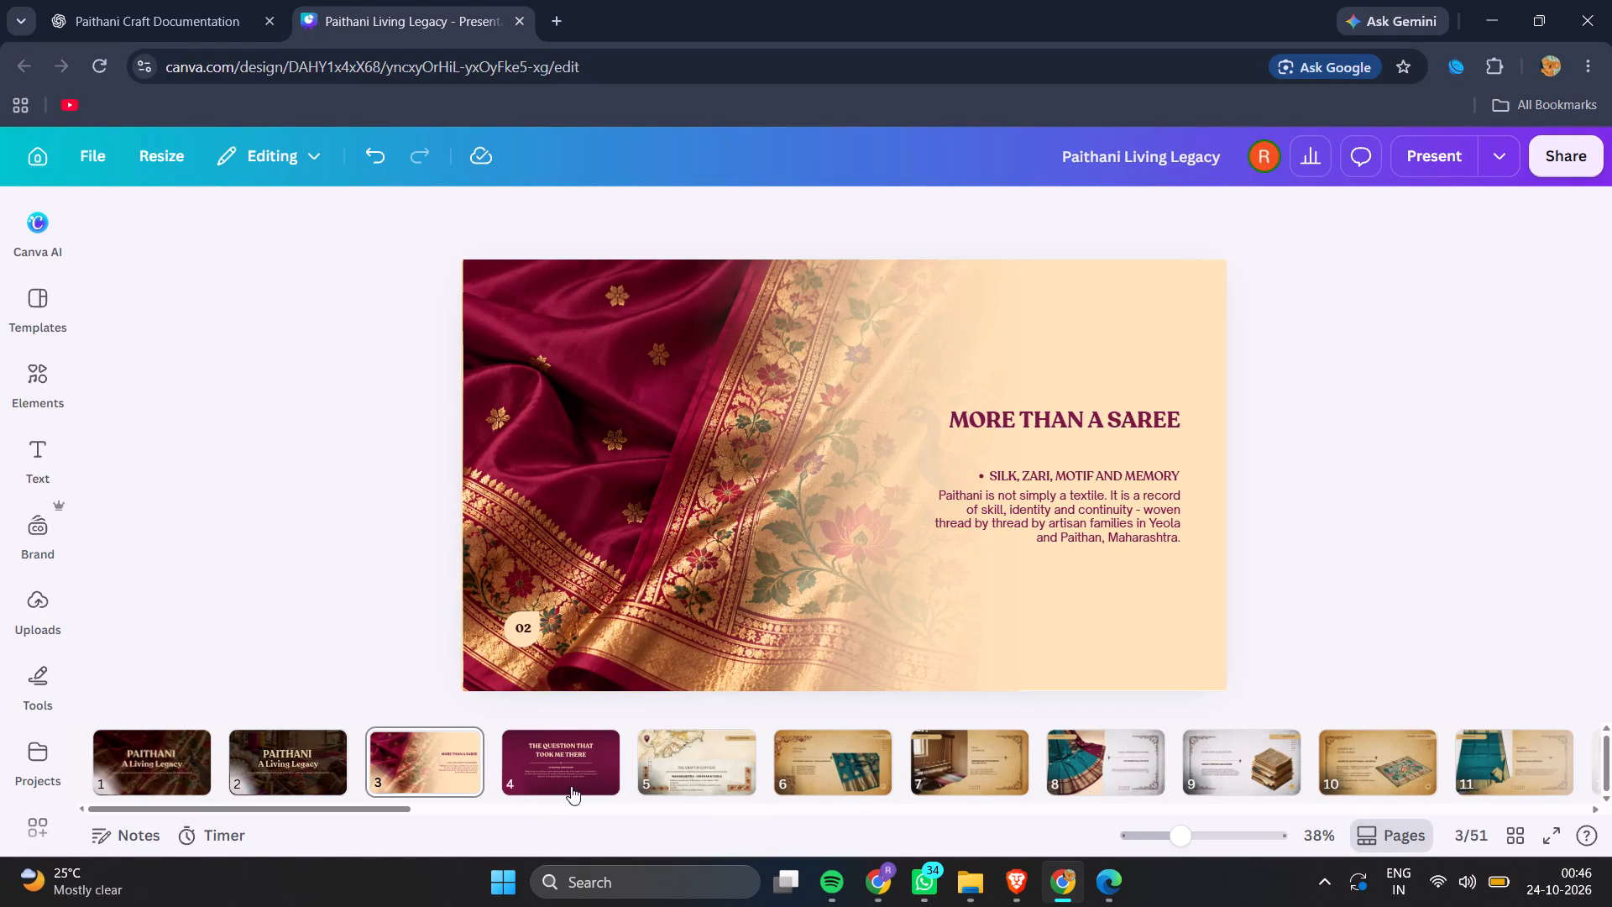
# Capture a screenshot of slide 4, "The Question That Took Me There", covering nearly the whole slide area.
pyautogui.click(552, 779)
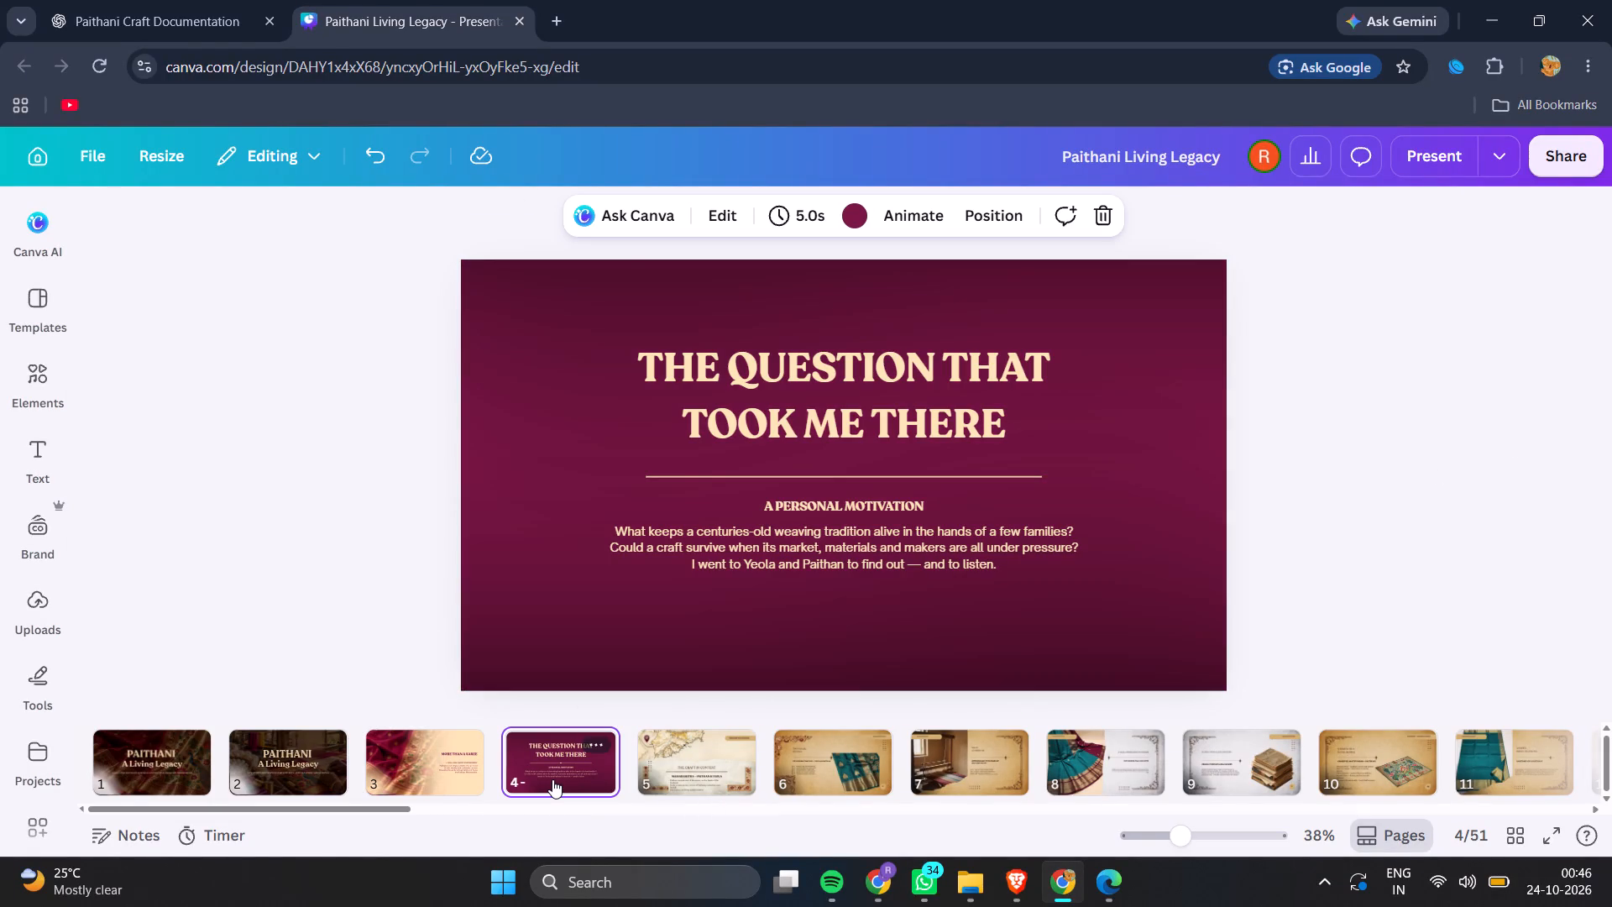
pyautogui.press('Print')
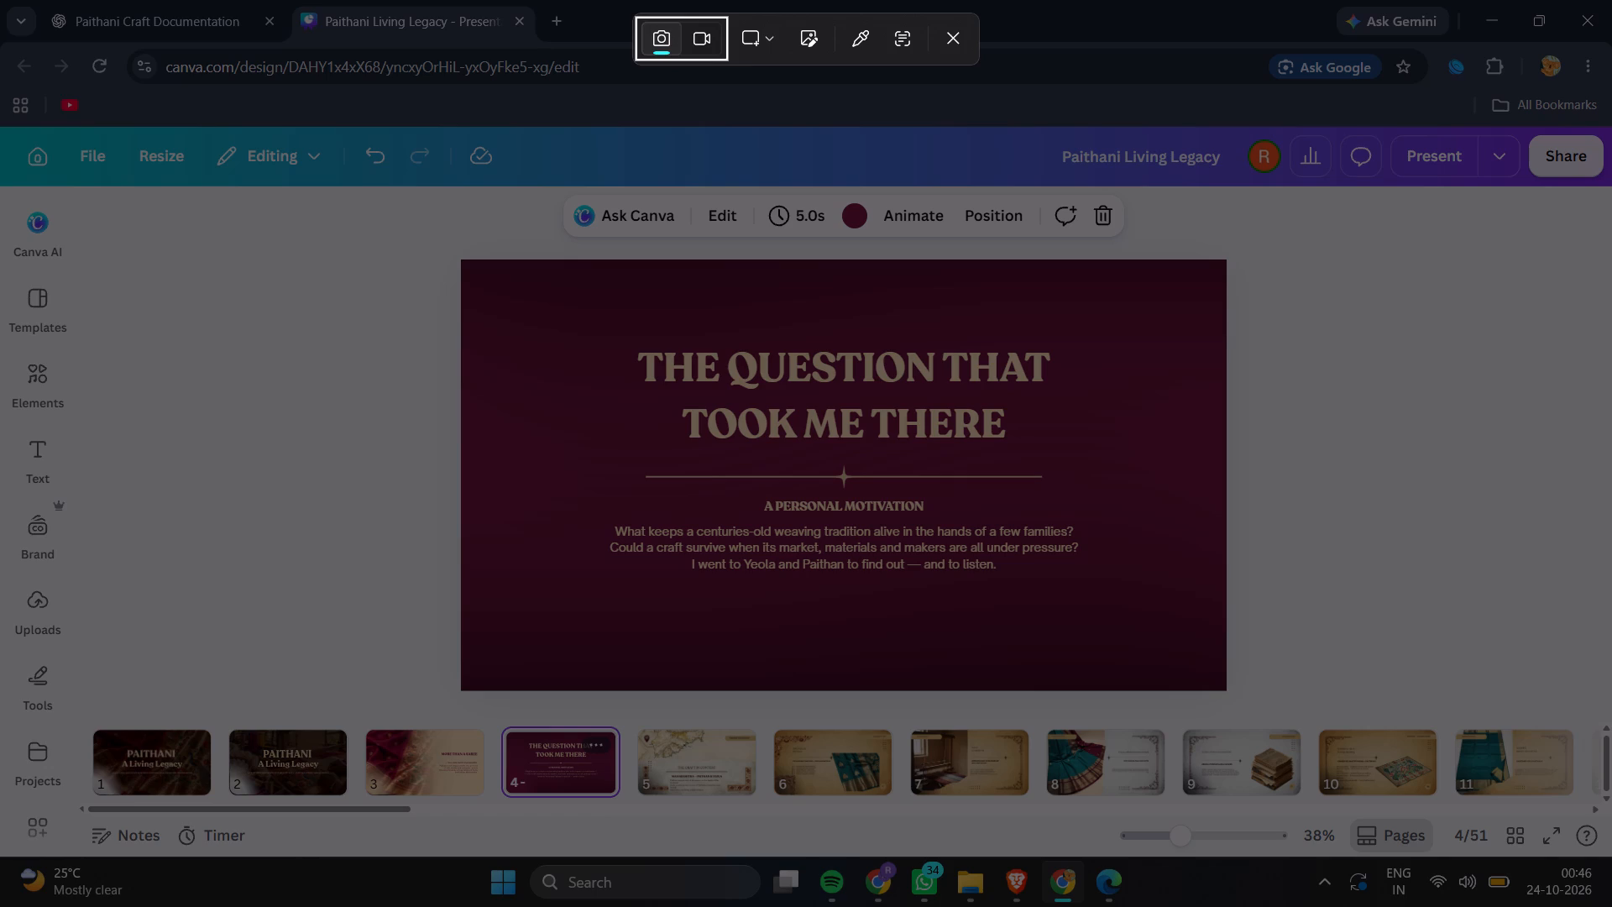
pyautogui.moveTo(469, 270); pyautogui.dragTo(531, 324)
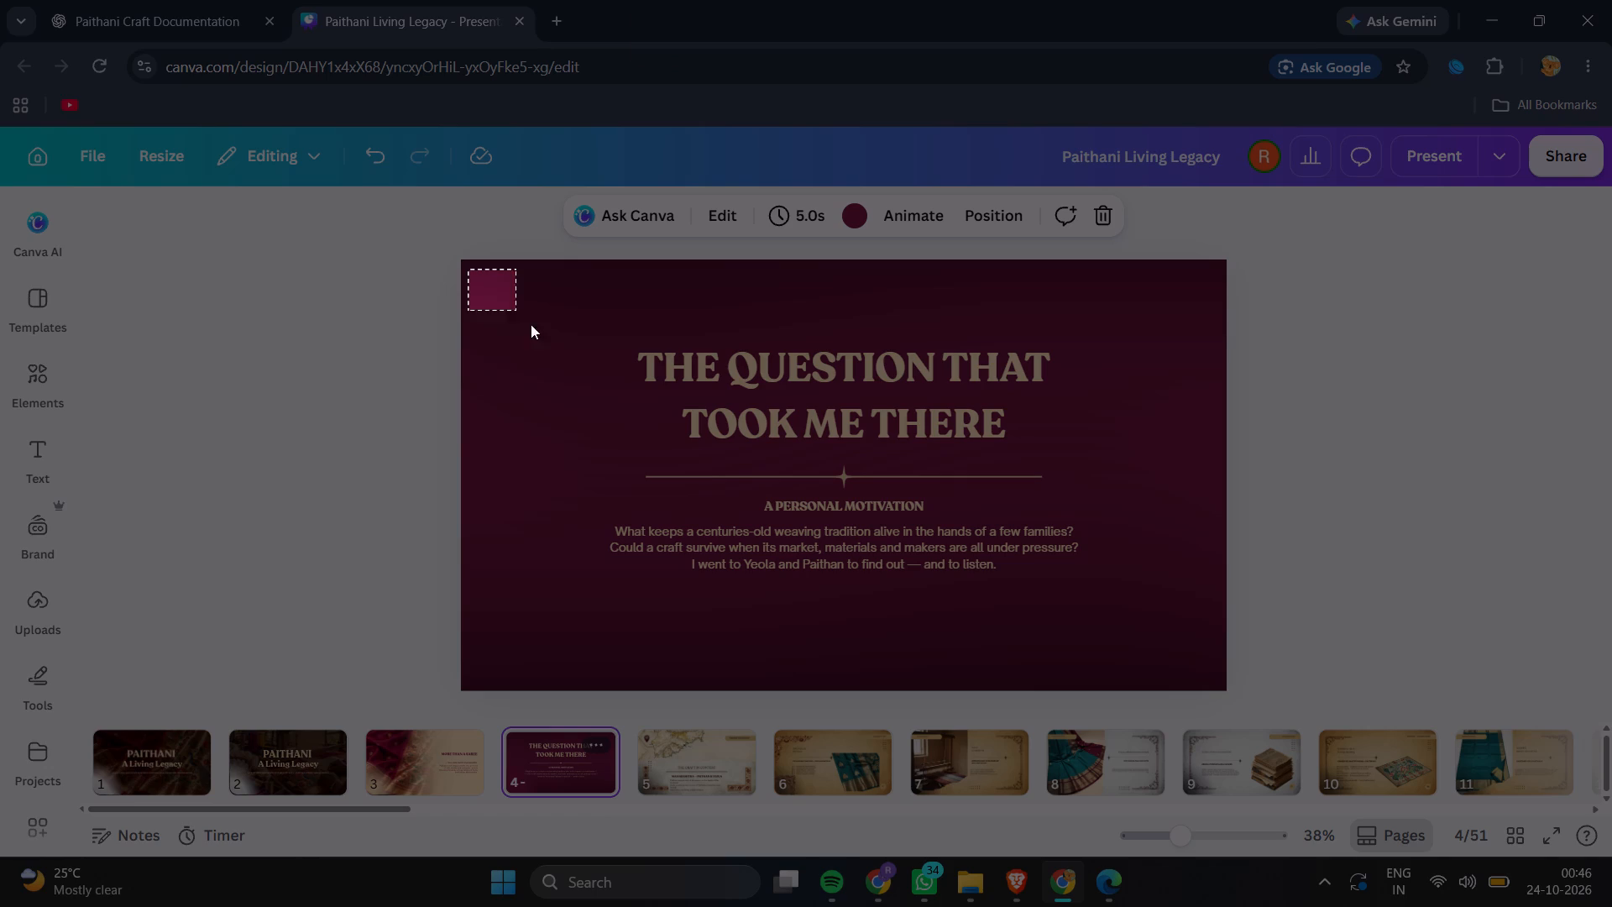
pyautogui.moveTo(531, 324); pyautogui.dragTo(1255, 654)
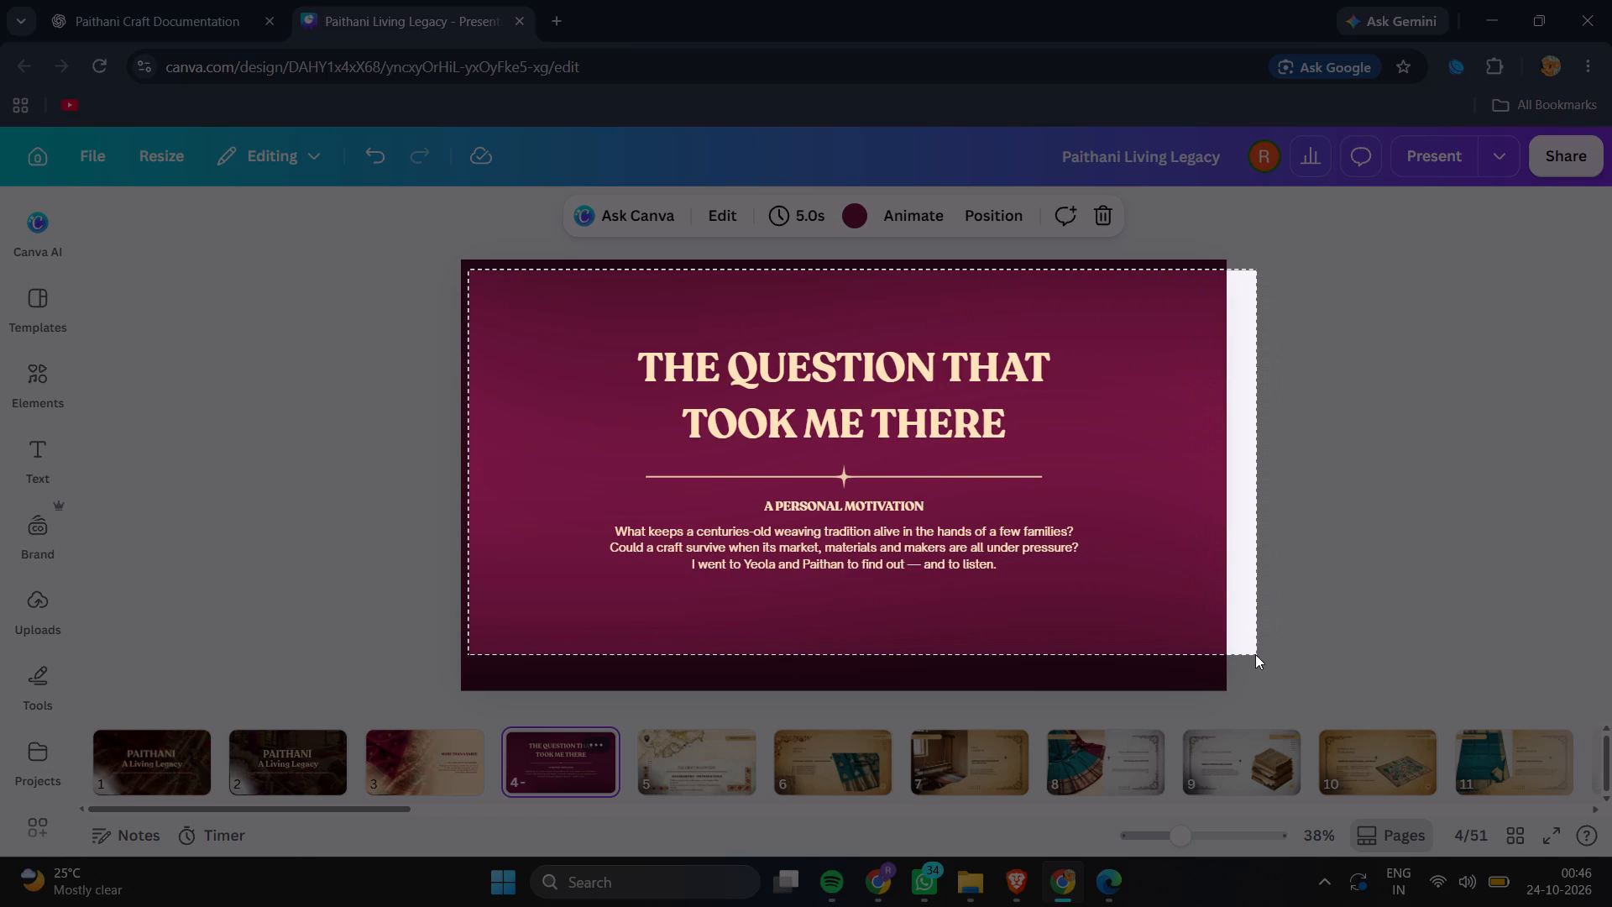
pyautogui.moveTo(1255, 654); pyautogui.dragTo(1227, 682)
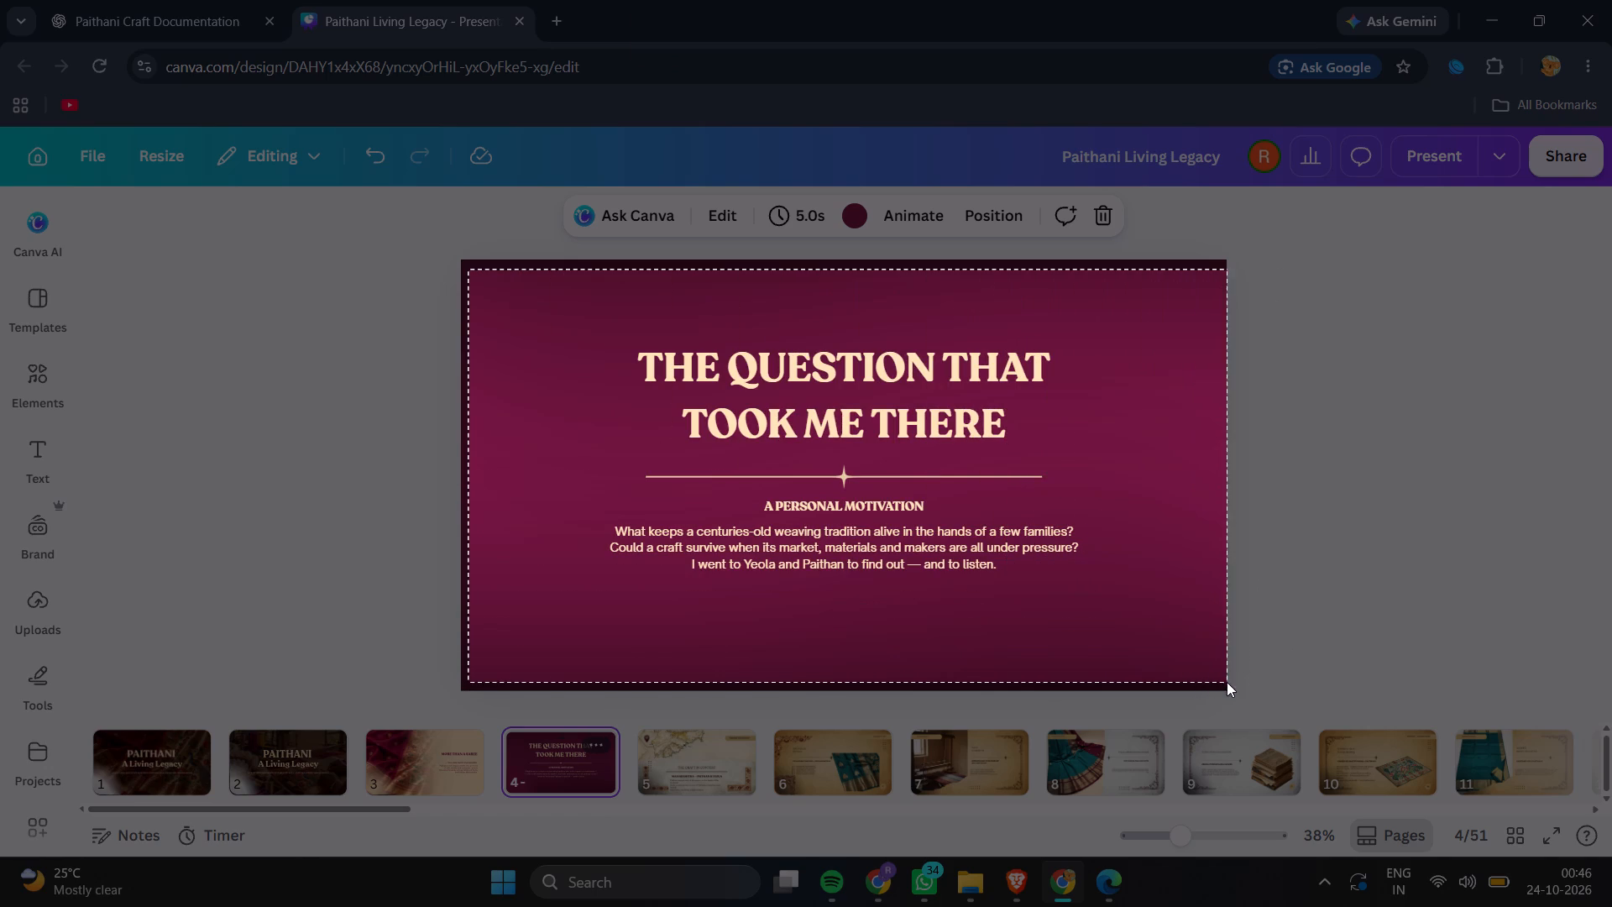
pyautogui.moveTo(1227, 682); pyautogui.dragTo(1223, 685)
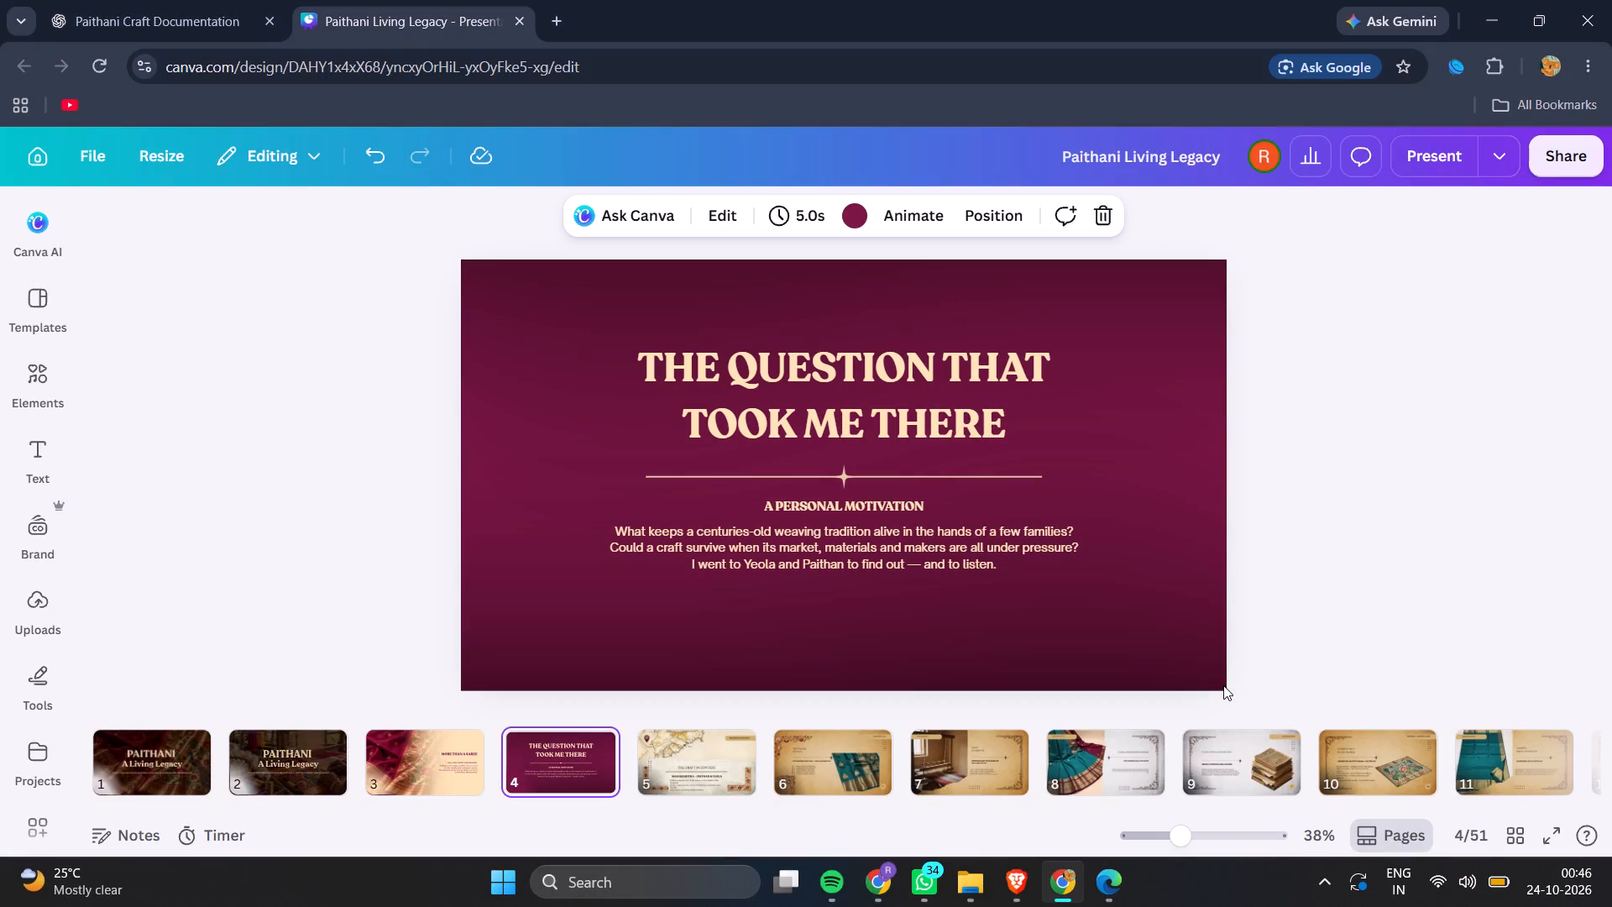
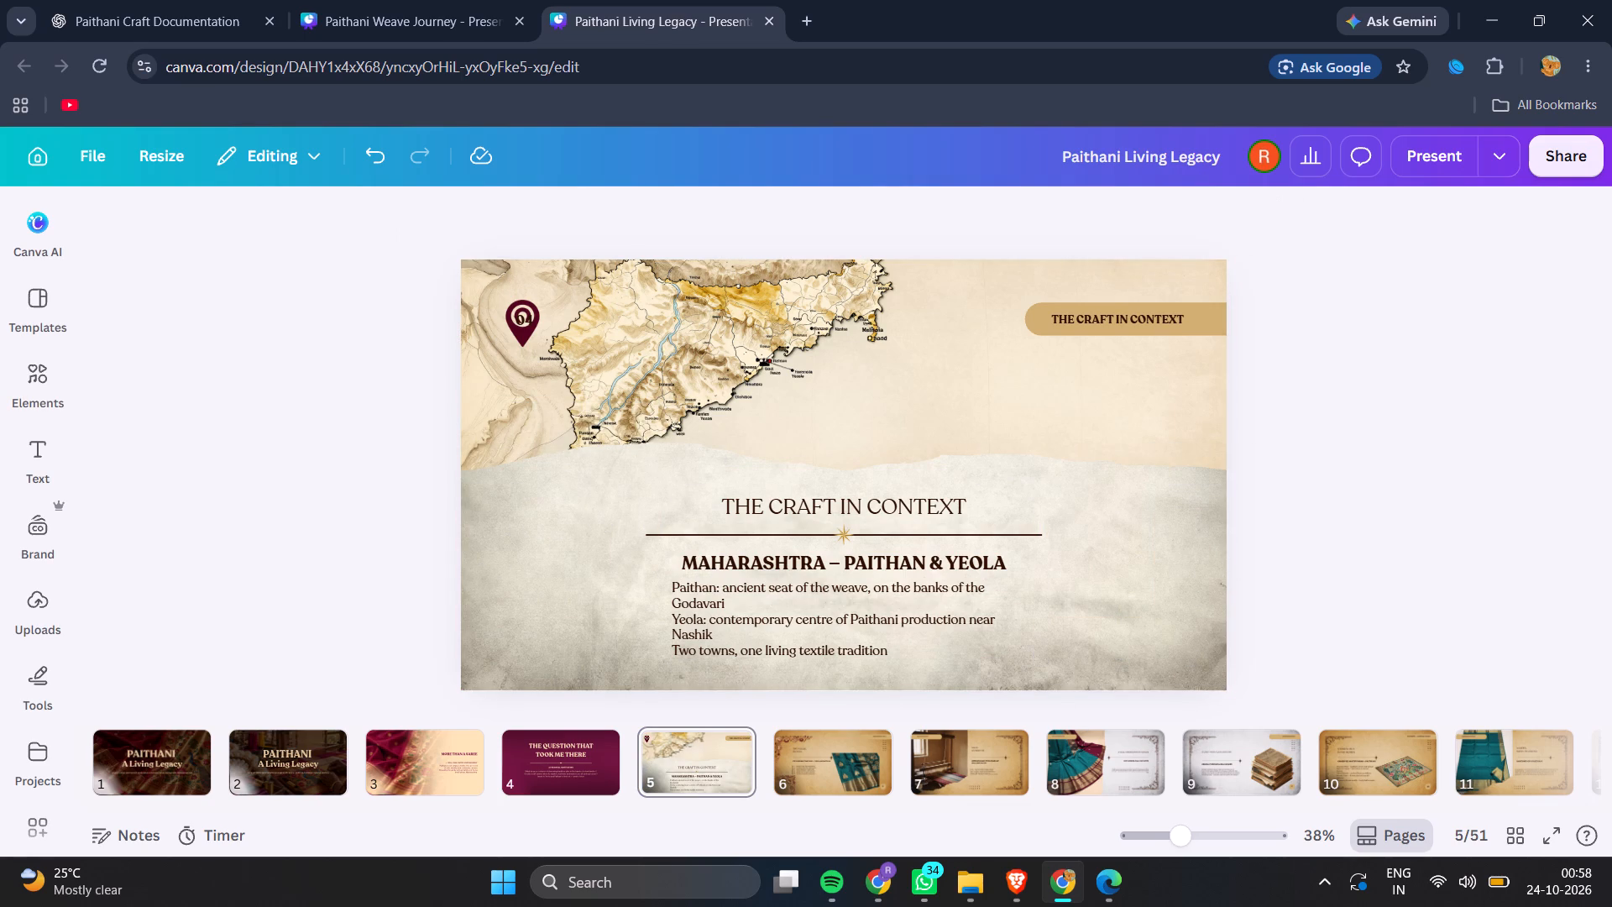
# Delete the decorative corner ornaments and the dot grid from page 6, "Two Places, Six Days".
pyautogui.click(869, 752)
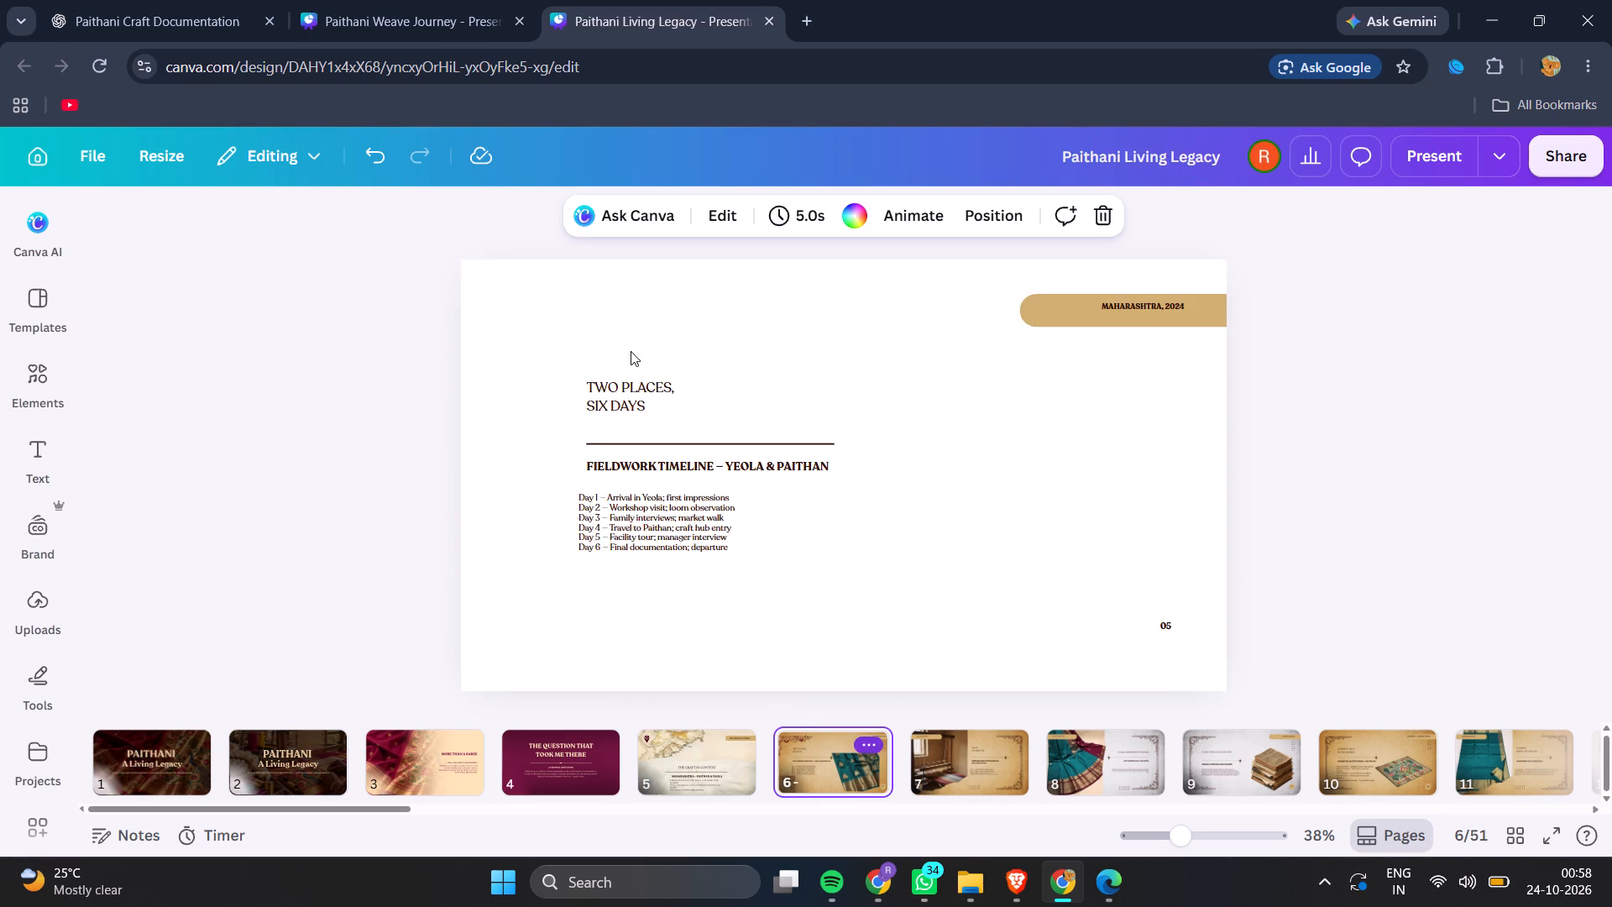
pyautogui.click(563, 322)
pyautogui.press('BackSpace')
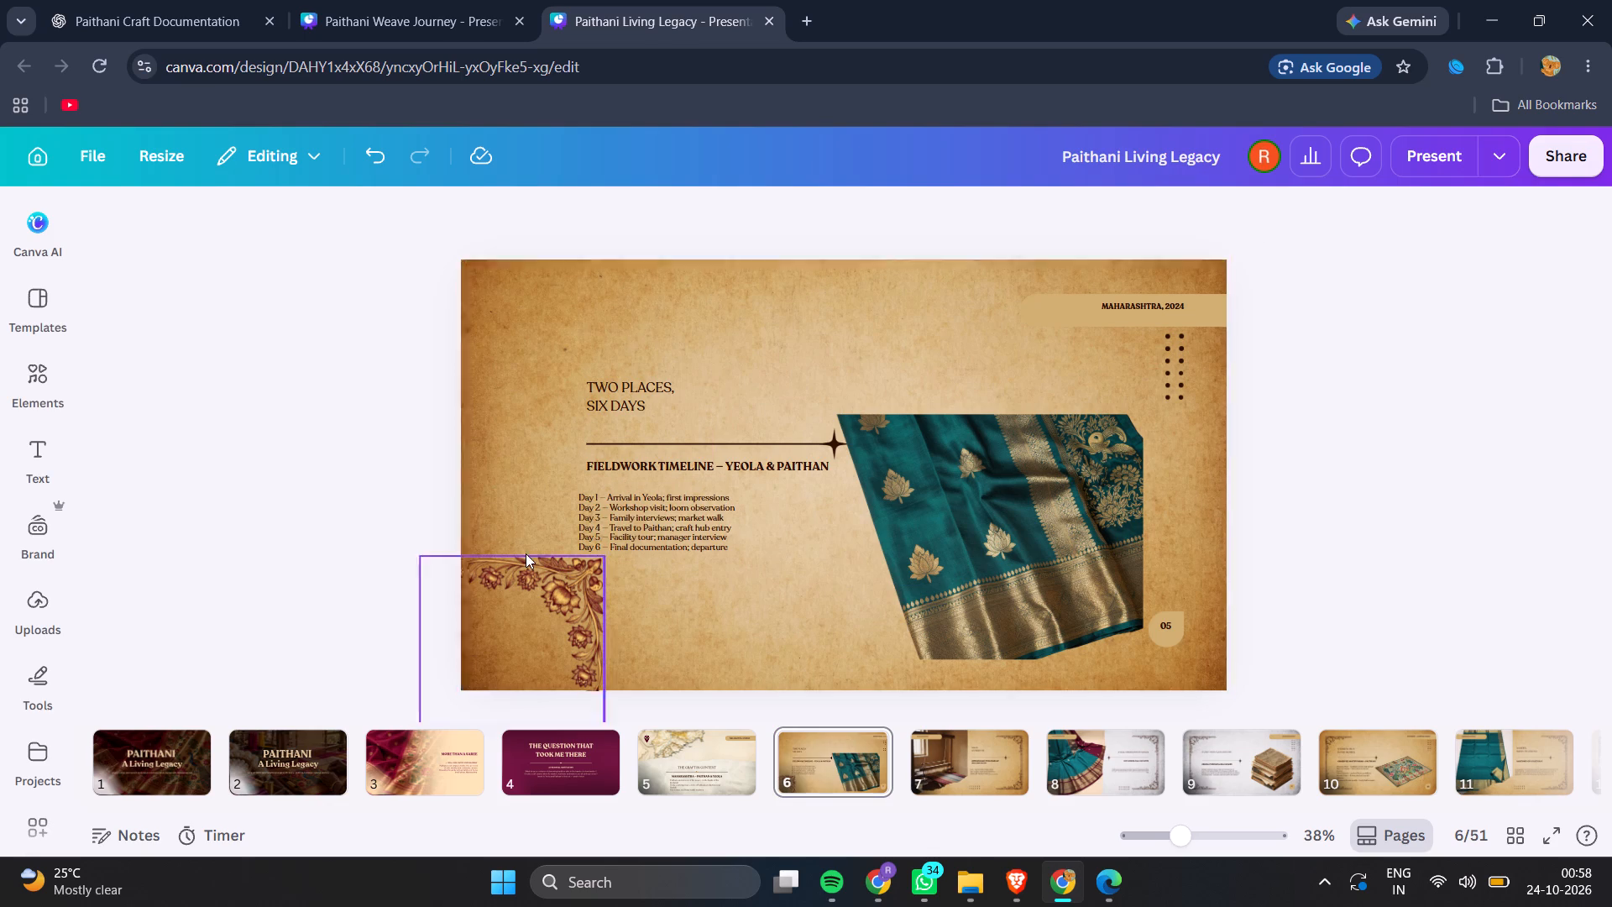
pyautogui.click(591, 572)
pyautogui.press('BackSpace')
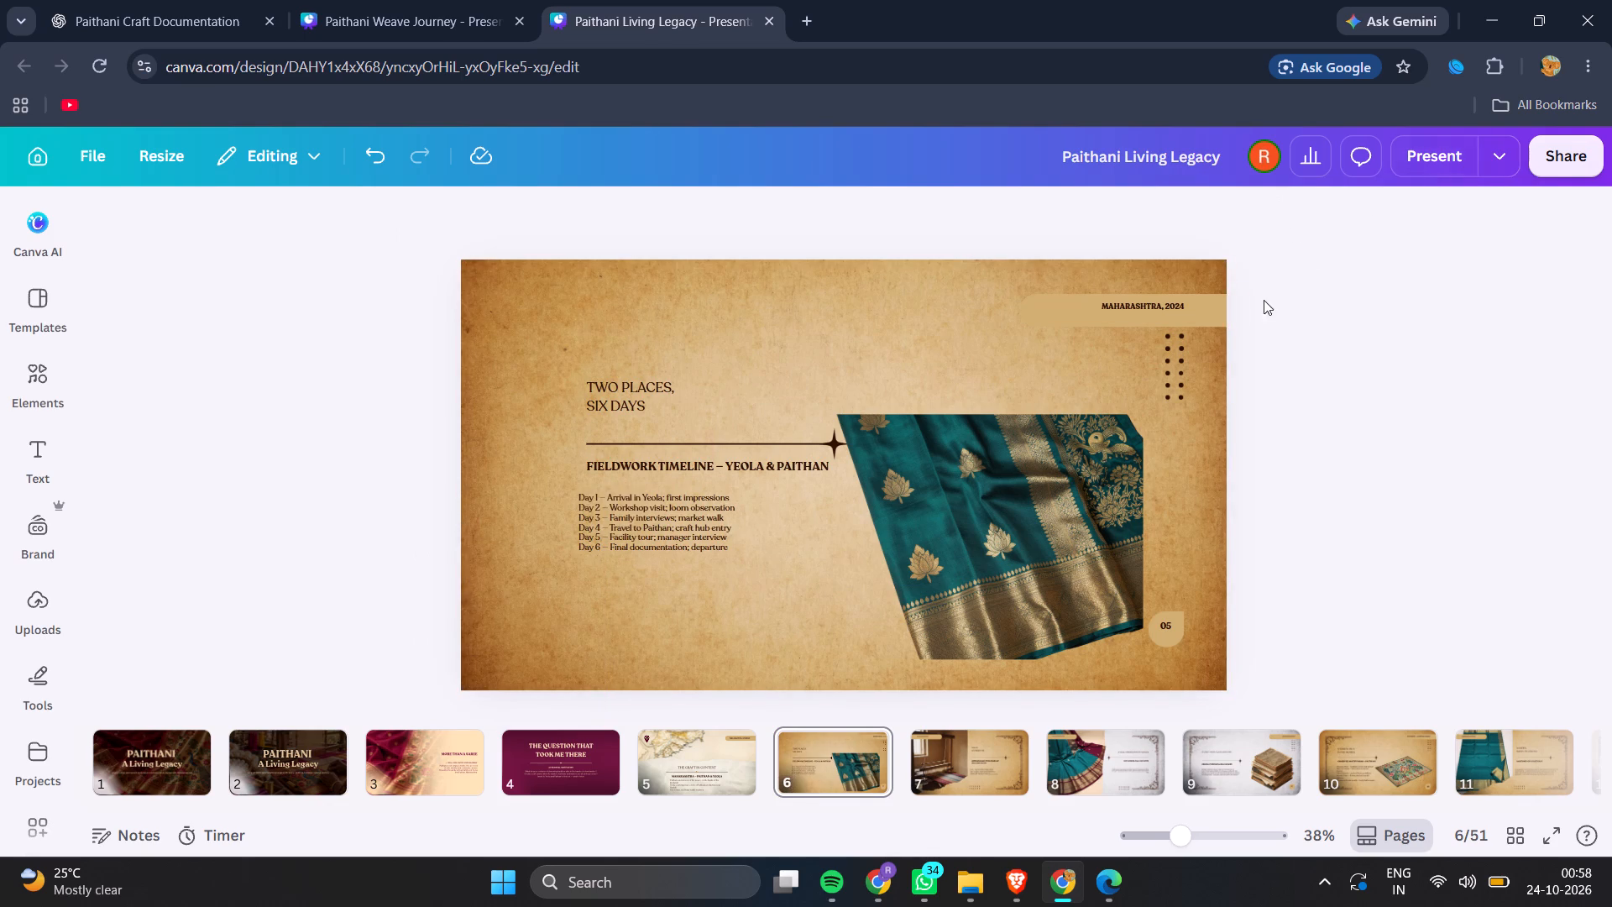
pyautogui.click(1178, 381)
pyautogui.press('BackSpace')
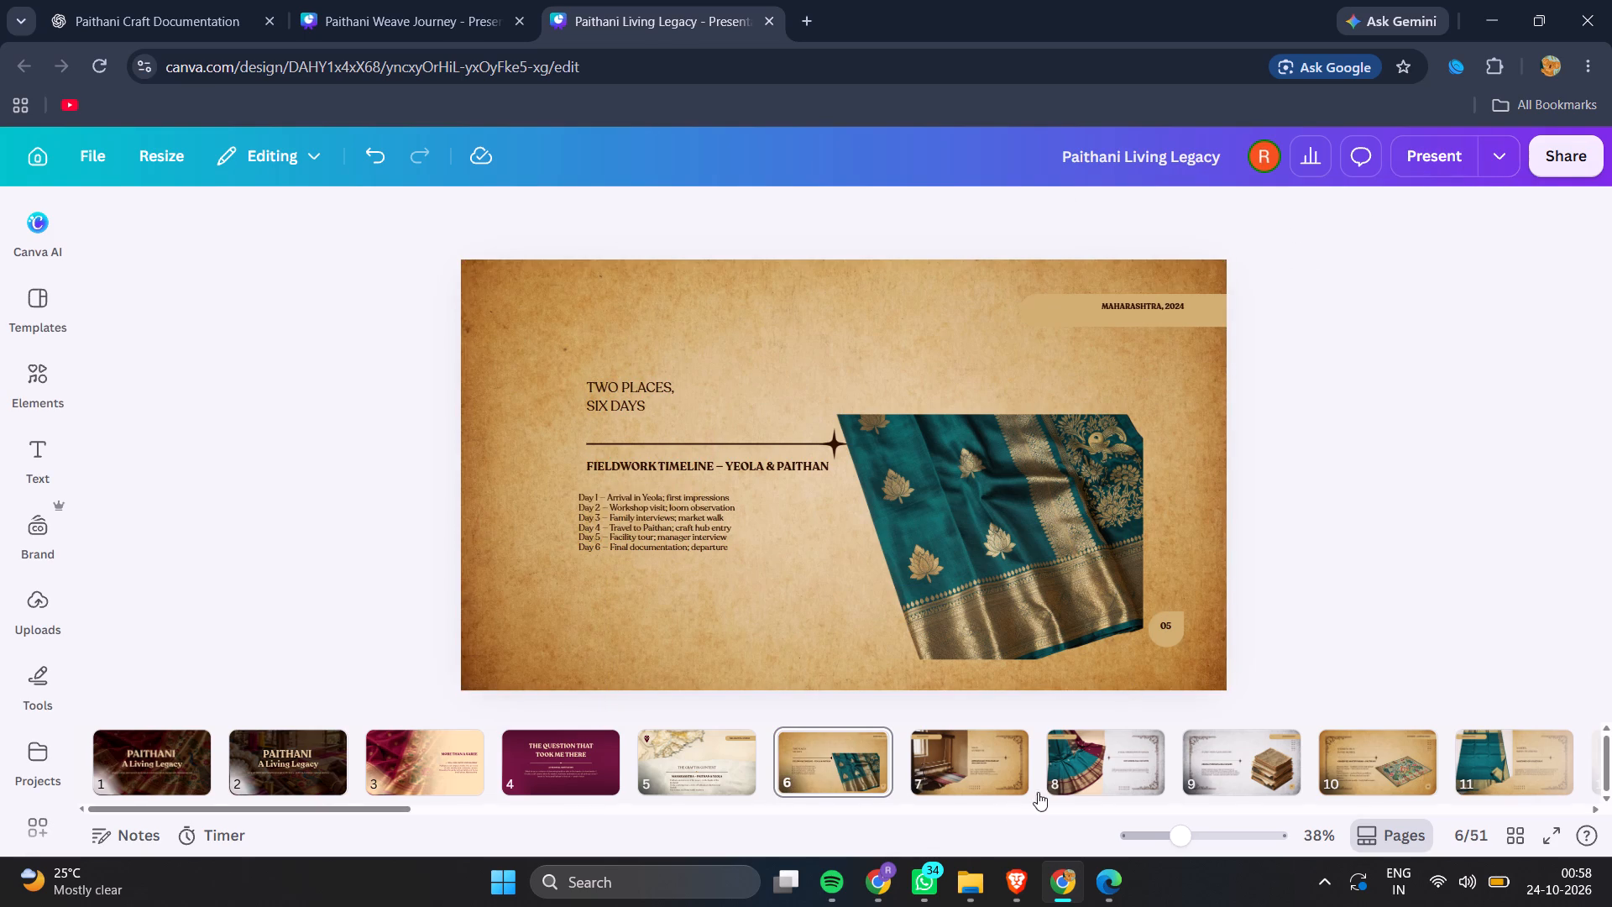
# Replace page 5's textured paper background with the light peach background colour and apply that change to all pages.
pyautogui.click(683, 763)
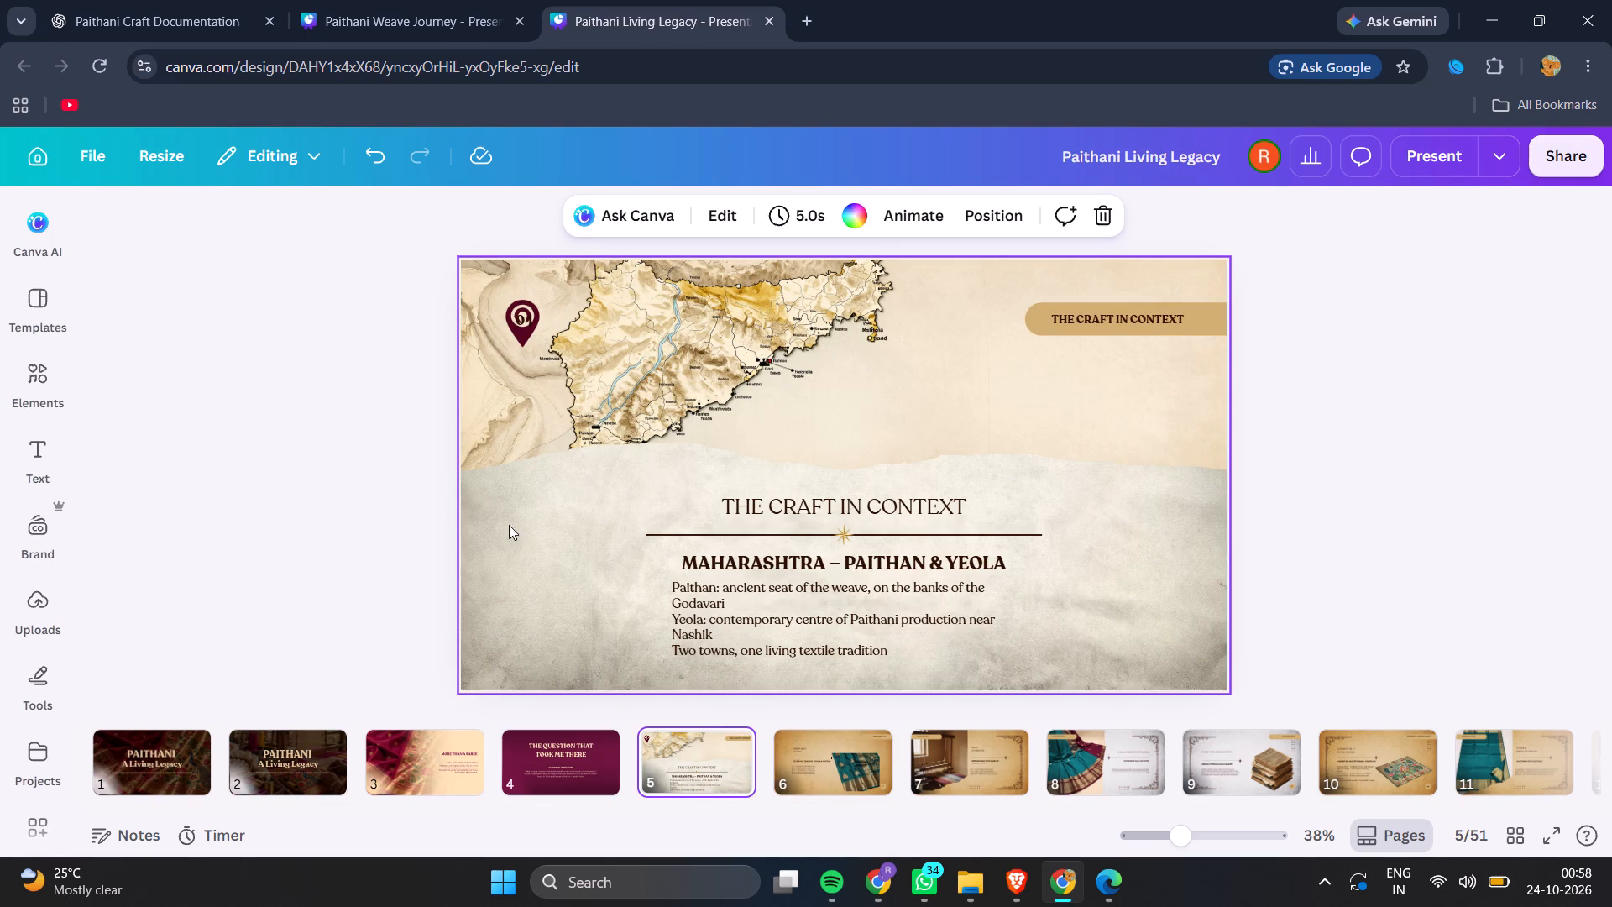
pyautogui.click(530, 553)
pyautogui.click(898, 222)
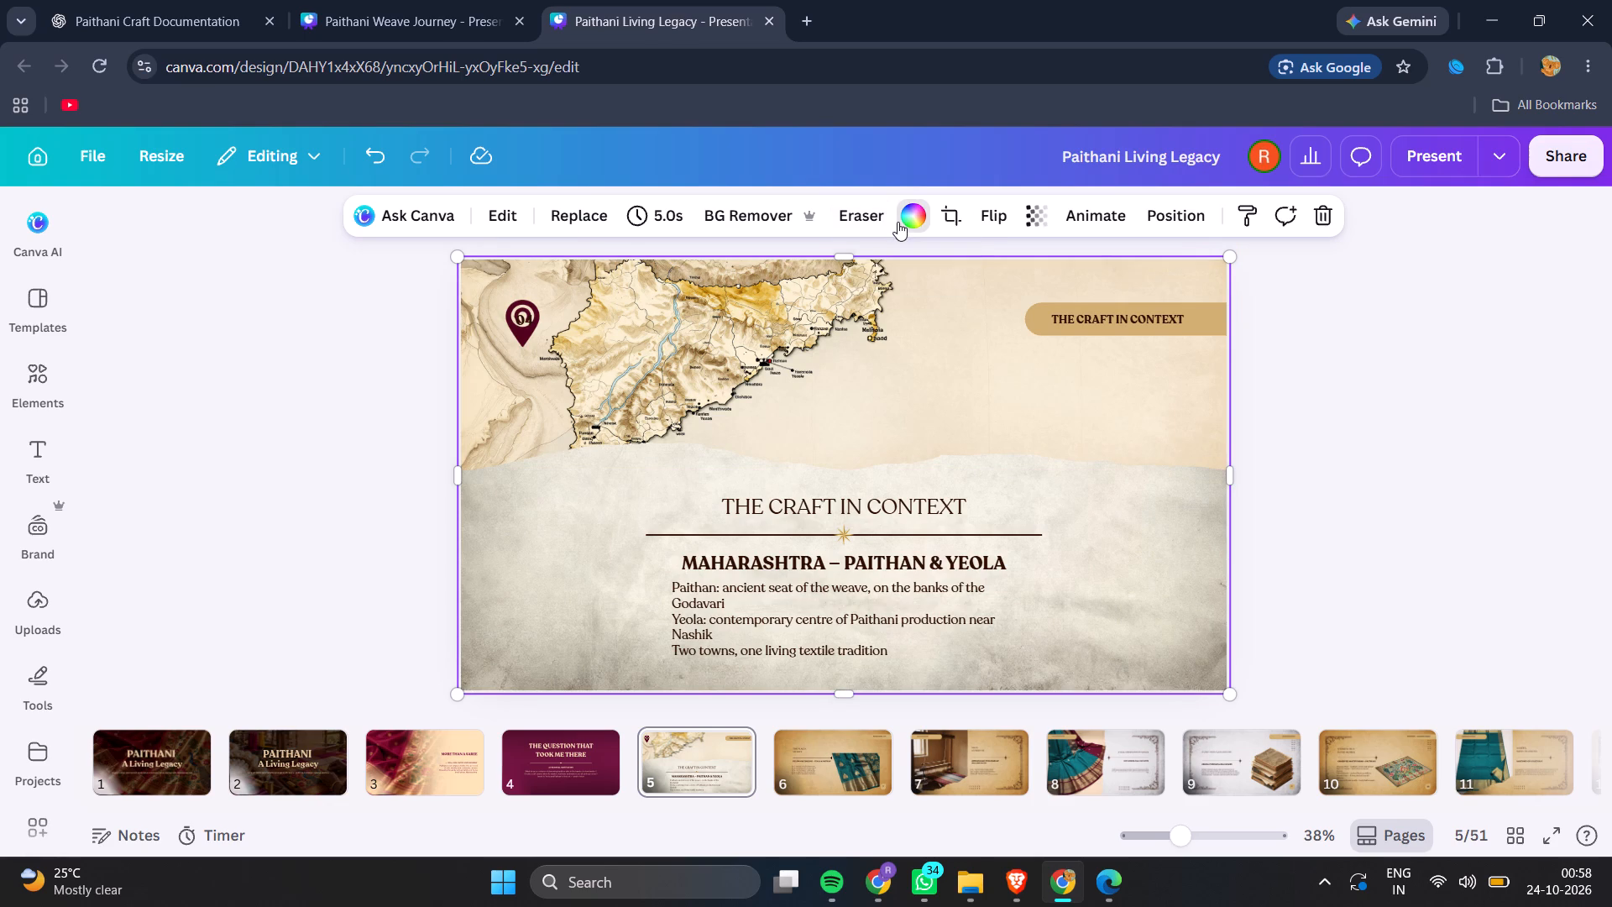
pyautogui.click(263, 437)
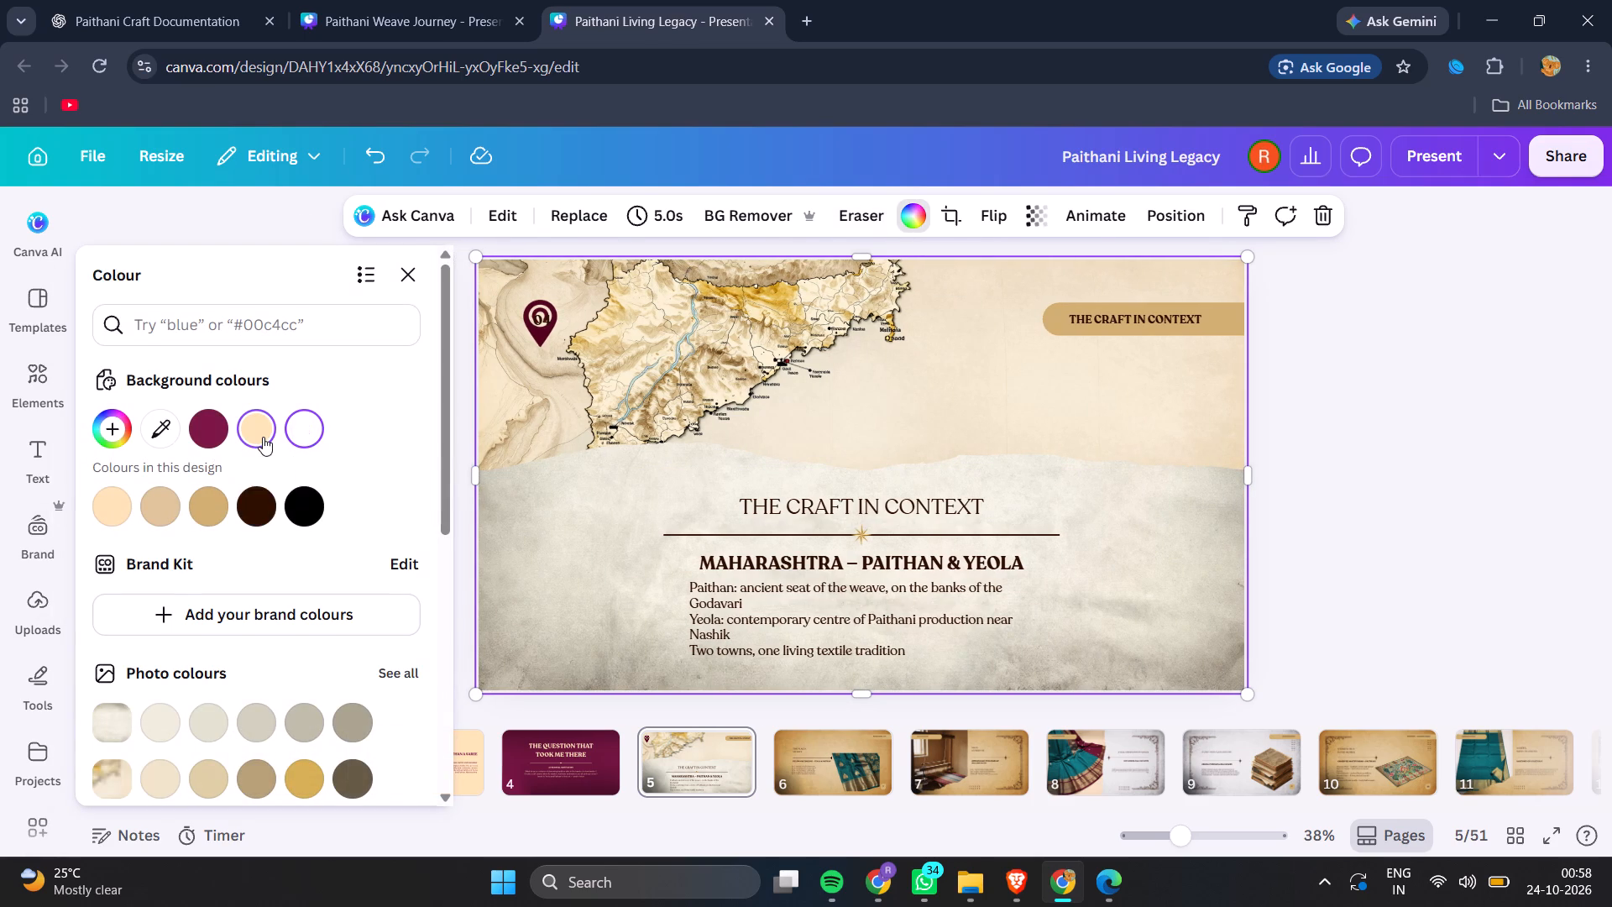
pyautogui.click(311, 782)
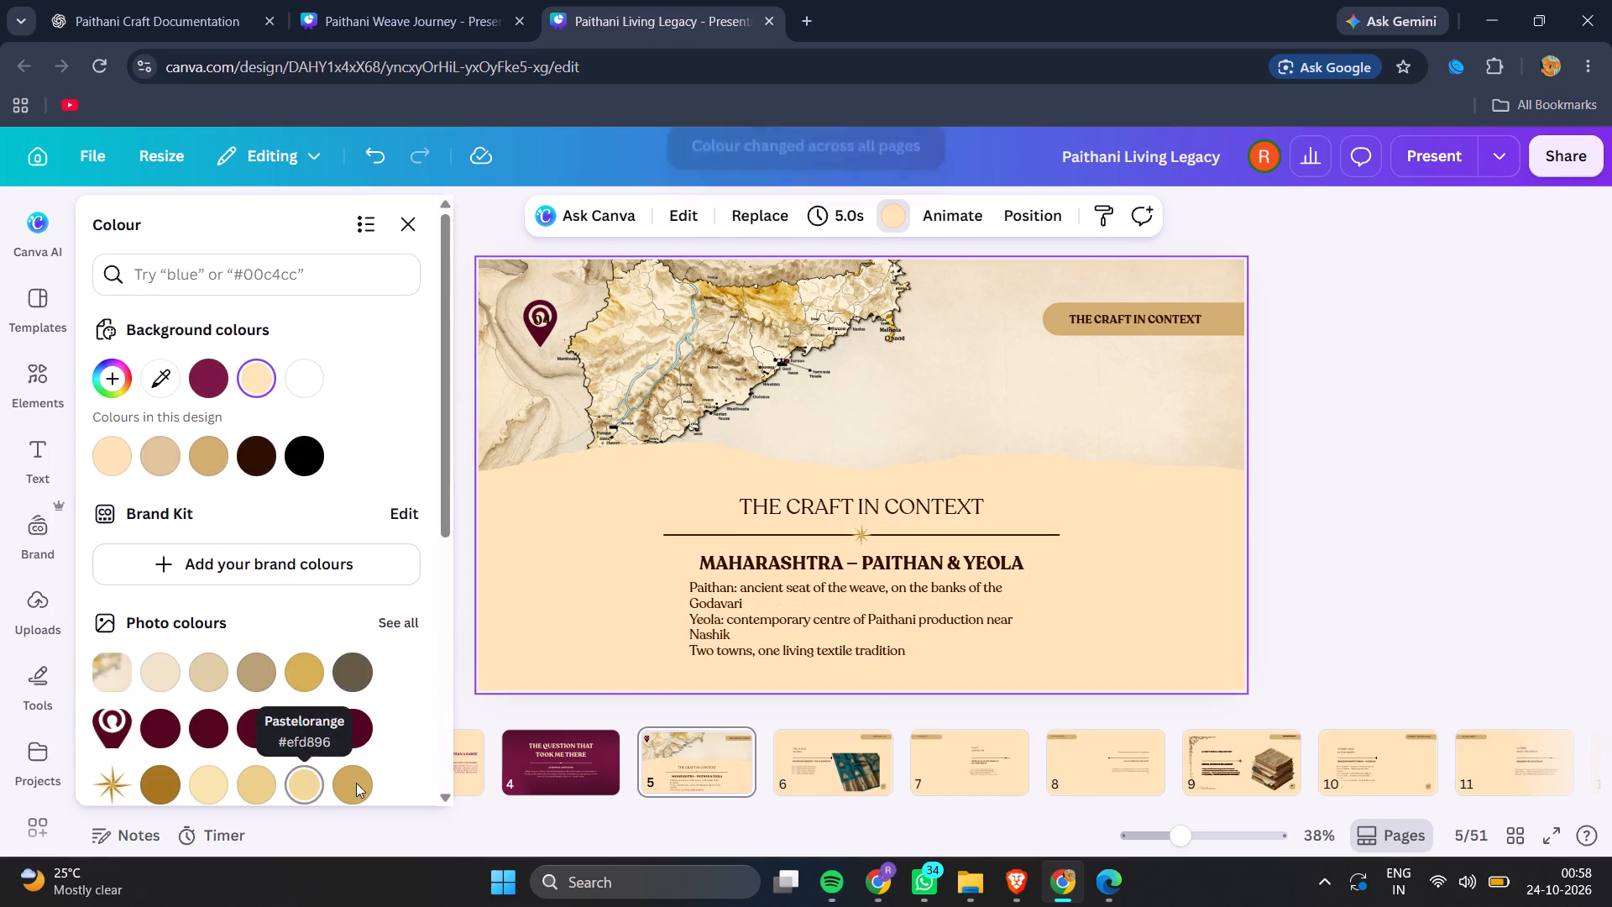
pyautogui.click(1417, 451)
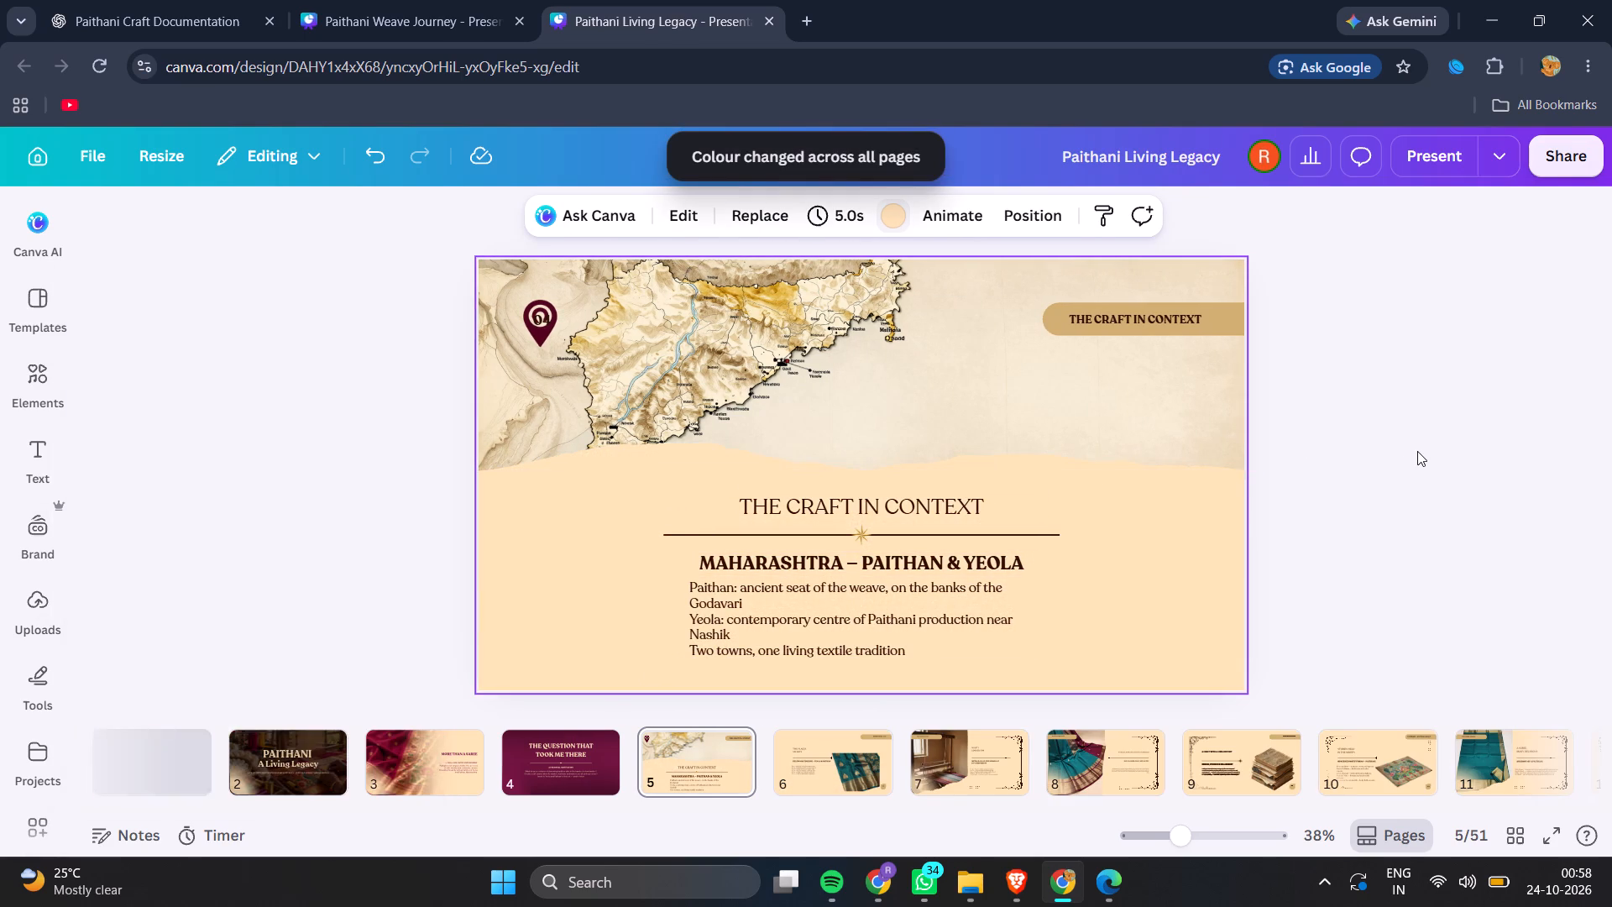
# Delete the upper and lower scrollwork corner ornaments from page 7, "What I Looked For".
pyautogui.click(791, 779)
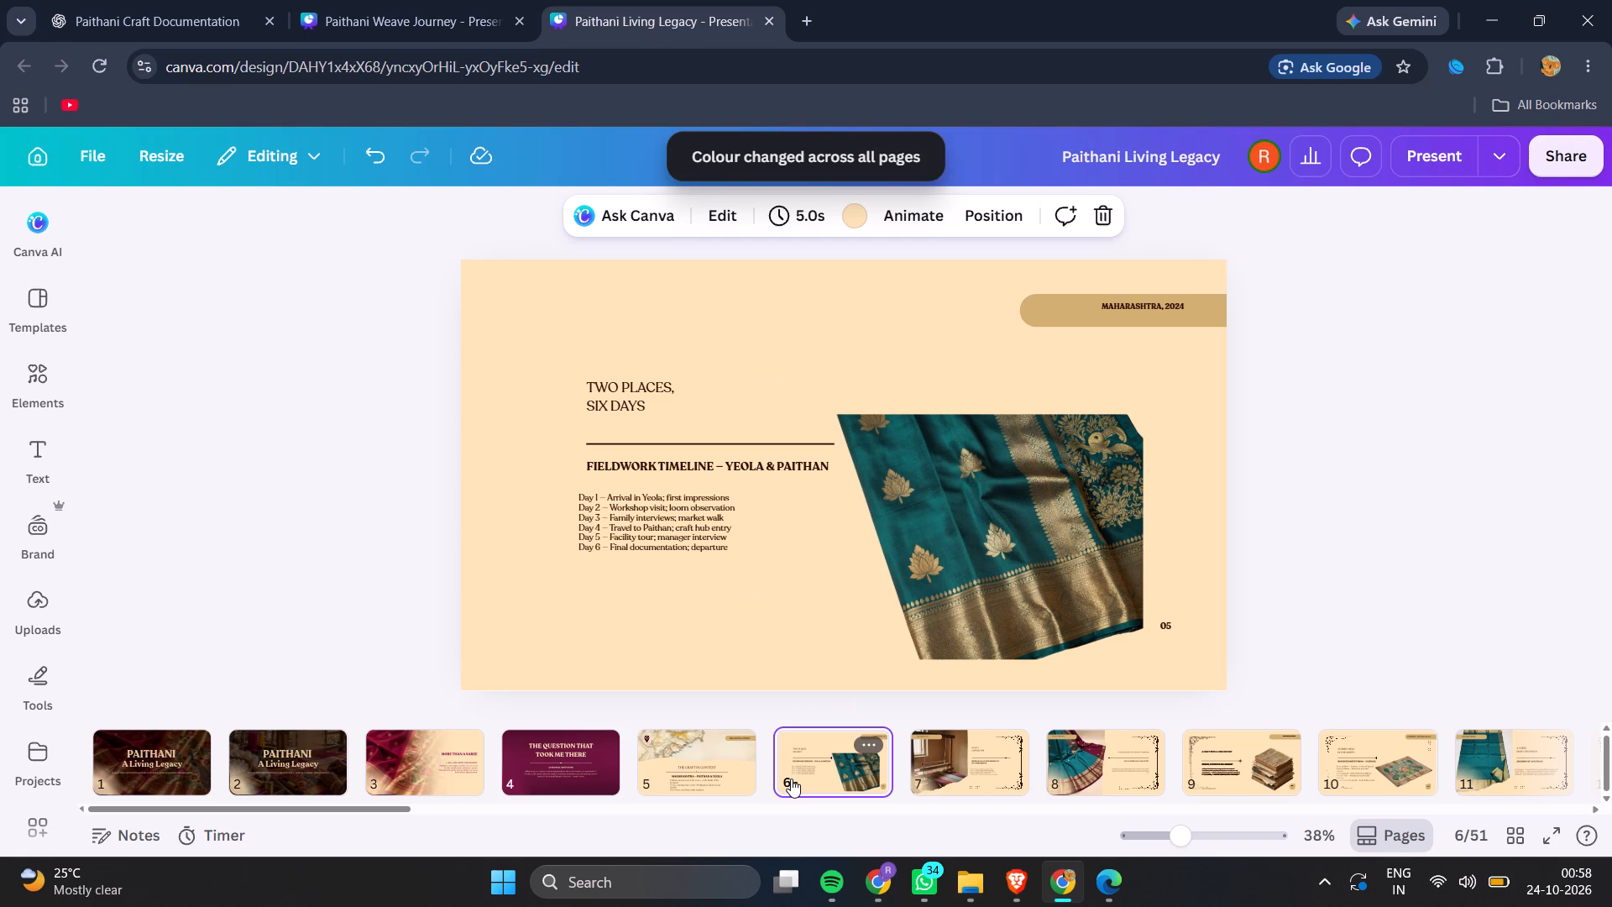
pyautogui.hscroll(-1, 978, 787)
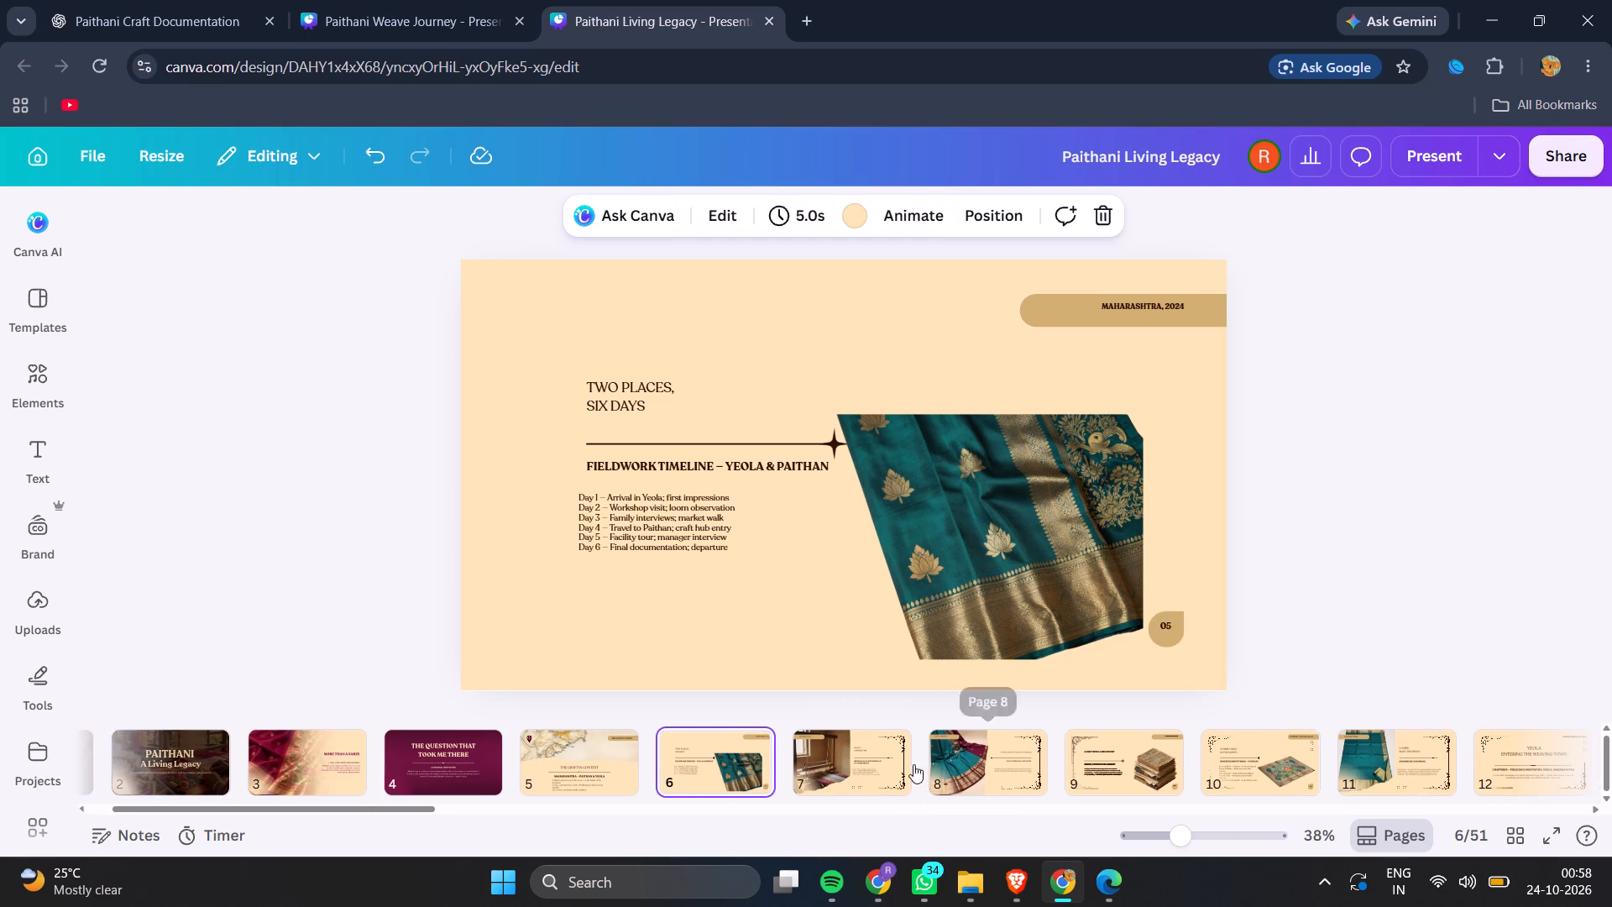
pyautogui.click(865, 747)
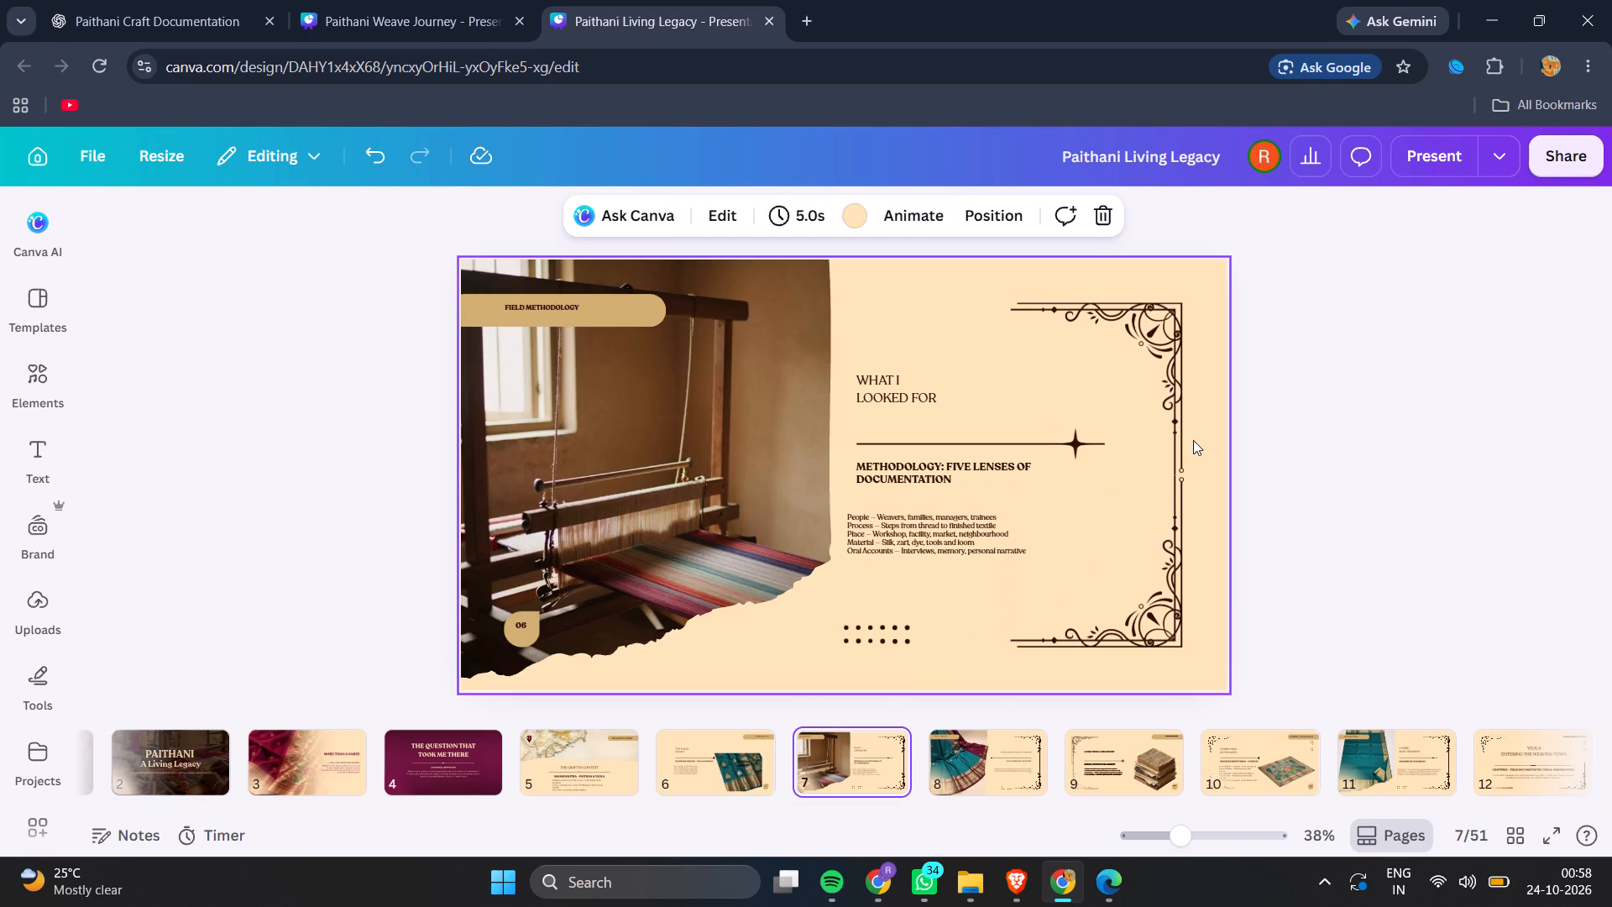
pyautogui.click(1171, 446)
pyautogui.press('BackSpace')
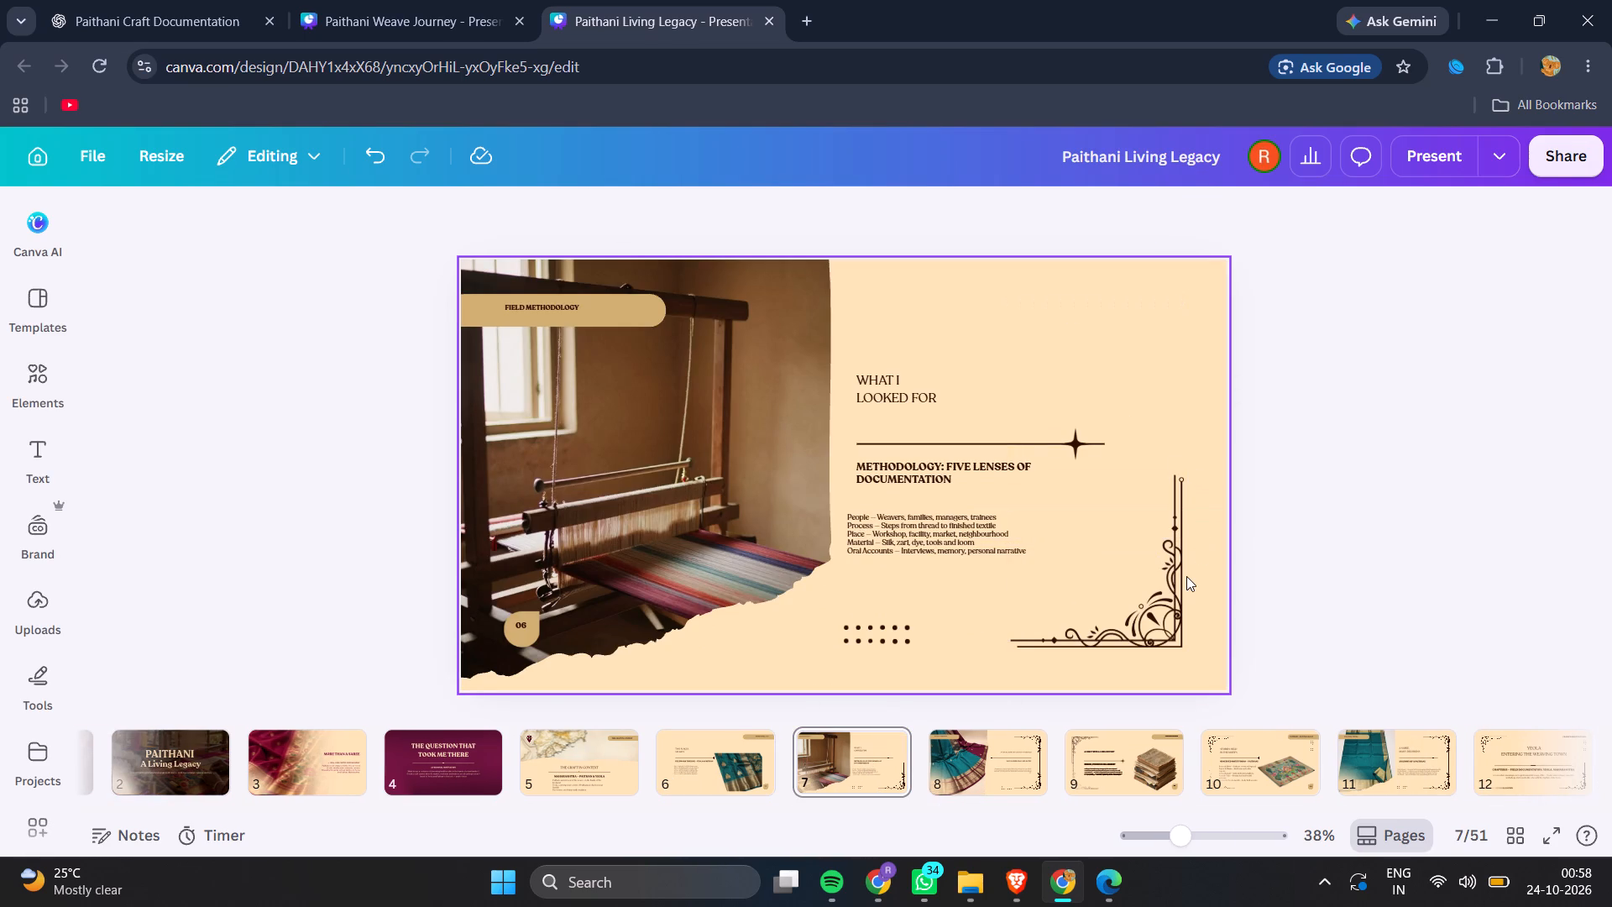
pyautogui.click(1185, 576)
pyautogui.click(1166, 594)
pyautogui.press('BackSpace')
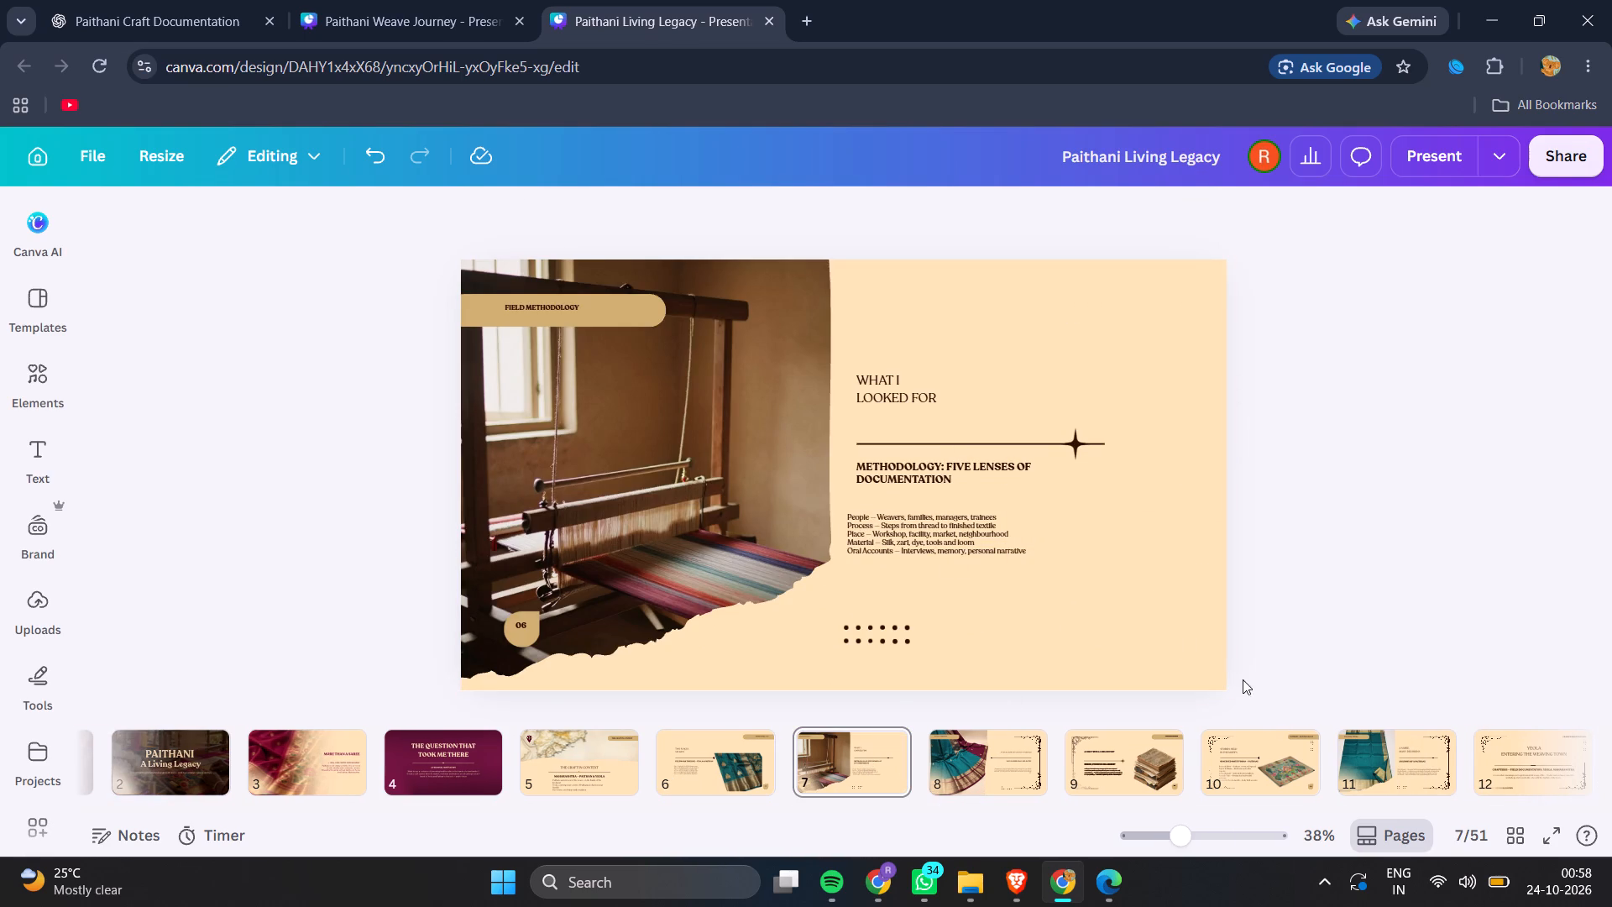
# Delete both scrollwork corner ornaments and the dot grid from page 8, "A Visual Introduction to Paithani".
pyautogui.click(1040, 795)
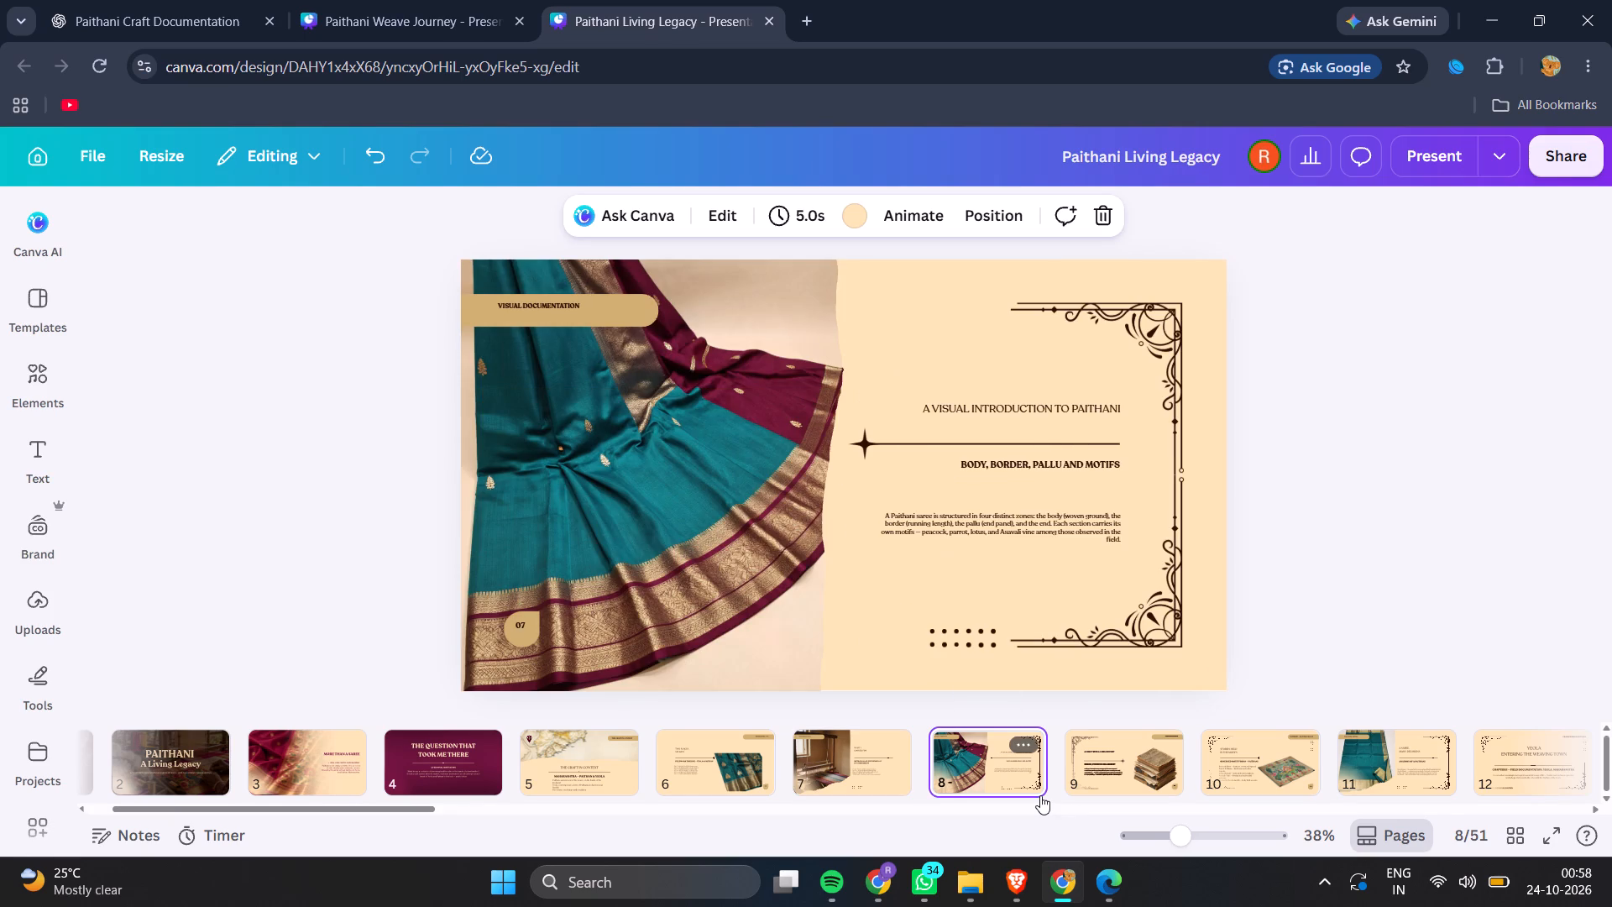
pyautogui.click(1183, 516)
pyautogui.press('BackSpace')
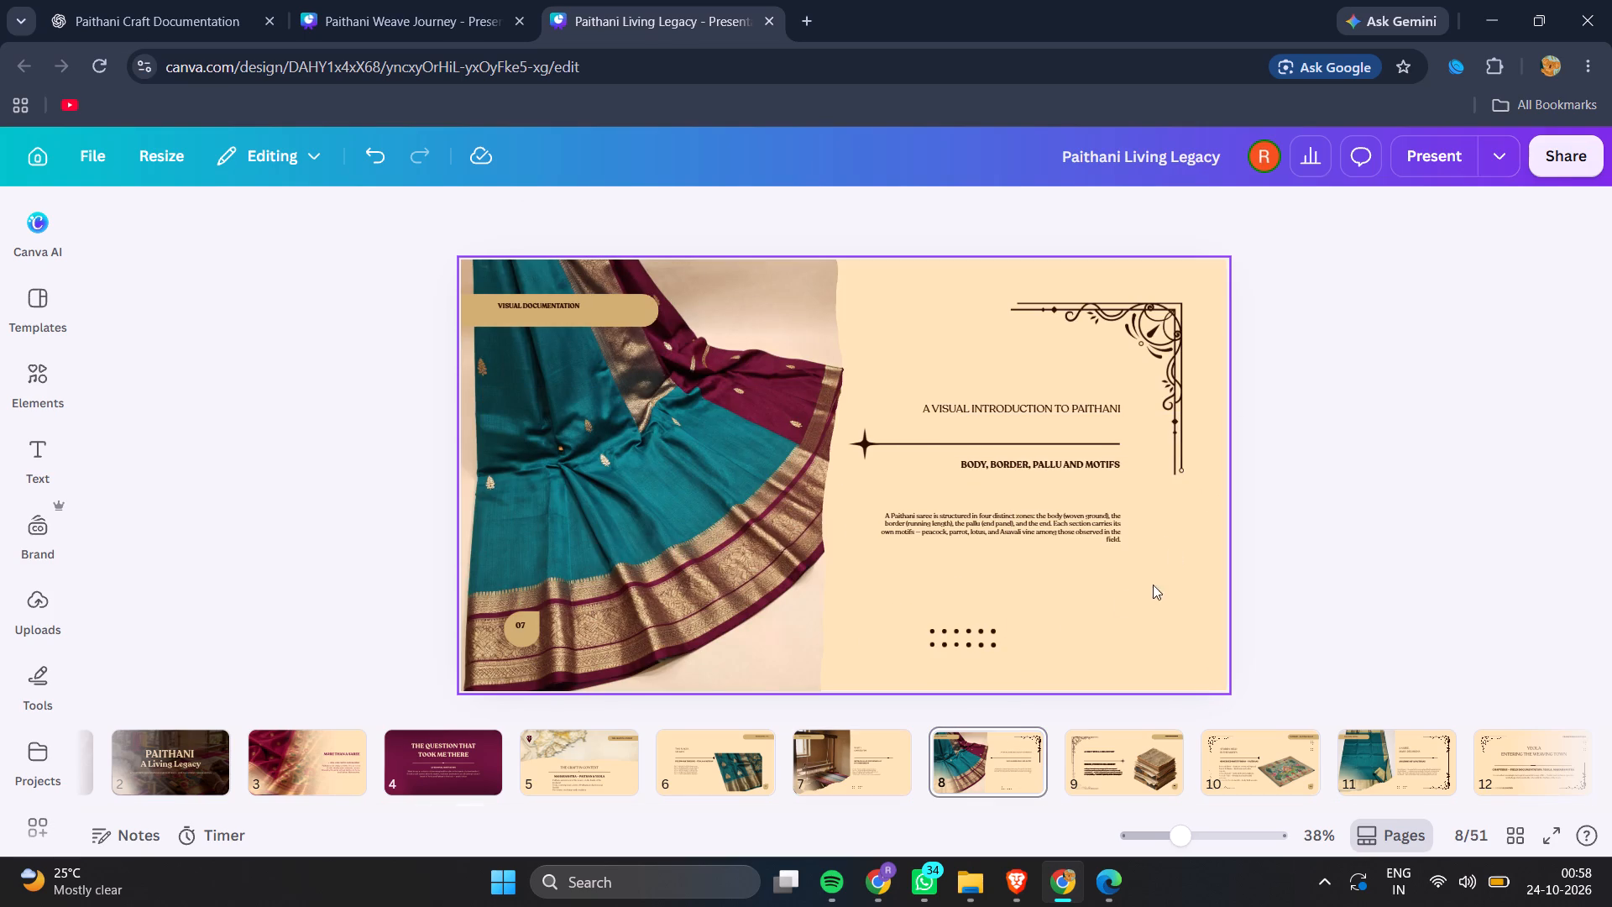
pyautogui.click(946, 647)
pyautogui.press('BackSpace')
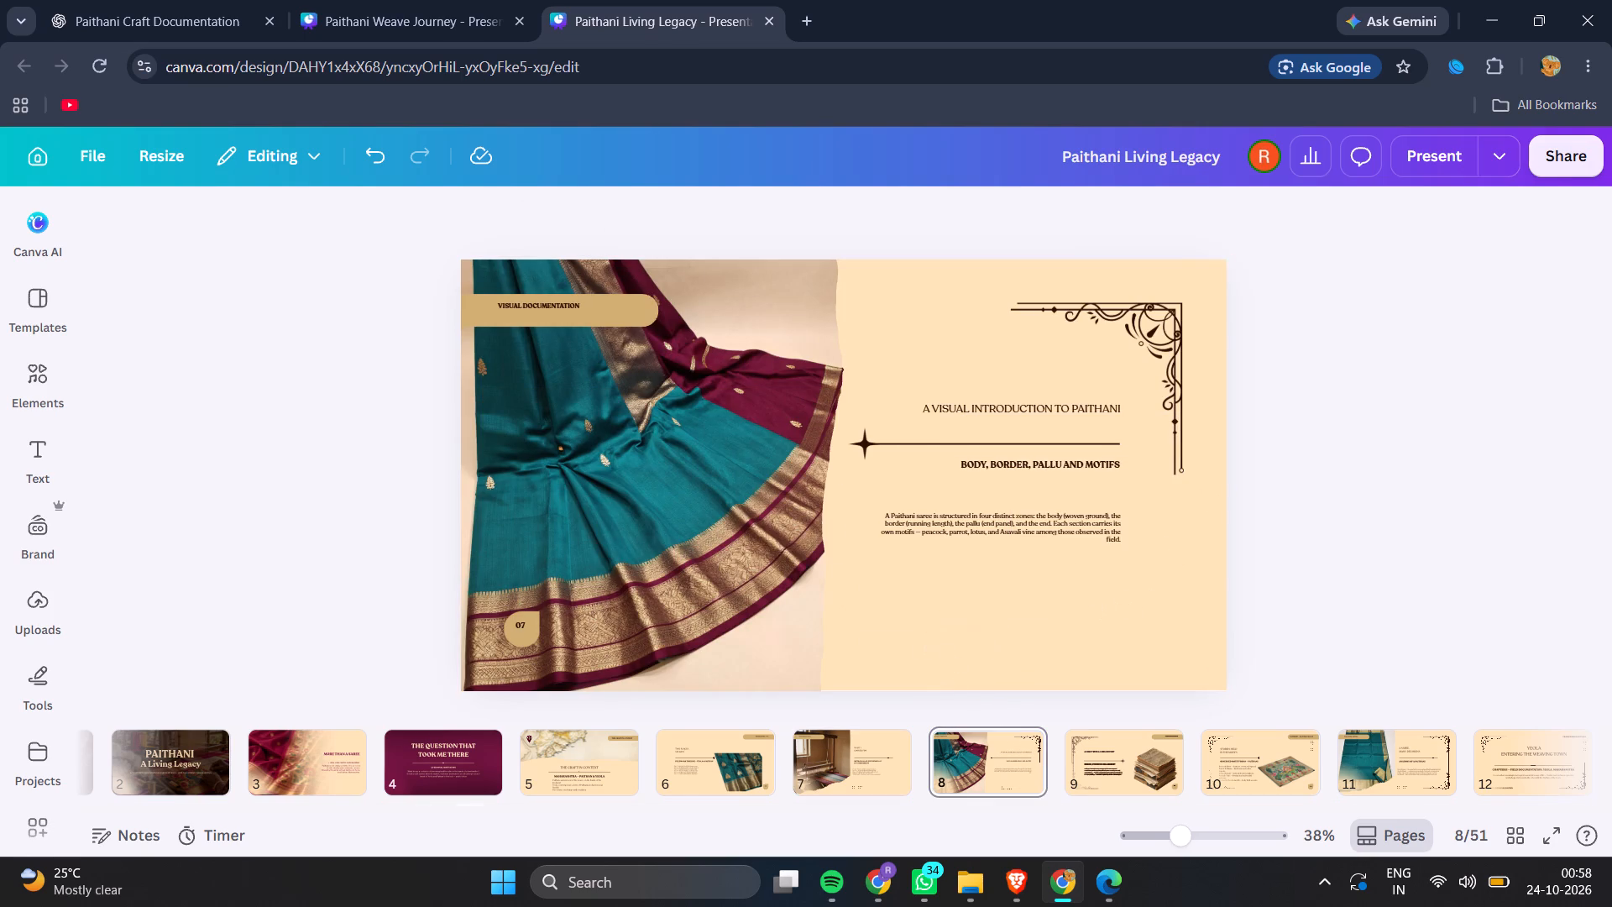
pyautogui.click(1156, 432)
pyautogui.press('BackSpace')
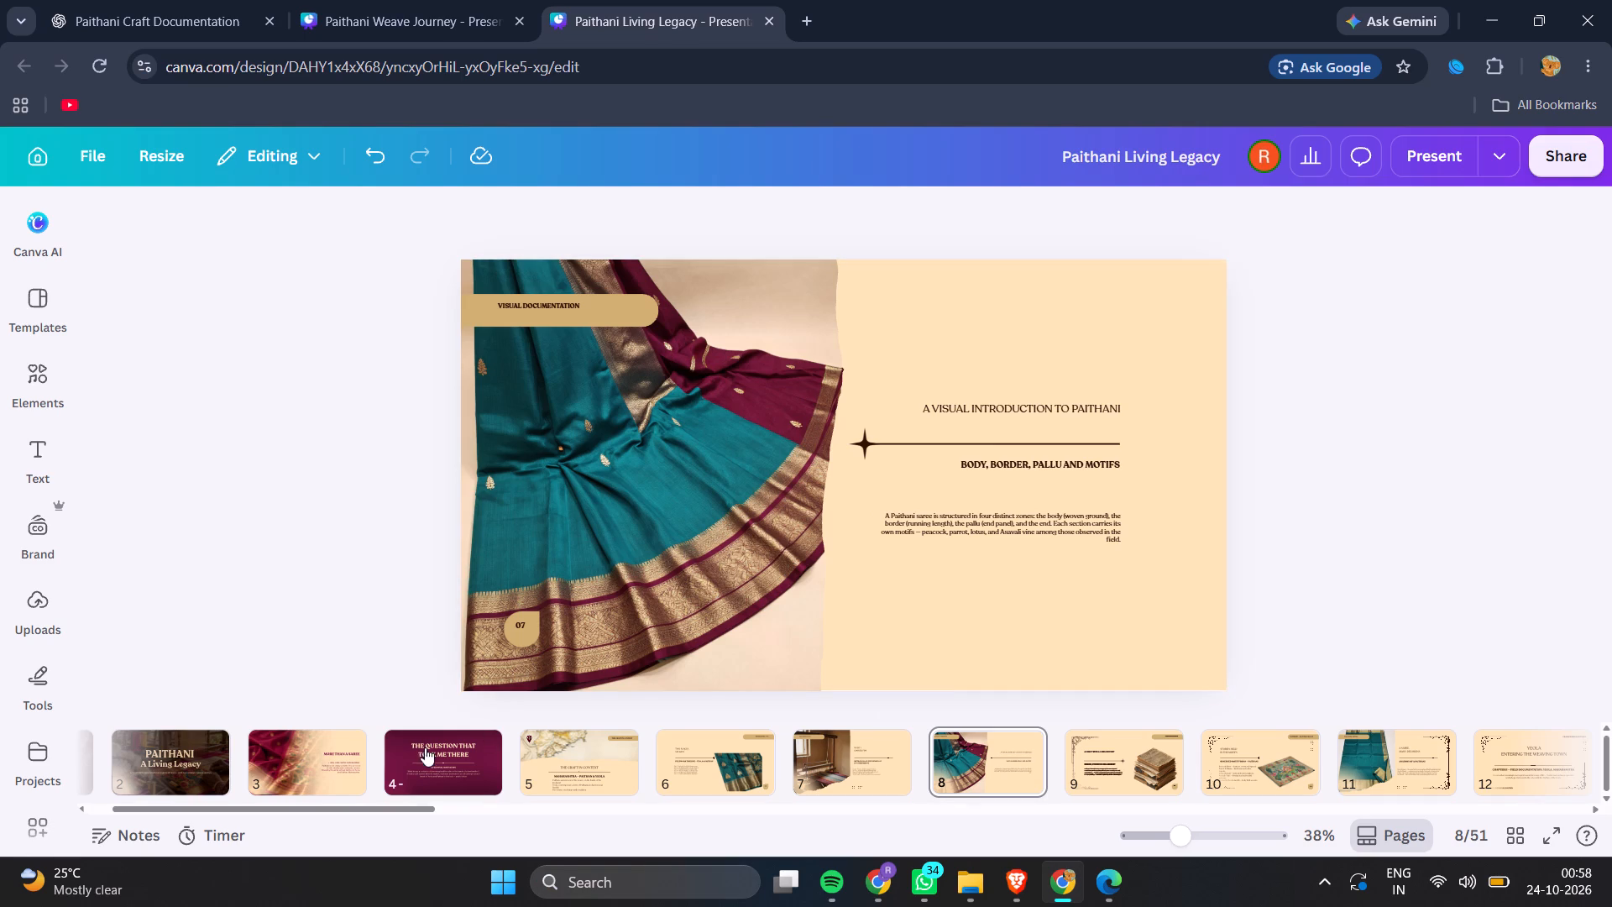
pyautogui.click(447, 762)
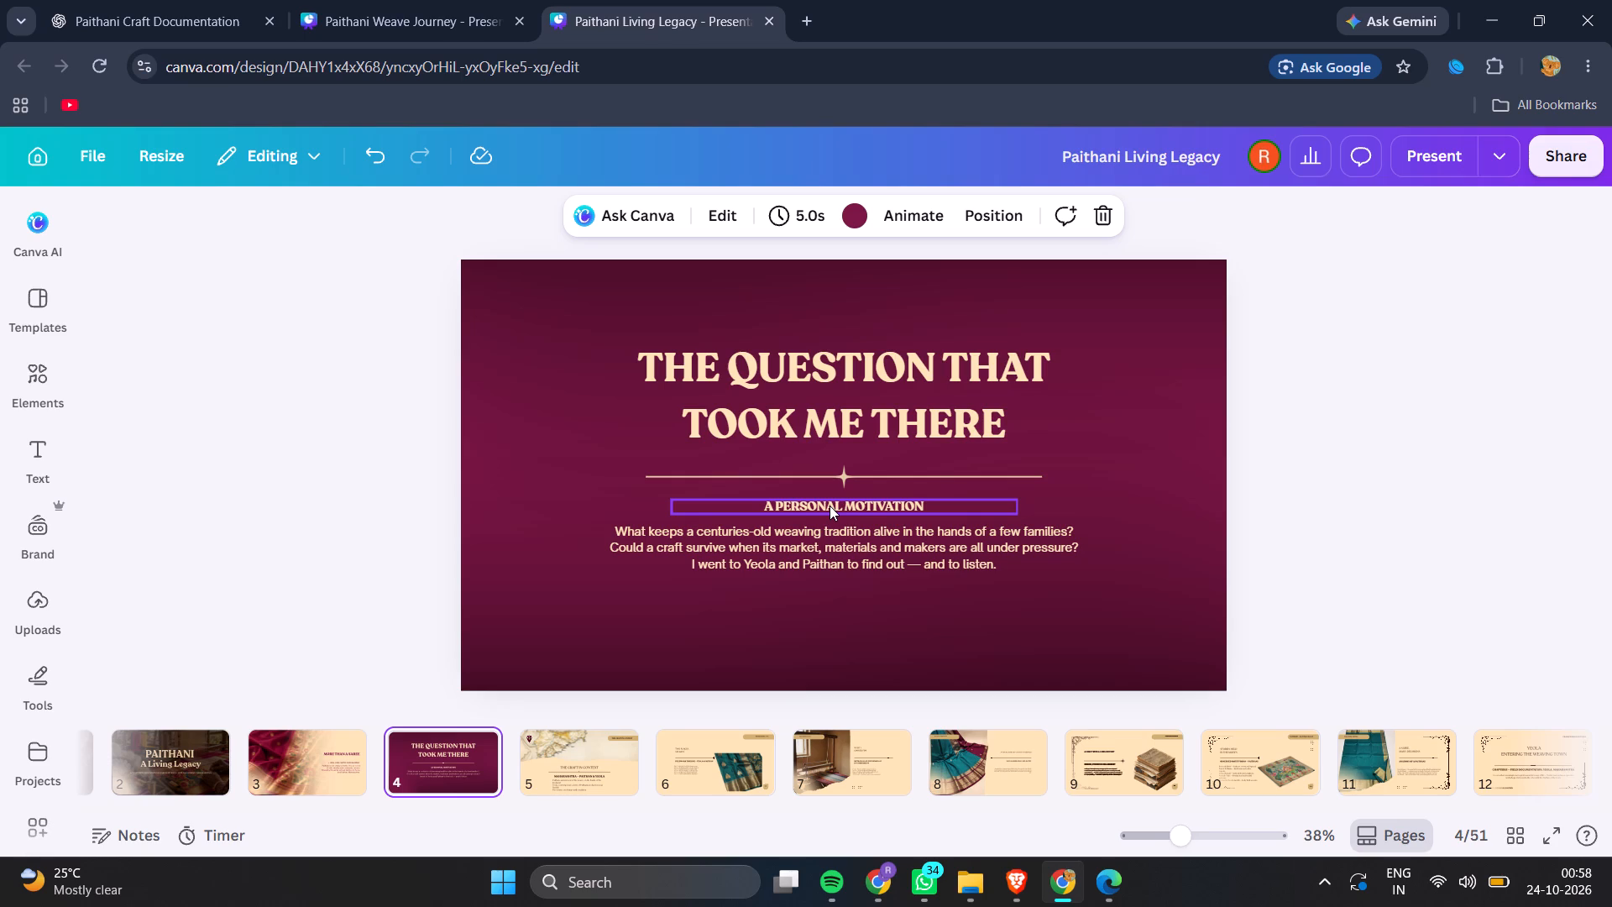
pyautogui.click(994, 884)
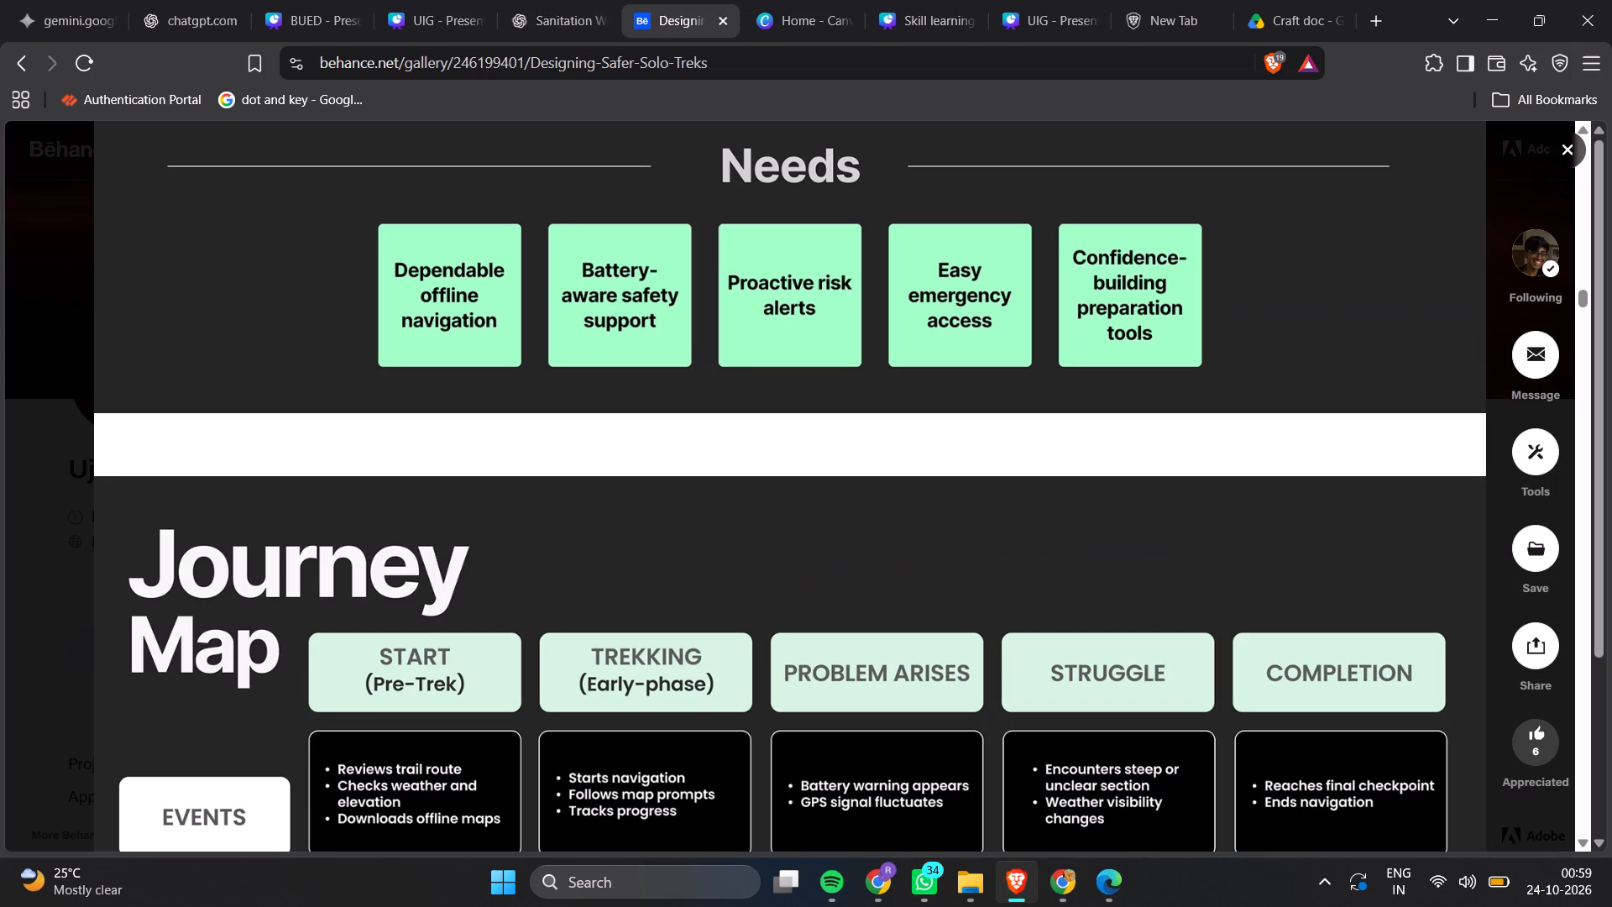
pyautogui.click(1077, 888)
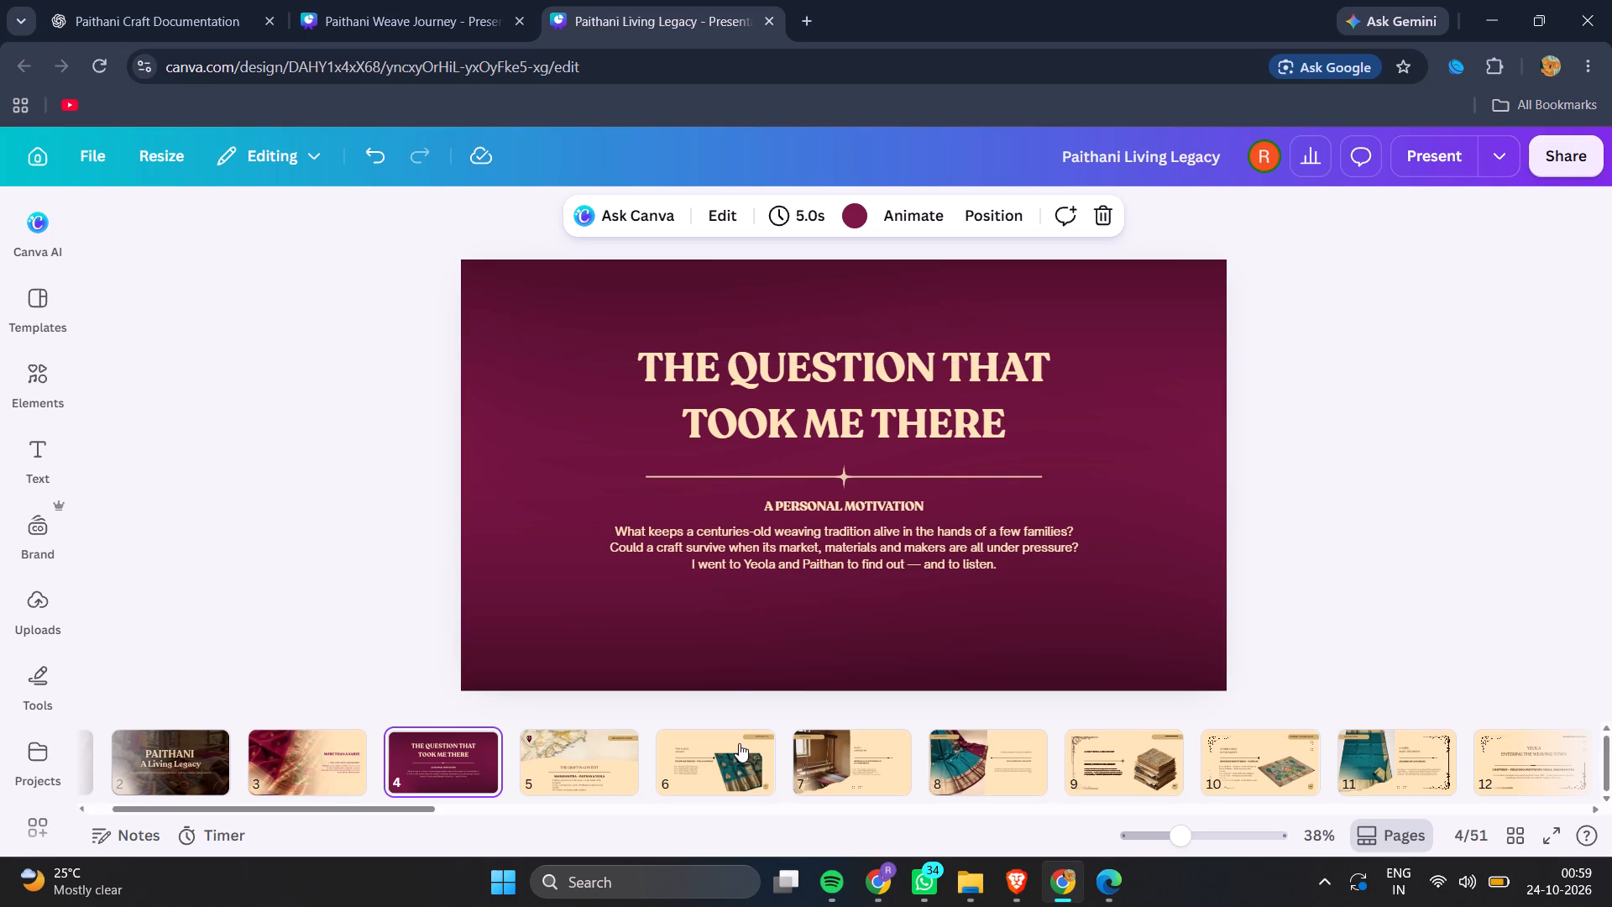
pyautogui.doubleClick(915, 564)
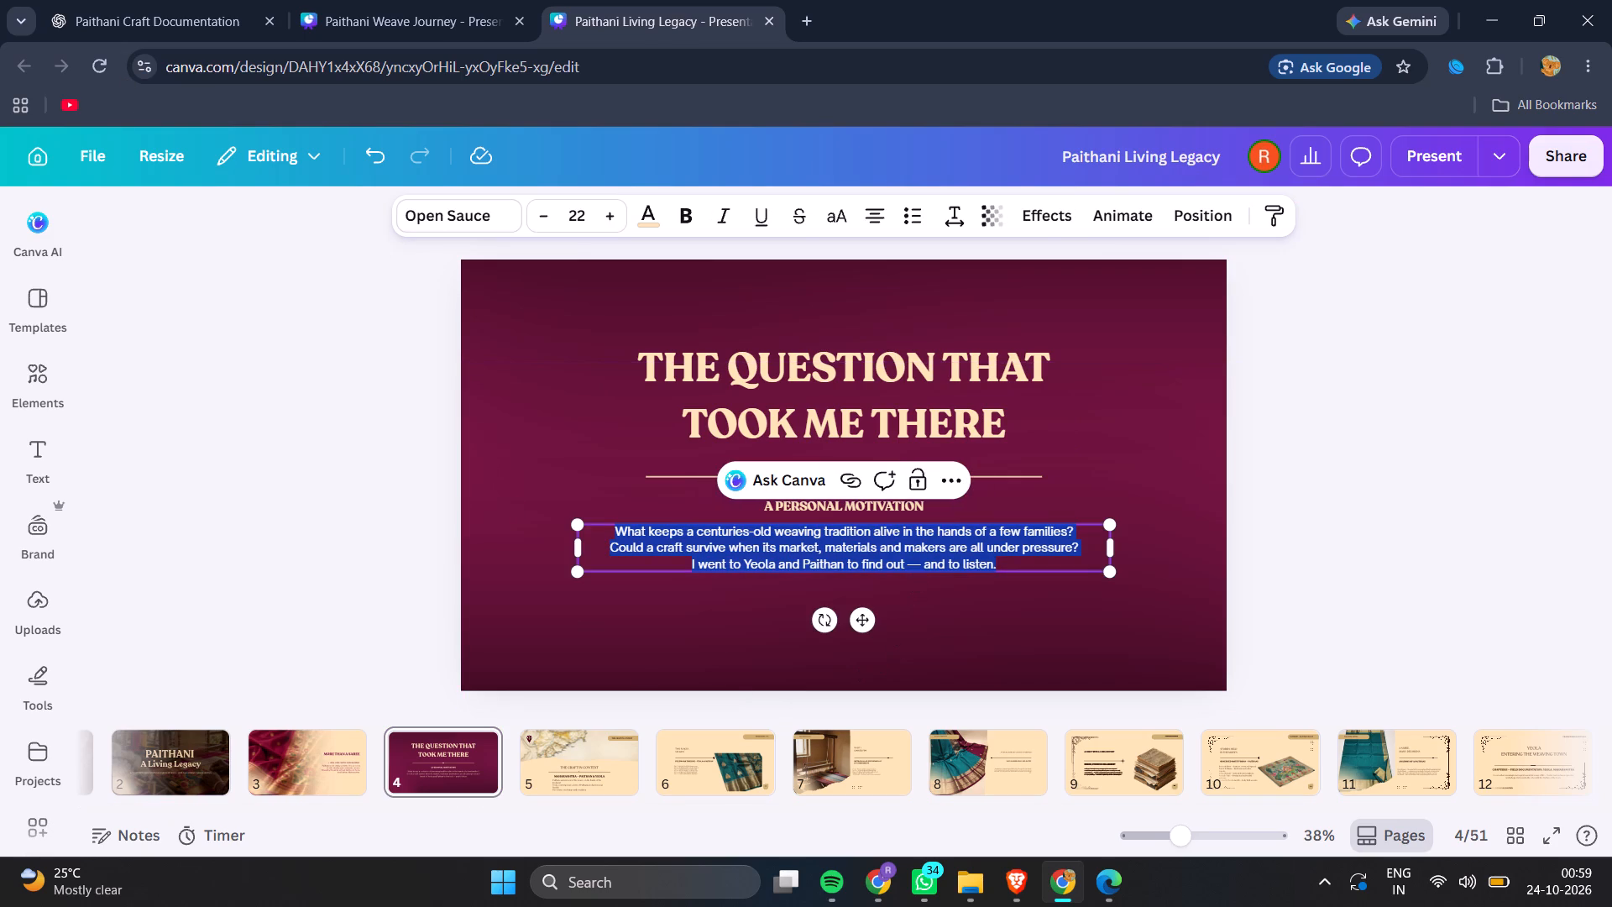
pyautogui.doubleClick(915, 564)
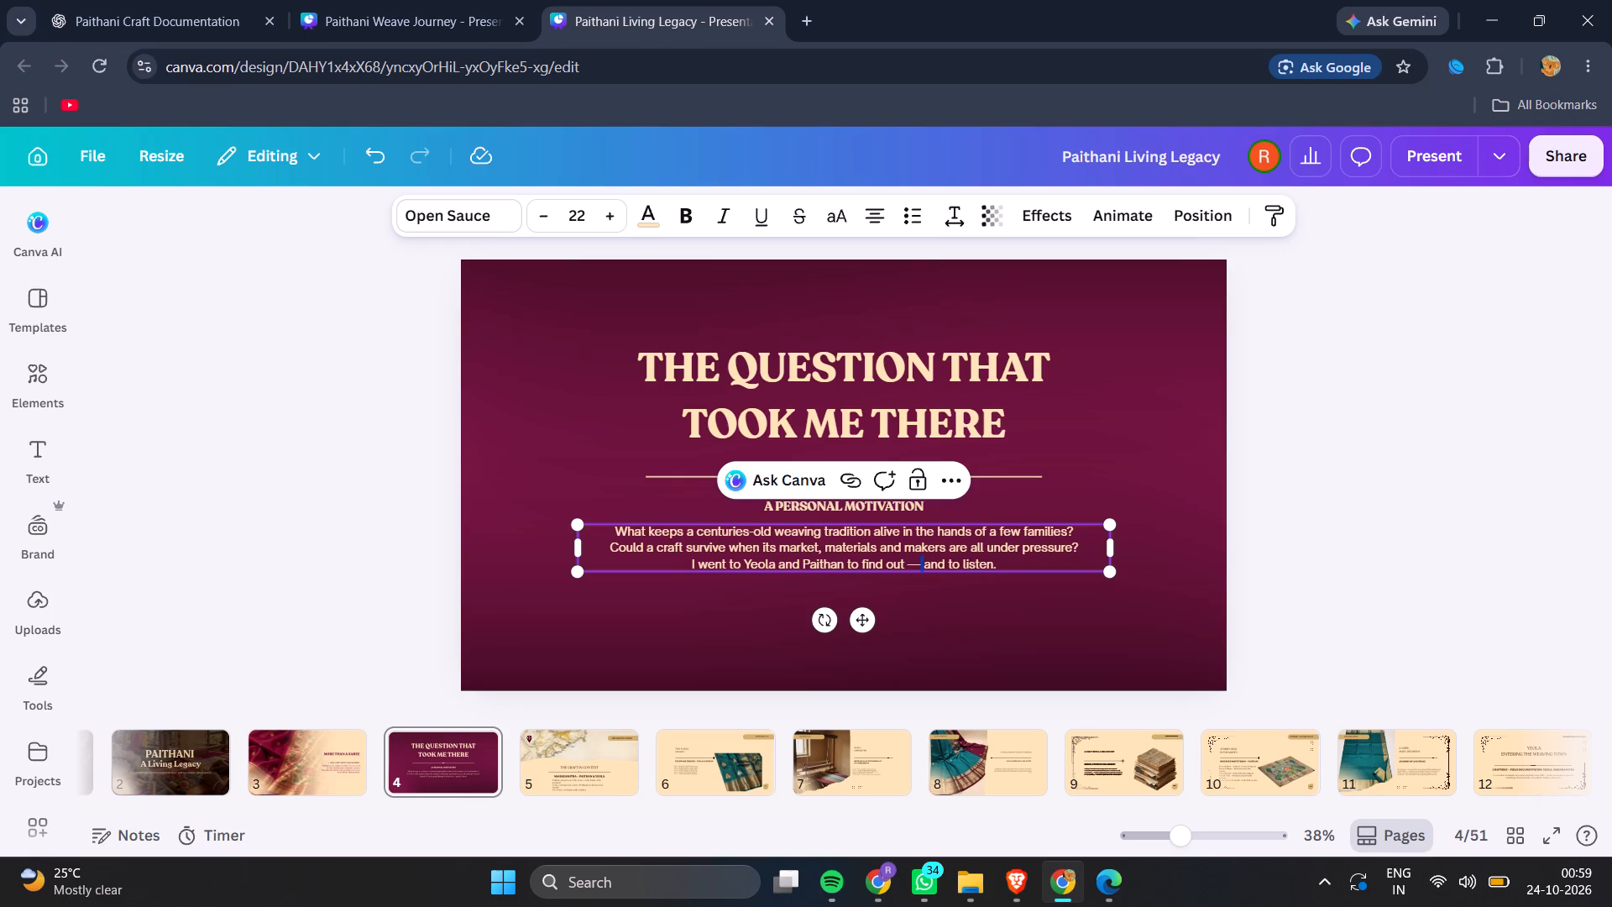
pyautogui.click(997, 562)
pyautogui.press('BackSpace')
pyautogui.press('BackSpace')
pyautogui.press('BackSpace')
pyautogui.press('BackSpace')
pyautogui.press('BackSpace')
pyautogui.press('BackSpace')
pyautogui.press('BackSpace')
pyautogui.press('BackSpace')
pyautogui.press('BackSpace')
pyautogui.press('BackSpace')
pyautogui.press('BackSpace')
pyautogui.press('BackSpace')
pyautogui.press('BackSpace')
pyautogui.press('BackSpace')
pyautogui.press('BackSpace')
pyautogui.press('BackSpace')
pyautogui.press('BackSpace')
pyautogui.press('BackSpace')
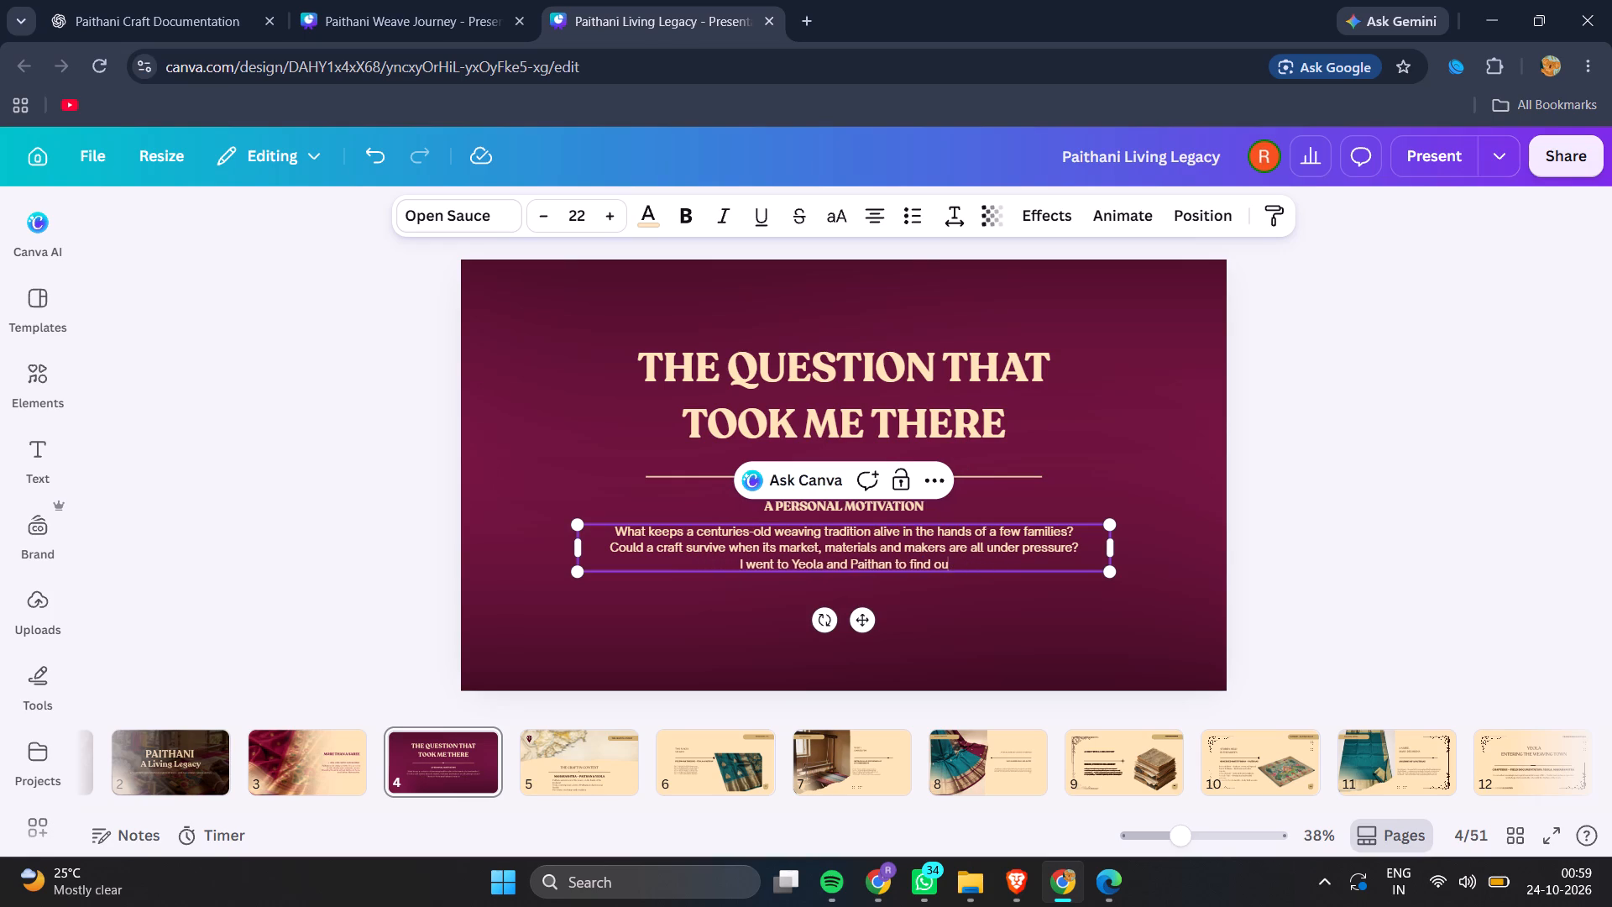
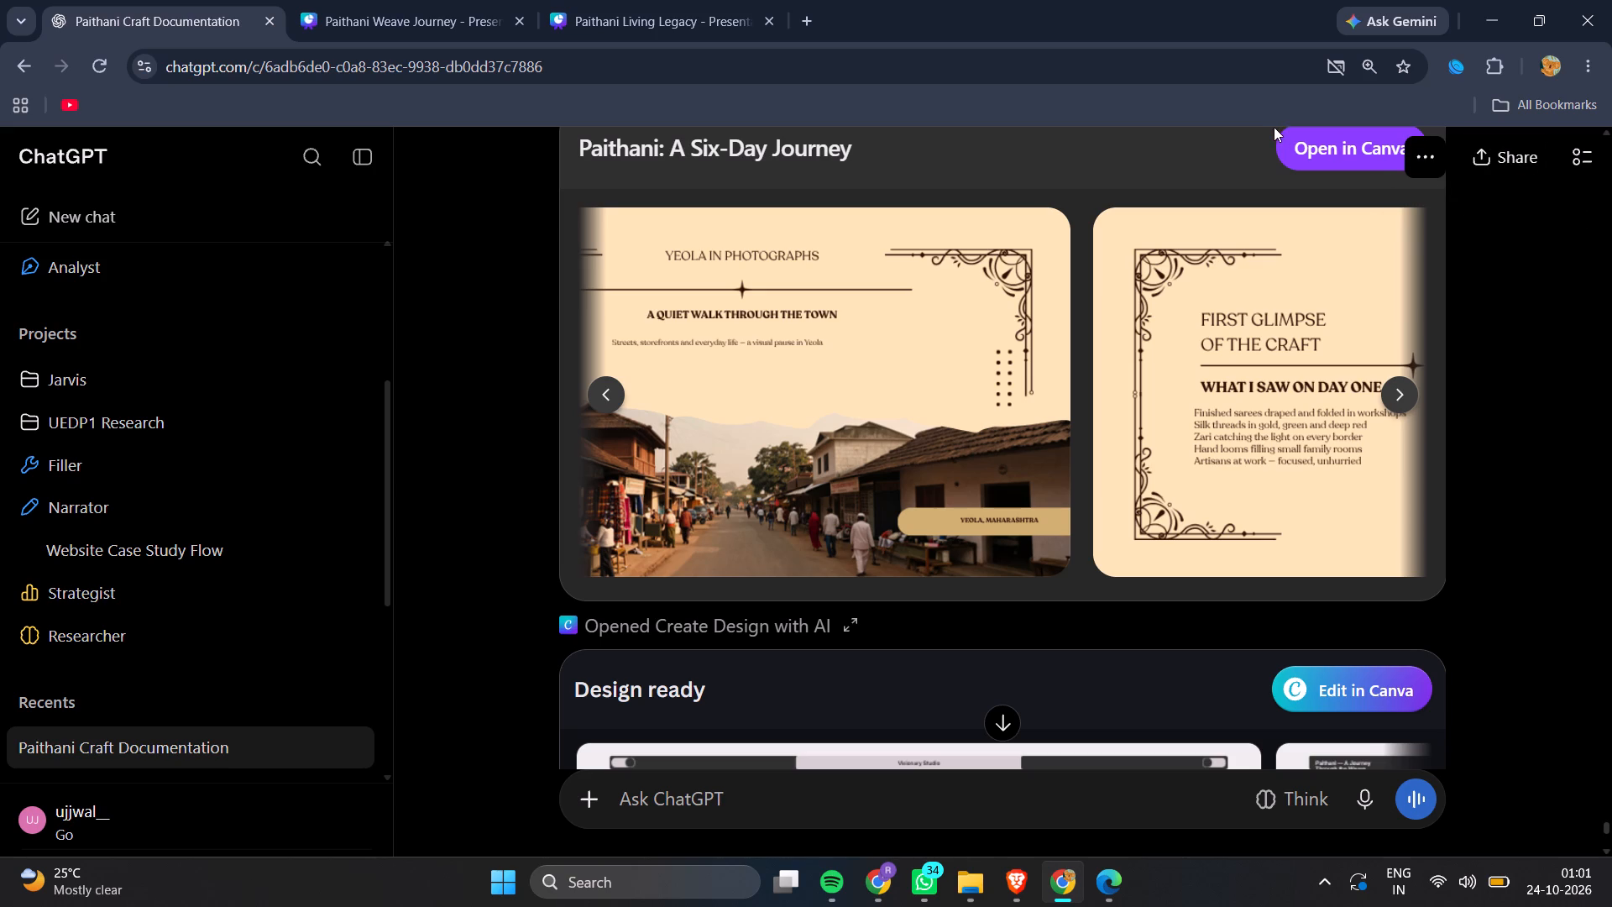
# Open the "Paithani: A Six-Day Journey" design in Canva and close the Paithani Weave Journey presentation.
pyautogui.click(1304, 142)
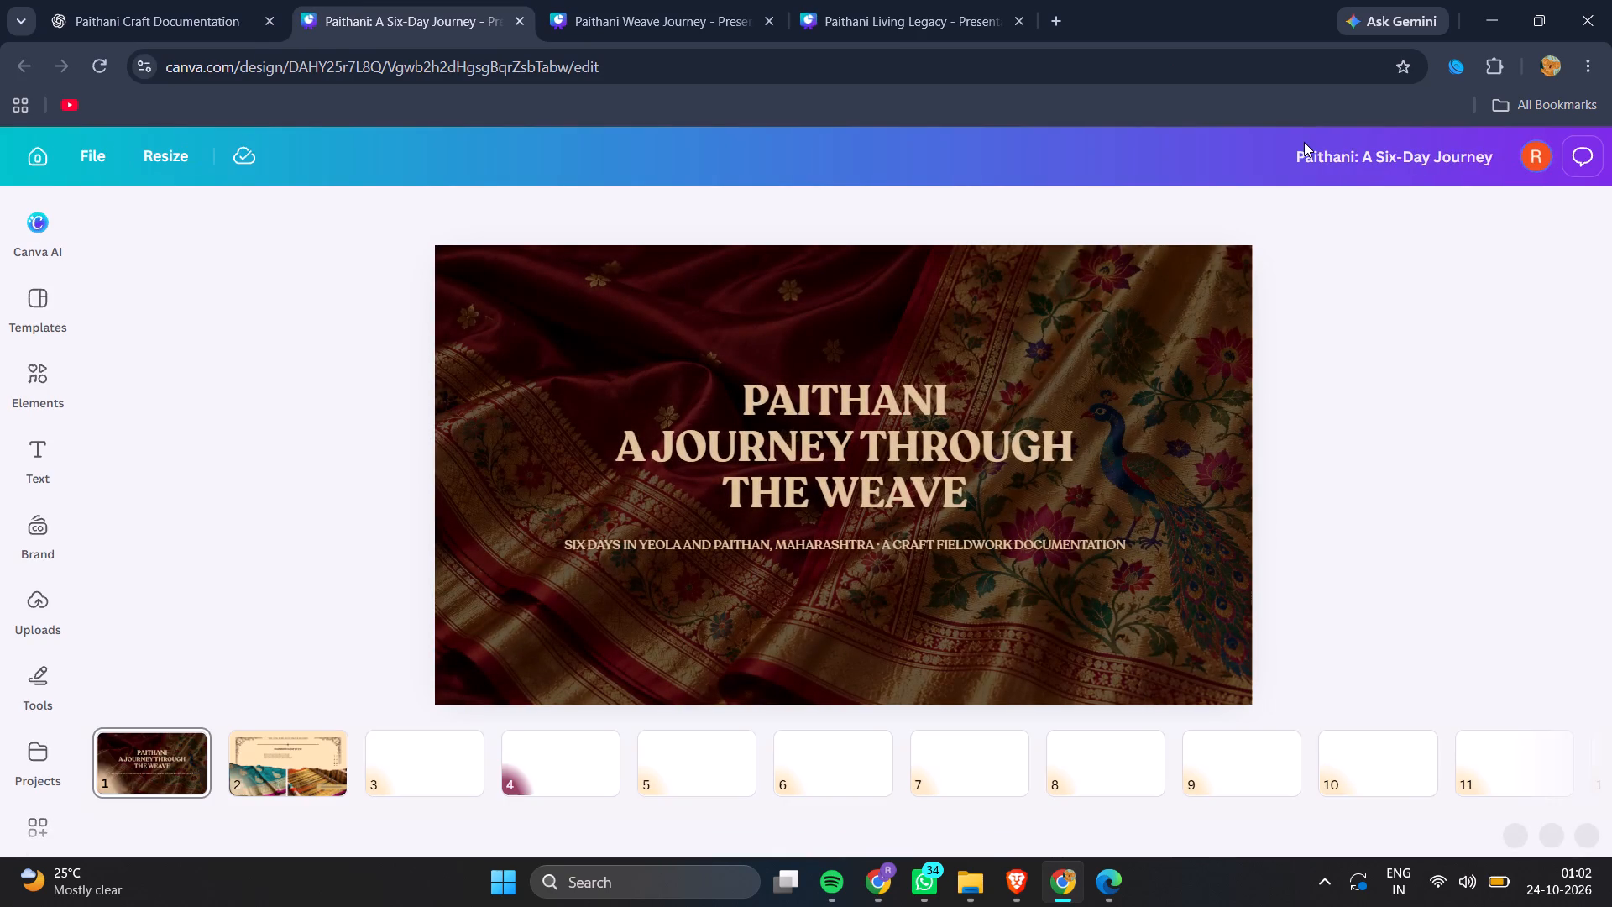
pyautogui.click(706, 3)
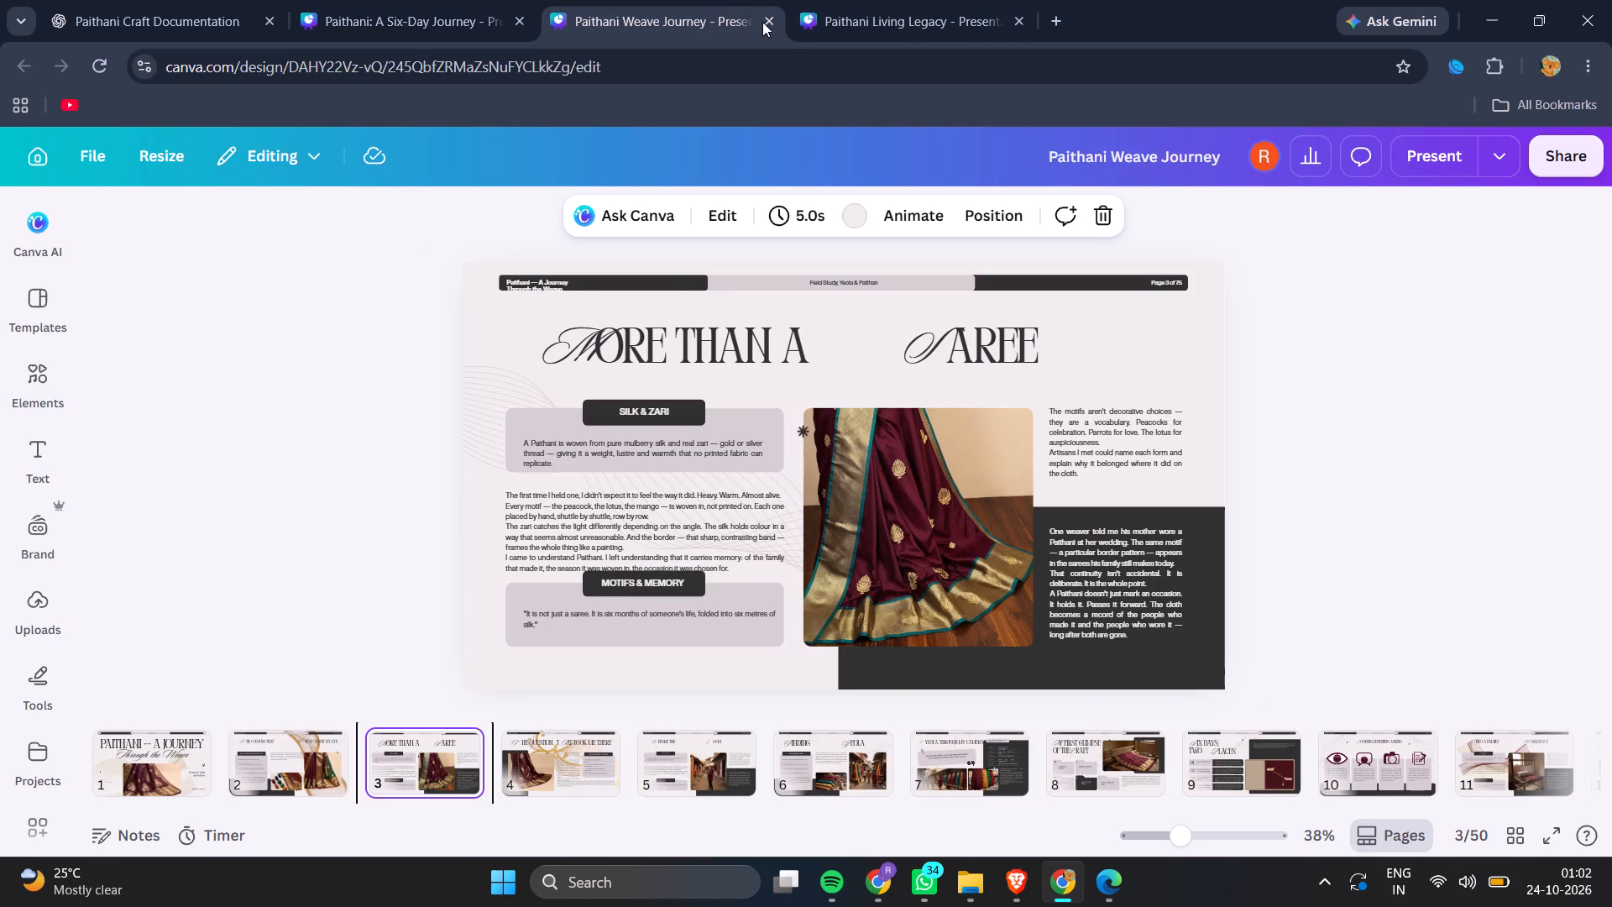
pyautogui.click(762, 22)
pyautogui.click(396, 19)
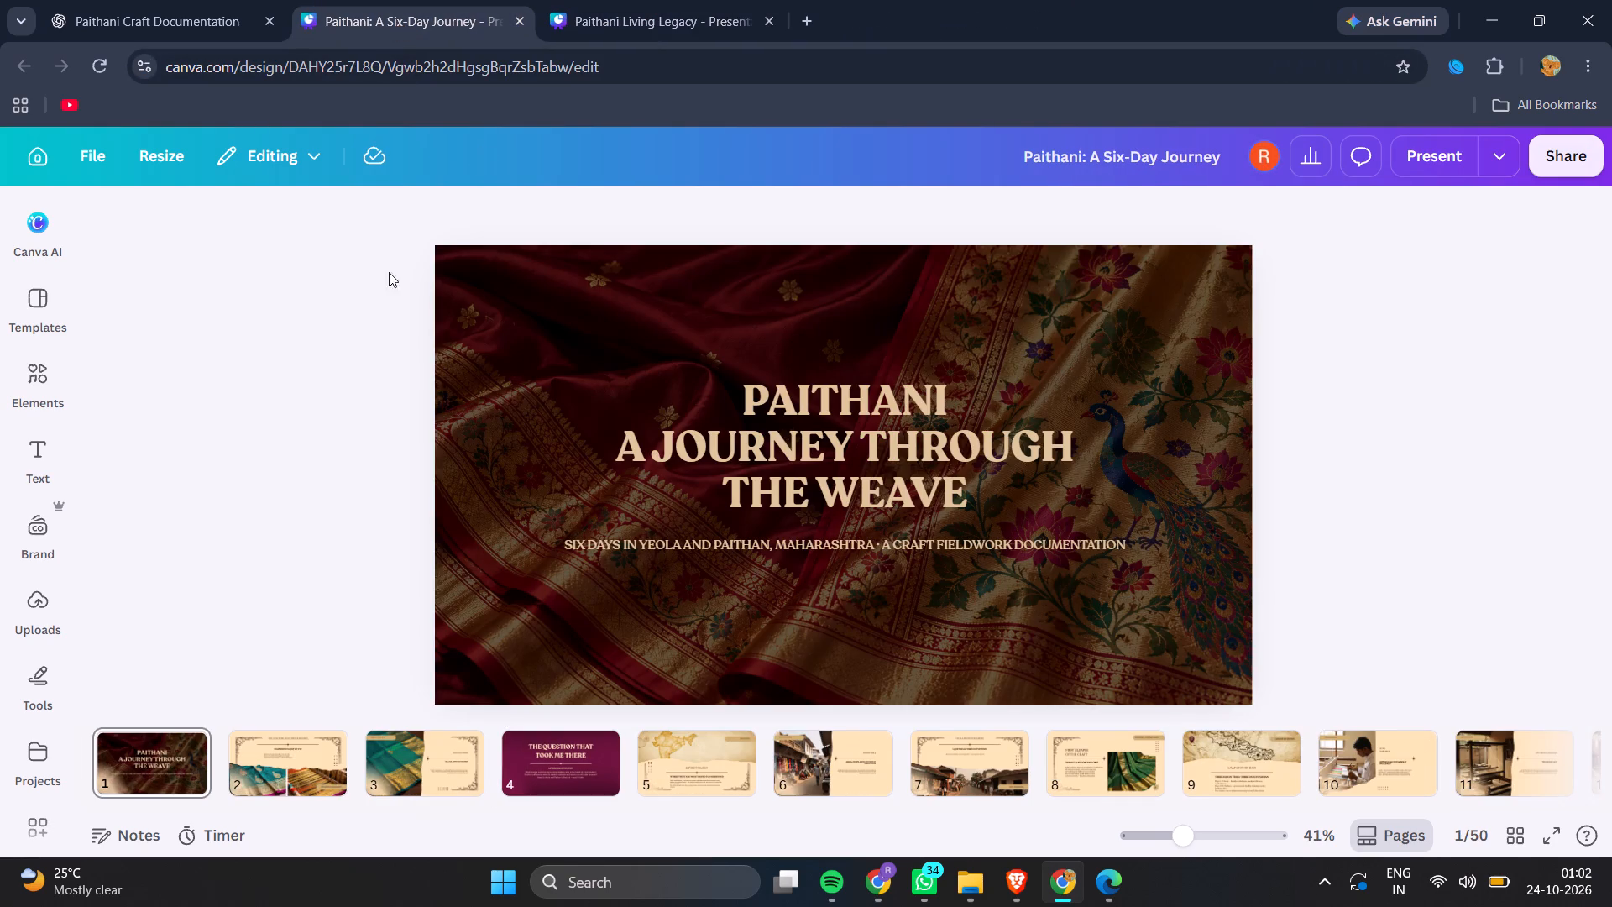
pyautogui.click(280, 751)
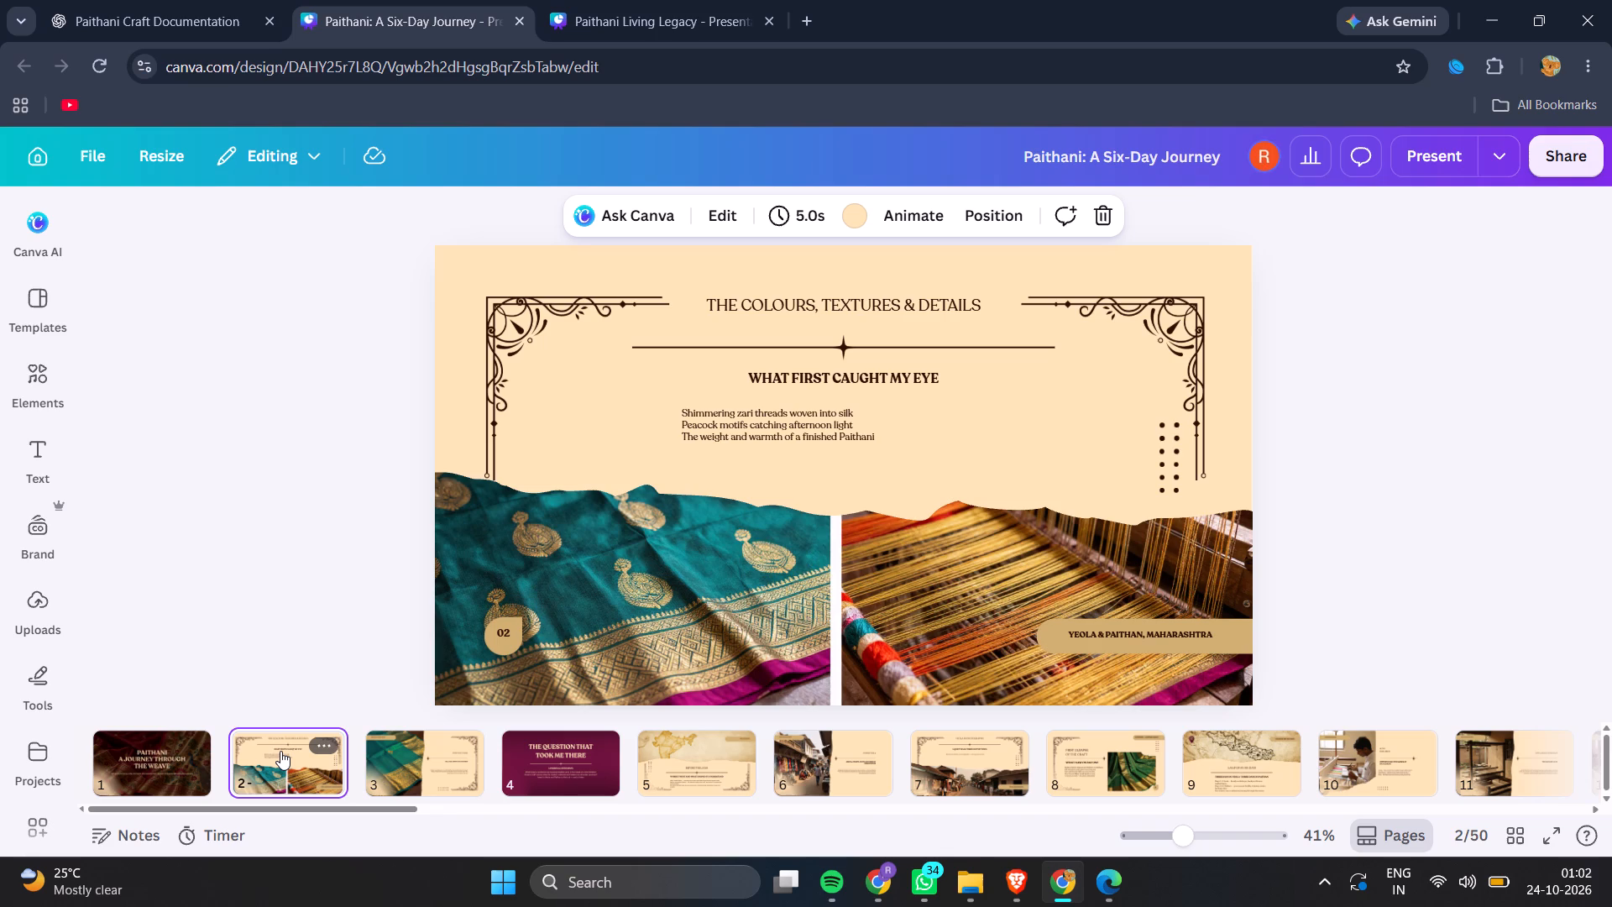
pyautogui.press('Right')
pyautogui.press('Left')
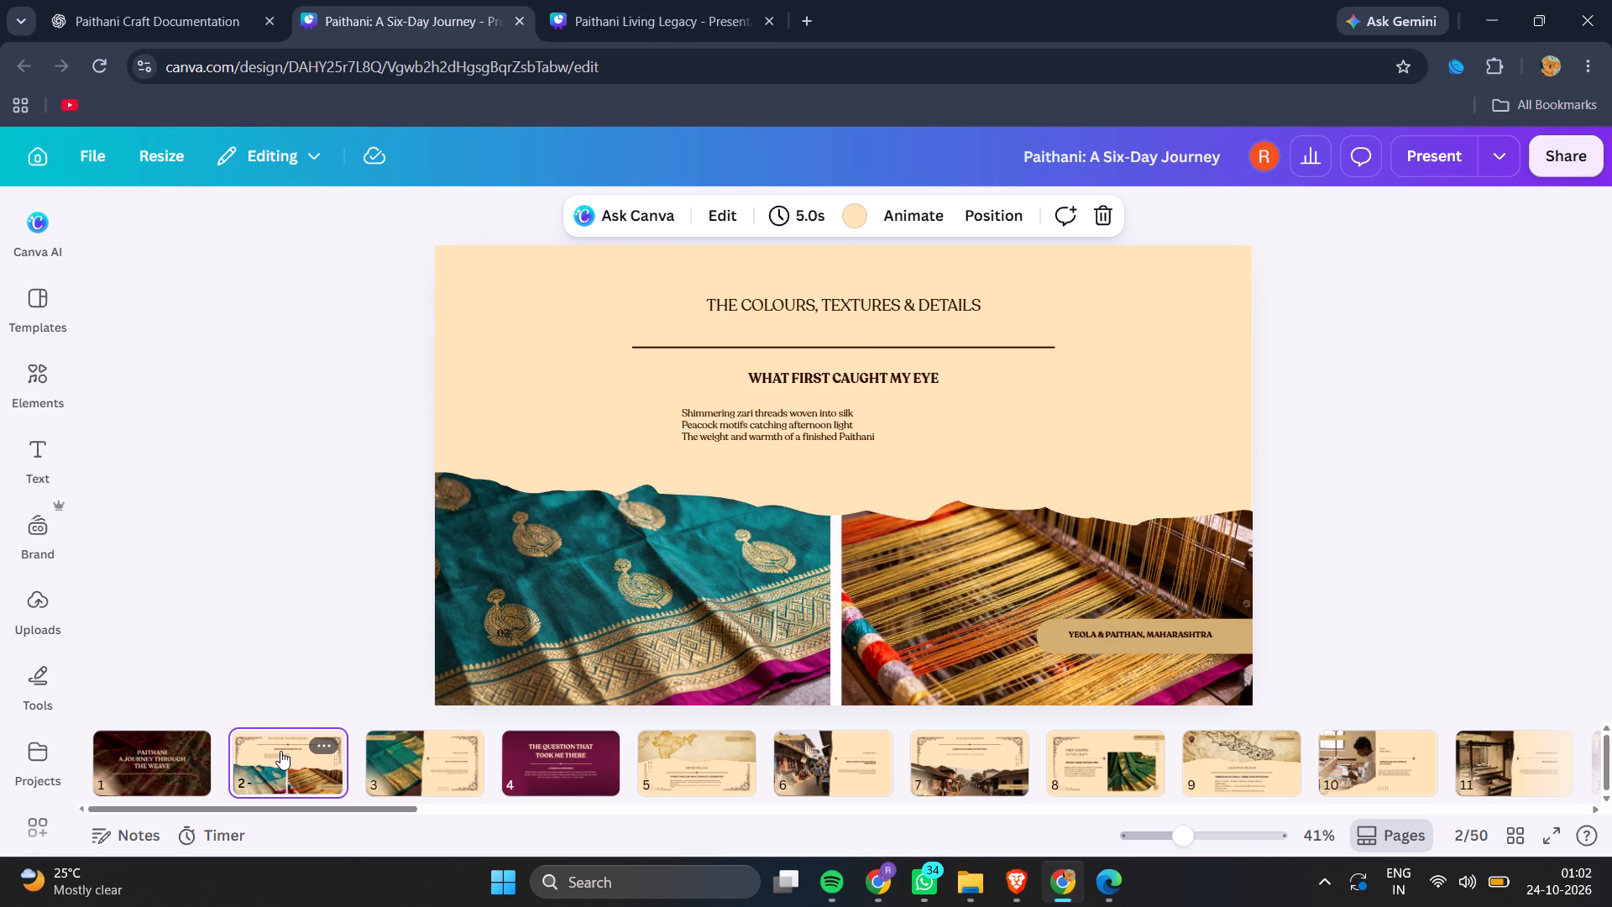
pyautogui.press('Right')
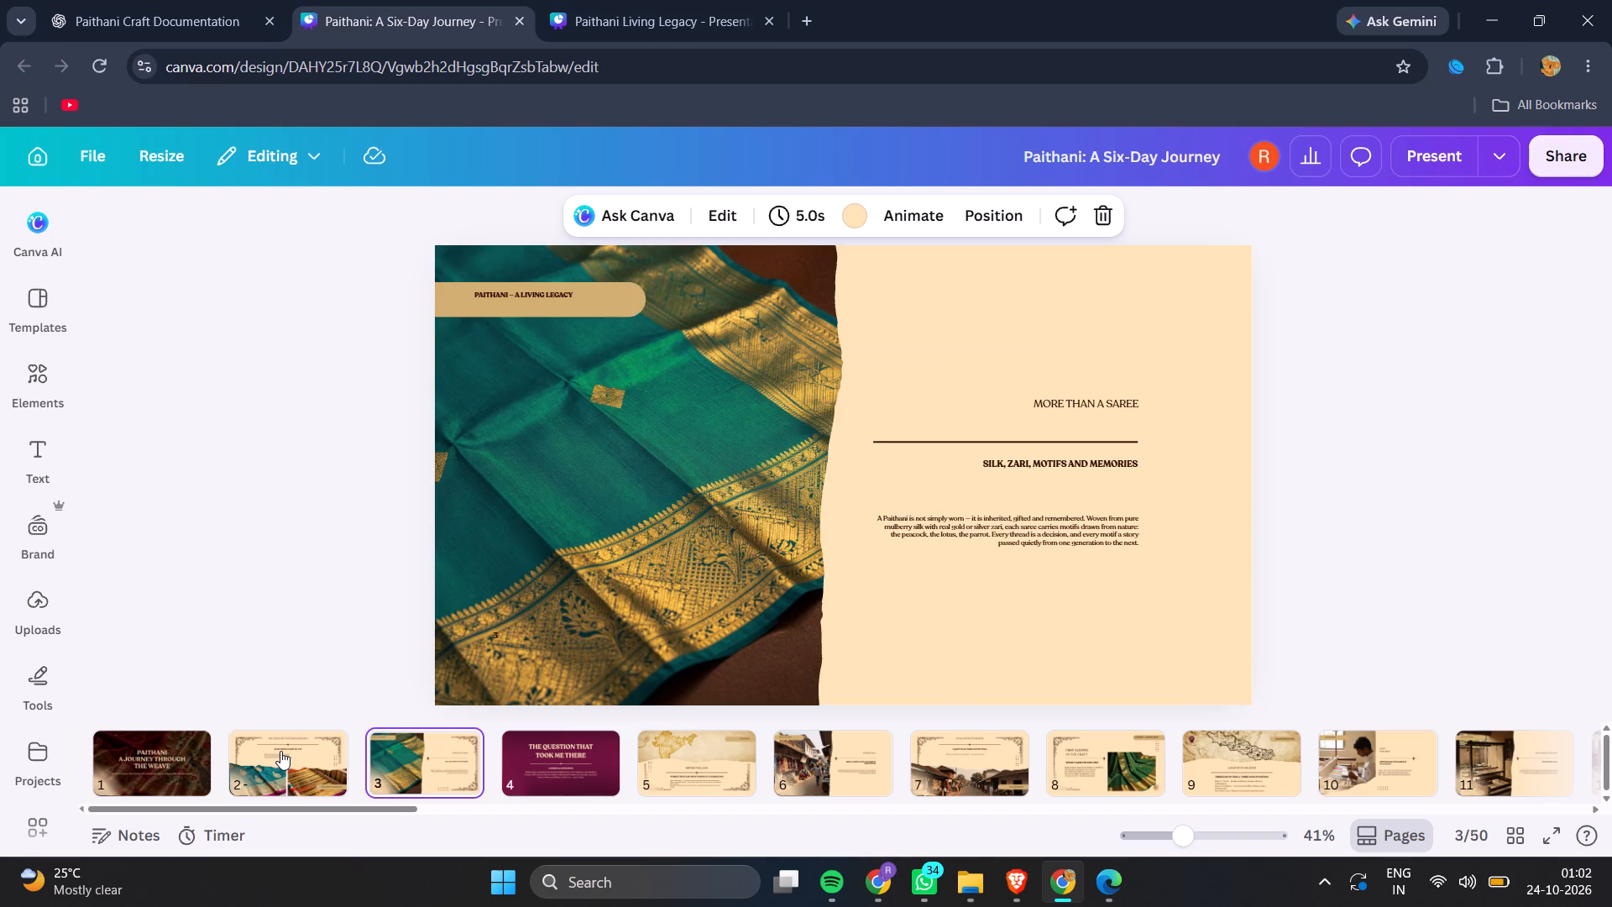
pyautogui.press('Right')
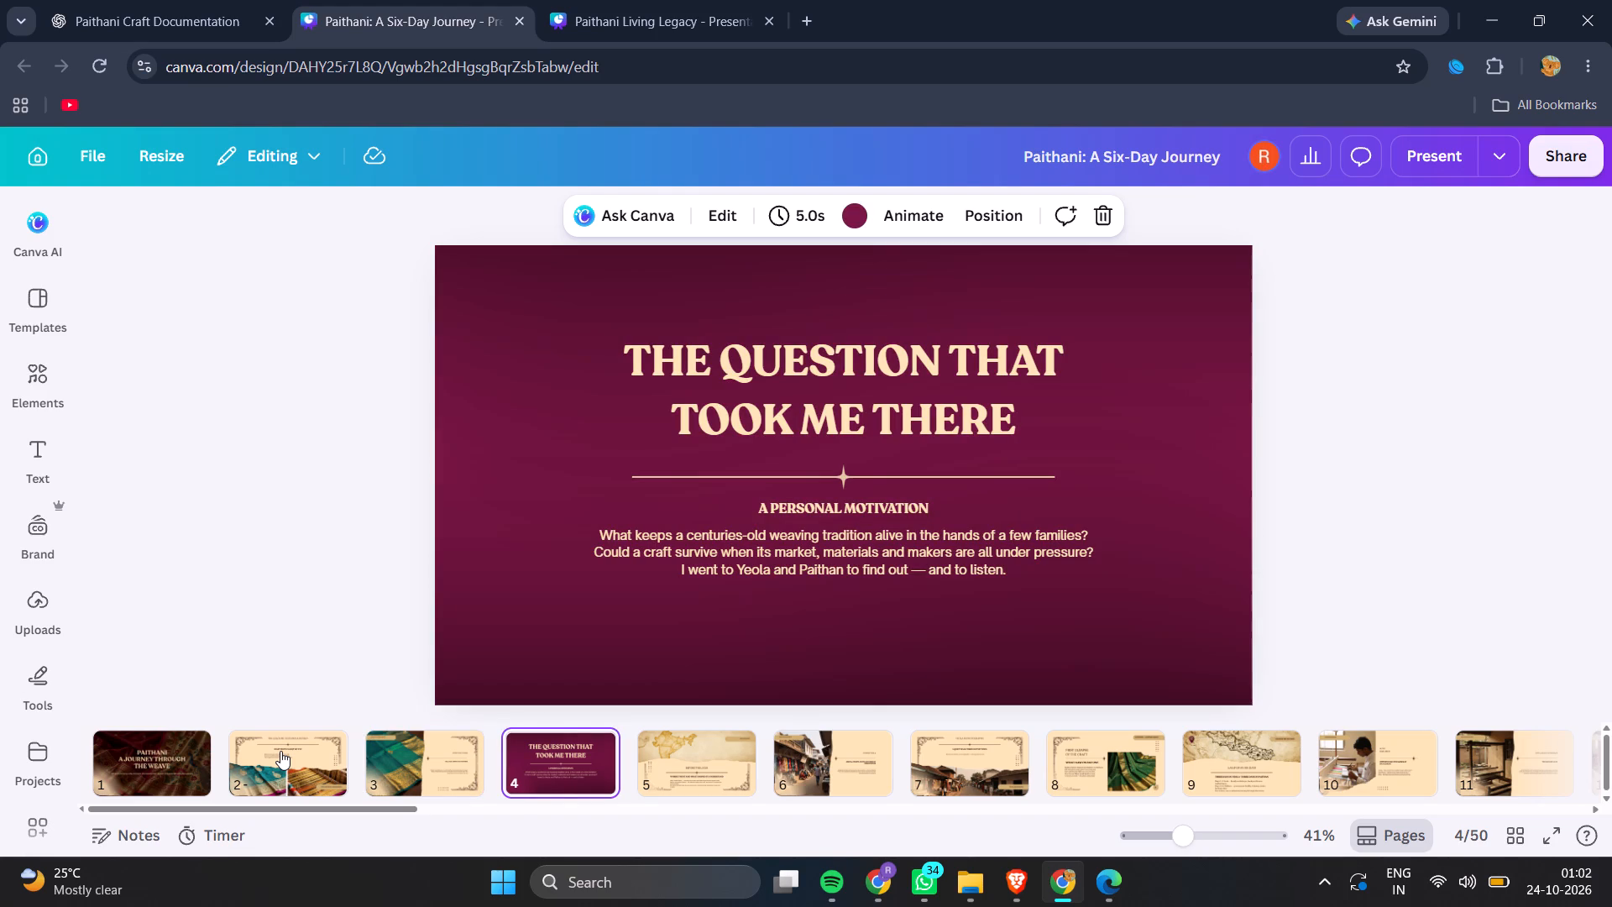
pyautogui.press('Right')
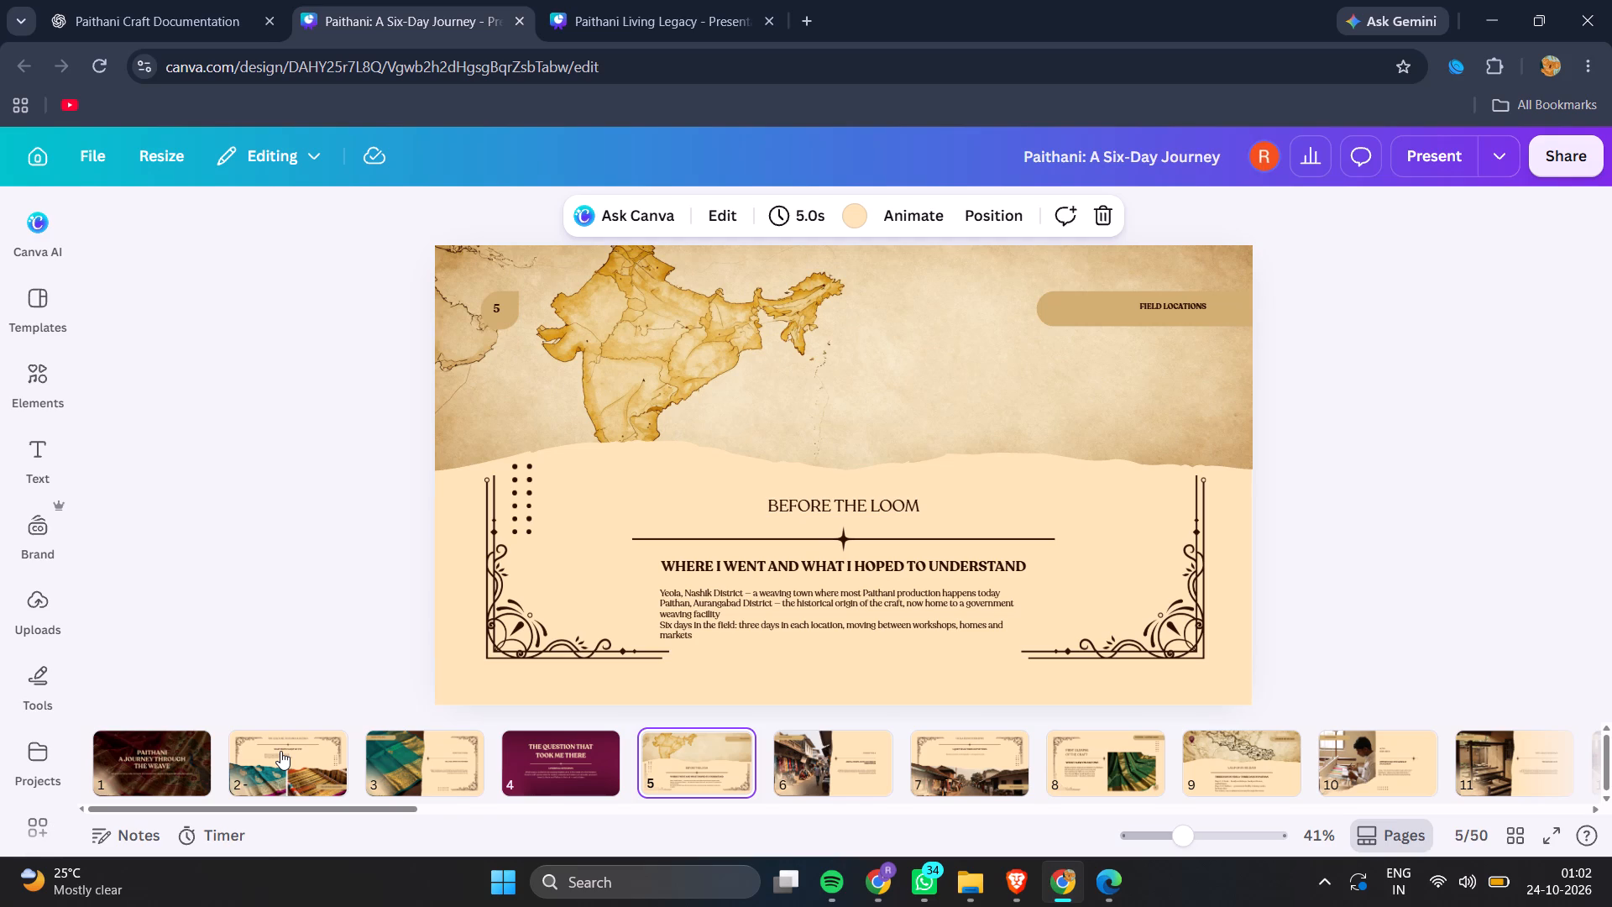
pyautogui.press('Right')
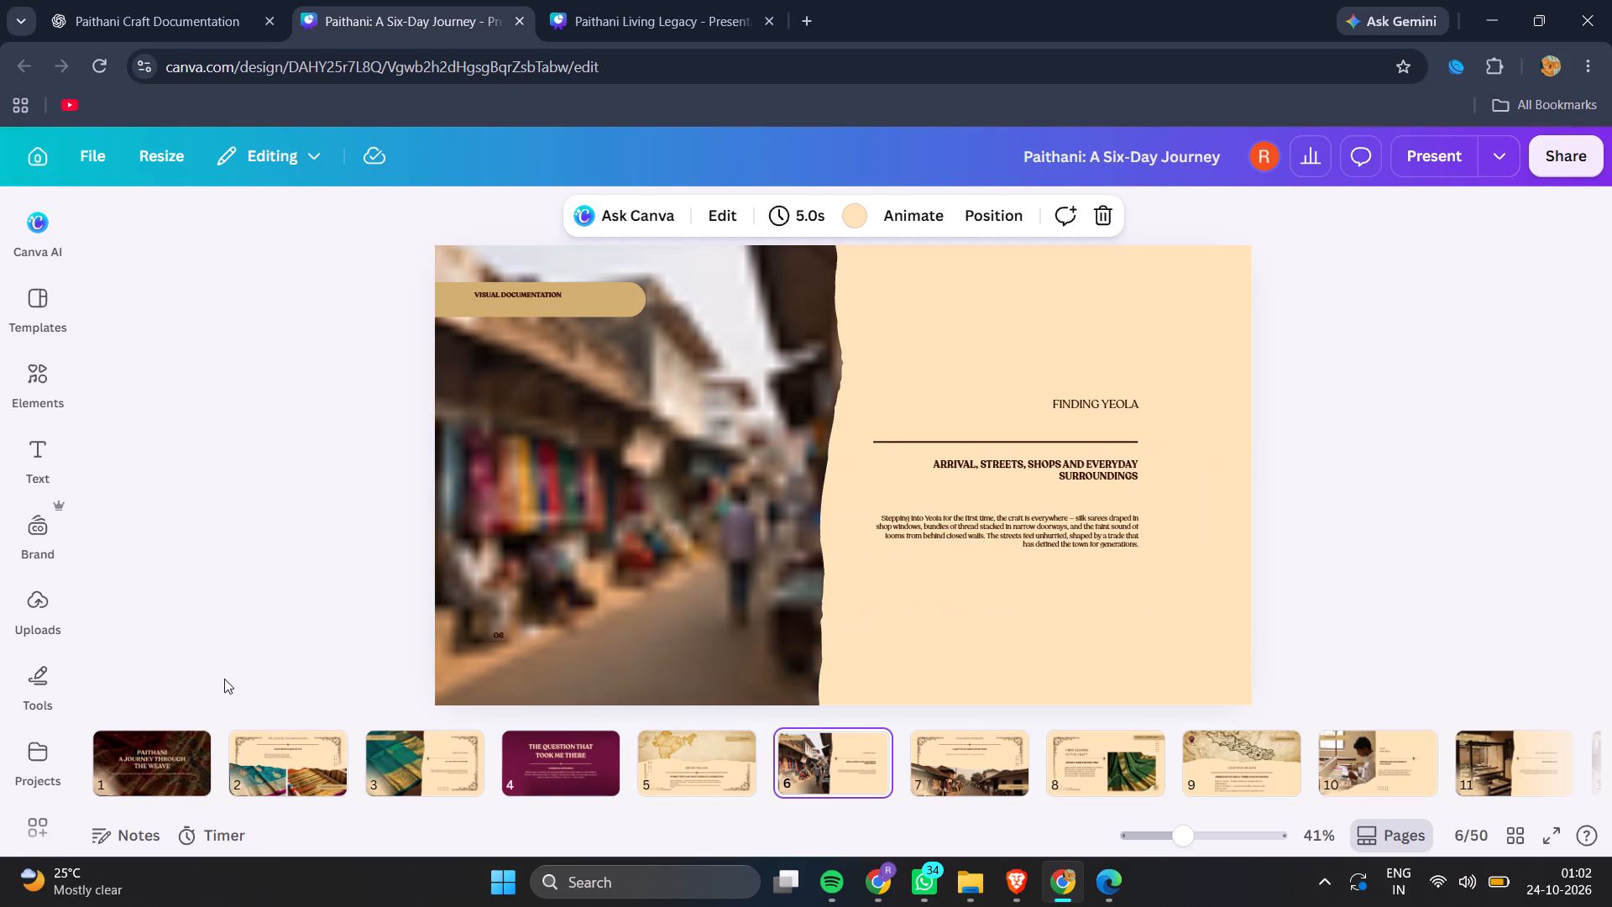
pyautogui.press('Right')
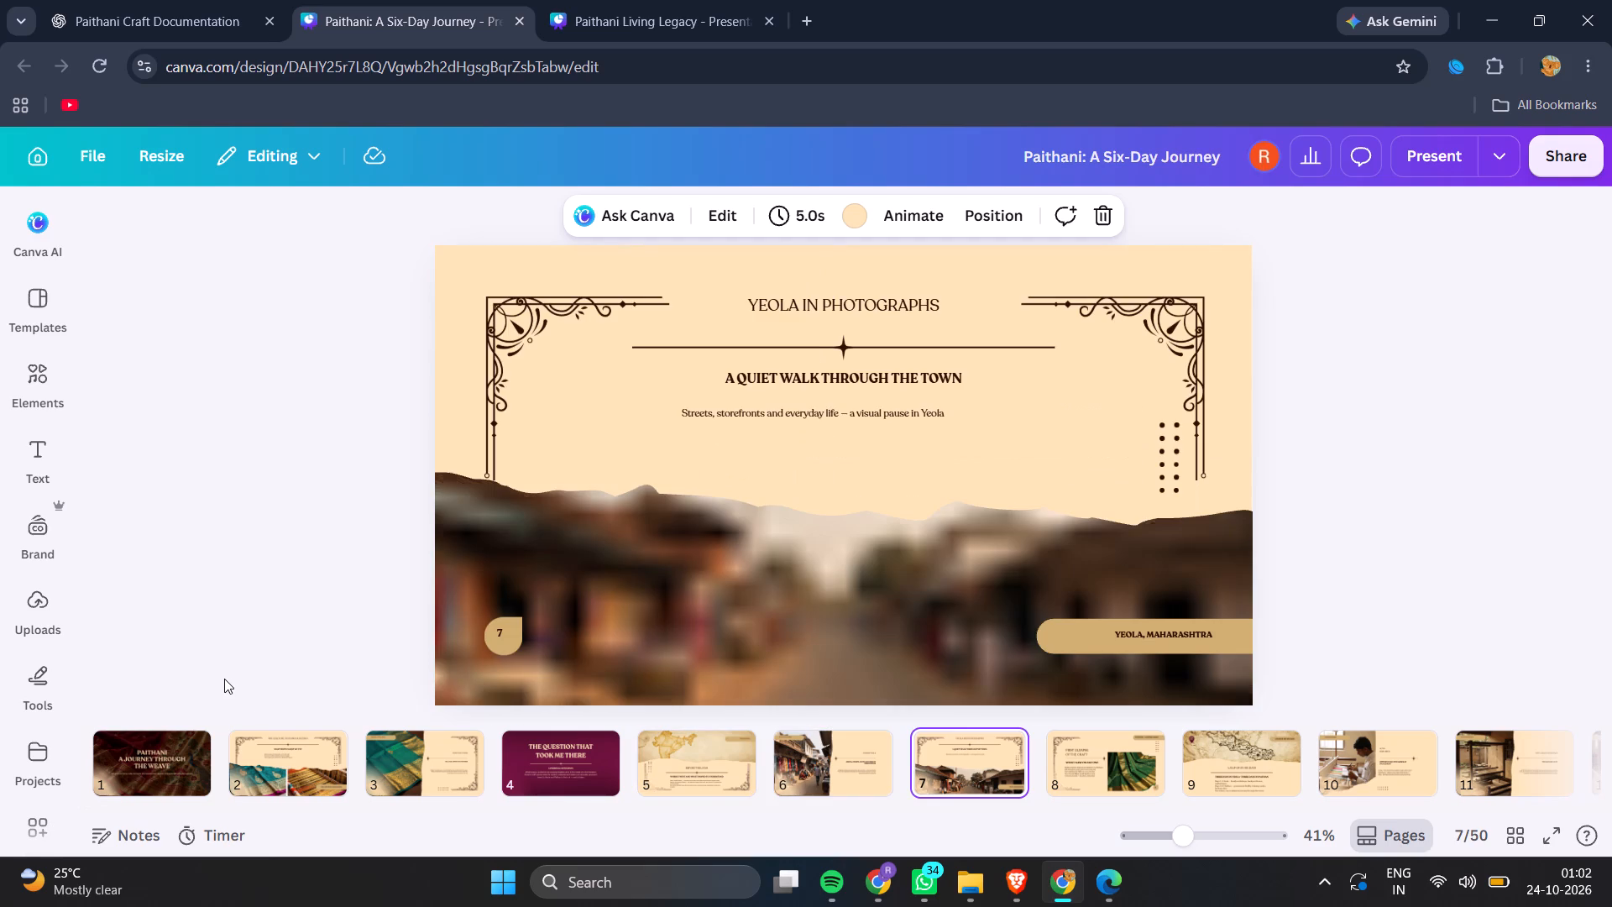
pyautogui.press('Right')
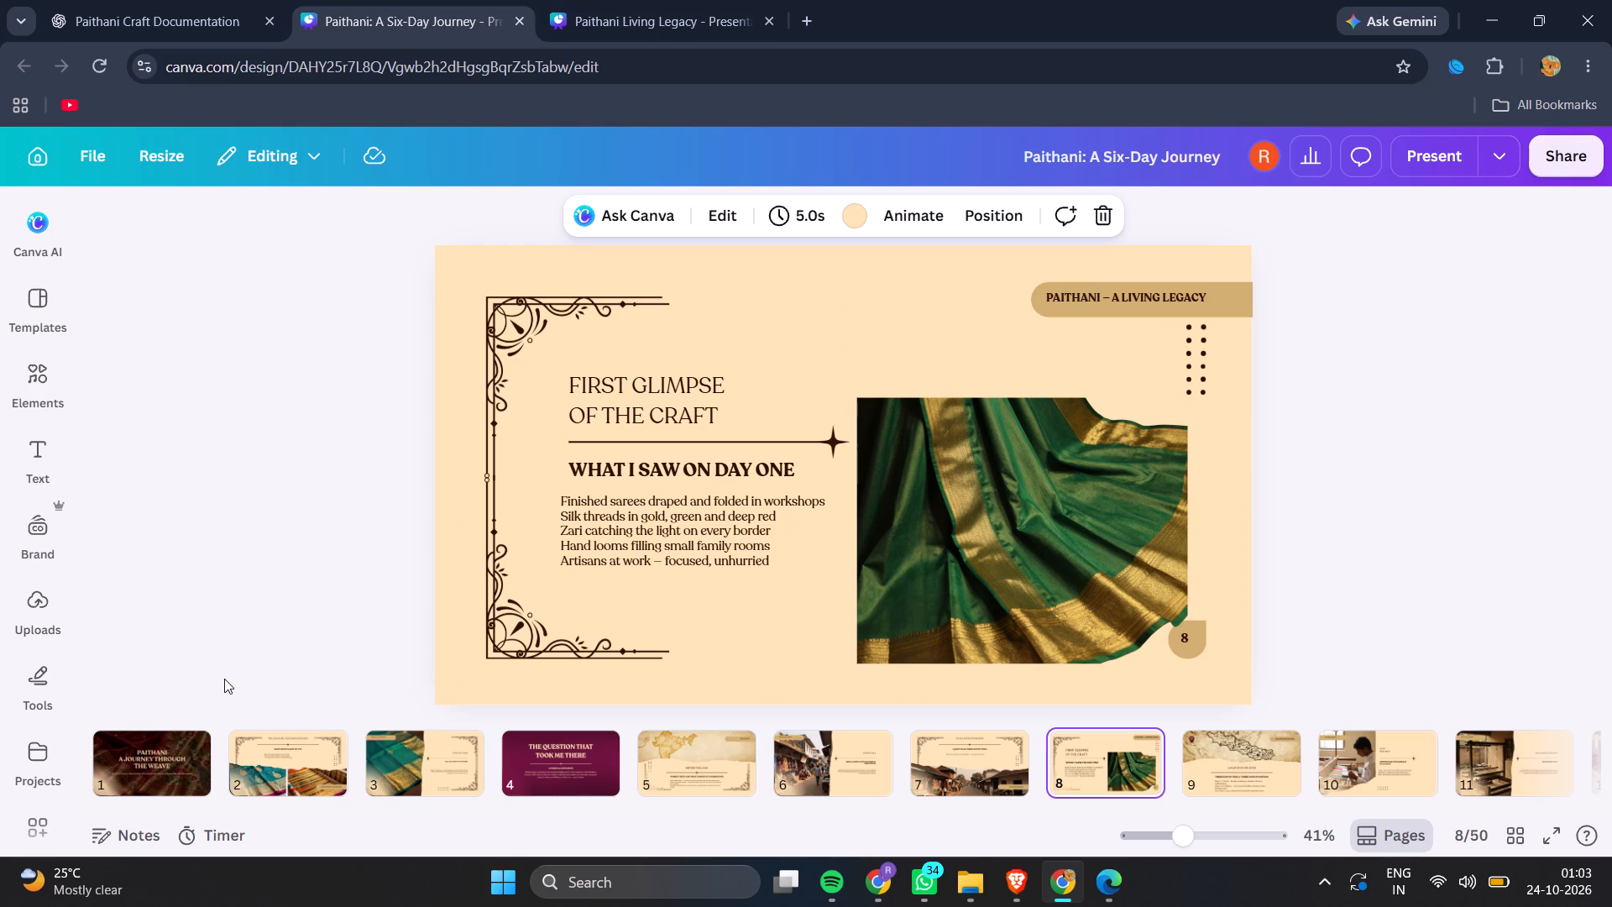
pyautogui.press('Right')
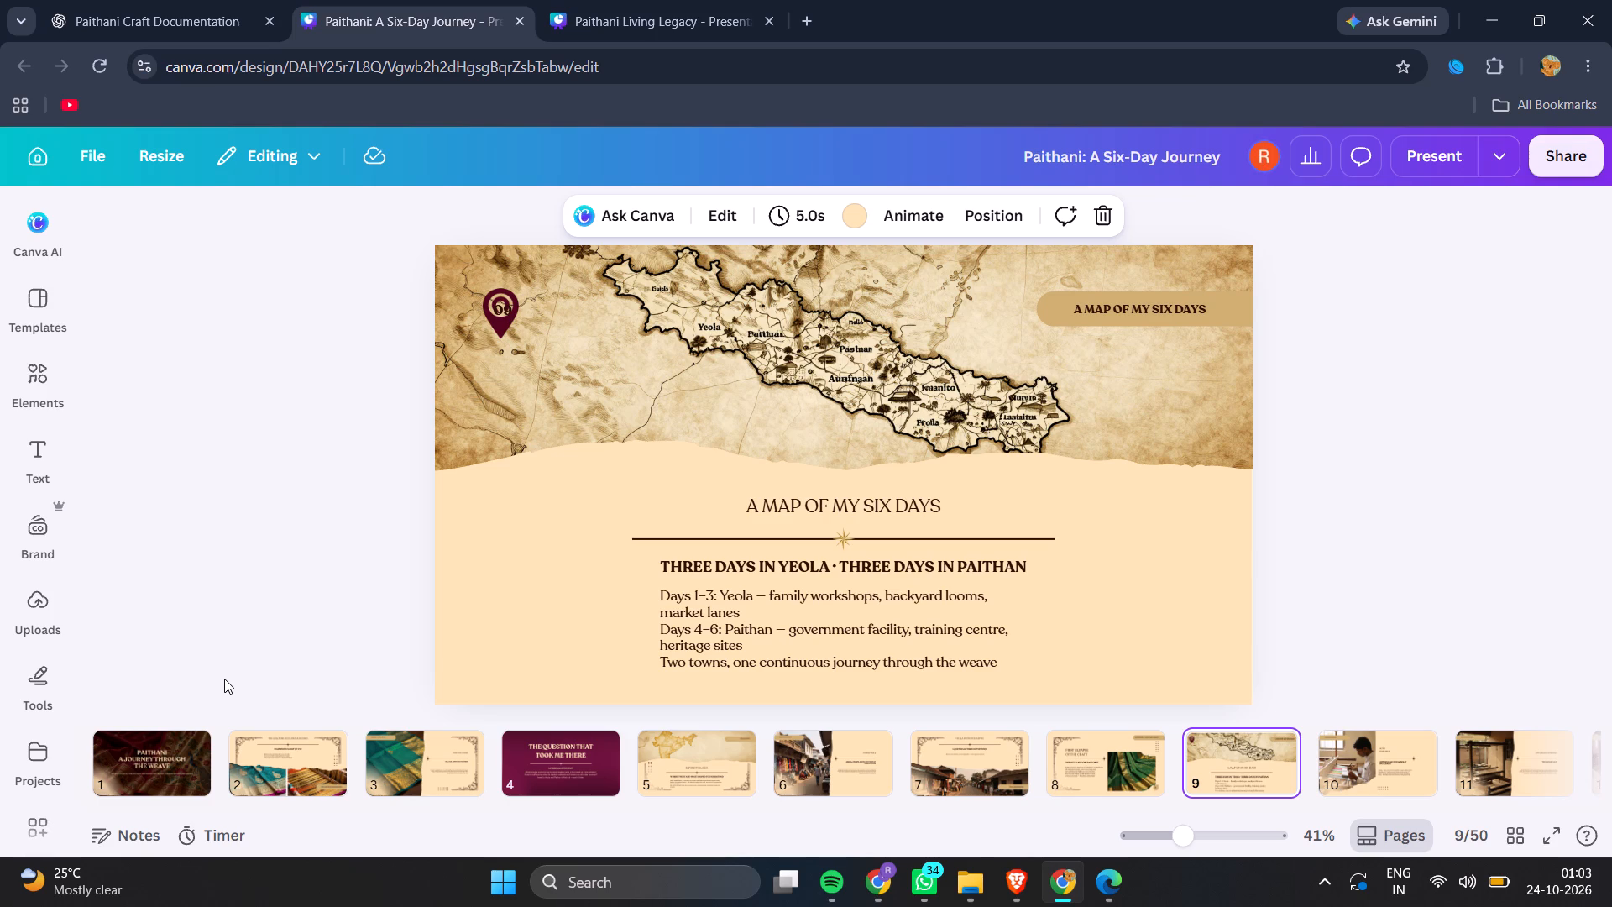
pyautogui.press('Right')
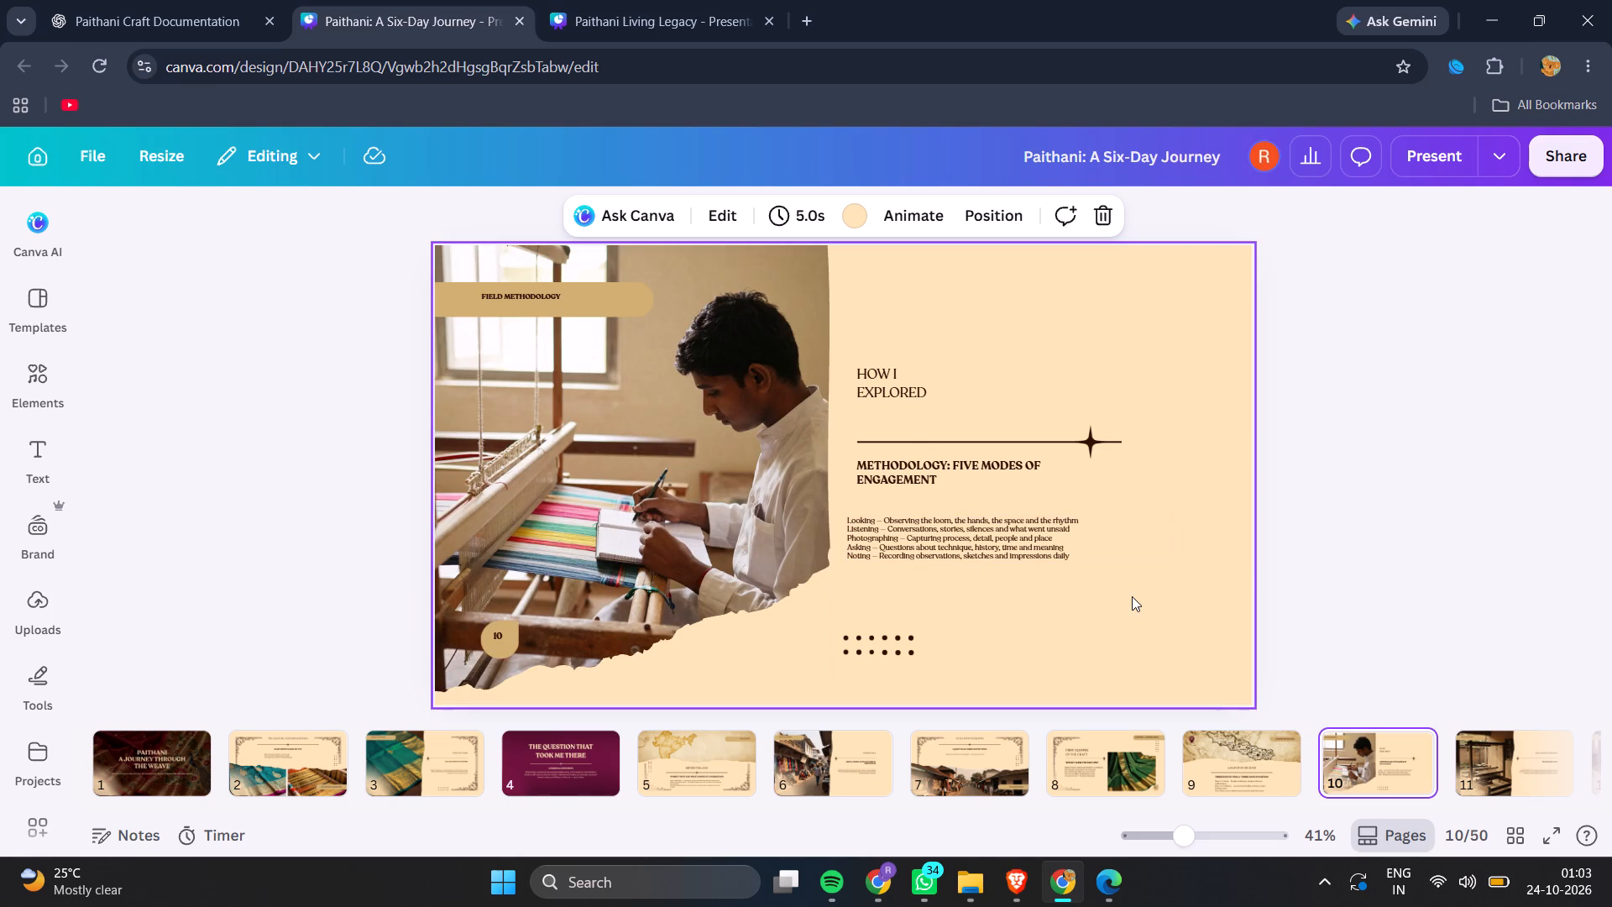
pyautogui.press('Right')
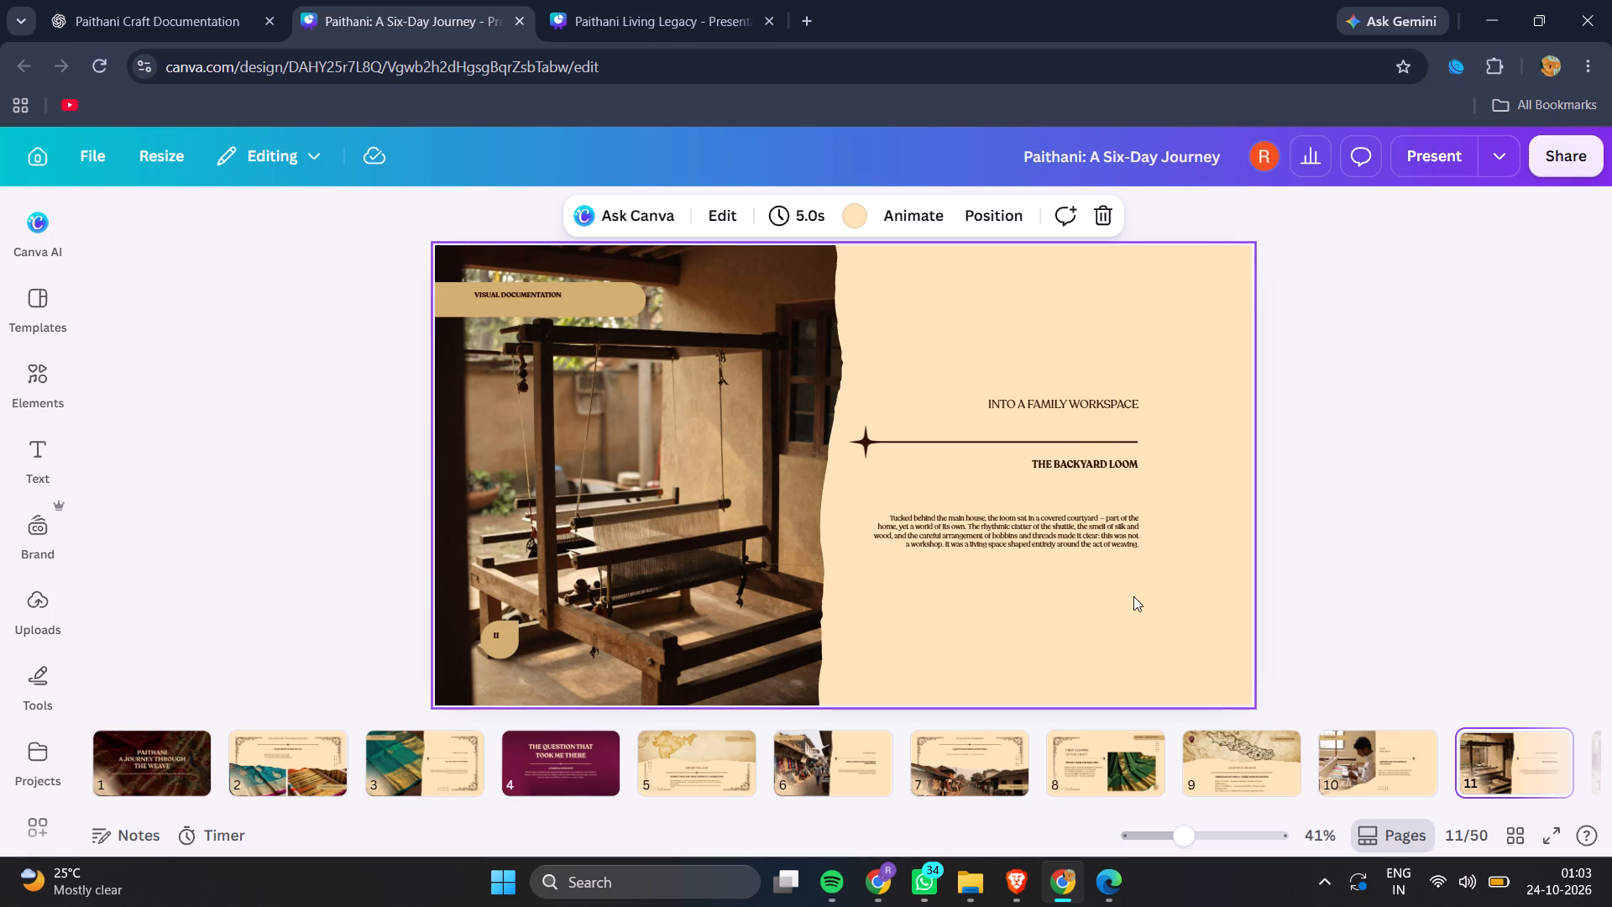
pyautogui.press('Right')
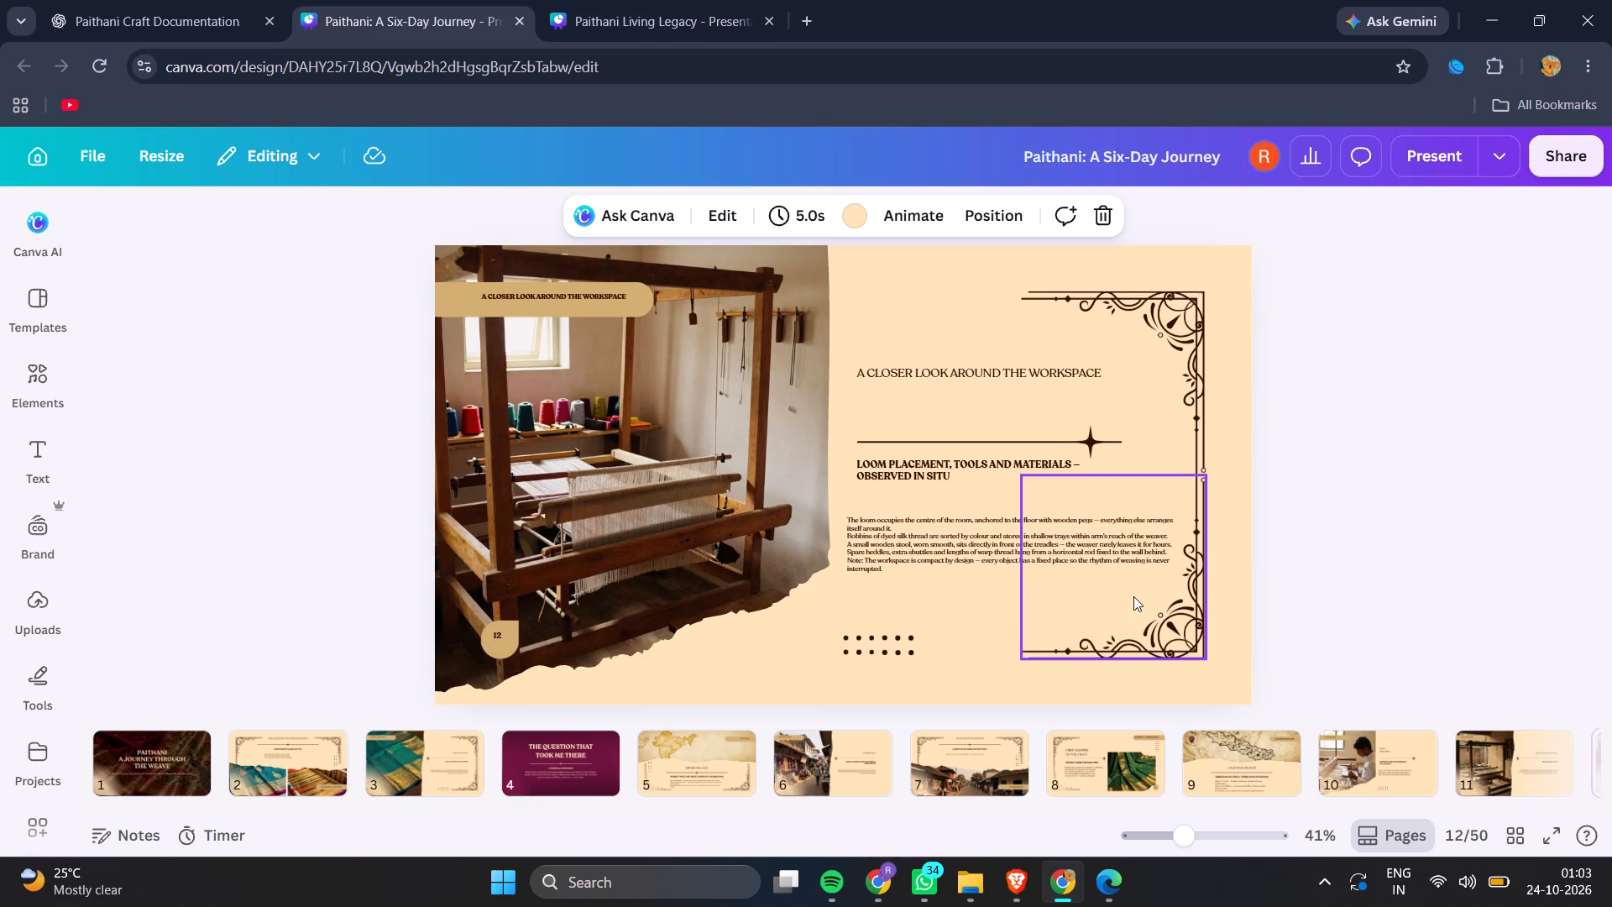
pyautogui.press('Left')
pyautogui.press('Left')
pyautogui.press('Left')
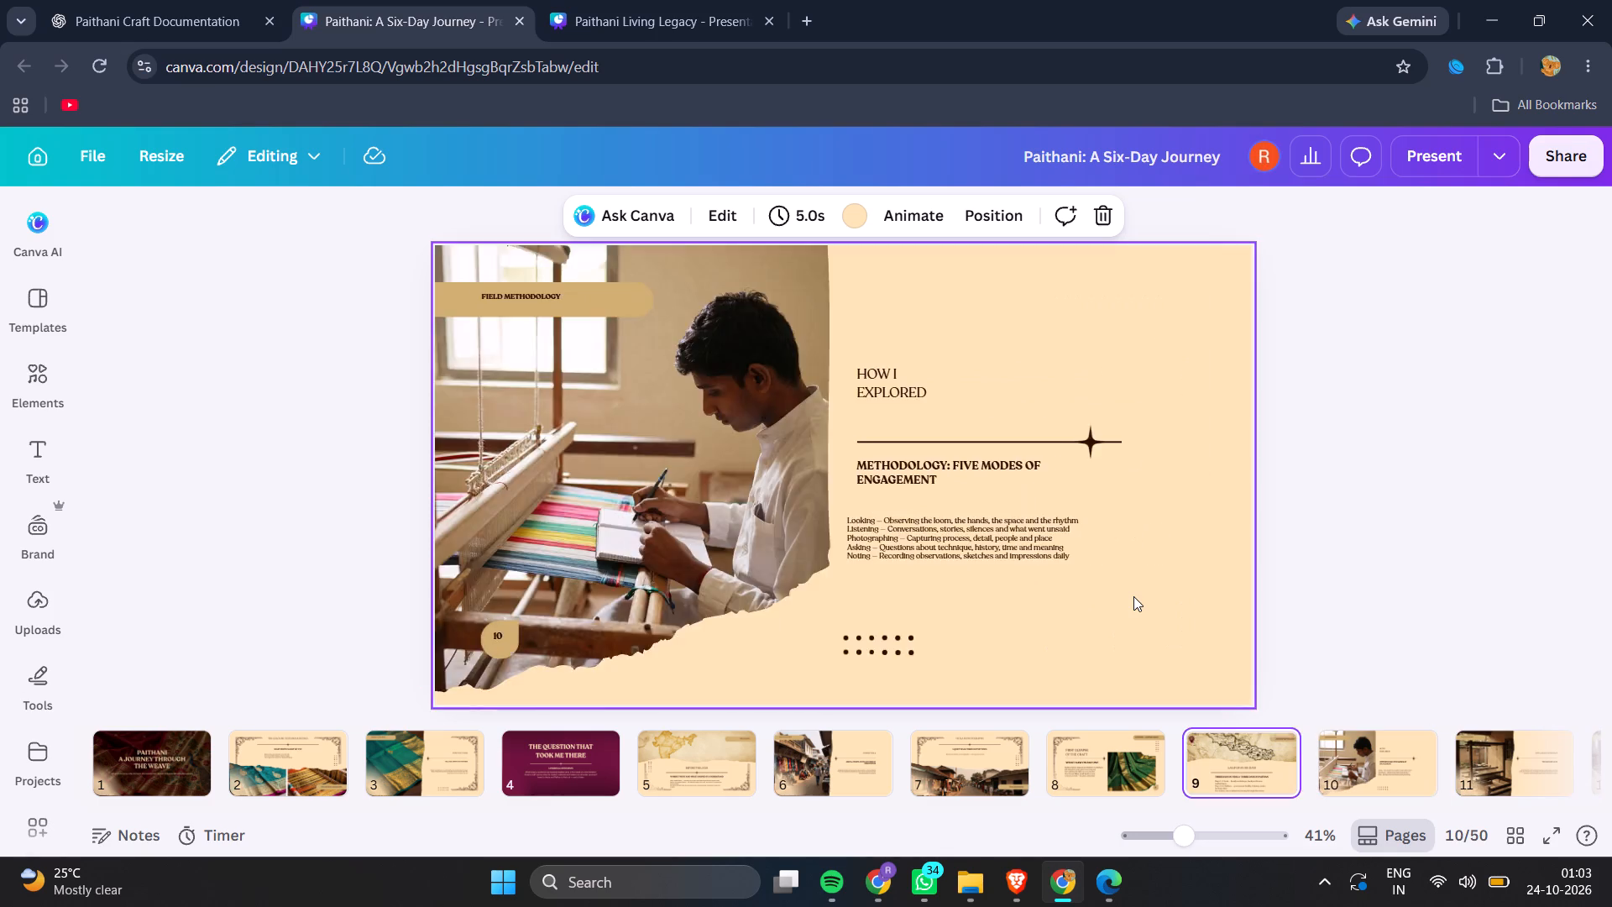
pyautogui.press('Left')
pyautogui.press('Left')
pyautogui.press('Left')
pyautogui.press('Left')
pyautogui.press('Left')
pyautogui.press('Left')
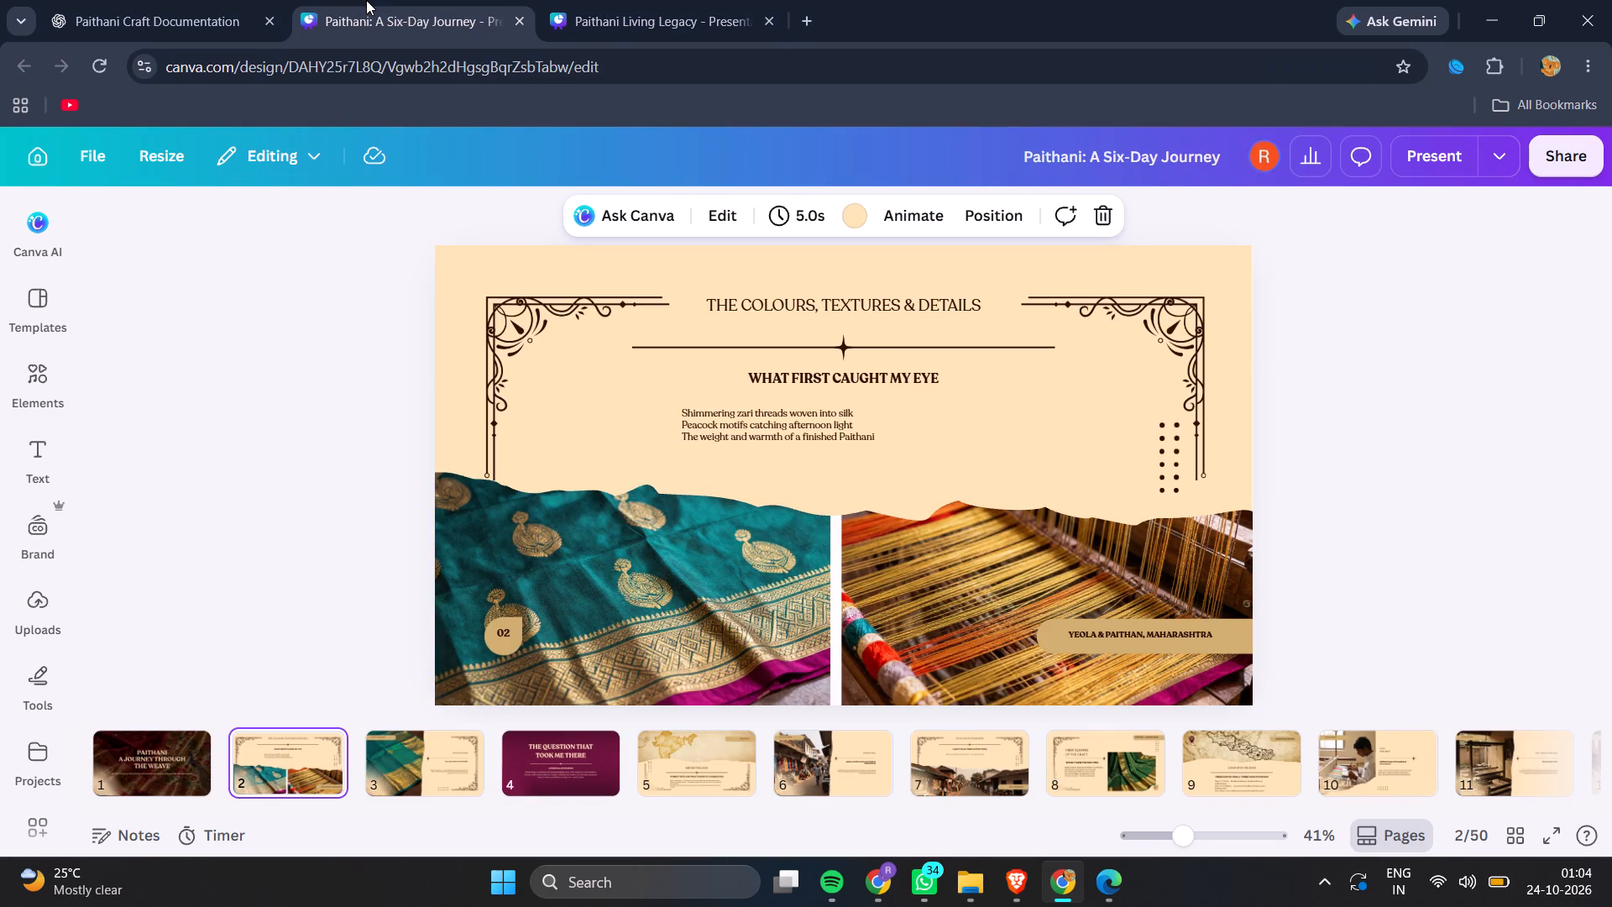
pyautogui.click(176, 744)
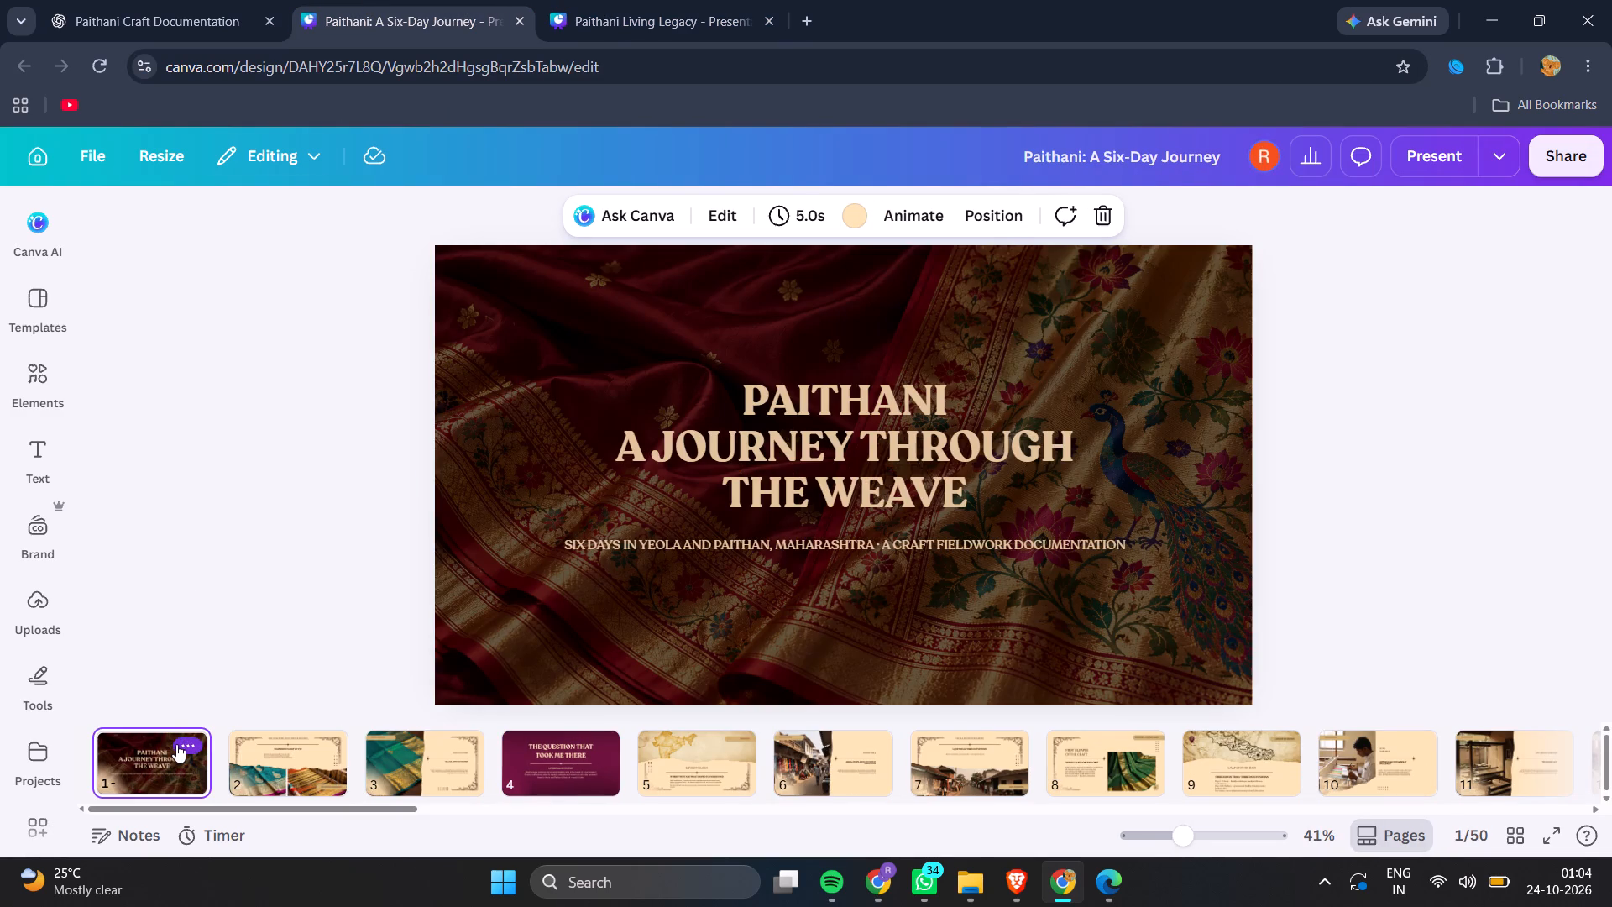
pyautogui.hotkey('ctrl', 'v')
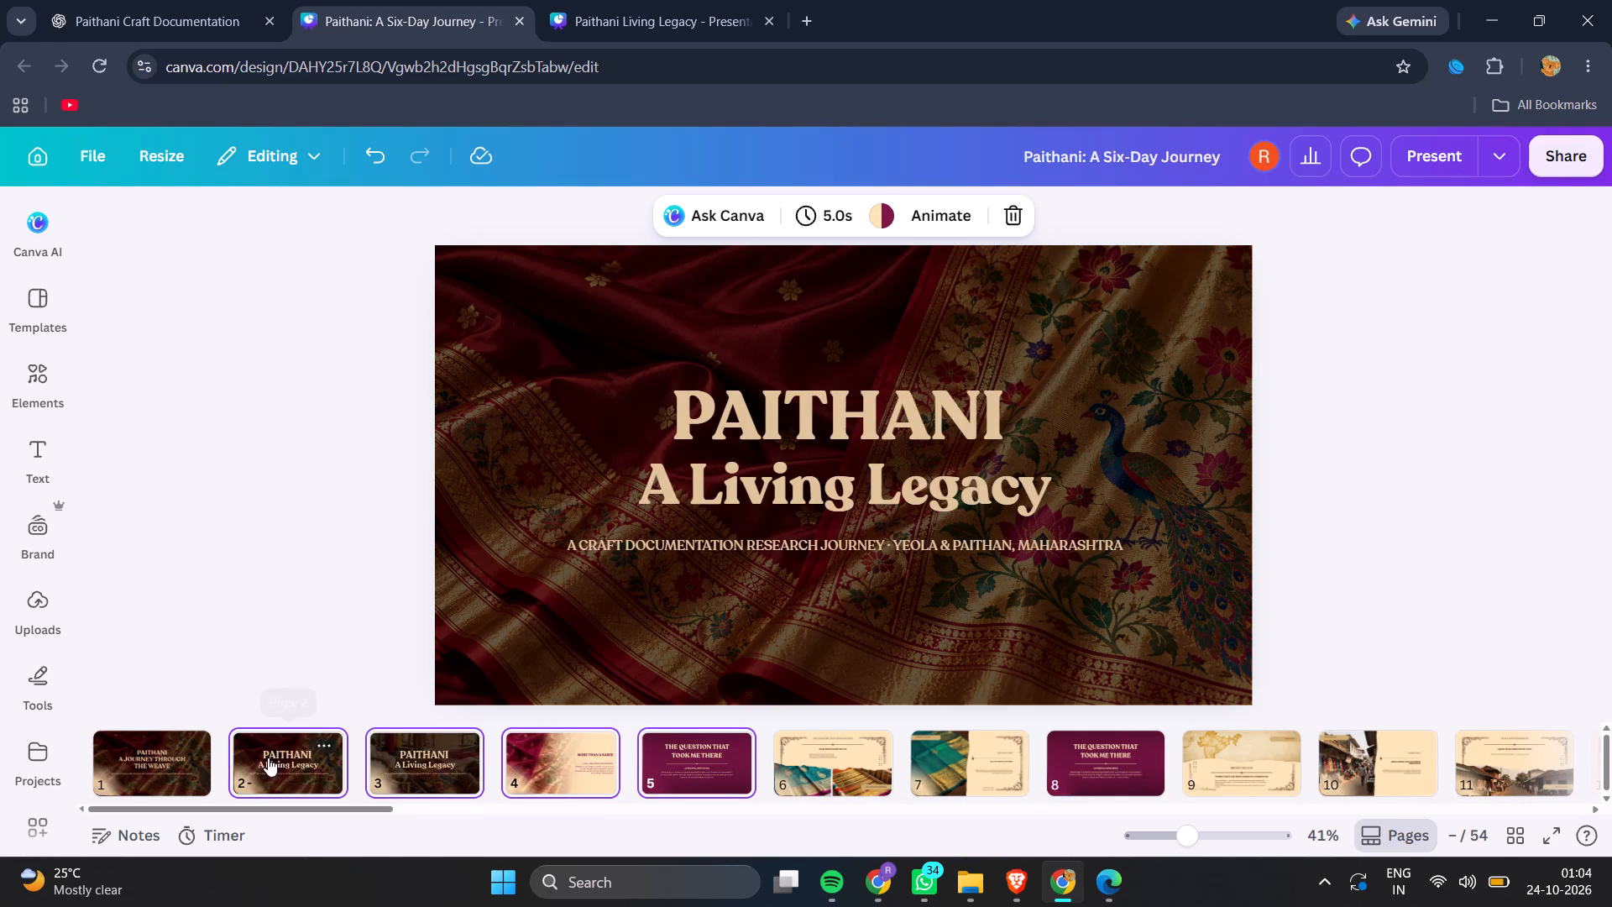
# Delete the original cover page, "Paithani A Journey Through the Weave", from Paithani: A Six-Day Journey.
pyautogui.click(288, 590)
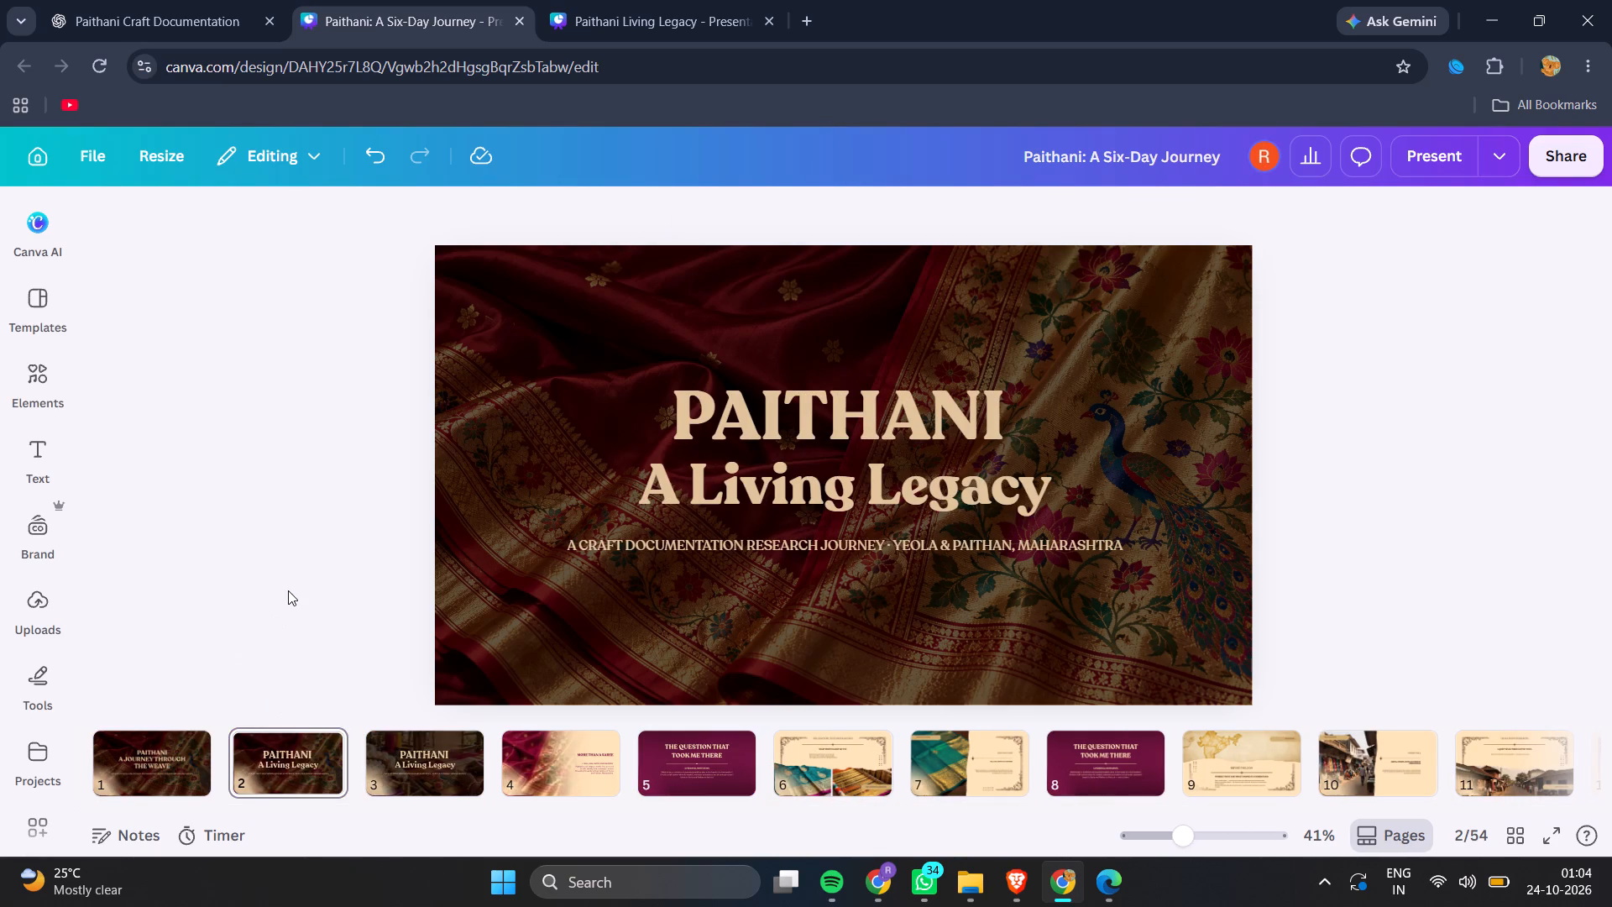
pyautogui.click(144, 768)
pyautogui.press('Right')
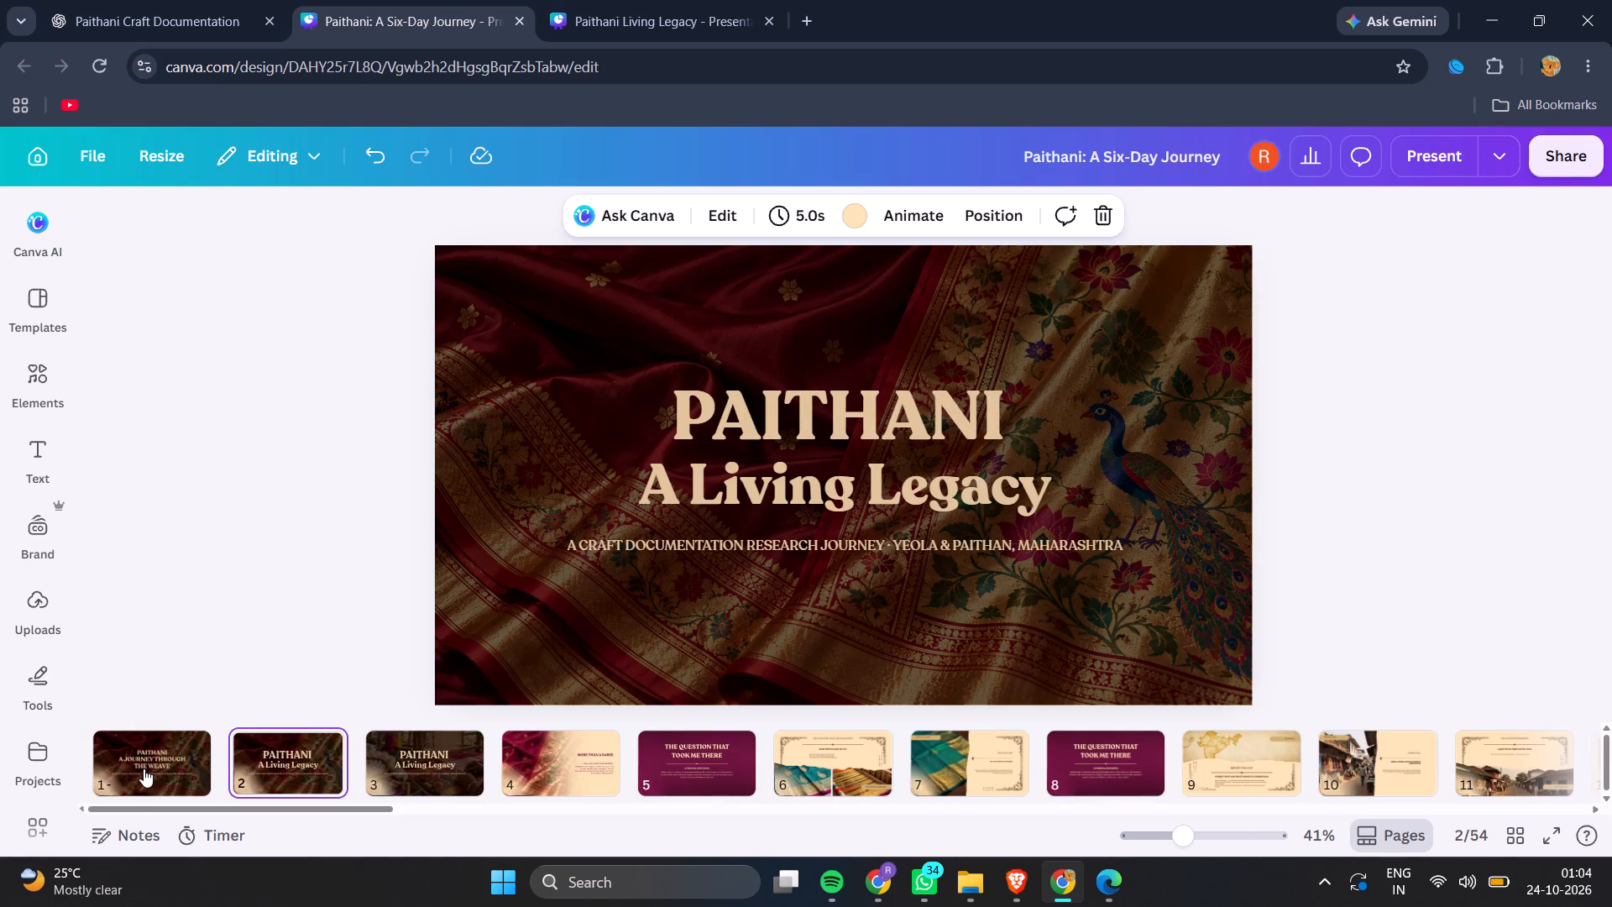
pyautogui.click(144, 768)
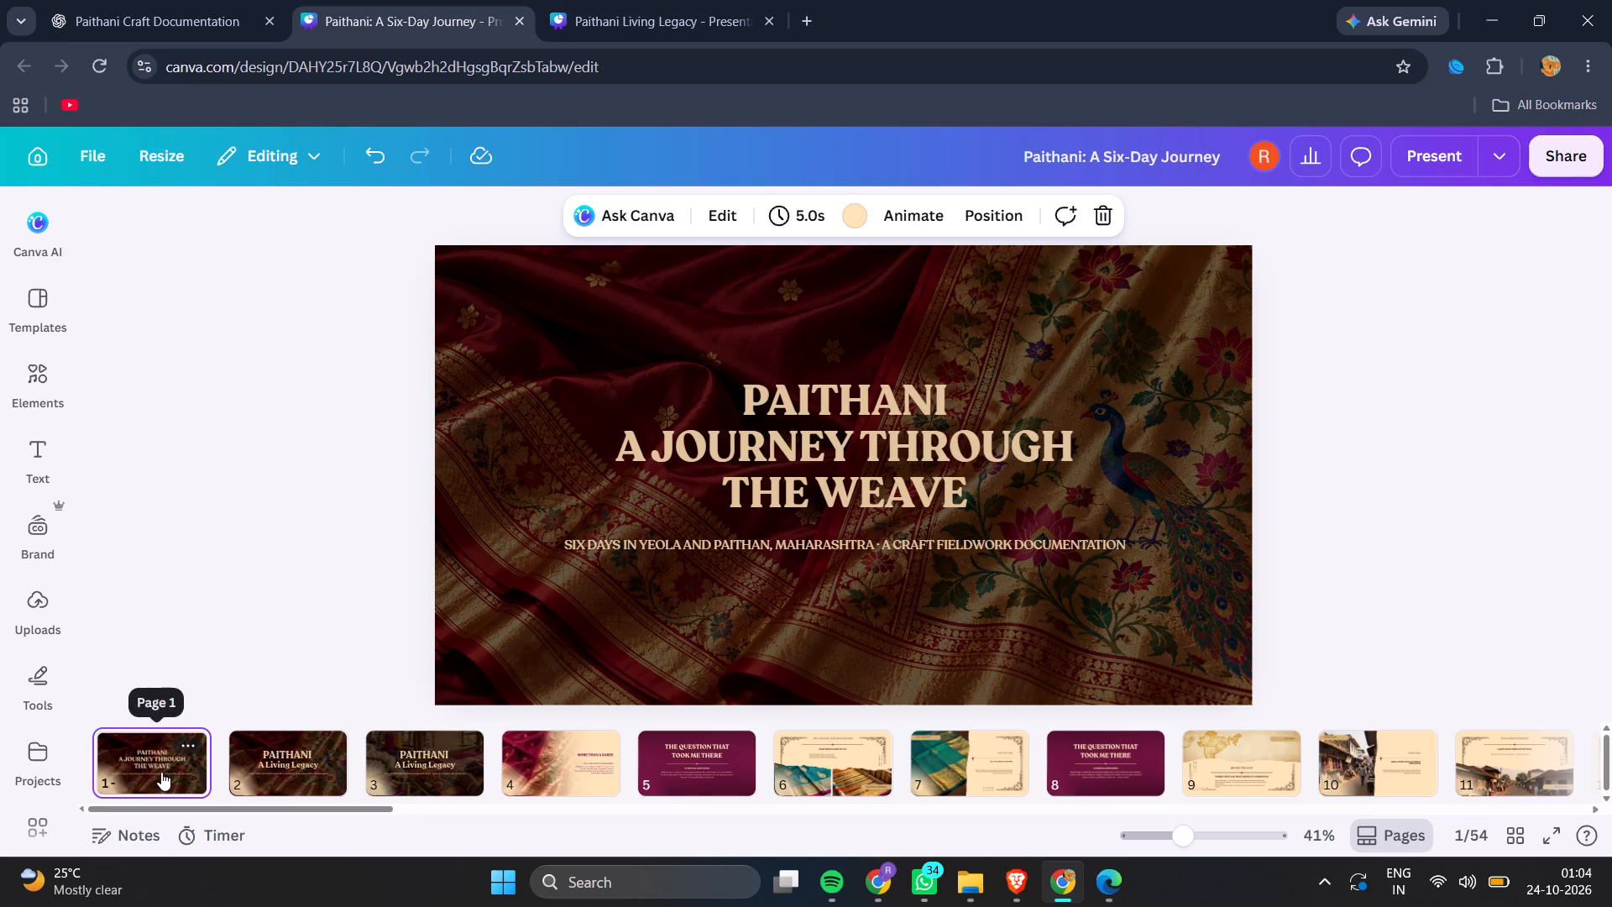
pyautogui.press('BackSpace')
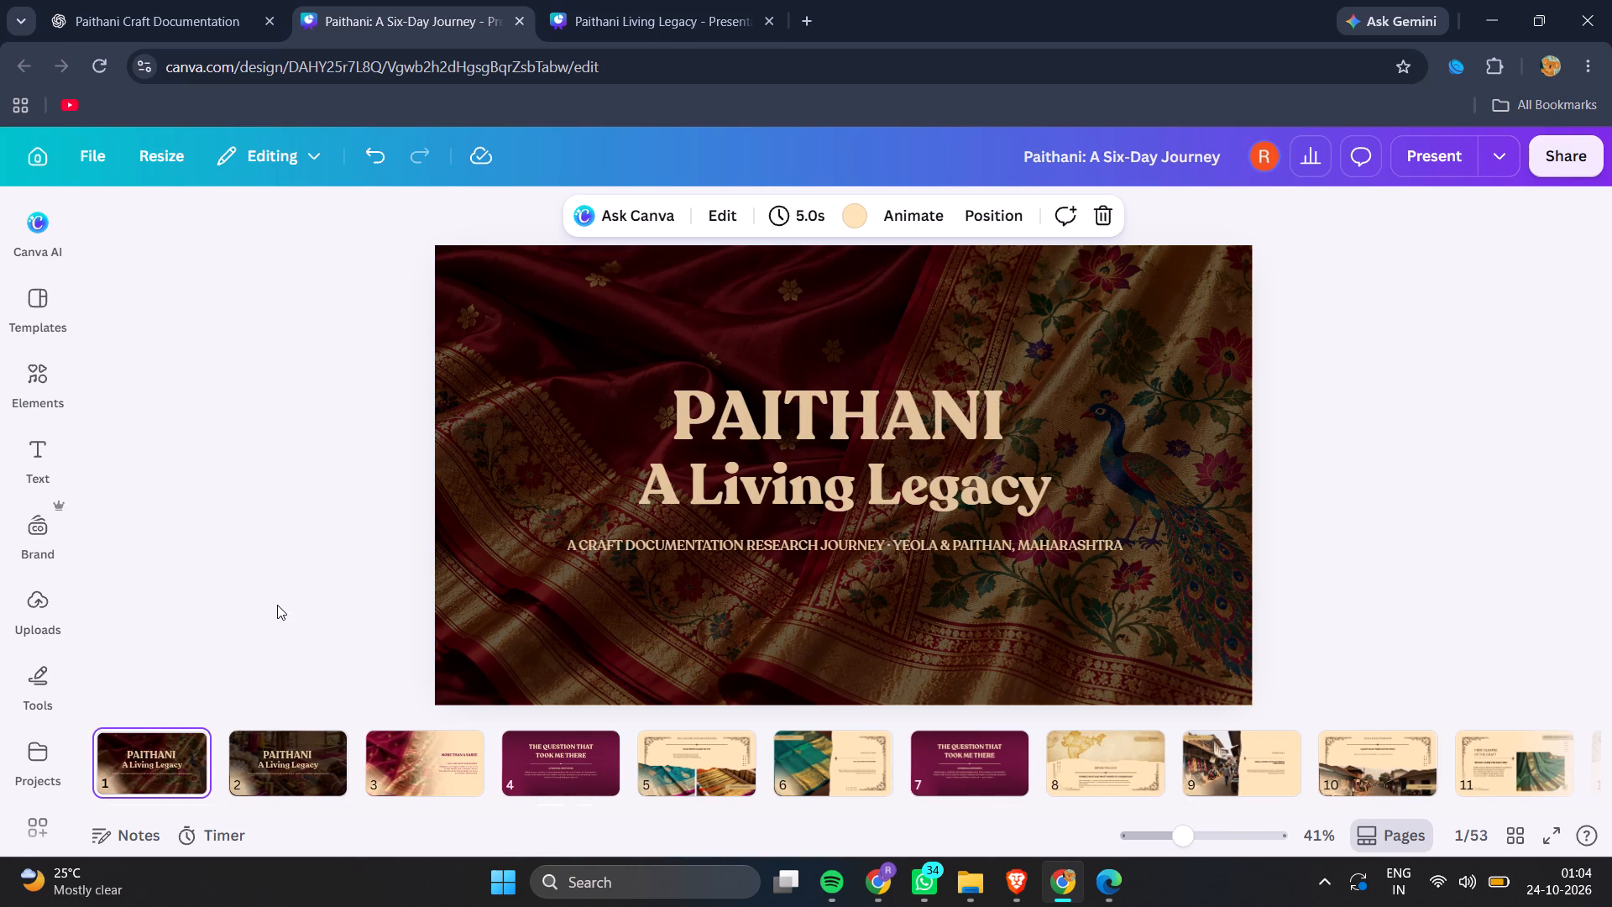
# Delete the "Silk, Zari, Motif and Memory" subheading from page 3.
pyautogui.click(469, 742)
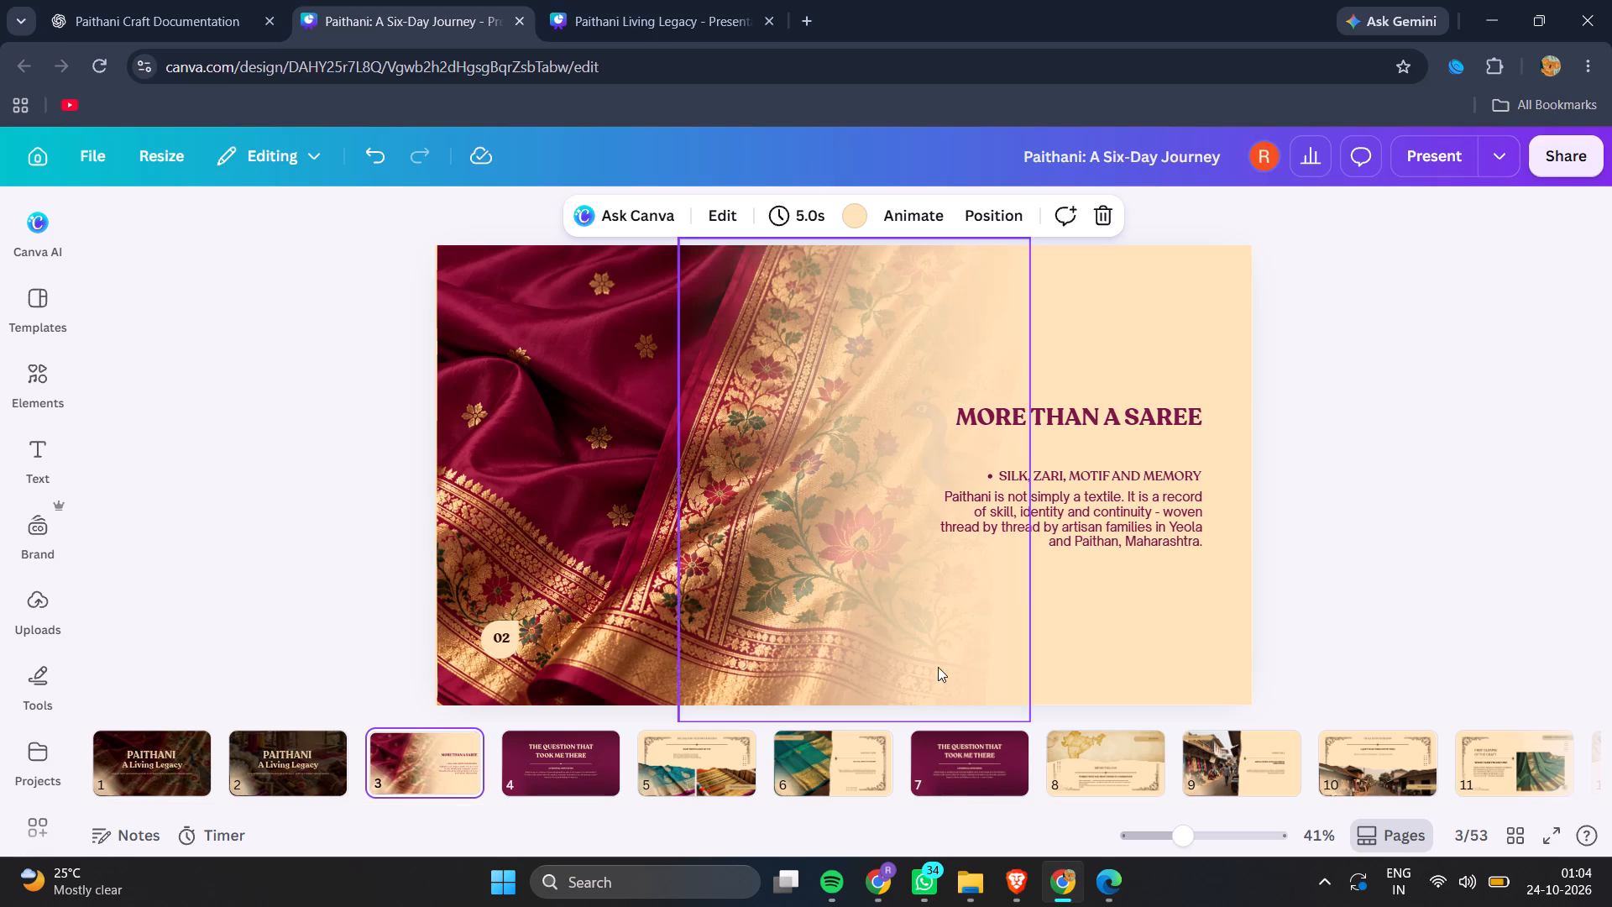
pyautogui.click(1140, 469)
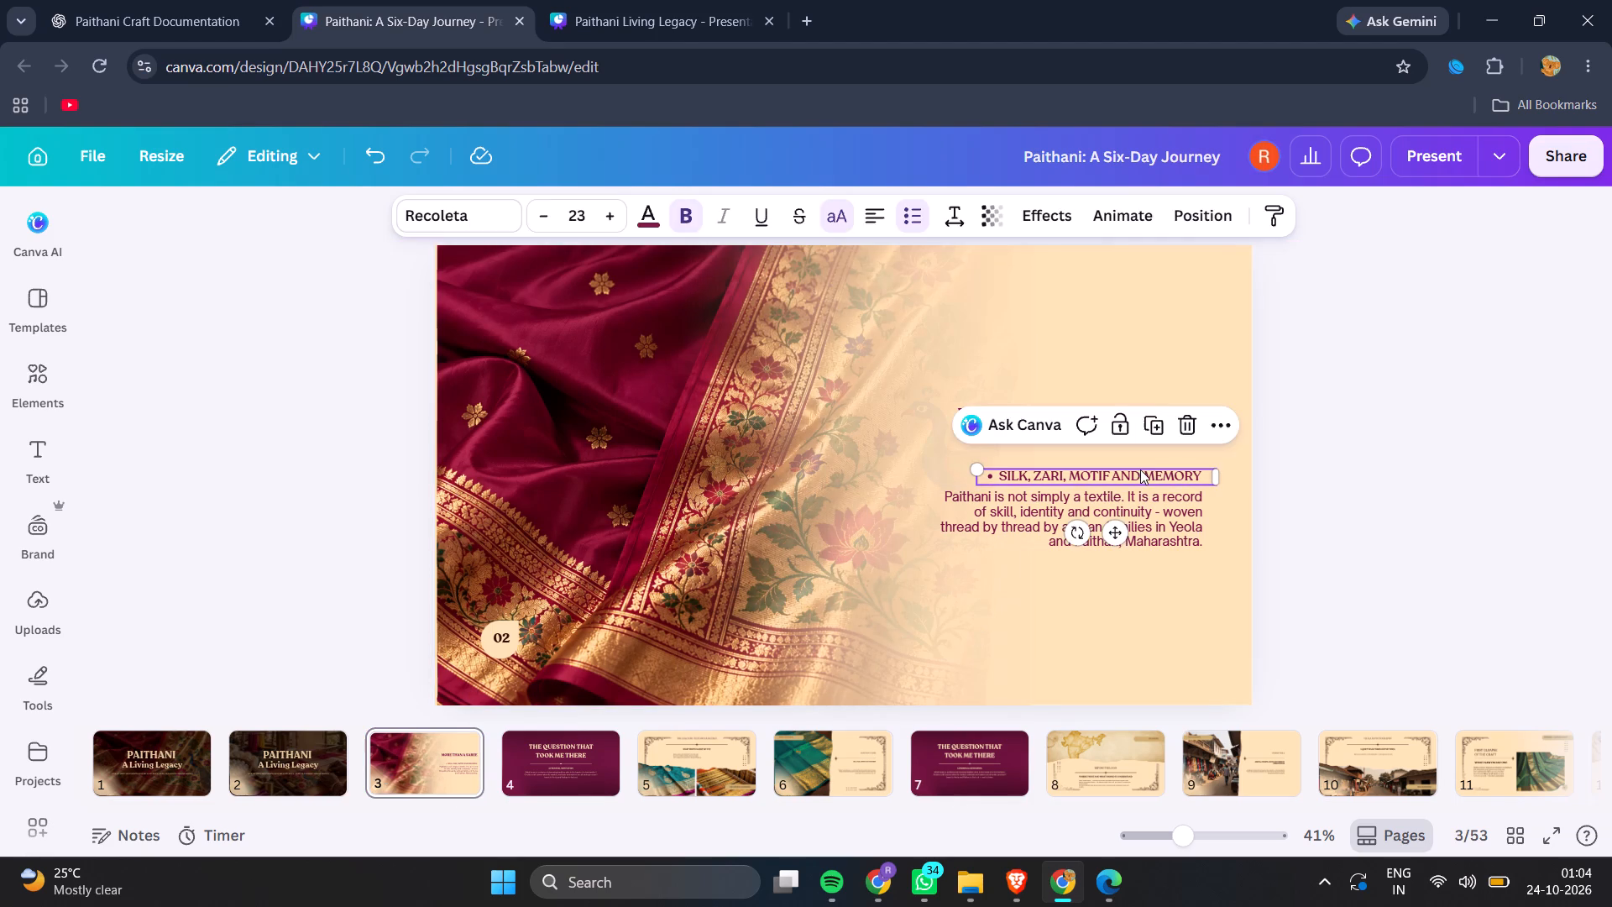
pyautogui.press('BackSpace')
# Move the page 3 body paragraph up into the space below the "More Than a Saree" heading.
pyautogui.click(1175, 539)
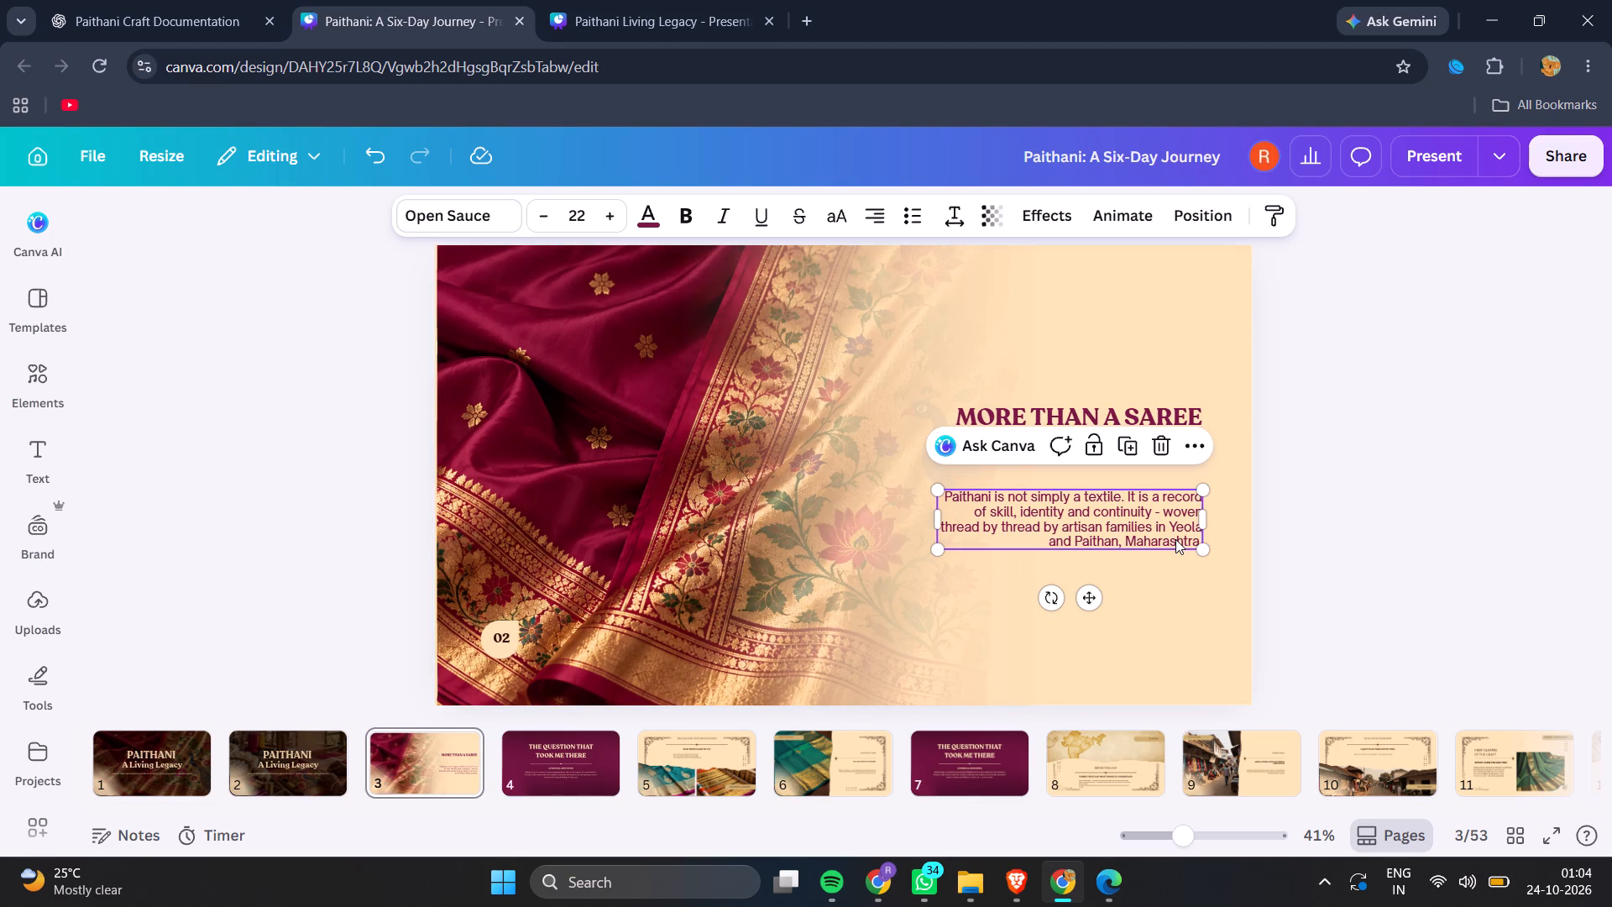
pyautogui.press('Up')
pyautogui.press('Up')
pyautogui.press('Up')
pyautogui.press('Up')
pyautogui.press('Up')
pyautogui.press('Up')
pyautogui.press('Up')
pyautogui.press('Up')
pyautogui.press('Up')
pyautogui.press('Up')
pyautogui.press('Up')
pyautogui.press('Up')
pyautogui.press('Up')
pyautogui.press('Up')
pyautogui.press('Up')
pyautogui.press('Up')
pyautogui.press('Up')
pyautogui.press('Up')
pyautogui.press('Up')
pyautogui.press('Up')
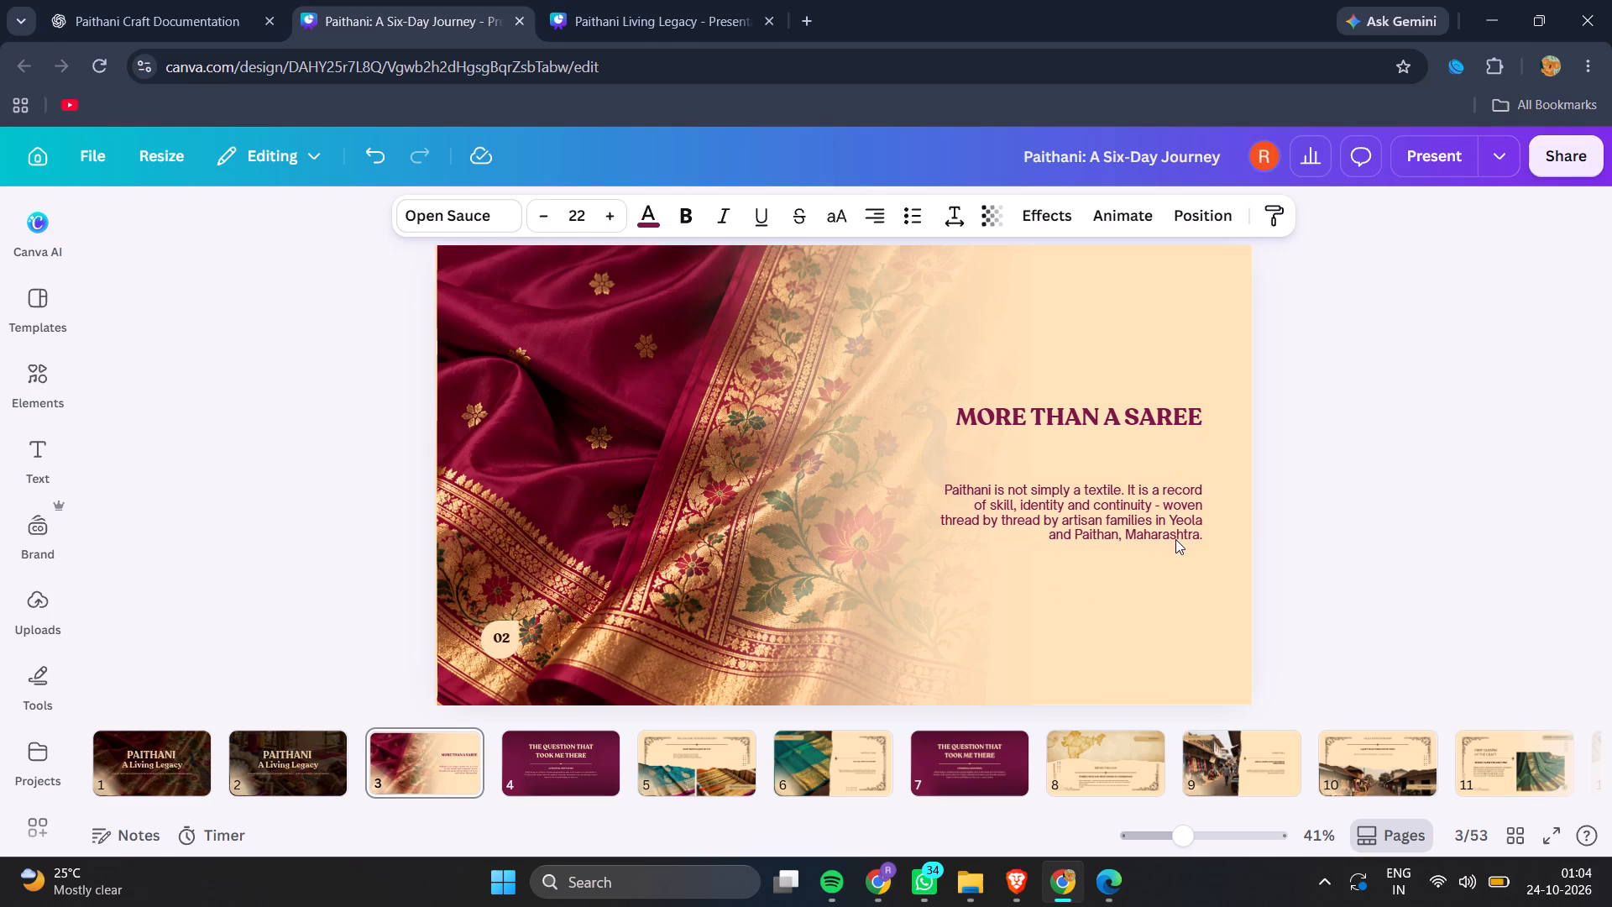
pyautogui.press('Down')
pyautogui.press('Down')
pyautogui.press('Down')
pyautogui.press('Down')
pyautogui.press('Down')
pyautogui.press('Down')
pyautogui.press('Down')
pyautogui.press('Down')
pyautogui.press('Down')
pyautogui.press('Down')
pyautogui.press('Down')
pyautogui.press('Down')
pyautogui.press('Down')
pyautogui.press('Down')
pyautogui.press('Down')
pyautogui.press('Down')
pyautogui.press('Down')
pyautogui.press('Down')
pyautogui.press('Down')
pyautogui.press('Down')
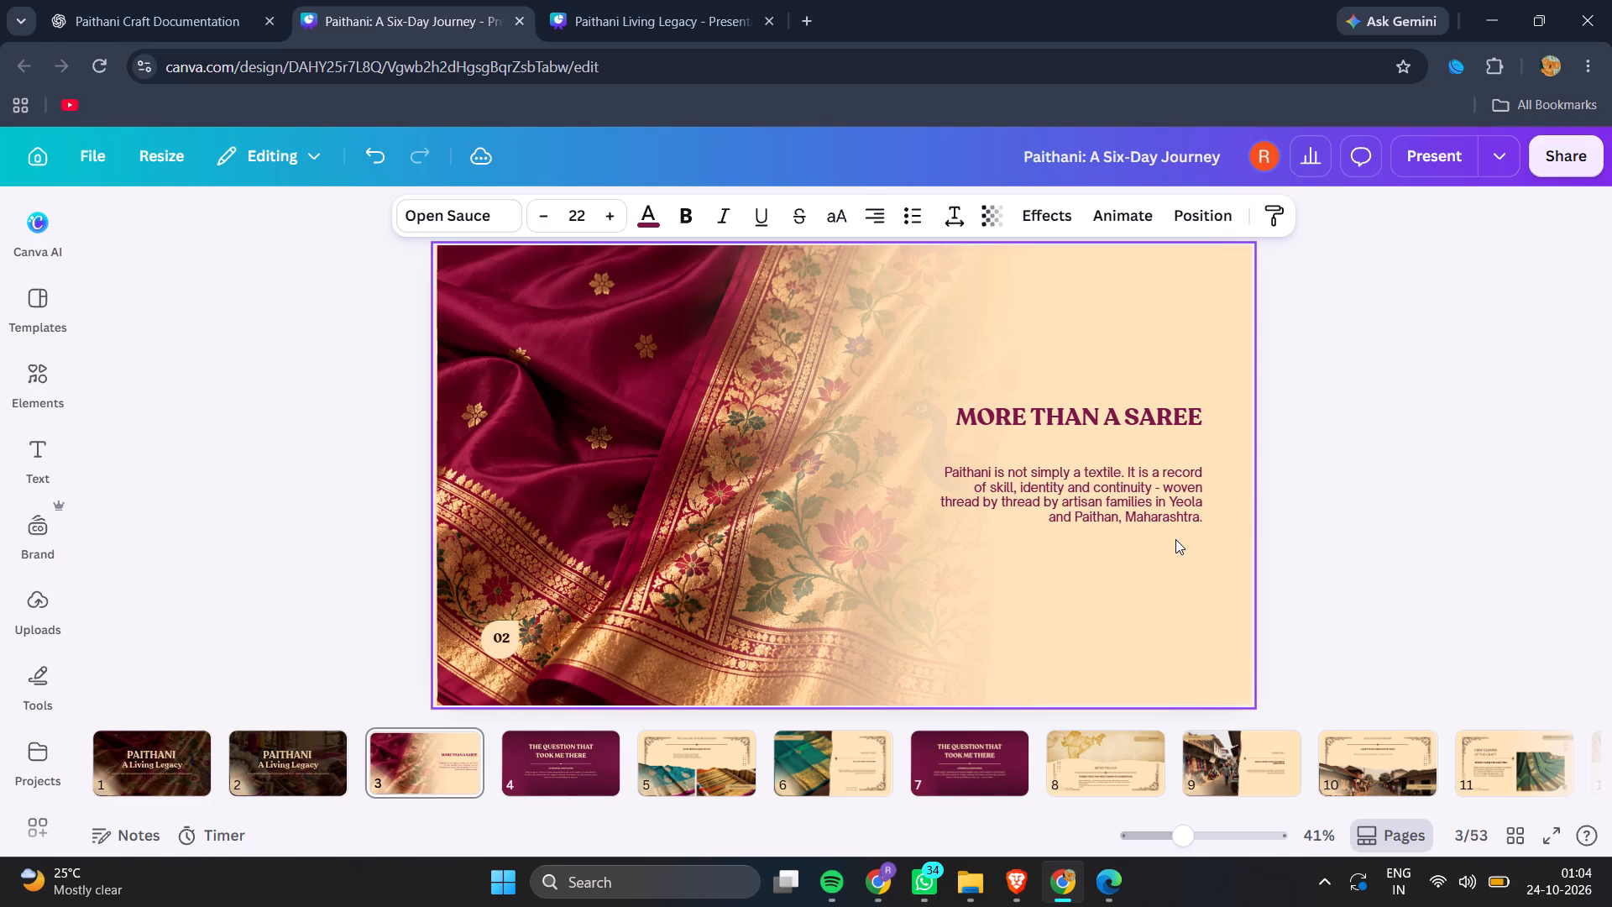
pyautogui.press('Up')
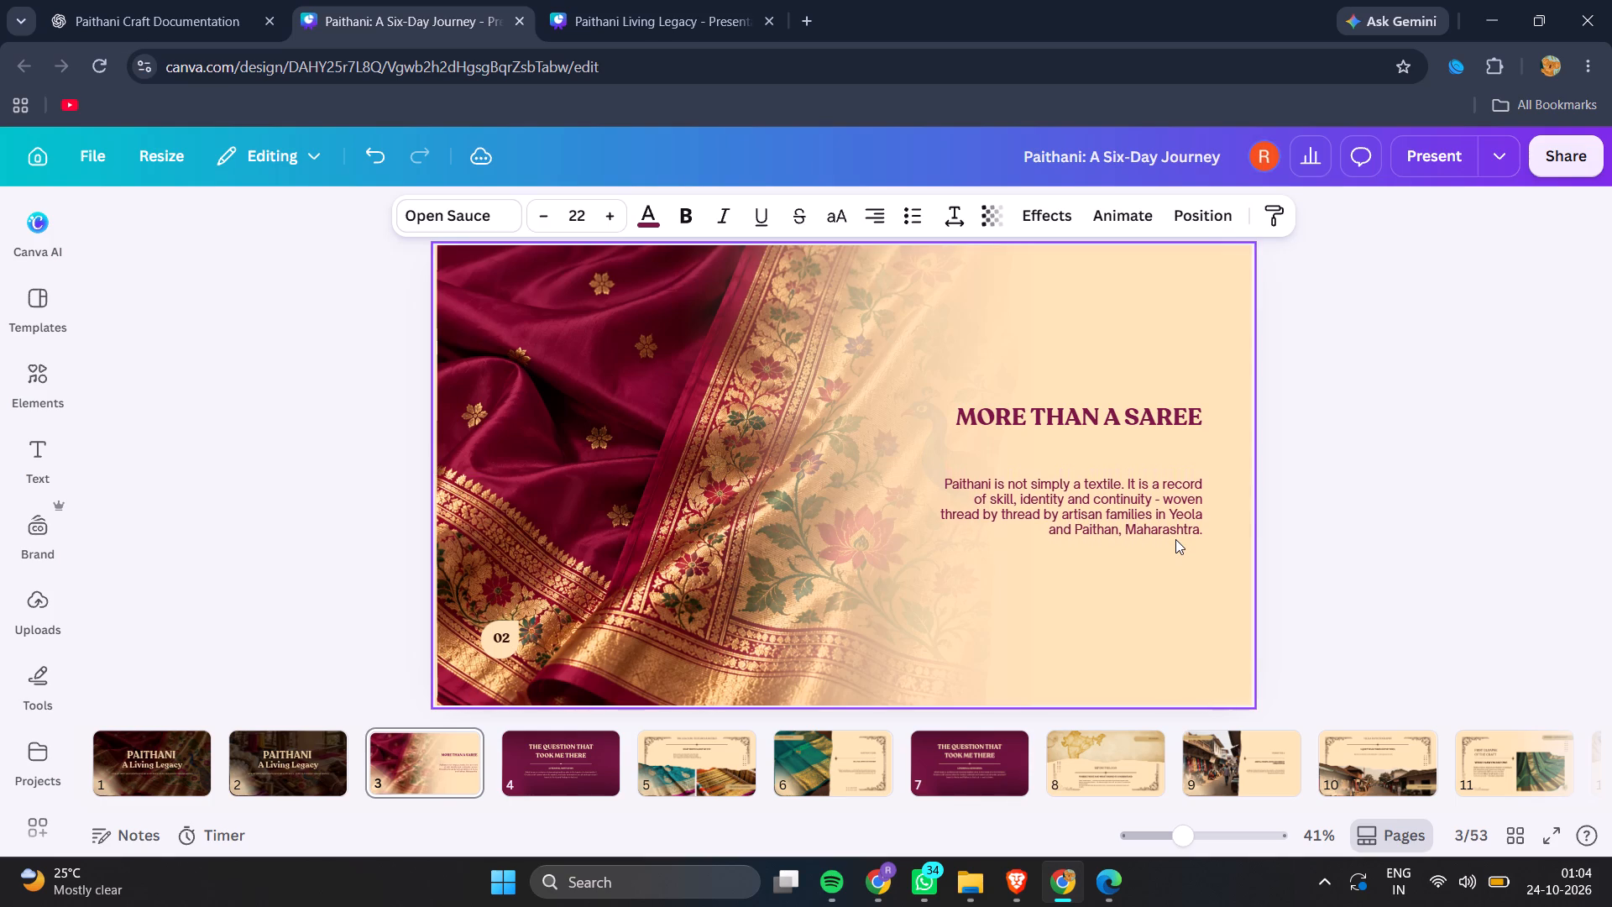
pyautogui.press('Up')
pyautogui.press('Up')
pyautogui.press('Up')
pyautogui.press('Up')
pyautogui.press('Up')
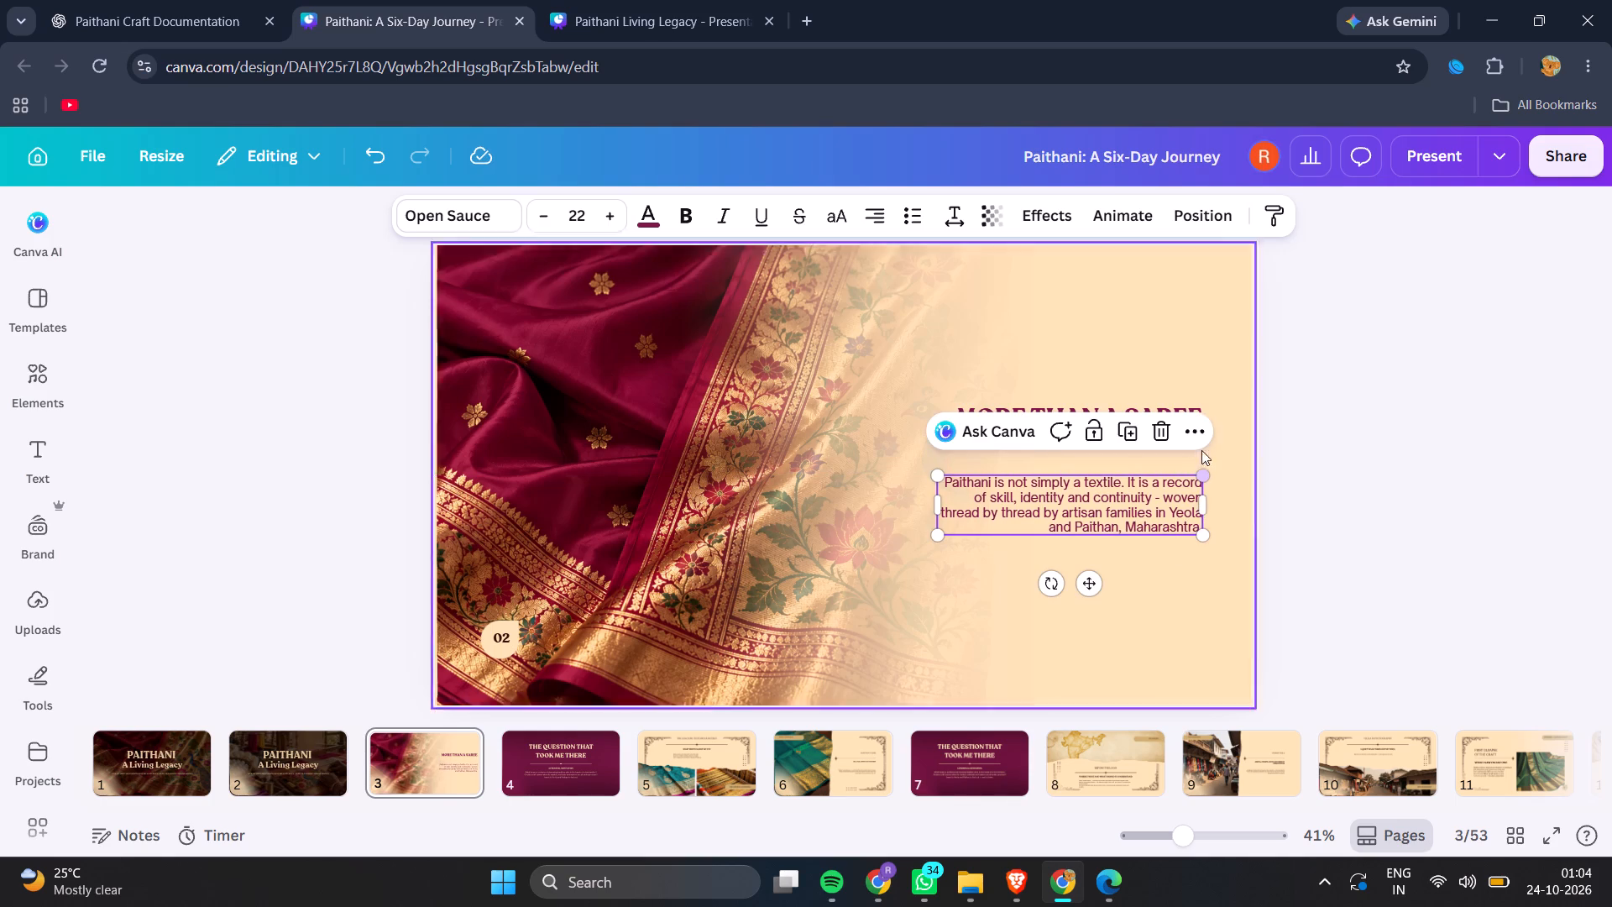
# Lower the "More Than a Saree" heading so it sits just above the body paragraph.
pyautogui.click(1181, 402)
pyautogui.press('Down')
pyautogui.press('Down')
pyautogui.press('Down')
pyautogui.press('Down')
pyautogui.press('Down')
pyautogui.press('Down')
pyautogui.press('Down')
pyautogui.press('Down')
pyautogui.press('Down')
pyautogui.press('Down')
pyautogui.press('Down')
pyautogui.press('Down')
pyautogui.press('Down')
pyautogui.press('Down')
pyautogui.press('Down')
pyautogui.press('Down')
pyautogui.press('Down')
pyautogui.press('Down')
pyautogui.press('Down')
pyautogui.press('Down')
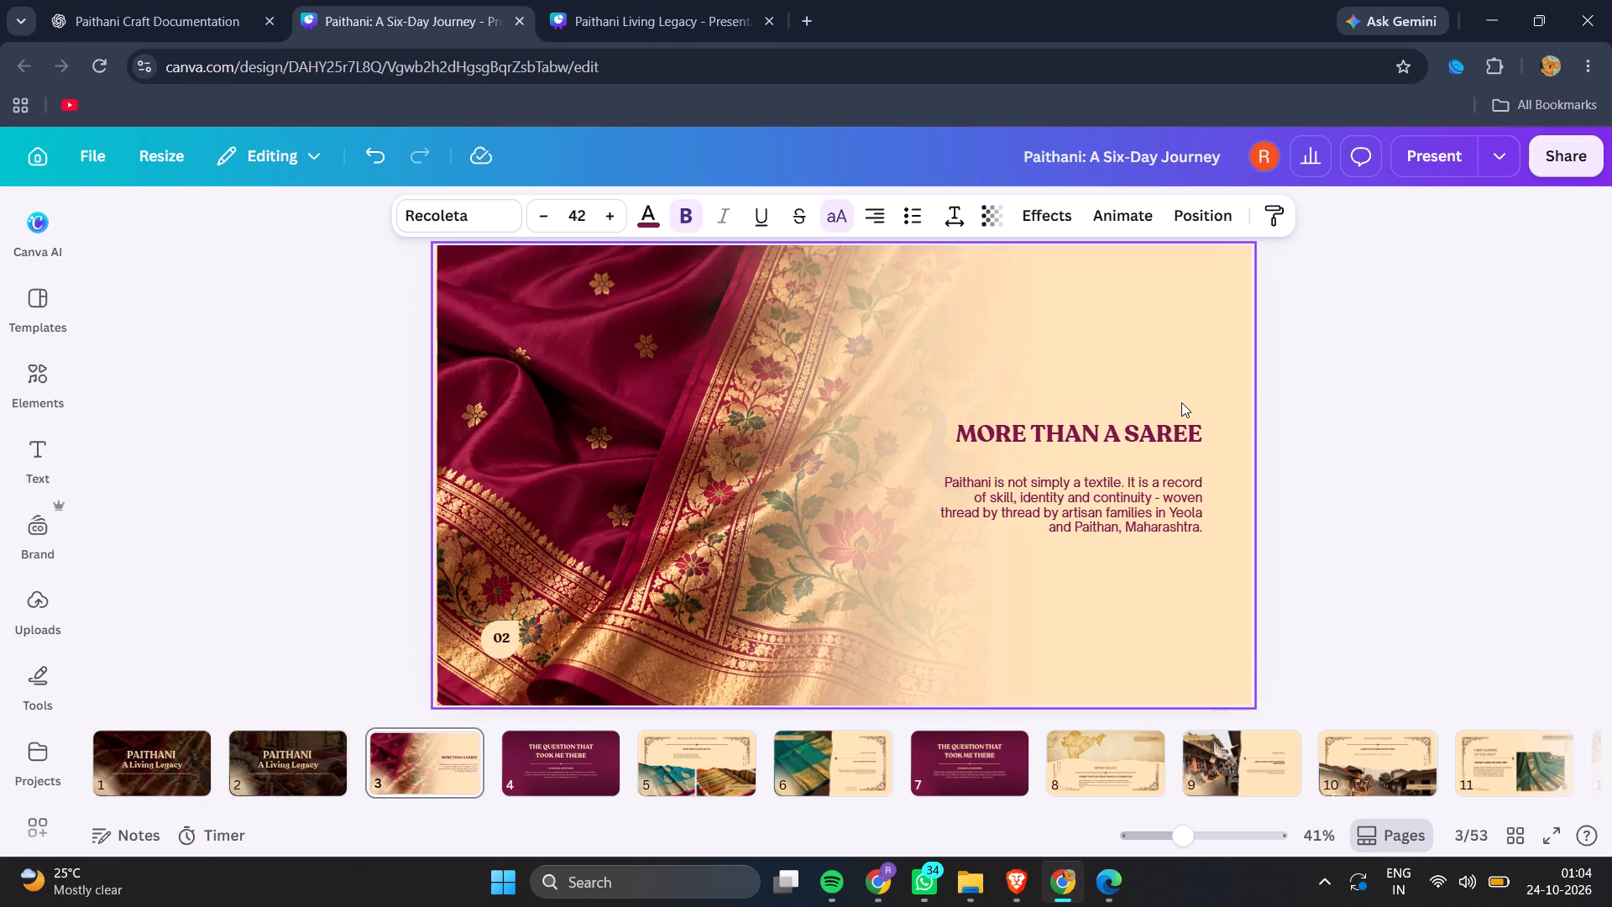
pyautogui.press('Down')
pyautogui.press('Down')
pyautogui.press('Down')
pyautogui.press('Down')
pyautogui.press('Down')
pyautogui.press('Down')
pyautogui.press('Down')
pyautogui.press('Down')
pyautogui.press('Down')
pyautogui.press('Down')
pyautogui.press('Down')
pyautogui.press('Down')
pyautogui.press('Down')
pyautogui.press('Down')
pyautogui.press('Down')
pyautogui.press('Down')
pyautogui.press('Down')
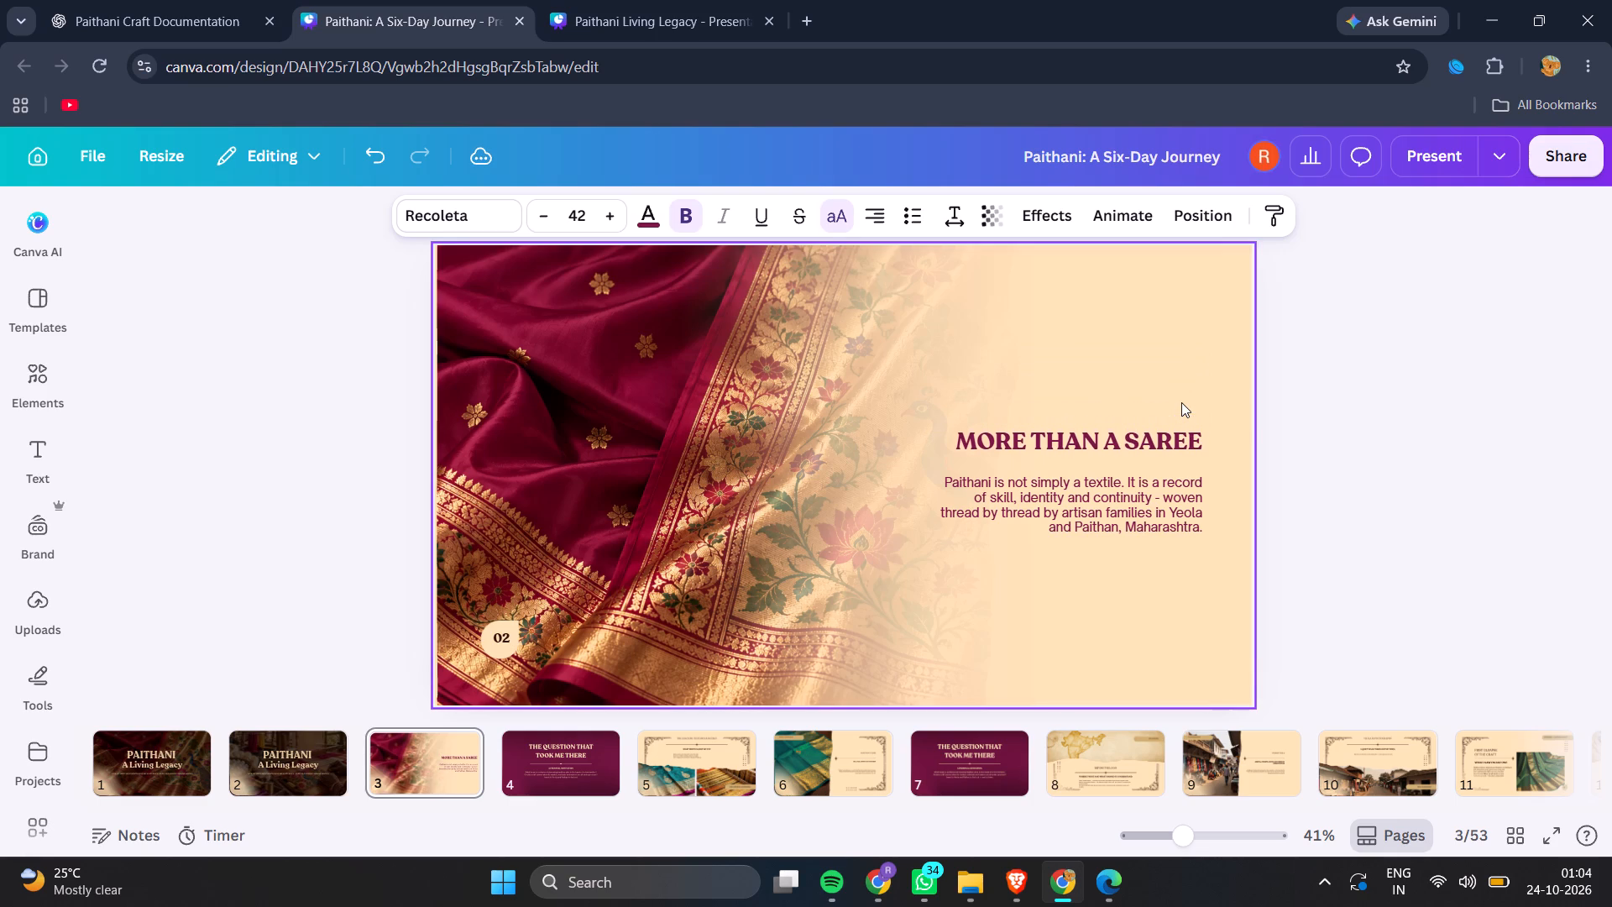
pyautogui.press('Up')
pyautogui.press('Up')
pyautogui.press('Up')
pyautogui.press('Up')
pyautogui.press('Up')
pyautogui.press('Up')
pyautogui.press('Up')
pyautogui.press('Up')
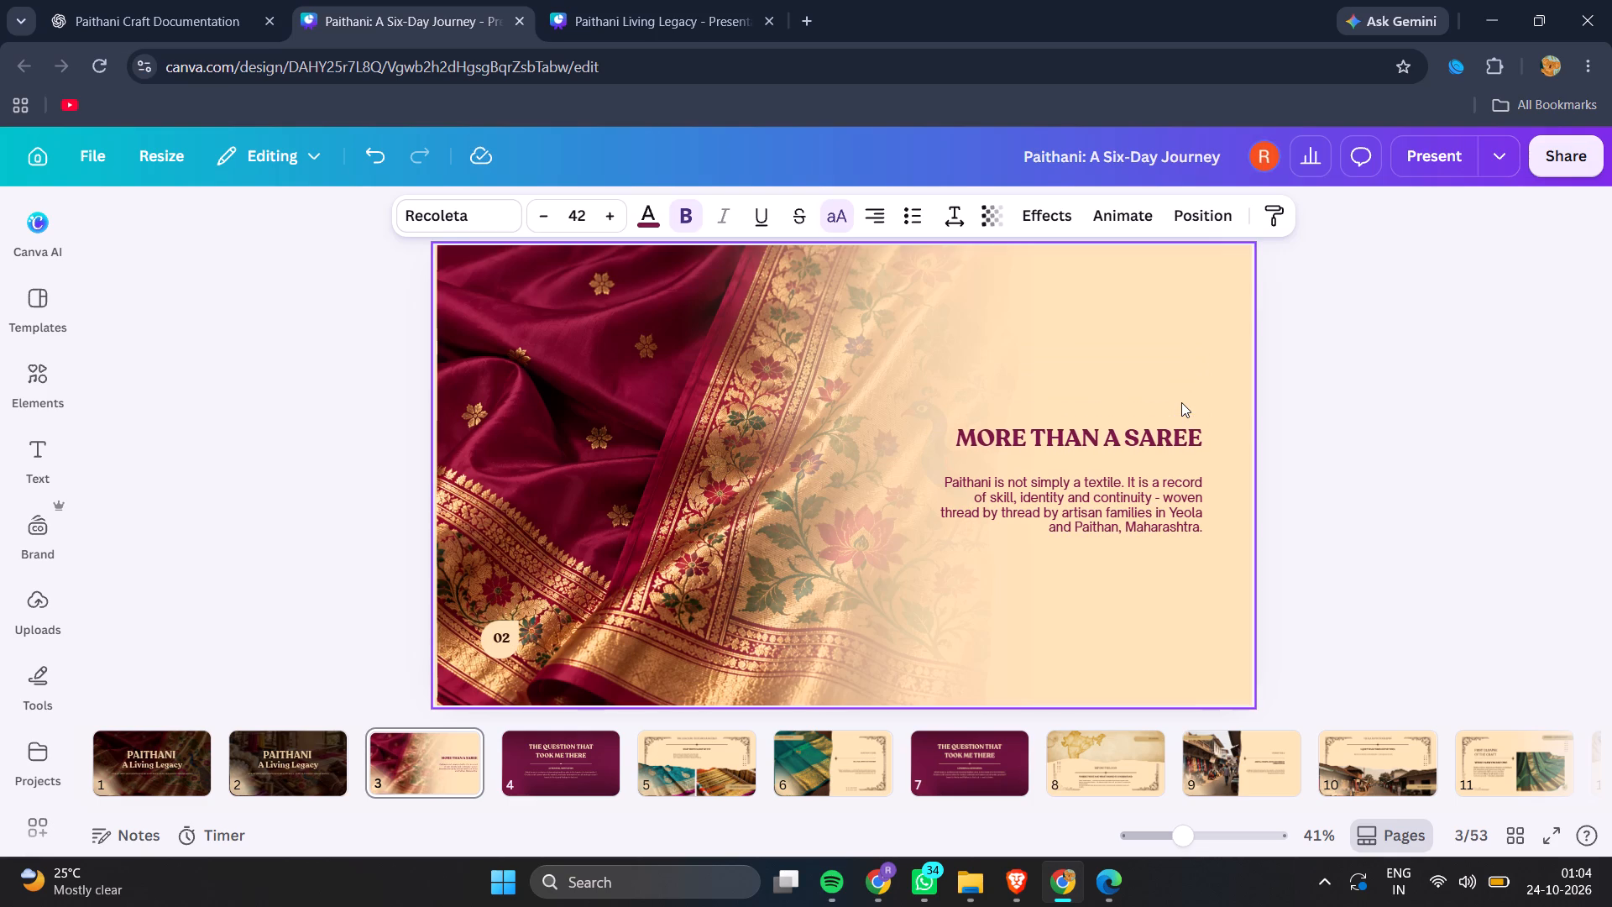
pyautogui.press('Down')
pyautogui.press('Down')
pyautogui.press('Down')
pyautogui.press('Down')
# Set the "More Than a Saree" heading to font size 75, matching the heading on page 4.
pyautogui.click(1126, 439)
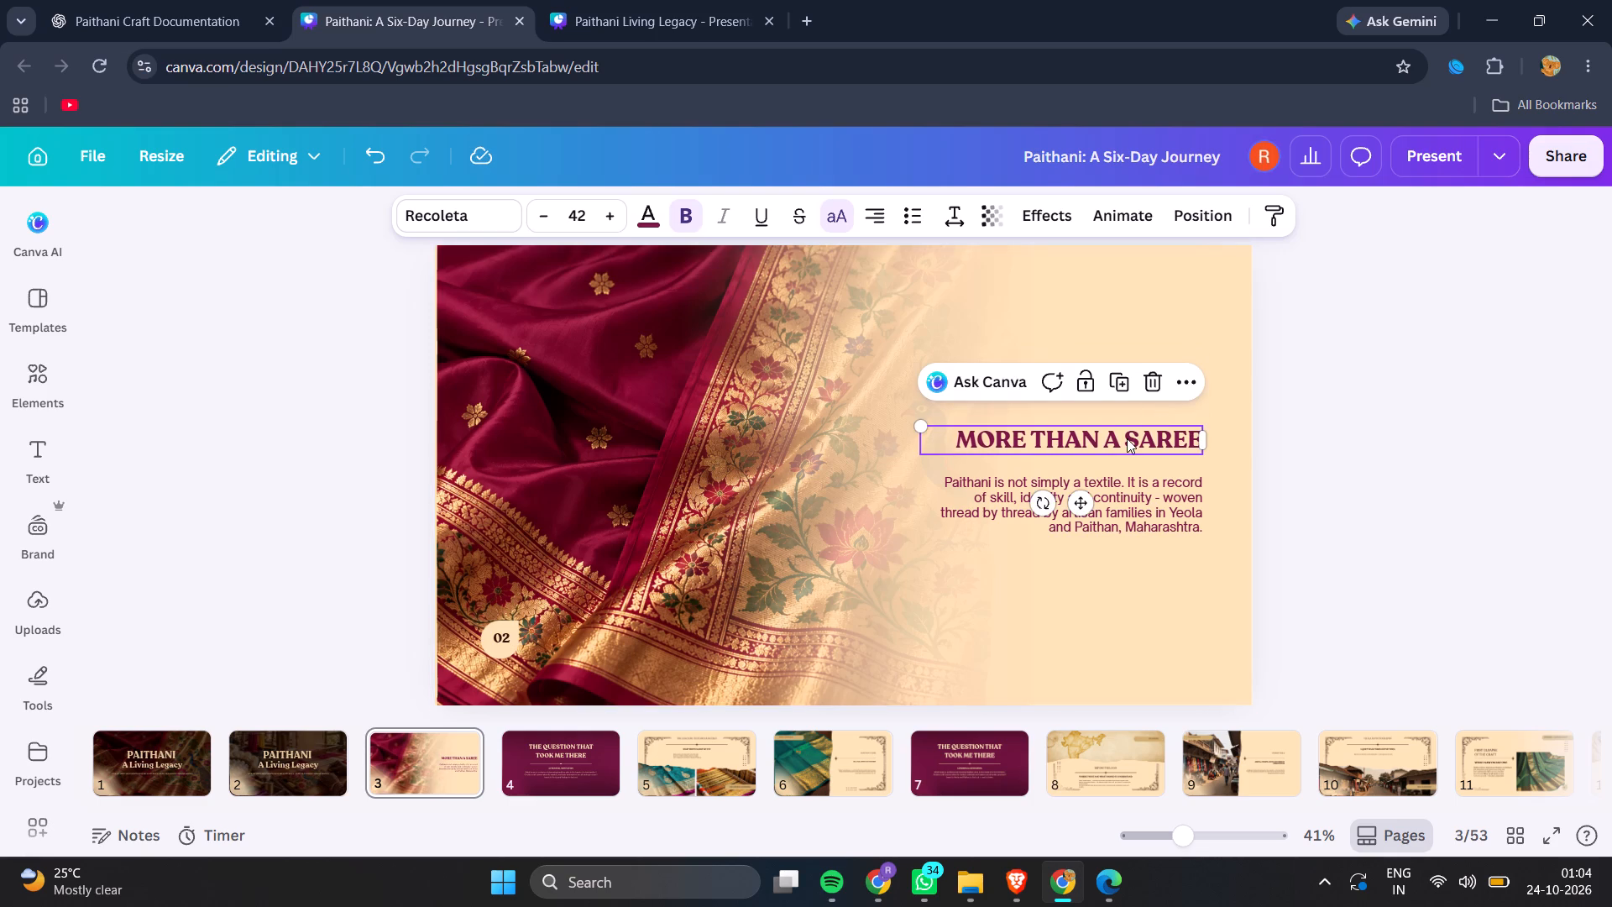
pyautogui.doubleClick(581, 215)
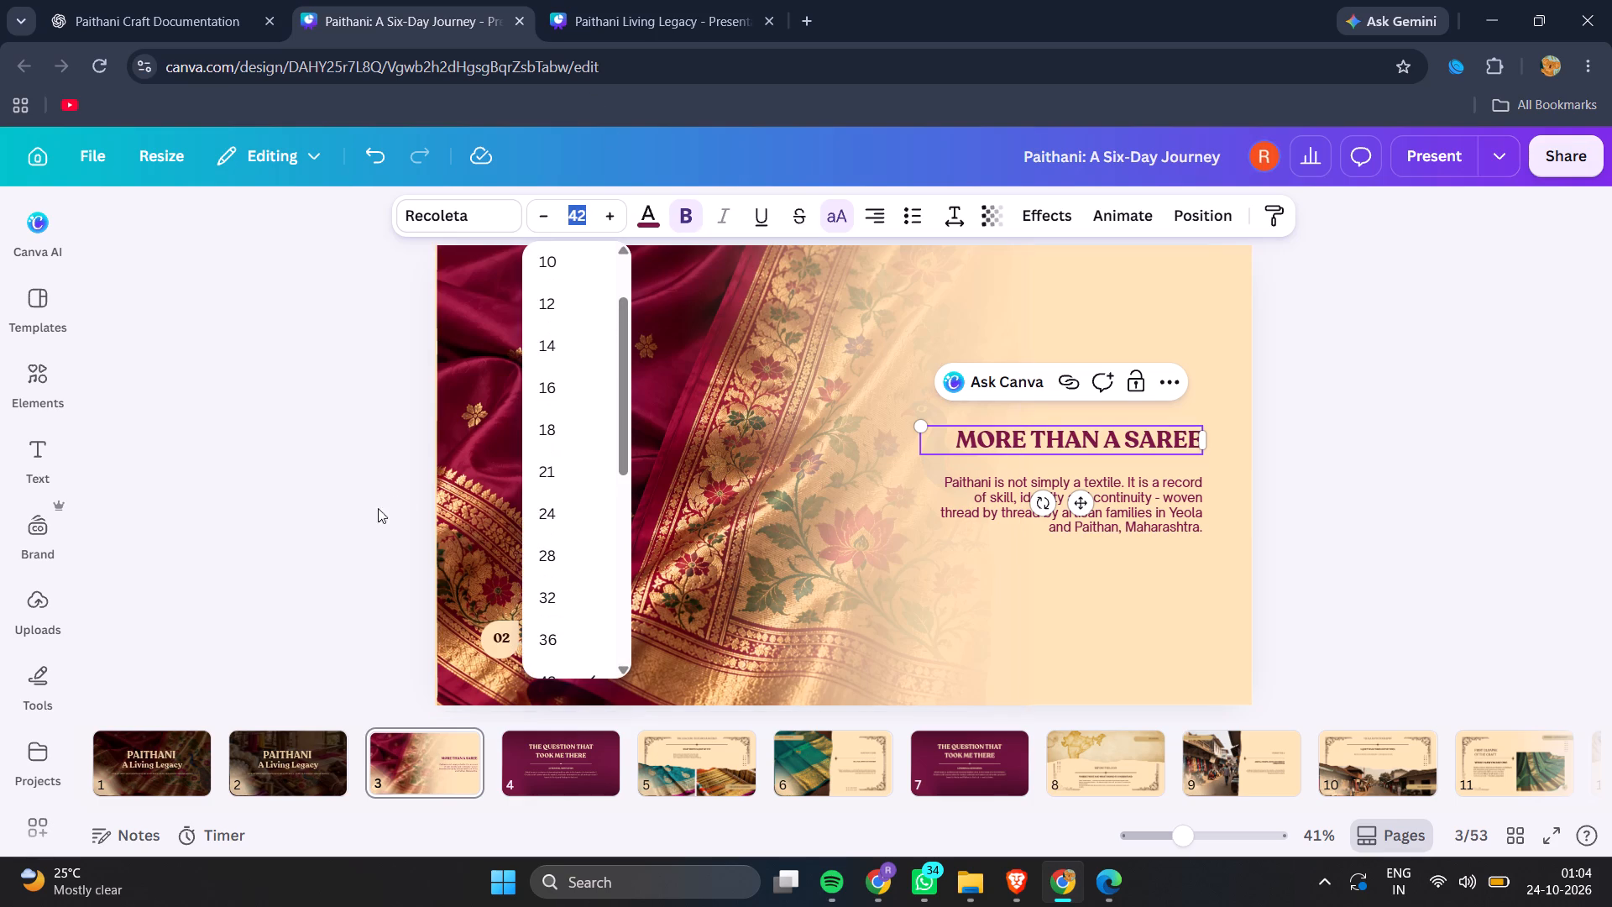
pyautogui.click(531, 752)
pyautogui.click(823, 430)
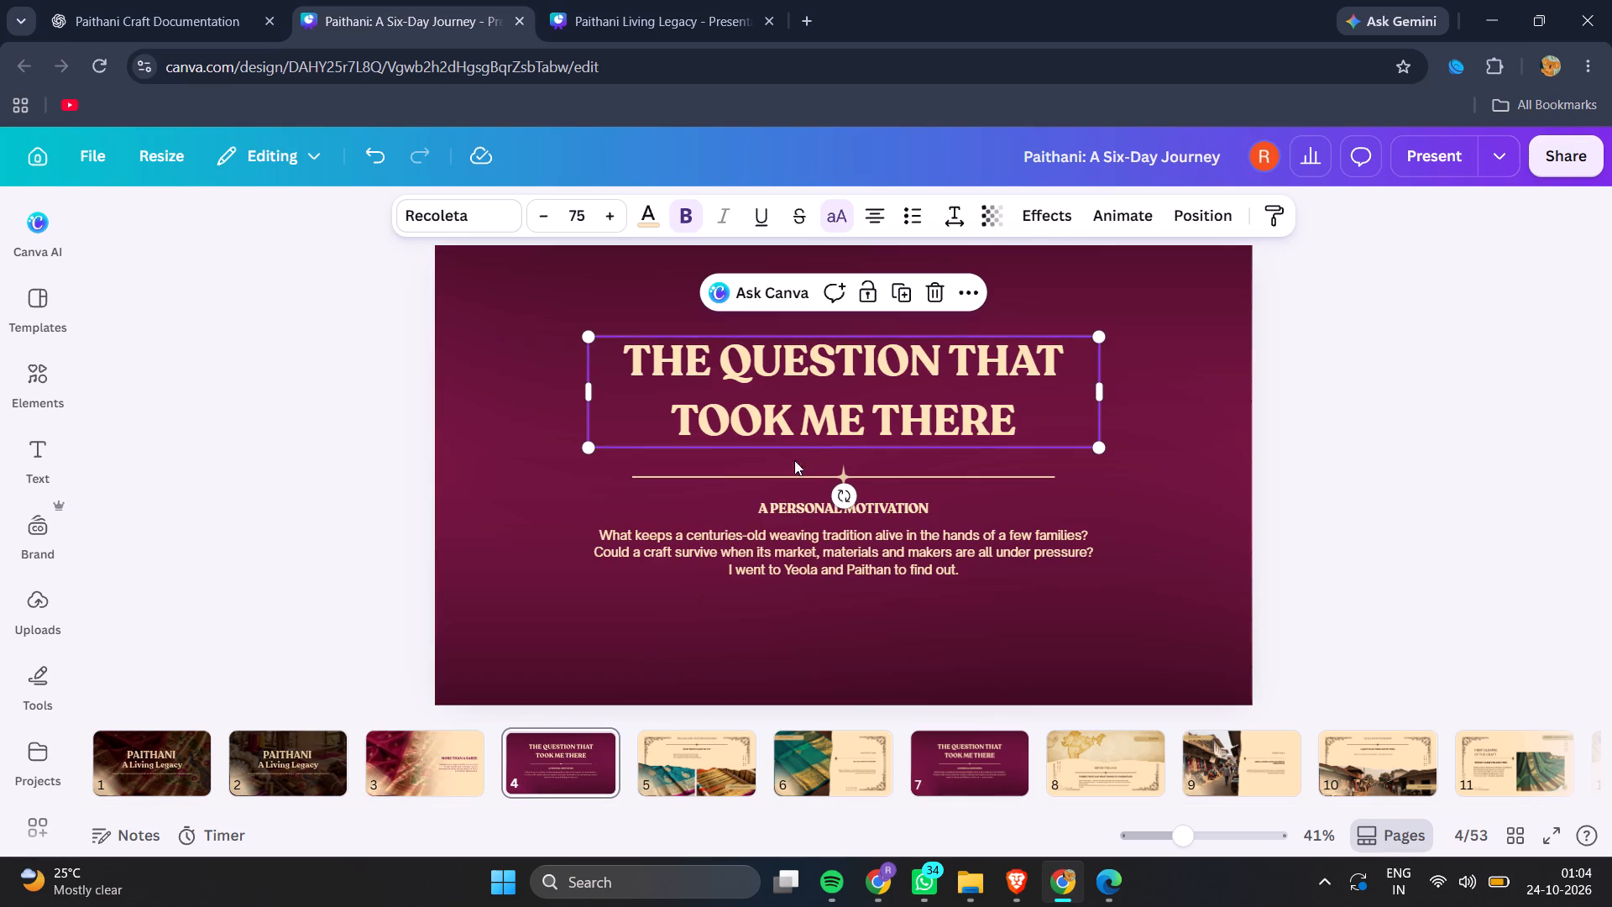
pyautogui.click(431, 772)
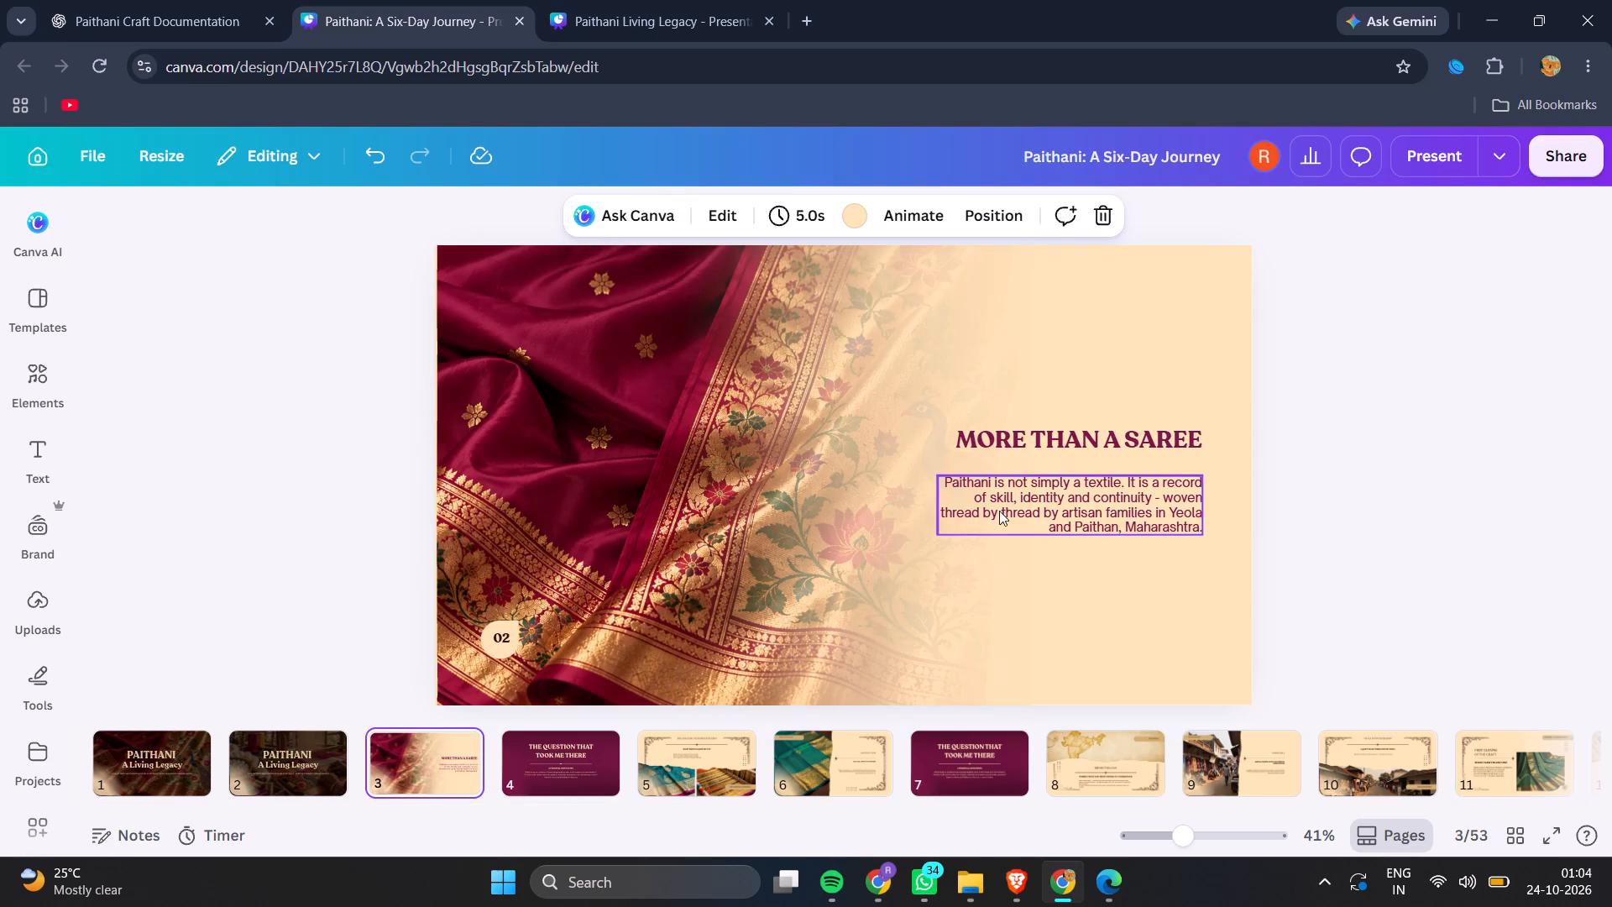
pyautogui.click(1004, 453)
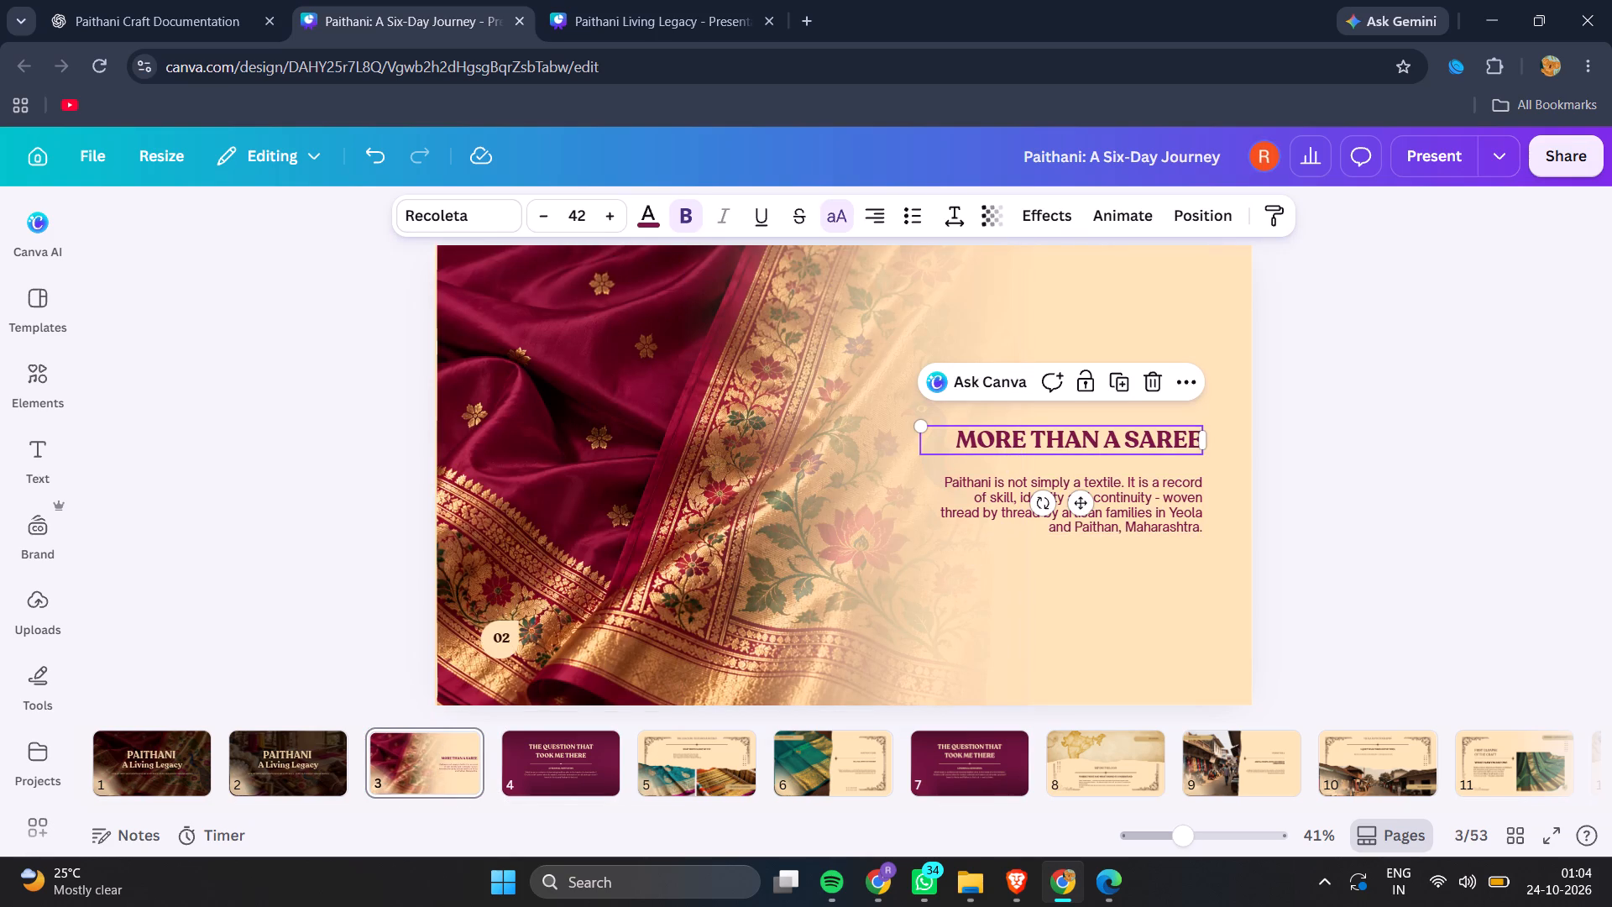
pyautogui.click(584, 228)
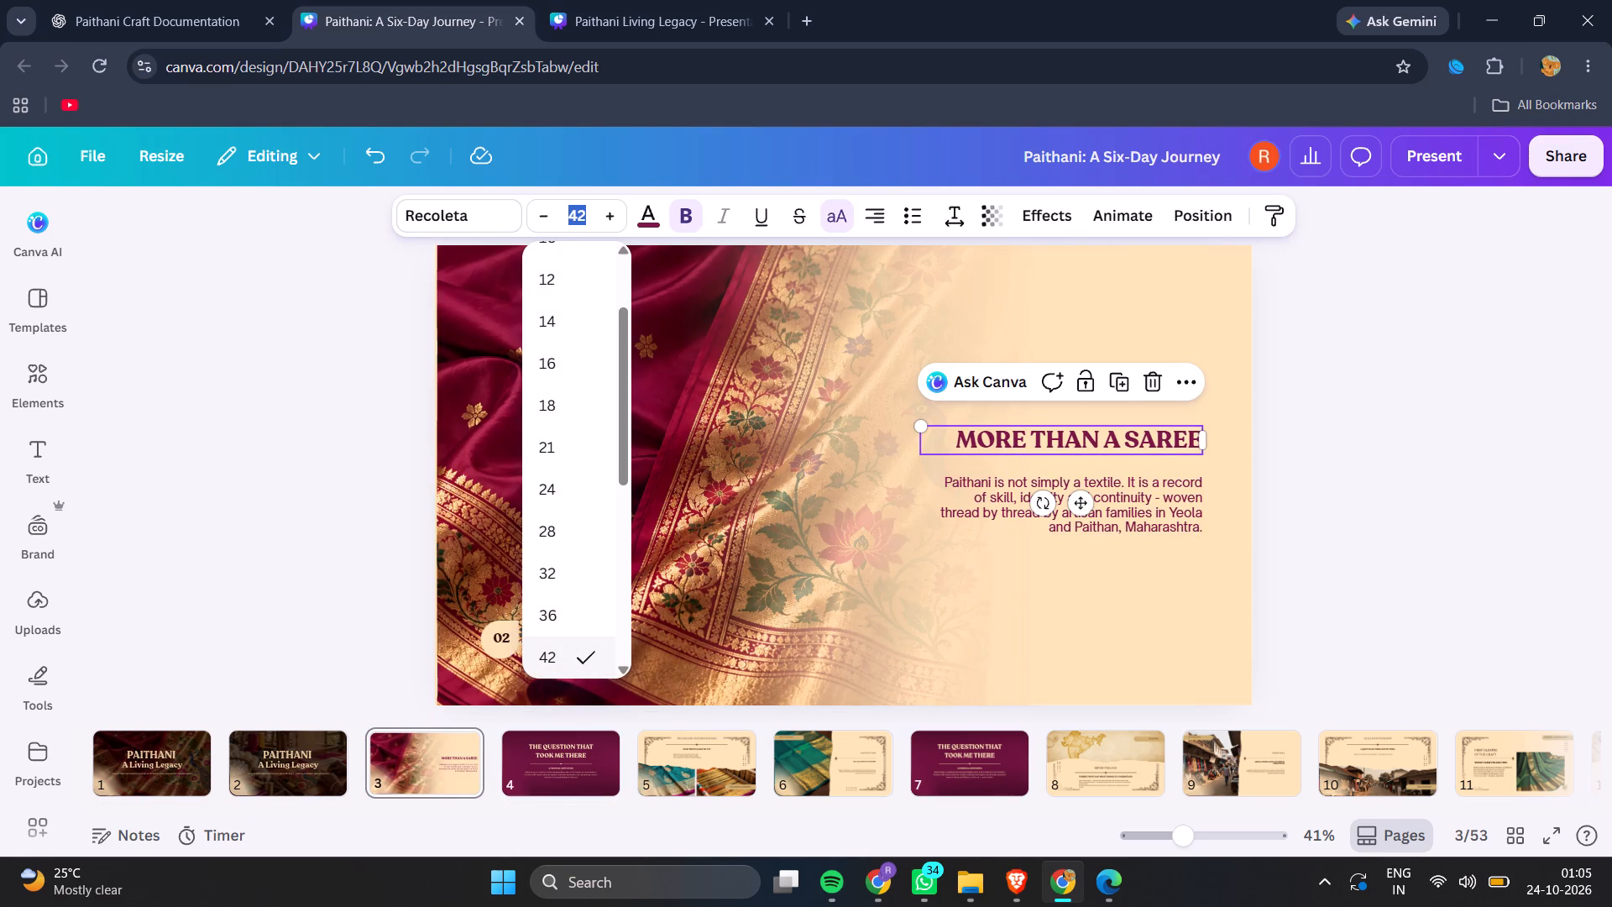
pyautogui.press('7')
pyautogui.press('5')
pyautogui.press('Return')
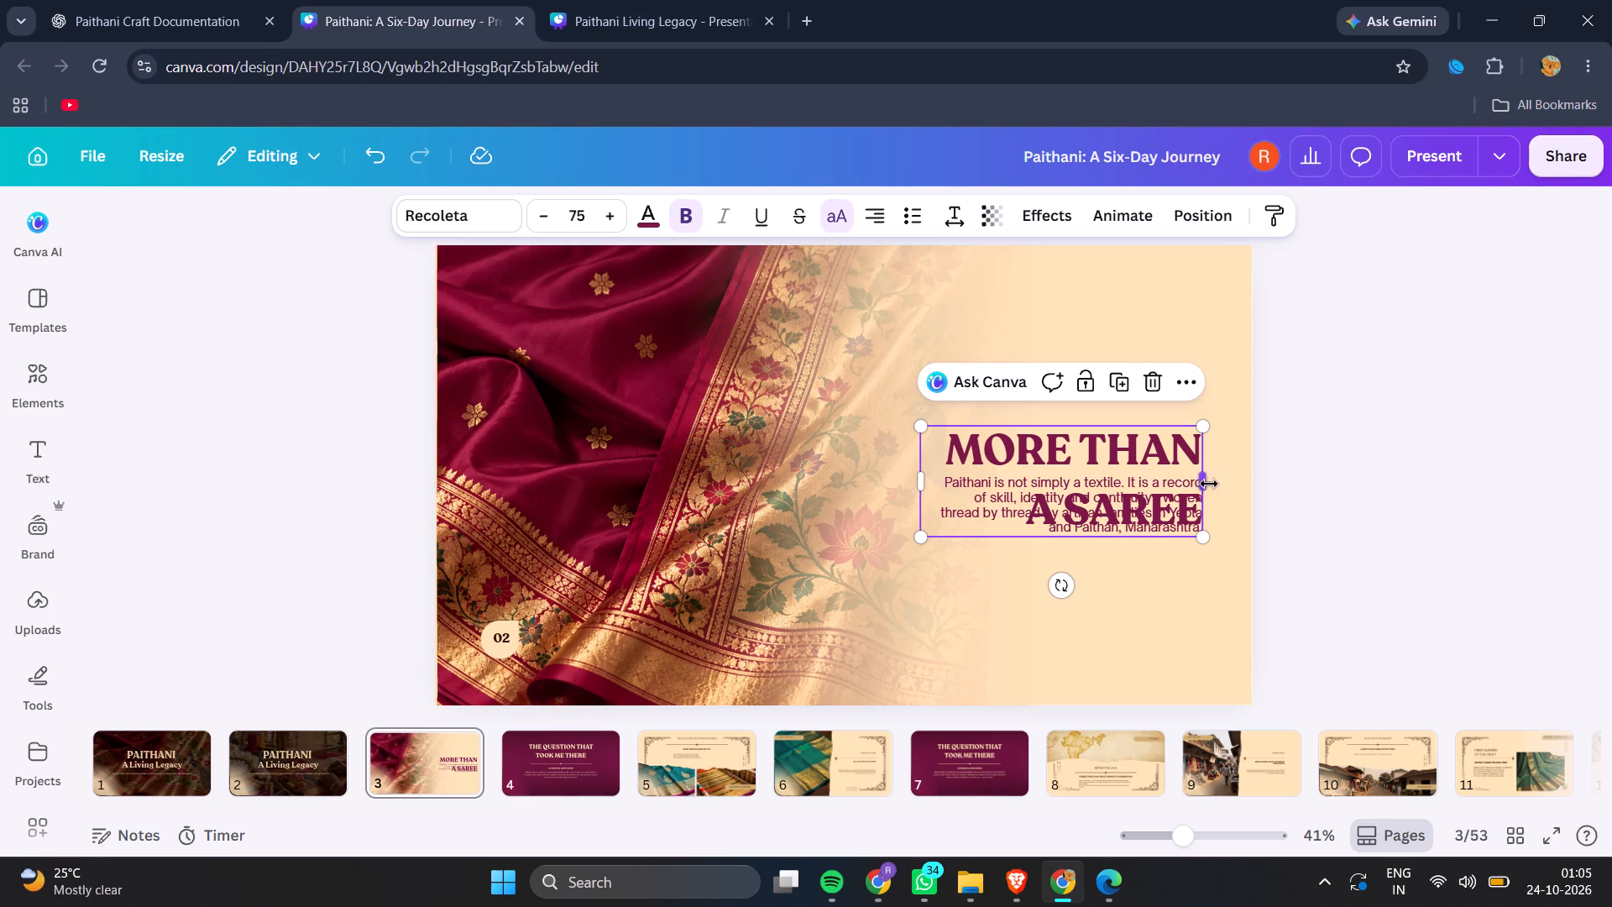
# Move the "More Than a Saree" heading above the paragraph and widen its text box to fit one line.
pyautogui.moveTo(1208, 485); pyautogui.dragTo(1386, 466)
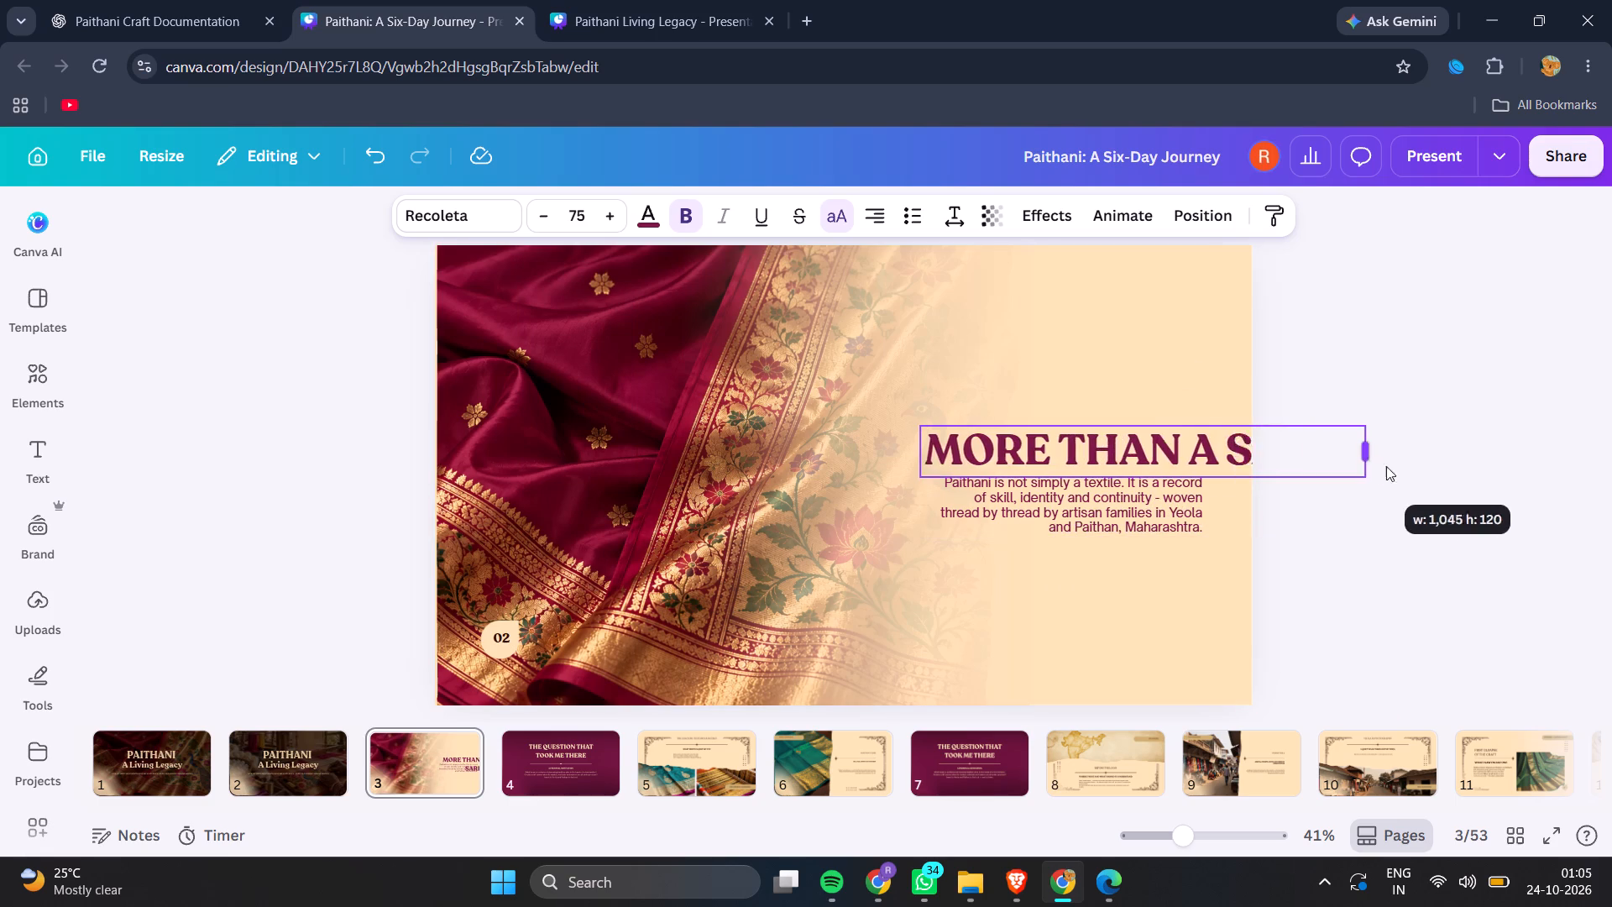
pyautogui.moveTo(1386, 466); pyautogui.dragTo(1364, 459)
pyautogui.moveTo(1240, 452); pyautogui.dragTo(1063, 379)
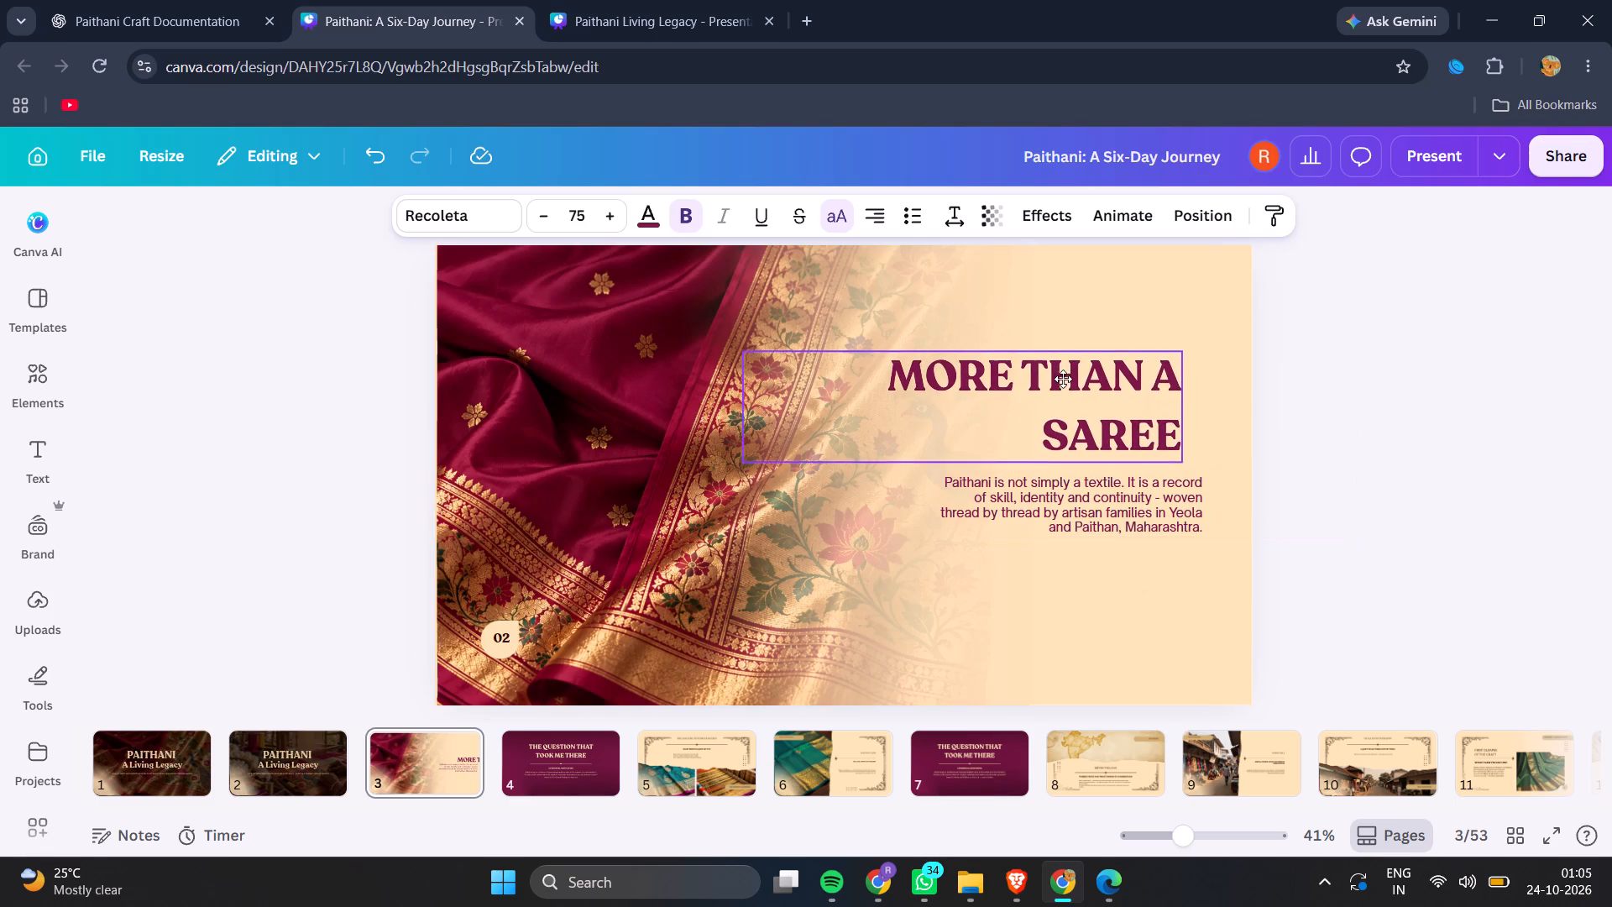
pyautogui.moveTo(1063, 379); pyautogui.dragTo(1086, 380)
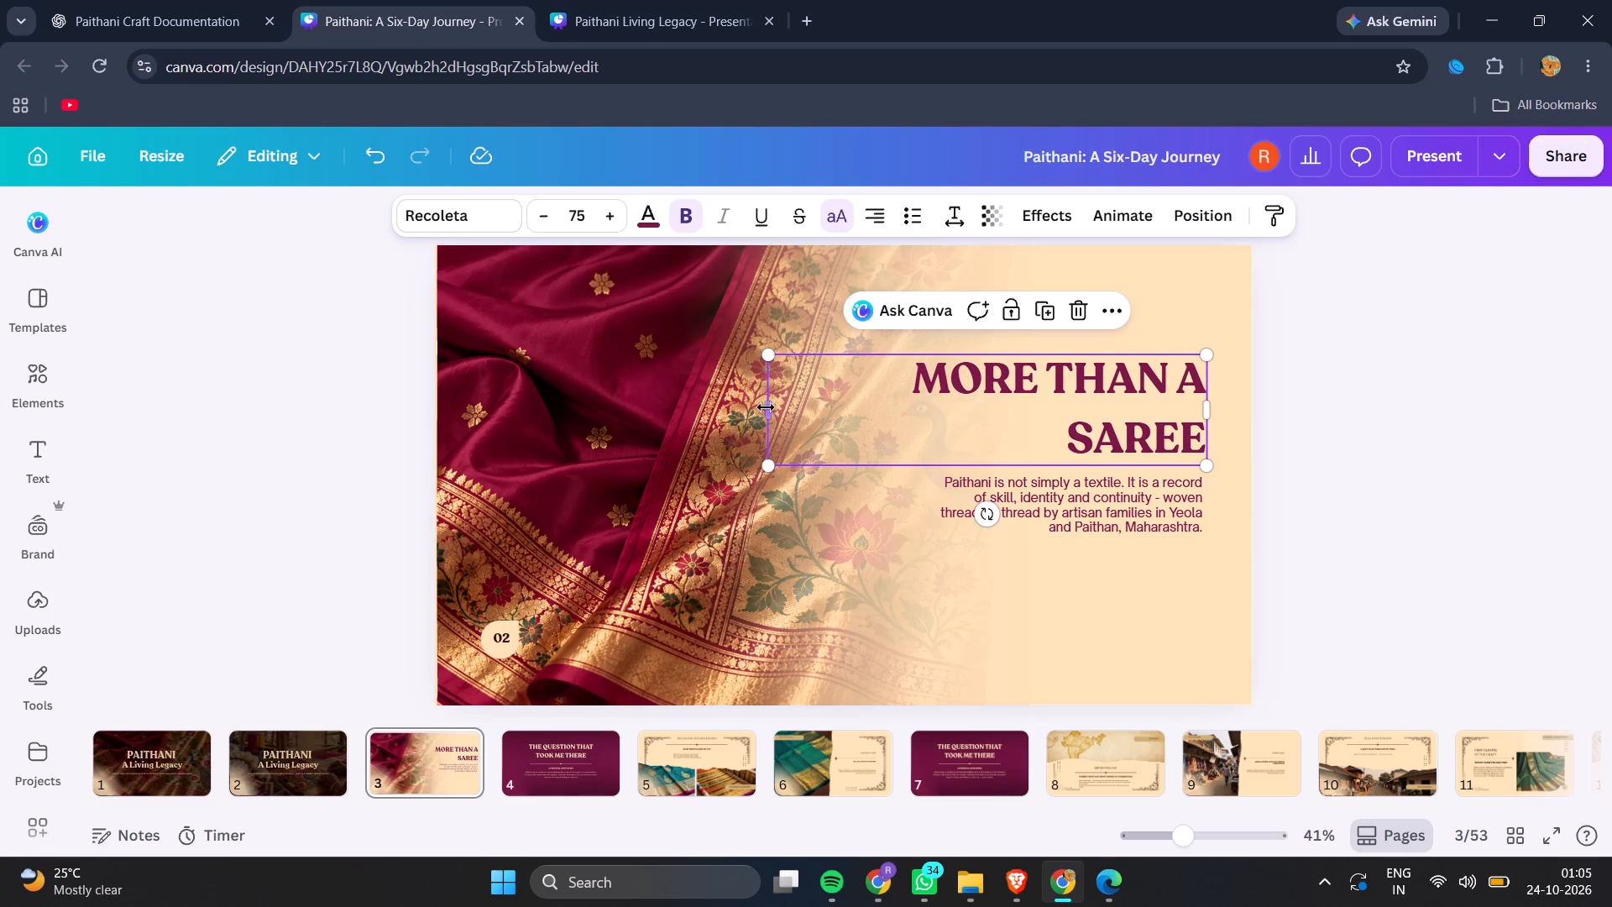
pyautogui.moveTo(763, 405); pyautogui.dragTo(652, 401)
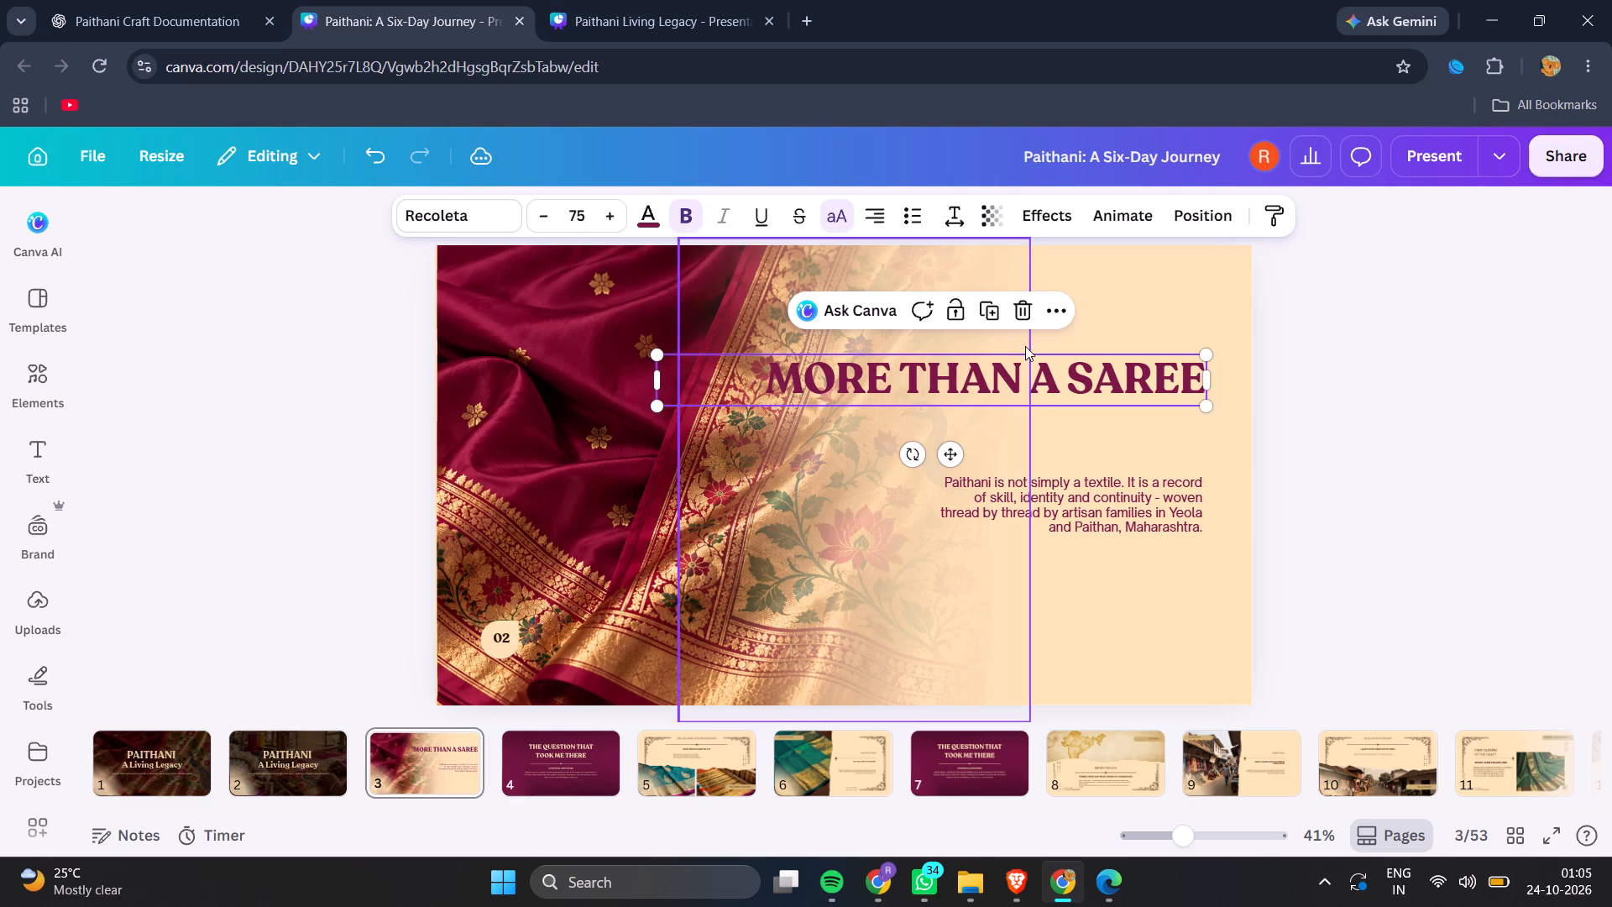
# Set the "More Than a Saree" heading to font size 45 and reposition it just above the paragraph, right edges aligned.
pyautogui.doubleClick(580, 214)
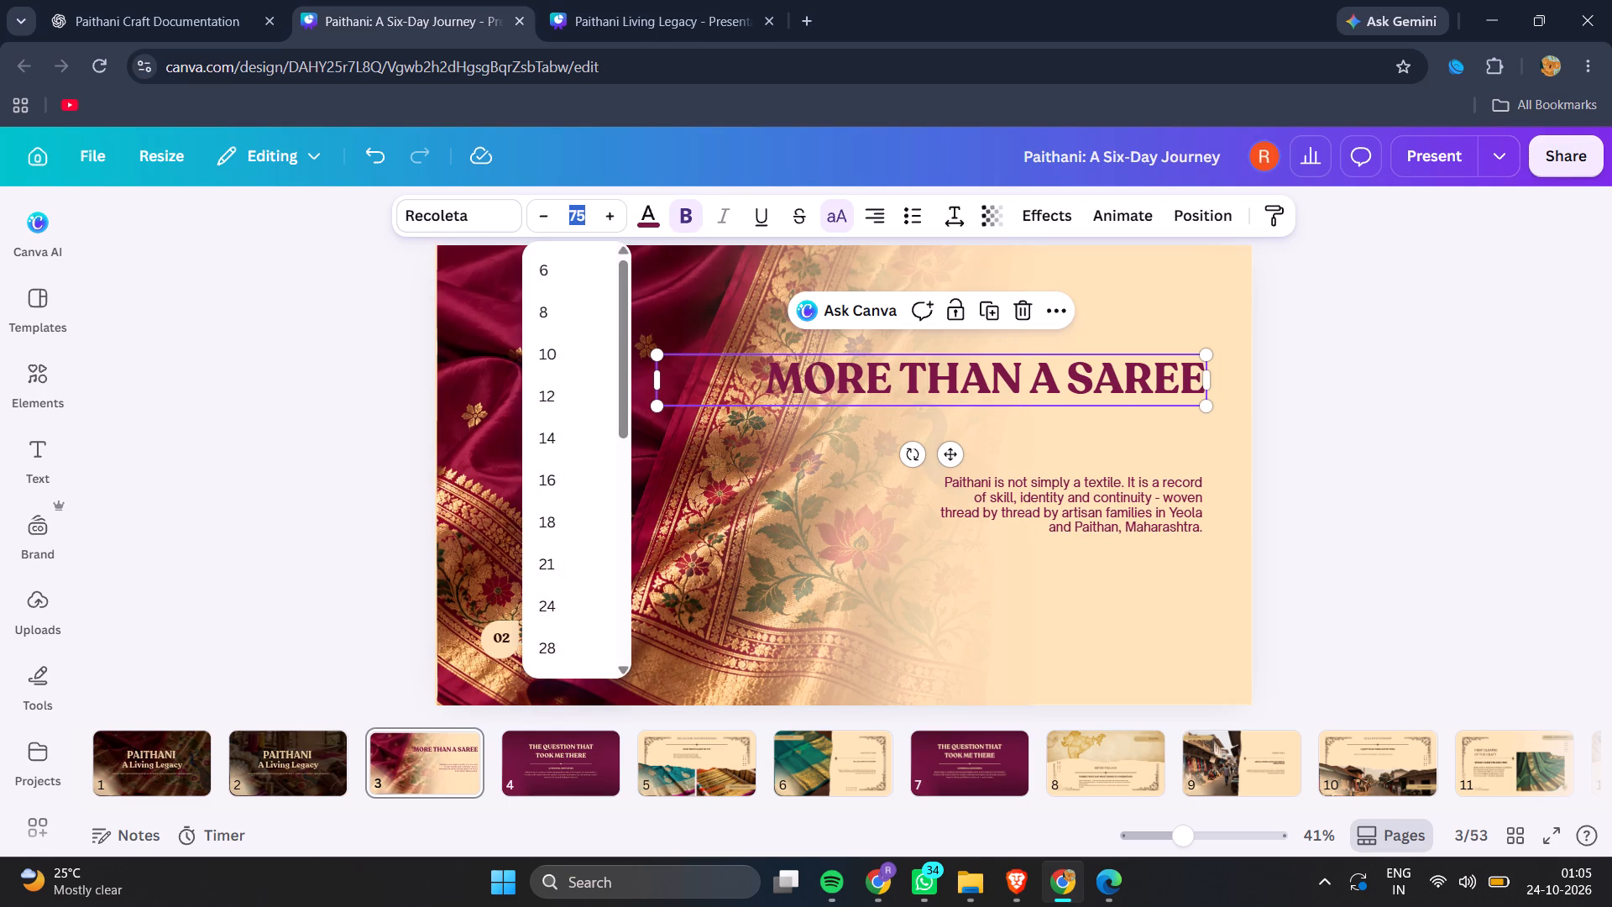
pyautogui.write('45')
pyautogui.press('Return')
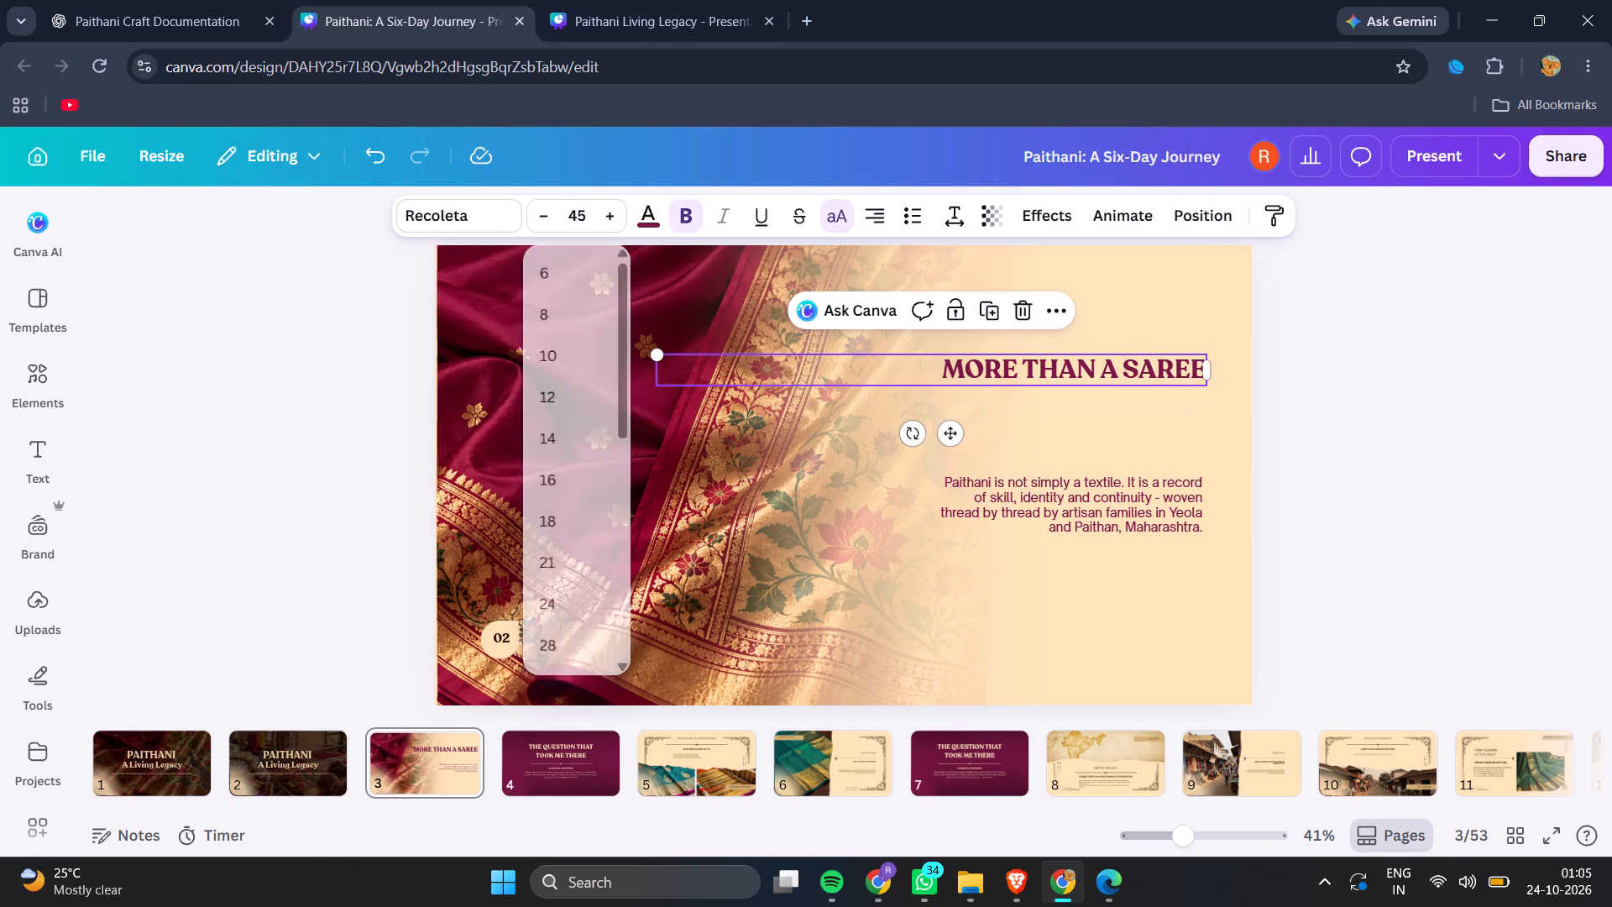
pyautogui.moveTo(1080, 364); pyautogui.dragTo(1080, 424)
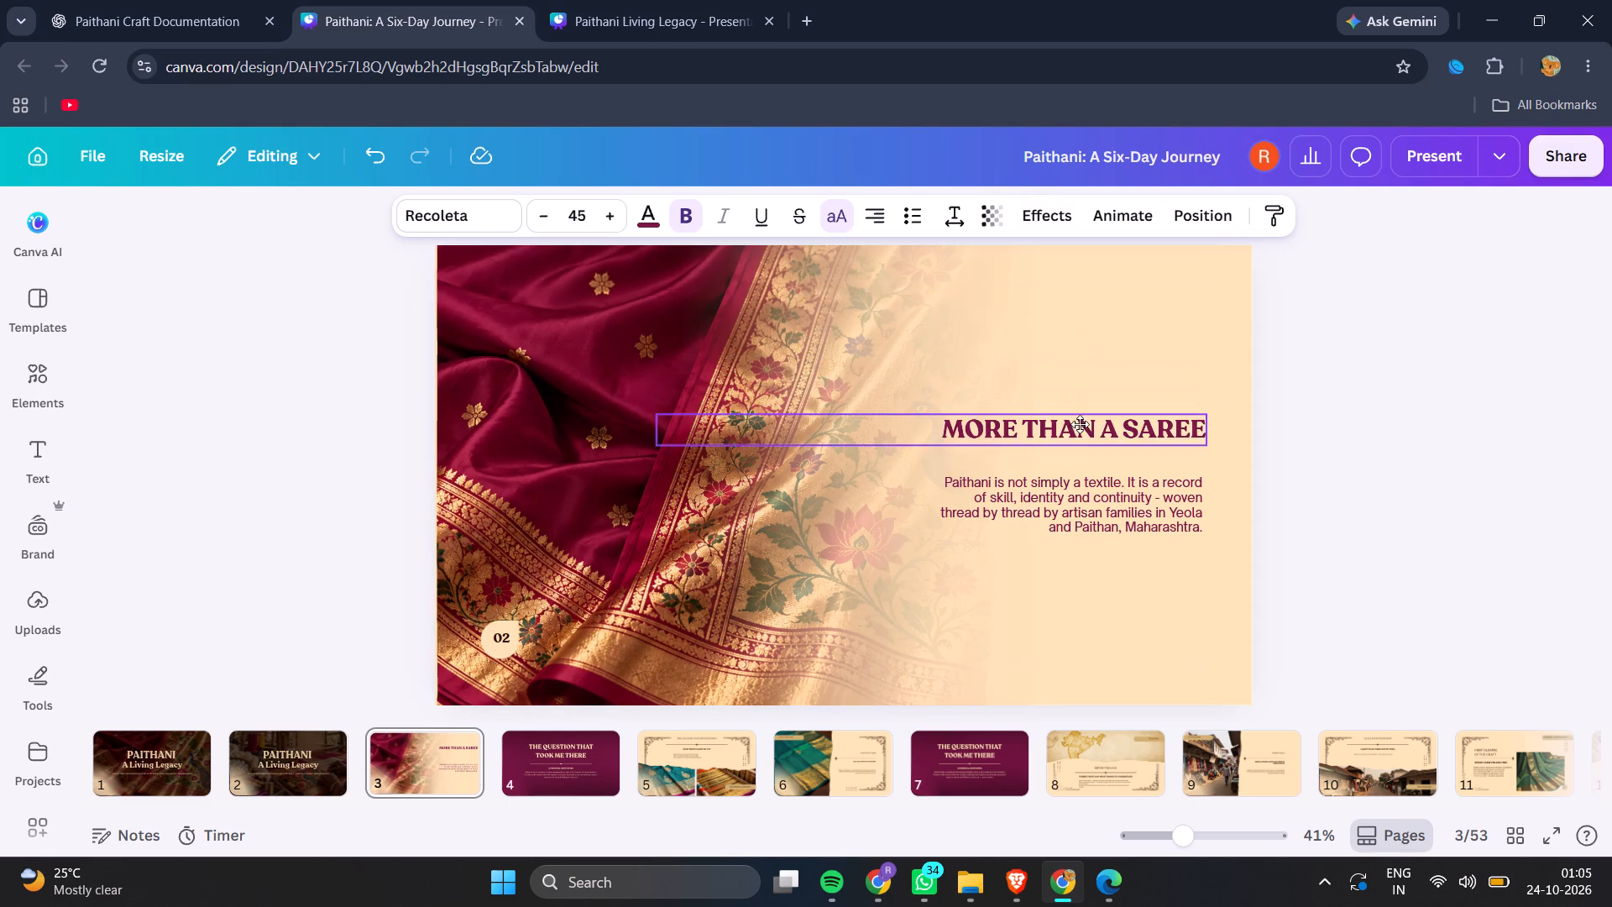
pyautogui.moveTo(1080, 424); pyautogui.dragTo(1076, 434)
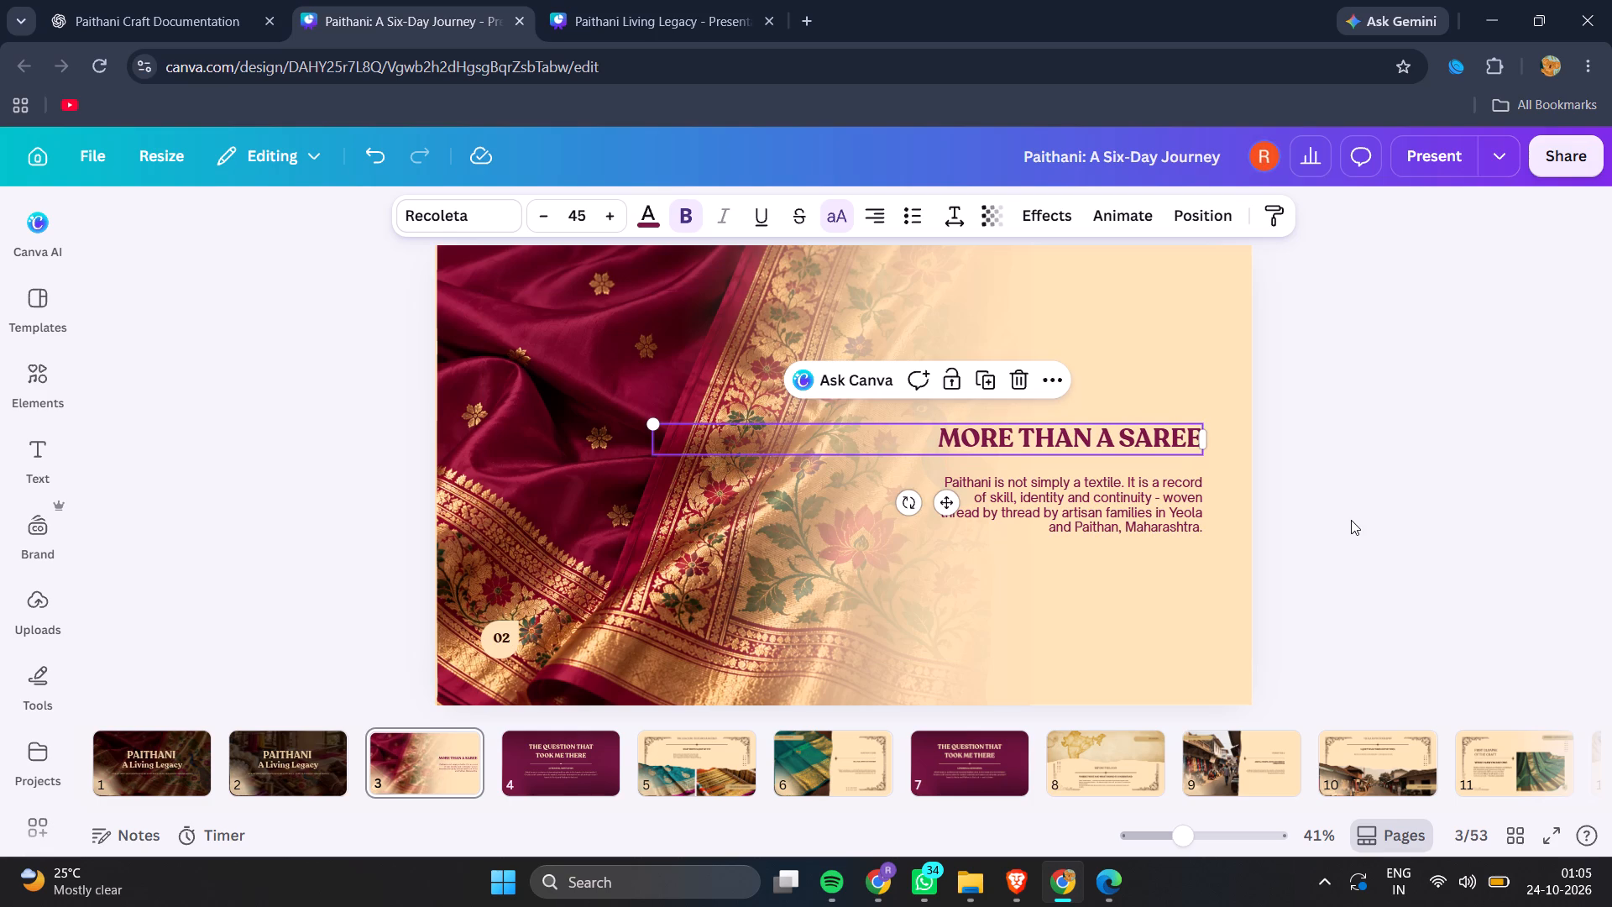
pyautogui.click(1200, 596)
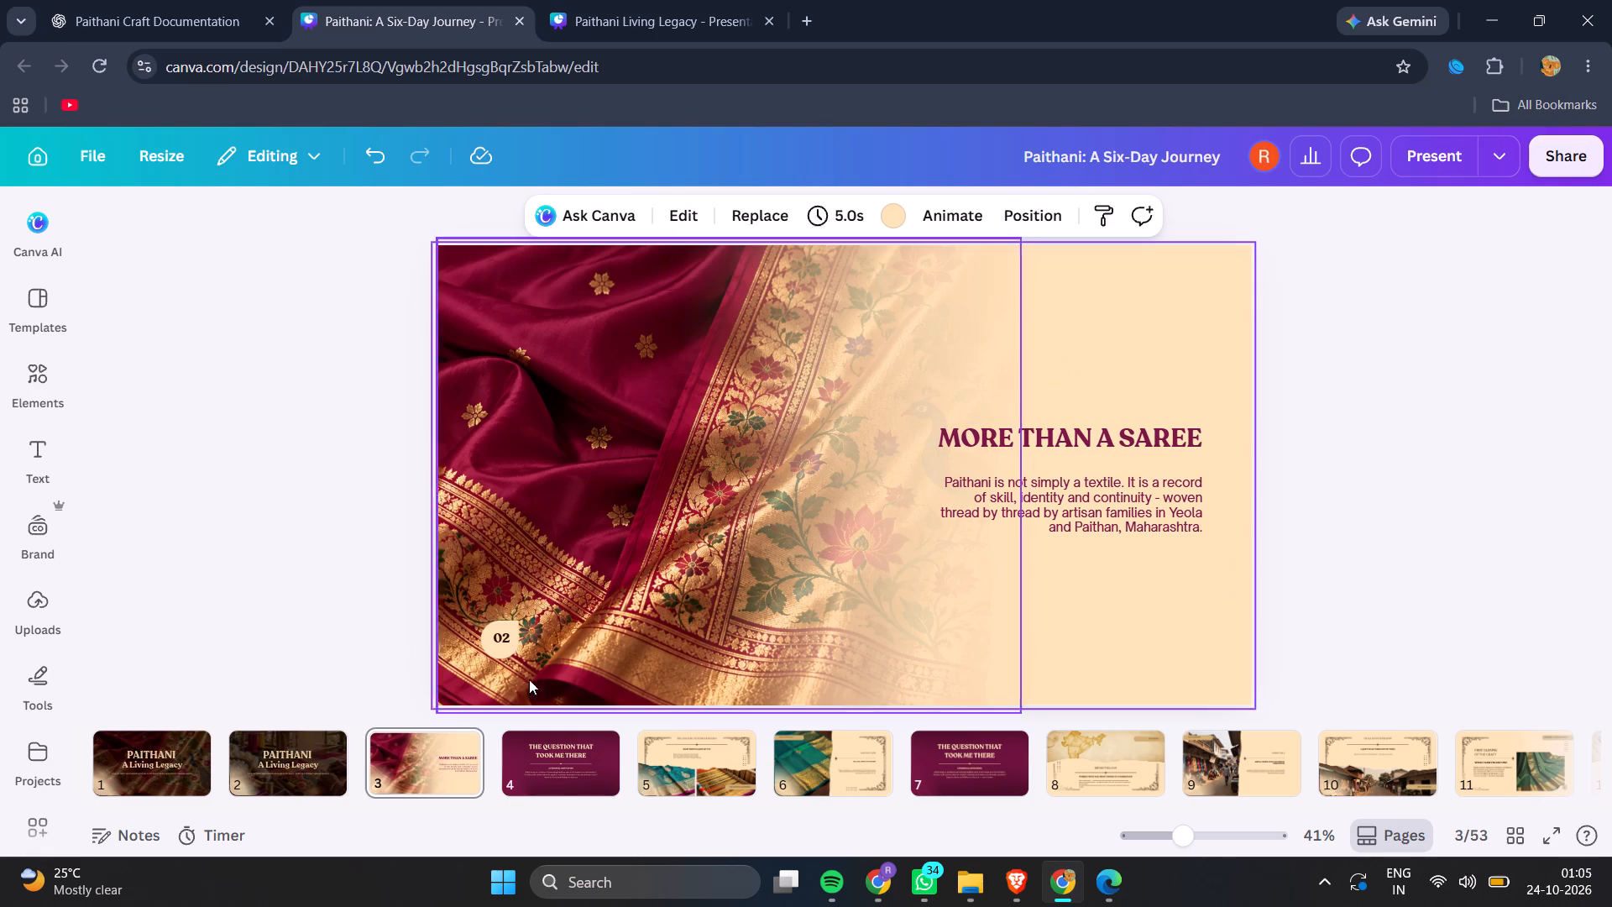
# Move the cover page with the peacock saree background from first to second place.
pyautogui.click(181, 747)
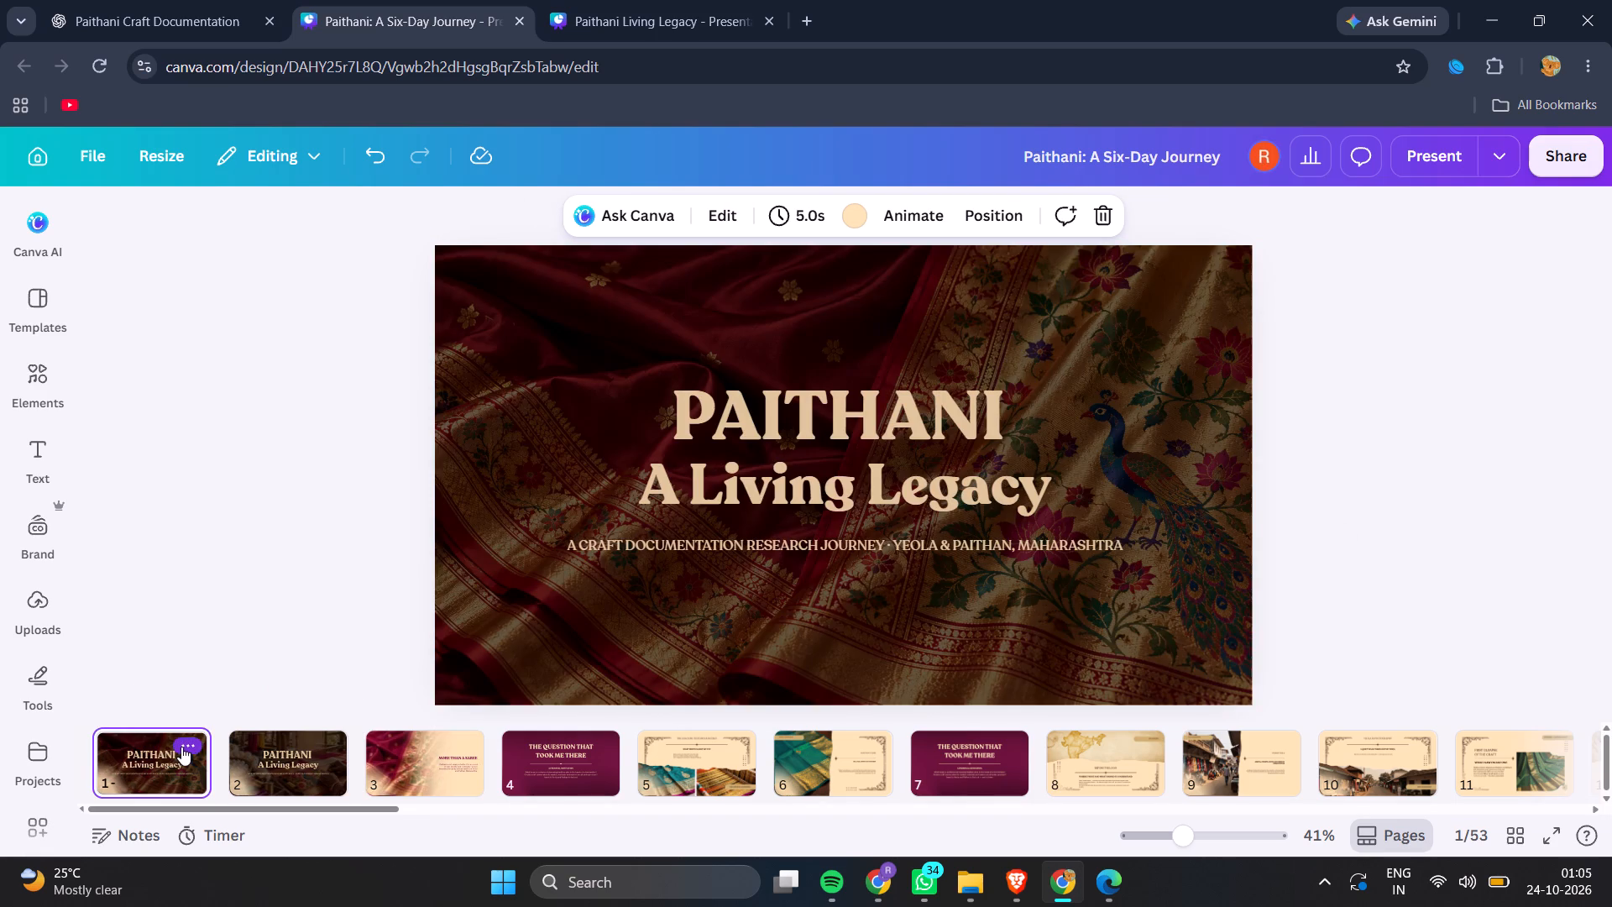
pyautogui.press('Right')
pyautogui.press('Right')
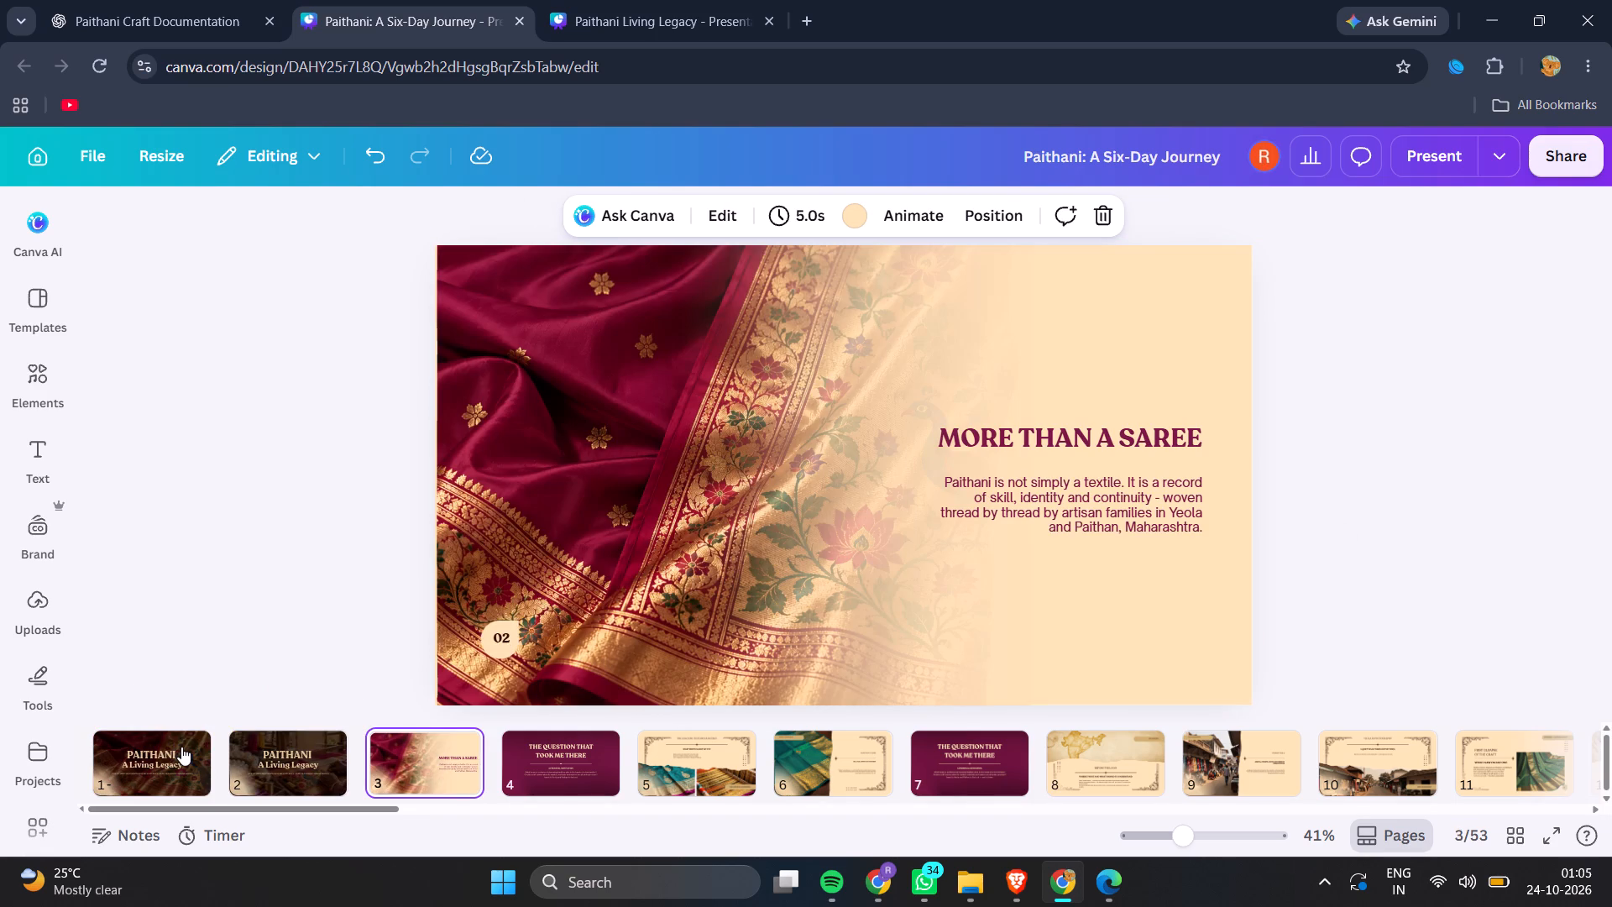
pyautogui.moveTo(152, 769); pyautogui.dragTo(347, 771)
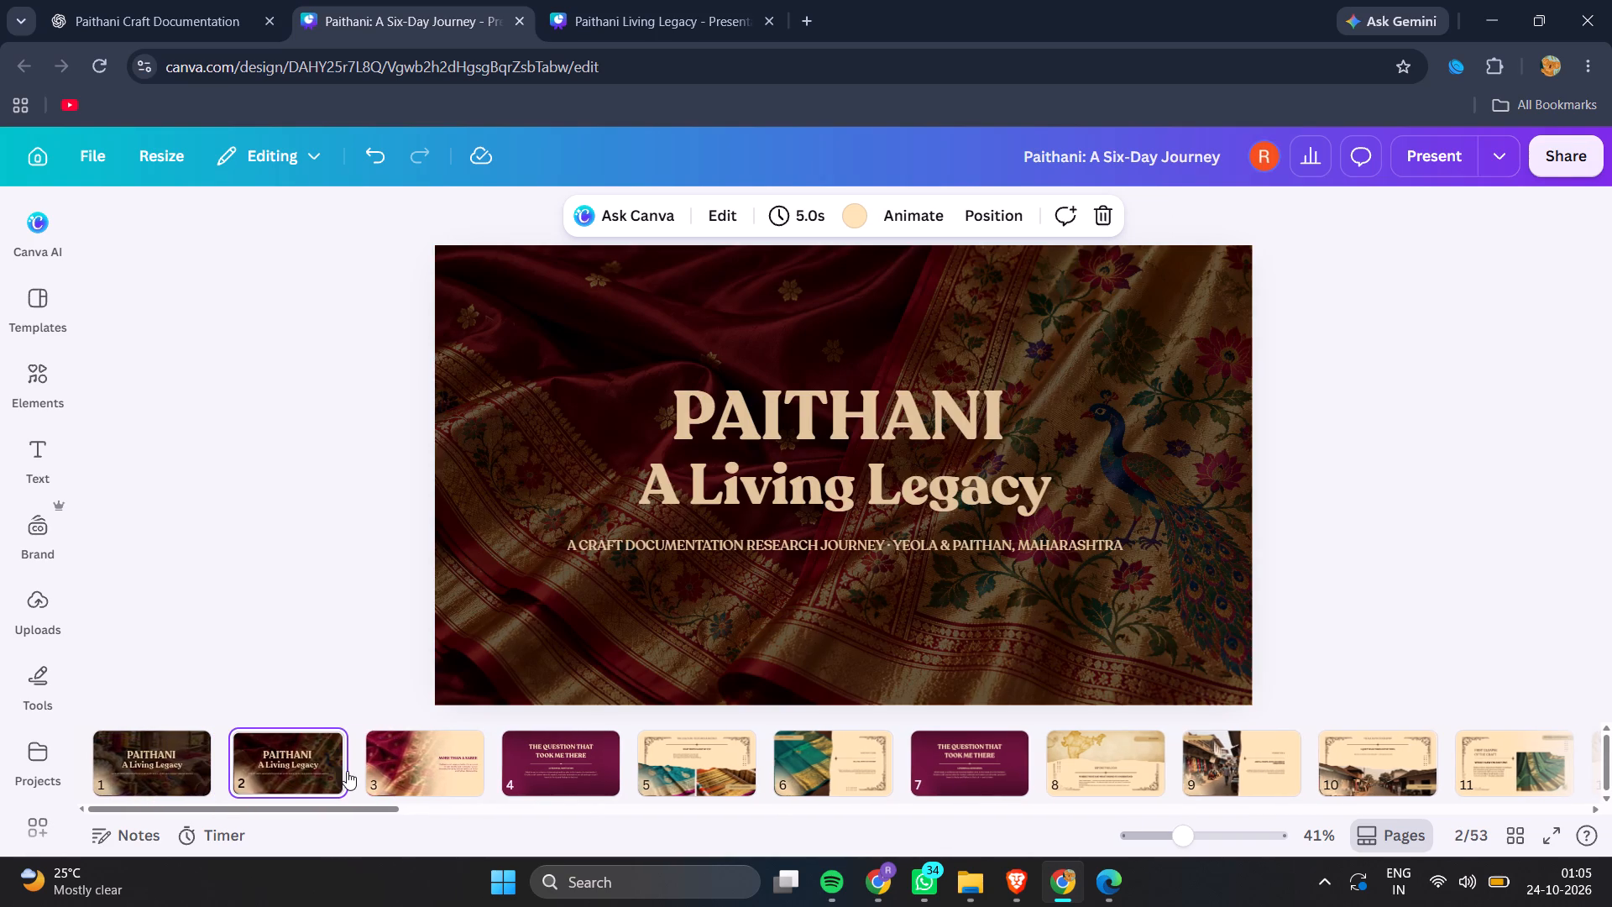
pyautogui.click(401, 388)
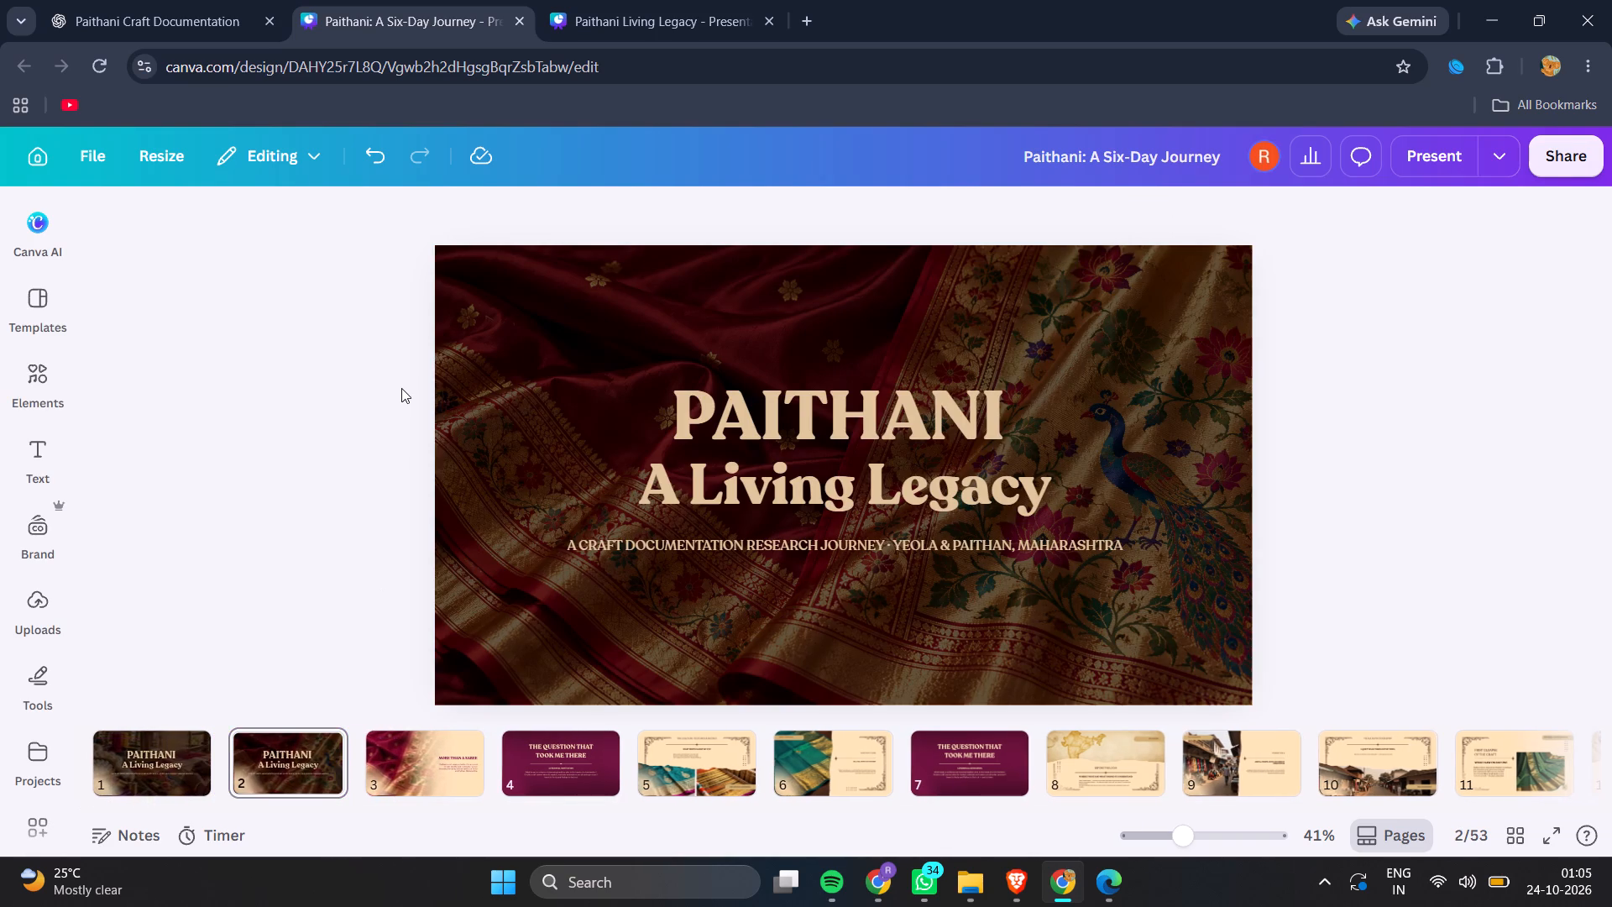
# Delete the "A Personal Motivation" subheading from page 4, "The Question That Took Me There".
pyautogui.press('Right')
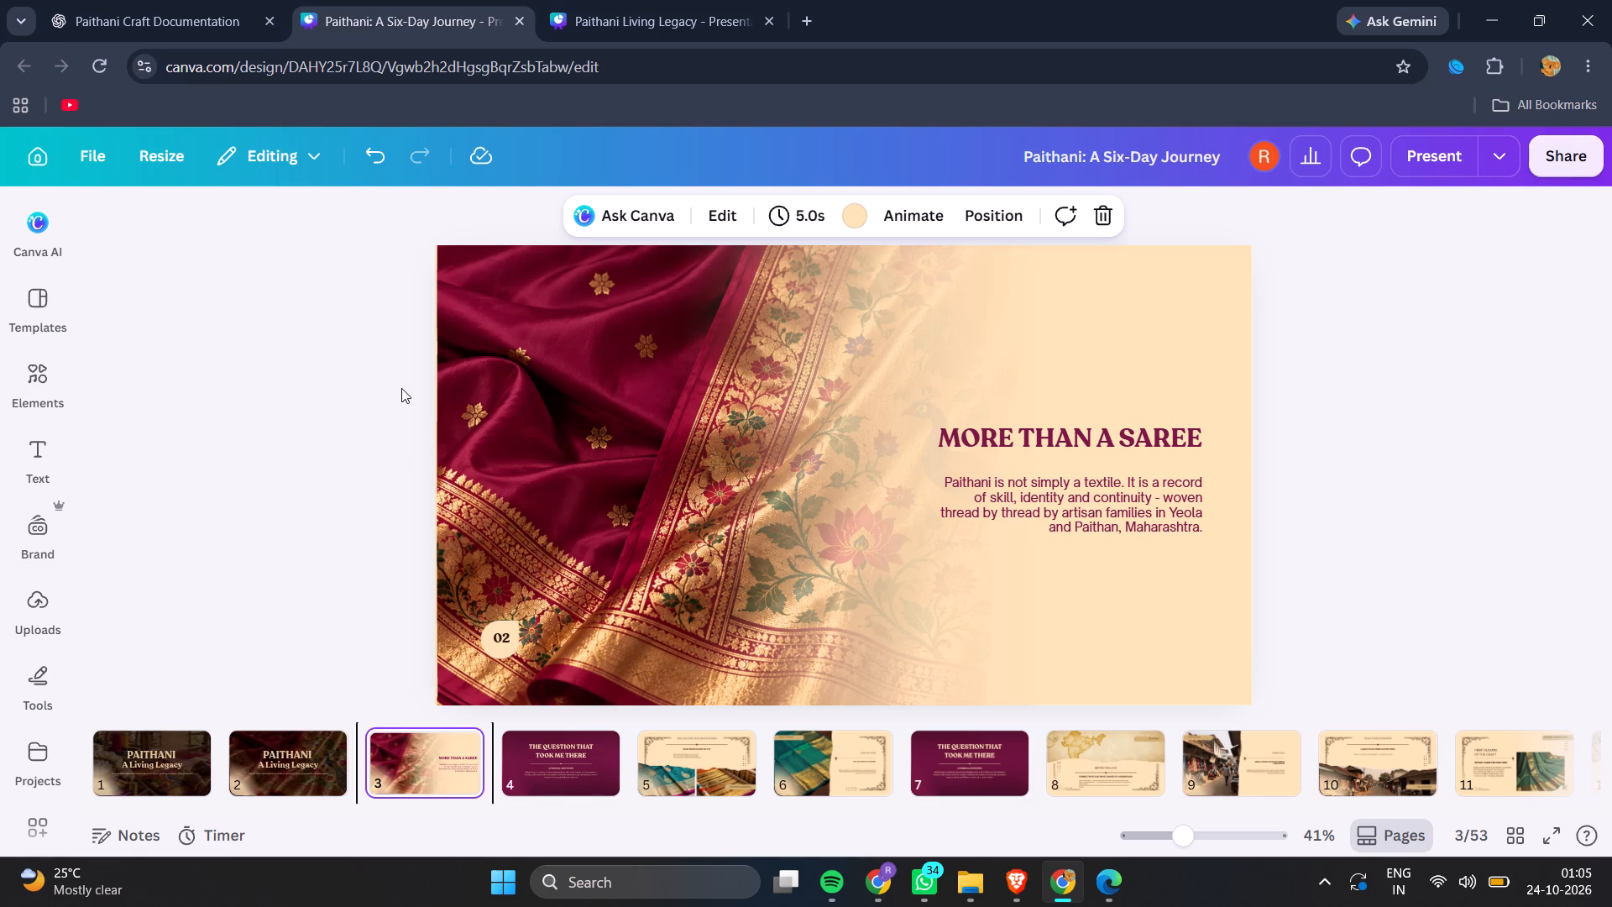
pyautogui.press('Right')
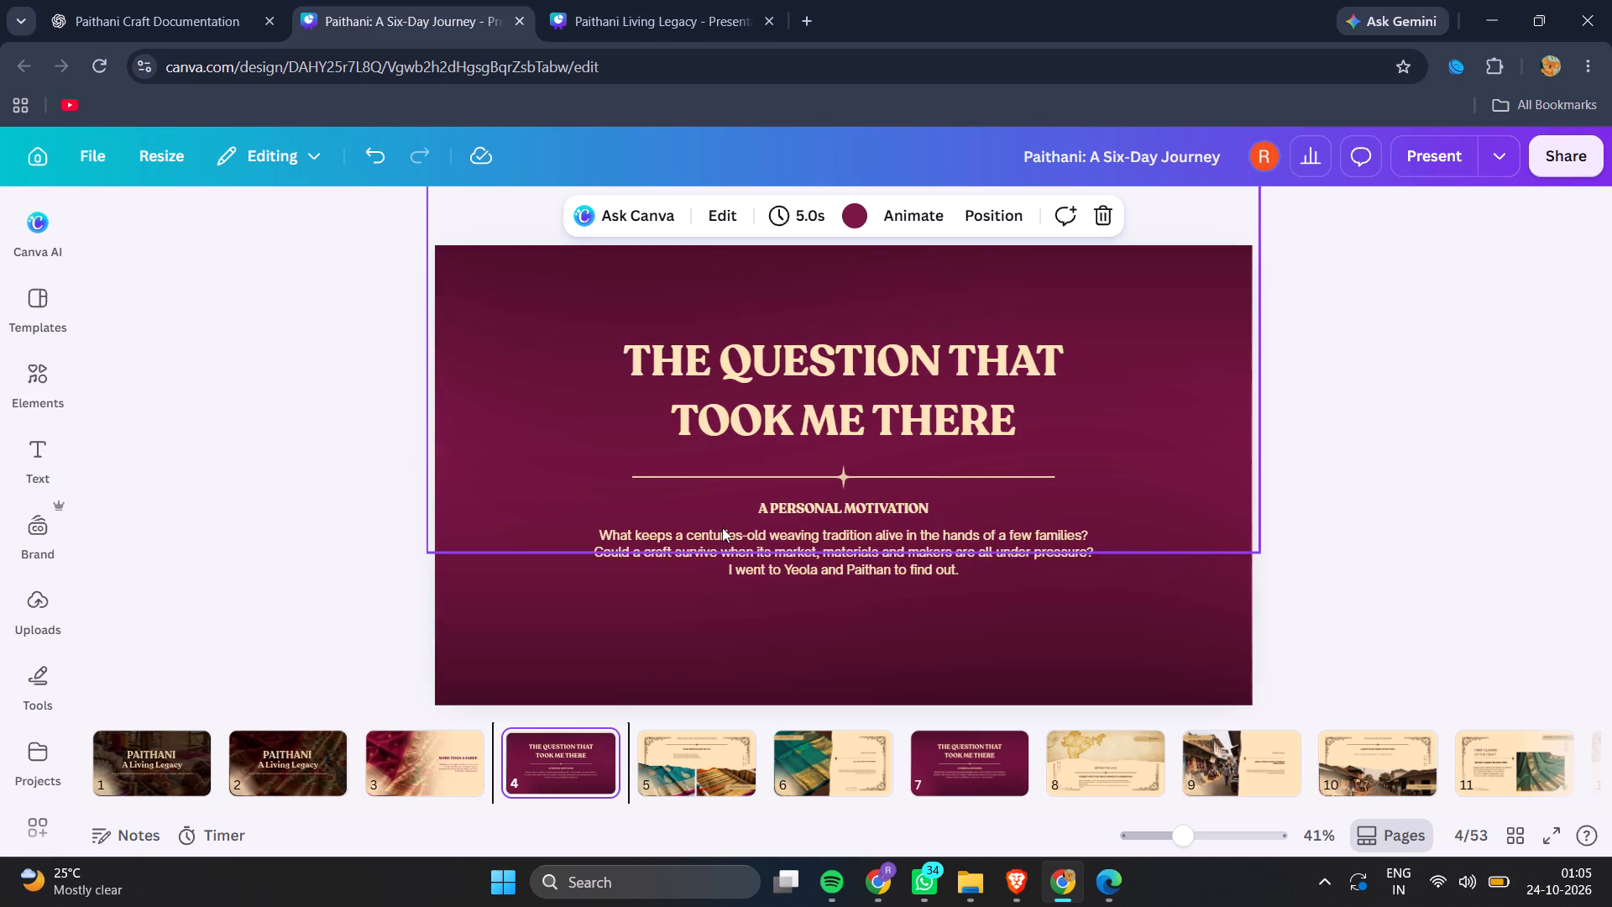
pyautogui.click(791, 511)
pyautogui.press('BackSpace')
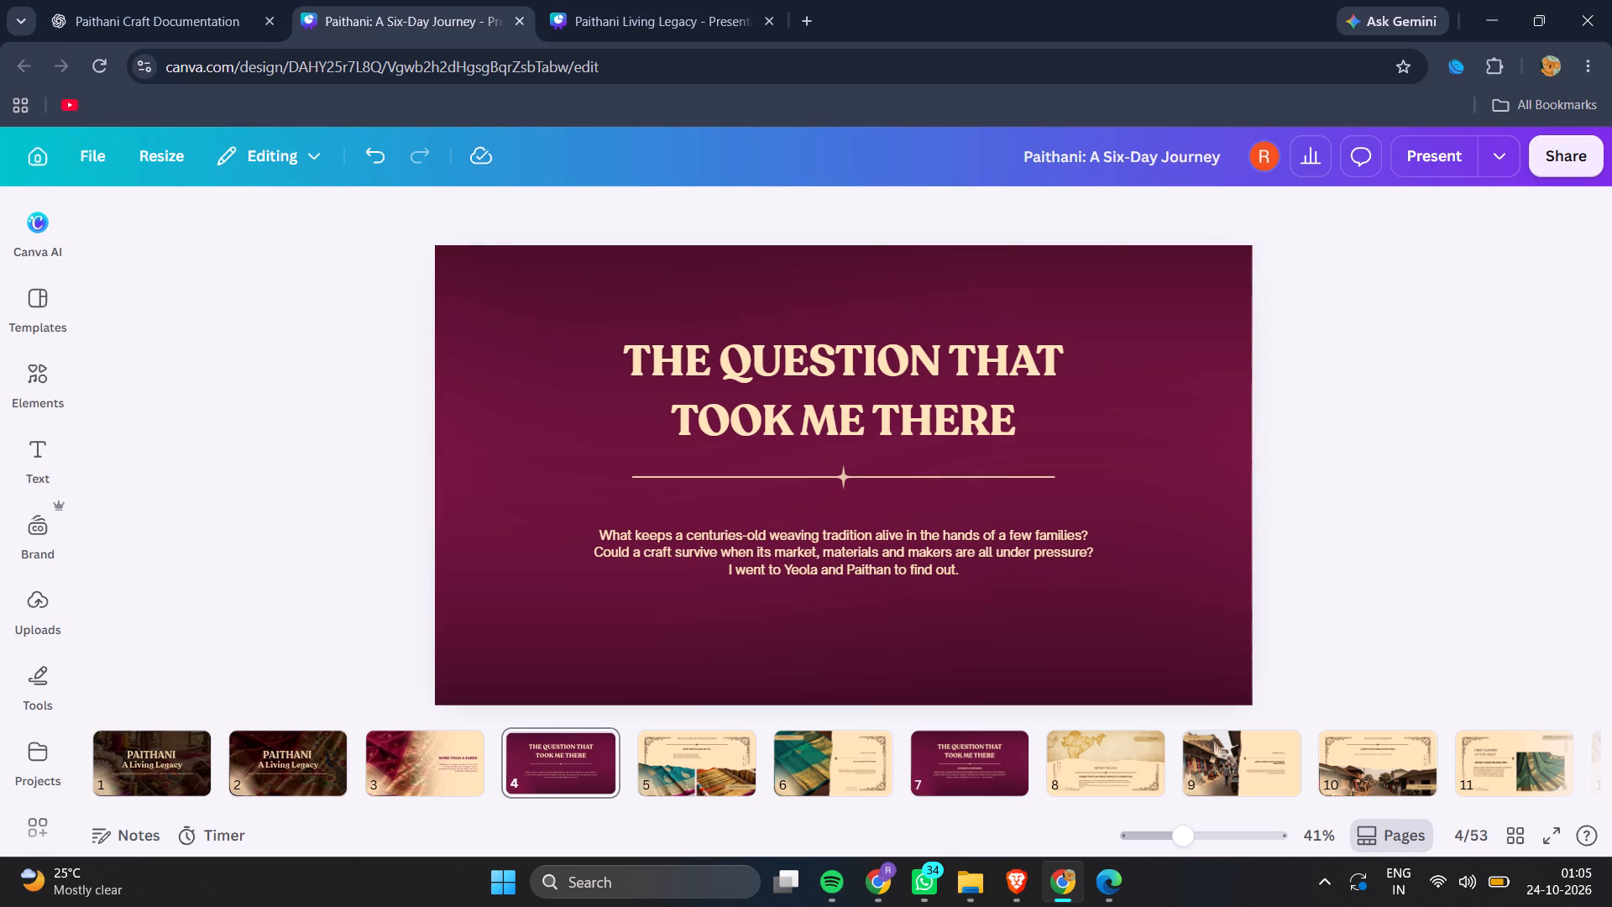
# Delete the star ornament in the middle of the divider line on page 4.
pyautogui.click(828, 473)
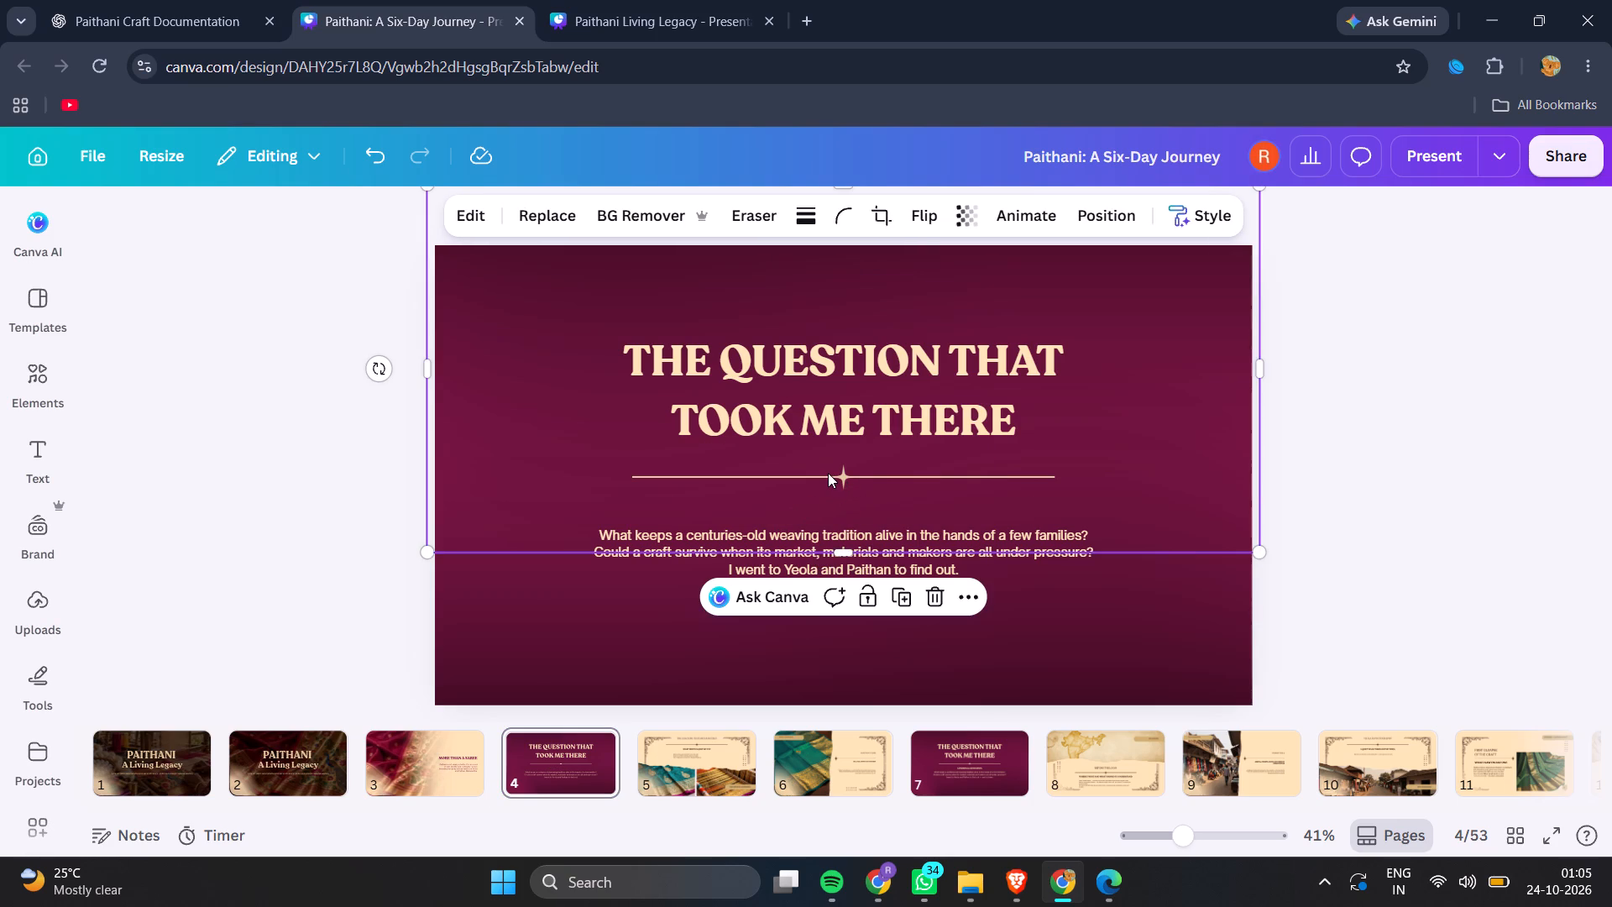
pyautogui.click(1100, 207)
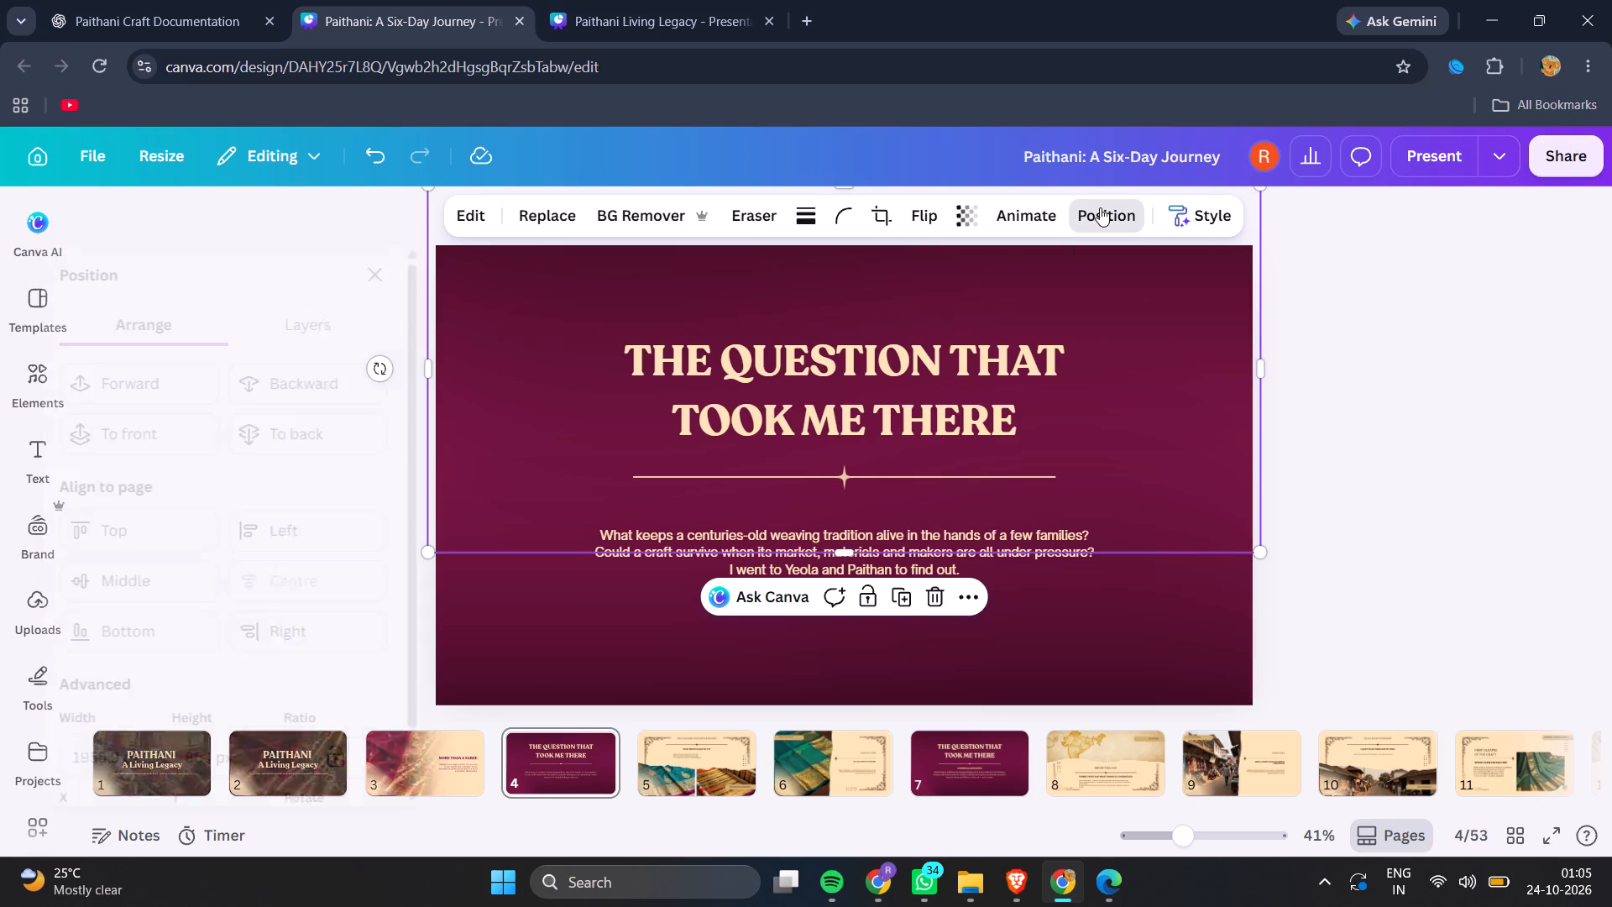
pyautogui.click(356, 338)
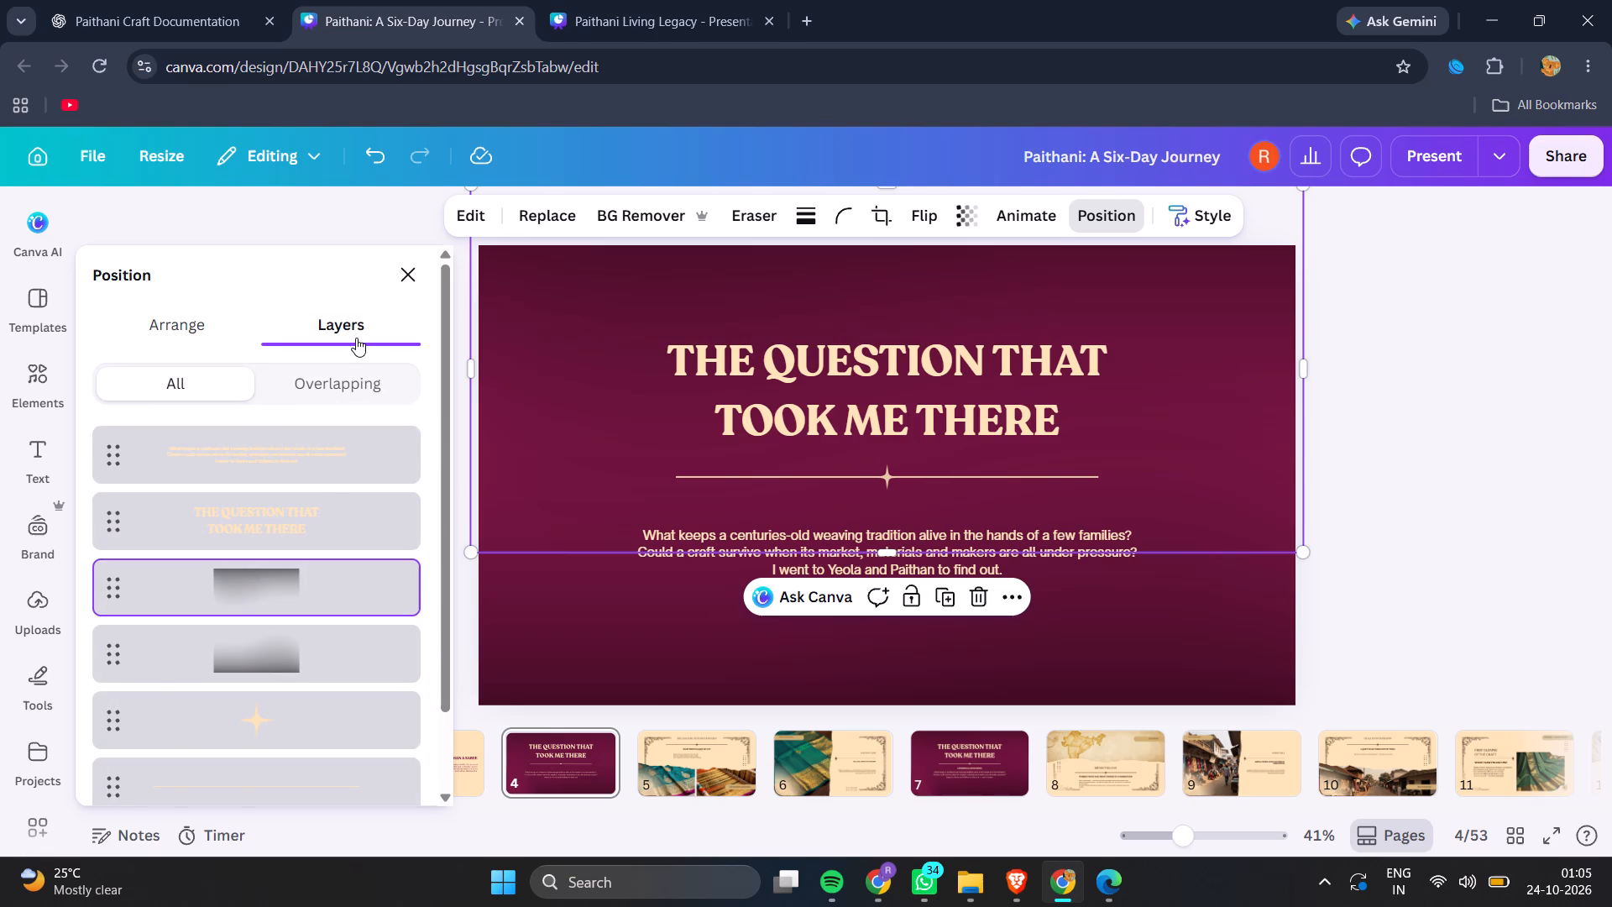
pyautogui.click(314, 741)
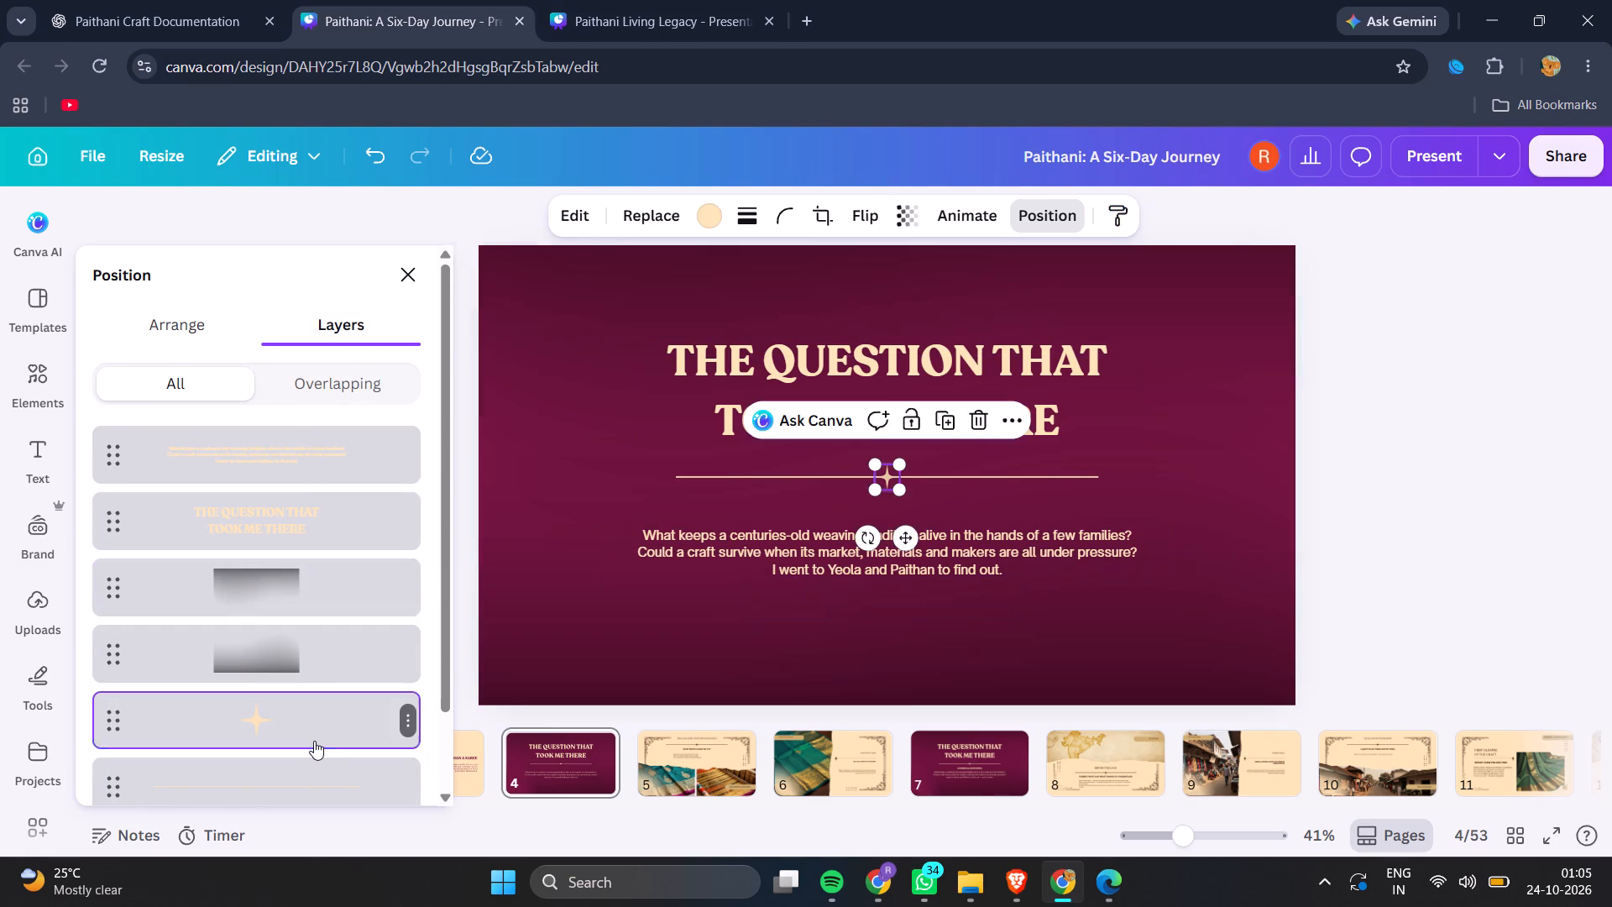
pyautogui.press('BackSpace')
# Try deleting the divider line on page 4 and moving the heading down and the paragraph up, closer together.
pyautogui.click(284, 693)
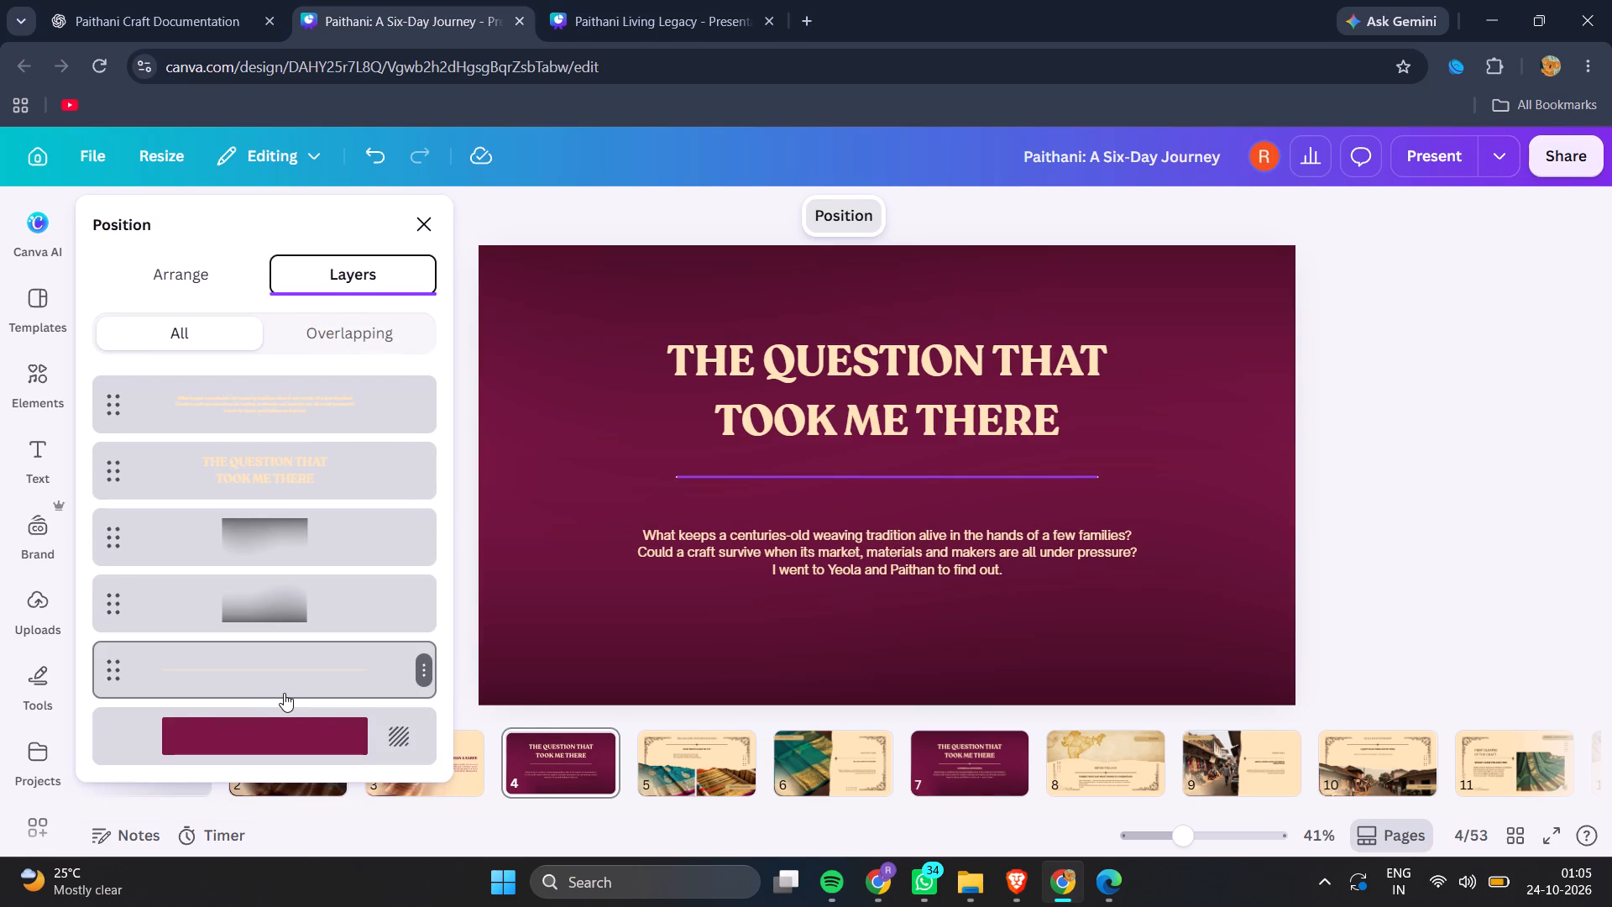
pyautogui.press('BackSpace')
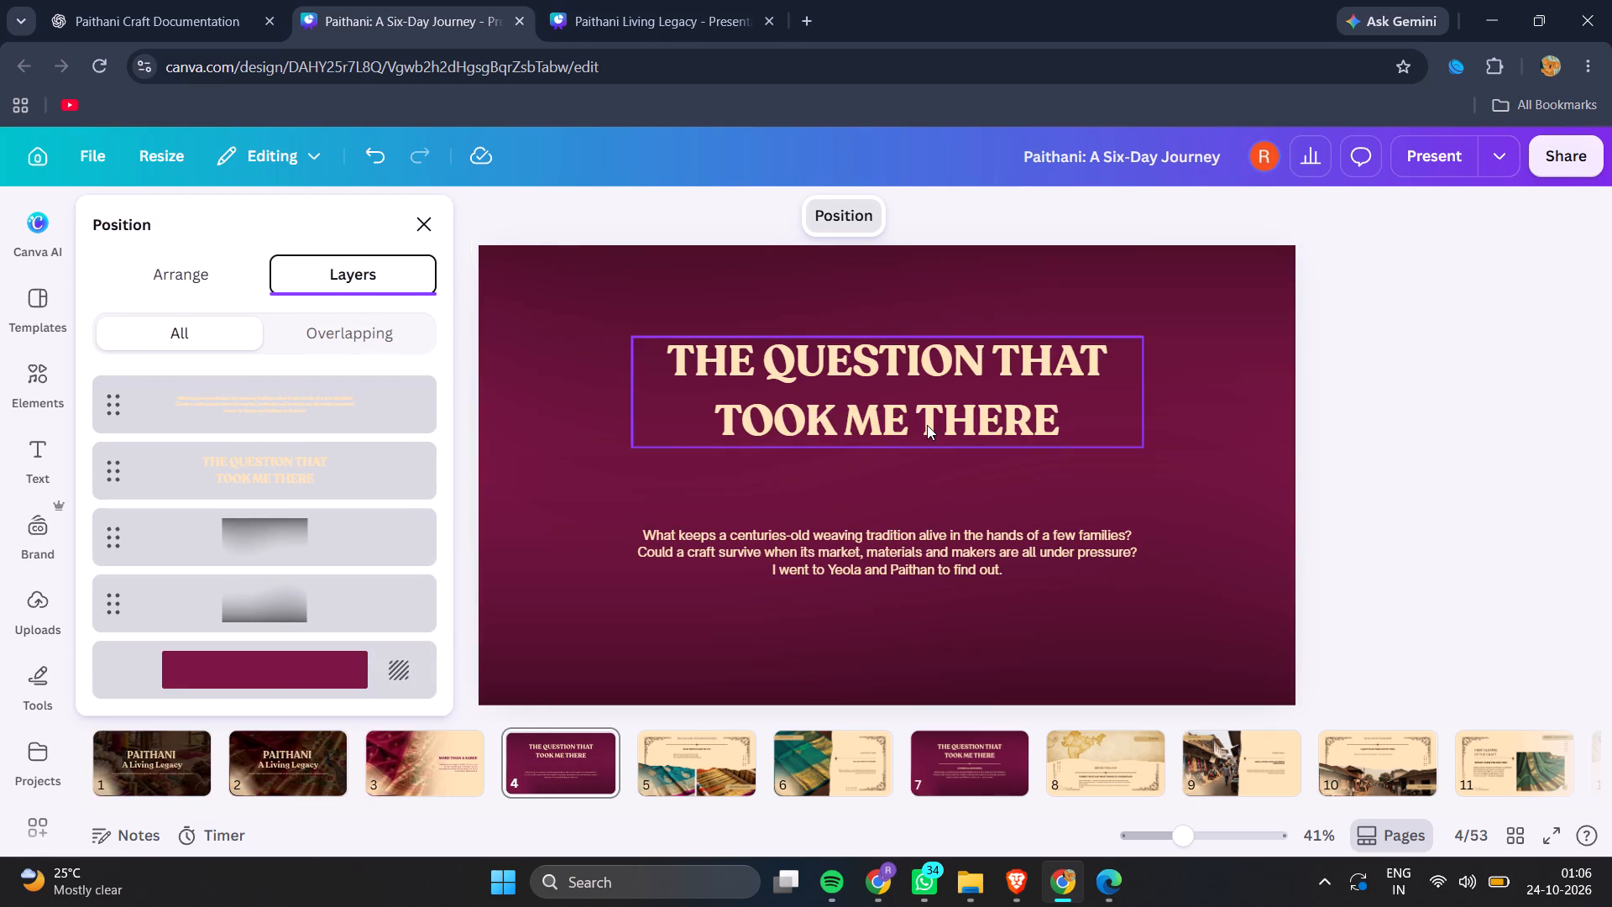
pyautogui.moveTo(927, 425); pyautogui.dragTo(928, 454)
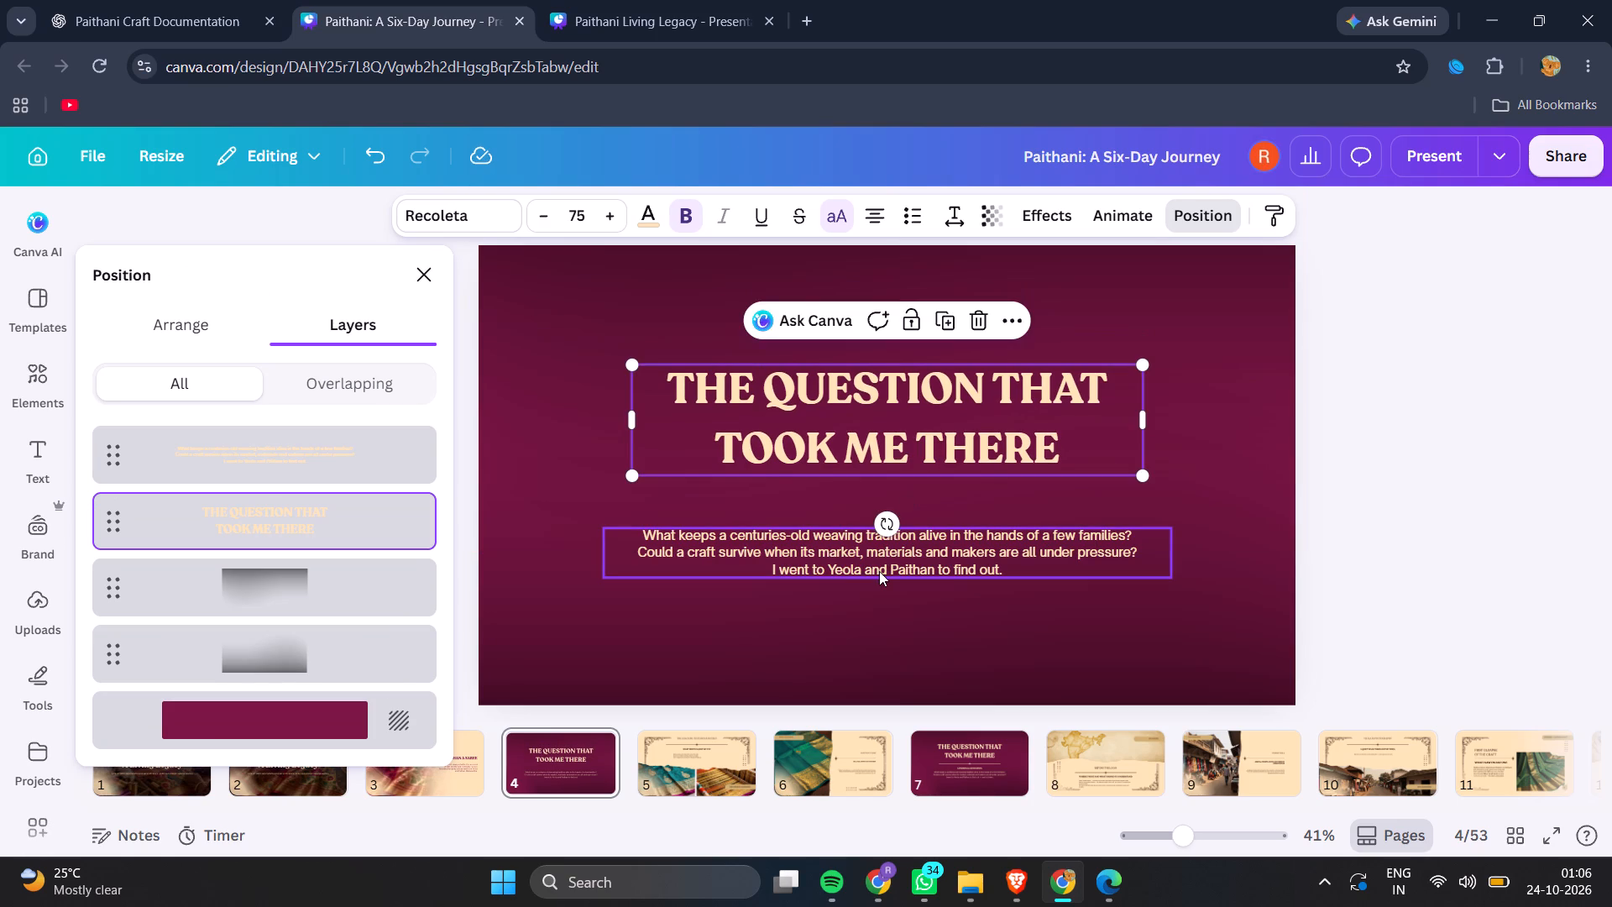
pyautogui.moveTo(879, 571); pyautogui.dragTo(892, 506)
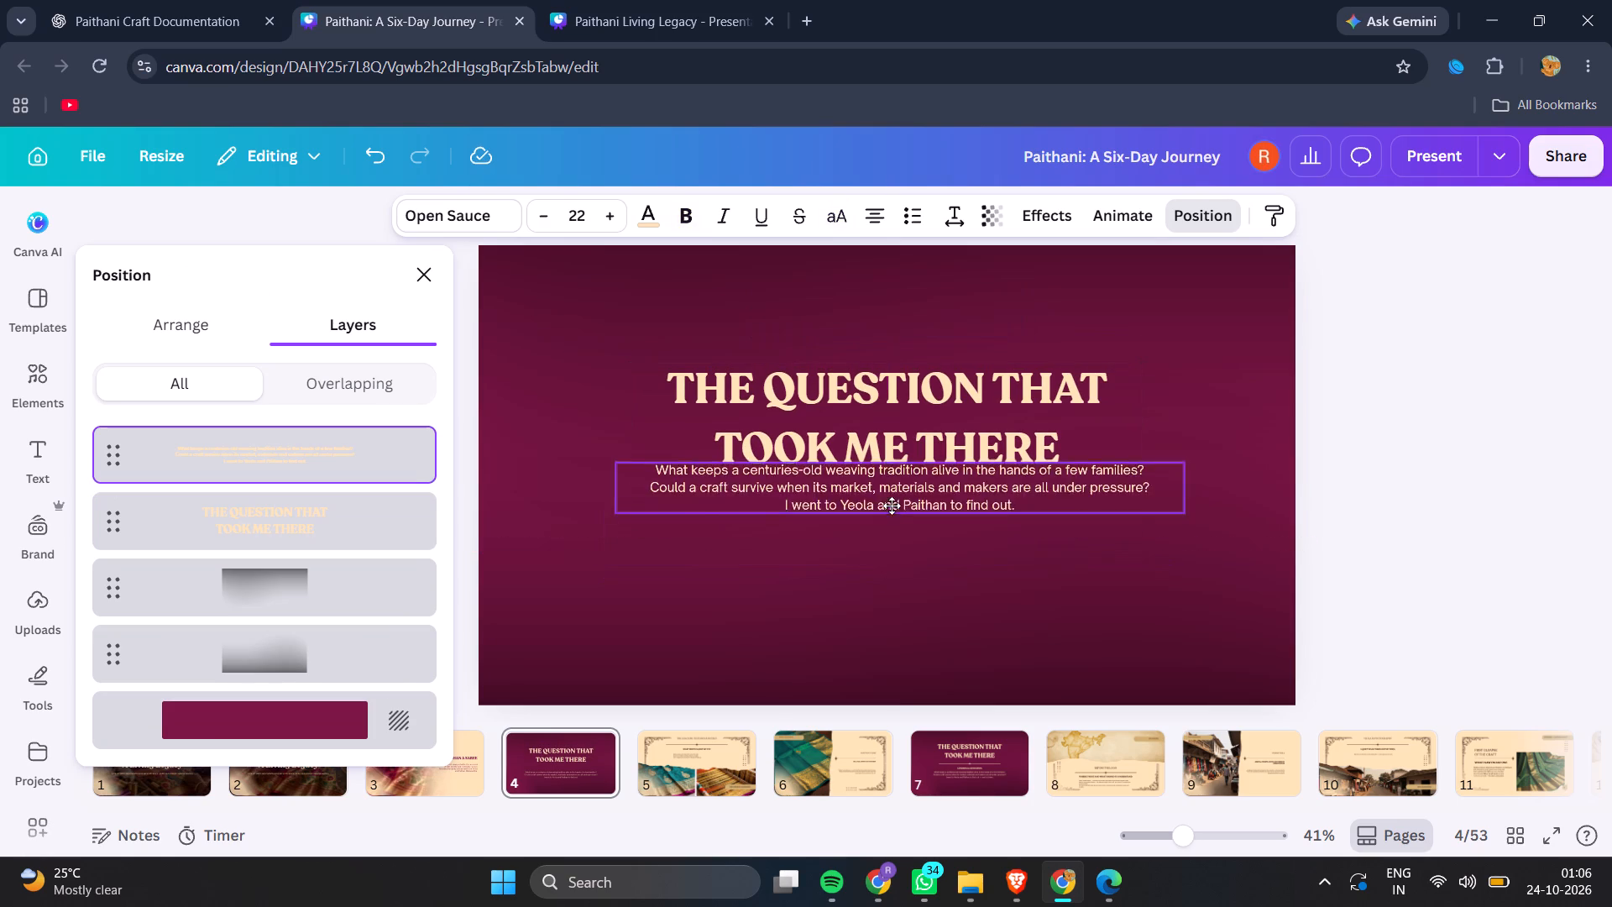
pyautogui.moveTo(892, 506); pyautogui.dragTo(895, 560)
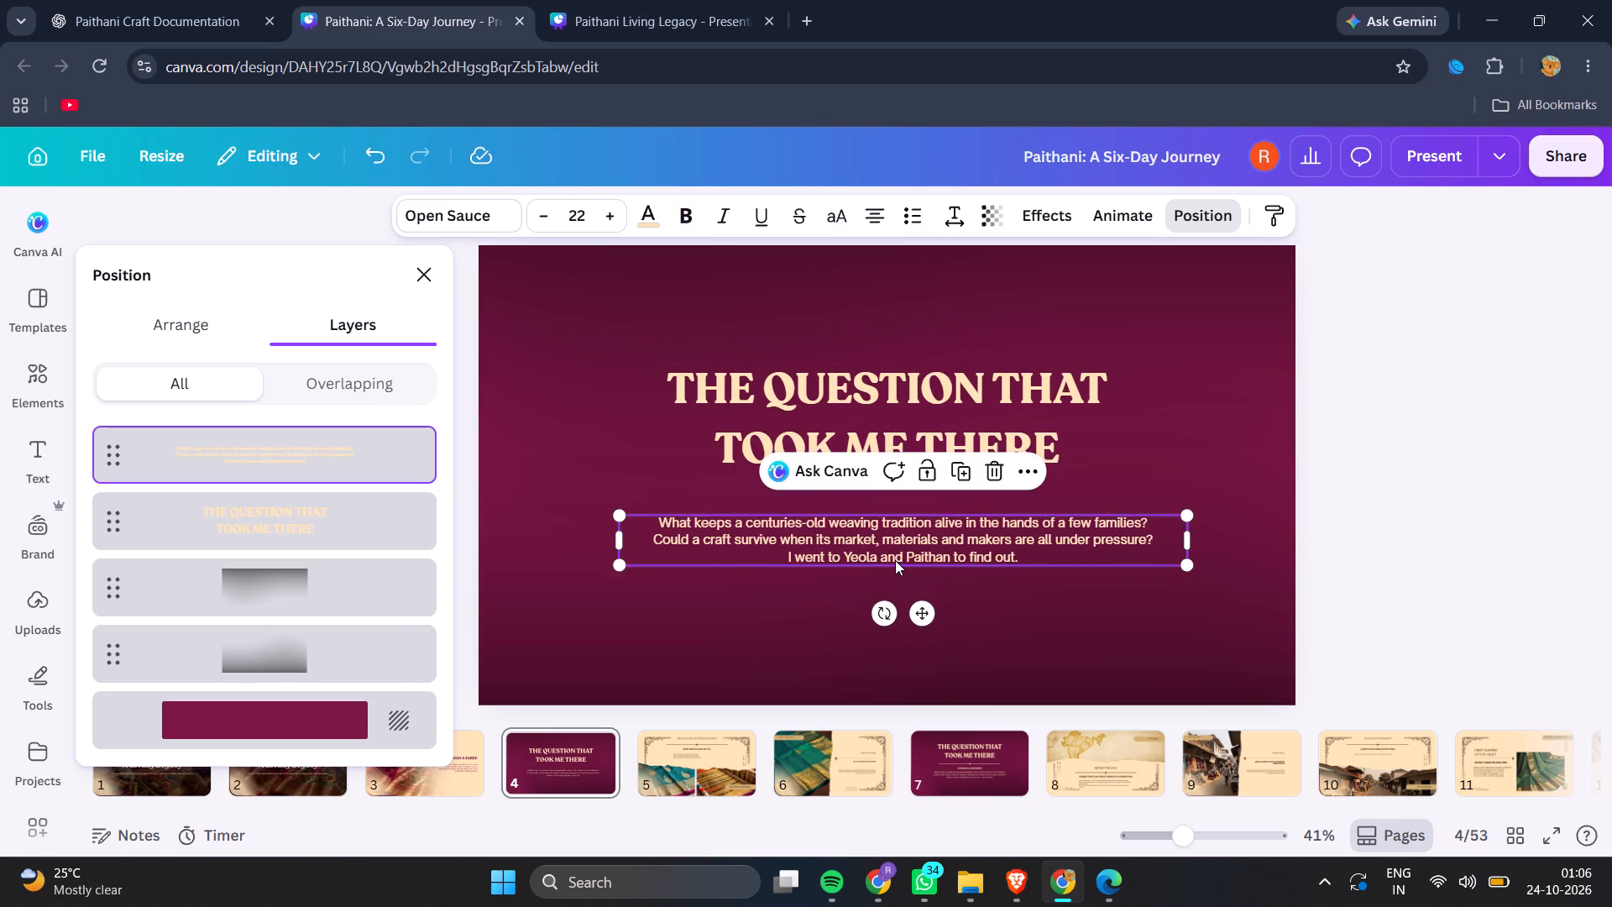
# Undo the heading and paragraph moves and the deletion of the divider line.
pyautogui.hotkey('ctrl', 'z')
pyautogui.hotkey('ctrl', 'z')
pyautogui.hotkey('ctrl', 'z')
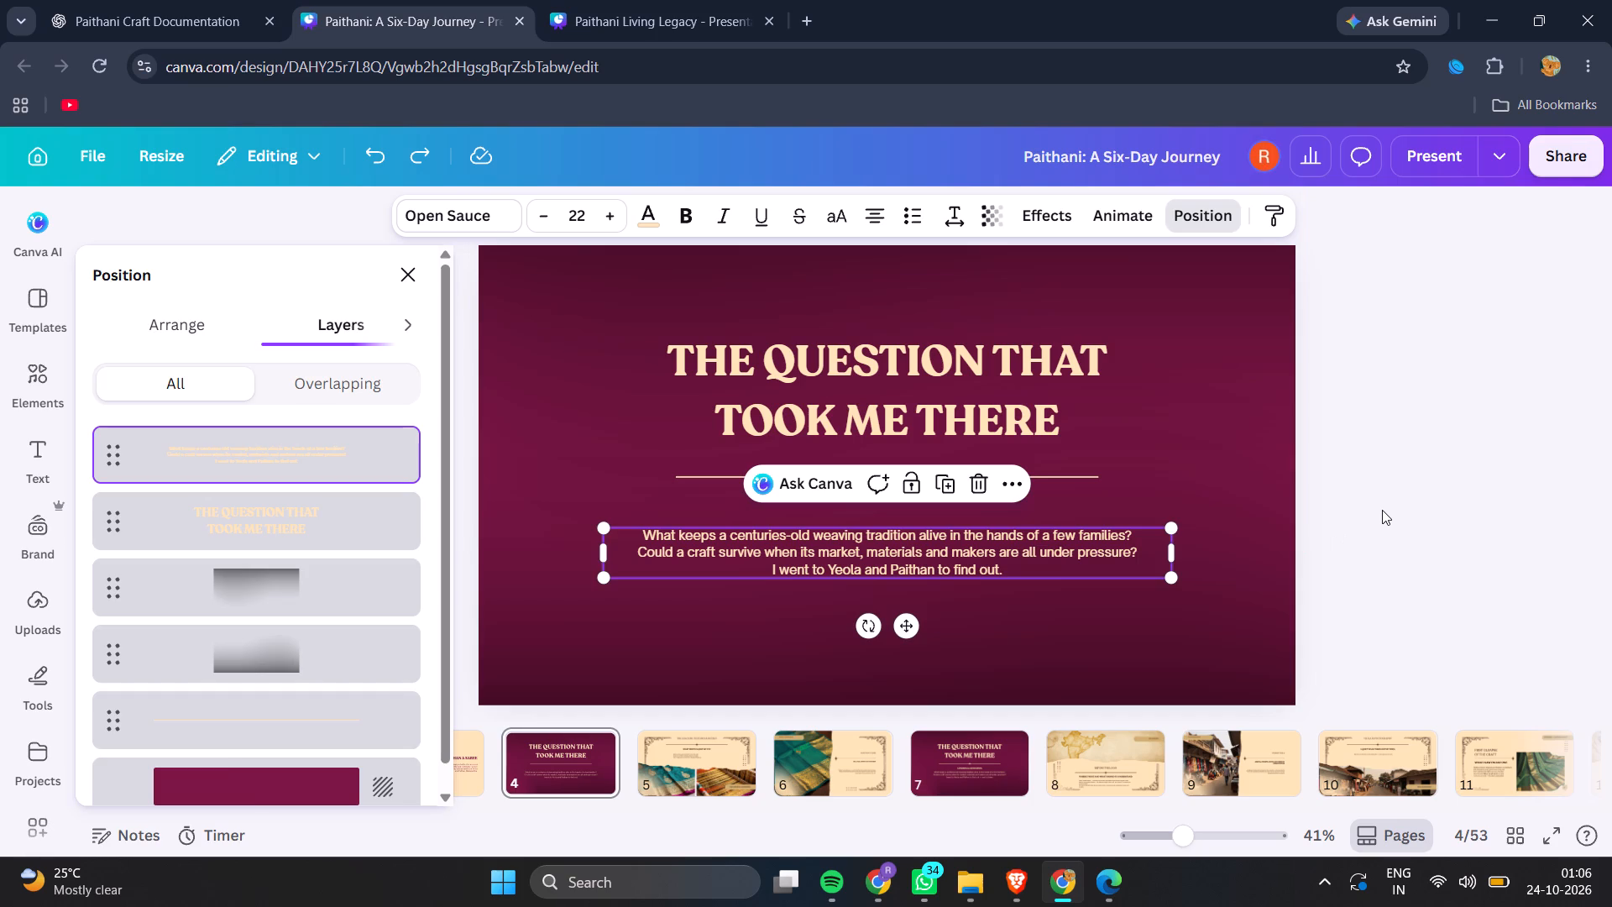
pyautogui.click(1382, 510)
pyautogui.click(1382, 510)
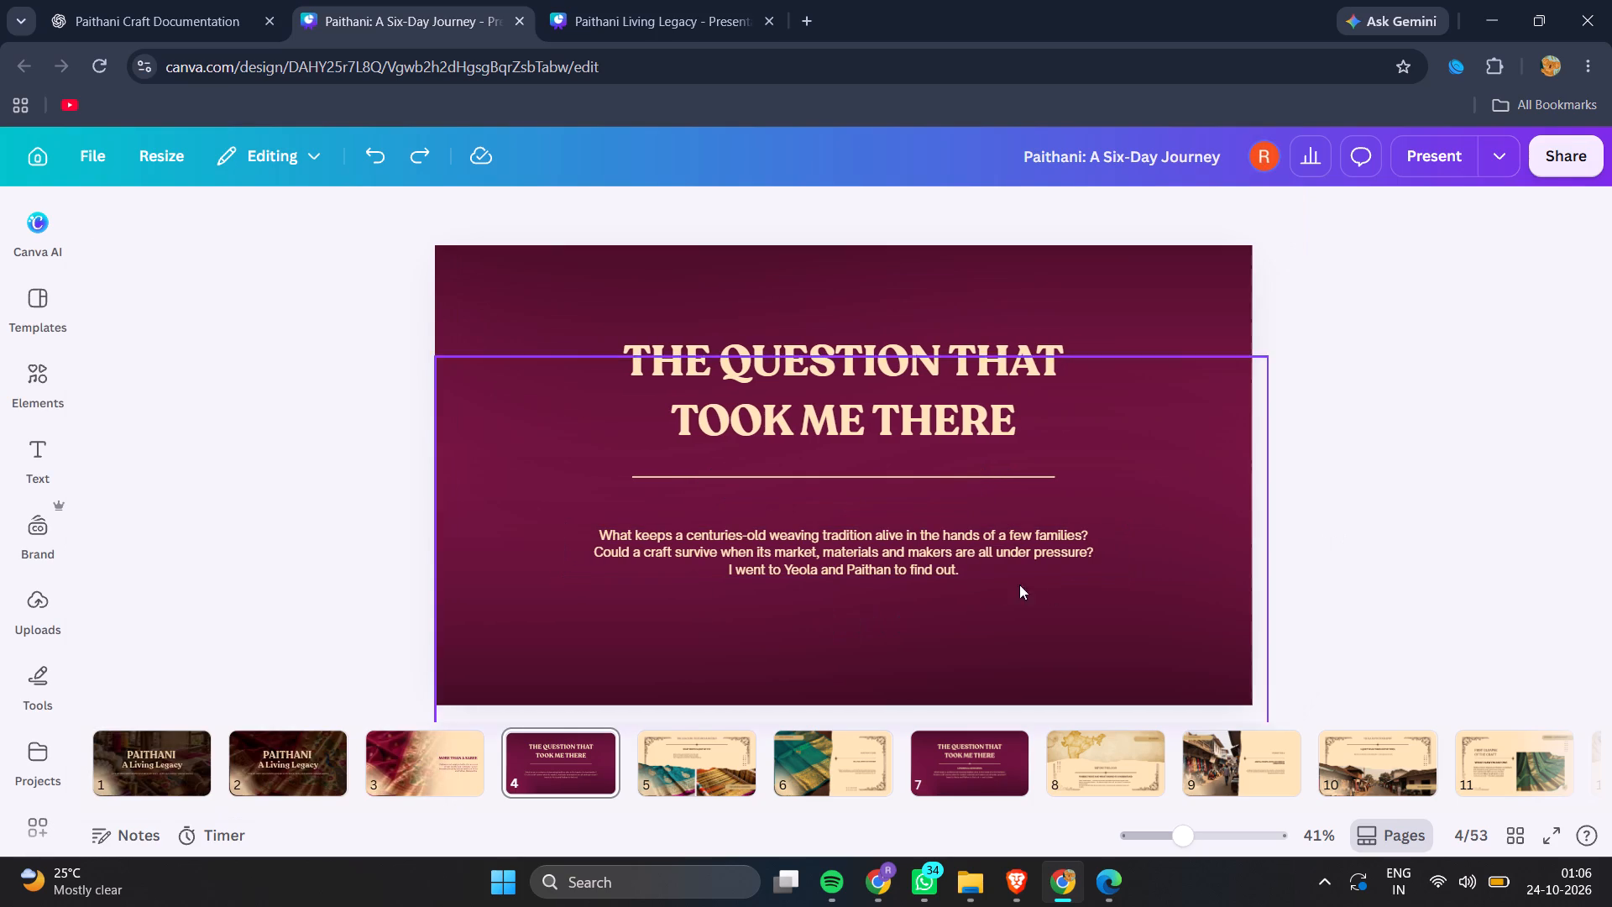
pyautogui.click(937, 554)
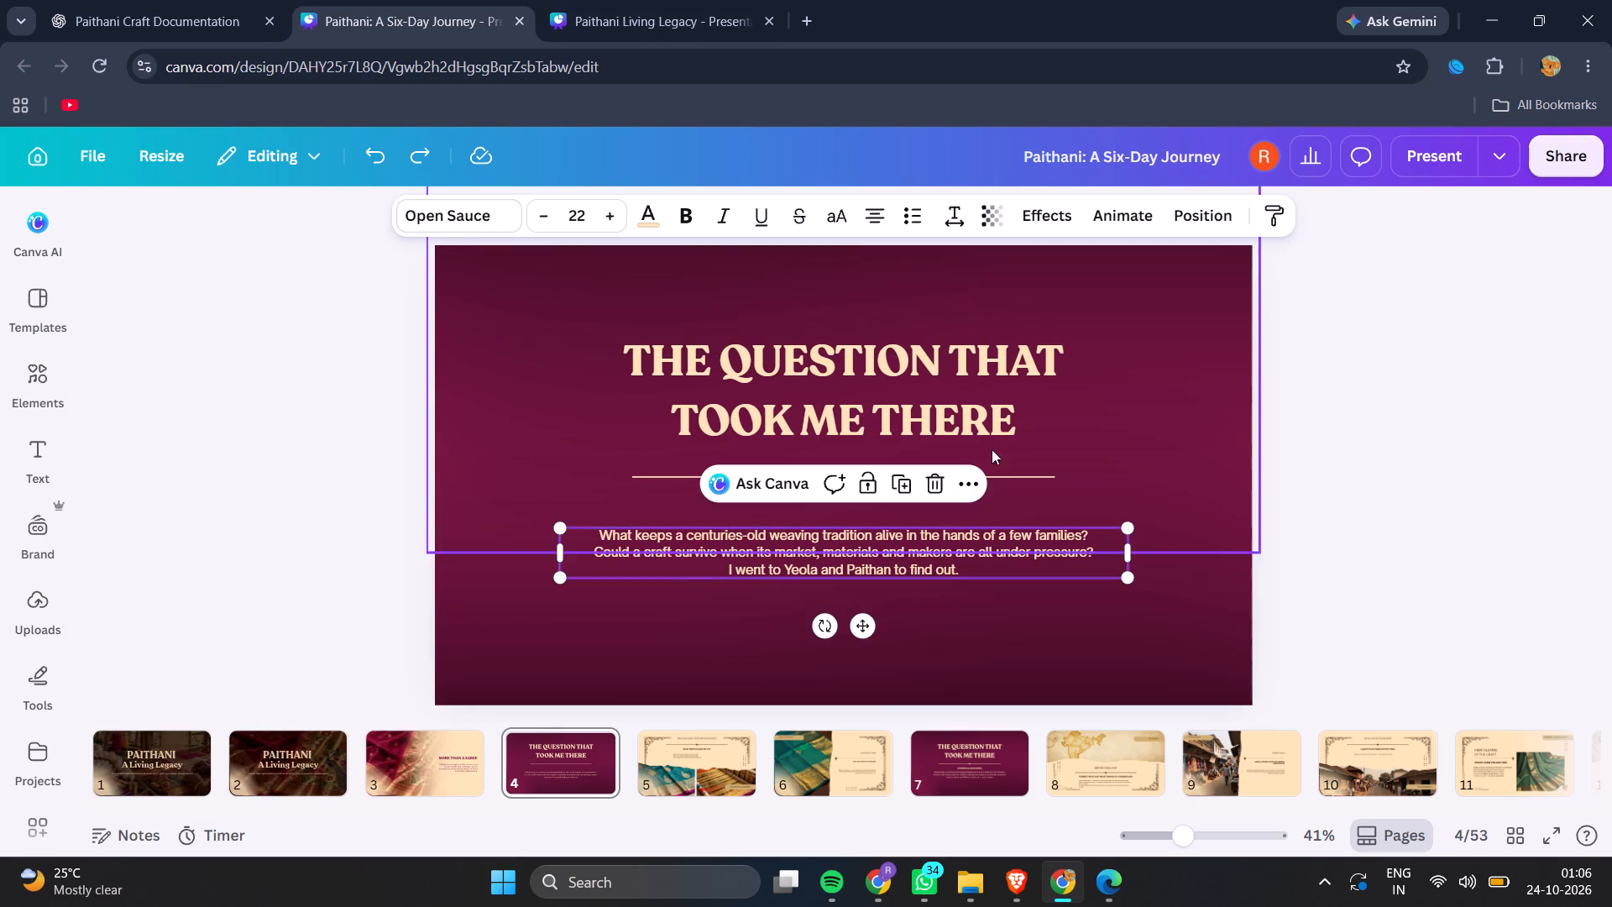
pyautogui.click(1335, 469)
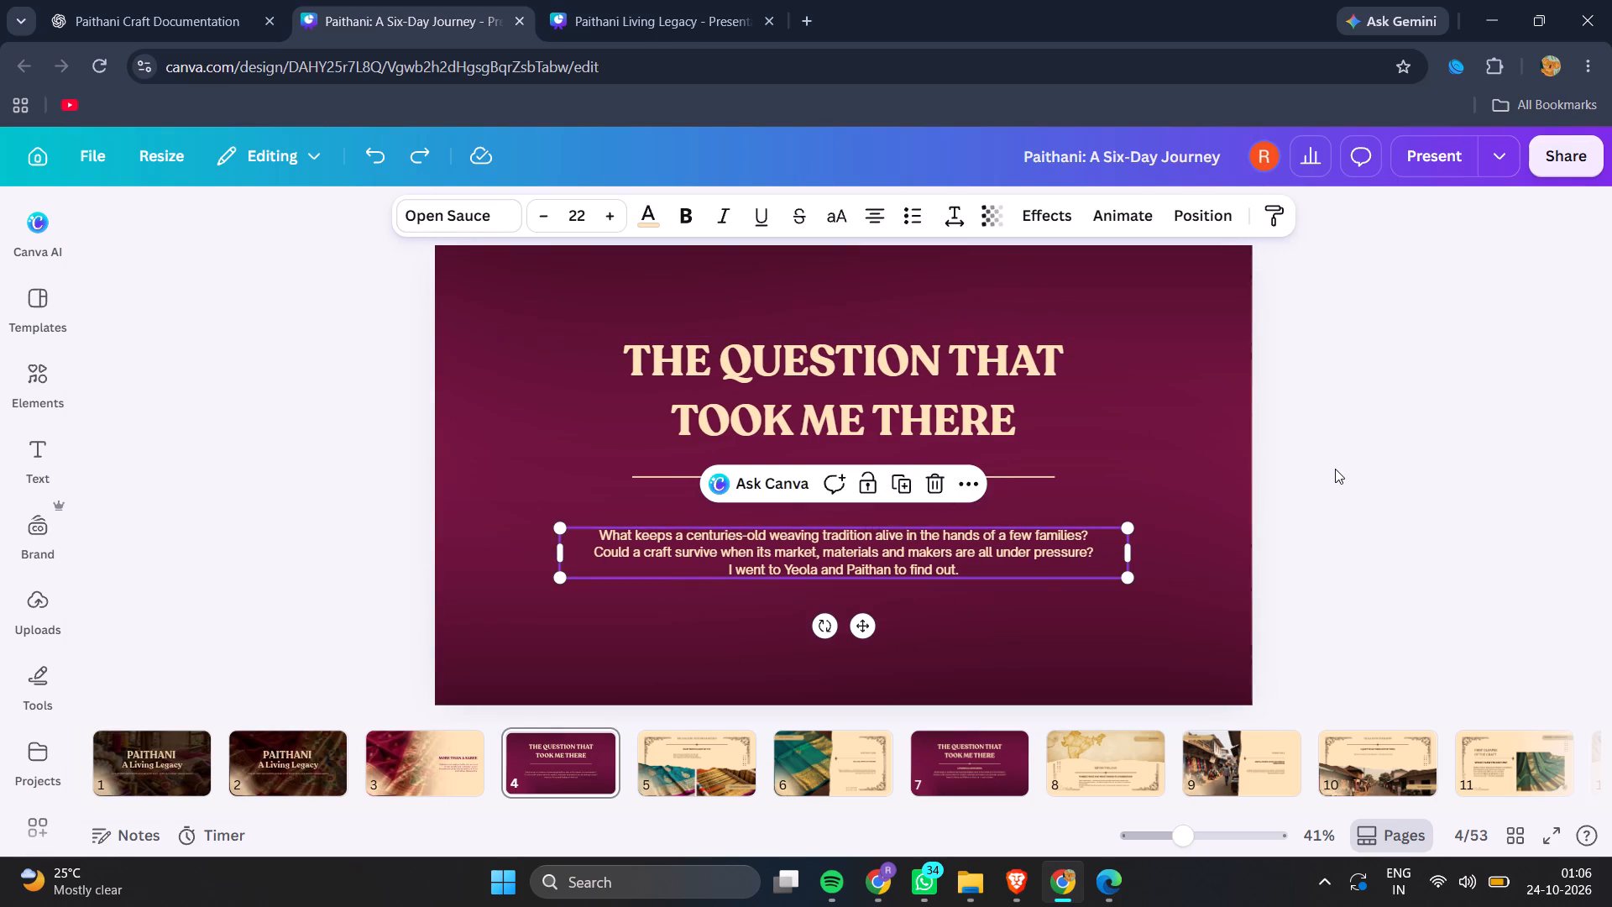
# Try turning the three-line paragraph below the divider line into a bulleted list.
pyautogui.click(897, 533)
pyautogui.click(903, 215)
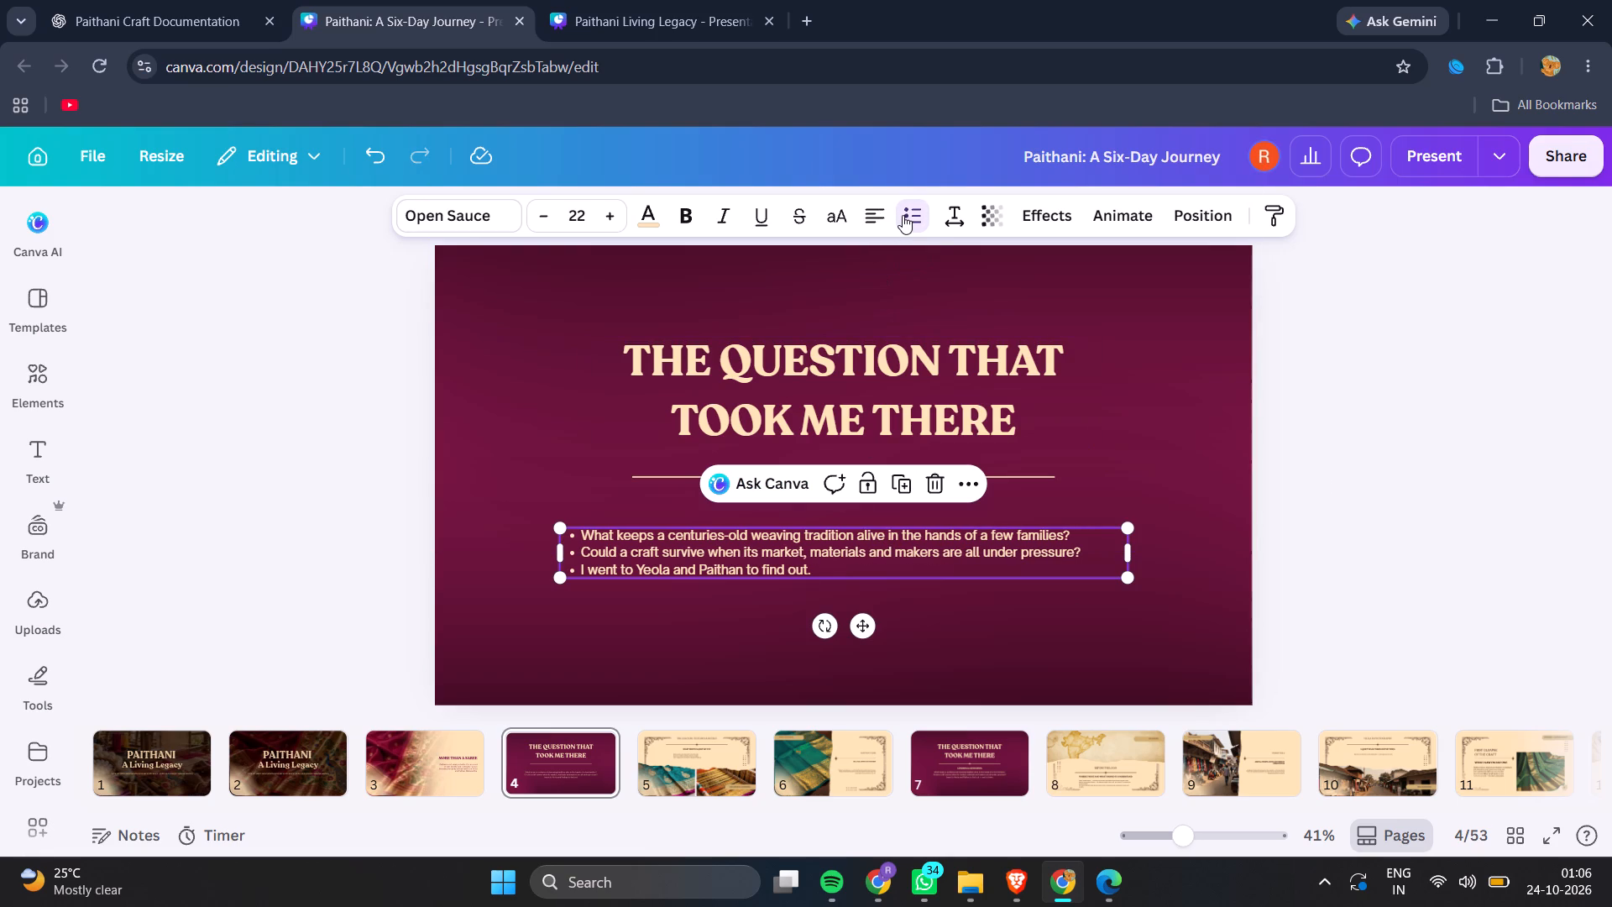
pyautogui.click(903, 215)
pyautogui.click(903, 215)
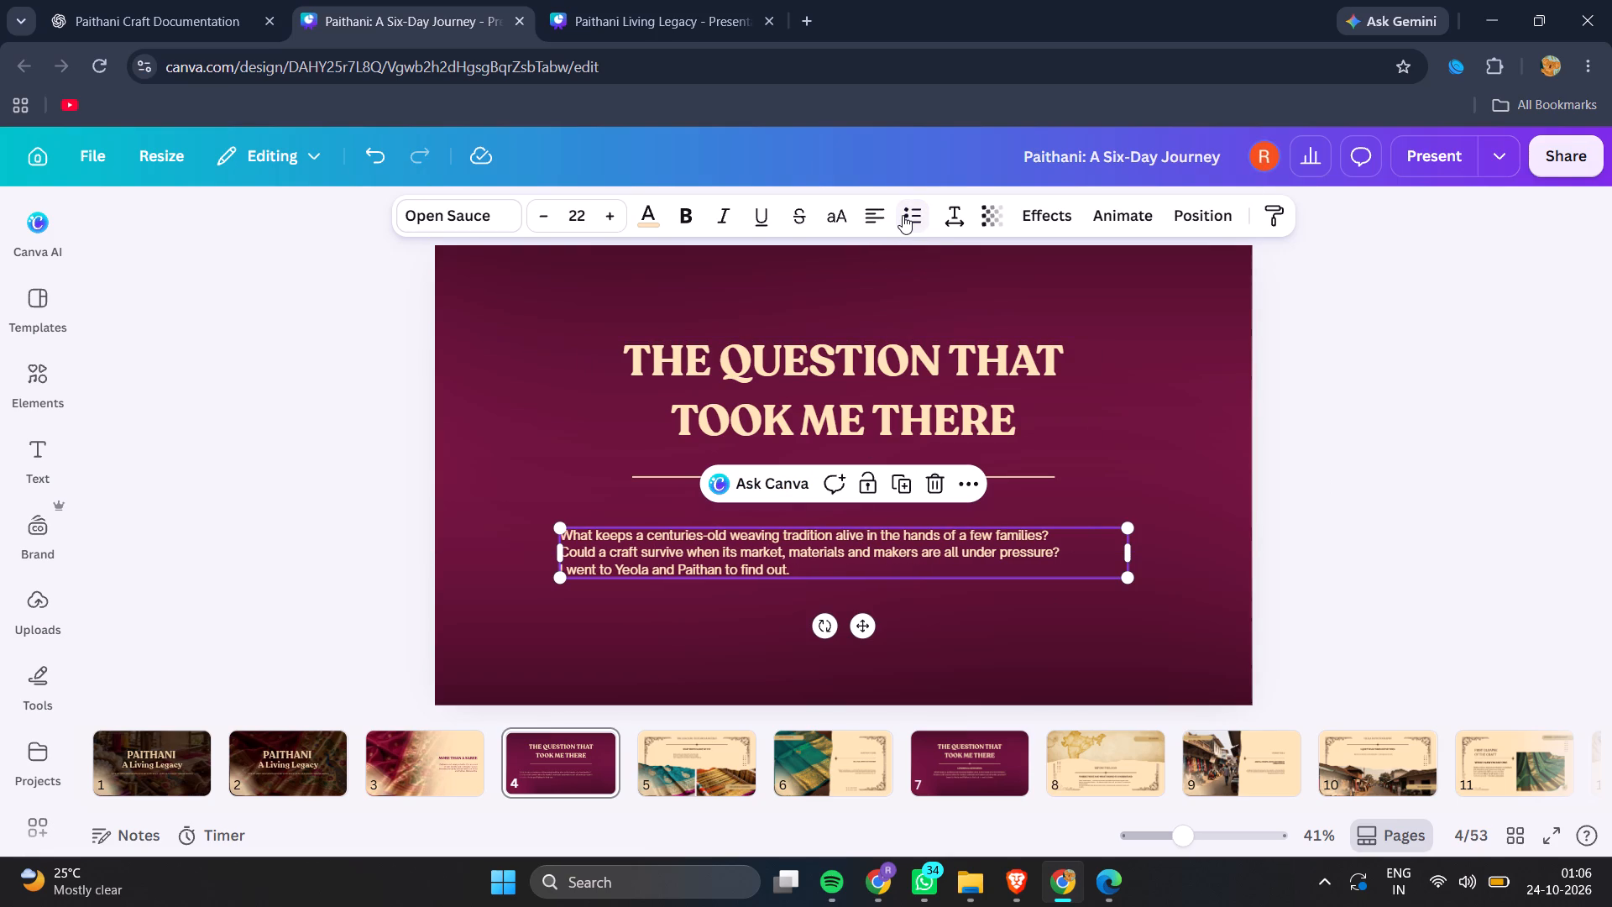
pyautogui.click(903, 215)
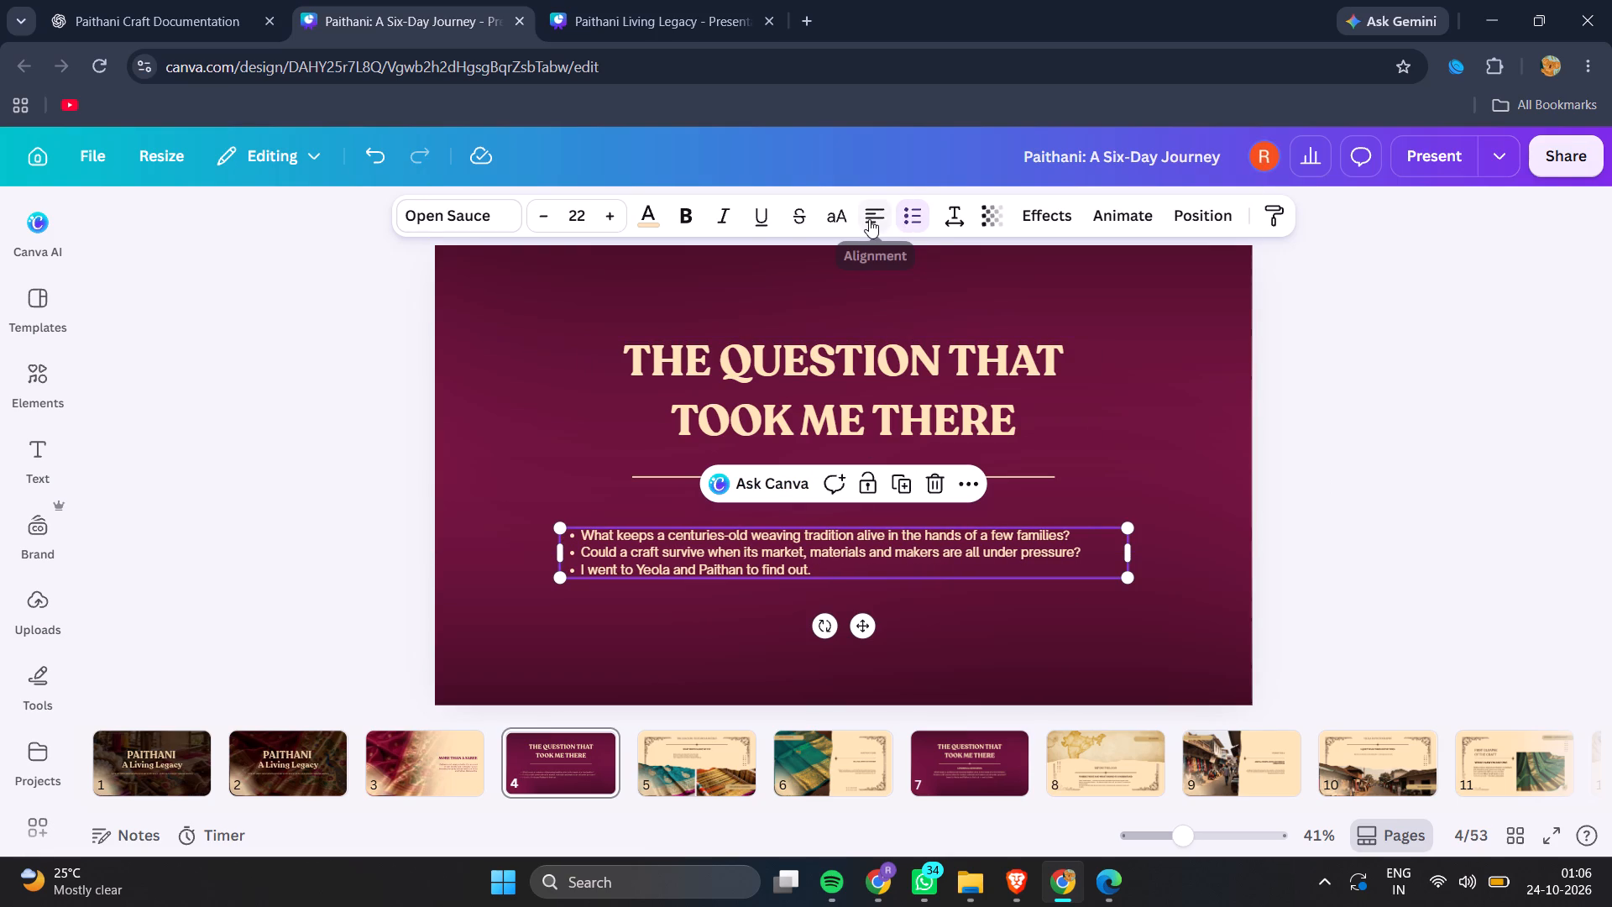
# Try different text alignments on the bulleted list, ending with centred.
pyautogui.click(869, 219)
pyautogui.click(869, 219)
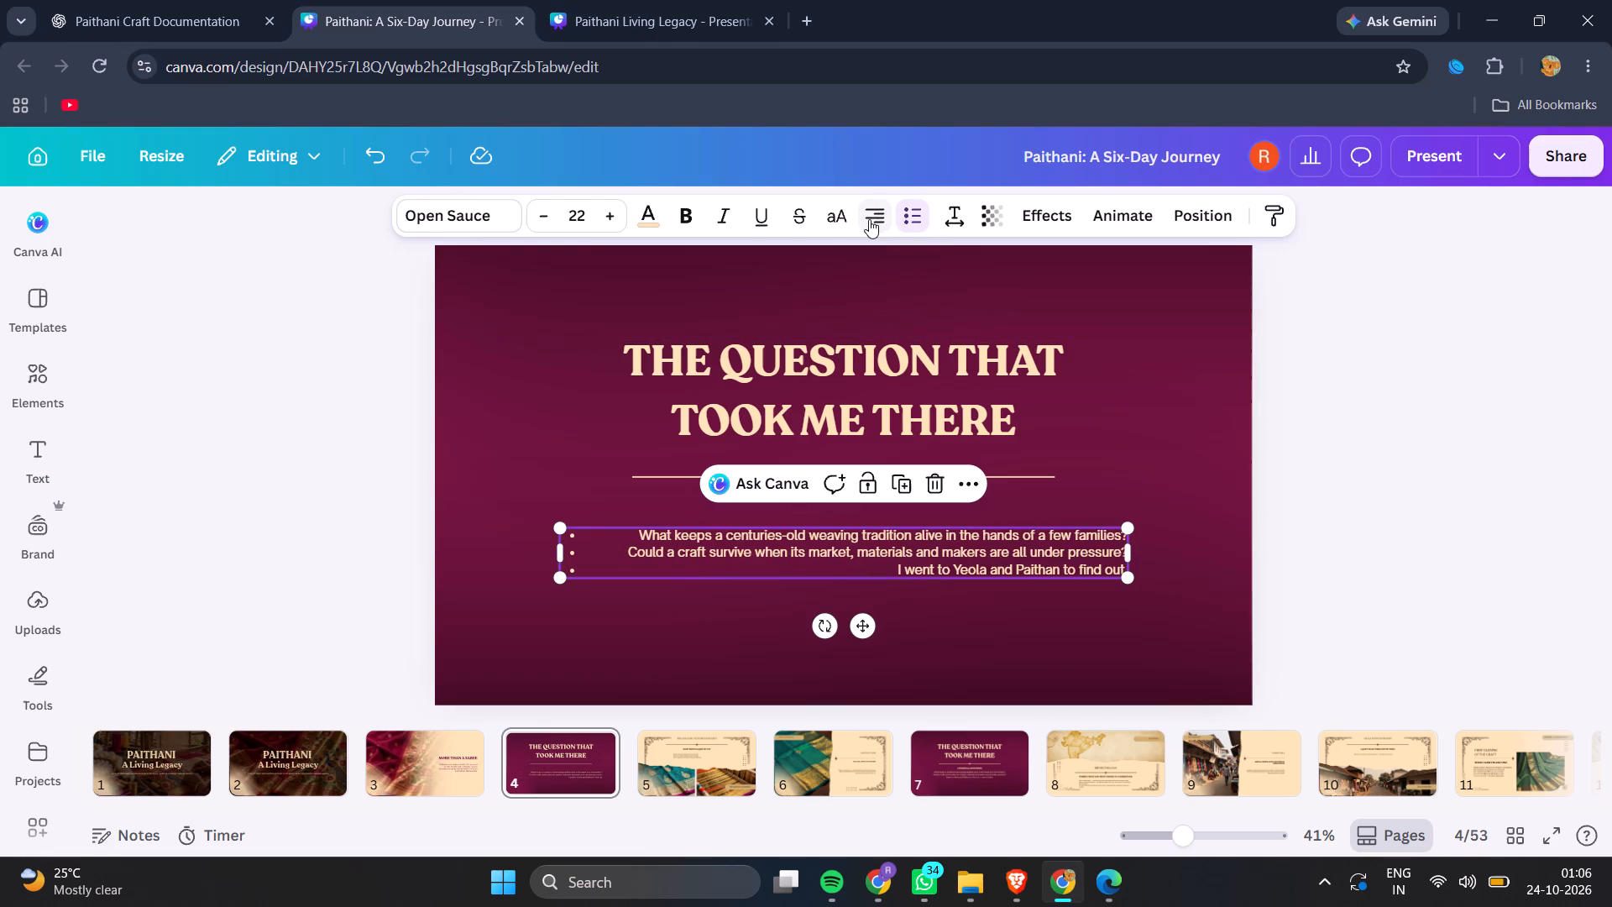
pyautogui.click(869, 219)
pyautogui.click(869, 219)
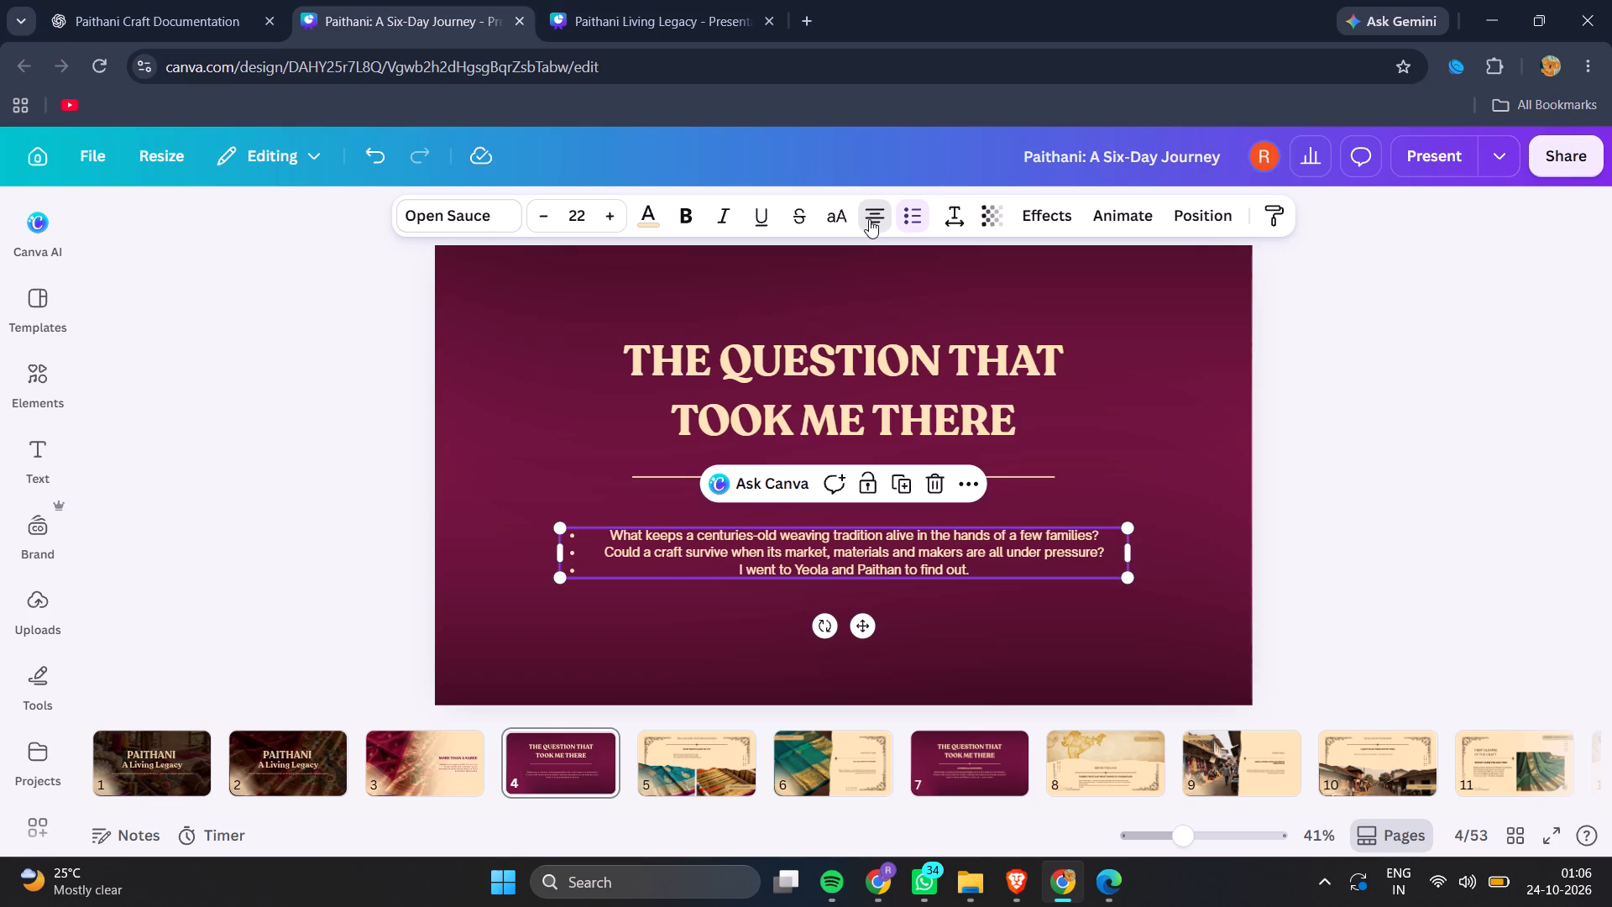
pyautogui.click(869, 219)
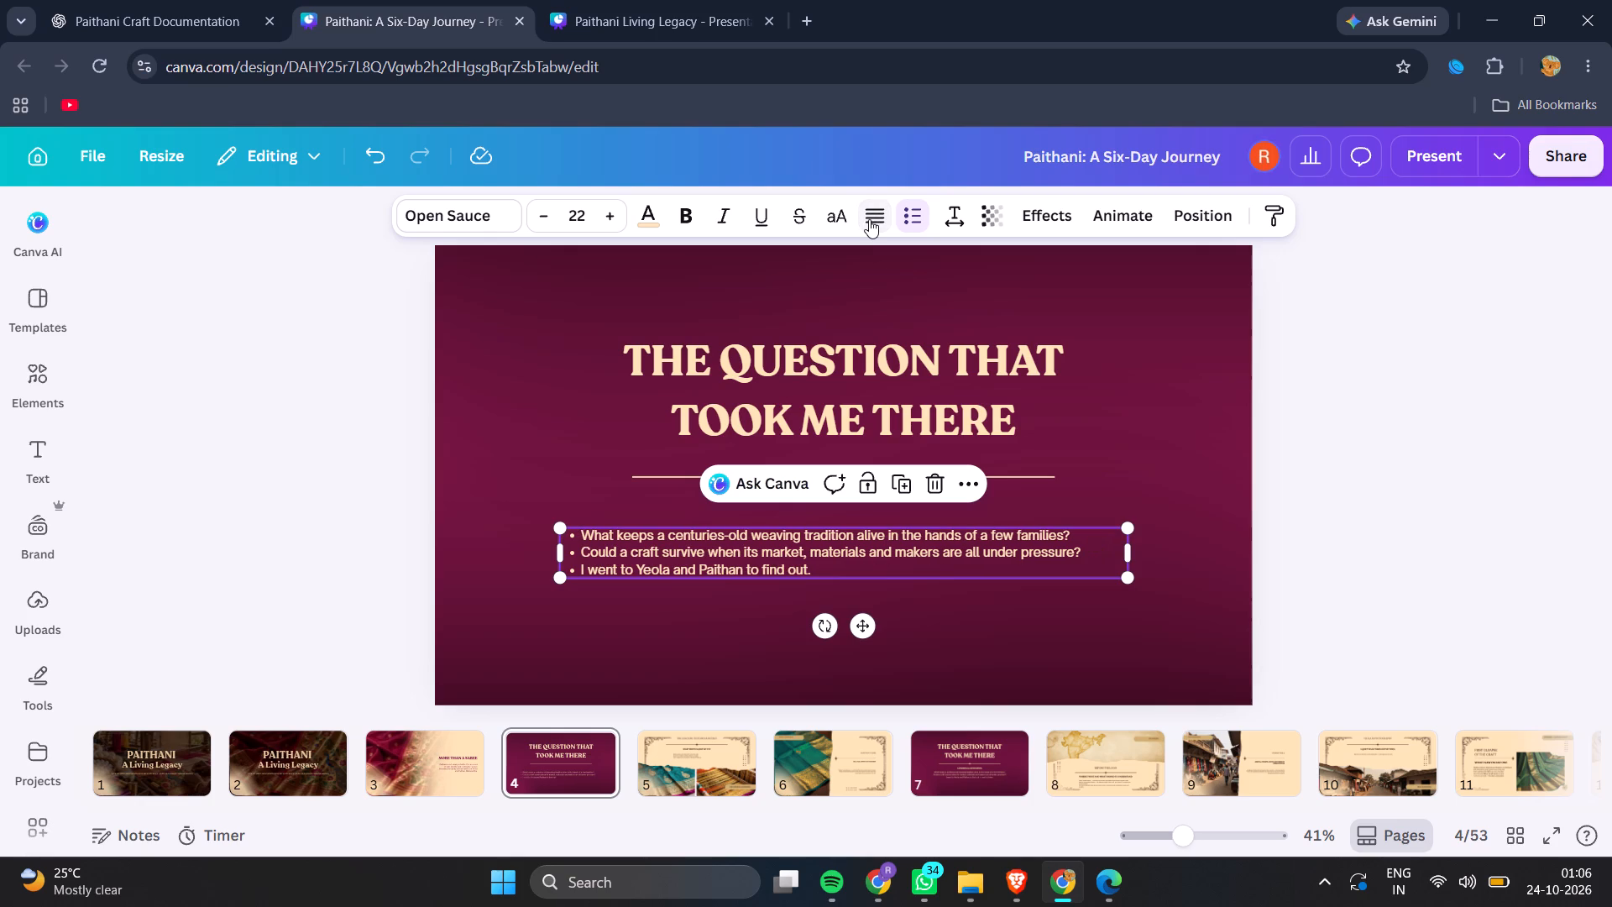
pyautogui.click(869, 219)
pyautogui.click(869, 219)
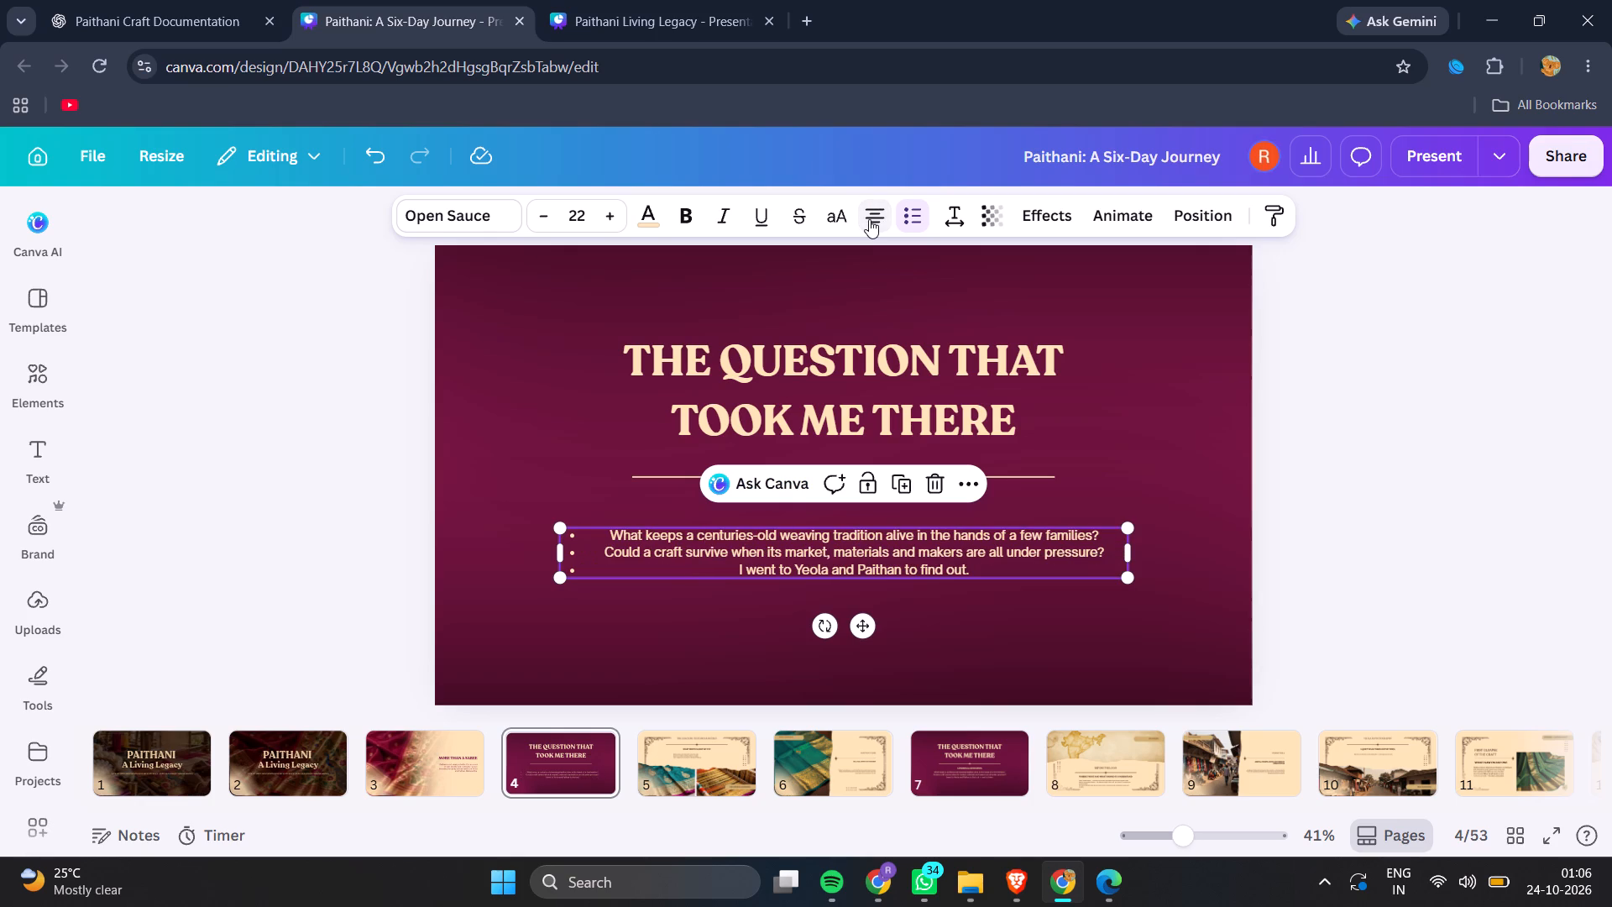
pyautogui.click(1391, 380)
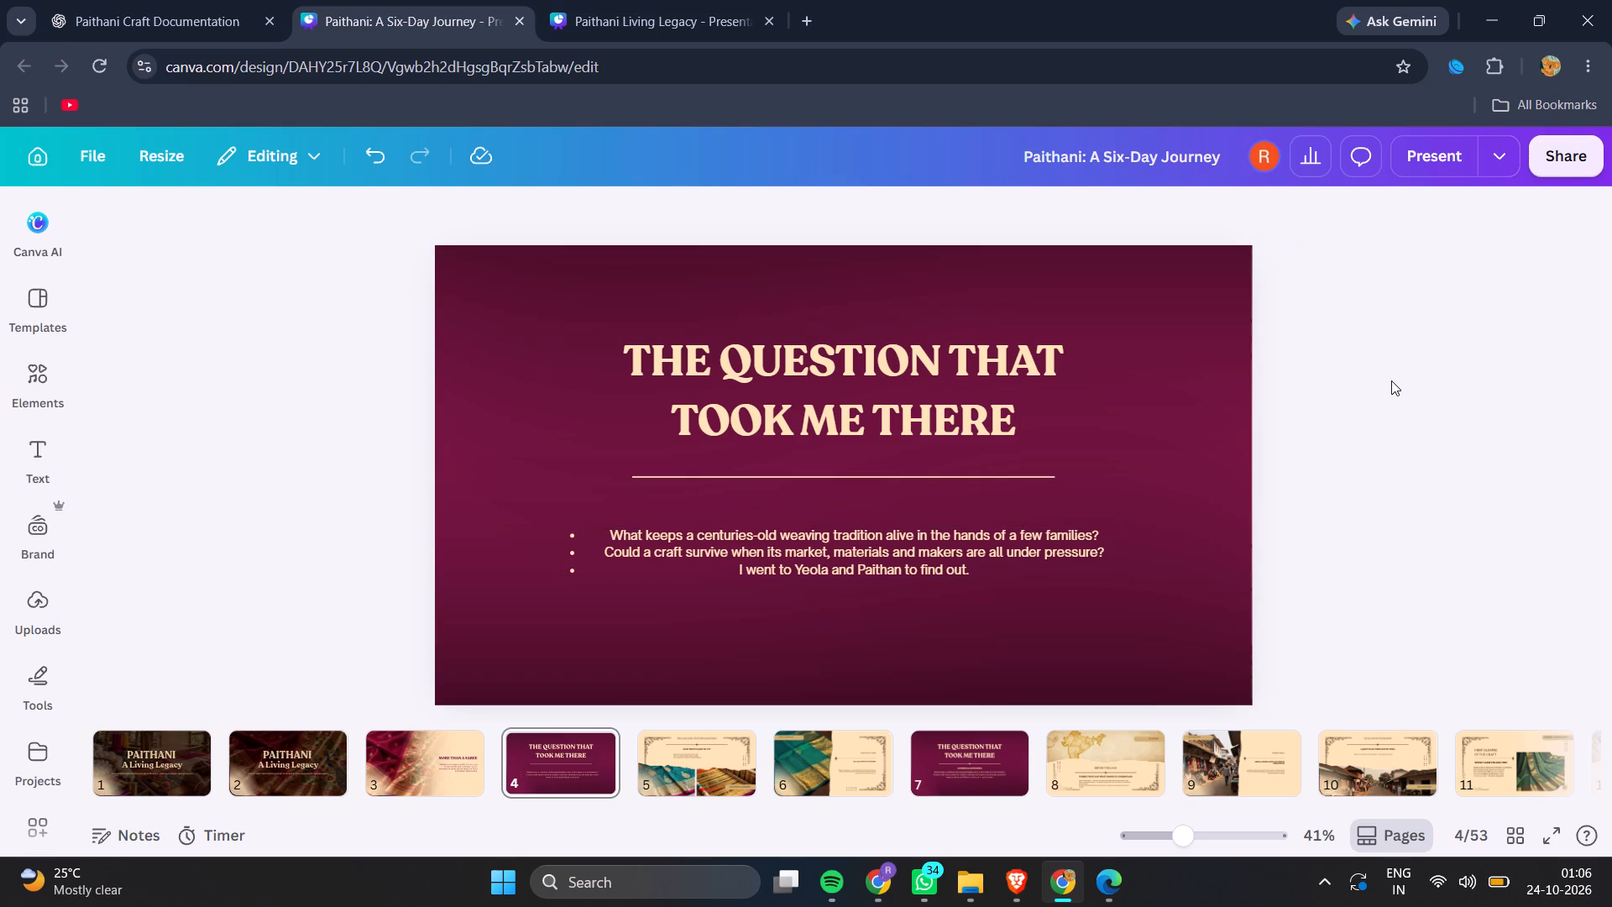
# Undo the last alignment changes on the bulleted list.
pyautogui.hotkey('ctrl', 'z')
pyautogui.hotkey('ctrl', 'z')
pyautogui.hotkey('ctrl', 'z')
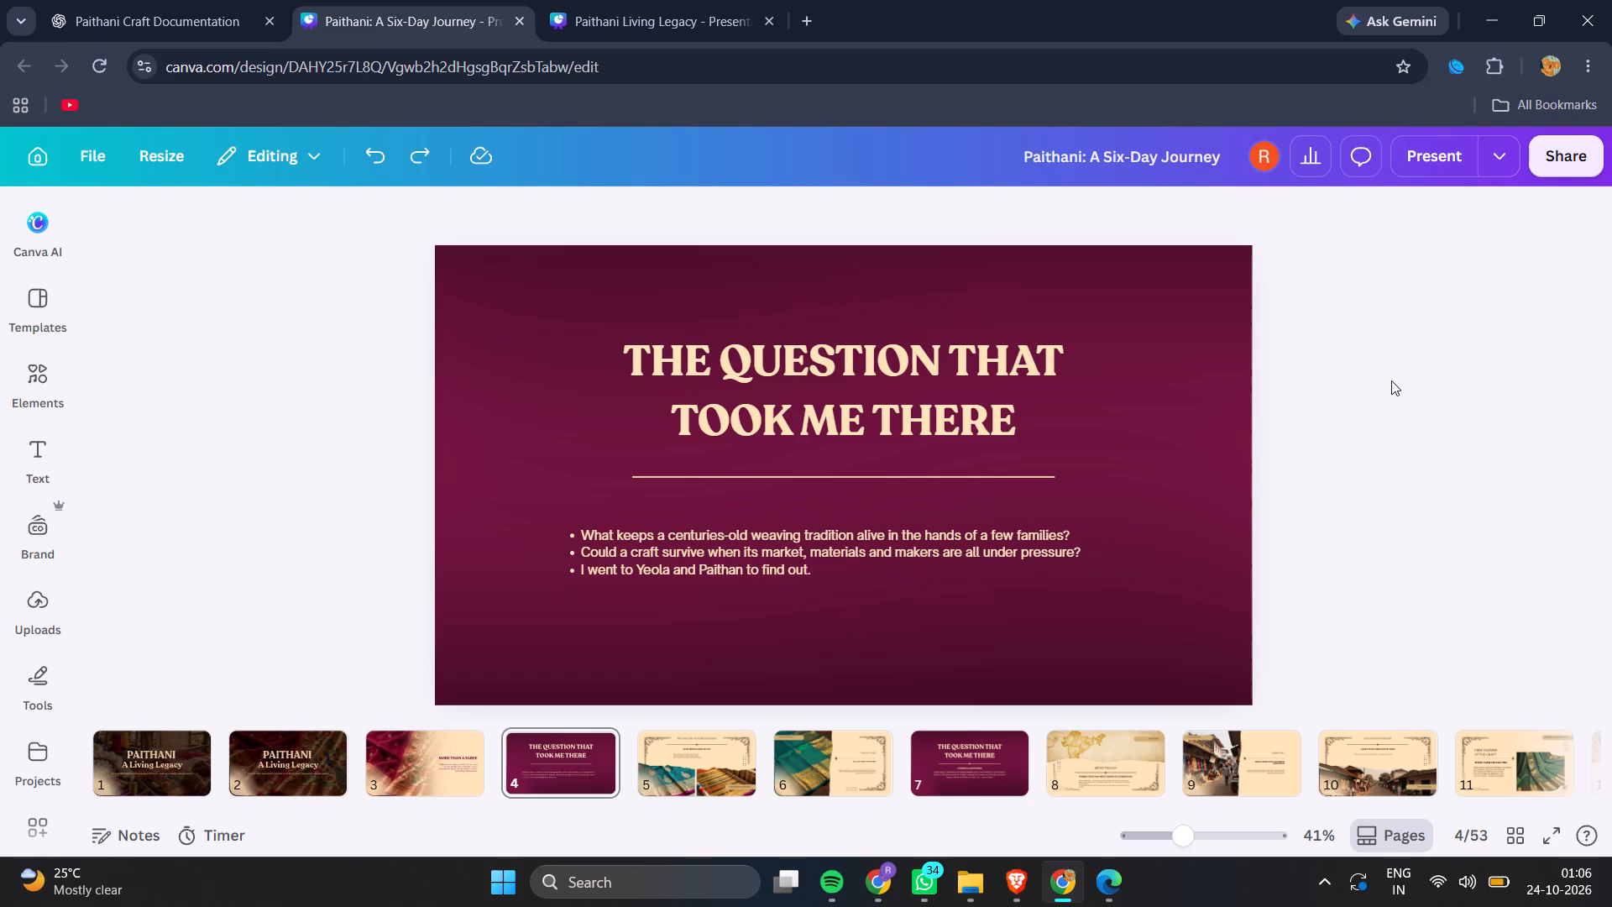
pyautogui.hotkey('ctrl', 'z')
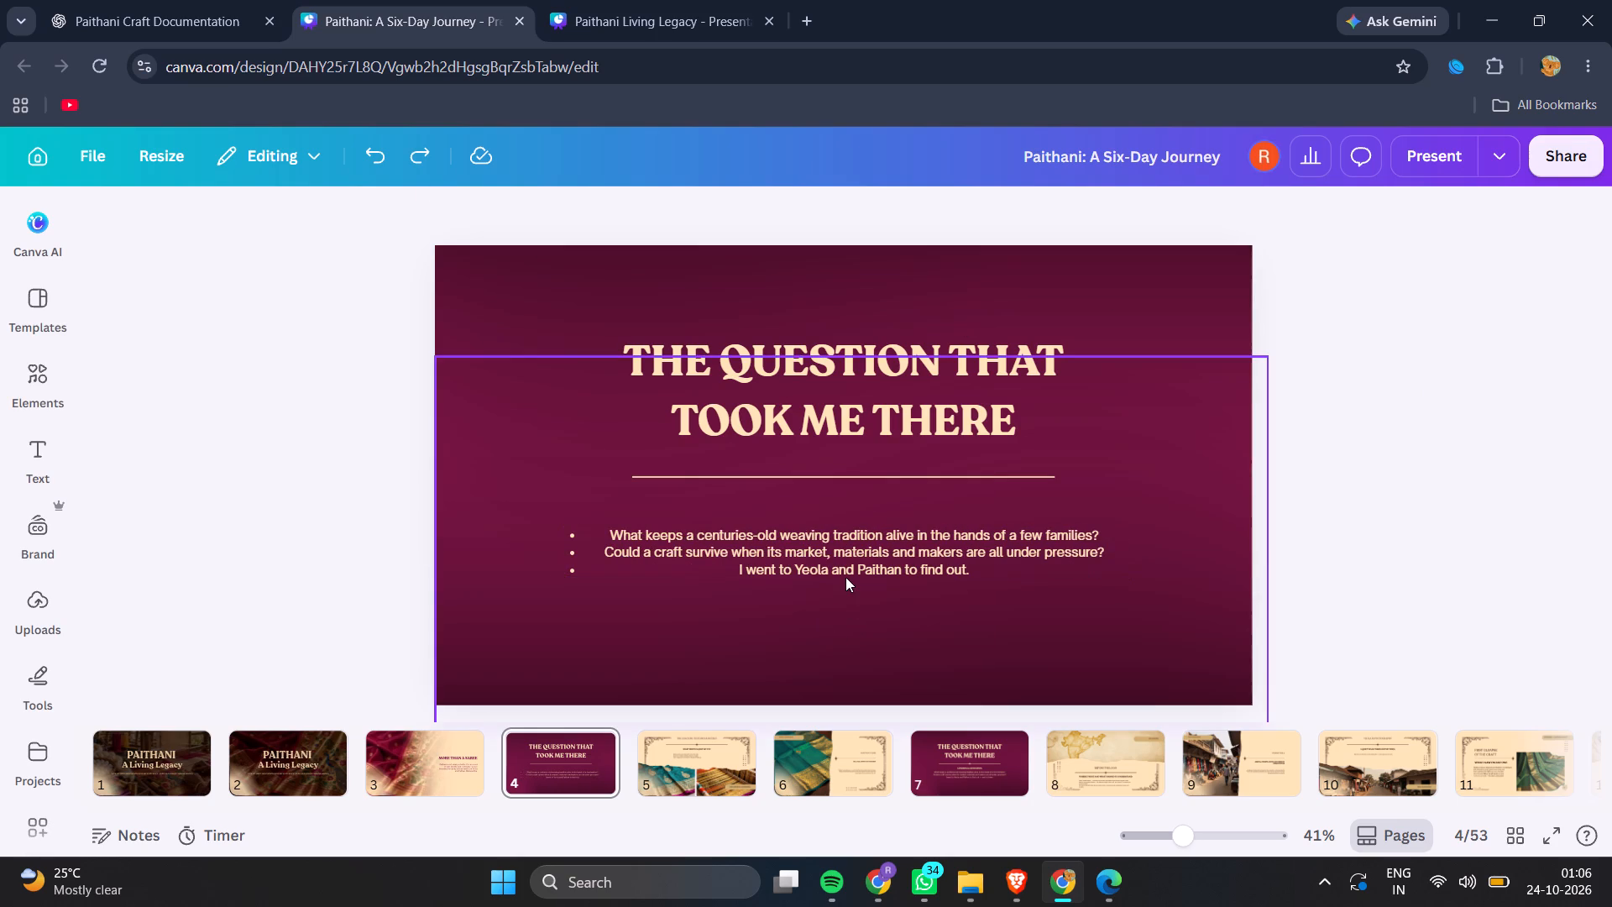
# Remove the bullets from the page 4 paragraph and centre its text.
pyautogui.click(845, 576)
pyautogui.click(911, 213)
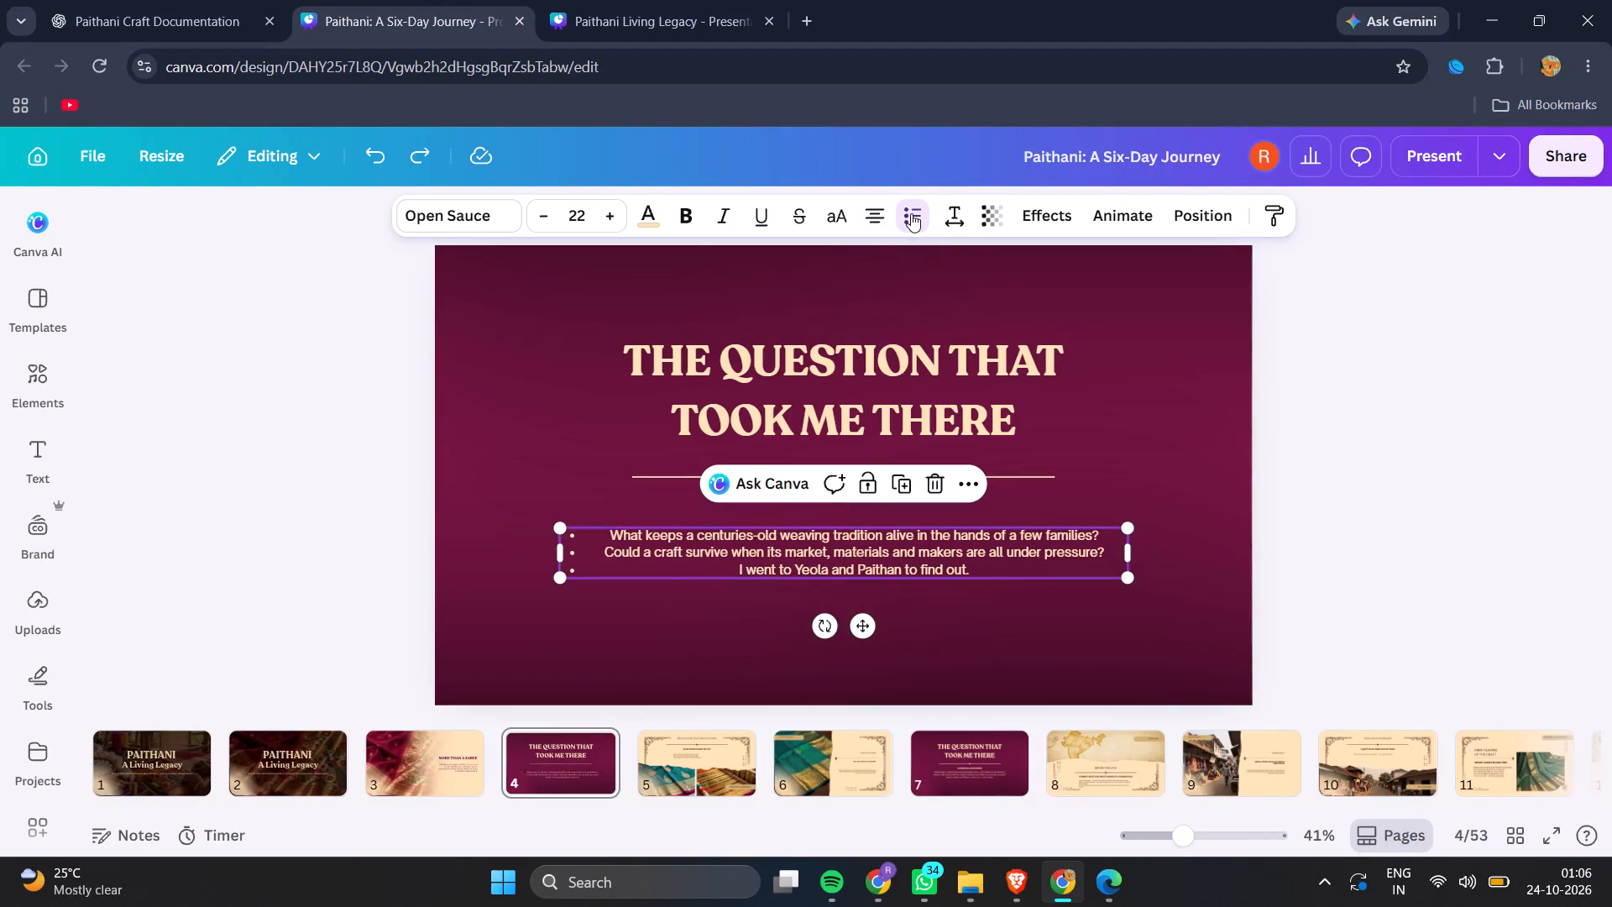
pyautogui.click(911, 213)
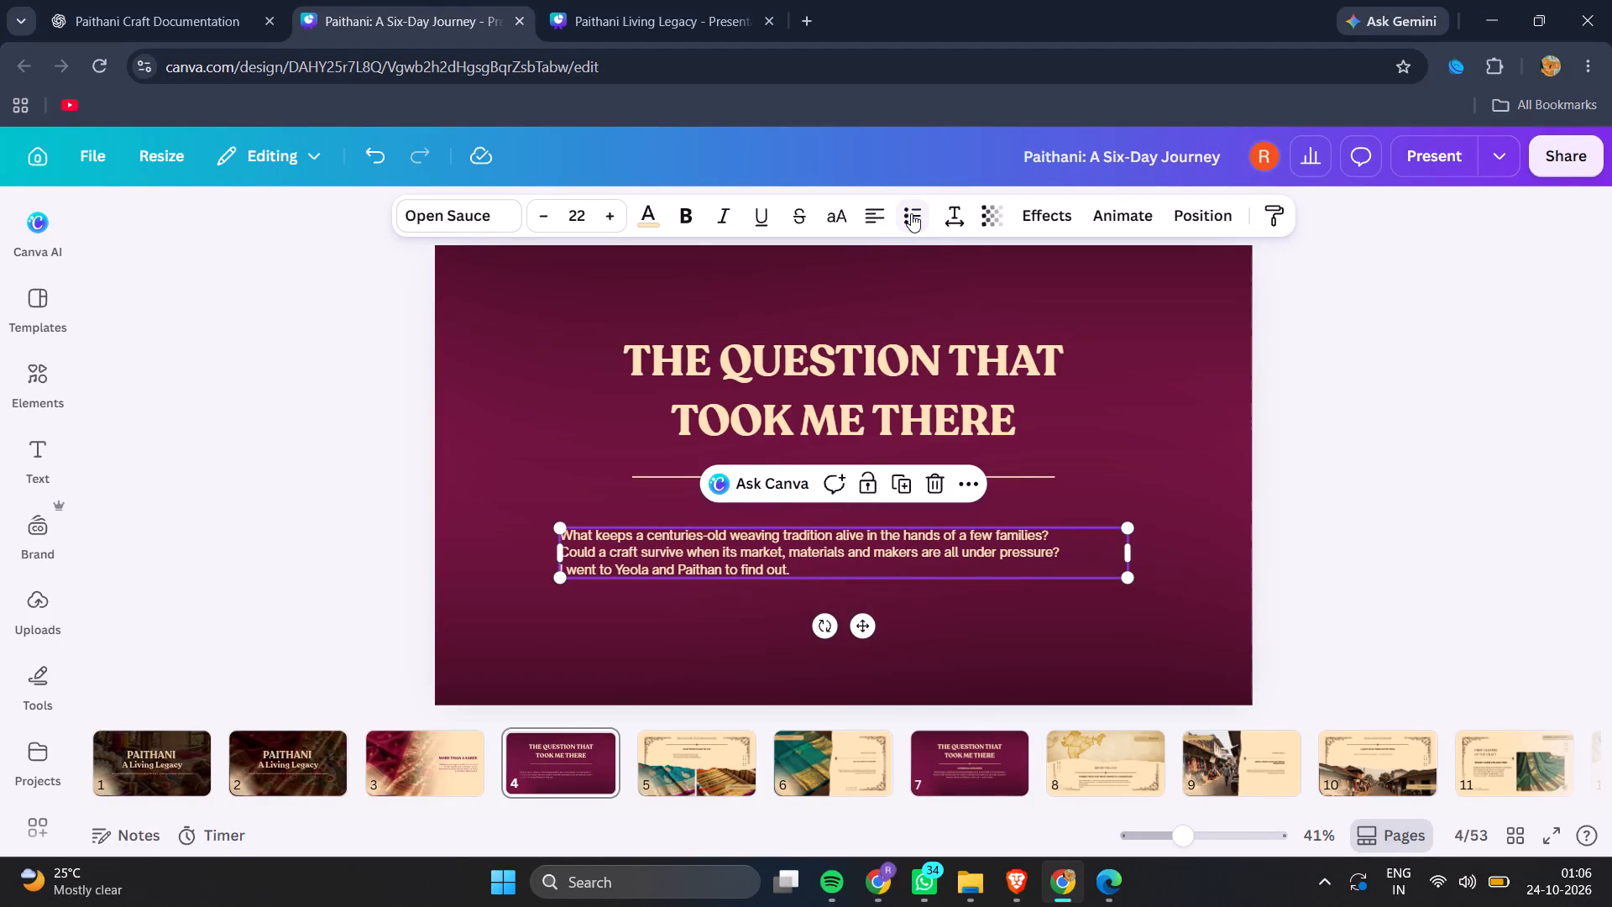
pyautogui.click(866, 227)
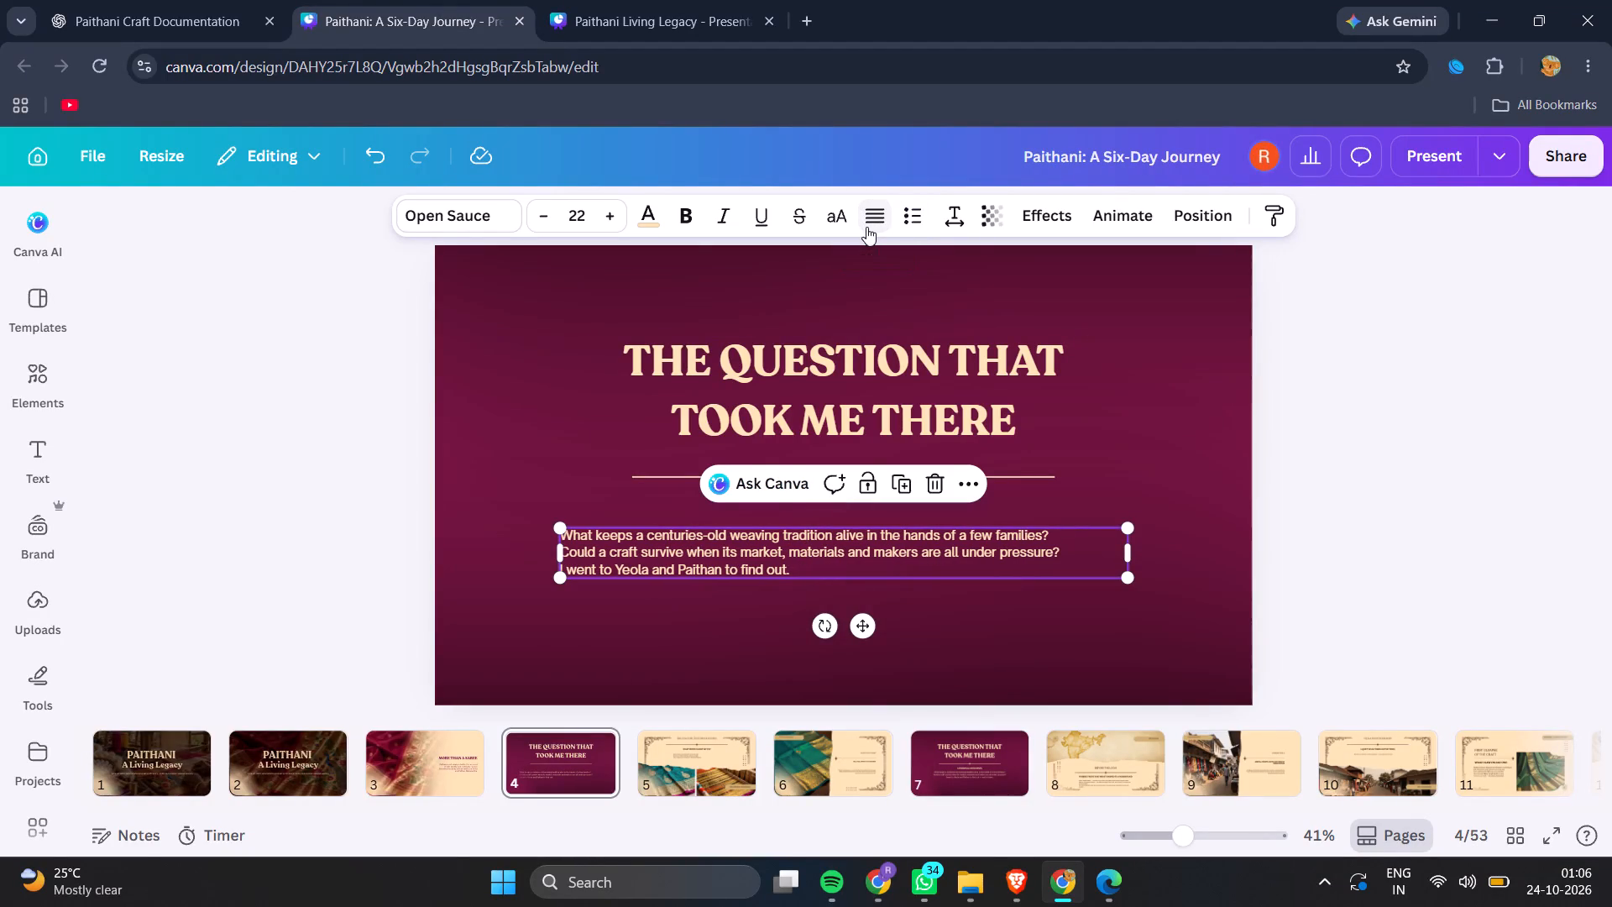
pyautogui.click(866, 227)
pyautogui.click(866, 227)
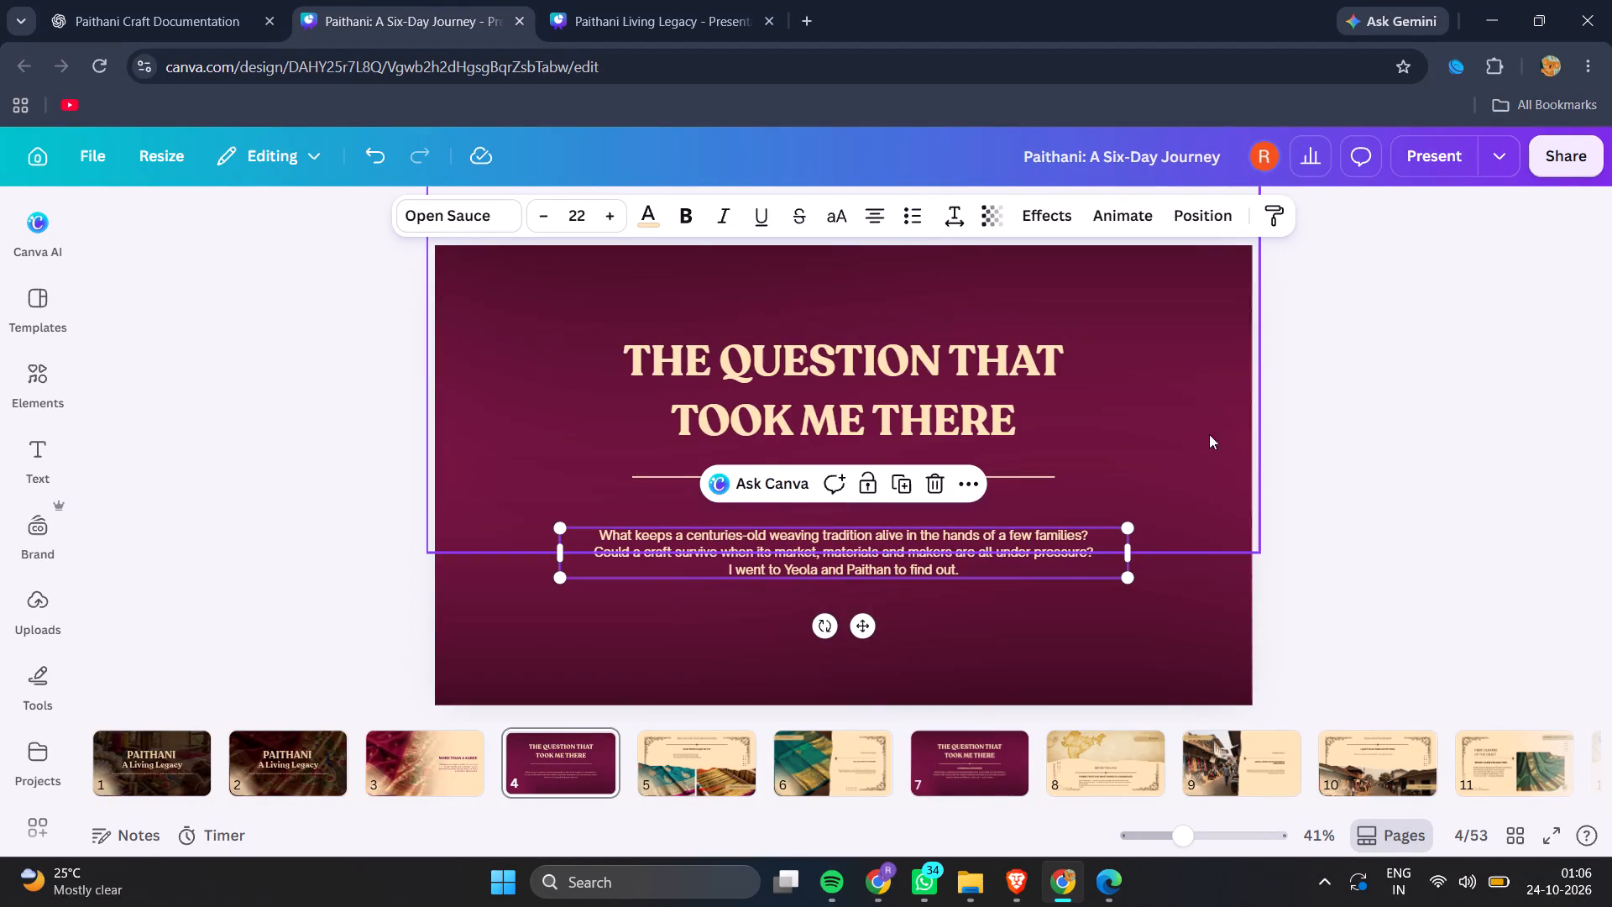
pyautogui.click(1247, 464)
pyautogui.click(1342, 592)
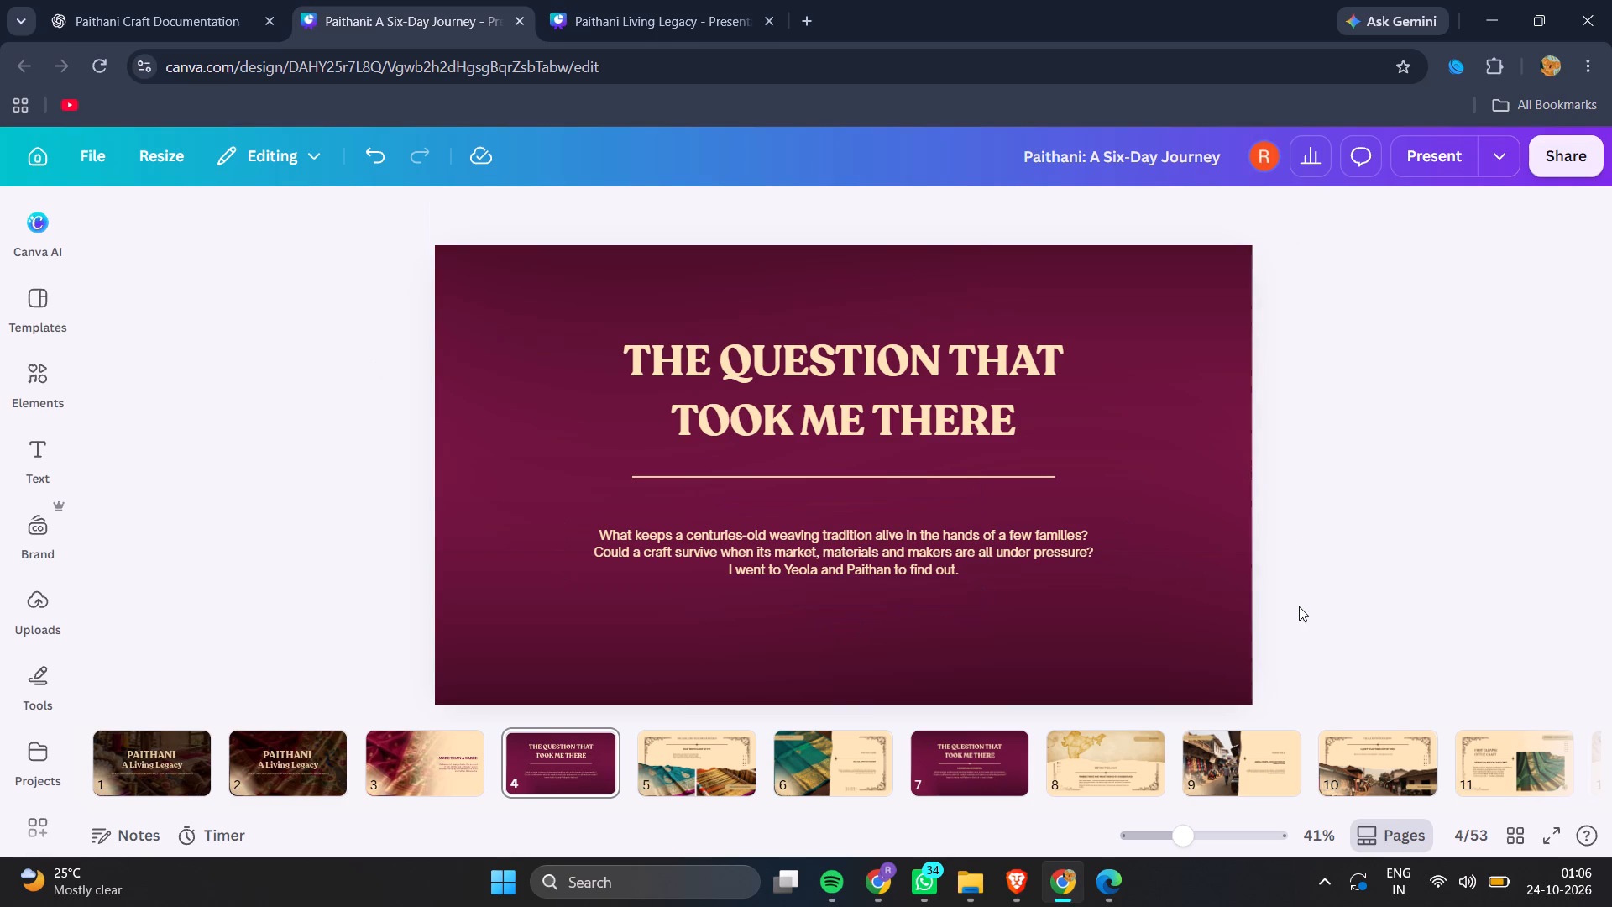
# Insert a blank line before "I went to Yeola and Paithan to find out." in the page 4 paragraph.
pyautogui.click(887, 577)
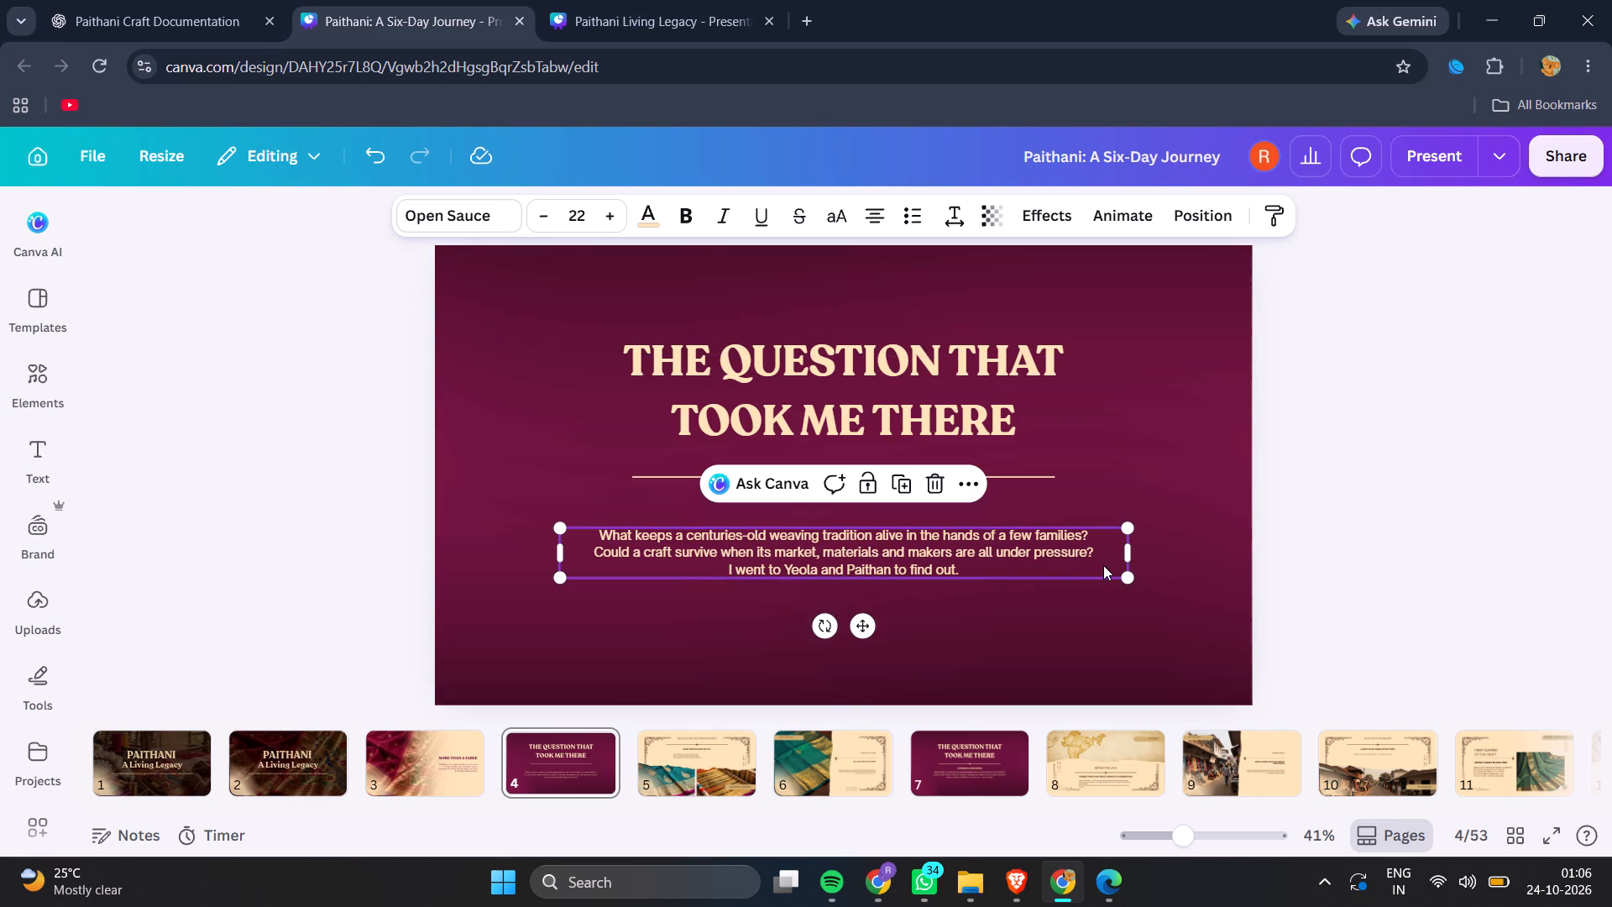
pyautogui.doubleClick(1103, 553)
pyautogui.click(1103, 553)
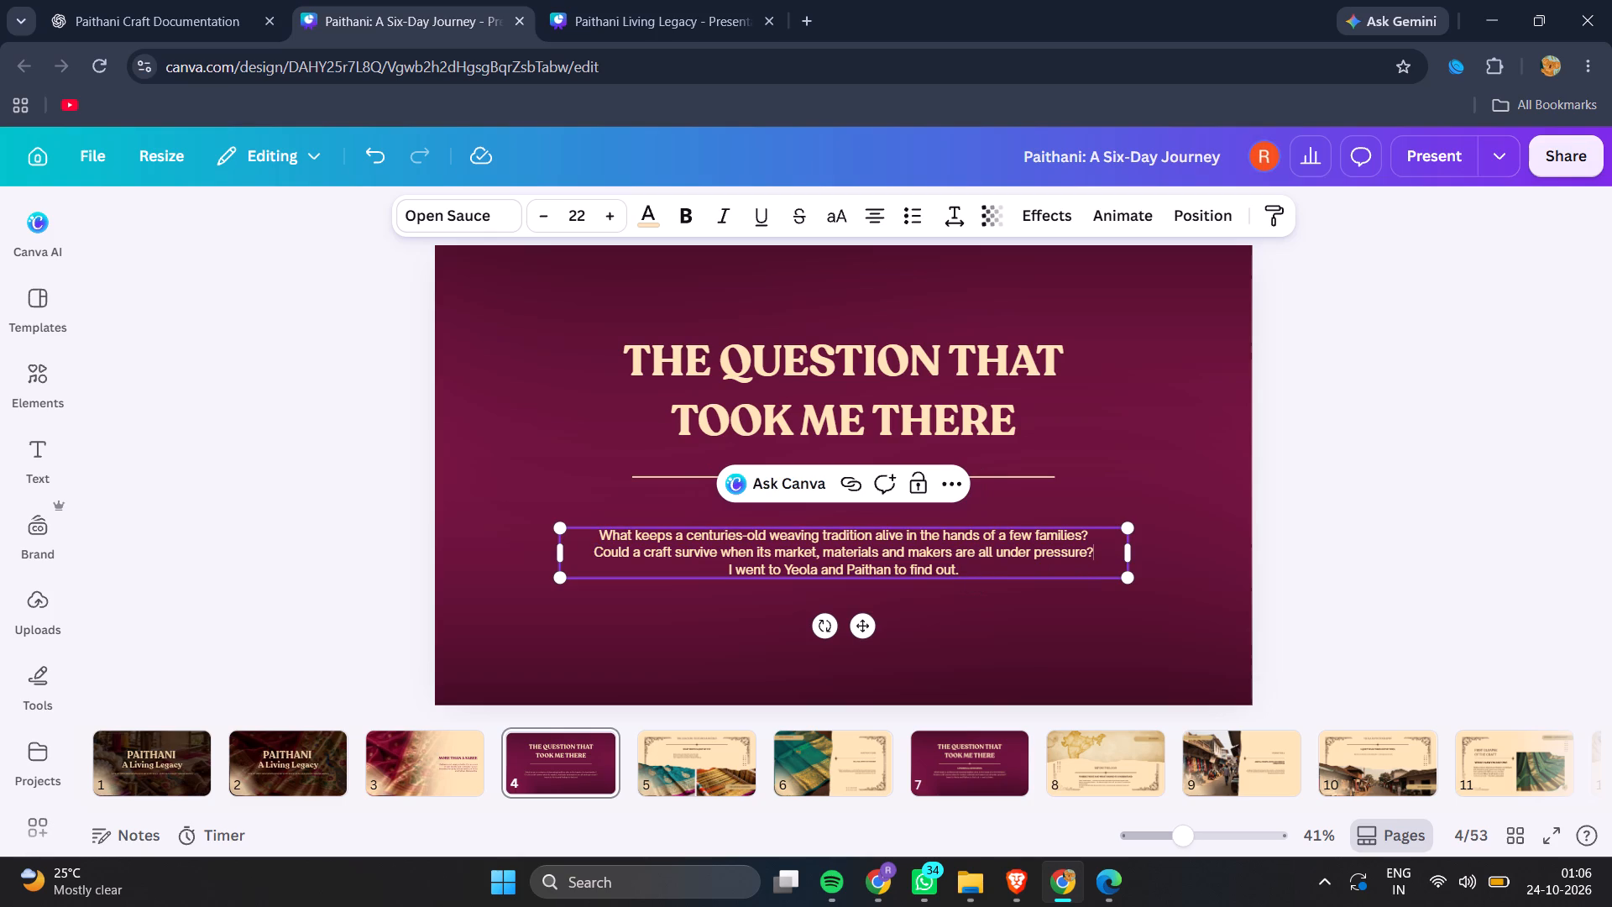
pyautogui.press('Return')
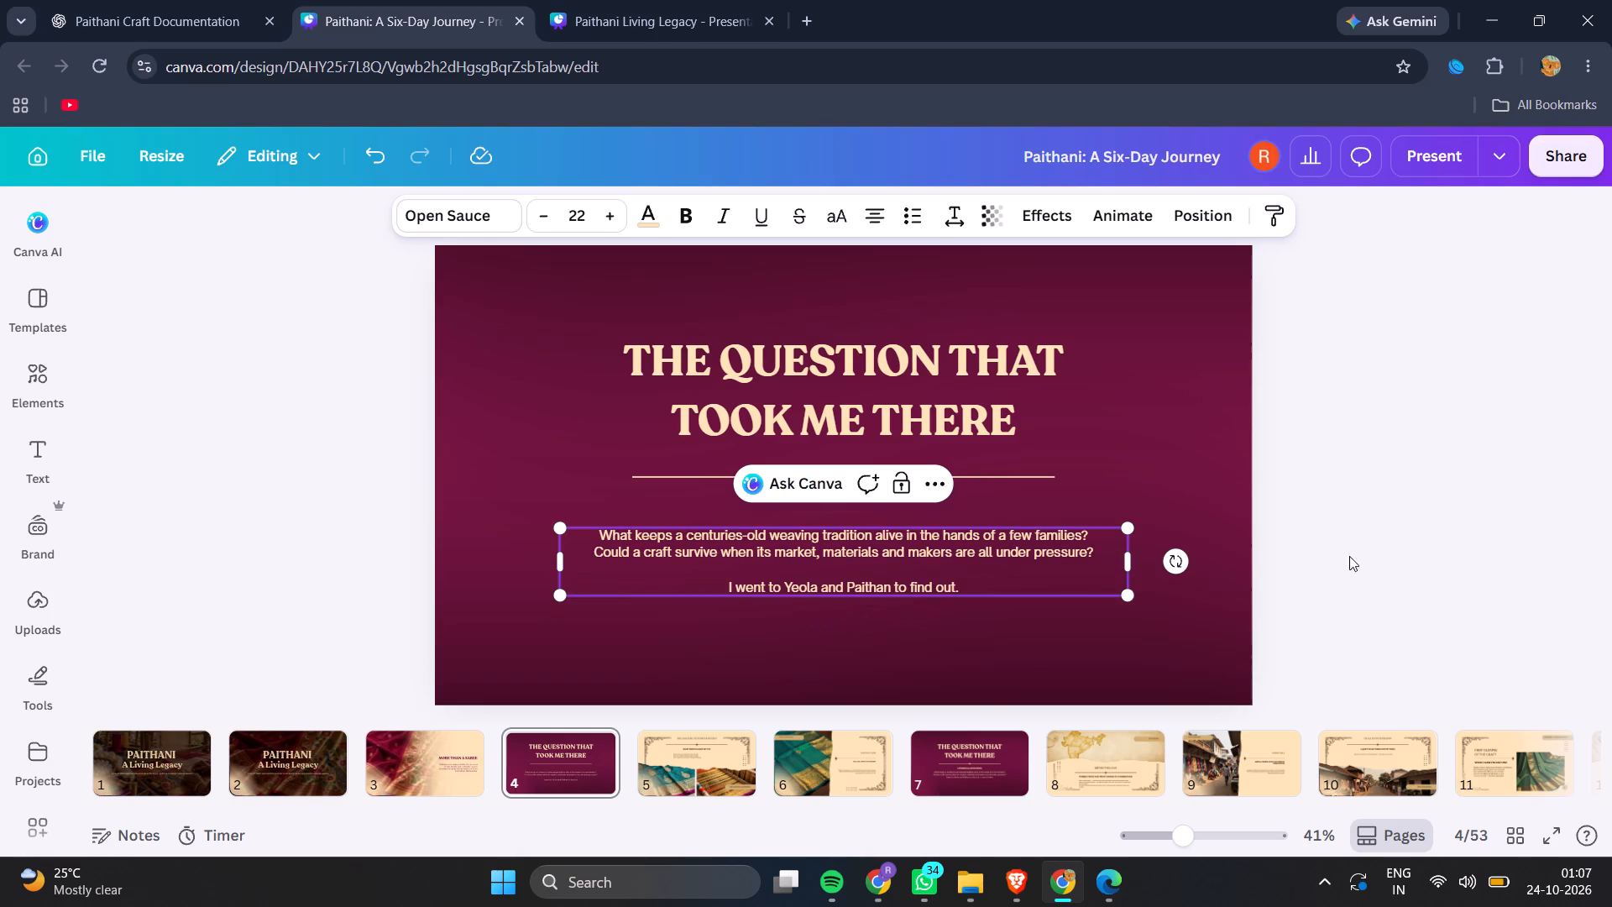
pyautogui.click(1384, 543)
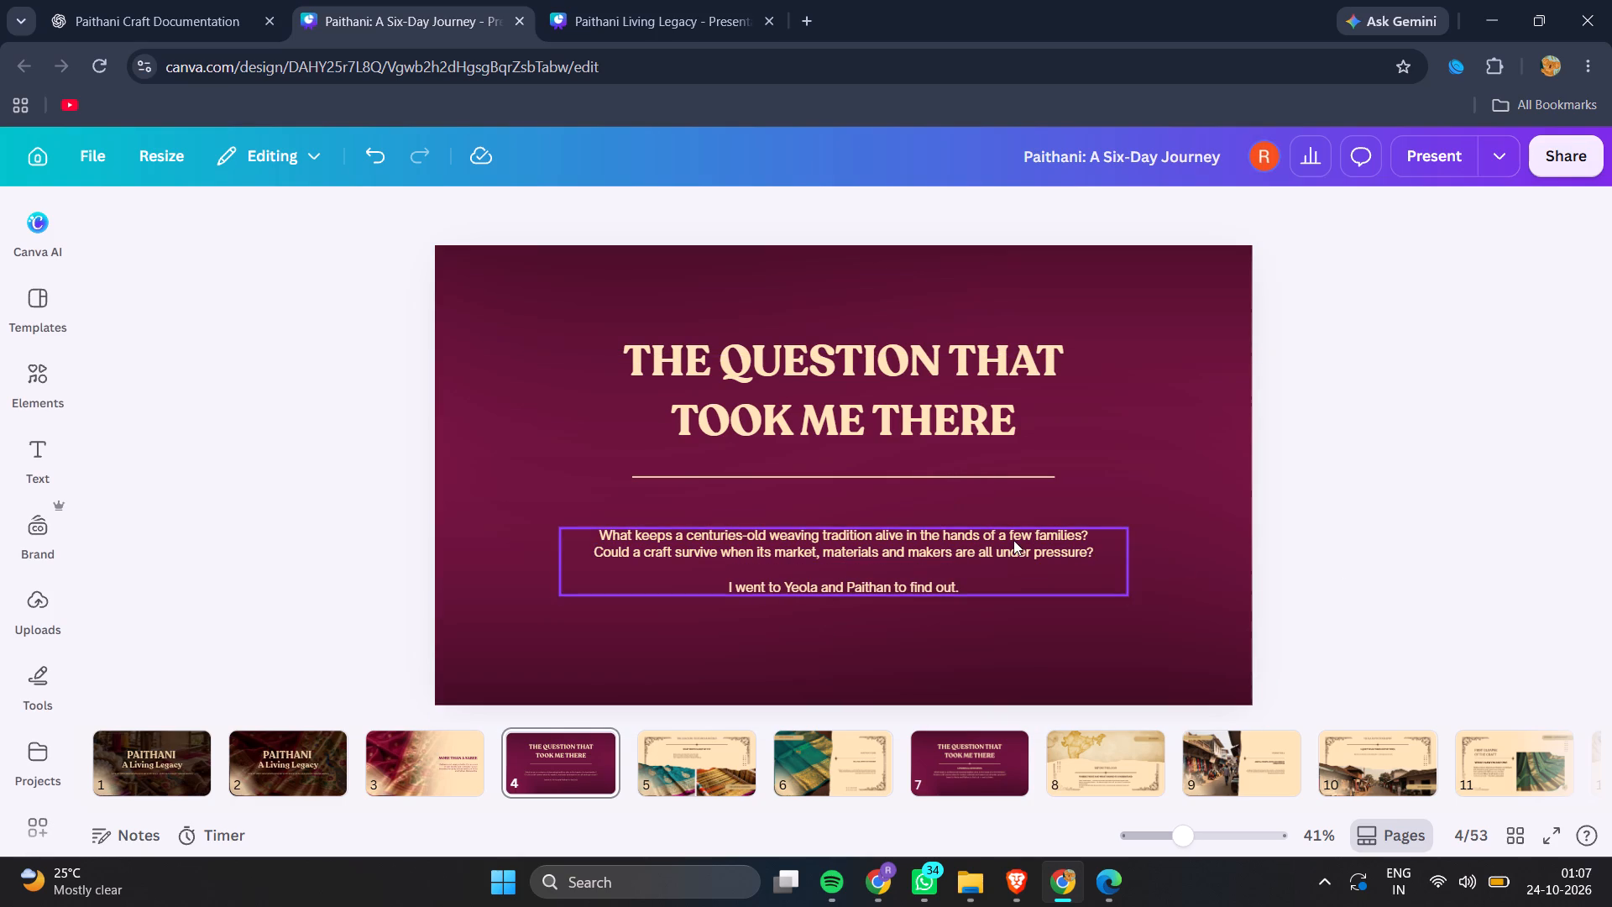
# Nudge the page 4 paragraph's text box up slightly.
pyautogui.click(1013, 539)
pyautogui.press('Up')
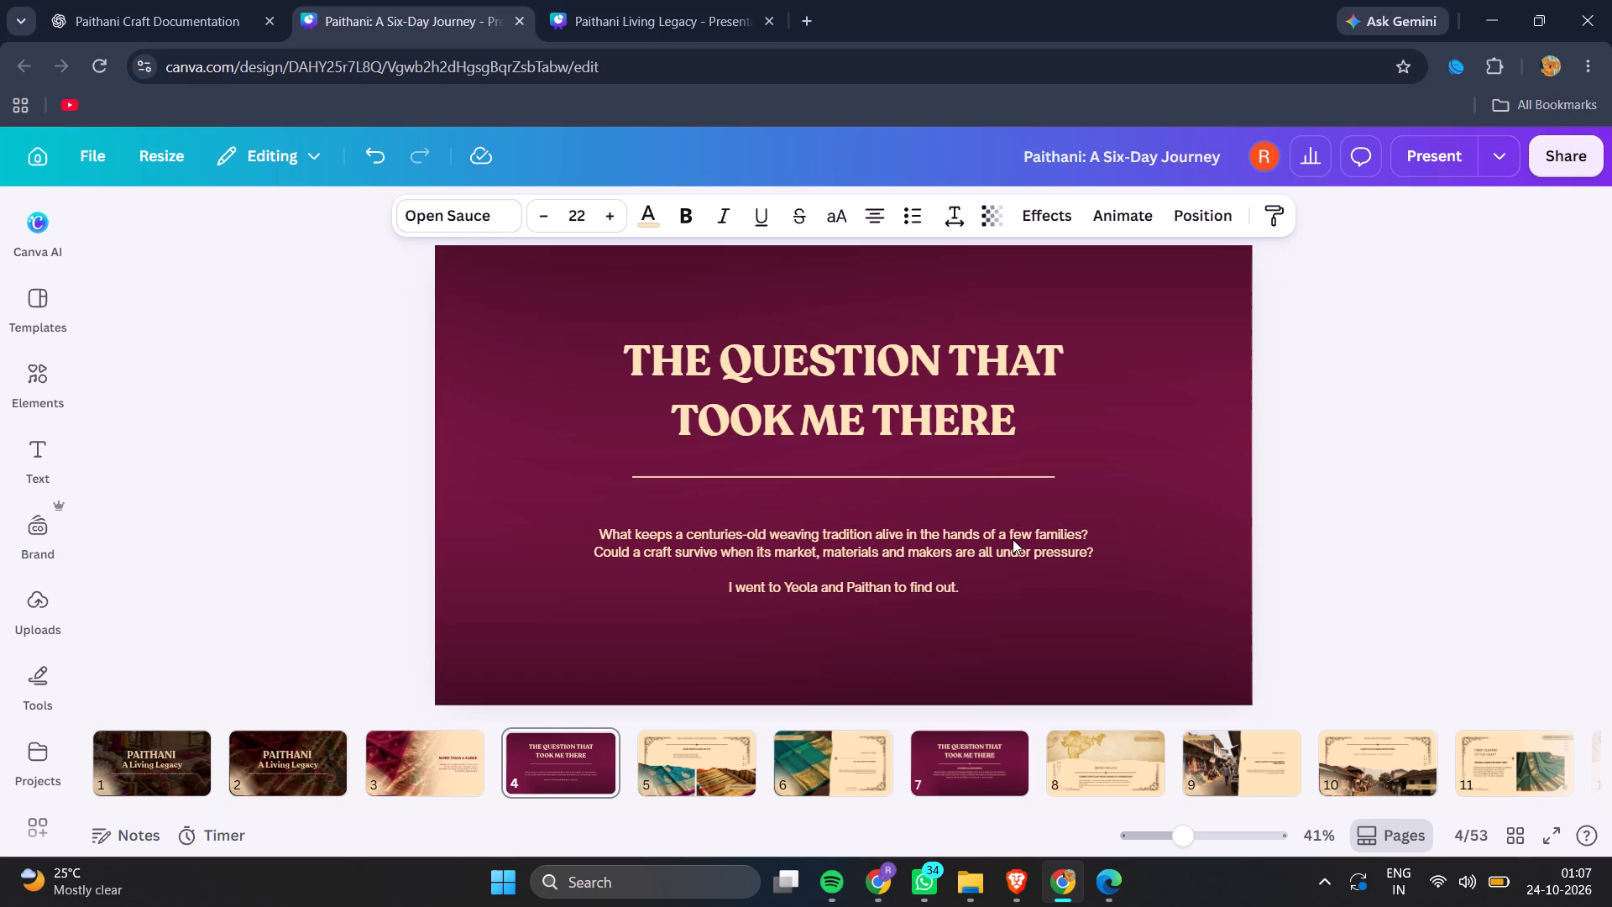
pyautogui.click(1334, 584)
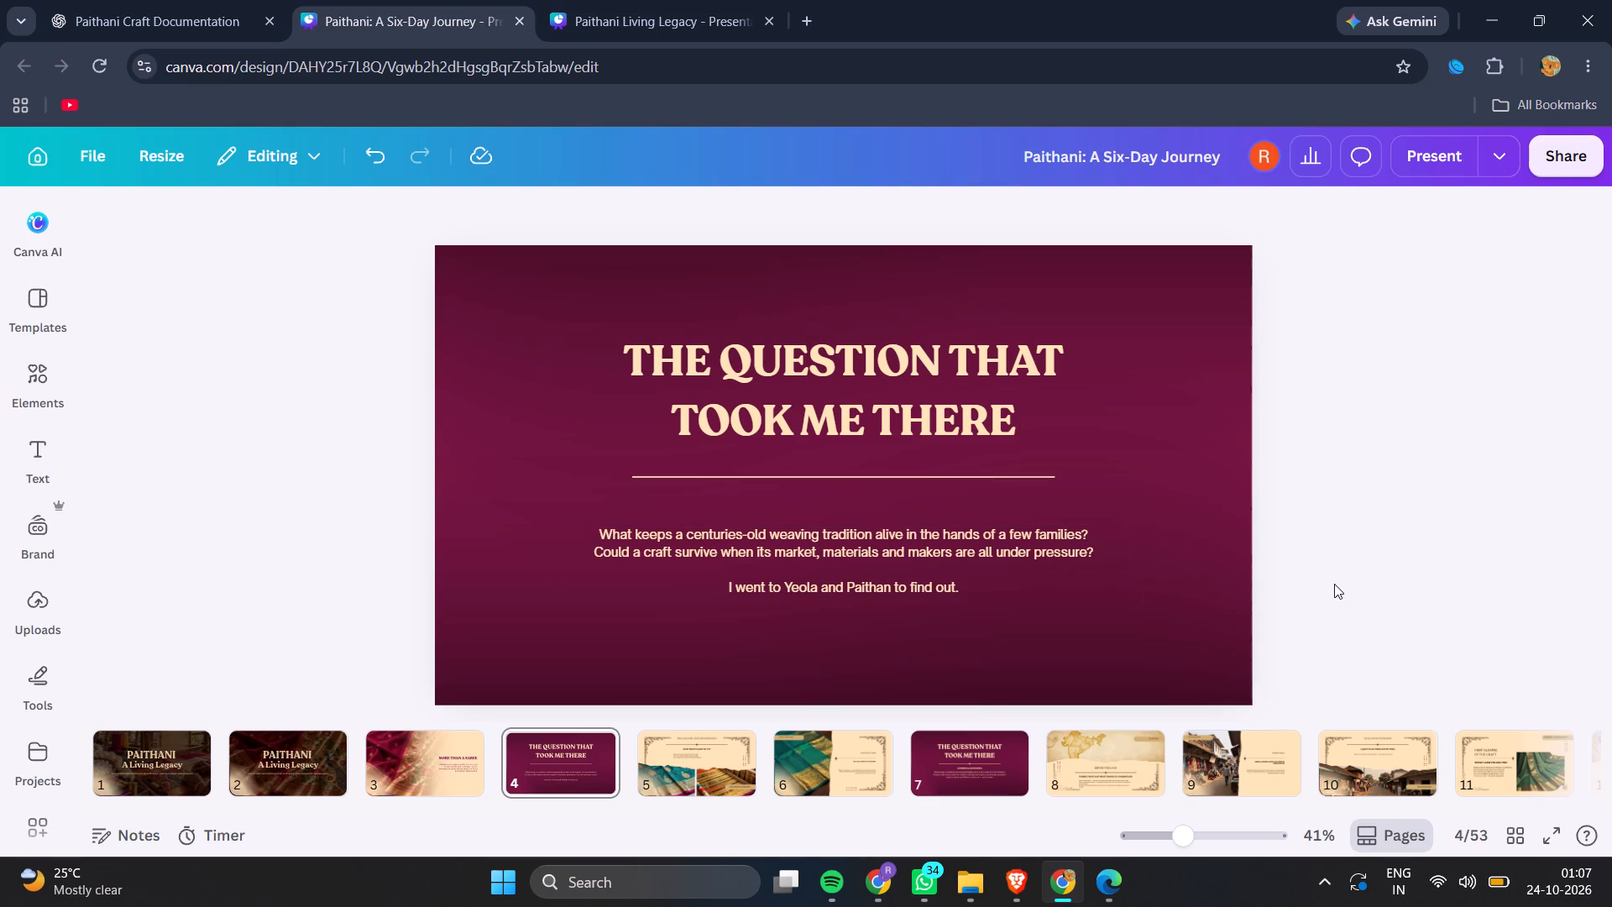
# Delete the two ornamental corner frames from page 5, "The Colours, Textures & Details".
pyautogui.click(317, 751)
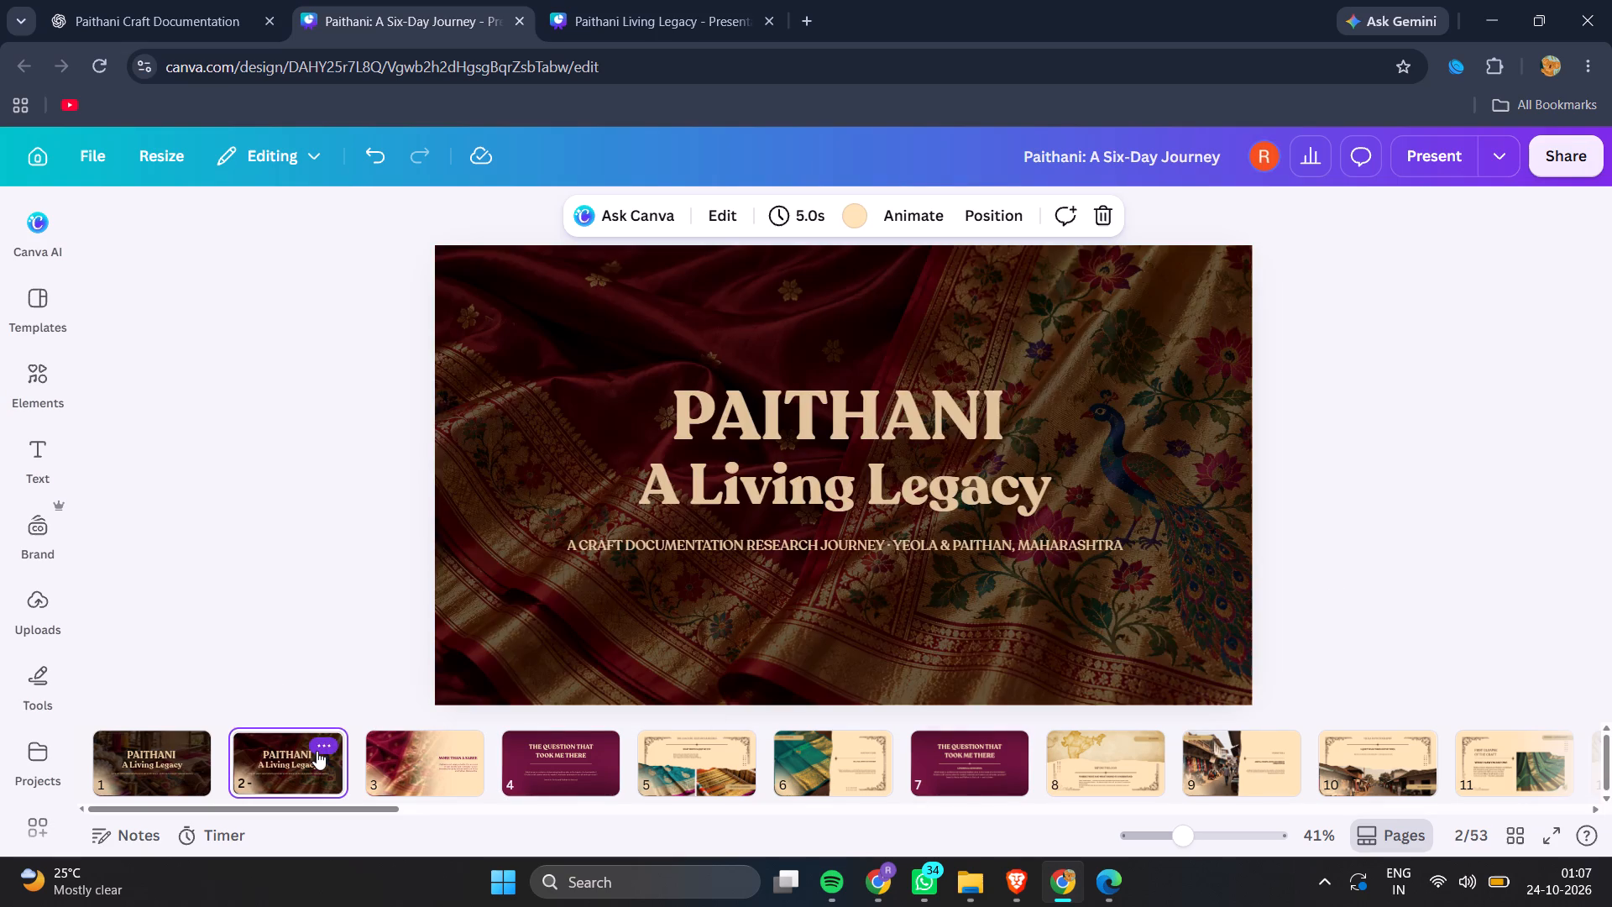
pyautogui.press('Right')
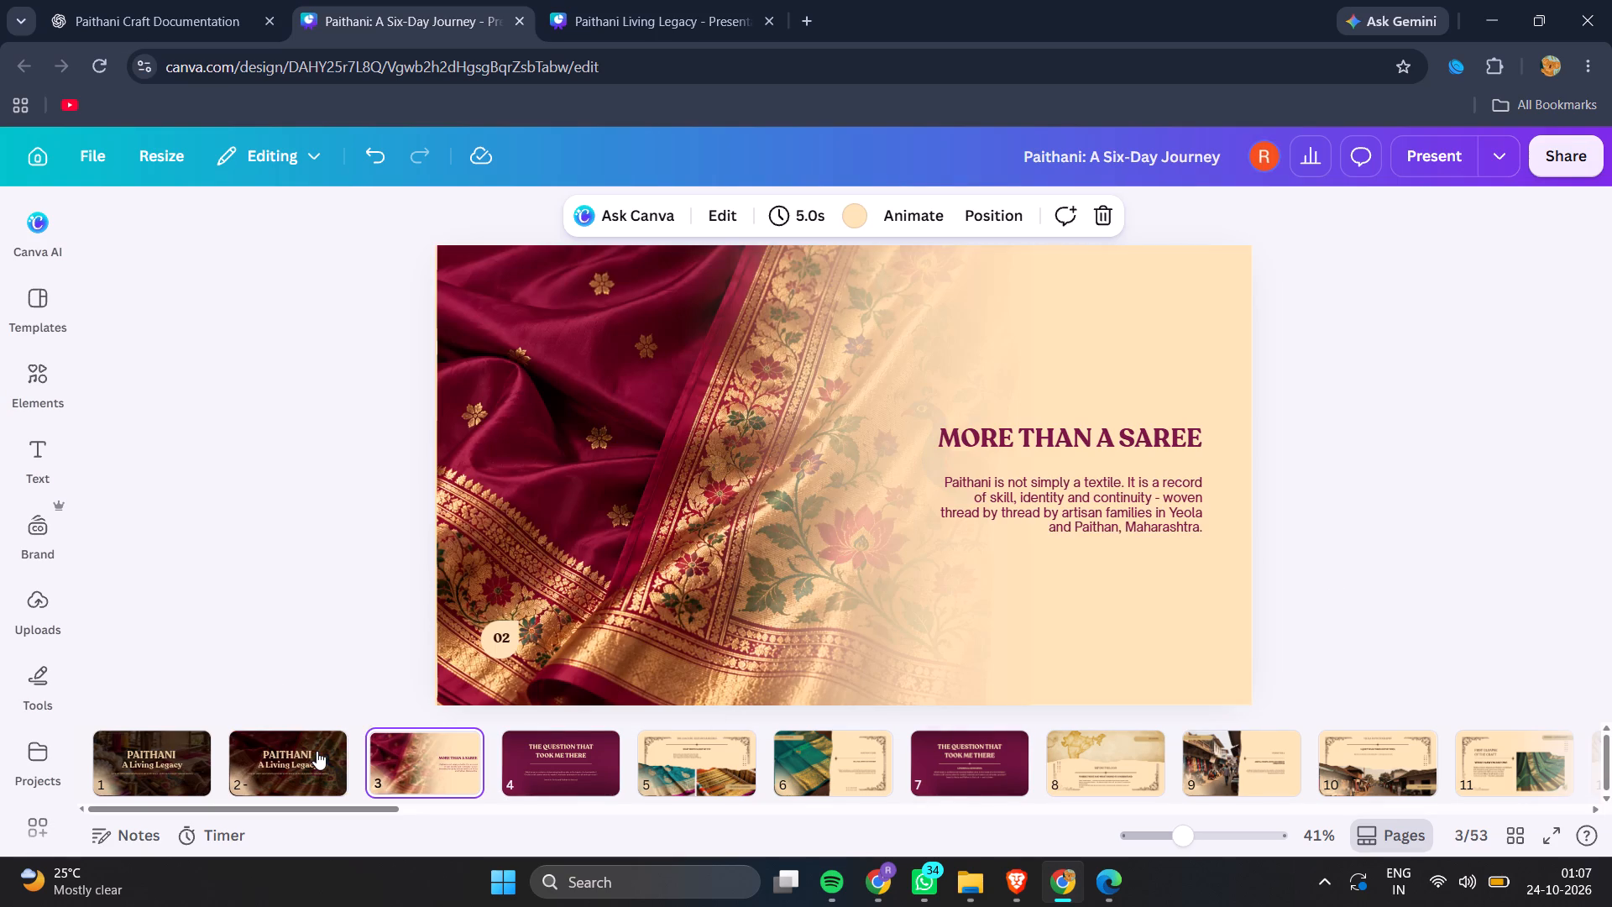
pyautogui.press('Right')
pyautogui.press('Right')
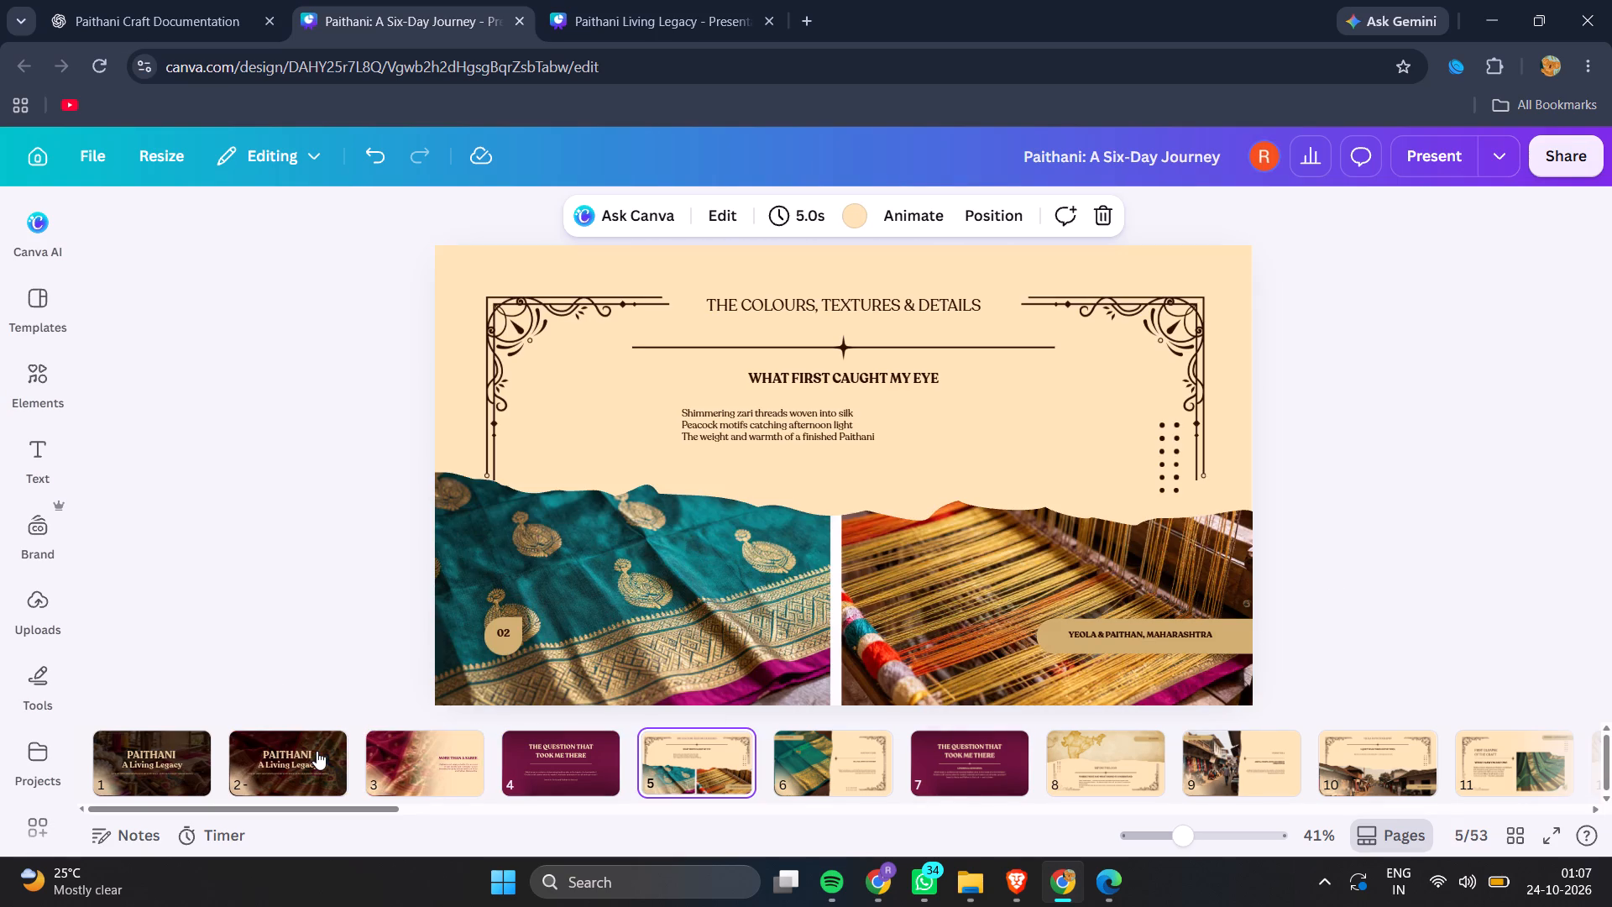
pyautogui.click(558, 319)
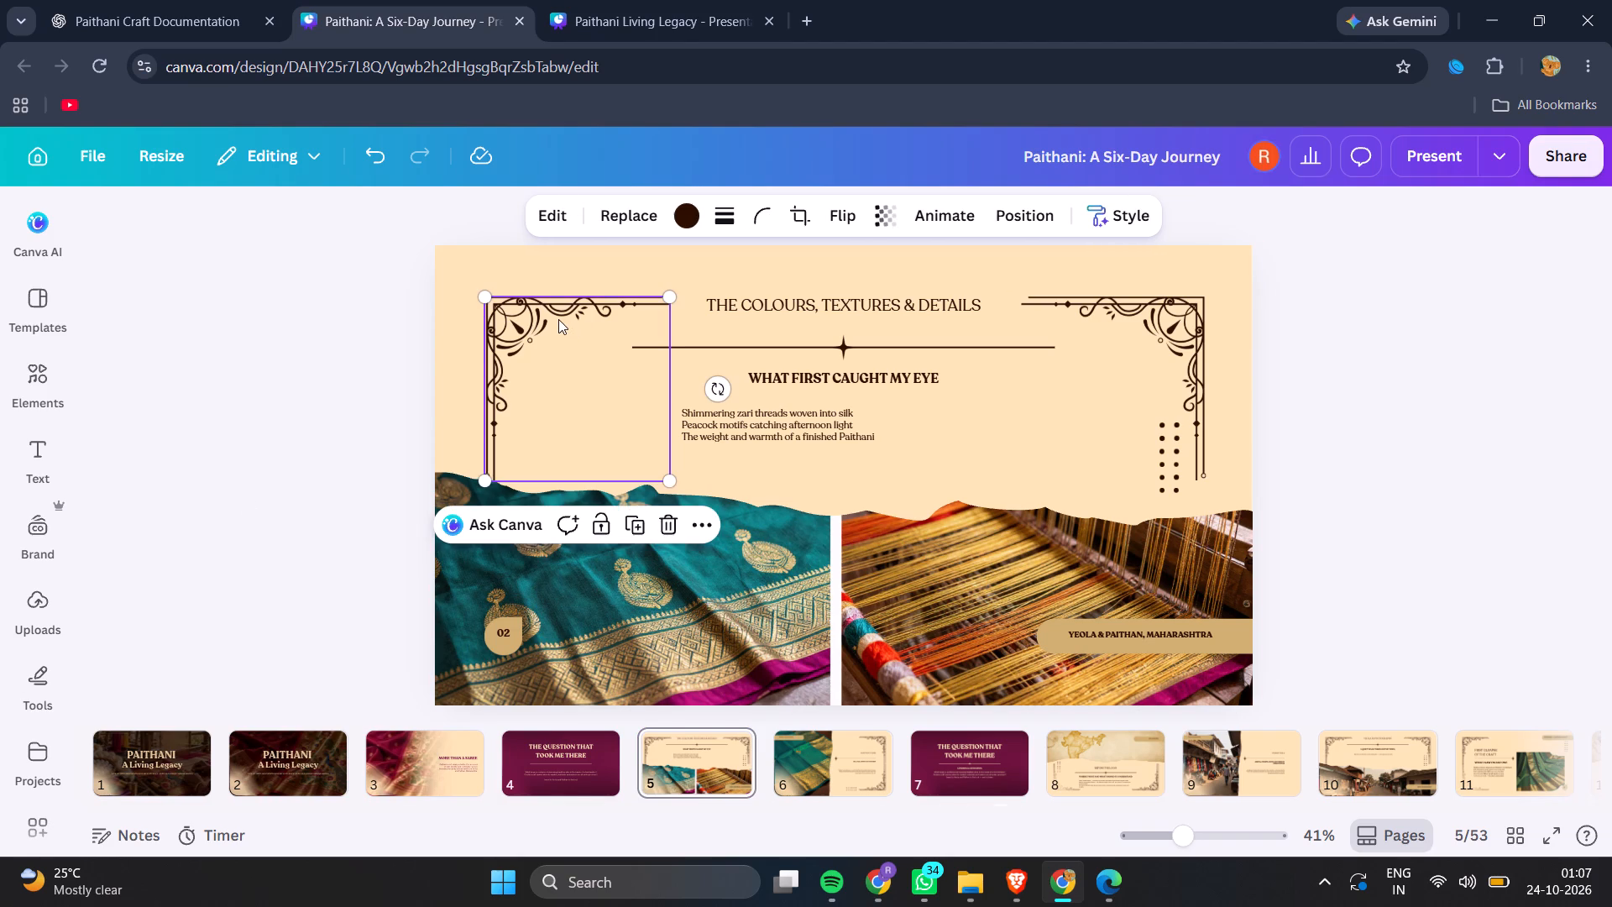
pyautogui.press('BackSpace')
pyautogui.click(1171, 356)
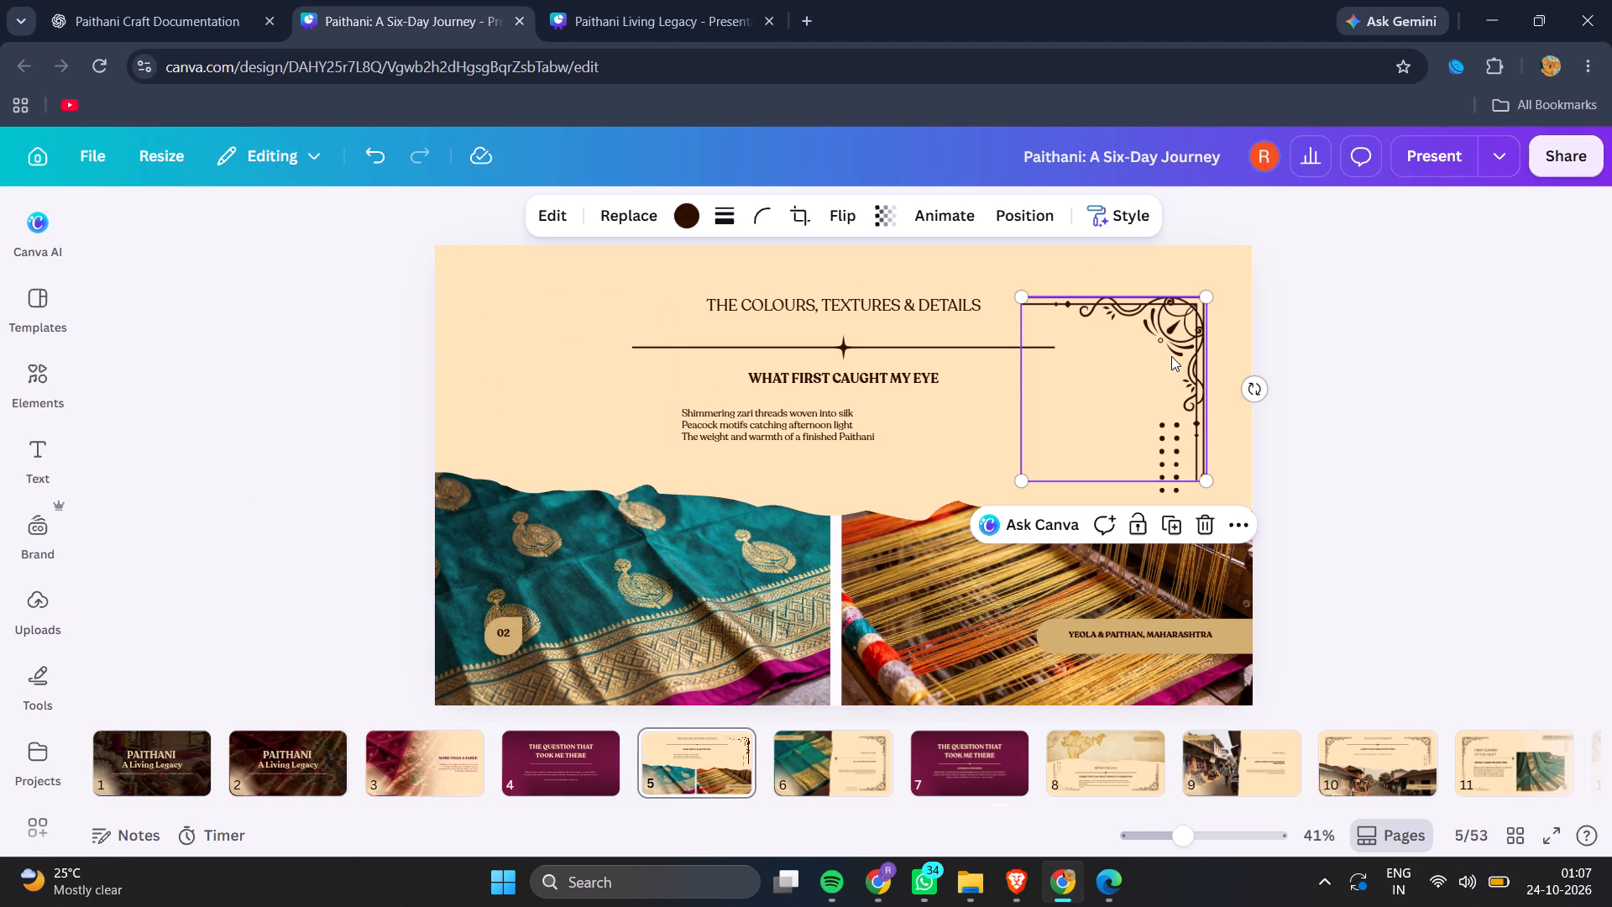
pyautogui.press('BackSpace')
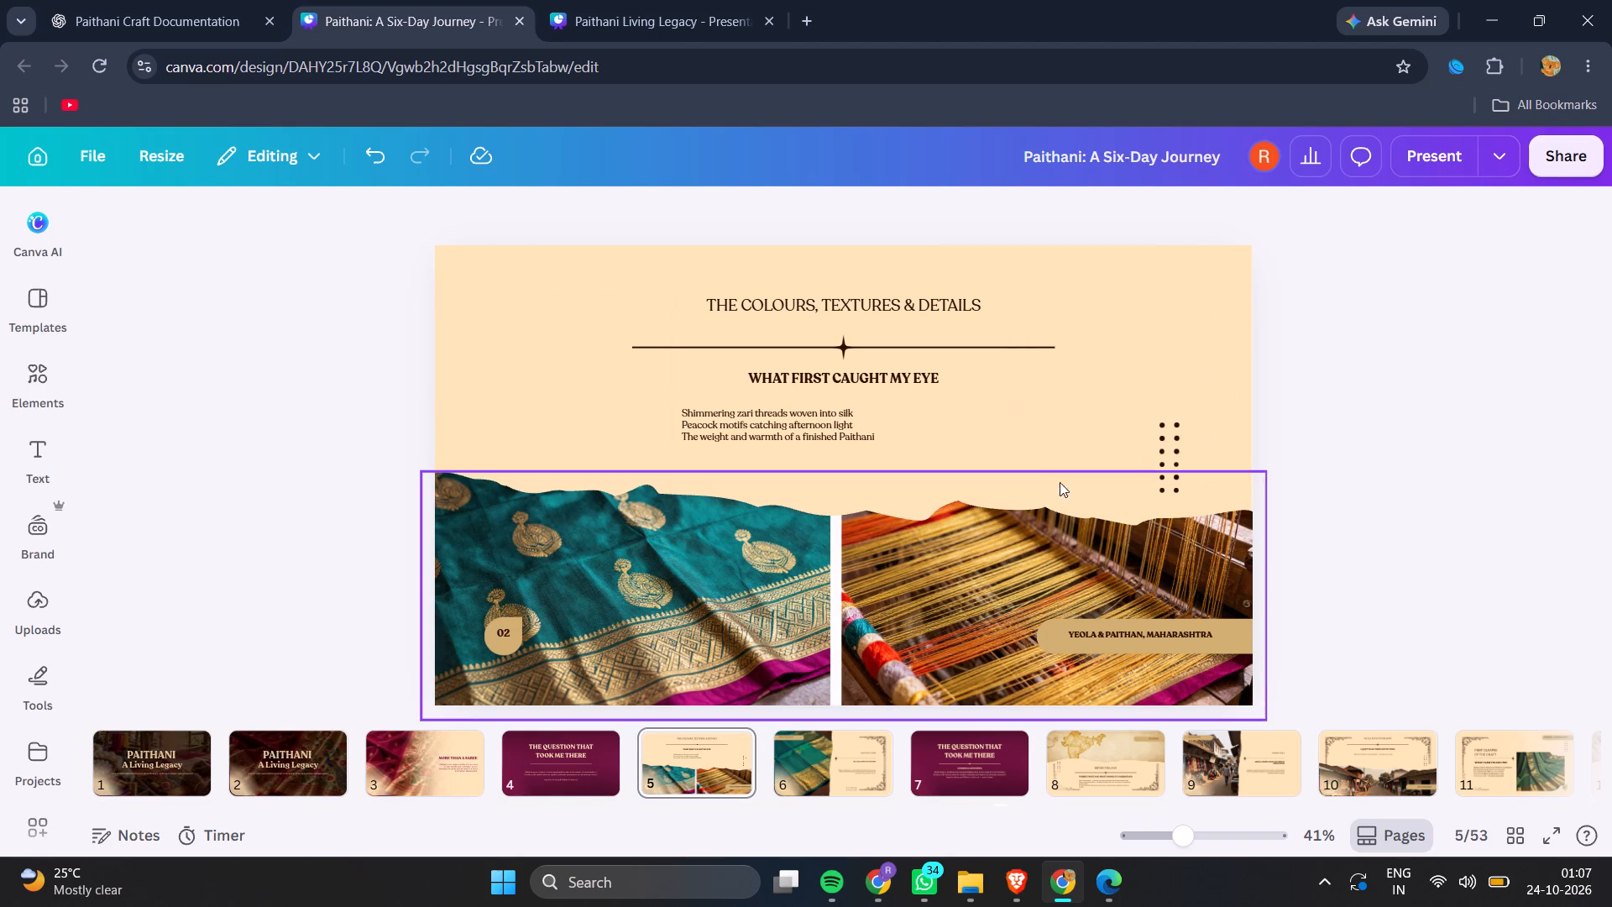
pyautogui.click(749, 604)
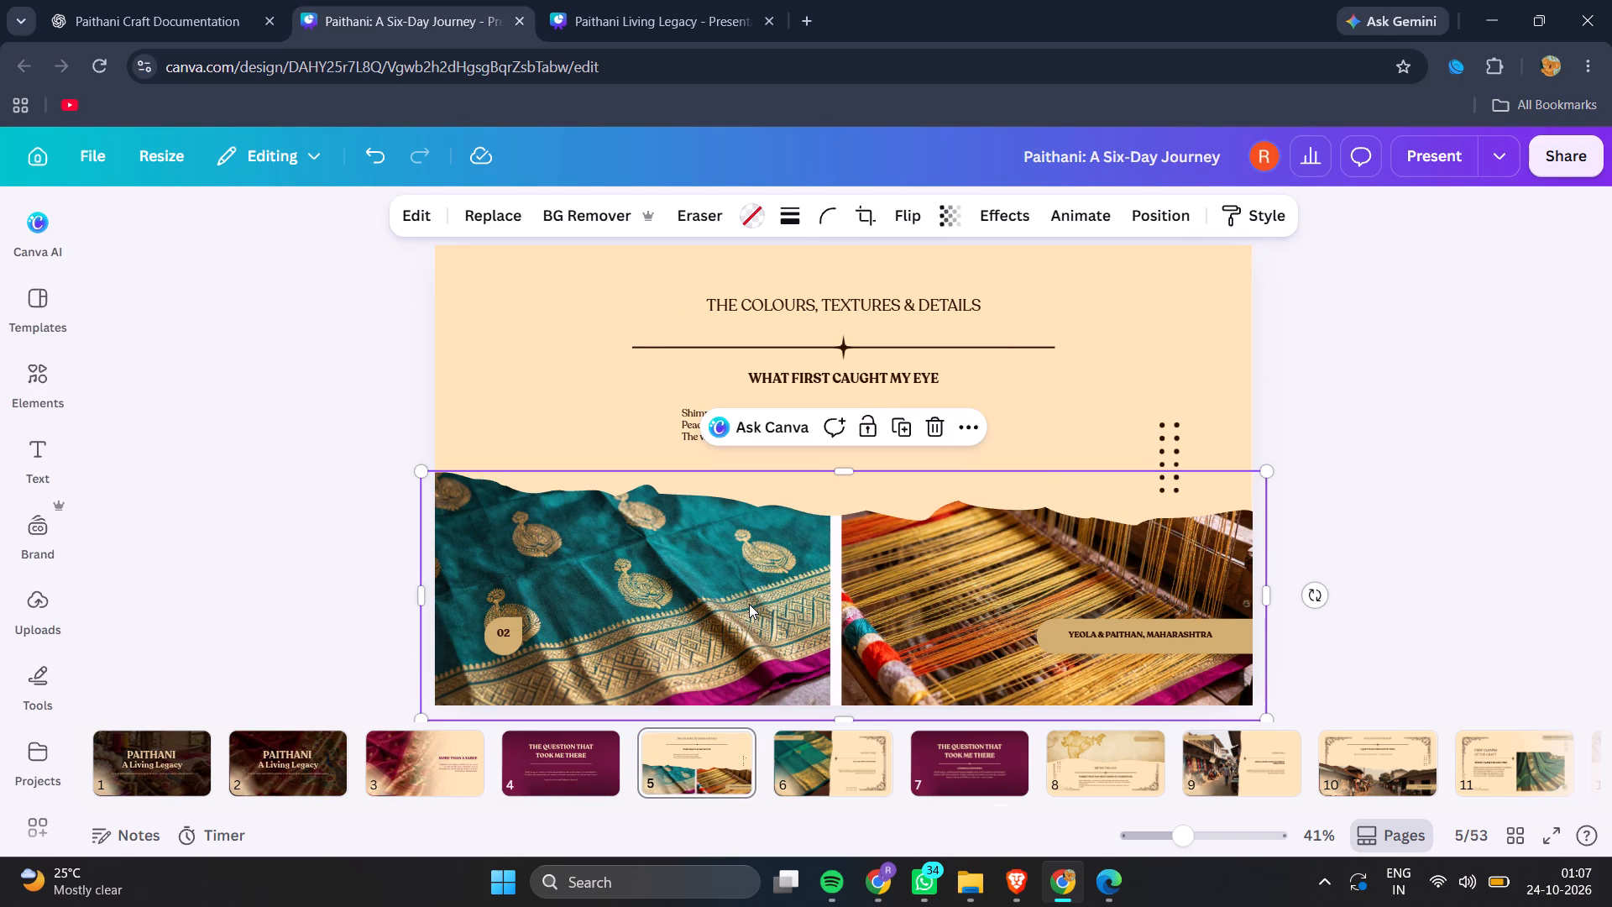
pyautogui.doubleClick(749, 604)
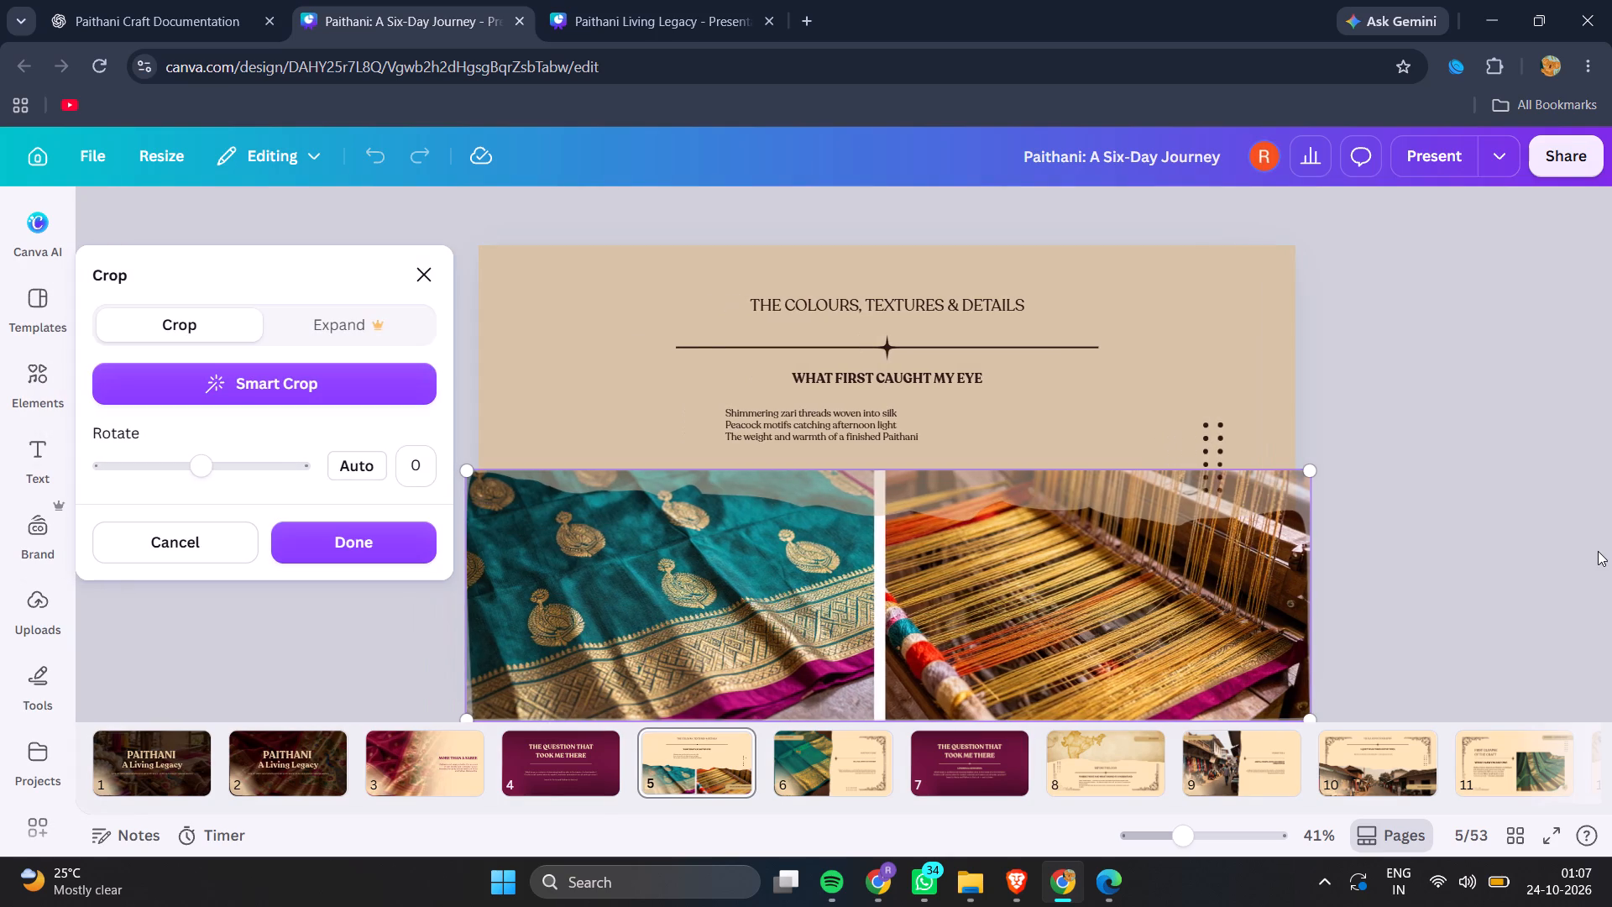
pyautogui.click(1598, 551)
# Delete the "Yeola & Paithan, Maharashtra" label and its tan background shape from page 5.
pyautogui.click(1136, 645)
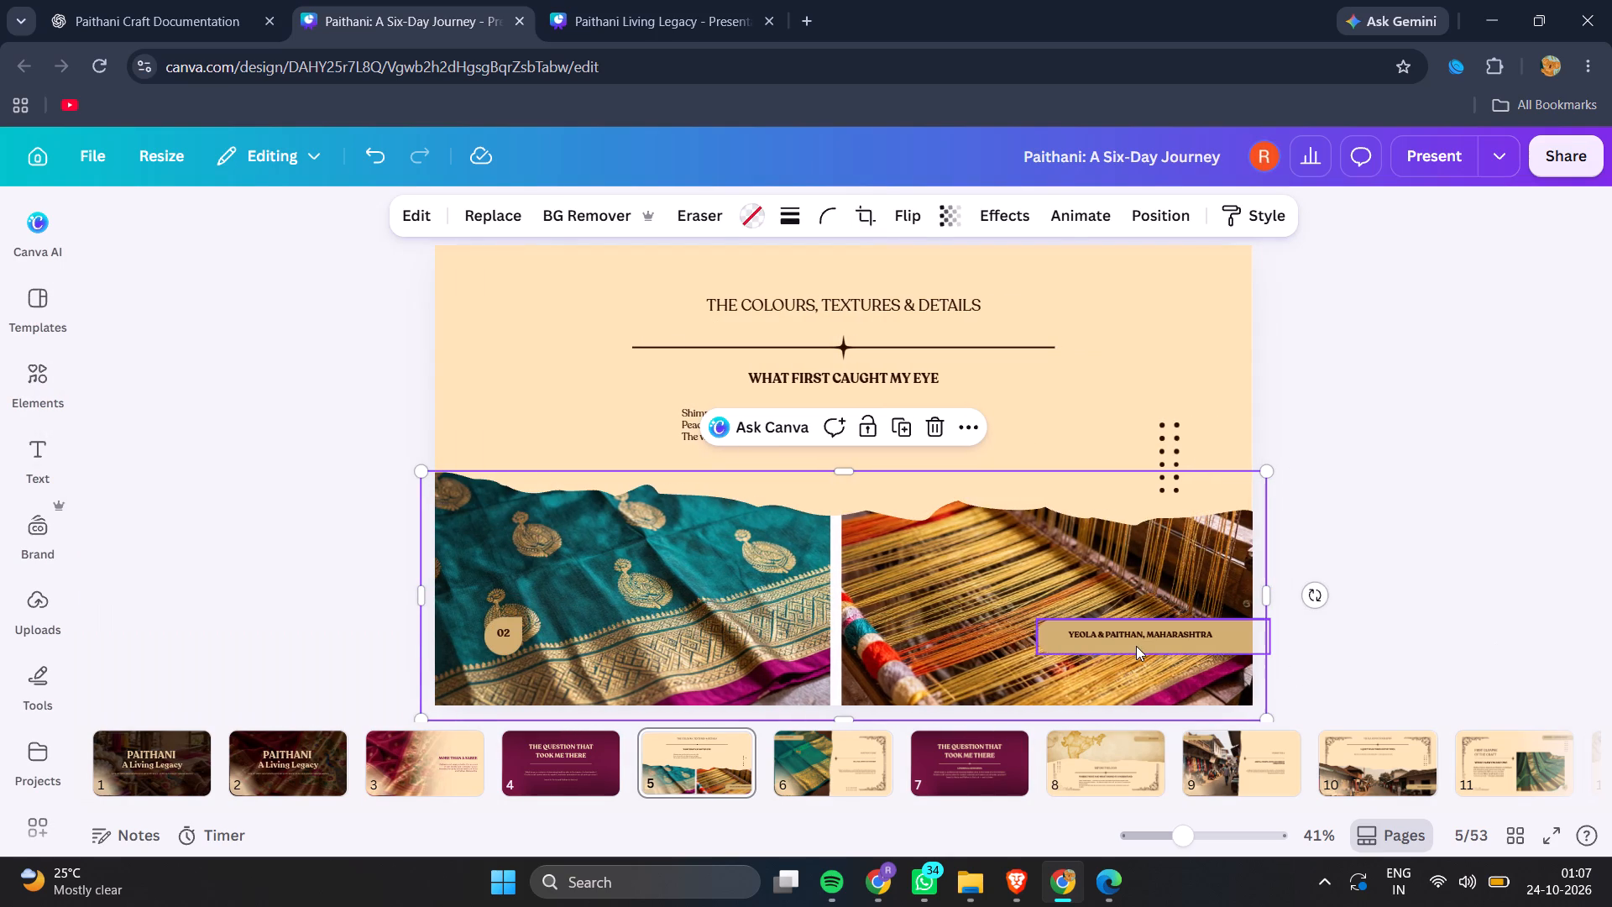
pyautogui.press('BackSpace')
pyautogui.click(1110, 631)
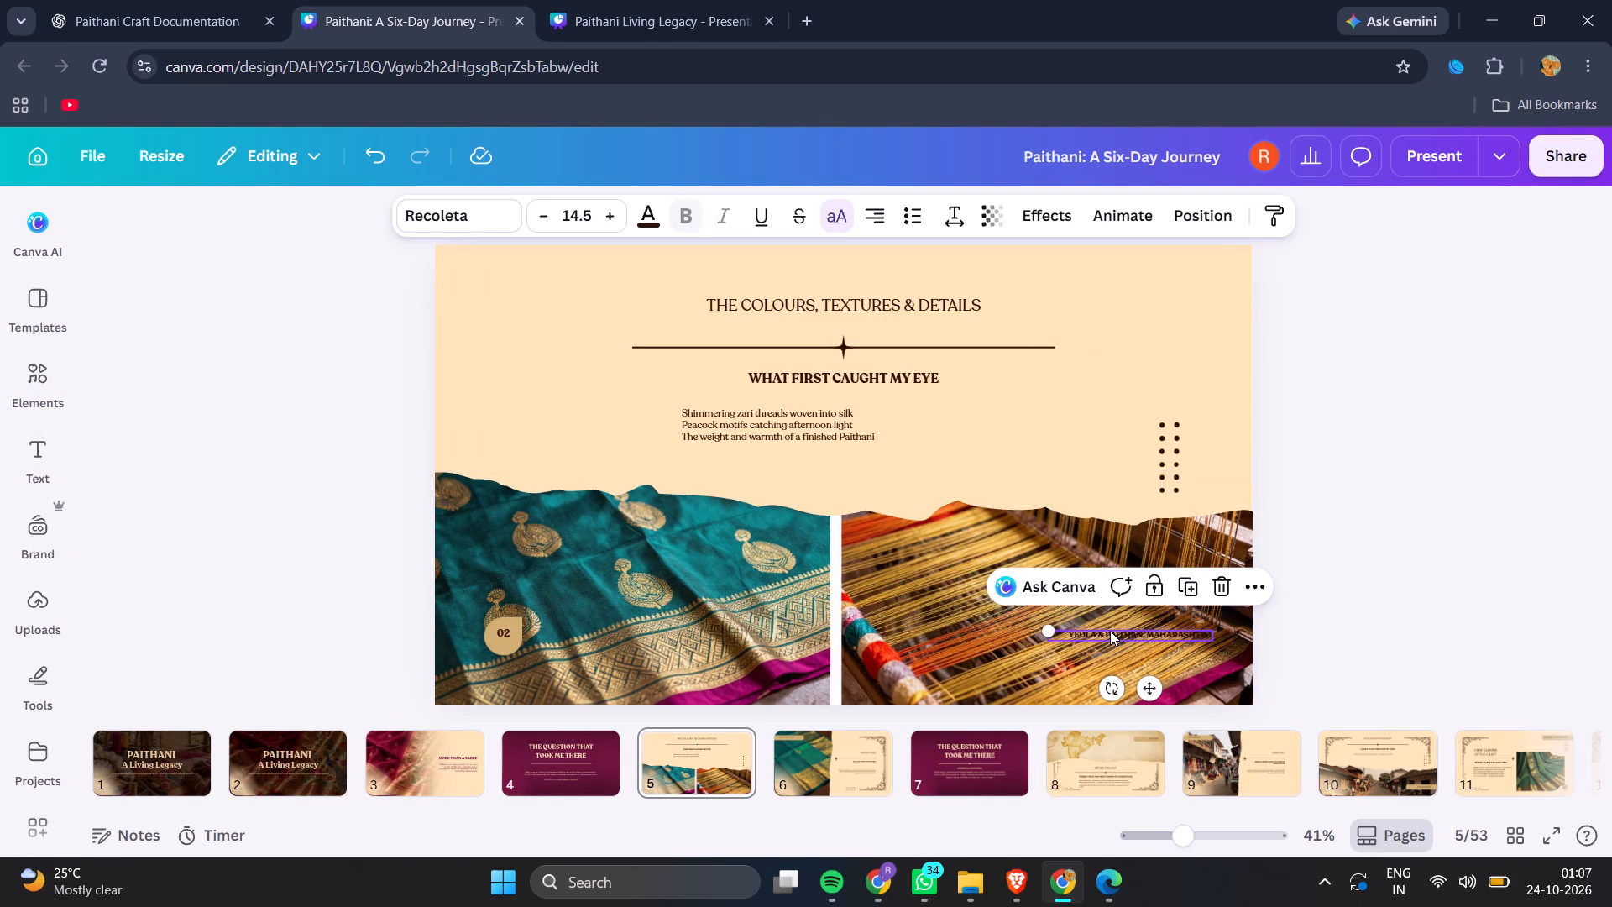
pyautogui.press('BackSpace')
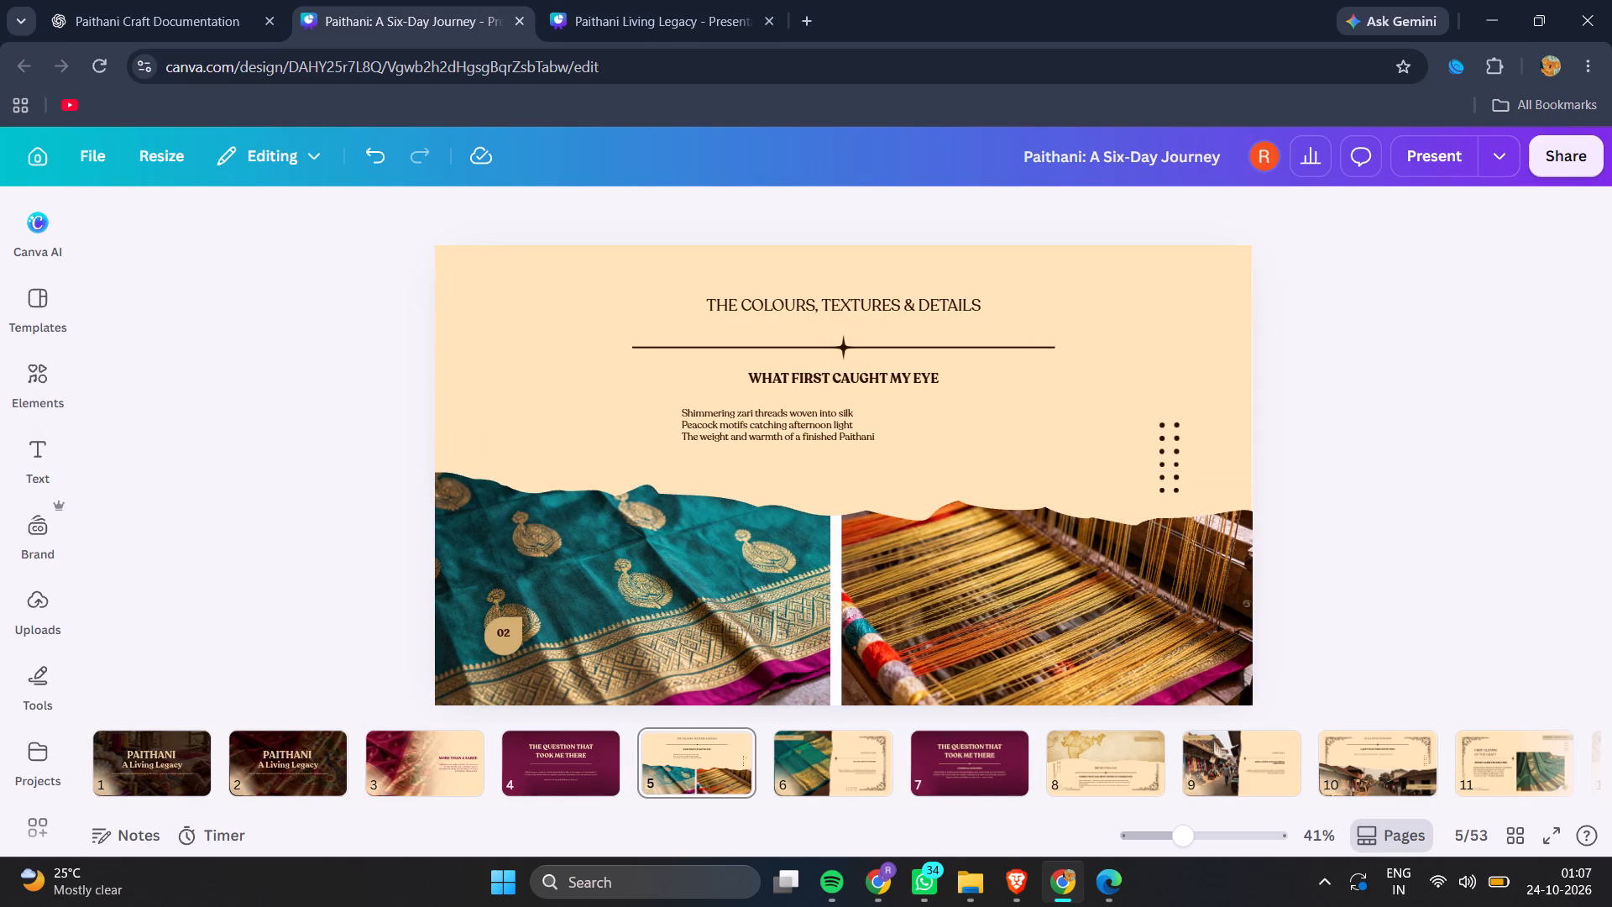
# Switch to File Explorer and look through the photos in the Paithan- Craft doc folder for usable pictures.
pyautogui.click(973, 883)
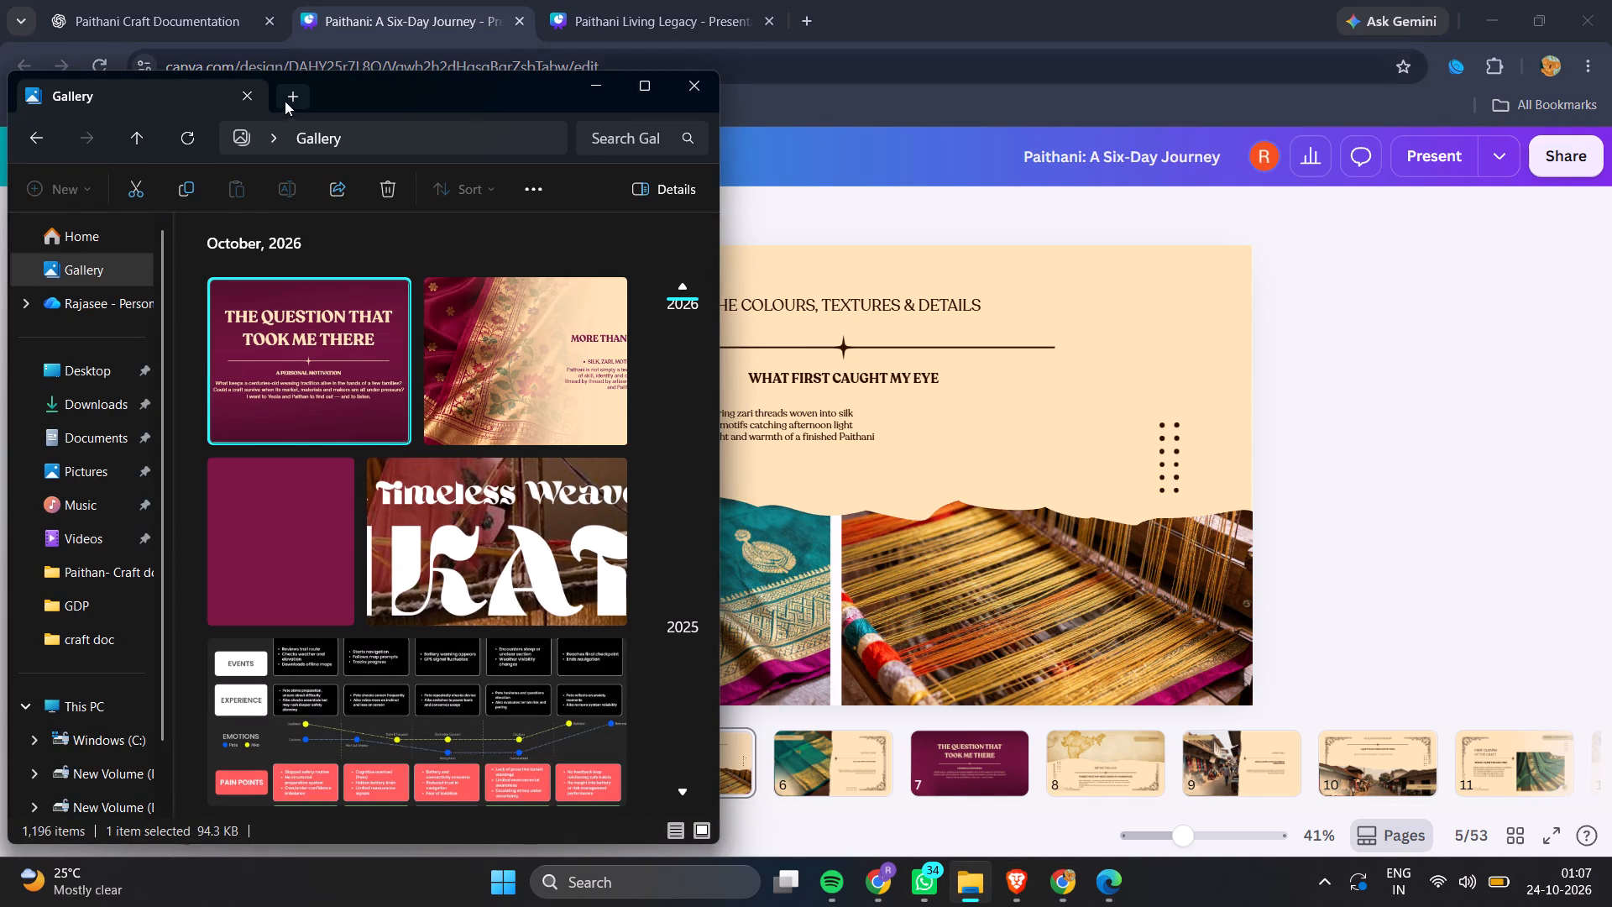
pyautogui.click(289, 103)
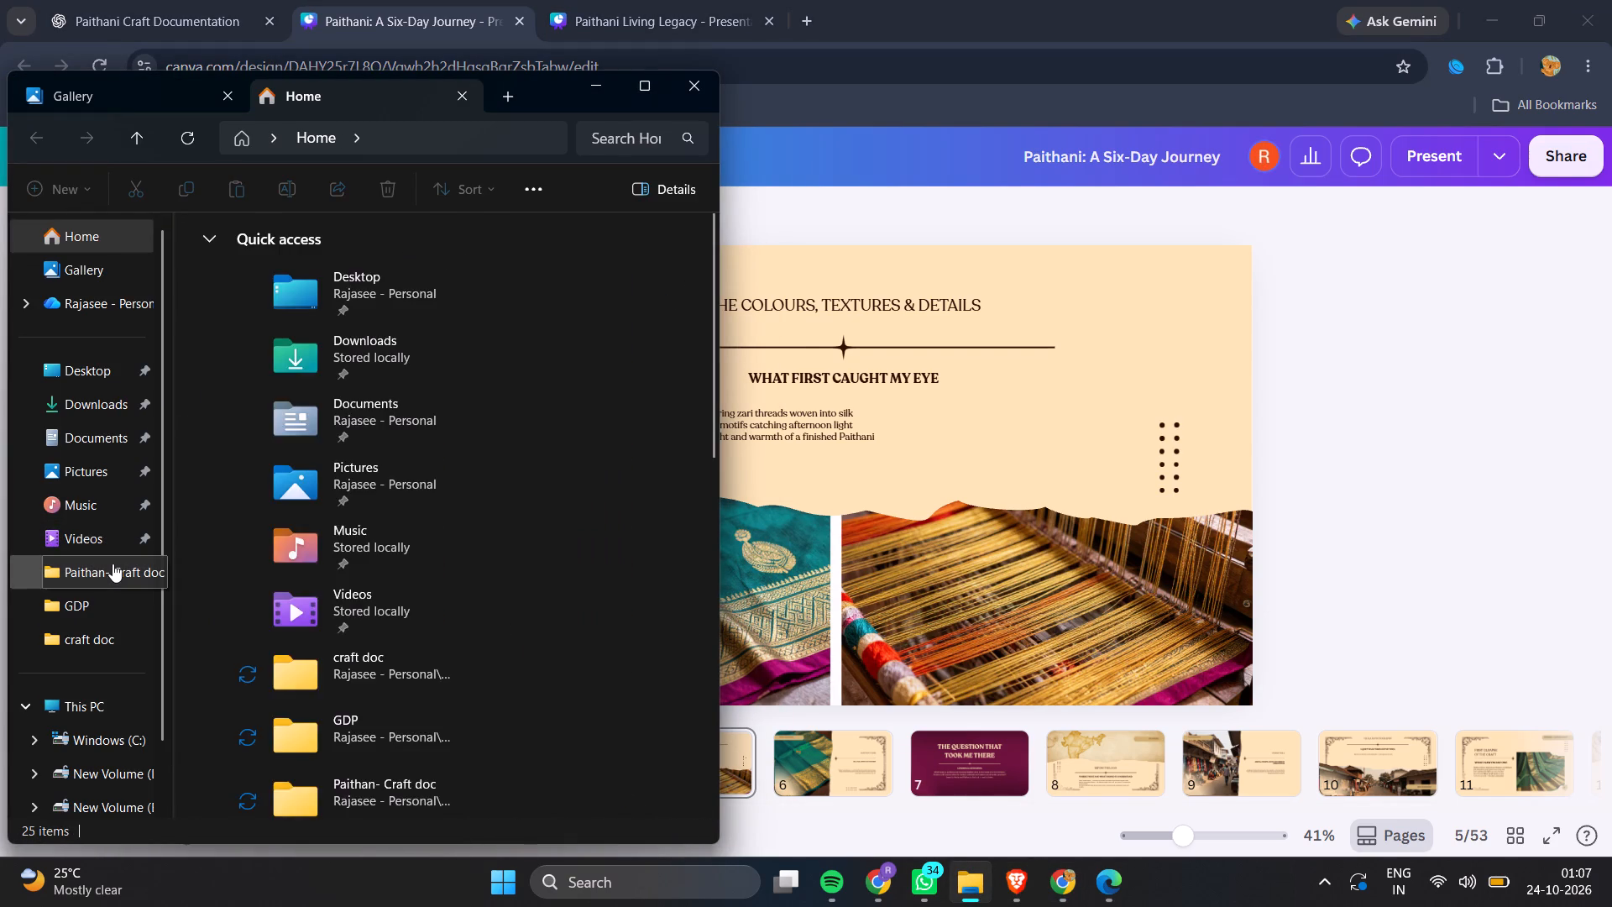
pyautogui.click(113, 564)
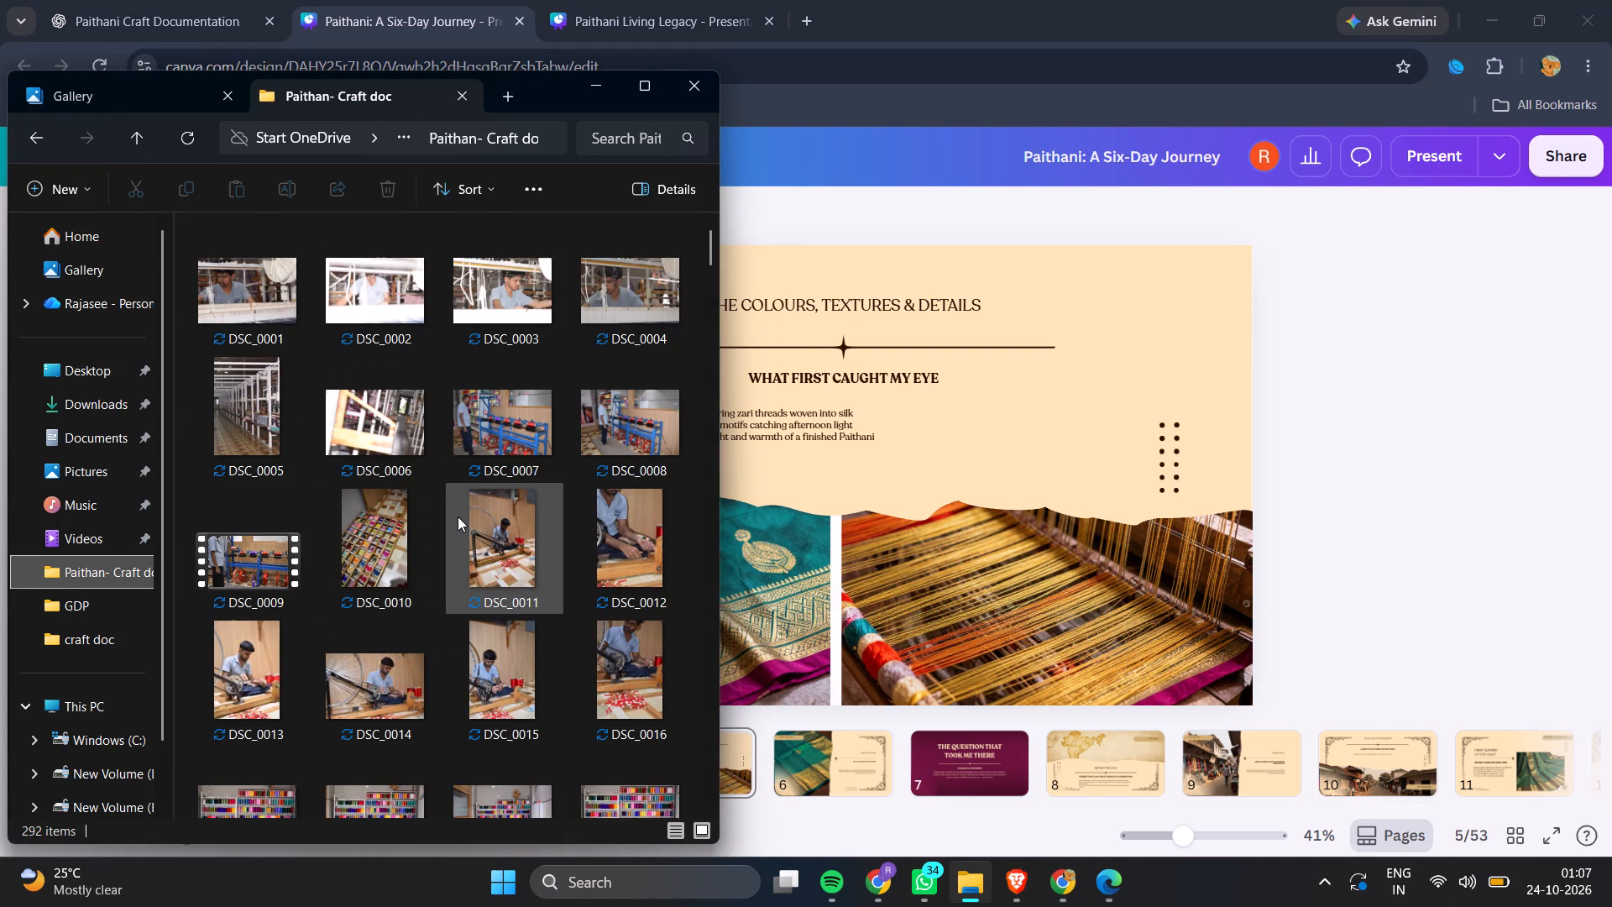
pyautogui.scroll(-3, 458, 516)
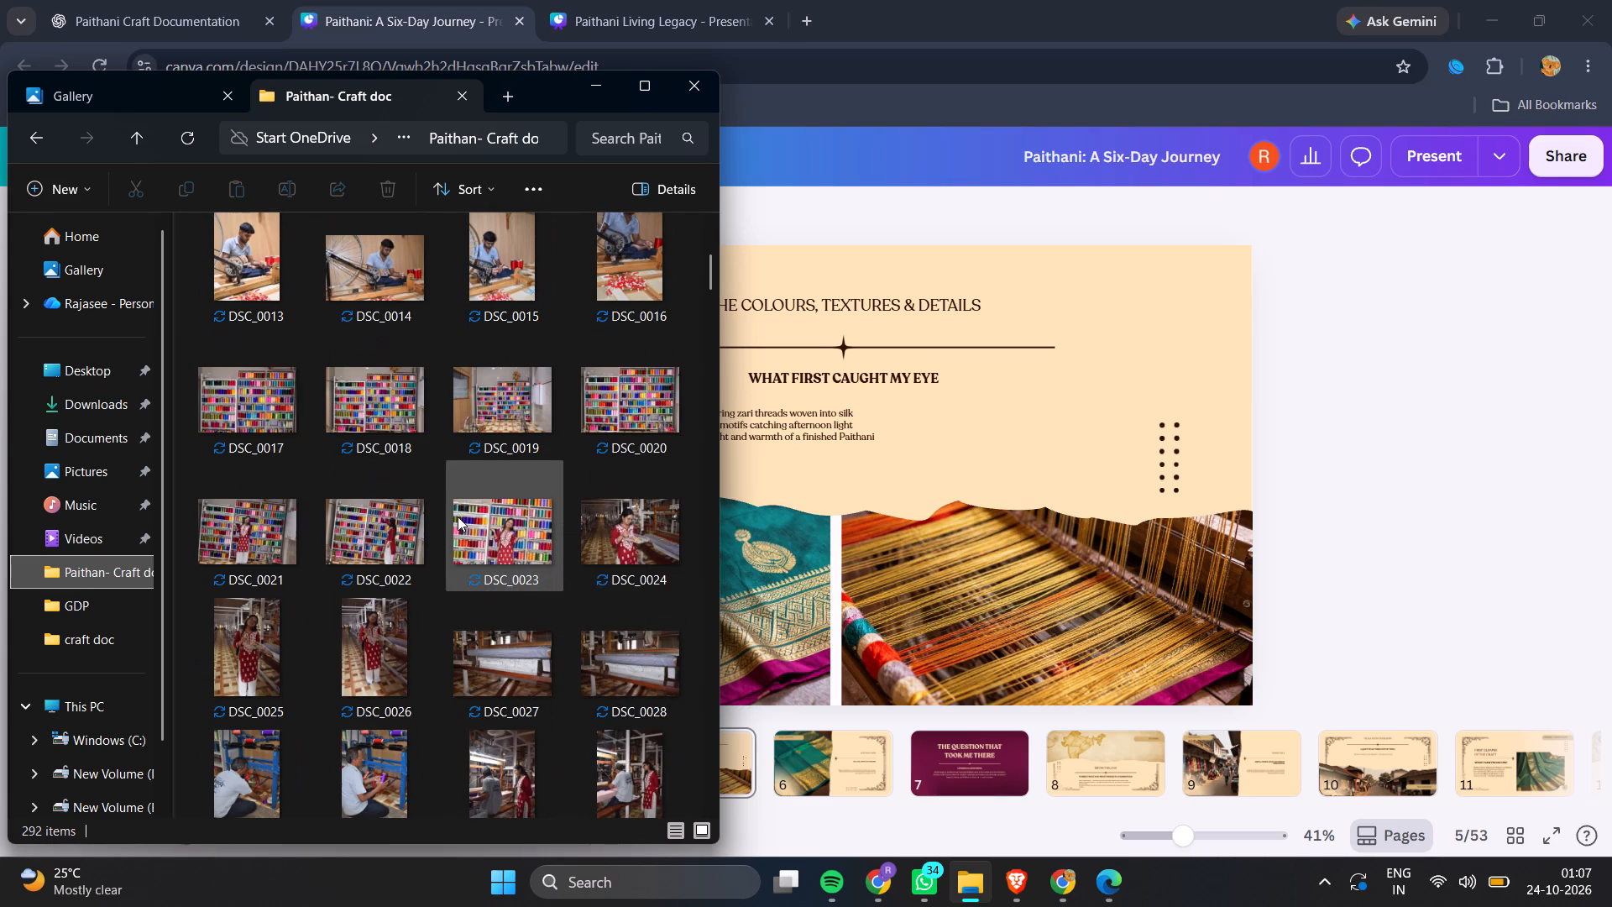
pyautogui.scroll(-16, 458, 516)
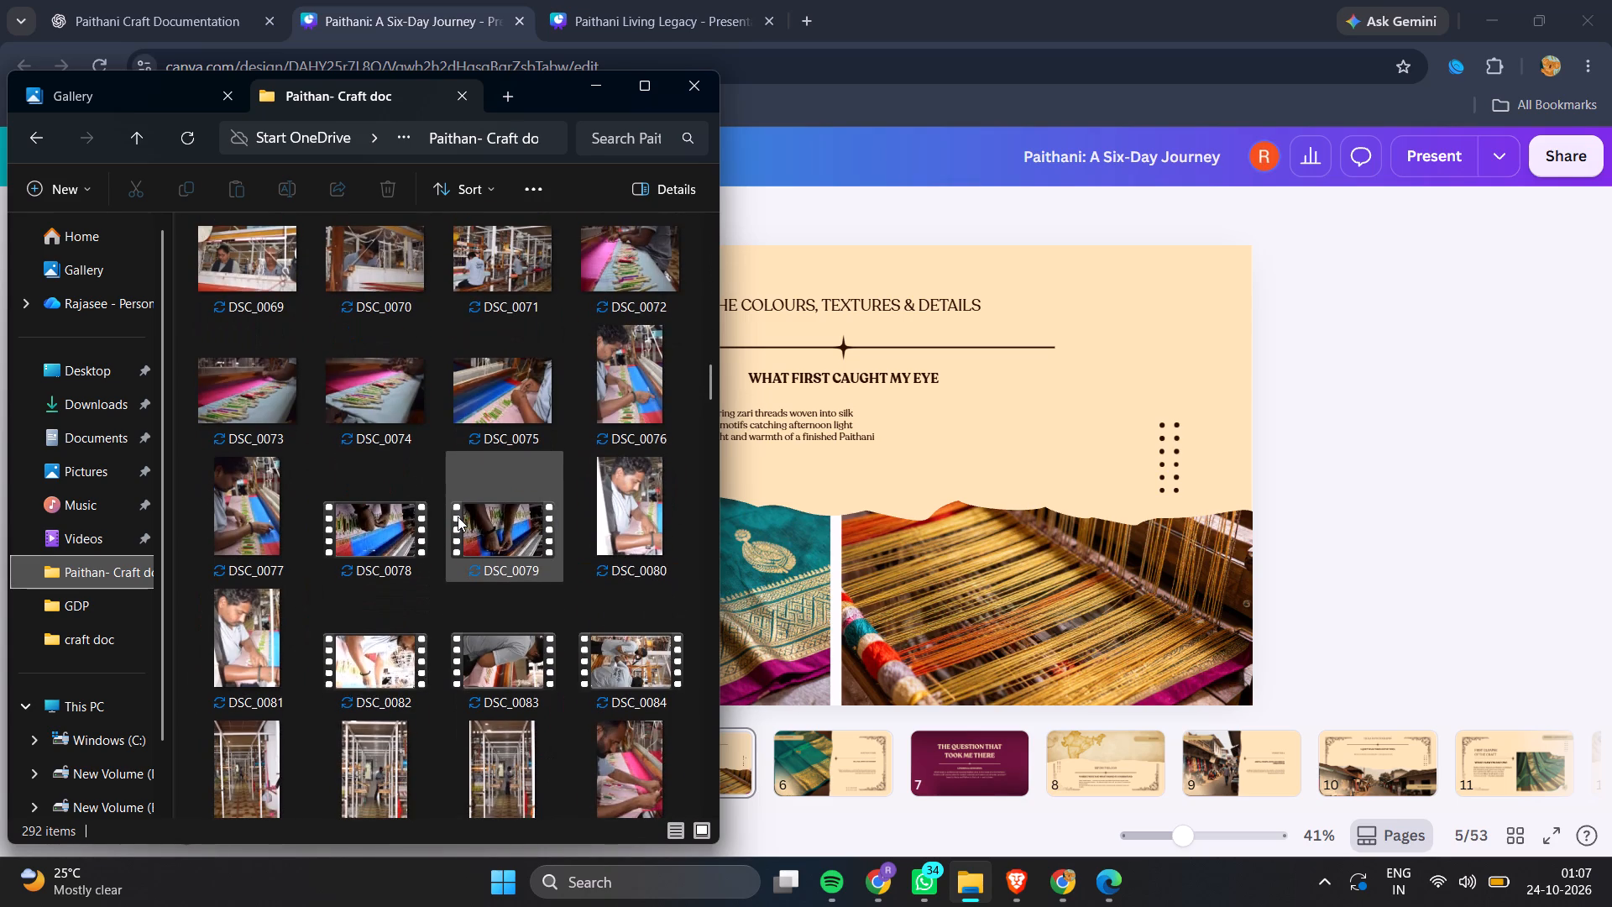
pyautogui.scroll(-4, 458, 516)
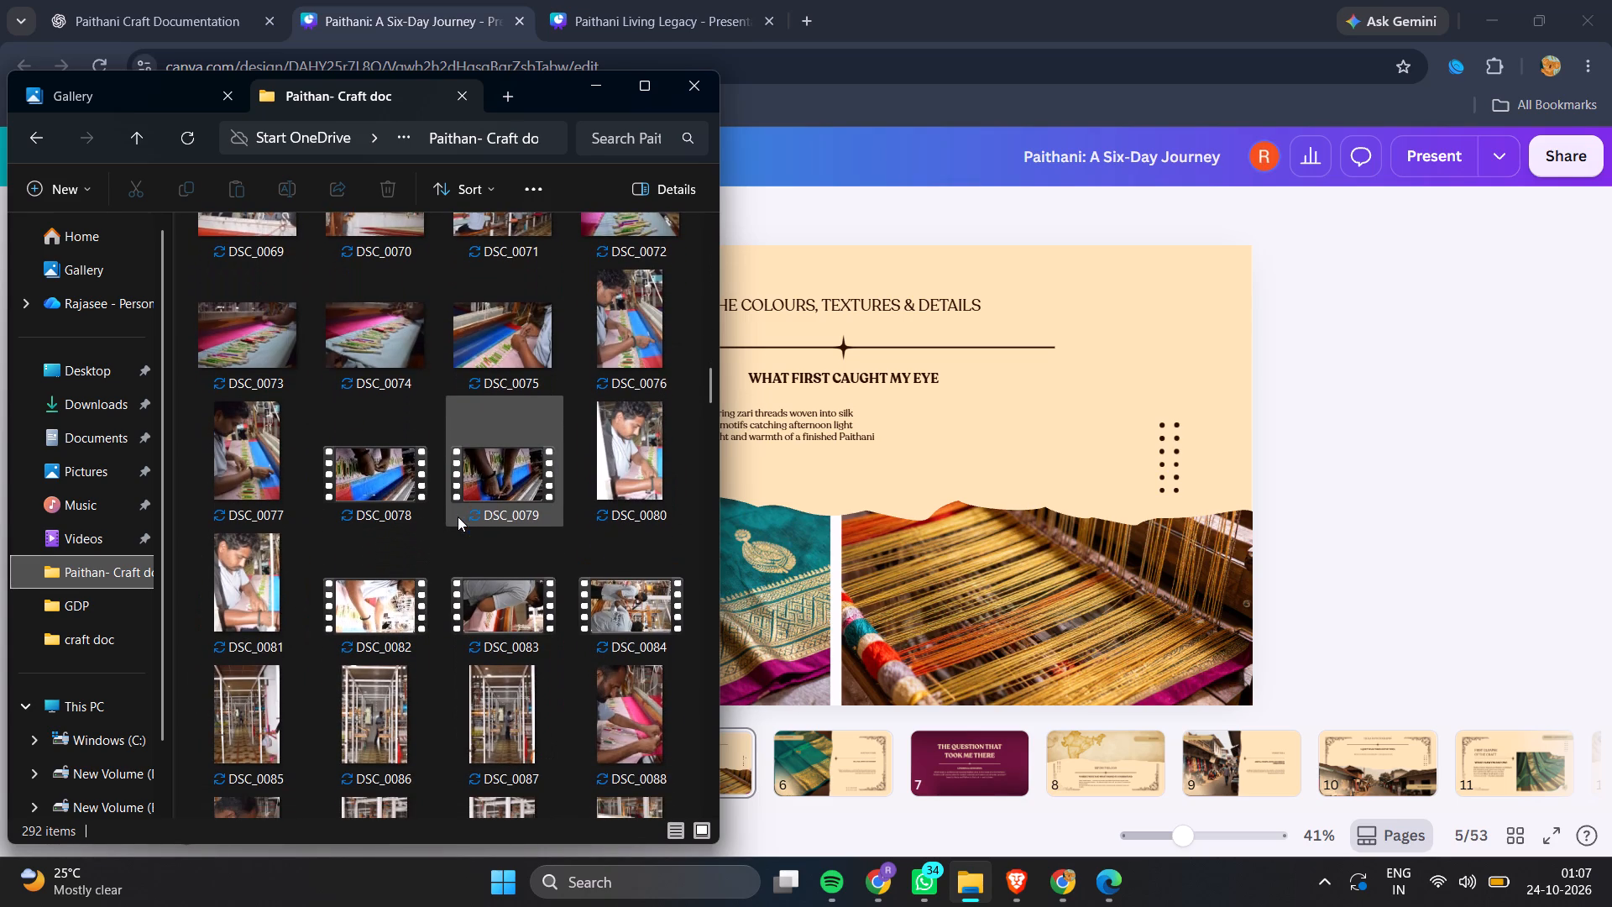
pyautogui.scroll(-13, 458, 516)
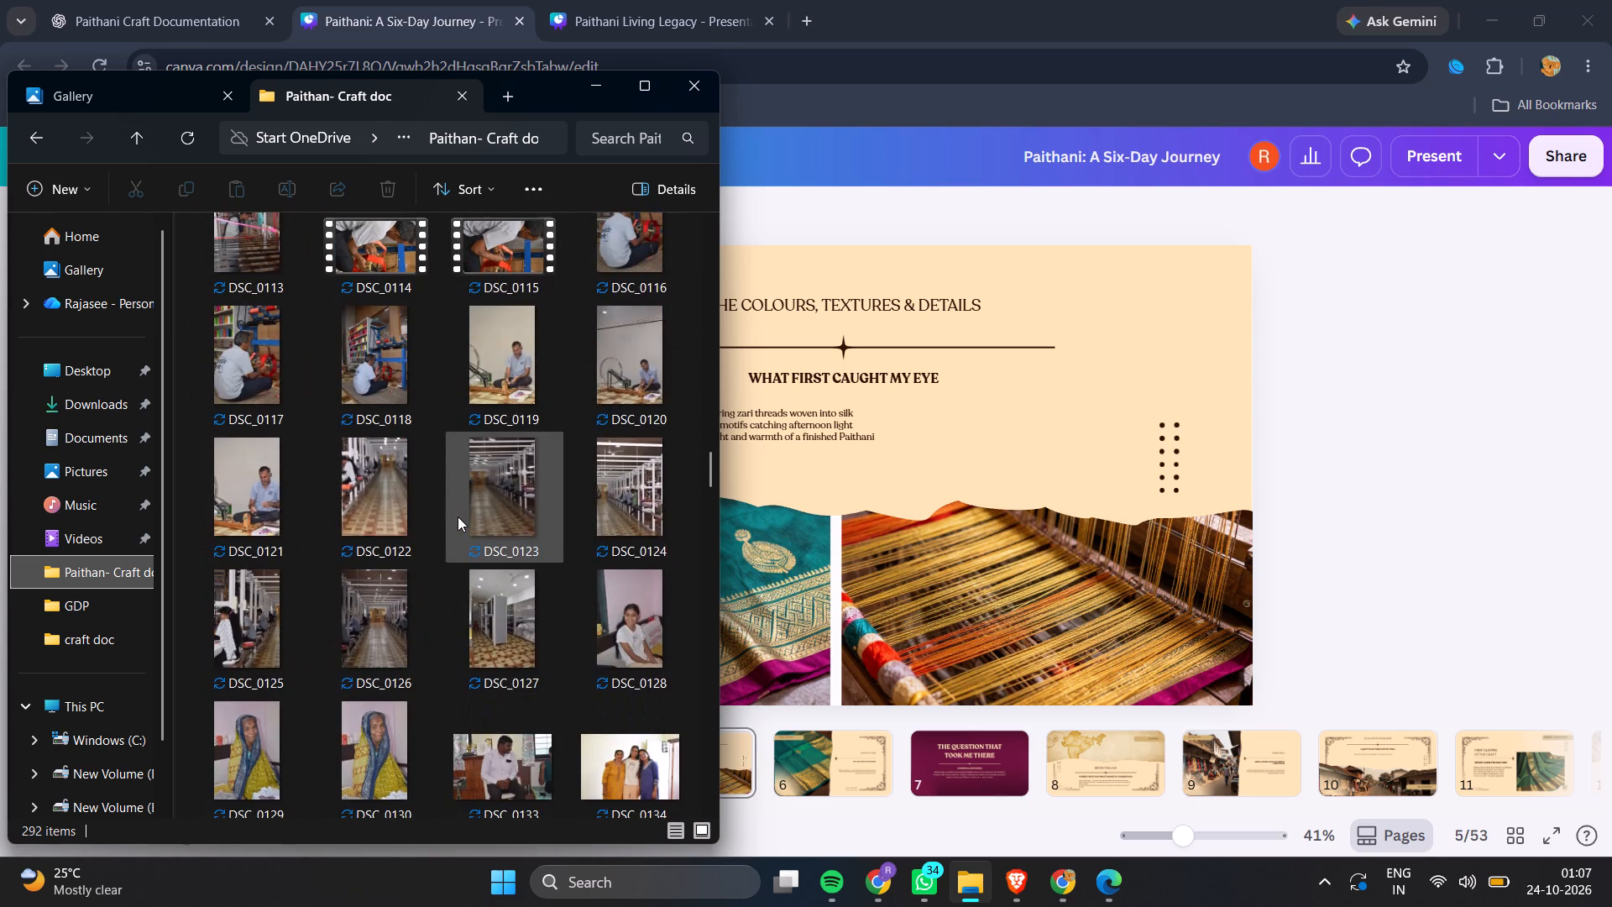
pyautogui.scroll(-18, 458, 516)
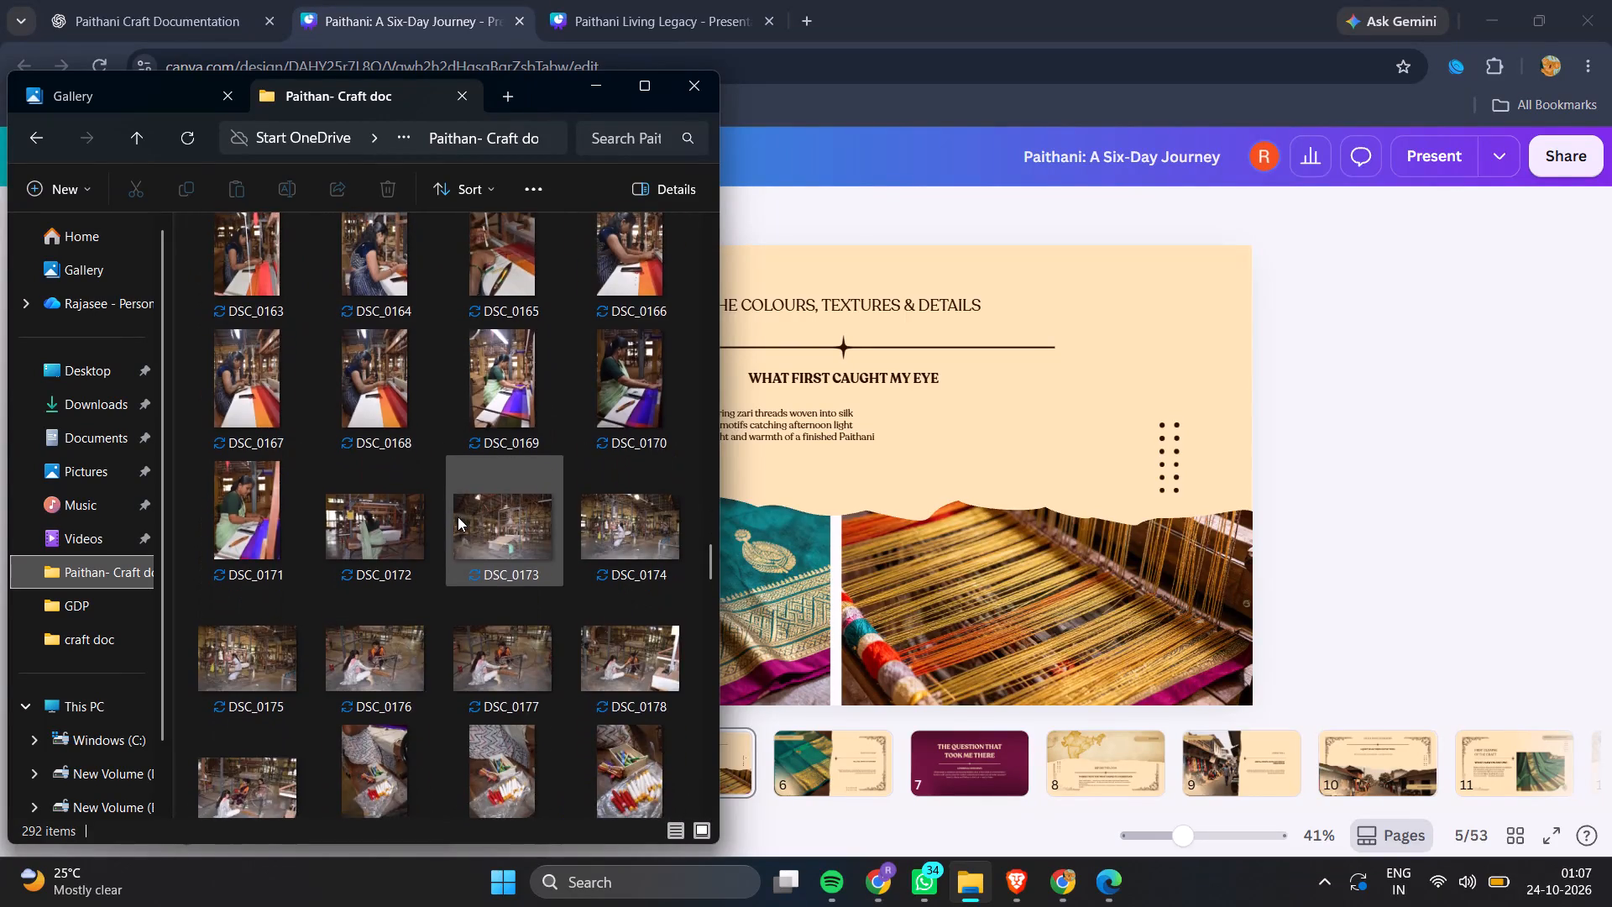
pyautogui.scroll(-19, 458, 516)
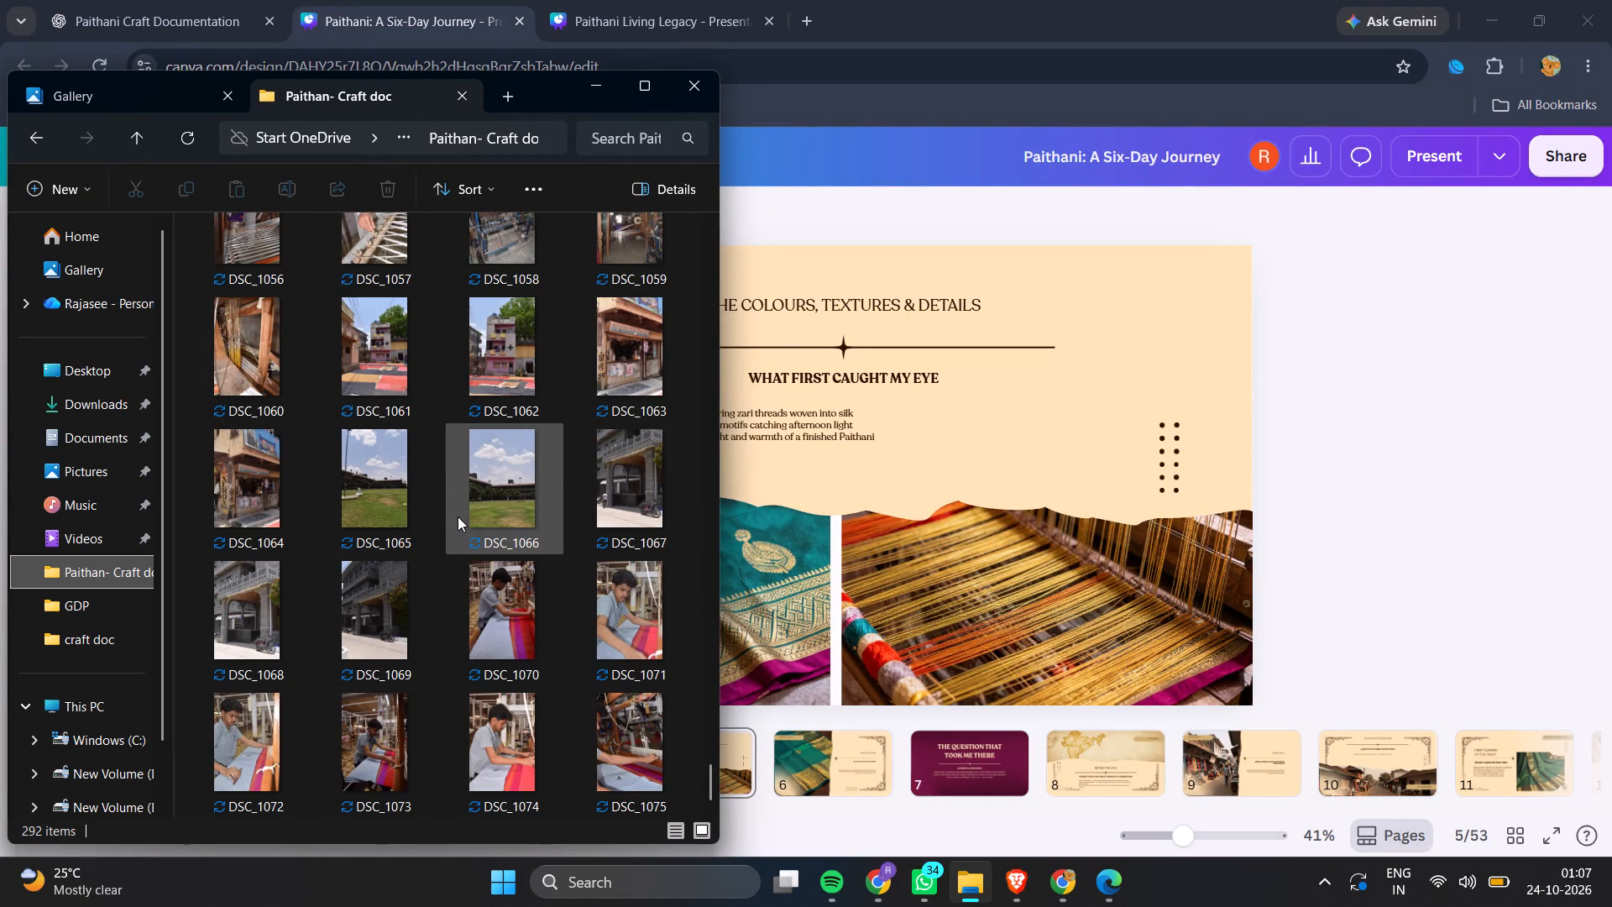
pyautogui.scroll(-7, 458, 516)
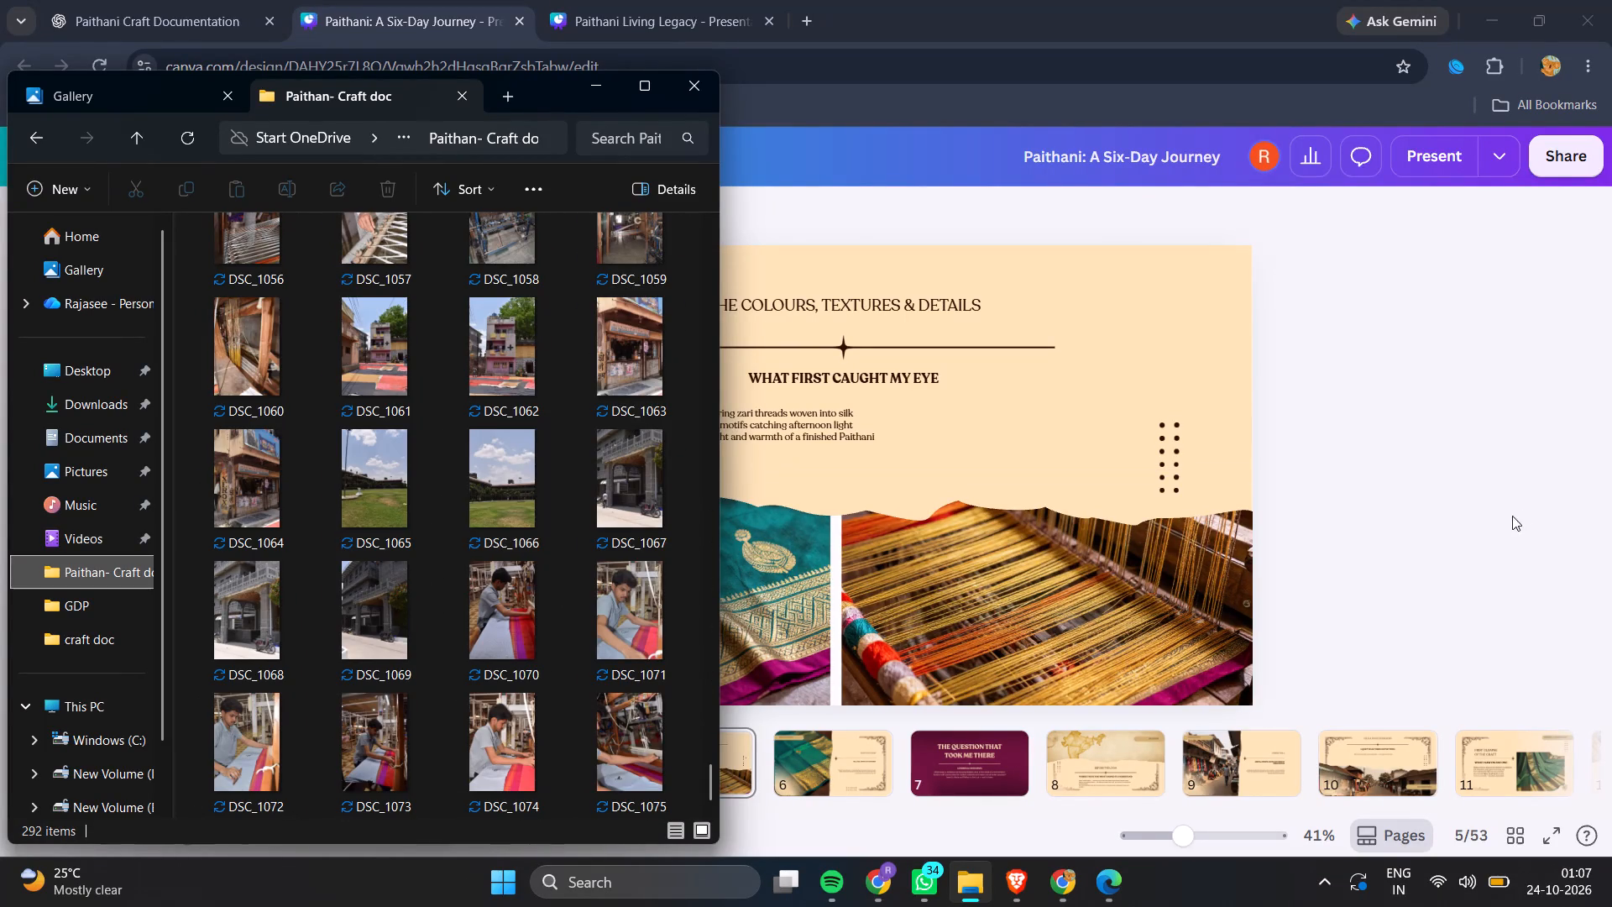
pyautogui.click(1522, 513)
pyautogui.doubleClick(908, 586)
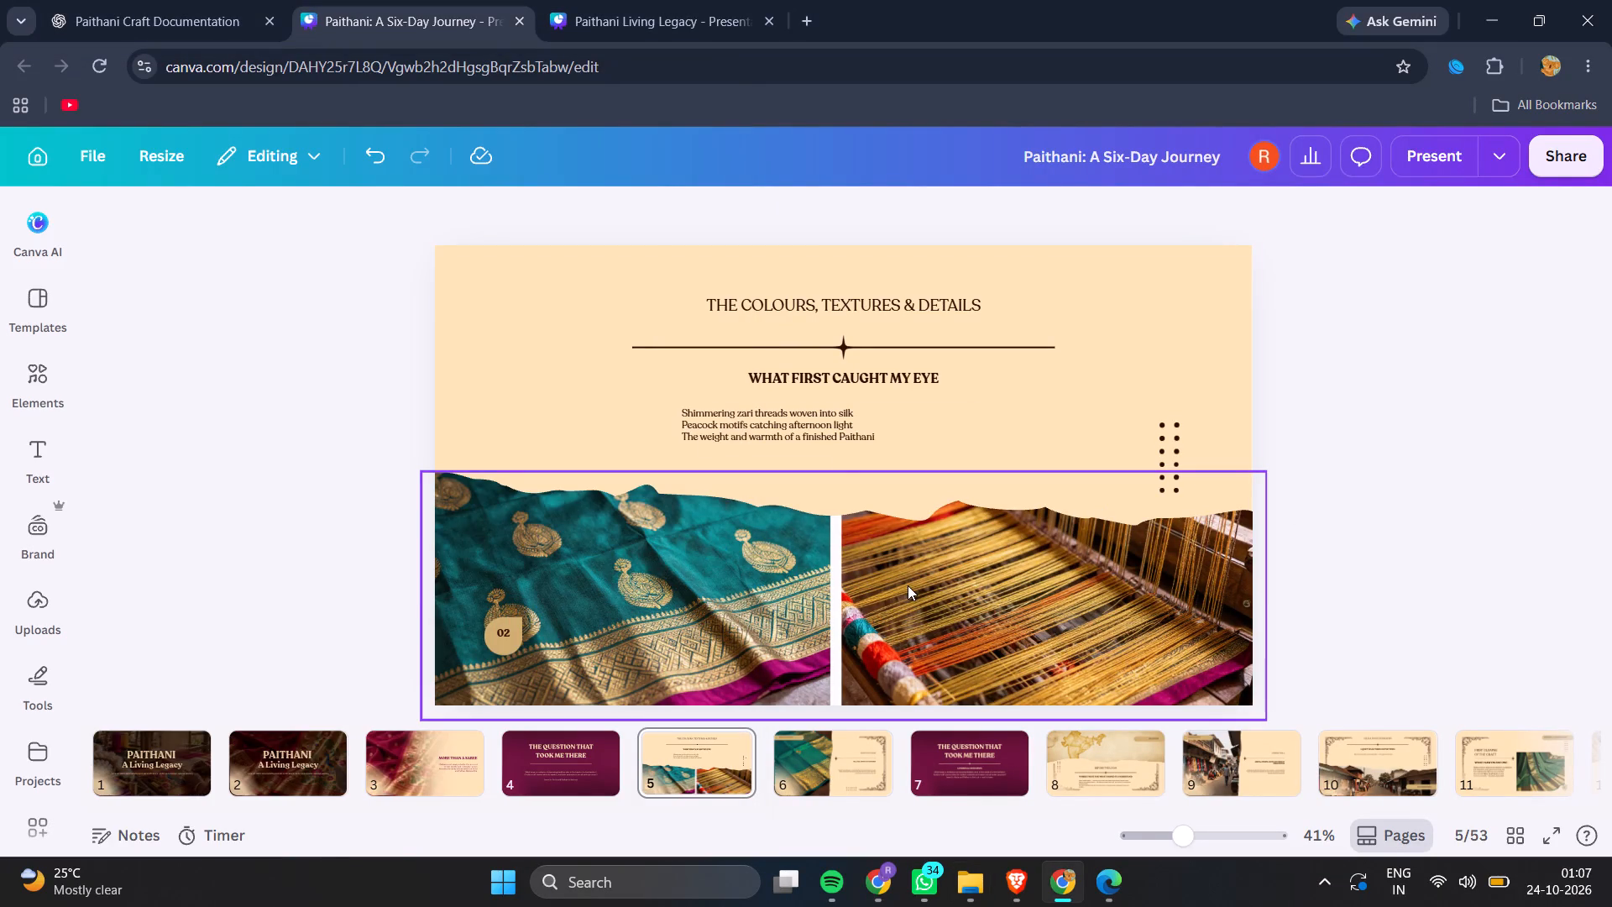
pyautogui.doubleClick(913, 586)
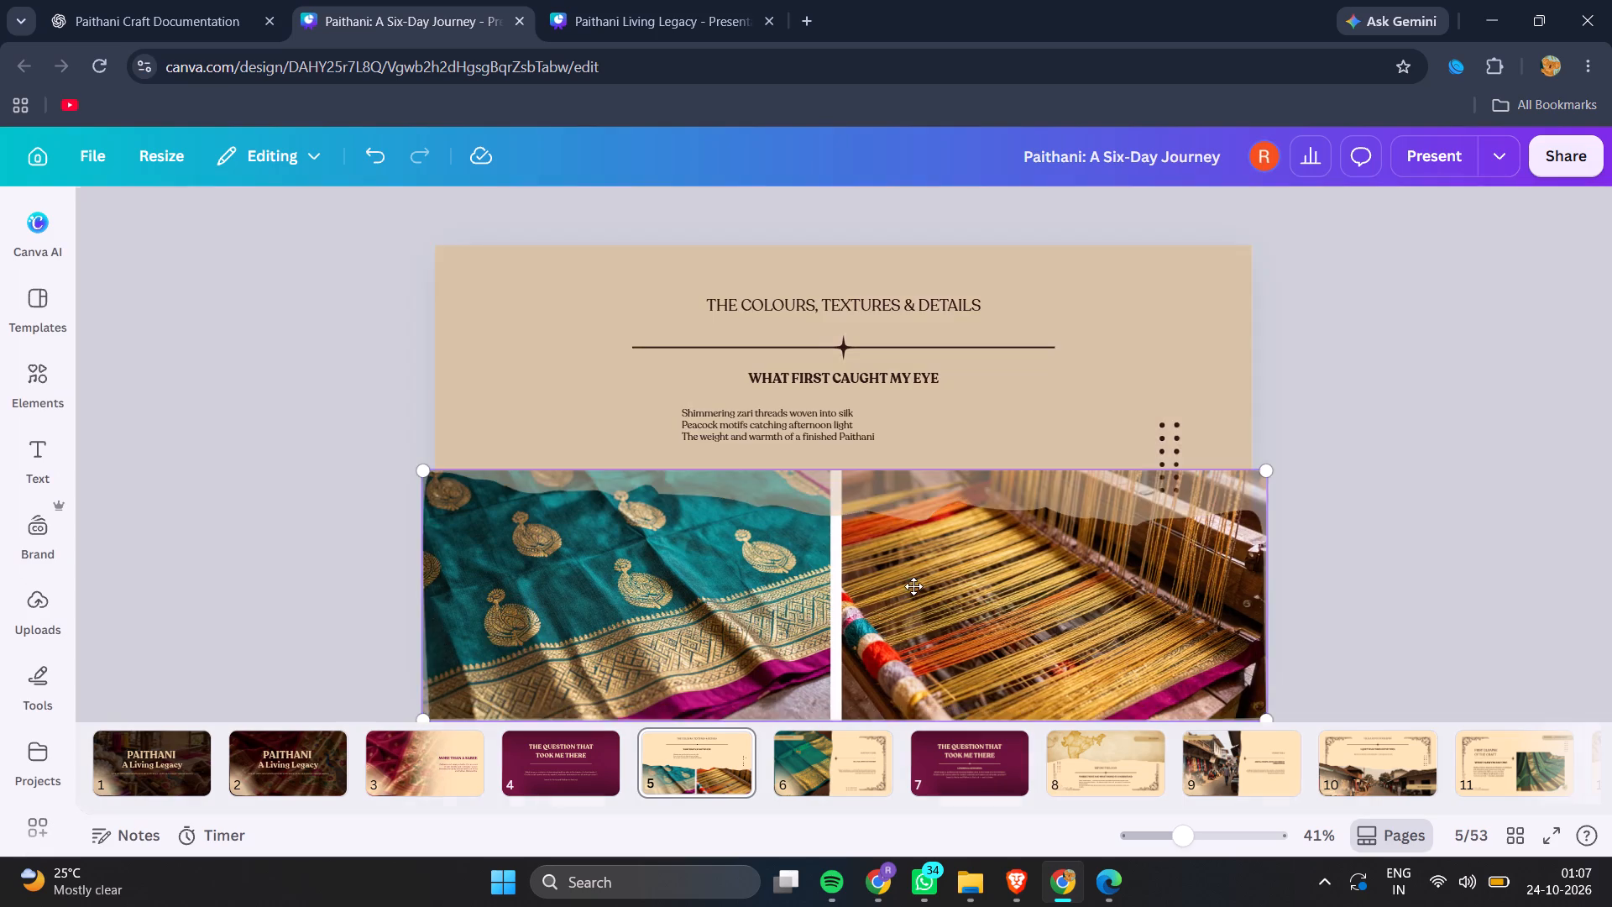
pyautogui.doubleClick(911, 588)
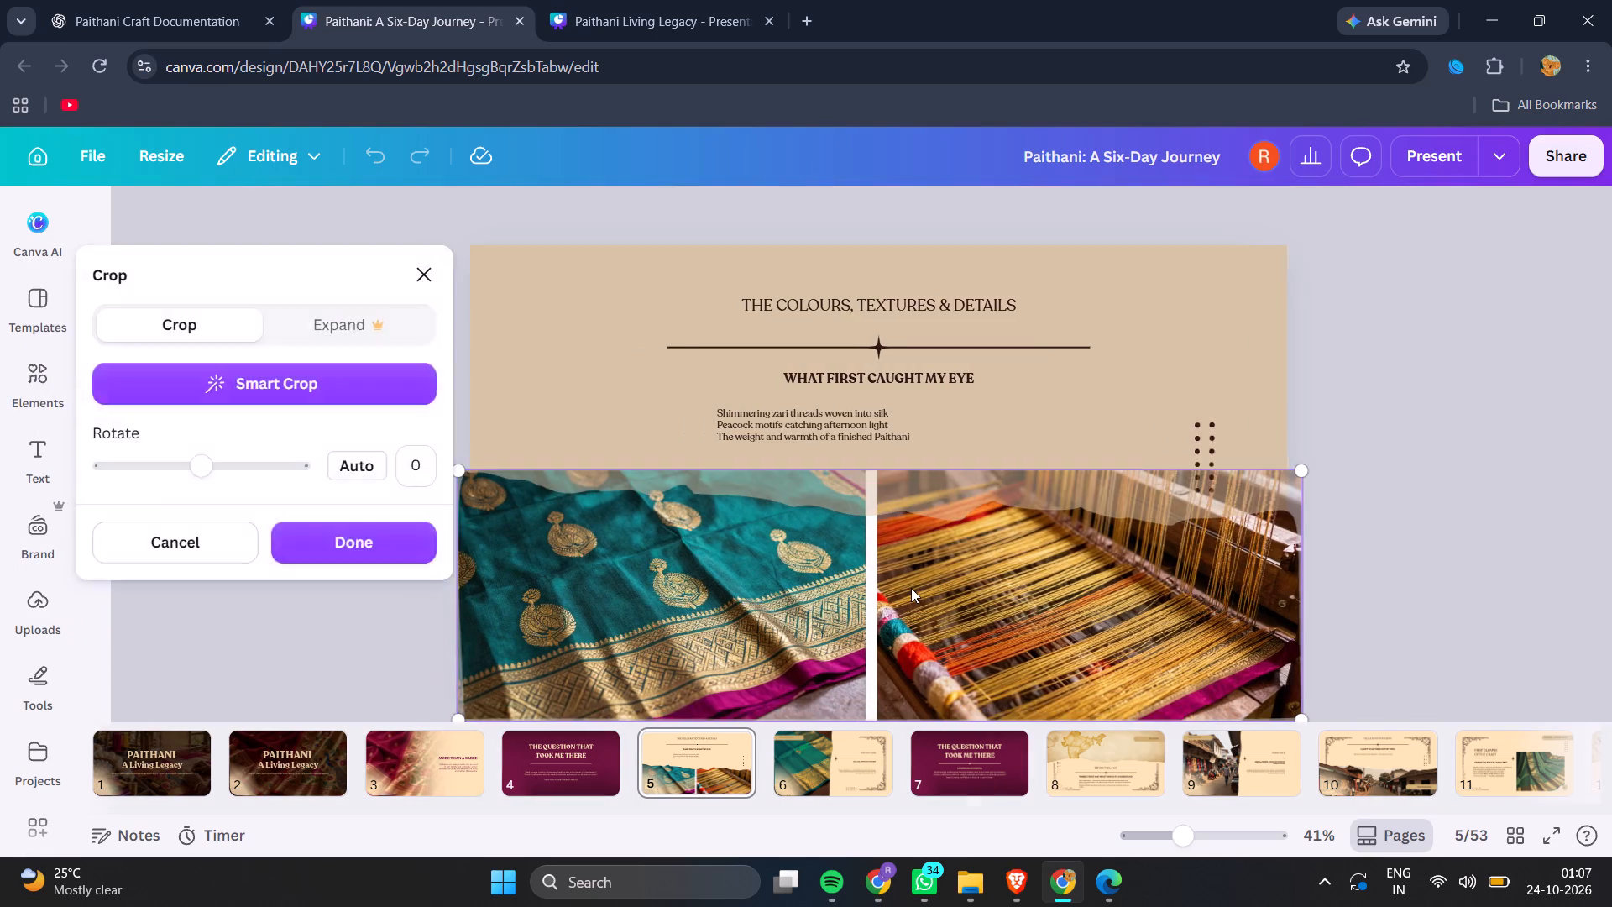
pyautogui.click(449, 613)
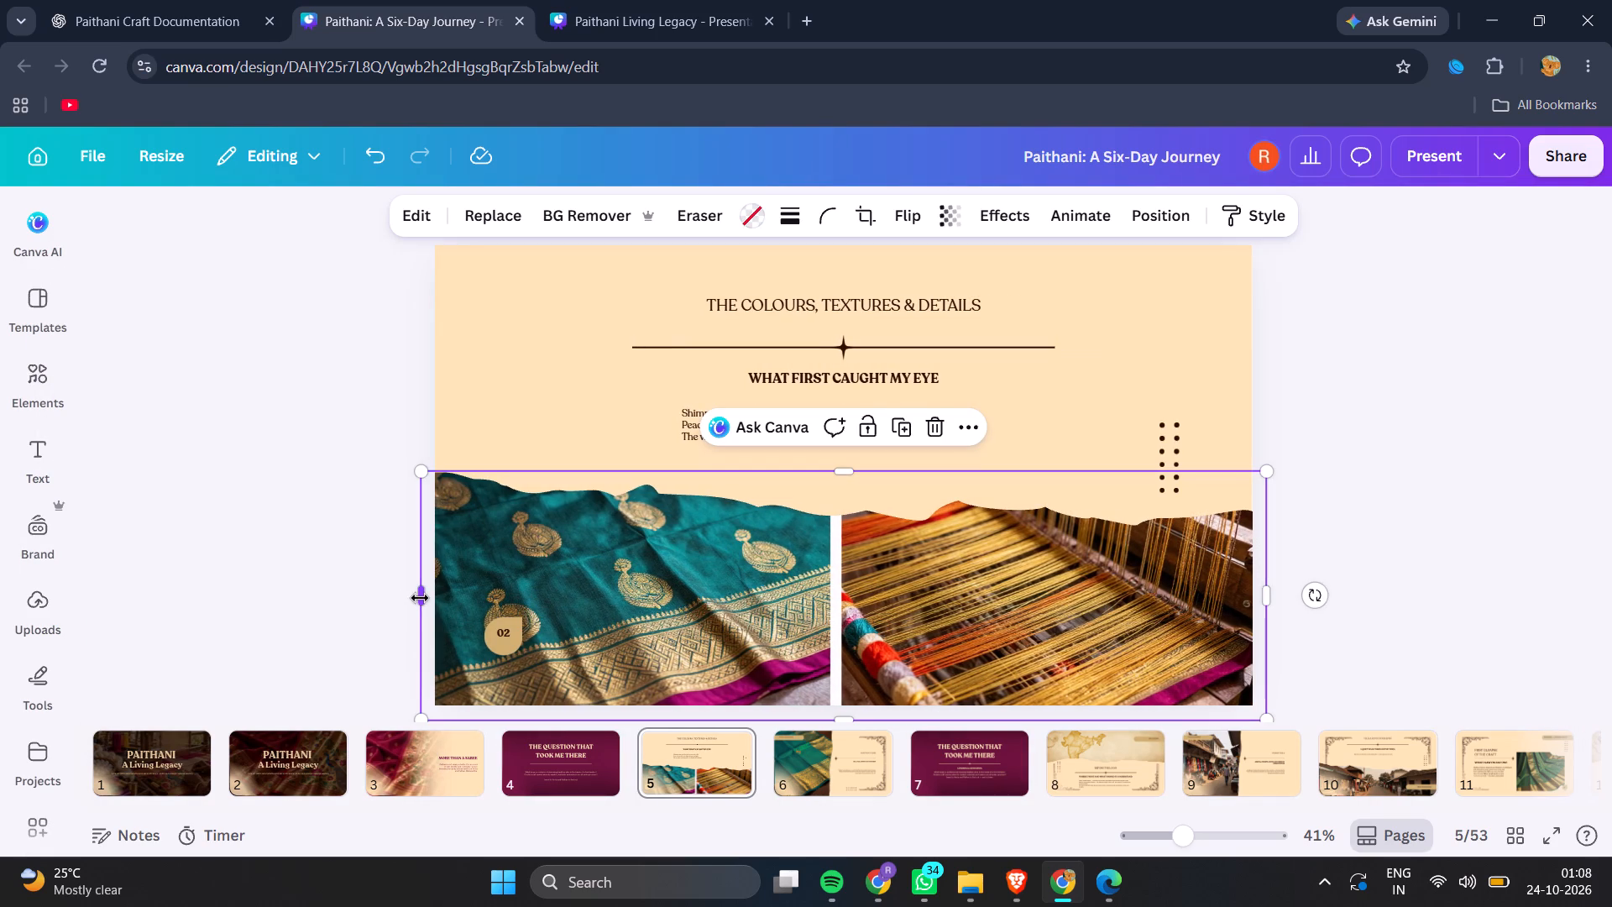
# Crop the combined saree-and-loom image on page 5 from its left side so it shows only the loom photo.
pyautogui.moveTo(420, 598); pyautogui.dragTo(979, 717)
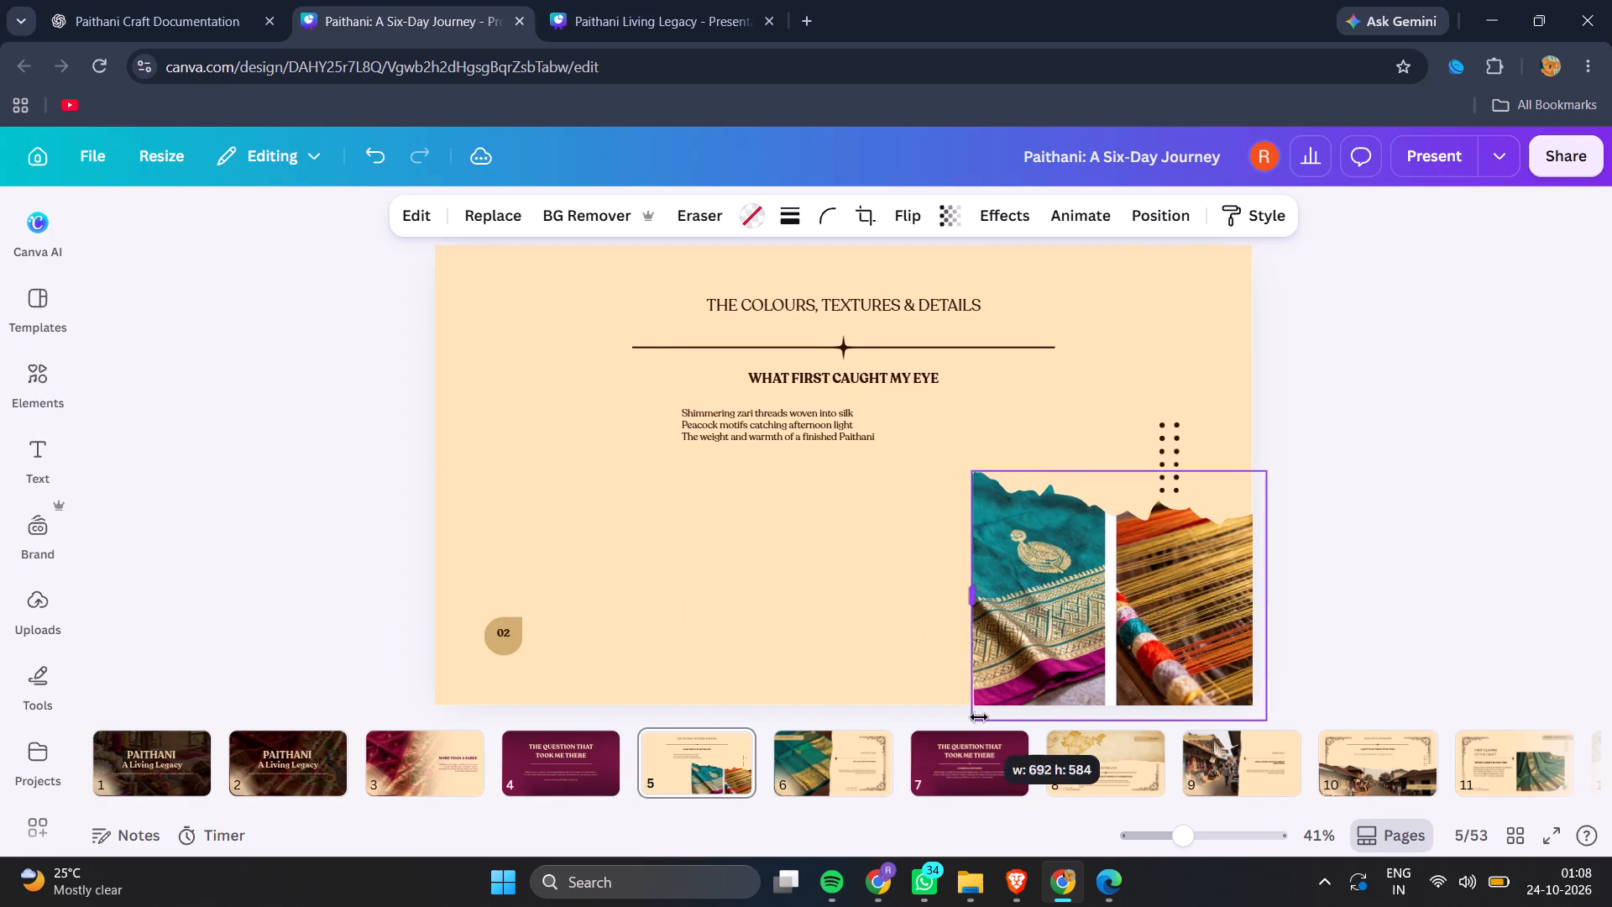
pyautogui.moveTo(979, 717); pyautogui.dragTo(978, 710)
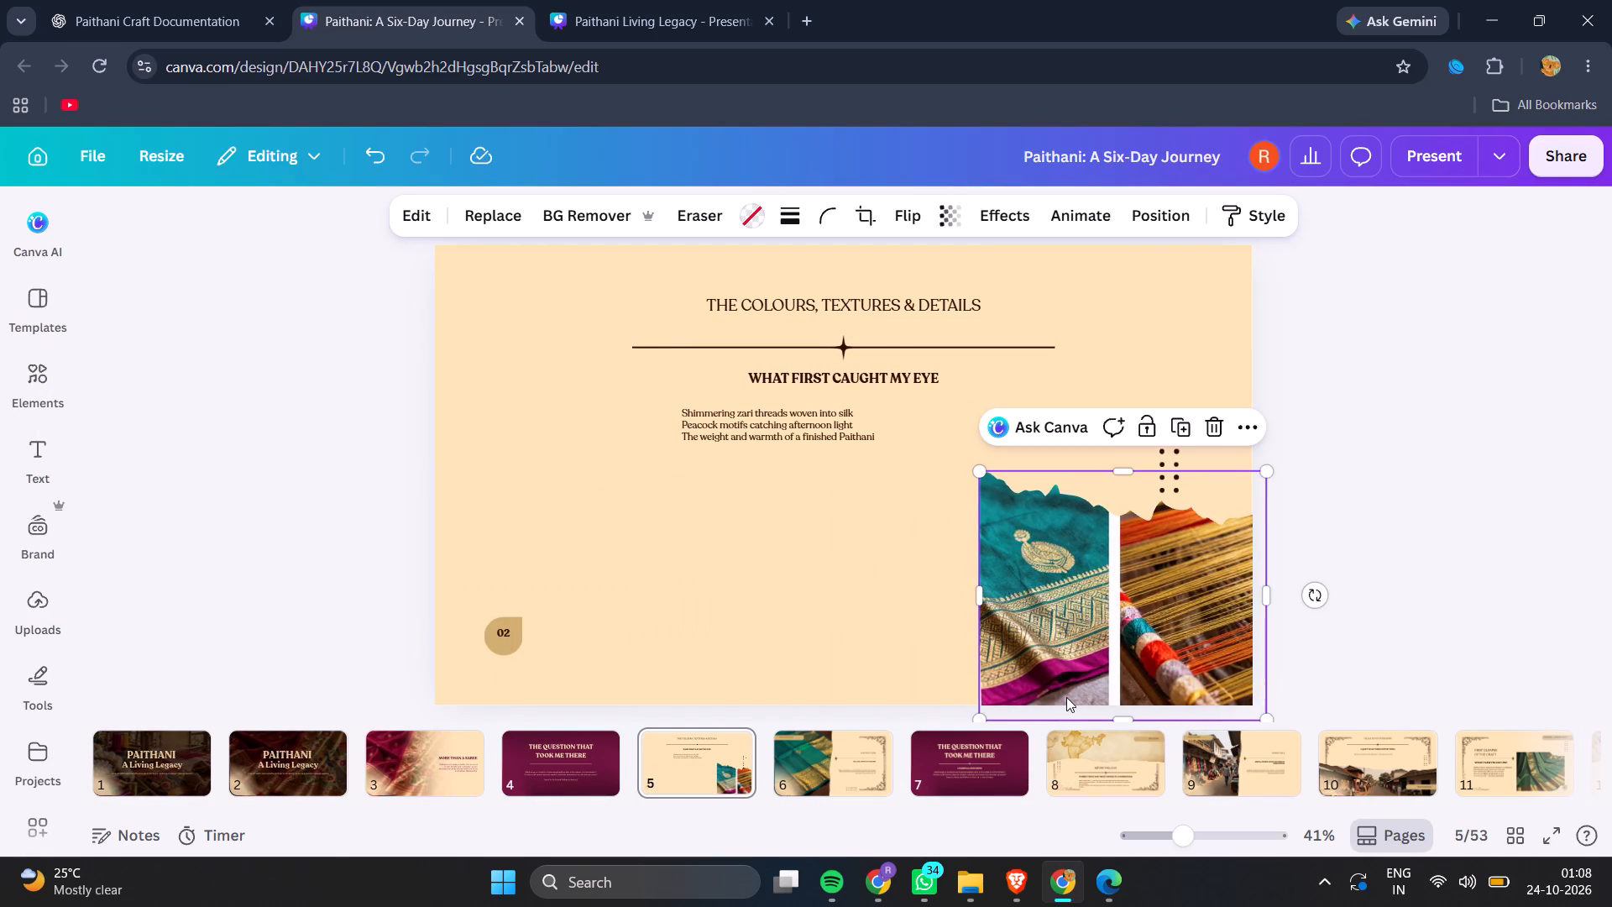
pyautogui.doubleClick(1068, 621)
pyautogui.moveTo(1054, 613); pyautogui.dragTo(726, 629)
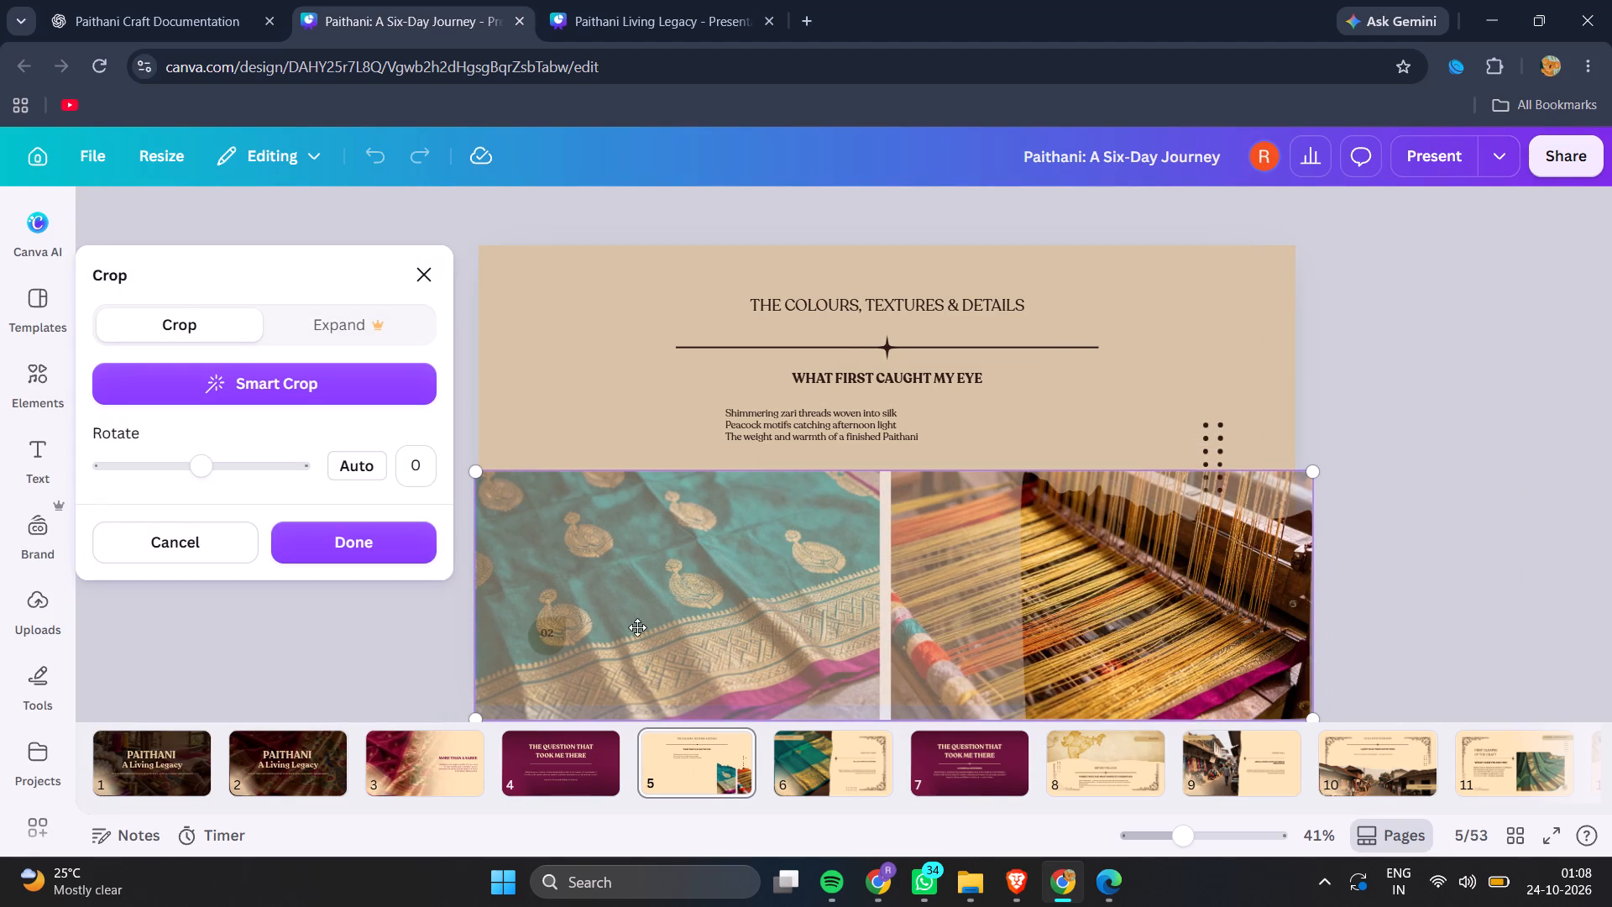
pyautogui.click(1400, 453)
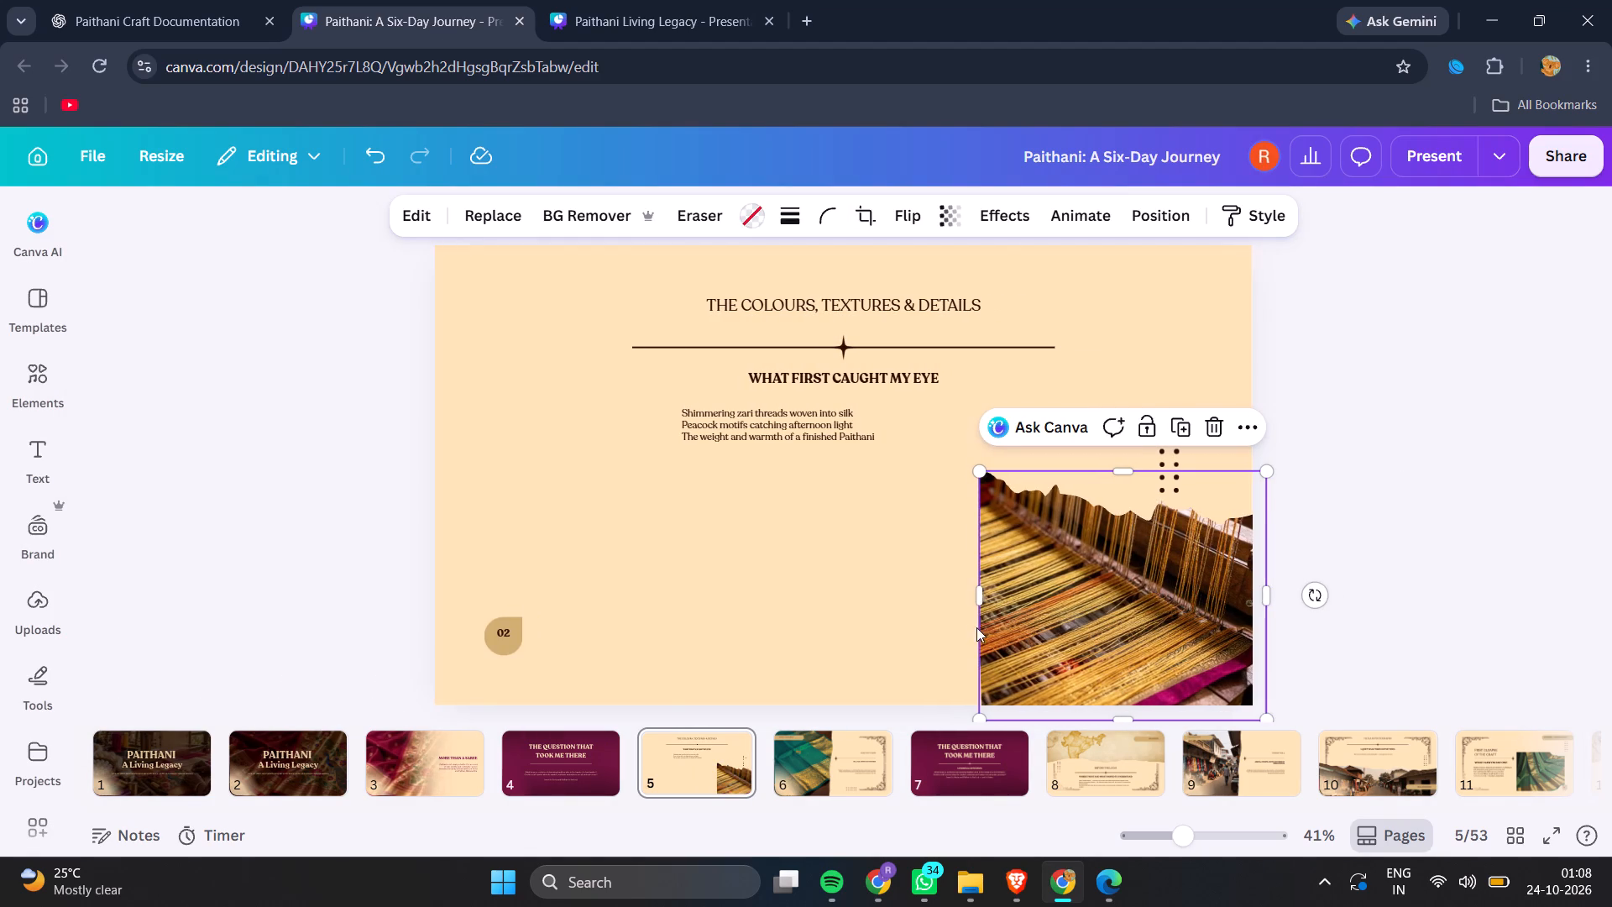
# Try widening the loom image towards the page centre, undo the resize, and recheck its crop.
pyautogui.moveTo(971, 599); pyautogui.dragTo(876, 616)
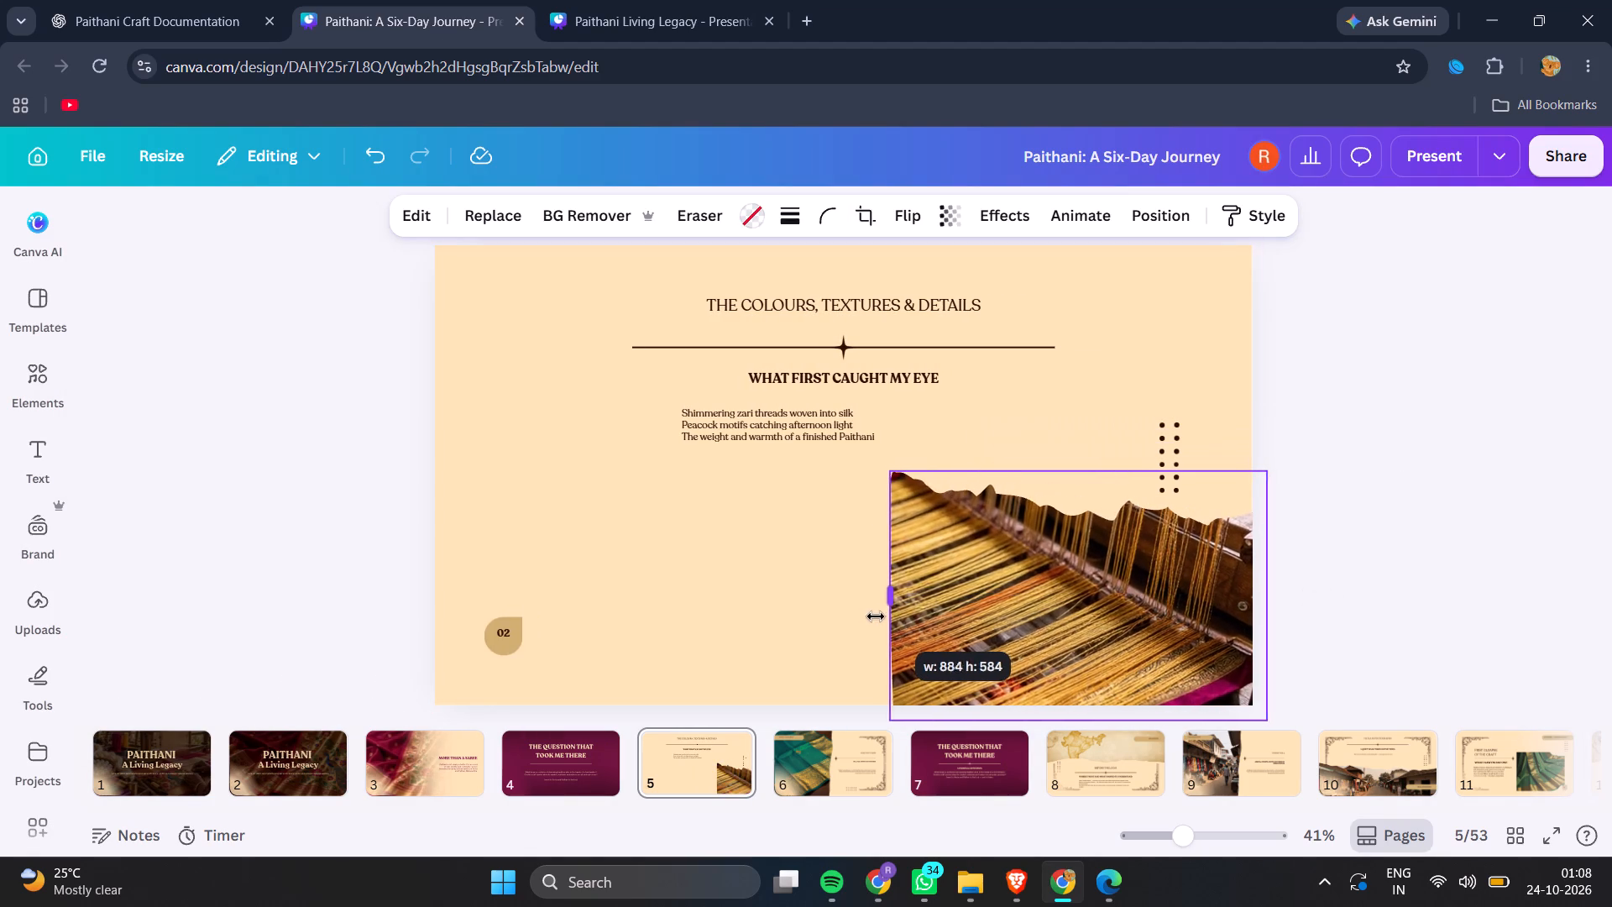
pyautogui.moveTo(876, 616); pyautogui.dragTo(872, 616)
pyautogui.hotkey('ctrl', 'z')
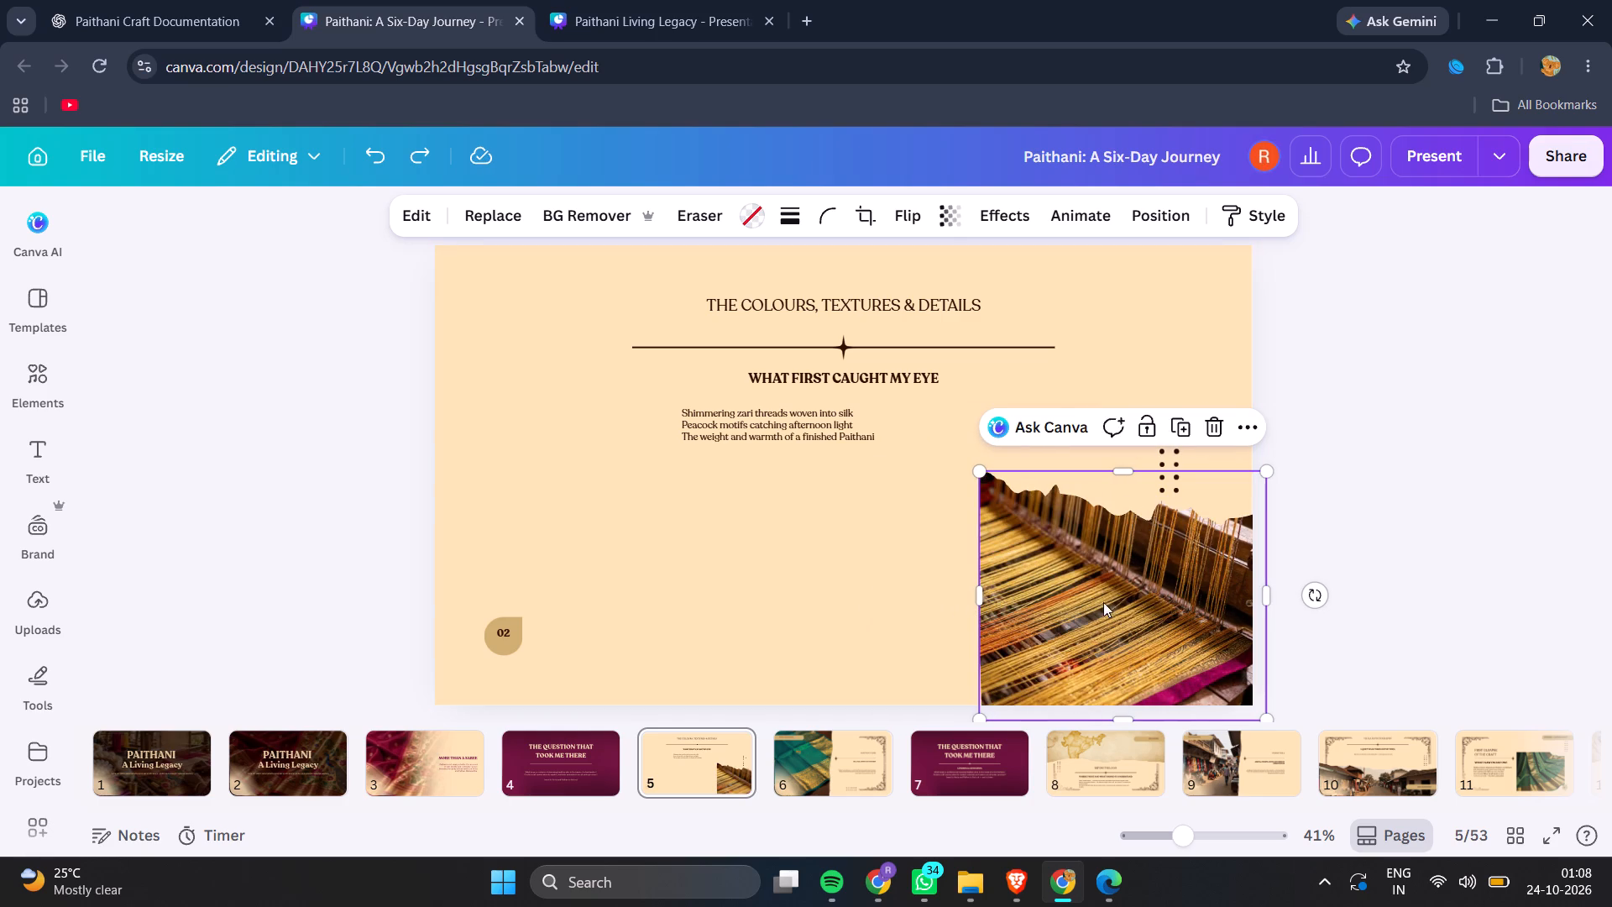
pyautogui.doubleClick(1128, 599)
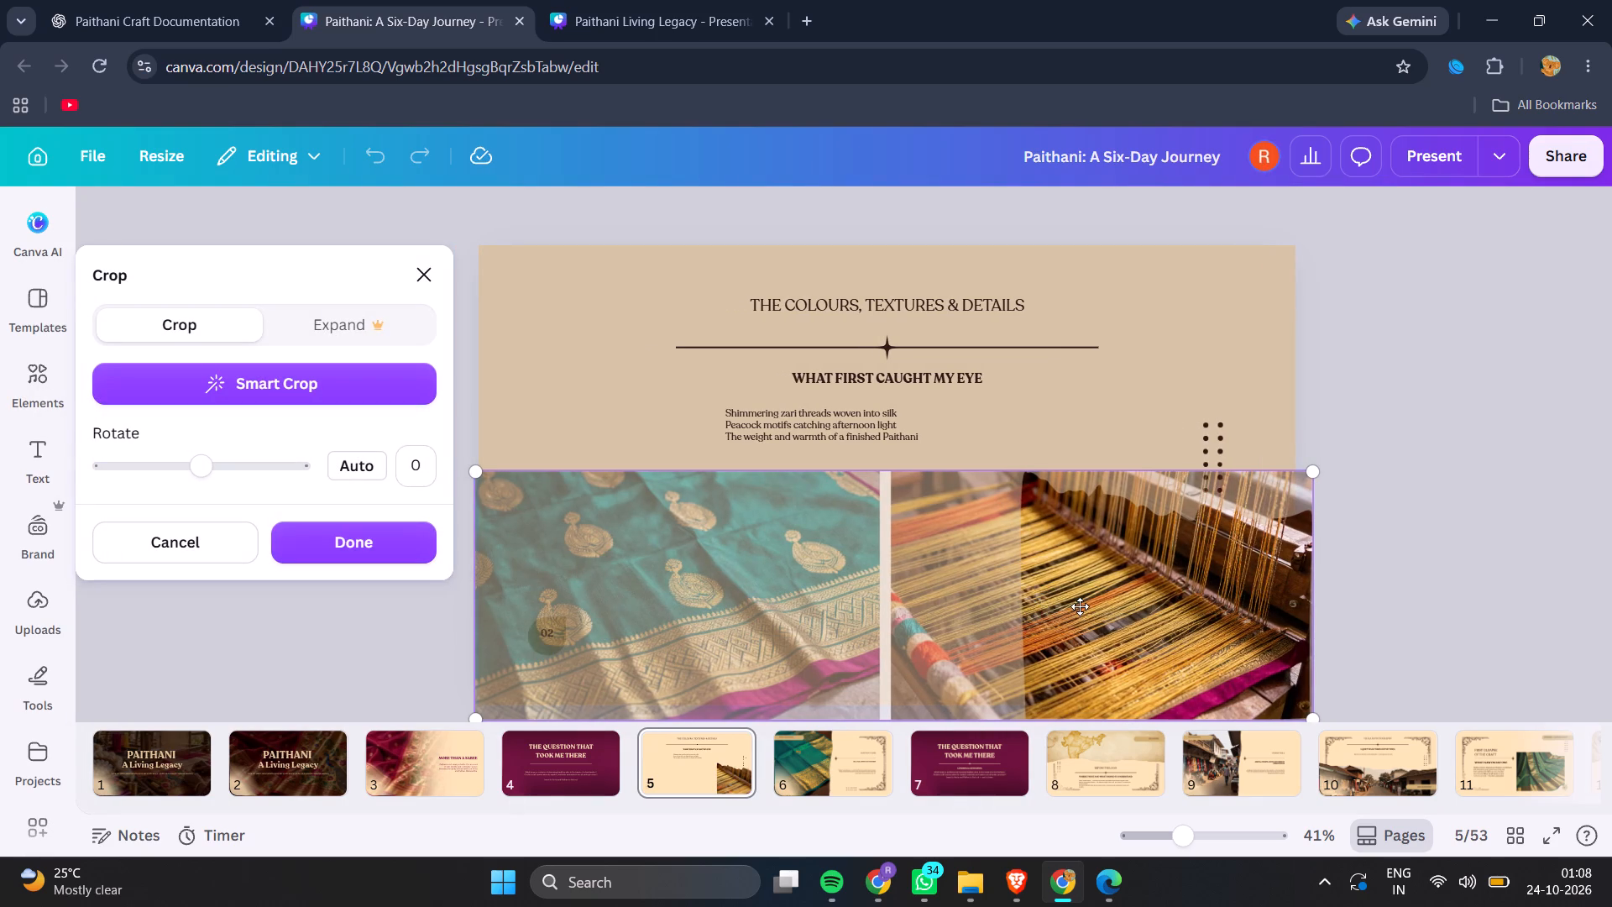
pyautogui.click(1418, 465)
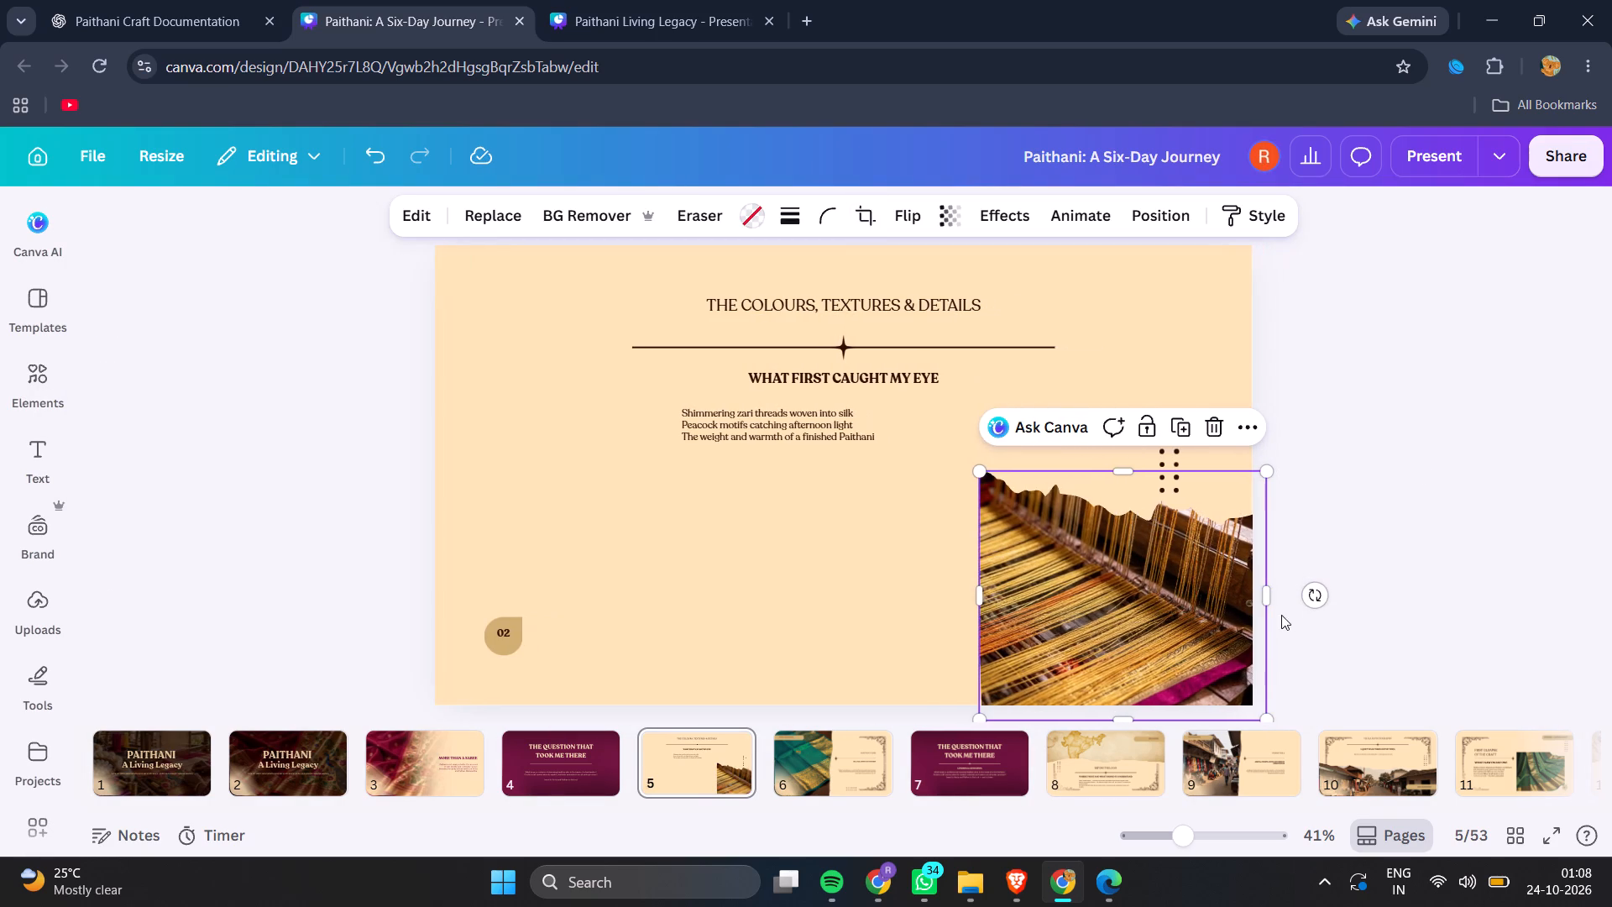
# Trim the loom image's right edge to just inside the page and extend its left edge to near the page centre.
pyautogui.moveTo(1270, 599); pyautogui.dragTo(1249, 599)
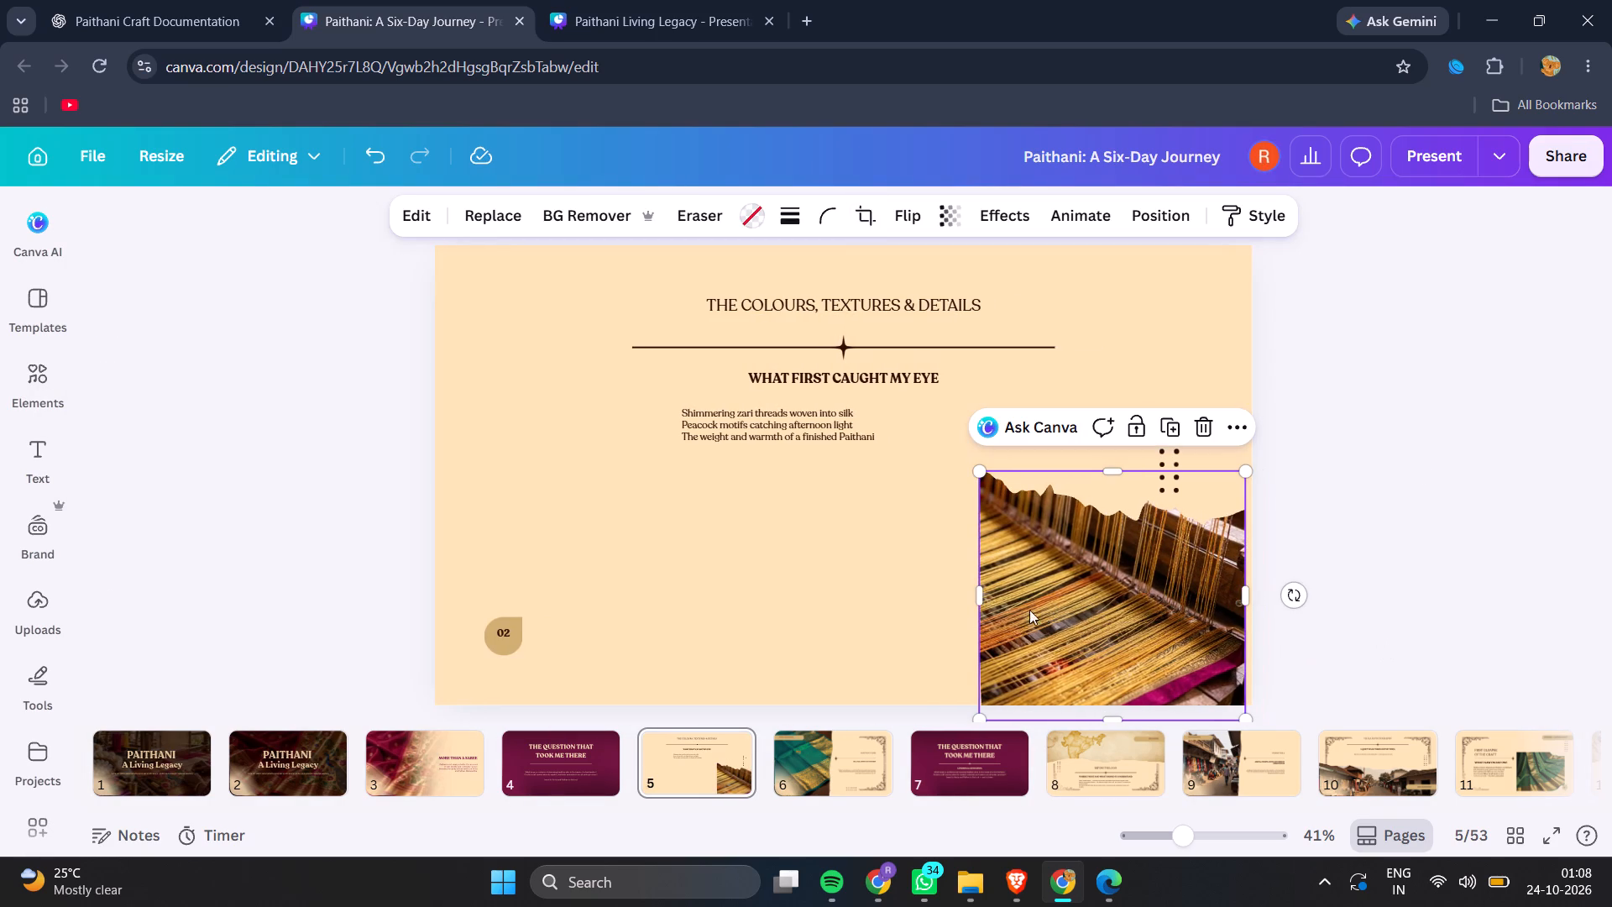
pyautogui.moveTo(980, 598); pyautogui.dragTo(814, 609)
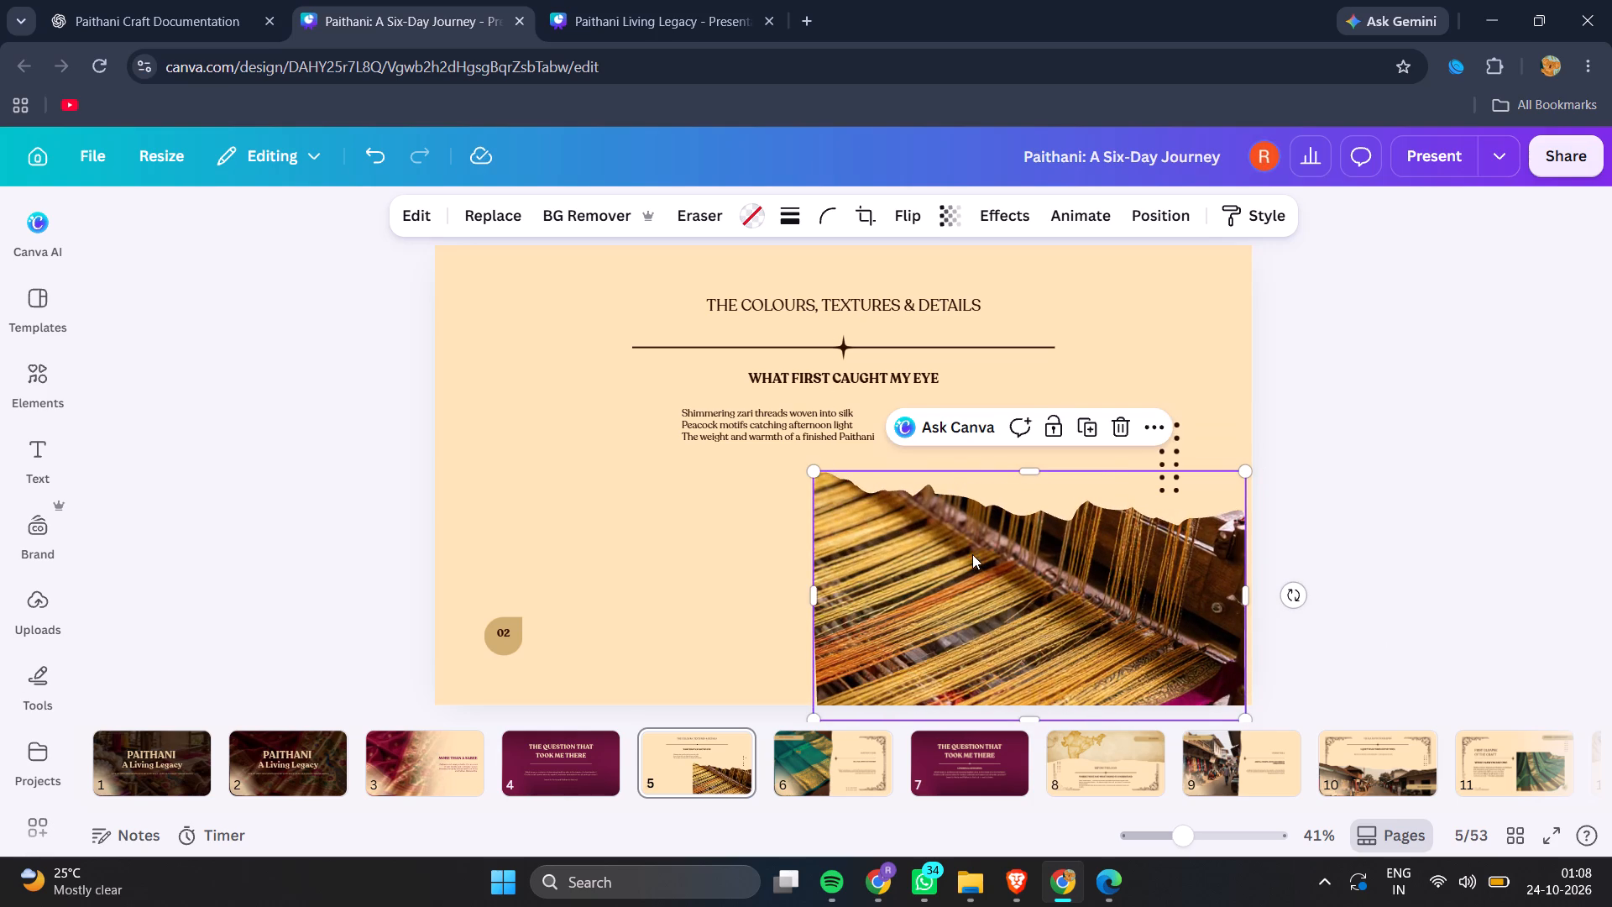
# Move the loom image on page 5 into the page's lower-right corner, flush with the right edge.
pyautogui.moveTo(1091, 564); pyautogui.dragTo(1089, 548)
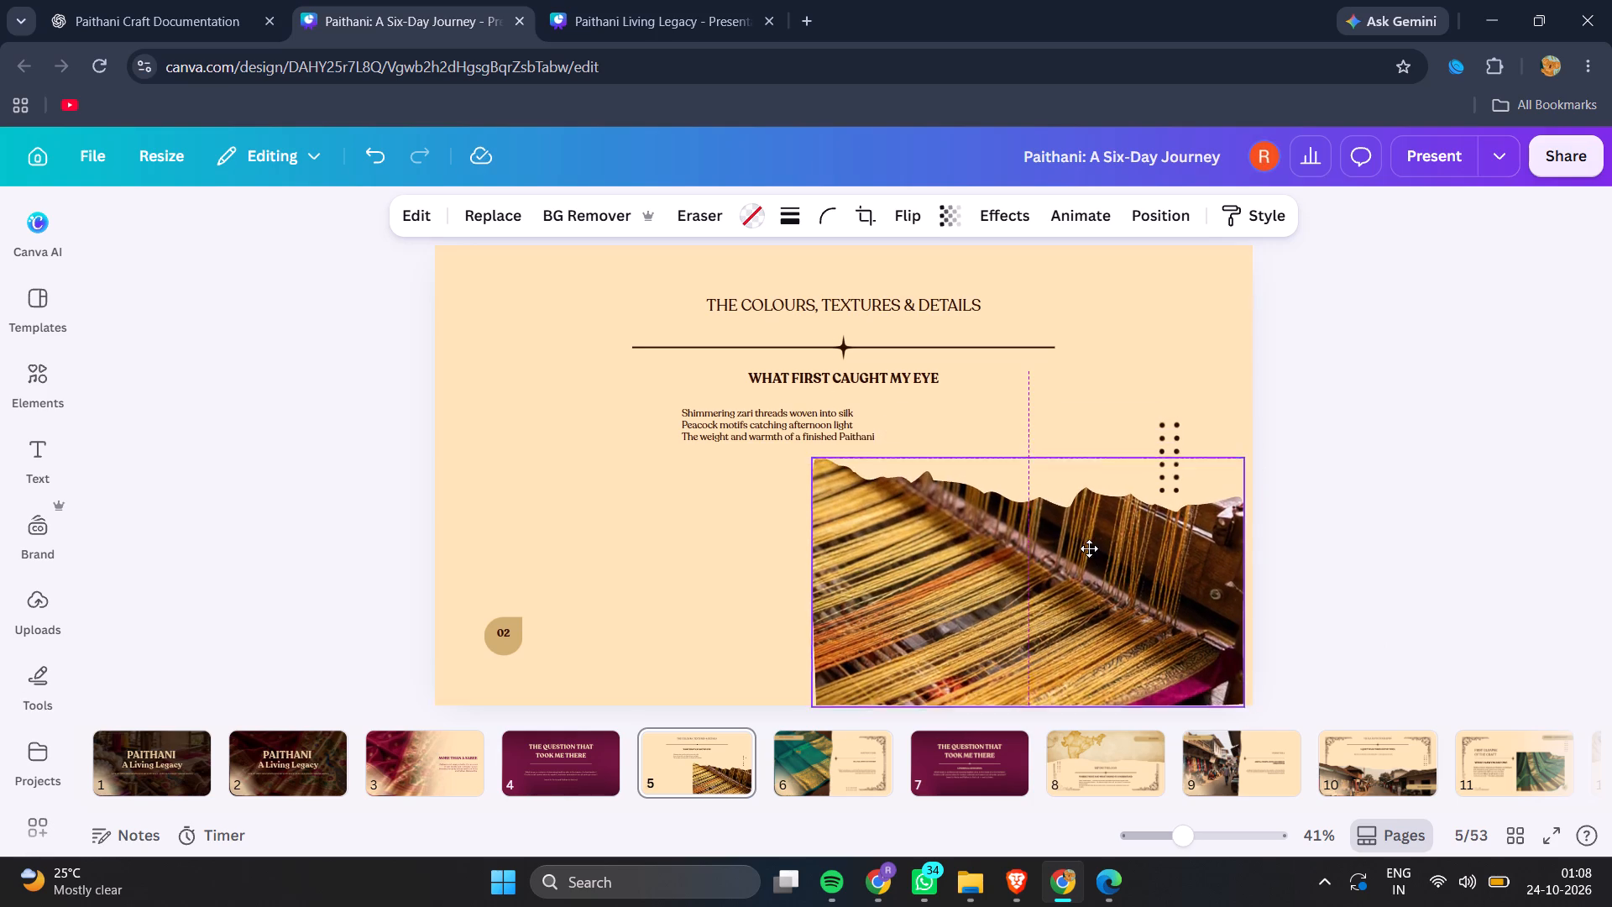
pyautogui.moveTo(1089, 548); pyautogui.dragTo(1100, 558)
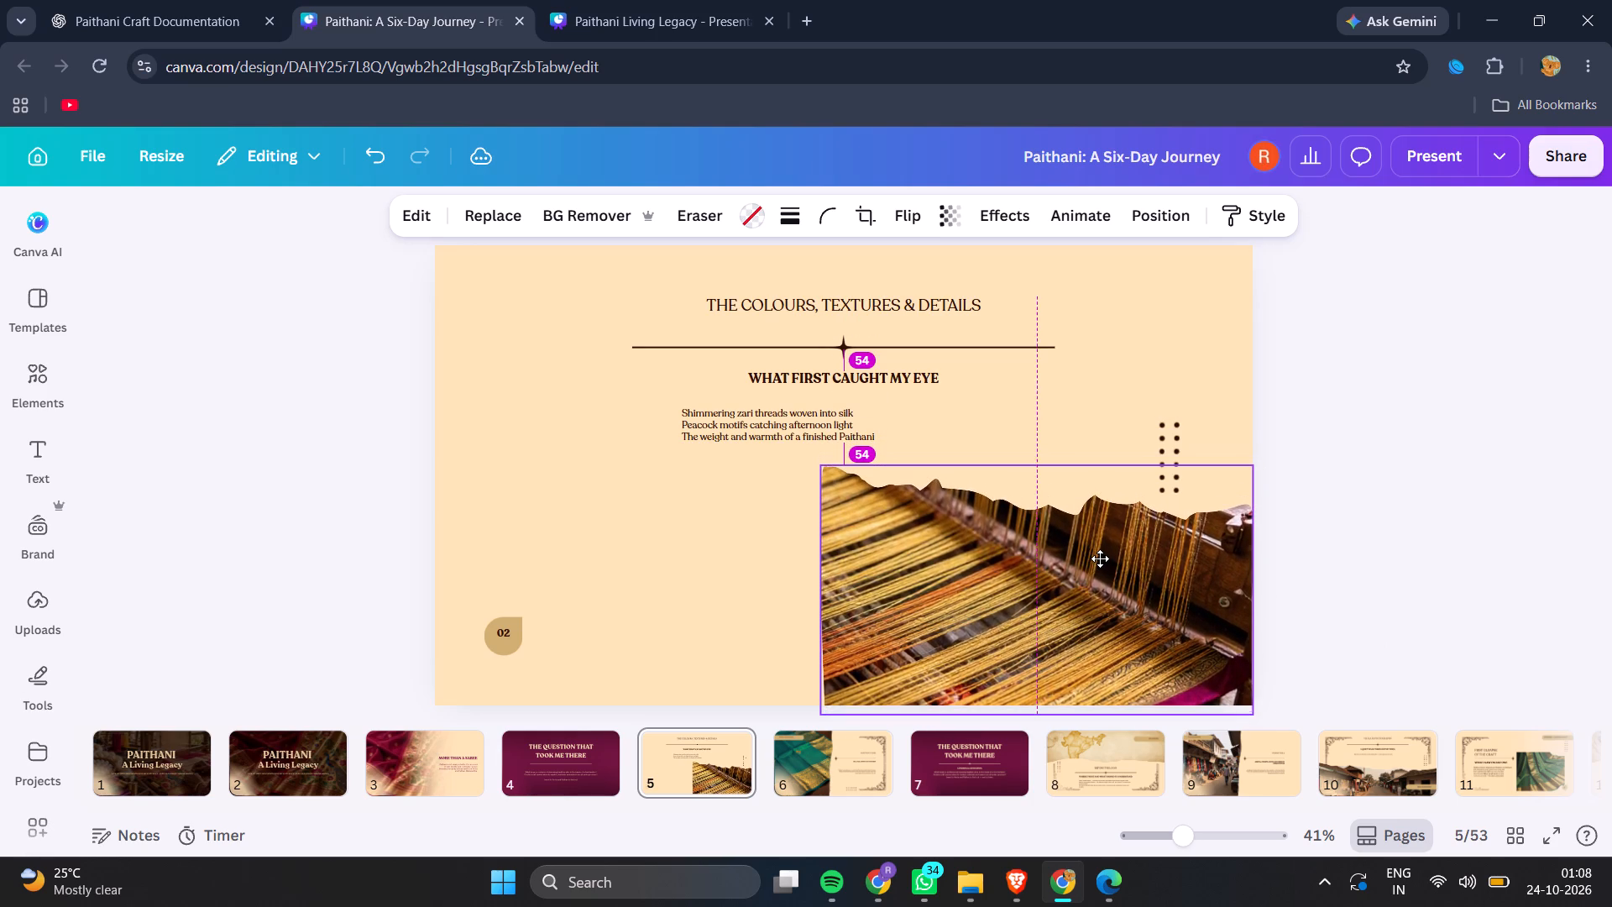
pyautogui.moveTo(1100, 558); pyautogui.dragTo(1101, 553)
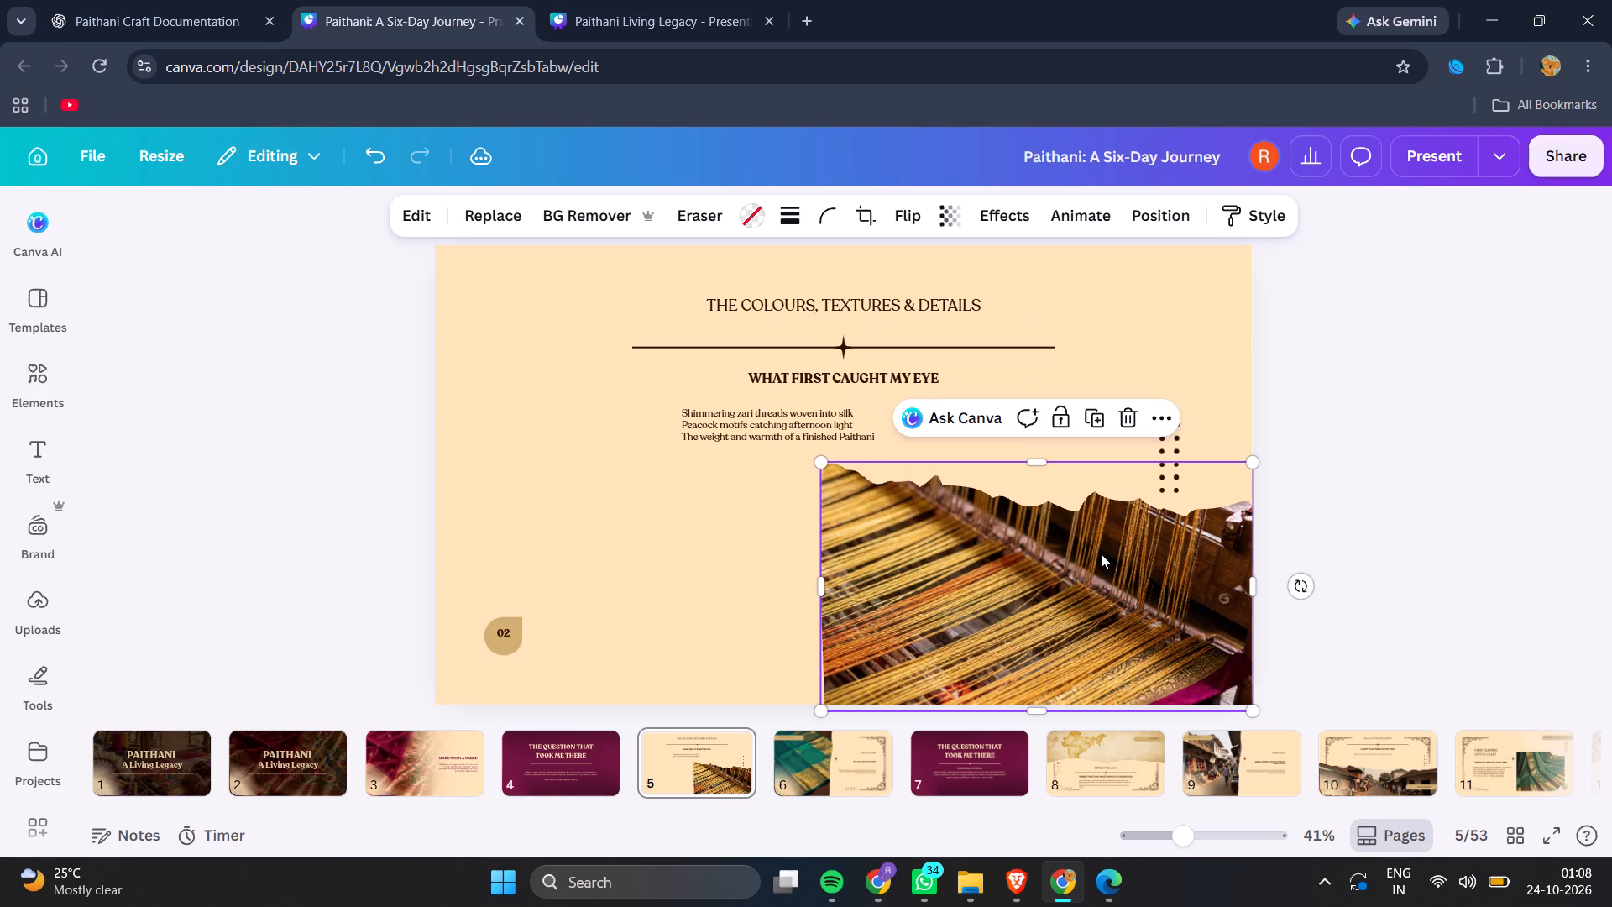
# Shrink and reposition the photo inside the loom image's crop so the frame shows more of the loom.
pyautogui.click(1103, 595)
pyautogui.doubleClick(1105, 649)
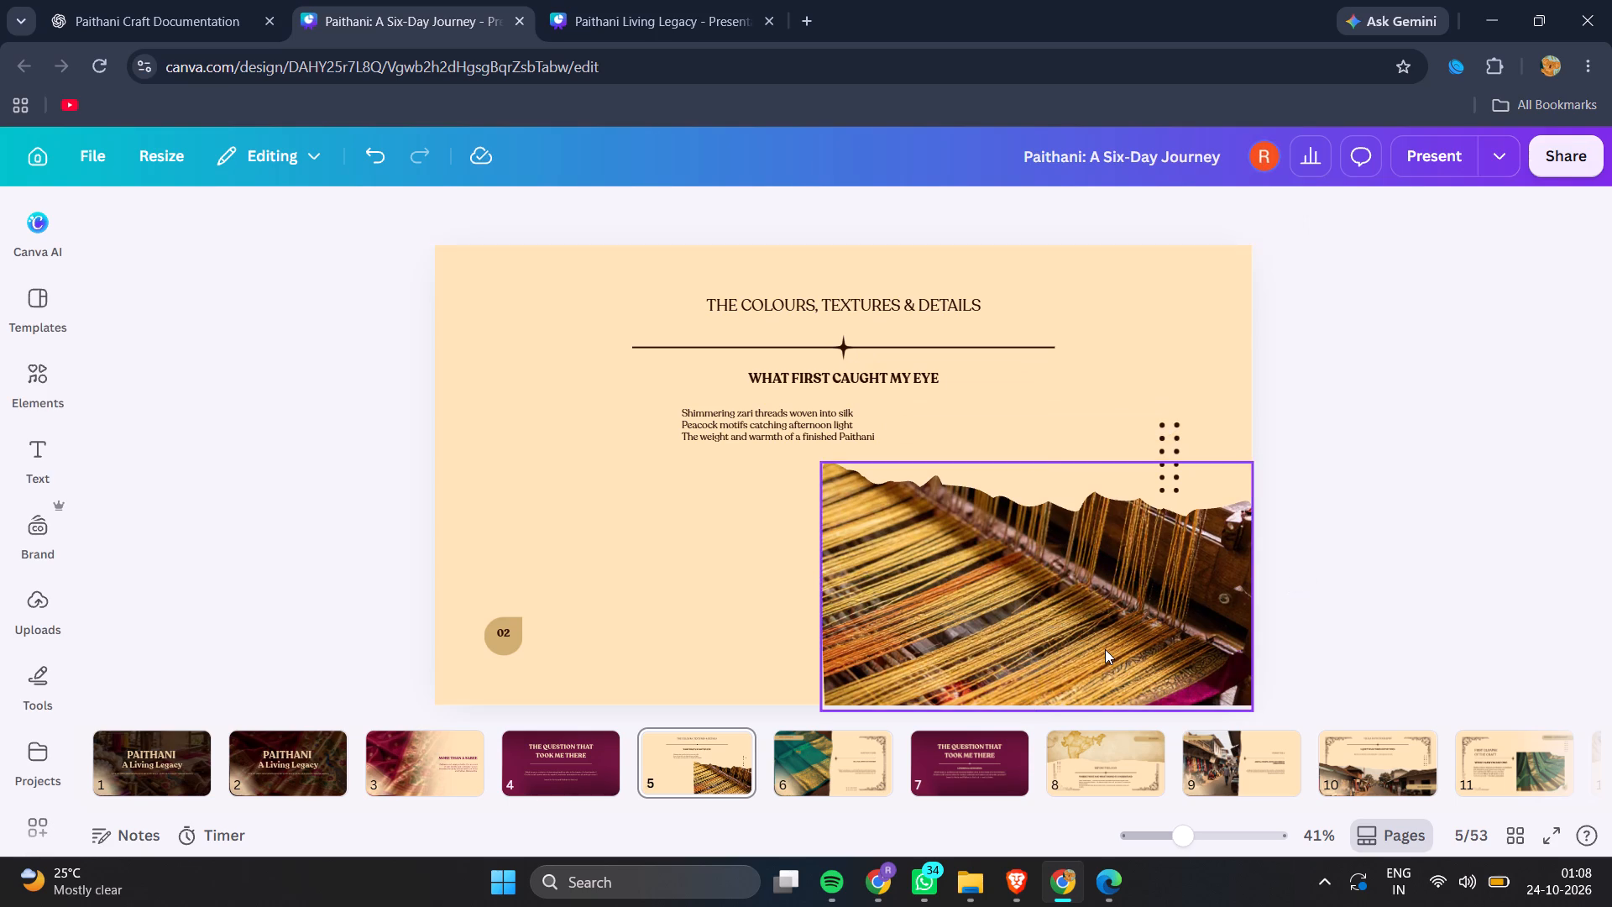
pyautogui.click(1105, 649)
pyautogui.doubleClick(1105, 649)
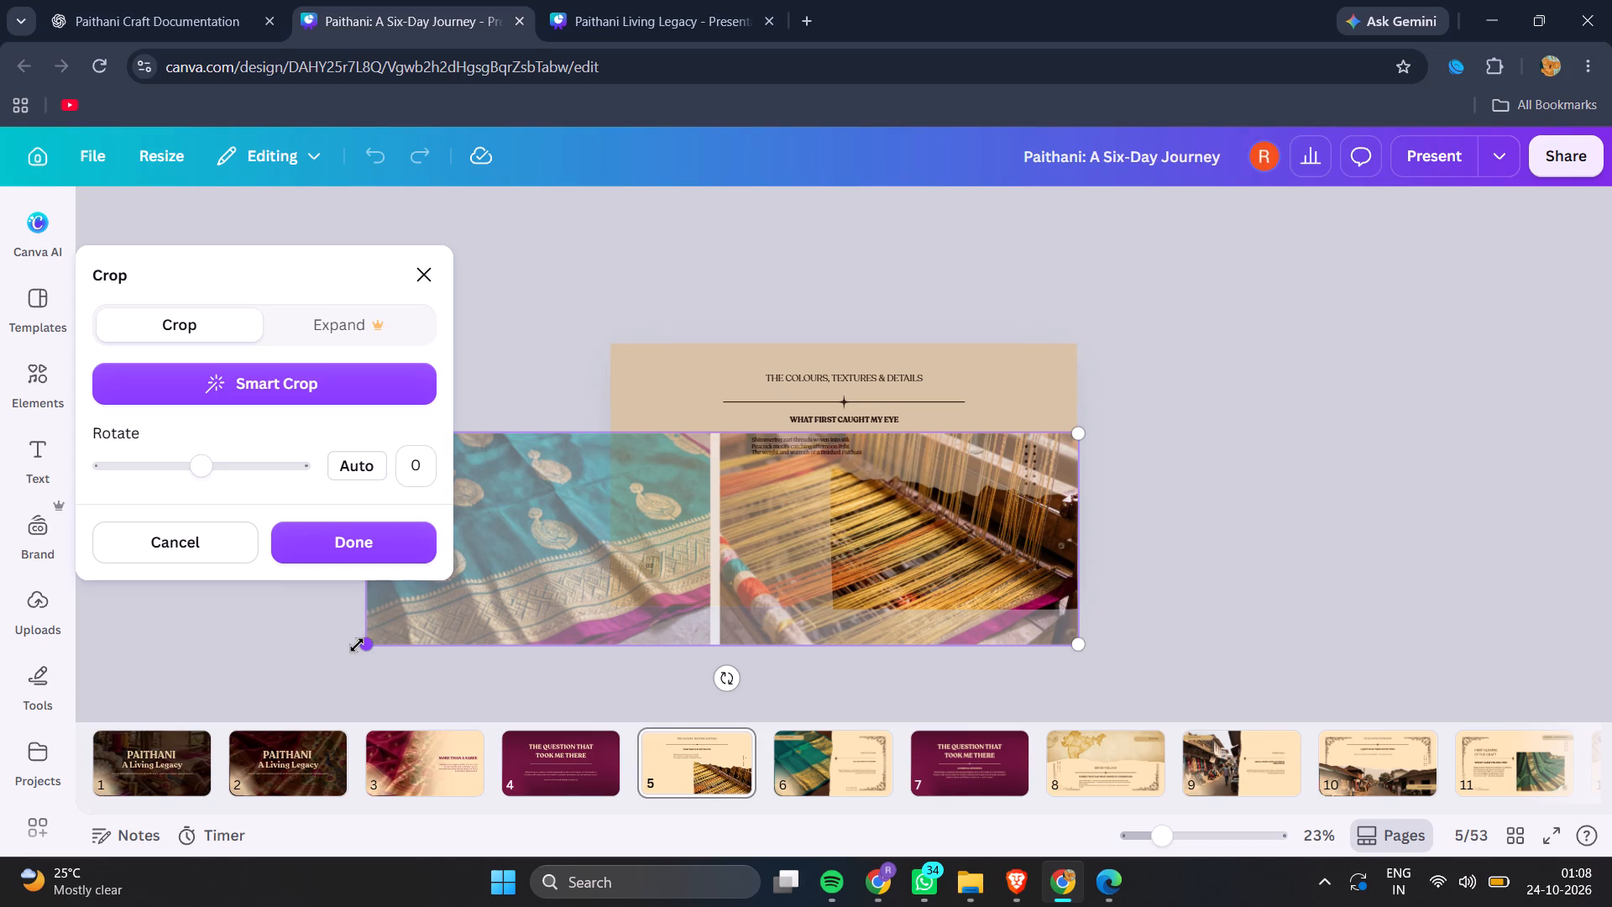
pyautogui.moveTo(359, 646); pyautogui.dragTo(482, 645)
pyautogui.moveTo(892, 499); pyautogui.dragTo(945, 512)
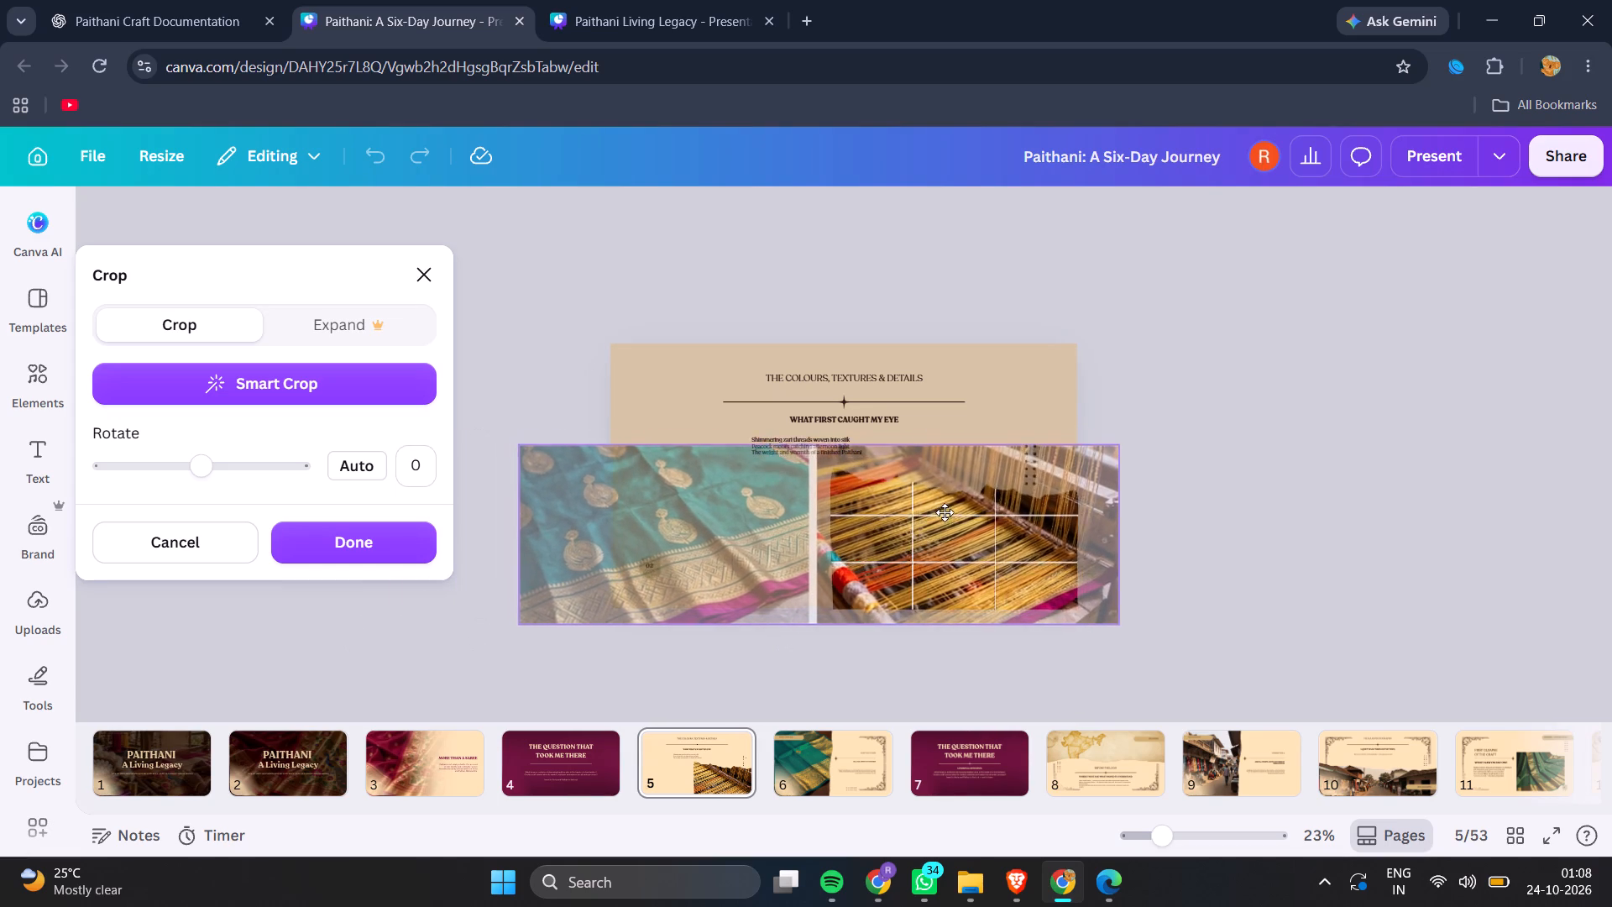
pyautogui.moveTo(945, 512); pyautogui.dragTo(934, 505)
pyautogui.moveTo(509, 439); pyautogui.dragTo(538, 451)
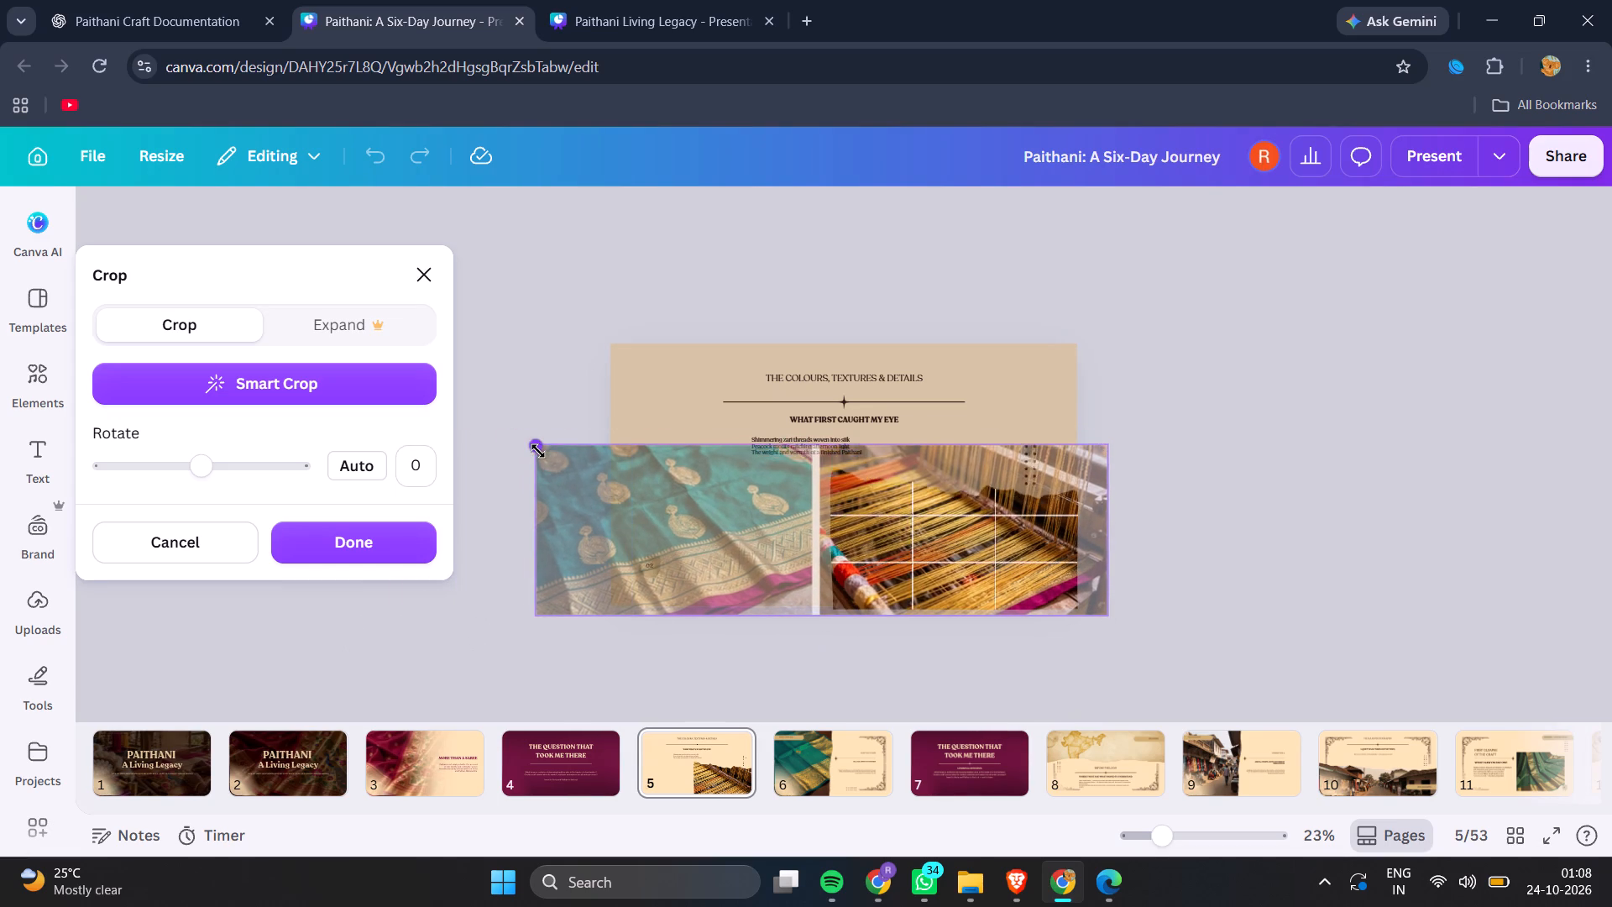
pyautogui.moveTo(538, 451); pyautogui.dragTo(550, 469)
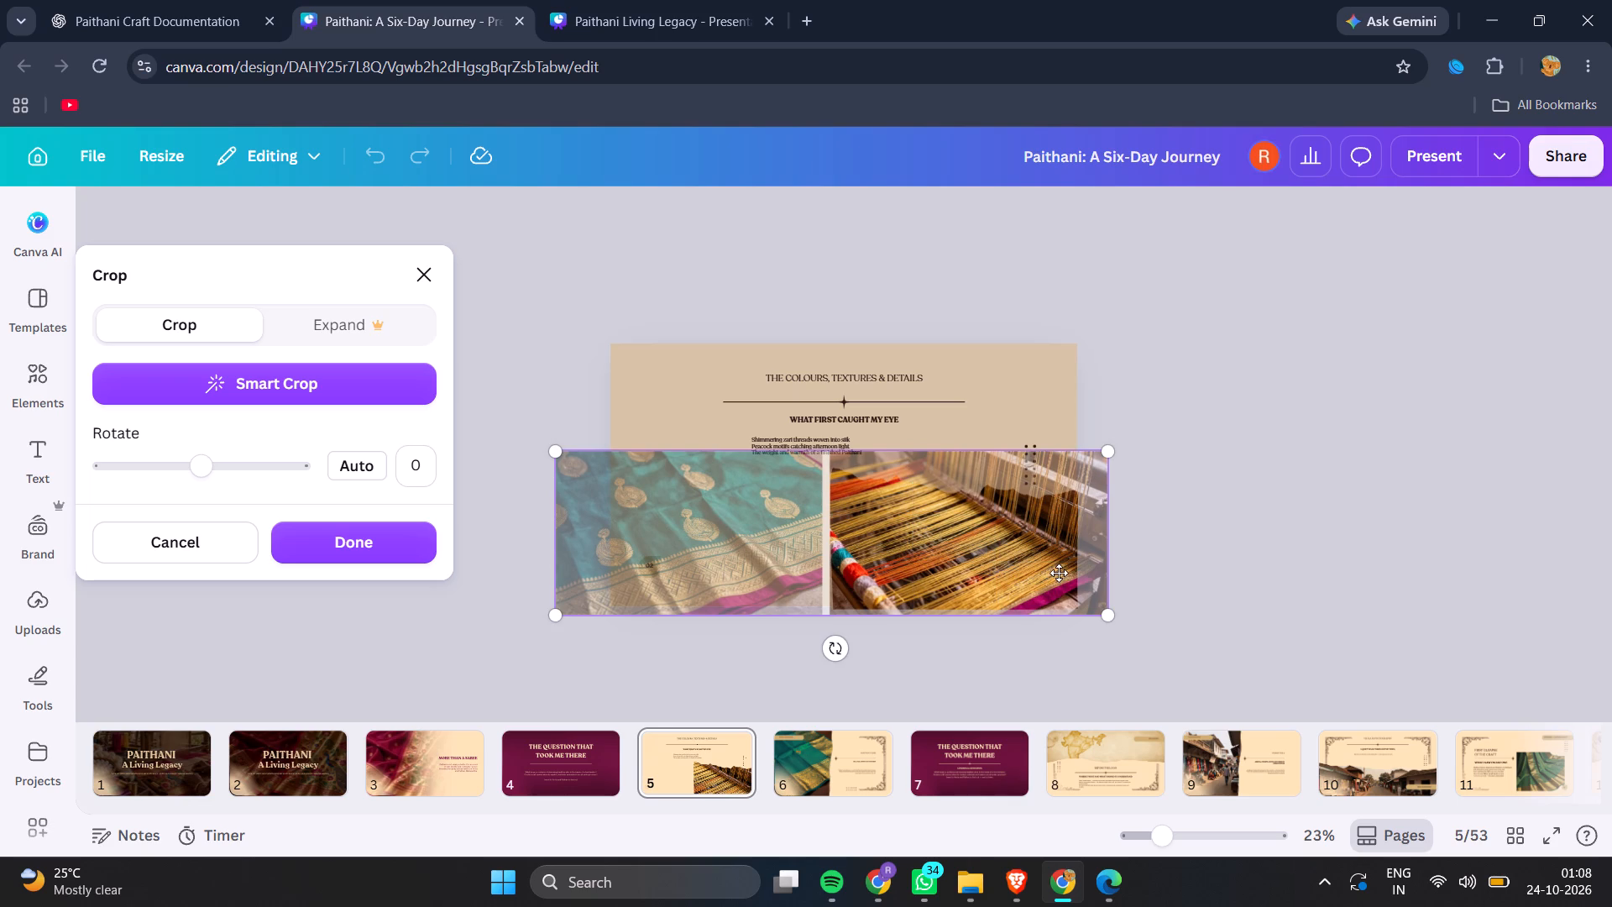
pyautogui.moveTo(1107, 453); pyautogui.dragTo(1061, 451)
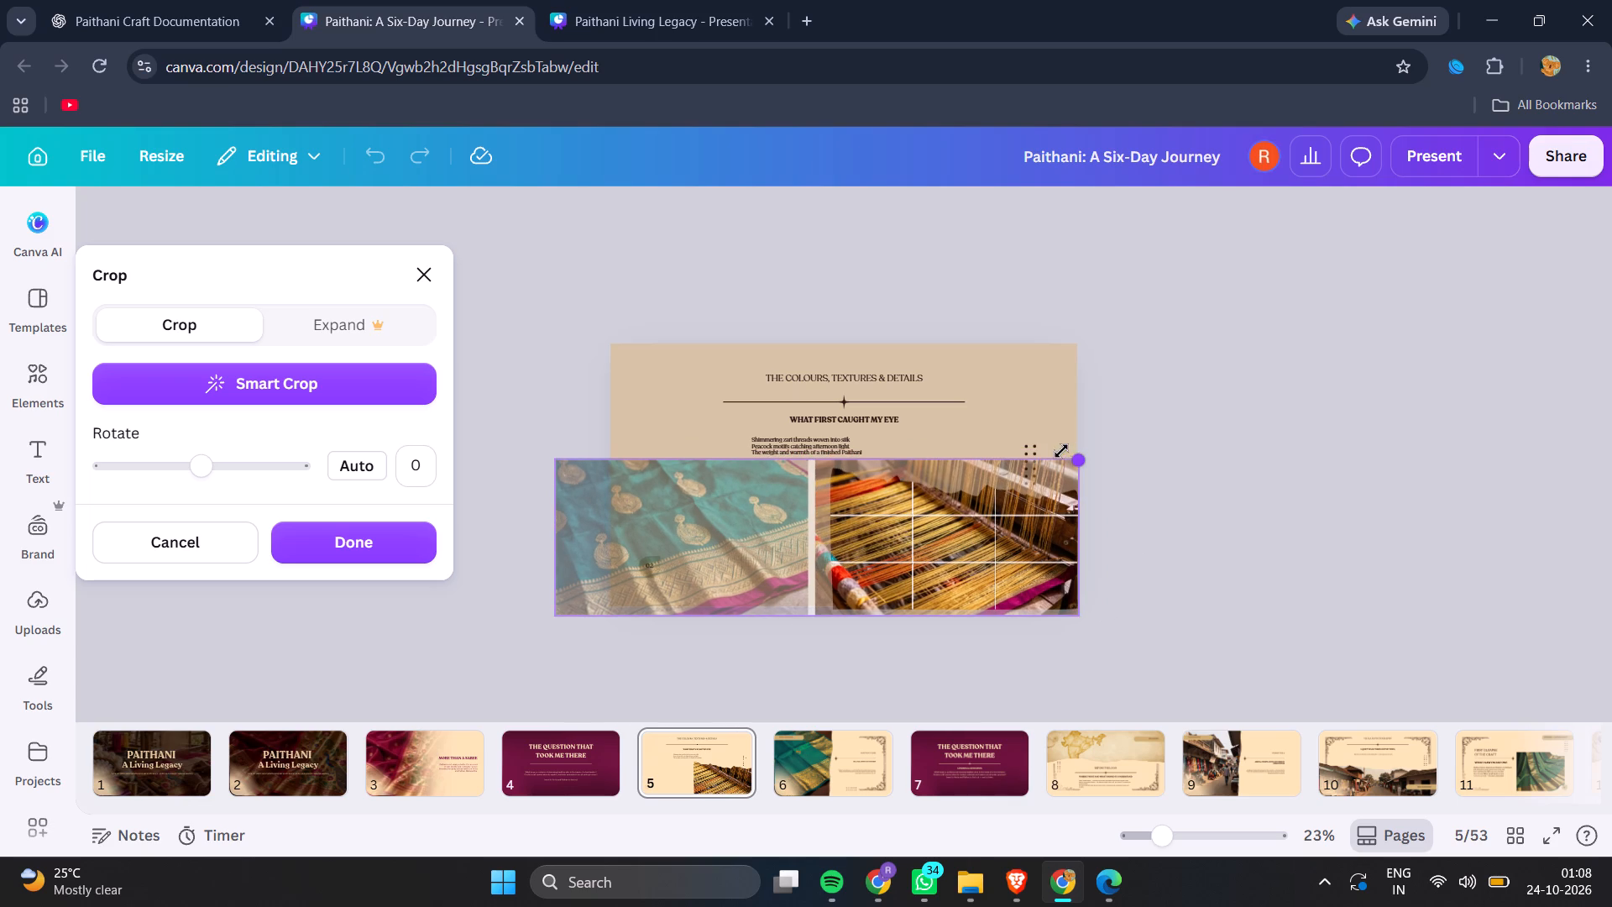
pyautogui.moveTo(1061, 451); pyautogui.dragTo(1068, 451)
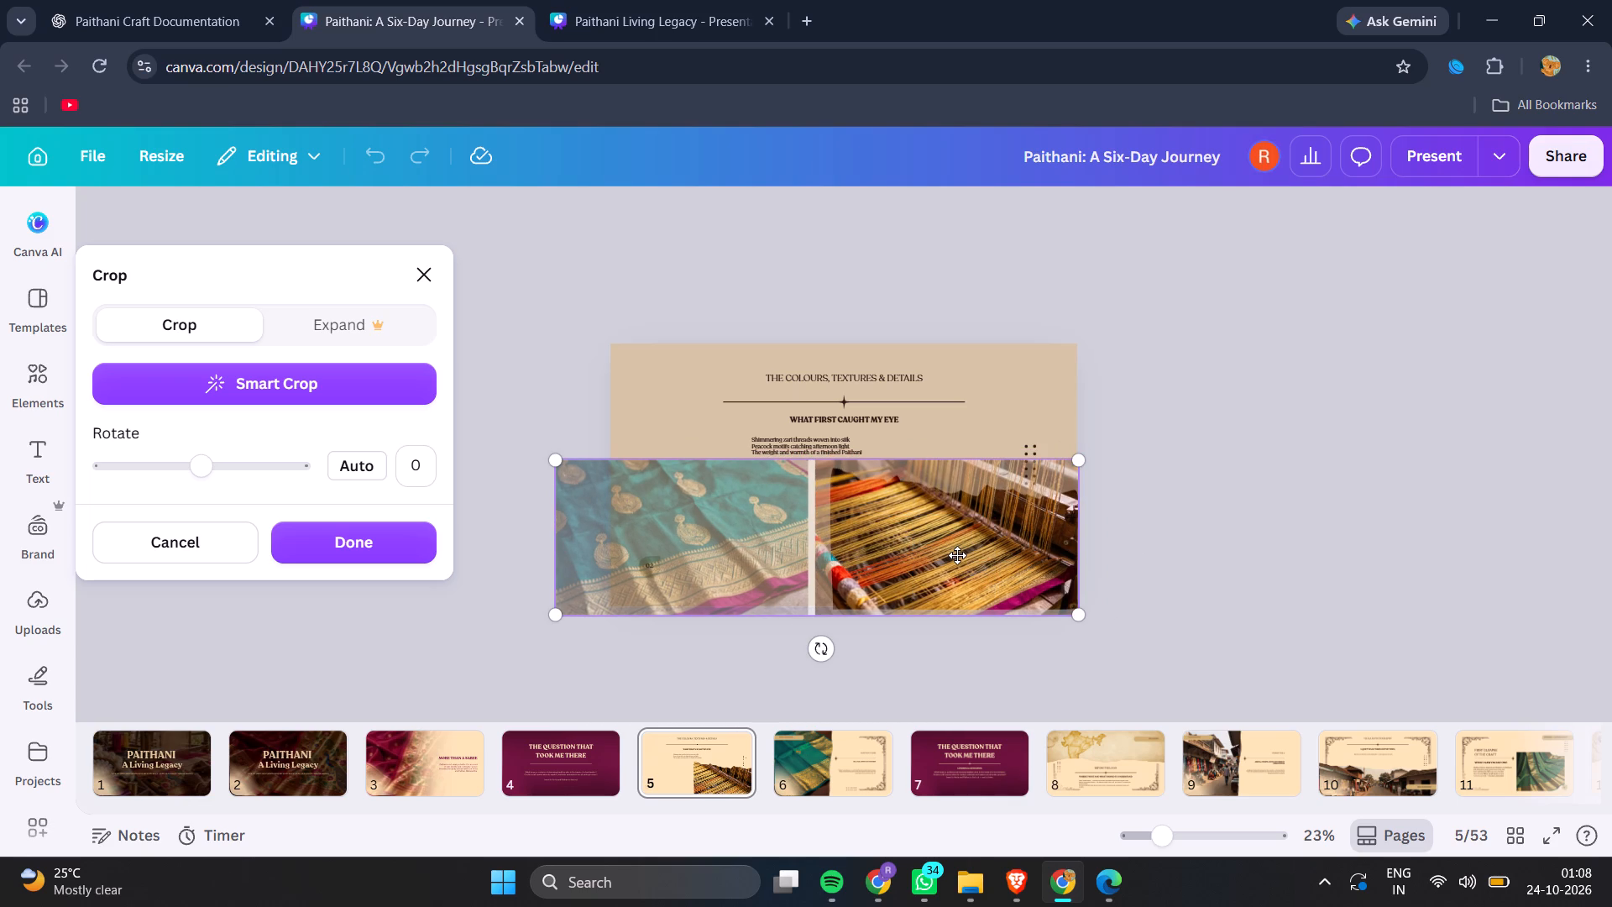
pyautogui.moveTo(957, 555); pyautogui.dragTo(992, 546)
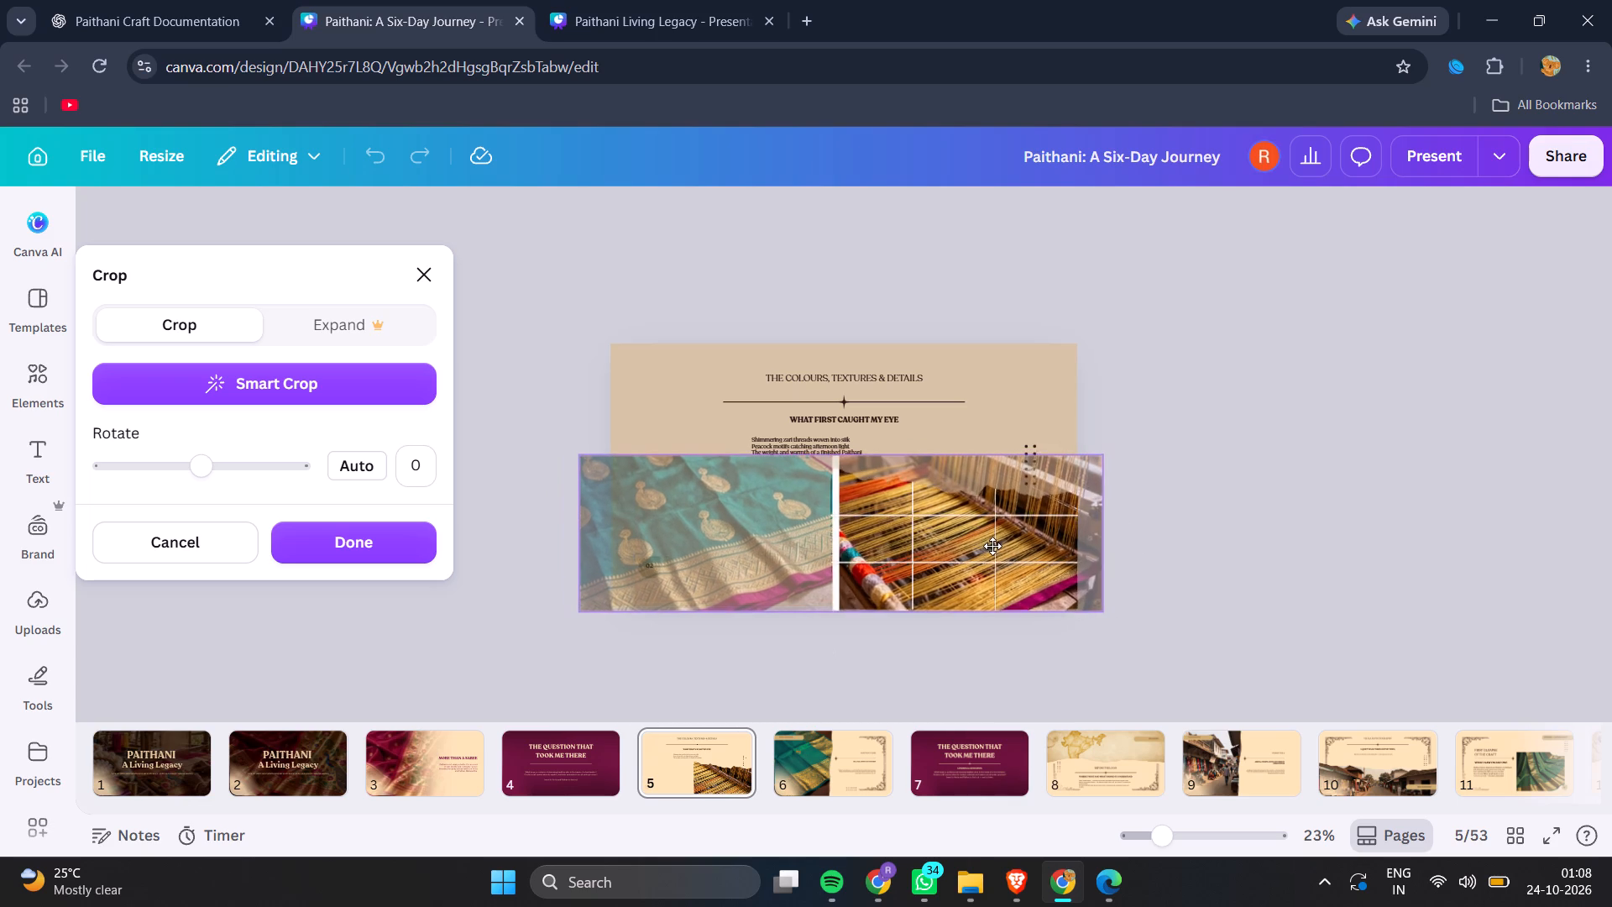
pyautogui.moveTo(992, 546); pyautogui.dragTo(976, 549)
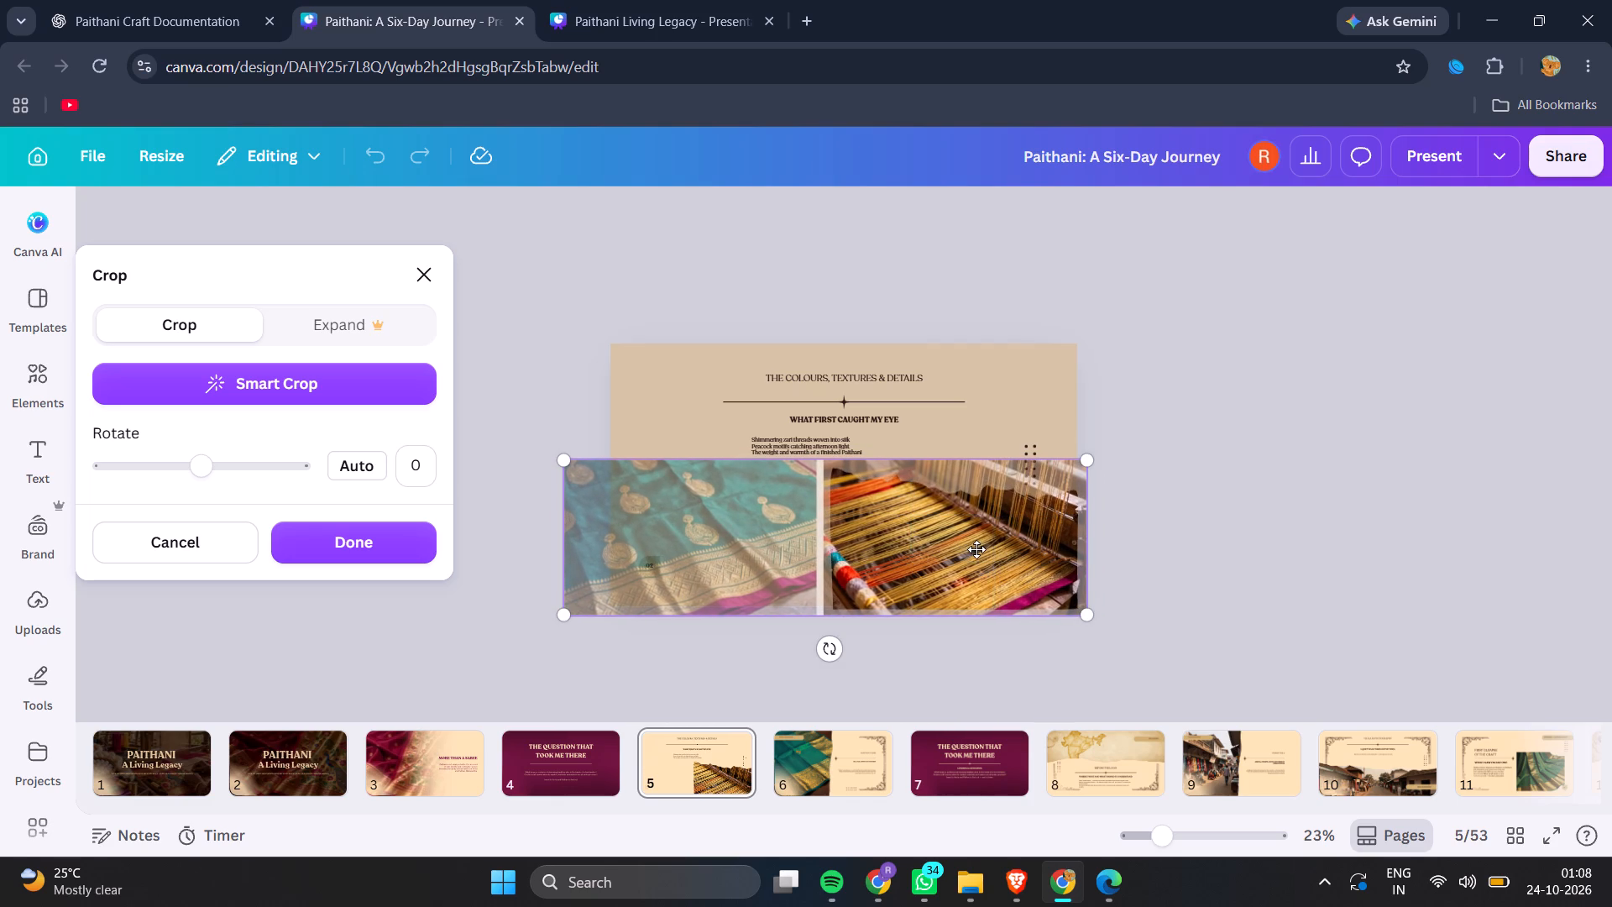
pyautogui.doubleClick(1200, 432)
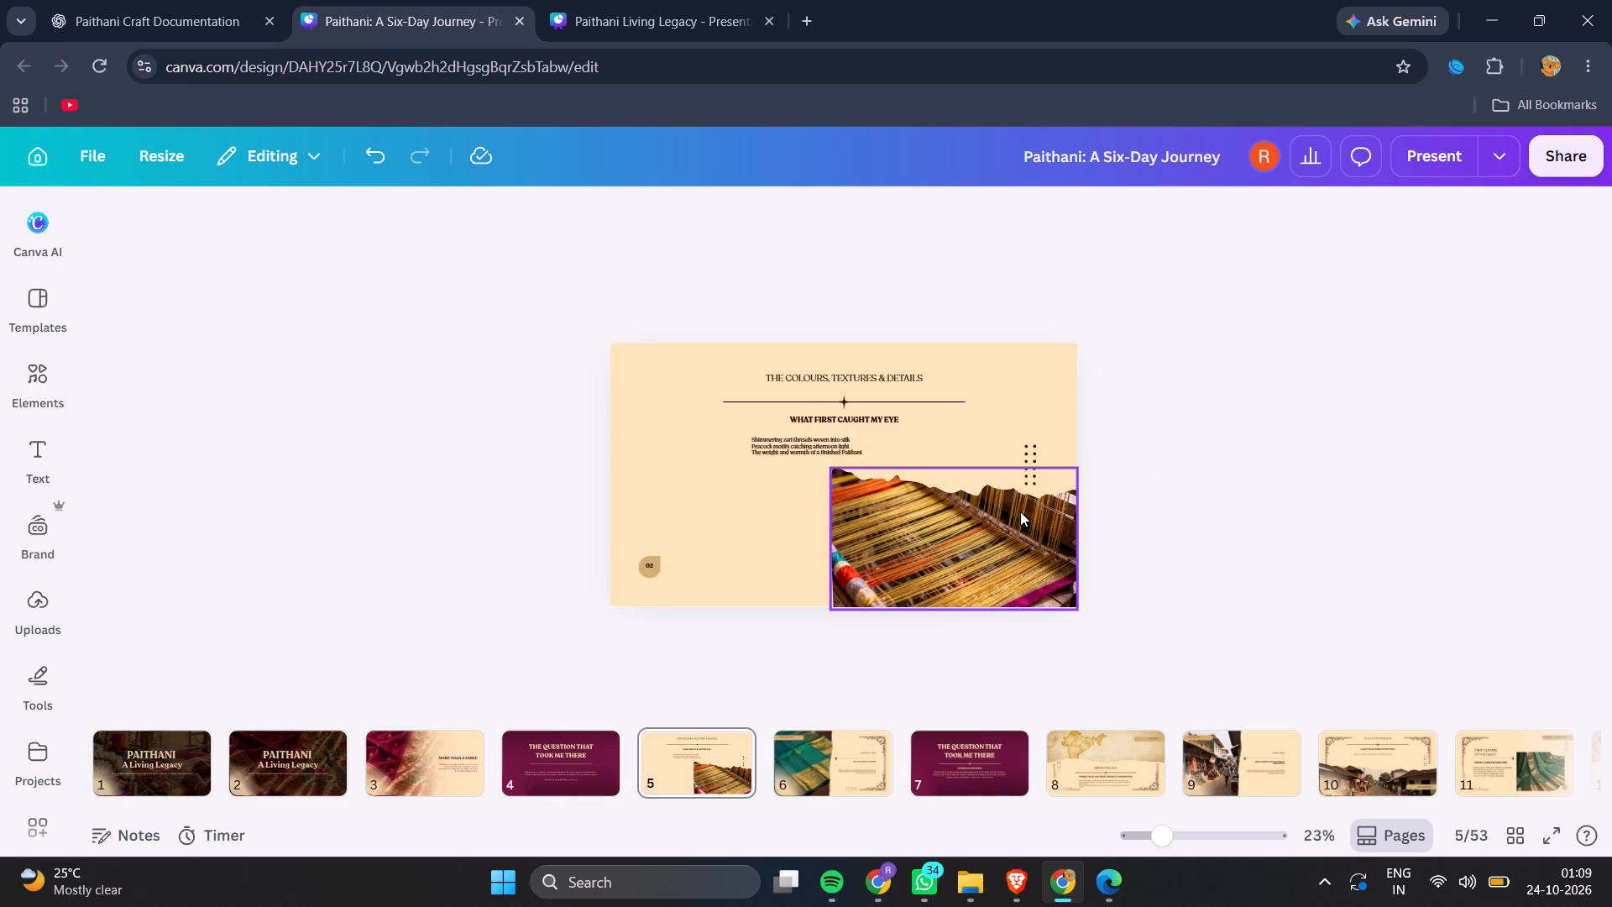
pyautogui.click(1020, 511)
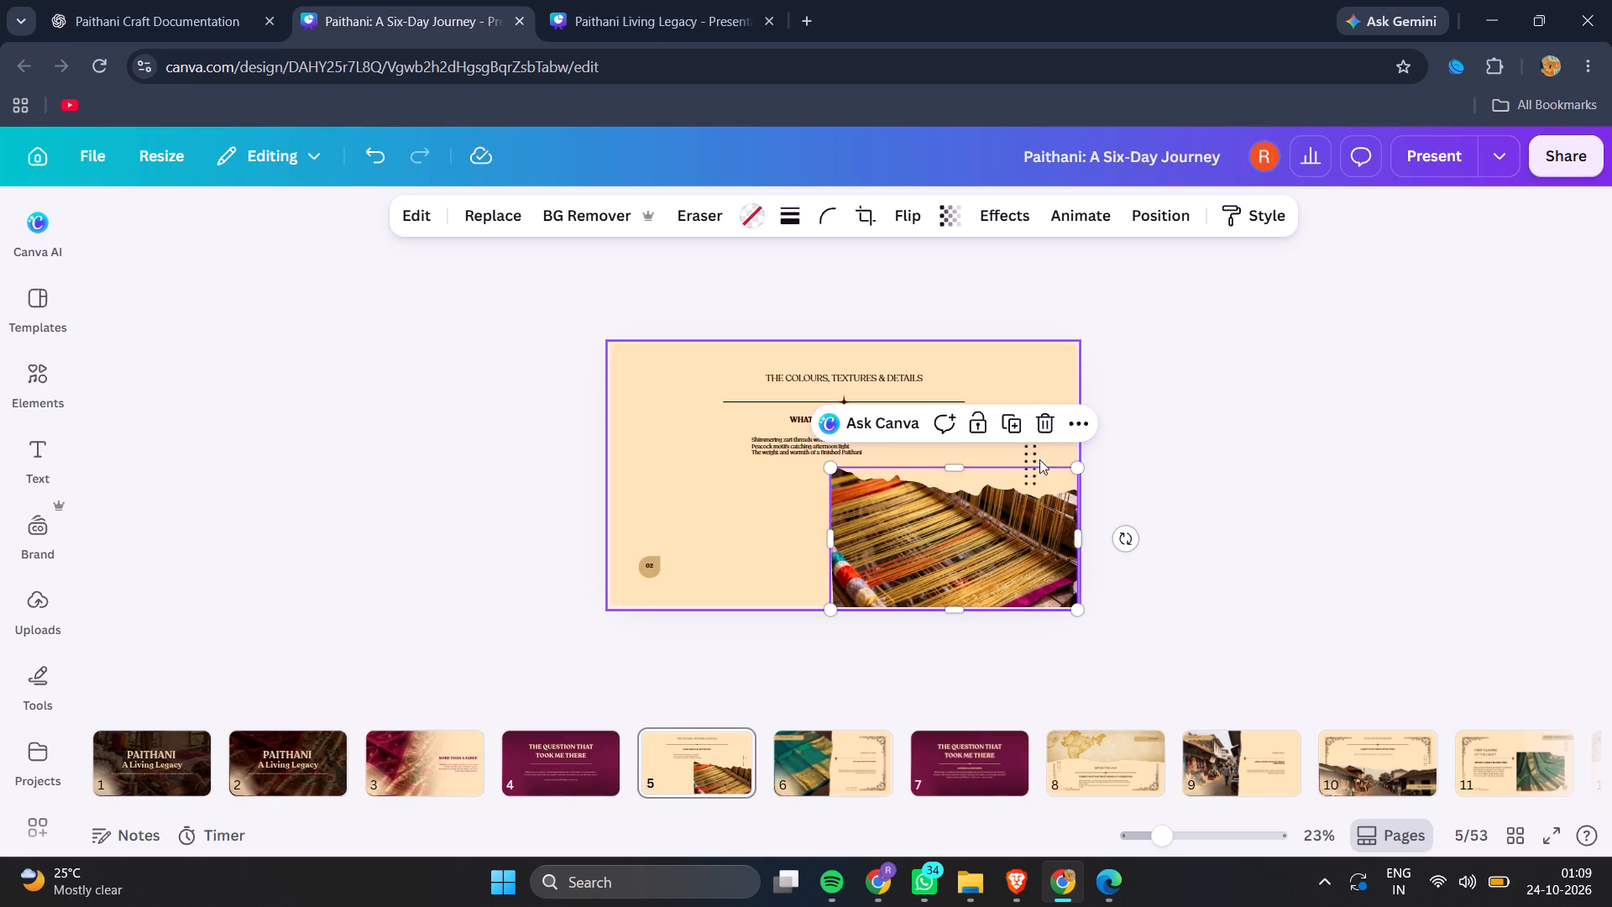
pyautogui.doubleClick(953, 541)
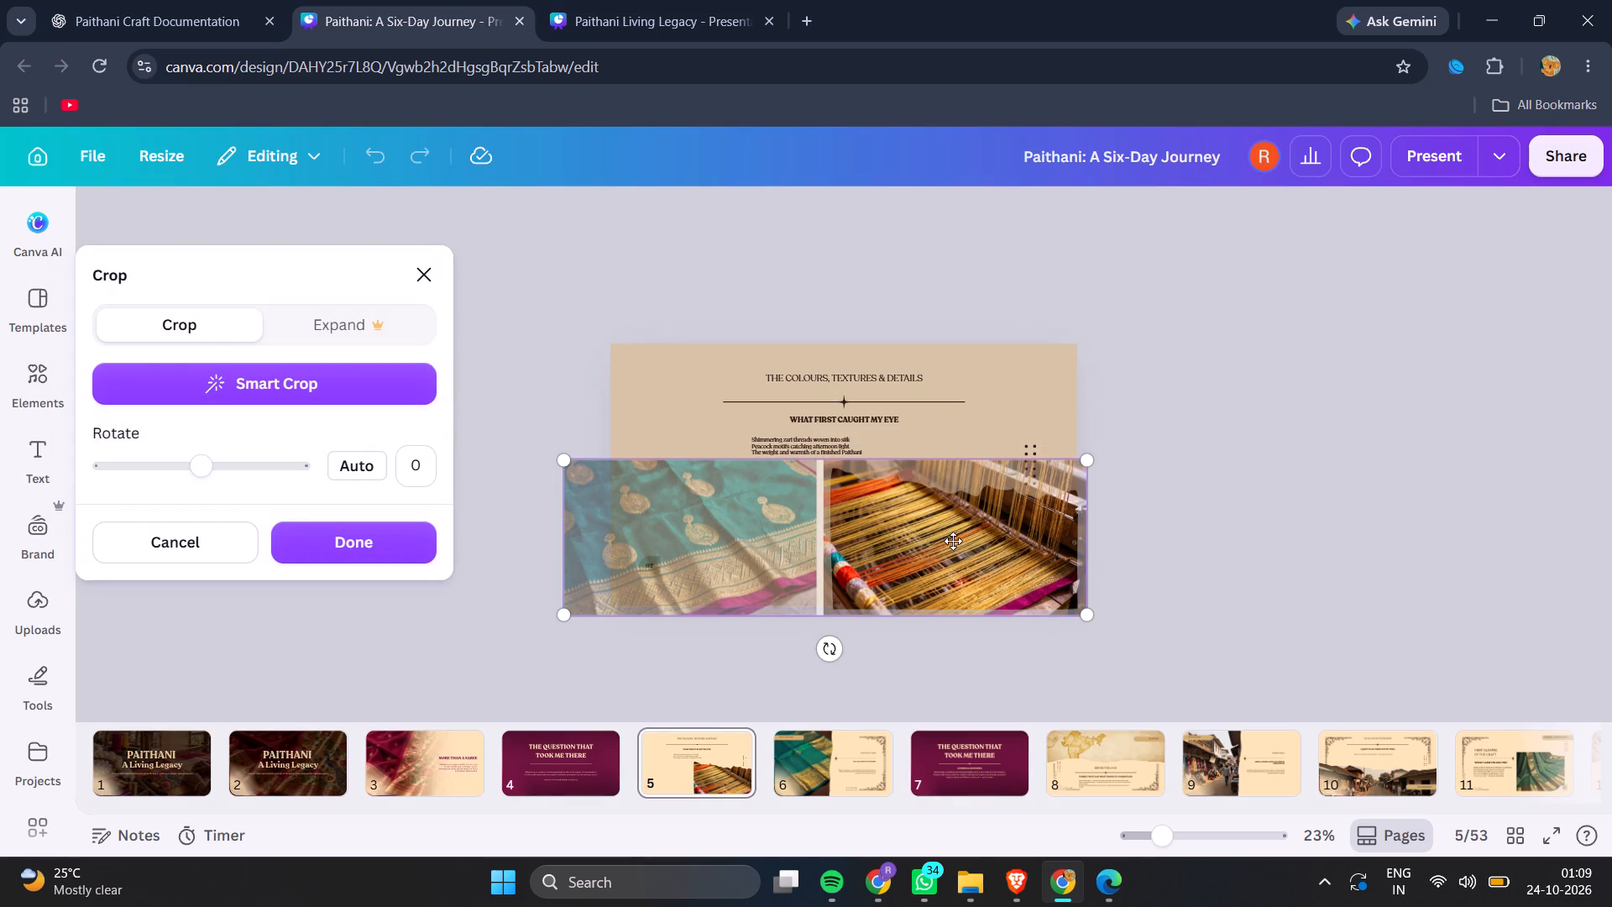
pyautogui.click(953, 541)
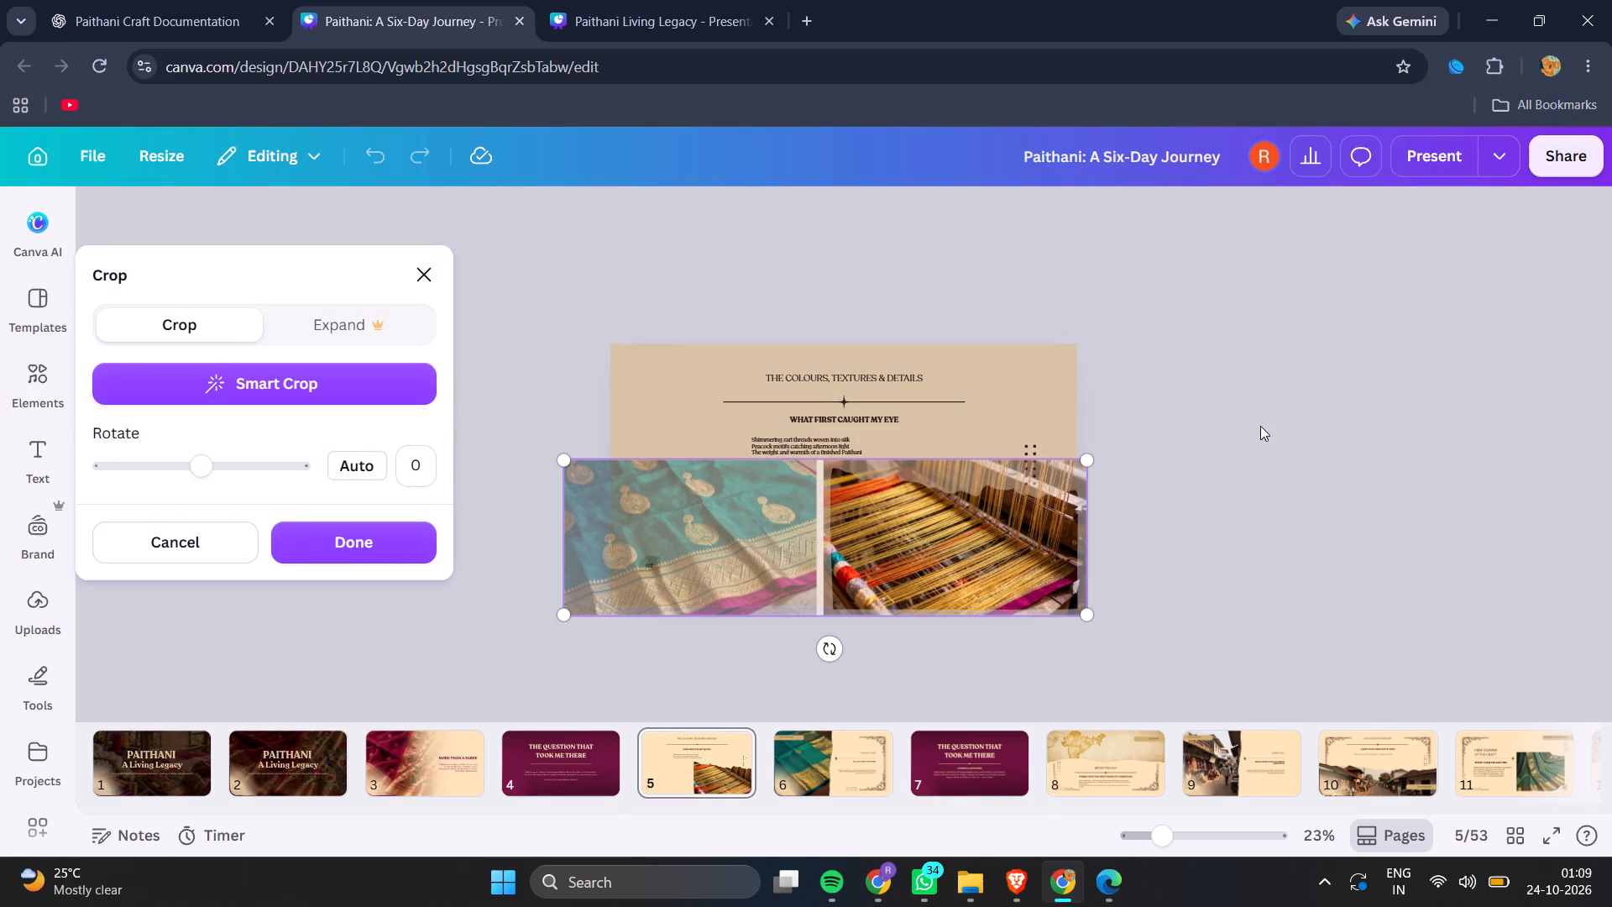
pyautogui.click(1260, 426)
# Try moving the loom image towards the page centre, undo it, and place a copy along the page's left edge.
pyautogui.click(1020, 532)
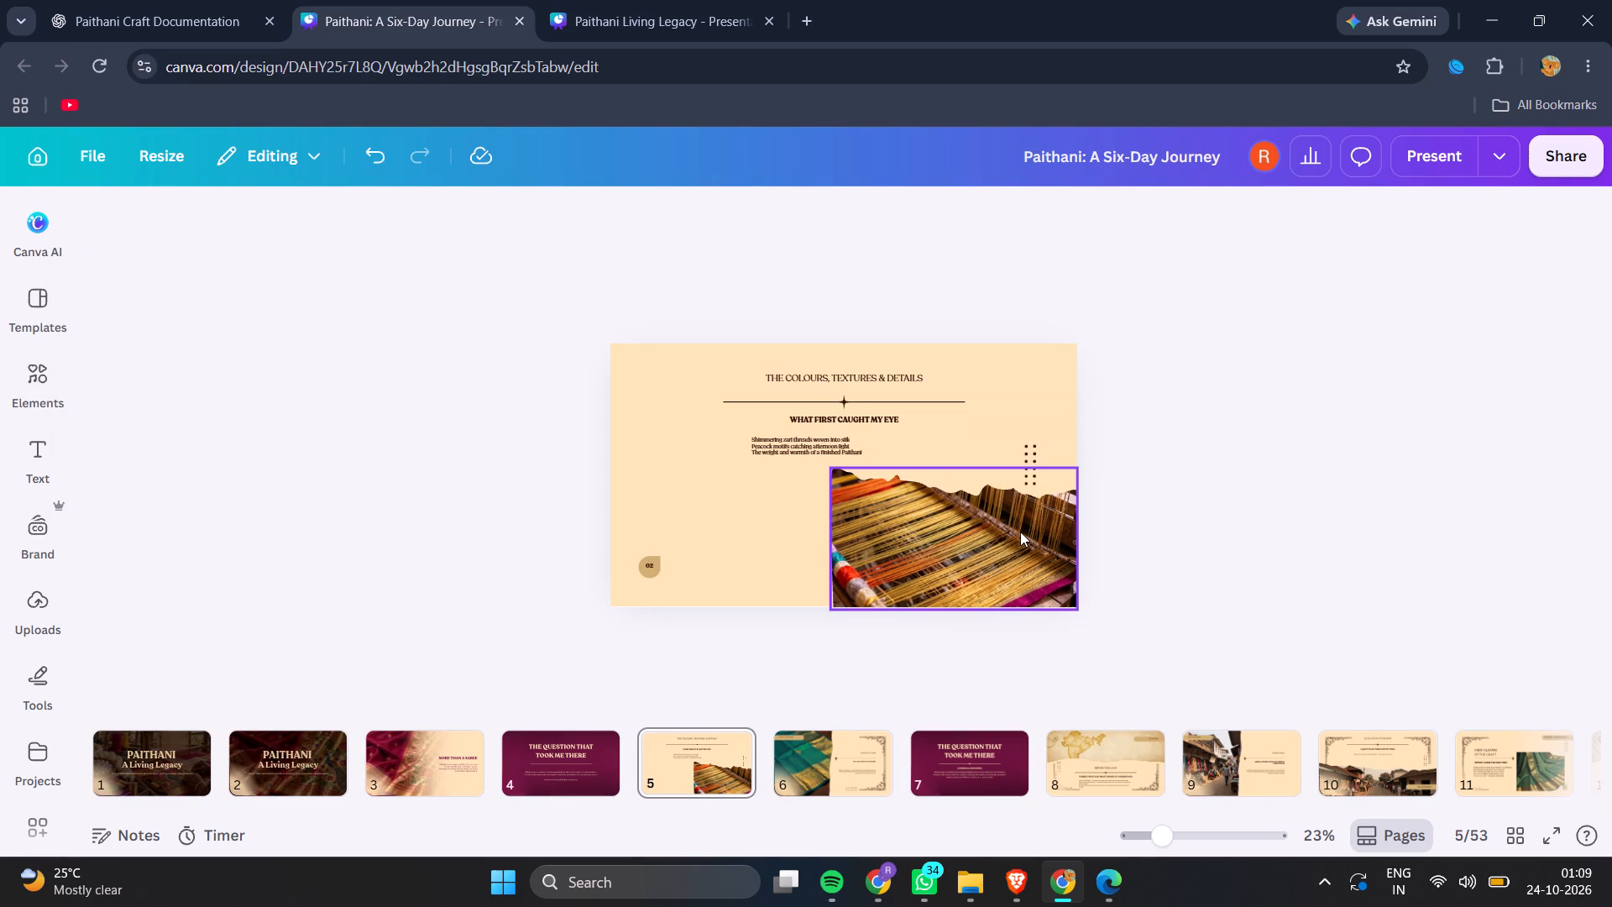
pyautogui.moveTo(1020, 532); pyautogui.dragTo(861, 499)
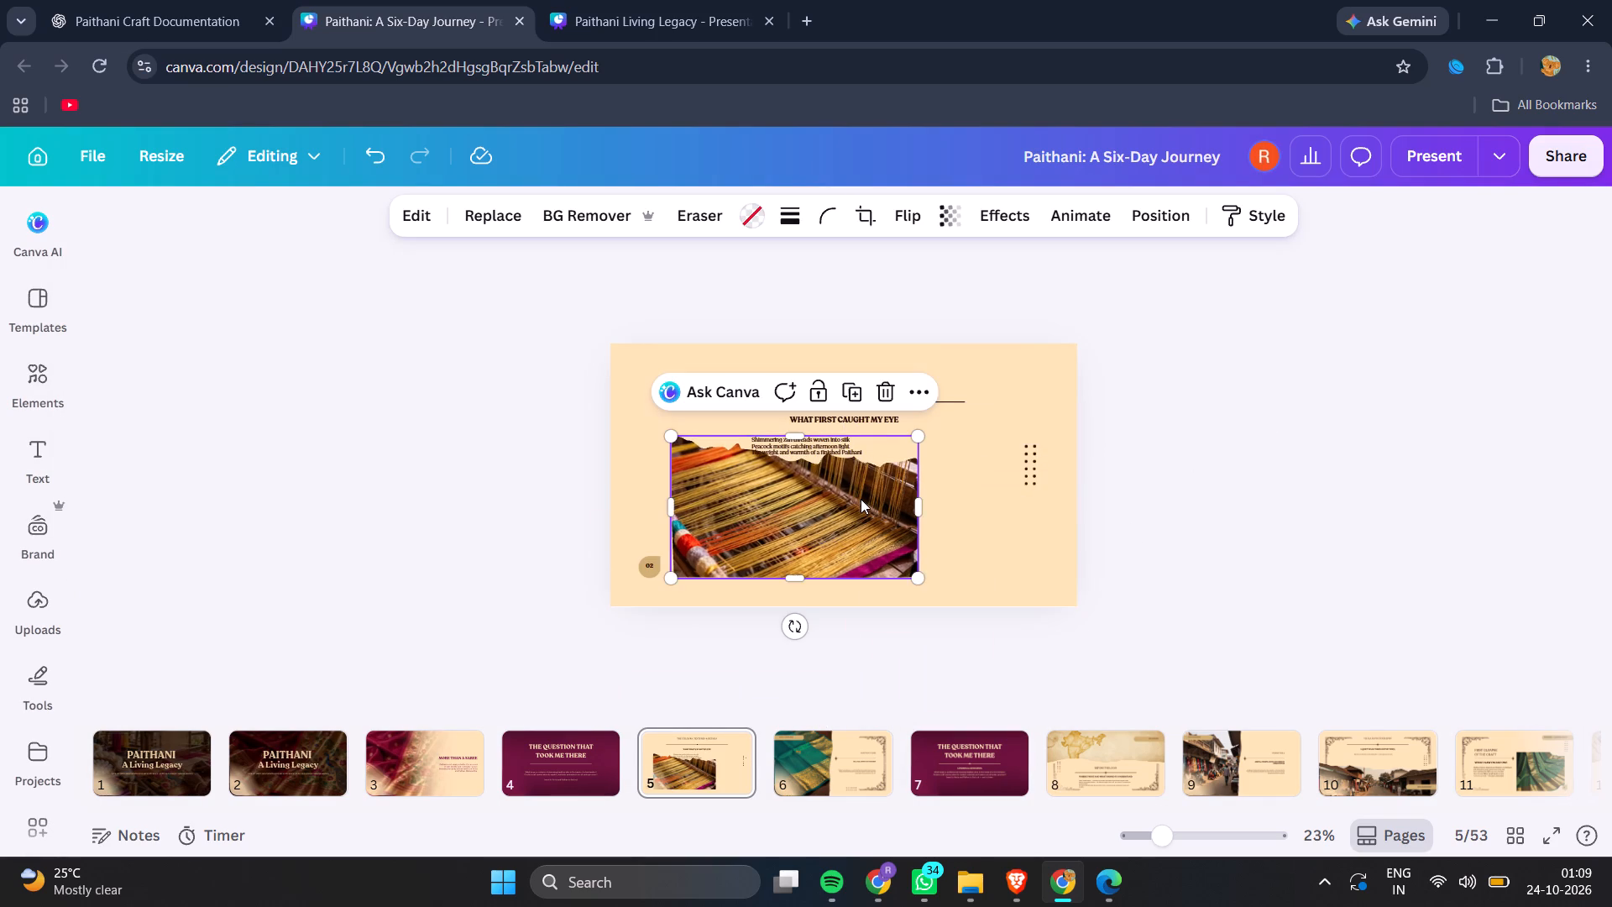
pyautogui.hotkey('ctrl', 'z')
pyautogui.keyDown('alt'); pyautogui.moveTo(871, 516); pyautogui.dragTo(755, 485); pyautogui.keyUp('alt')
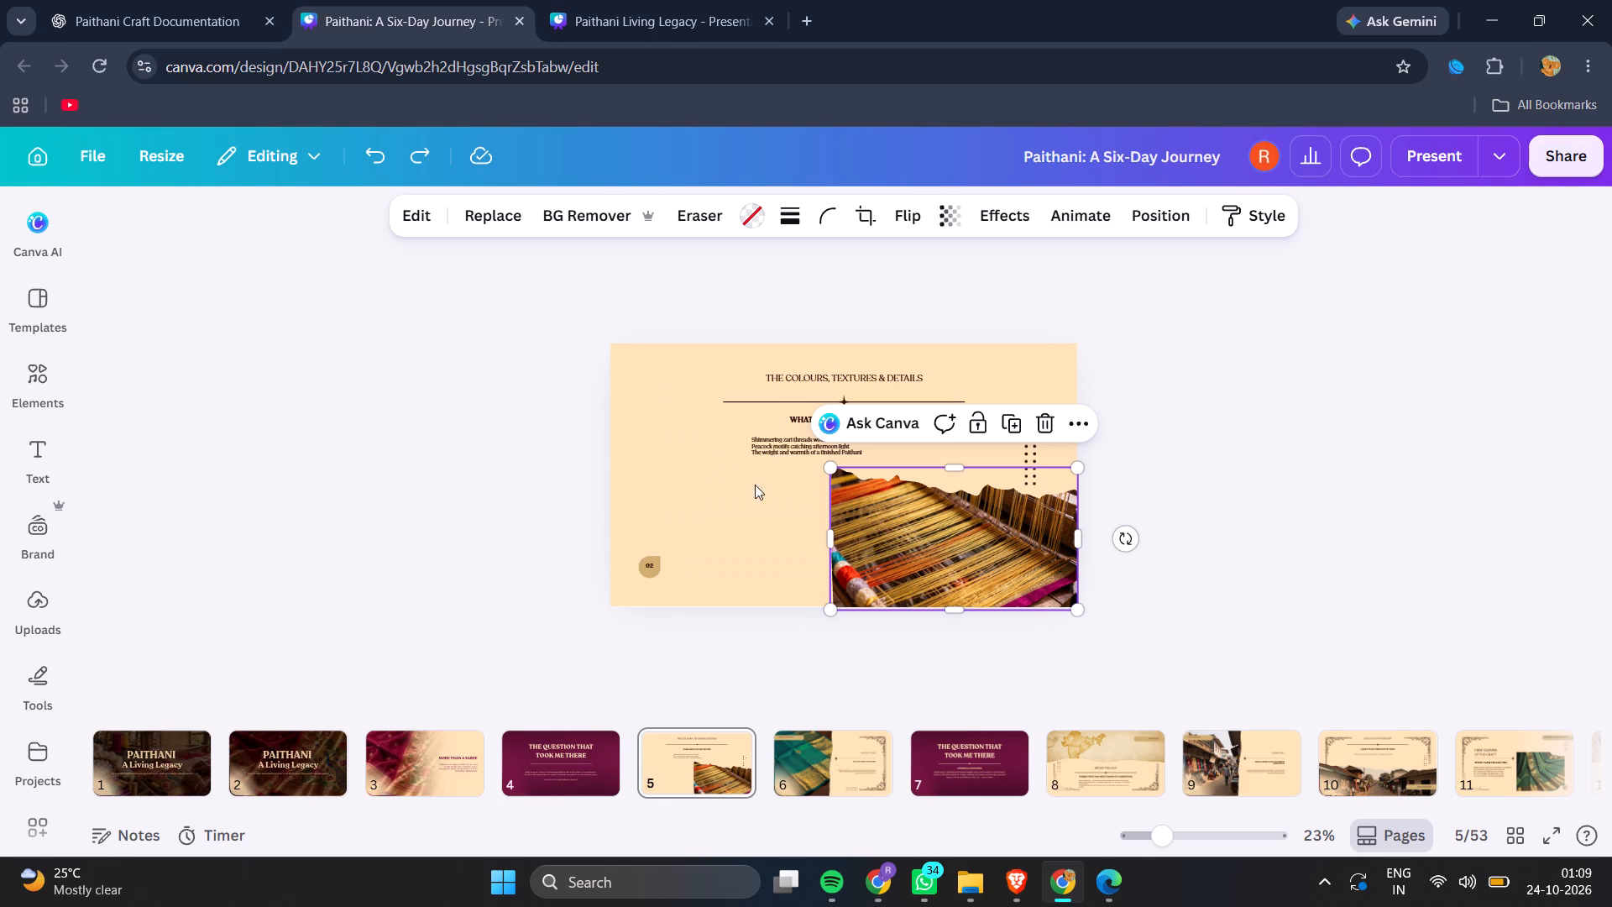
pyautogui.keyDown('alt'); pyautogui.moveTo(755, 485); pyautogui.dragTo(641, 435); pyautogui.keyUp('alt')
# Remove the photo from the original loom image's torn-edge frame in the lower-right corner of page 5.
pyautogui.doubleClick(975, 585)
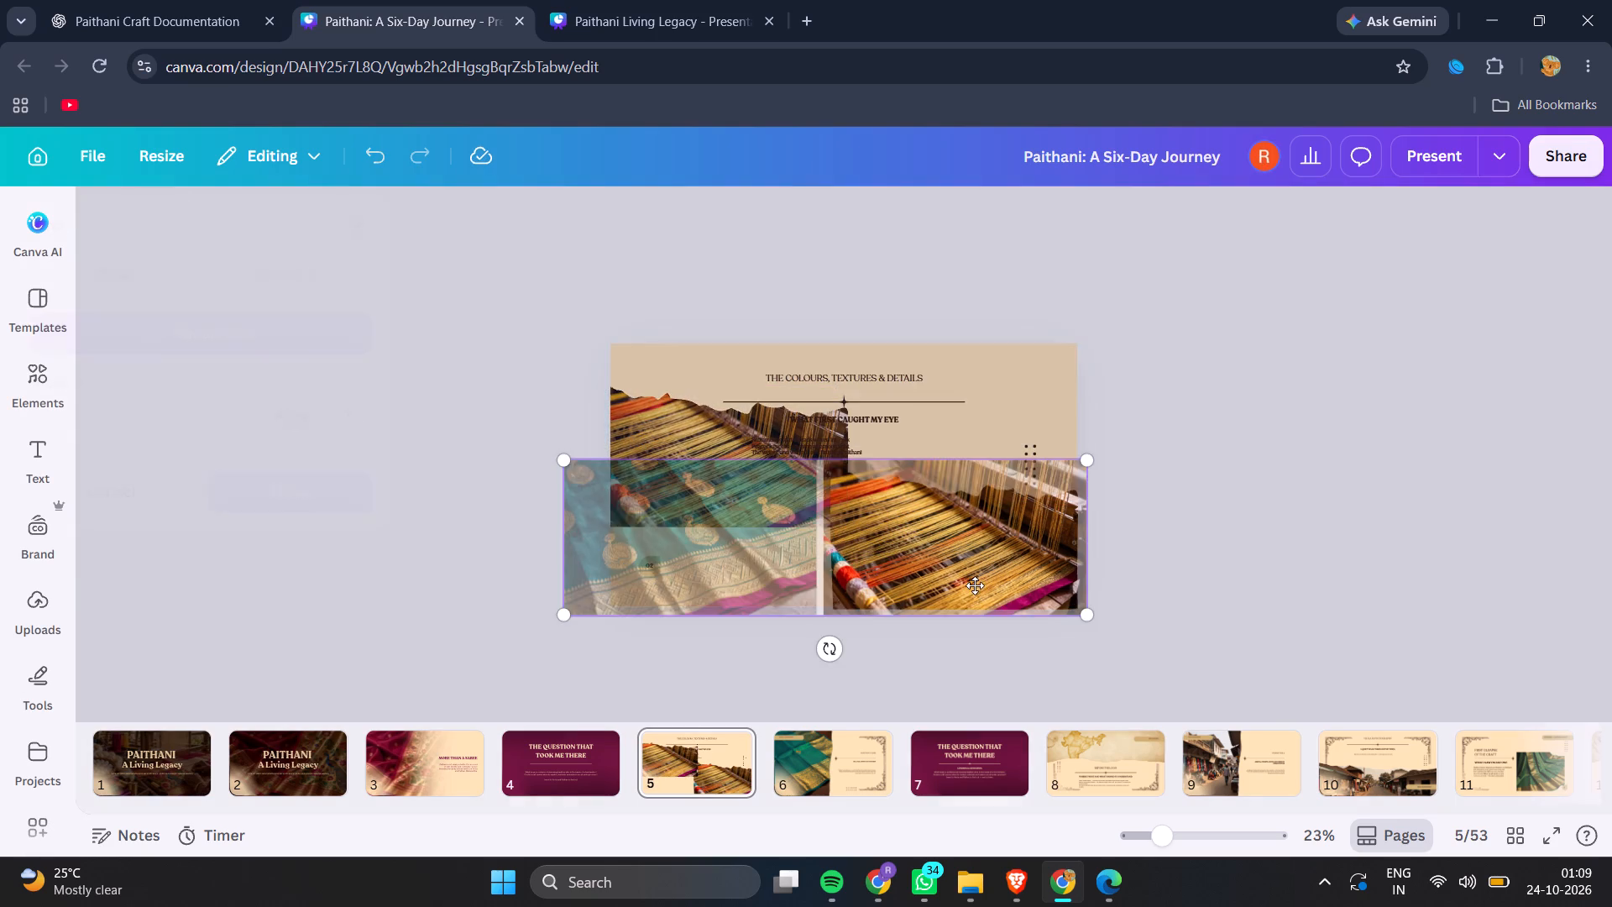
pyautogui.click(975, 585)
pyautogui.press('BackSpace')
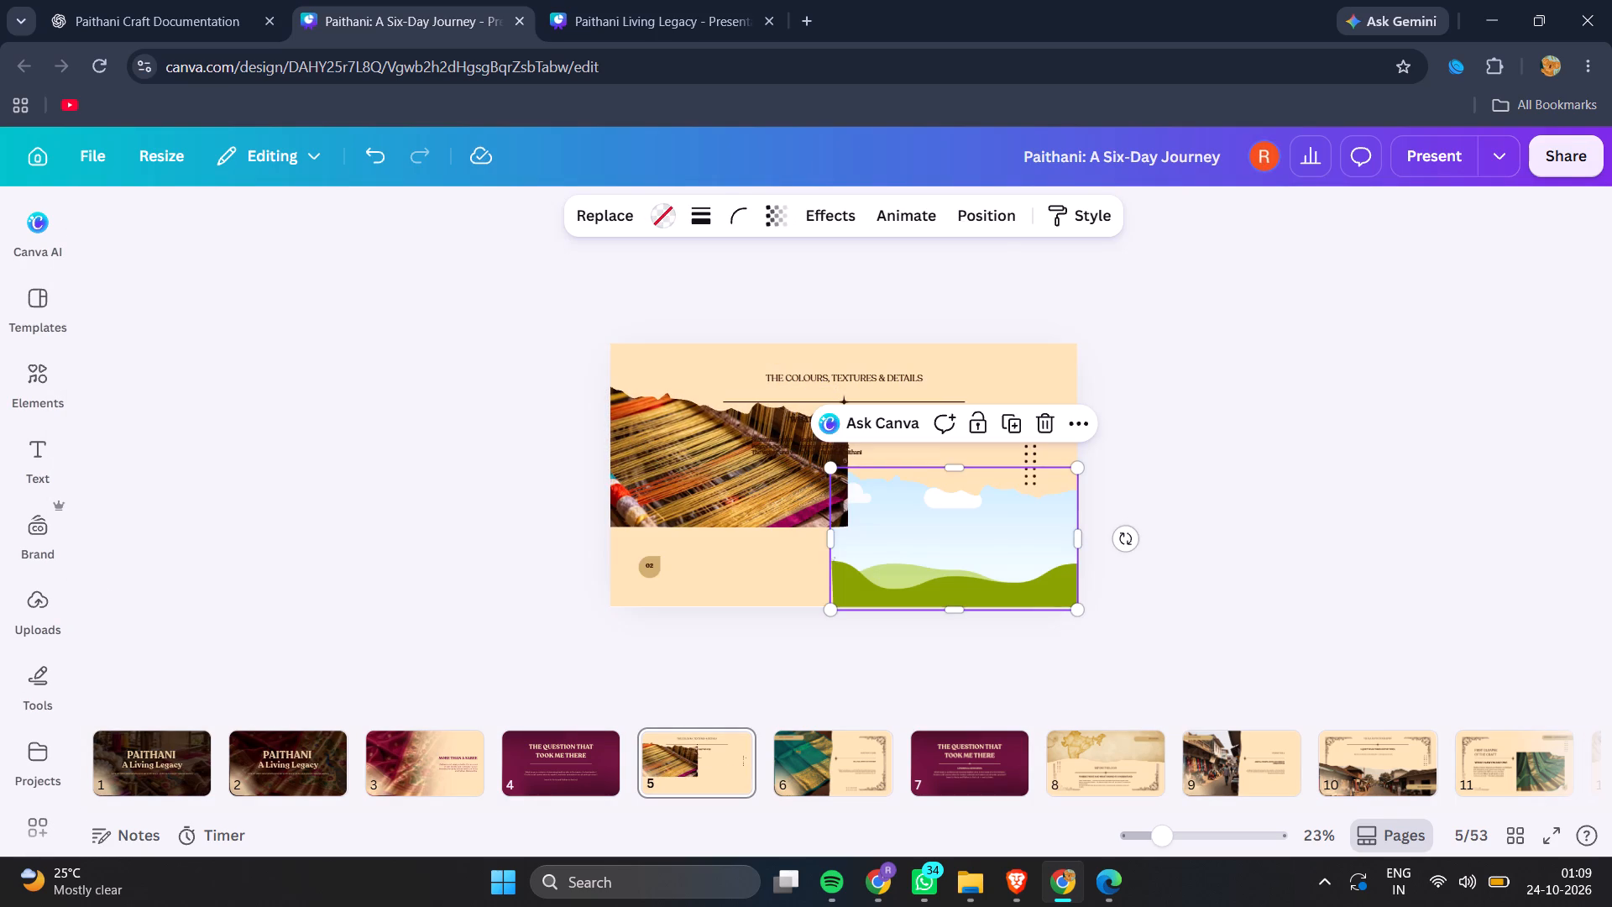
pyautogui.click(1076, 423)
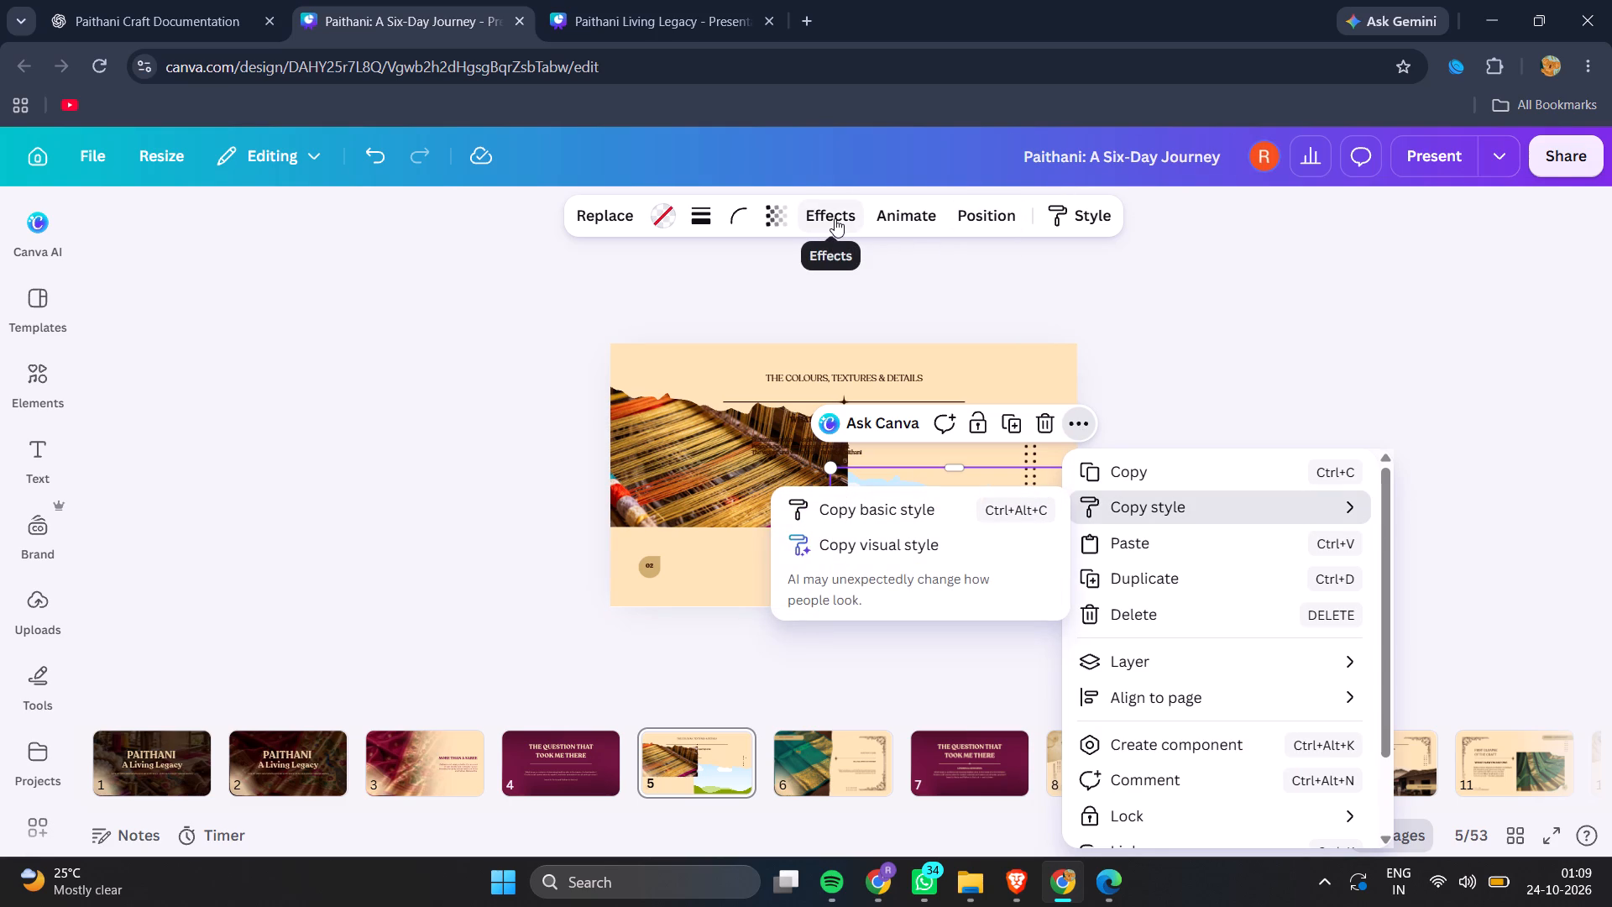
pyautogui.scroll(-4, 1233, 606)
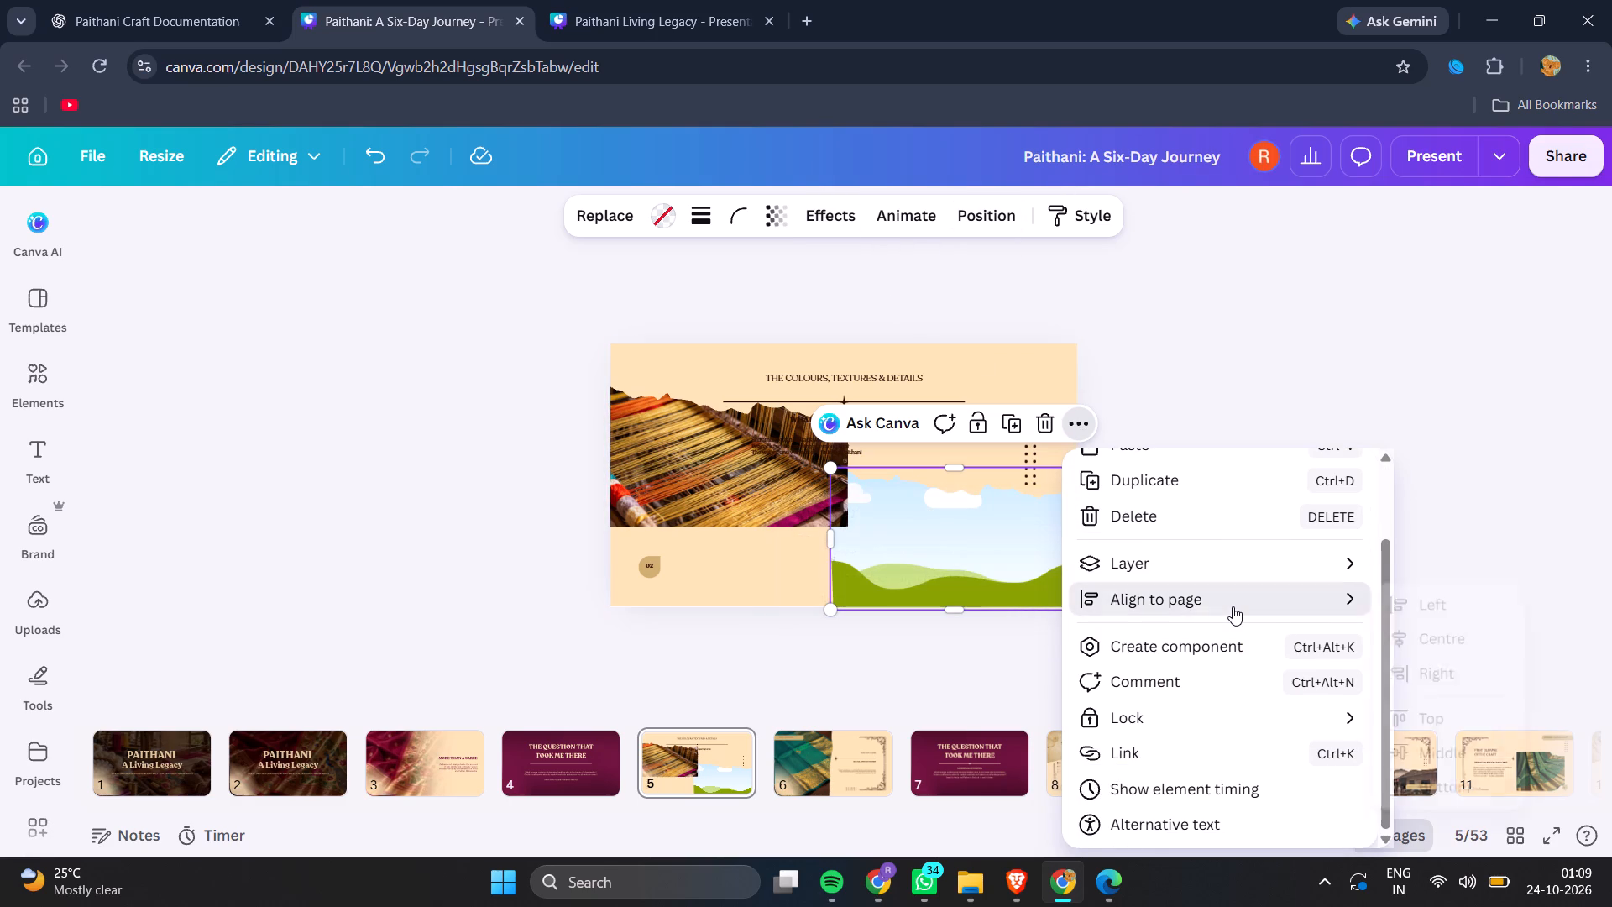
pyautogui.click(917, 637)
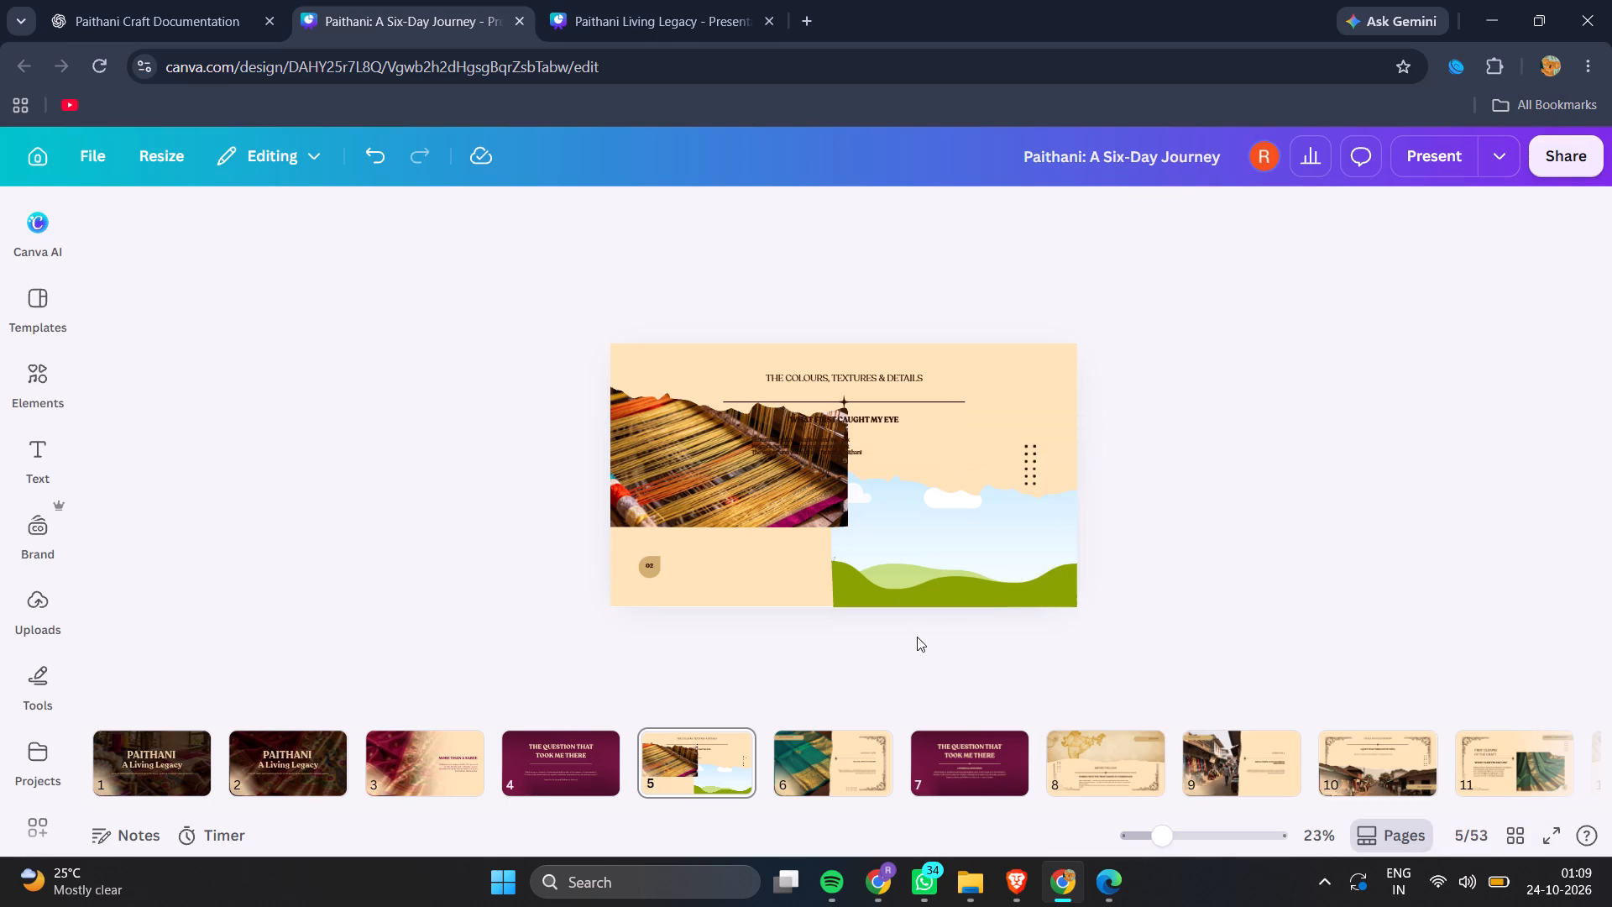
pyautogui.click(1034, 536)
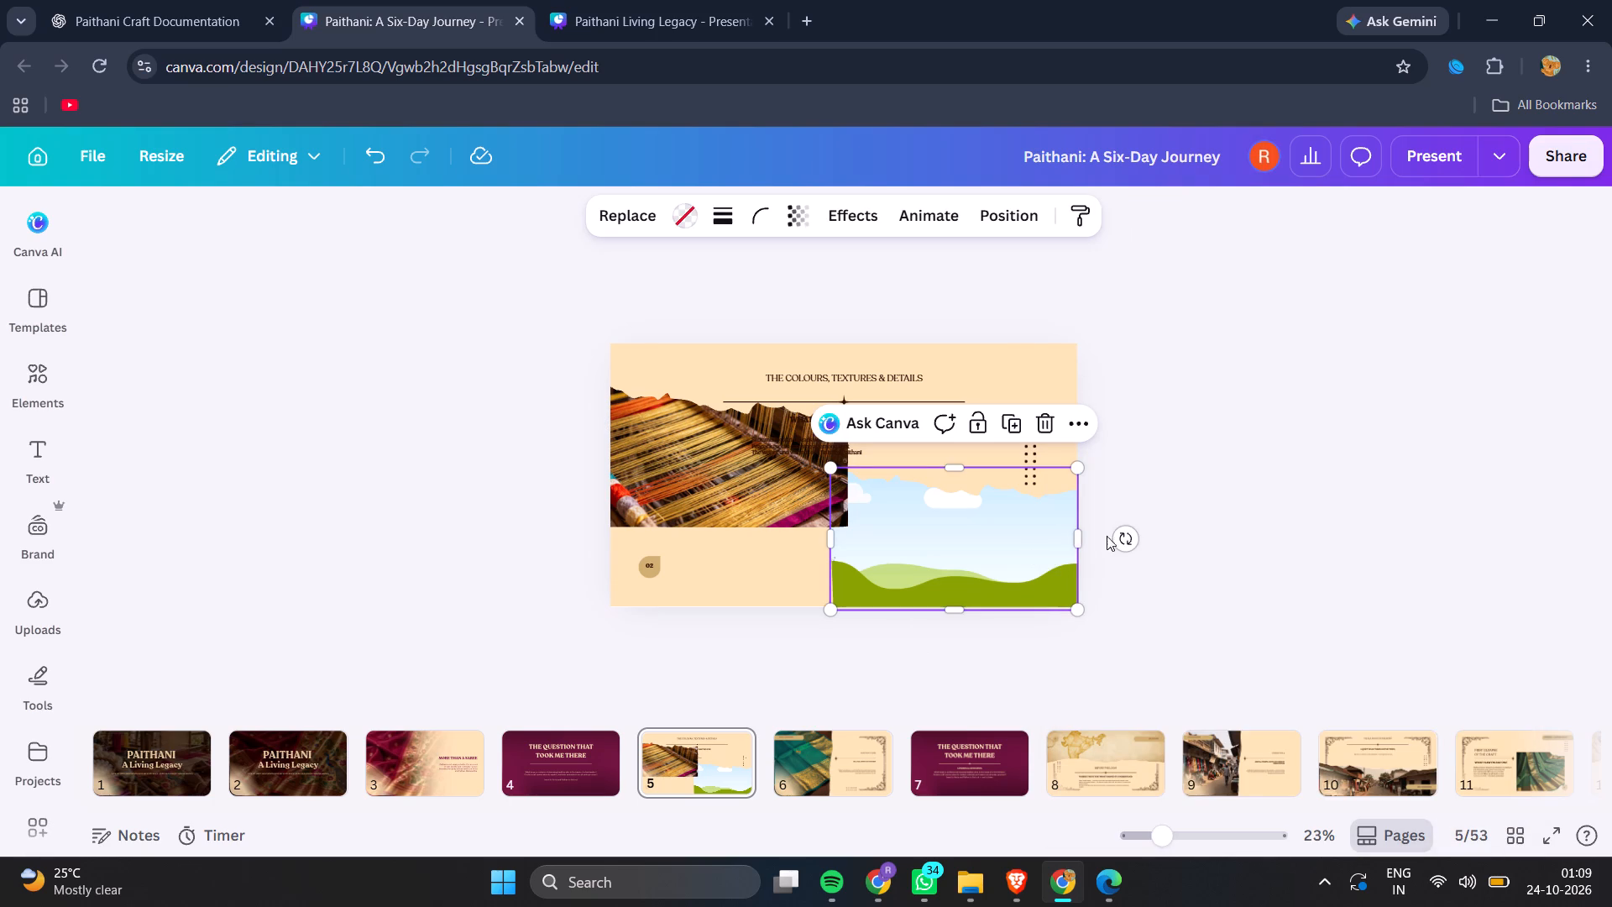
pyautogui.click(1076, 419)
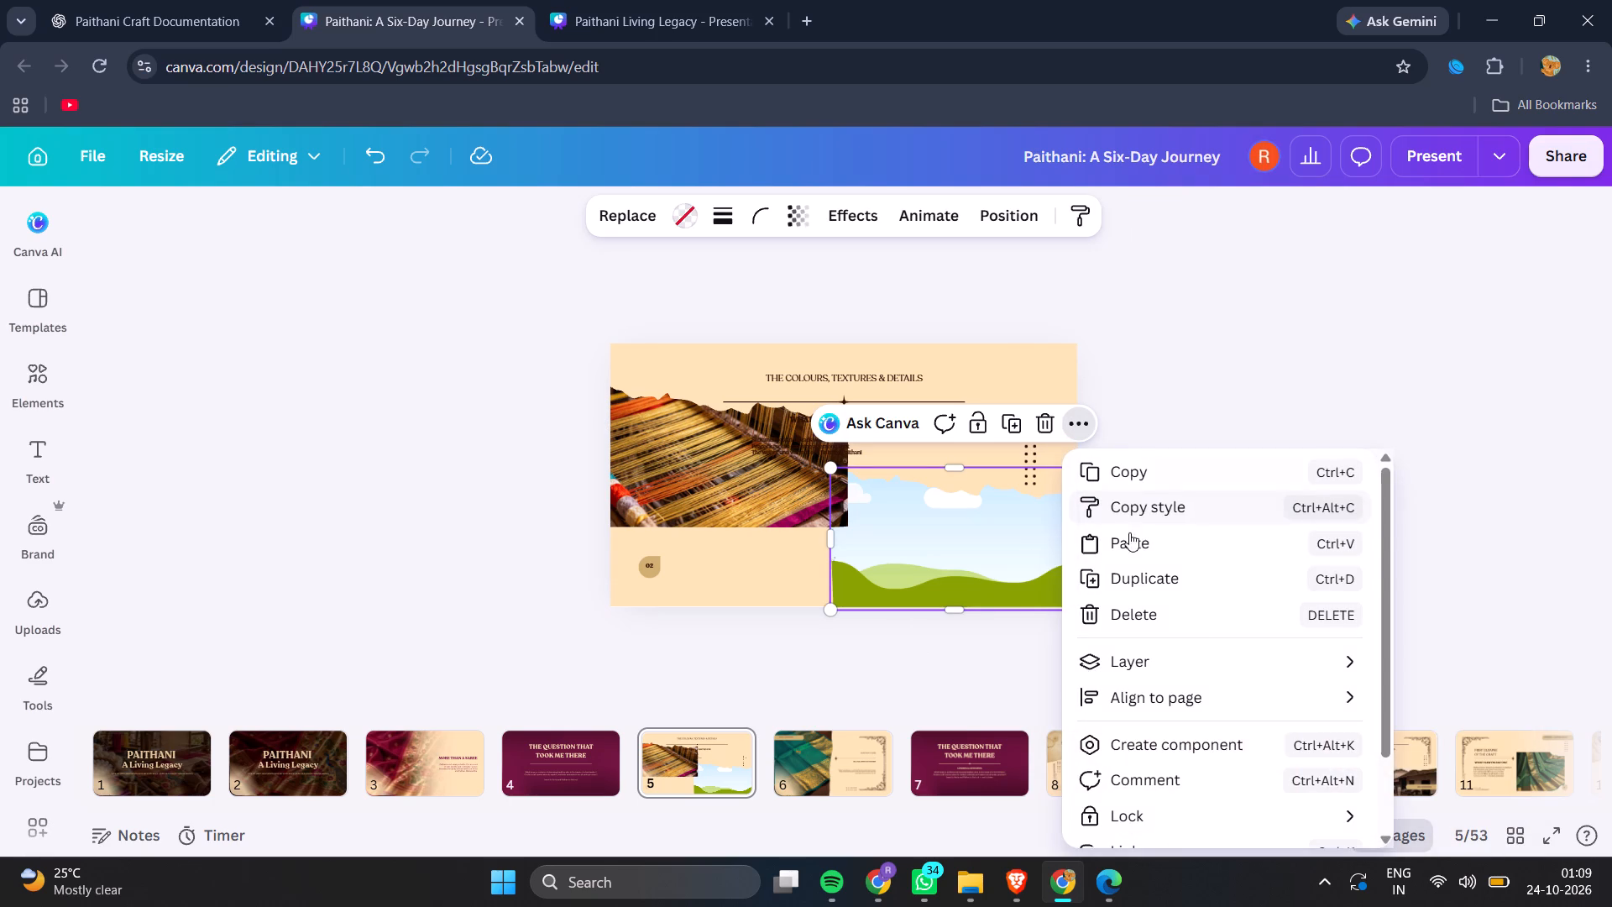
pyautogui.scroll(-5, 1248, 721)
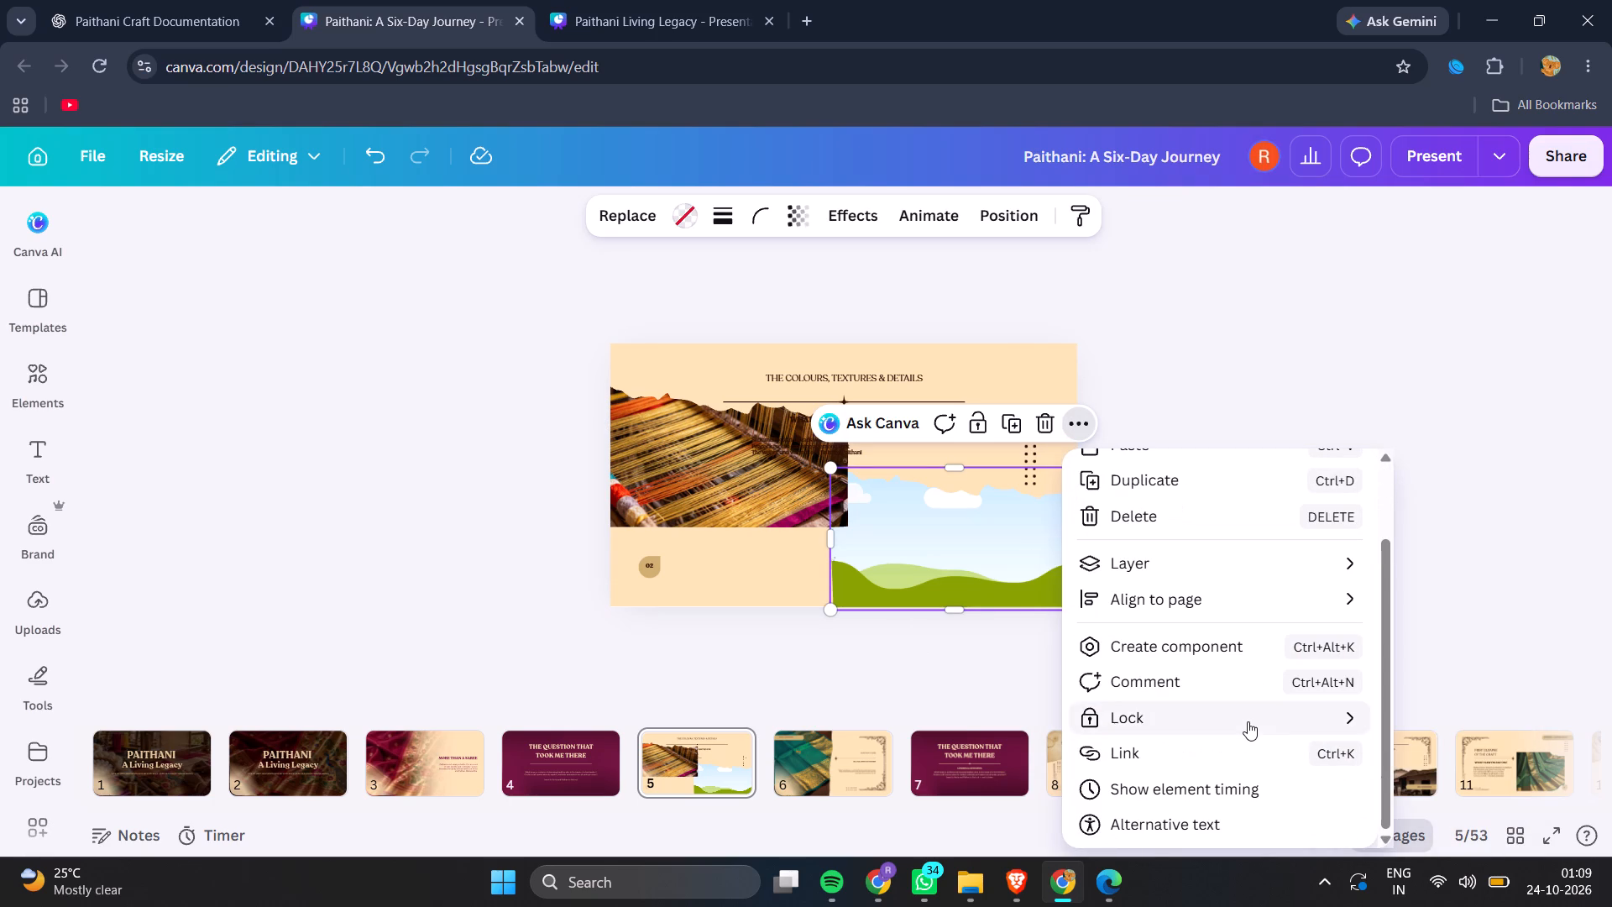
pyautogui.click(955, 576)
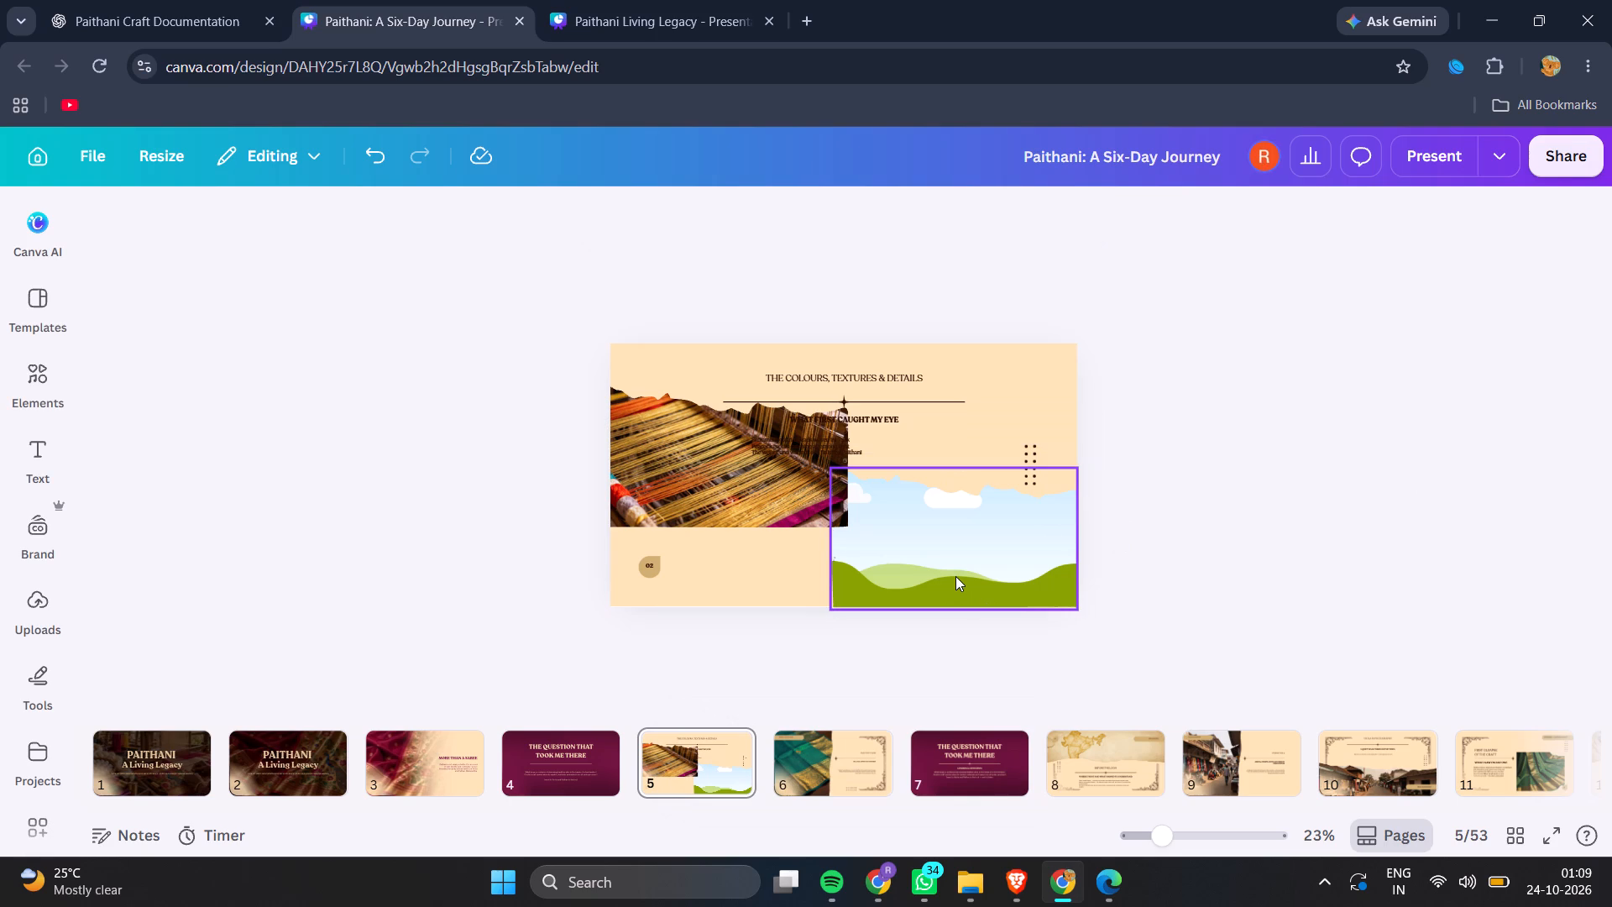
# Undo the image edits on page 5 back to the full-width combined saree-and-loom image.
pyautogui.hotkey('ctrl', 'z')
pyautogui.hotkey('ctrl', 'z')
pyautogui.hotkey('ctrl', 'z')
pyautogui.hotkey('ctrl', 'z')
pyautogui.hotkey('ctrl', 'z')
pyautogui.hotkey('ctrl', 'z')
pyautogui.hotkey('ctrl', 'z')
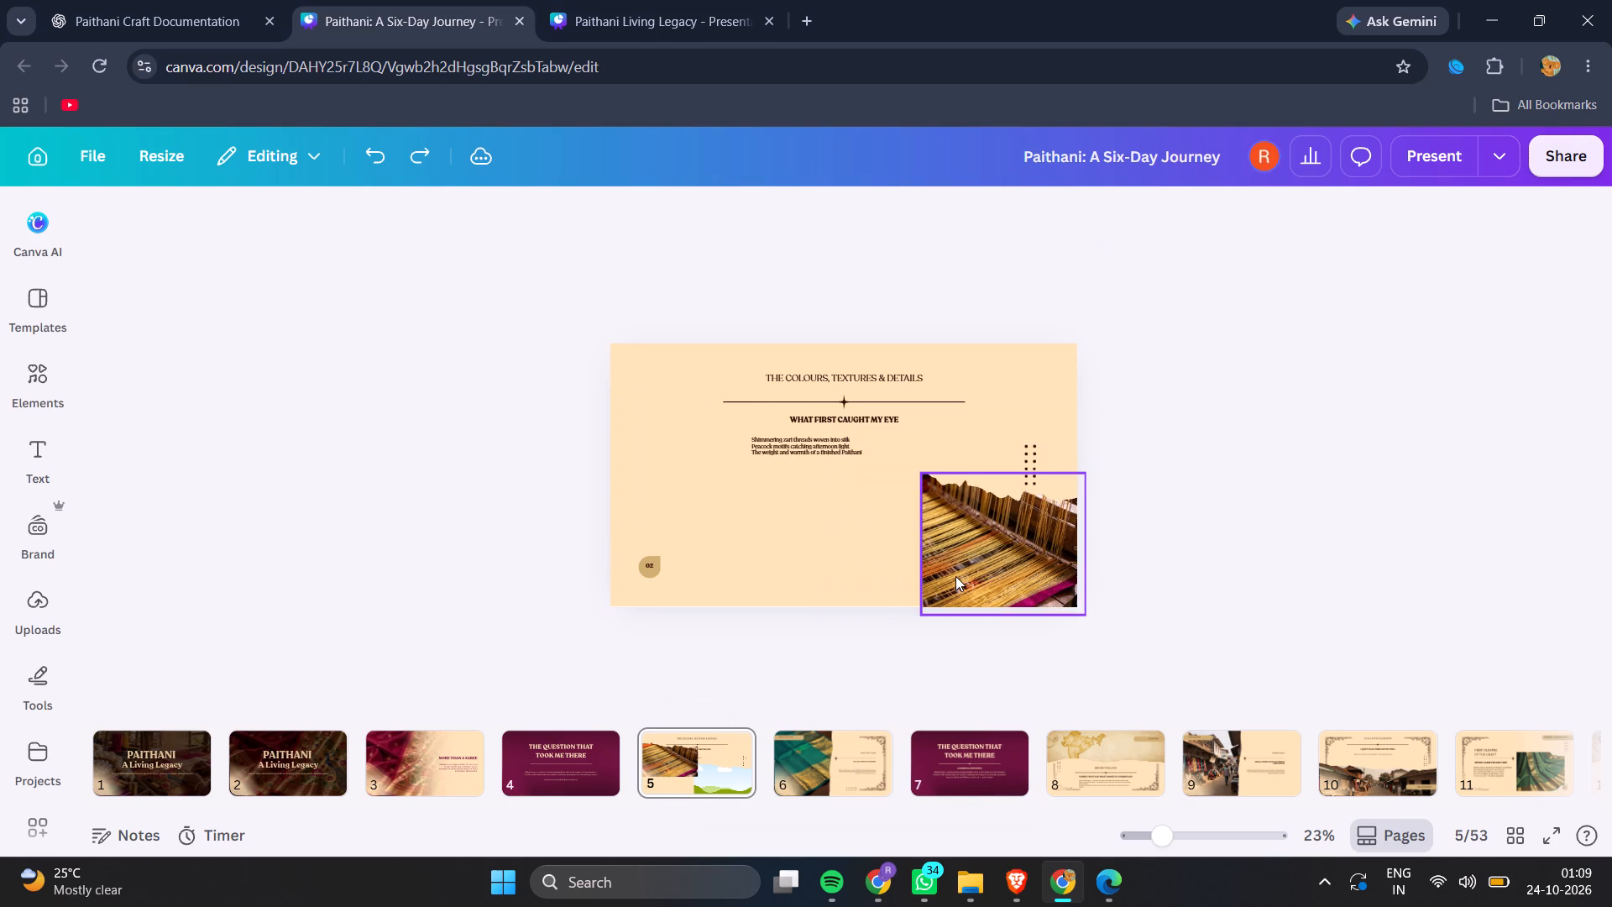
pyautogui.hotkey('ctrl', 'z')
pyautogui.hotkey('ctrl', 'z')
pyautogui.hotkey('ctrl', 'z')
pyautogui.hotkey('ctrl', 'z')
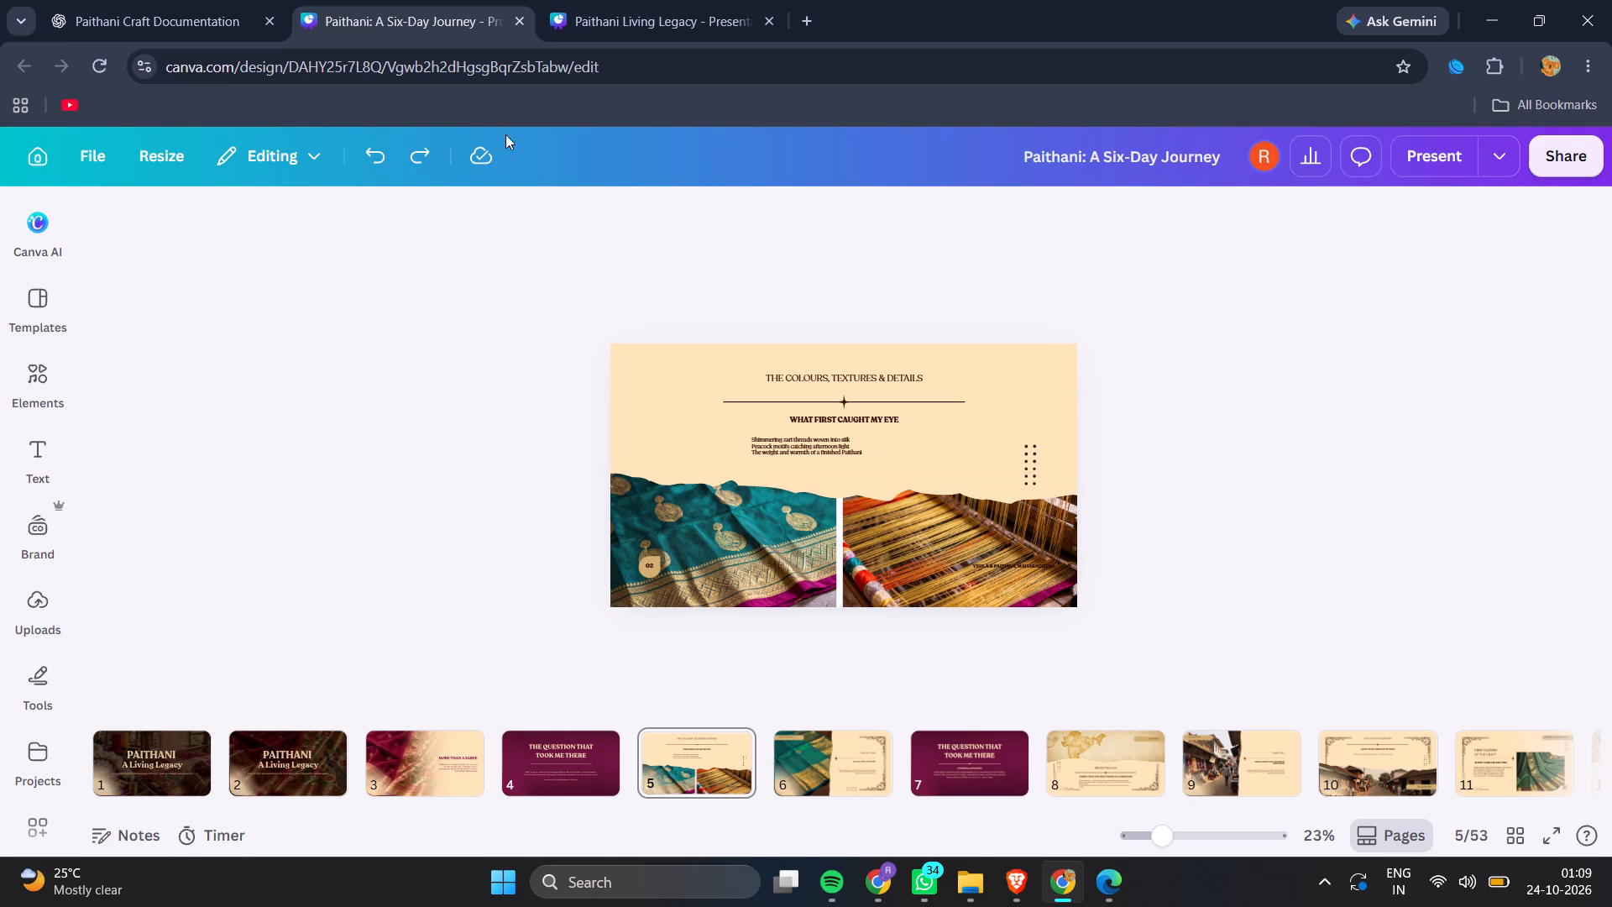
pyautogui.click(414, 150)
# Delete the dot-grid decoration above the loom photo on page 5.
pyautogui.click(1034, 465)
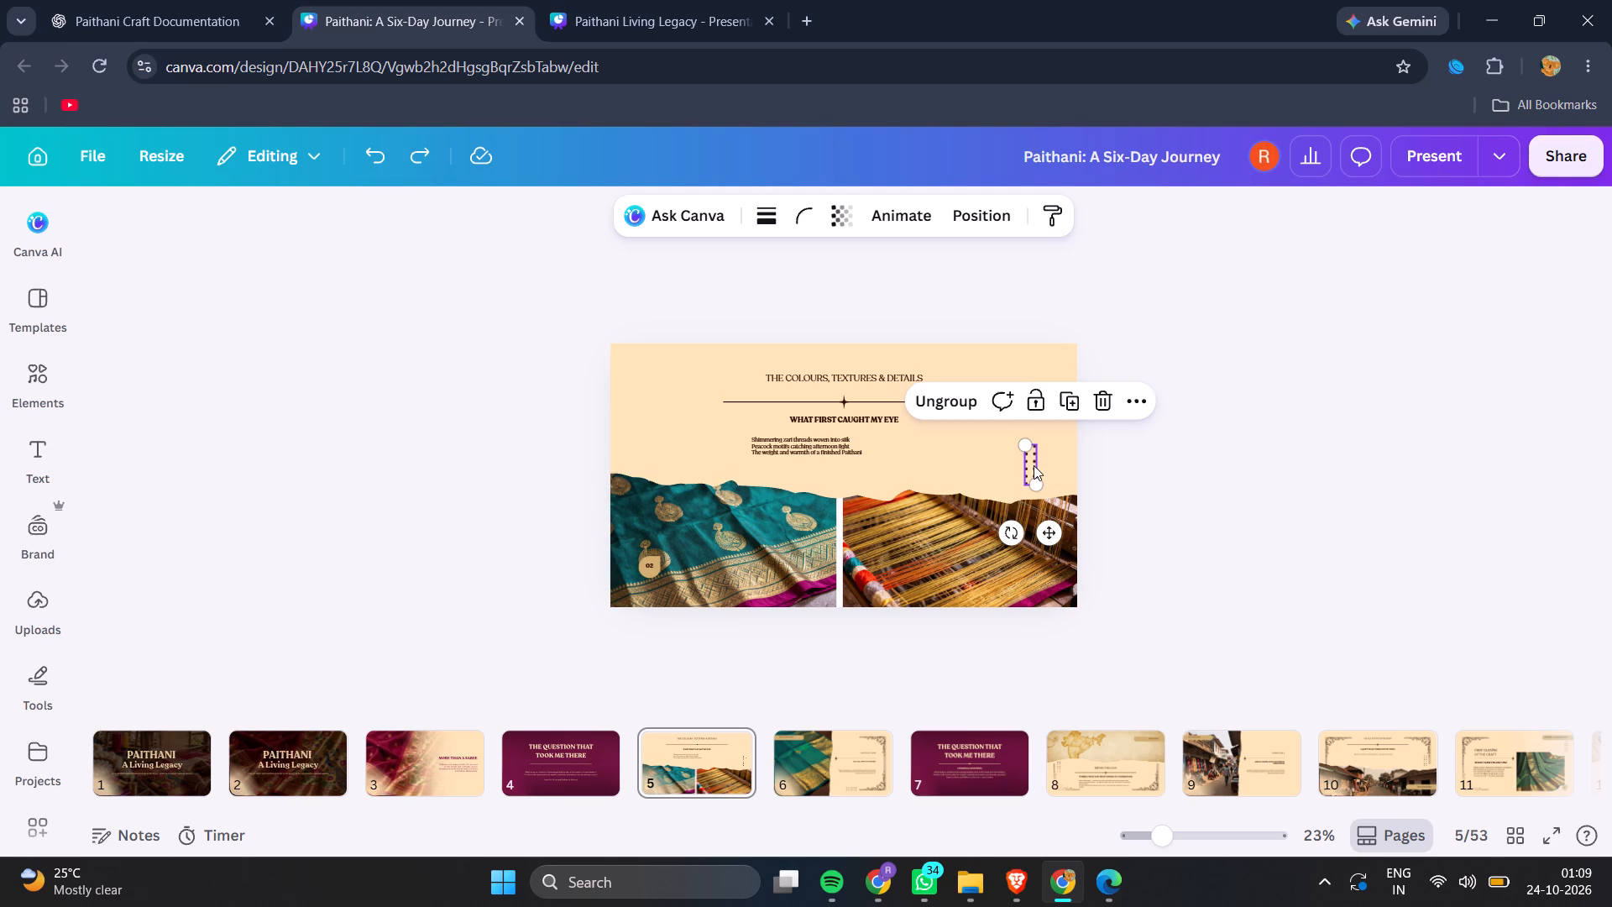
pyautogui.press('BackSpace')
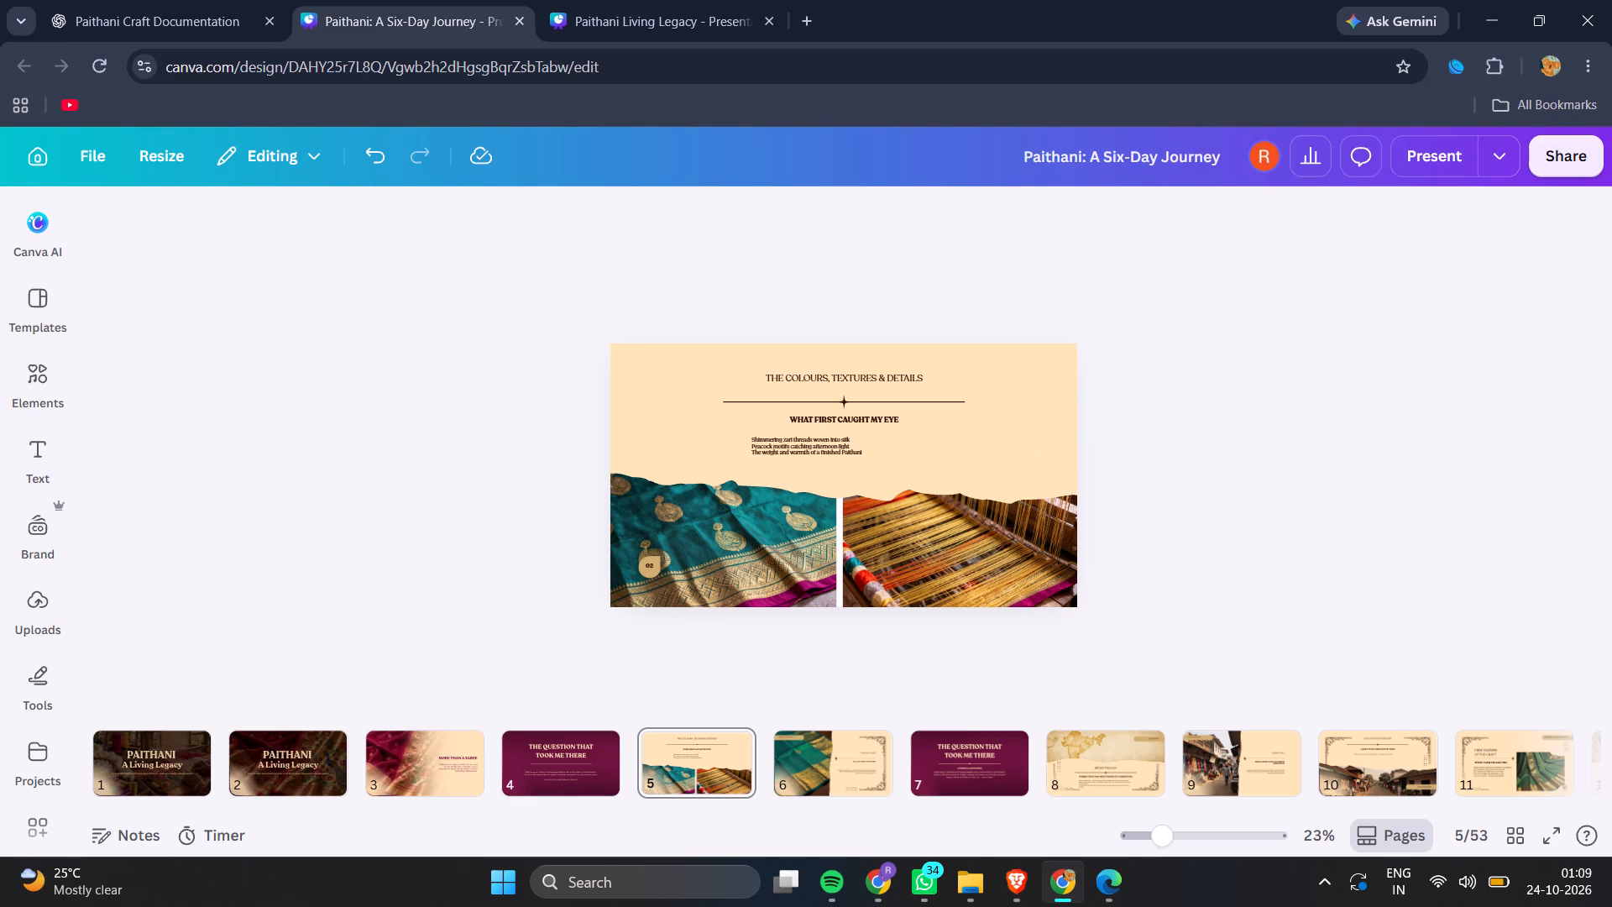
# Delete the heading THE COLOURS, TEXTURES & DETAILS from page 5.
pyautogui.scroll(1, 1034, 465)
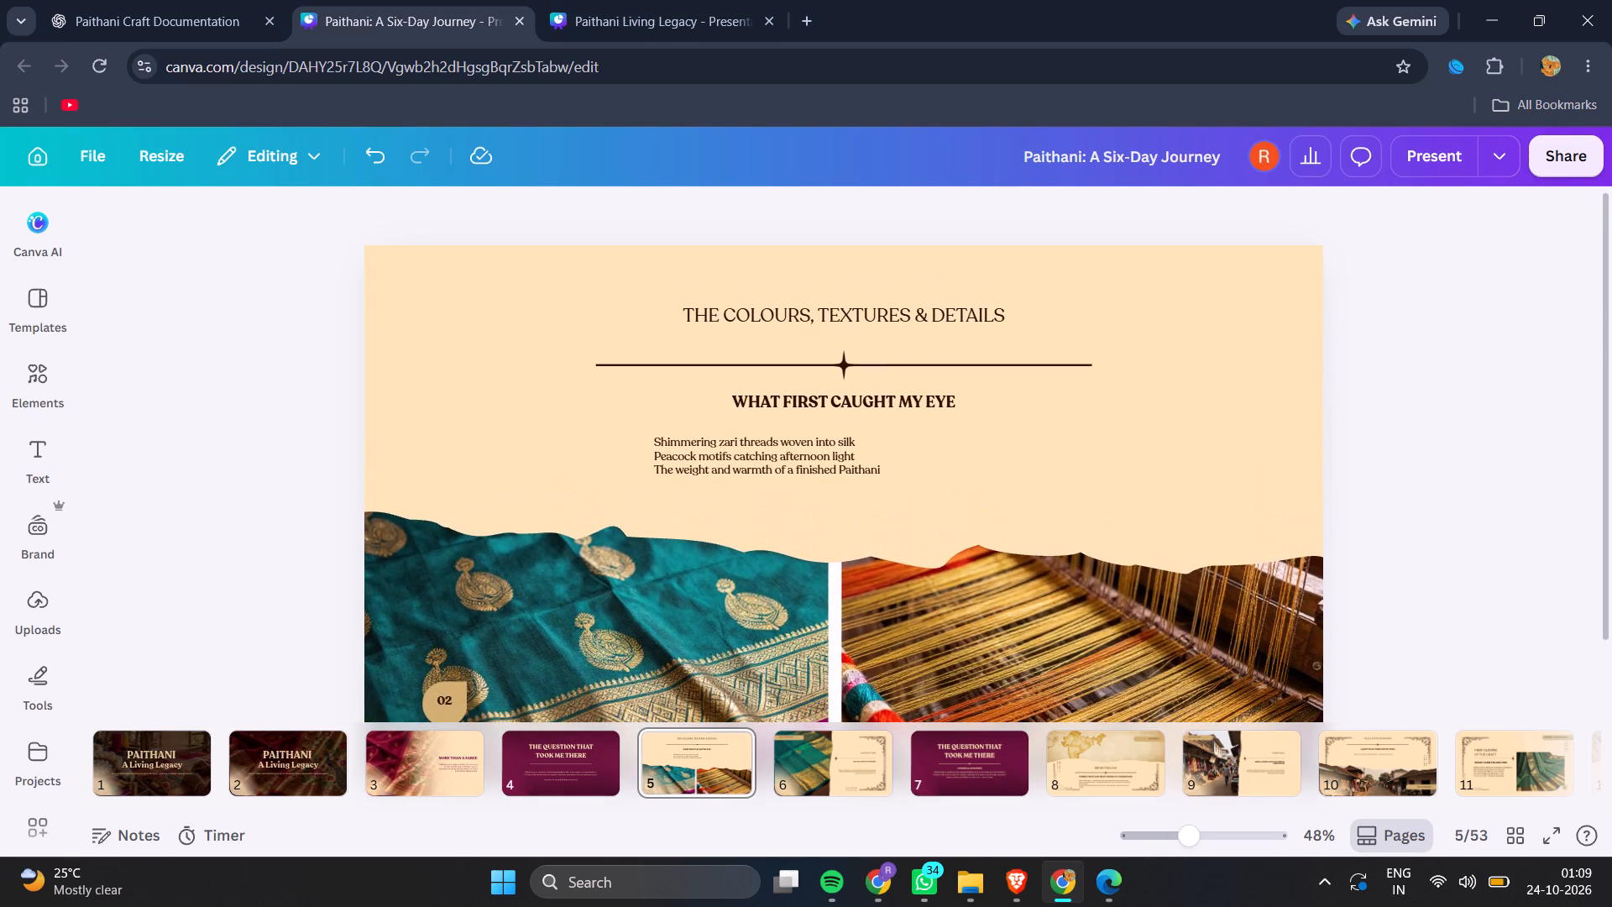
pyautogui.click(805, 310)
pyautogui.press('BackSpace')
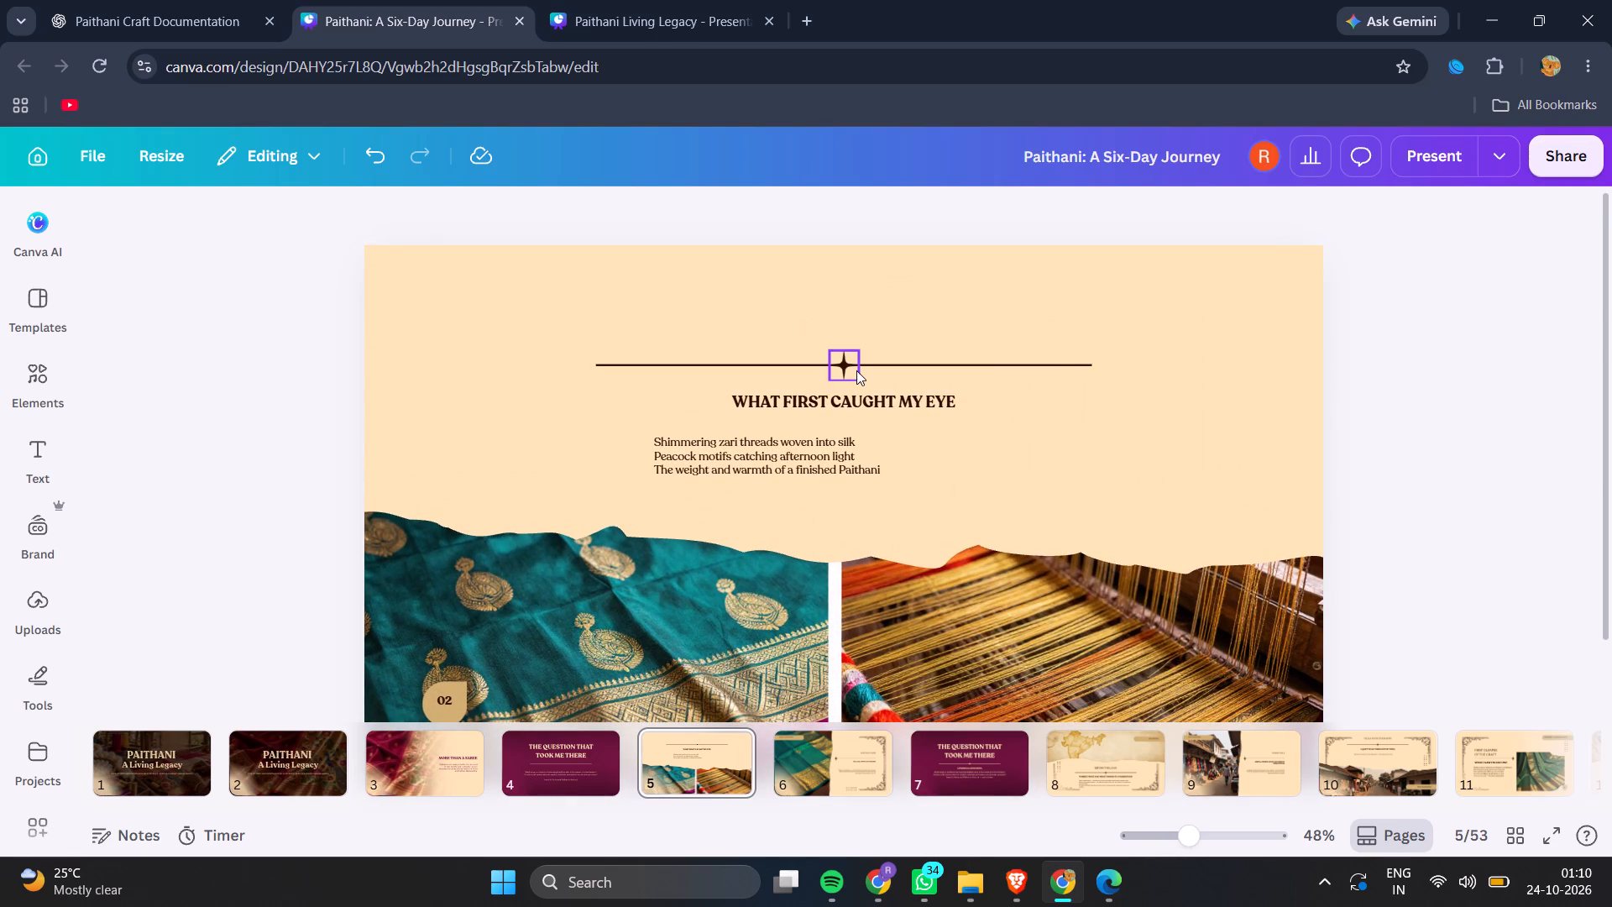
# Delete the star ornament and the horizontal divider line above the heading WHAT FIRST CAUGHT MY EYE on page 5.
pyautogui.click(856, 370)
pyautogui.press('BackSpace')
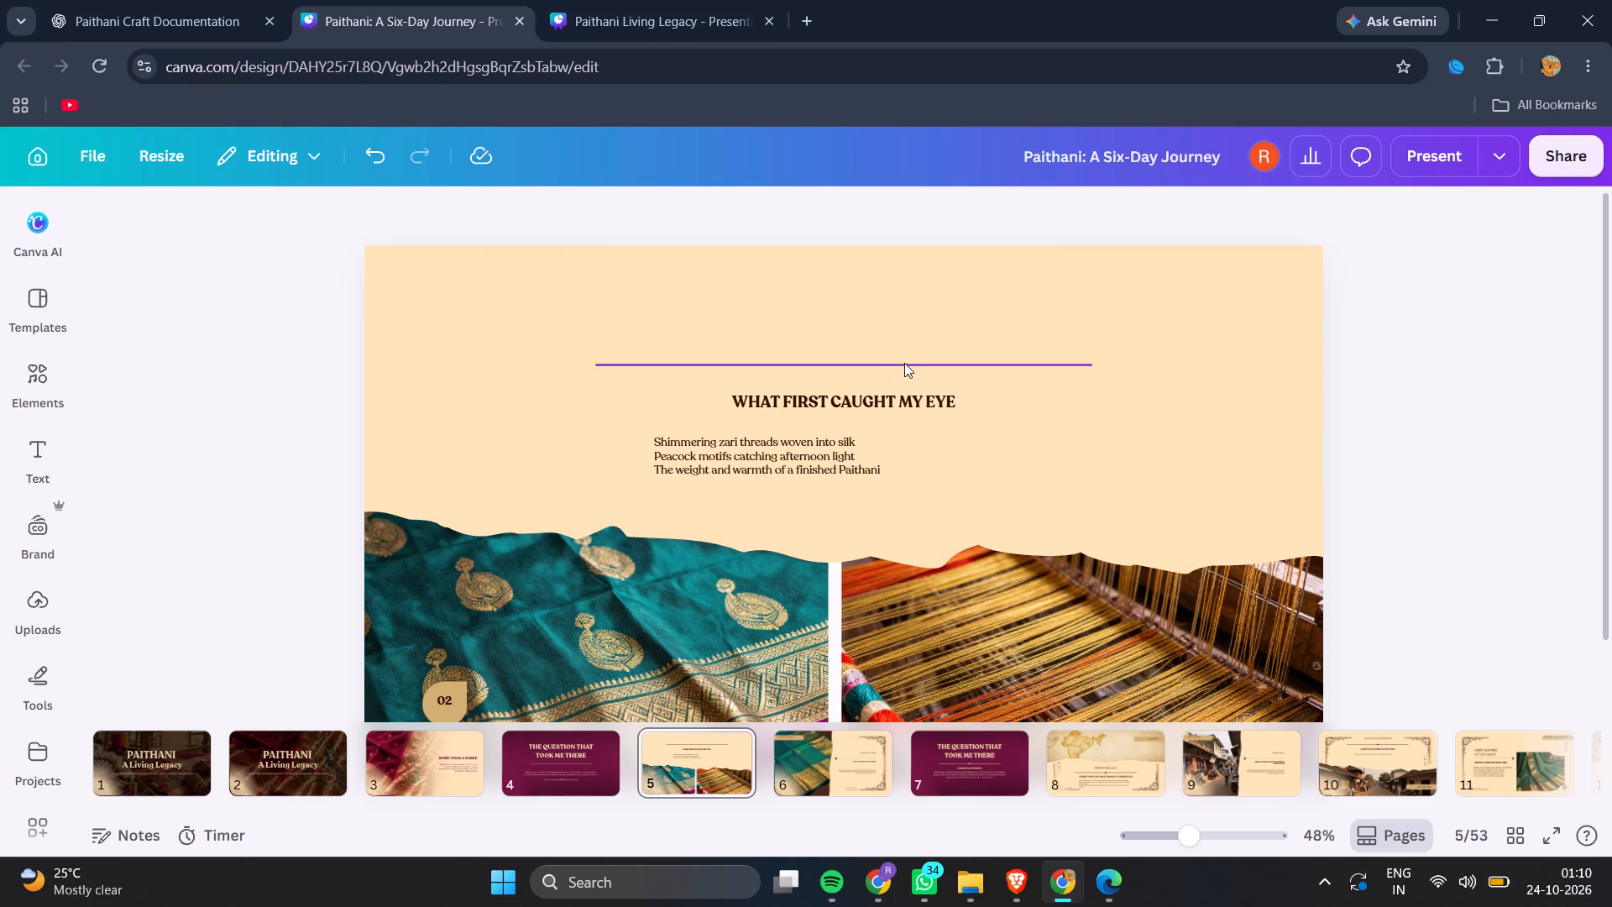
pyautogui.click(901, 364)
pyautogui.press('BackSpace')
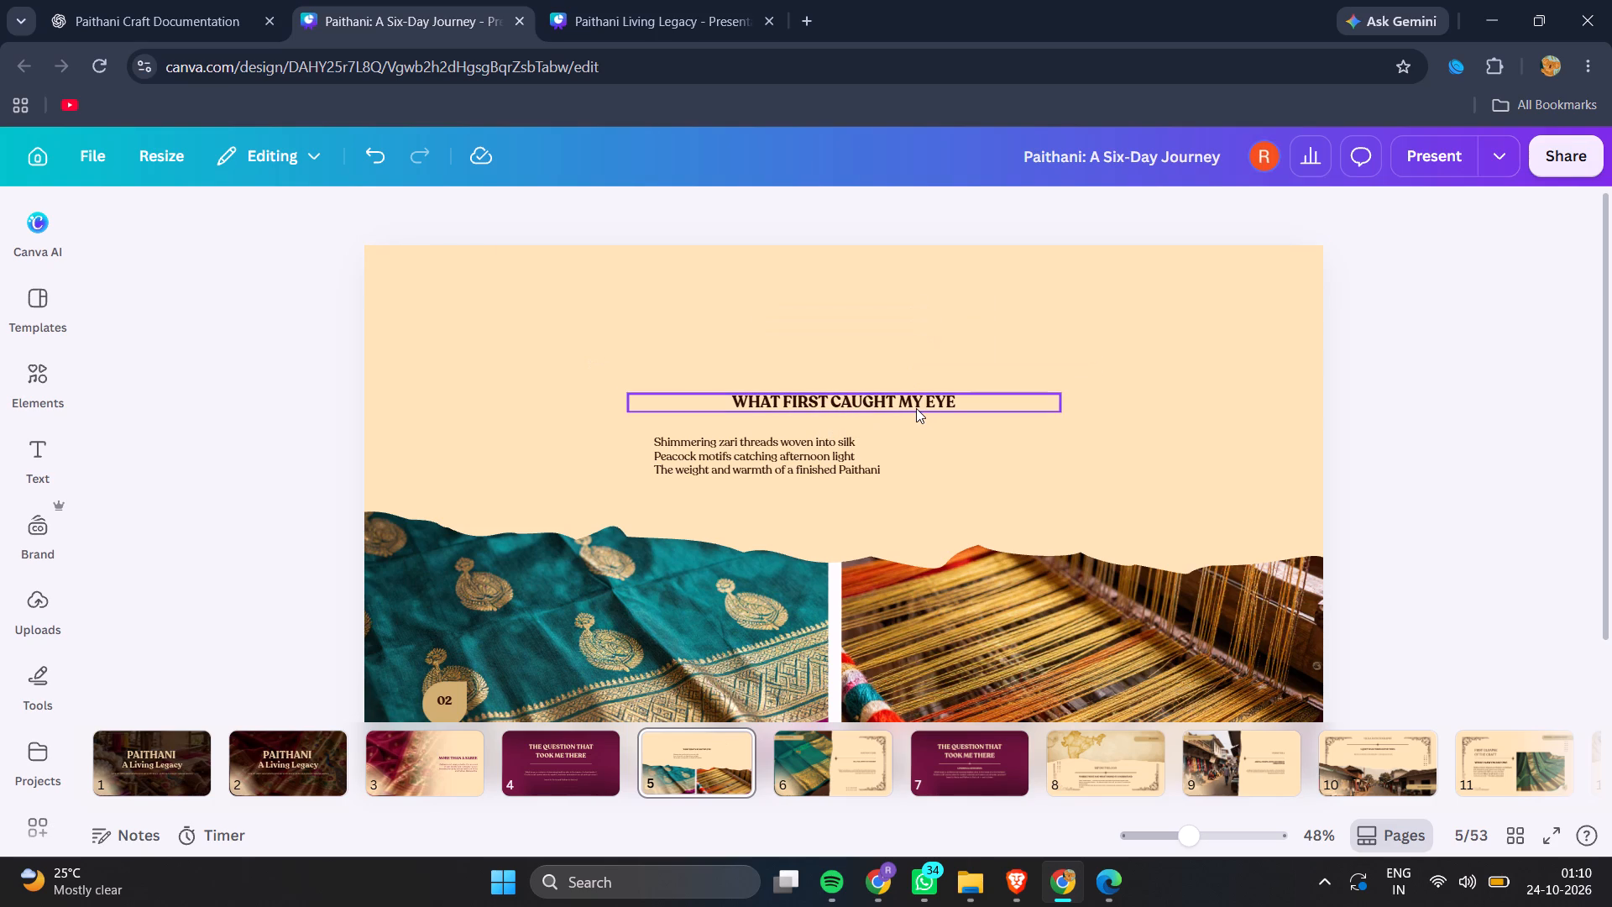
# Recolour the heading WHAT FIRST CAUGHT MY EYE on page 5 to the design's maroon.
pyautogui.click(916, 408)
pyautogui.click(664, 208)
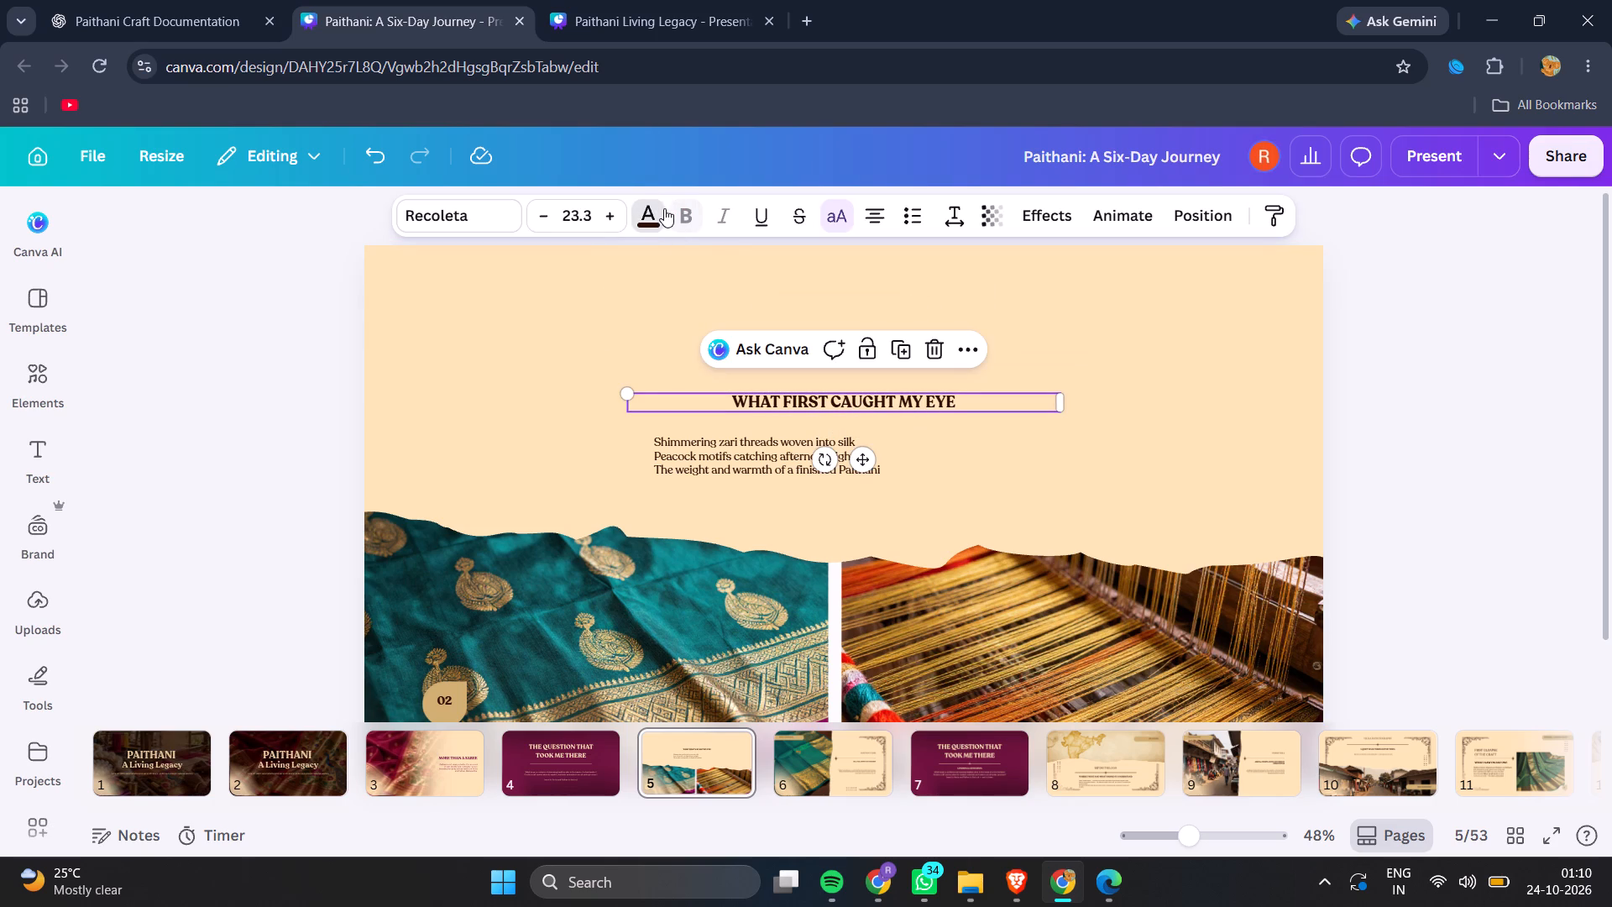
pyautogui.click(206, 434)
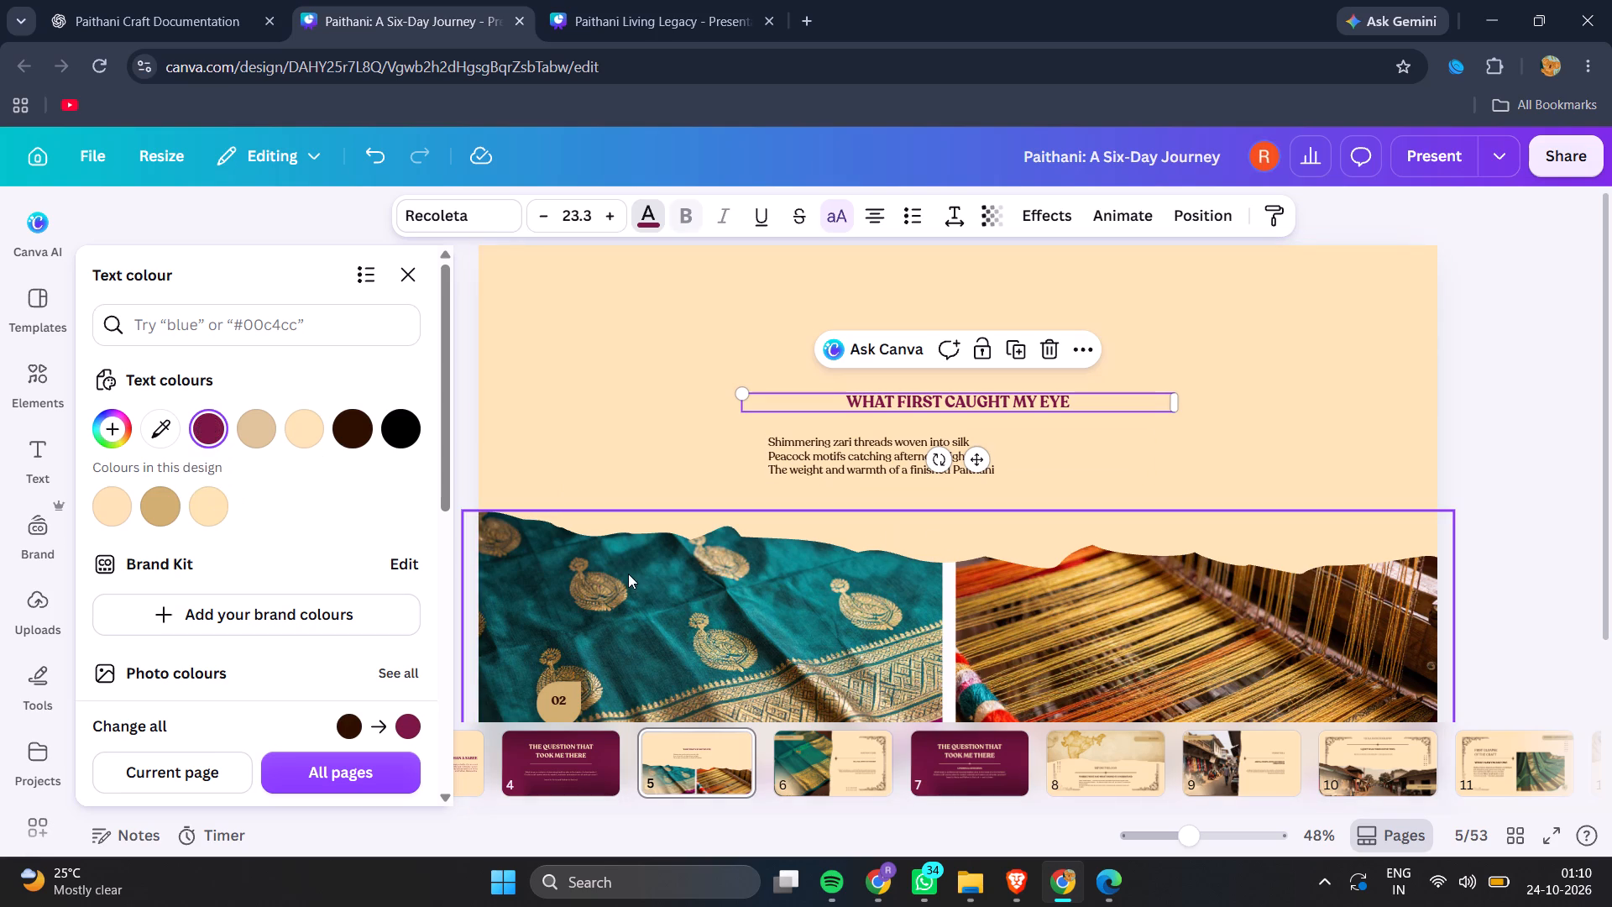
# Set the page 5 heading's font size to 45, matching the MORE THAN A SAREE heading on page 3.
pyautogui.click(563, 761)
pyautogui.click(773, 433)
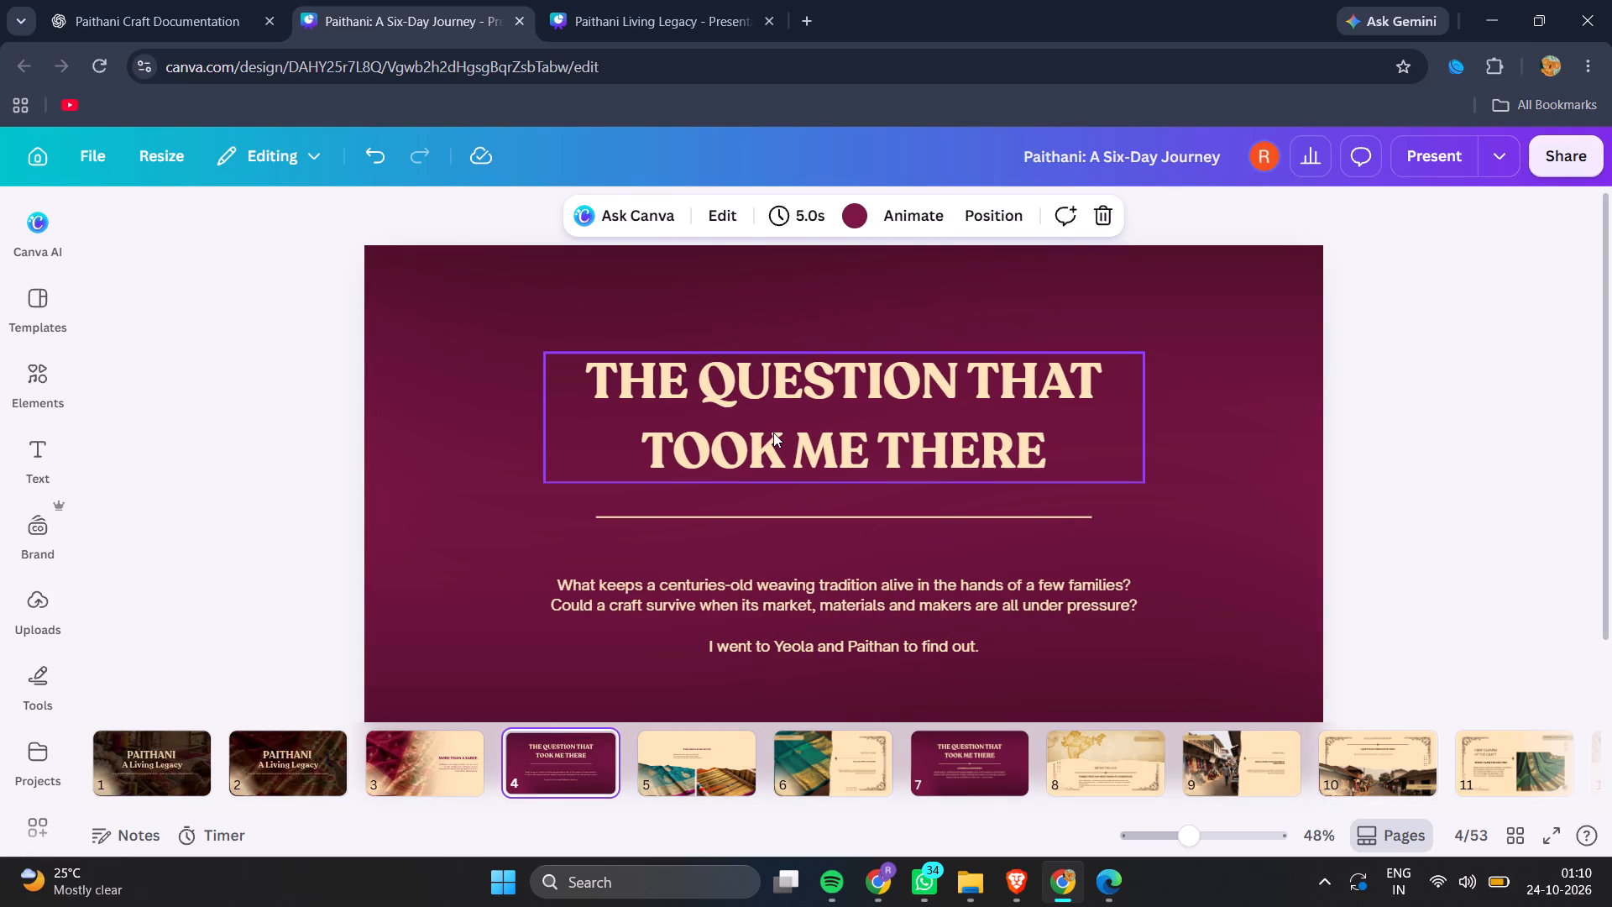
pyautogui.click(447, 774)
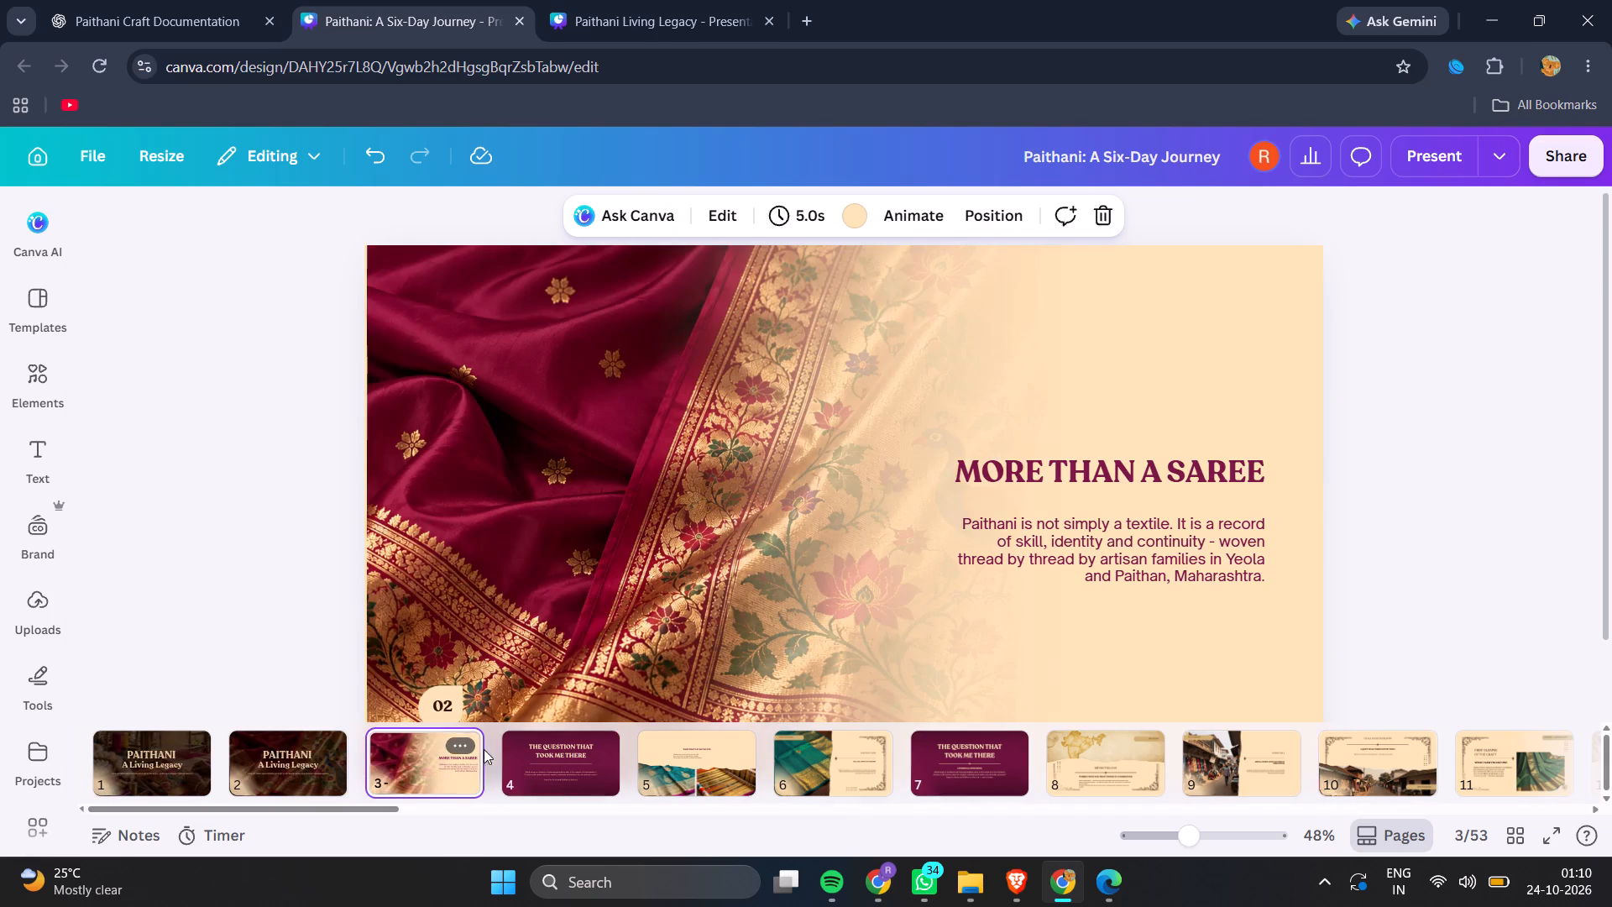
pyautogui.click(1040, 489)
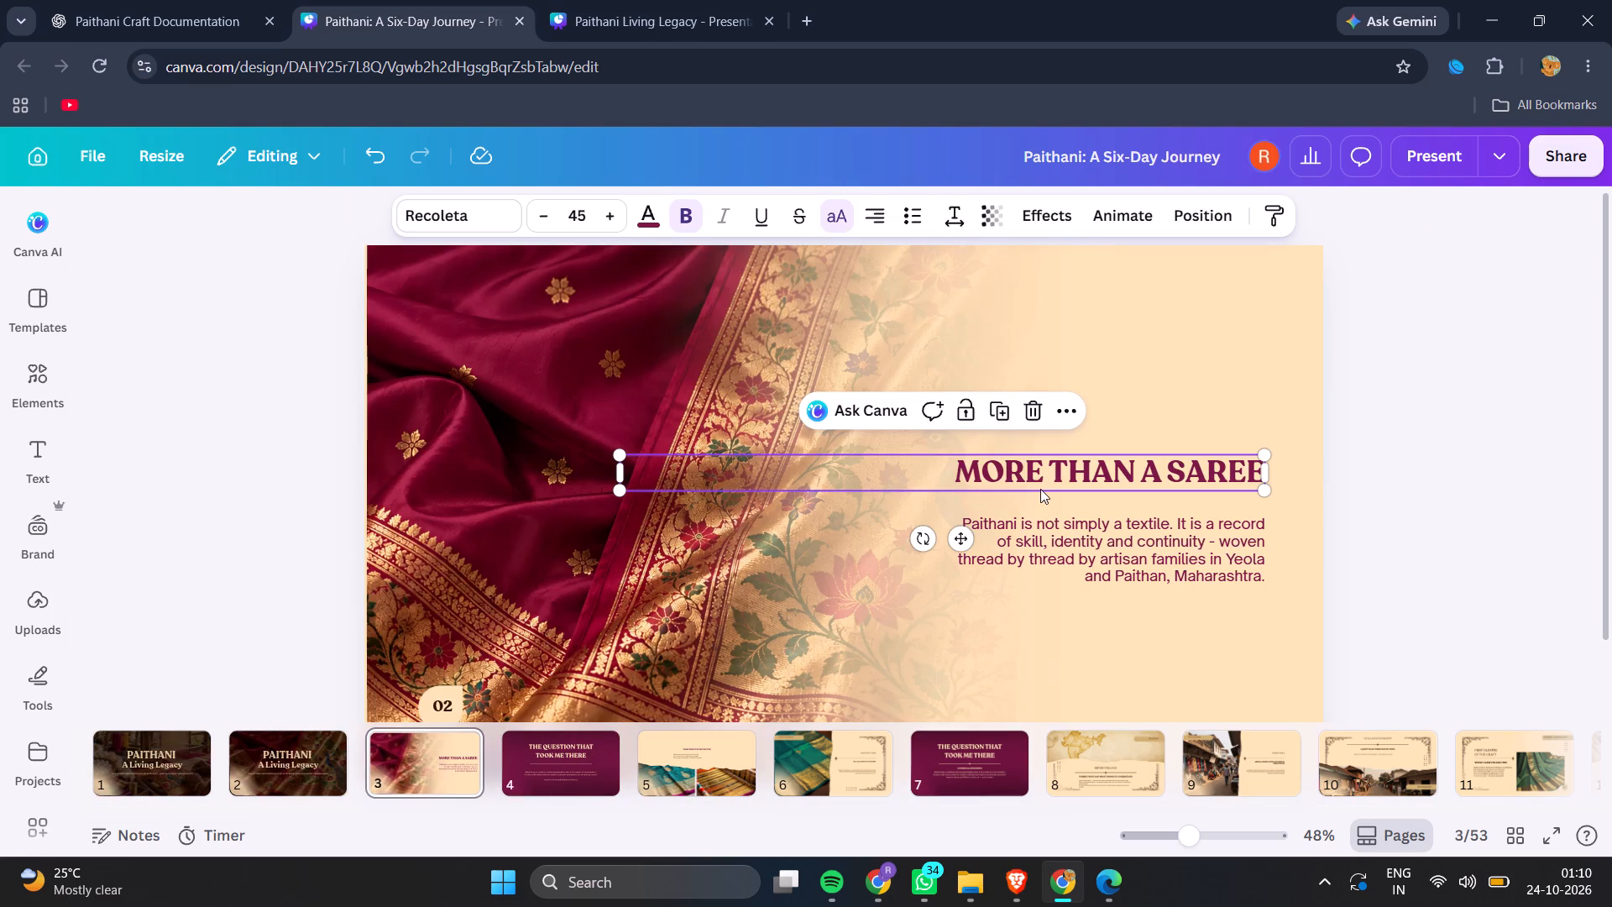
pyautogui.click(742, 758)
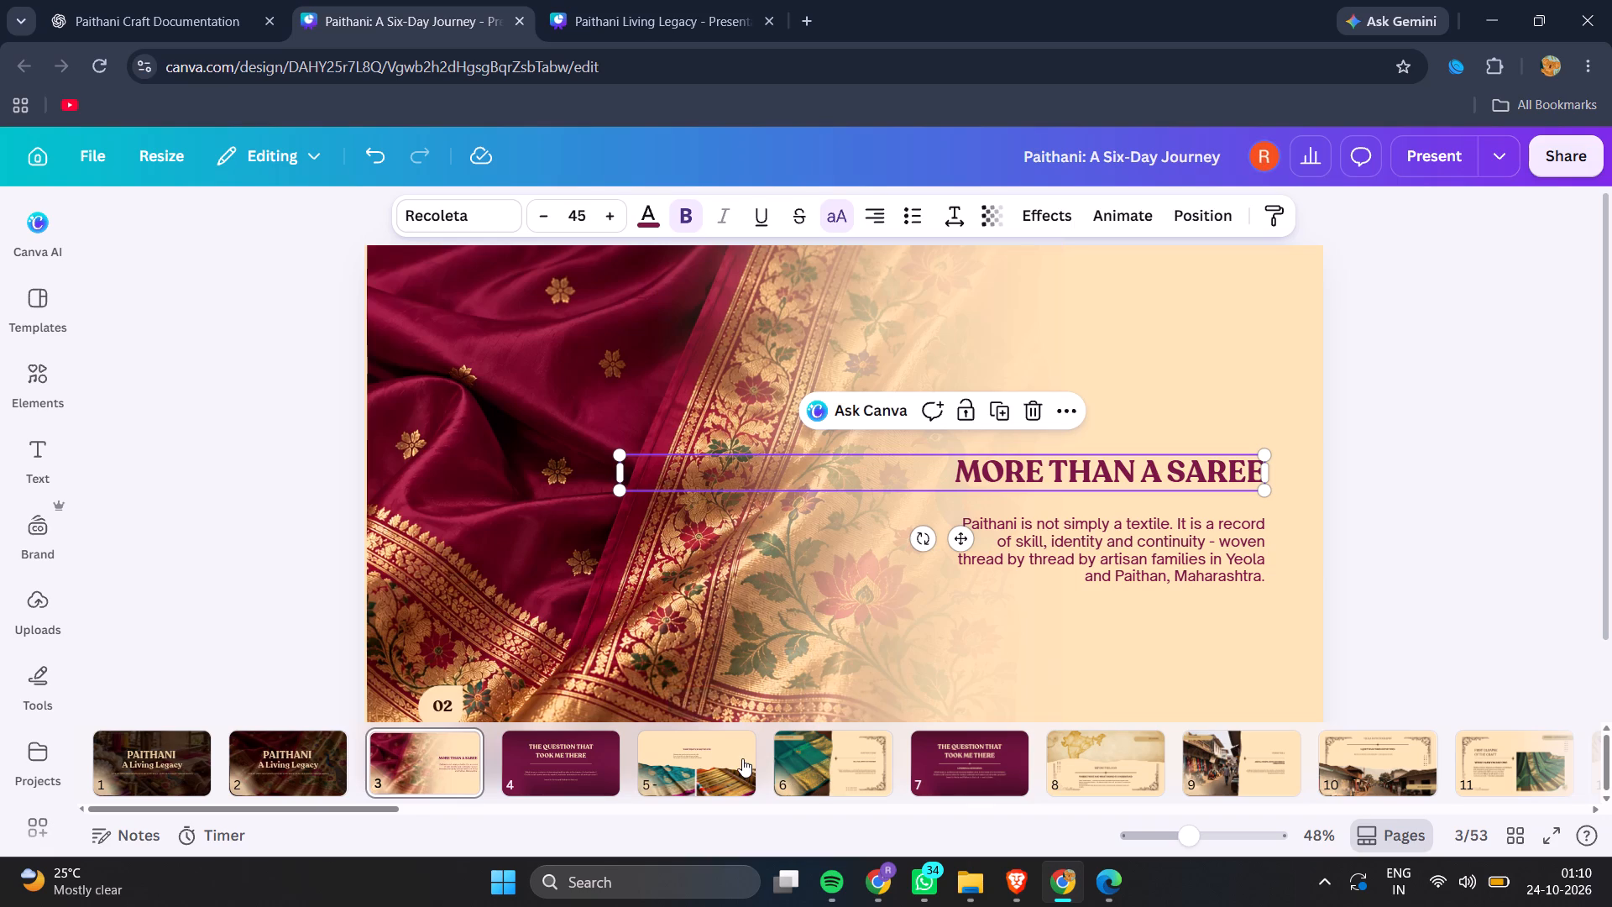
pyautogui.click(850, 392)
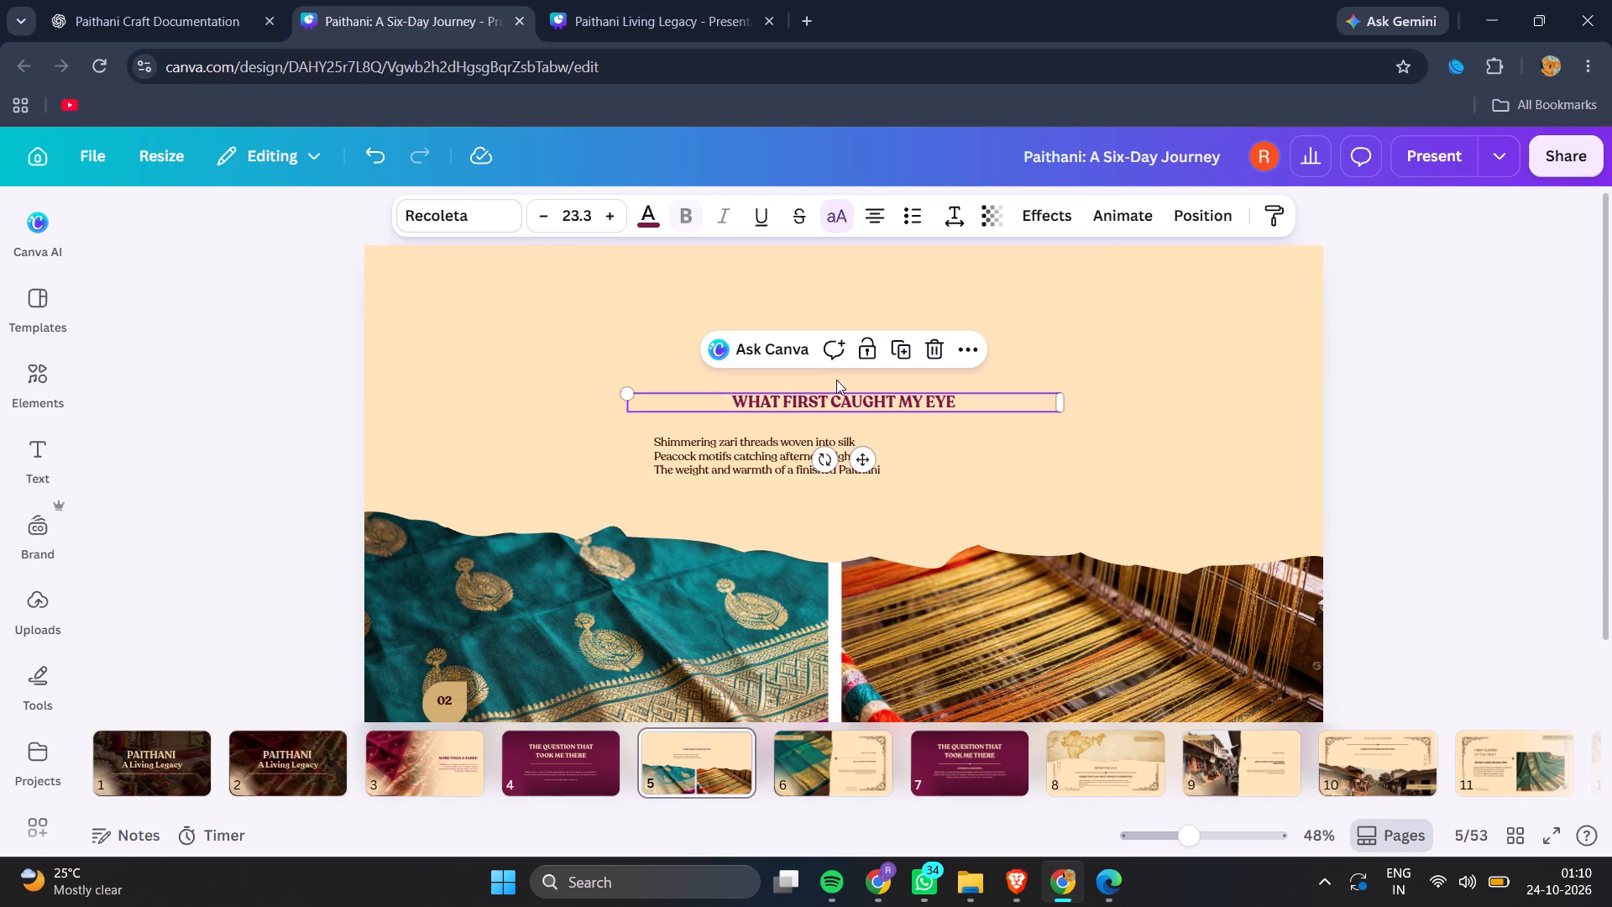
pyautogui.doubleClick(593, 218)
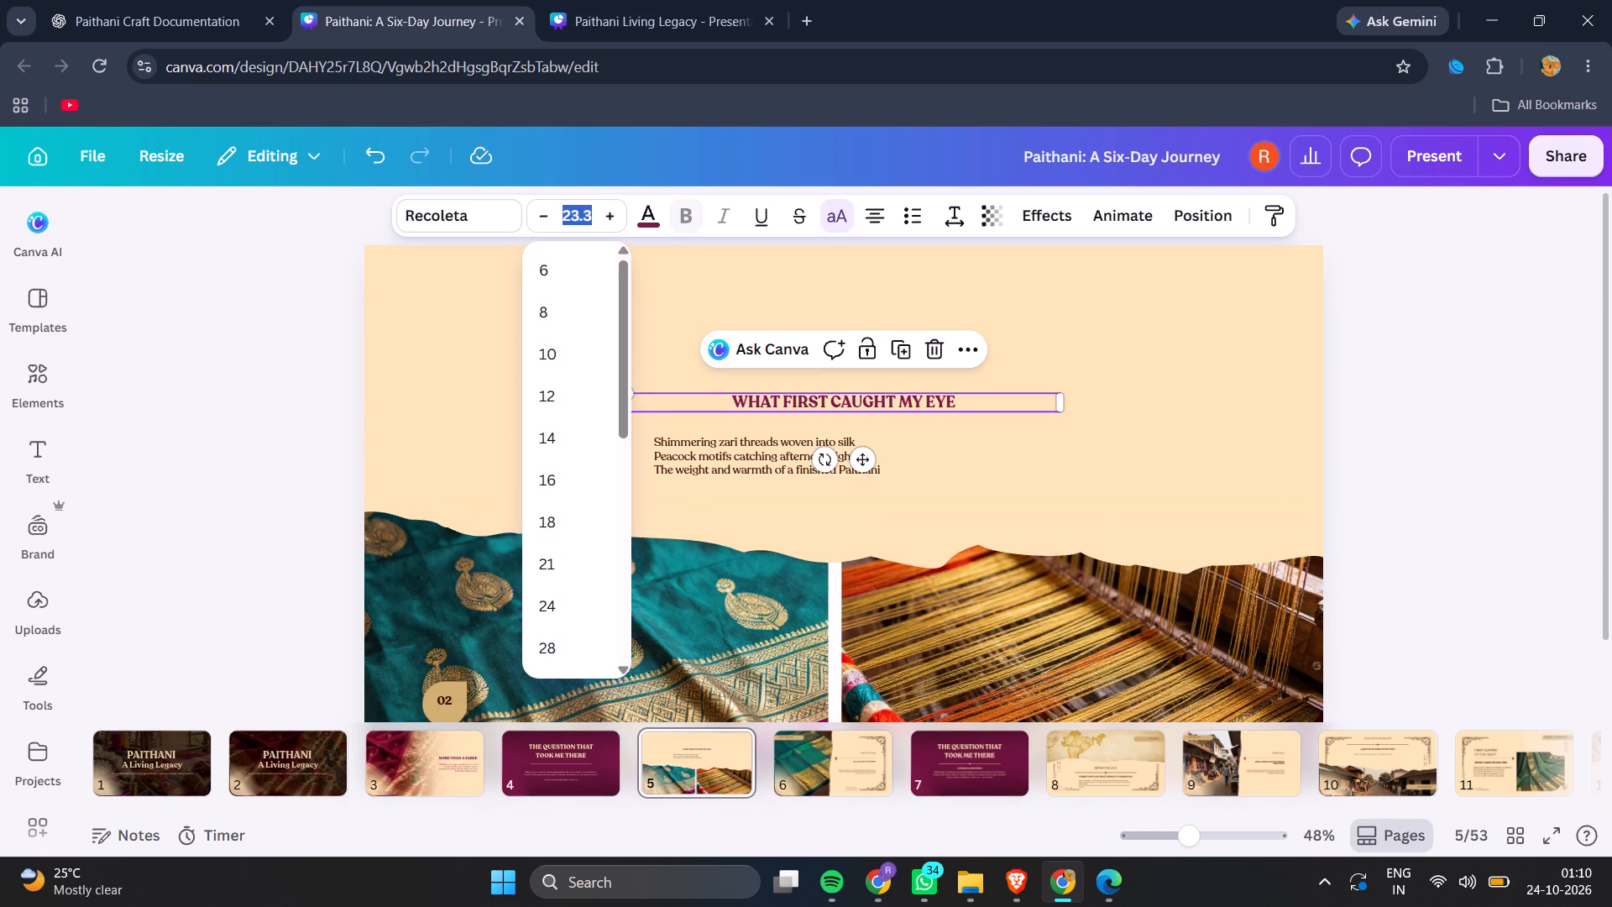
pyautogui.write('45')
pyautogui.press('Return')
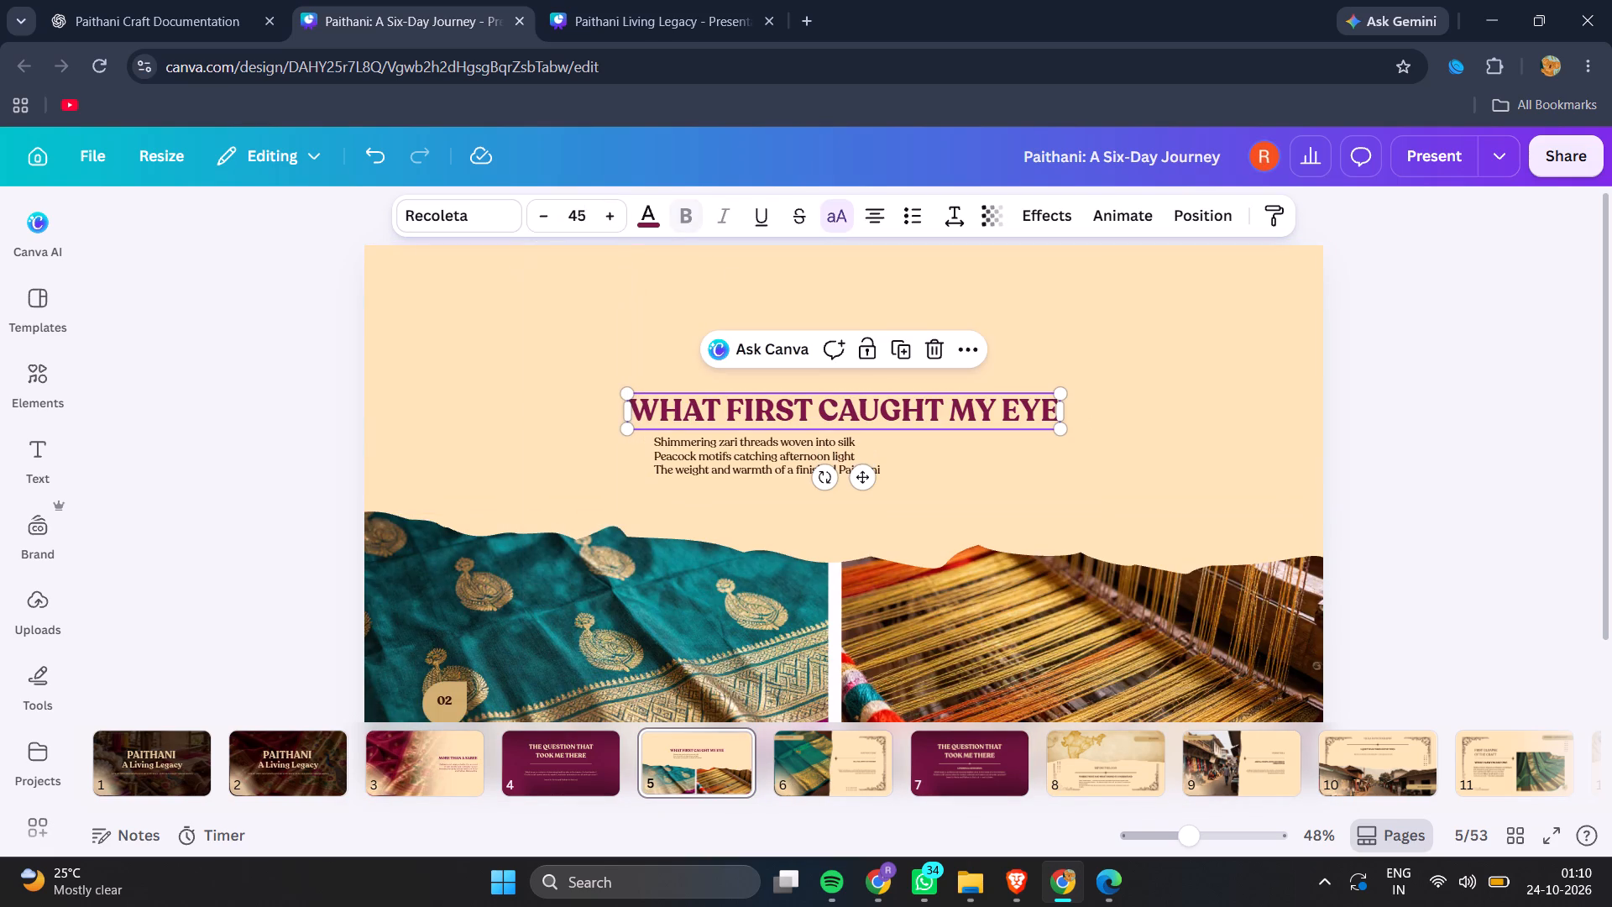
# Move the heading WHAT FIRST CAUGHT MY EYE higher on page 5, away from the three-line body text.
pyautogui.click(1453, 351)
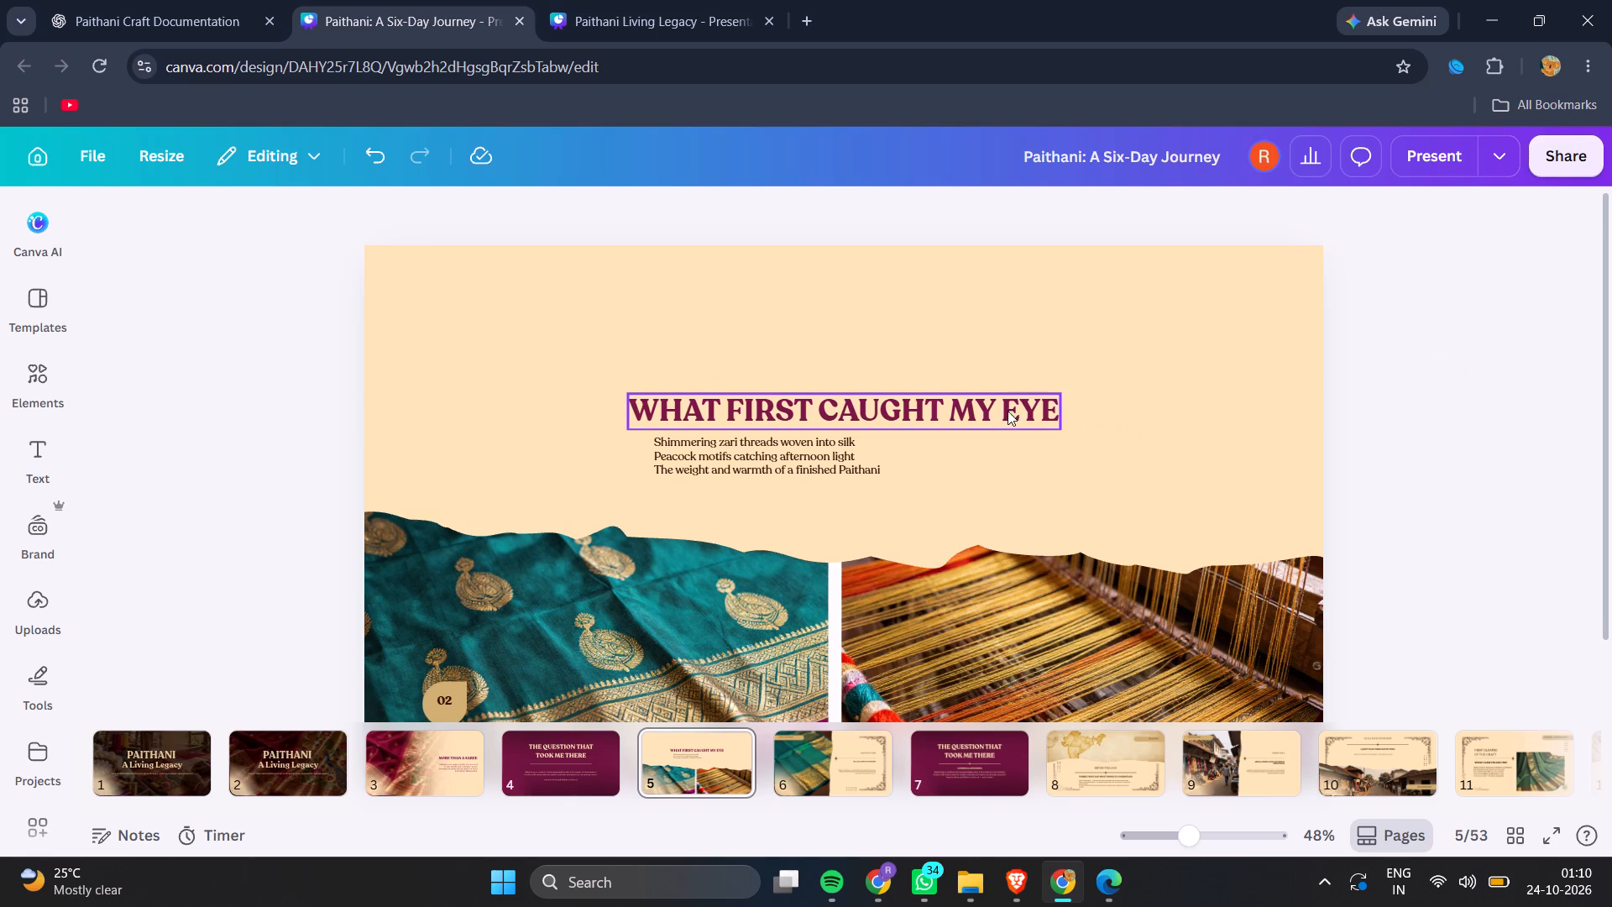
pyautogui.moveTo(1004, 411); pyautogui.dragTo(1008, 330)
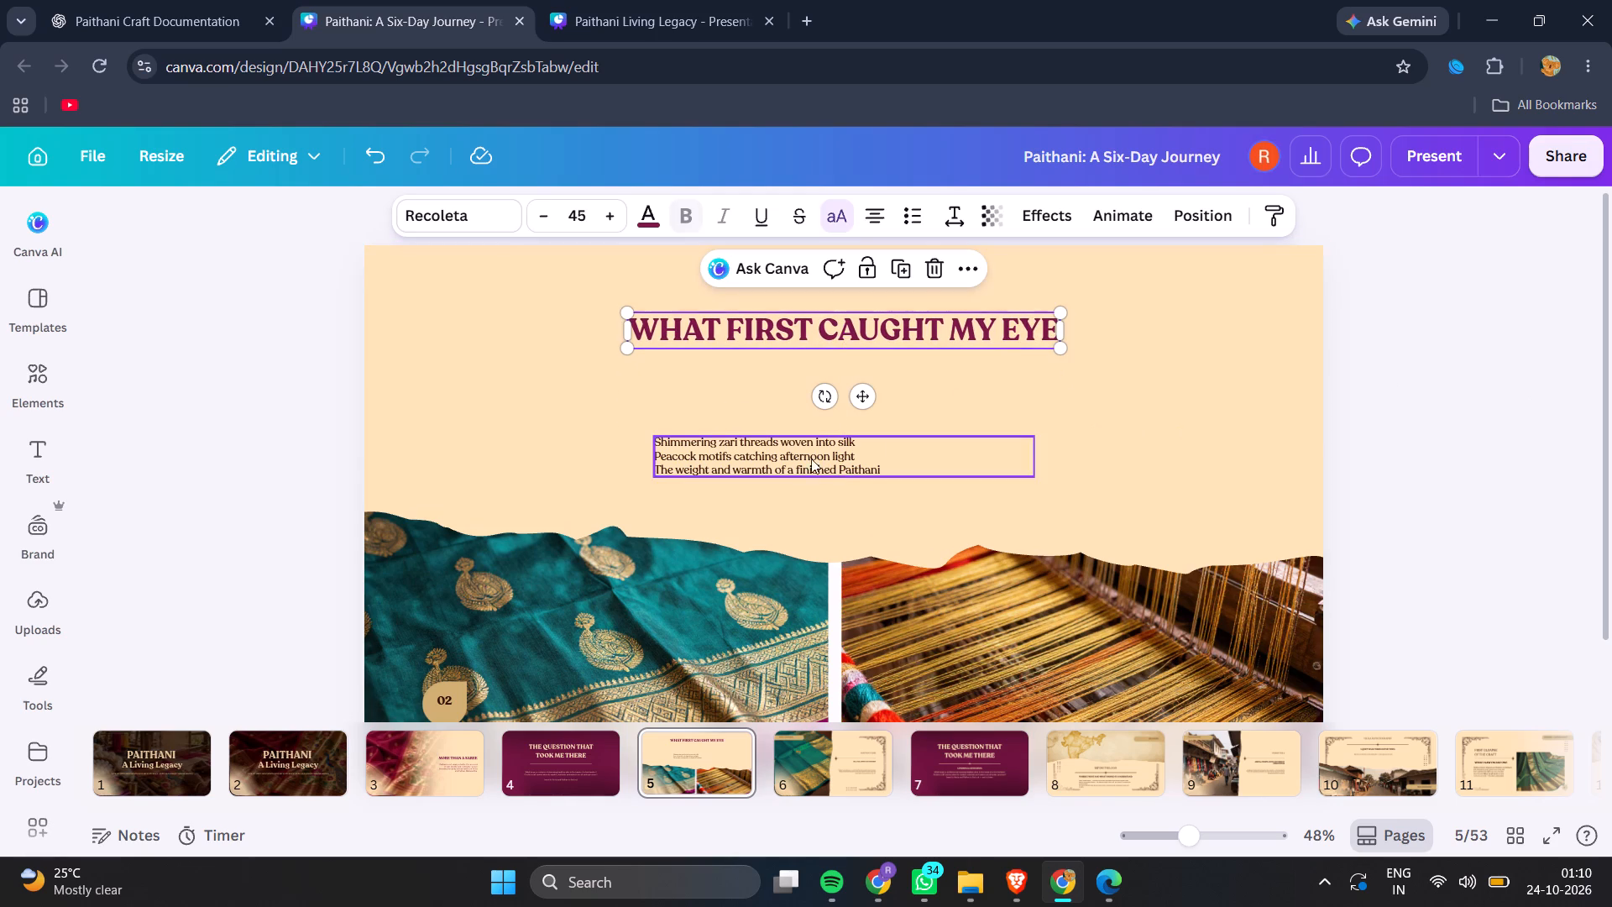
# Change the font of page 5's three-line body text to Open Sauce, matching the paragraph on page 3.
pyautogui.click(463, 765)
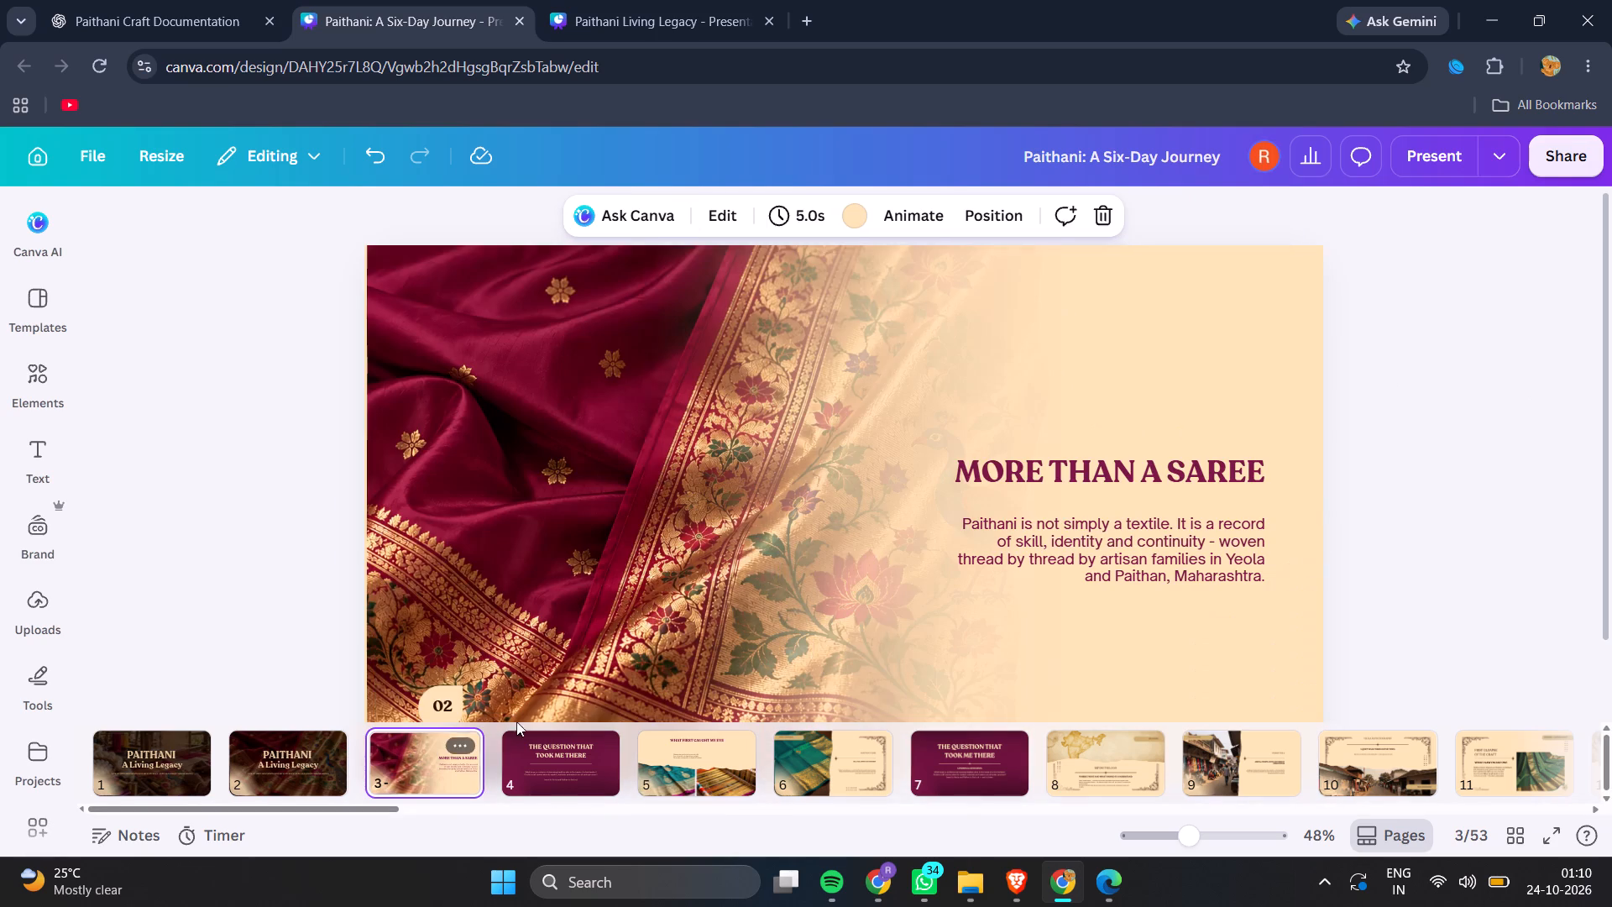
pyautogui.click(1061, 541)
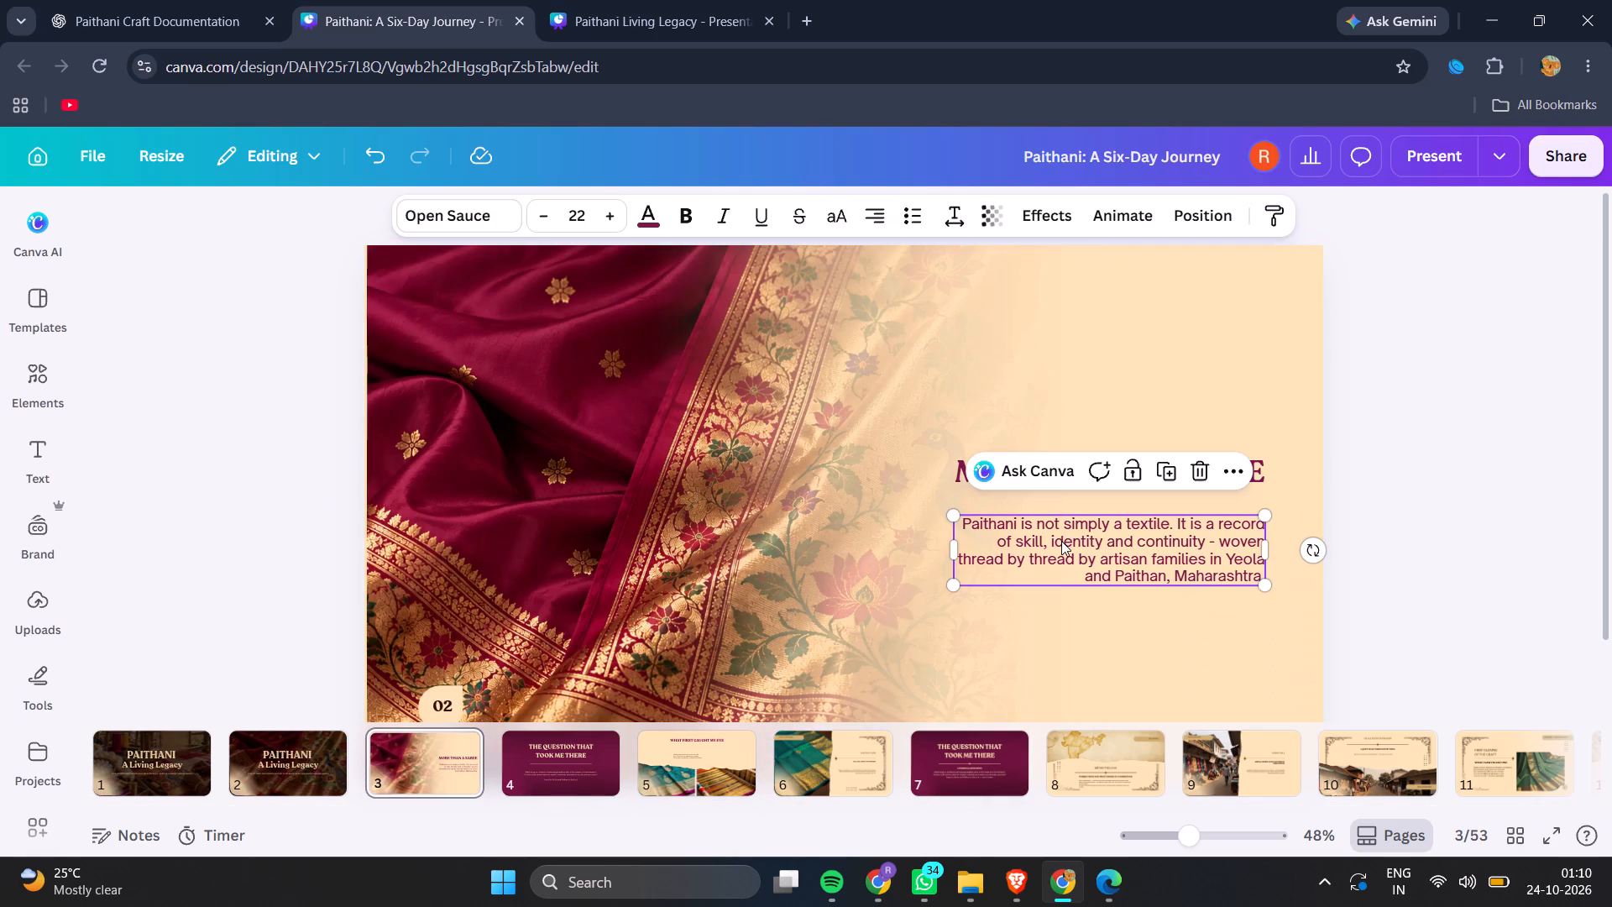
pyautogui.click(715, 759)
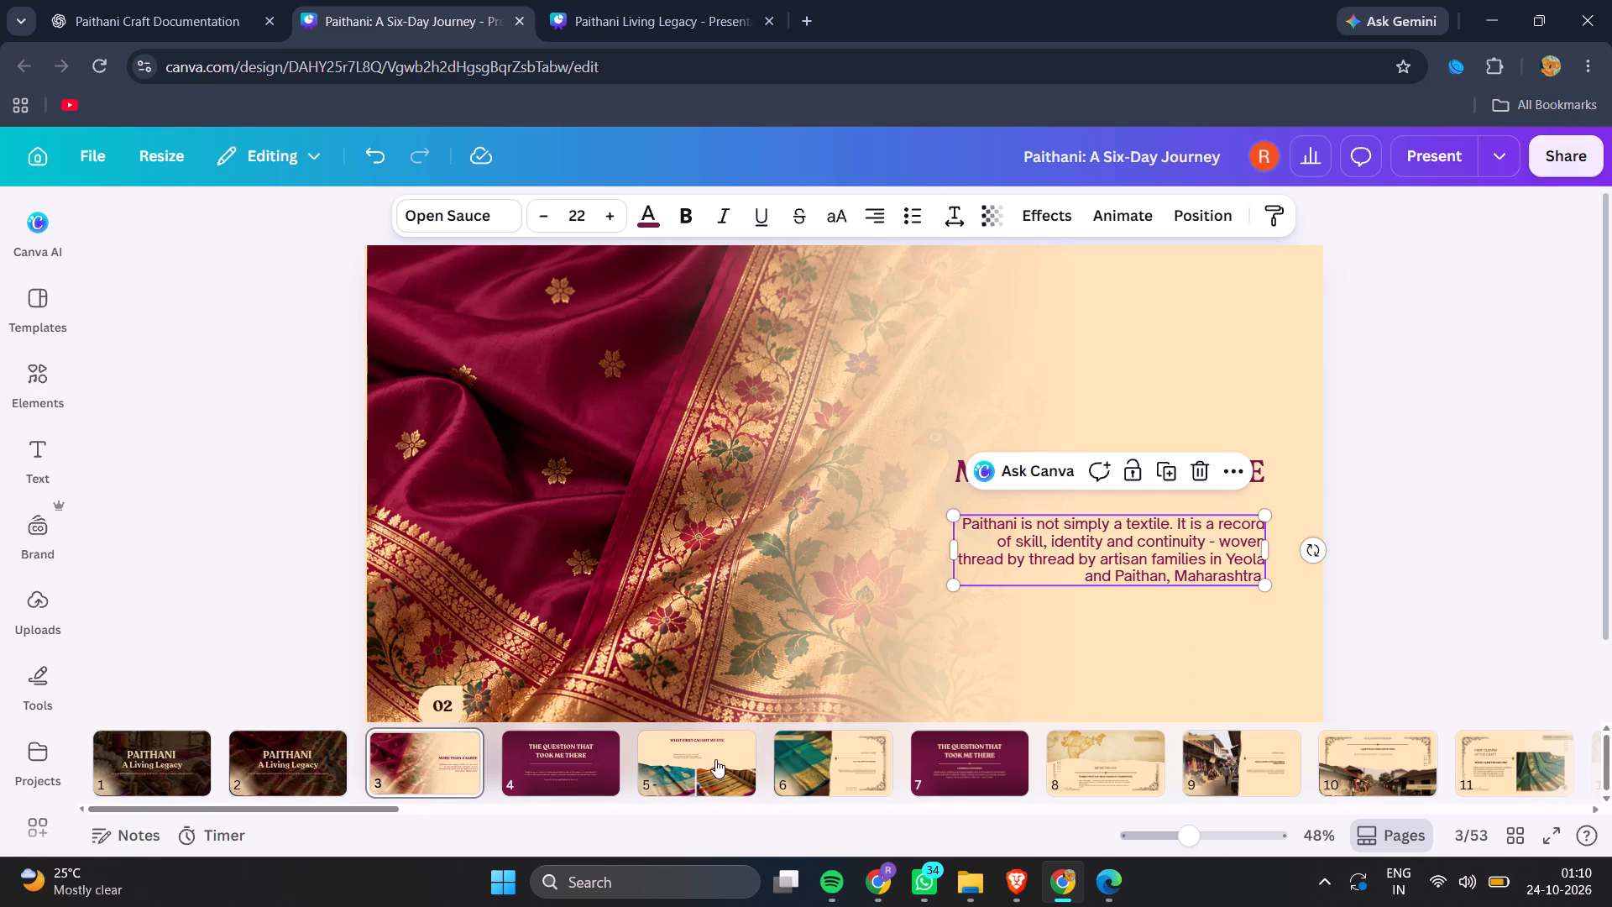
pyautogui.click(790, 455)
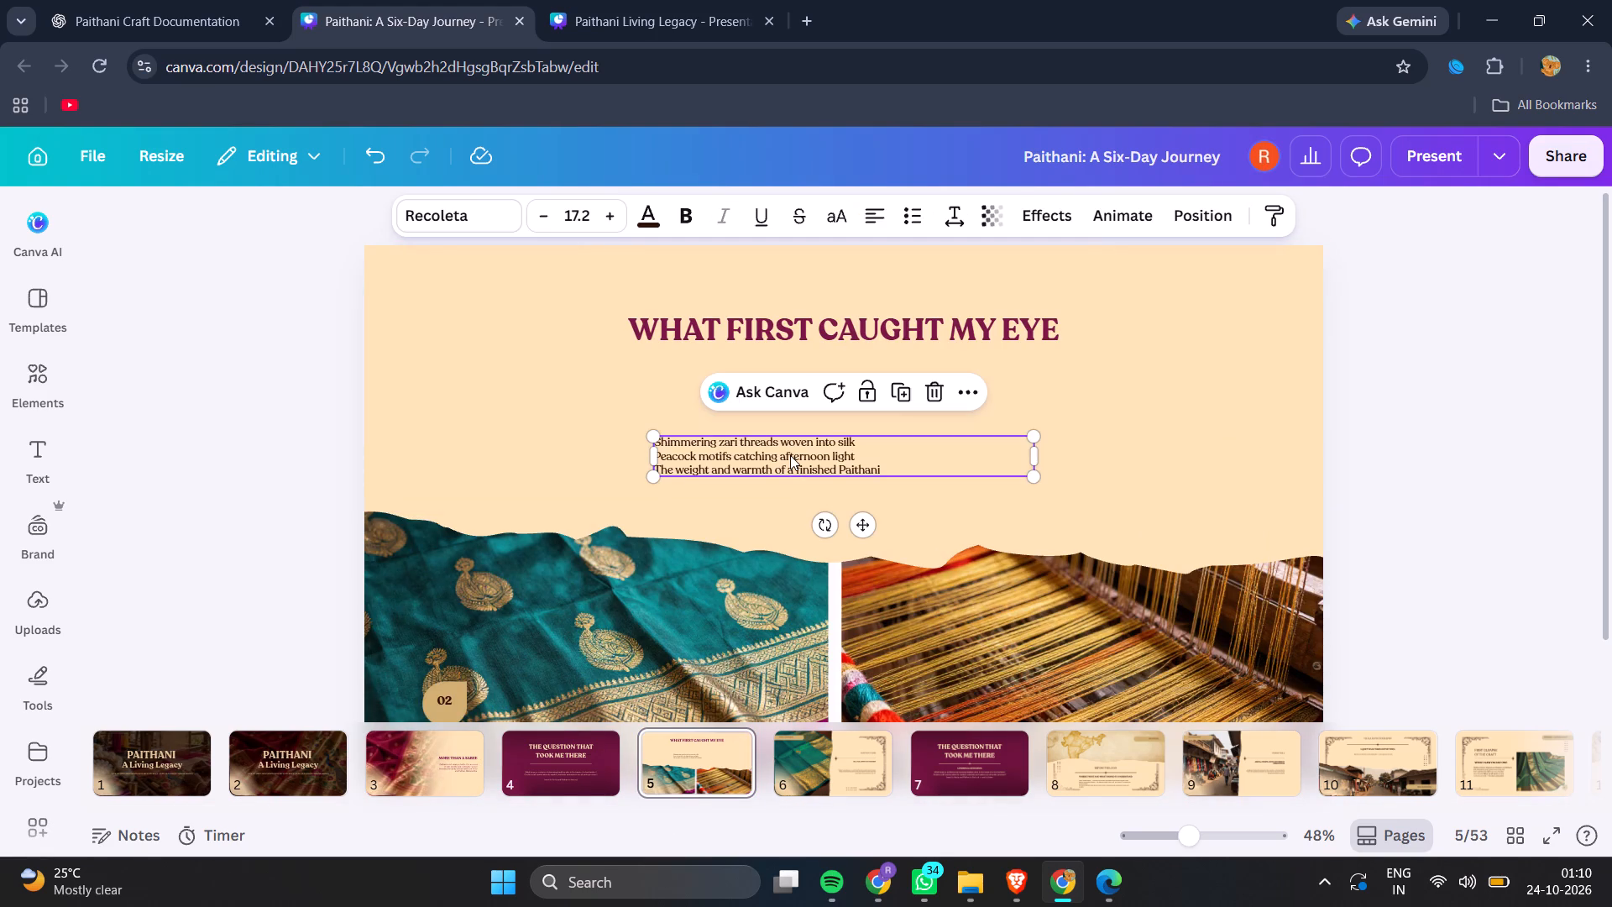
pyautogui.click(463, 210)
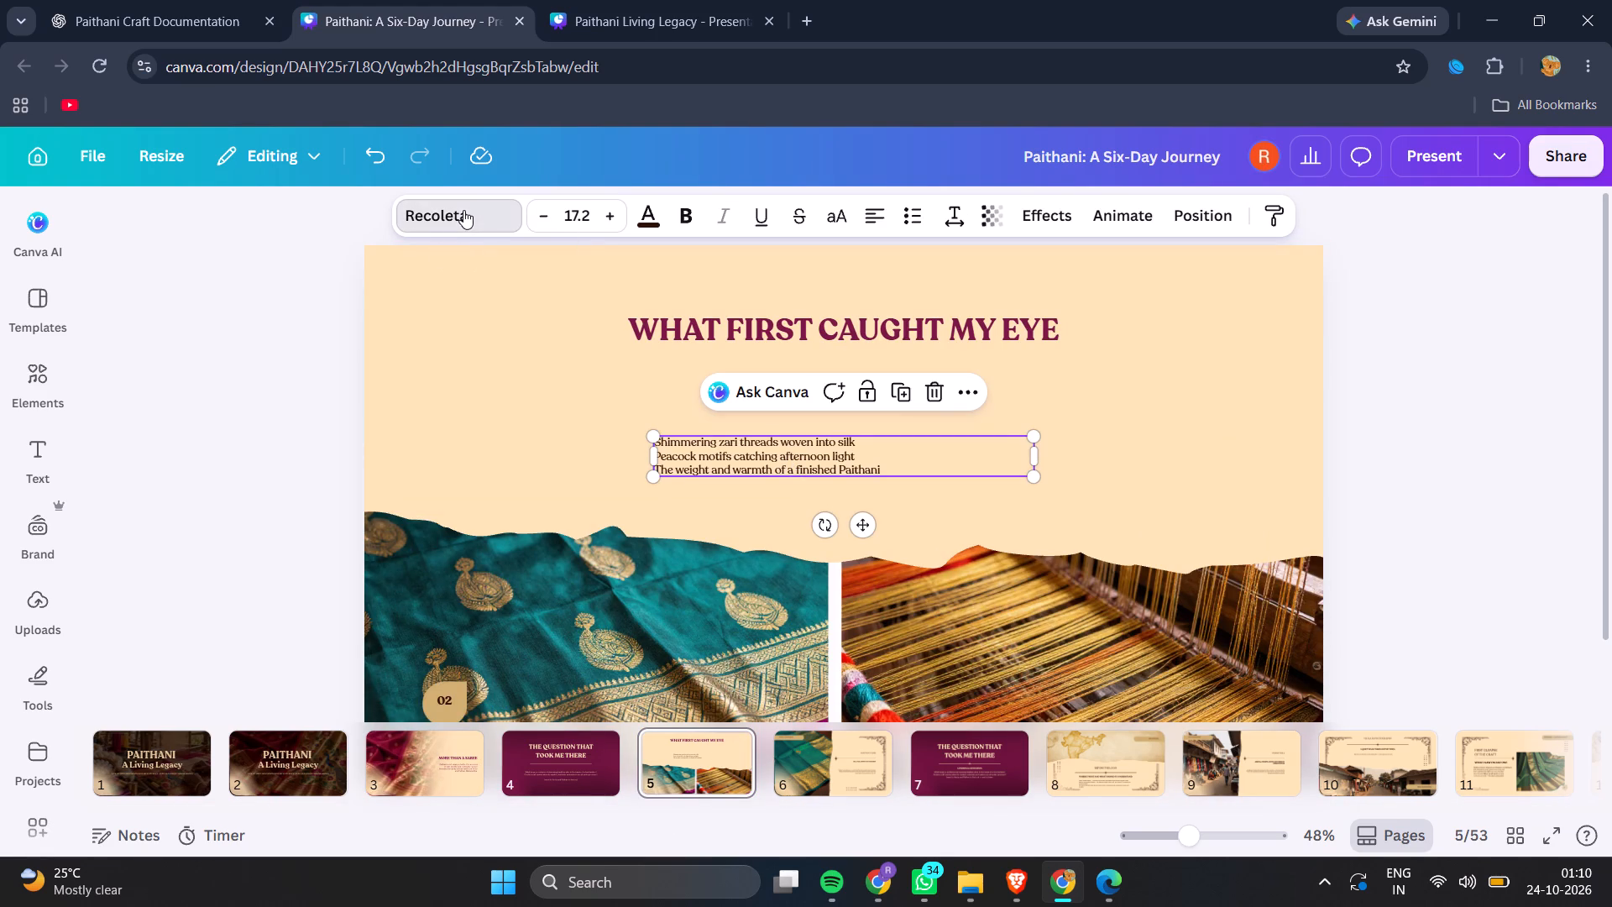
pyautogui.click(238, 527)
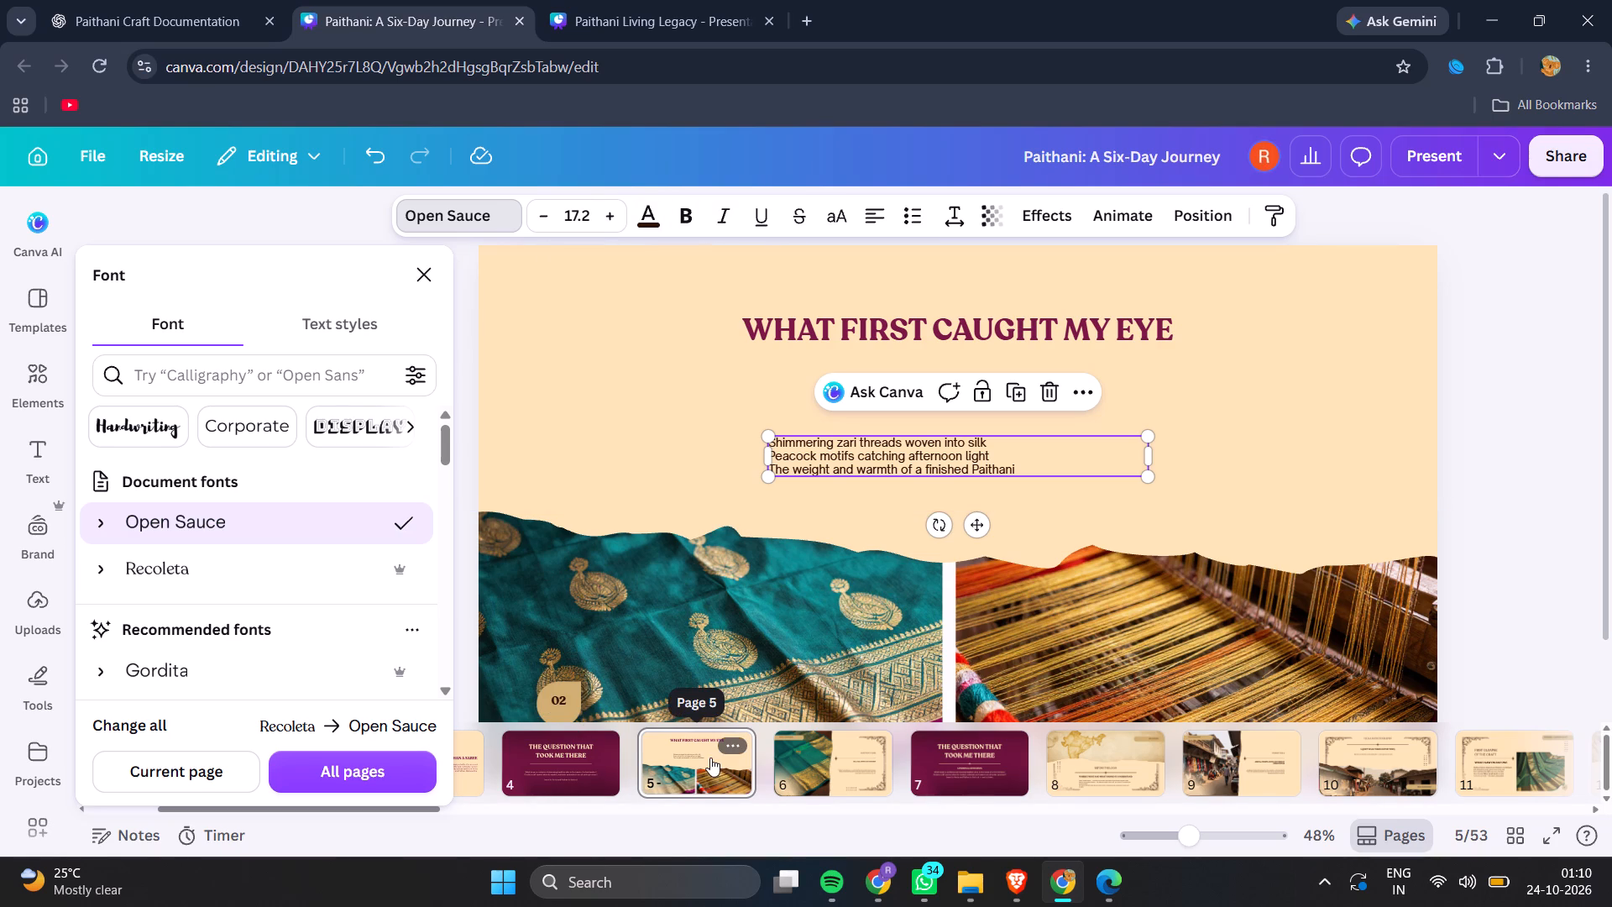
# Check the body text formatting on pages 4 and 3 as a reference for page 5.
pyautogui.click(564, 779)
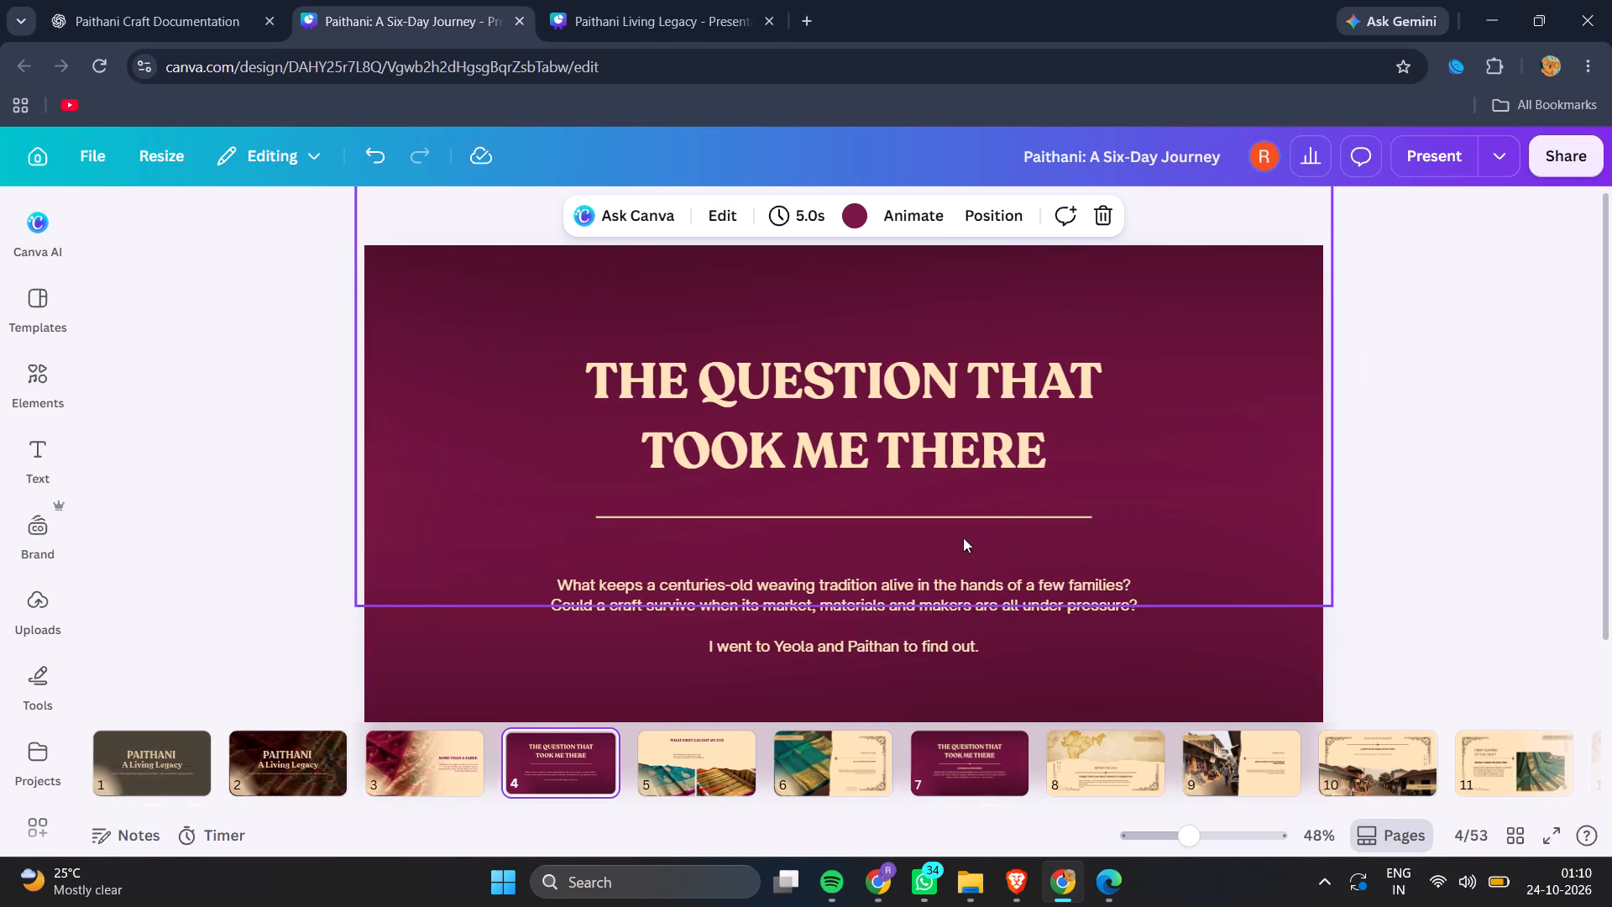
pyautogui.click(741, 611)
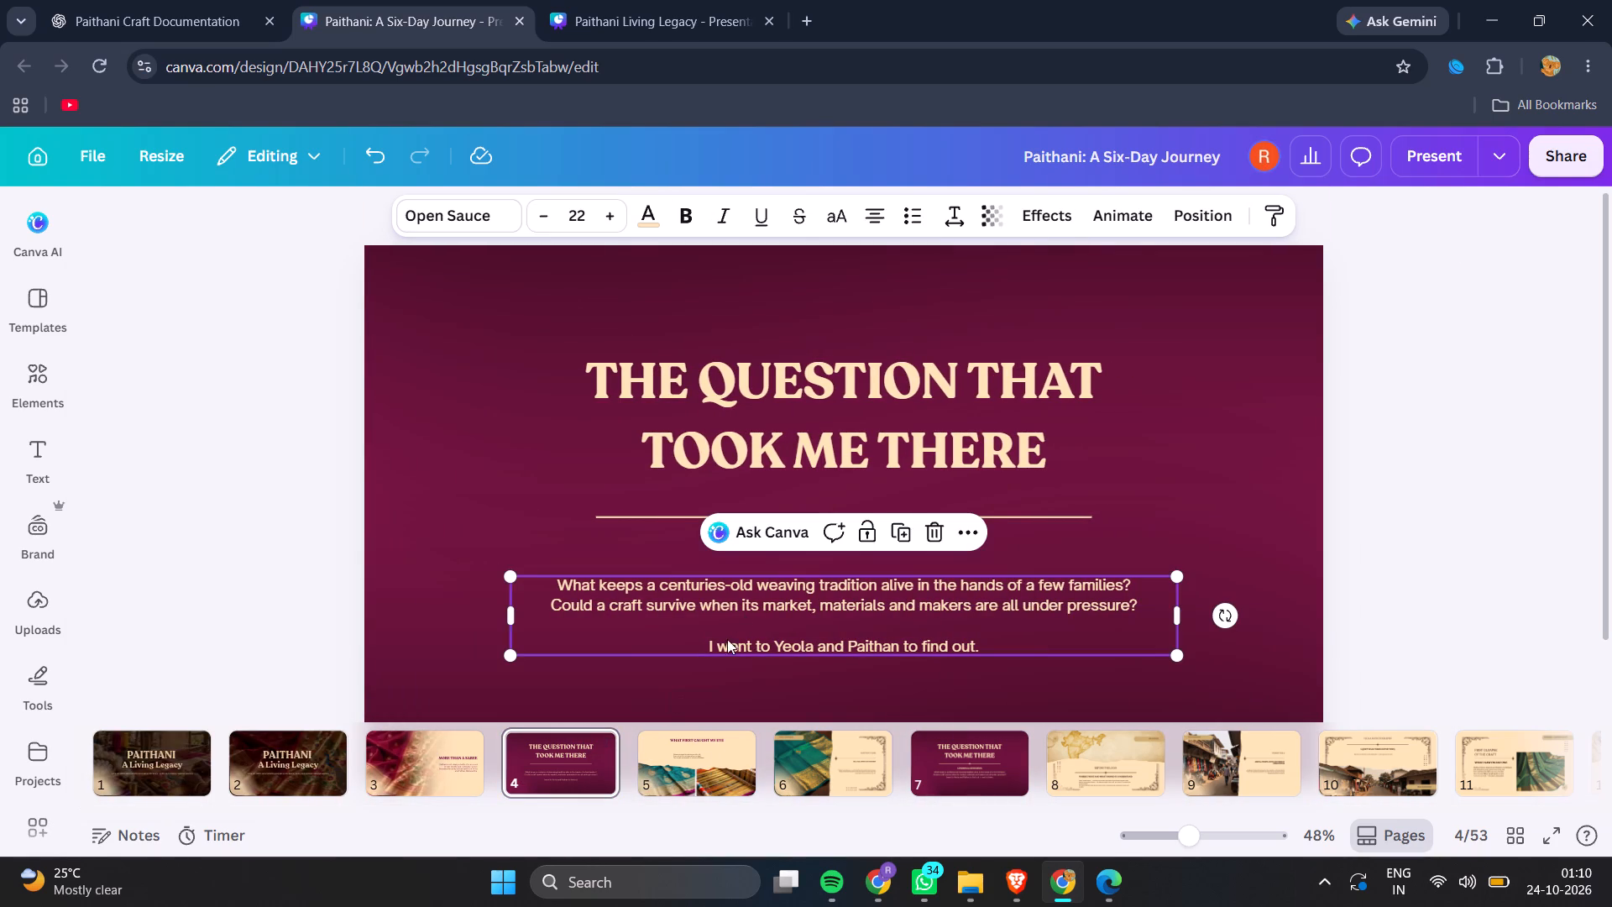
pyautogui.click(674, 760)
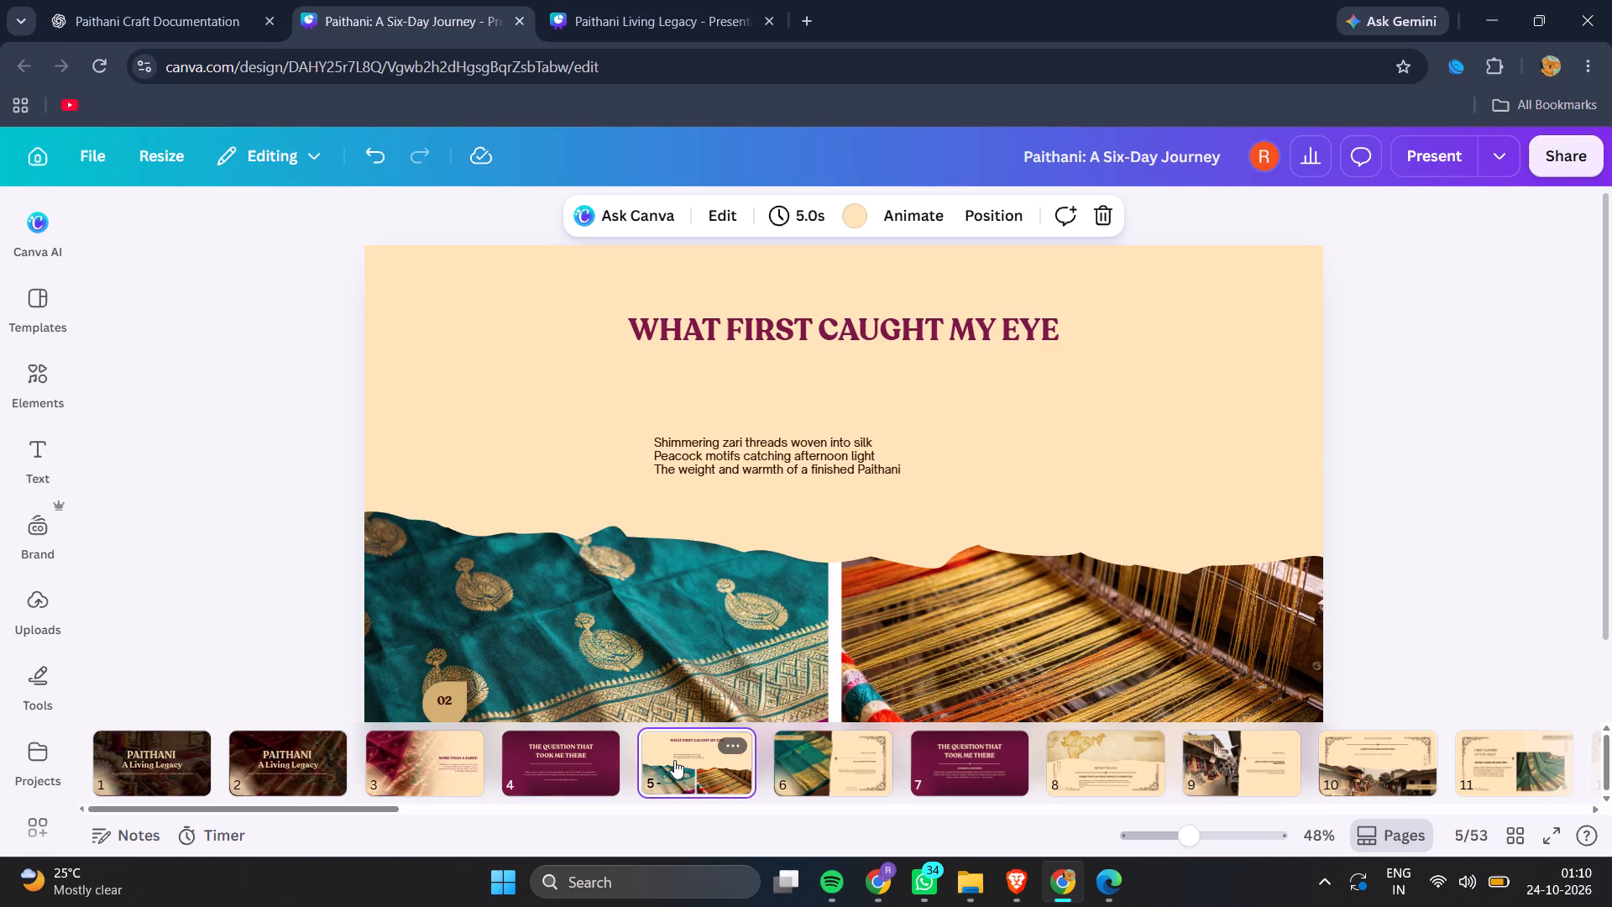
pyautogui.click(427, 782)
pyautogui.click(1049, 536)
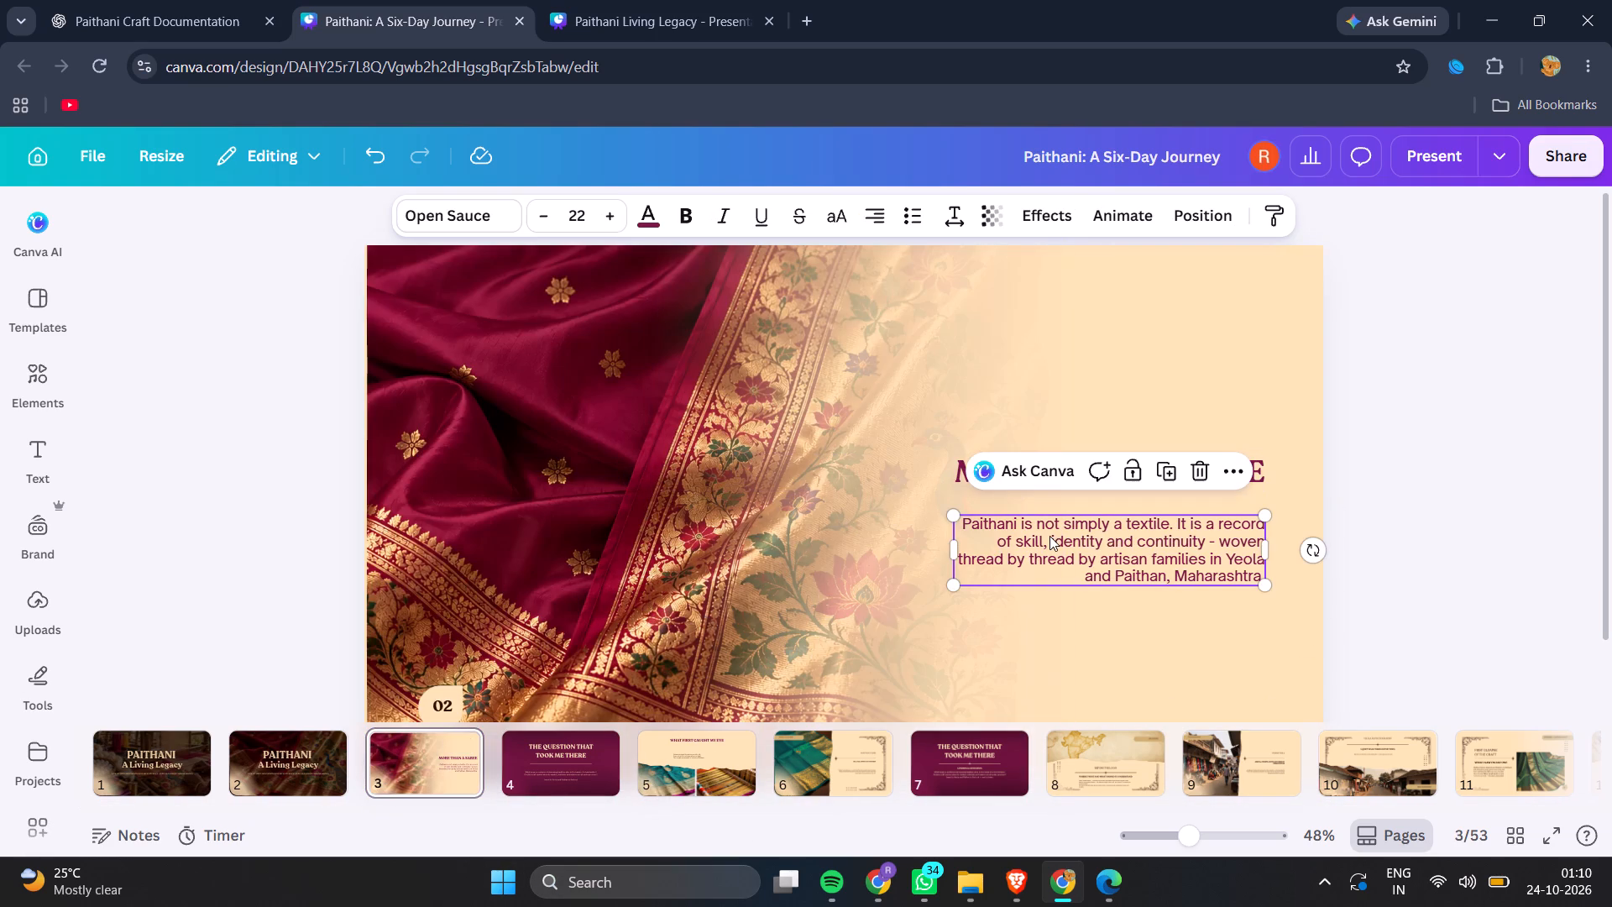
pyautogui.click(722, 768)
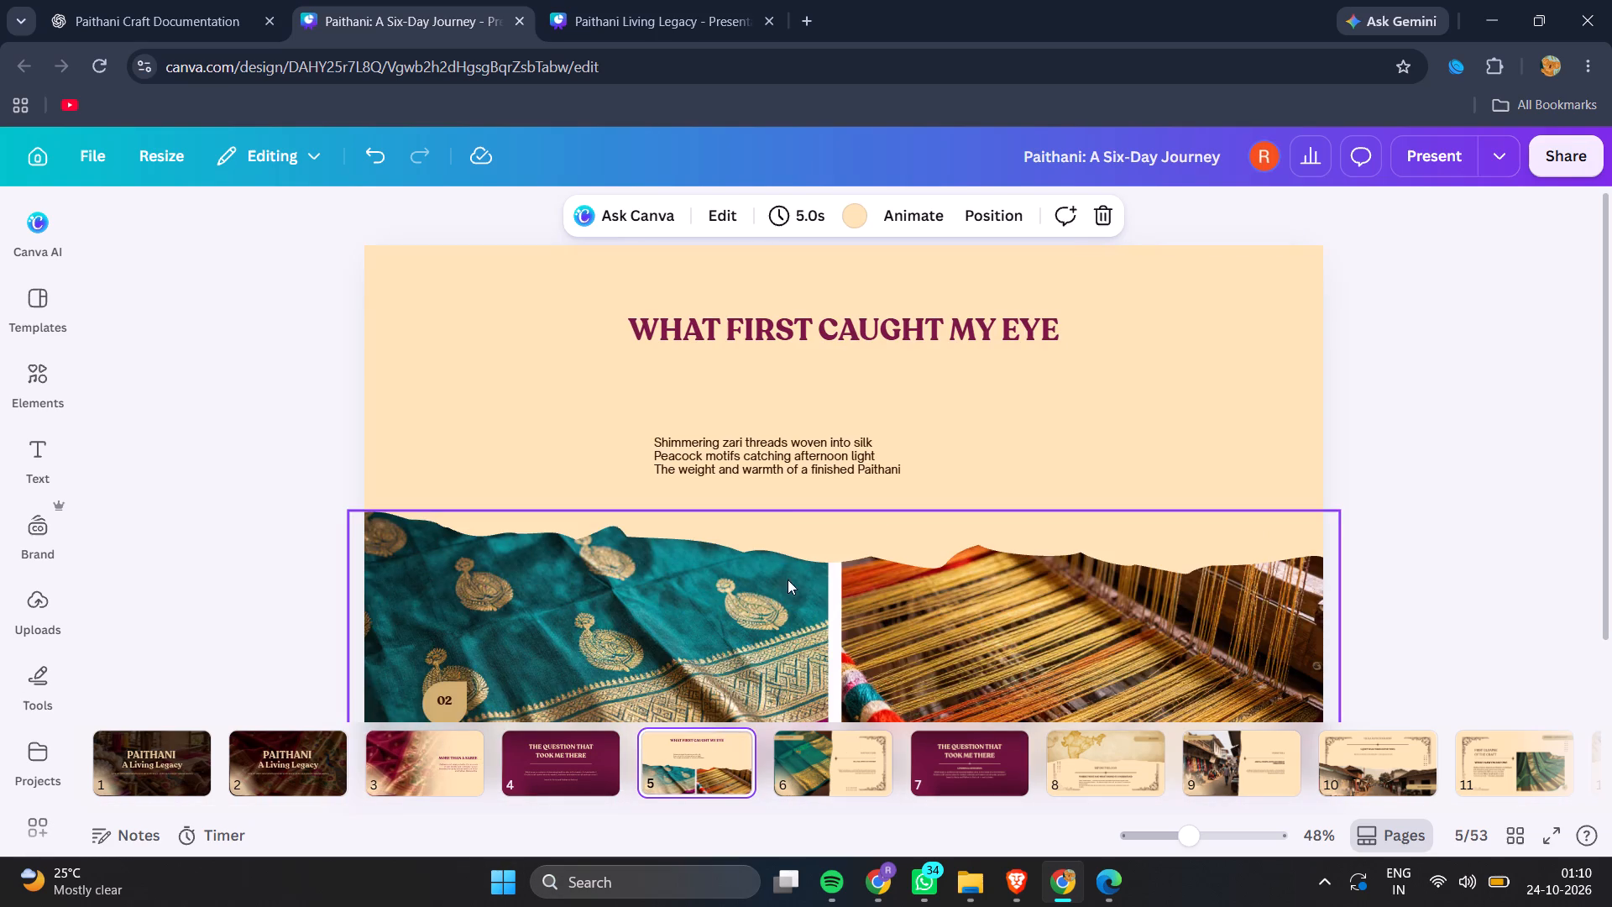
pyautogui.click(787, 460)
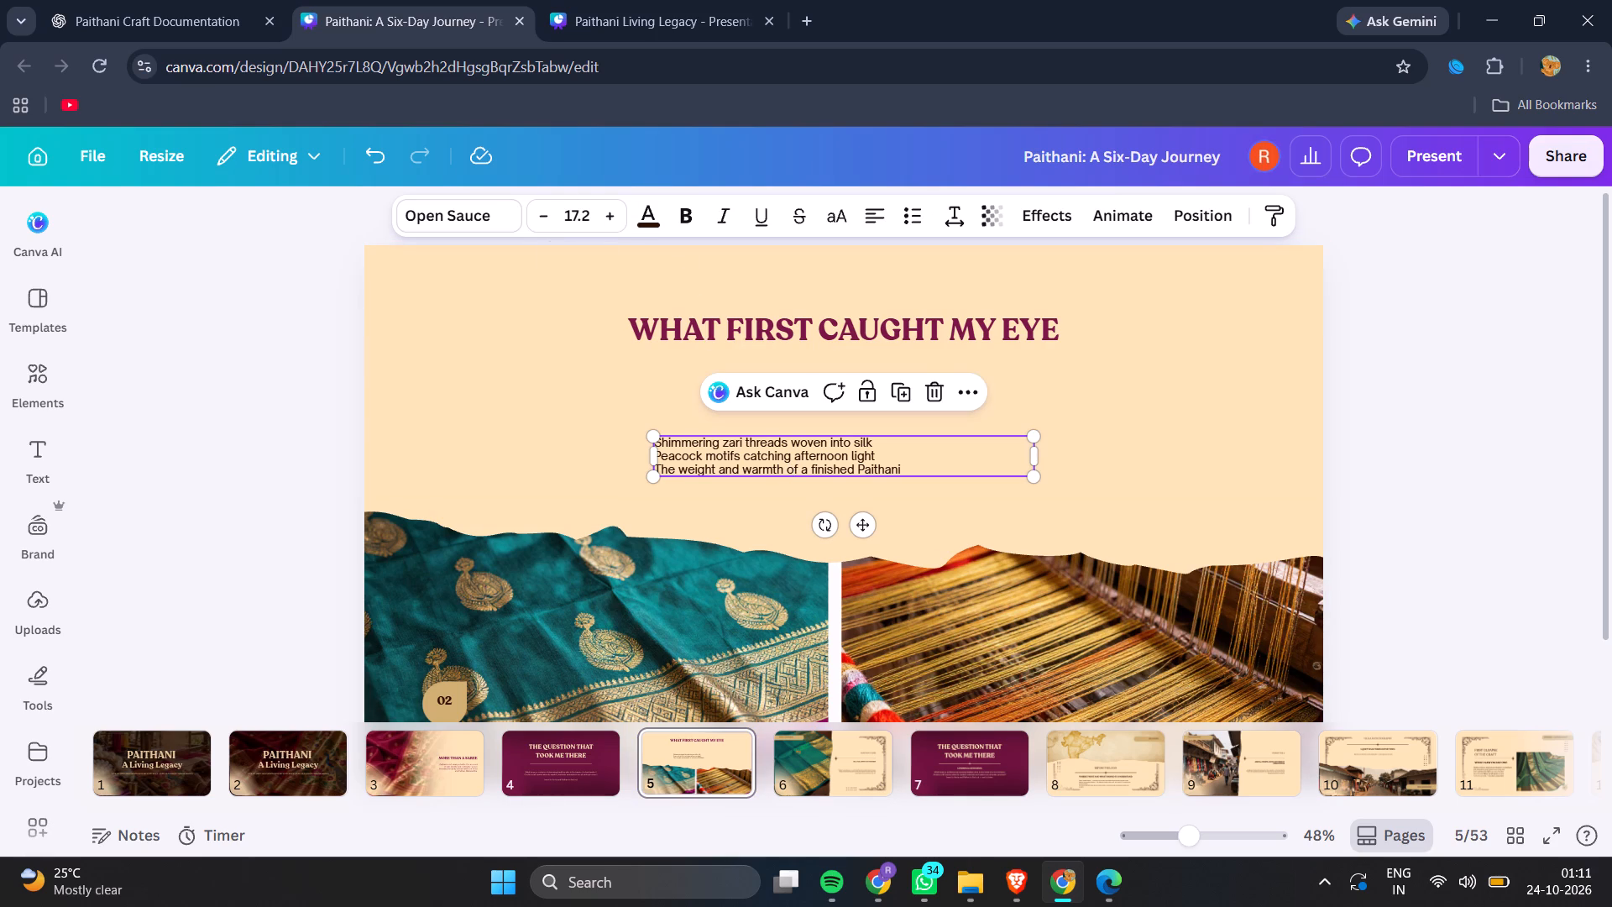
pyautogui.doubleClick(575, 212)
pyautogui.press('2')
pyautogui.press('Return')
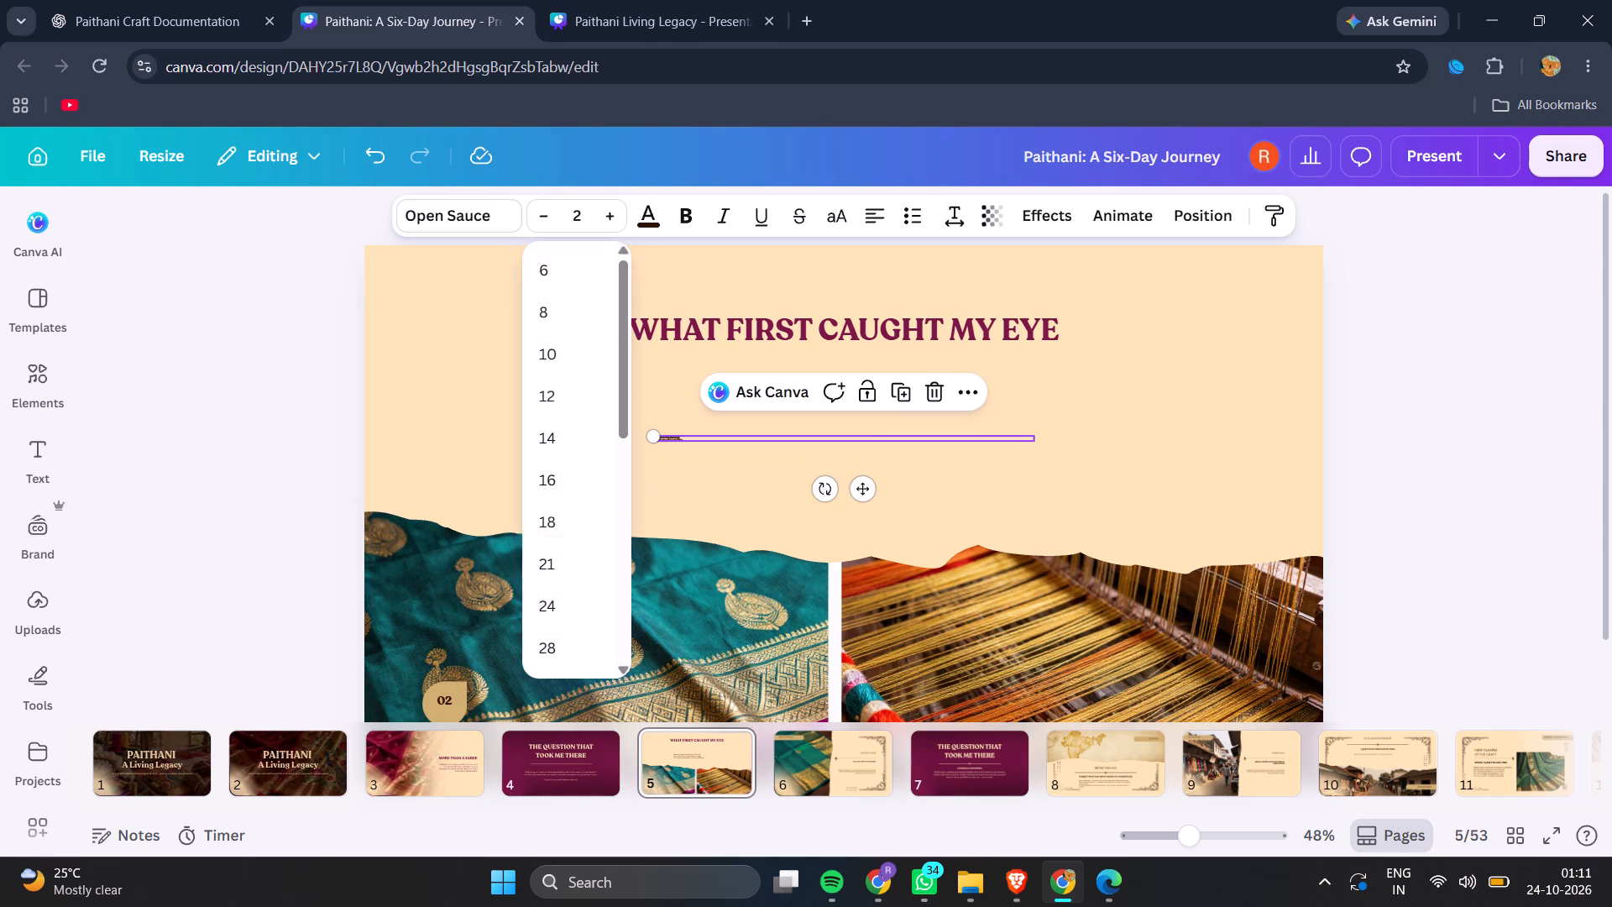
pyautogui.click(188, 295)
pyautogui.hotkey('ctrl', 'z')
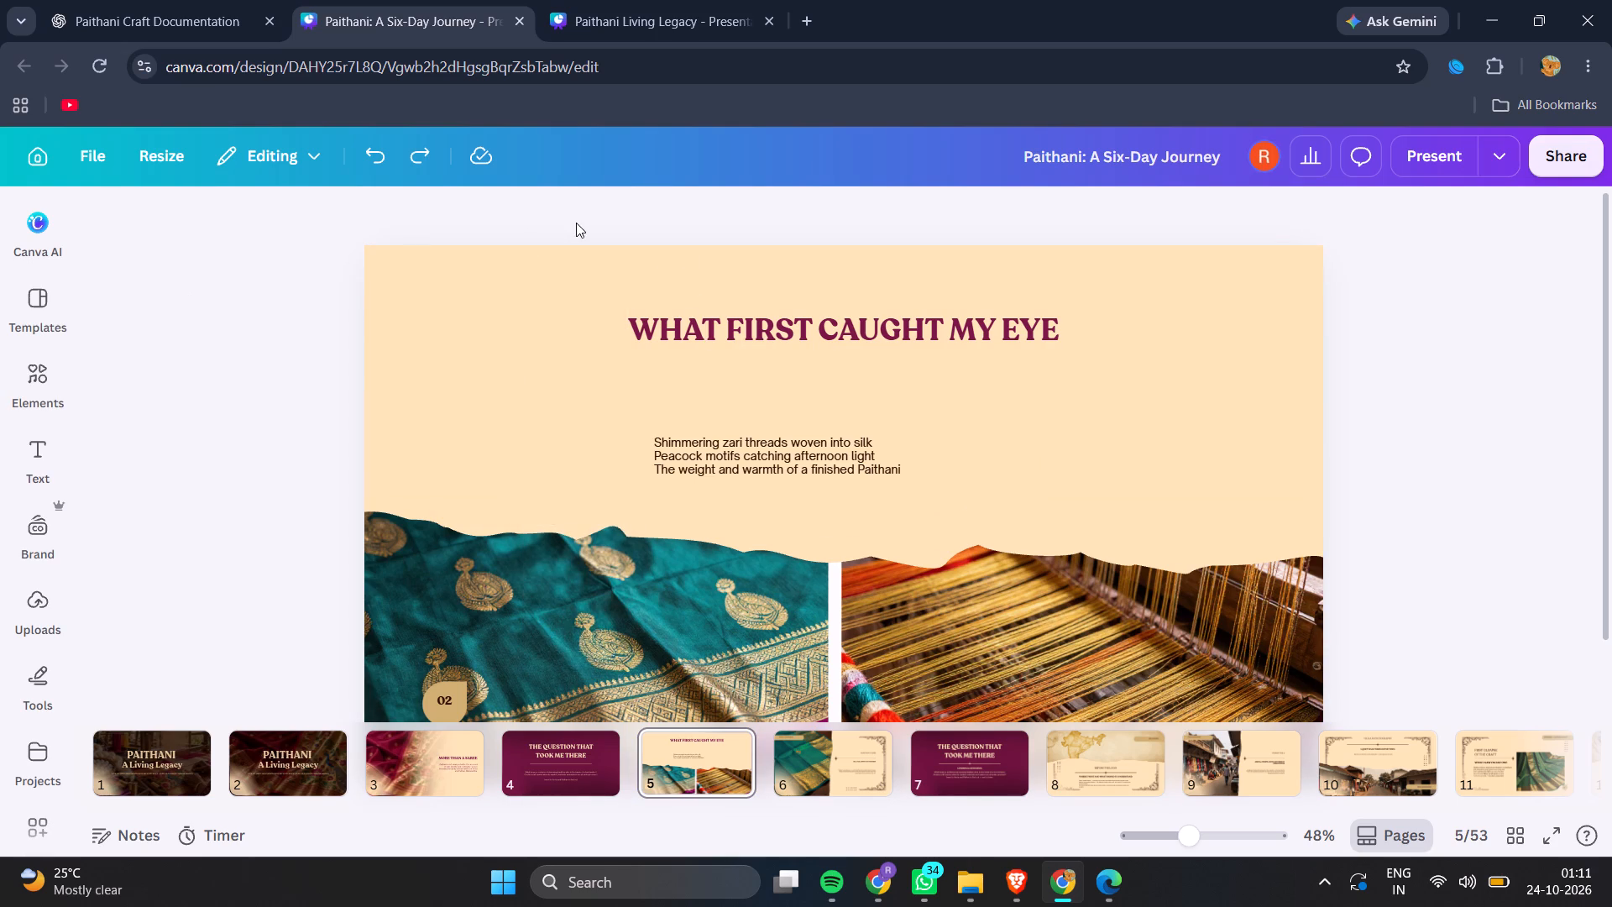
# Set the font size of the three-line body text on page 5 to 22.
pyautogui.click(697, 462)
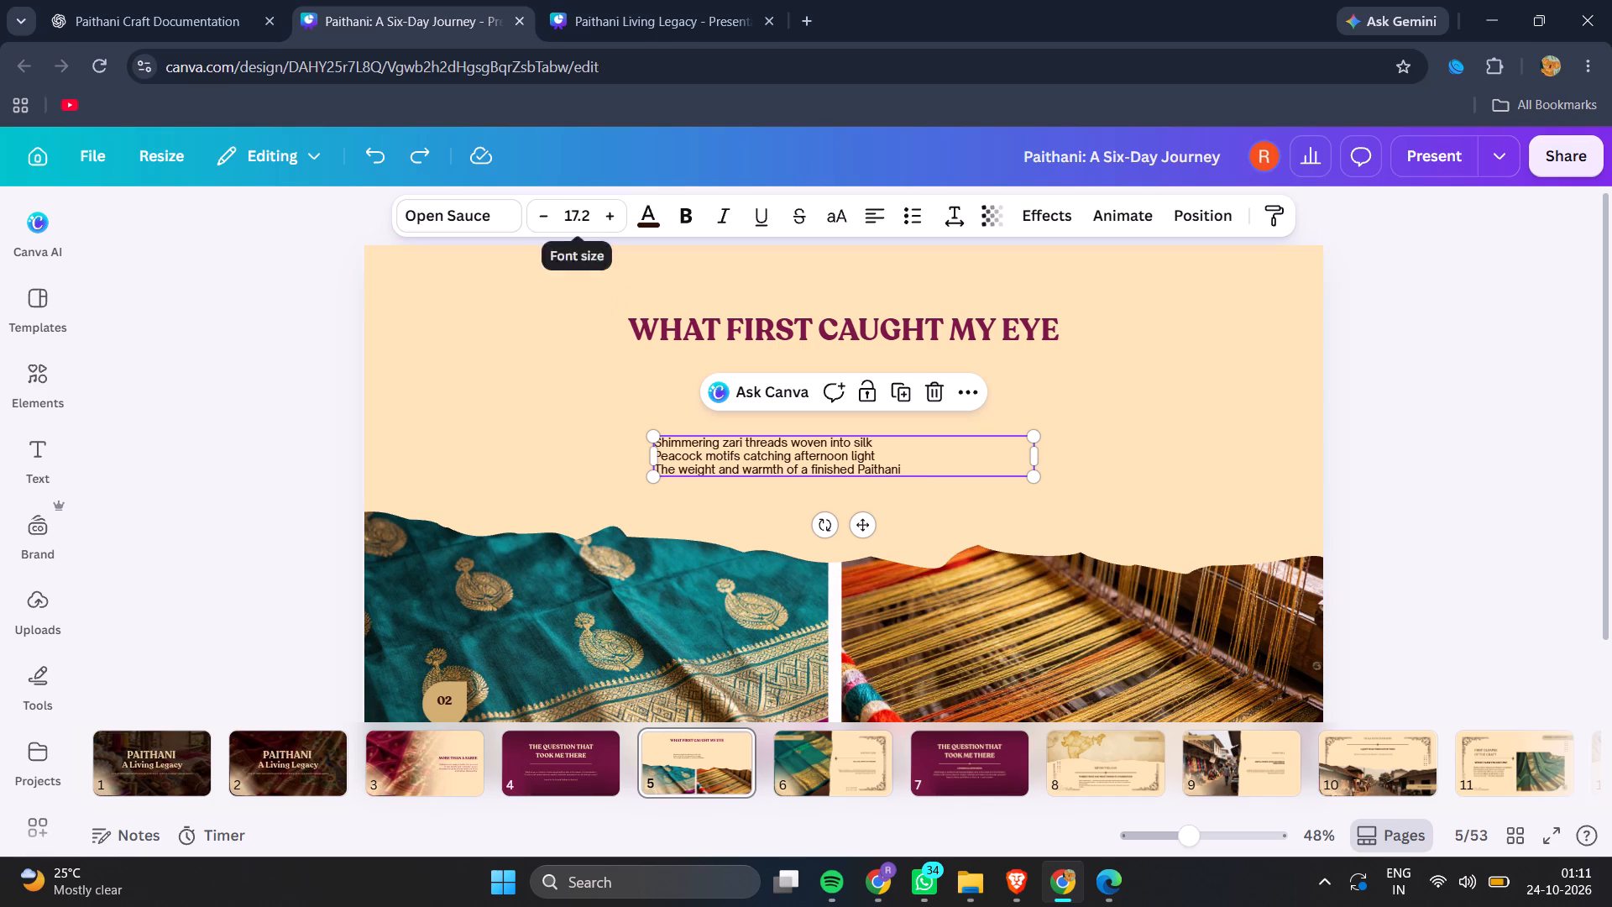
pyautogui.doubleClick(588, 226)
pyautogui.write('22')
pyautogui.press('Return')
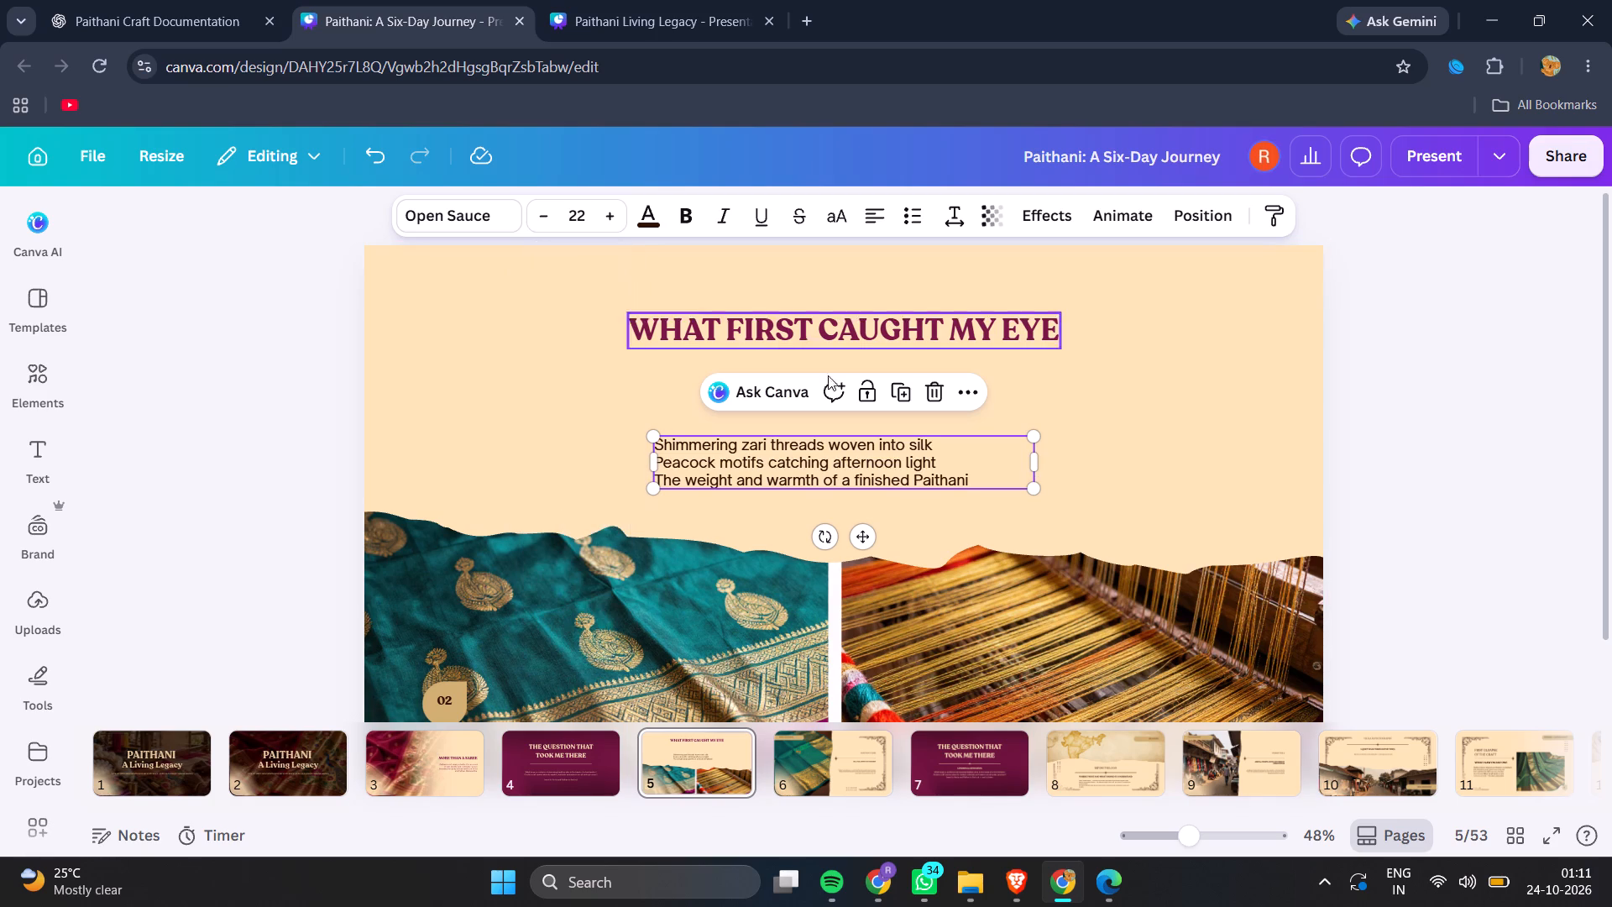
# Recolour the three-line body text on page 5 to the same maroon as the heading.
pyautogui.click(657, 202)
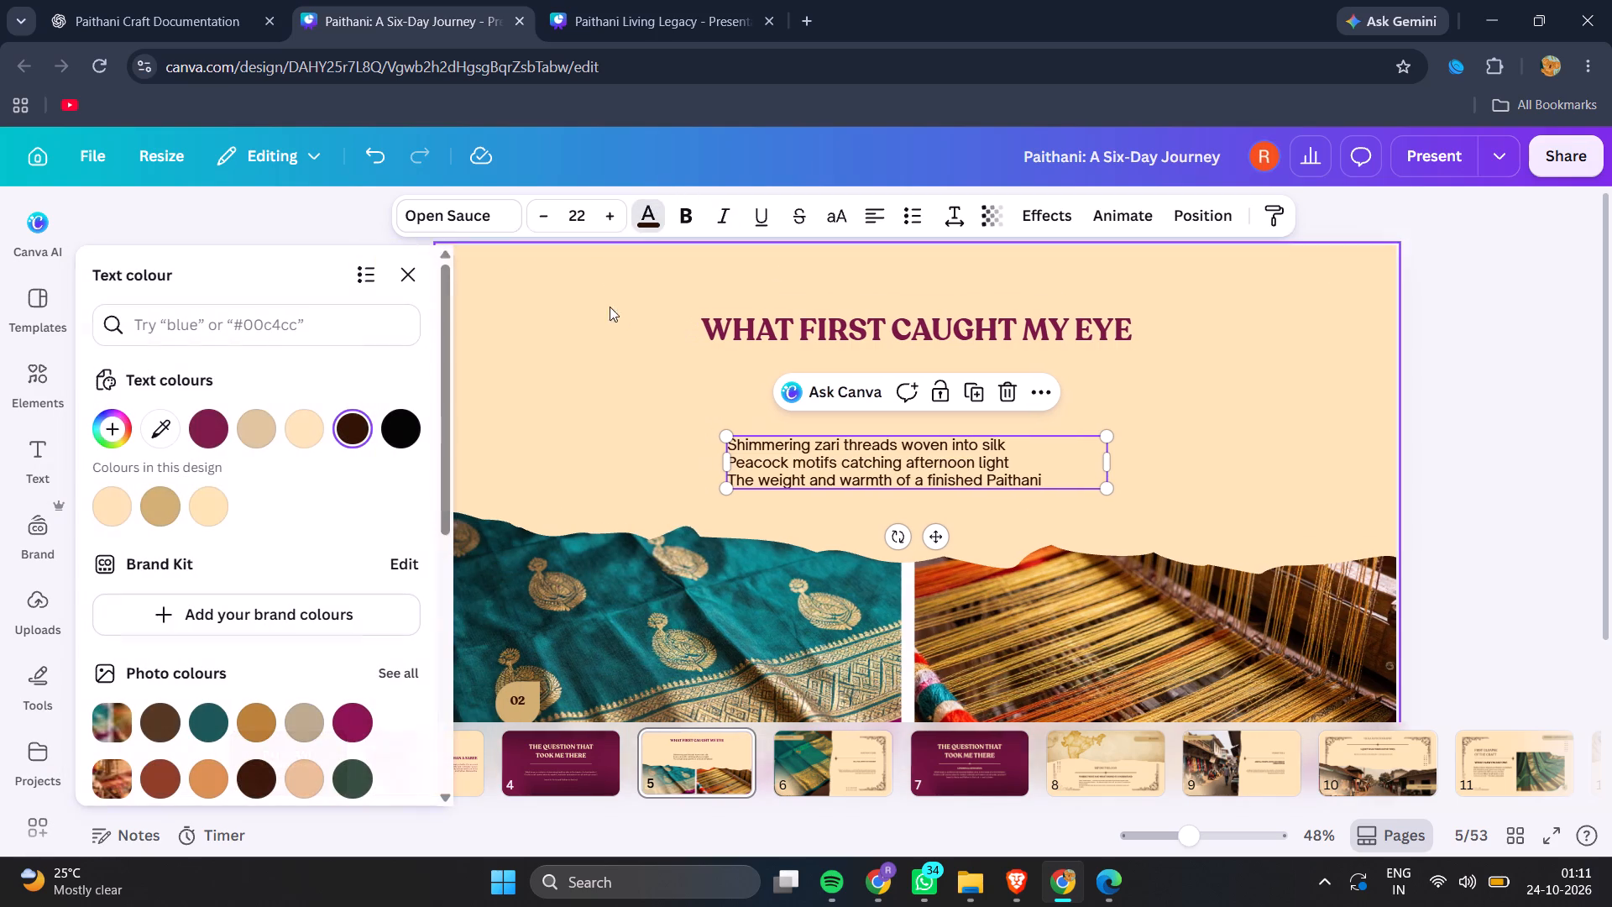
pyautogui.click(204, 427)
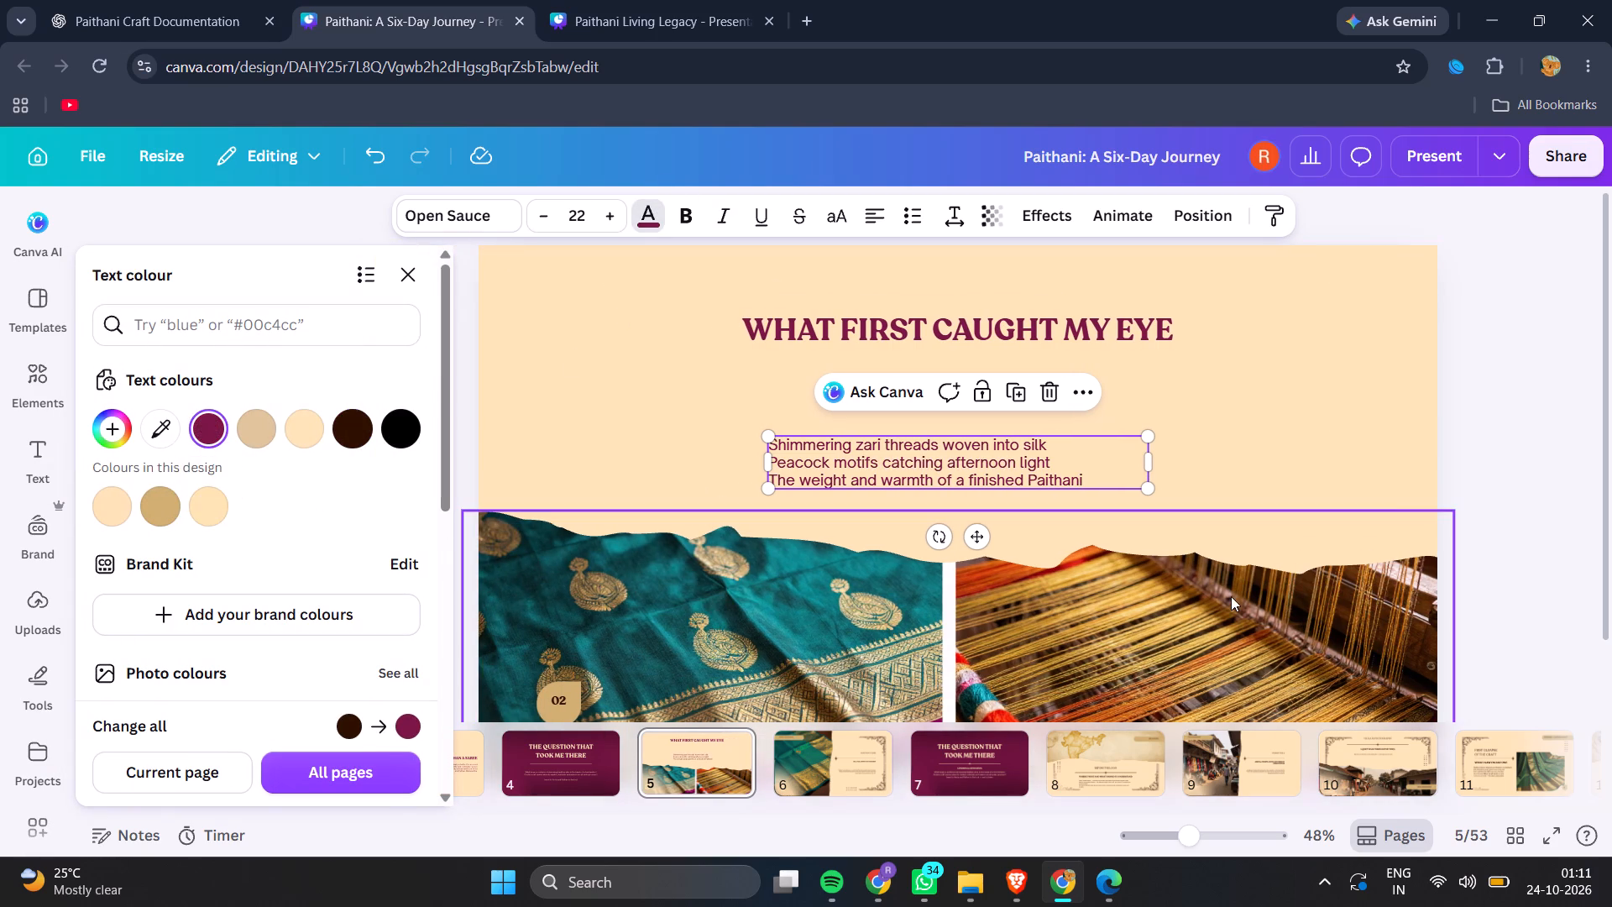
pyautogui.click(1515, 401)
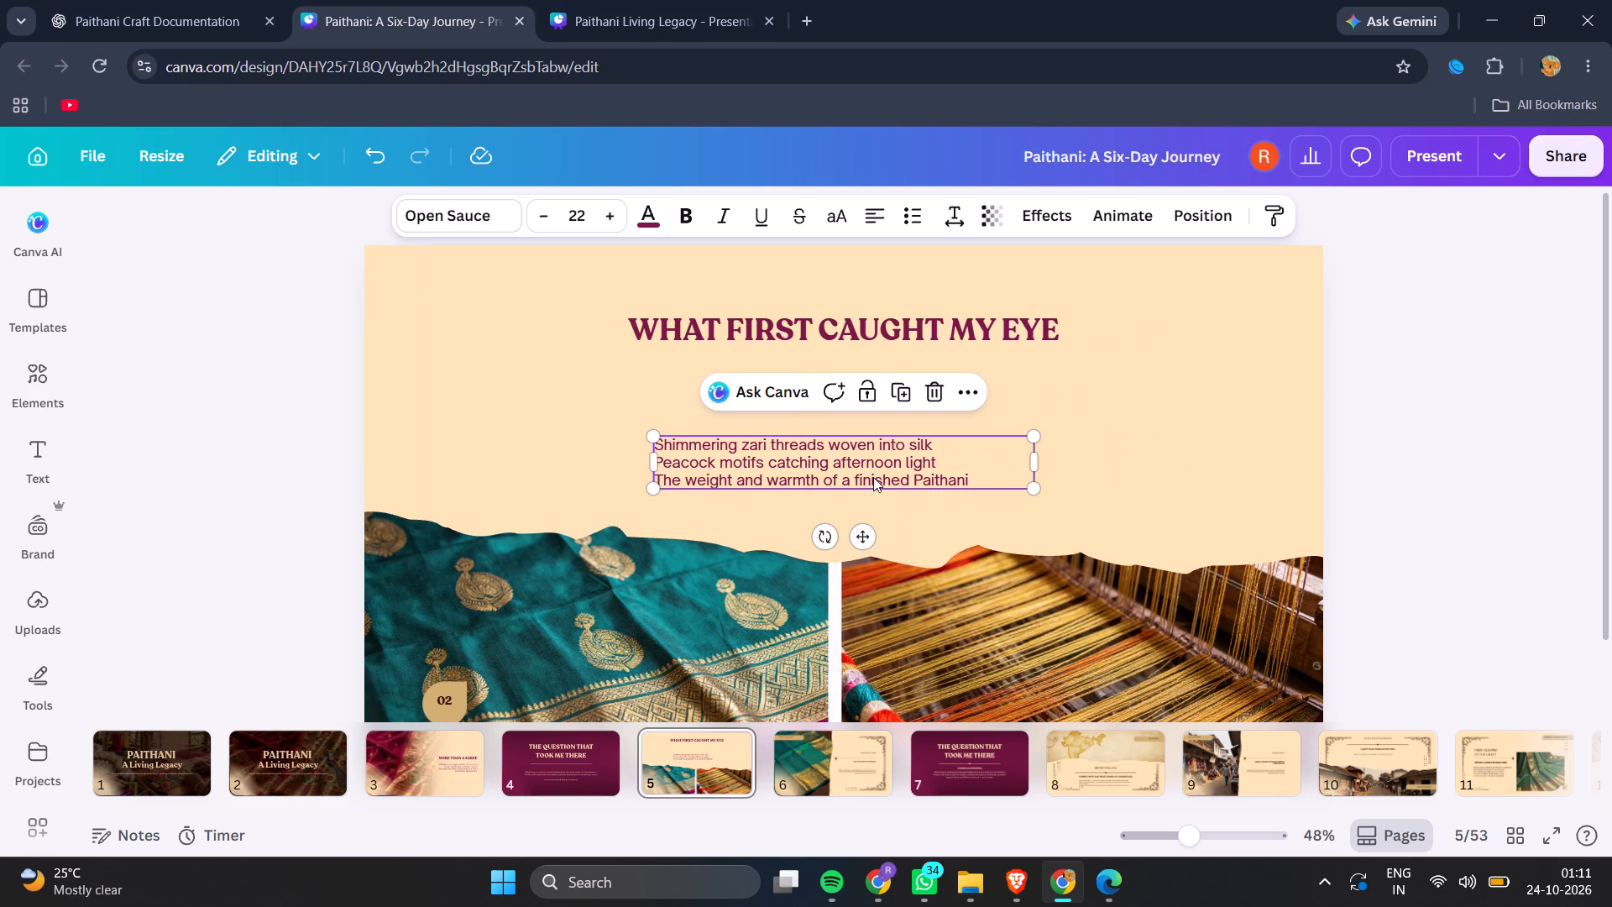
# Centre-align the three-line body text beneath the heading on page 5.
pyautogui.click(865, 477)
pyautogui.click(1375, 434)
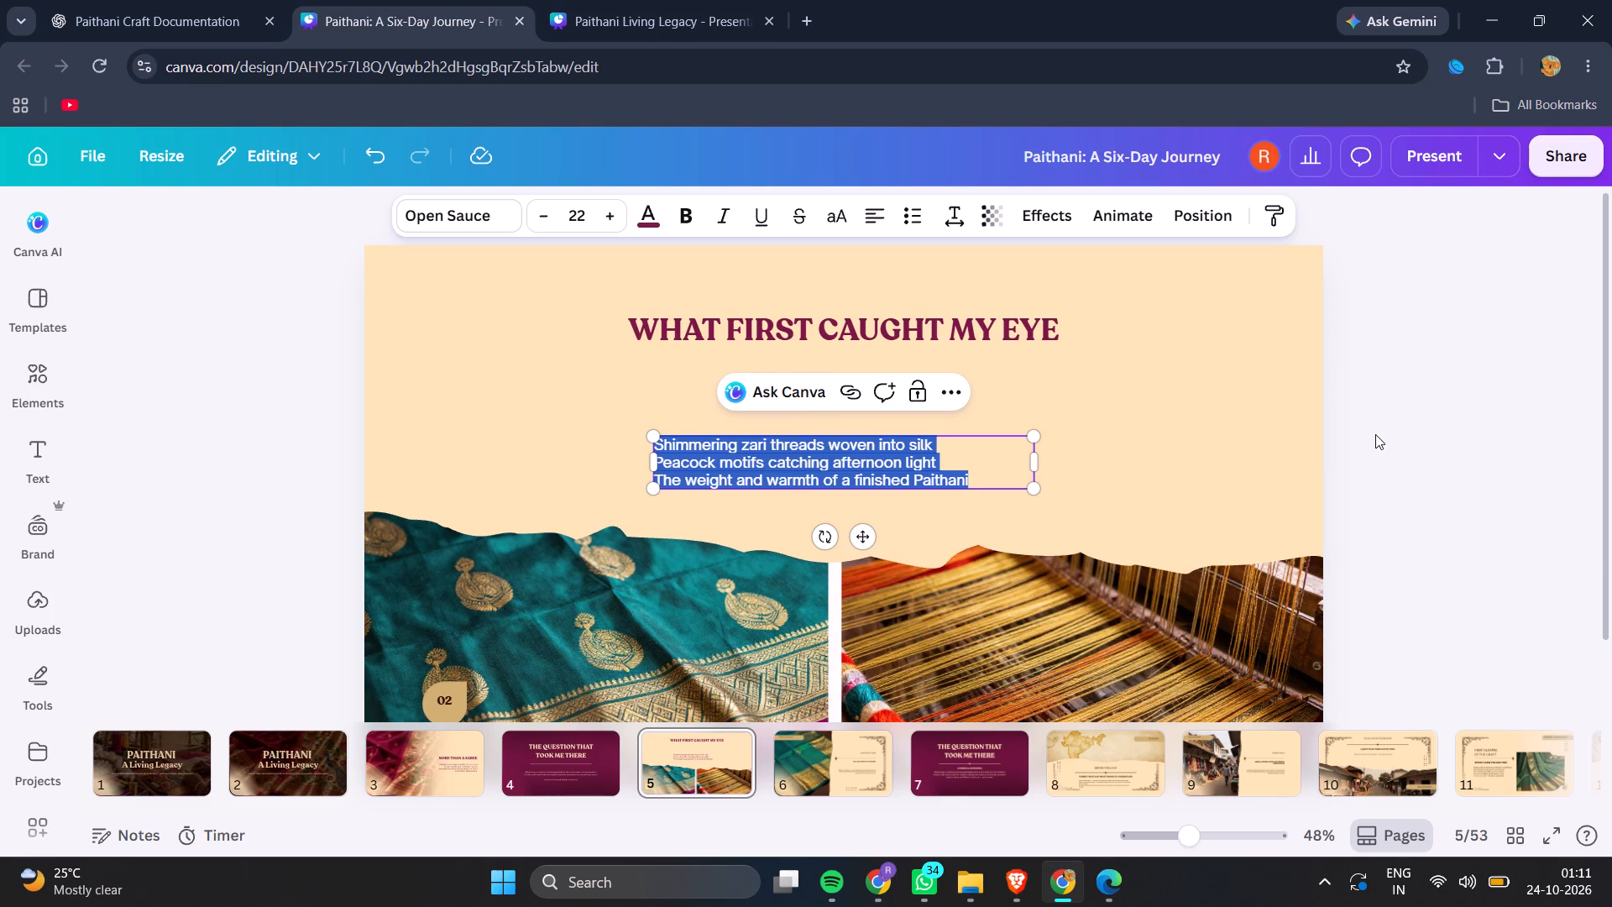
pyautogui.click(885, 465)
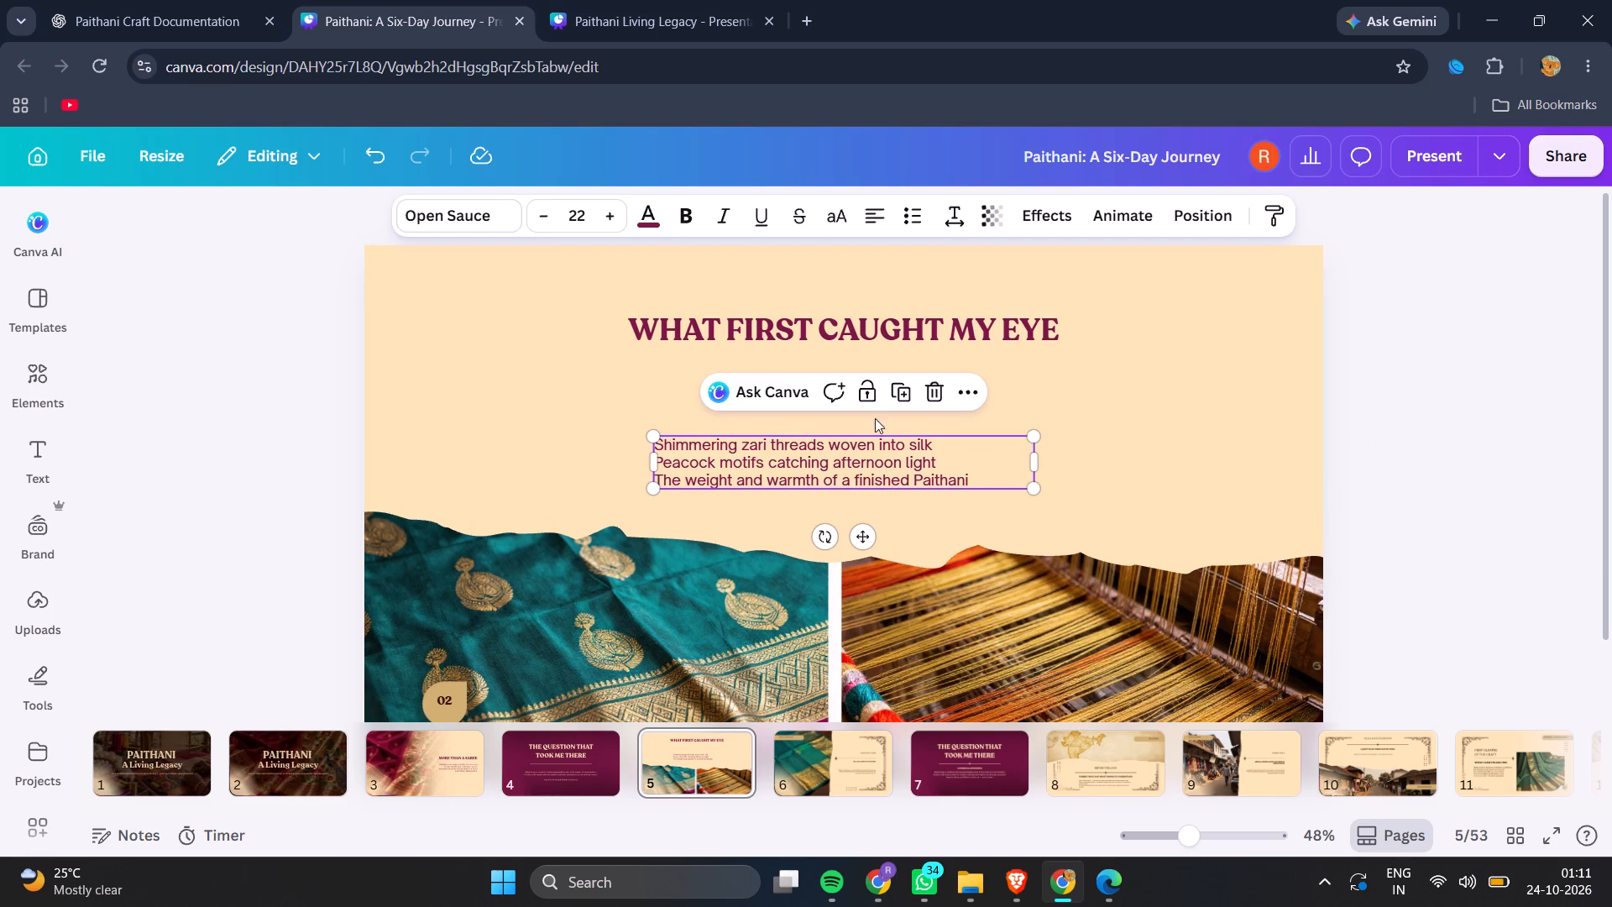
pyautogui.click(866, 218)
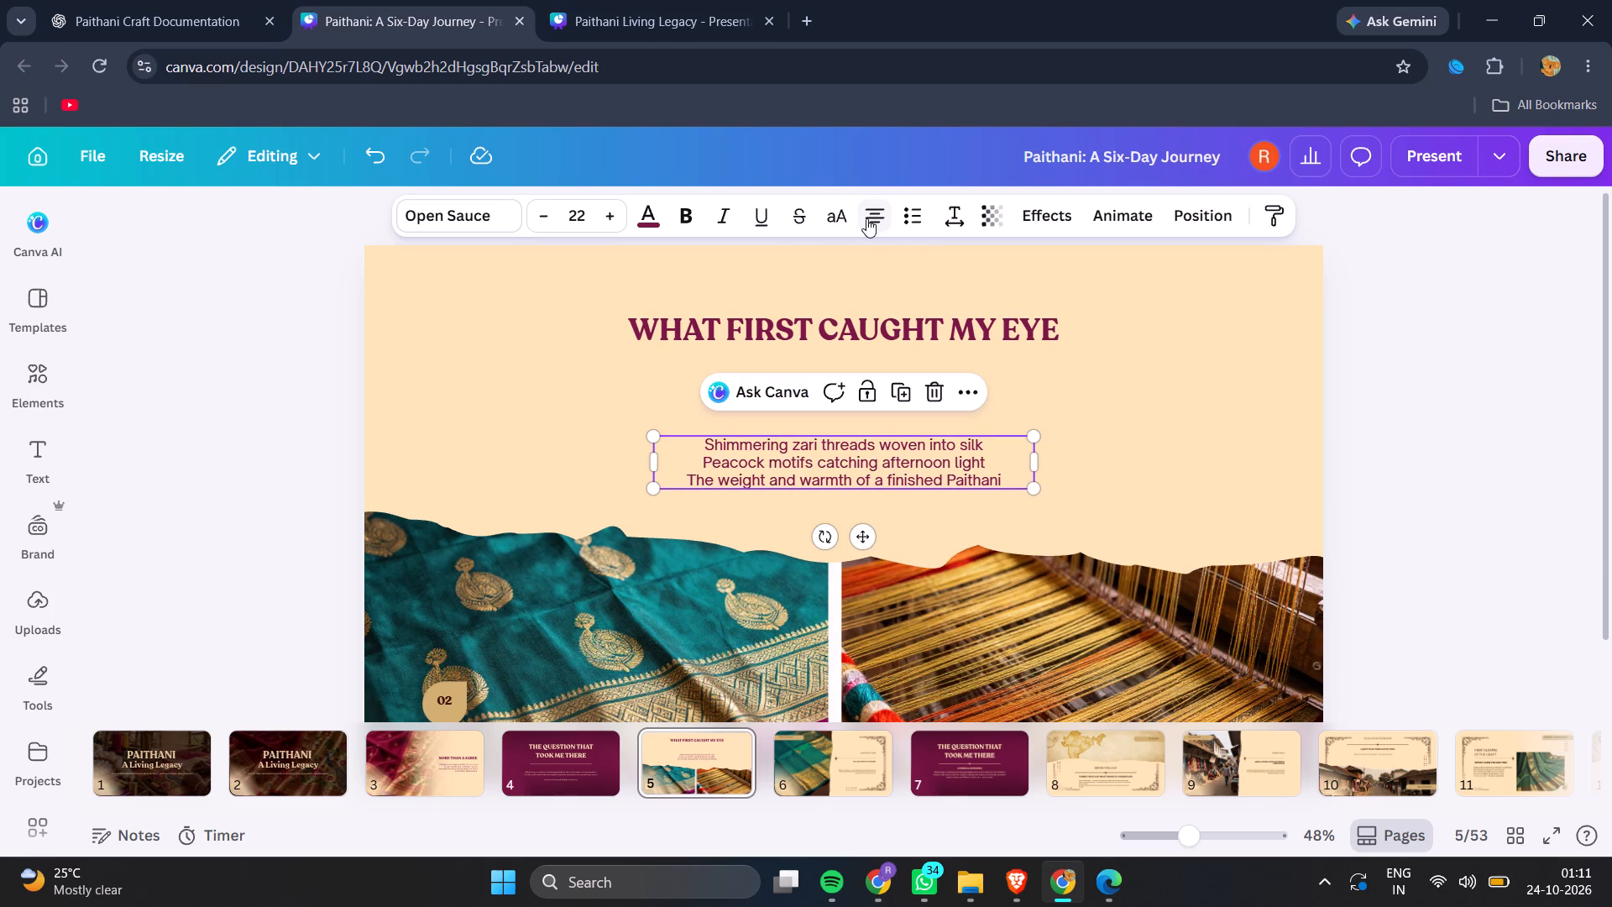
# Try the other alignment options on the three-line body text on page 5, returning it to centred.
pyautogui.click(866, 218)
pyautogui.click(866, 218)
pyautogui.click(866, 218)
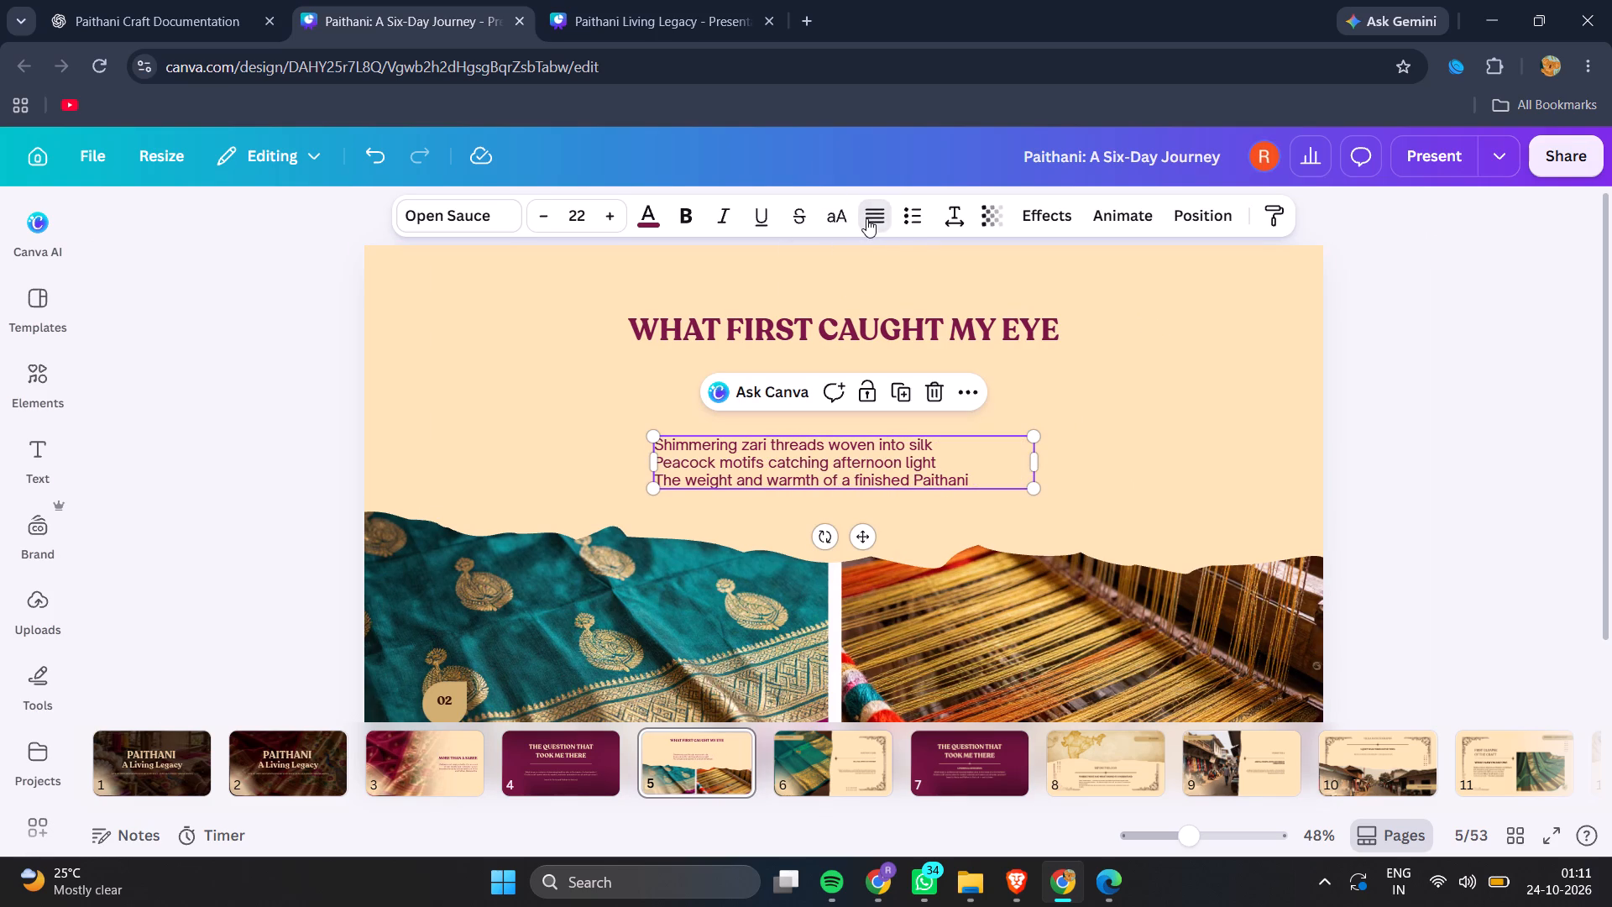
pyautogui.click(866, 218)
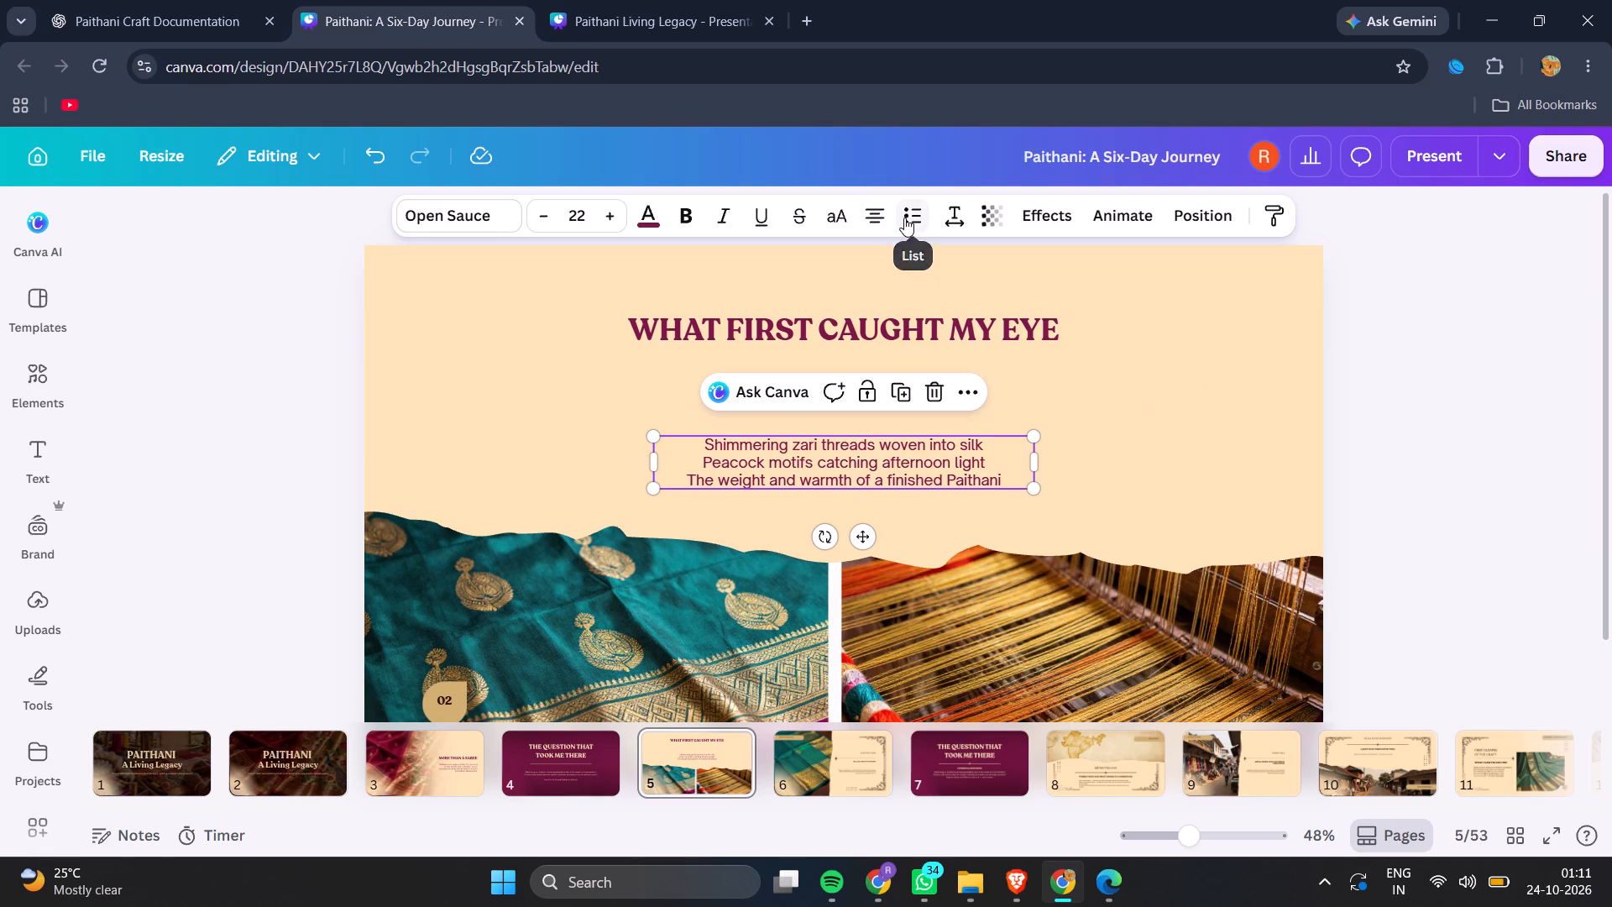
# Left-align the body paragraph under the MORE THAN A SAREE heading on page 3.
pyautogui.click(552, 777)
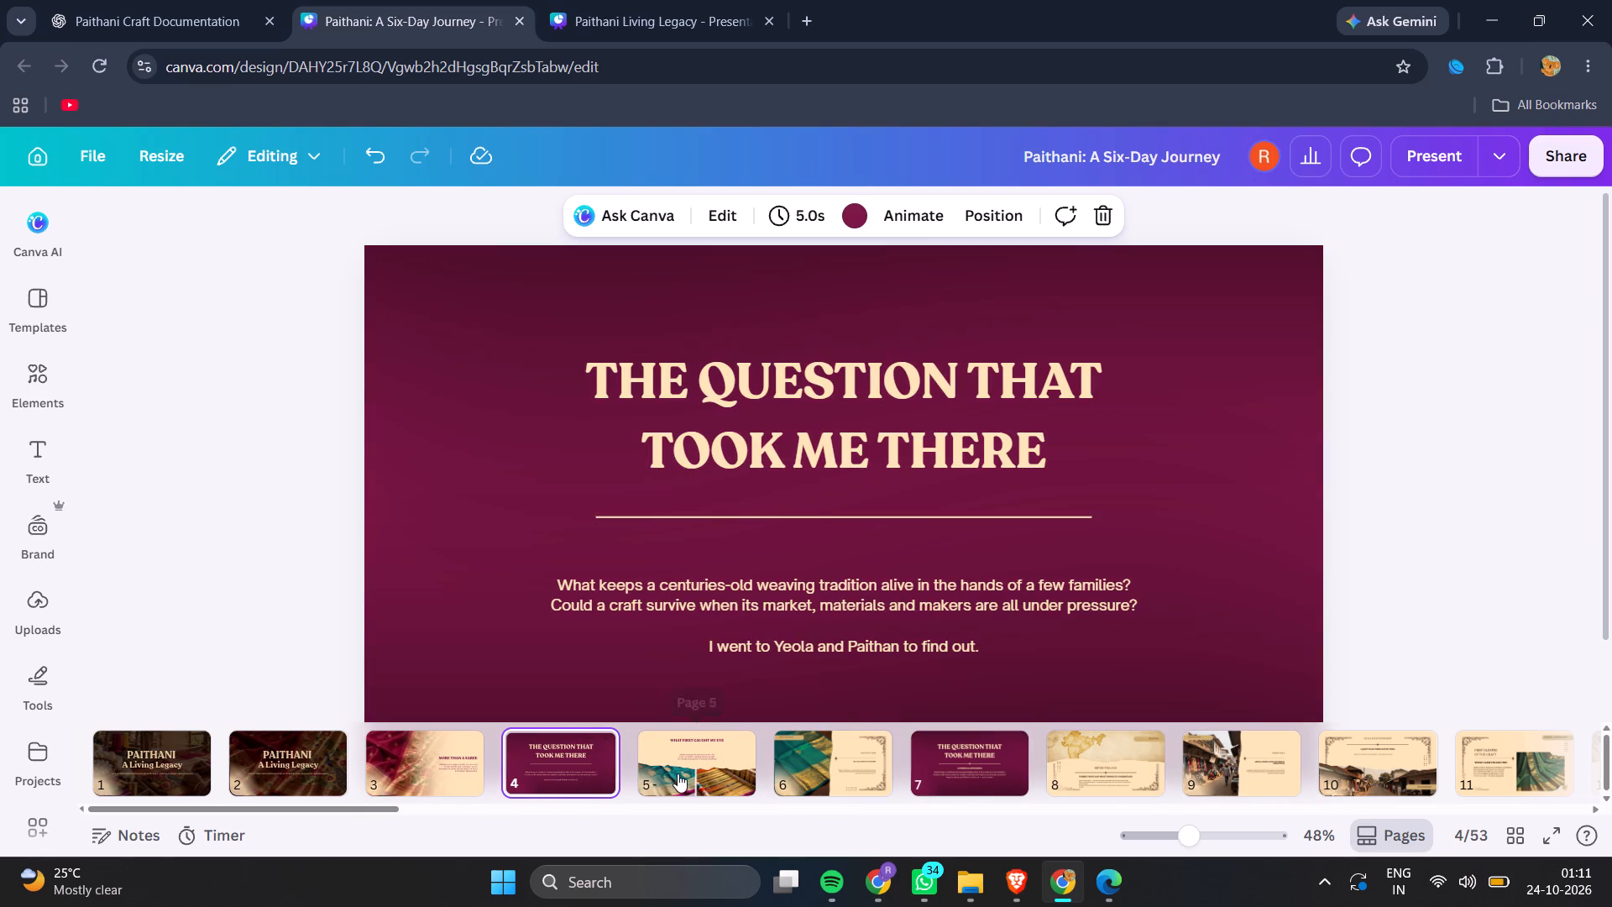
pyautogui.click(678, 773)
pyautogui.click(423, 776)
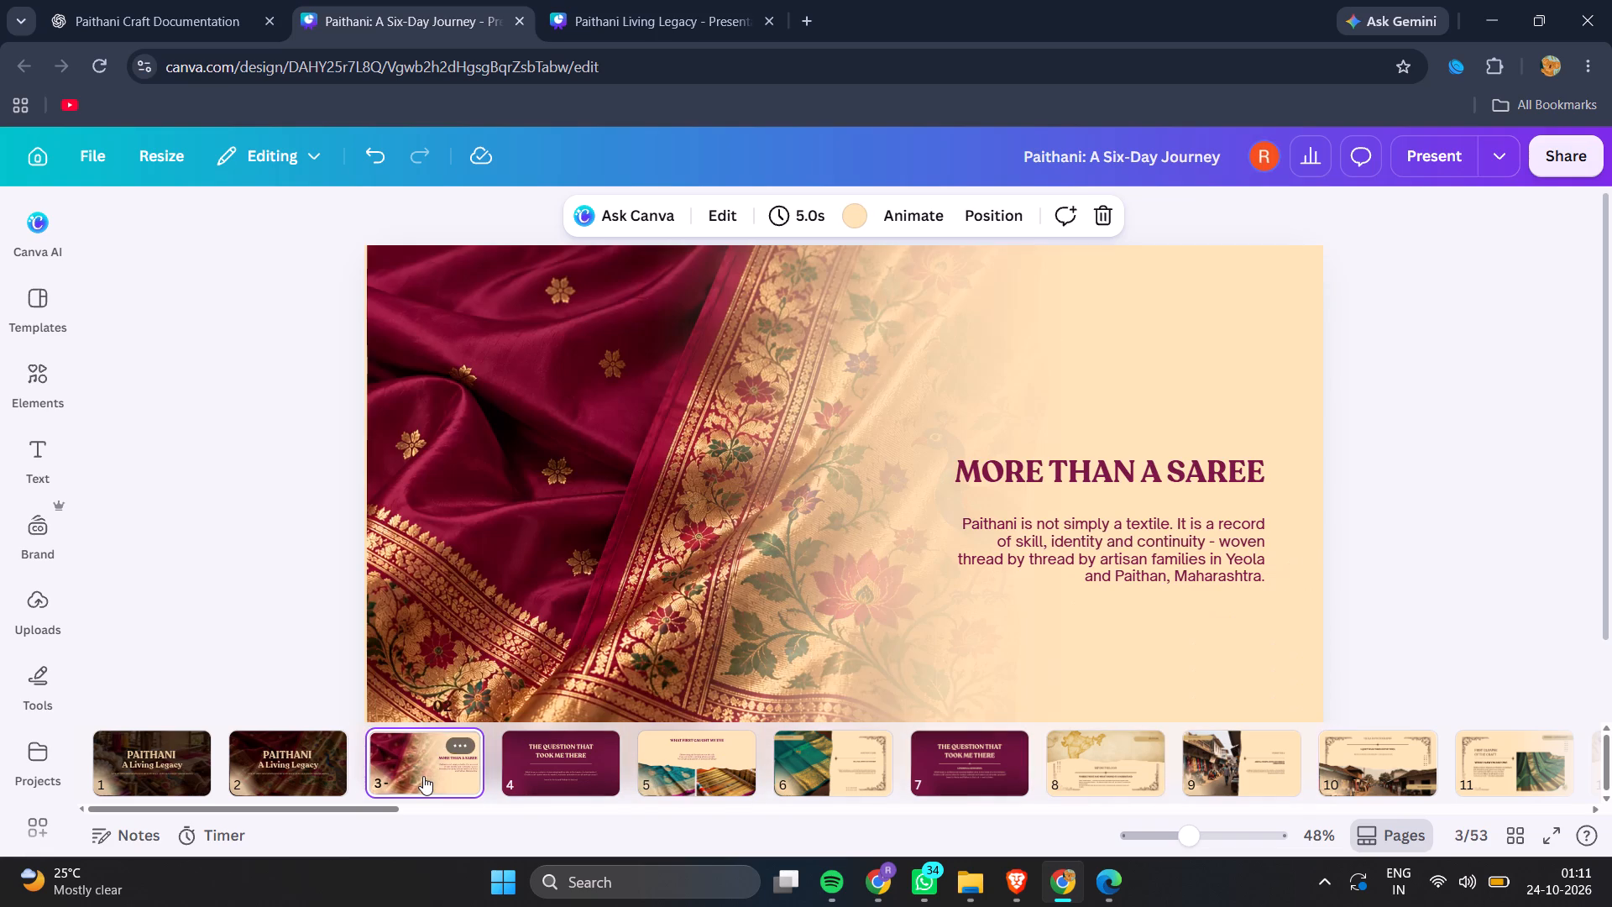
pyautogui.click(1112, 556)
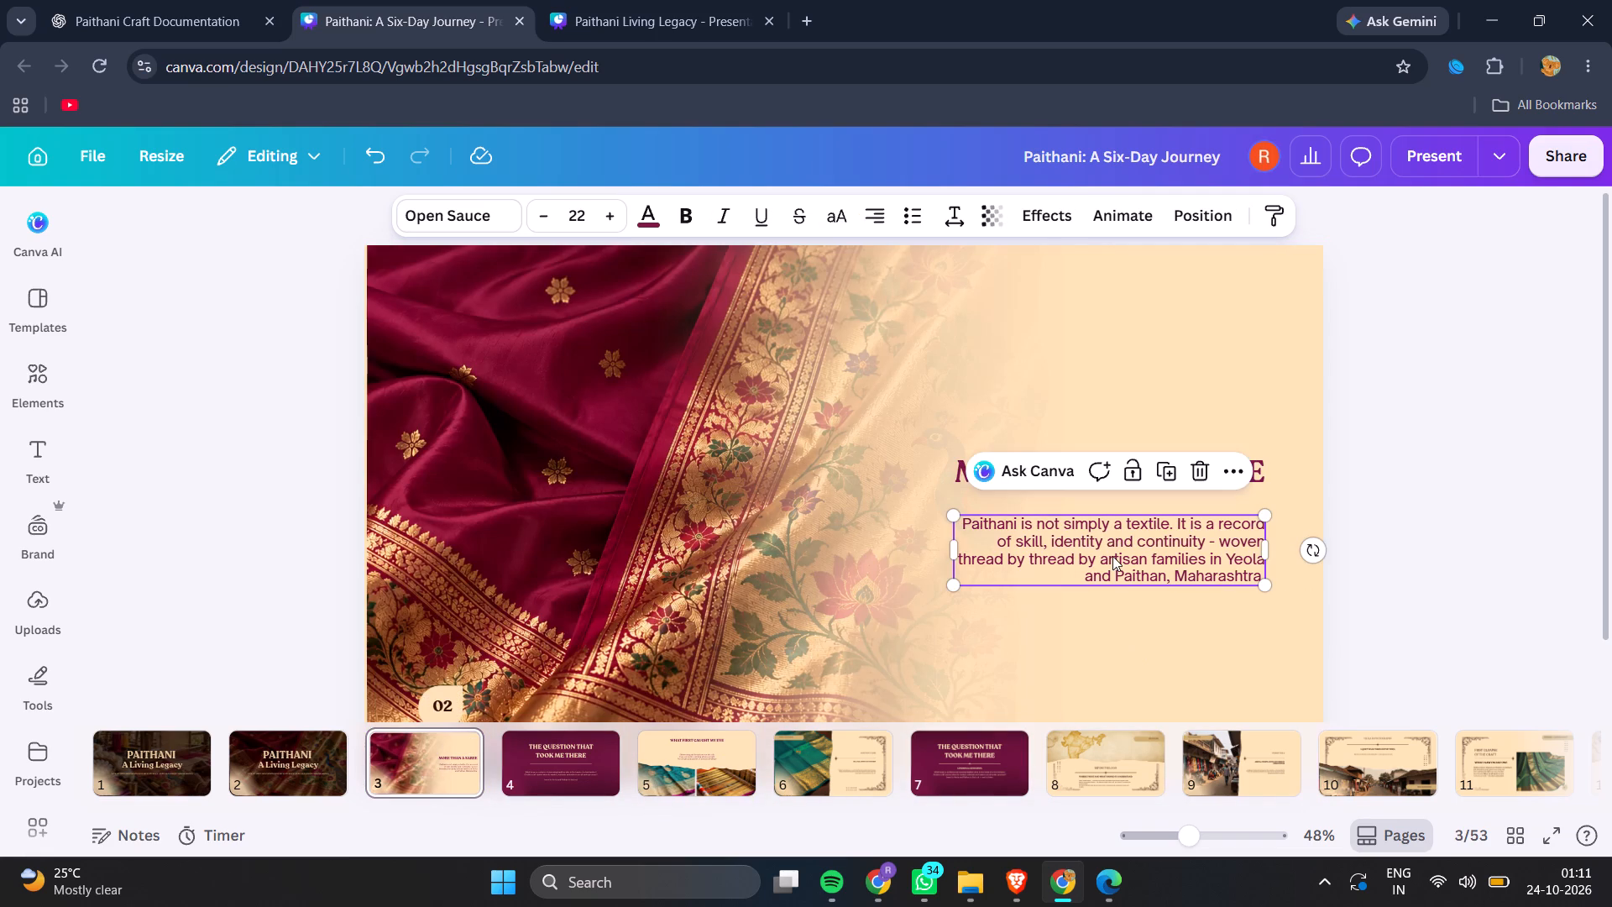
pyautogui.click(881, 212)
pyautogui.click(881, 212)
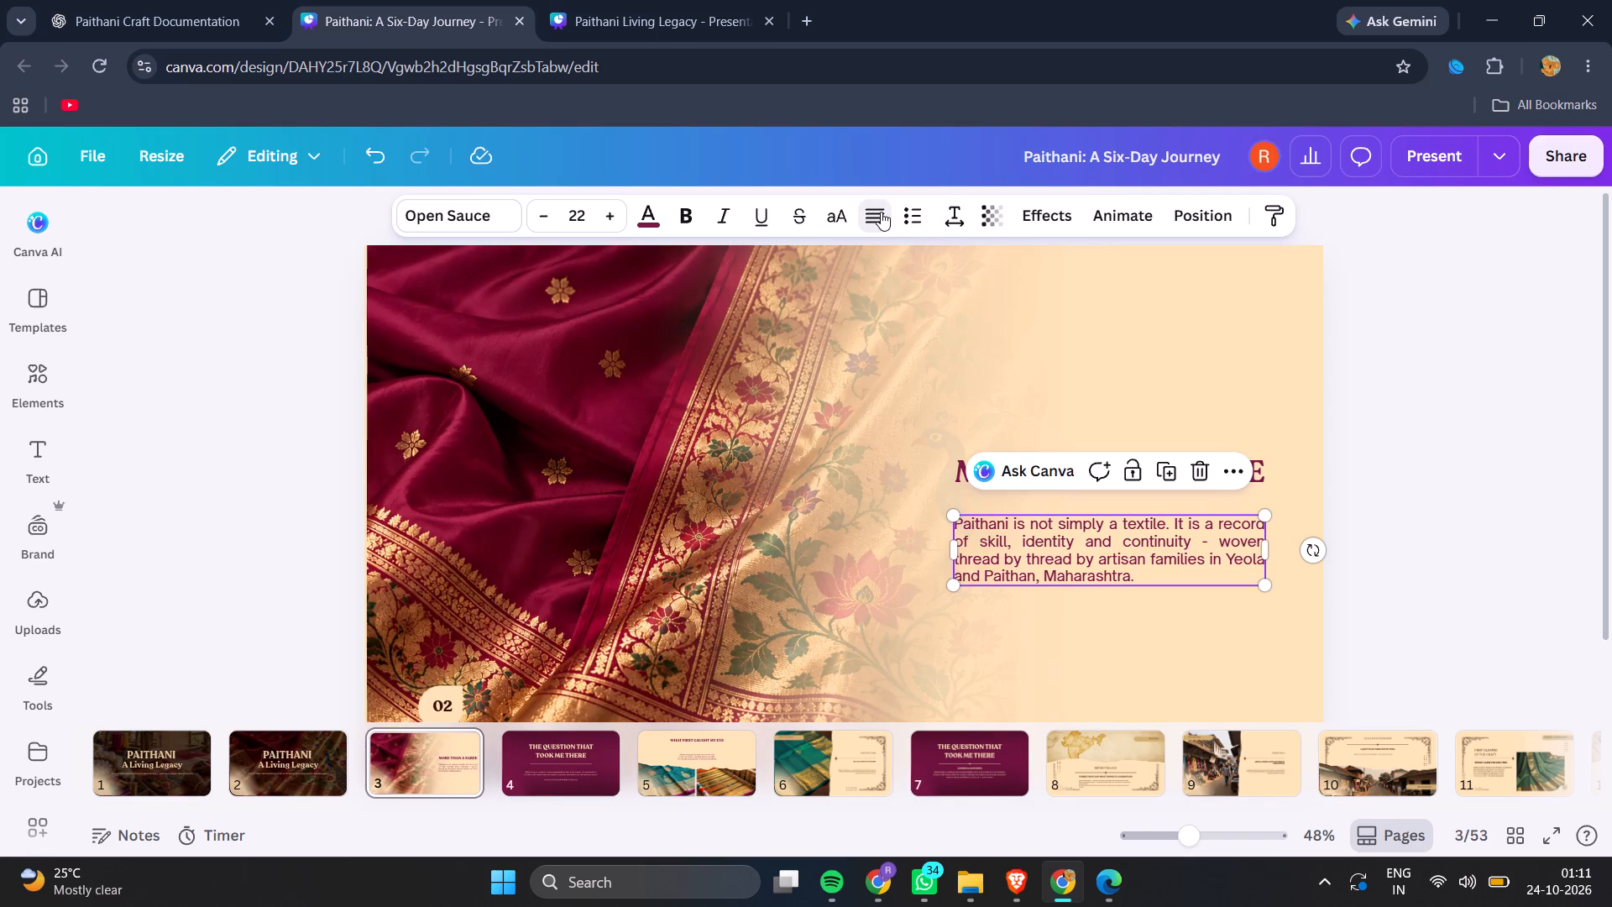
pyautogui.click(1599, 515)
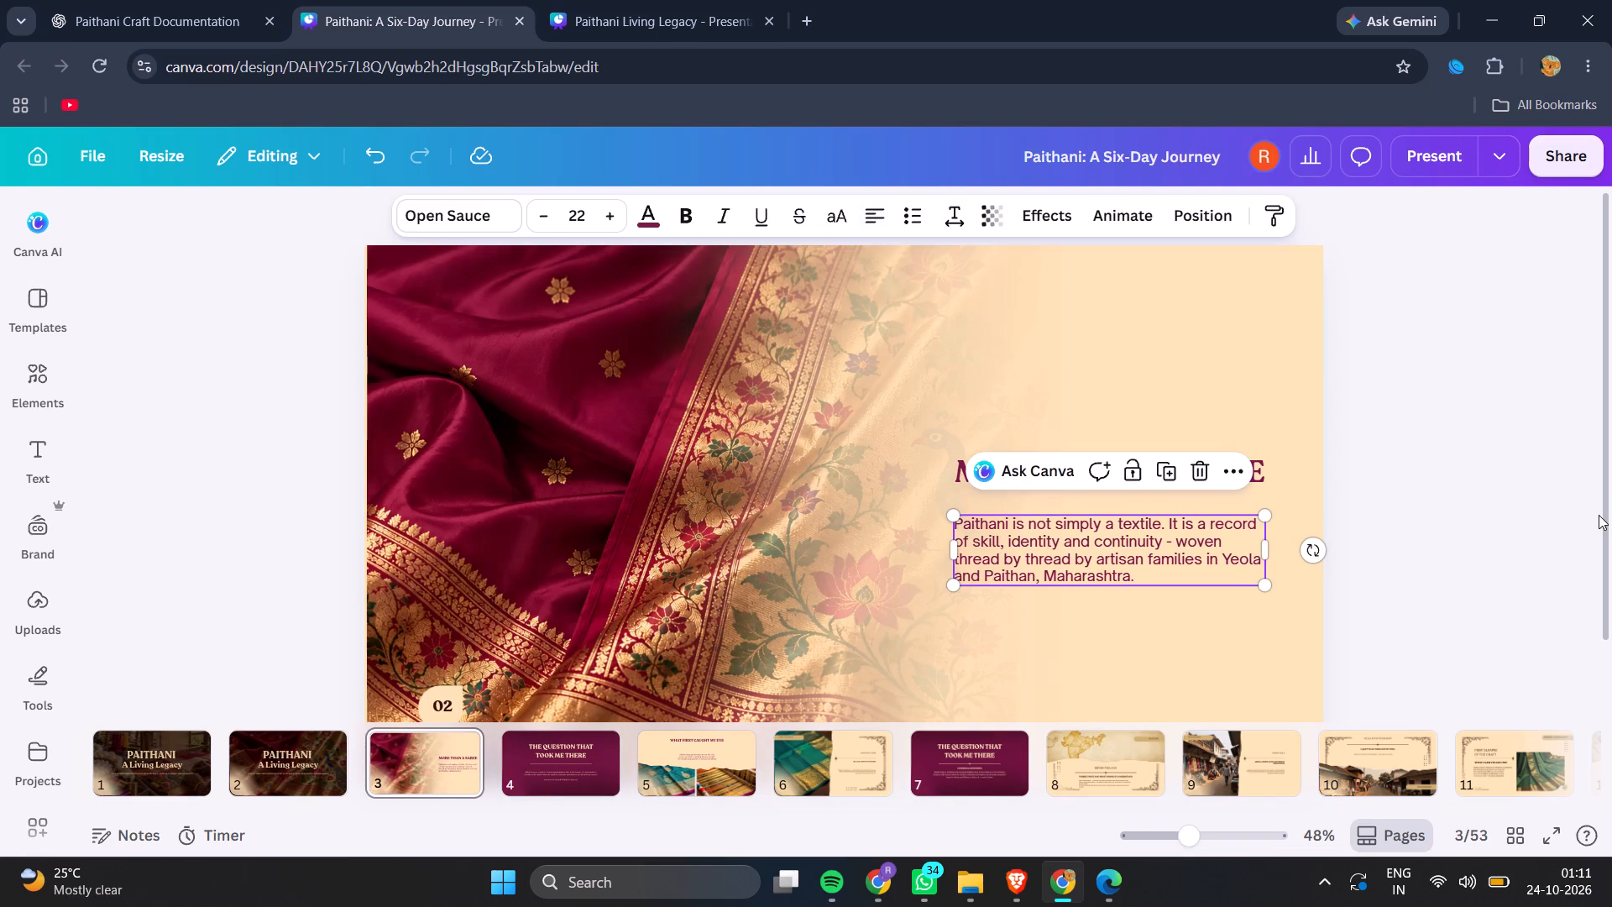
# Left-align the body text on page 4 and format it as a bulleted list.
pyautogui.scroll(-1, 1133, 637)
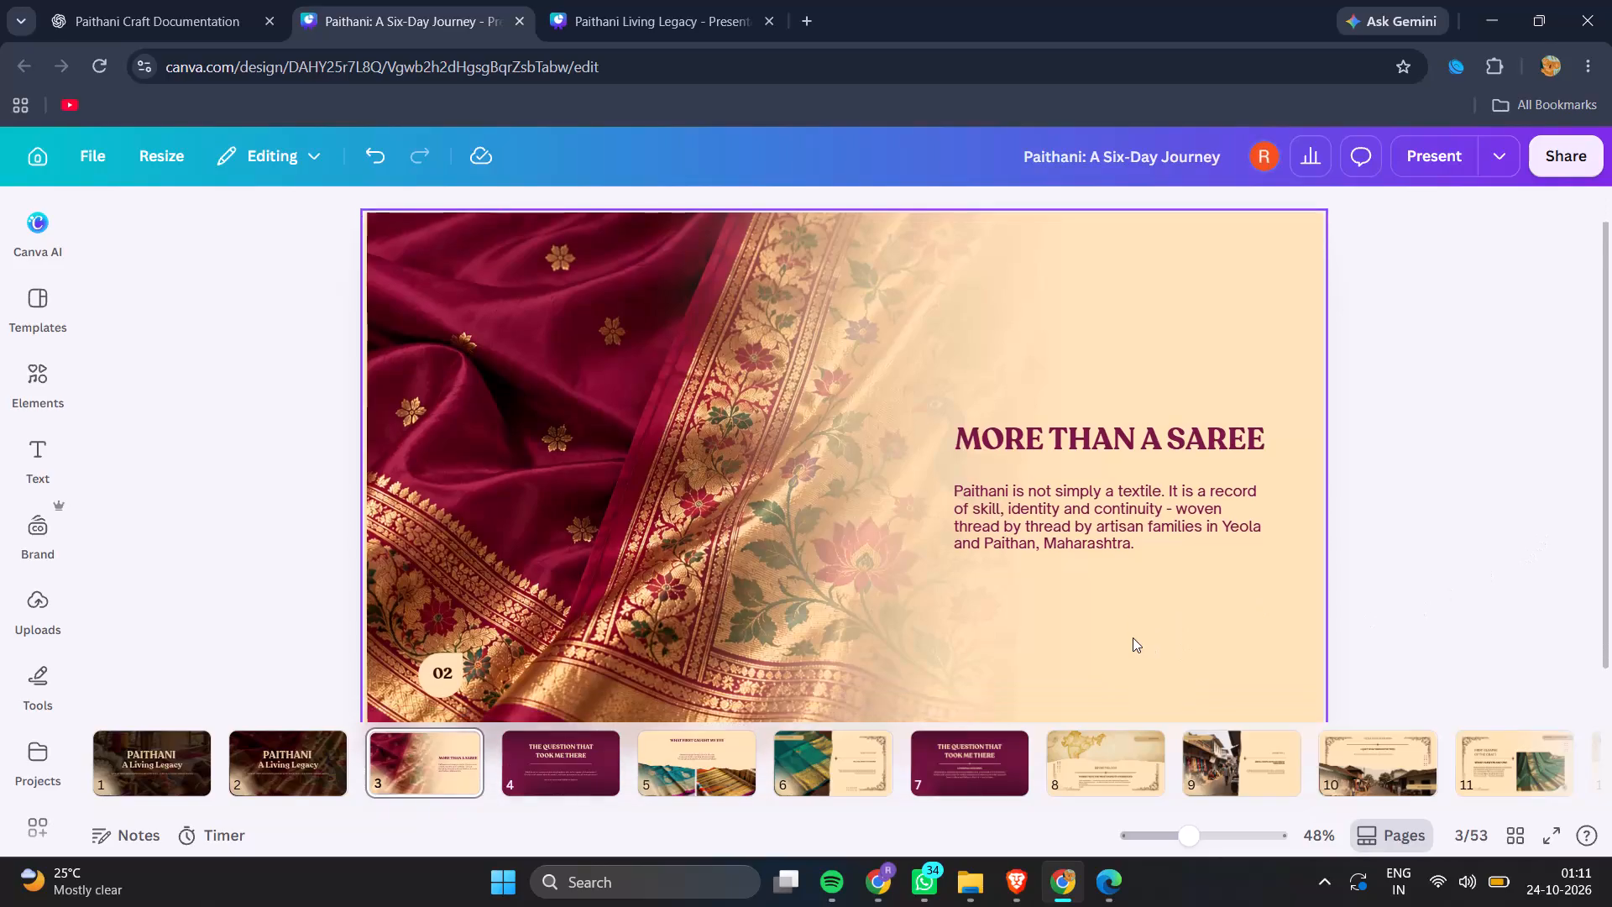
pyautogui.scroll(-1, 1133, 637)
pyautogui.click(722, 779)
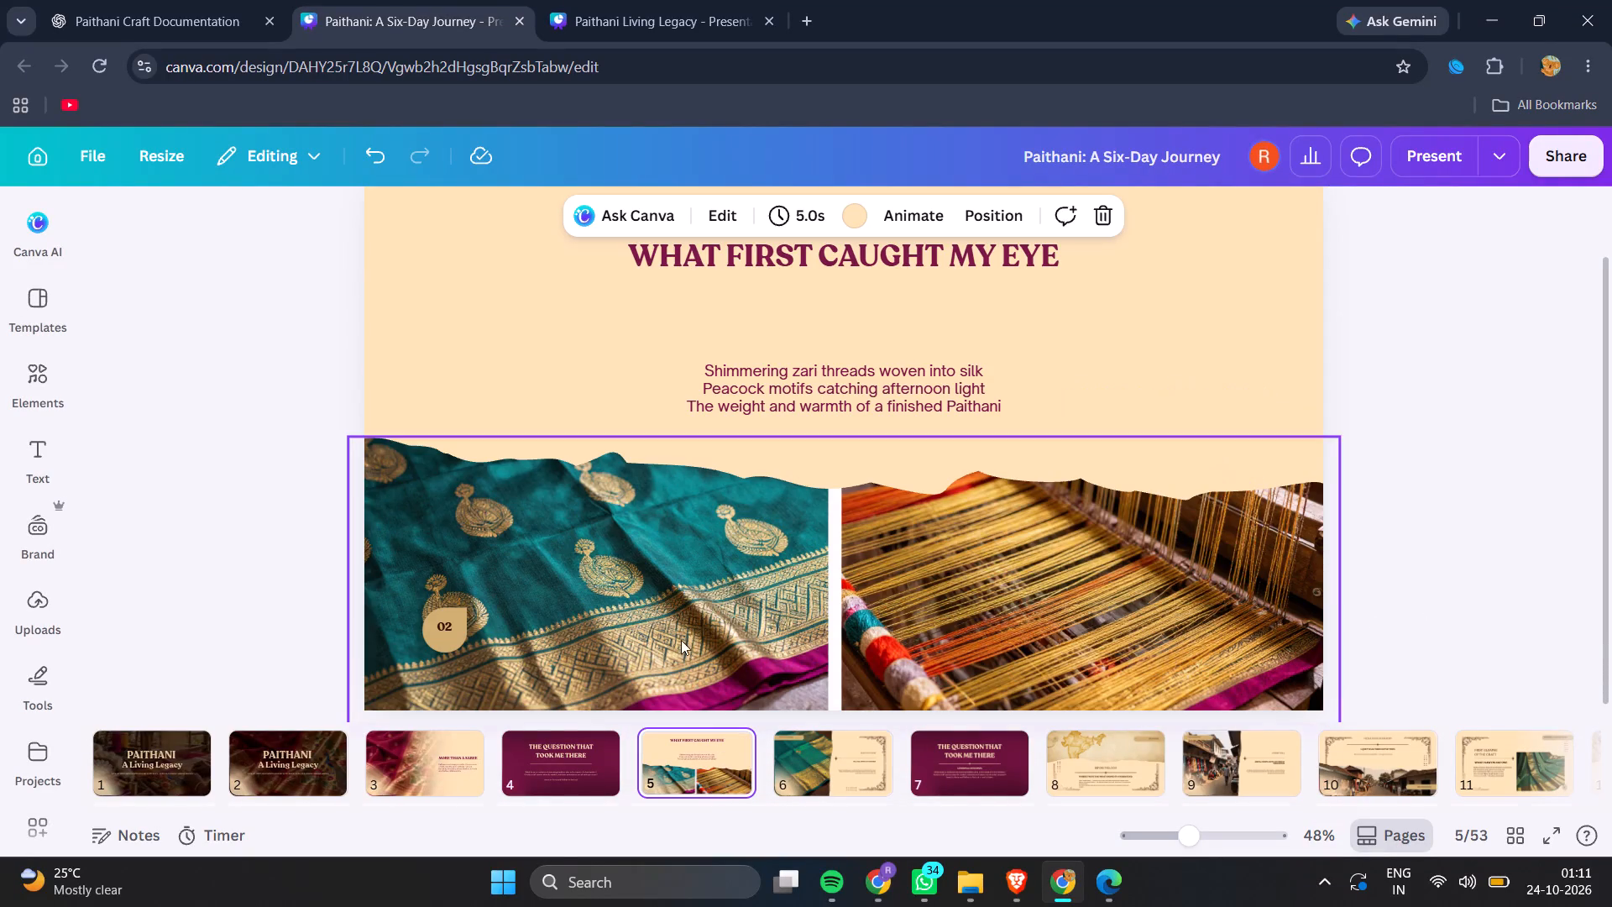
pyautogui.click(547, 763)
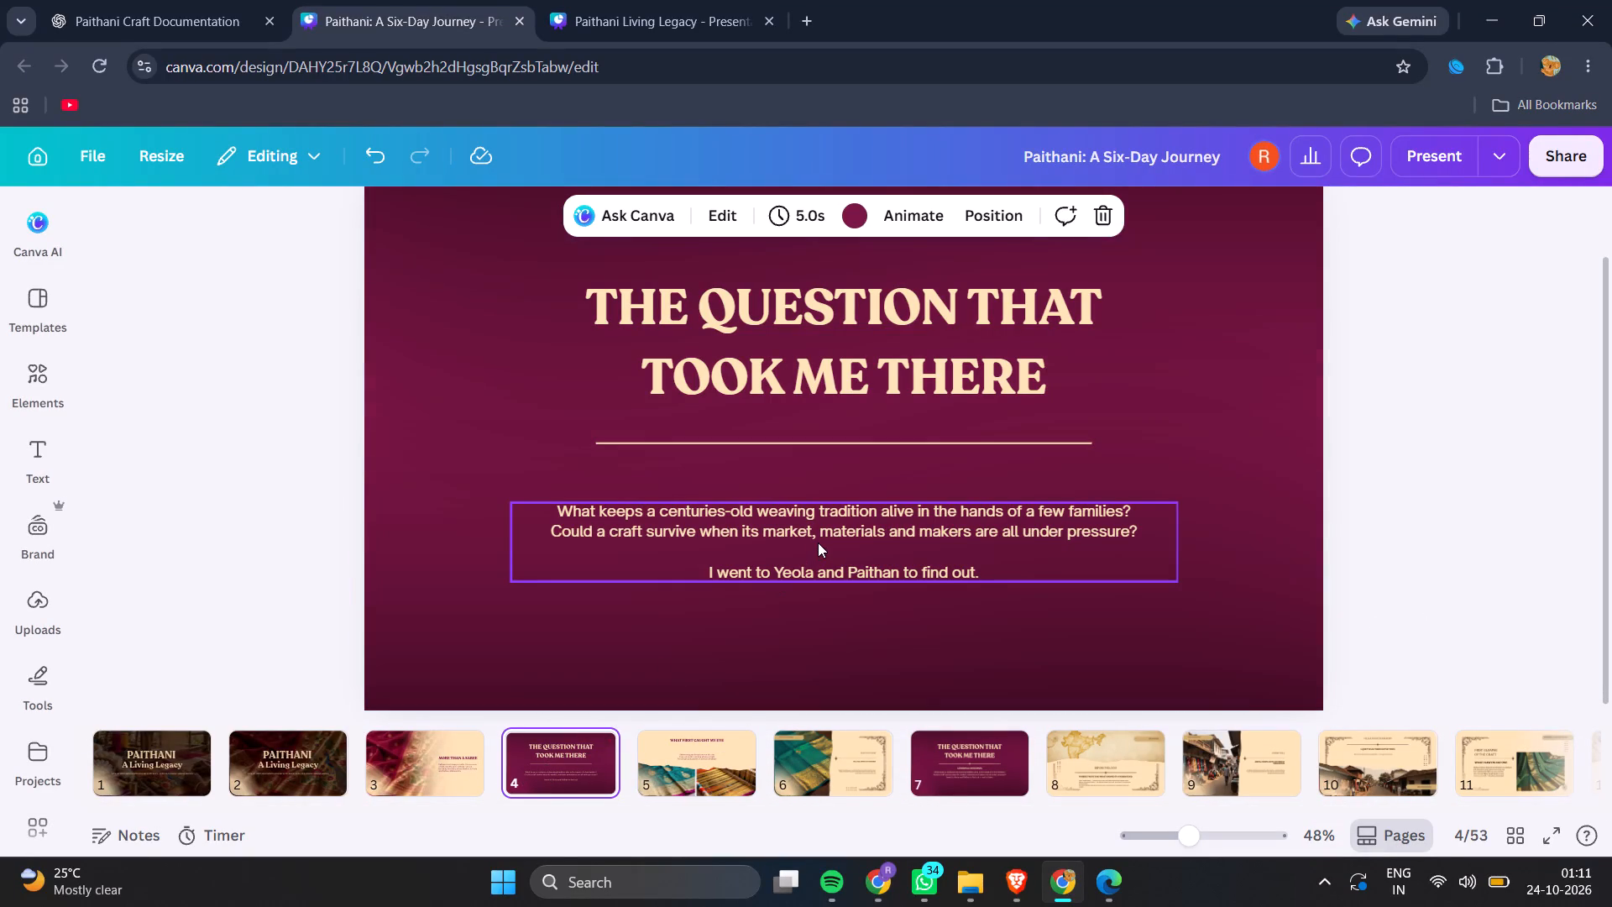
pyautogui.click(818, 543)
pyautogui.click(879, 215)
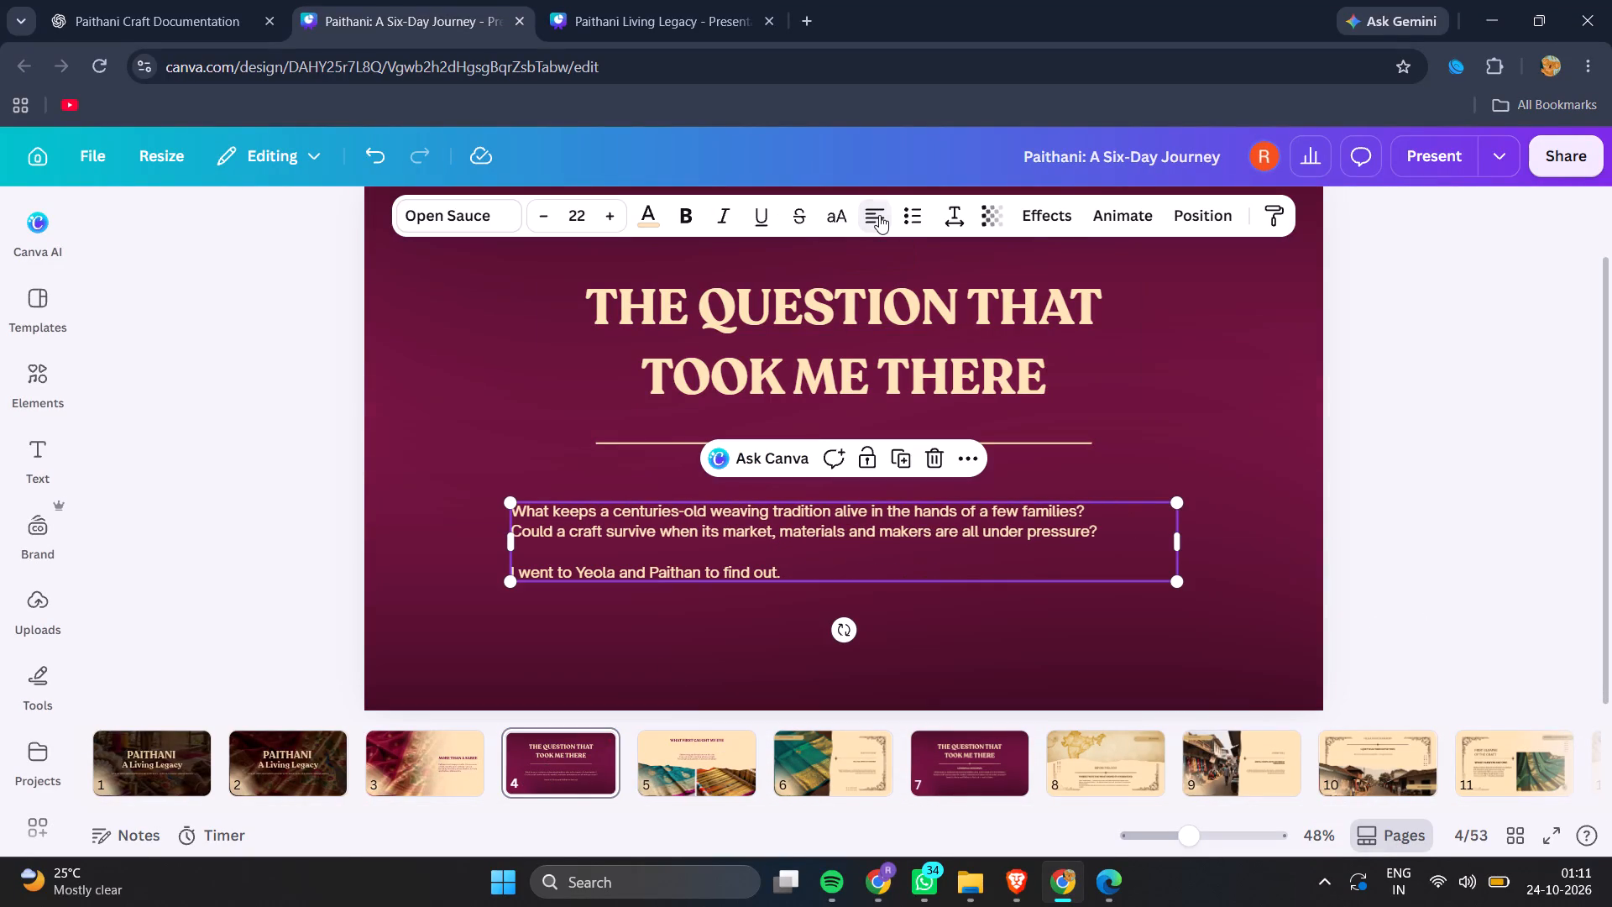
pyautogui.click(926, 215)
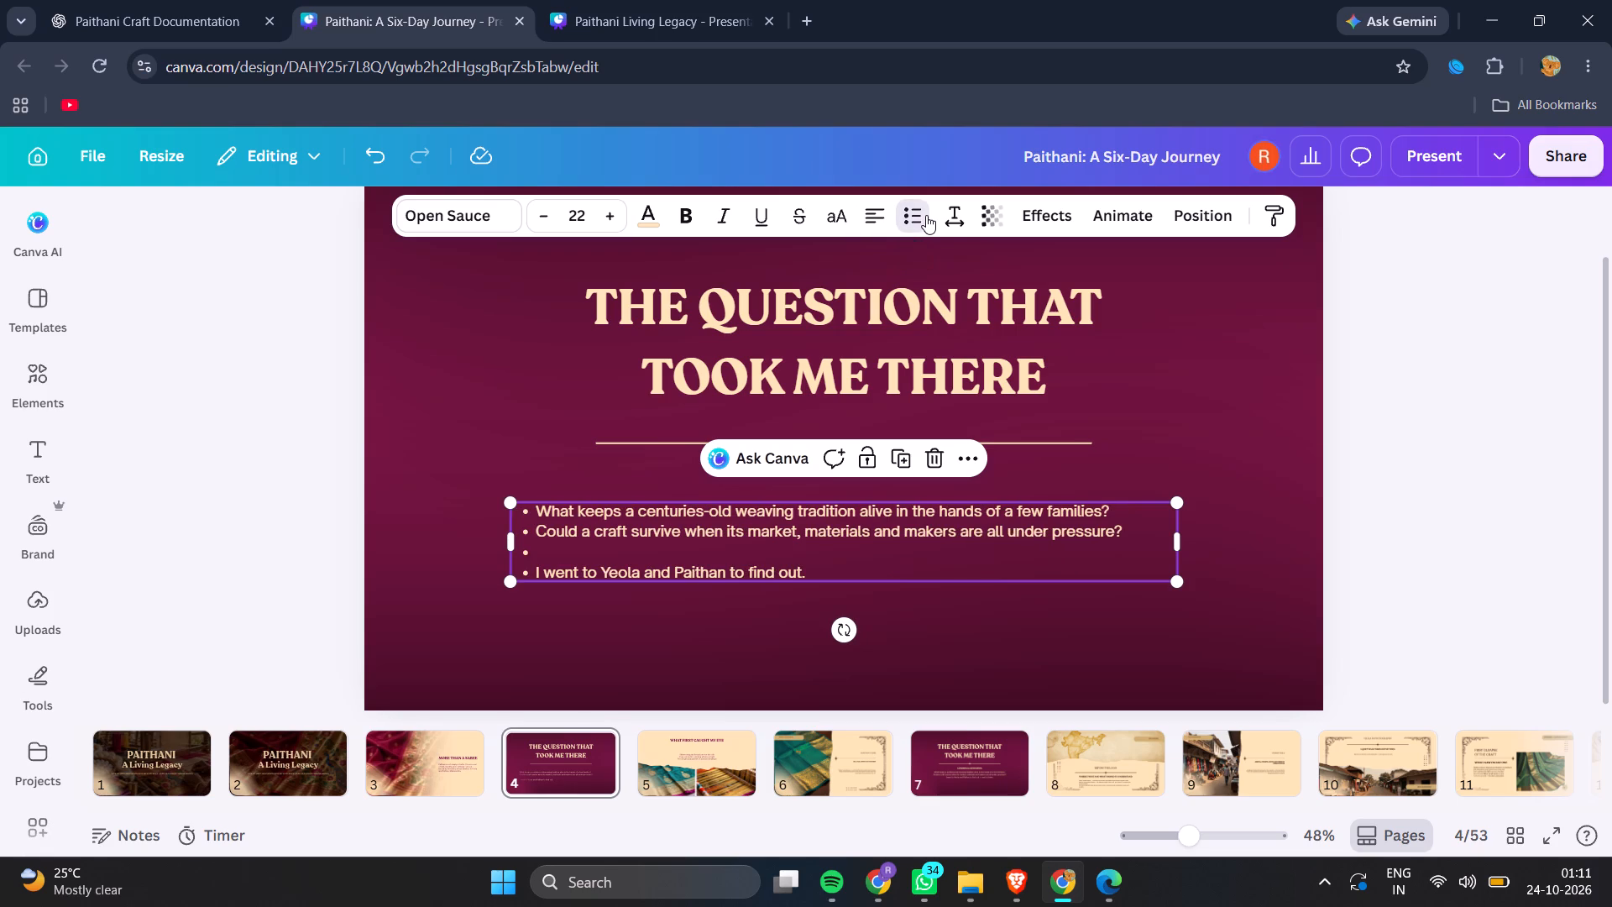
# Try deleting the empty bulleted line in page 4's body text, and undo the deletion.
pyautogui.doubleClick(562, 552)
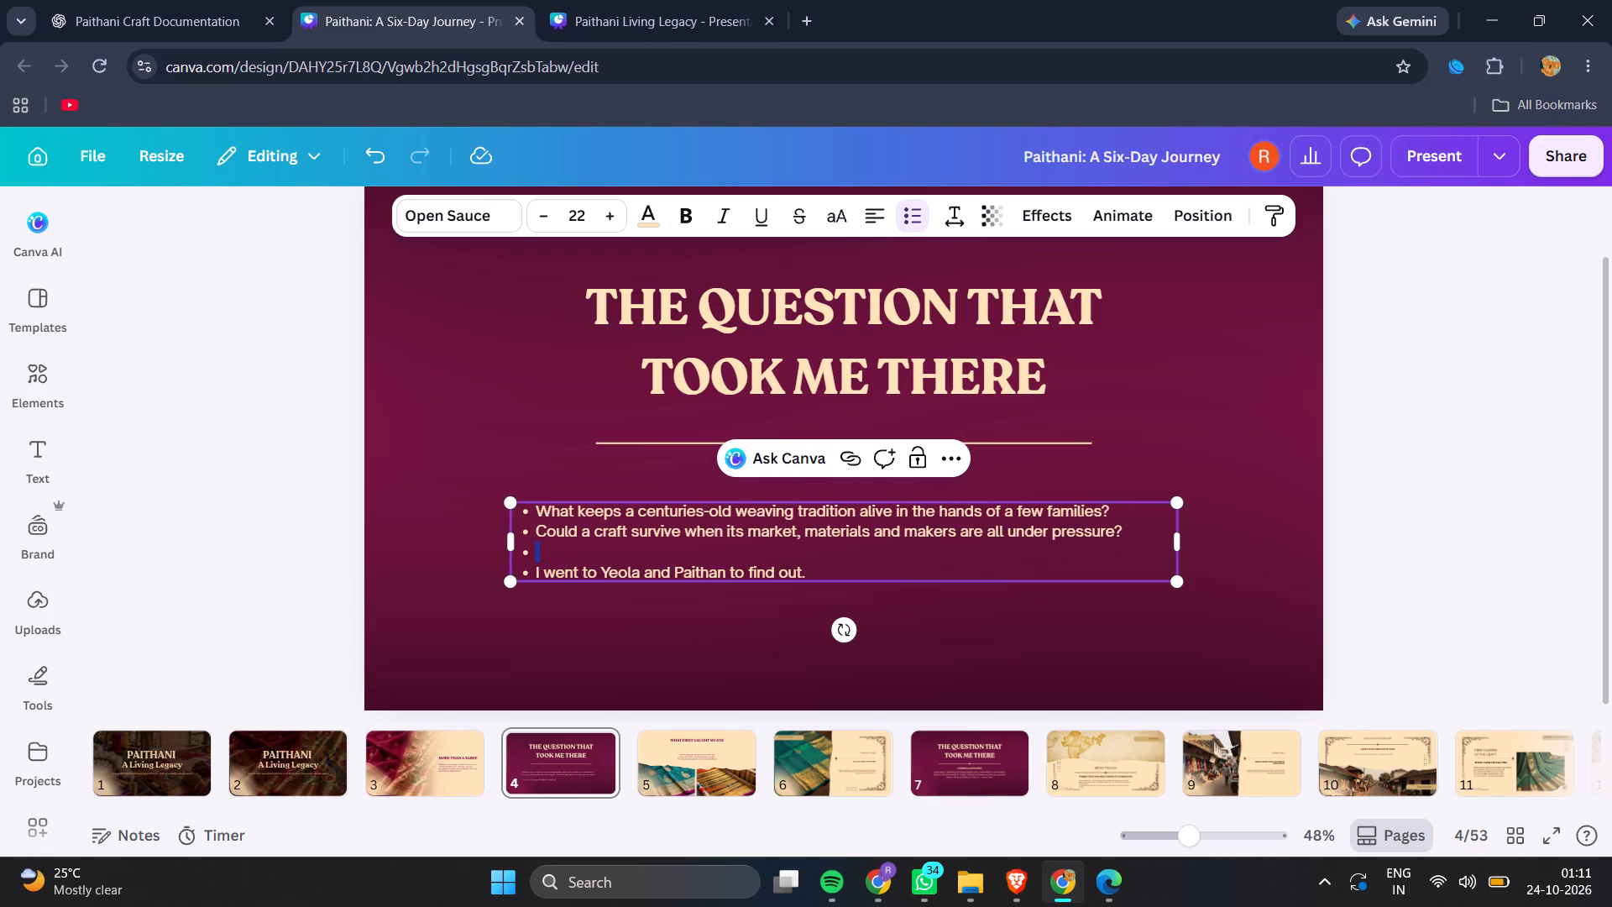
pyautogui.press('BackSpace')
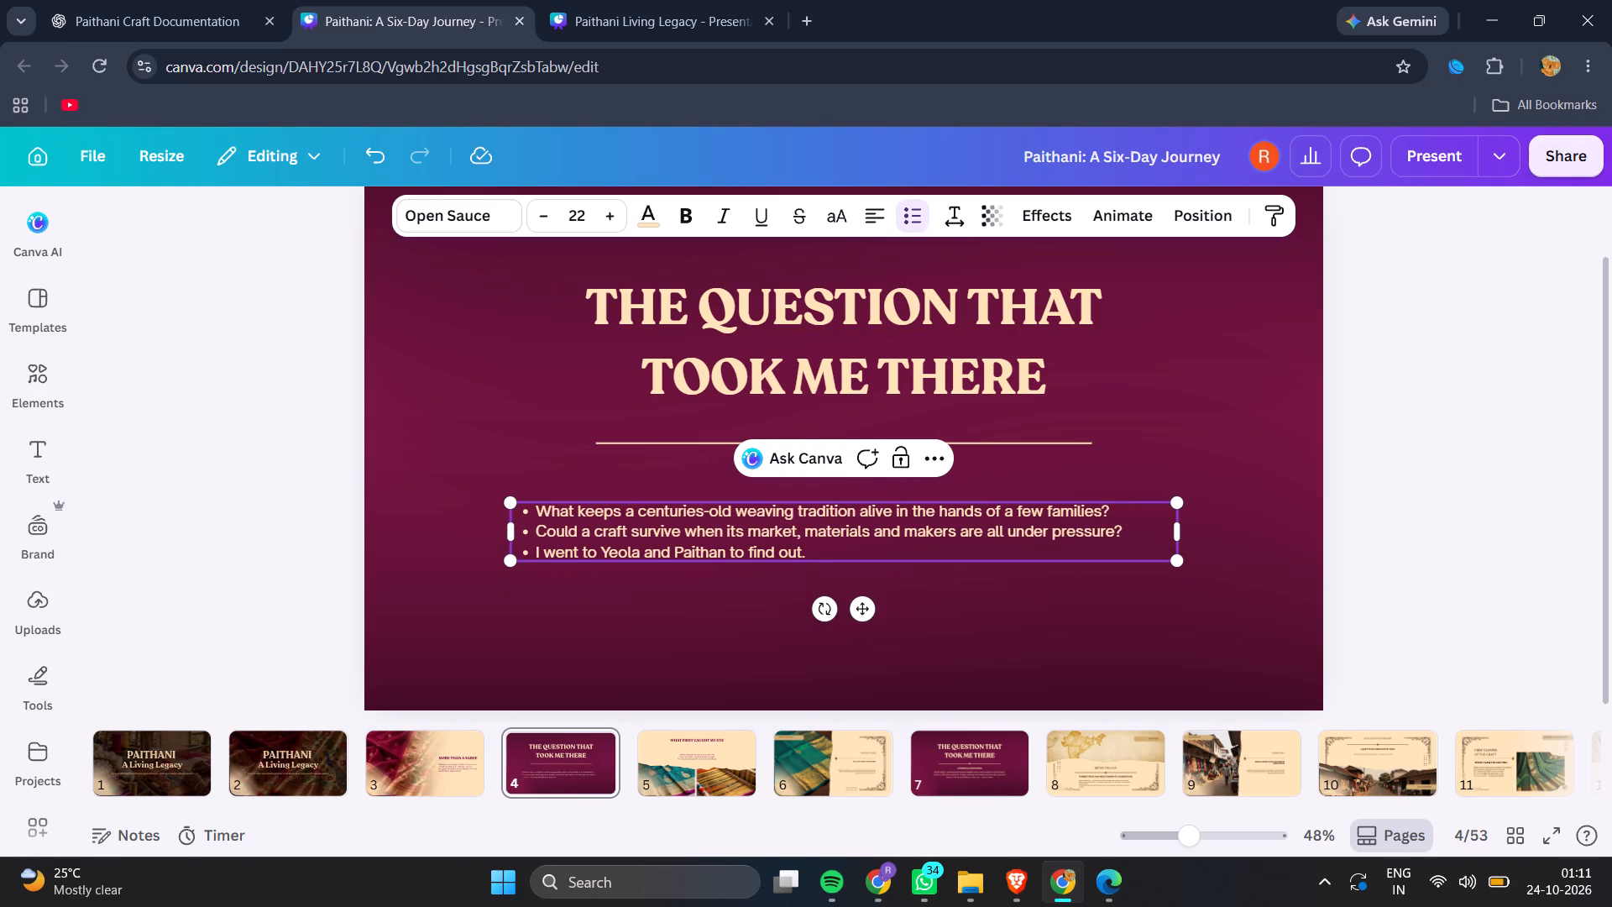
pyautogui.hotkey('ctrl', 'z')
# Delete the question mark after "under pressure" in the second bullet on page 4.
pyautogui.click(562, 552)
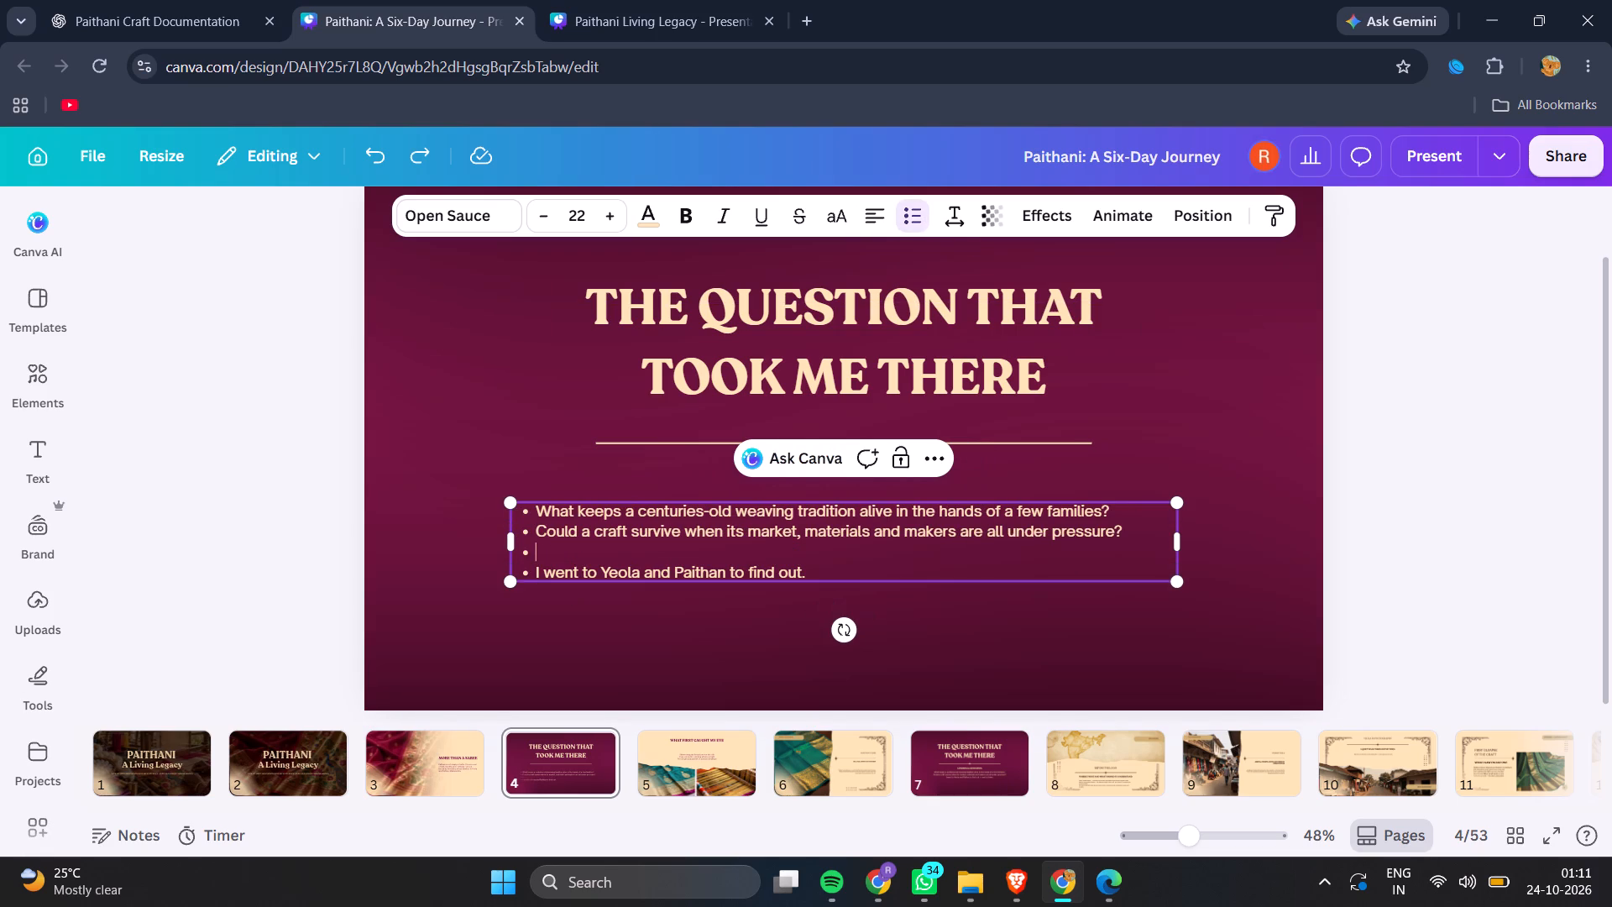
pyautogui.press('Left')
pyautogui.press('Left')
pyautogui.press('BackSpace')
# Remove the bullets from the blank line and from "I went to Yeola and Paithan to find out.", keeping the blank line as spacing.
pyautogui.click(533, 549)
pyautogui.press('BackSpace')
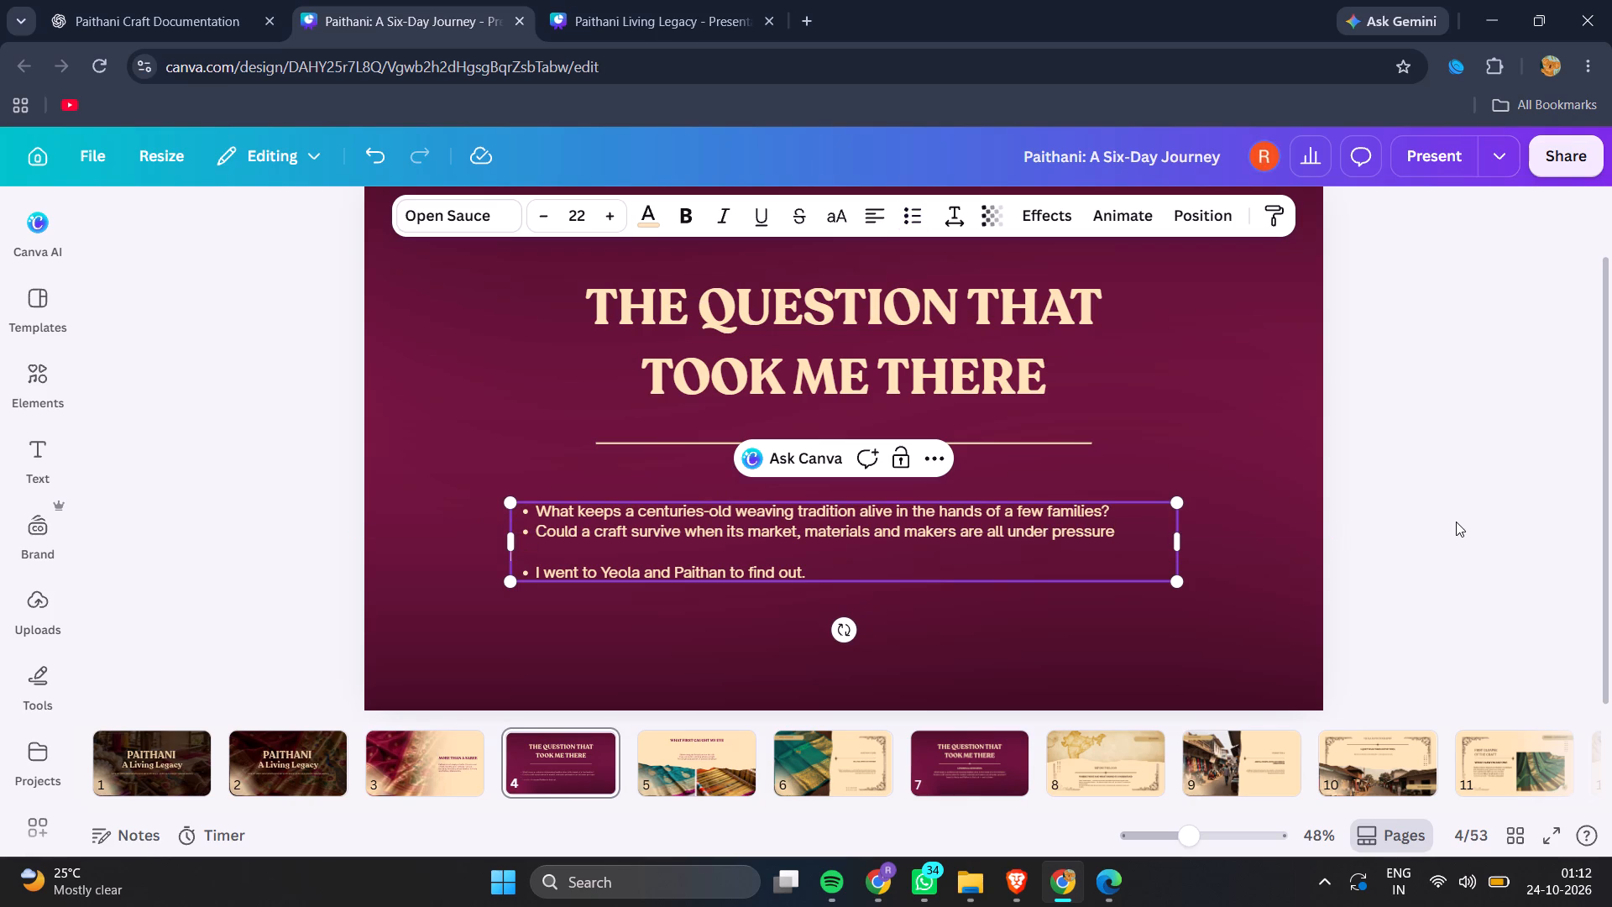
pyautogui.click(1460, 517)
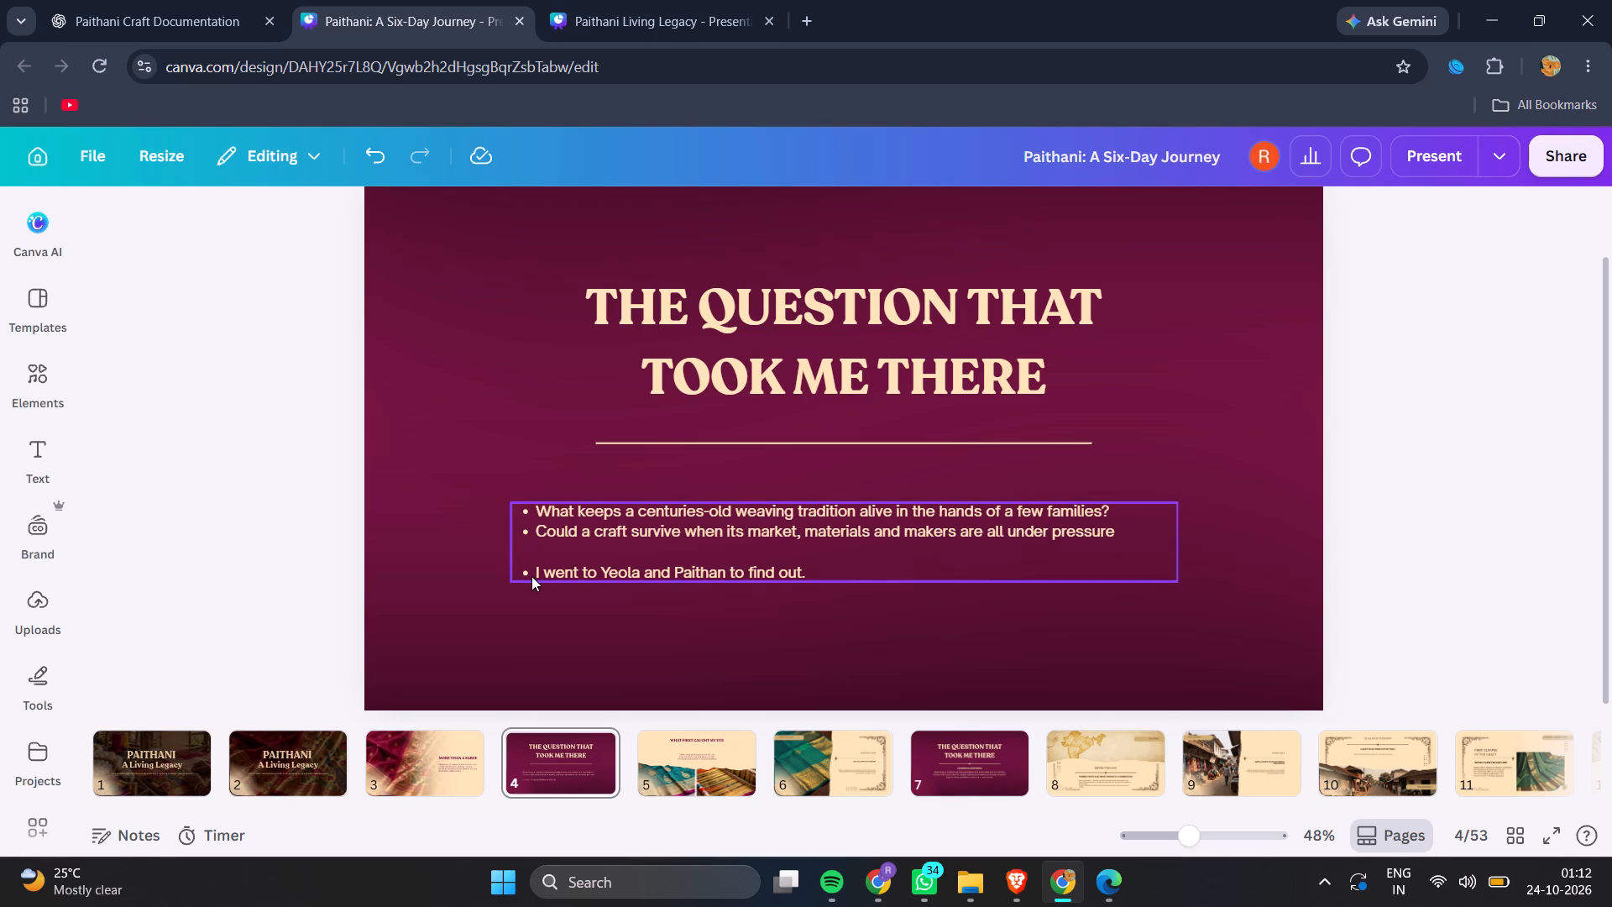
pyautogui.doubleClick(531, 576)
pyautogui.click(531, 576)
pyautogui.press('BackSpace')
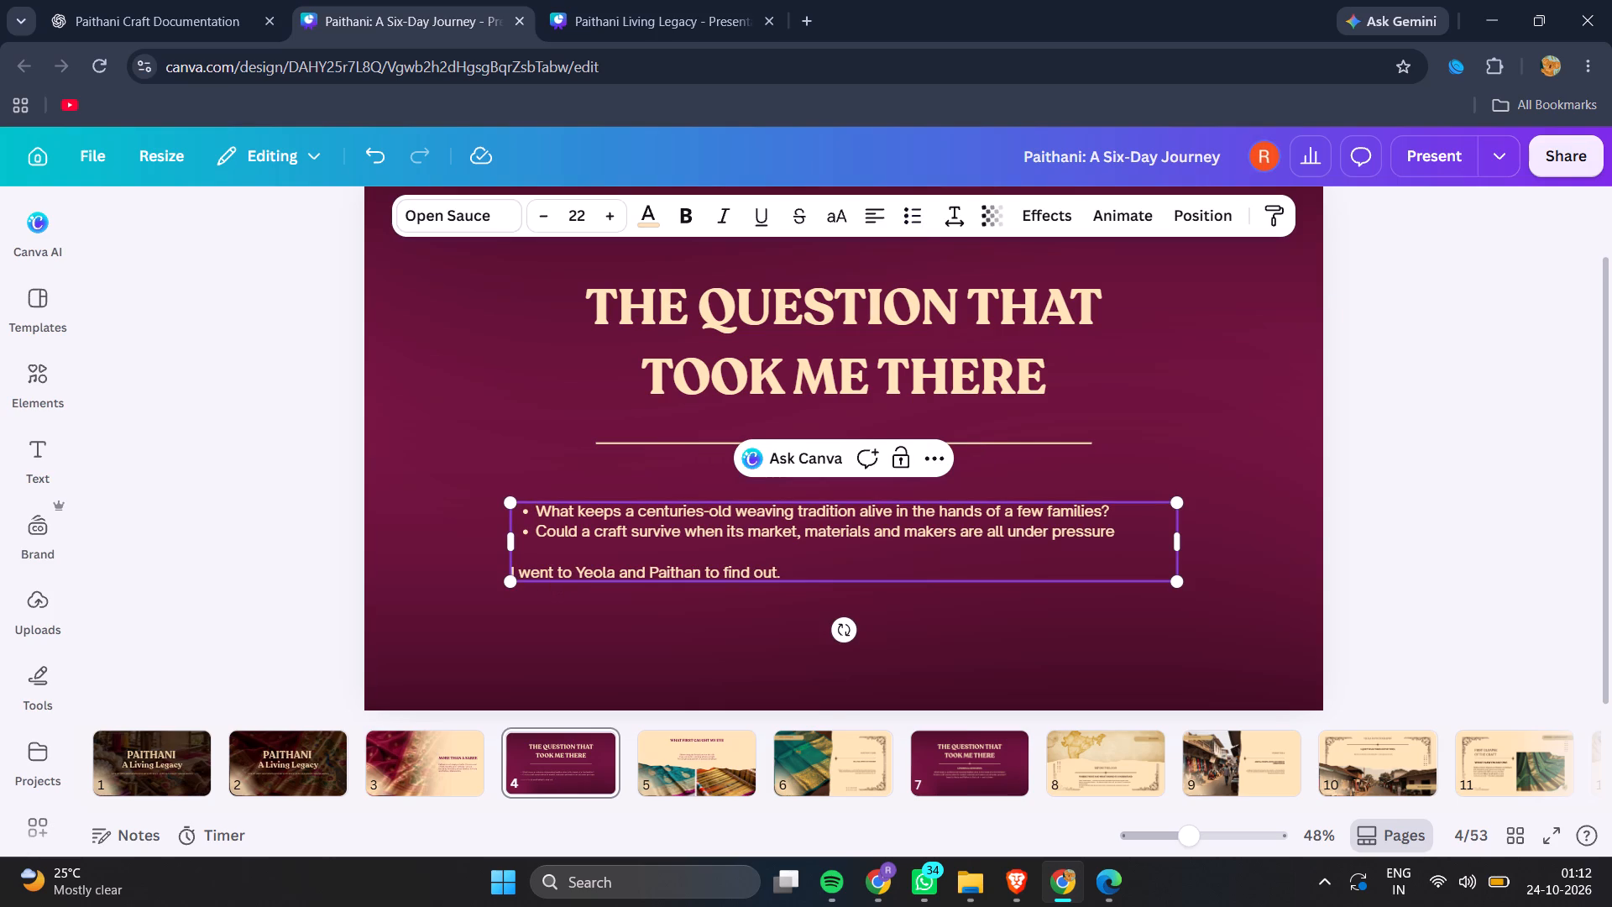
# Centre-align the closing line "I went to Yeola and Paithan to find out." on page 4 and make it bold.
pyautogui.tripleClick(709, 574)
pyautogui.click(883, 208)
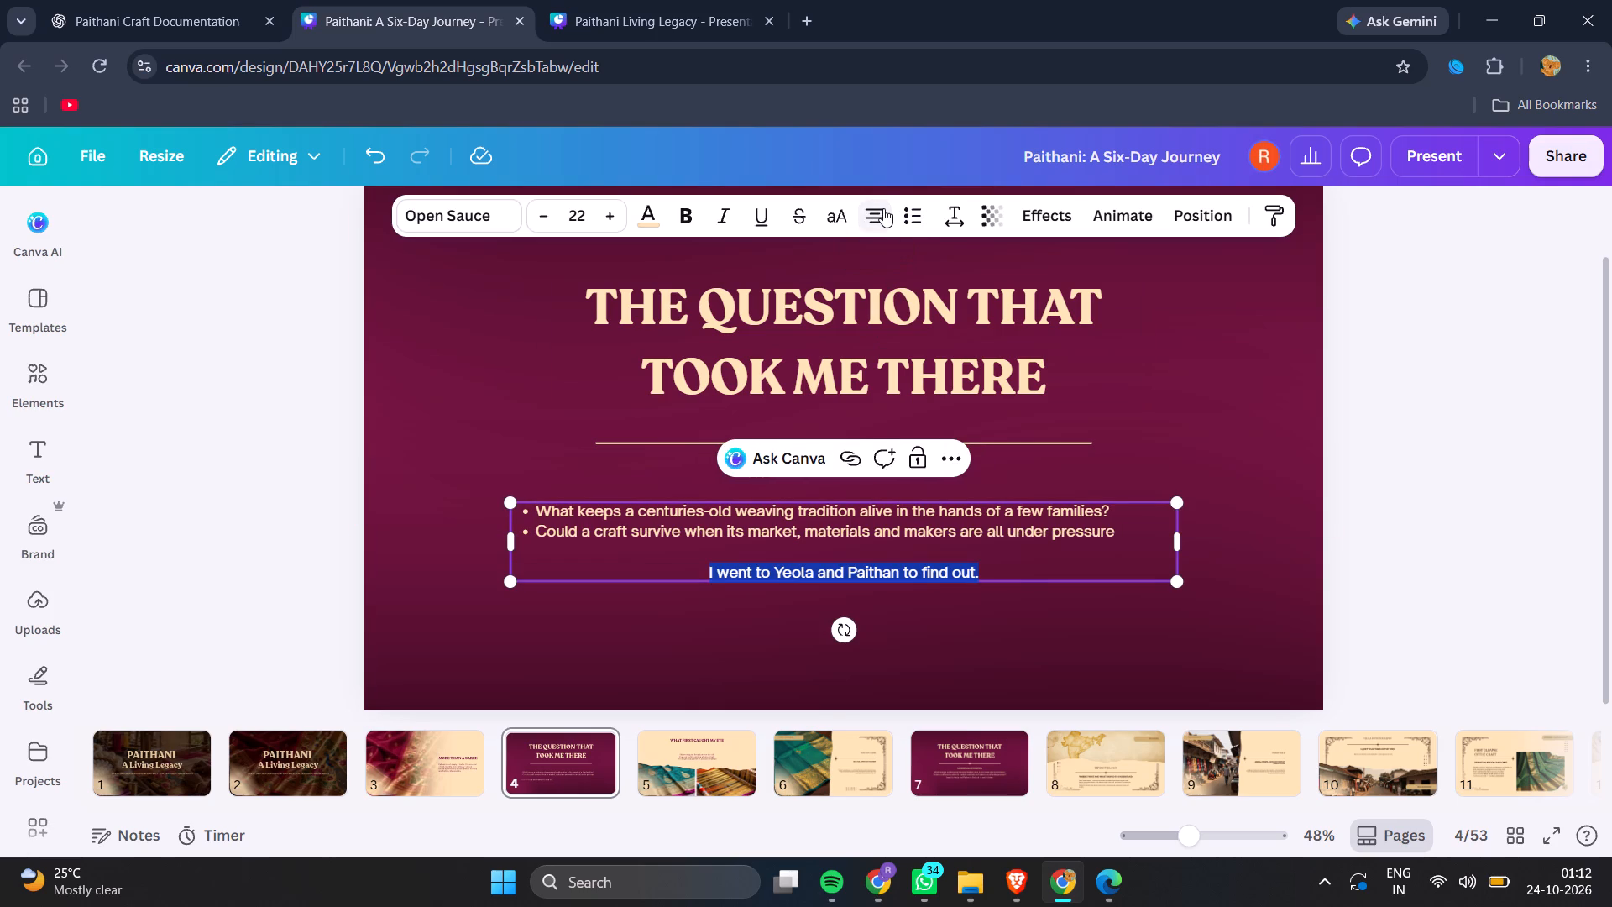
pyautogui.click(1361, 496)
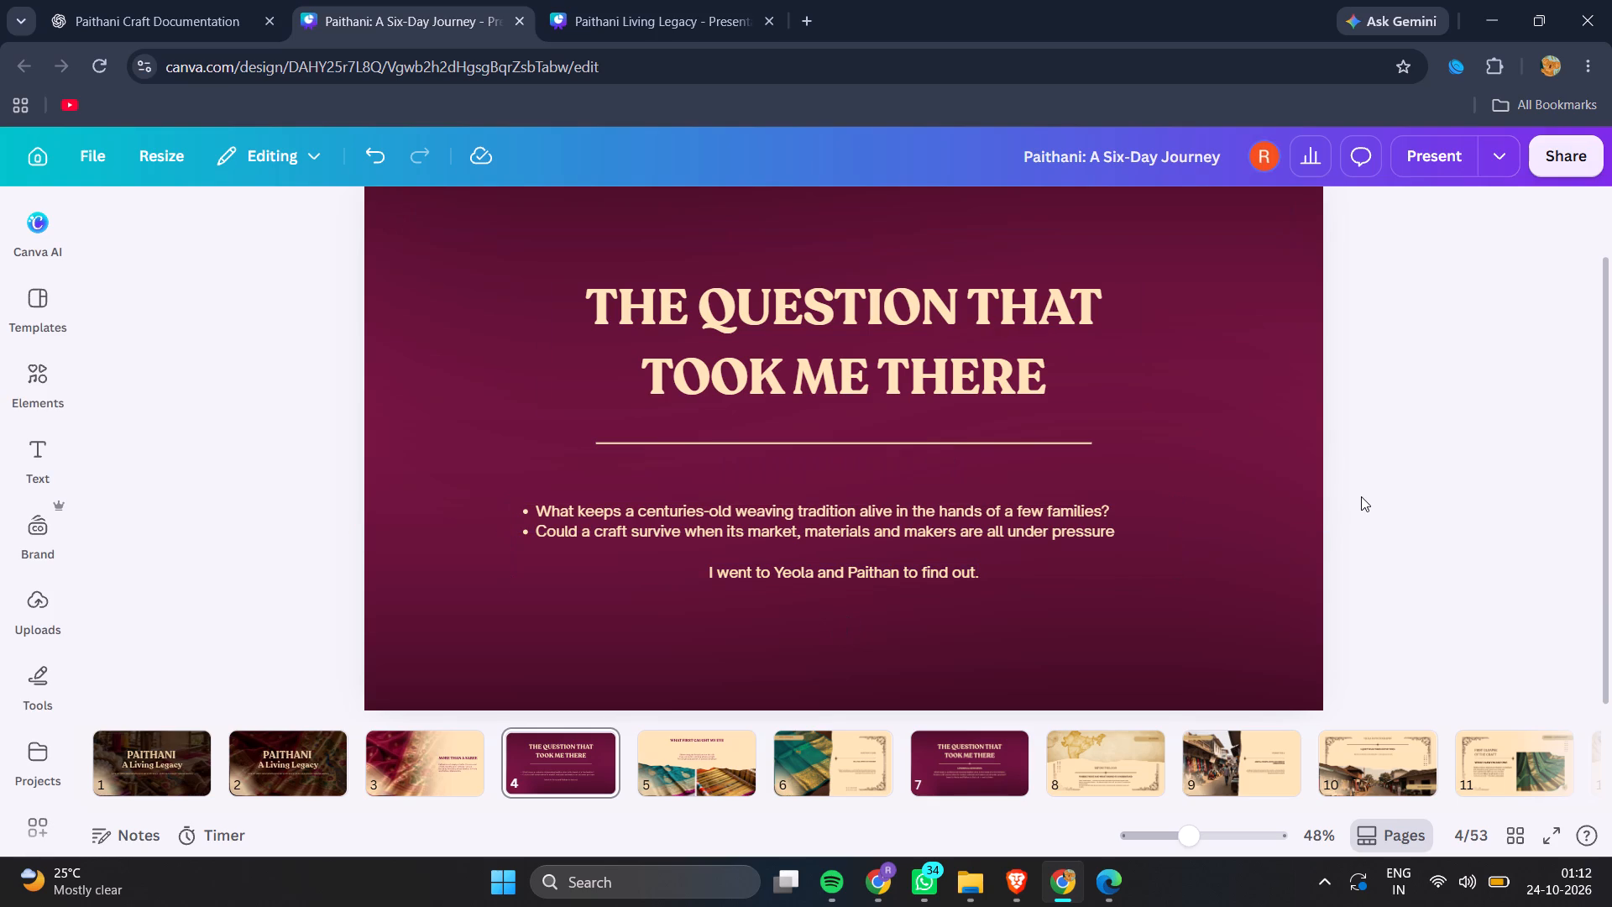
pyautogui.tripleClick(948, 575)
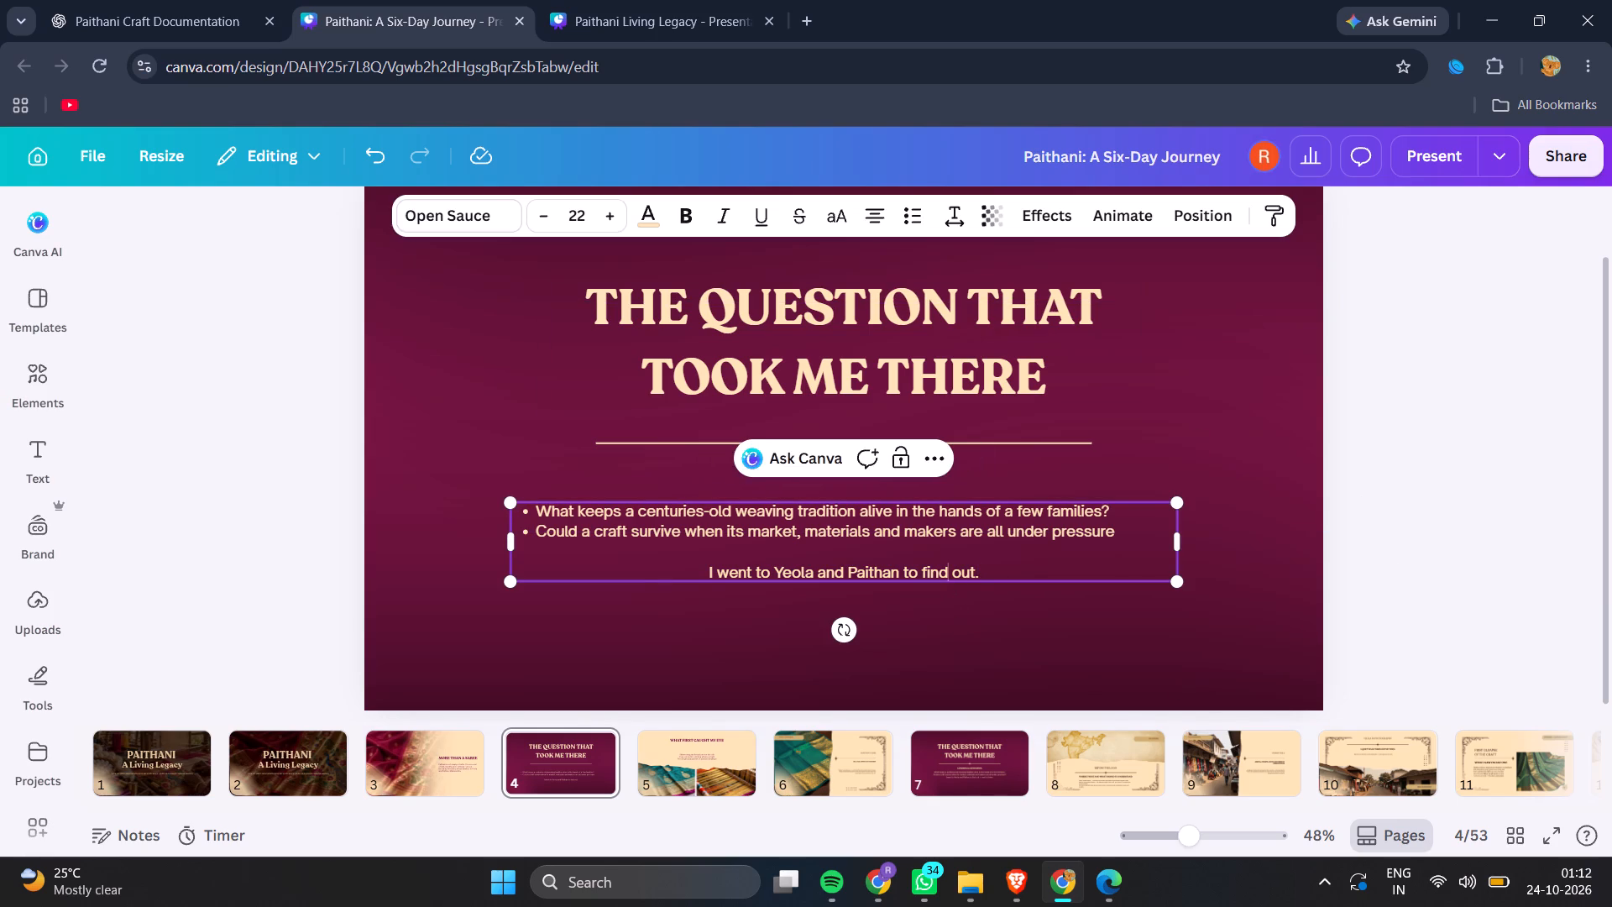
pyautogui.click(686, 212)
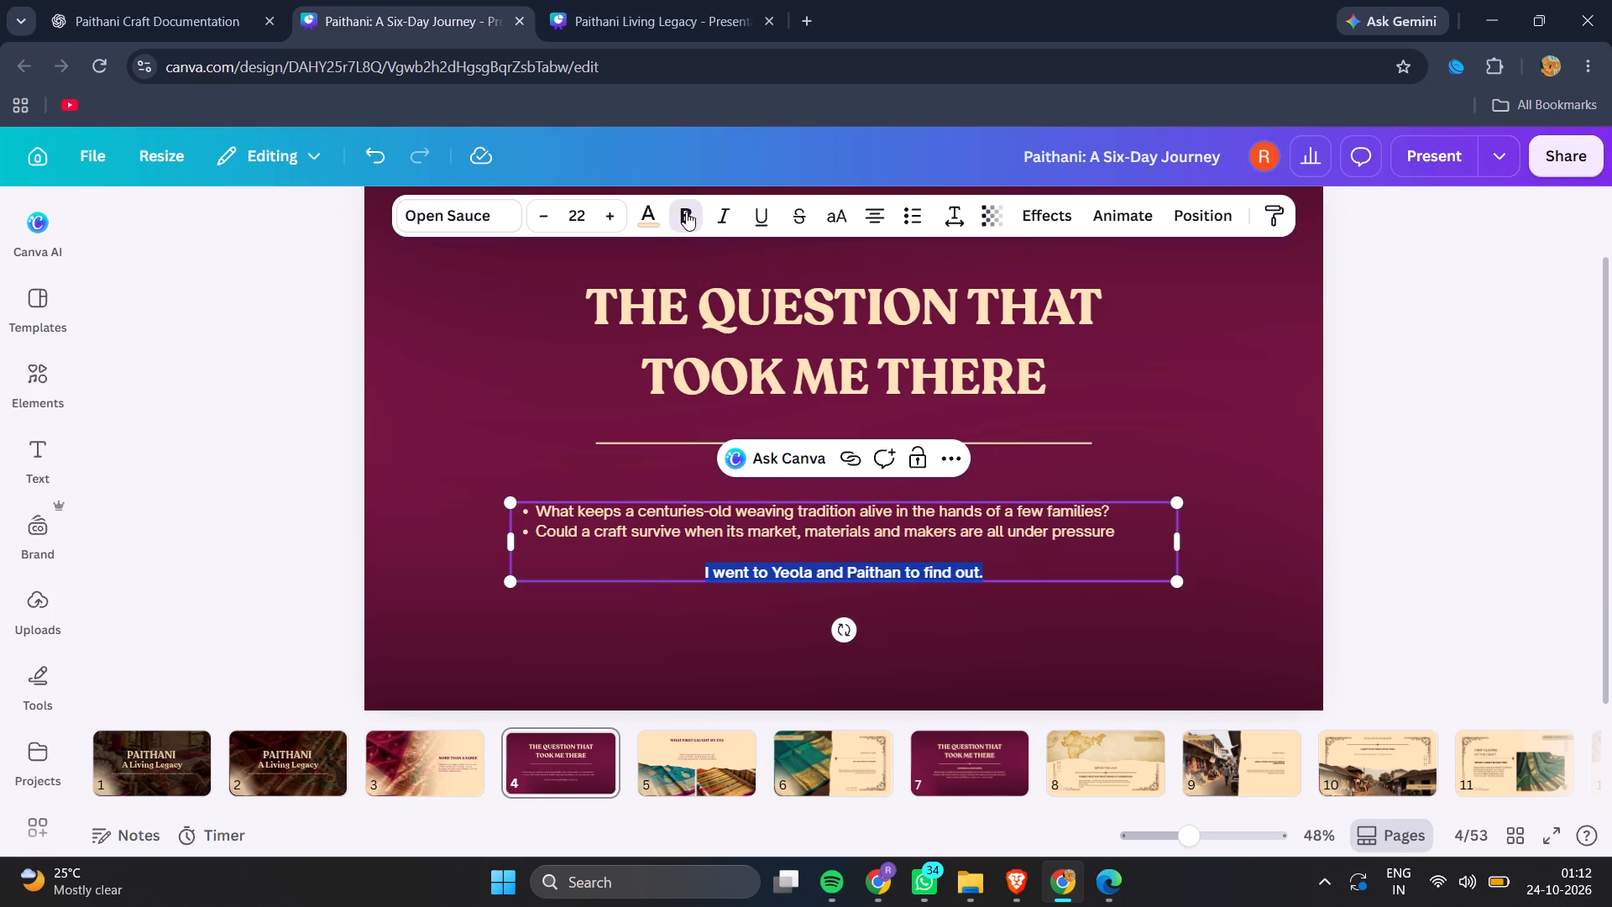
pyautogui.click(1450, 553)
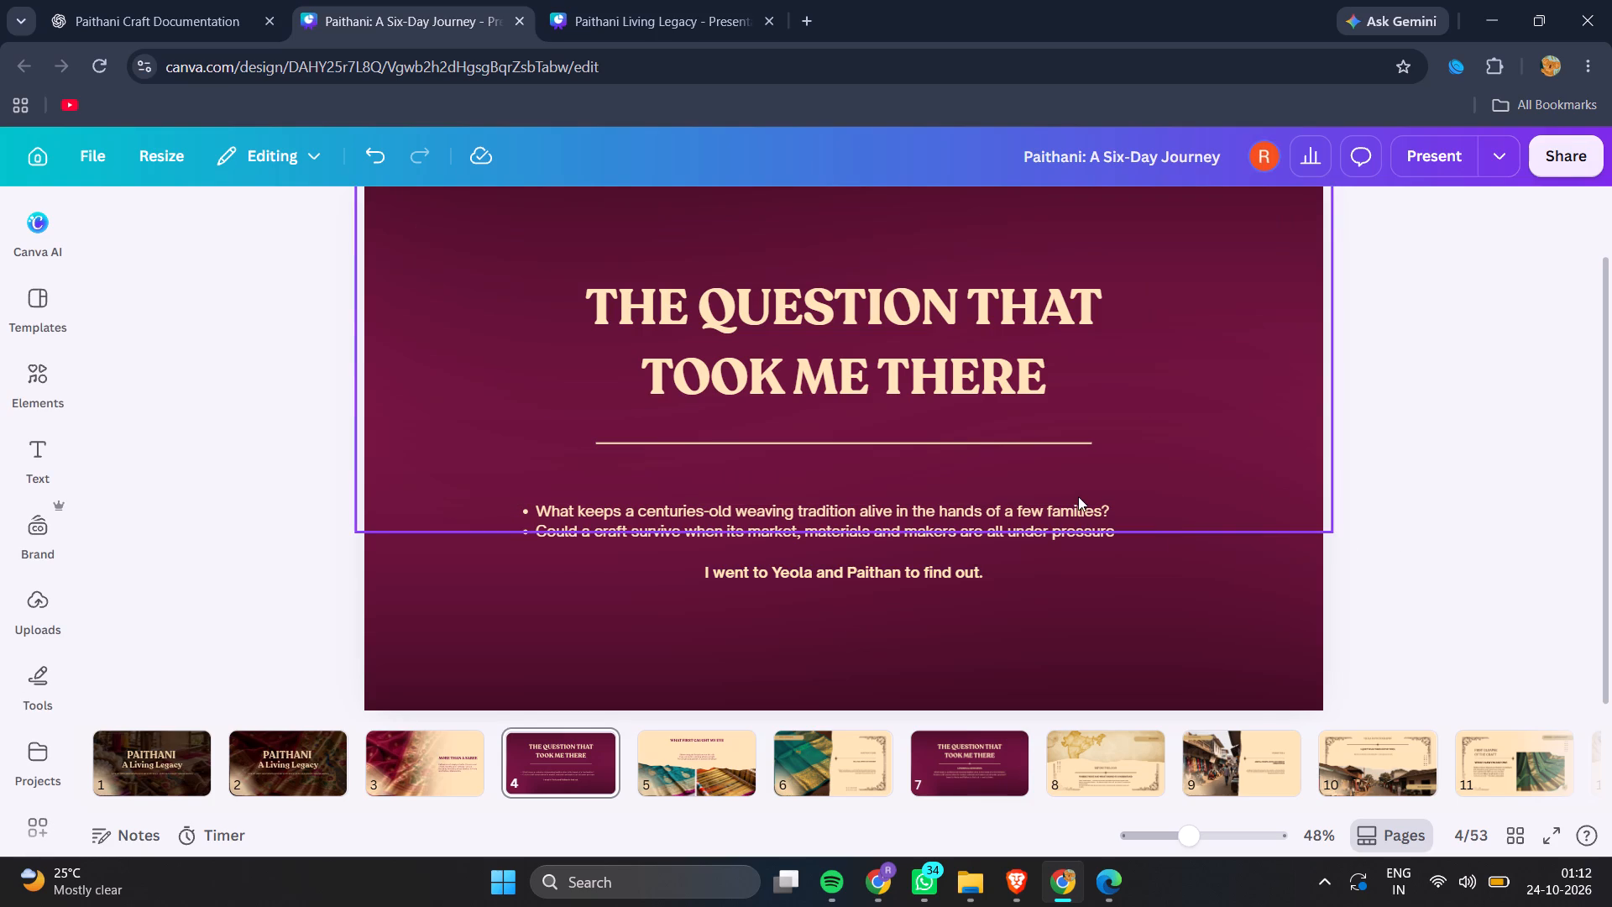
# Narrow page 4's body text box to fit its bulleted lines and reposition it centrally, slightly closer to the divider line.
pyautogui.click(1060, 541)
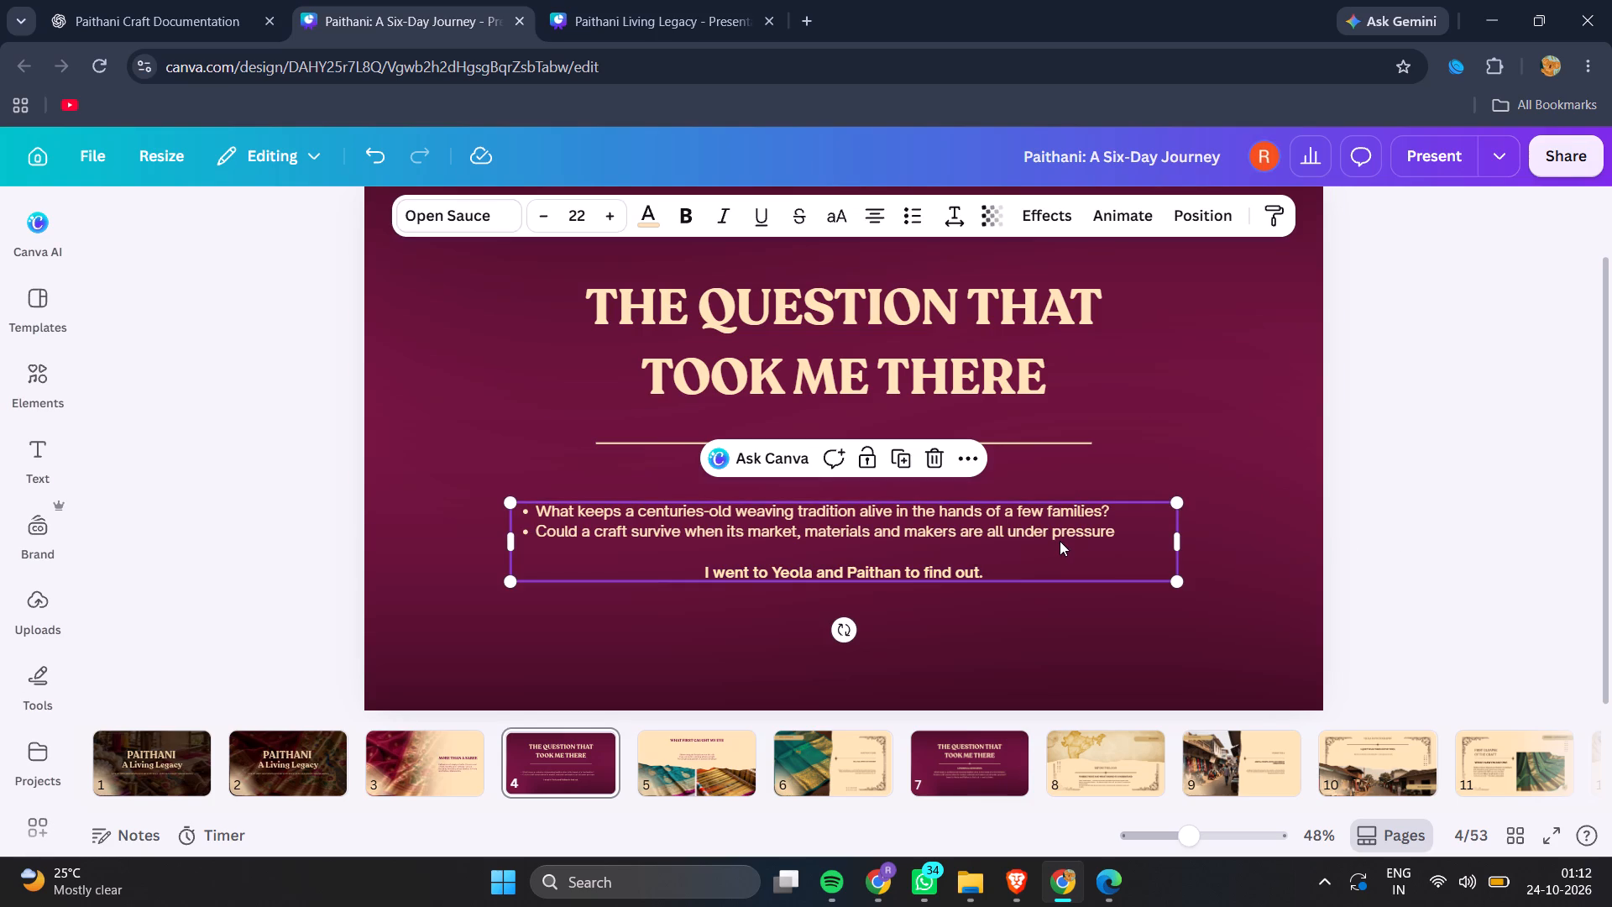
pyautogui.moveTo(1183, 540); pyautogui.dragTo(1167, 539)
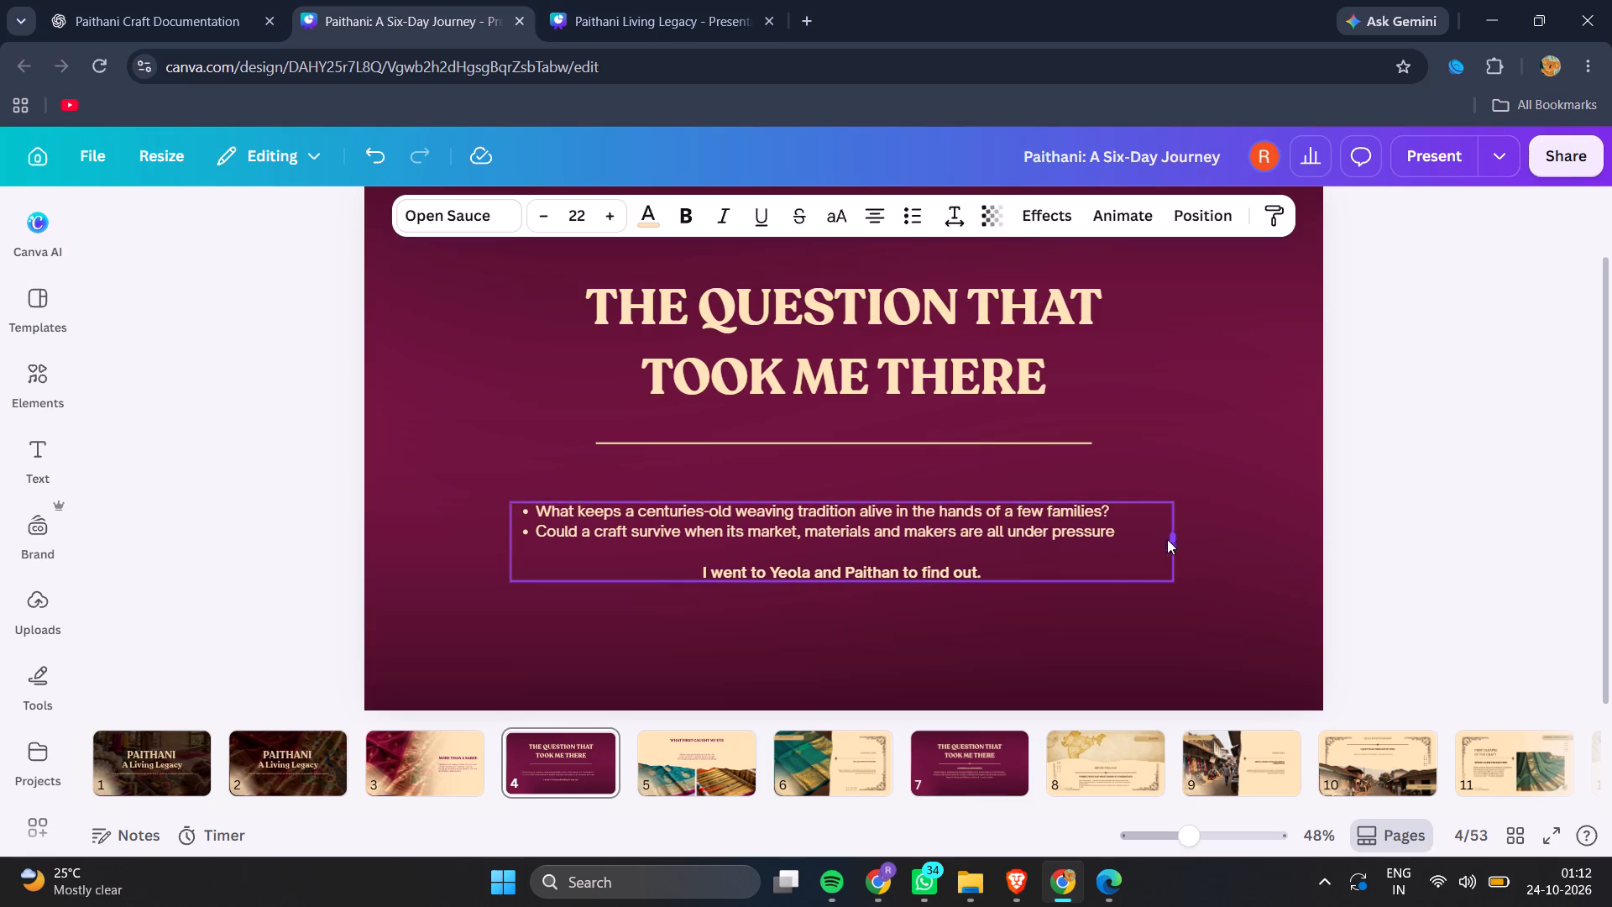
pyautogui.moveTo(1167, 539); pyautogui.dragTo(1130, 534)
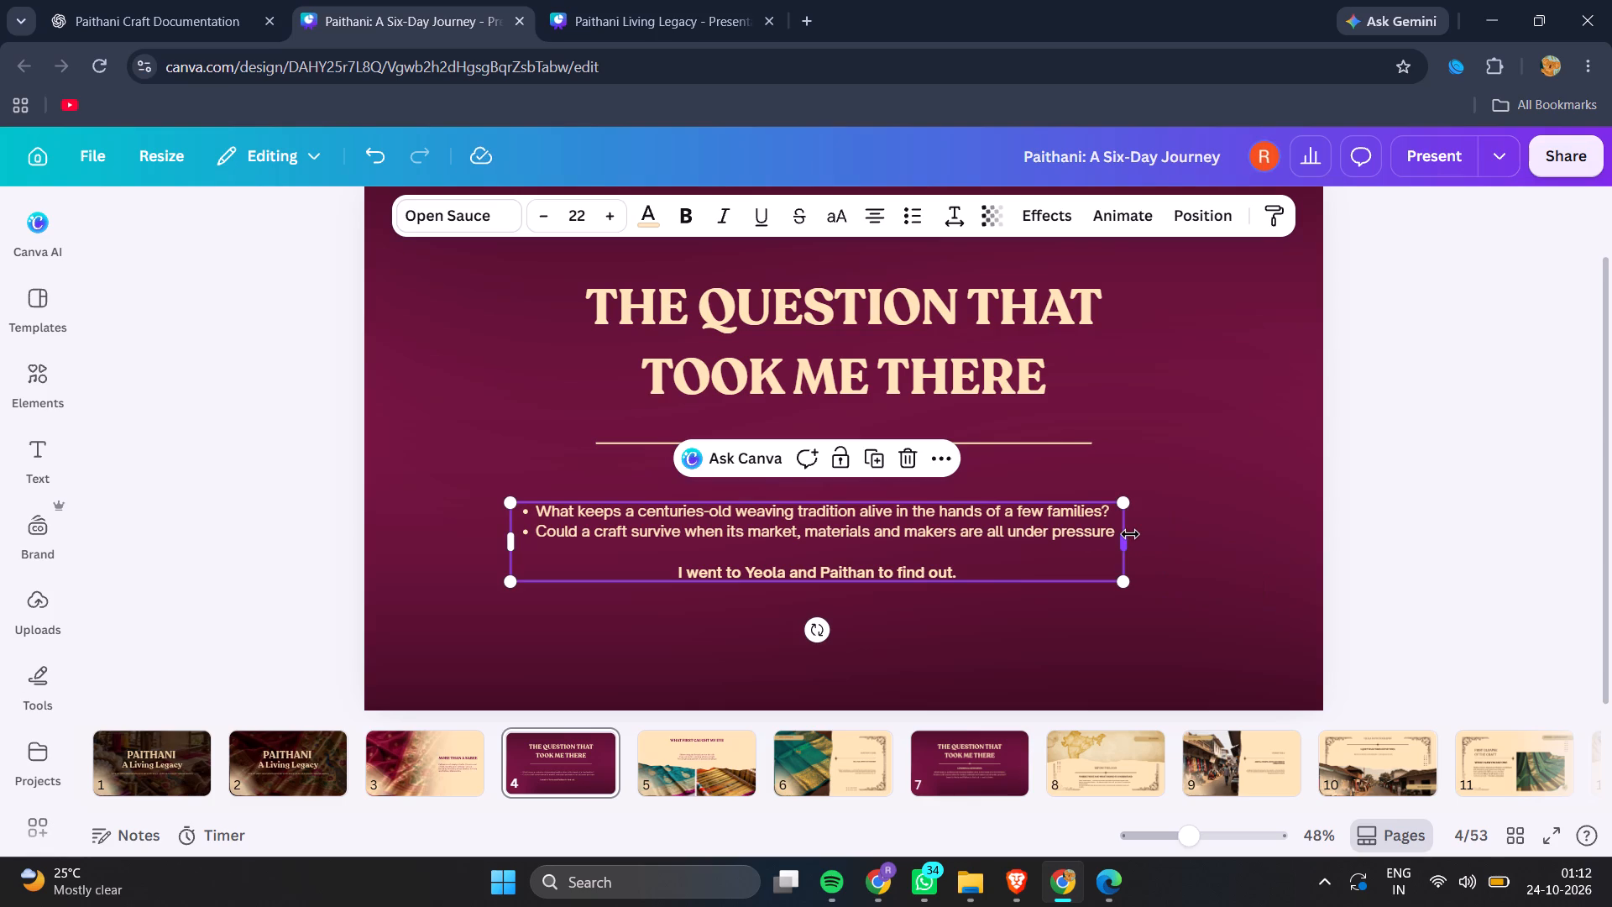
pyautogui.moveTo(1007, 528); pyautogui.dragTo(1041, 528)
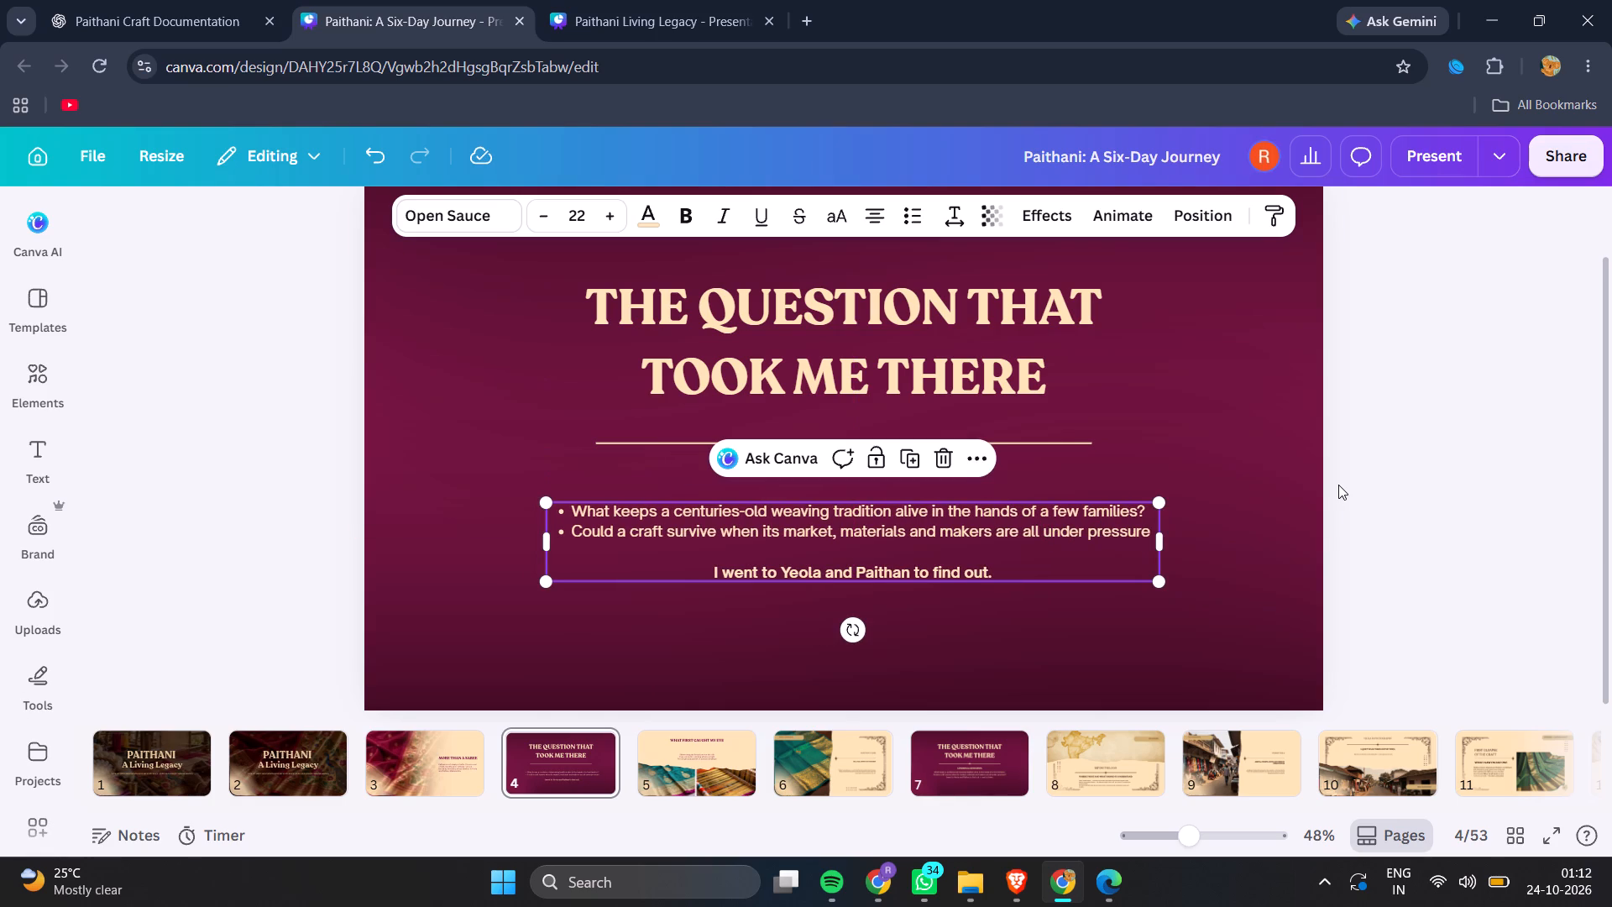
pyautogui.click(1259, 464)
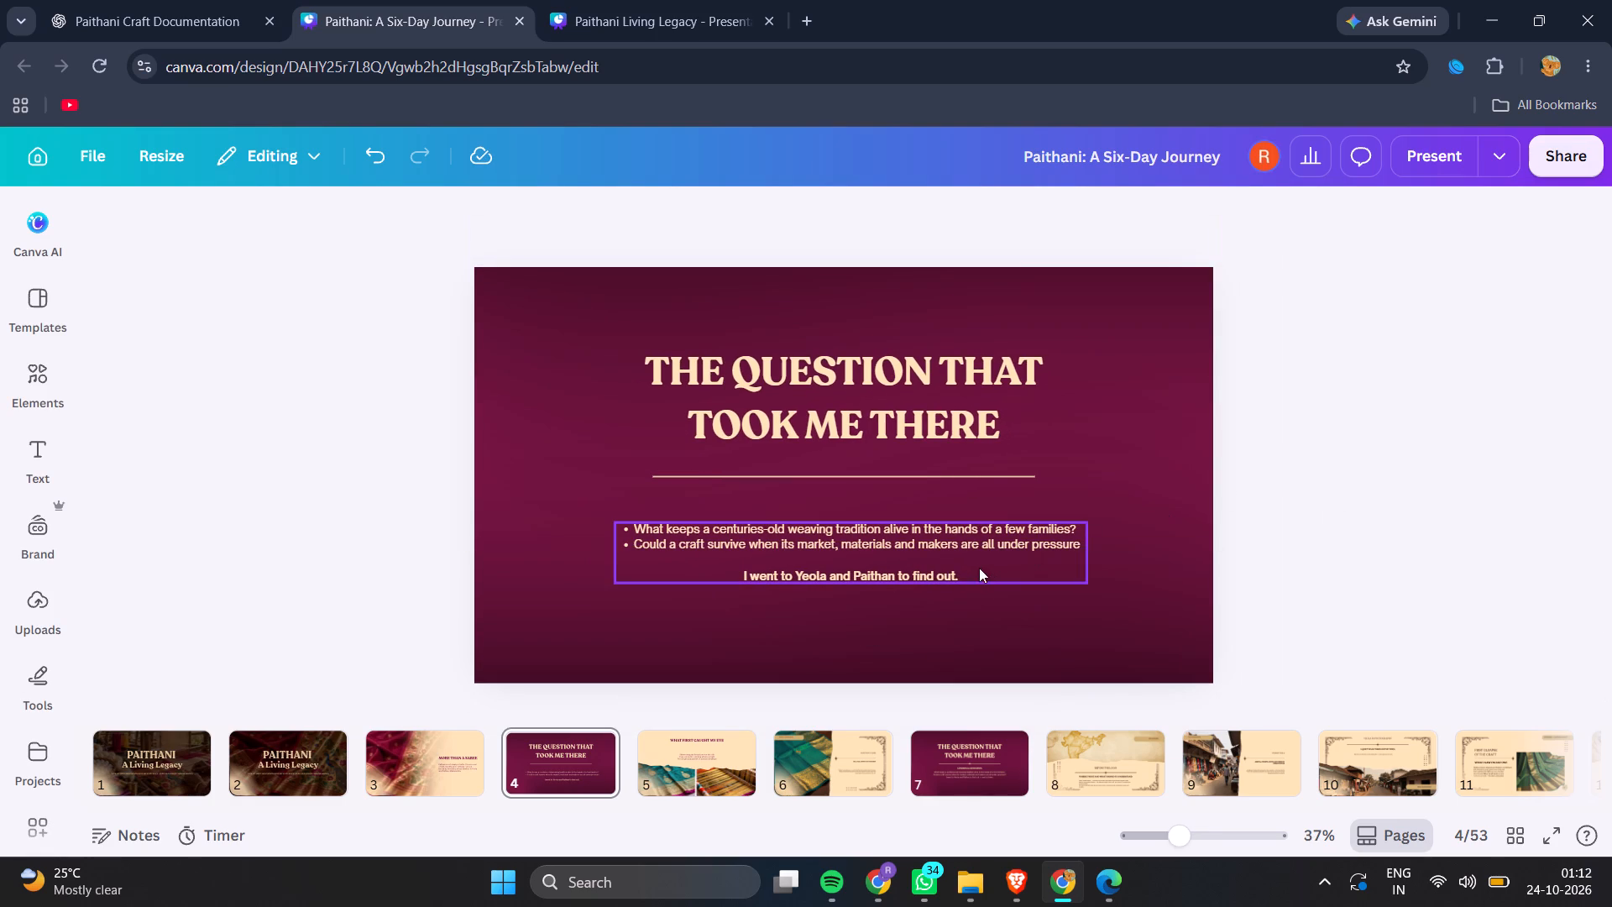
pyautogui.click(957, 548)
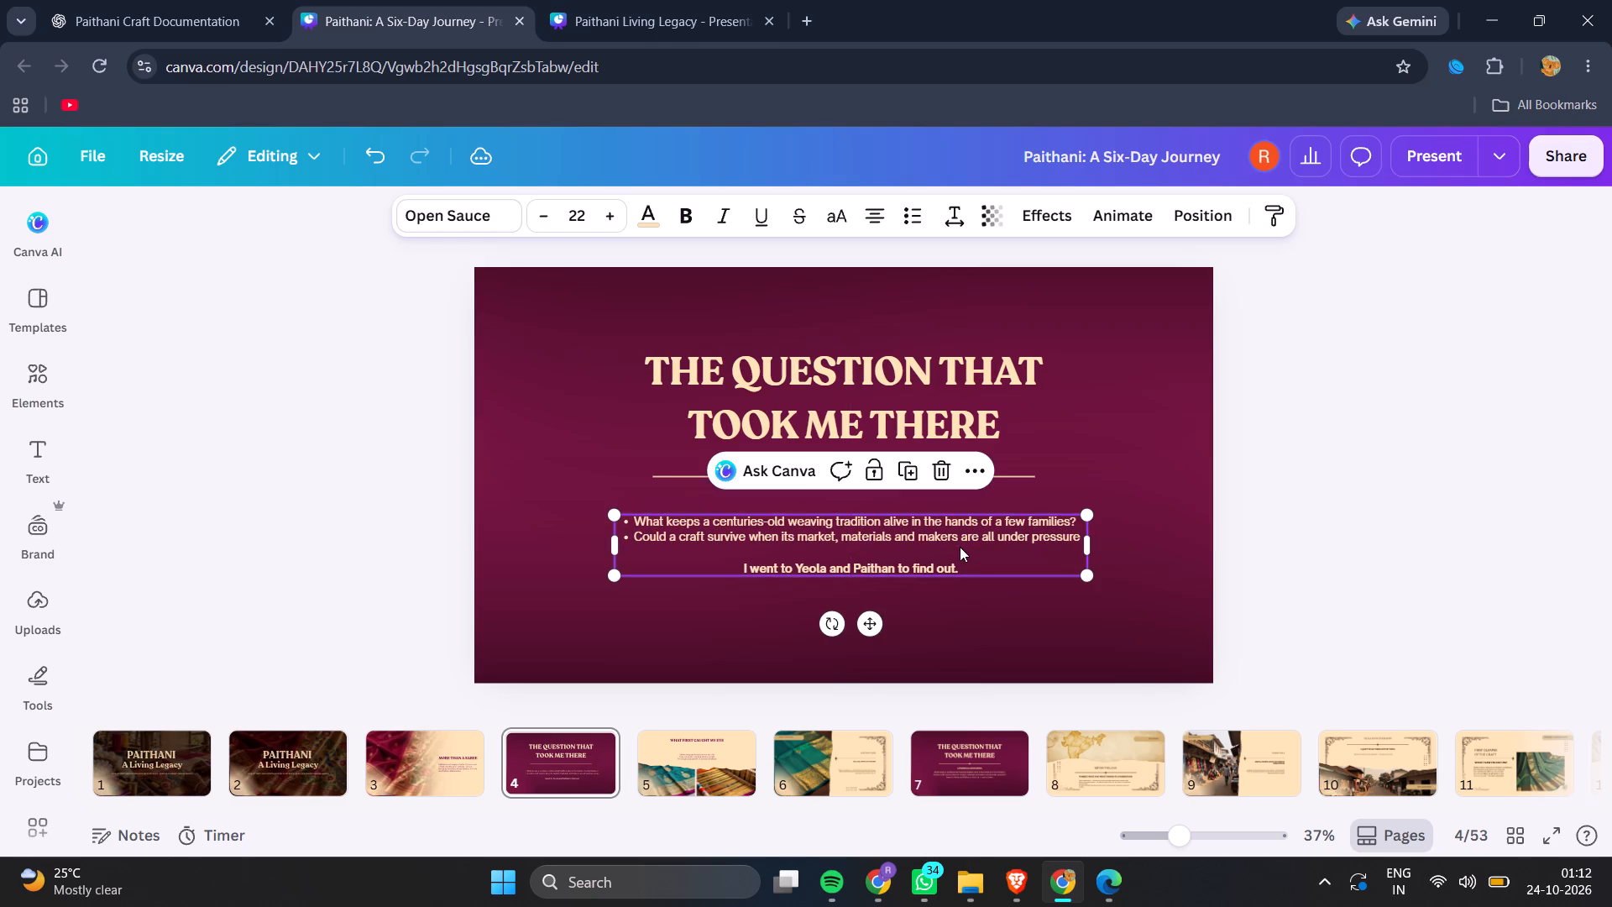
pyautogui.click(953, 536)
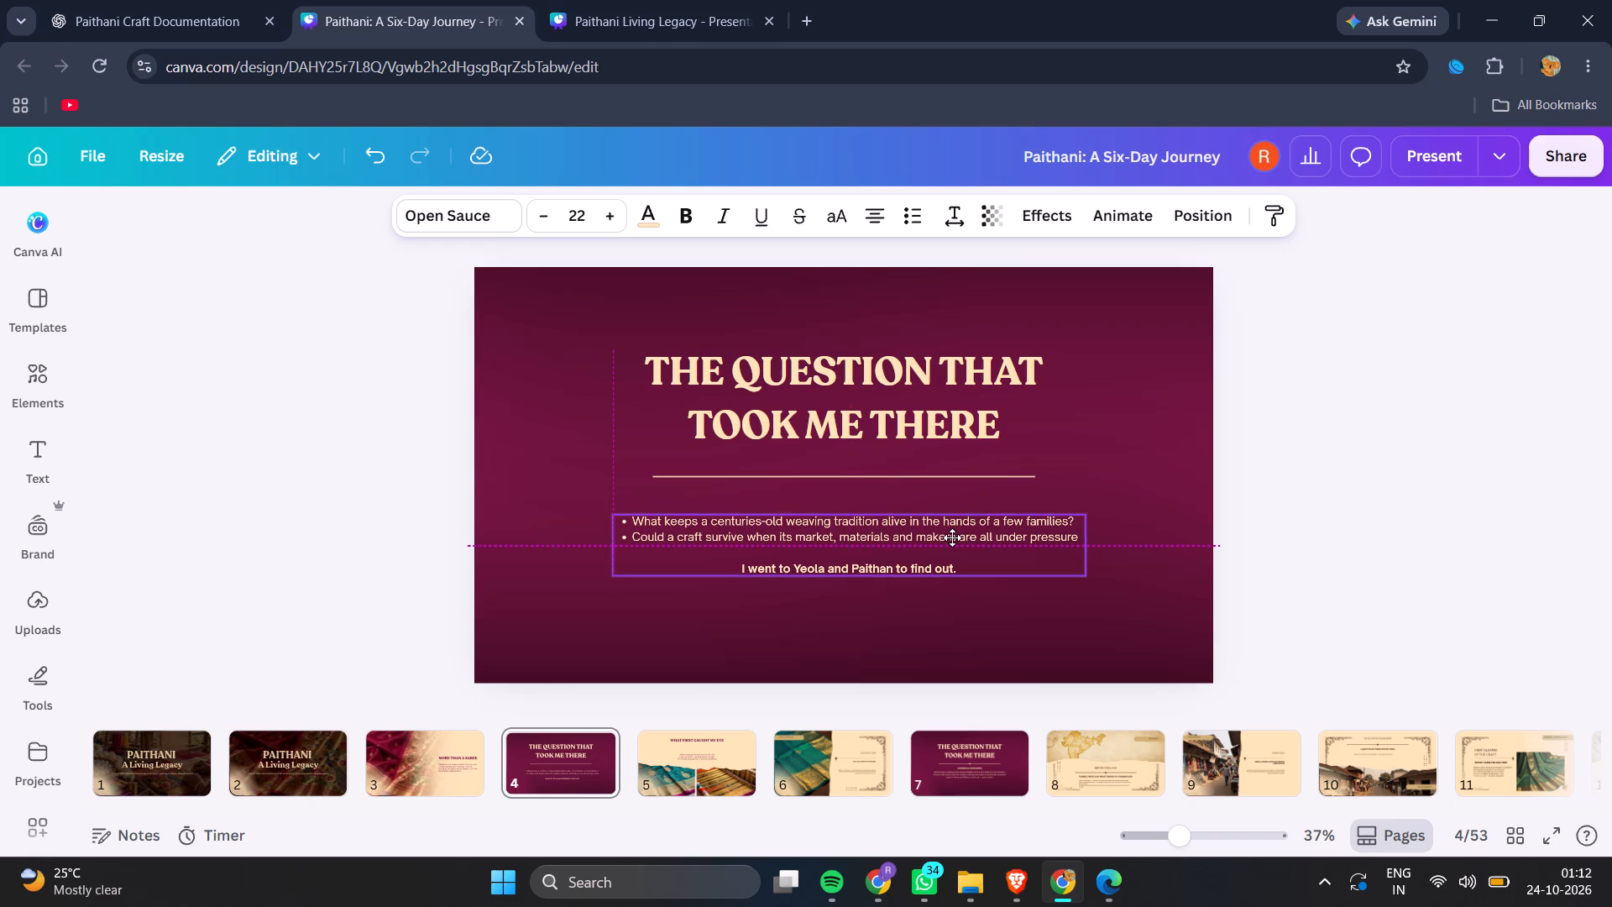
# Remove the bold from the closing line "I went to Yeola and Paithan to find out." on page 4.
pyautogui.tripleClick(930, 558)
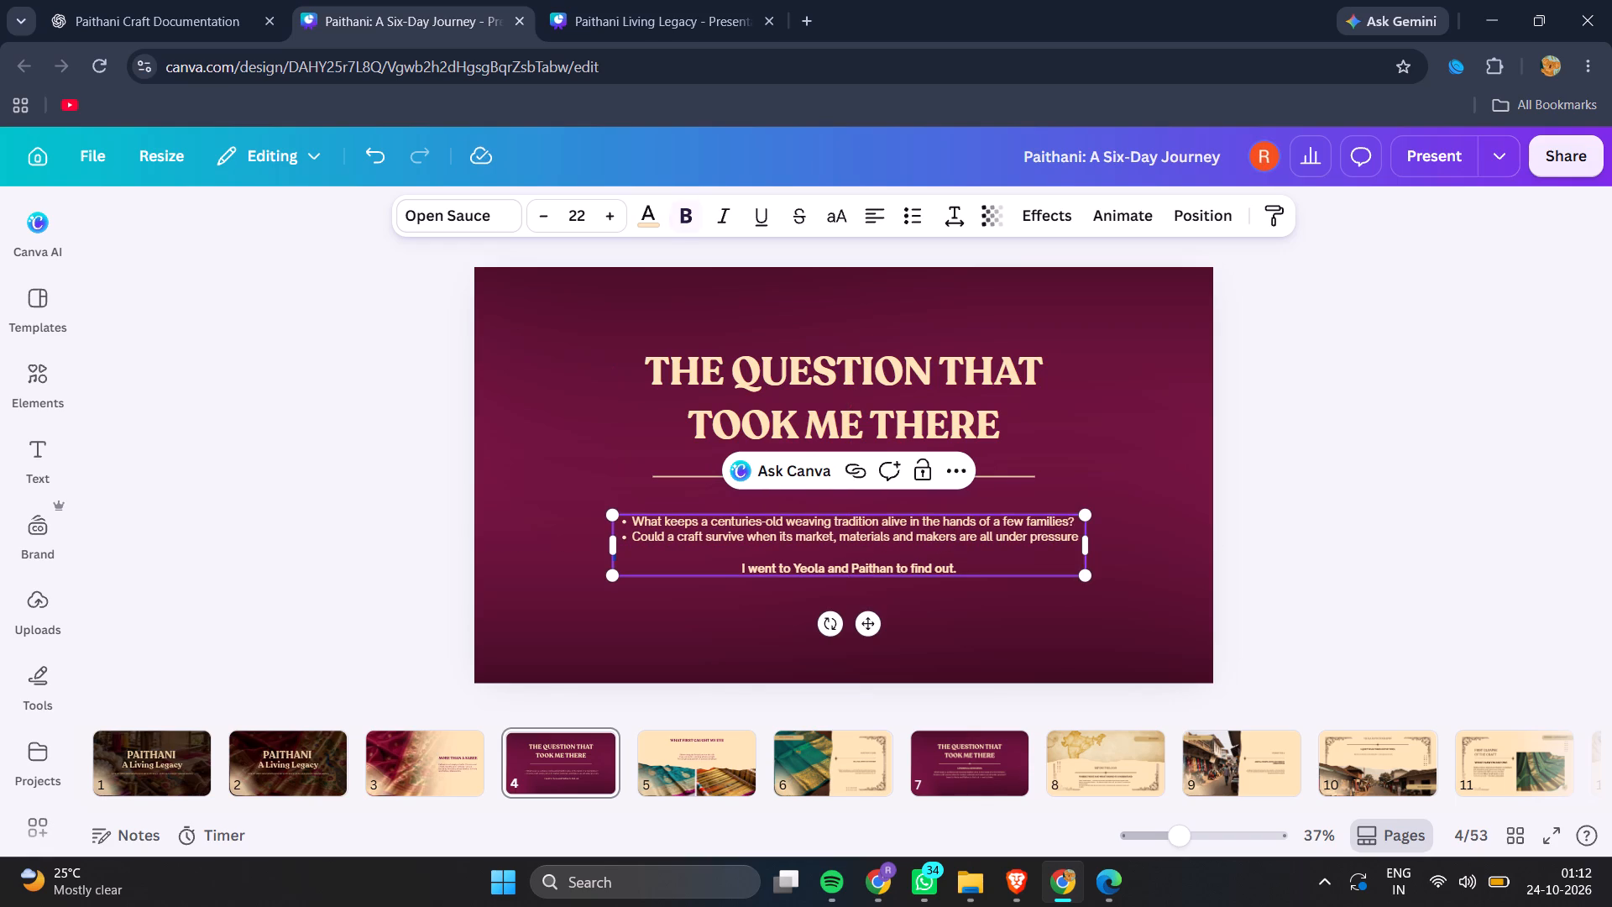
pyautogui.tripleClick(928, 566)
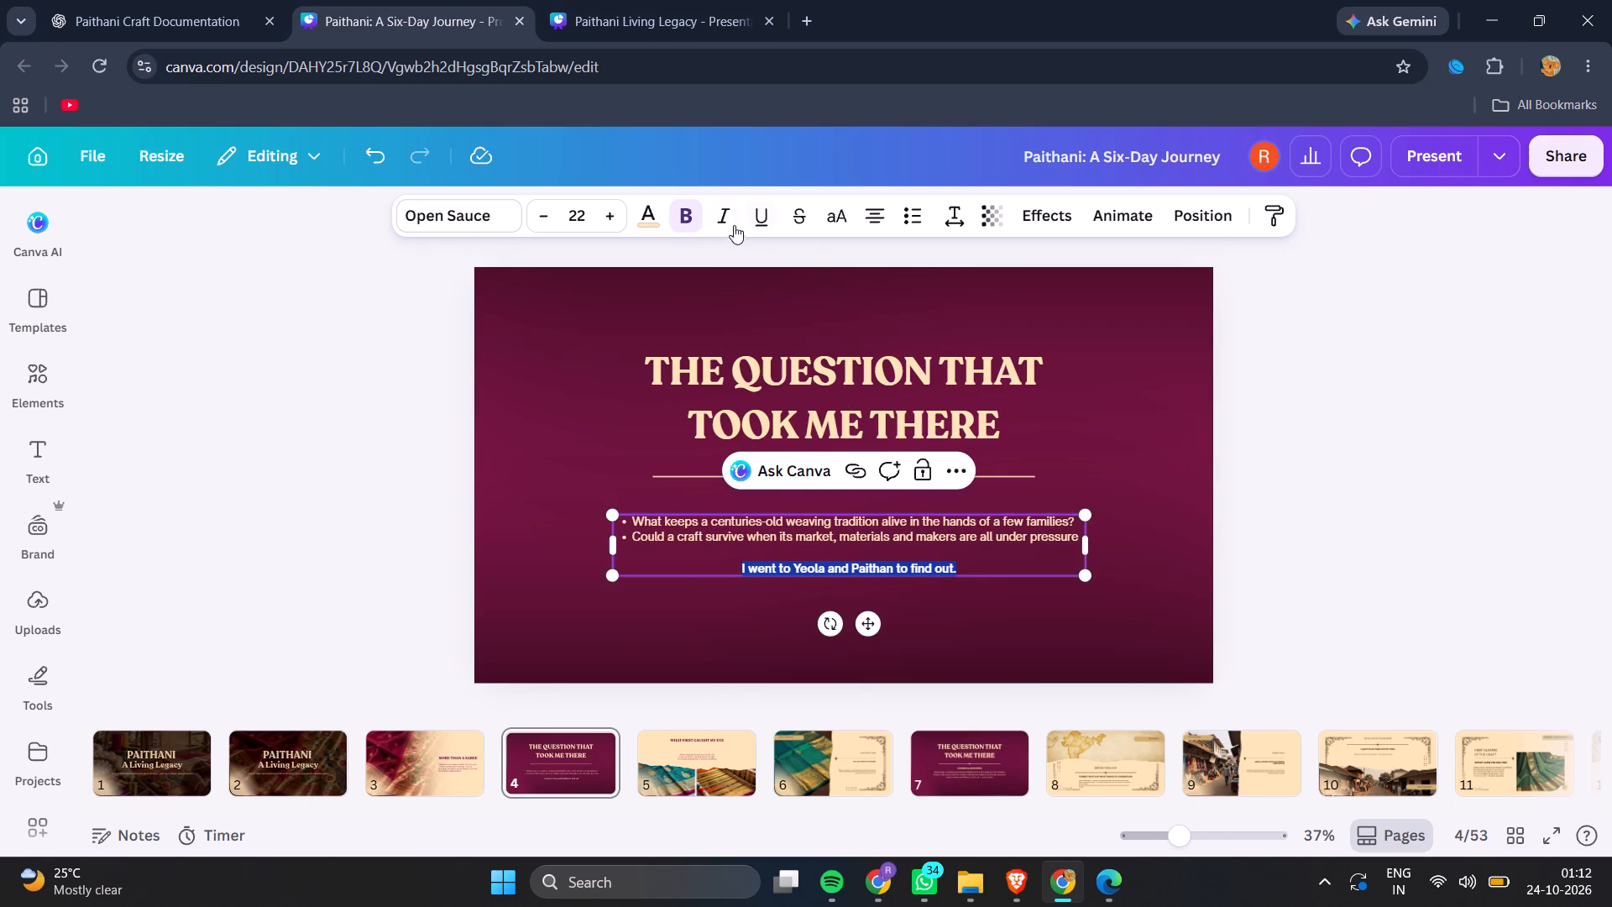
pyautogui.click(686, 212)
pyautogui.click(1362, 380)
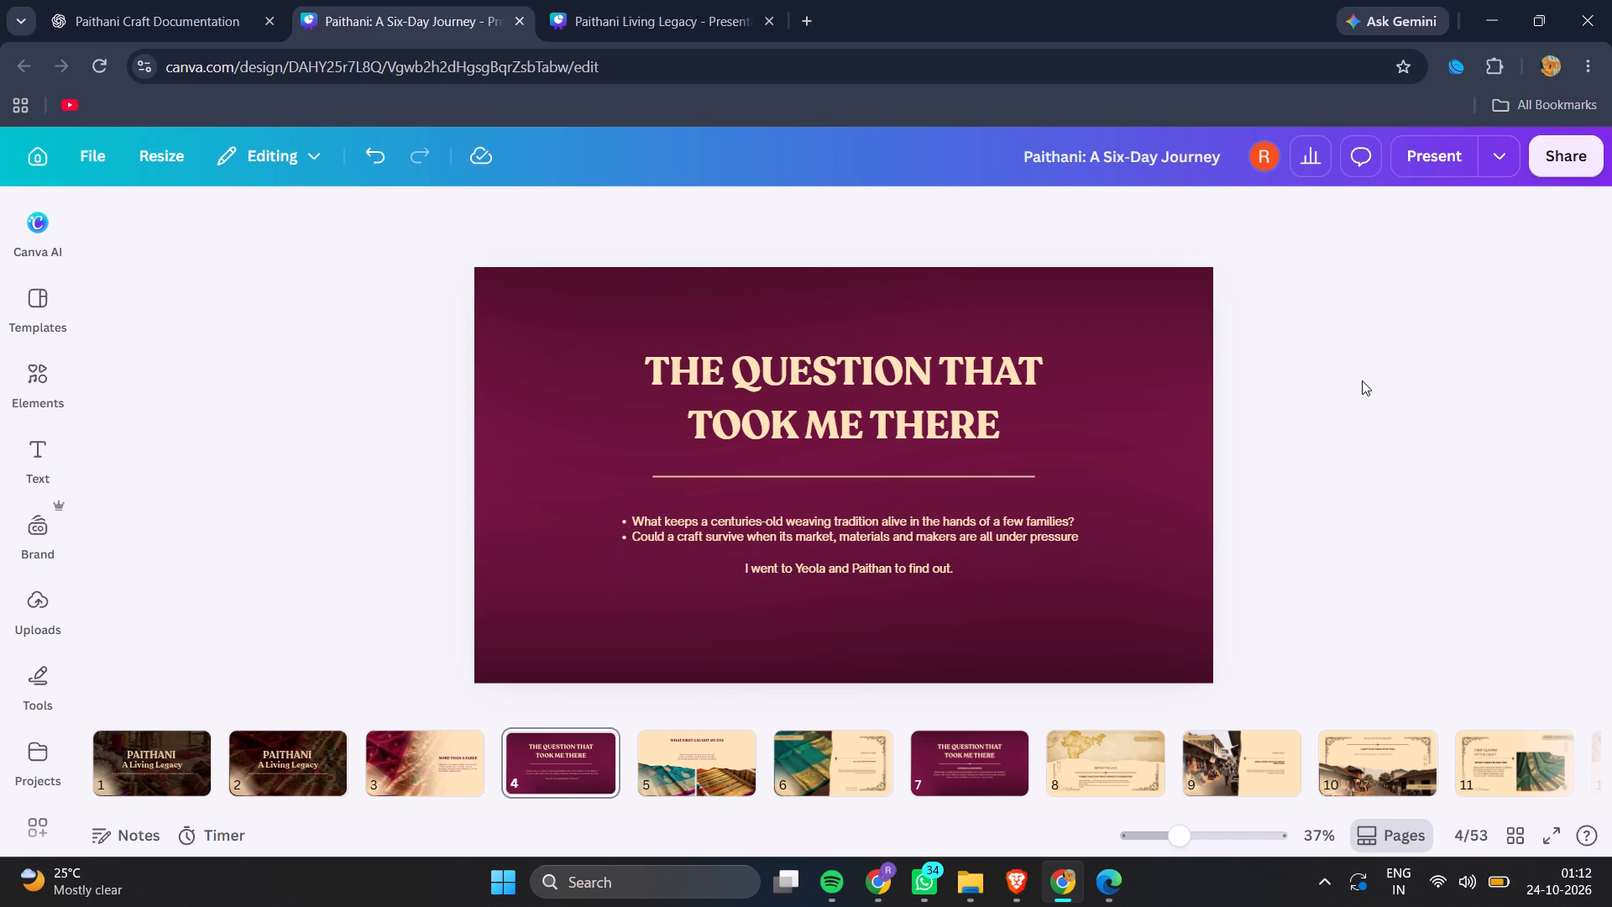
# Delete the blank line between the second bullet and the closing line on page 4.
pyautogui.doubleClick(733, 567)
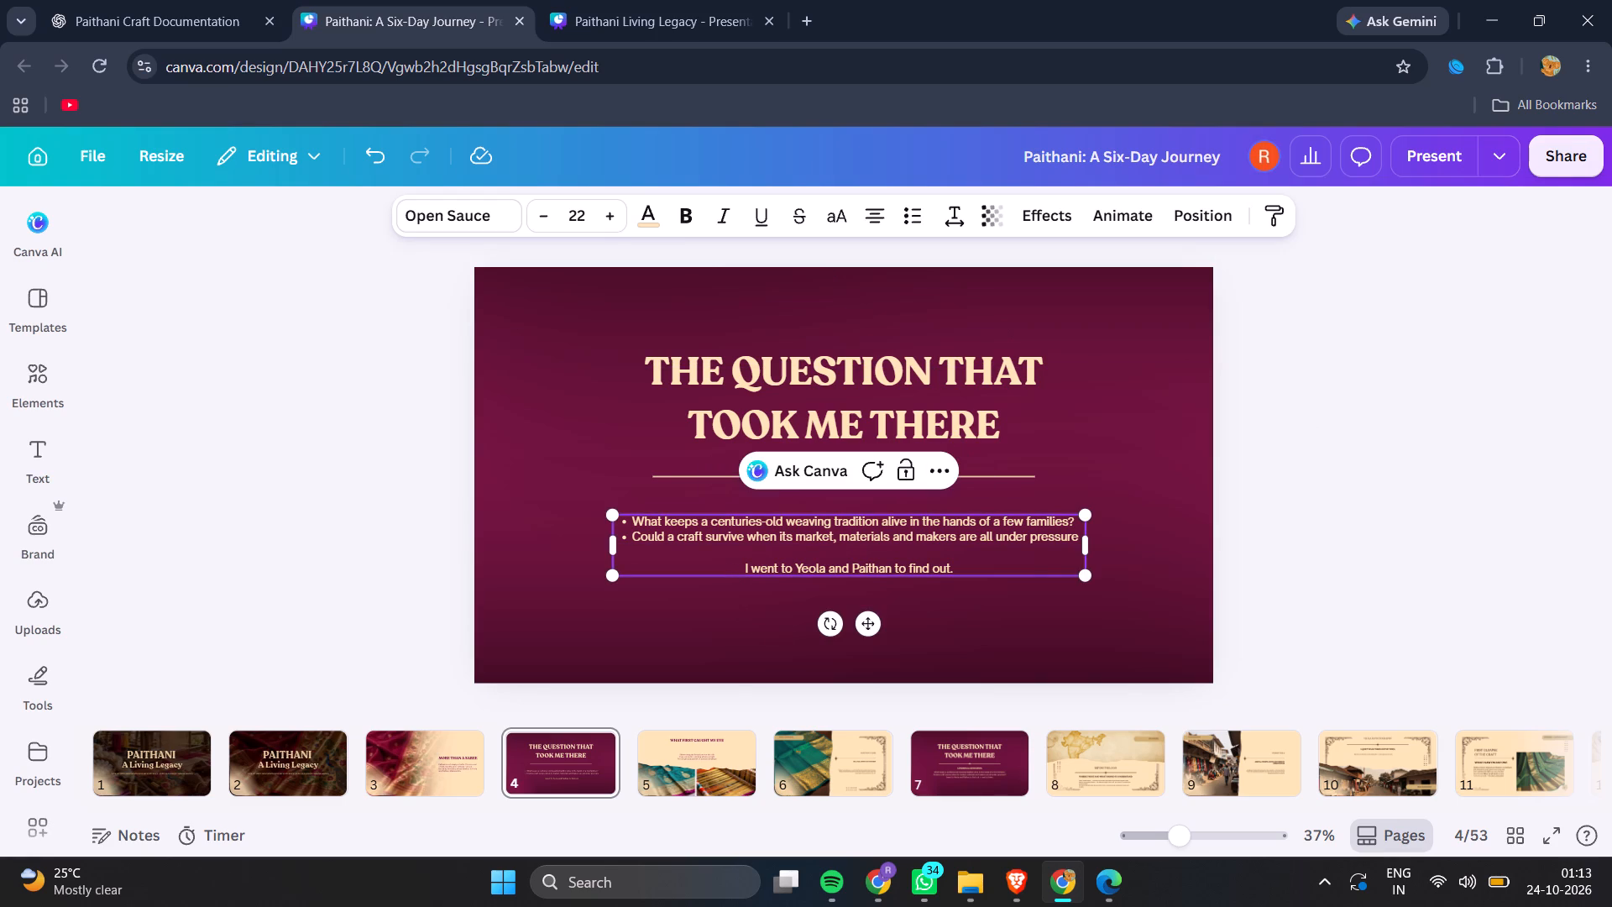
pyautogui.press('\\')
pyautogui.hotkey('ctrl', 'z')
pyautogui.press('BackSpace')
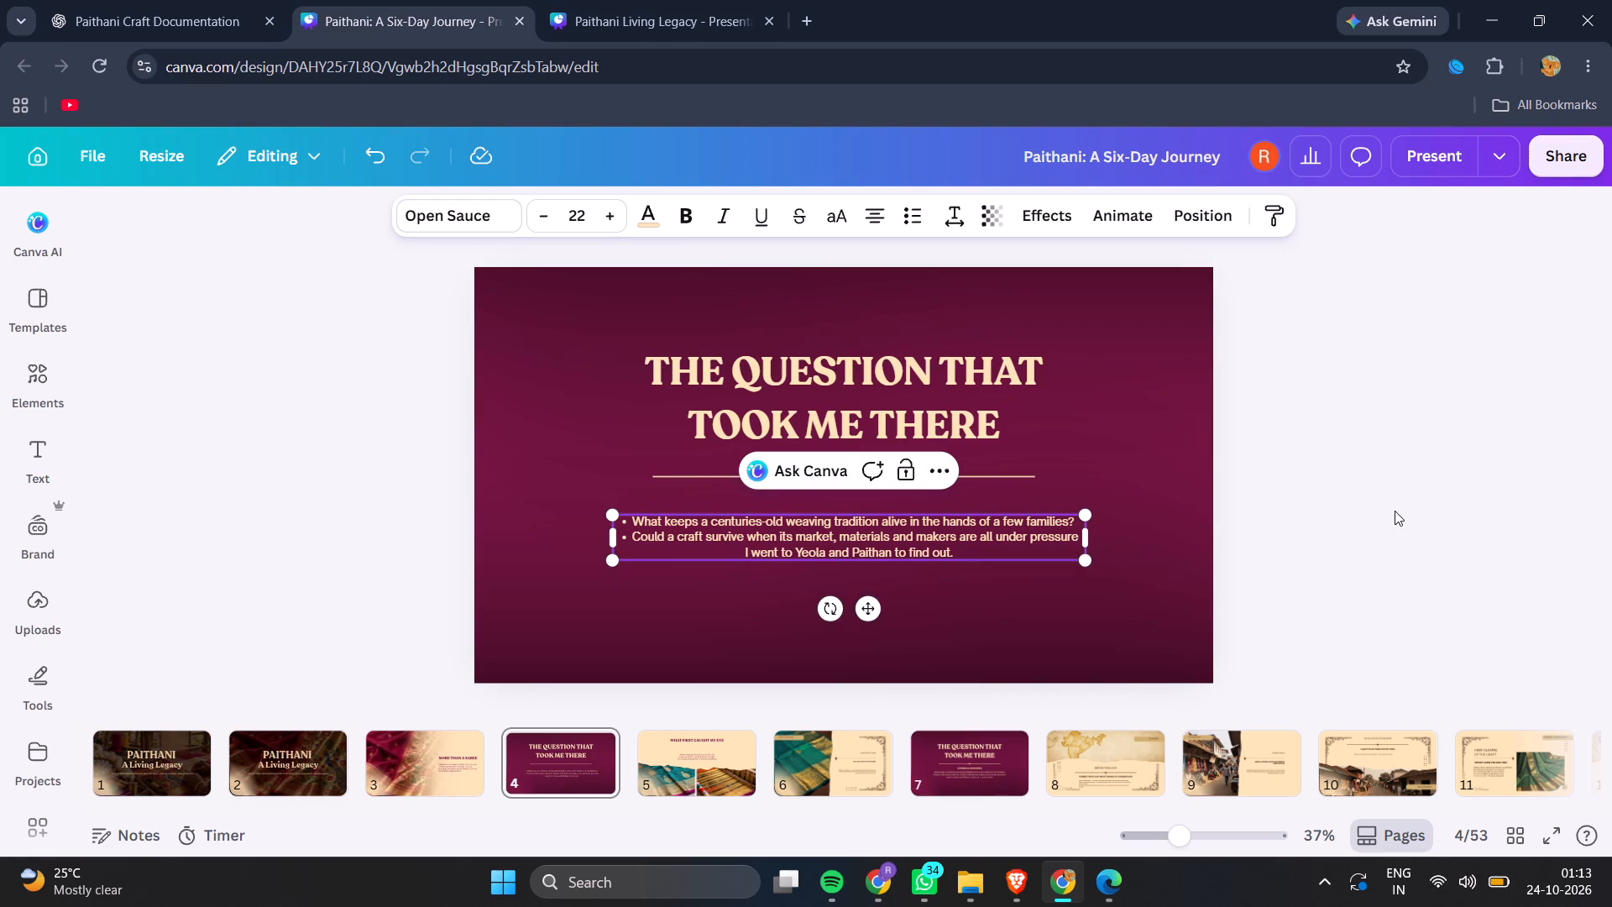
pyautogui.click(1395, 511)
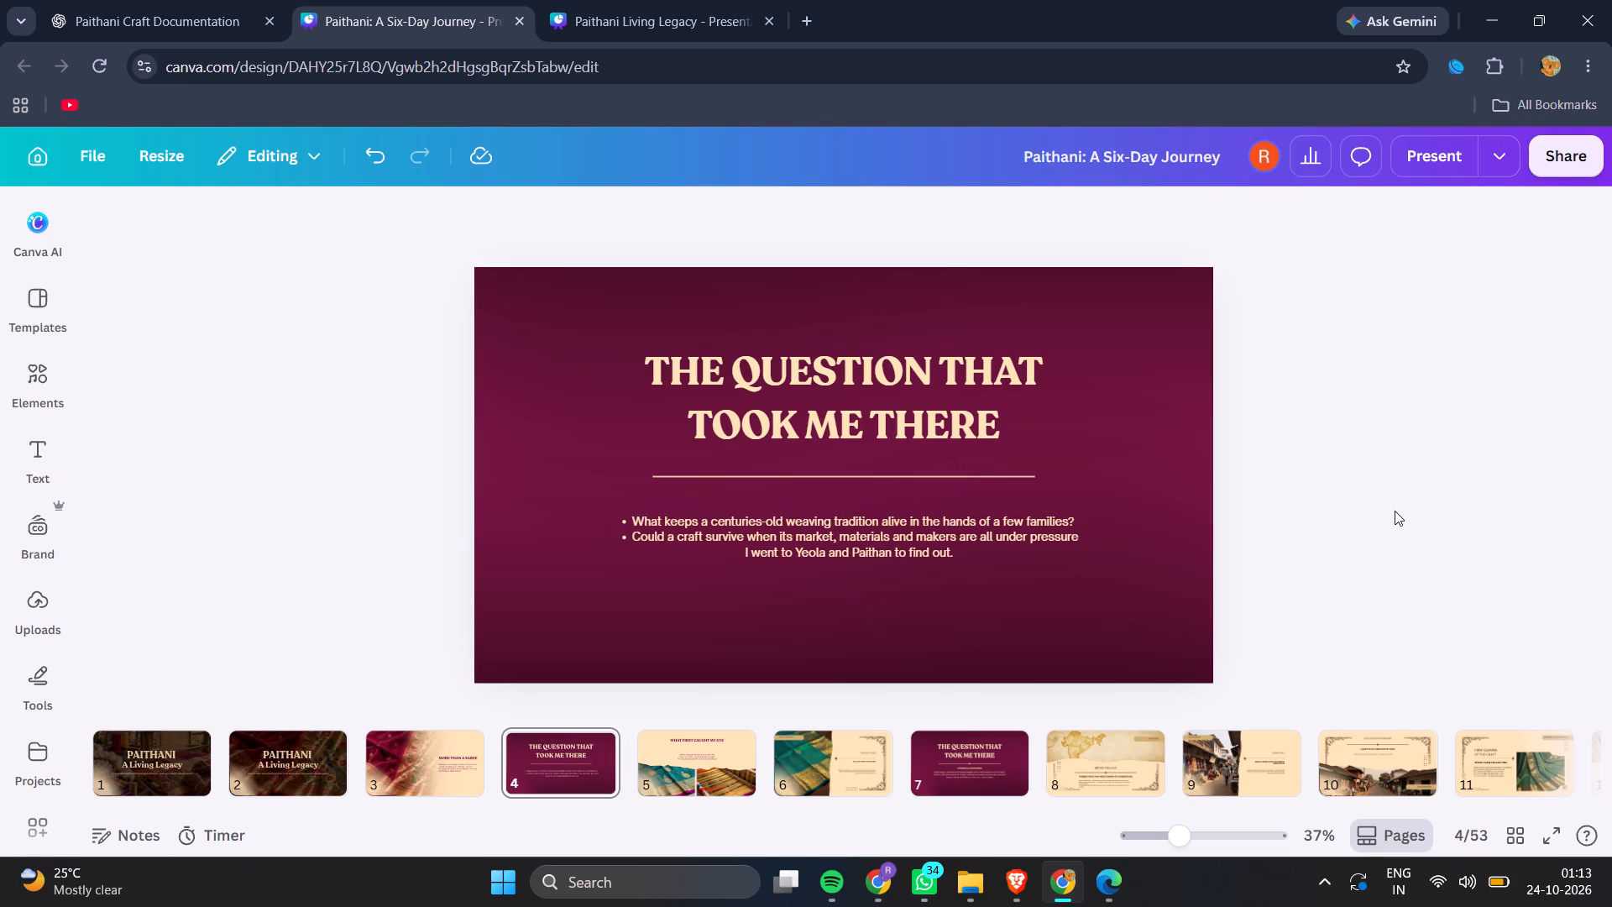
# Make the closing line "I went to Yeola and Paithan to find out." on page 4 bold.
pyautogui.doubleClick(913, 559)
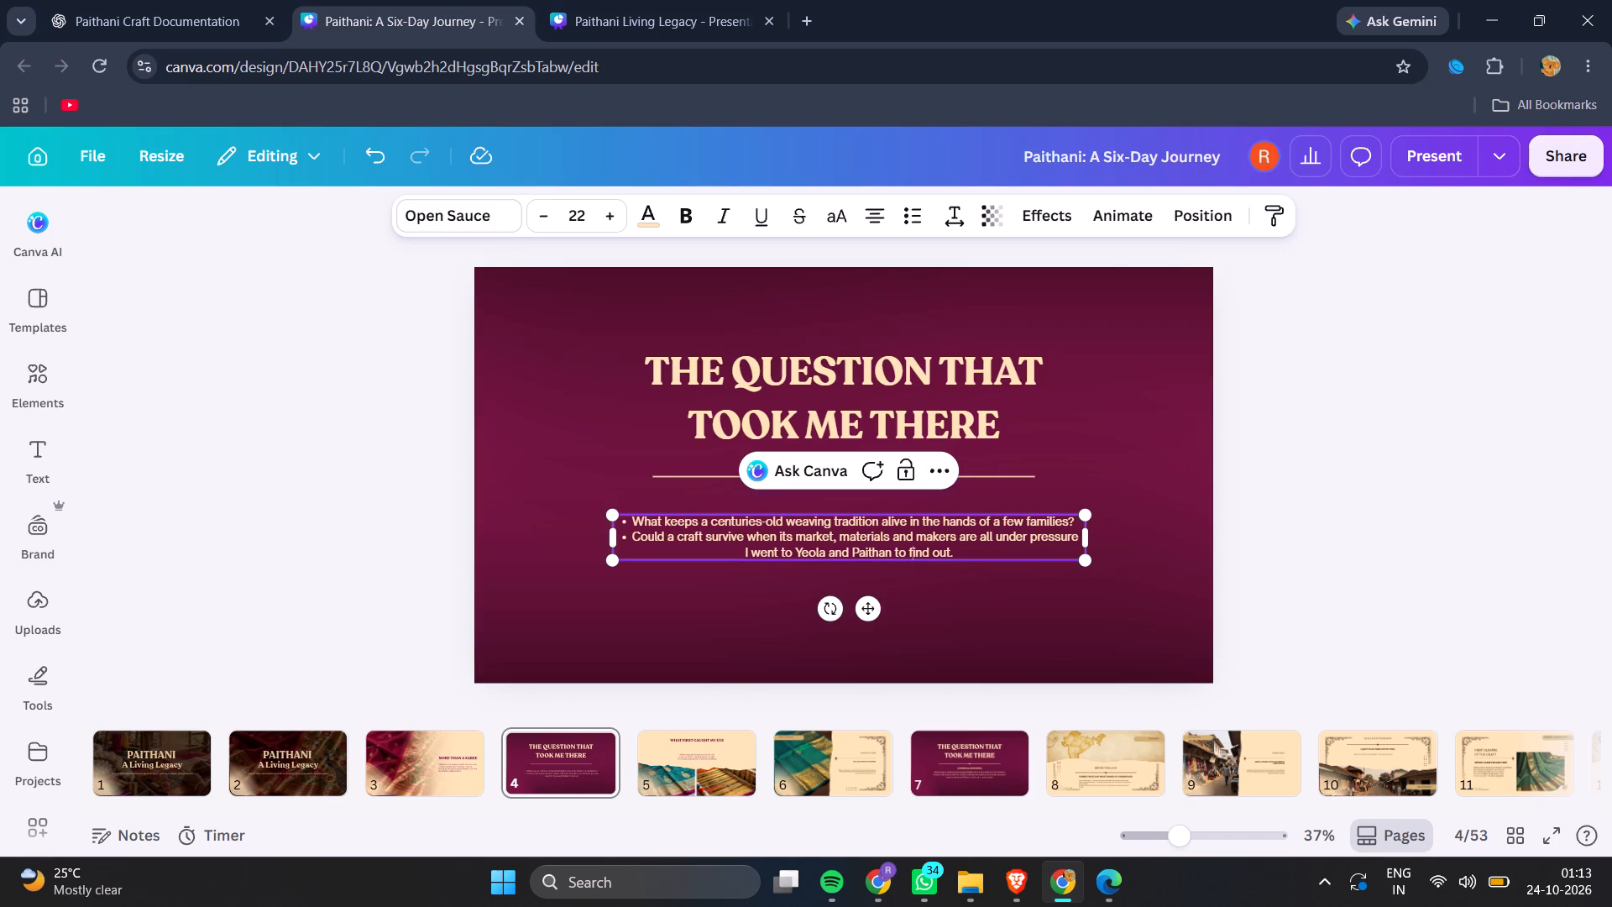
pyautogui.doubleClick(908, 558)
pyautogui.click(908, 558)
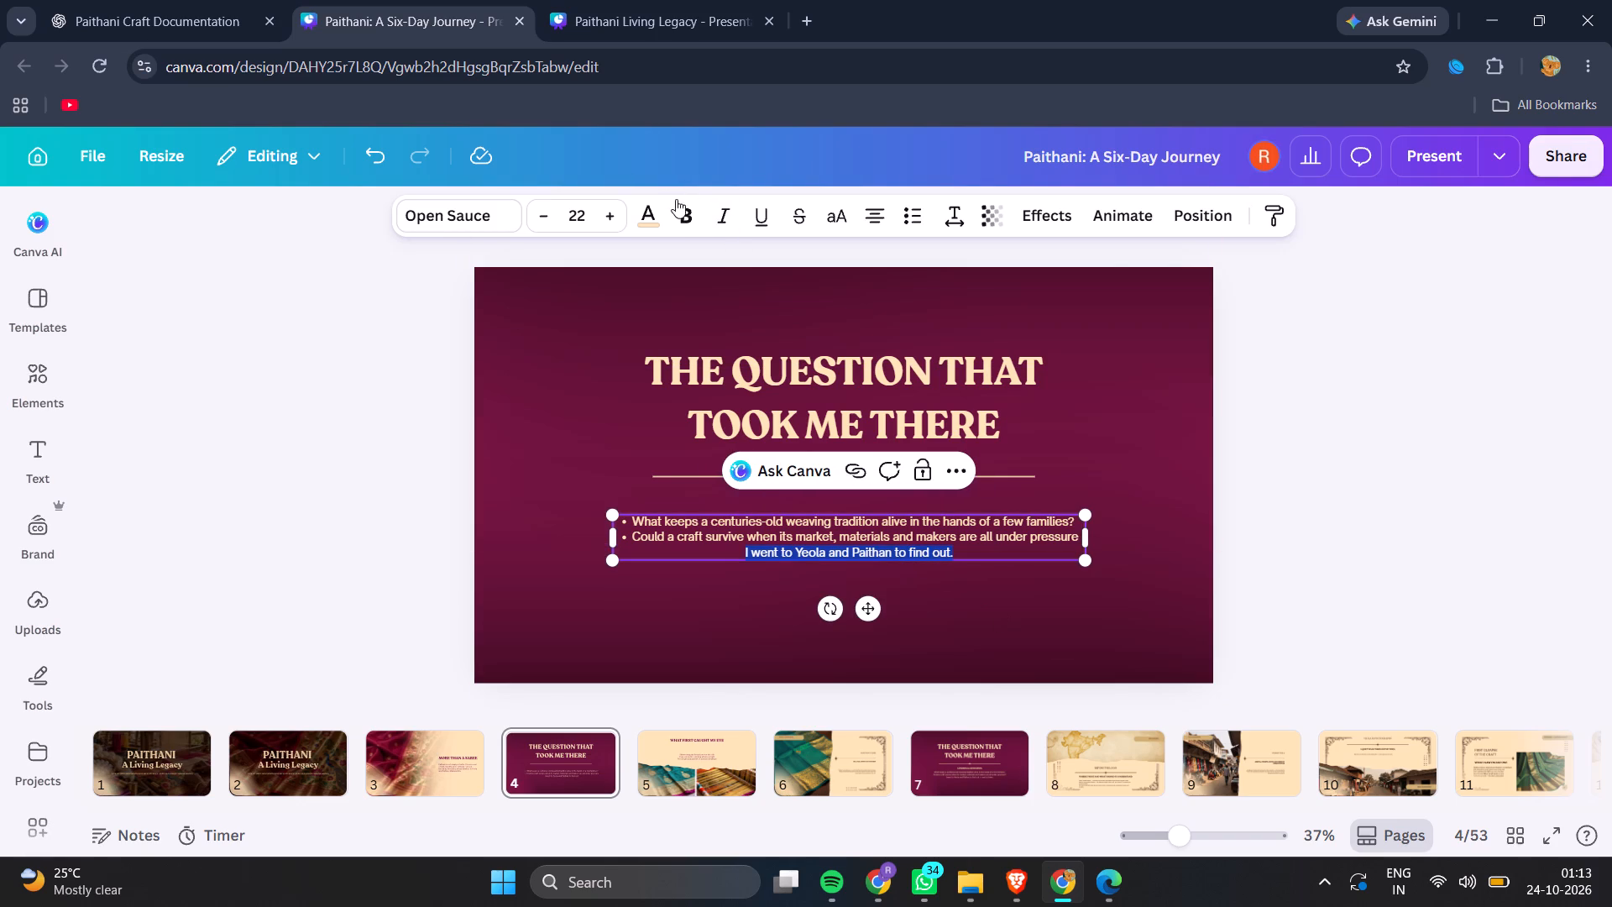
pyautogui.click(682, 212)
pyautogui.click(1329, 481)
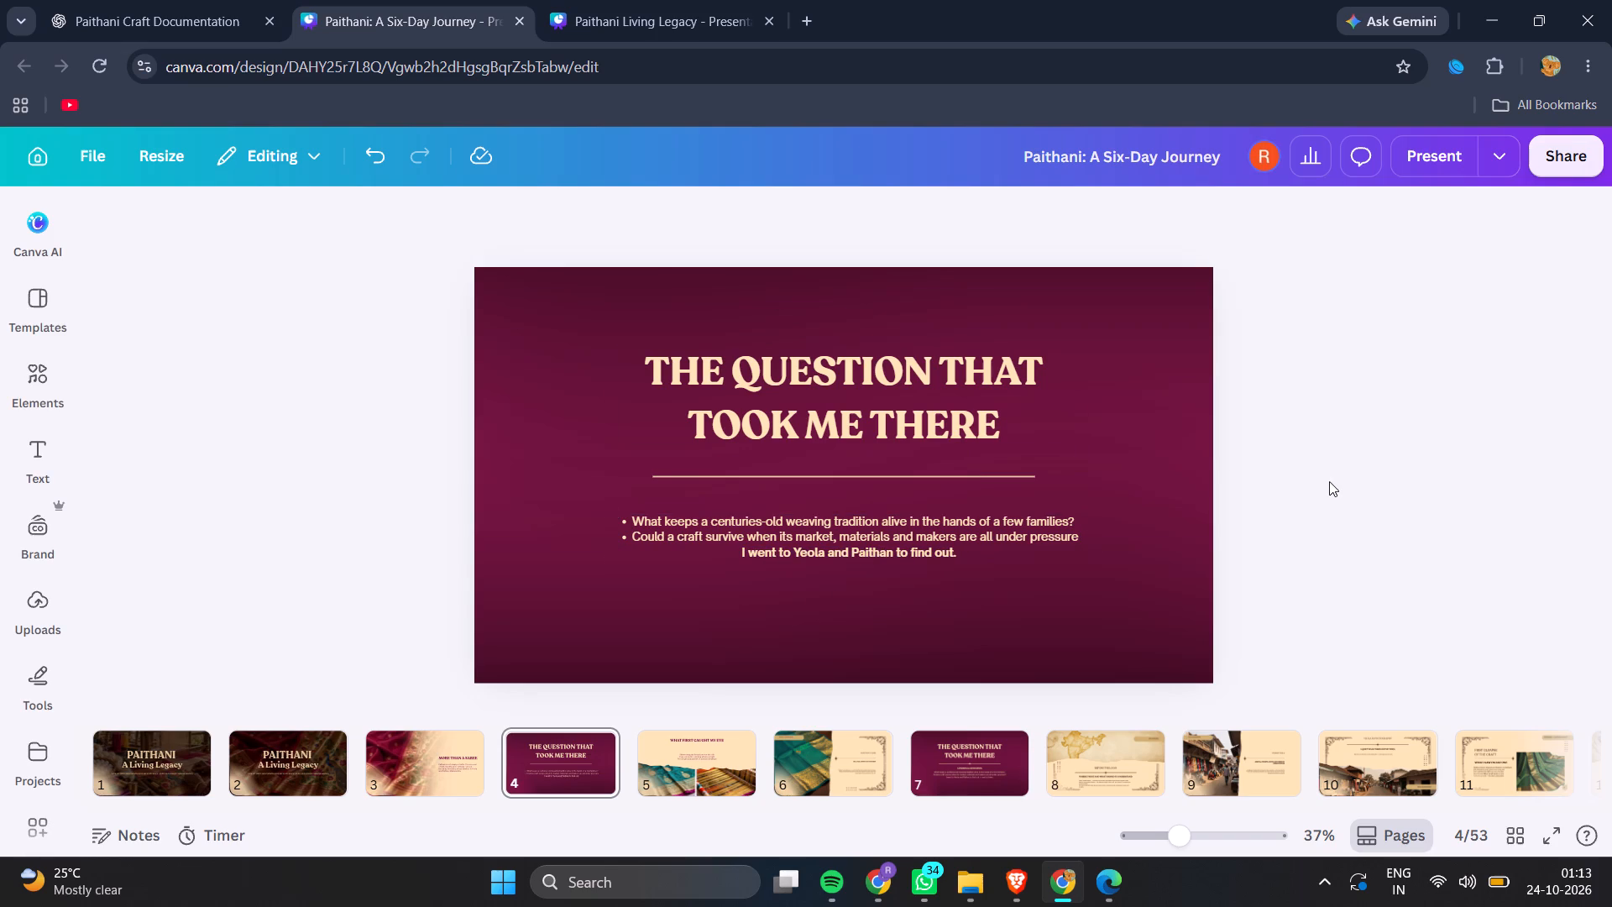
# Left-align the three-line body text on page 5, "What First Caught My Eye", and format it as a bulleted list.
pyautogui.click(678, 743)
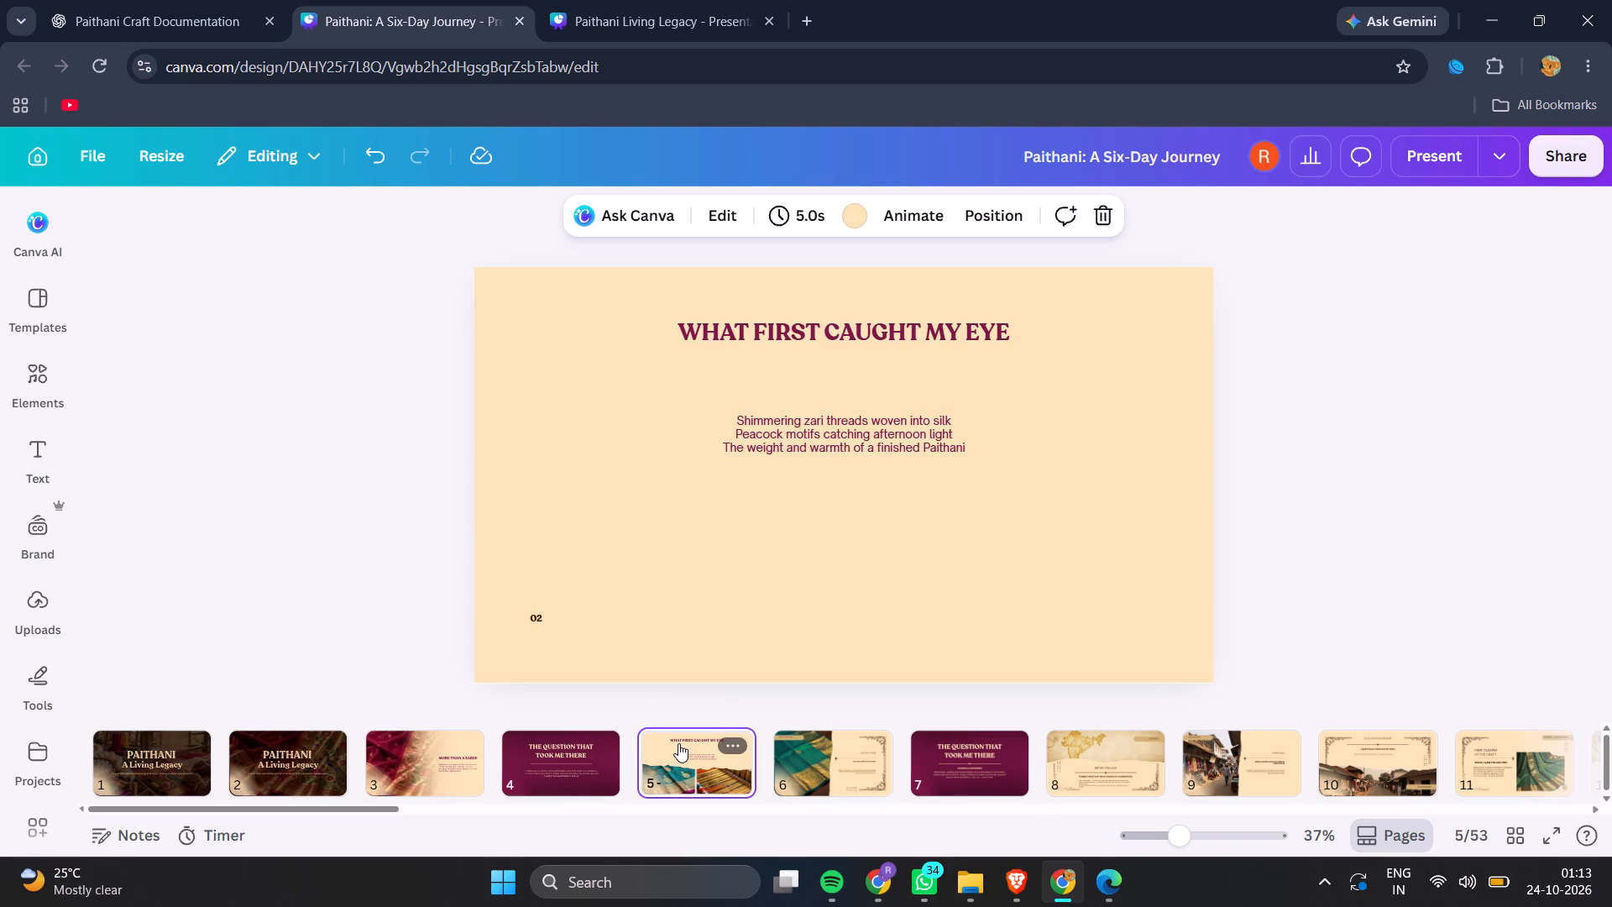
pyautogui.click(851, 438)
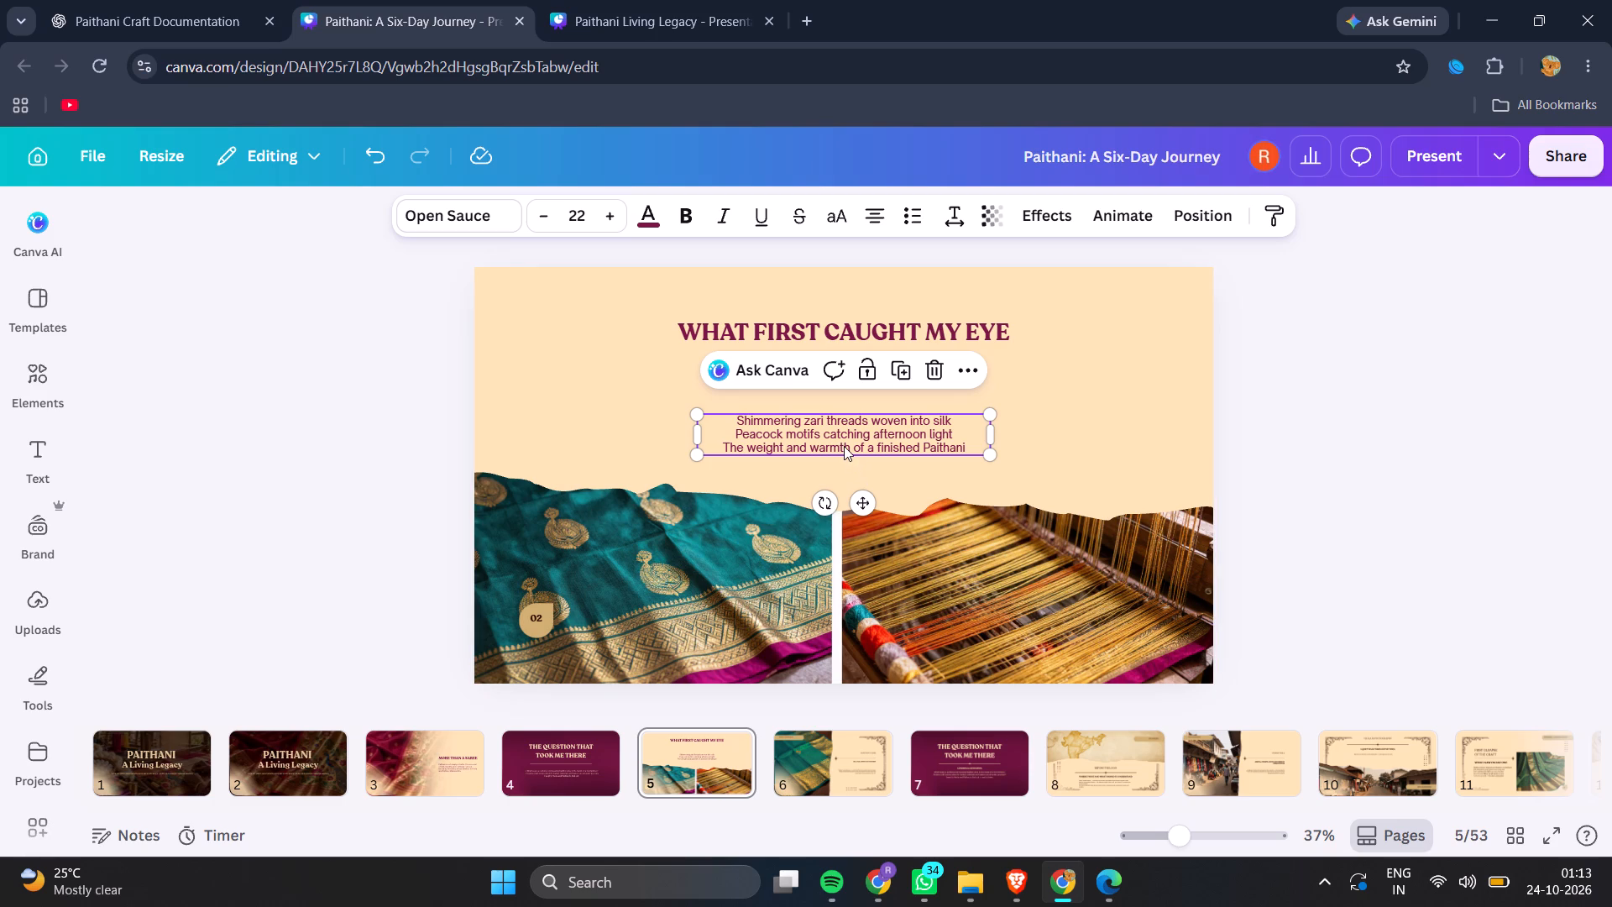
pyautogui.click(867, 230)
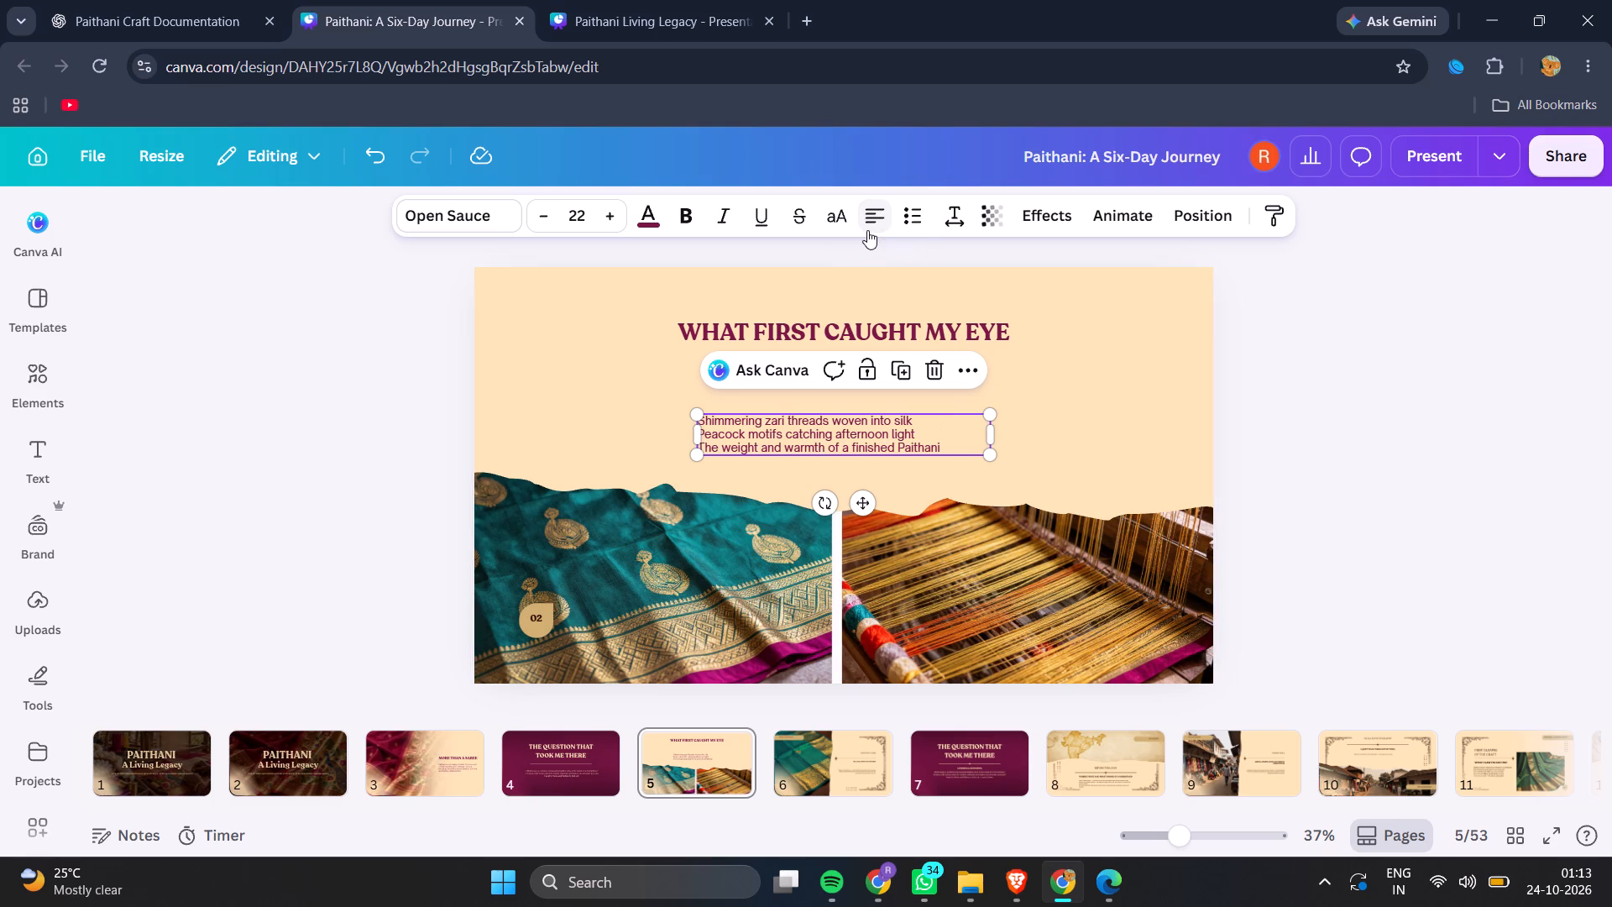
pyautogui.click(919, 212)
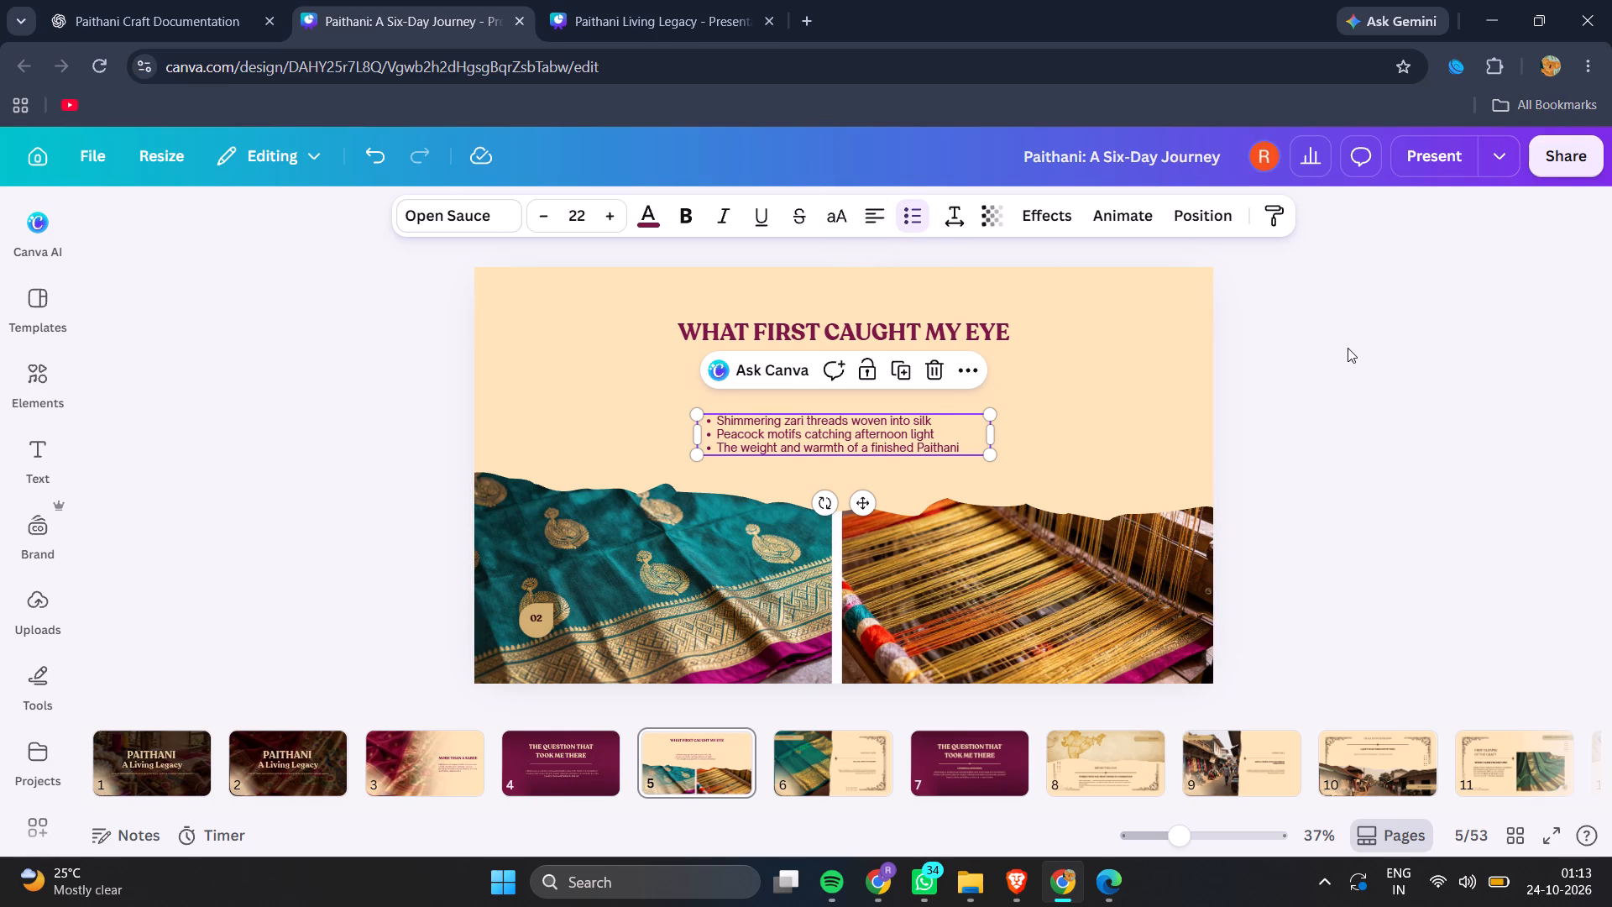
pyautogui.click(1348, 348)
# Move page 5's bulleted text up closer to the heading and line it up with the heading's left edge.
pyautogui.moveTo(903, 424); pyautogui.dragTo(905, 396)
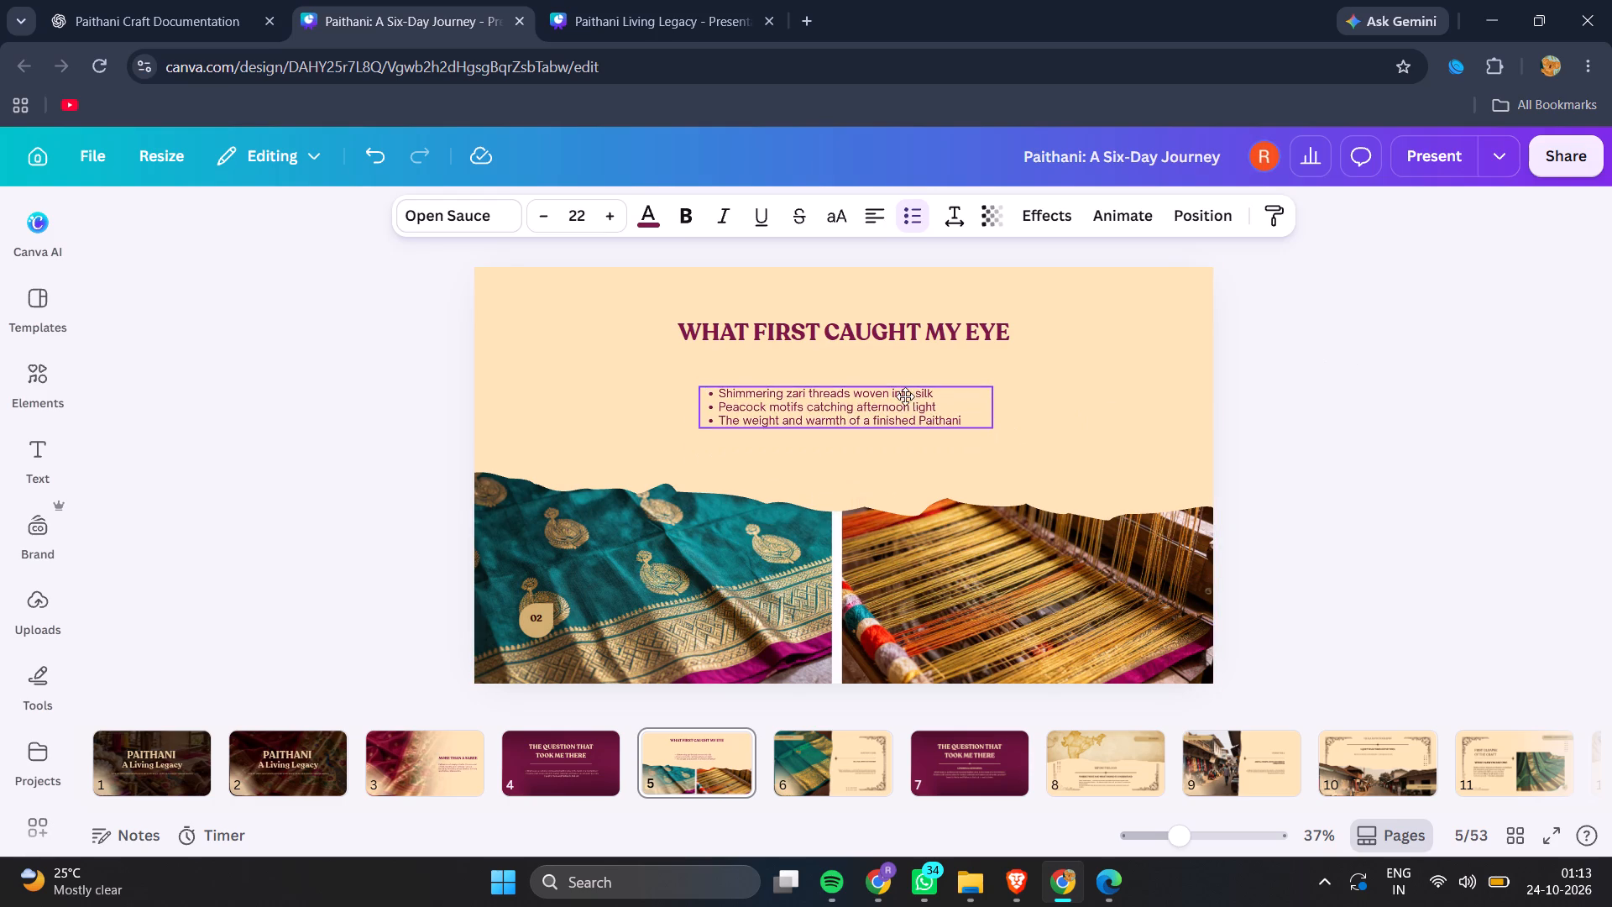
pyautogui.moveTo(905, 396); pyautogui.dragTo(889, 387)
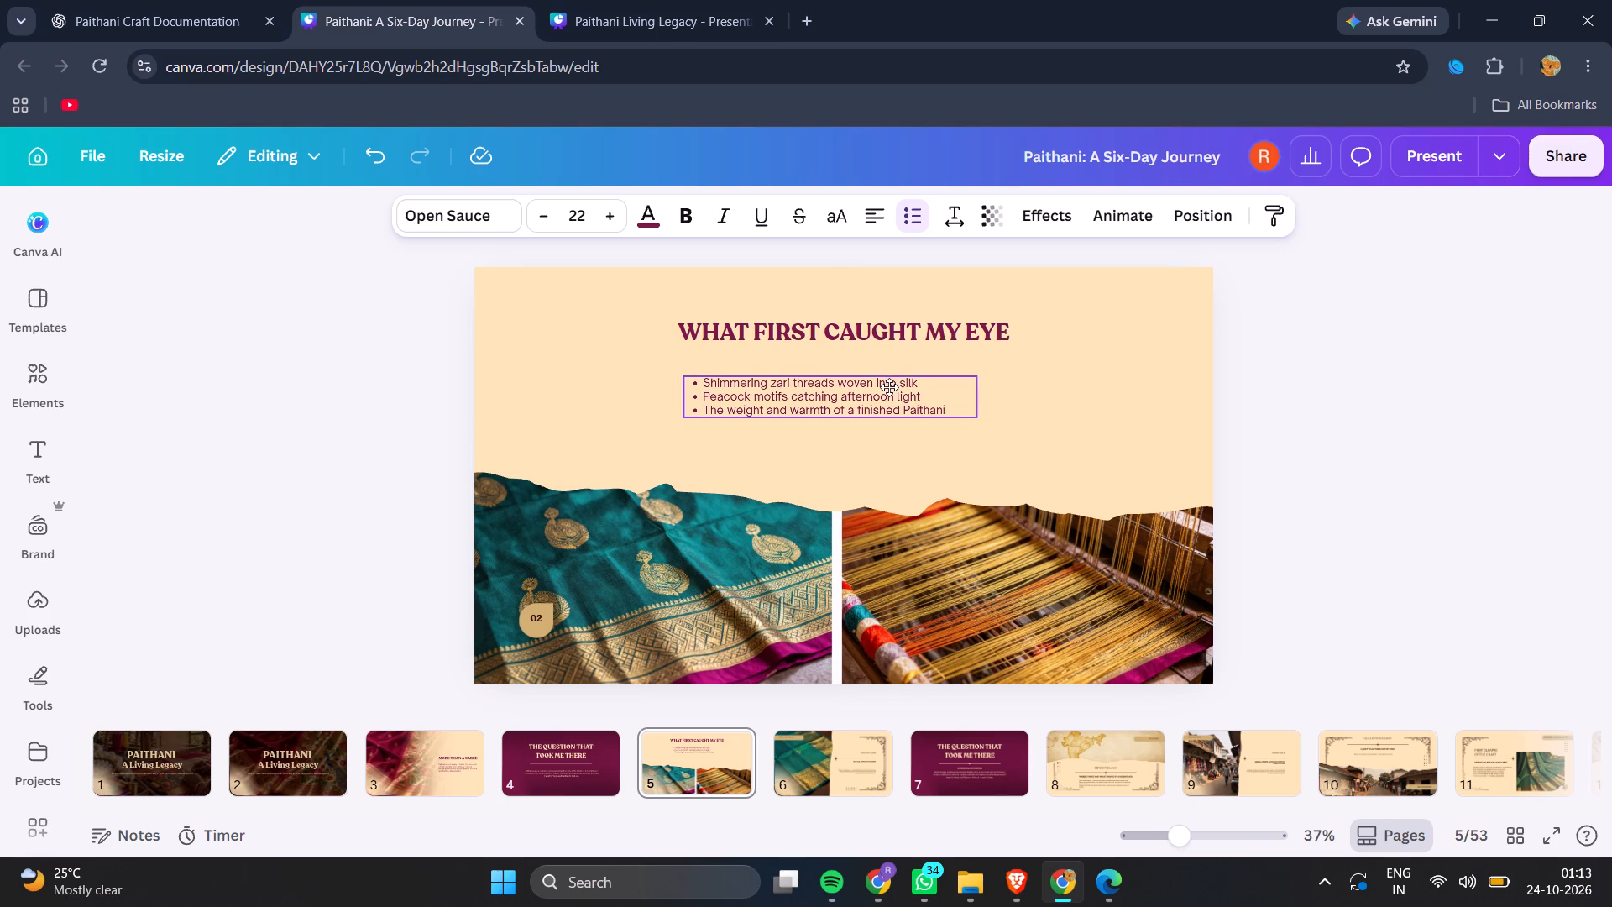
pyautogui.moveTo(889, 387); pyautogui.dragTo(886, 387)
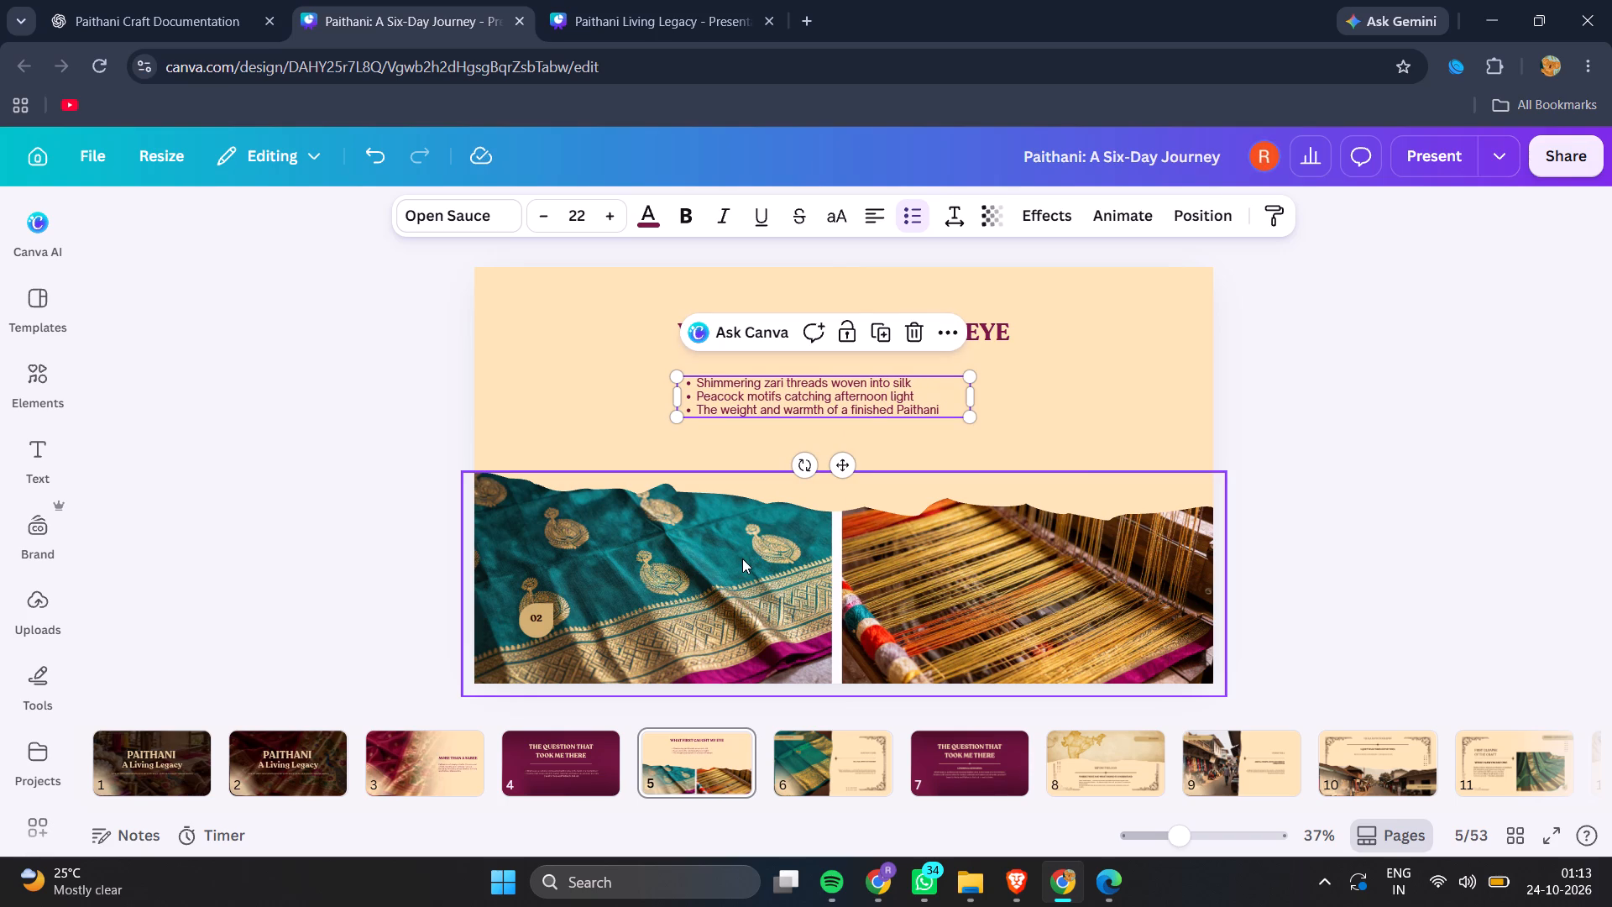
# Stretch page 5's torn-edge image frame upward until its top edge sits just under the last bullet.
pyautogui.click(743, 559)
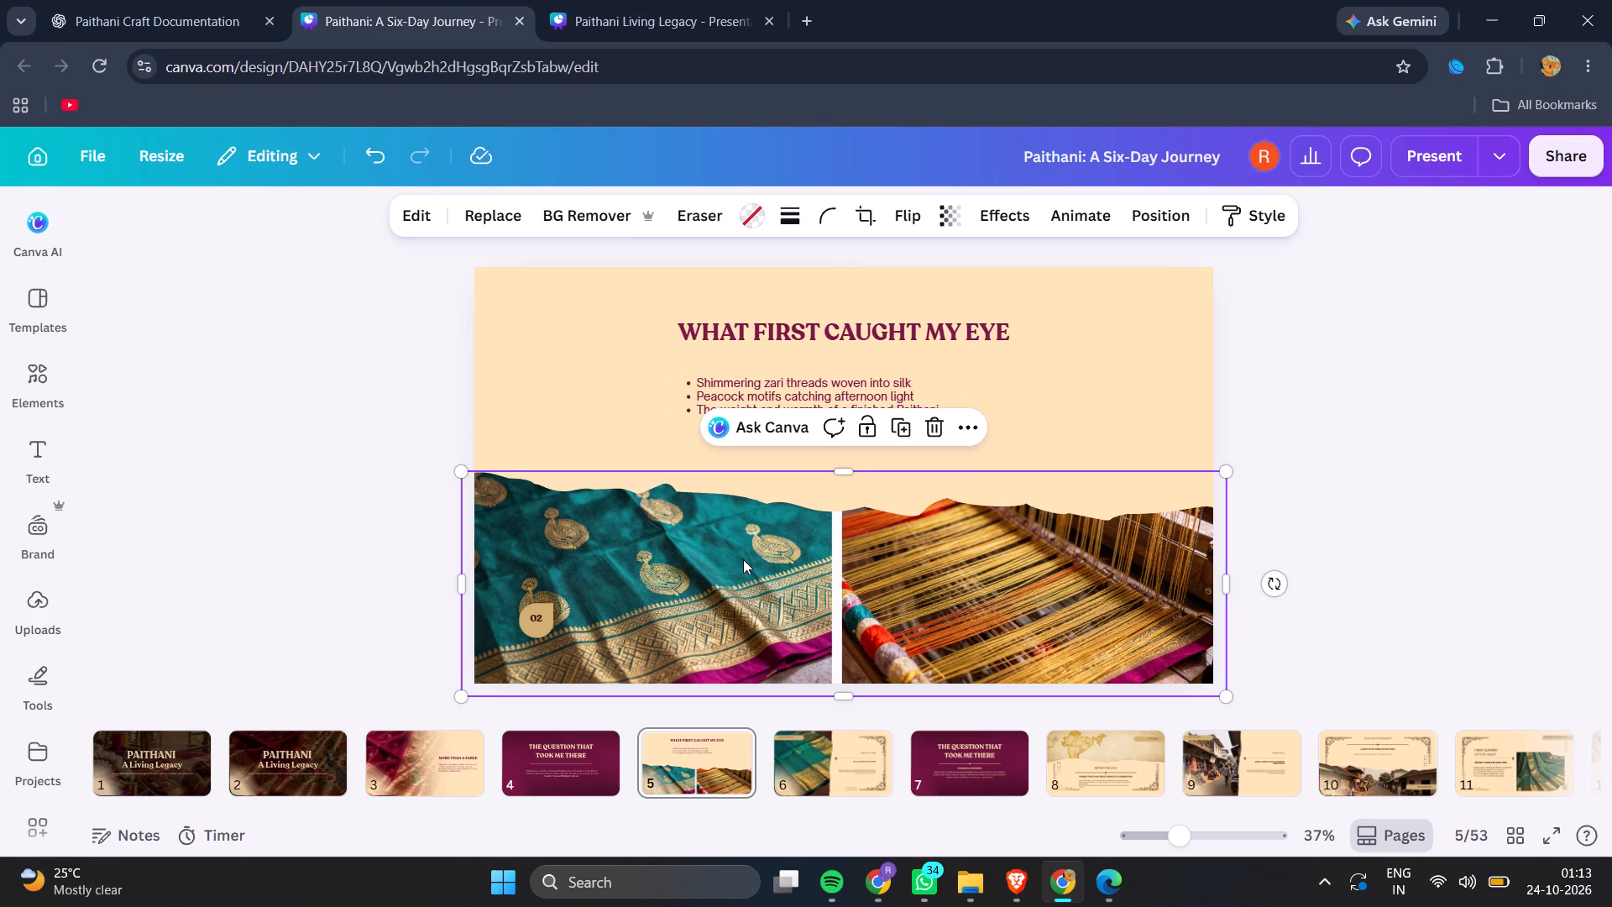
pyautogui.moveTo(845, 470); pyautogui.dragTo(861, 399)
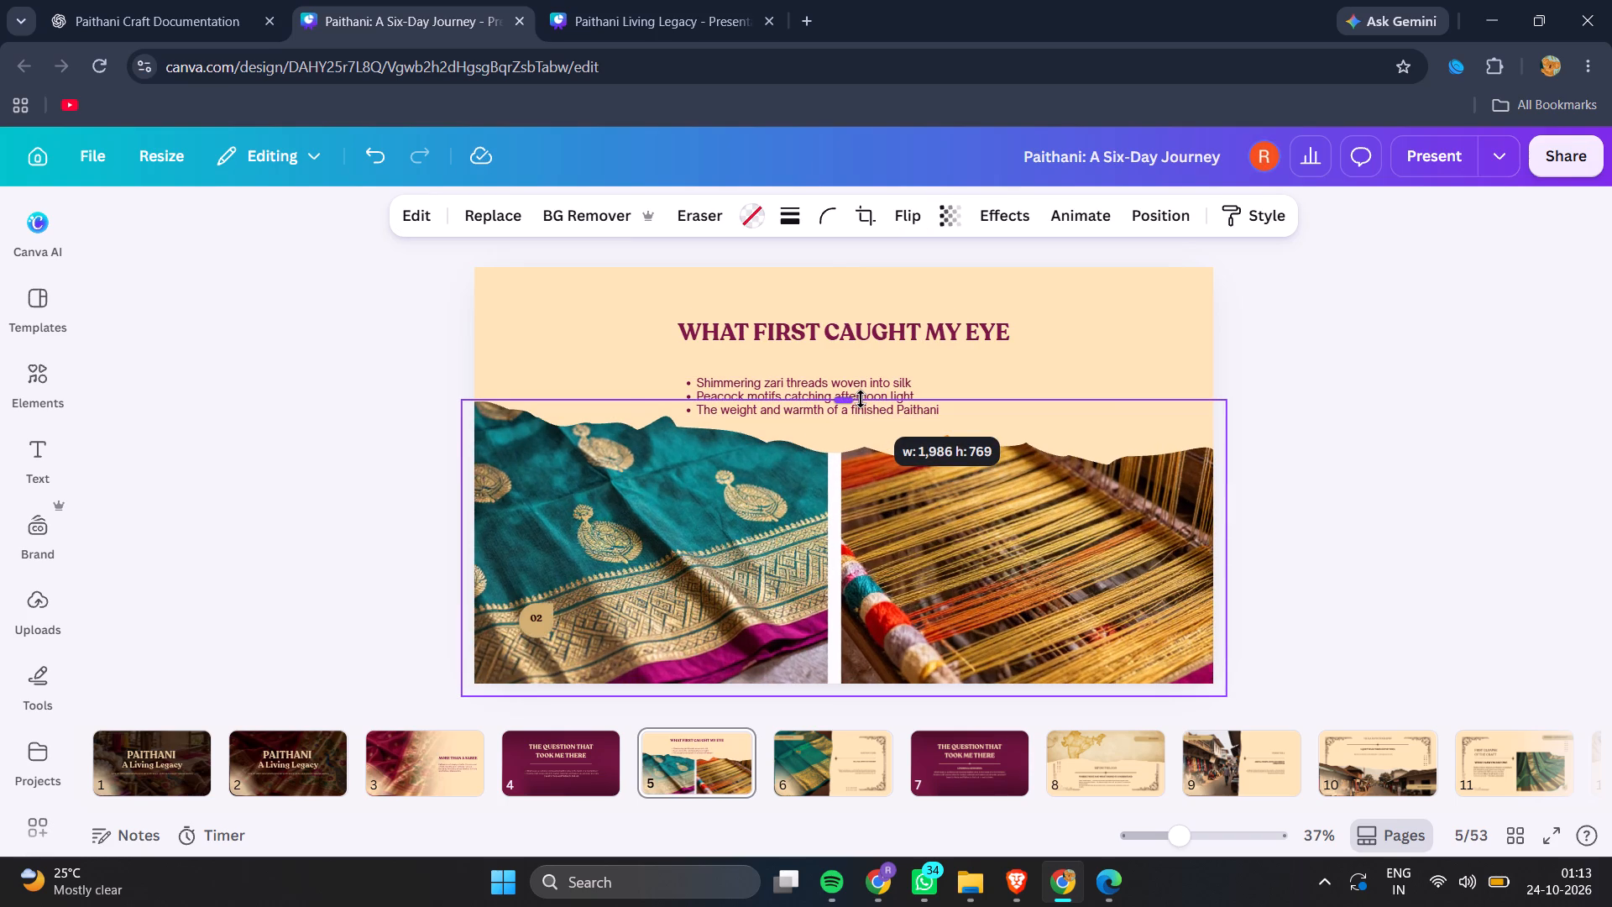
pyautogui.moveTo(861, 399); pyautogui.dragTo(915, 520)
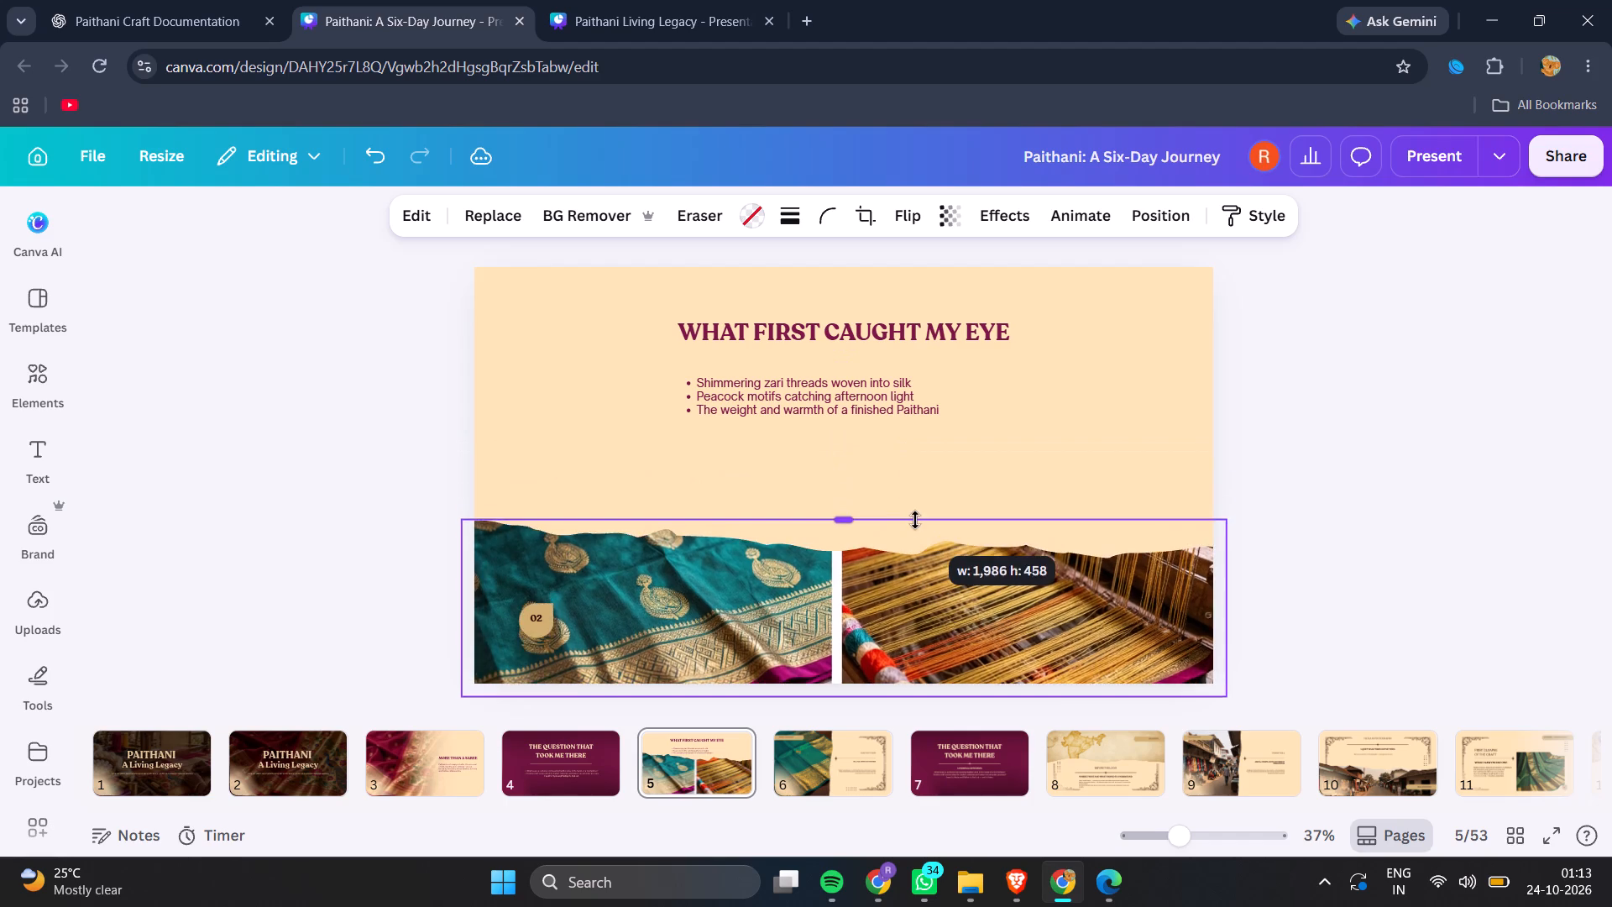
pyautogui.moveTo(915, 520); pyautogui.dragTo(931, 422)
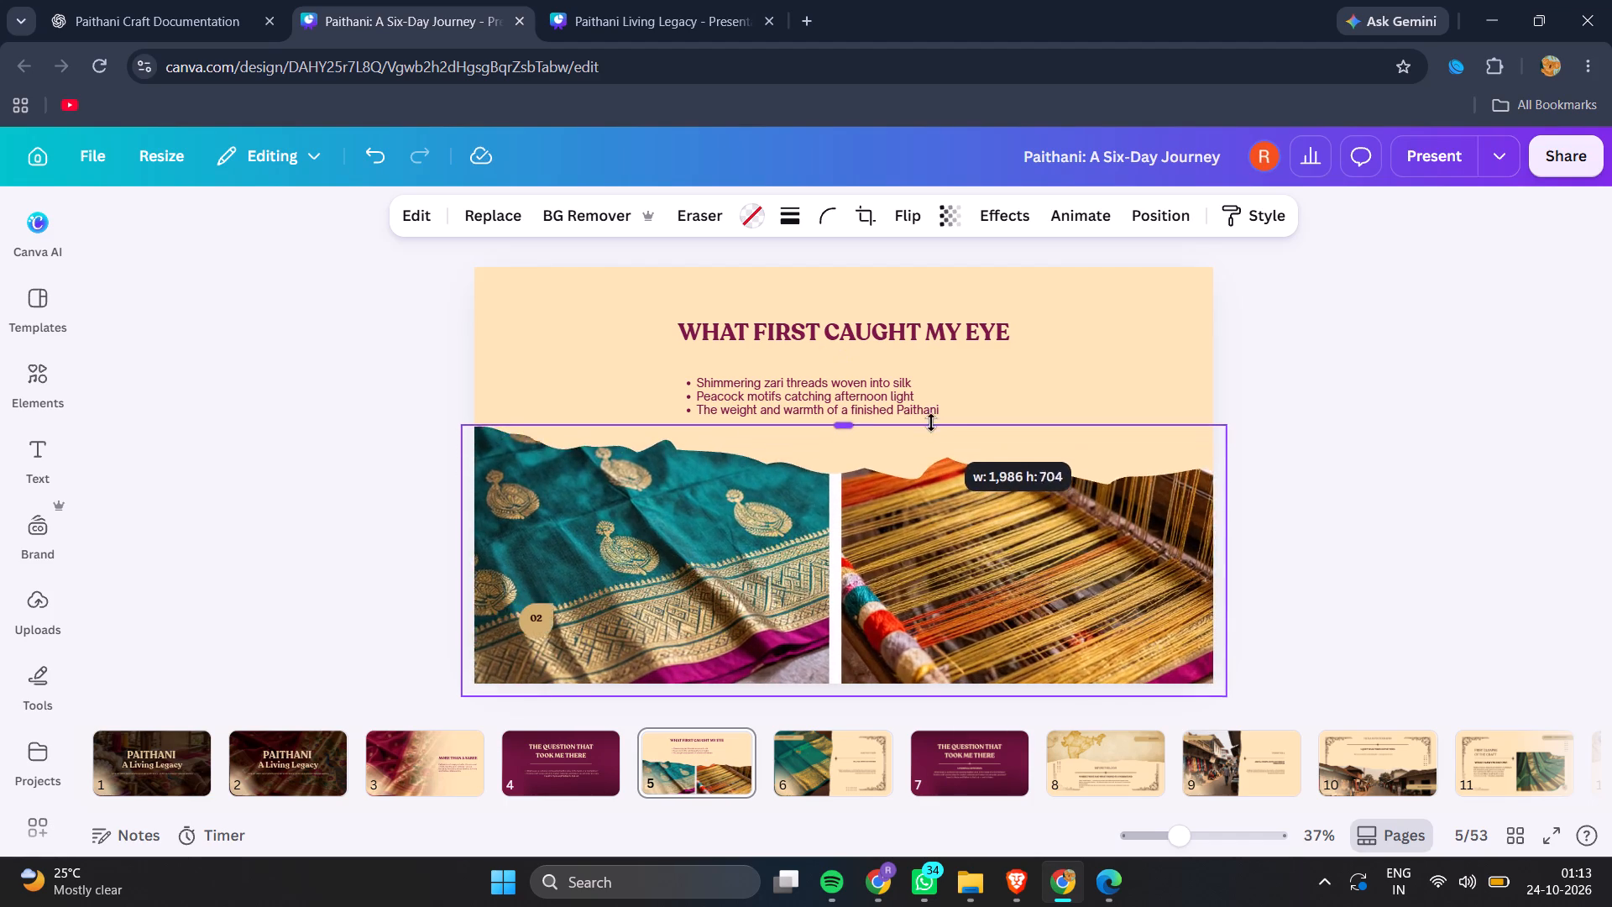
pyautogui.moveTo(931, 422); pyautogui.dragTo(929, 418)
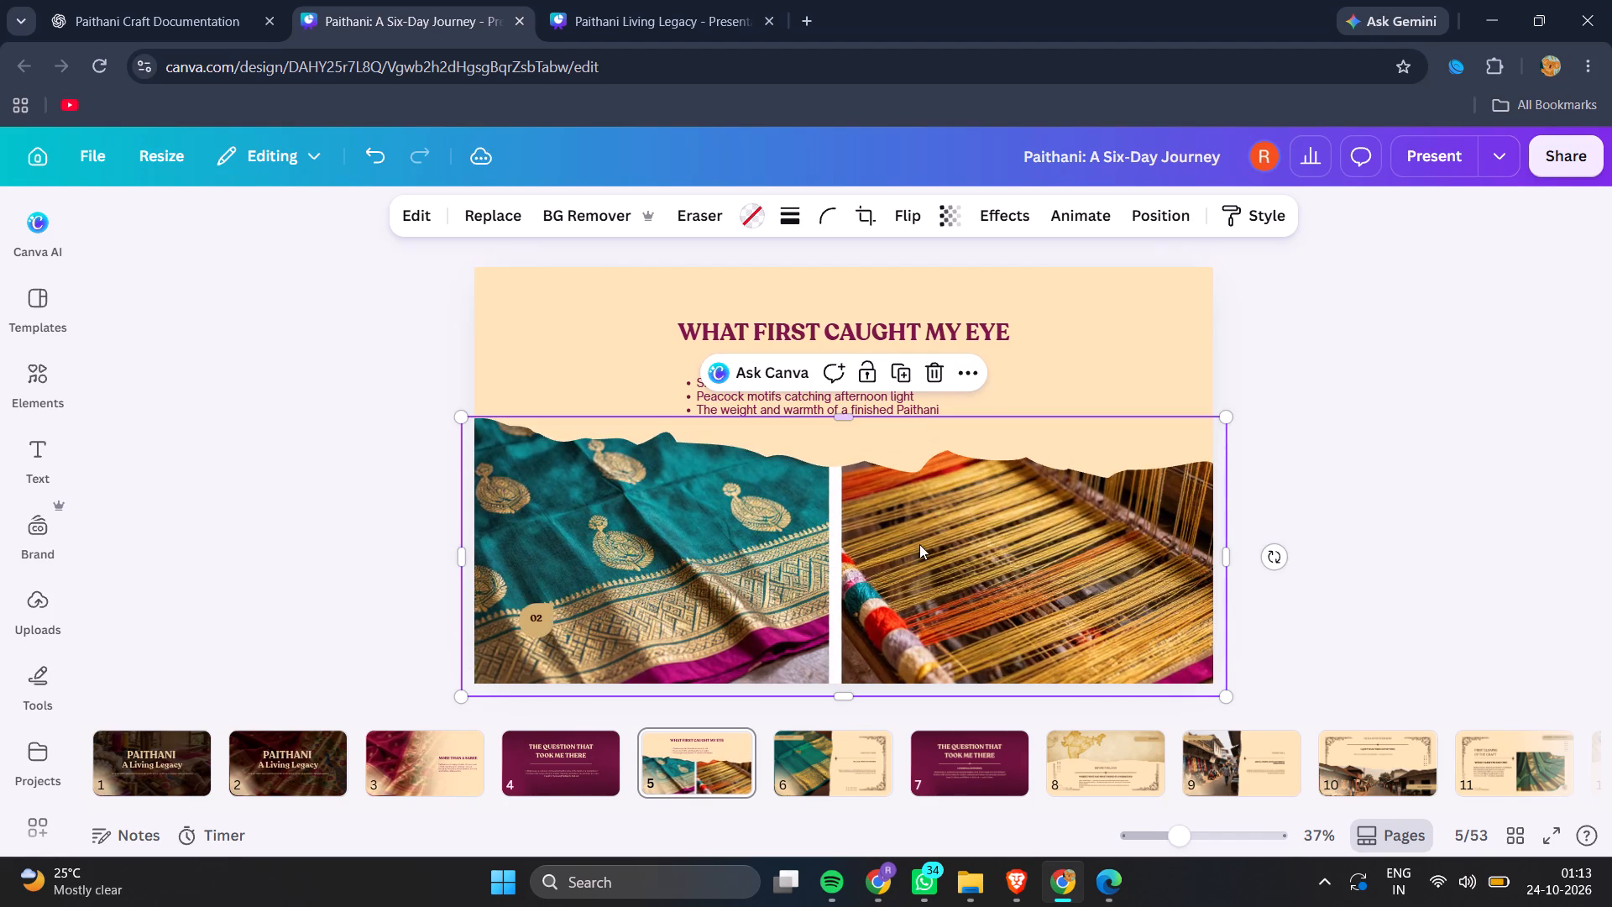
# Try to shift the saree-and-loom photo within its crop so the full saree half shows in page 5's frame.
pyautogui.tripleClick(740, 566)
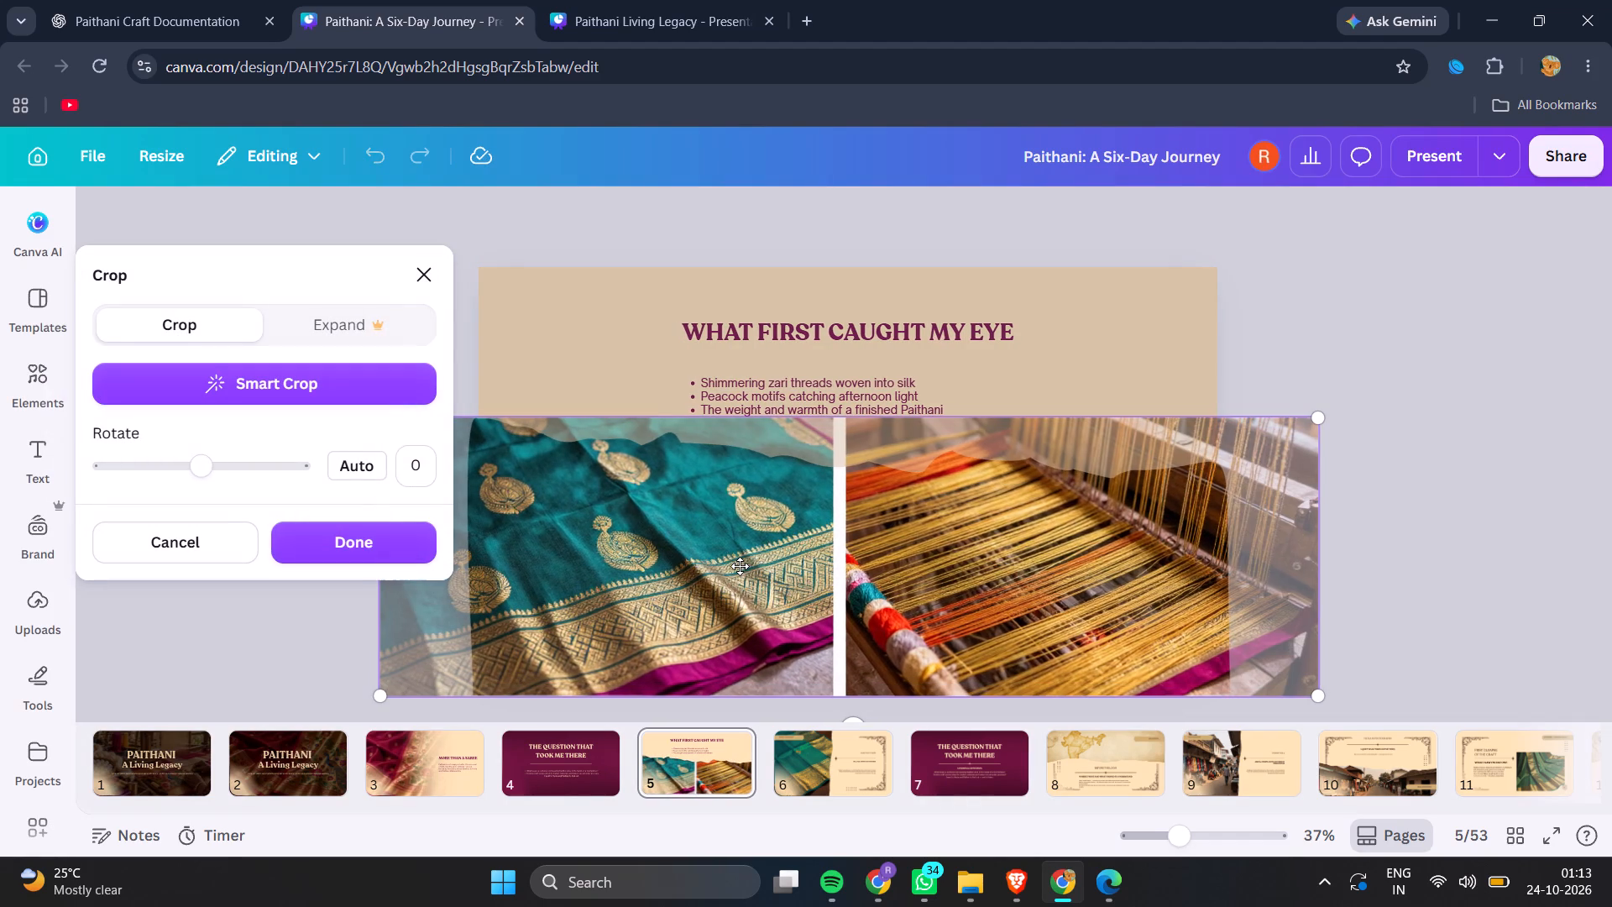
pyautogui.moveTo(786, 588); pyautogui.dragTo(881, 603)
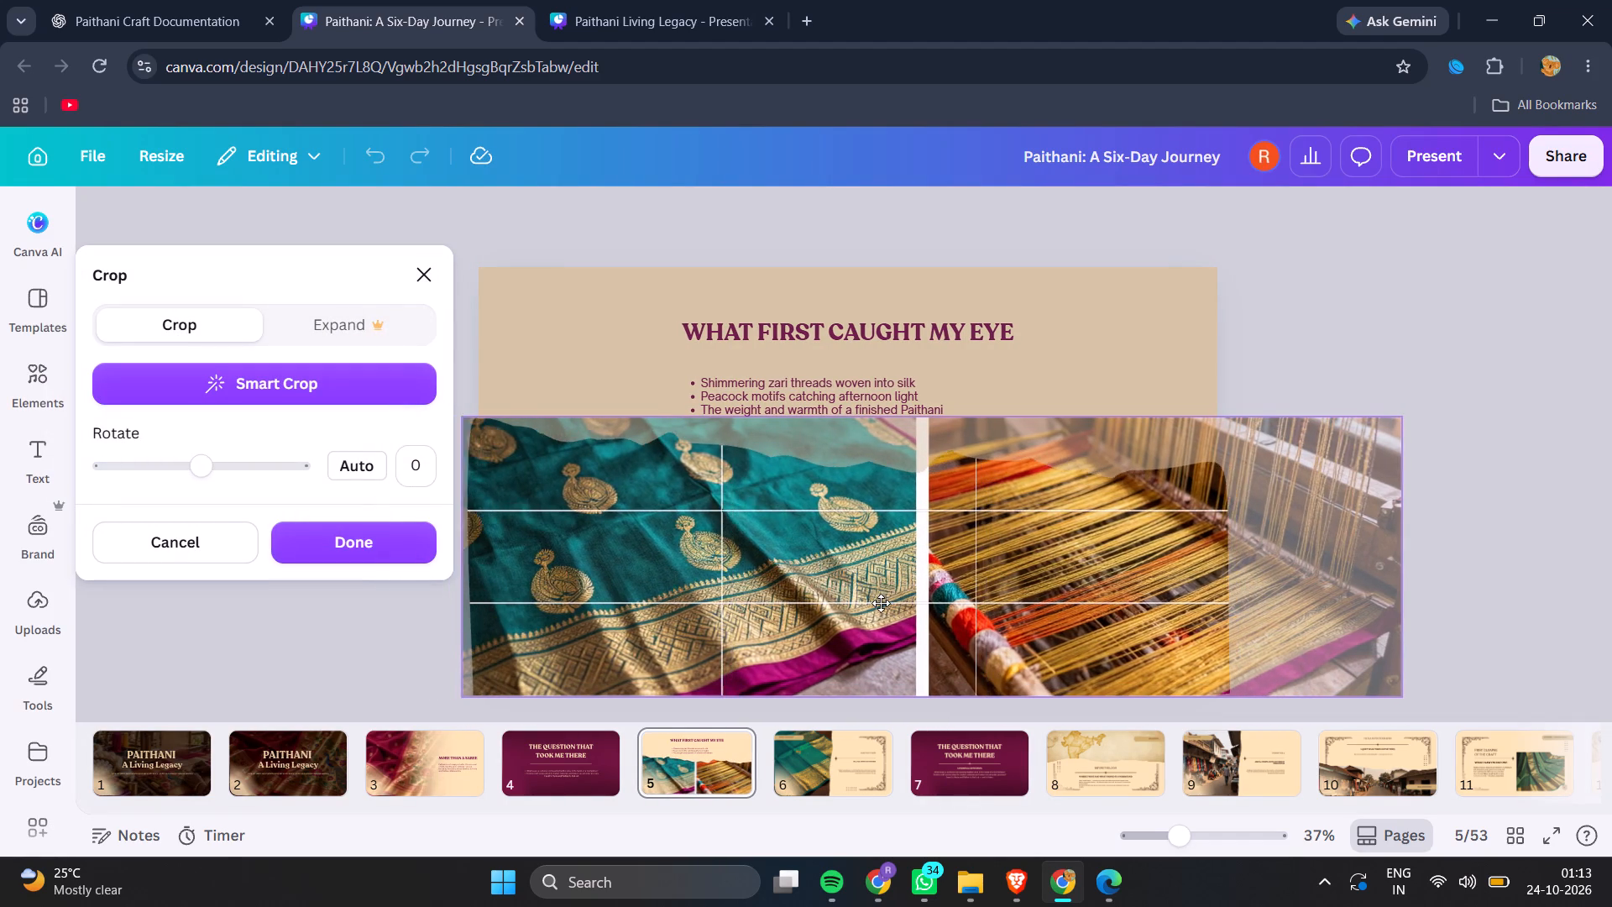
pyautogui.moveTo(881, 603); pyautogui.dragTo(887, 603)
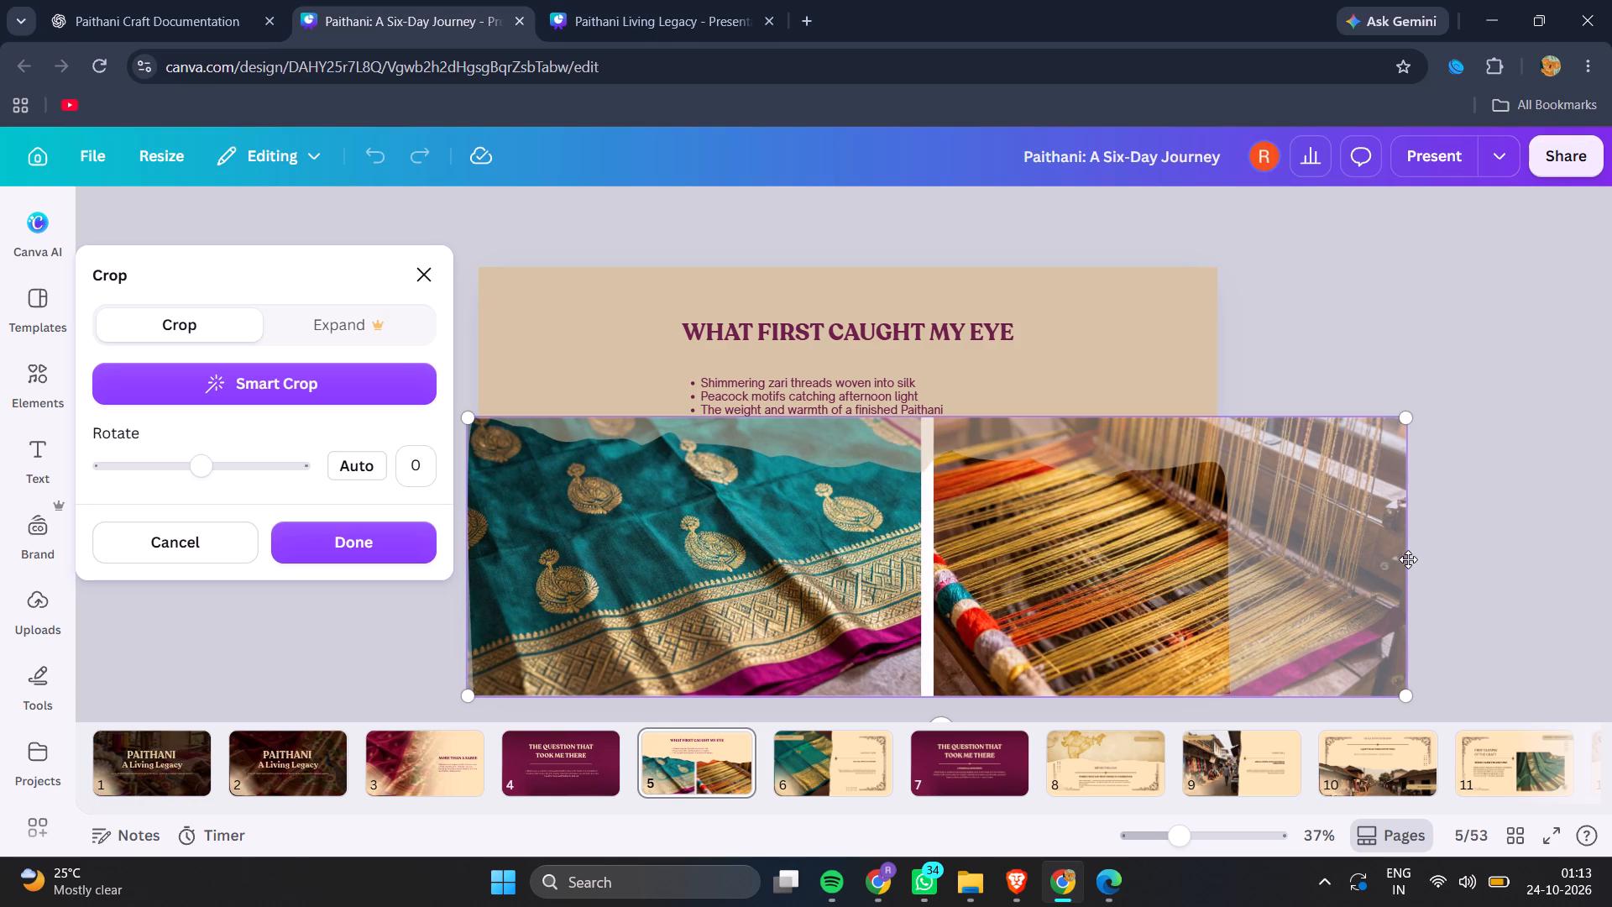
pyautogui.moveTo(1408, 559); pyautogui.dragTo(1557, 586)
# Delete the saree-and-loom photo from page 5's torn-edge frame, leaving the frame empty.
pyautogui.press('BackSpace')
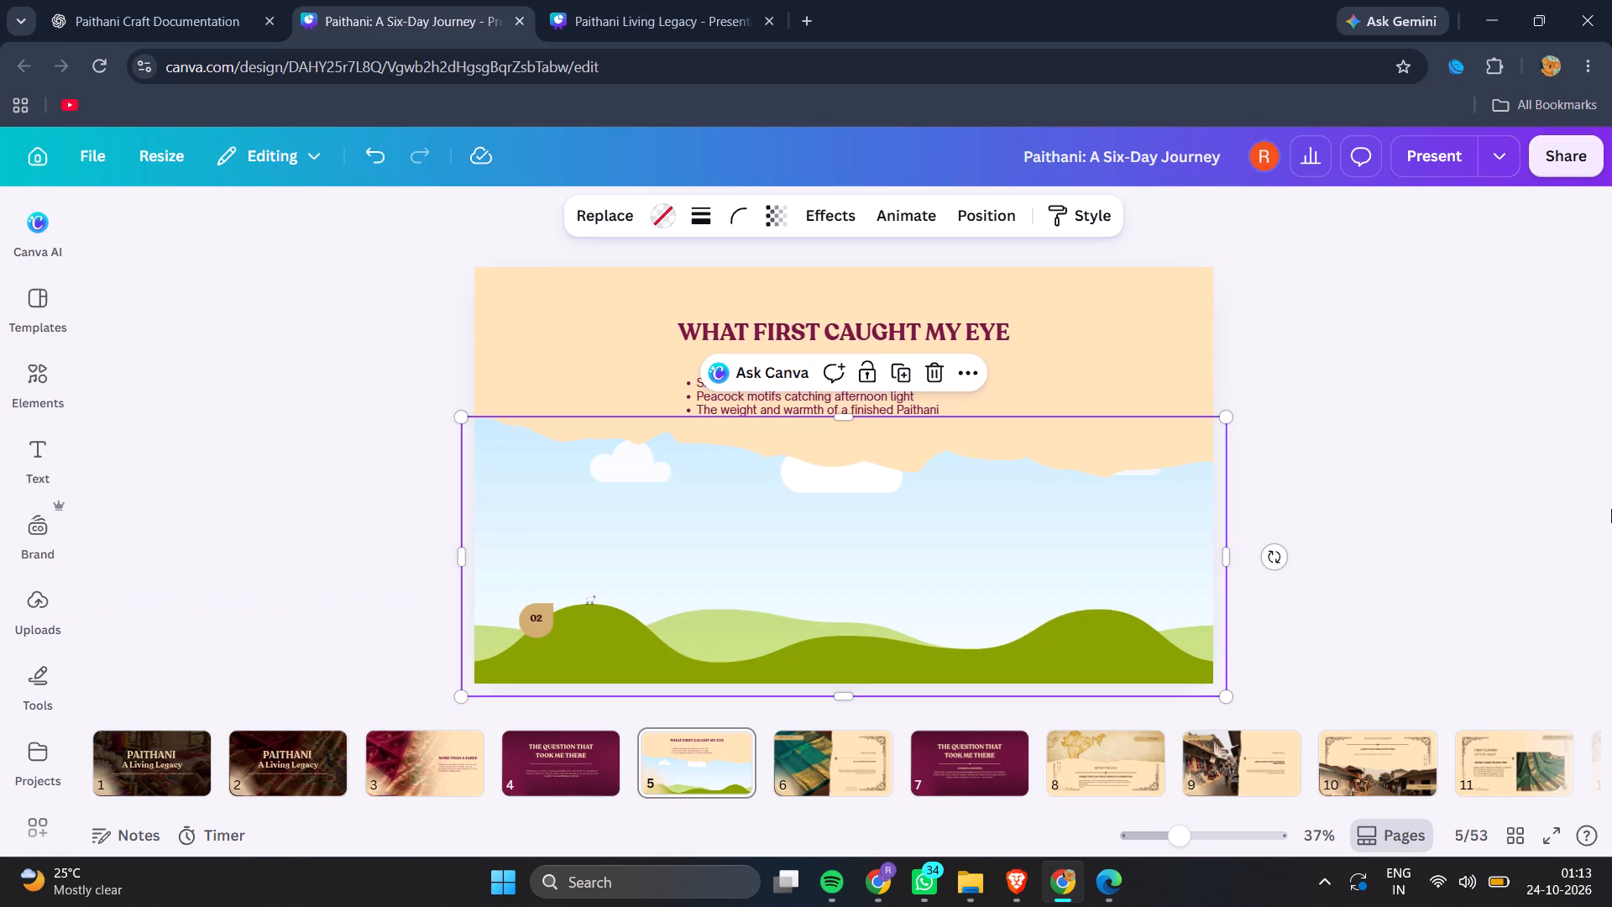
pyautogui.click(1611, 398)
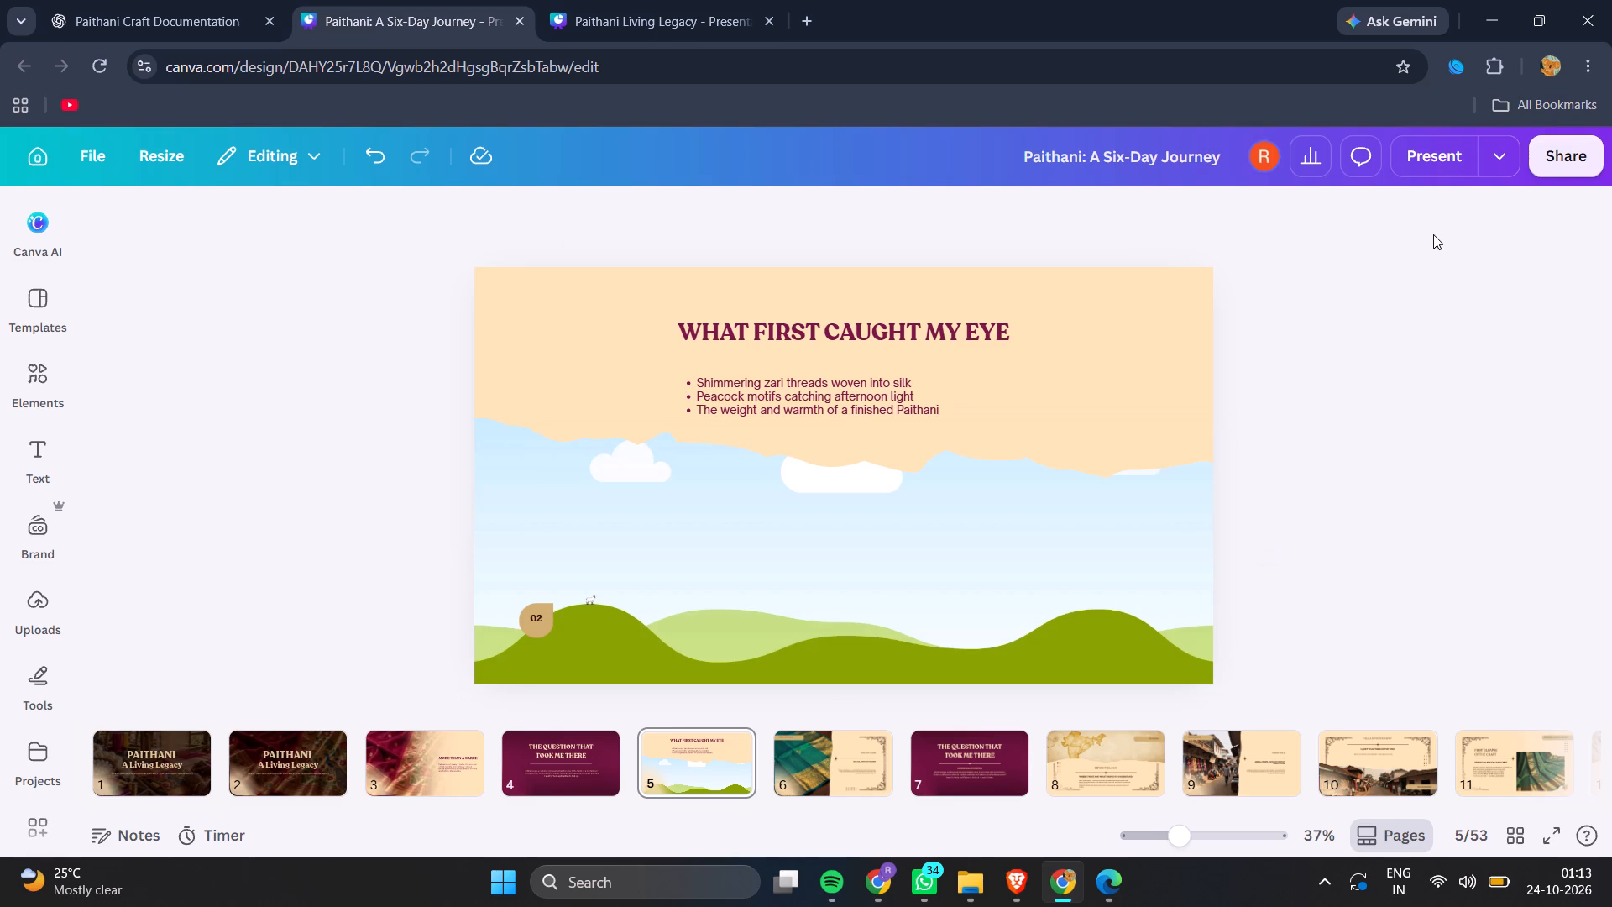
# Capture a screenshot of page 5's heading and its three bullets, and dismiss the capture notification.
pyautogui.press('Print')
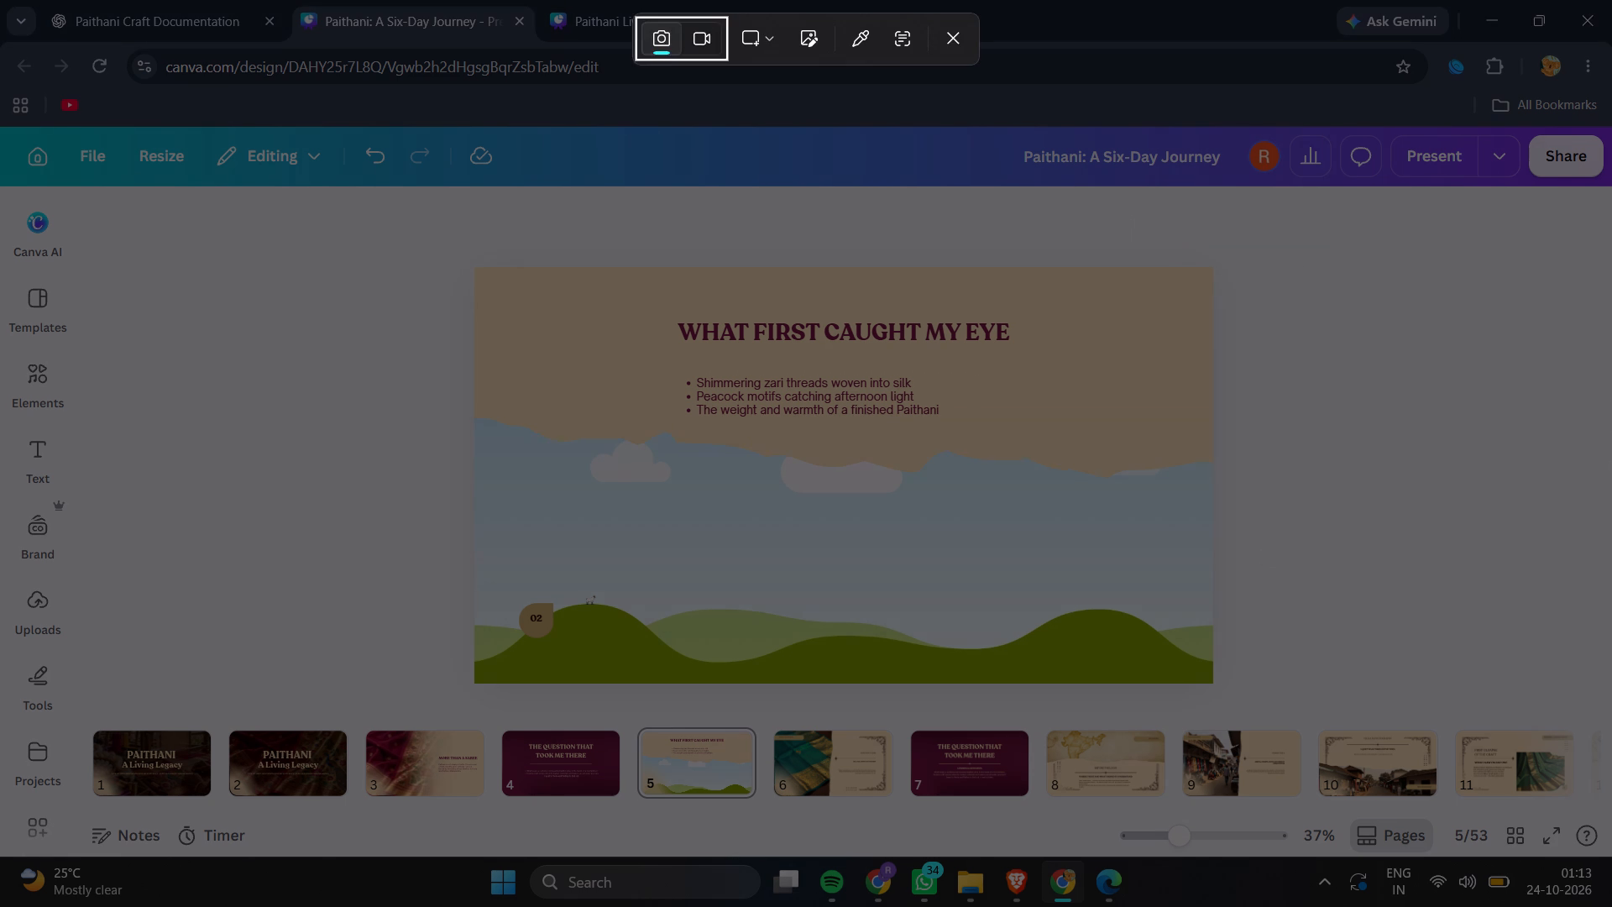
pyautogui.moveTo(657, 298); pyautogui.dragTo(1067, 417)
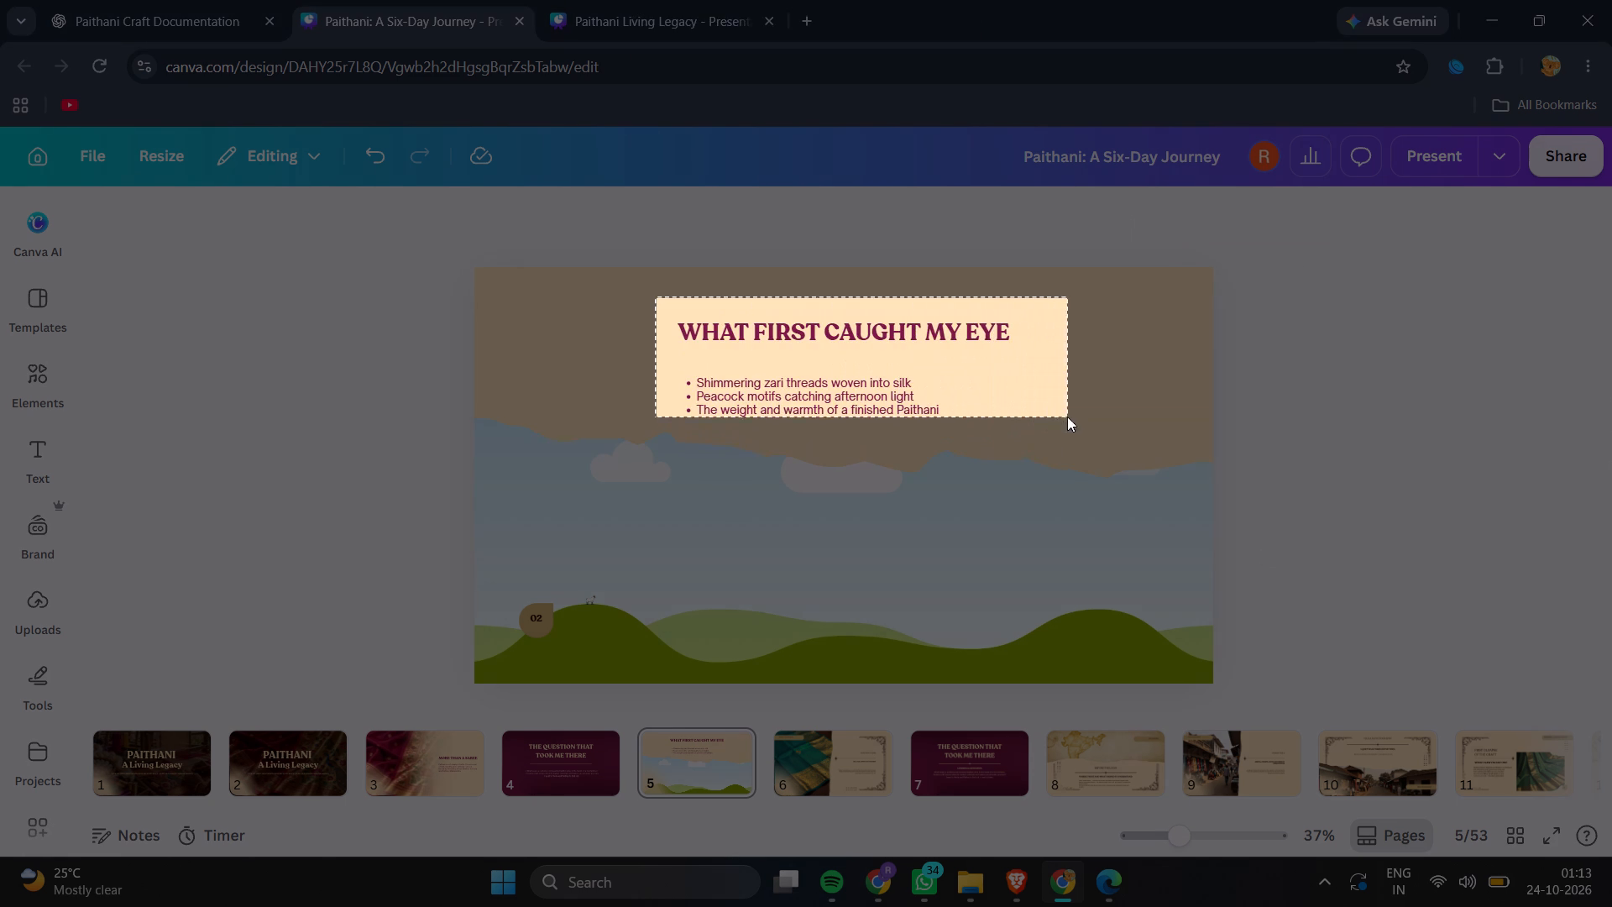
pyautogui.moveTo(1067, 417); pyautogui.dragTo(1047, 433)
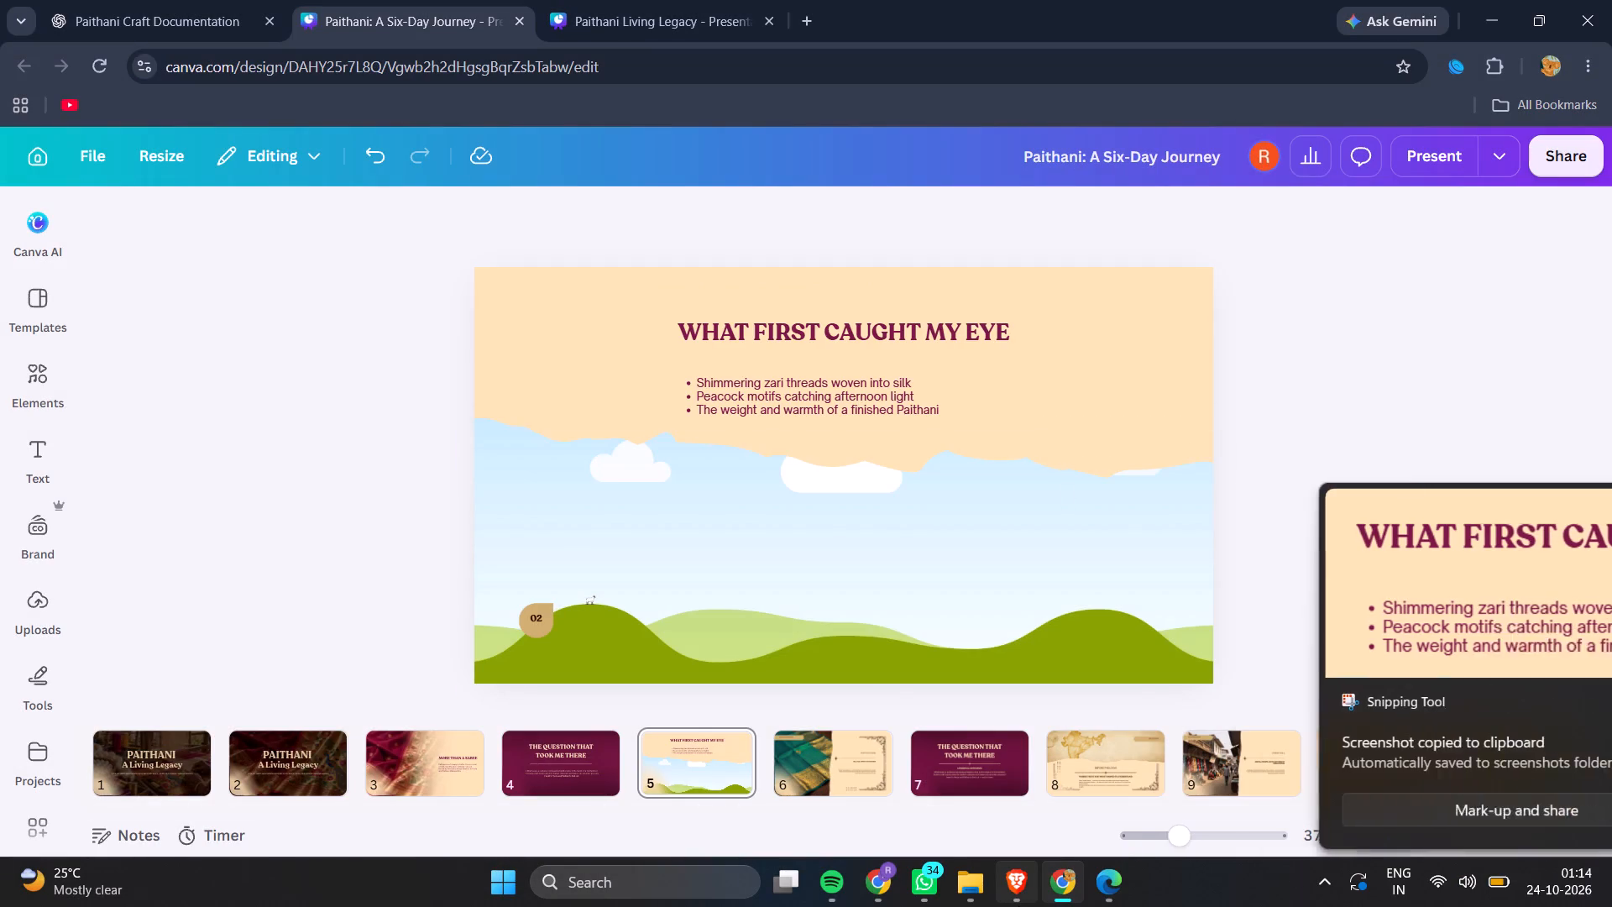
pyautogui.click(1020, 904)
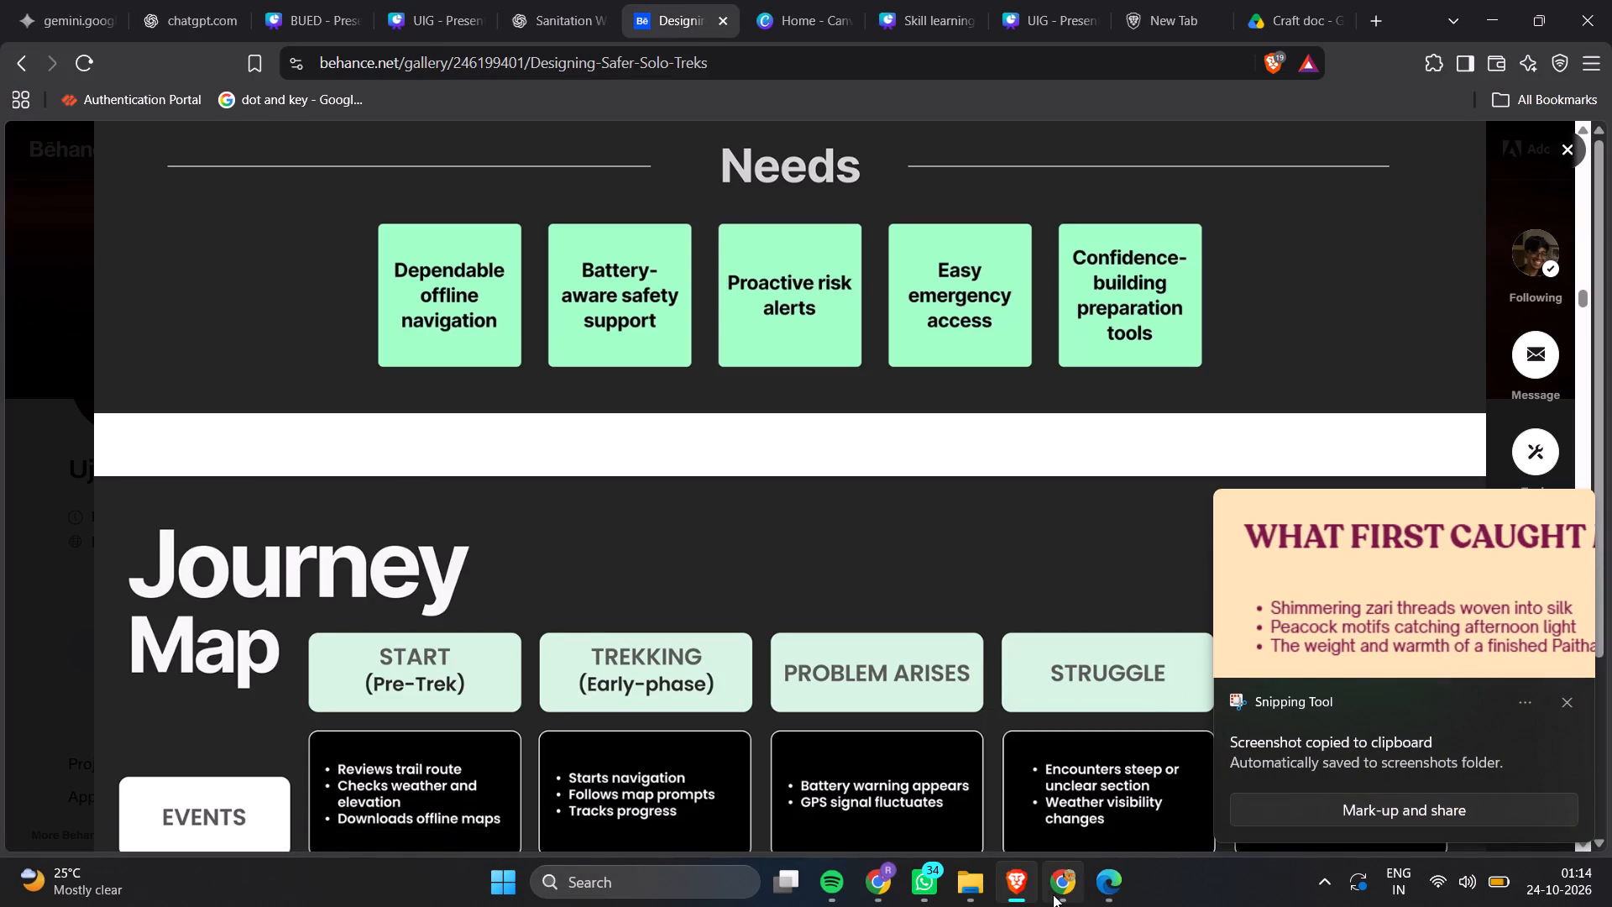
pyautogui.click(1054, 890)
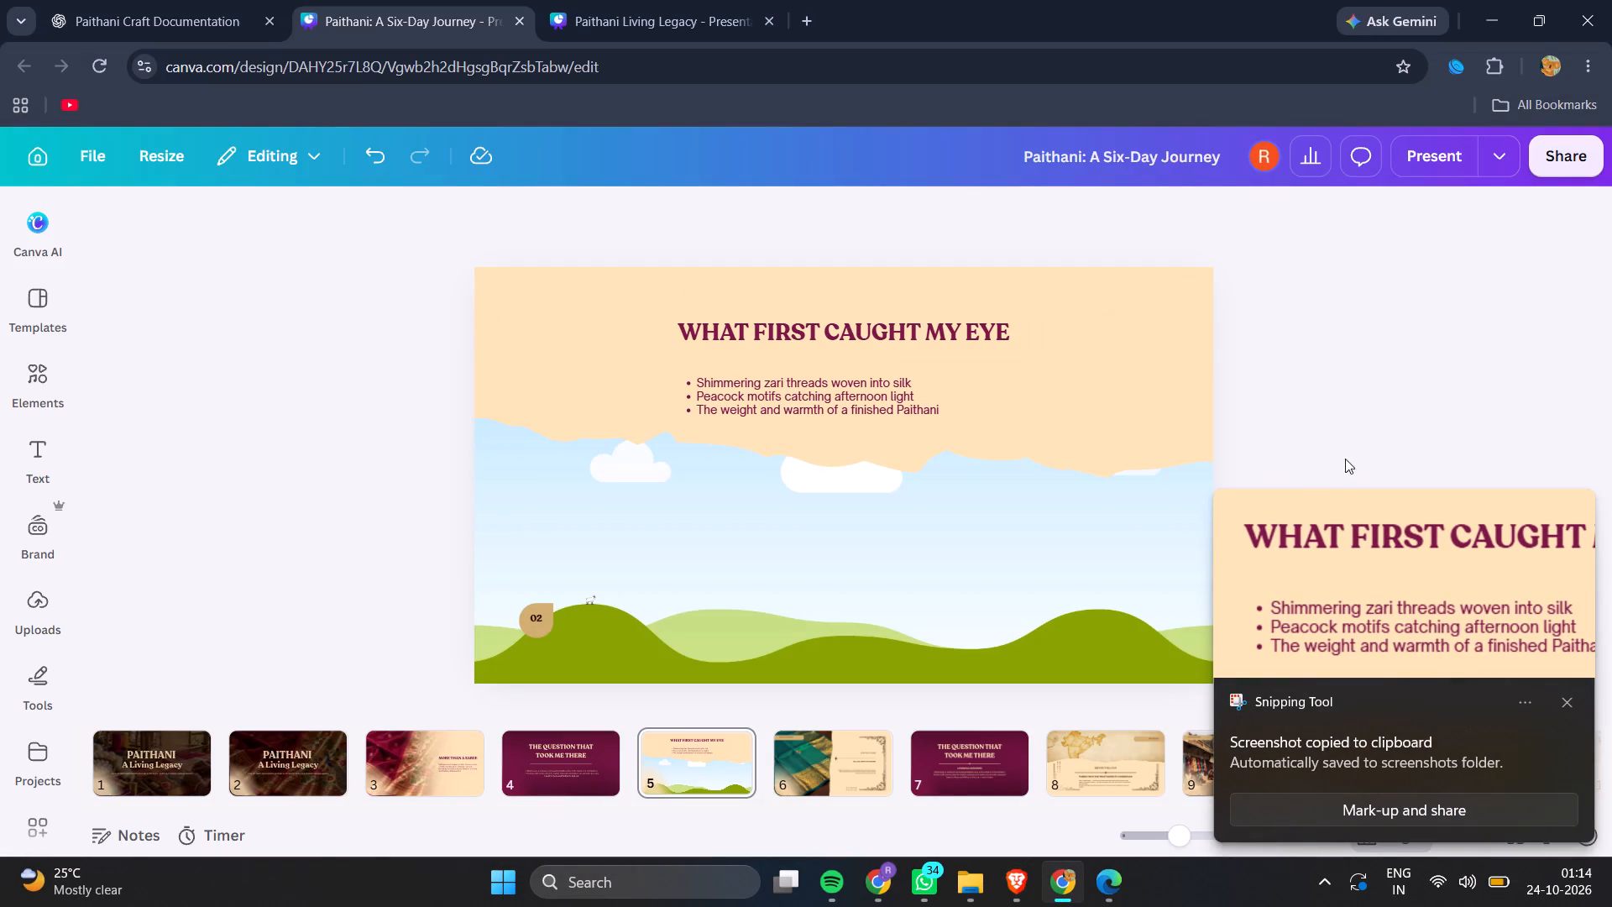
pyautogui.click(1371, 410)
pyautogui.click(1567, 692)
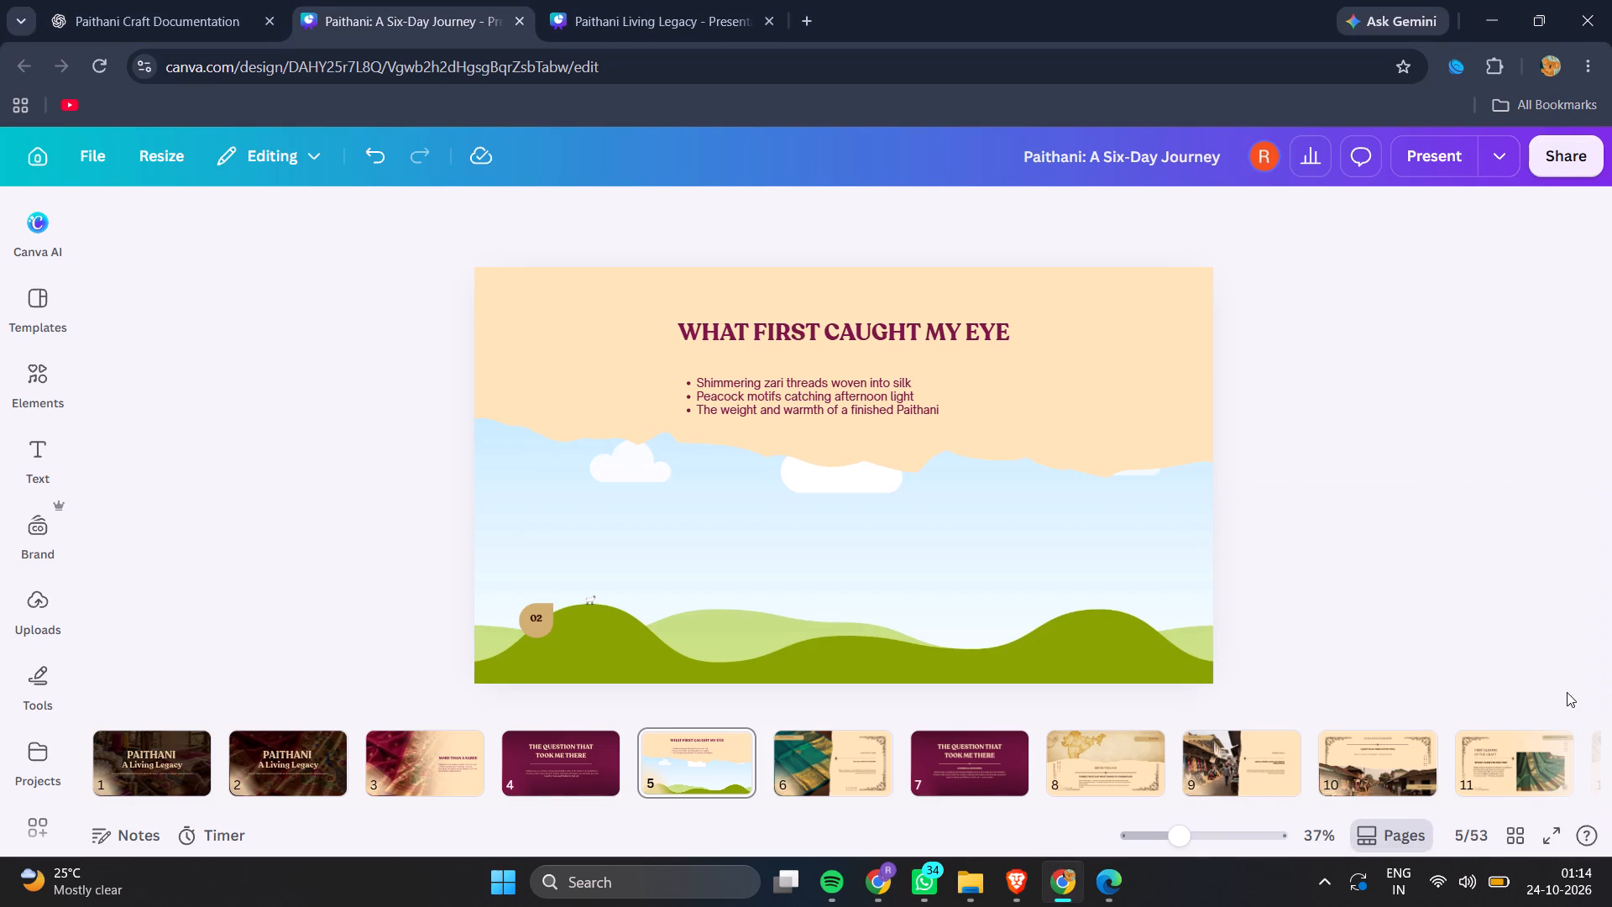
# Recolour page 5's 02 badge with the cream sampled from the page background, and apply that colour change across all pages.
pyautogui.click(539, 629)
pyautogui.press('i')
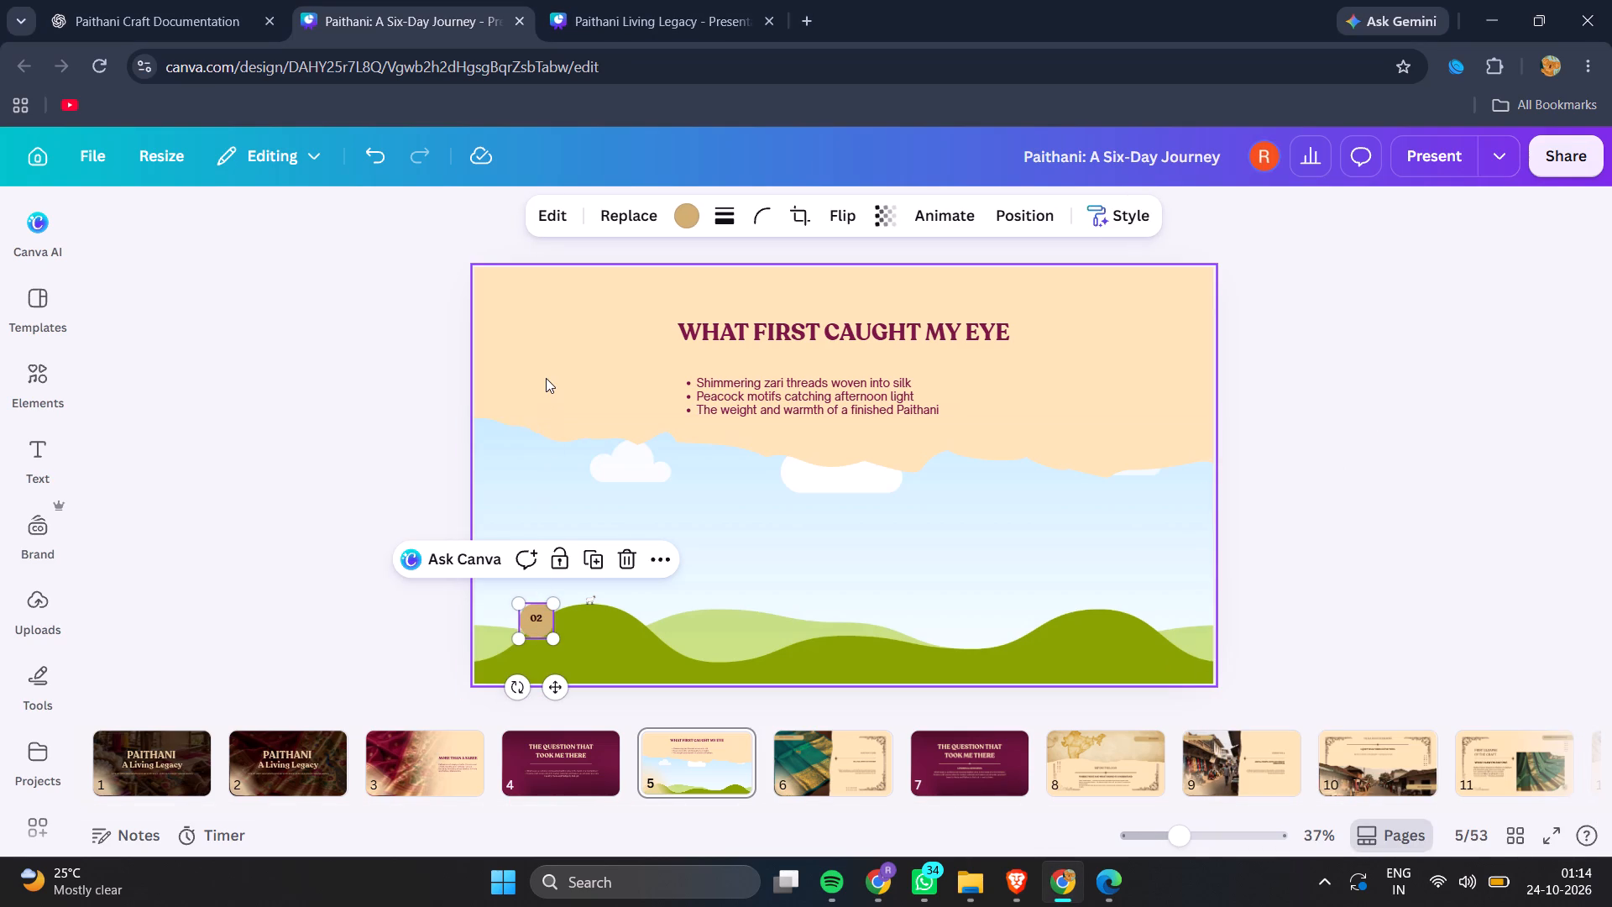
pyautogui.click(692, 207)
pyautogui.click(161, 382)
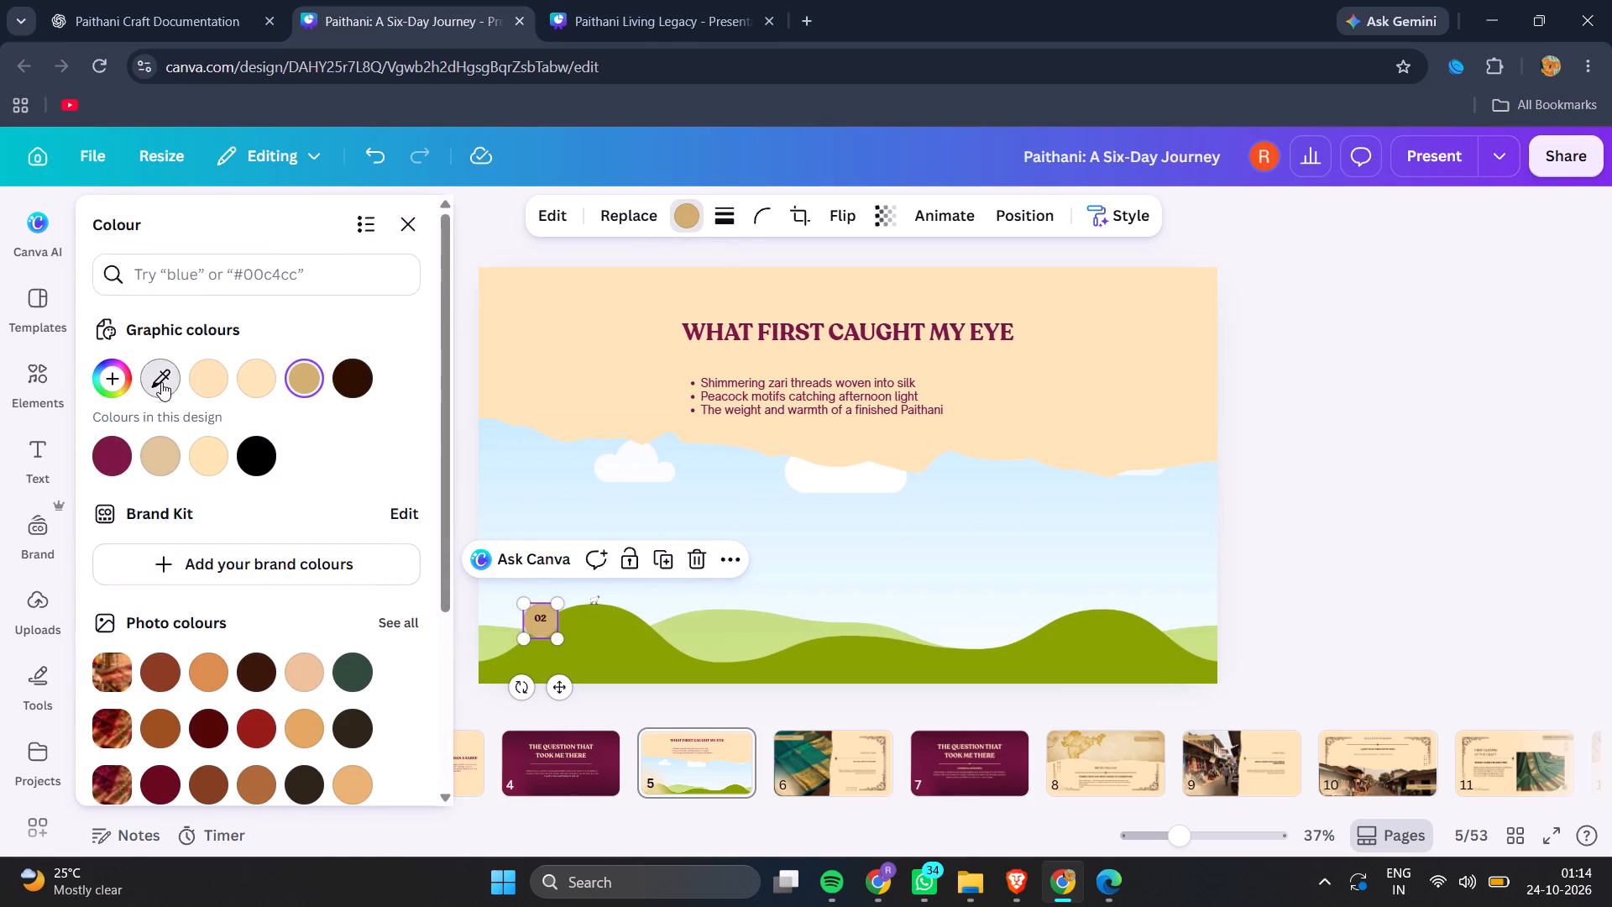
pyautogui.click(575, 348)
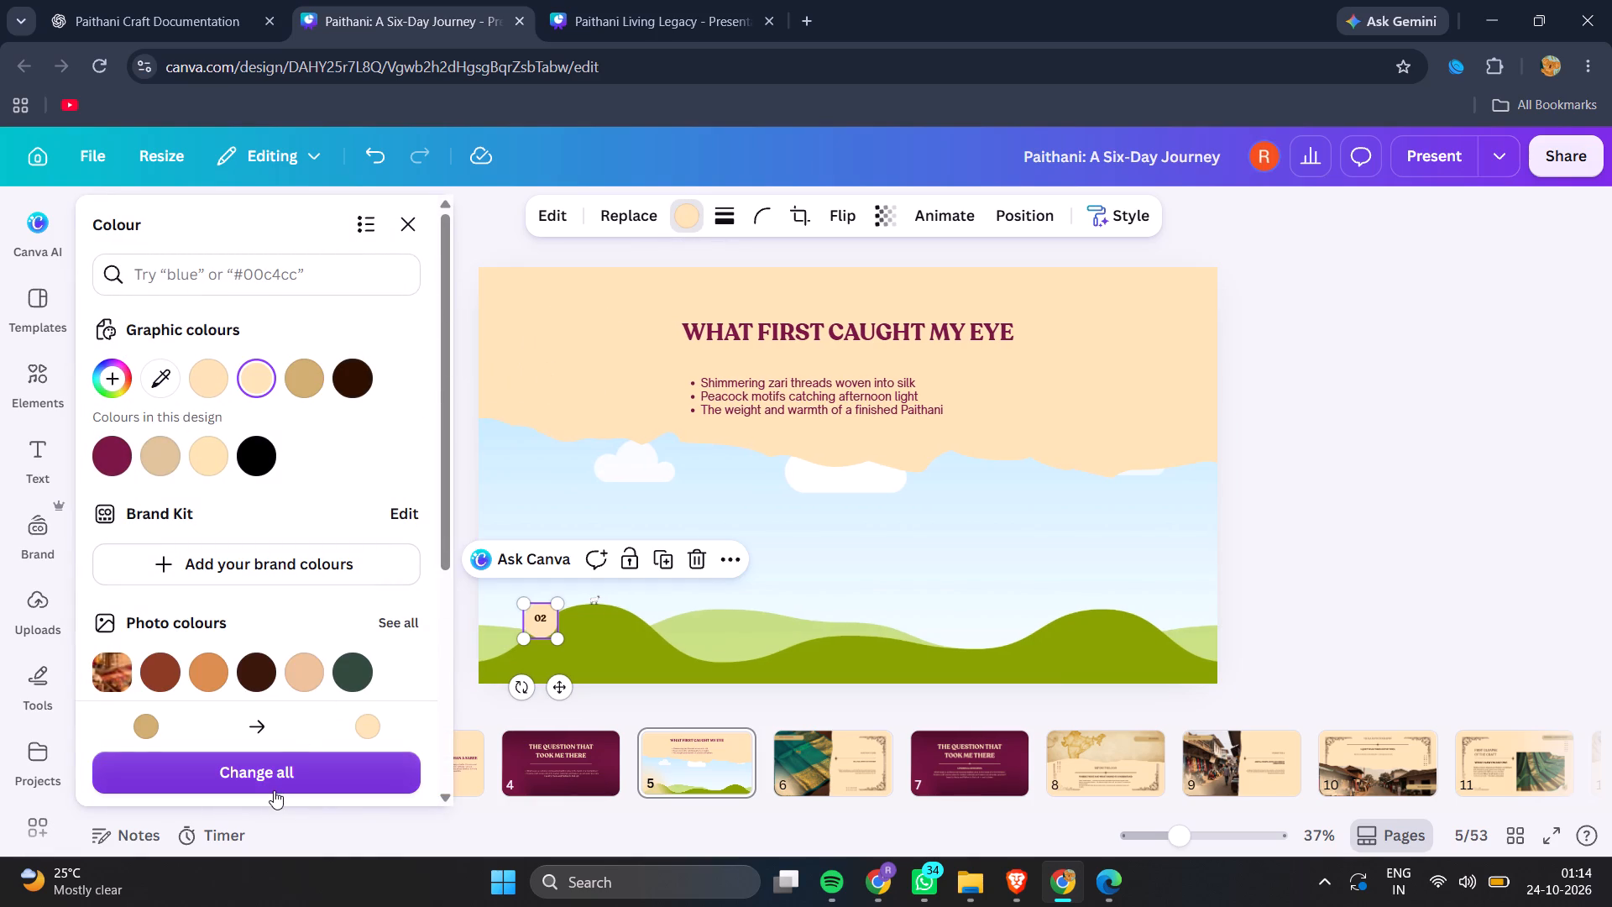
pyautogui.click(274, 790)
pyautogui.click(1432, 555)
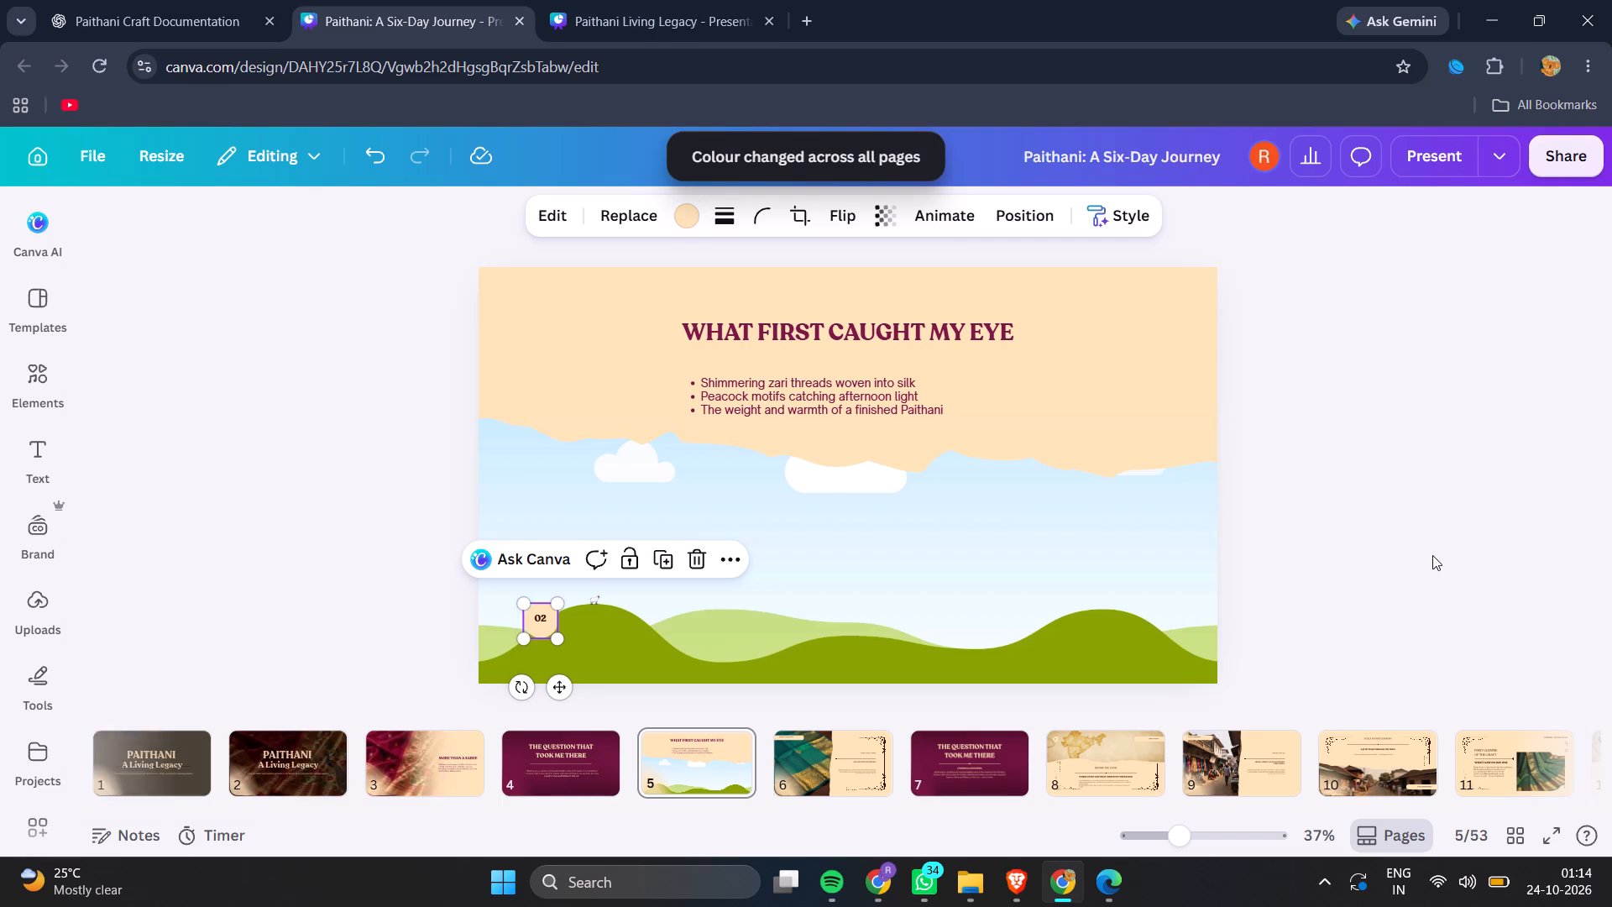
pyautogui.click(1394, 520)
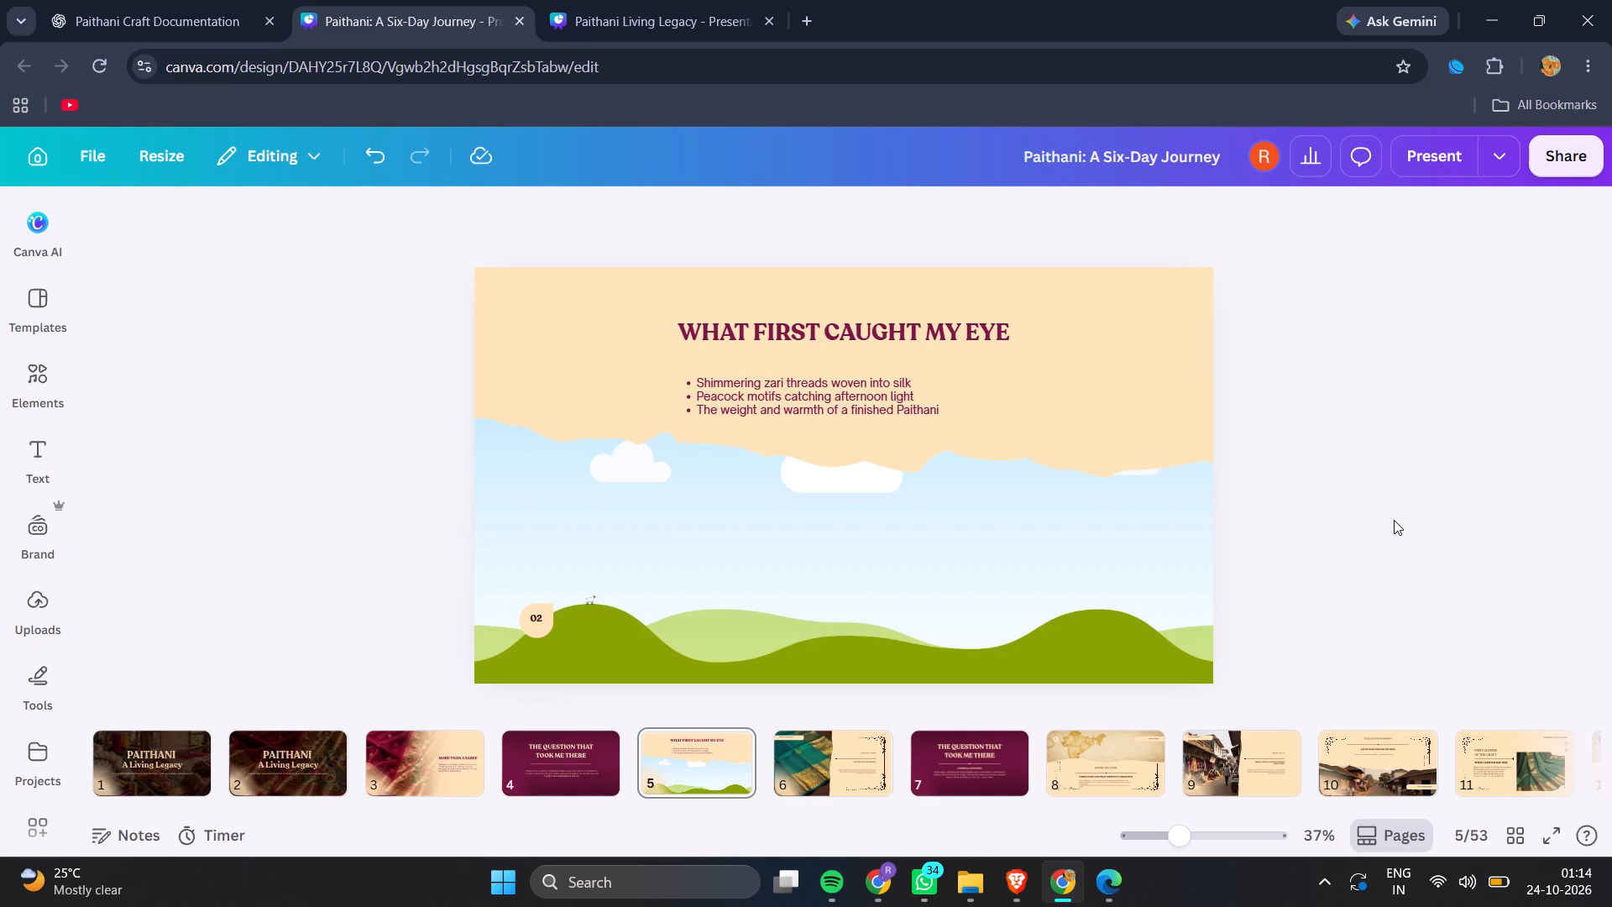
# Left-align the text of page 5's heading and its three-bullet list together.
pyautogui.click(827, 333)
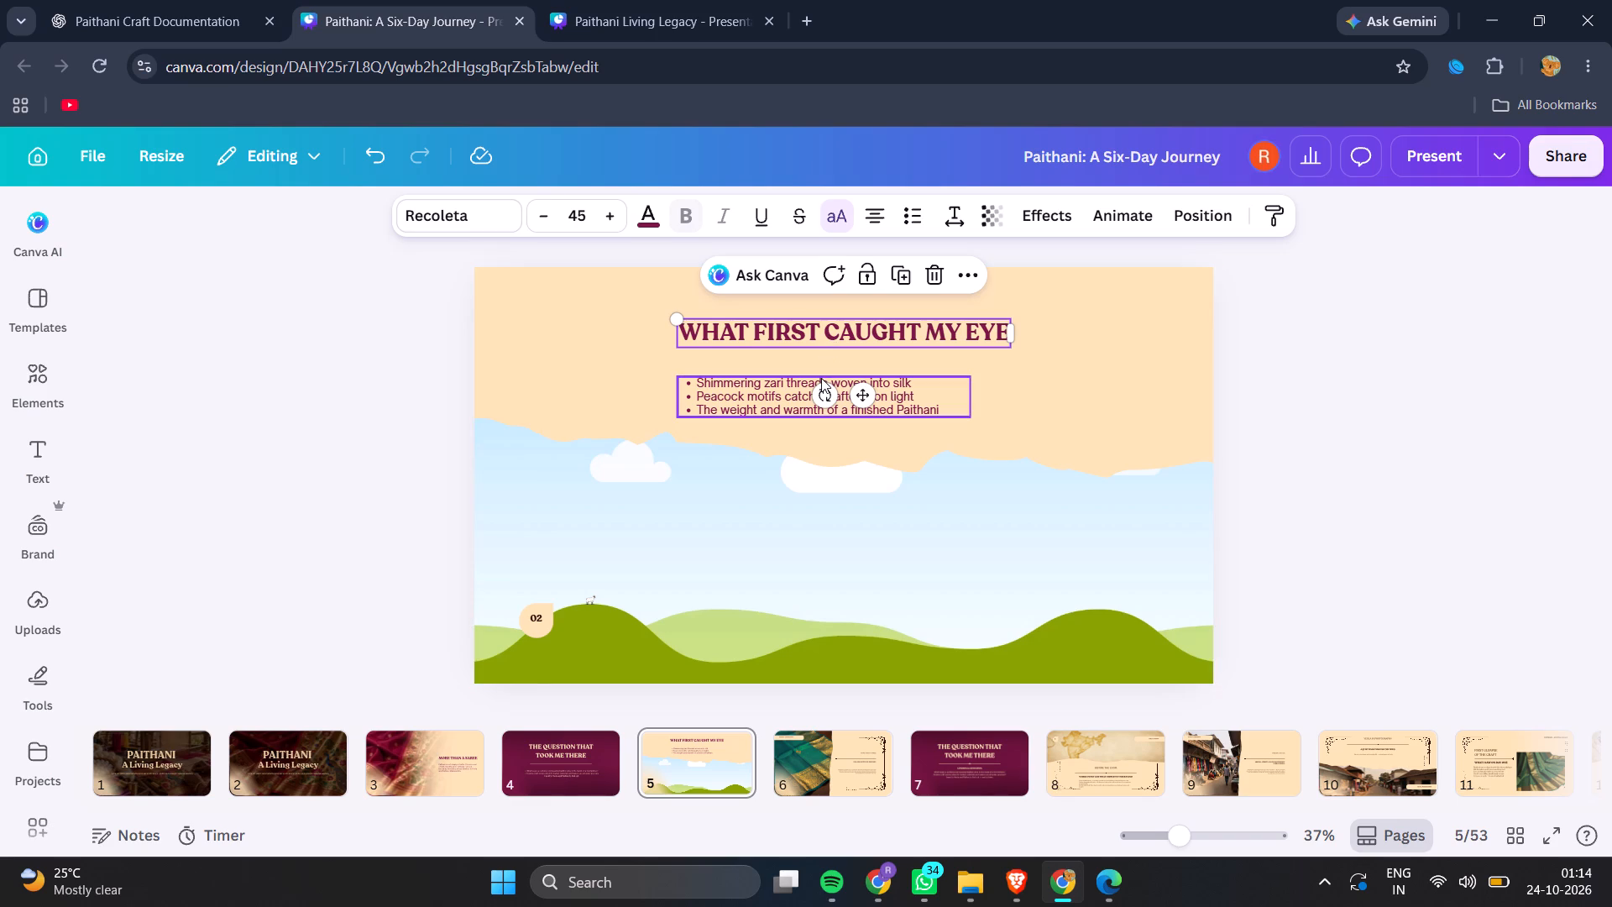
pyautogui.keyDown('shift'); pyautogui.click(787, 389); pyautogui.keyUp('shift')
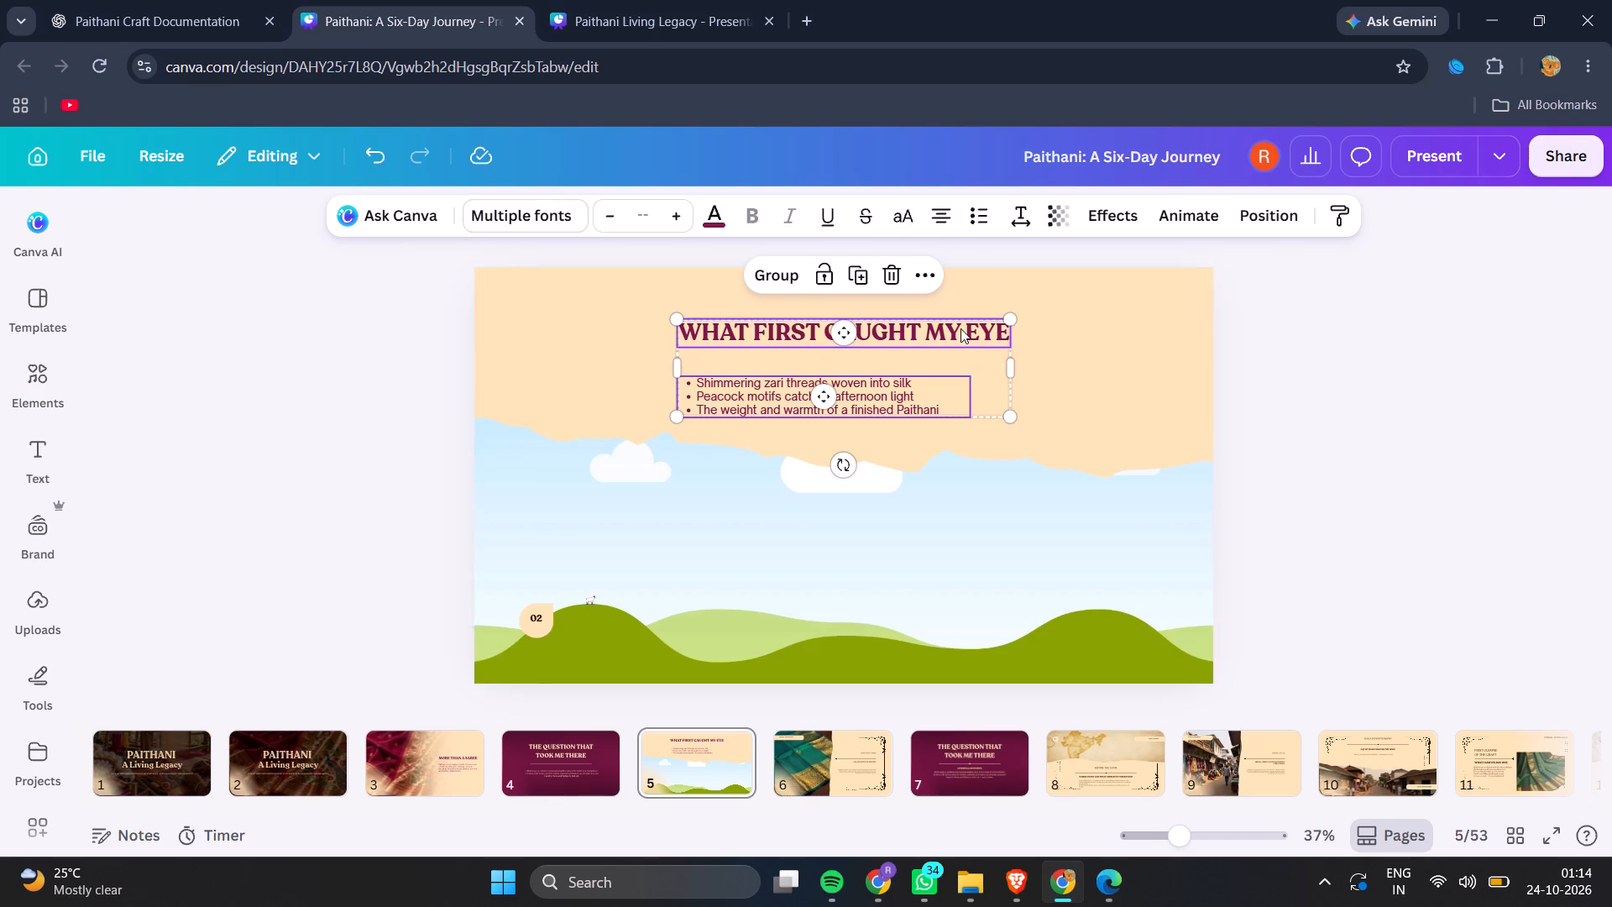
pyautogui.click(948, 204)
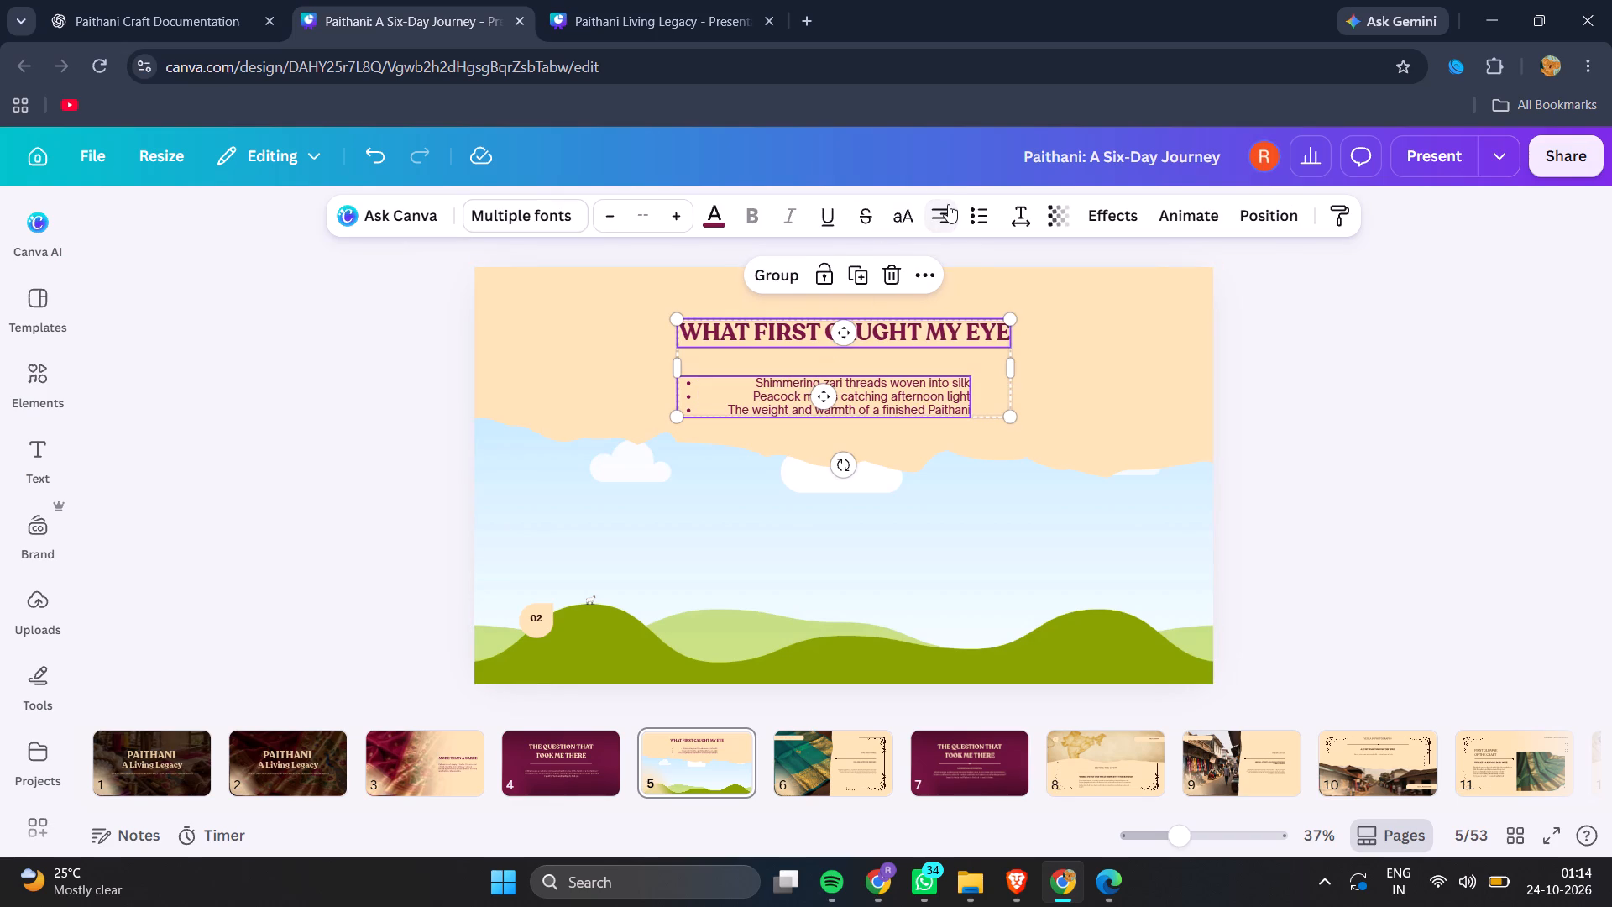
pyautogui.click(948, 204)
pyautogui.click(948, 204)
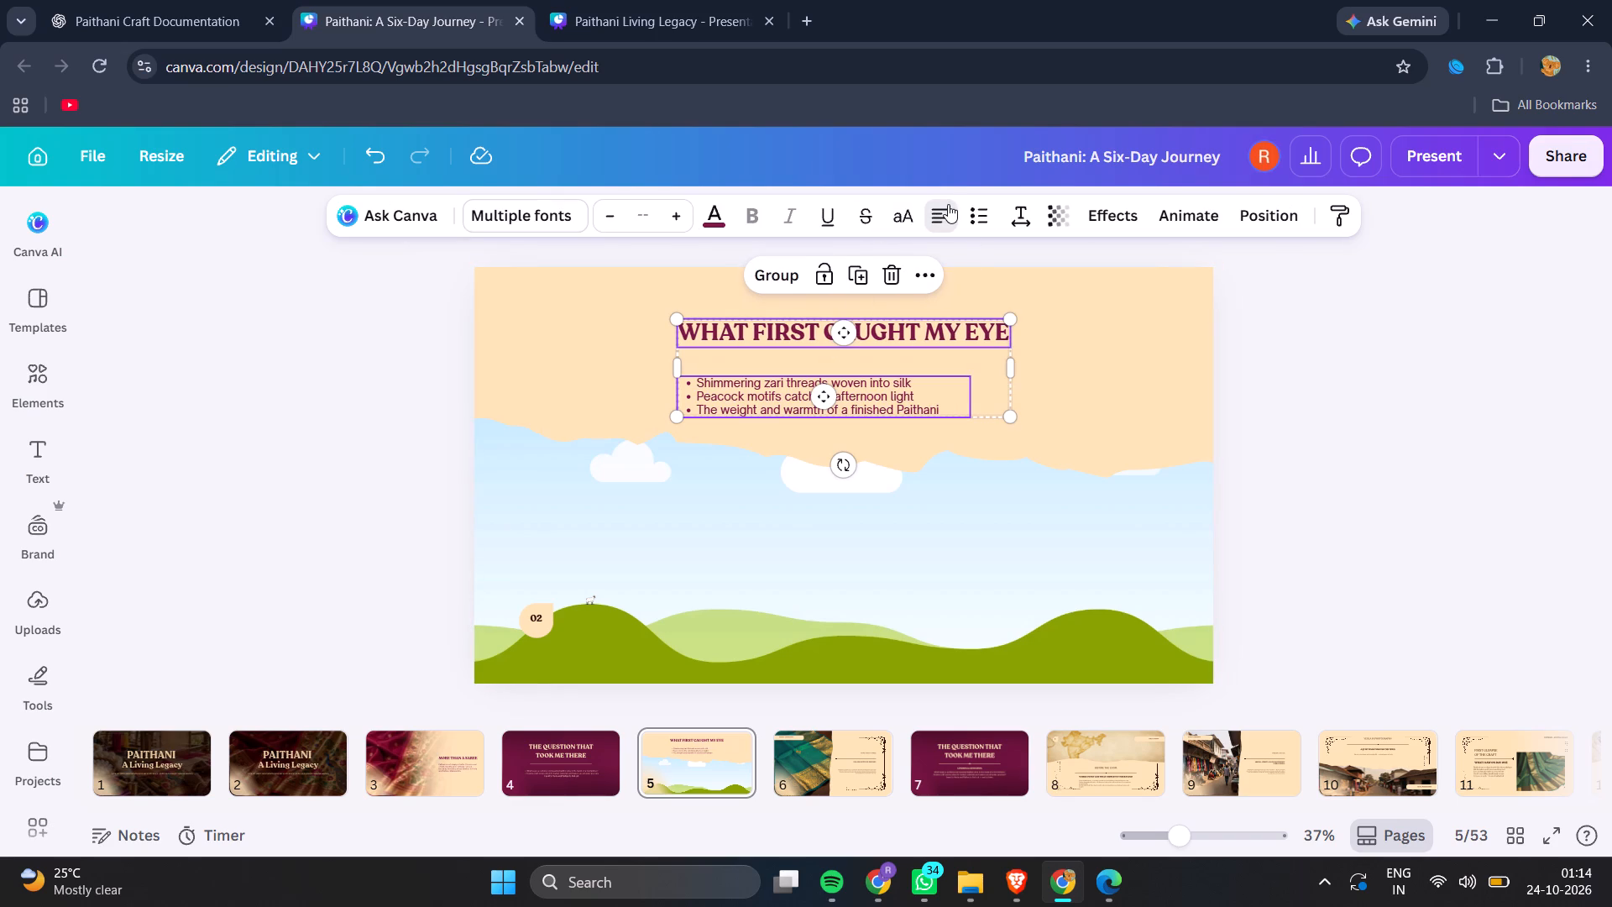
pyautogui.click(1290, 320)
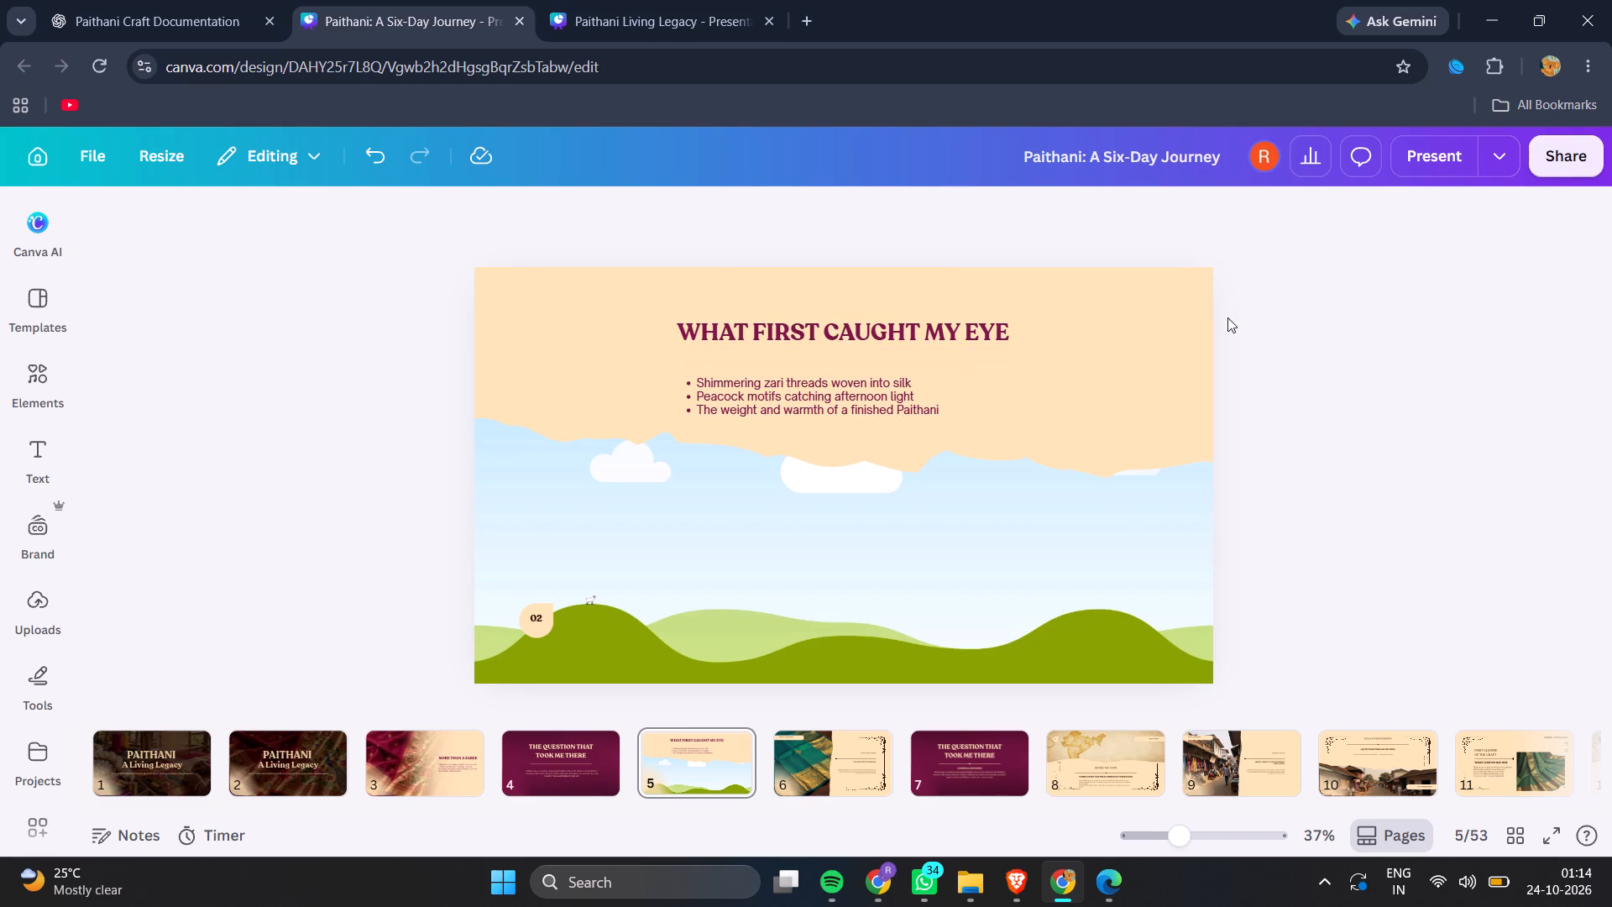
pyautogui.click(936, 334)
pyautogui.click(936, 334)
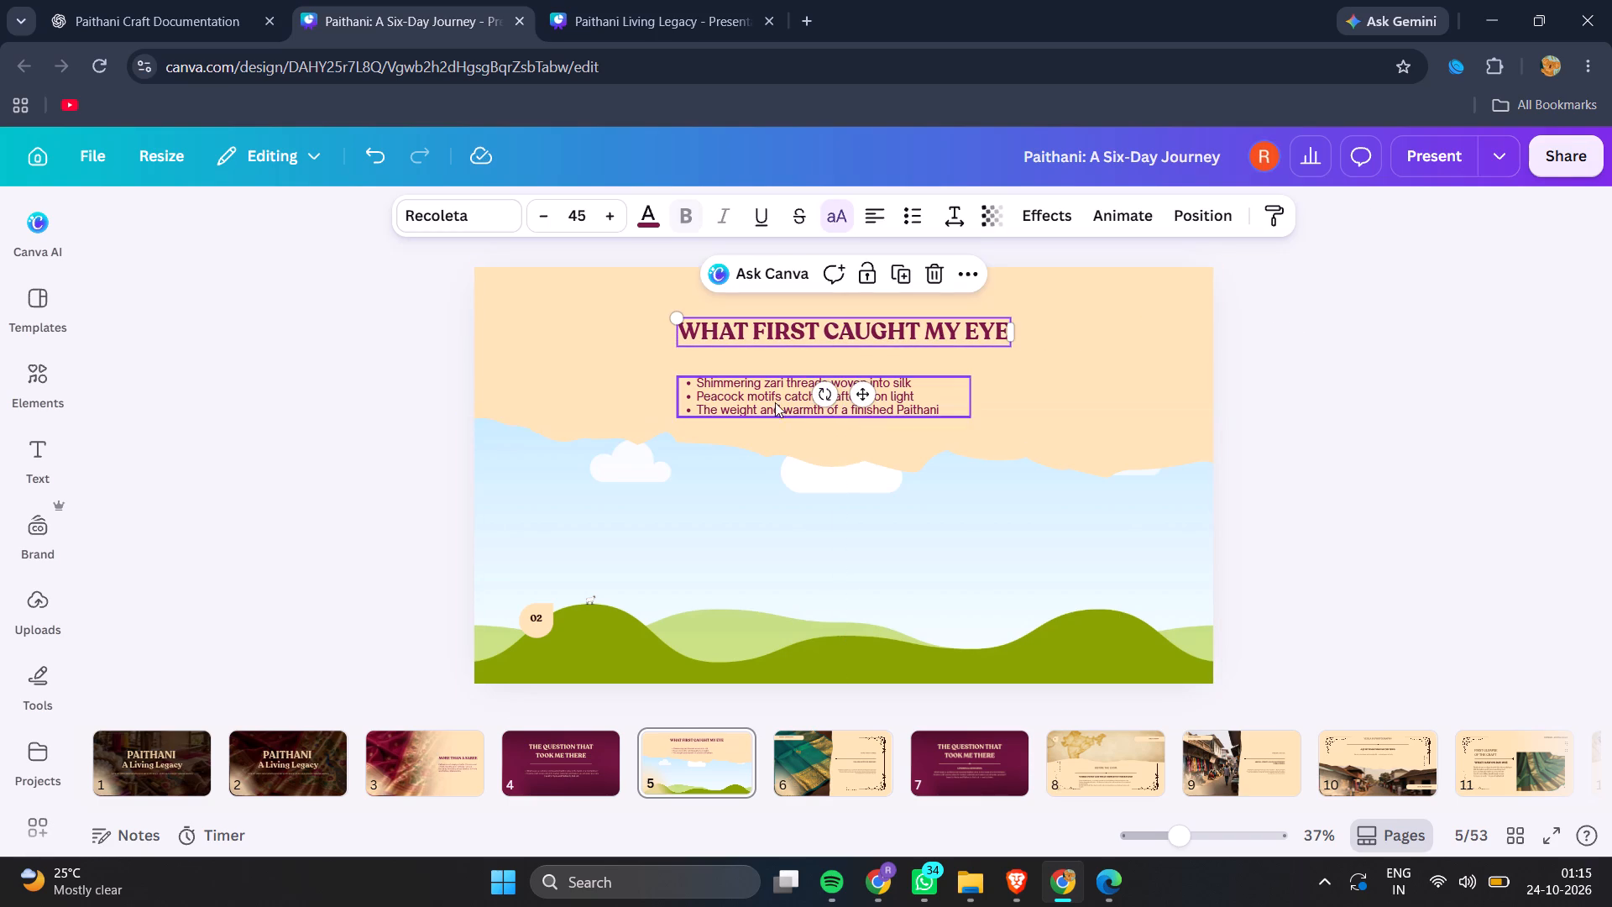
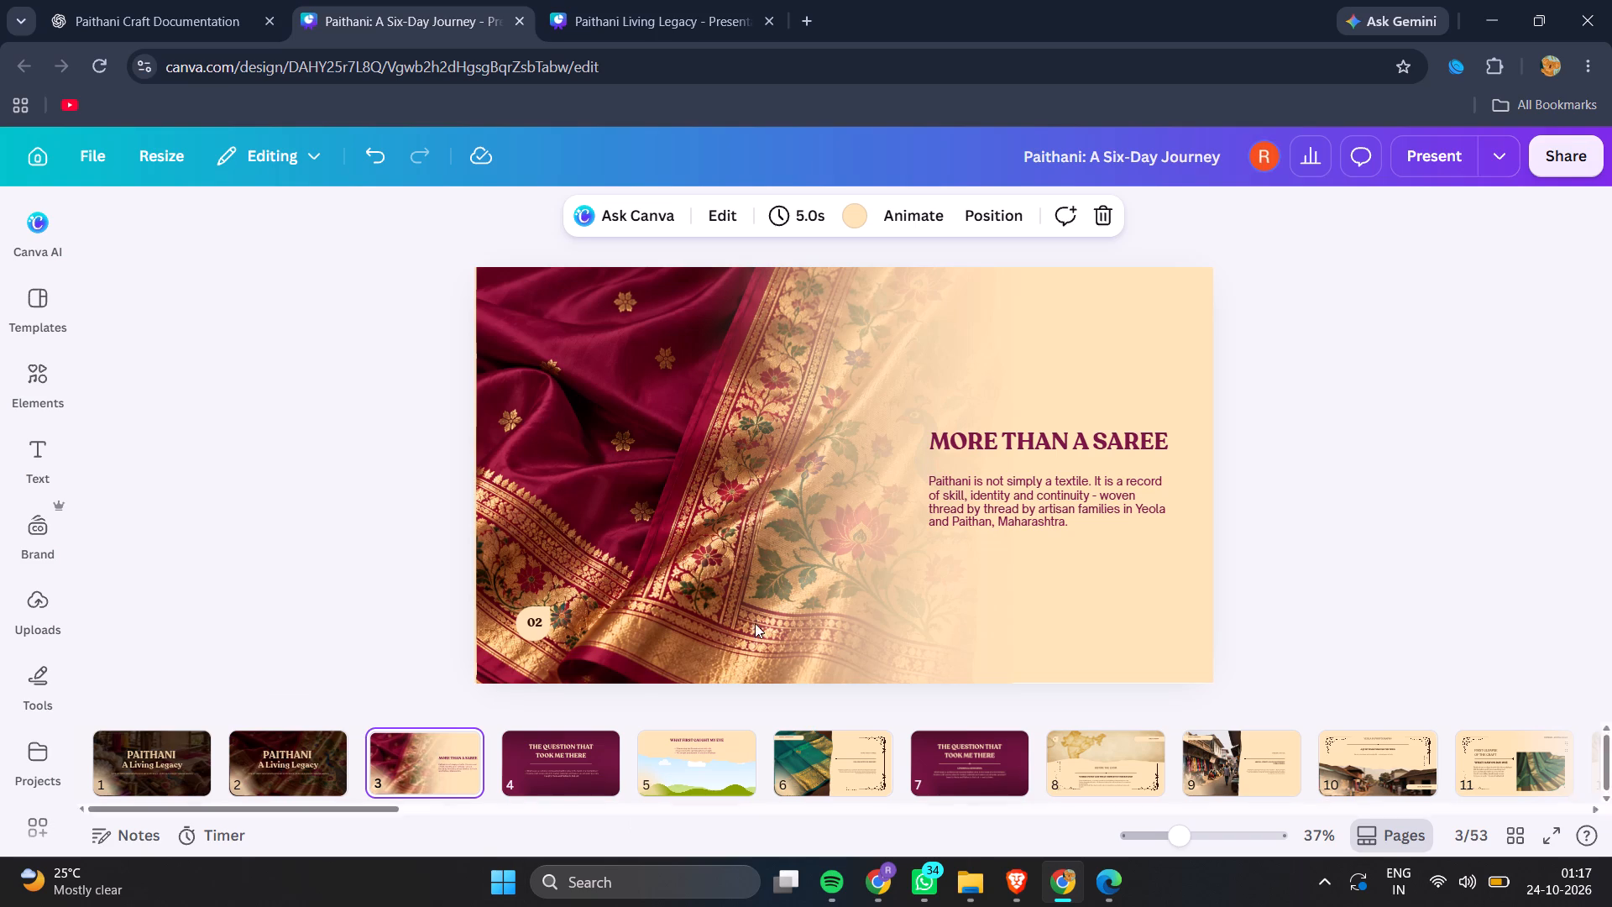
pyautogui.click(1083, 625)
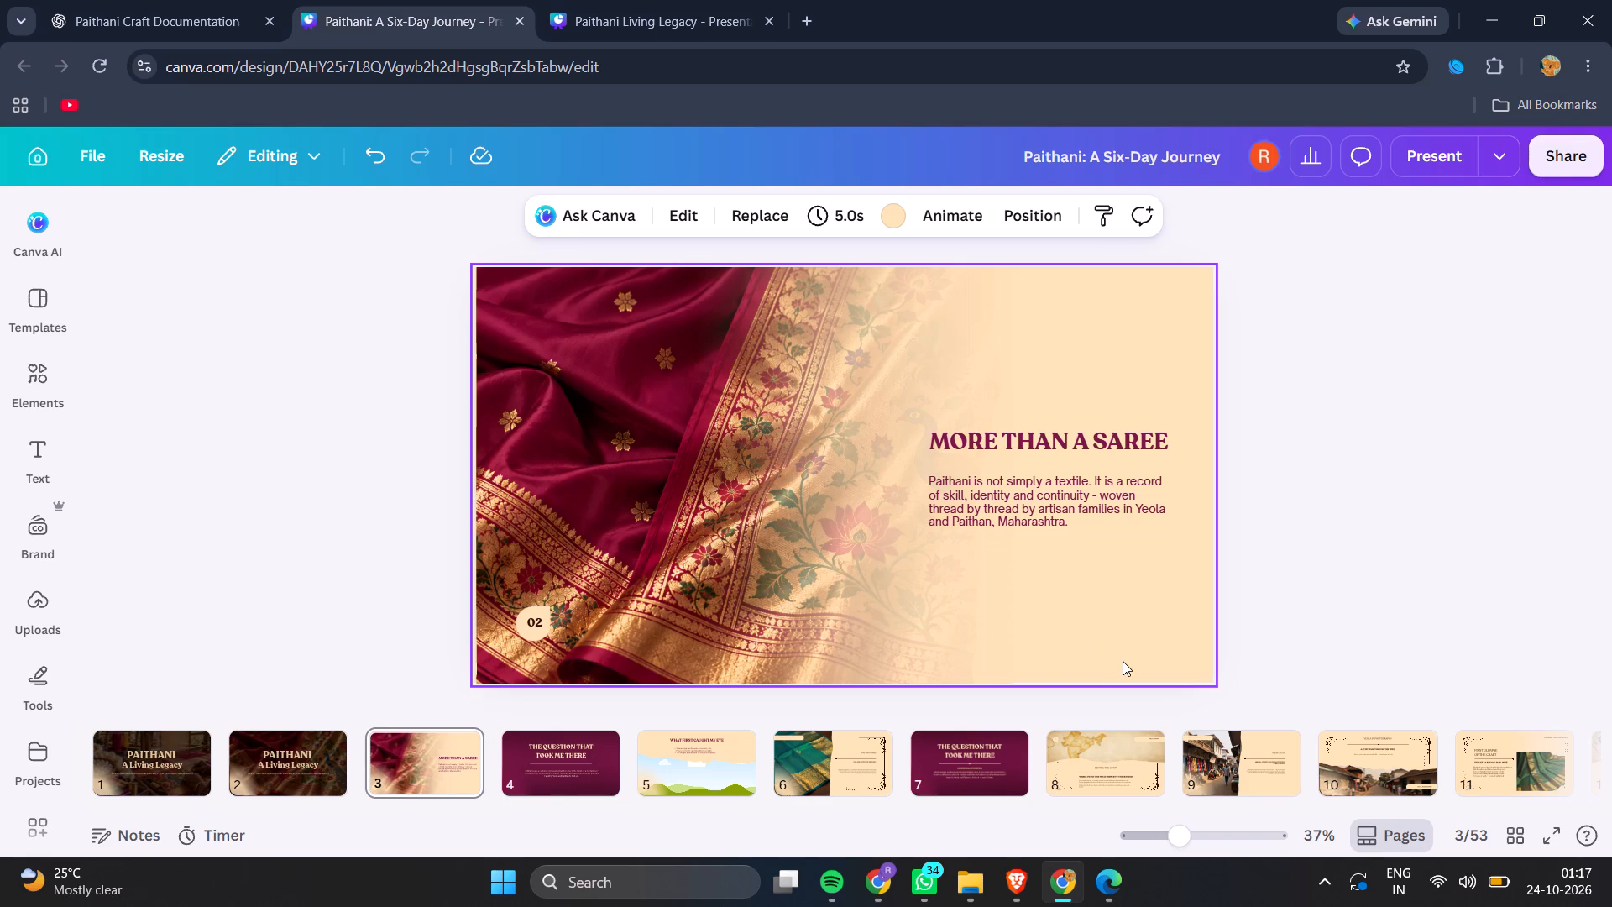
pyautogui.click(973, 648)
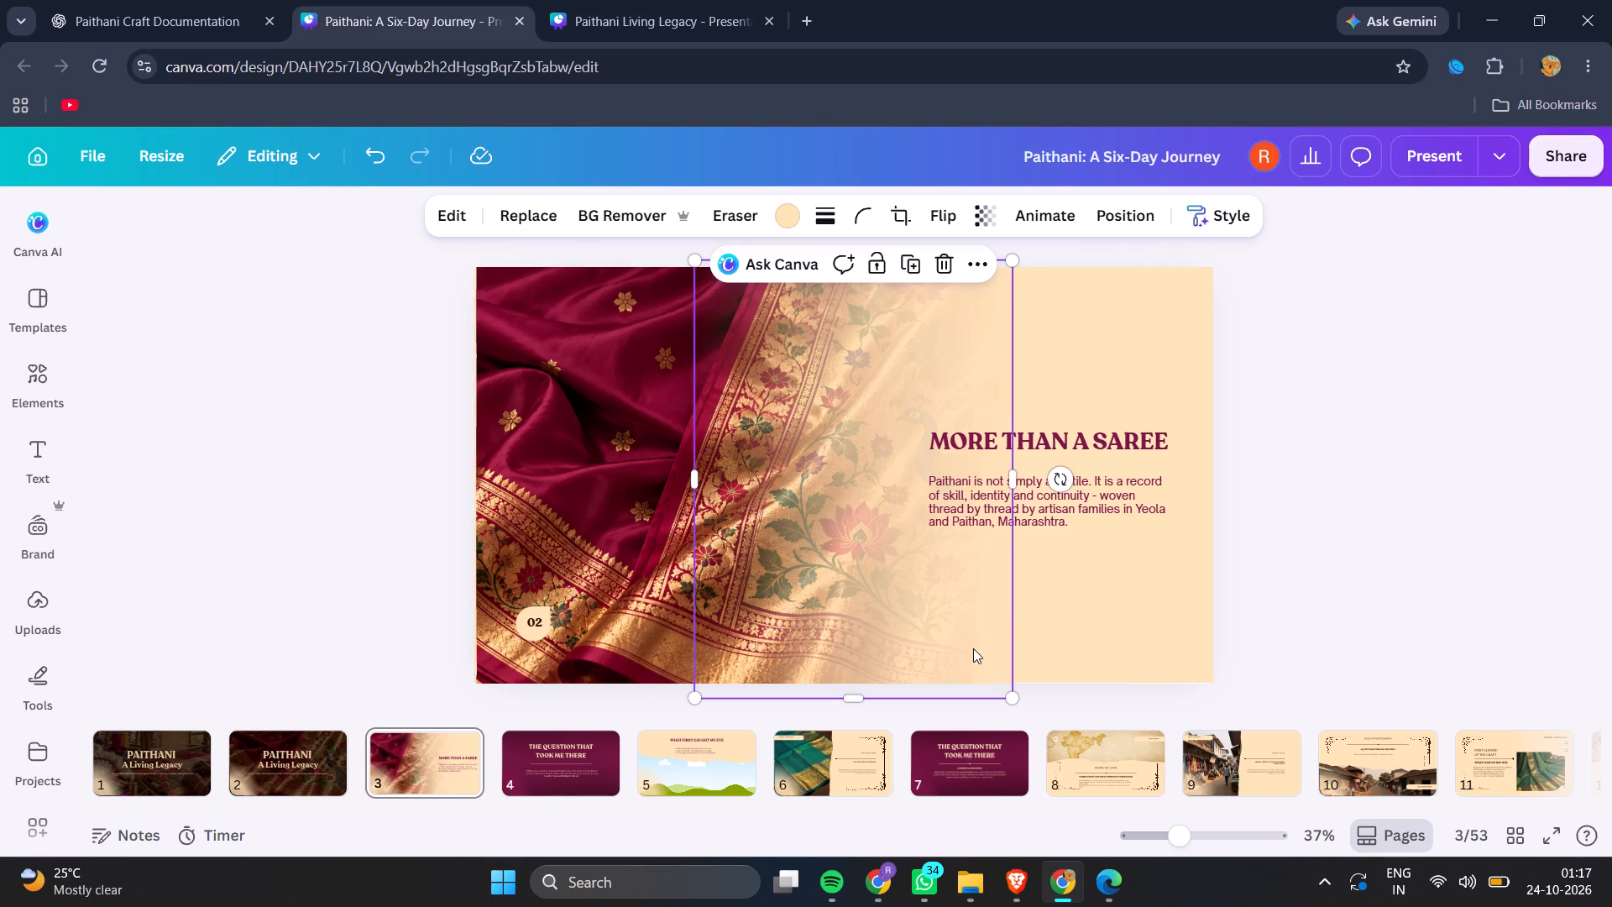
pyautogui.click(1013, 476)
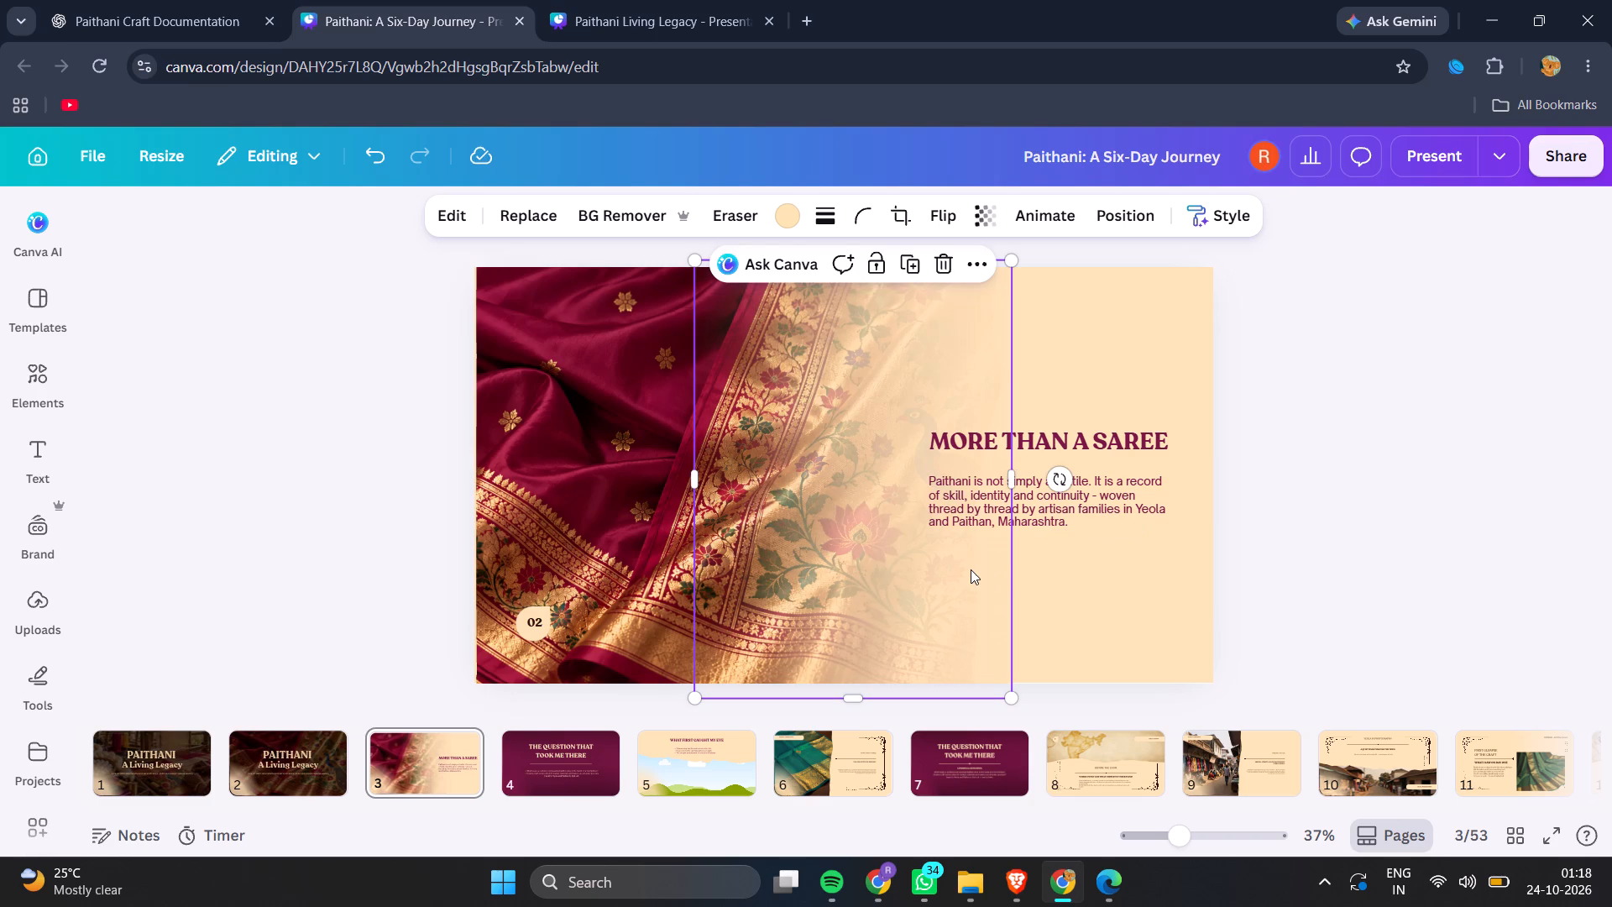
pyautogui.click(1123, 656)
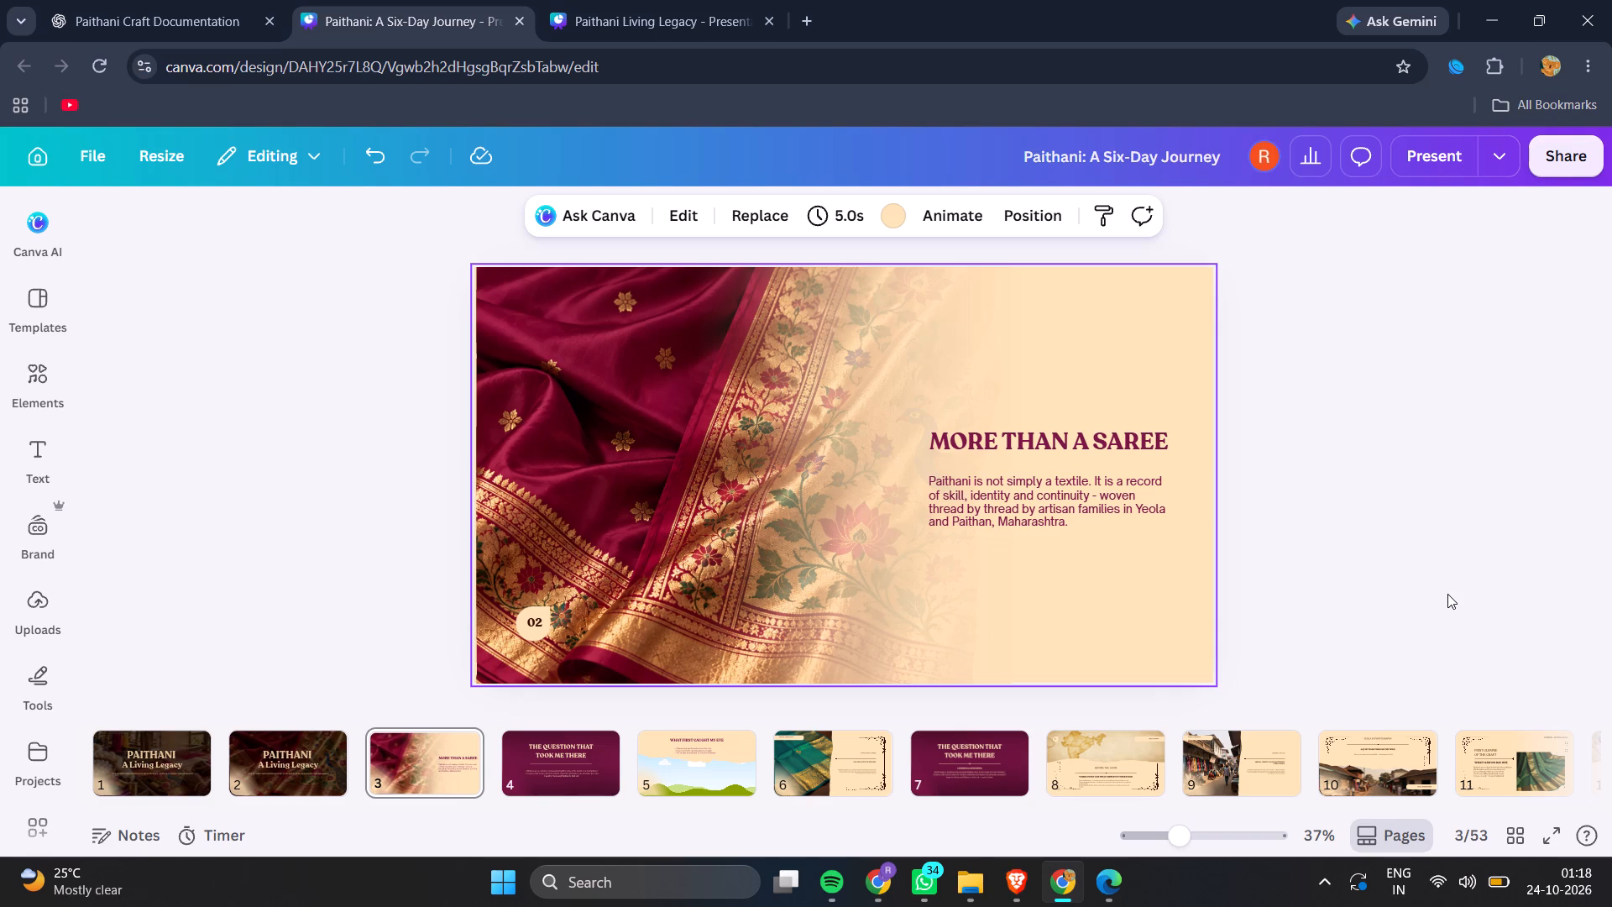
# Preview the presentation full screen from page 2 into page 3.
pyautogui.click(259, 758)
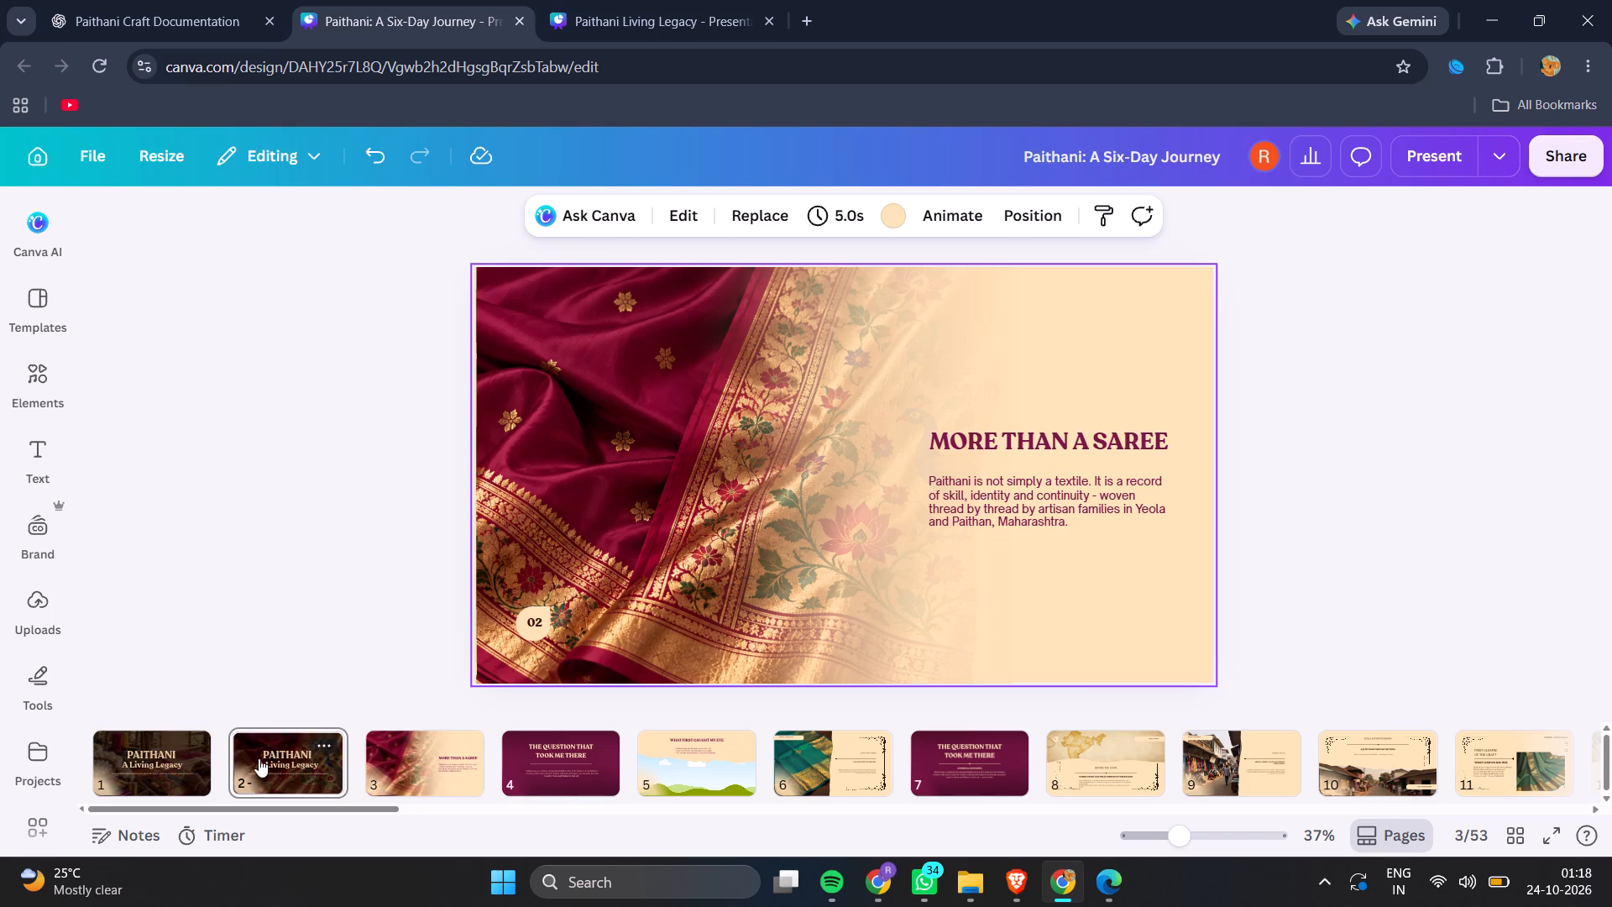
pyautogui.click(1441, 165)
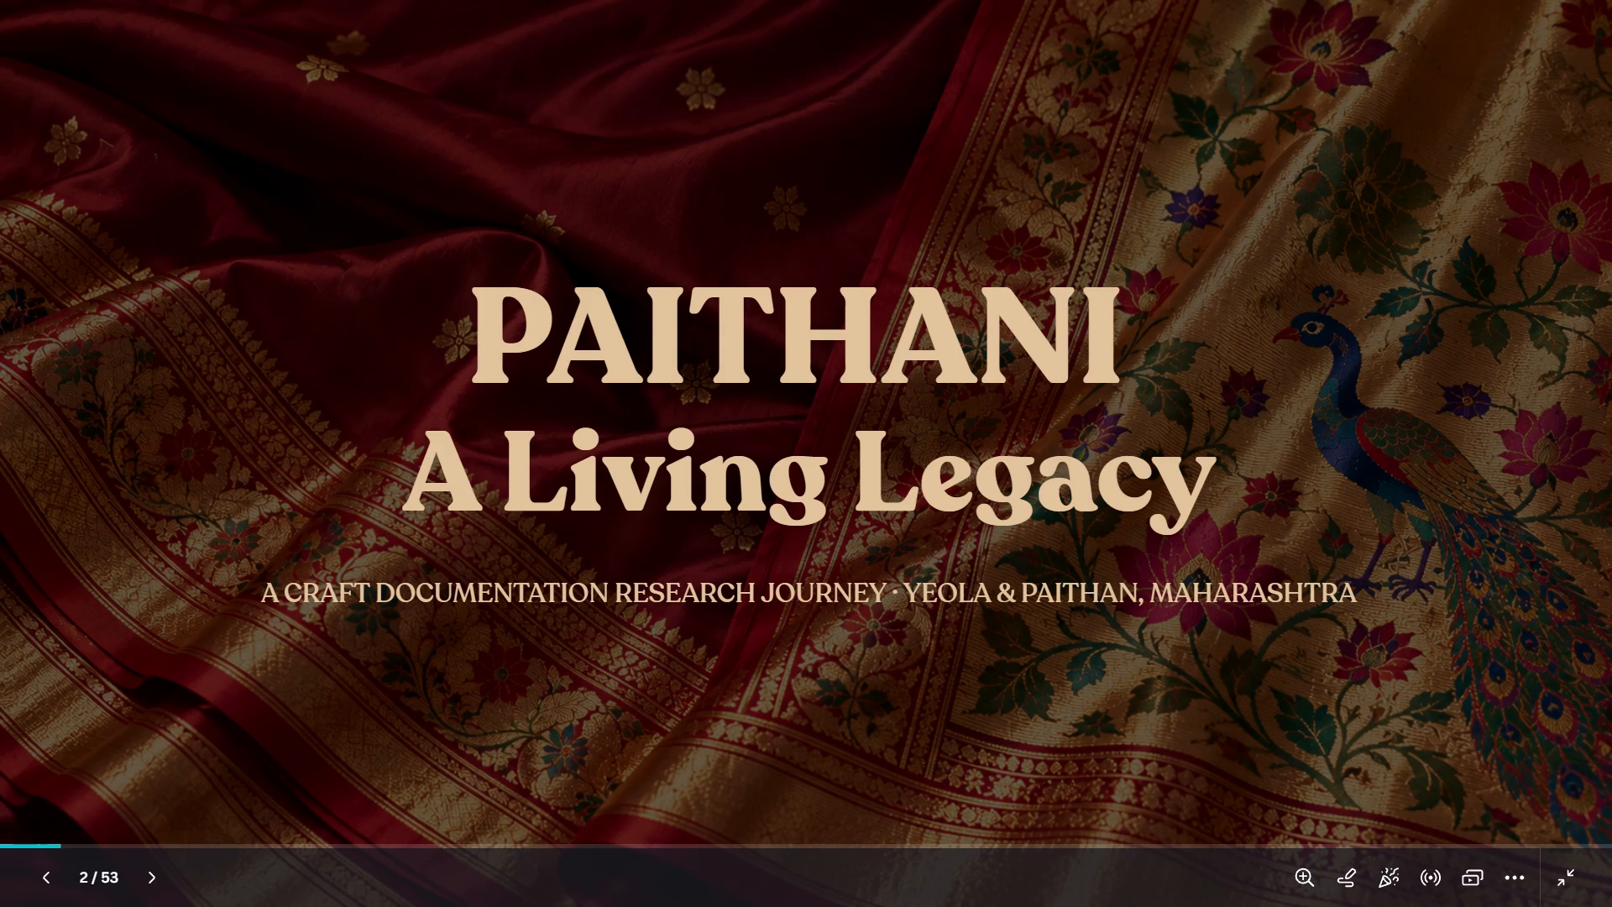
pyautogui.press('Right')
pyautogui.press('Escape')
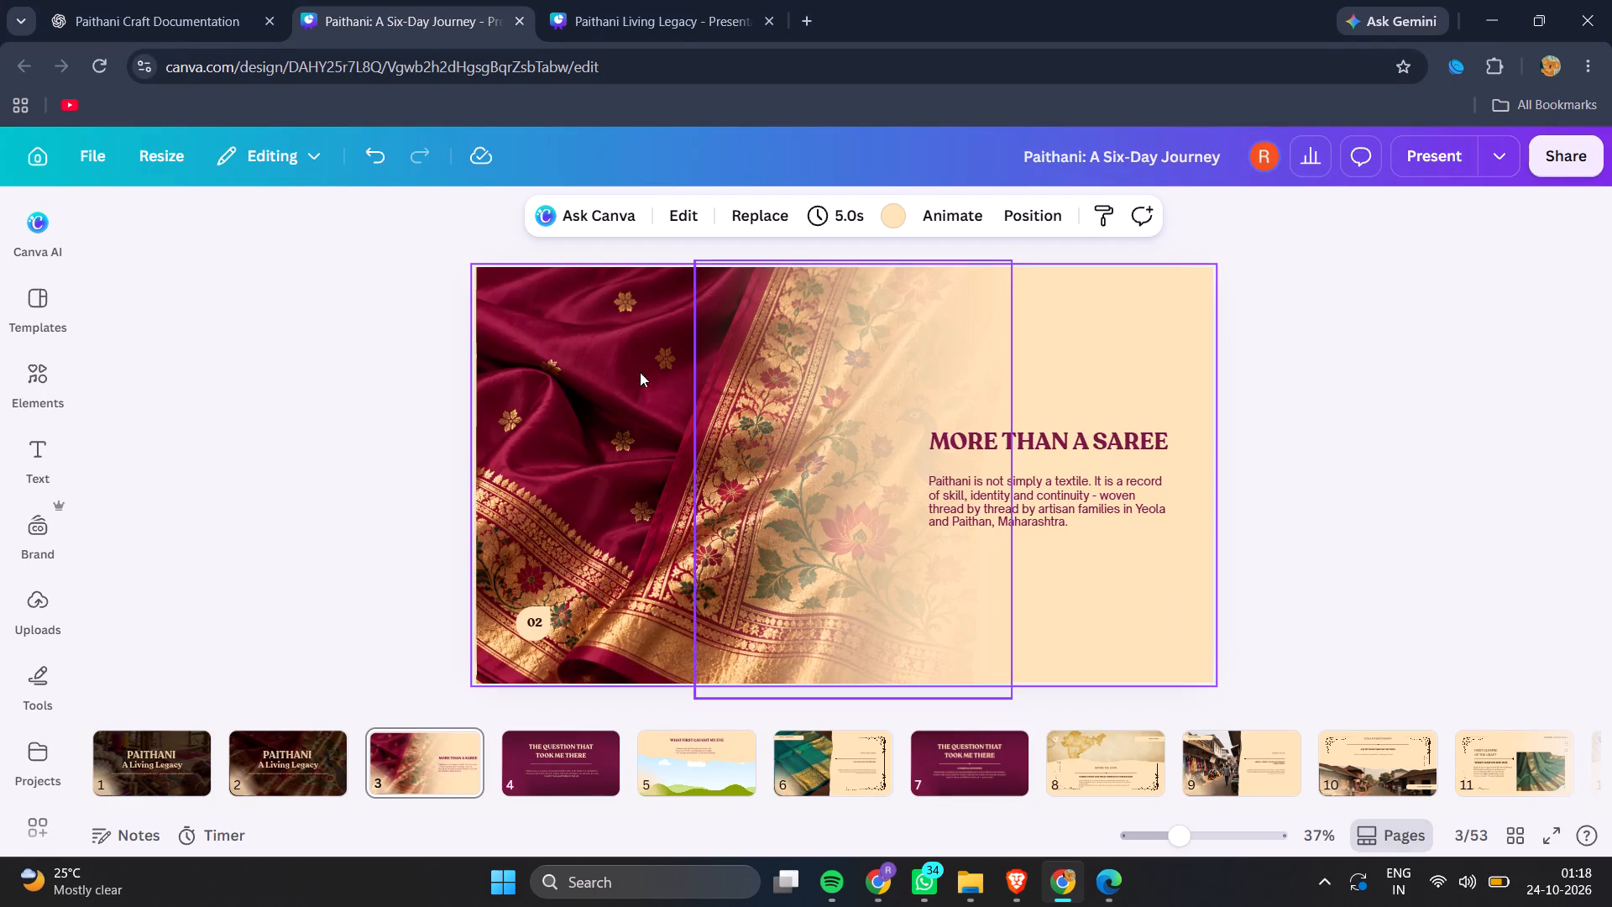
# Nudge page 3's saree photo three small steps towards the slide's left edge.
pyautogui.click(603, 371)
pyautogui.press('Left')
pyautogui.press('Left')
pyautogui.press('Left')
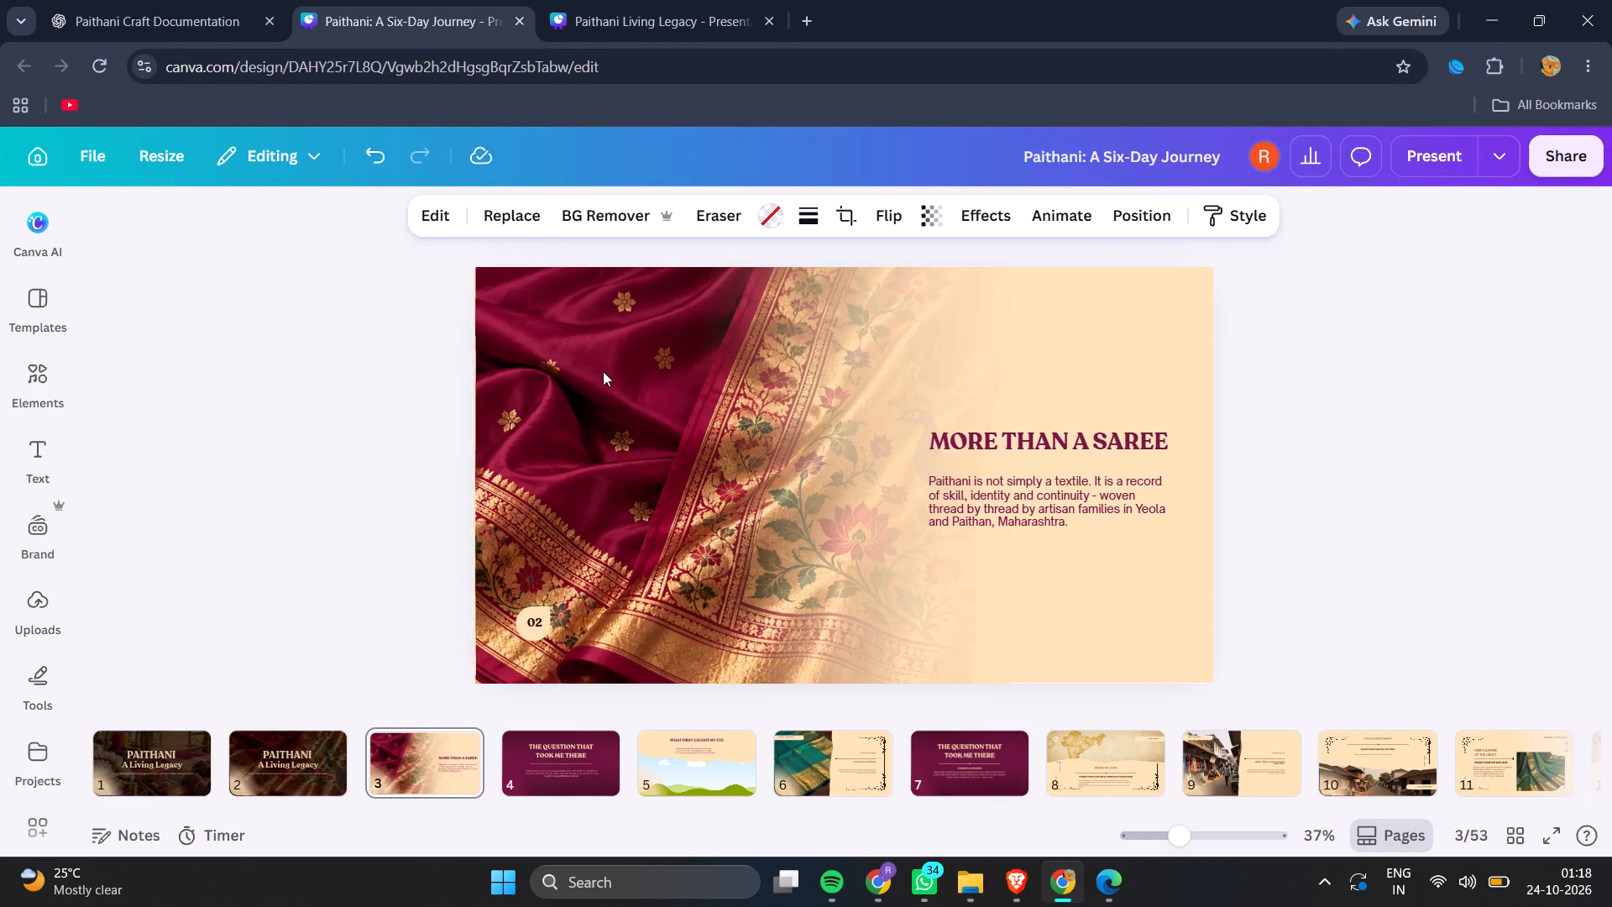
# Inspect the saree photo's left edge on page 3 up close and in full-screen preview, including the change from page 2.
pyautogui.click(1458, 155)
pyautogui.press('Escape')
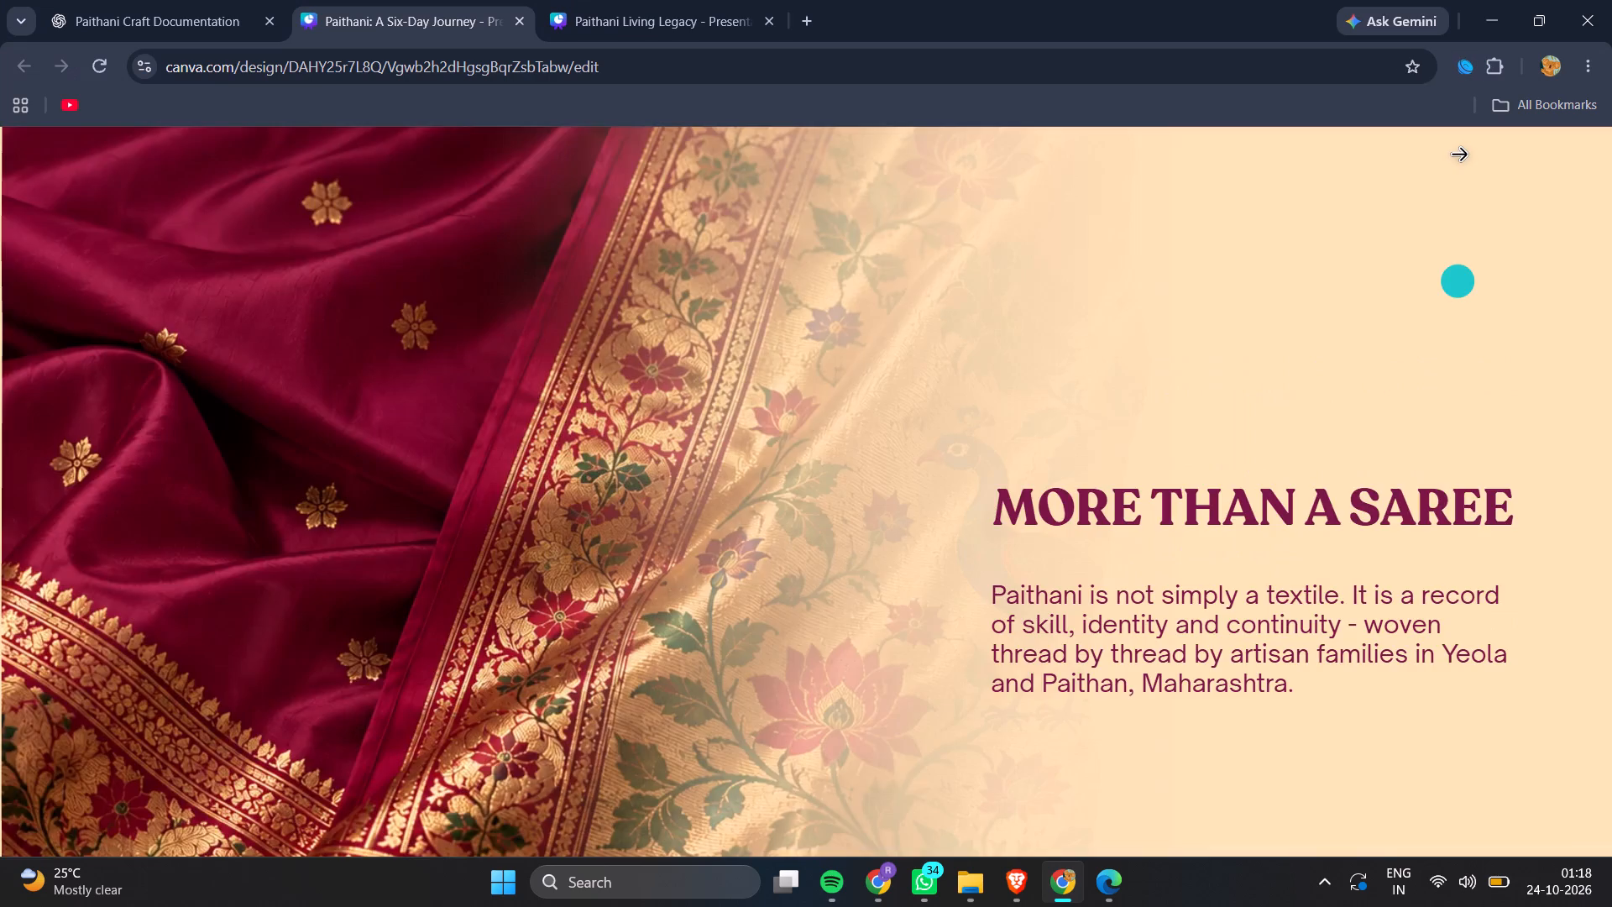
pyautogui.click(610, 435)
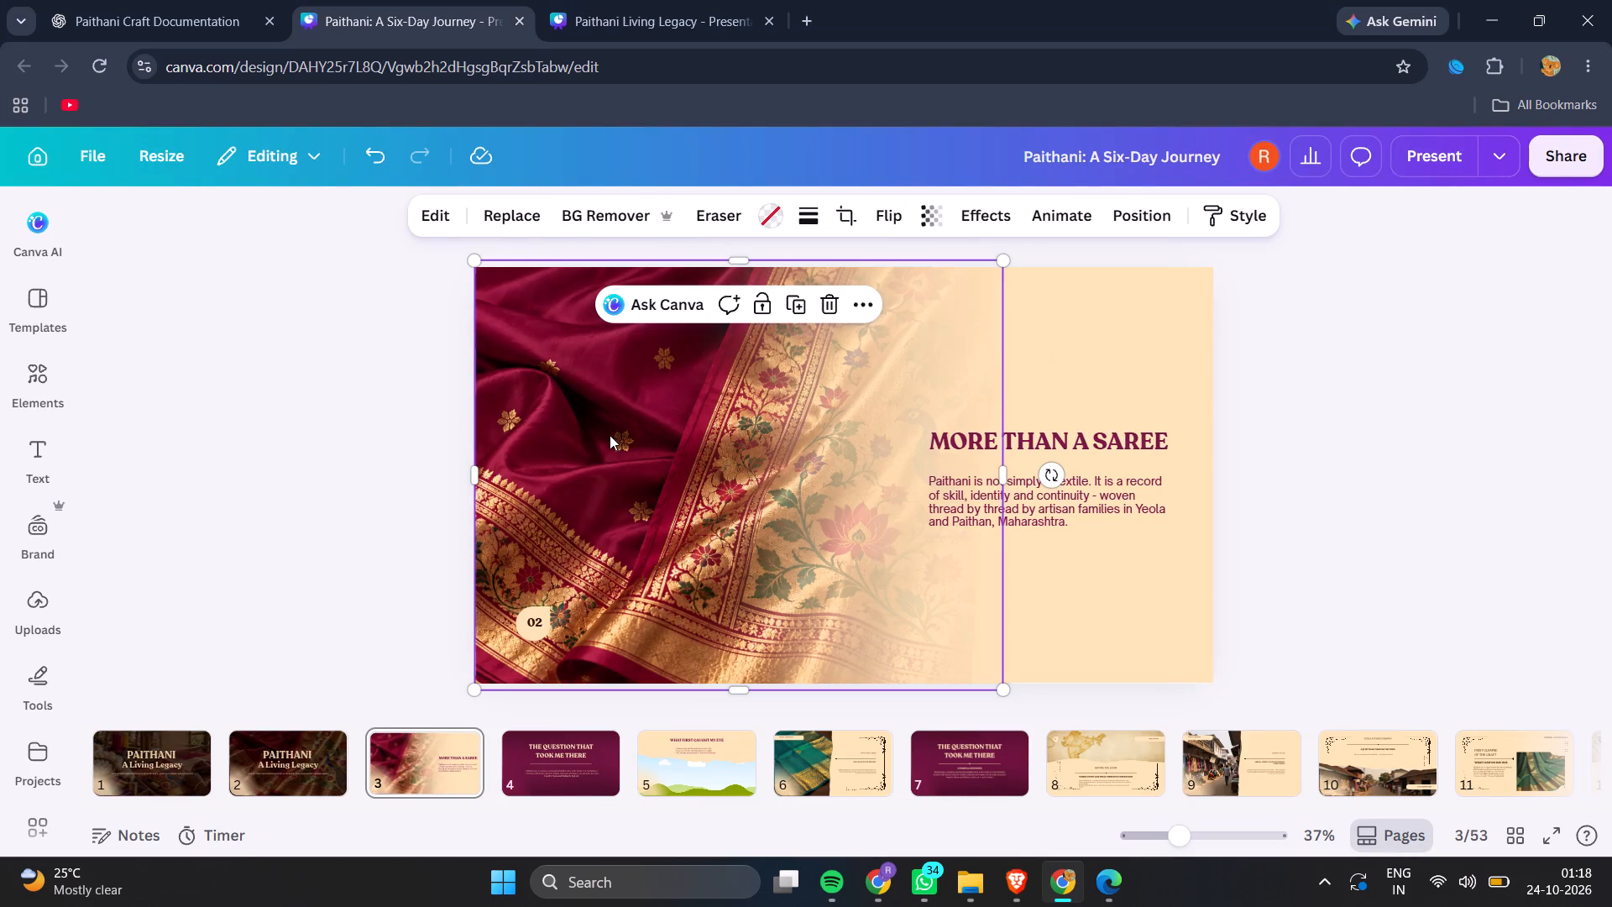
pyautogui.click(610, 435)
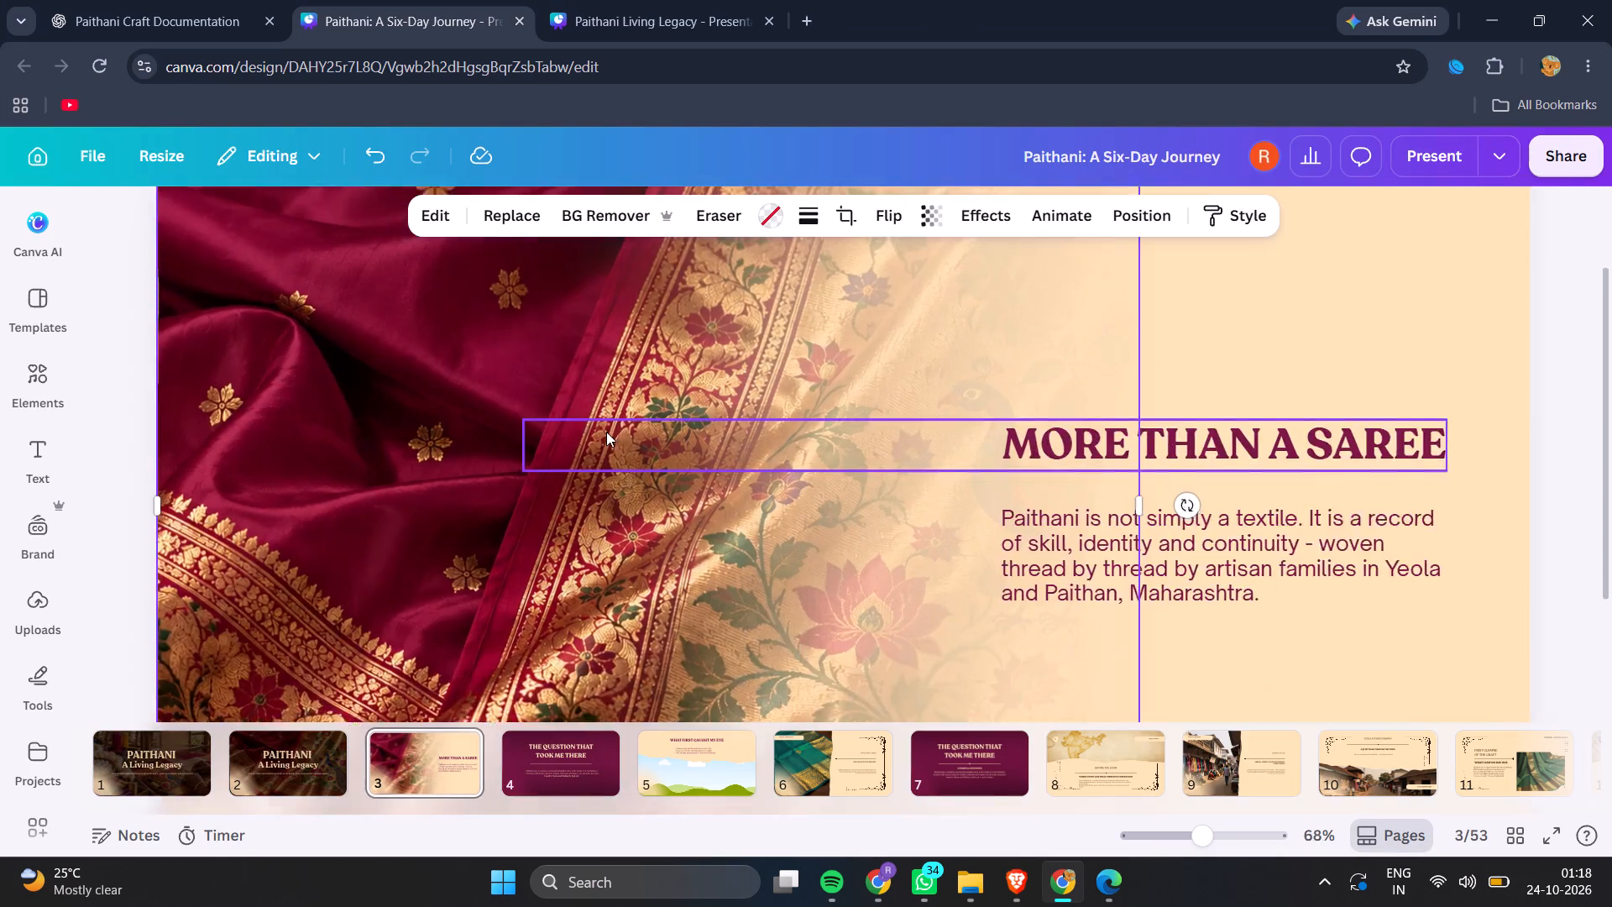
pyautogui.hscroll(5, 606, 432)
pyautogui.click(70, 421)
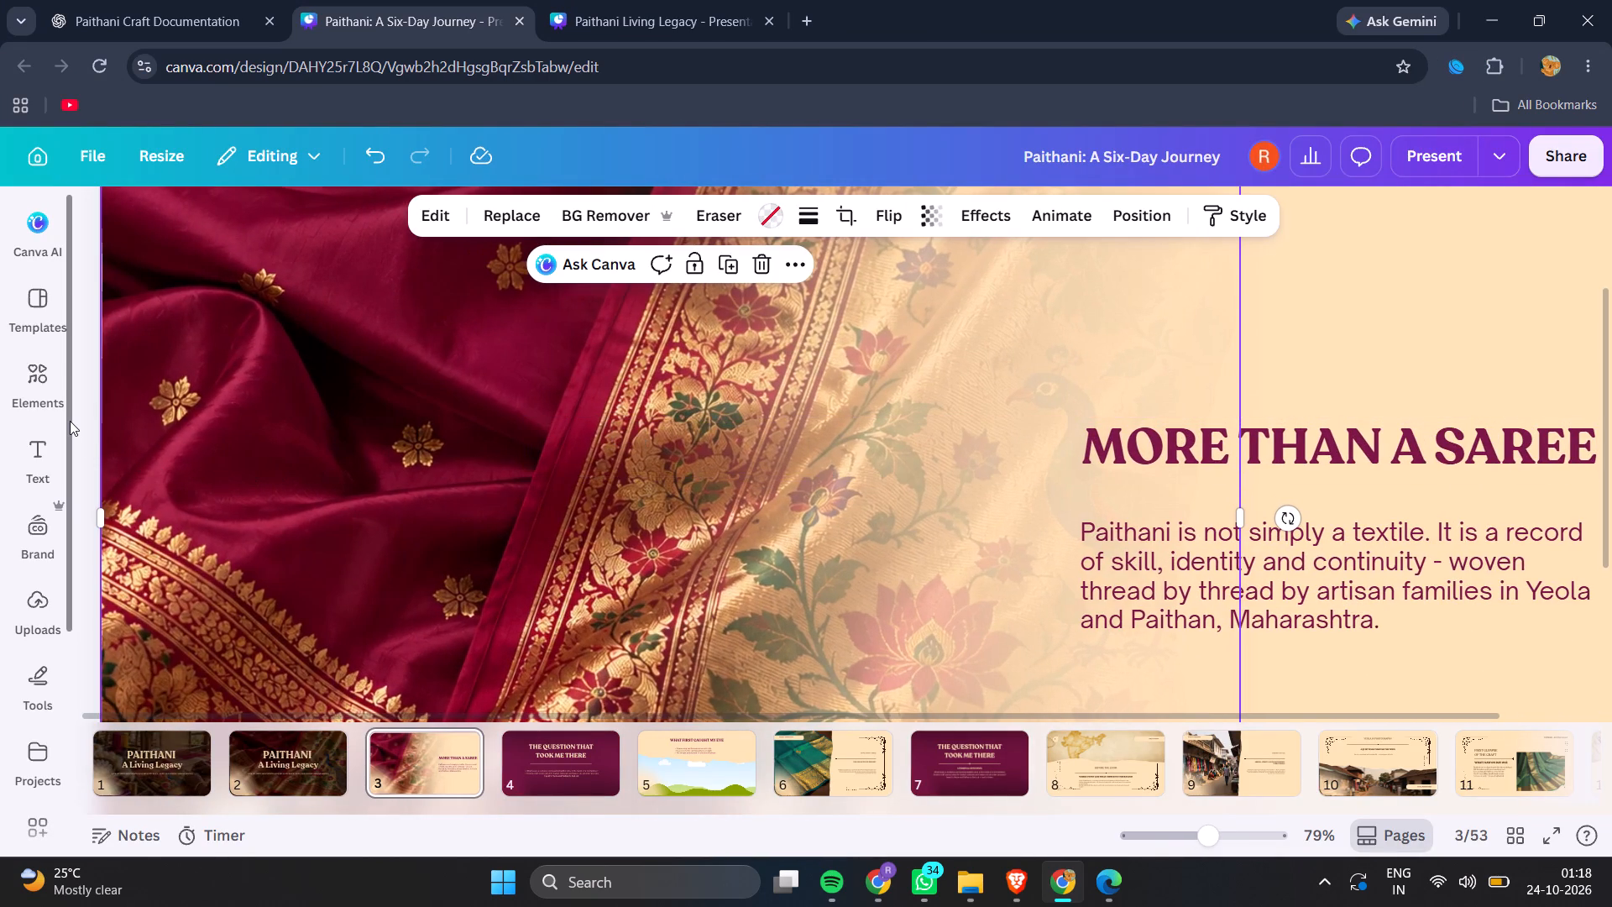
pyautogui.click(82, 439)
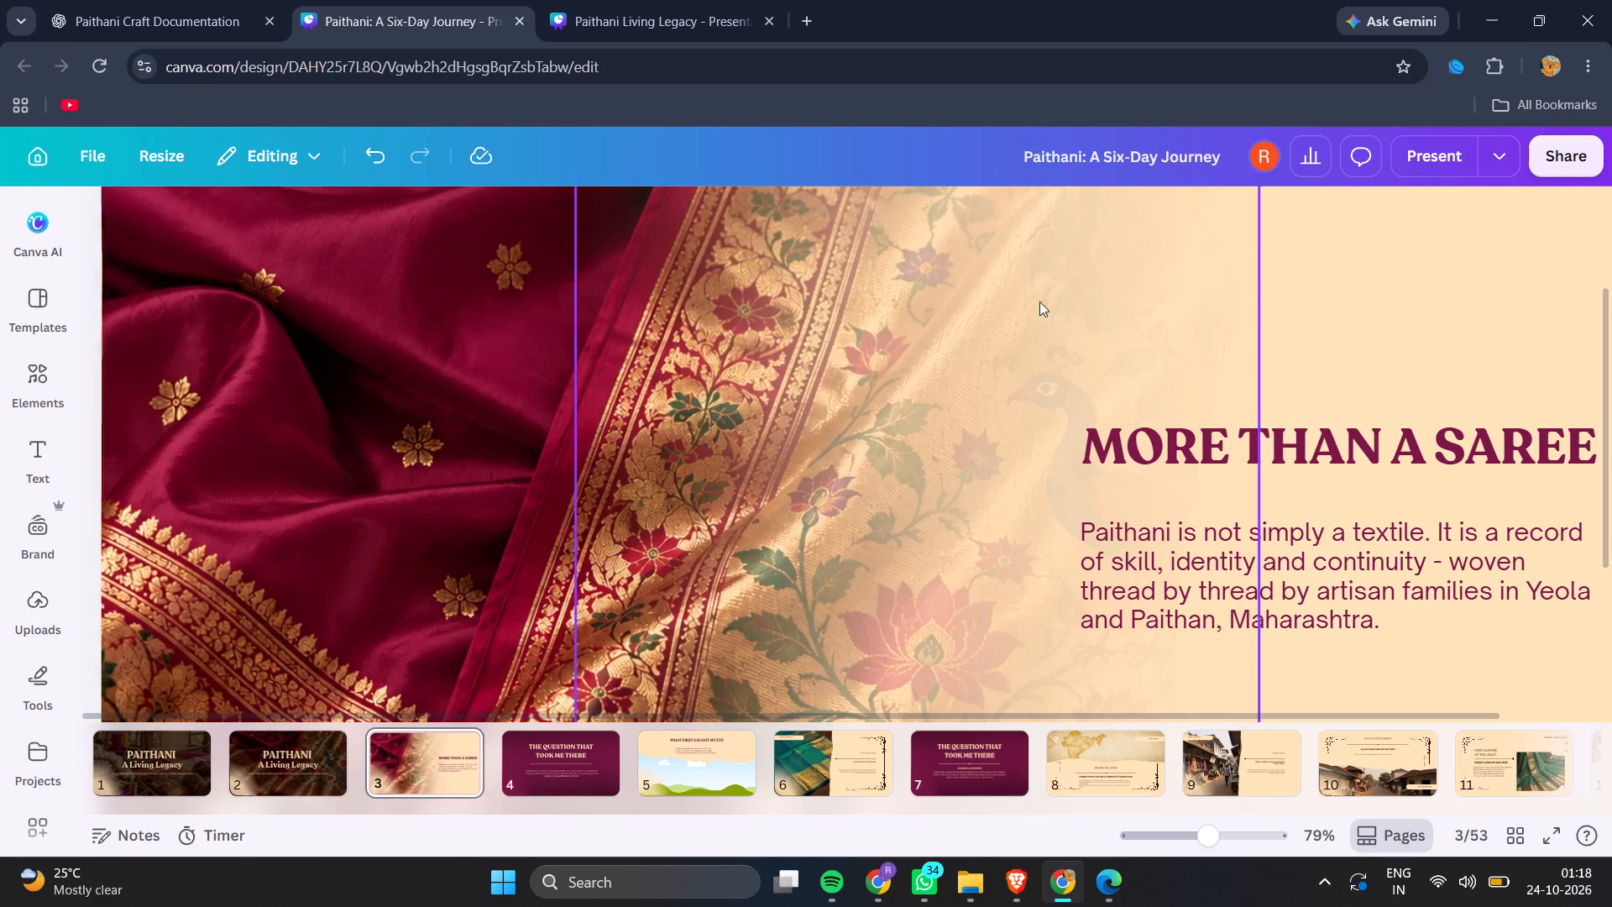
pyautogui.click(1469, 162)
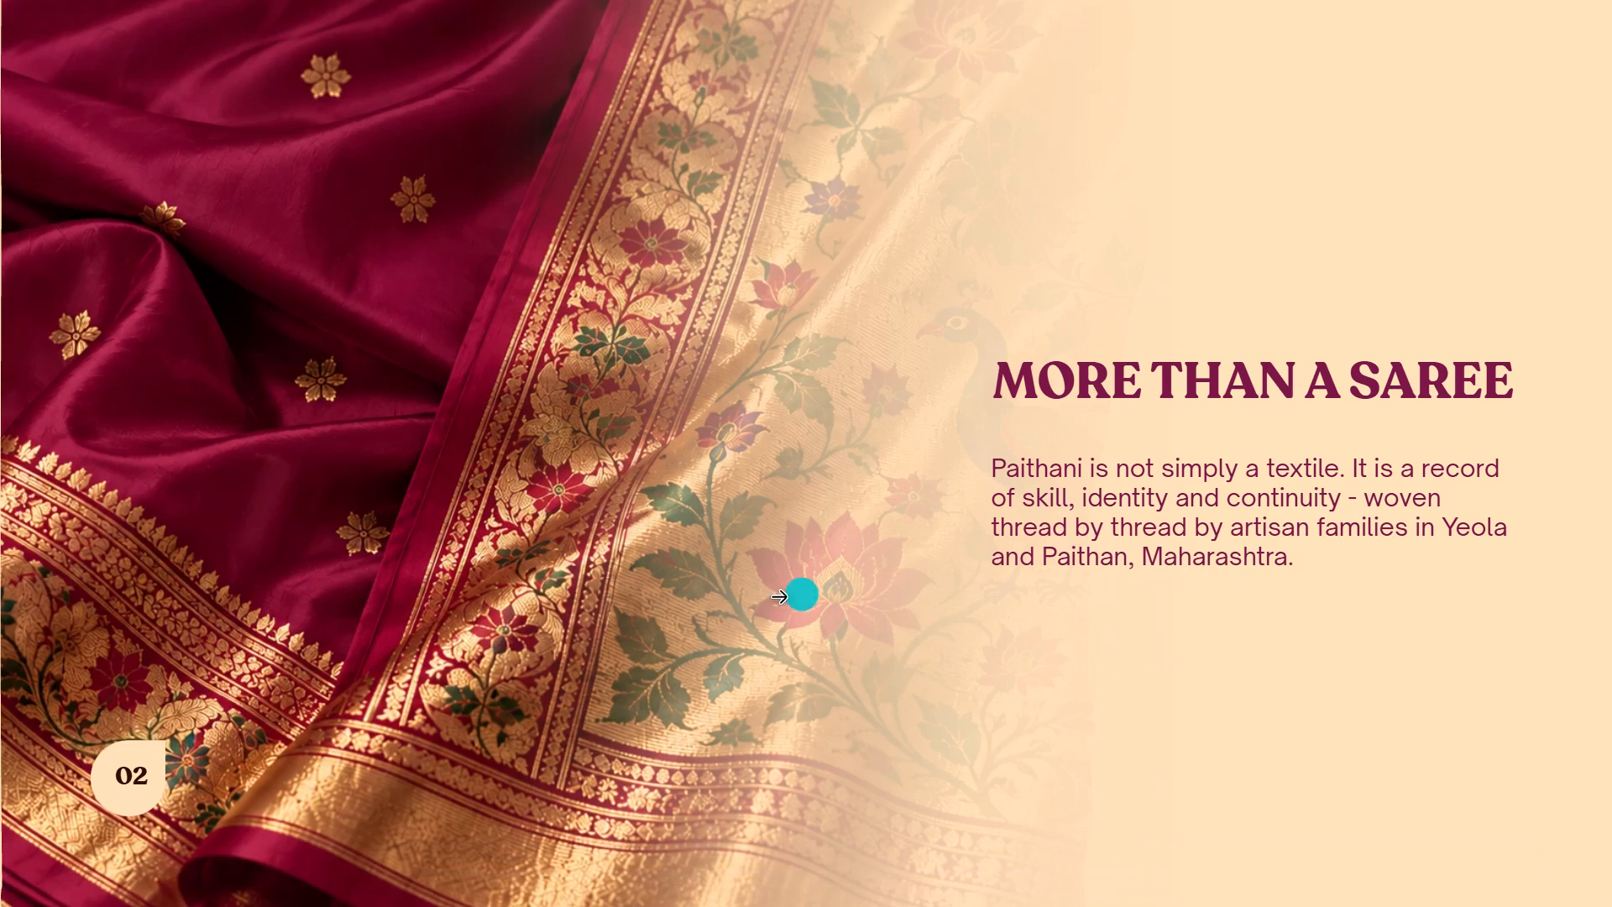
pyautogui.click(146, 650)
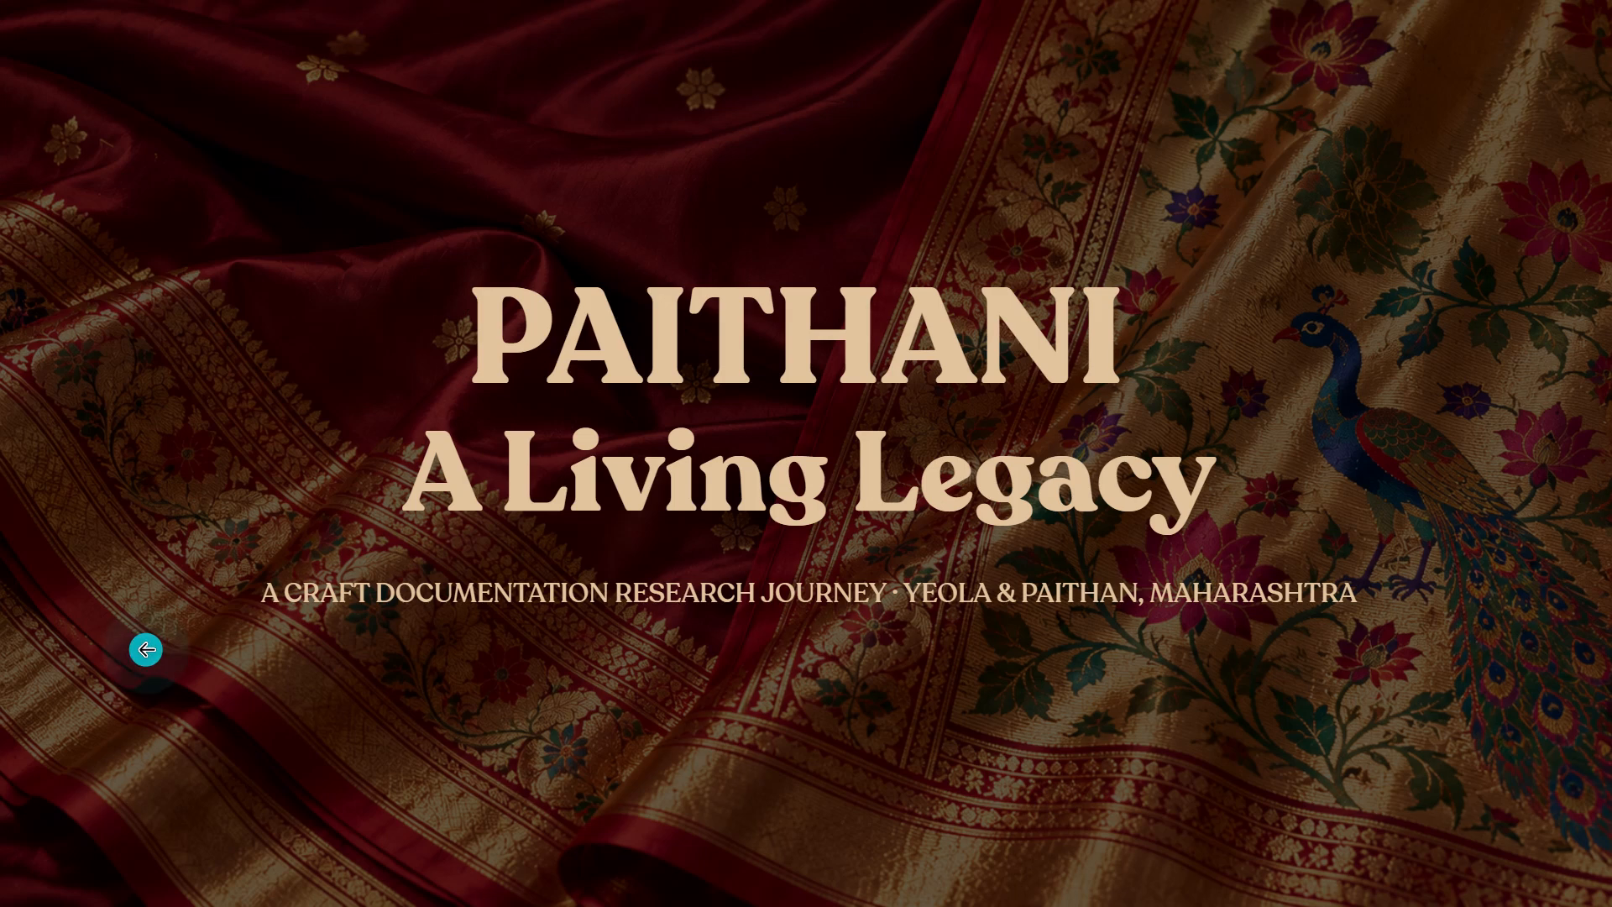
pyautogui.click(1507, 602)
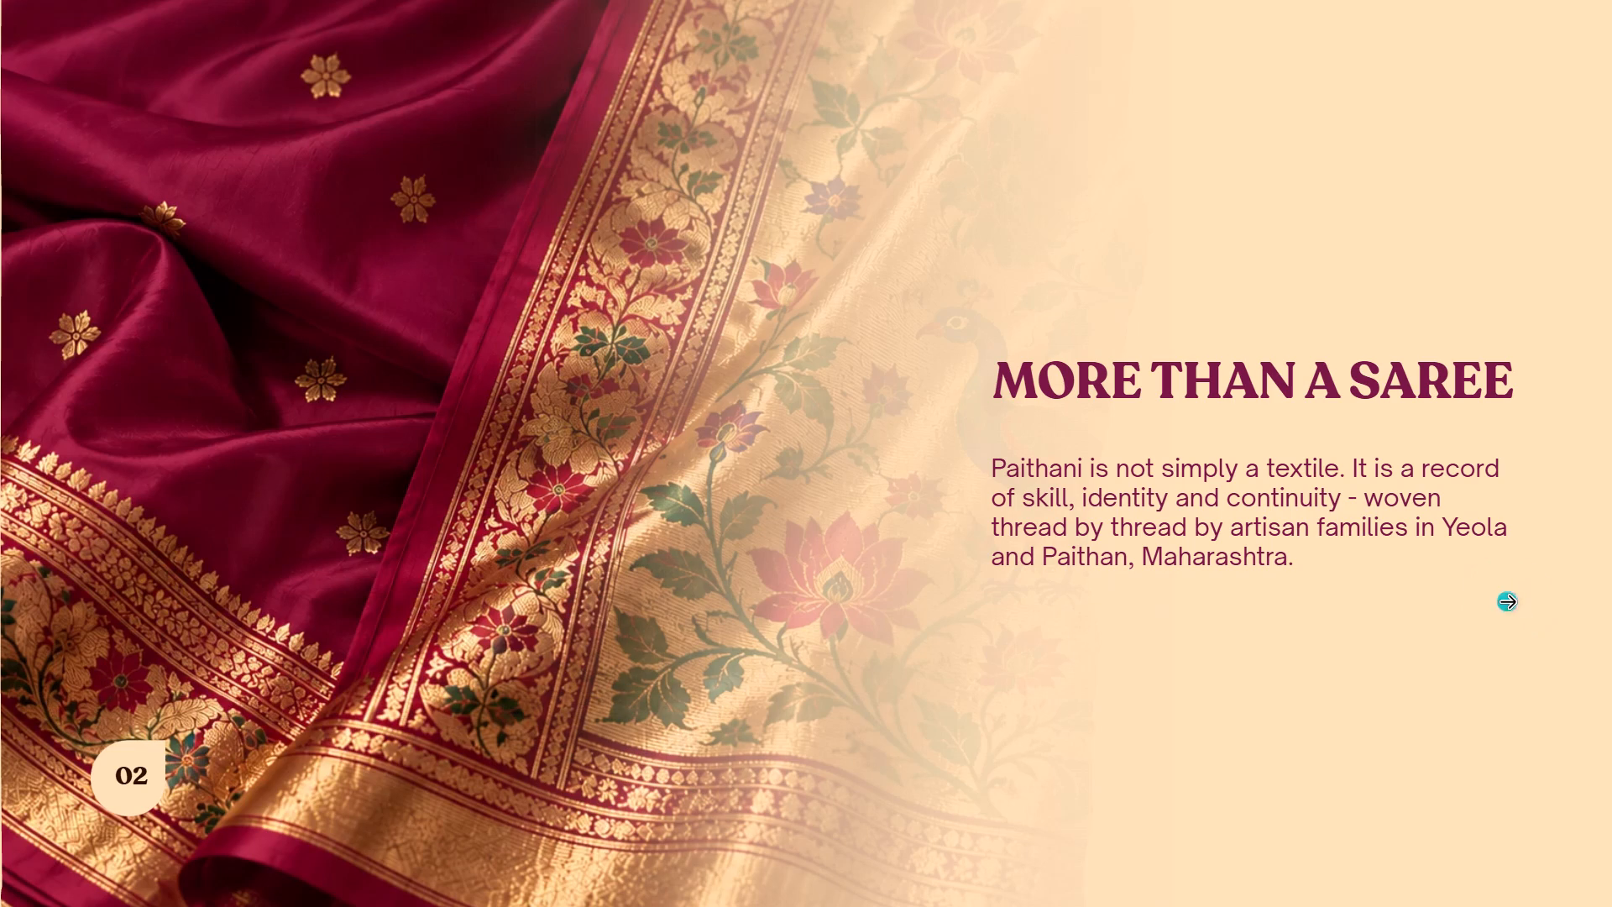
pyautogui.press('Escape')
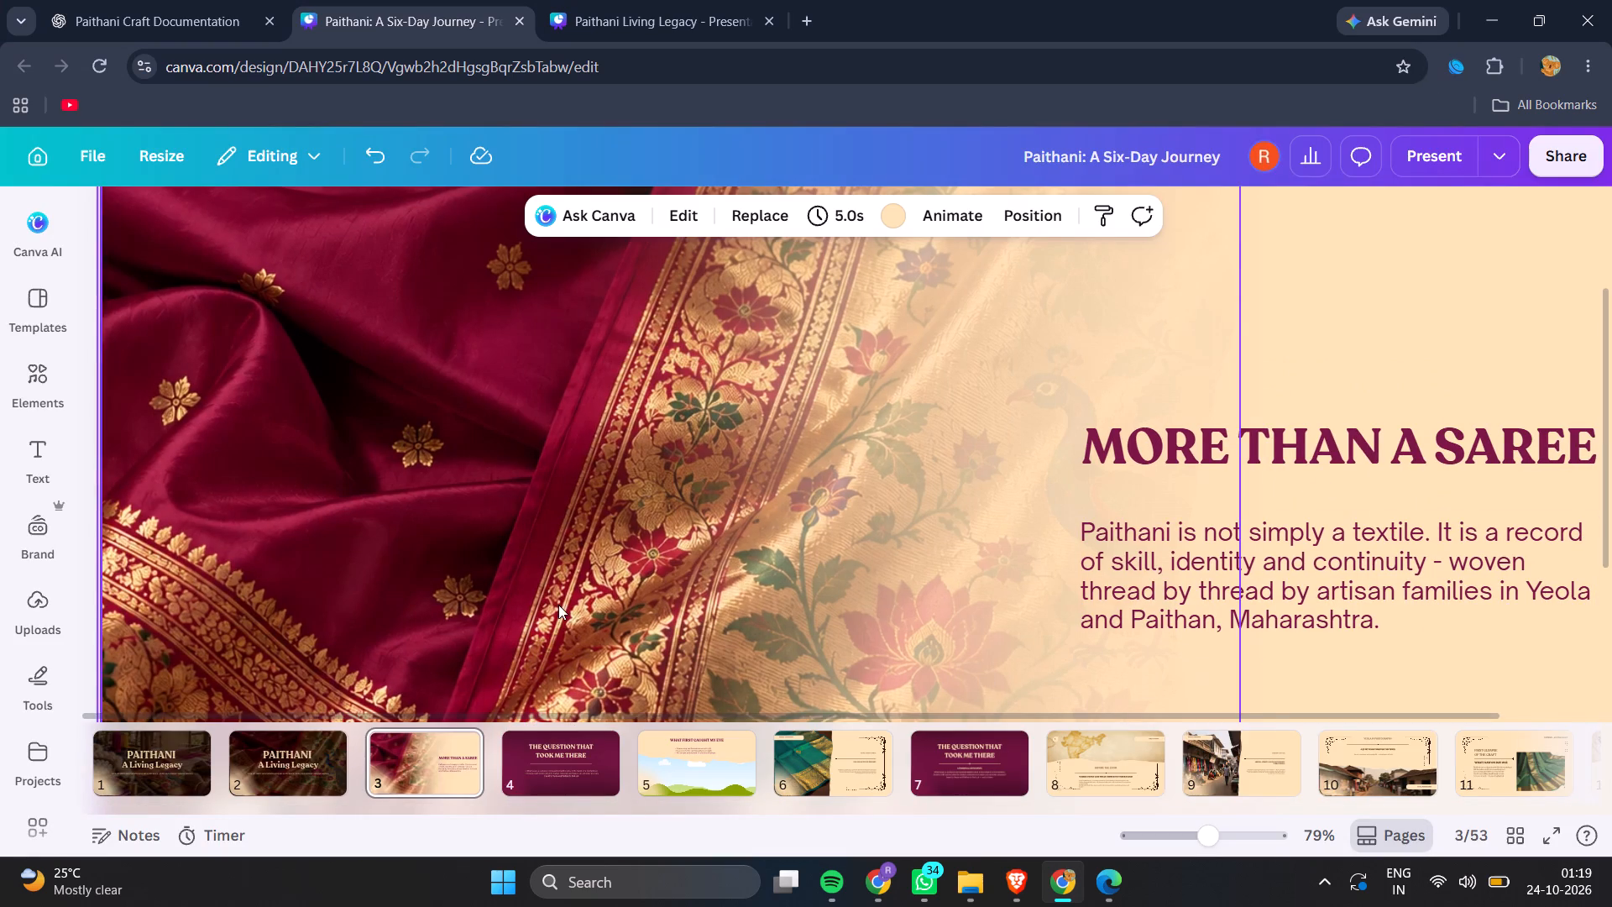
# Move page 3's saree photo slightly further left so it extends just past the slide's left edge.
pyautogui.click(558, 605)
pyautogui.hotkey('ctrl', '-')
pyautogui.hotkey('ctrl', '-')
pyautogui.hotkey('ctrl', '-')
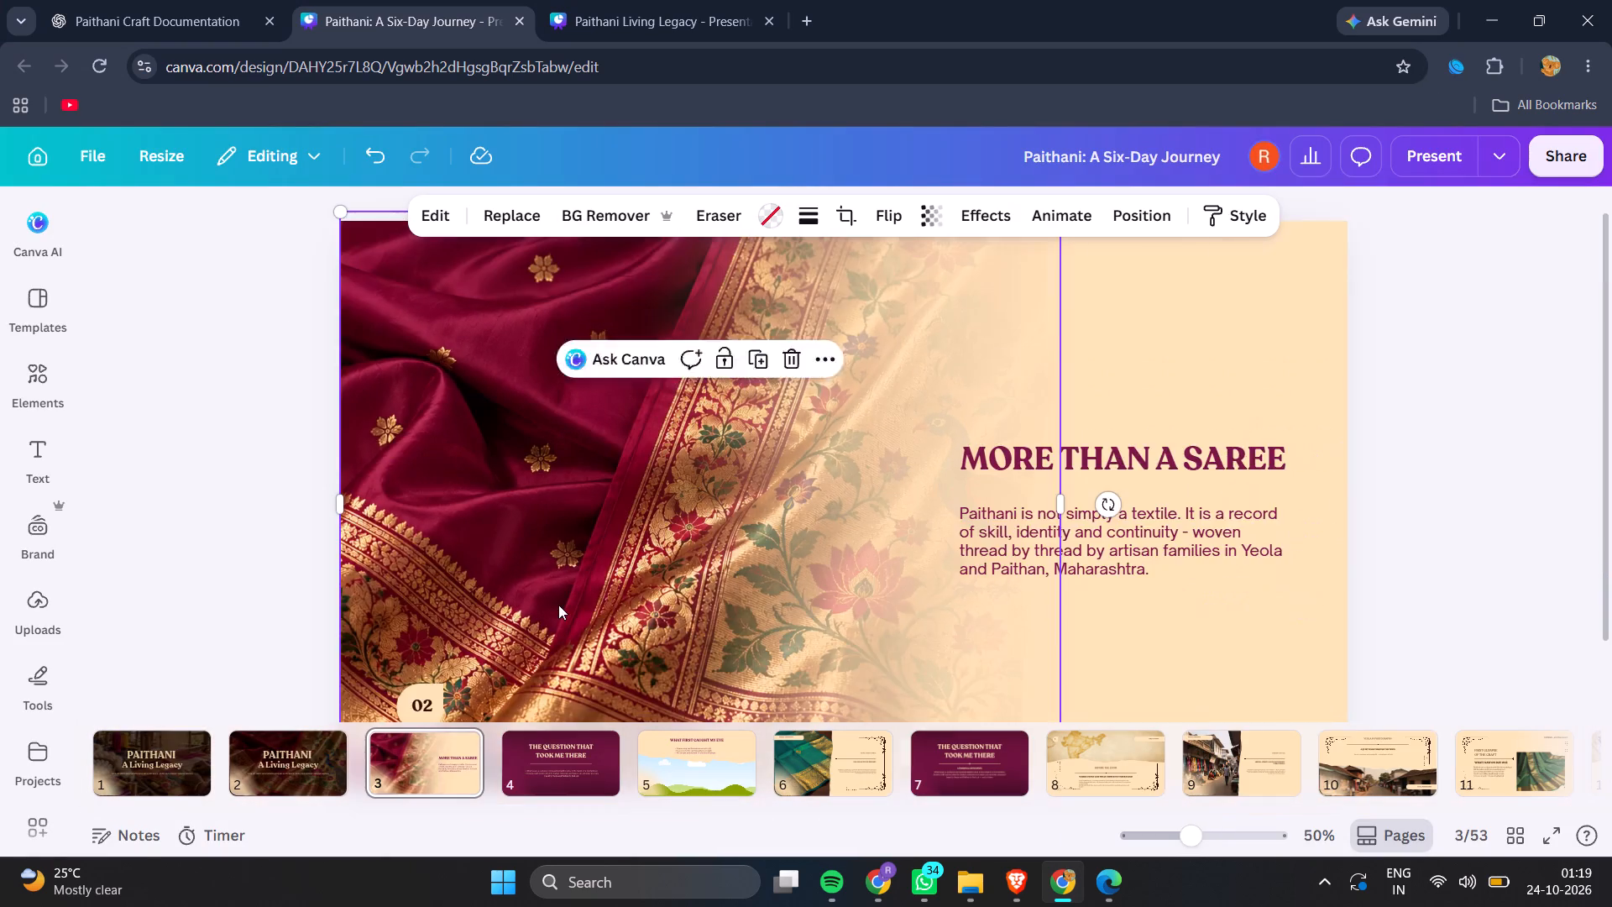
pyautogui.hotkey('ctrl', '-')
pyautogui.click(526, 548)
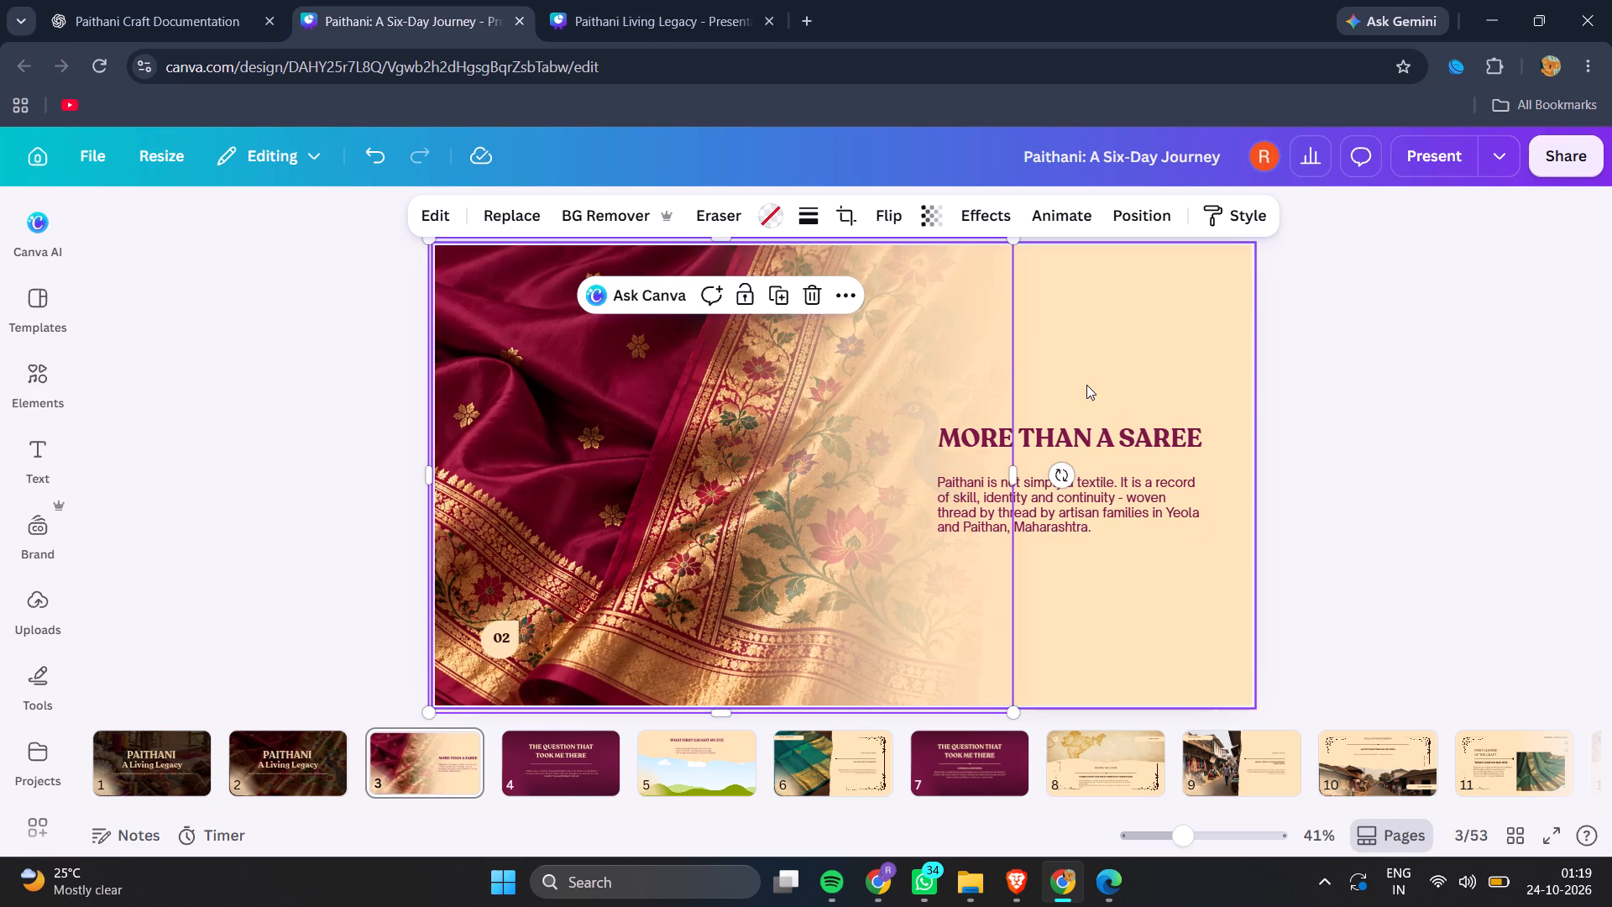
pyautogui.click(1444, 332)
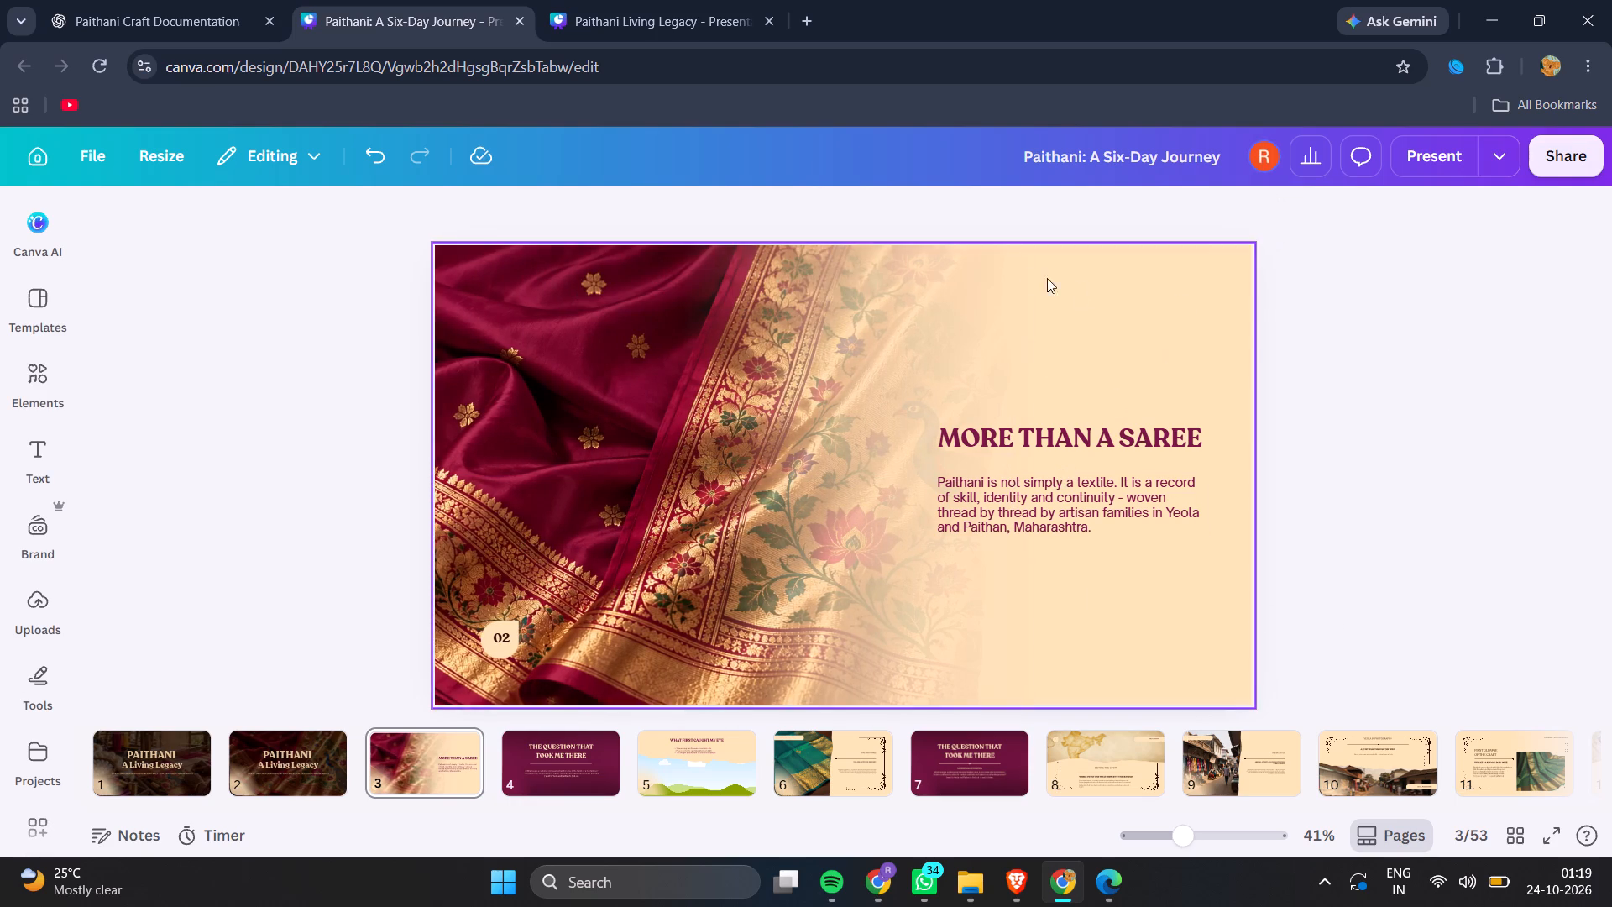
# Nudge the cream fade overlay on page 3 towards the slide's left edge in small steps.
pyautogui.click(1023, 280)
pyautogui.press('Left')
pyautogui.press('Left')
pyautogui.press('Left')
pyautogui.press('Left')
pyautogui.press('Left')
pyautogui.press('Left')
pyautogui.press('Left')
pyautogui.press('Left')
pyautogui.press('Left')
pyautogui.press('Left')
pyautogui.press('Left')
pyautogui.press('Left')
pyautogui.press('Left')
pyautogui.press('Left')
pyautogui.press('Left')
pyautogui.press('Left')
pyautogui.press('Left')
pyautogui.press('Left')
pyautogui.press('Left')
pyautogui.press('Left')
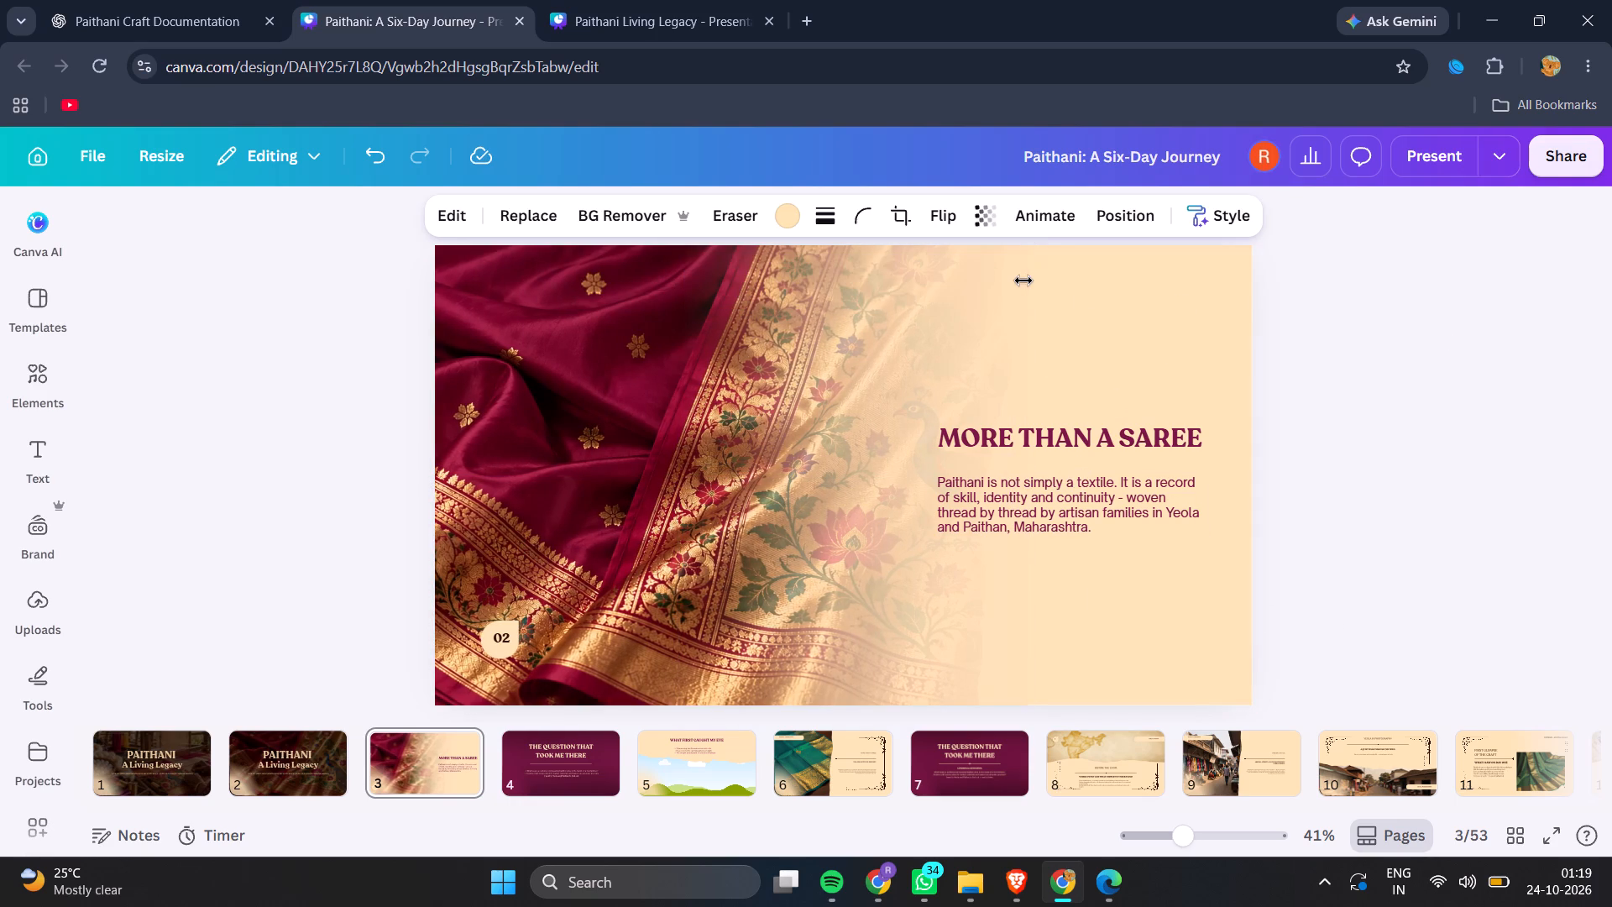
pyautogui.press('Left')
pyautogui.press('Left')
pyautogui.press('Left')
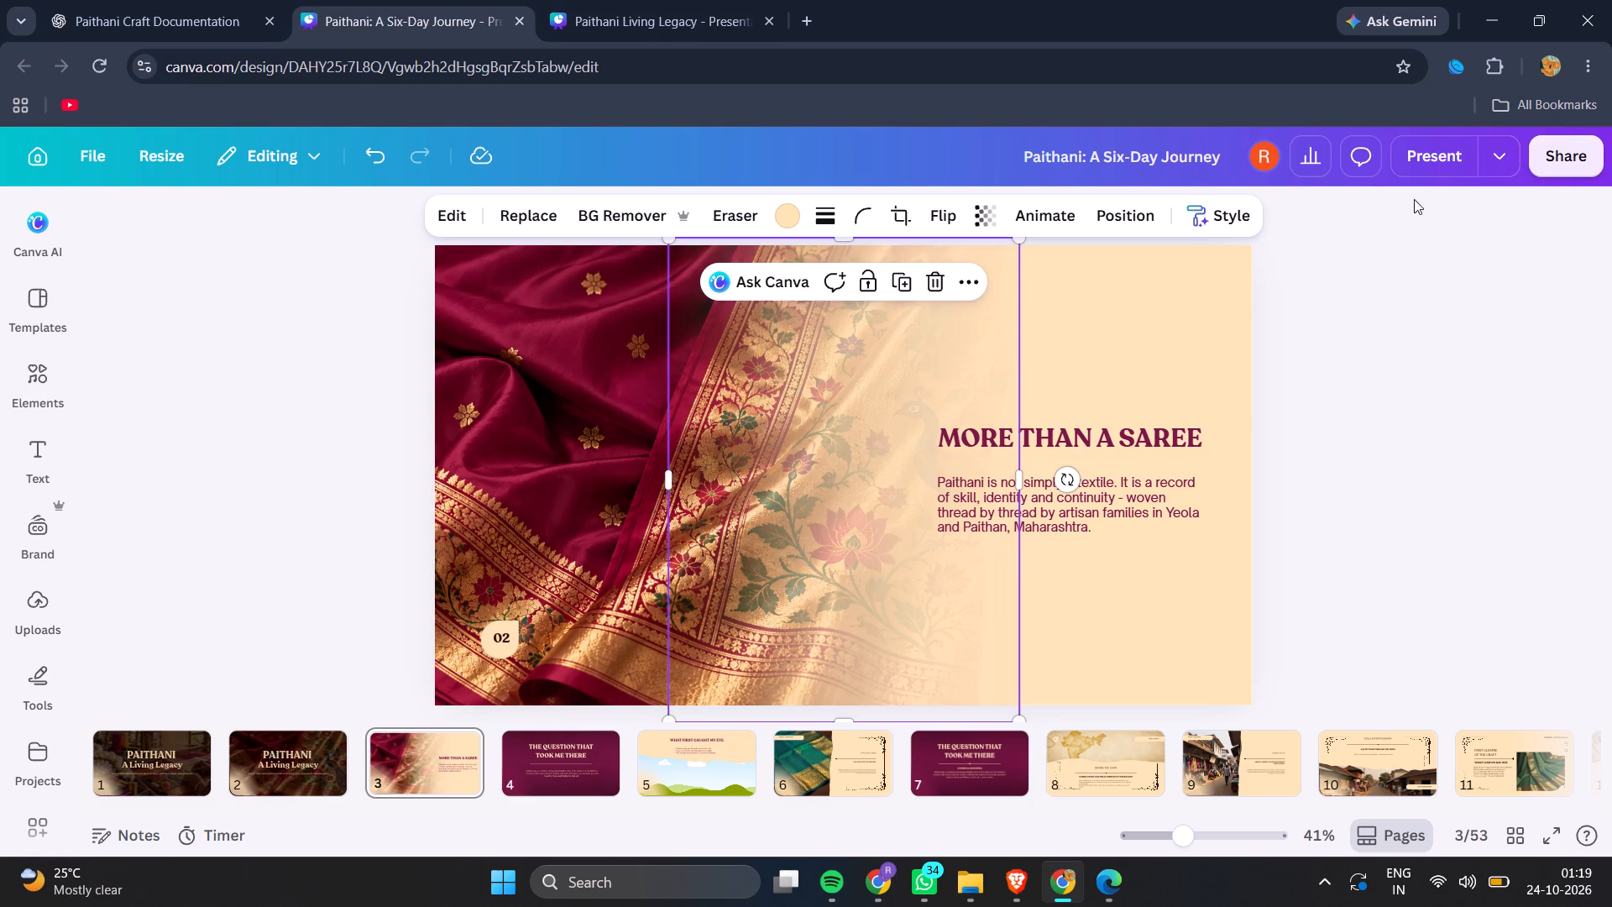
# Preview the change from page 2 into page 3 full screen to check the overlay's blend over the saree photo.
pyautogui.click(1424, 158)
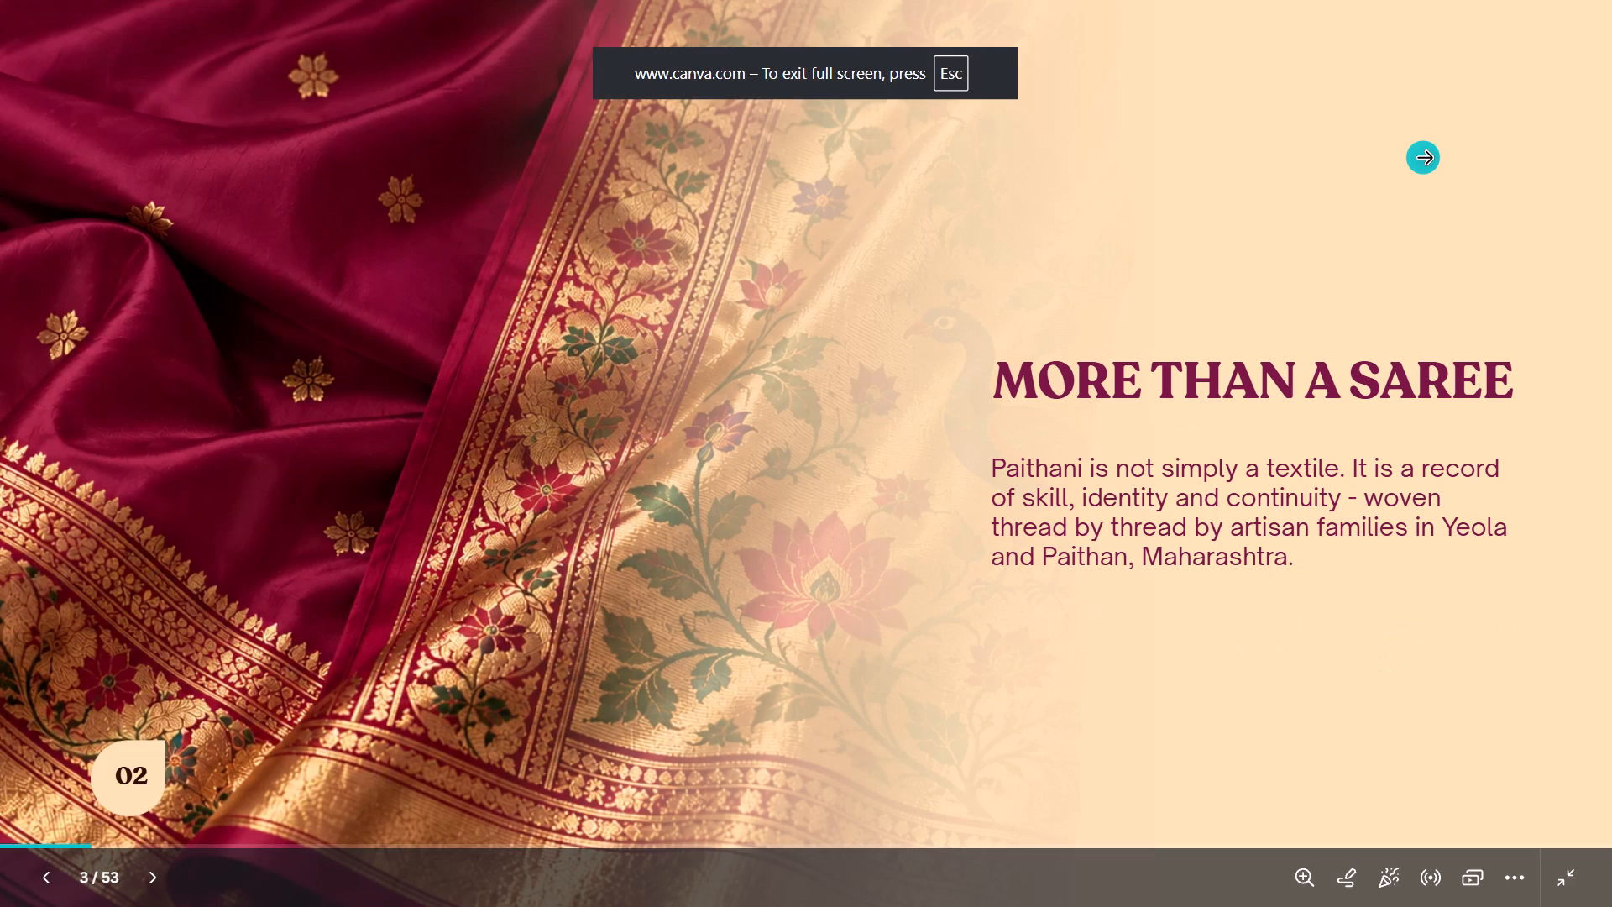
pyautogui.press('Left')
pyautogui.press('Right')
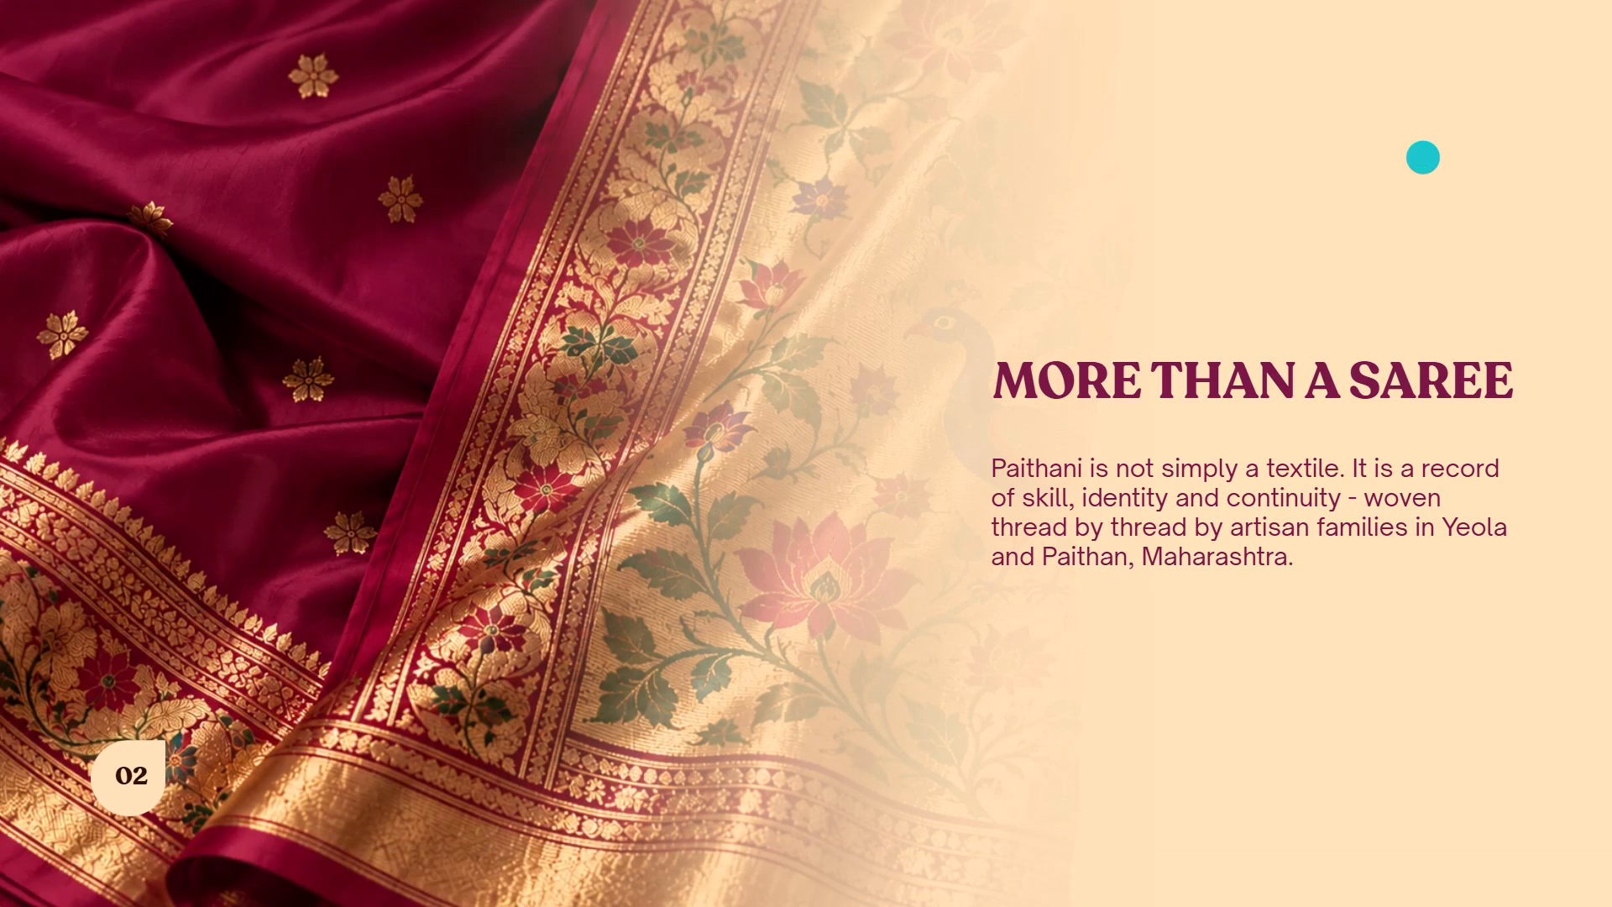
pyautogui.press('Escape')
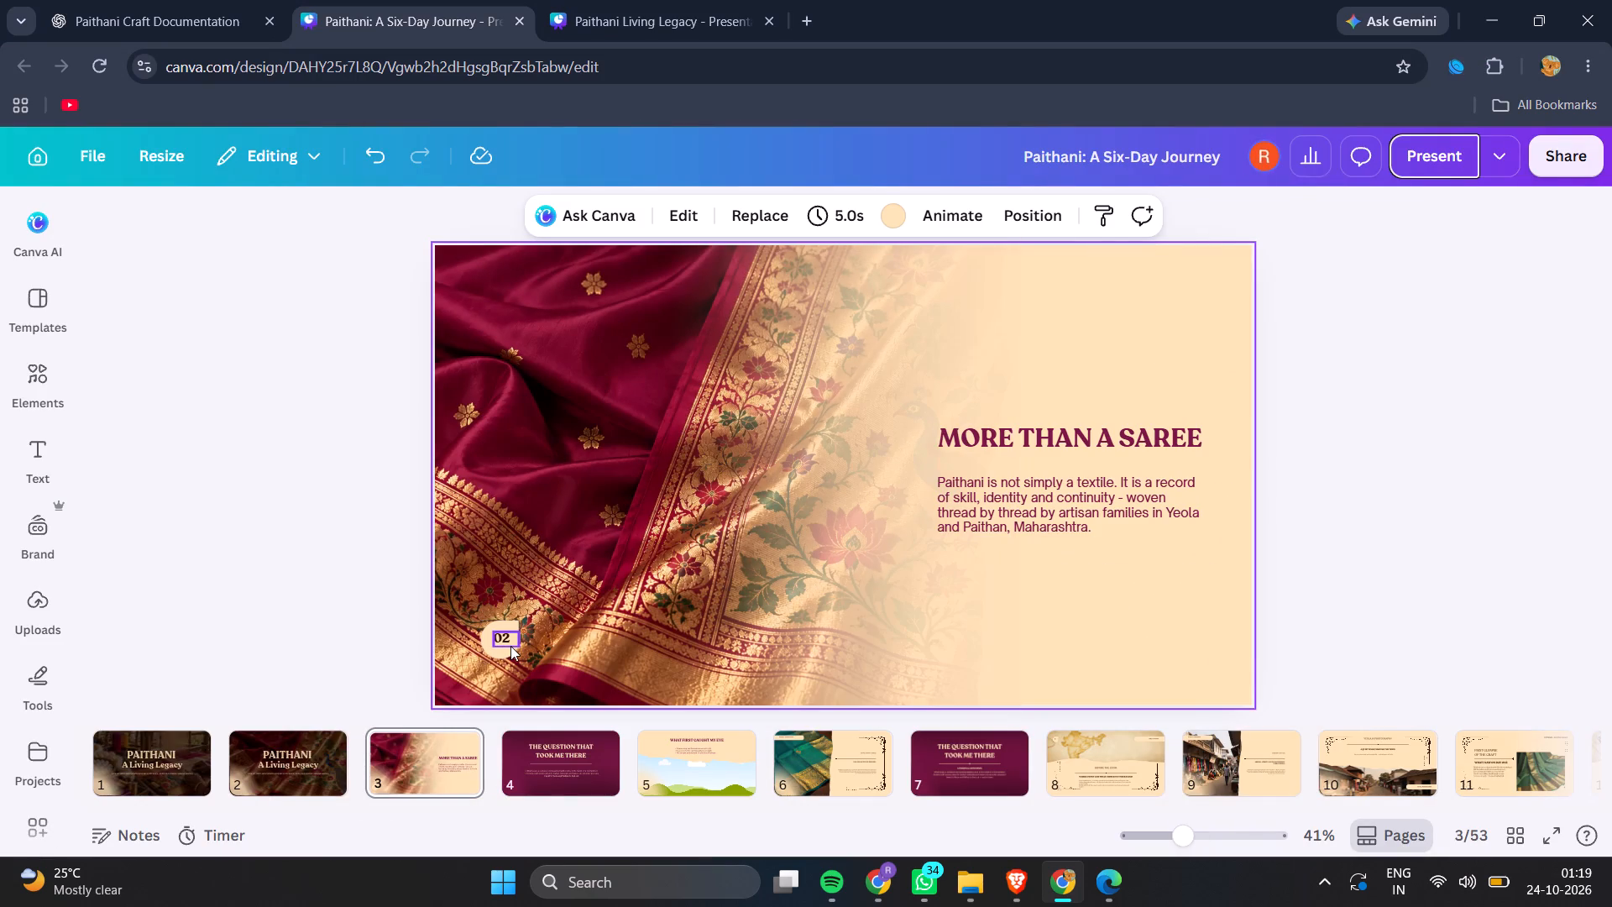
# Delete the "02" page number and its cream badge from page 3.
pyautogui.click(510, 646)
pyautogui.press('BackSpace')
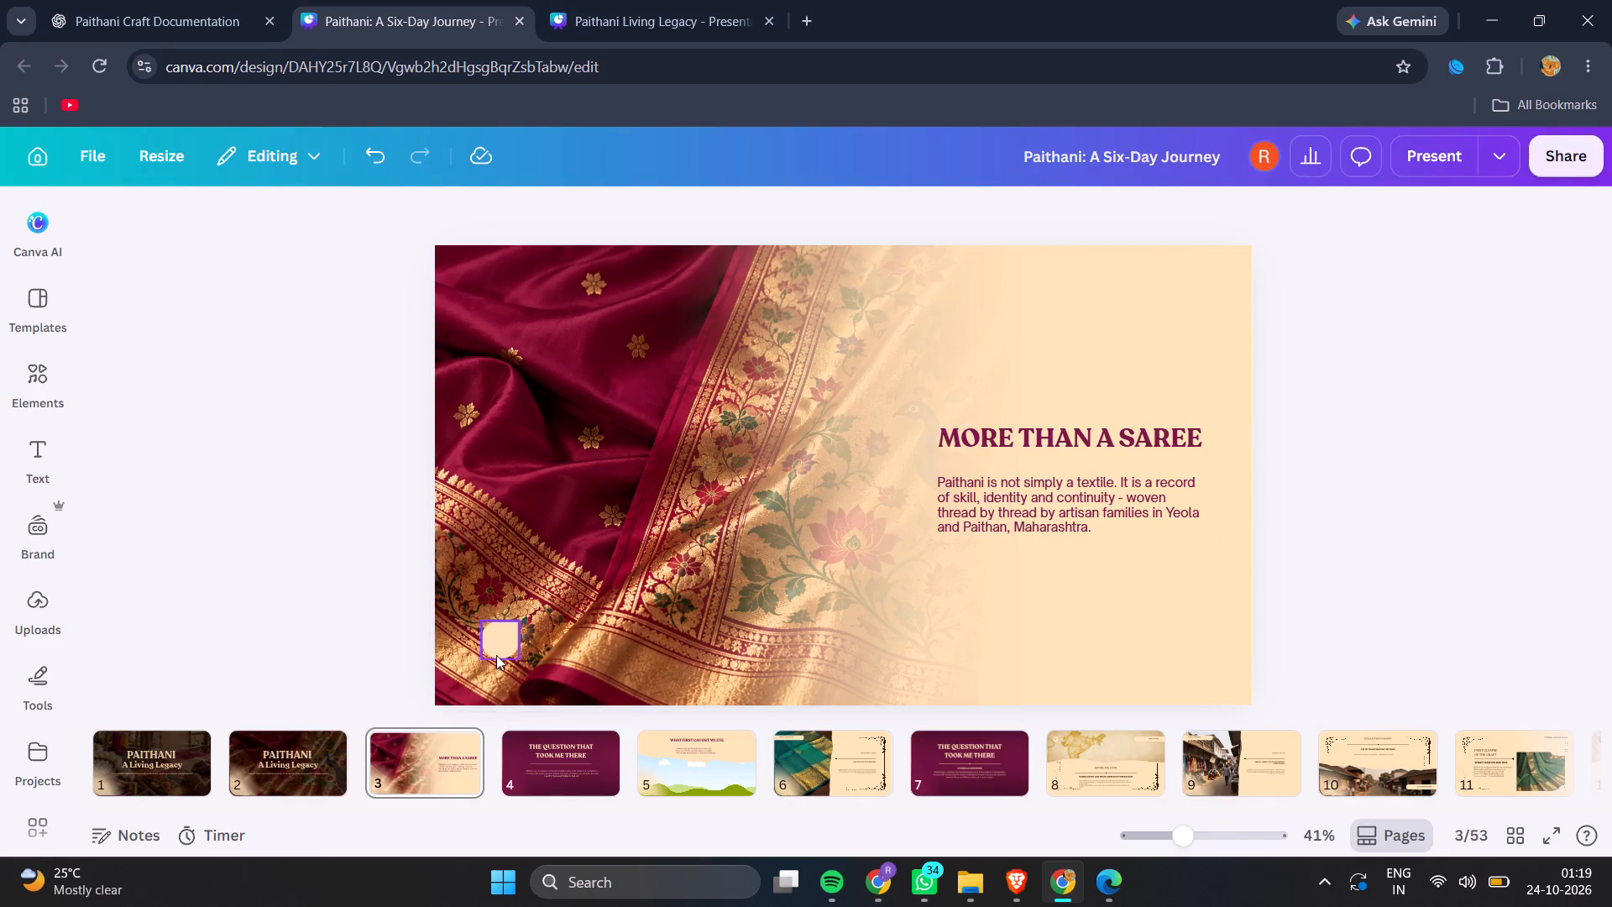
pyautogui.click(496, 654)
pyautogui.press('BackSpace')
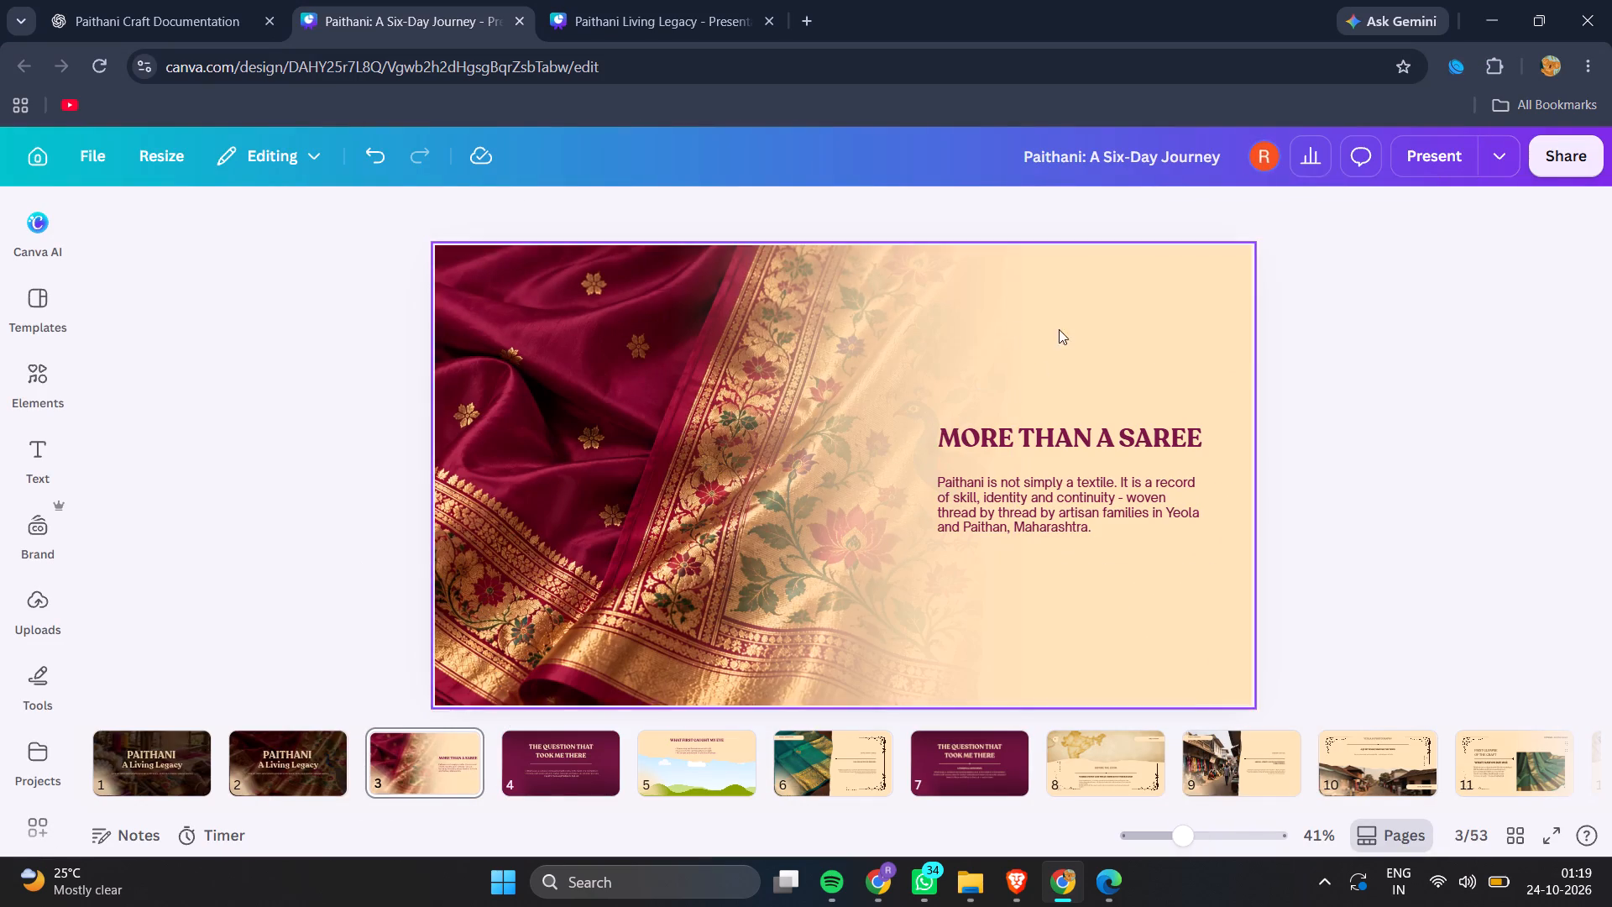
# Preview page 3 full screen, compare it with page 2, and go back through to the loom cover on page 1.
pyautogui.click(1437, 160)
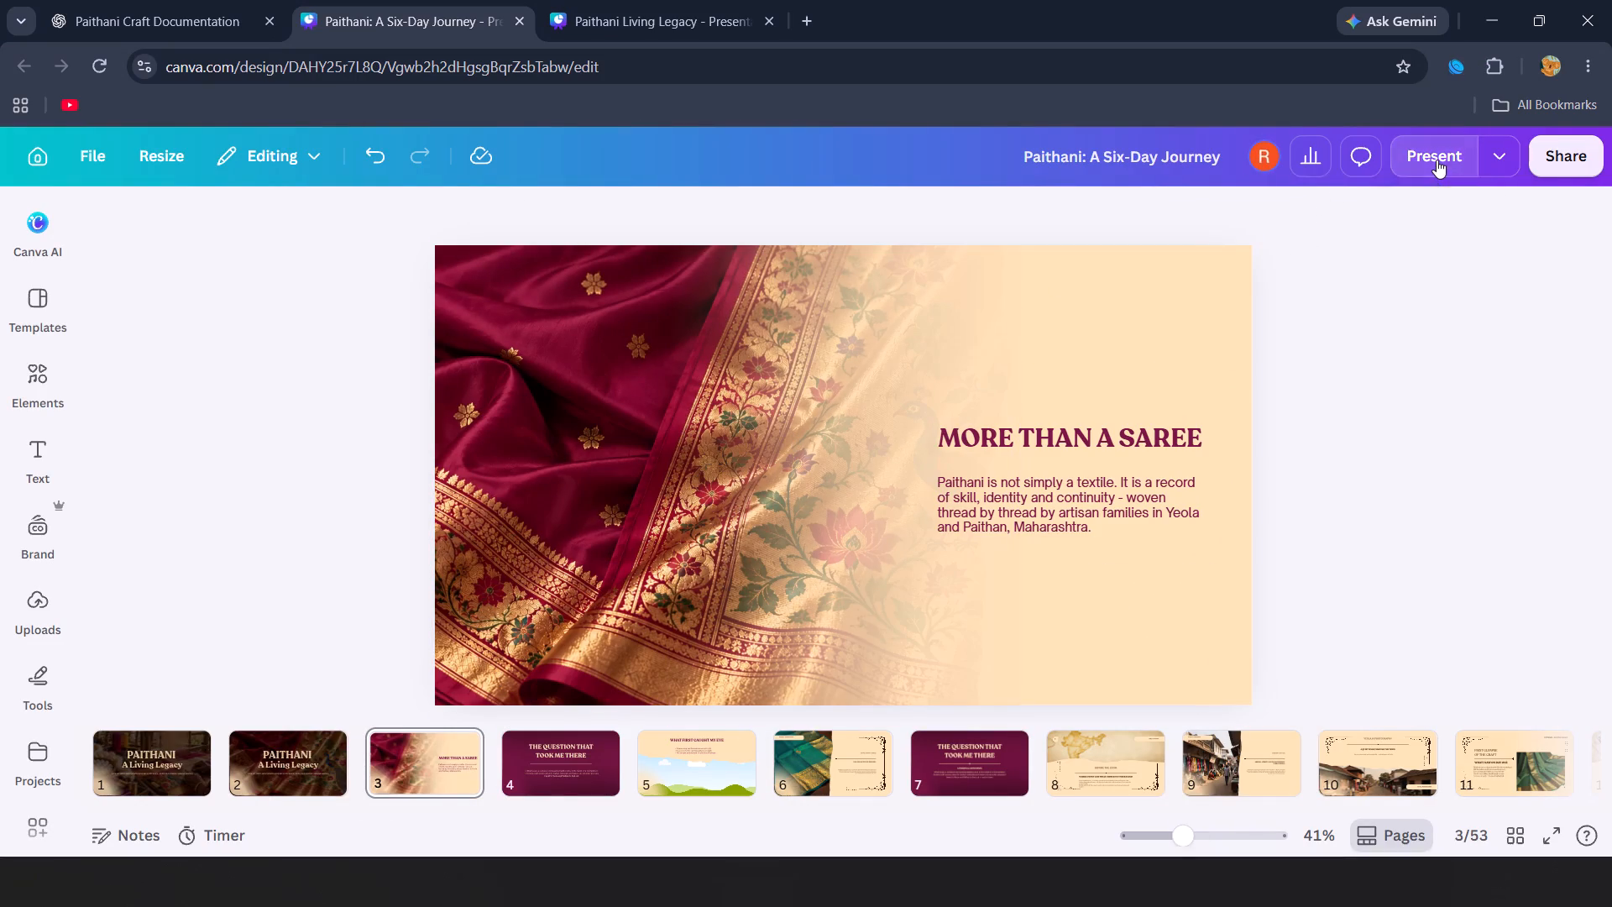
pyautogui.press('Left')
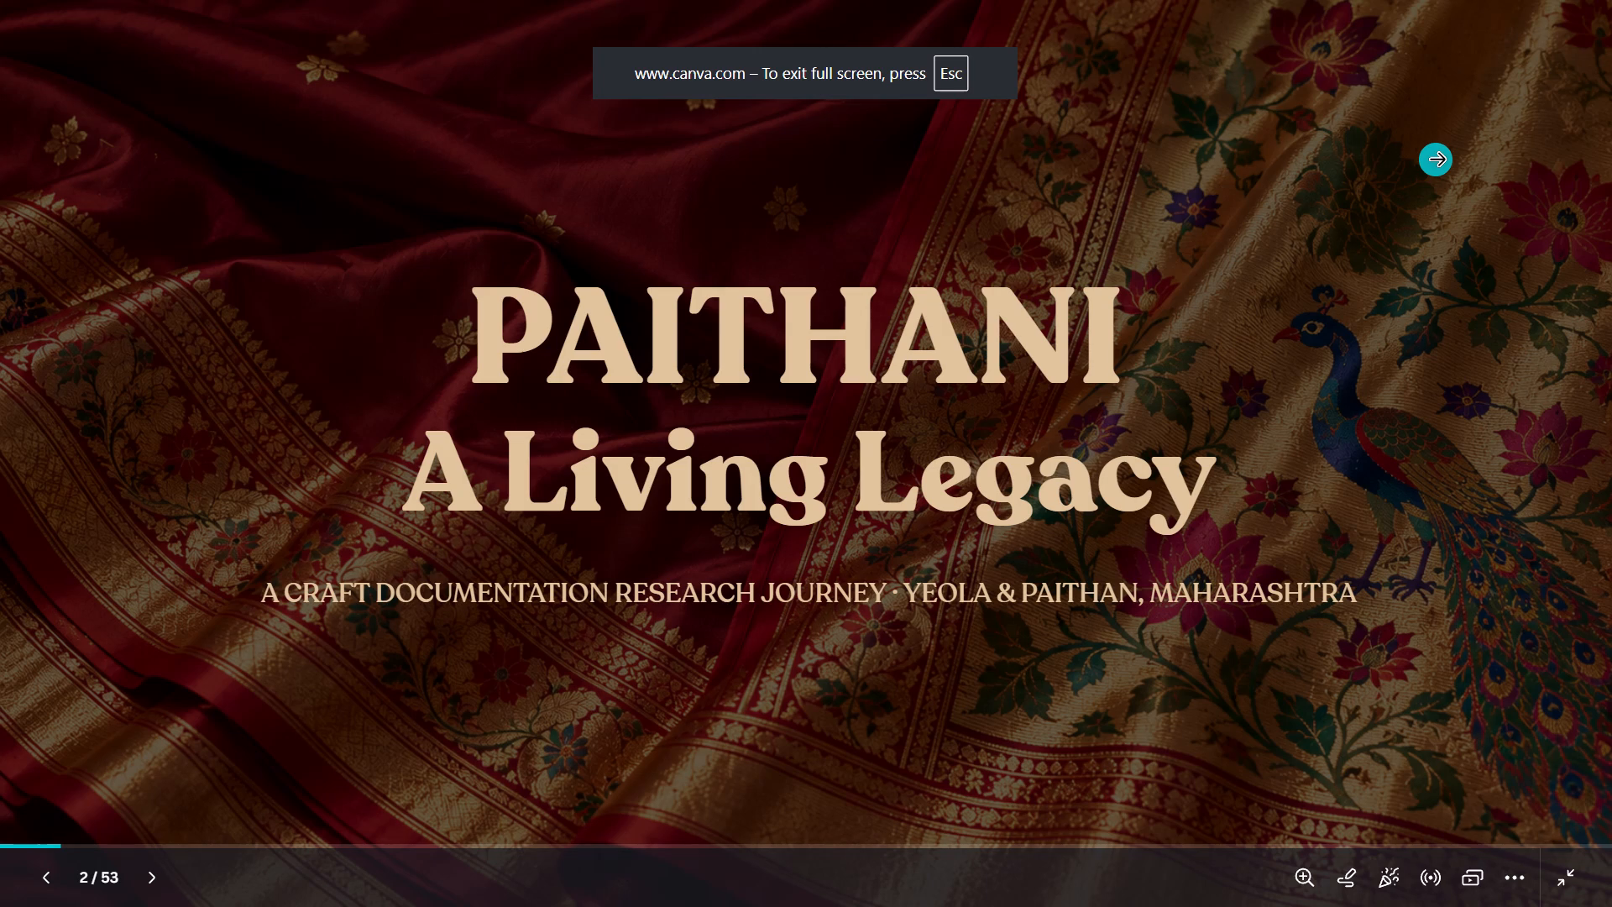
pyautogui.press('Right')
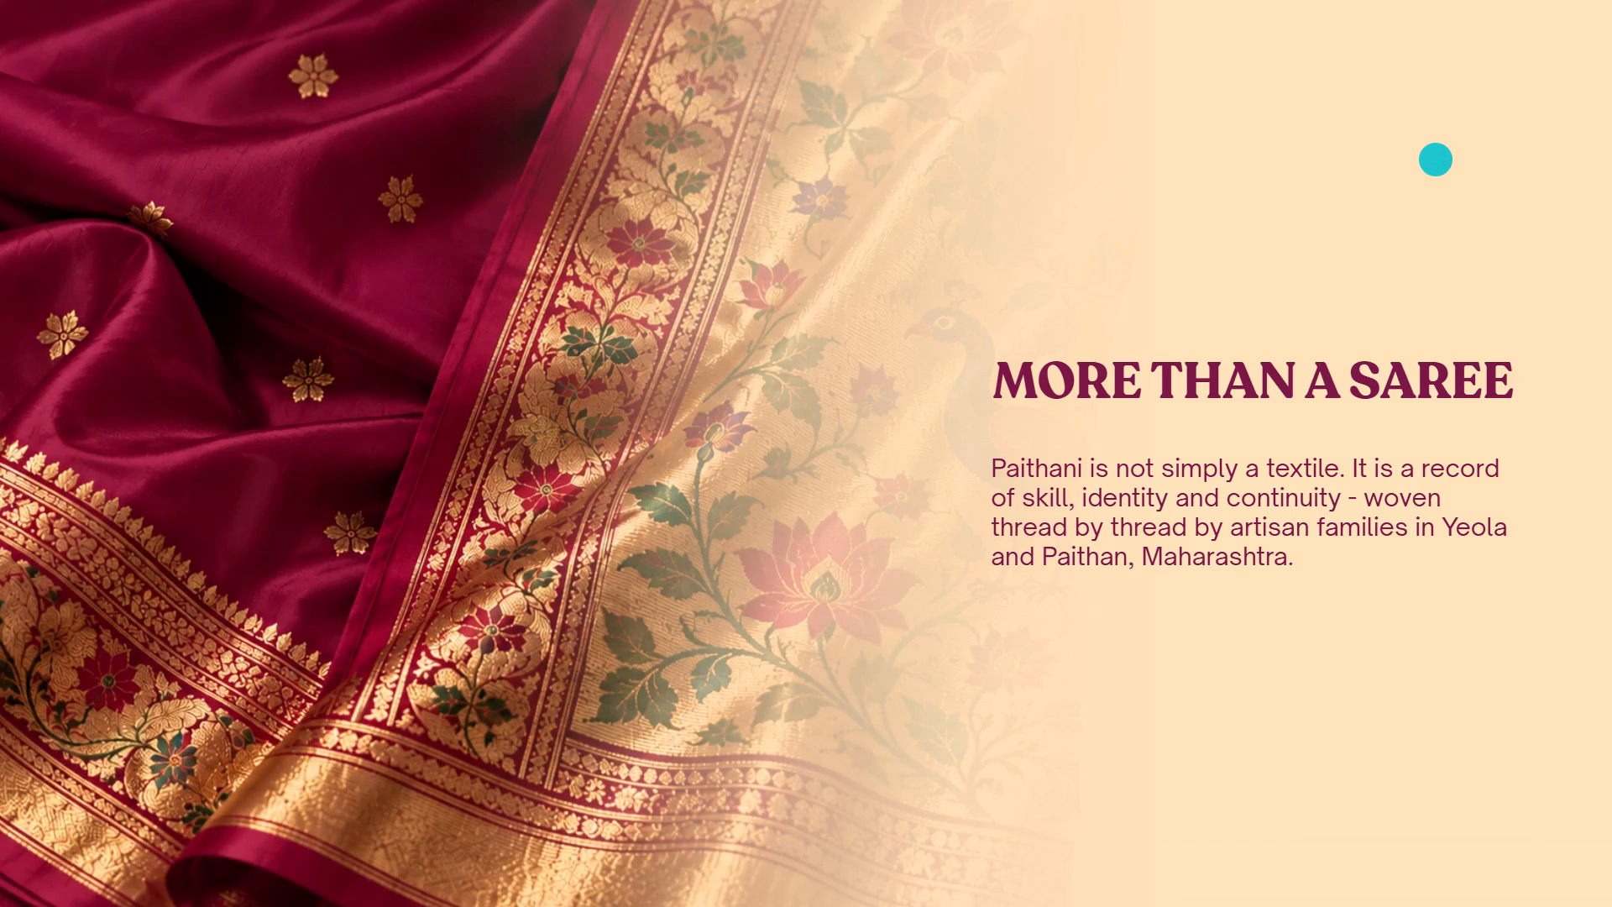
pyautogui.press('Left')
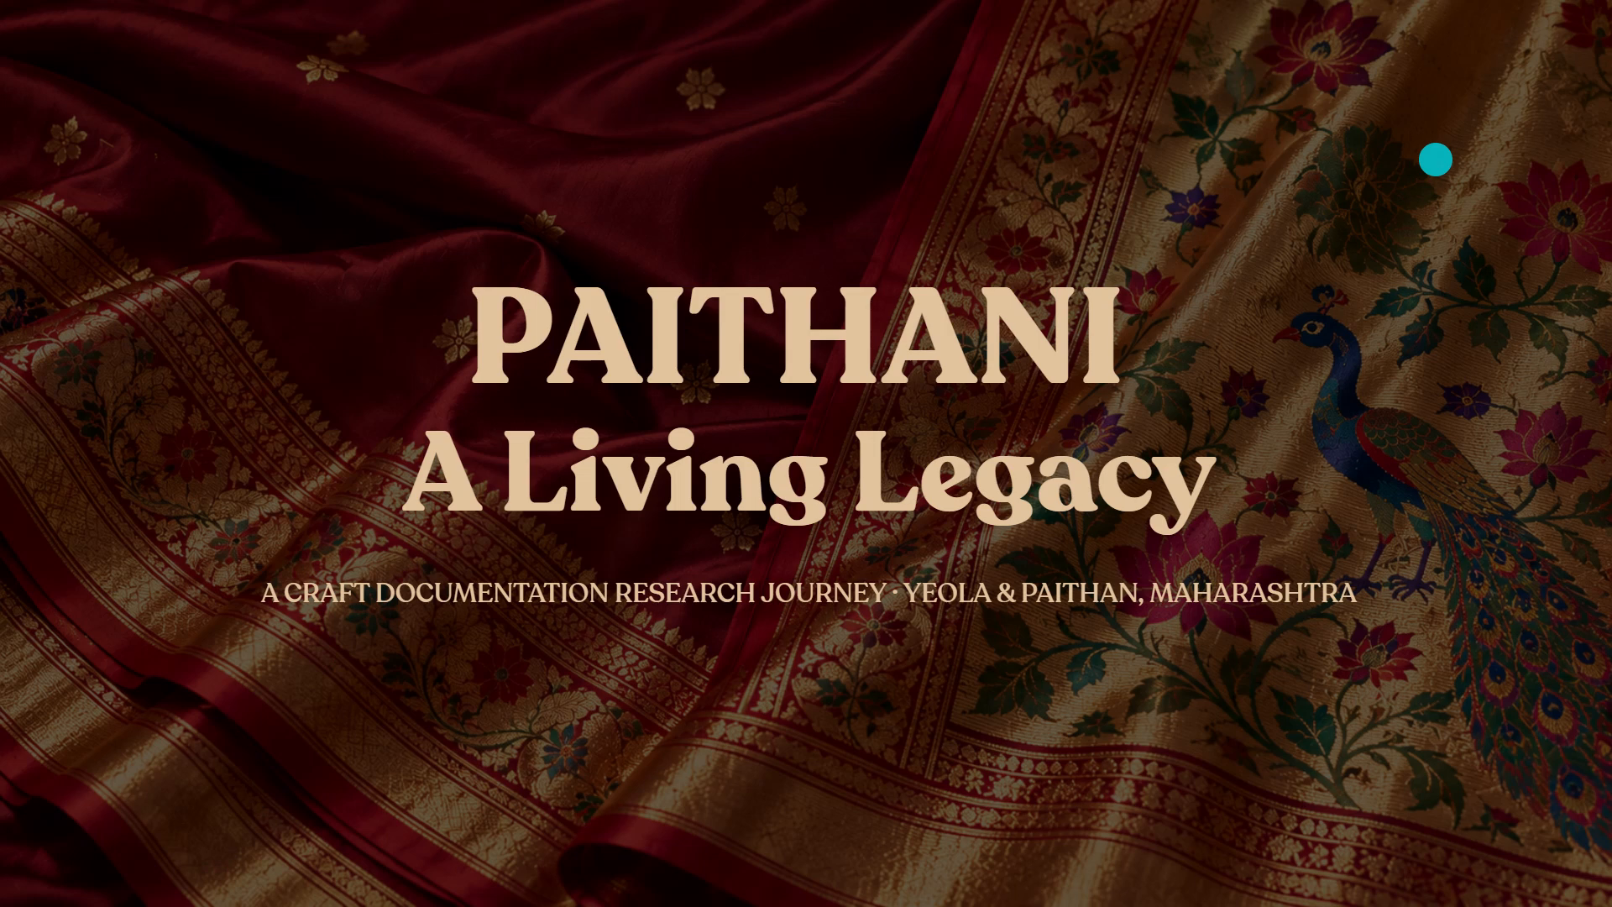
pyautogui.press('Right')
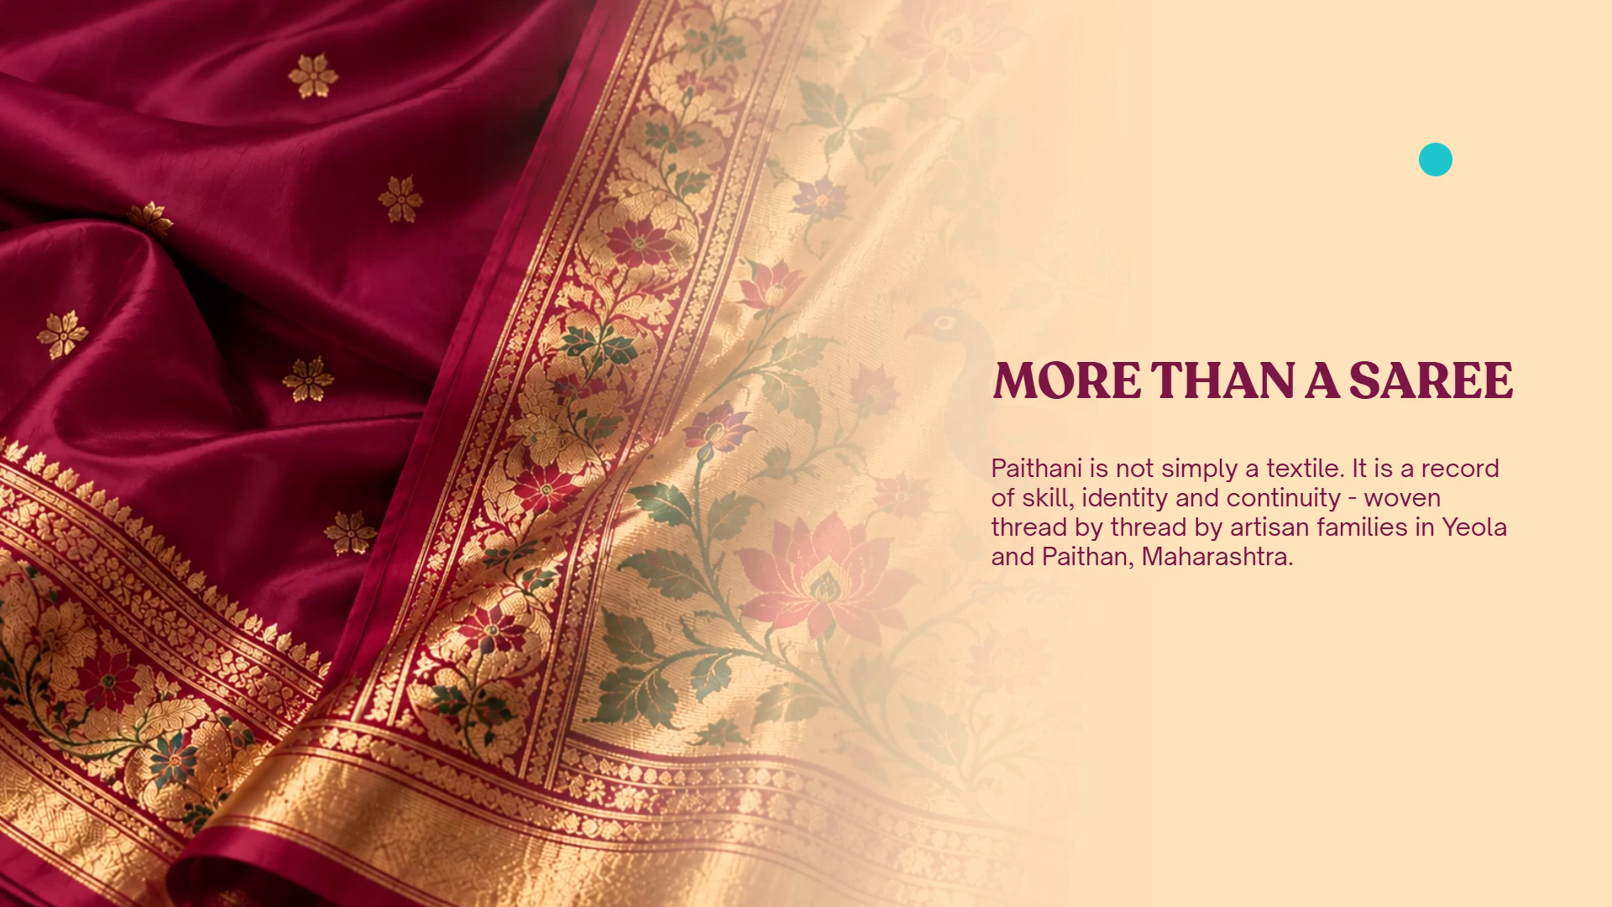
pyautogui.press('Down')
pyautogui.press('Left')
pyautogui.press('Left')
pyautogui.press('Left')
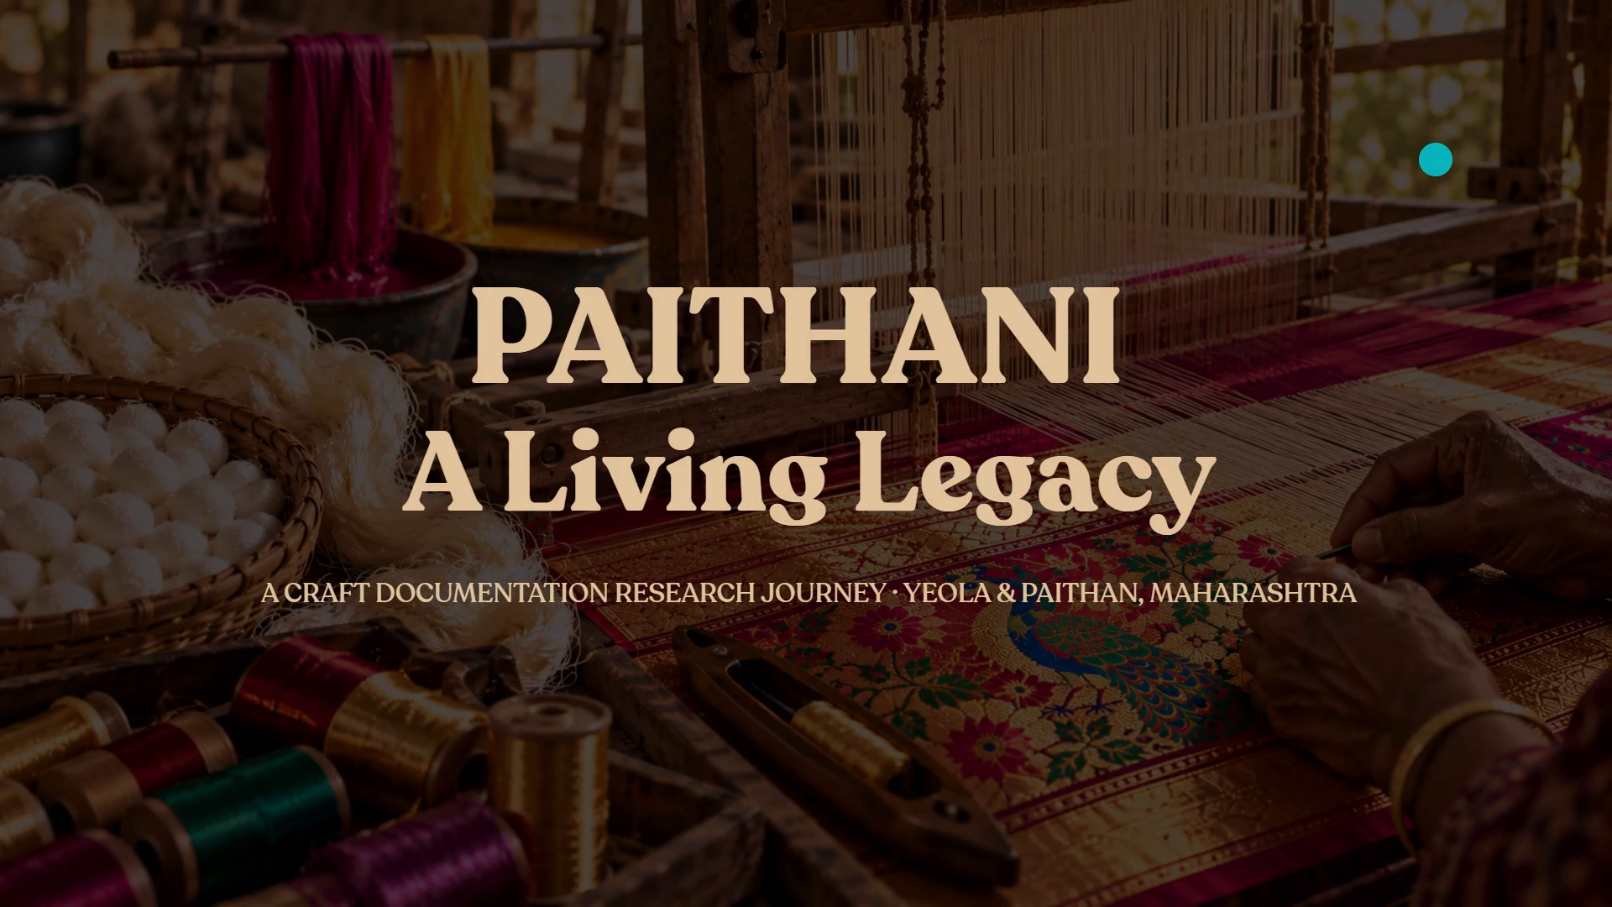
pyautogui.press('Escape')
# Reorder the pages so the loom cover comes after the saree cover, directly before "More Than a Saree".
pyautogui.moveTo(173, 743); pyautogui.dragTo(320, 743)
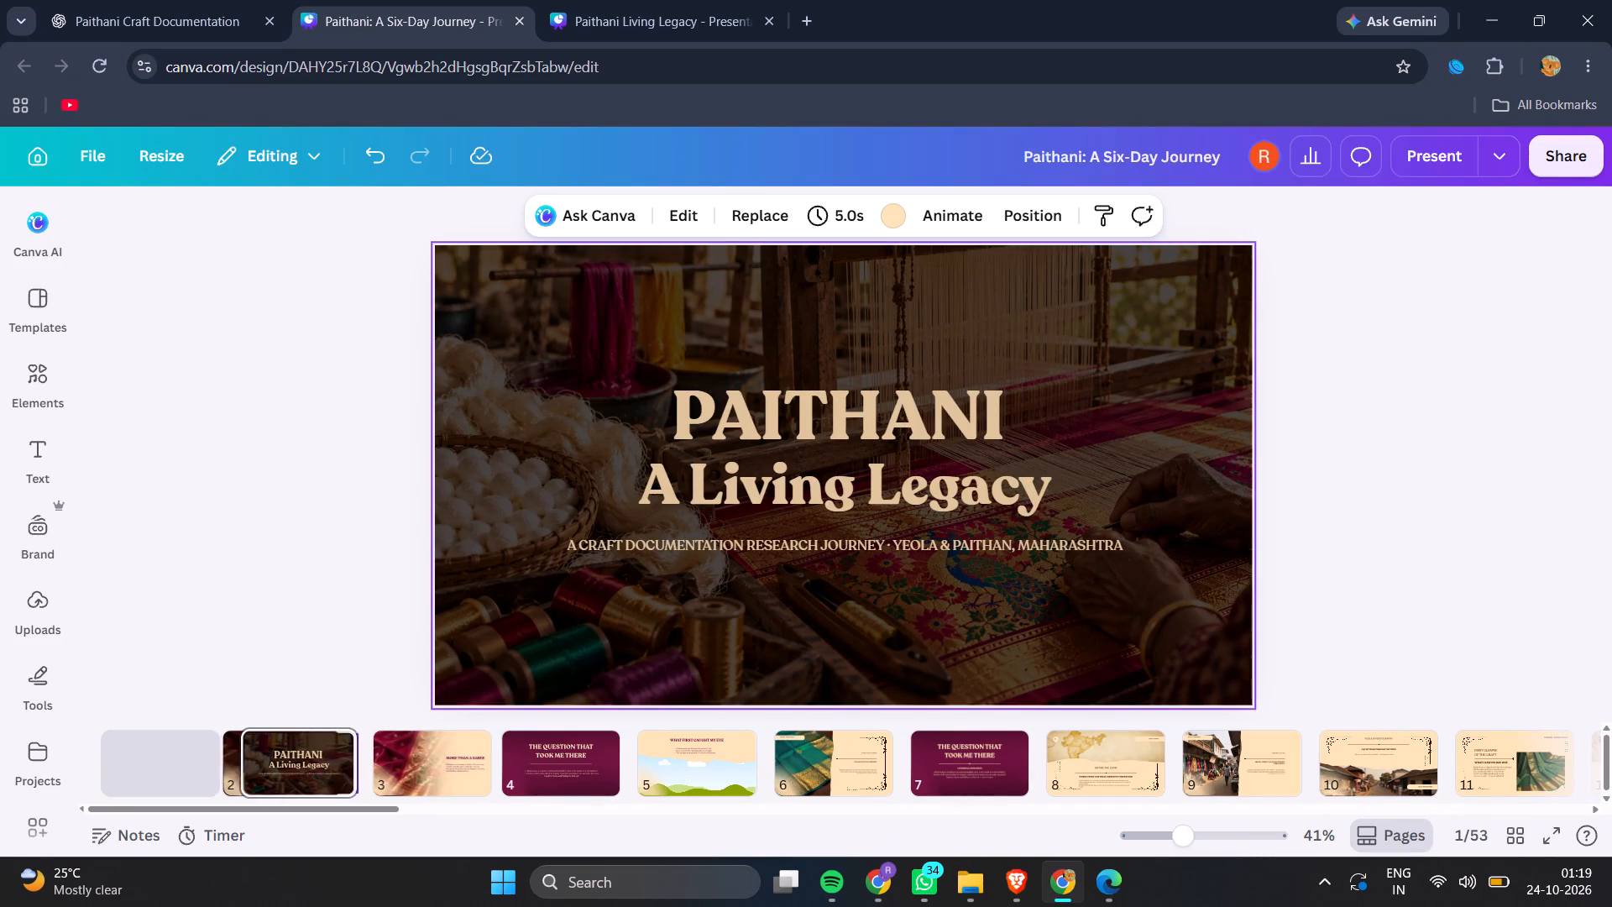
pyautogui.moveTo(320, 743); pyautogui.dragTo(366, 743)
# Preview the presentation full screen from the loom cover on page 2 through to page 5.
pyautogui.click(1425, 164)
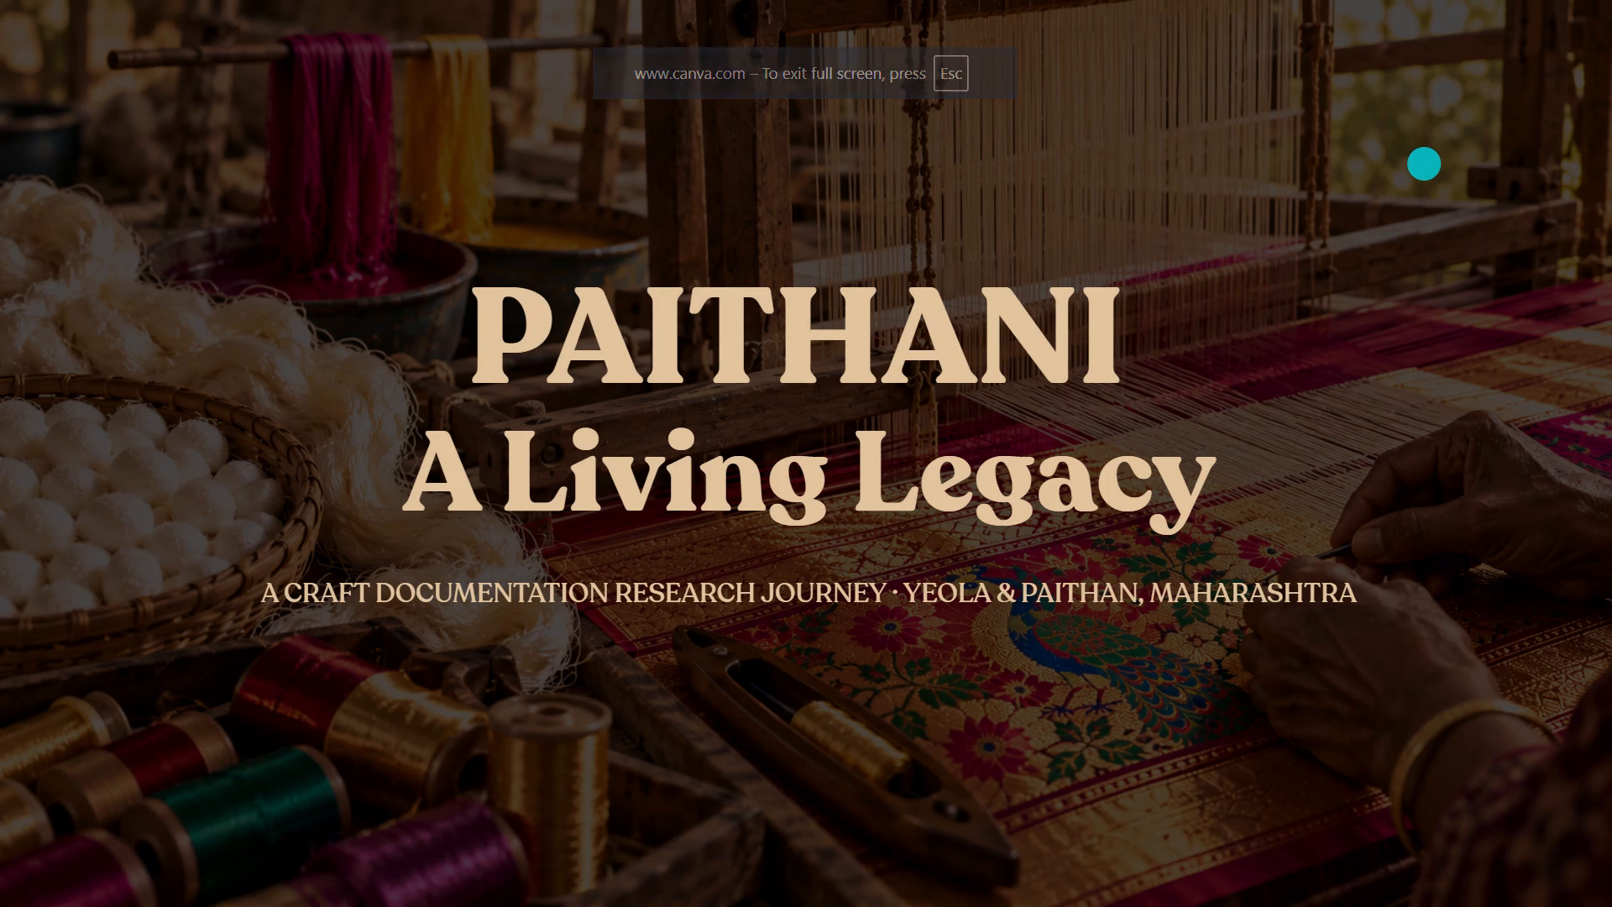
pyautogui.press('Right')
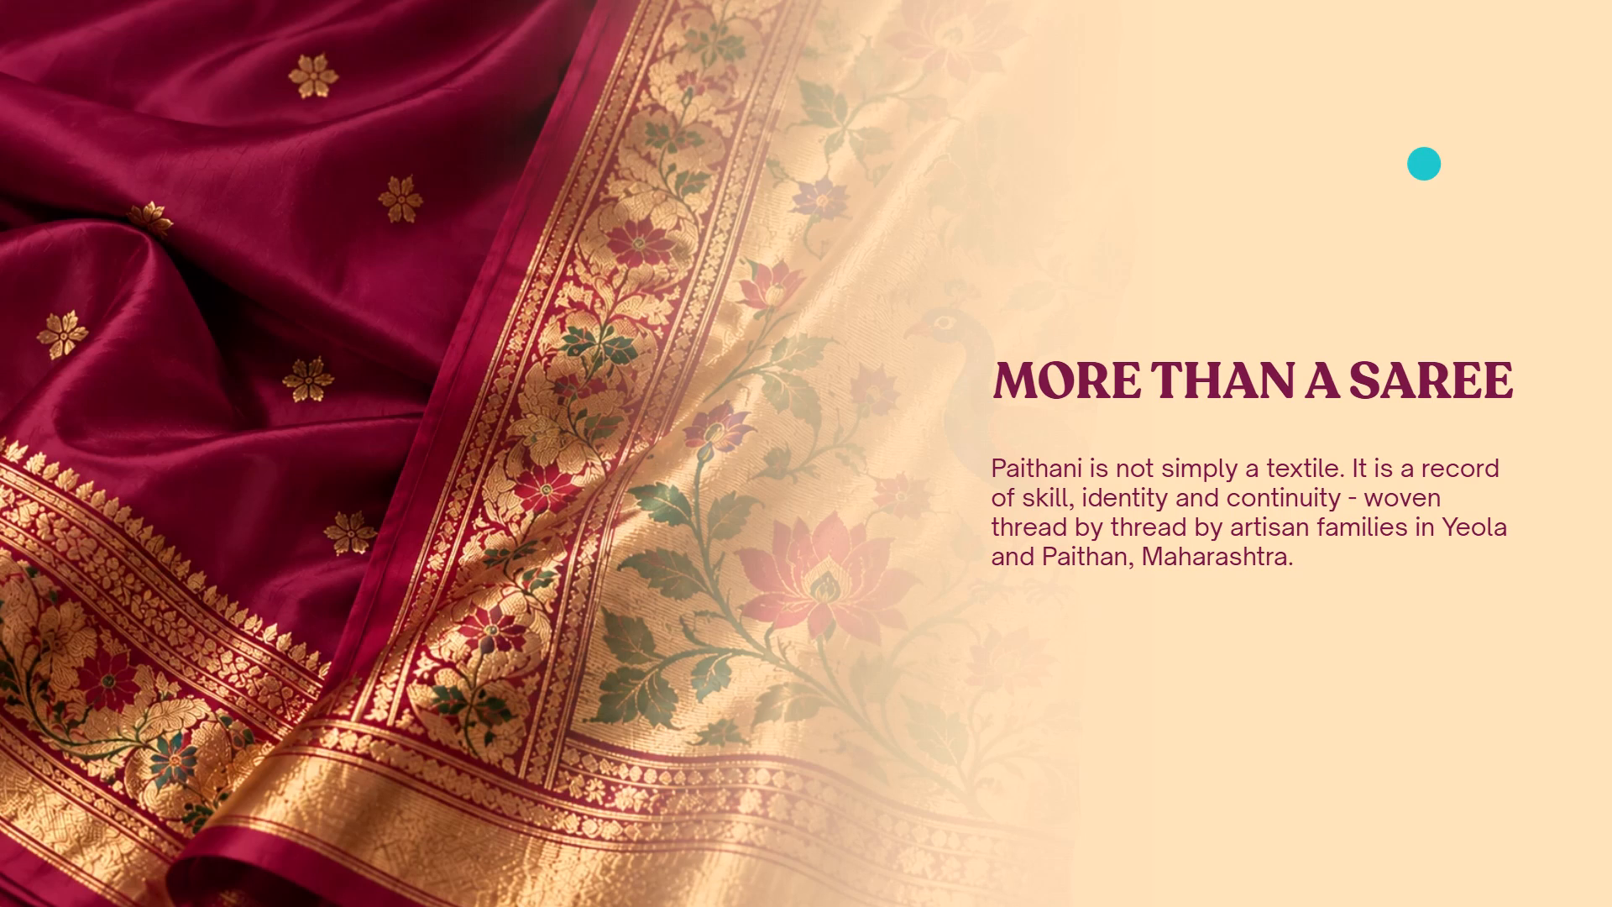
pyautogui.press('Right')
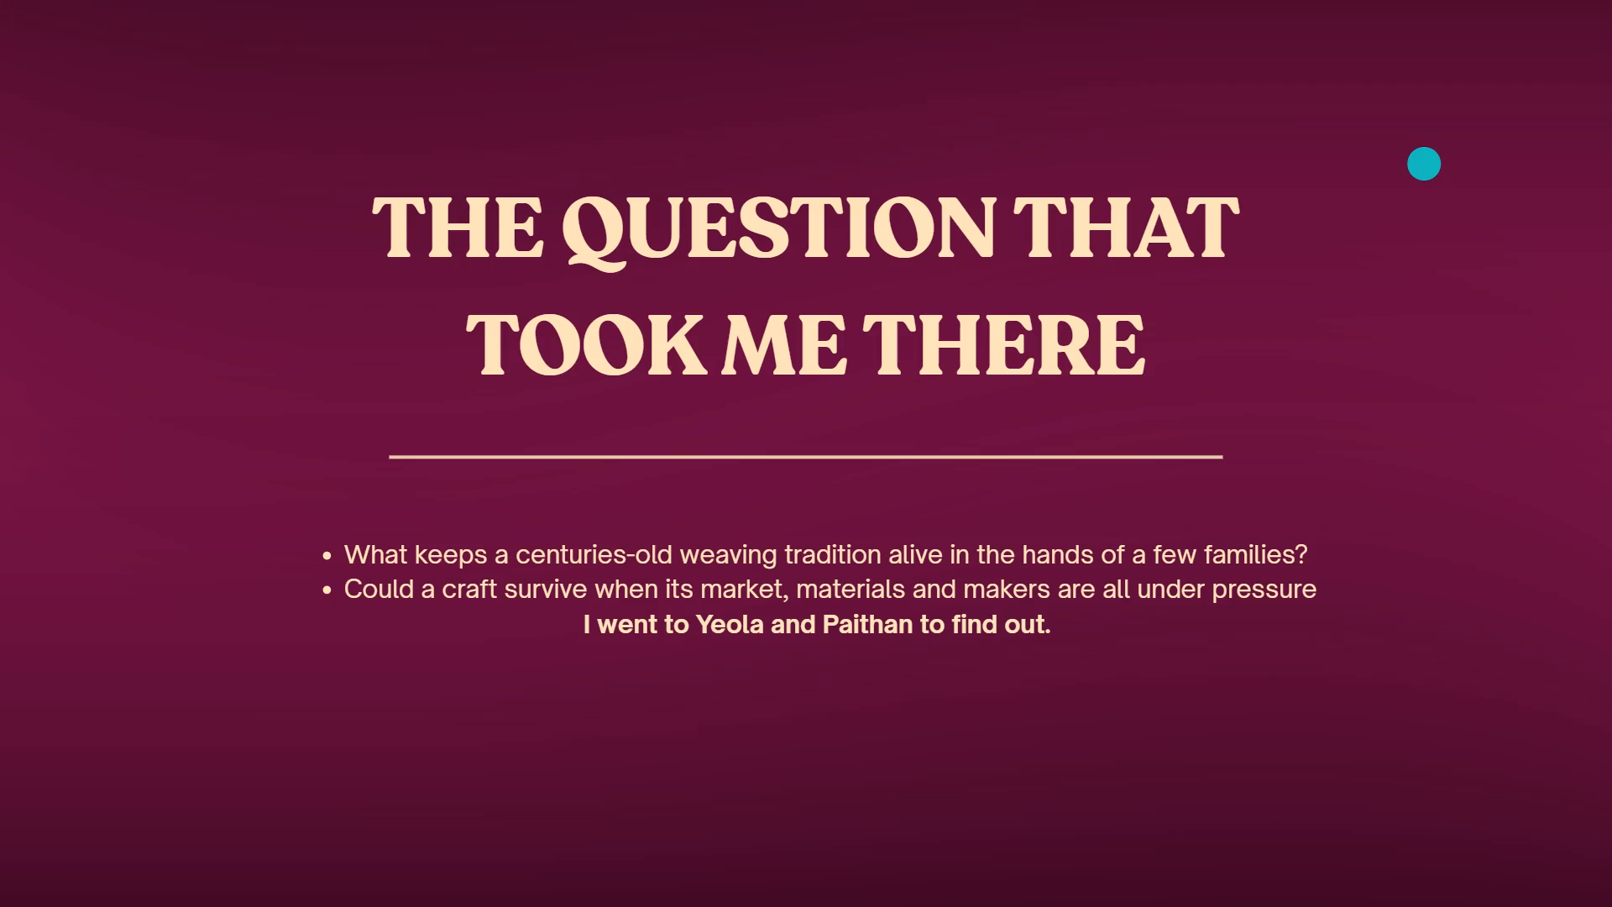
pyautogui.press('Right')
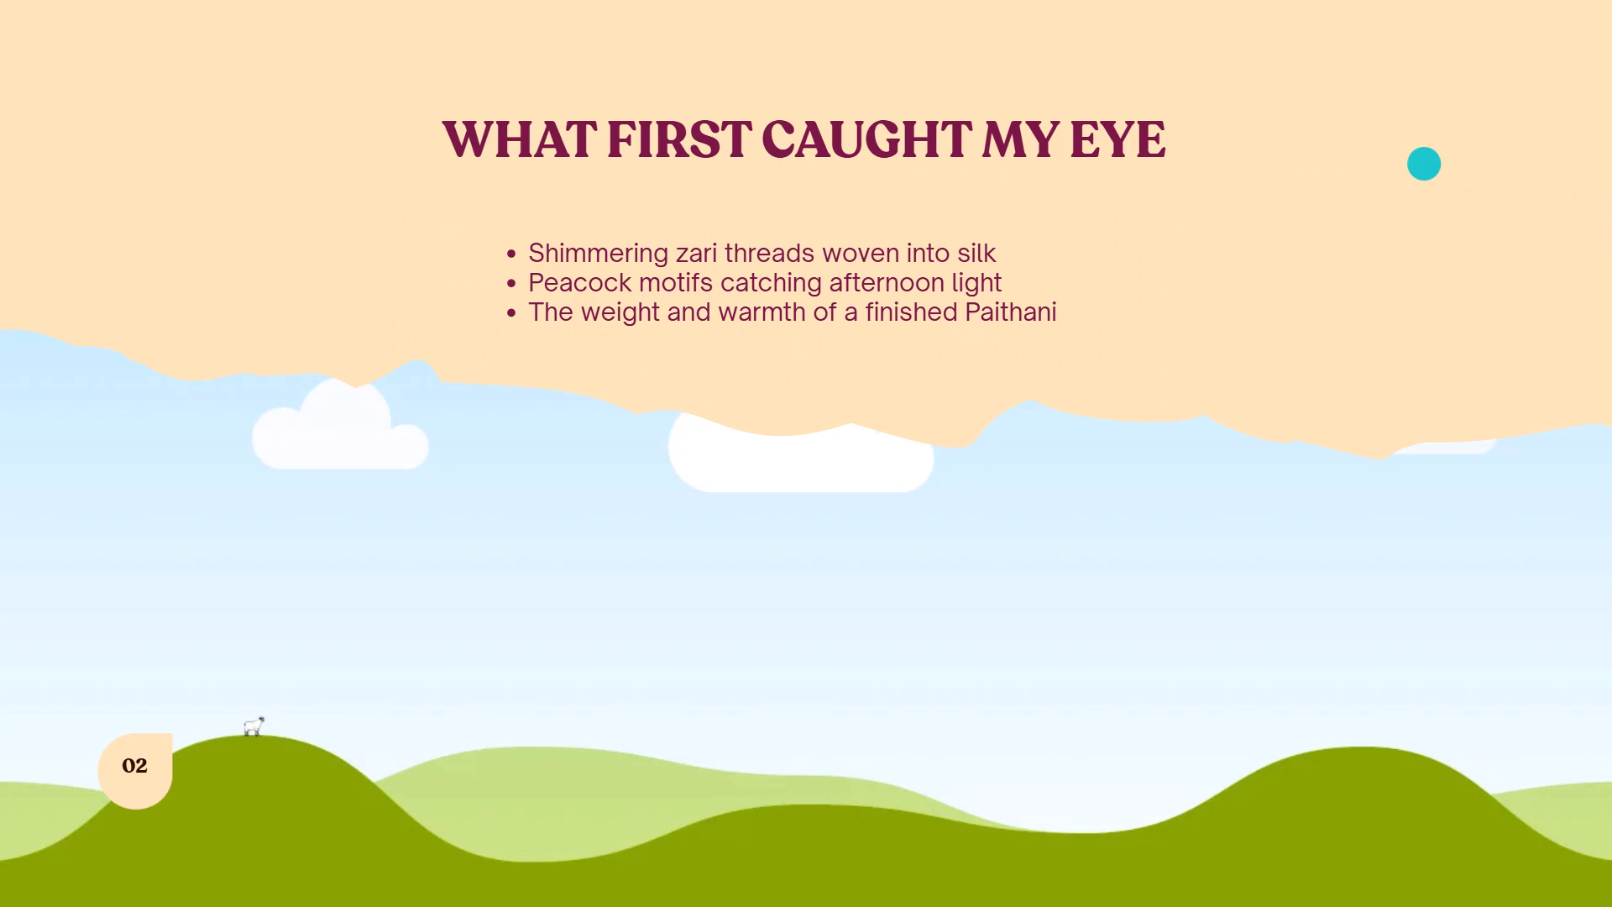
pyautogui.press('Escape')
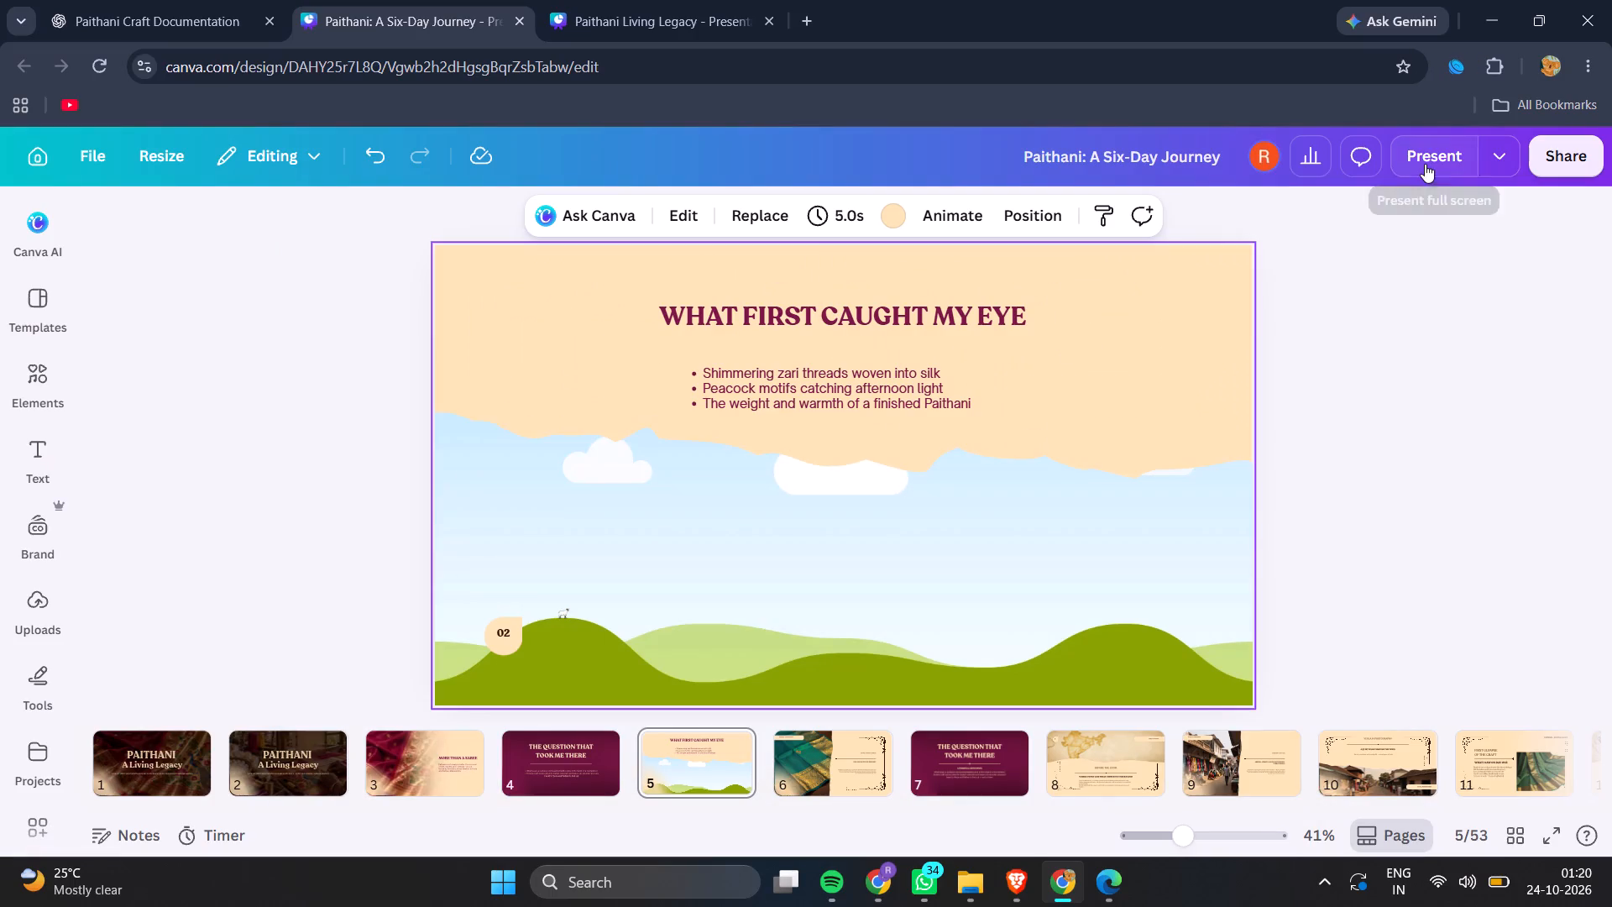
# Switch to the ChatGPT chat and copy the generated photo of thread spools and peacock-motif Paithani sarees.
pyautogui.click(158, 7)
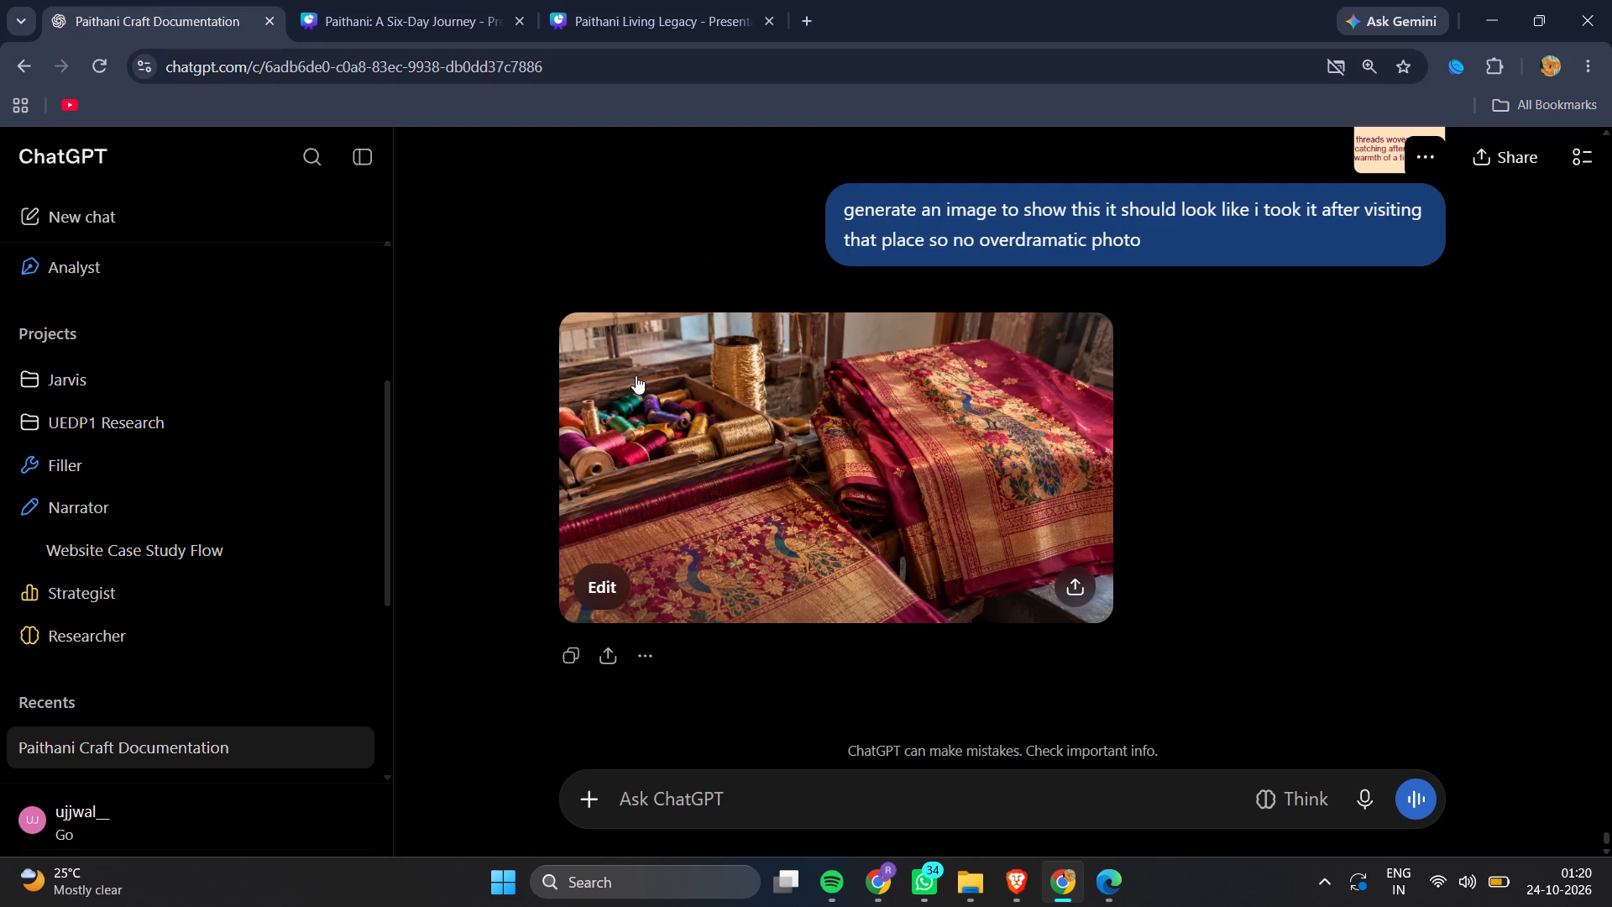
pyautogui.click(744, 433)
pyautogui.click(798, 516)
pyautogui.rightClick(974, 407)
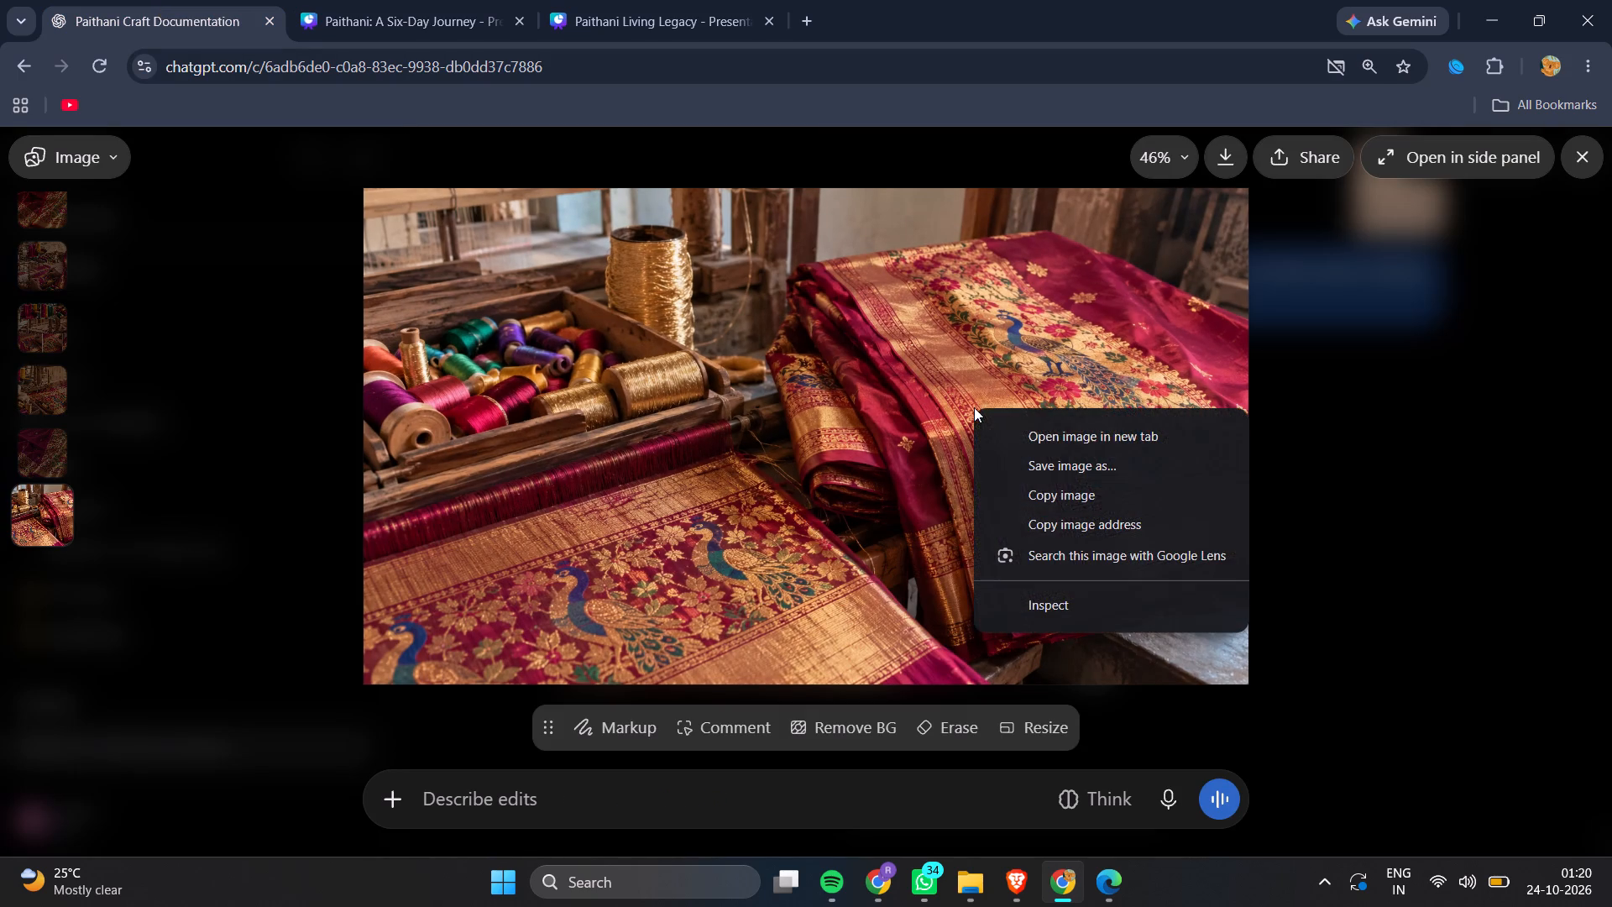
pyautogui.click(1036, 485)
pyautogui.click(1032, 897)
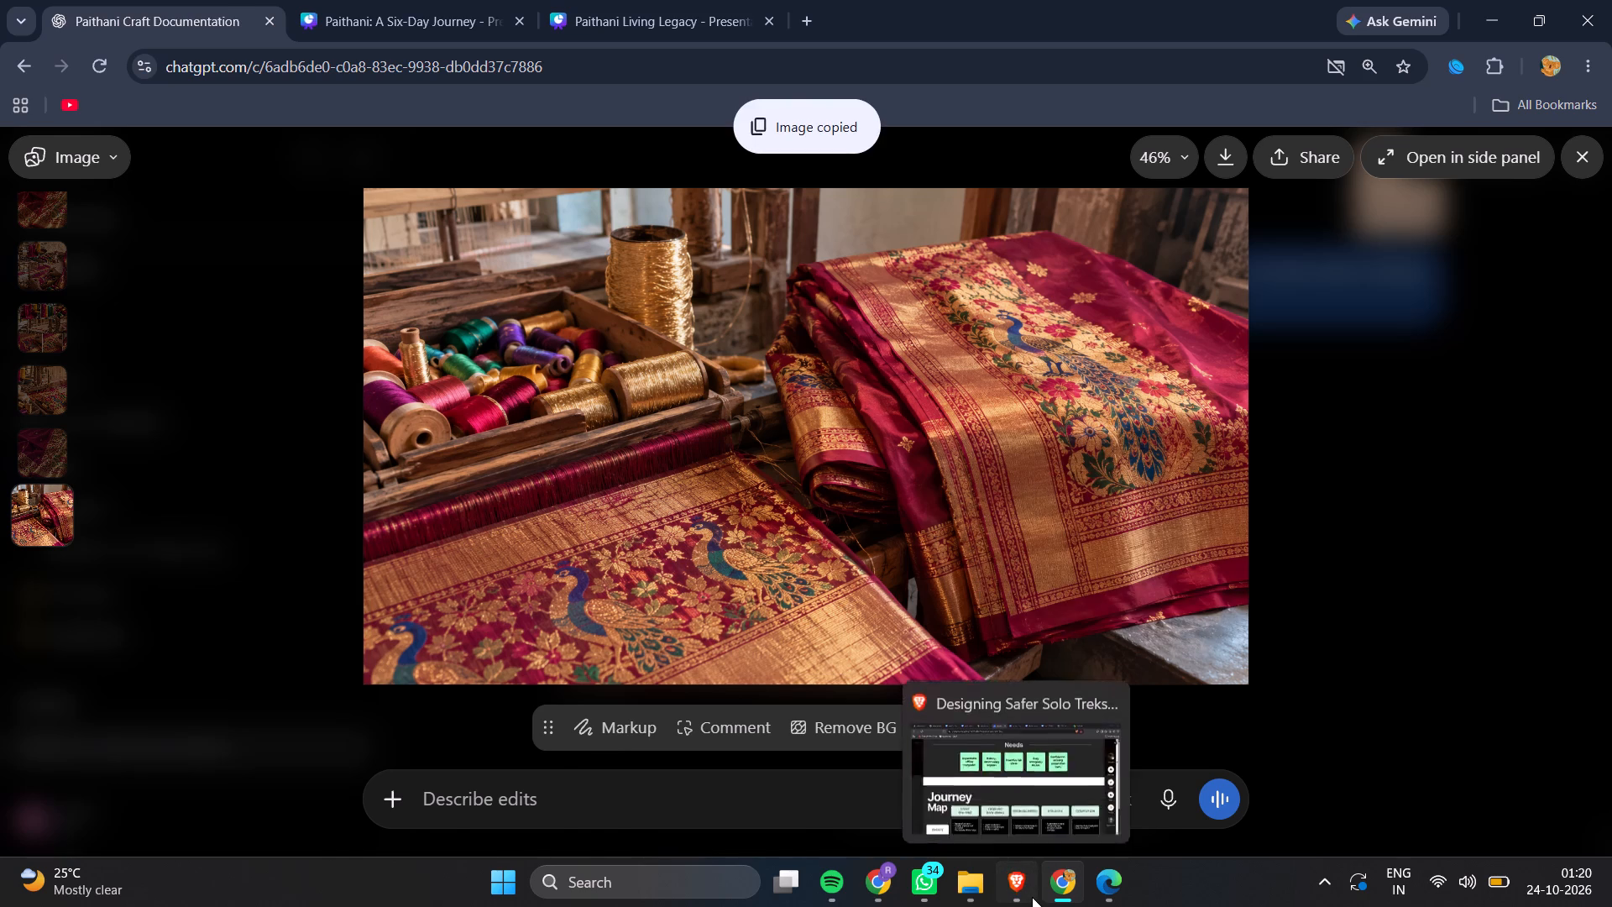
pyautogui.click(1078, 897)
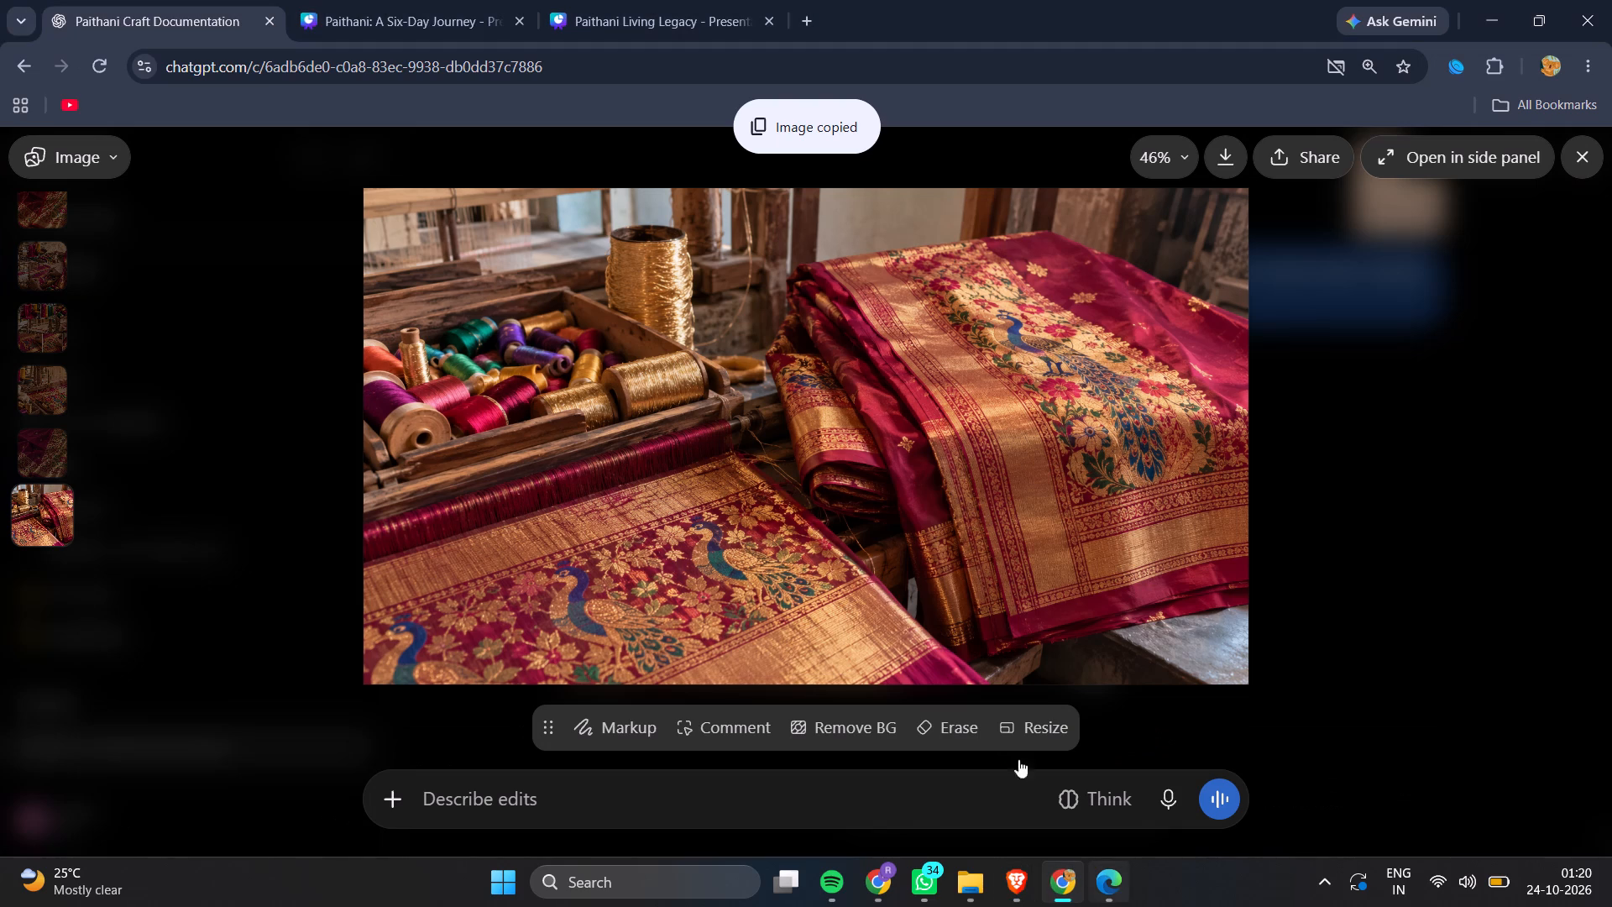
# Back in the Six-Day Journey presentation, paste the copied photo onto page 5 and place it in the torn-edge landscape frame.
pyautogui.click(427, 0)
pyautogui.hotkey('ctrl', 'v')
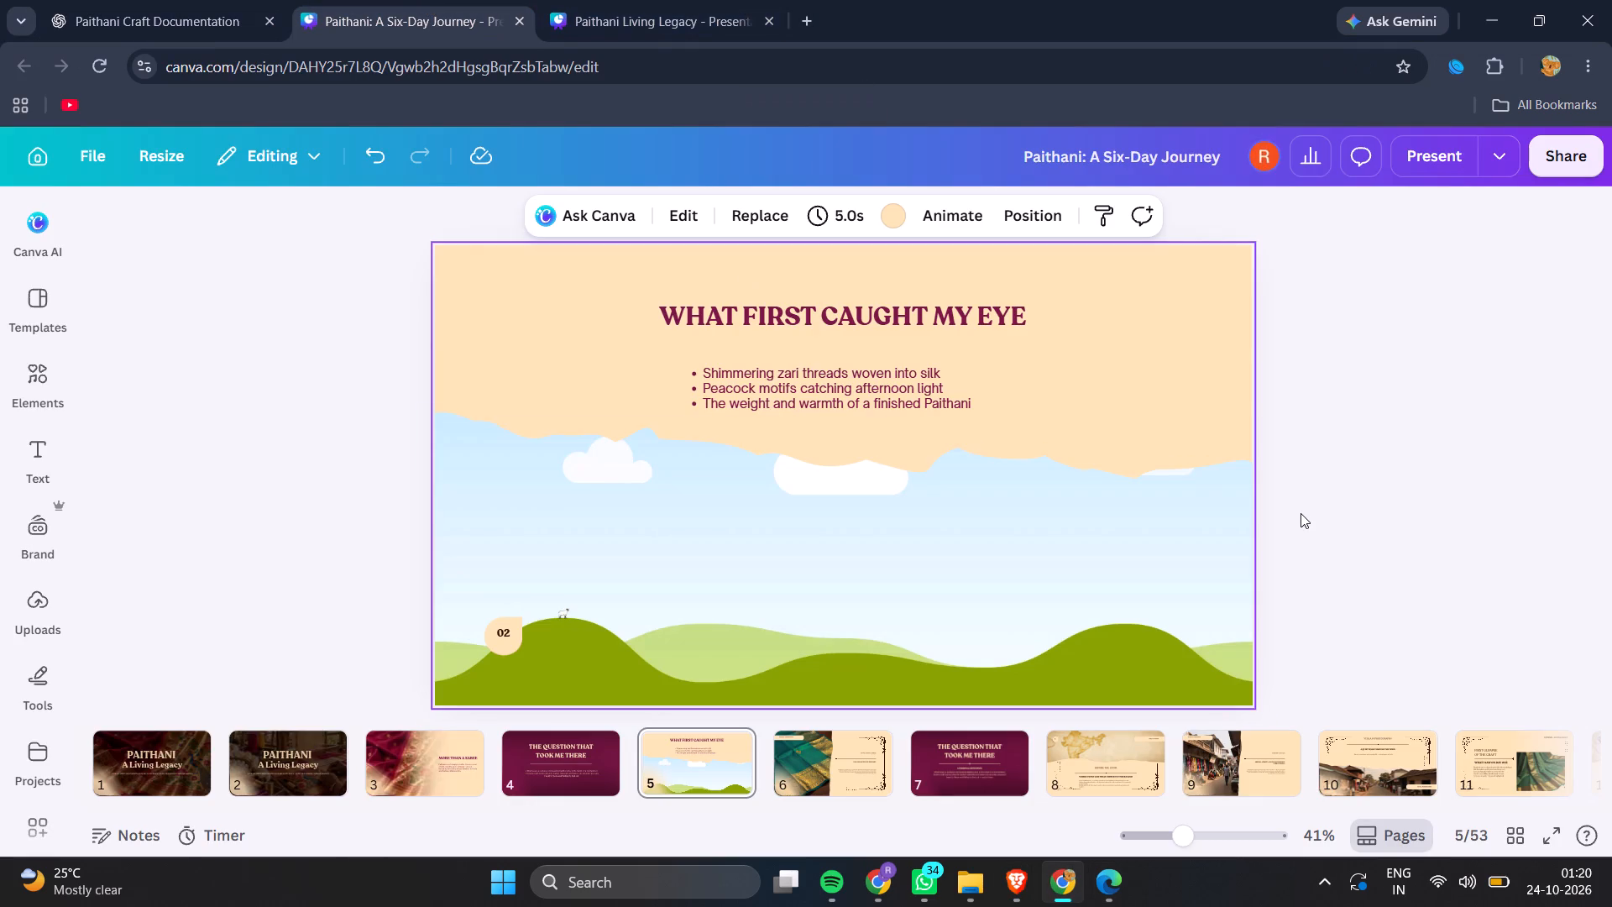
pyautogui.moveTo(971, 485); pyautogui.dragTo(916, 576)
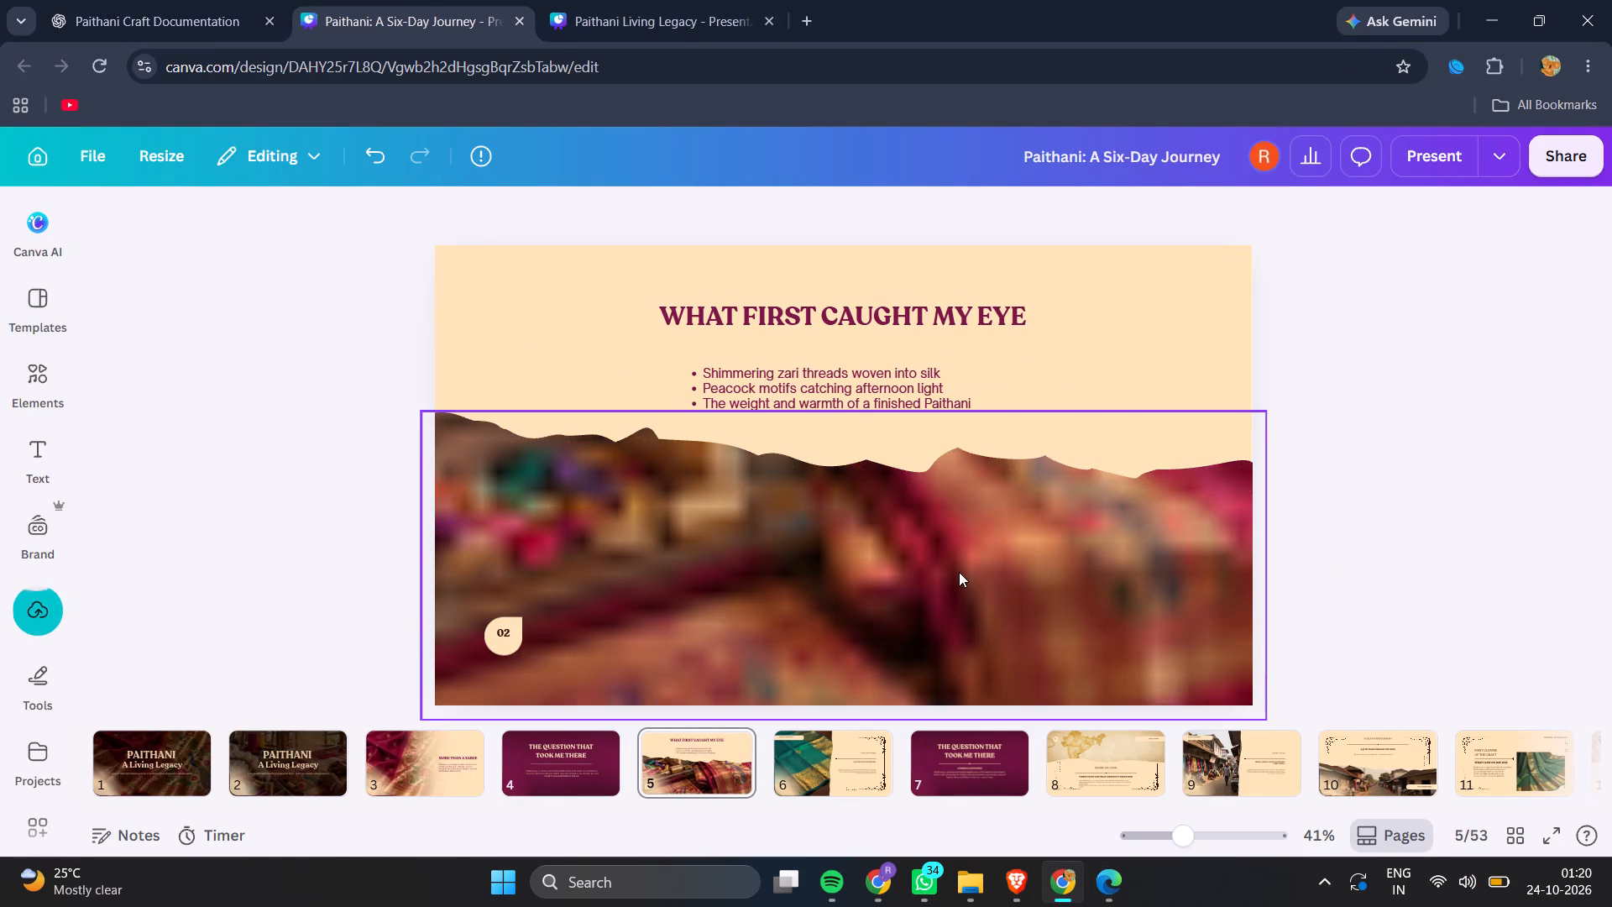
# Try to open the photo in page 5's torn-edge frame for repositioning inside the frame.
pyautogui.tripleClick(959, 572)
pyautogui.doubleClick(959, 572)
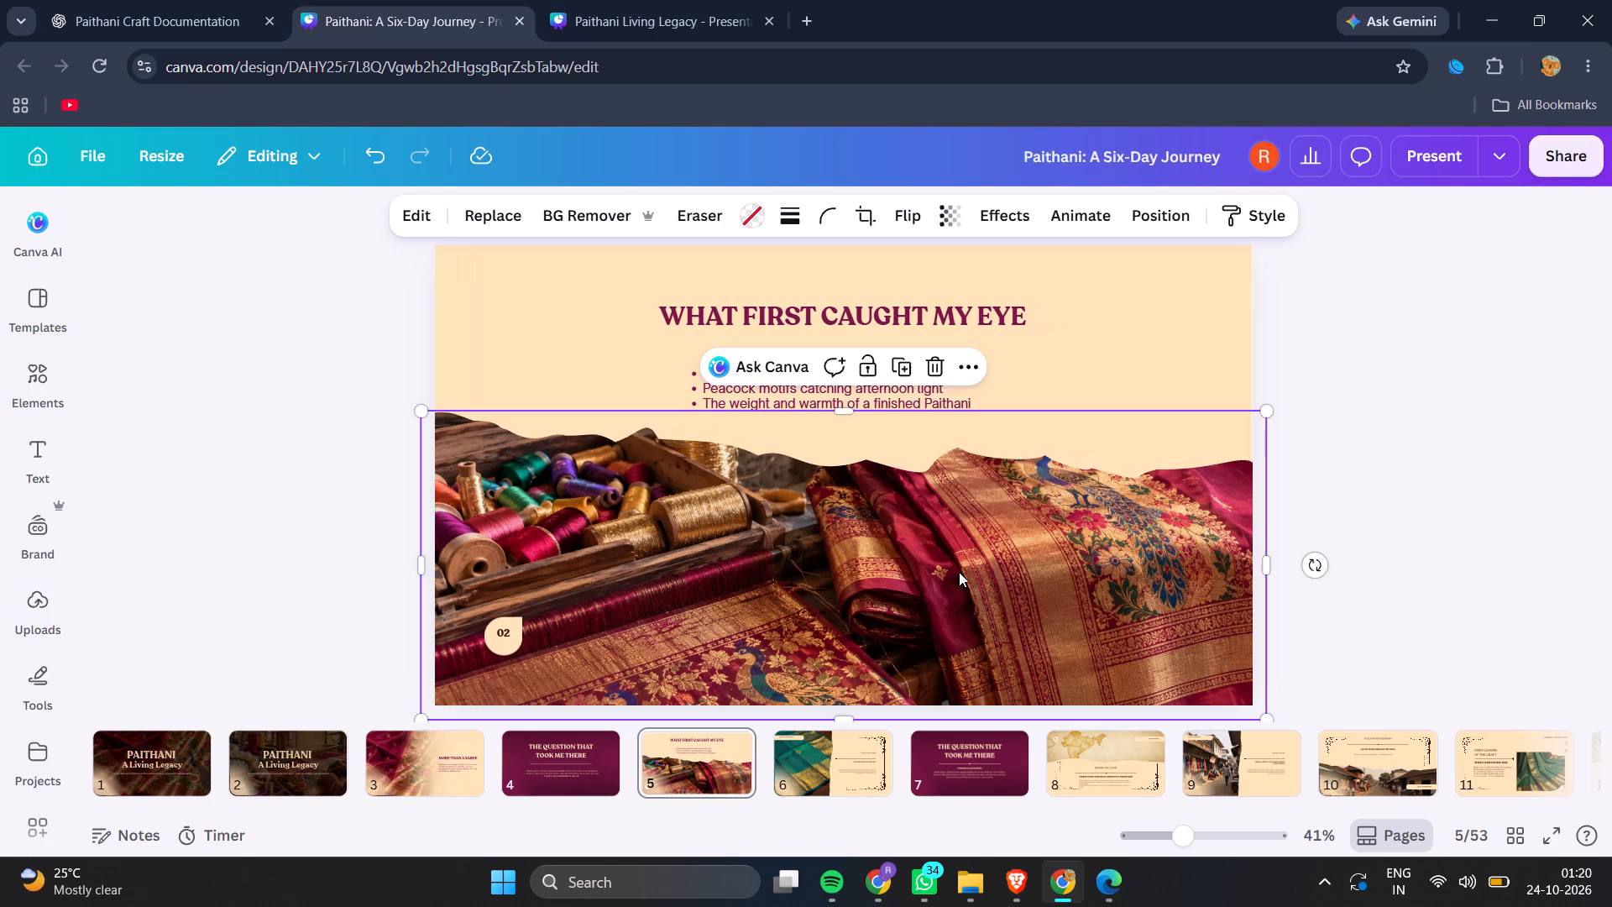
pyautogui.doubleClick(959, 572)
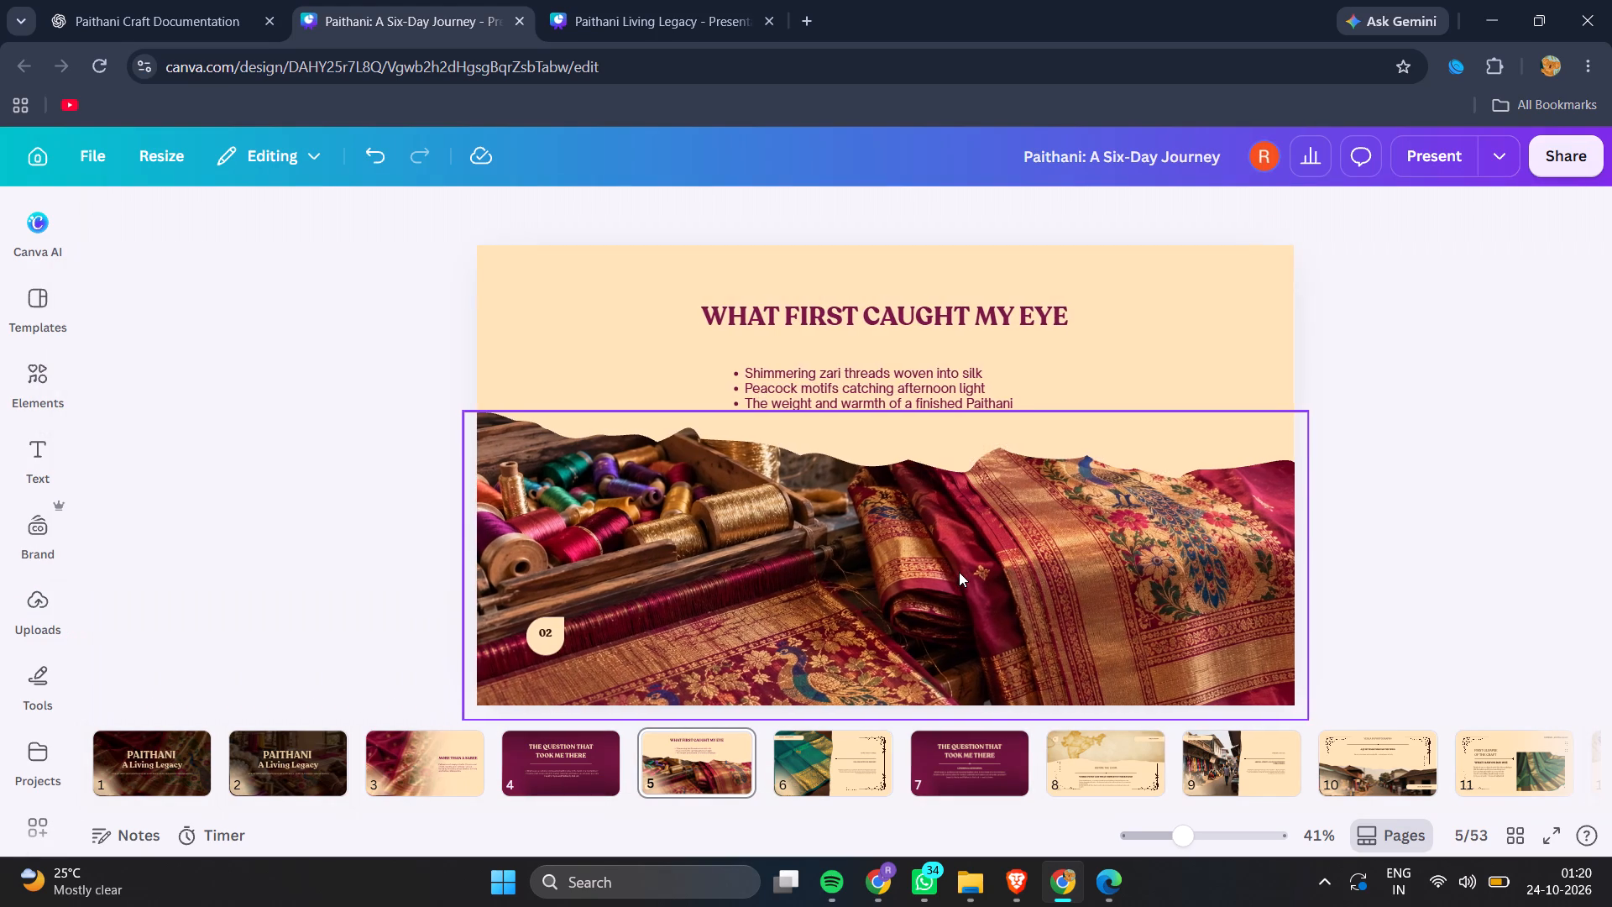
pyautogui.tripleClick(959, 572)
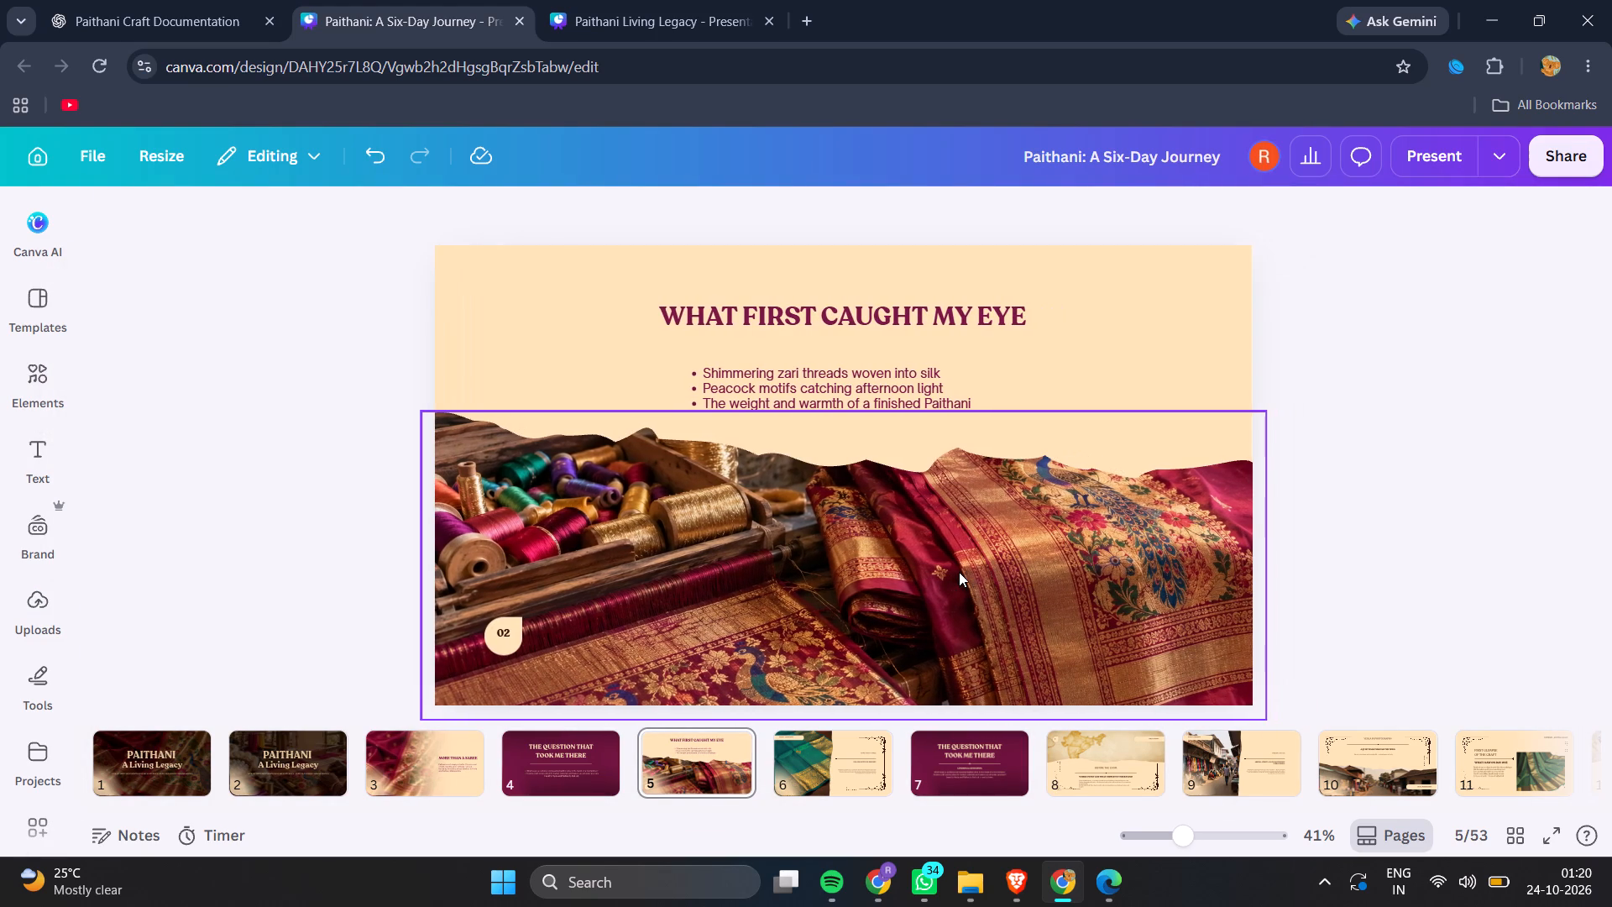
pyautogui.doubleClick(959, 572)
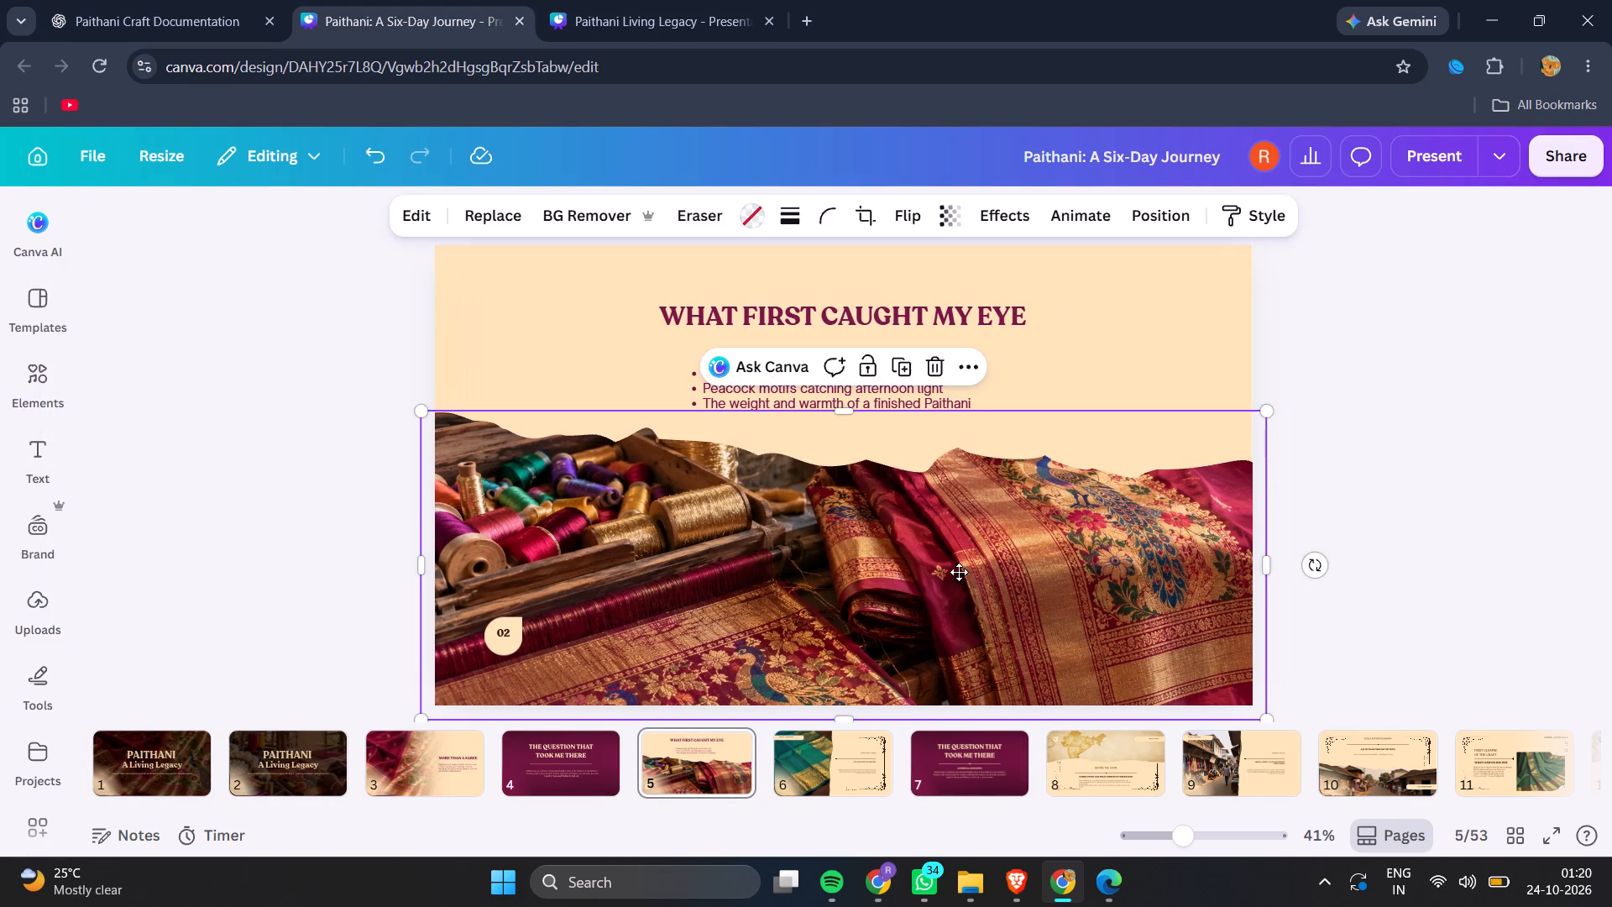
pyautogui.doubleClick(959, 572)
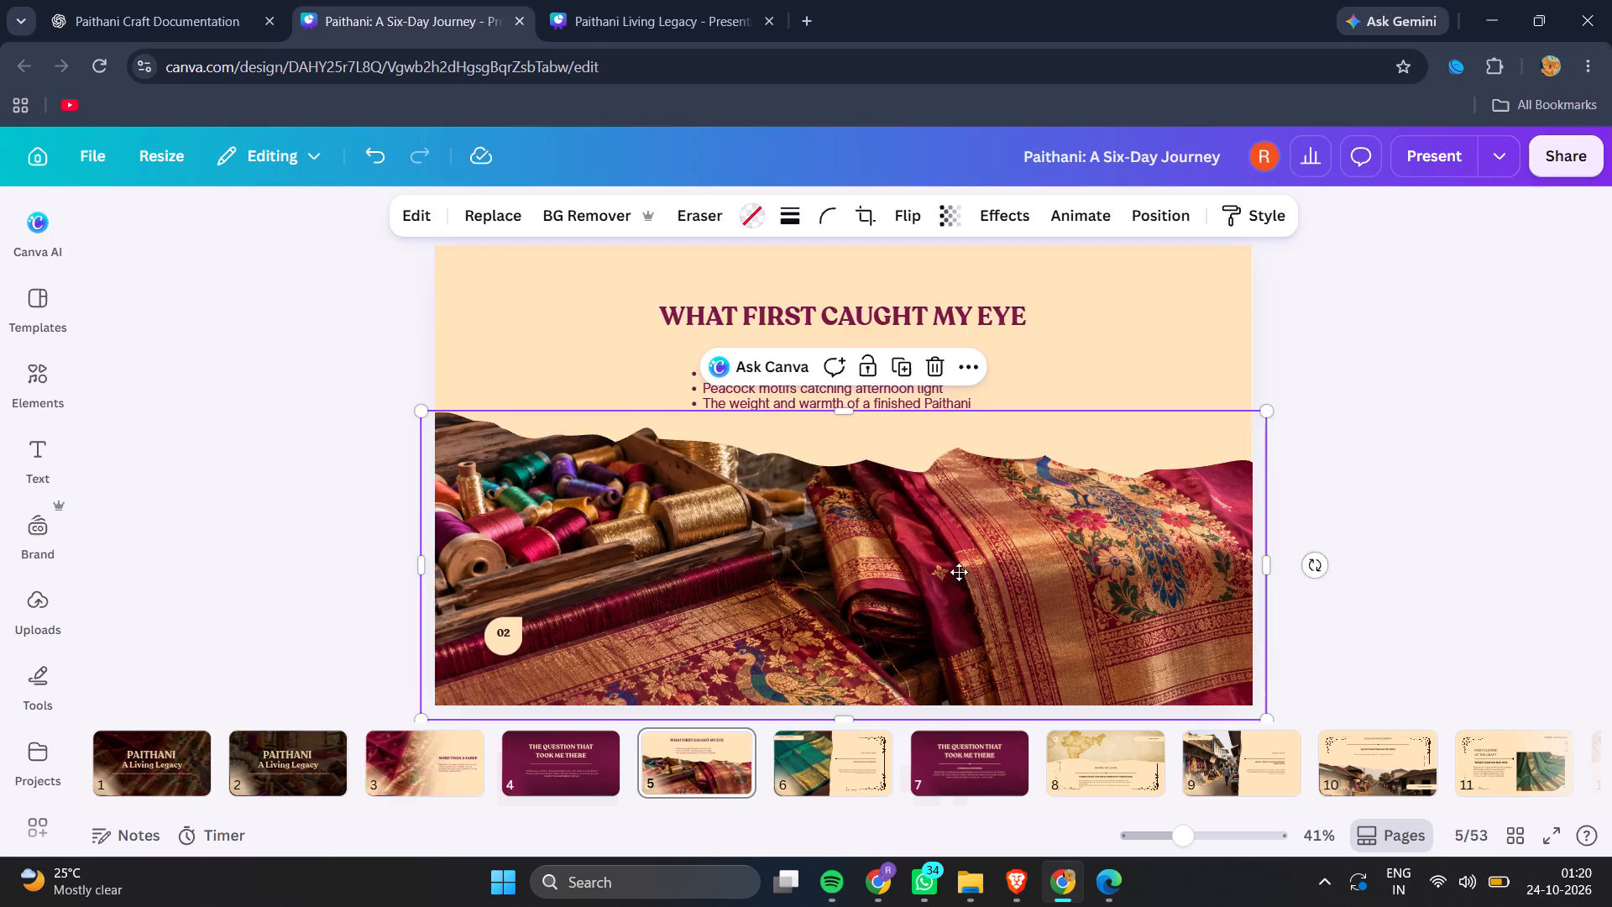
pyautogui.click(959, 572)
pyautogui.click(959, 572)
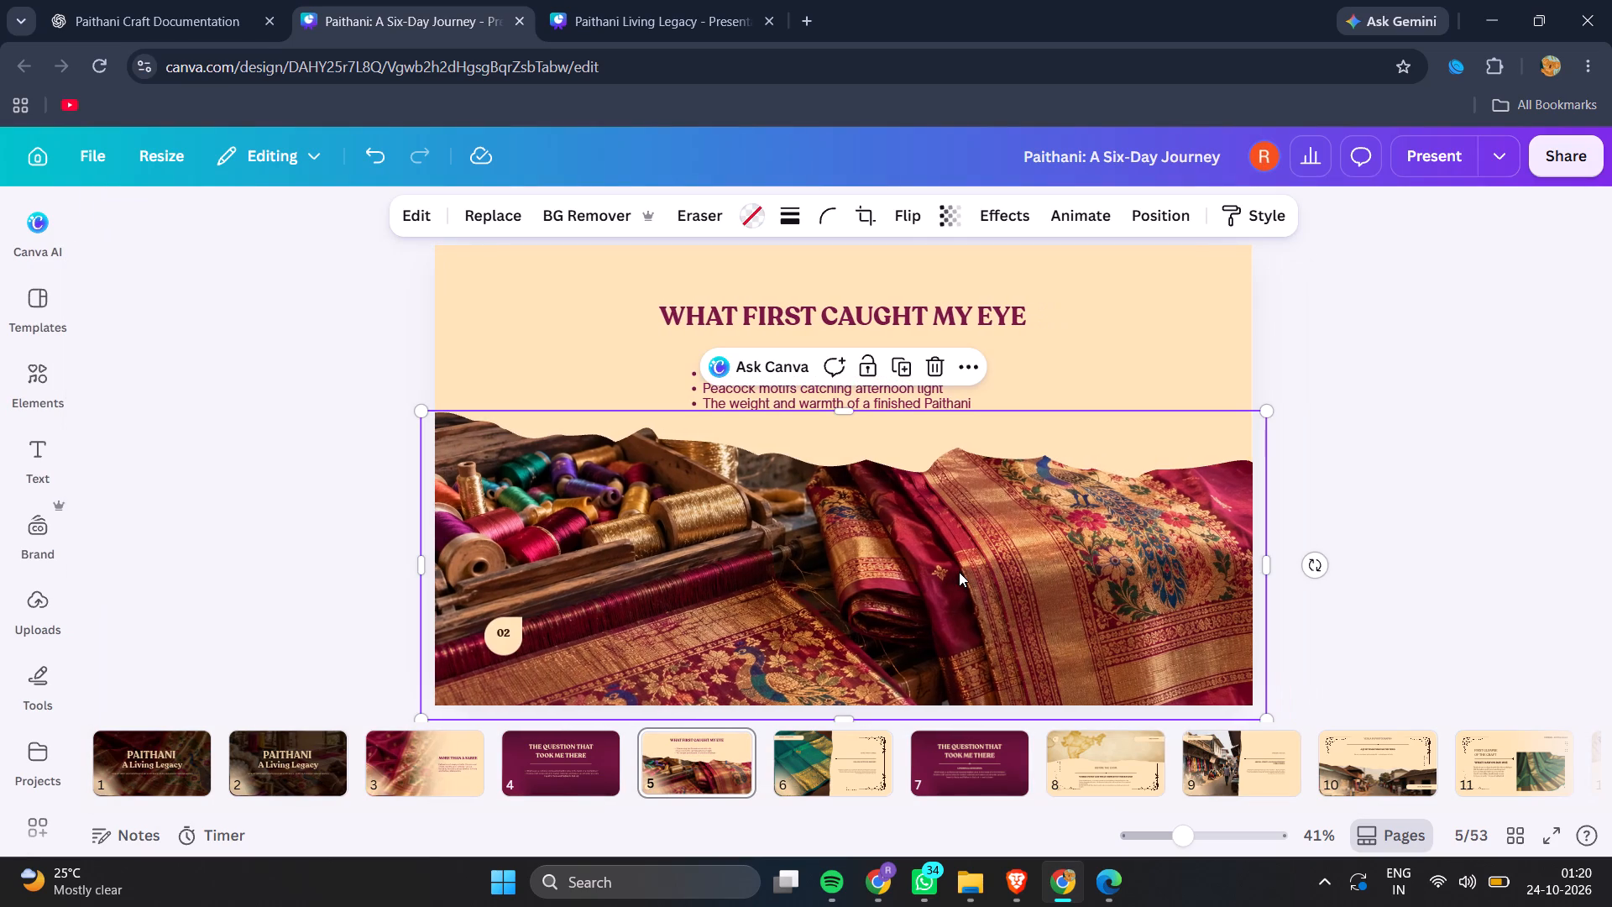
# Raise page 5's framed photo and extend its lower edge past the slide bottom, making it about 1,986 wide by 804 high.
pyautogui.moveTo(945, 535); pyautogui.dragTo(946, 502)
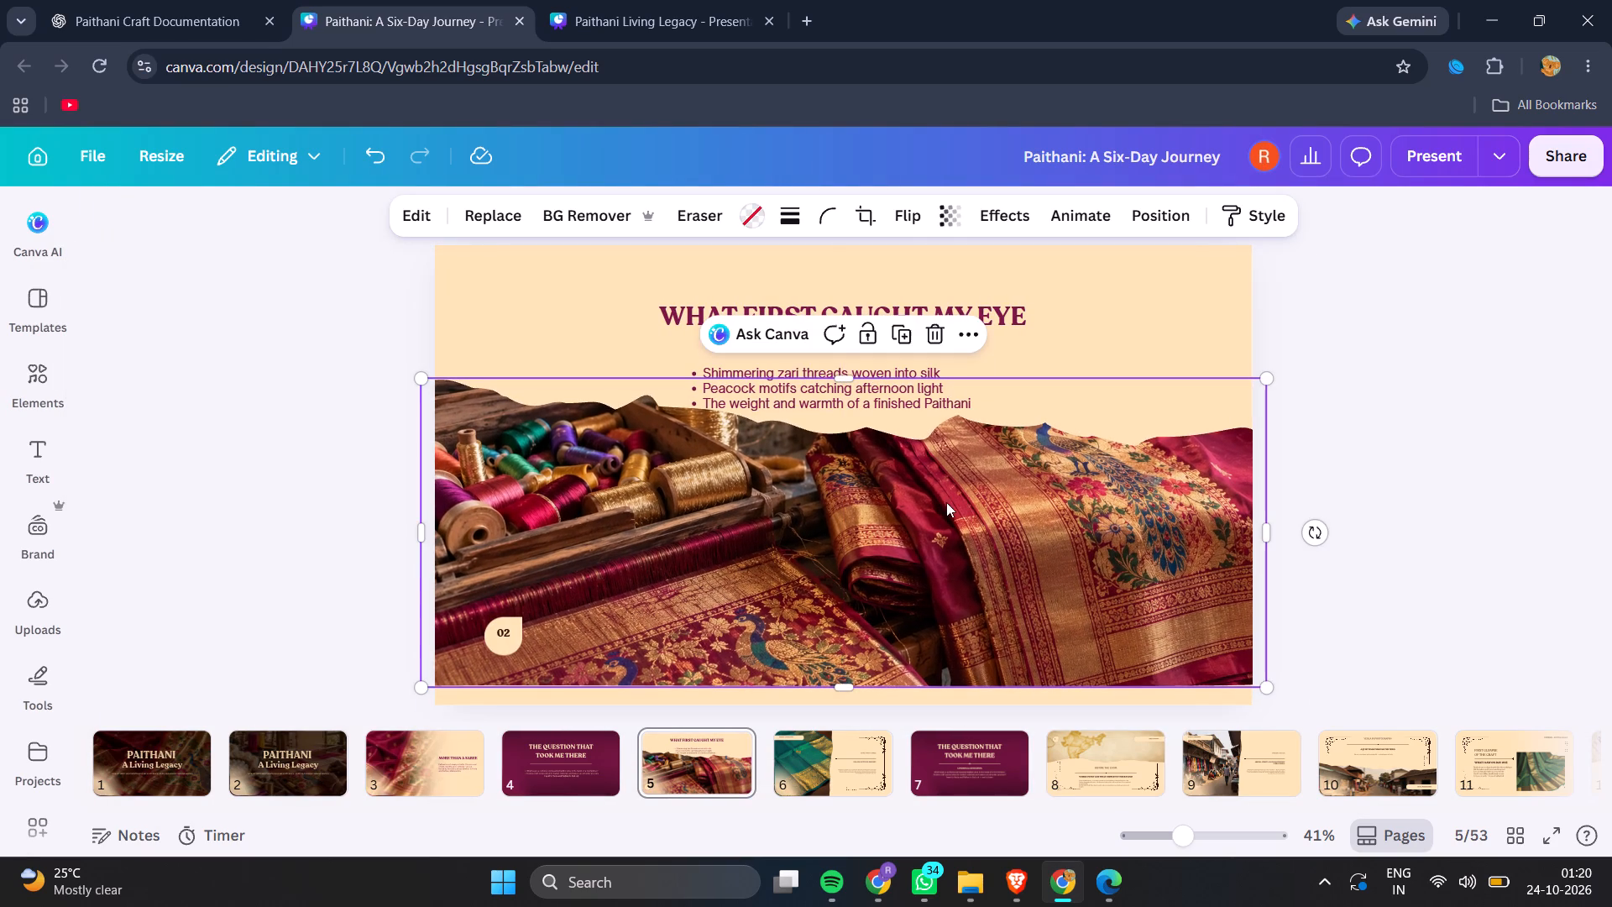
pyautogui.moveTo(851, 680); pyautogui.dragTo(856, 714)
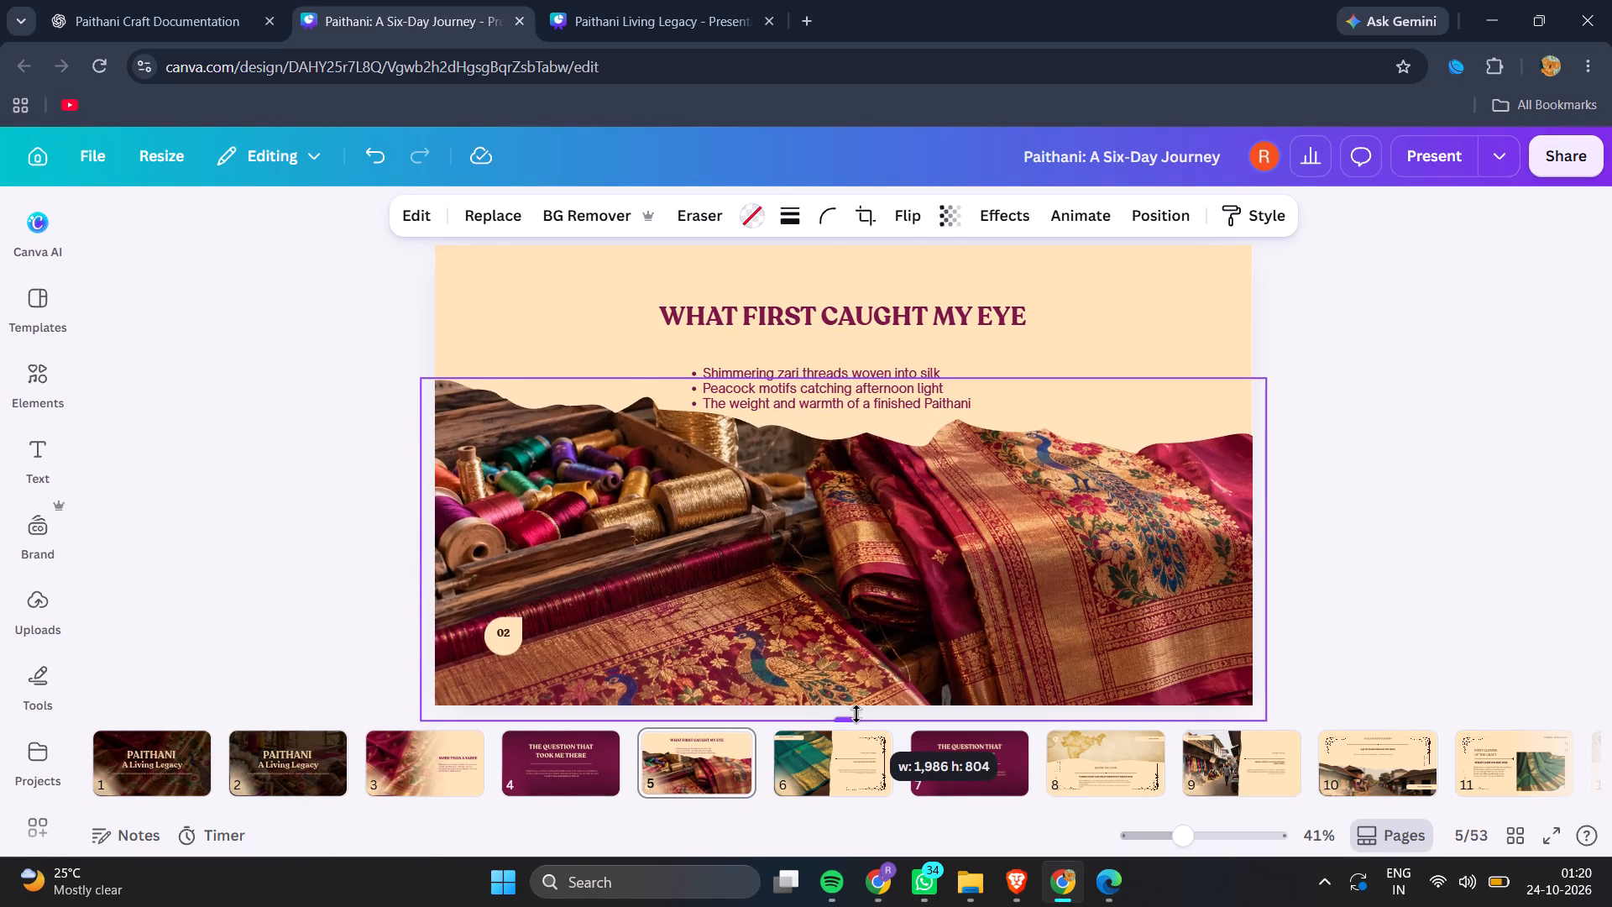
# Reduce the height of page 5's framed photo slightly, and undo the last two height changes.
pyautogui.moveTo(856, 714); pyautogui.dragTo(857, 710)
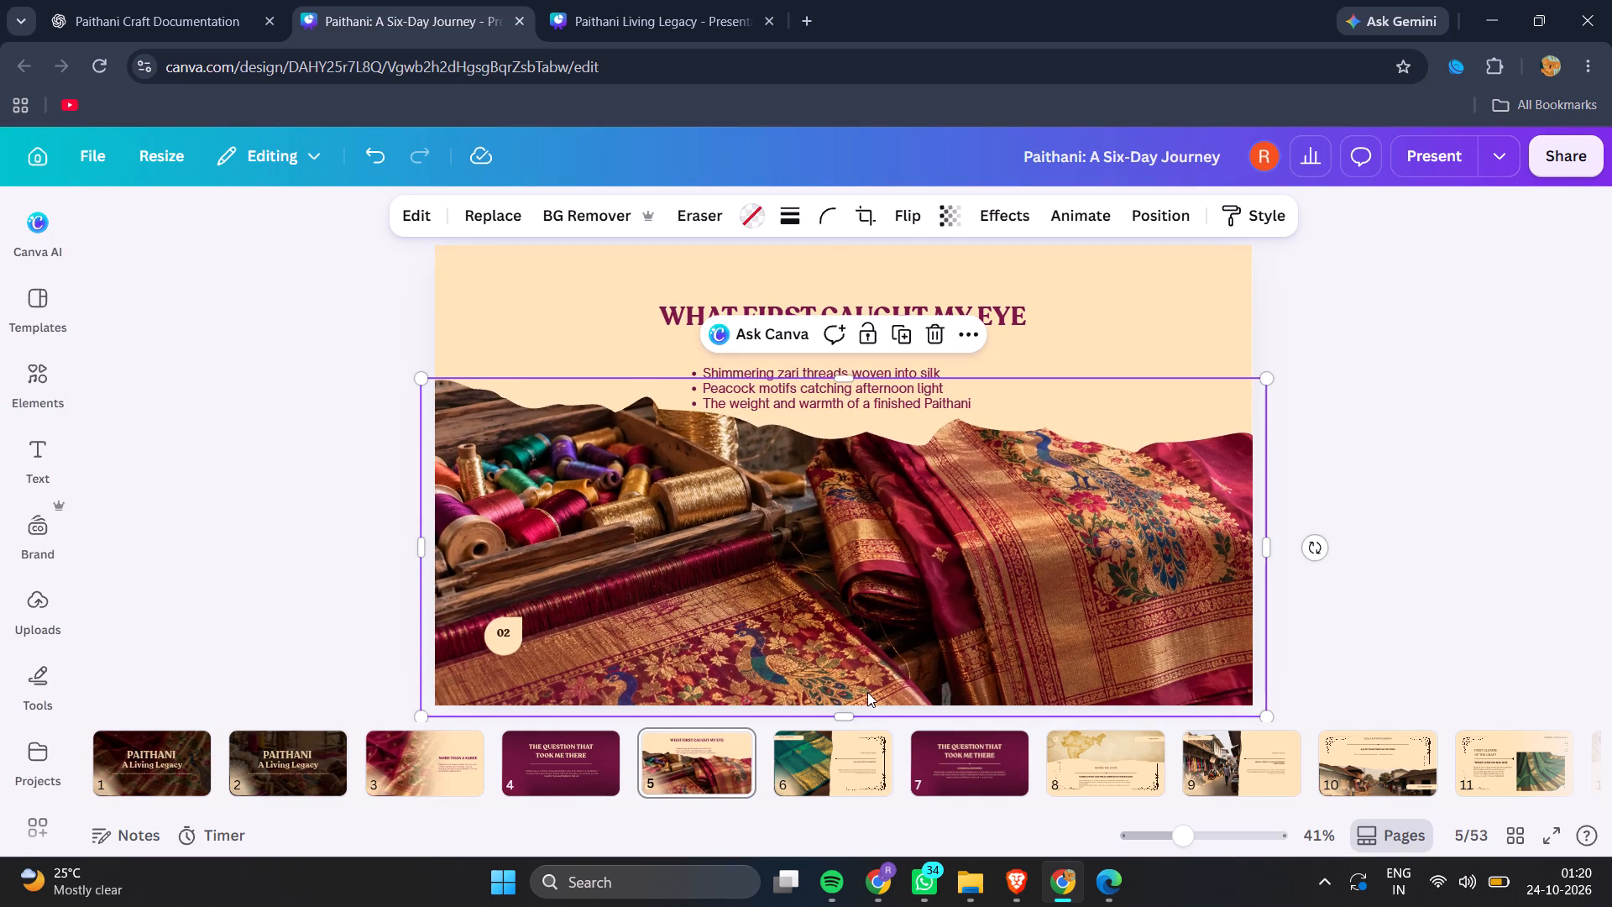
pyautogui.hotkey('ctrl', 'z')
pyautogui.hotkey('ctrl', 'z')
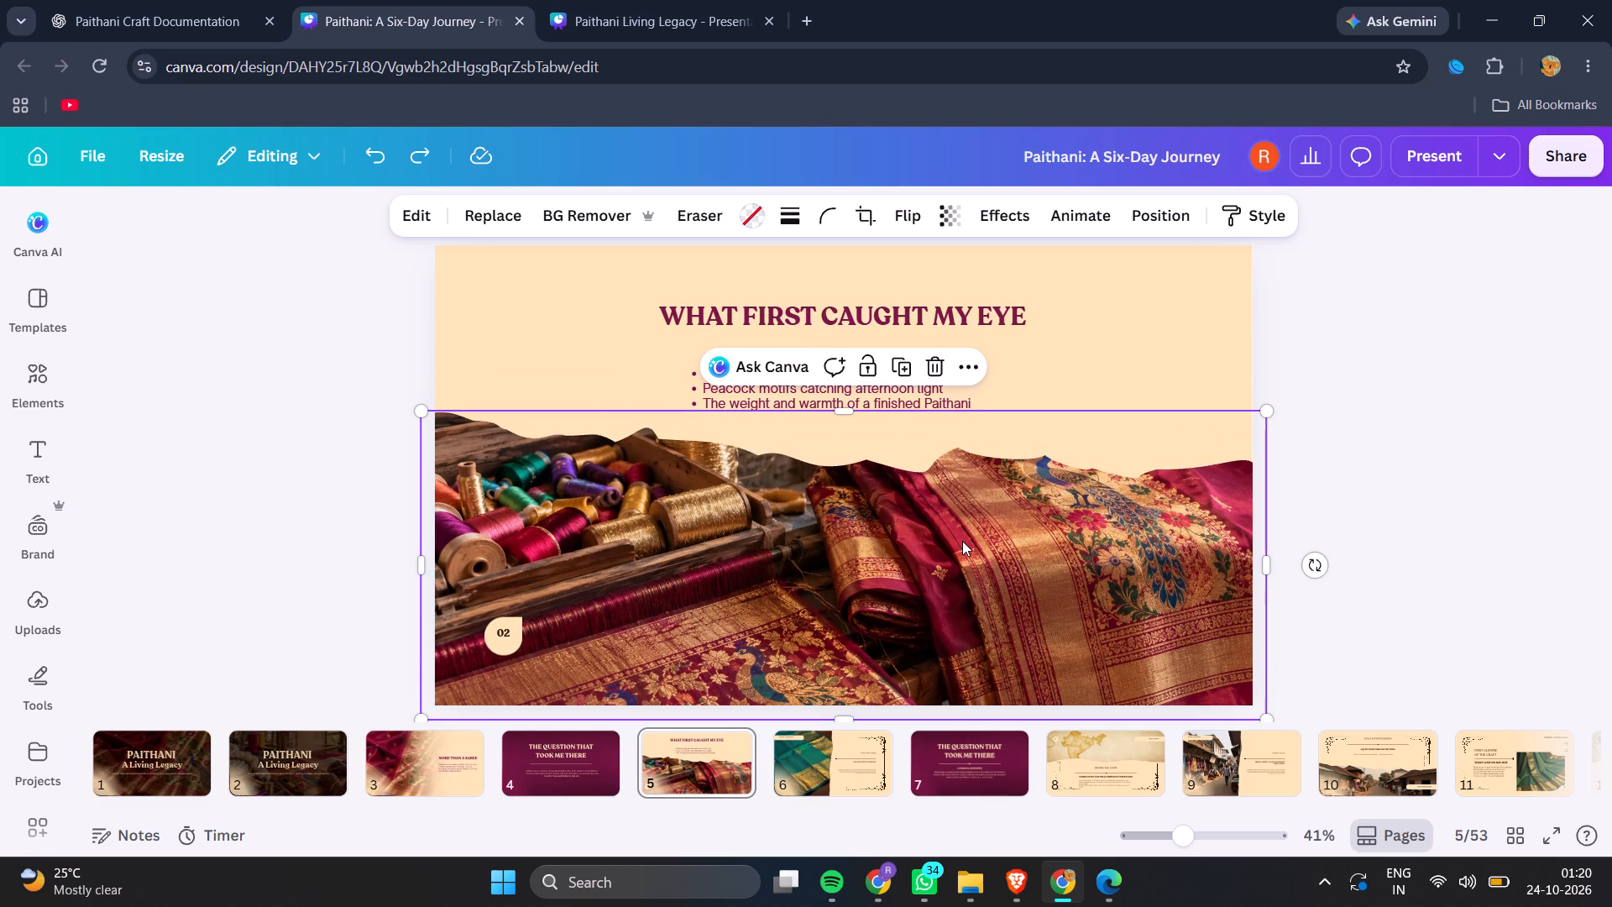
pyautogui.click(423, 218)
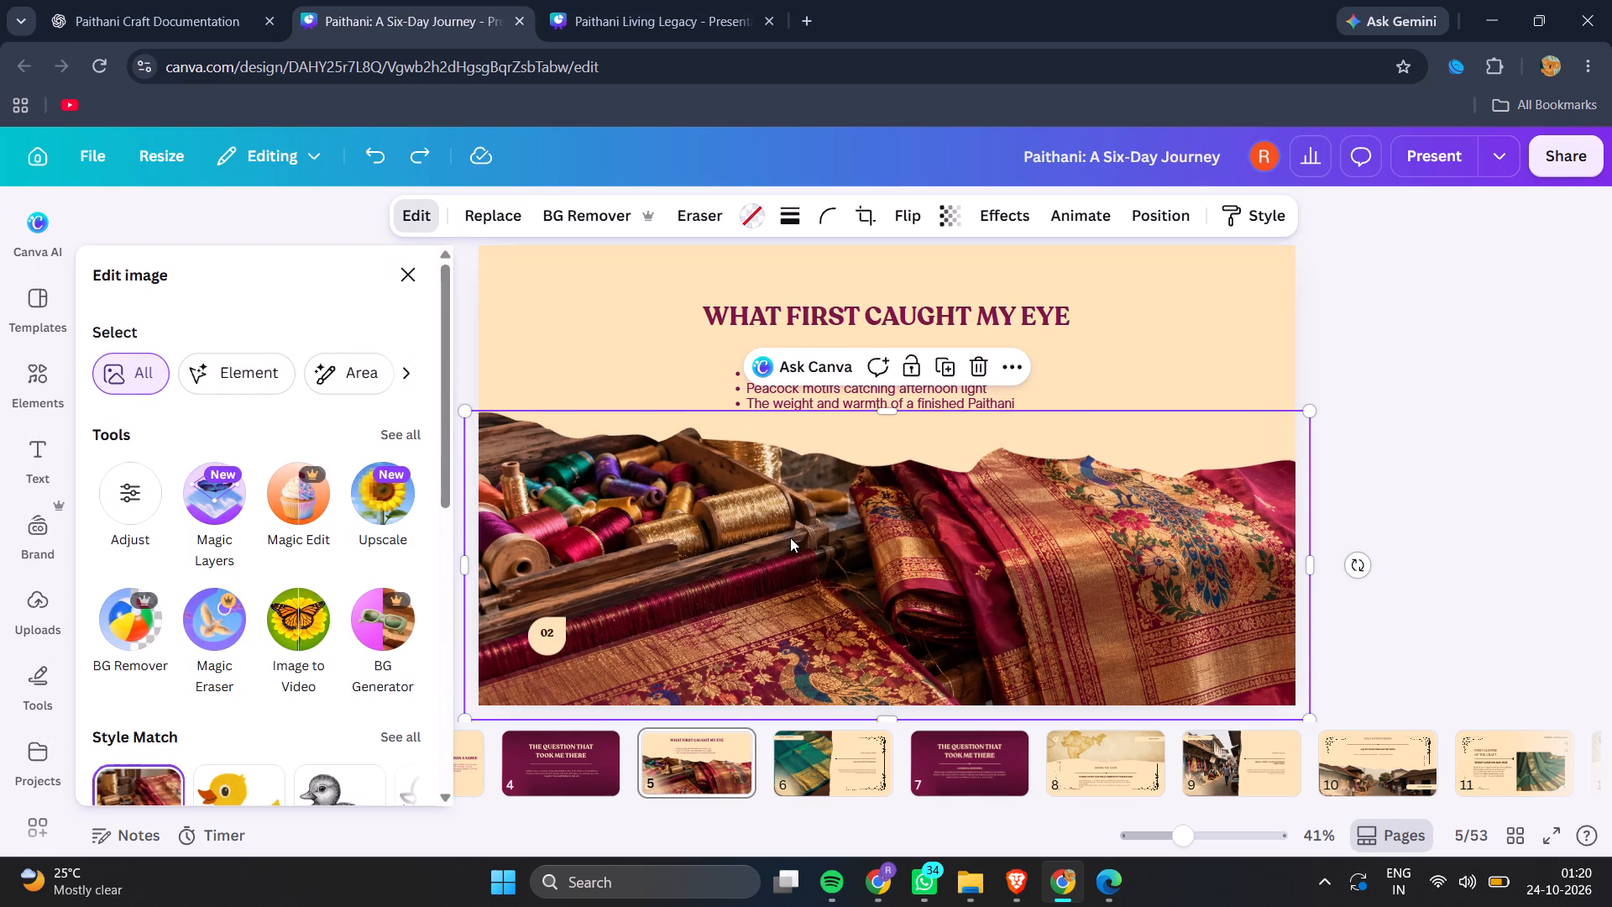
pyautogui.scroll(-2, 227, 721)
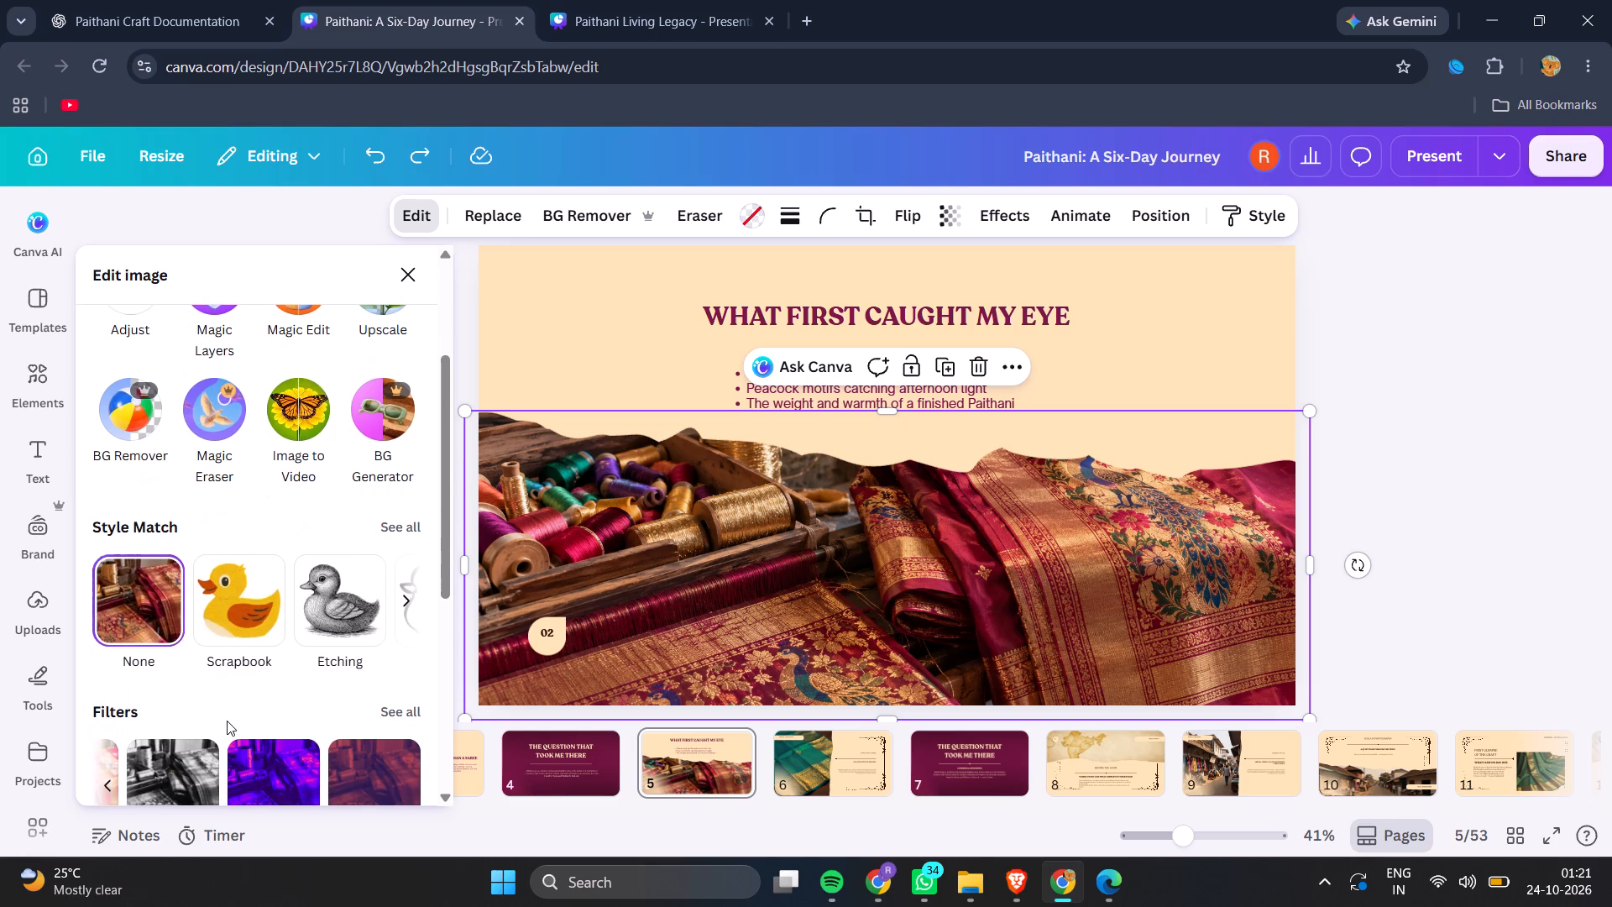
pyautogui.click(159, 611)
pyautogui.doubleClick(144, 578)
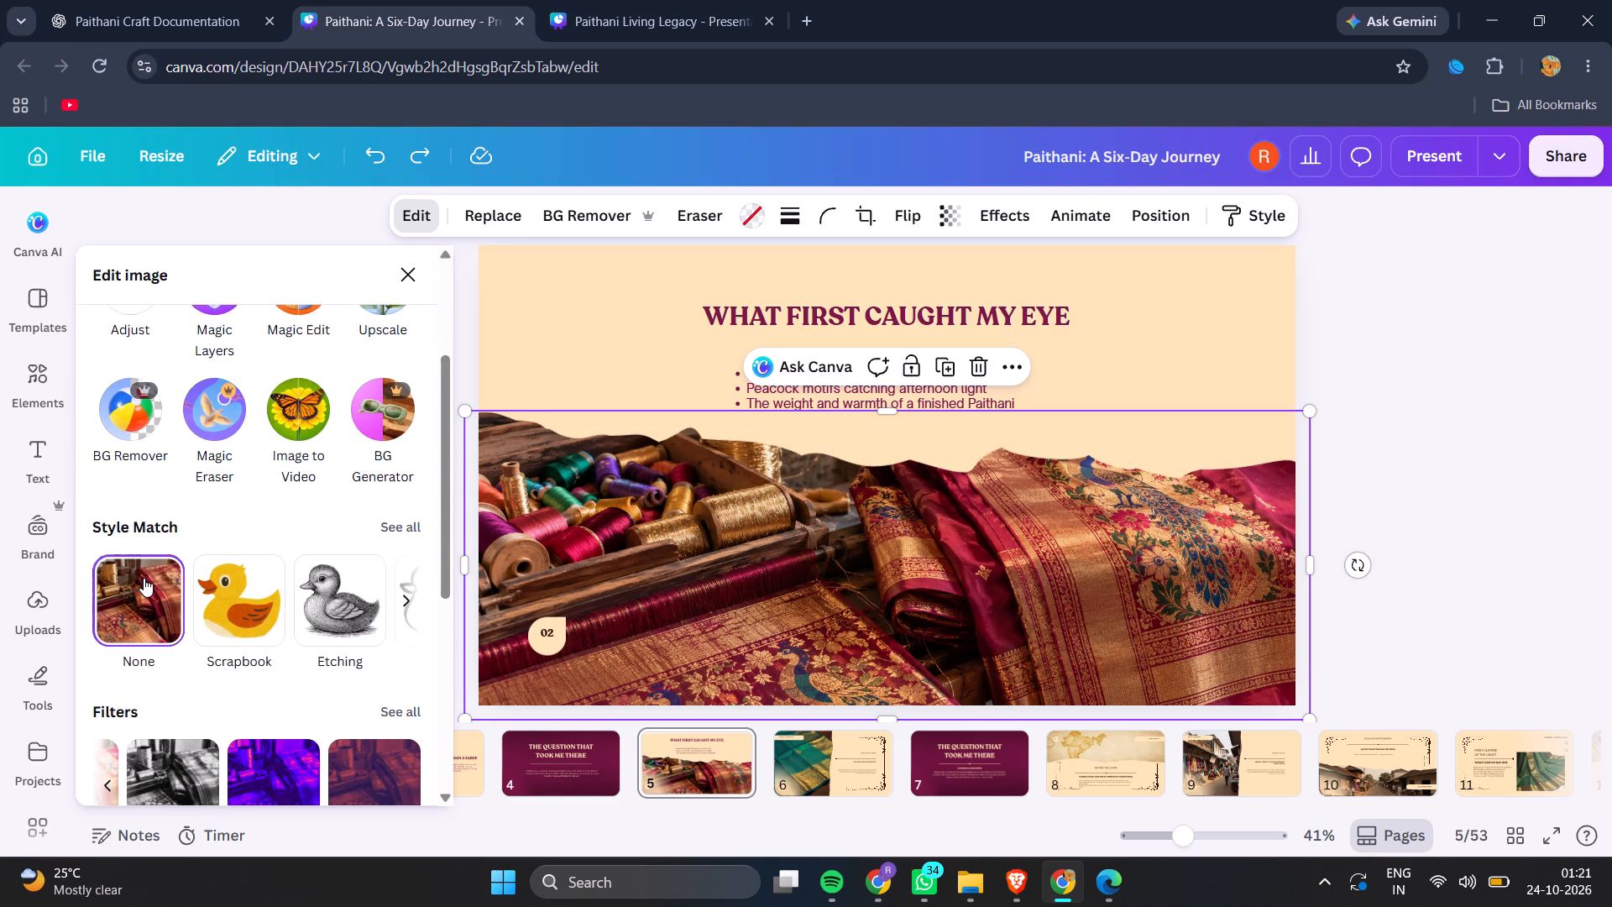
# Reposition the photo upward inside page 5's torn-edge frame so the lower peacock-border fabric fills the visible area.
pyautogui.doubleClick(802, 563)
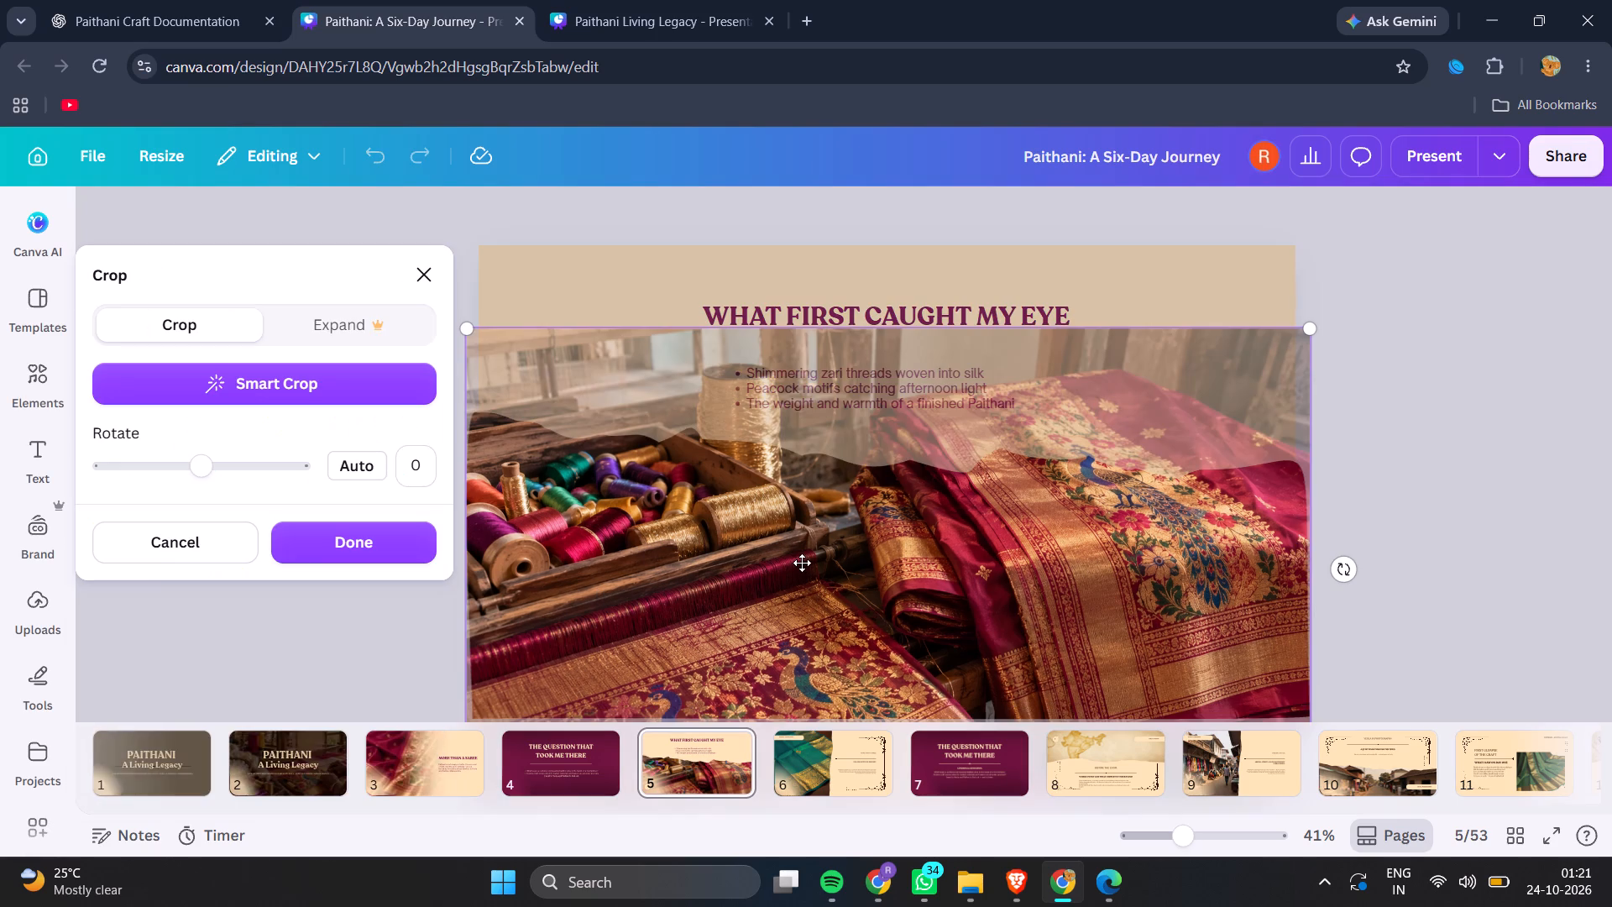
pyautogui.moveTo(803, 566); pyautogui.dragTo(824, 362)
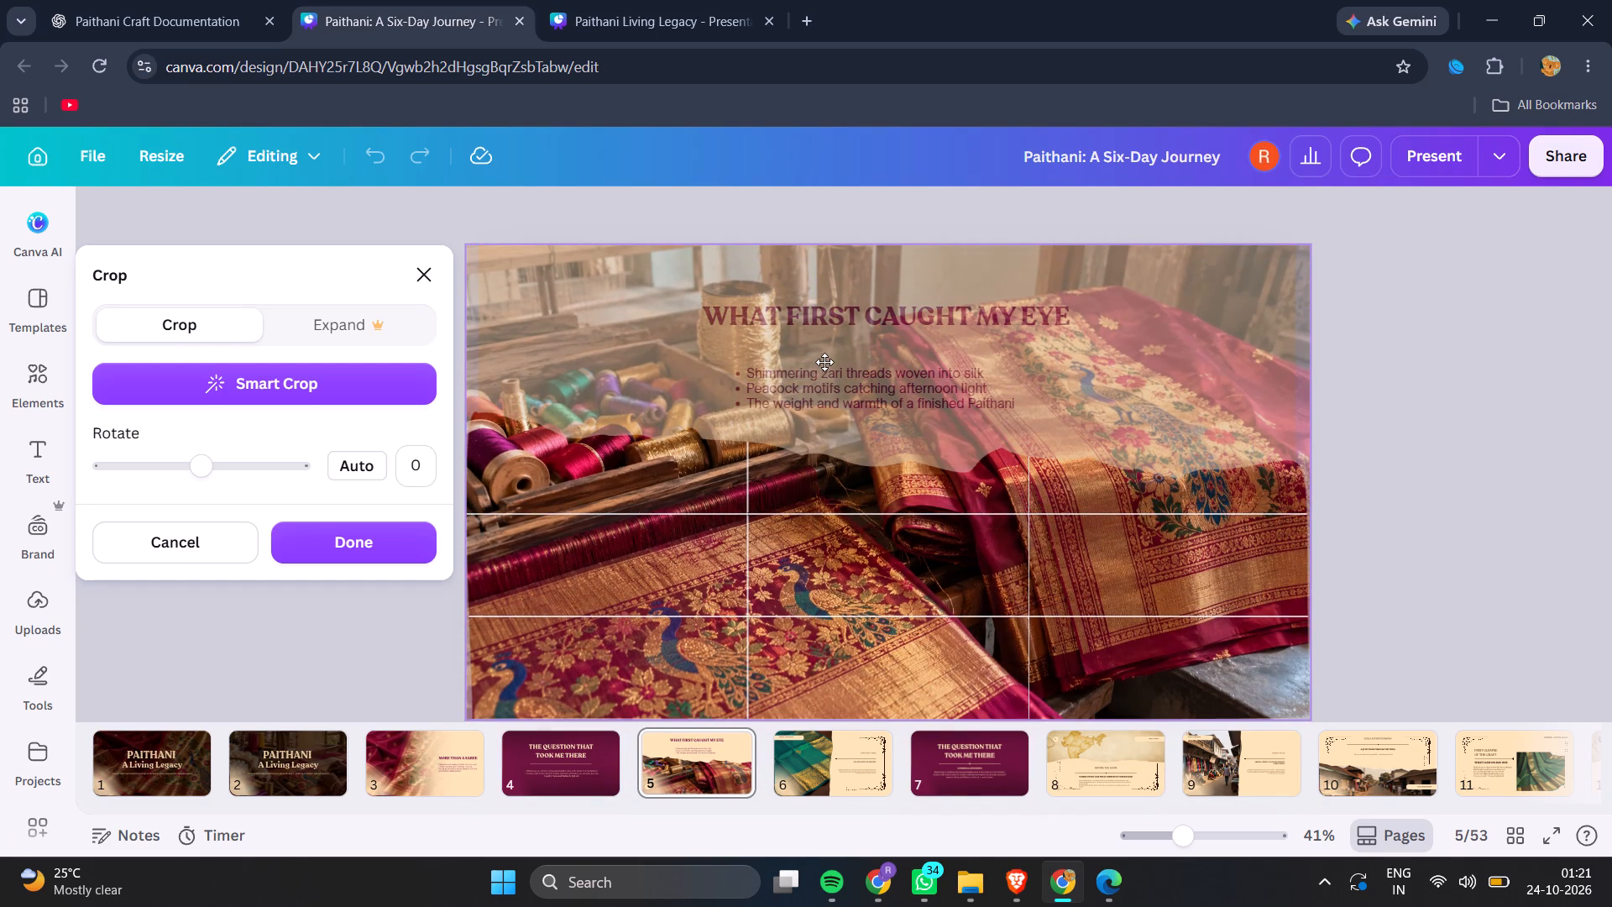
pyautogui.moveTo(824, 362); pyautogui.dragTo(824, 360)
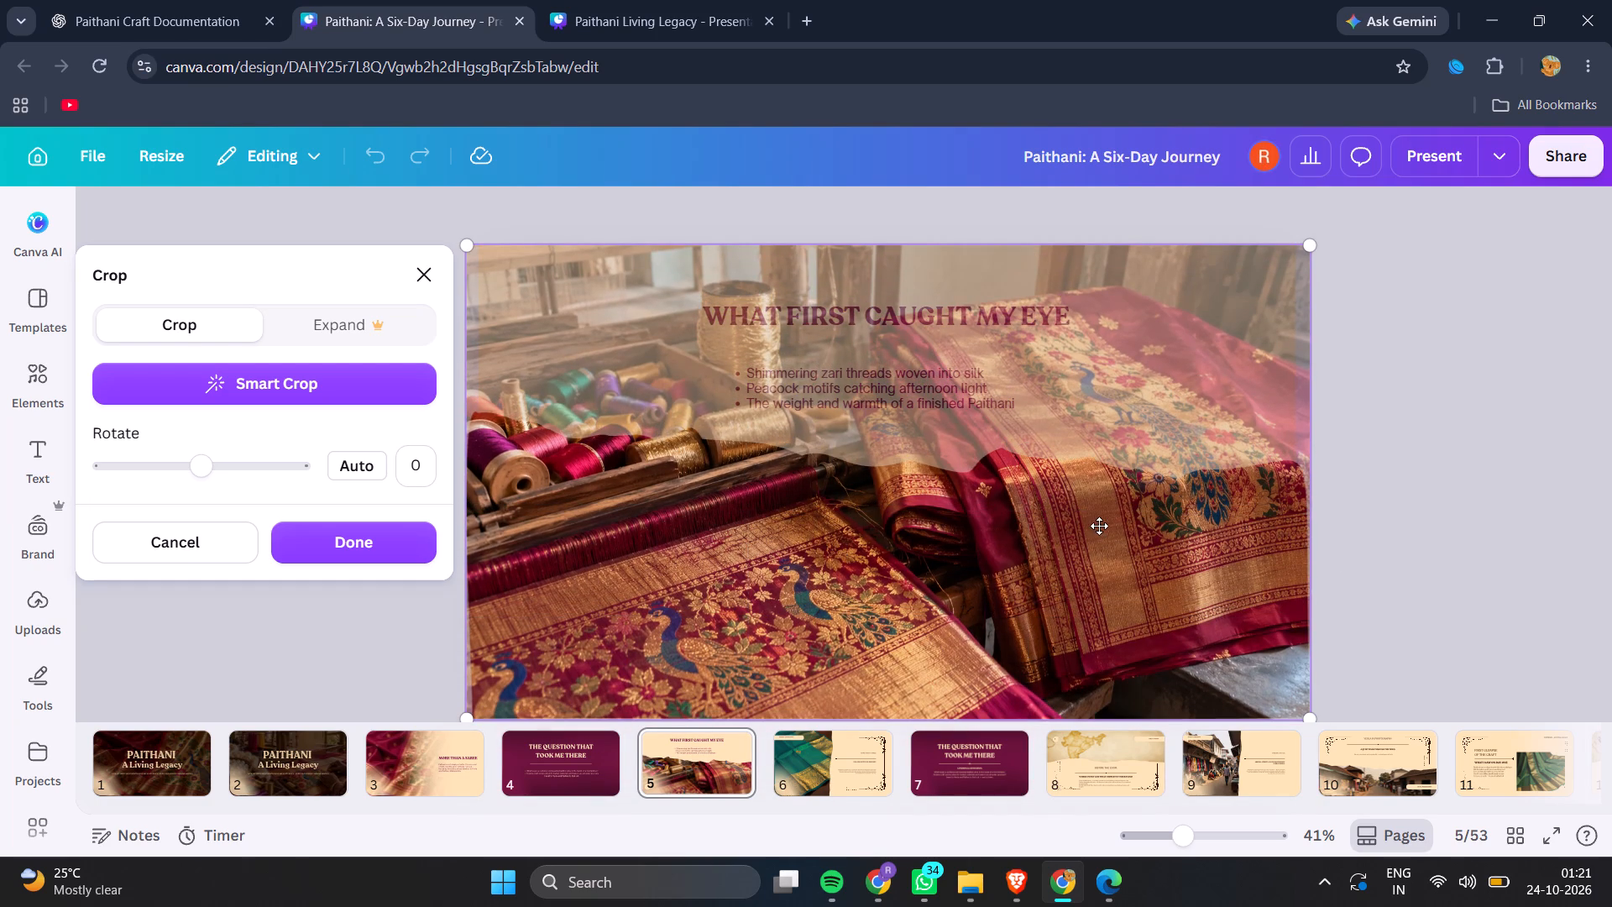
pyautogui.click(1419, 522)
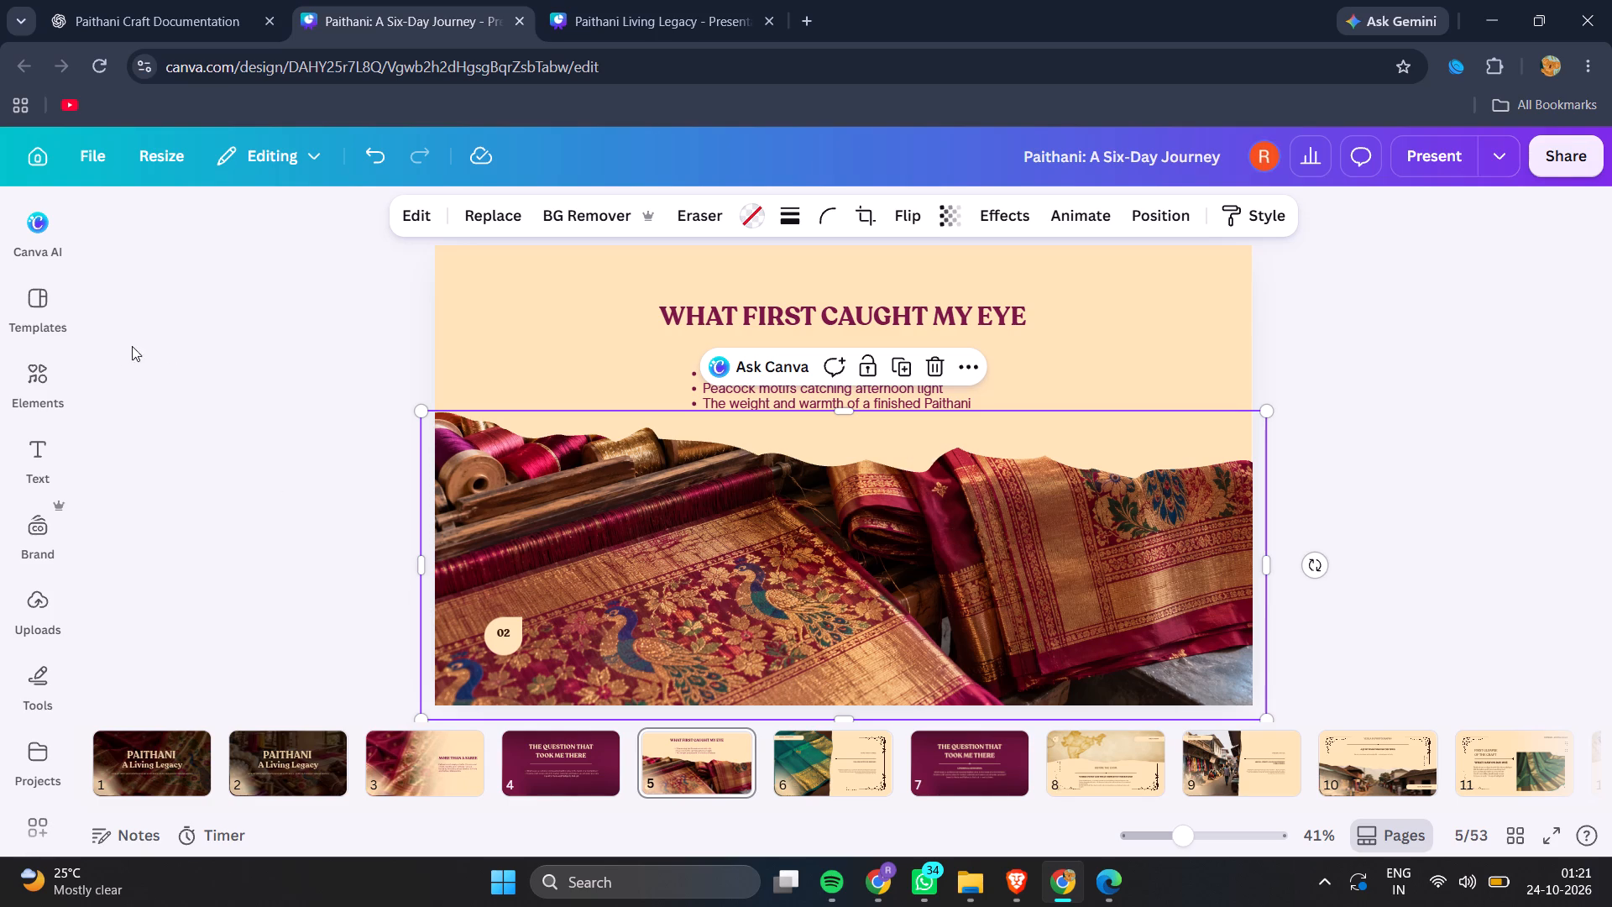
# Copy the beige gradient overlay from page 3 and paste it onto page 5.
pyautogui.click(412, 768)
pyautogui.click(909, 602)
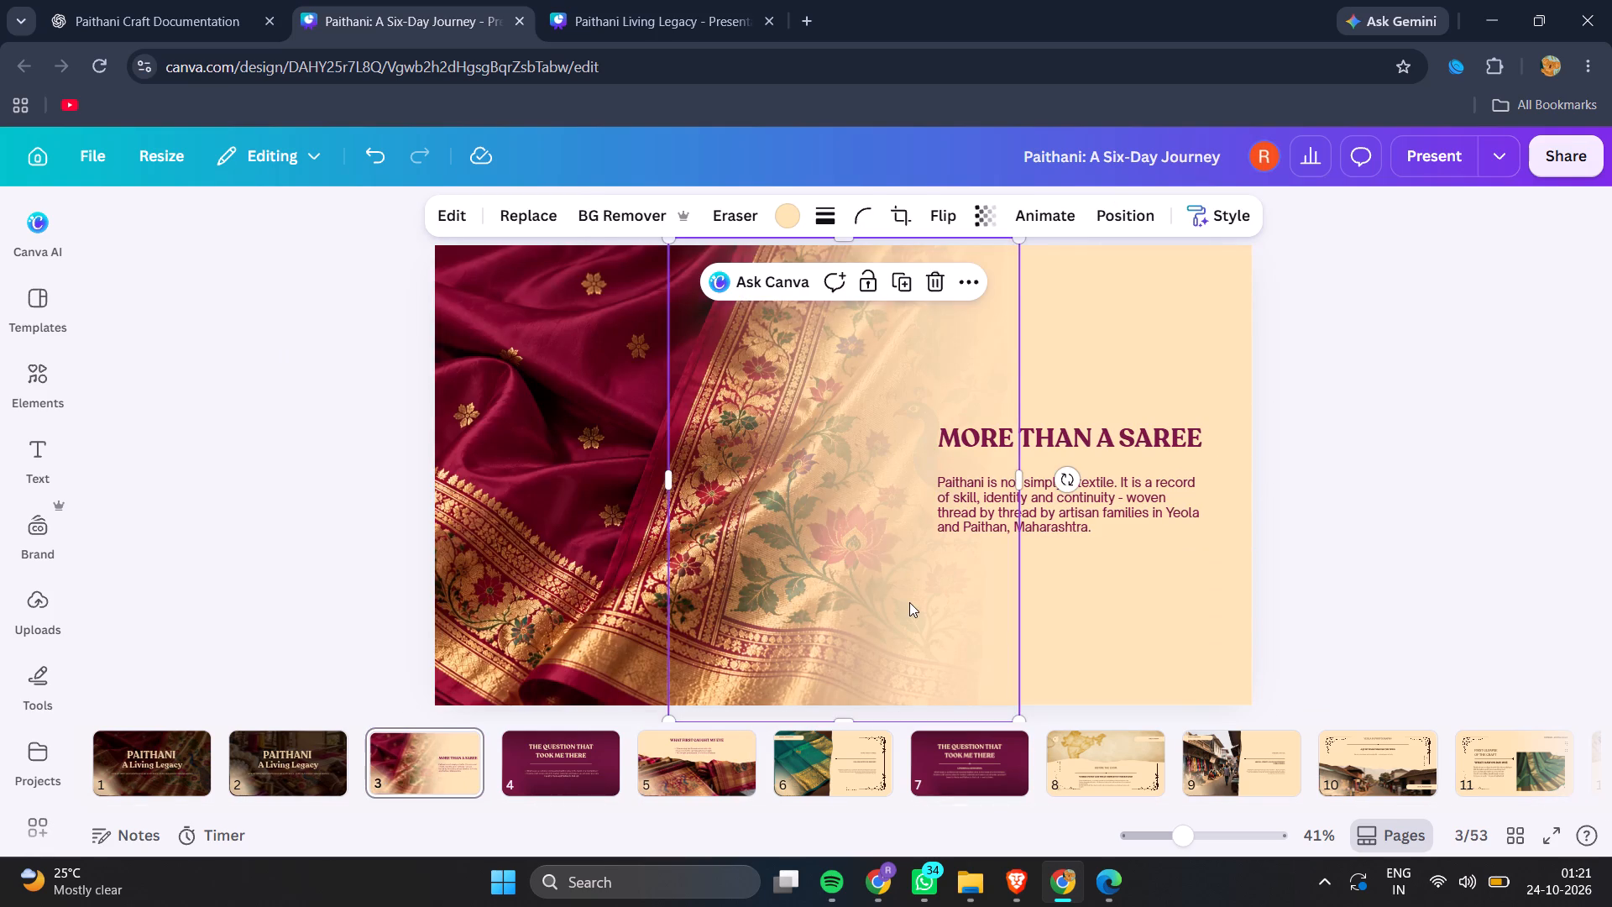
pyautogui.hotkey('ctrl', 'c')
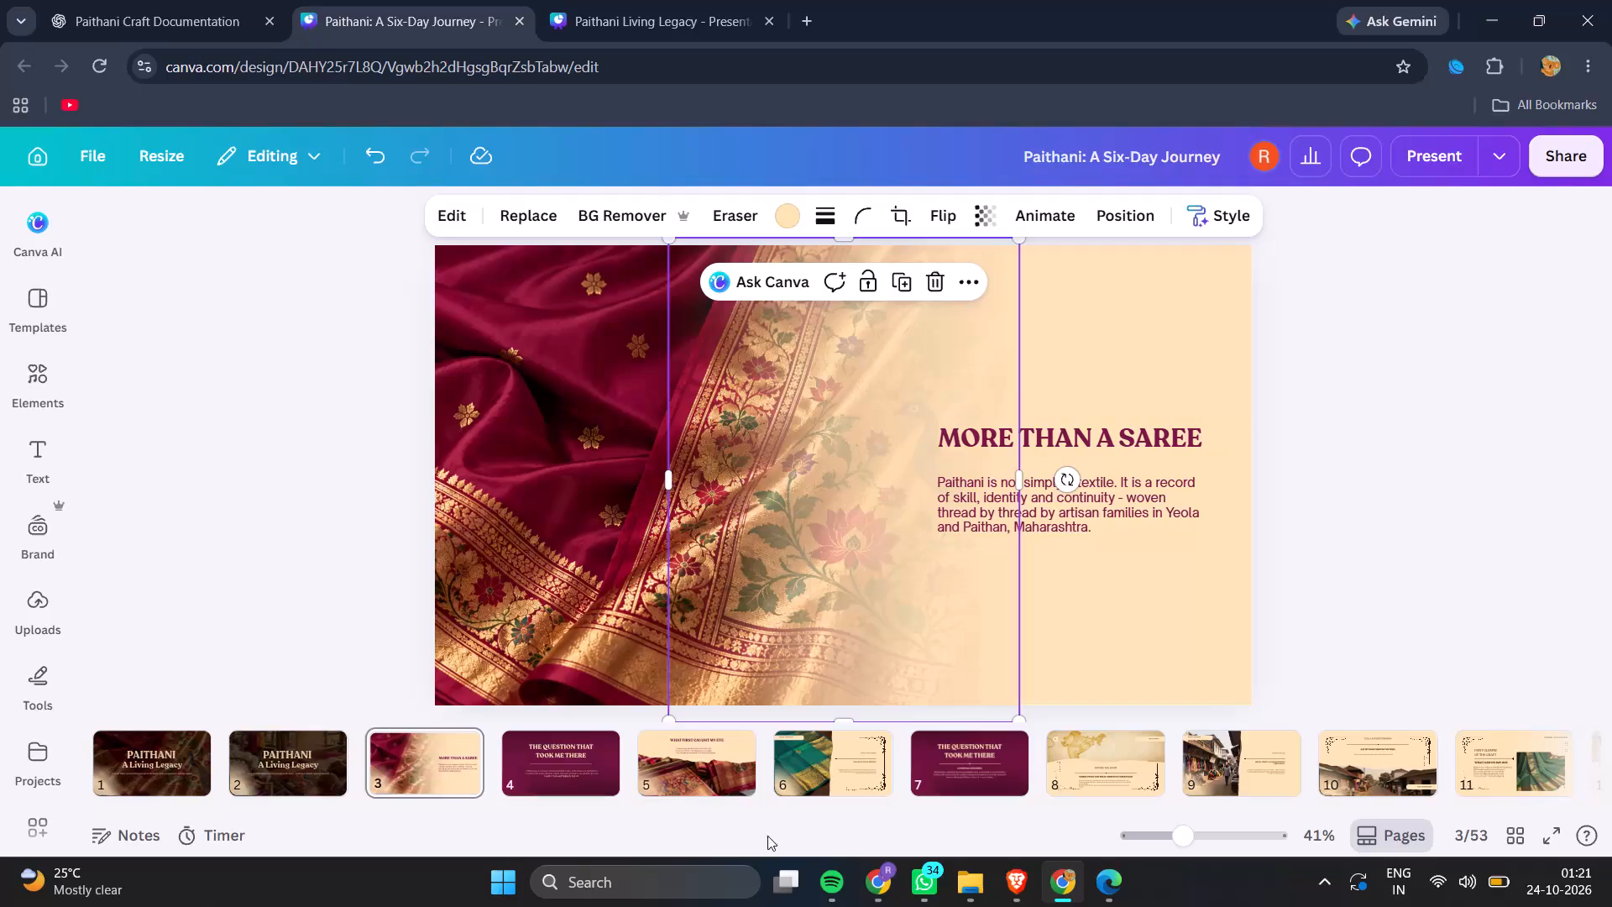
pyautogui.click(688, 779)
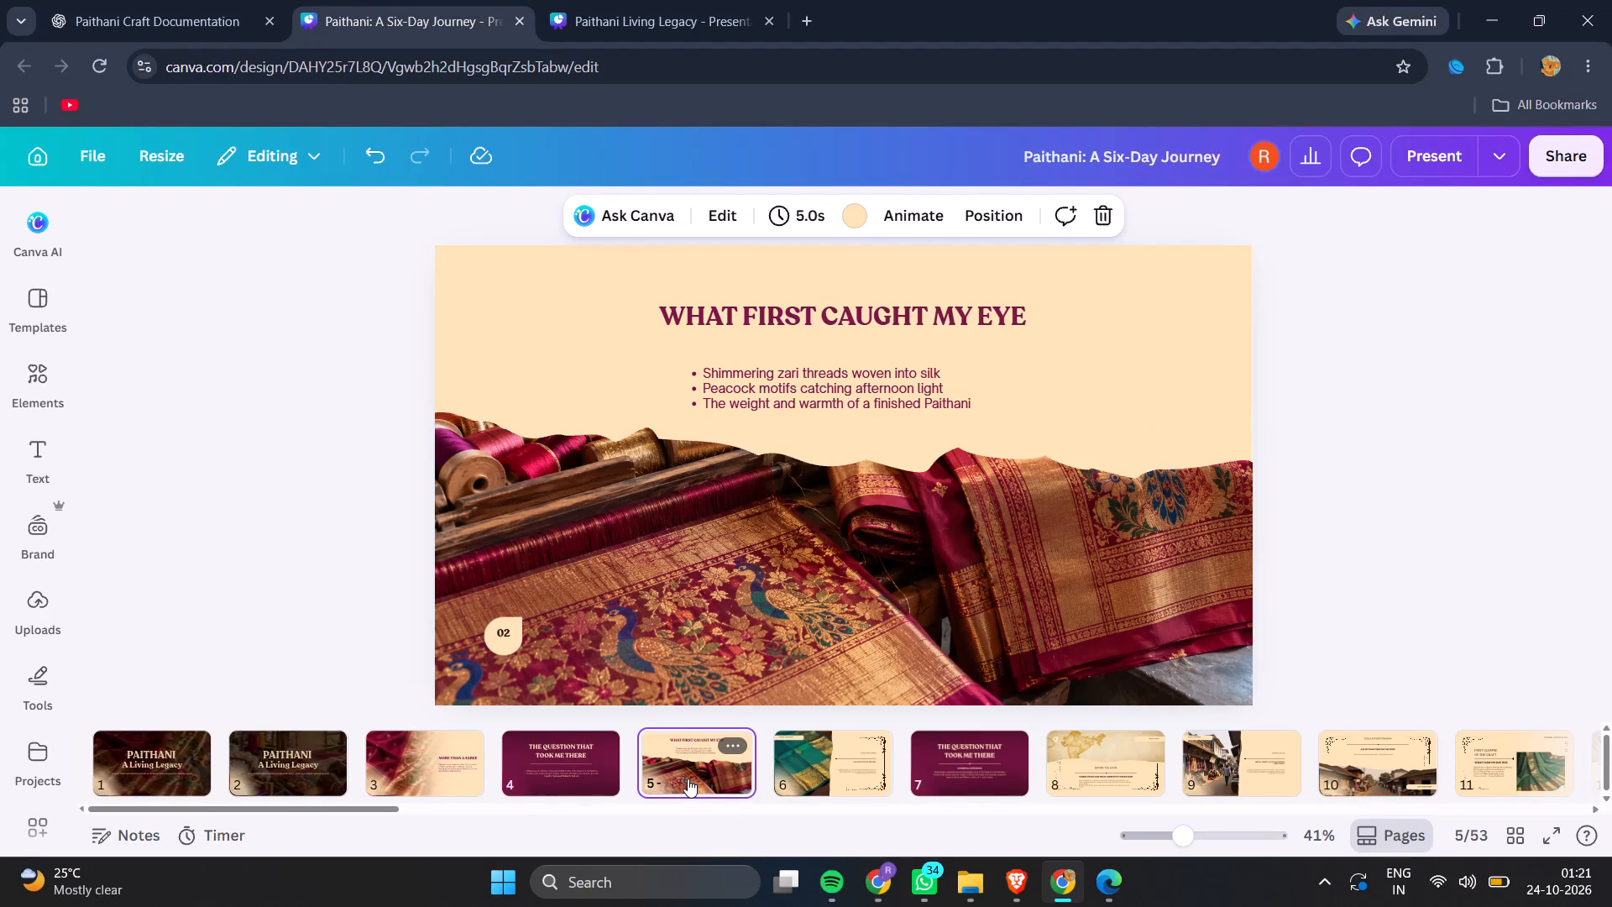
pyautogui.hotkey('ctrl', 'v')
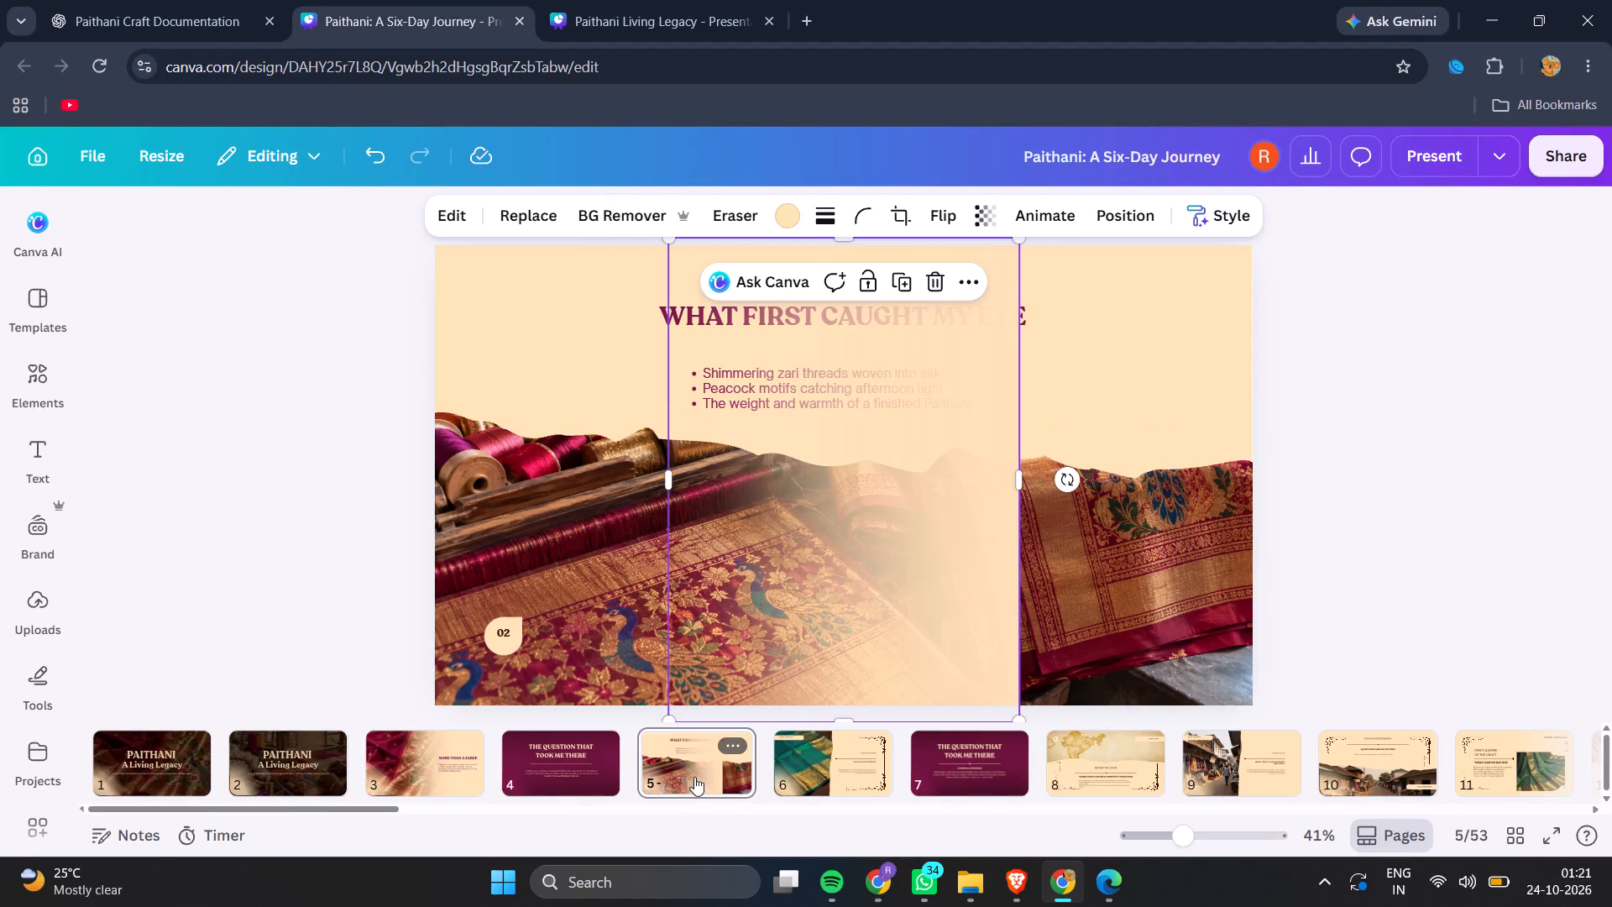
# Rotate page 5's gradient overlay so its solid side faces up, and shrink it over the photo's lower-left corner around the 02 badge.
pyautogui.moveTo(1071, 479); pyautogui.dragTo(965, 392)
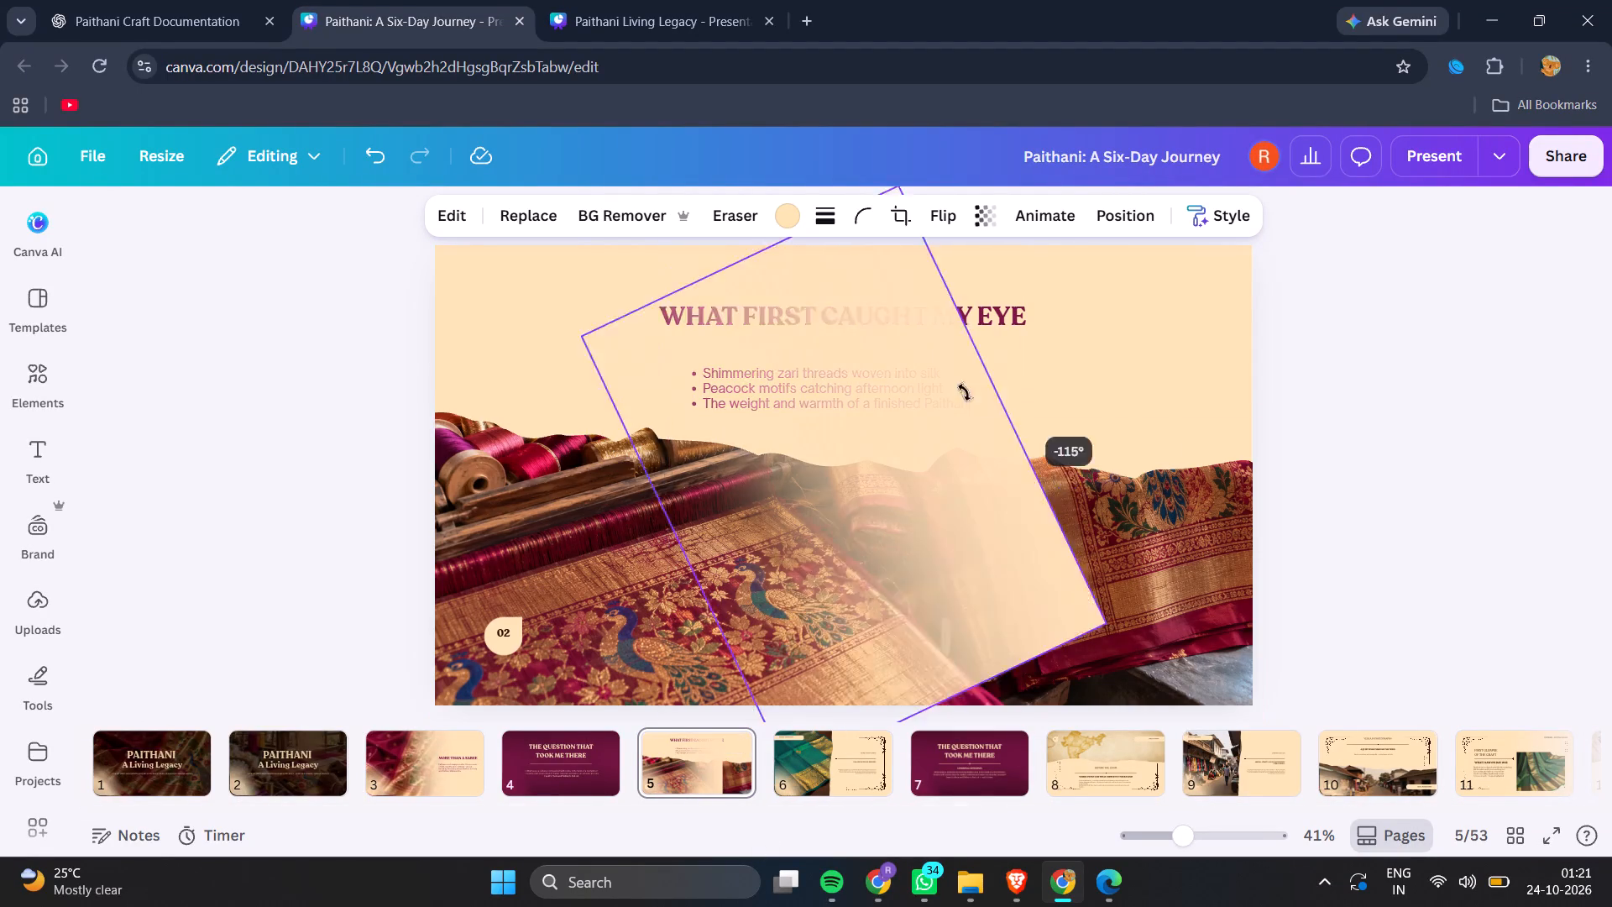
pyautogui.moveTo(965, 392); pyautogui.dragTo(841, 443)
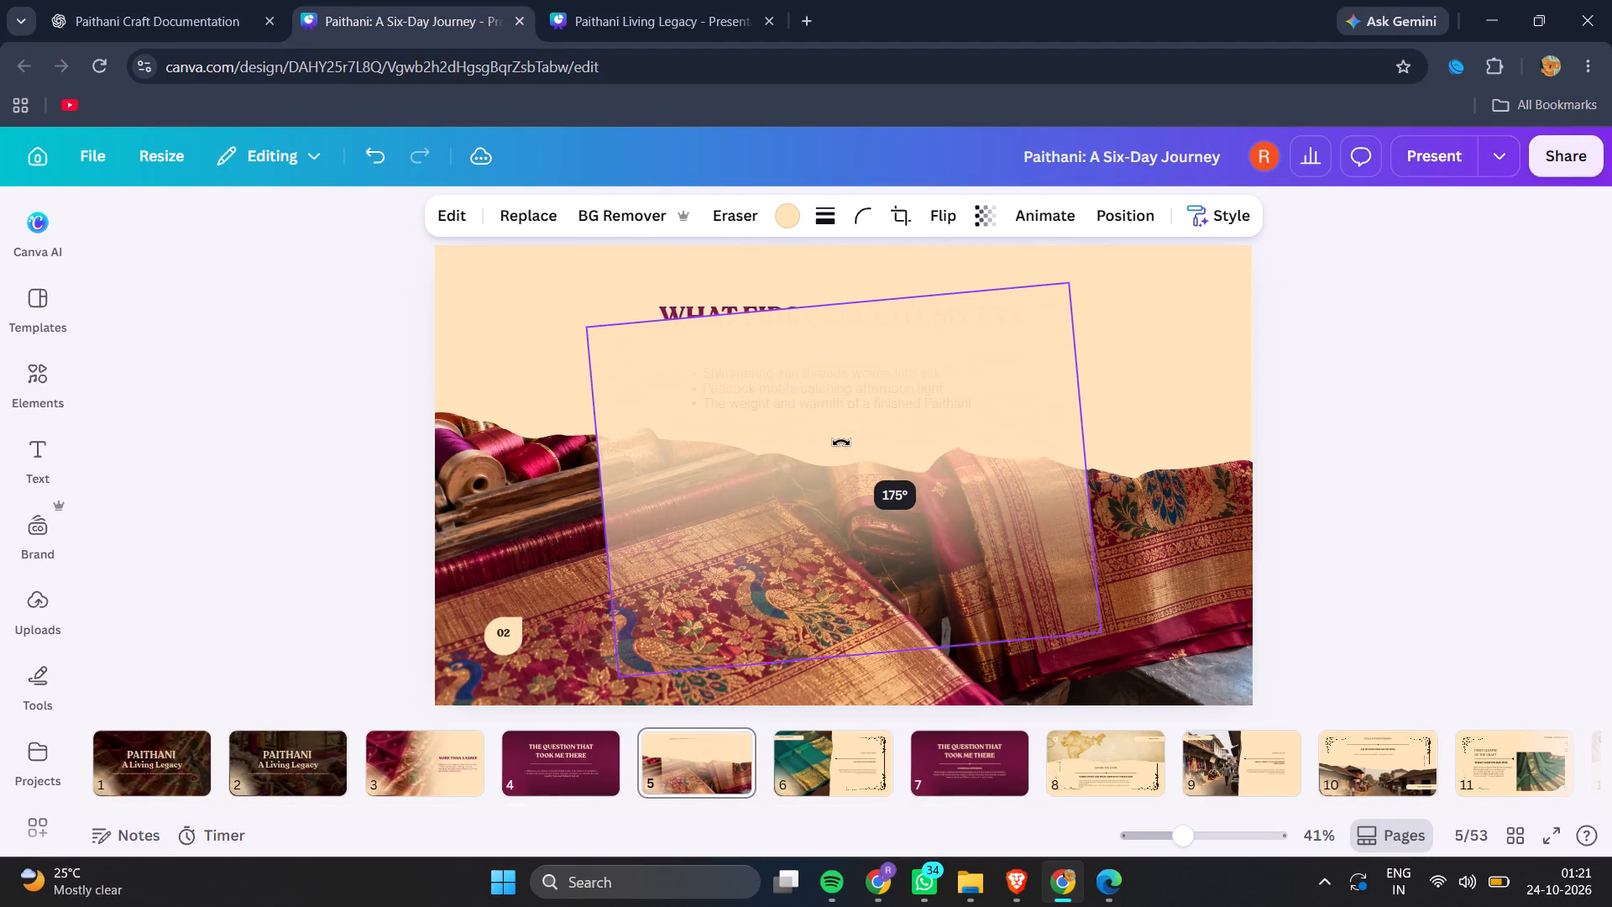
pyautogui.moveTo(841, 443); pyautogui.dragTo(844, 456)
pyautogui.moveTo(788, 327); pyautogui.dragTo(575, 381)
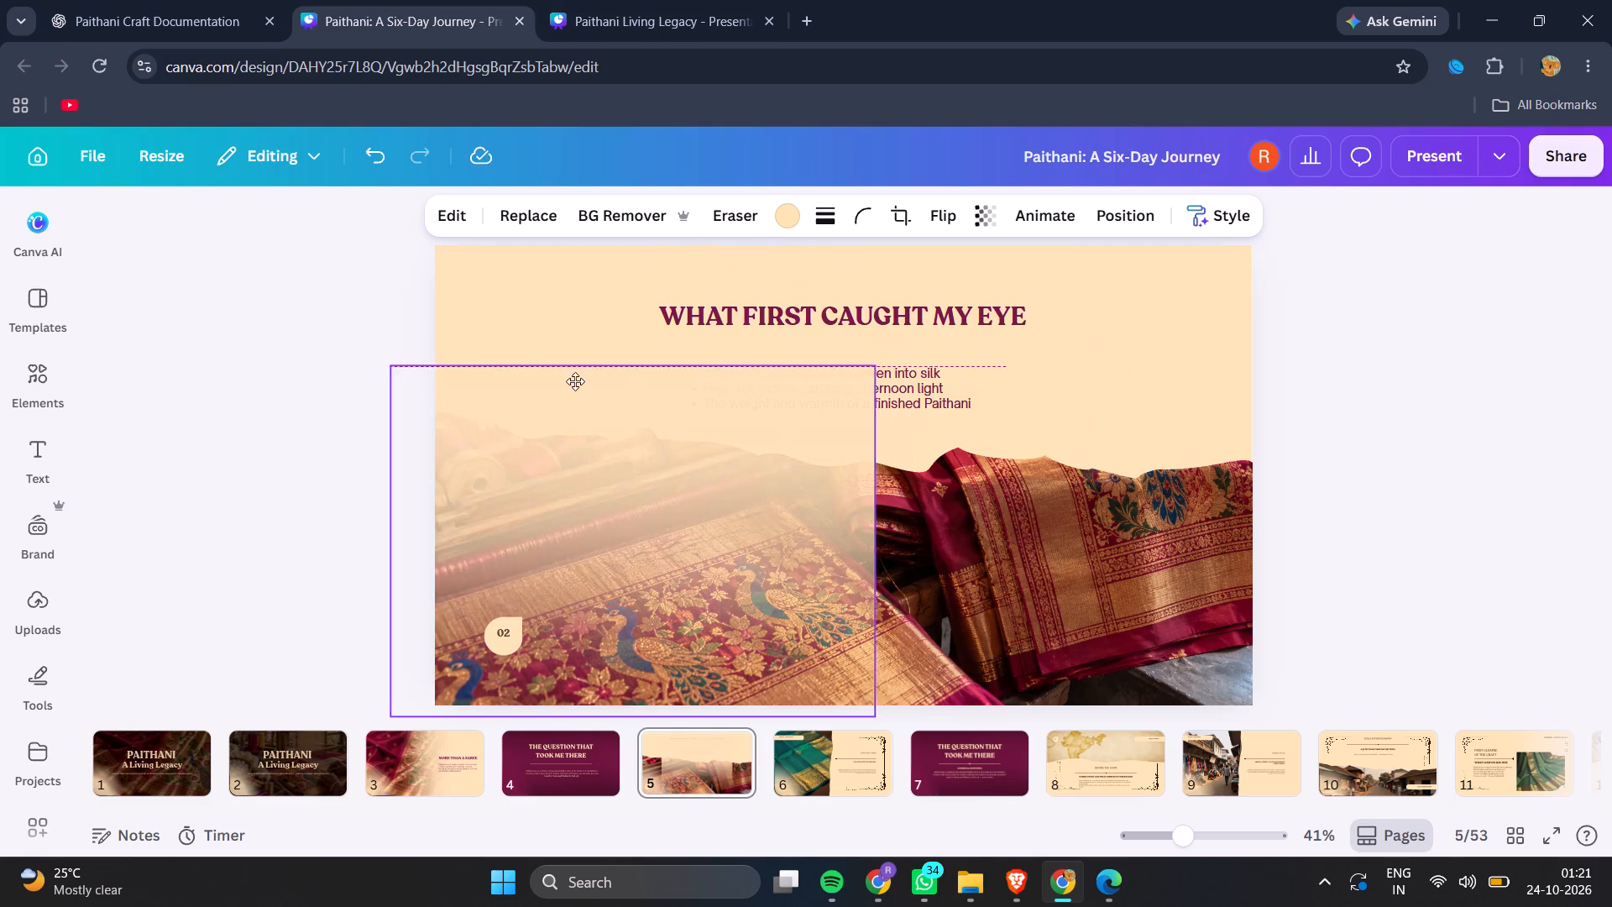
pyautogui.moveTo(575, 381); pyautogui.dragTo(569, 411)
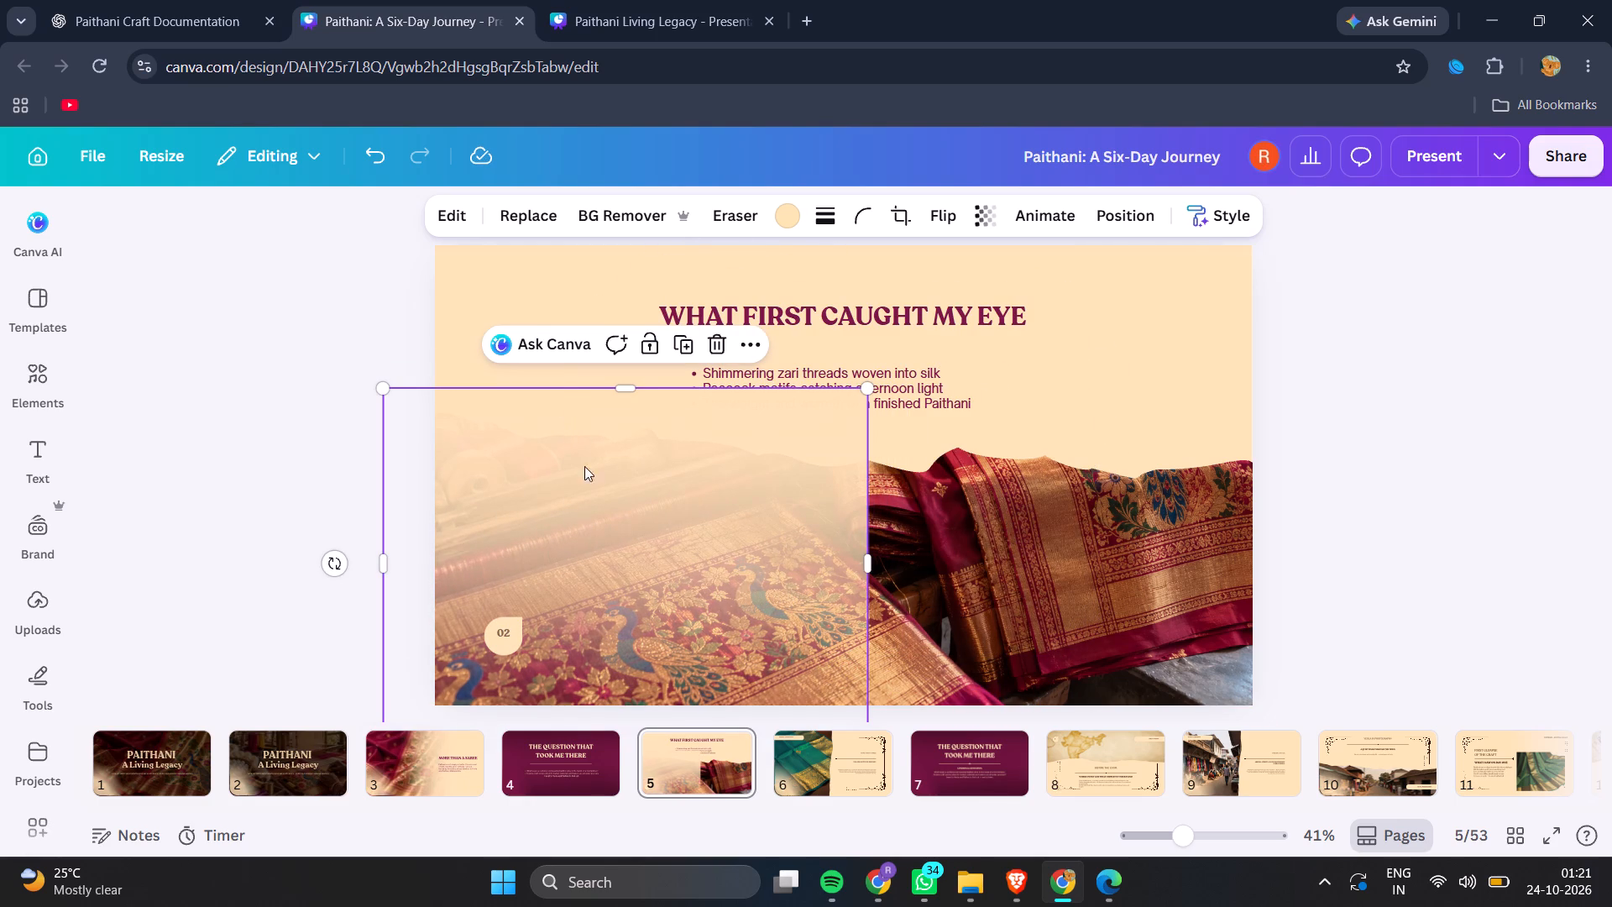
pyautogui.moveTo(562, 401); pyautogui.dragTo(589, 354)
pyautogui.moveTo(892, 344); pyautogui.dragTo(606, 501)
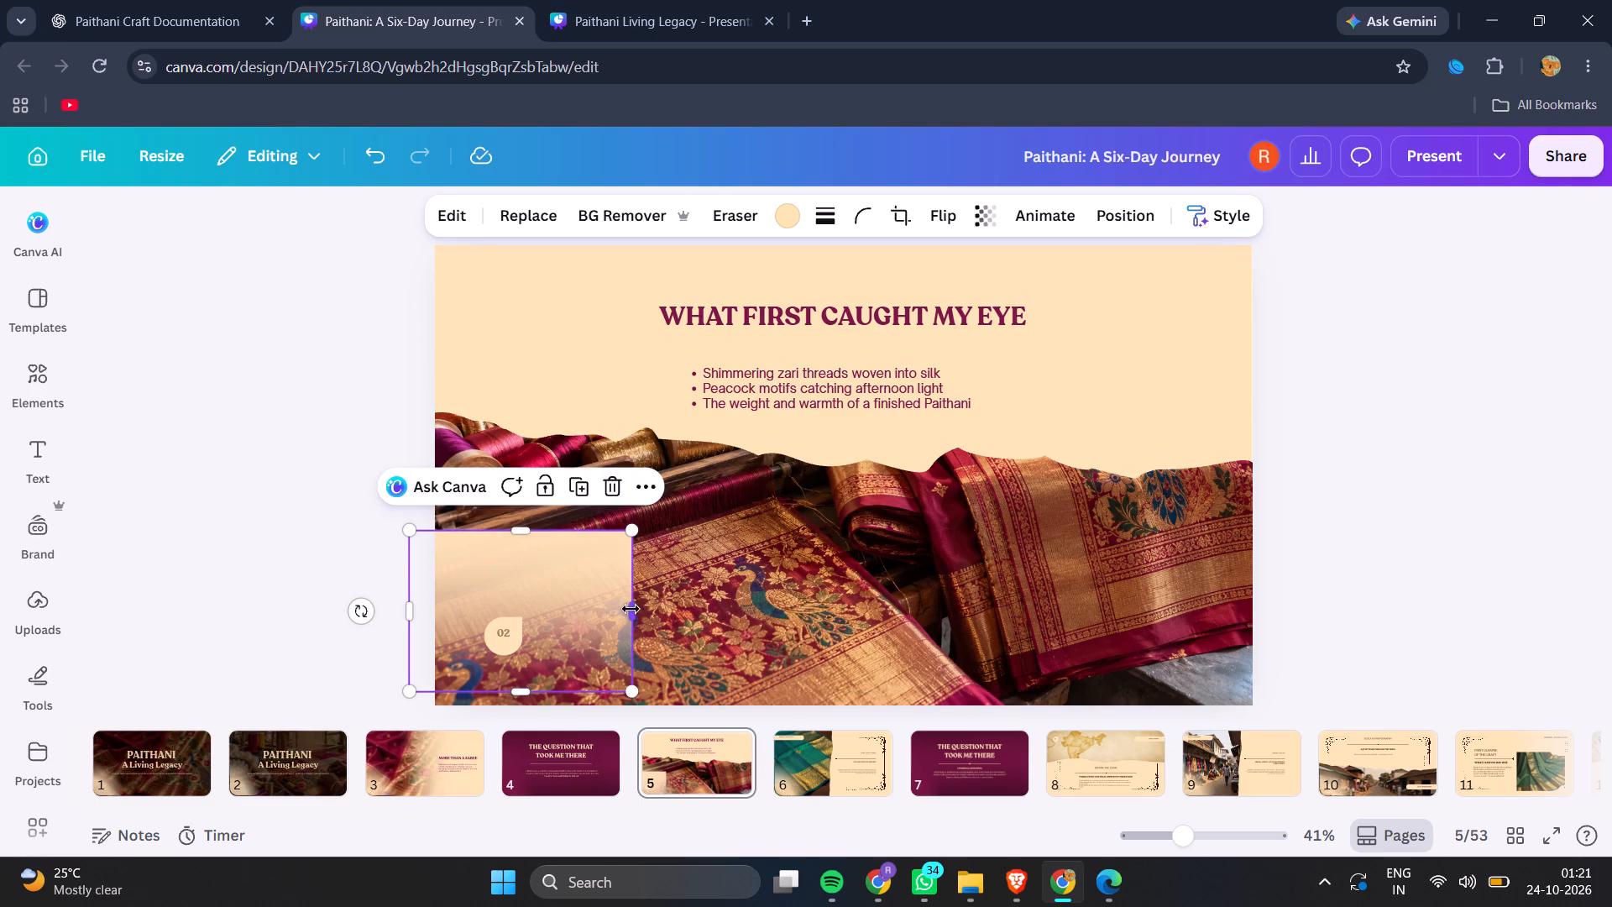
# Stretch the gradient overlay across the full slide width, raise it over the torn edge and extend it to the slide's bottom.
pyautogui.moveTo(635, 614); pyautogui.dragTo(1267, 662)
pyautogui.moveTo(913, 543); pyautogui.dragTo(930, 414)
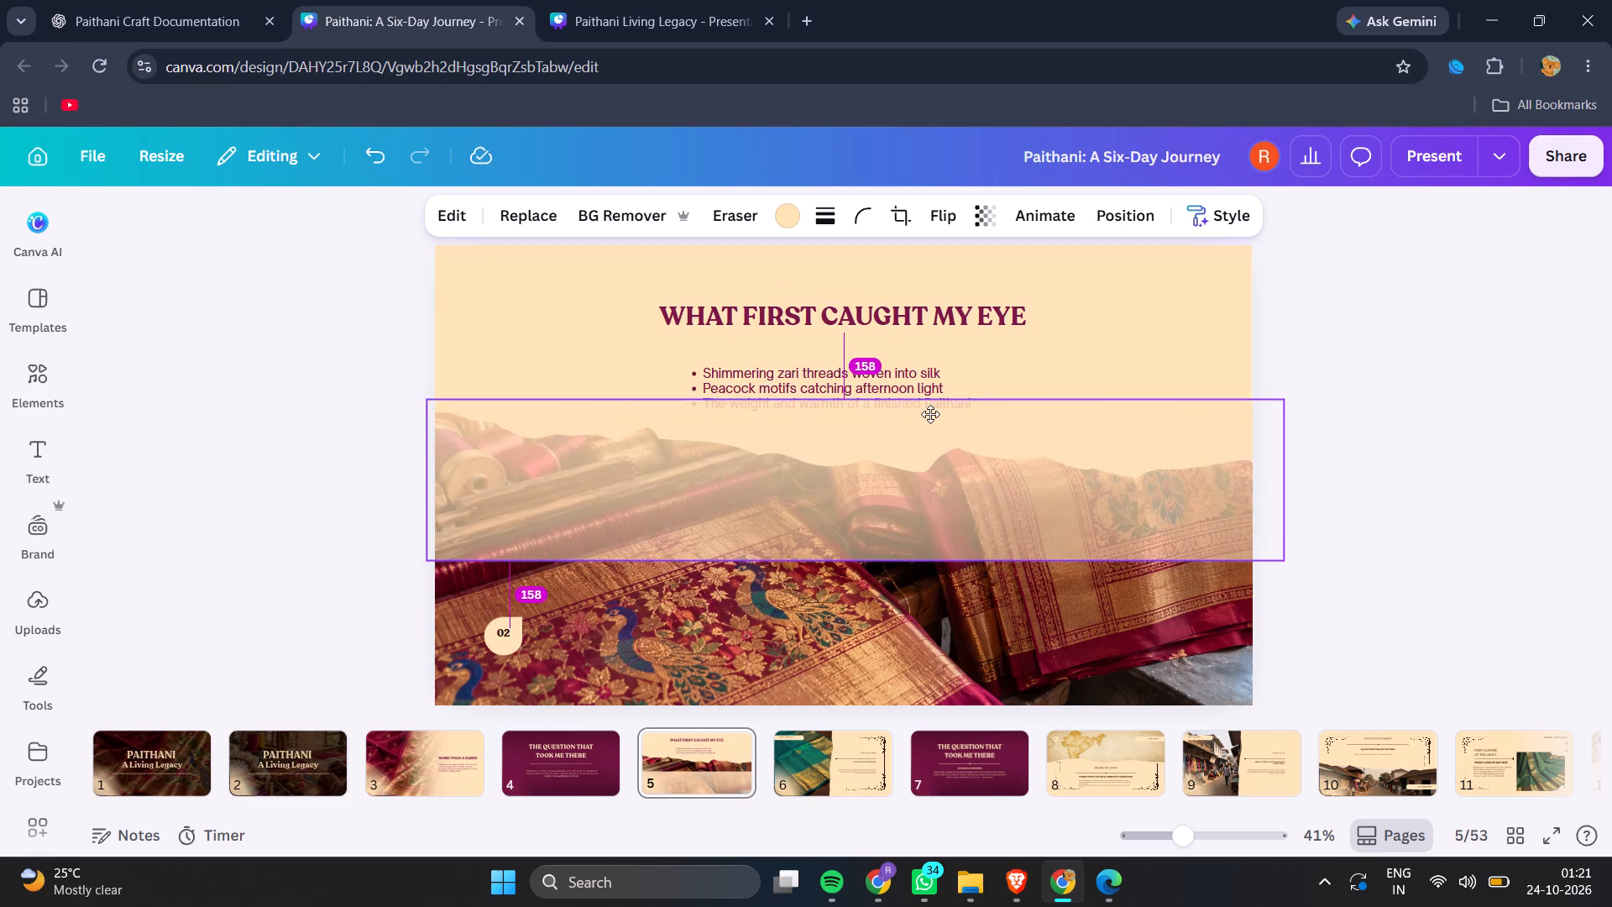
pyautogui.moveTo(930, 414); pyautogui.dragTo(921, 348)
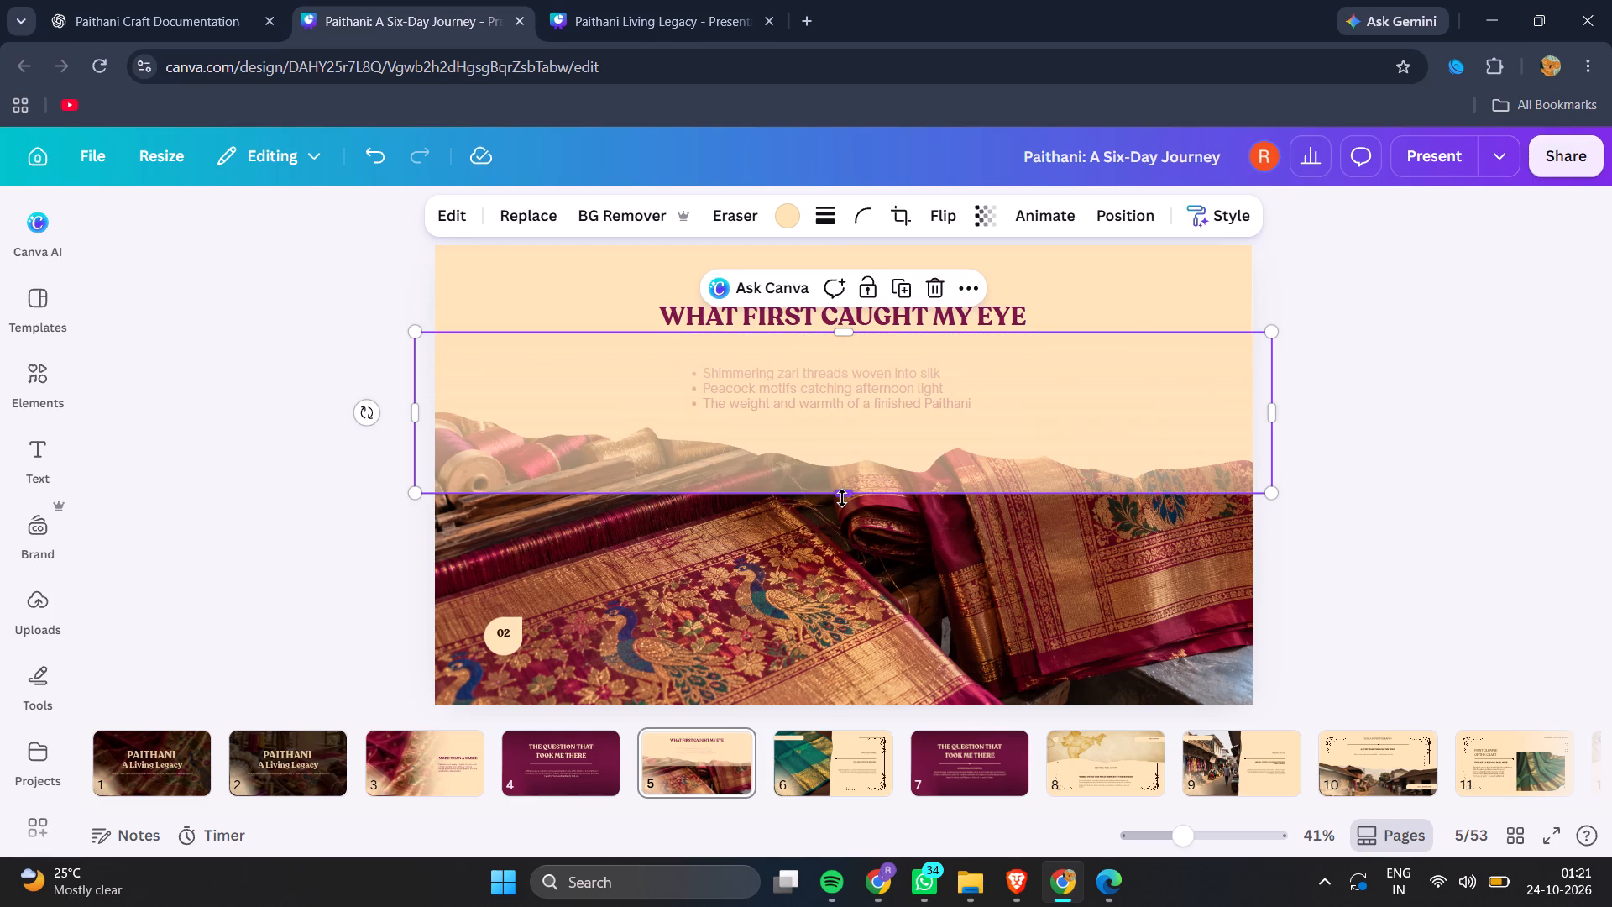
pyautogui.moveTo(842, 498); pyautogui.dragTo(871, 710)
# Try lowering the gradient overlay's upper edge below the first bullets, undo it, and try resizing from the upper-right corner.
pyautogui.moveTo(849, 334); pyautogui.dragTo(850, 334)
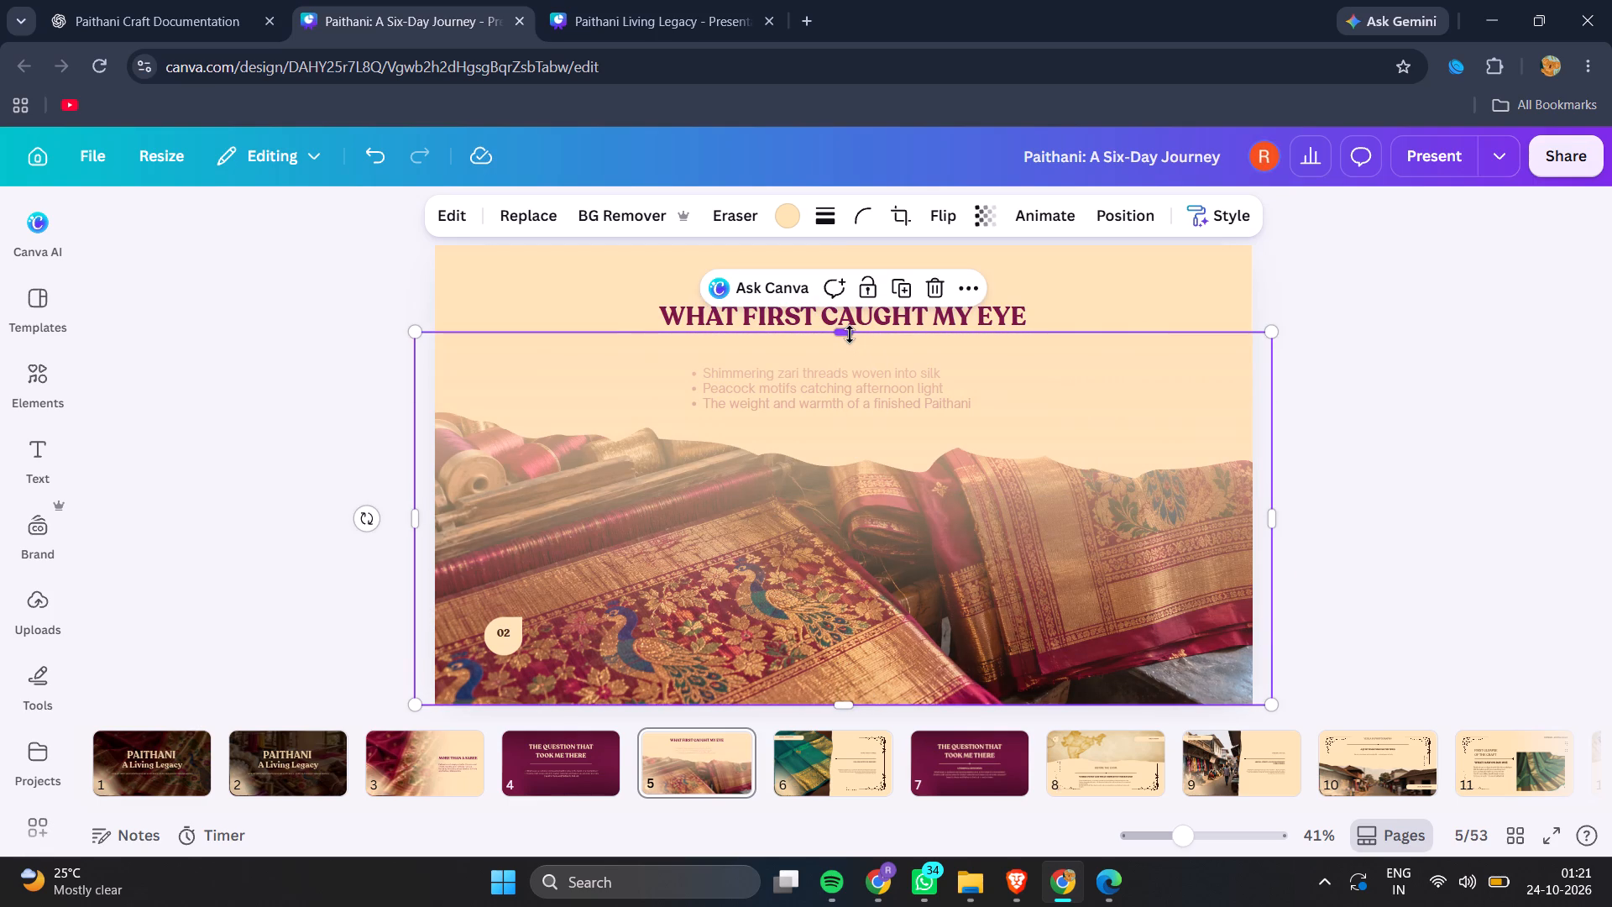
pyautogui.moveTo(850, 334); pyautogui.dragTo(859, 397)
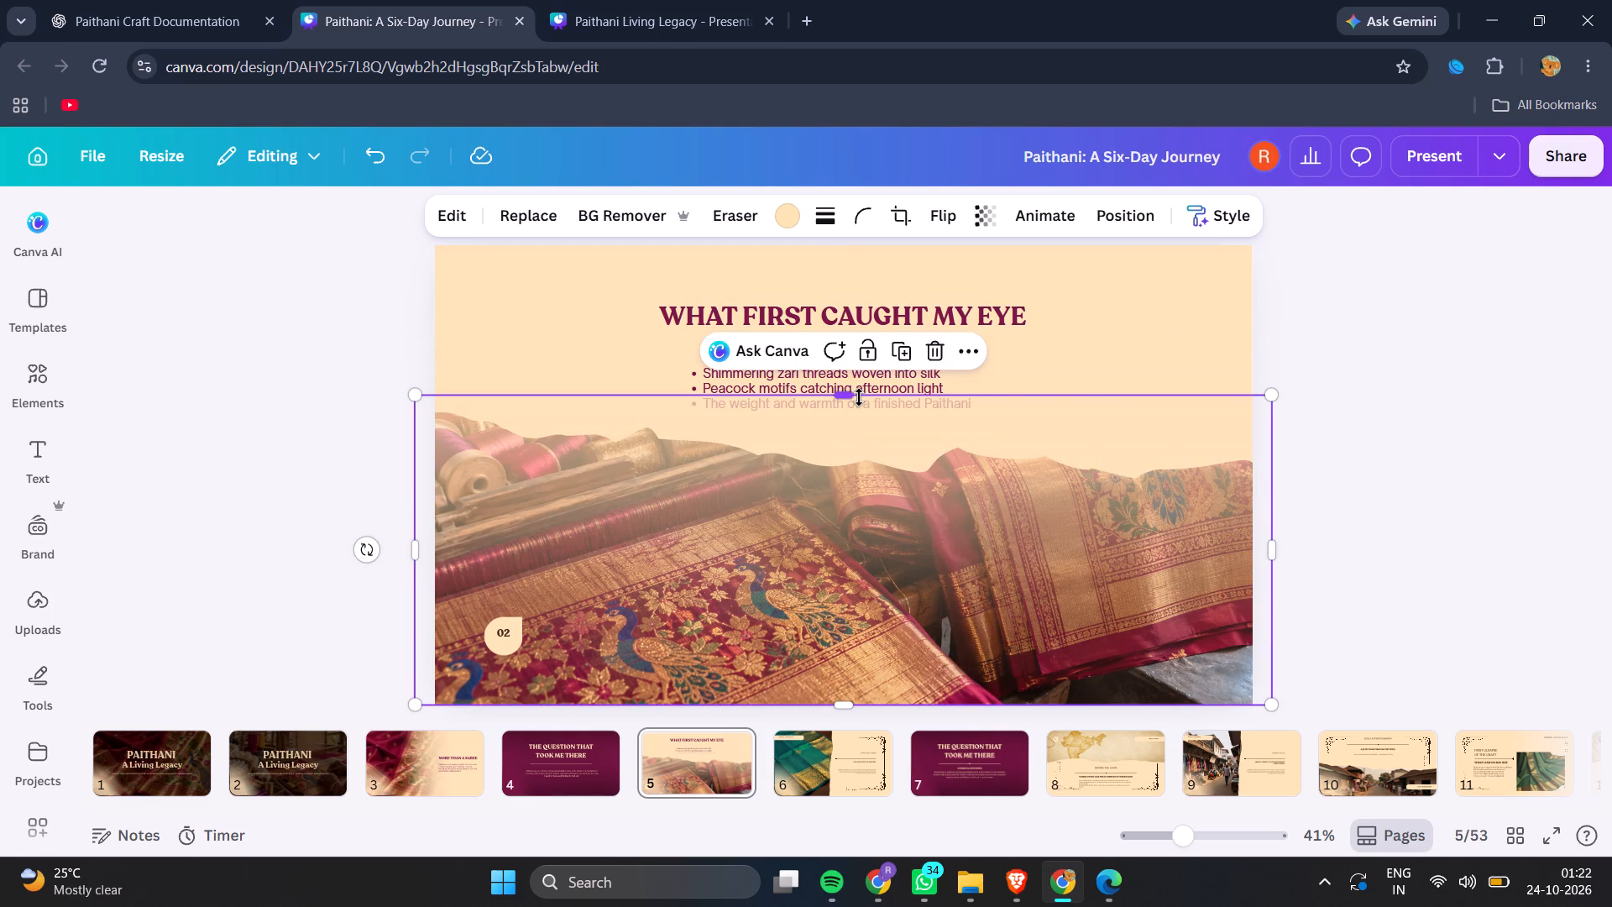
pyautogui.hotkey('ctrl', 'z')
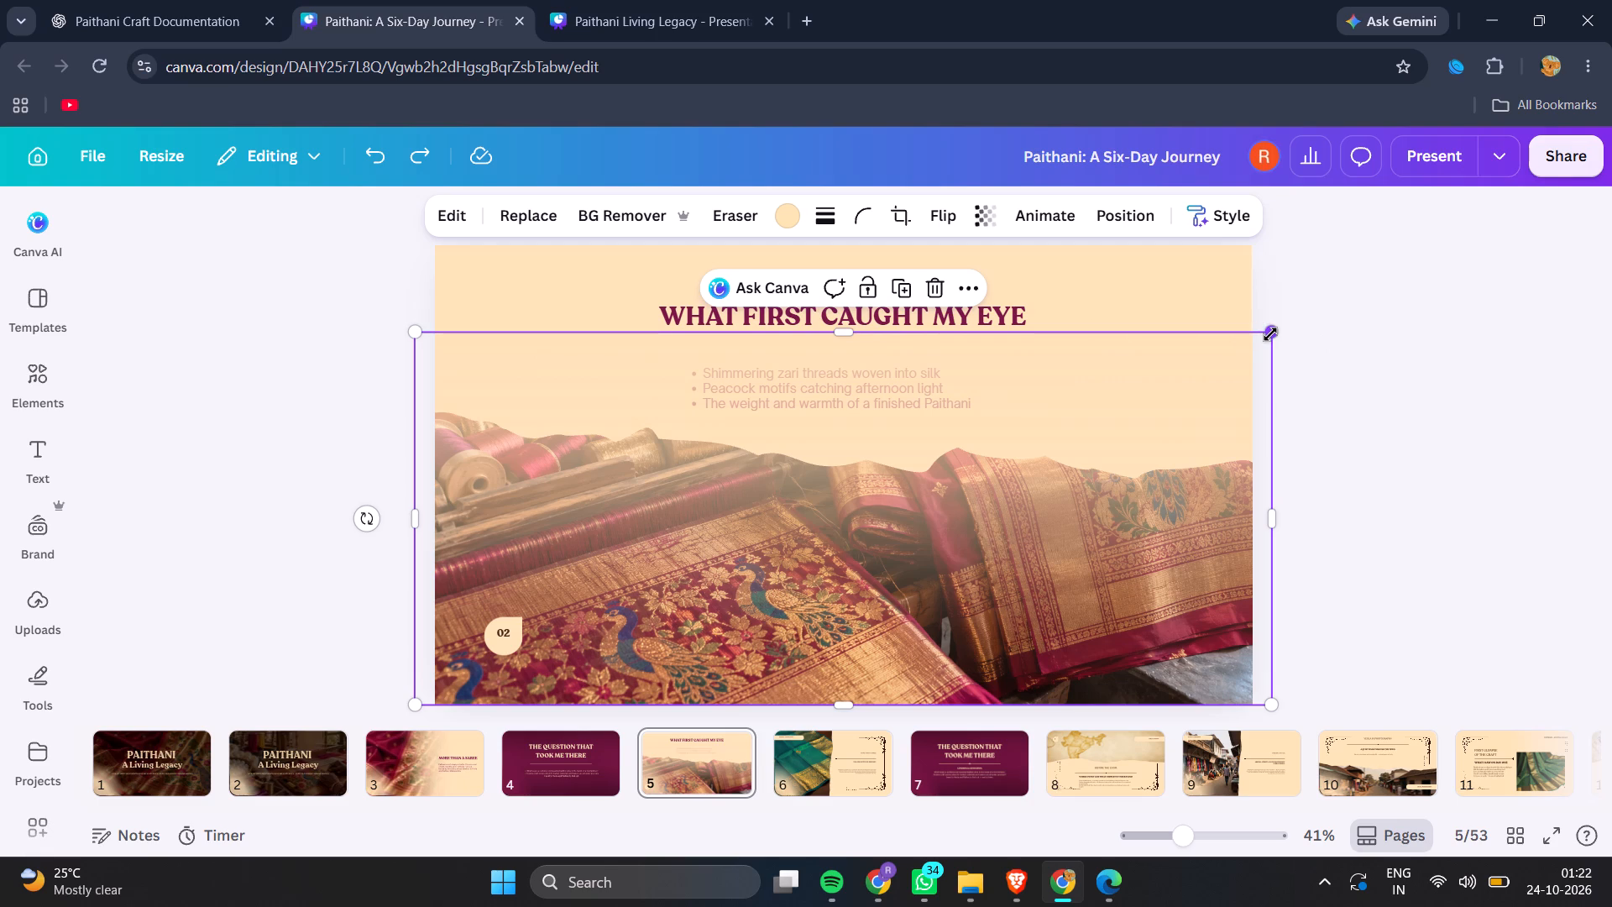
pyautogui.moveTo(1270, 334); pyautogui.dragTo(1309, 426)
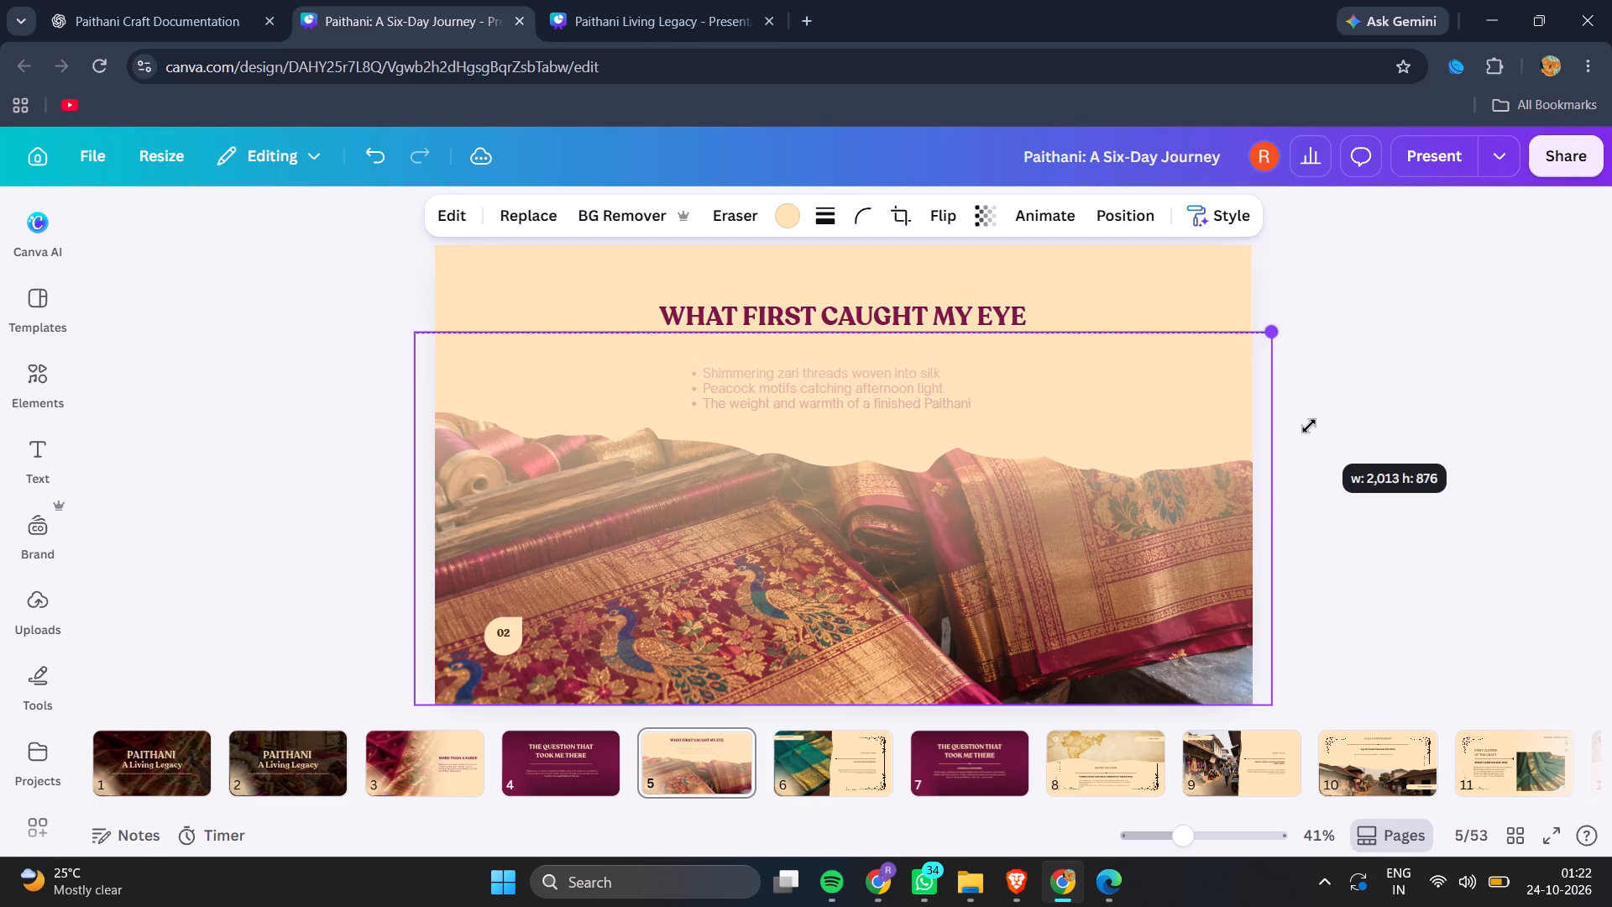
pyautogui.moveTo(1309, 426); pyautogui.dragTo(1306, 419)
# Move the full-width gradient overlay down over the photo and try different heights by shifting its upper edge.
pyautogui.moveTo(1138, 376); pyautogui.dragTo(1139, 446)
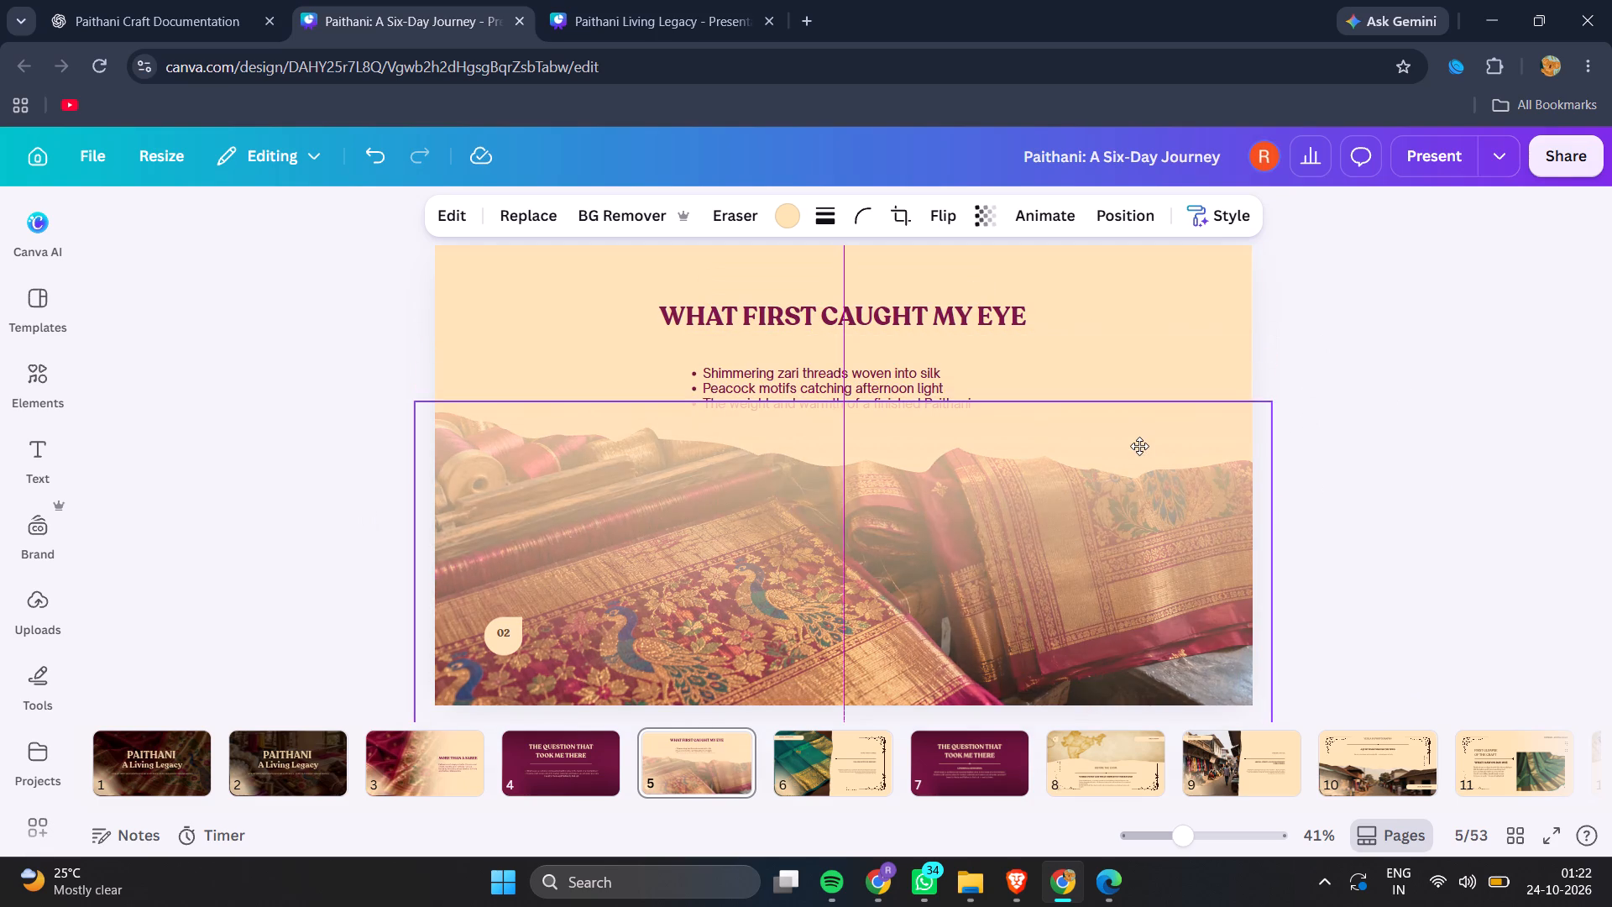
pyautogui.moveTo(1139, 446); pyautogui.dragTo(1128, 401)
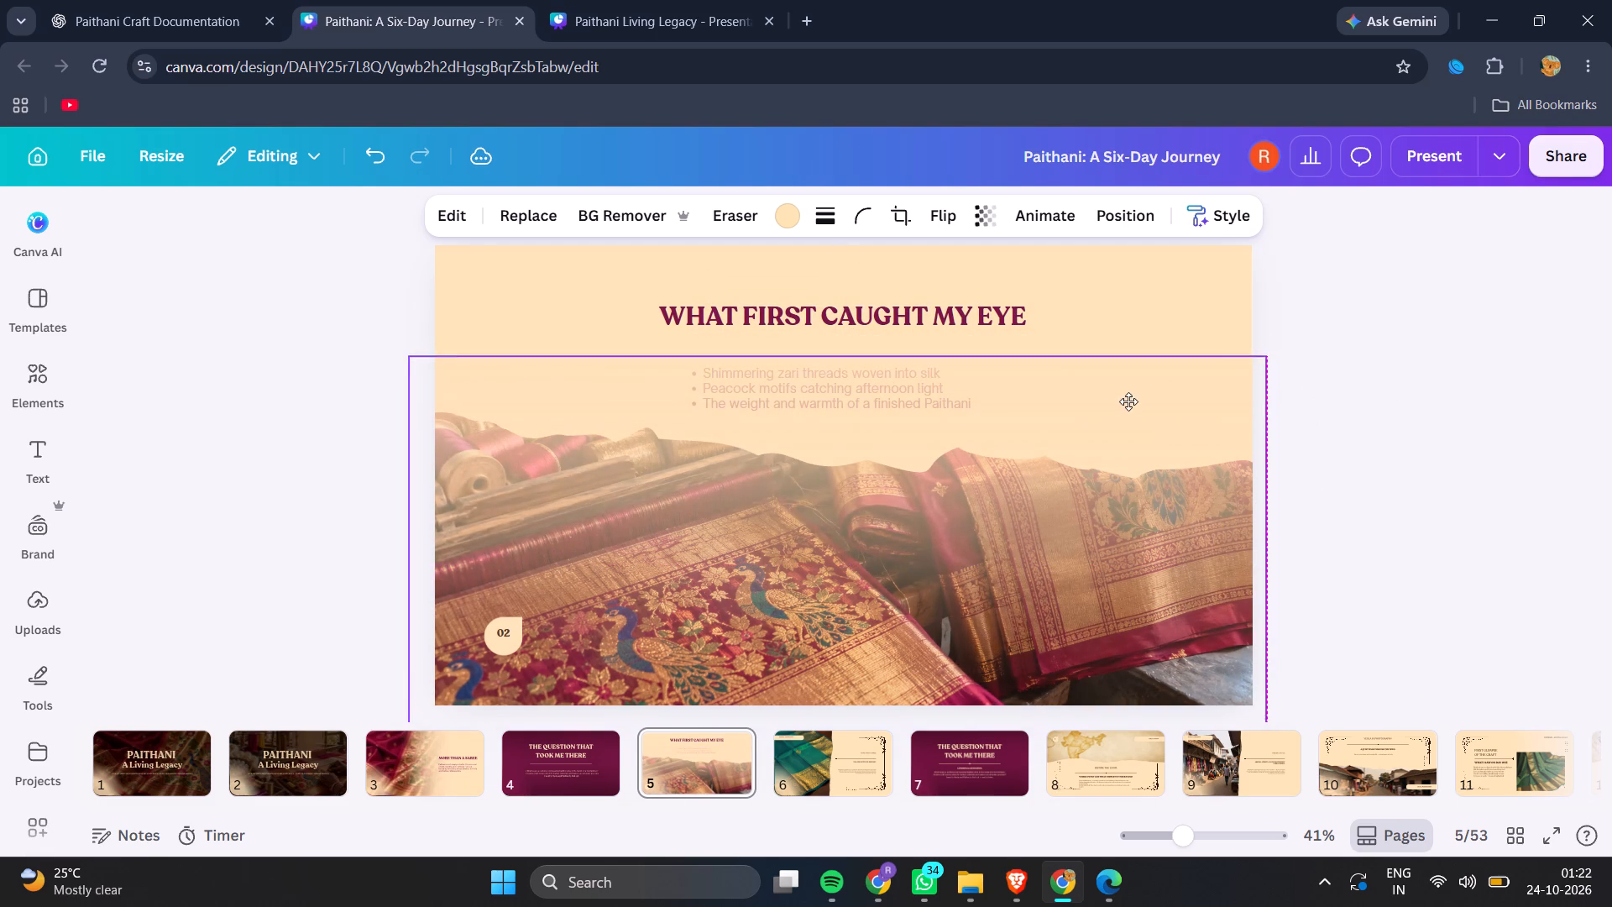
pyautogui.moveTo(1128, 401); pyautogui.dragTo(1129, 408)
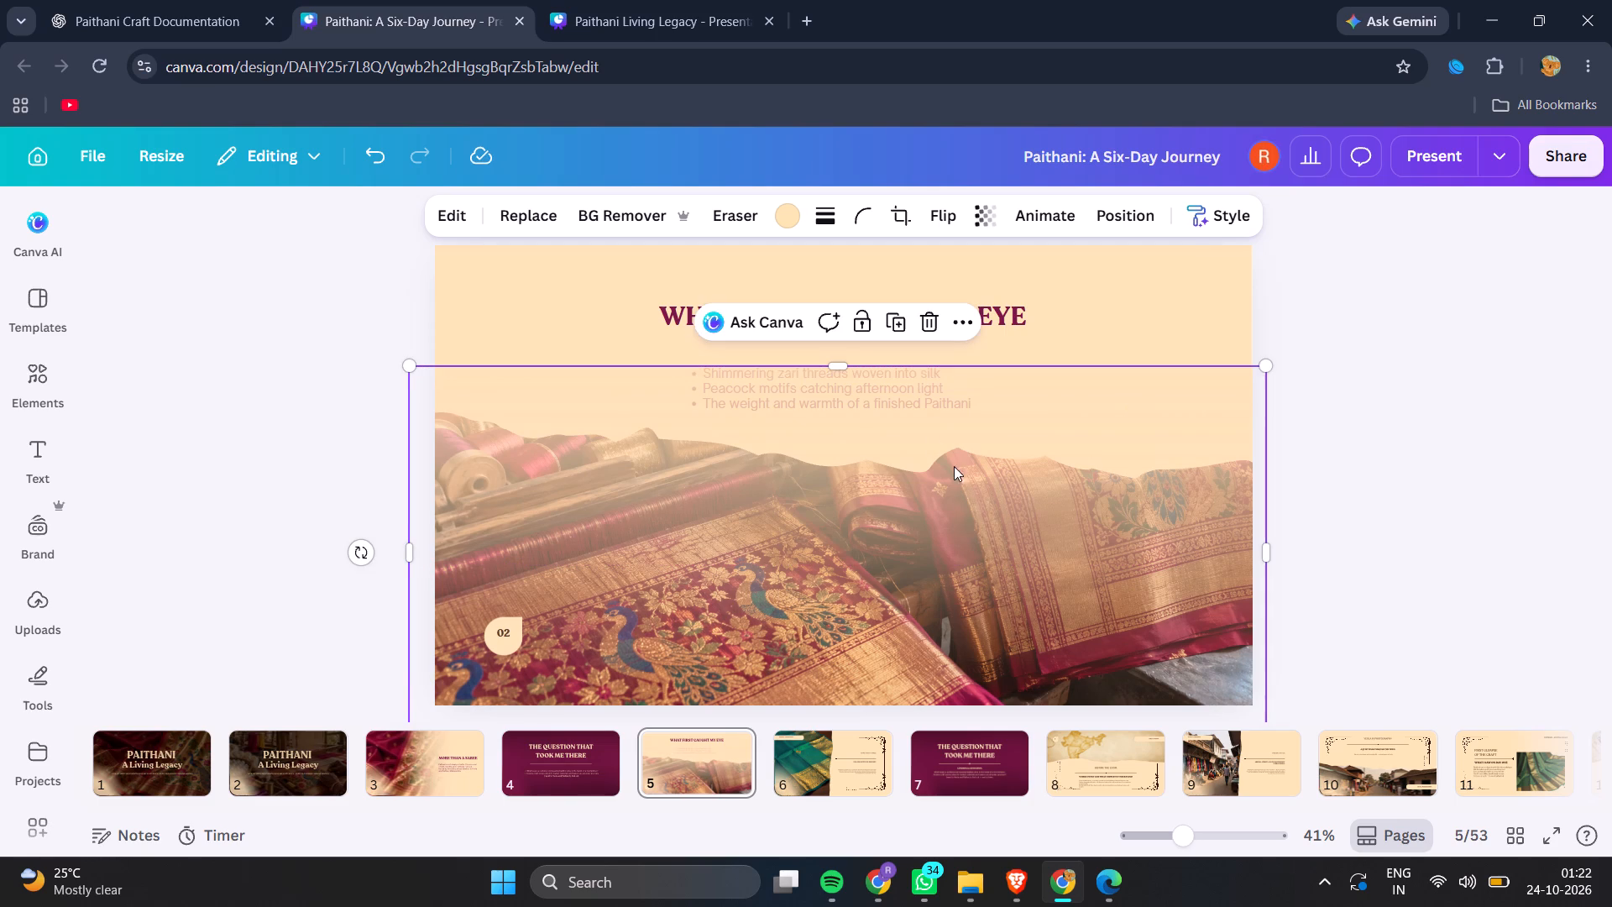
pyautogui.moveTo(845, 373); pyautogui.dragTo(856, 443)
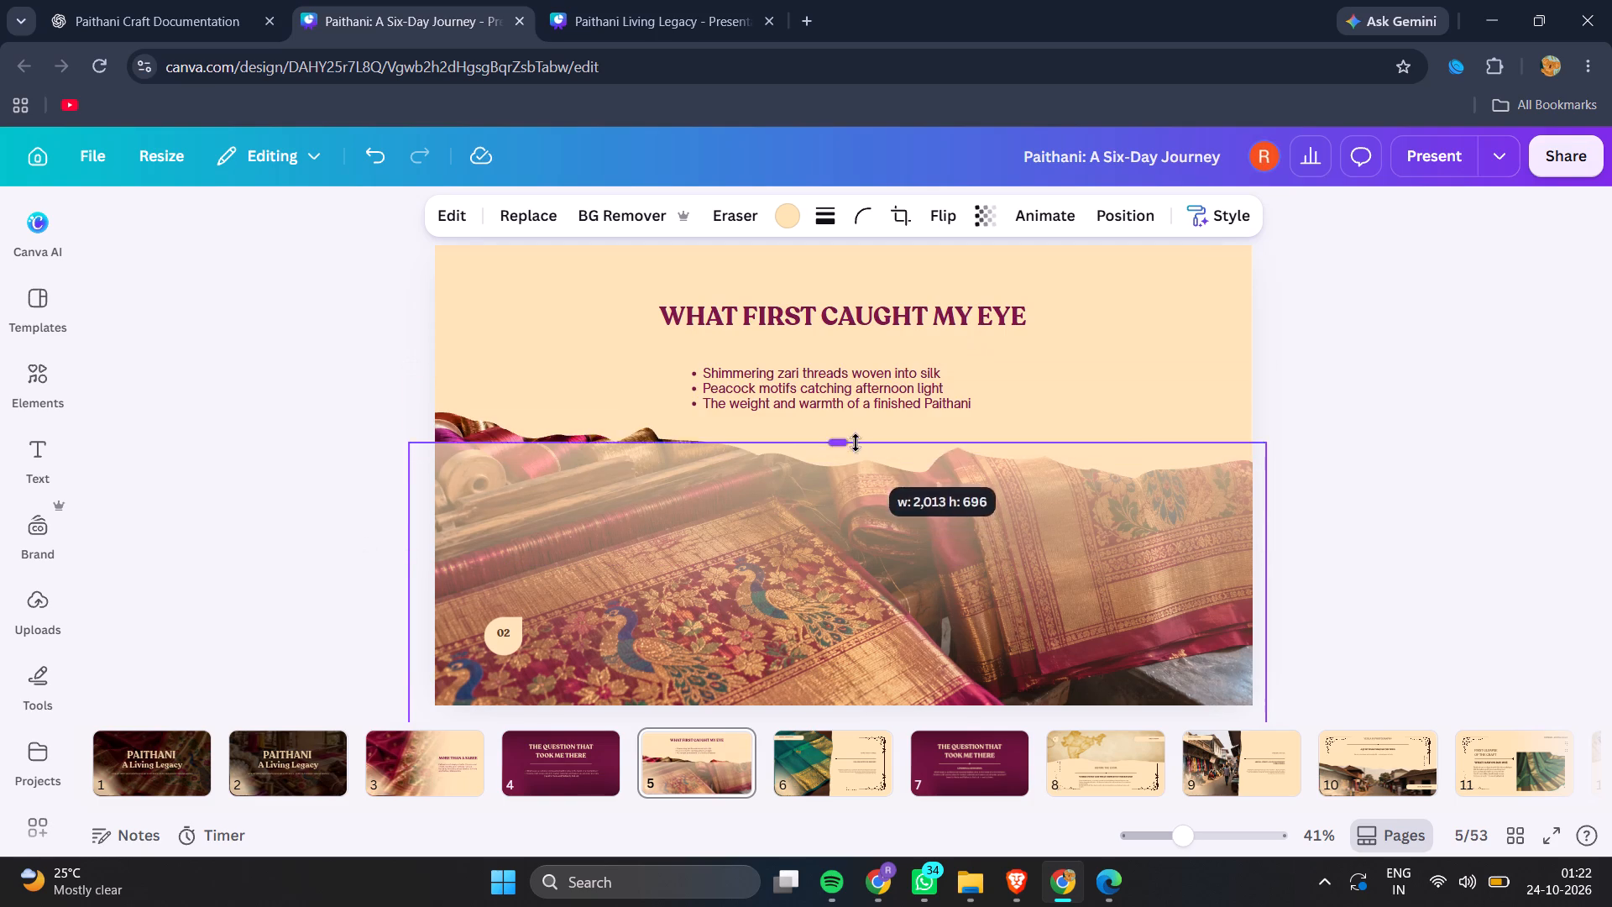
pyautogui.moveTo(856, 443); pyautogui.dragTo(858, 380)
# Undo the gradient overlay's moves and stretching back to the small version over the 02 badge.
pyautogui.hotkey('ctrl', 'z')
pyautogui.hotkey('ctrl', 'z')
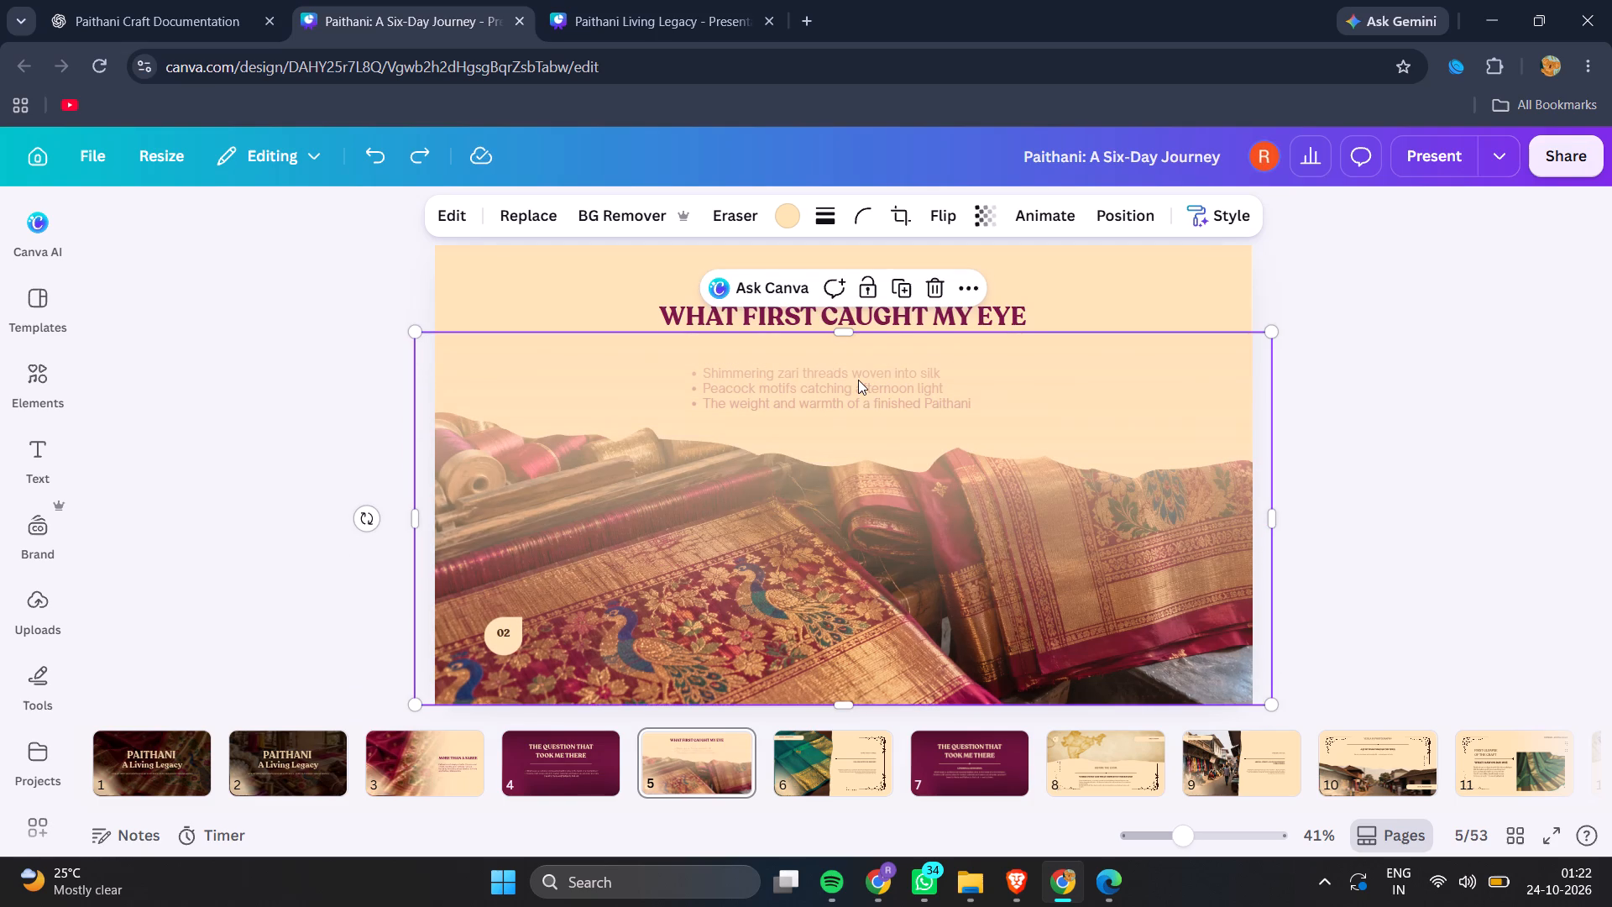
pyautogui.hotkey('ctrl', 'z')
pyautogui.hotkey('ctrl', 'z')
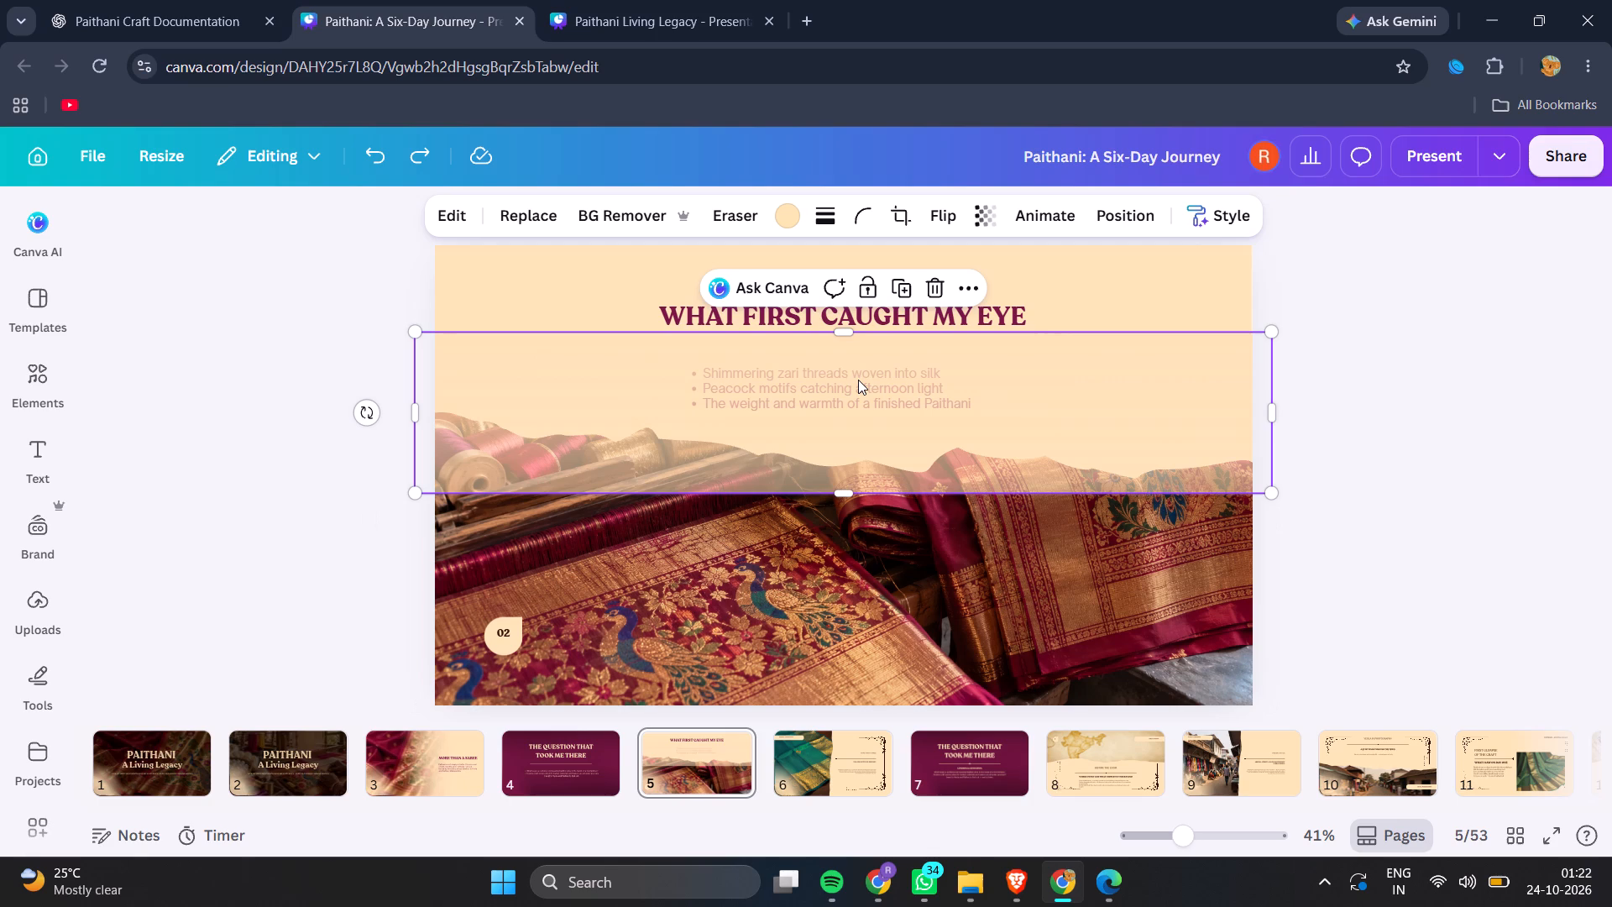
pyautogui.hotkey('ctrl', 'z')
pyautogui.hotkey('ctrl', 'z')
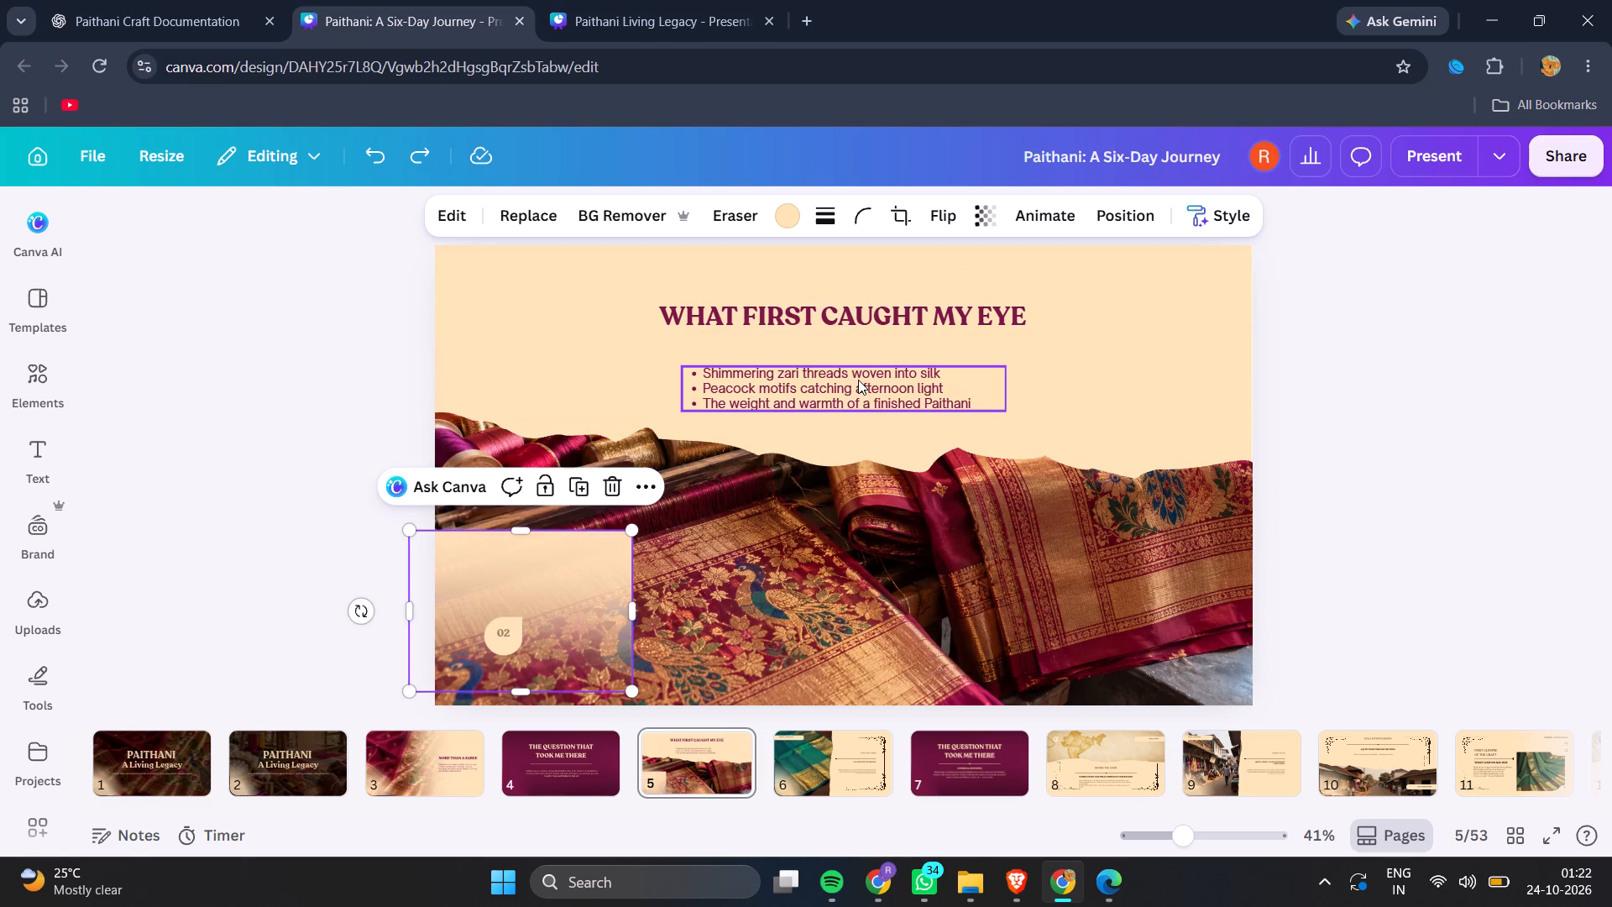
# Move the small gradient overlay up over the torn edge's left end, with its upper edge about level with the second bullet.
pyautogui.moveTo(623, 579); pyautogui.dragTo(603, 469)
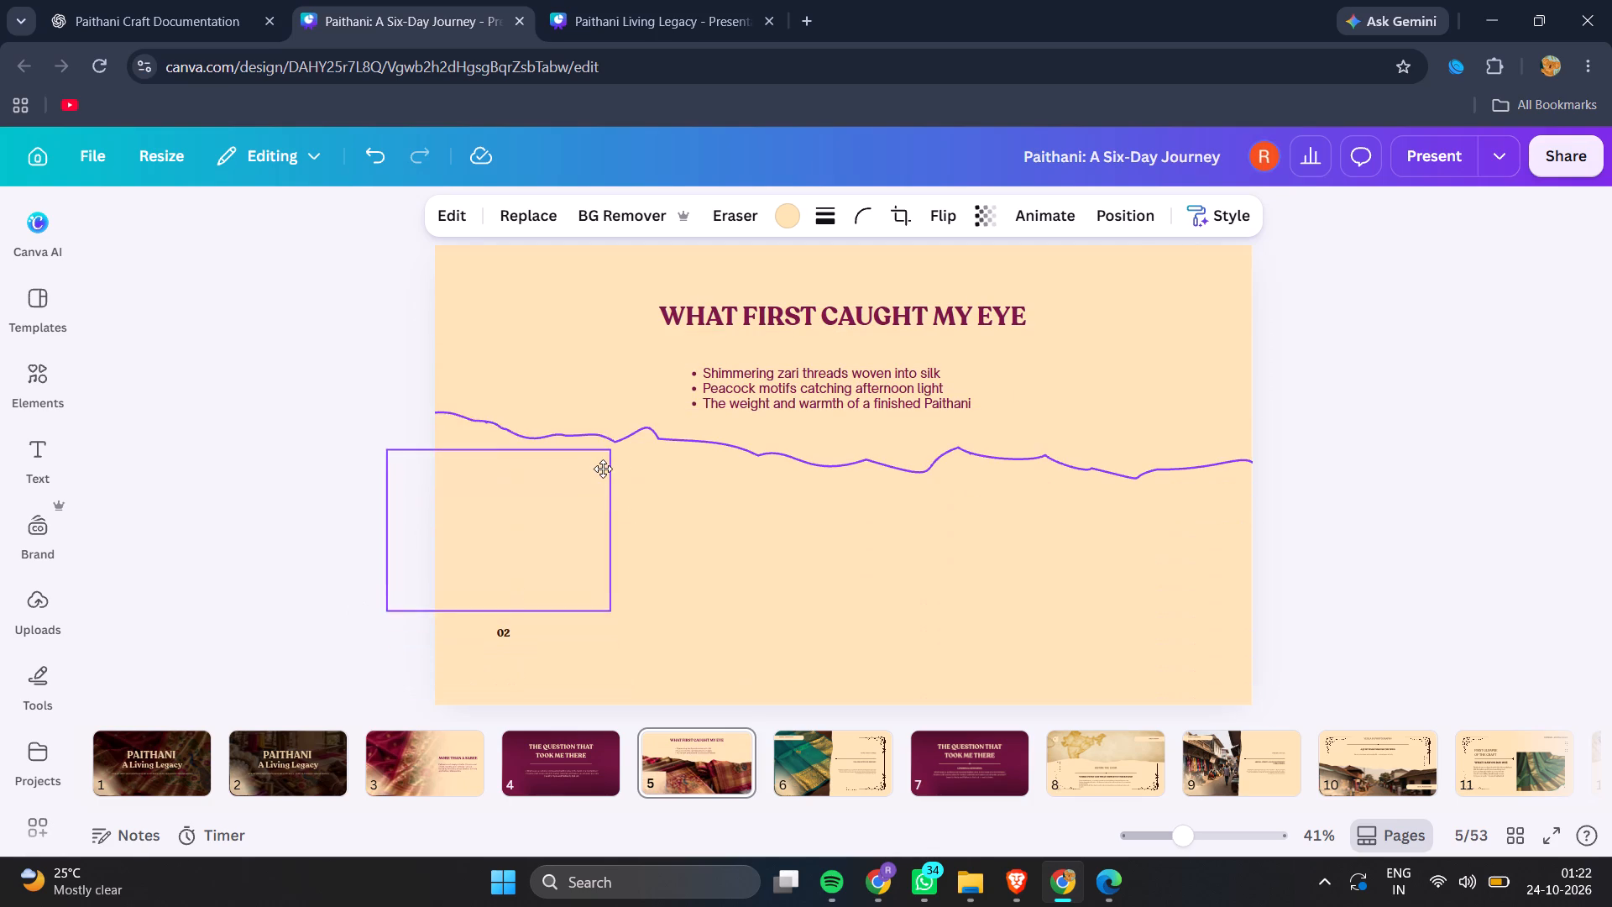
pyautogui.moveTo(603, 469); pyautogui.dragTo(620, 417)
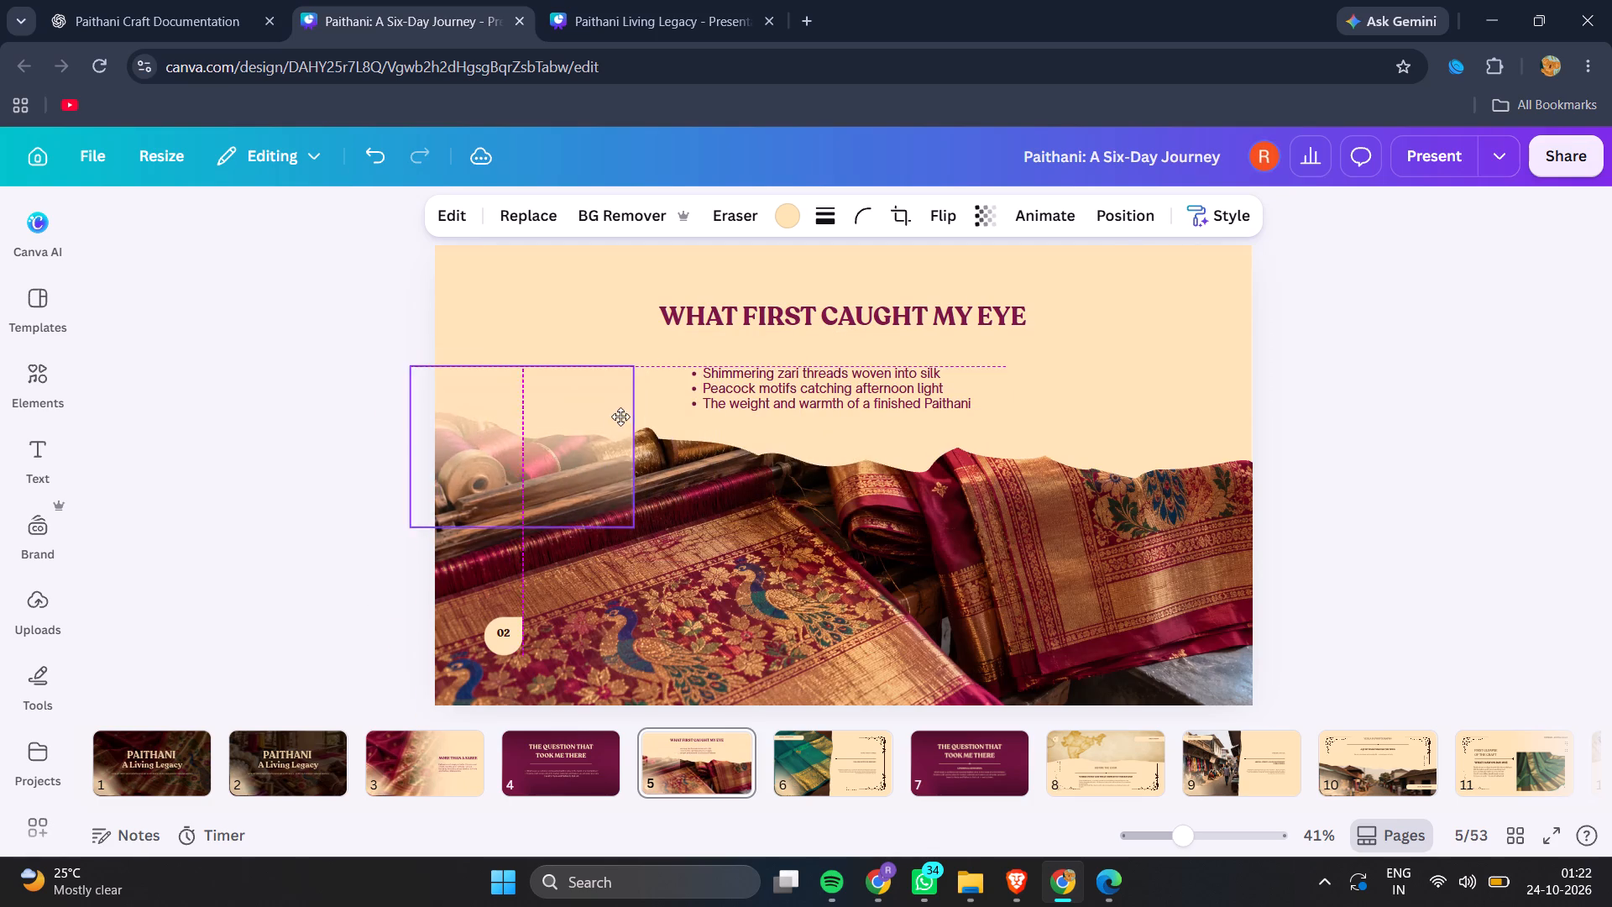
pyautogui.moveTo(620, 417); pyautogui.dragTo(594, 437)
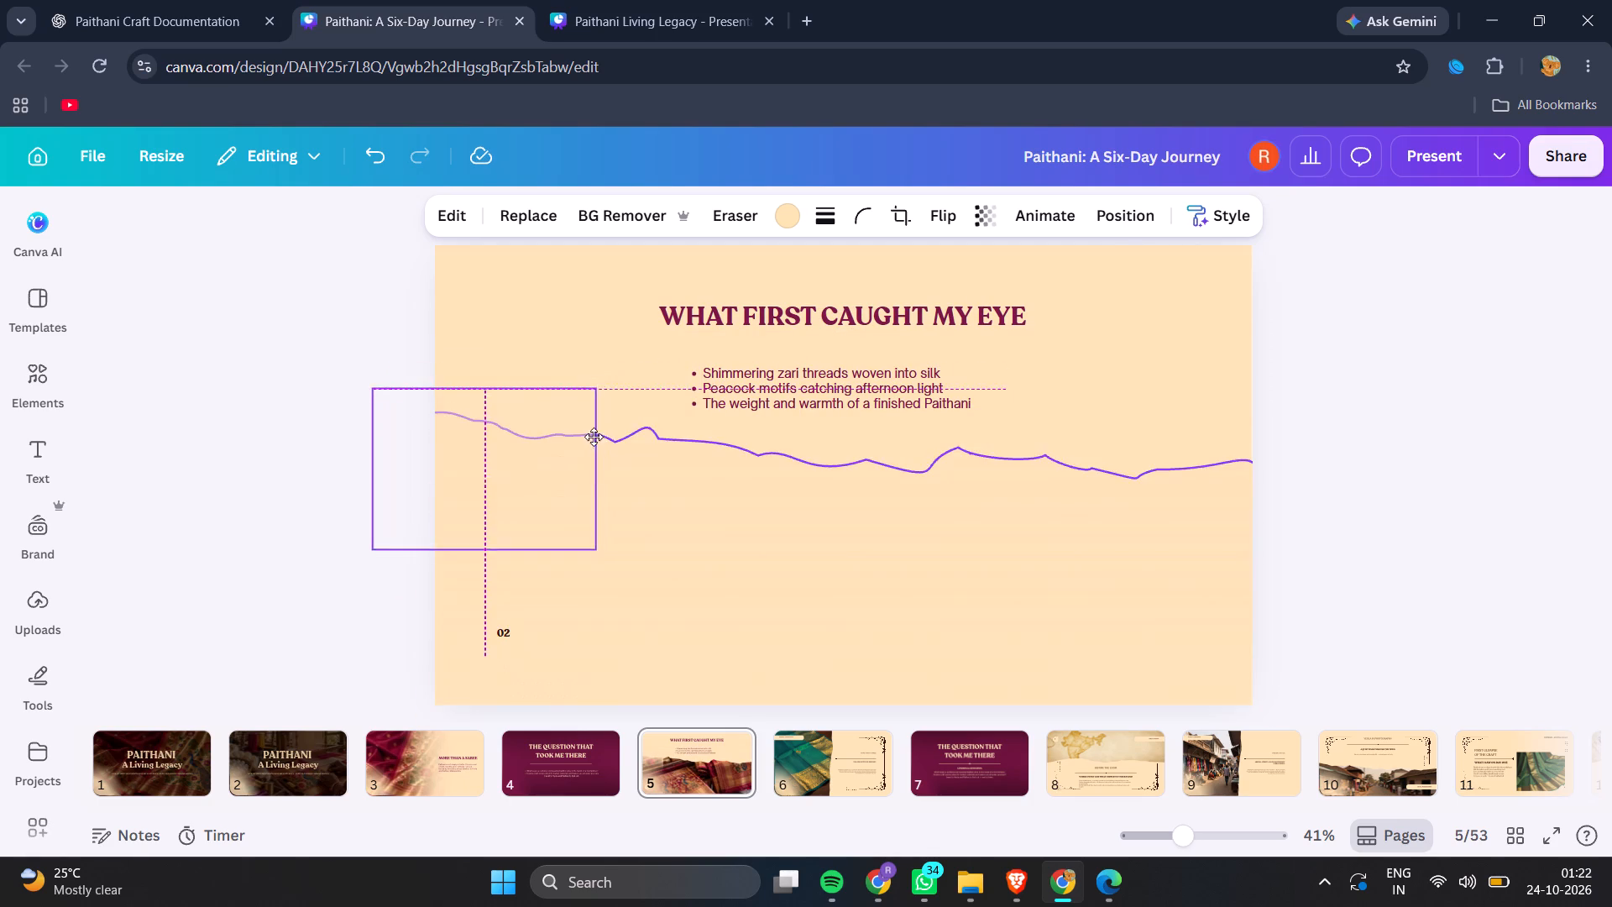
pyautogui.moveTo(594, 437); pyautogui.dragTo(595, 430)
pyautogui.press('Down')
pyautogui.press('Down')
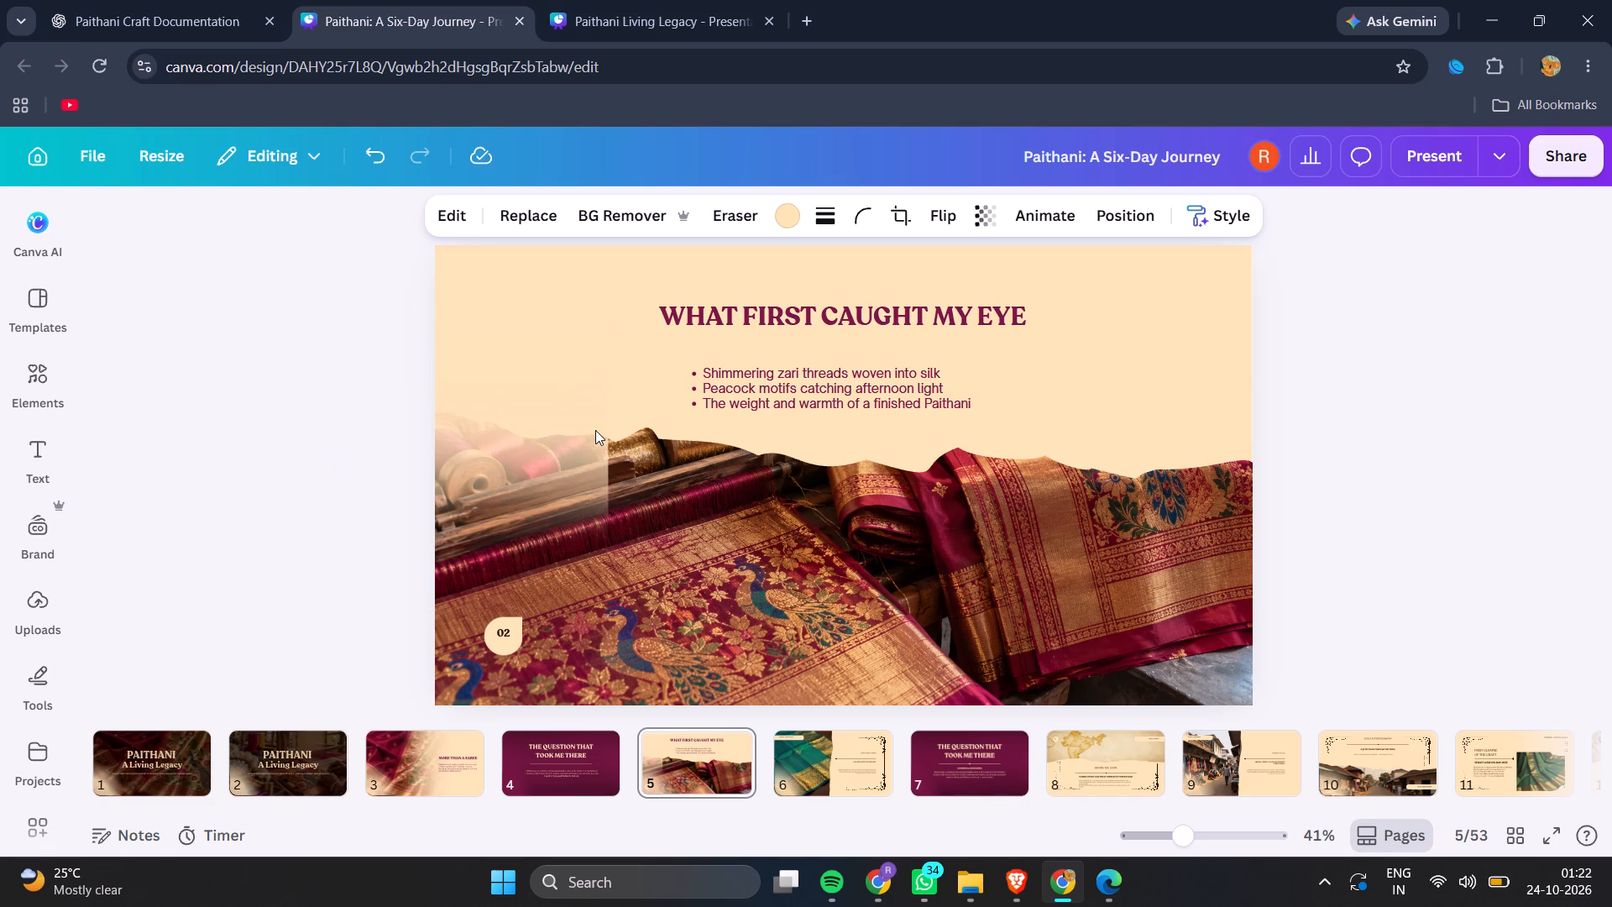
pyautogui.press('Down')
pyautogui.press('Down')
pyautogui.press('Down')
pyautogui.press('Down')
pyautogui.press('Down')
pyautogui.press('Down')
pyautogui.press('Down')
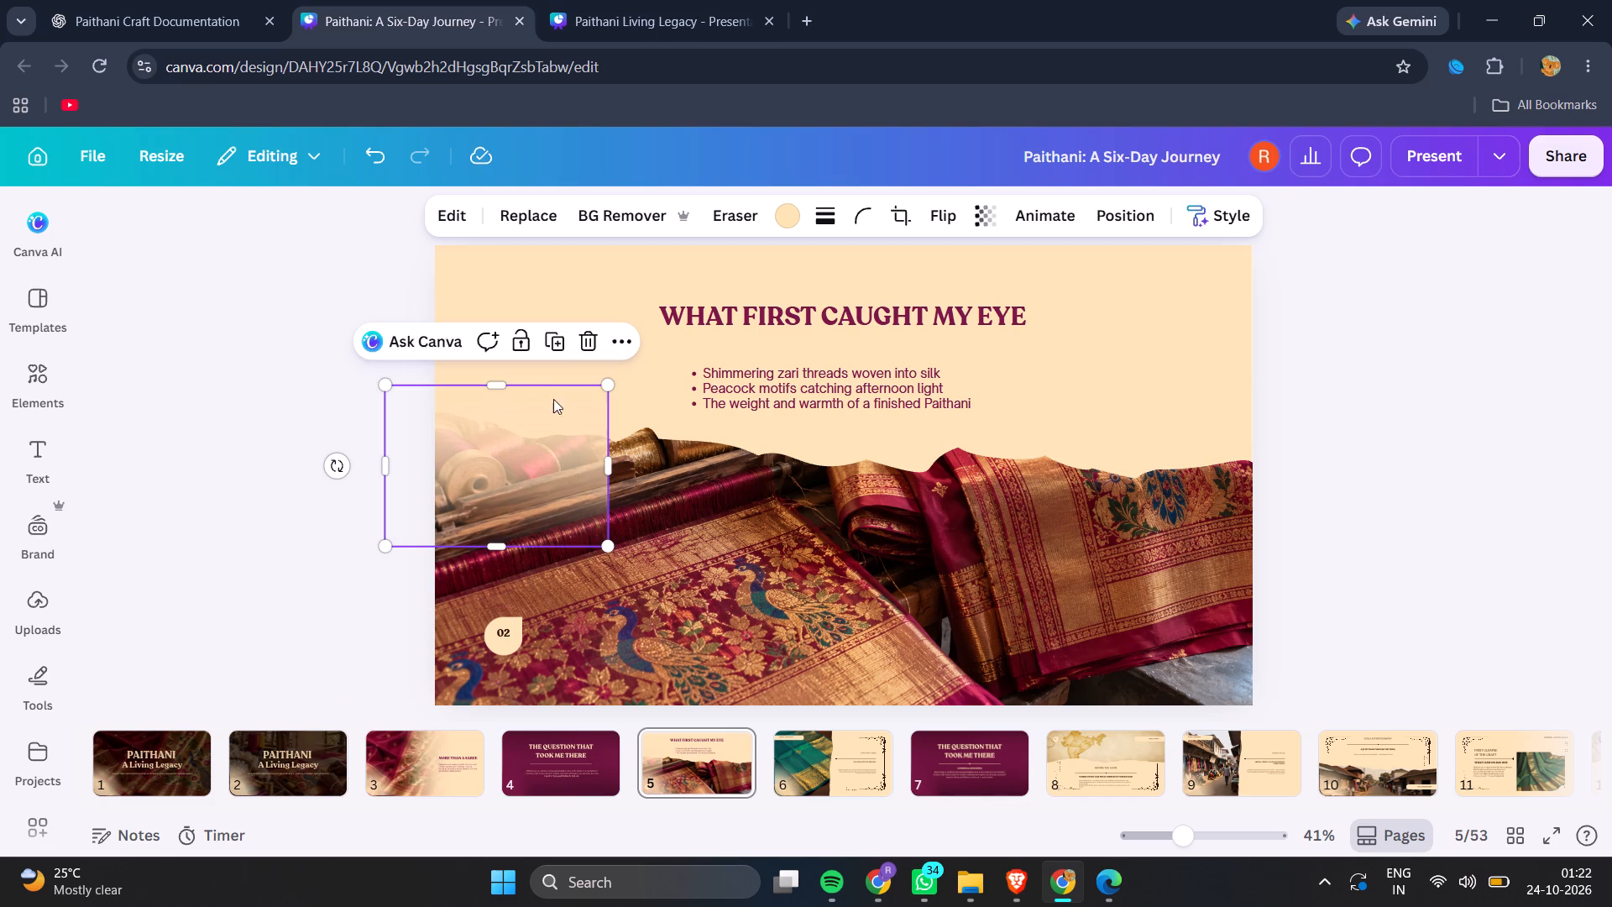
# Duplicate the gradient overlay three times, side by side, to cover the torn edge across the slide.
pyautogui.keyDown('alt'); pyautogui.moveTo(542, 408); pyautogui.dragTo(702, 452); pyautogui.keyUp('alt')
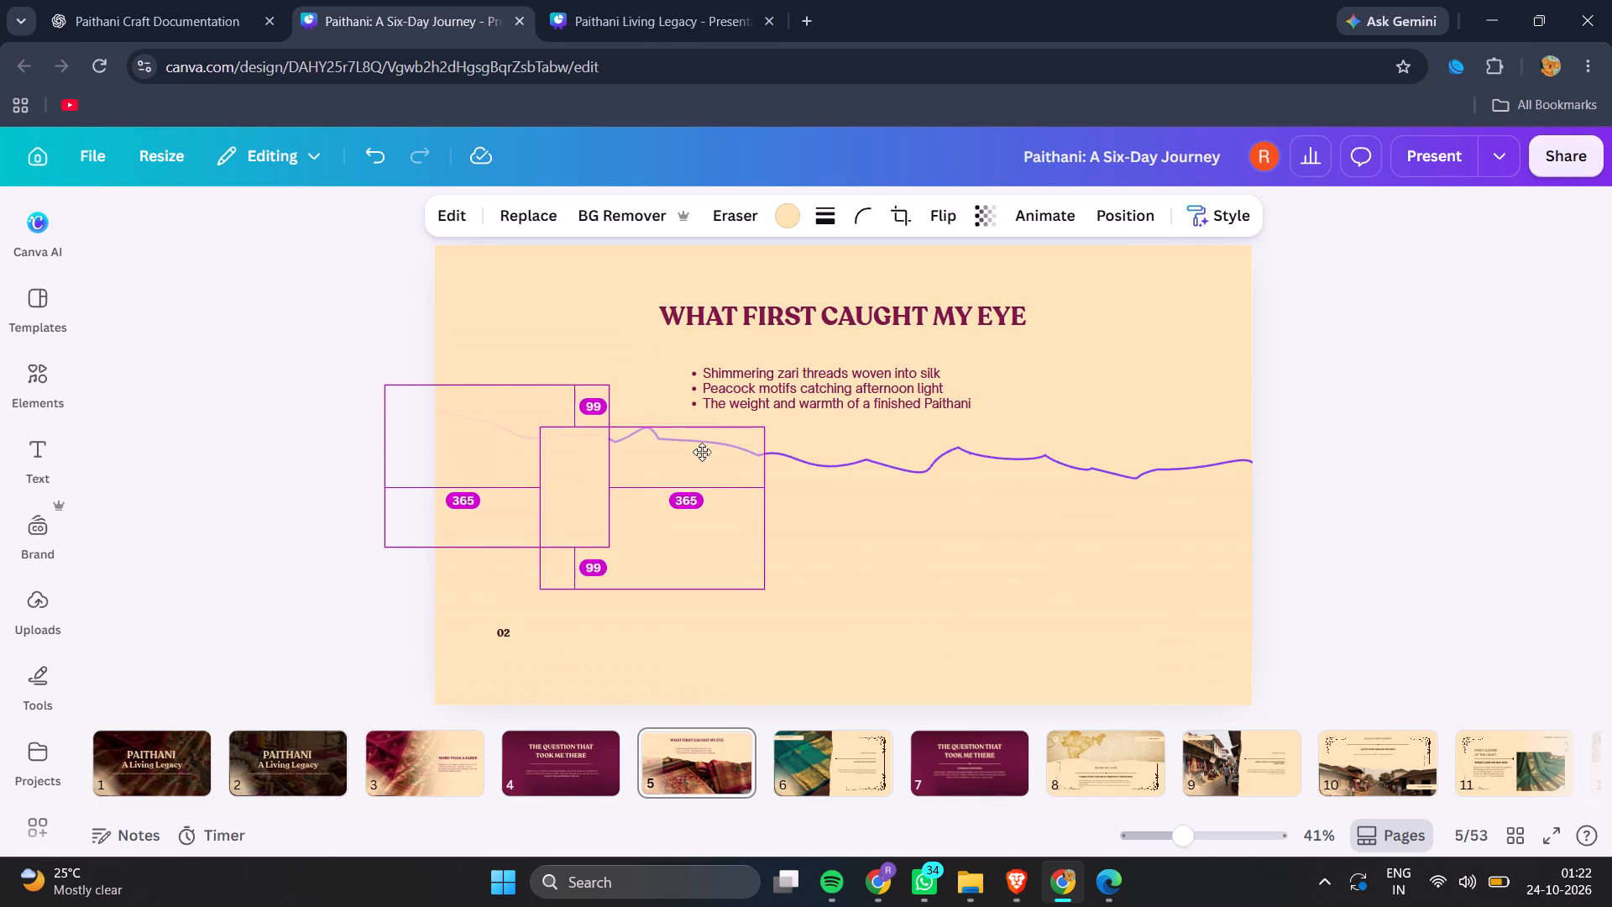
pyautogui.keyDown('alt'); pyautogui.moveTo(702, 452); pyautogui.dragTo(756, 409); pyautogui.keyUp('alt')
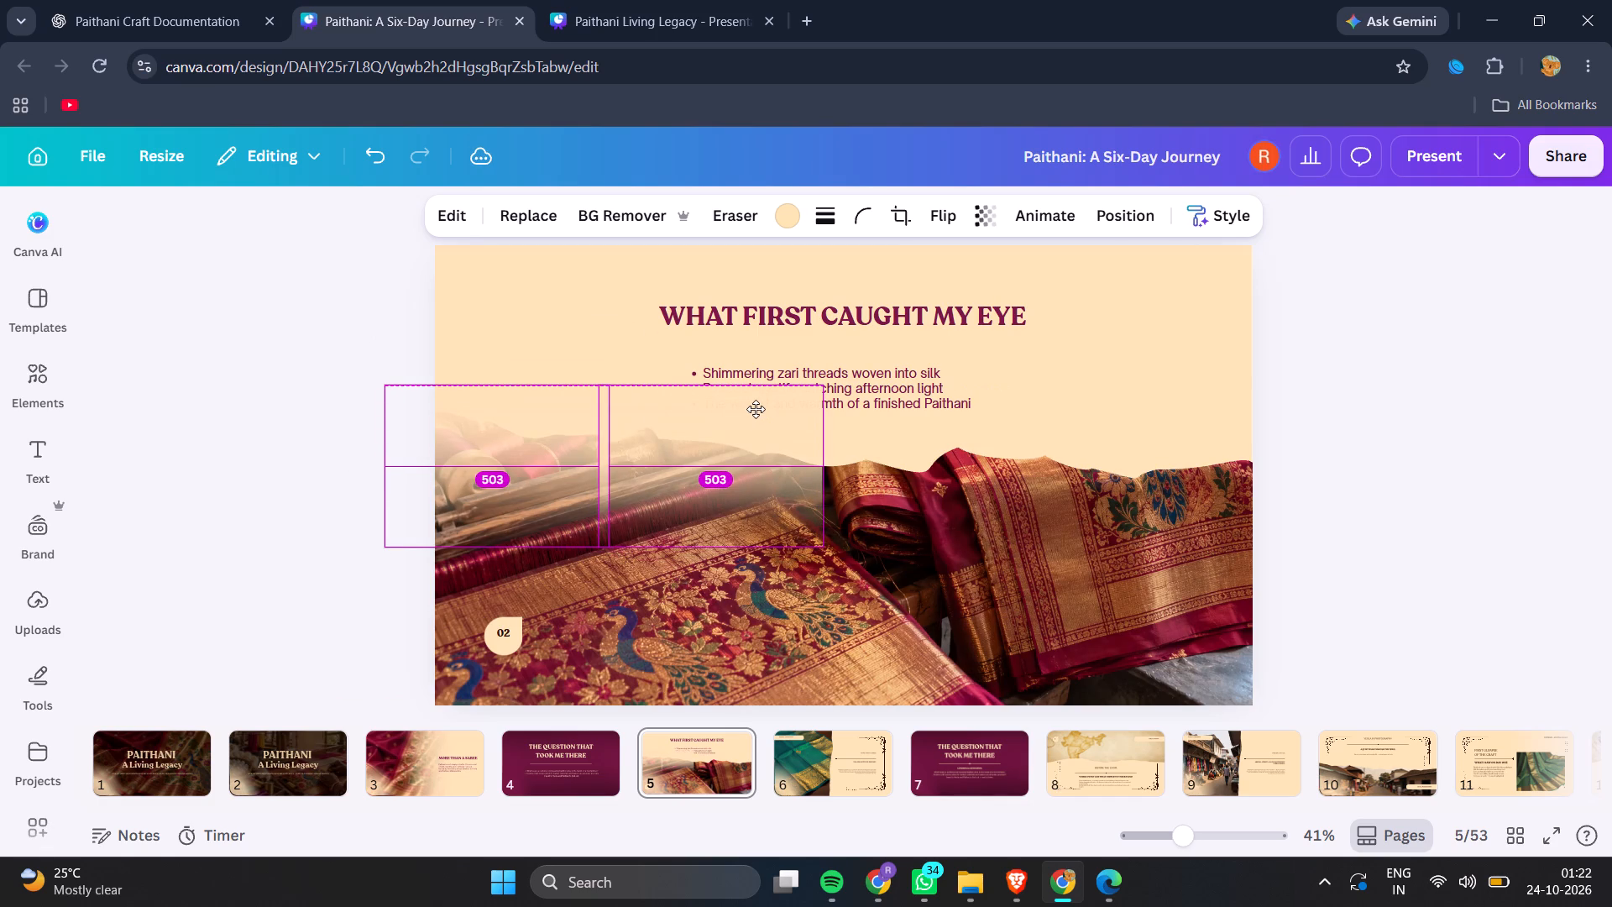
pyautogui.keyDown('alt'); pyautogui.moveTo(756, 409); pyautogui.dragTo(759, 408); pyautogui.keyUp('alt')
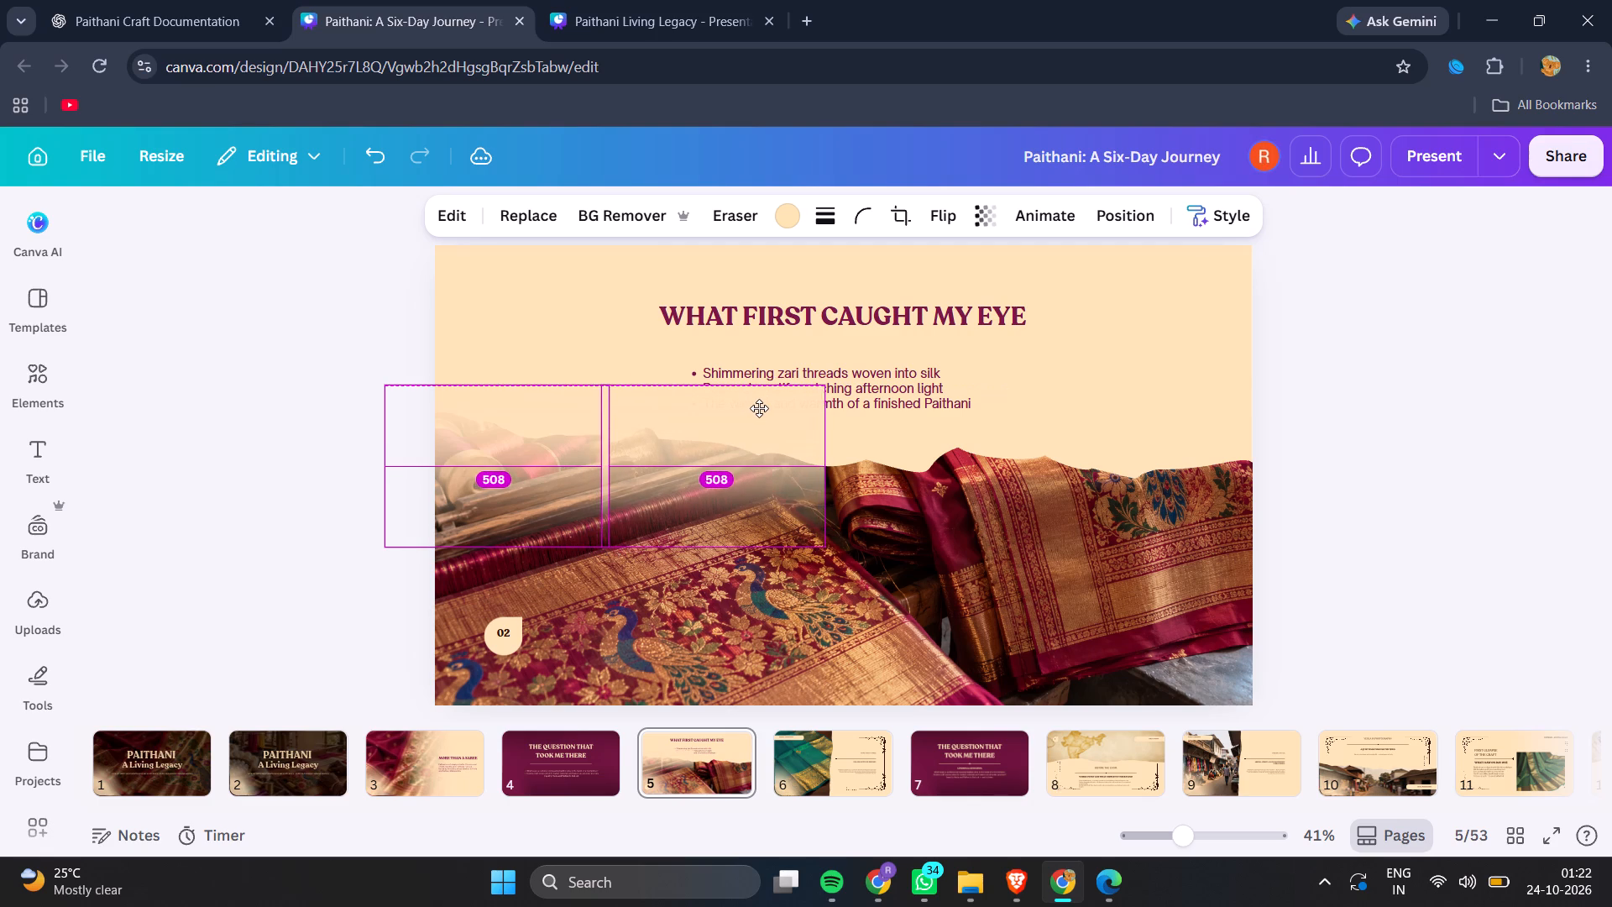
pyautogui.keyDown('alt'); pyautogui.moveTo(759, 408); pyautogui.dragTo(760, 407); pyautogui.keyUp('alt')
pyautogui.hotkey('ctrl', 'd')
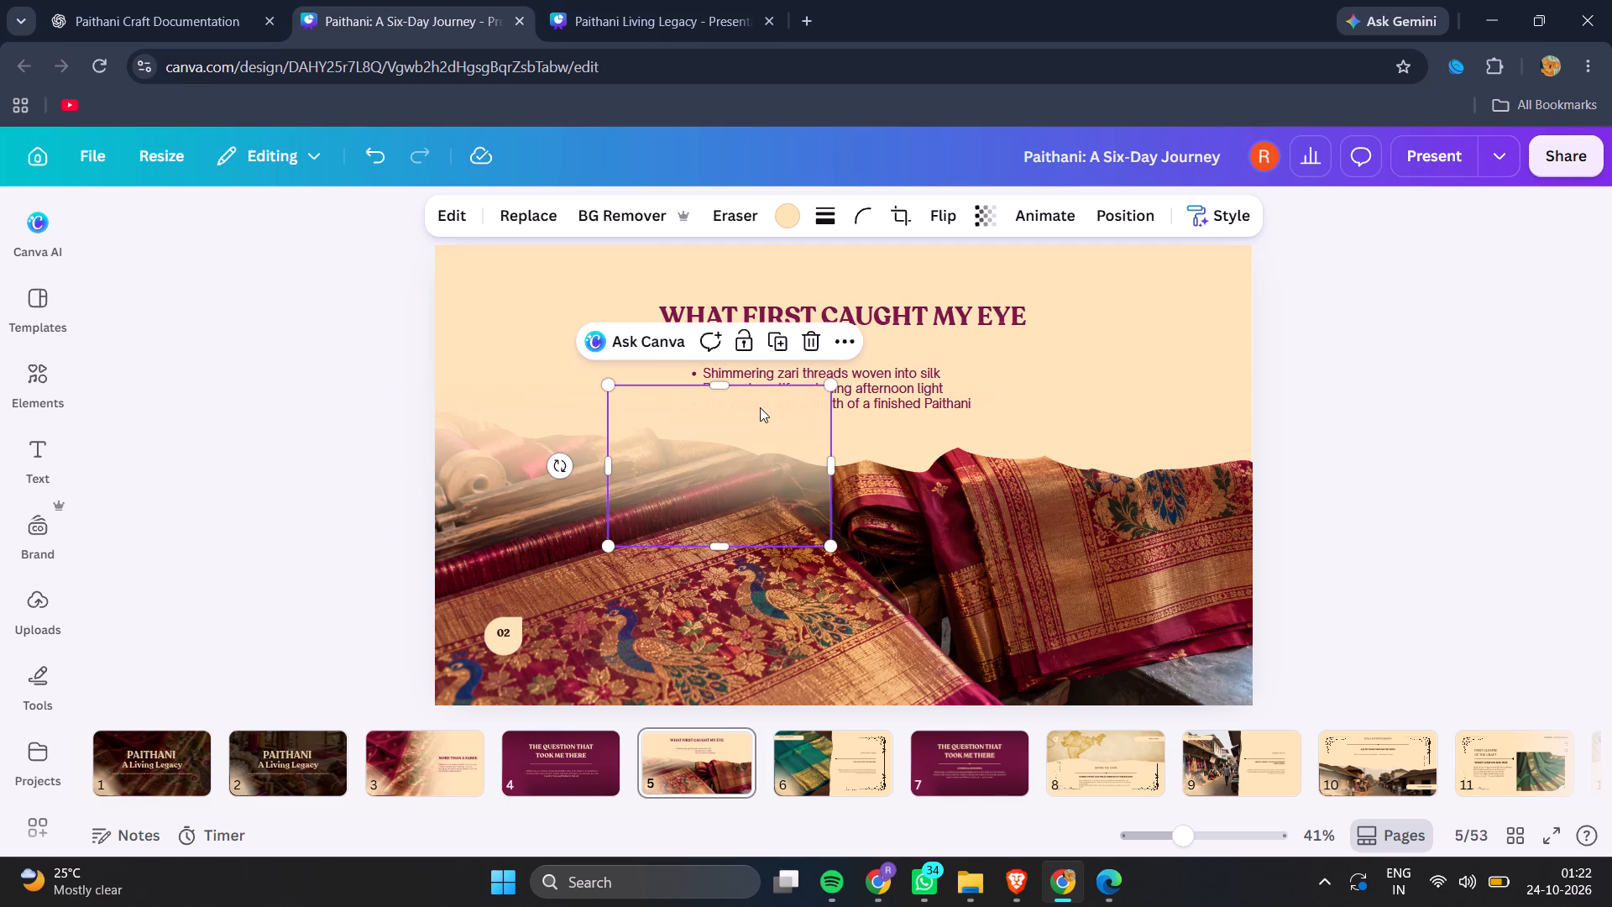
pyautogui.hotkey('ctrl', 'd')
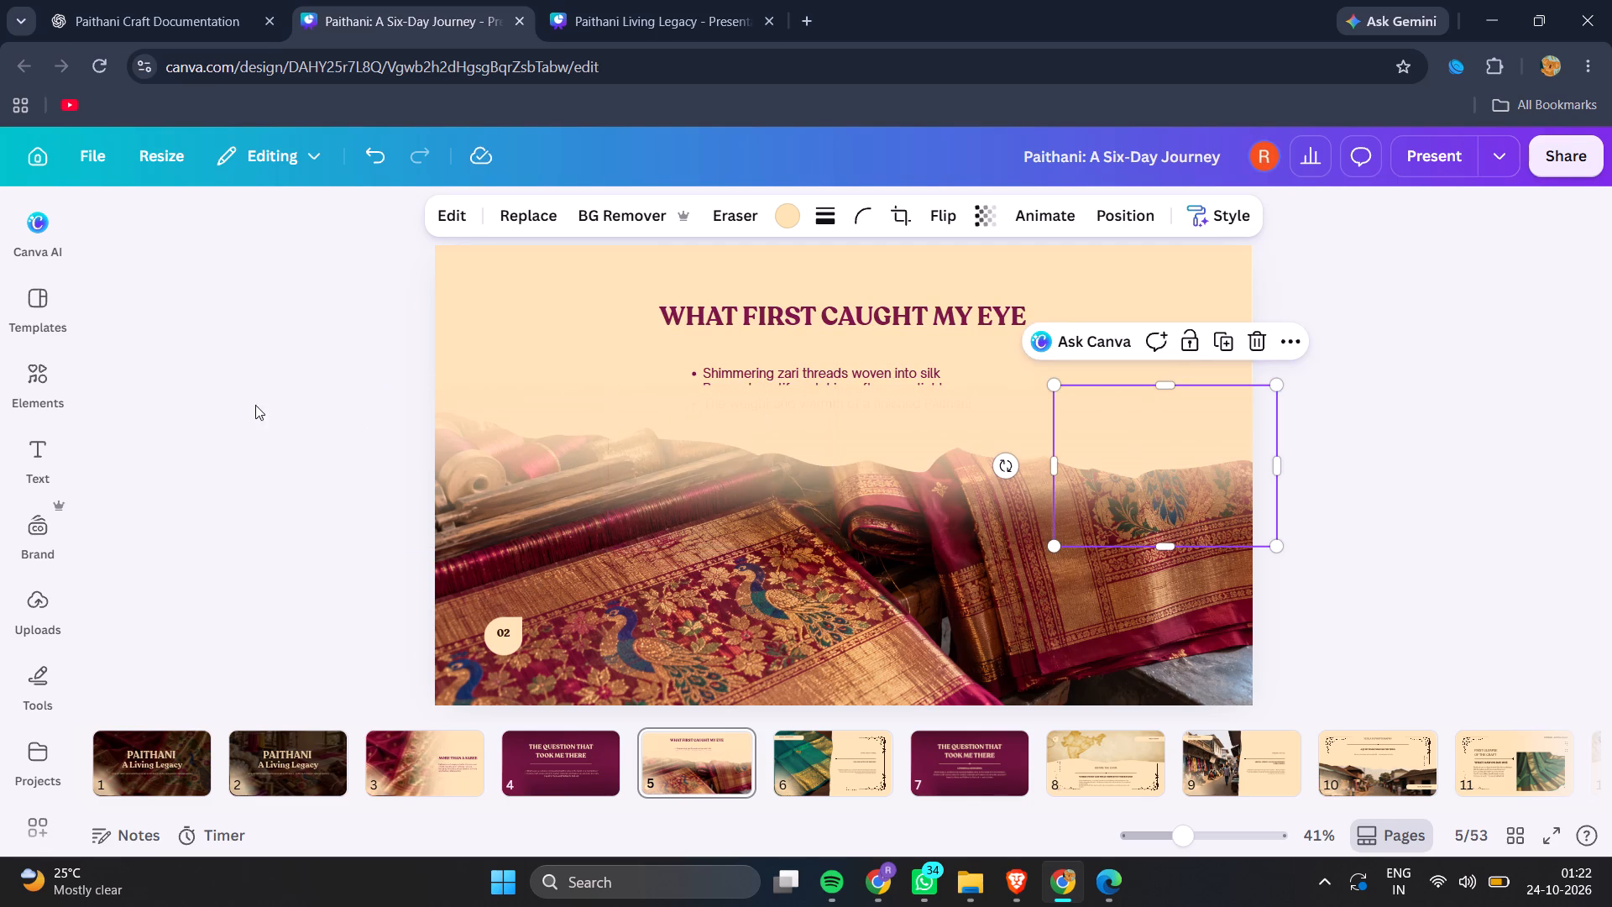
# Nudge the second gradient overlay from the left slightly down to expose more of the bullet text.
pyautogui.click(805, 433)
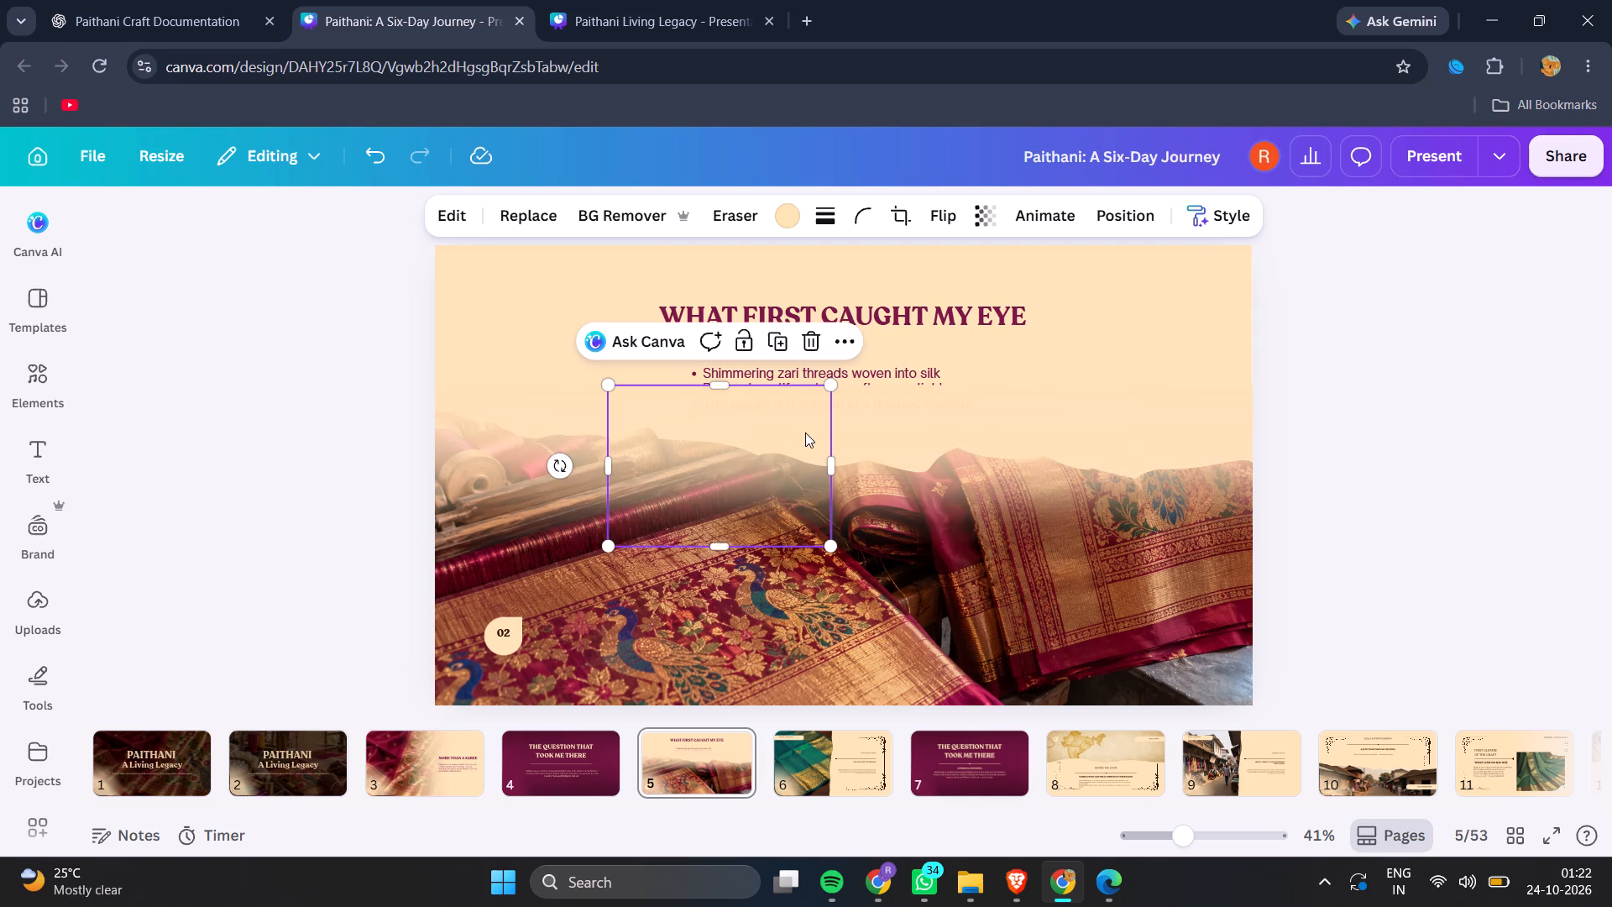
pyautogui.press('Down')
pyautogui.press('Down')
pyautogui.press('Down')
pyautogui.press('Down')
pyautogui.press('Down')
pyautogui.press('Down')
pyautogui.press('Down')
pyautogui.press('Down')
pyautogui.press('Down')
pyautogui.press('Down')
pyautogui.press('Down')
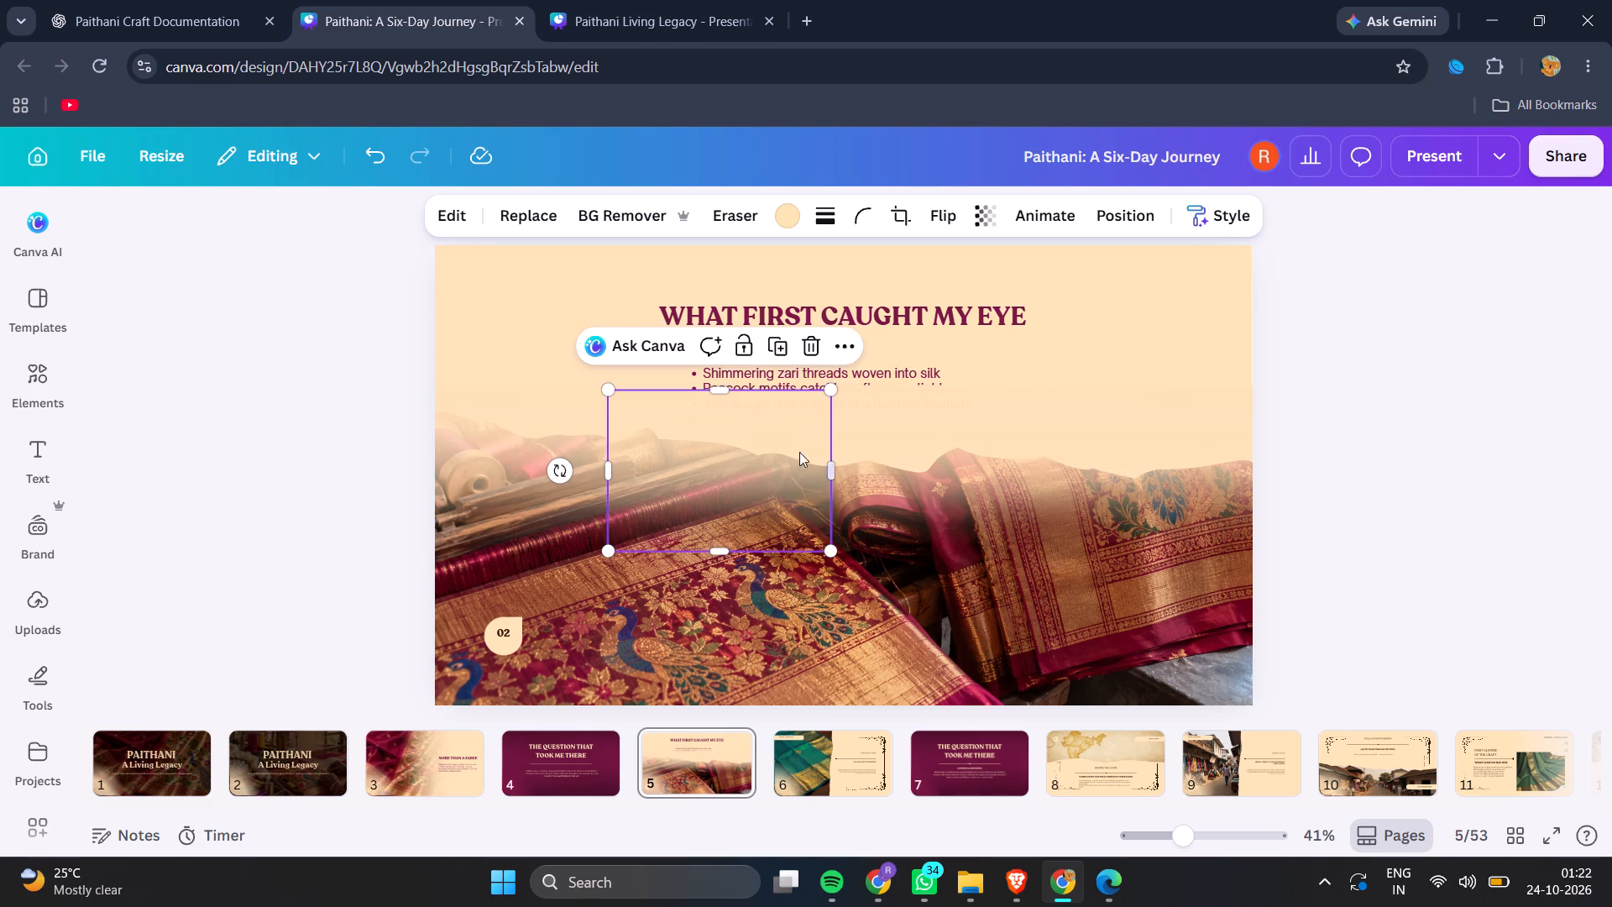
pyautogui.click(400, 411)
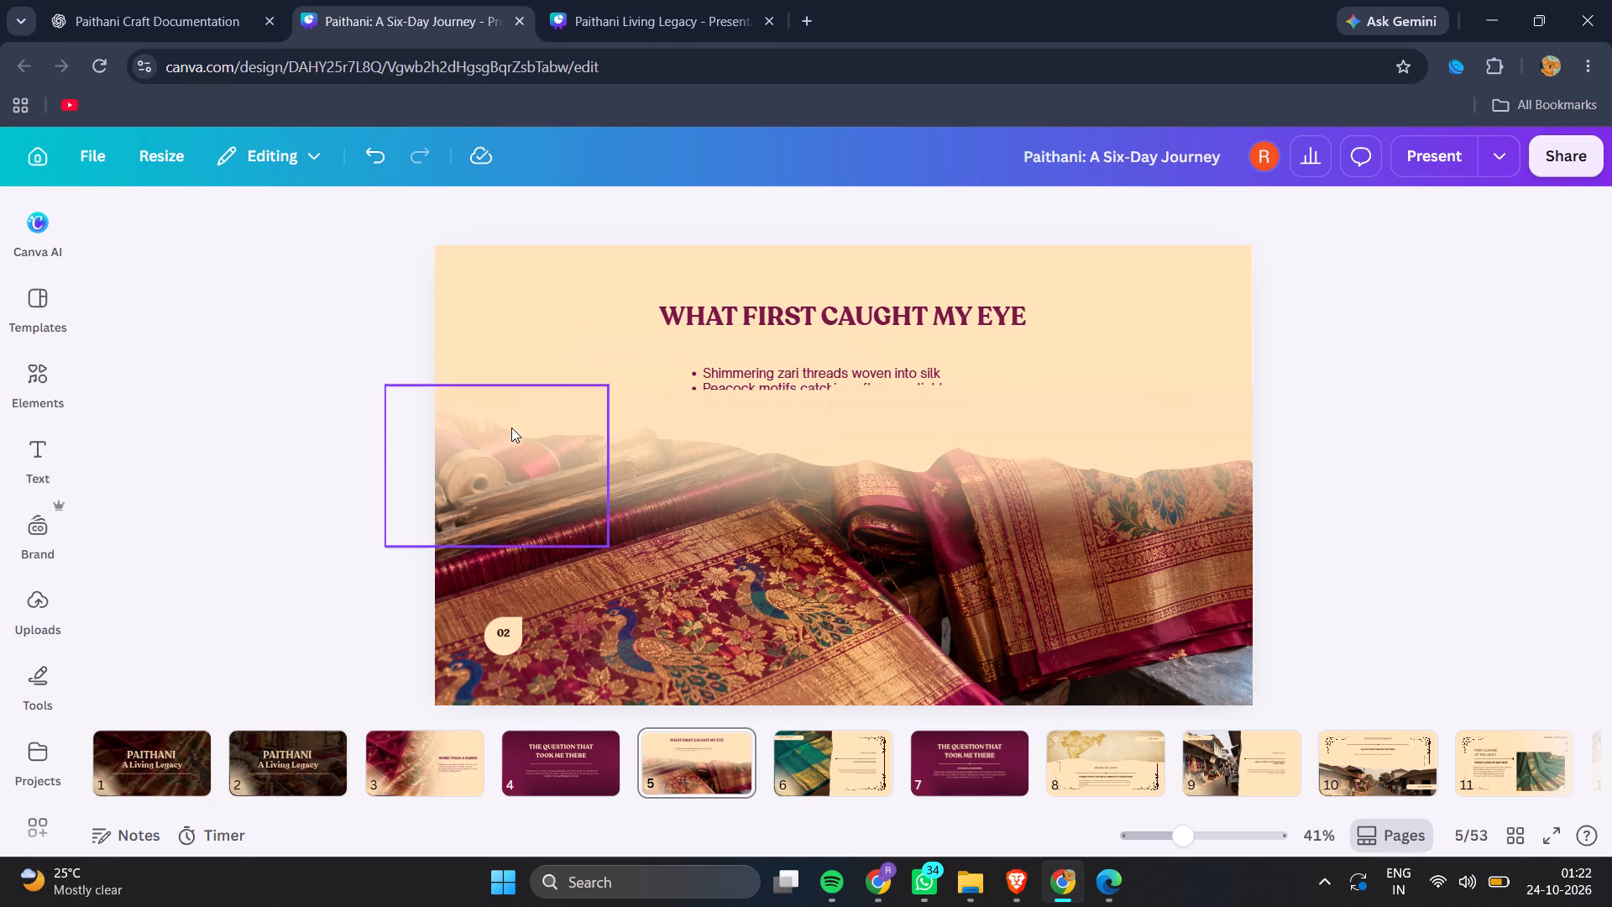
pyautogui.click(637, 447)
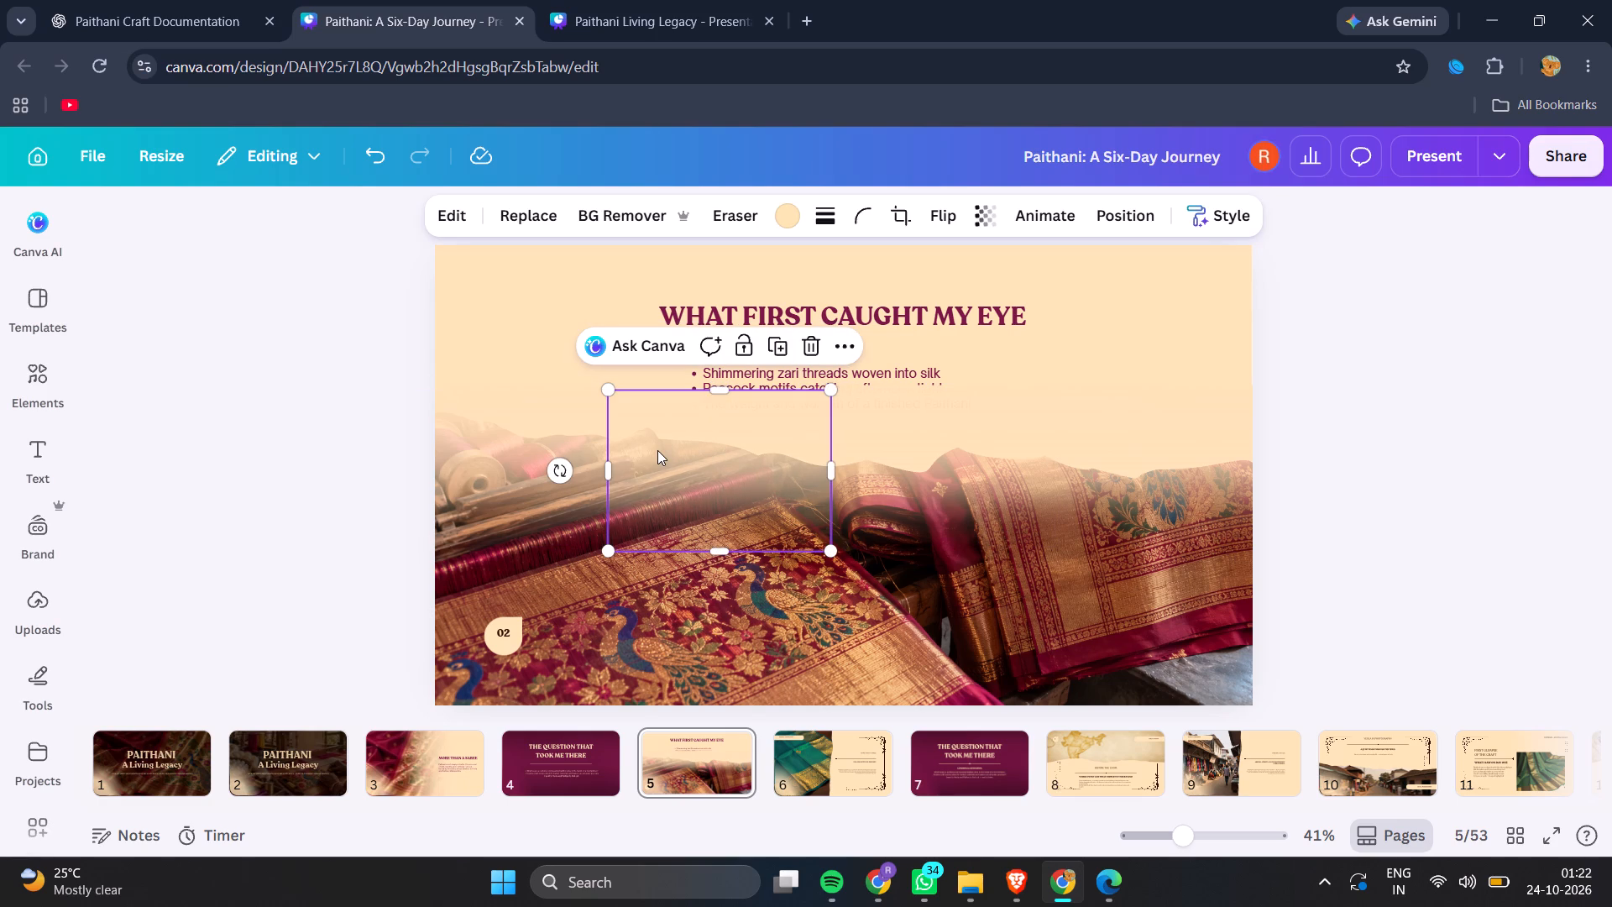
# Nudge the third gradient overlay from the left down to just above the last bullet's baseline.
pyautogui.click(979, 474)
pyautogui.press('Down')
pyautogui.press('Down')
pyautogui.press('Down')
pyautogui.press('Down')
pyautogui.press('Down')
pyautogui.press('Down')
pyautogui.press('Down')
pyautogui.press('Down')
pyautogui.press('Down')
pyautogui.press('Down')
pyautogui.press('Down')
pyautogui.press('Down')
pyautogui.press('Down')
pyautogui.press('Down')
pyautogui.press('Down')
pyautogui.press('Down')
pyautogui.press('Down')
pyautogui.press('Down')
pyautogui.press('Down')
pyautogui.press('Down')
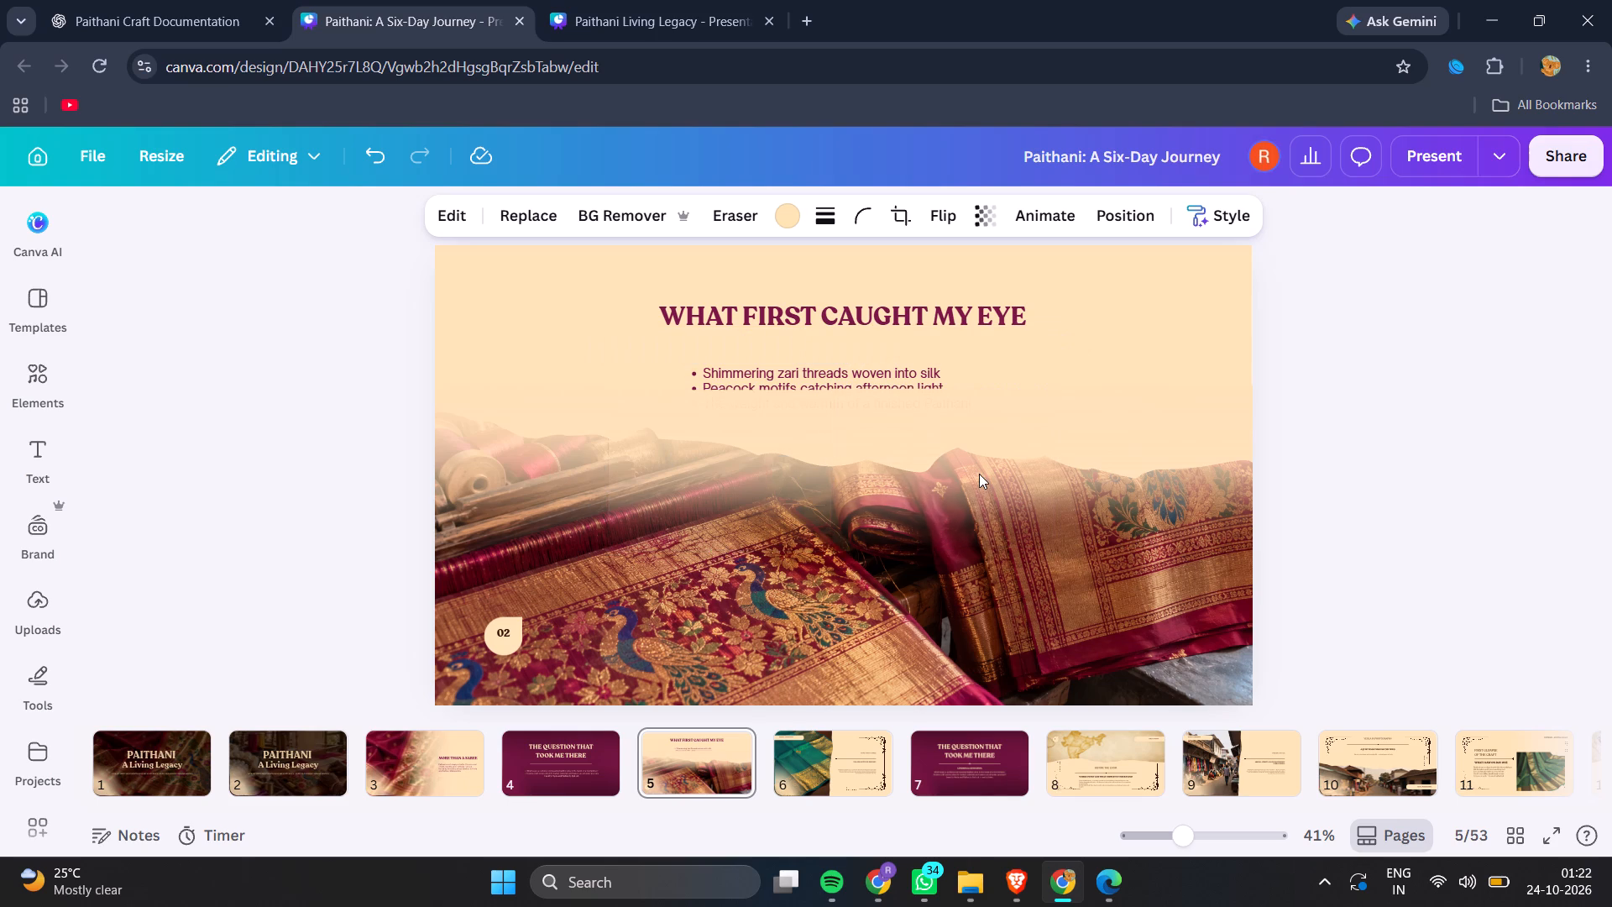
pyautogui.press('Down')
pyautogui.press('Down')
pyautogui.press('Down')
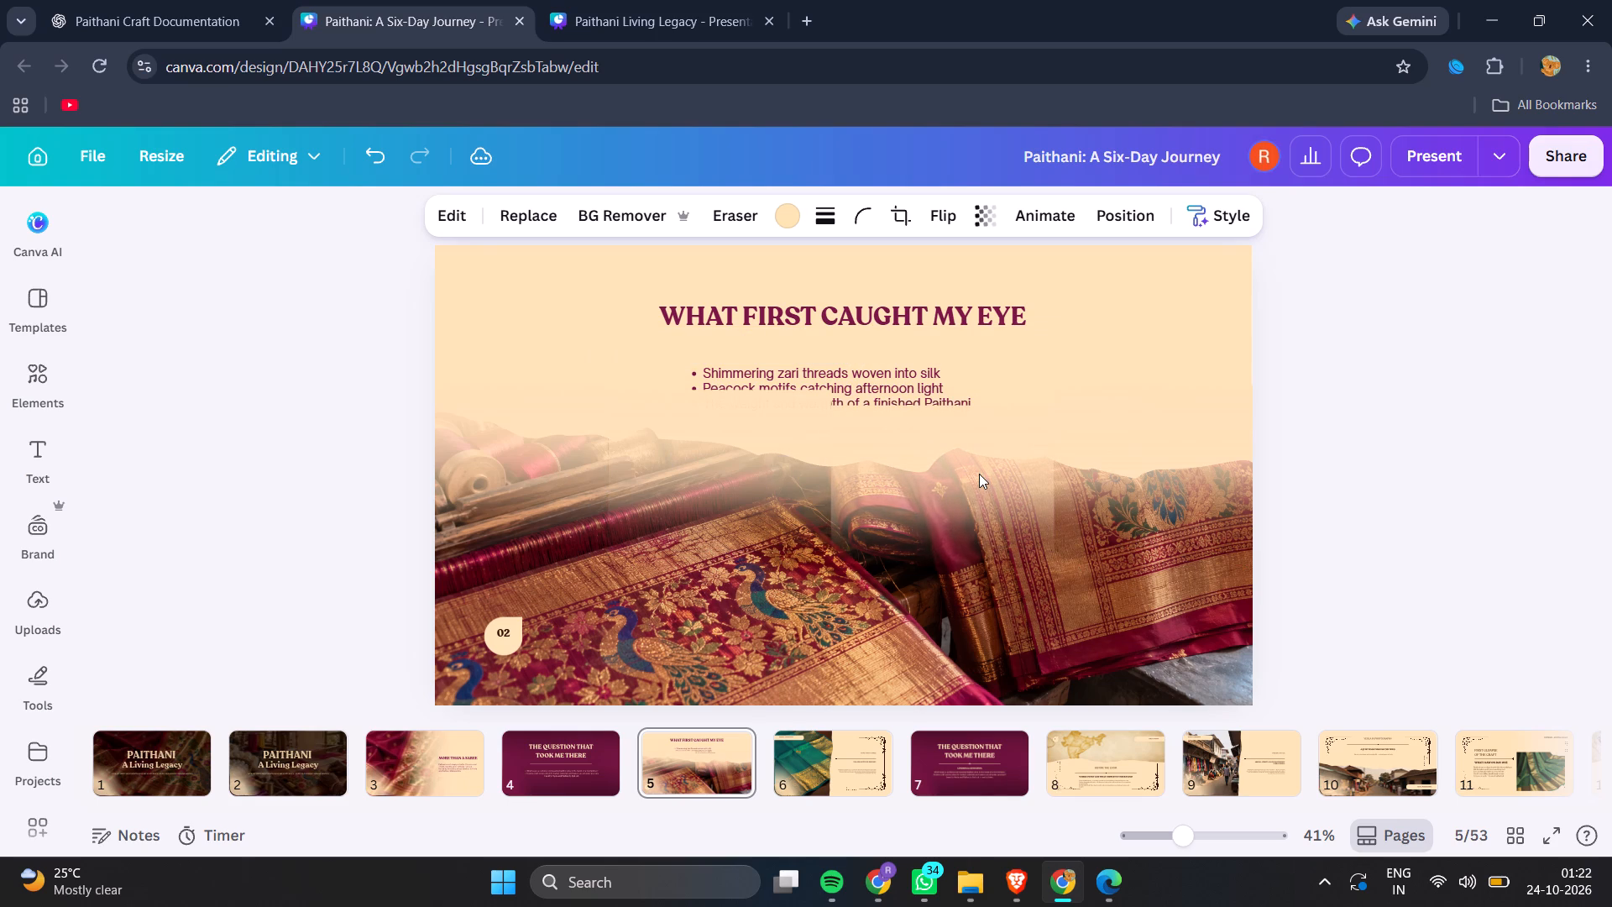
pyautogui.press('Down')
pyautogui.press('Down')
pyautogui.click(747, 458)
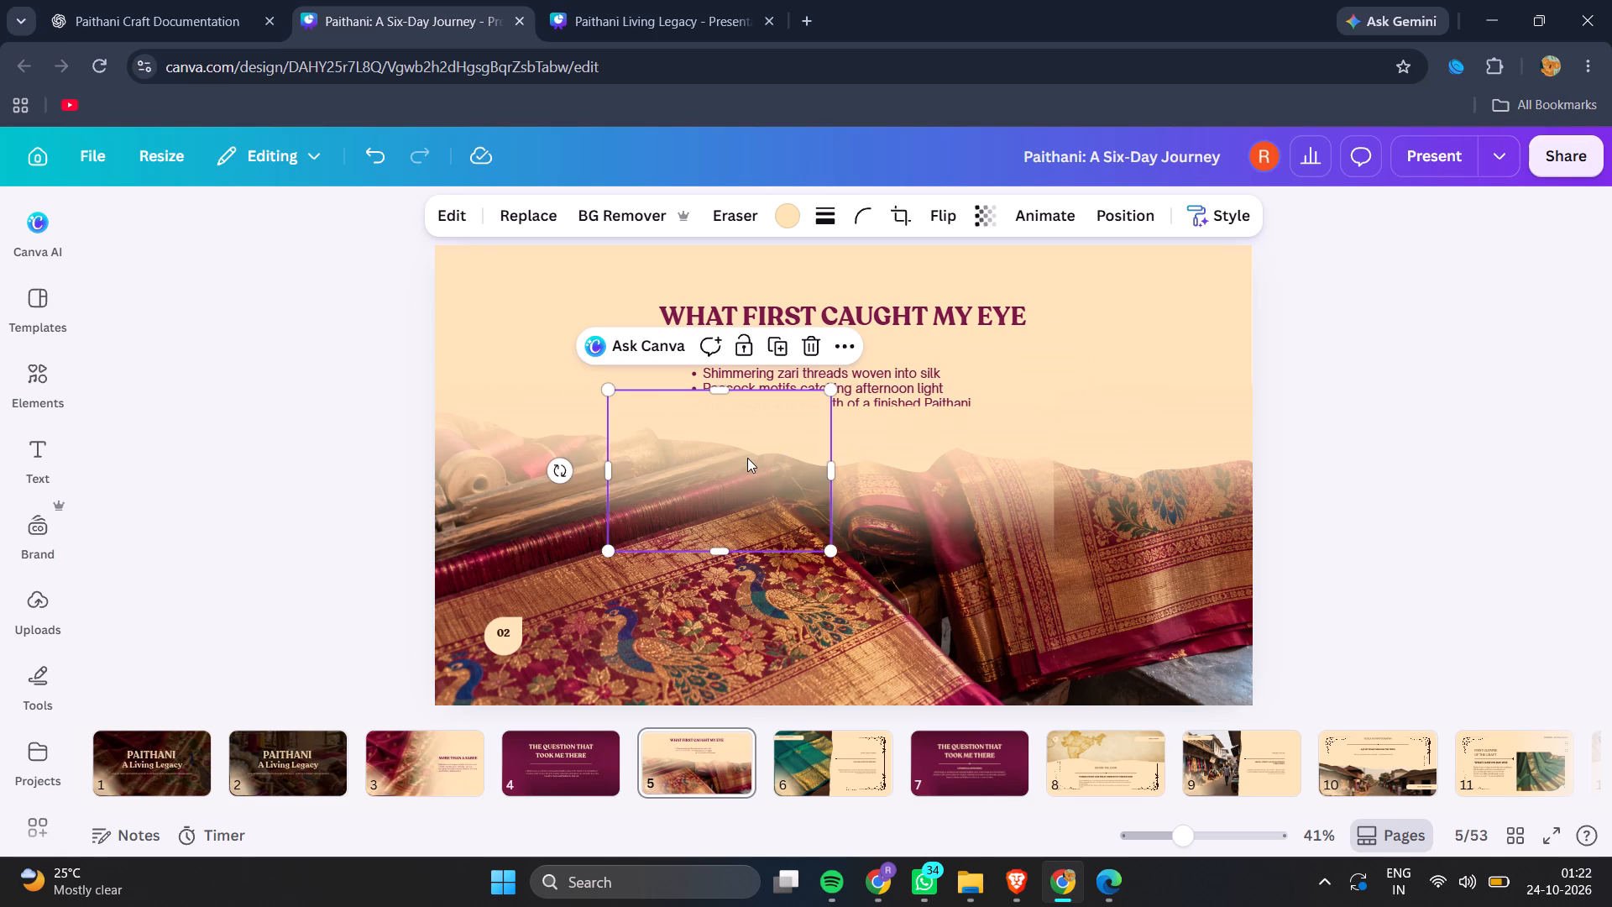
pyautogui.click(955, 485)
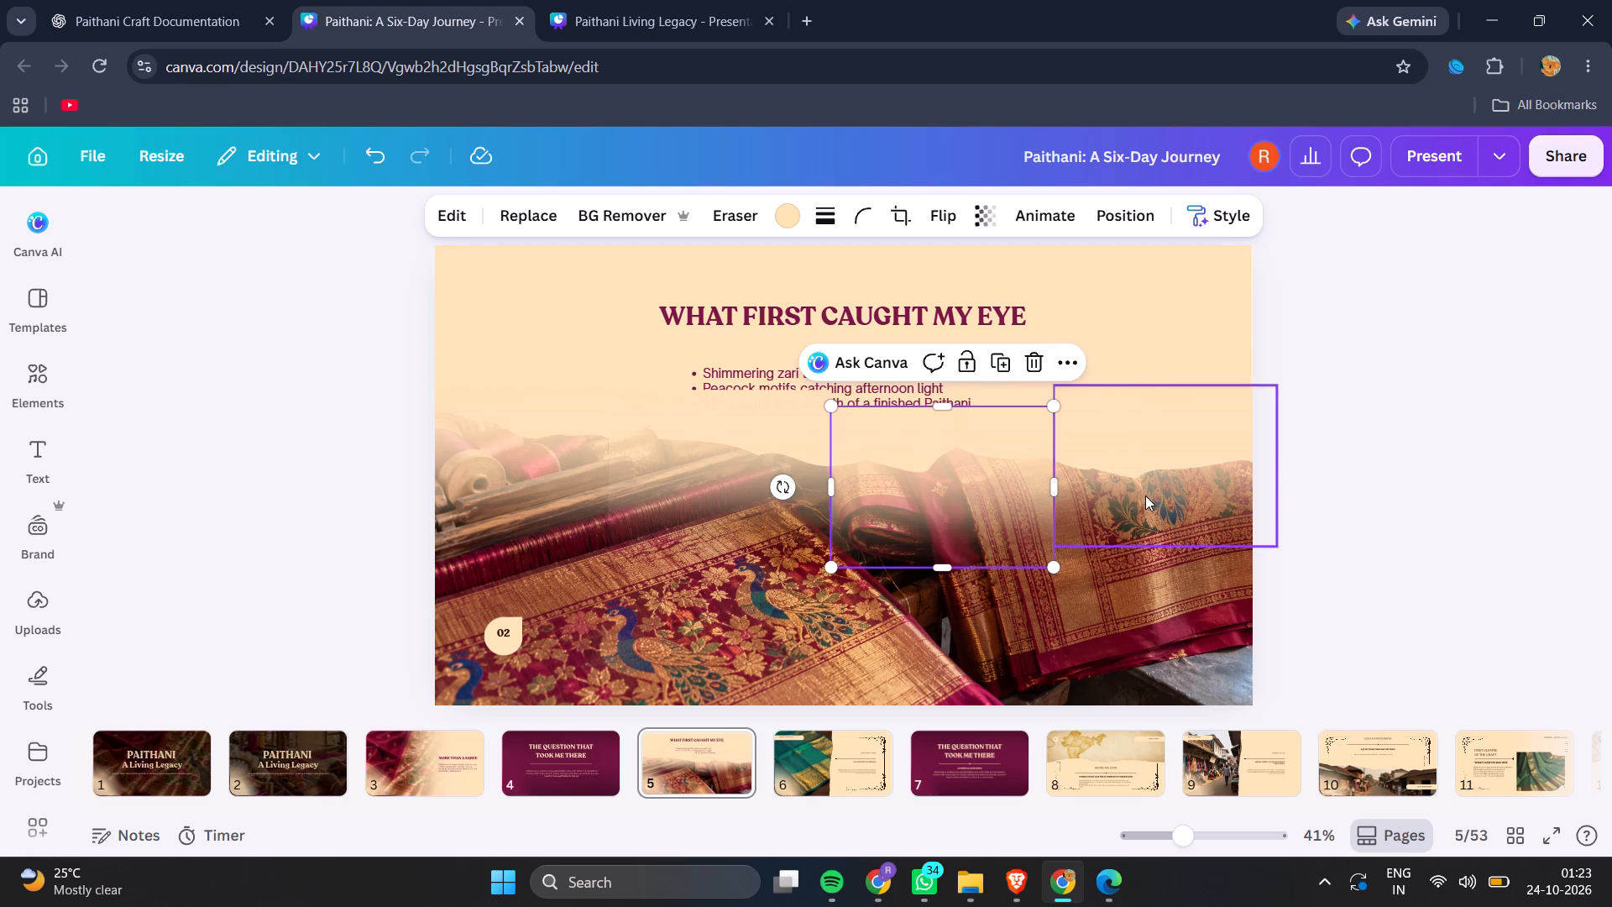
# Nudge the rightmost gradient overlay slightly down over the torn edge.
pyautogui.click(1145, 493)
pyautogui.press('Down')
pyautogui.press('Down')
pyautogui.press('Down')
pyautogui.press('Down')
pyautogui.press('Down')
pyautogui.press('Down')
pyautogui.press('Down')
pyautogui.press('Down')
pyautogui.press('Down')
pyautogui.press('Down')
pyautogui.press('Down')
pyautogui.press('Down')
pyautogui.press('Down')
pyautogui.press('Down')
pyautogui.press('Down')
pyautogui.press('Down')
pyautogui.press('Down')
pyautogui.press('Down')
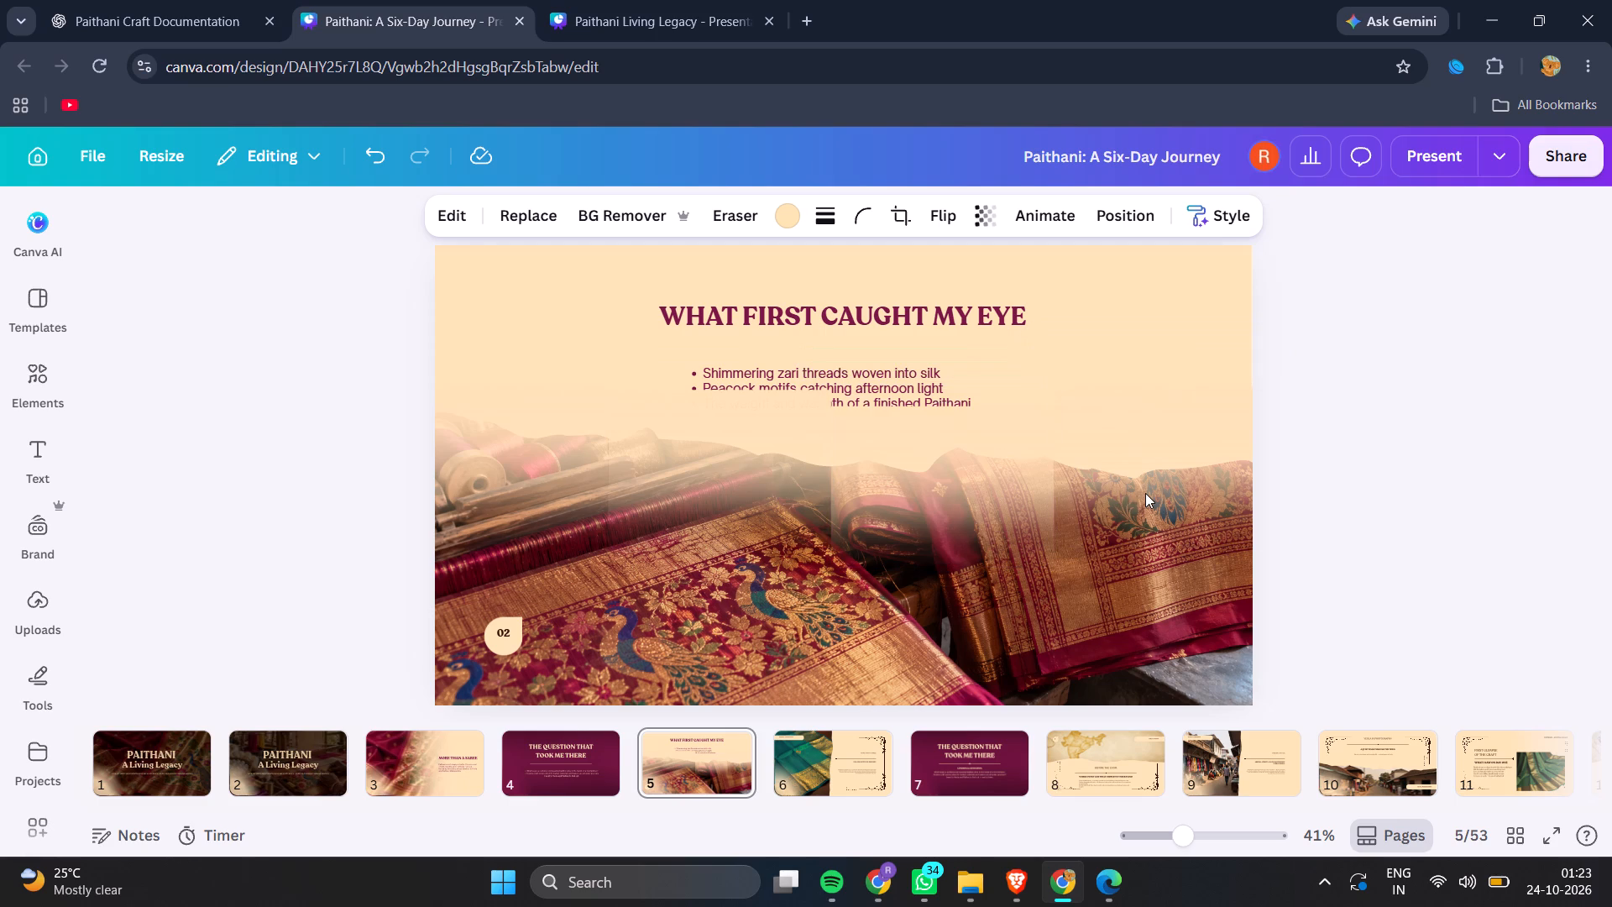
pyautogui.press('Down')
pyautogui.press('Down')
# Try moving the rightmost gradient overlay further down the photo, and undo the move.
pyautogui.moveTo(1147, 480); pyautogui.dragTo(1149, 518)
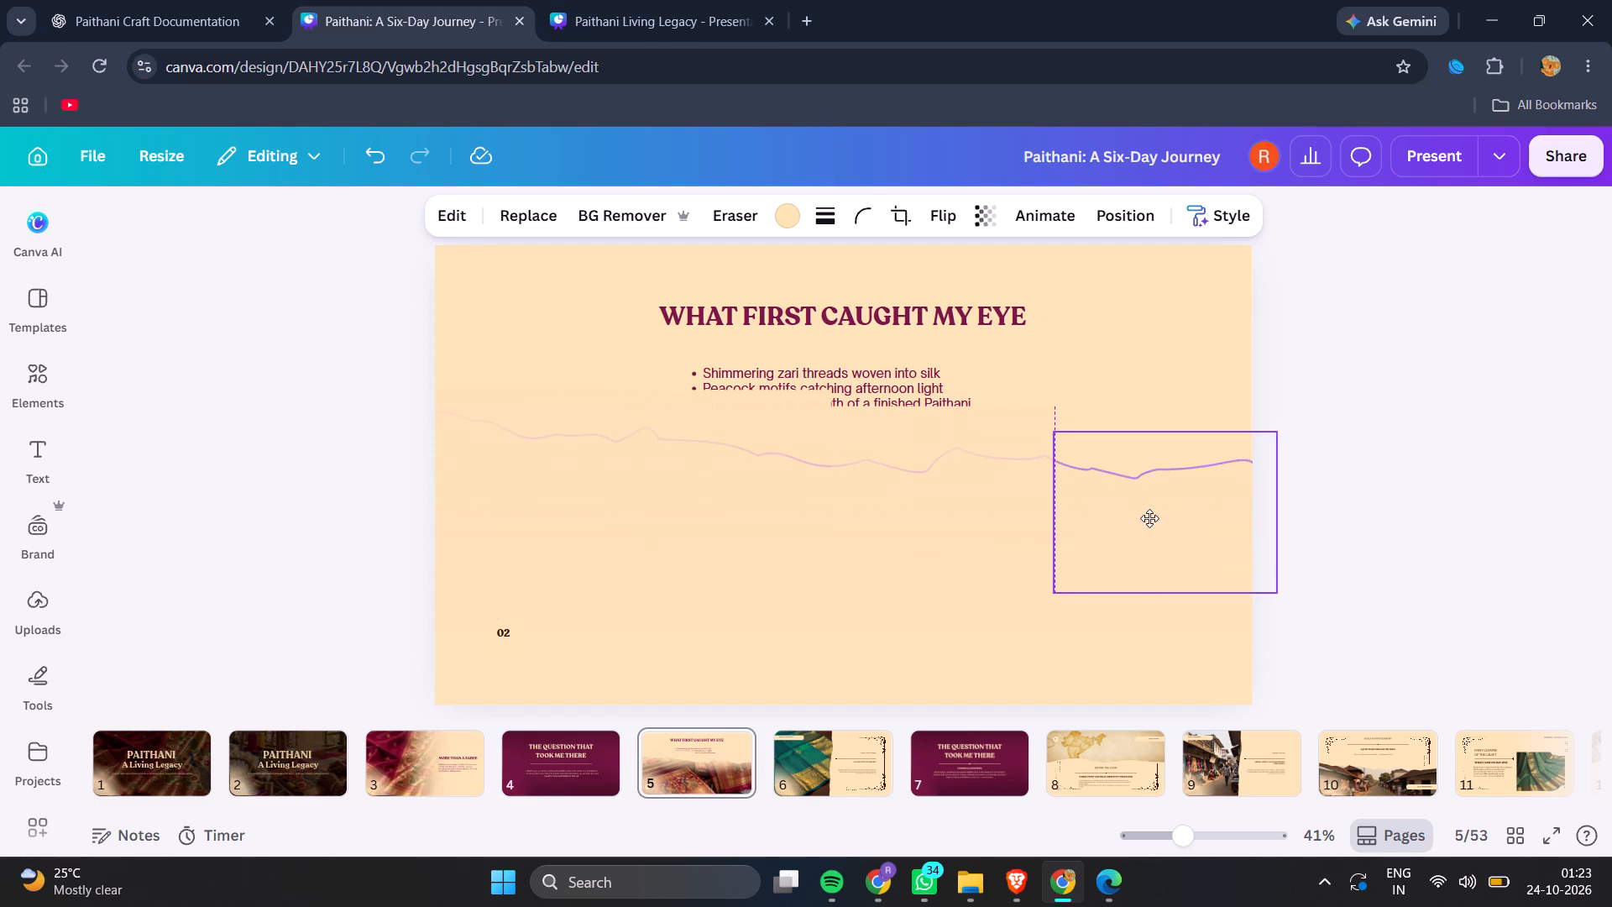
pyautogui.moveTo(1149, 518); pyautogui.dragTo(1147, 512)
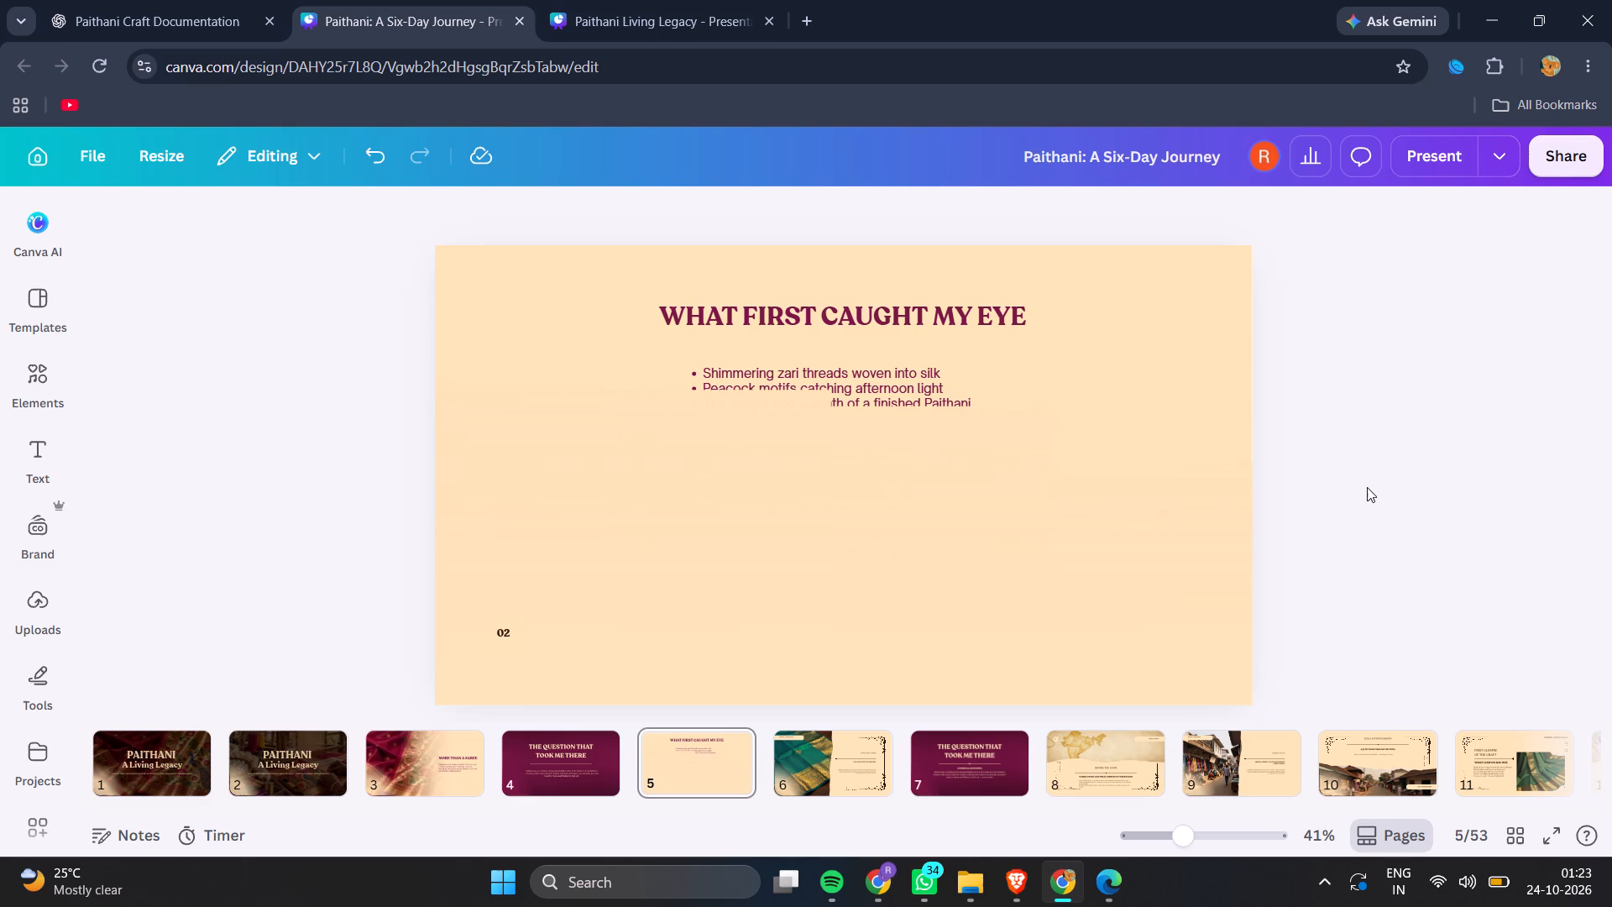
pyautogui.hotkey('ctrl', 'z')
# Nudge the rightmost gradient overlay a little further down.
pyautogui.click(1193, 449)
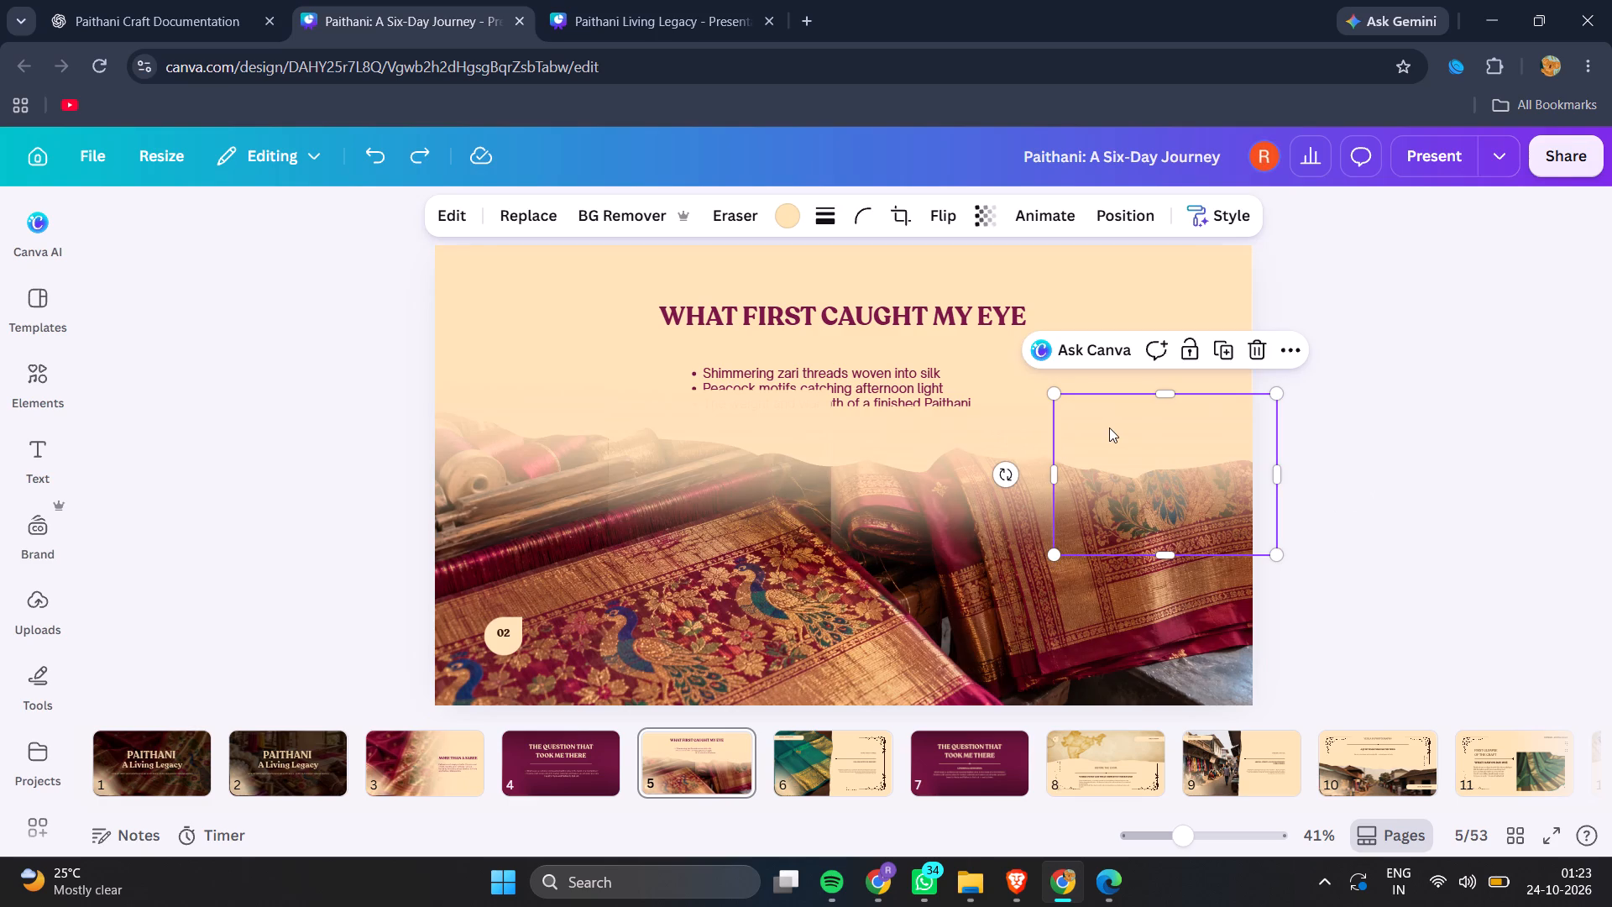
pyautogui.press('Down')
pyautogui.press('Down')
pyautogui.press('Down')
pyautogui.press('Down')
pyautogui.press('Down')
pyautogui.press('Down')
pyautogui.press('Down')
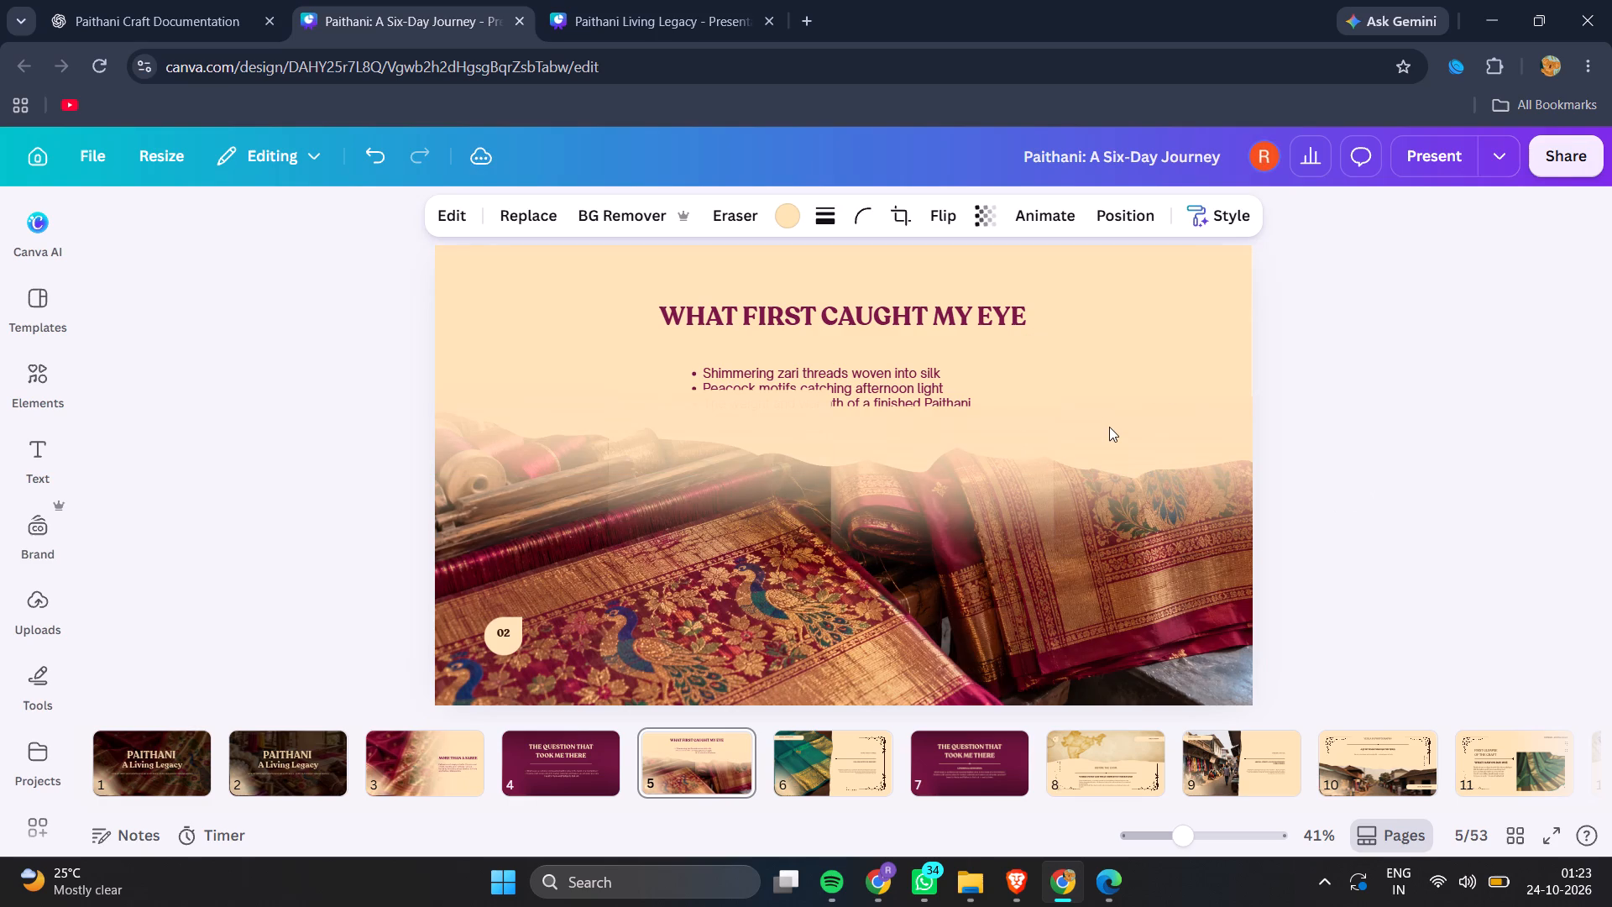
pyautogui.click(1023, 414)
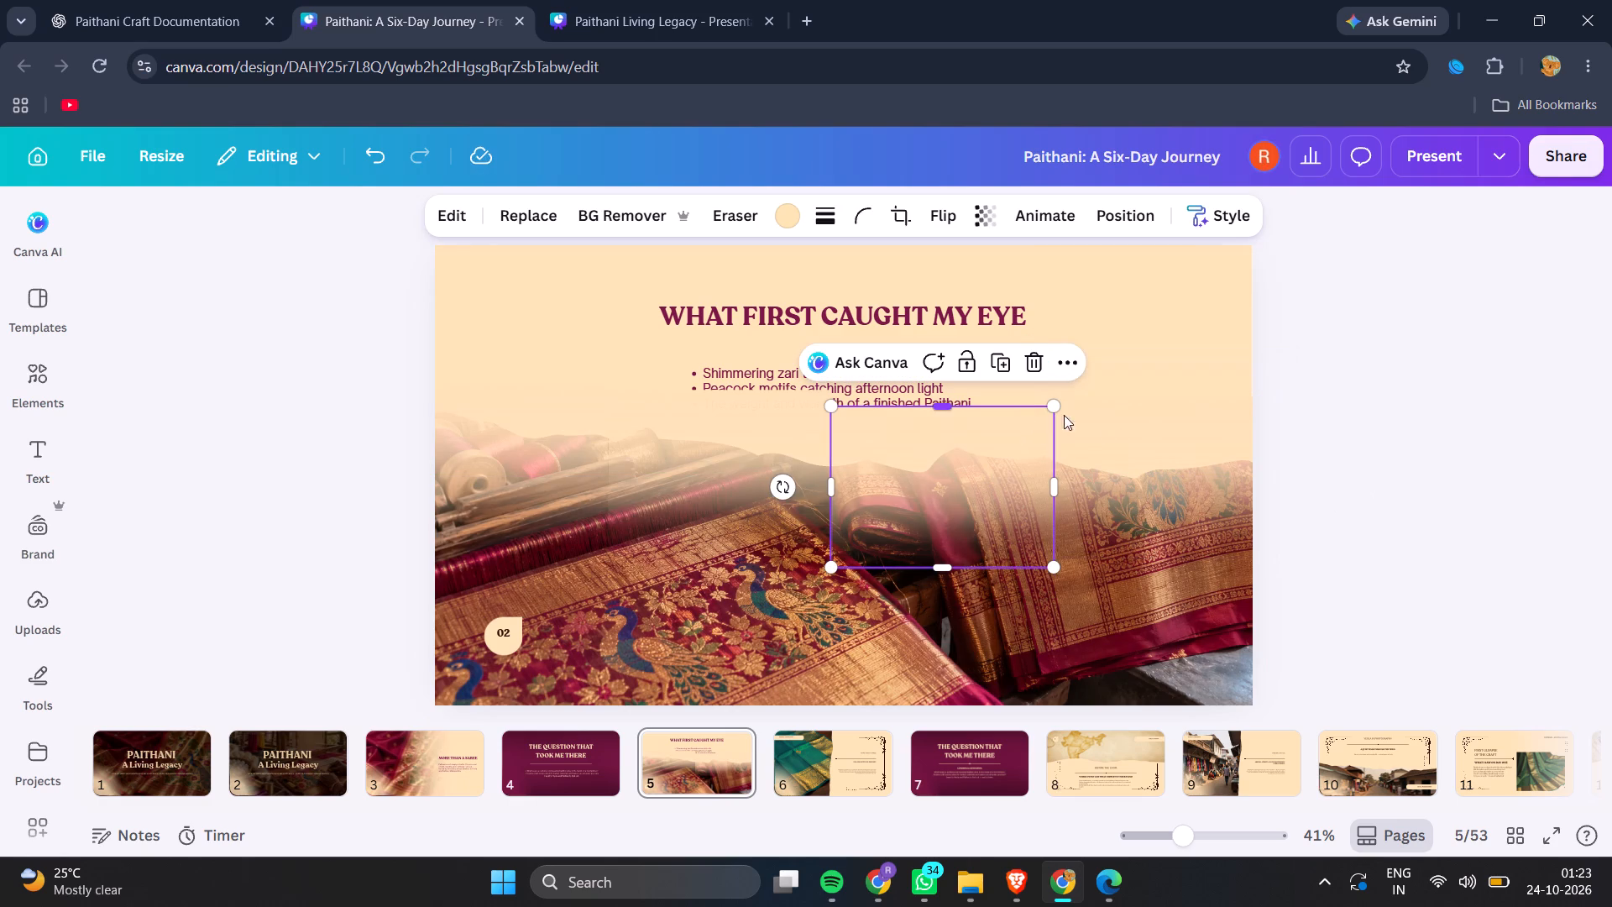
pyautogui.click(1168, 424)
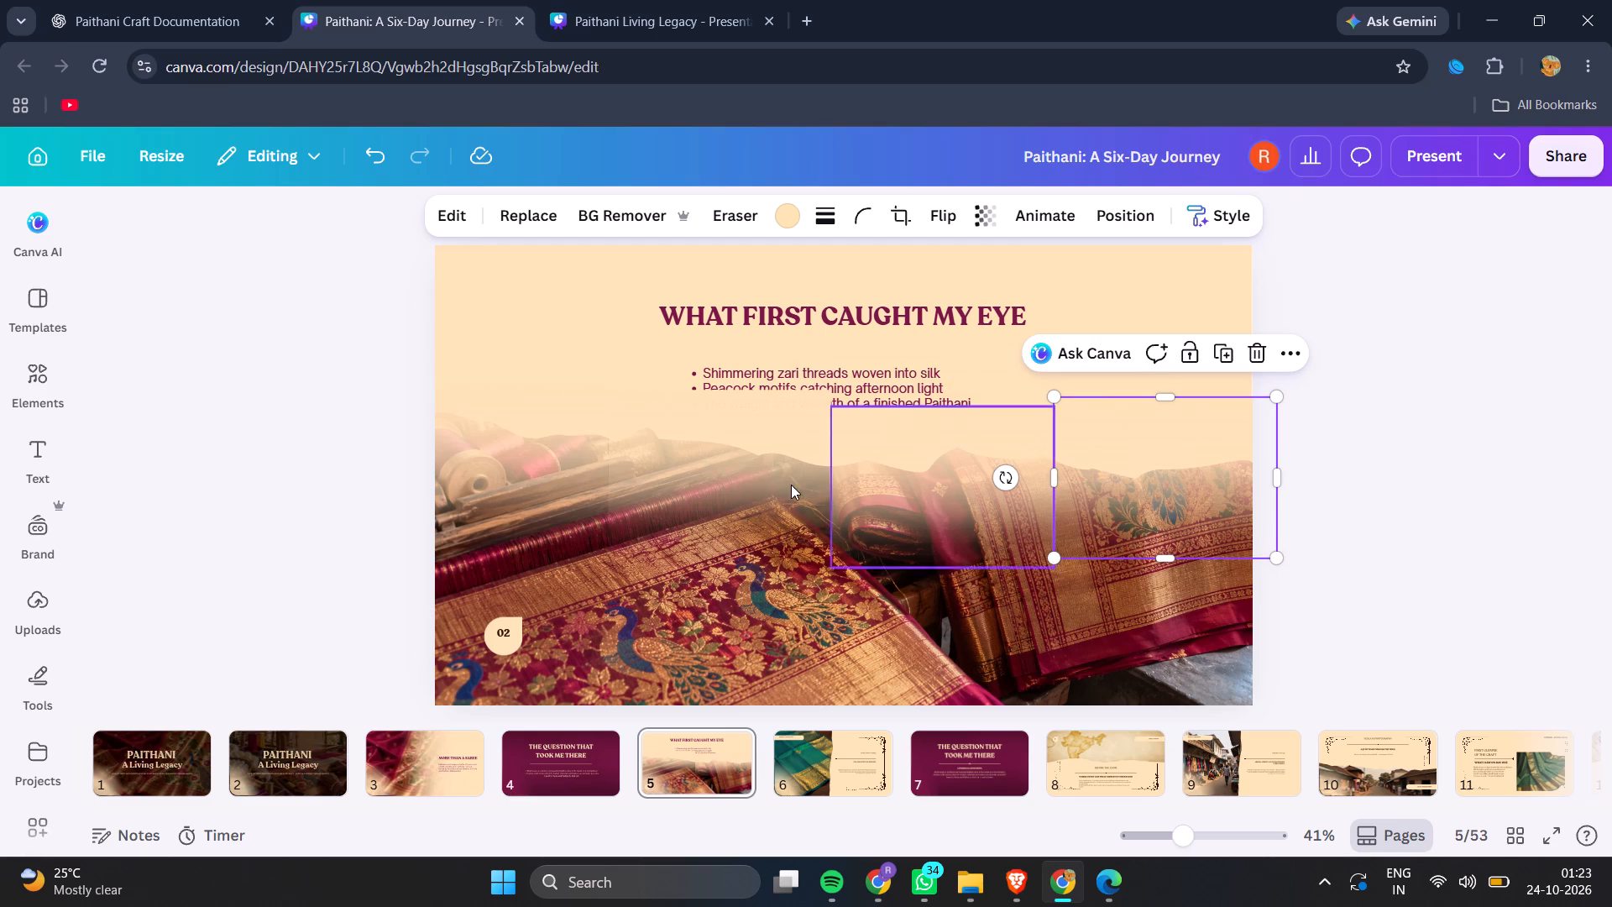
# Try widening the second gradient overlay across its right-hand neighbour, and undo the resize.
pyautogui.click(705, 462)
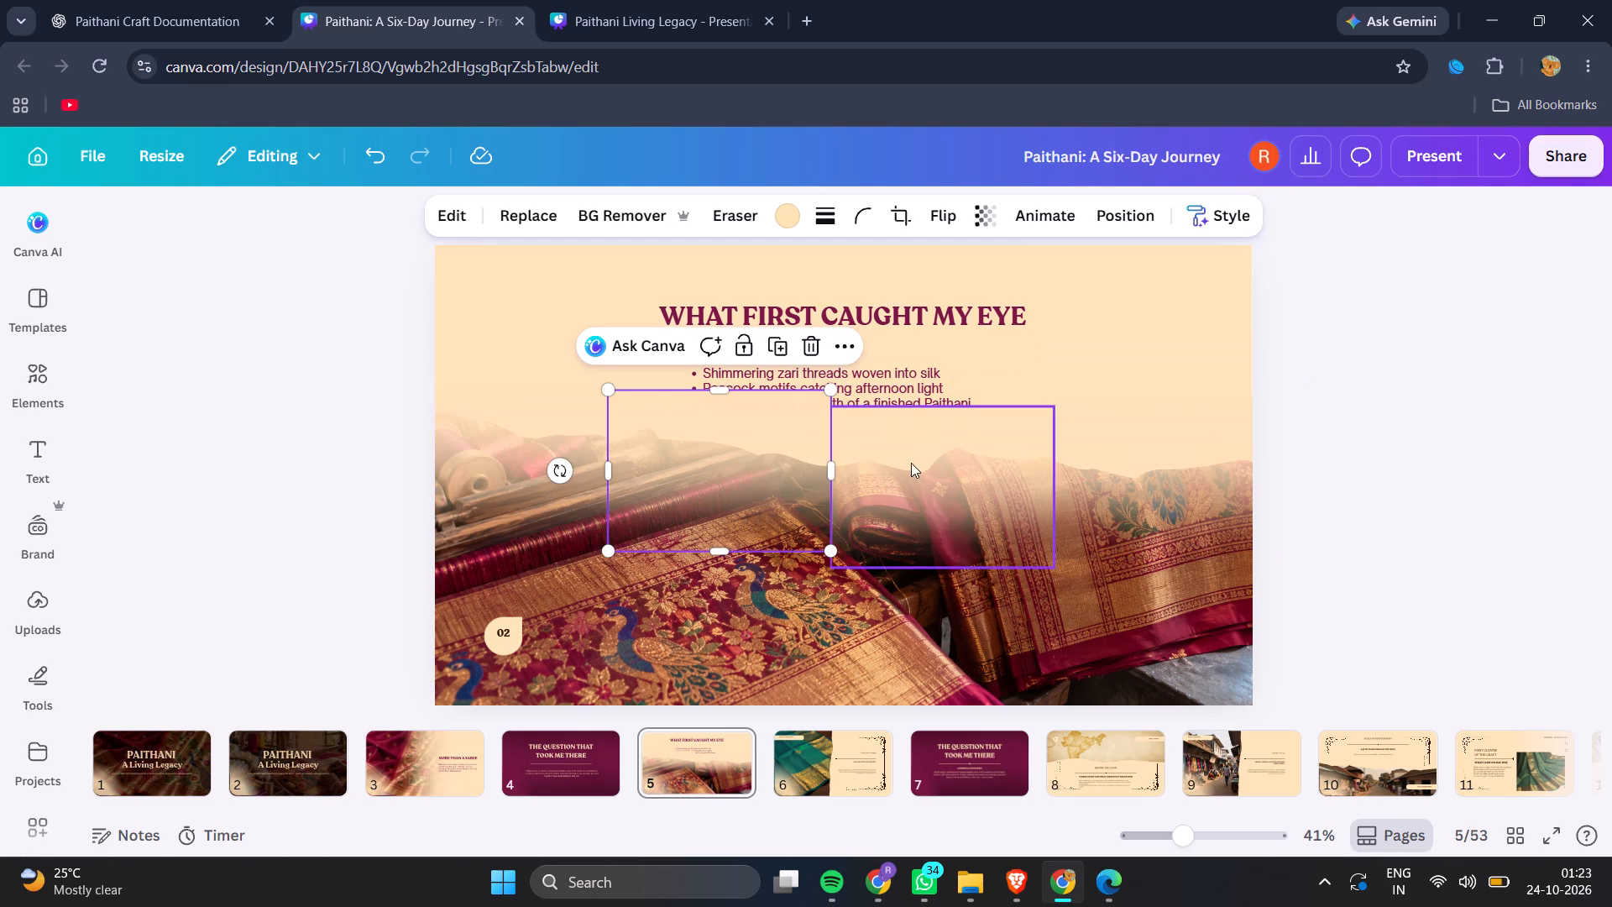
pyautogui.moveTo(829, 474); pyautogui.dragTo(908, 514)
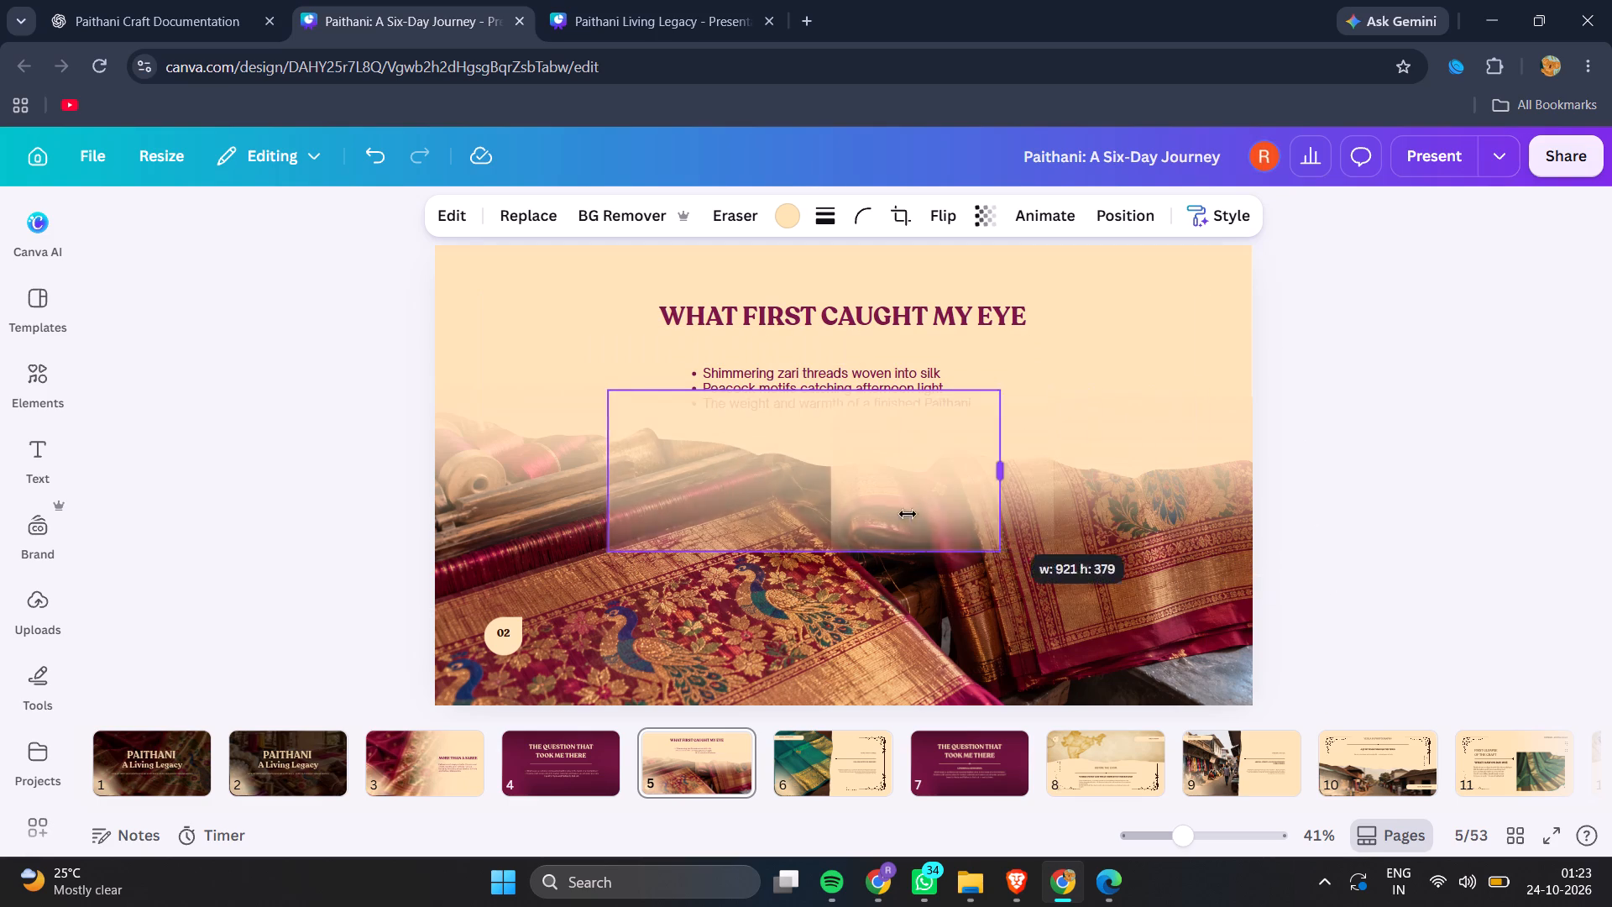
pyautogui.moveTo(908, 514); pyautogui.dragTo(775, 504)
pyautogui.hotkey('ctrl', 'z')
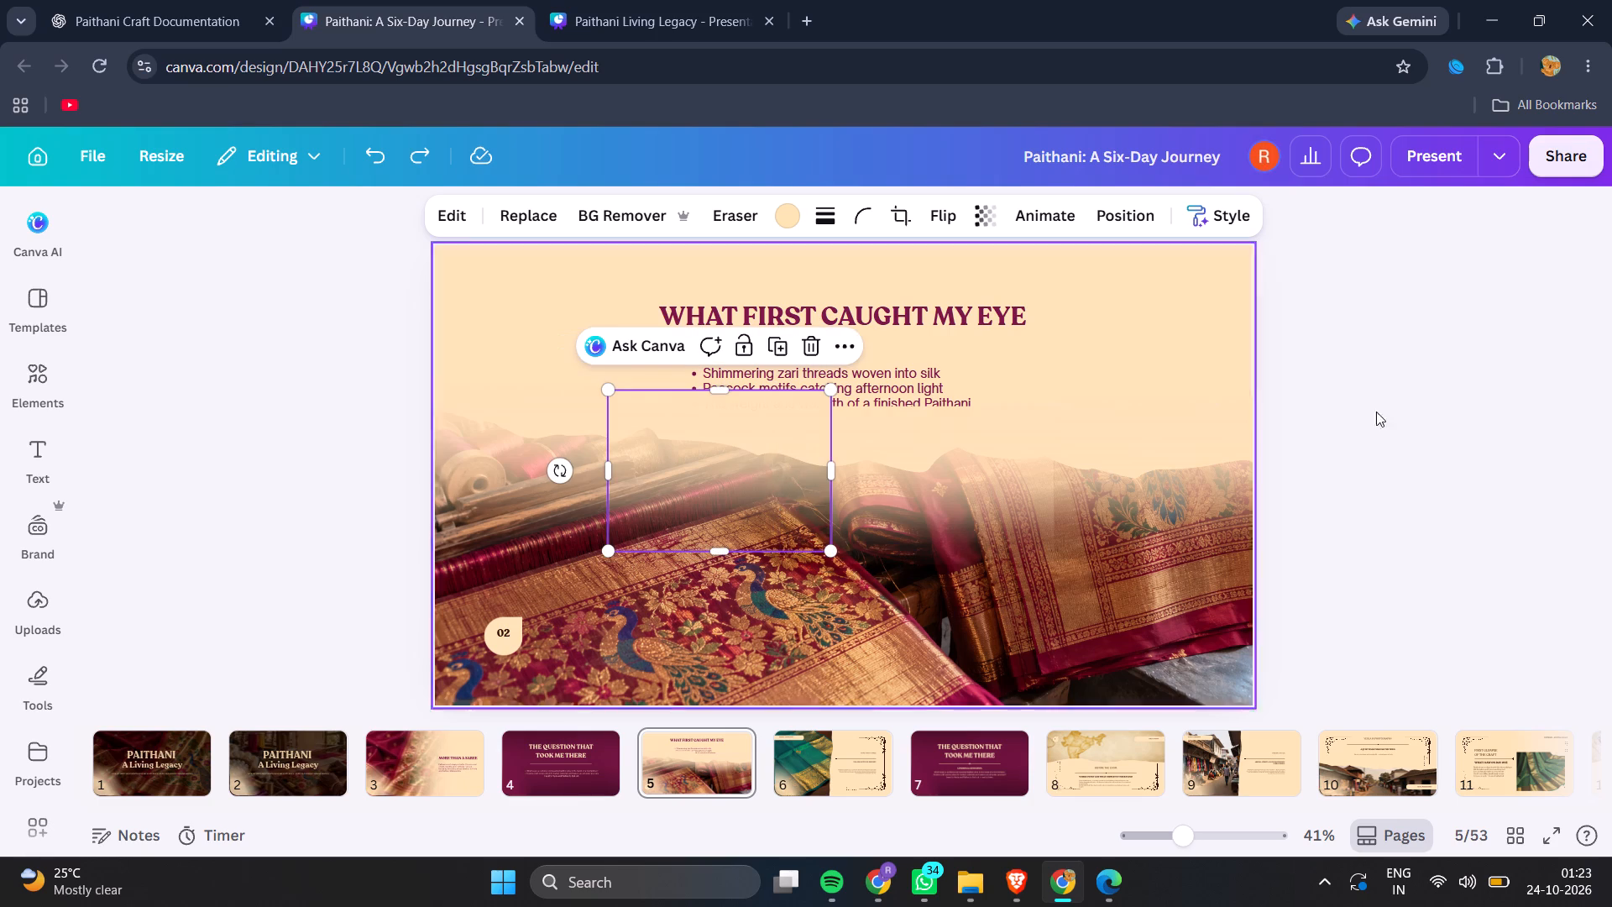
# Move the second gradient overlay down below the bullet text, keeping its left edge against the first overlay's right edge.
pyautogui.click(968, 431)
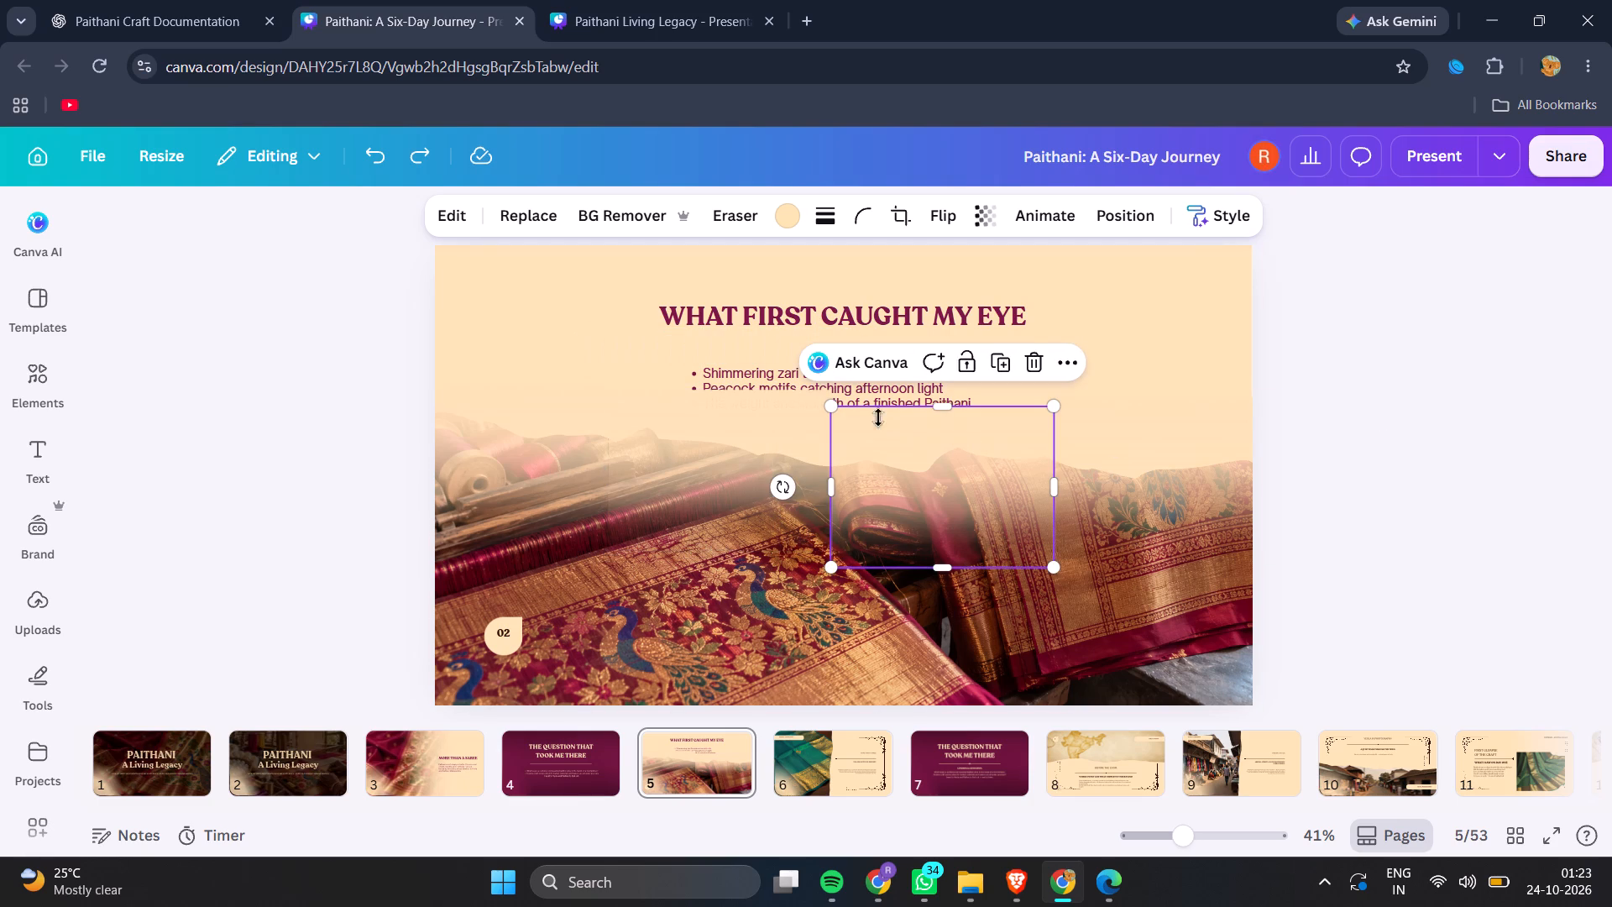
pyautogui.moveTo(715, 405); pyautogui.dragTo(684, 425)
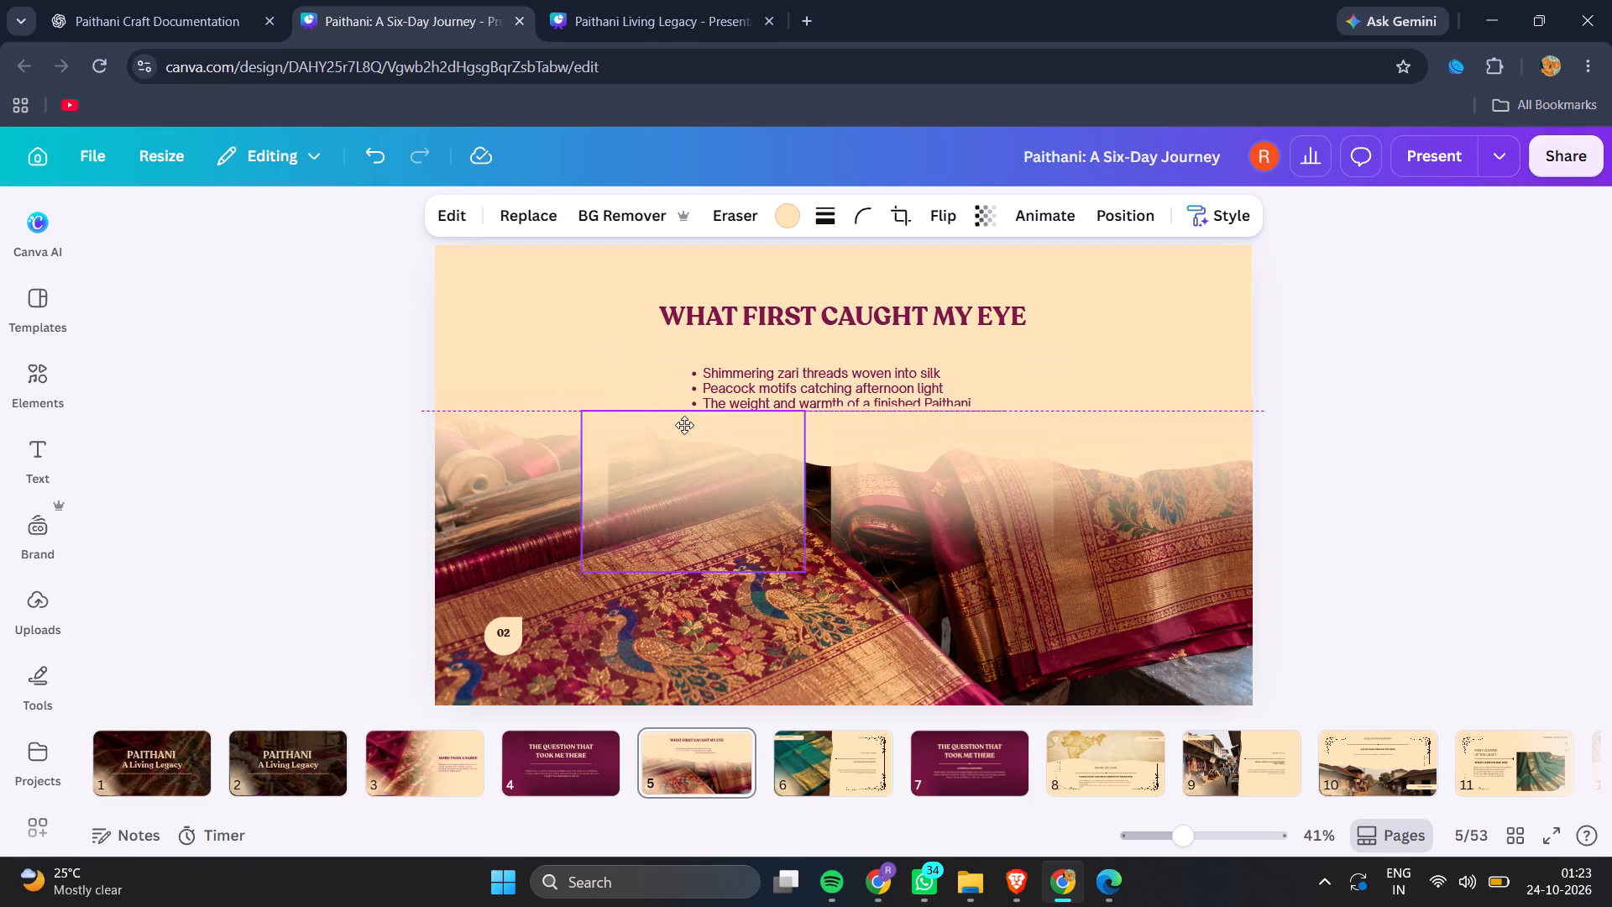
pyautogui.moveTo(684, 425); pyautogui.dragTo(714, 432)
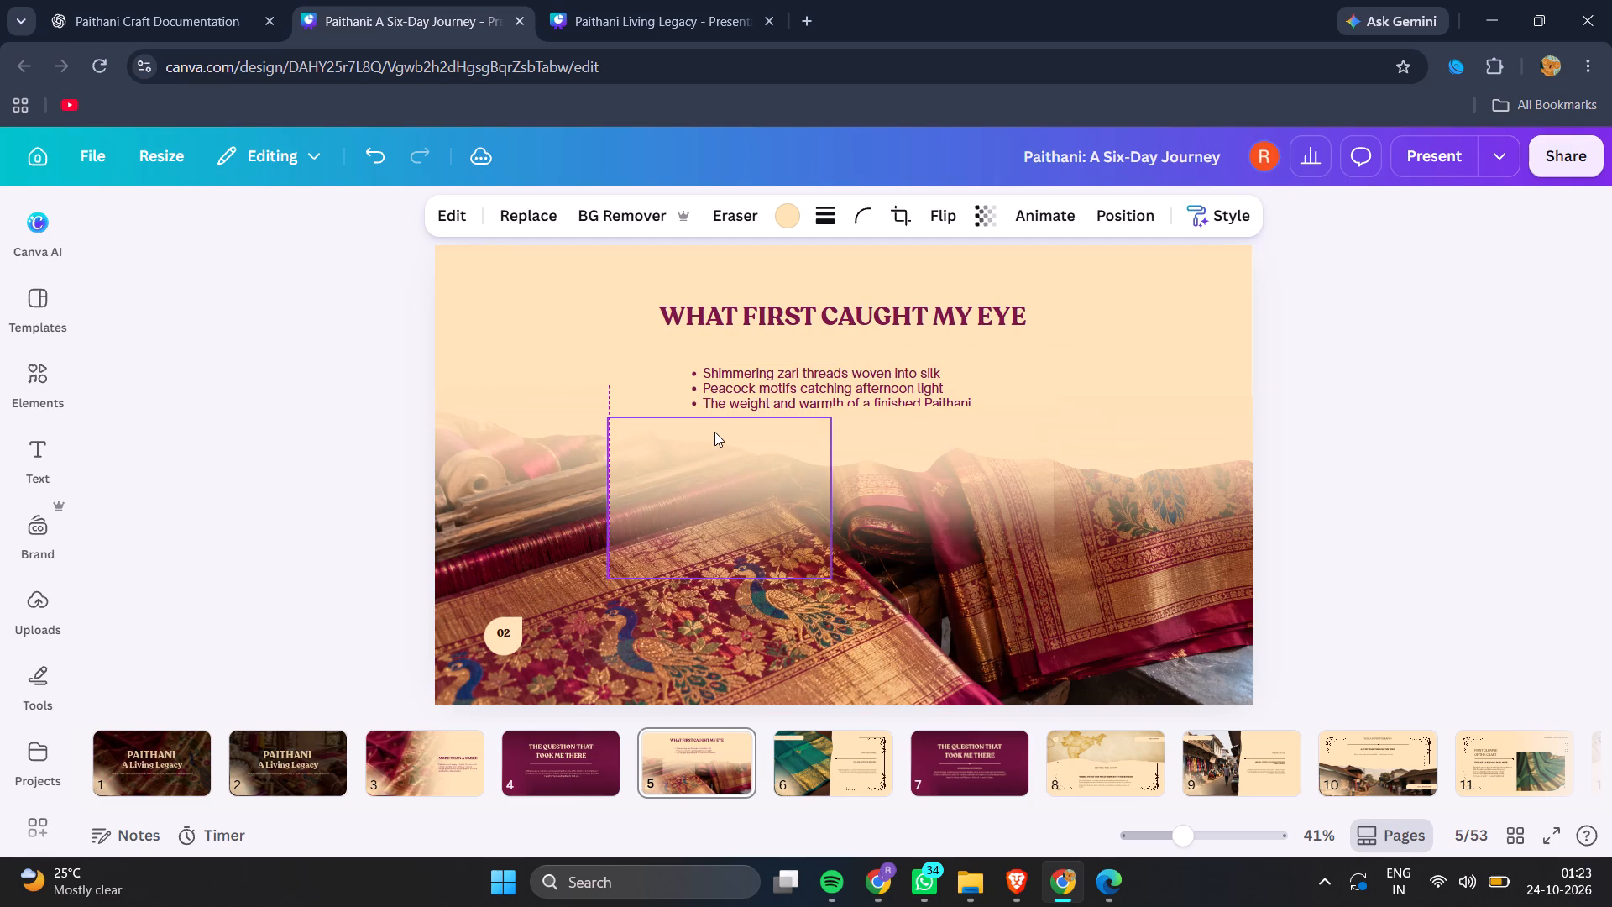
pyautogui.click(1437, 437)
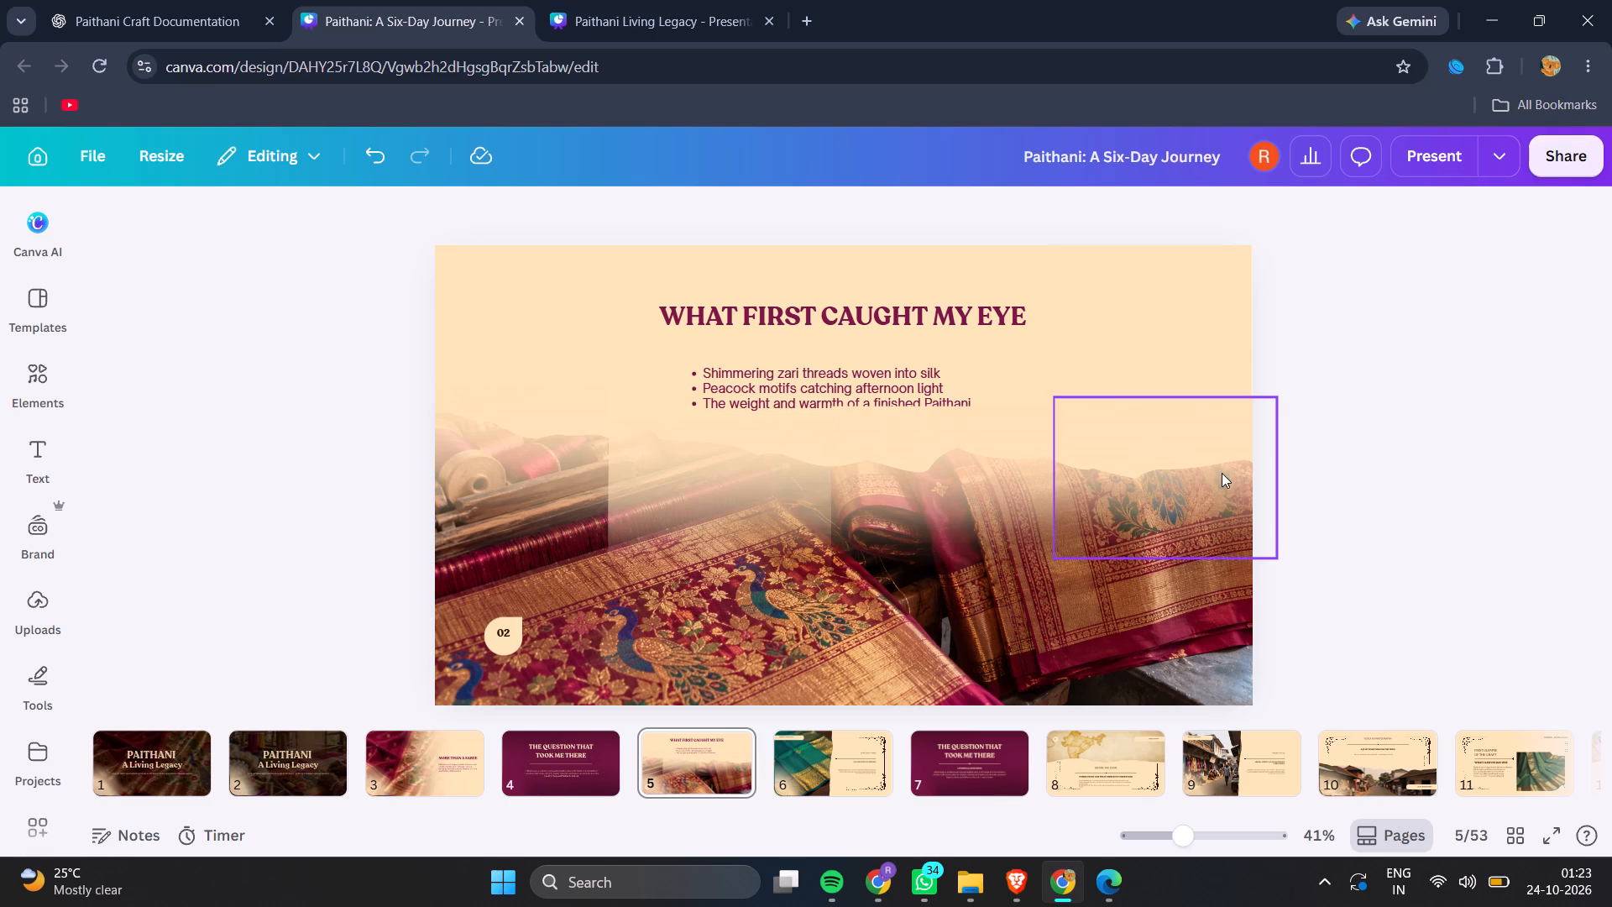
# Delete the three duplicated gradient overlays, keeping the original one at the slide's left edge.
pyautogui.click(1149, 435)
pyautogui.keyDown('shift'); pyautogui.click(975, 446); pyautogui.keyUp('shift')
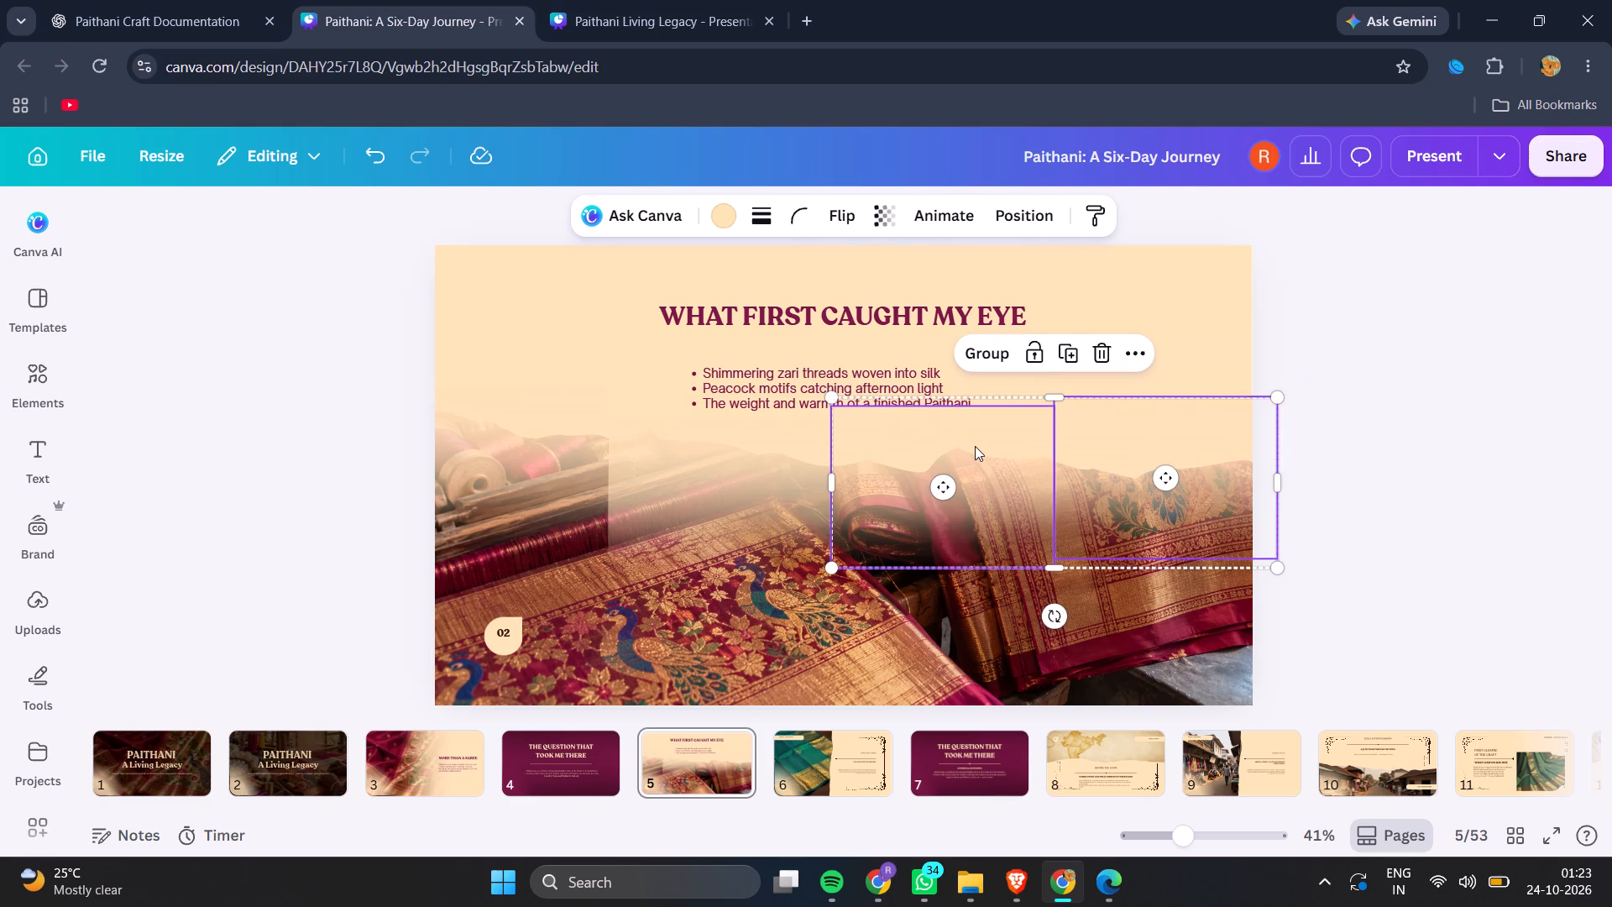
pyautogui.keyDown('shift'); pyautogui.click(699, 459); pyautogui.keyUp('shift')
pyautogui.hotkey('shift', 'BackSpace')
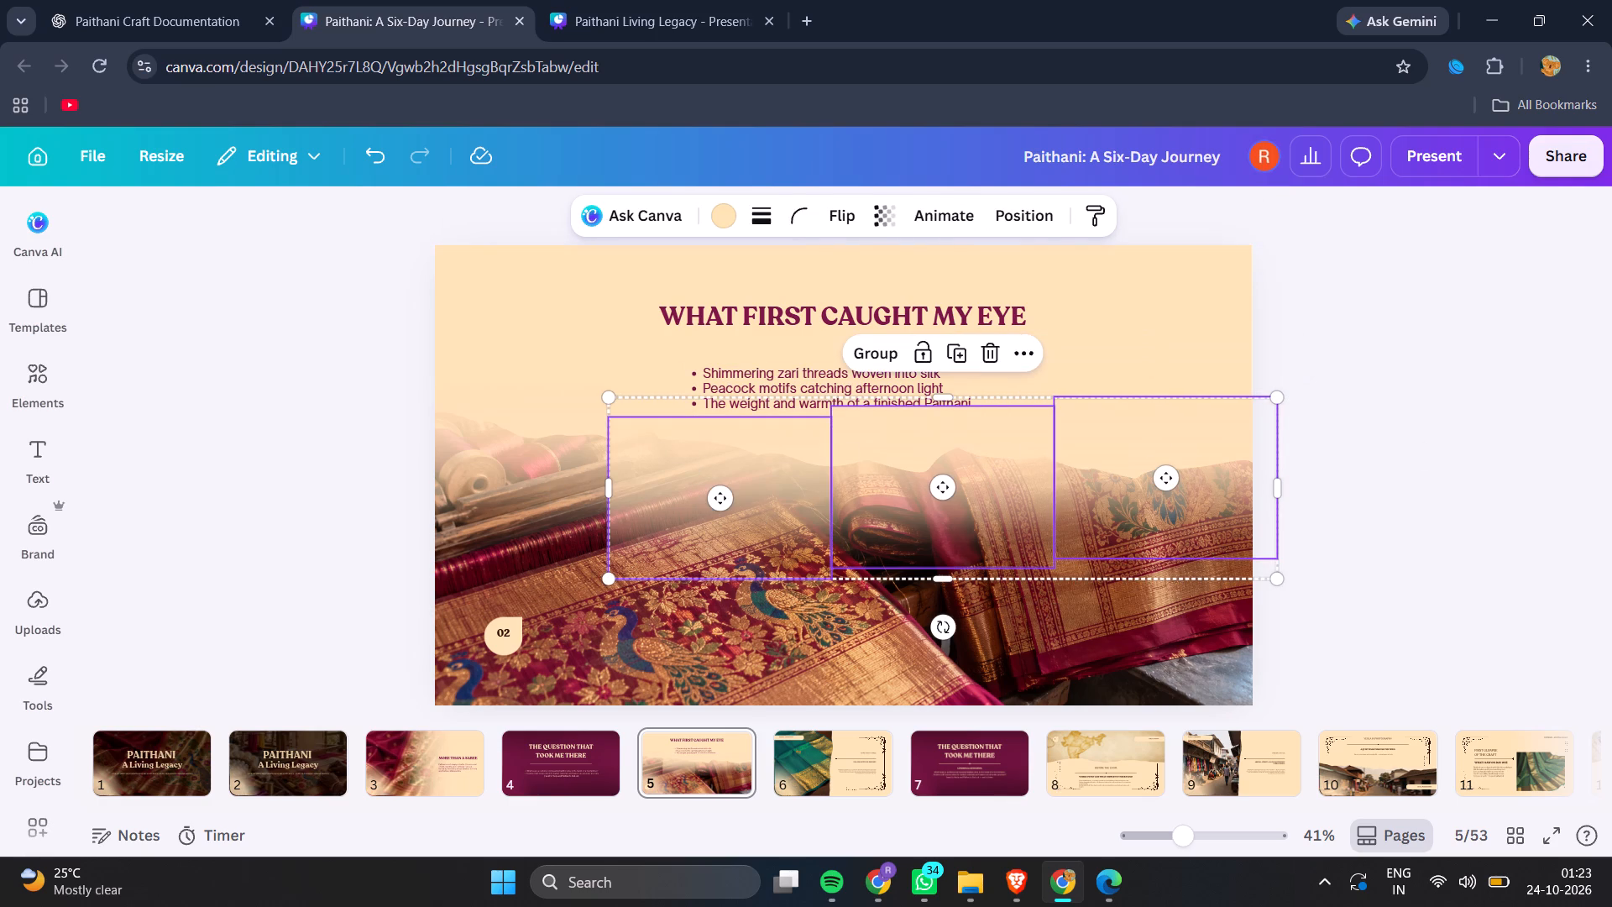
# Delete the three selected gradient overlays, leaving the one at the slide's left edge.
pyautogui.press('BackSpace')
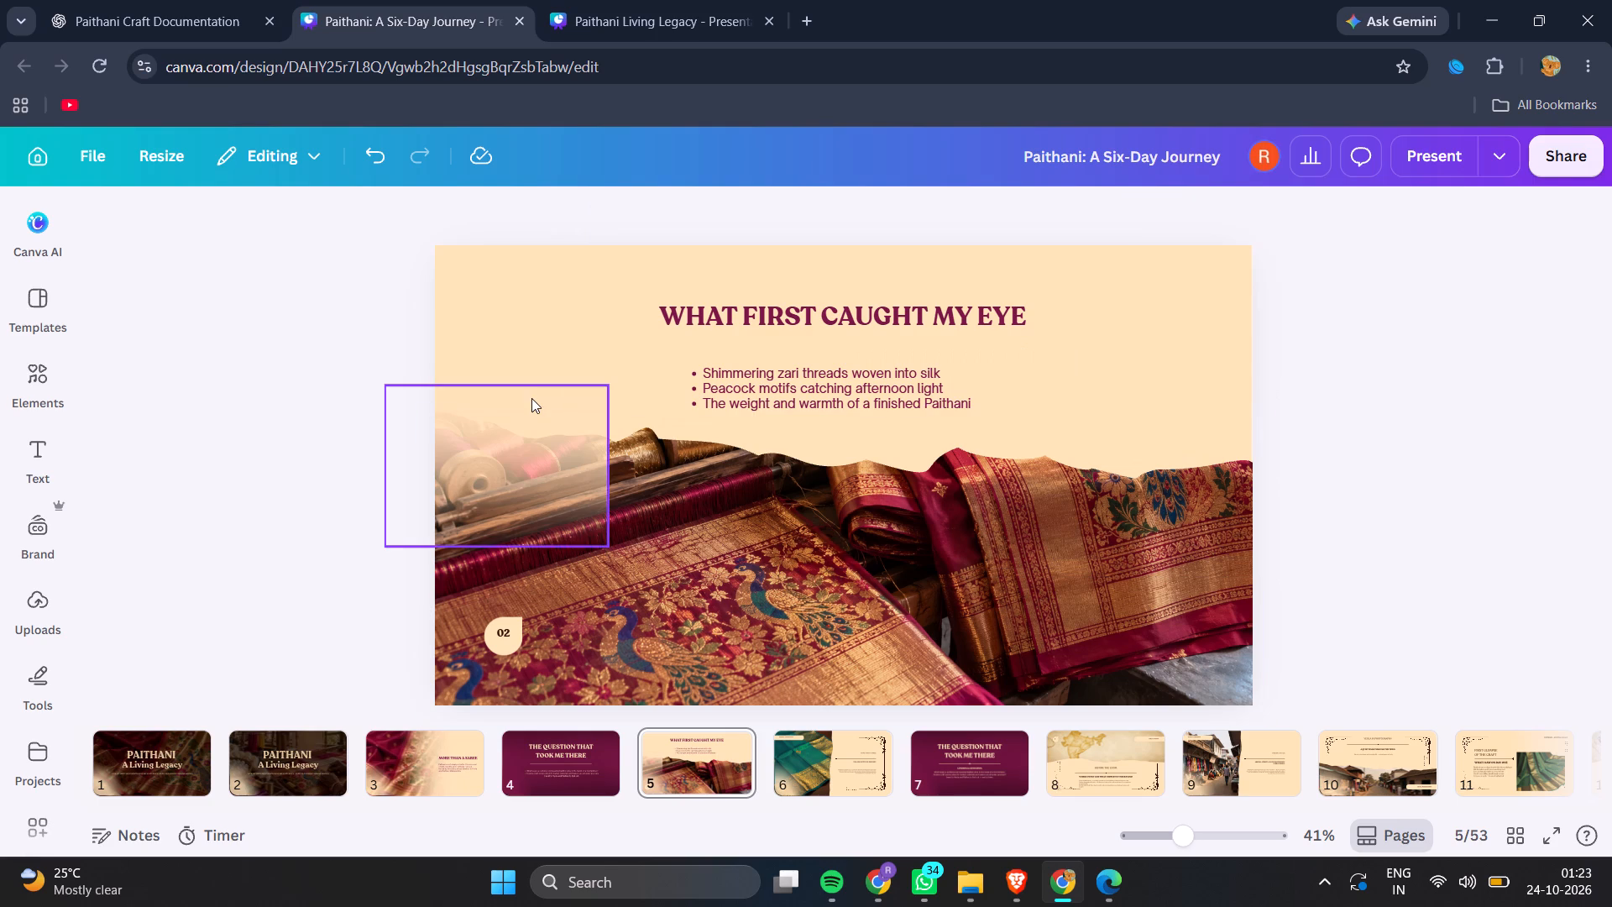
# Search the elements library for "gradient".
pyautogui.click(531, 398)
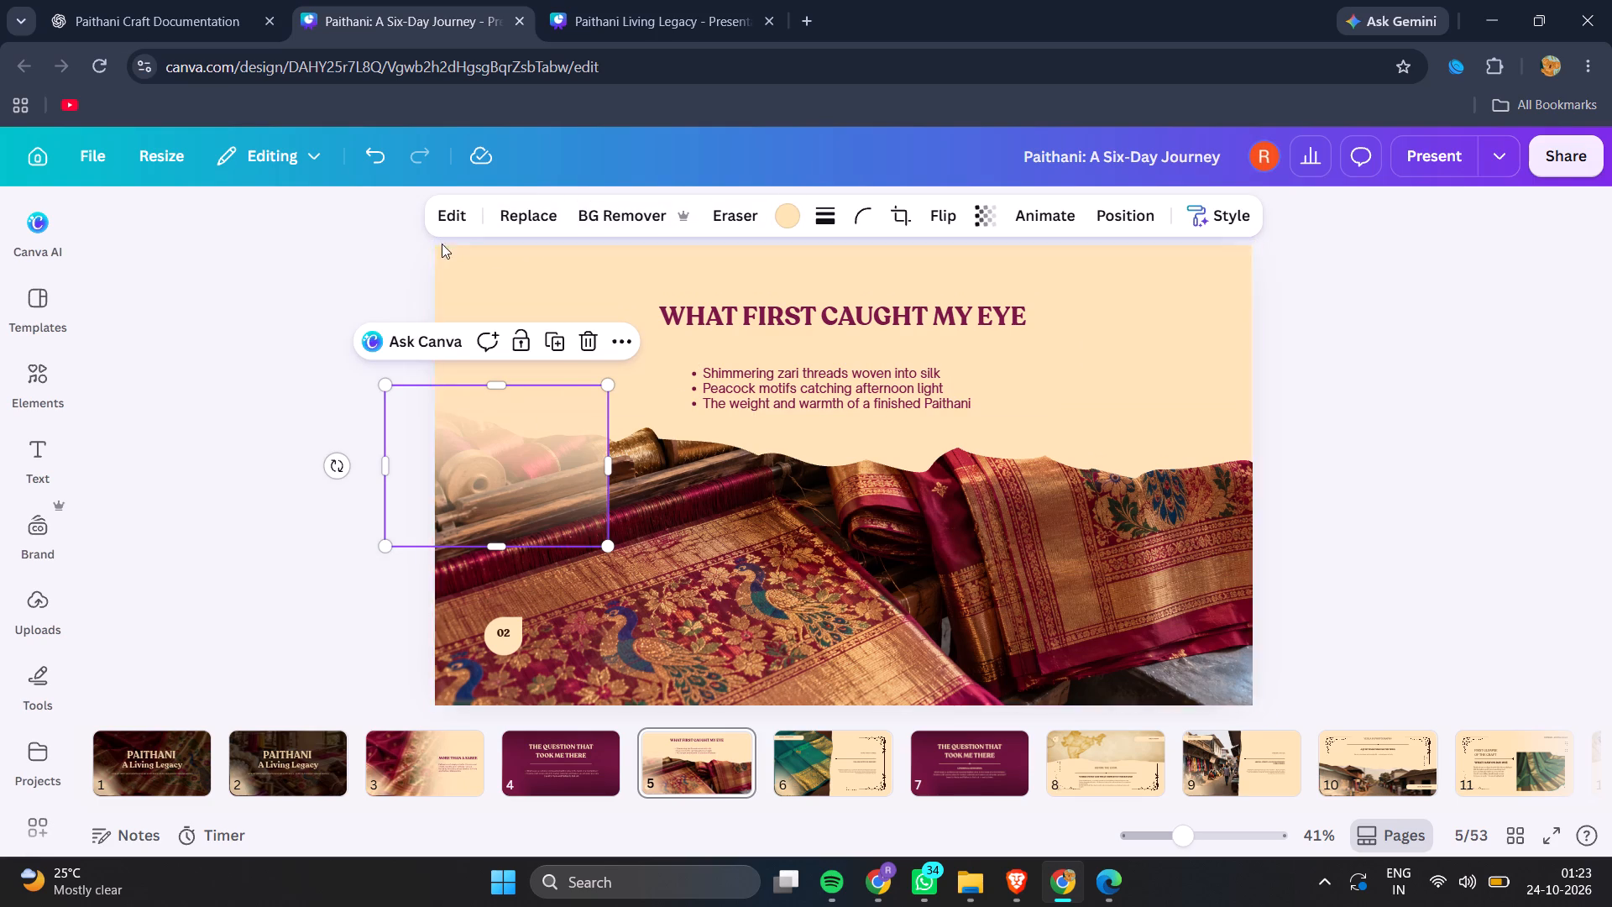
pyautogui.click(43, 383)
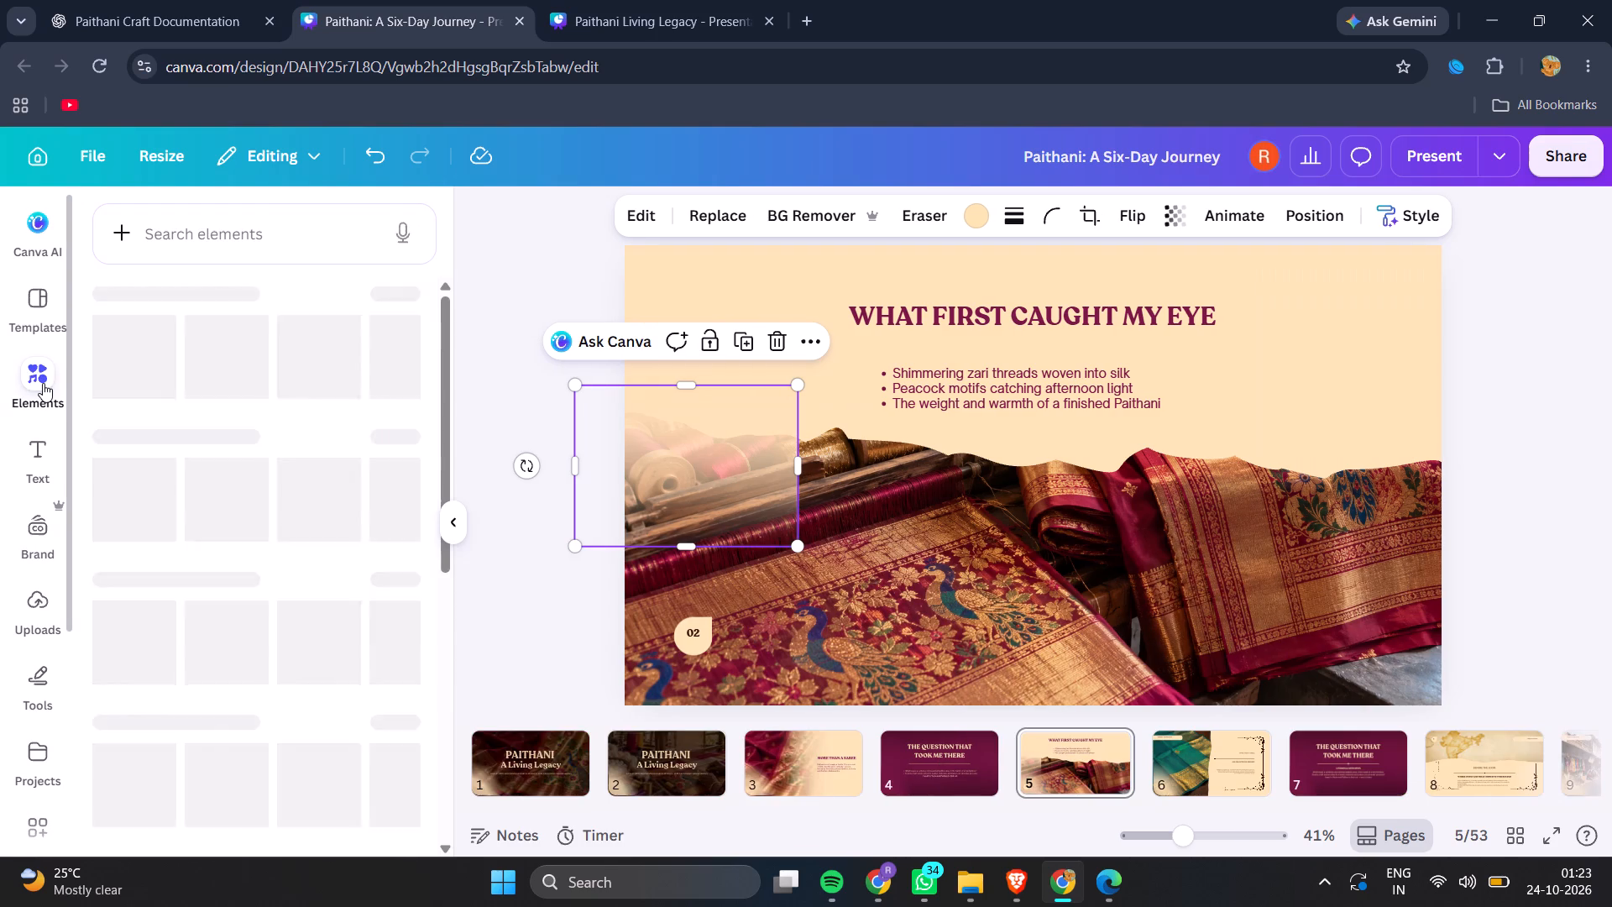
pyautogui.click(242, 244)
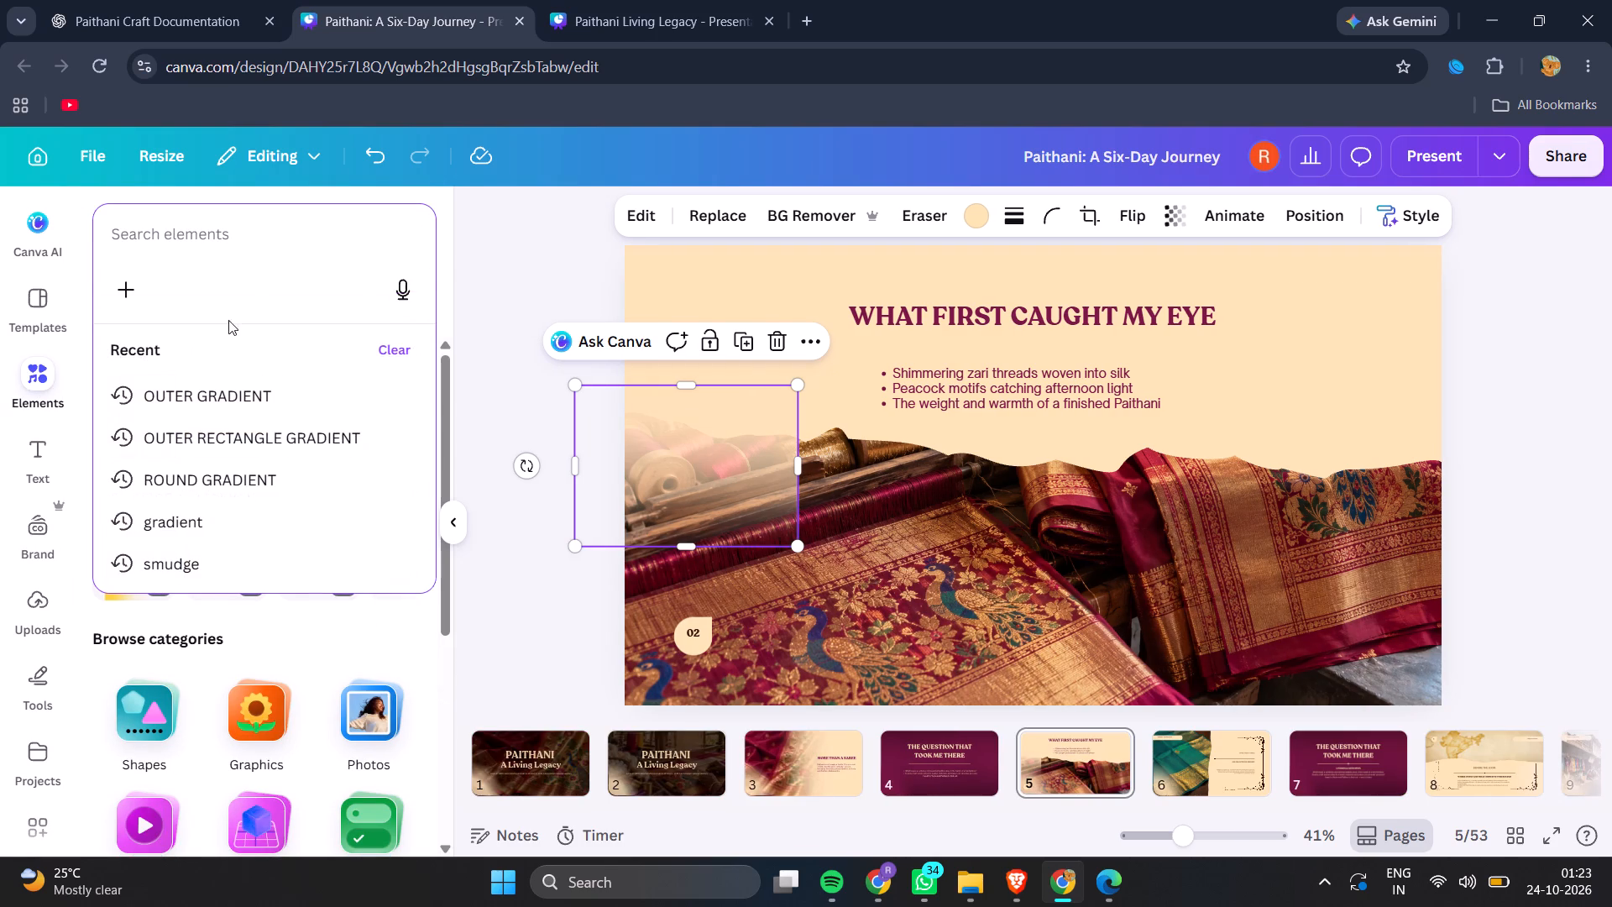
pyautogui.click(237, 239)
pyautogui.write('grad')
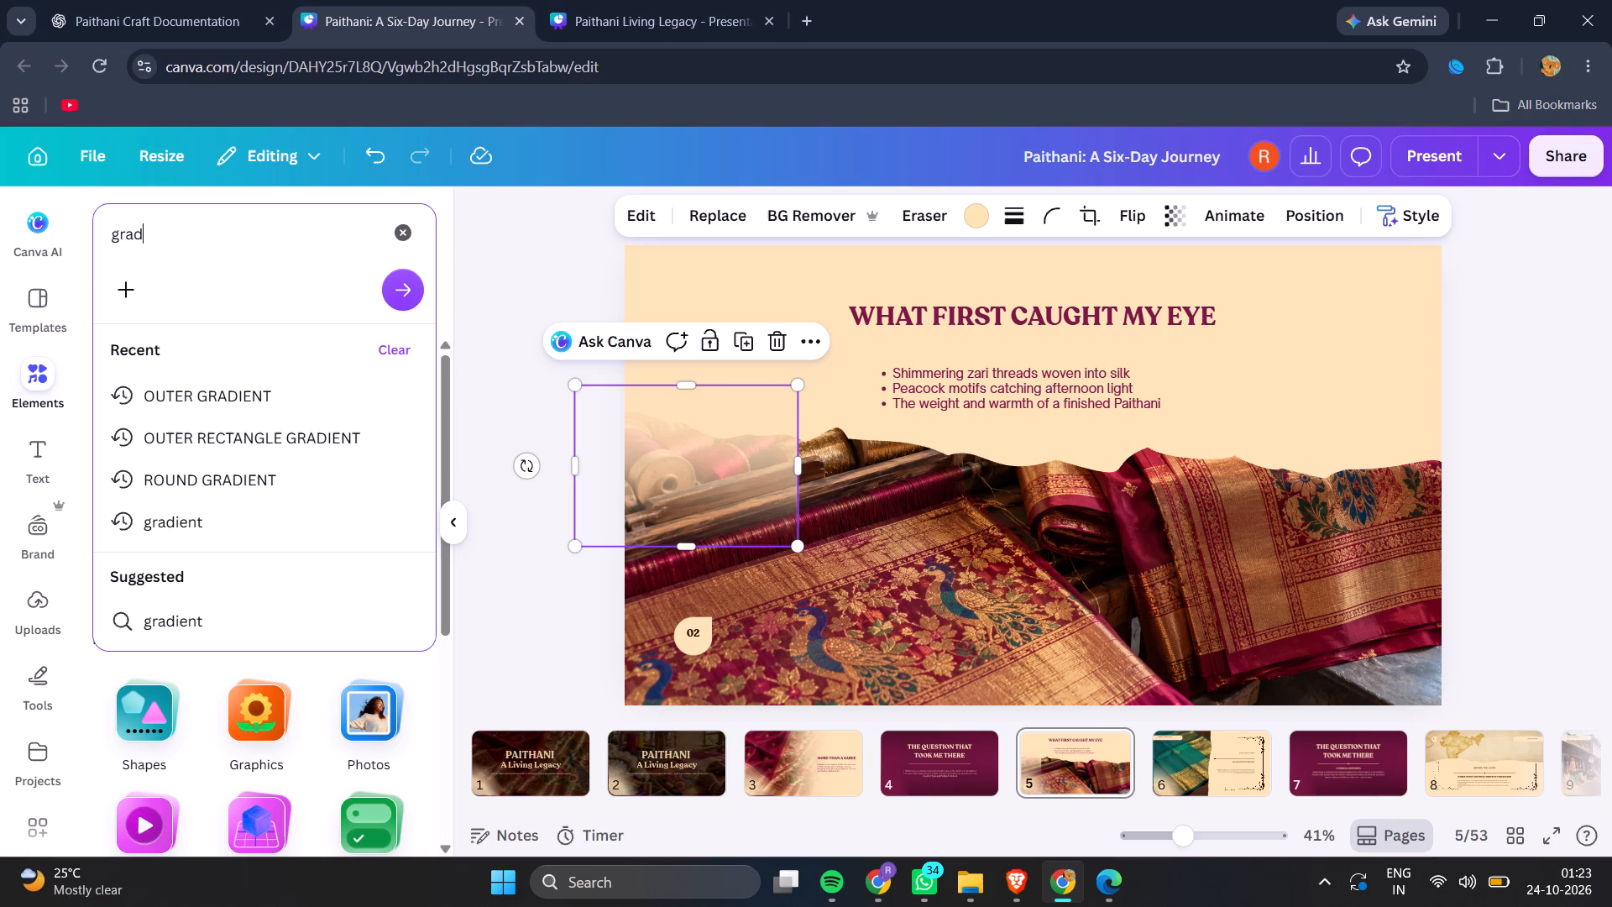
pyautogui.write('ient')
pyautogui.press('Return')
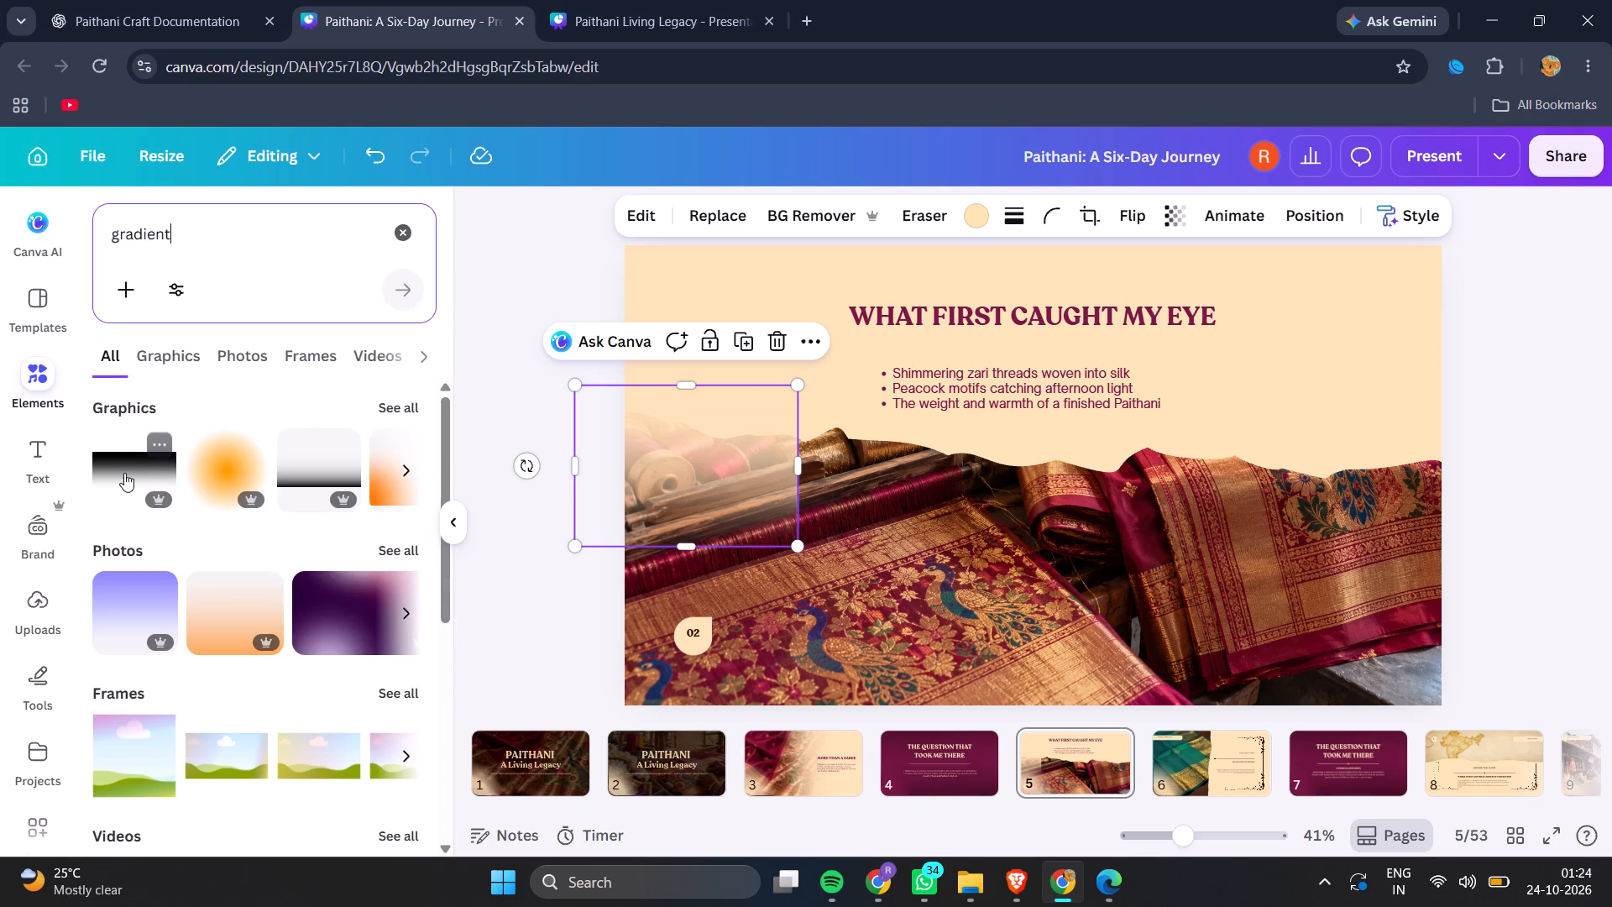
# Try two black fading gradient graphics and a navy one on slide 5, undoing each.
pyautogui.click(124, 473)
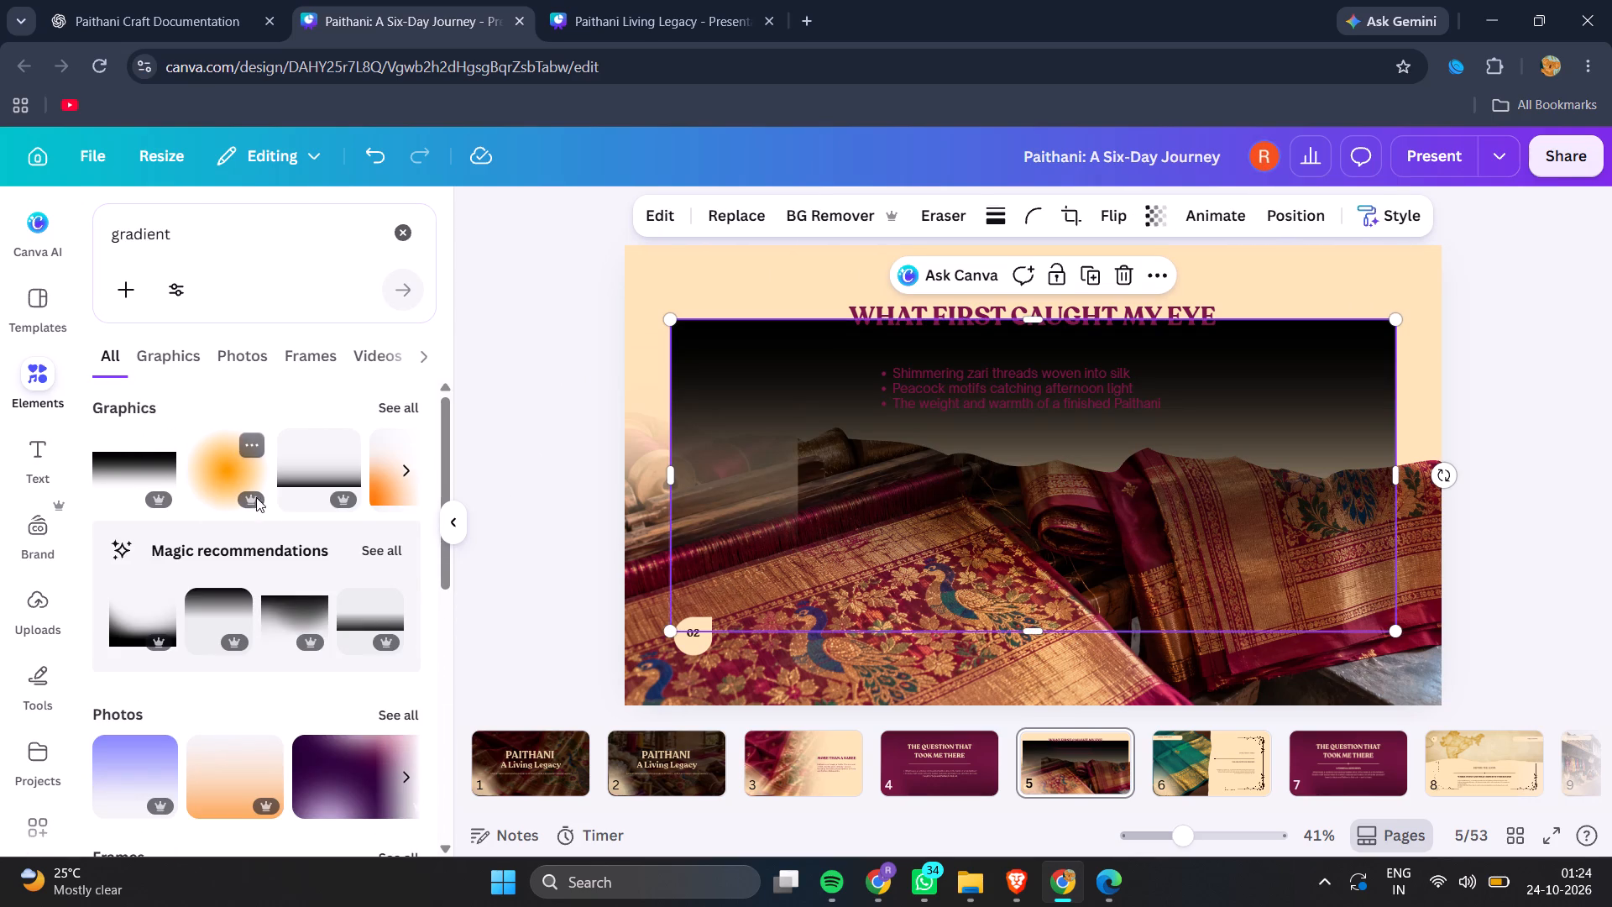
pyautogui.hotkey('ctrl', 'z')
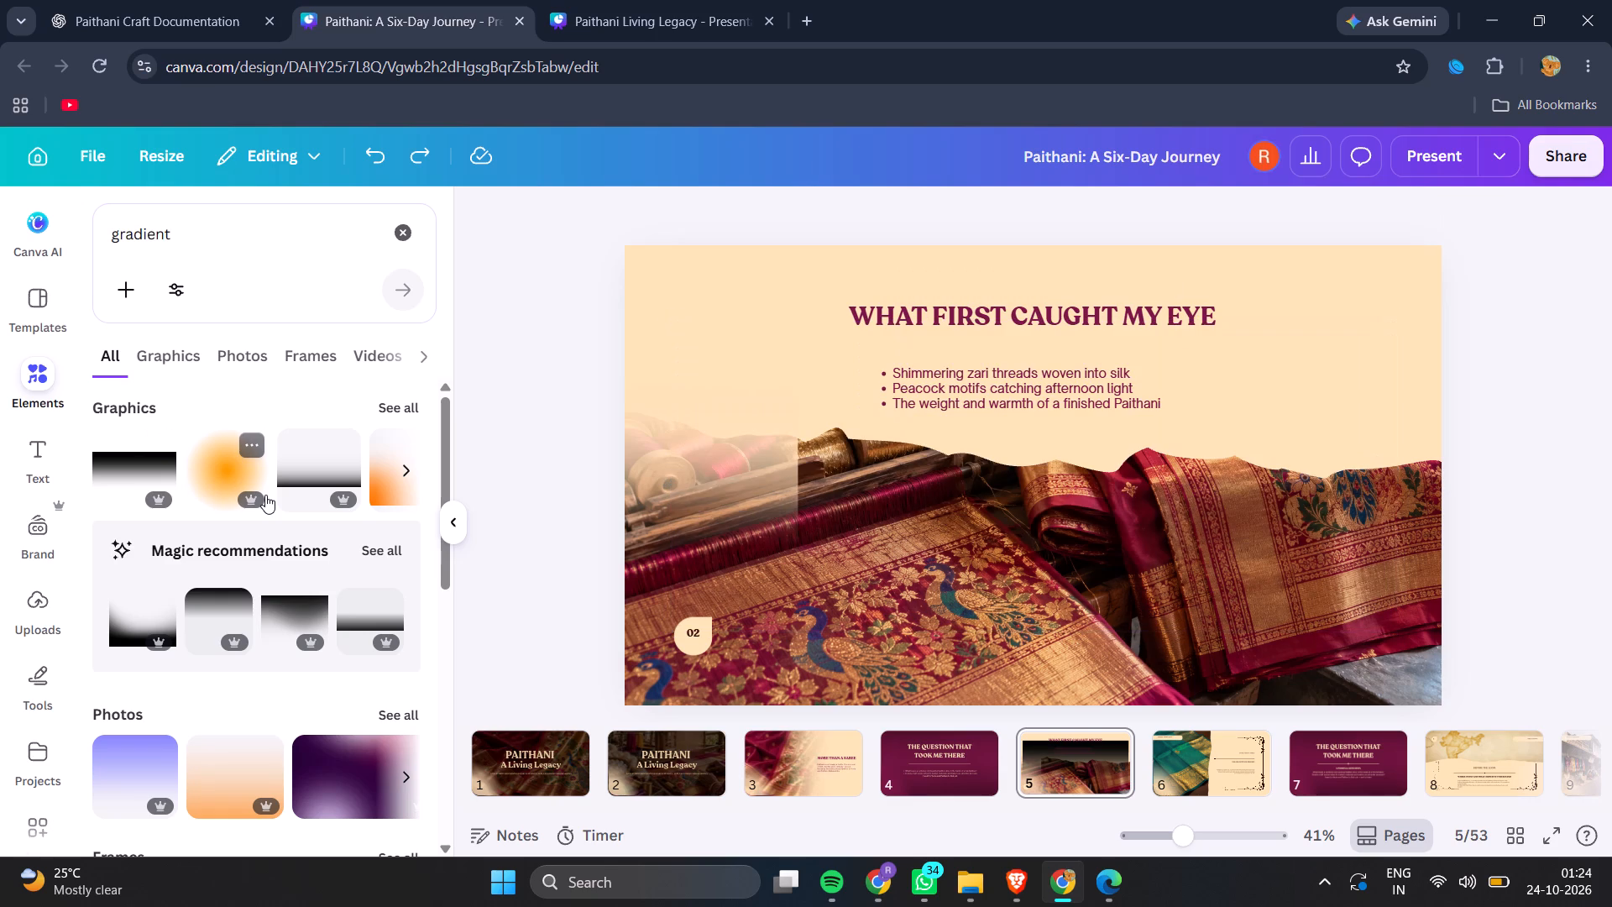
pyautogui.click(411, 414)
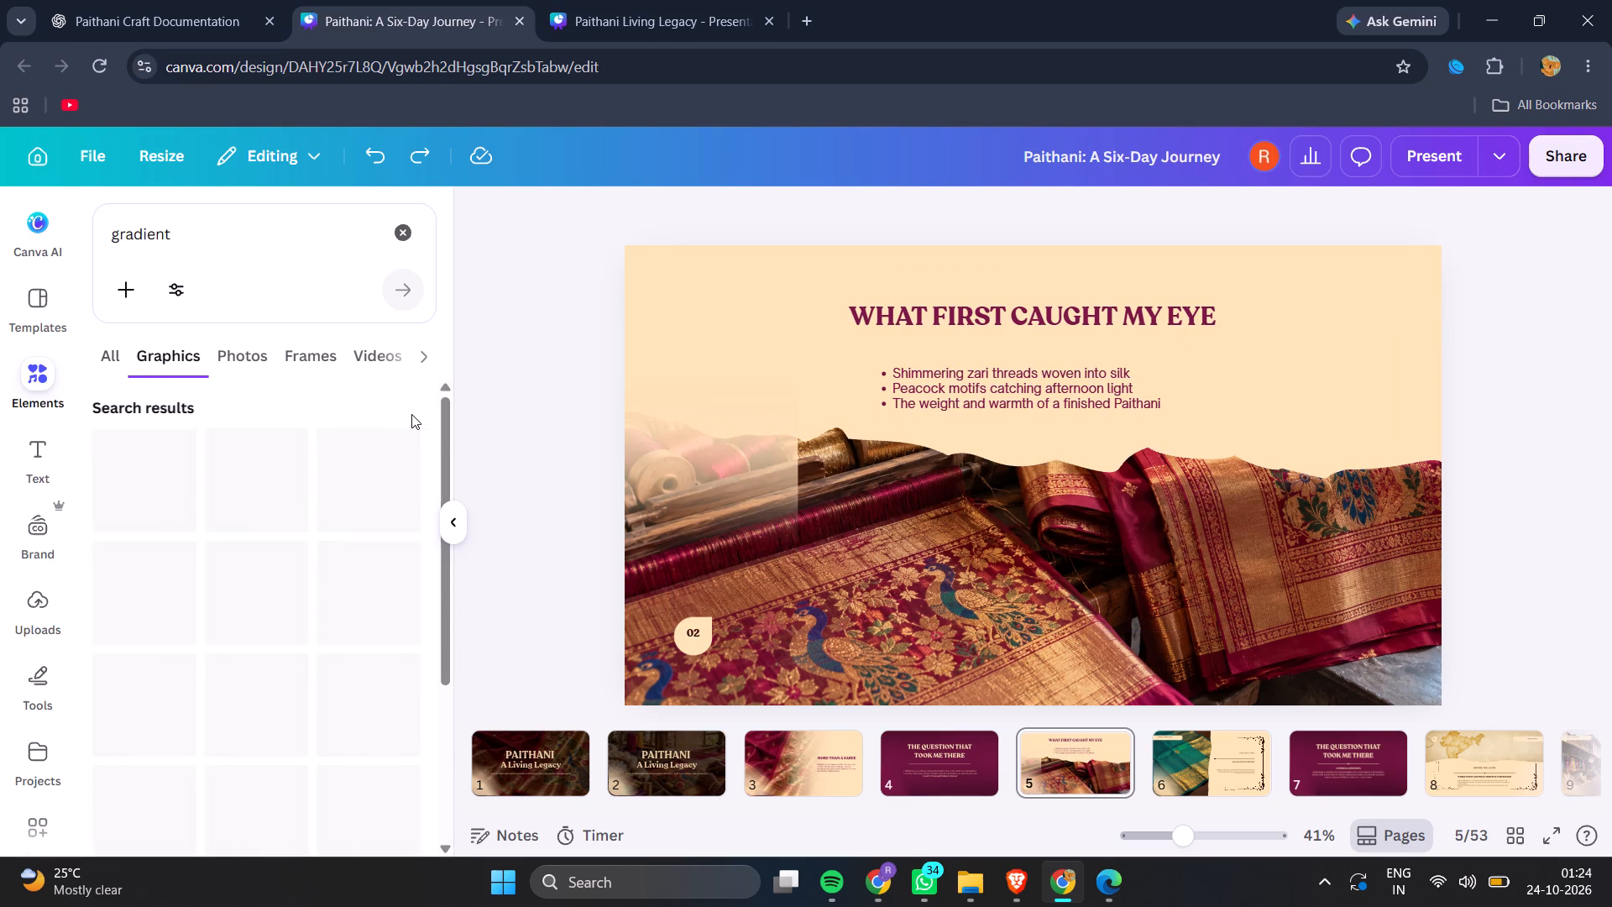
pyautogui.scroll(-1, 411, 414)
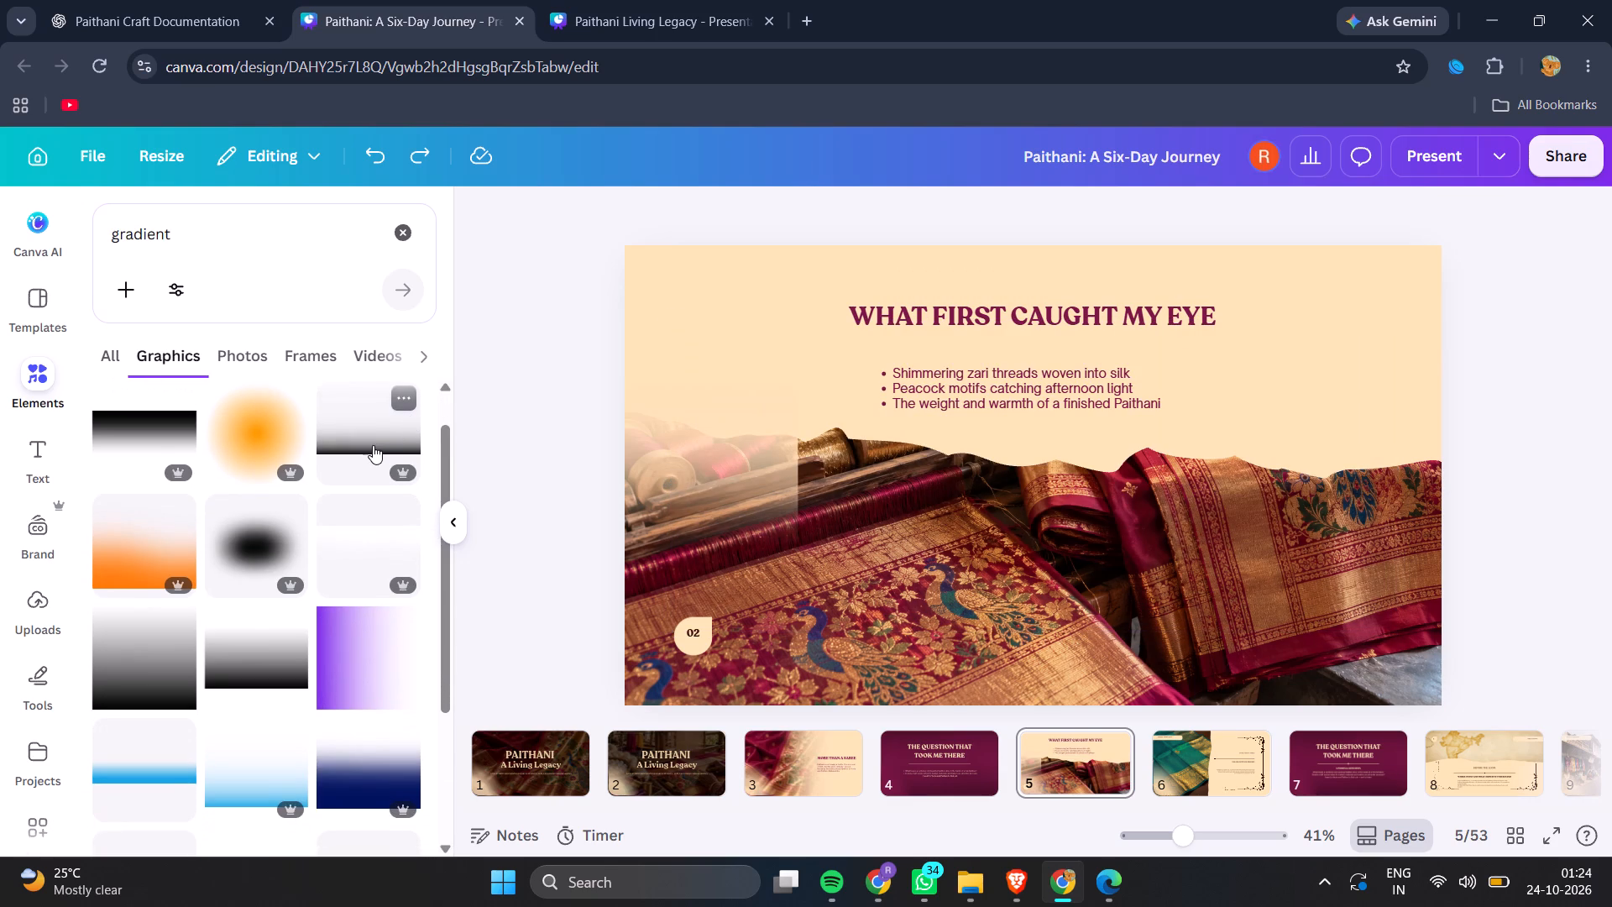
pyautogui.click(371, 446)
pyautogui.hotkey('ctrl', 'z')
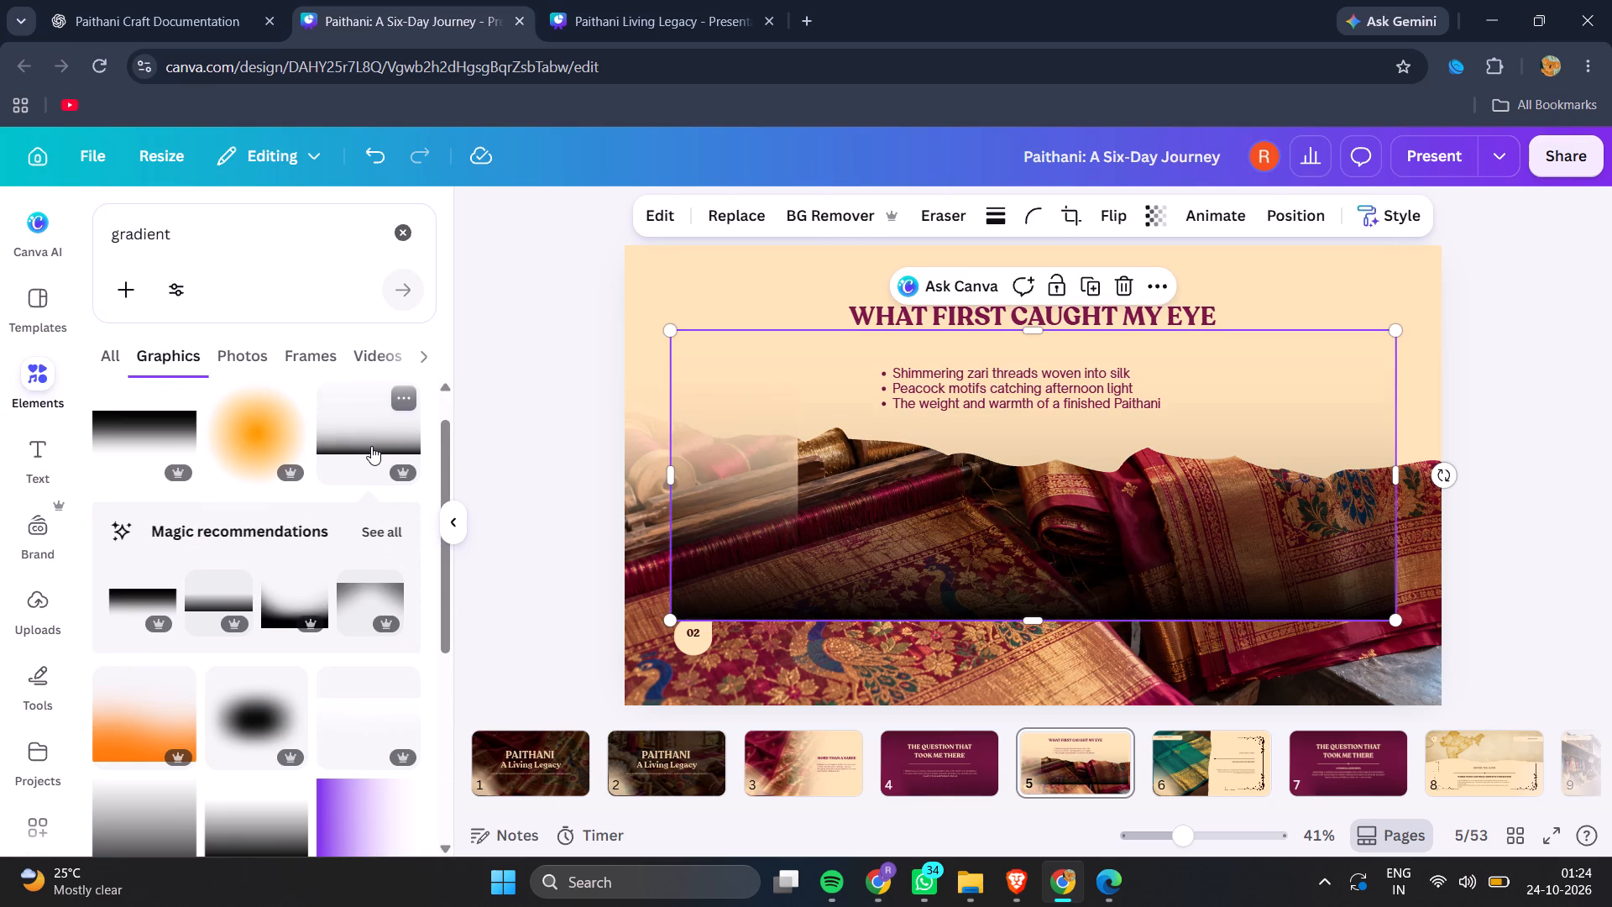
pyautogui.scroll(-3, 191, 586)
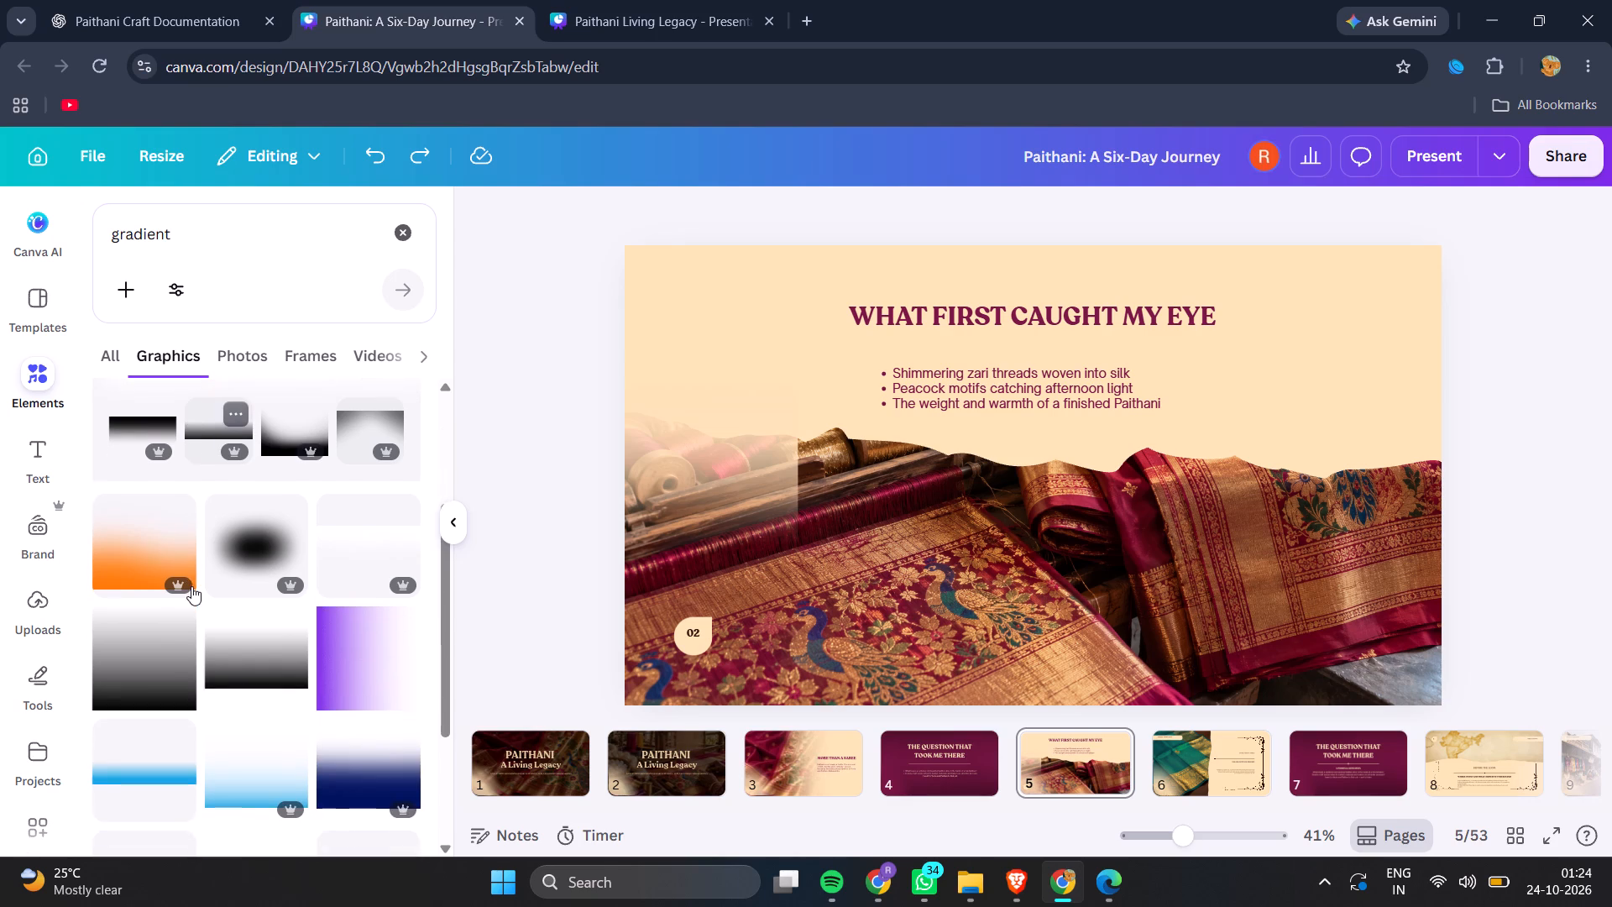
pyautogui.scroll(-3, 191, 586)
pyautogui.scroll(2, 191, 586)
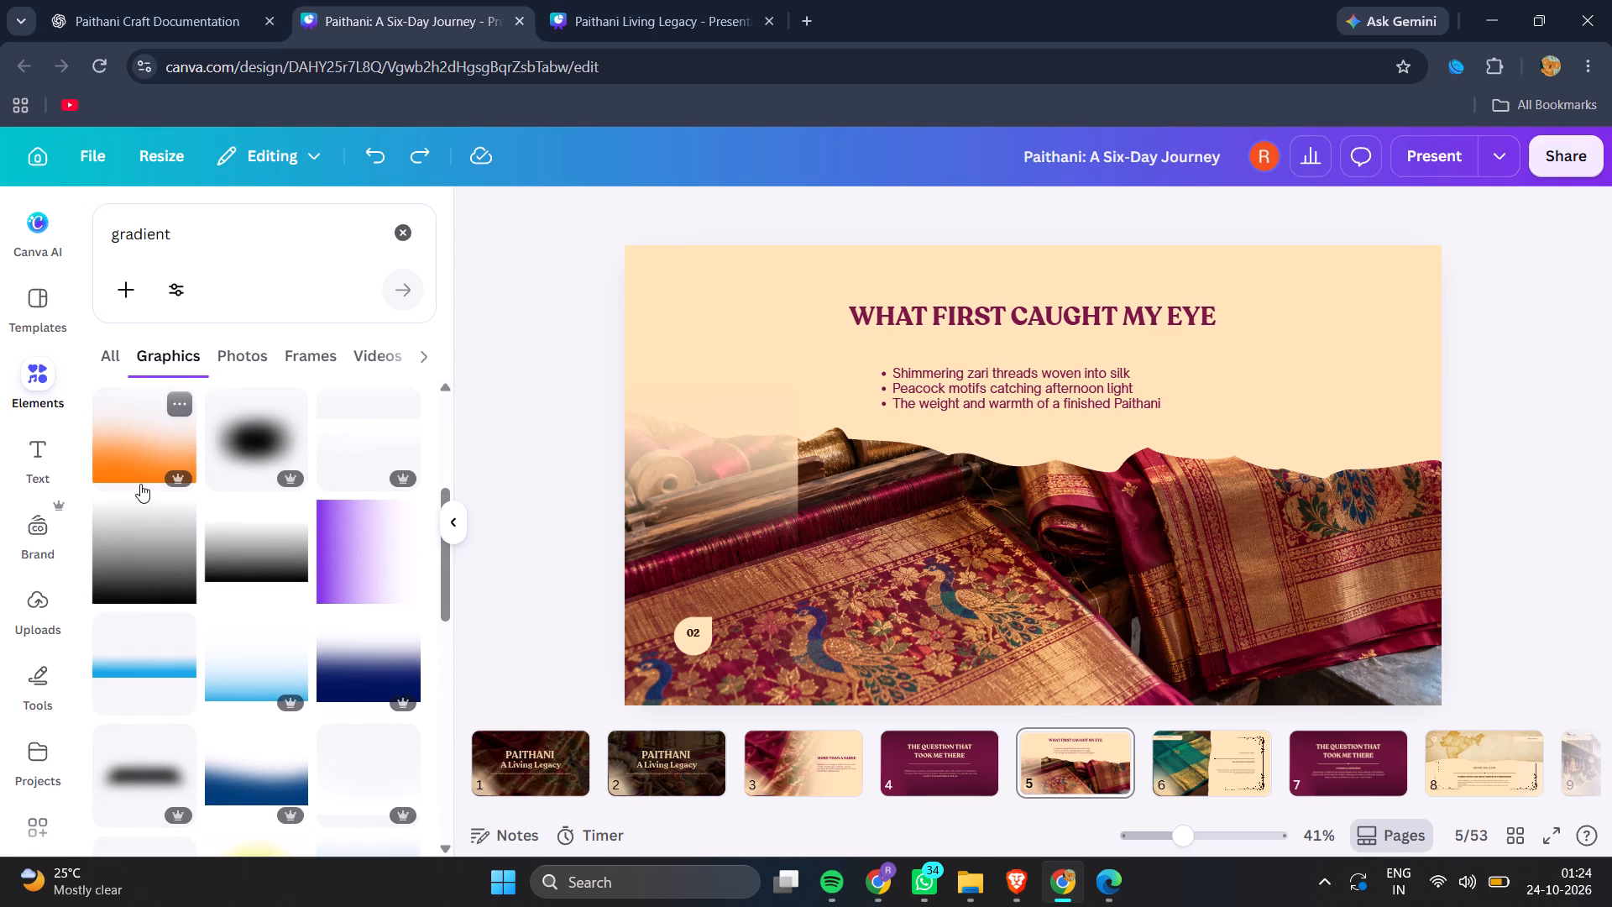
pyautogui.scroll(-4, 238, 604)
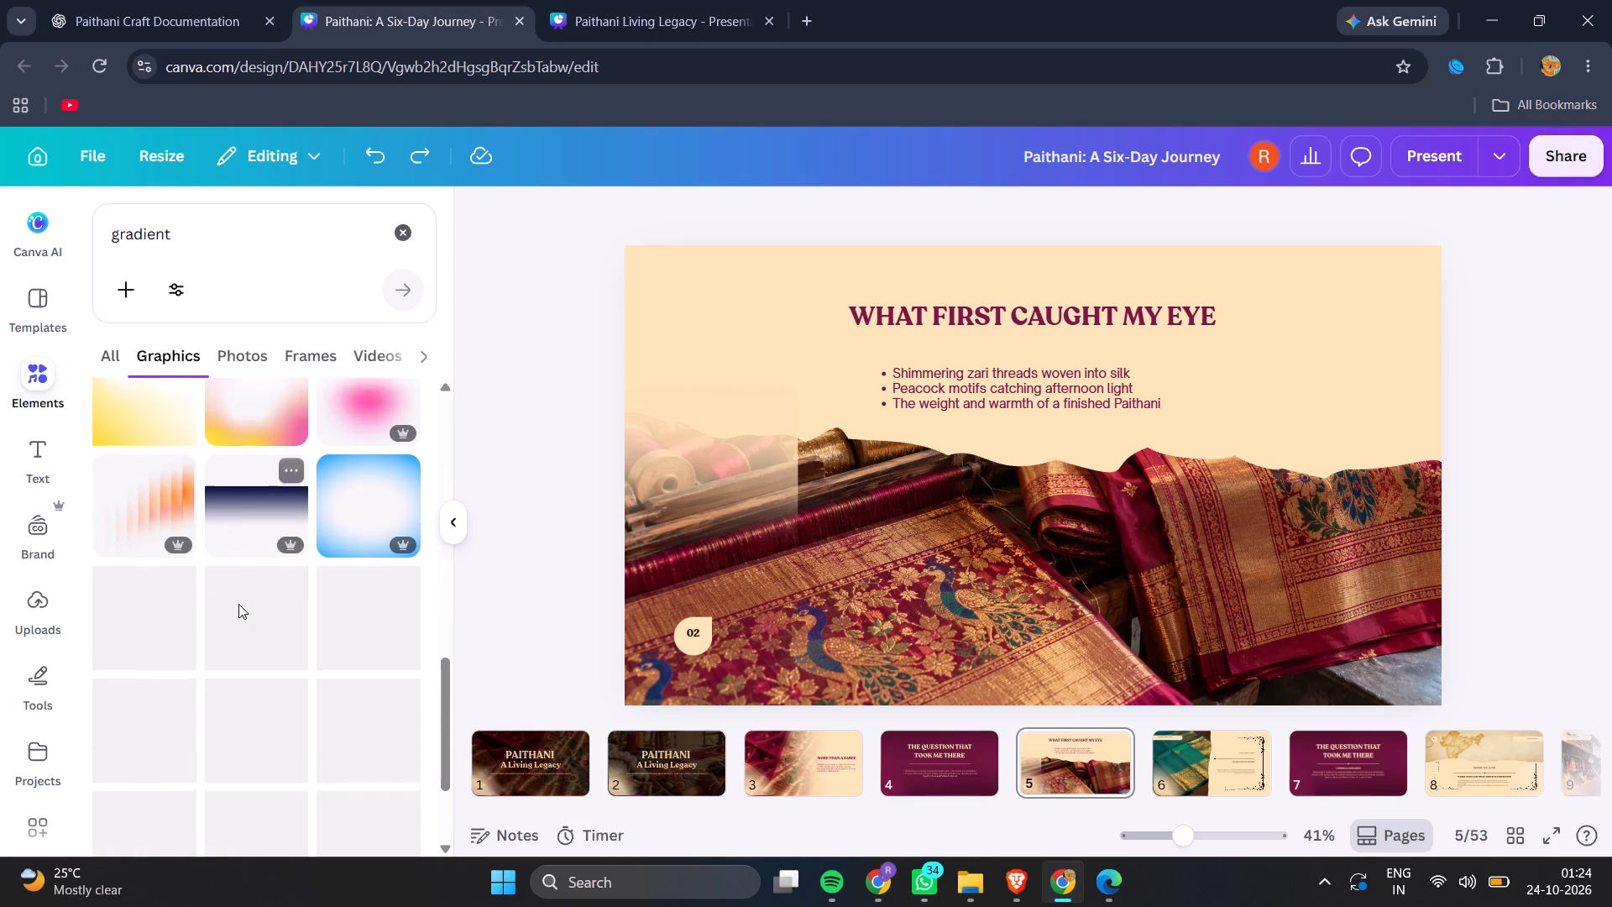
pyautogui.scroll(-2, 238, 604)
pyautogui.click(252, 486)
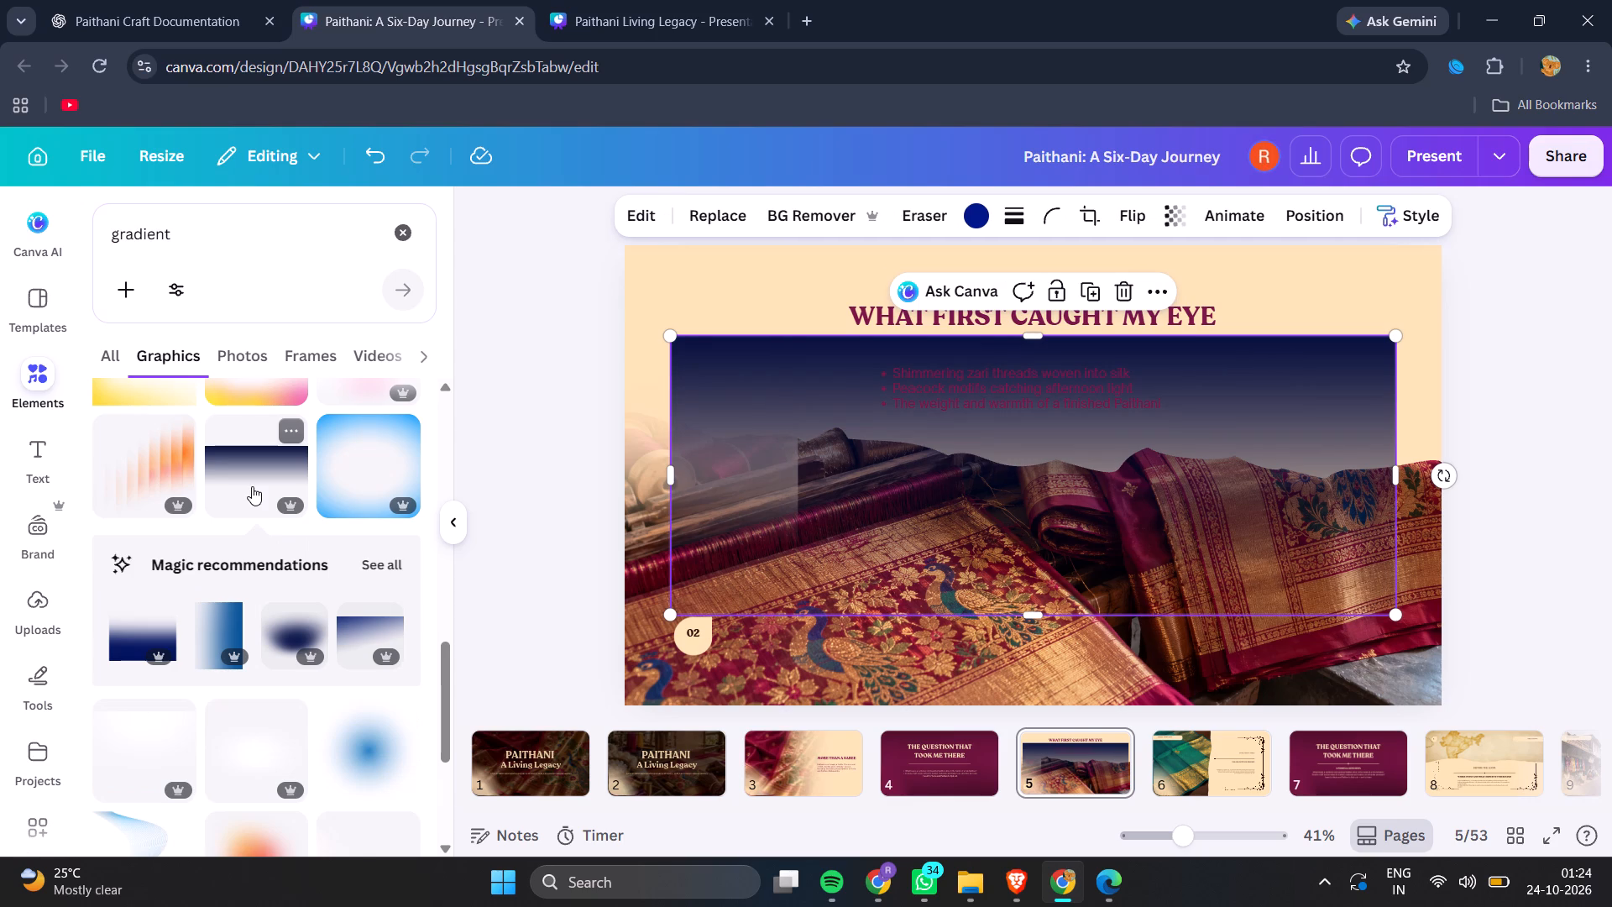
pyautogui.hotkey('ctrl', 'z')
# Add the brown gradient graphic that fades out towards its bottom to slide 5.
pyautogui.scroll(-3, 252, 486)
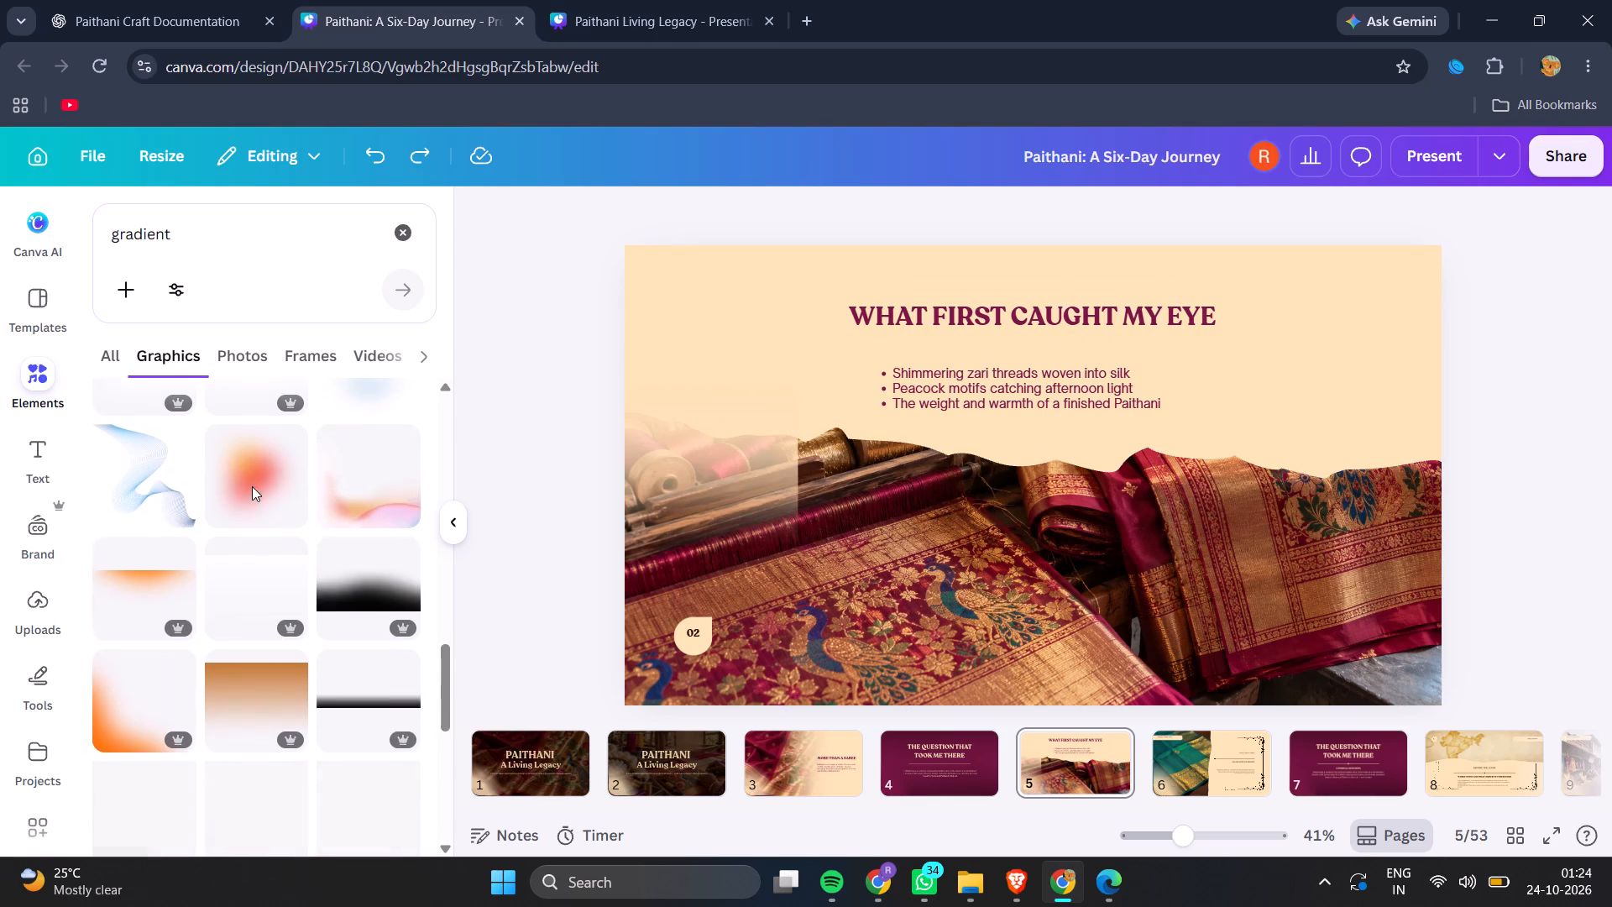
pyautogui.scroll(-5, 252, 486)
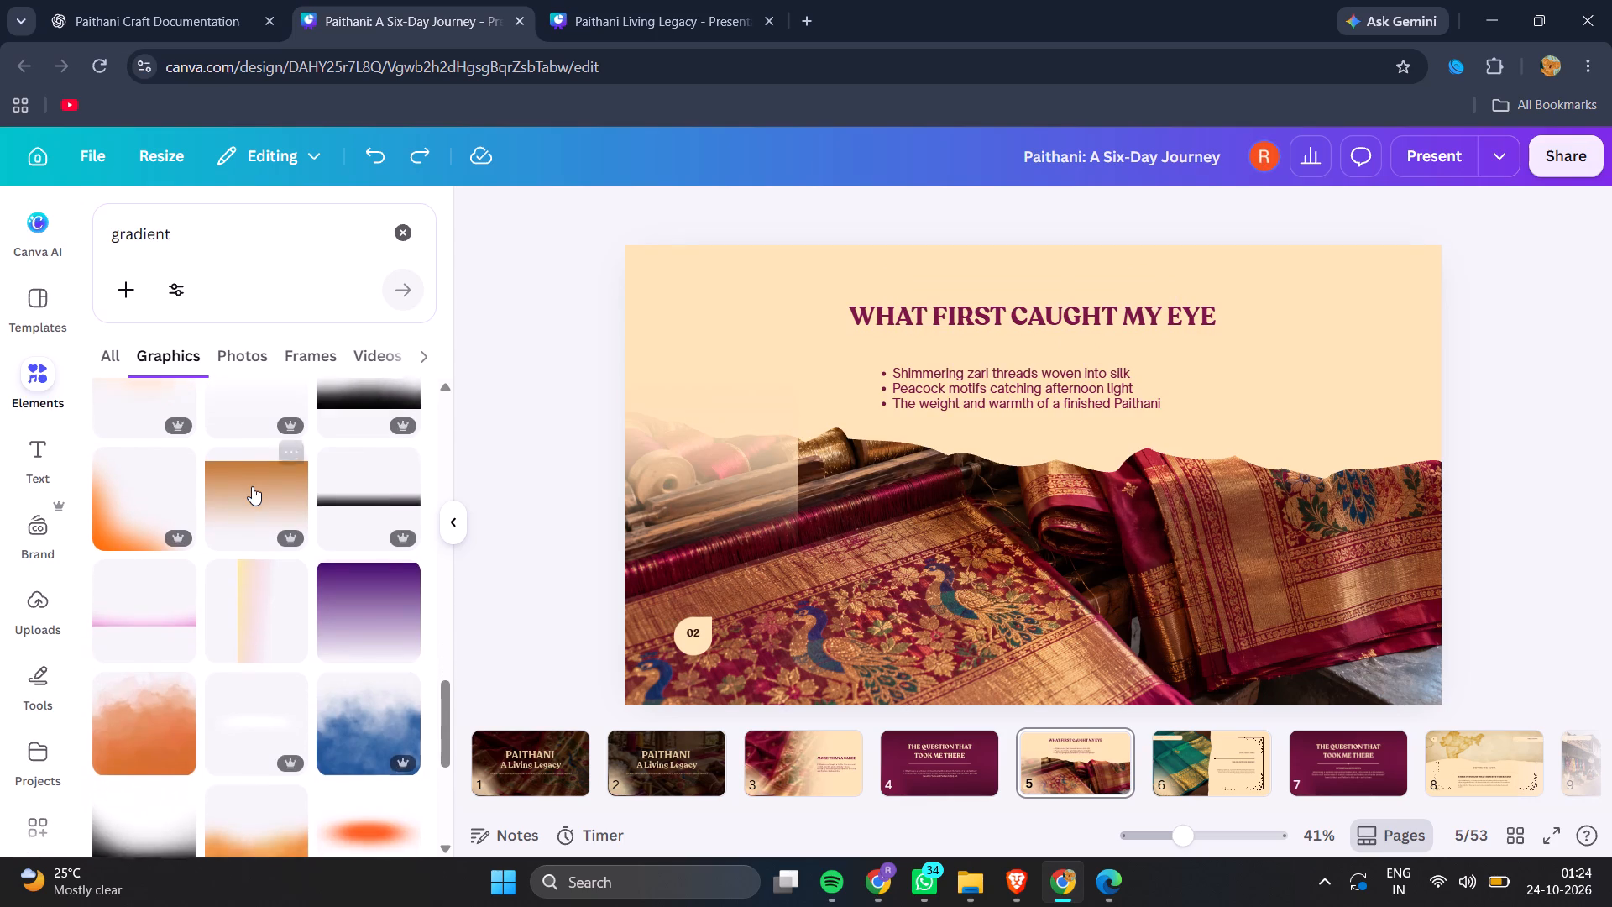
pyautogui.scroll(-1, 252, 486)
pyautogui.click(252, 486)
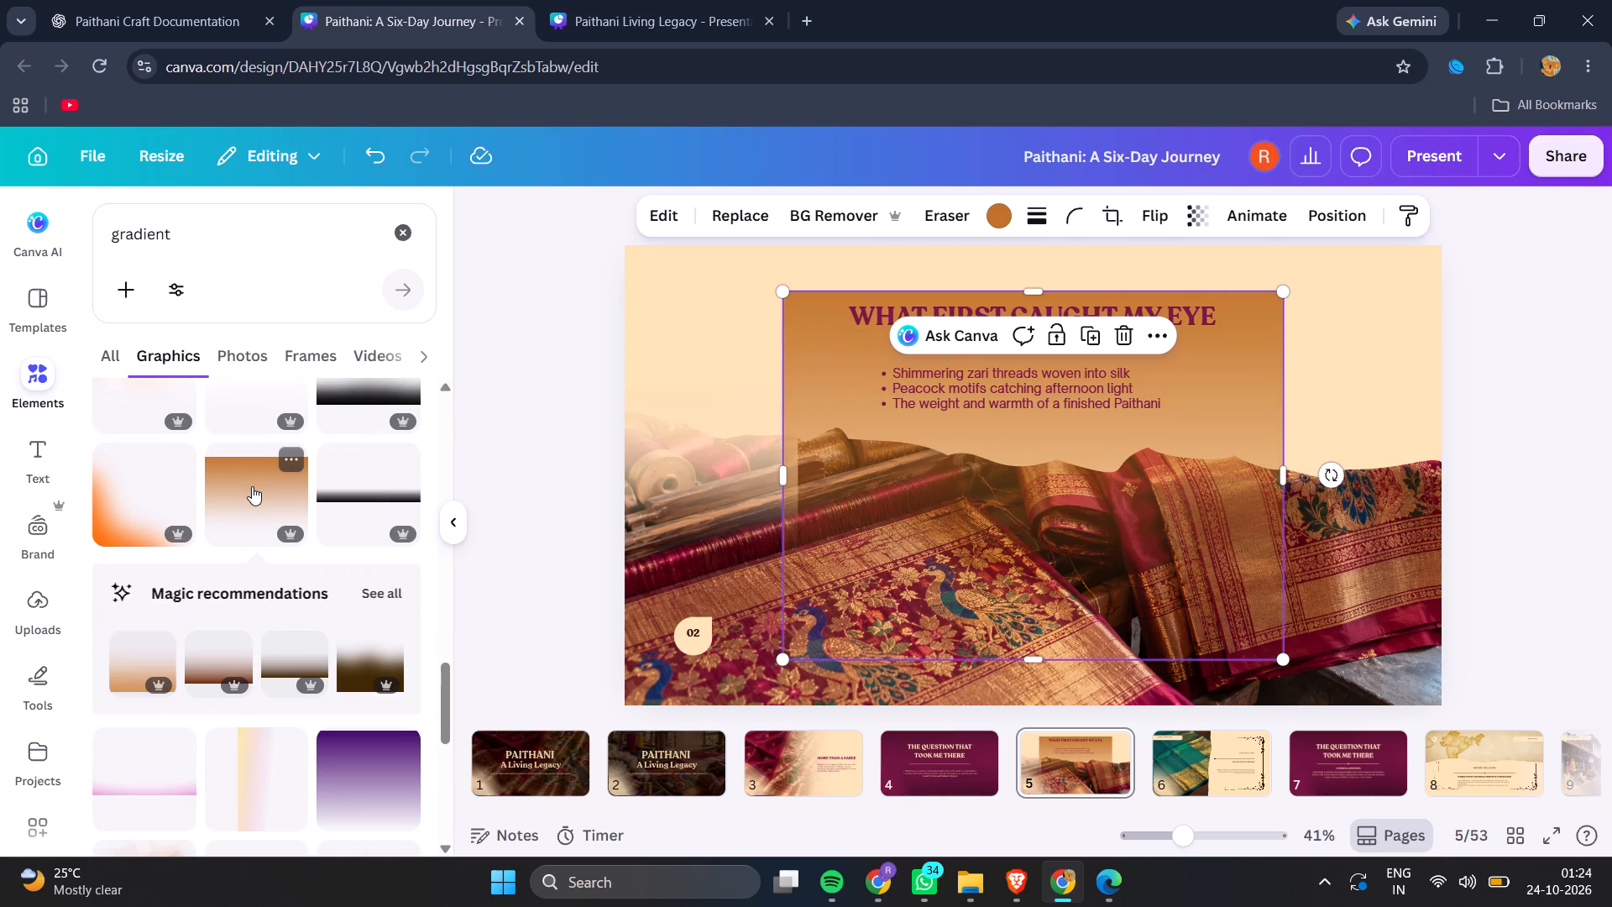
# Delete the old cream gradient overlay at the slide's left edge.
pyautogui.click(652, 476)
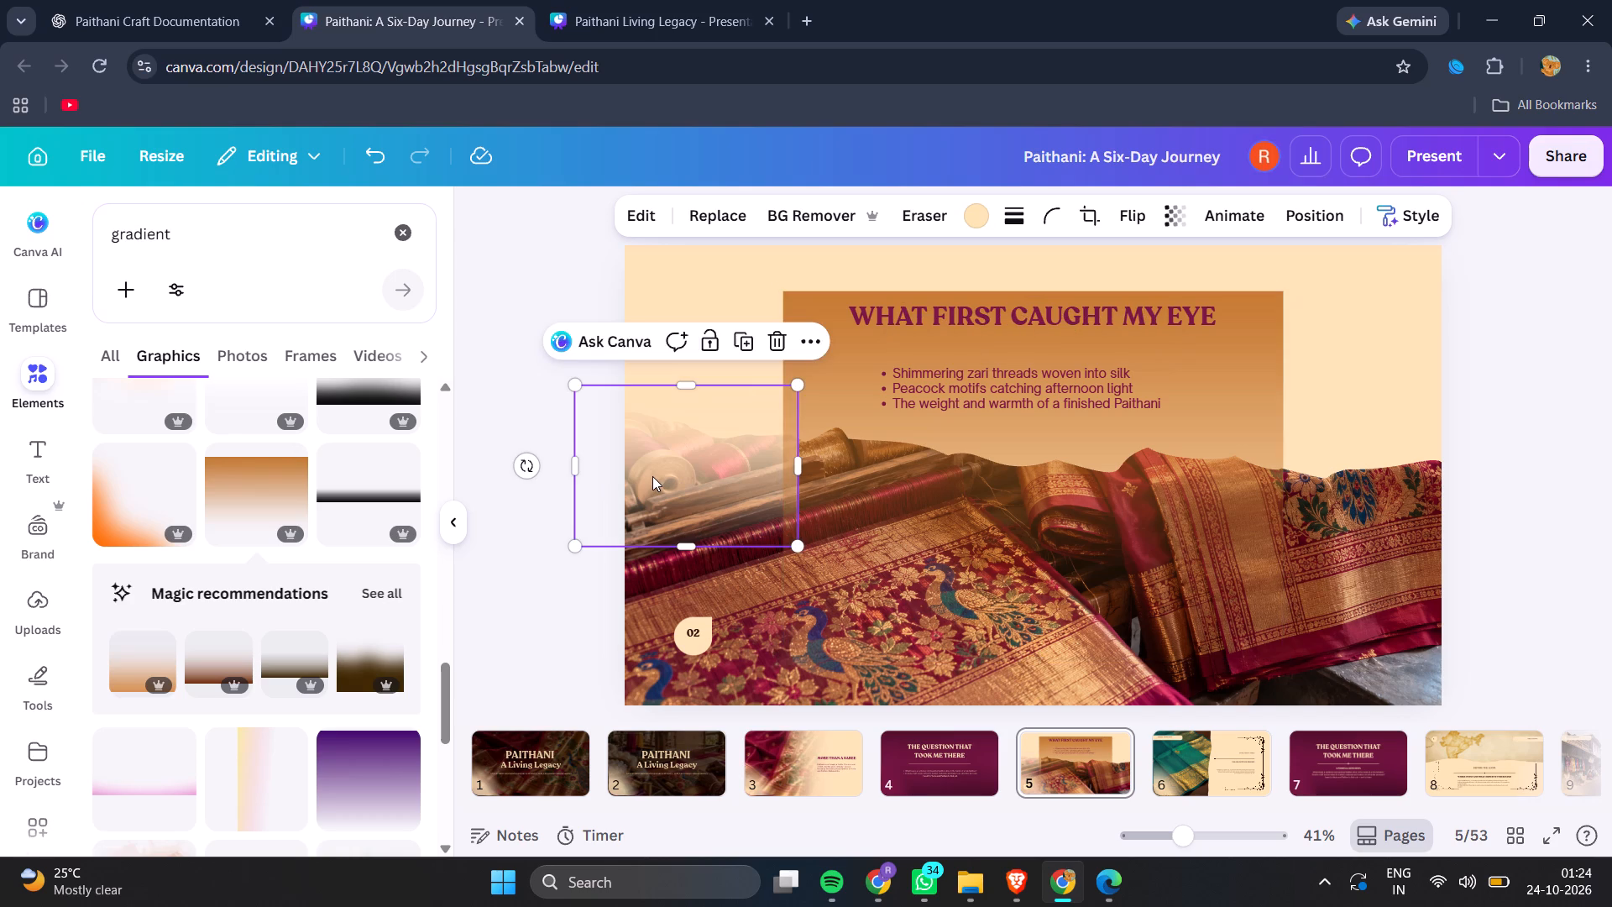
pyautogui.press('BackSpace')
# Recolour the brown gradient with the cream sampled from the slide's background.
pyautogui.click(837, 399)
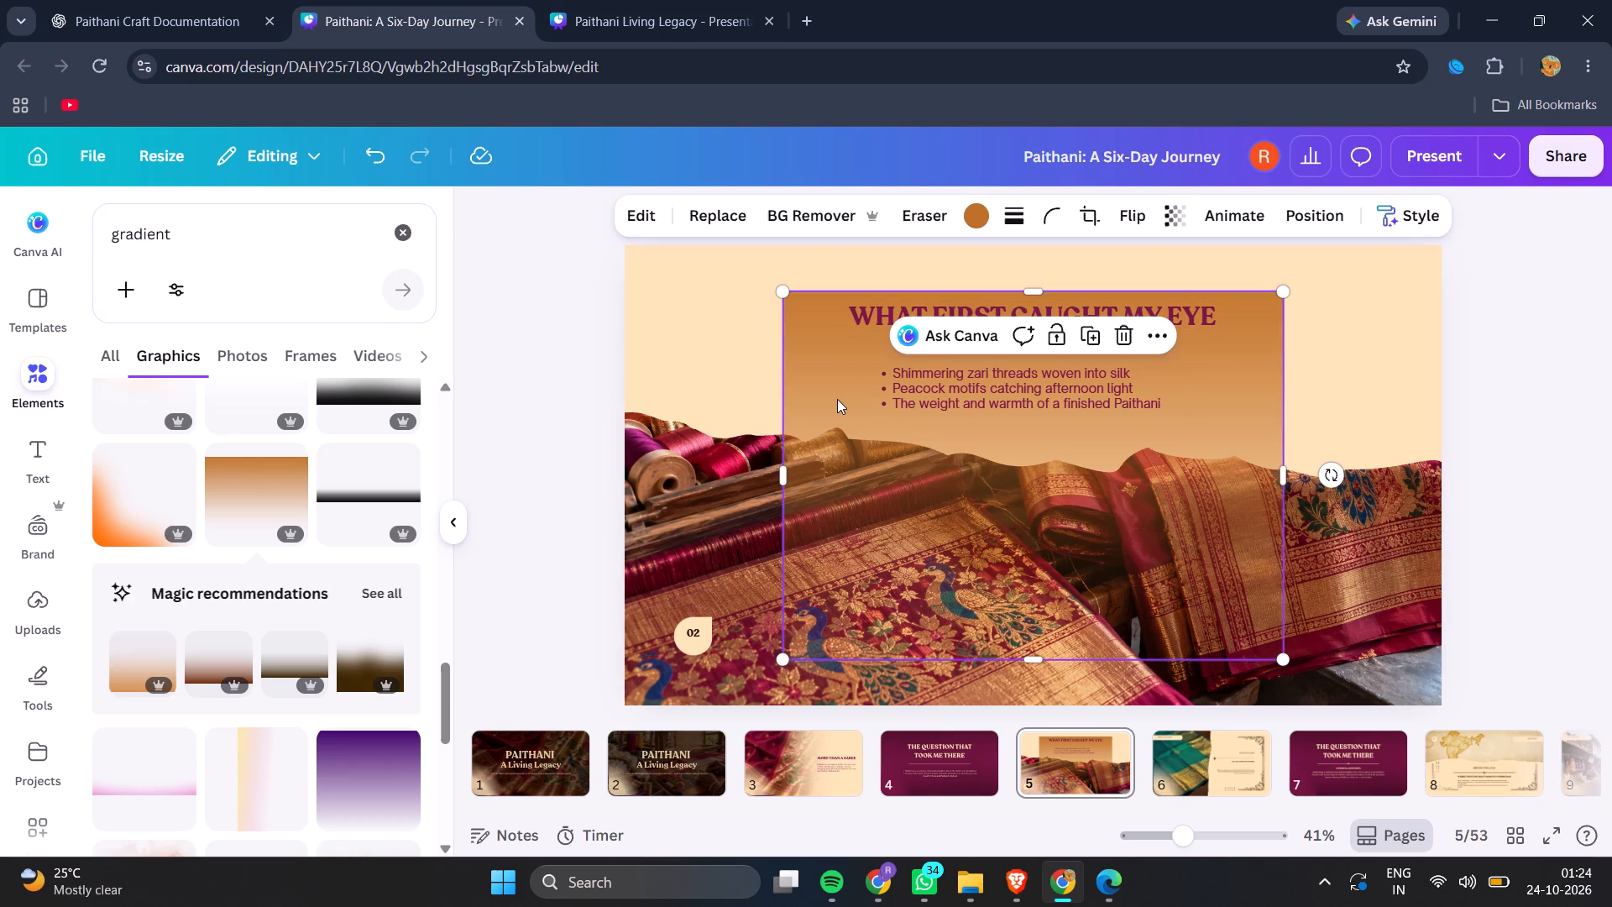
pyautogui.click(976, 212)
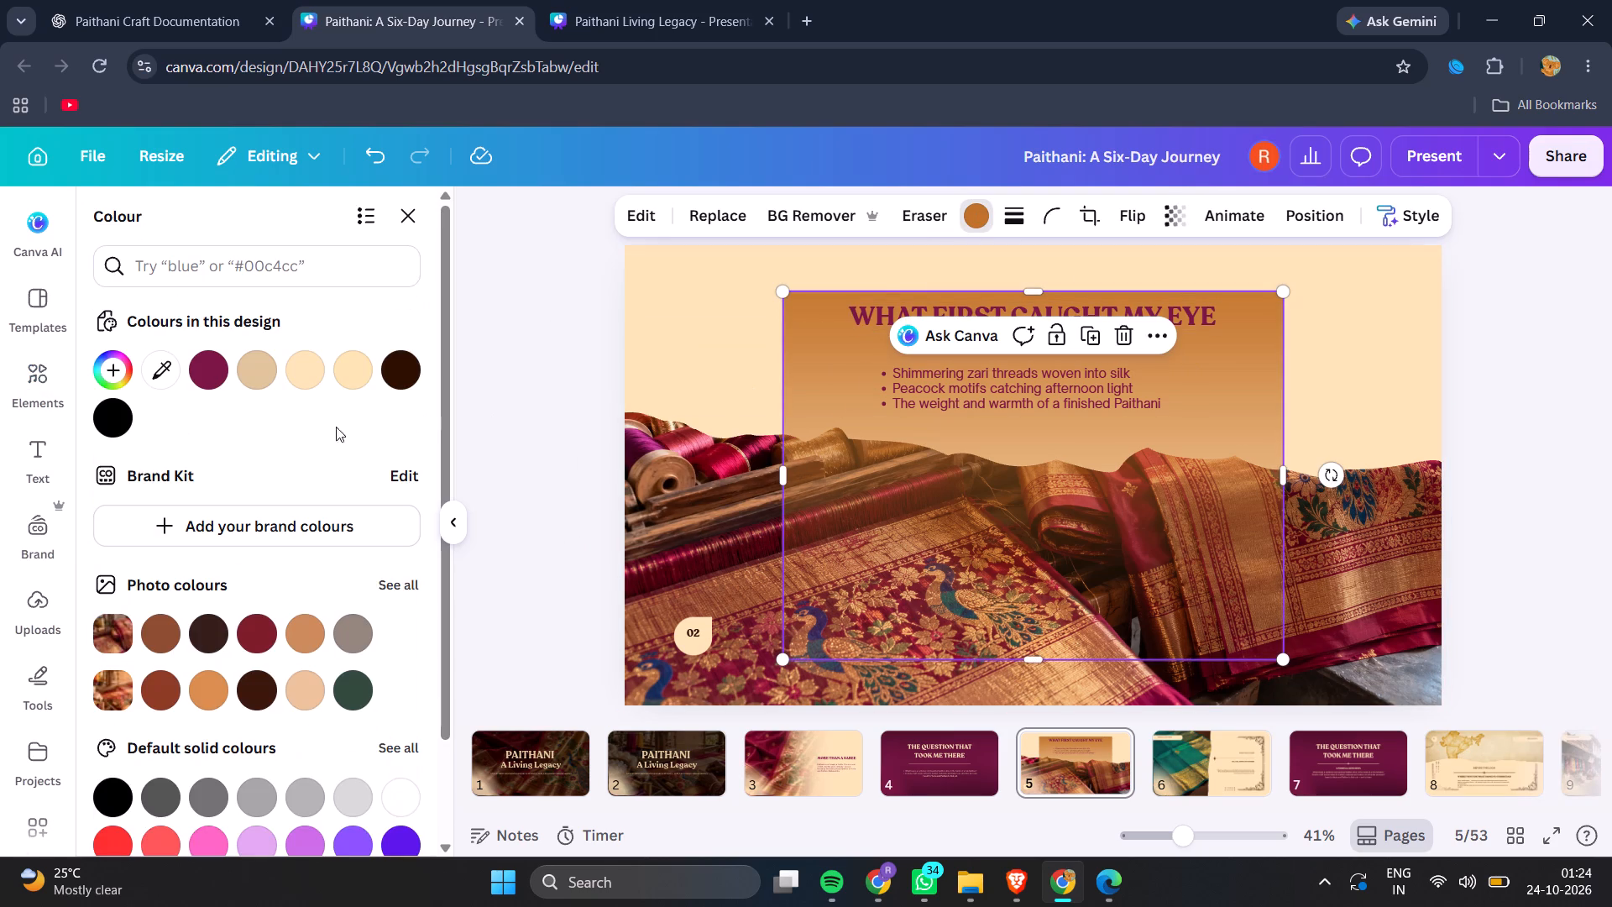
pyautogui.click(160, 365)
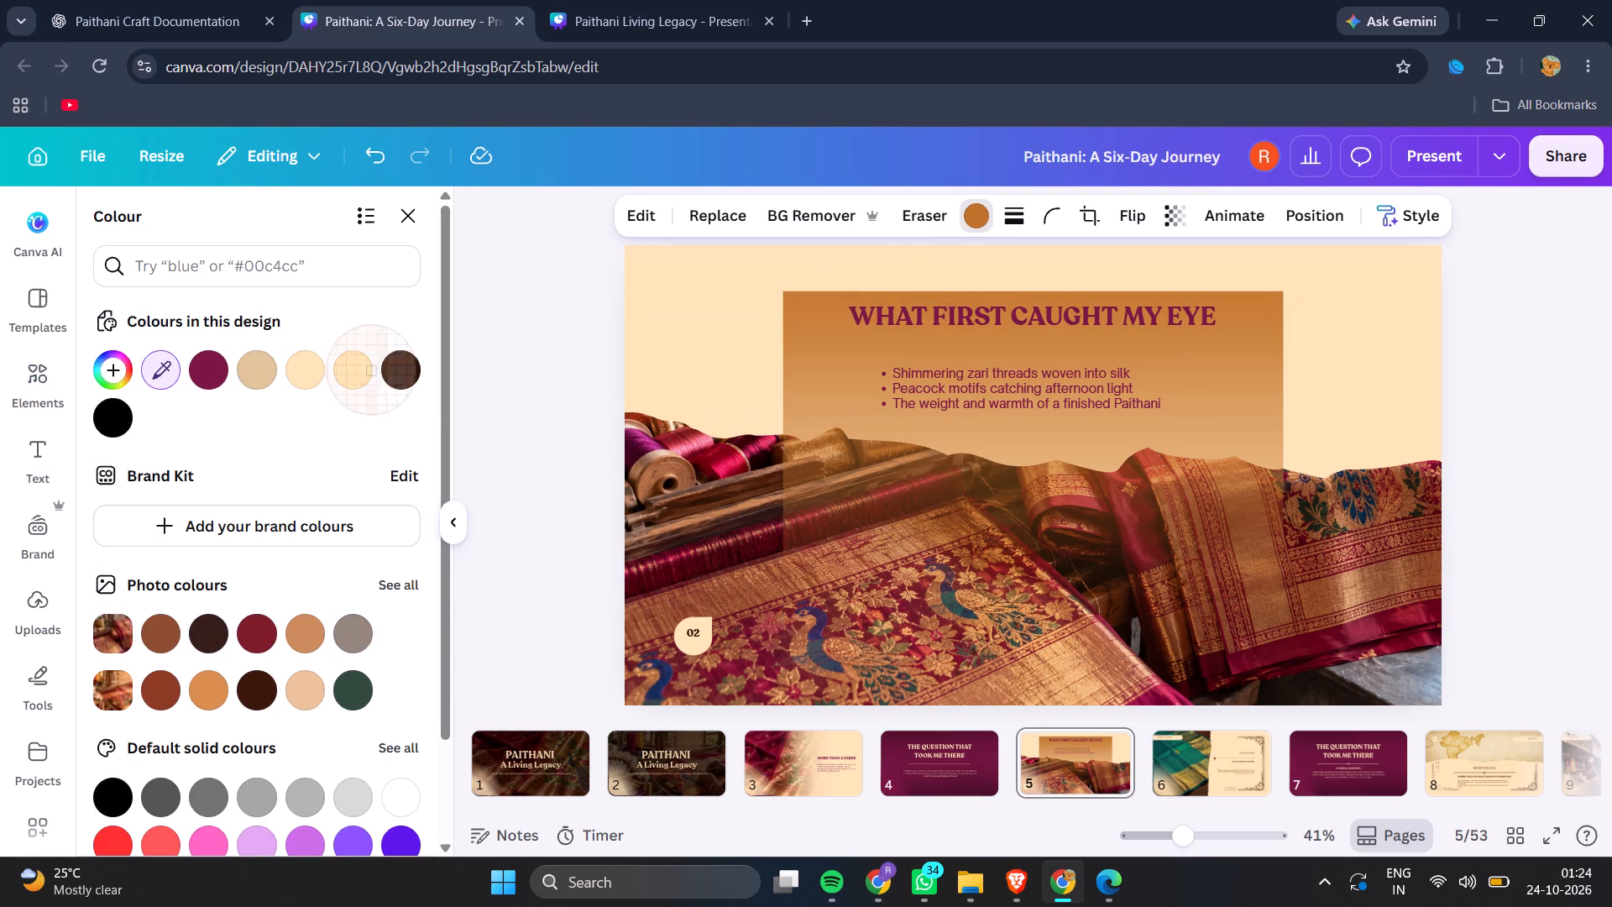
pyautogui.click(671, 332)
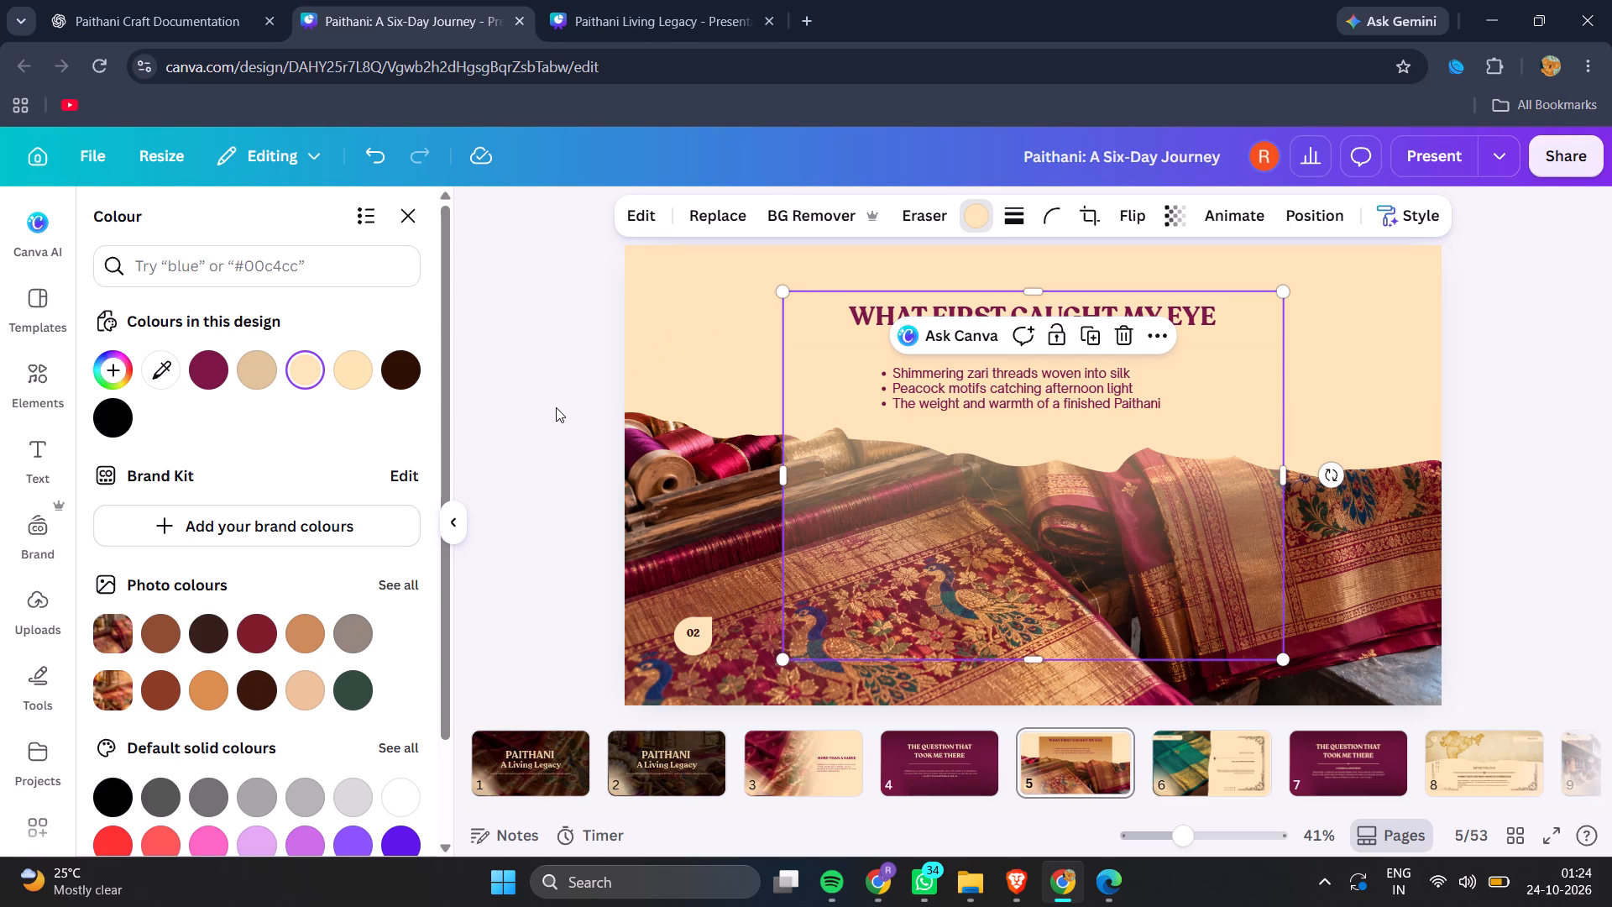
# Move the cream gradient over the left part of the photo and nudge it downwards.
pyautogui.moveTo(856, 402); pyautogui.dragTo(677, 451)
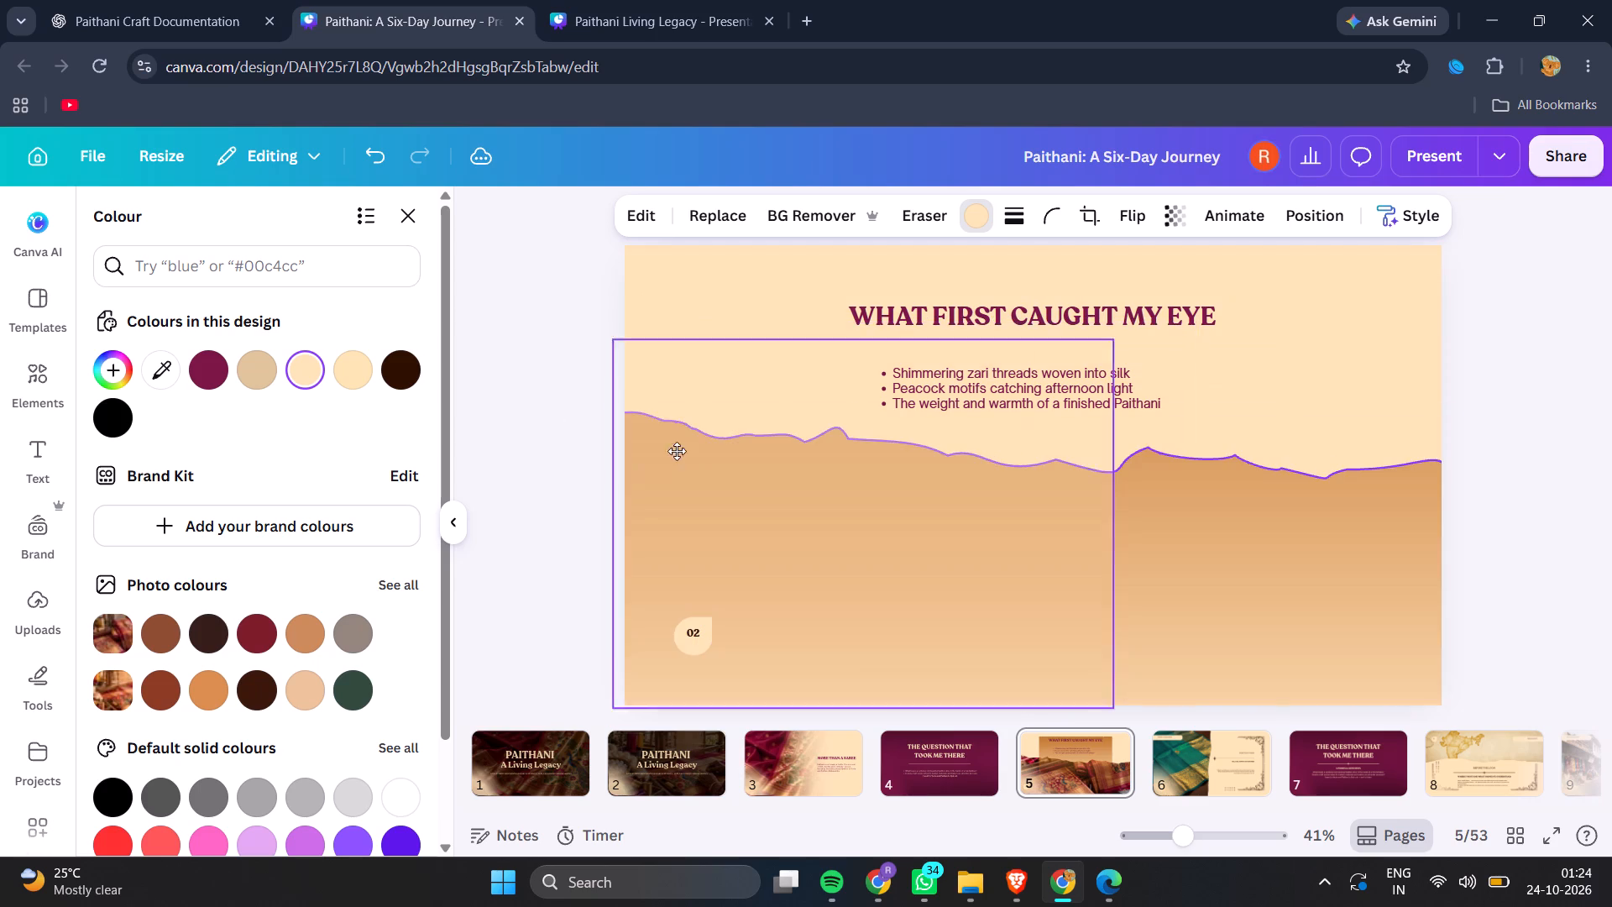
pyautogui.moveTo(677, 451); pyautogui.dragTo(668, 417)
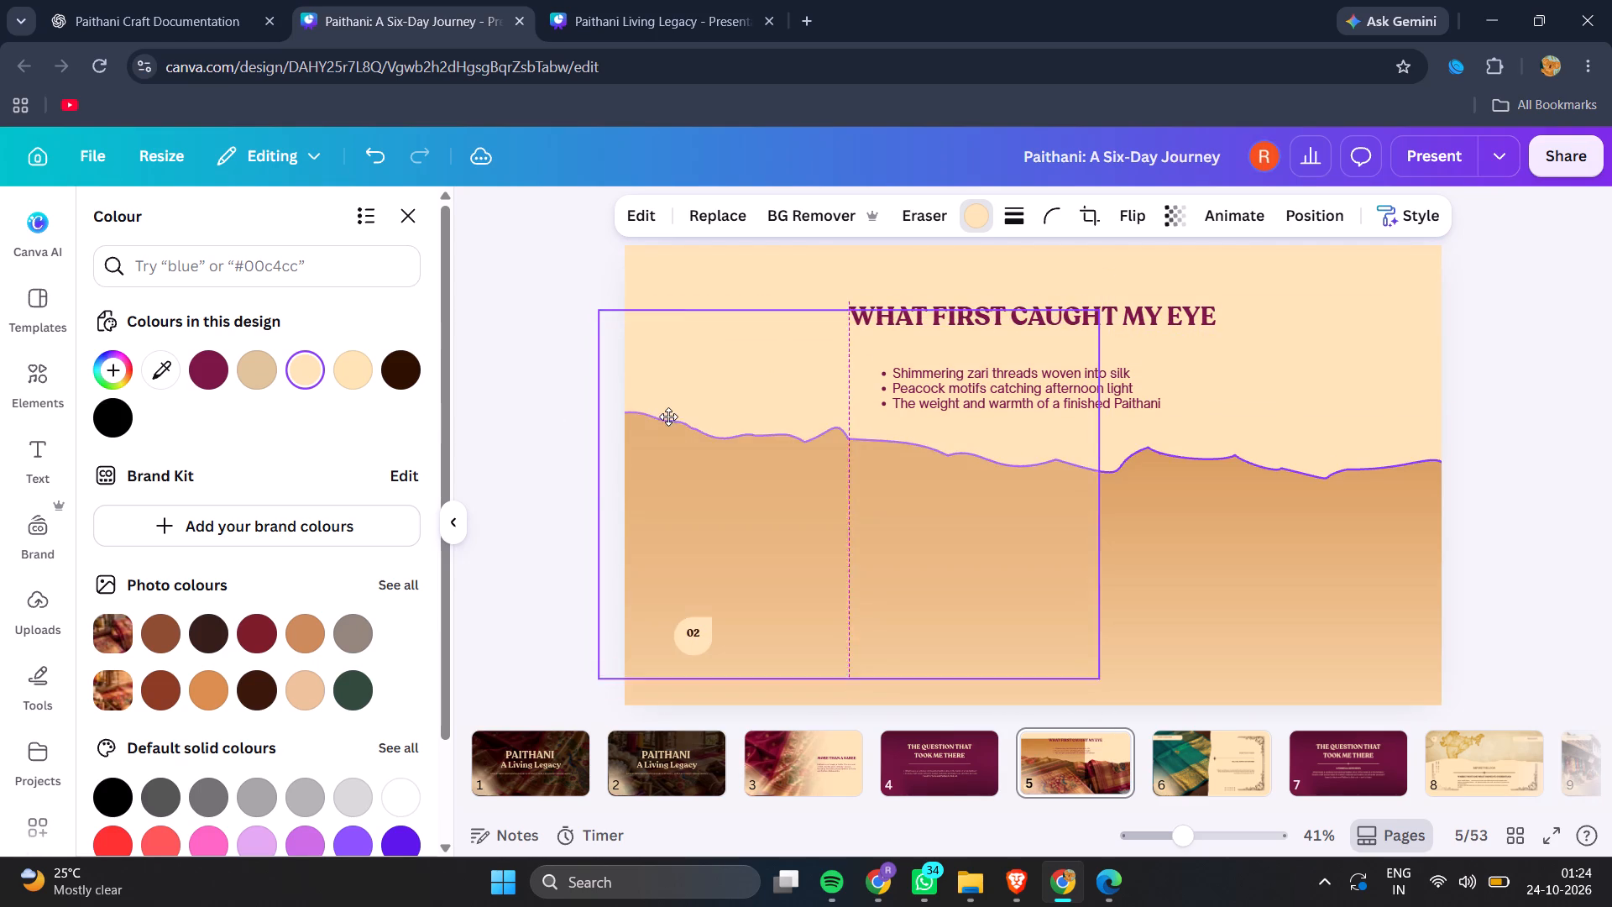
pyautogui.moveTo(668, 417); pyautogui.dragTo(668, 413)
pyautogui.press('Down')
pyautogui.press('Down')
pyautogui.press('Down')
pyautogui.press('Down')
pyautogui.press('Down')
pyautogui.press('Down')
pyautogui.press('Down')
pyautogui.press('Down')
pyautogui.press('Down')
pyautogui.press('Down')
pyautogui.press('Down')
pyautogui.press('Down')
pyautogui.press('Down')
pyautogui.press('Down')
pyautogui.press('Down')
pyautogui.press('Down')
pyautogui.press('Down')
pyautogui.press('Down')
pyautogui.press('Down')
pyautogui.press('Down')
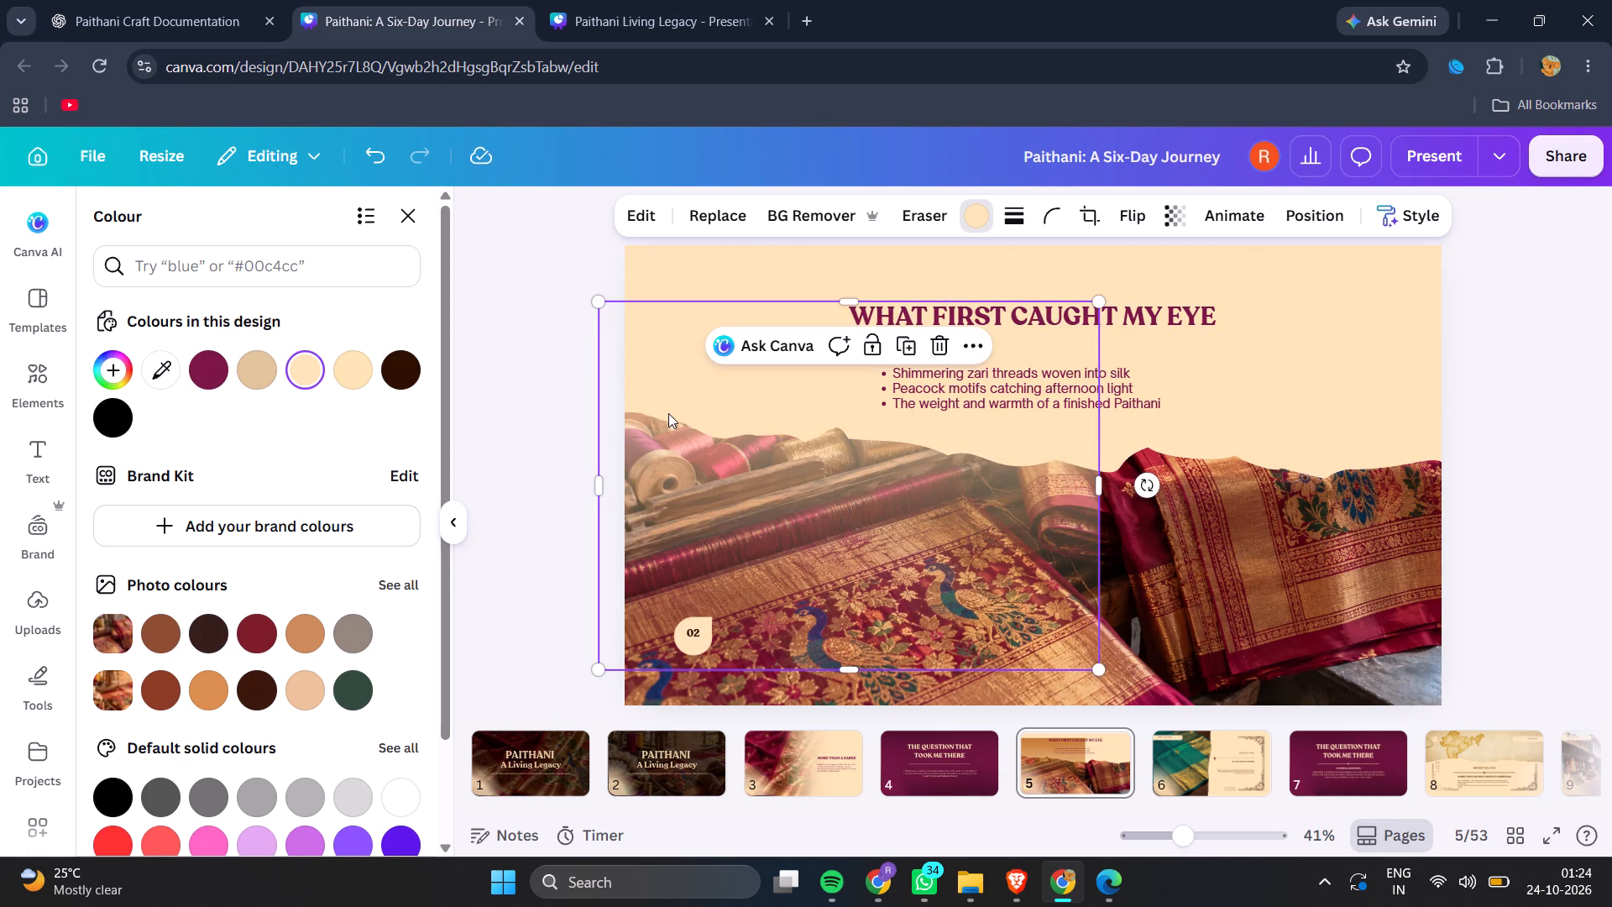
# Reposition the cream gradient with its left edge on the slide's left edge and its top just above the title.
pyautogui.moveTo(684, 346); pyautogui.dragTo(688, 395)
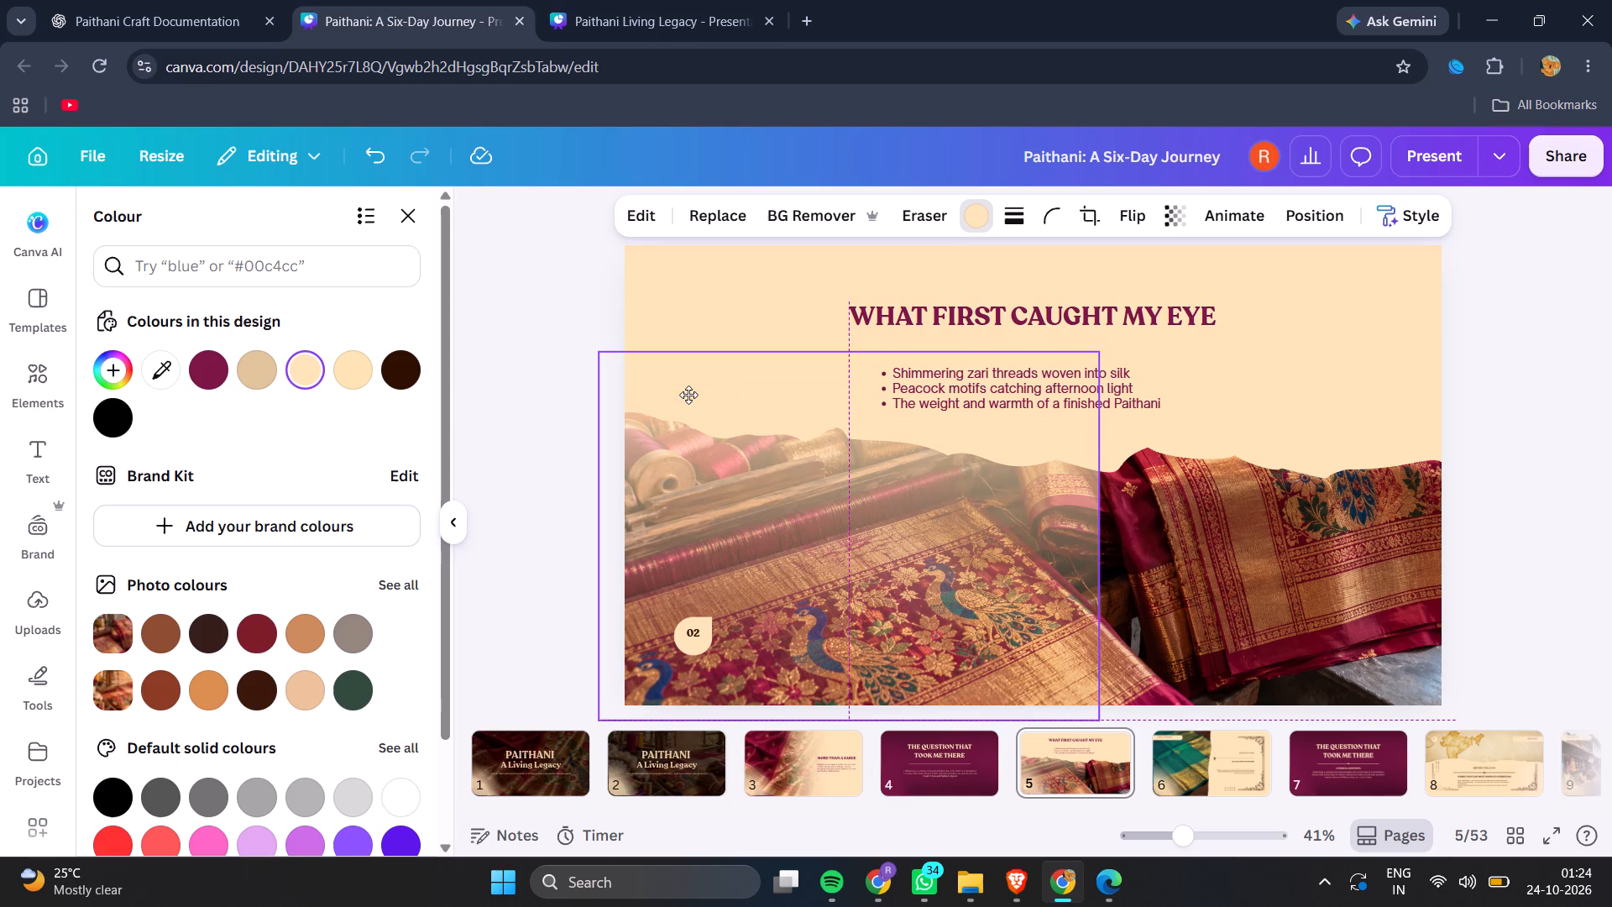
pyautogui.moveTo(688, 395); pyautogui.dragTo(683, 385)
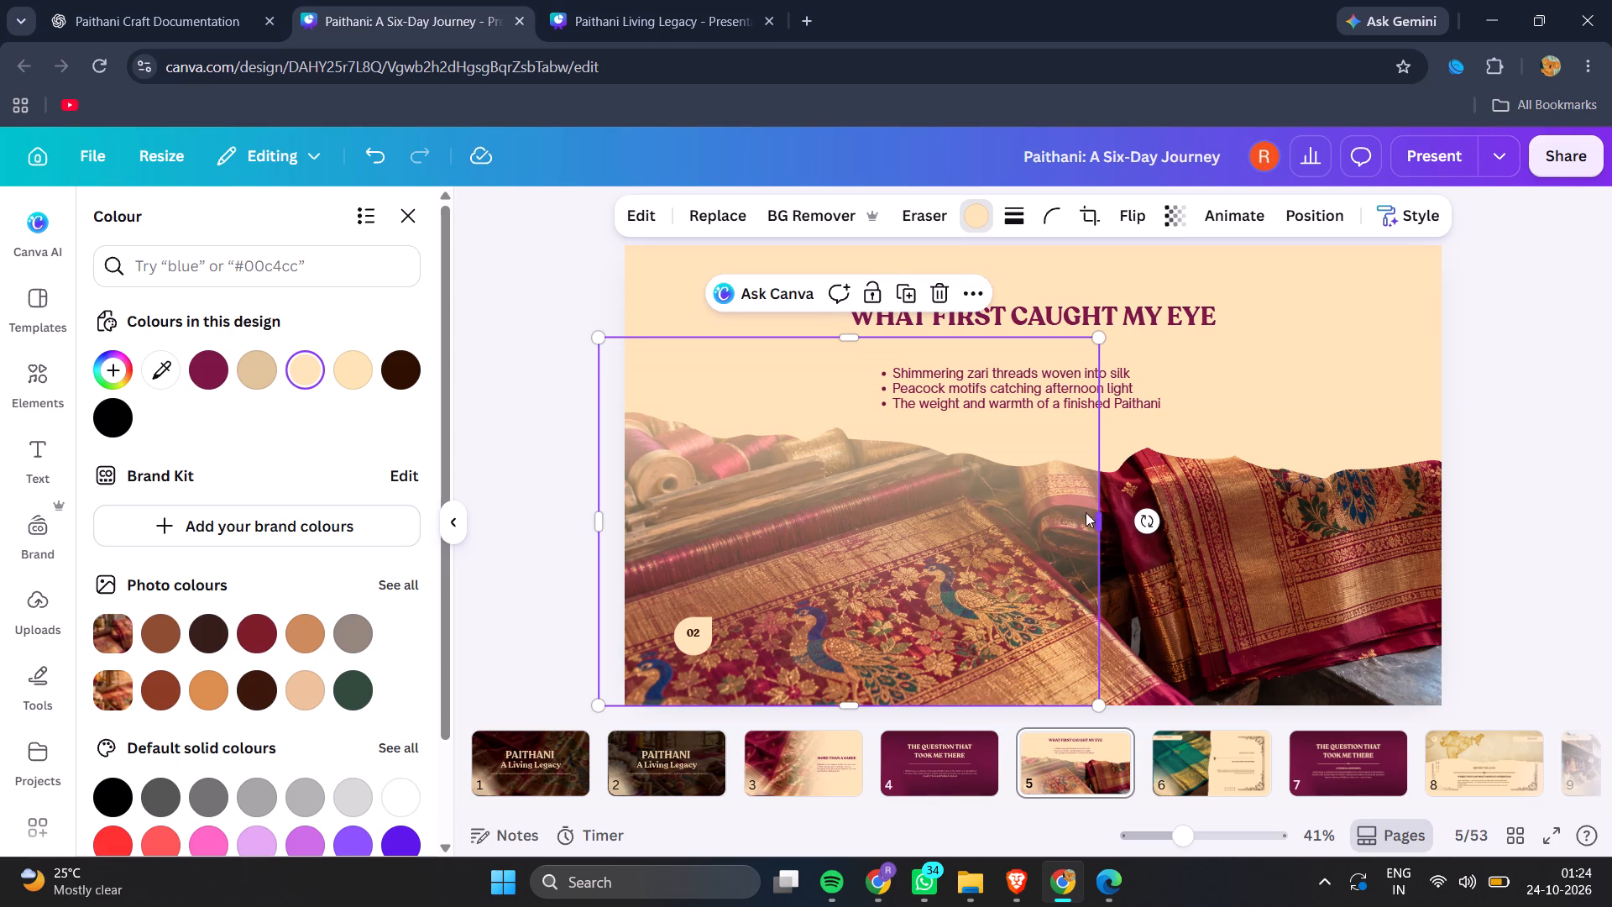
pyautogui.moveTo(772, 374); pyautogui.dragTo(777, 431)
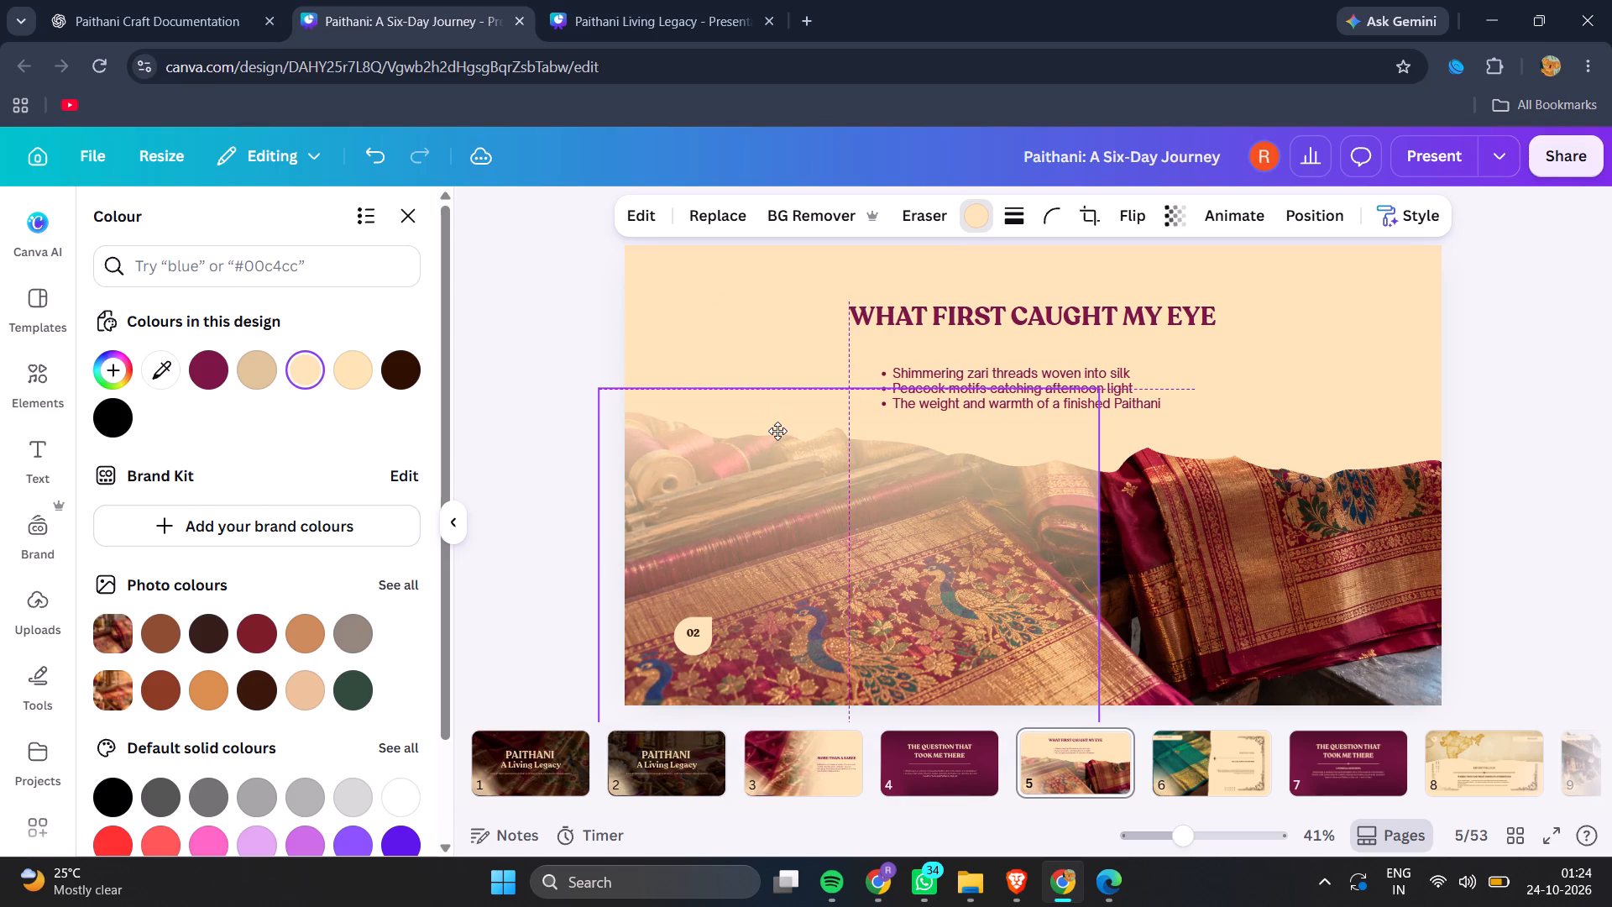
pyautogui.moveTo(777, 431); pyautogui.dragTo(802, 315)
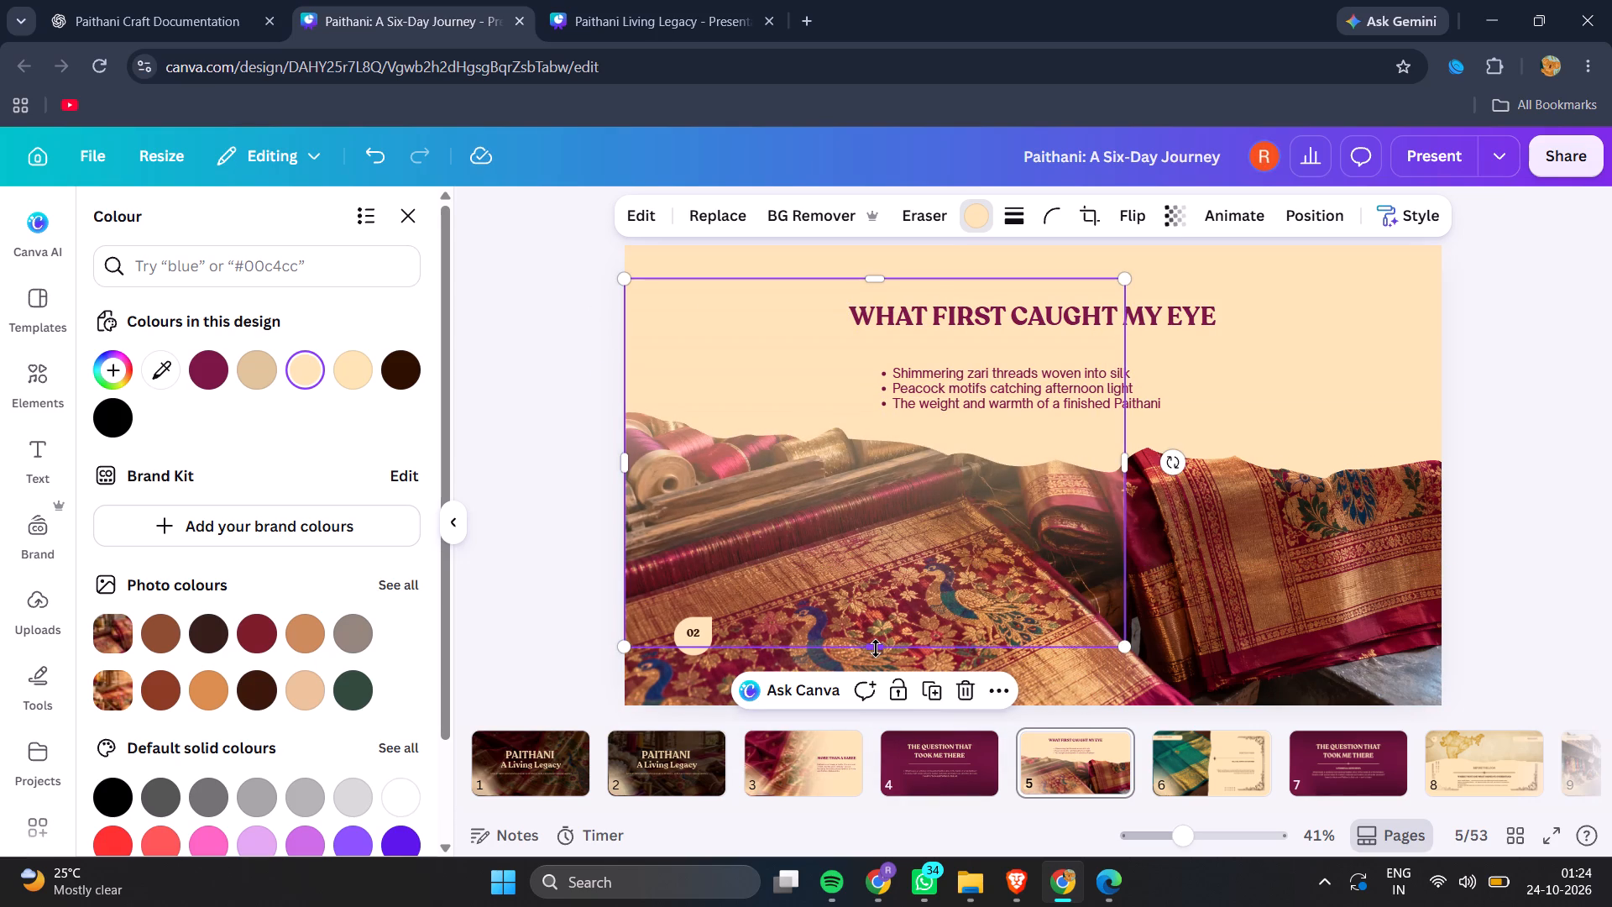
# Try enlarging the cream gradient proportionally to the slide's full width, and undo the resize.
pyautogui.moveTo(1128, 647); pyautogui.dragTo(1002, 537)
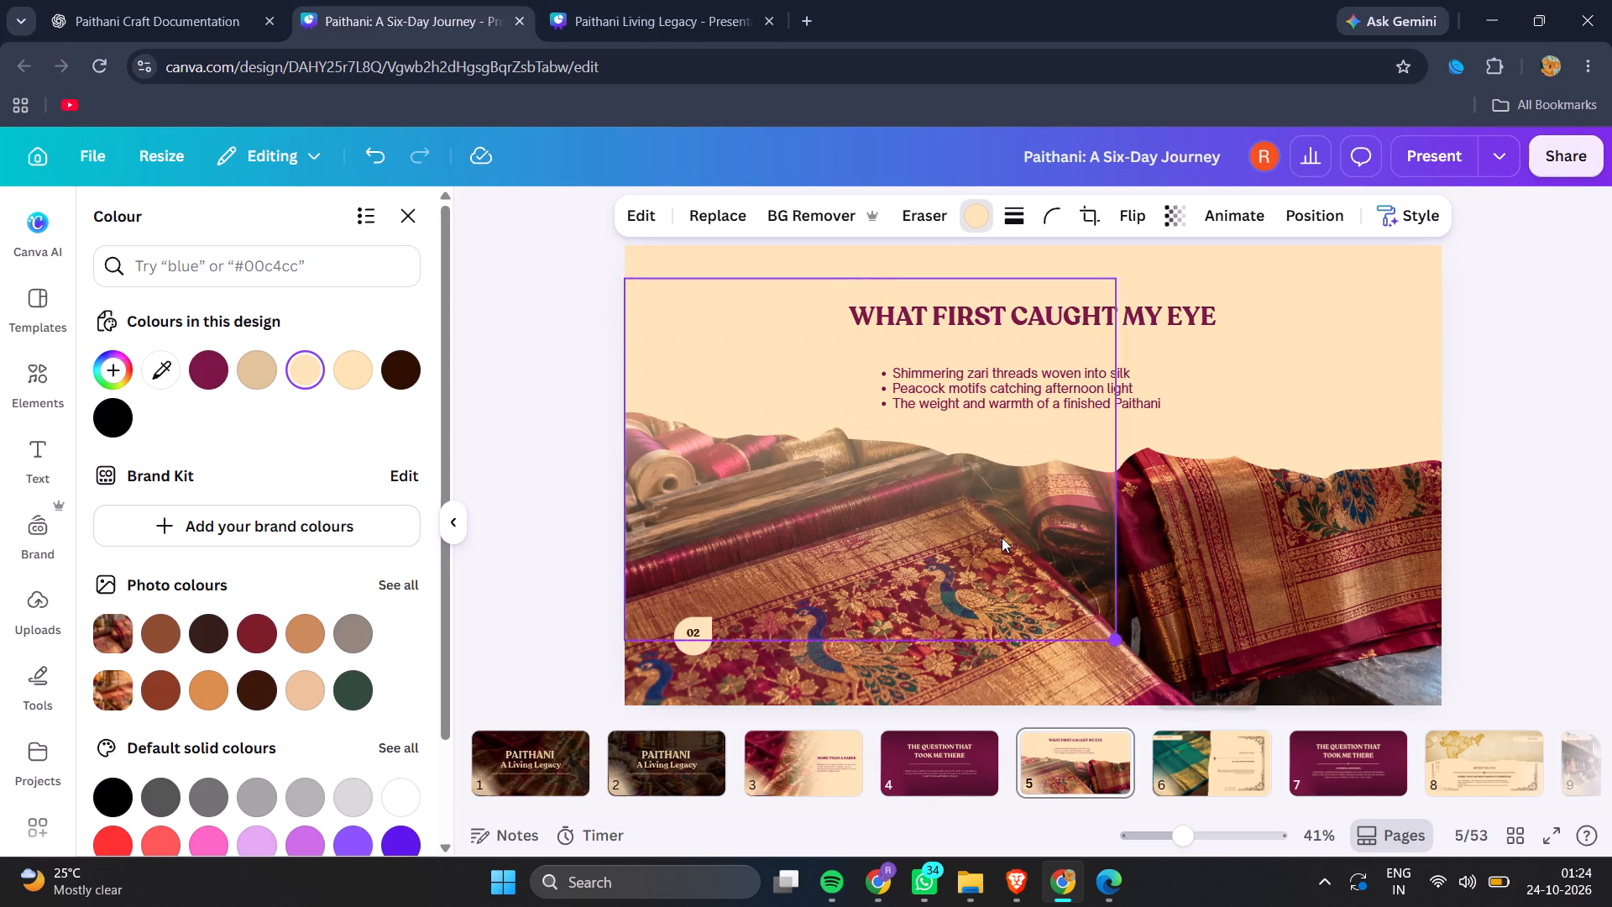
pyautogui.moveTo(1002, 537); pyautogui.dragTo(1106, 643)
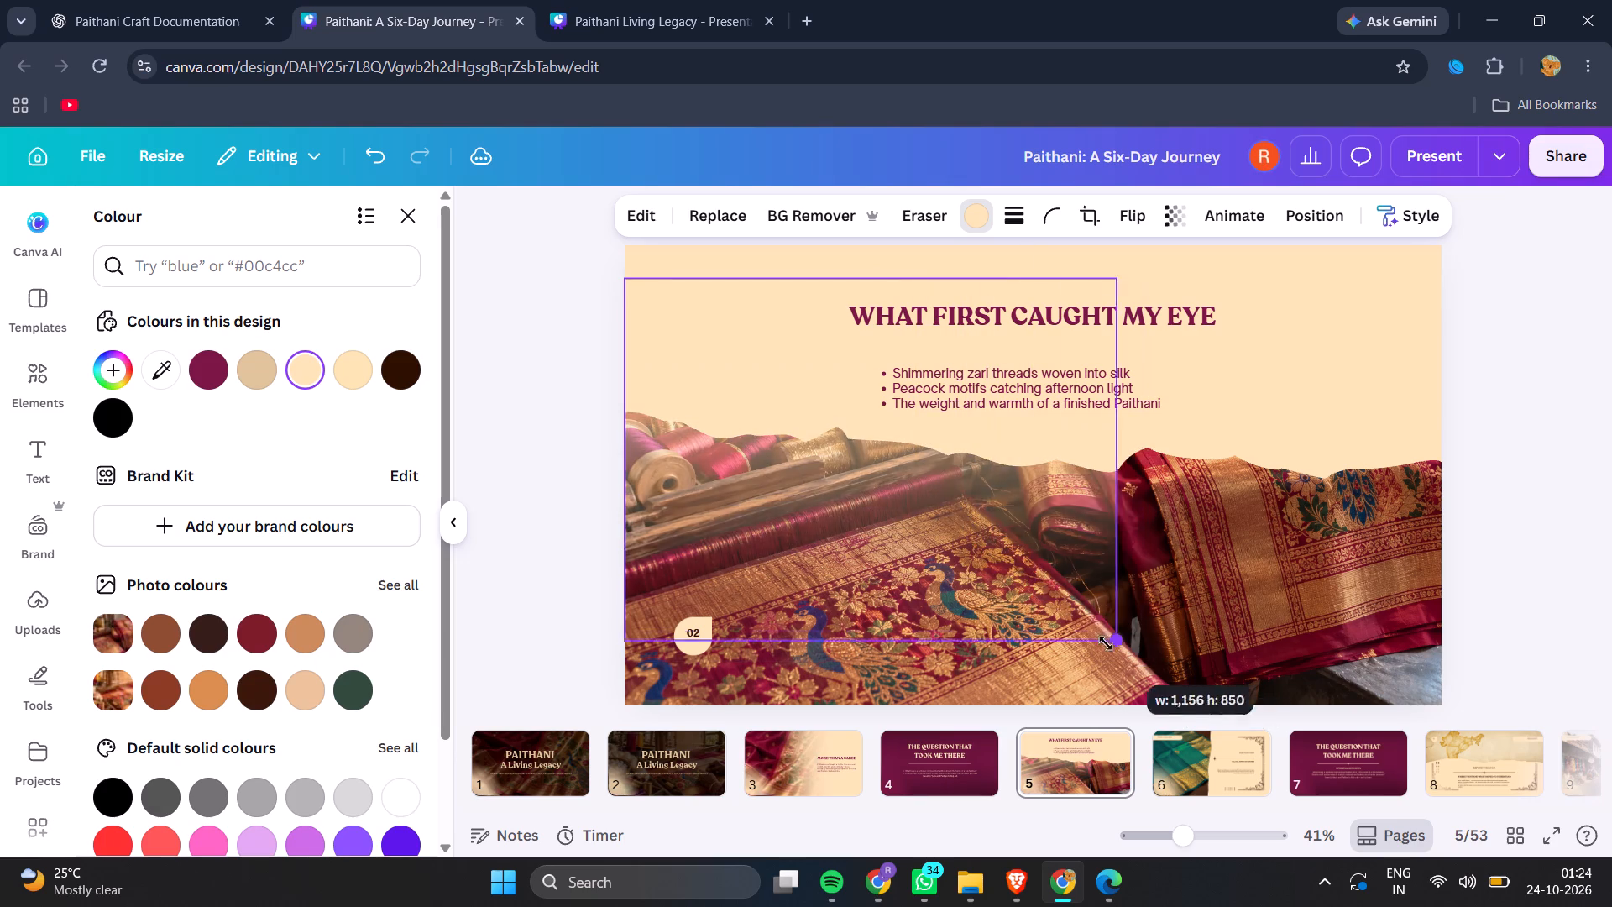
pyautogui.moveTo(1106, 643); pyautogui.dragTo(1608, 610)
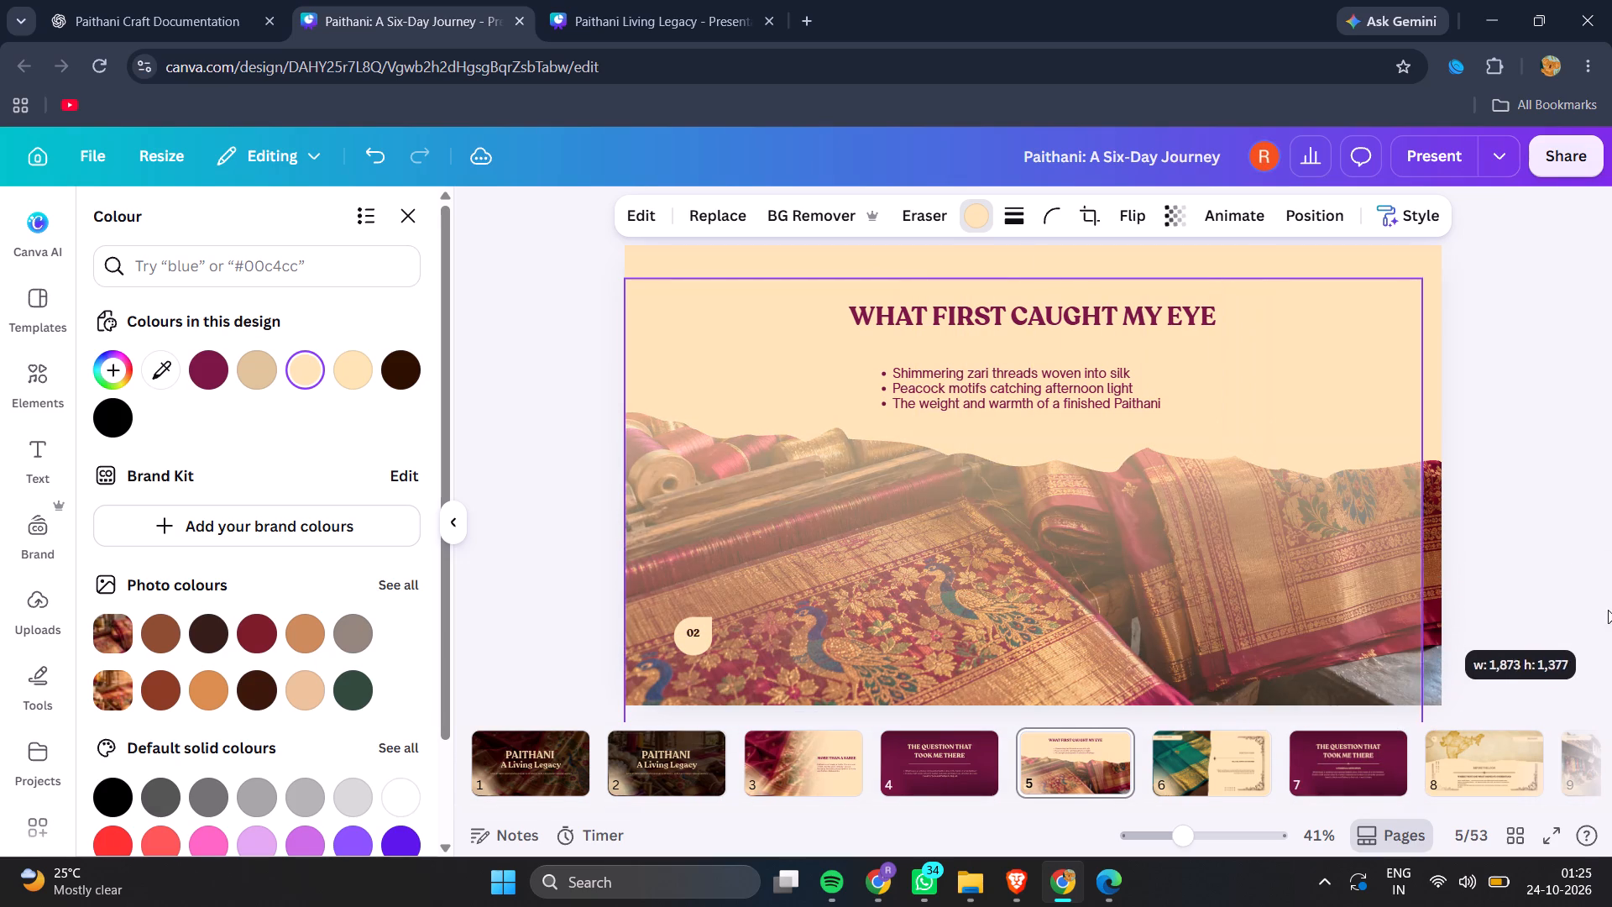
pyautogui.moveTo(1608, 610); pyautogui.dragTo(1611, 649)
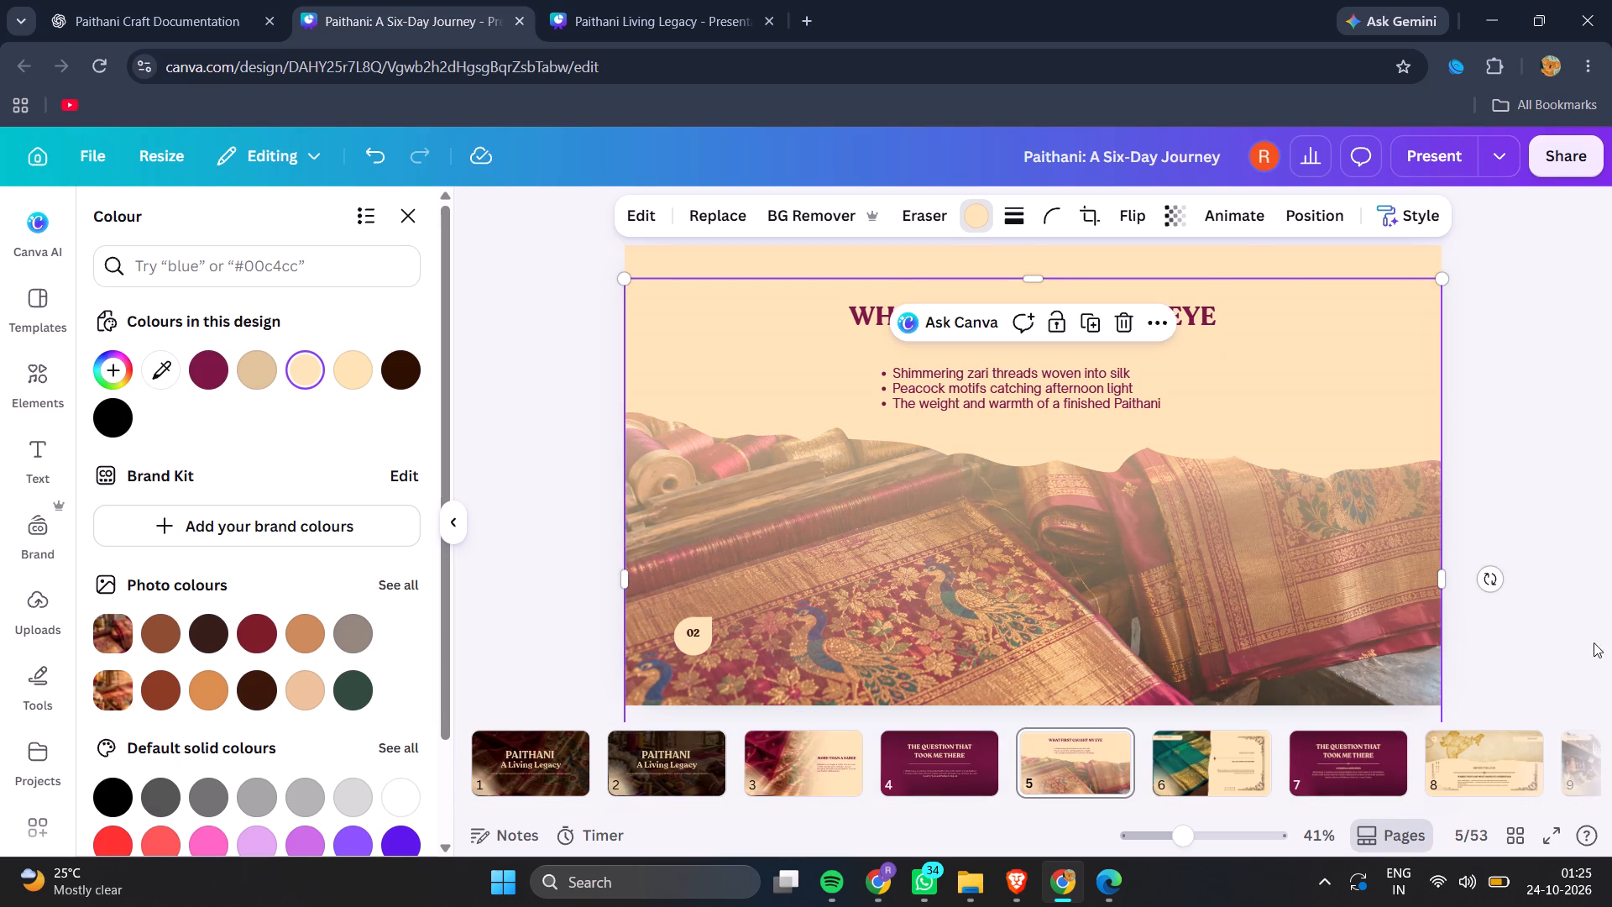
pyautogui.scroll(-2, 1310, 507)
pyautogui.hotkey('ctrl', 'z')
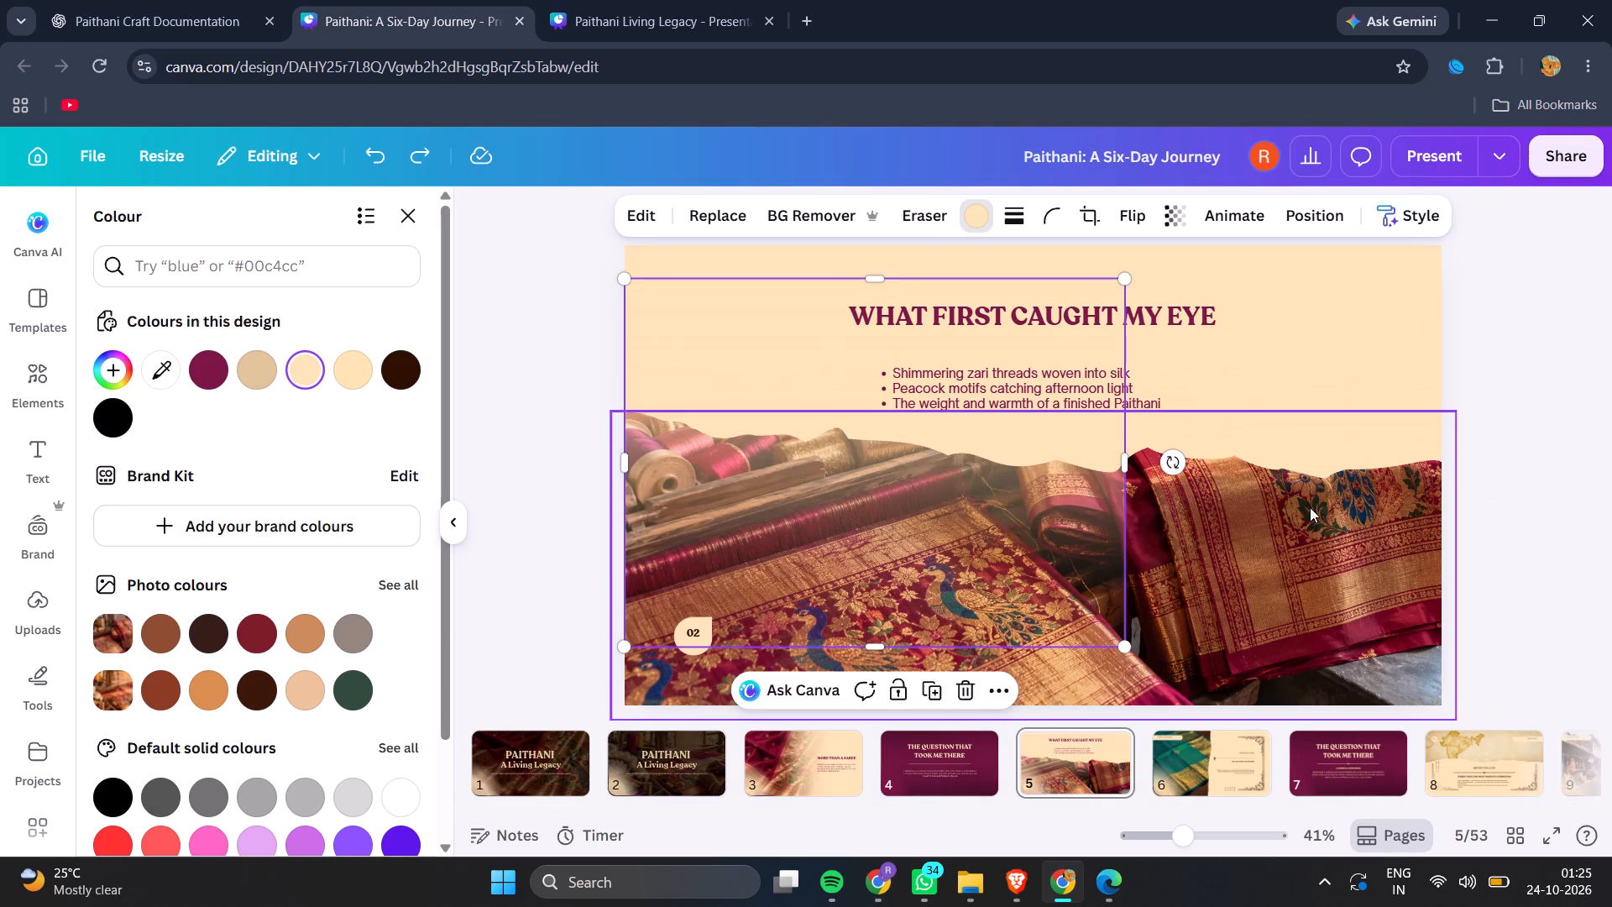
# Undo the last cream gradient moves, and delete both overlapping cream gradient overlays from slide 5.
pyautogui.hotkey('ctrl', 'z')
pyautogui.hotkey('ctrl', 'z')
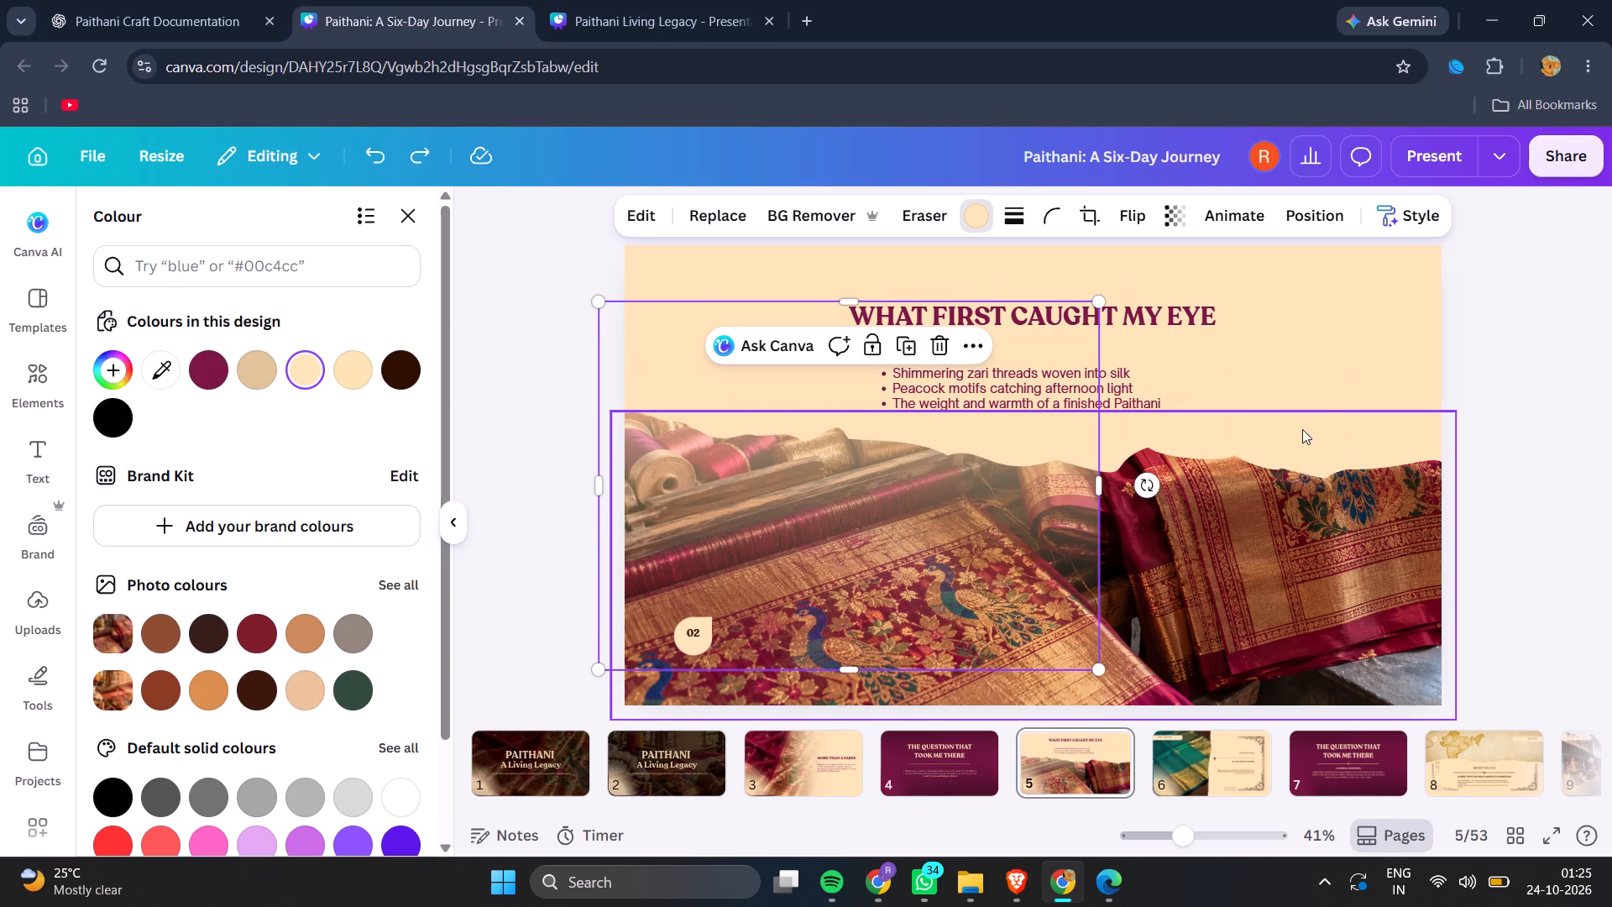
pyautogui.click(1008, 488)
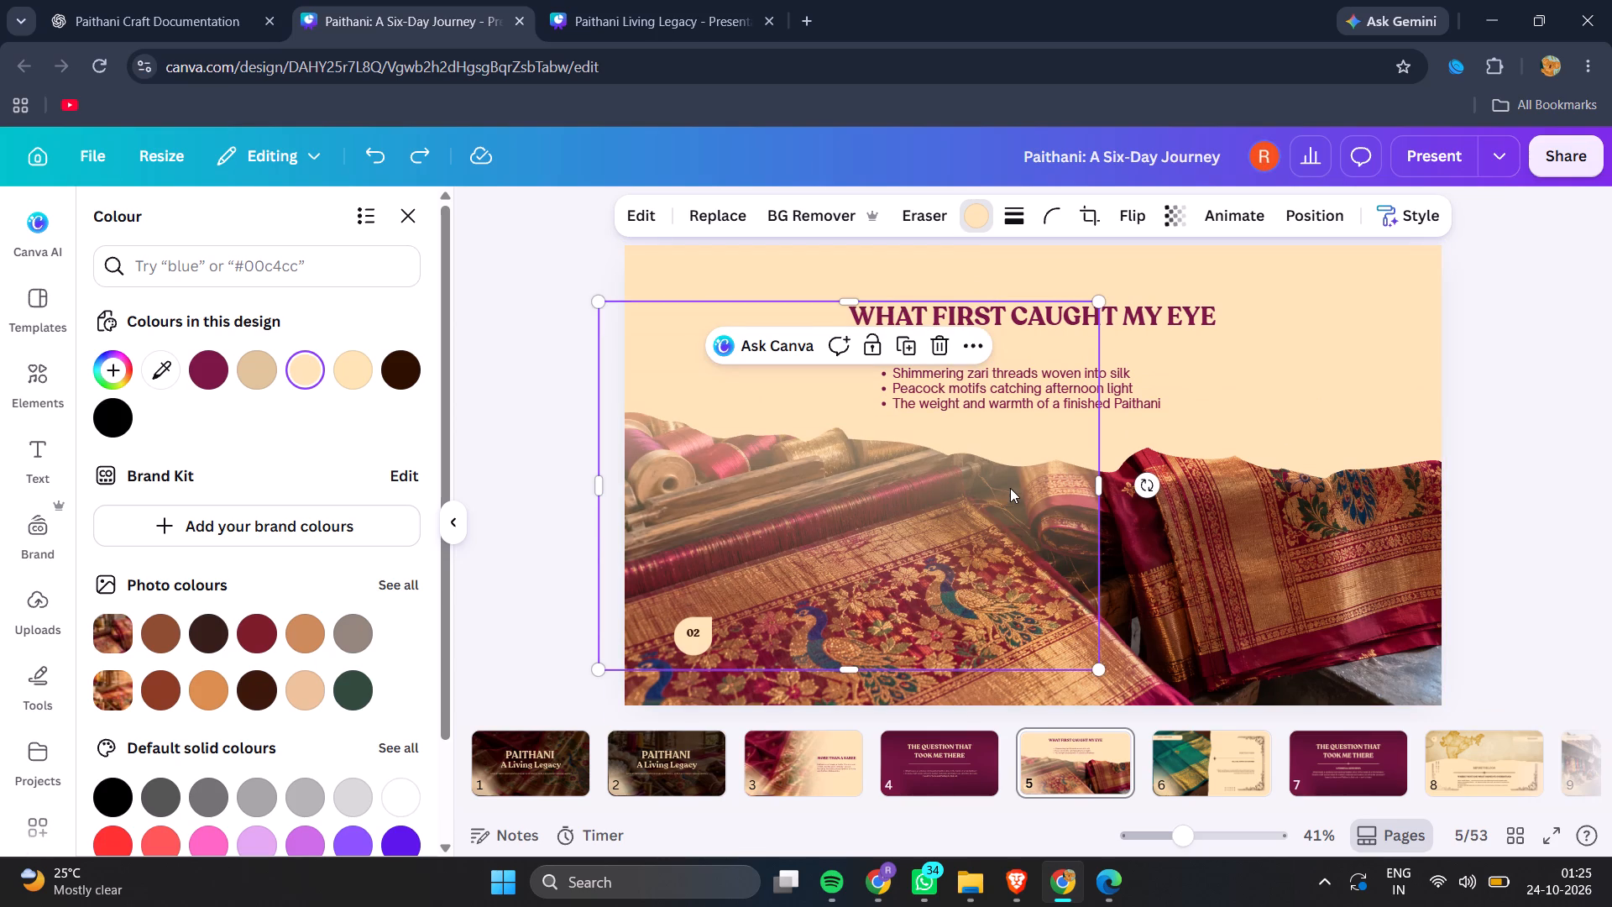
pyautogui.press('BackSpace')
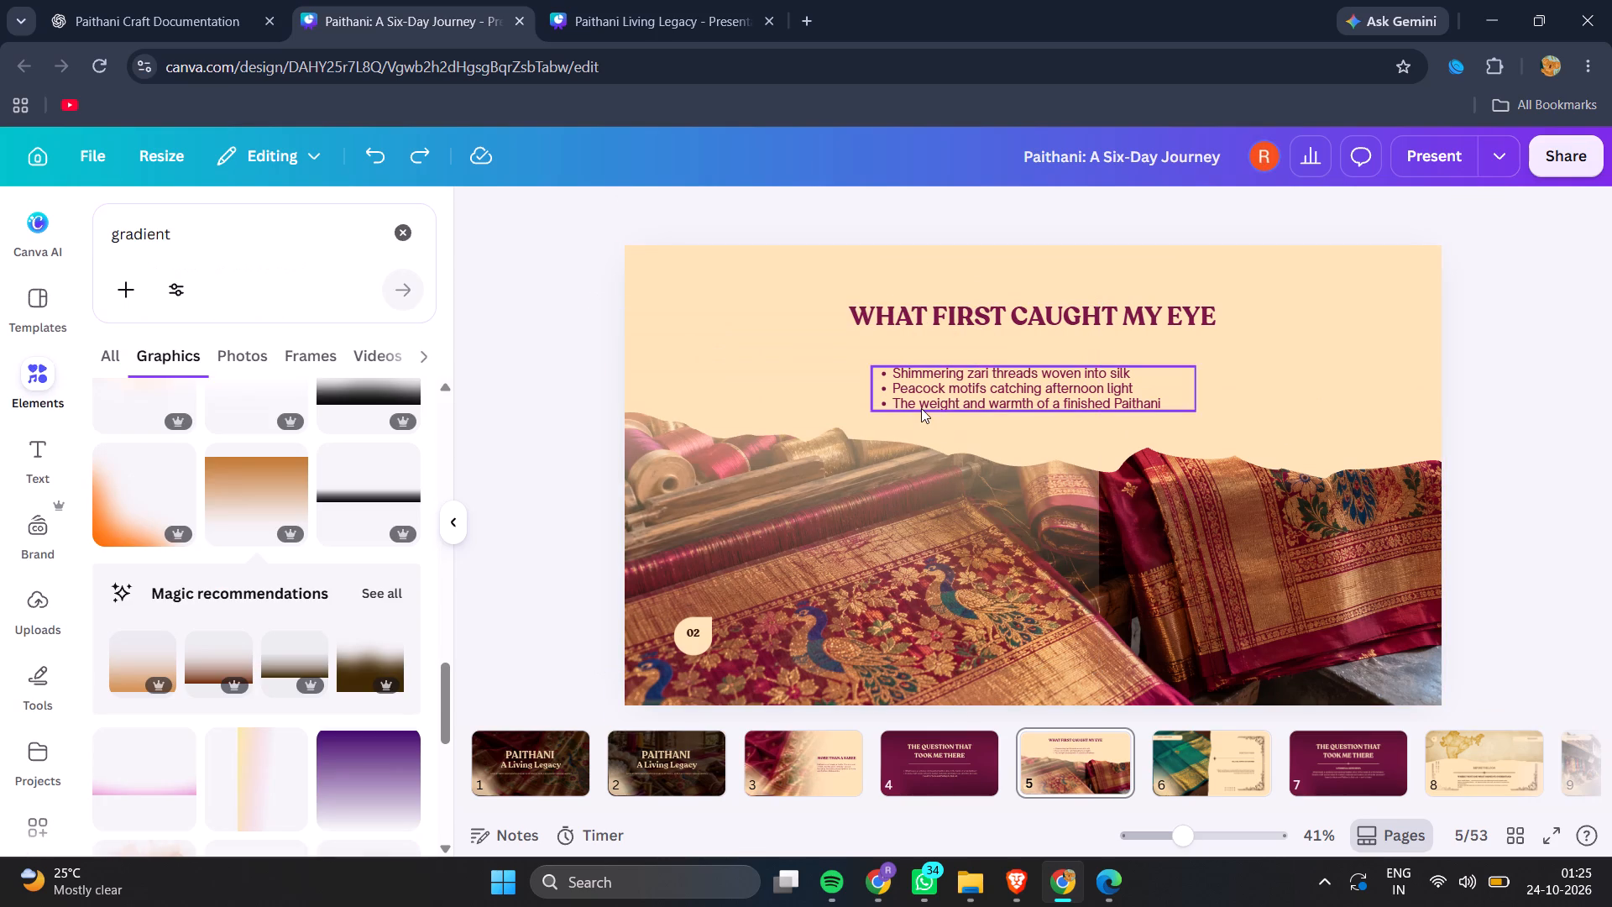
pyautogui.click(798, 373)
pyautogui.press('BackSpace')
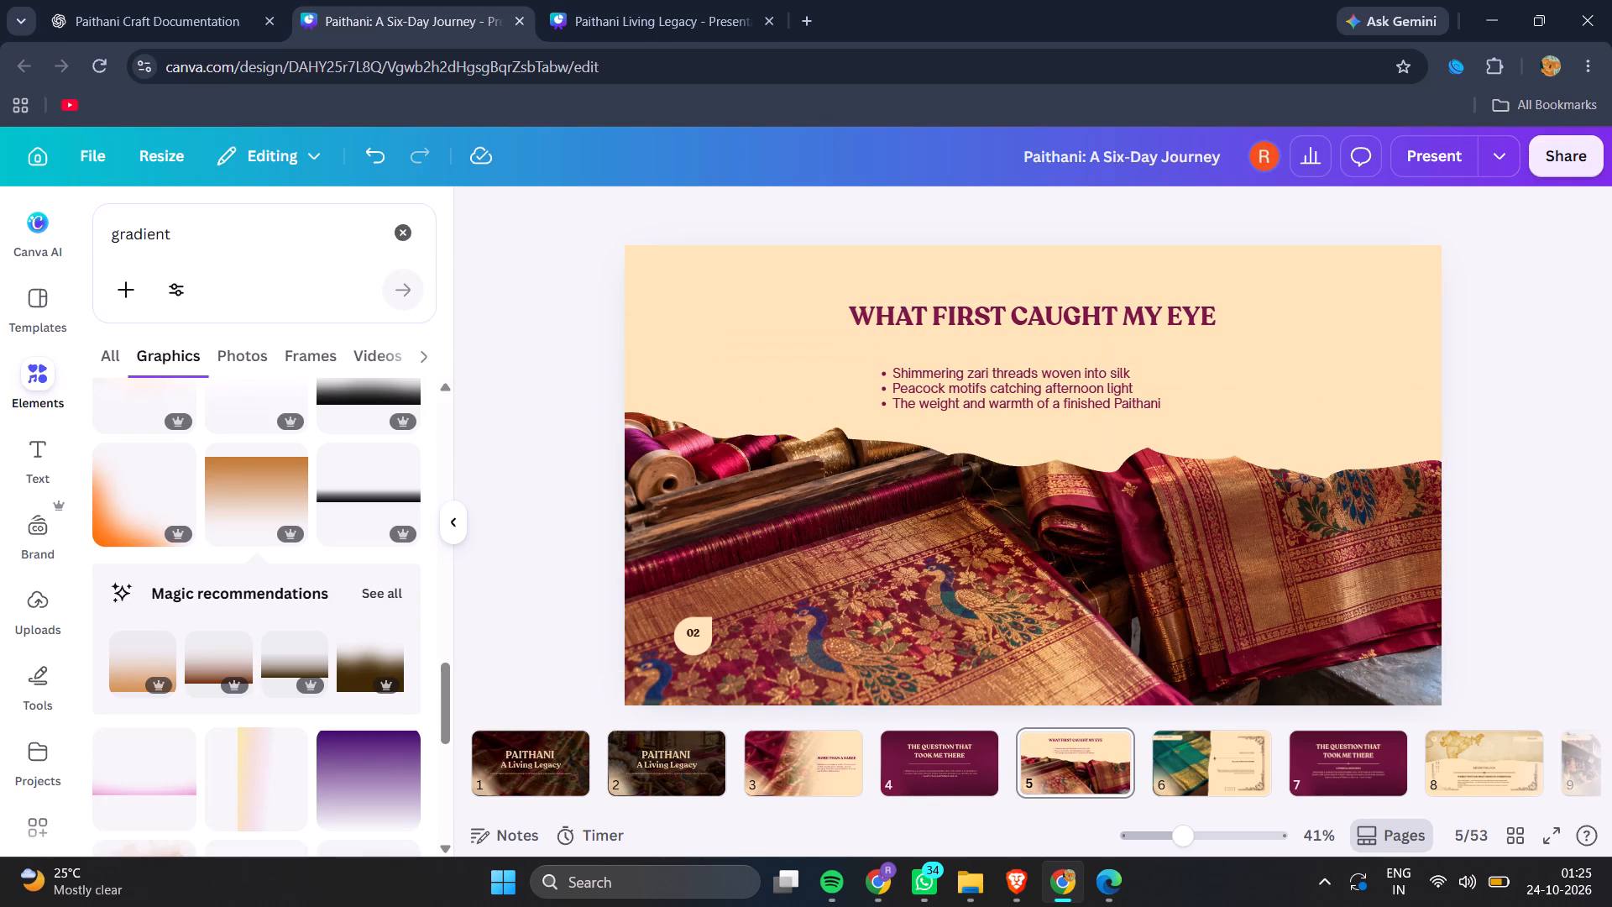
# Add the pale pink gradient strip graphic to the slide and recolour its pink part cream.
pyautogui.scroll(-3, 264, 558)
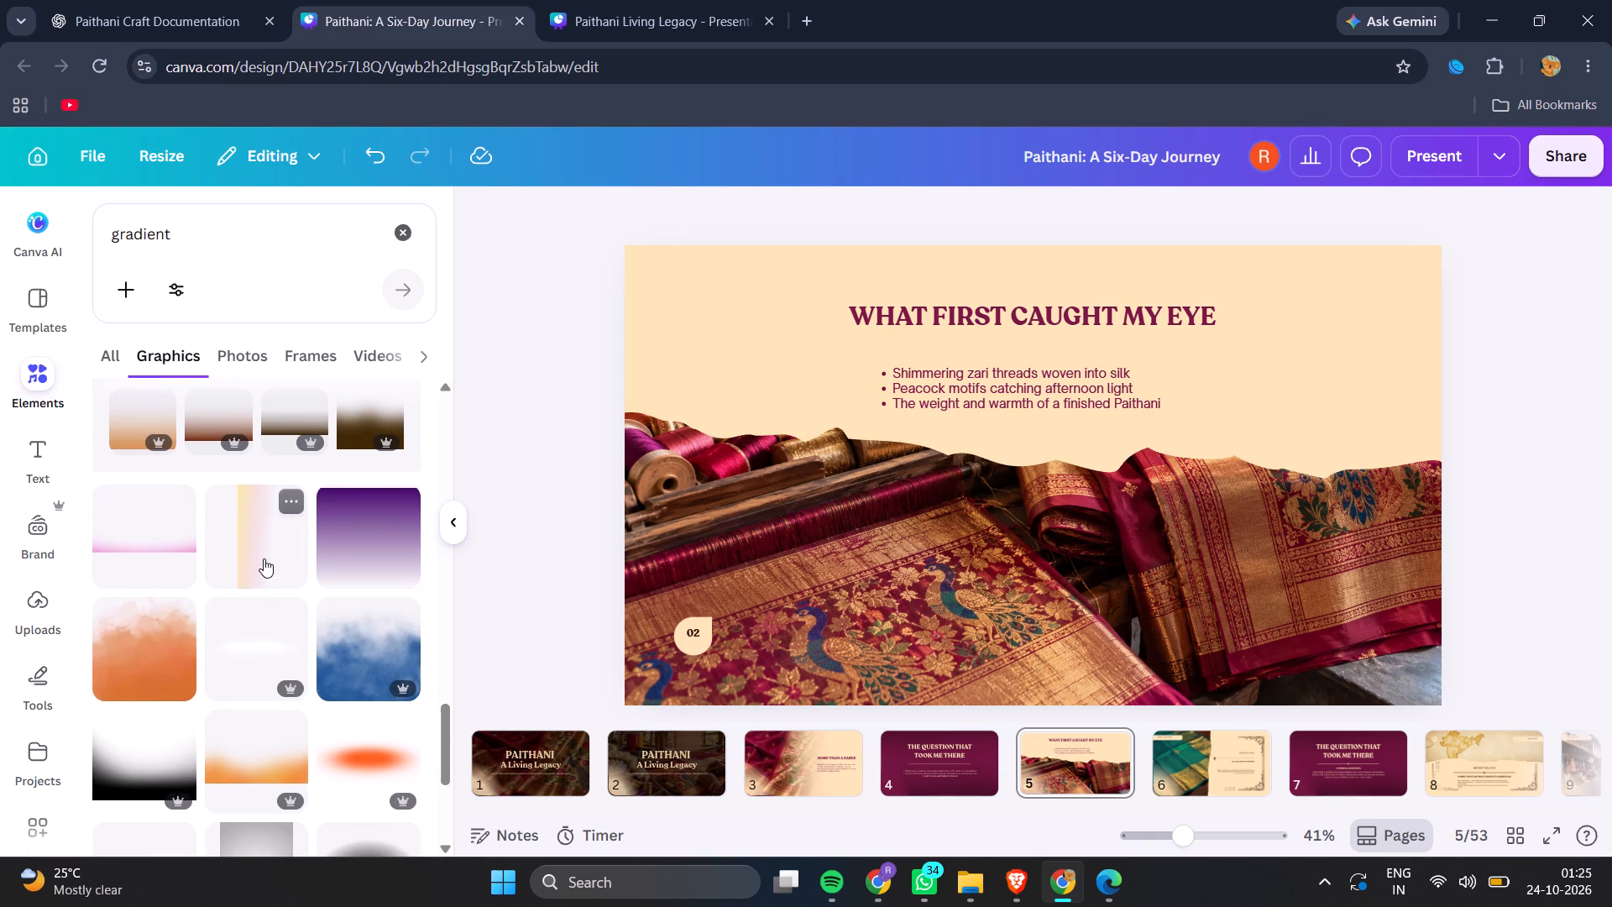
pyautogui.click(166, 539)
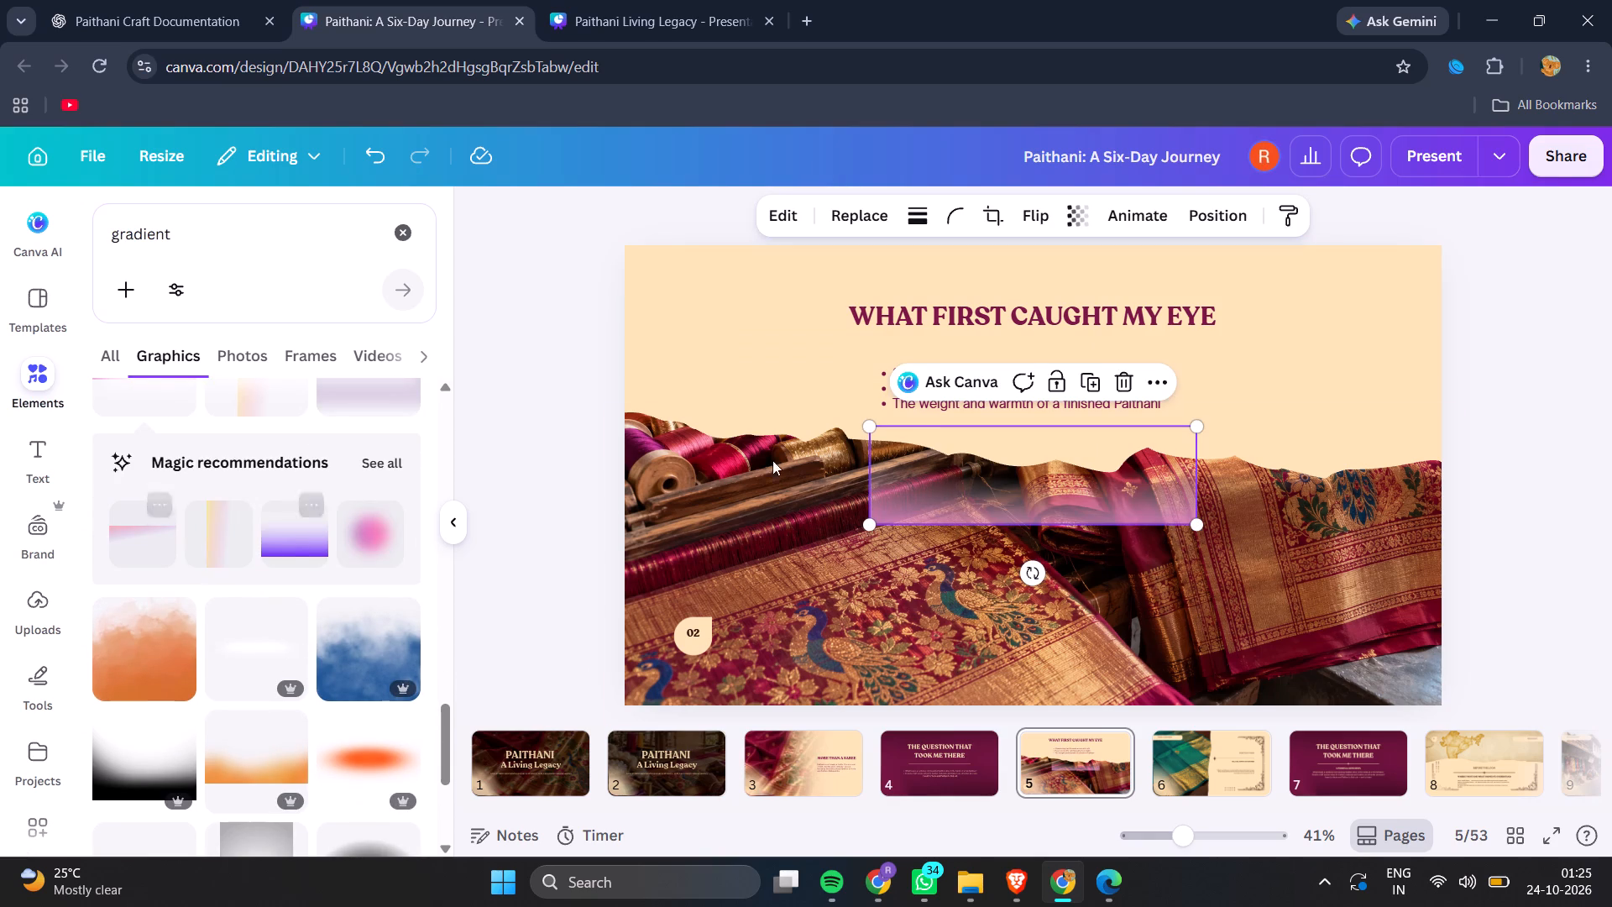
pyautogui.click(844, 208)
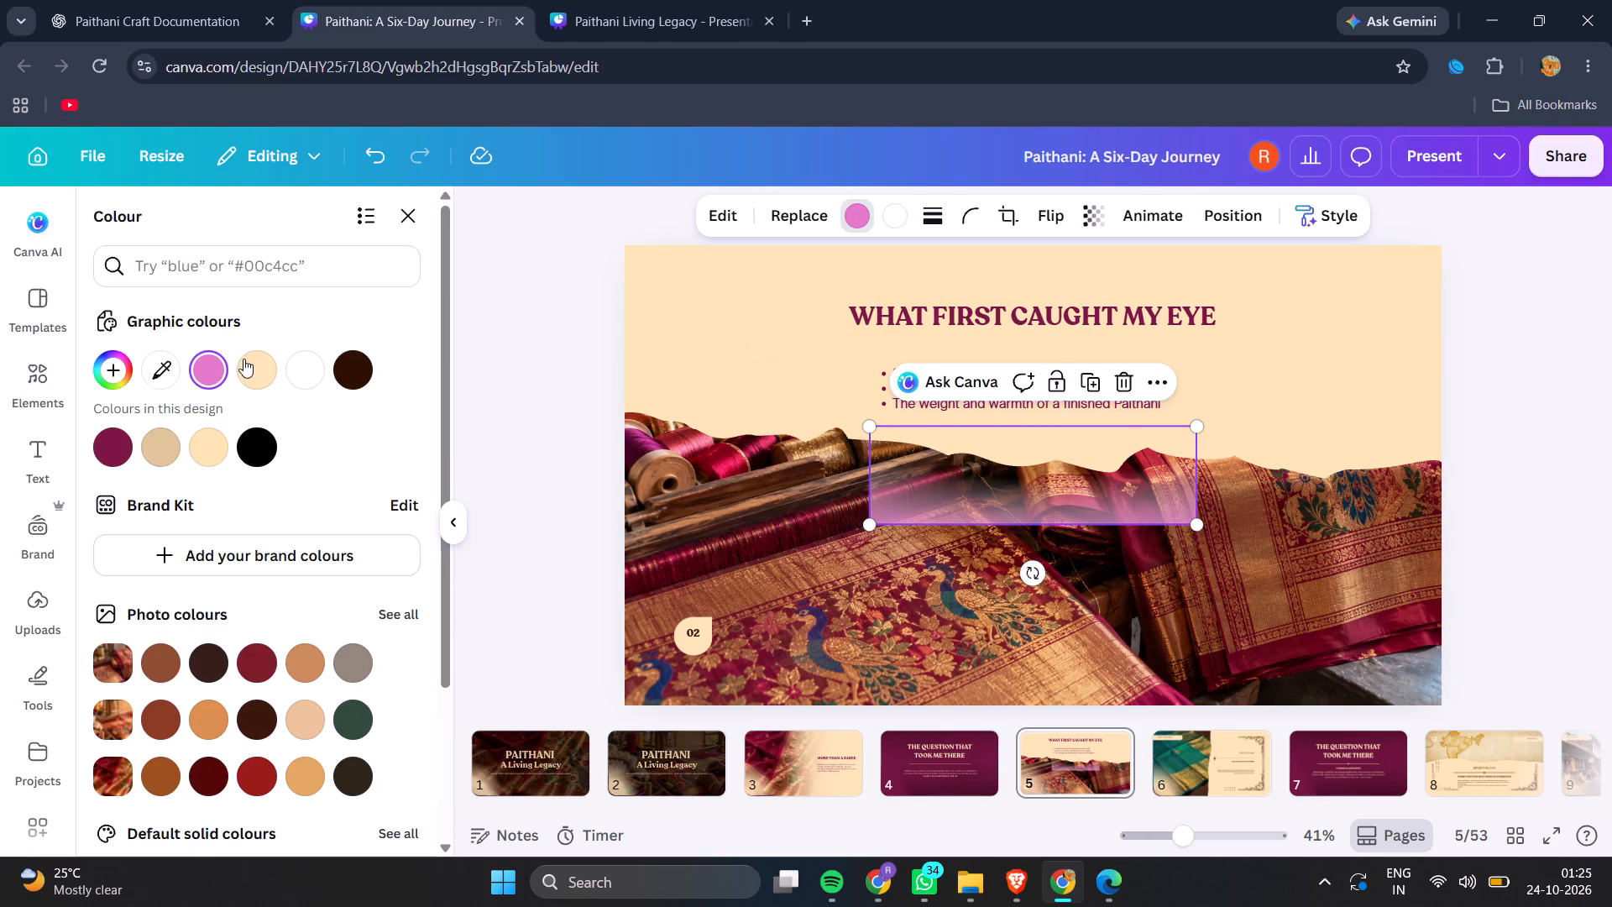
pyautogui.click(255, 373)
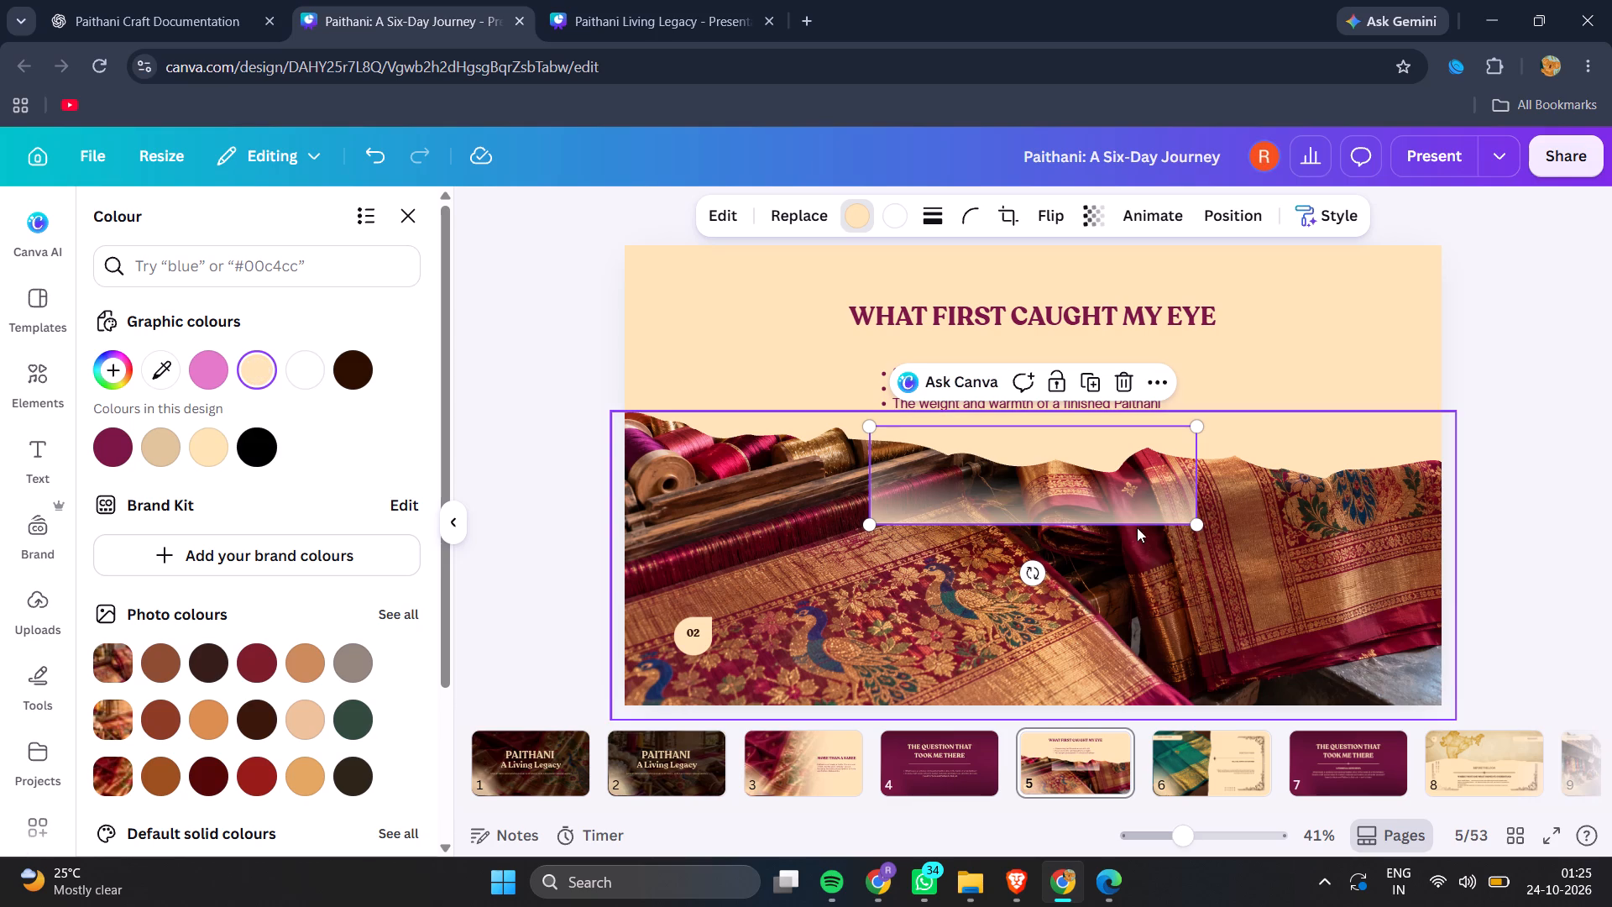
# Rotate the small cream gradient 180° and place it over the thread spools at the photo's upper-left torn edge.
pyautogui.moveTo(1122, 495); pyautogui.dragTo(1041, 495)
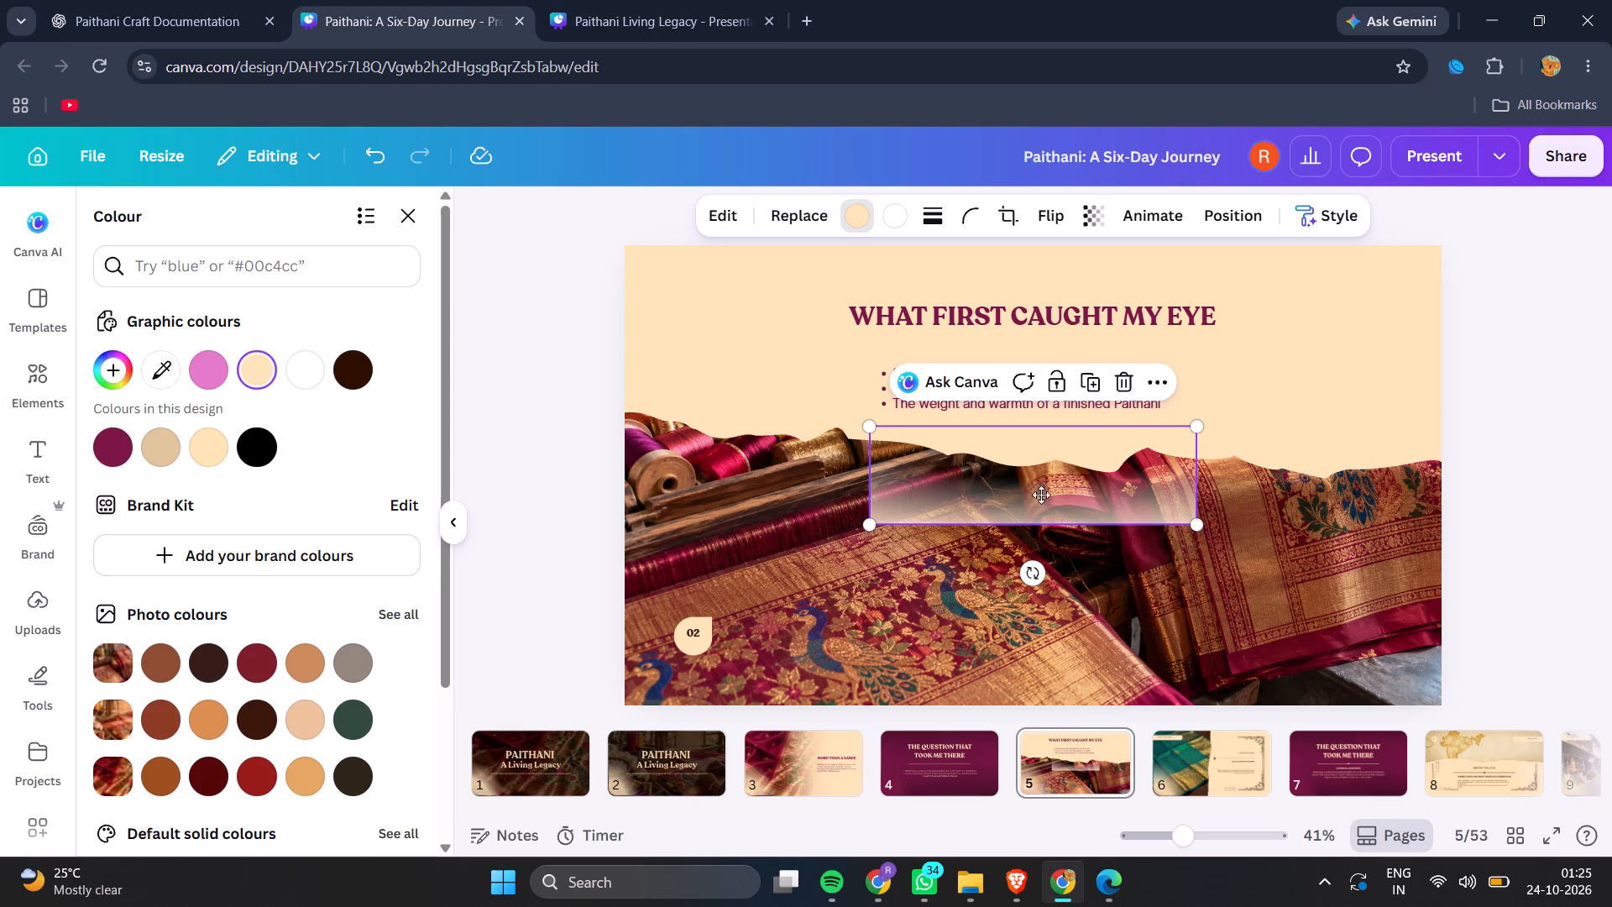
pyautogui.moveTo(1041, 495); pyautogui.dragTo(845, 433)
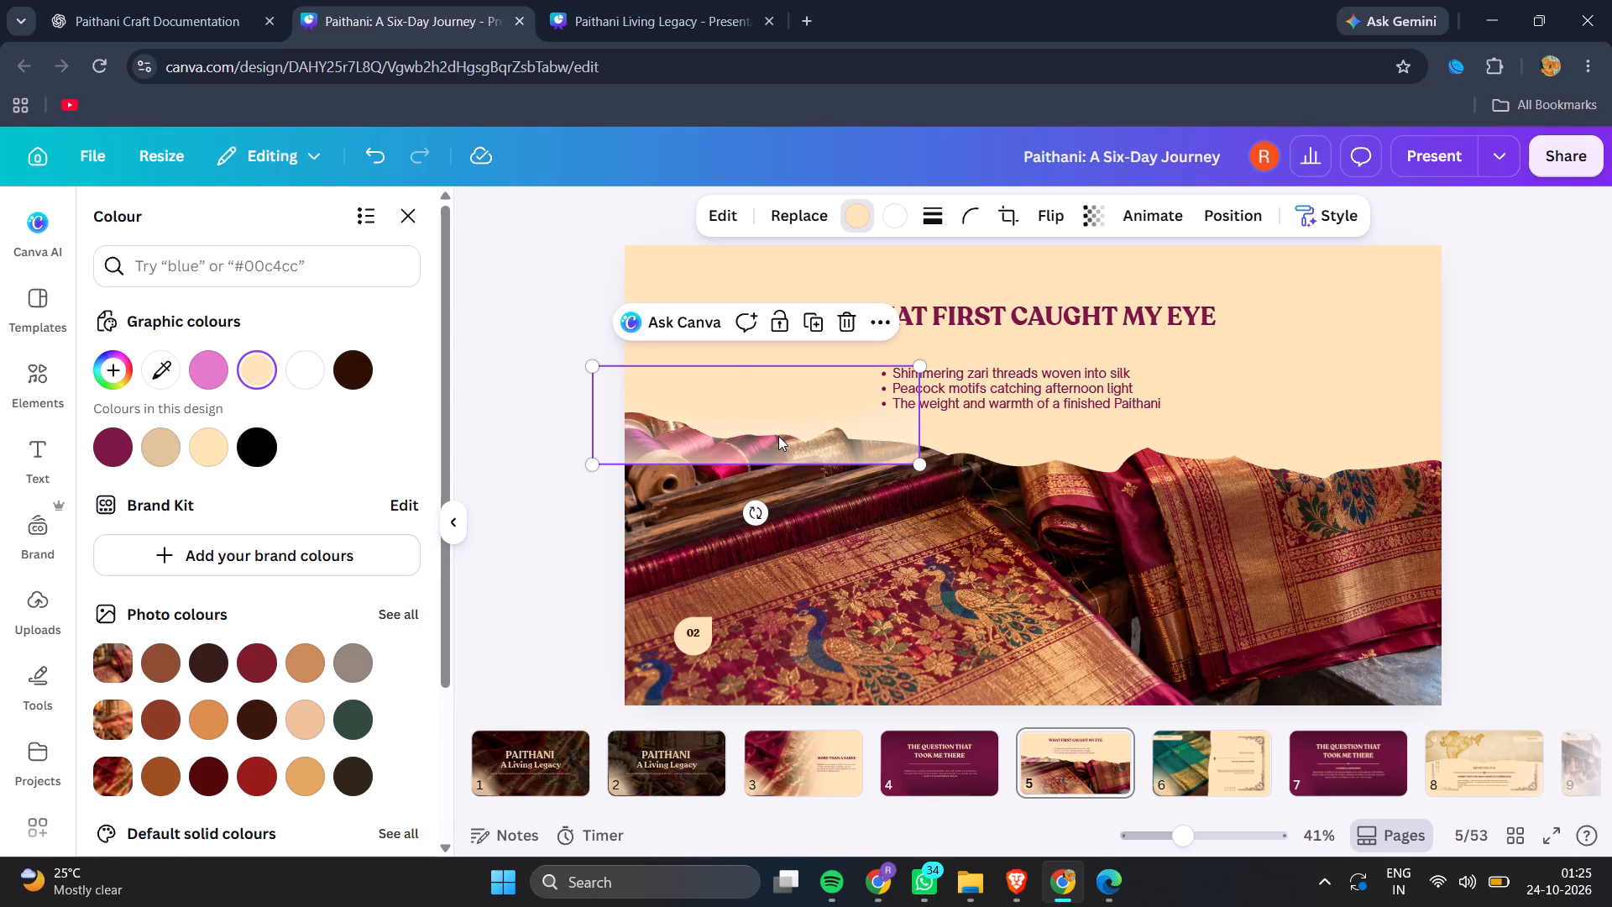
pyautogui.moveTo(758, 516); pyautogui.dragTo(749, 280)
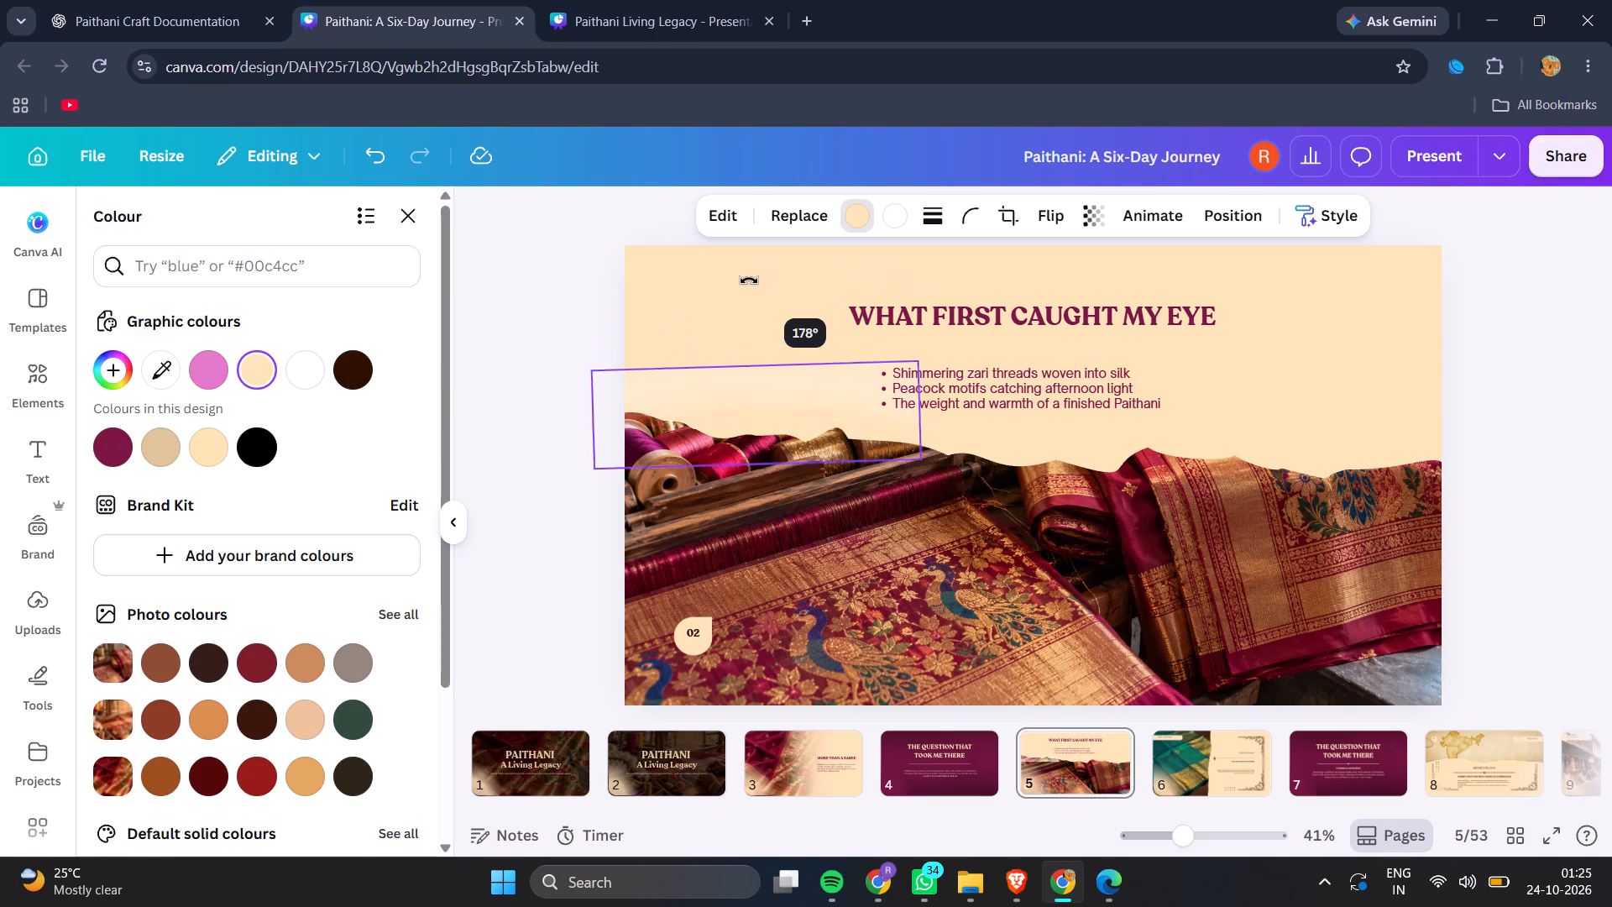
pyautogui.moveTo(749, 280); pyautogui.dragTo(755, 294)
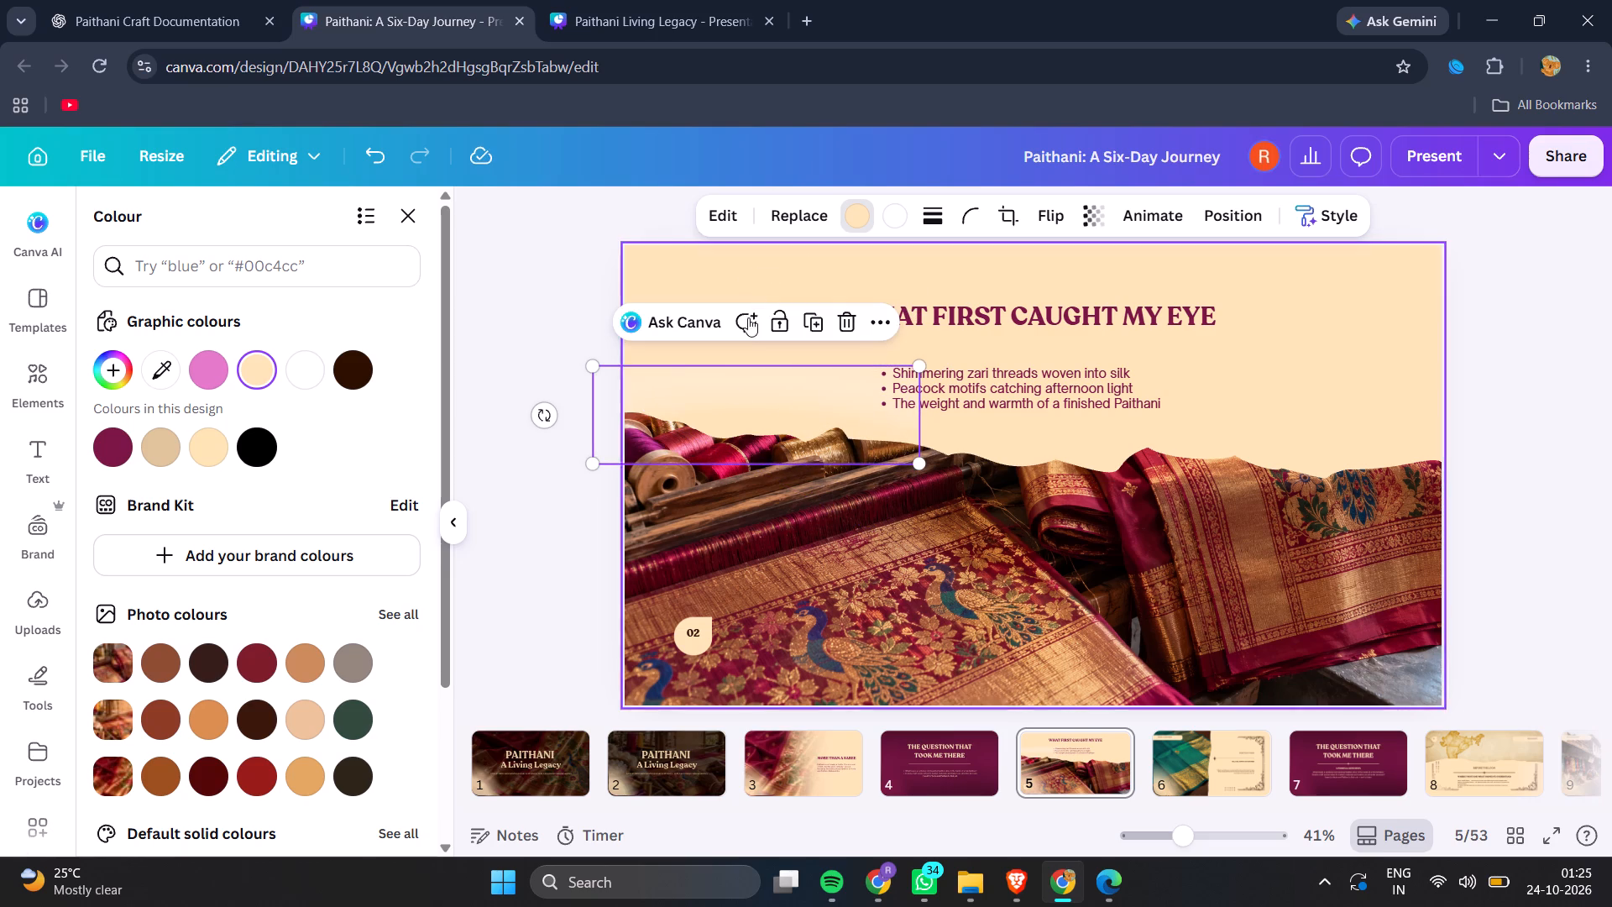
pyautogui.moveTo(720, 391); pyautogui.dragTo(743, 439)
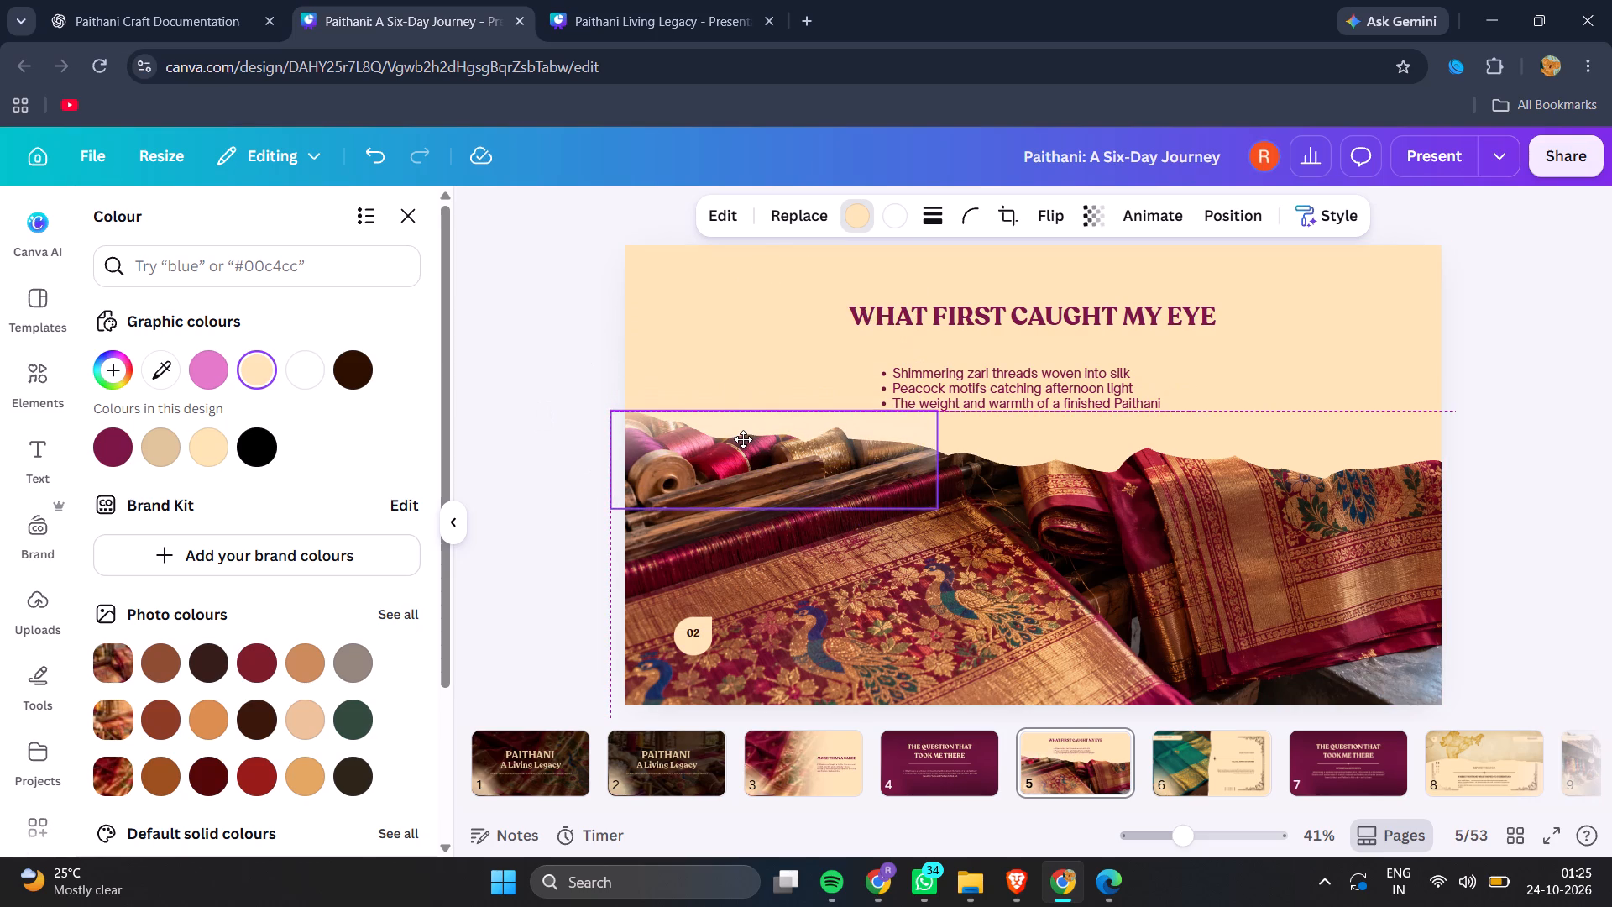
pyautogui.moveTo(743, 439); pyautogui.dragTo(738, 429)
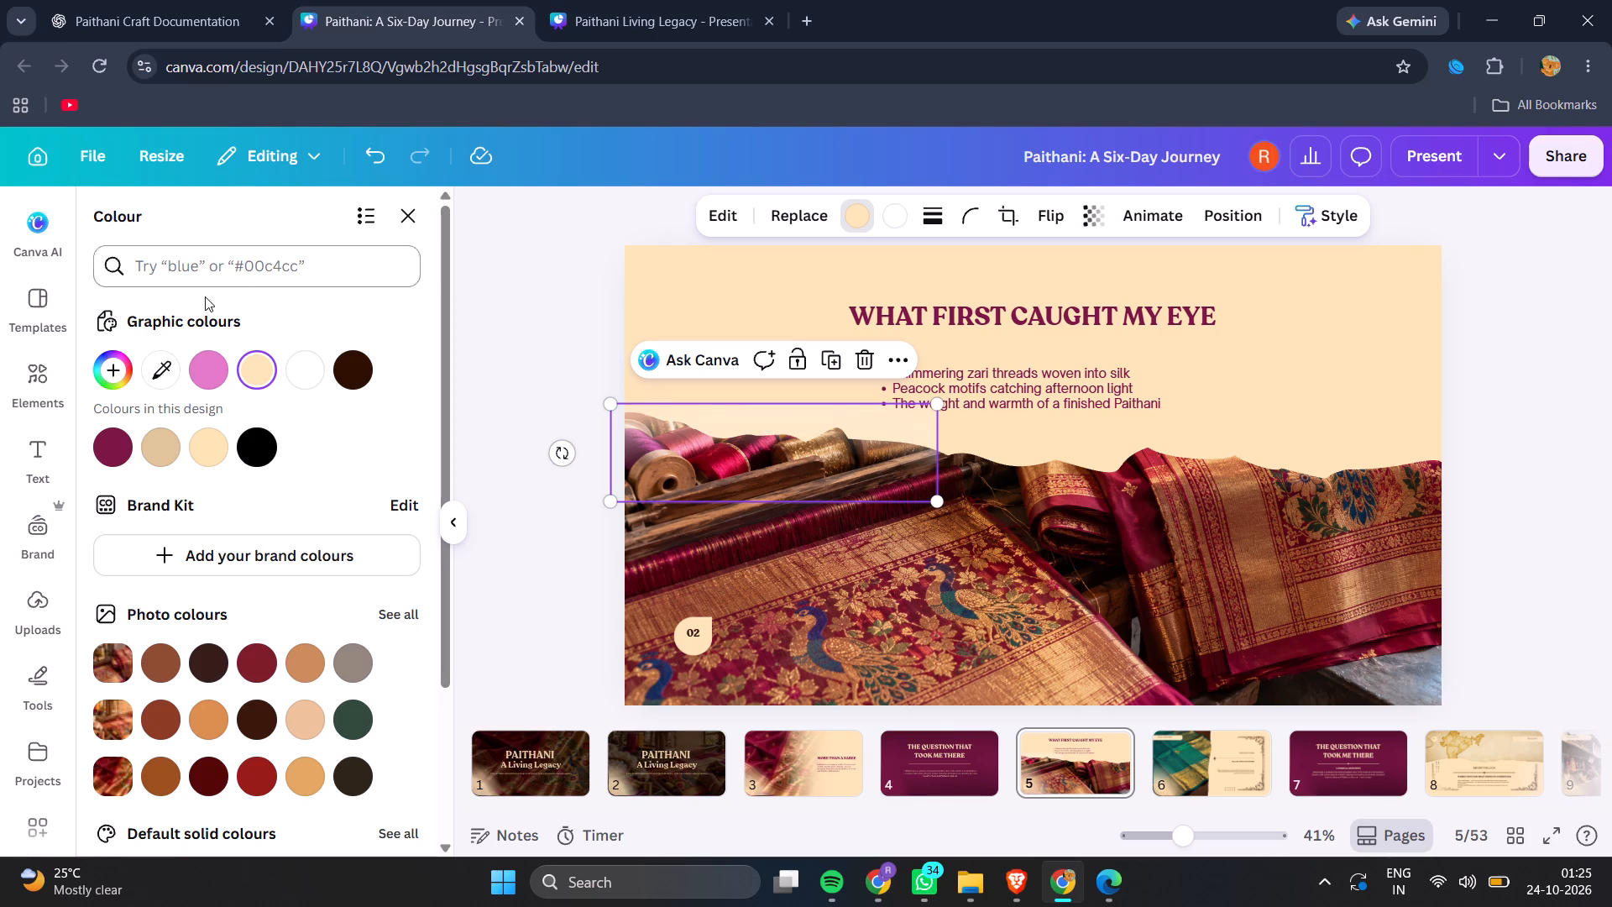
# Find a wide gradient graphic fading from transparent to solid pink among the gradient results and add it to the slide.
pyautogui.click(36, 366)
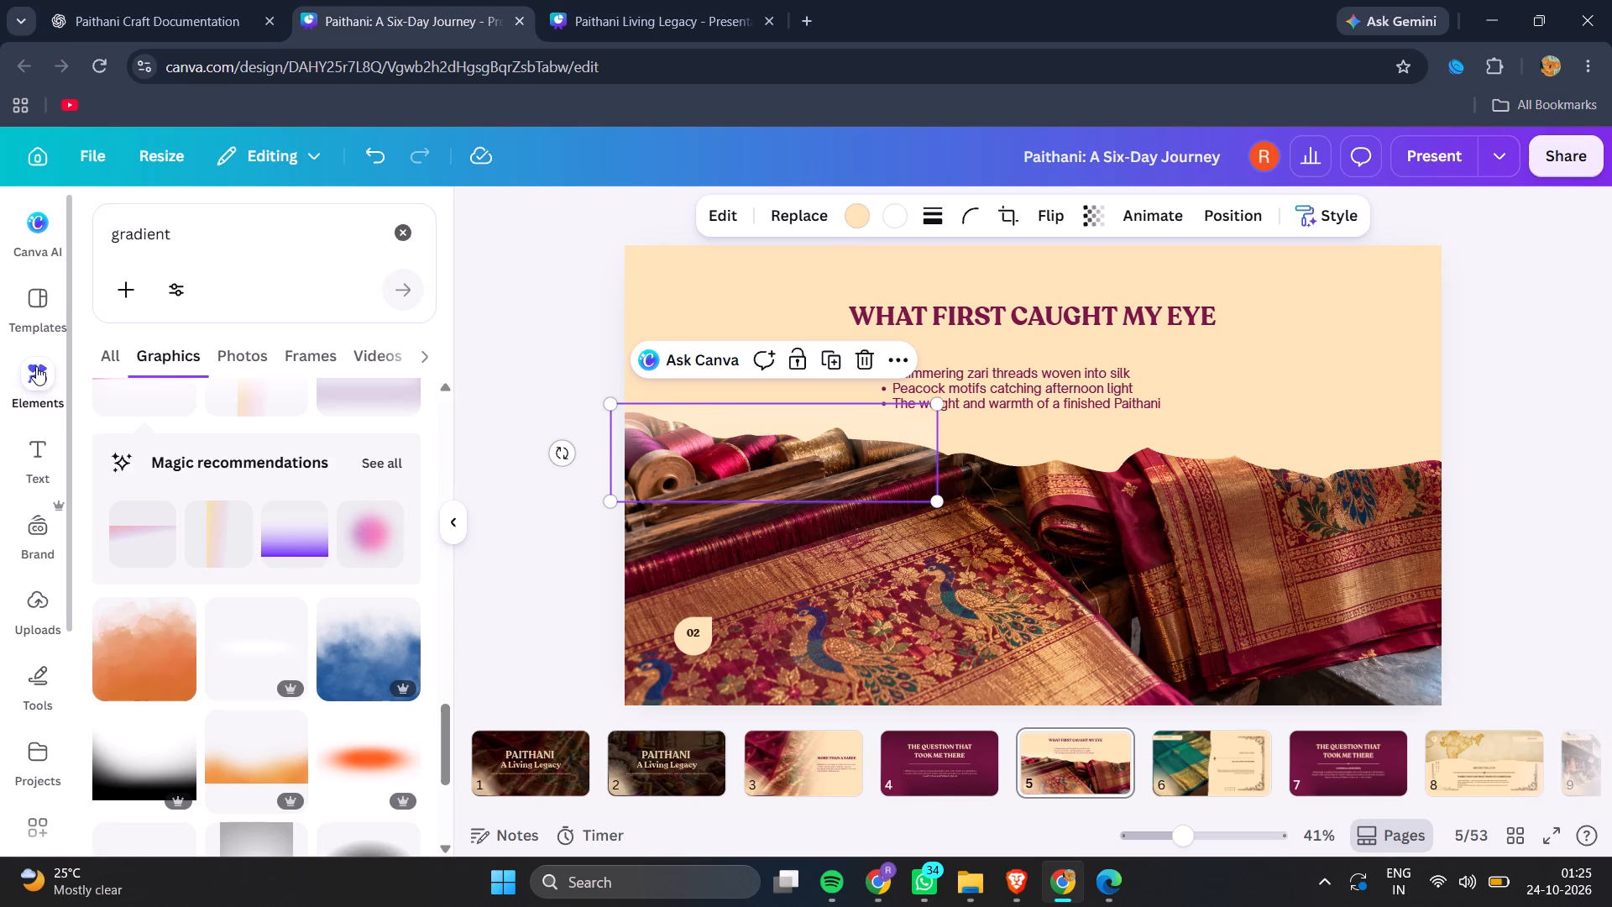
pyautogui.scroll(-3, 336, 625)
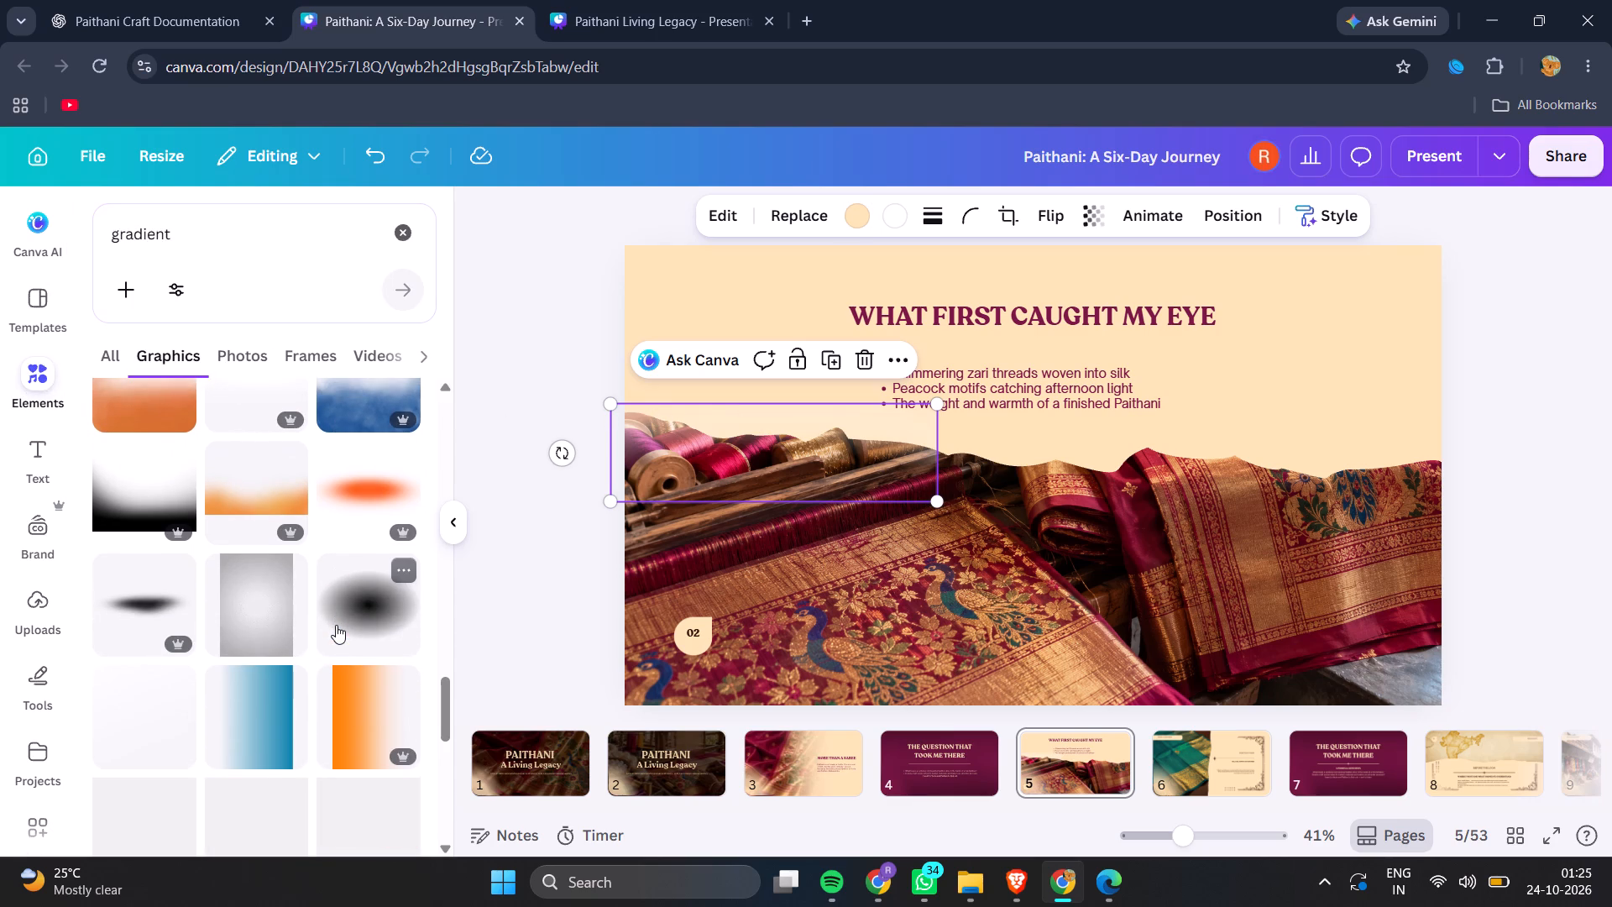
pyautogui.scroll(-3, 243, 658)
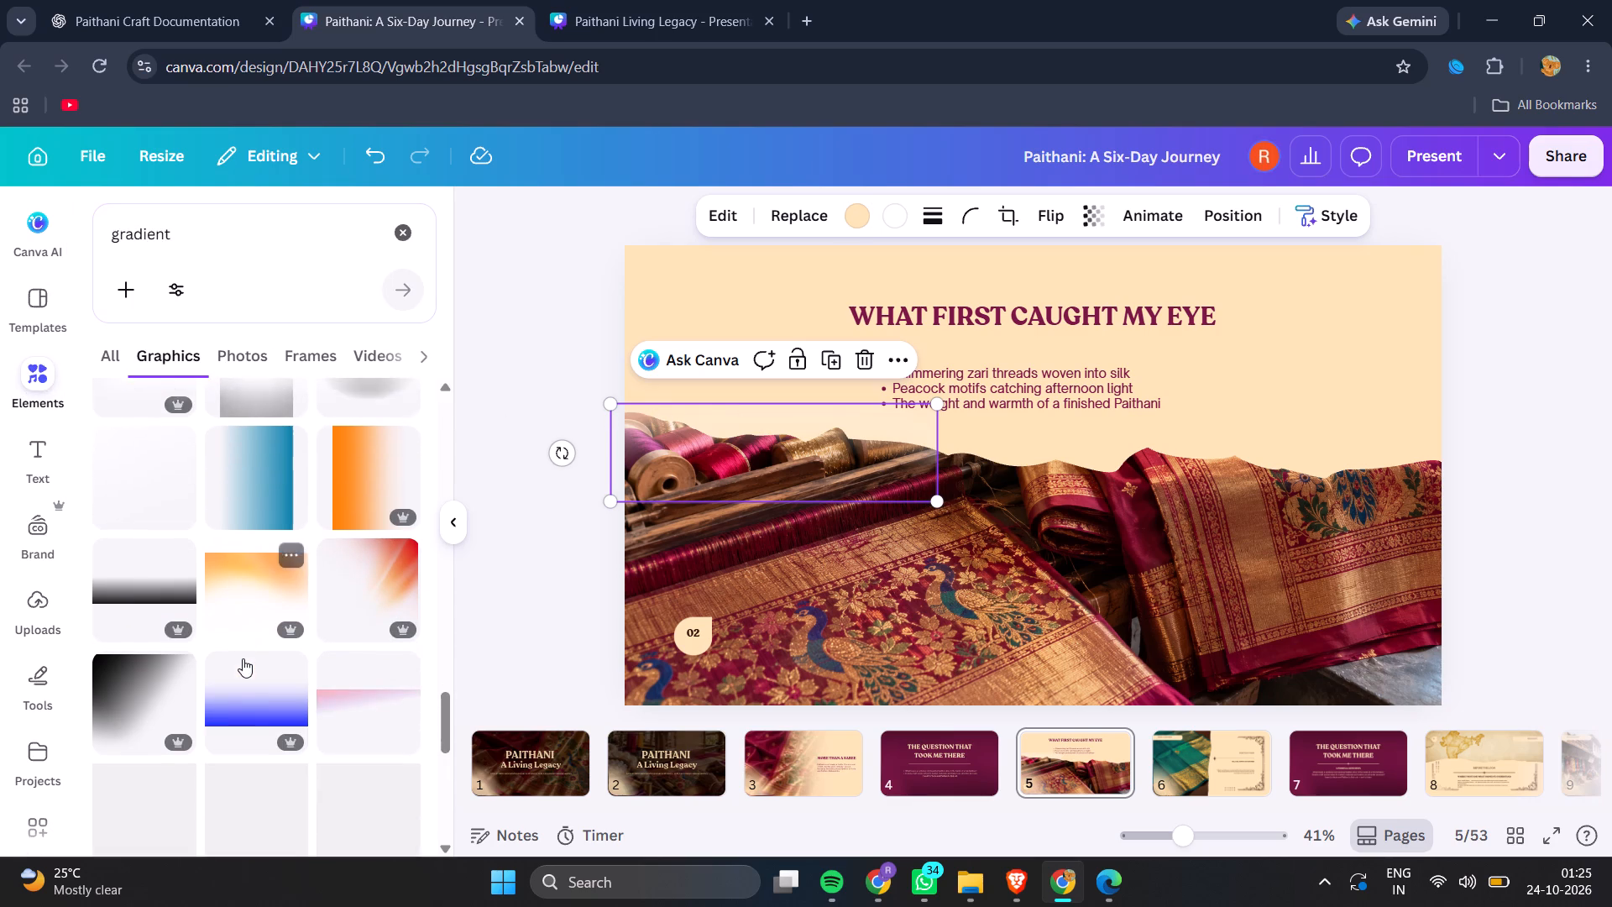
pyautogui.scroll(-9, 243, 658)
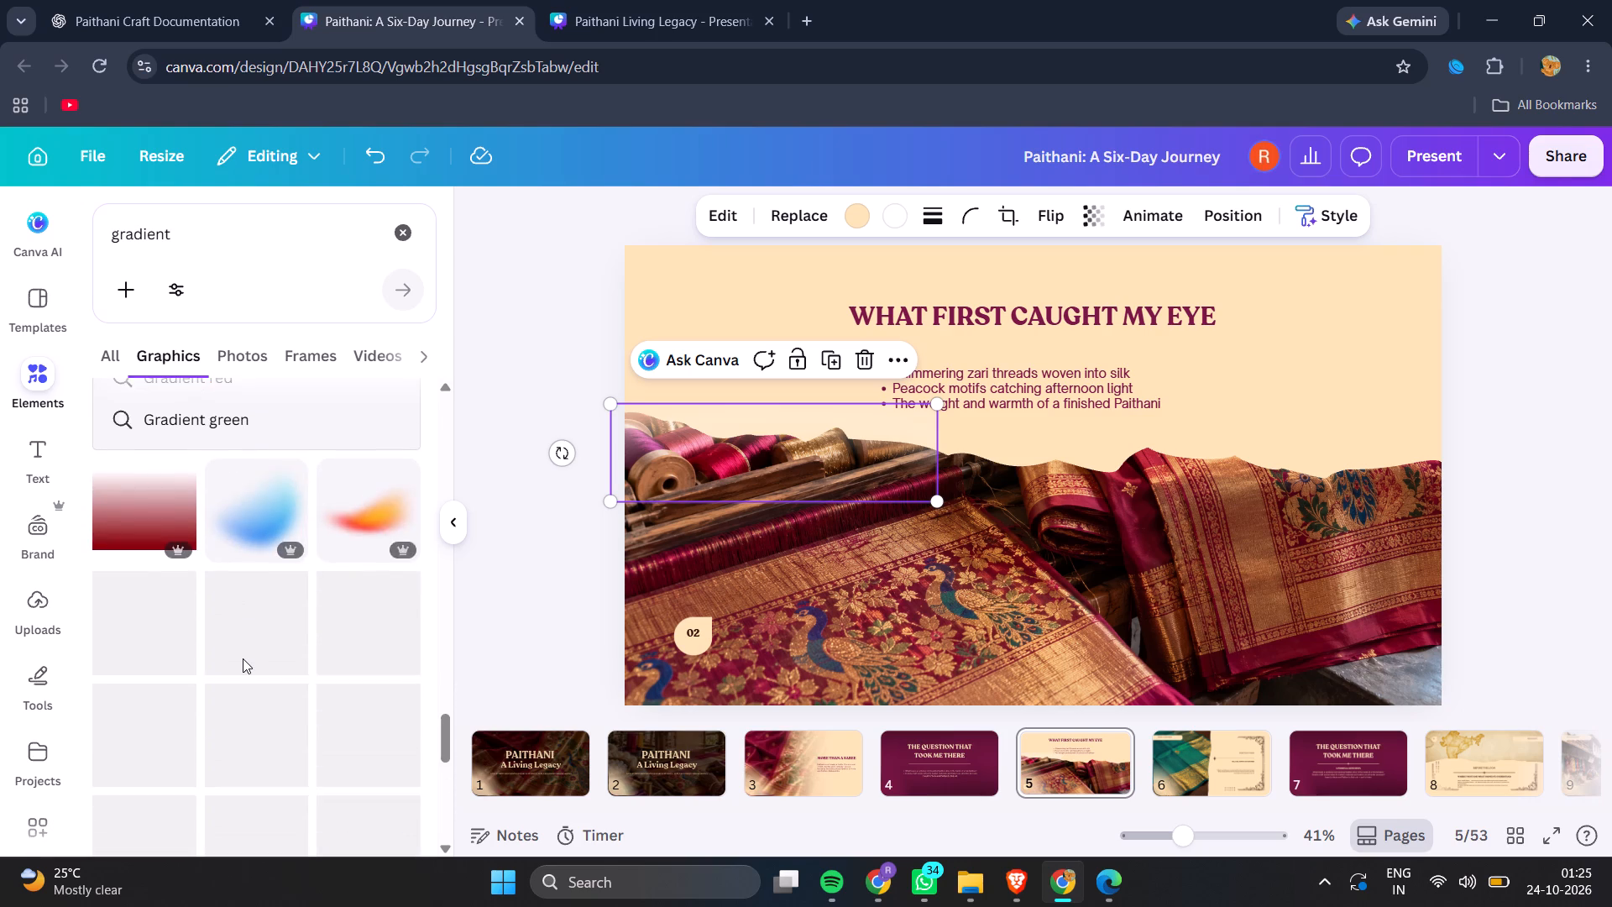
pyautogui.scroll(-1, 243, 658)
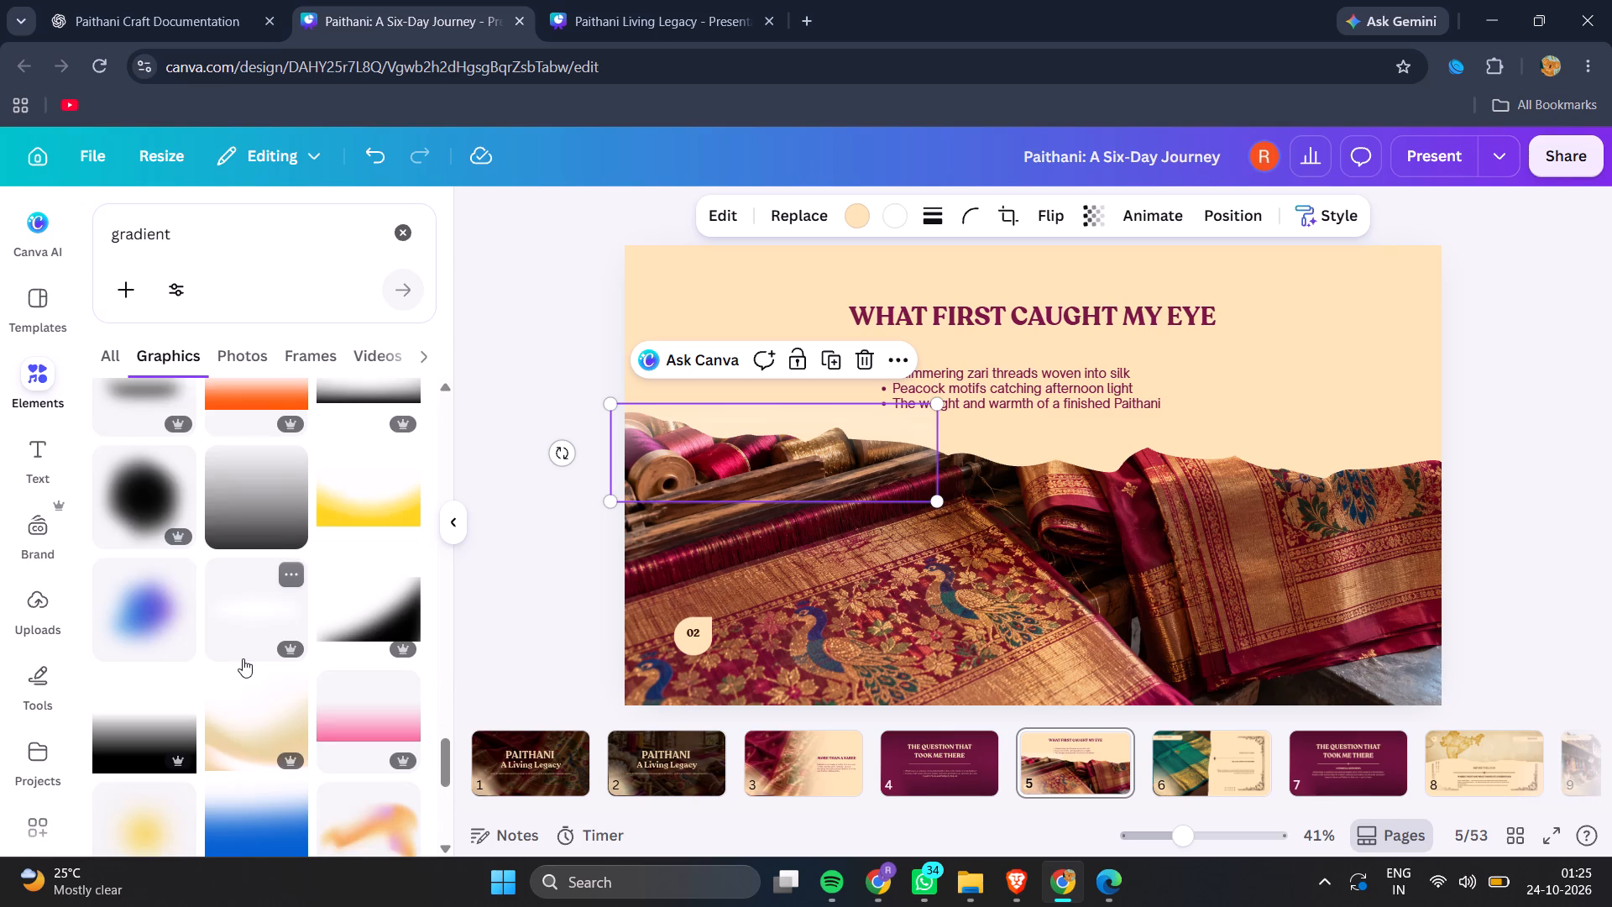
pyautogui.scroll(-3, 243, 658)
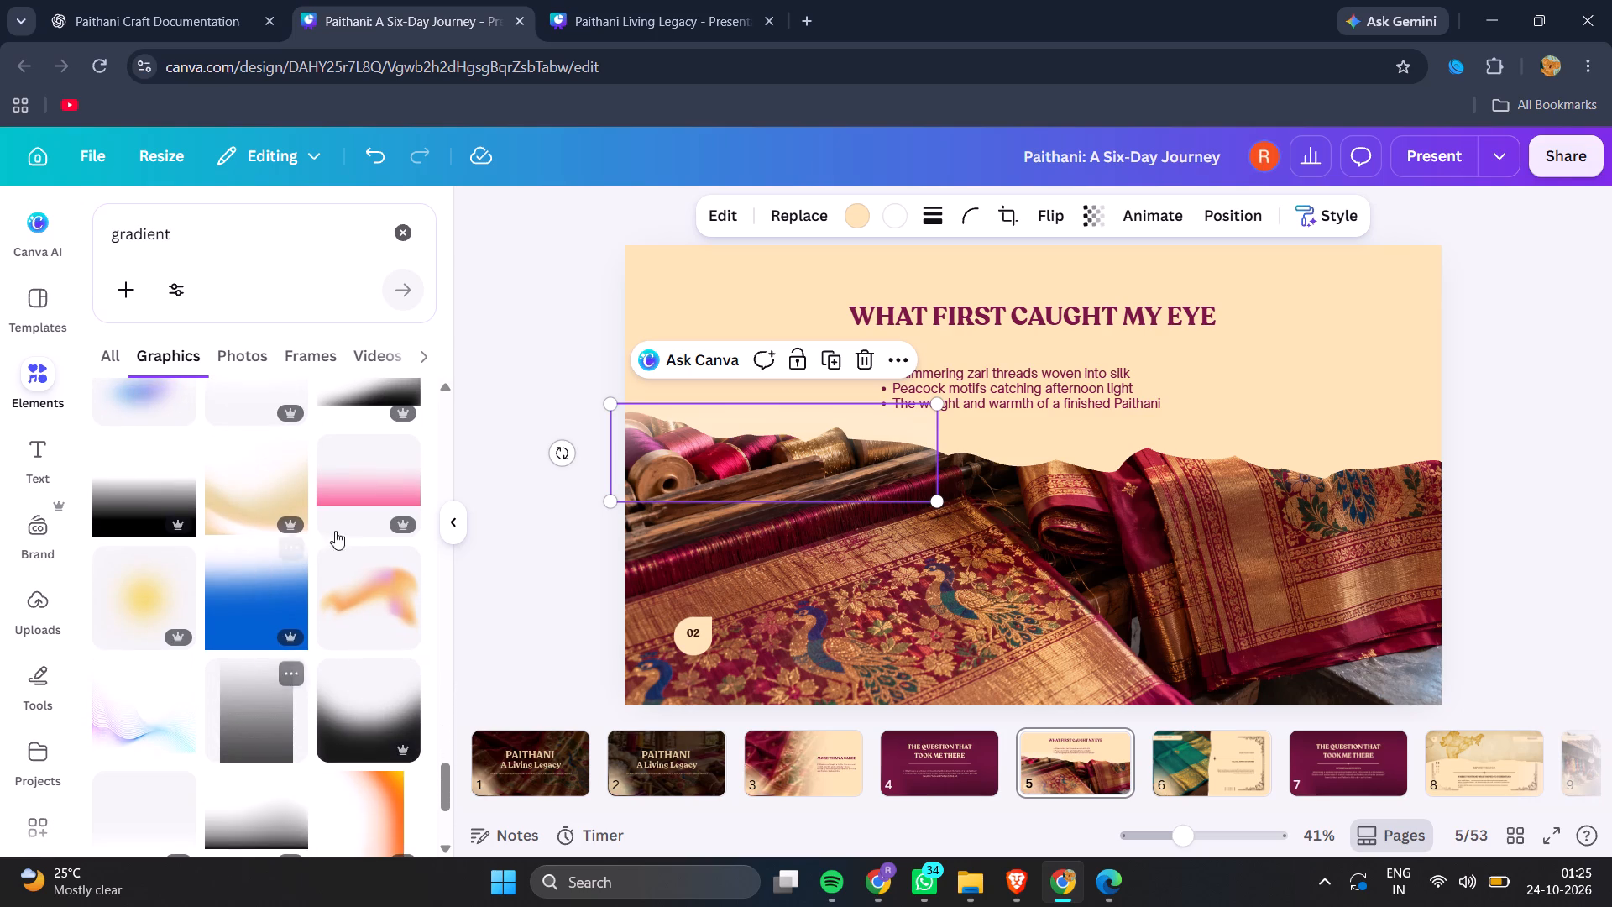
pyautogui.click(352, 512)
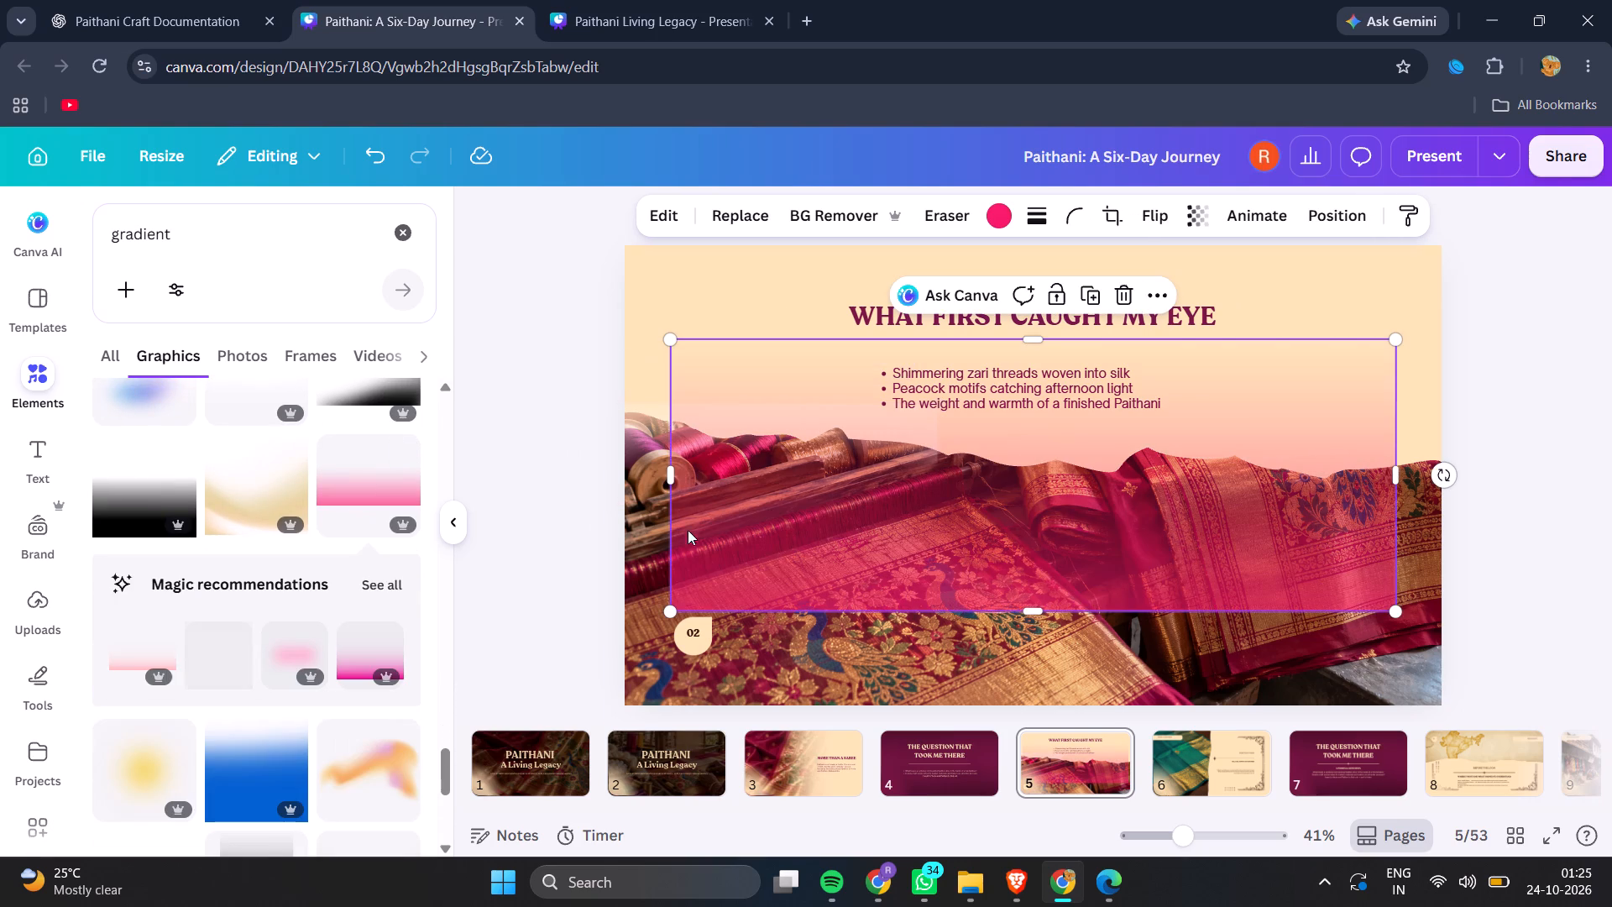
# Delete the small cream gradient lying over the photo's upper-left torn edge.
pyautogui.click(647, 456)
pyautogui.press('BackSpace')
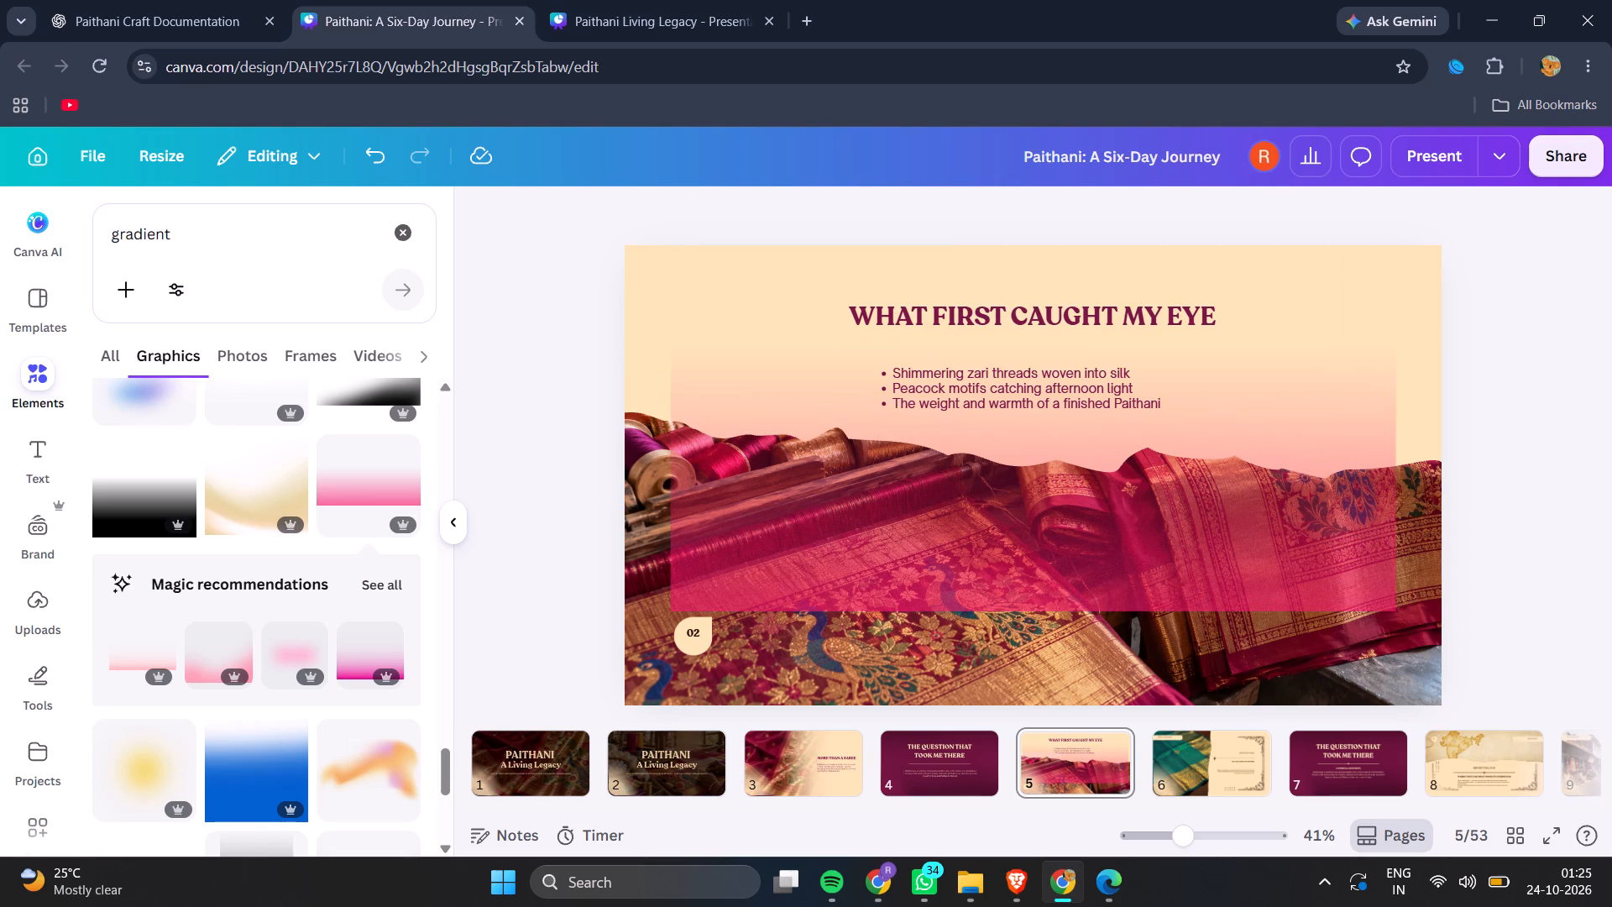
# Recolour the wide pink gradient cream (#ffe4b8), then match it to the colour sampled from the slide's background.
pyautogui.click(854, 555)
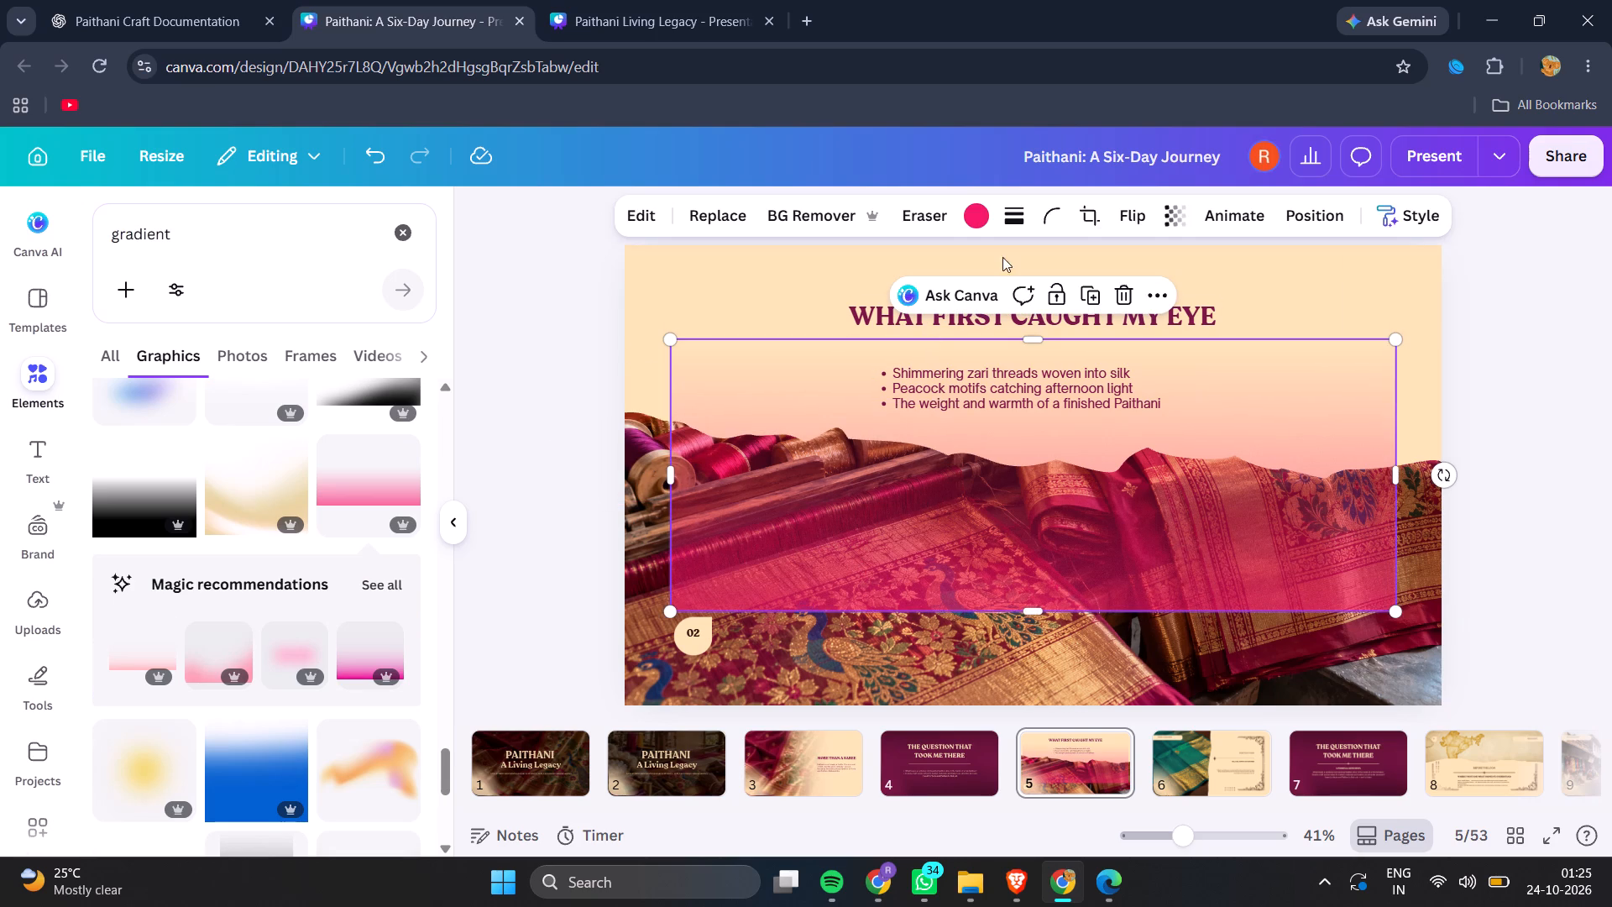
pyautogui.click(983, 220)
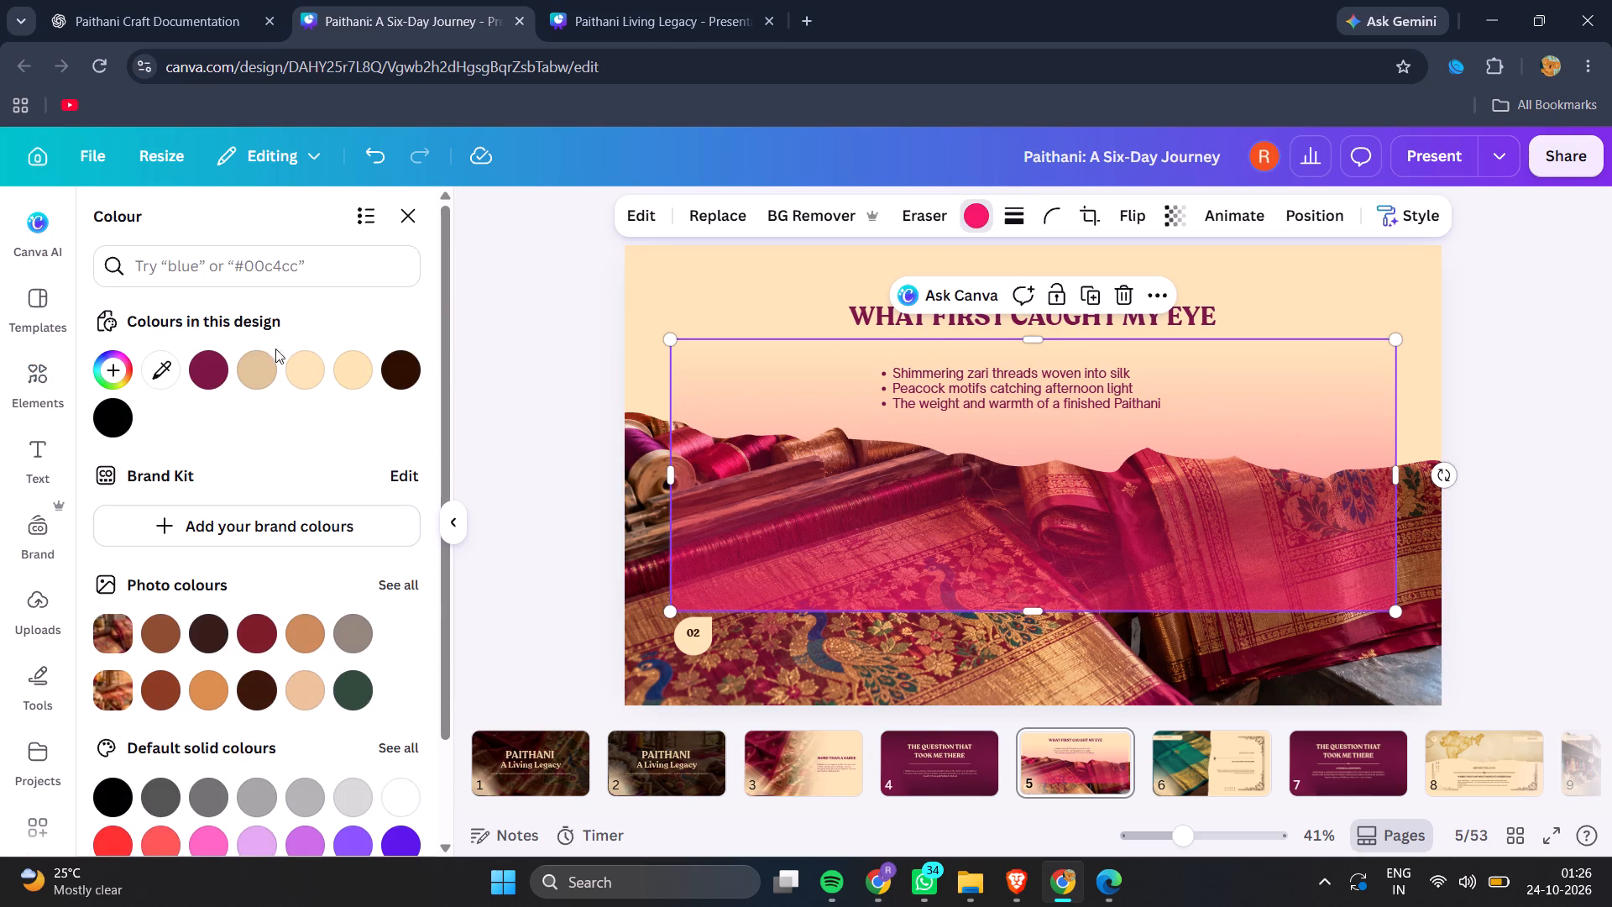
pyautogui.click(308, 370)
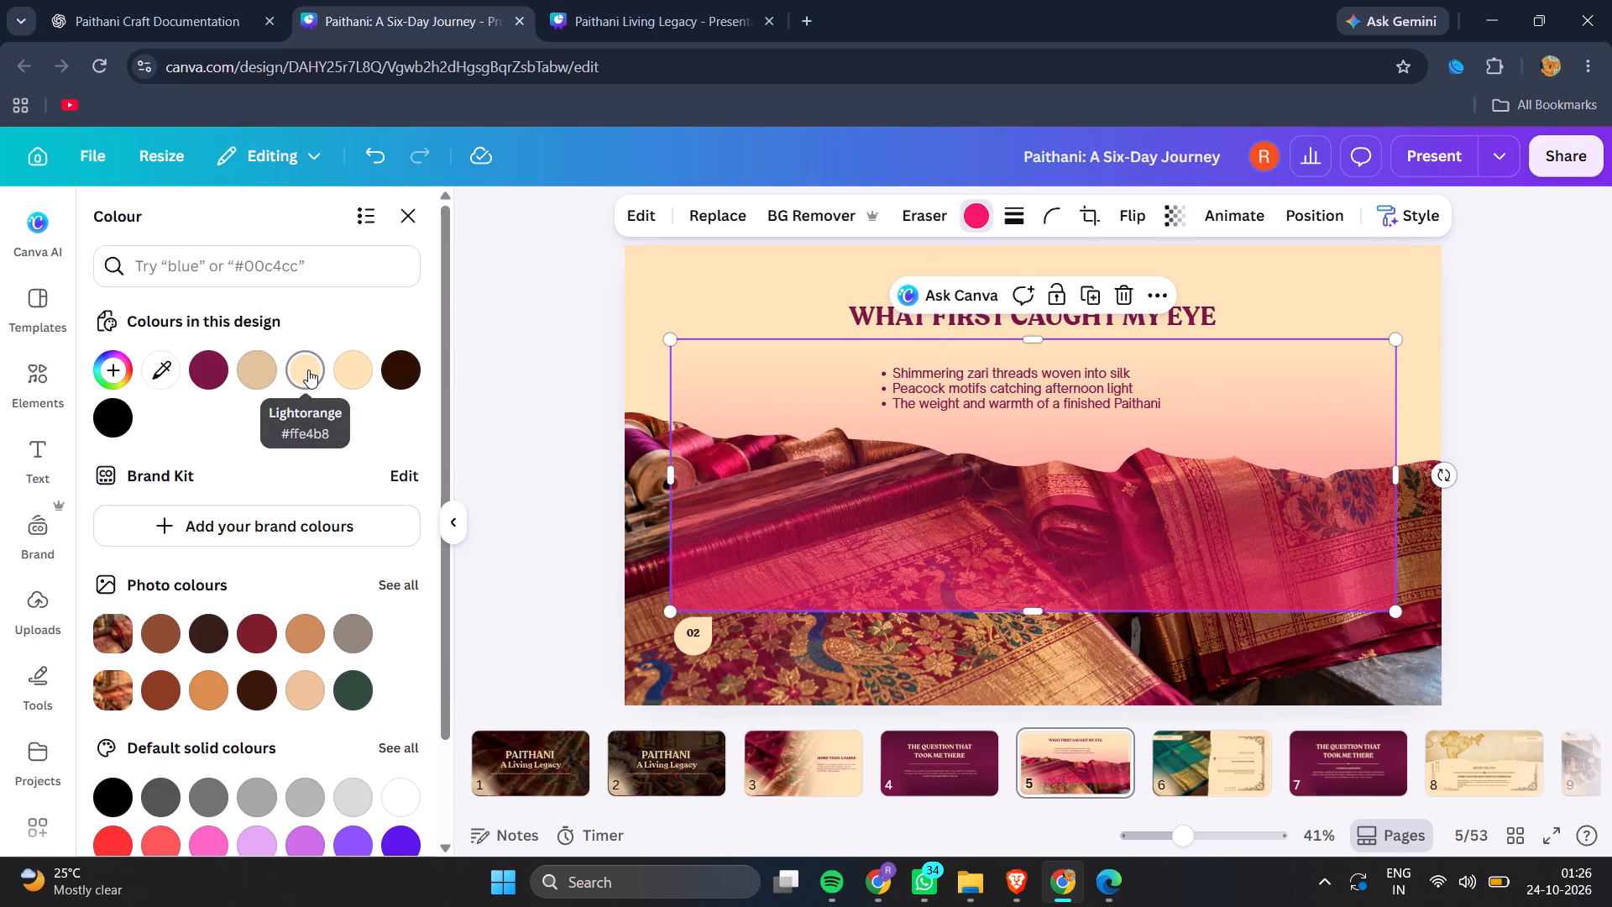
pyautogui.click(145, 373)
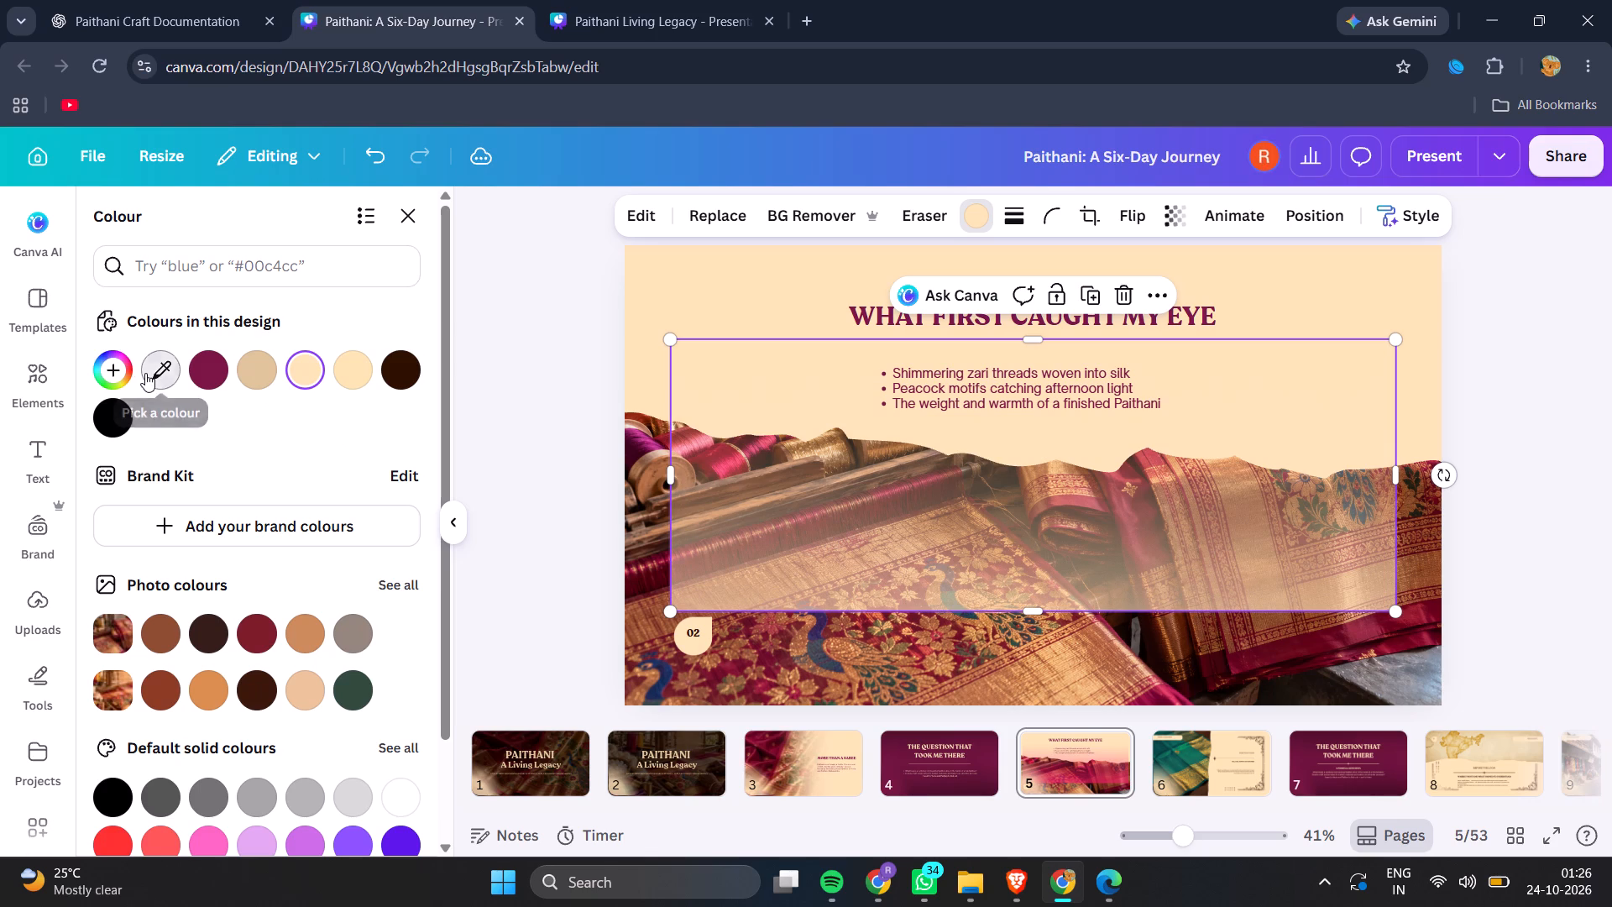
pyautogui.click(678, 288)
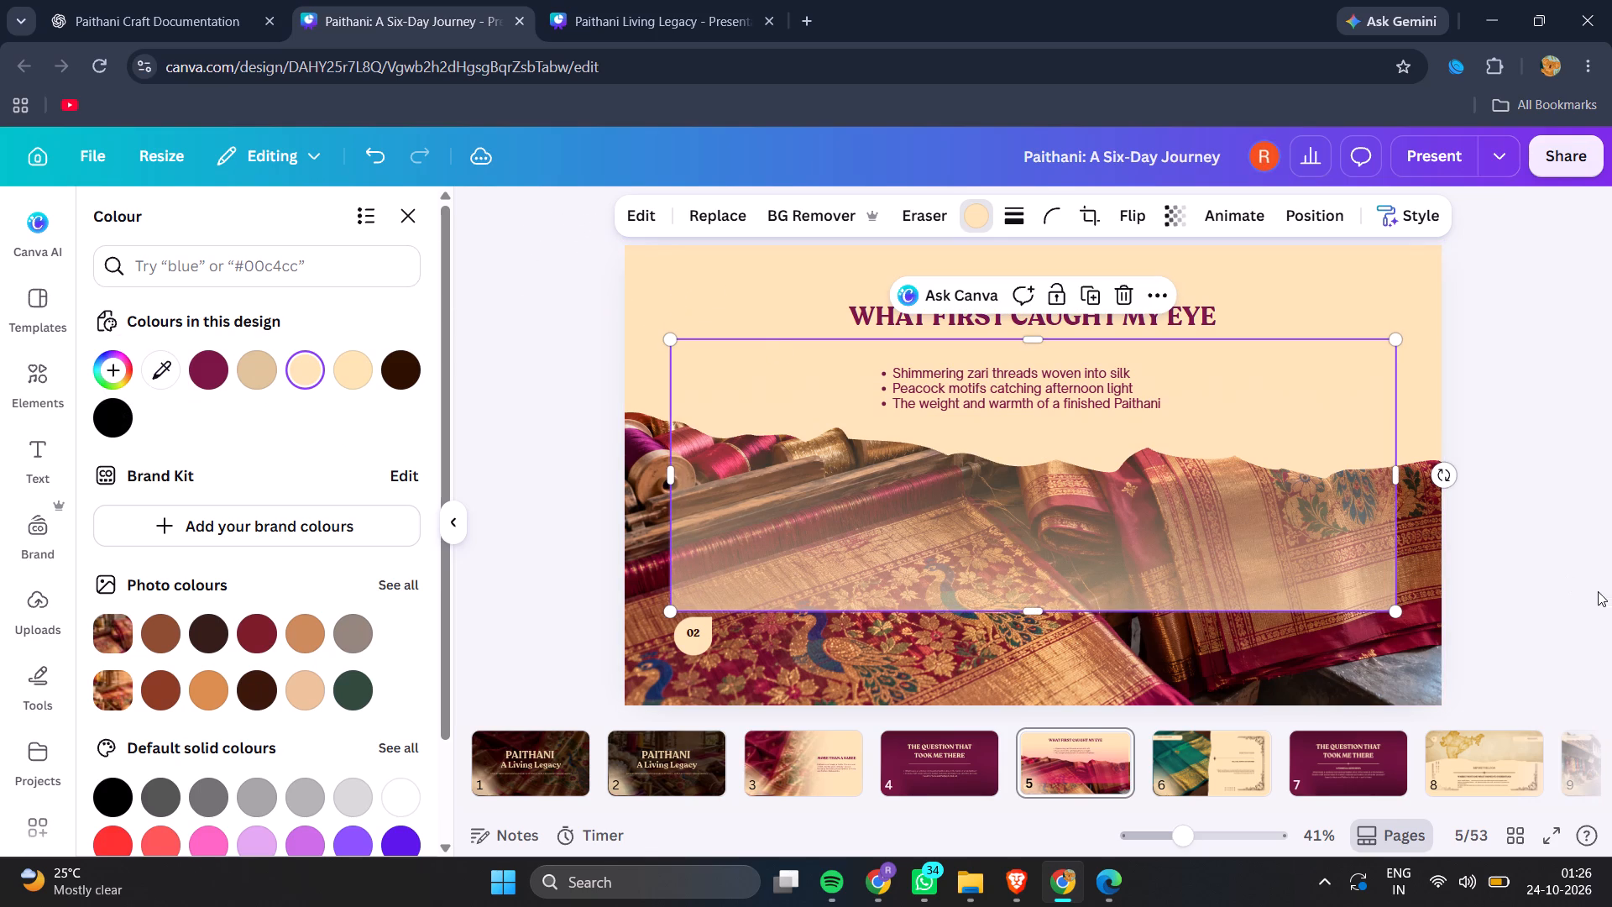
# Rotate the wide cream gradient 180° so its solid side faces the top of the slide.
pyautogui.moveTo(1447, 469); pyautogui.dragTo(1018, 710)
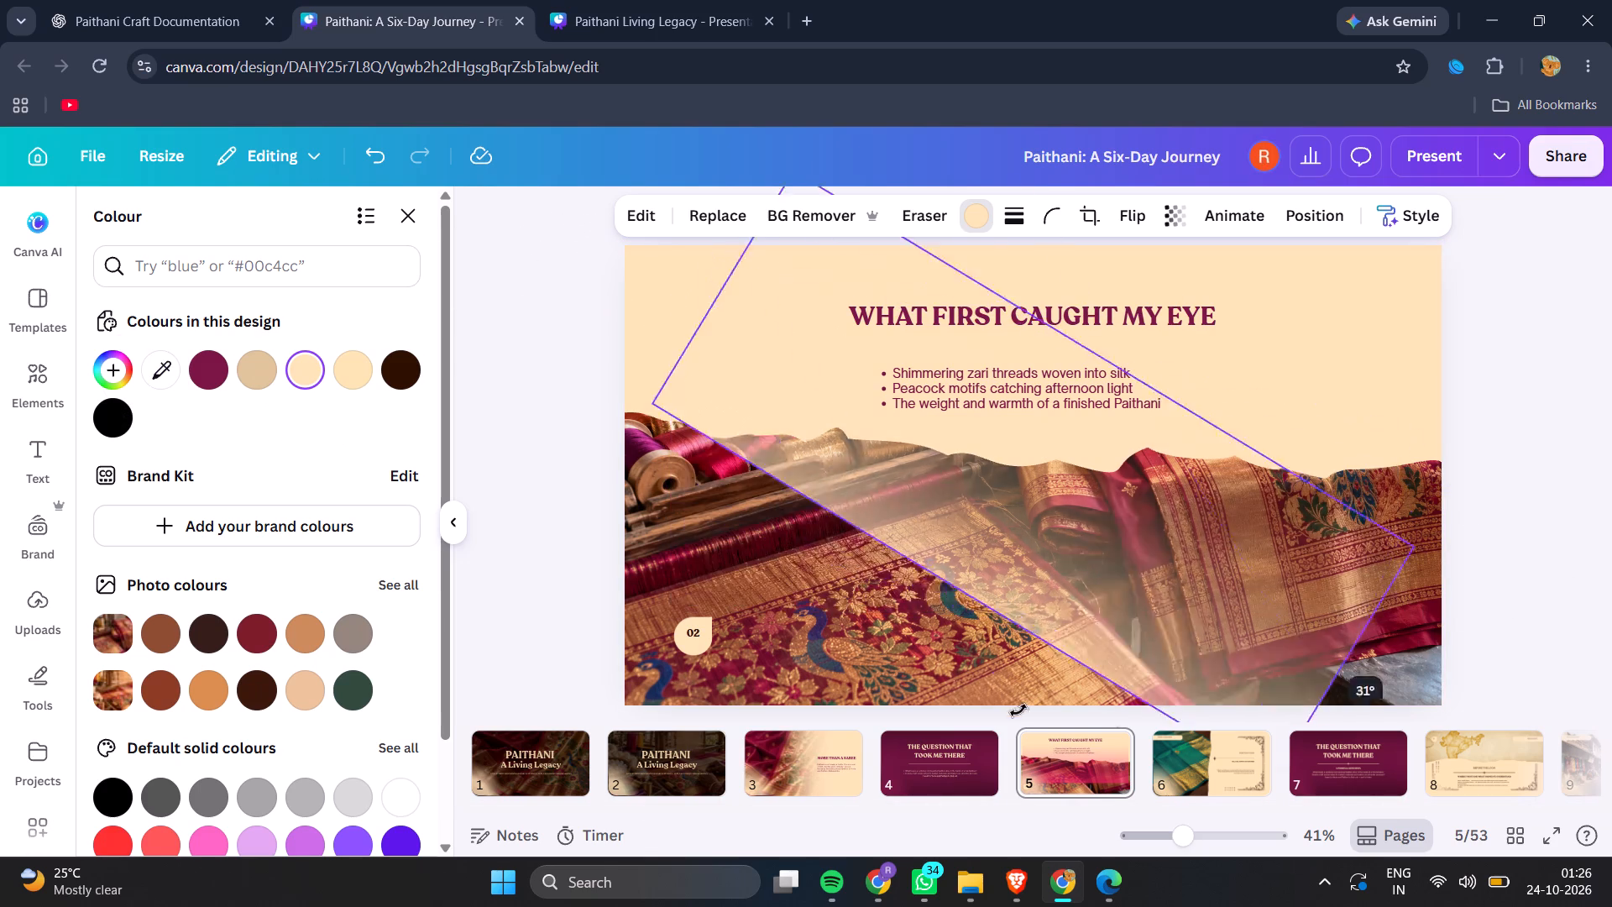
pyautogui.moveTo(1018, 710); pyautogui.dragTo(788, 484)
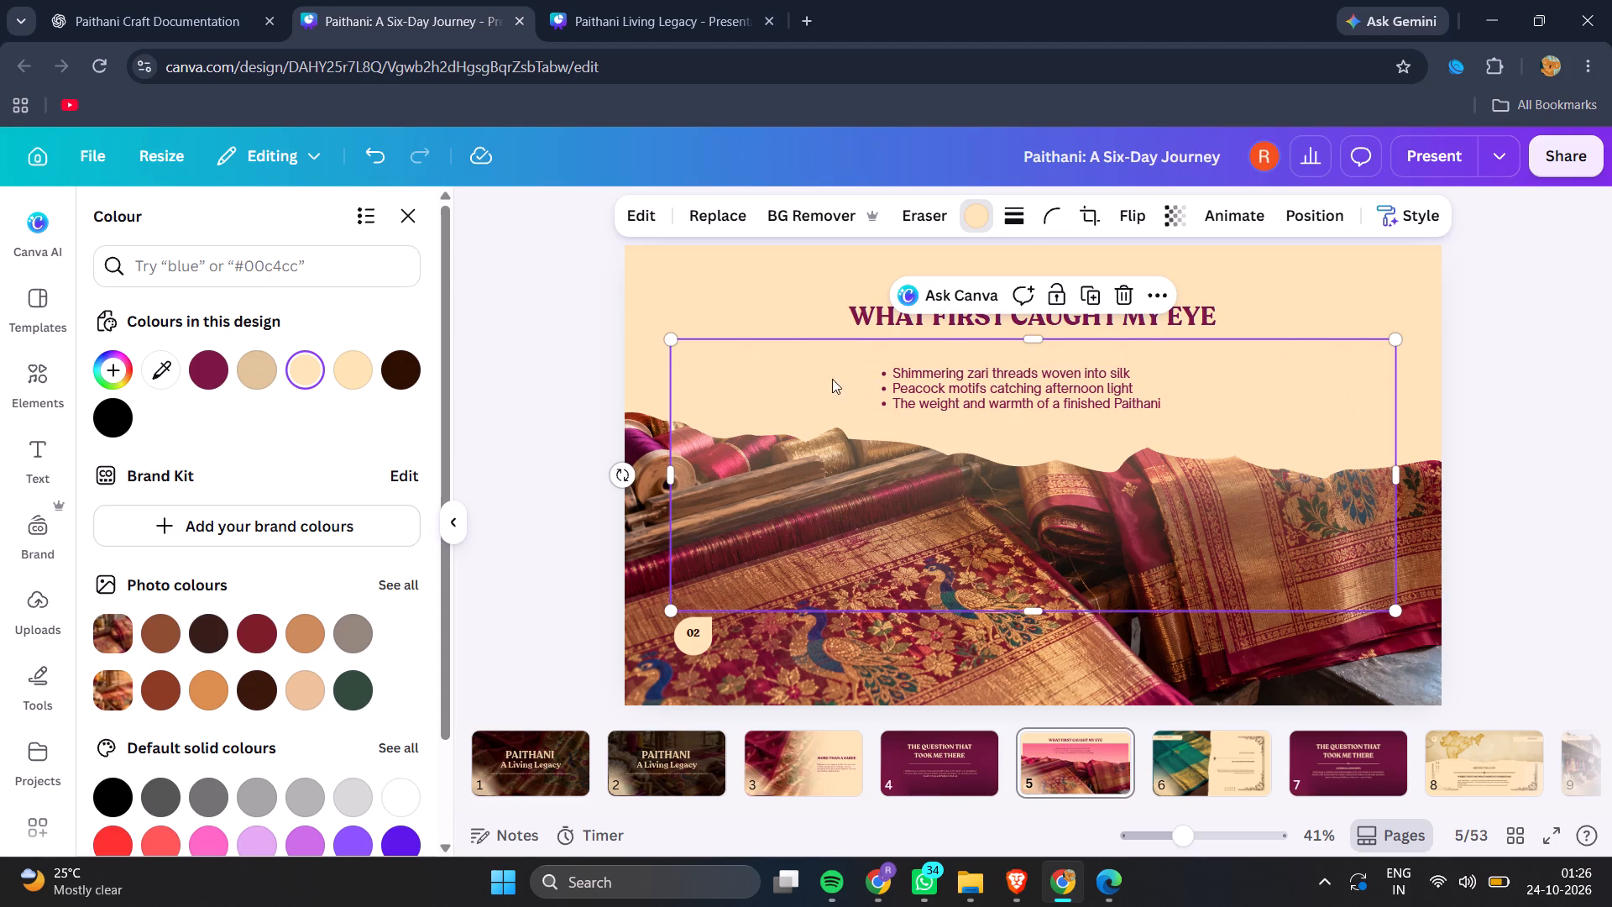
# Move the wide cream gradient over the photo's torn top edge, slightly past the slide's left edge, and nudge it down nine times.
pyautogui.click(792, 376)
pyautogui.moveTo(792, 376); pyautogui.dragTo(711, 433)
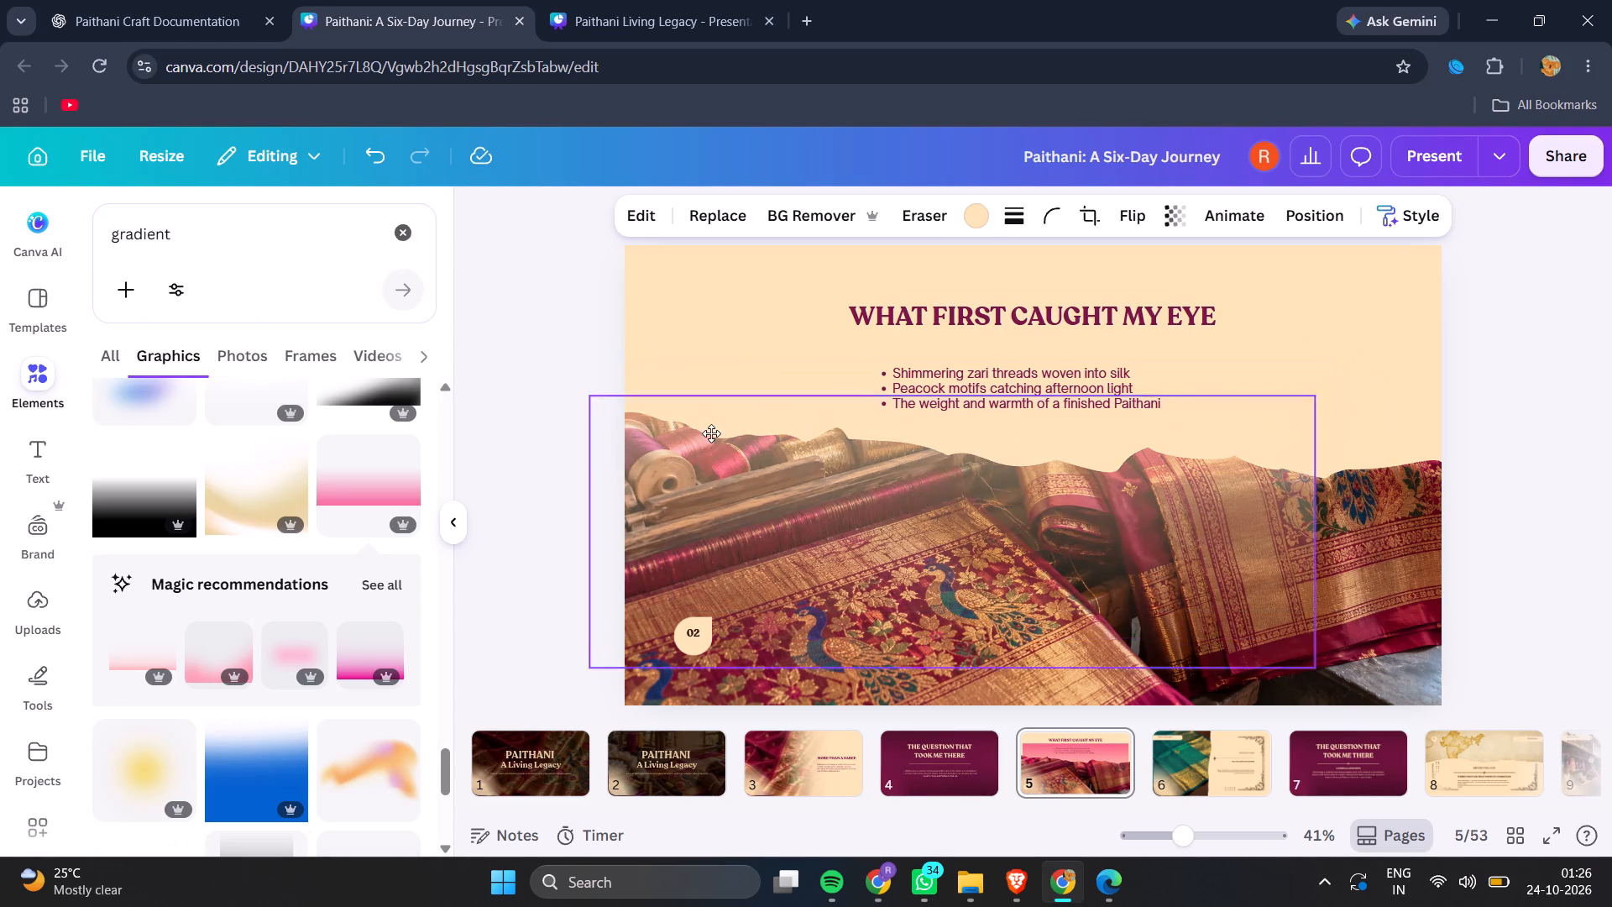
pyautogui.moveTo(711, 433); pyautogui.dragTo(719, 431)
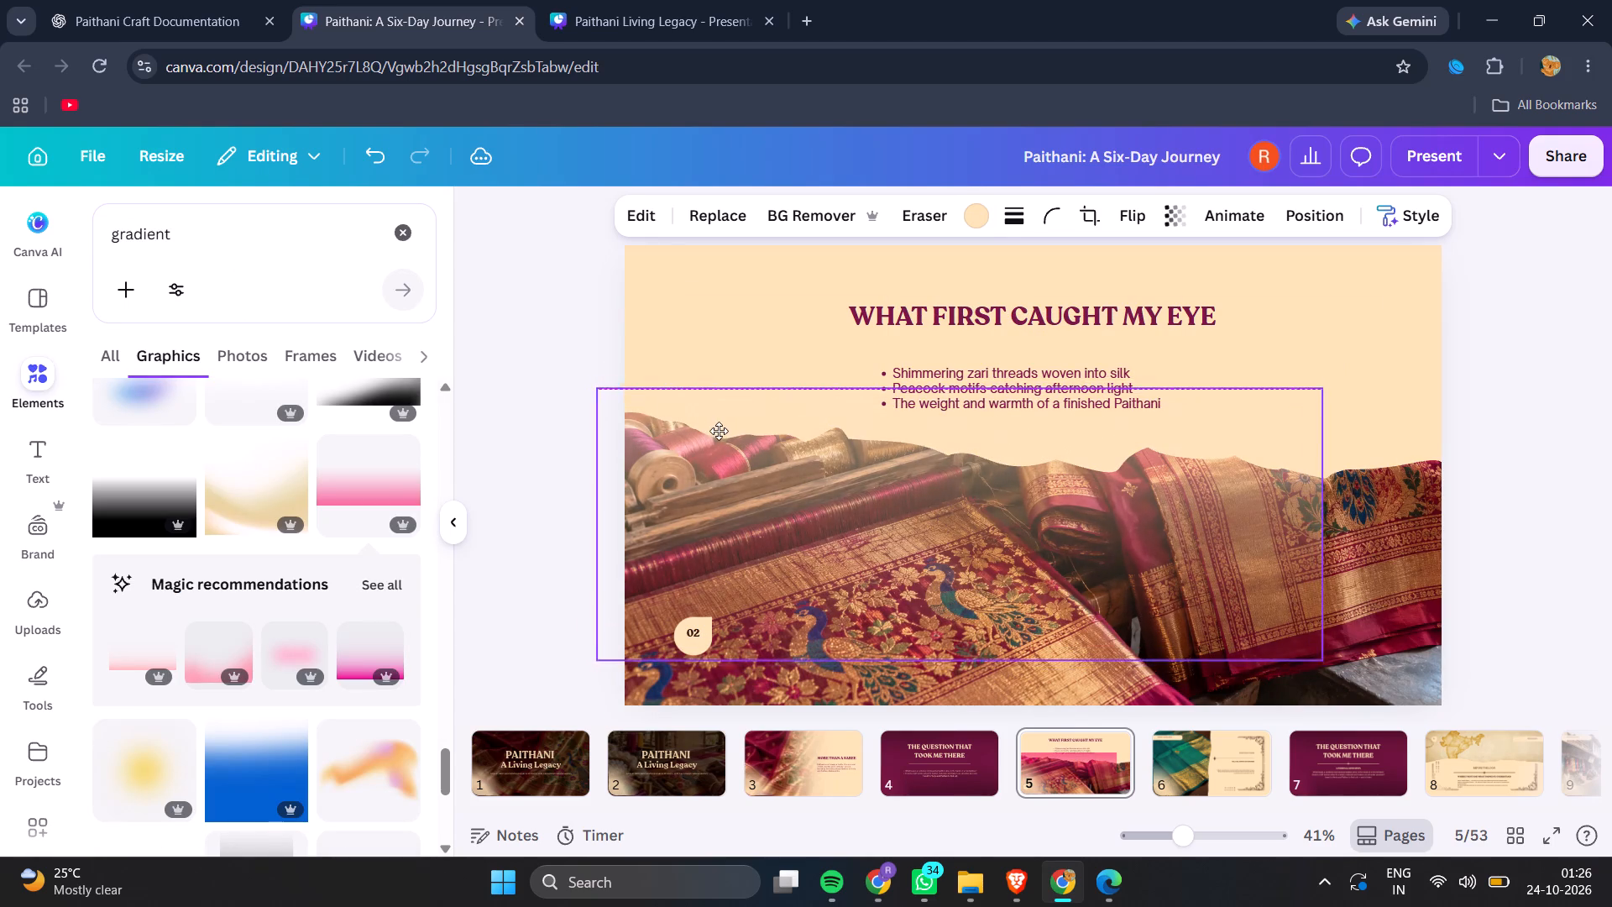
pyautogui.moveTo(719, 431); pyautogui.dragTo(719, 435)
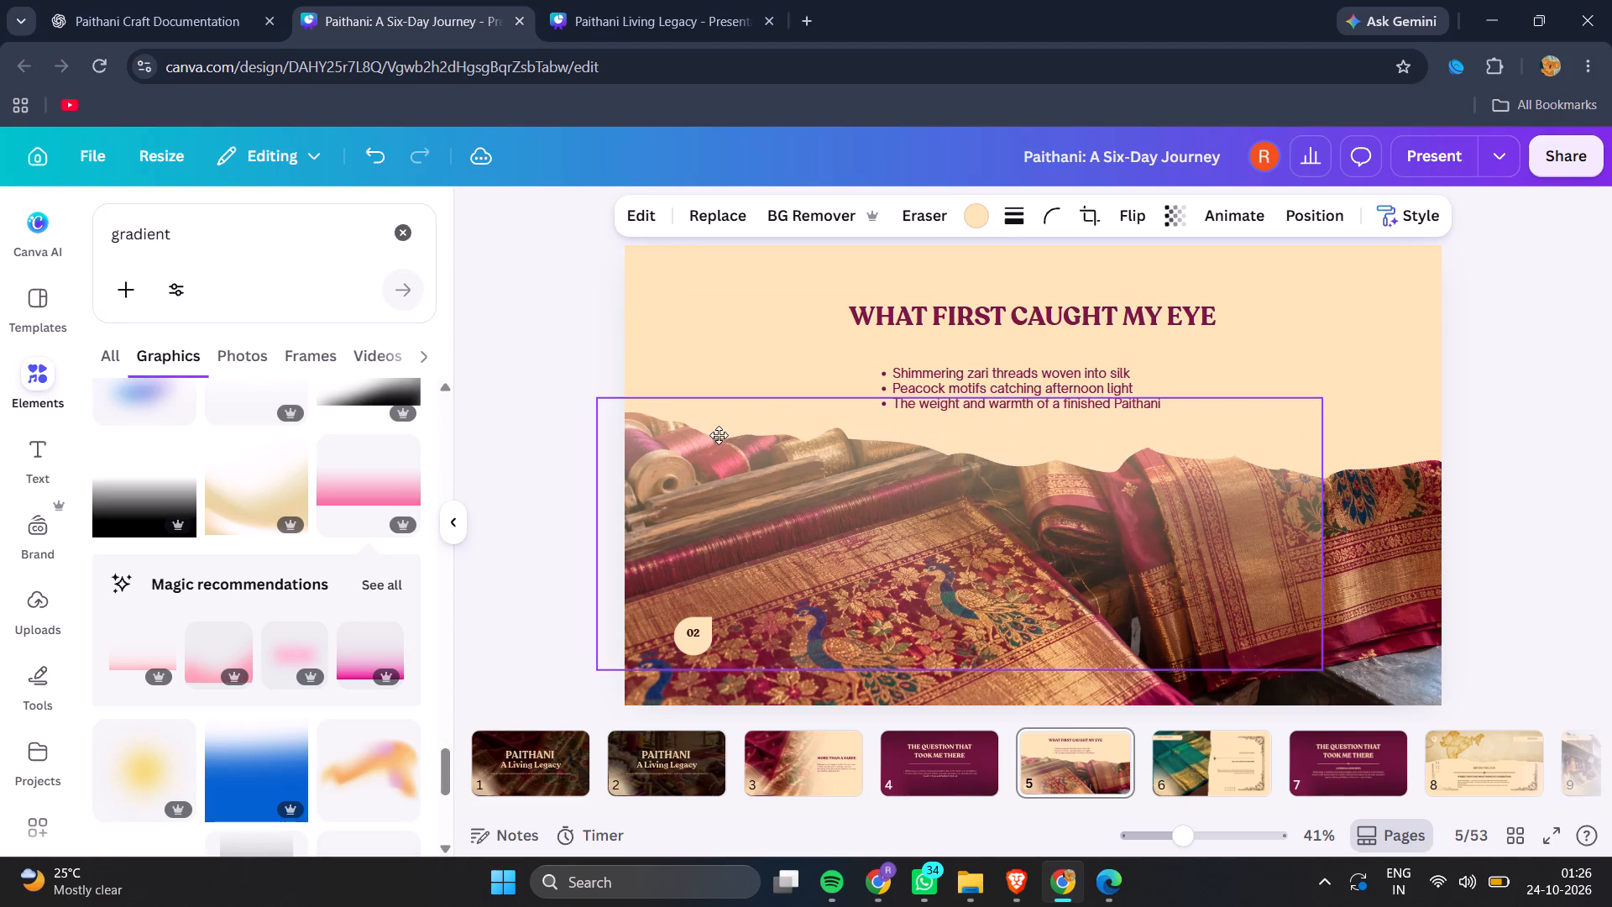
pyautogui.moveTo(719, 435); pyautogui.dragTo(720, 438)
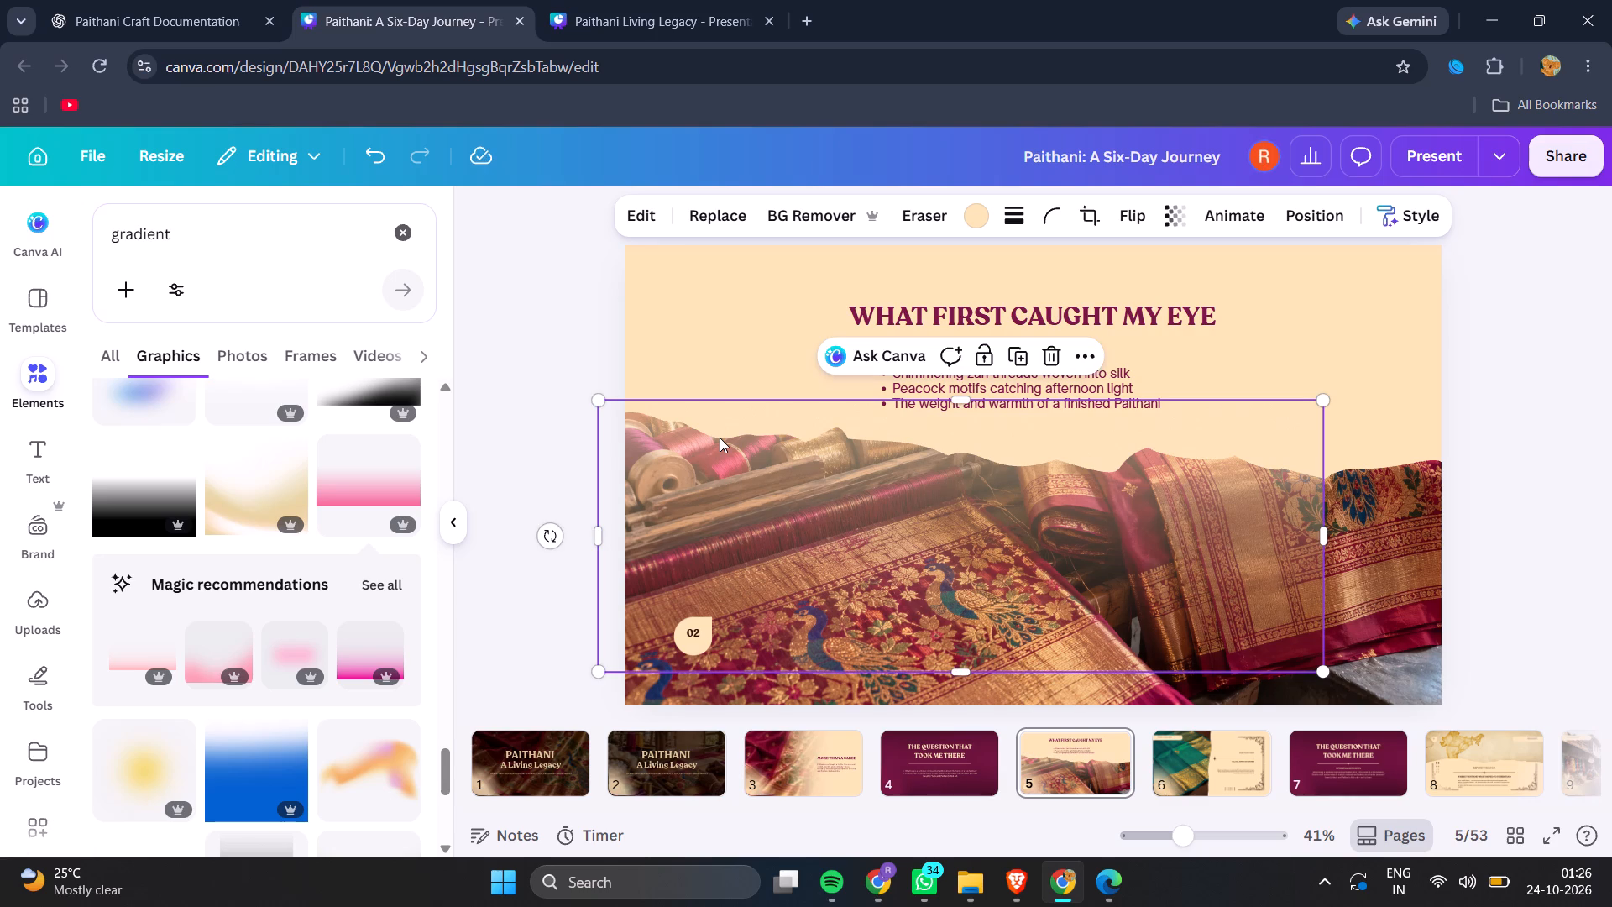
pyautogui.press('Down')
pyautogui.press('Down')
pyautogui.press('Down')
pyautogui.press('Down')
pyautogui.press('Down')
pyautogui.press('Down')
pyautogui.press('Down')
pyautogui.press('Down')
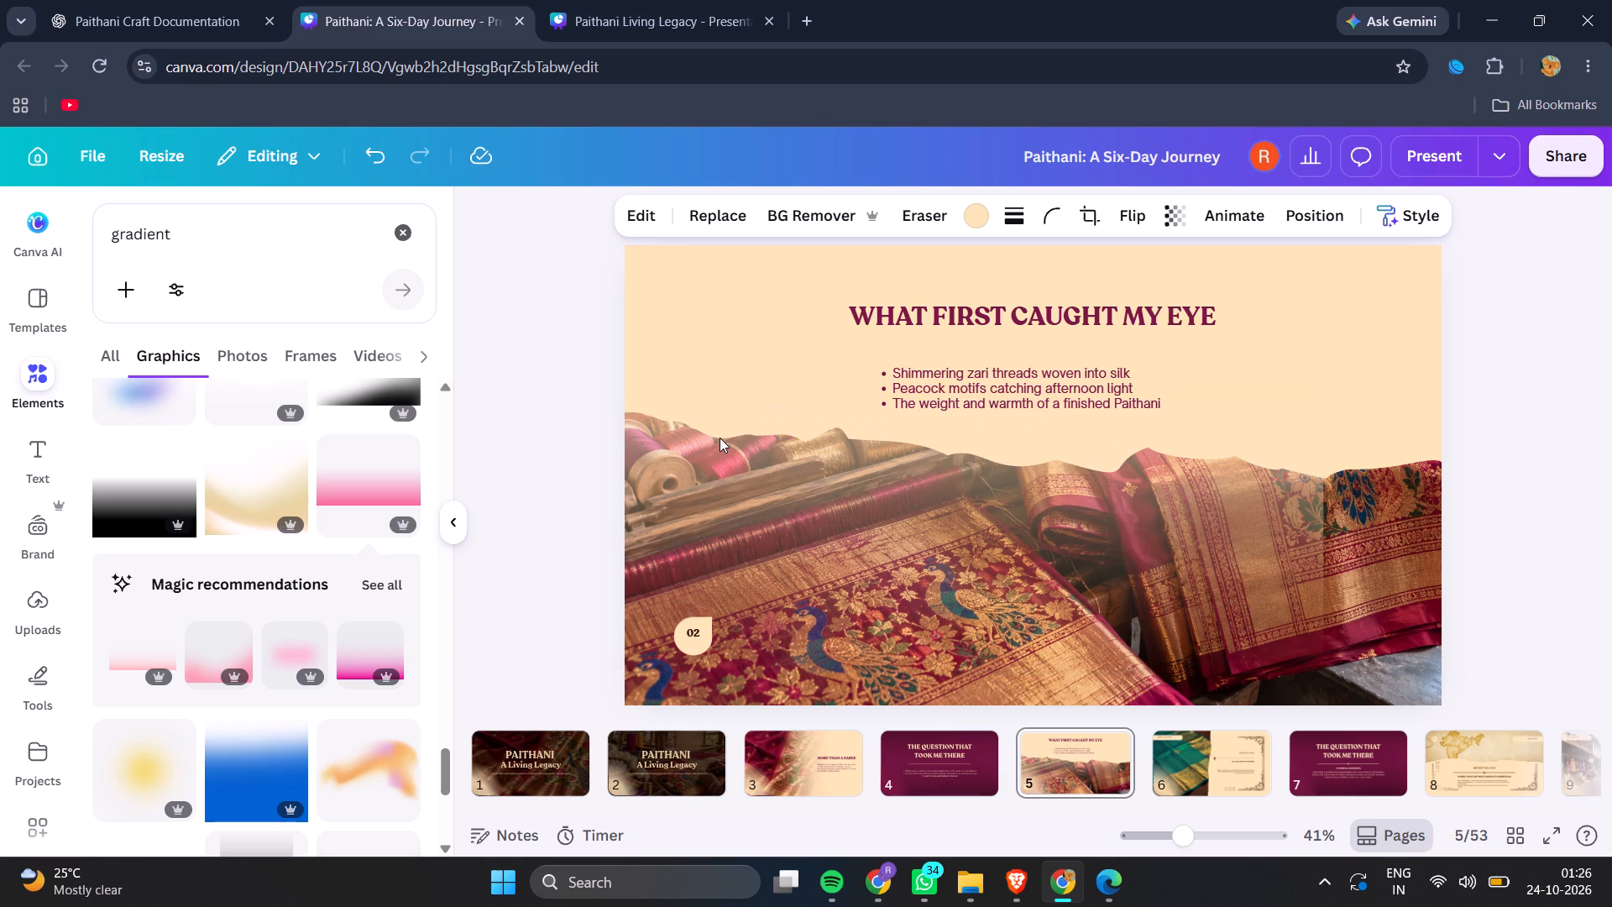
pyautogui.press('Down')
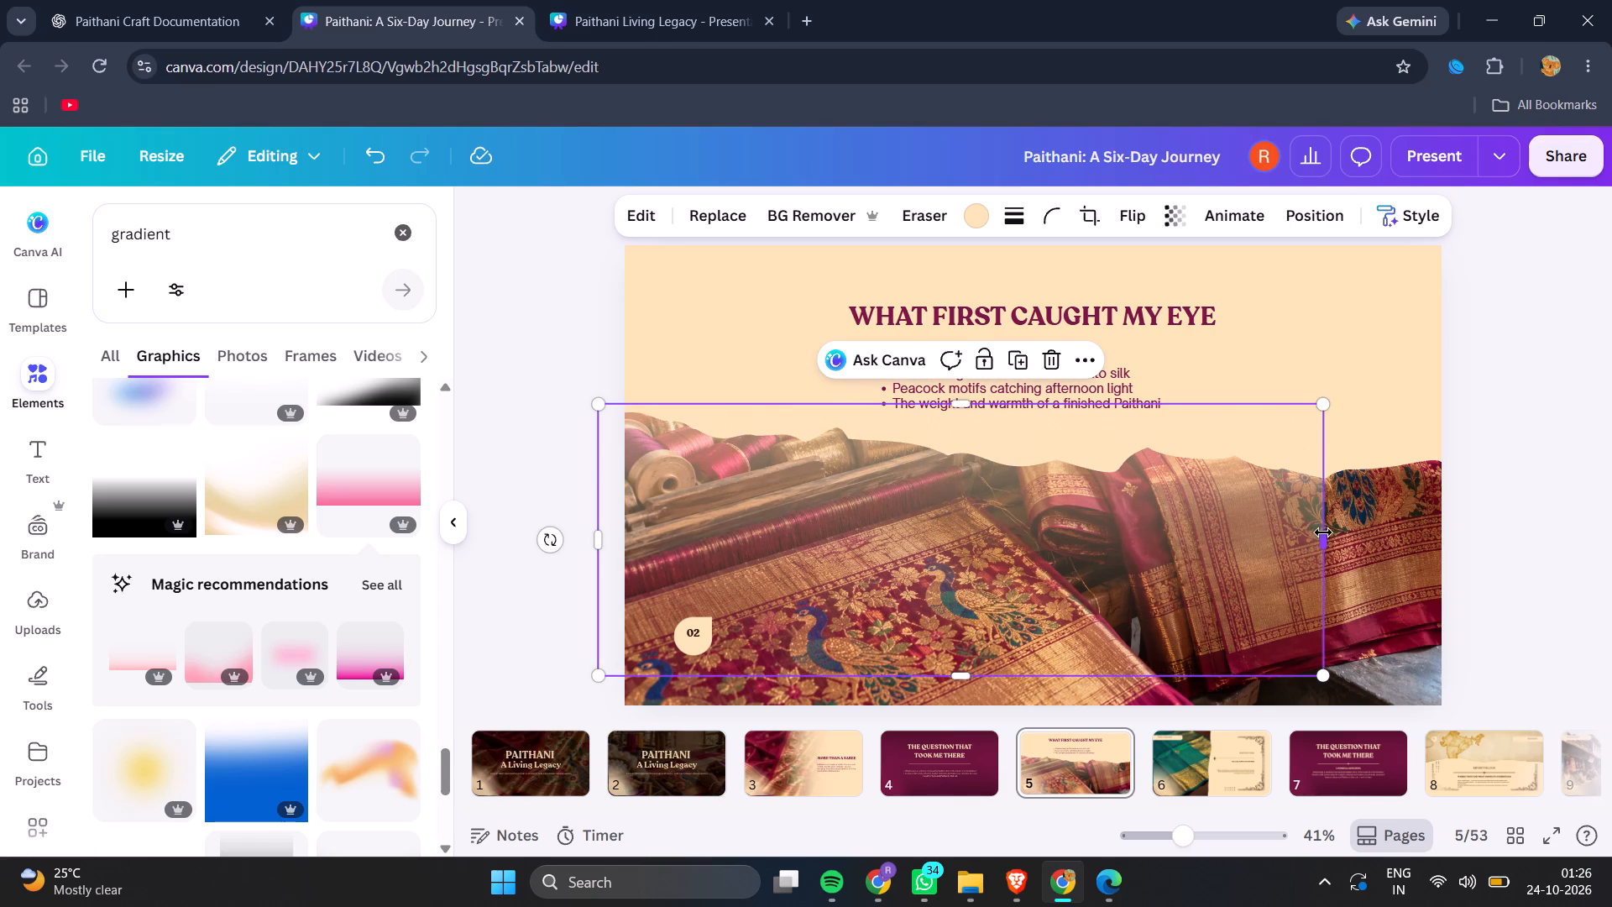
# Stretch the wide cream gradient to the slide's right edge, about 1,982 wide, and extend it past the slide's bottom edge.
pyautogui.moveTo(1324, 532); pyautogui.dragTo(1445, 525)
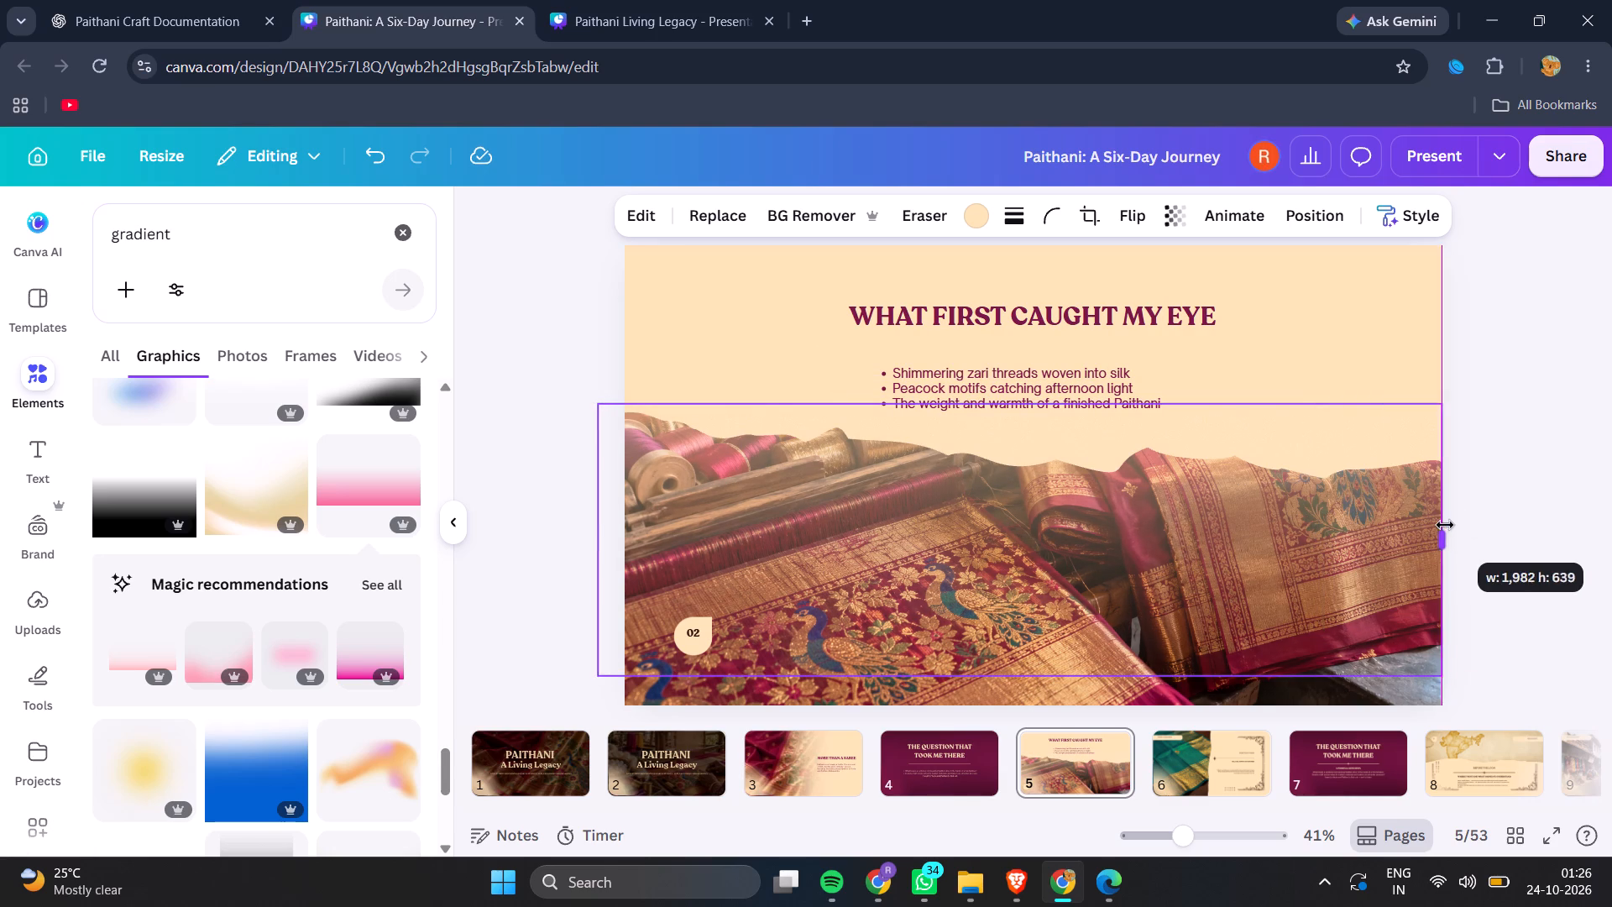
pyautogui.moveTo(1021, 678); pyautogui.dragTo(1033, 733)
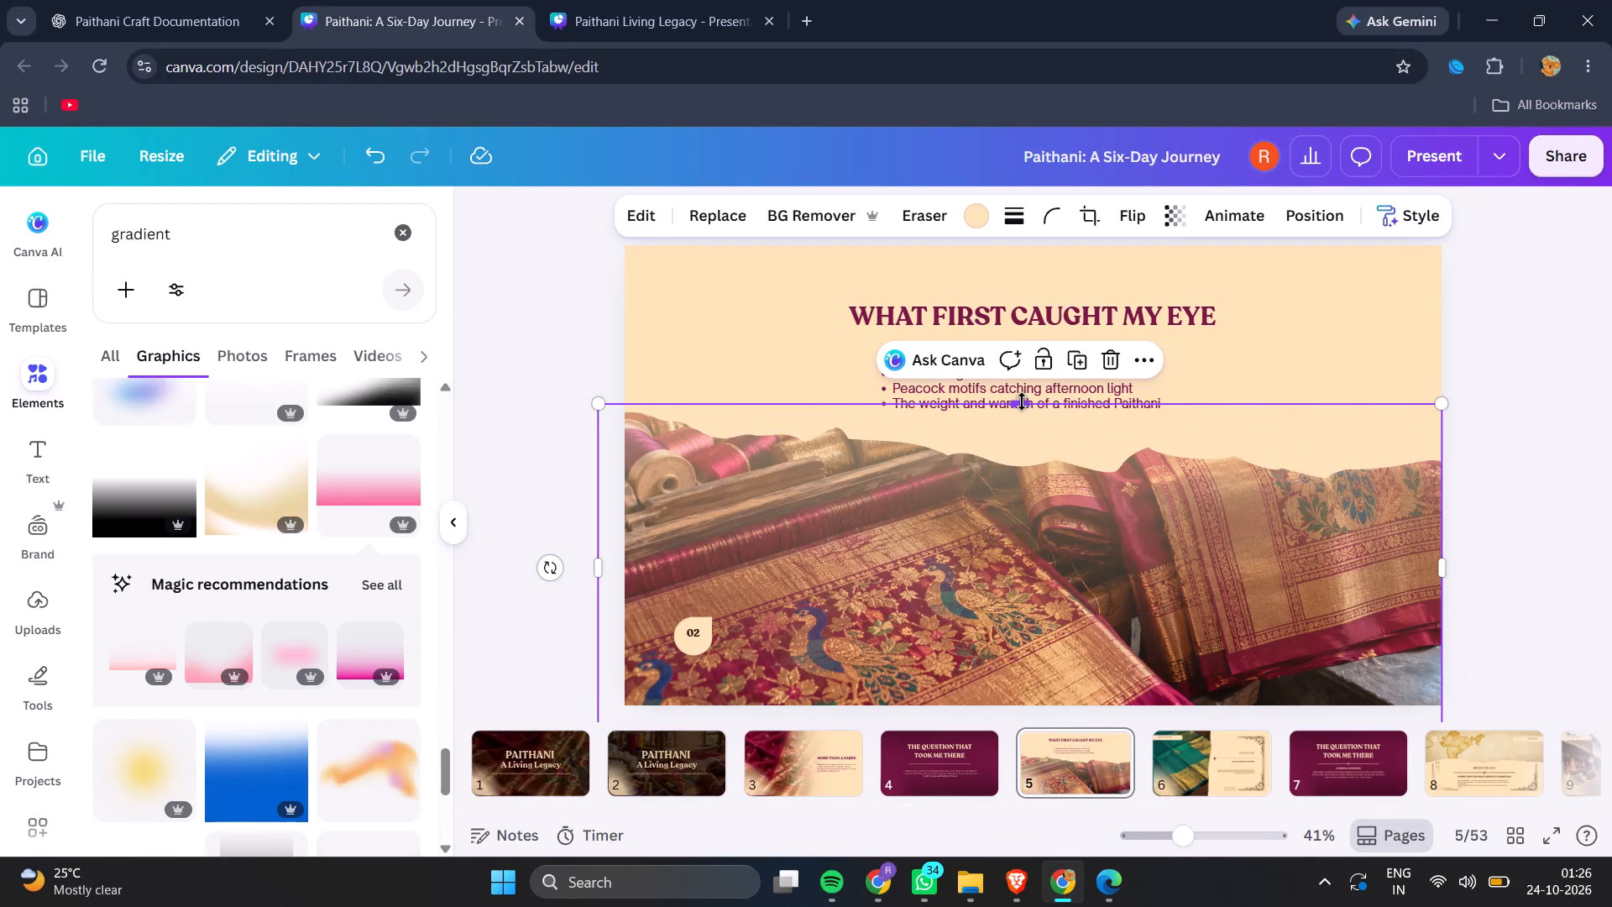
pyautogui.click(1022, 401)
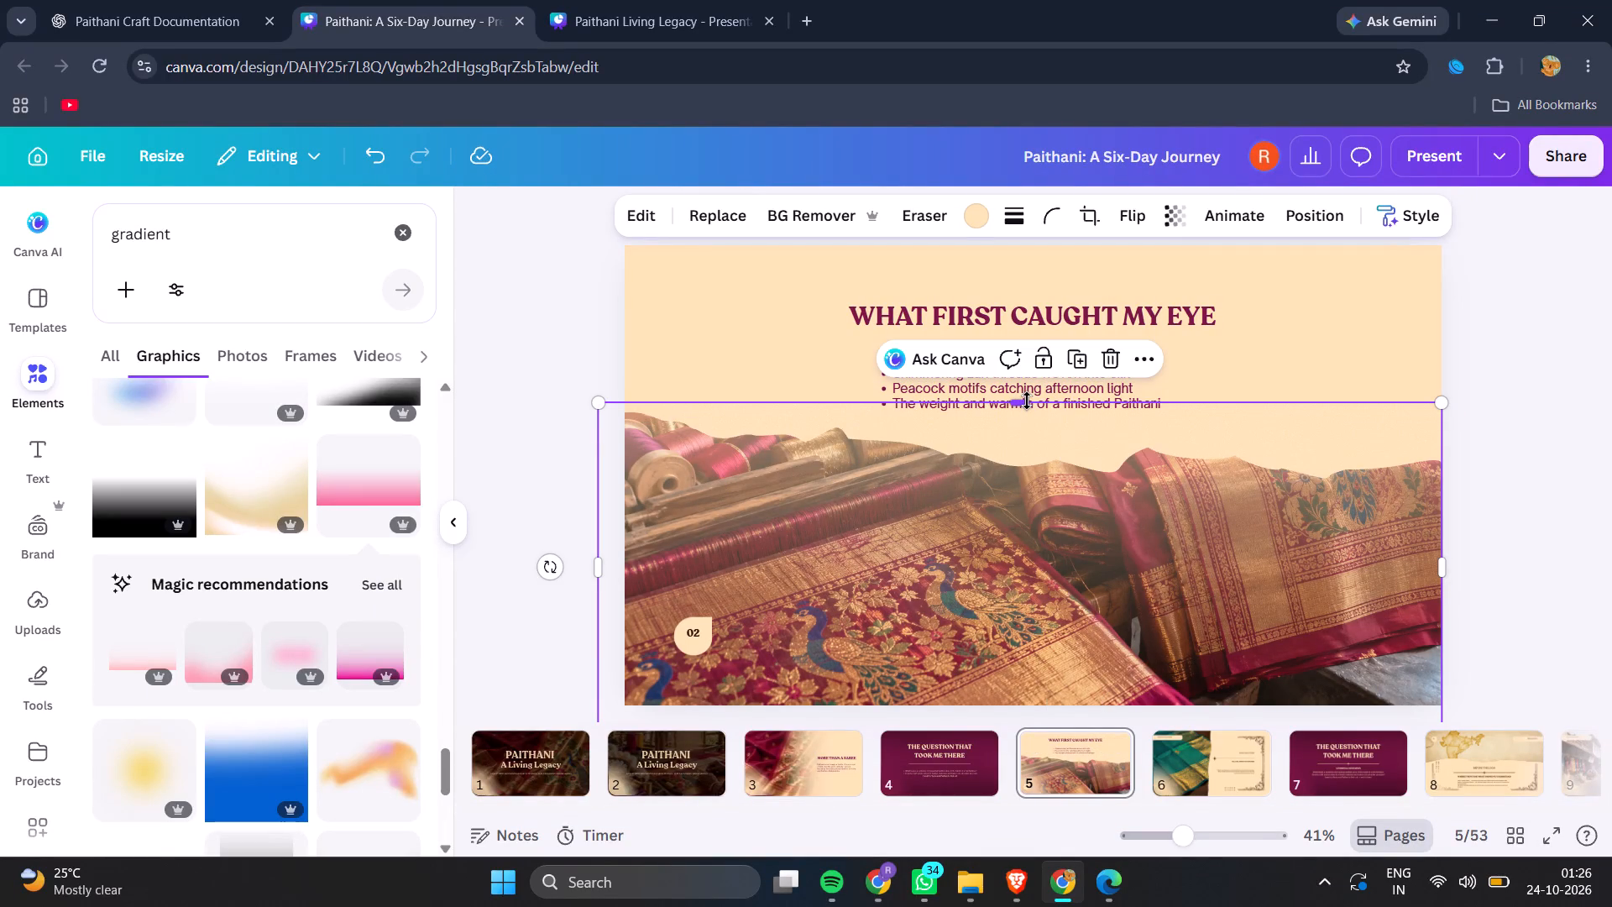
pyautogui.scroll(-2, 1027, 401)
# Delete the page number 02 and its cream teardrop badge from the photo's lower-left area.
pyautogui.click(704, 642)
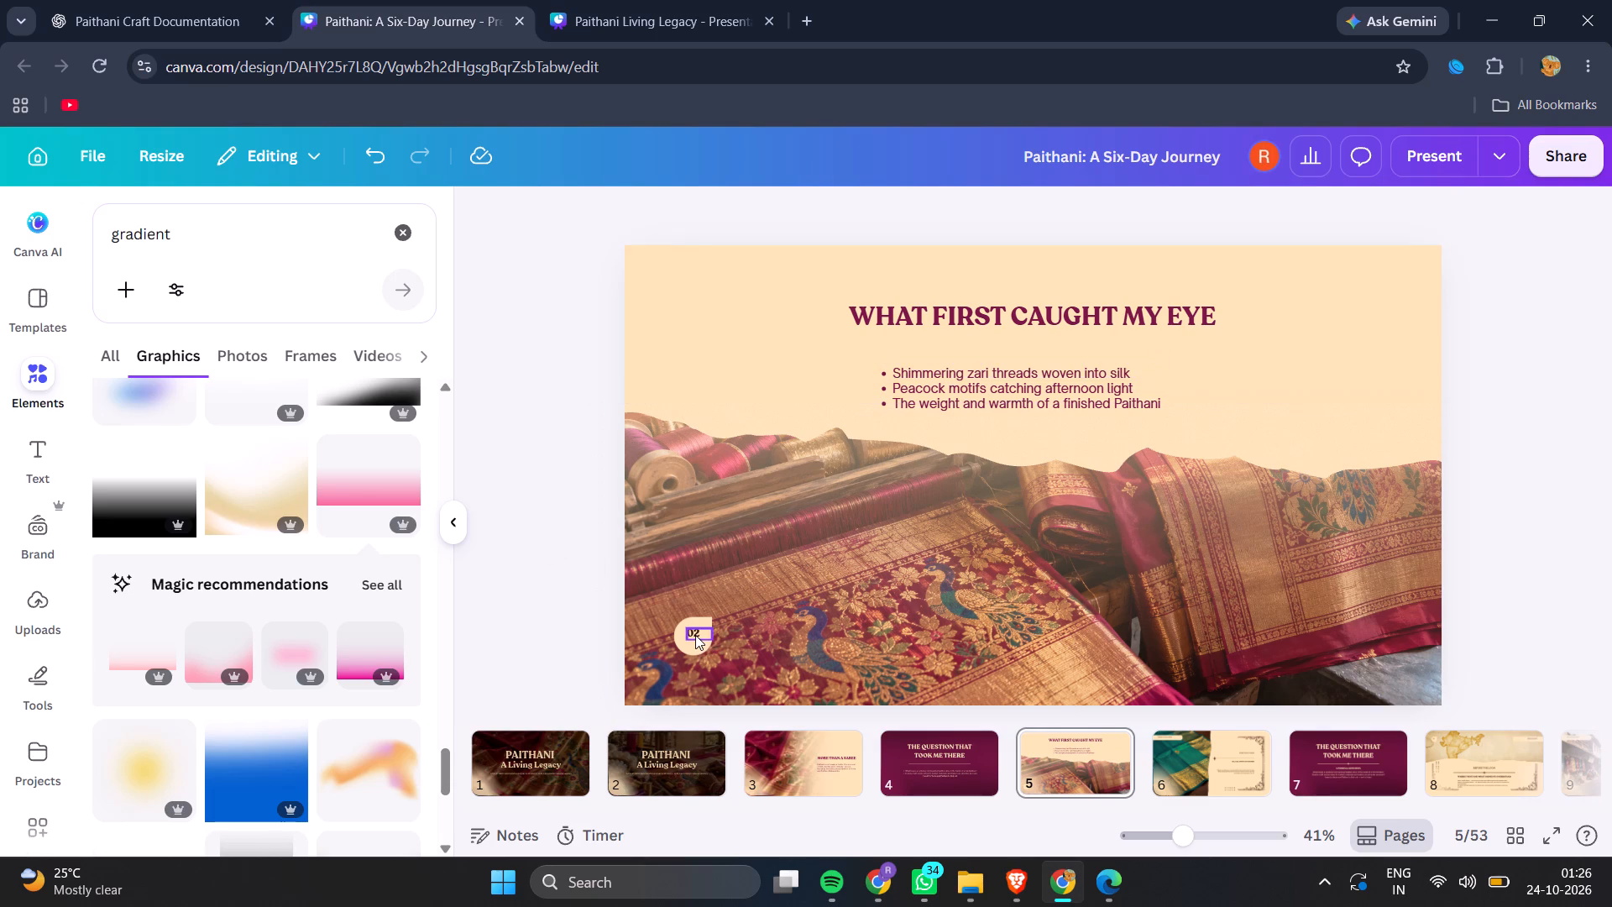
pyautogui.click(695, 635)
pyautogui.press('BackSpace')
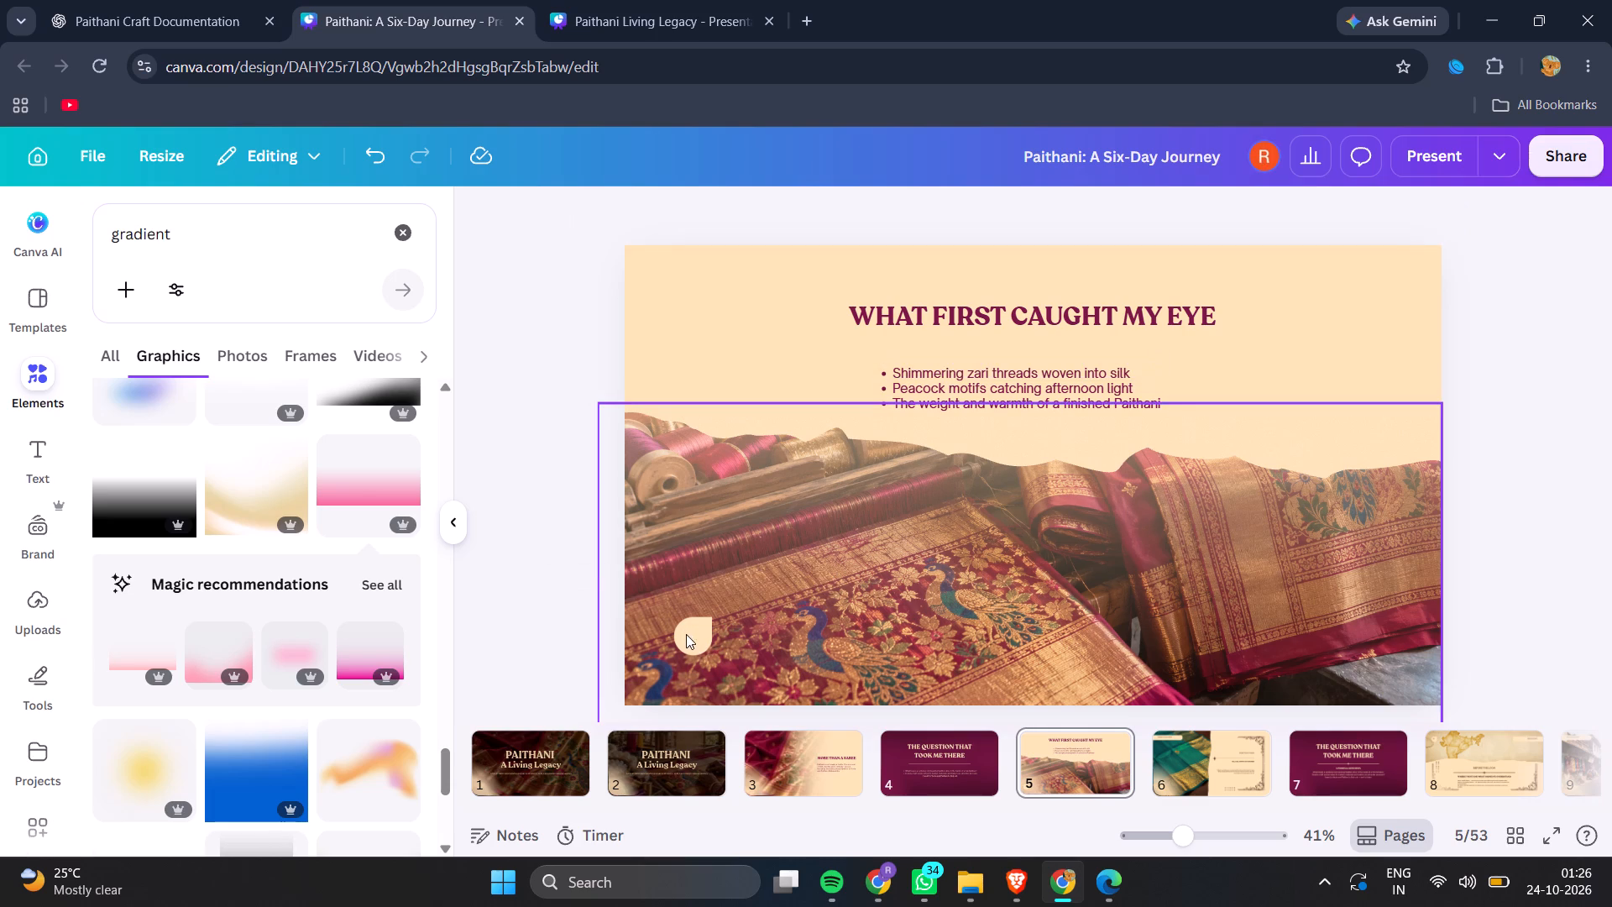
pyautogui.click(688, 647)
pyautogui.click(704, 647)
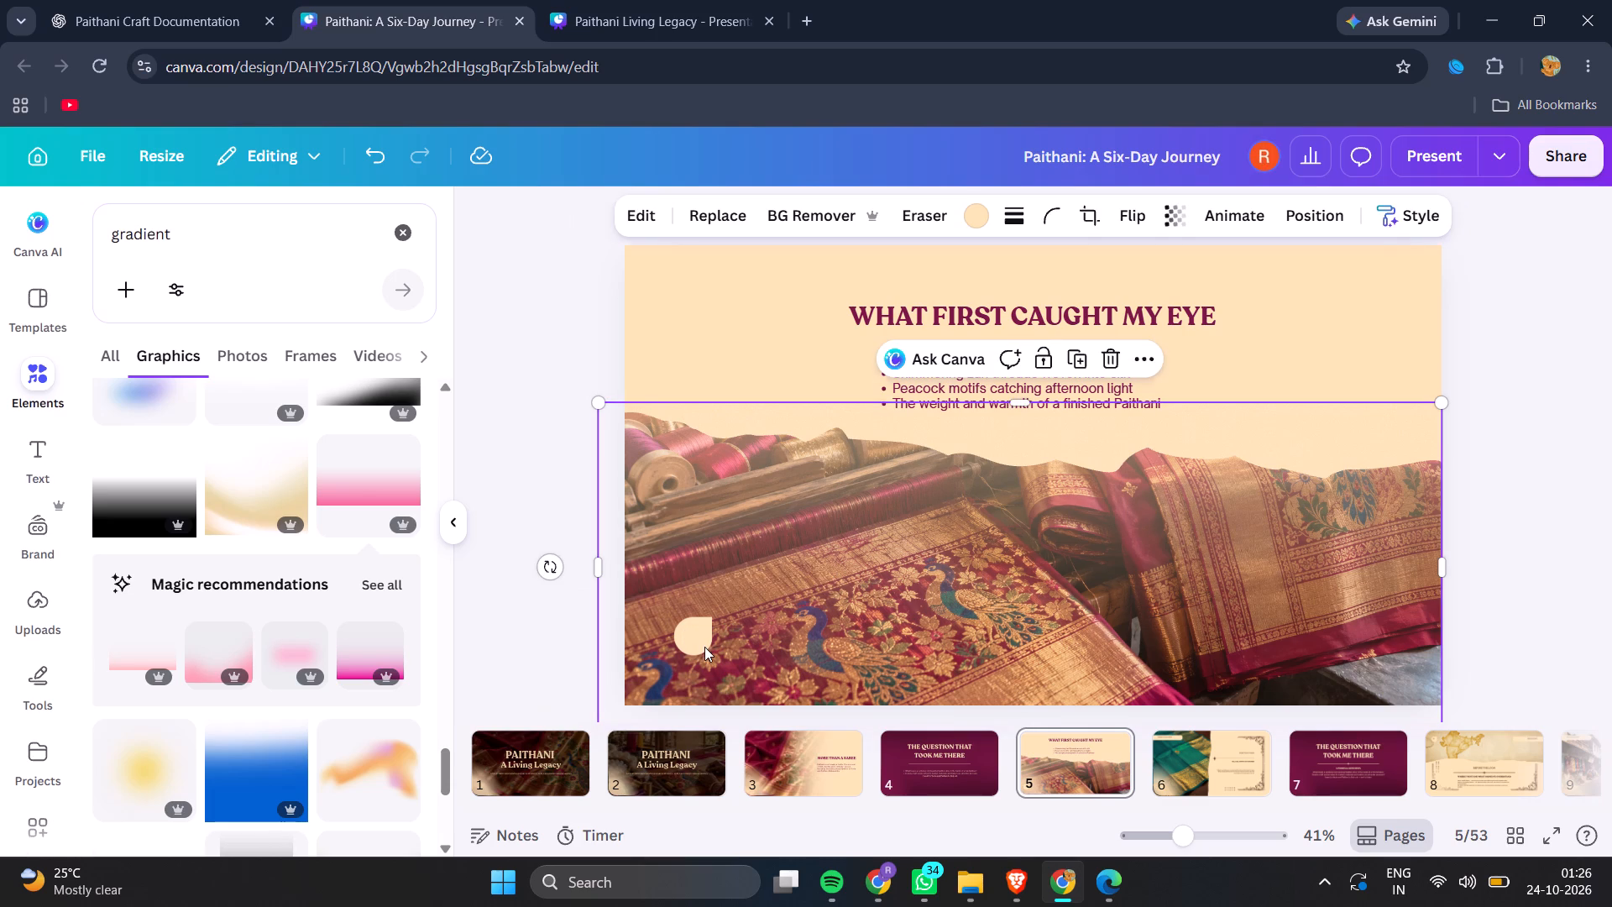
pyautogui.click(695, 647)
pyautogui.doubleClick(695, 647)
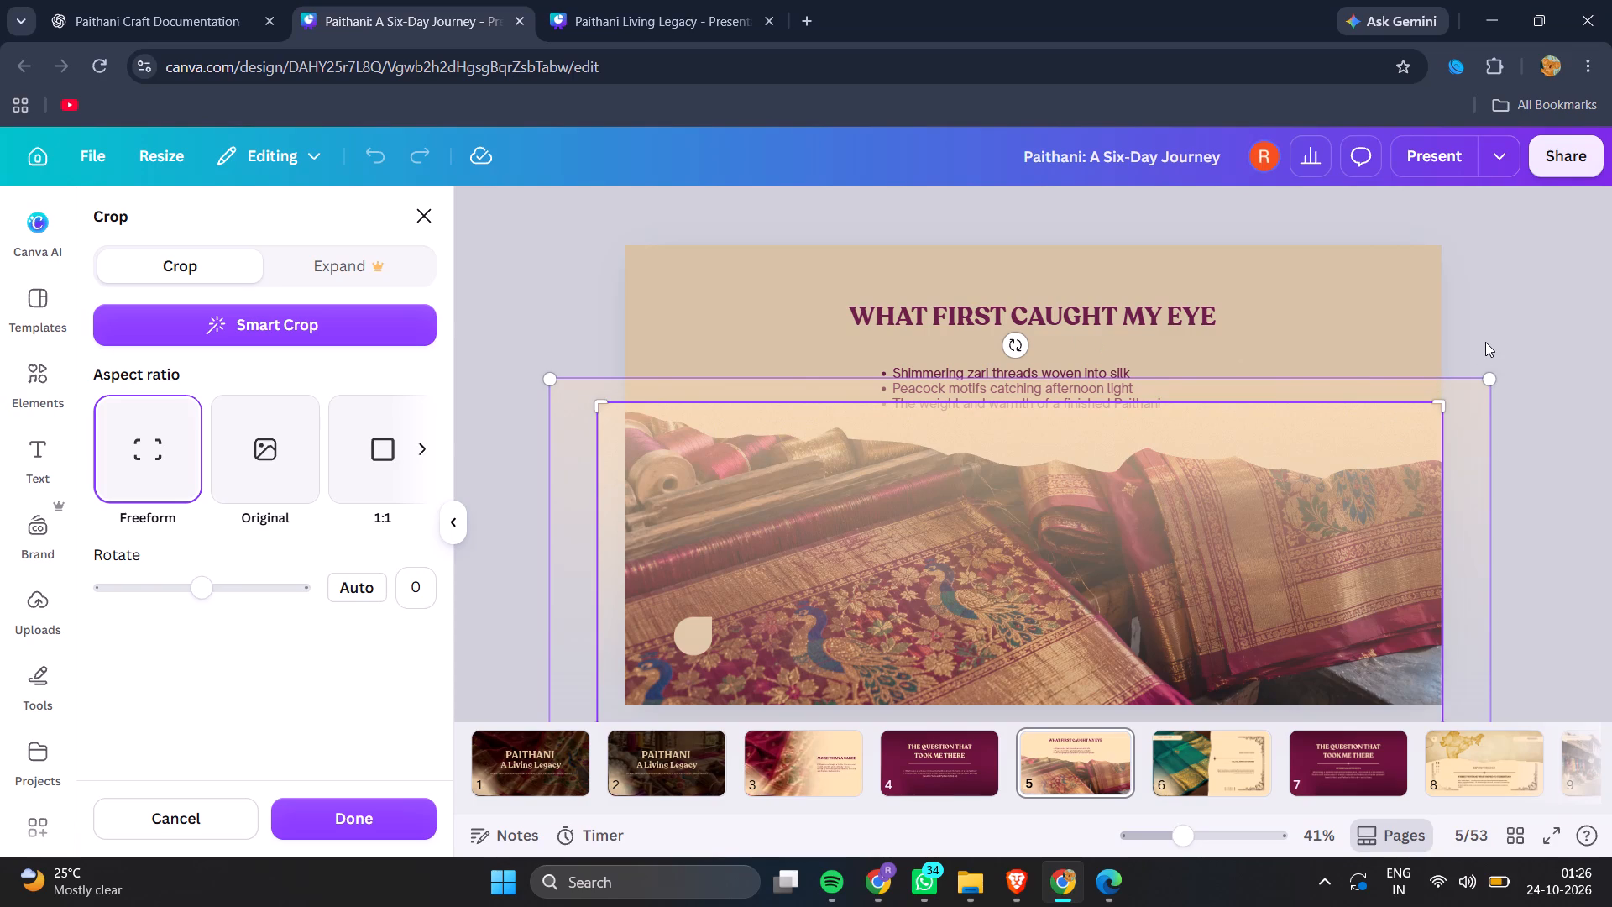
pyautogui.click(1485, 341)
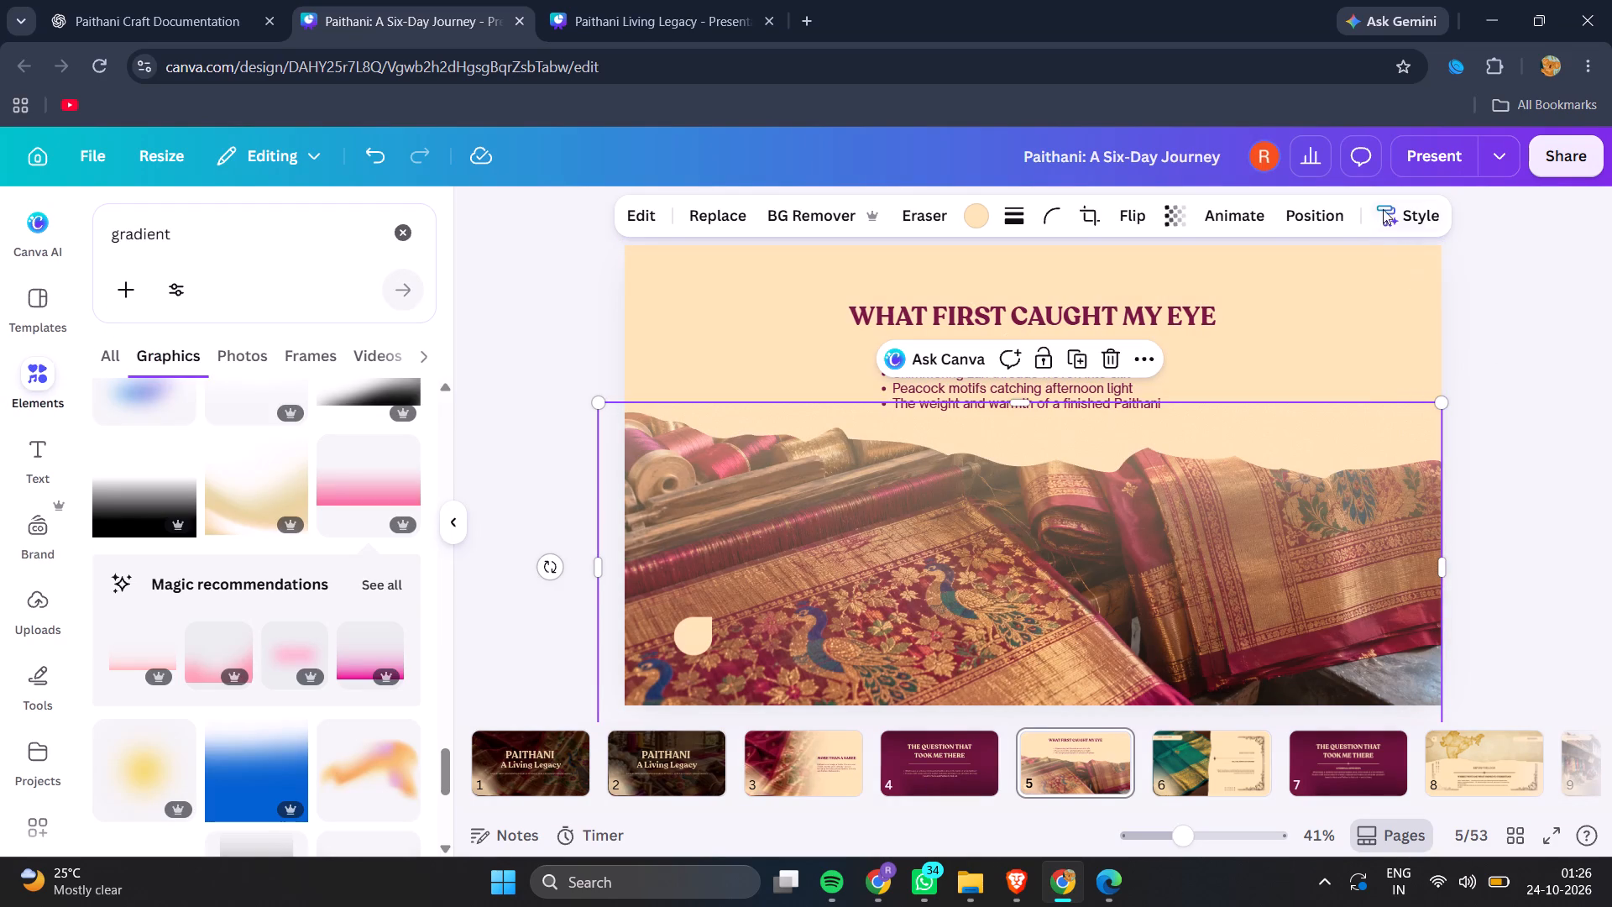
pyautogui.click(1306, 214)
pyautogui.click(256, 590)
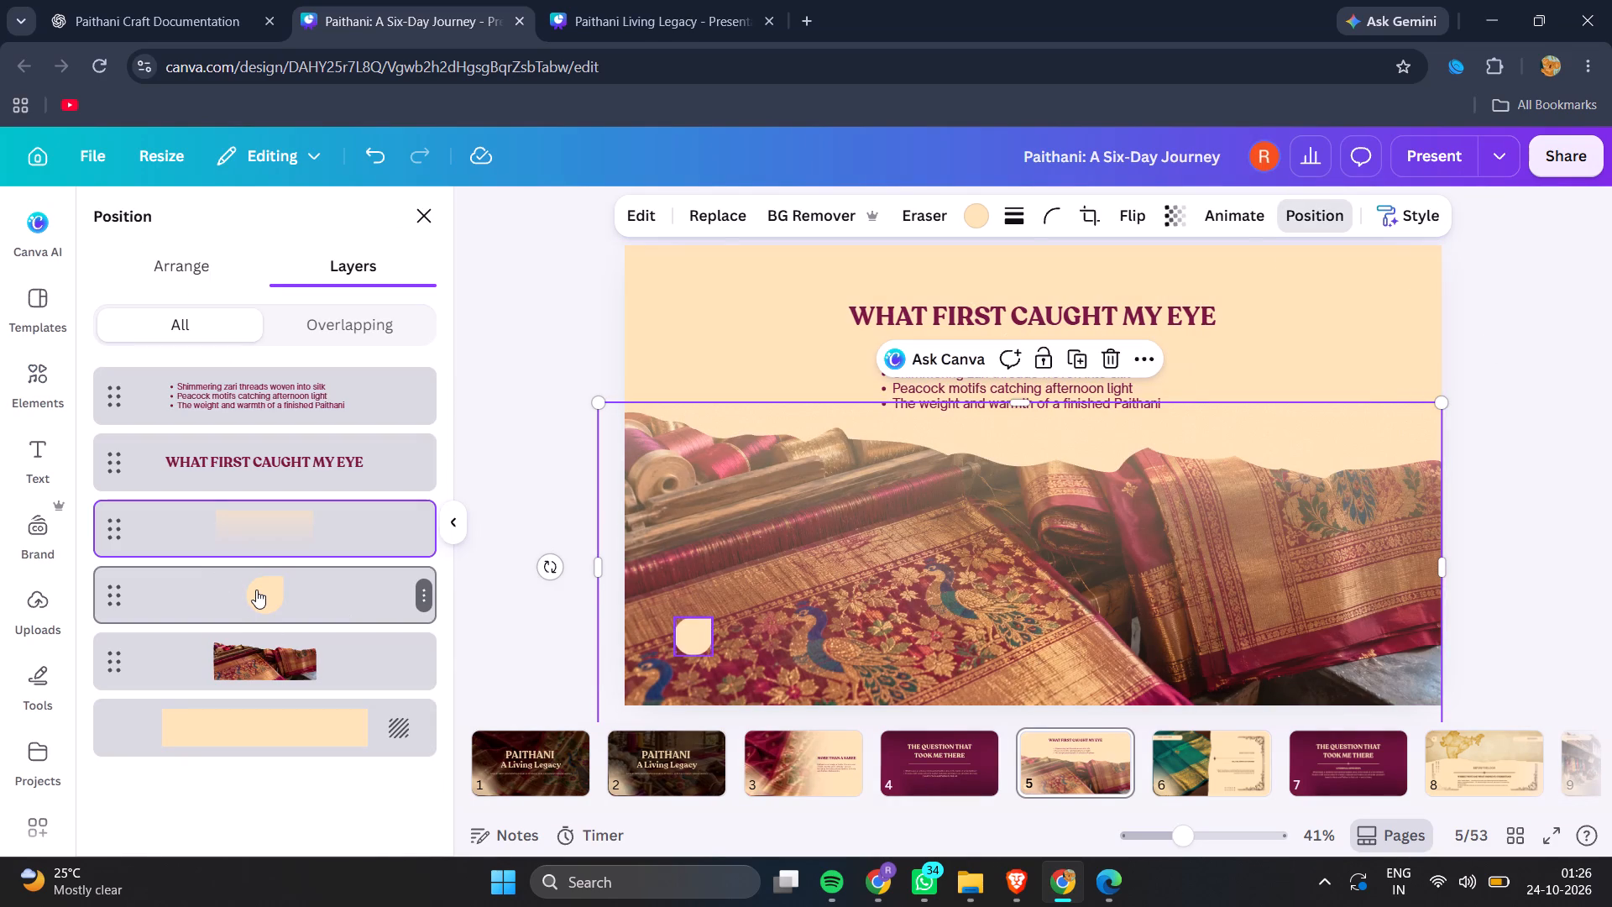
pyautogui.press('BackSpace')
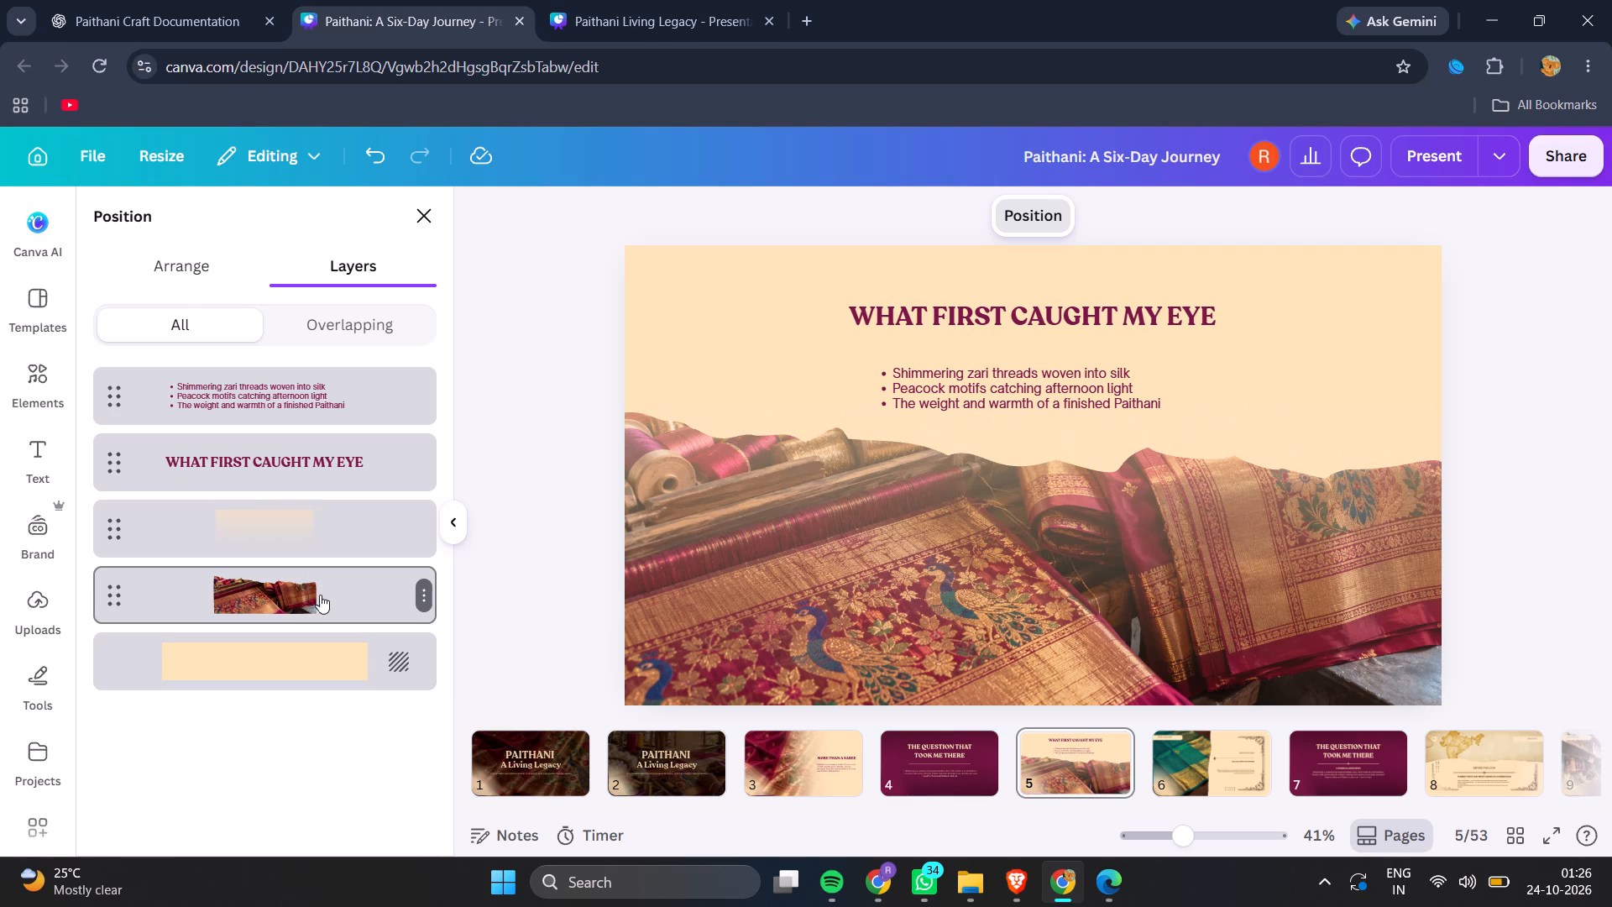
# Crop the wide cream gradient, aligning its image with the frame's top edge and shrinking it to the frame's lower-right corner.
pyautogui.click(311, 527)
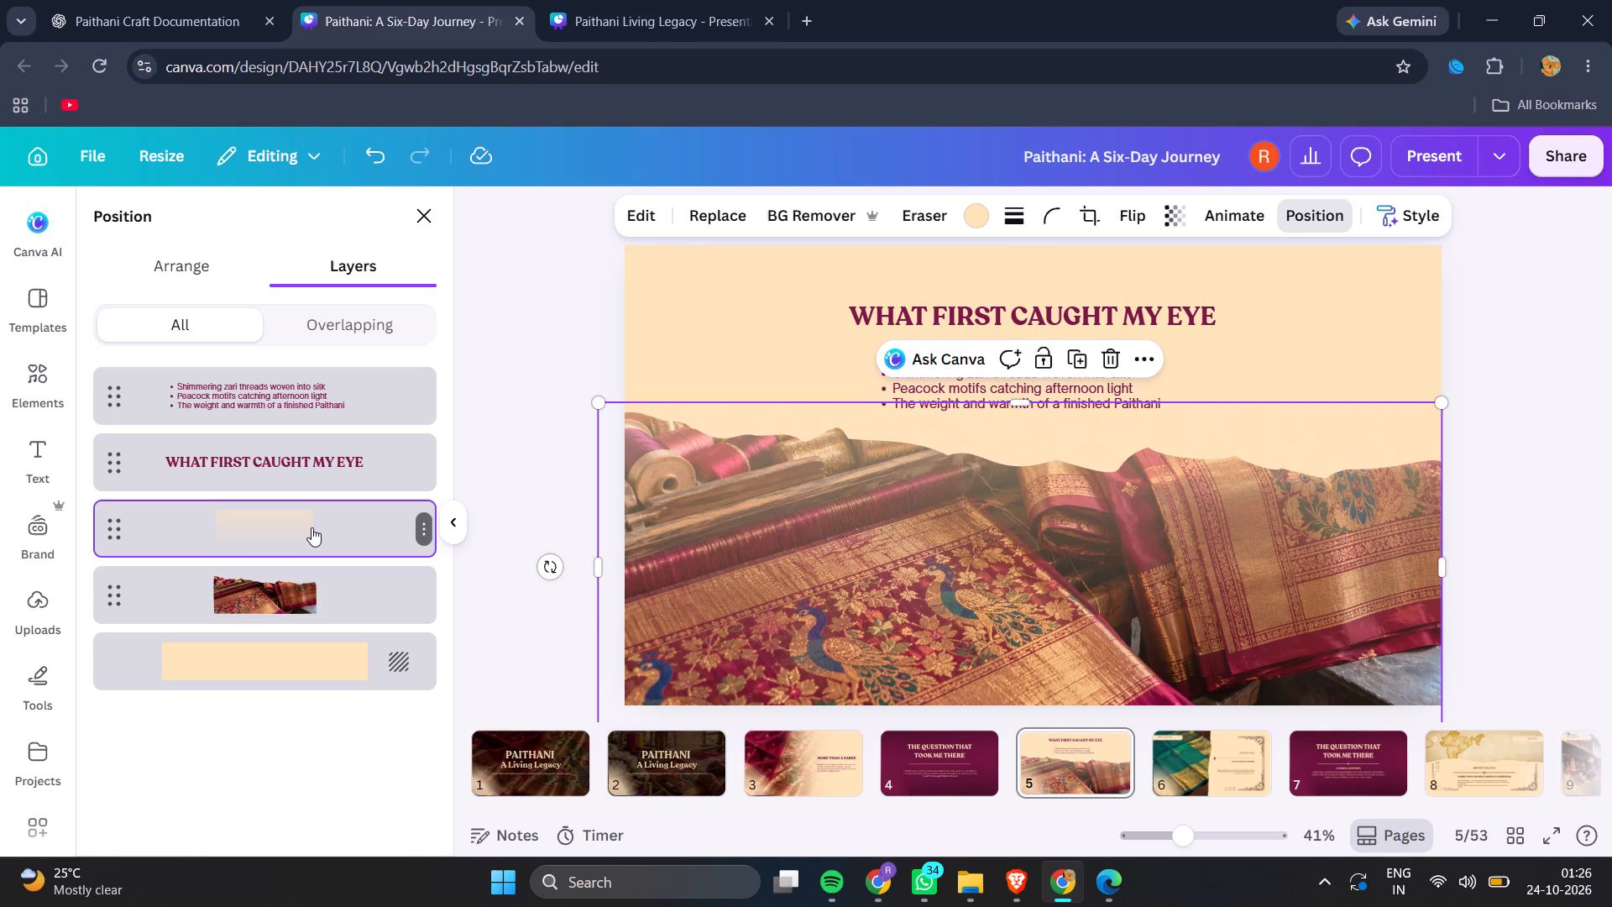
pyautogui.click(311, 527)
pyautogui.doubleClick(311, 527)
pyautogui.doubleClick(795, 412)
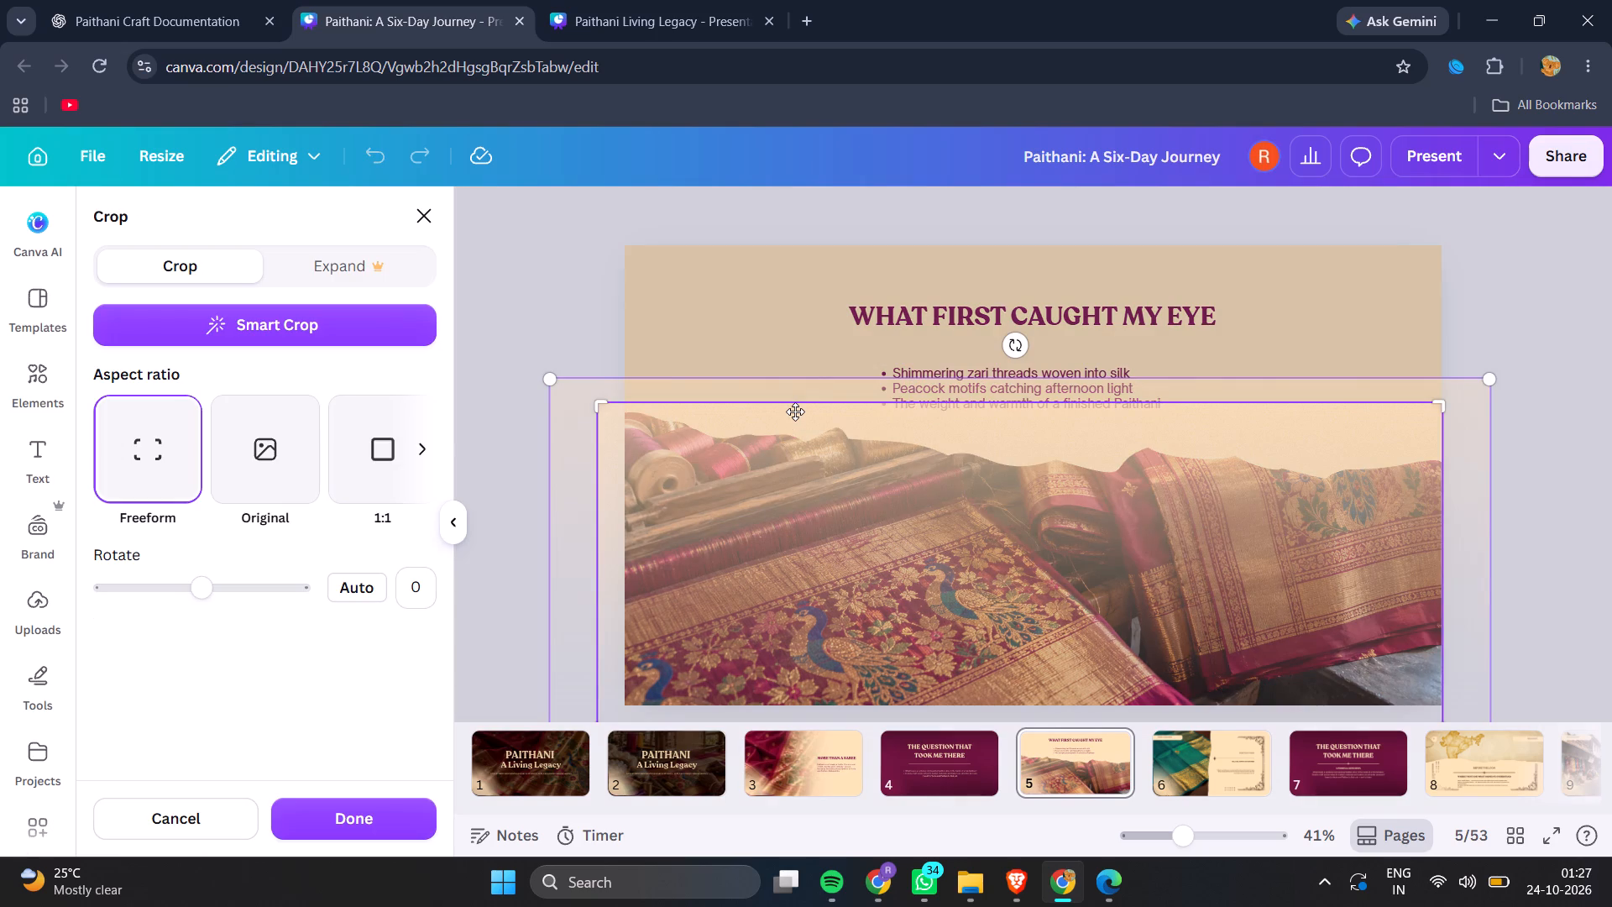
pyautogui.moveTo(795, 412); pyautogui.dragTo(804, 448)
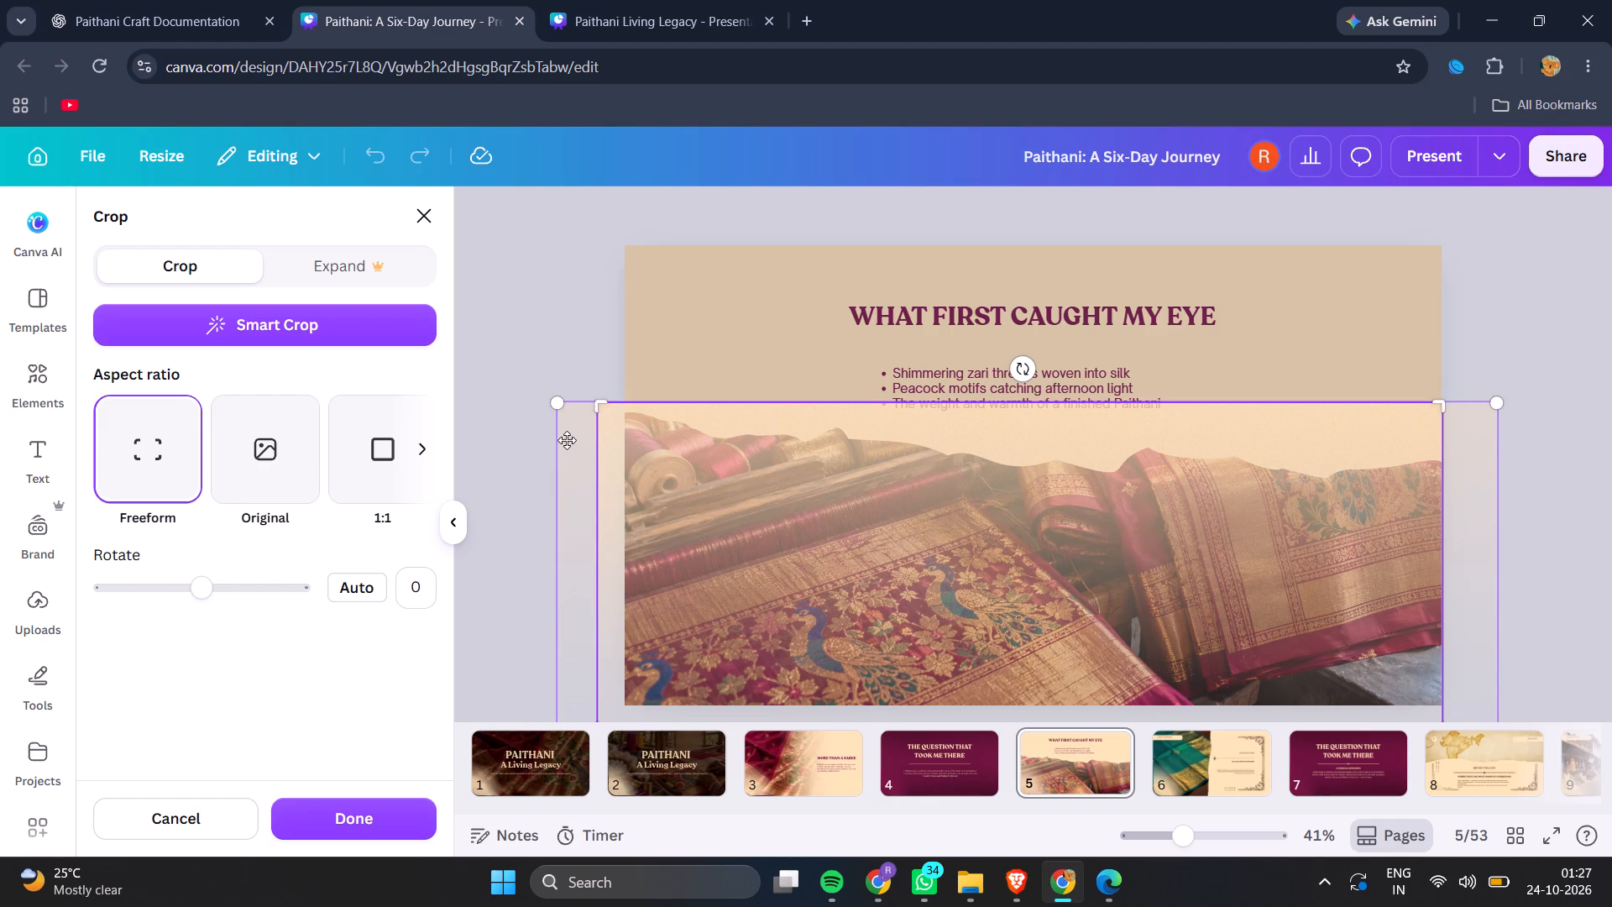
pyautogui.scroll(-2, 787, 460)
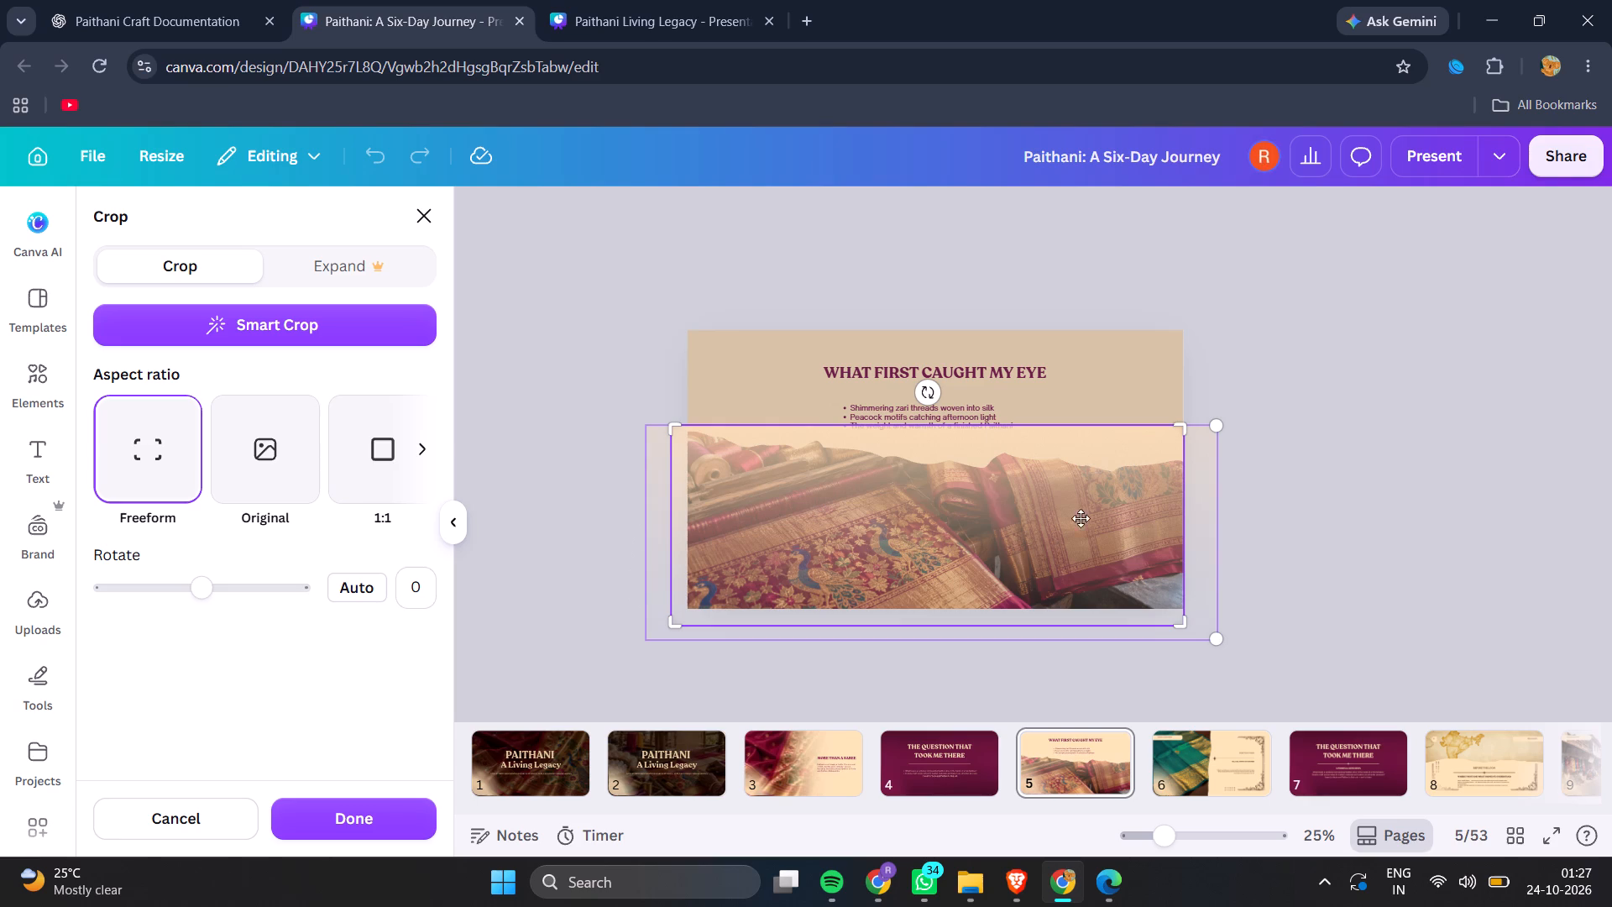
pyautogui.moveTo(1223, 645); pyautogui.dragTo(1191, 552)
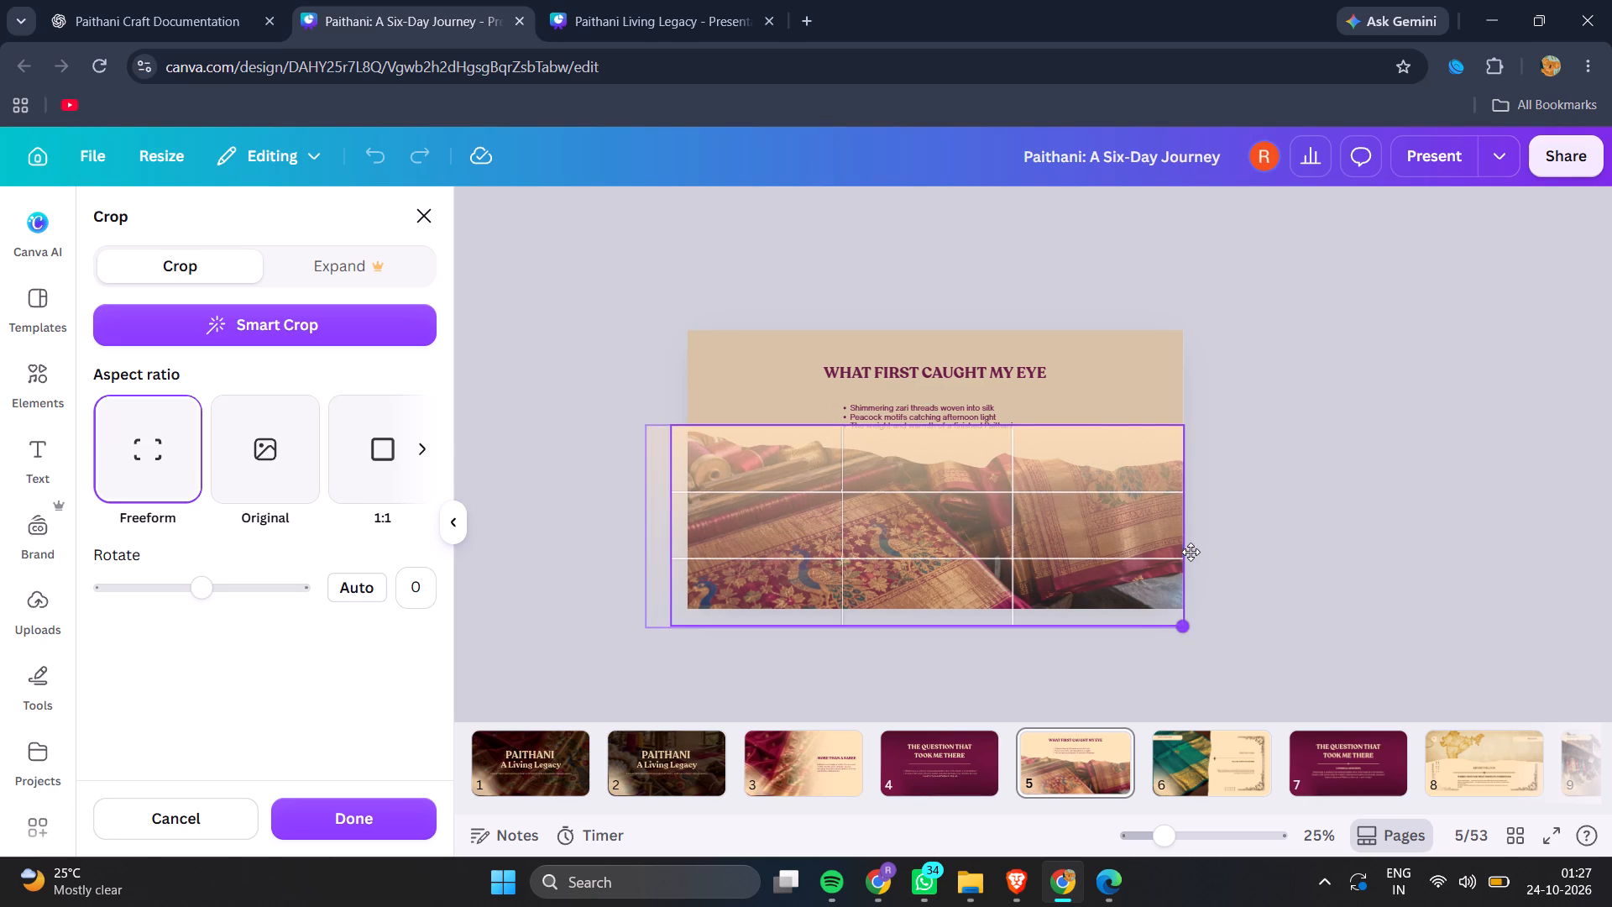
pyautogui.moveTo(1191, 552); pyautogui.dragTo(1068, 460)
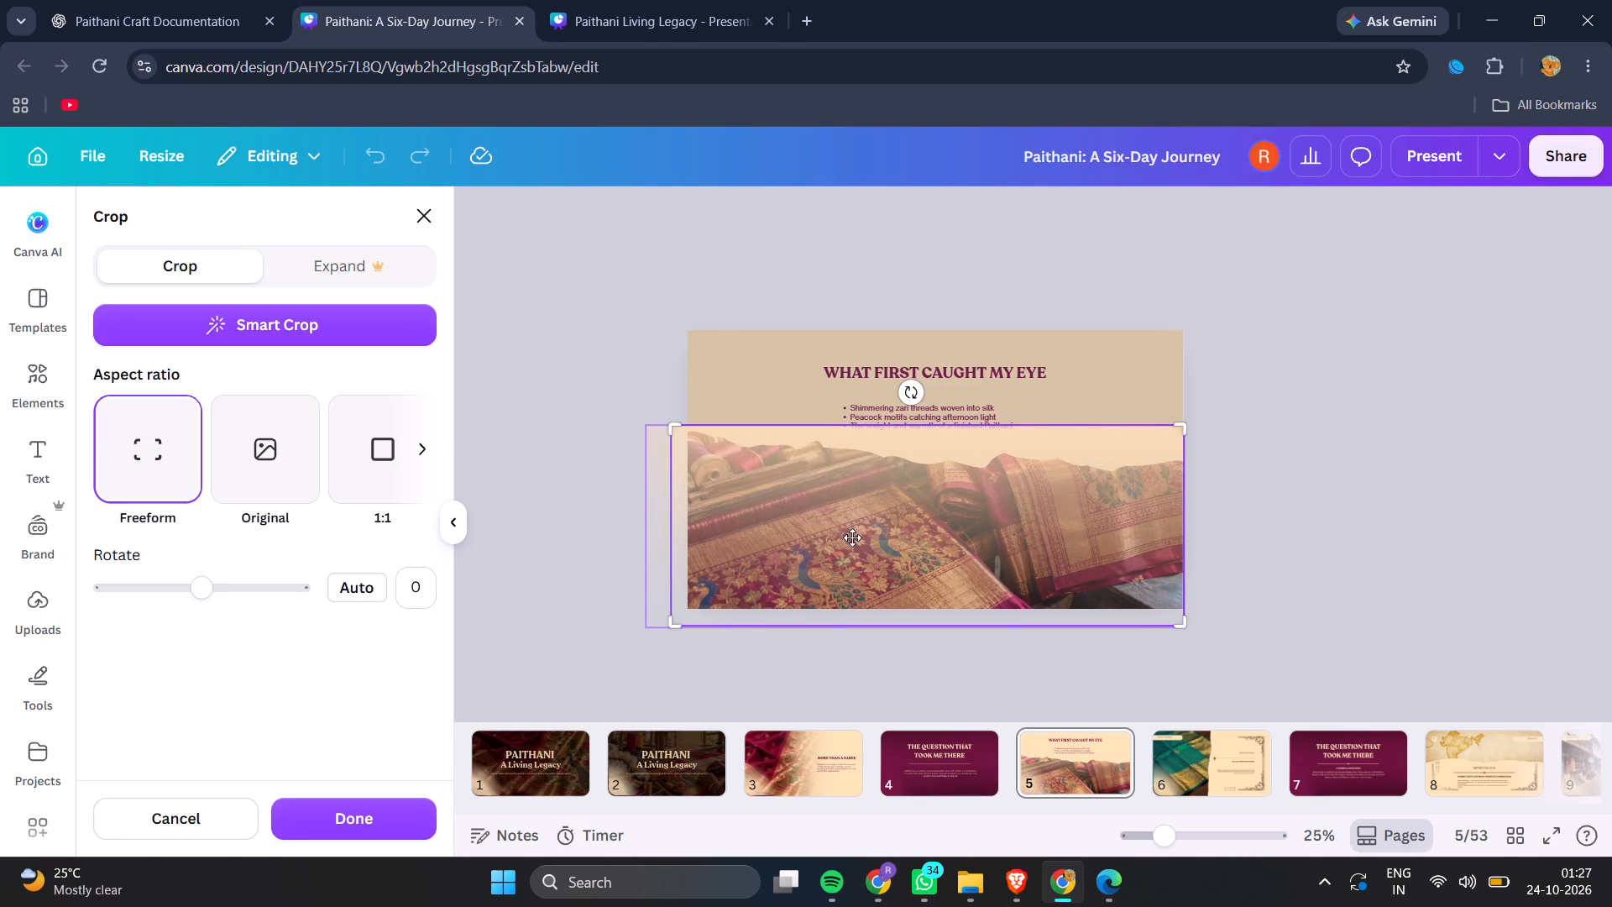
pyautogui.moveTo(852, 537); pyautogui.dragTo(860, 433)
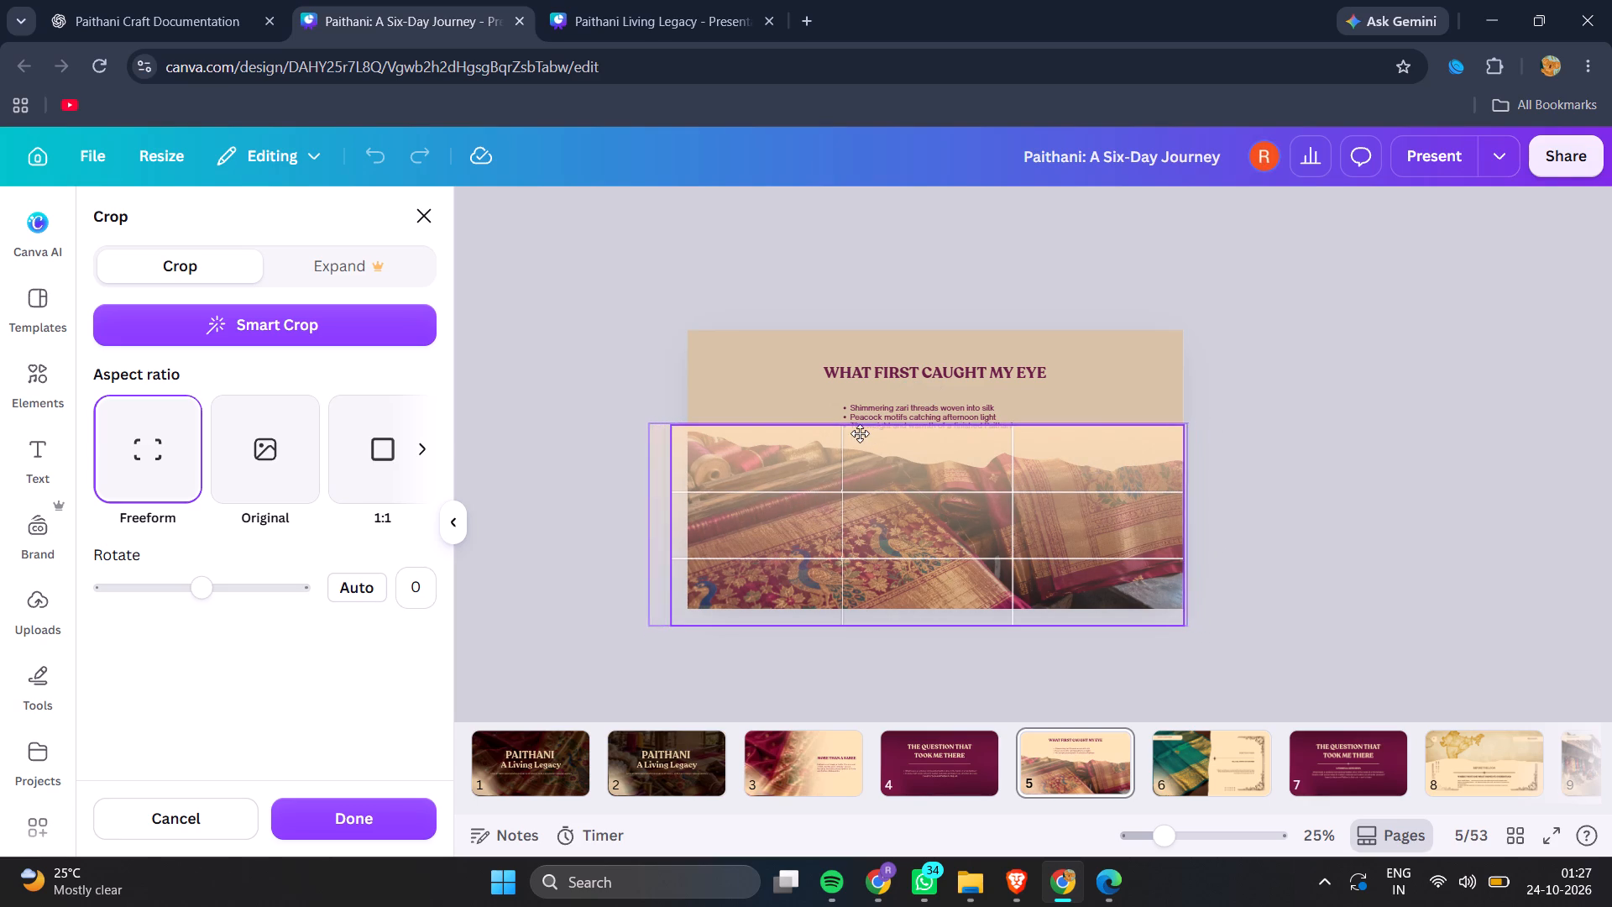
pyautogui.moveTo(860, 433); pyautogui.dragTo(856, 422)
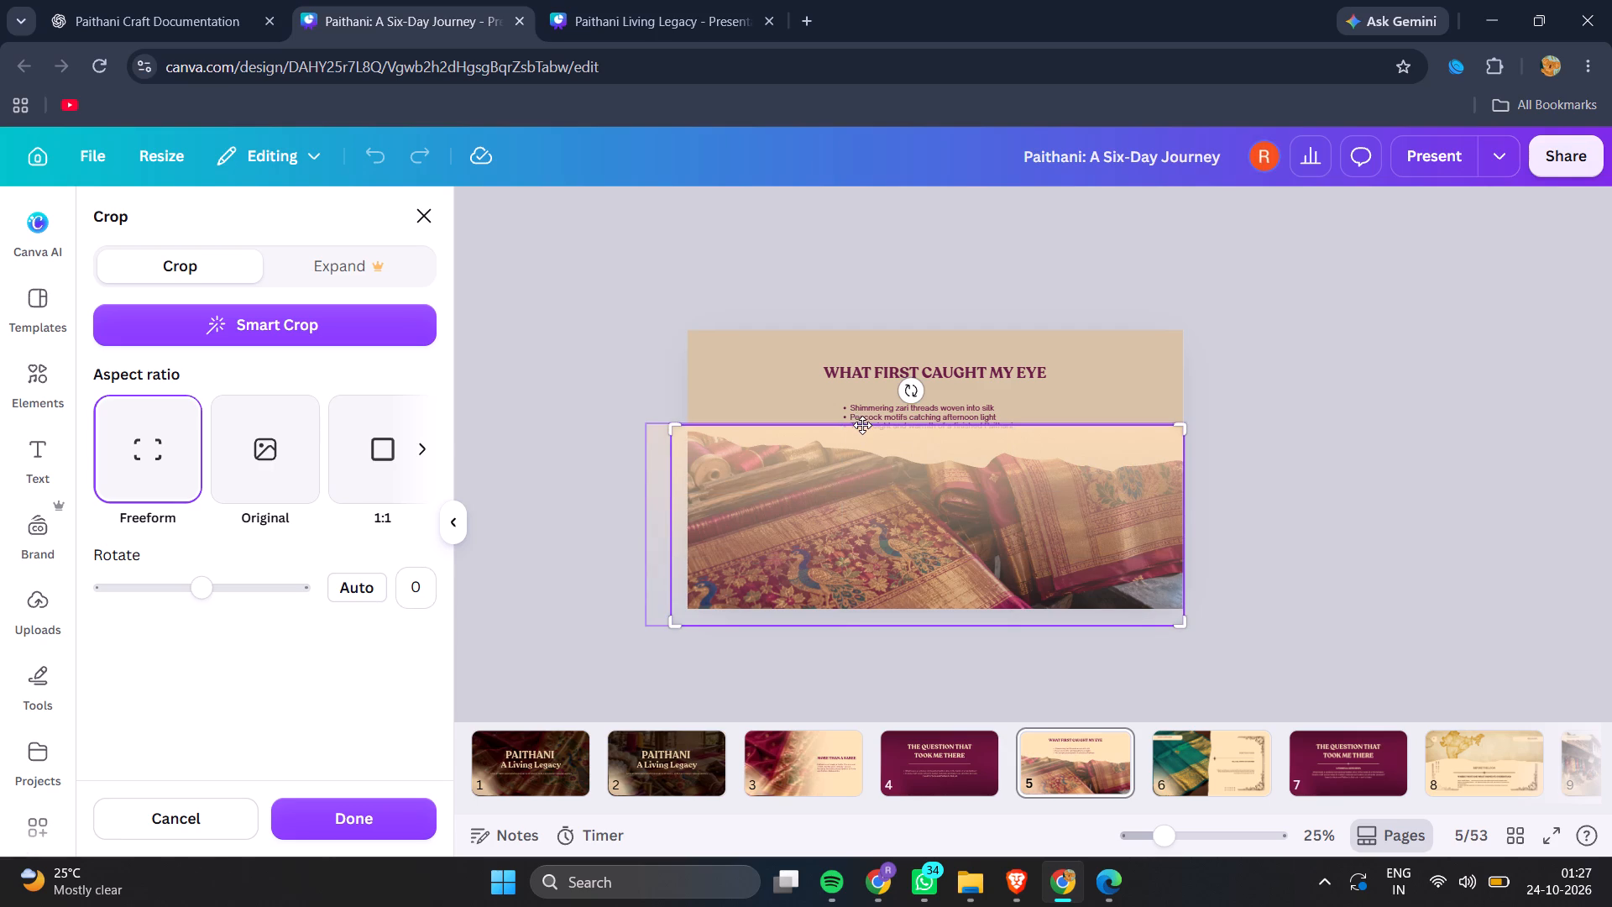
pyautogui.click(1251, 467)
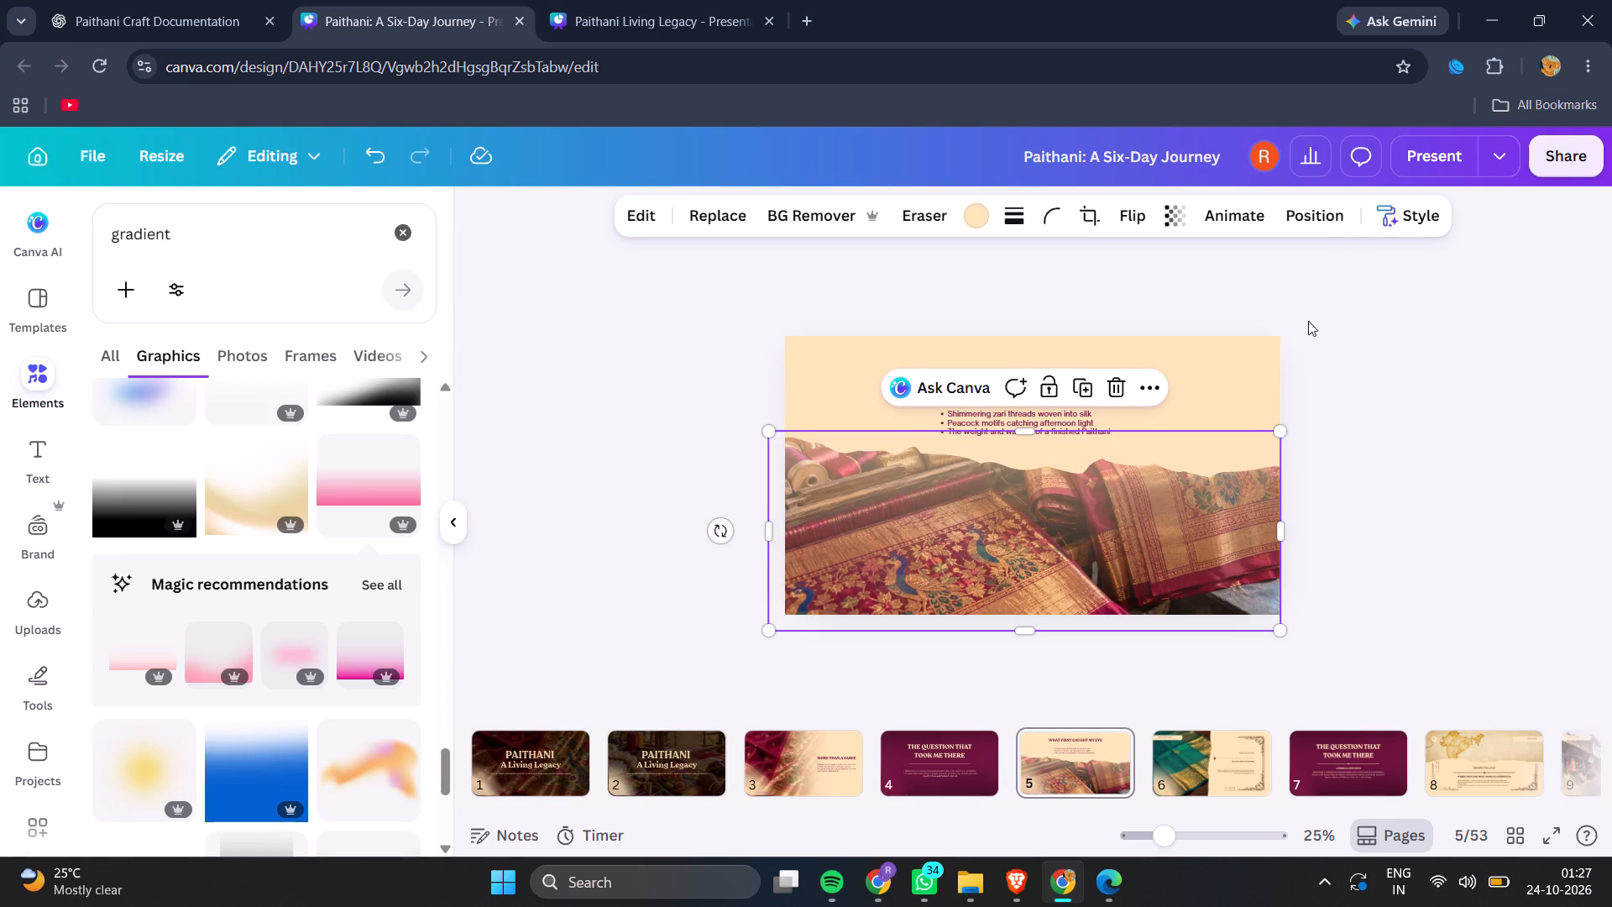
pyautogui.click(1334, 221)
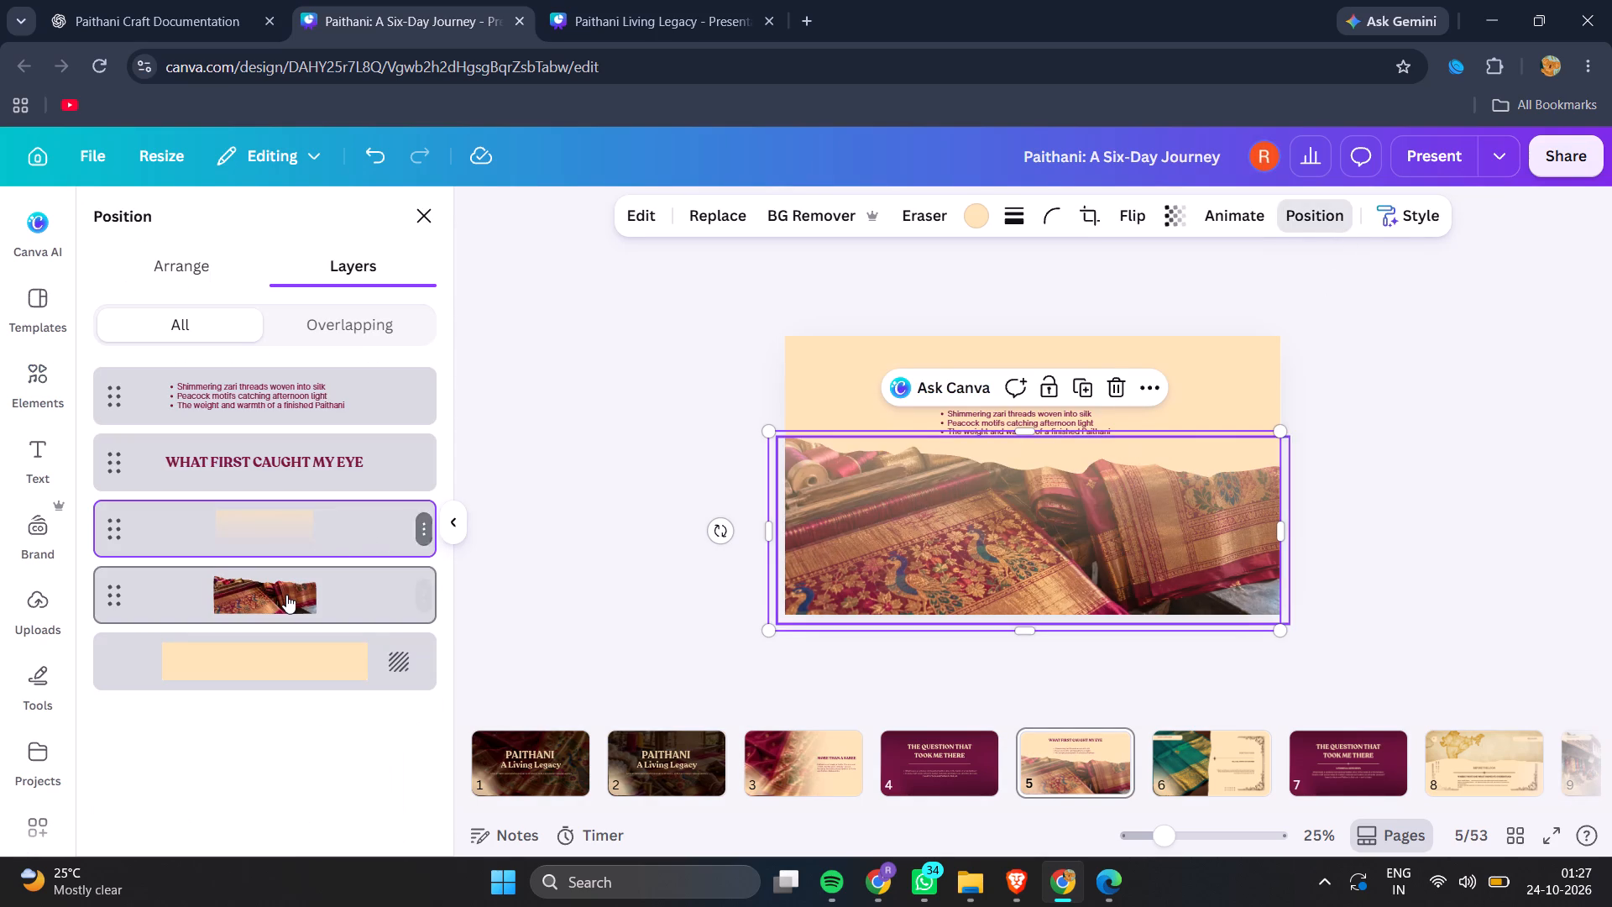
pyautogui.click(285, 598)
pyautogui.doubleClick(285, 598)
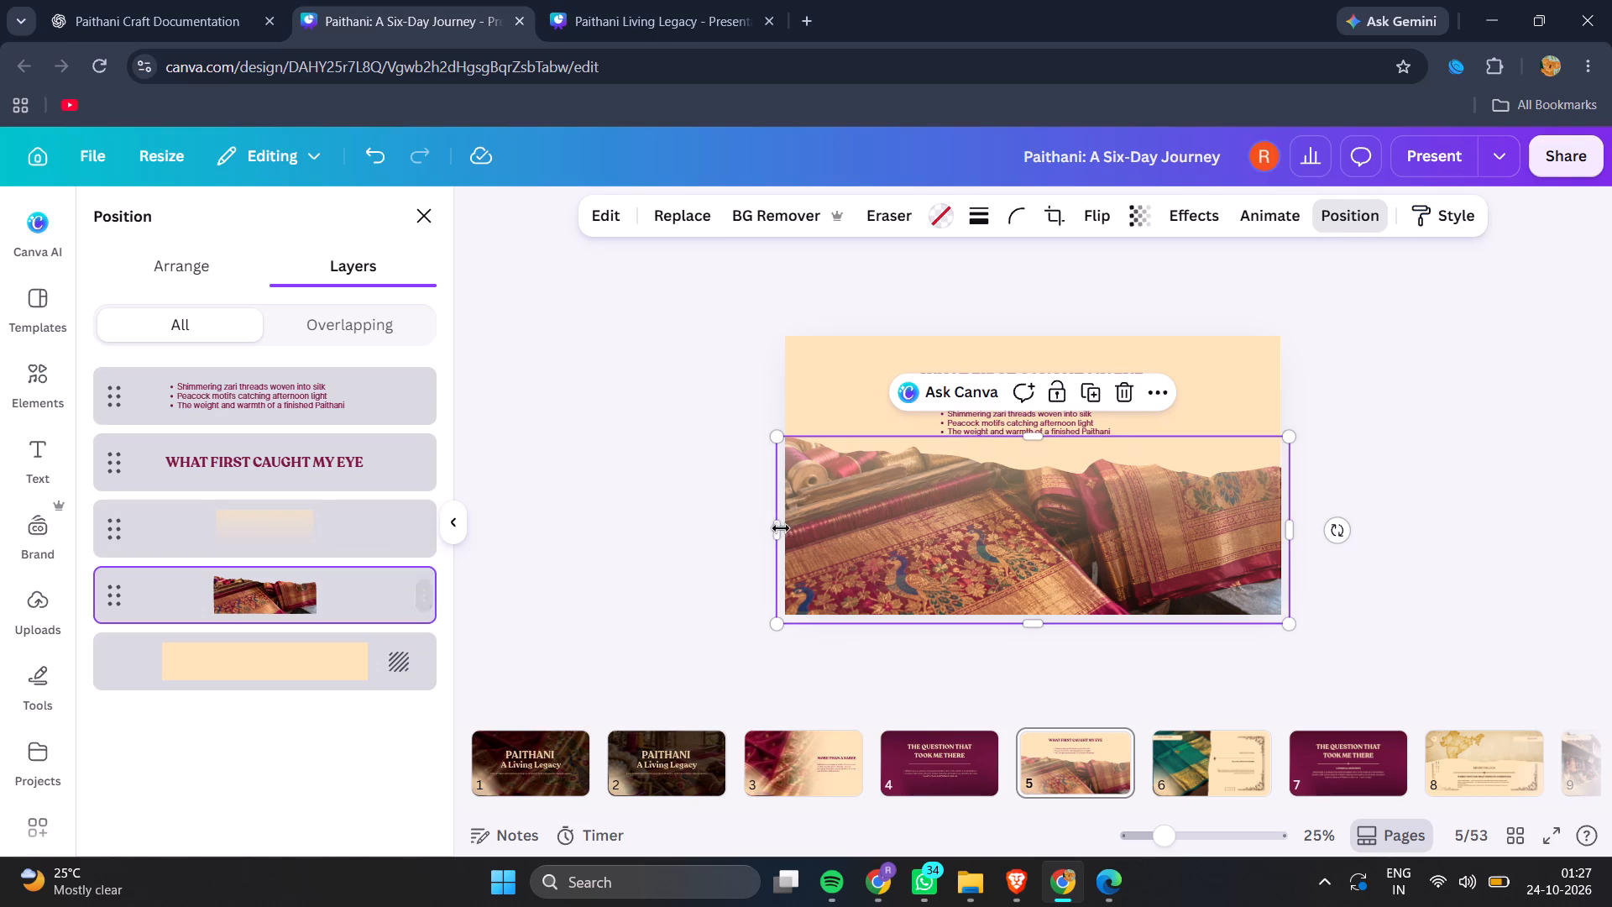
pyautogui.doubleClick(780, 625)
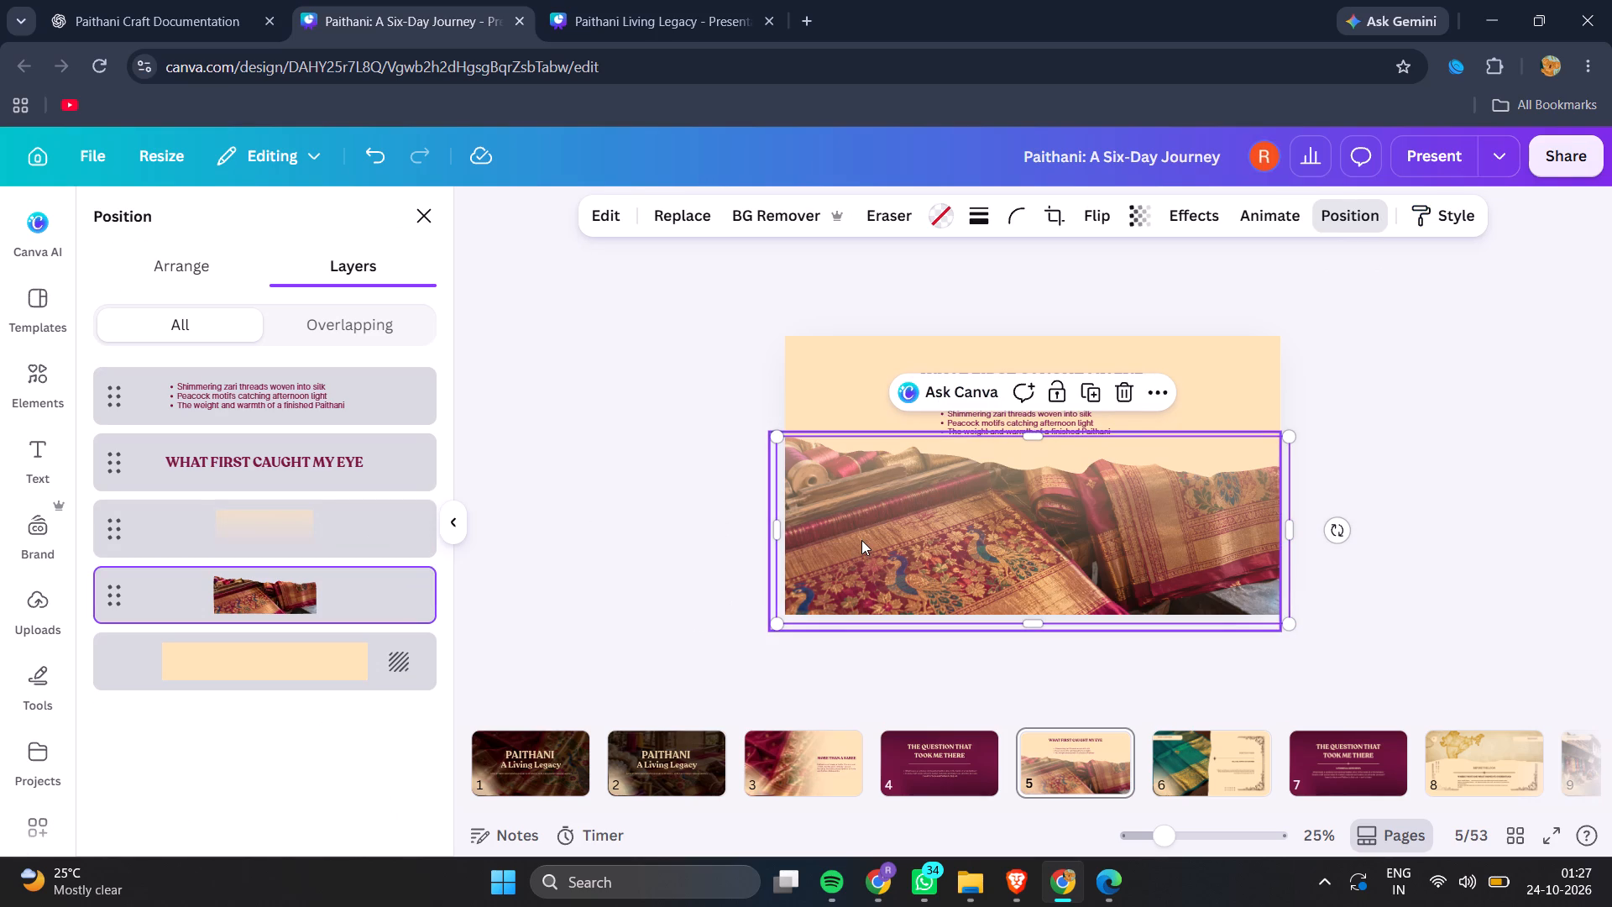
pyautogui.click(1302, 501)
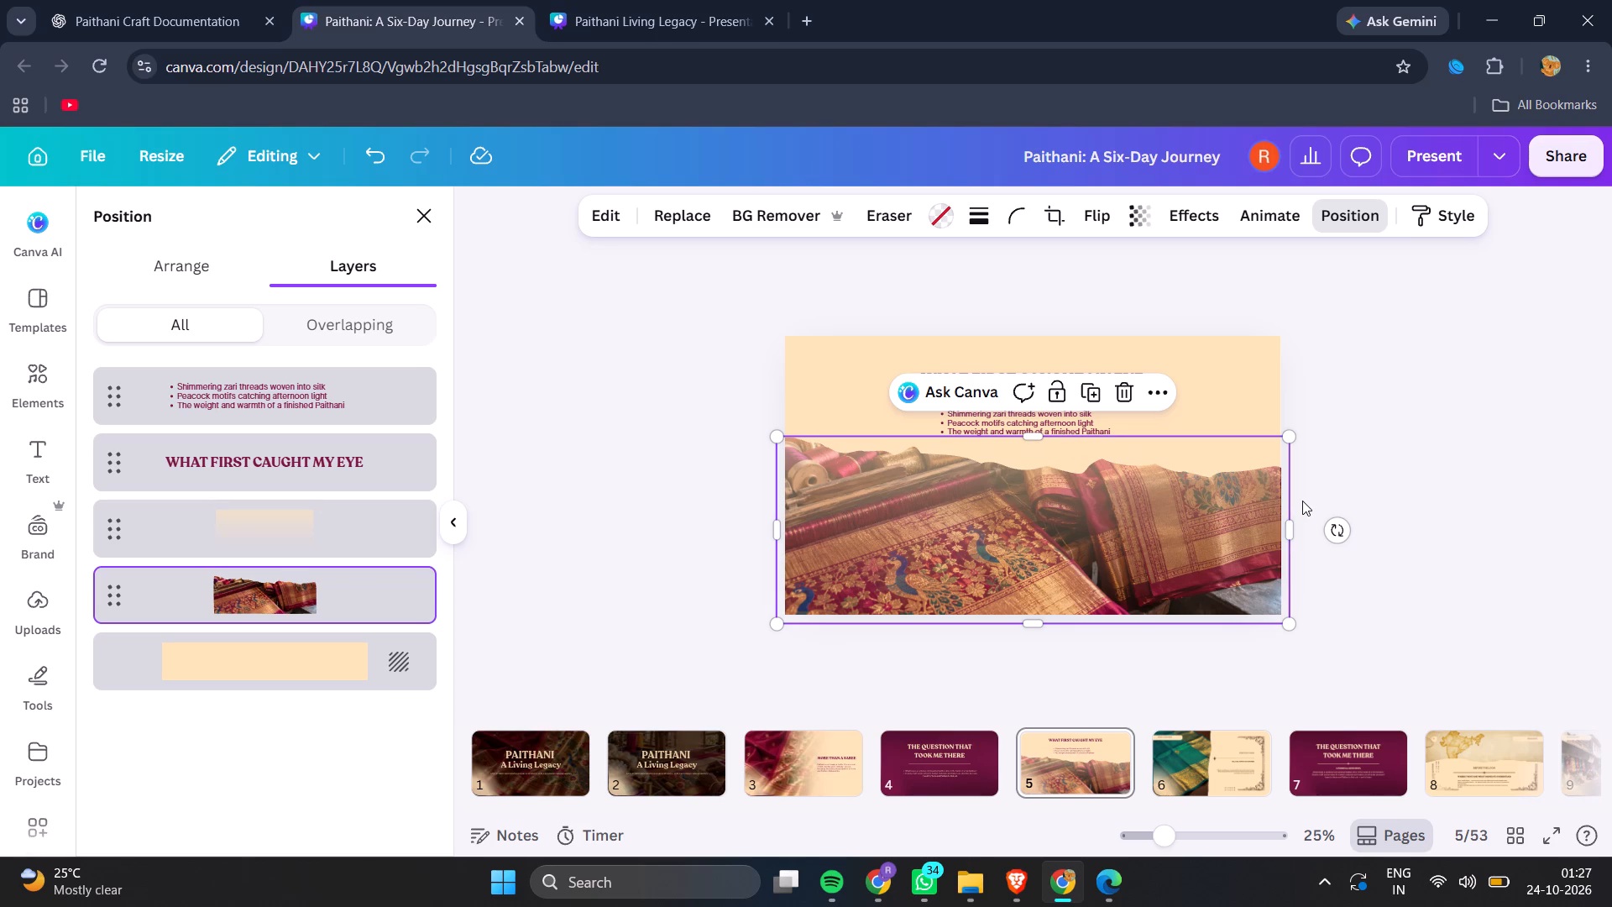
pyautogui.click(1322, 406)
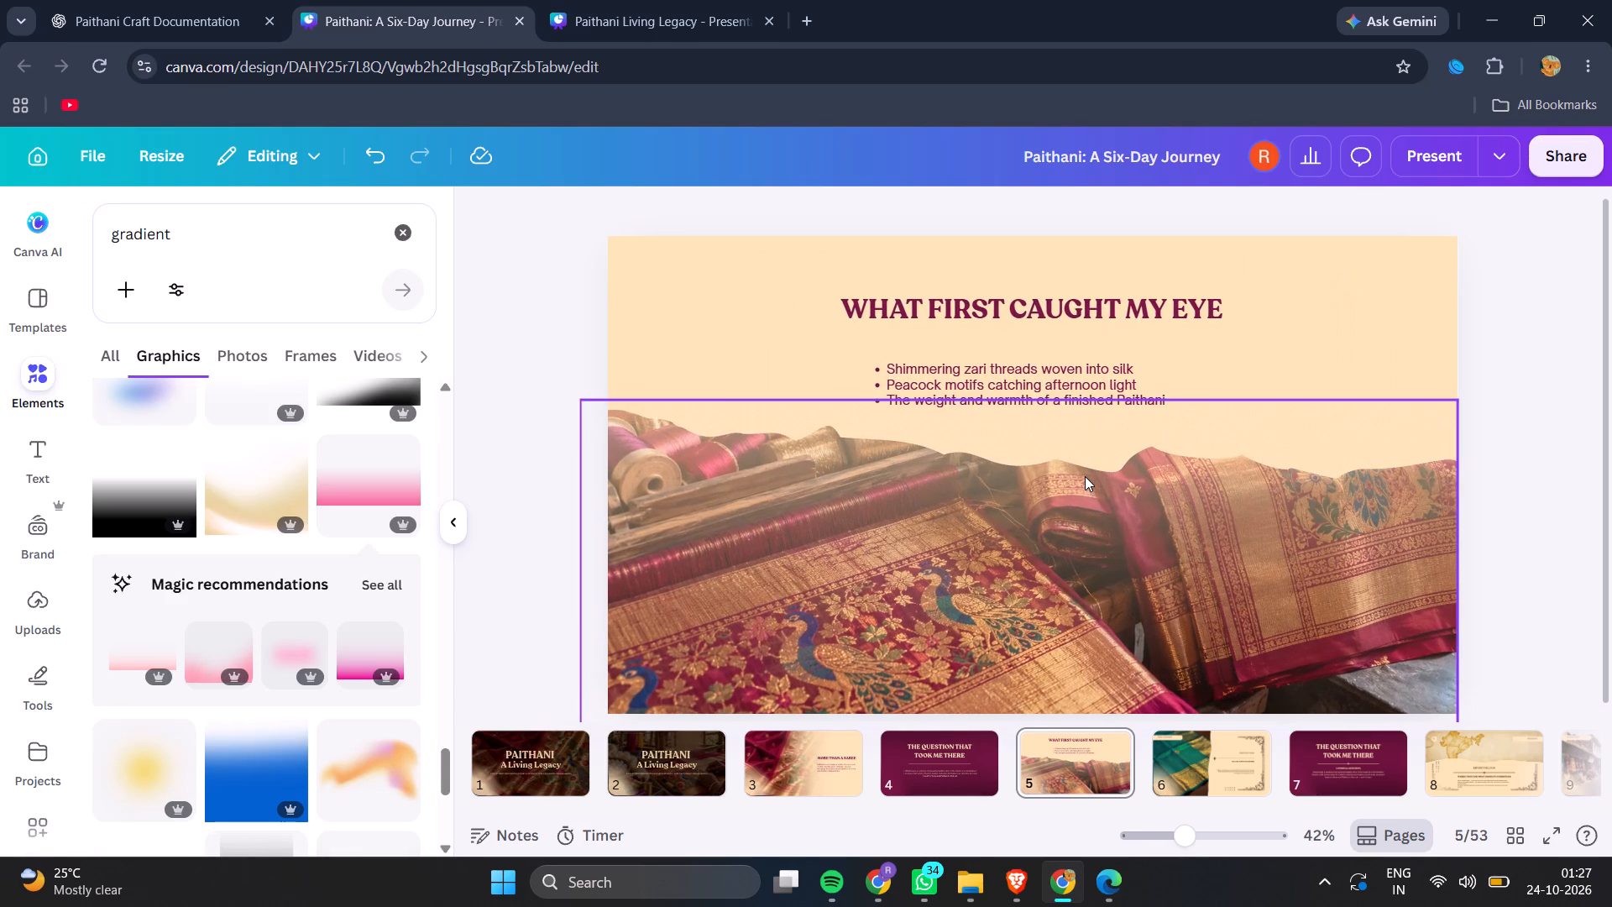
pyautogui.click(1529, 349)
pyautogui.scroll(-1, 1529, 349)
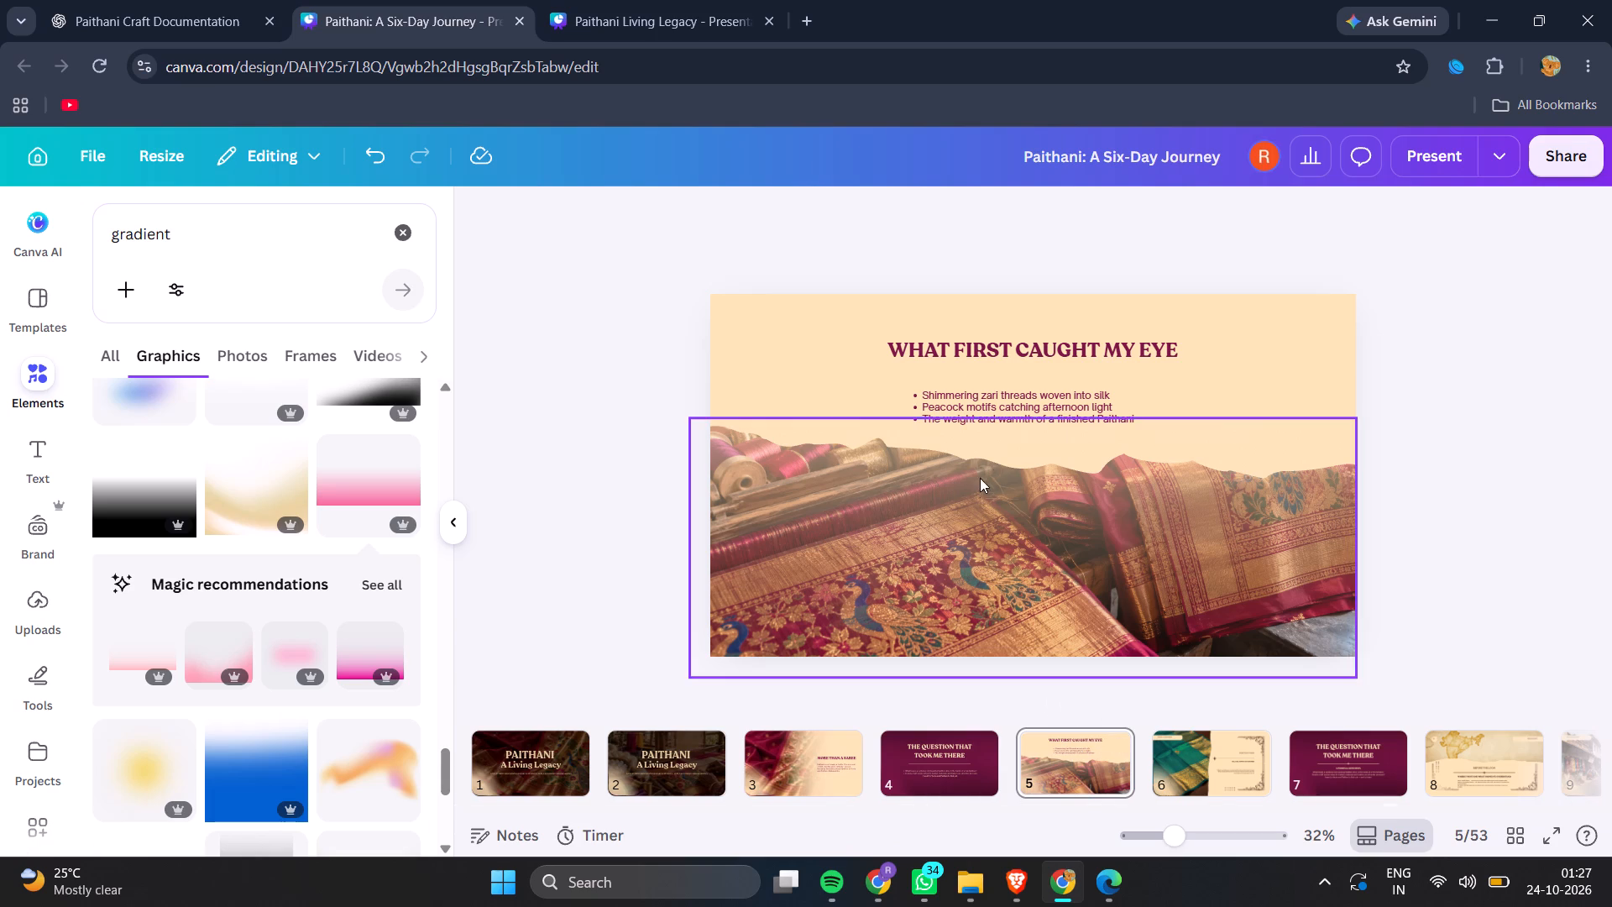
pyautogui.moveTo(995, 393); pyautogui.dragTo(980, 388)
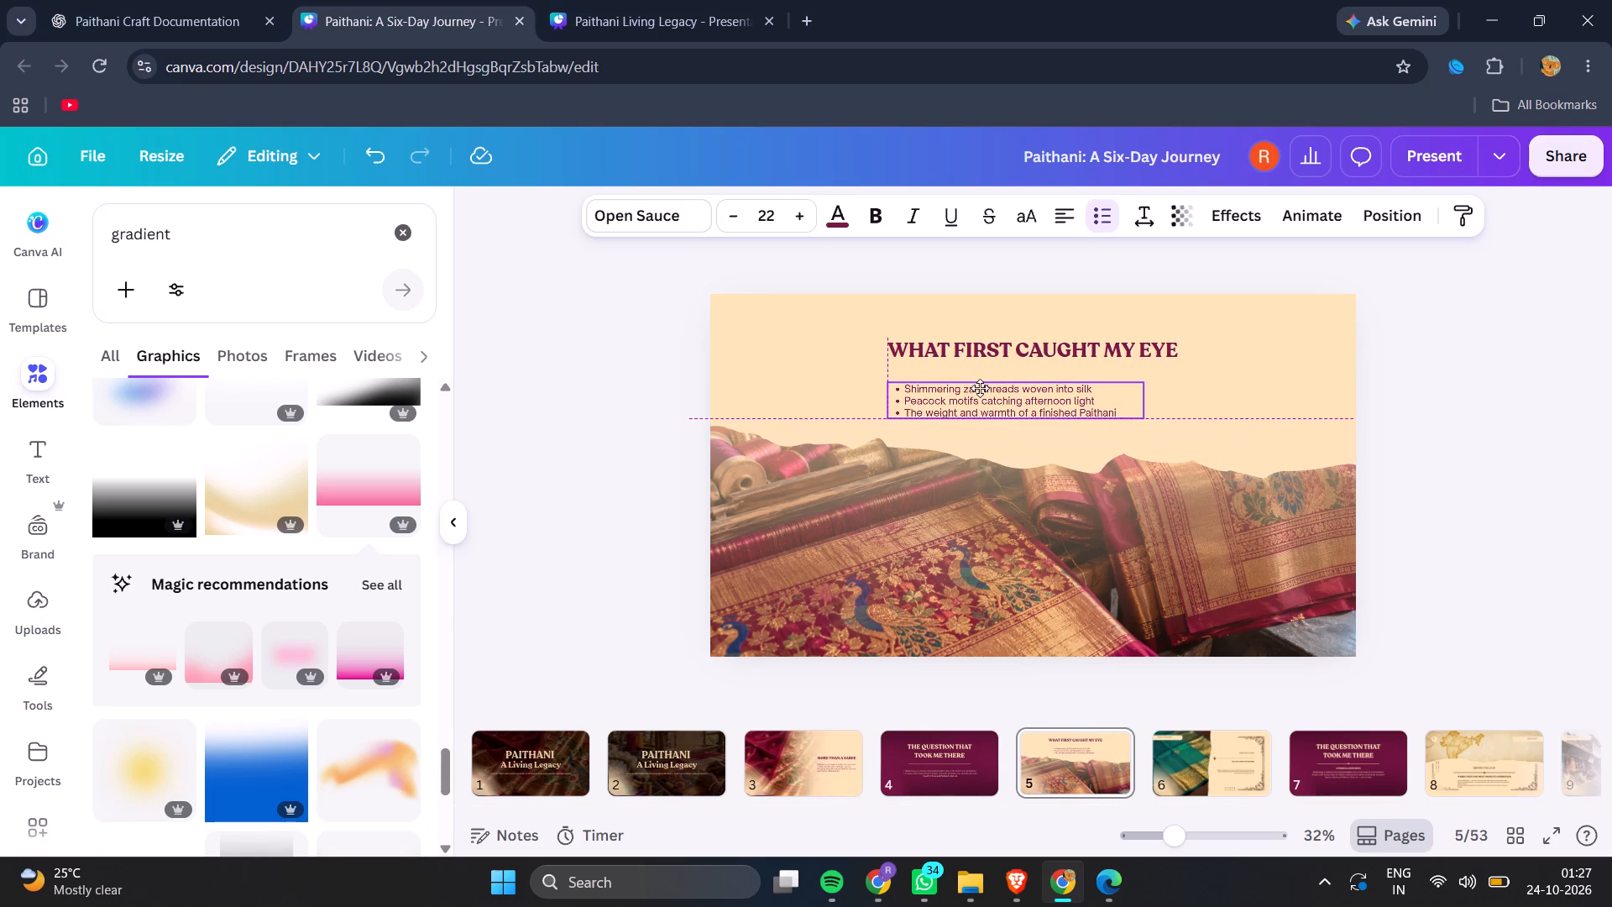
pyautogui.moveTo(980, 388); pyautogui.dragTo(980, 389)
pyautogui.click(1447, 430)
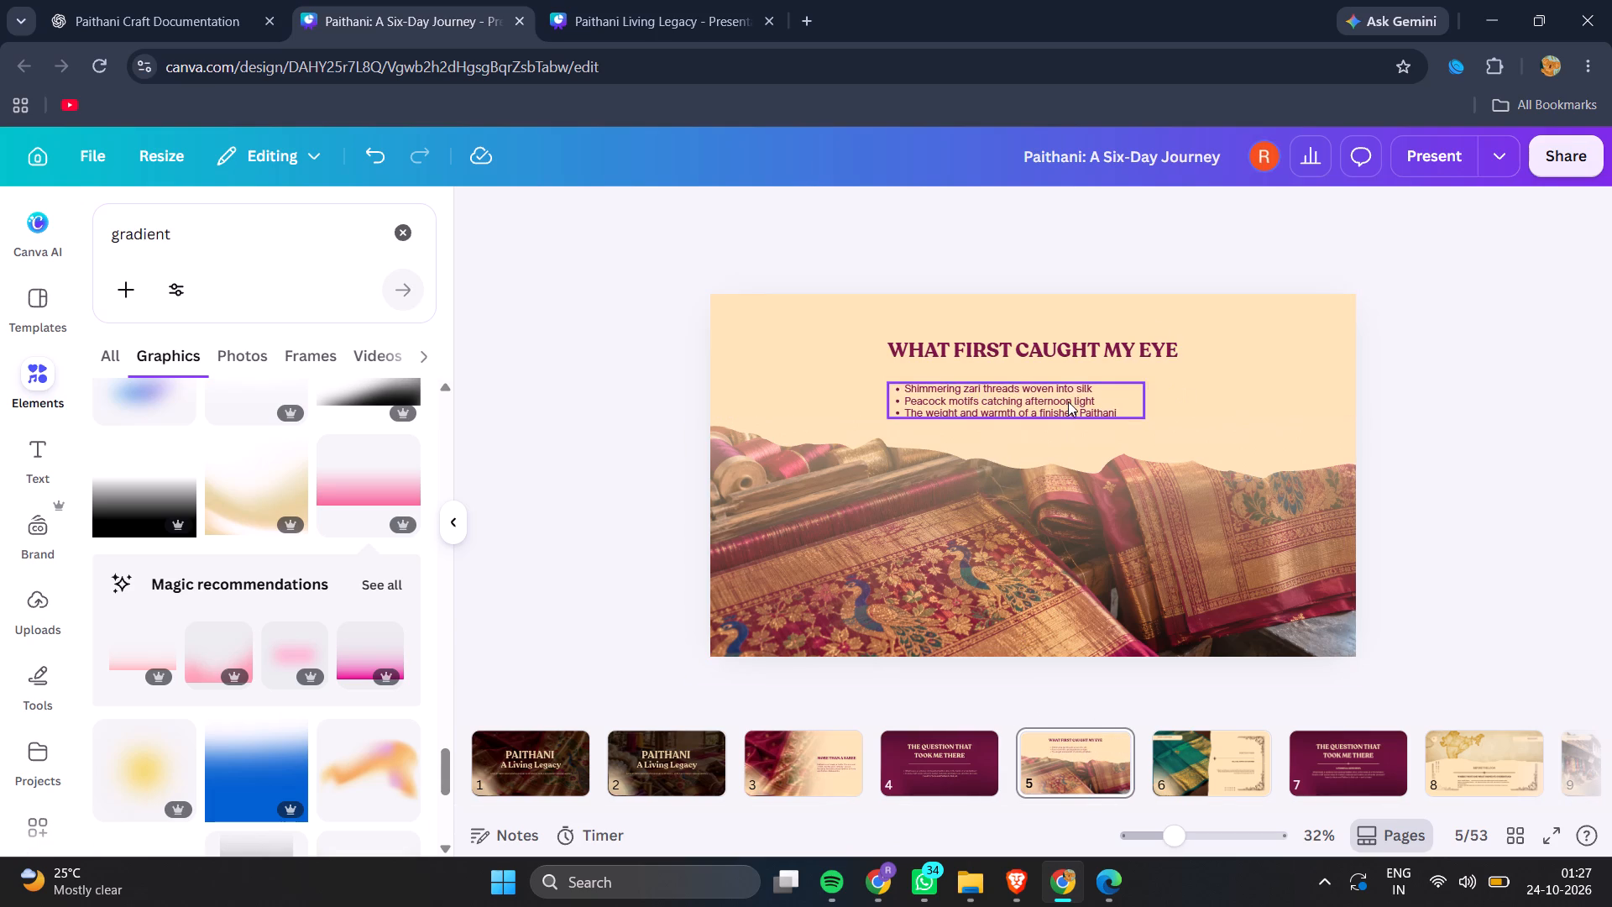
pyautogui.moveTo(1068, 401); pyautogui.dragTo(1096, 401)
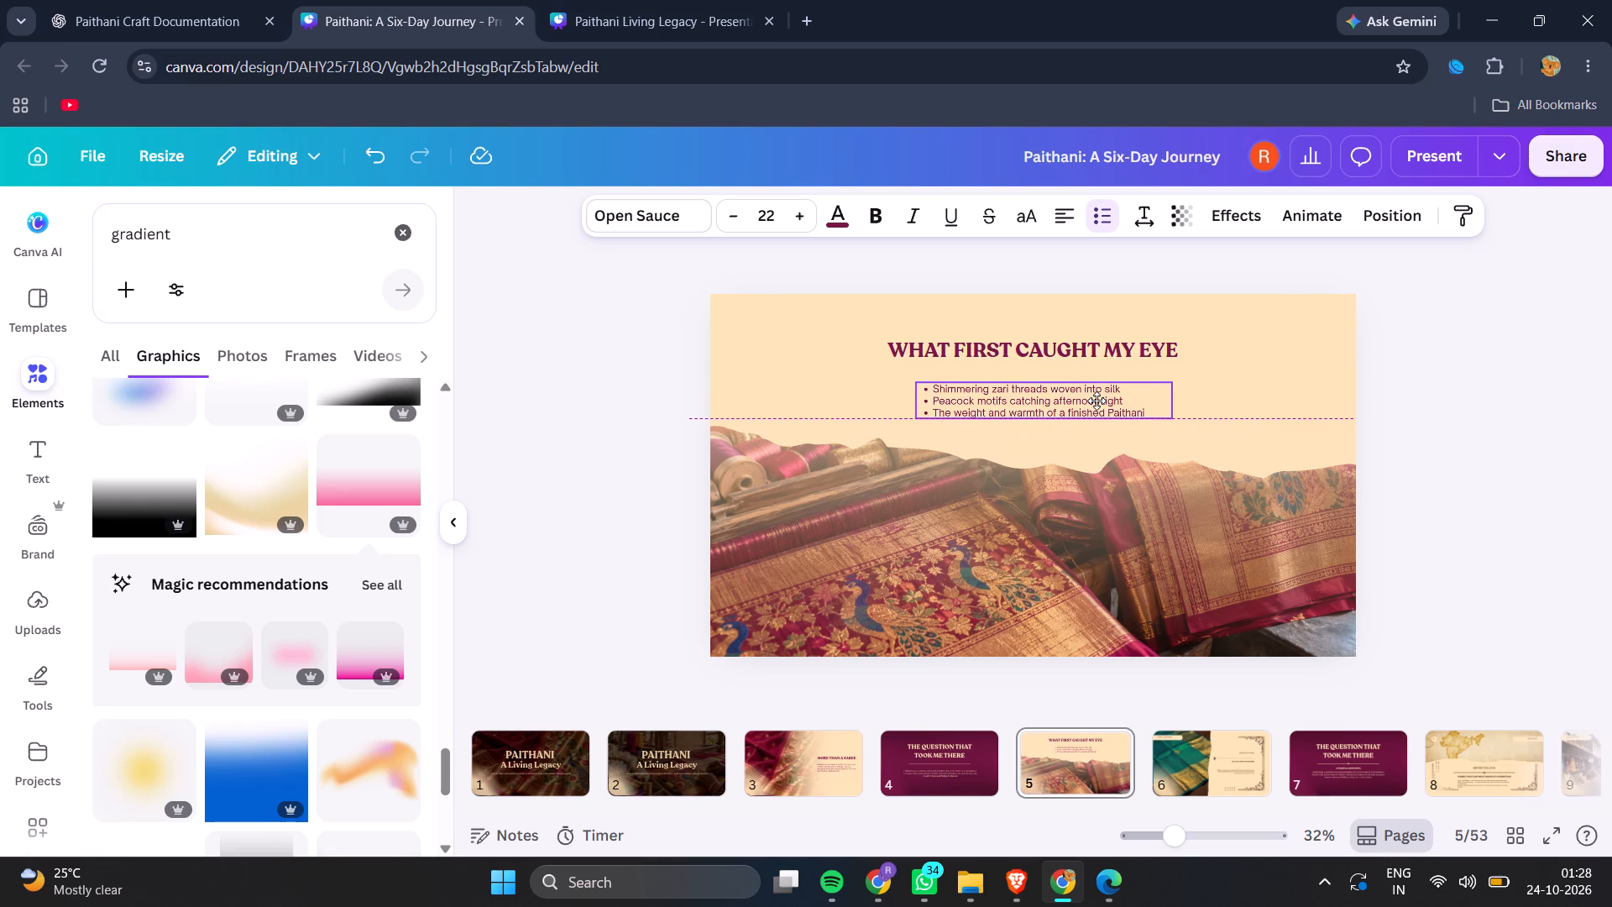
pyautogui.moveTo(1096, 401); pyautogui.dragTo(1090, 408)
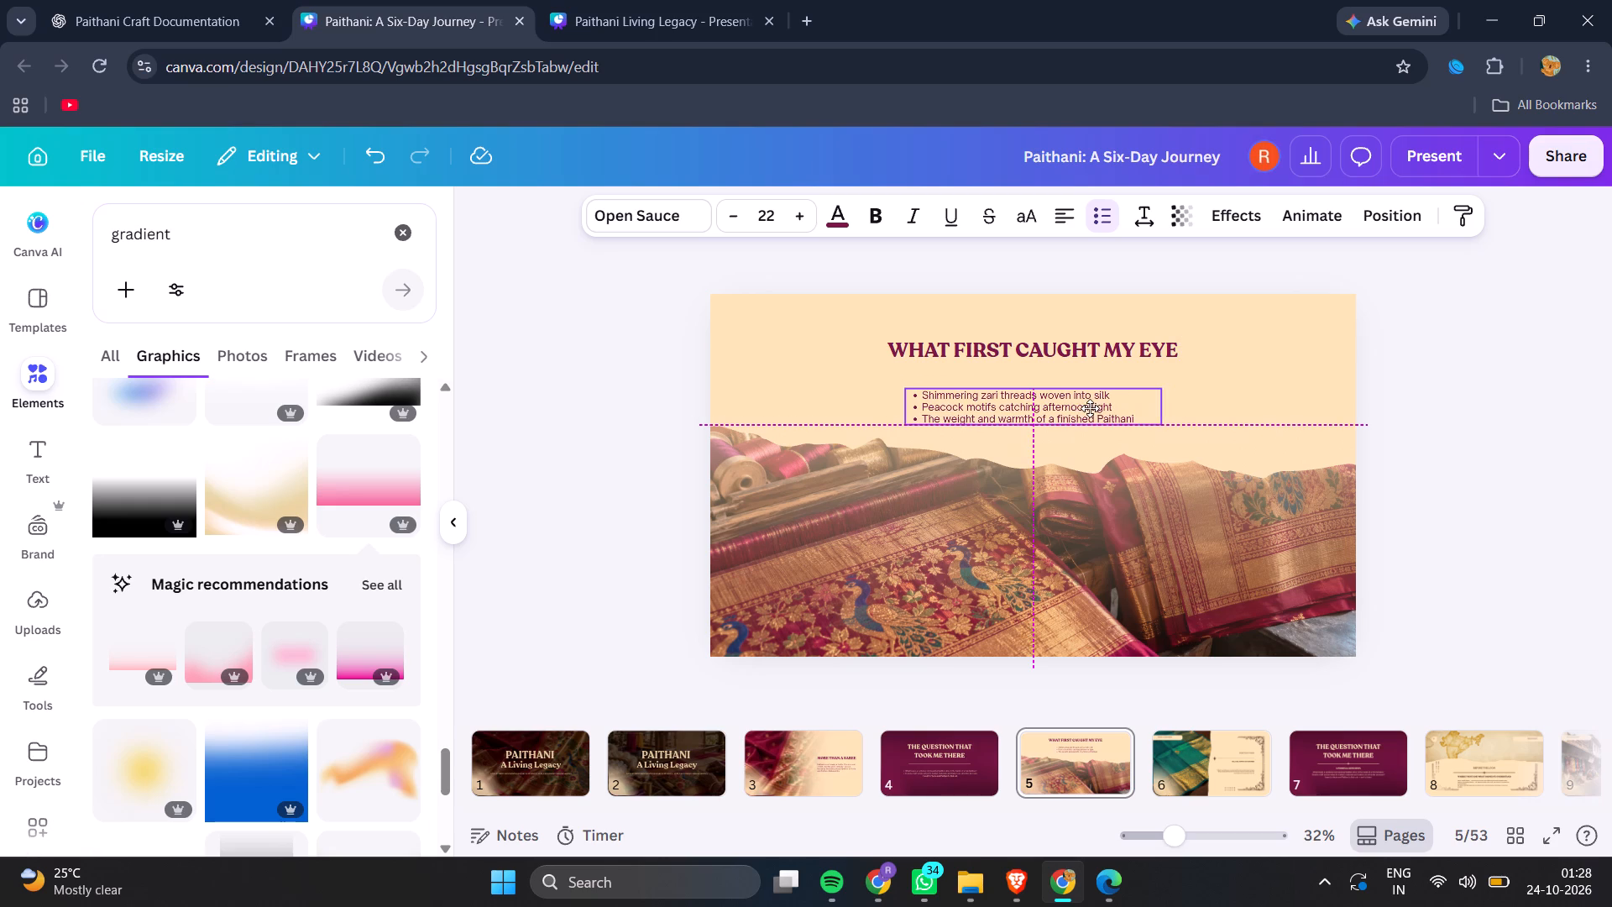
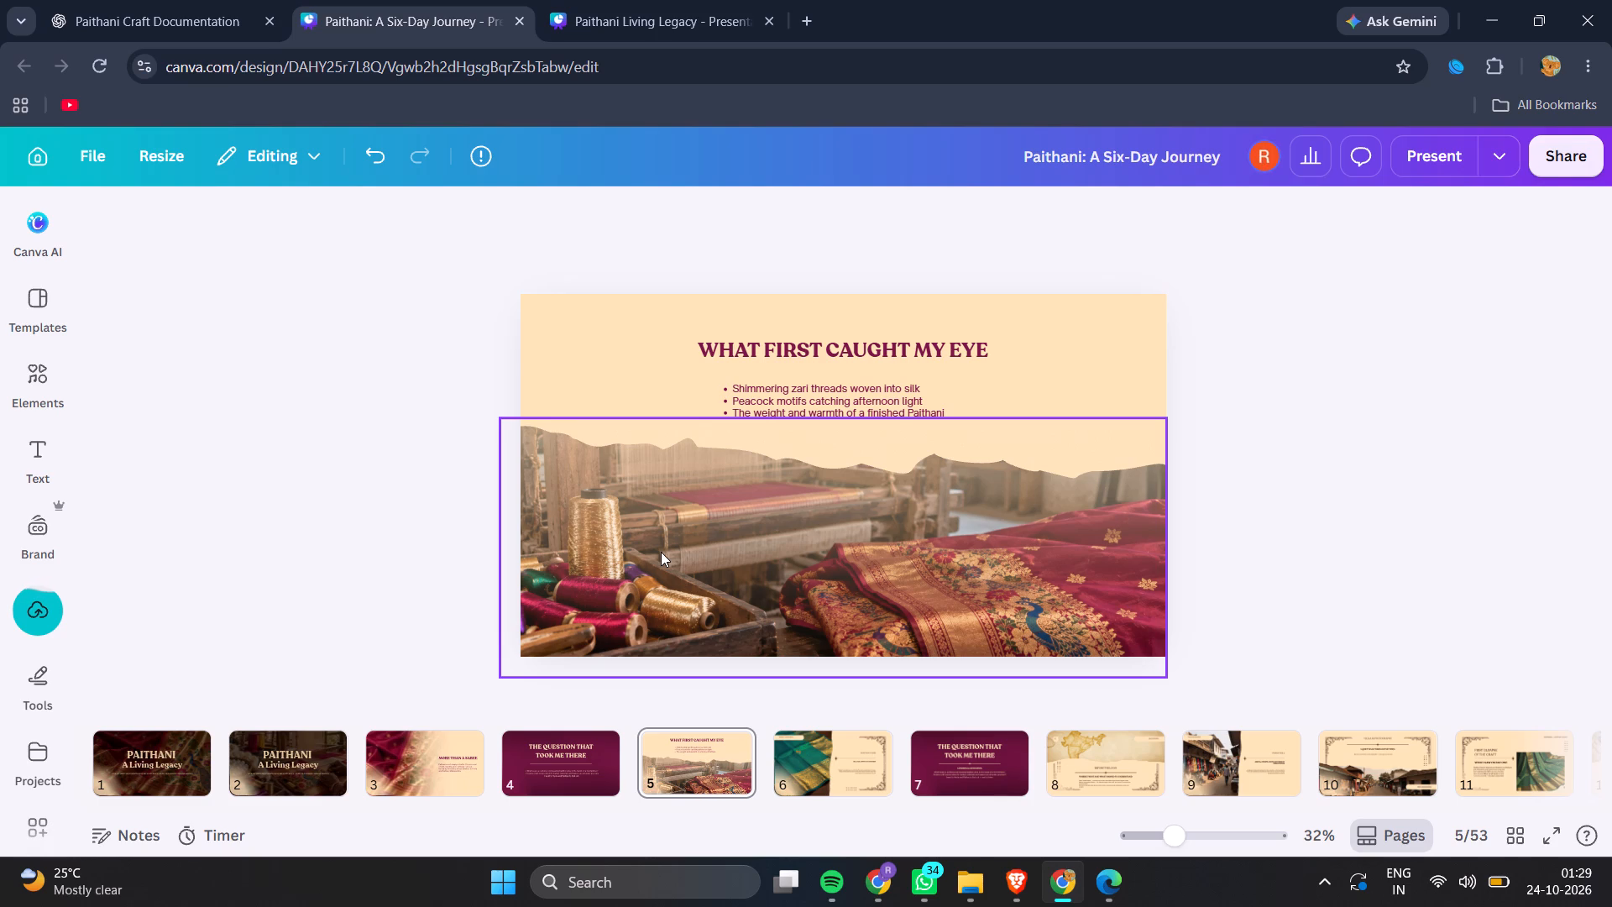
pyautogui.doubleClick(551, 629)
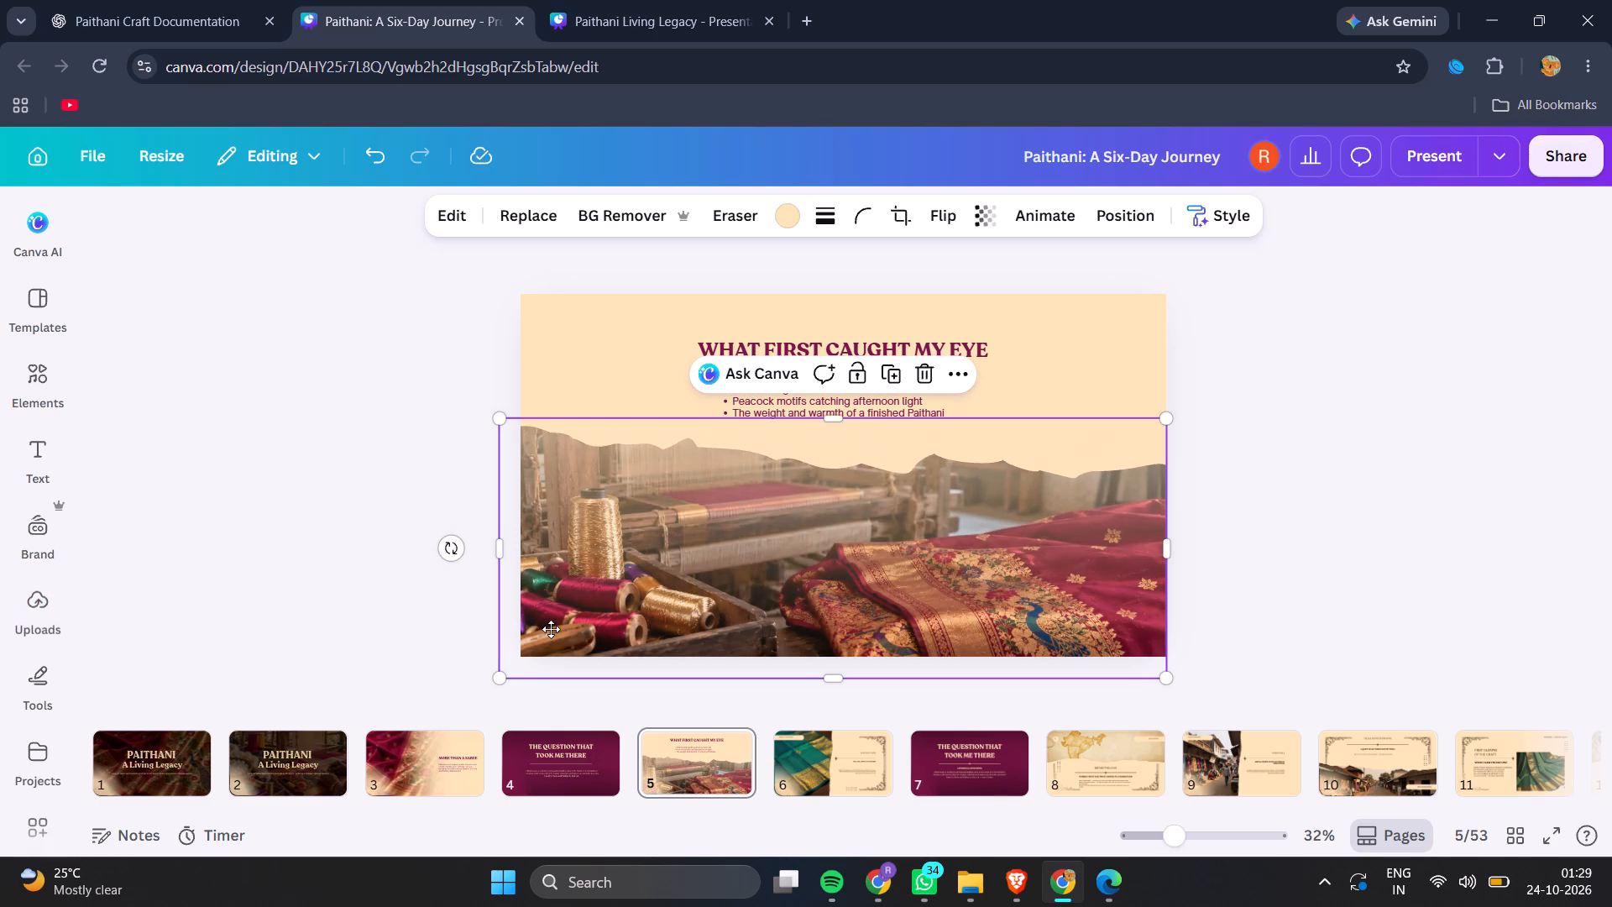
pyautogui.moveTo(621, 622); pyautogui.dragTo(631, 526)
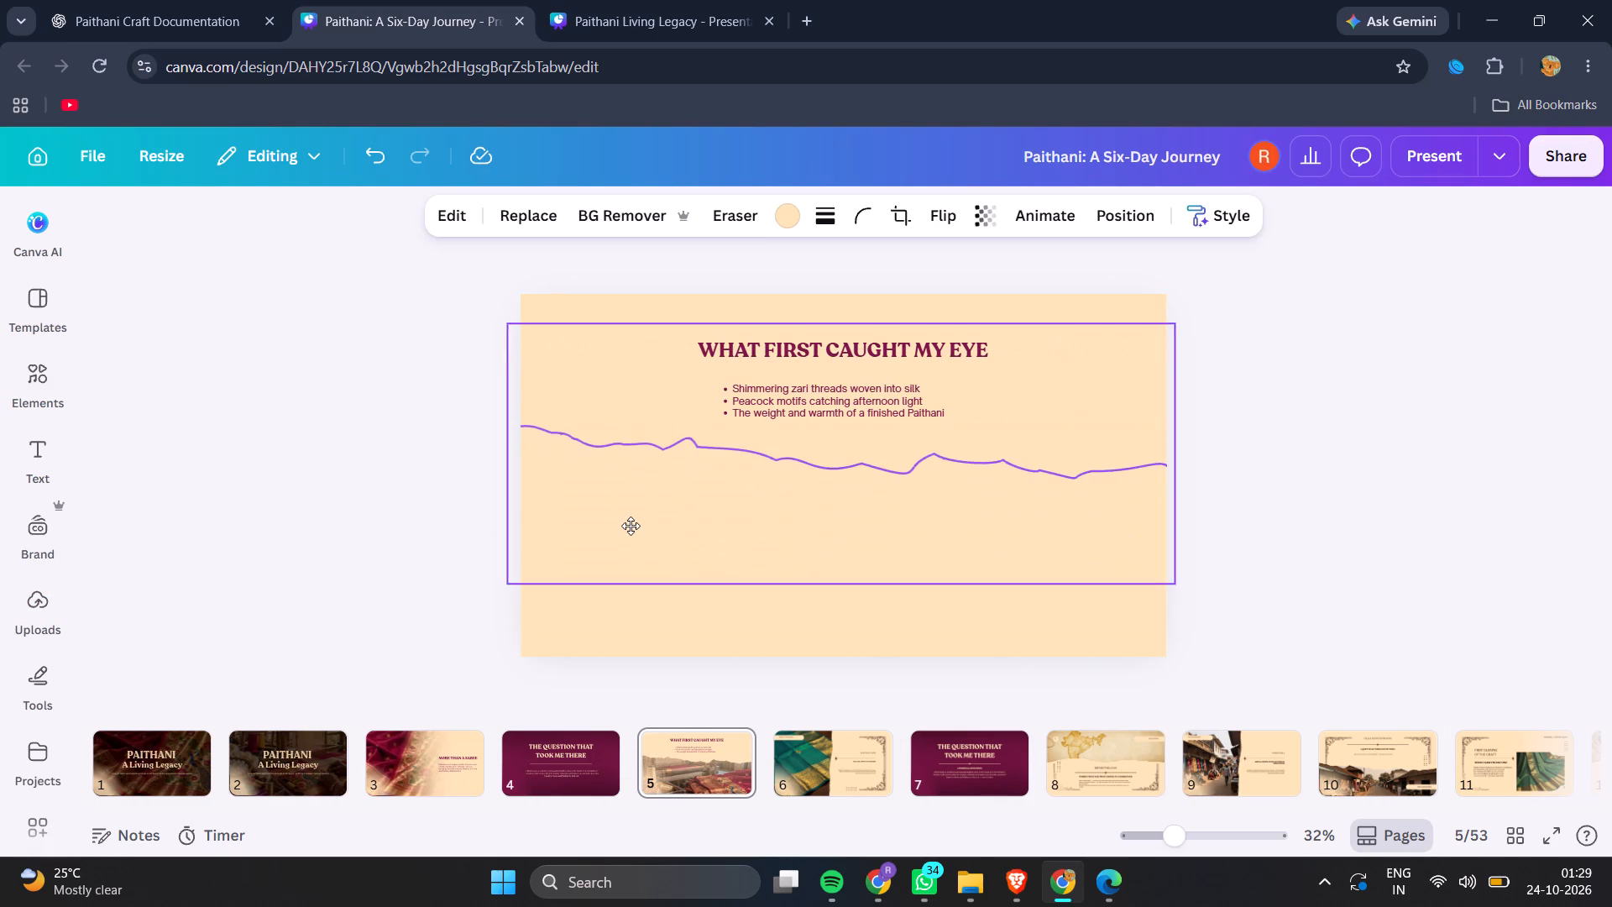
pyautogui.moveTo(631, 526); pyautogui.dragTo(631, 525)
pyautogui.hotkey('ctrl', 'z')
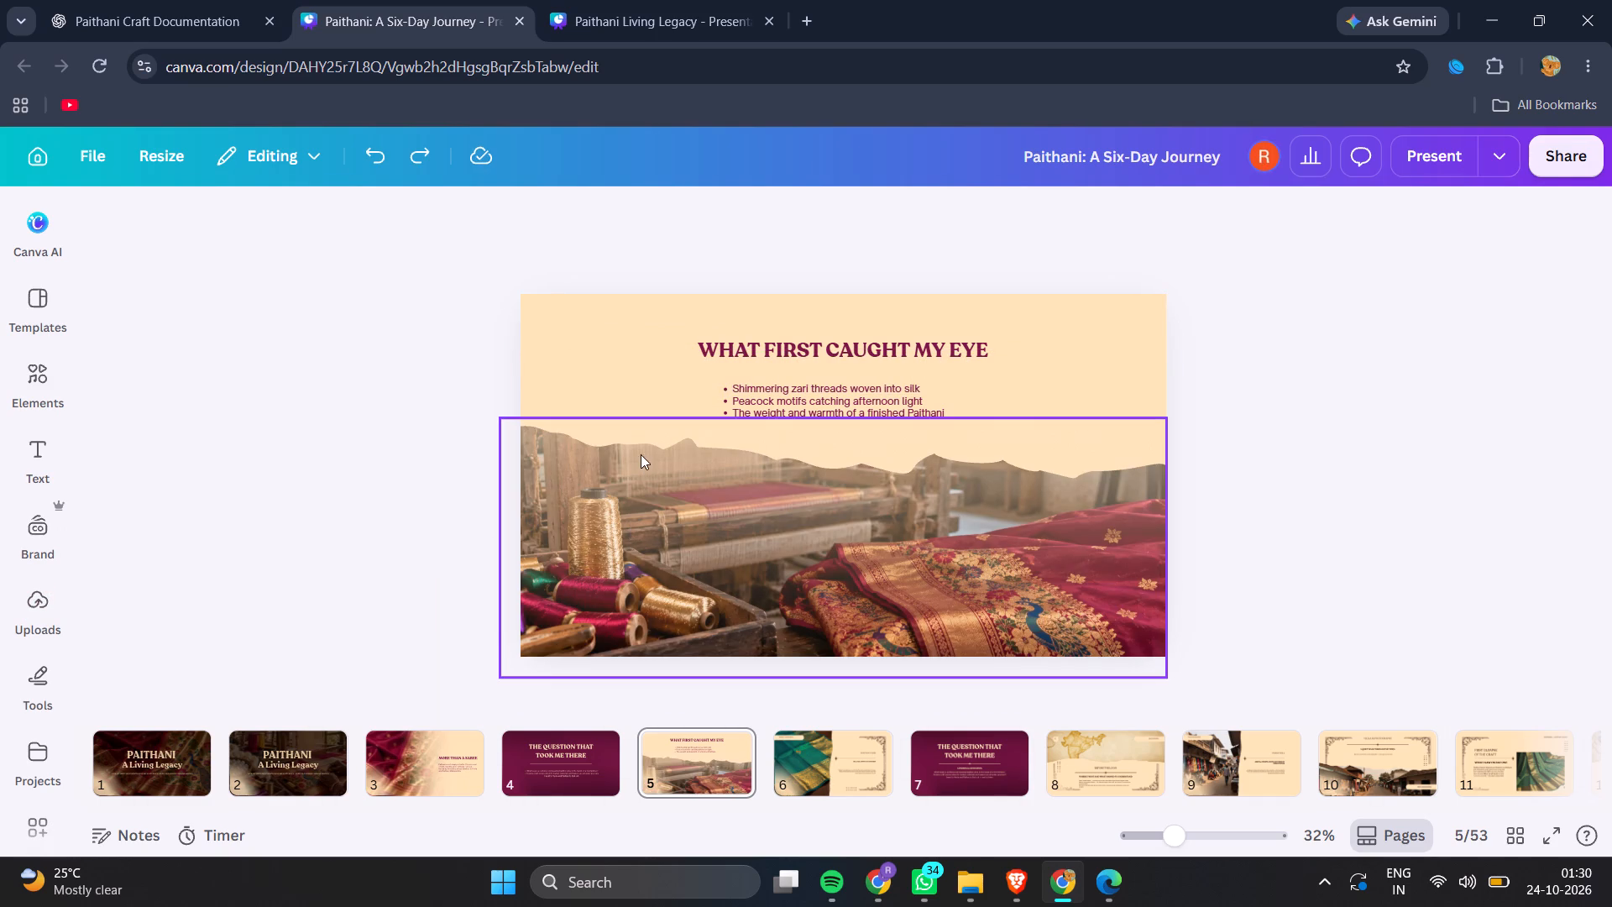
# Move the gradient overlay upward on slide 5 so the lower part of the loom photo is uncovered.
pyautogui.moveTo(632, 428); pyautogui.dragTo(626, 345)
# Raise the torn-edge photo frame slightly and stretch its lower edge to the bottom of slide 5.
pyautogui.doubleClick(597, 623)
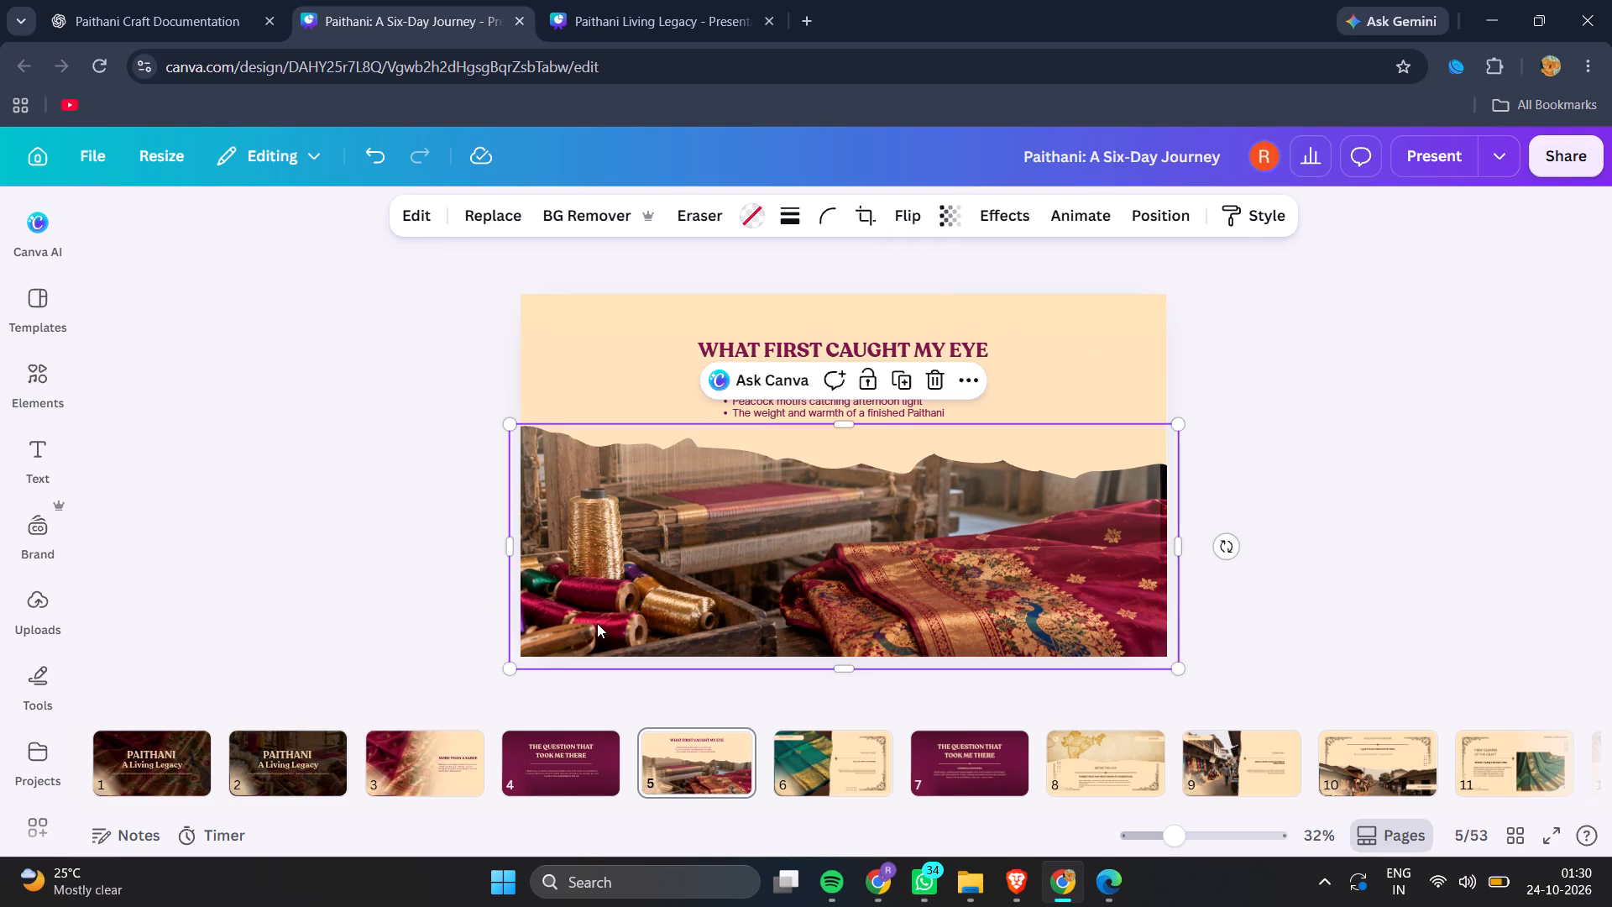
pyautogui.doubleClick(617, 622)
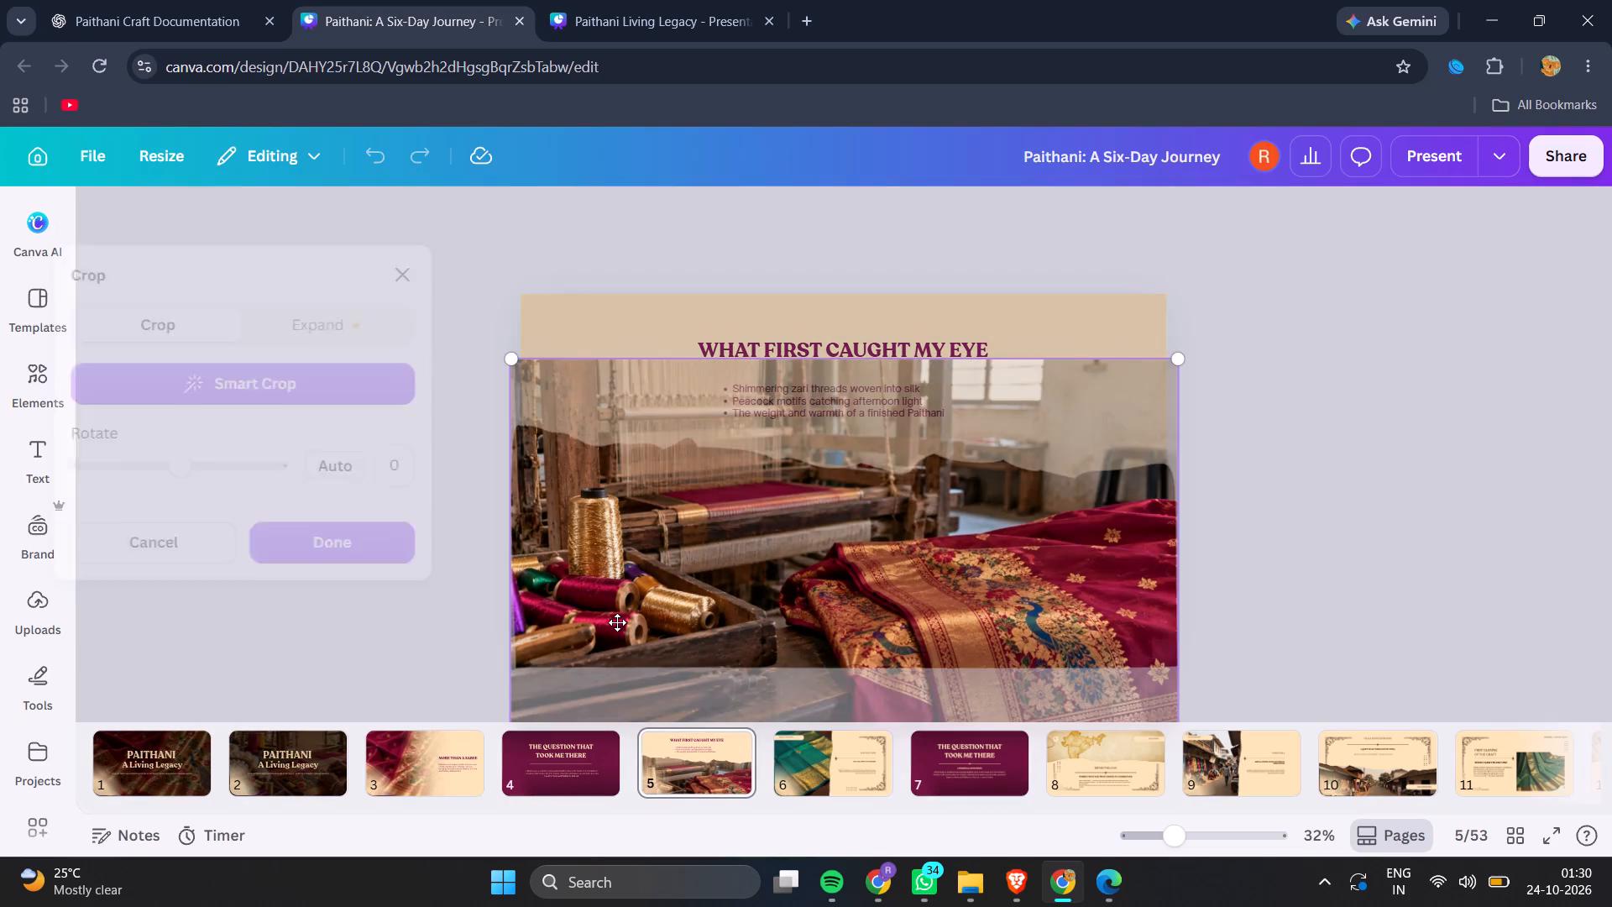
pyautogui.click(617, 622)
pyautogui.click(617, 622)
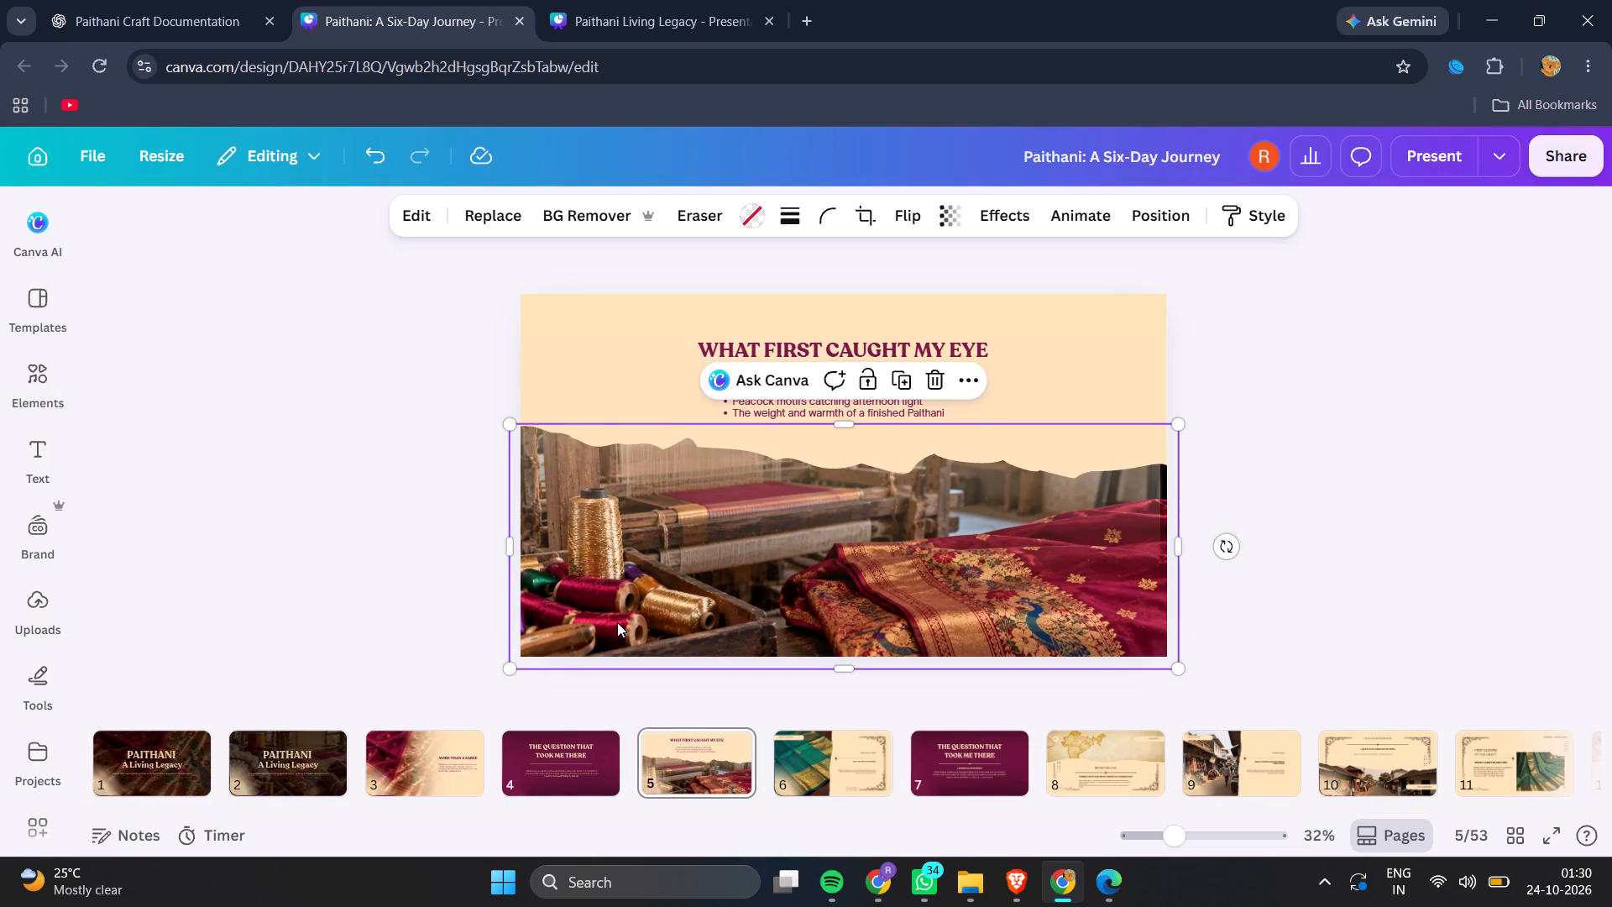
pyautogui.doubleClick(617, 622)
pyautogui.moveTo(617, 622); pyautogui.dragTo(620, 594)
pyautogui.moveTo(844, 649); pyautogui.dragTo(844, 648)
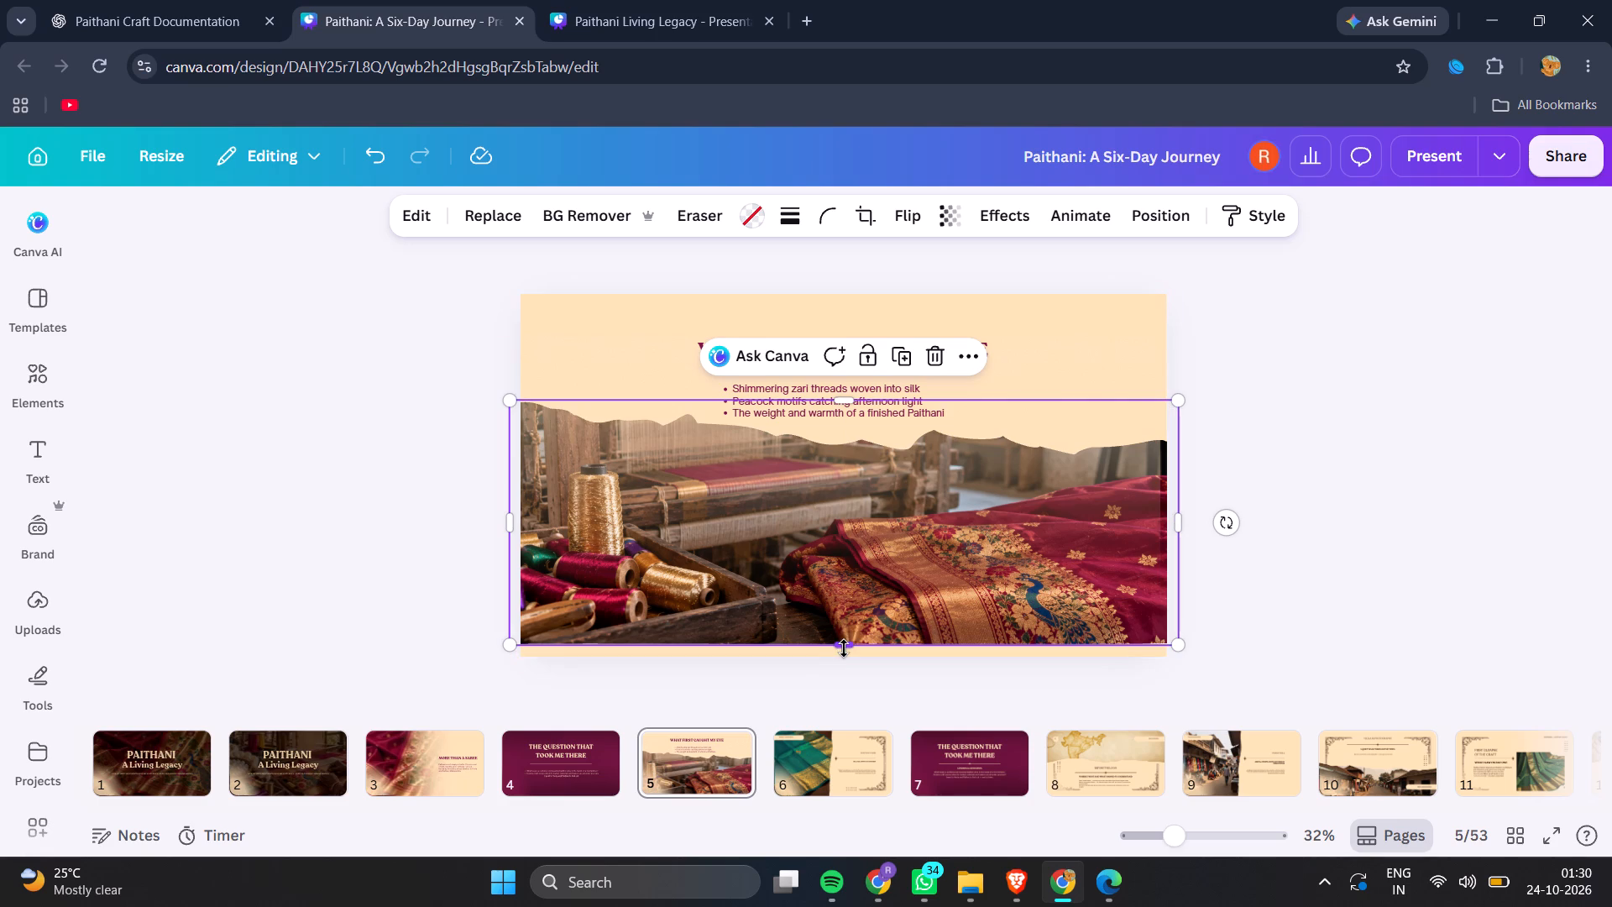
pyautogui.moveTo(844, 648); pyautogui.dragTo(848, 659)
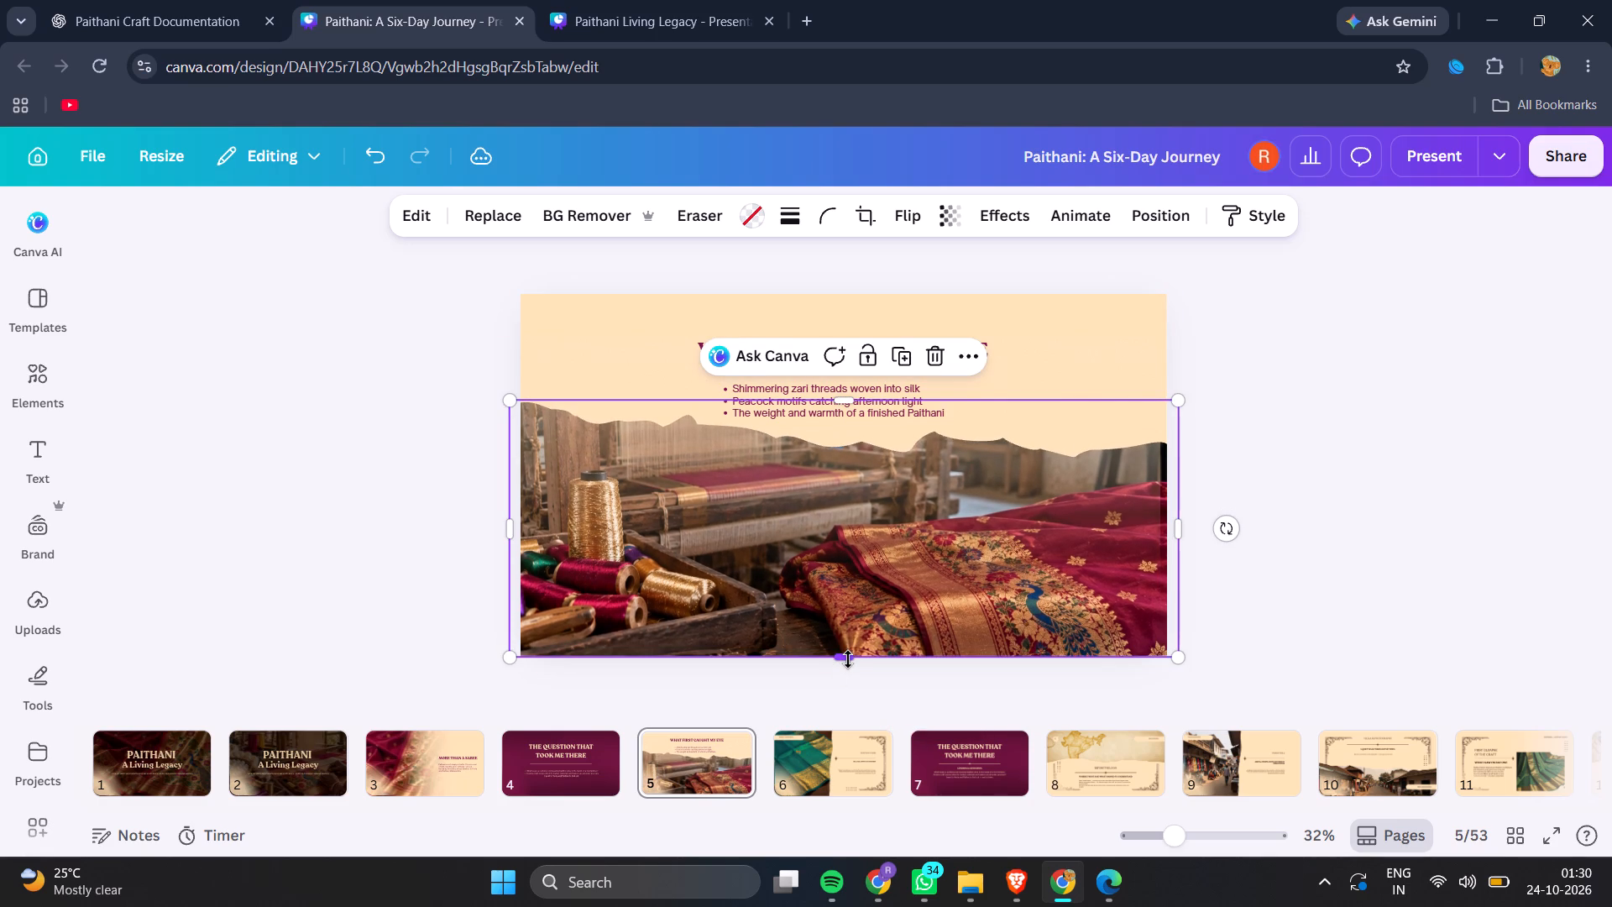
# Shift the loom photo slightly upward within its frame's crop, keeping the thread spools and saree in view.
pyautogui.tripleClick(868, 607)
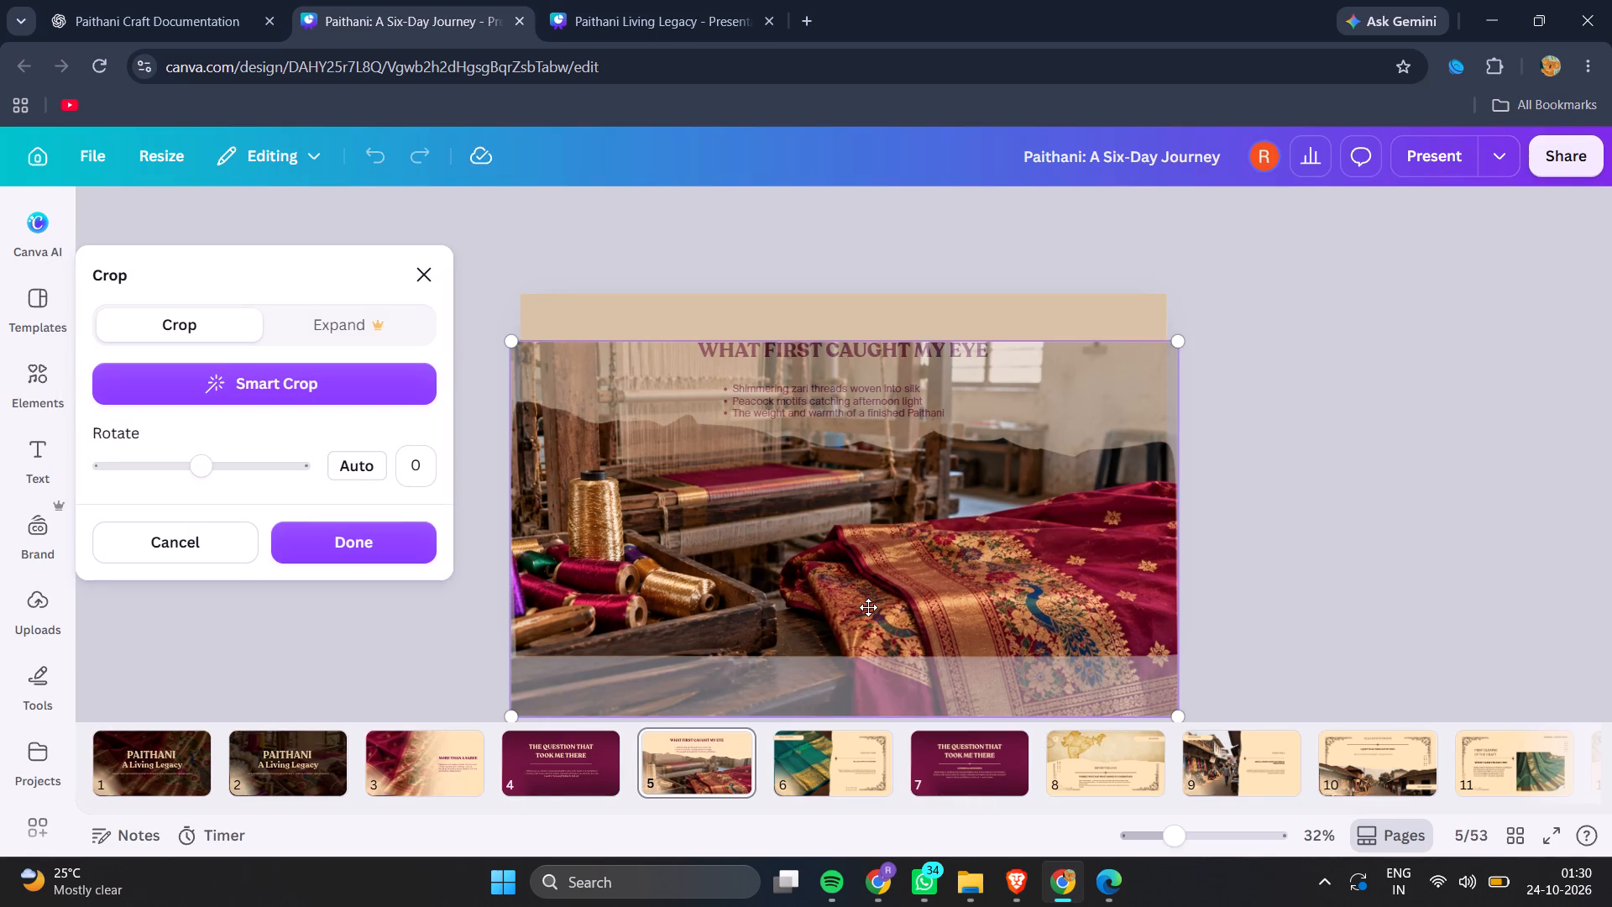
pyautogui.moveTo(868, 607); pyautogui.dragTo(875, 566)
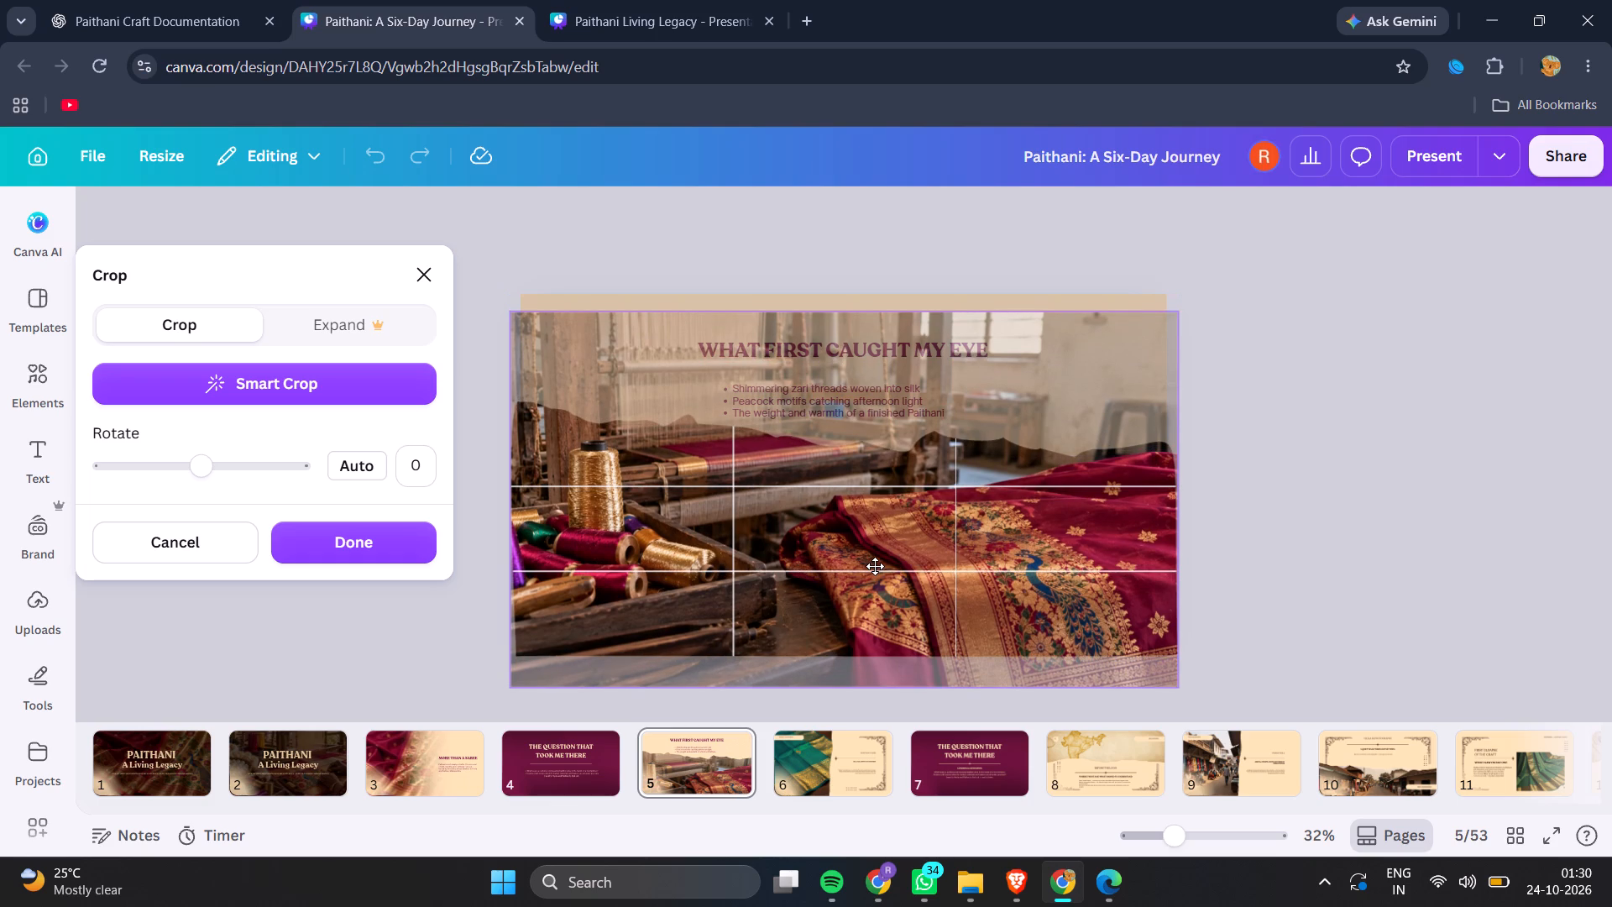
pyautogui.moveTo(875, 566); pyautogui.dragTo(874, 564)
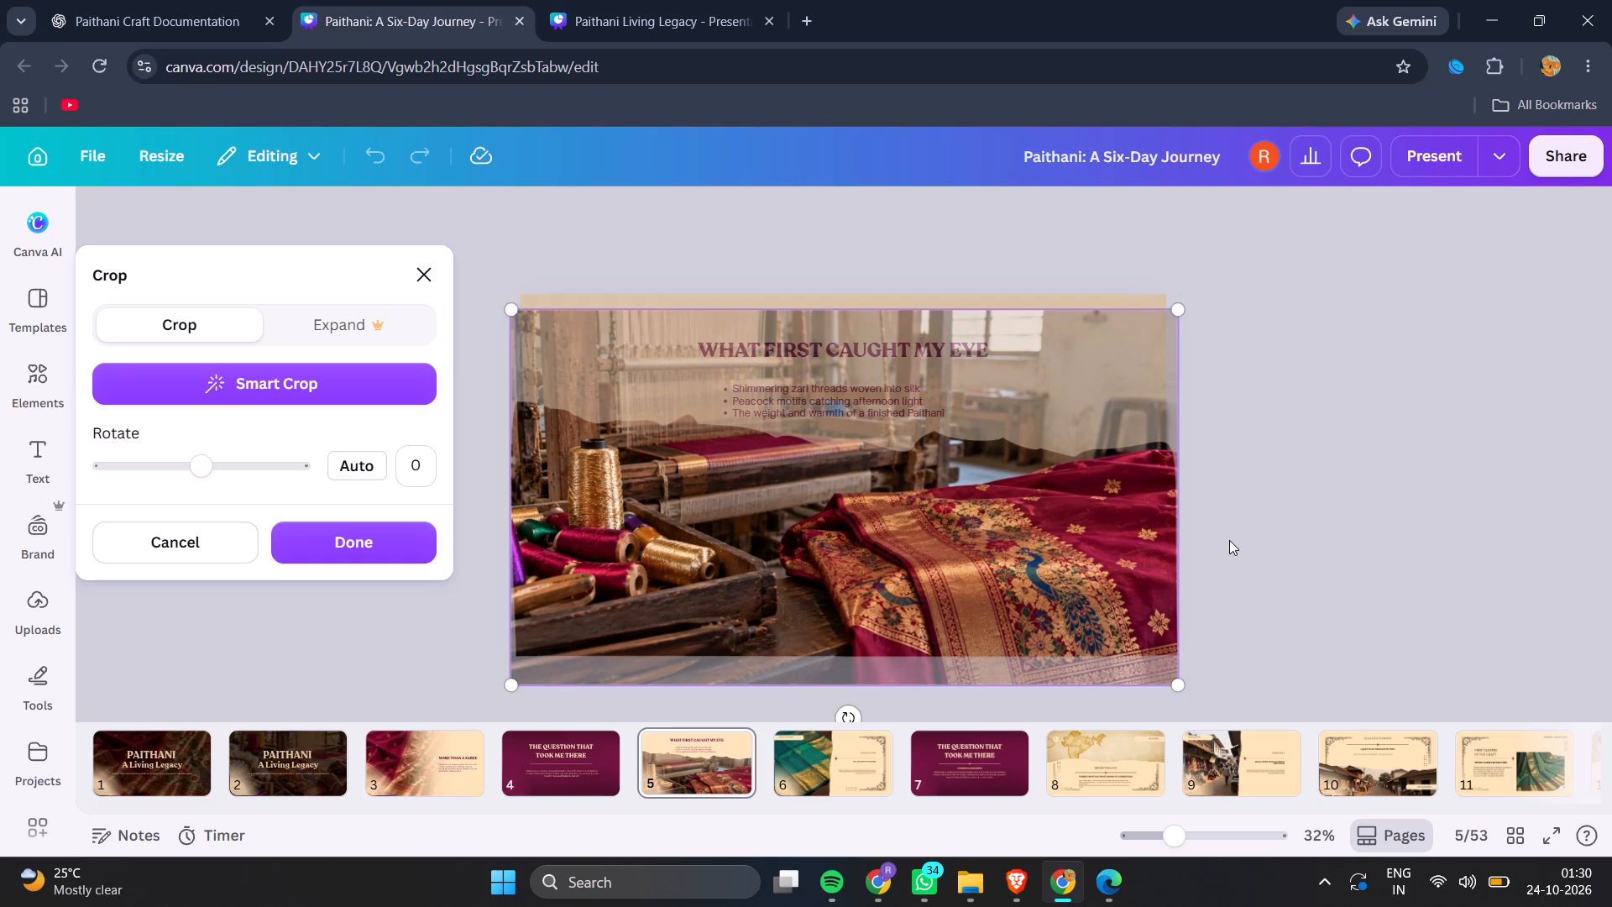
pyautogui.doubleClick(1229, 539)
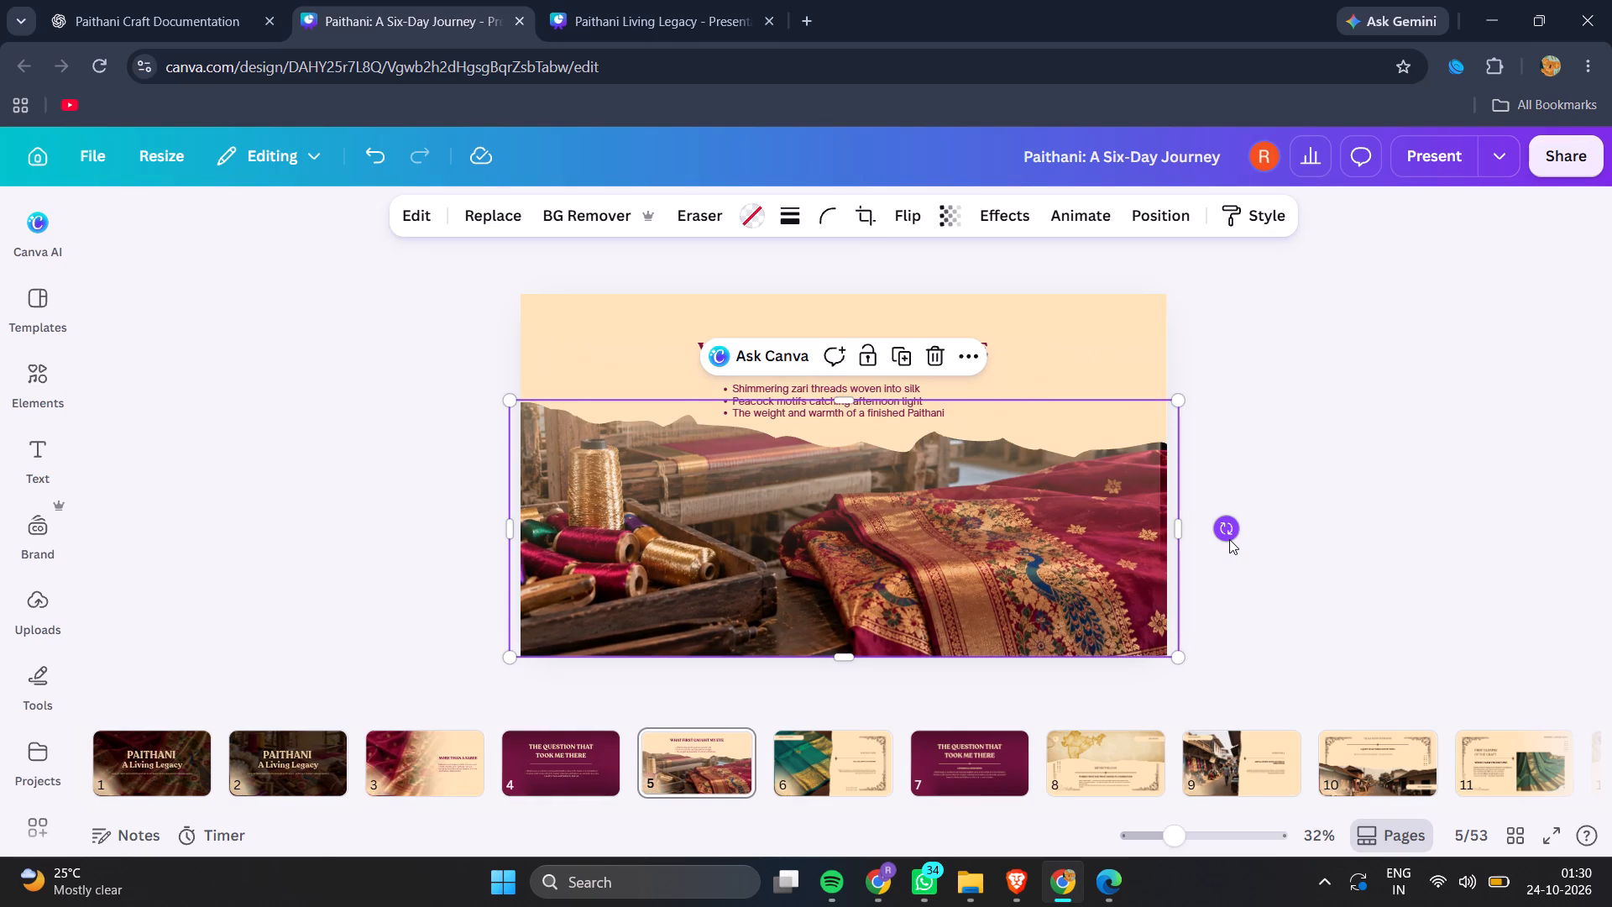
pyautogui.tripleClick(924, 608)
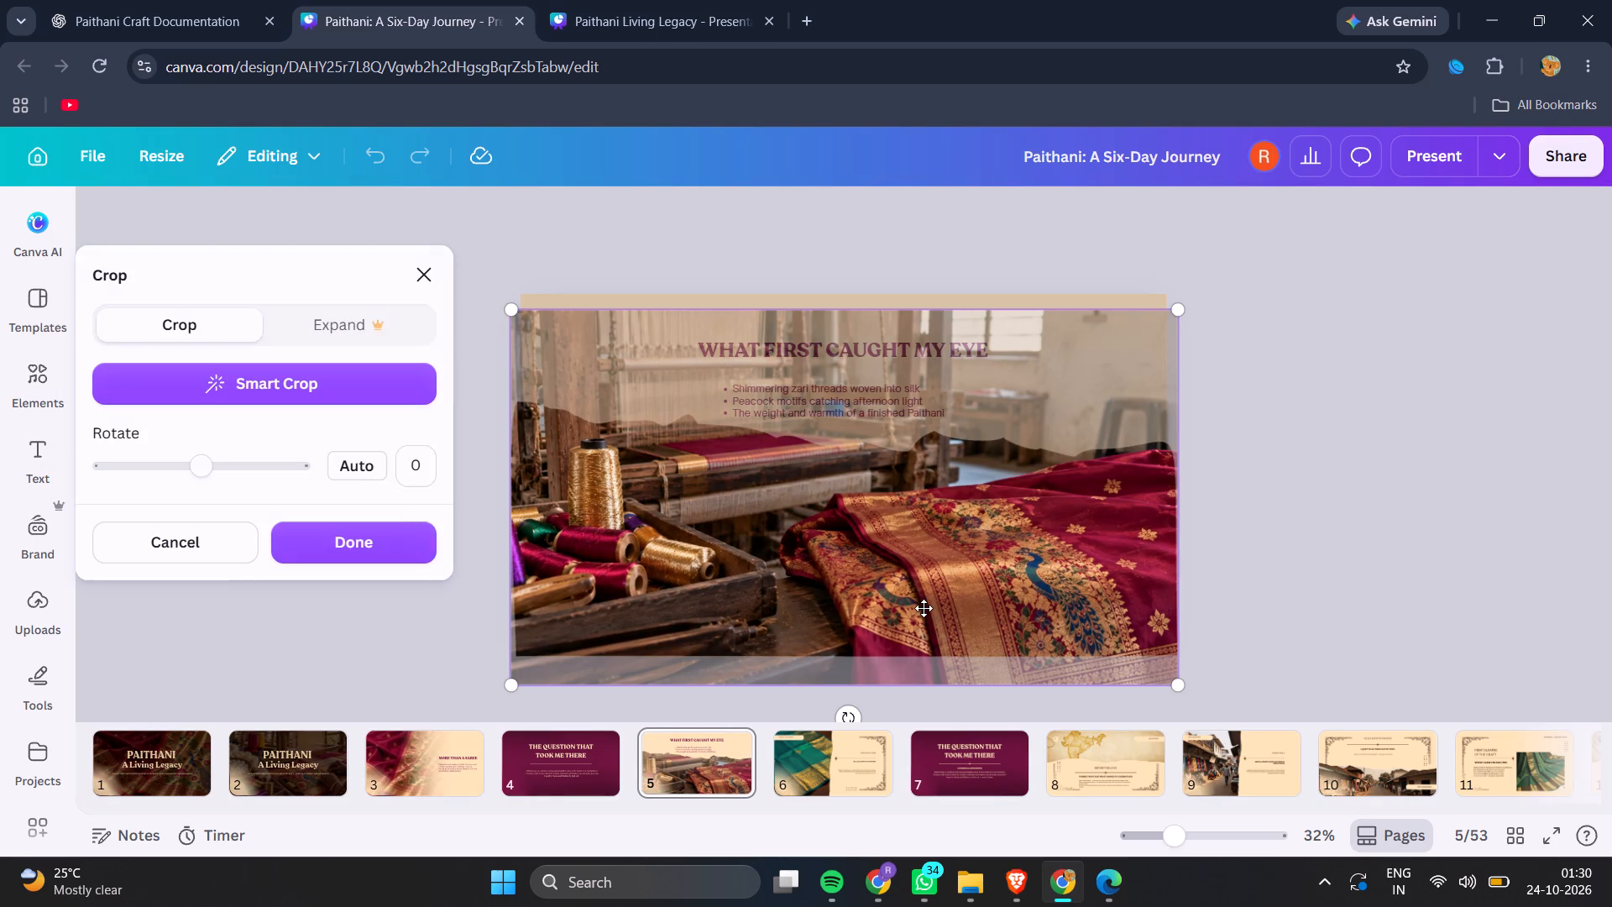
pyautogui.moveTo(924, 608); pyautogui.dragTo(932, 640)
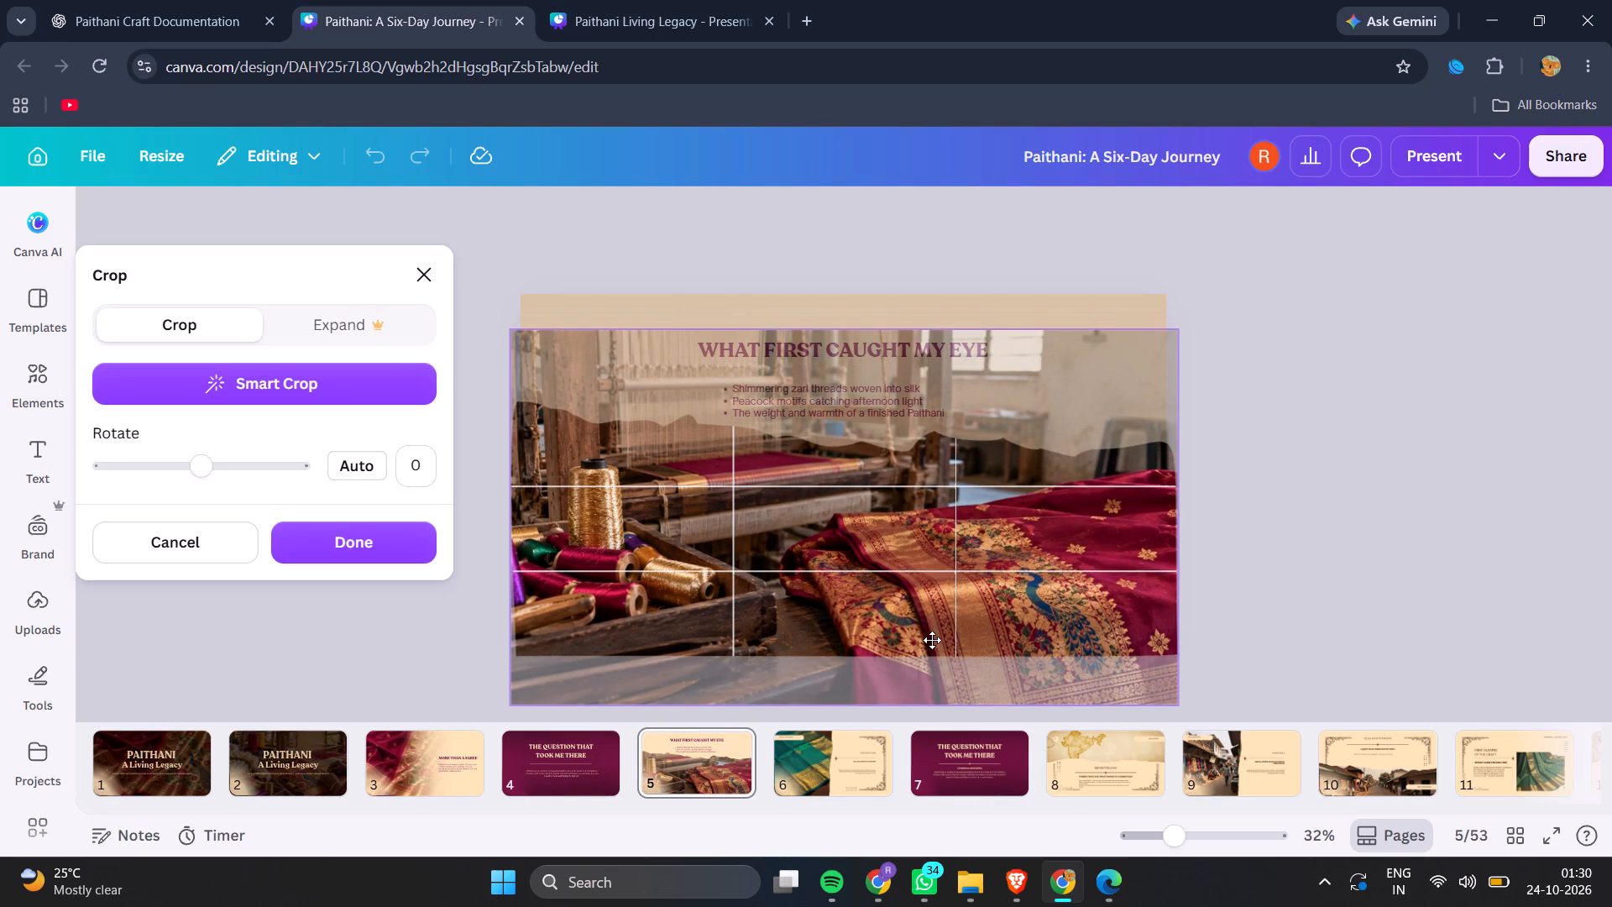
pyautogui.moveTo(932, 640); pyautogui.dragTo(934, 637)
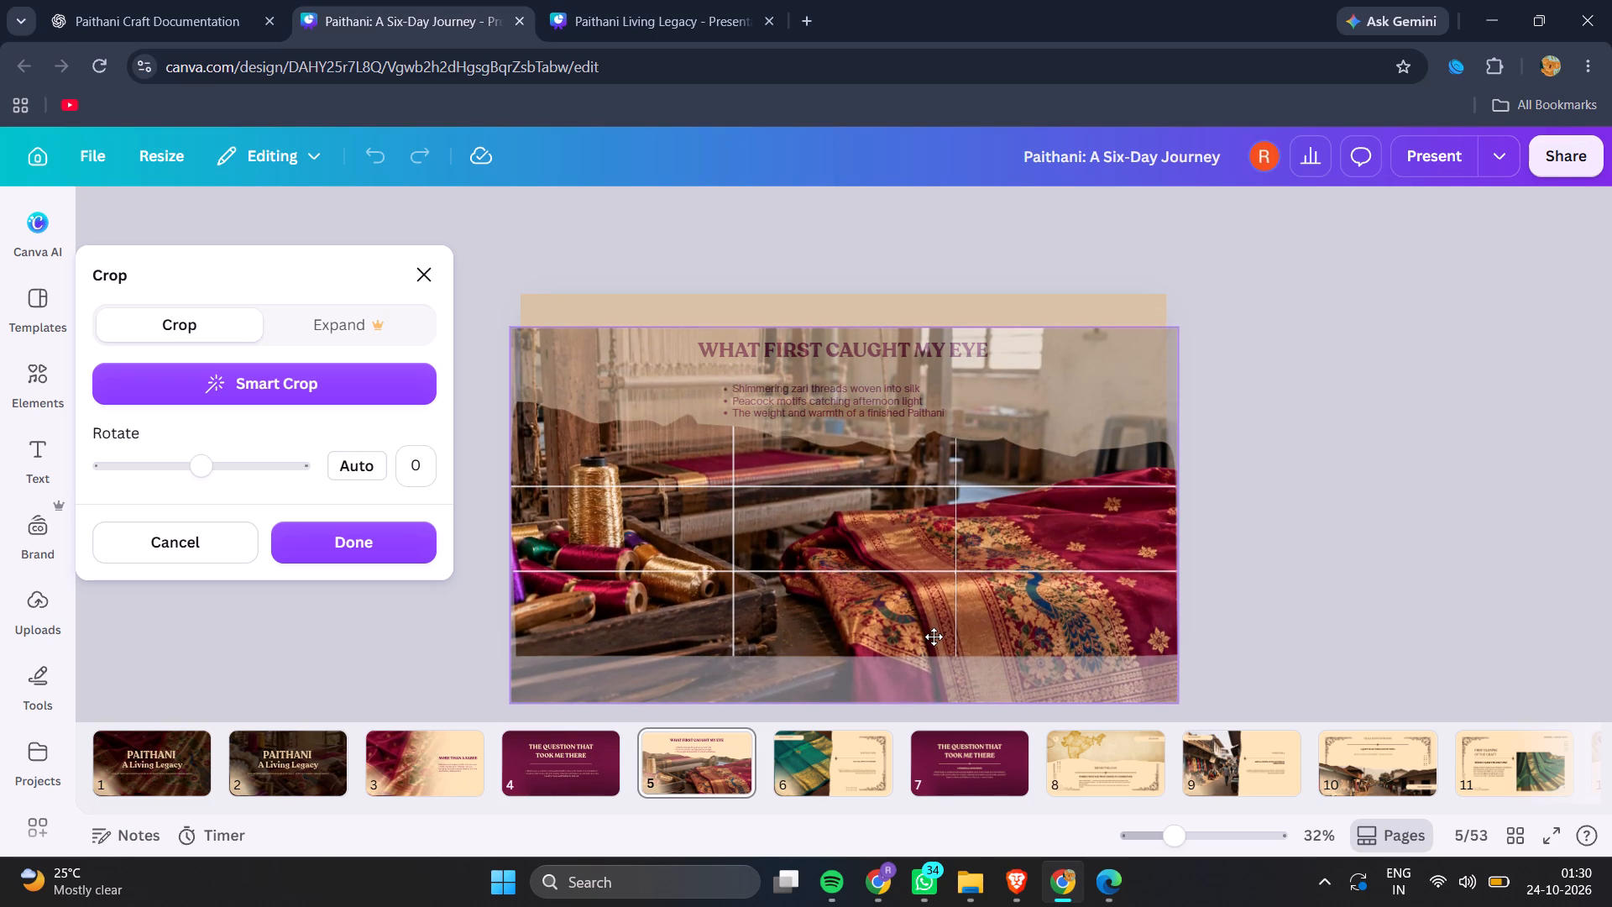
pyautogui.moveTo(934, 637); pyautogui.dragTo(931, 635)
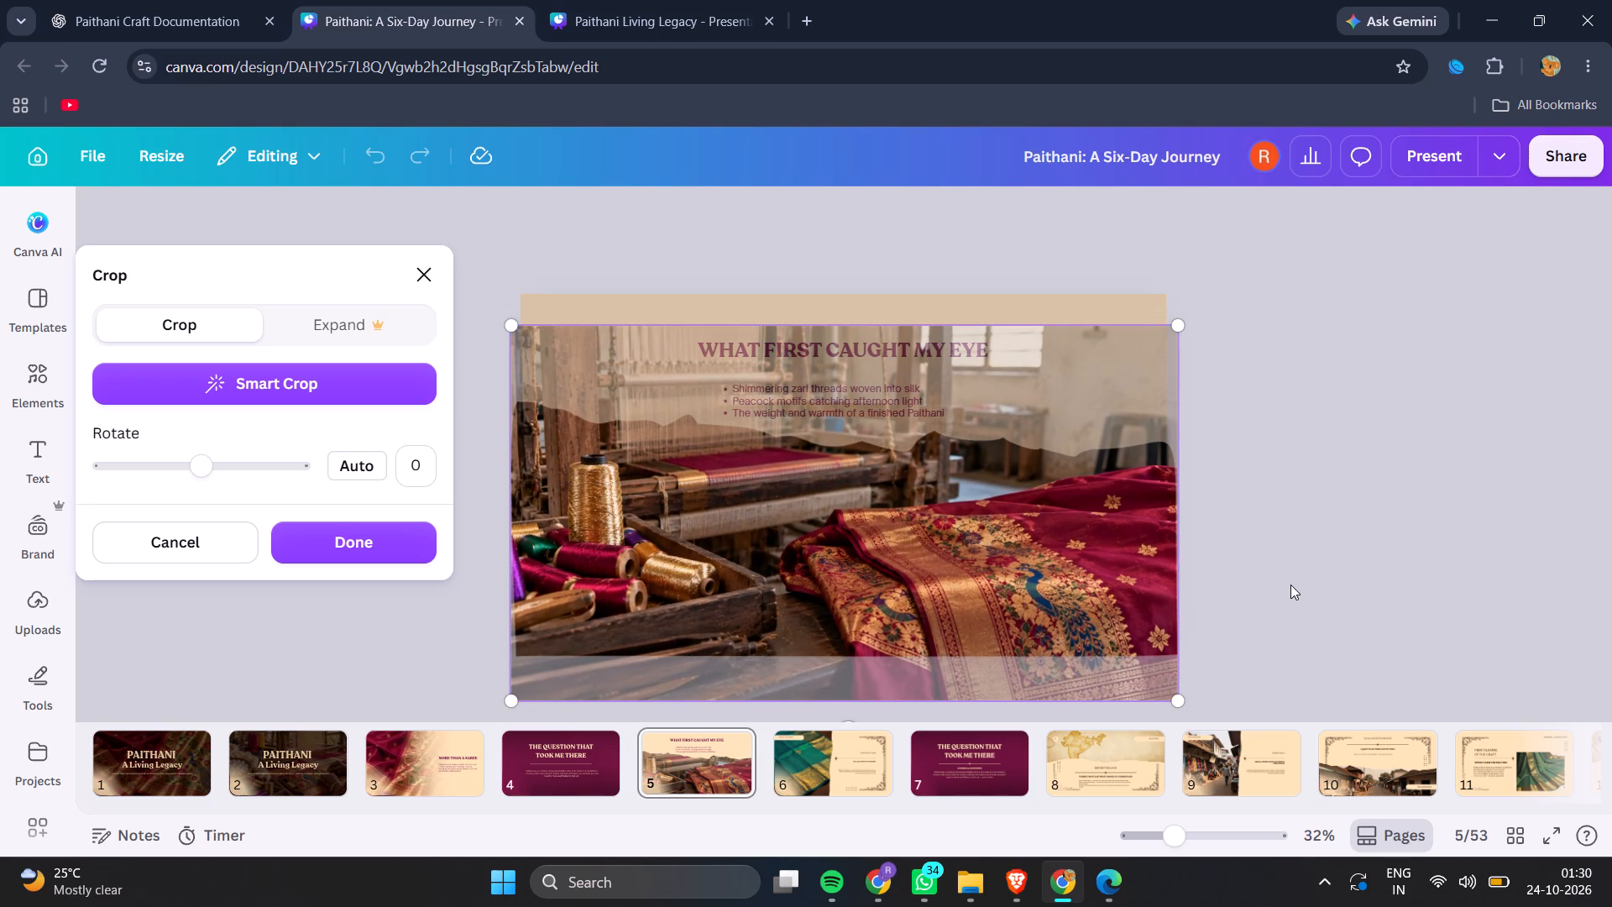
pyautogui.doubleClick(1290, 585)
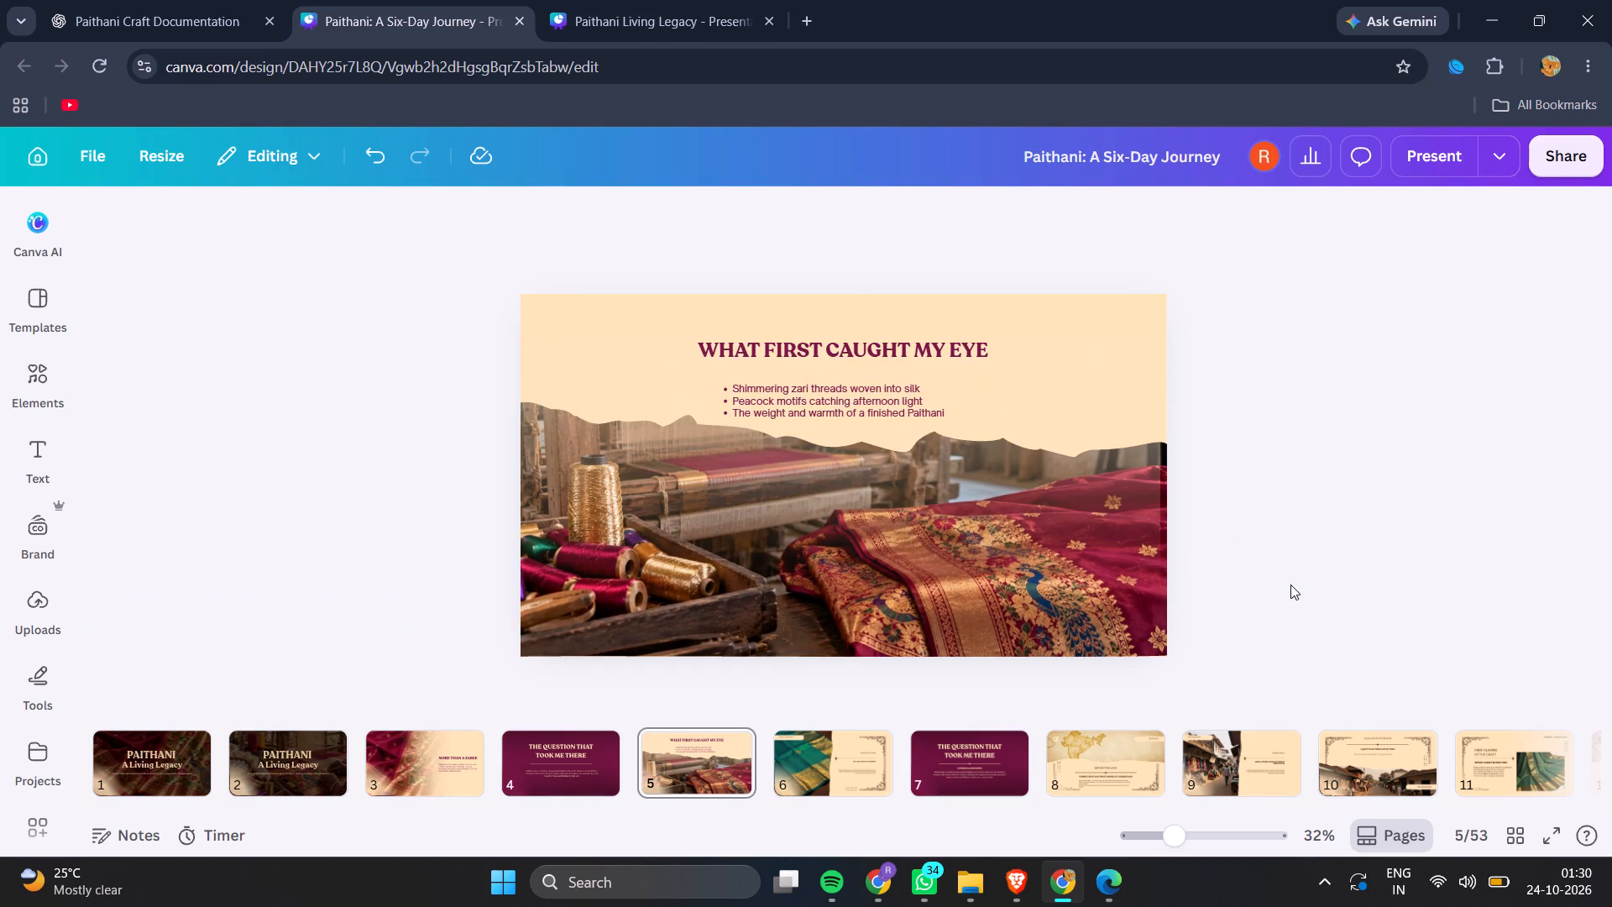
# Move the torn-edge photo frame down so its ragged edge sits just below the bullet list, spanning the slide's full width.
pyautogui.tripleClick(1095, 600)
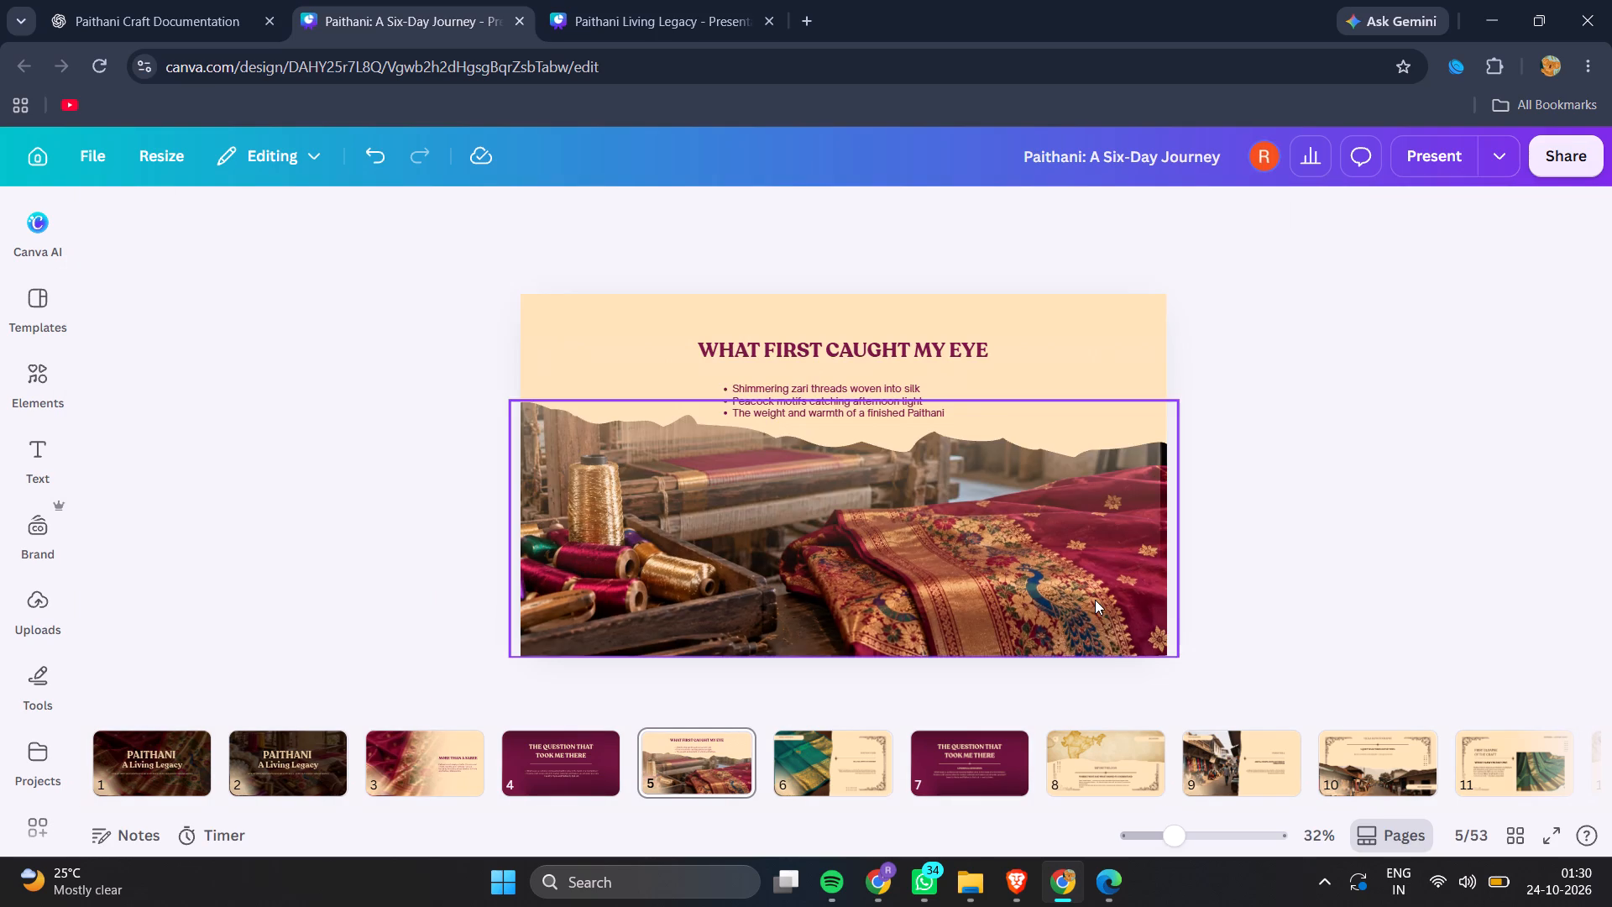
pyautogui.moveTo(1095, 600); pyautogui.dragTo(1104, 632)
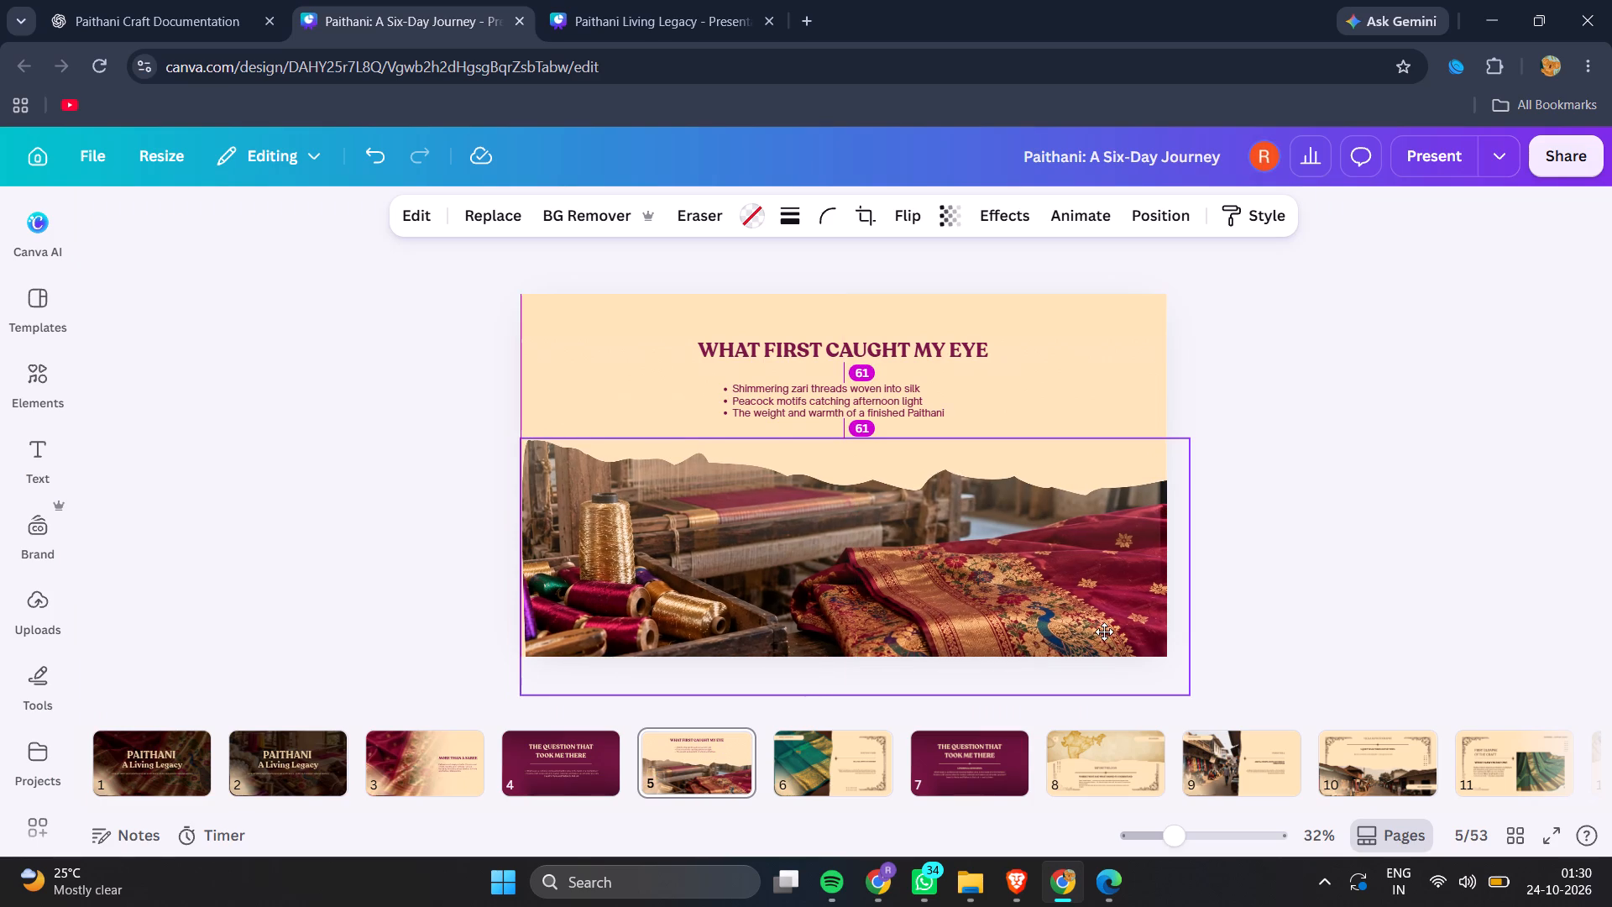
pyautogui.moveTo(1104, 632); pyautogui.dragTo(1101, 636)
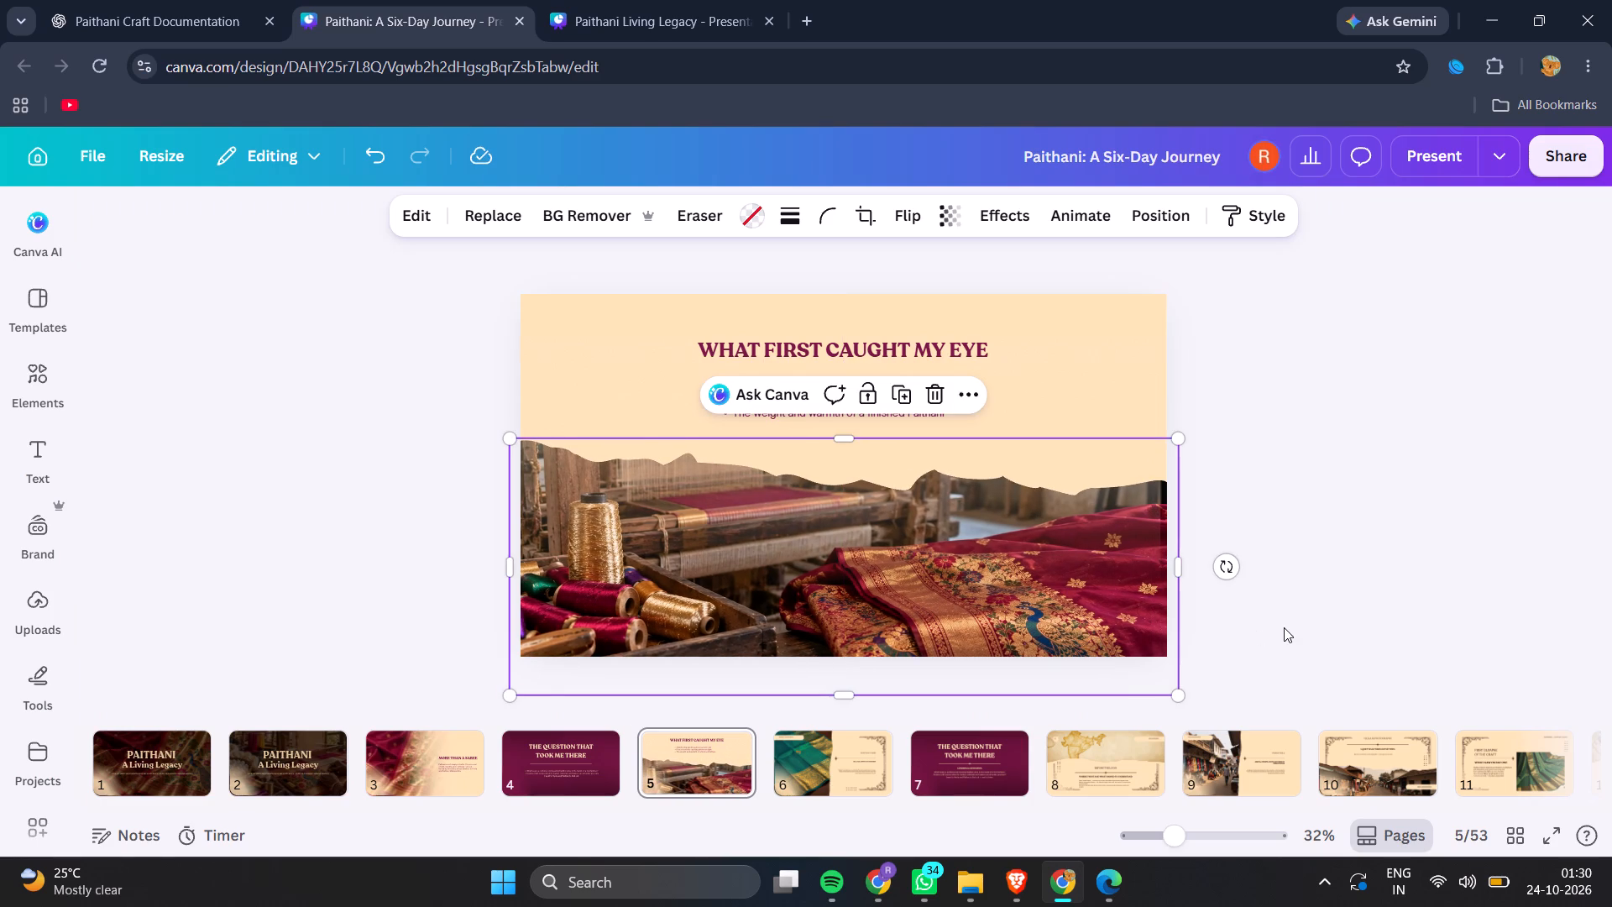
pyautogui.moveTo(1086, 616); pyautogui.dragTo(1062, 608)
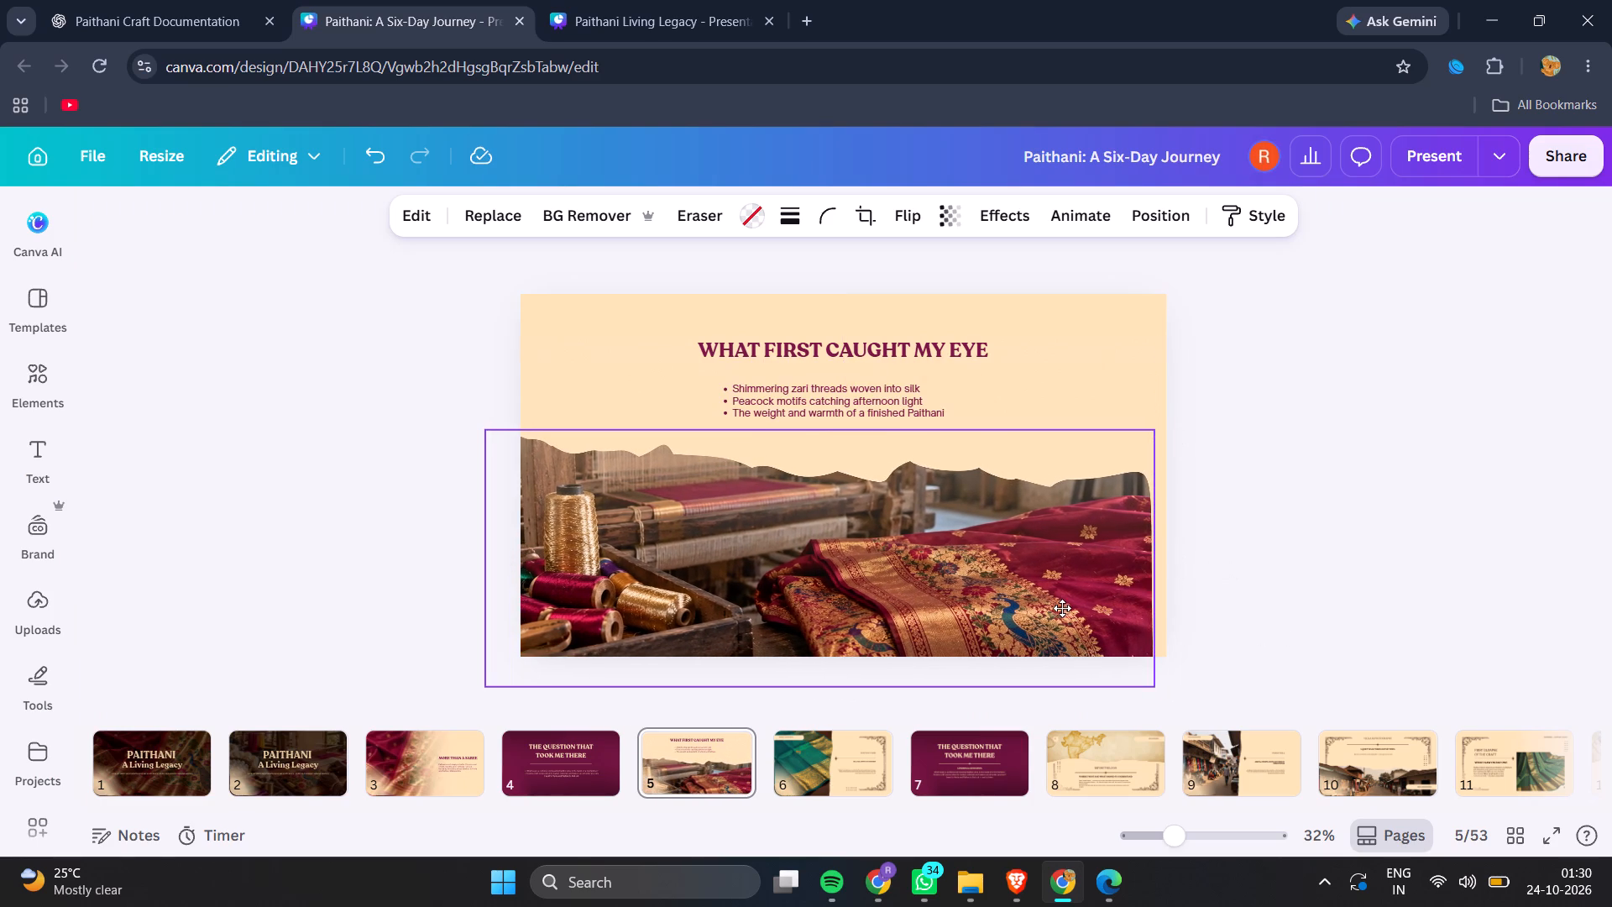
pyautogui.moveTo(1062, 608); pyautogui.dragTo(1059, 595)
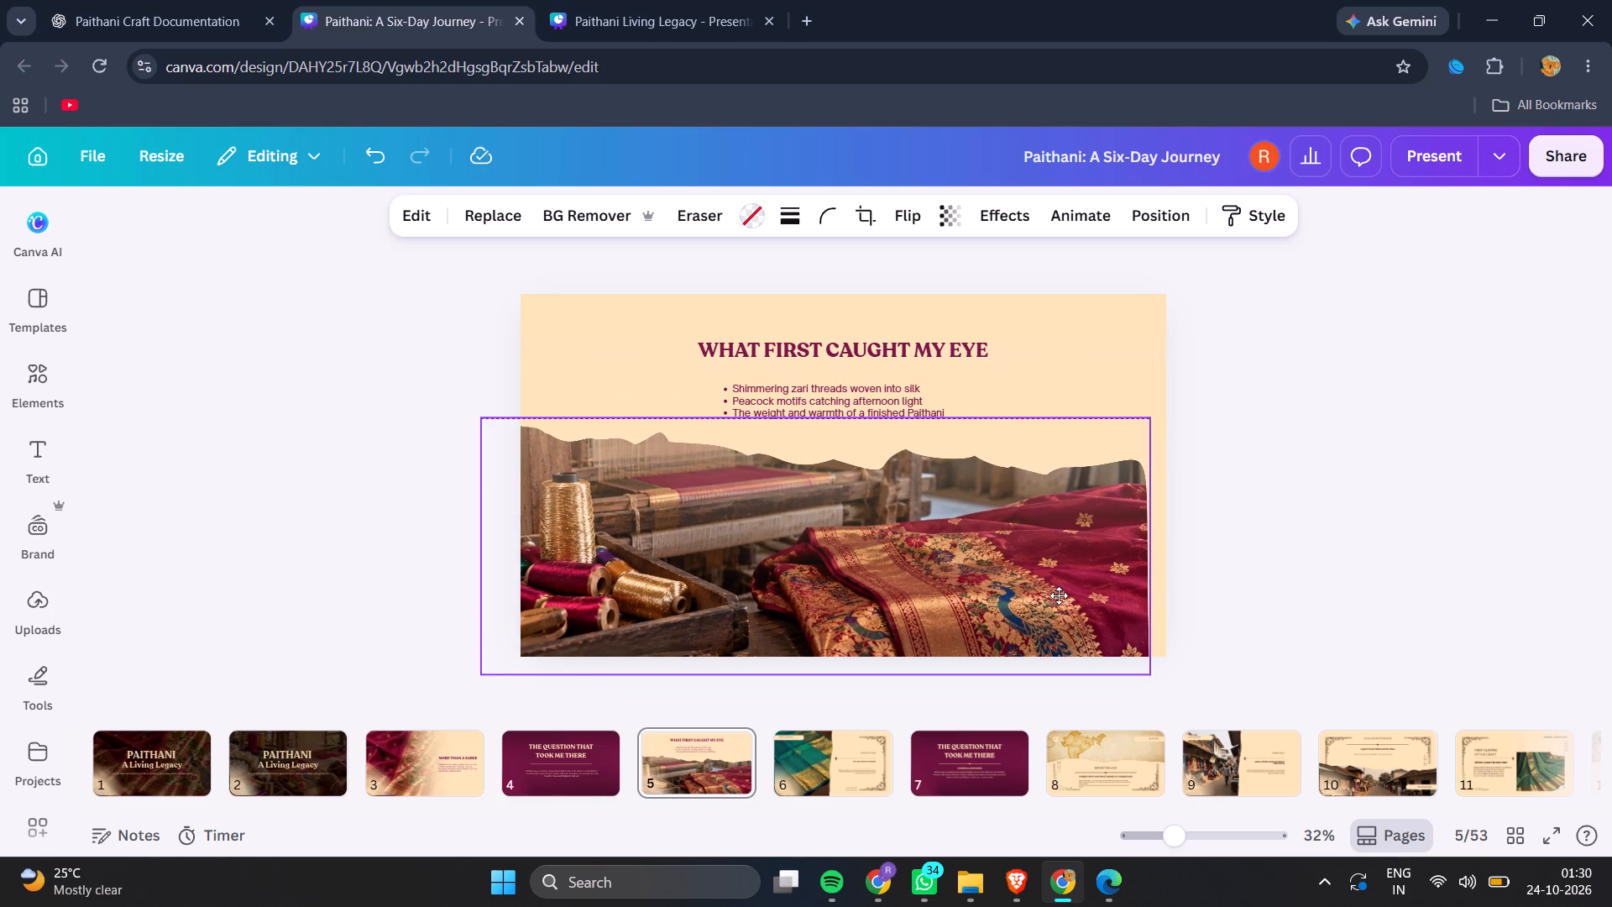
pyautogui.moveTo(1059, 595); pyautogui.dragTo(1086, 601)
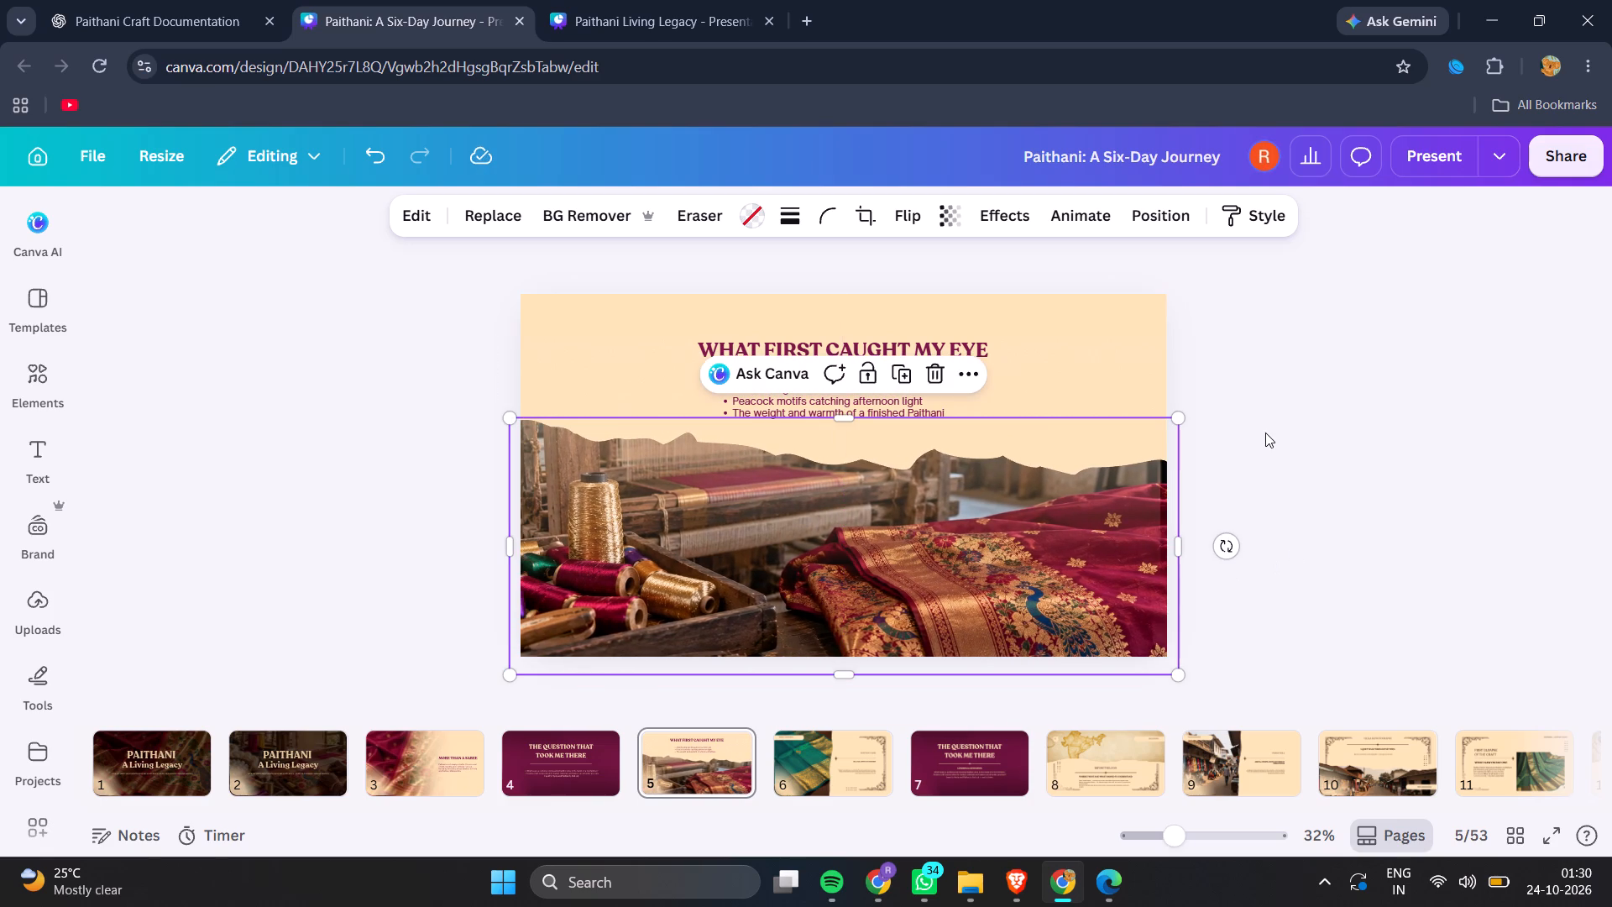
# Move the gradient overlay back down over the loom photo, aligning it with the photo frame's sides and the slide's bottom edge.
pyautogui.click(1166, 283)
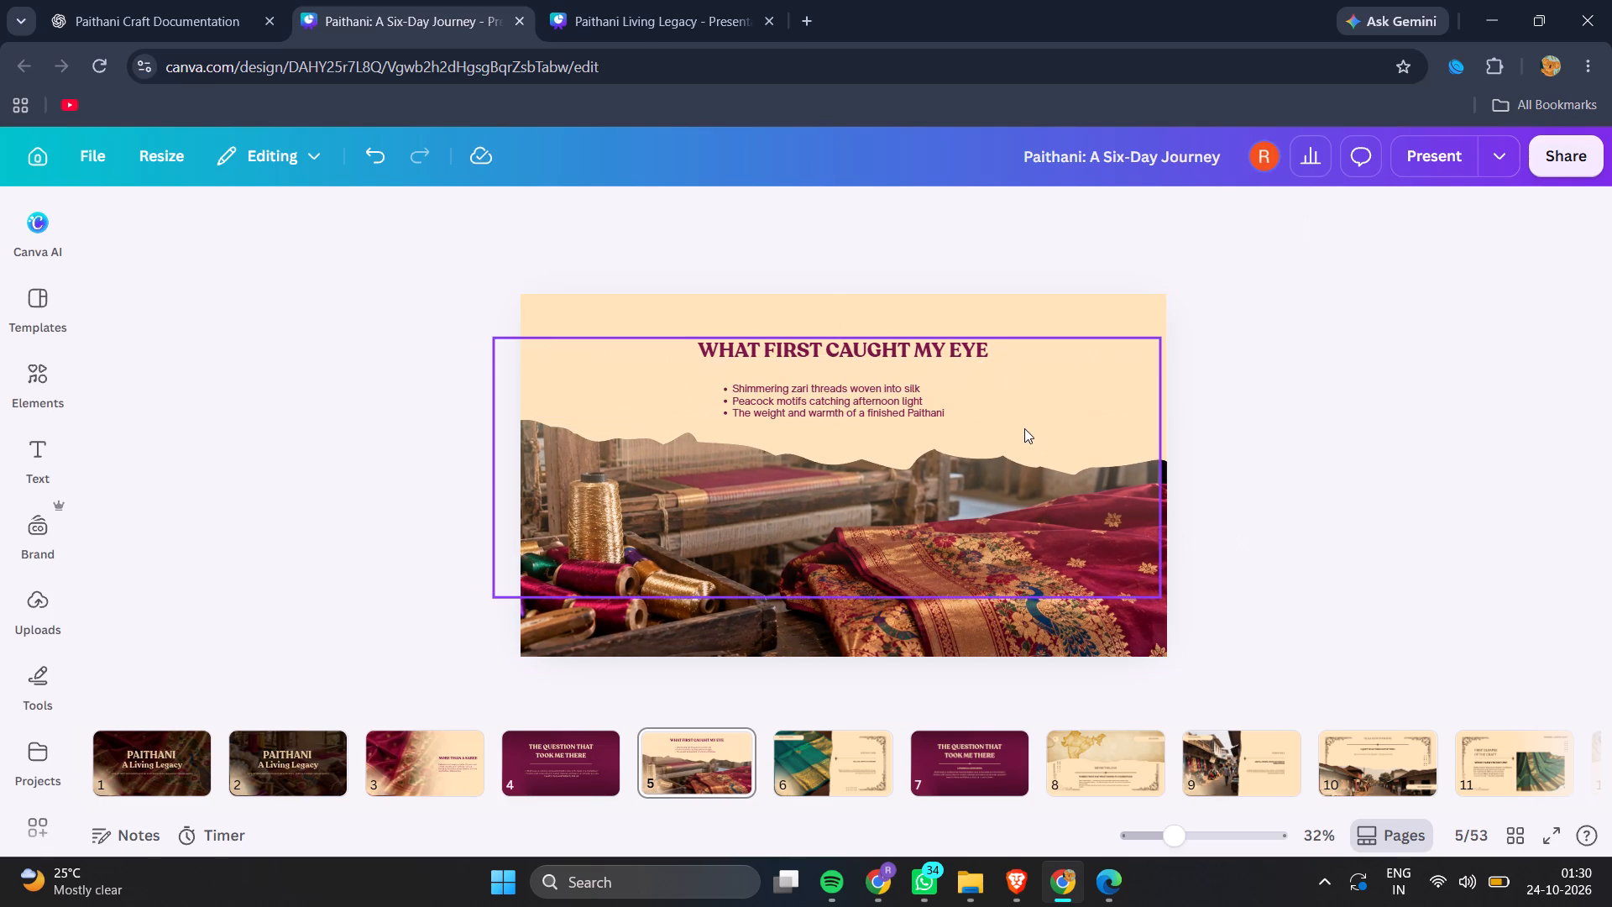
pyautogui.moveTo(1024, 428); pyautogui.dragTo(1037, 474)
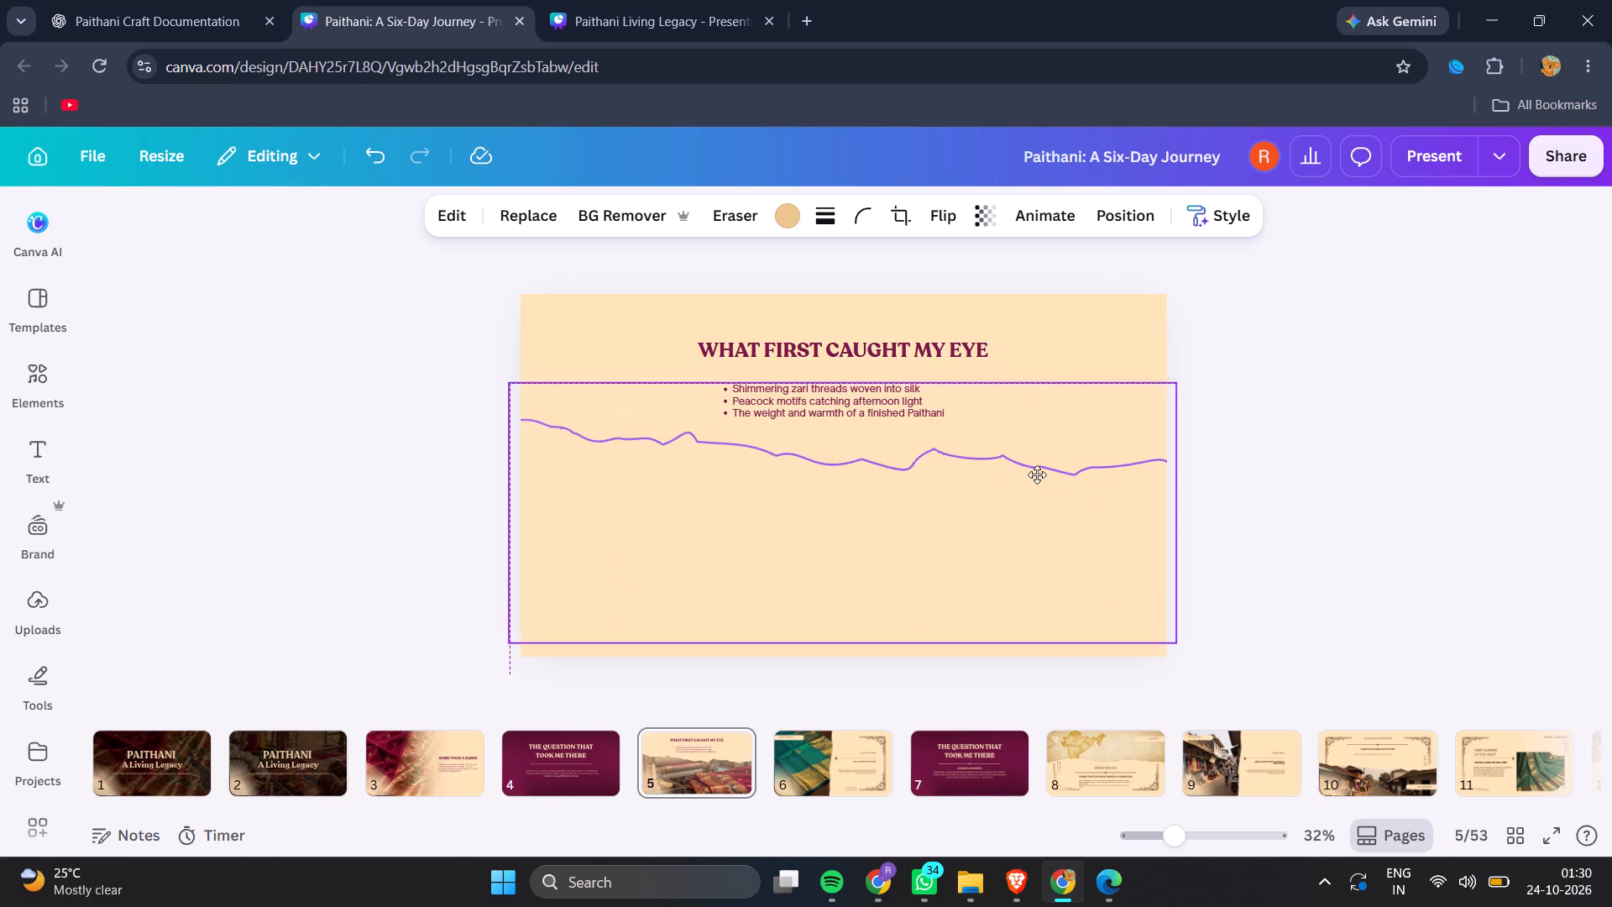
pyautogui.moveTo(1037, 474); pyautogui.dragTo(1039, 466)
pyautogui.moveTo(1039, 466); pyautogui.dragTo(1037, 455)
pyautogui.press('Down')
pyautogui.press('Down')
pyautogui.press('Down')
pyautogui.press('Down')
pyautogui.press('Down')
pyautogui.press('Down')
pyautogui.press('Down')
pyautogui.press('Down')
pyautogui.press('Down')
pyautogui.press('Down')
pyautogui.press('Down')
pyautogui.press('Down')
pyautogui.press('Down')
pyautogui.press('Down')
pyautogui.press('Down')
pyautogui.press('Down')
pyautogui.press('Down')
pyautogui.press('Down')
pyautogui.press('Down')
pyautogui.press('Down')
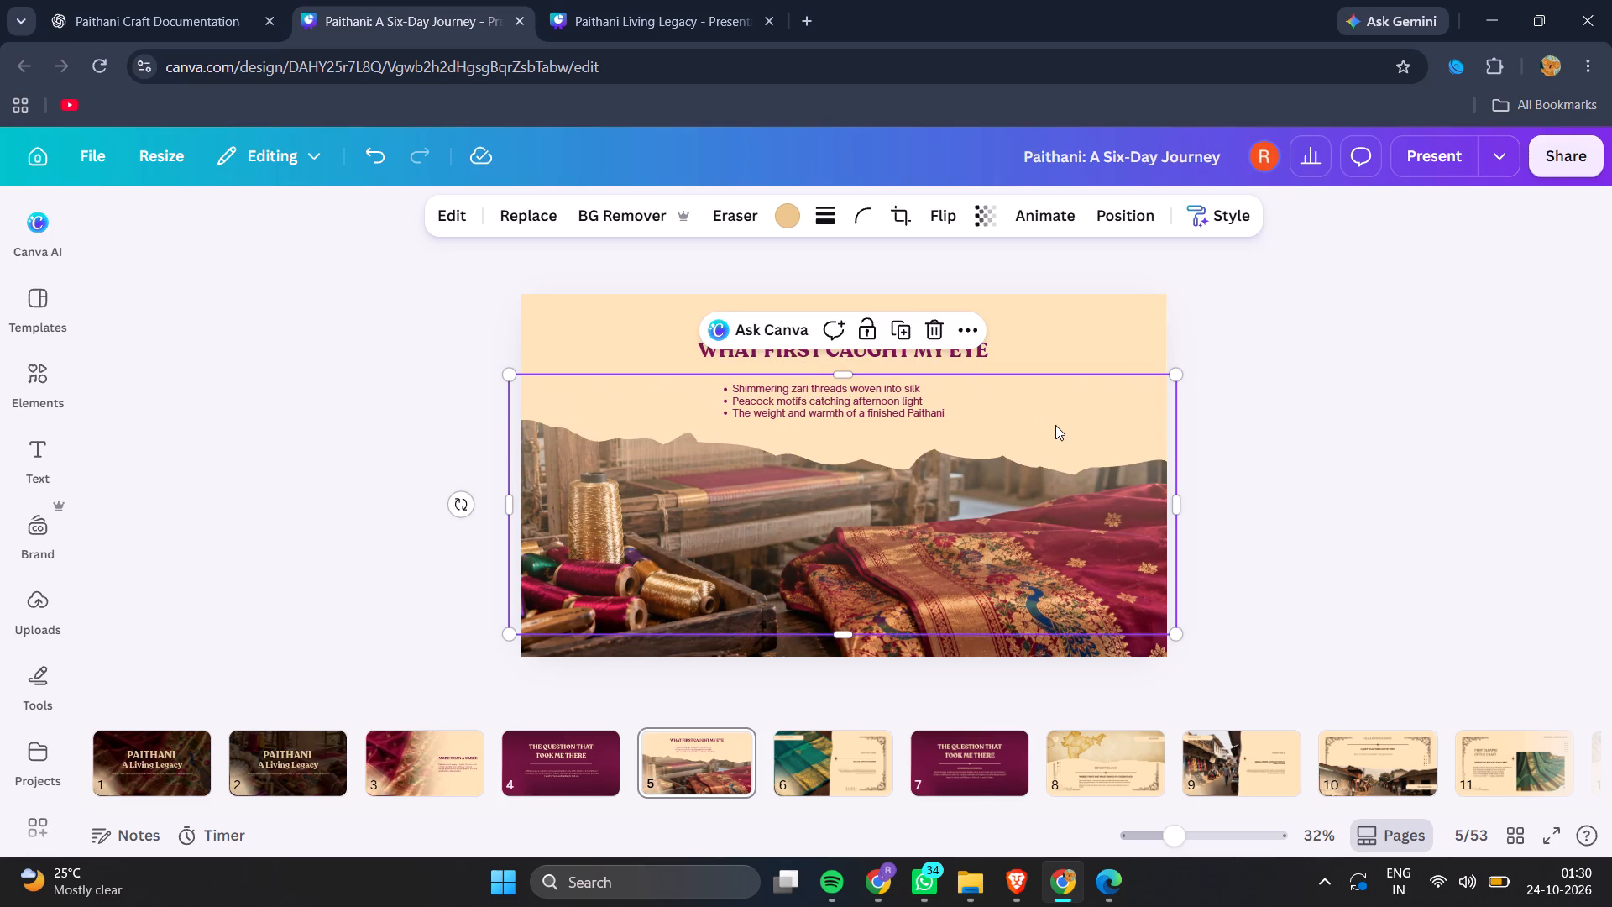
pyautogui.moveTo(1055, 424); pyautogui.dragTo(1059, 438)
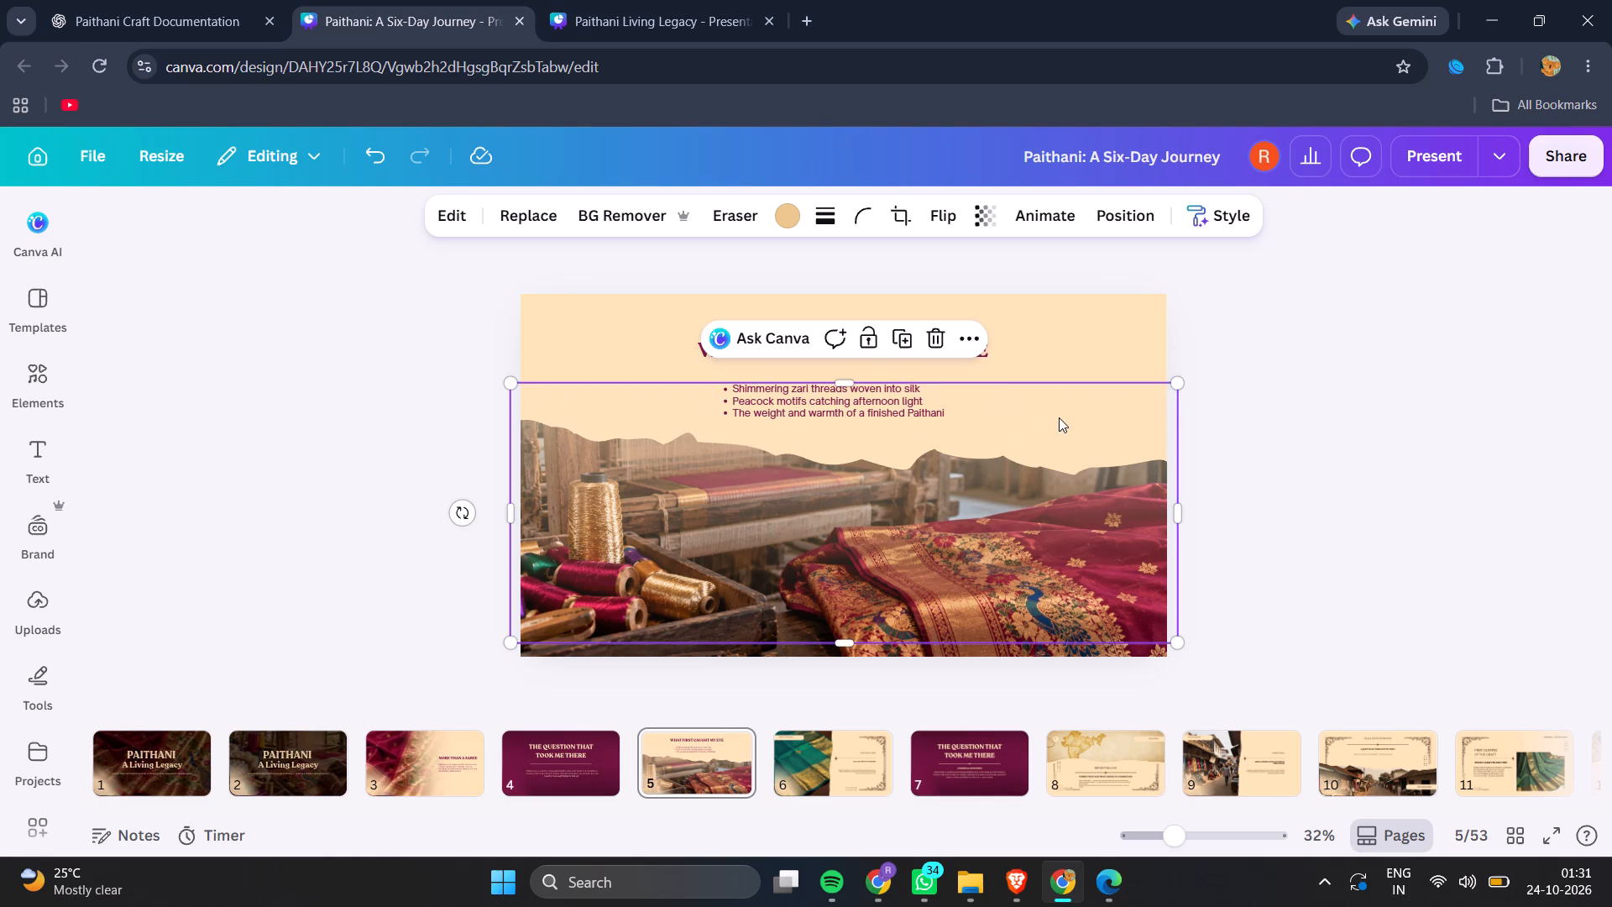
pyautogui.moveTo(1059, 417); pyautogui.dragTo(1058, 436)
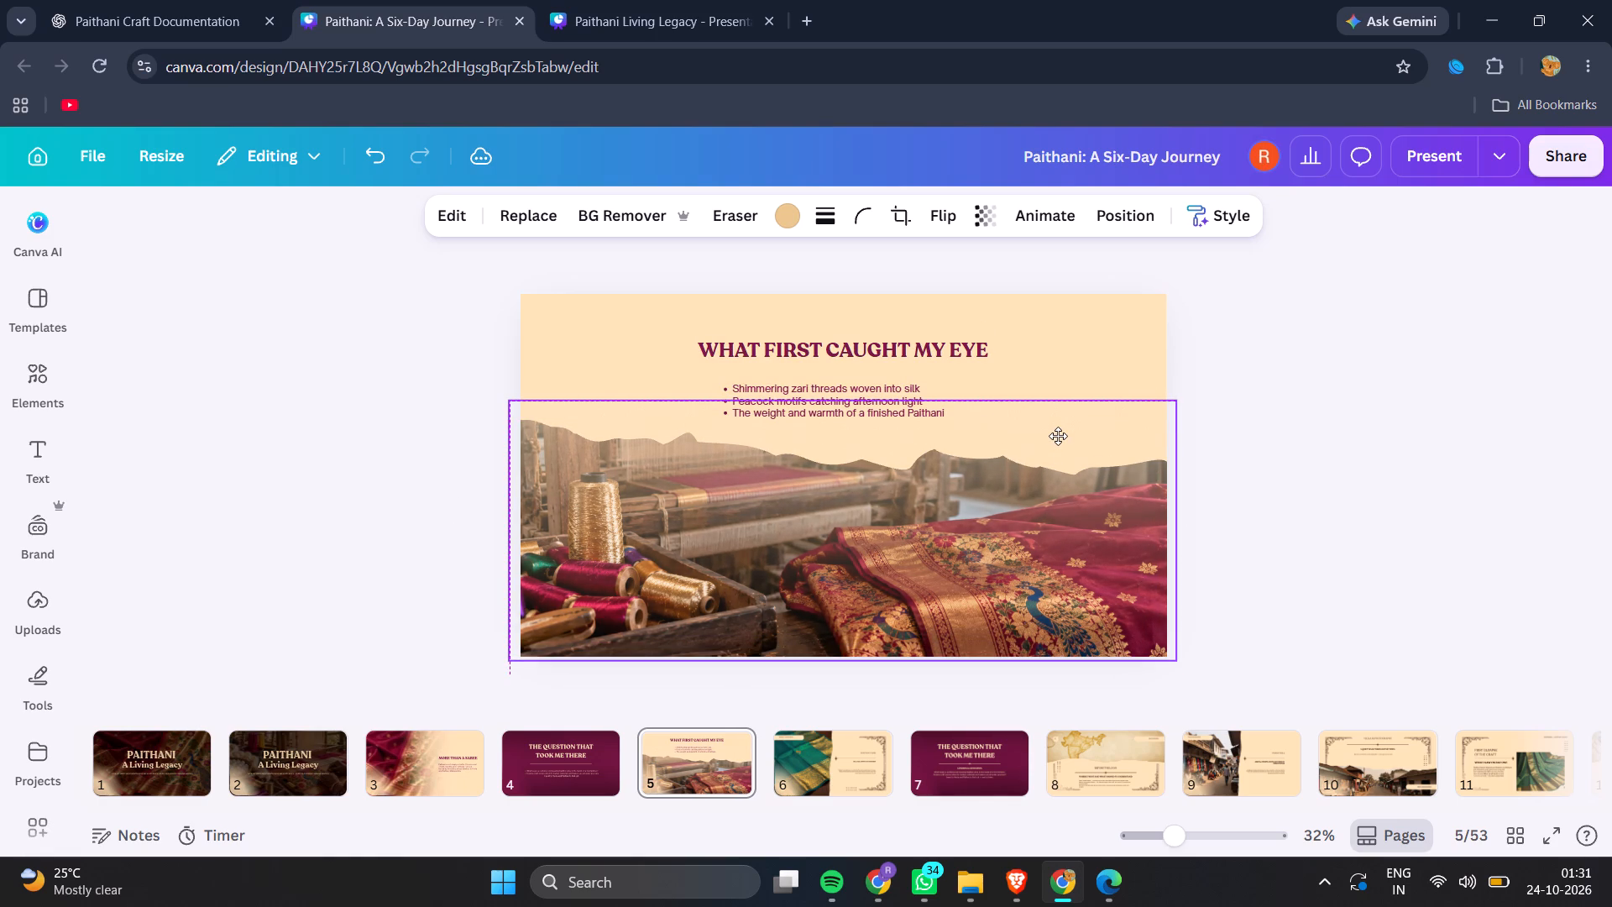
pyautogui.moveTo(1058, 436); pyautogui.dragTo(1051, 431)
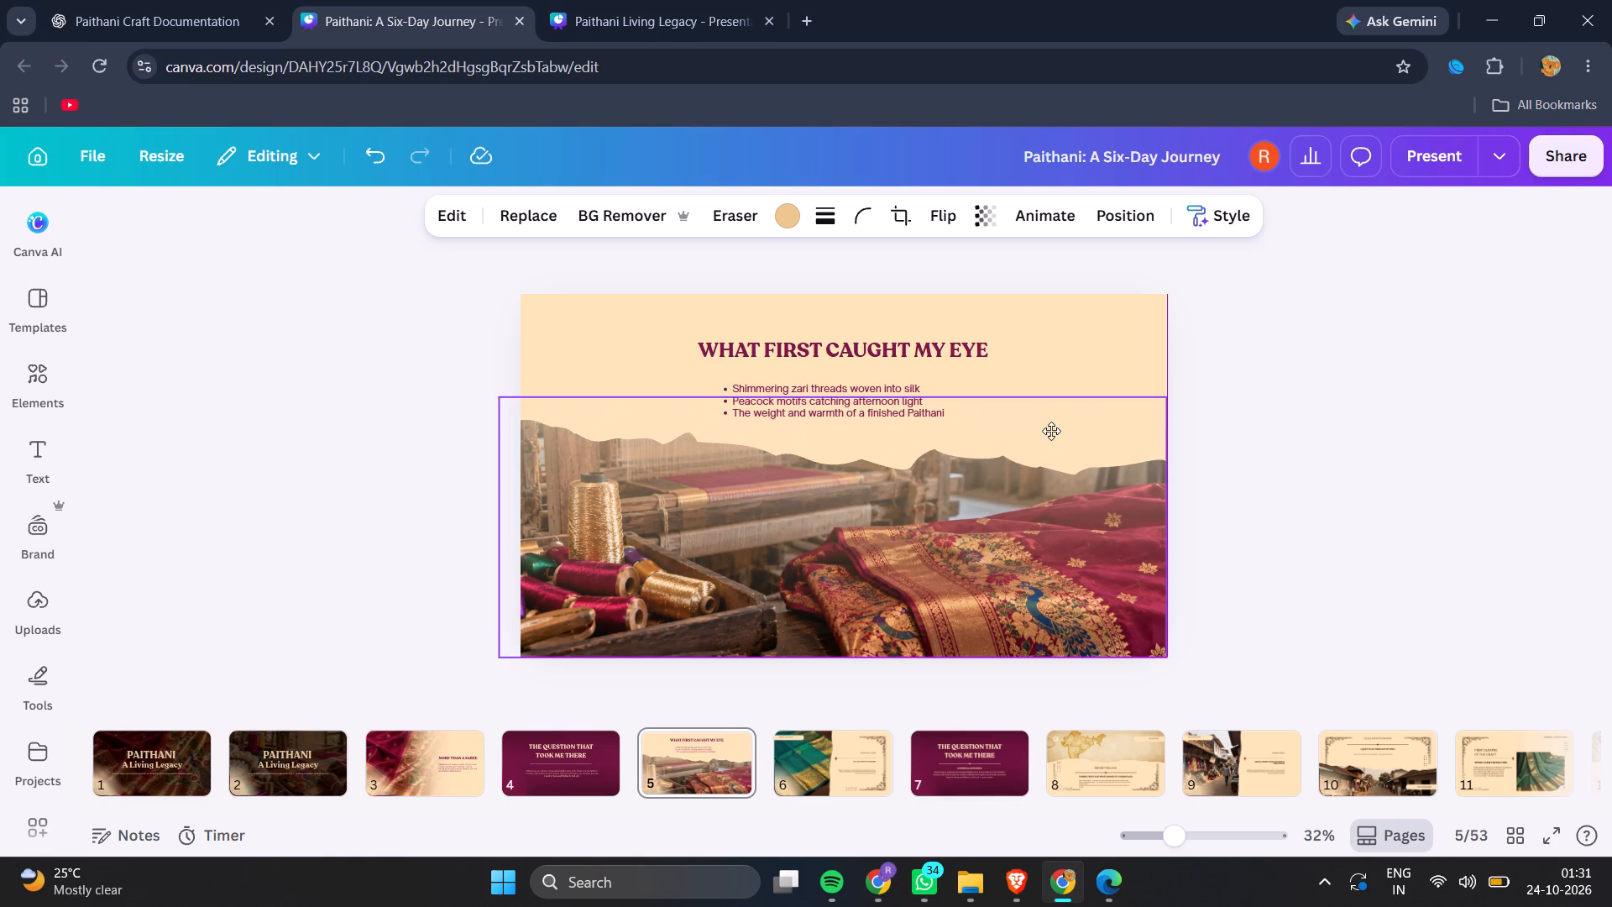
pyautogui.moveTo(1051, 431); pyautogui.dragTo(1059, 433)
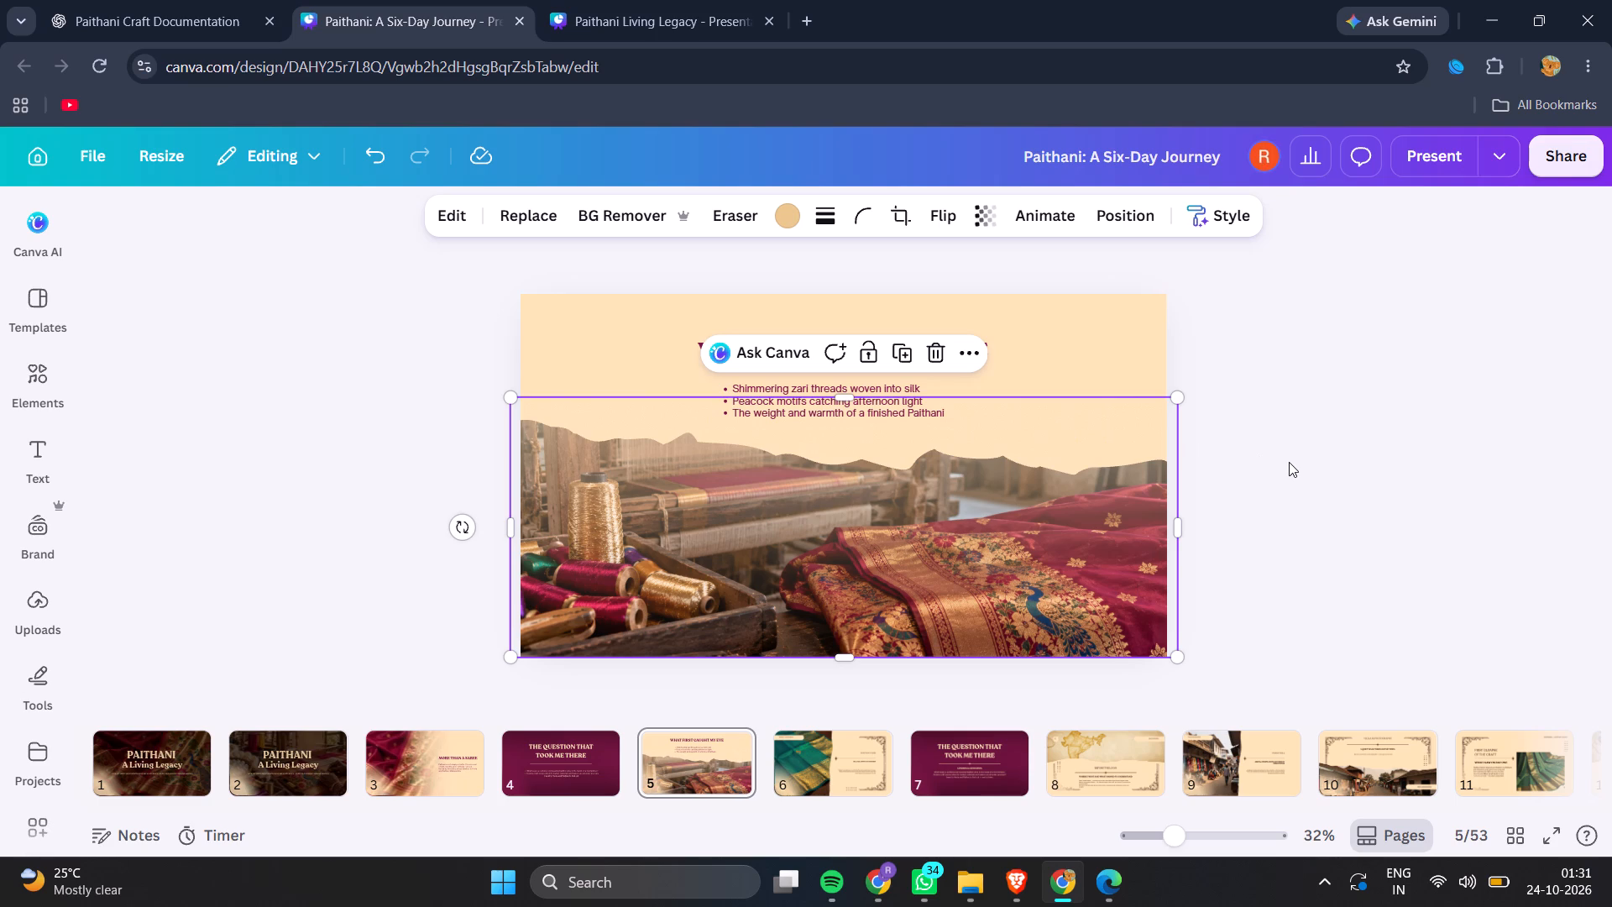
# Delete the two stacked gradient overlays covering the loom photo on slide 5.
pyautogui.click(1042, 444)
pyautogui.press('BackSpace')
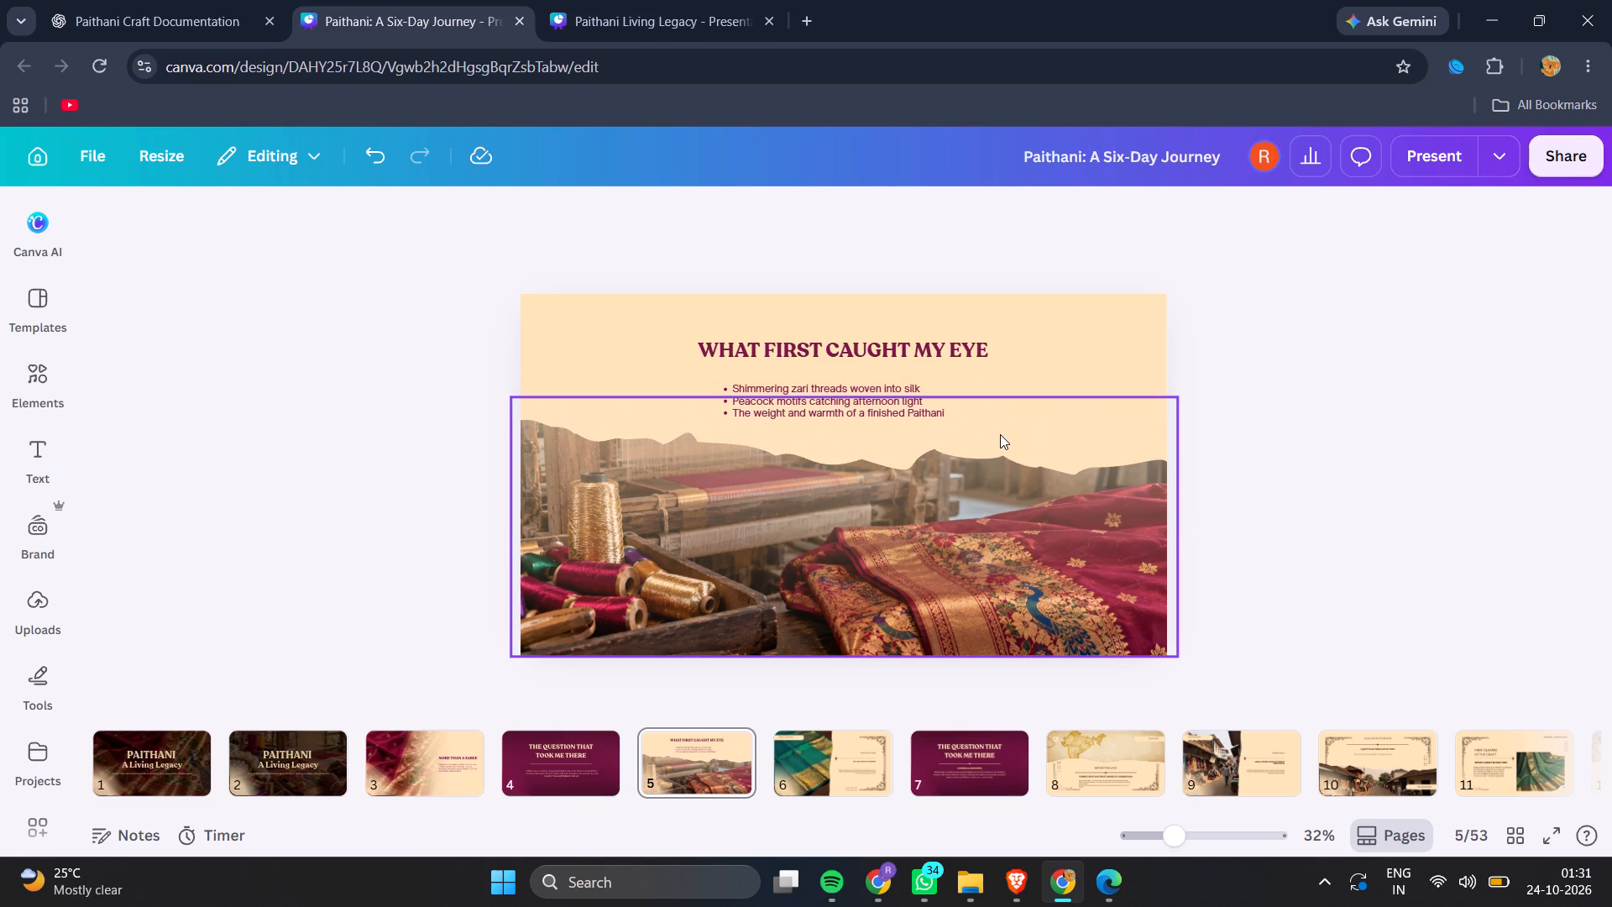
pyautogui.click(1000, 434)
pyautogui.press('BackSpace')
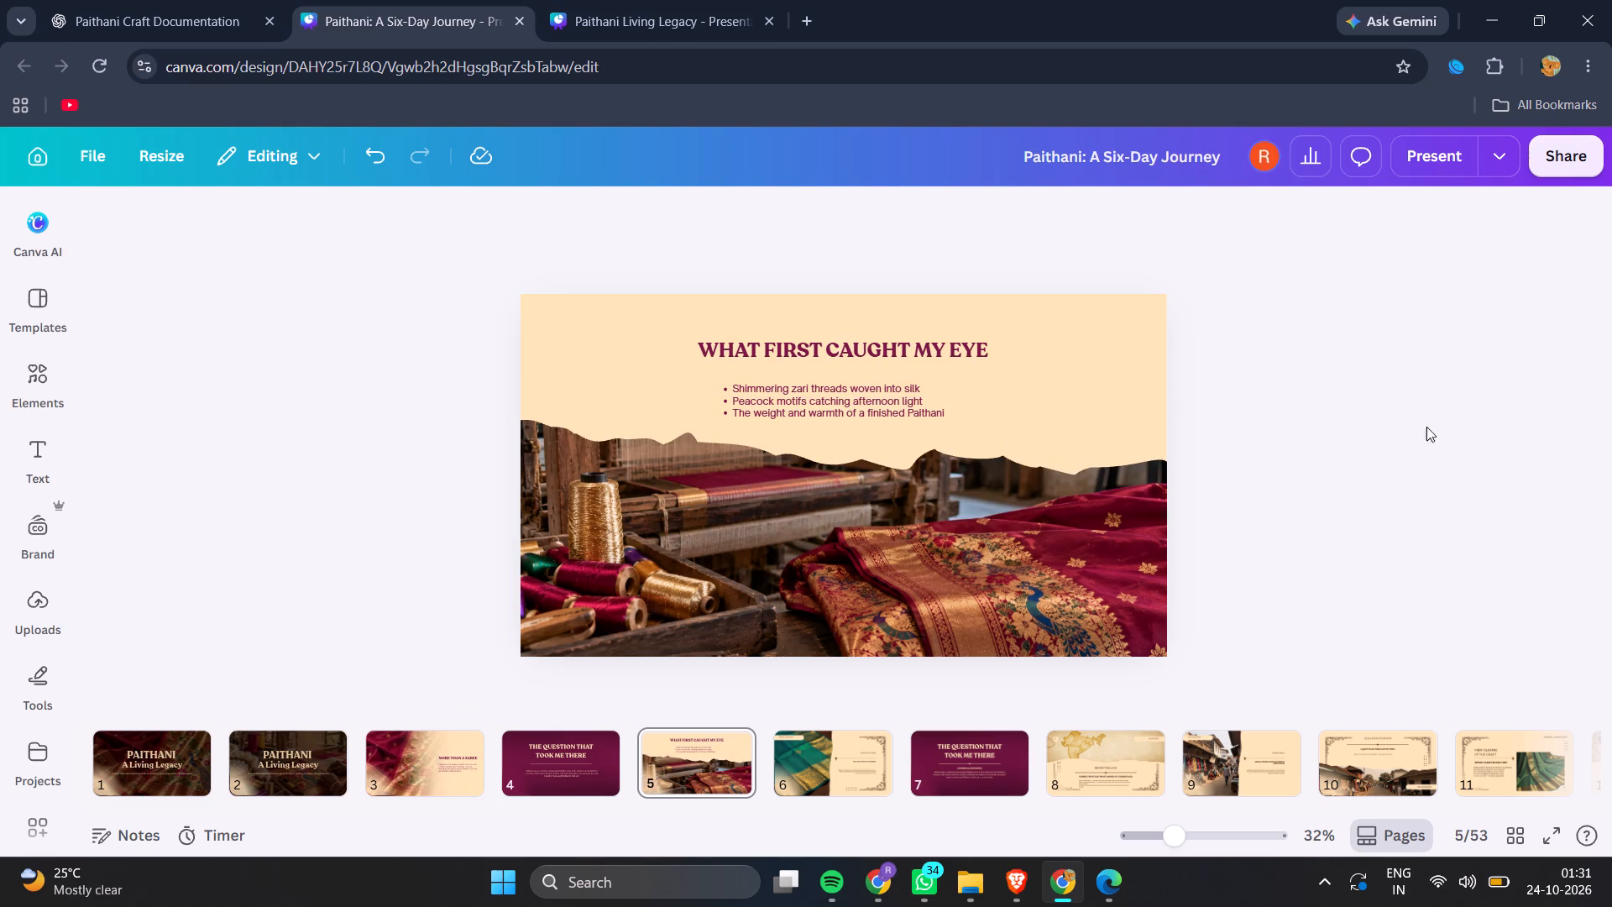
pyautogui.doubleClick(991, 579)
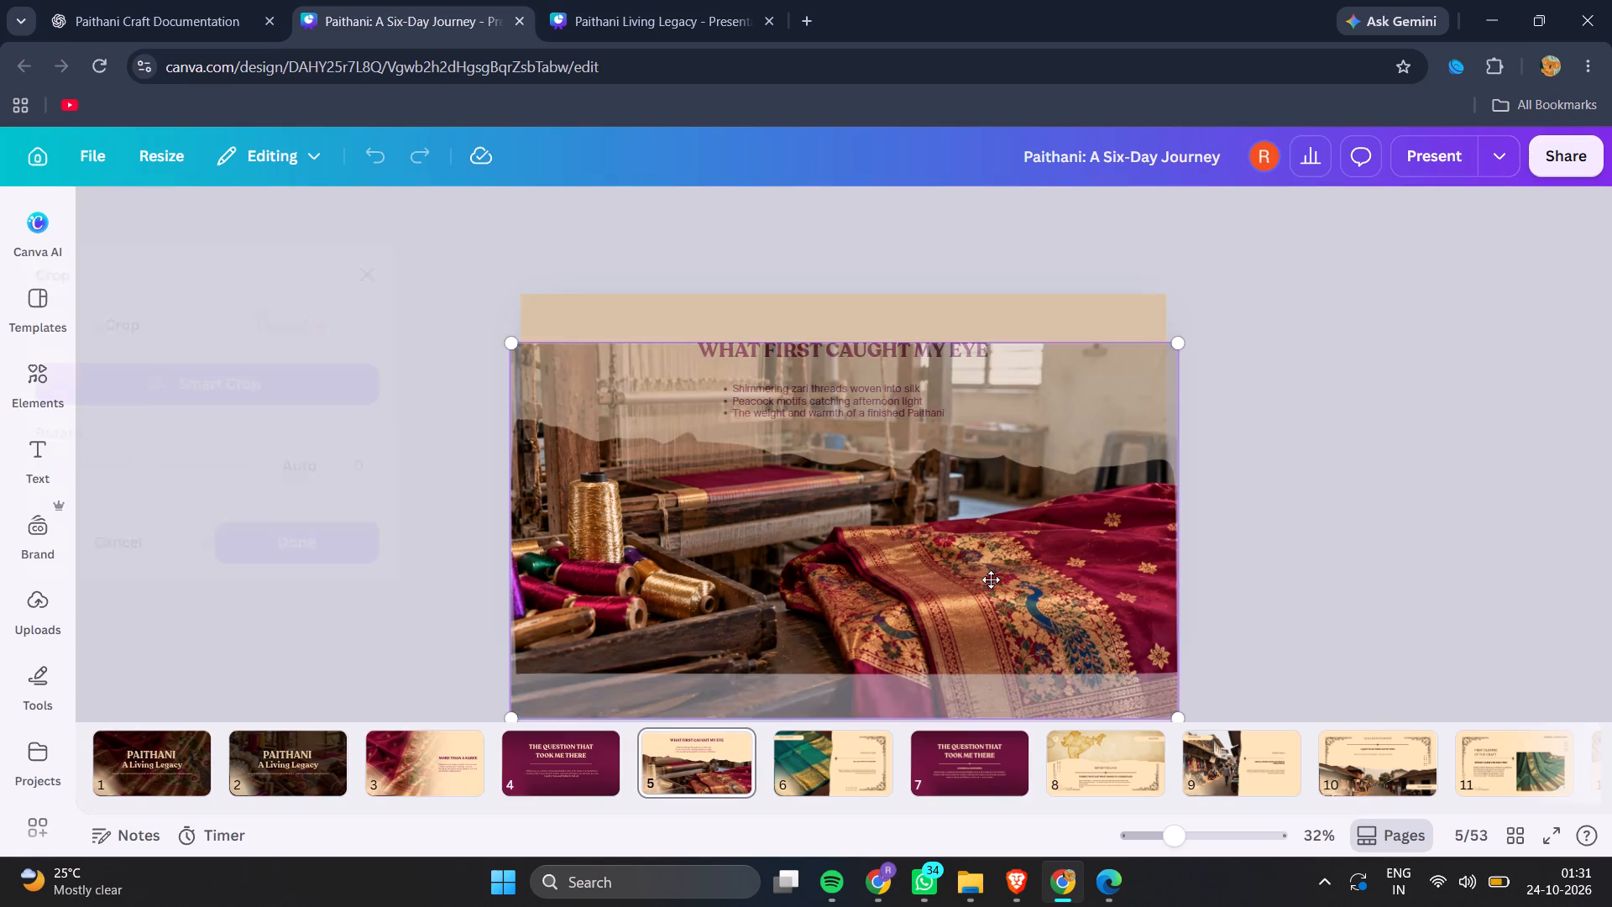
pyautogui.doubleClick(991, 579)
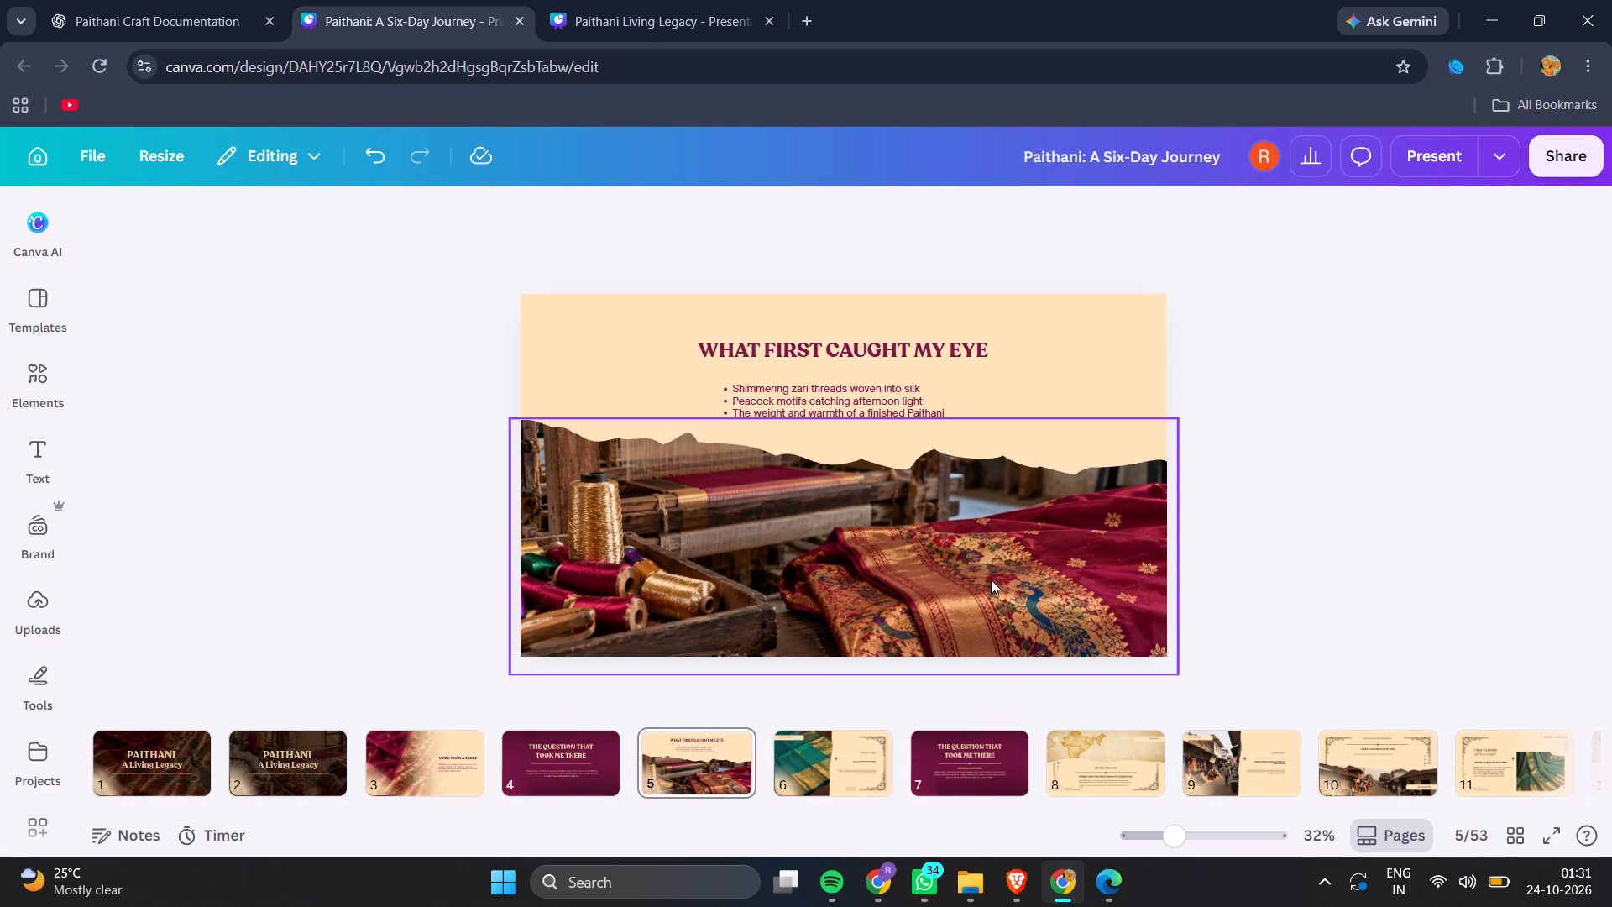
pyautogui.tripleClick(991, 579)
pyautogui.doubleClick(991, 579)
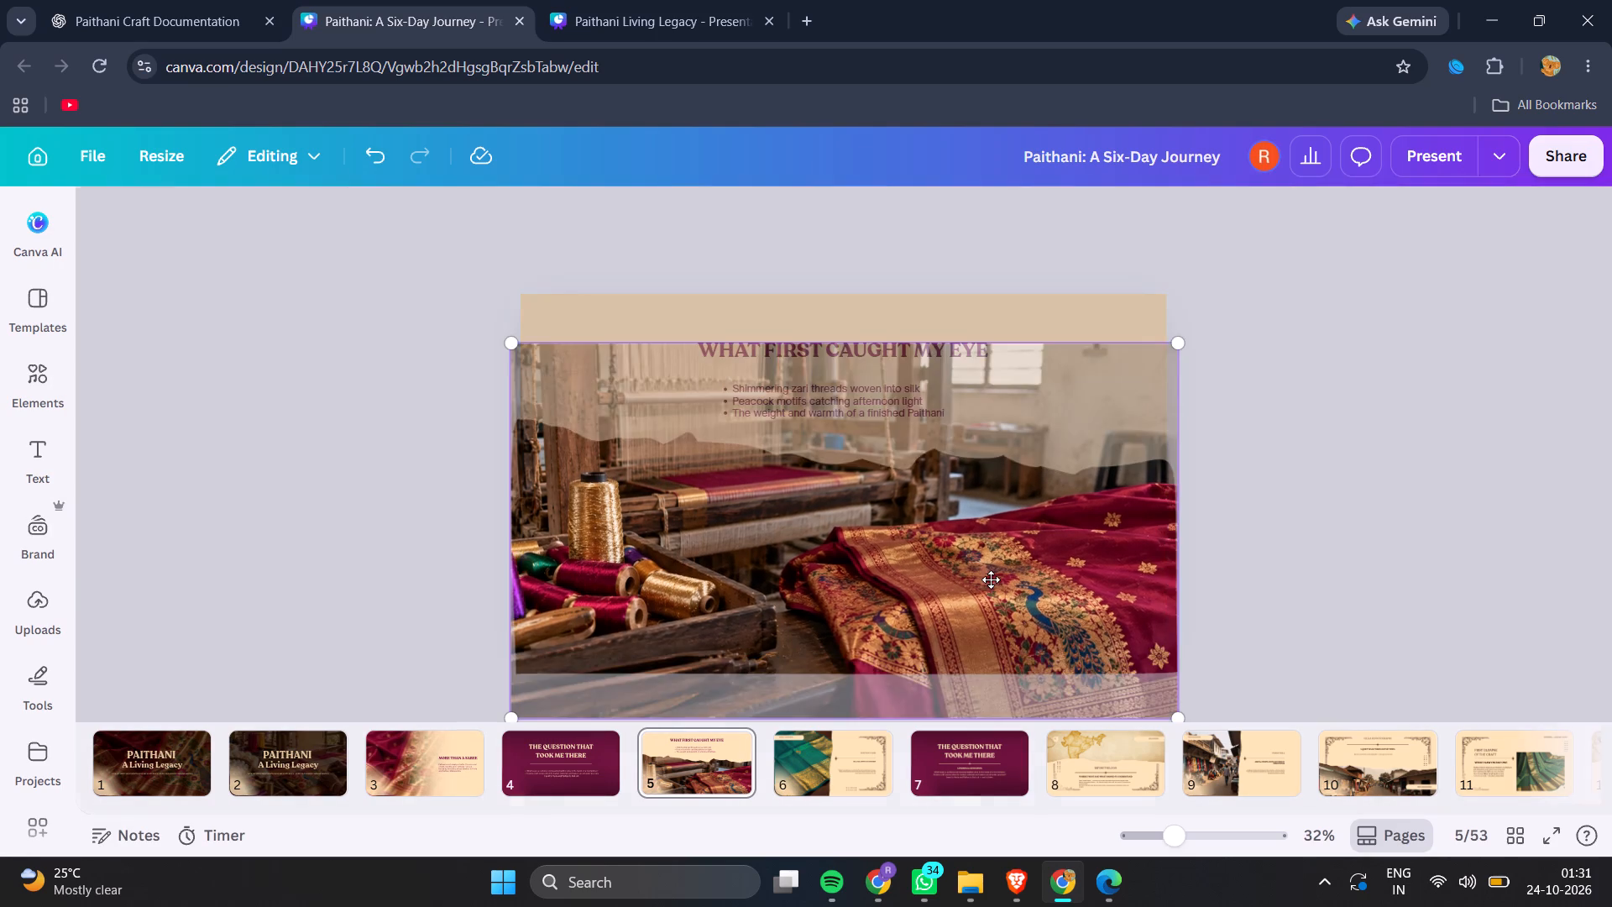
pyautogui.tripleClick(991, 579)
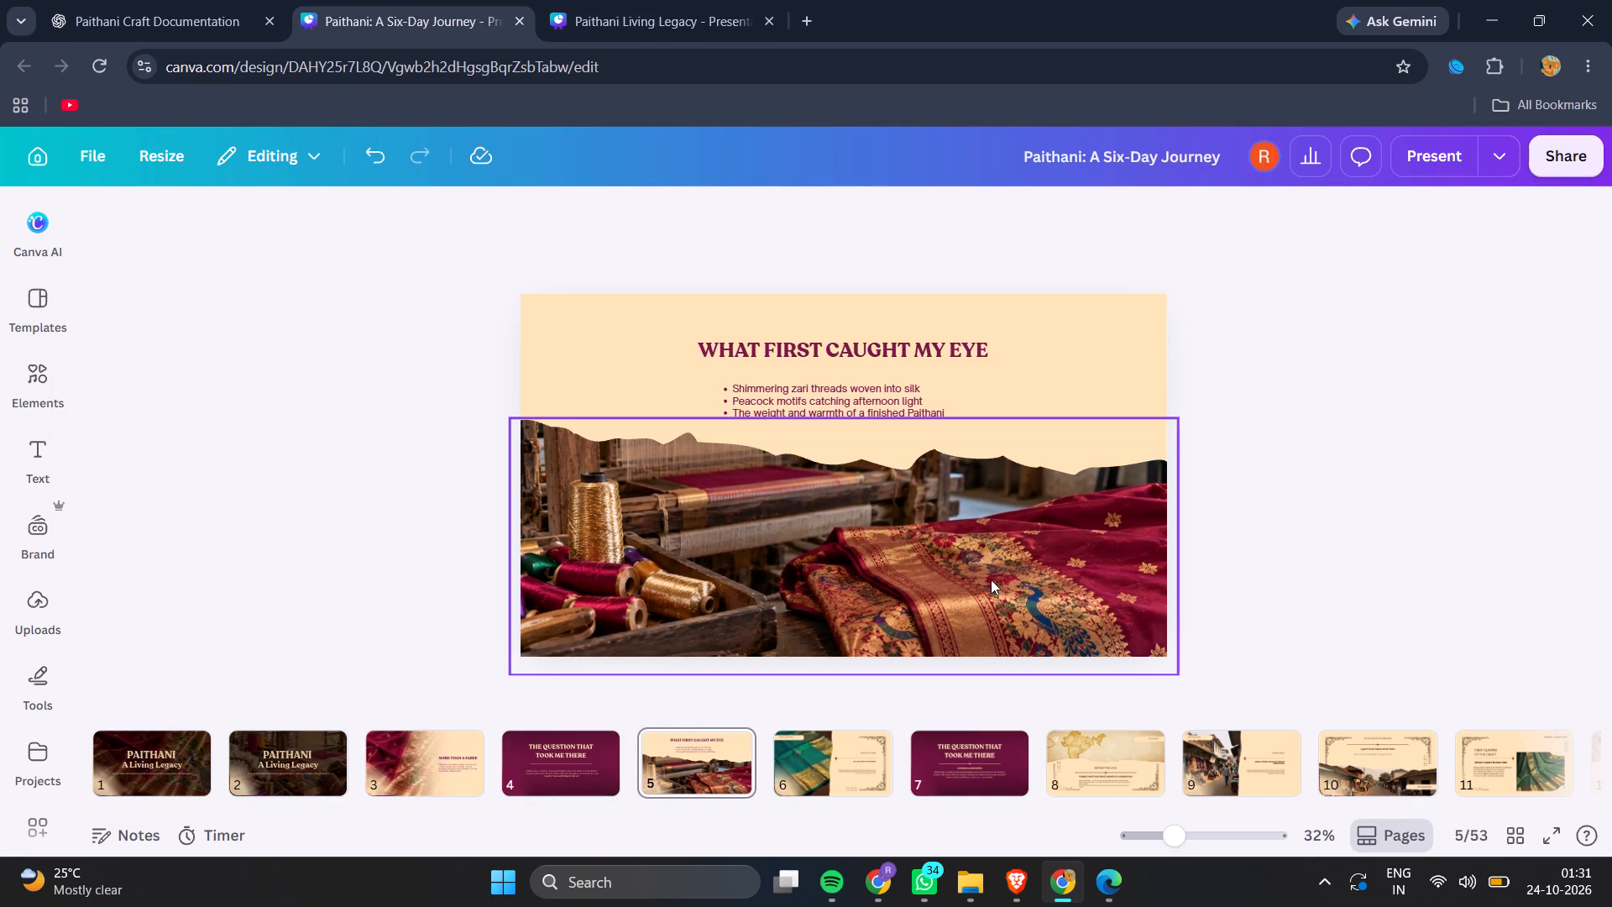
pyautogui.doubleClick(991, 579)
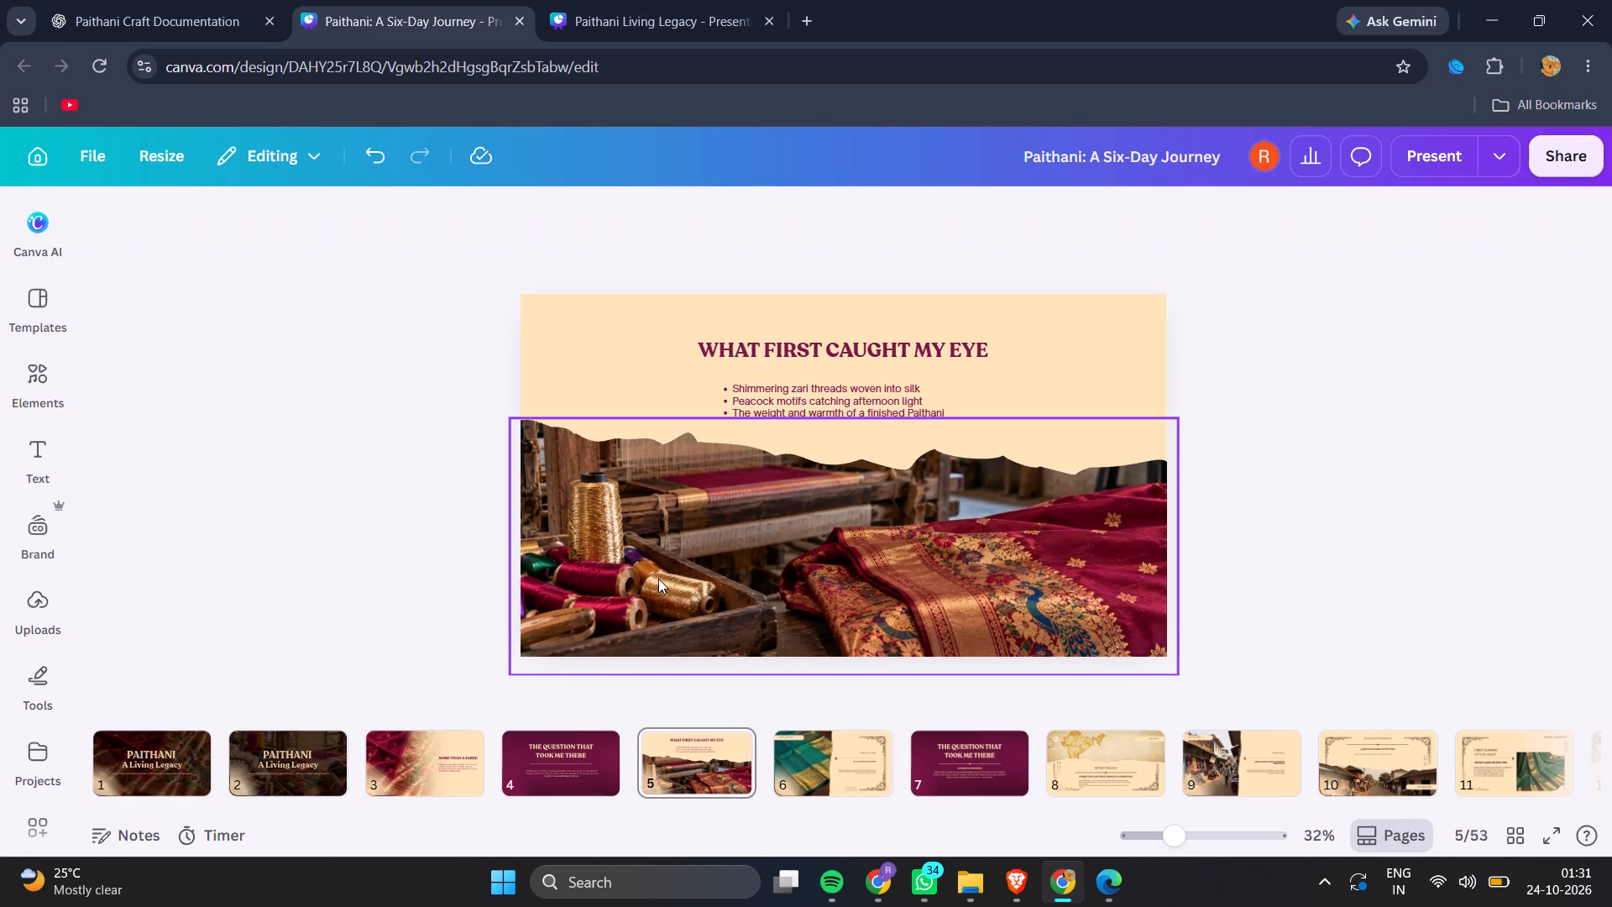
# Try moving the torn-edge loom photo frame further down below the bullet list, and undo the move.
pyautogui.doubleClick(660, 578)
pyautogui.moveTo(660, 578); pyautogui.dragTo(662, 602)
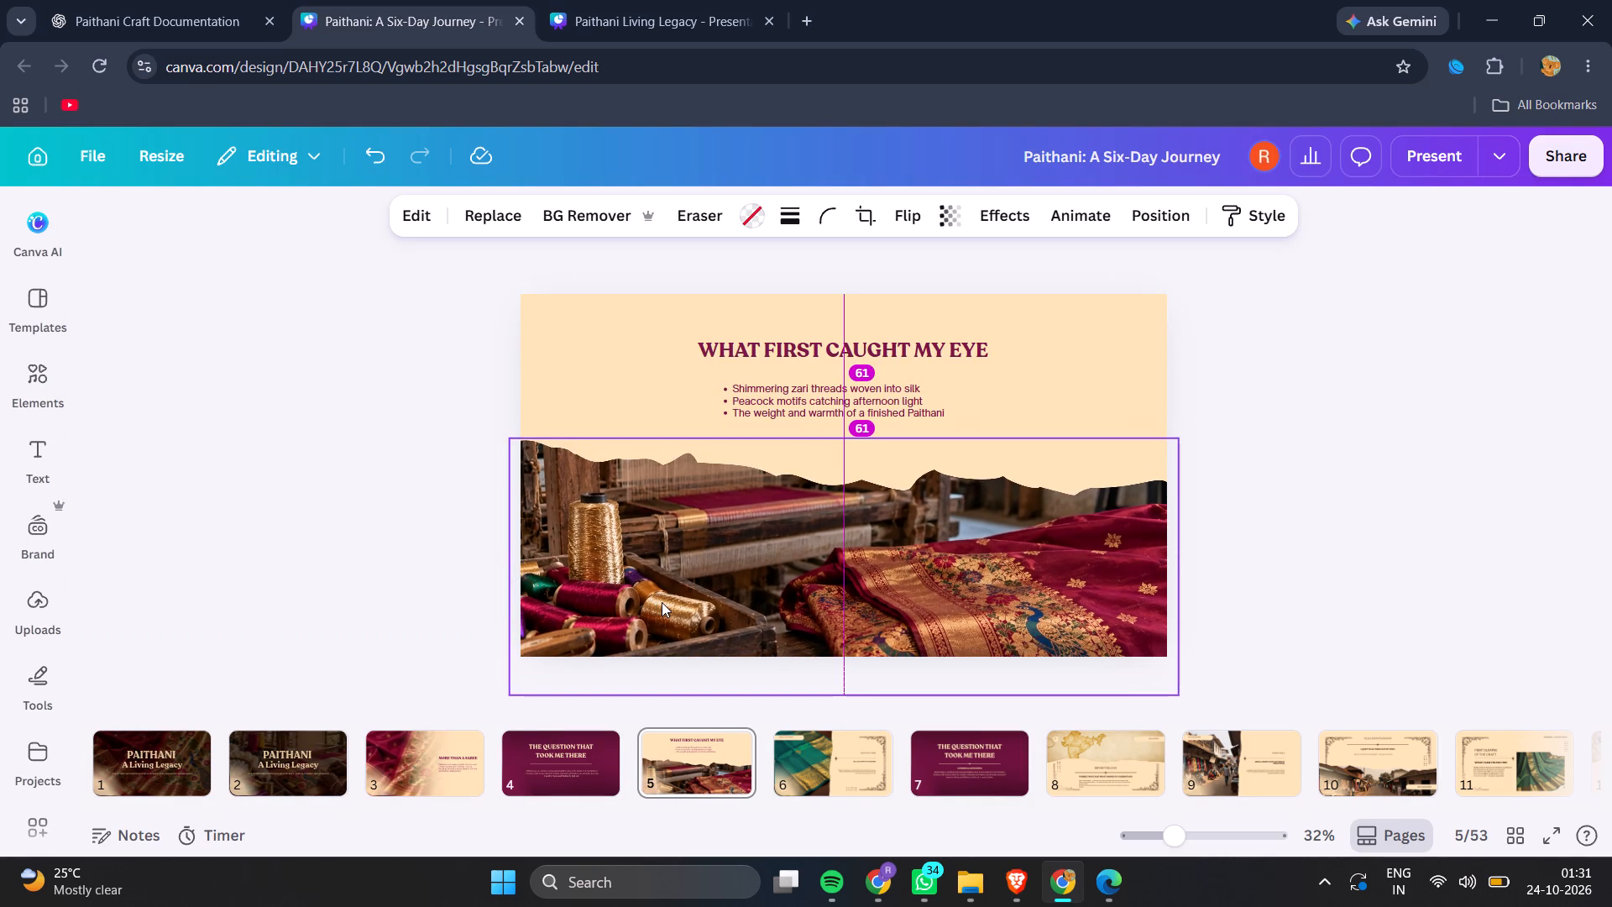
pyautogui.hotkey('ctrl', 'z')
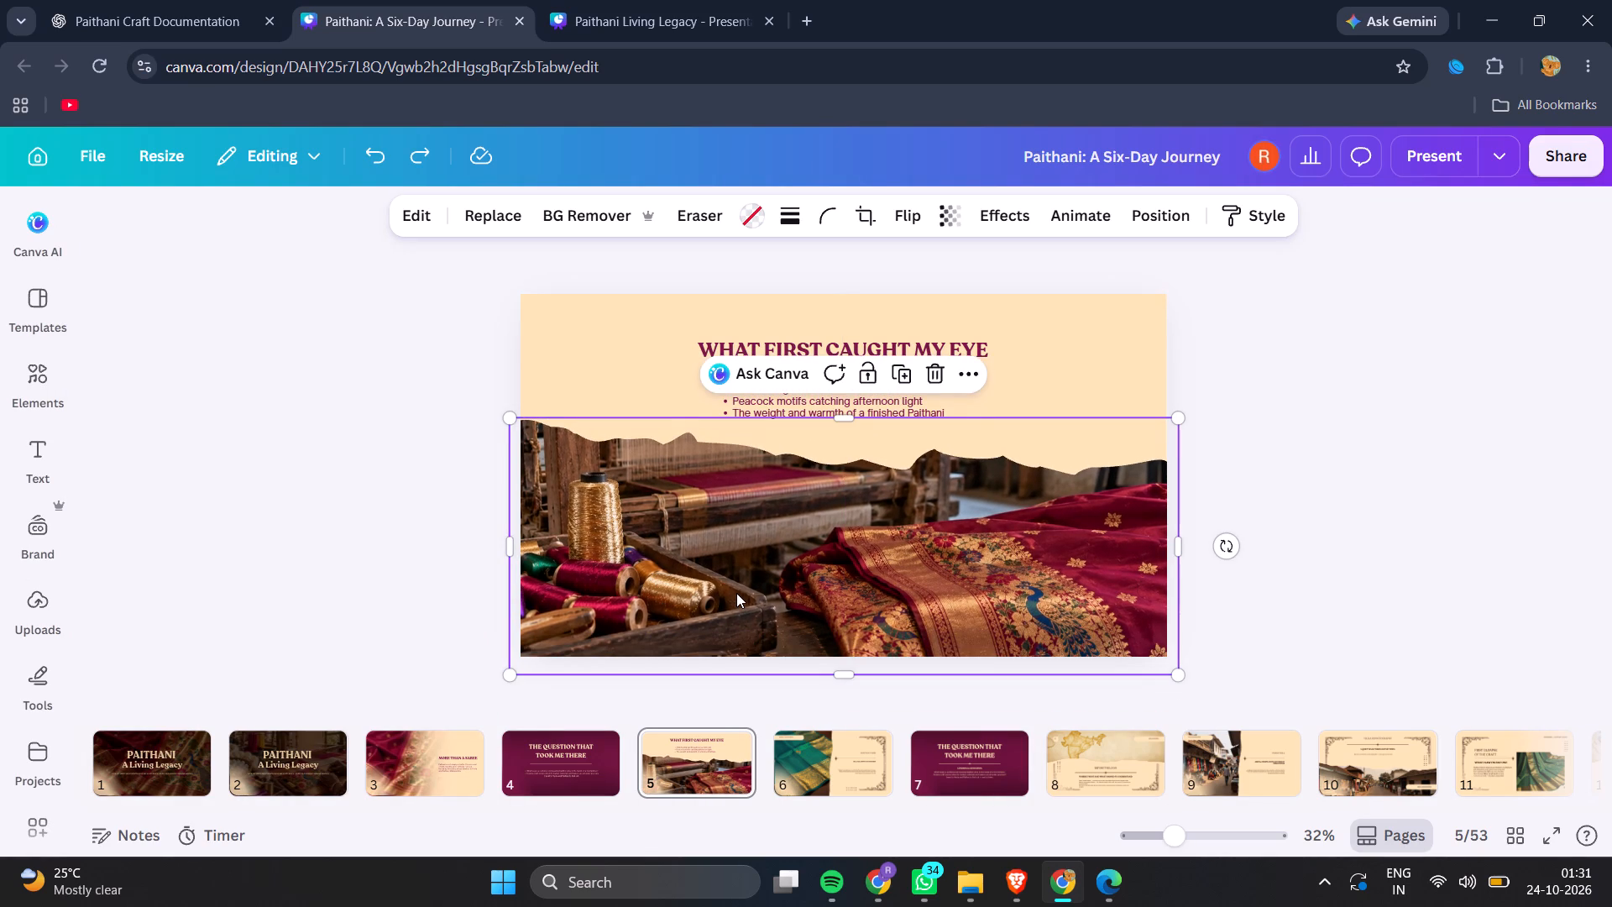
# Lower the torn-edge loom photo frame slightly so its ragged edge clears the bullet list on slide 5.
pyautogui.moveTo(736, 593); pyautogui.dragTo(736, 604)
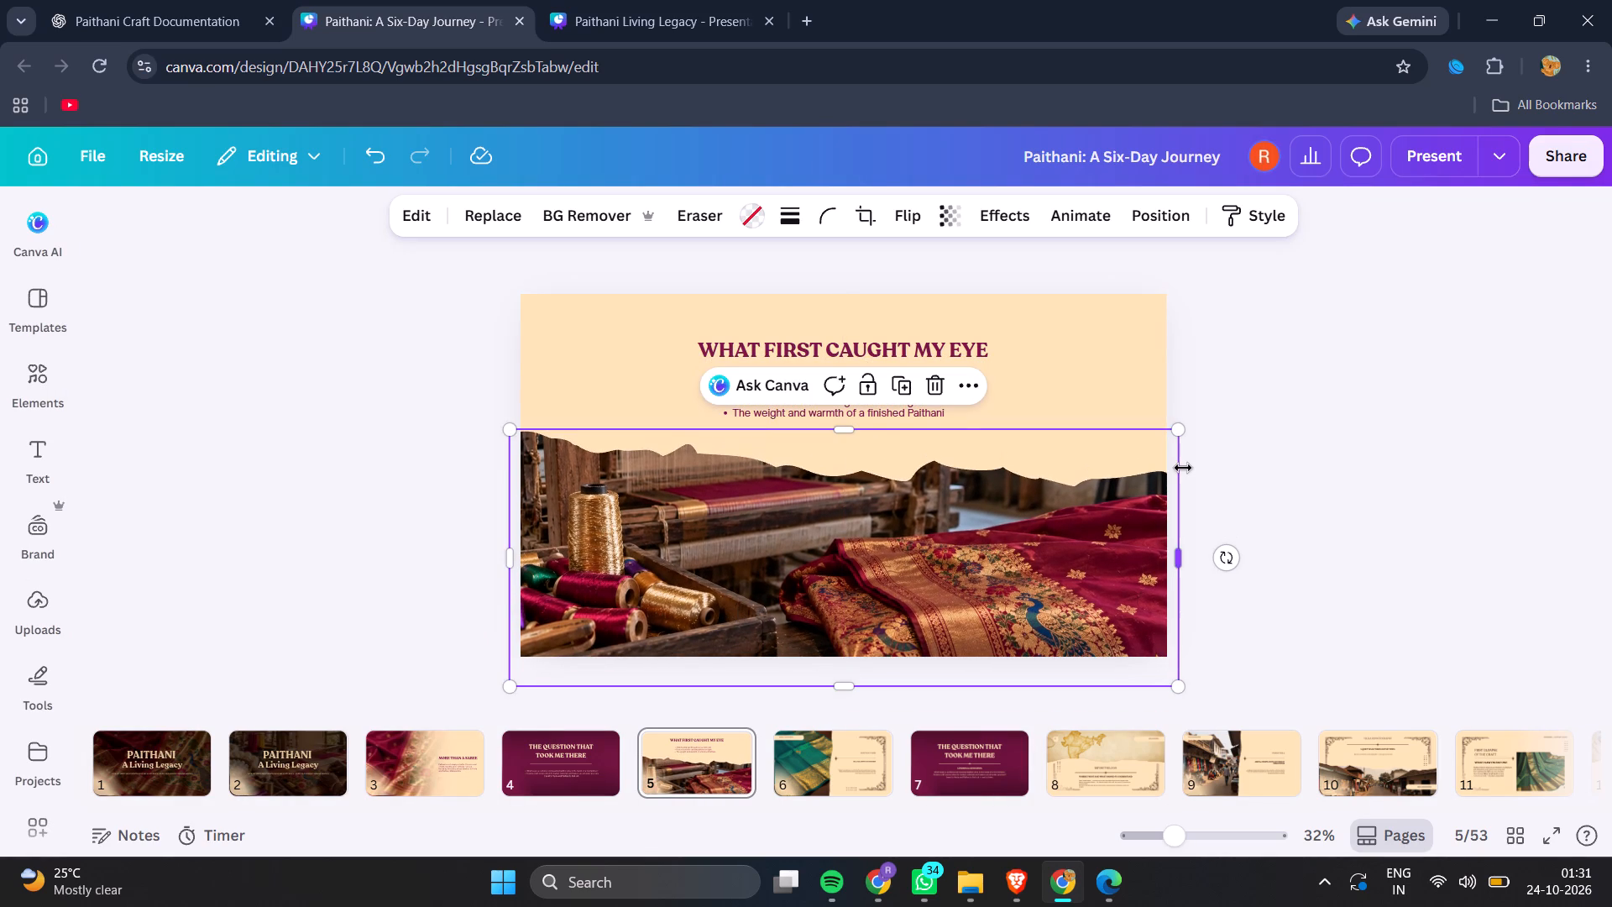
pyautogui.click(1183, 468)
pyautogui.click(1326, 444)
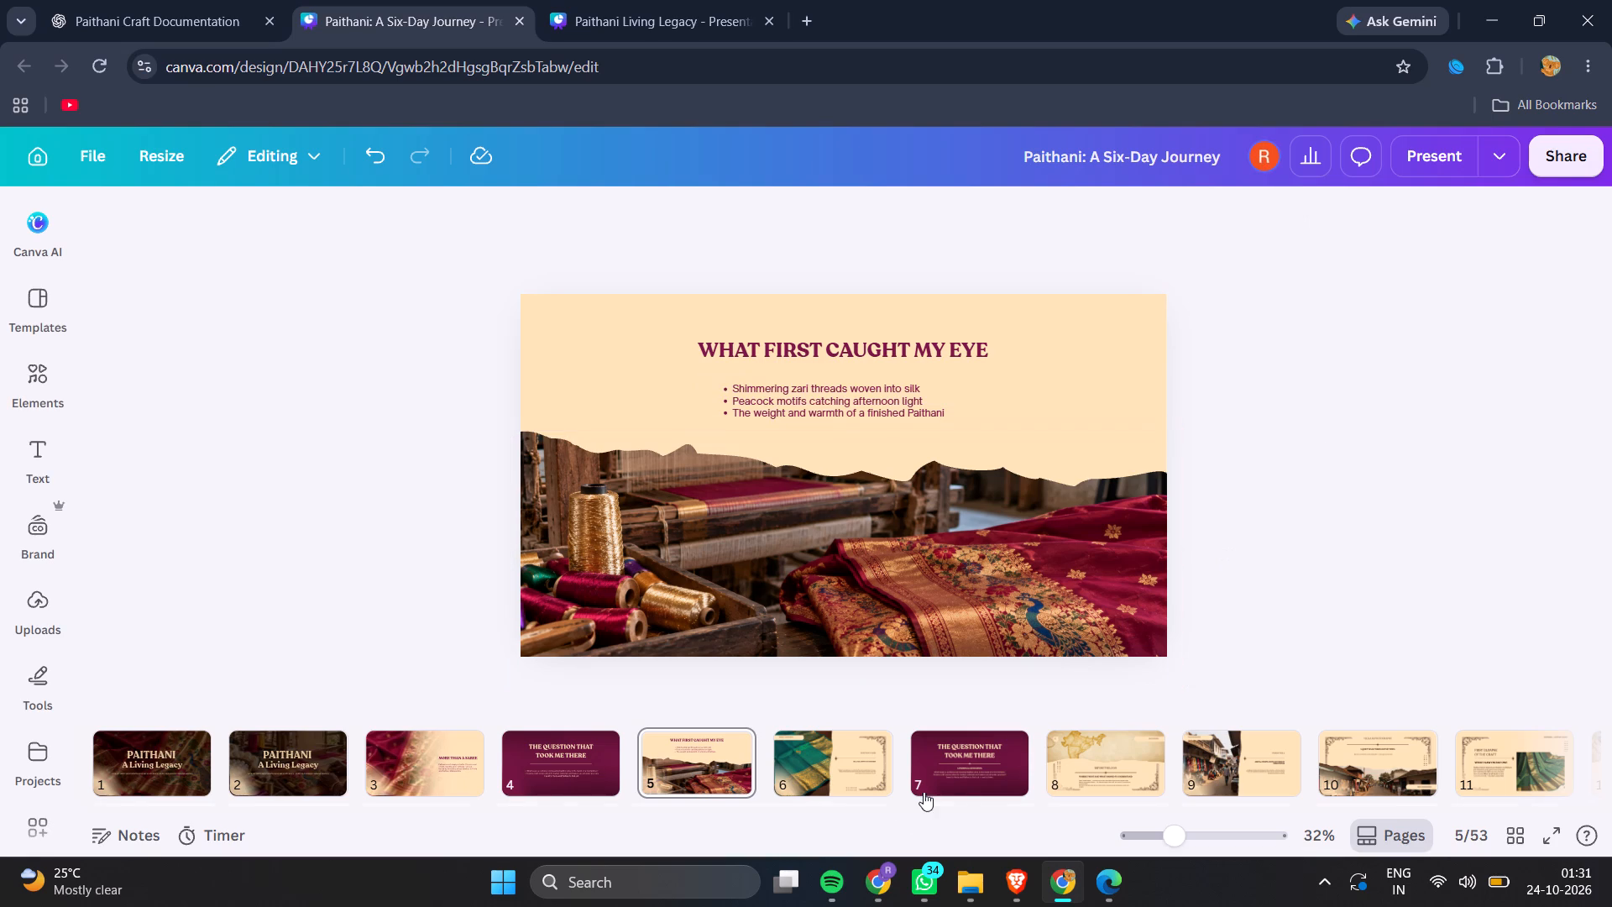
# On slide 6, delete the cream header banner and its "Paithani - A Living Legacy" text from the green saree photo.
pyautogui.click(833, 778)
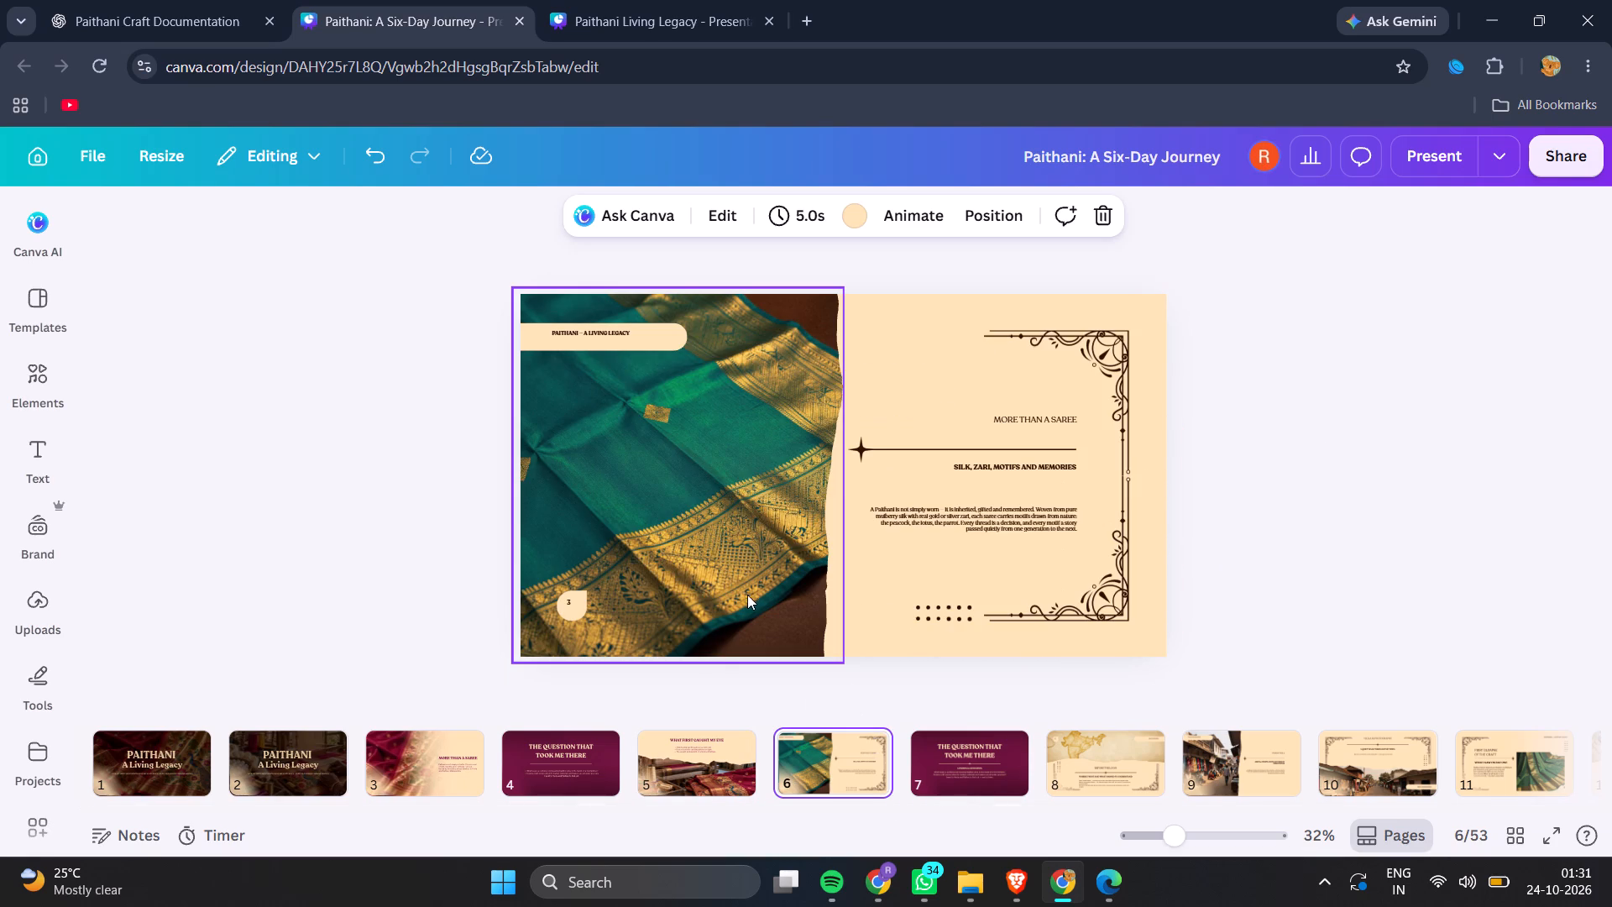
pyautogui.click(604, 340)
pyautogui.press('BackSpace')
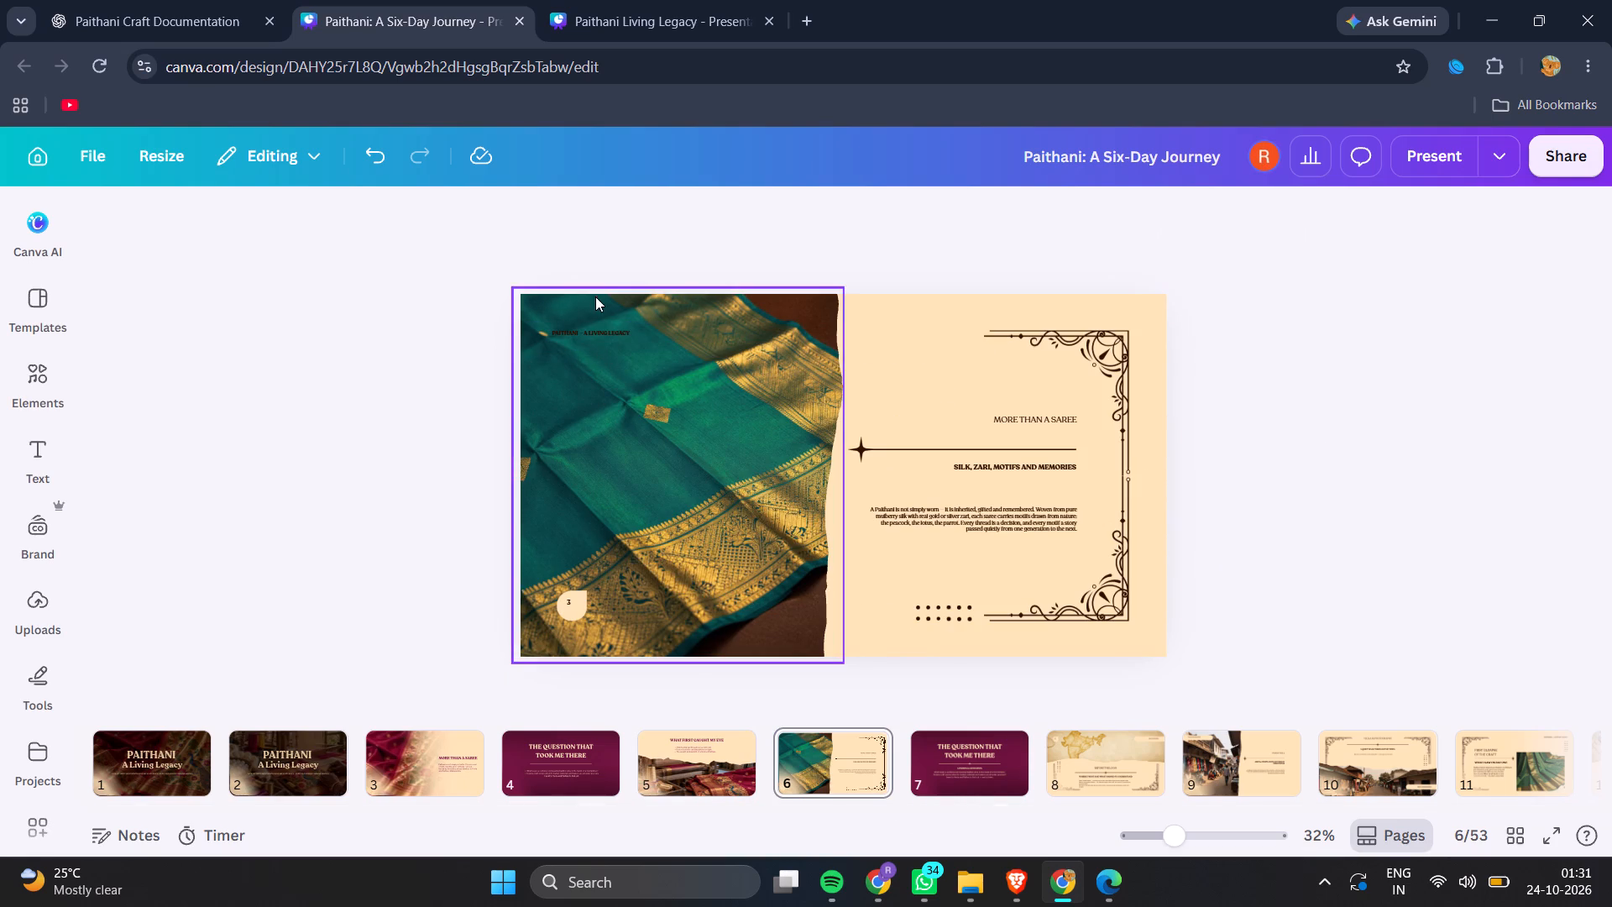
pyautogui.click(591, 334)
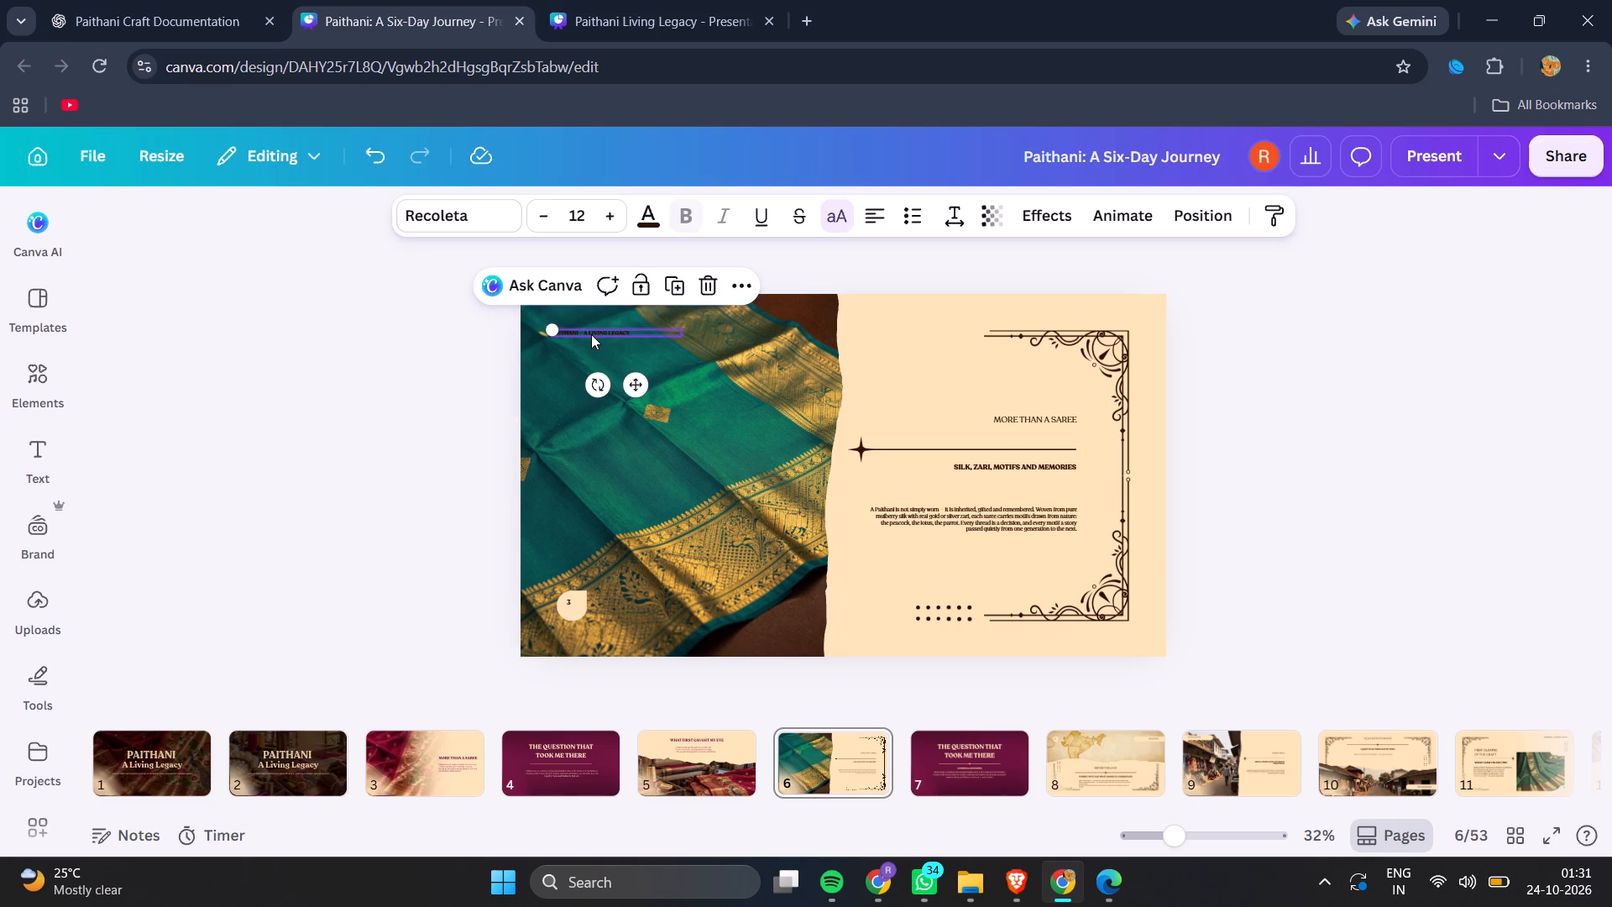
pyautogui.press('BackSpace')
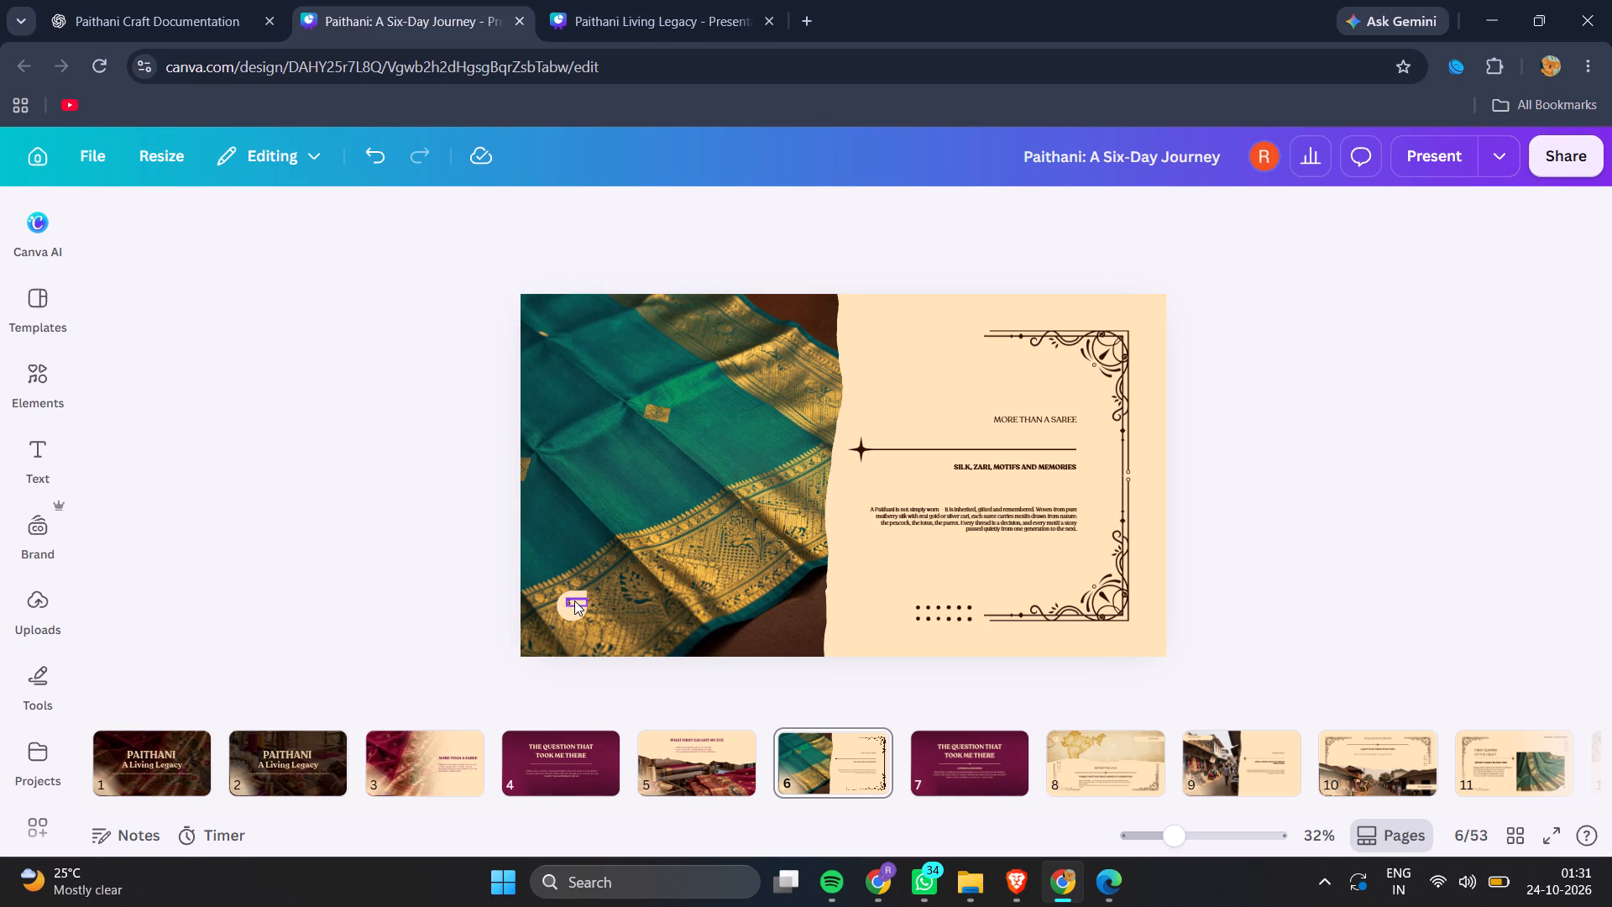
# Delete the page number and its cream badge from the lower part of slide 6's saree photo.
pyautogui.click(574, 600)
pyautogui.press('BackSpace')
pyautogui.click(570, 608)
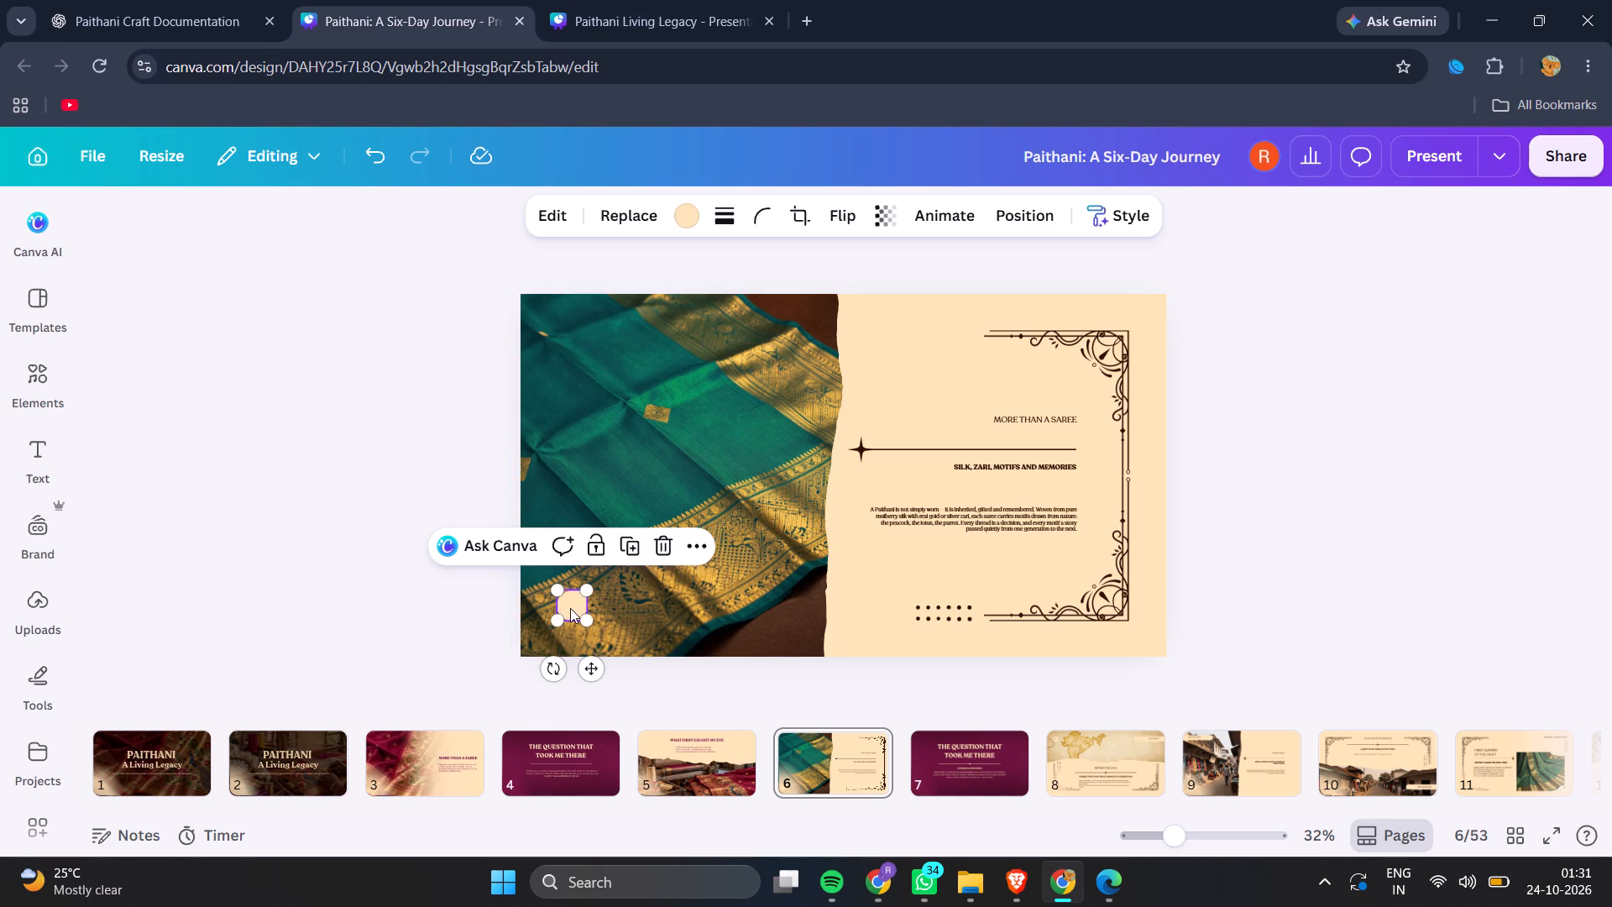
pyautogui.press('BackSpace')
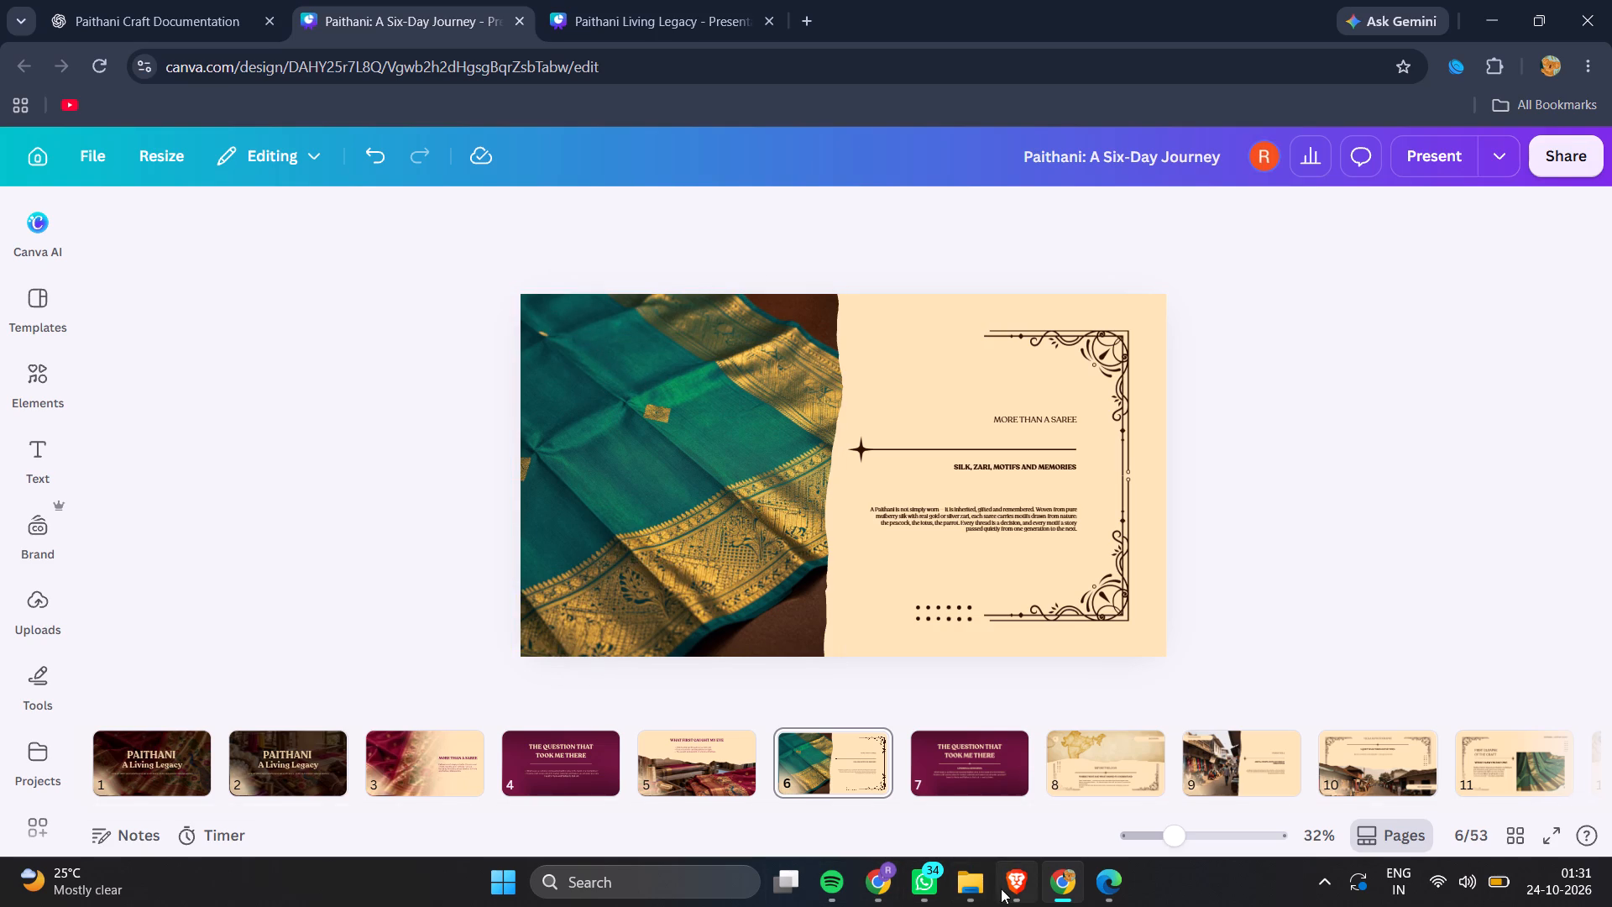
# Switch to File Explorer and look through the Paithan- Craft doc camera photos for a picture suited to slide 6.
pyautogui.click(973, 888)
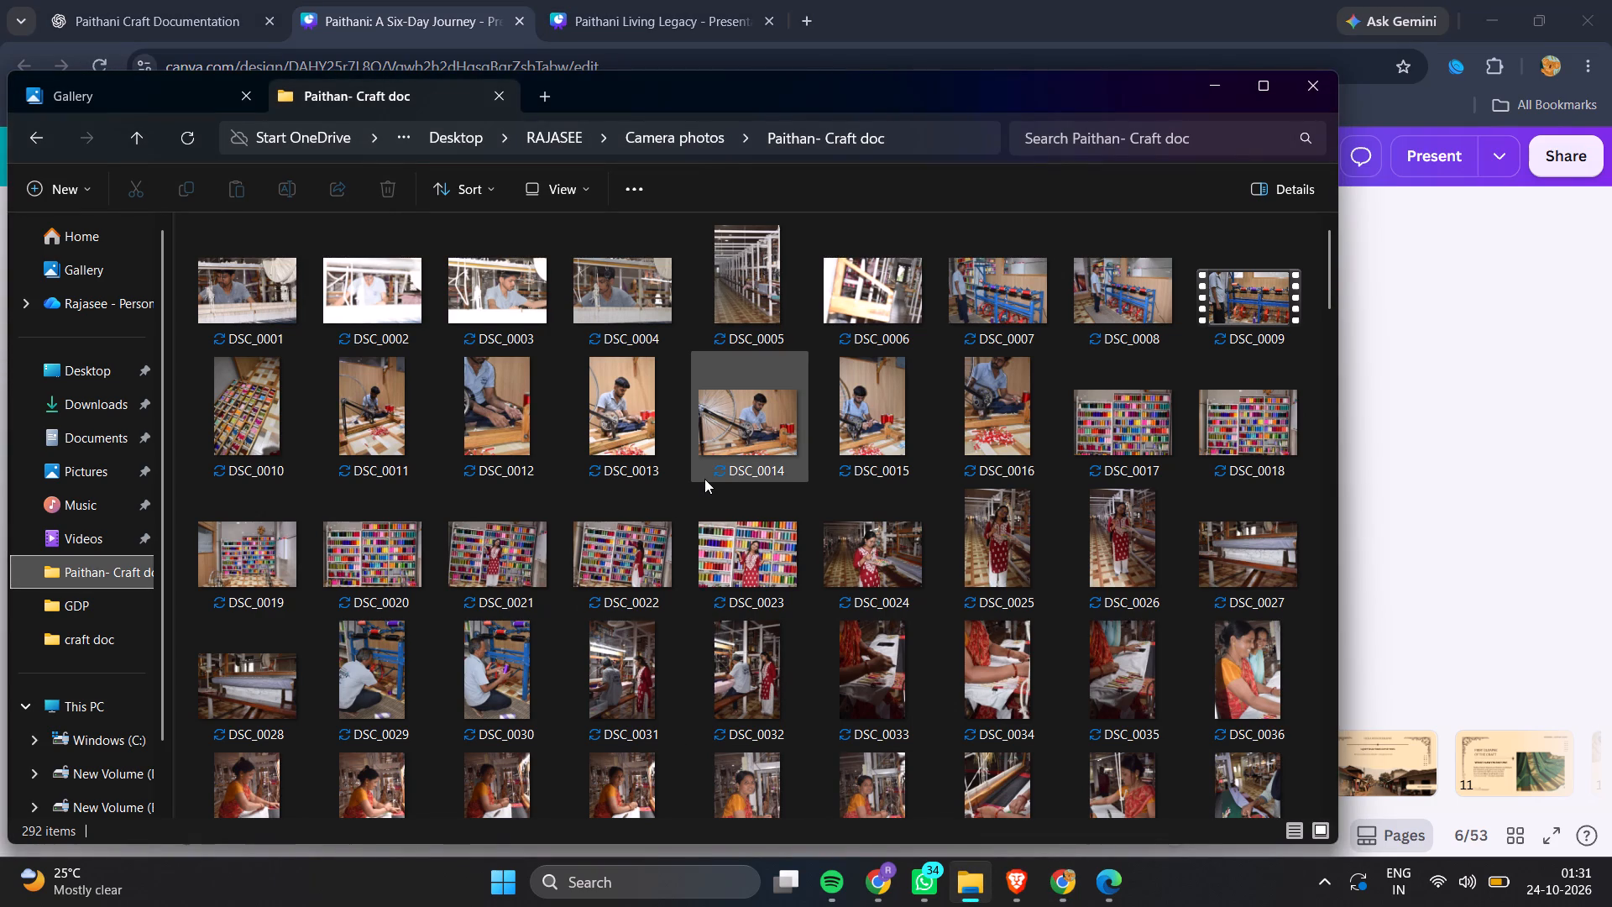
pyautogui.scroll(4, 705, 479)
pyautogui.scroll(-7, 705, 479)
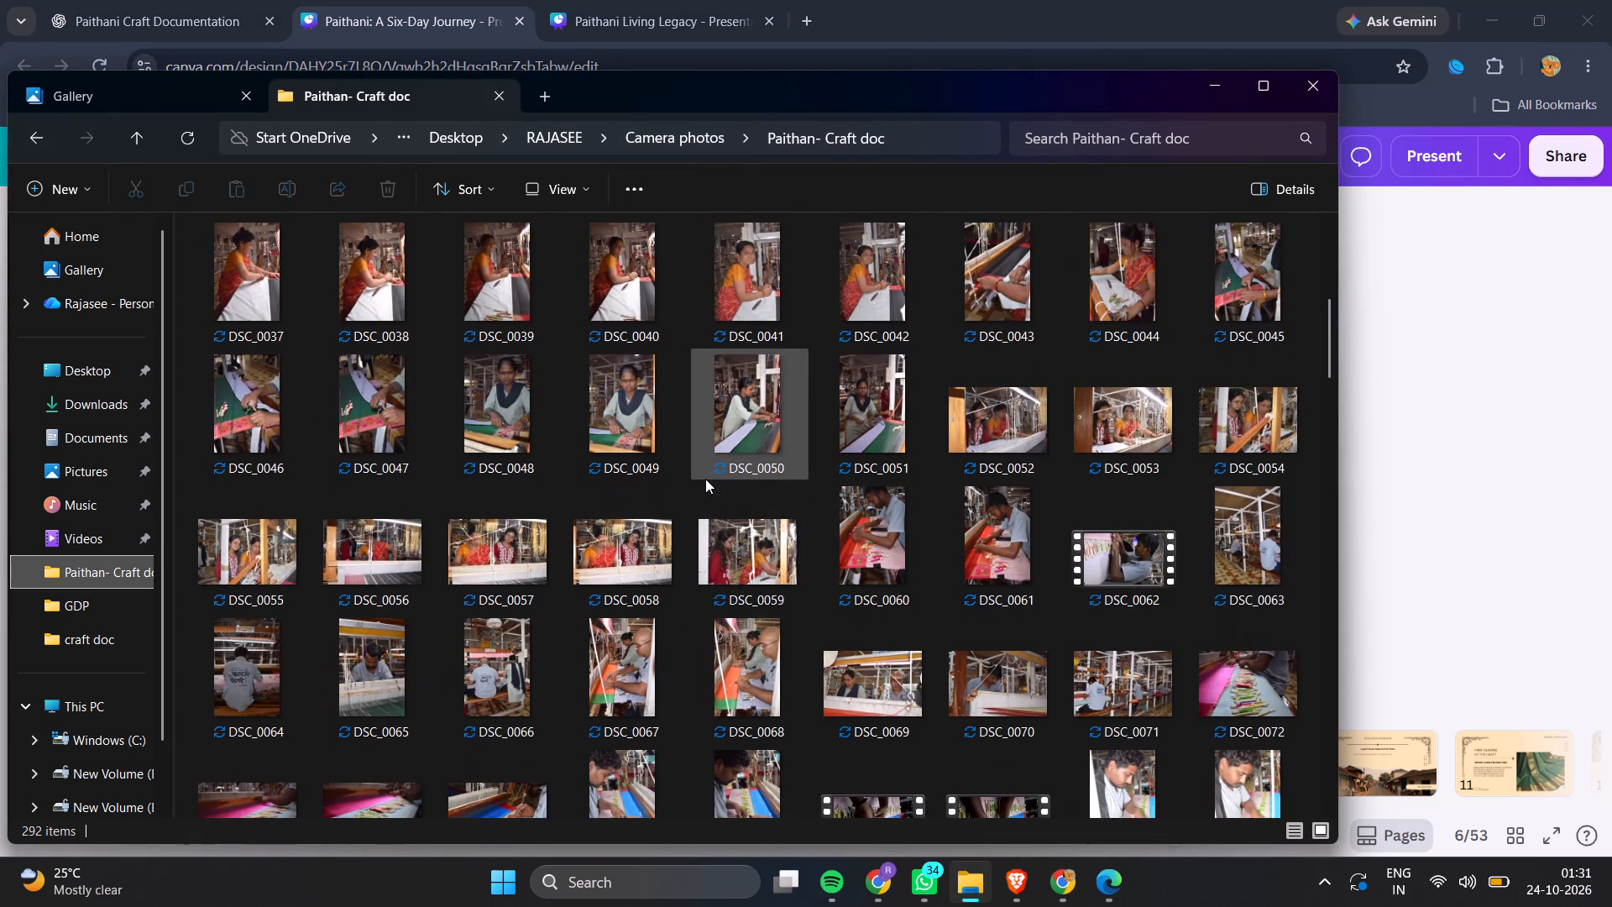
pyautogui.scroll(-4, 705, 479)
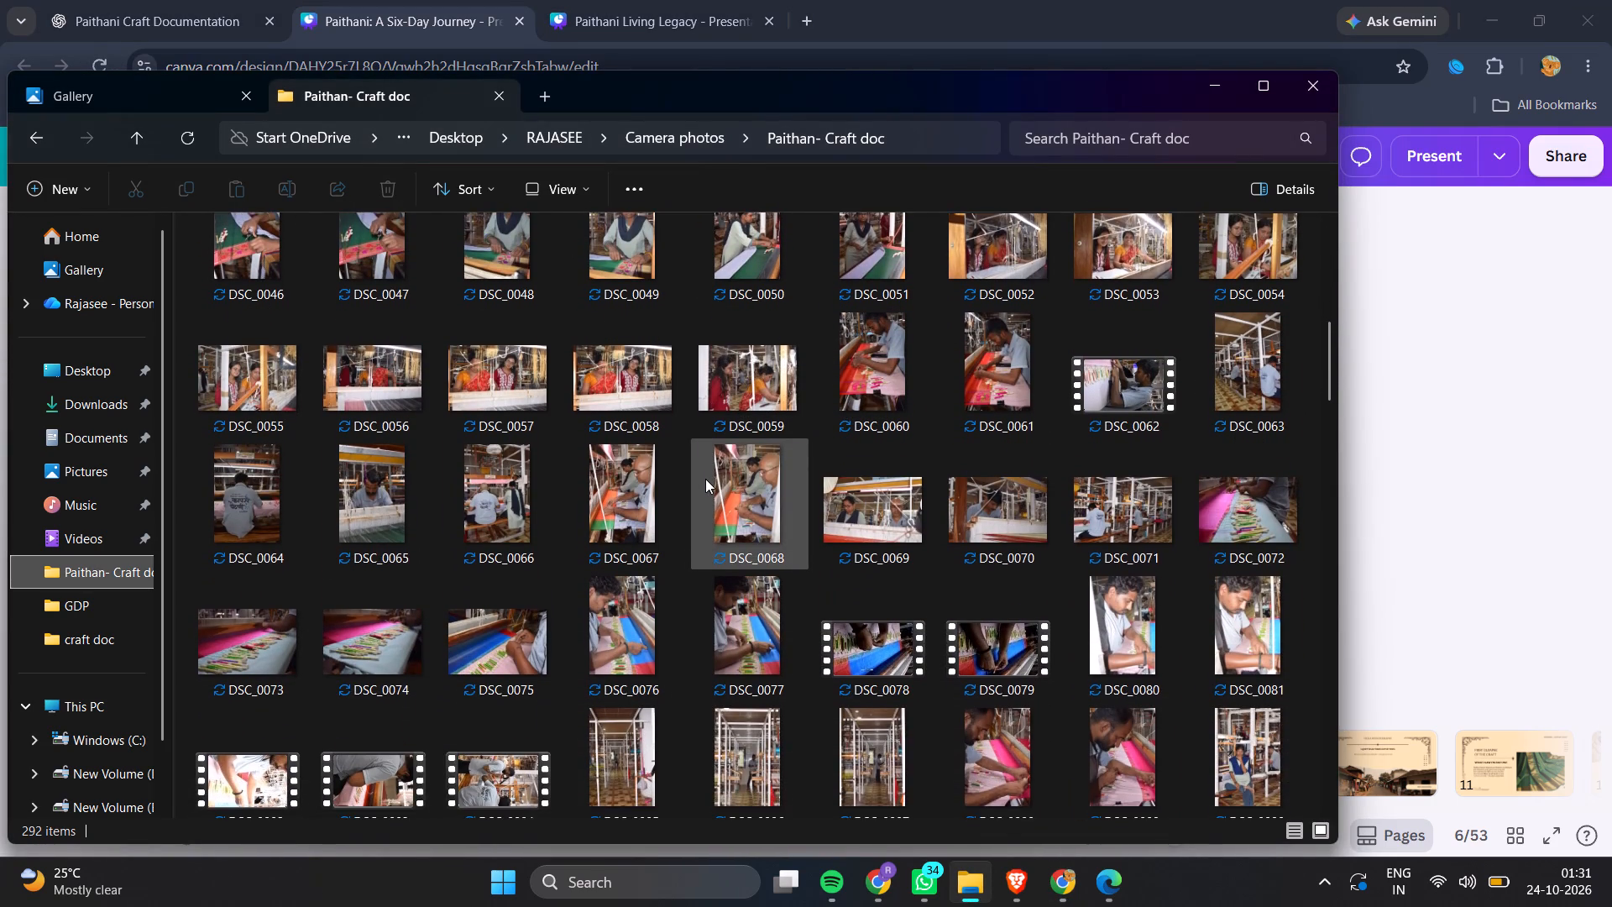
pyautogui.scroll(-9, 705, 479)
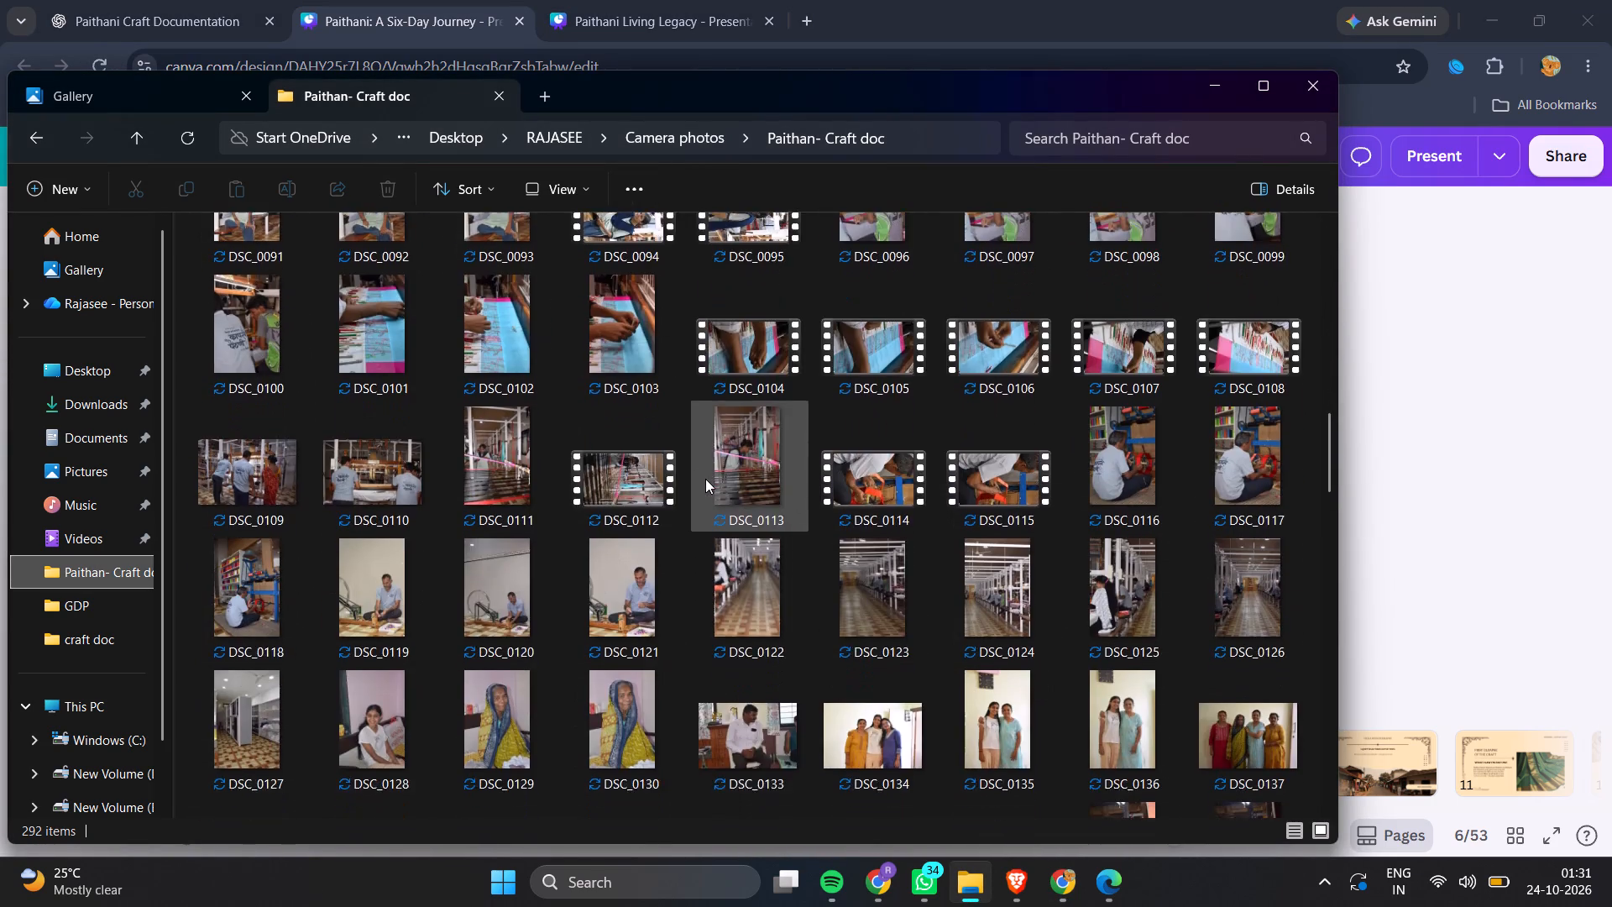
pyautogui.scroll(-7, 705, 479)
pyautogui.hscroll(4, 705, 479)
pyautogui.scroll(-3, 705, 479)
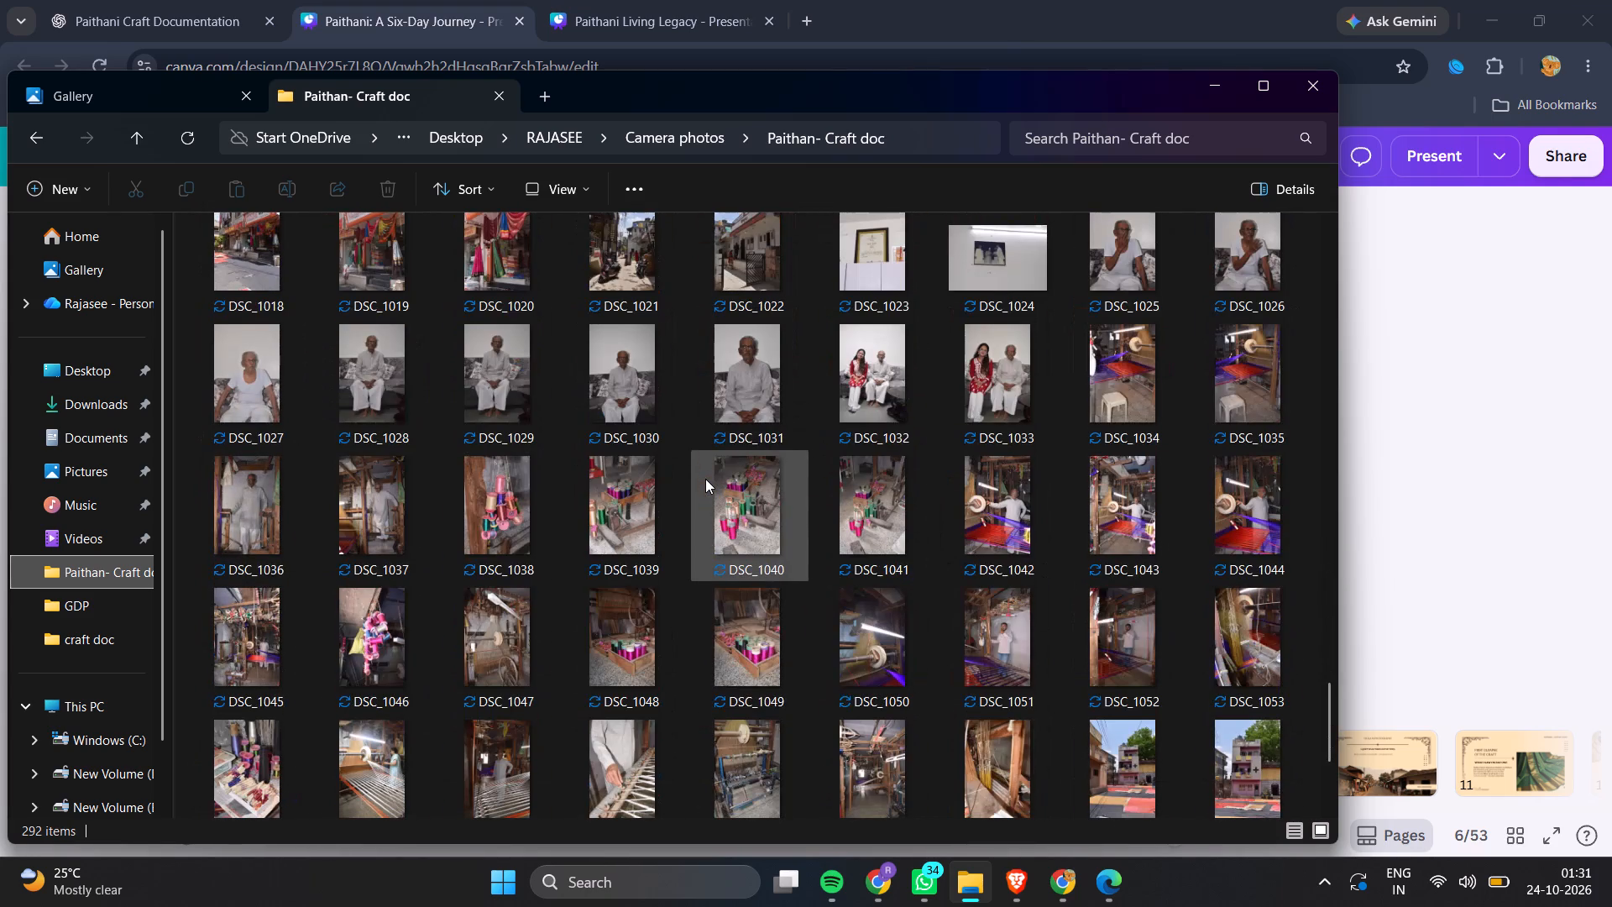
pyautogui.scroll(-9, 705, 479)
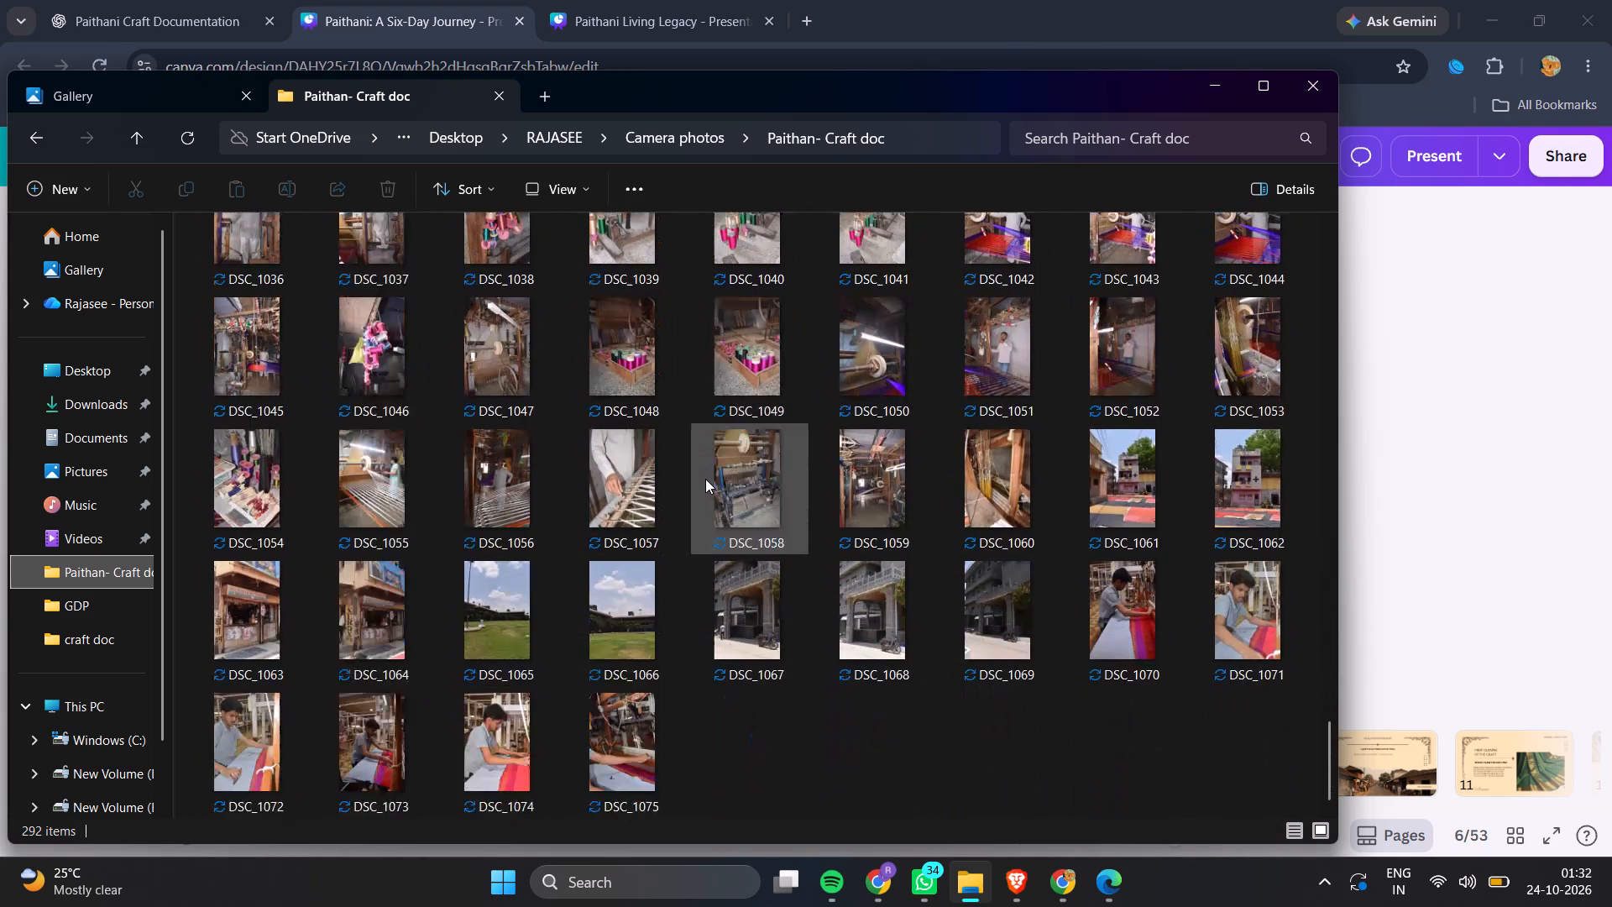
pyautogui.scroll(16, 705, 479)
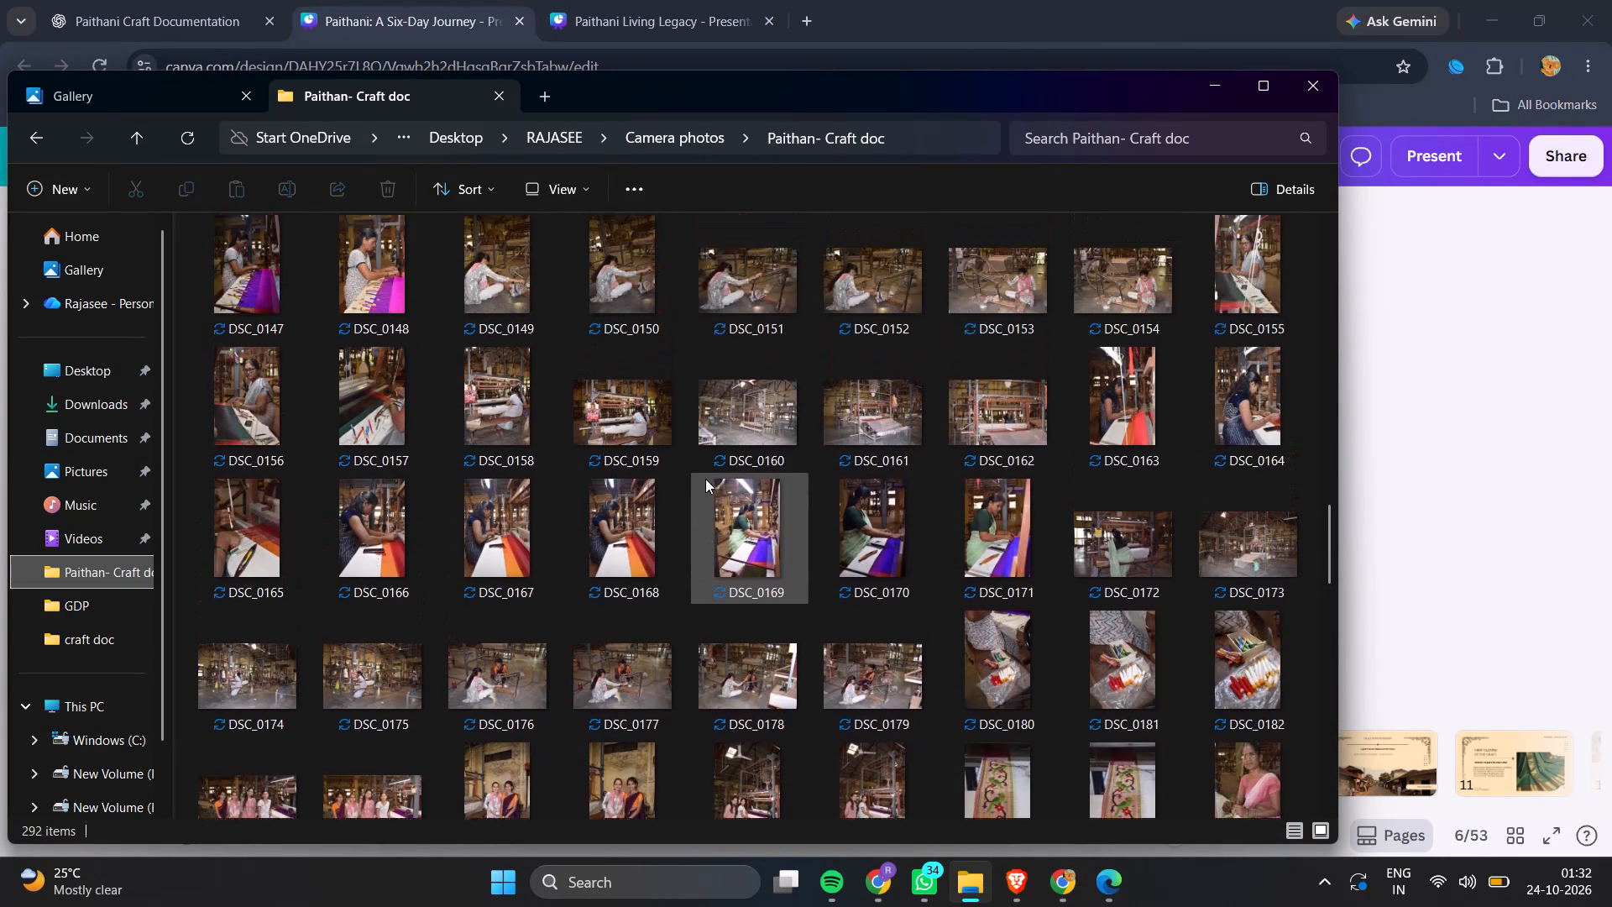
pyautogui.scroll(13, 705, 479)
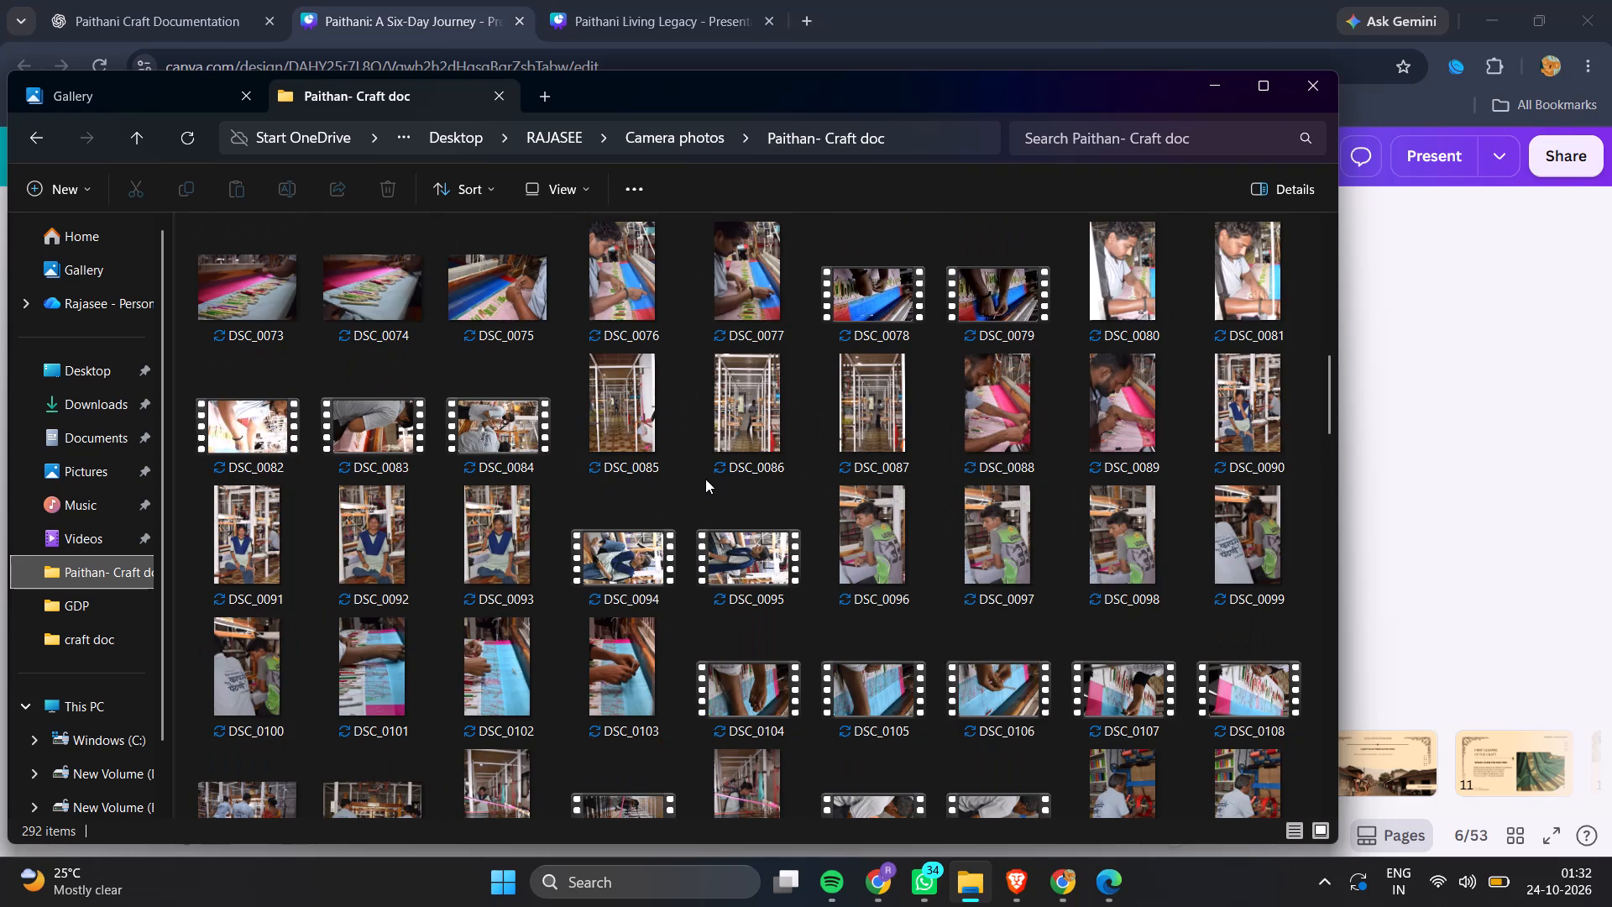
pyautogui.scroll(12, 705, 479)
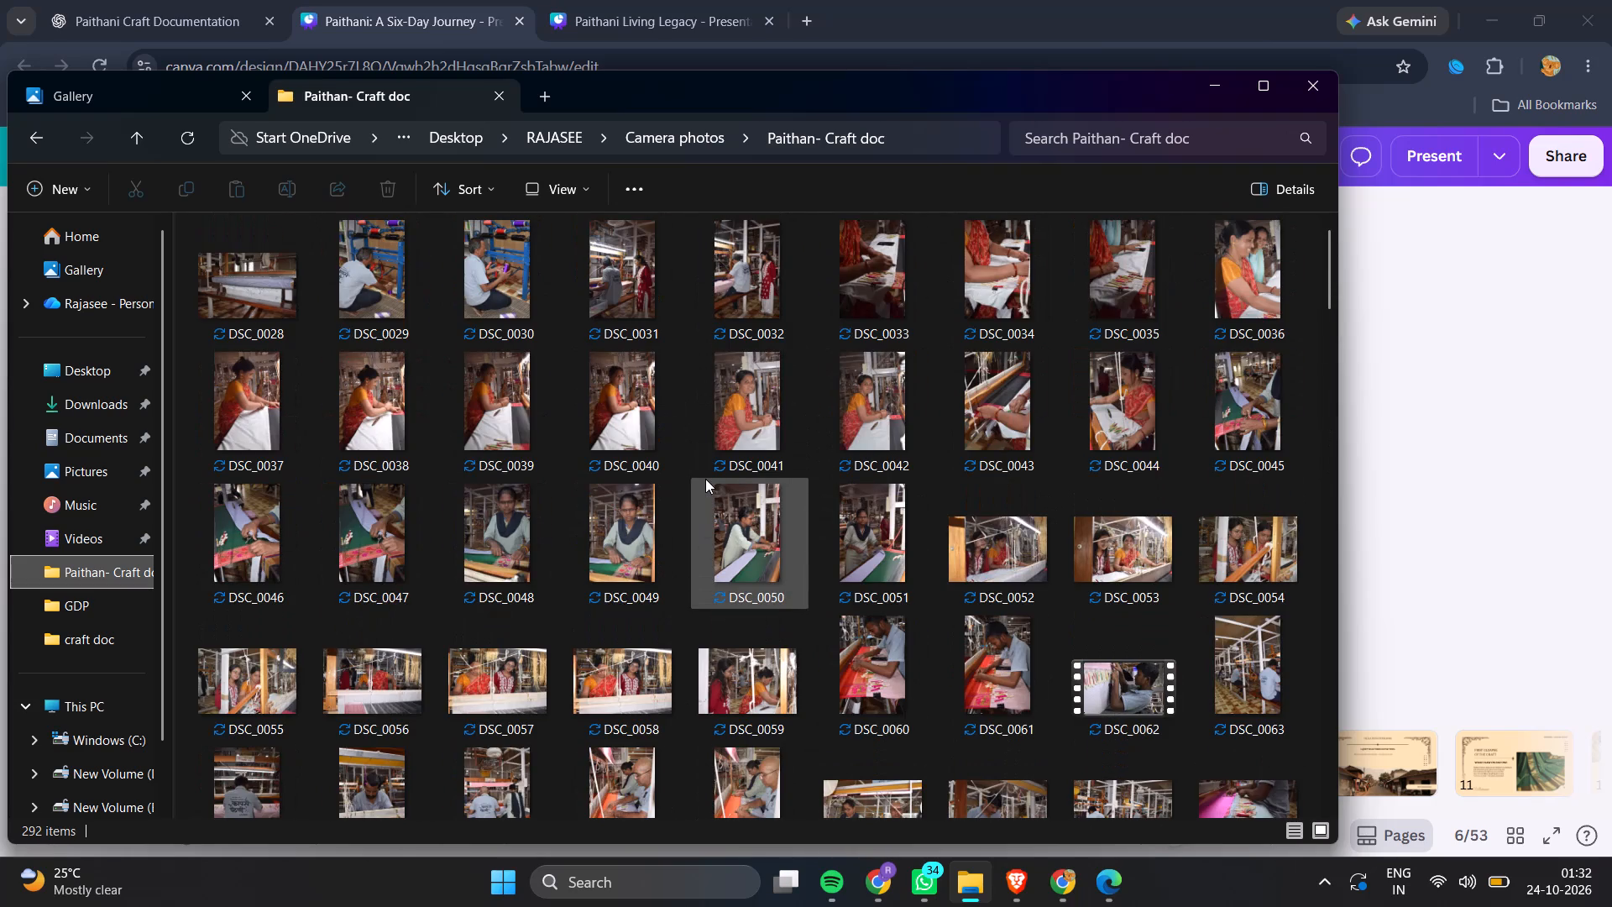
pyautogui.scroll(-19, 705, 479)
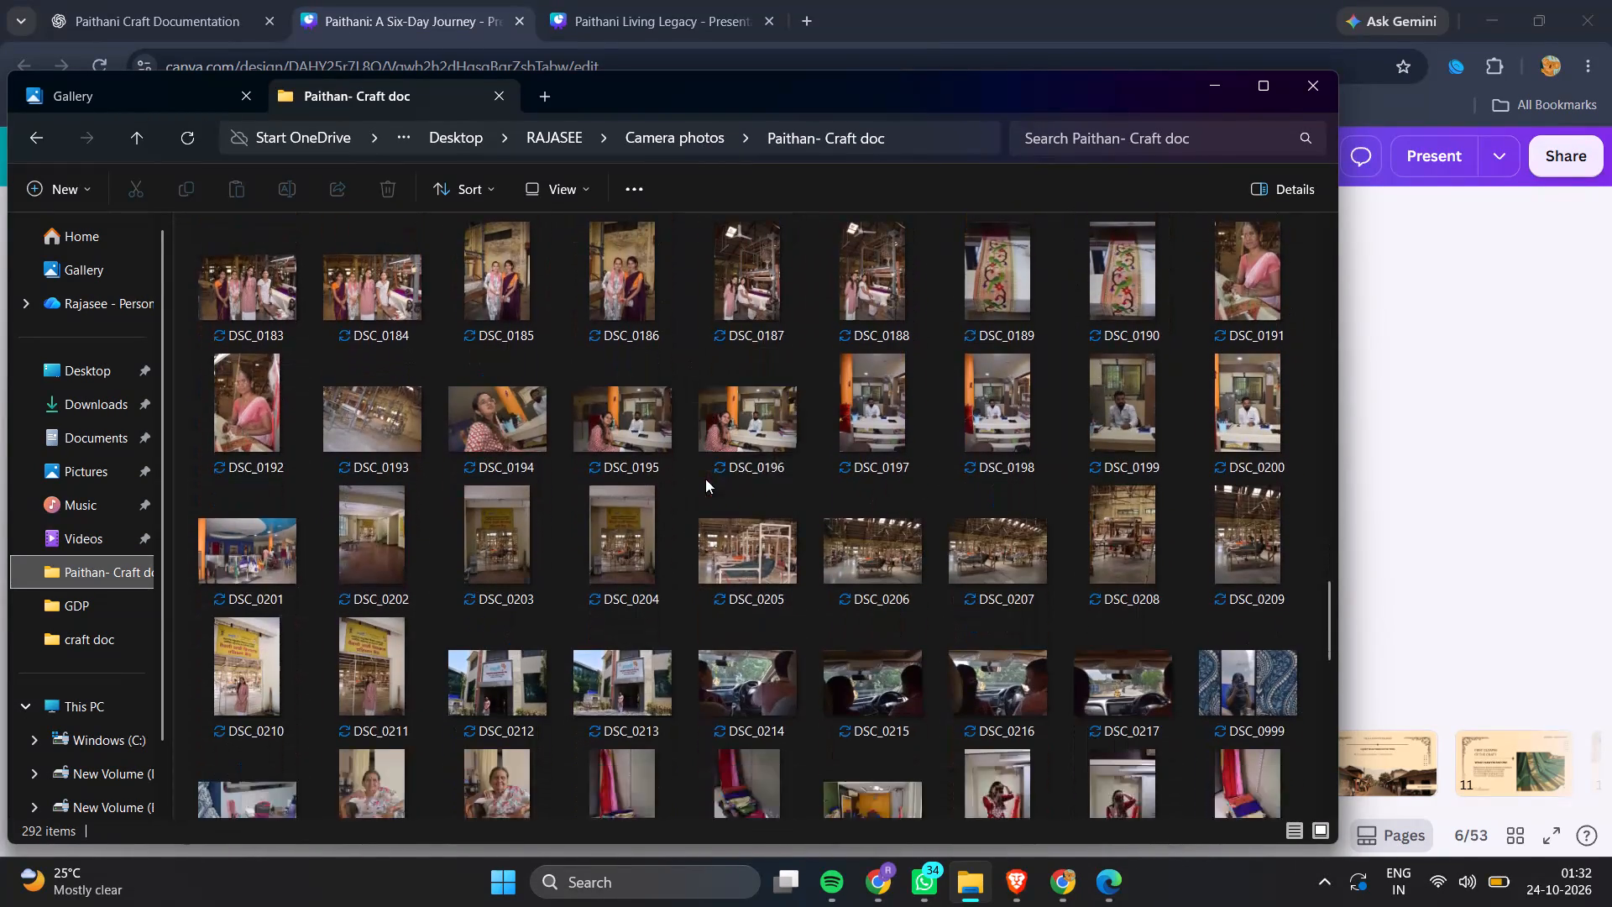
pyautogui.scroll(-8, 705, 479)
pyautogui.scroll(1, 705, 479)
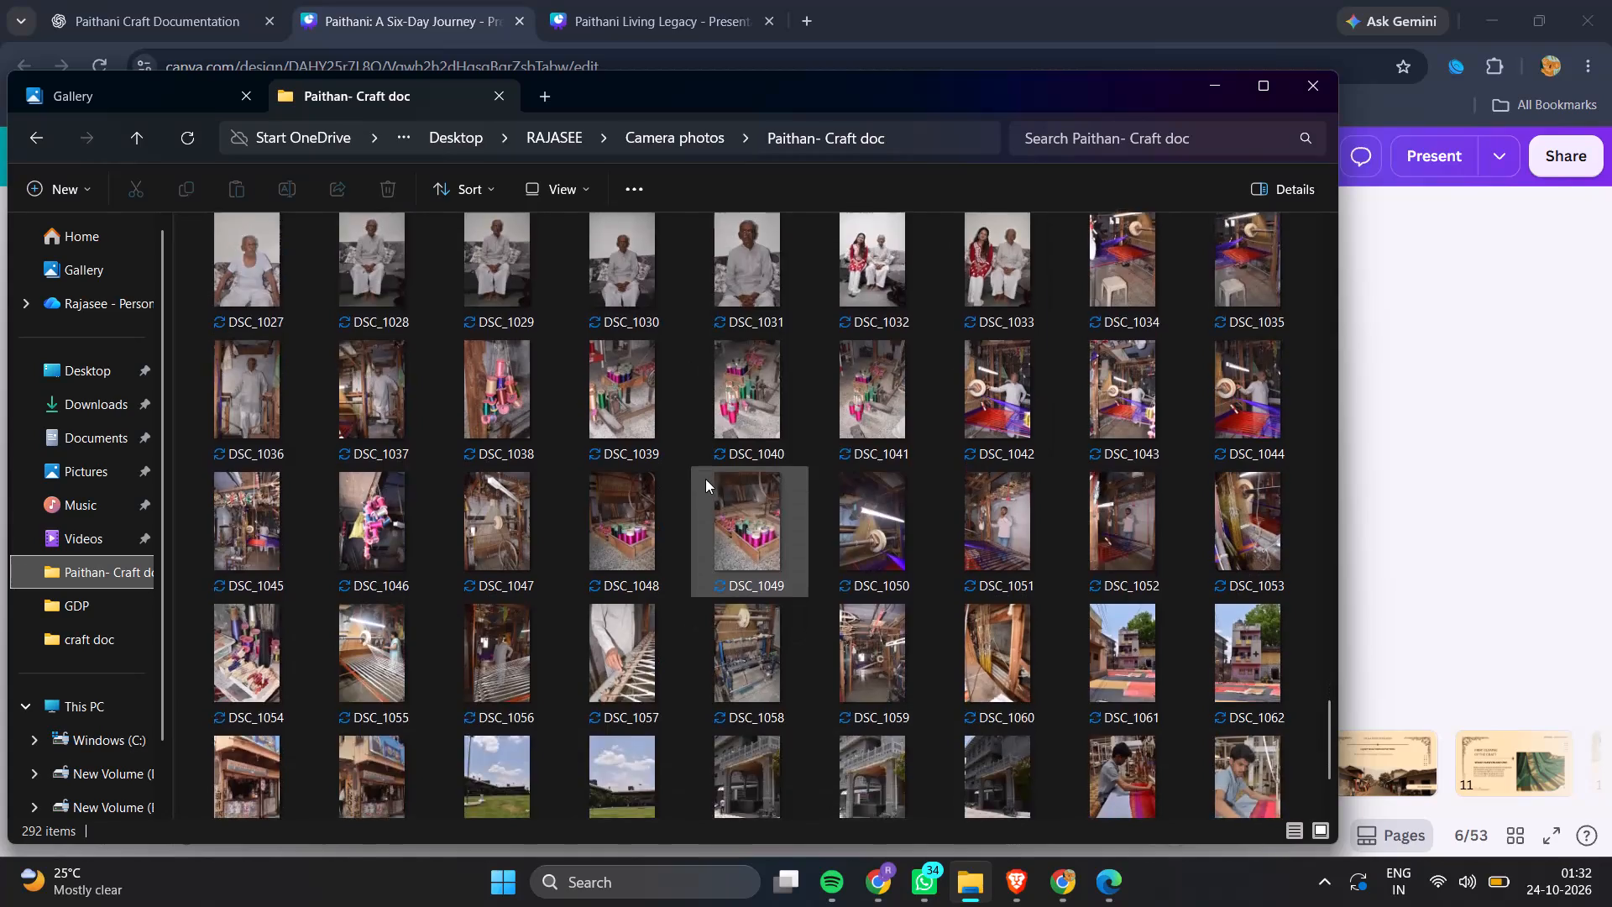
pyautogui.scroll(3, 705, 479)
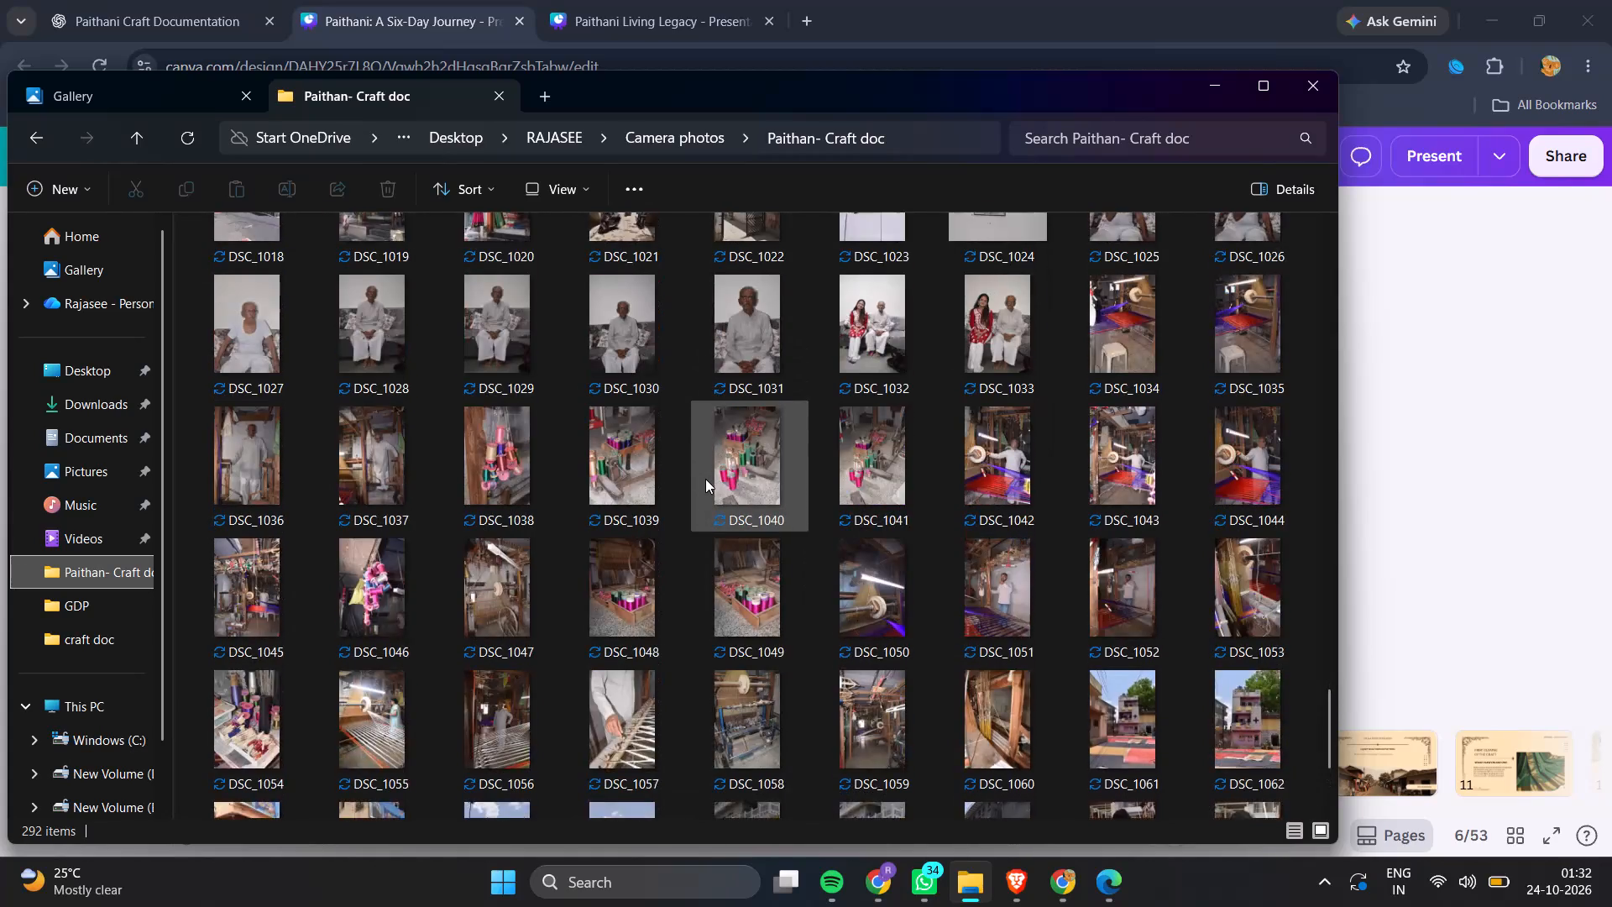
pyautogui.scroll(6, 705, 479)
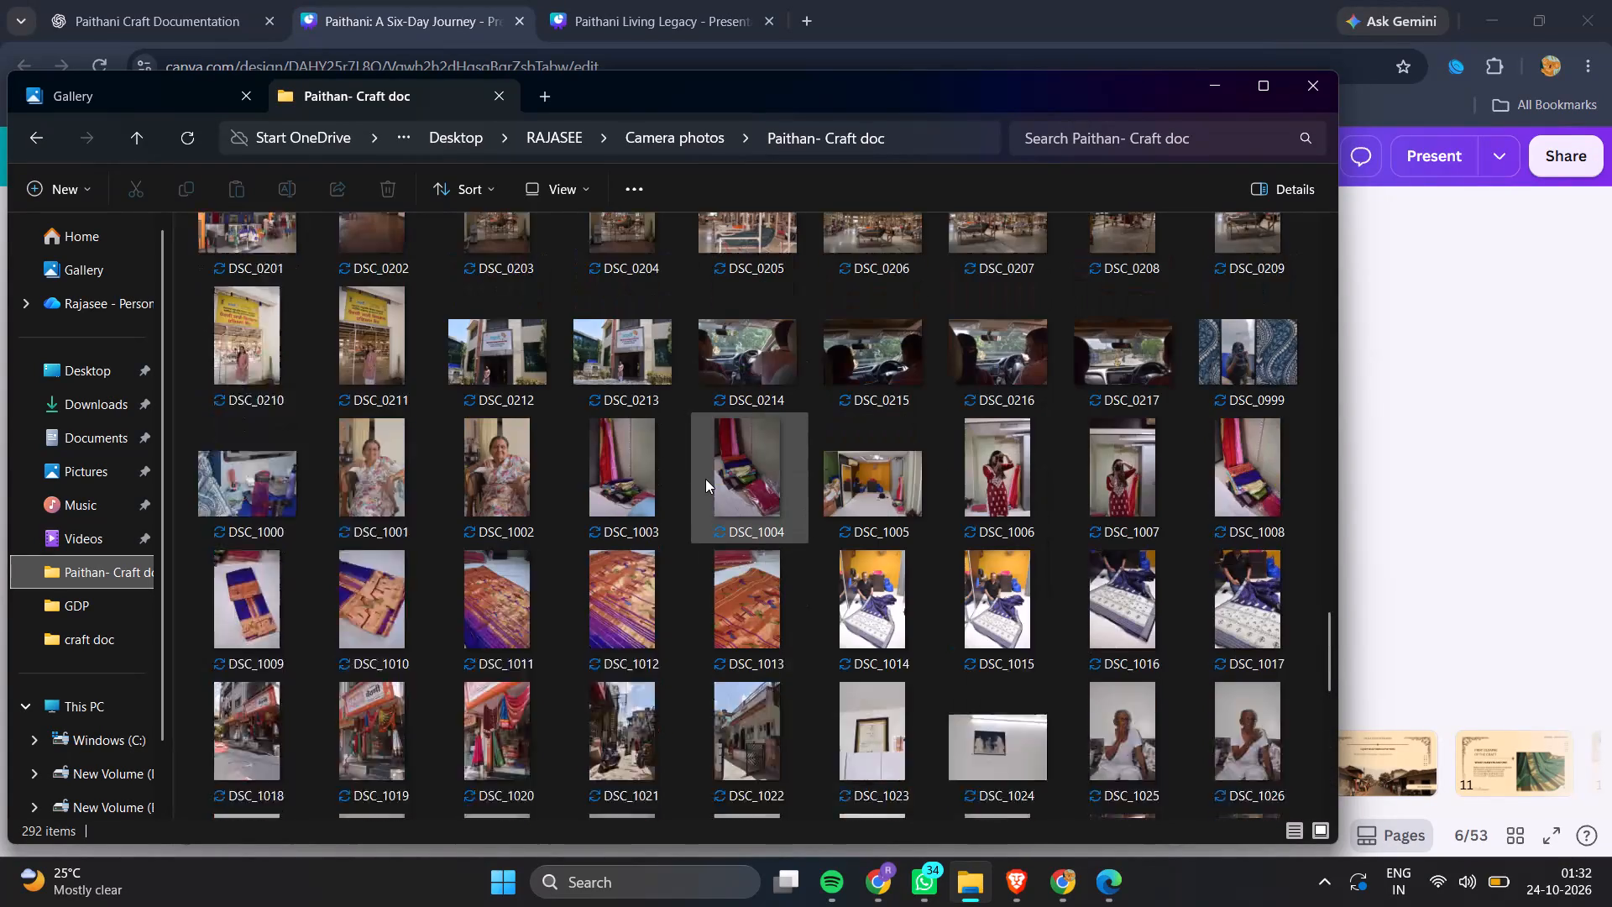
pyautogui.scroll(5, 705, 479)
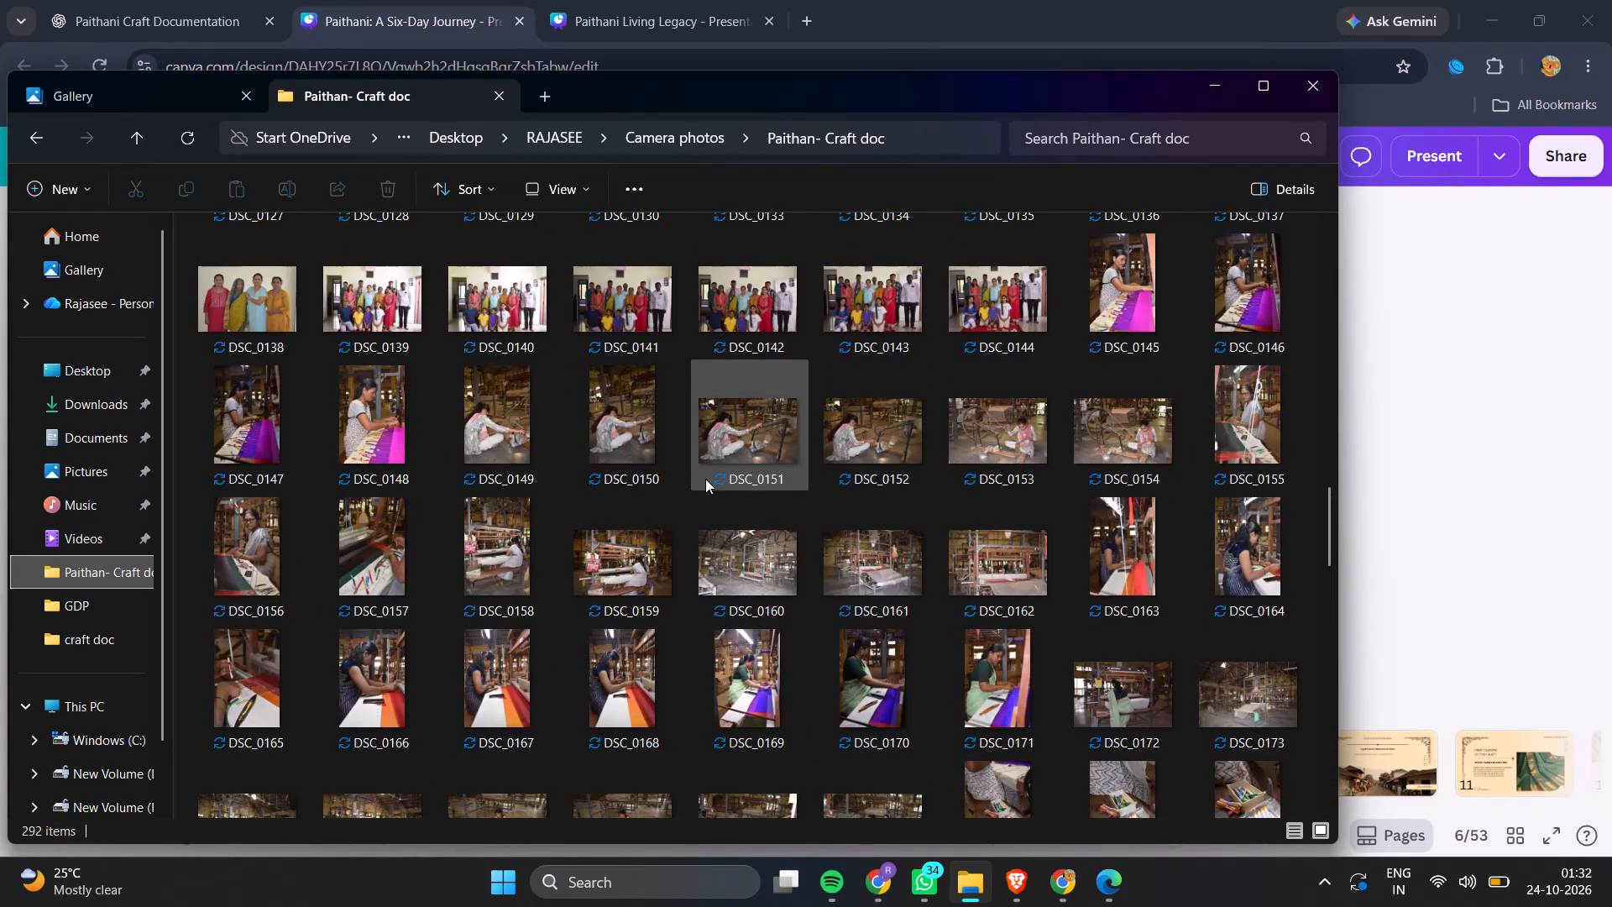
pyautogui.scroll(10, 705, 479)
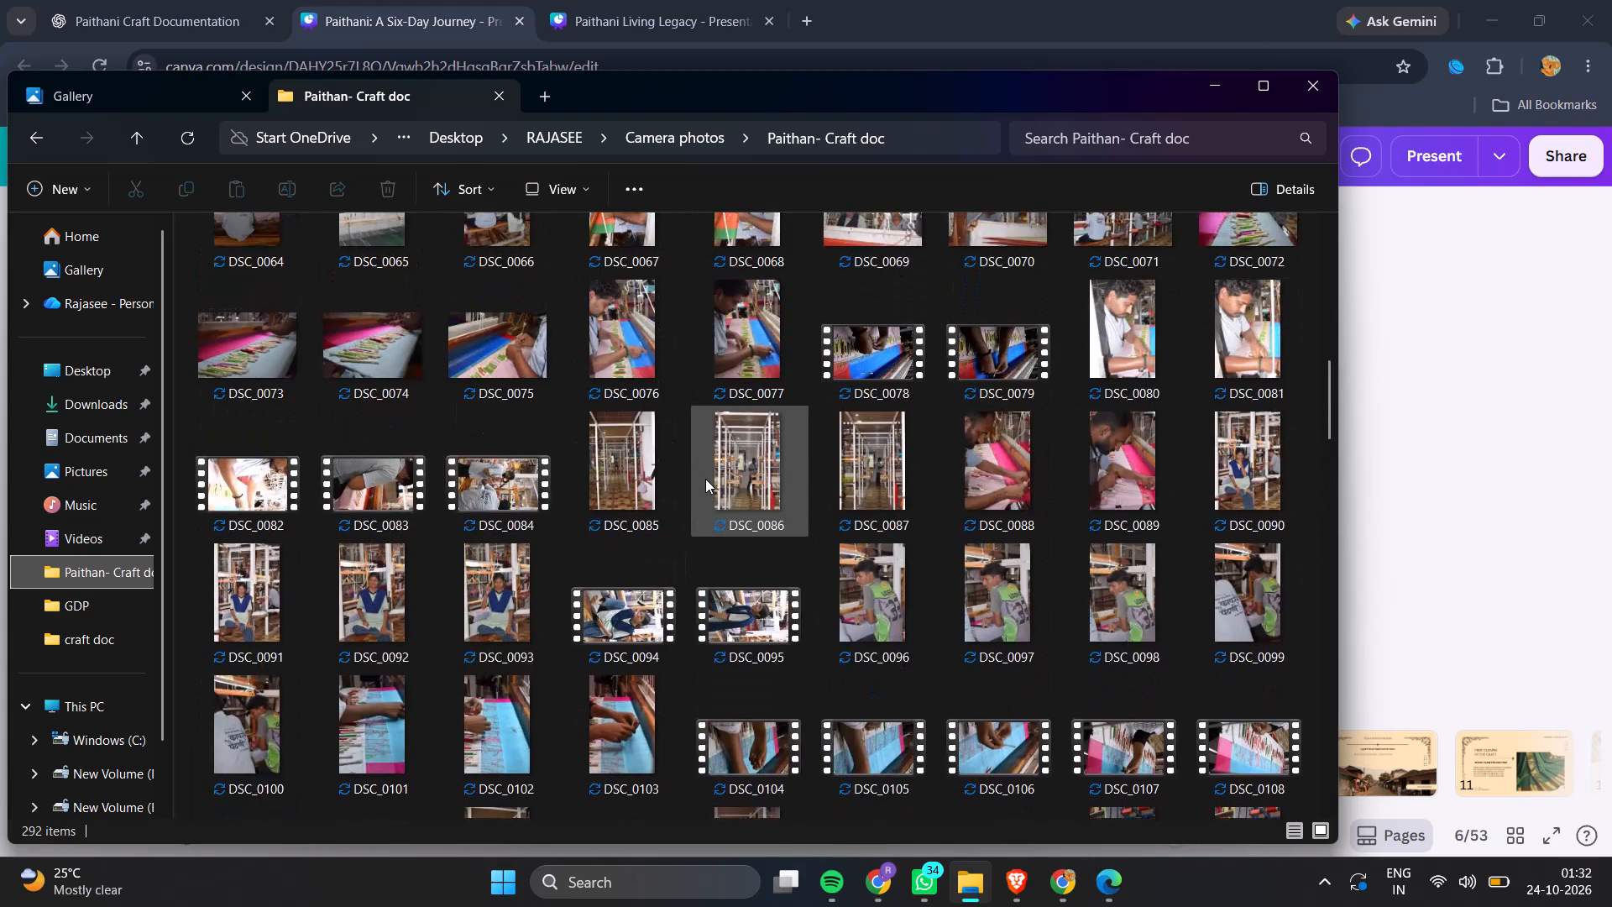
pyautogui.scroll(8, 705, 479)
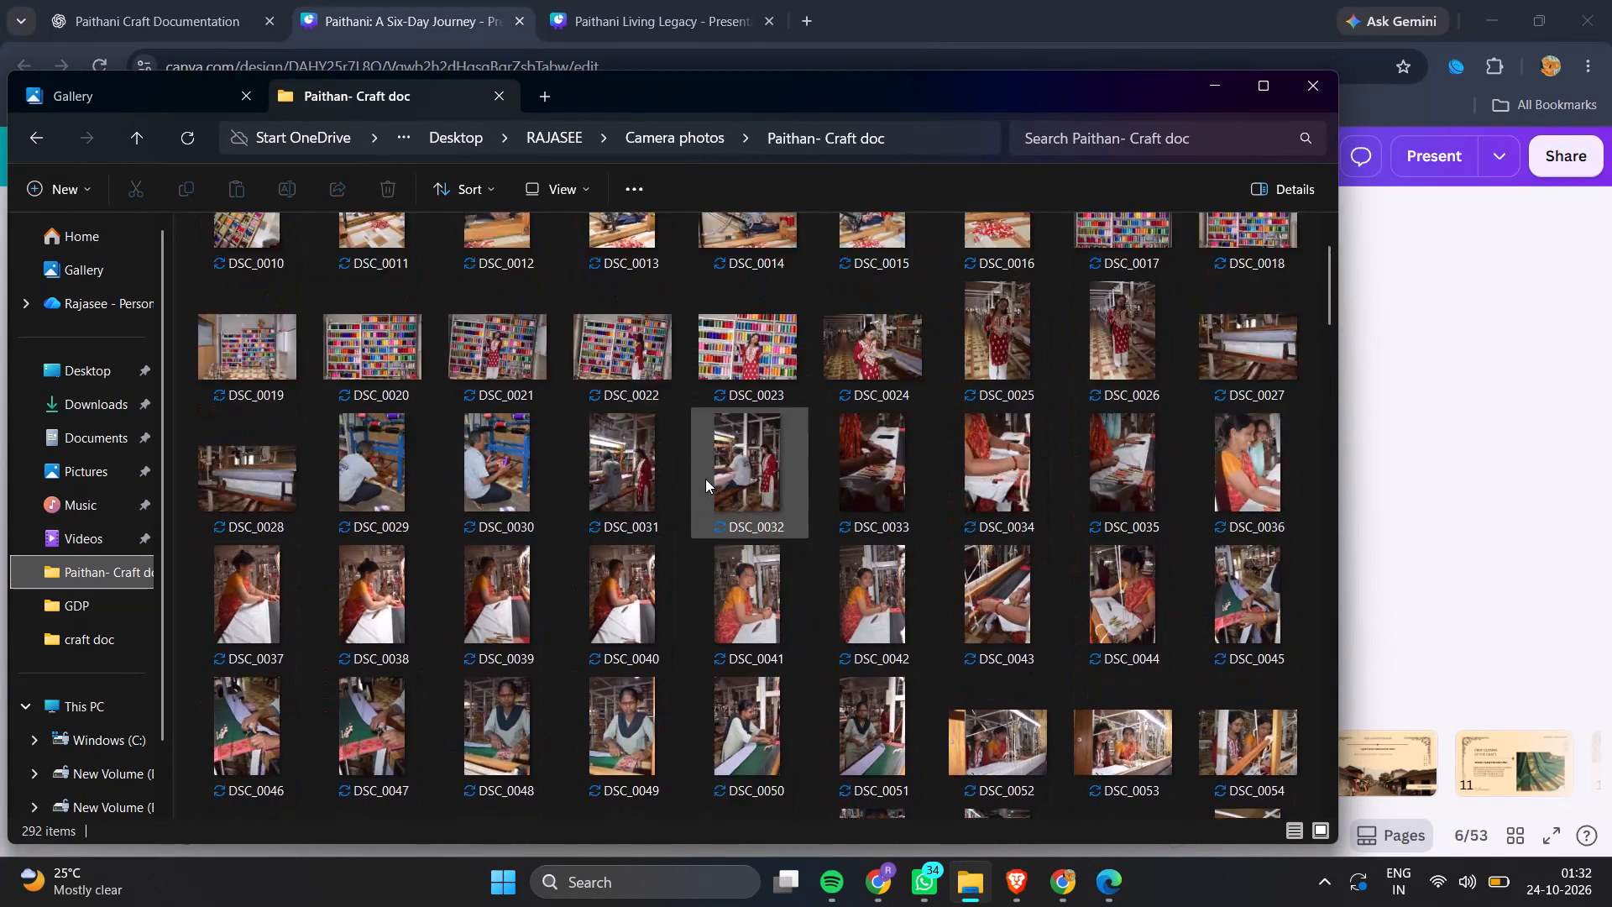
pyautogui.scroll(6, 705, 479)
pyautogui.scroll(-2, 705, 479)
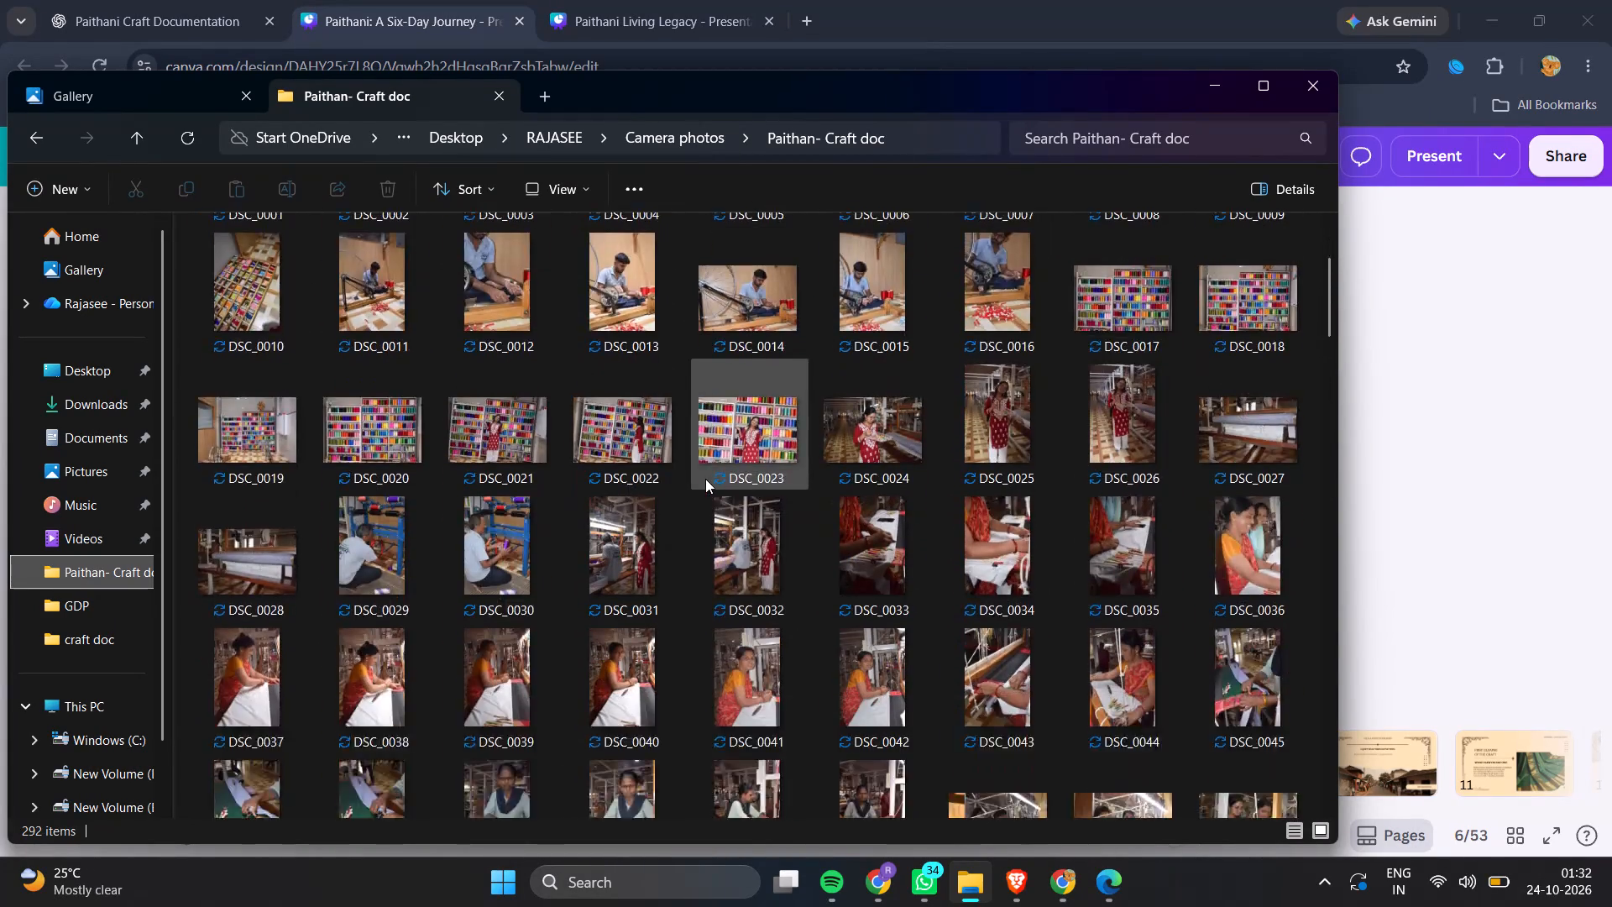
pyautogui.scroll(-5, 705, 479)
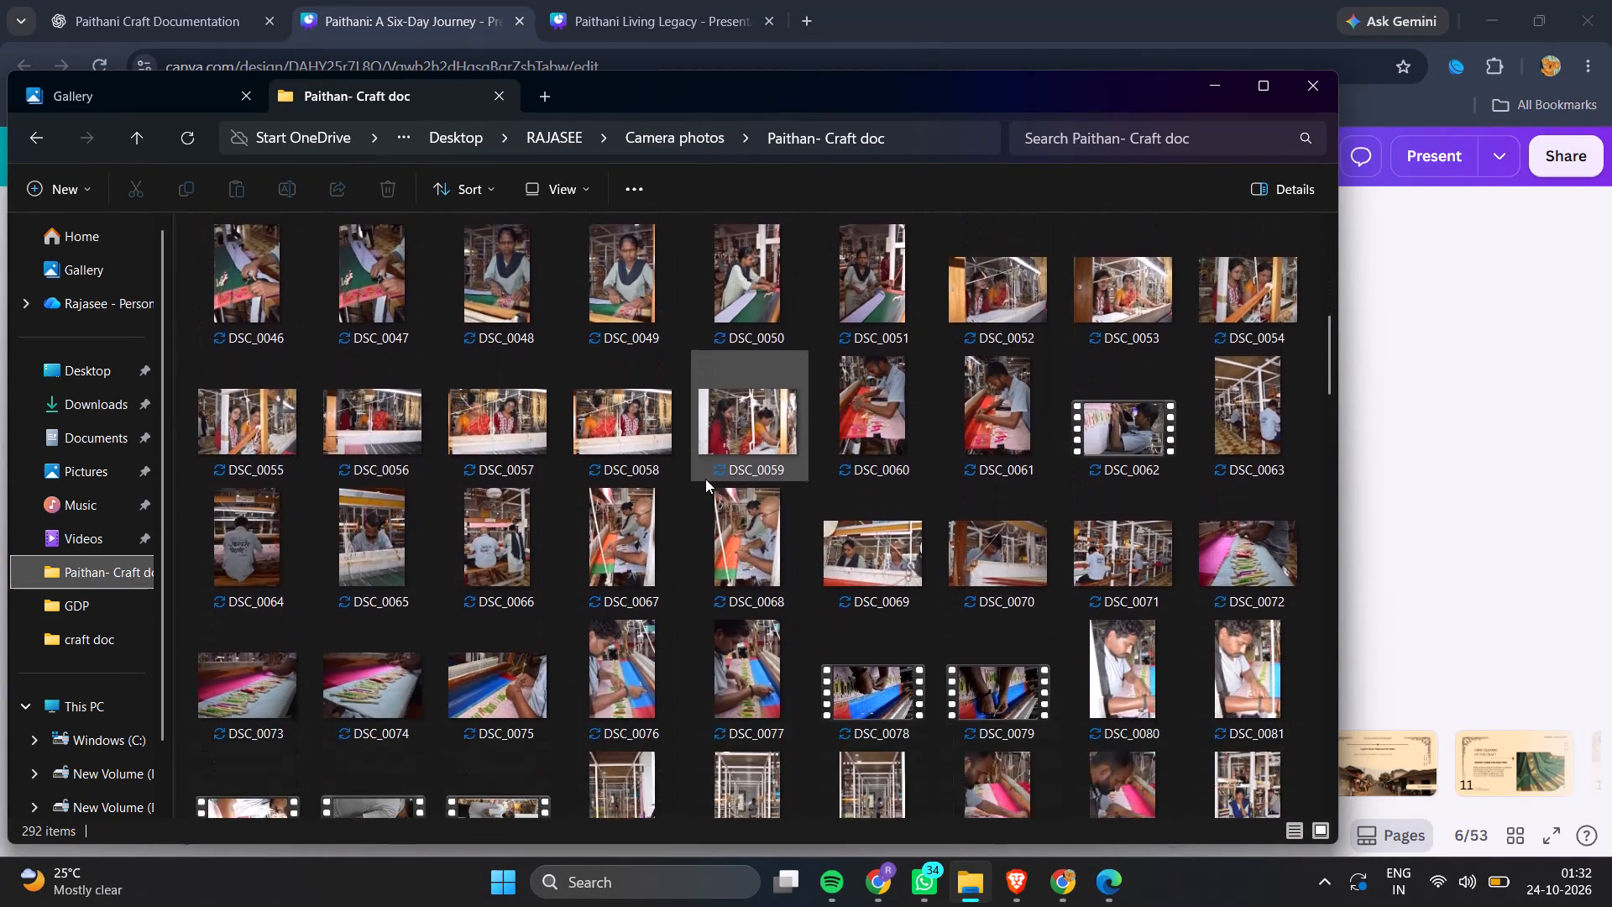
pyautogui.scroll(-8, 705, 479)
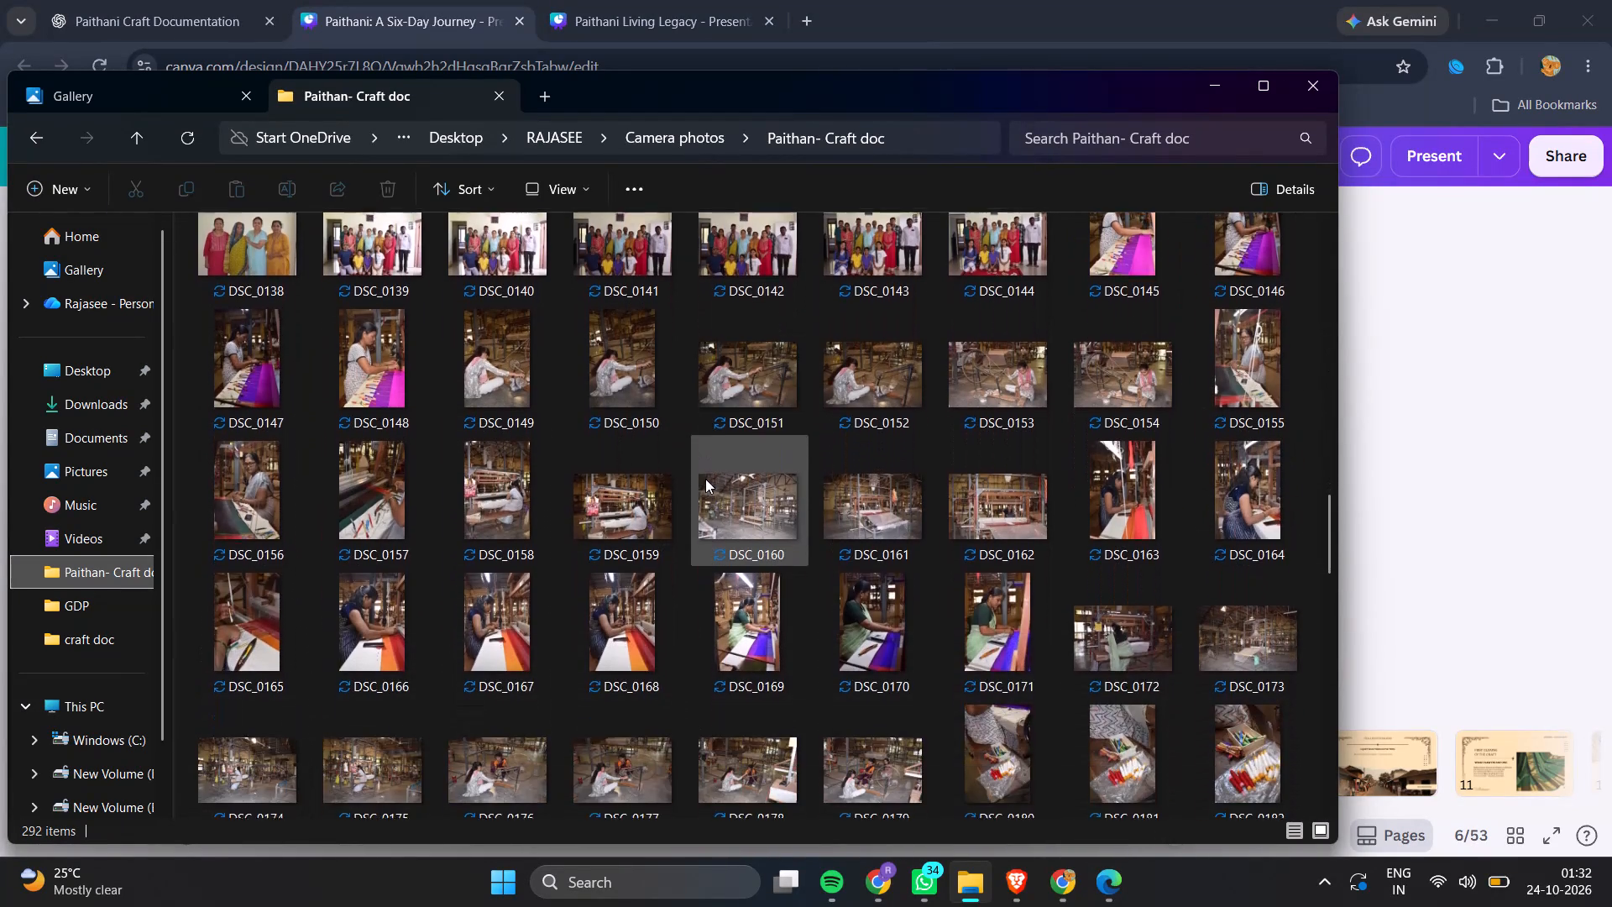
pyautogui.scroll(-7, 705, 479)
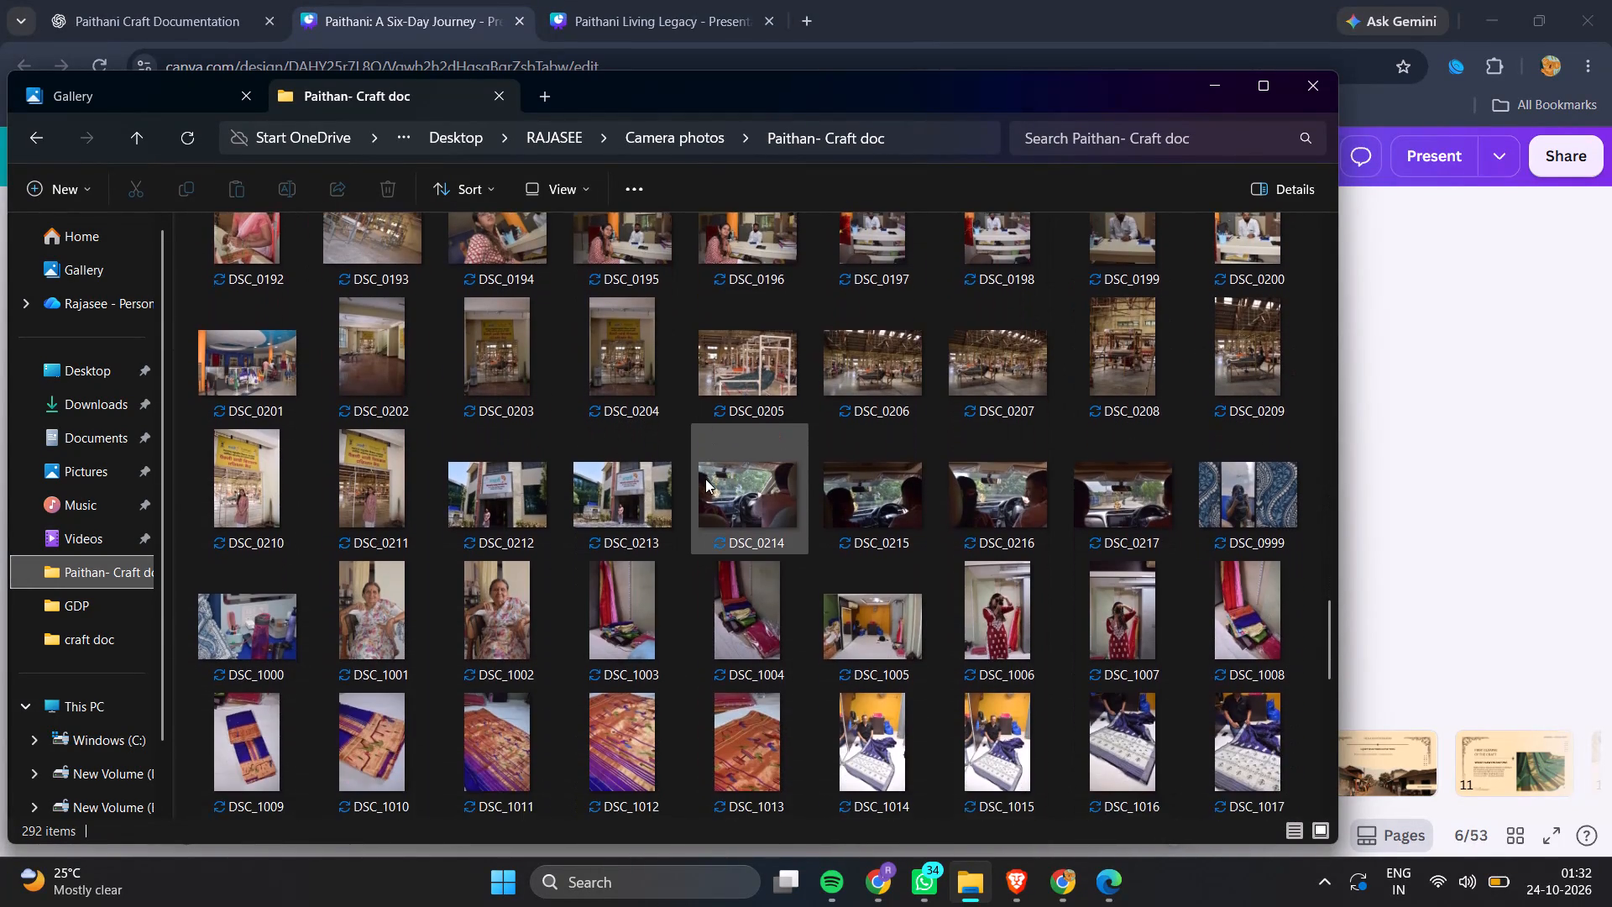
pyautogui.scroll(-6, 705, 479)
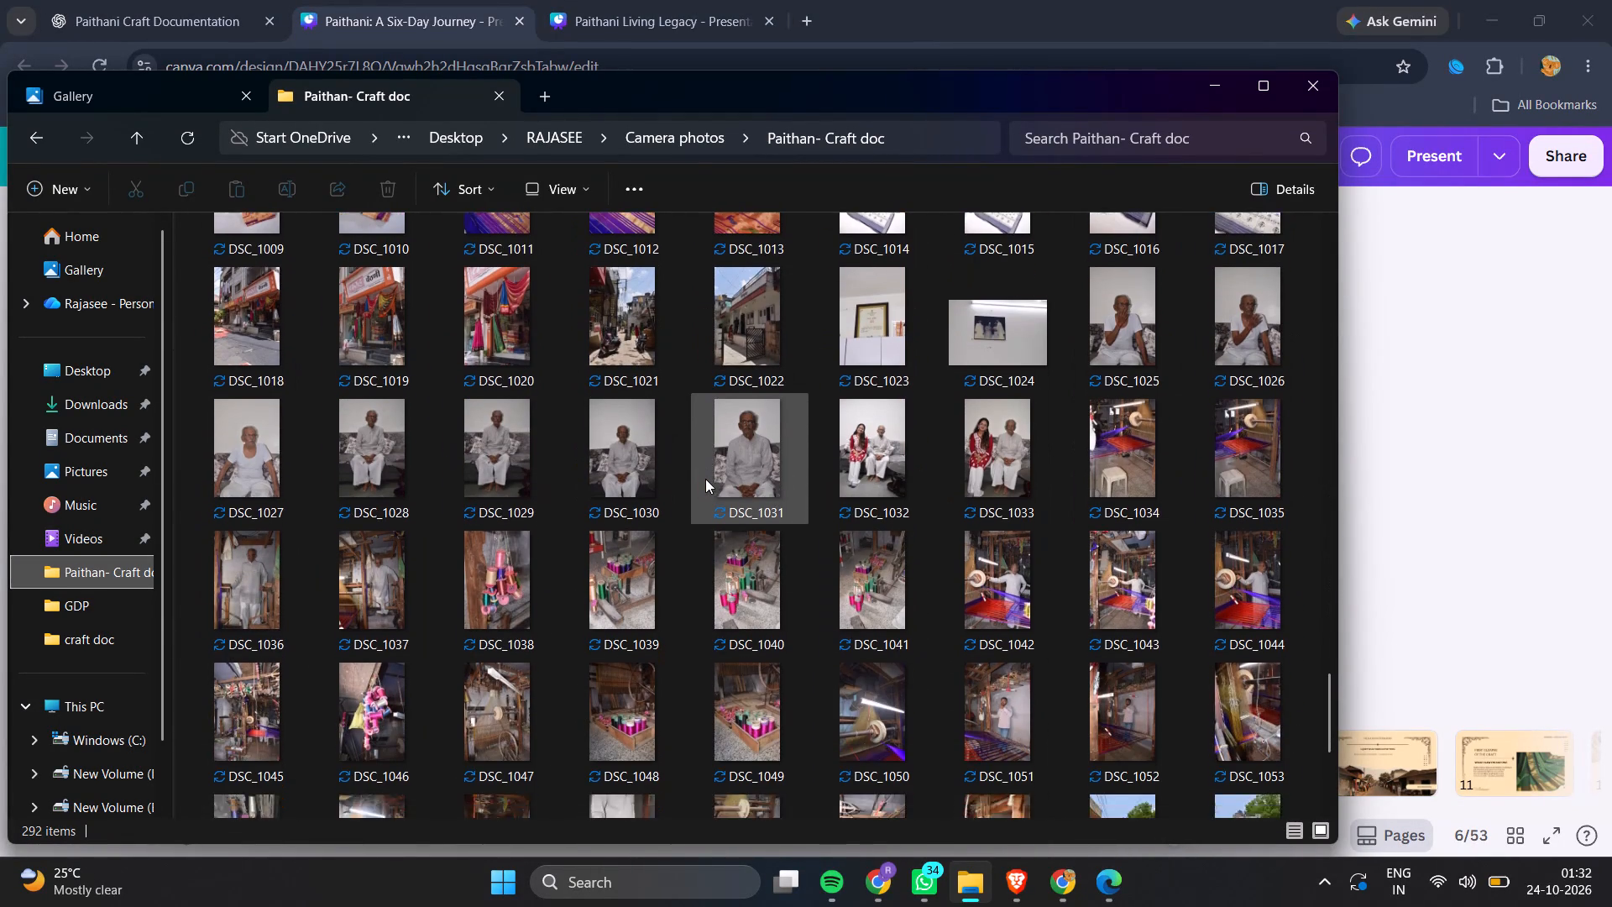
pyautogui.scroll(-4, 705, 479)
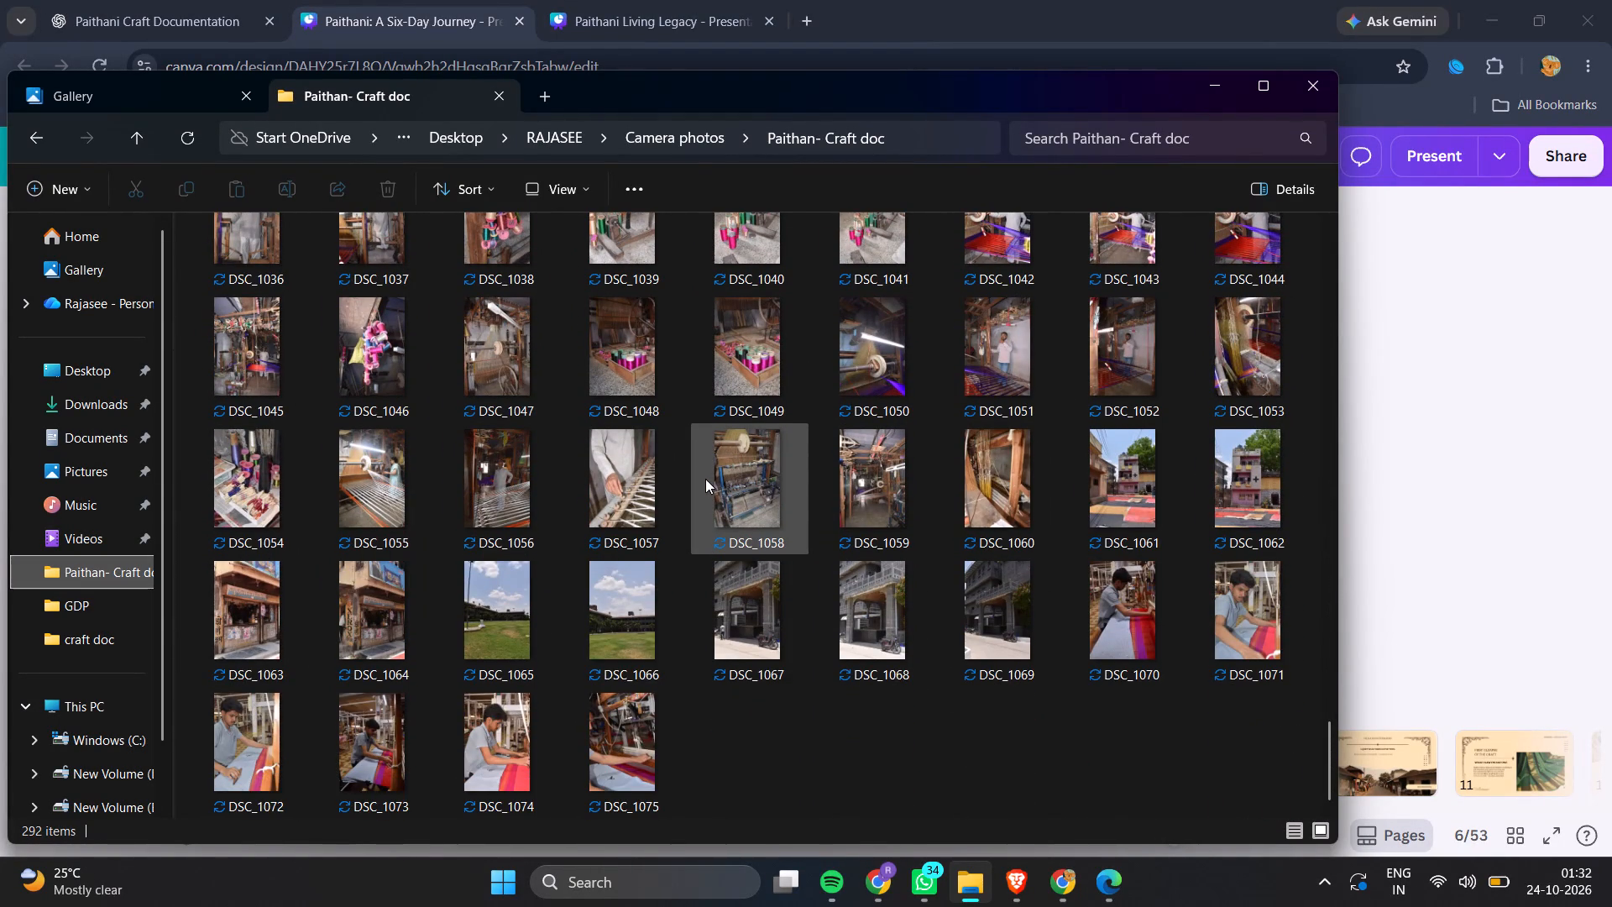
pyautogui.scroll(8, 942, 463)
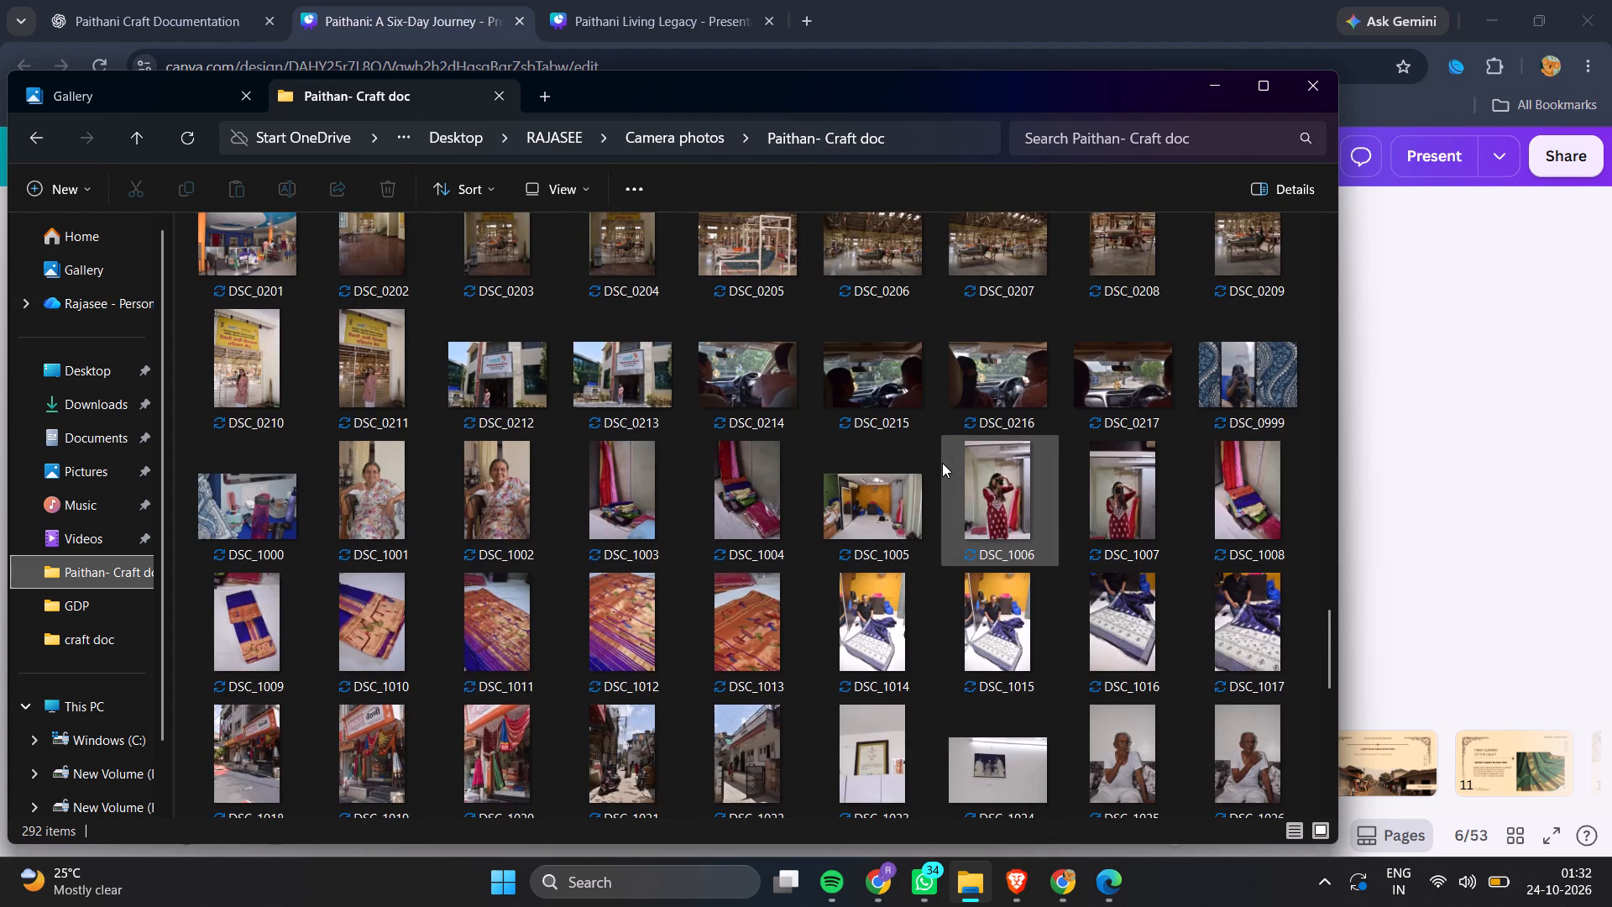
pyautogui.scroll(5, 942, 463)
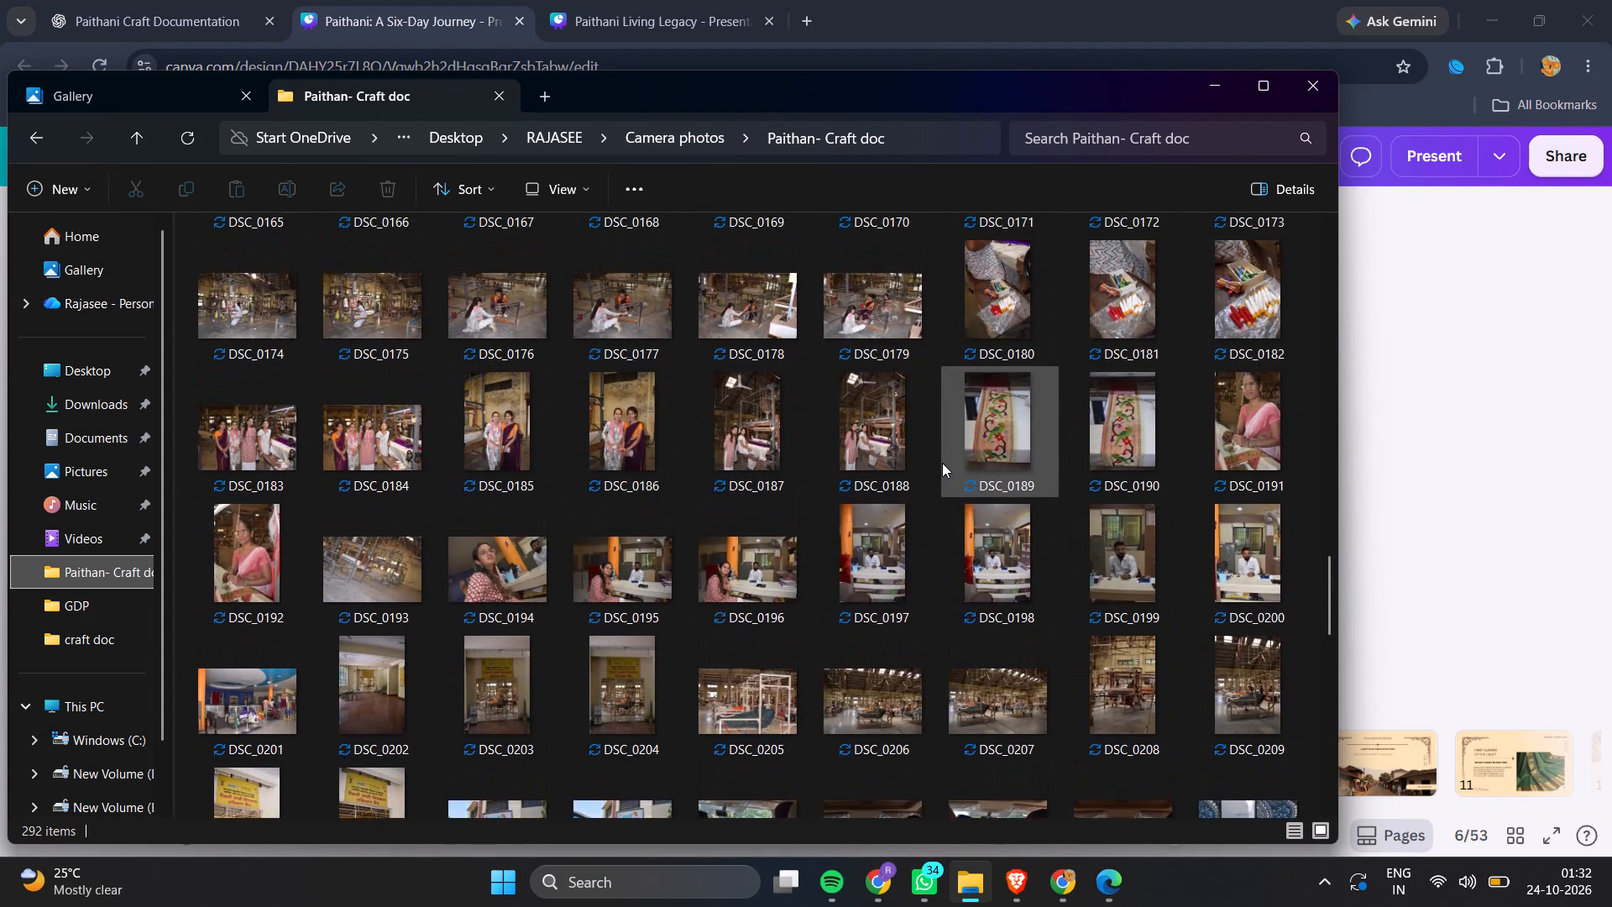
pyautogui.scroll(6, 942, 463)
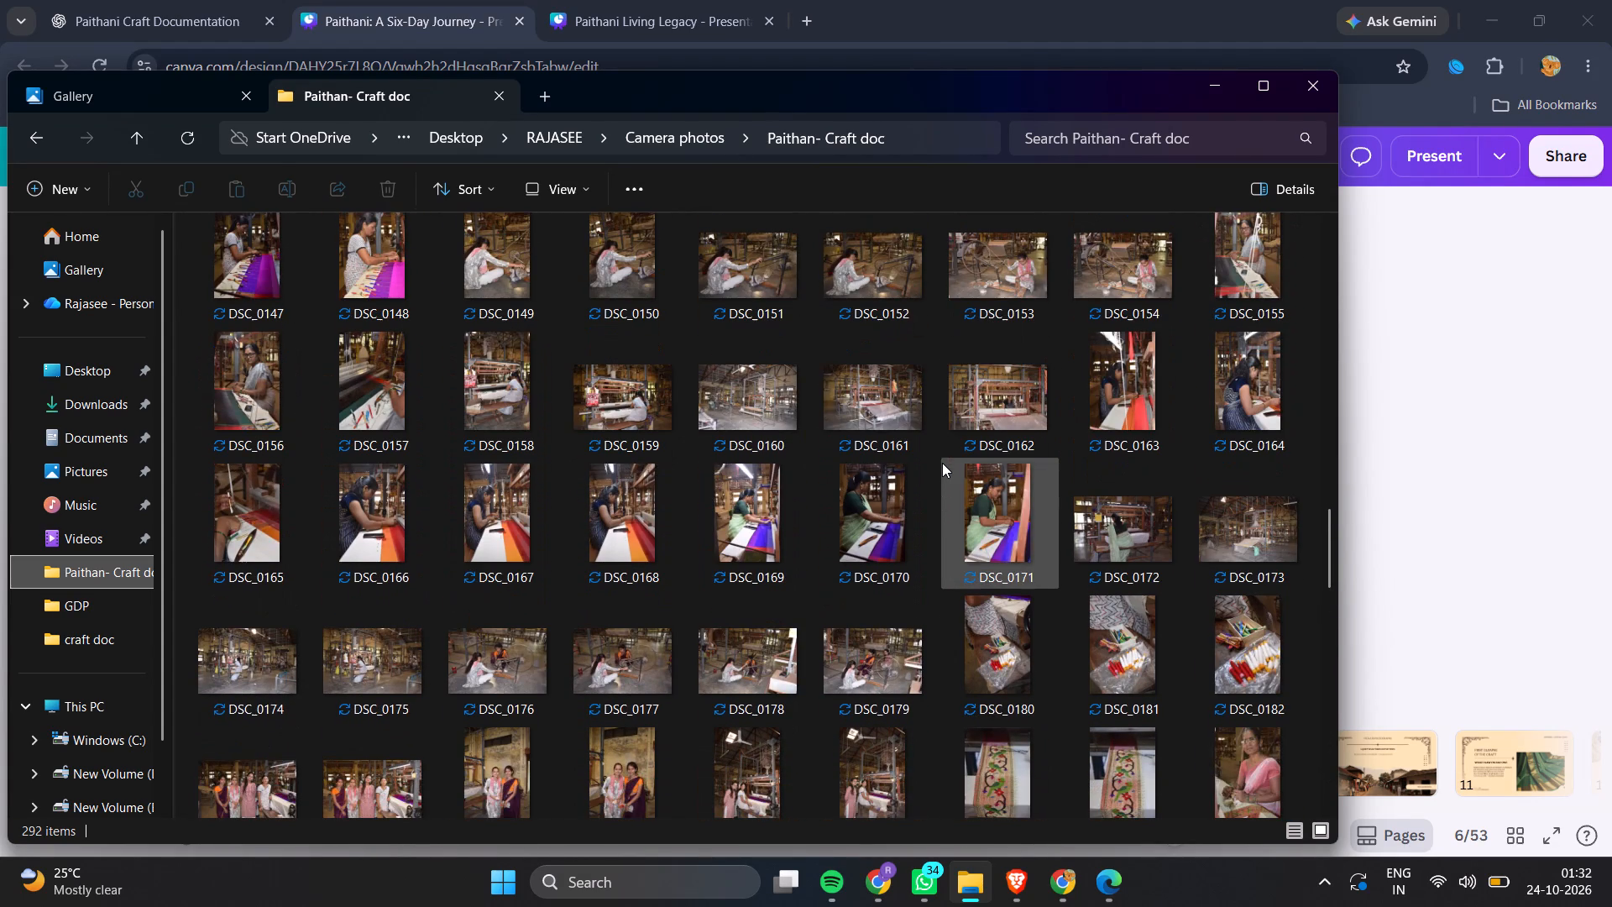
pyautogui.scroll(3, 942, 463)
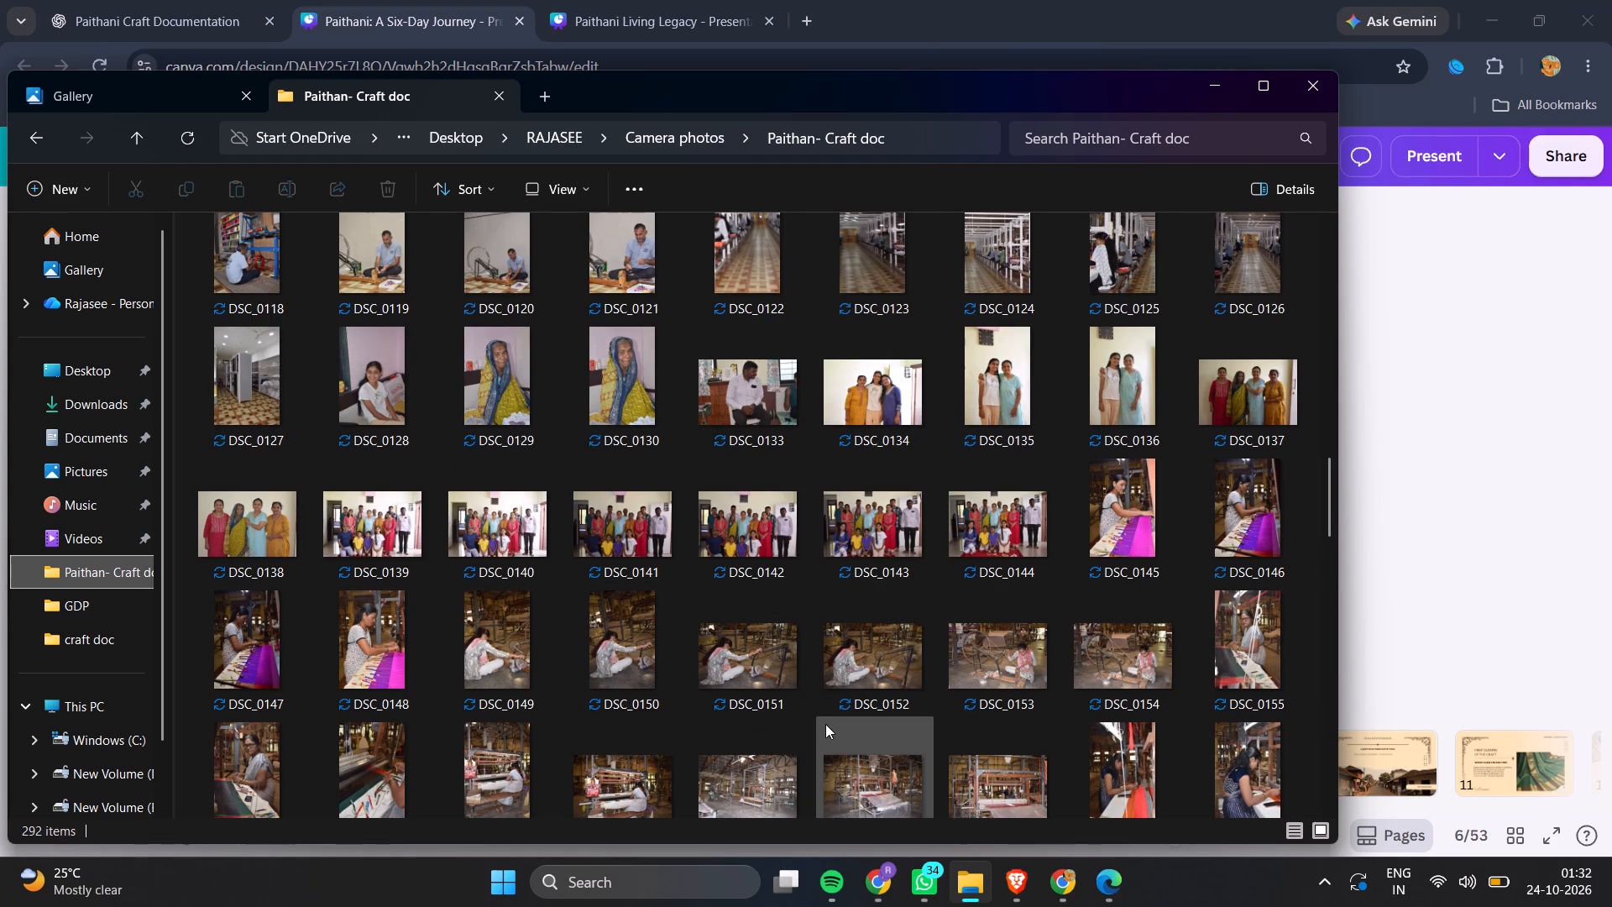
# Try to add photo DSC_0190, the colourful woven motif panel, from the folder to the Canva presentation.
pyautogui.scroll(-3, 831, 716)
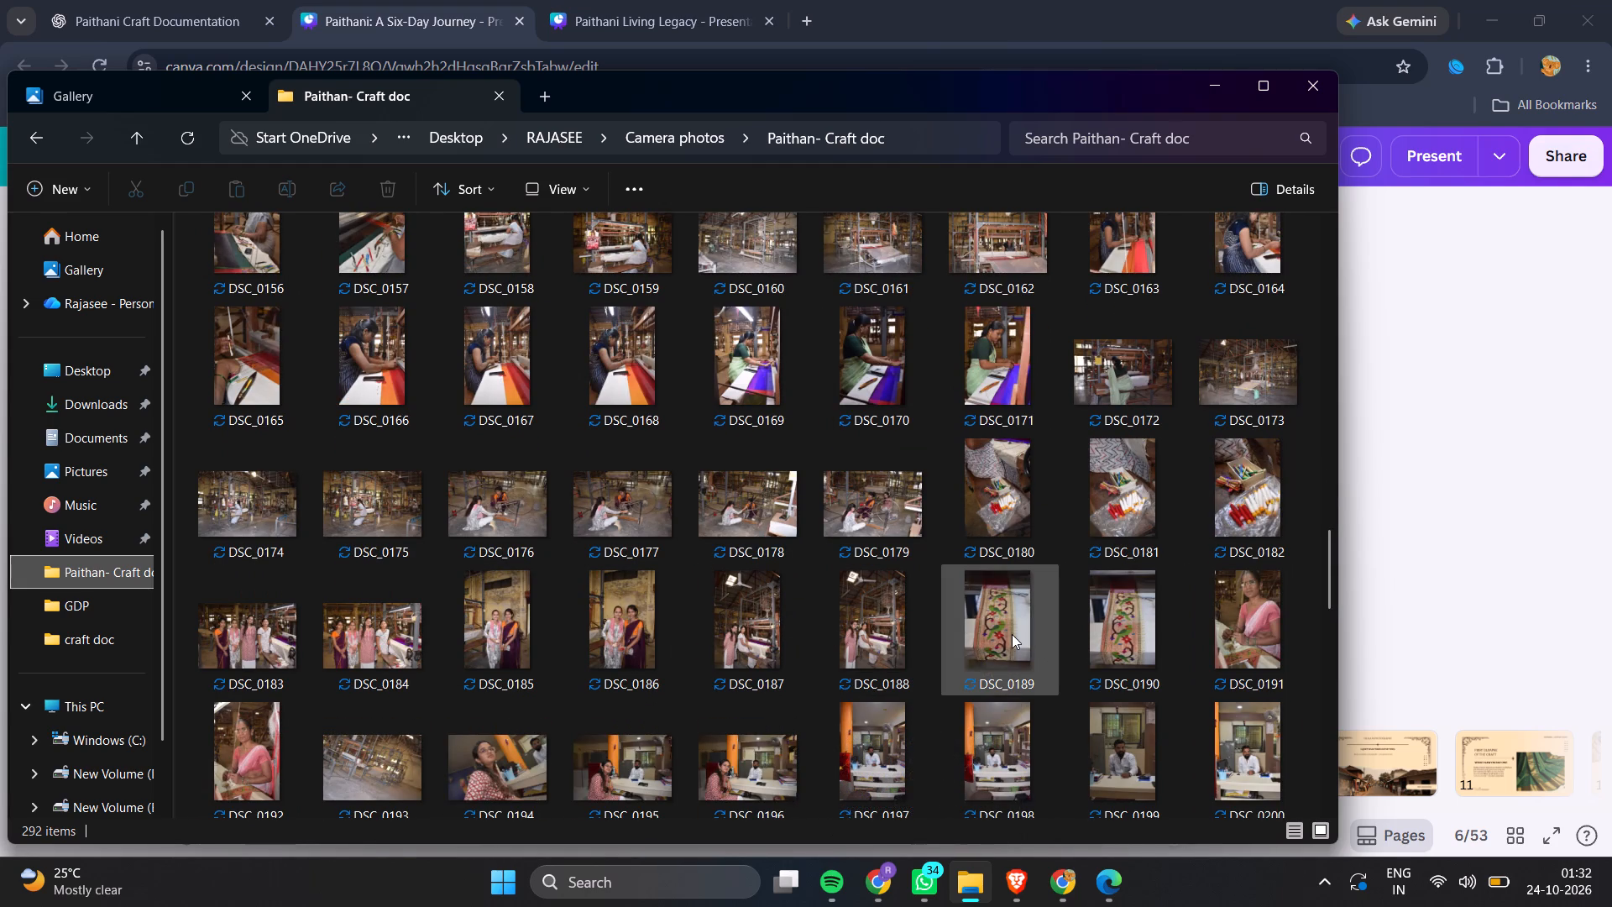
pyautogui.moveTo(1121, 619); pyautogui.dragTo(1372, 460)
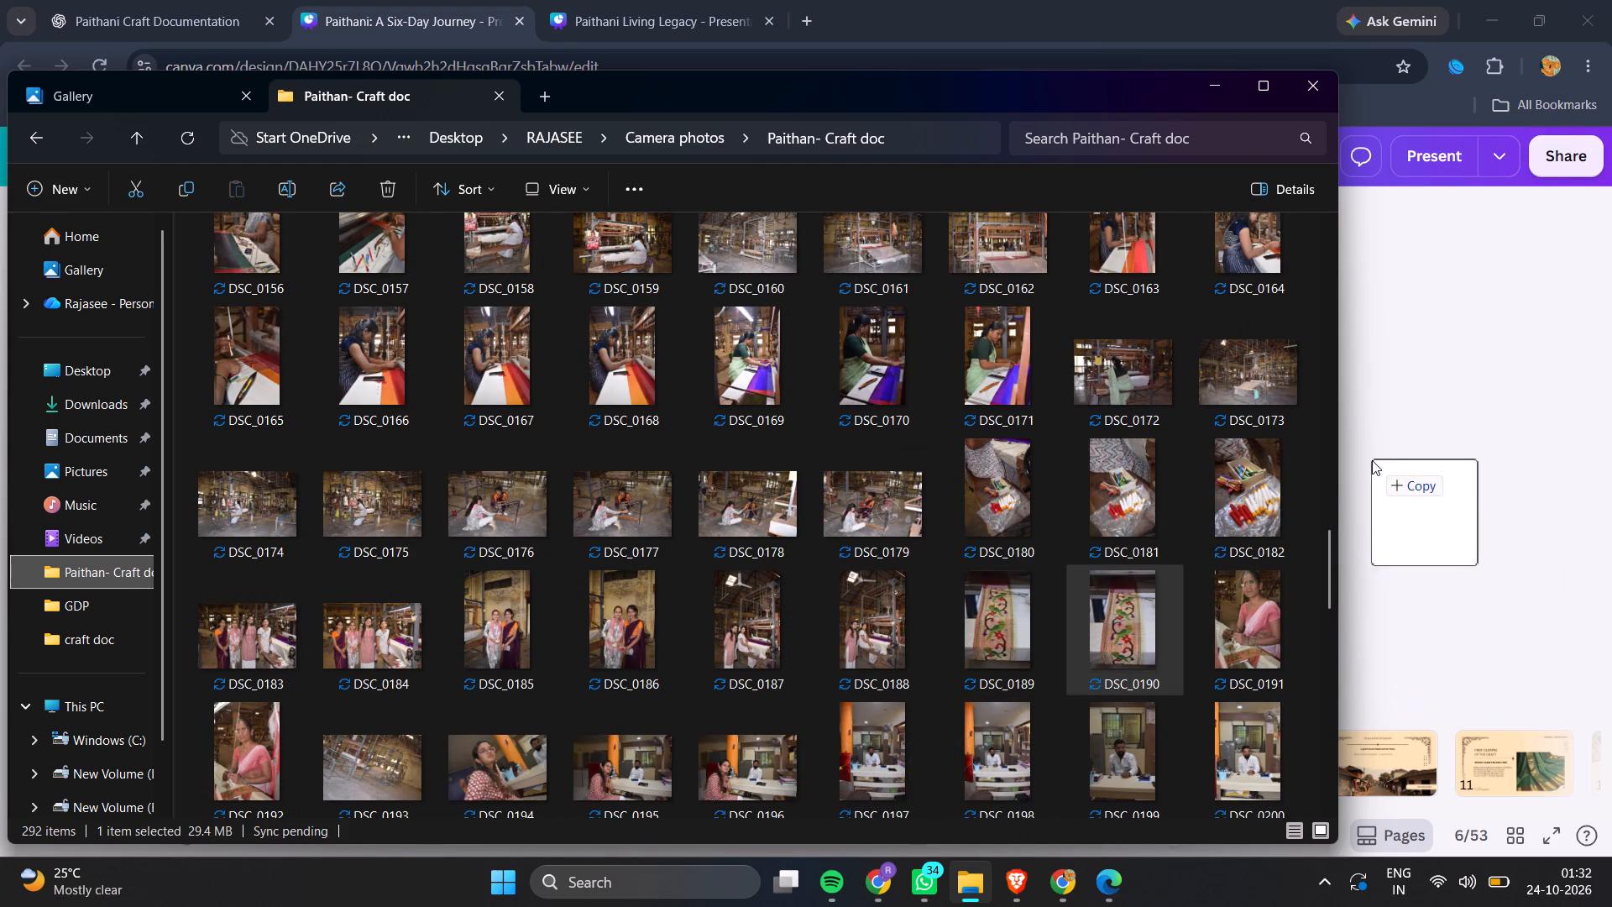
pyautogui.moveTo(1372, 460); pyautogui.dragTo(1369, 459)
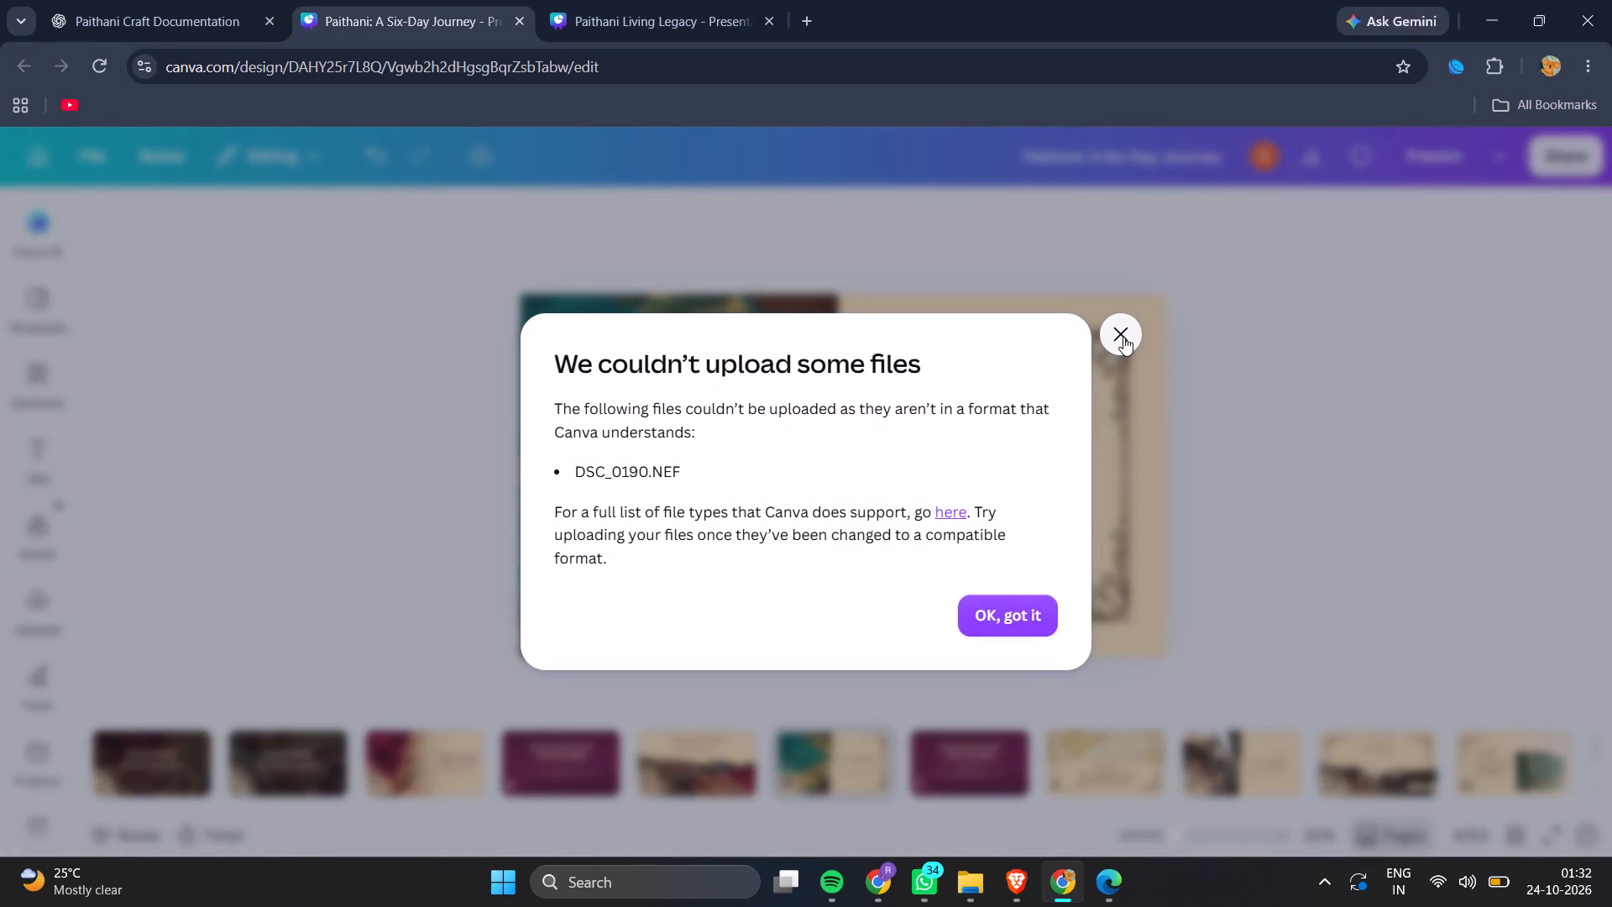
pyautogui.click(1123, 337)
# Search the web in a new browser tab for "convert raw to jpg".
pyautogui.click(808, 22)
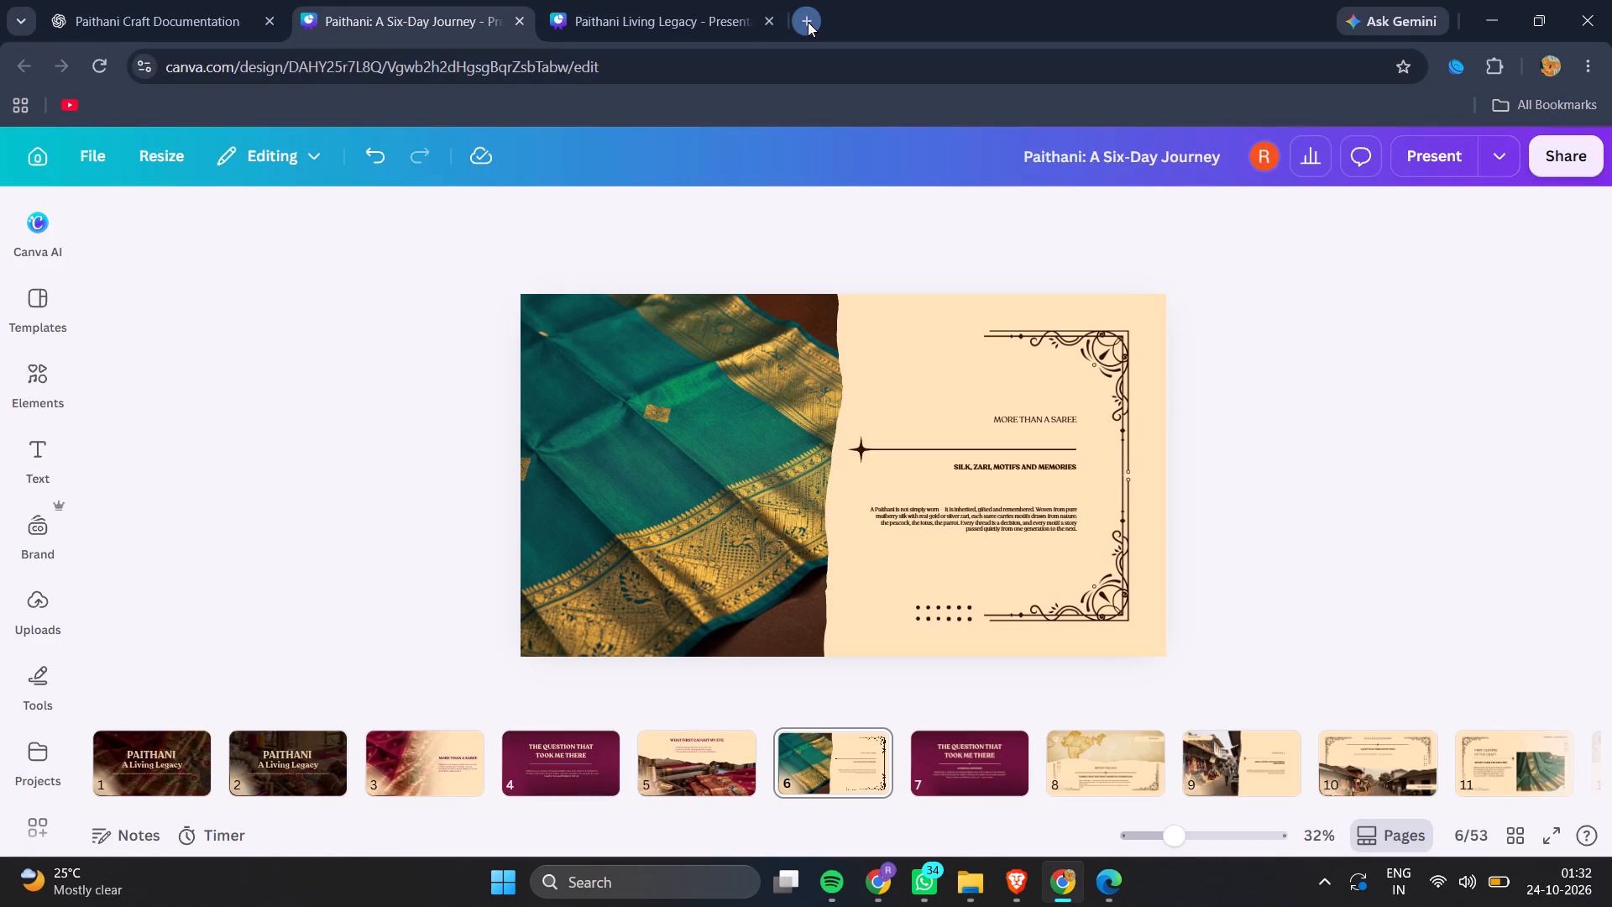
pyautogui.write('co')
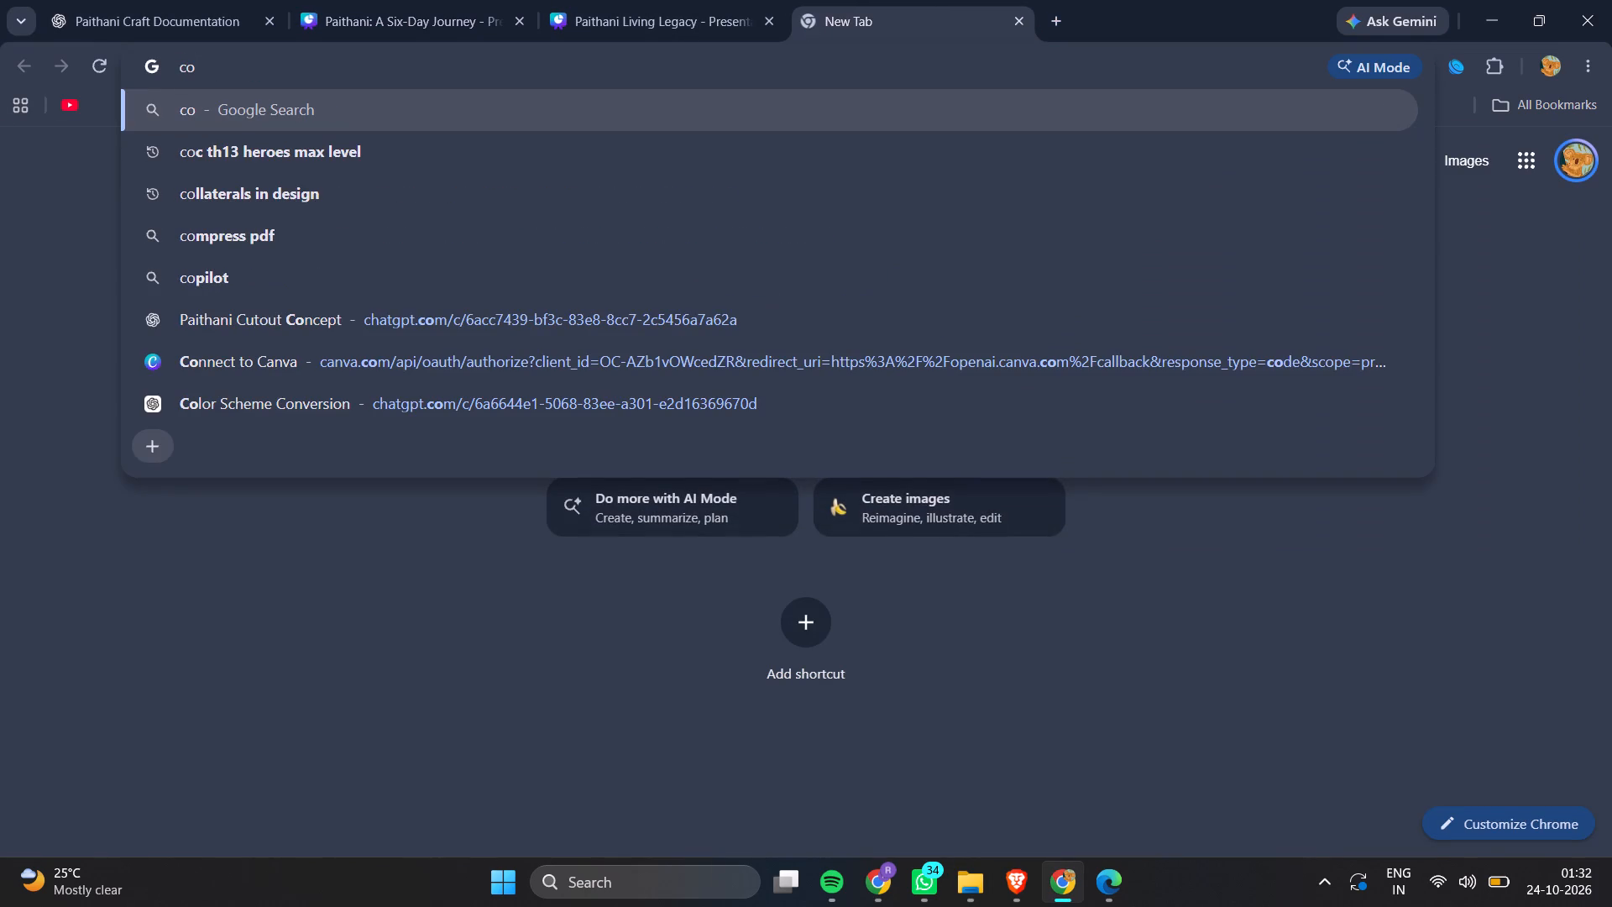
pyautogui.write('nvert')
pyautogui.press('space')
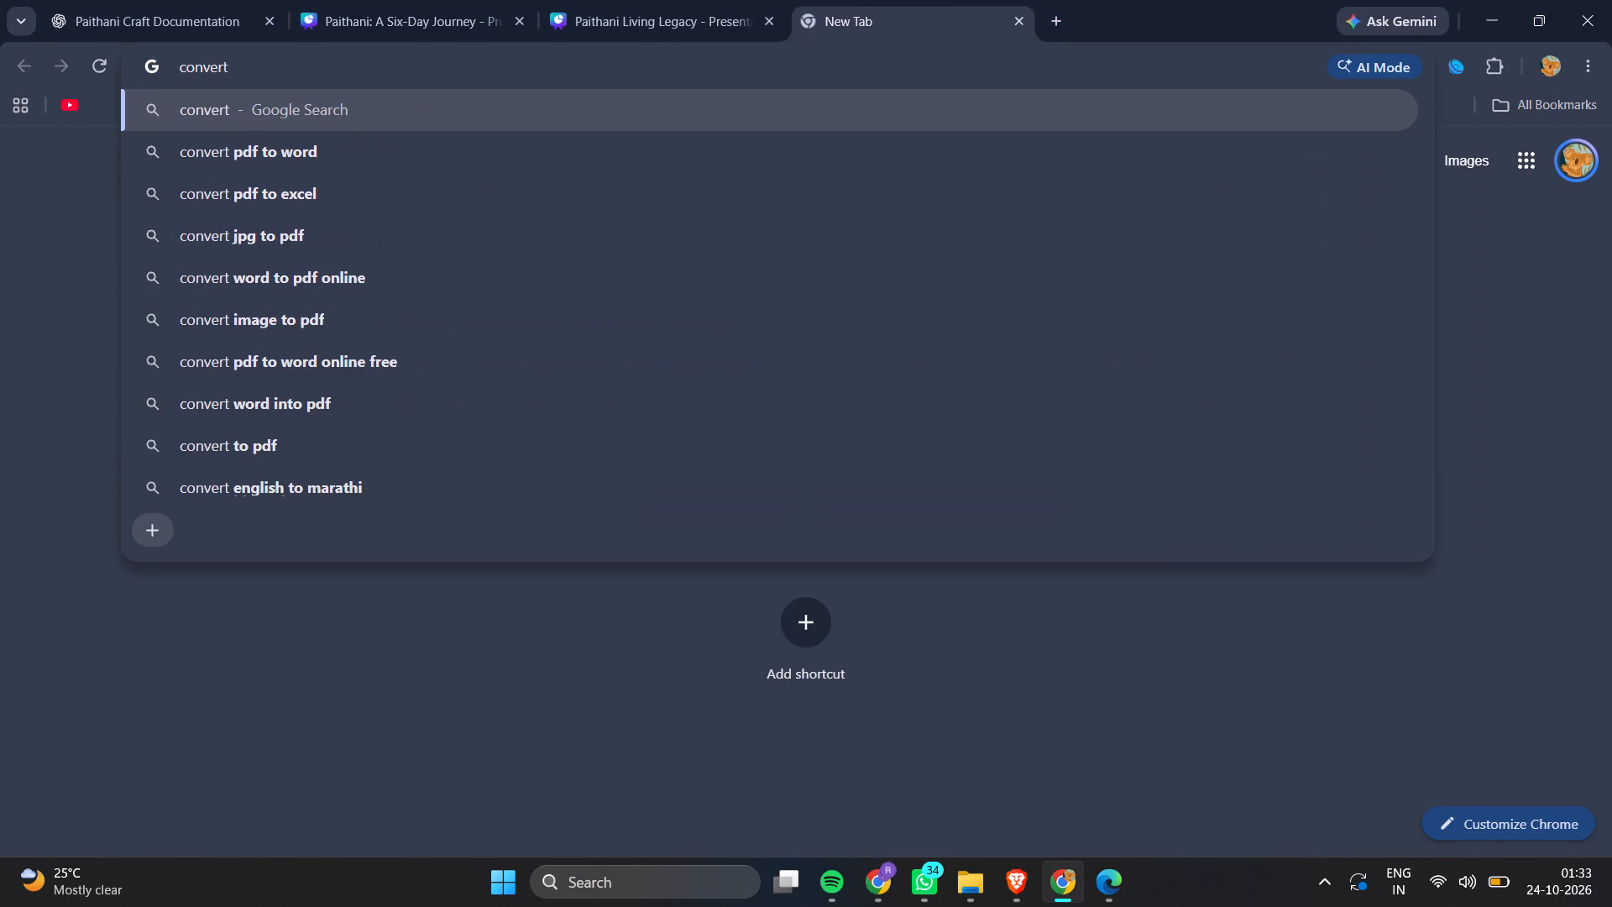
pyautogui.write('raw')
pyautogui.press('space')
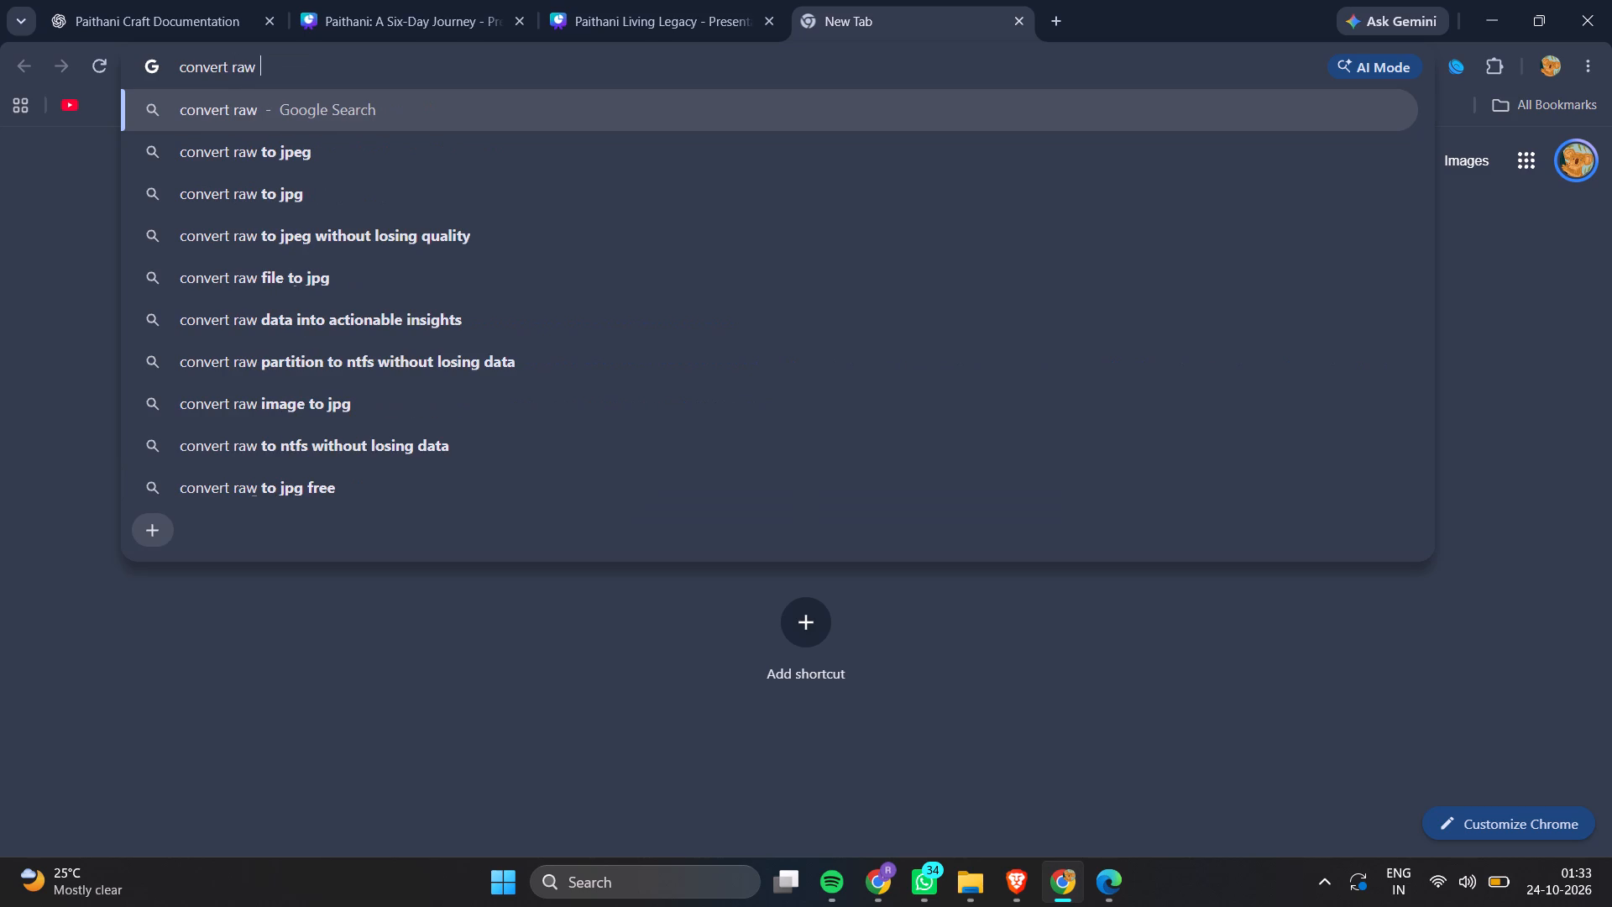
pyautogui.press('Down')
pyautogui.press('Down')
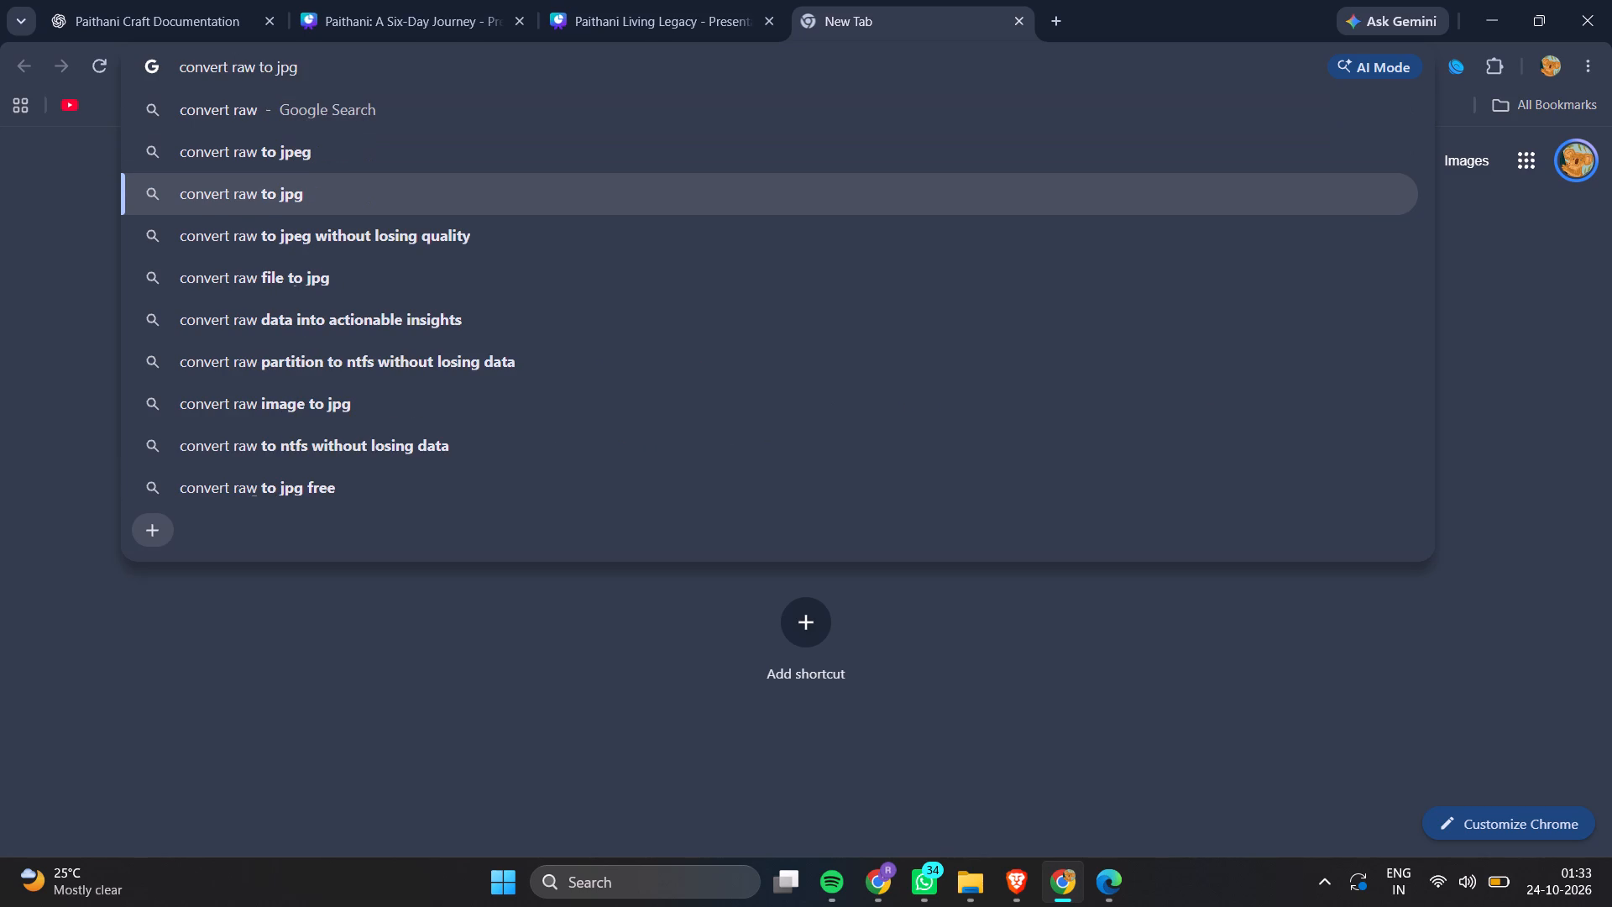
pyautogui.press('Return')
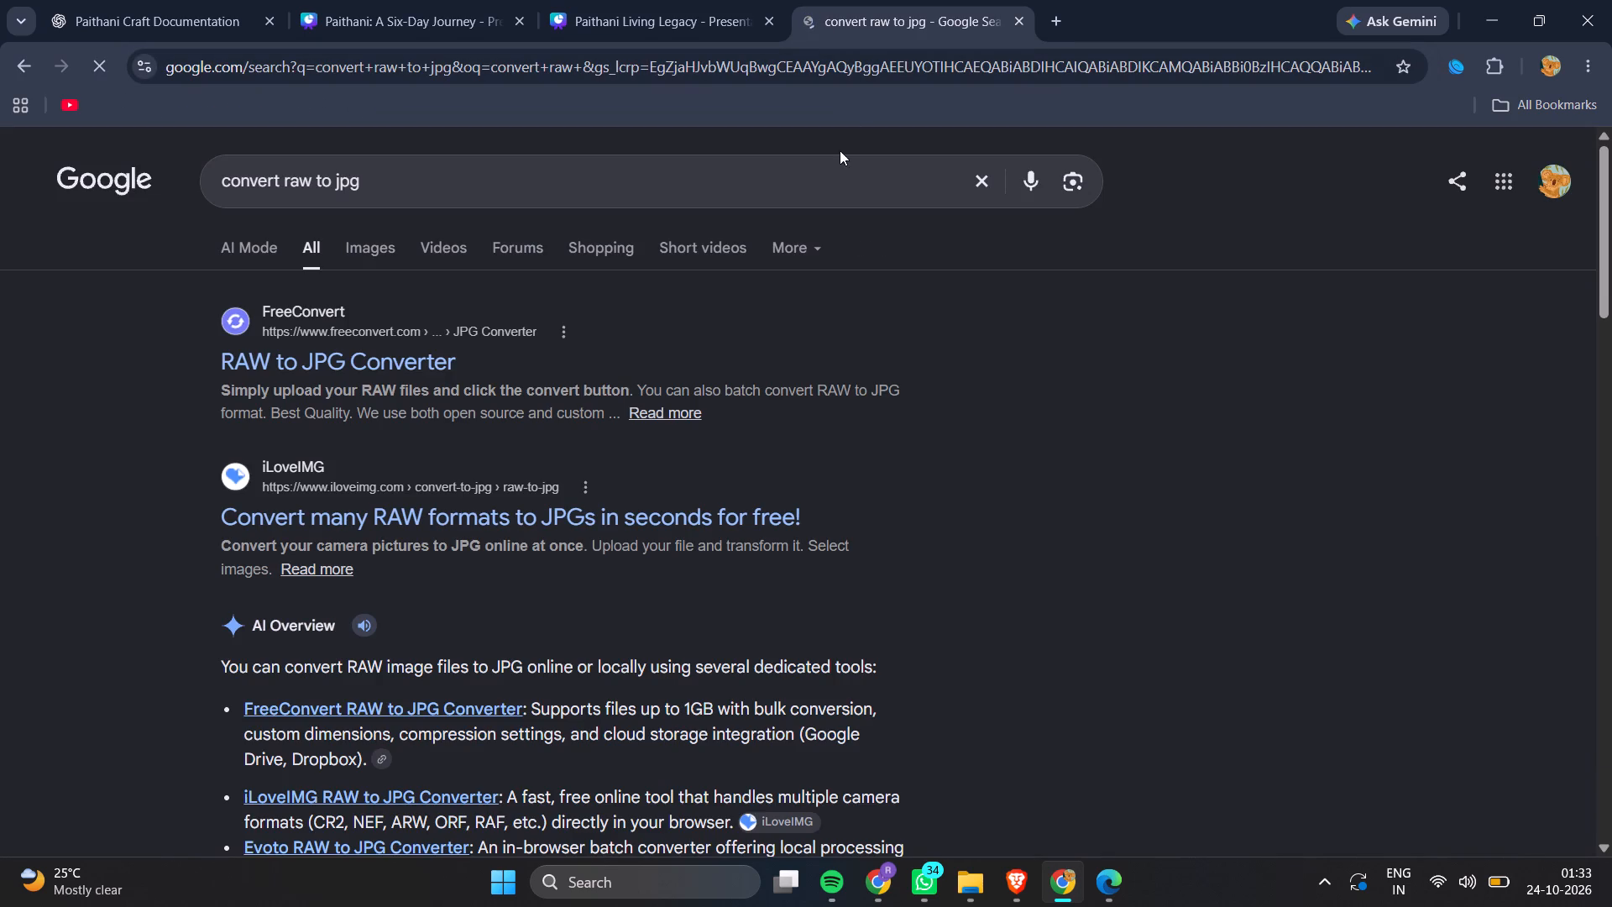
# Convert raw photo DSC_0189 from the Paithan- Craft doc folder to JPG with FreeConvert's RAW to JPG Converter and download the result.
pyautogui.click(415, 361)
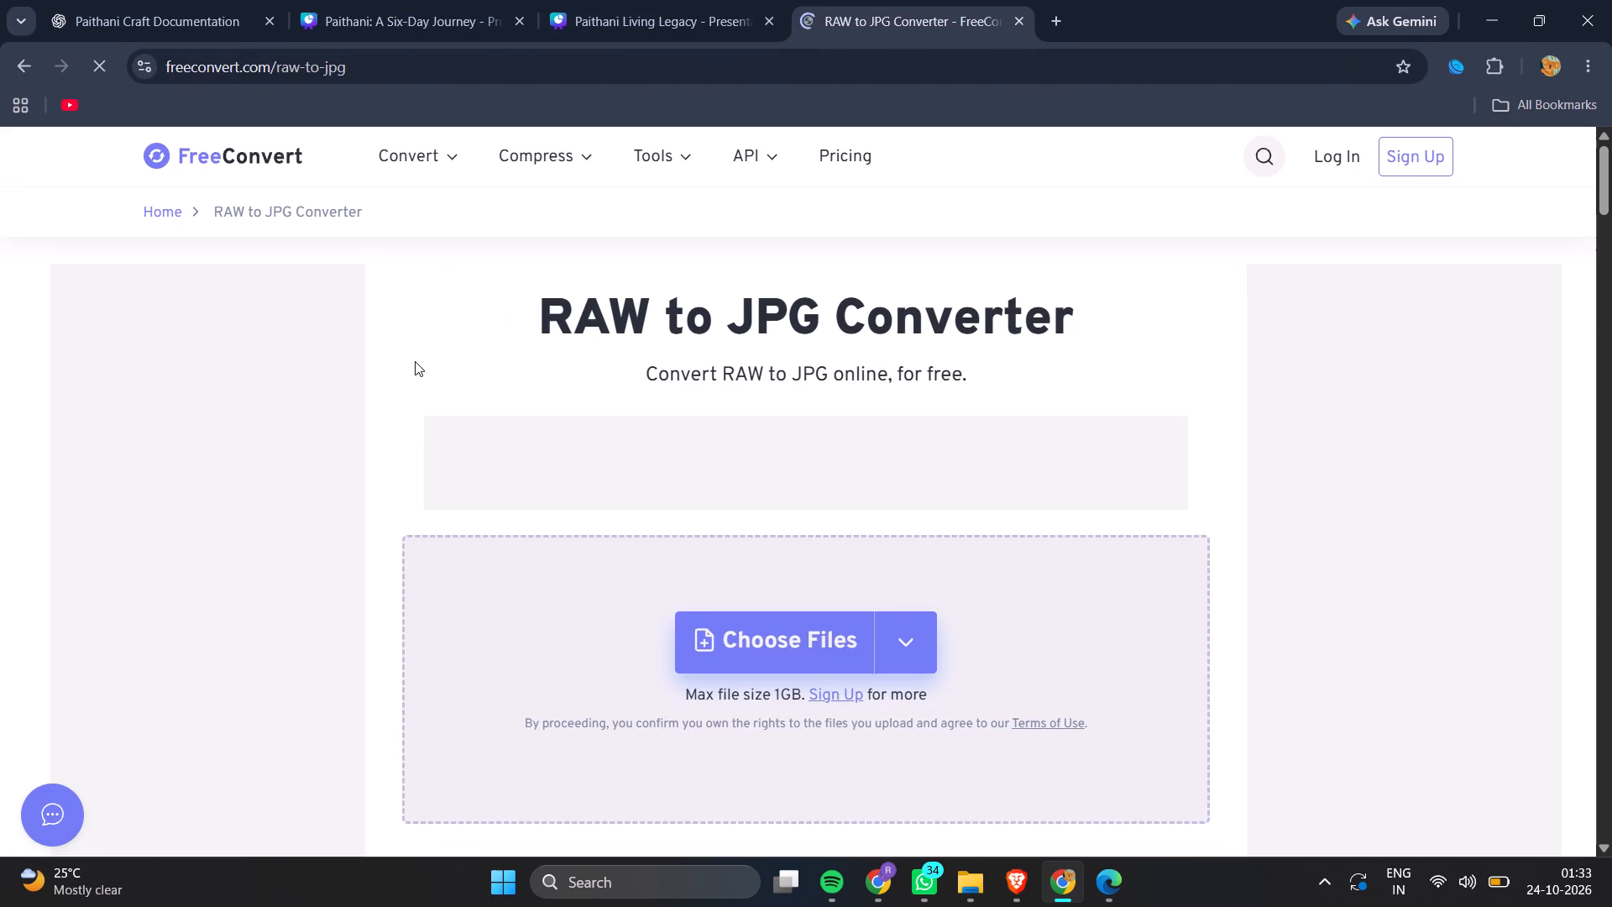
pyautogui.click(973, 893)
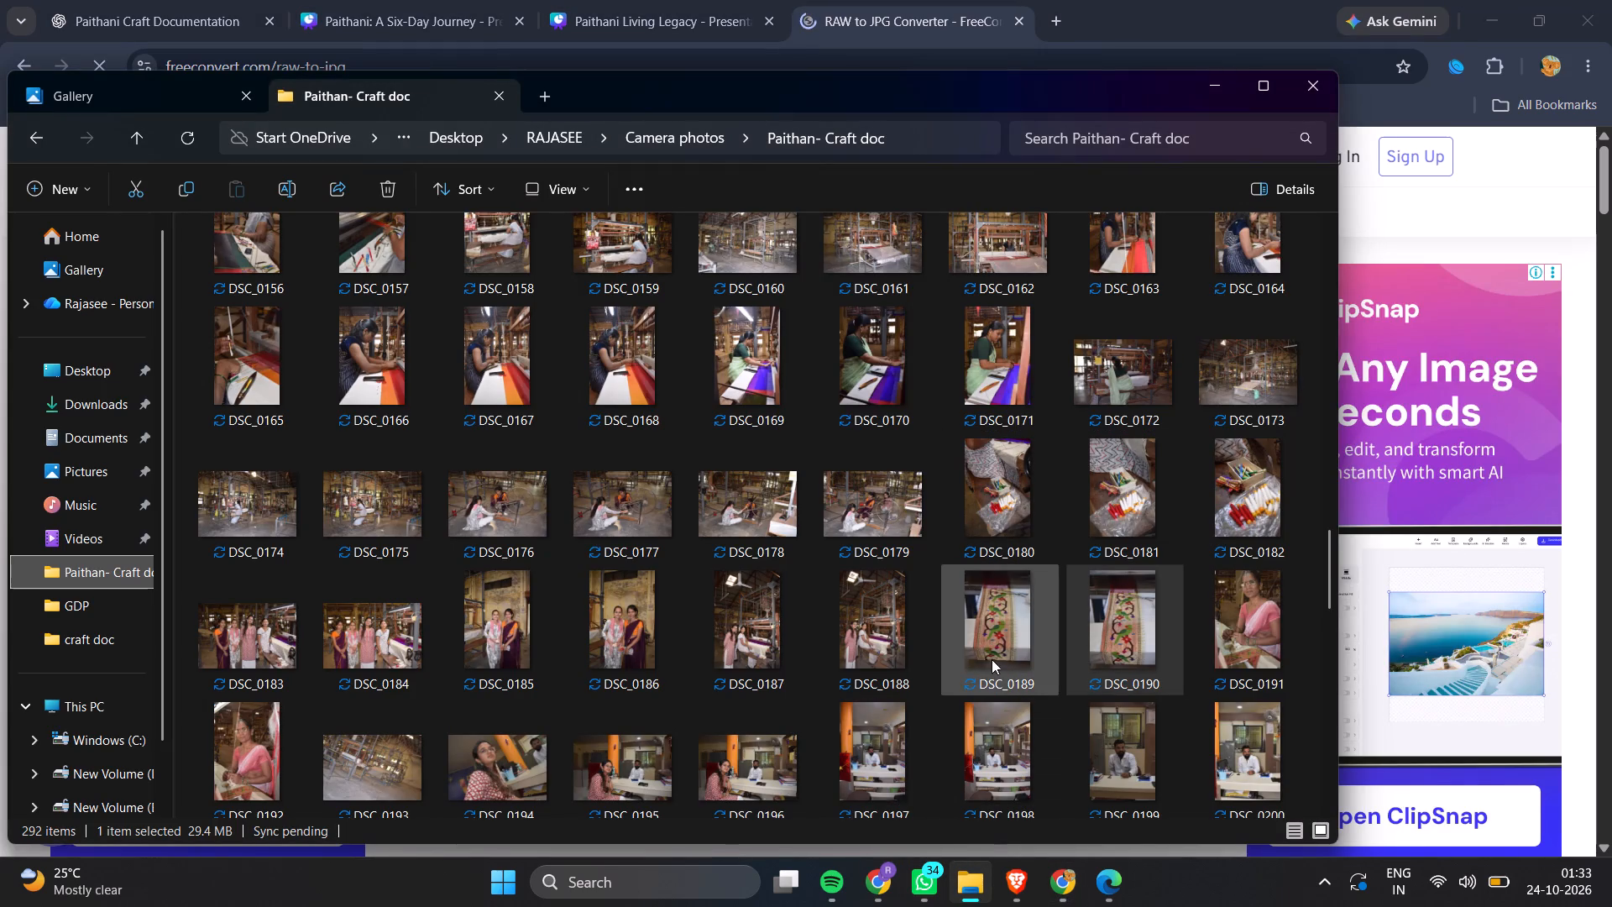
pyautogui.moveTo(1008, 619); pyautogui.dragTo(1395, 302)
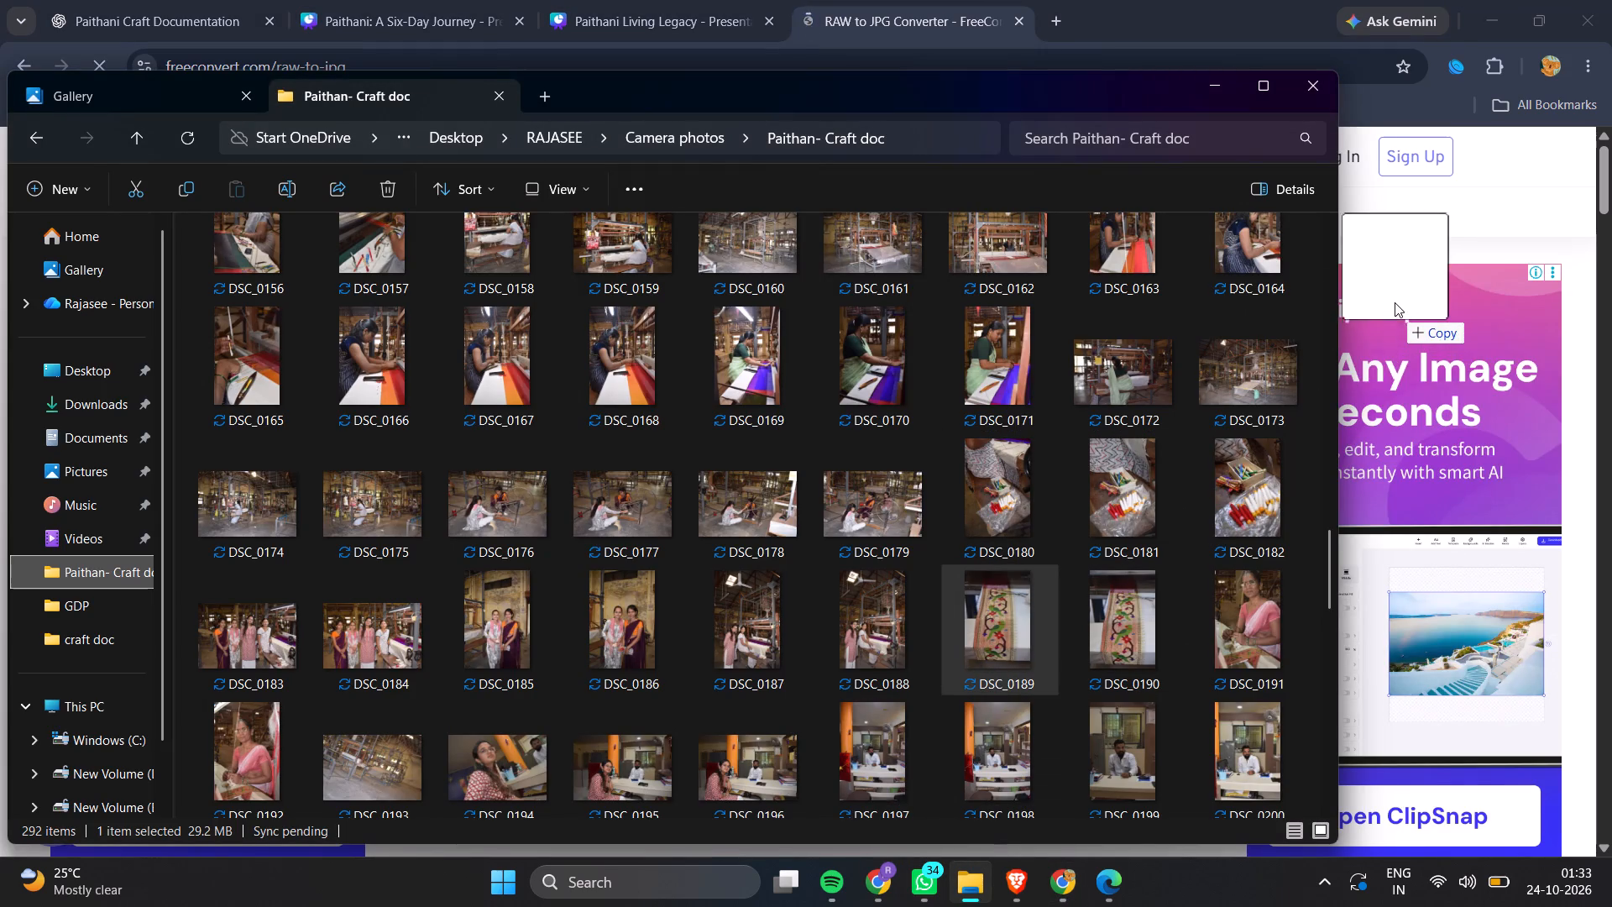
pyautogui.moveTo(1395, 302); pyautogui.dragTo(1461, 497)
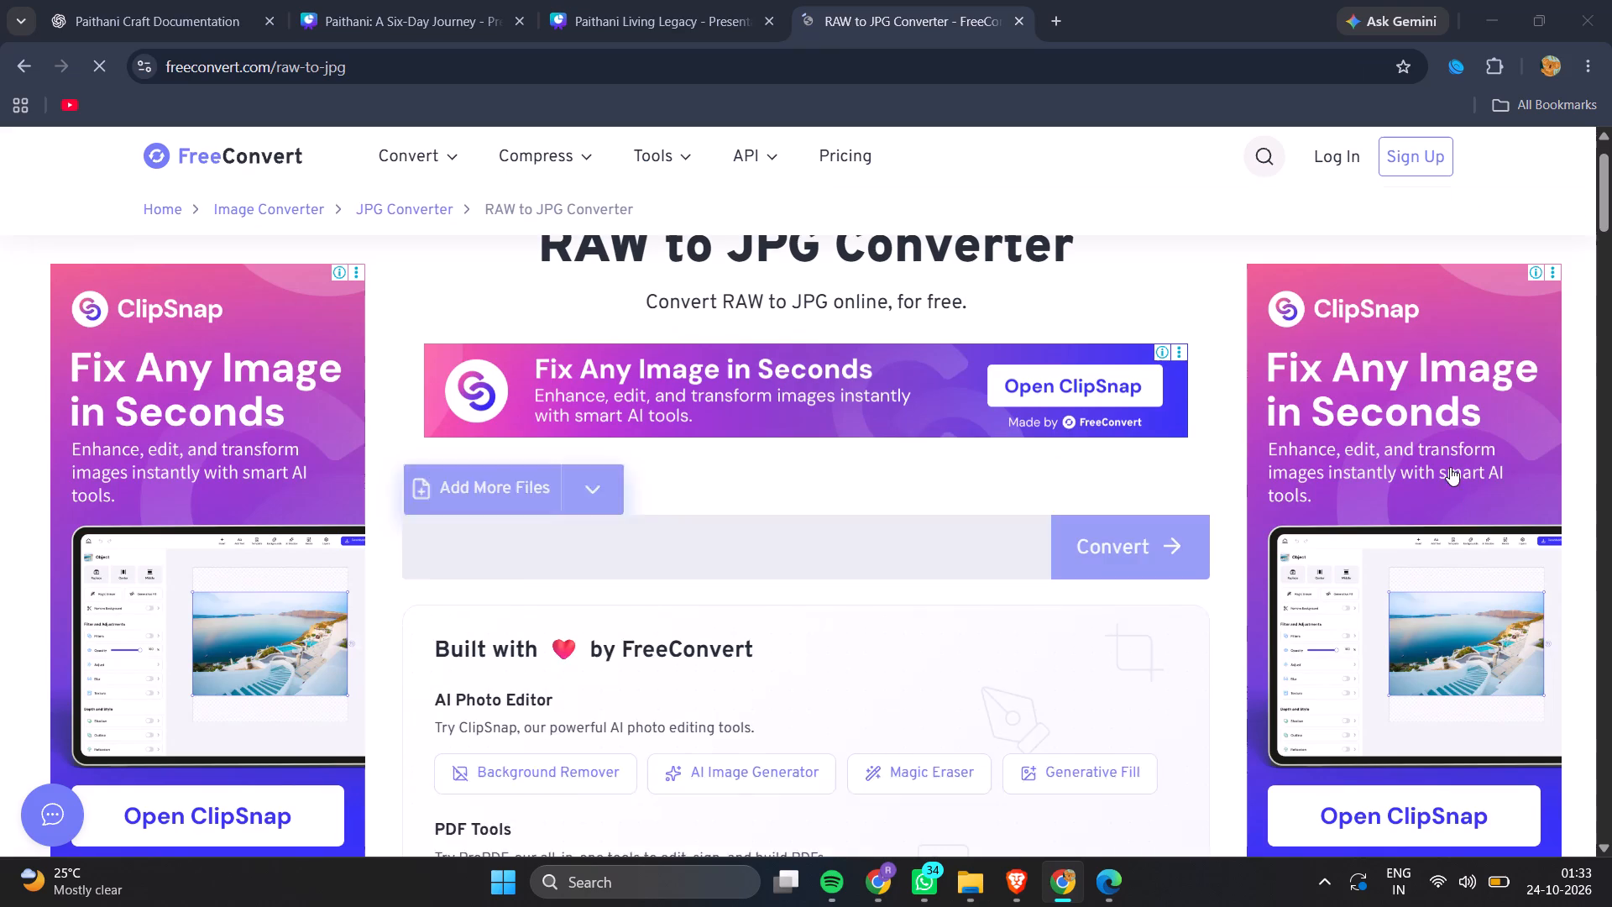
pyautogui.click(966, 562)
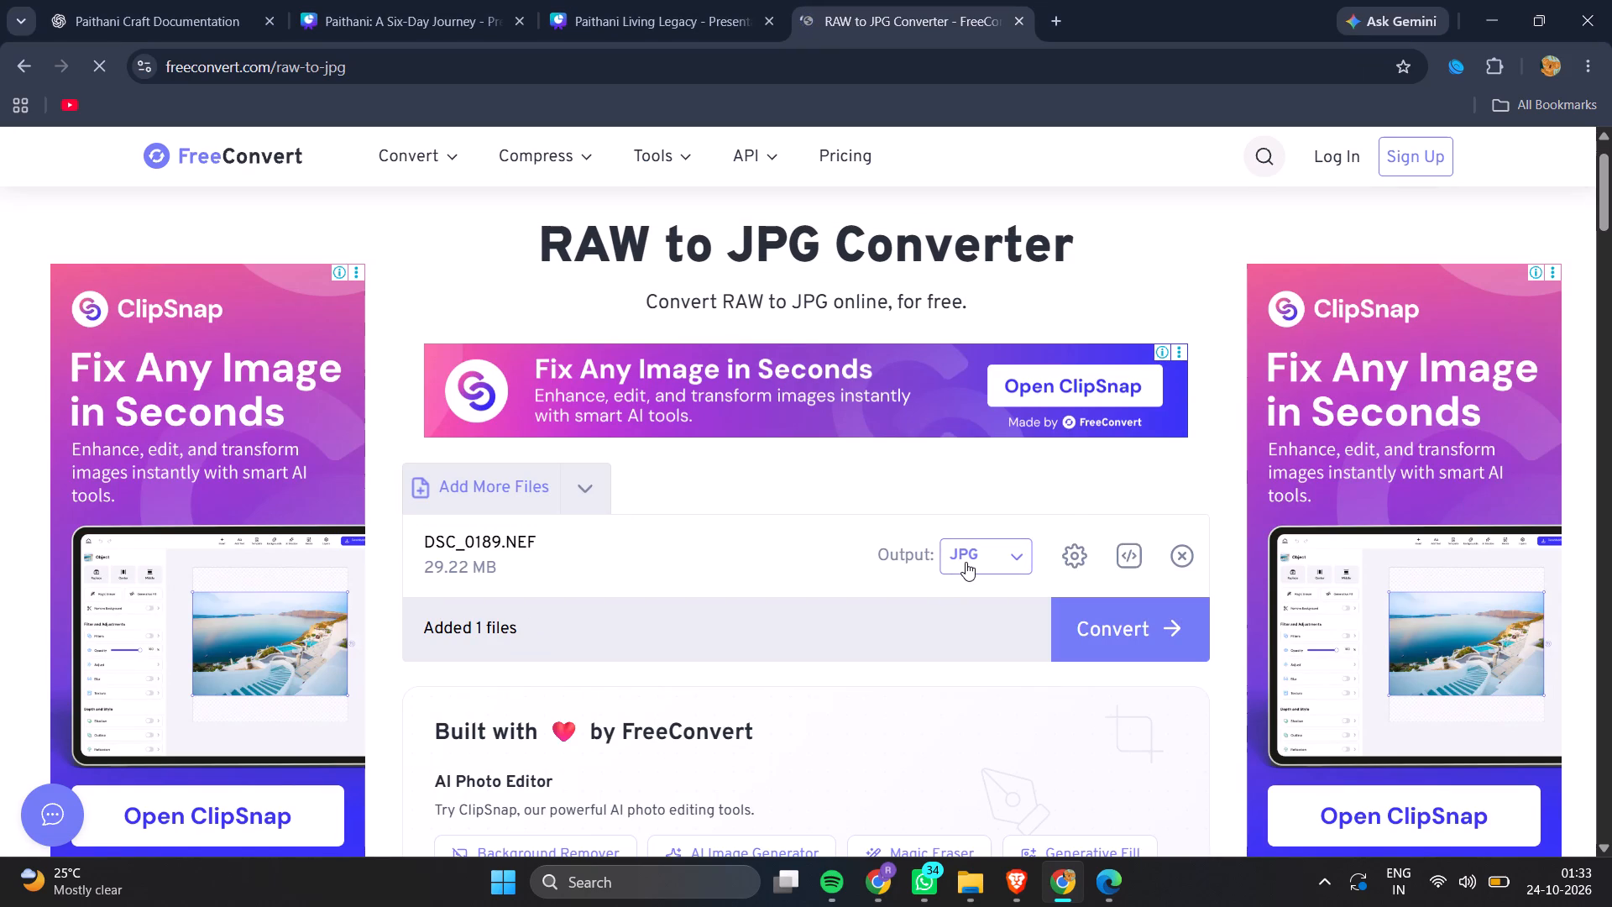
pyautogui.click(1088, 620)
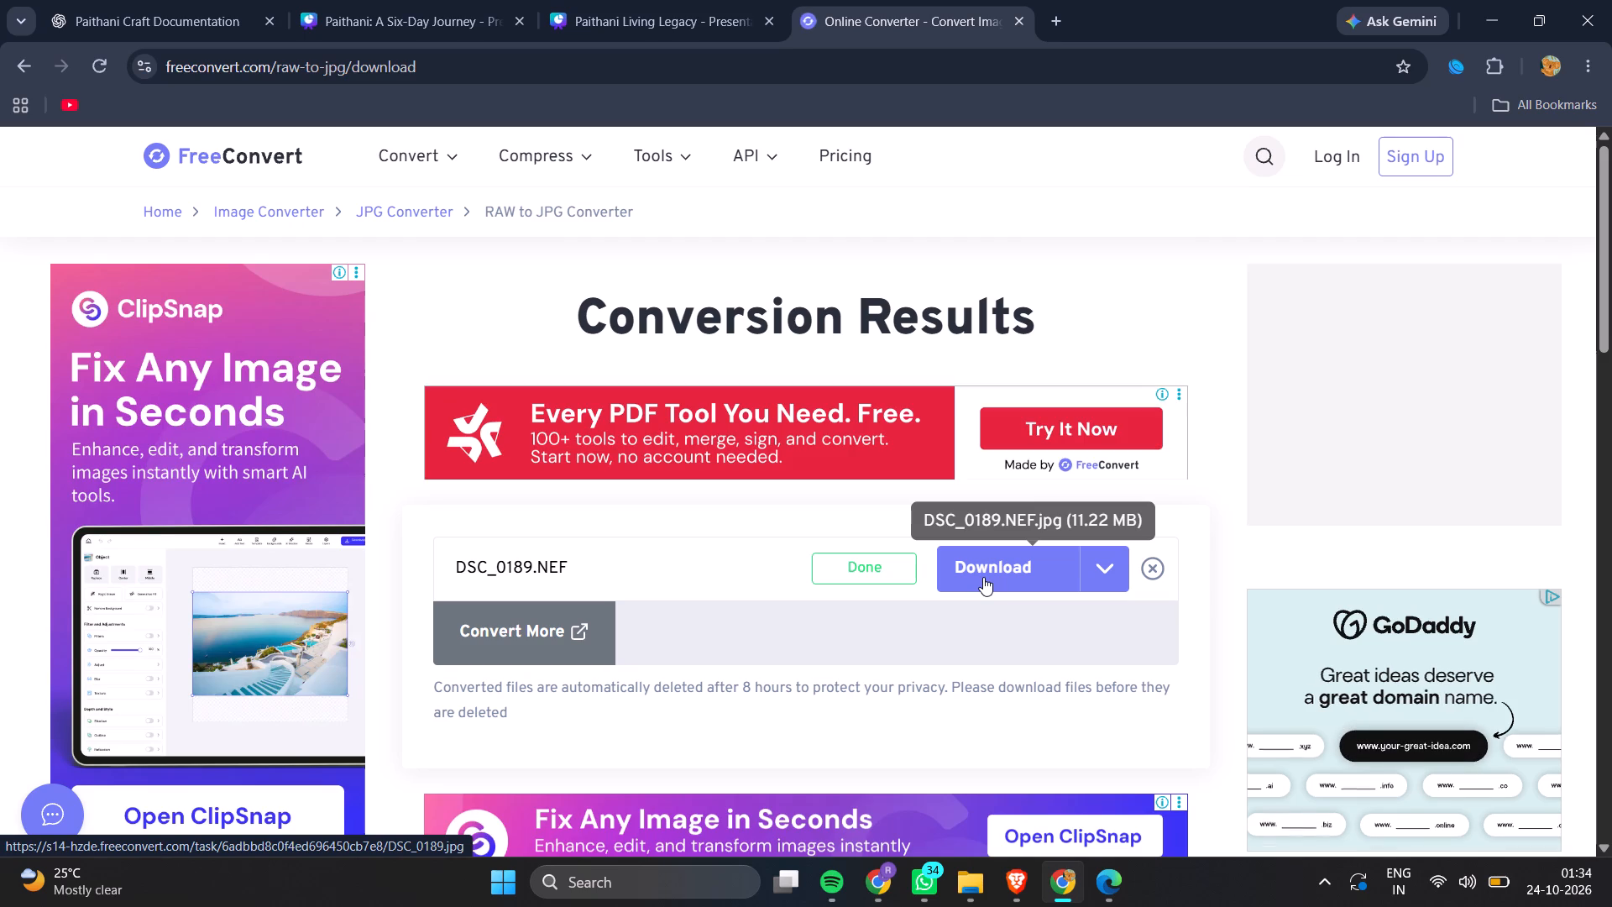
pyautogui.click(1011, 562)
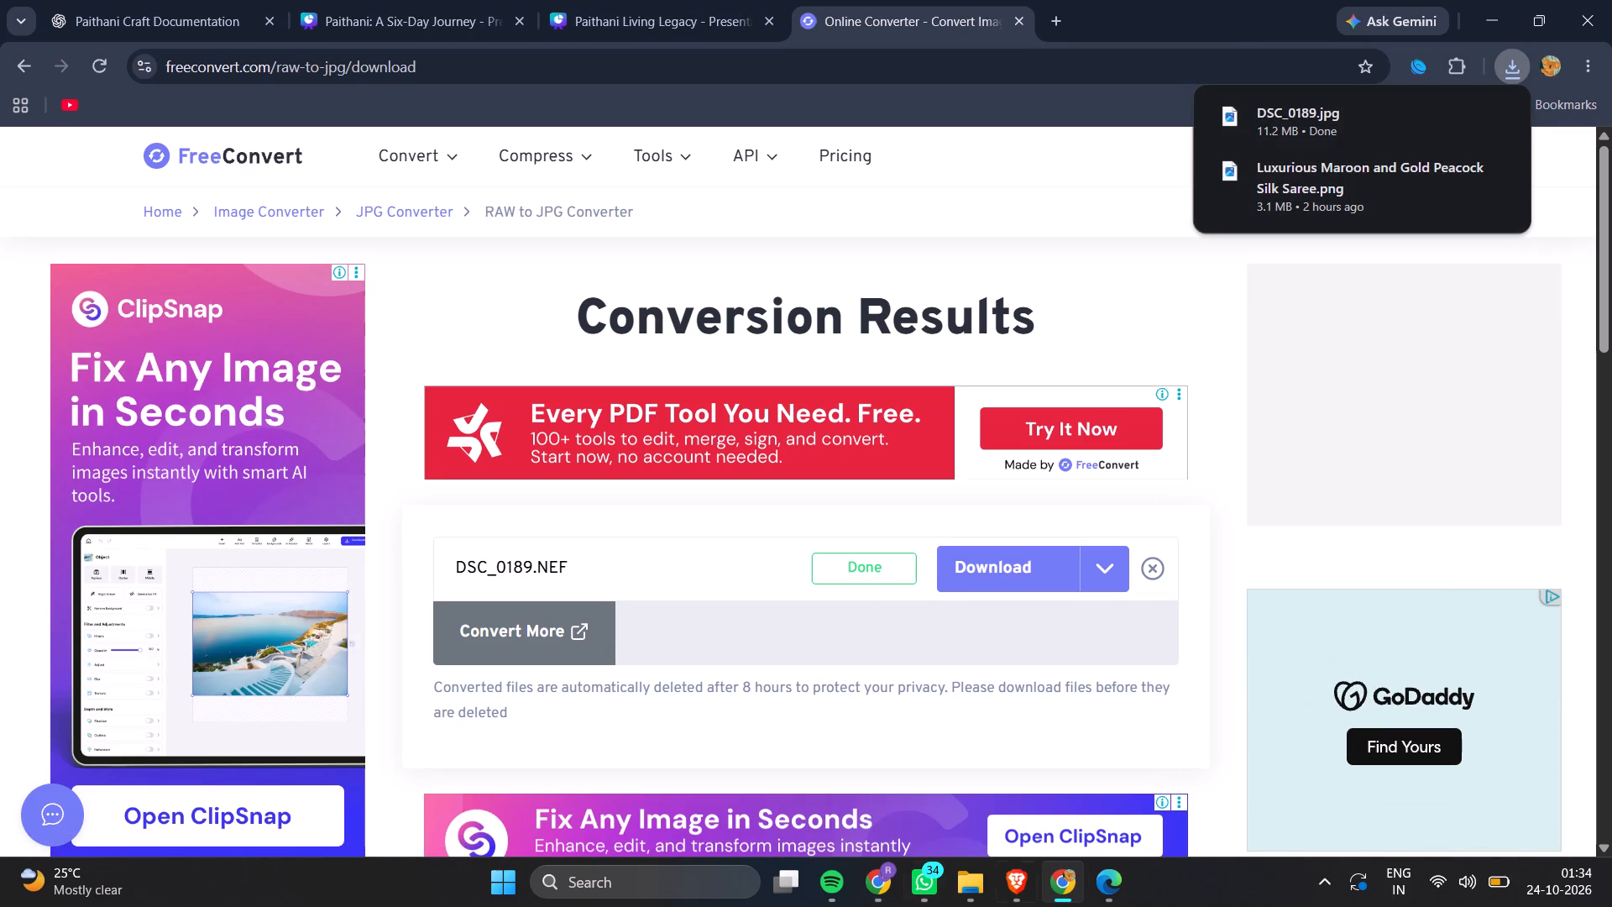
# Add the converted DSC_0189 photo from the Downloads folder to slide 6 of the Paithani: A Six-Day Journey presentation in Canva.
pyautogui.click(1011, 882)
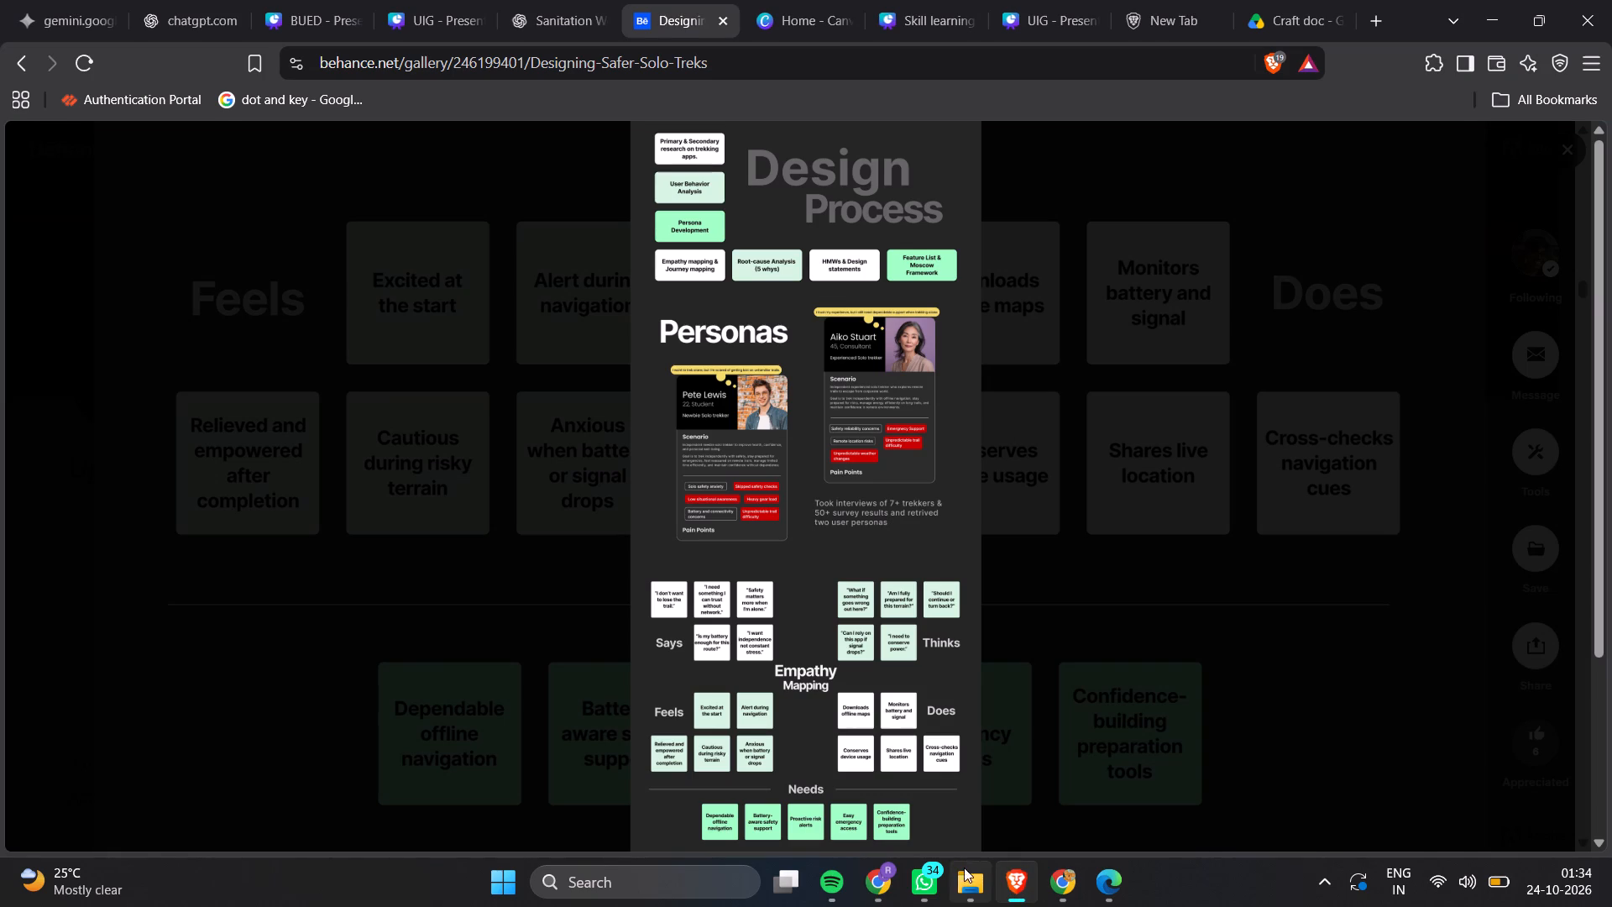
pyautogui.click(877, 878)
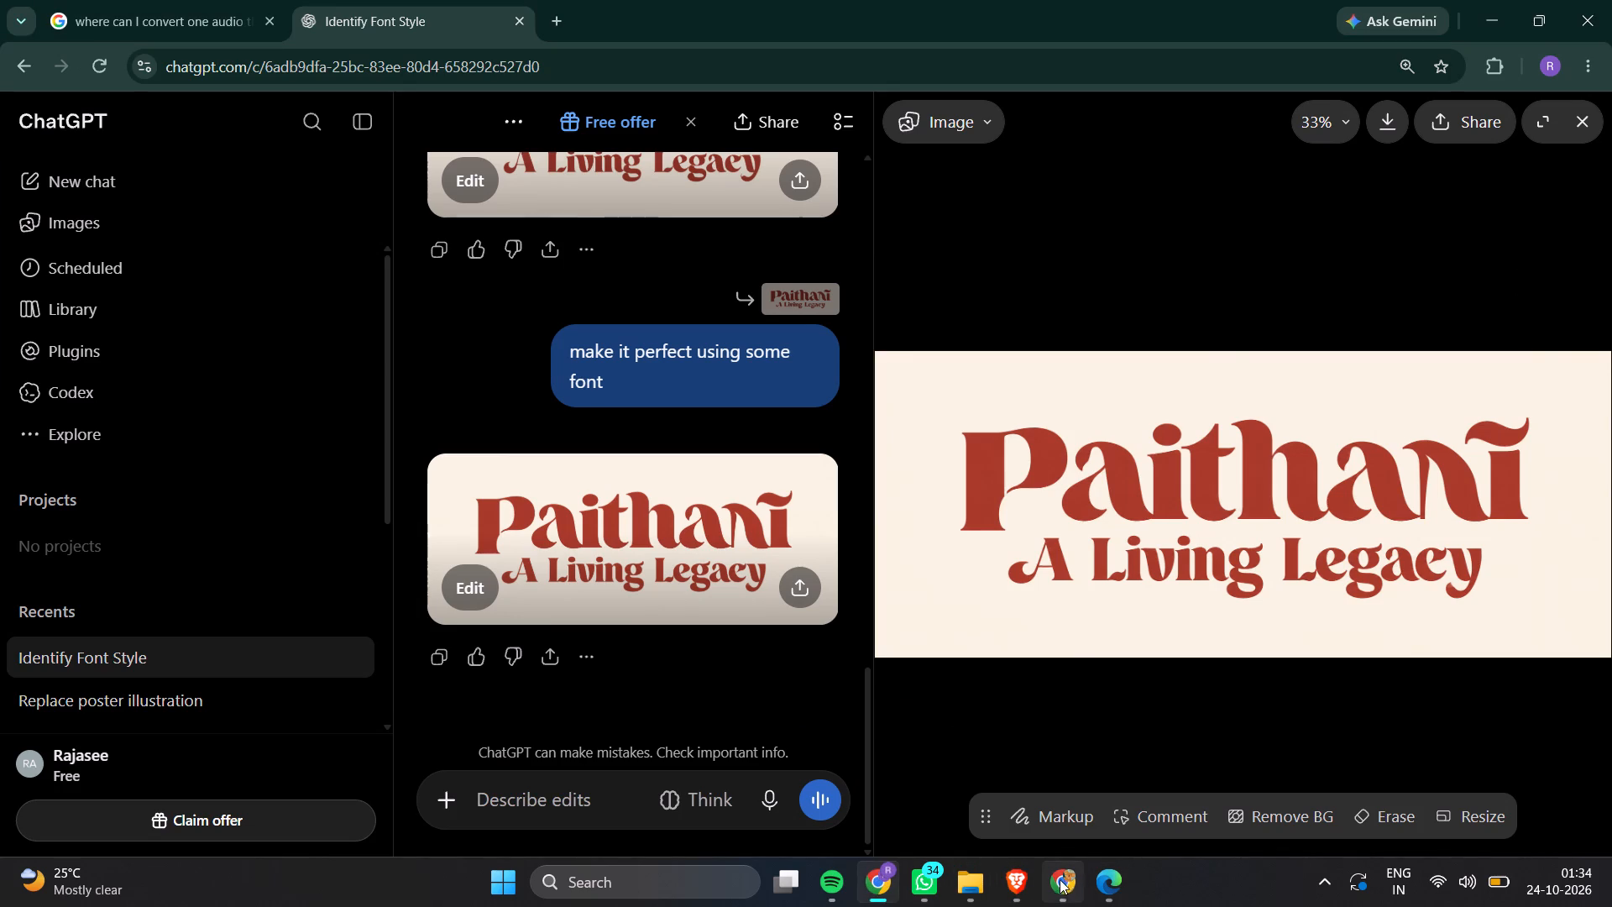
pyautogui.click(1060, 878)
pyautogui.click(366, 0)
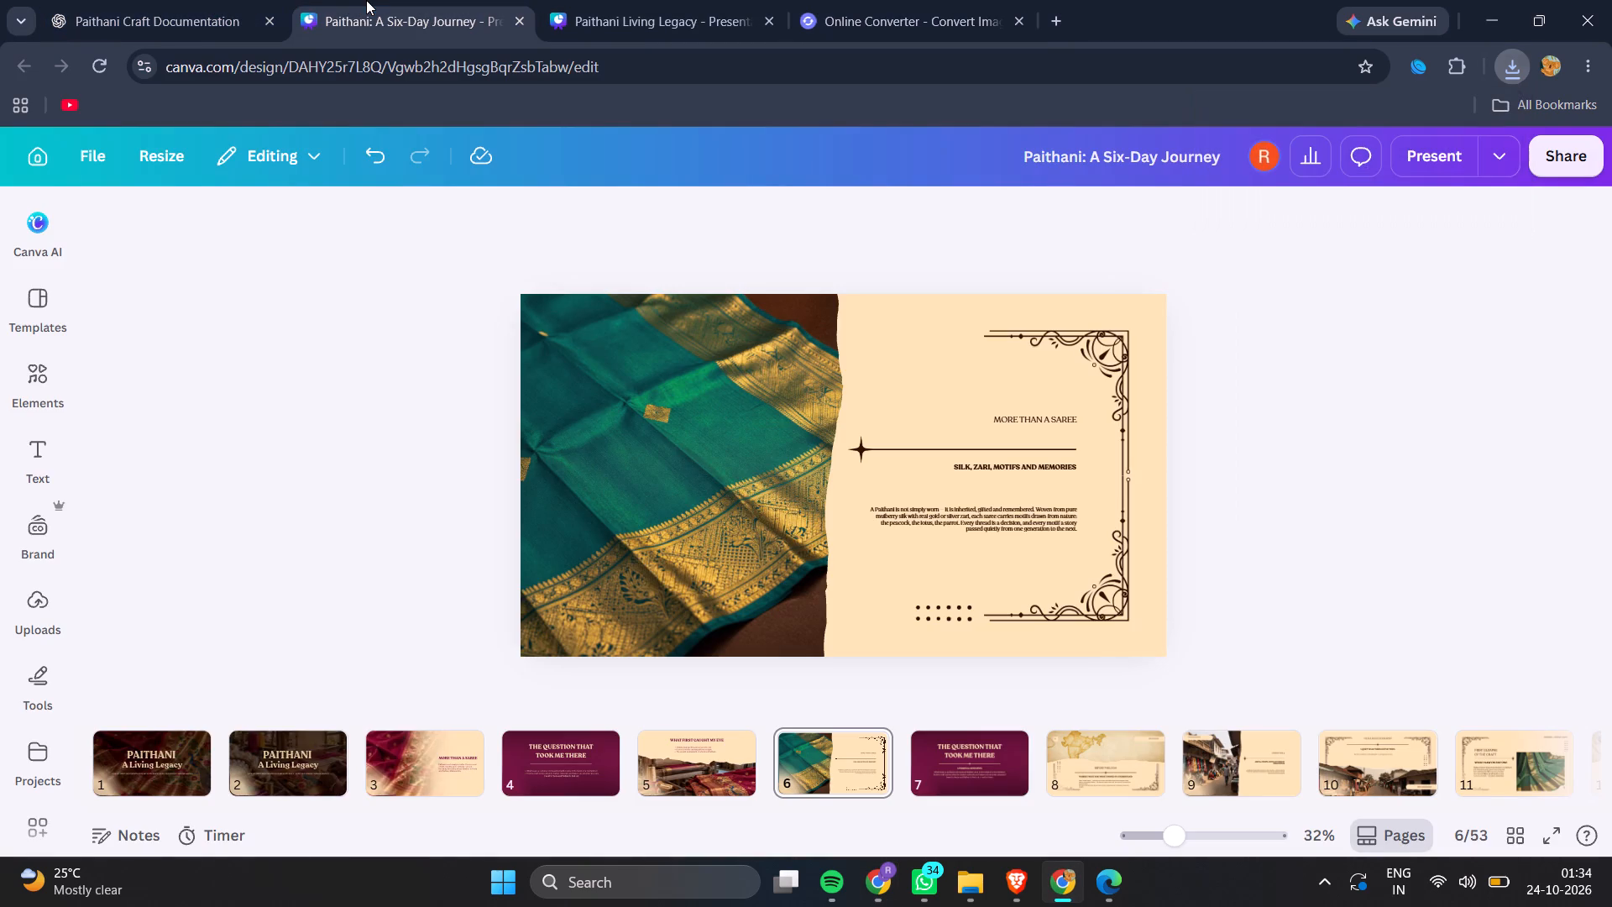
pyautogui.click(983, 867)
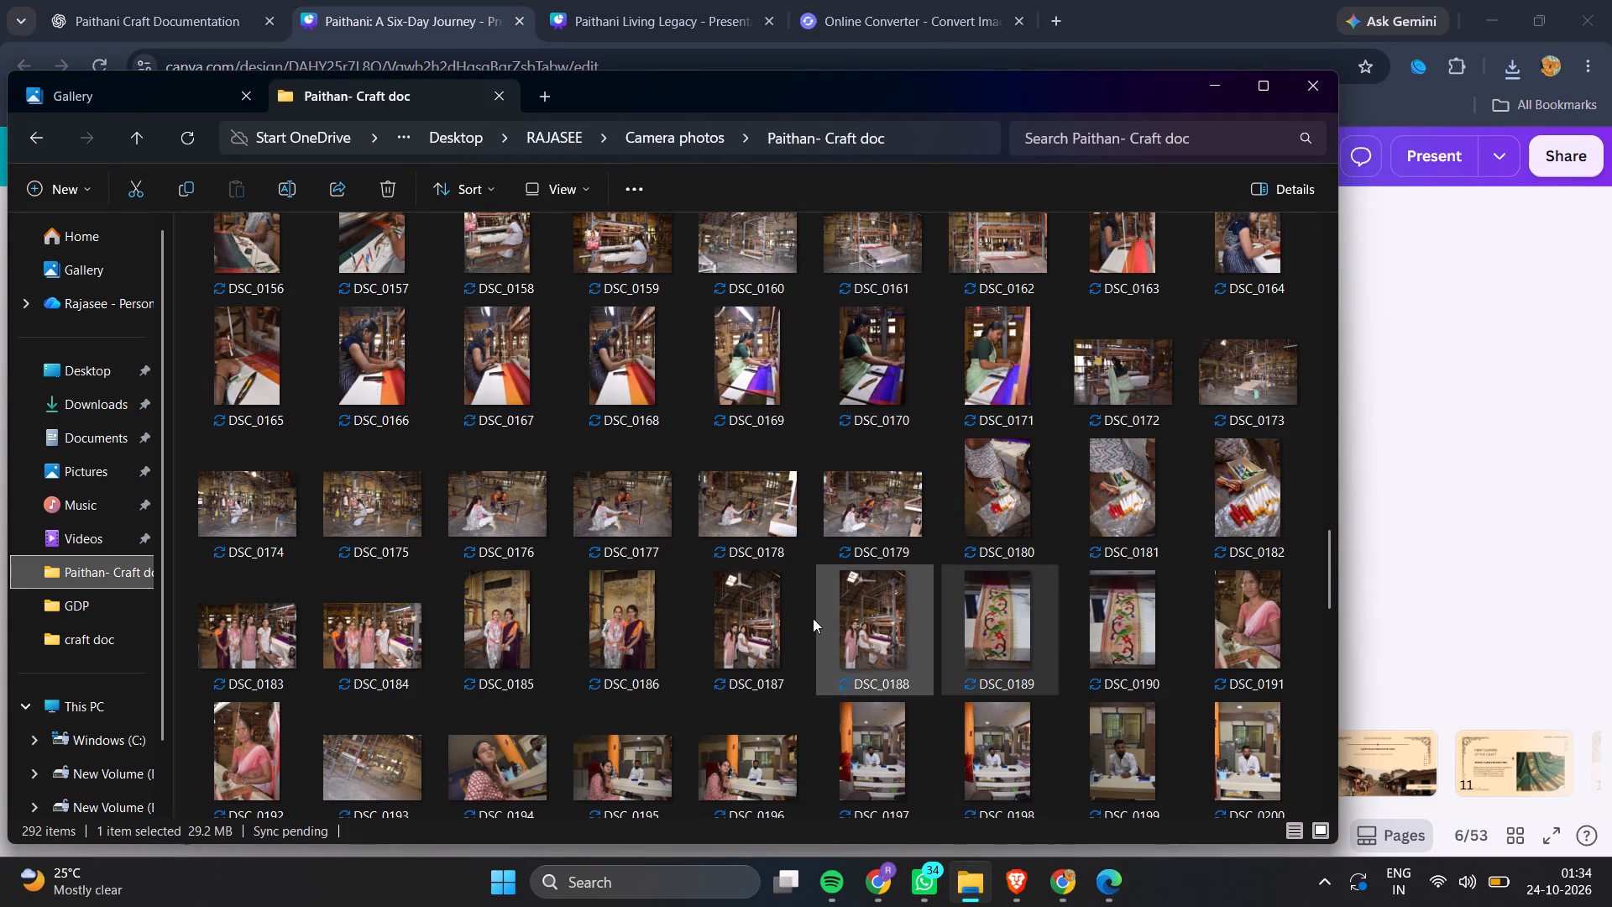
pyautogui.scroll(10, 944, 466)
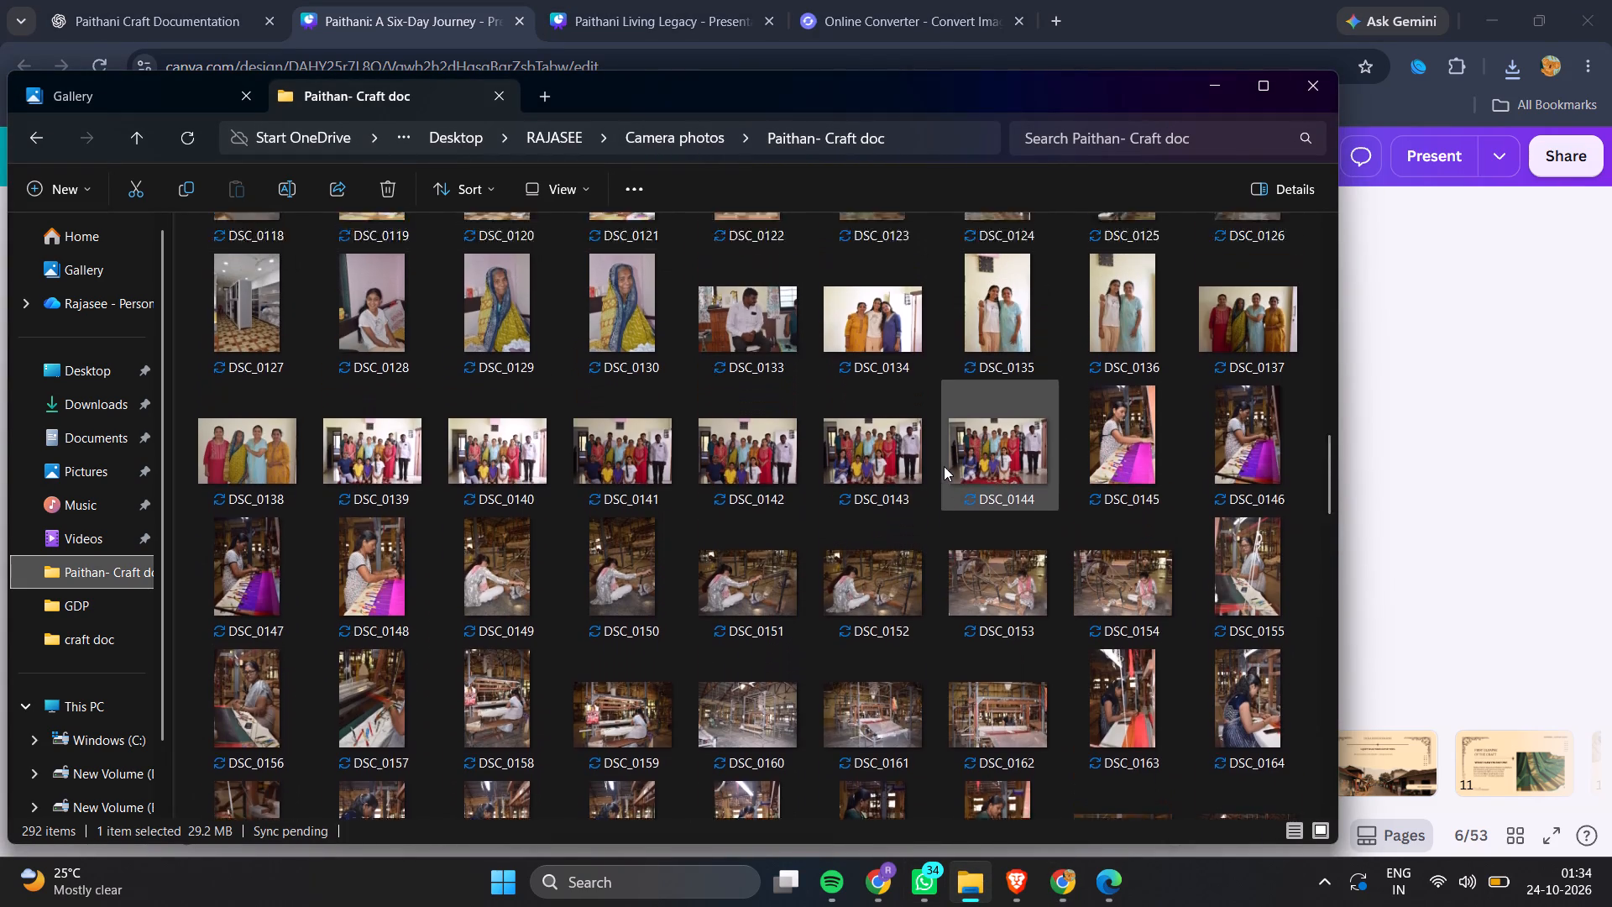
pyautogui.scroll(2, 944, 466)
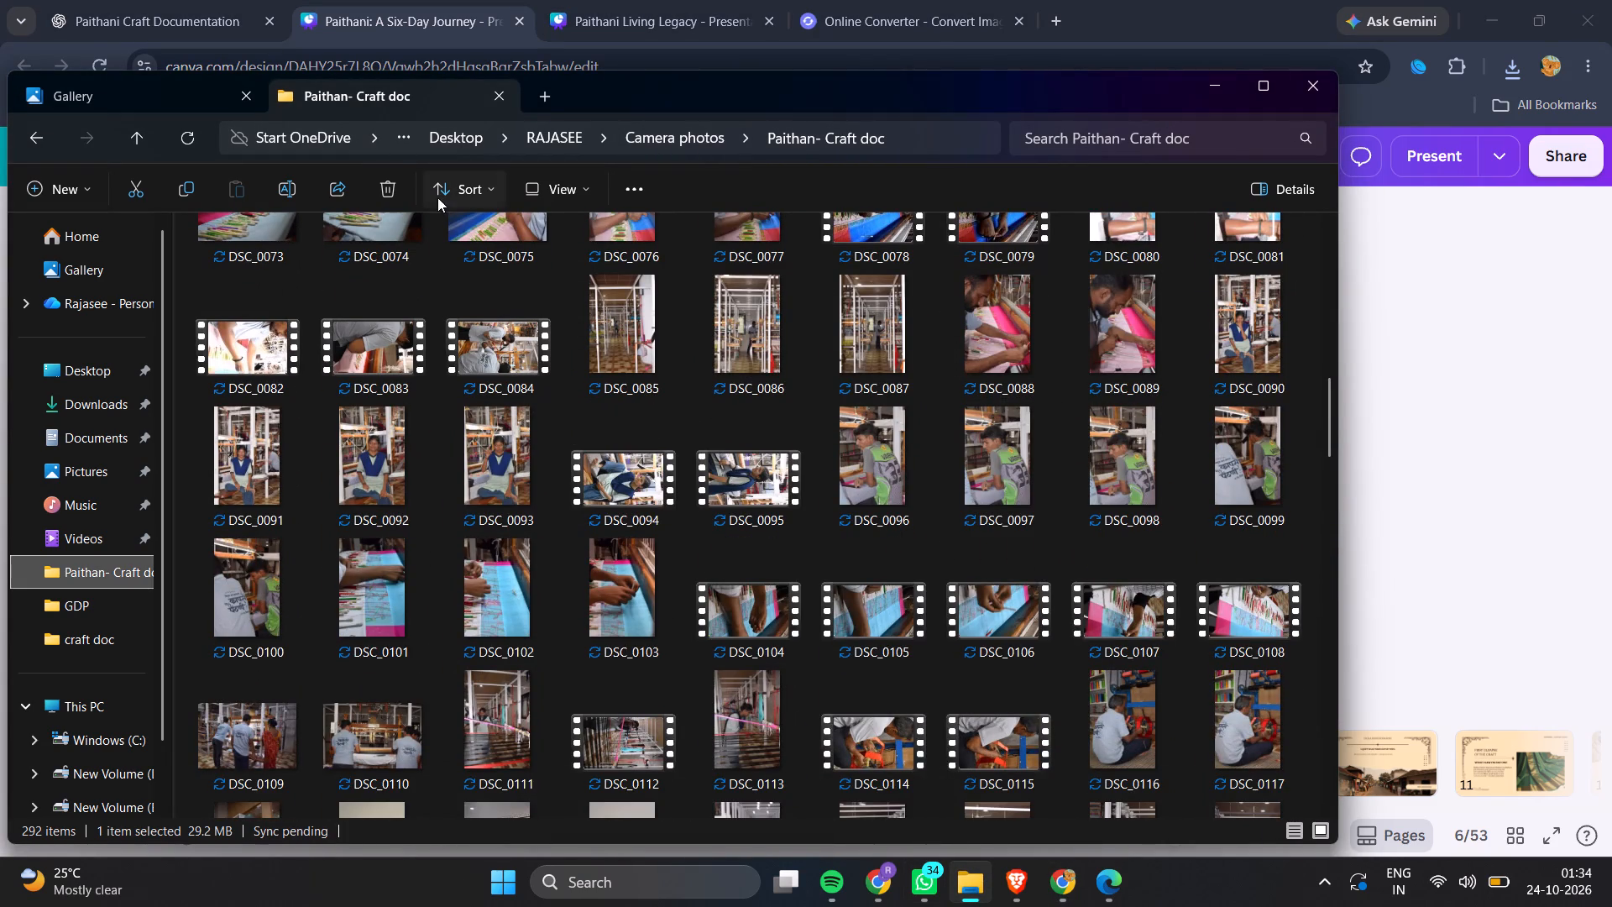
pyautogui.click(540, 105)
pyautogui.click(99, 411)
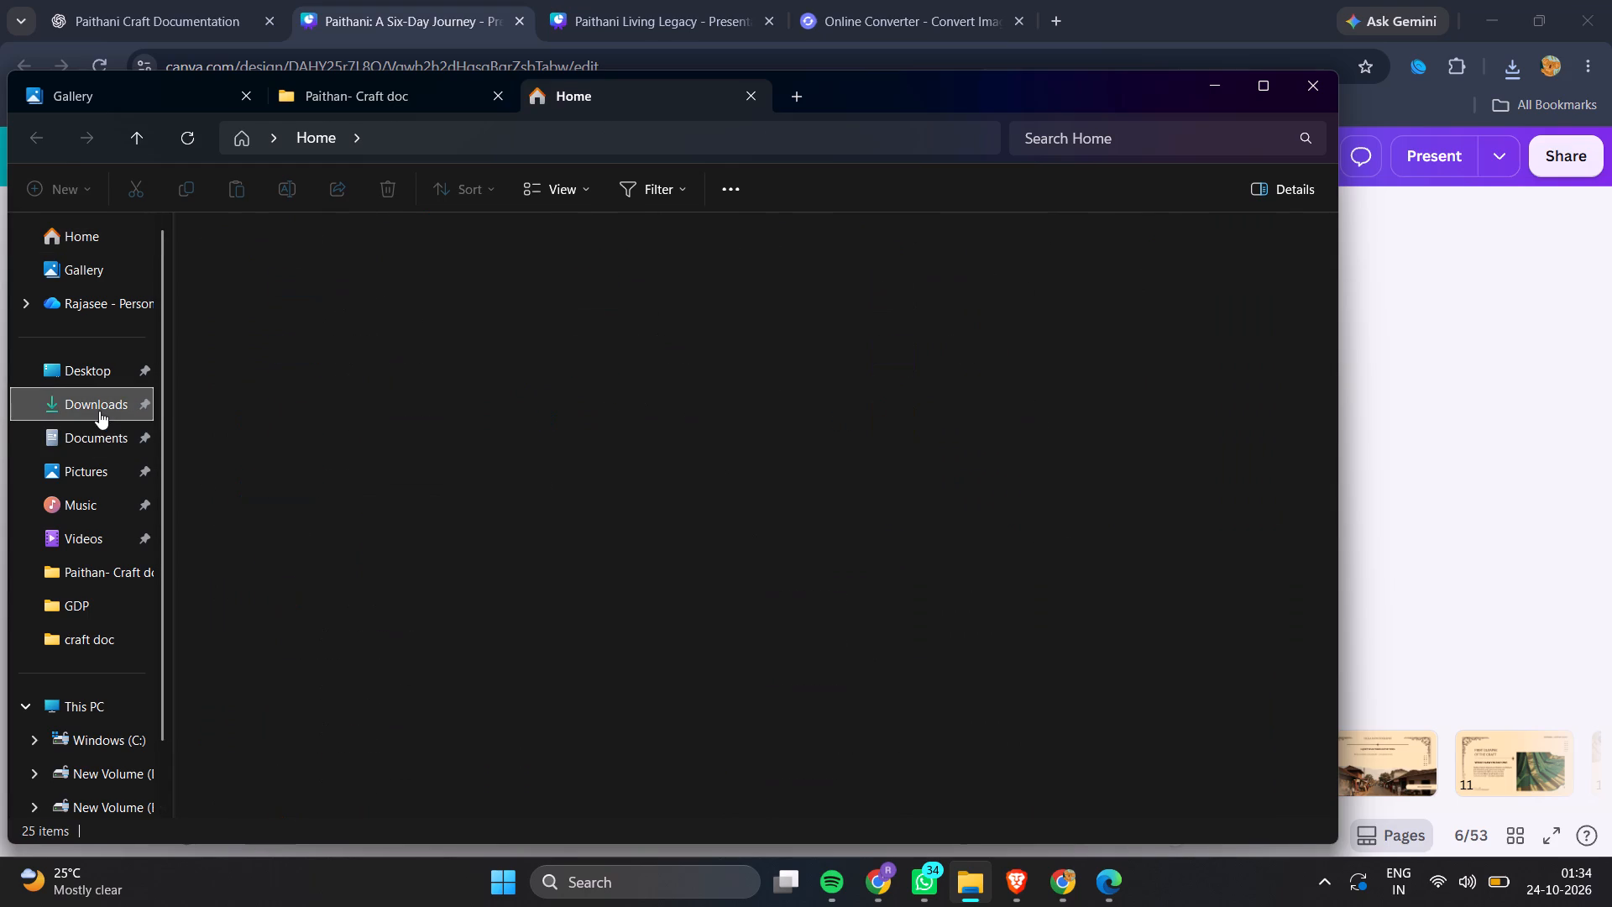
pyautogui.moveTo(258, 356); pyautogui.dragTo(1200, 397)
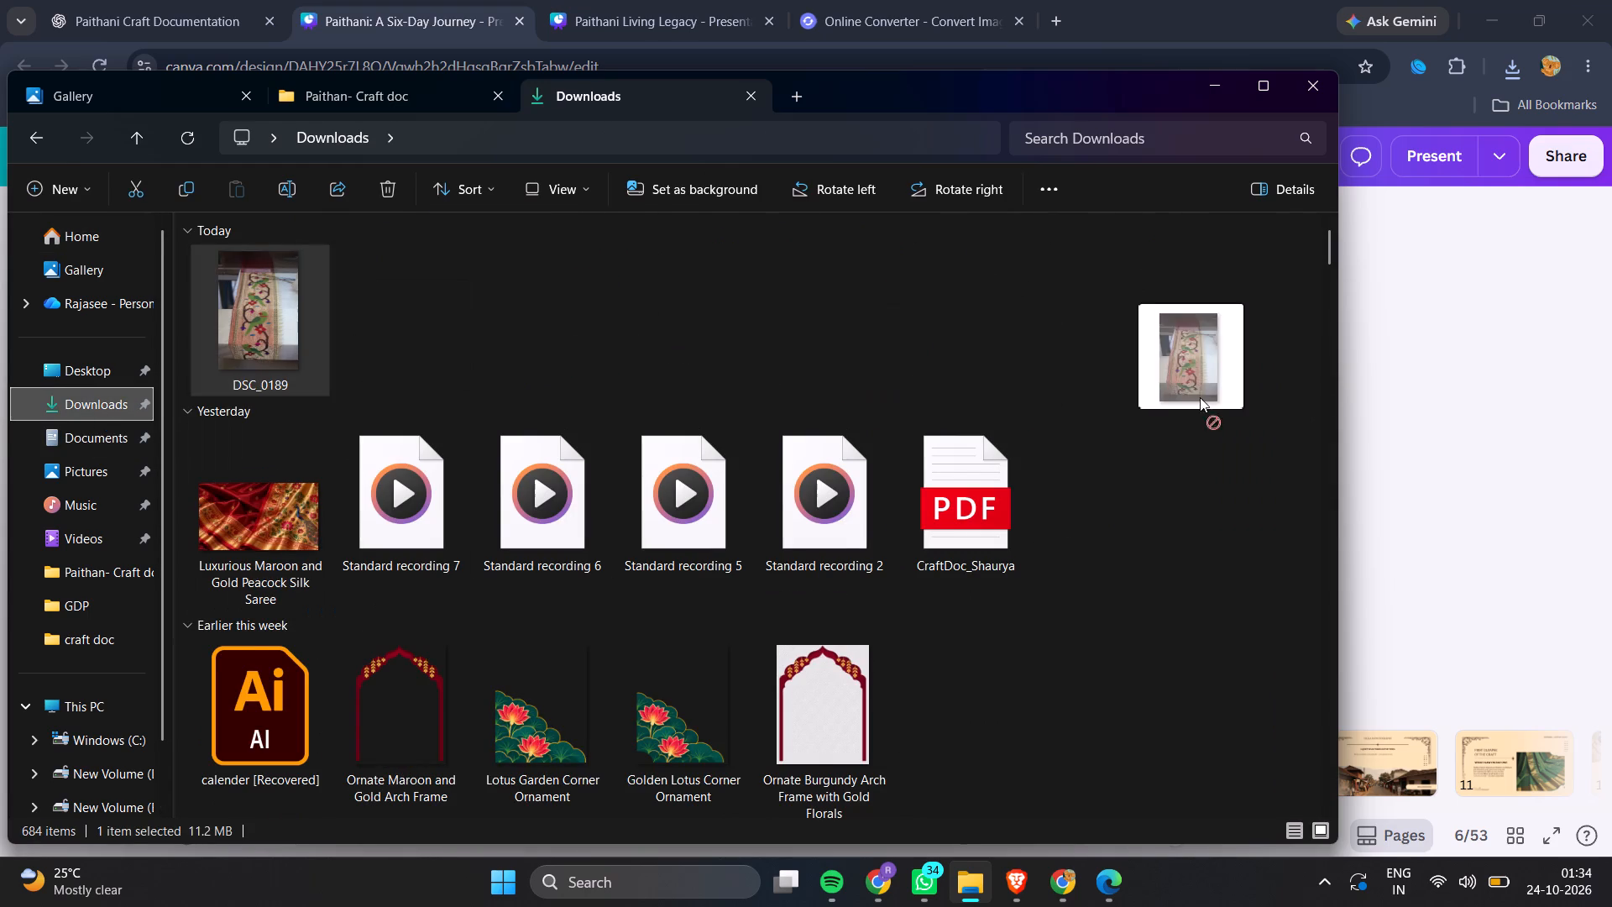
pyautogui.moveTo(1200, 397); pyautogui.dragTo(1448, 388)
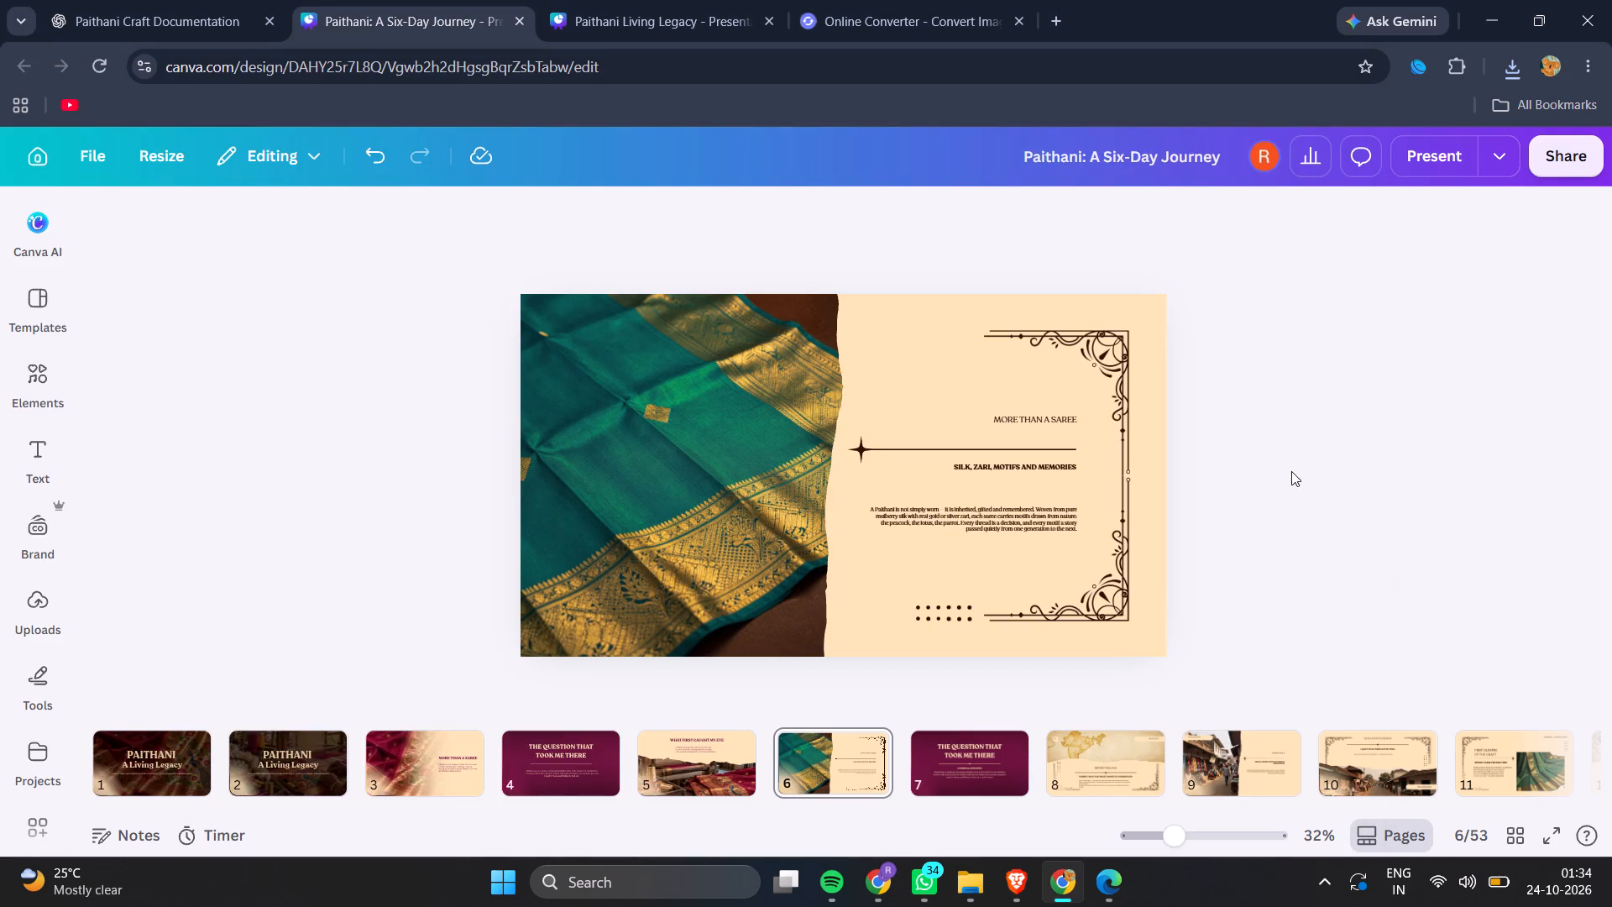
pyautogui.click(960, 883)
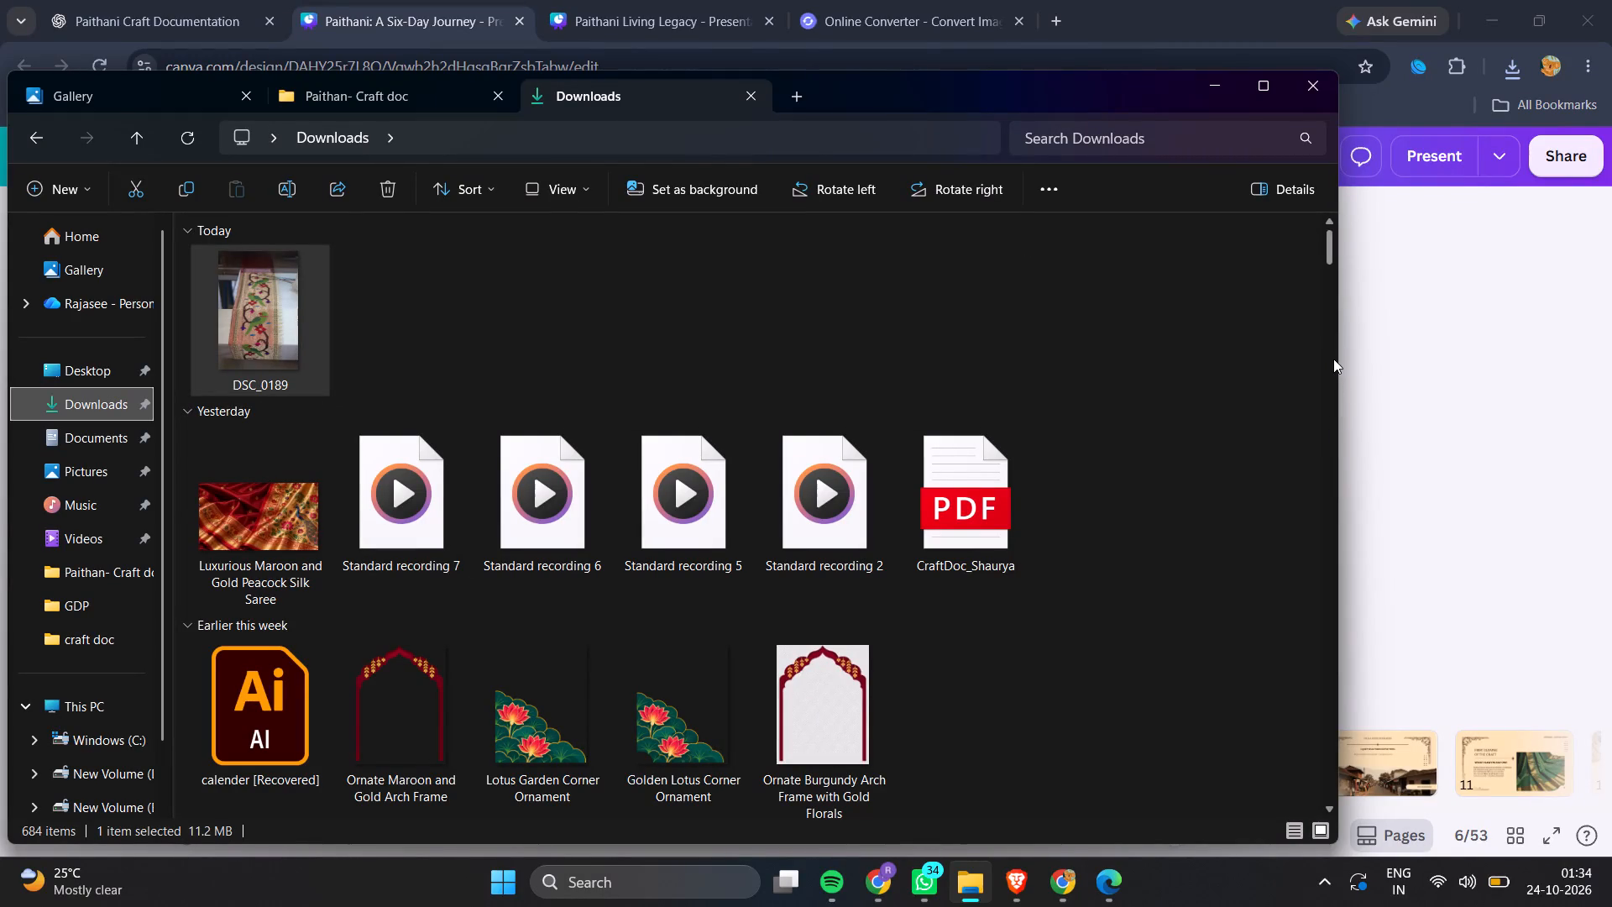
pyautogui.moveTo(1344, 373); pyautogui.dragTo(676, 391)
pyautogui.moveTo(259, 301); pyautogui.dragTo(744, 471)
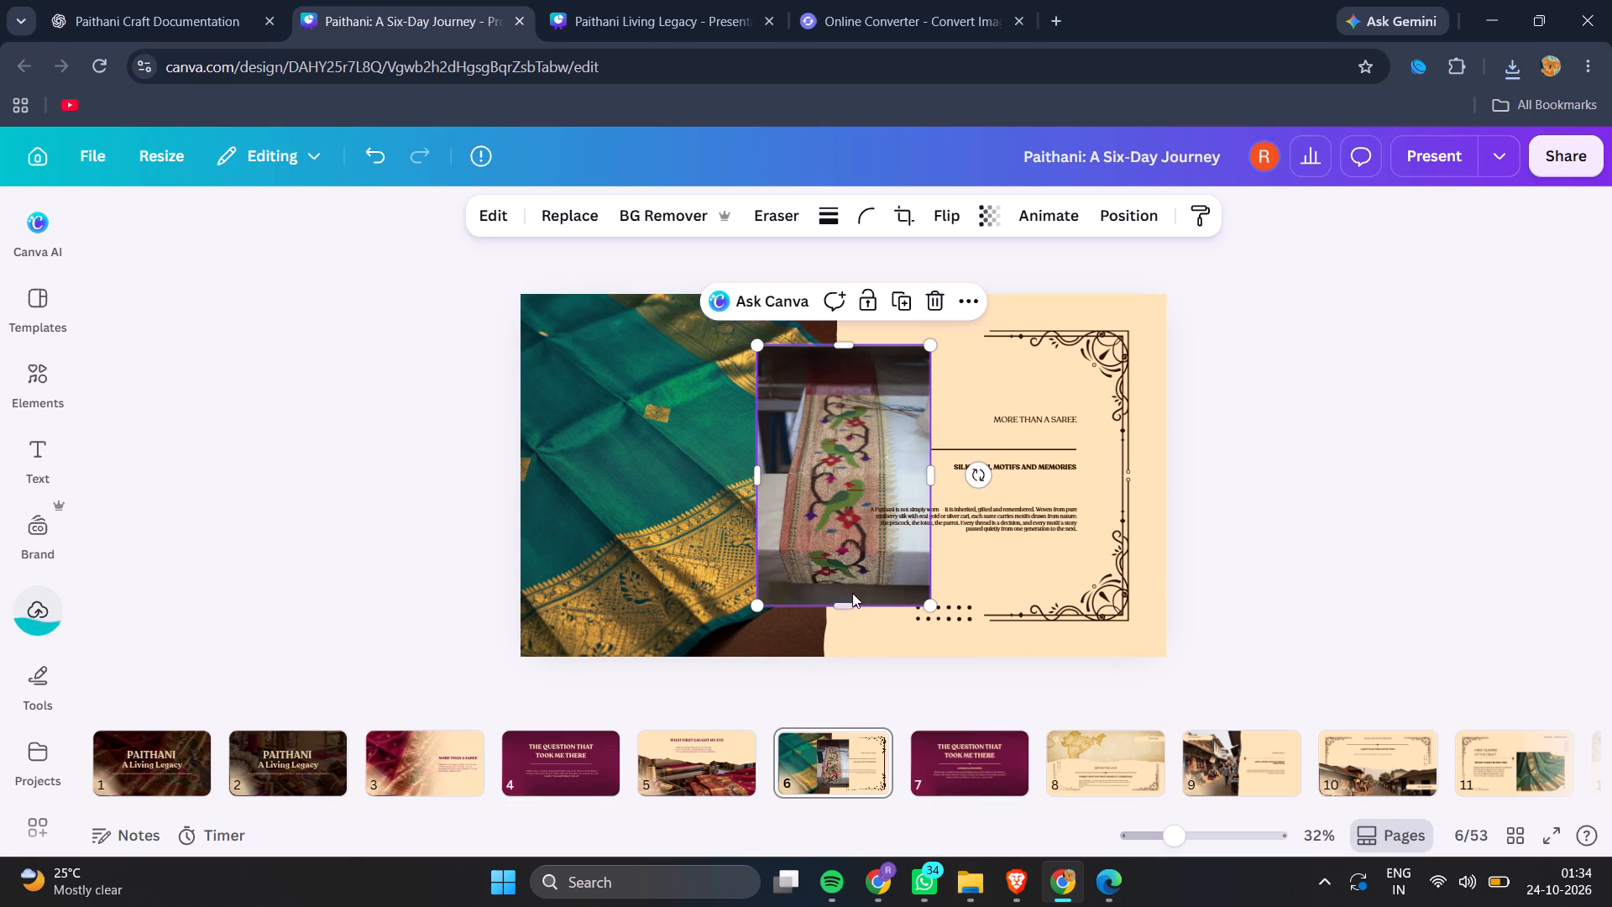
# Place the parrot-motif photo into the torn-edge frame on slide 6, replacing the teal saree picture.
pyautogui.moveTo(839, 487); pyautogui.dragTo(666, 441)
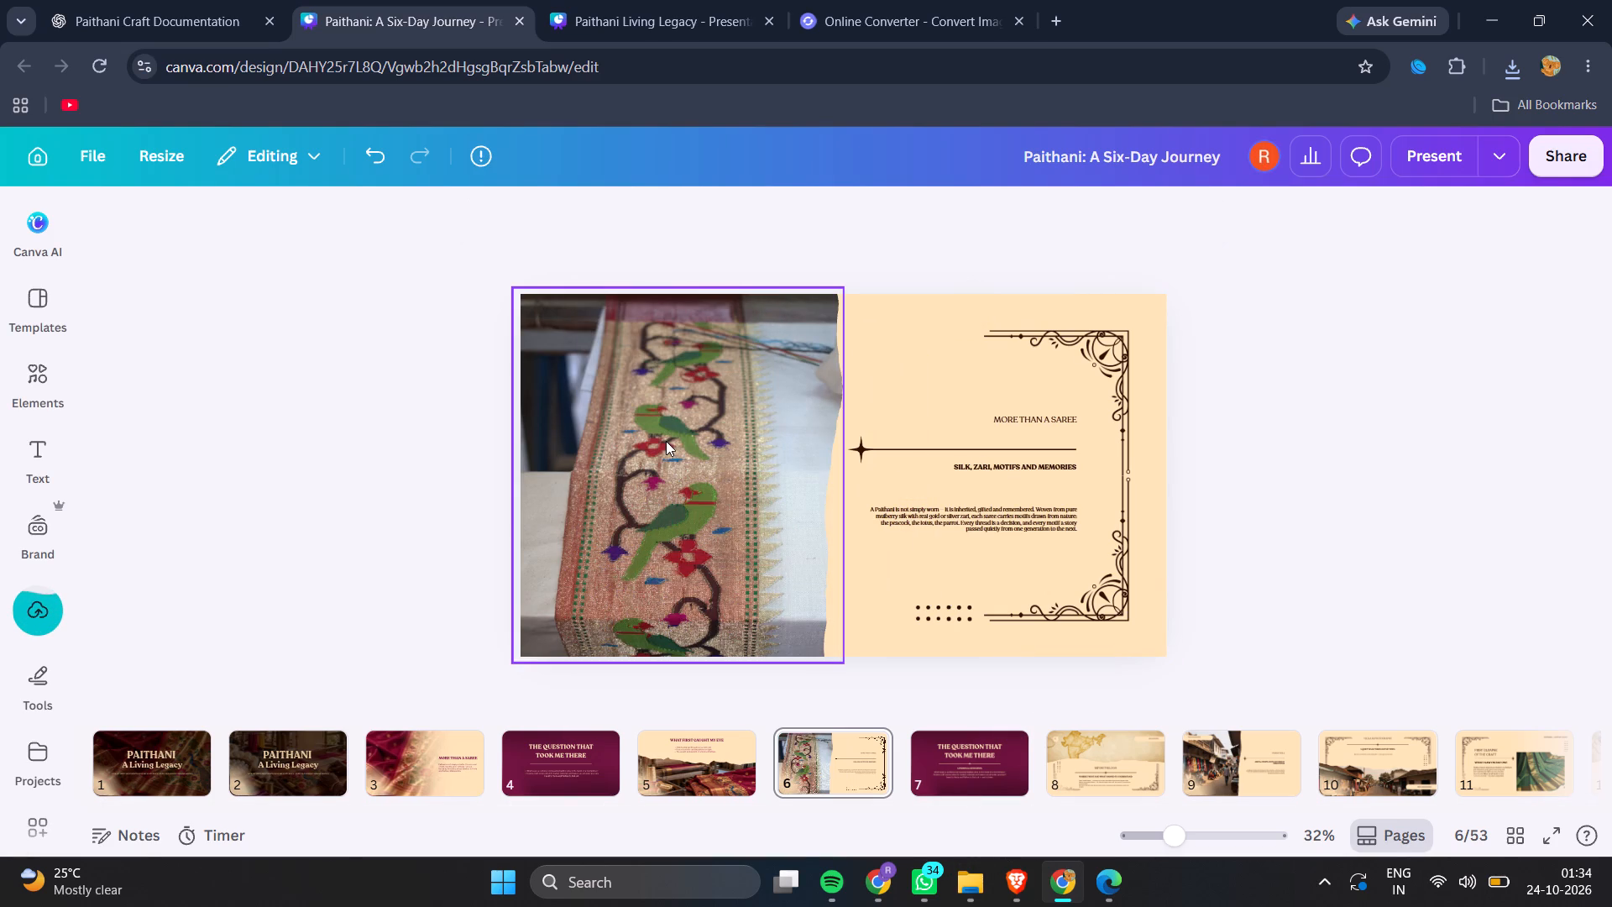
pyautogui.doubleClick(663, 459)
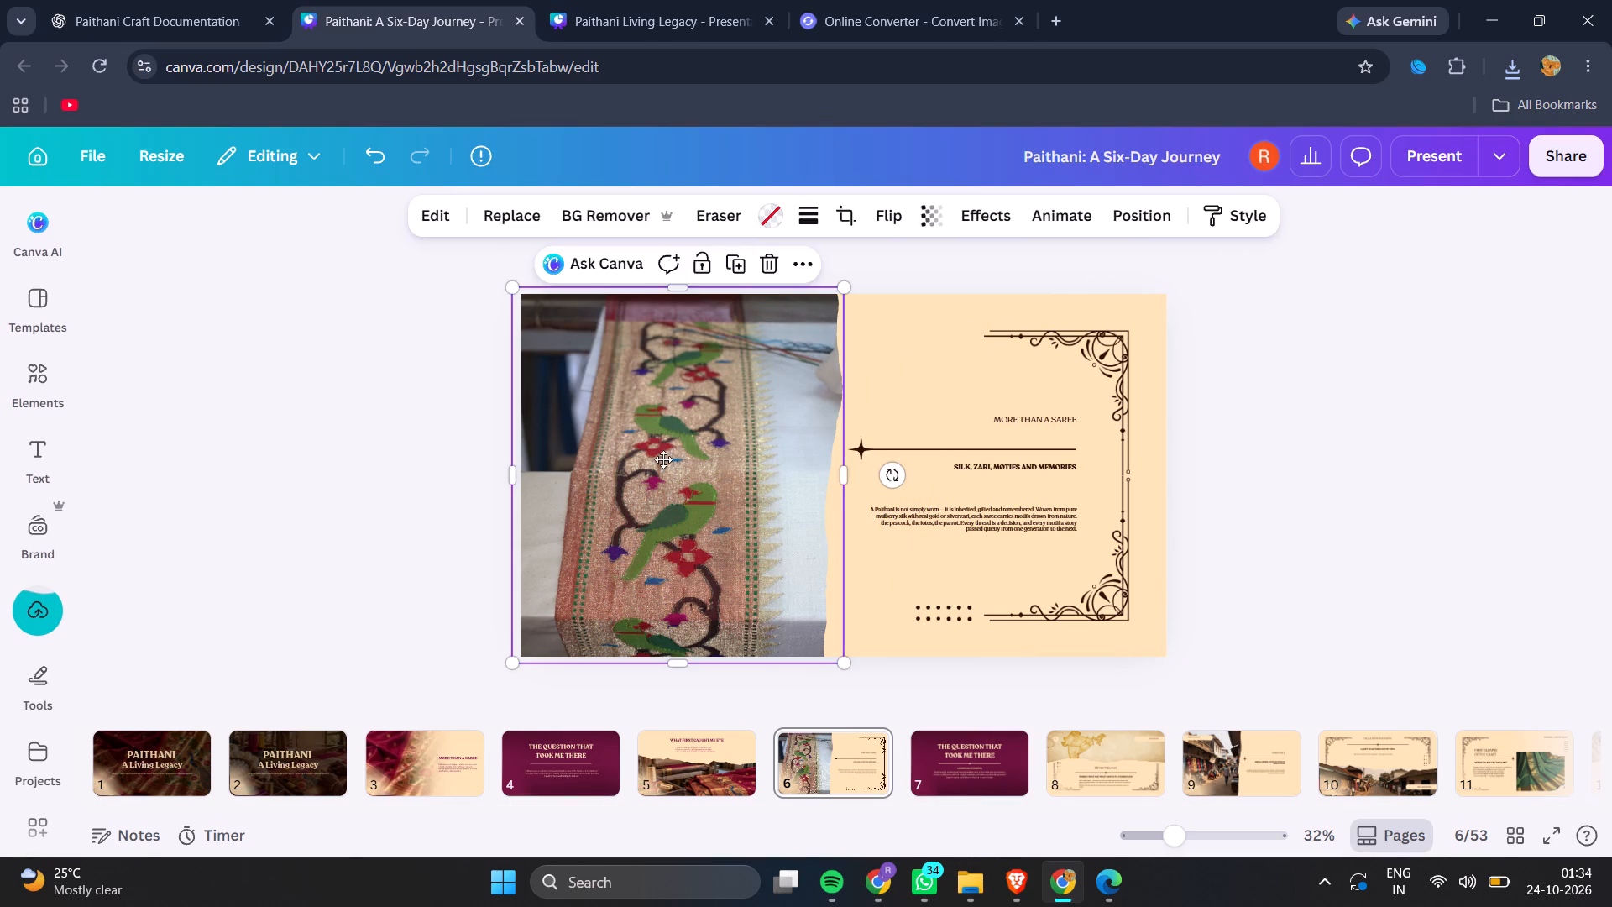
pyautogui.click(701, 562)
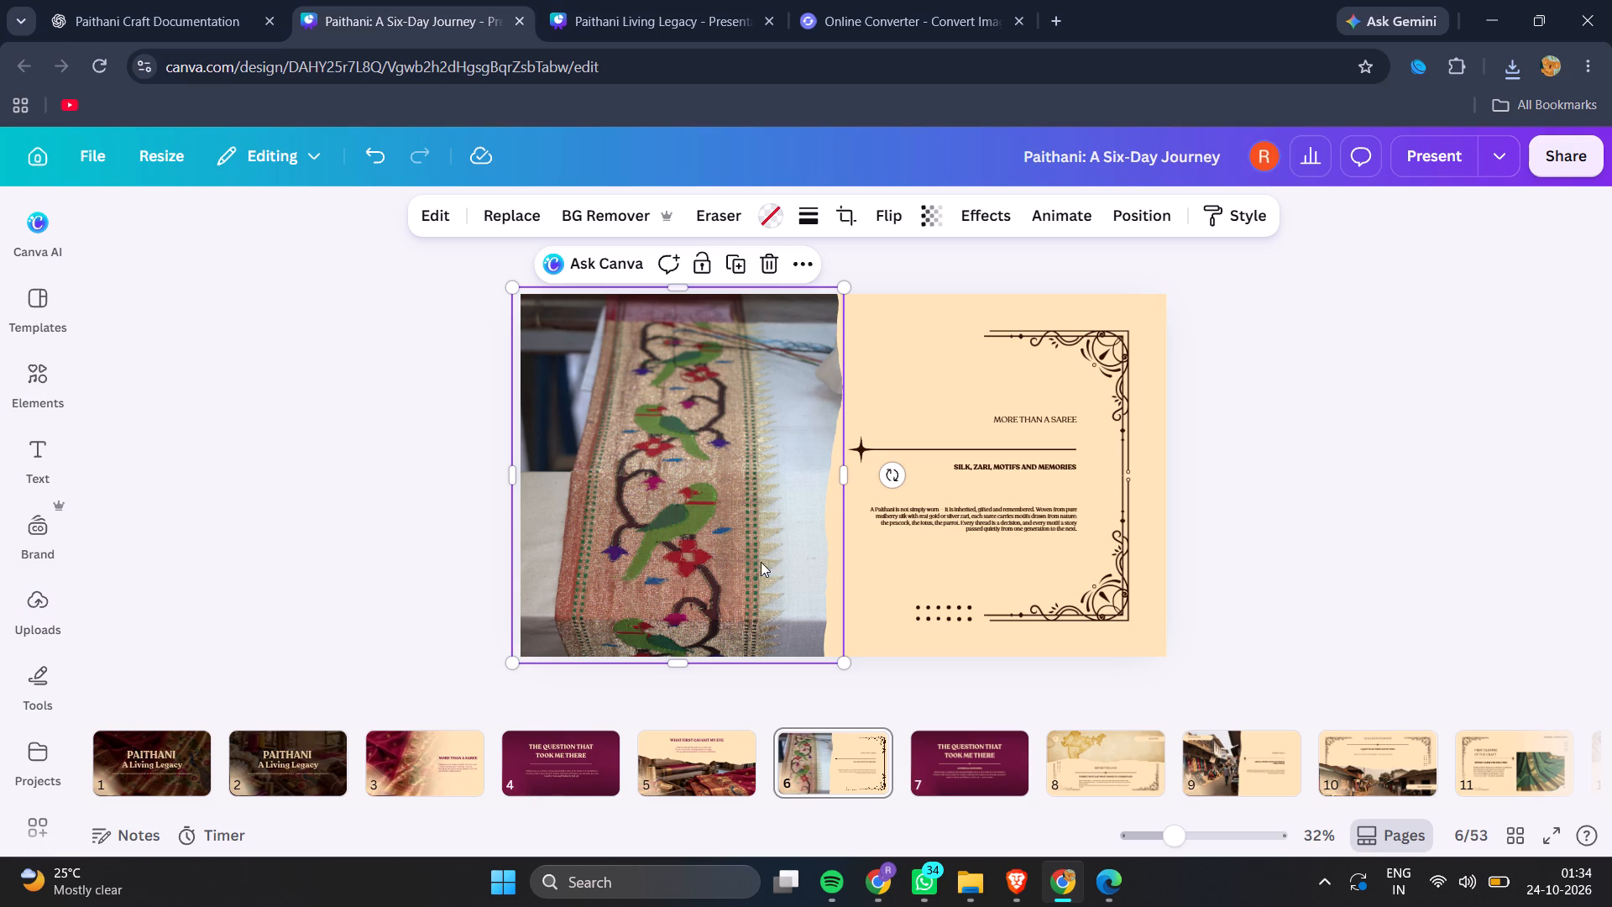
# Look through slides 2 to 6 to compare their layouts and pictures.
pyautogui.click(696, 768)
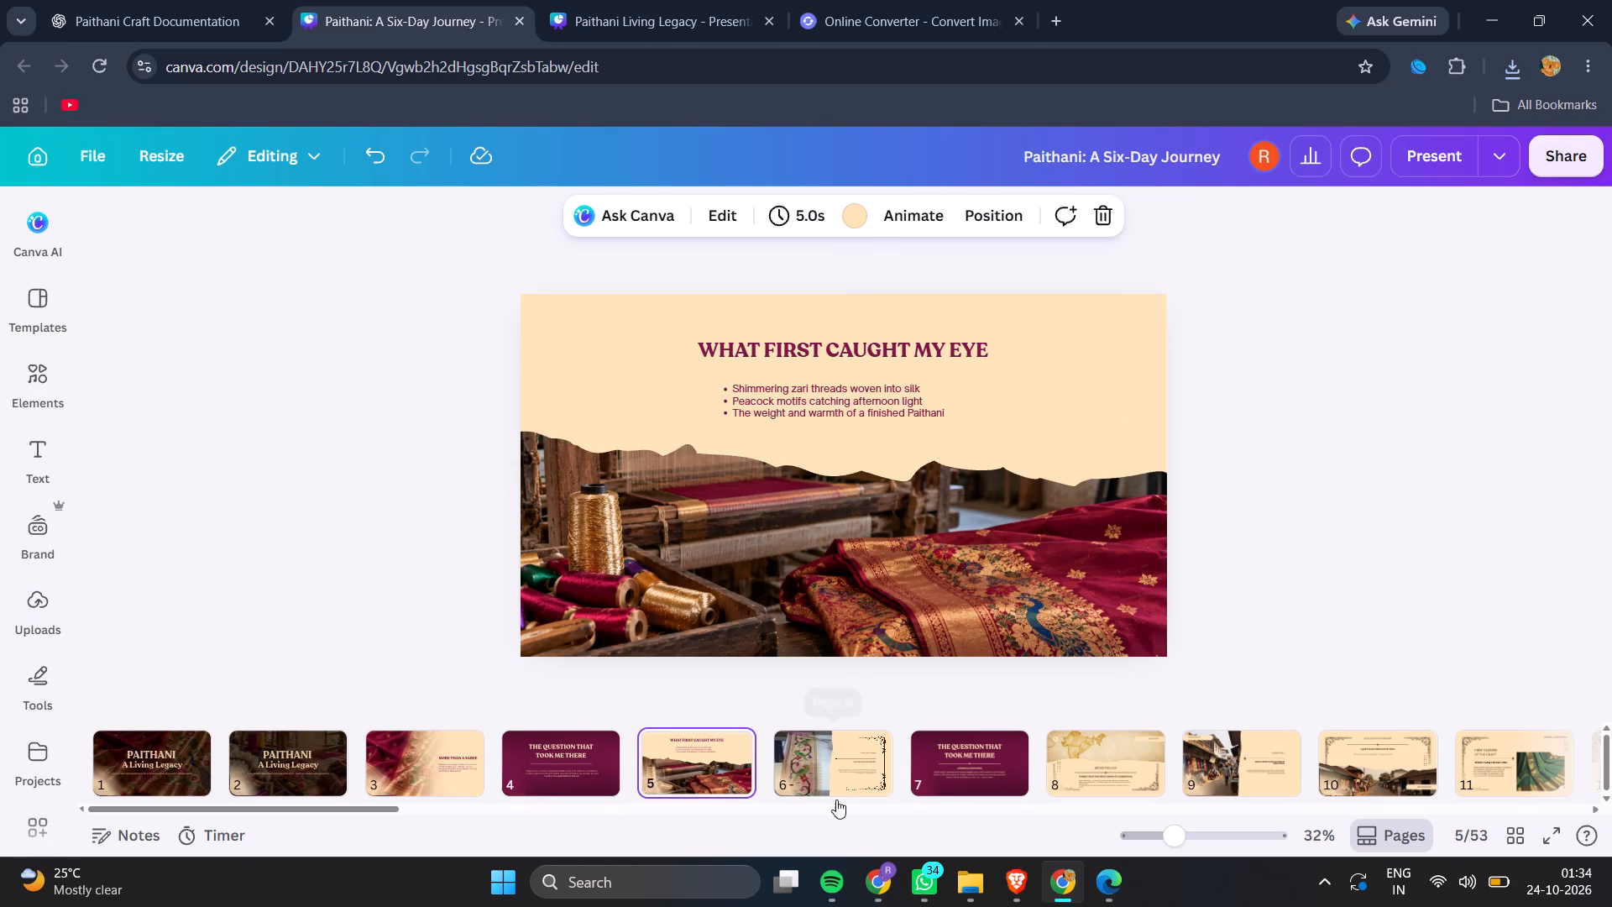
pyautogui.click(425, 778)
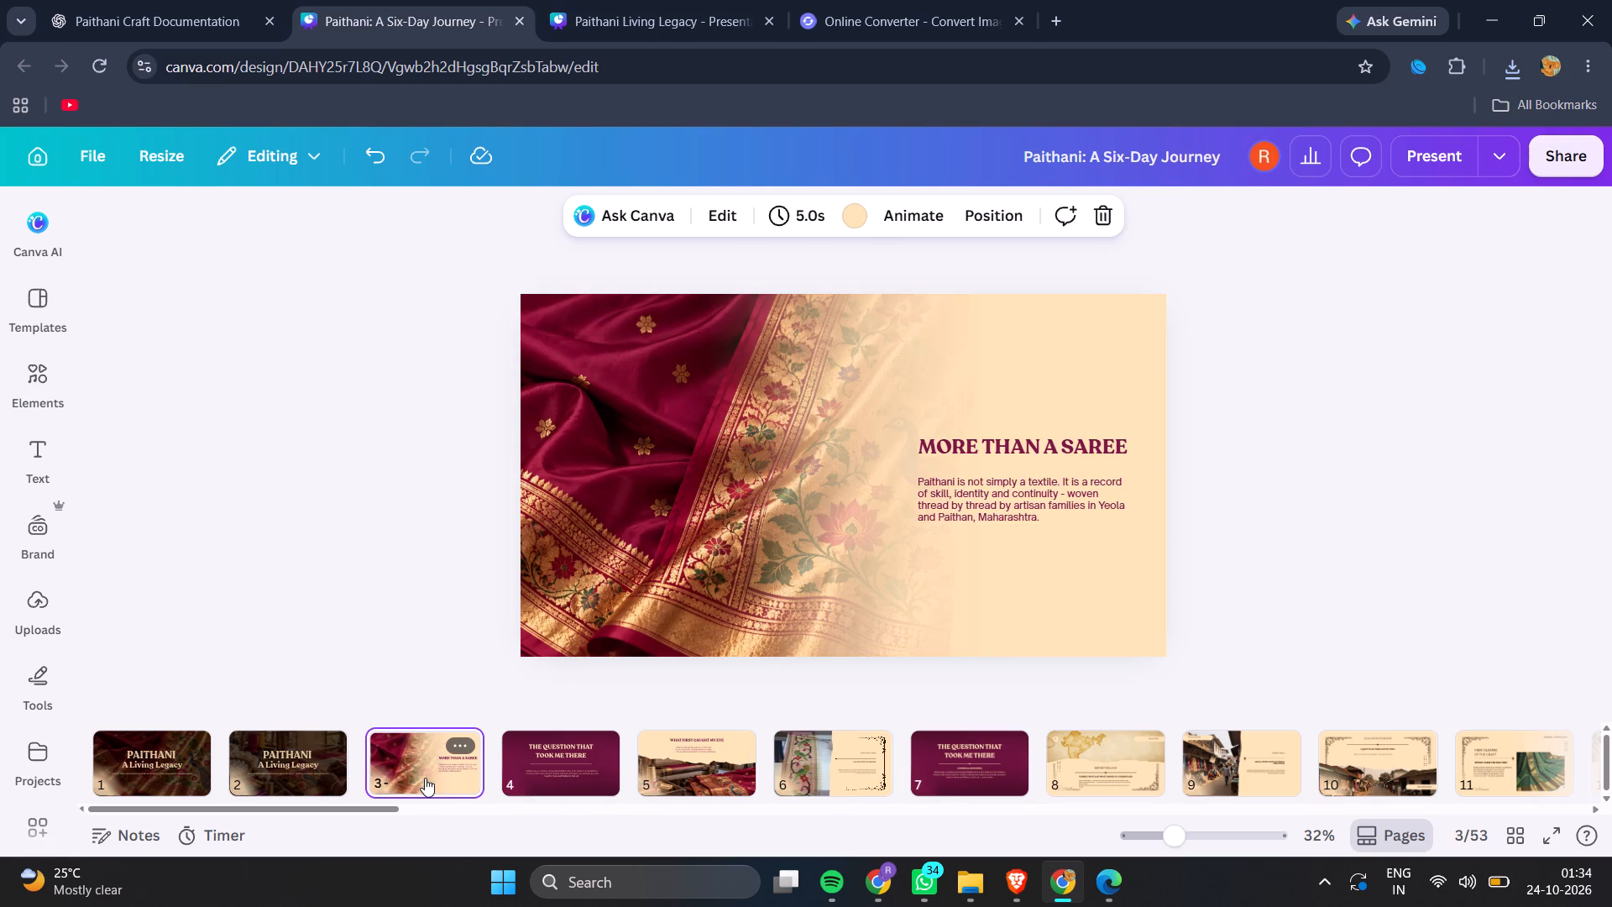
pyautogui.click(326, 773)
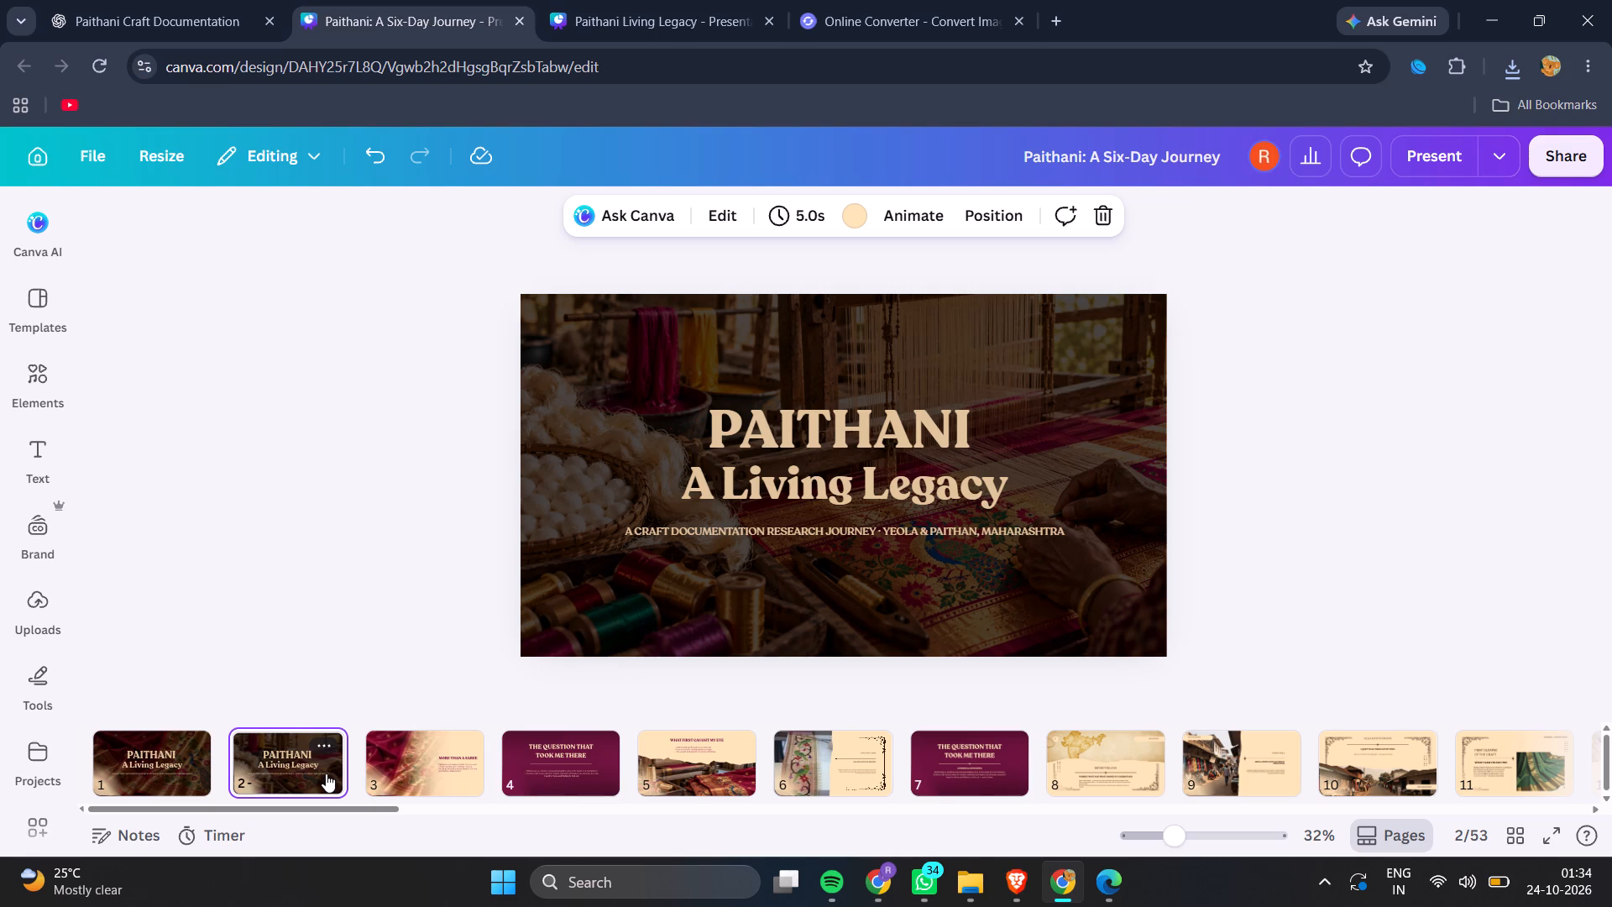
pyautogui.click(410, 773)
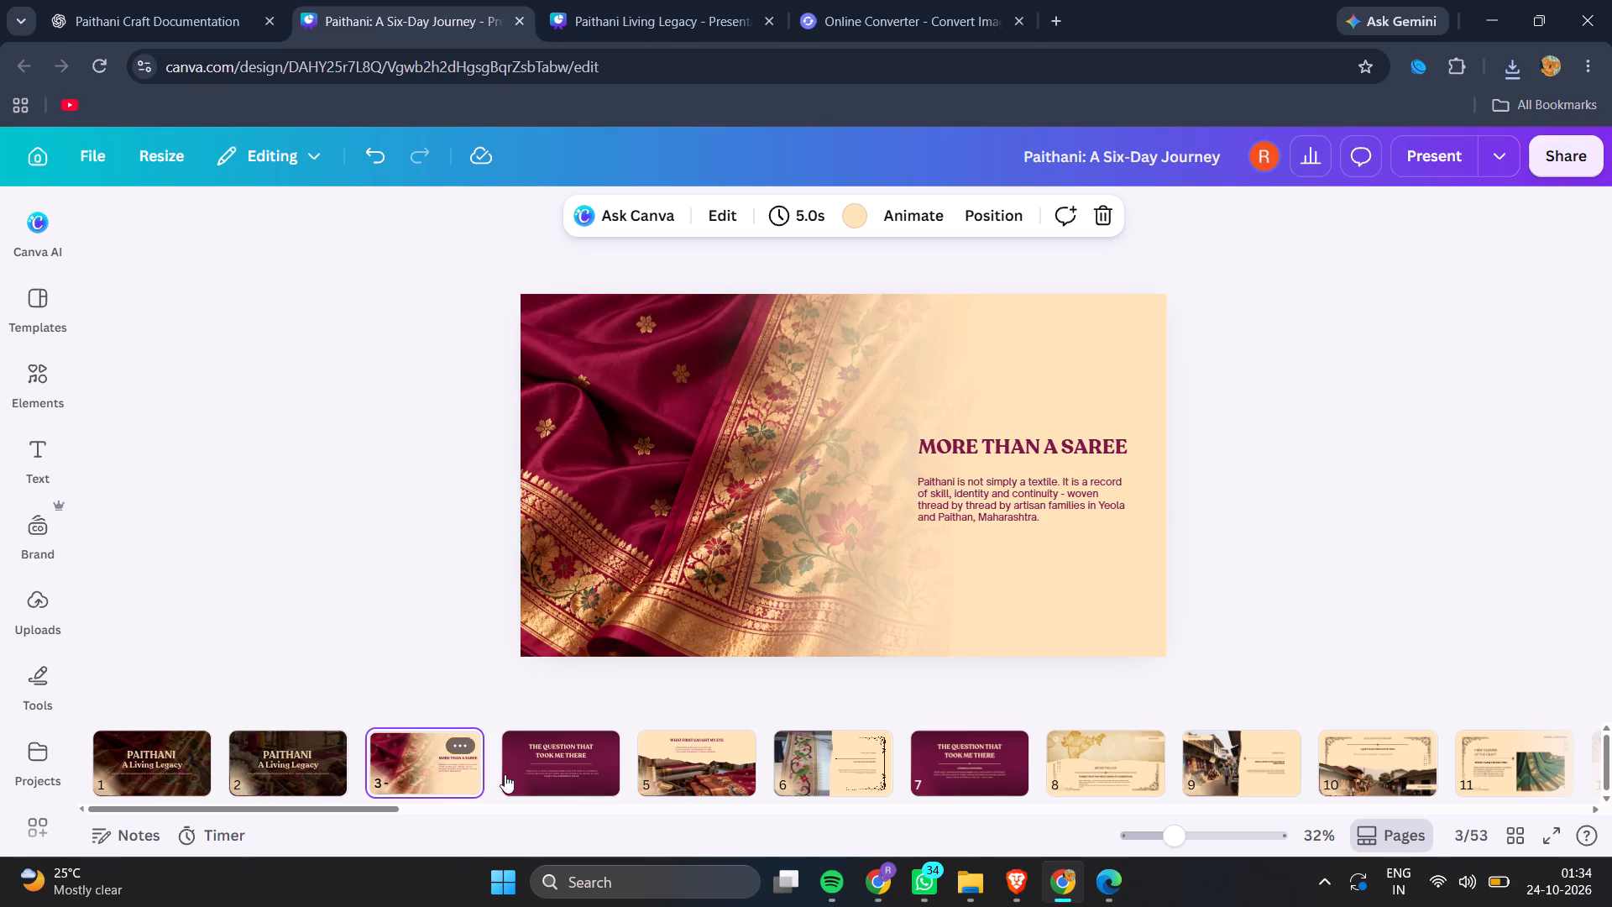
pyautogui.click(575, 764)
pyautogui.click(714, 778)
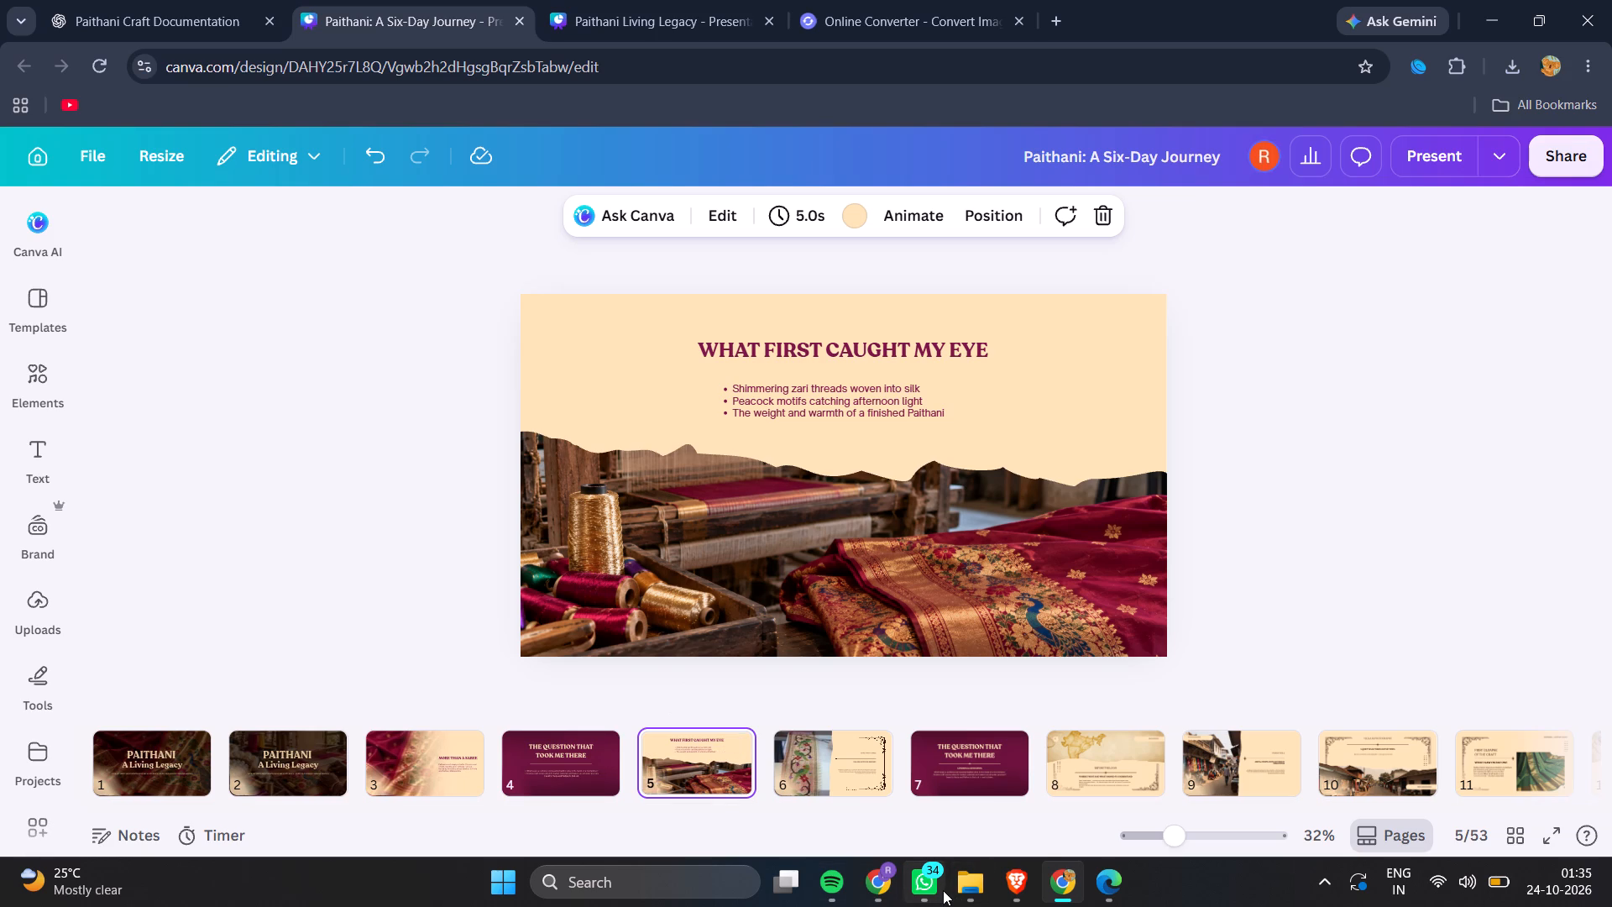
pyautogui.click(796, 766)
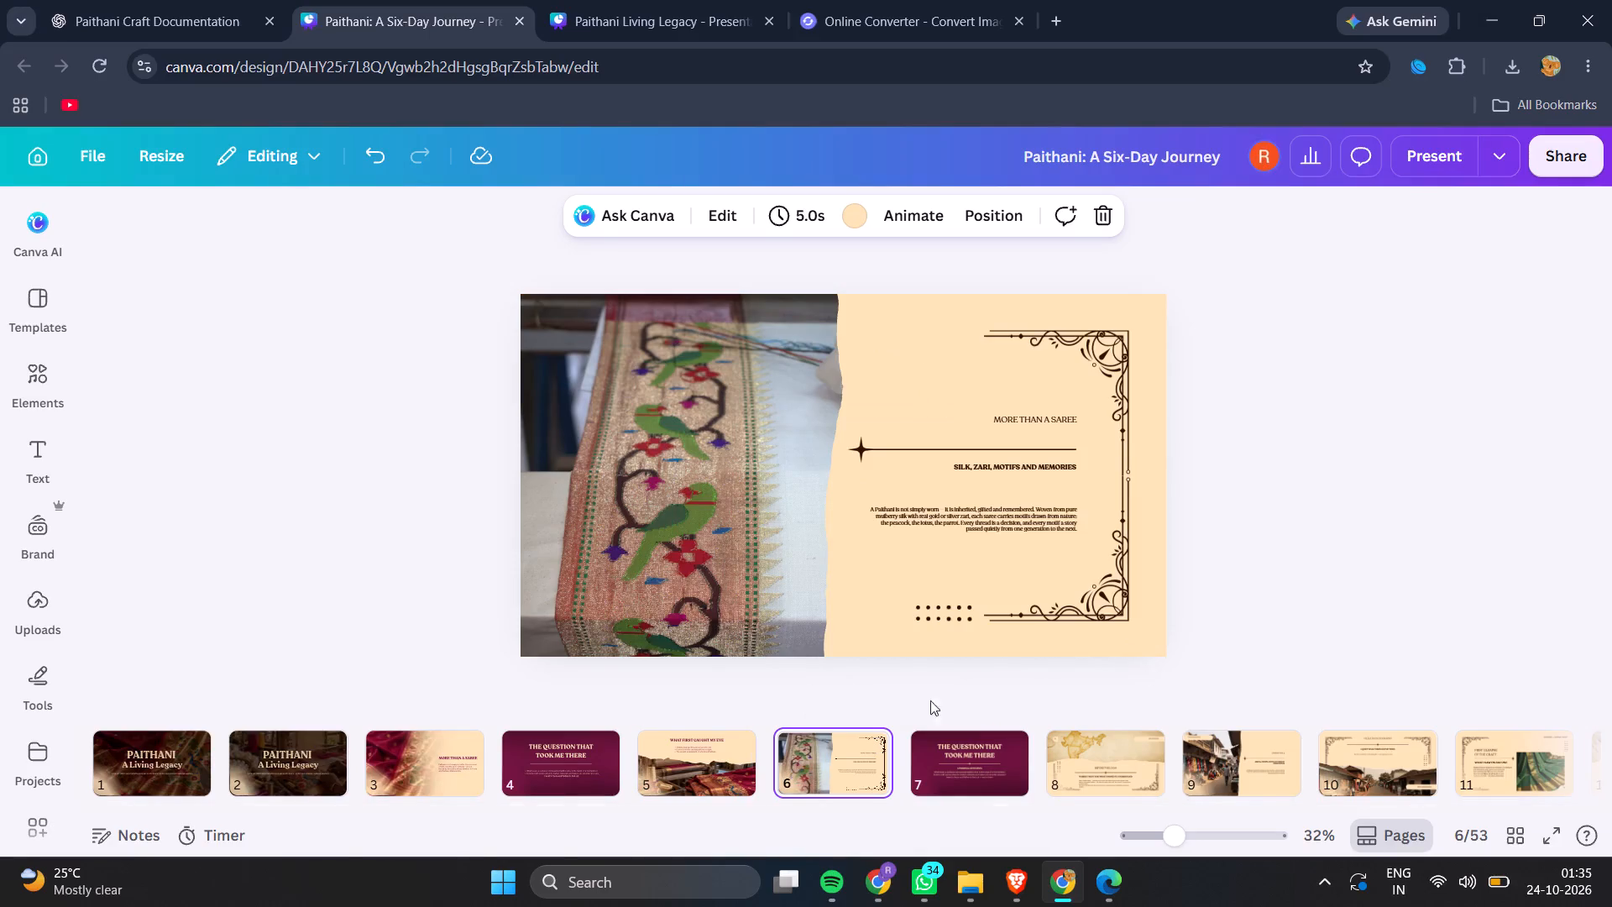
pyautogui.click(841, 738)
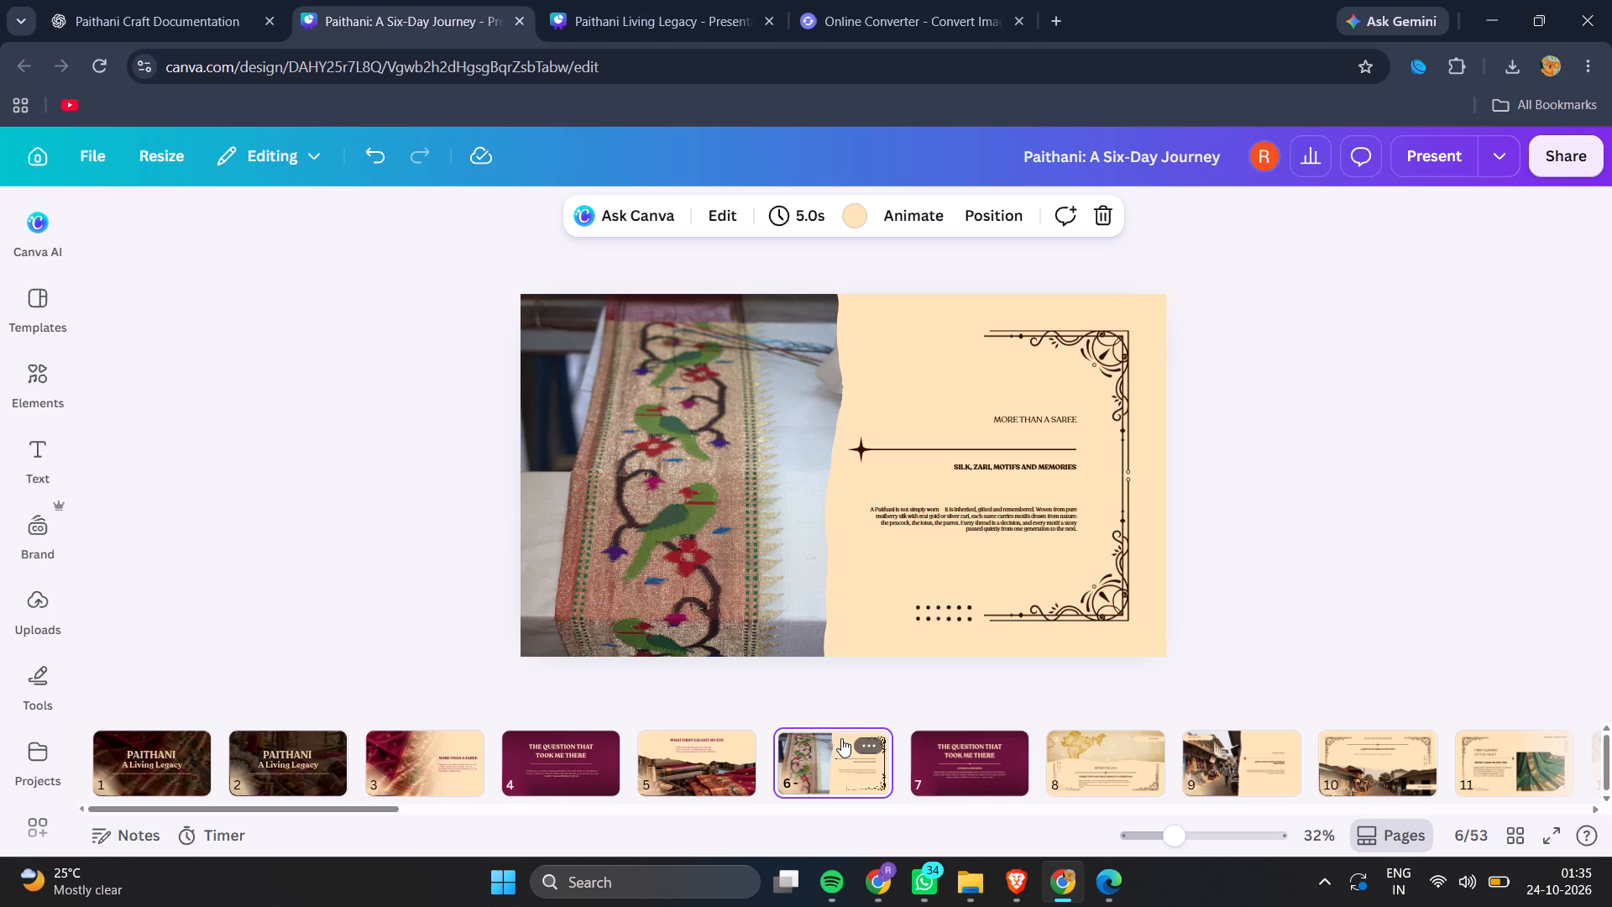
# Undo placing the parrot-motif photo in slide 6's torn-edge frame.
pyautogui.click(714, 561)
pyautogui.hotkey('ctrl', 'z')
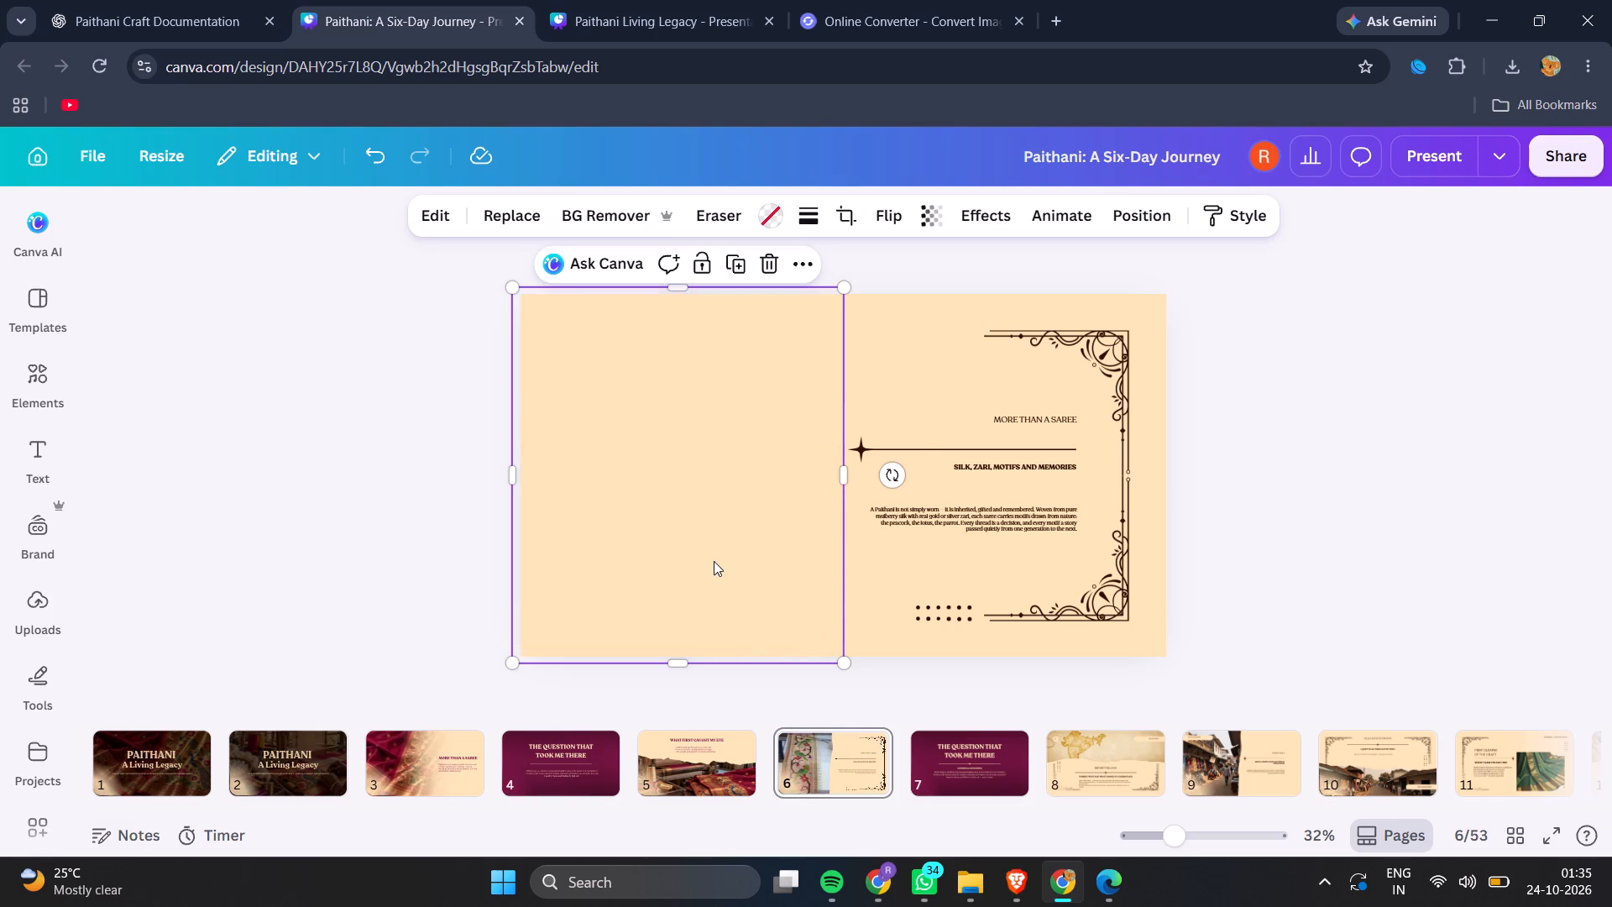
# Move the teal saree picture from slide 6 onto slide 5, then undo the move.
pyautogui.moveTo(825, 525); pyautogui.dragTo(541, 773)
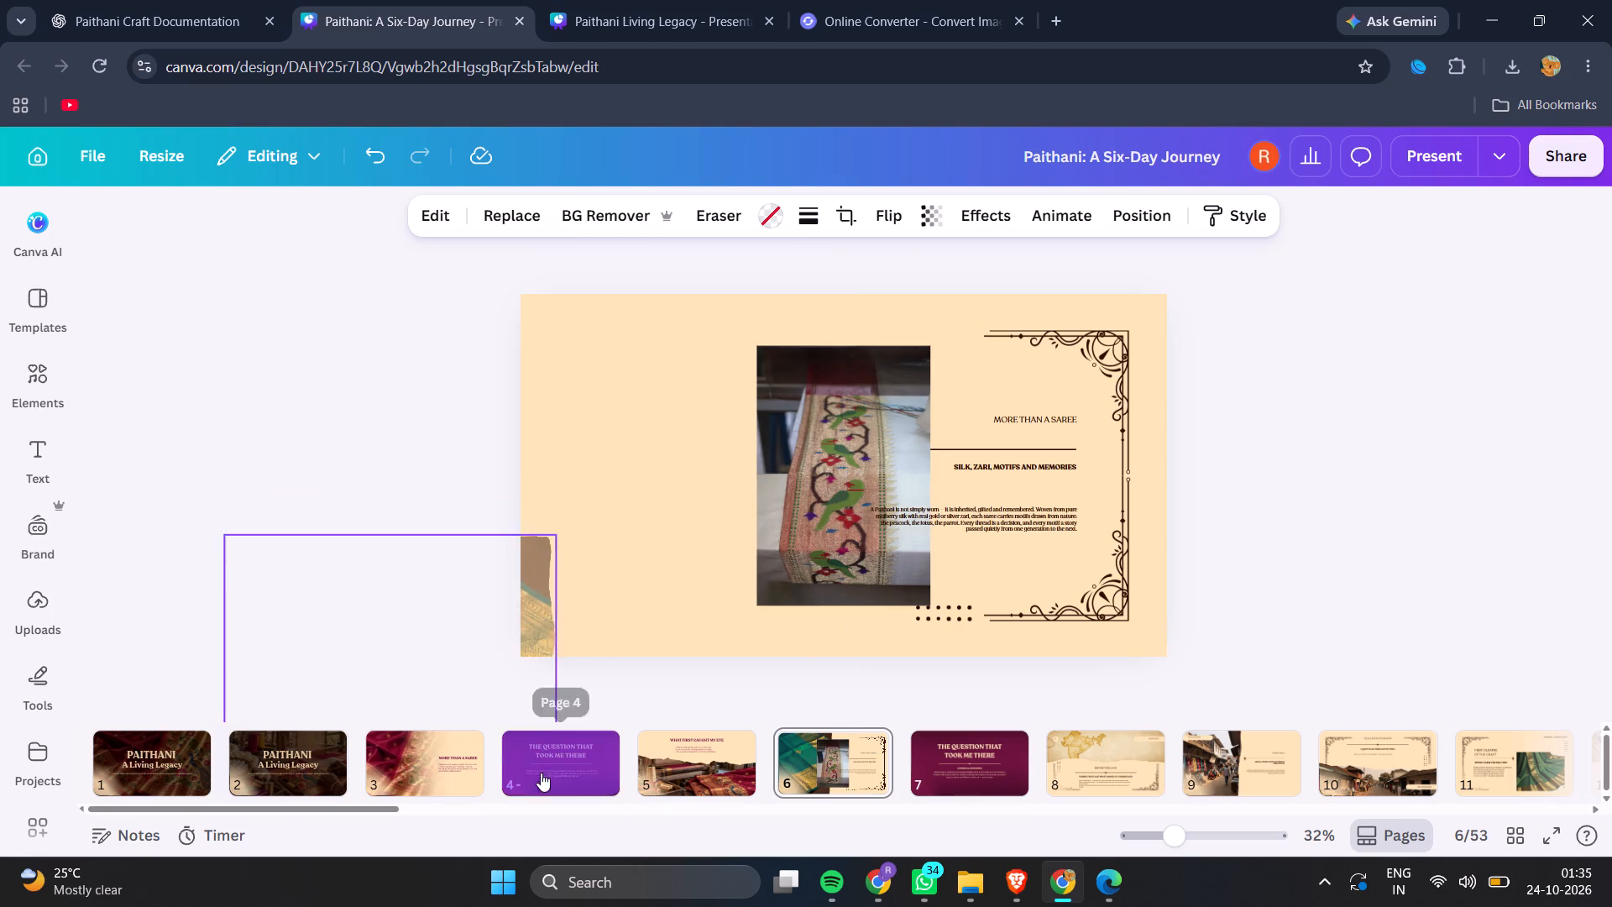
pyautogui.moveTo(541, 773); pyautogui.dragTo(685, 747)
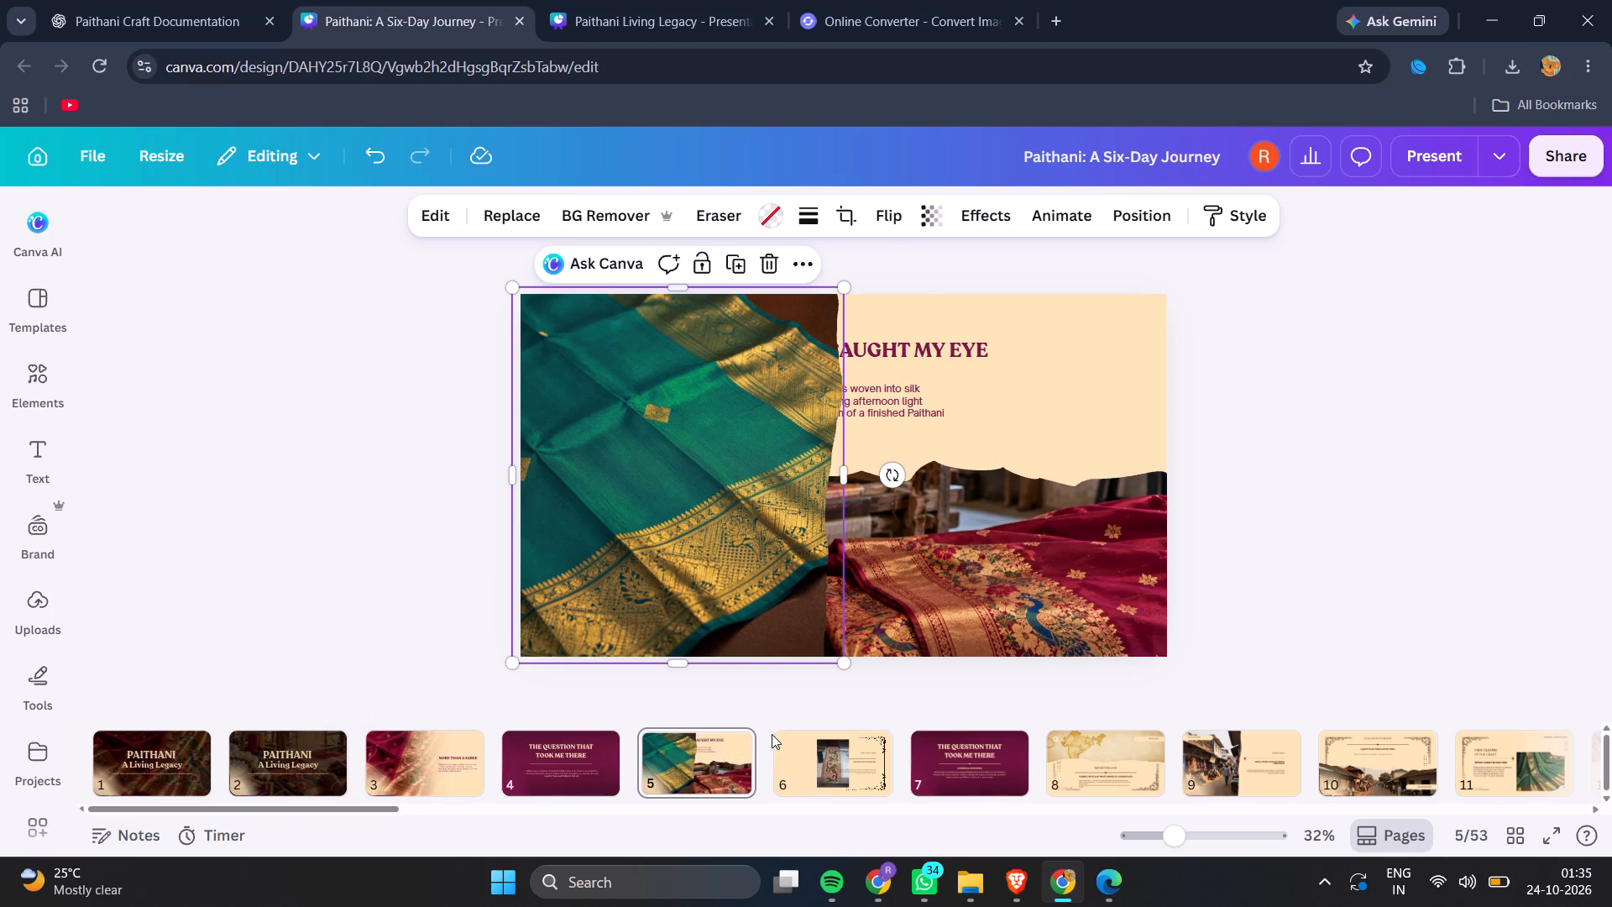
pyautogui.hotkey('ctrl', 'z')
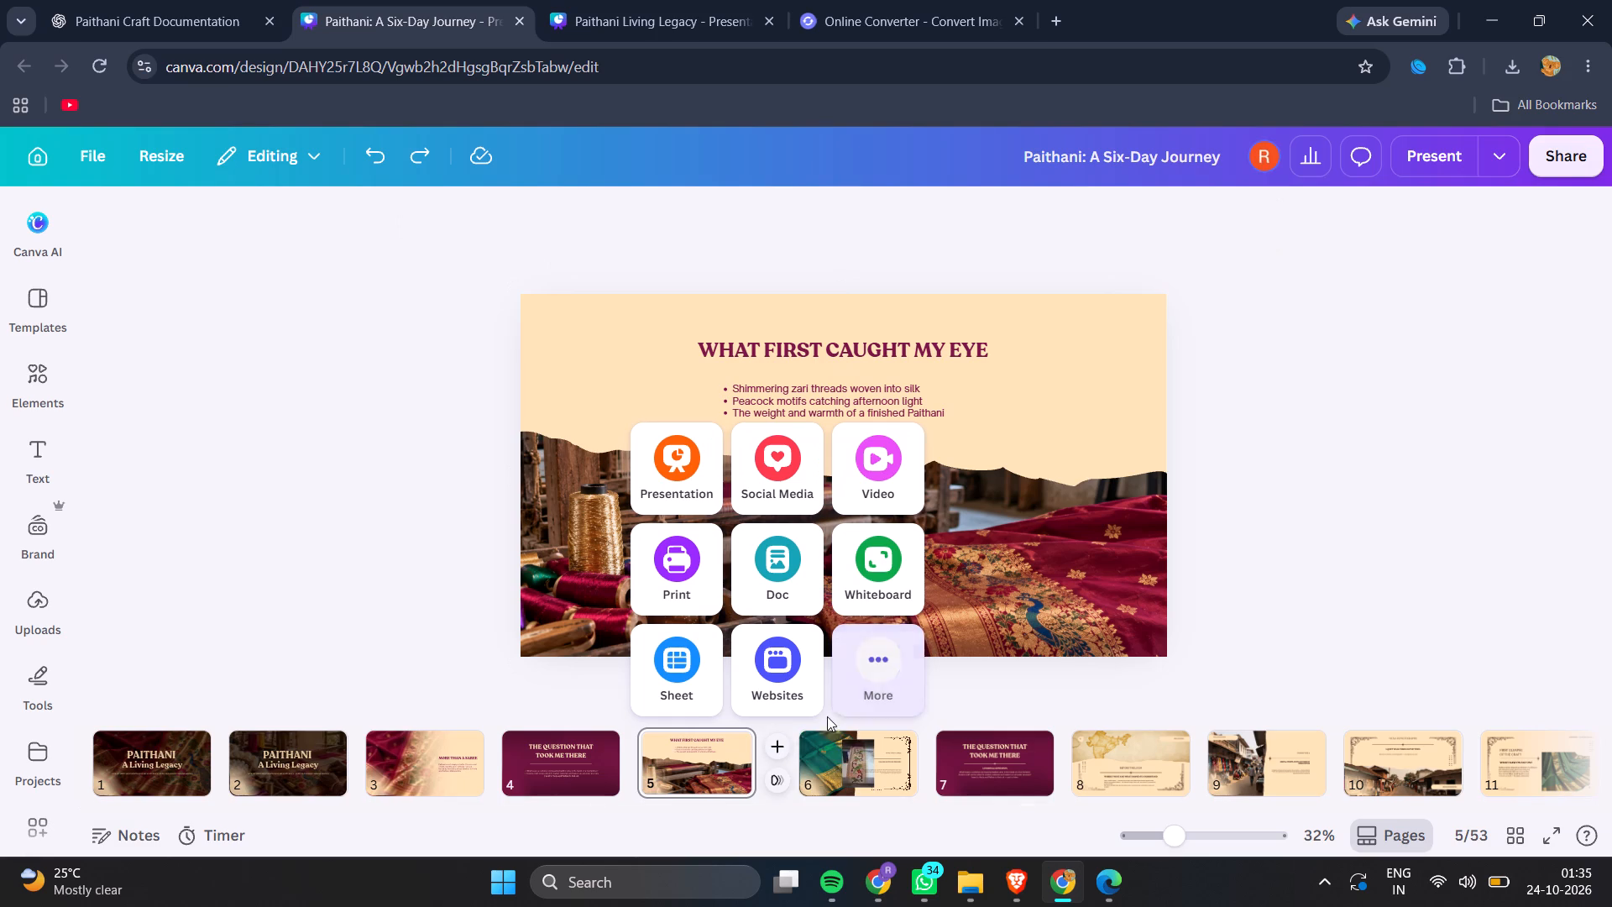
# Move the loose parrot-motif photo from slide 6 onto slide 5, over the beginning of the "What First Caught My Eye" heading.
pyautogui.click(842, 762)
pyautogui.moveTo(855, 555); pyautogui.dragTo(855, 556)
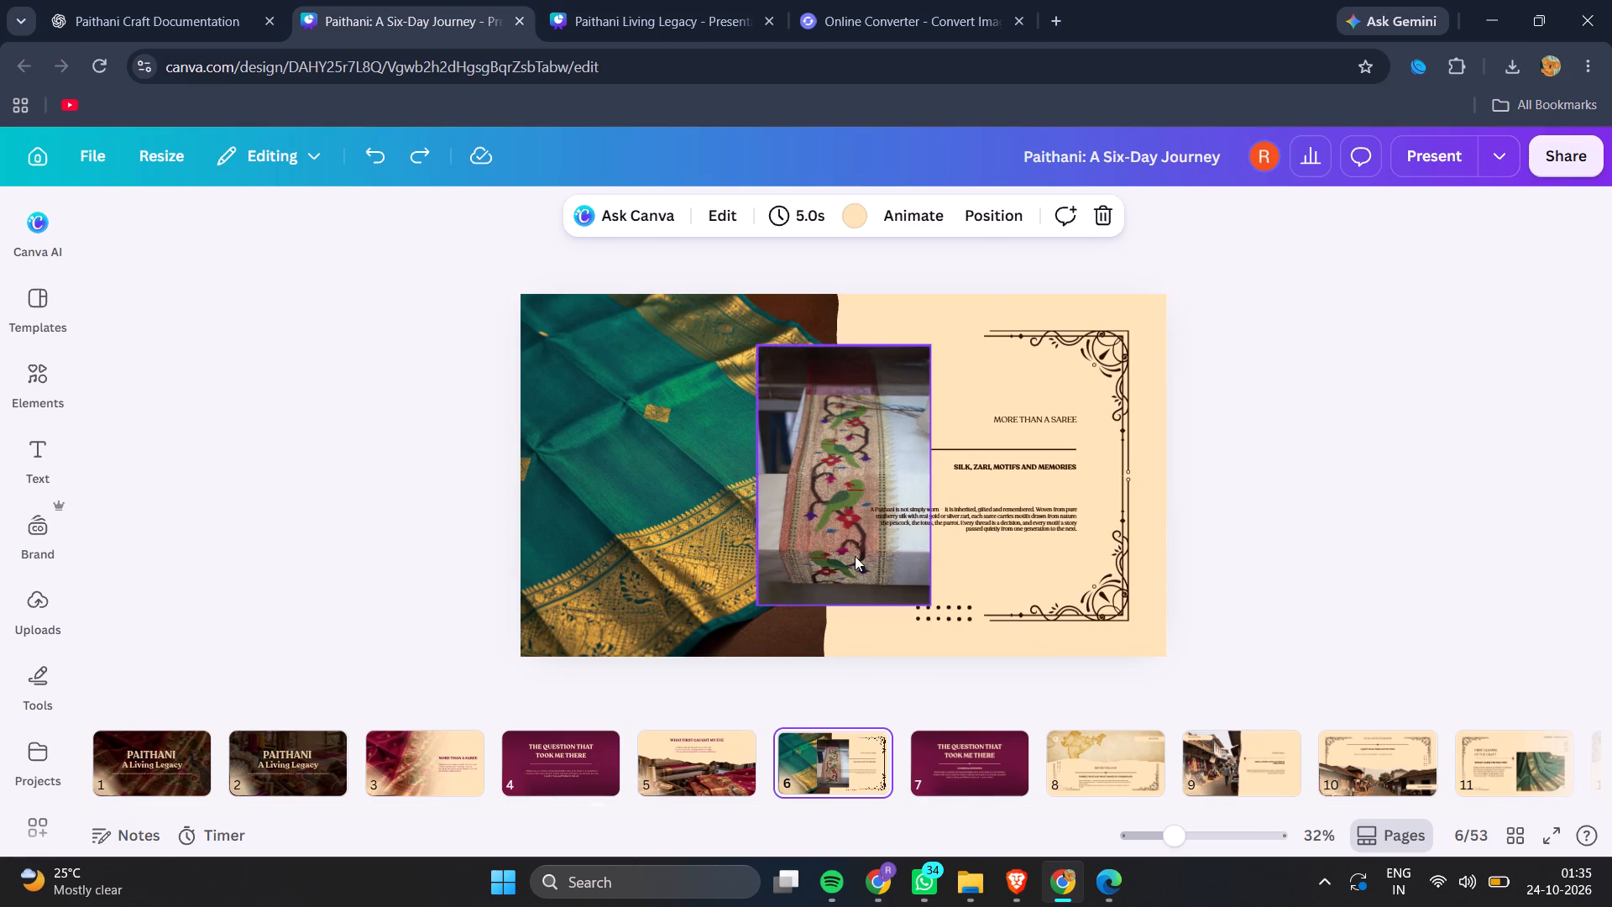
pyautogui.moveTo(855, 556); pyautogui.dragTo(735, 588)
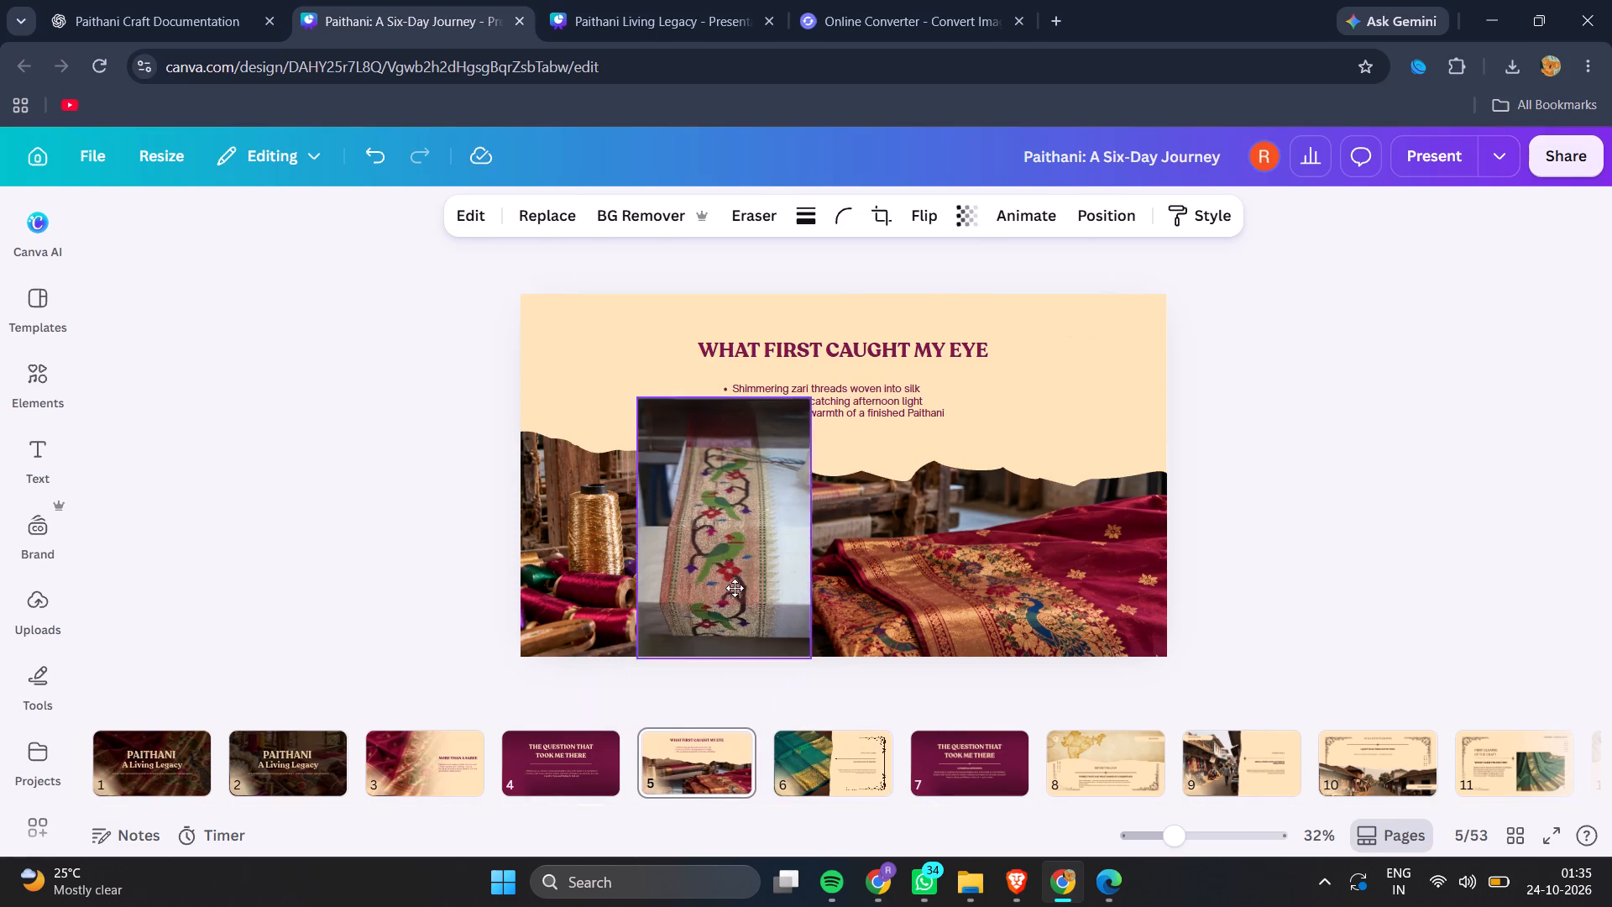
pyautogui.moveTo(735, 588); pyautogui.dragTo(711, 506)
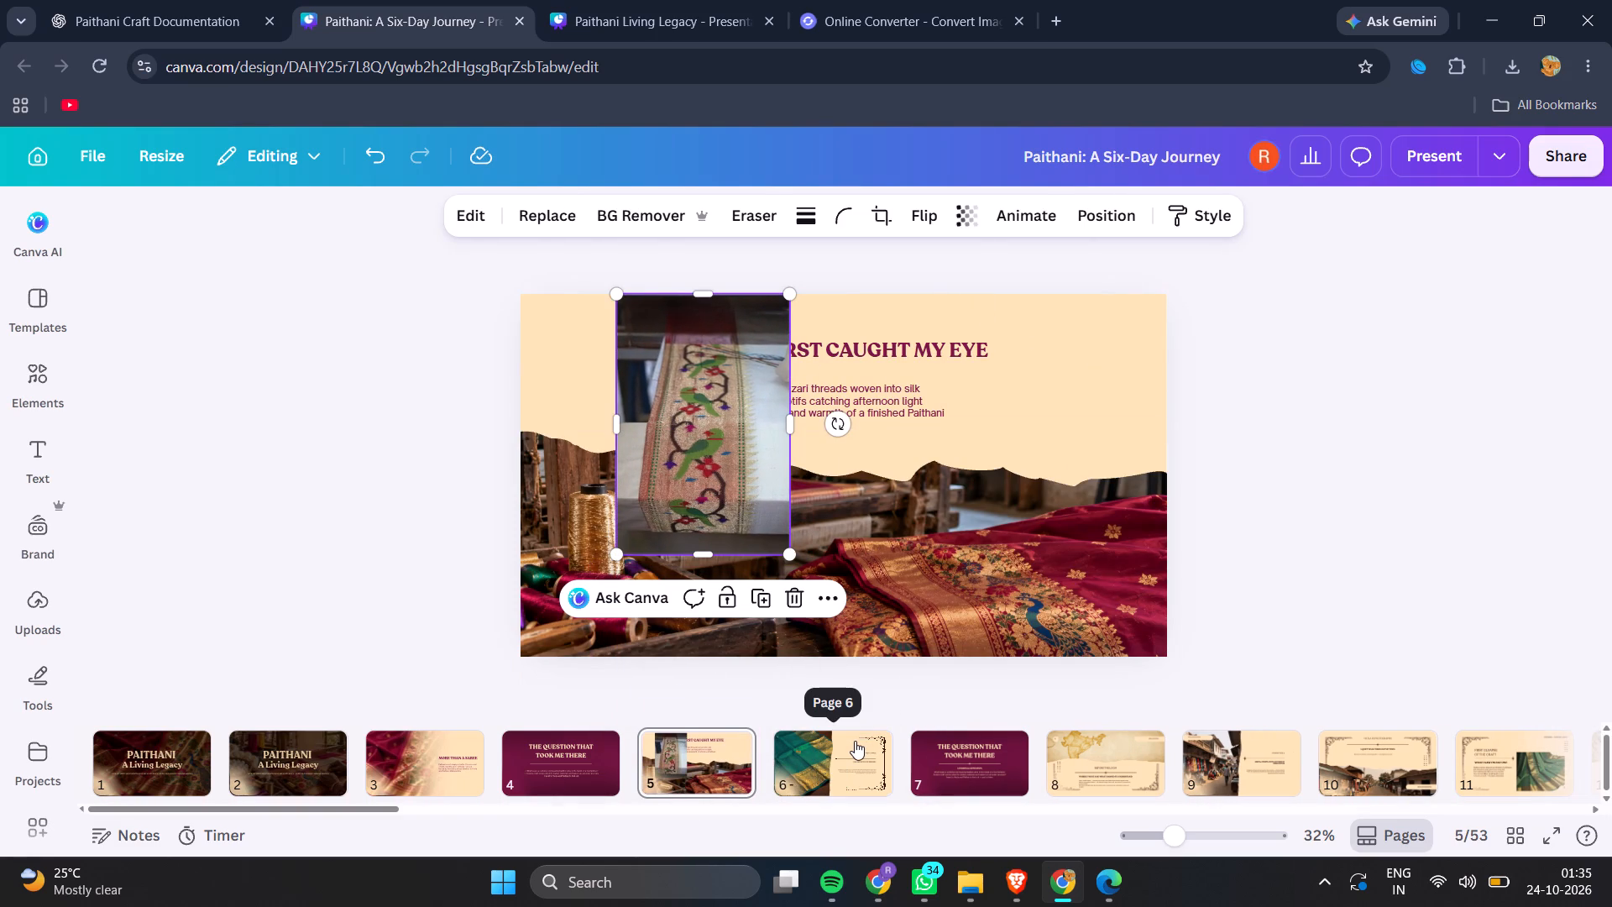
# Delete the "More Than a Saree" slide and the duplicate "The Question That Took Me There" slide that follows it.
pyautogui.click(851, 752)
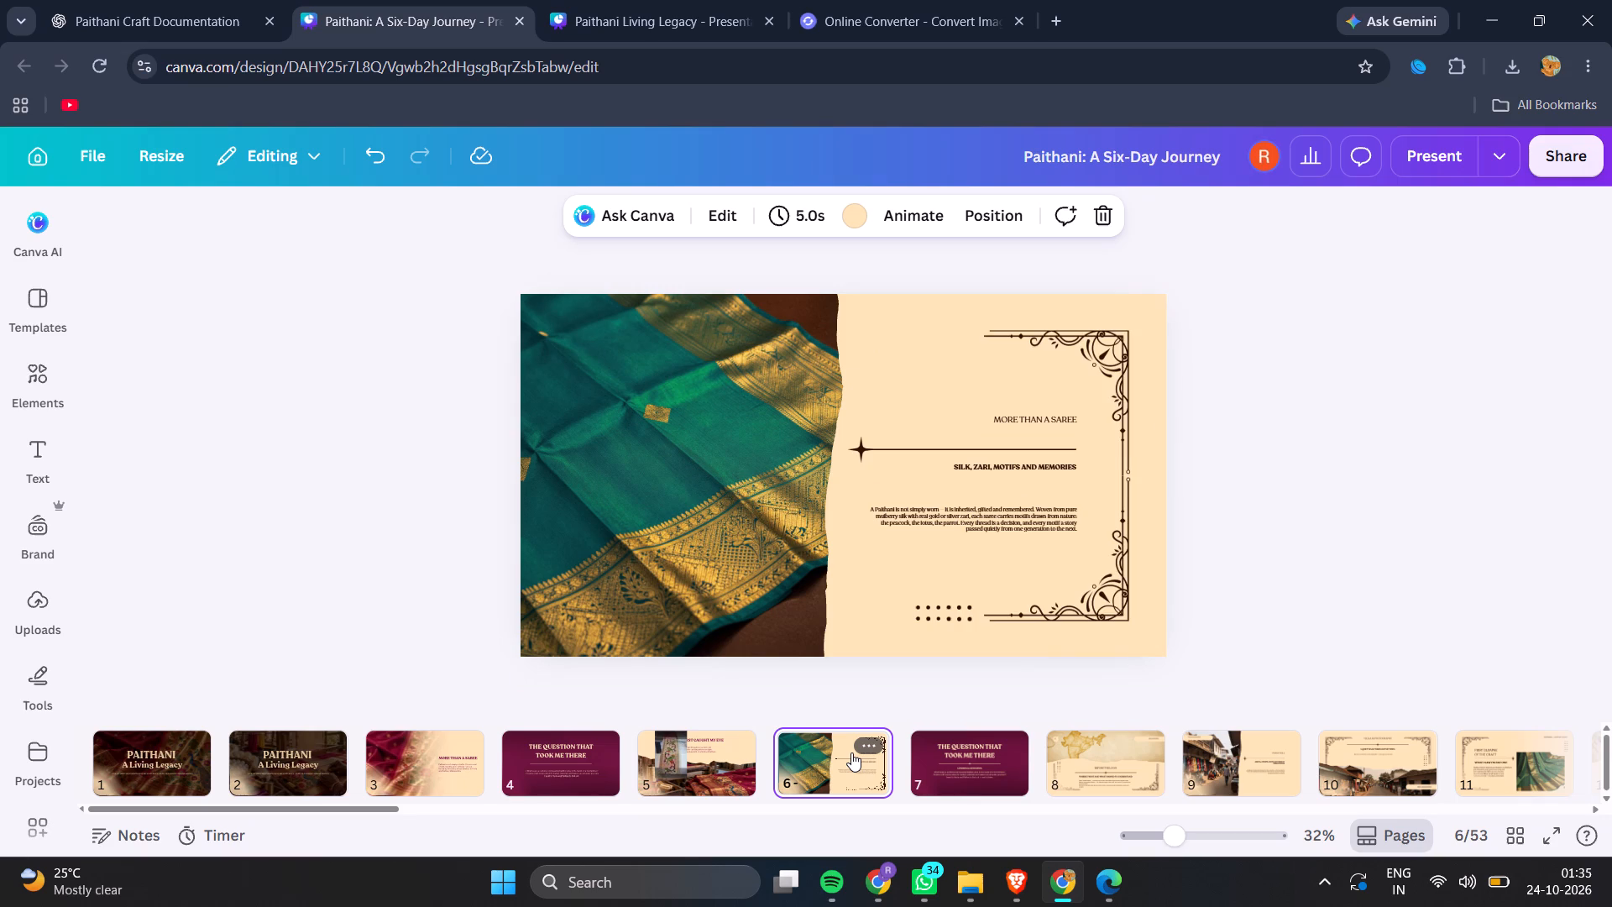
pyautogui.press('BackSpace')
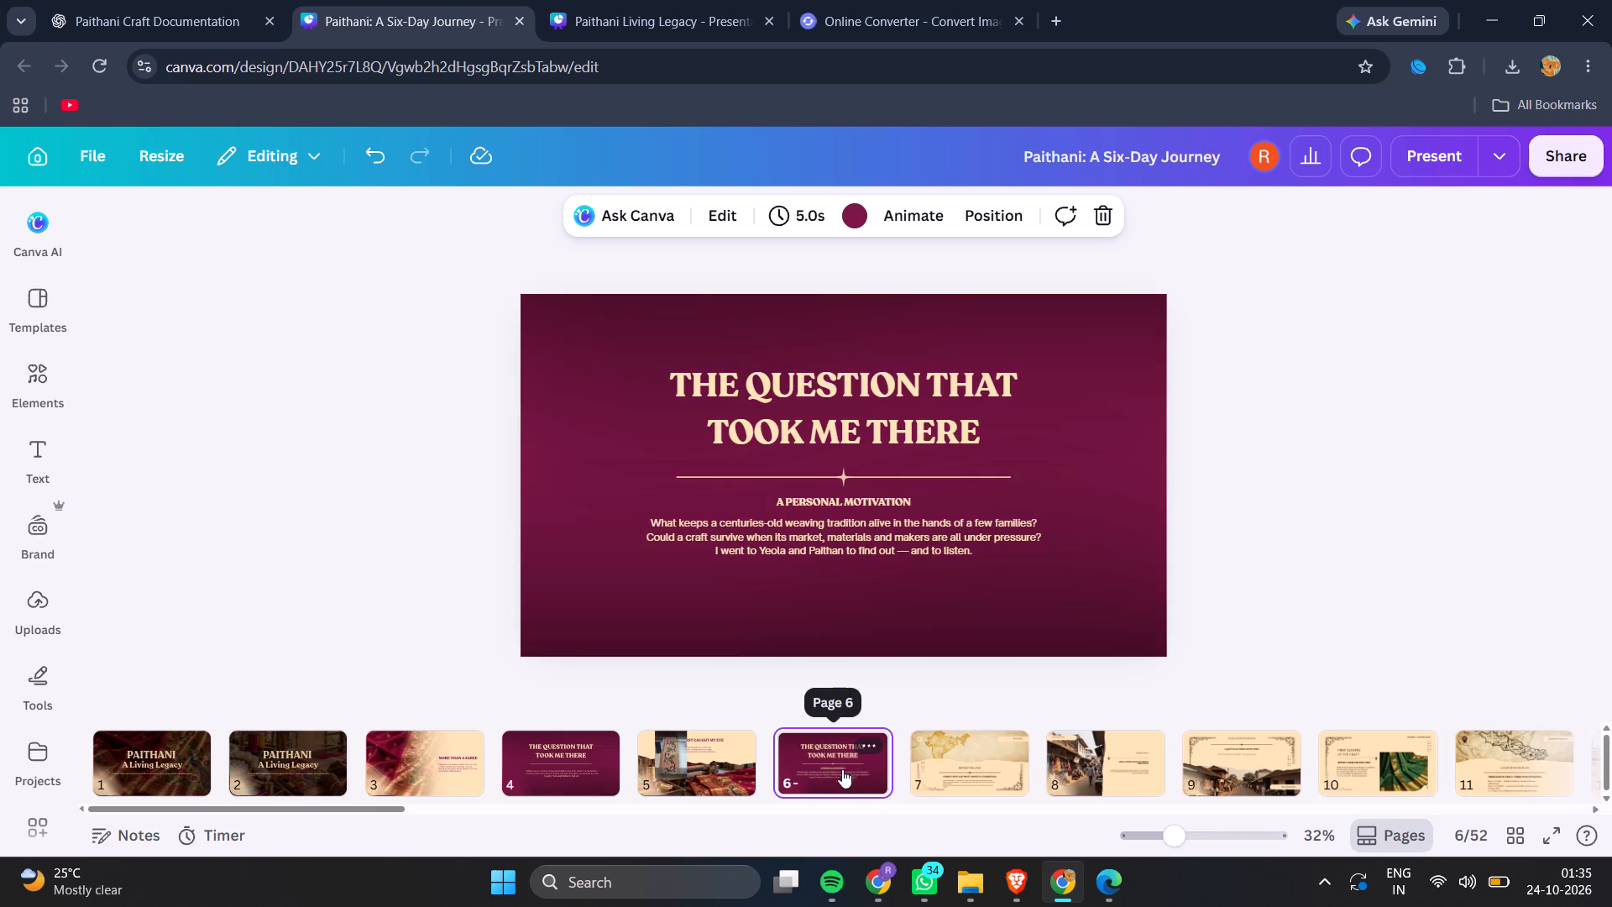
pyautogui.click(838, 765)
pyautogui.press('BackSpace')
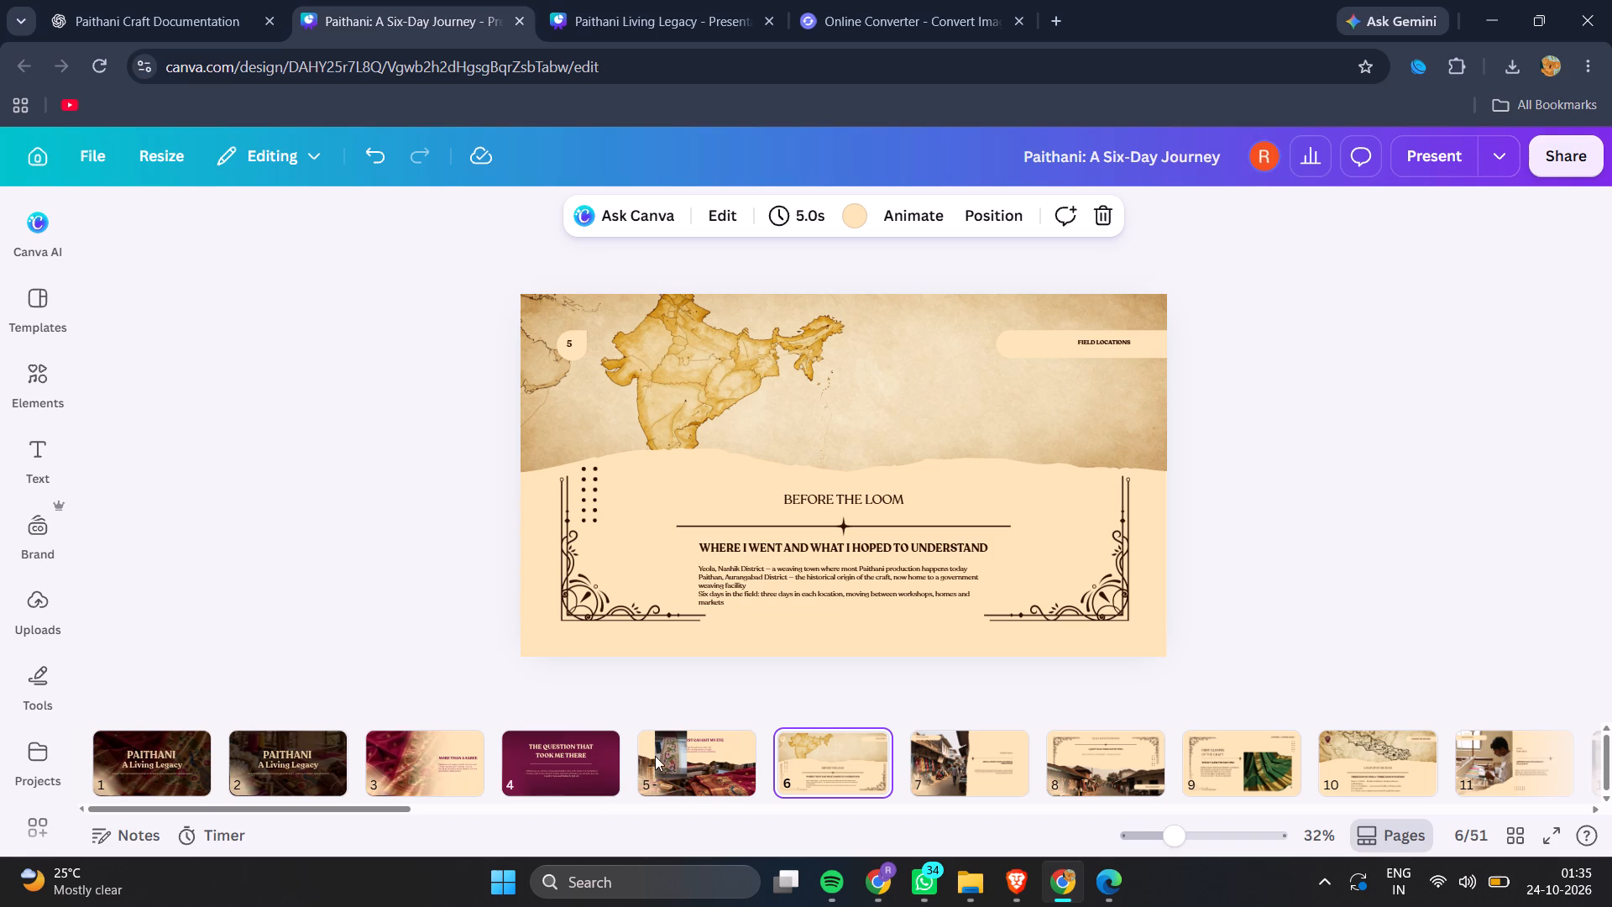
# Delete both ornamental corner borders from the "Before the Loom" slide.
pyautogui.click(584, 595)
pyautogui.press('BackSpace')
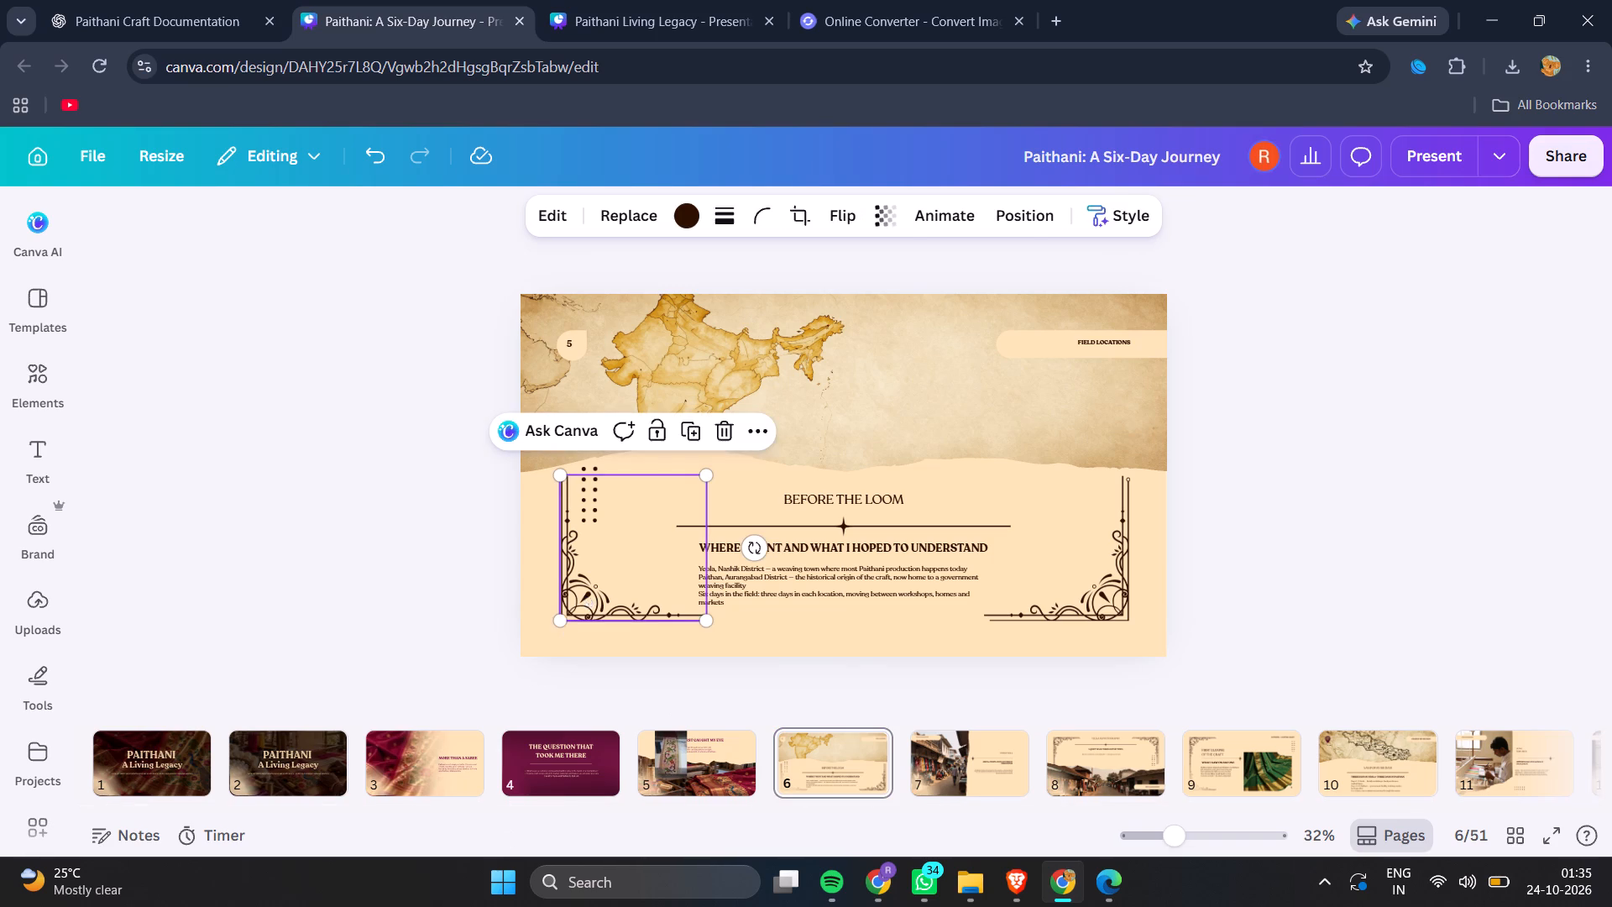
pyautogui.click(1039, 615)
pyautogui.press('BackSpace')
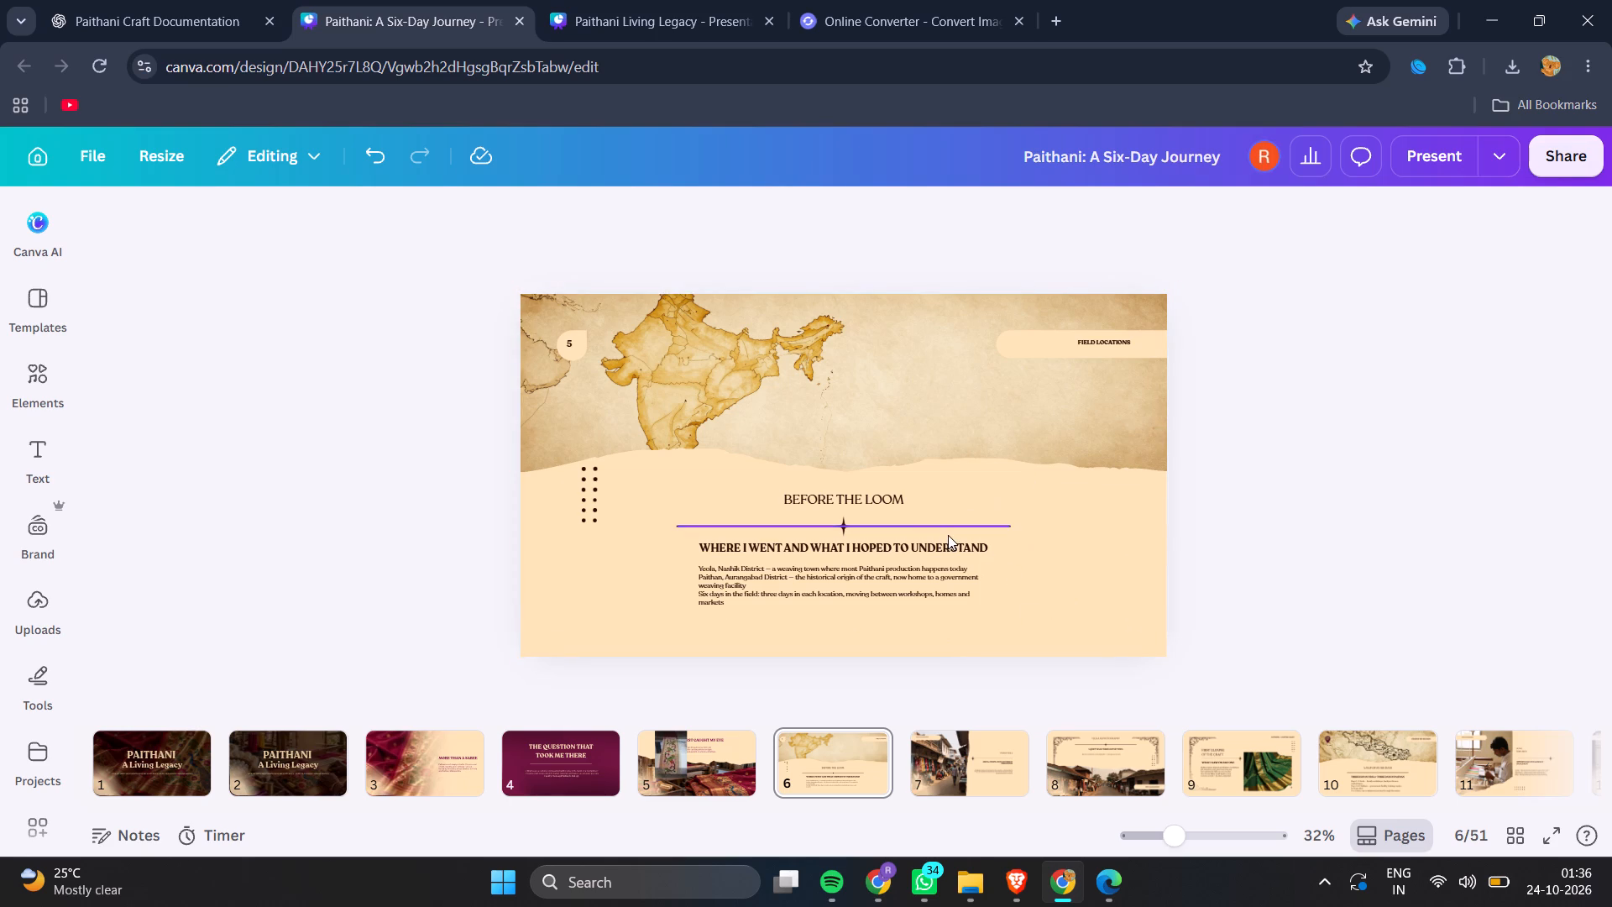
# Remove the antique India map picture from the torn-edge frame on the "Before the Loom" slide.
pyautogui.click(897, 502)
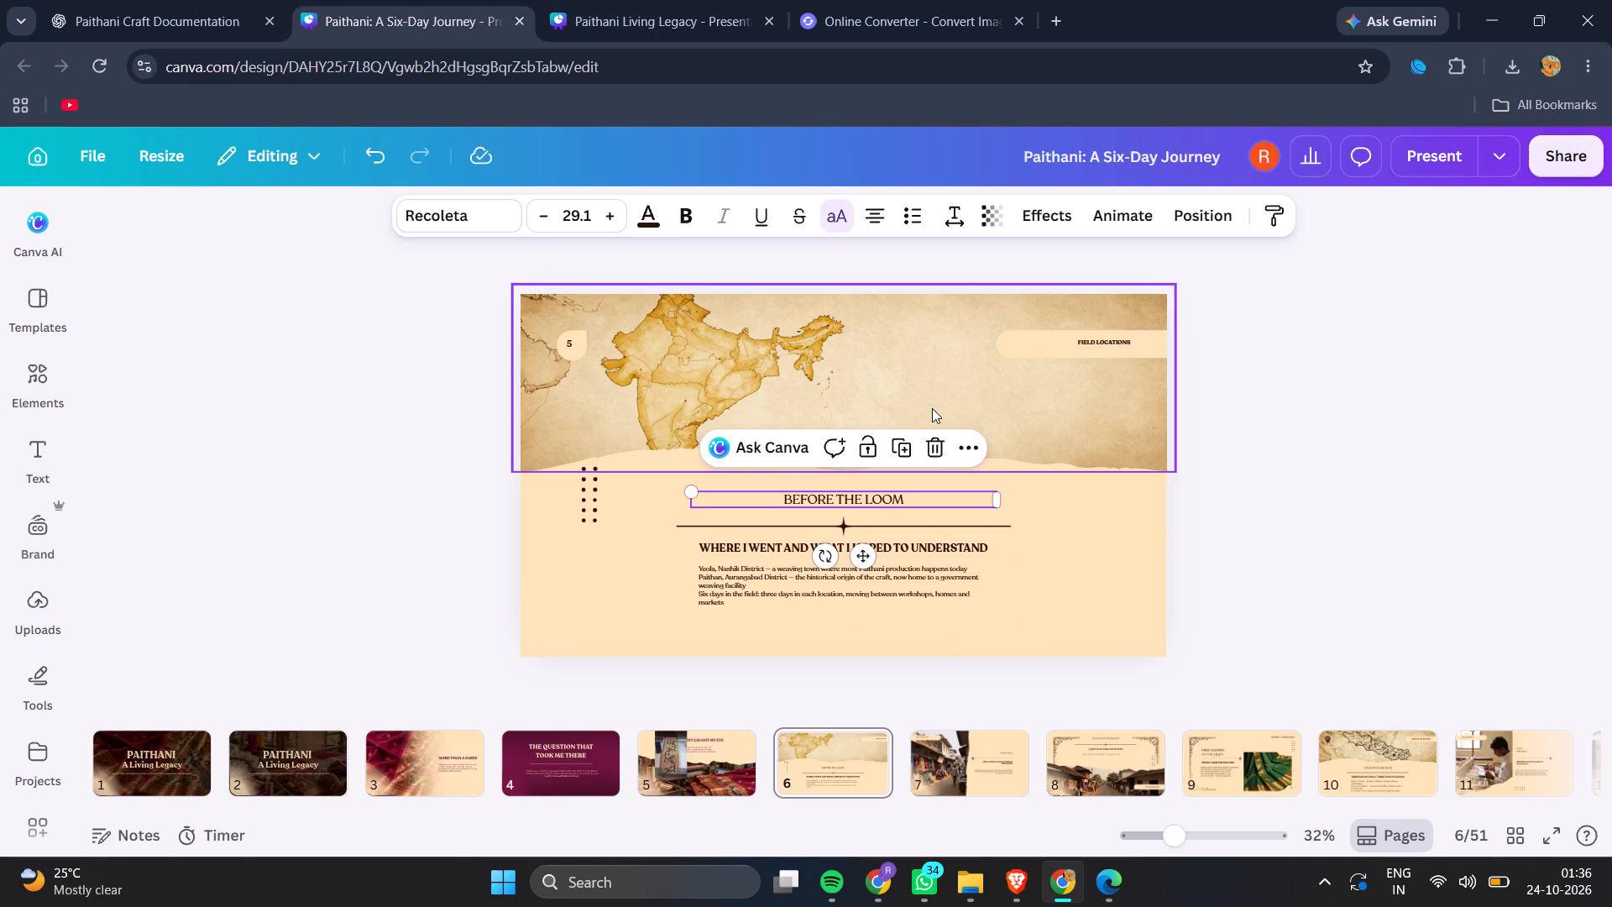
pyautogui.click(932, 407)
pyautogui.press('BackSpace')
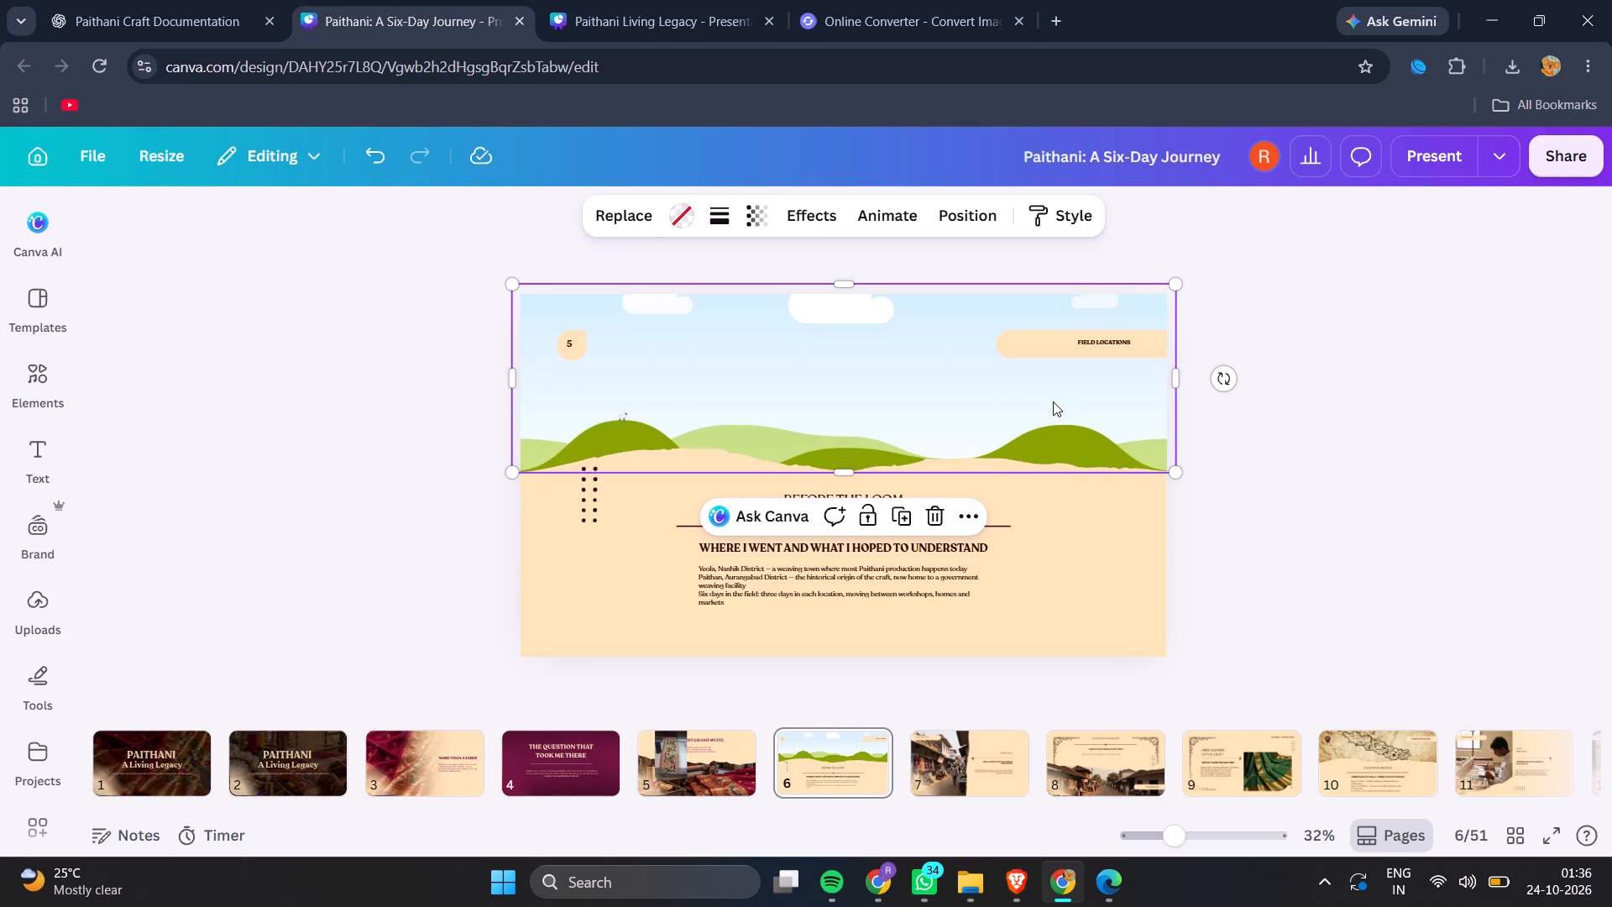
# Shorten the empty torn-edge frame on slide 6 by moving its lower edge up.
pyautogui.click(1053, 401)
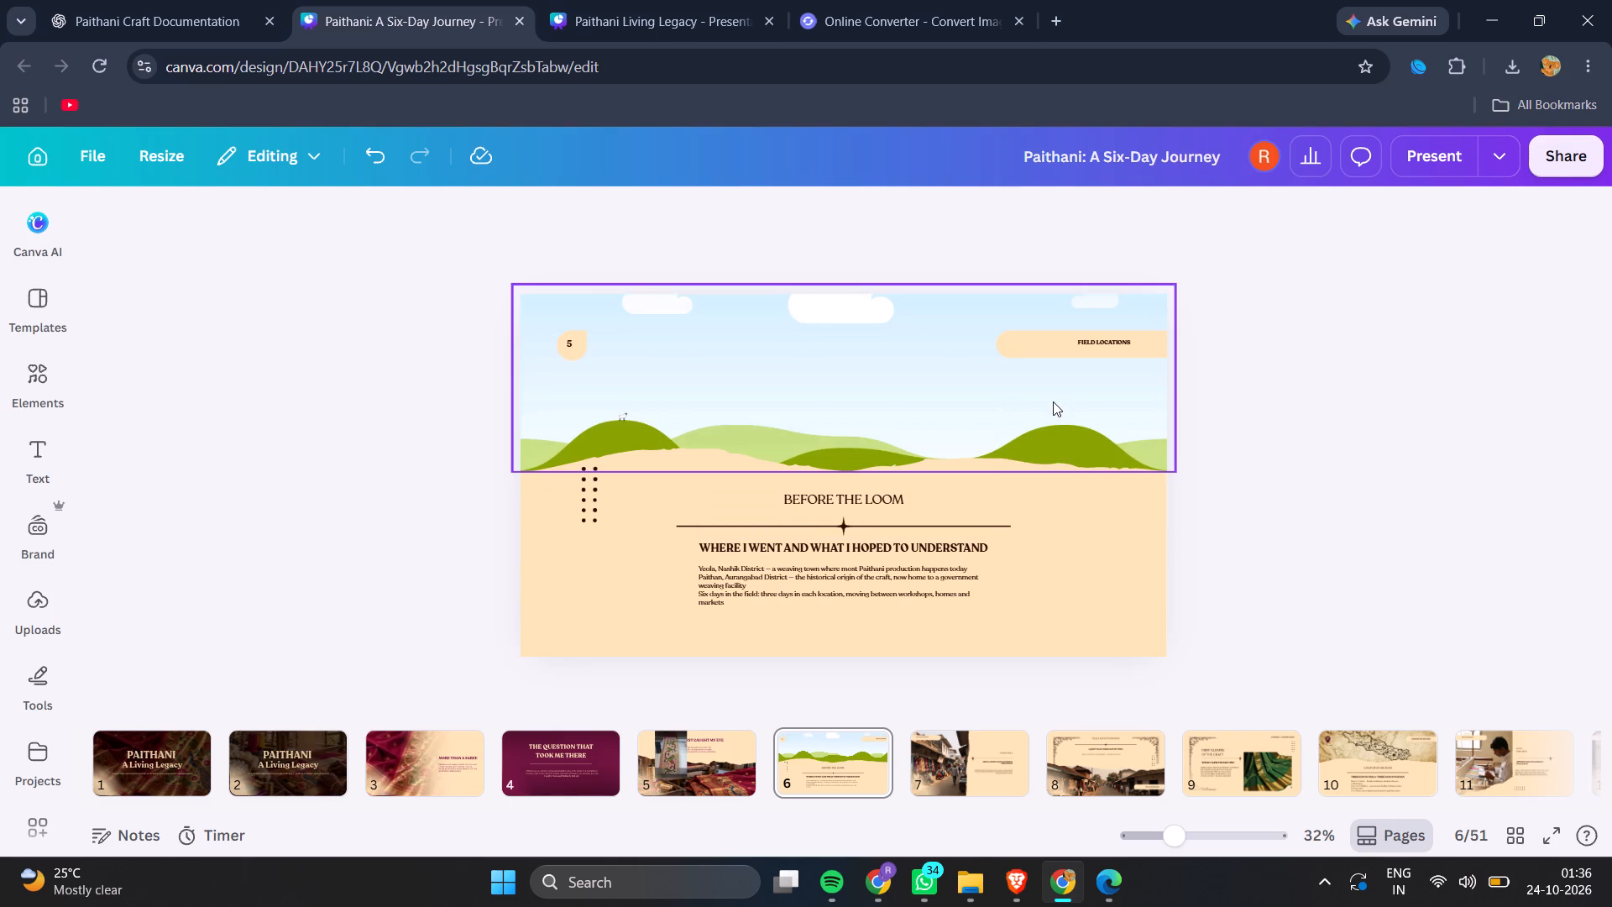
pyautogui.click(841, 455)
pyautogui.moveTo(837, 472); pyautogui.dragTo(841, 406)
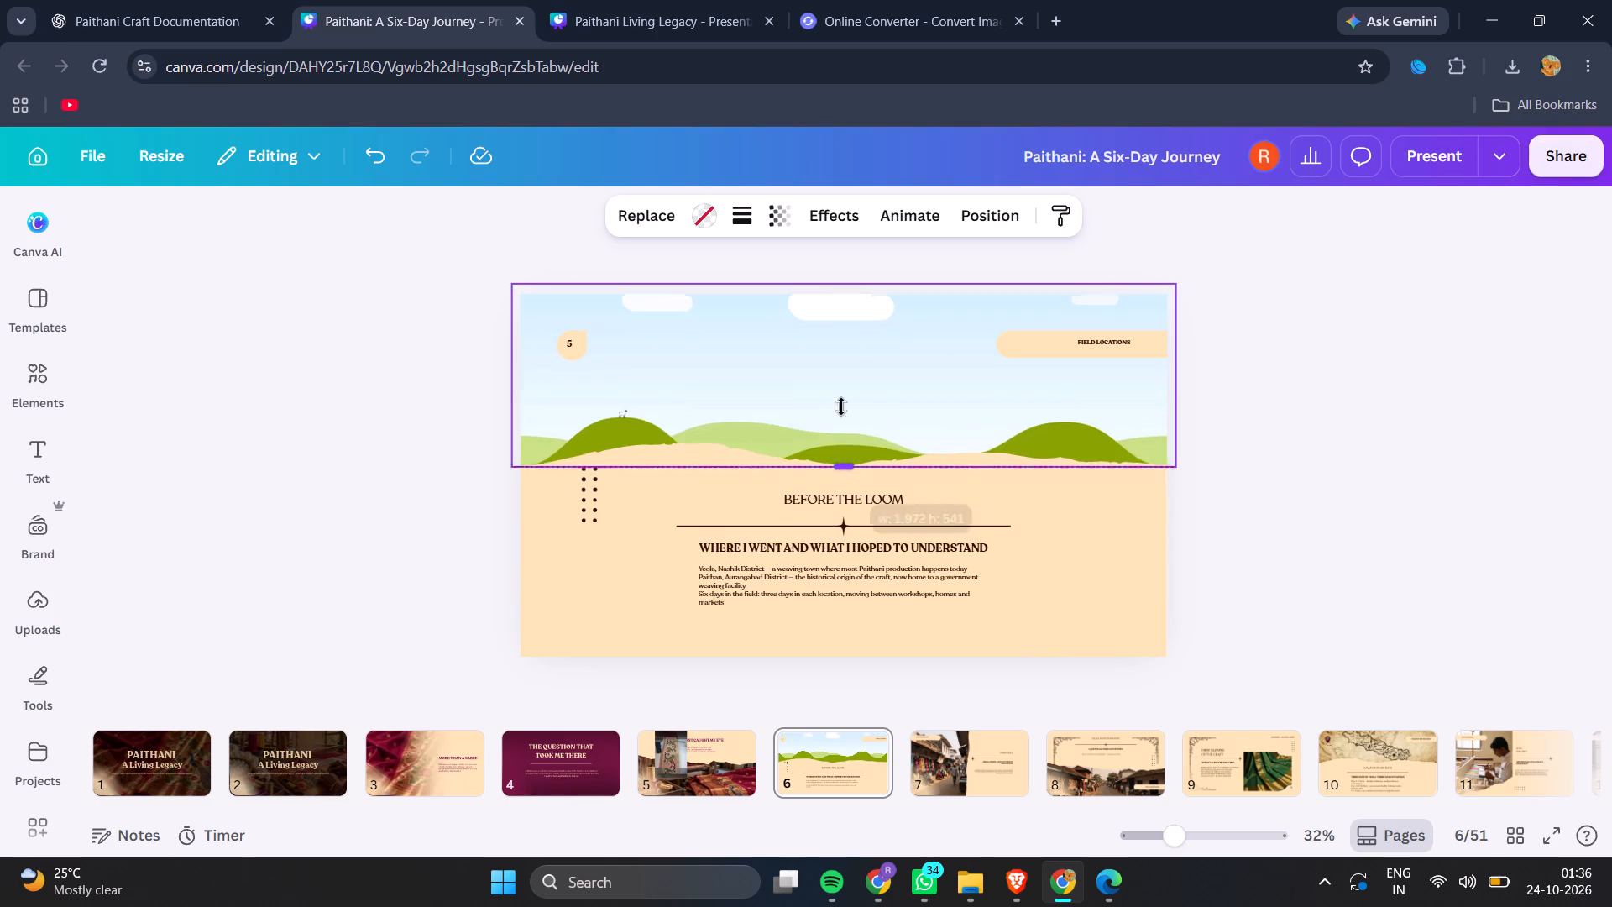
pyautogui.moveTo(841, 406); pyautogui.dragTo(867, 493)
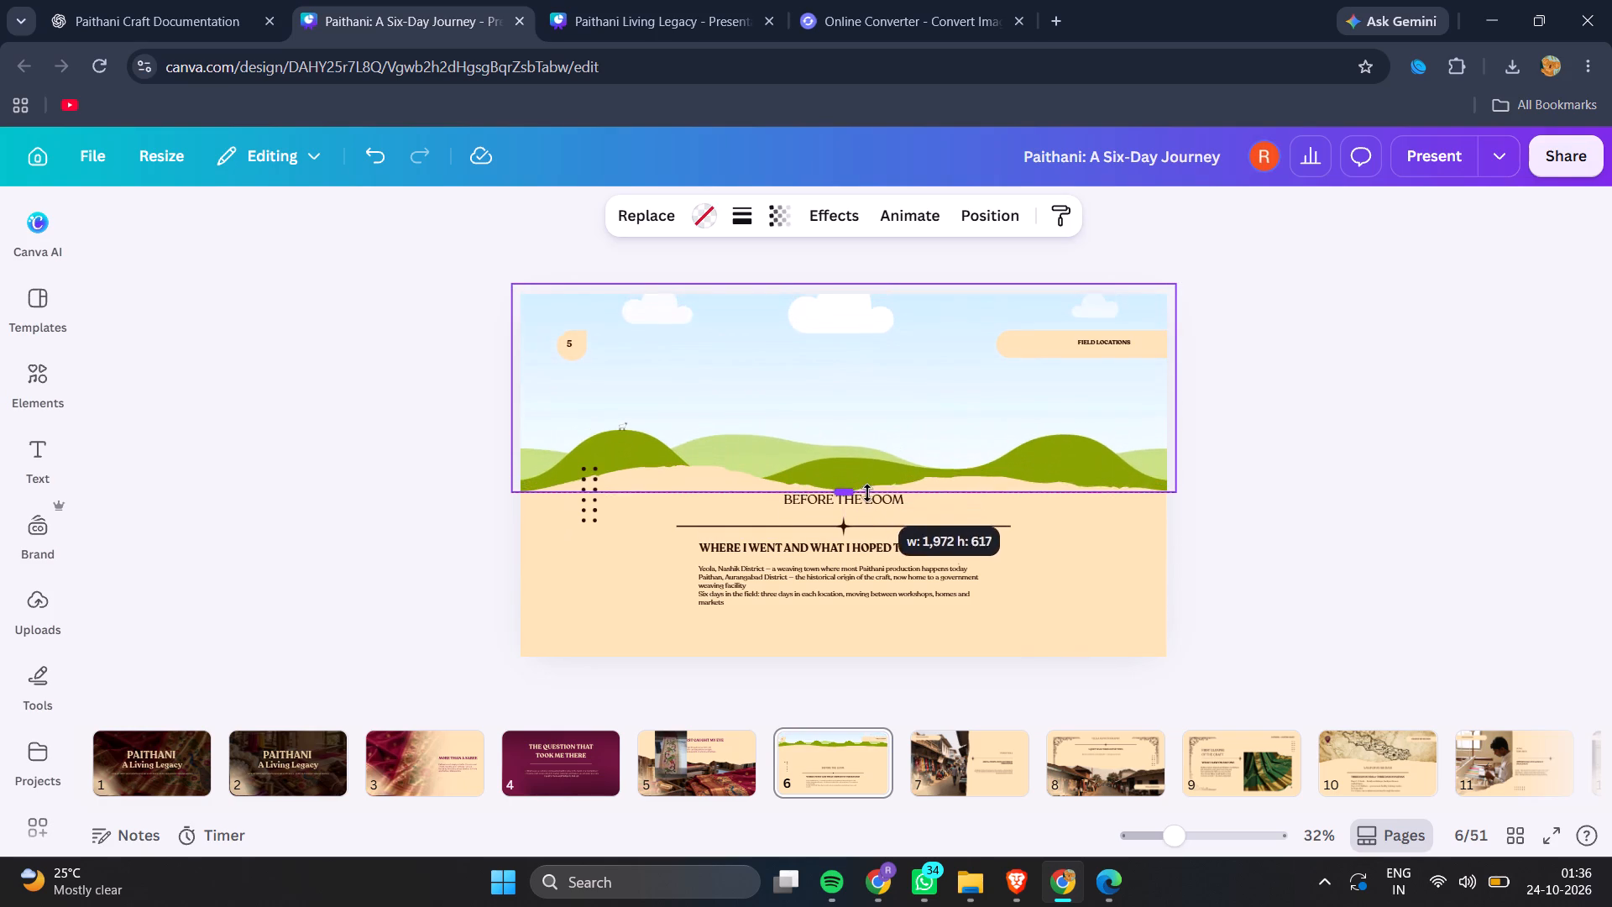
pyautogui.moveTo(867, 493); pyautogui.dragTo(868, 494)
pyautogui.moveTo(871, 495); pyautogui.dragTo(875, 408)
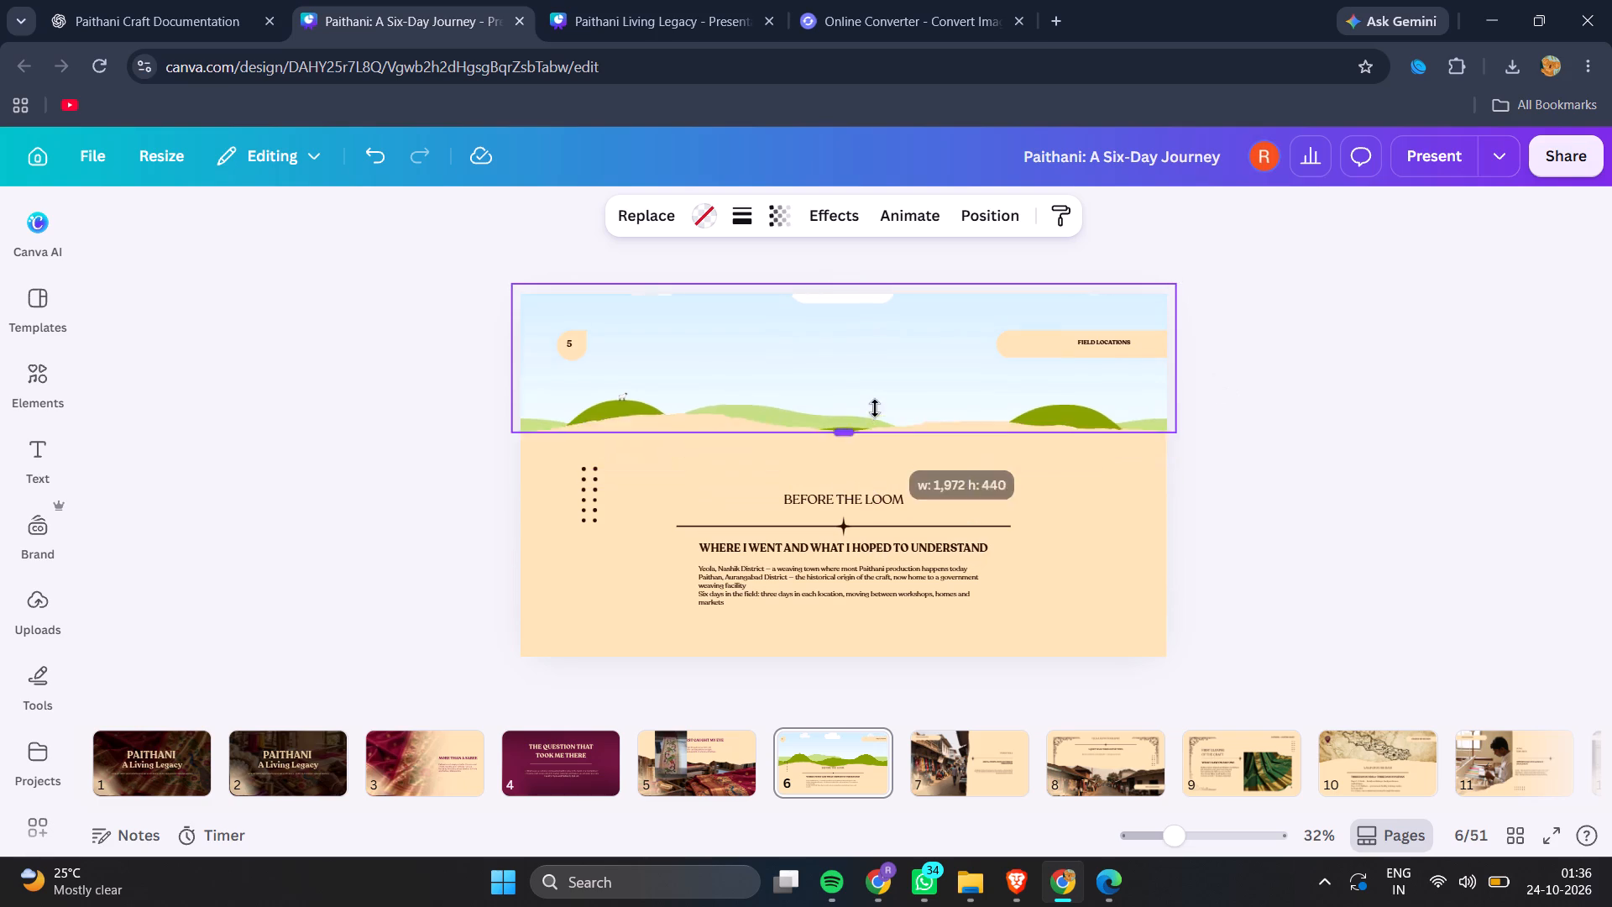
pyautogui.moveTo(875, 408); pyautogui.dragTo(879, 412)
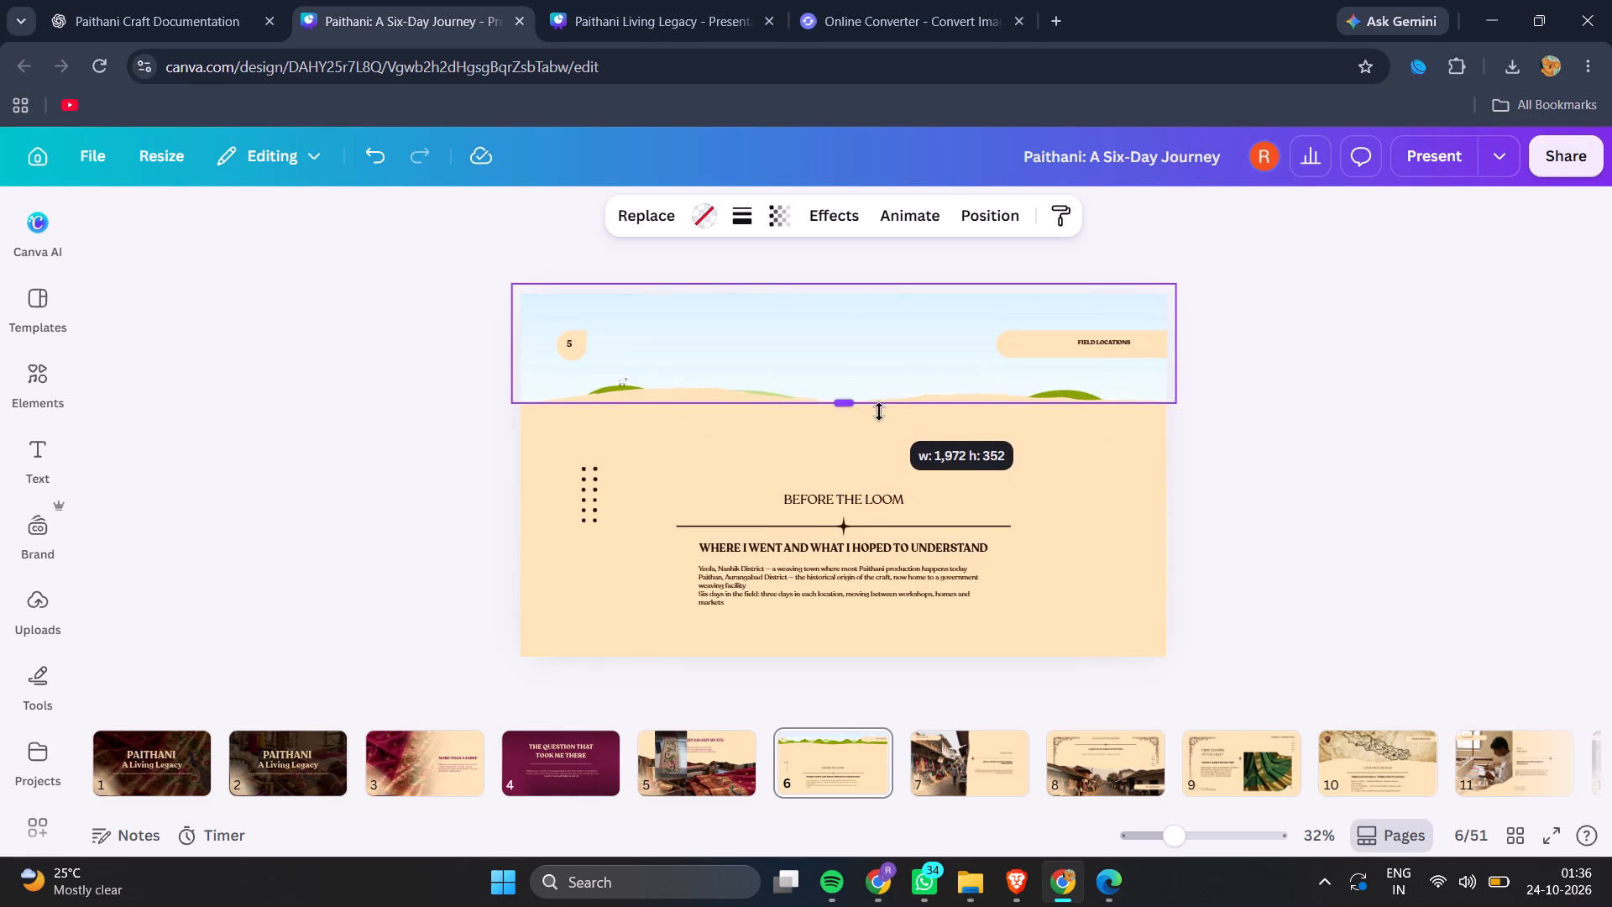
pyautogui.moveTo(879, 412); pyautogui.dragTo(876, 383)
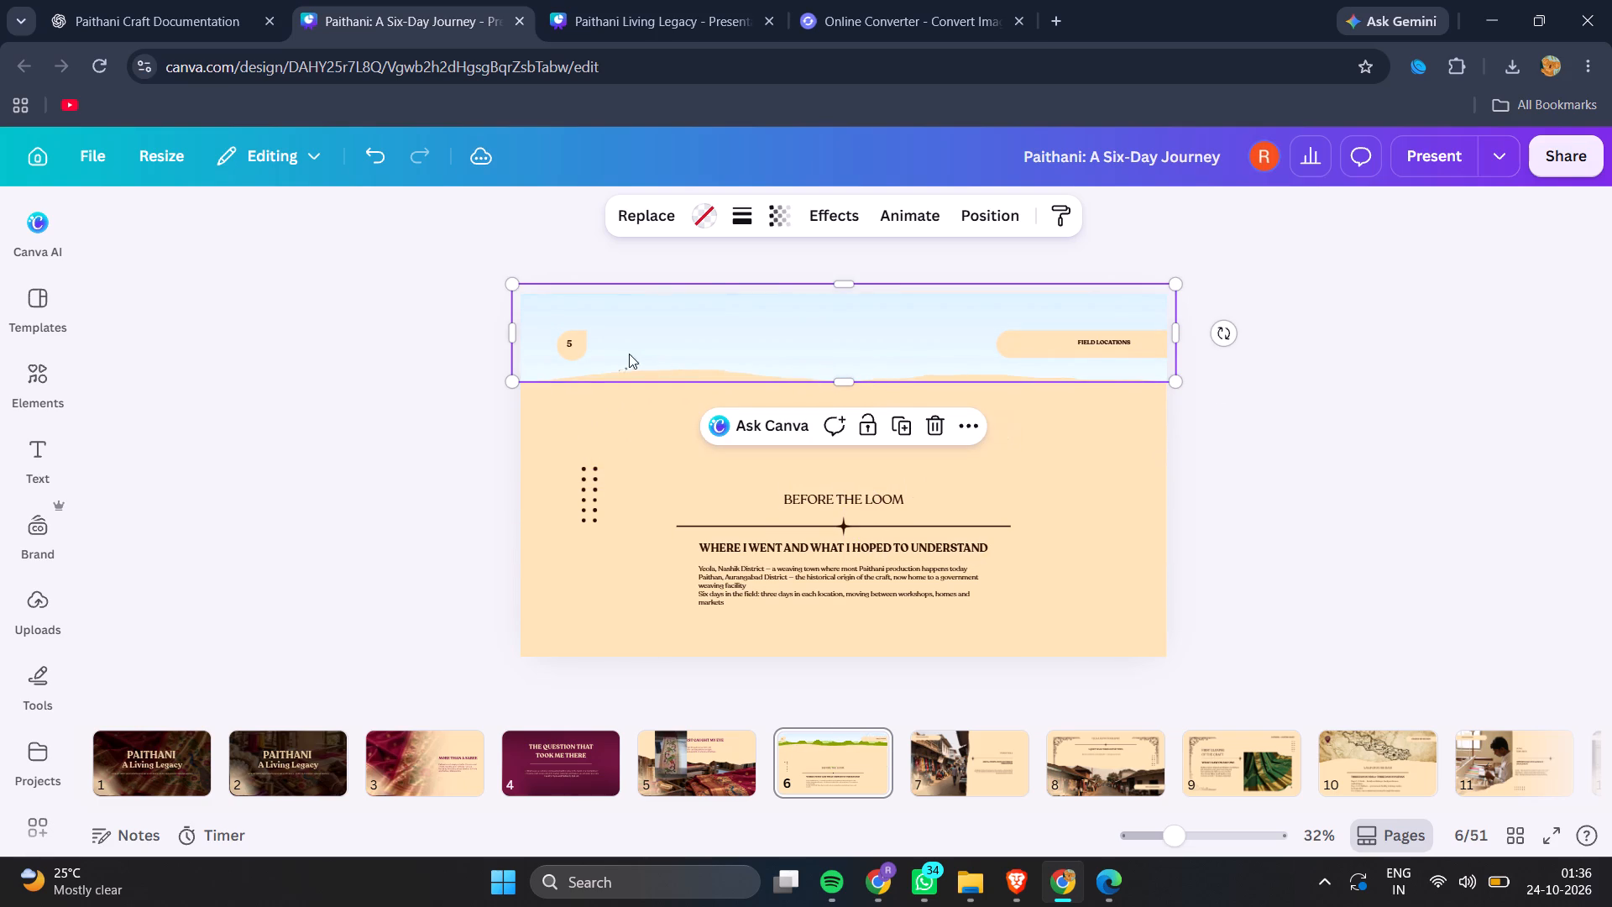
# Delete the empty frame, the page number 5 and the "Field Locations" label from the "Before the Loom" slide.
pyautogui.press('BackSpace')
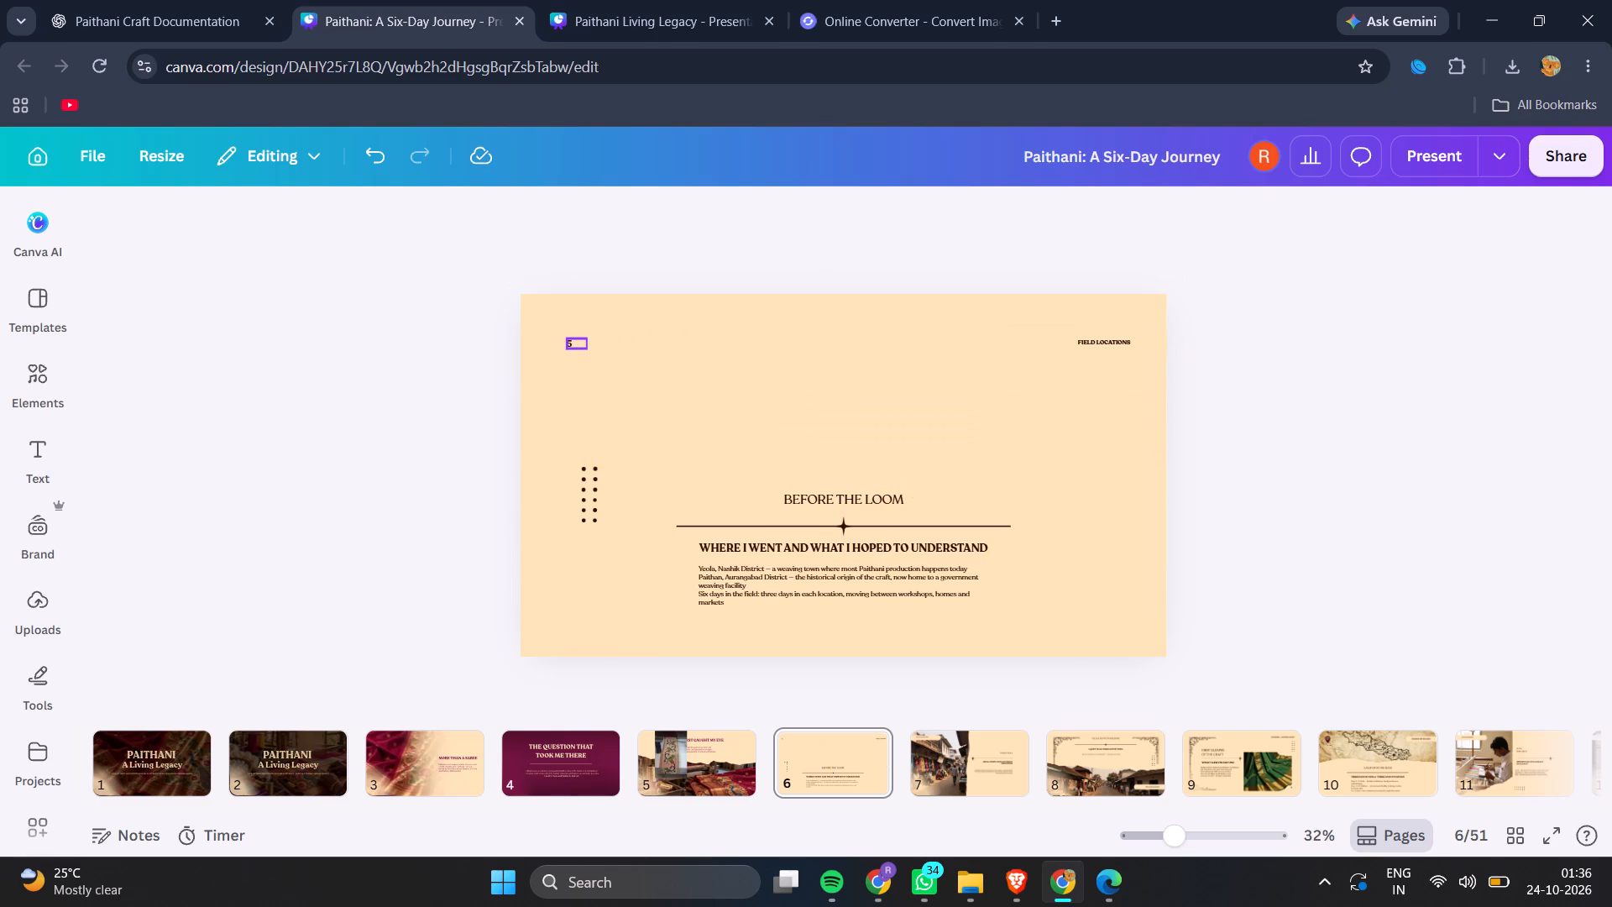
pyautogui.press('Delete')
pyautogui.press('BackSpace')
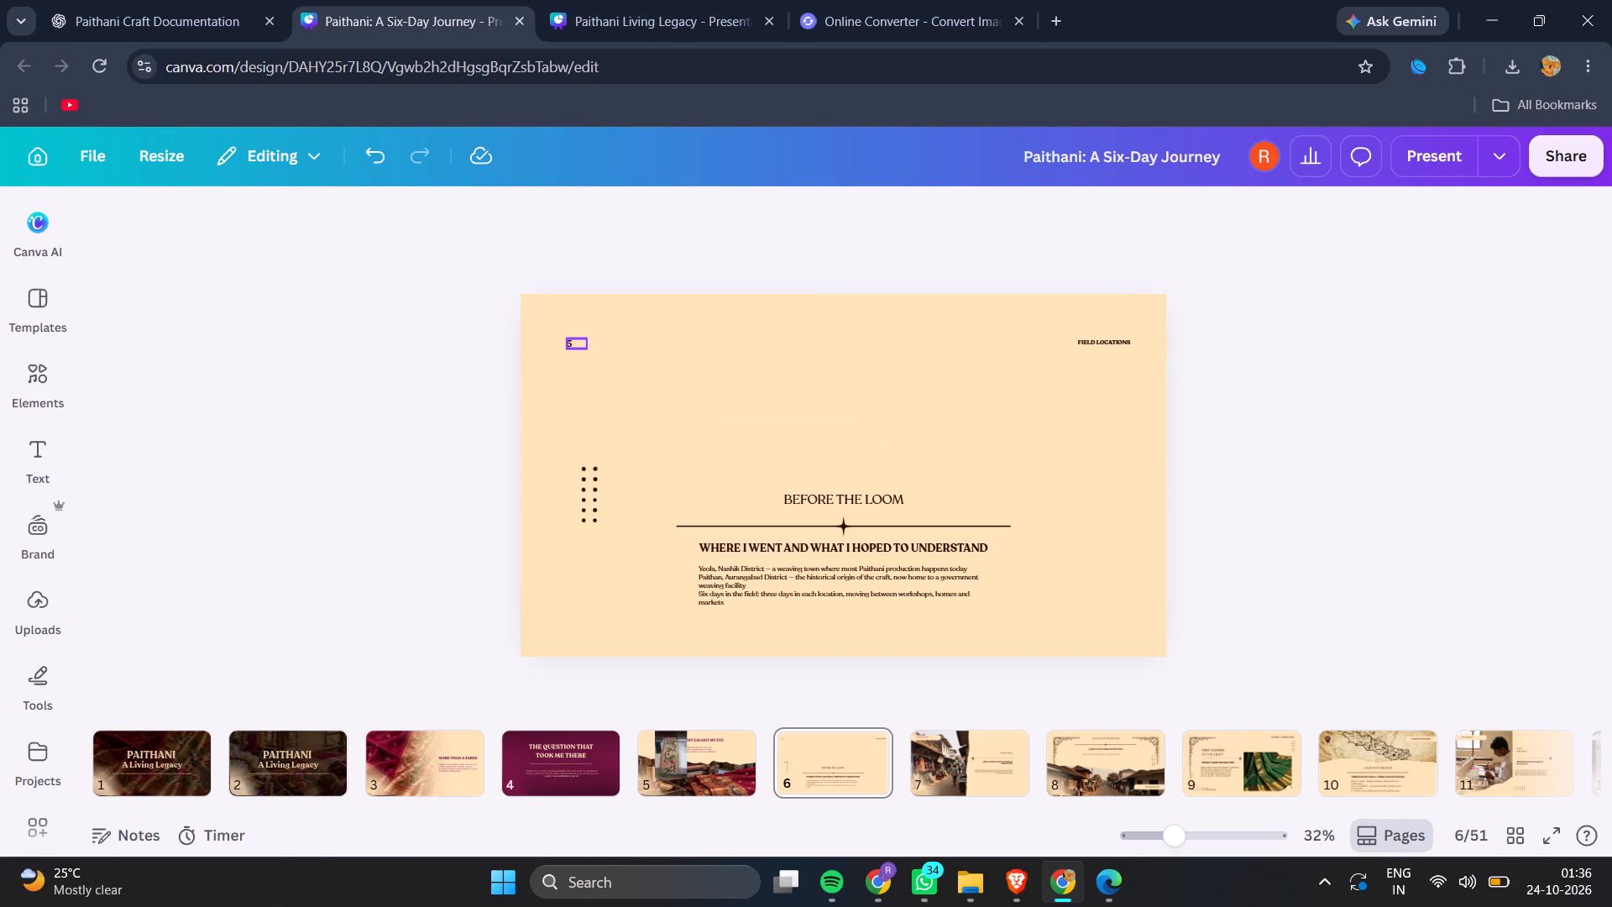
pyautogui.click(580, 346)
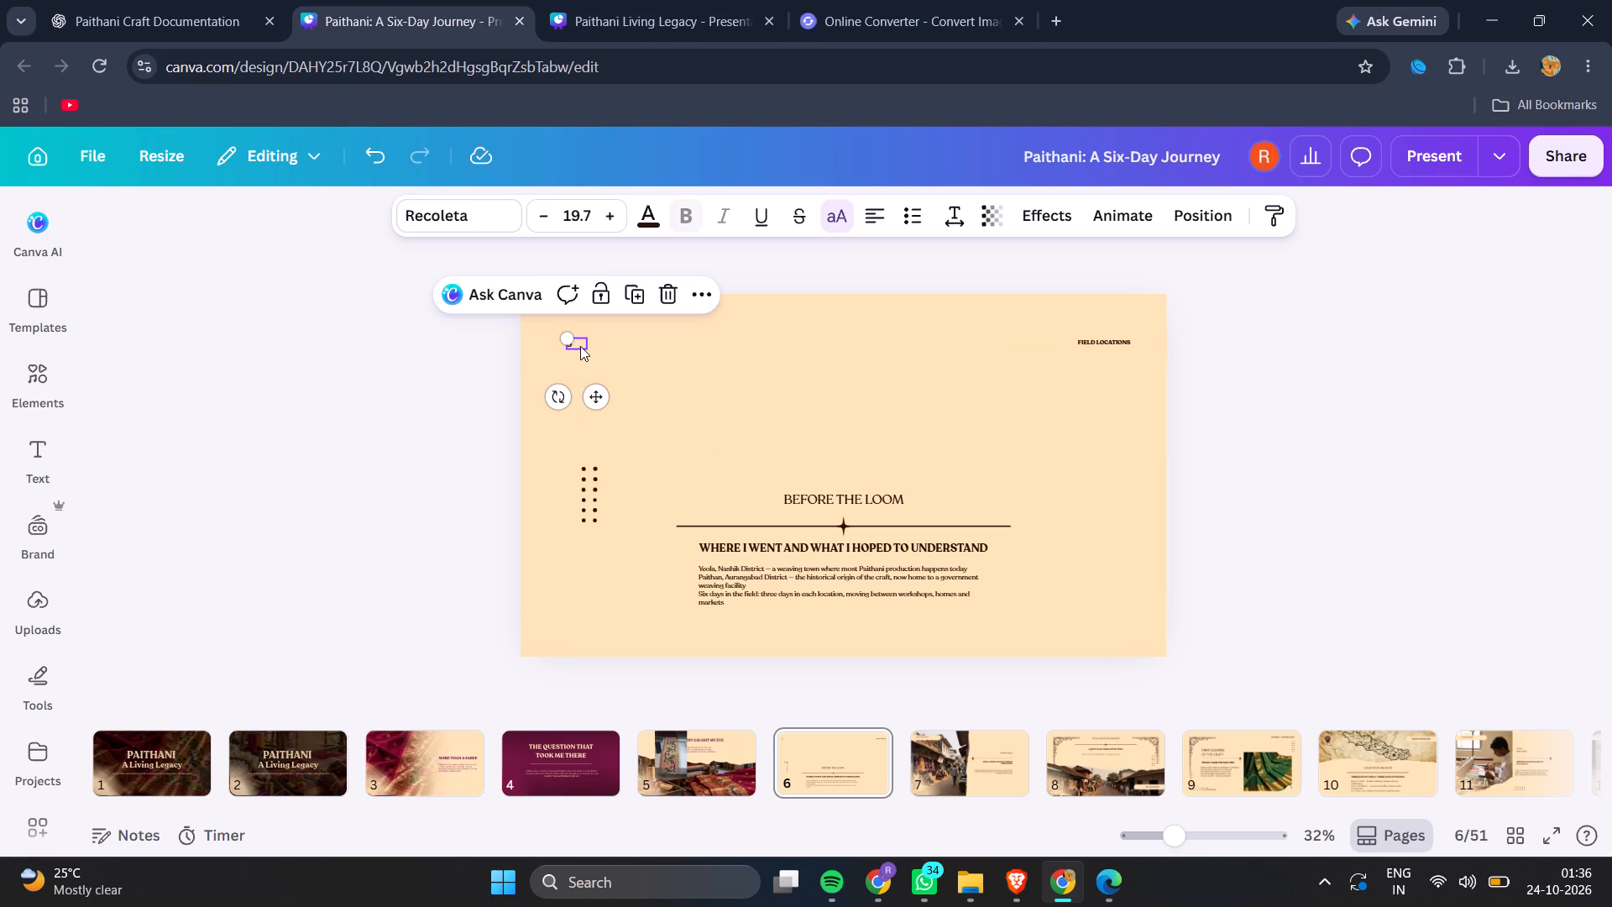
pyautogui.press('BackSpace')
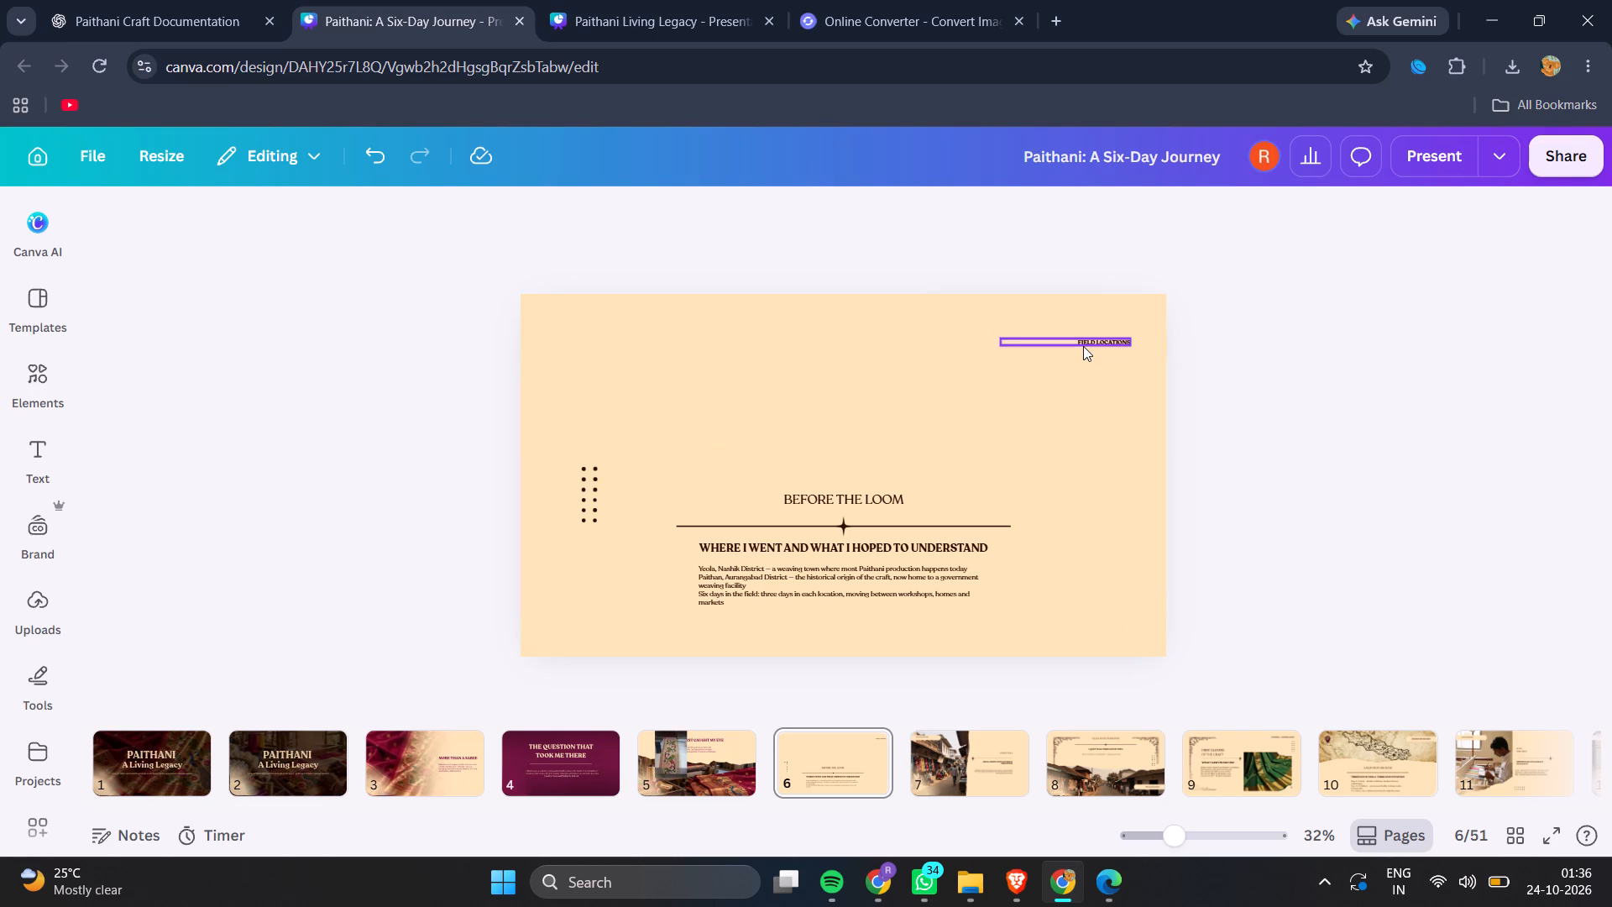
pyautogui.click(1083, 346)
pyautogui.press('BackSpace')
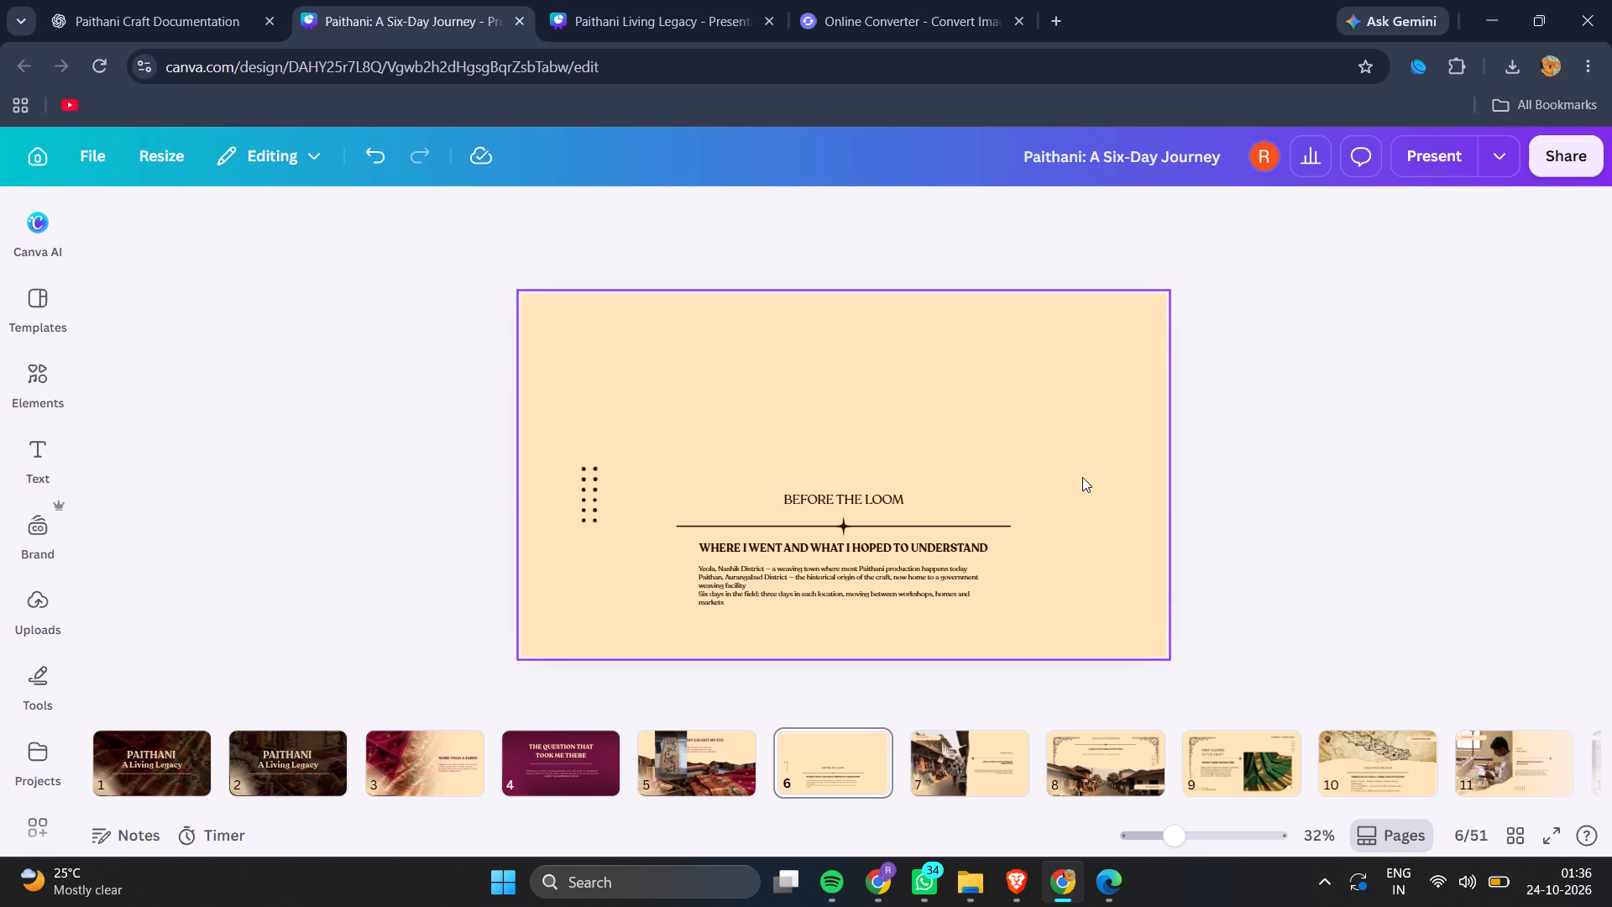
# Rotate the parrot-motif photo on slide 5 by about -90° so it lies level in landscape orientation.
pyautogui.click(708, 773)
pyautogui.click(671, 489)
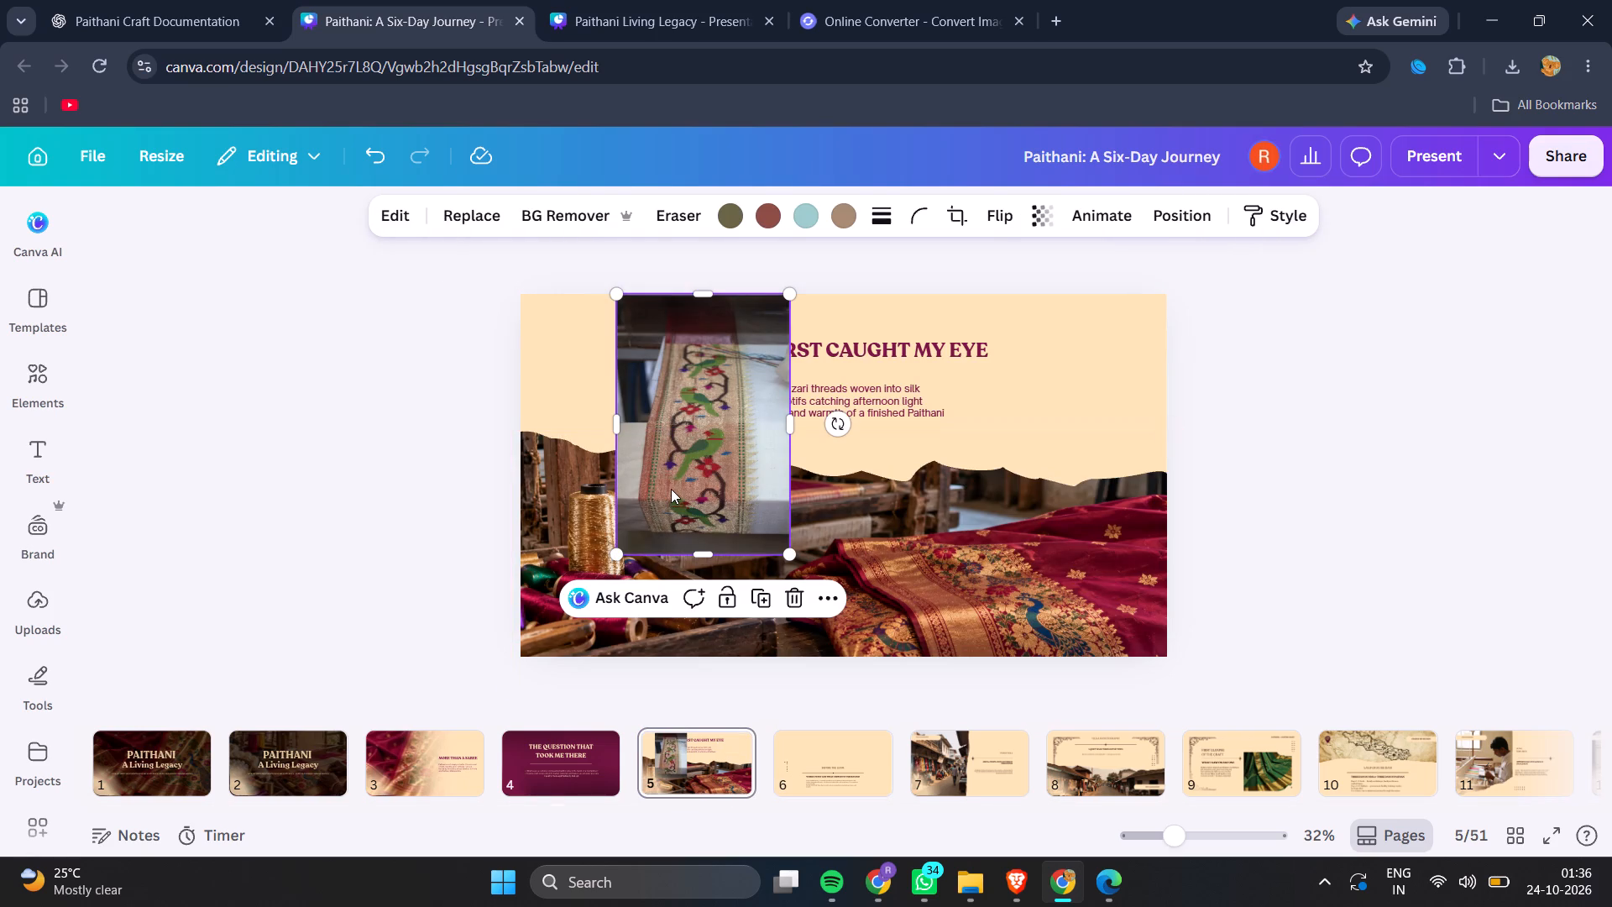
pyautogui.moveTo(841, 425); pyautogui.dragTo(723, 300)
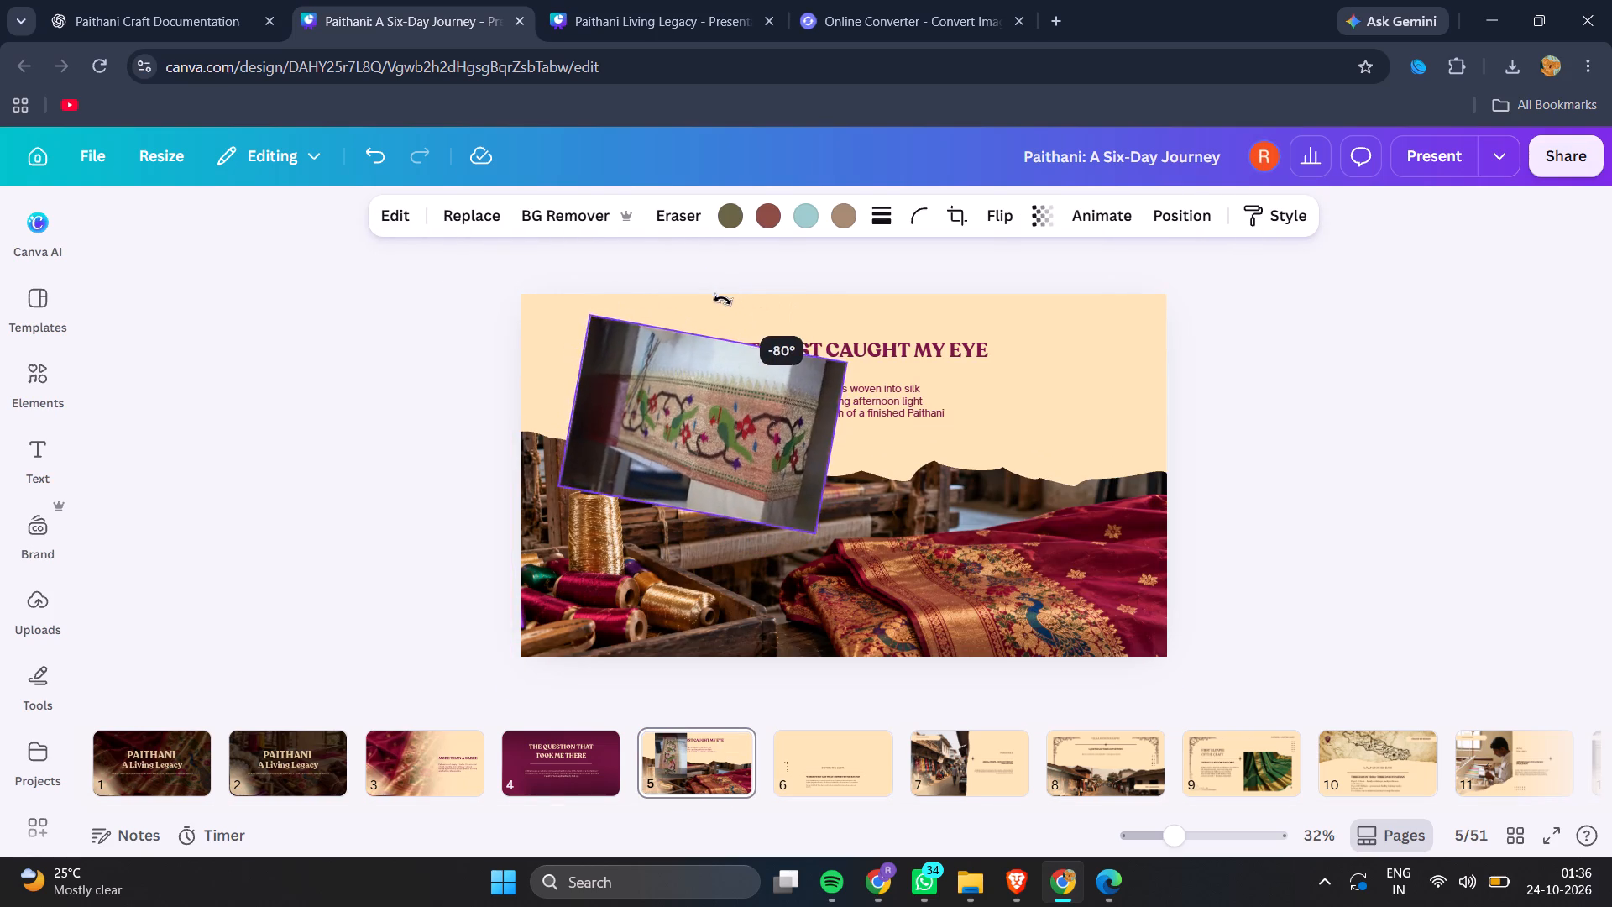
pyautogui.moveTo(723, 300); pyautogui.dragTo(696, 301)
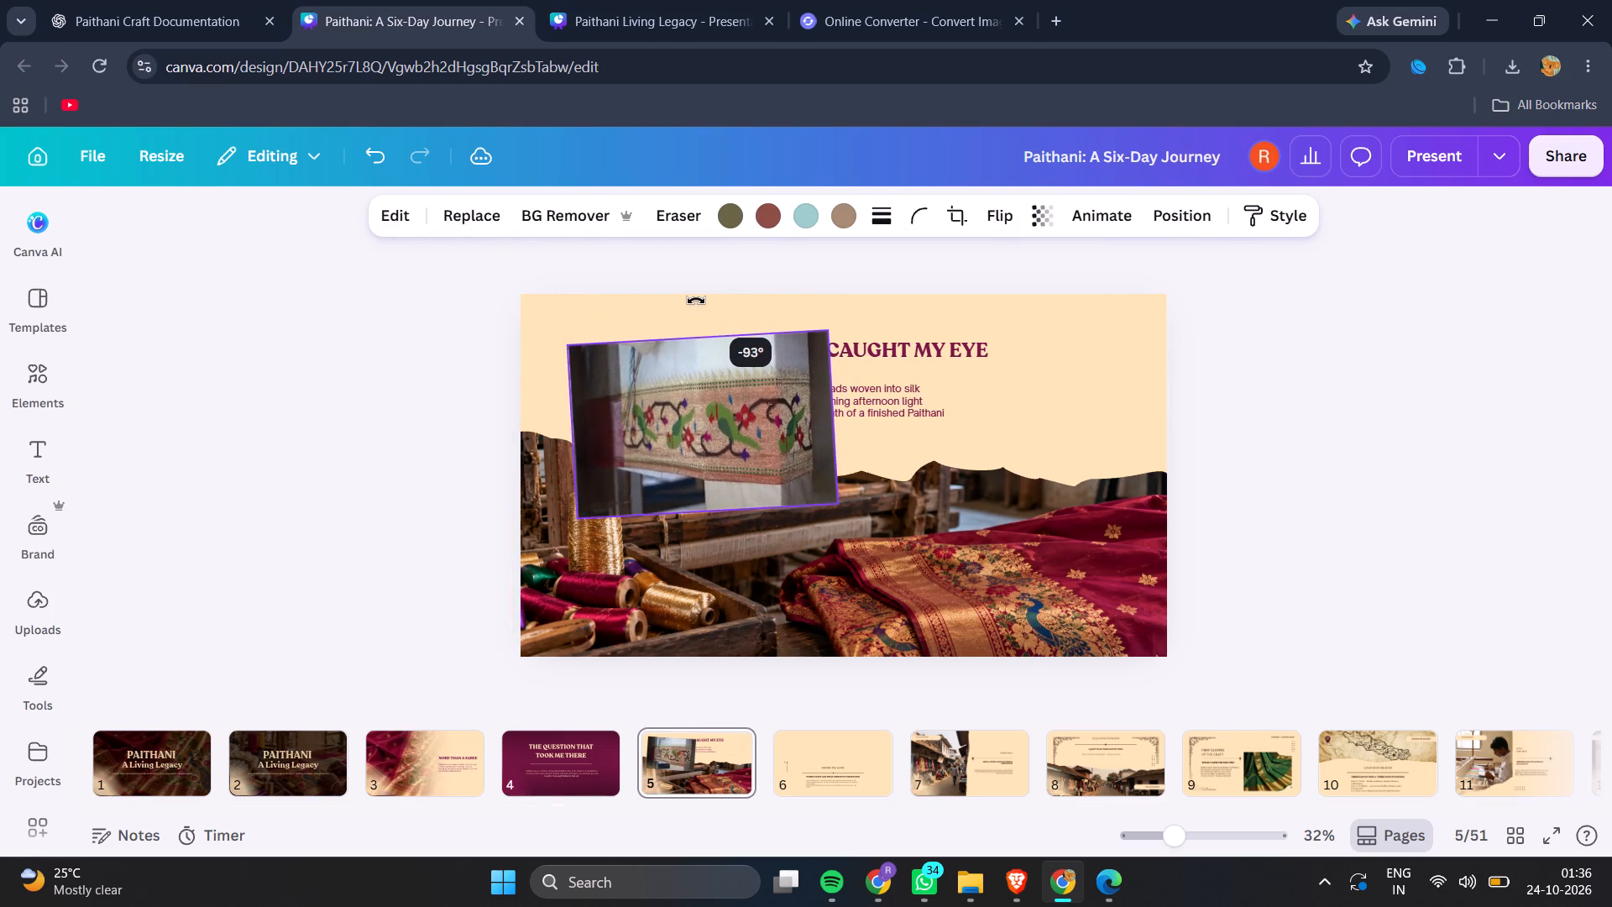
pyautogui.moveTo(696, 301); pyautogui.dragTo(703, 301)
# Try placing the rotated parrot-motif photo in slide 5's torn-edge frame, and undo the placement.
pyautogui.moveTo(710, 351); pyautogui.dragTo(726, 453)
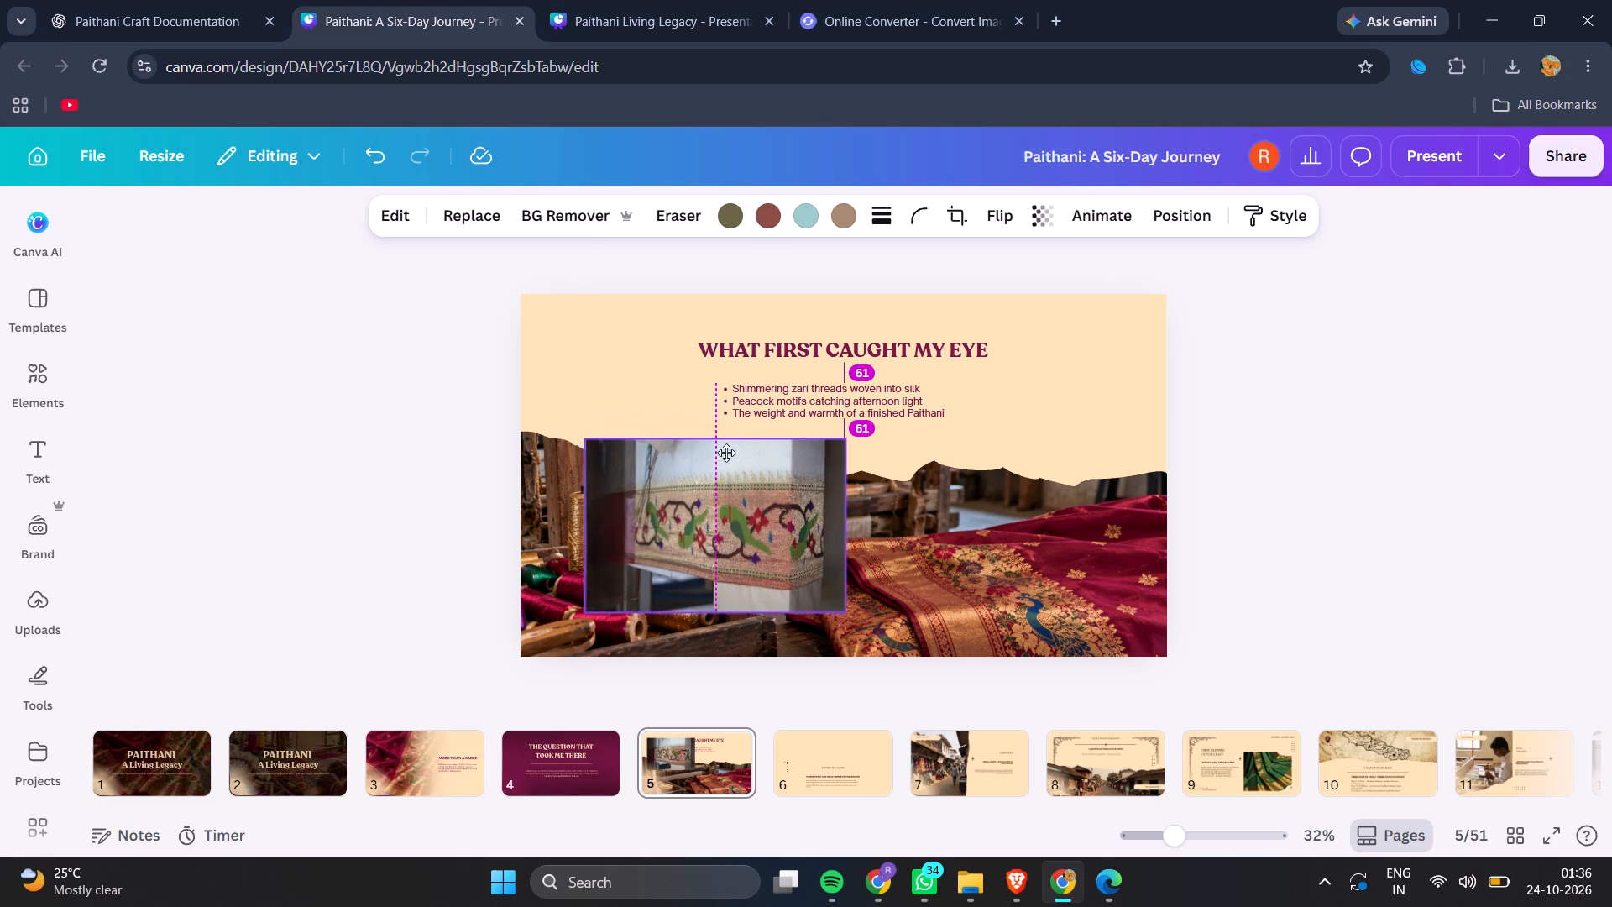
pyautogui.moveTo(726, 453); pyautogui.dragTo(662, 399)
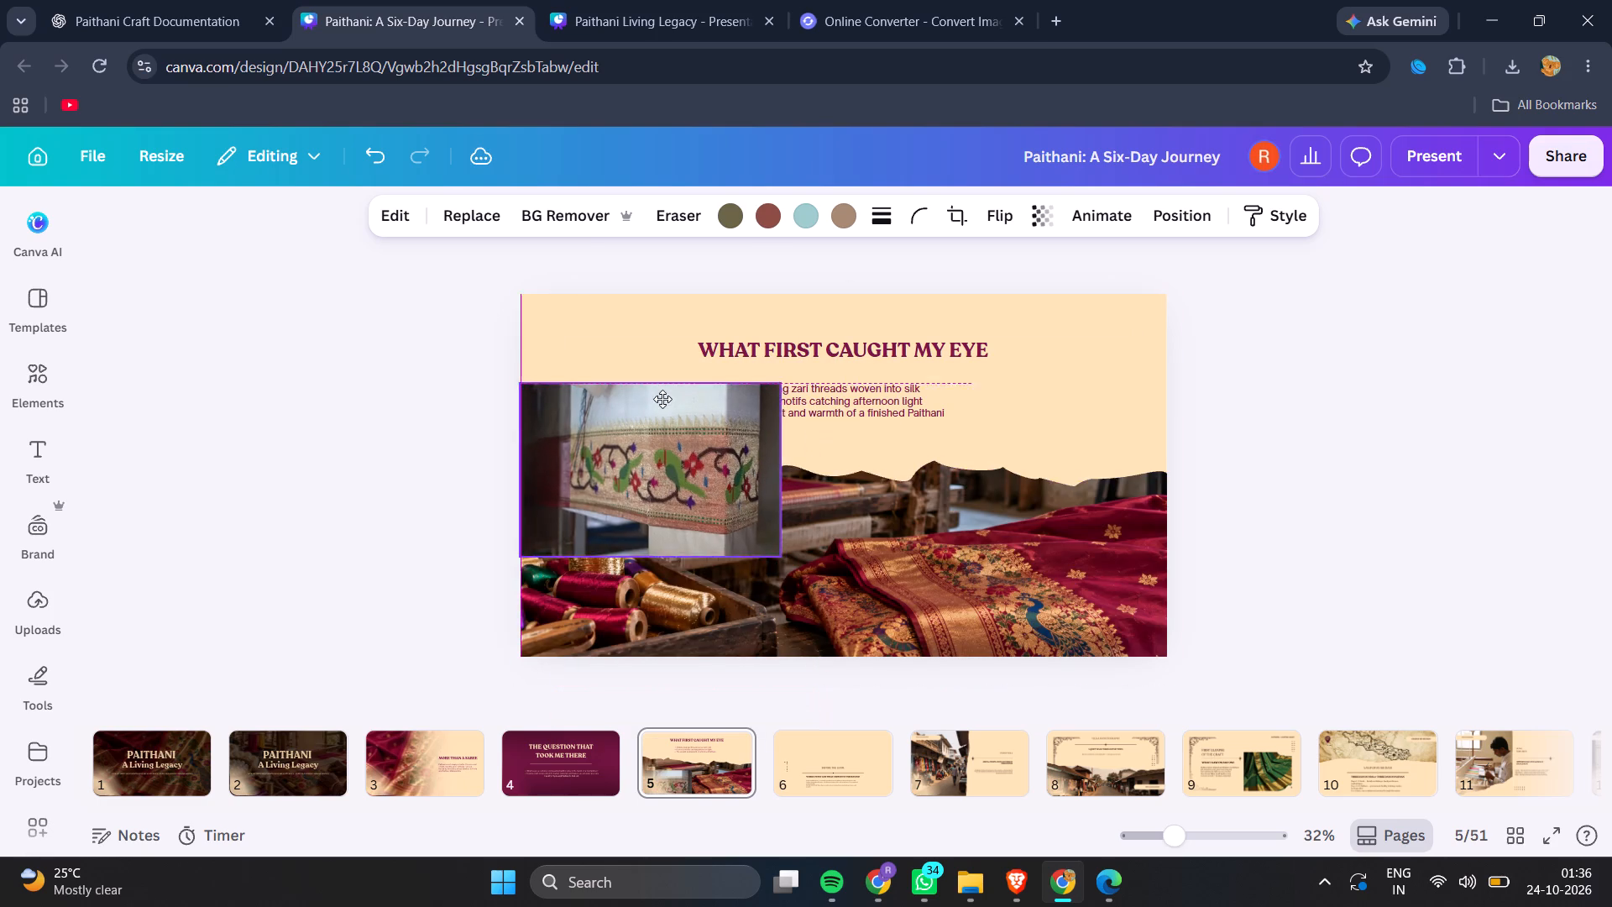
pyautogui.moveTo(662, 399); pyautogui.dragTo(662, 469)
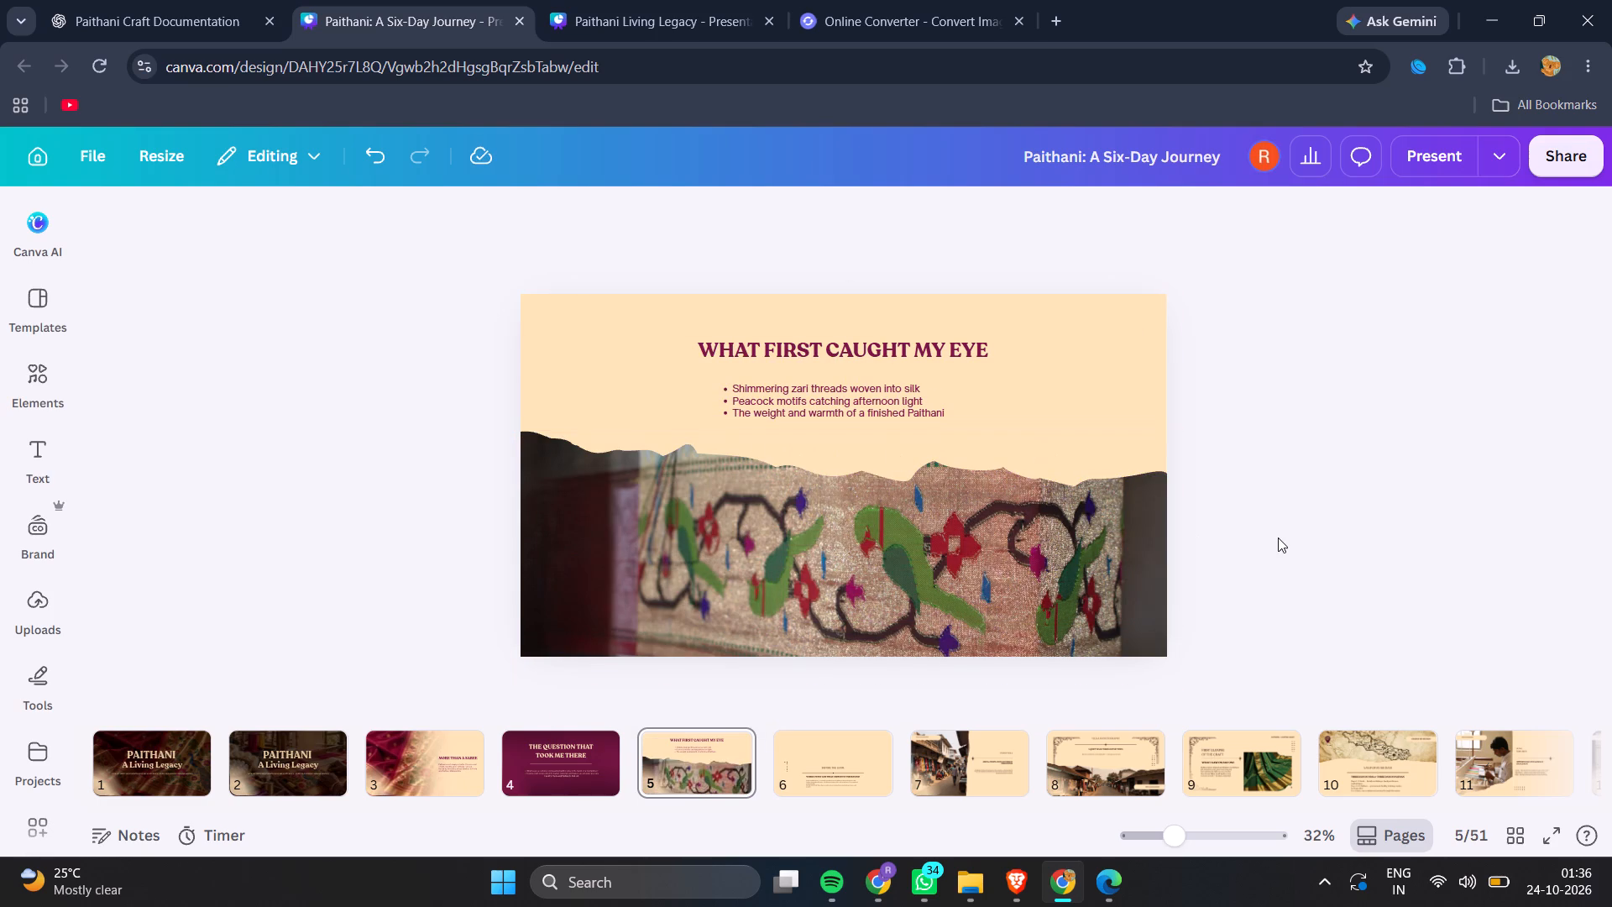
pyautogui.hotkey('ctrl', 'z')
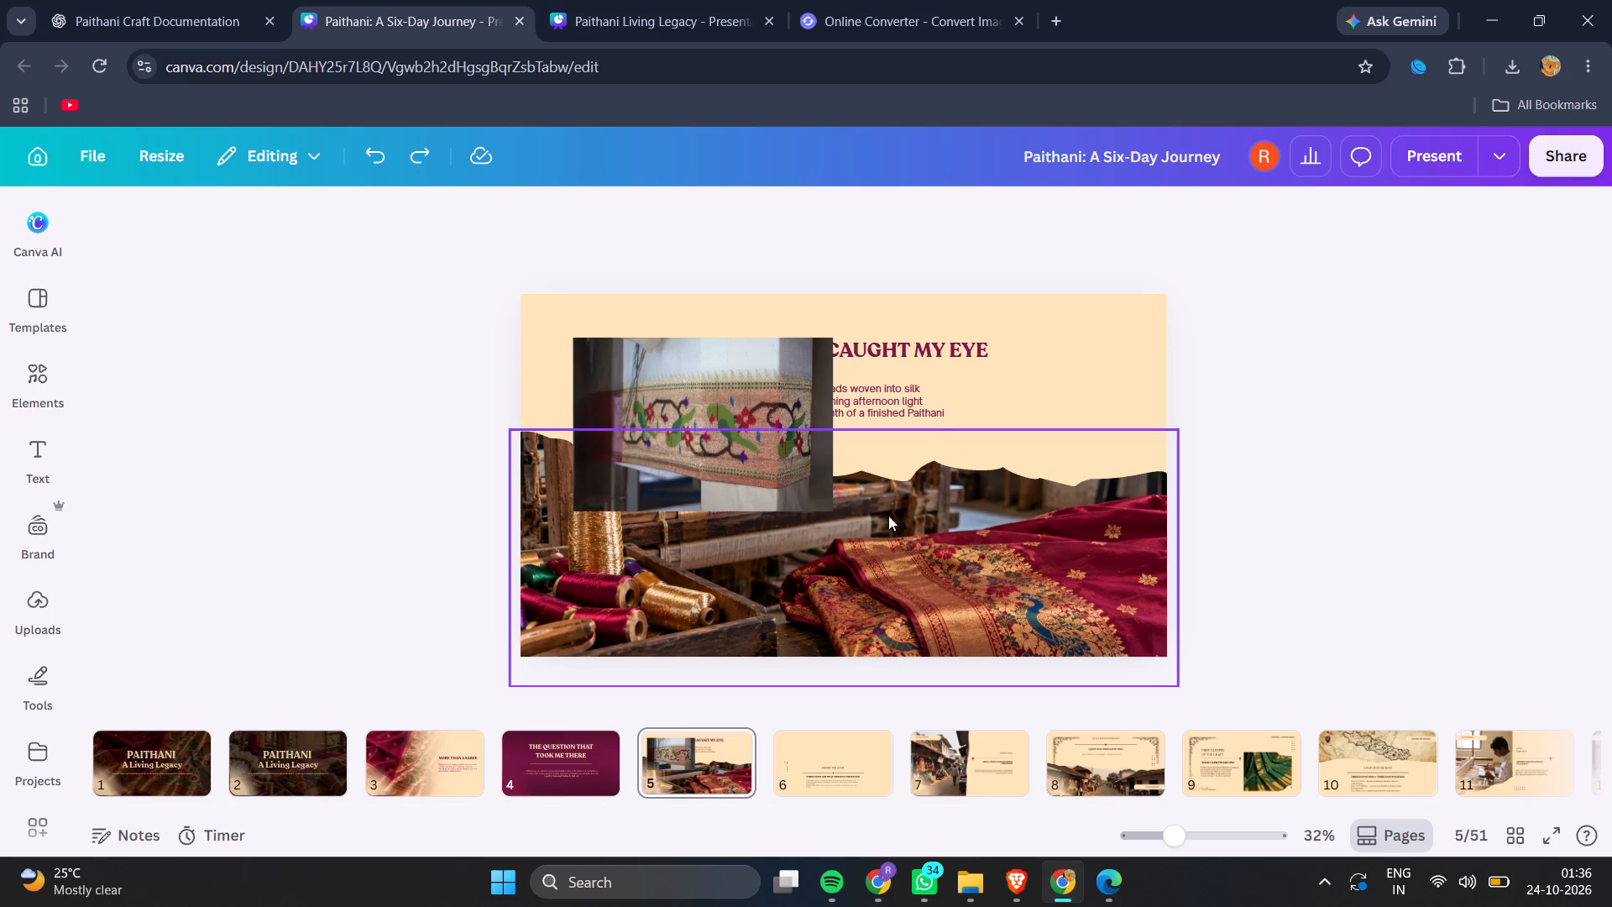
# Move the parrot-motif photo to slide 5's upper-right corner, clear of the heading and partly beyond the slide edge.
pyautogui.moveTo(719, 417); pyautogui.dragTo(1161, 345)
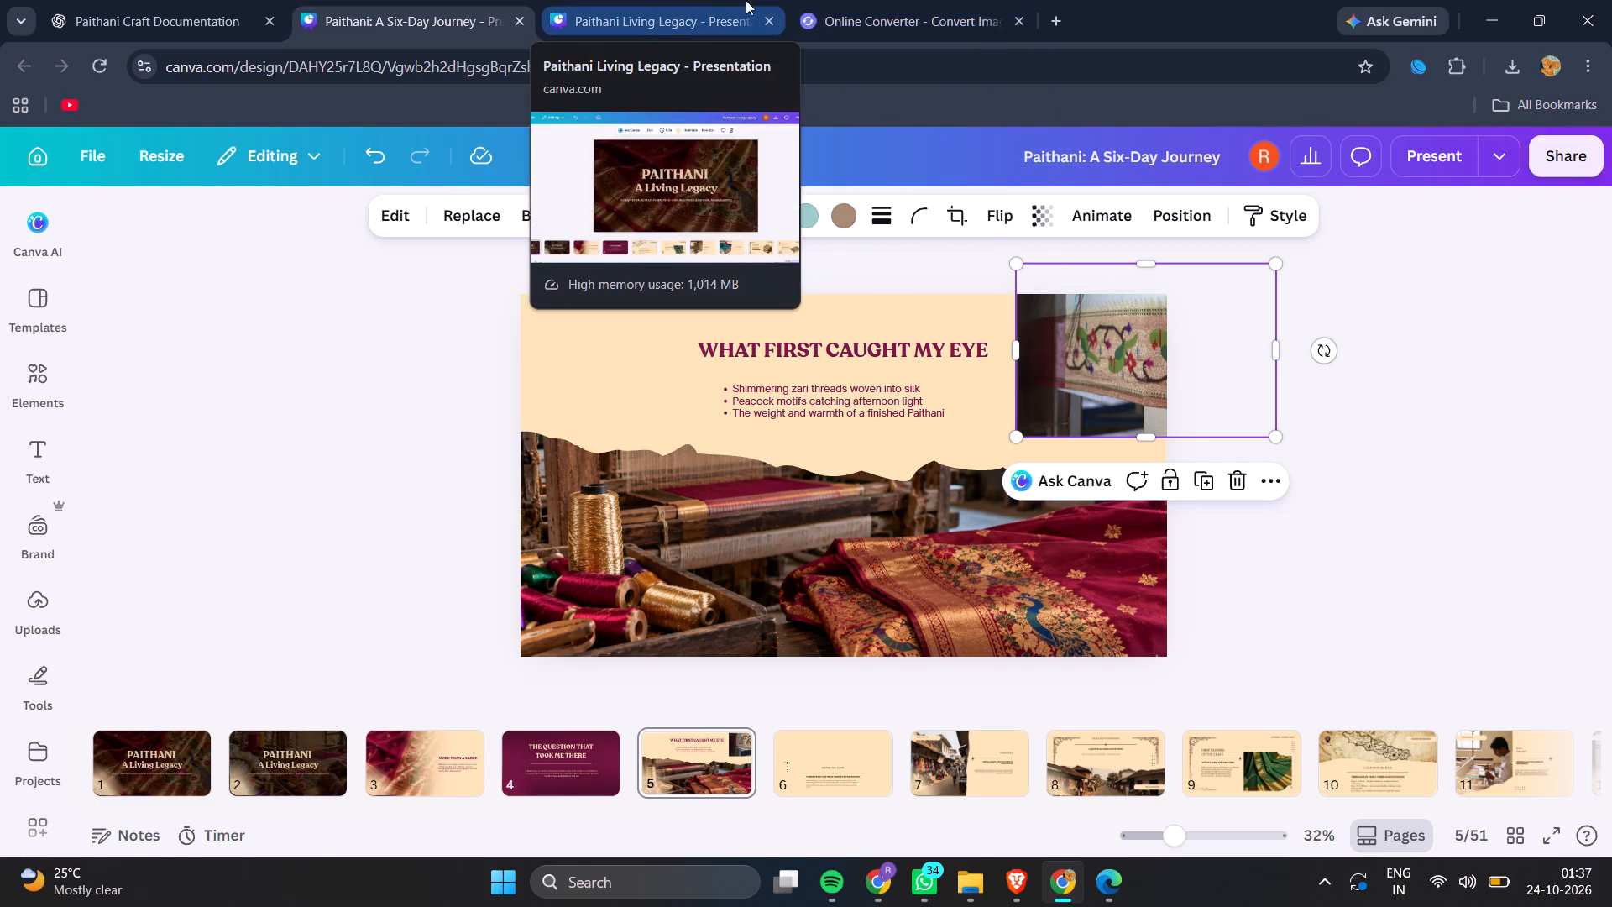
# Search Google in a new tab for slide 5's first two bullets, "Shimmering zari threads woven into silk" and "Peacock motifs catching afternoon light".
pyautogui.click(1055, 20)
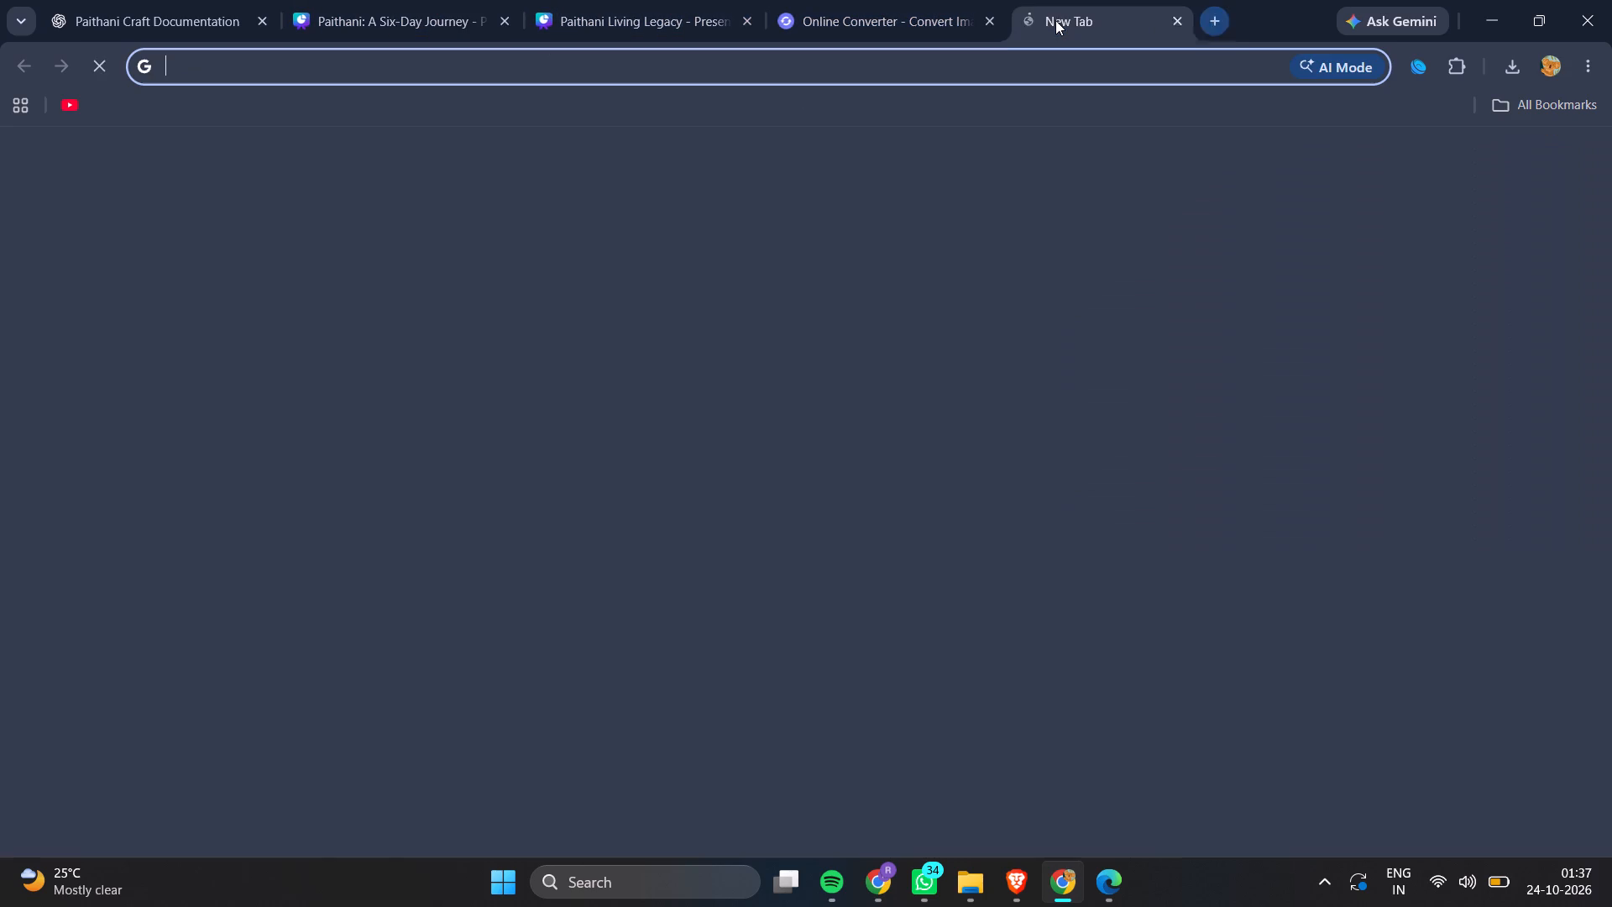
pyautogui.press('s')
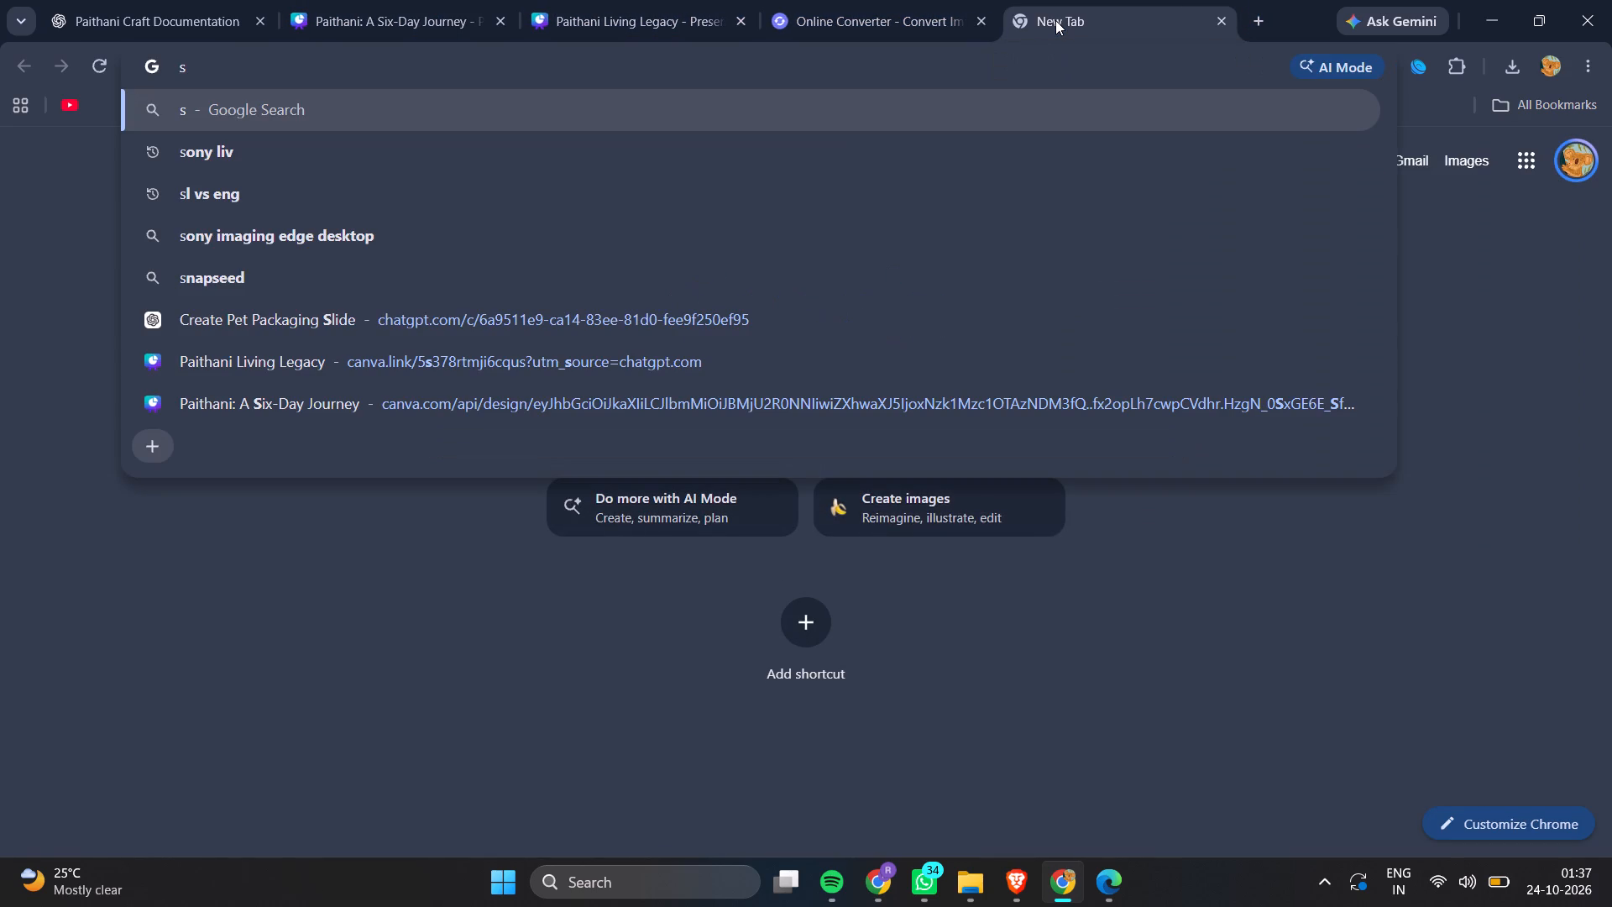
pyautogui.click(343, 33)
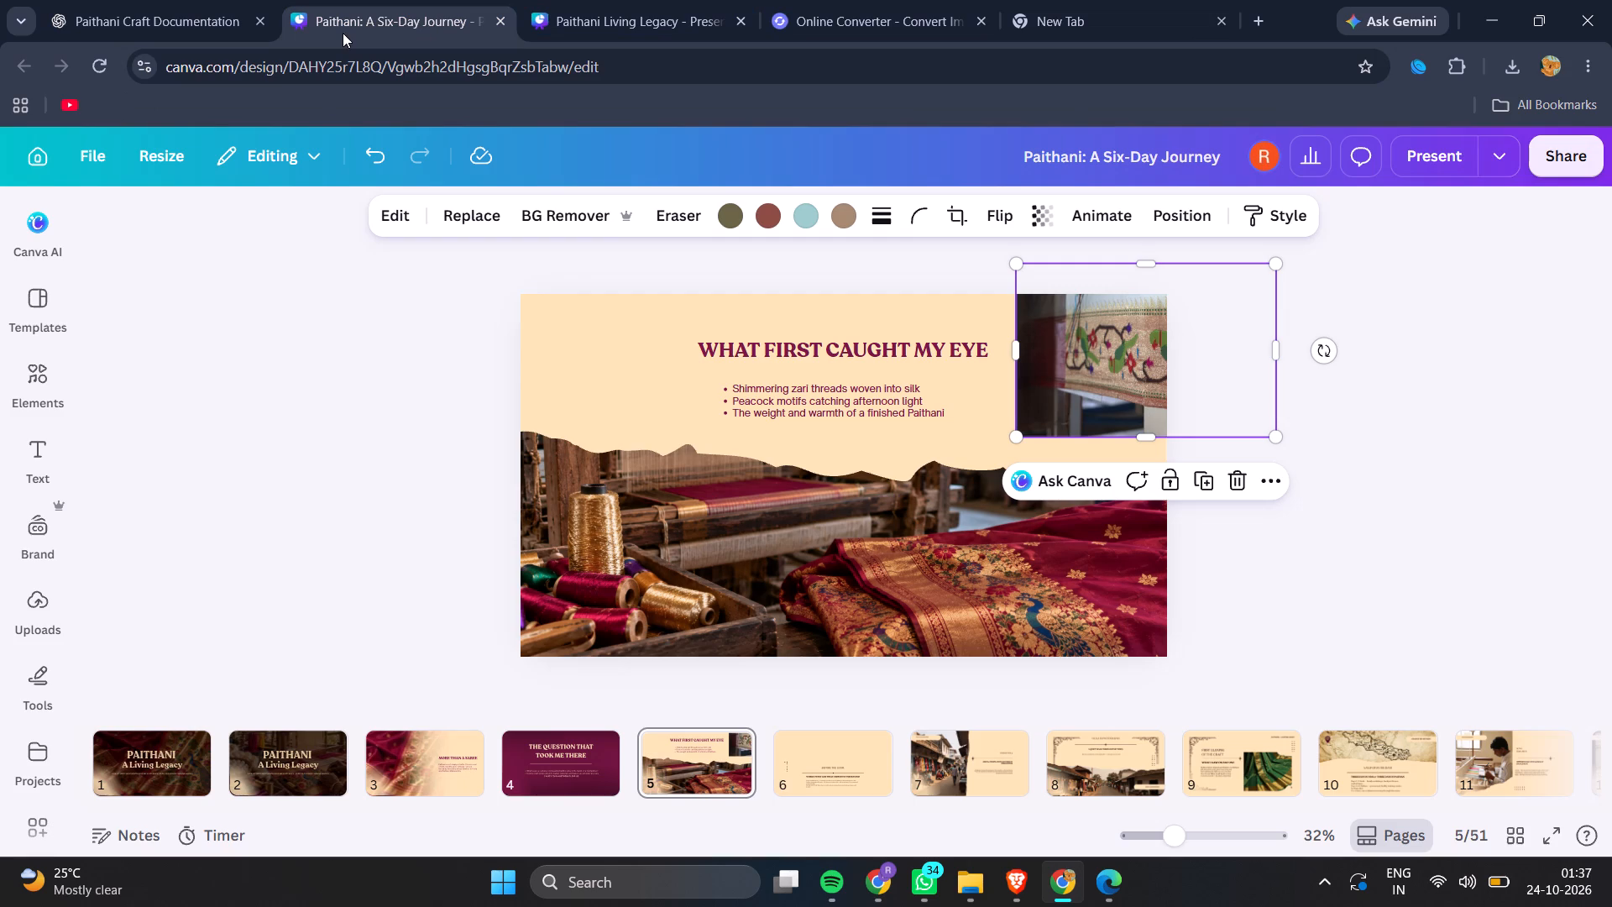
pyautogui.tripleClick(823, 415)
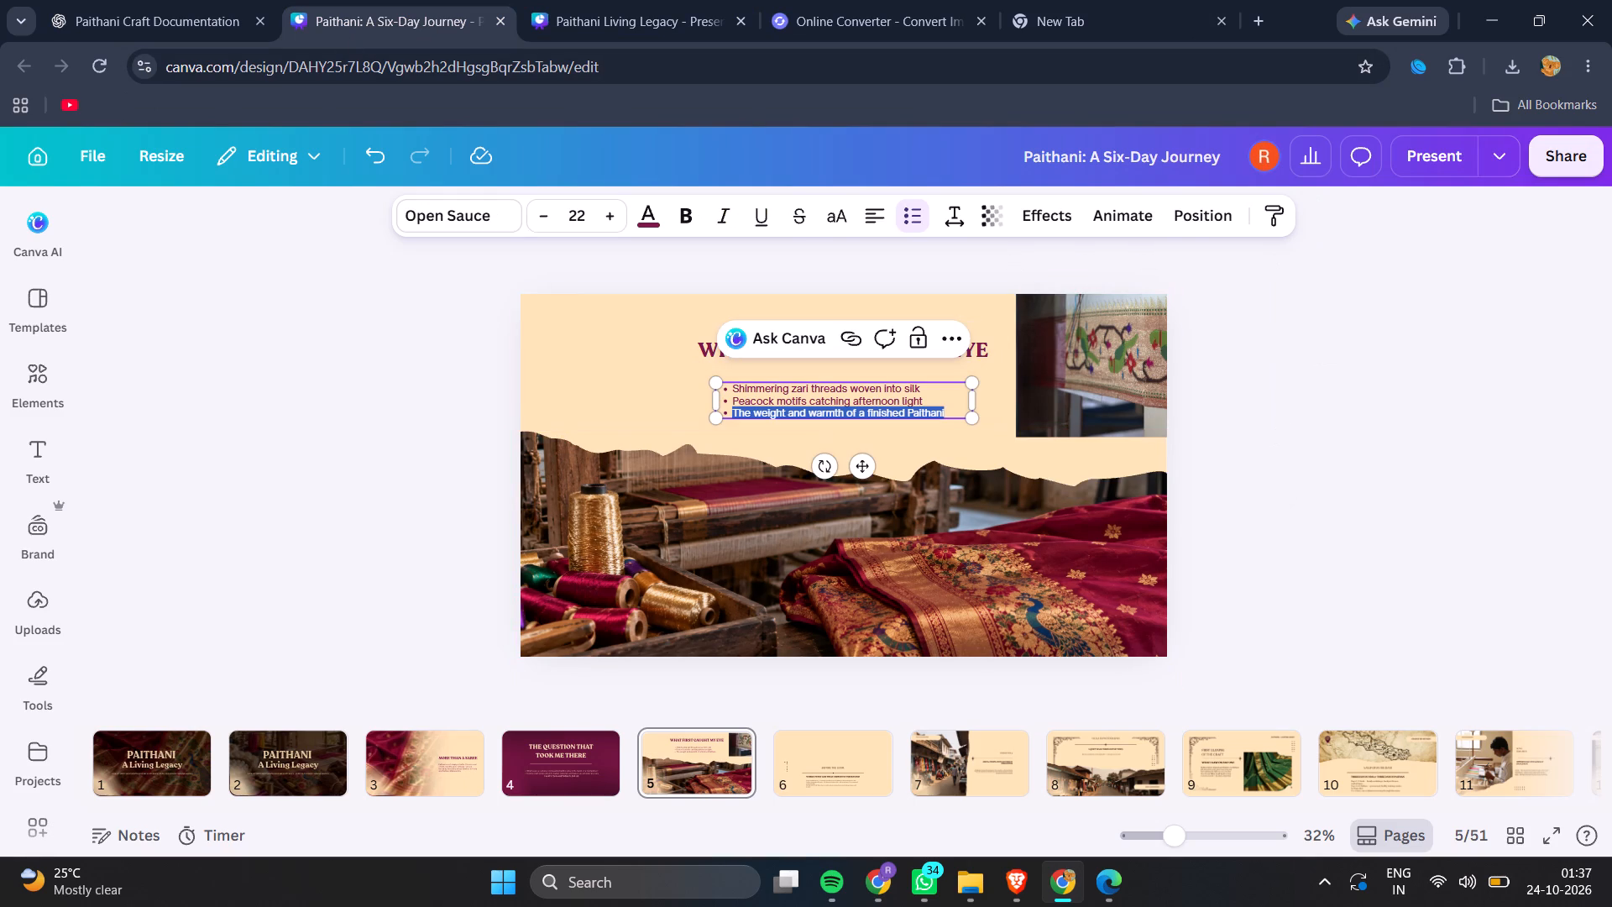
pyautogui.click(944, 397)
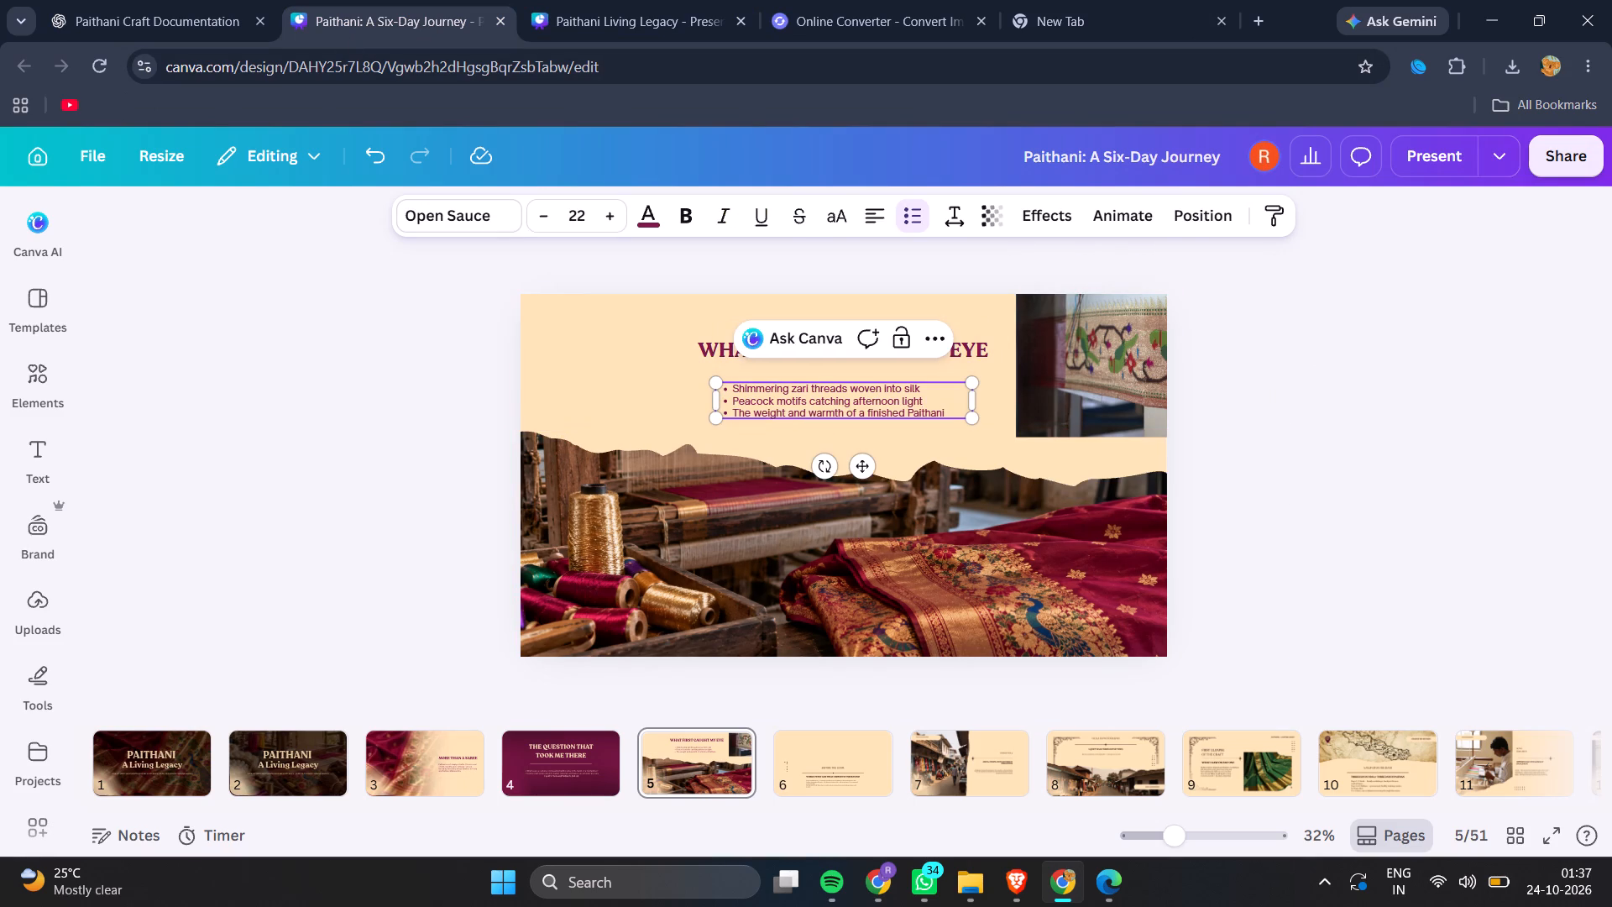
pyautogui.moveTo(950, 403); pyautogui.dragTo(739, 383)
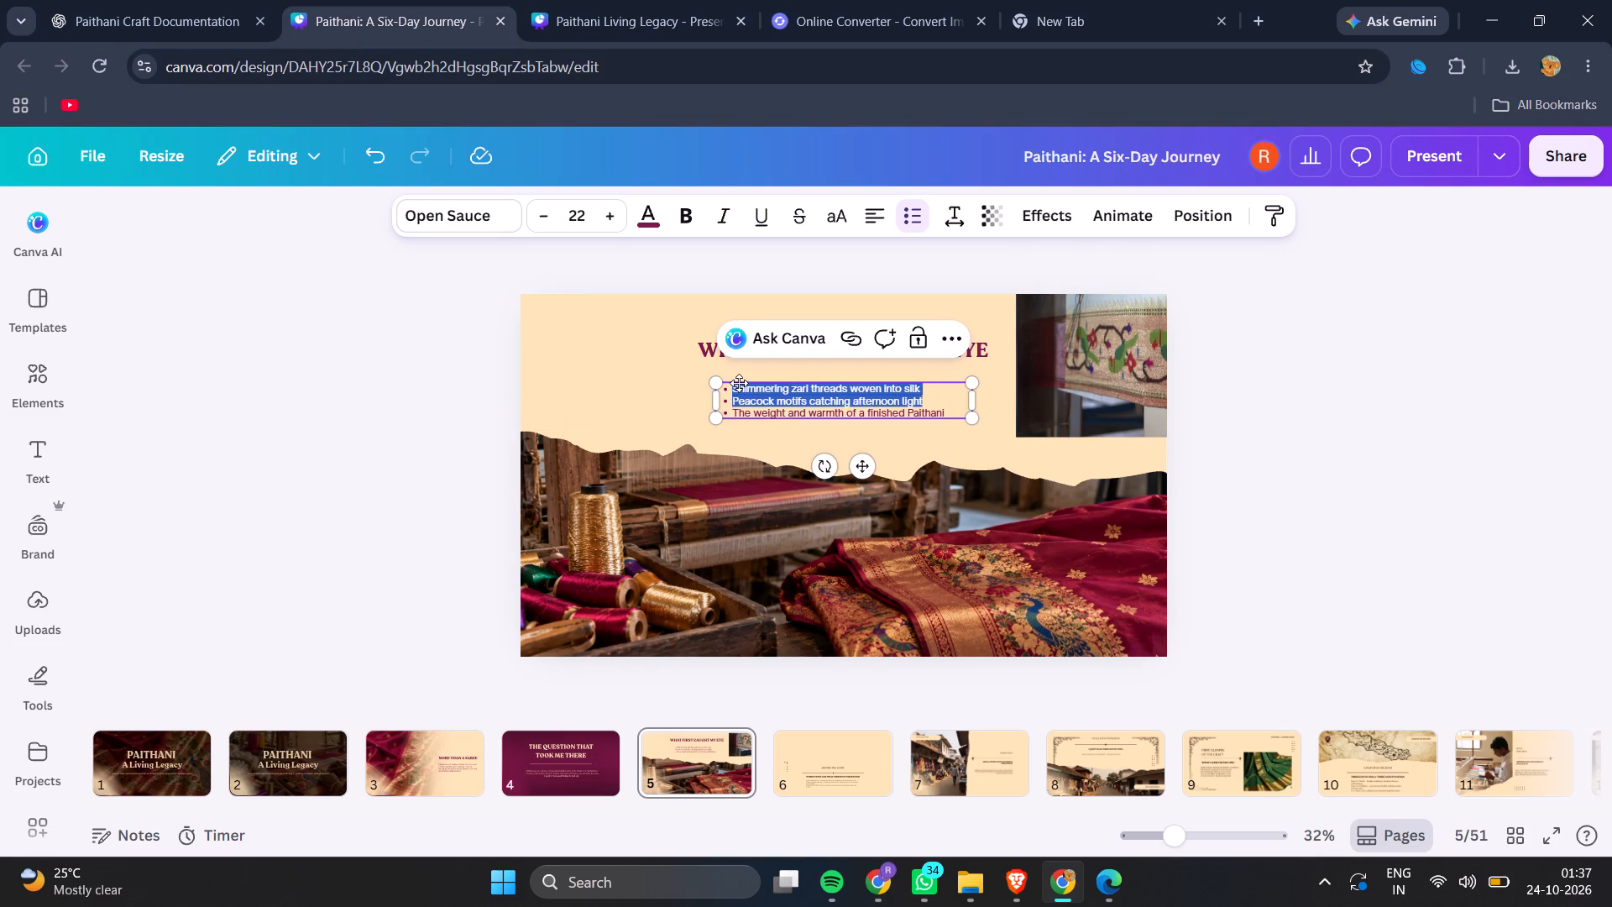
pyautogui.hotkey('ctrl', 'c')
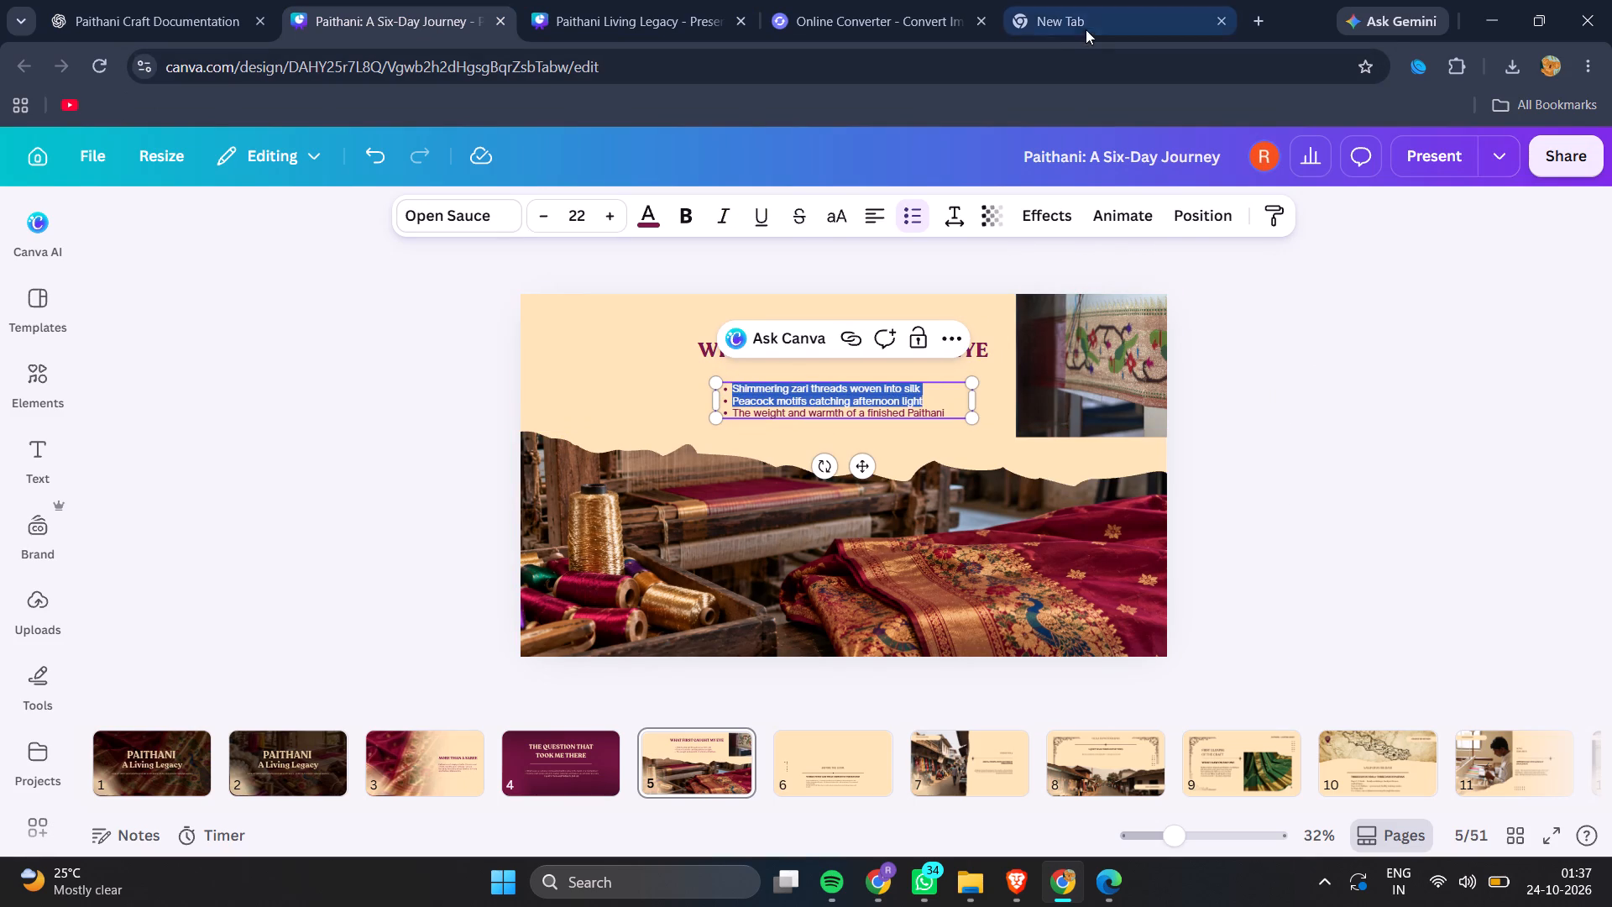
pyautogui.click(1072, 21)
pyautogui.press('BackSpace')
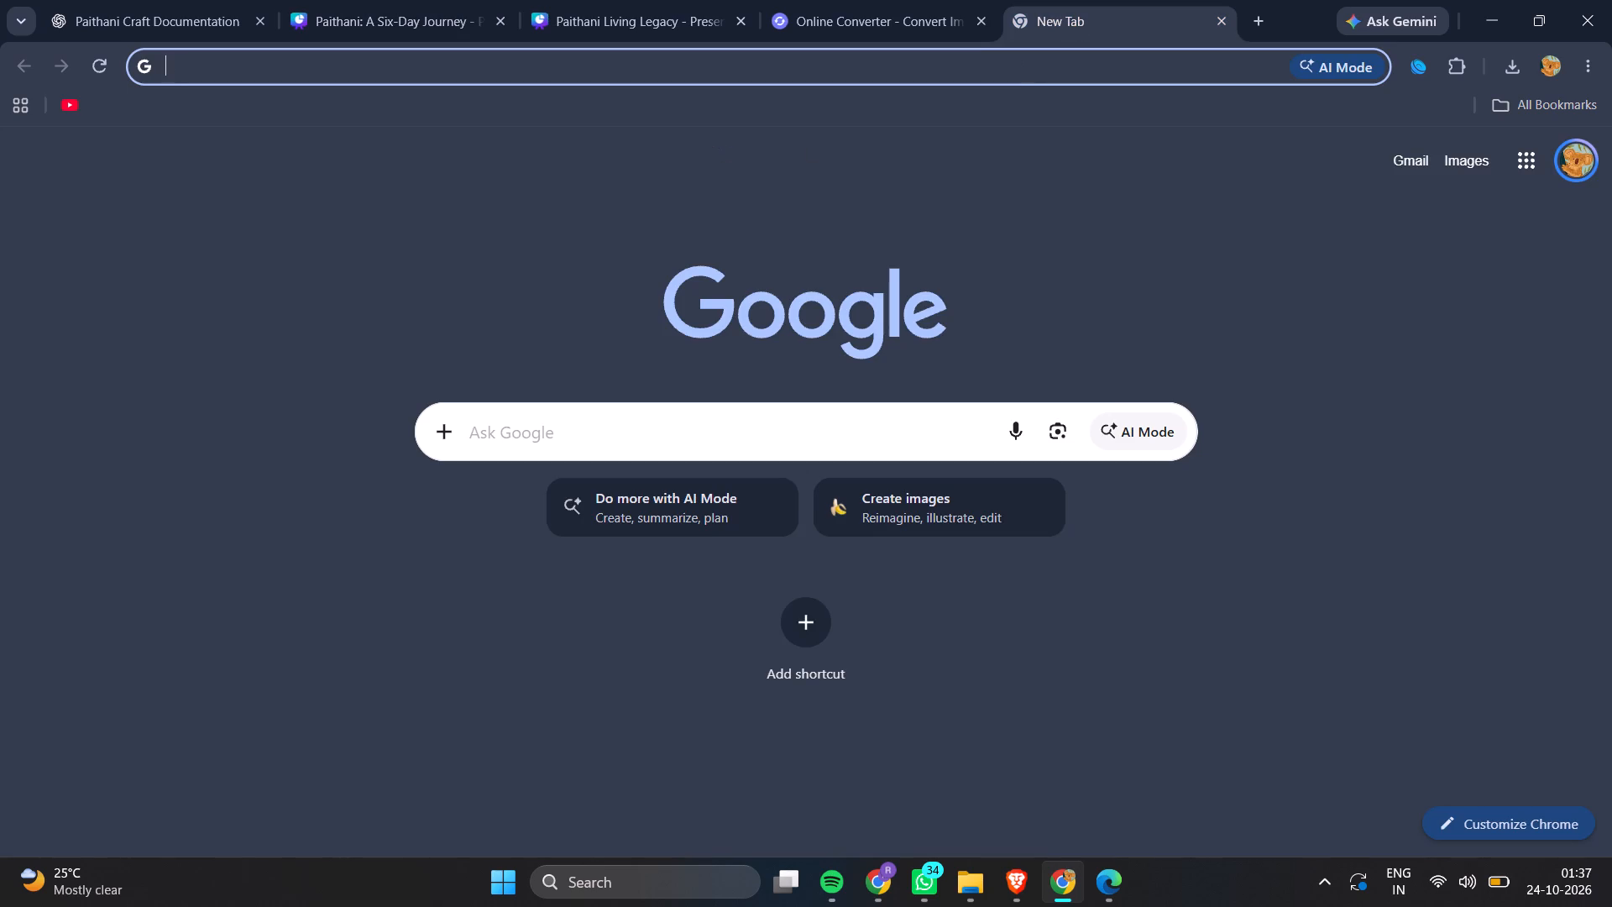
pyautogui.hotkey('ctrl', 'v')
pyautogui.press('Return')
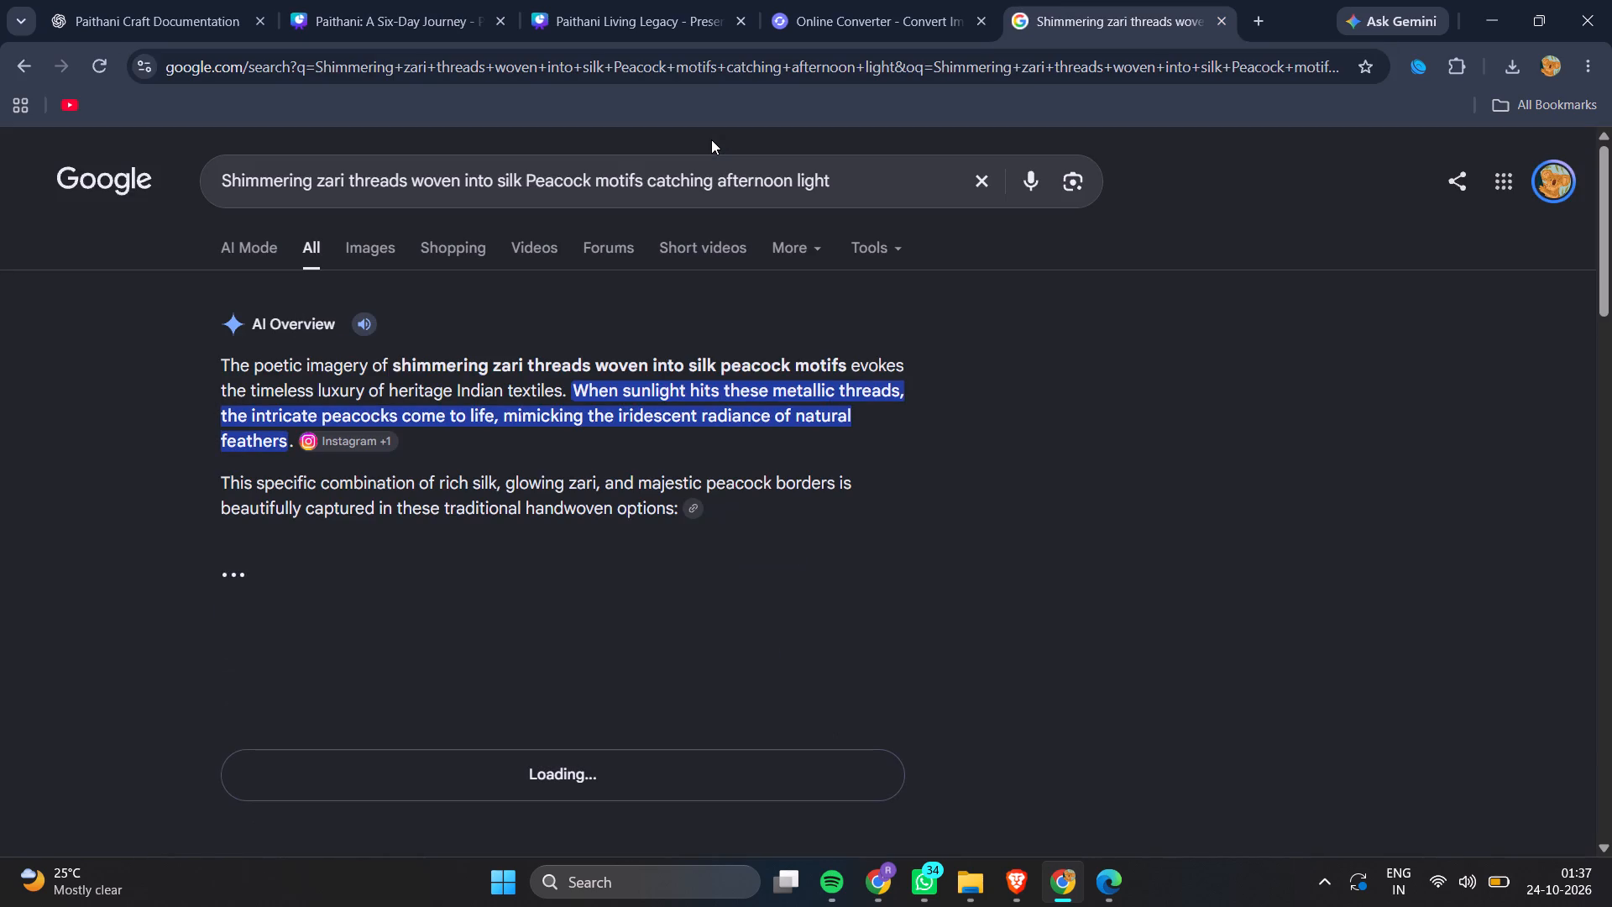
# Switch the Google search for slide 5's two bullets to image results and browse for a suitable photo.
pyautogui.click(391, 246)
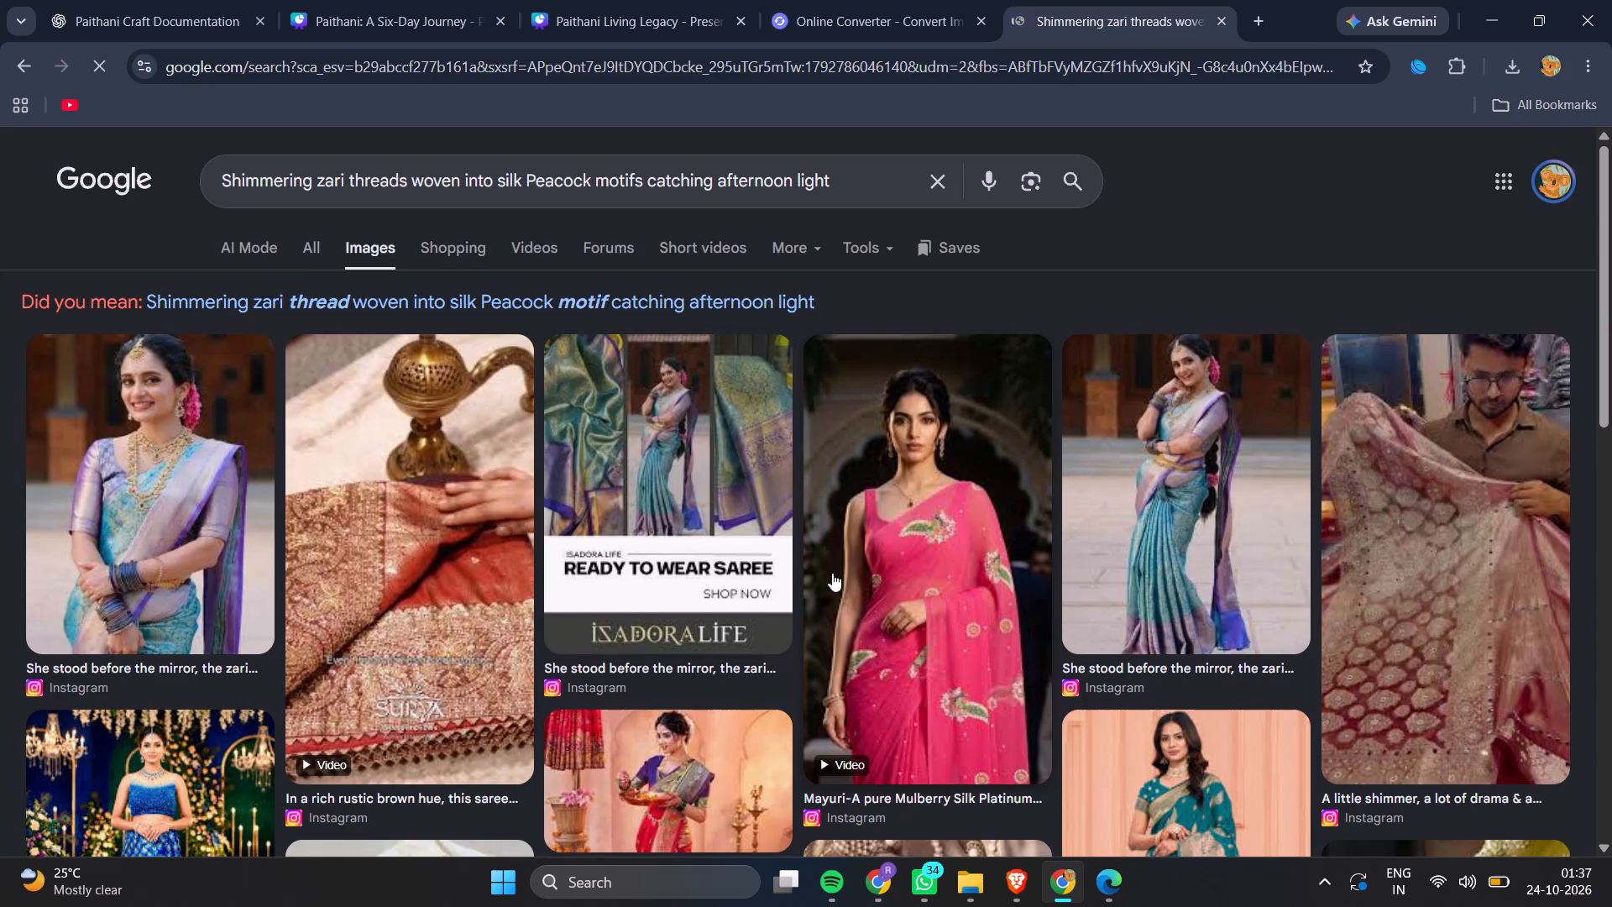
pyautogui.scroll(-9, 819, 585)
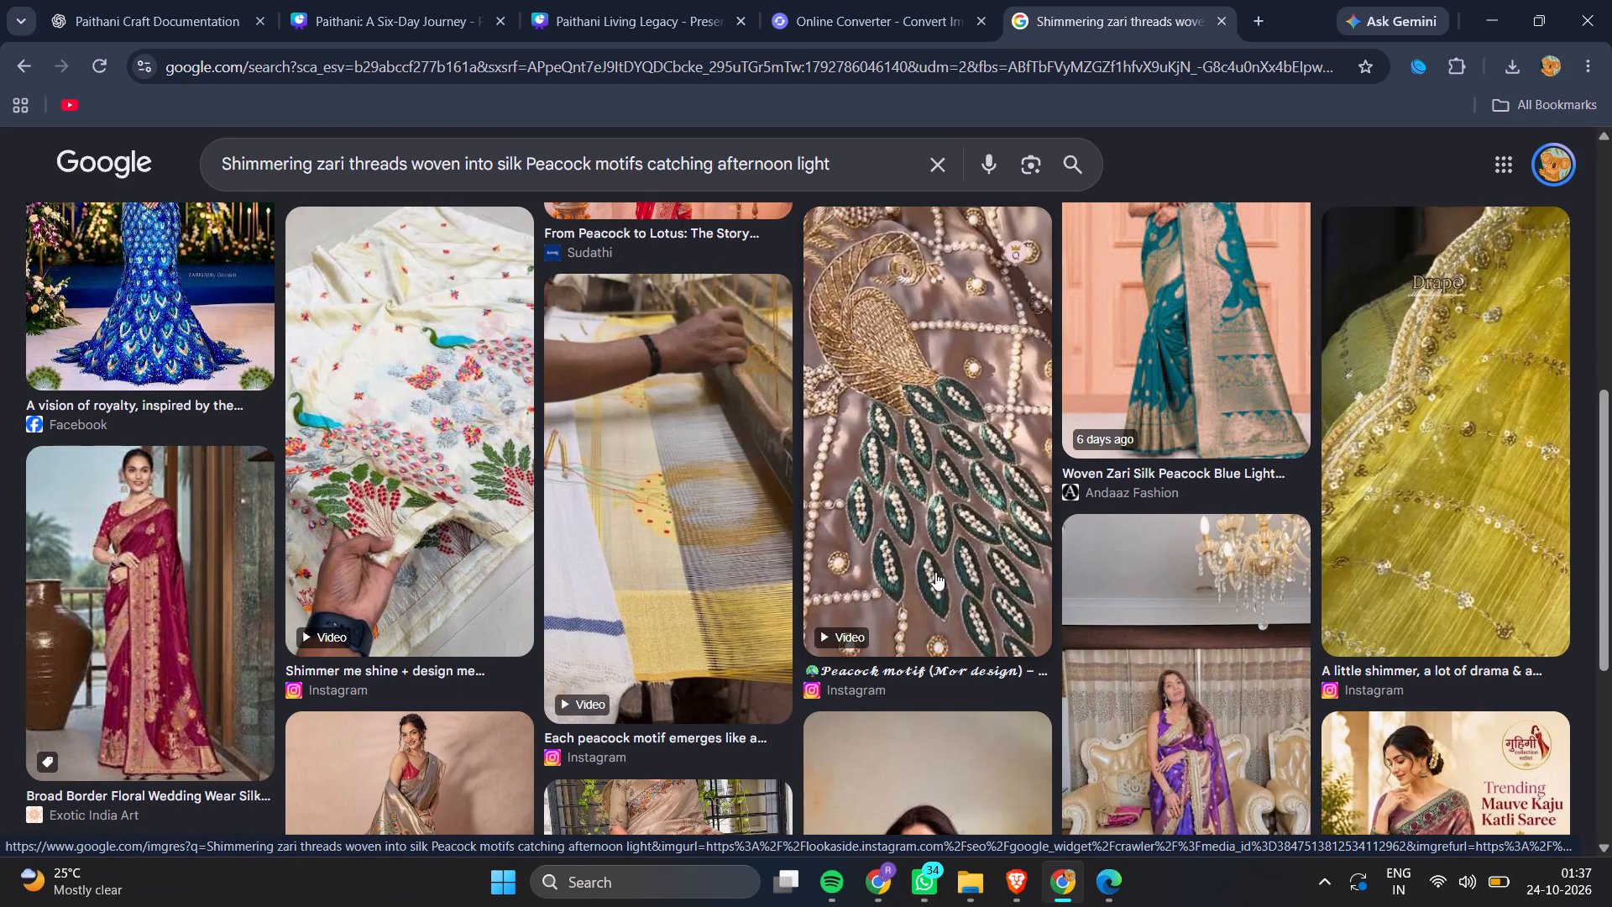
# Add ", horiontal image" to the end of the image search query and browse the results for a landscape photo.
pyautogui.click(848, 171)
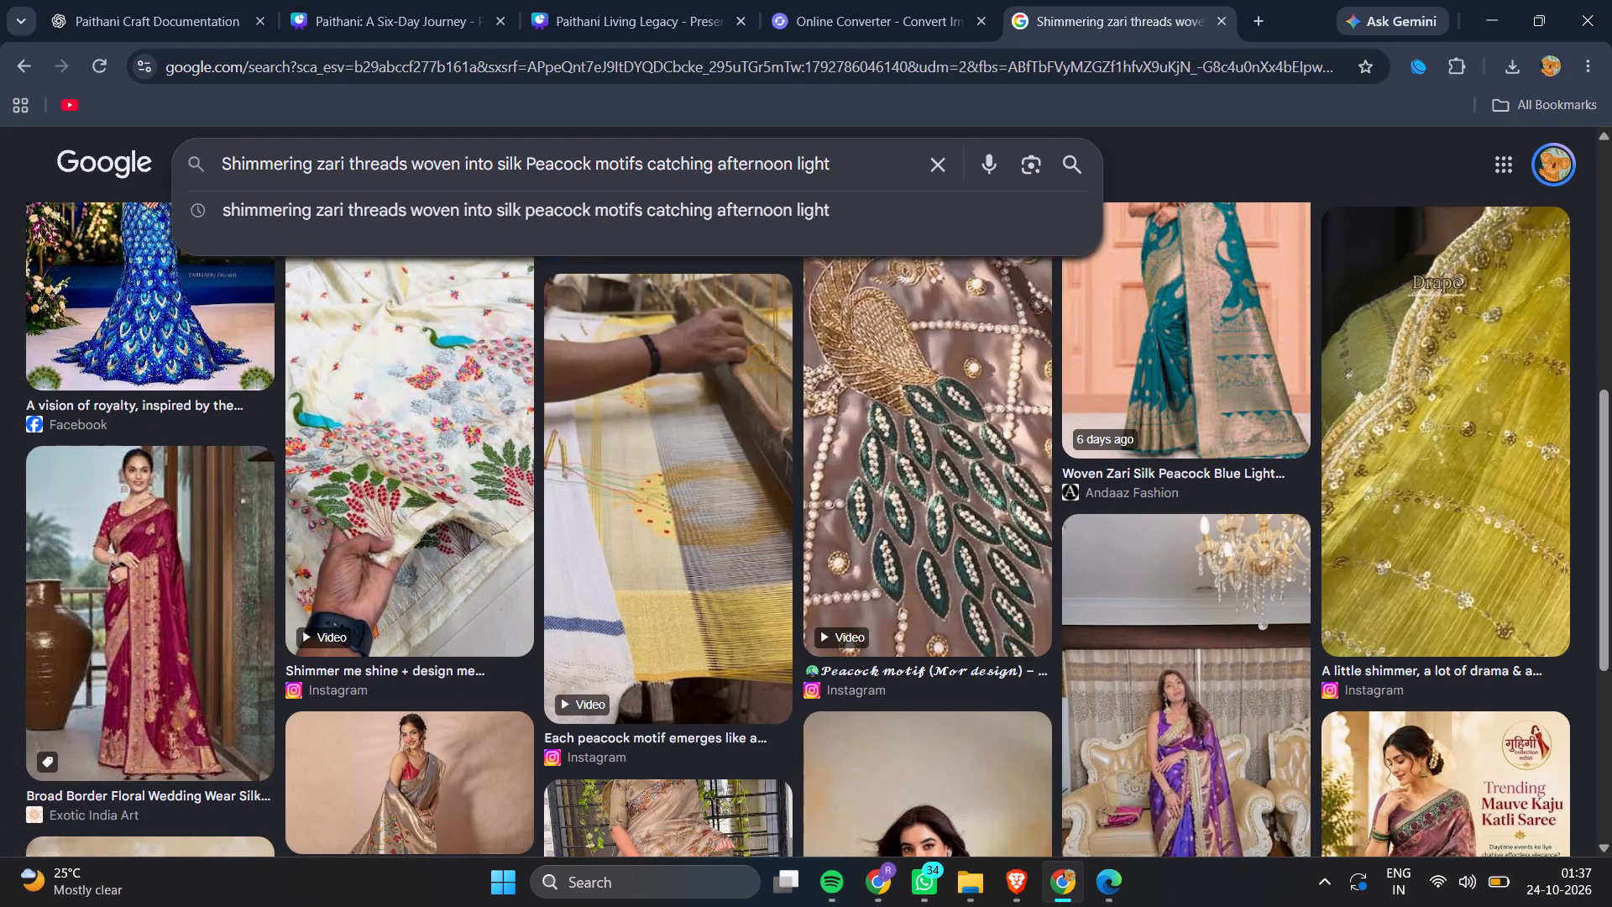
pyautogui.write(', horix')
pyautogui.press('BackSpace')
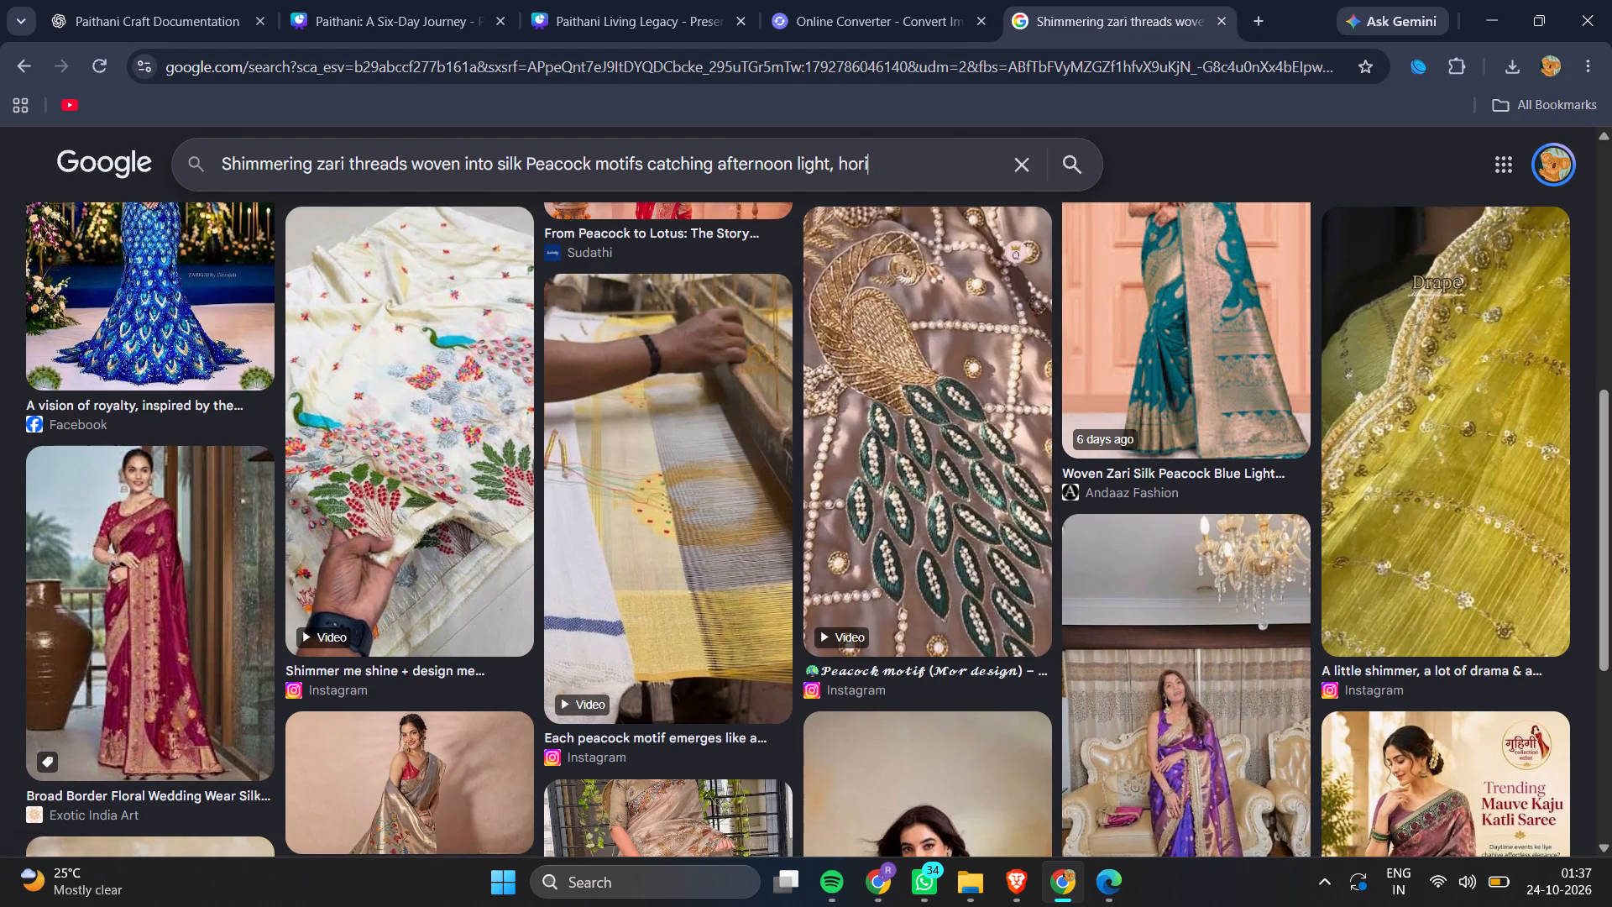
pyautogui.write('ontal image')
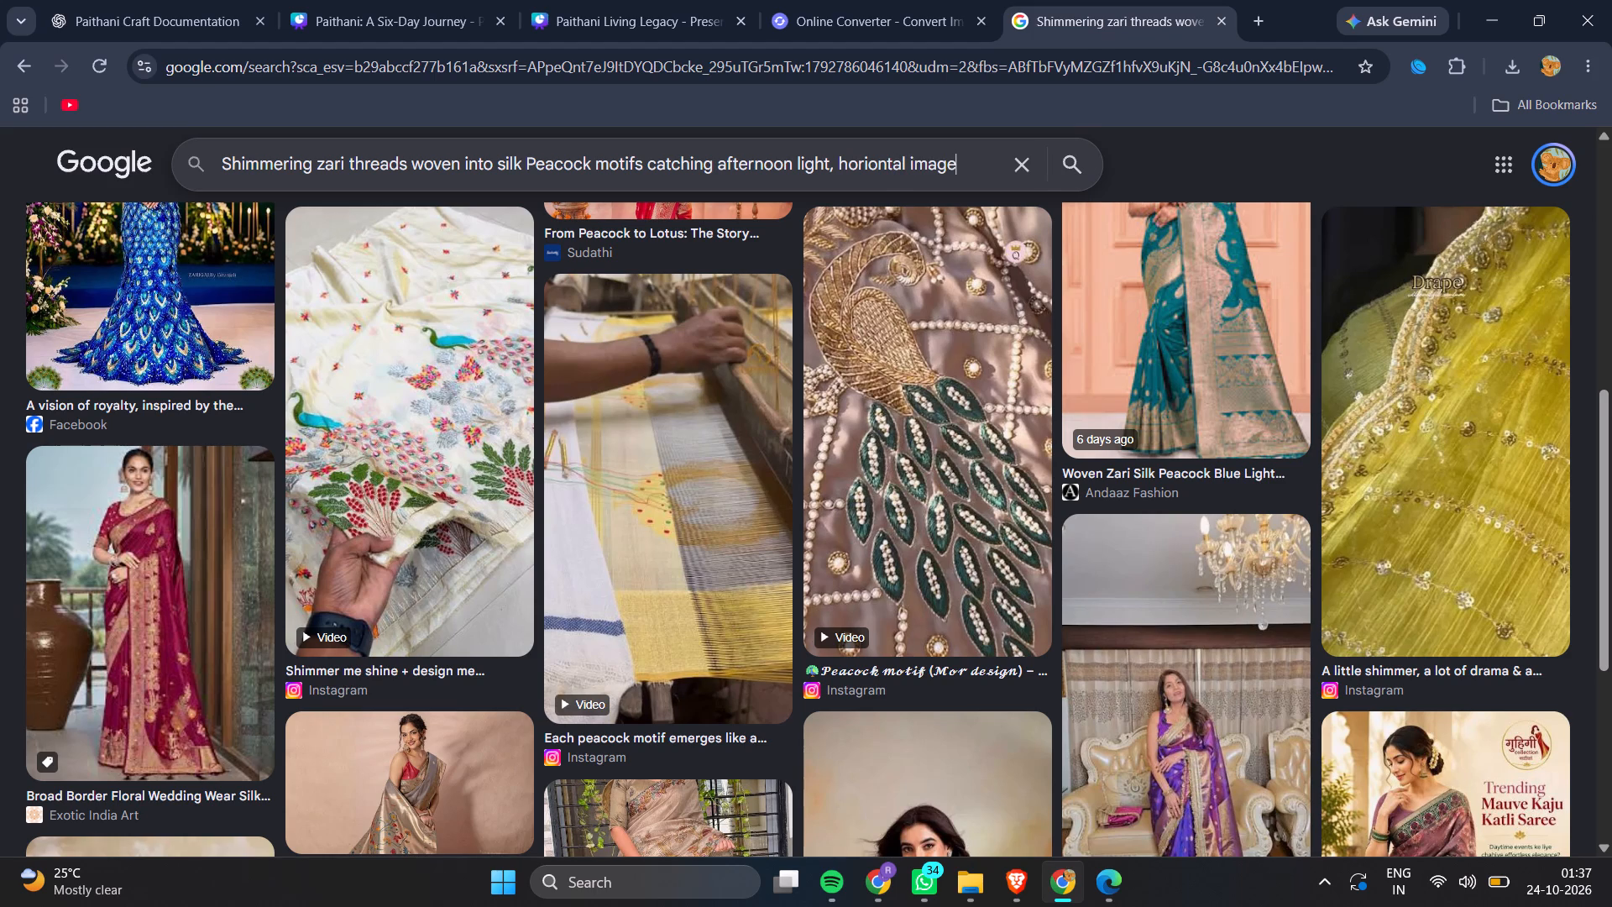
pyautogui.press('Return')
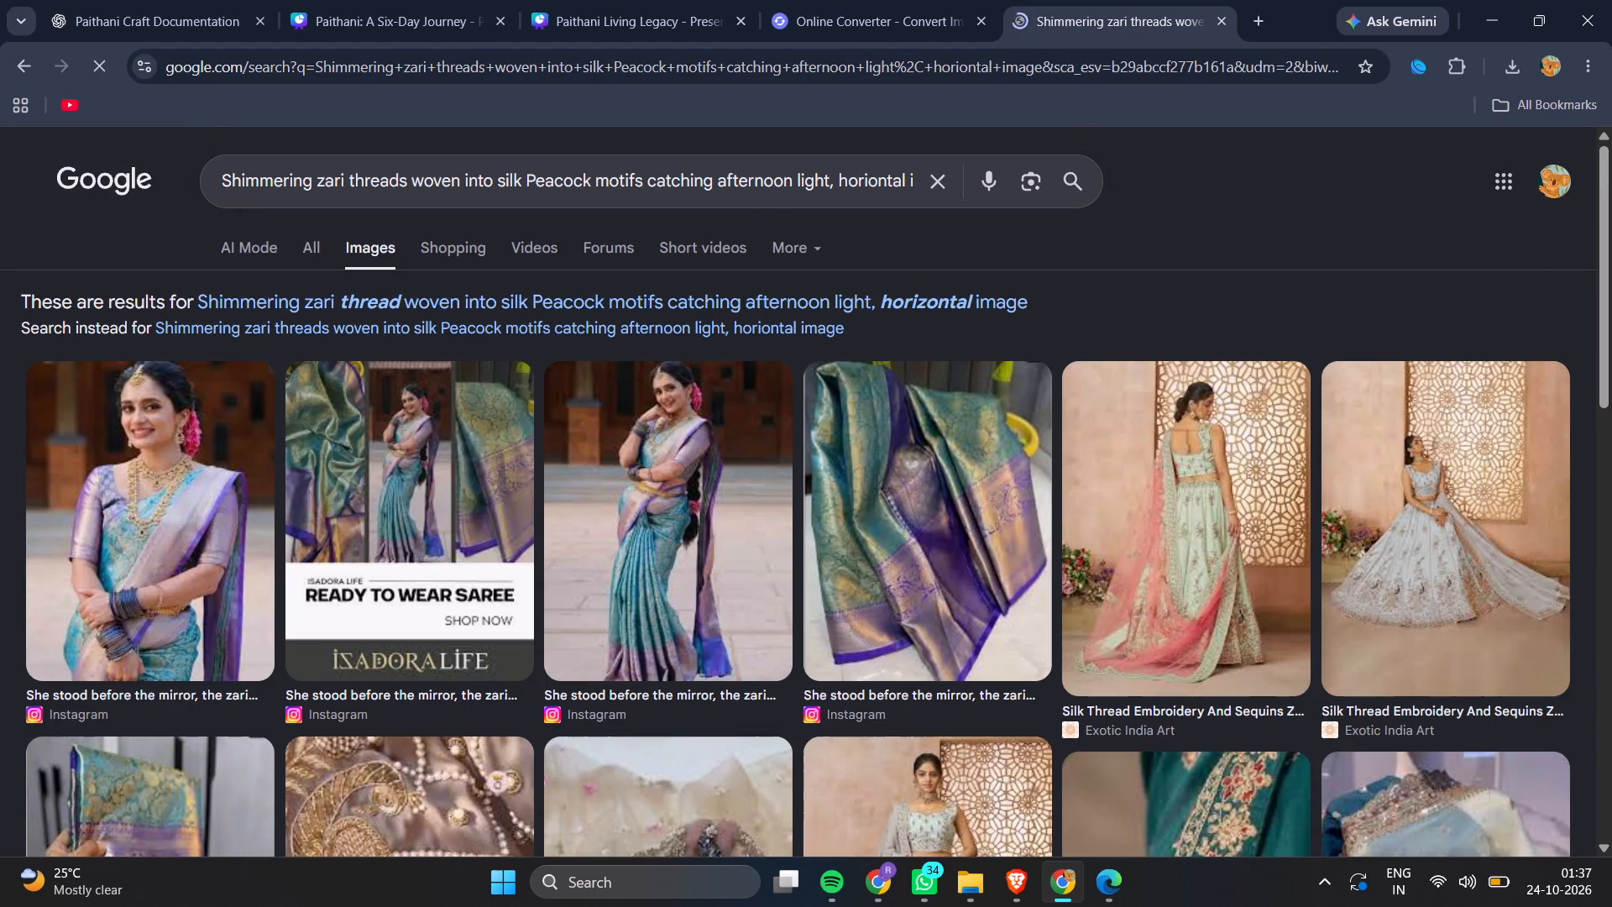
pyautogui.scroll(-7, 848, 170)
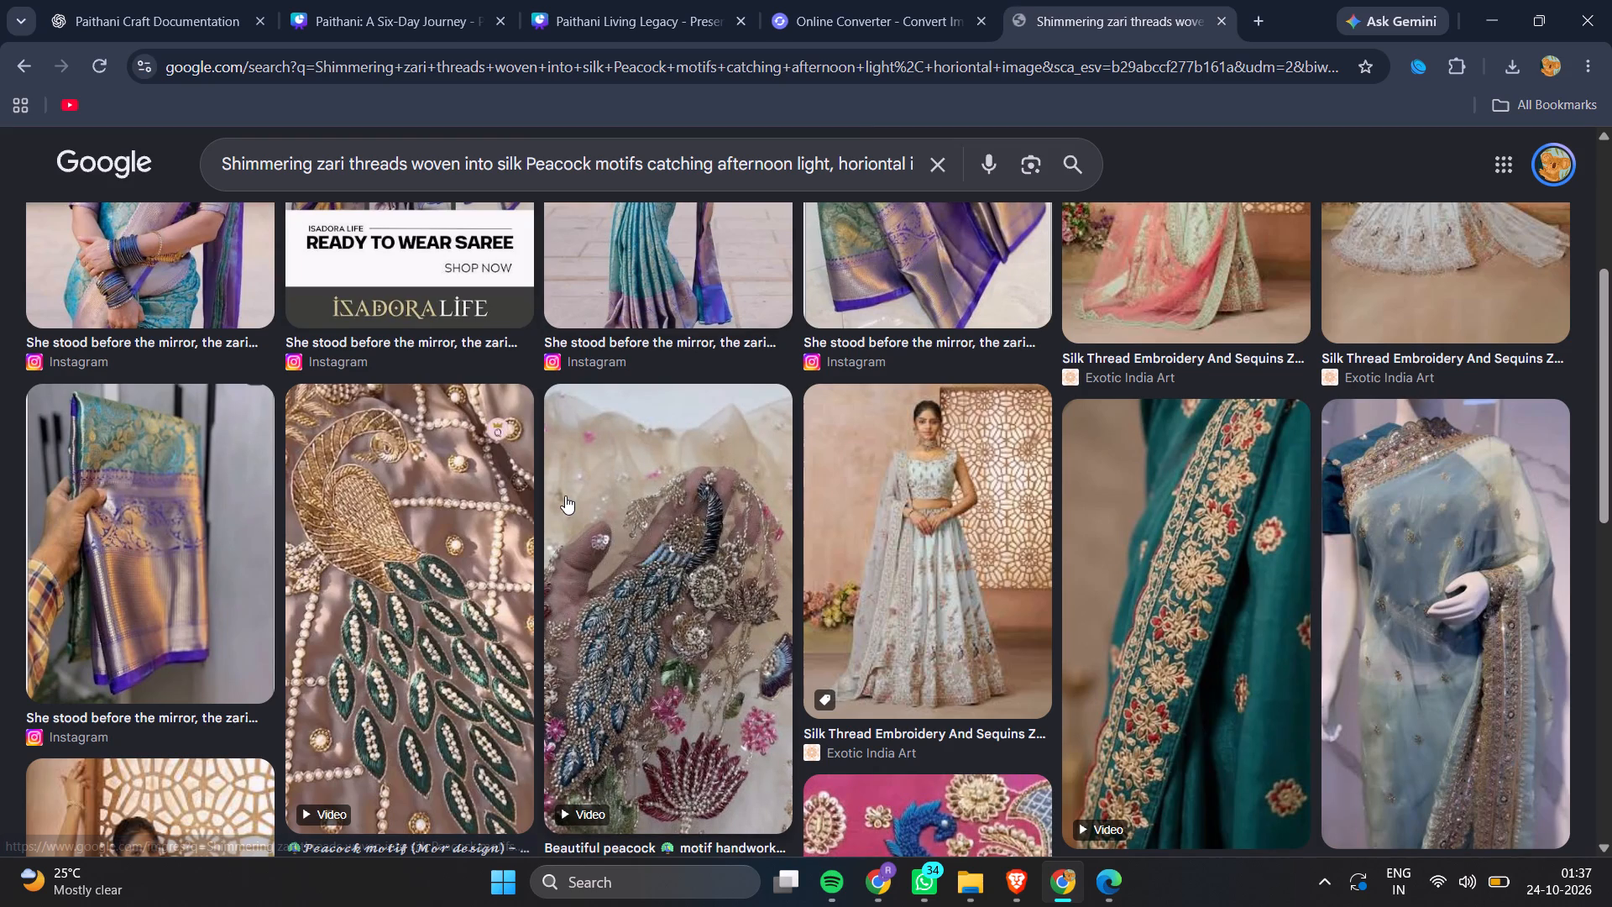
pyautogui.scroll(-12, 565, 470)
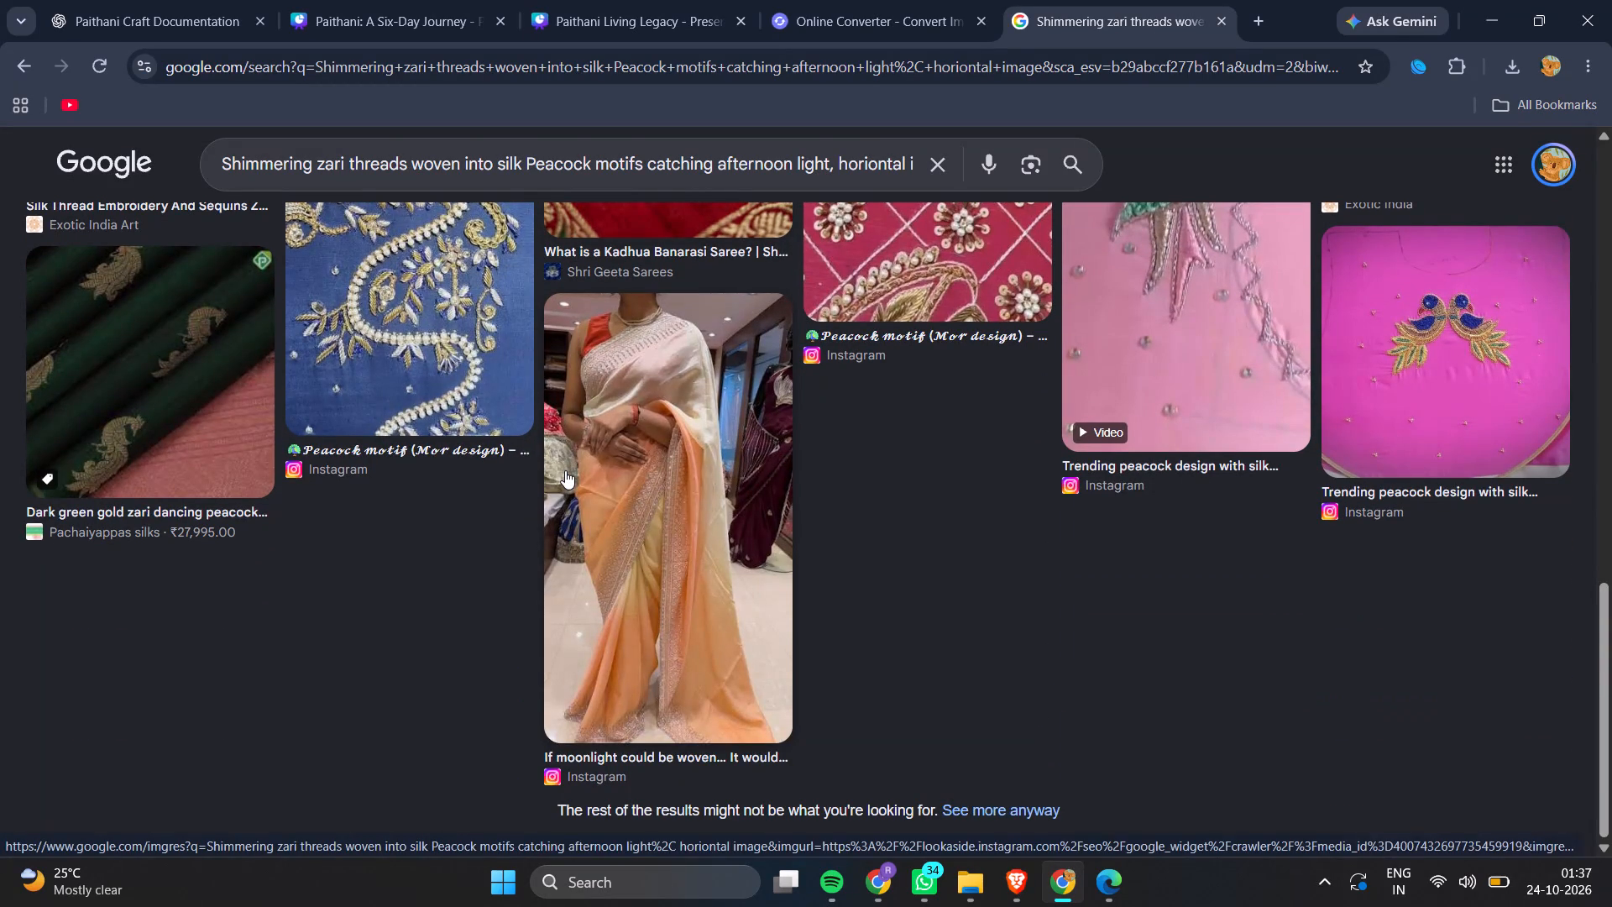
pyautogui.scroll(-7, 565, 470)
pyautogui.scroll(-6, 494, 577)
pyautogui.scroll(14, 494, 577)
pyautogui.scroll(10, 494, 577)
# Shorten the image search to "shimmering zari threads woven into silk peacock horiontal image" and browse the results.
pyautogui.click(945, 184)
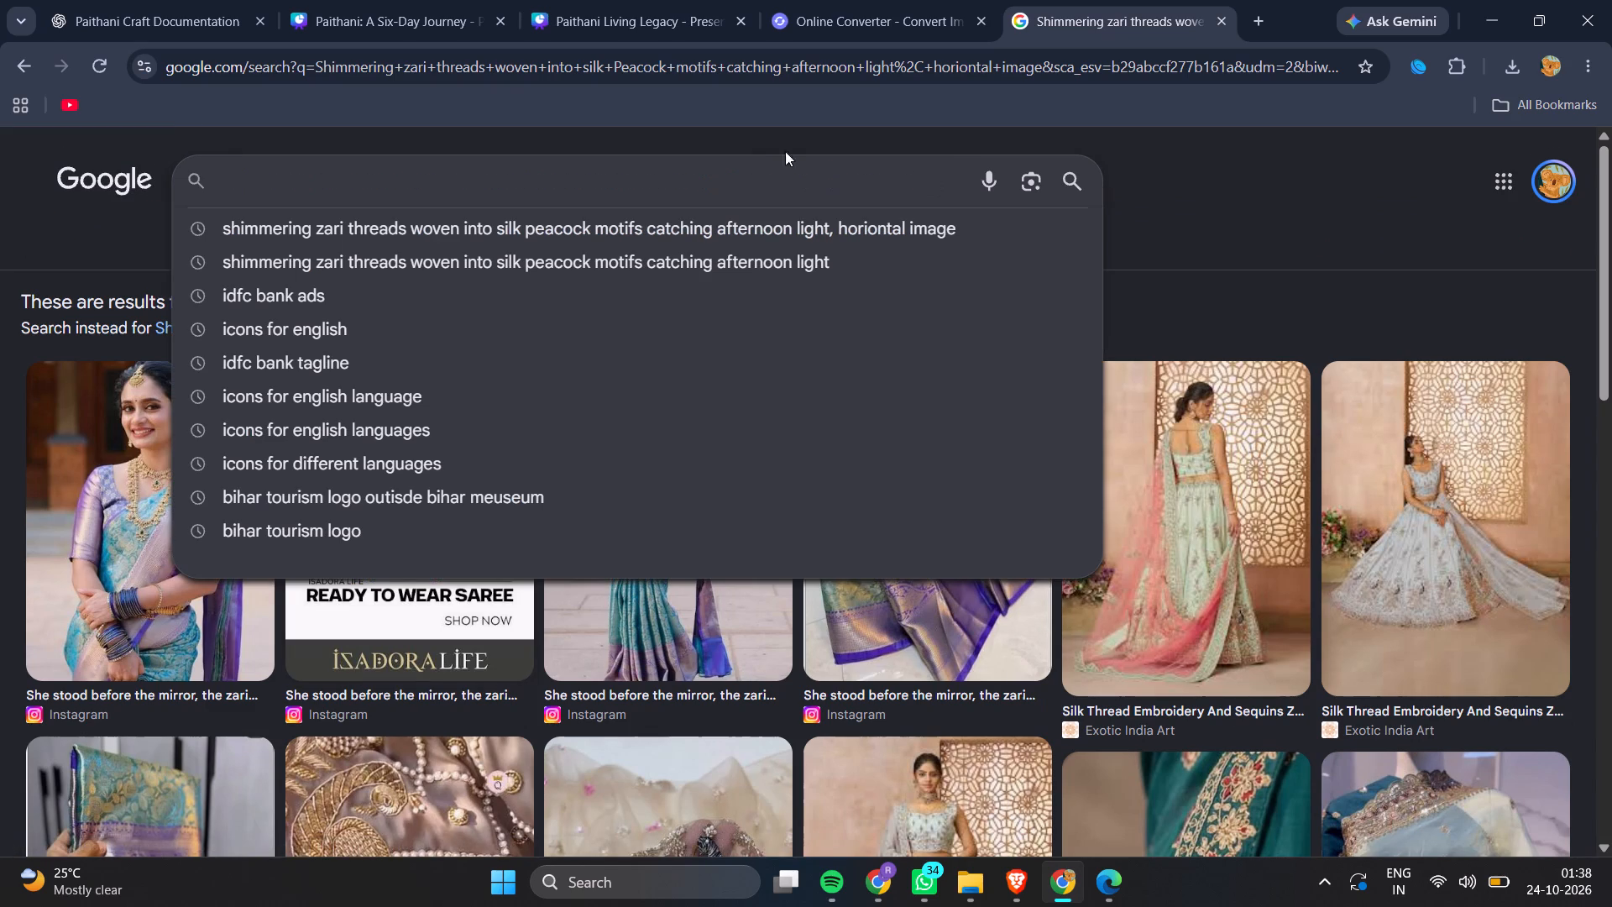
pyautogui.click(635, 233)
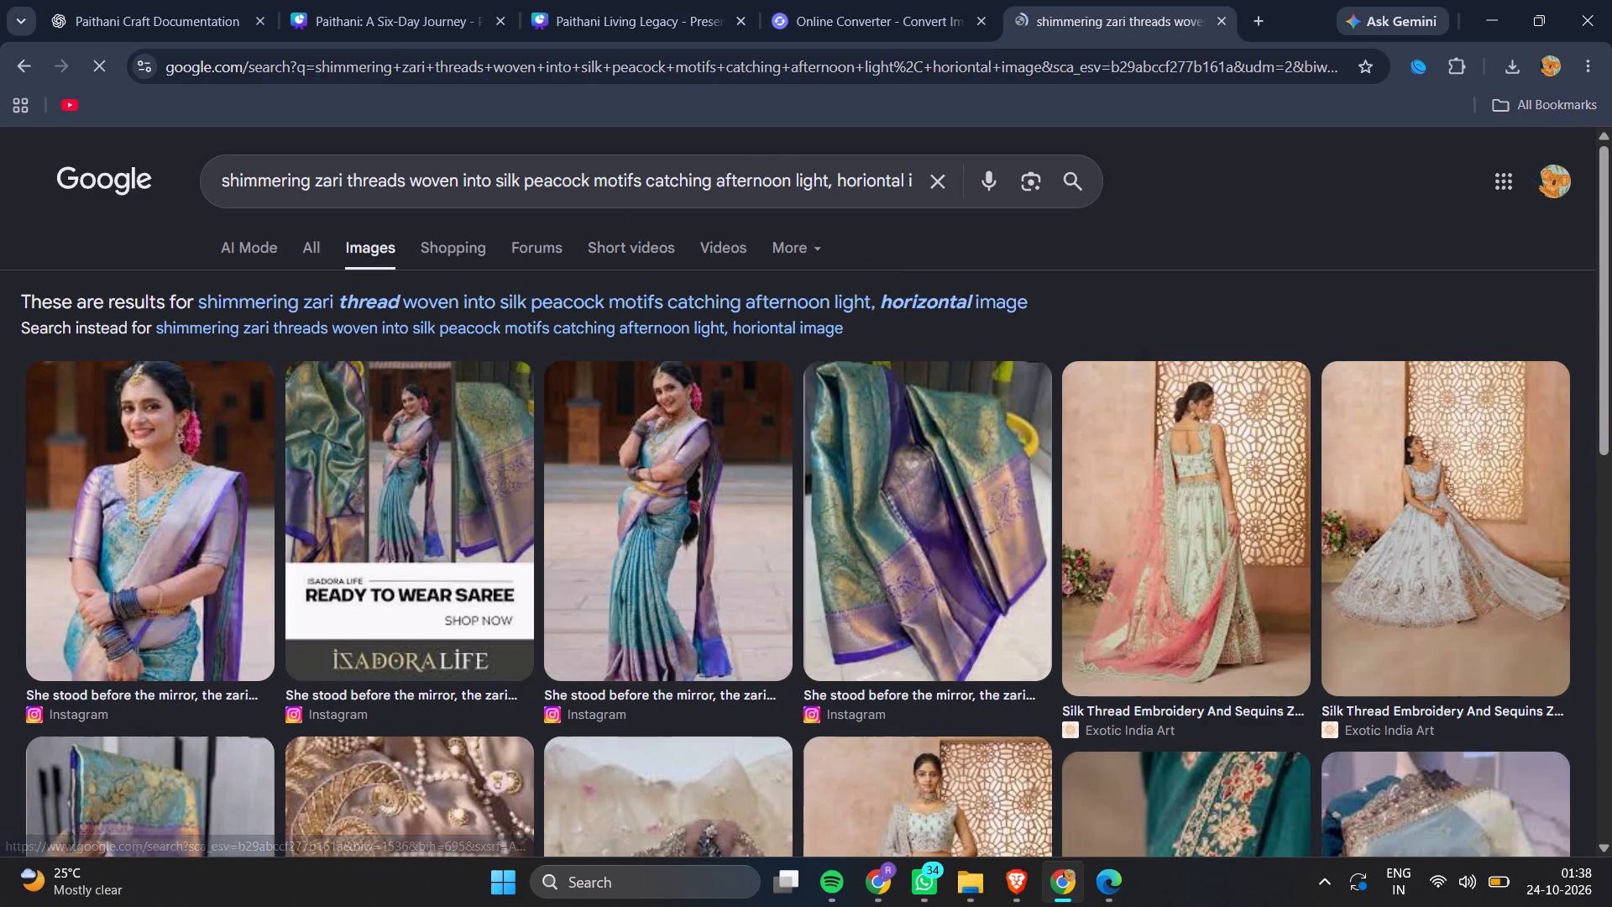
pyautogui.click(615, 182)
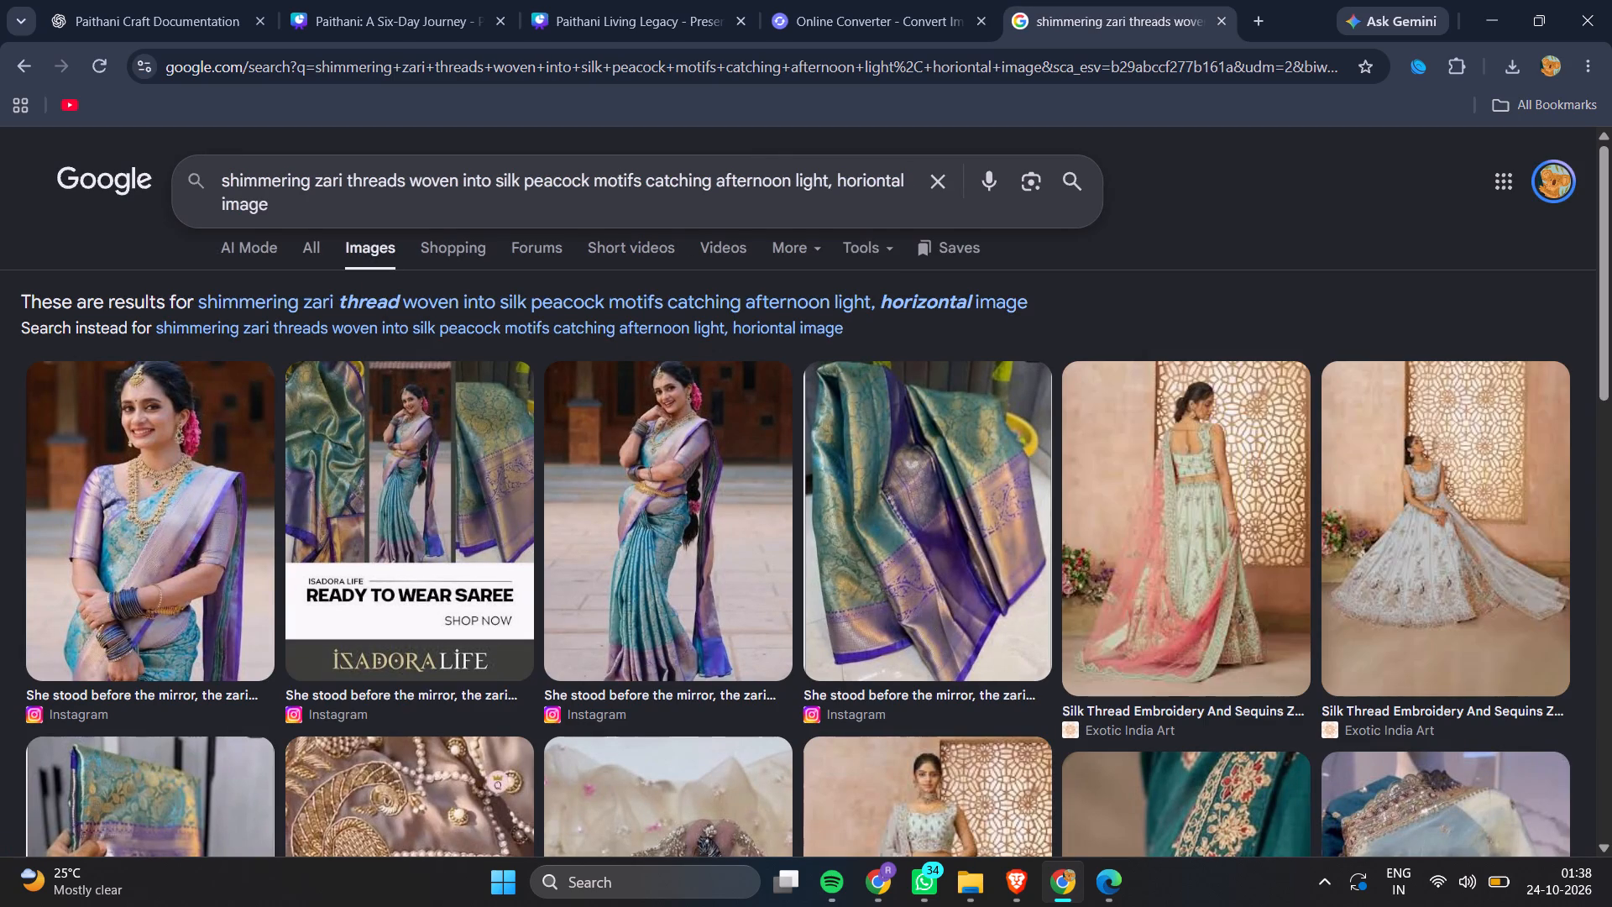
pyautogui.moveTo(649, 179); pyautogui.dragTo(856, 177)
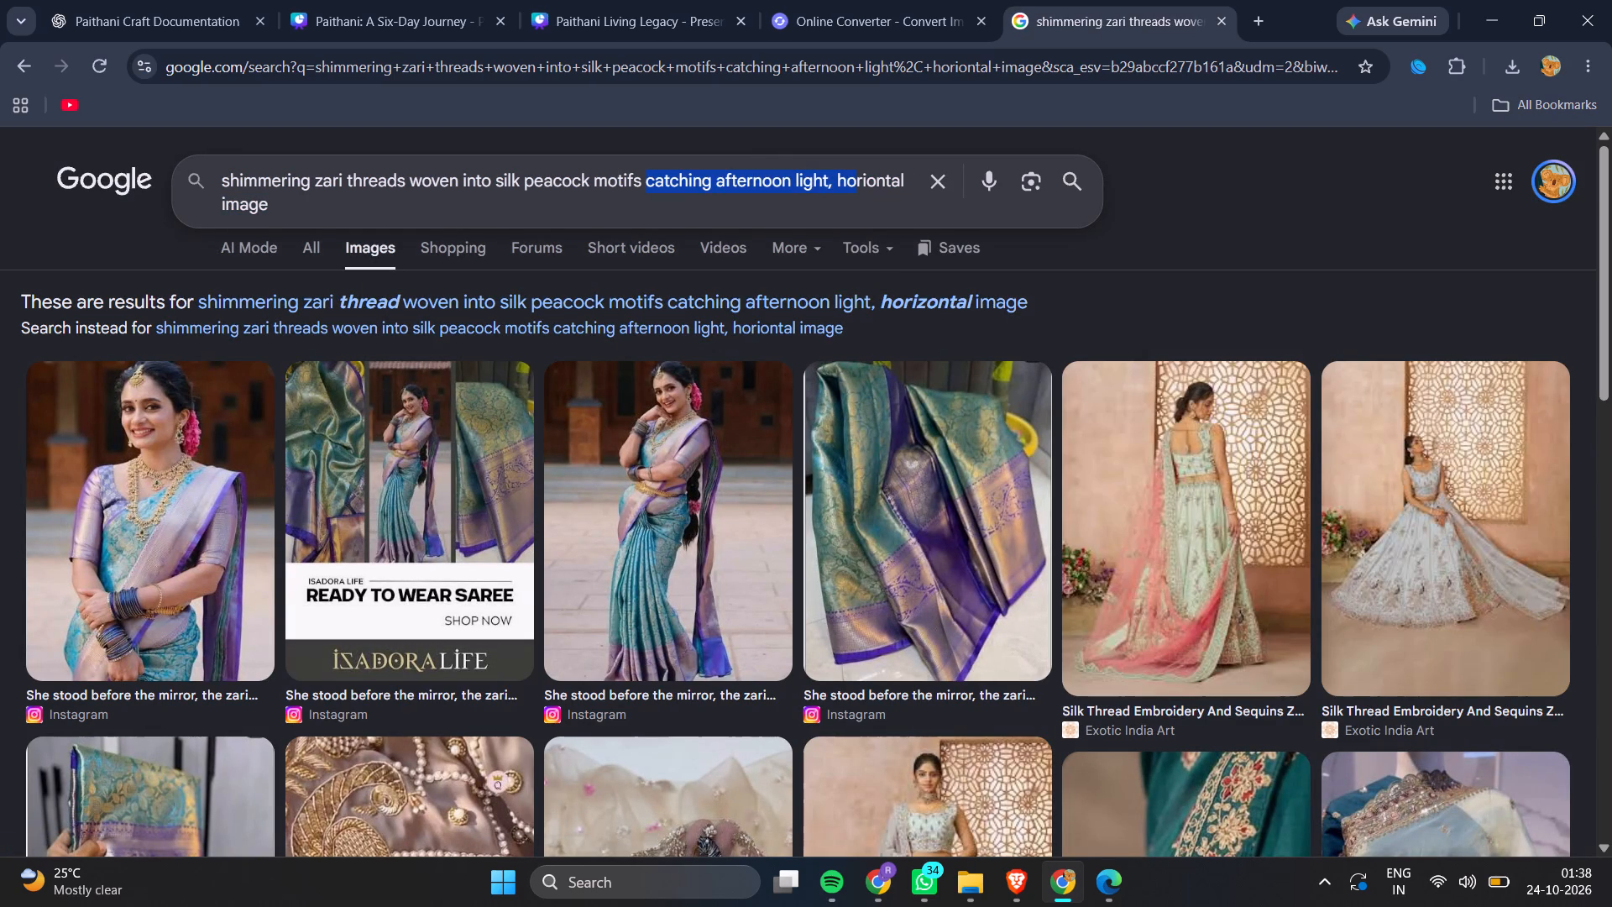
pyautogui.click(839, 177)
pyautogui.click(832, 180)
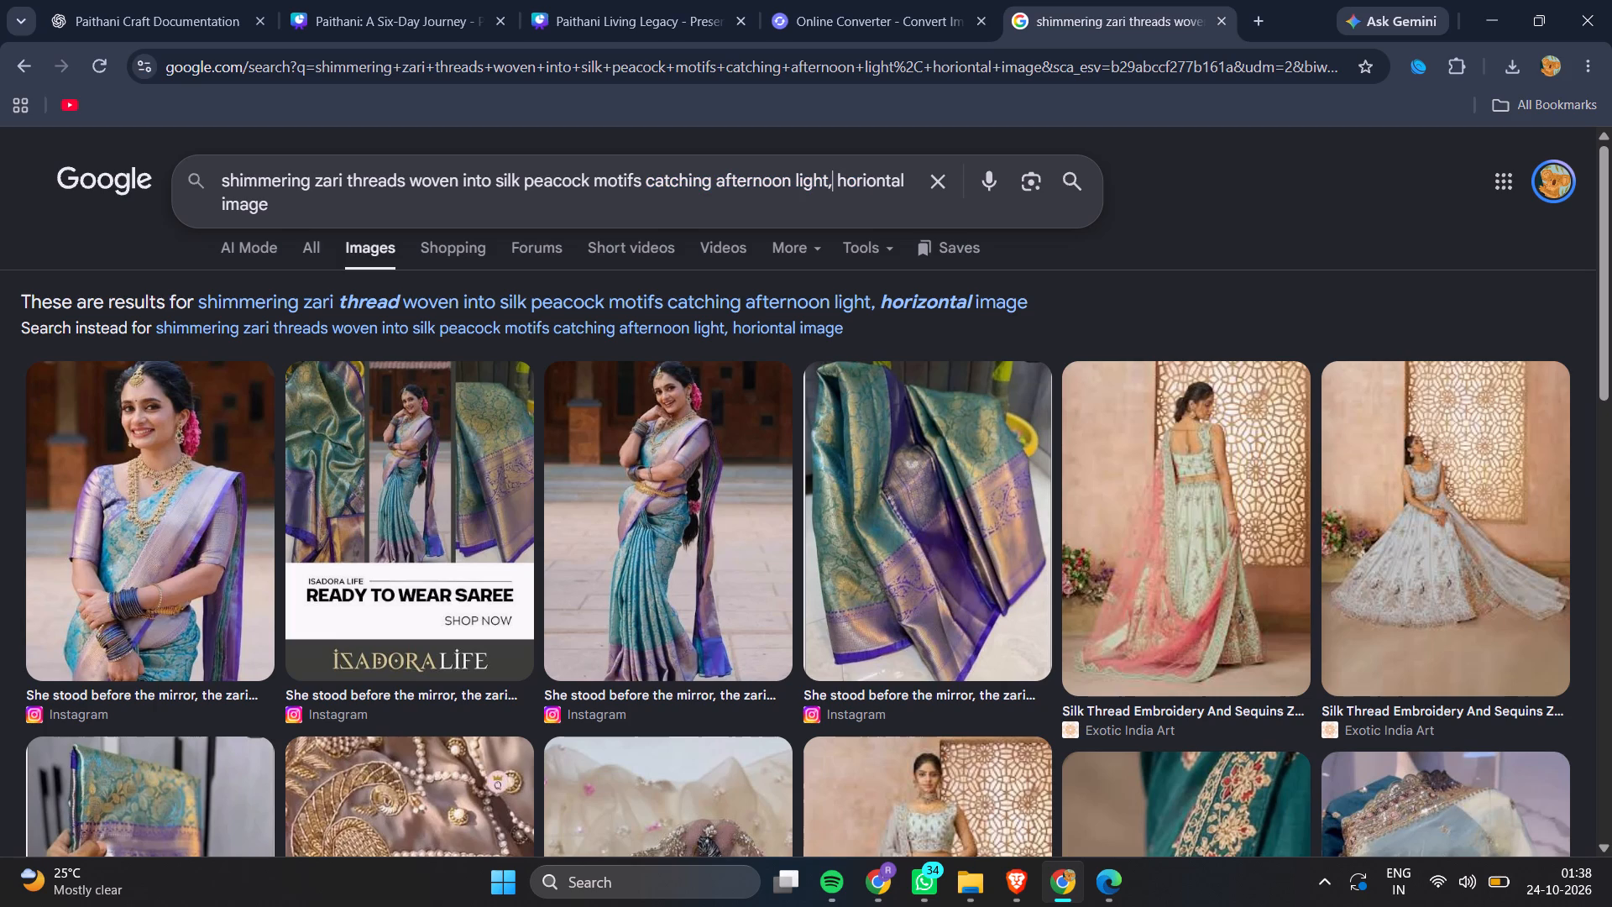
pyautogui.press('BackSpace')
pyautogui.press('BackSpace')
pyautogui.press('BackSpace')
pyautogui.press('BackSpace')
pyautogui.press('BackSpace')
pyautogui.press('BackSpace')
pyautogui.press('BackSpace')
pyautogui.press('BackSpace')
pyautogui.press('BackSpace')
pyautogui.press('BackSpace')
pyautogui.press('BackSpace')
pyautogui.press('BackSpace')
pyautogui.press('BackSpace')
pyautogui.press('BackSpace')
pyautogui.press('BackSpace')
pyautogui.press('BackSpace')
pyautogui.press('BackSpace')
pyautogui.press('BackSpace')
pyautogui.press('BackSpace')
pyautogui.press('BackSpace')
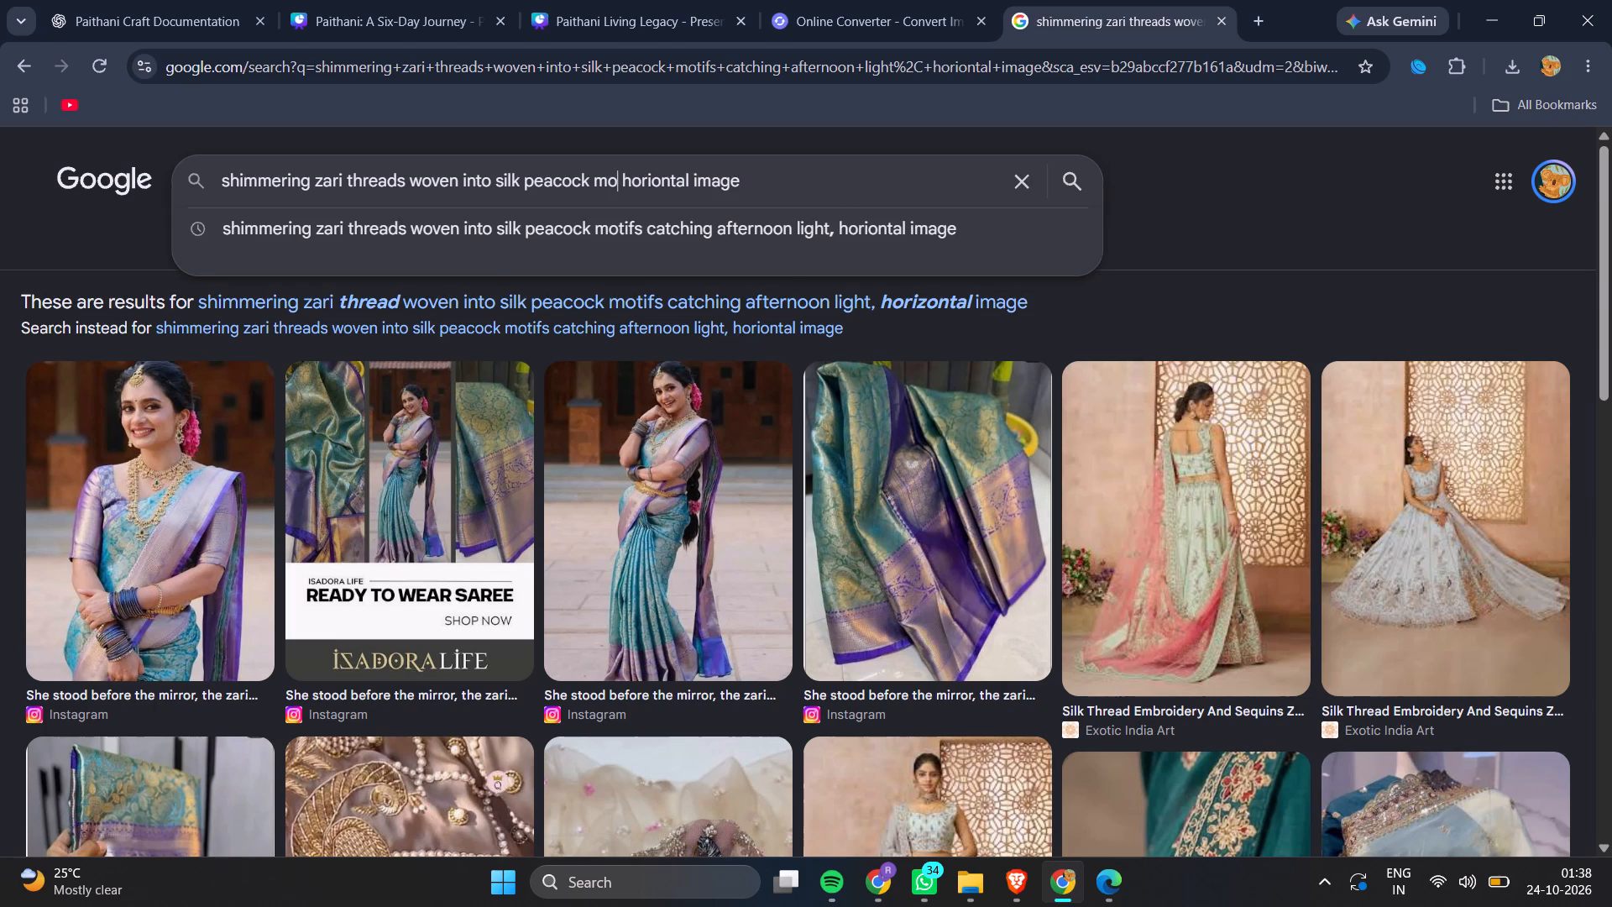
pyautogui.press('BackSpace')
pyautogui.press('BackSpace')
pyautogui.press('BackSpace')
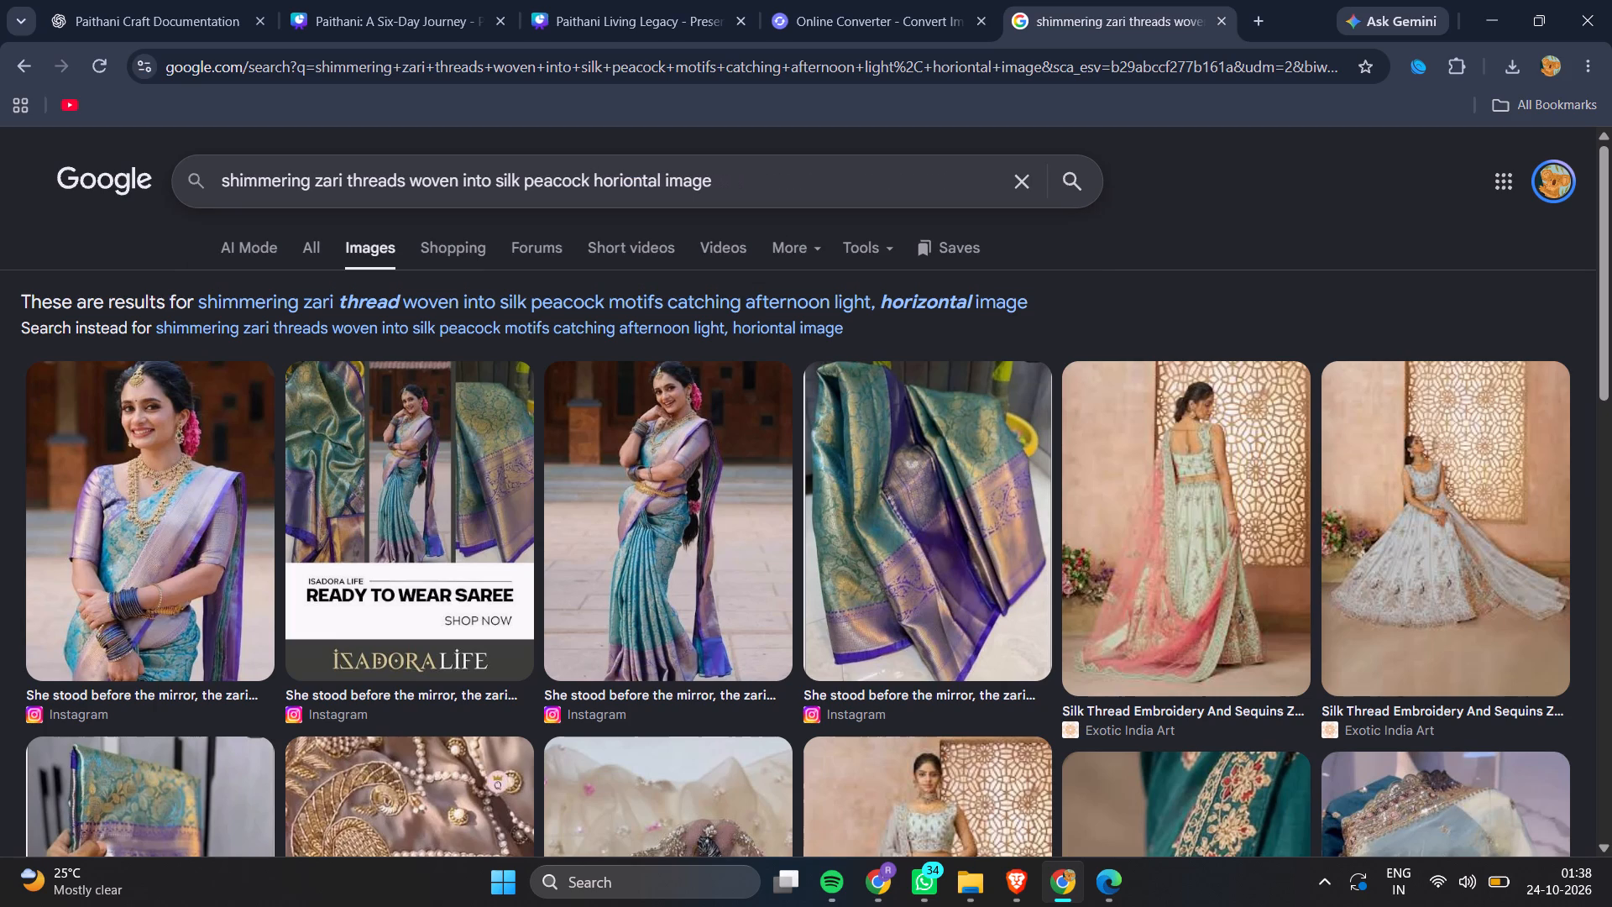
pyautogui.press('Return')
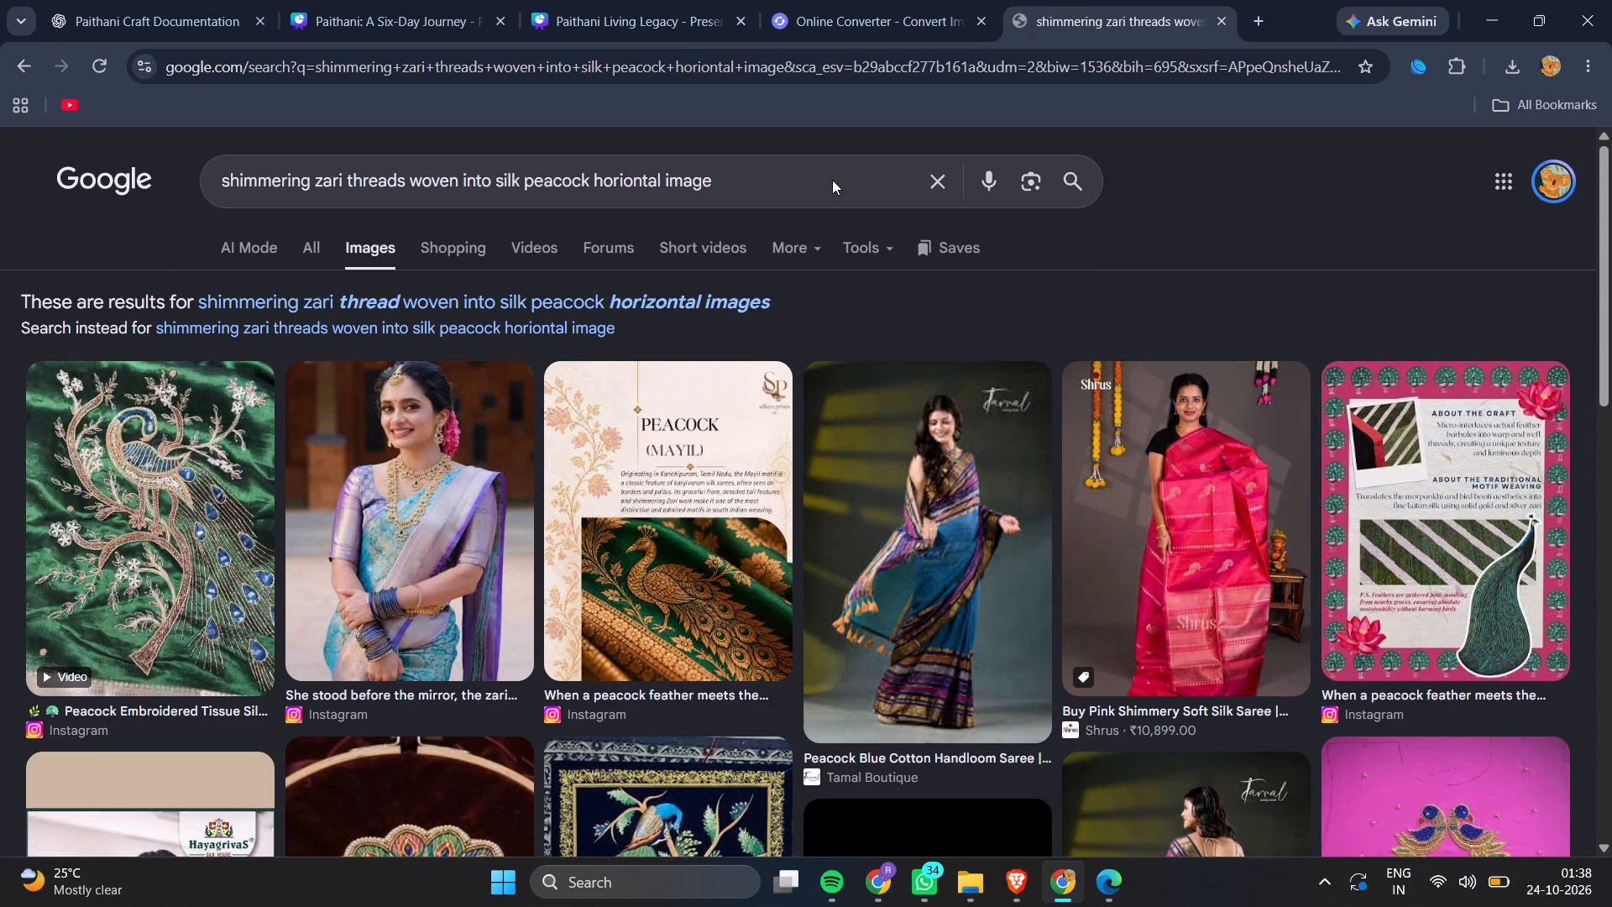
pyautogui.scroll(-1, 832, 180)
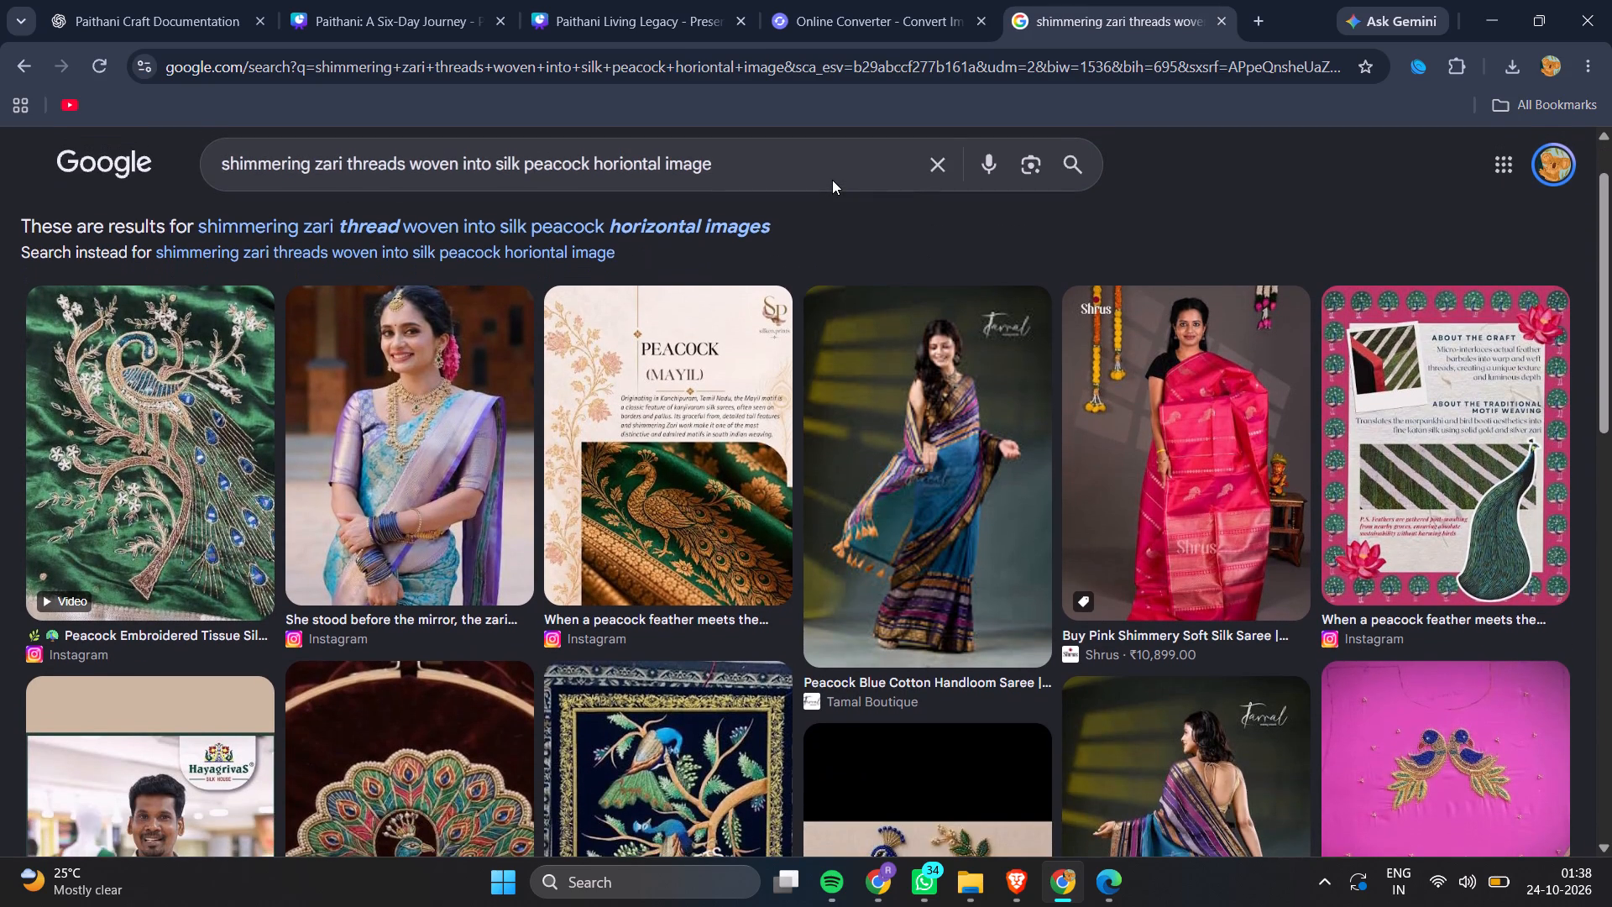
pyautogui.scroll(-7, 832, 180)
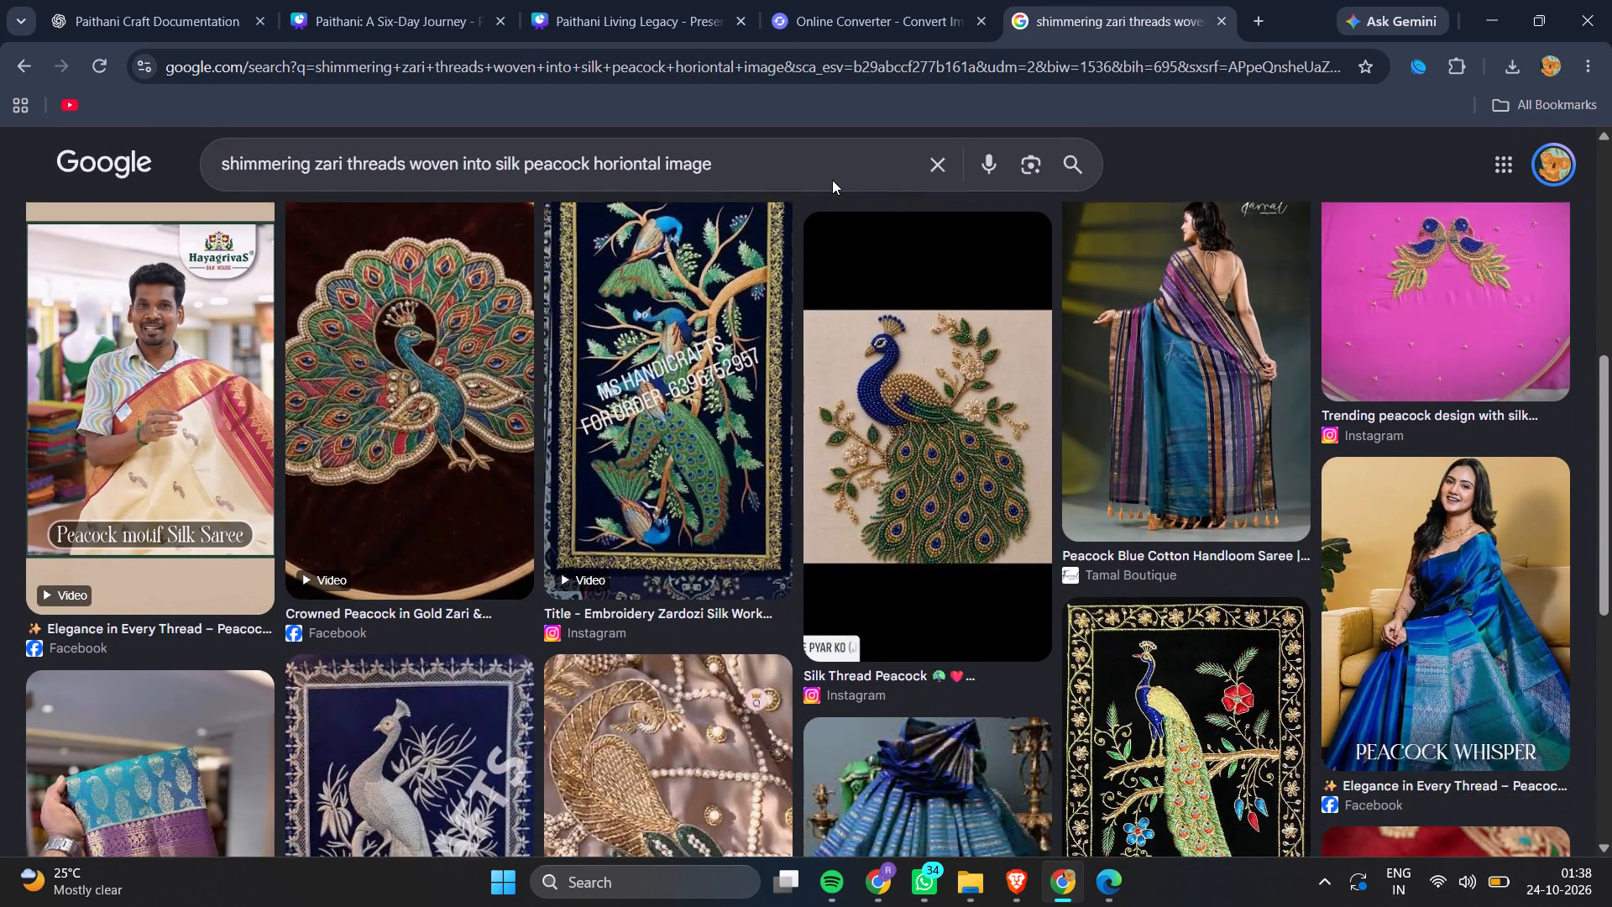
pyautogui.scroll(-1, 832, 180)
pyautogui.scroll(-4, 883, 0)
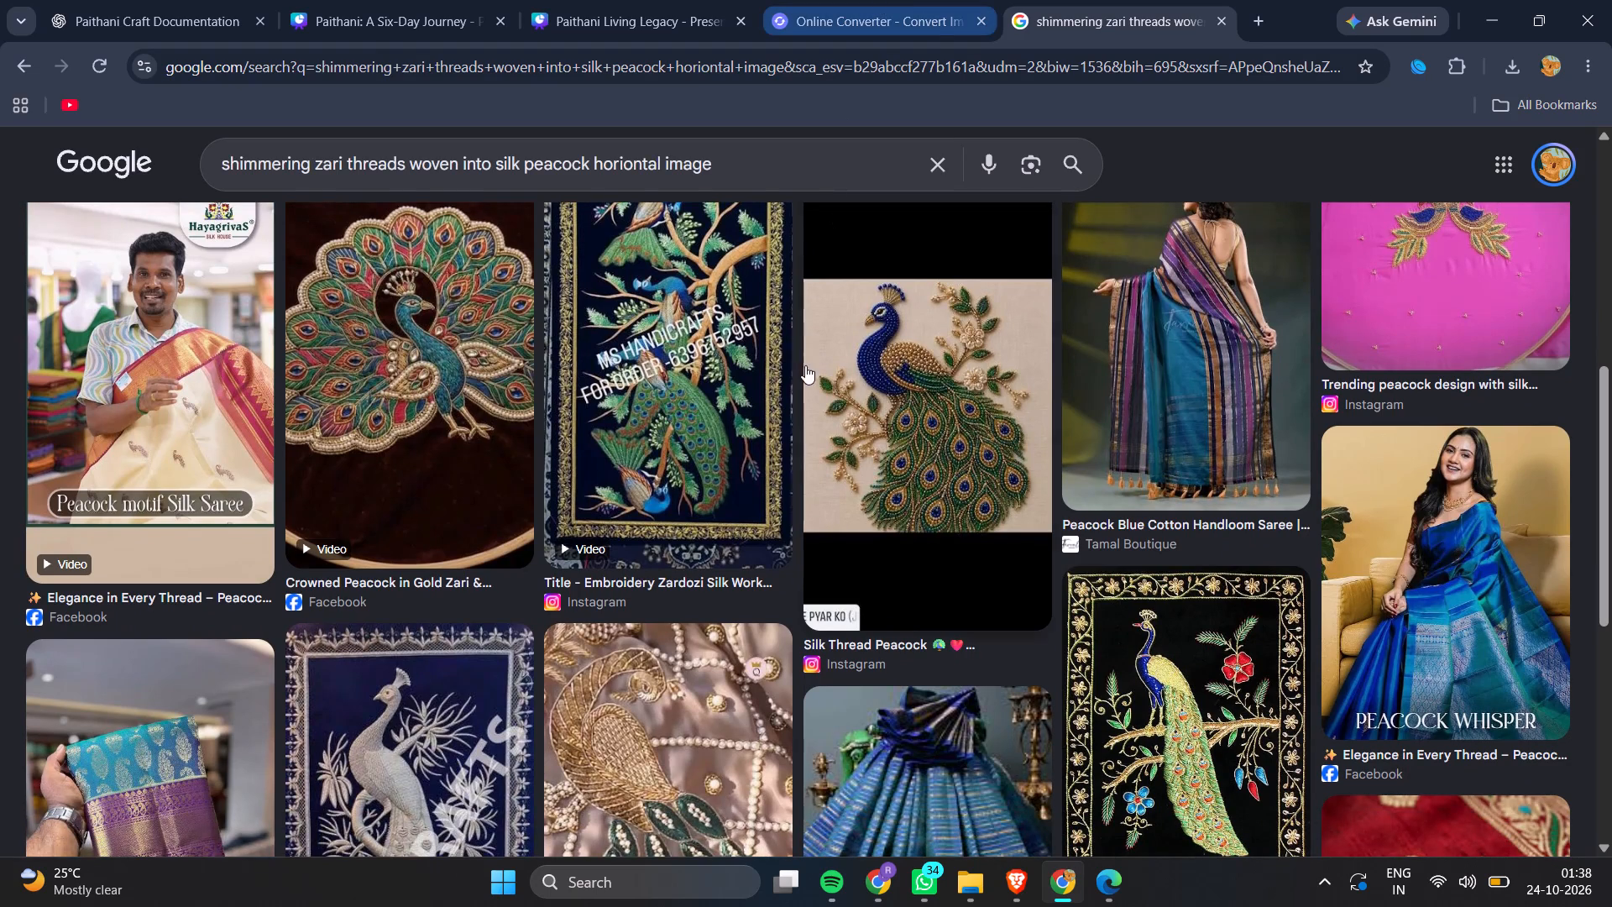
# Replace "horiontal" with "16 by 9" in the image search query and browse the results.
pyautogui.doubleClick(631, 162)
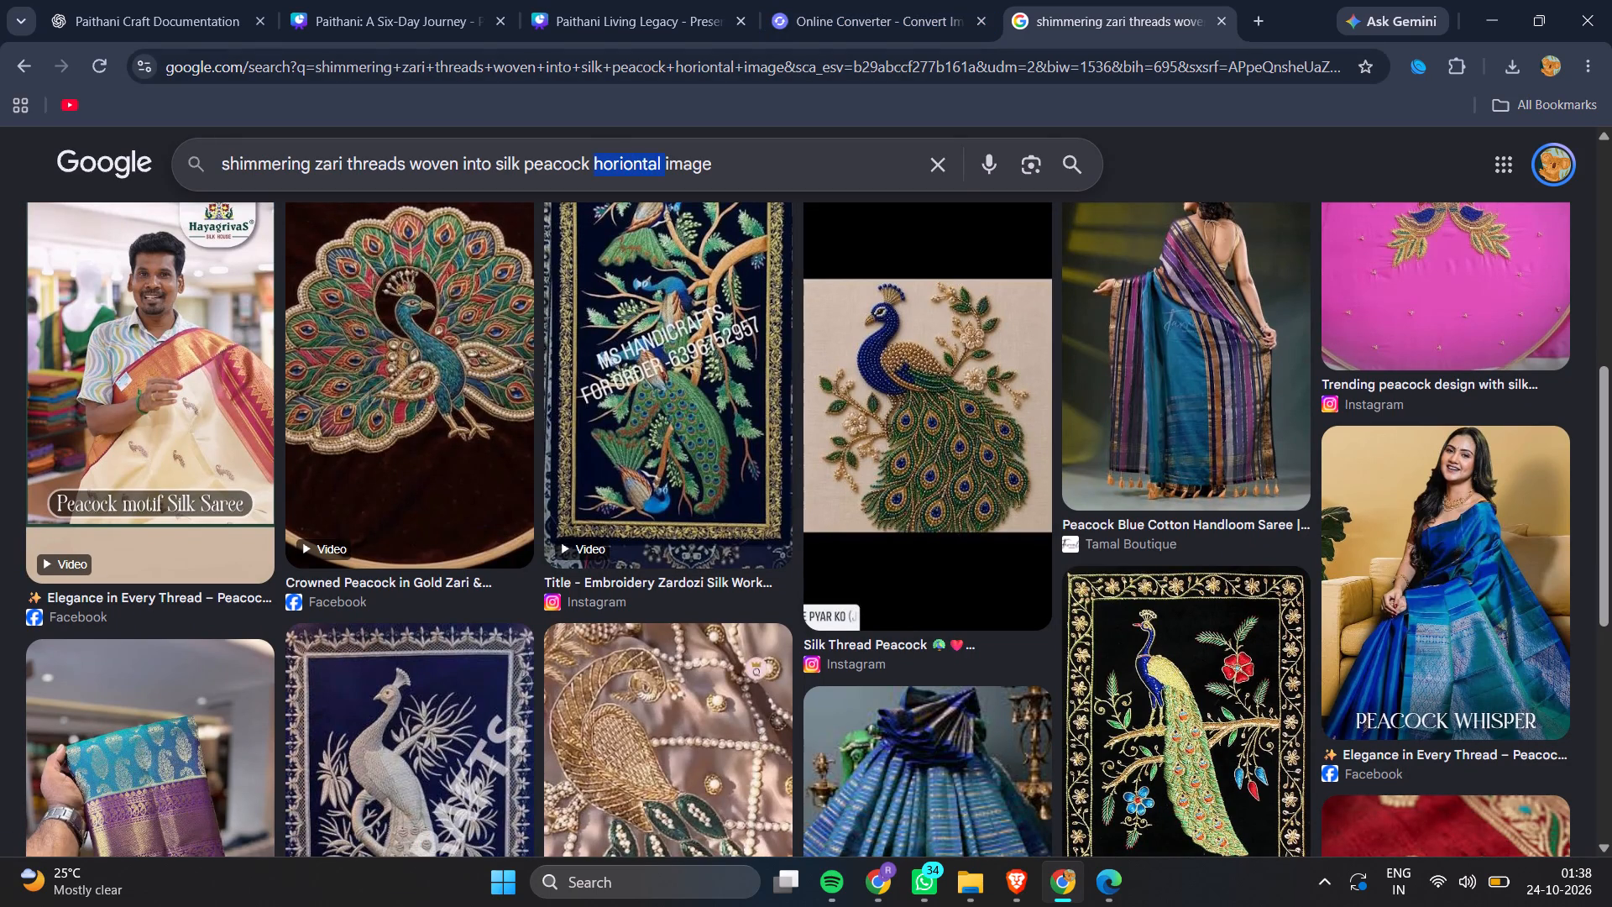
pyautogui.press('1')
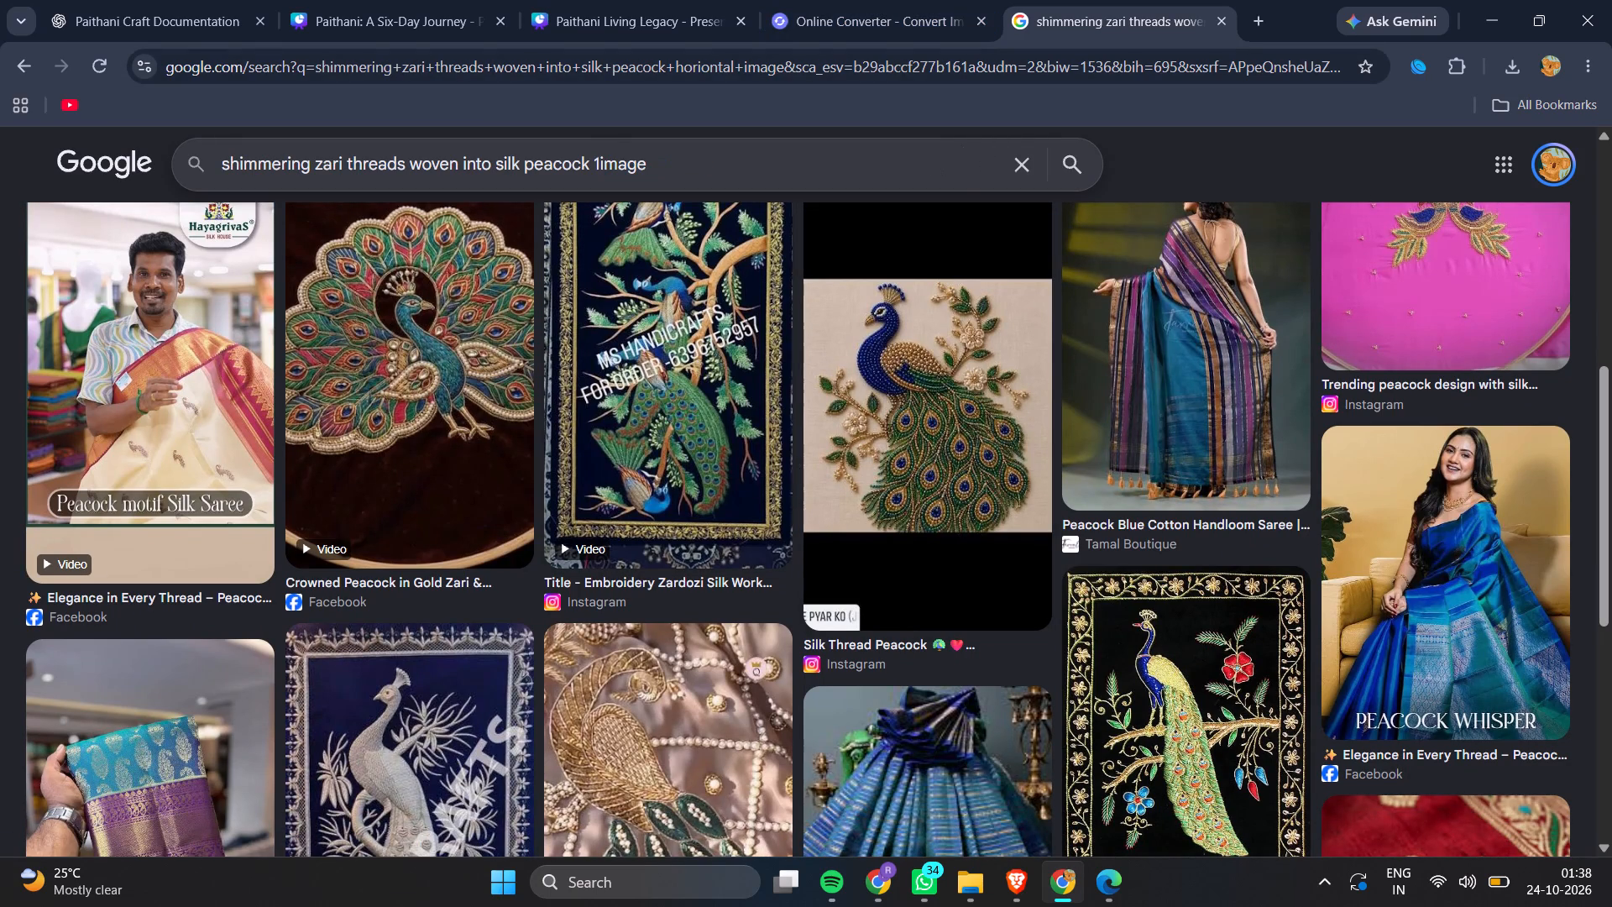
pyautogui.press('6')
pyautogui.press('space')
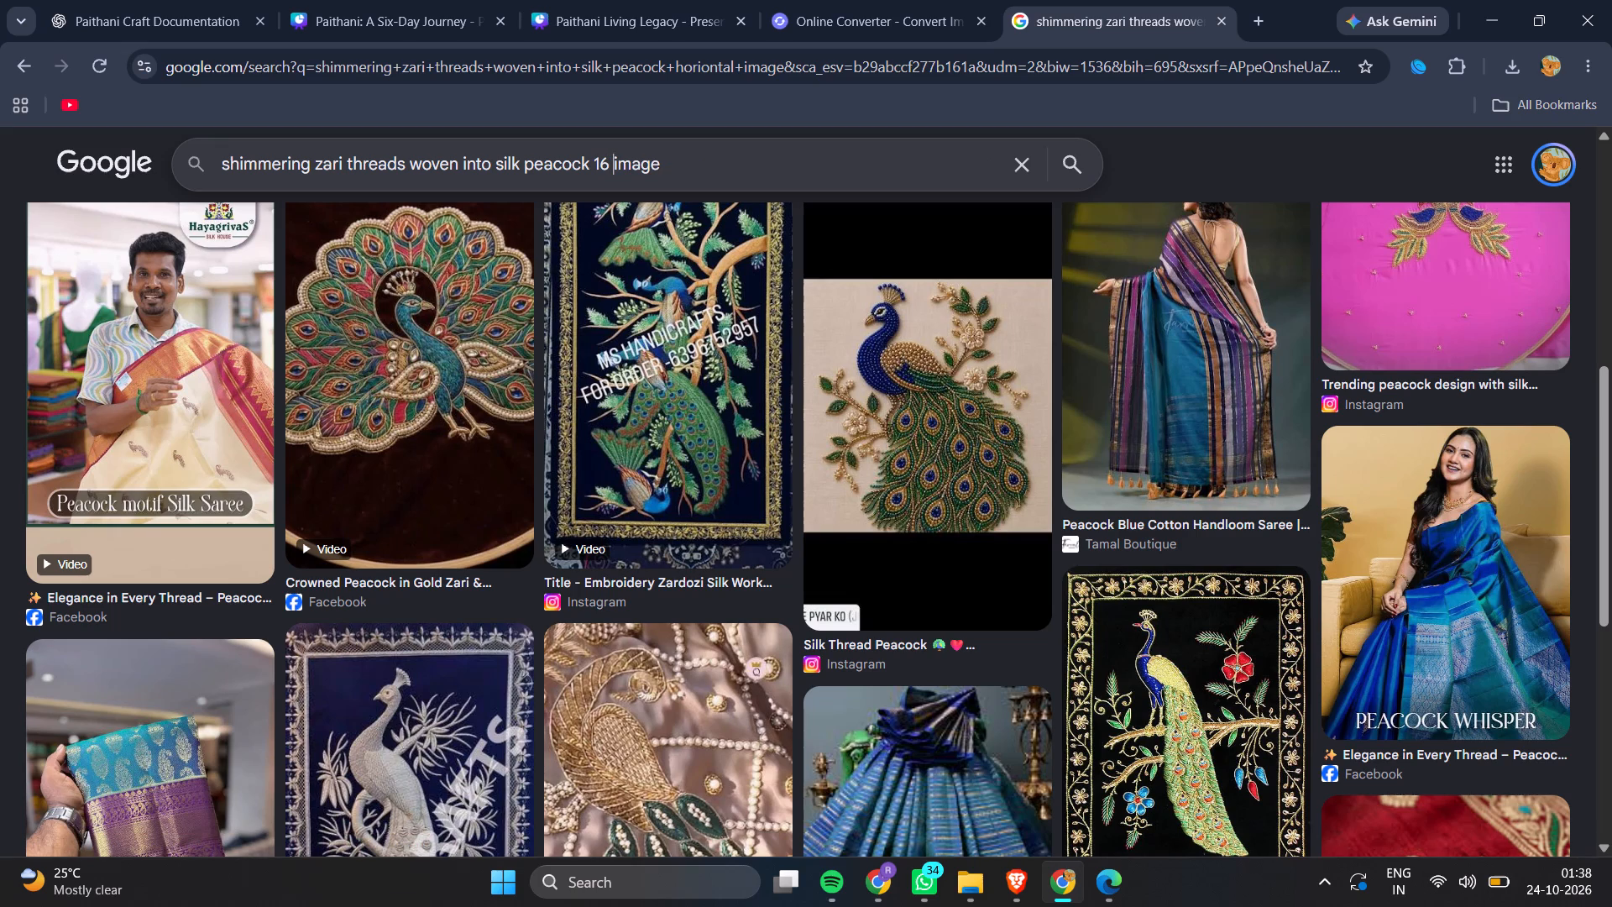
pyautogui.write('b')
pyautogui.write('y 8')
pyautogui.press('BackSpace')
pyautogui.write('9')
pyautogui.press('space')
pyautogui.press('Return')
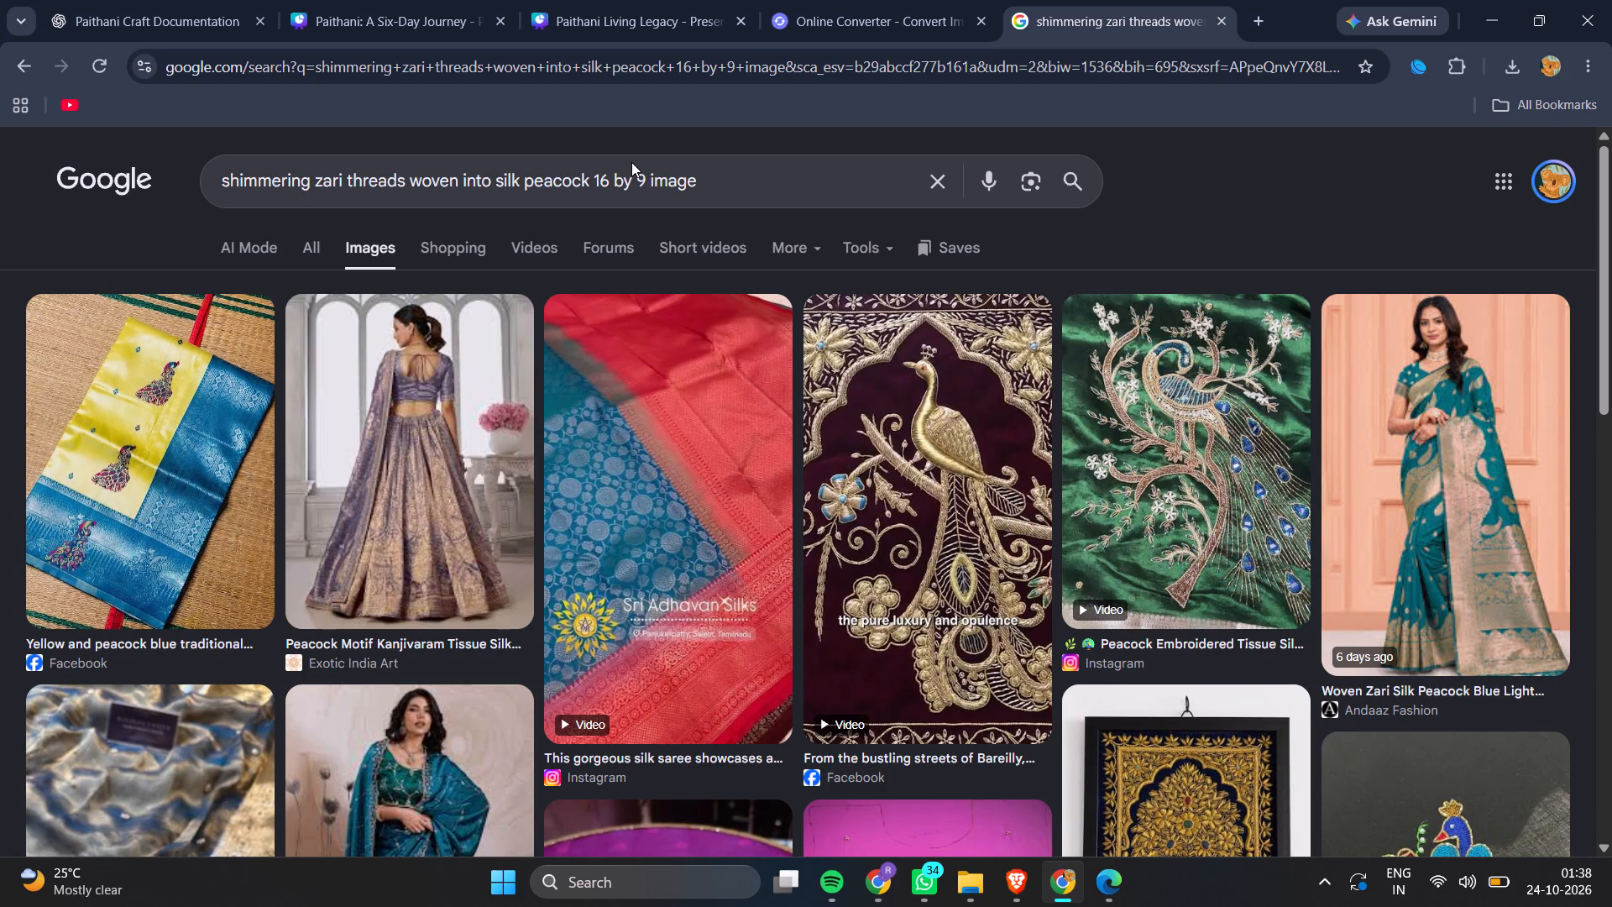
pyautogui.scroll(-6, 631, 162)
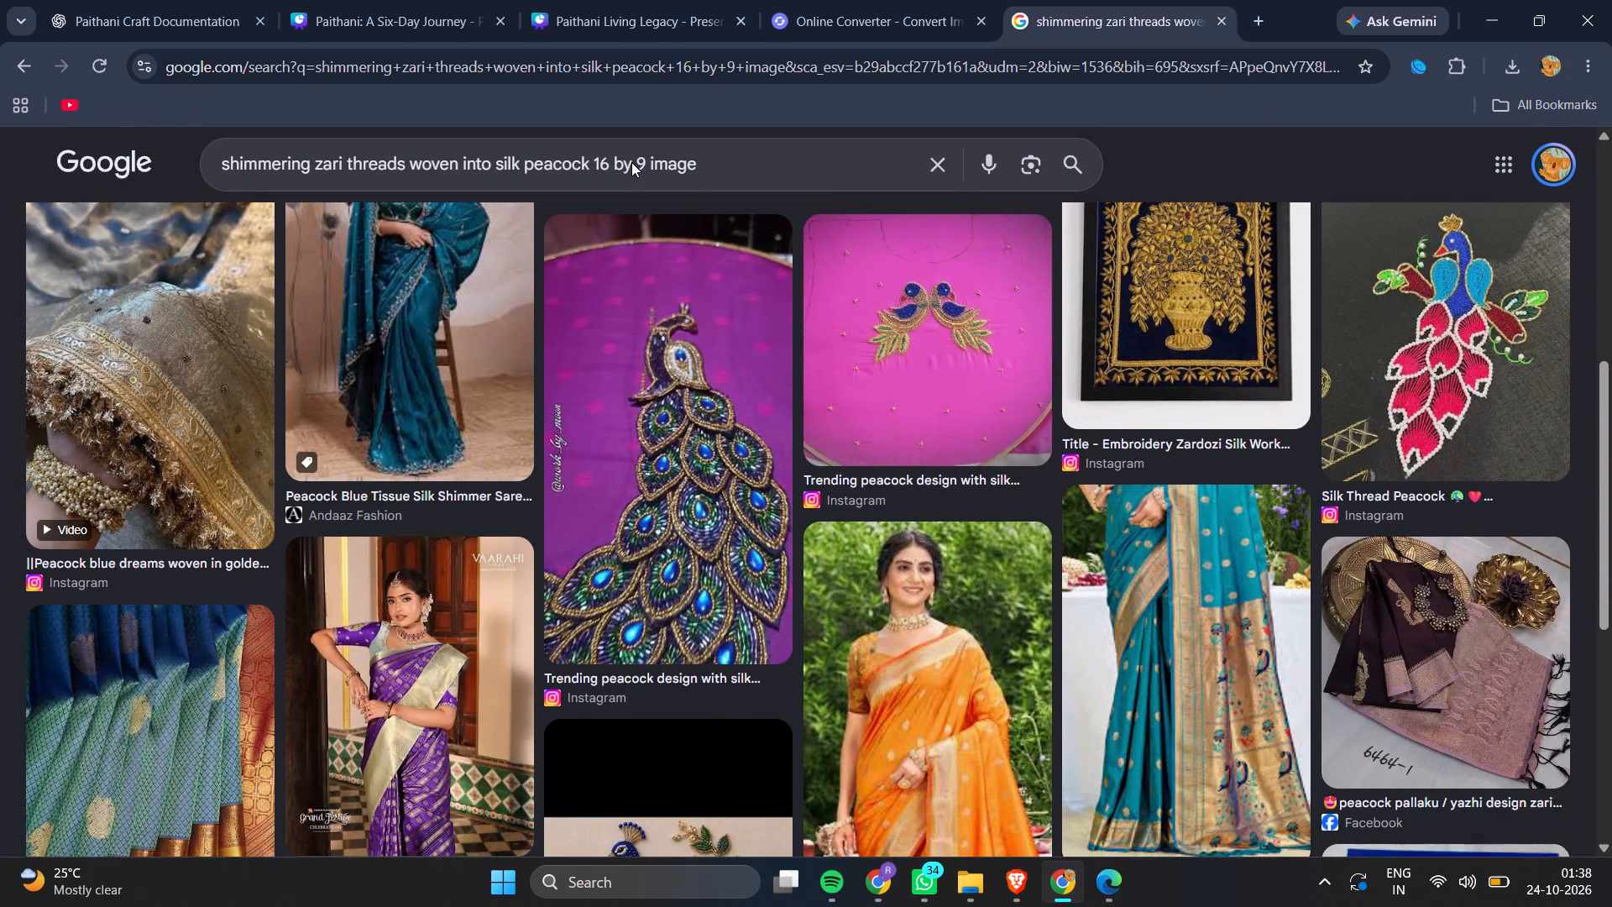
pyautogui.scroll(-3, 631, 162)
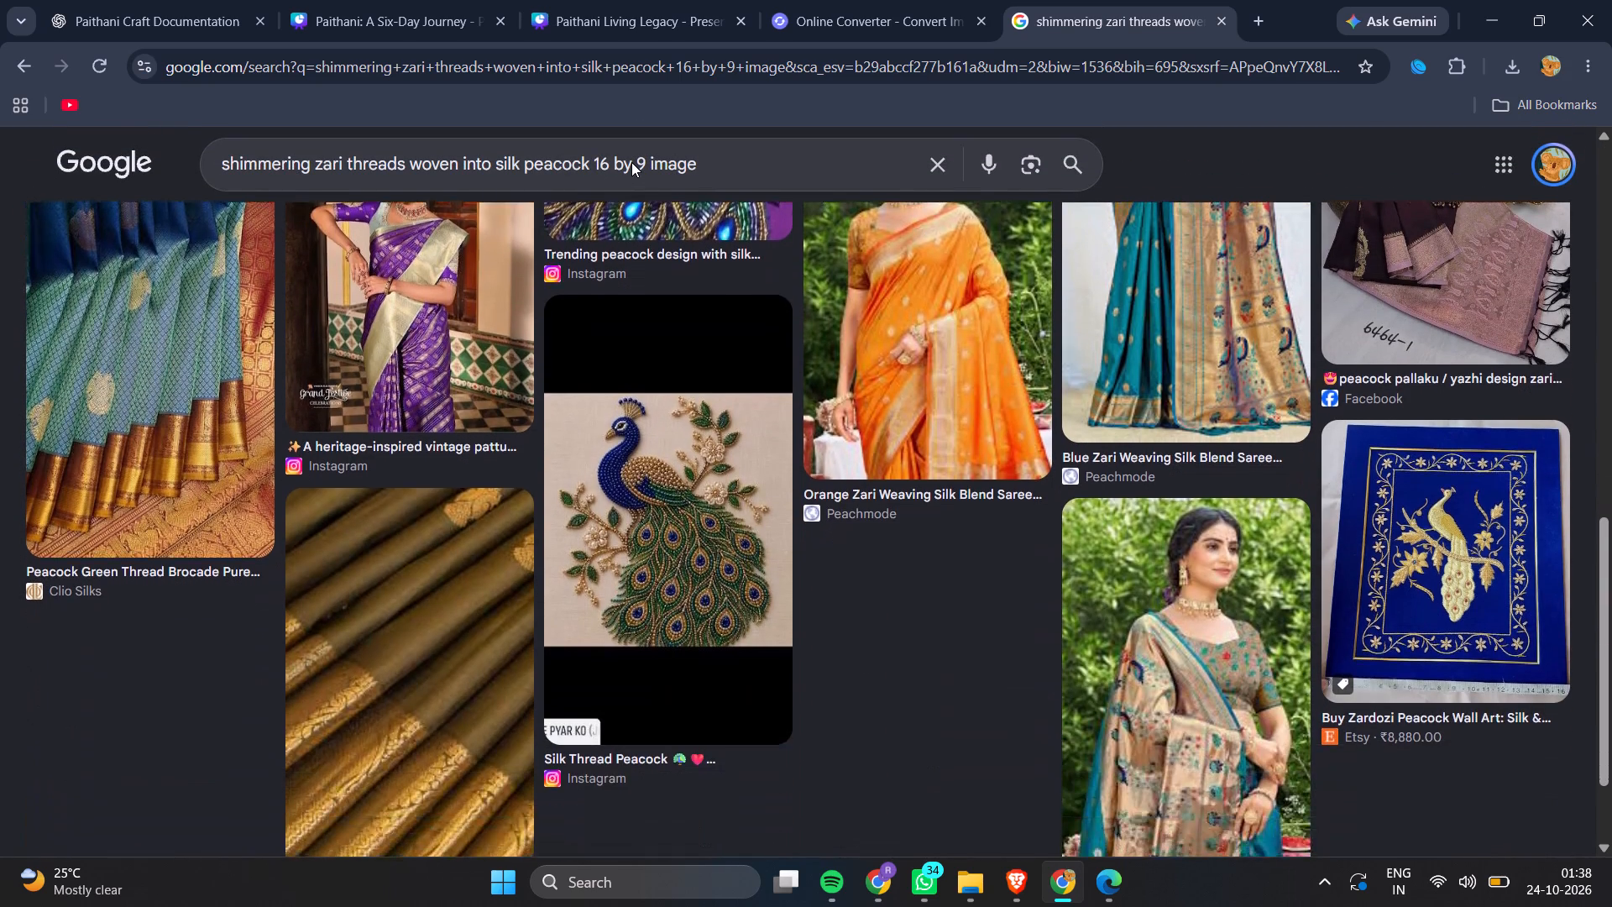
pyautogui.scroll(-8, 631, 162)
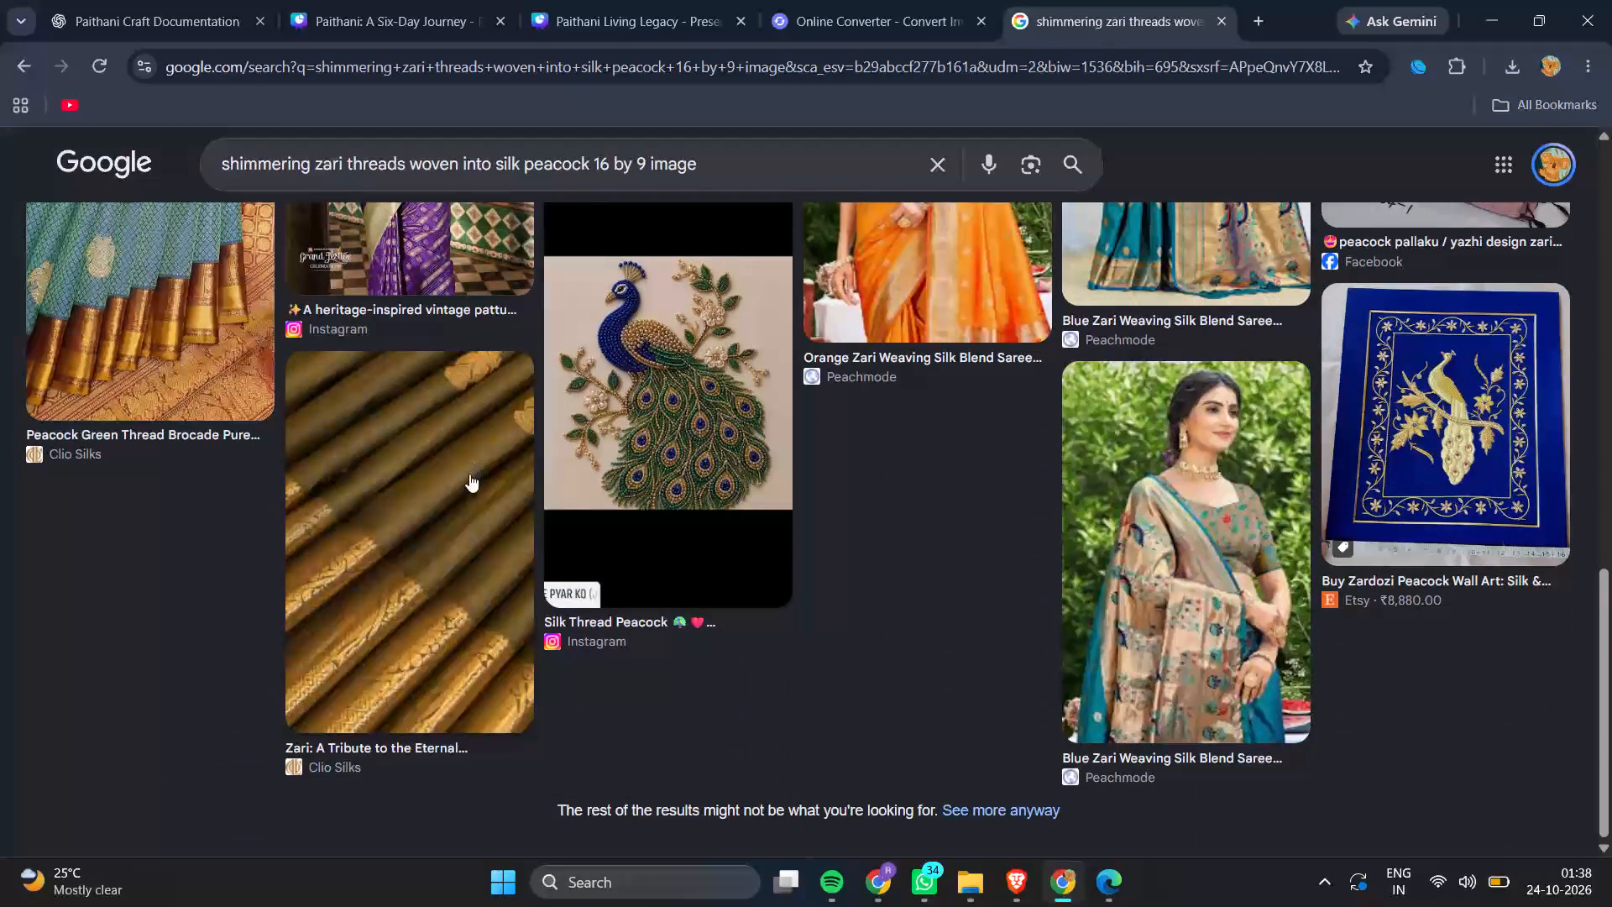
# Preview the Clio Silks image of gold-bordered zari fabric folds and look through its related images and the other results.
pyautogui.click(466, 483)
pyautogui.scroll(-1, 466, 483)
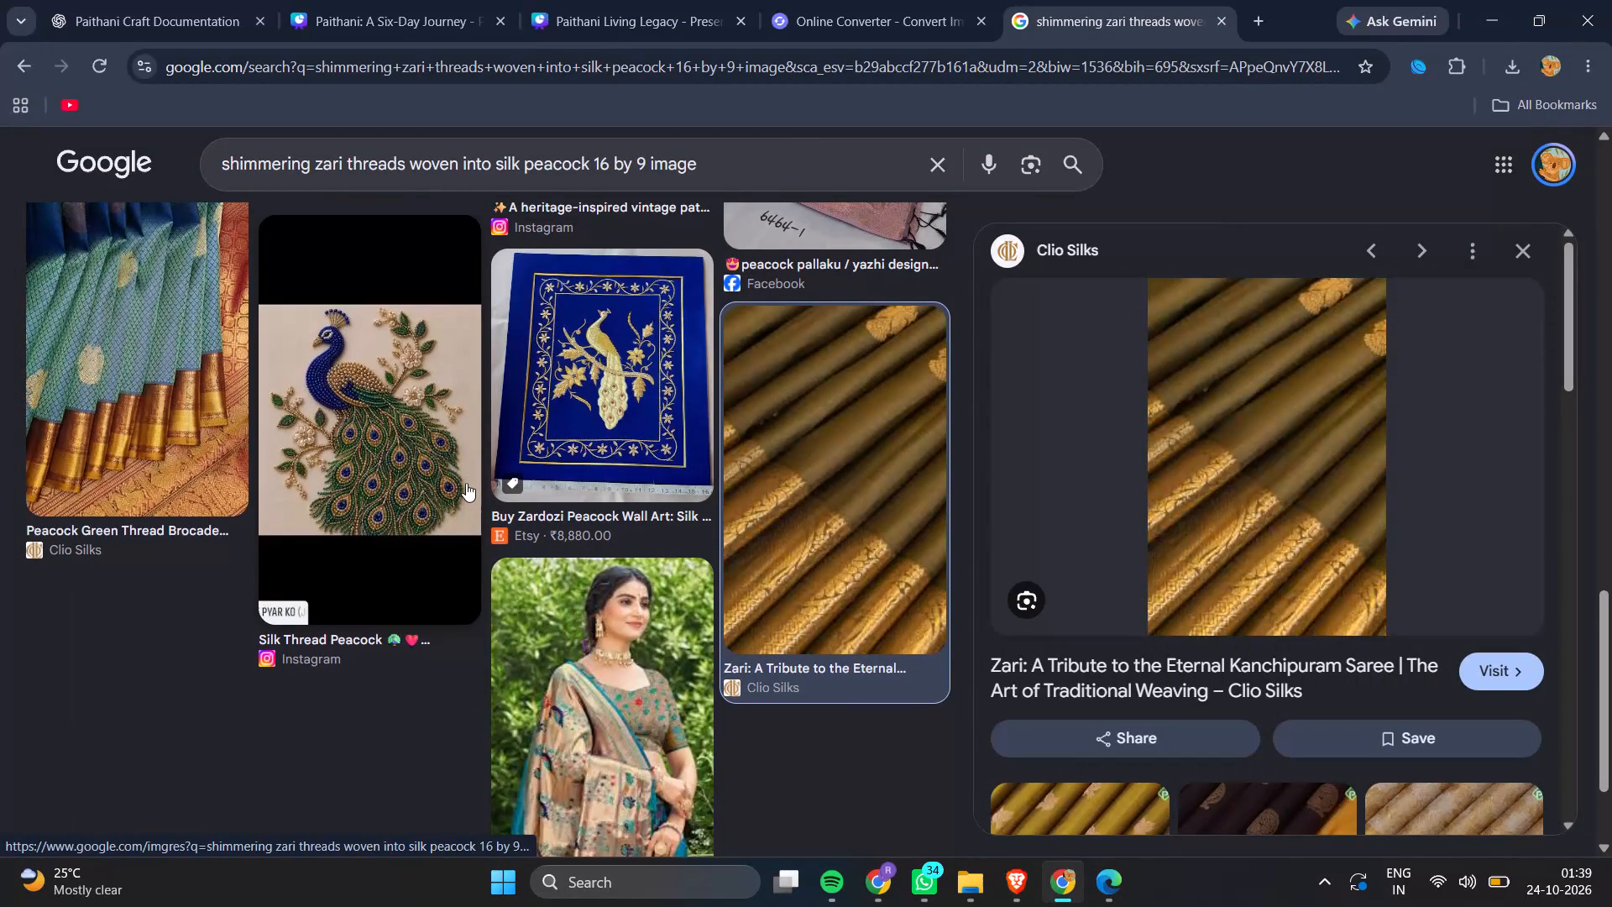
pyautogui.scroll(-4, 1261, 459)
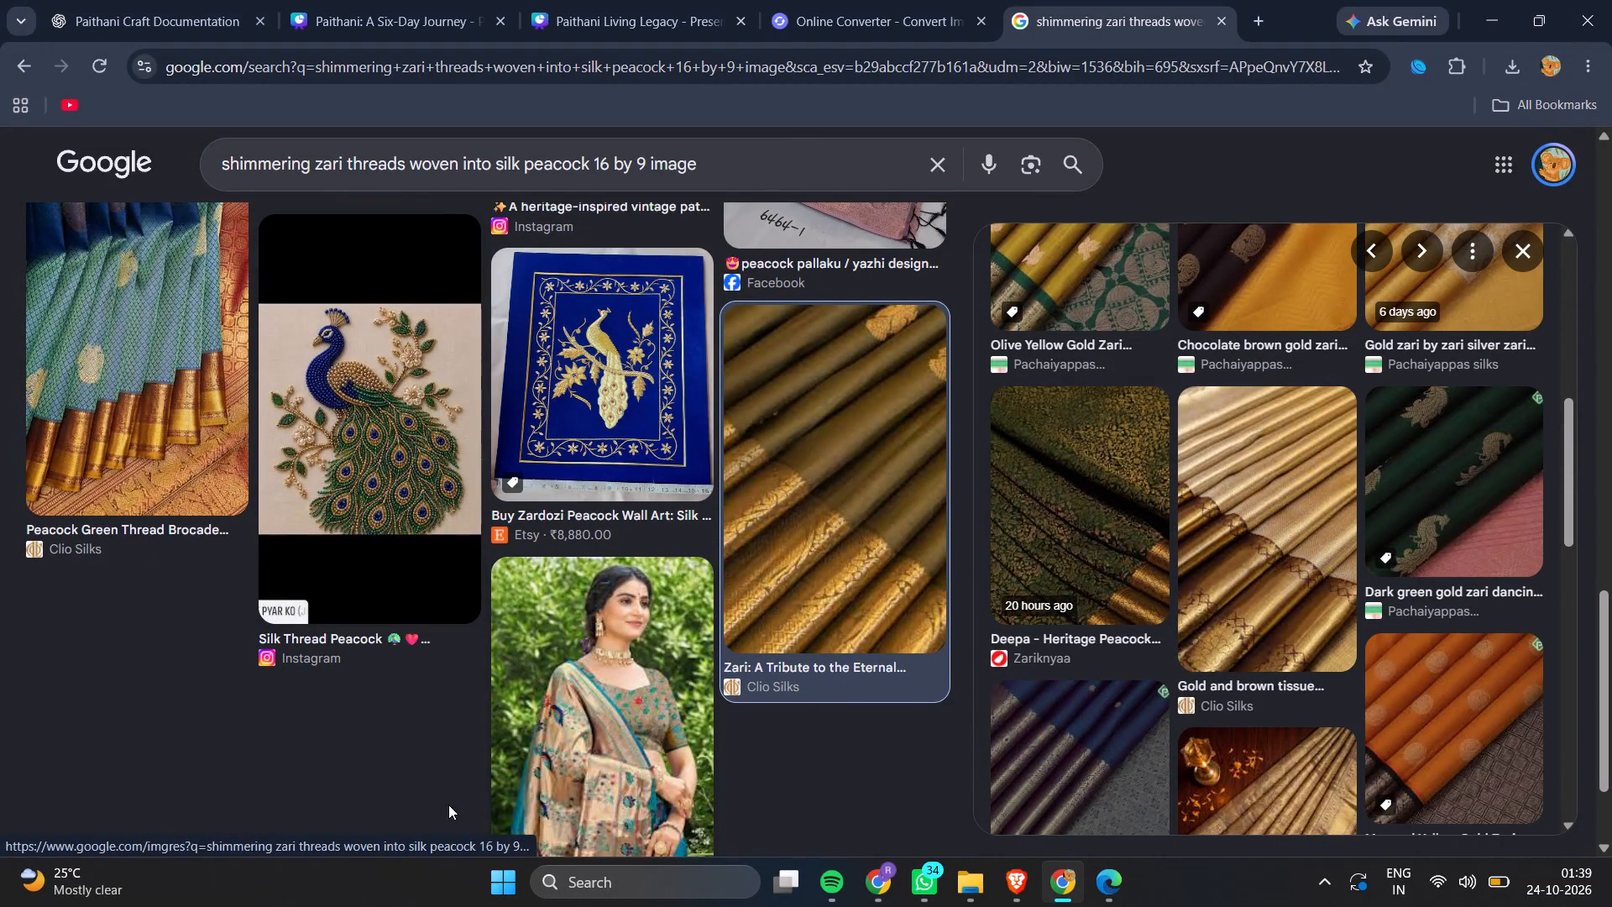
pyautogui.click(212, 822)
pyautogui.scroll(7, 379, 516)
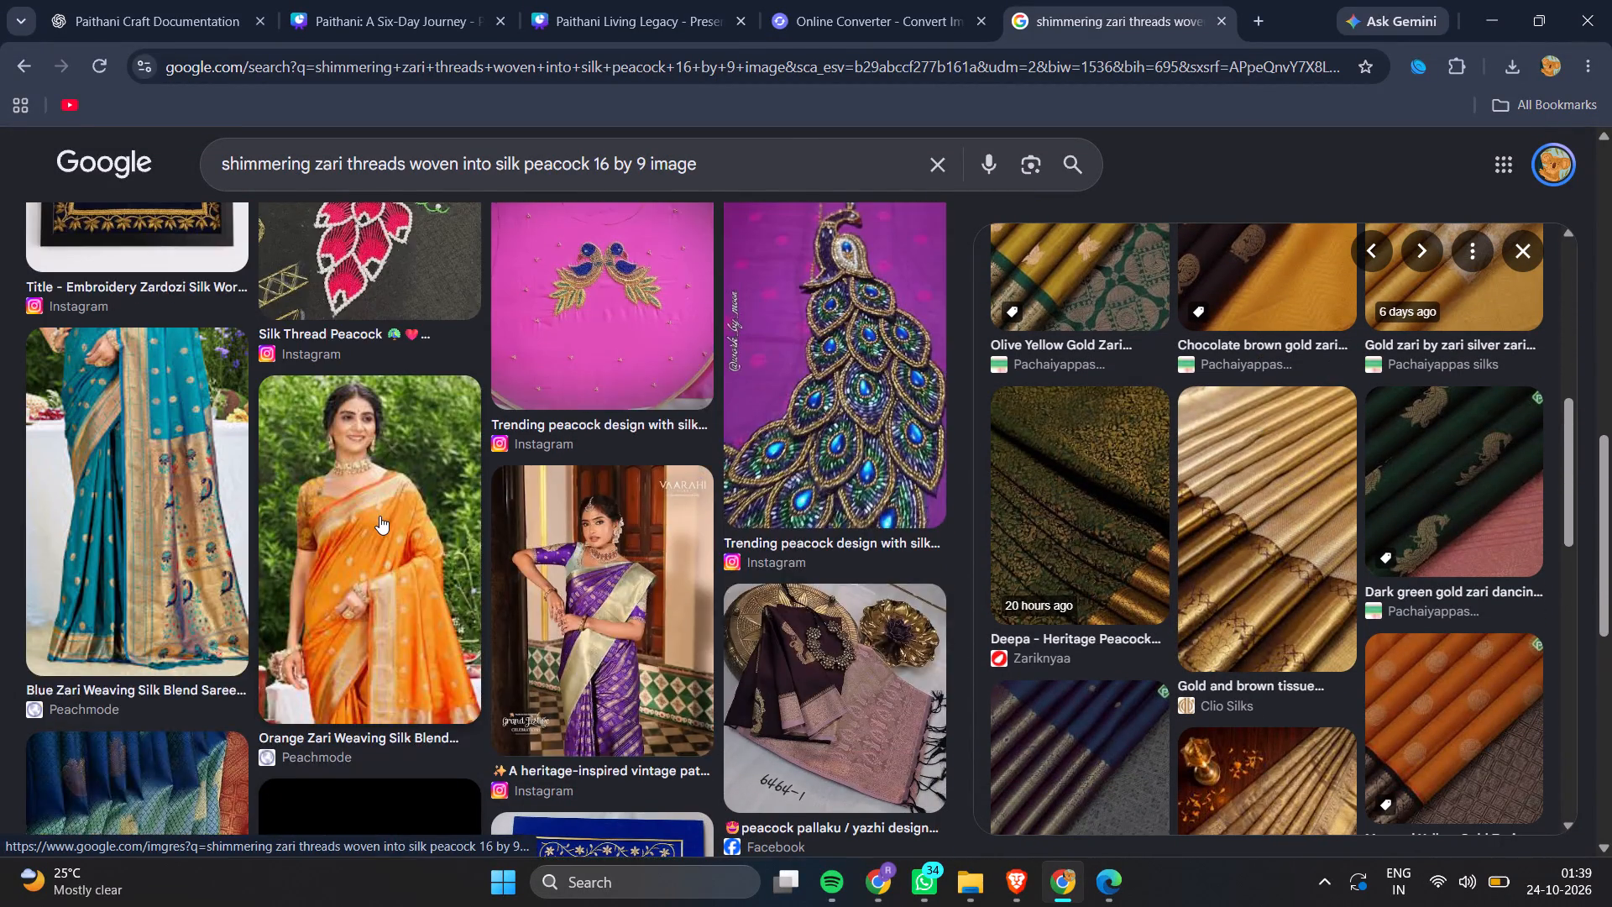
pyautogui.scroll(9, 379, 516)
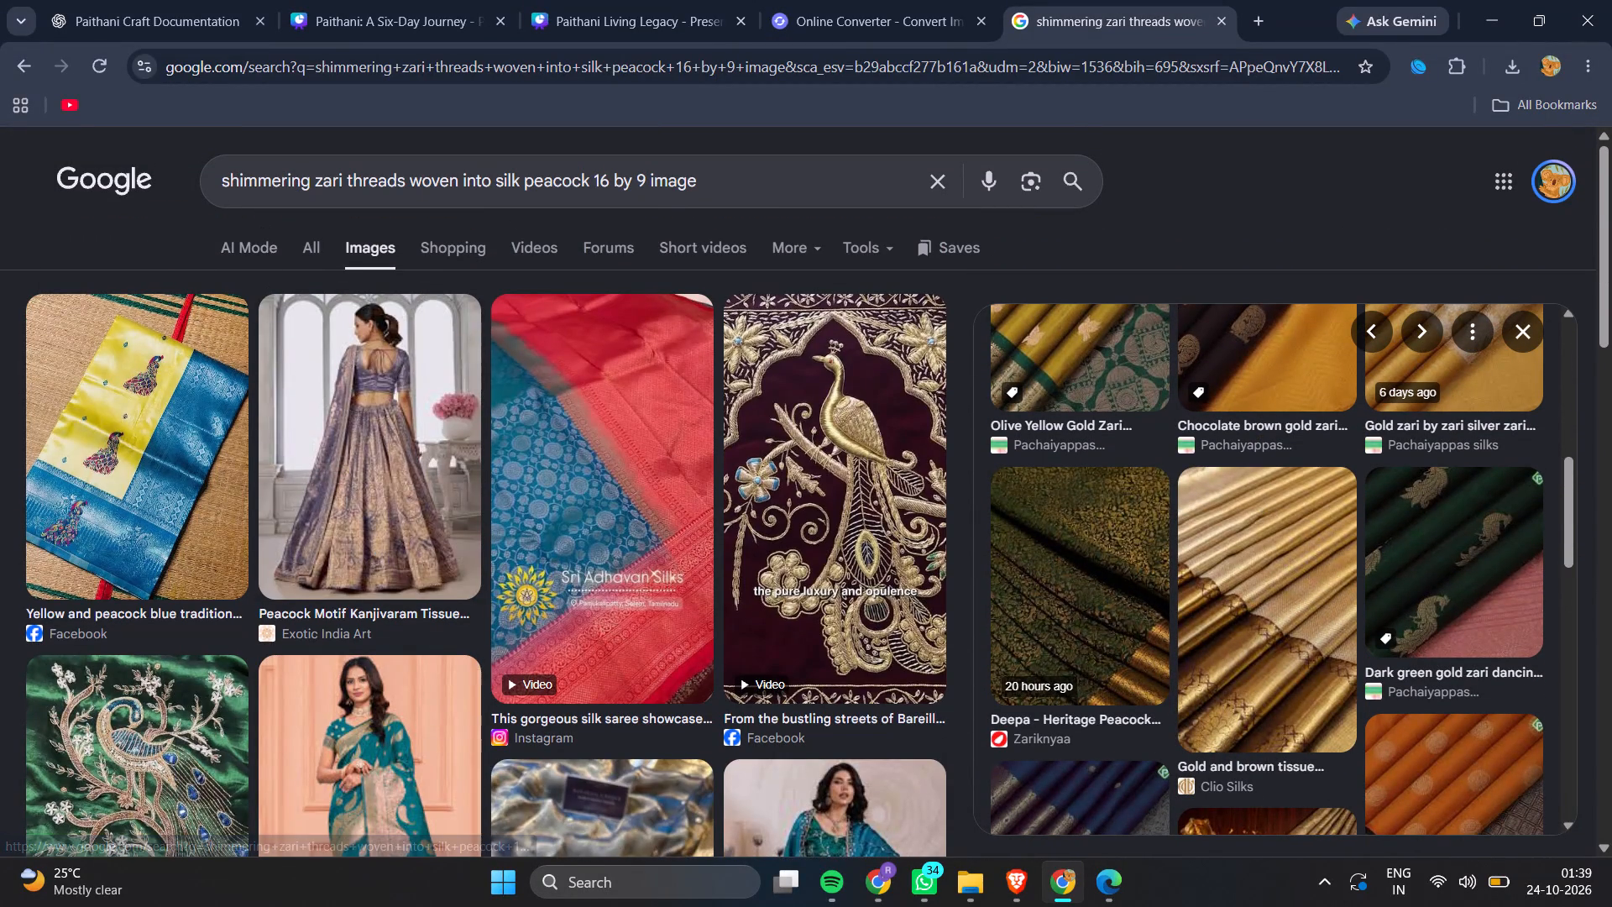
# Search images for "paithani shimmering zari threads woven into silk peacock 16 by 9 image" and browse the results.
pyautogui.click(217, 182)
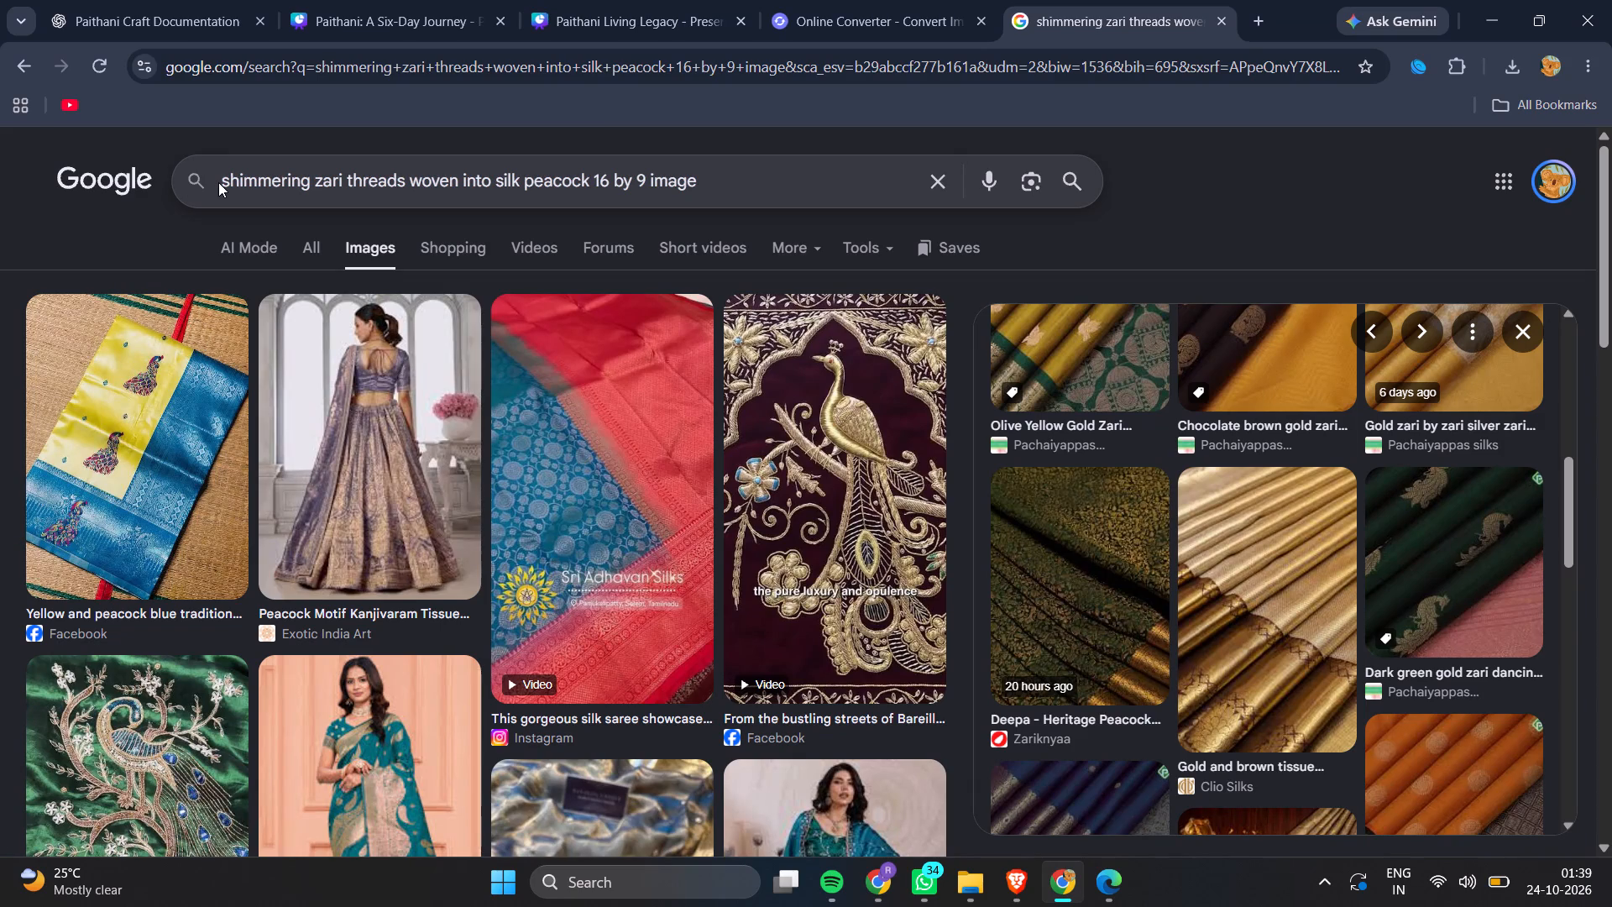
pyautogui.write('paithani')
pyautogui.press('space')
pyautogui.press('Return')
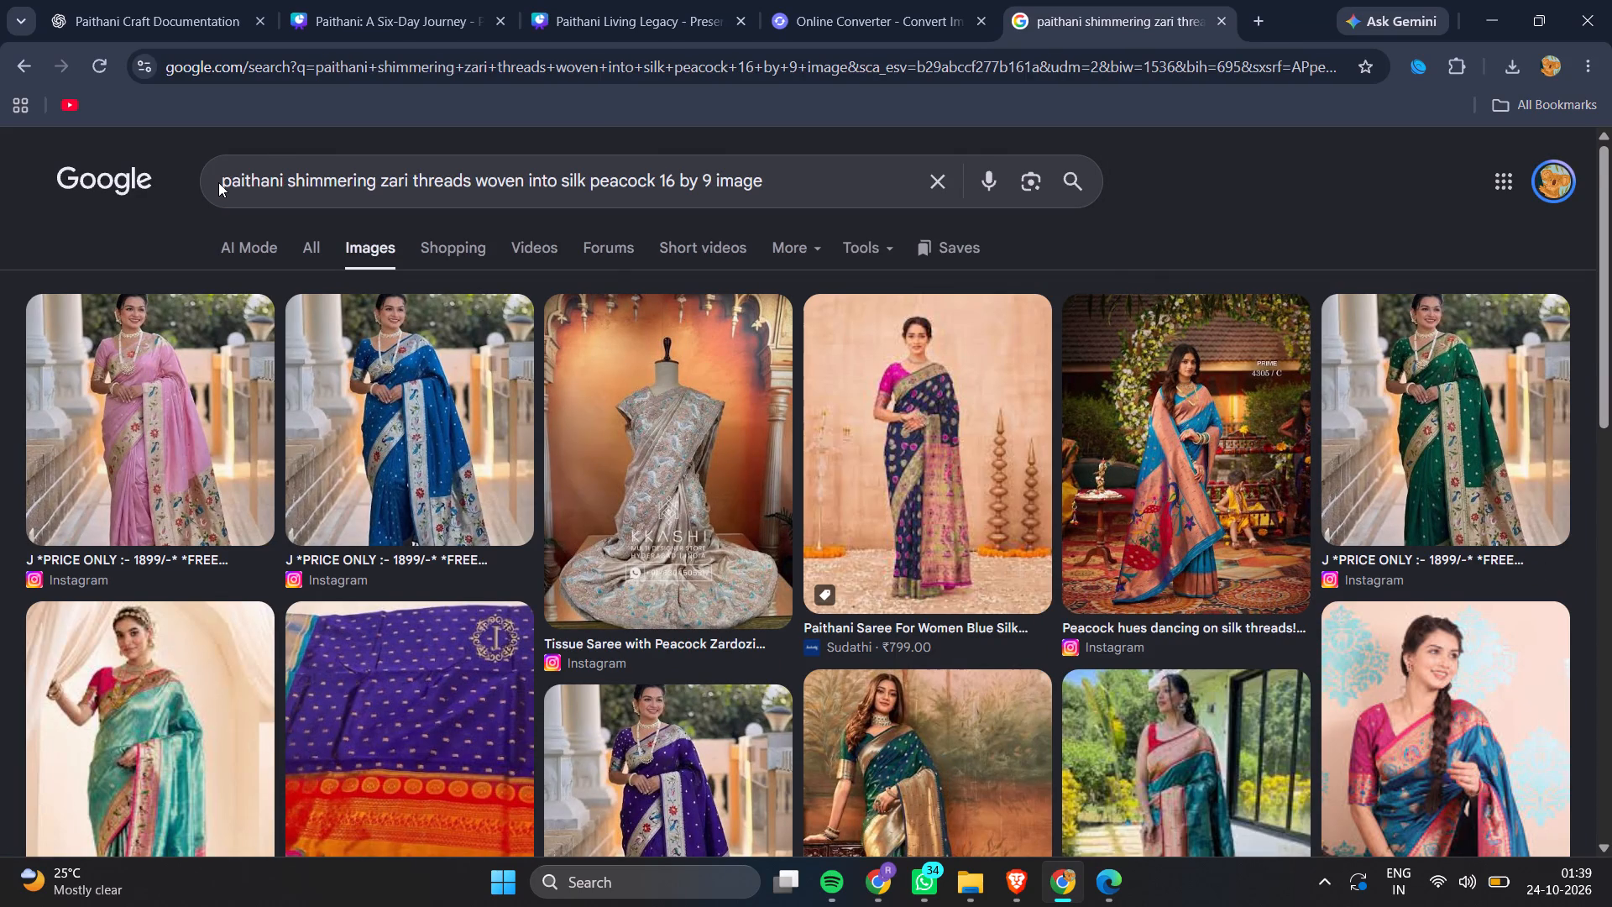
pyautogui.scroll(-1, 218, 182)
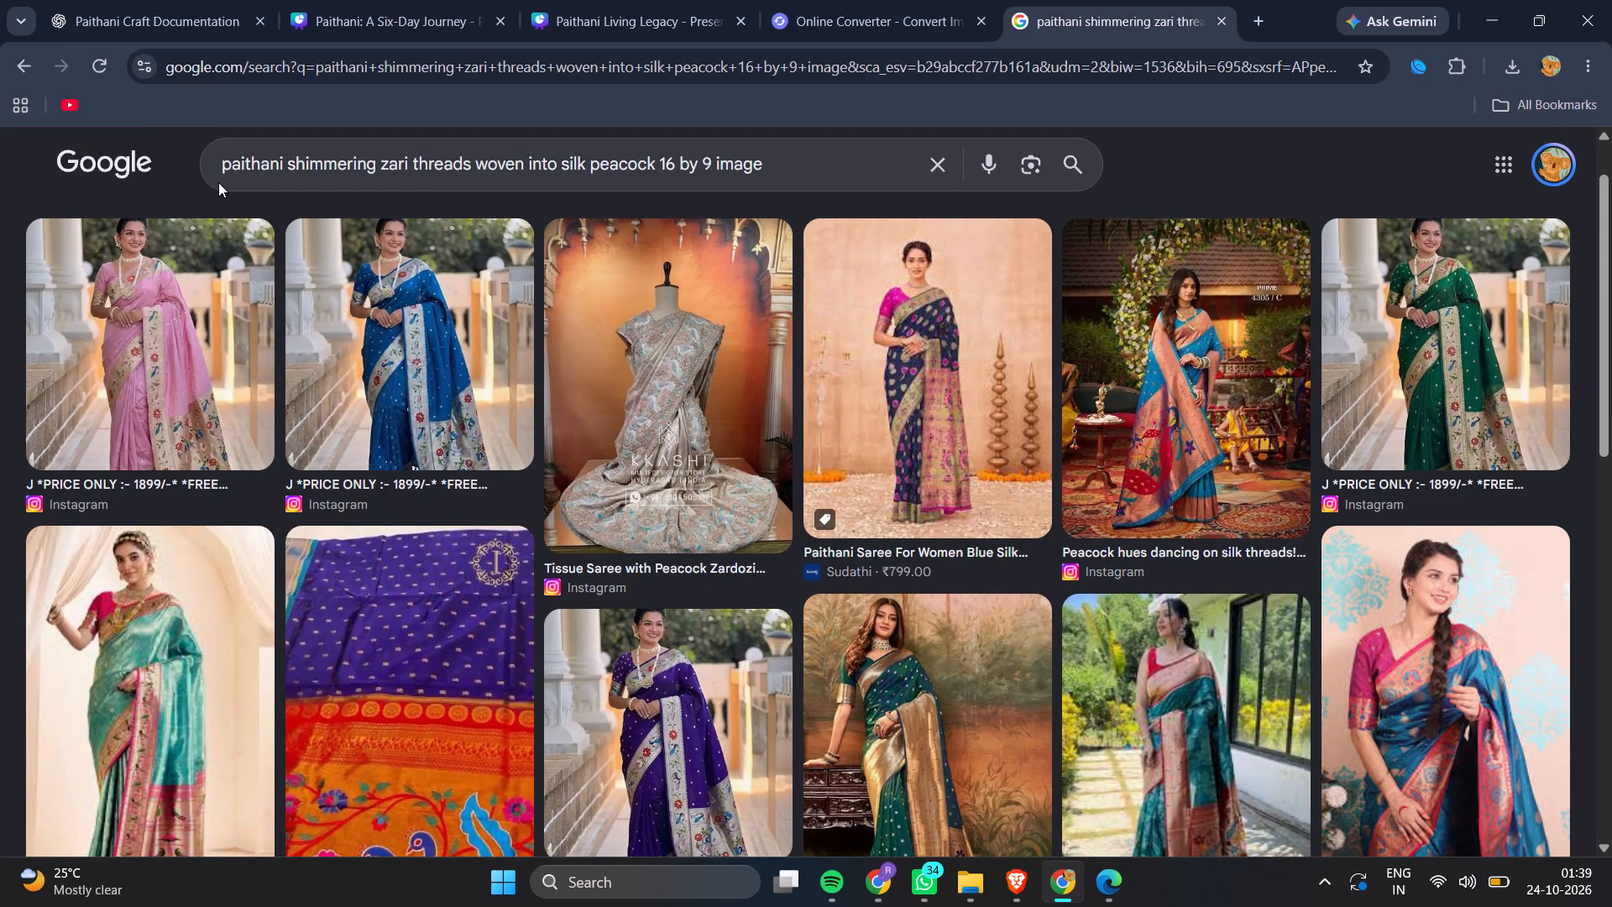
# Browse the remaining results of the Paithani peacock zari image search, including the extra results beyond the first set.
pyautogui.scroll(-10, 218, 182)
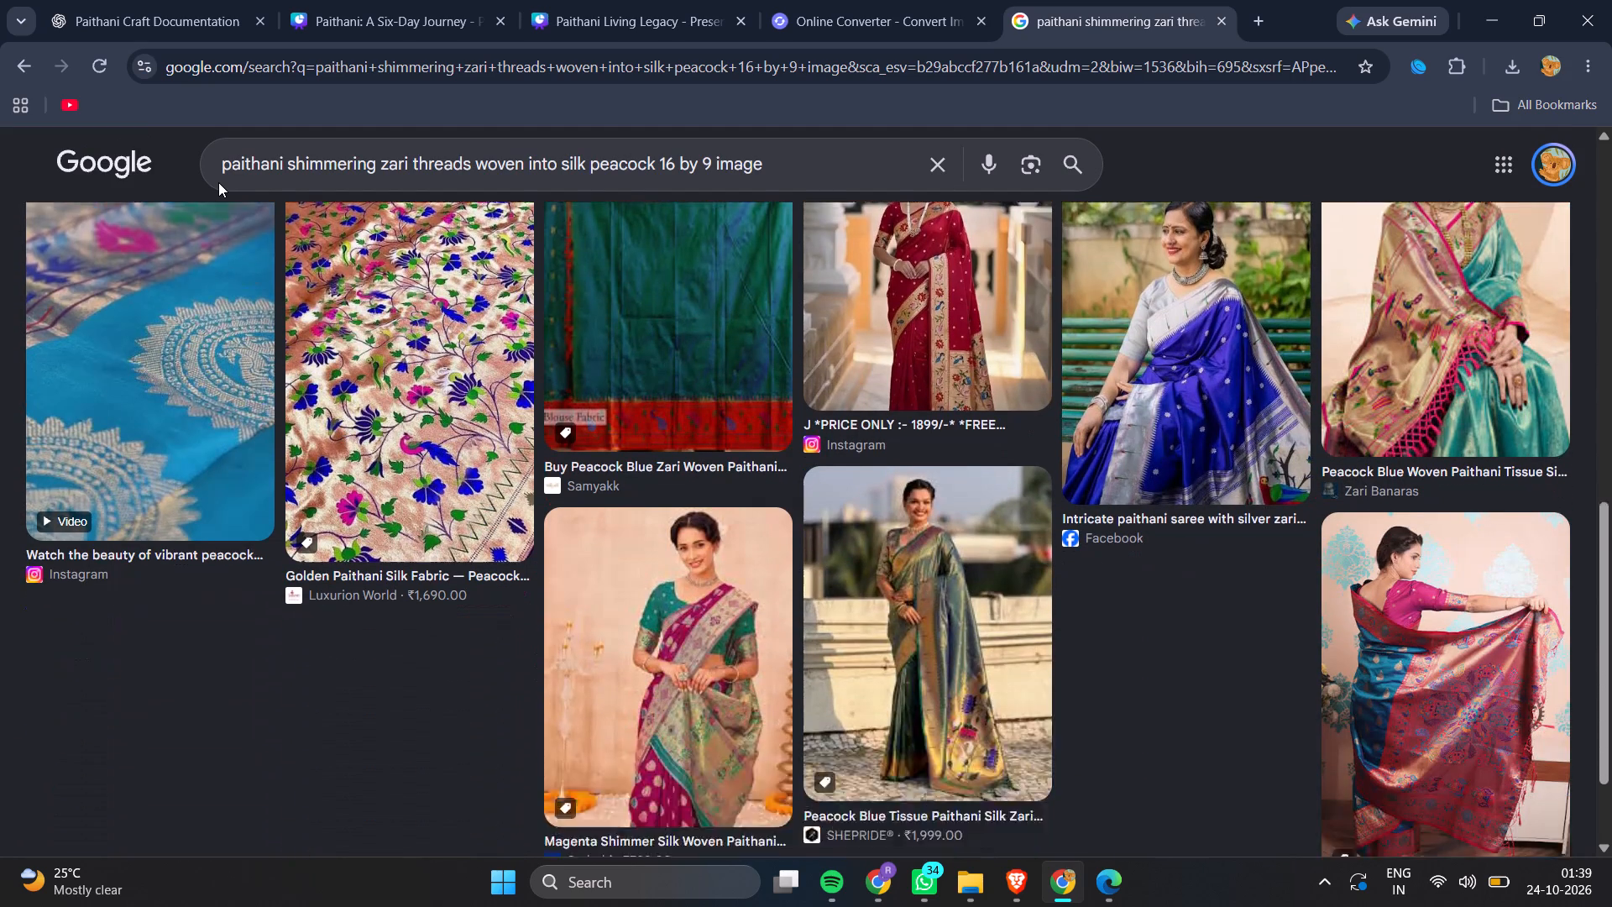
pyautogui.scroll(-8, 218, 182)
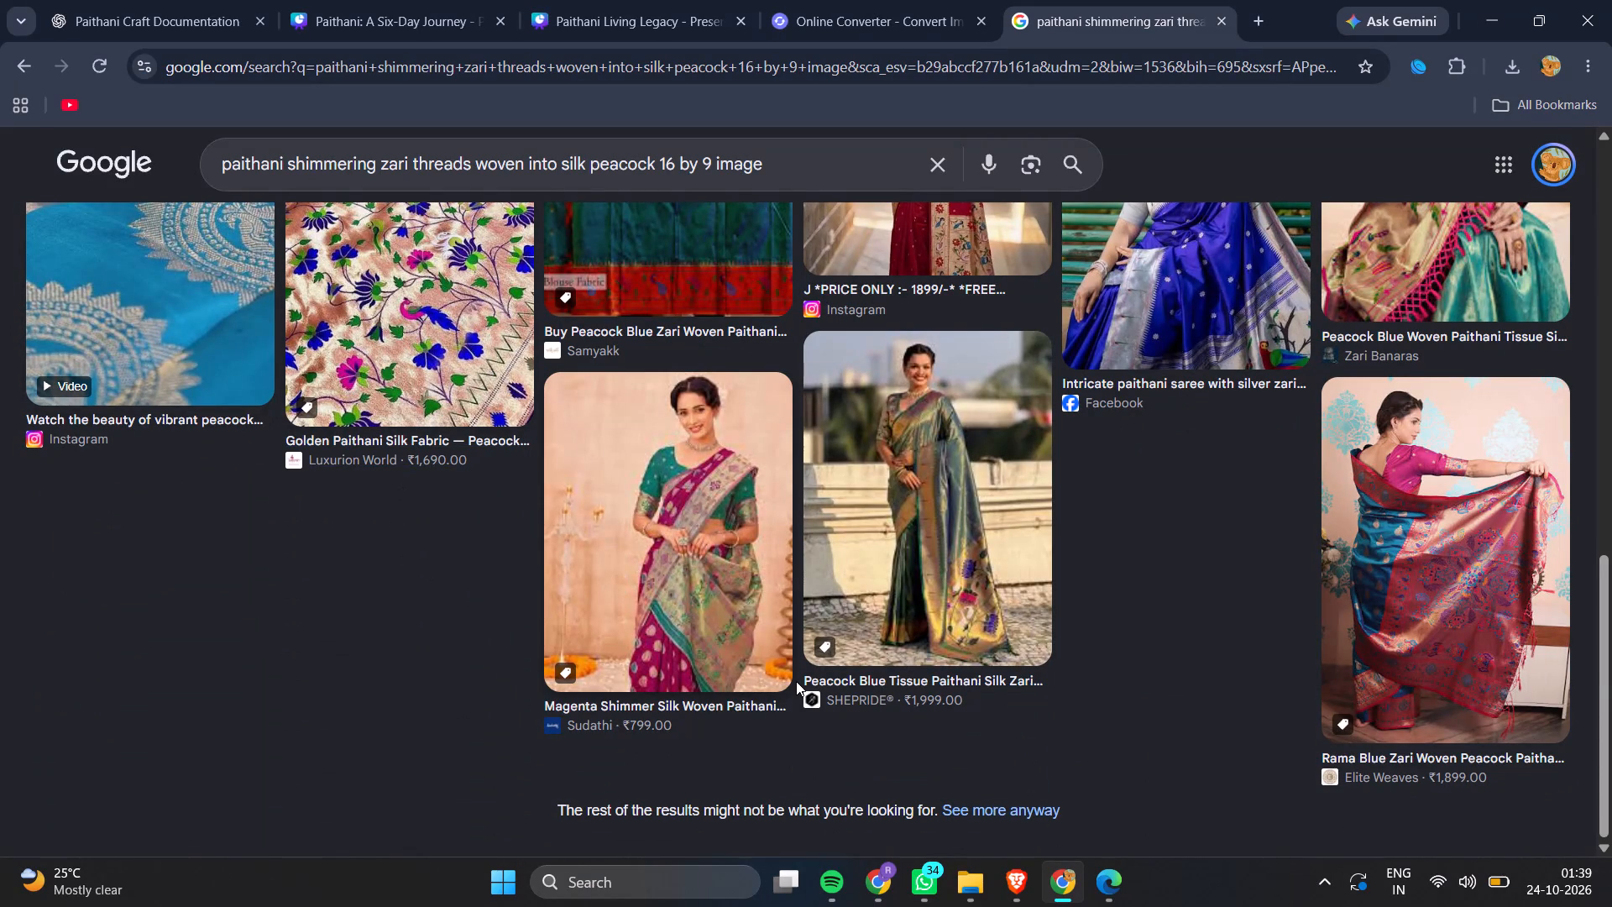
pyautogui.click(1024, 822)
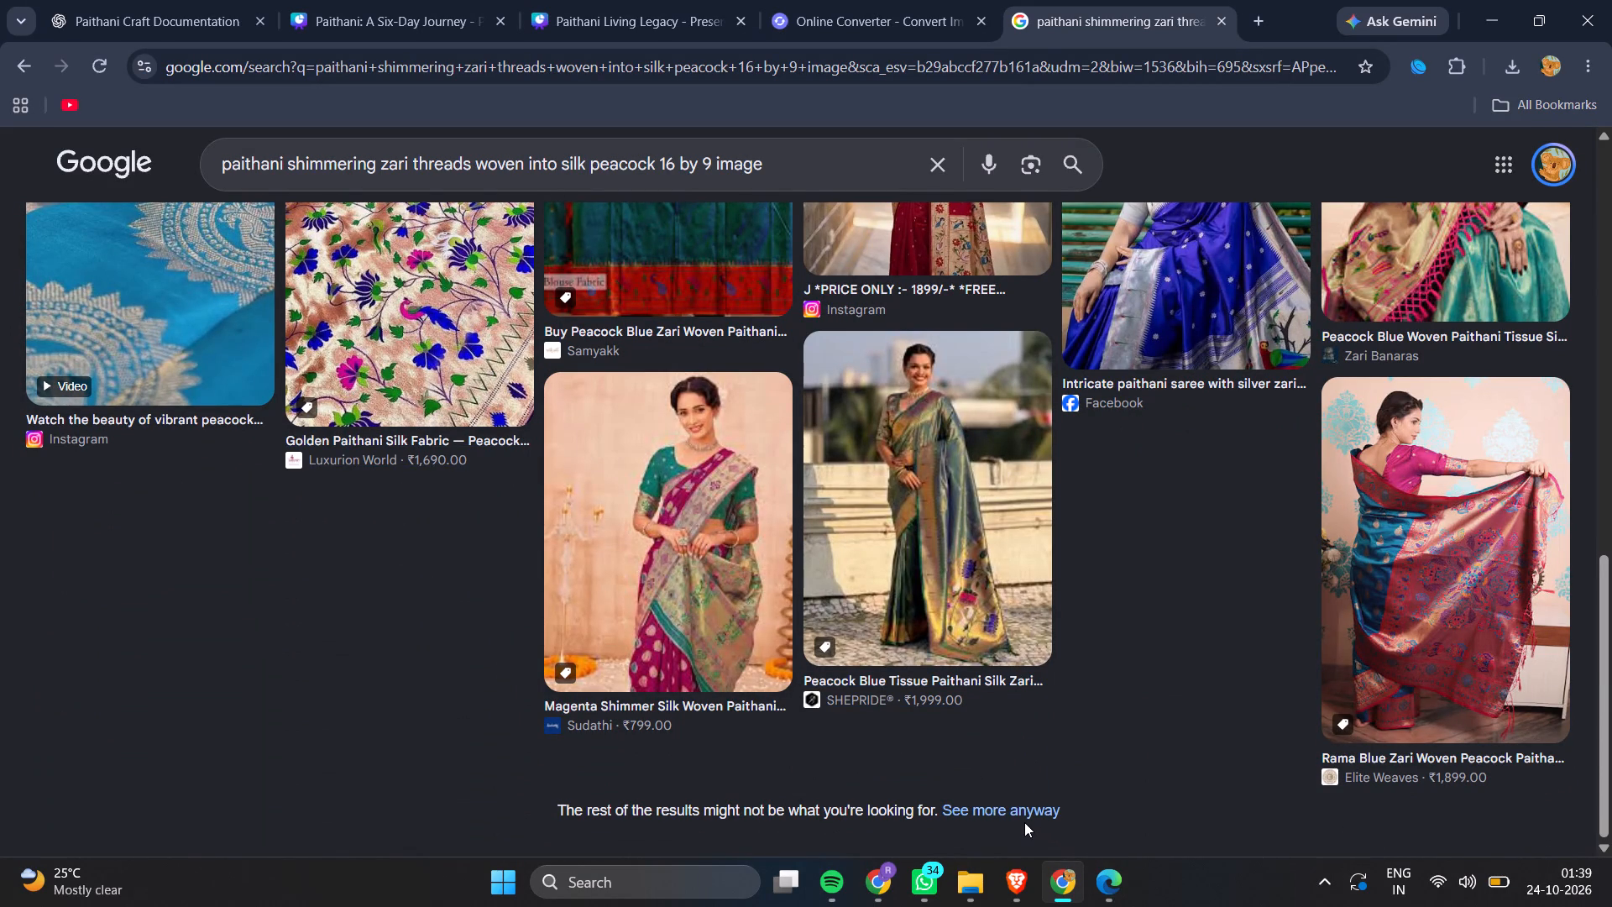
pyautogui.click(1018, 814)
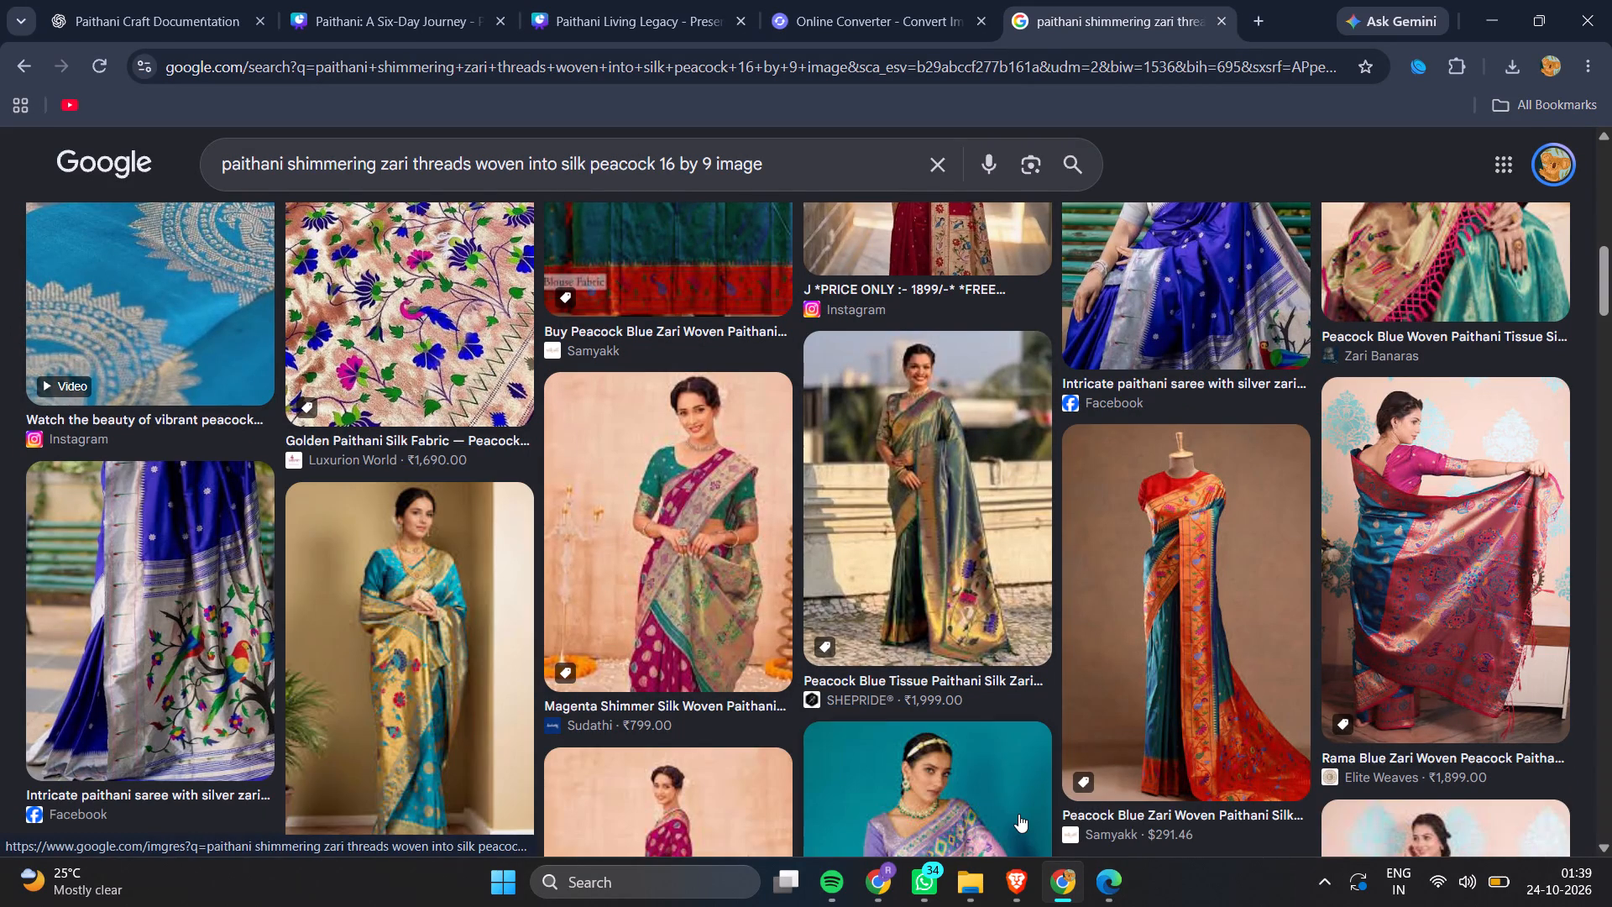
pyautogui.scroll(-3, 1018, 814)
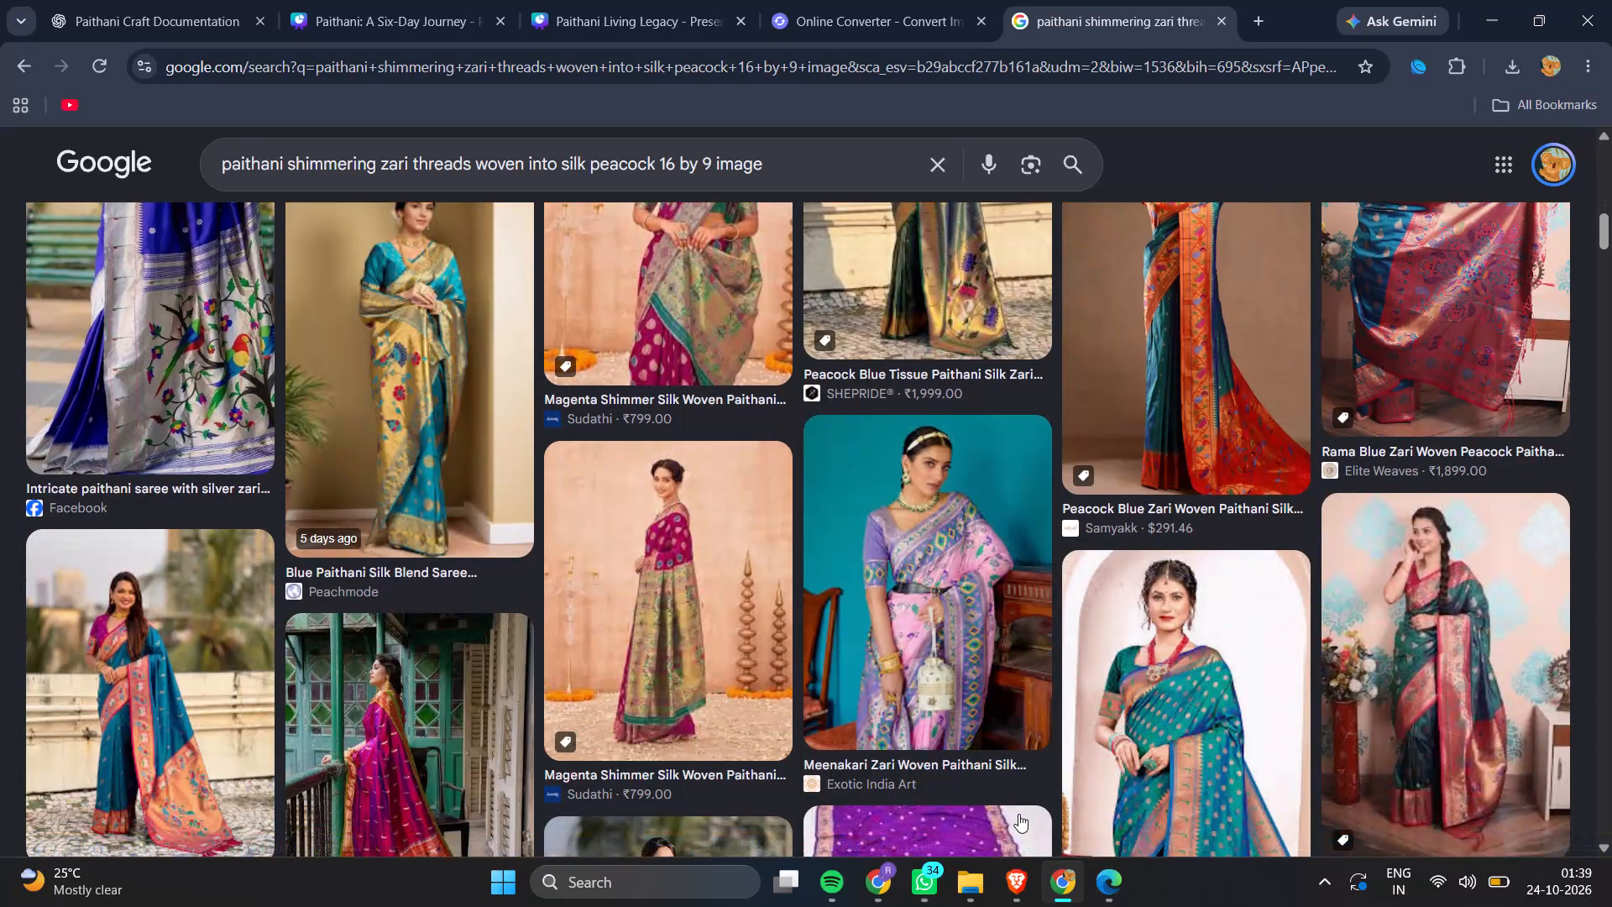
pyautogui.scroll(-13, 1018, 814)
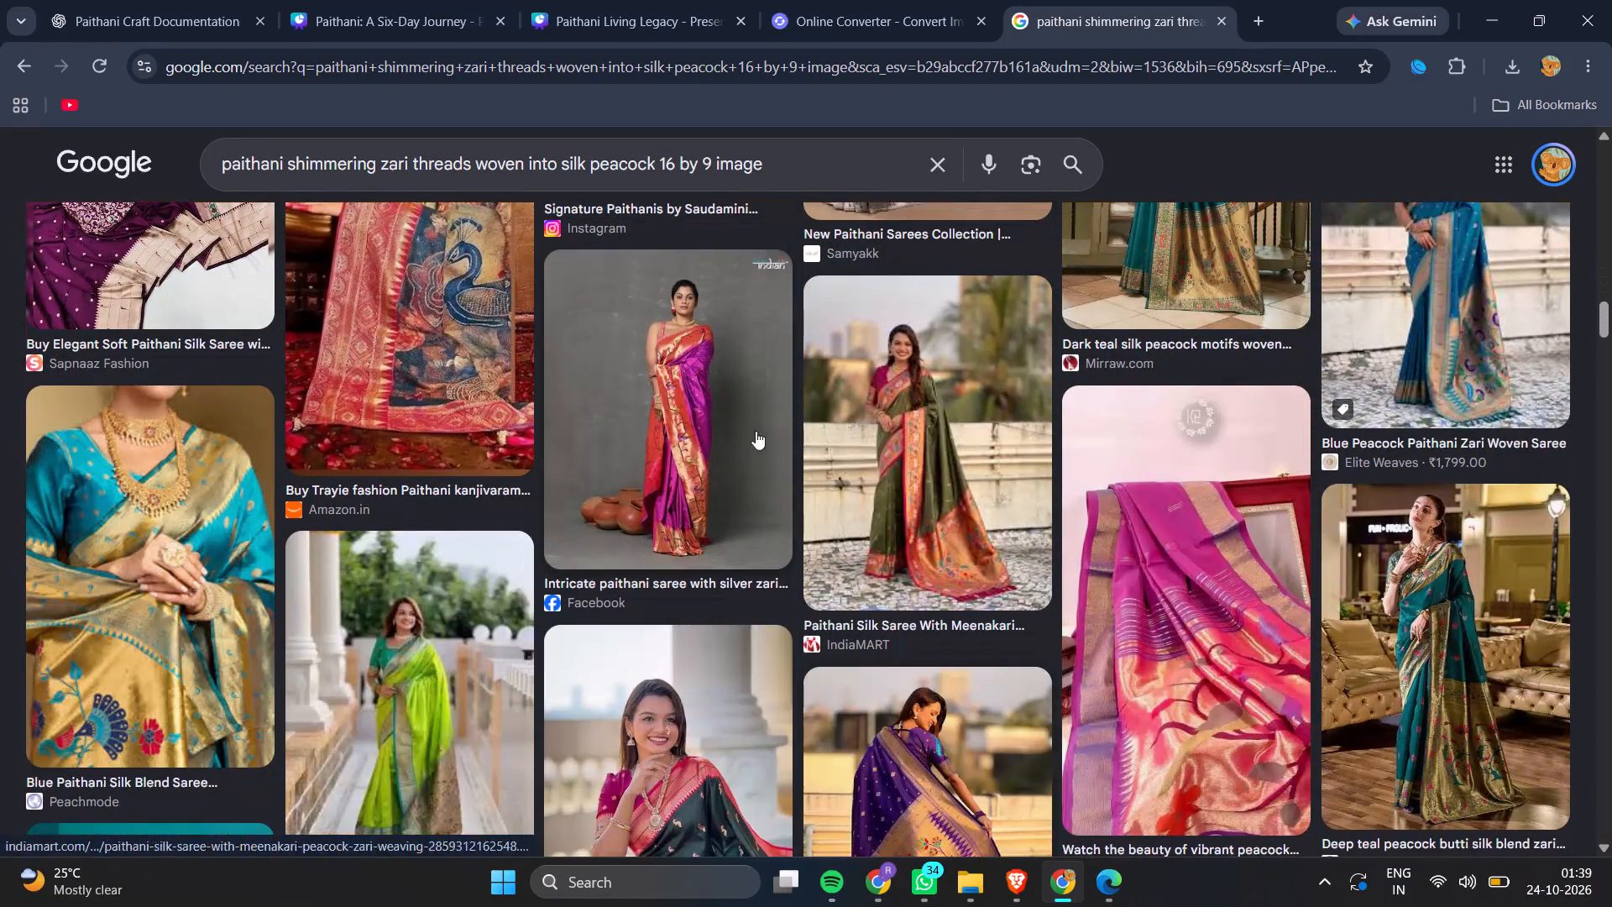
# Add "horizontal" to the end of the image search query and browse the results.
pyautogui.click(794, 157)
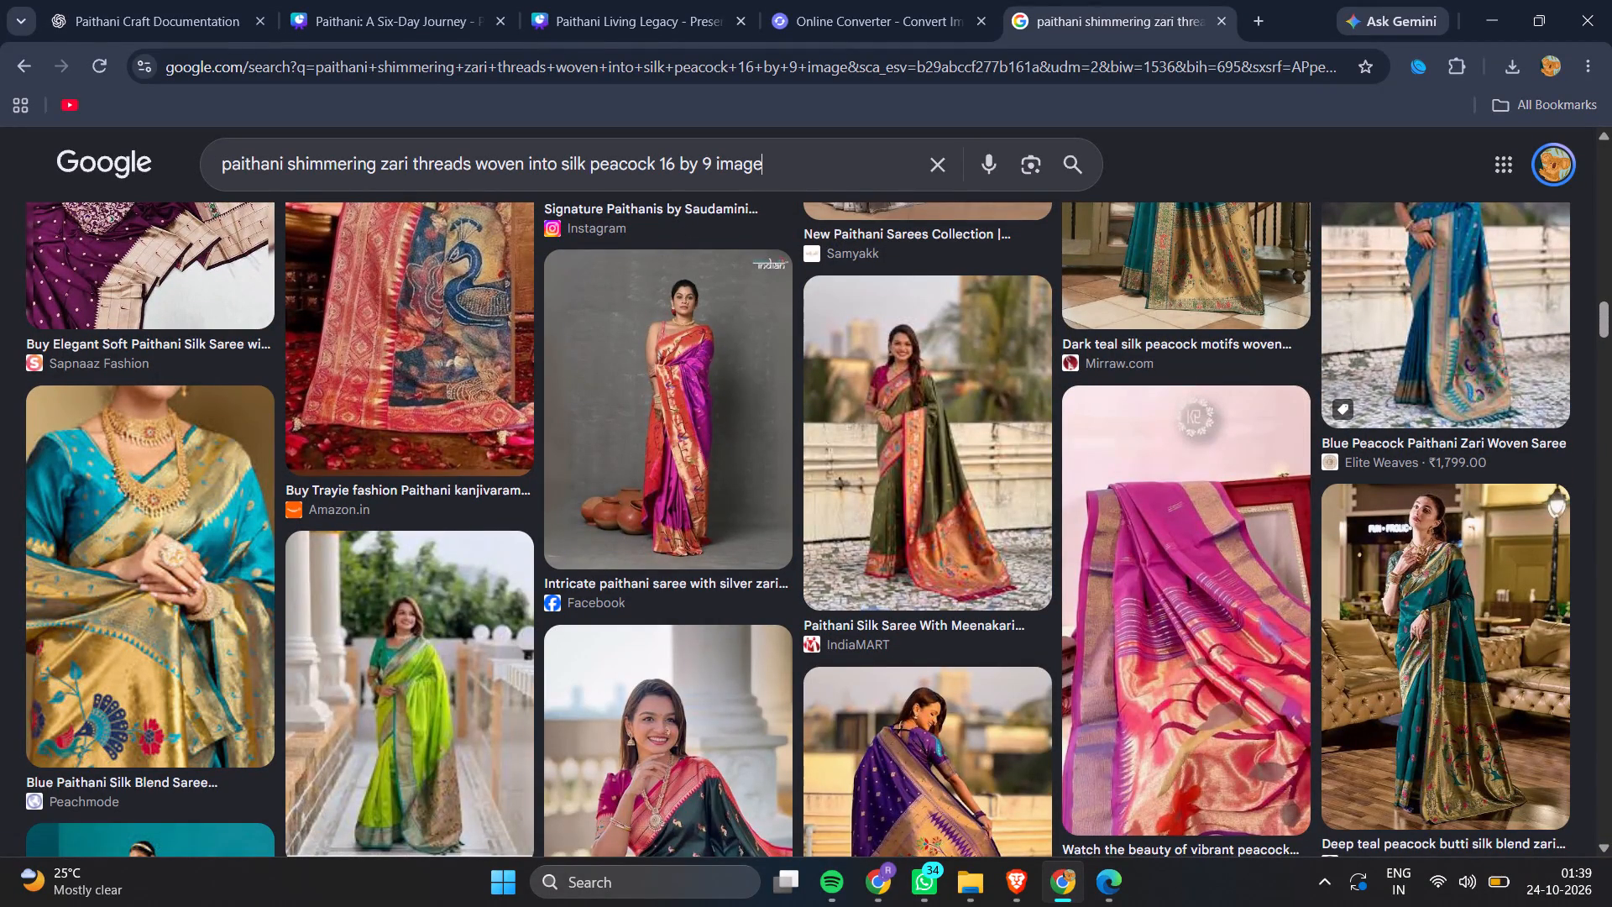
pyautogui.press('space')
pyautogui.write('horizontal')
pyautogui.press('Return')
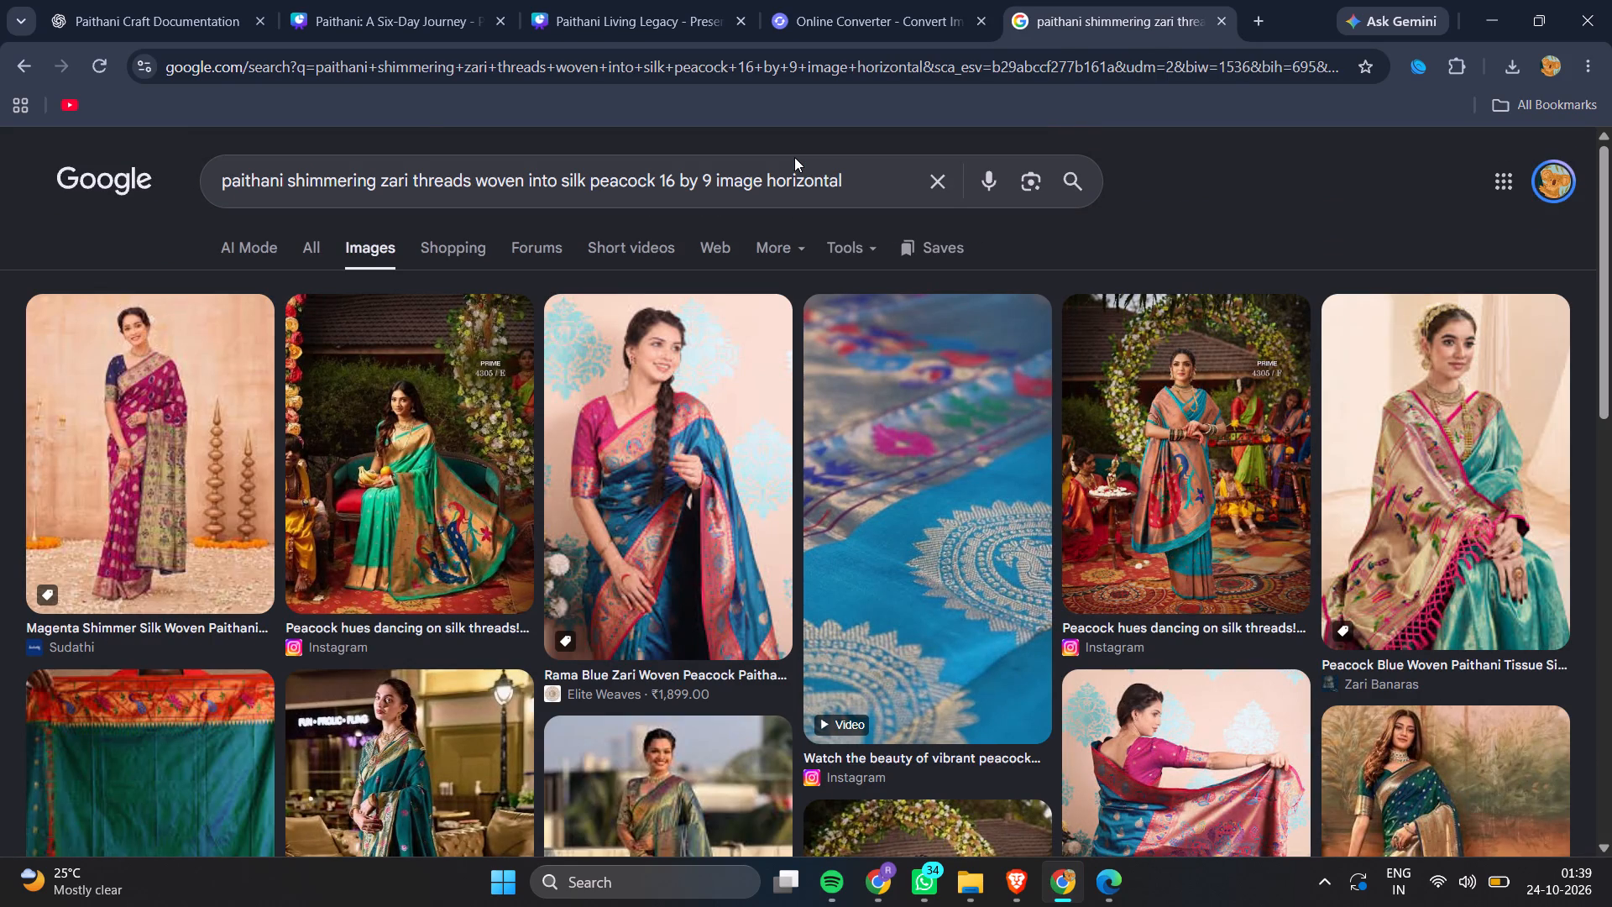
pyautogui.scroll(-9, 794, 157)
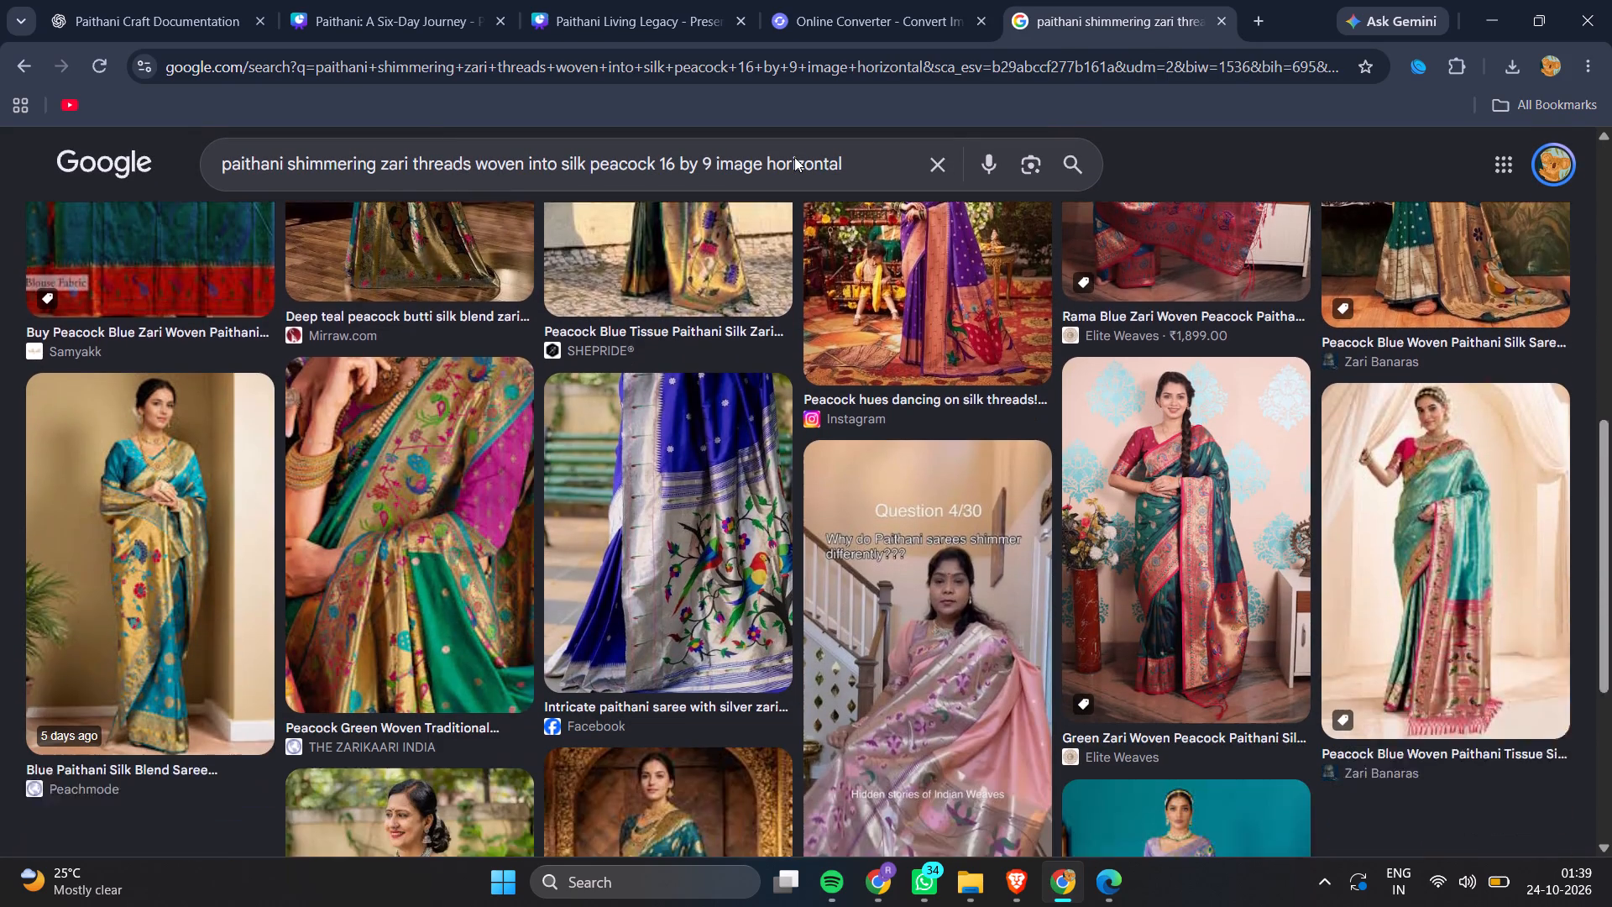
pyautogui.scroll(-2, 794, 157)
pyautogui.scroll(-6, 833, 17)
pyautogui.scroll(-10, 819, 485)
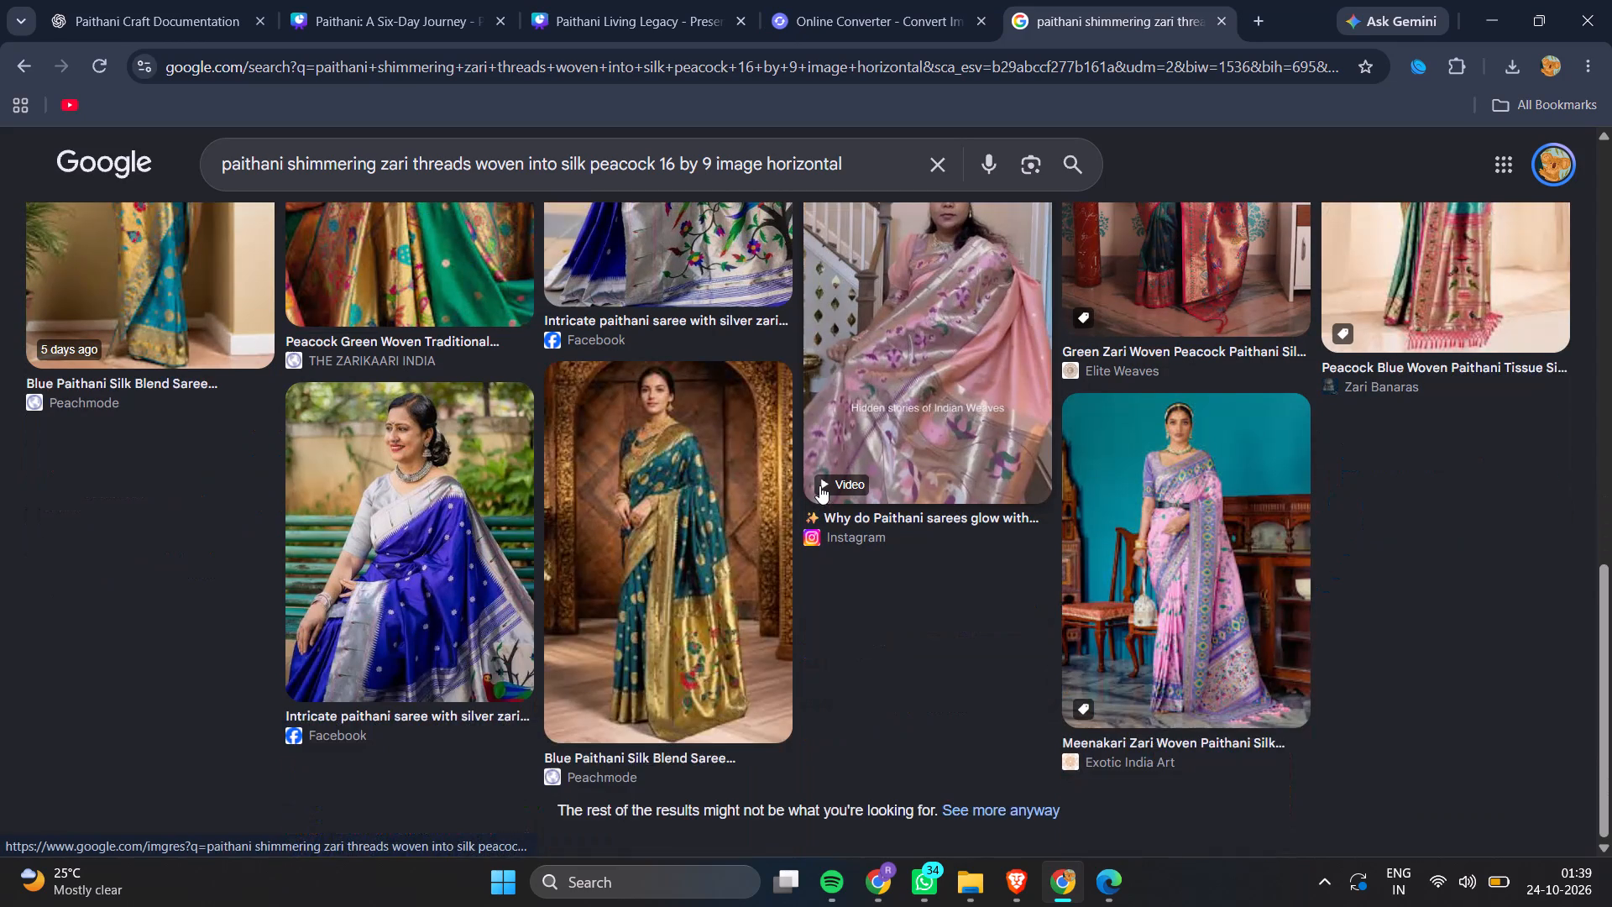
# Switch to the ikat craft documentation PDF in Edge and skim its opening and raw-material pages for reference.
pyautogui.click(1016, 890)
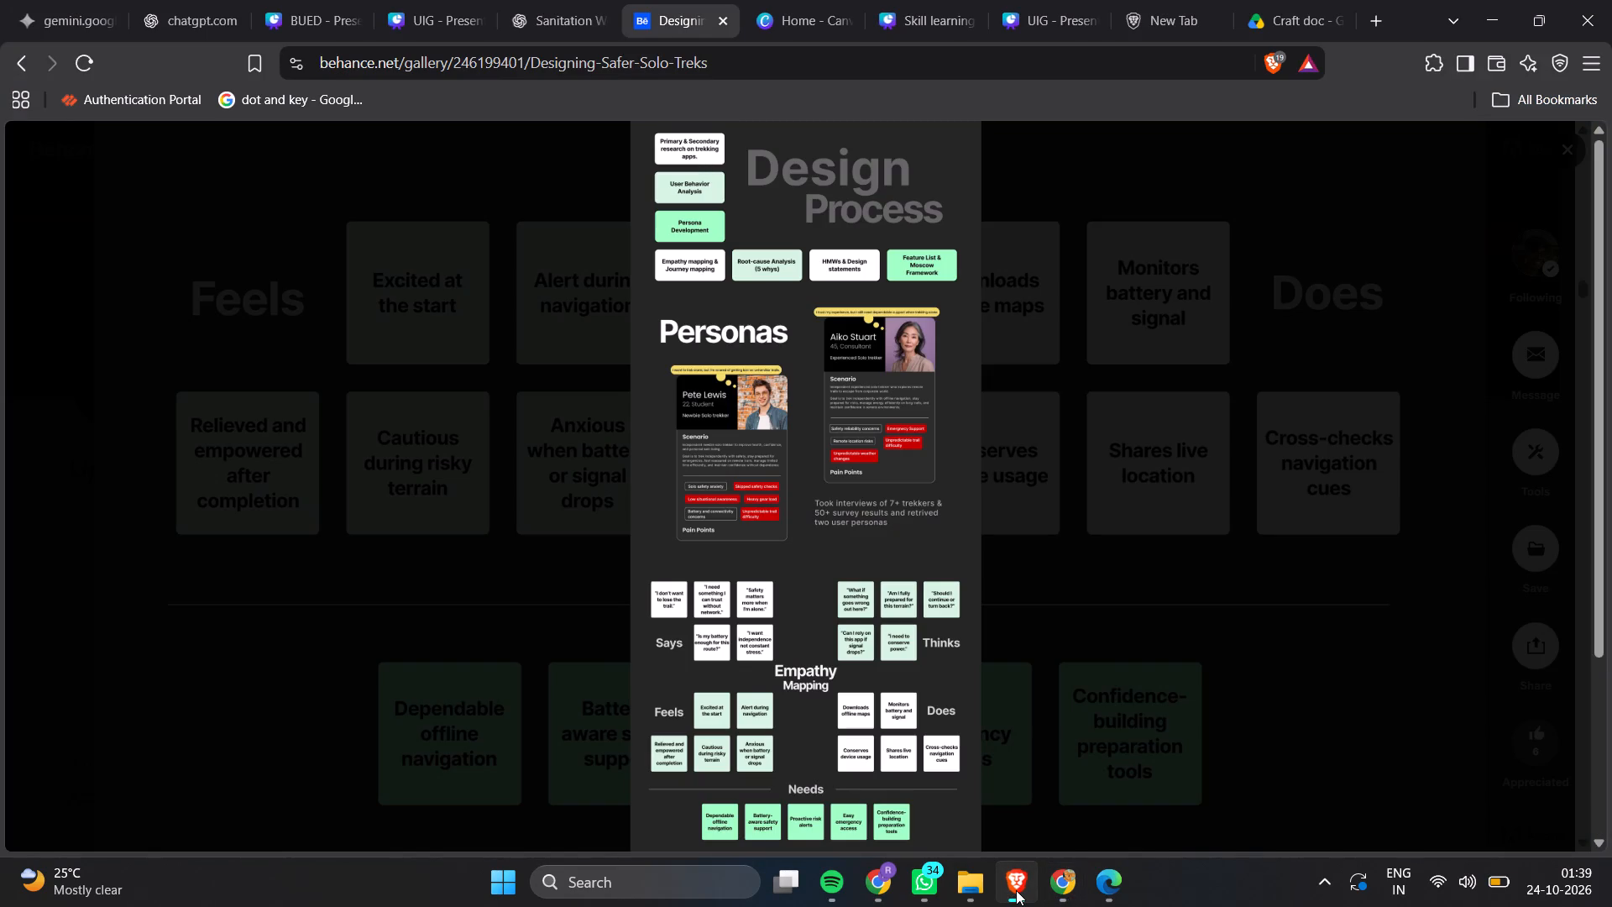
pyautogui.click(1045, 883)
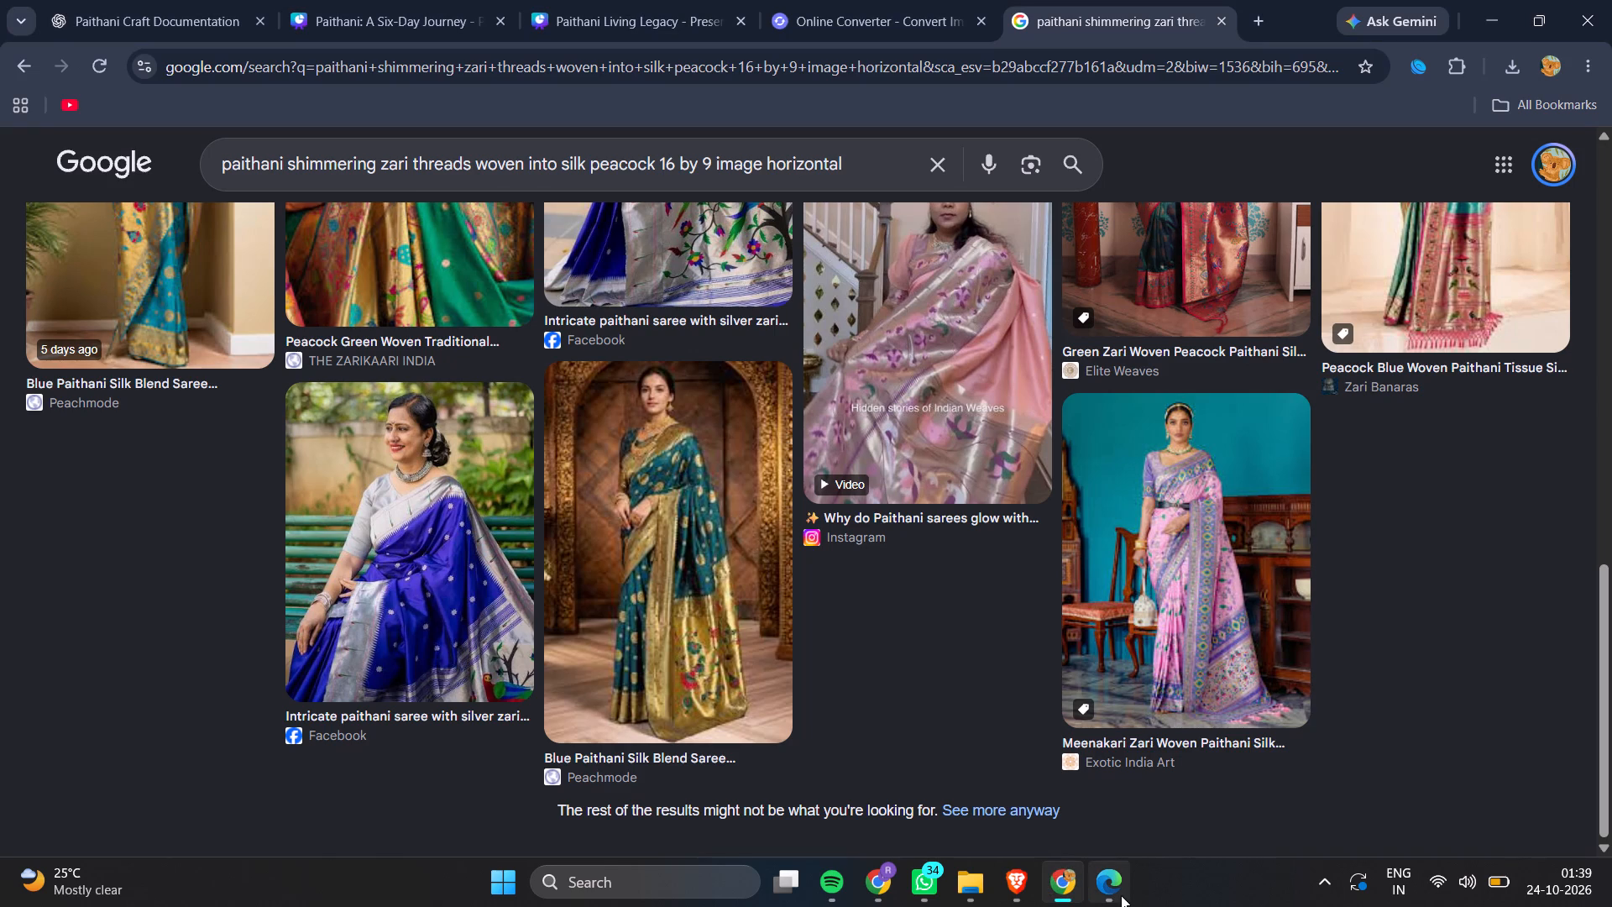
pyautogui.click(1124, 889)
pyautogui.scroll(-3, 971, 672)
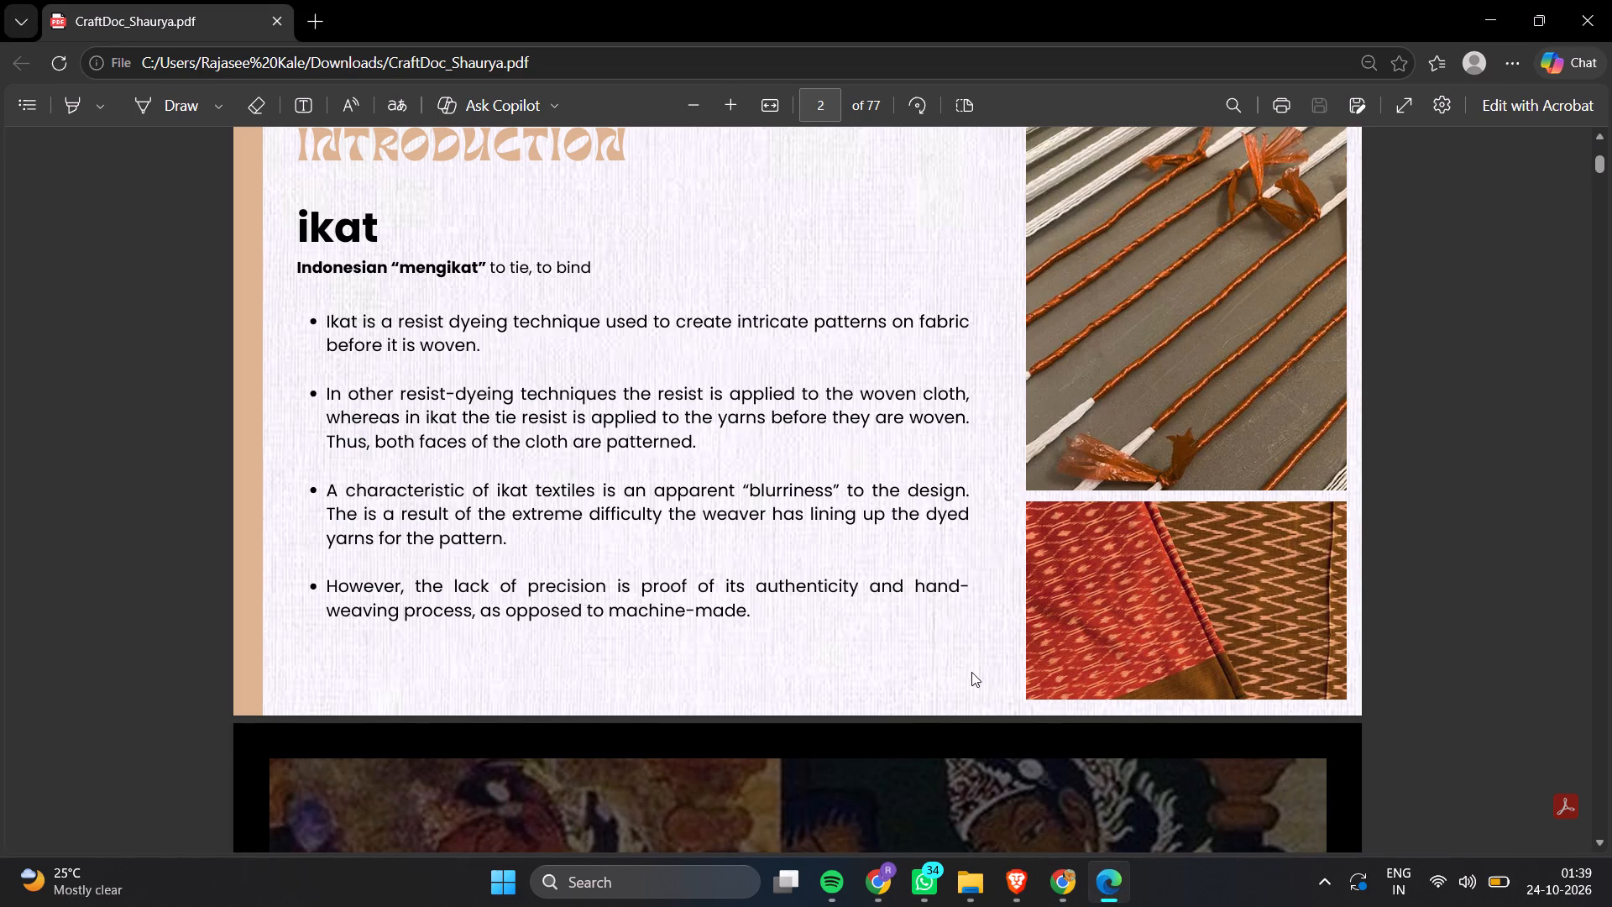
pyautogui.scroll(-2, 971, 672)
pyautogui.scroll(-11, 834, 726)
pyautogui.scroll(-5, 415, 473)
pyautogui.scroll(-4, 645, 370)
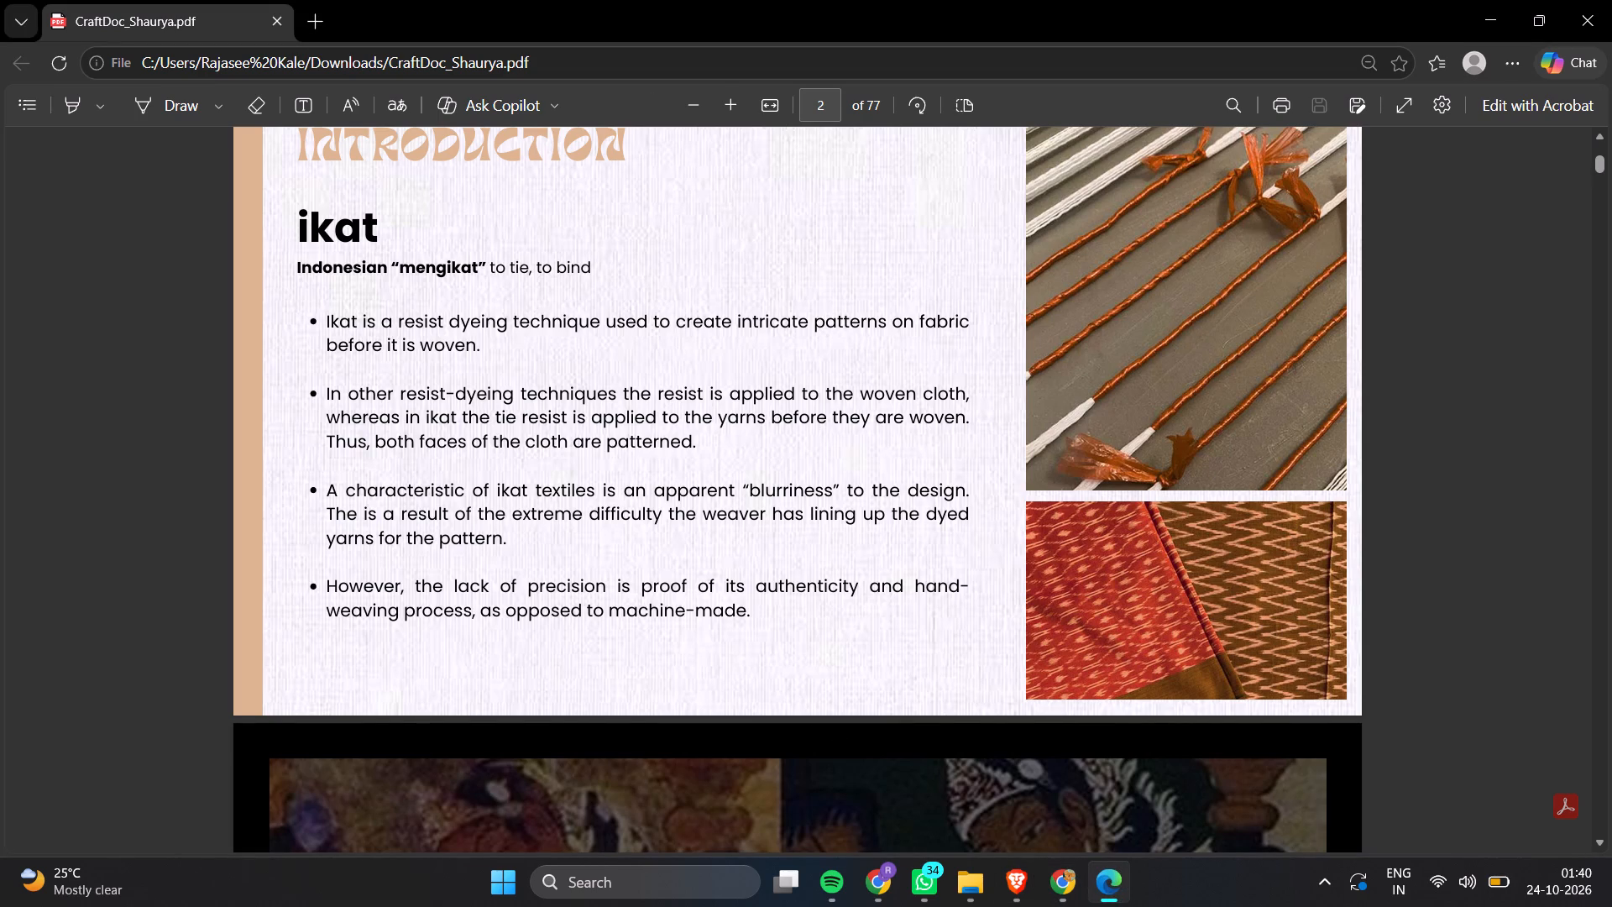
pyautogui.doubleClick(1082, 281)
pyautogui.click(1082, 281)
pyautogui.scroll(-1, 1082, 281)
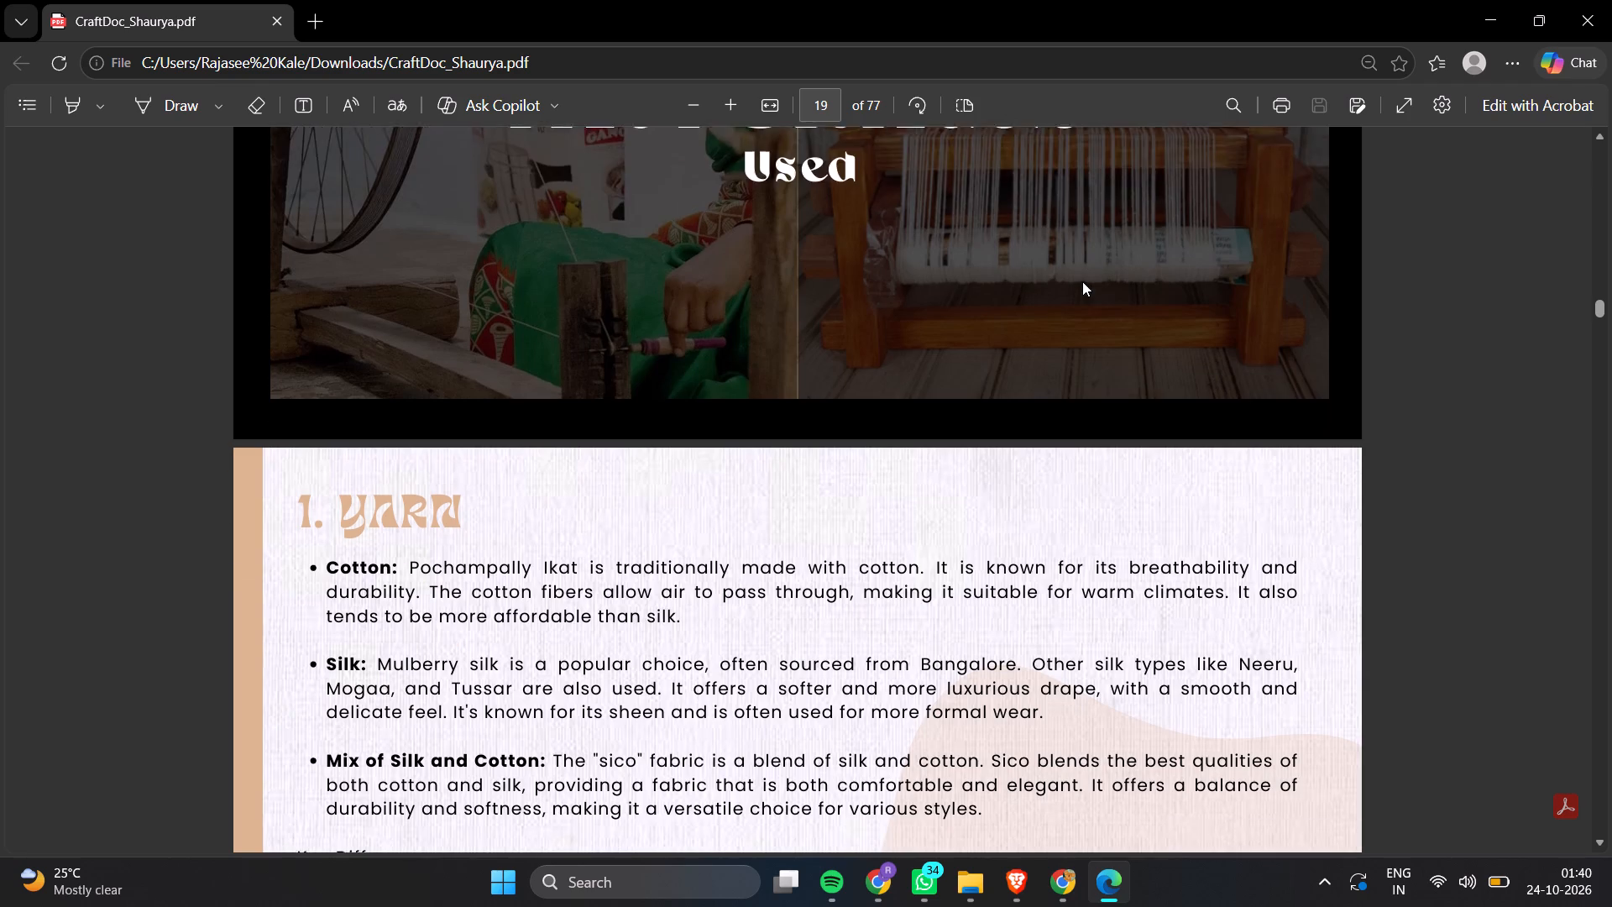
pyautogui.scroll(-6, 1082, 281)
pyautogui.scroll(17, 1082, 281)
pyautogui.scroll(12, 1082, 281)
pyautogui.scroll(15, 1082, 281)
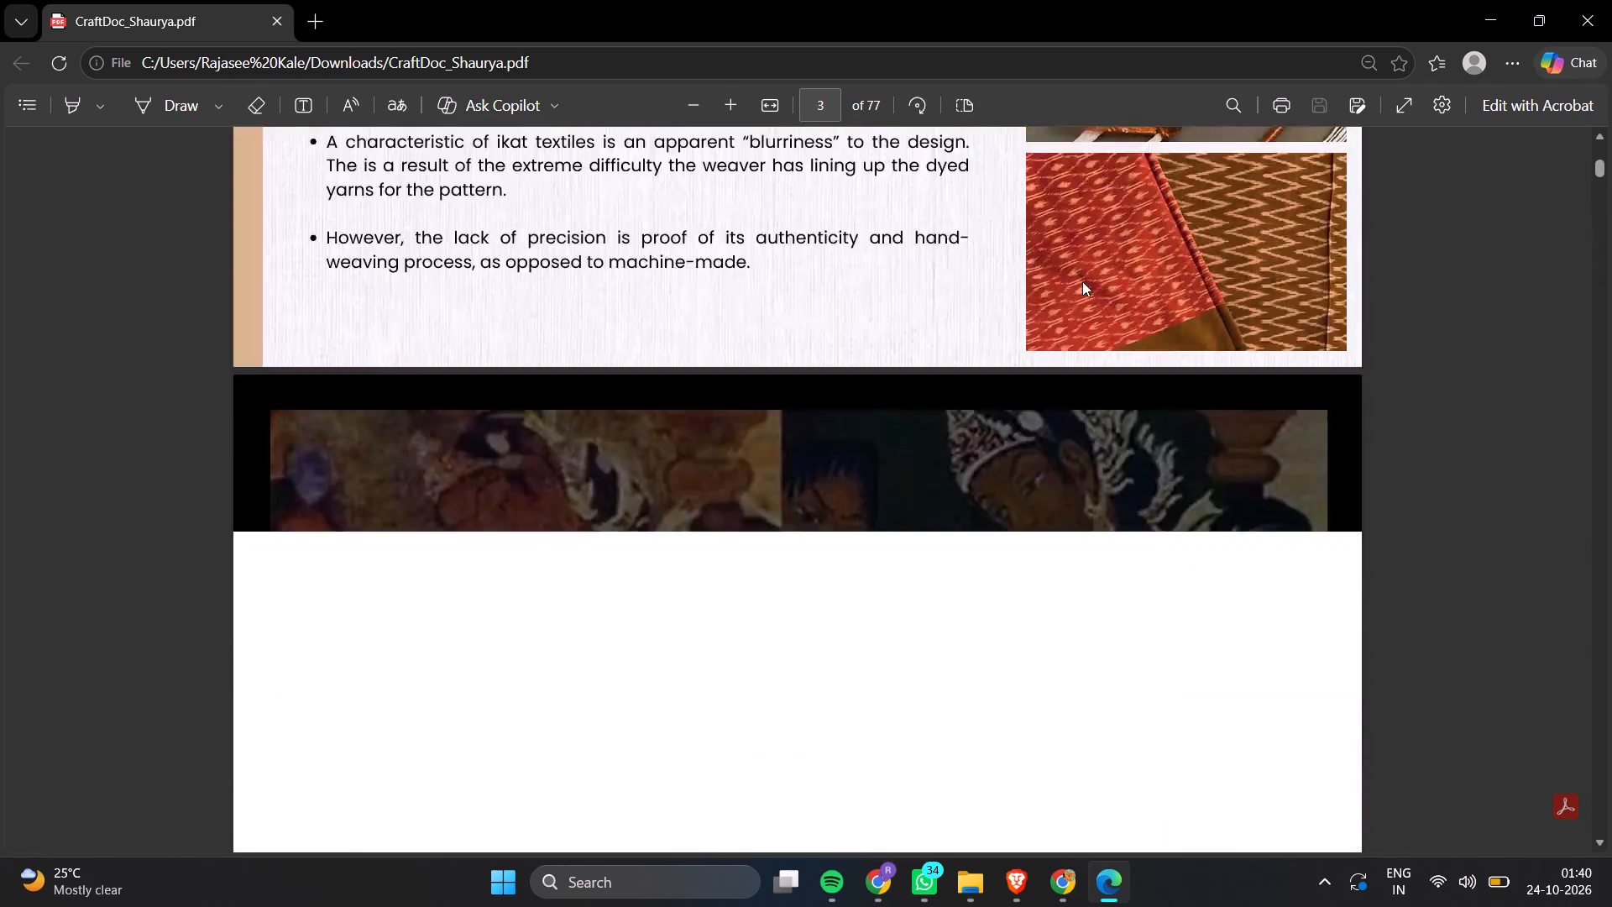
# Examine the layout and images of the ikat PDF from the Global History & Origins section to the Pochampally Ikat title page.
pyautogui.scroll(-9, 1082, 281)
pyautogui.scroll(2, 1082, 281)
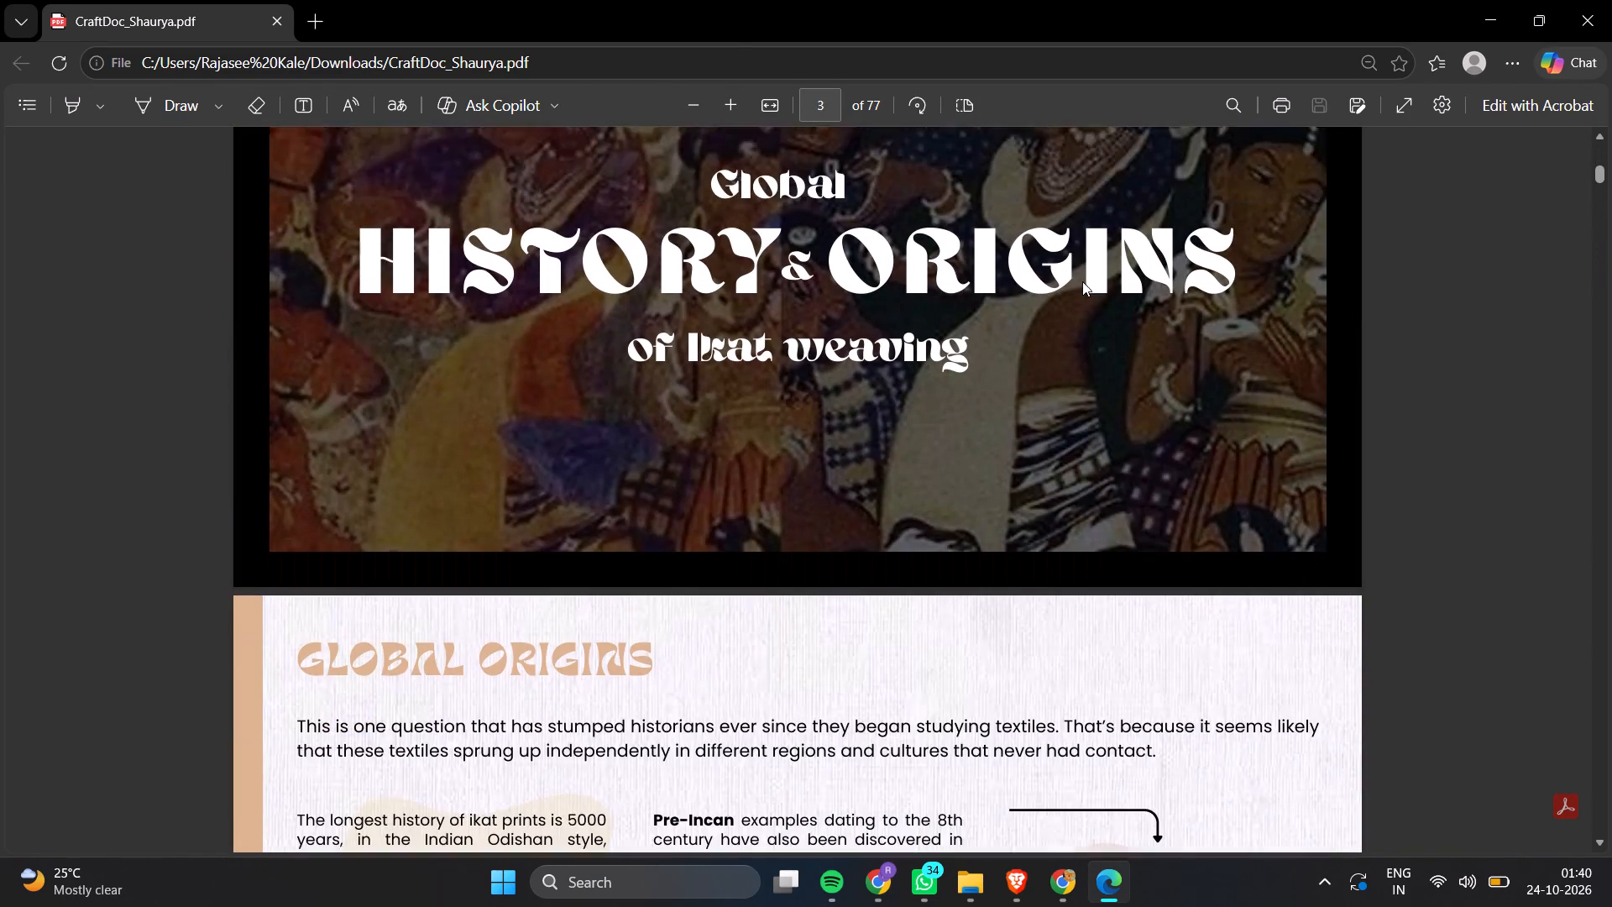
pyautogui.scroll(1, 1082, 281)
pyautogui.scroll(-3, 1082, 281)
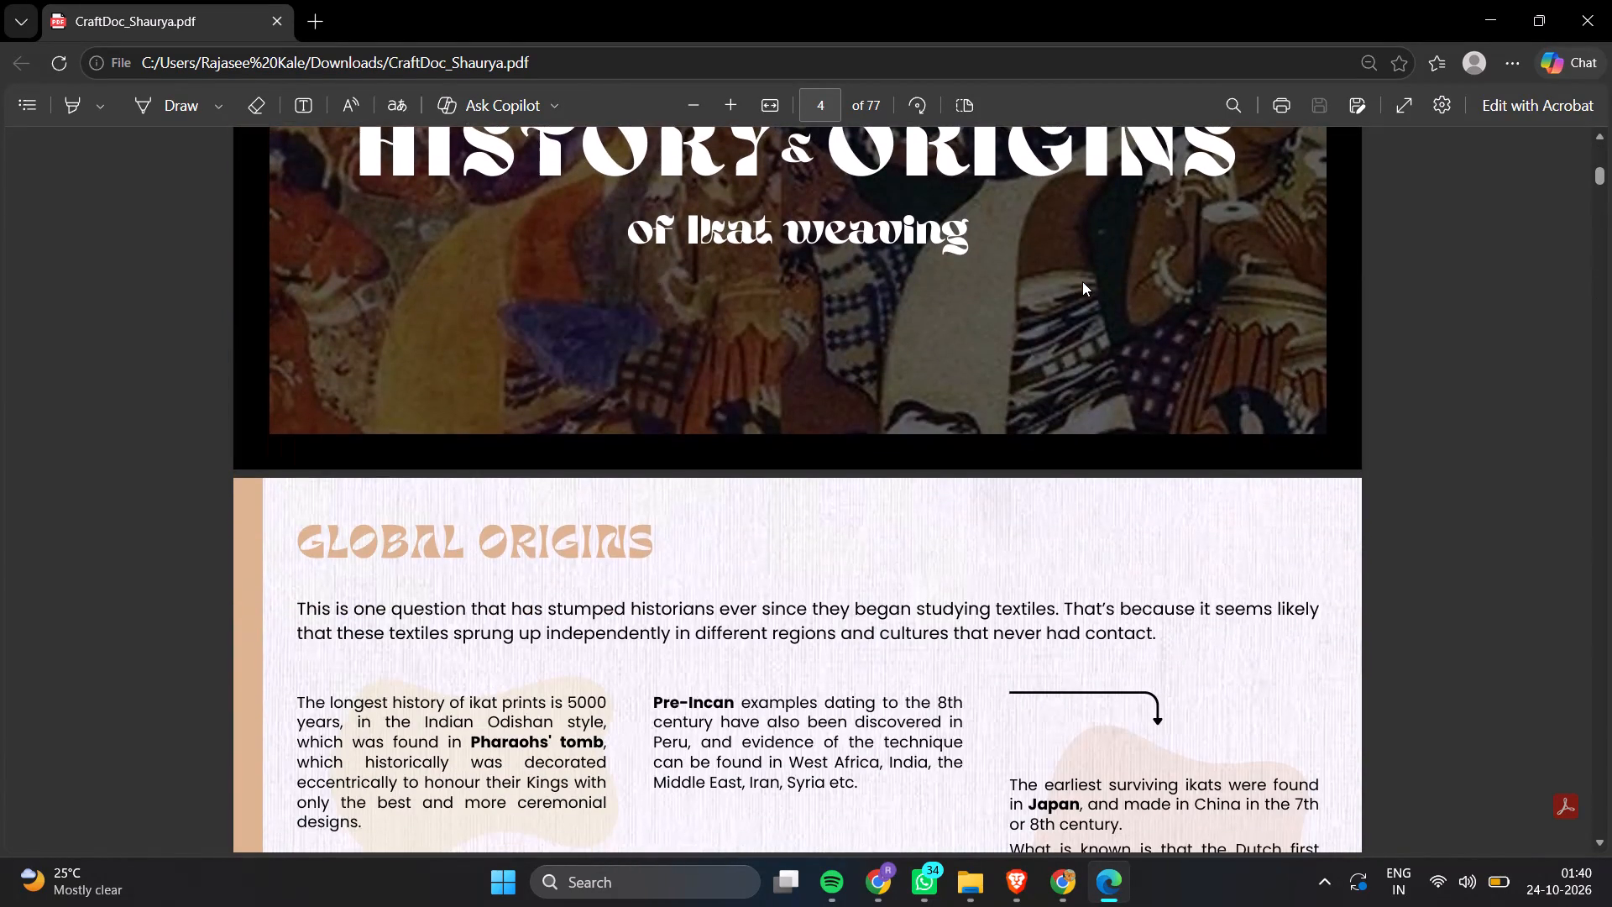
pyautogui.scroll(-11, 1082, 281)
pyautogui.scroll(2, 1082, 281)
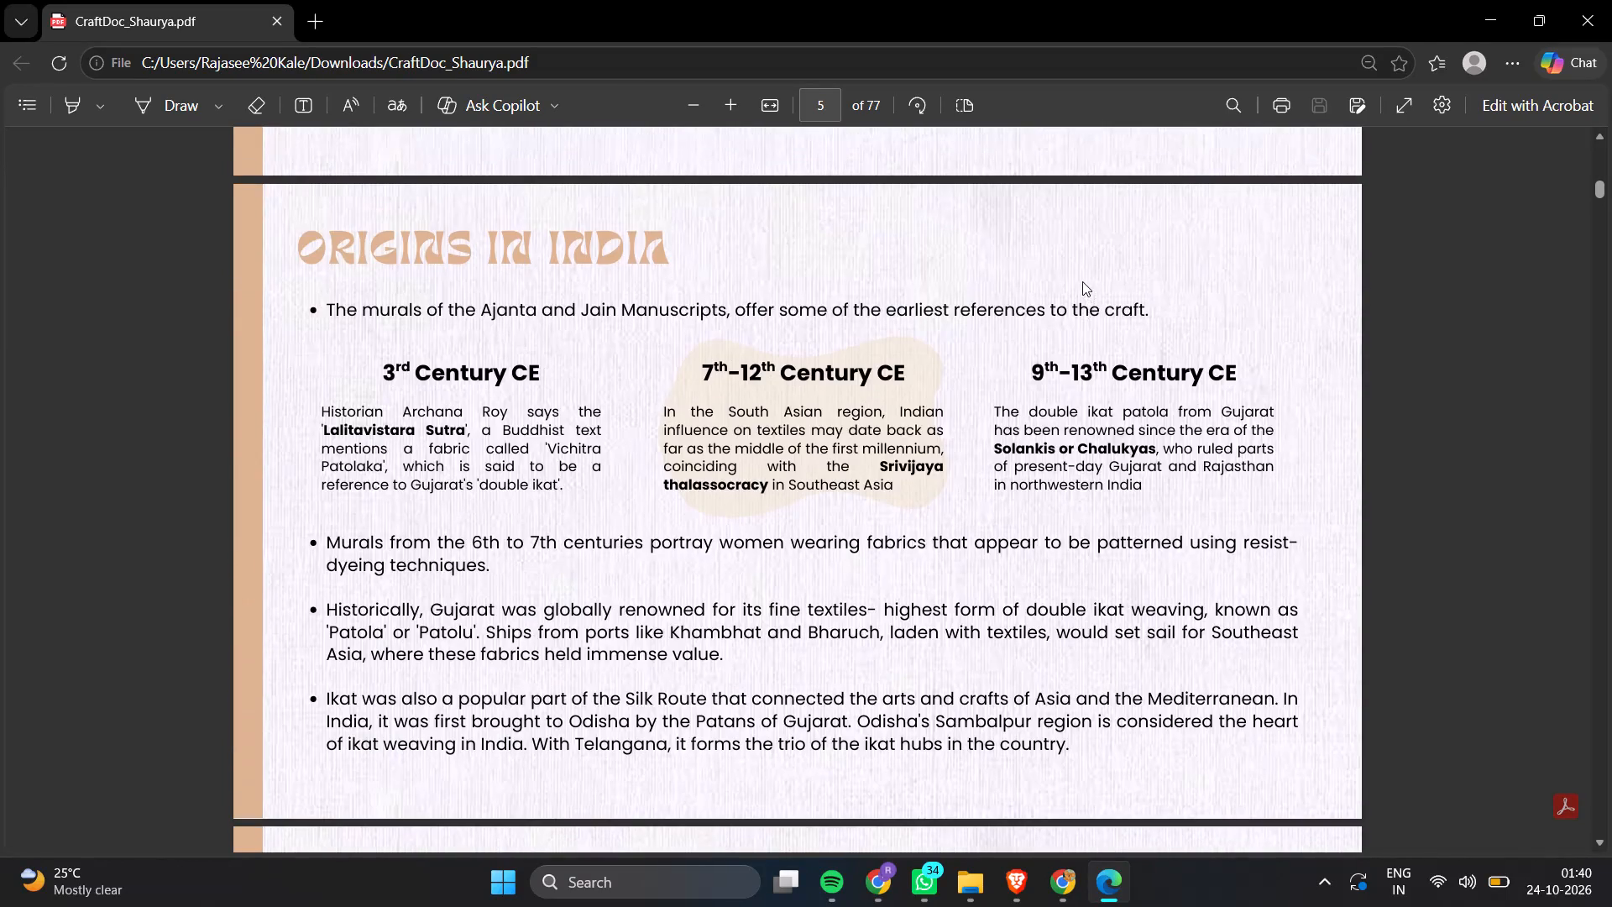
pyautogui.scroll(-8, 1082, 281)
pyautogui.scroll(2, 1082, 280)
pyautogui.scroll(-1, 1082, 280)
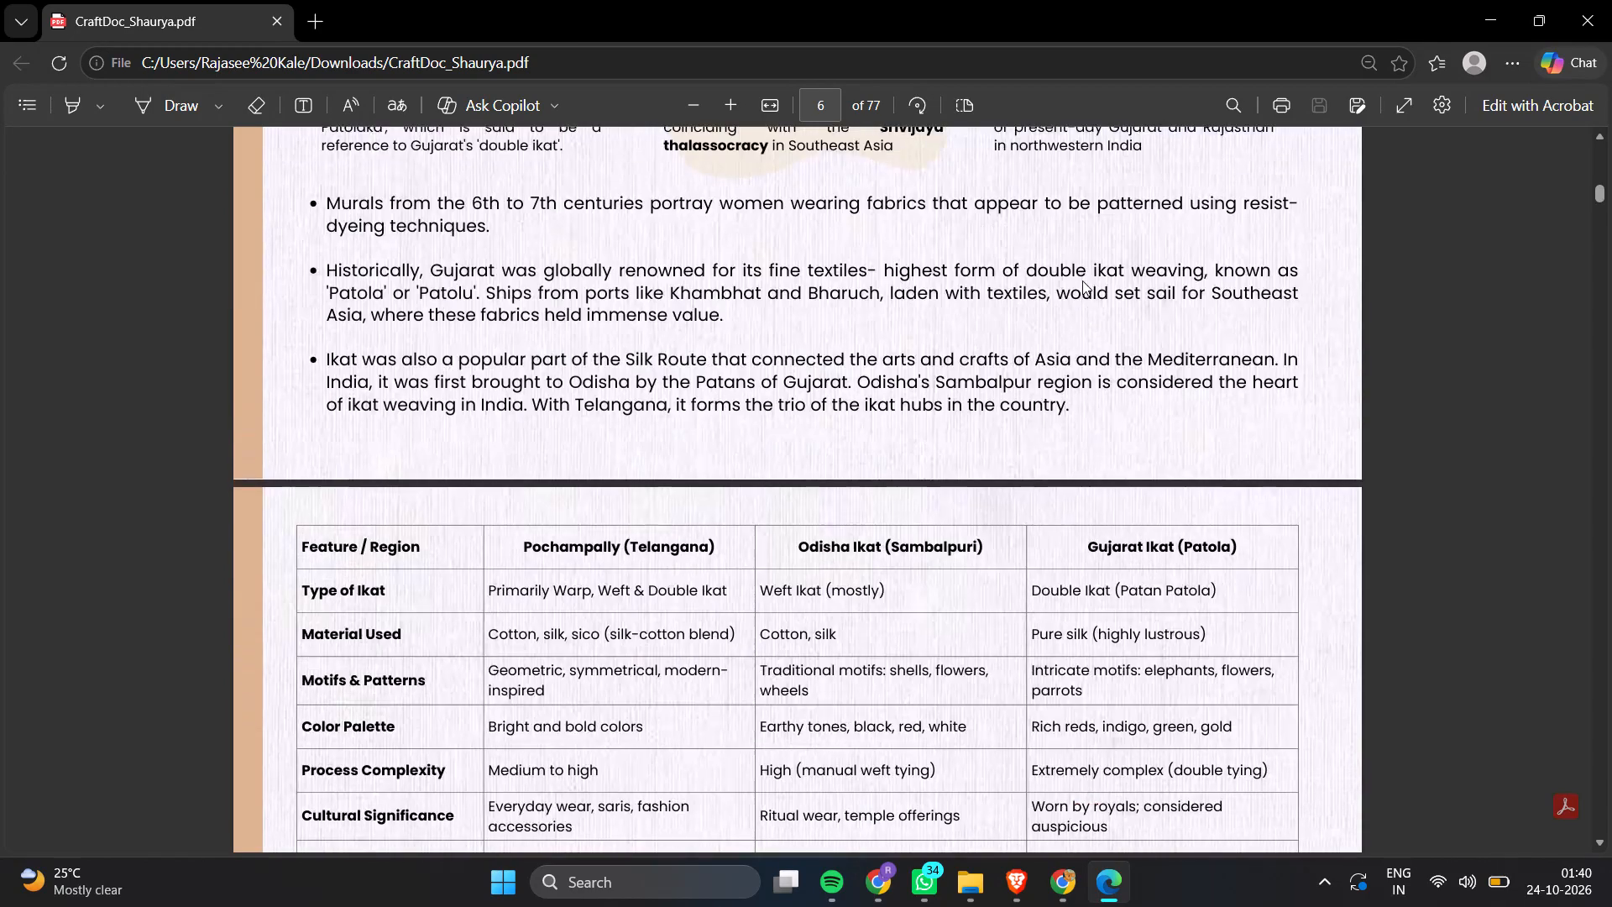
pyautogui.scroll(-1, 1082, 280)
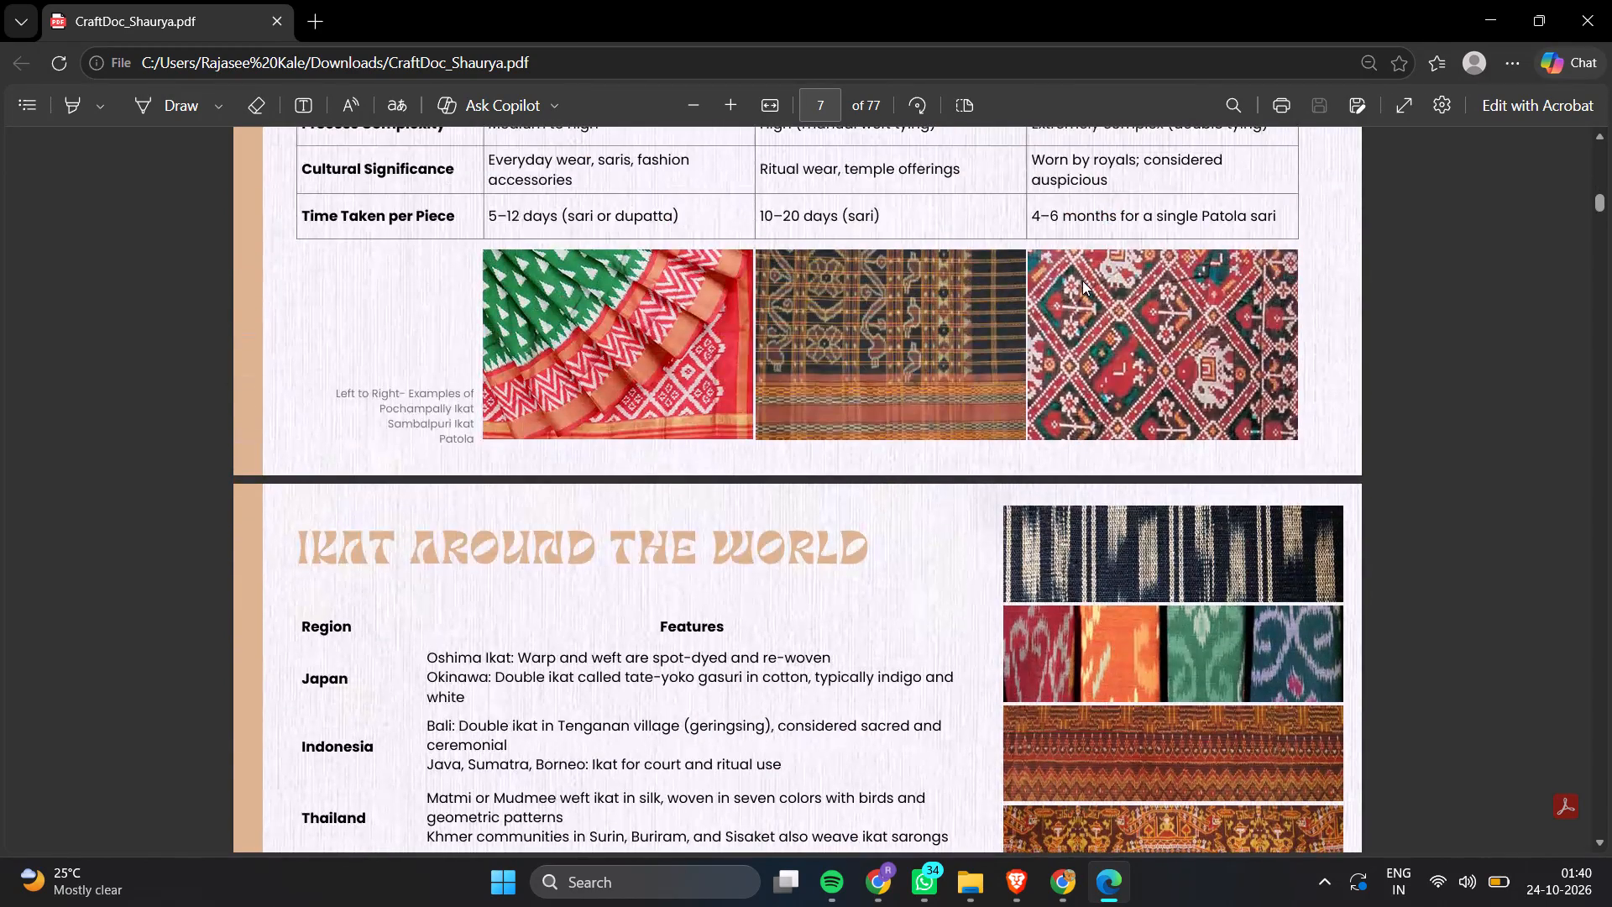
pyautogui.scroll(-1, 1082, 280)
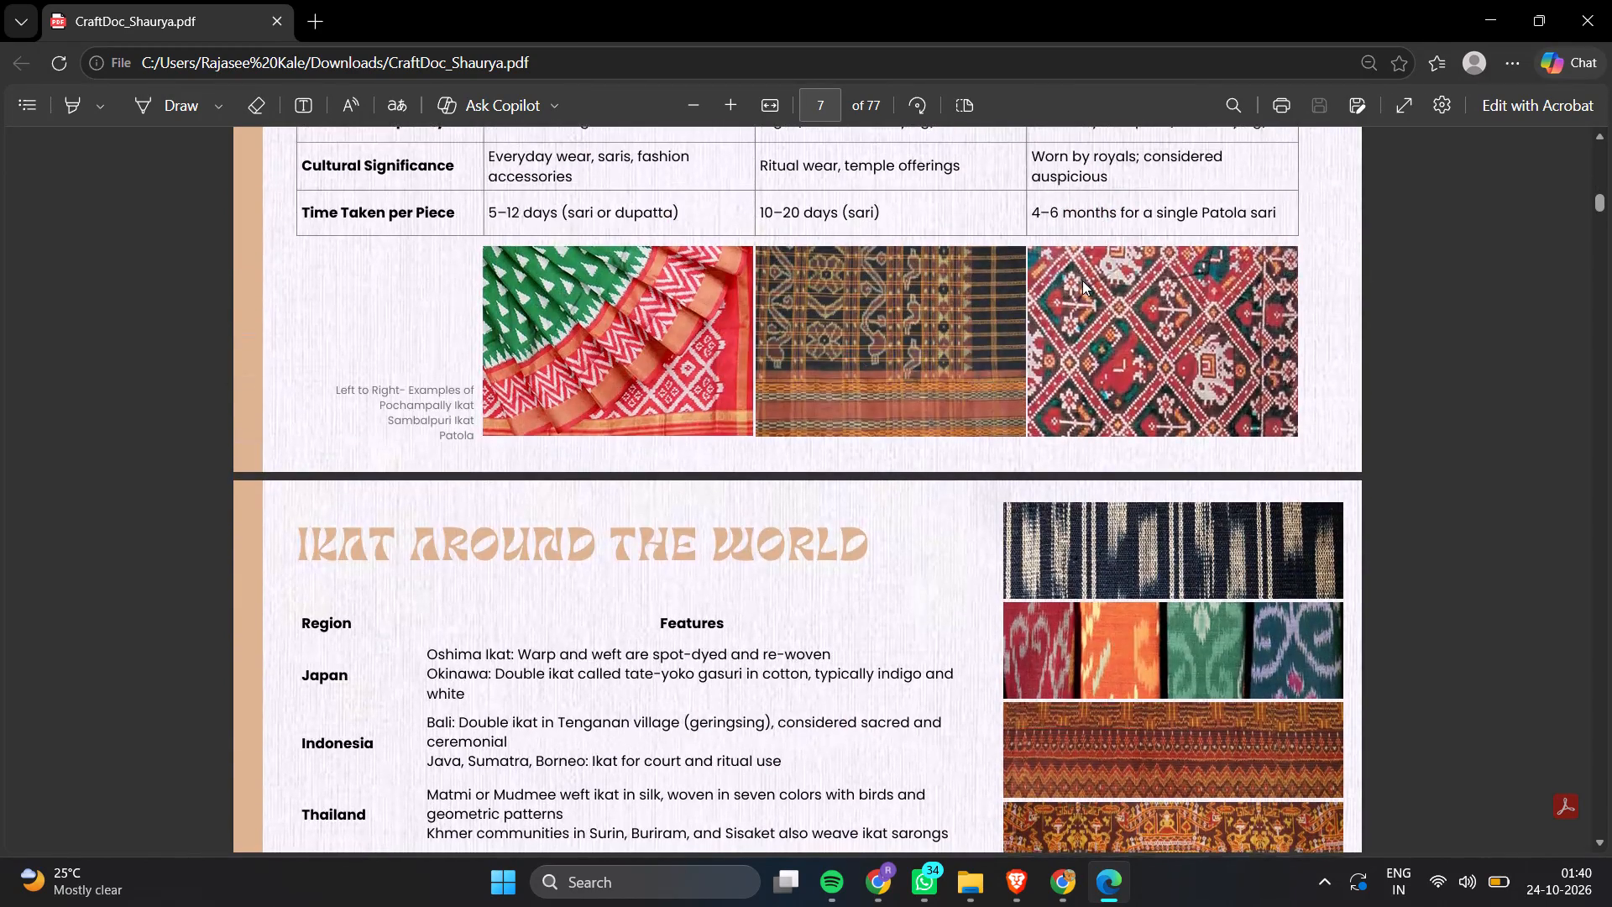
pyautogui.scroll(-1, 1082, 280)
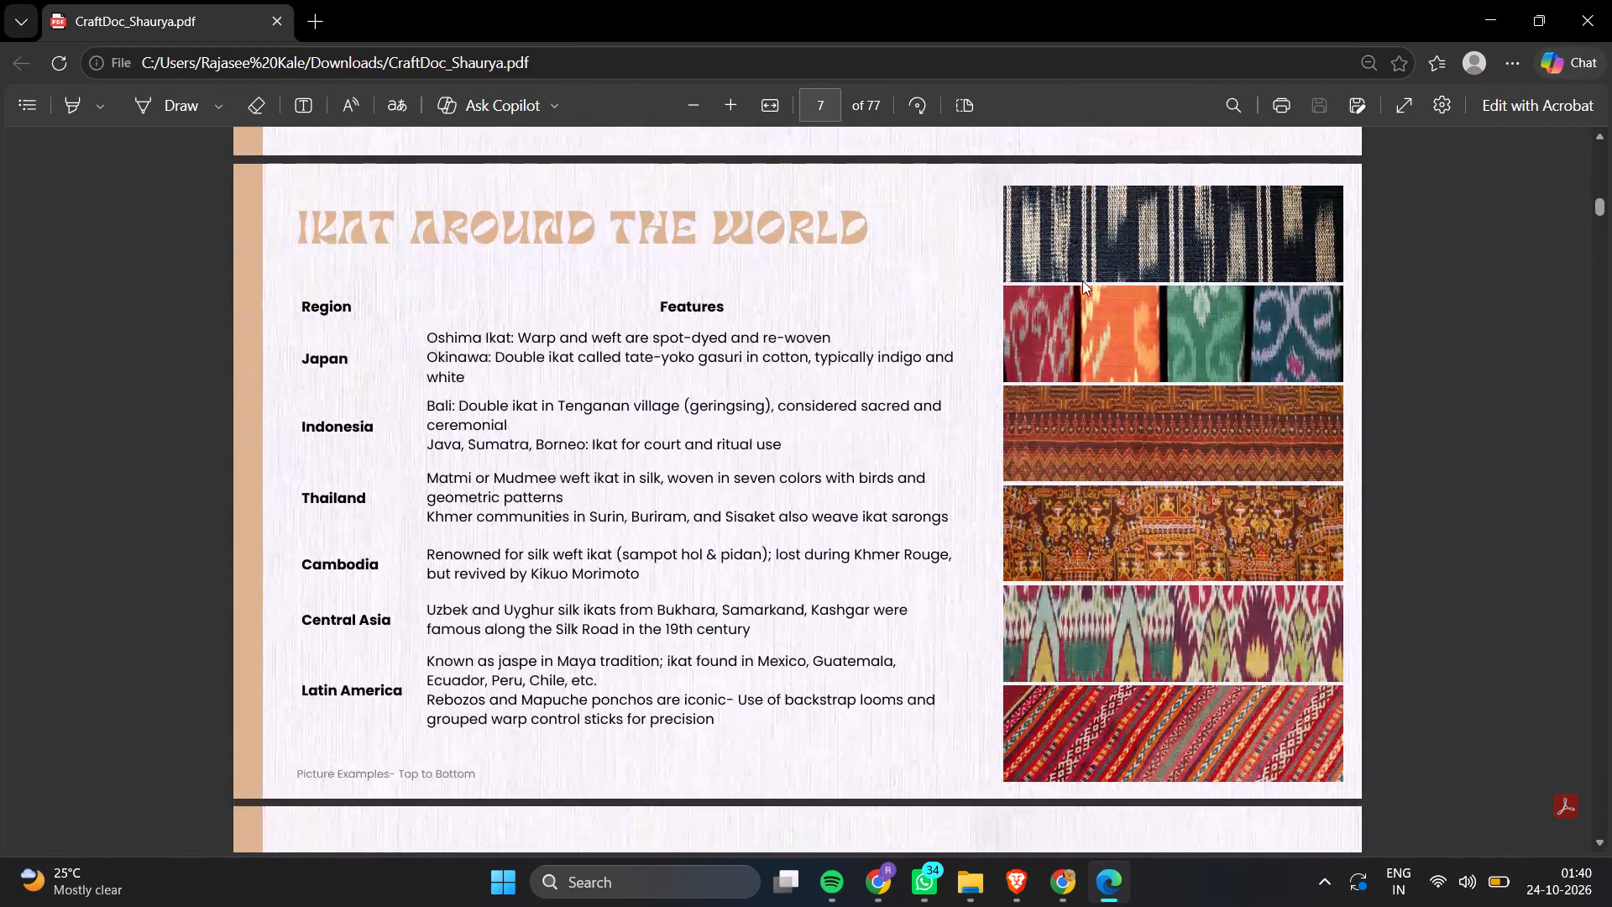
pyautogui.scroll(-3, 1082, 280)
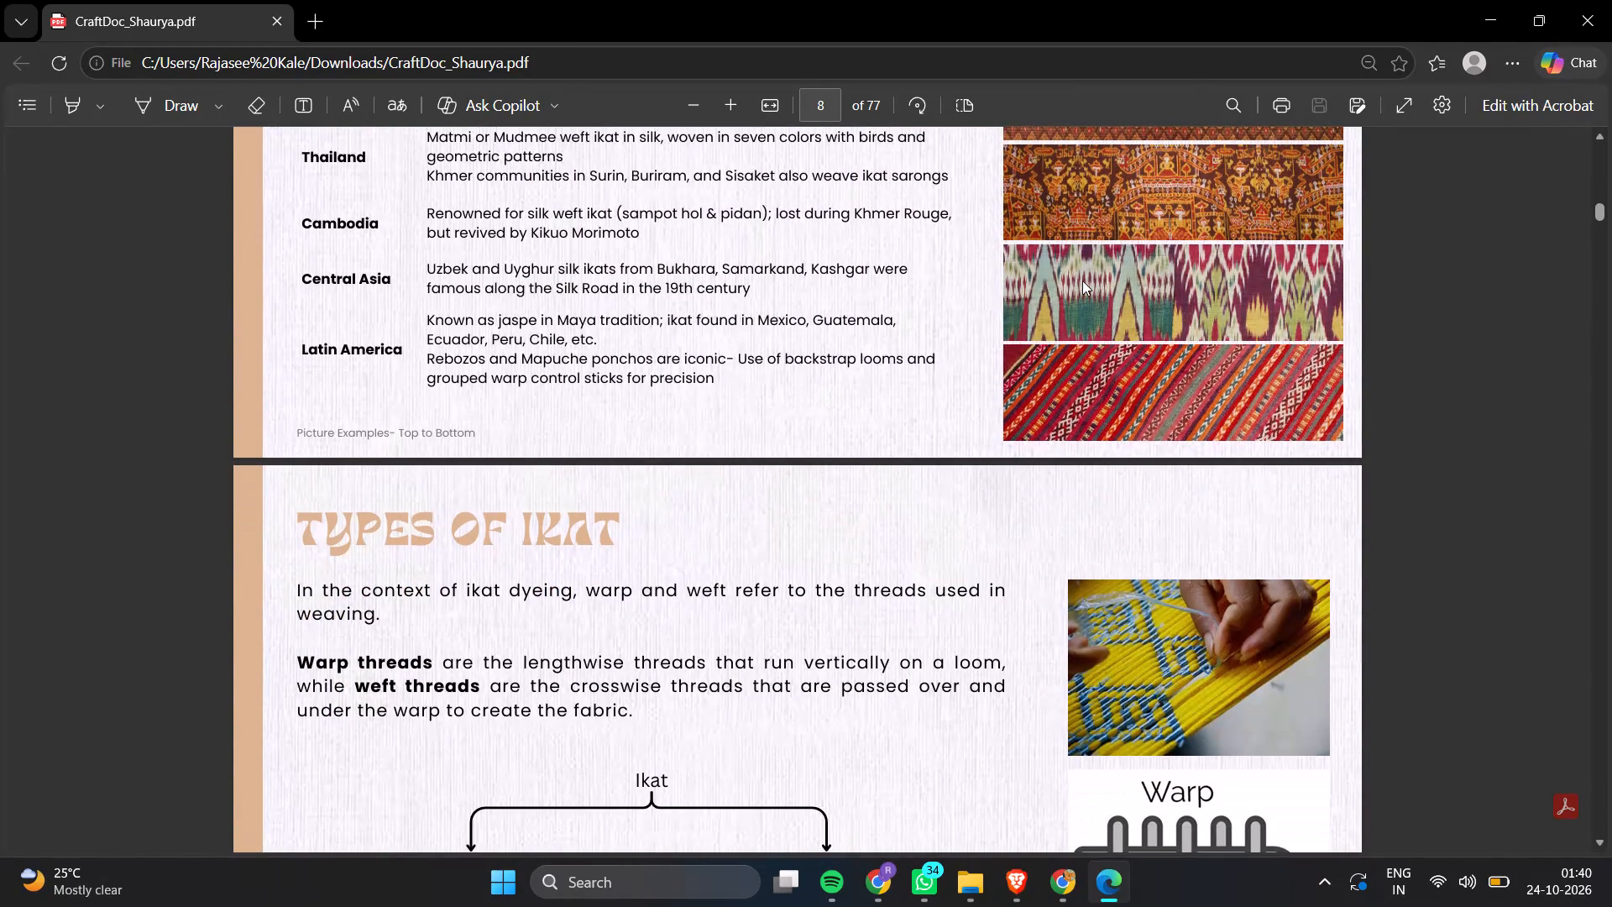
pyautogui.scroll(-5, 1082, 280)
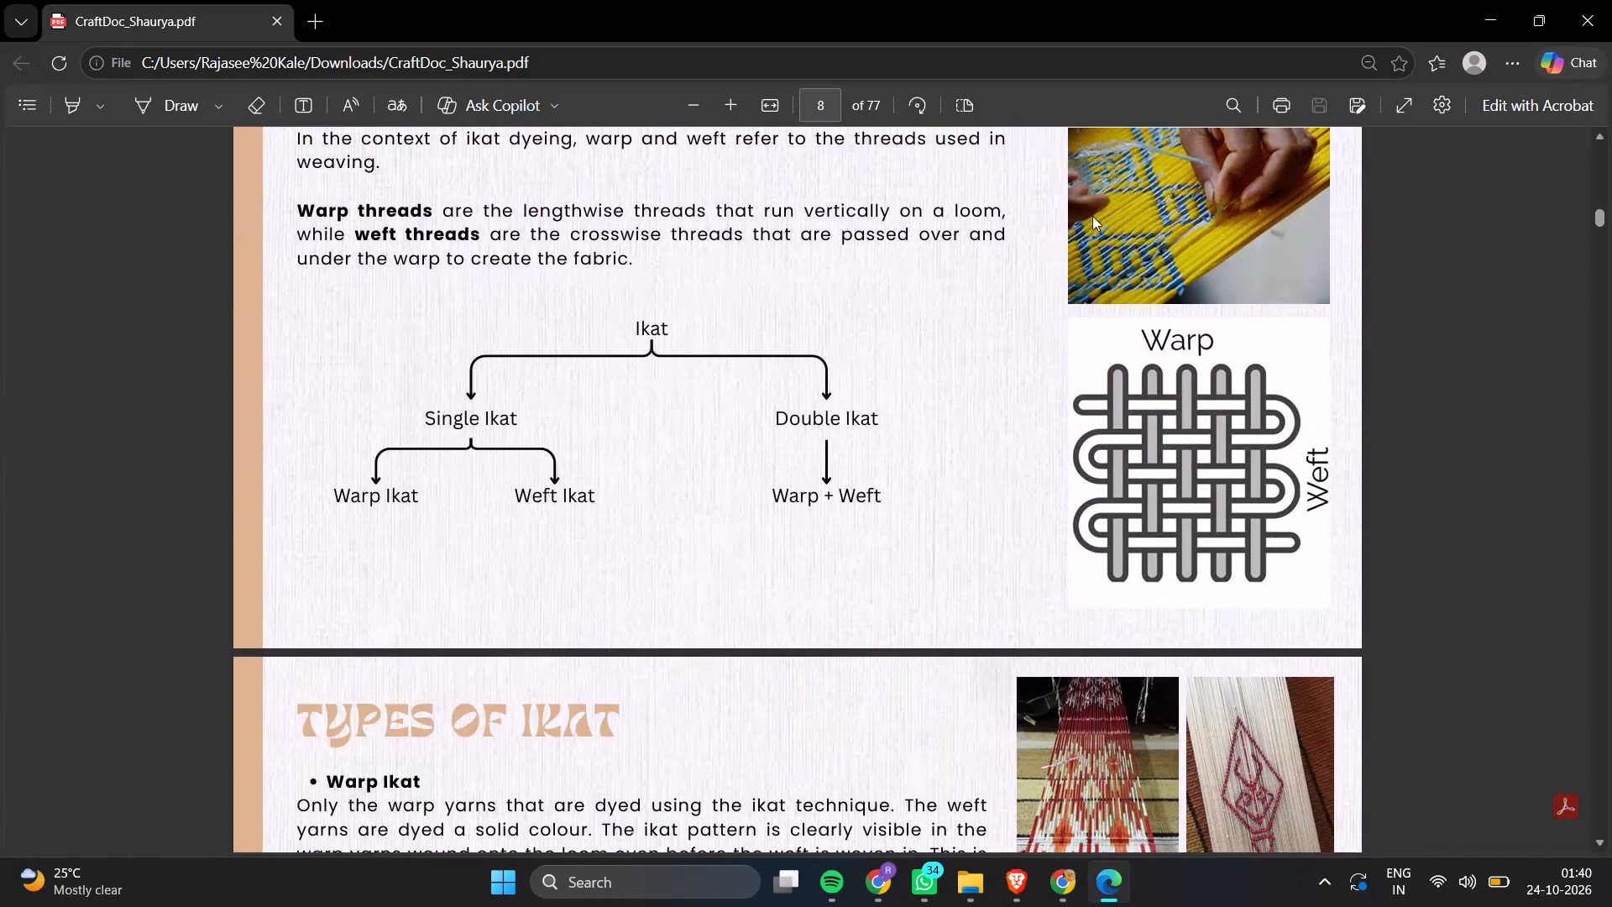
pyautogui.scroll(-7, 1093, 206)
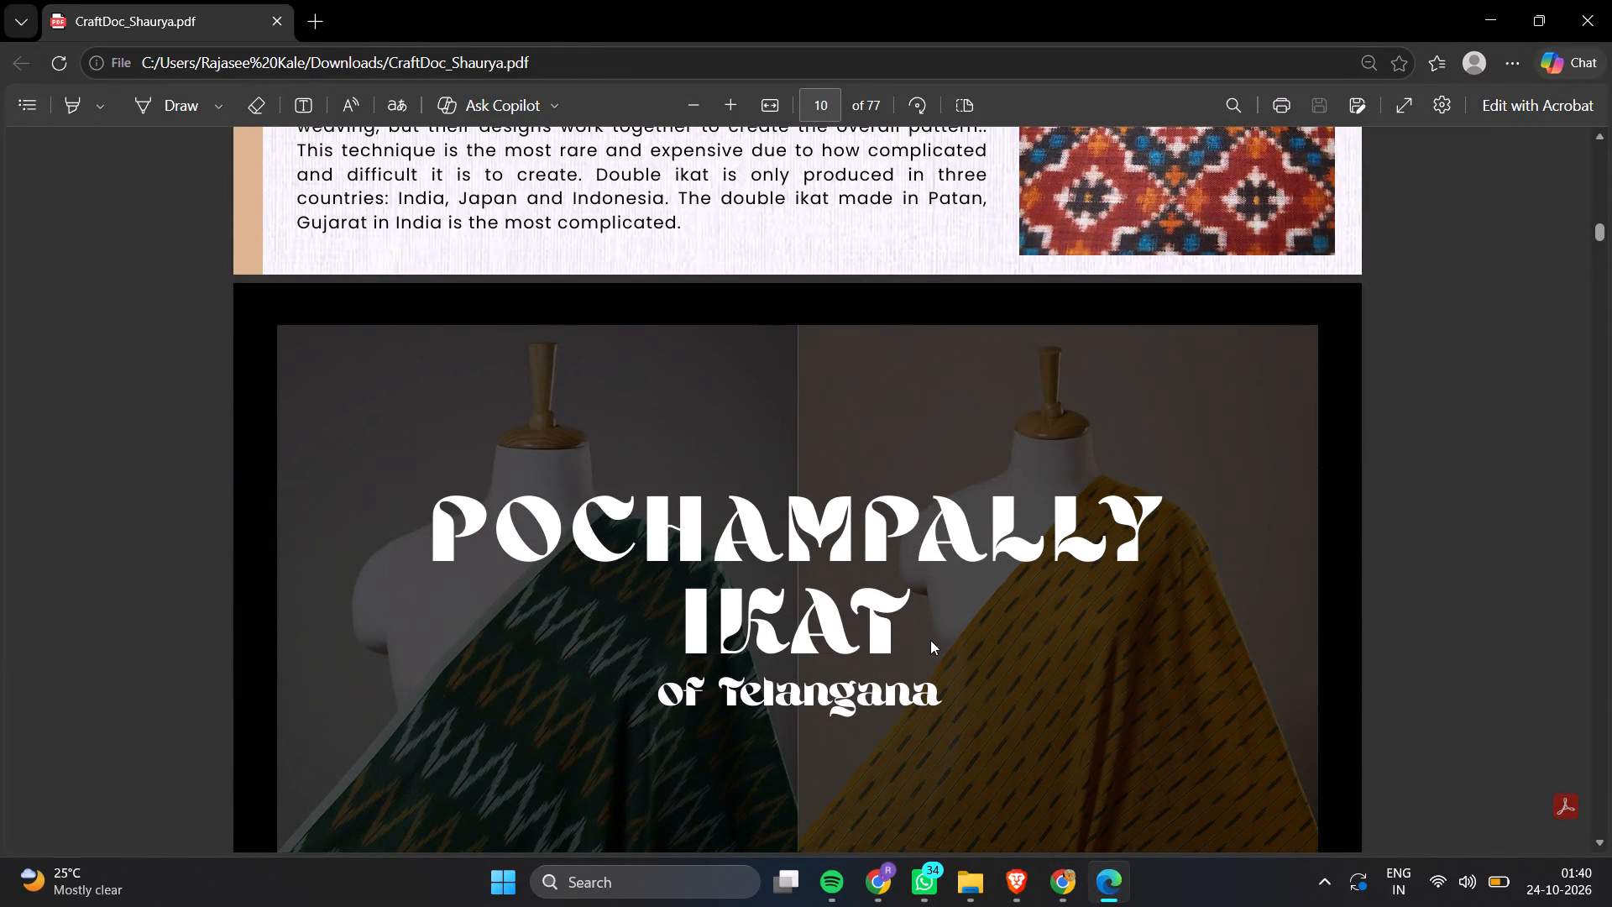
# Switch back to the Paithani: A Six-Day Journey presentation in Chrome and deselect the bullet text on slide 5.
pyautogui.click(1007, 894)
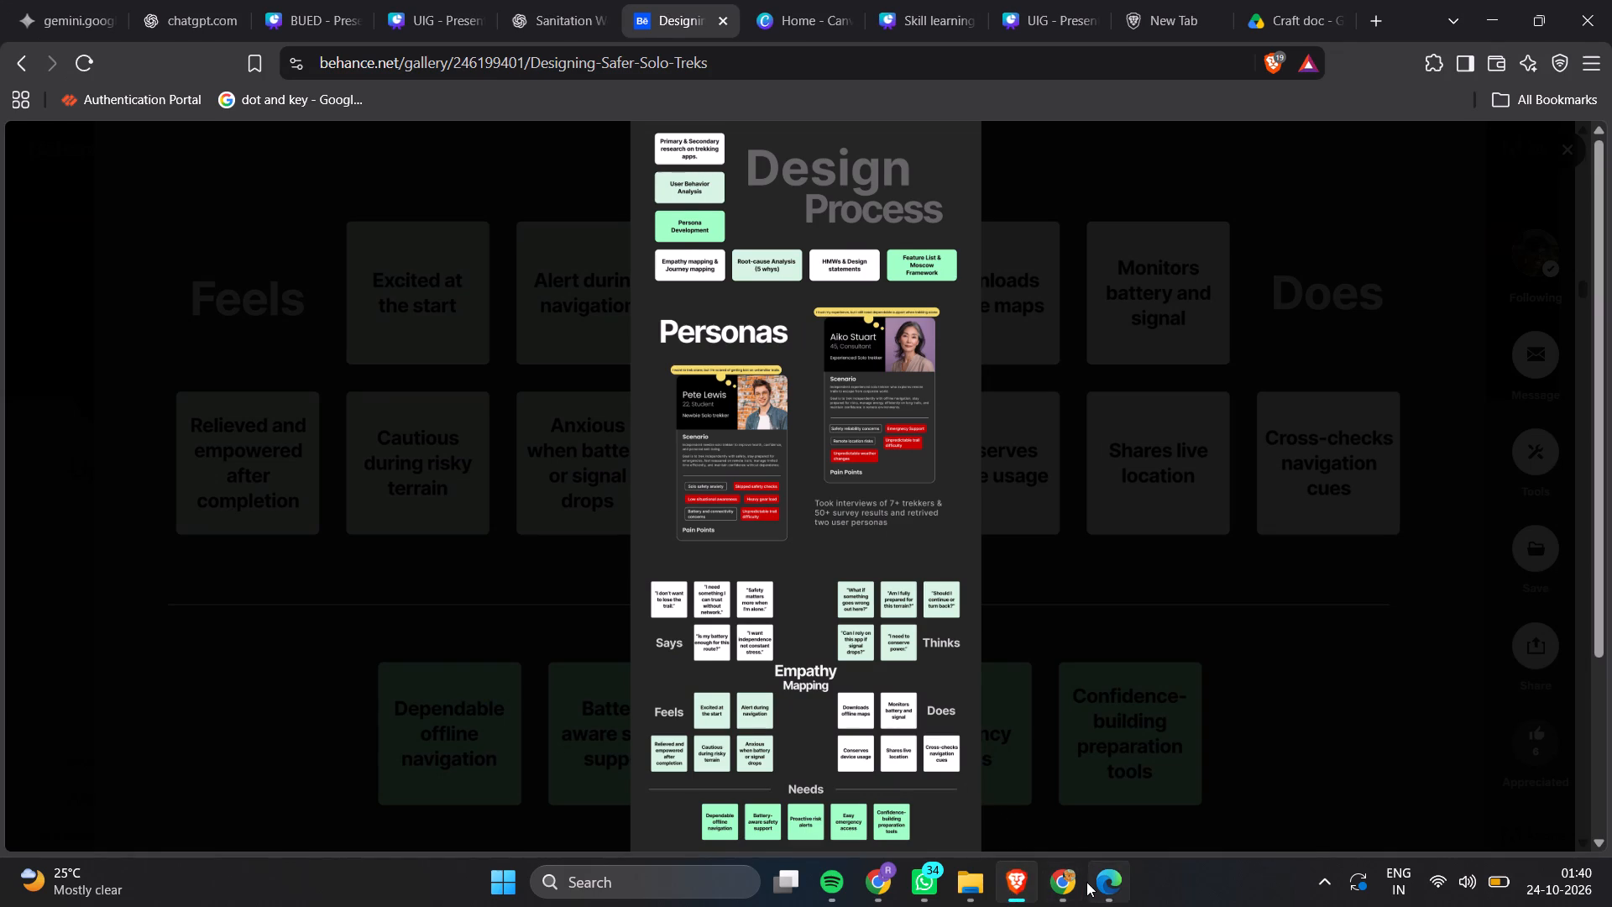
pyautogui.click(1086, 882)
pyautogui.click(1064, 888)
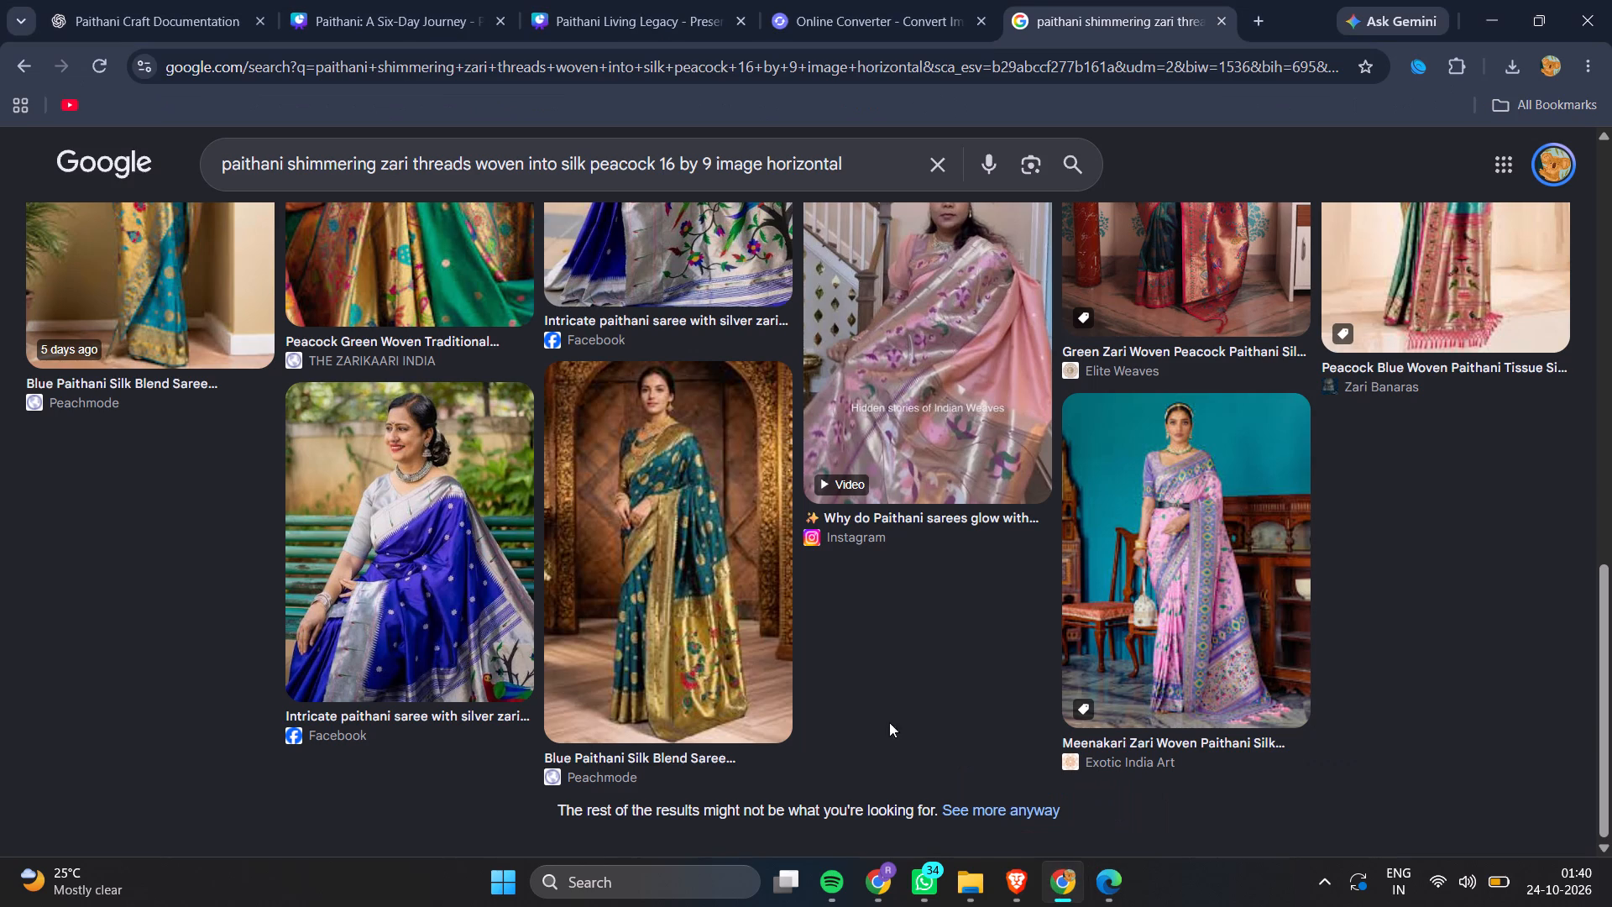
pyautogui.click(889, 23)
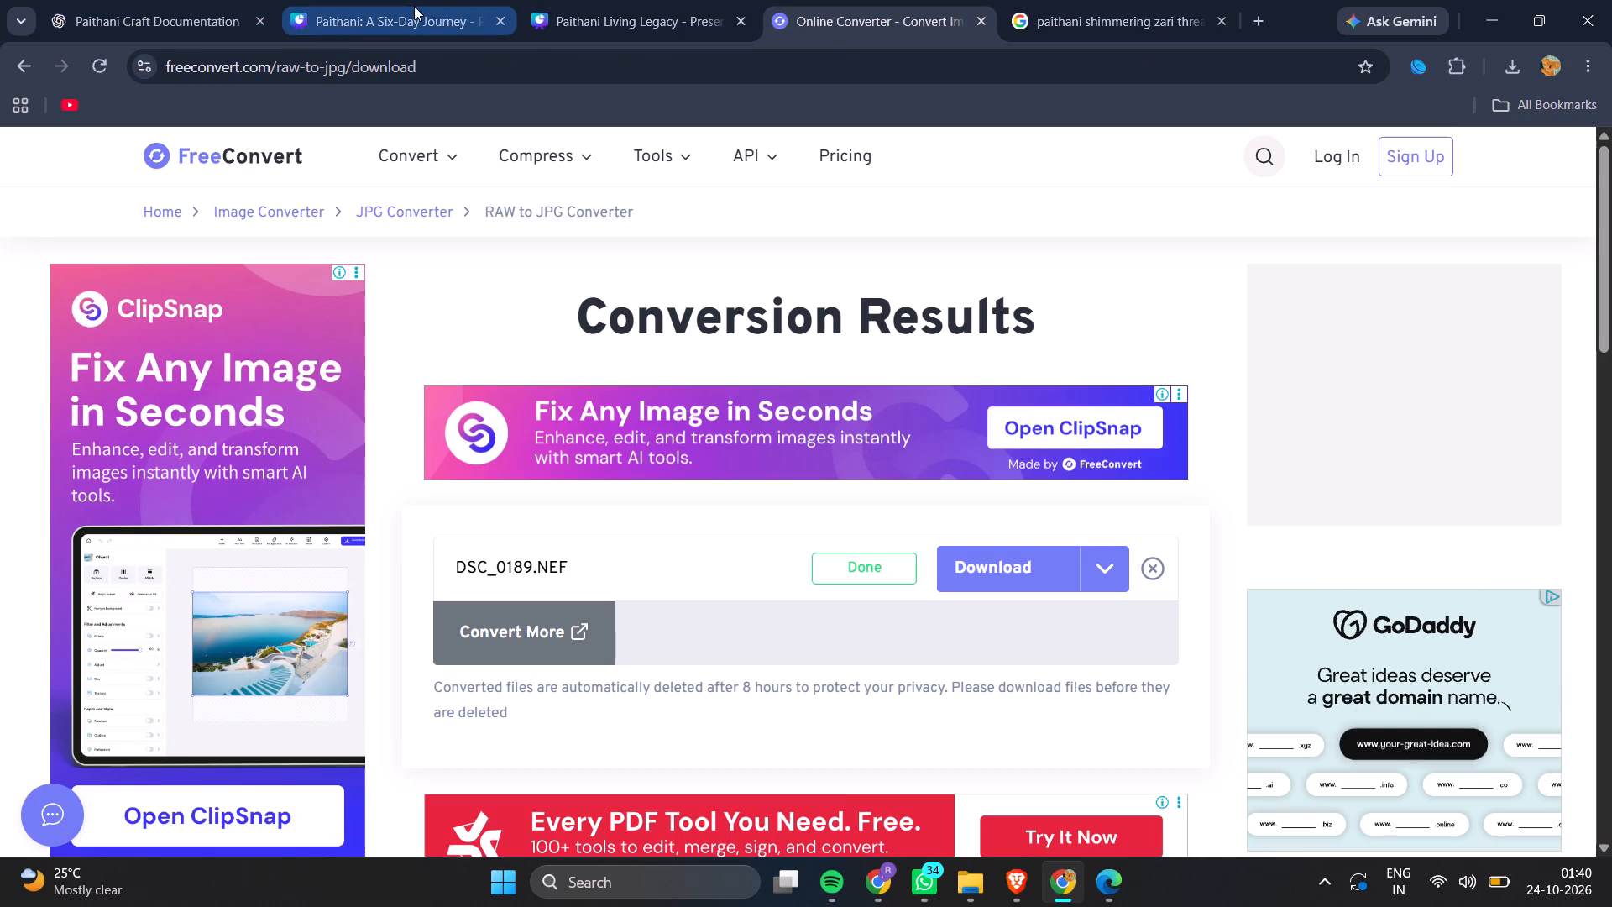
pyautogui.click(414, 6)
pyautogui.click(590, 18)
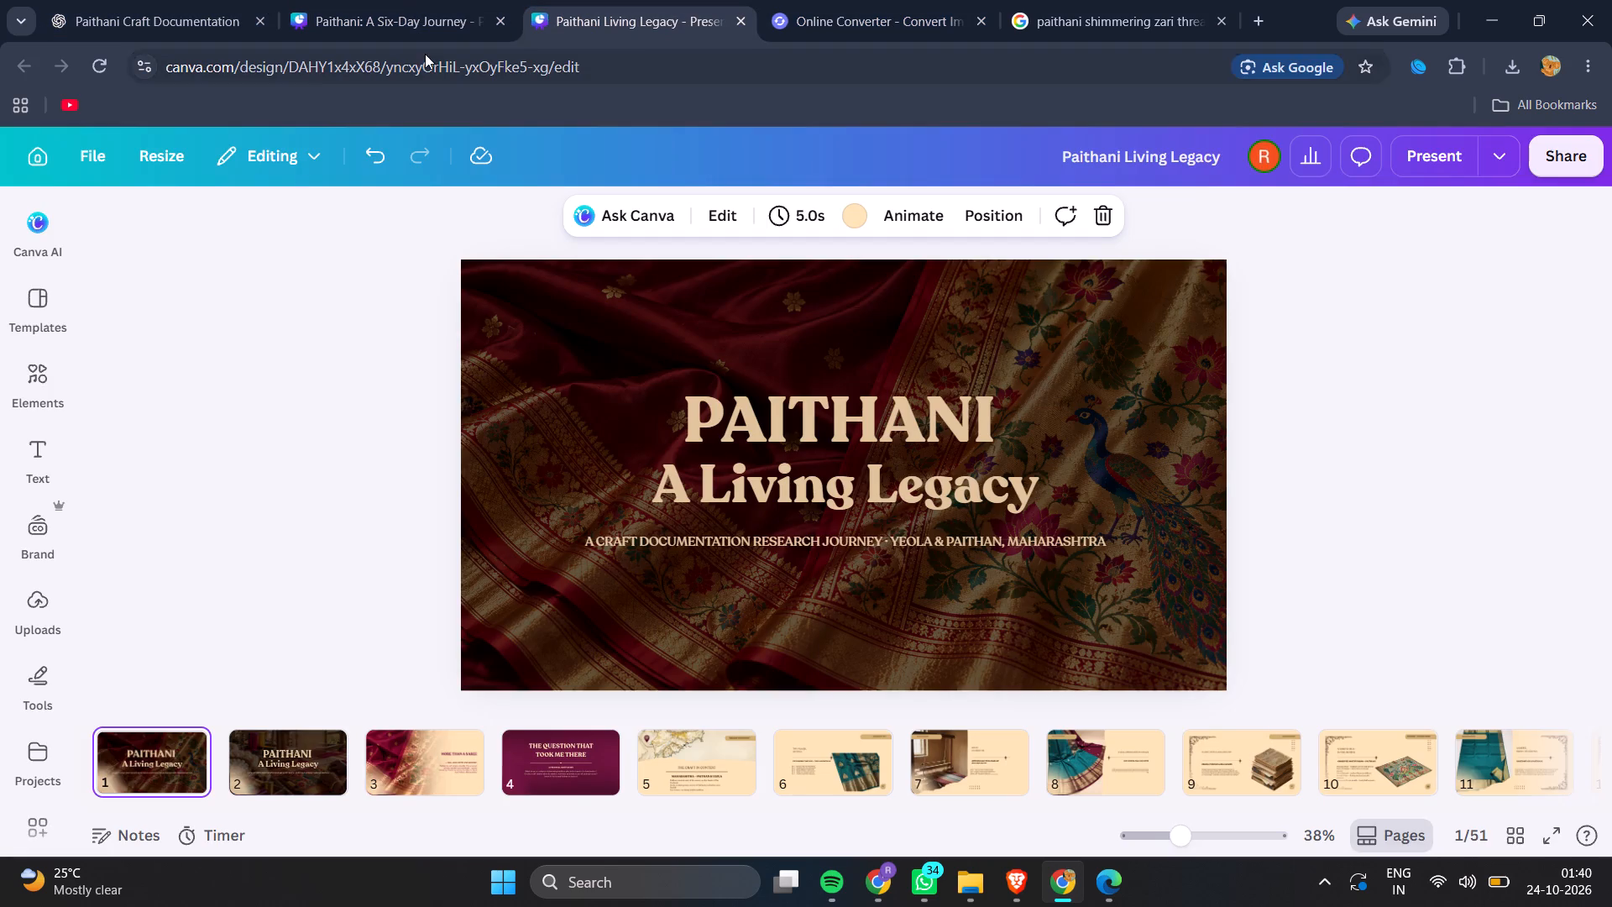
pyautogui.click(402, 22)
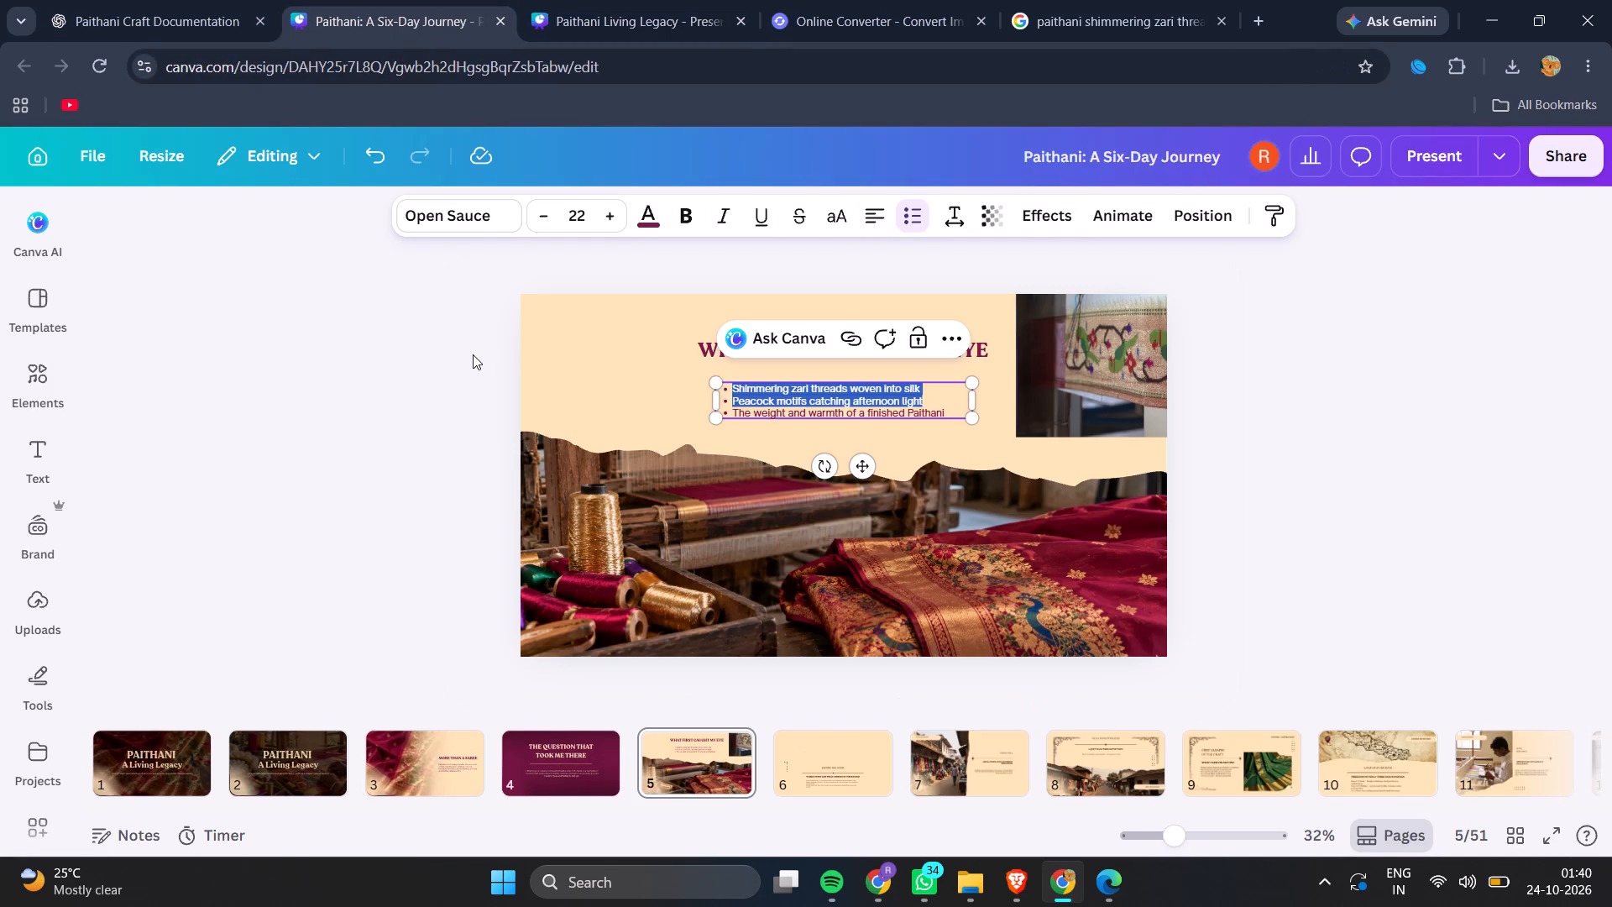
pyautogui.click(473, 354)
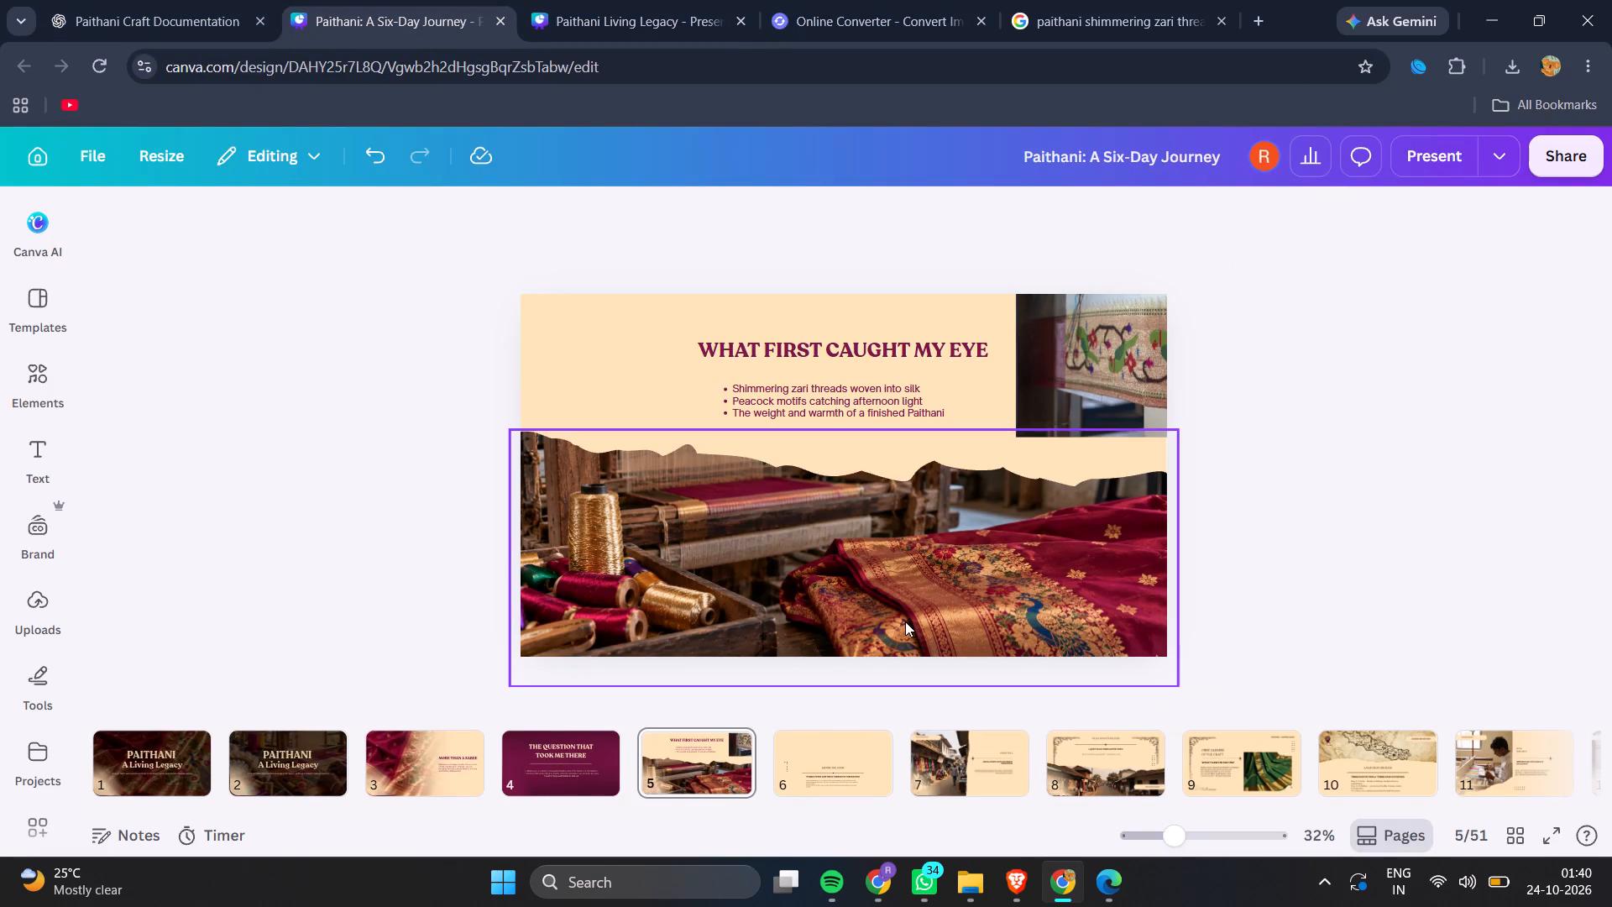
# Move the torn-edge loom and saree photo slightly up on slide 5, keeping it across the slide's full width.
pyautogui.doubleClick(898, 611)
pyautogui.click(898, 611)
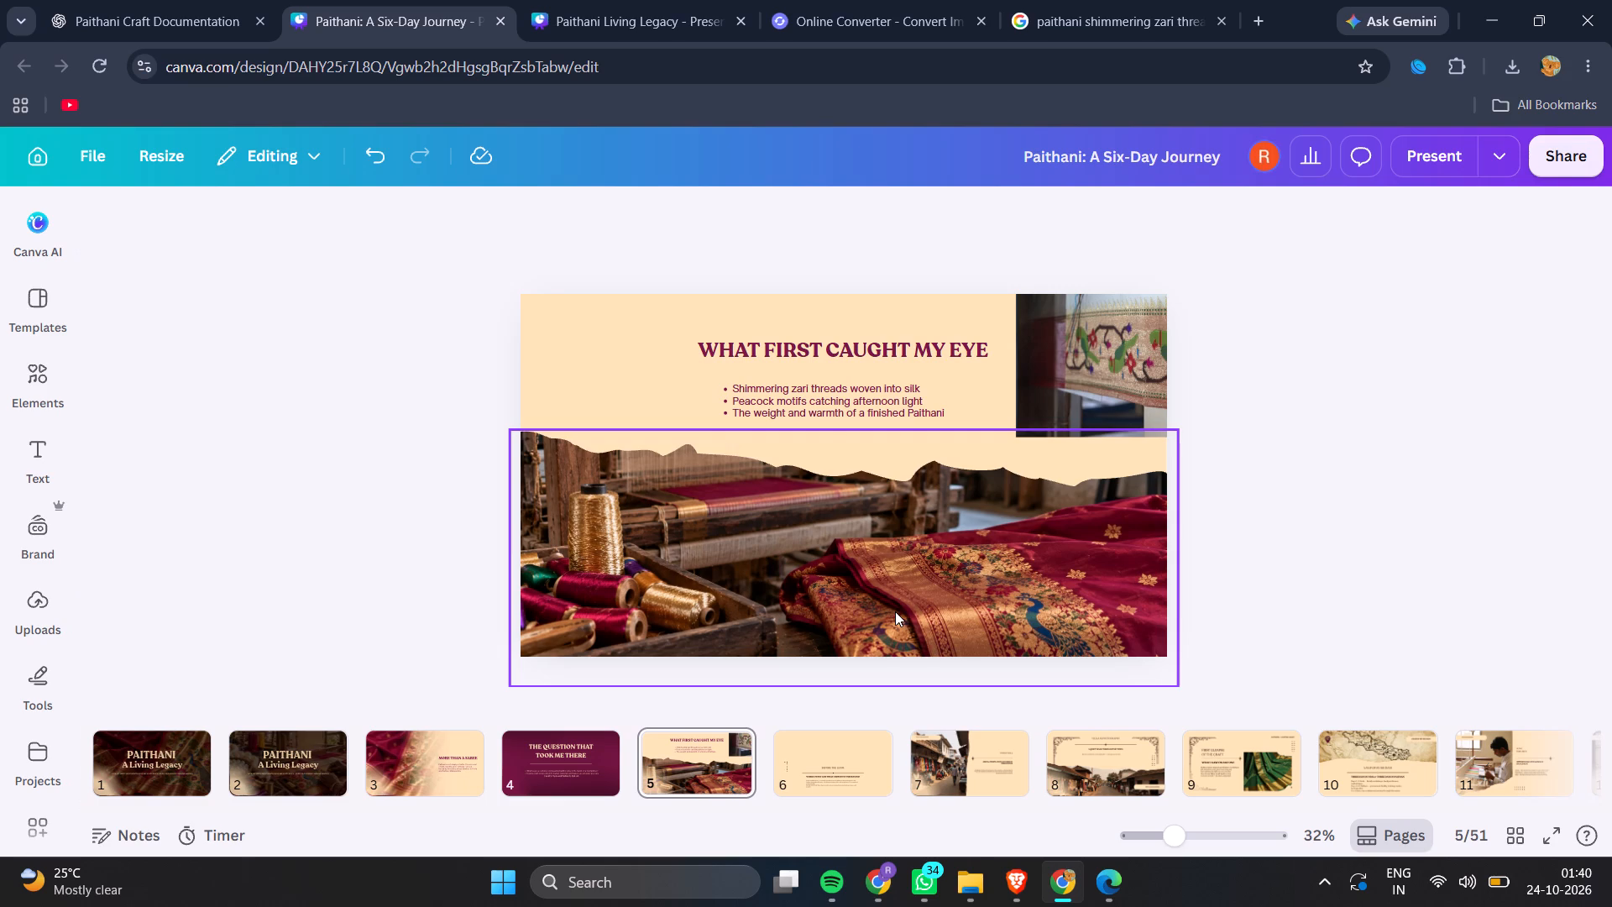
pyautogui.click(895, 611)
pyautogui.click(895, 606)
pyautogui.click(894, 606)
pyautogui.moveTo(894, 606); pyautogui.dragTo(894, 584)
# Crop slide 5's loom and saree photo by repositioning the image vertically inside its torn-edge frame, keeping both spools and saree in view.
pyautogui.tripleClick(894, 584)
pyautogui.moveTo(894, 584); pyautogui.dragTo(893, 521)
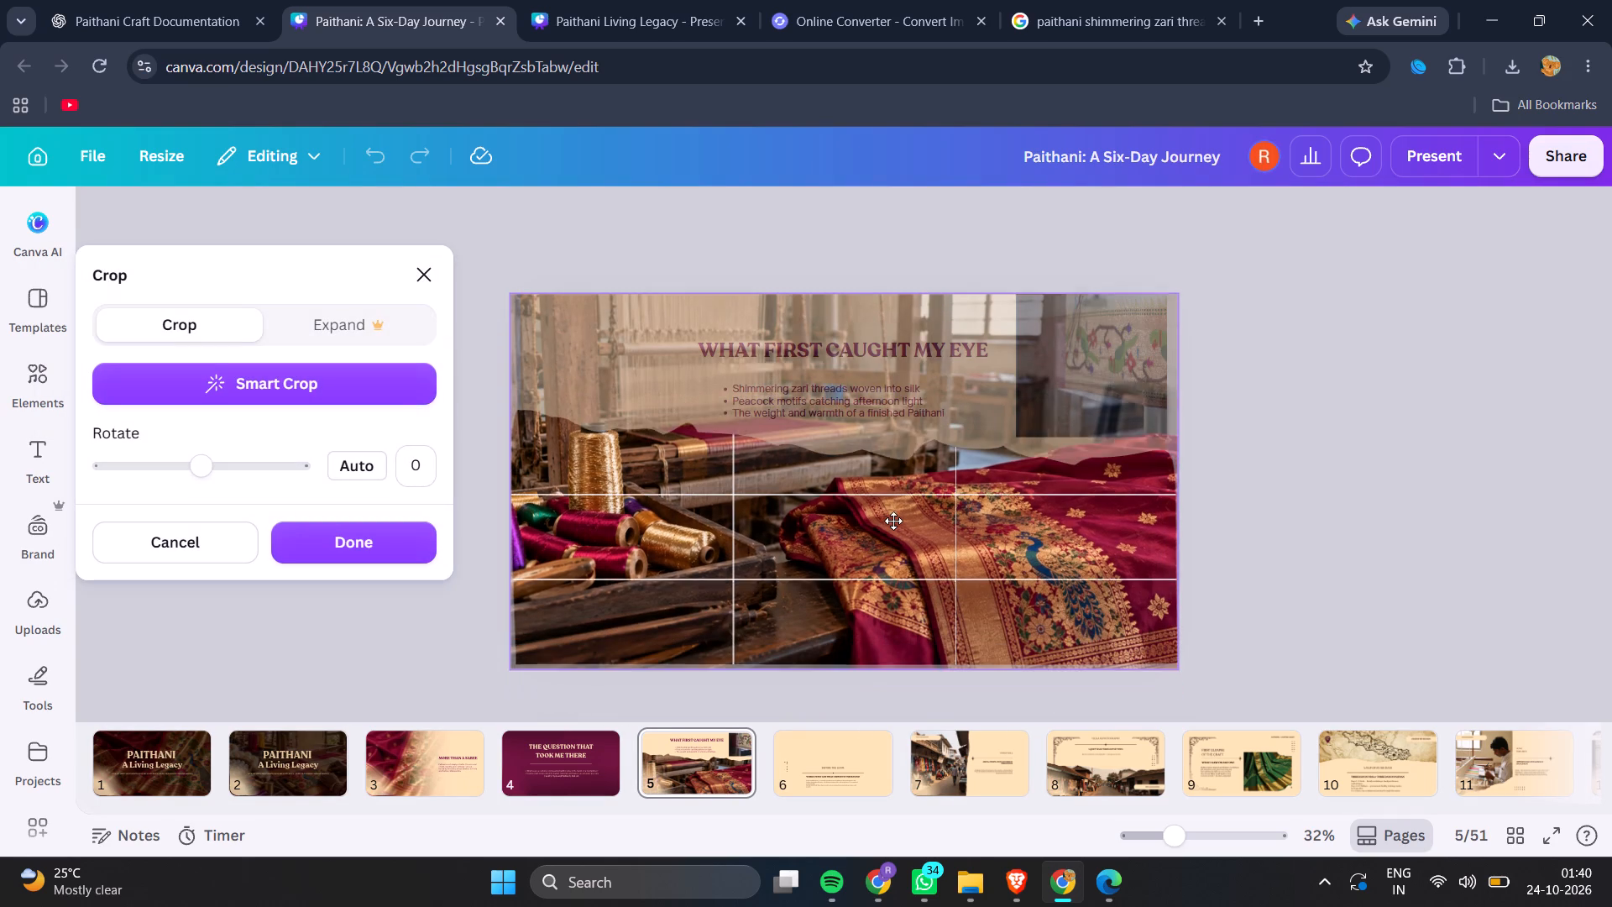
pyautogui.moveTo(893, 521); pyautogui.dragTo(899, 516)
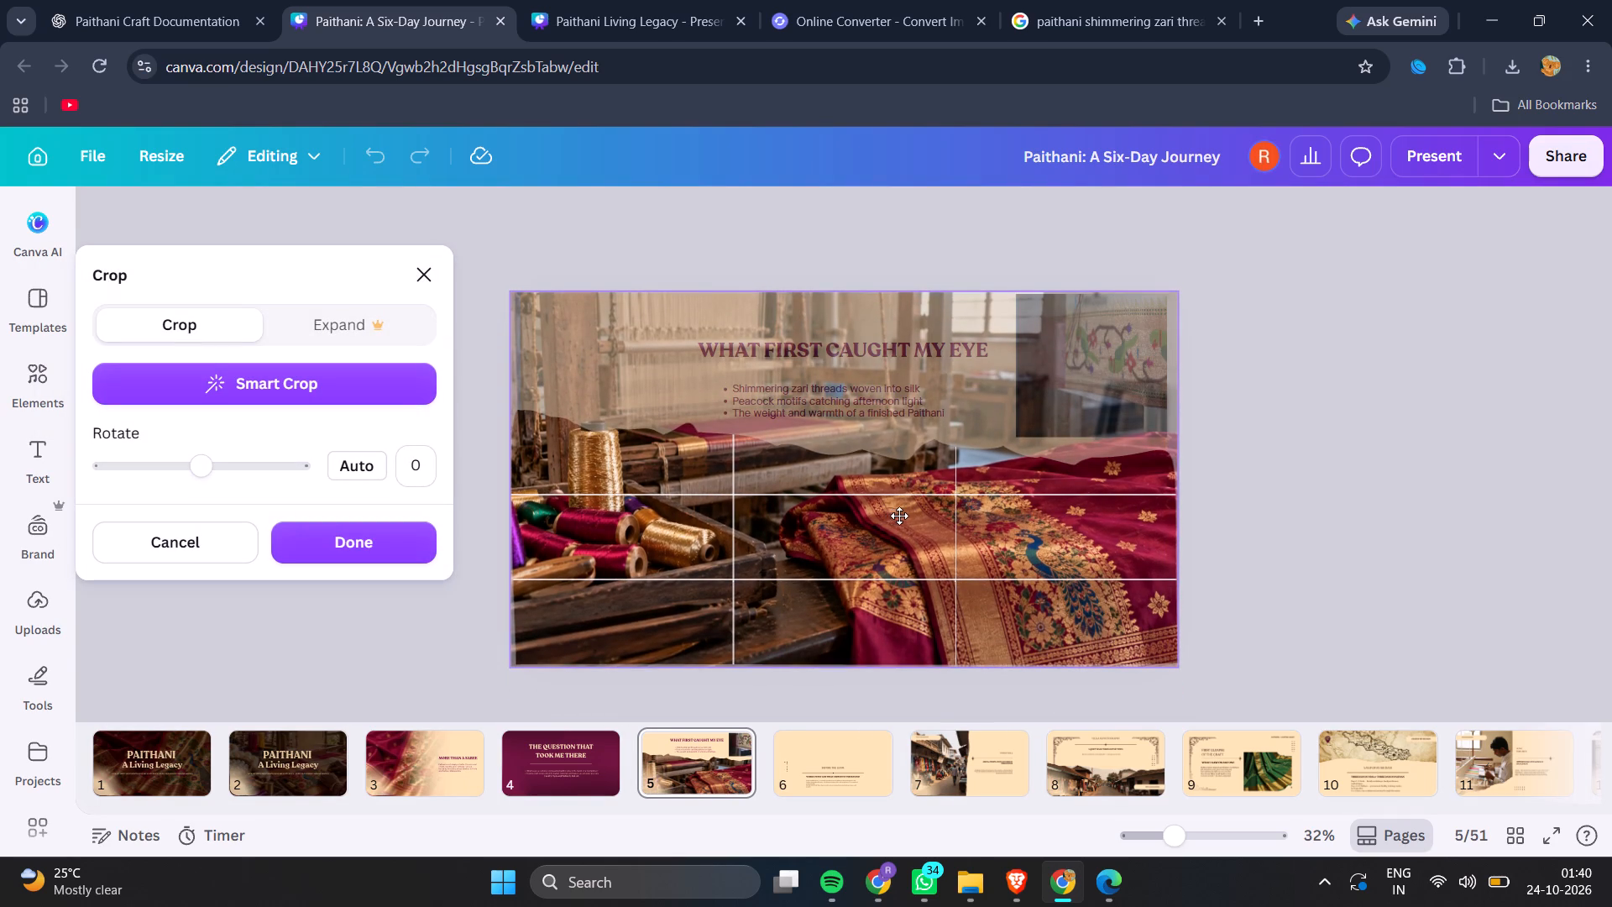
pyautogui.moveTo(899, 516); pyautogui.dragTo(884, 518)
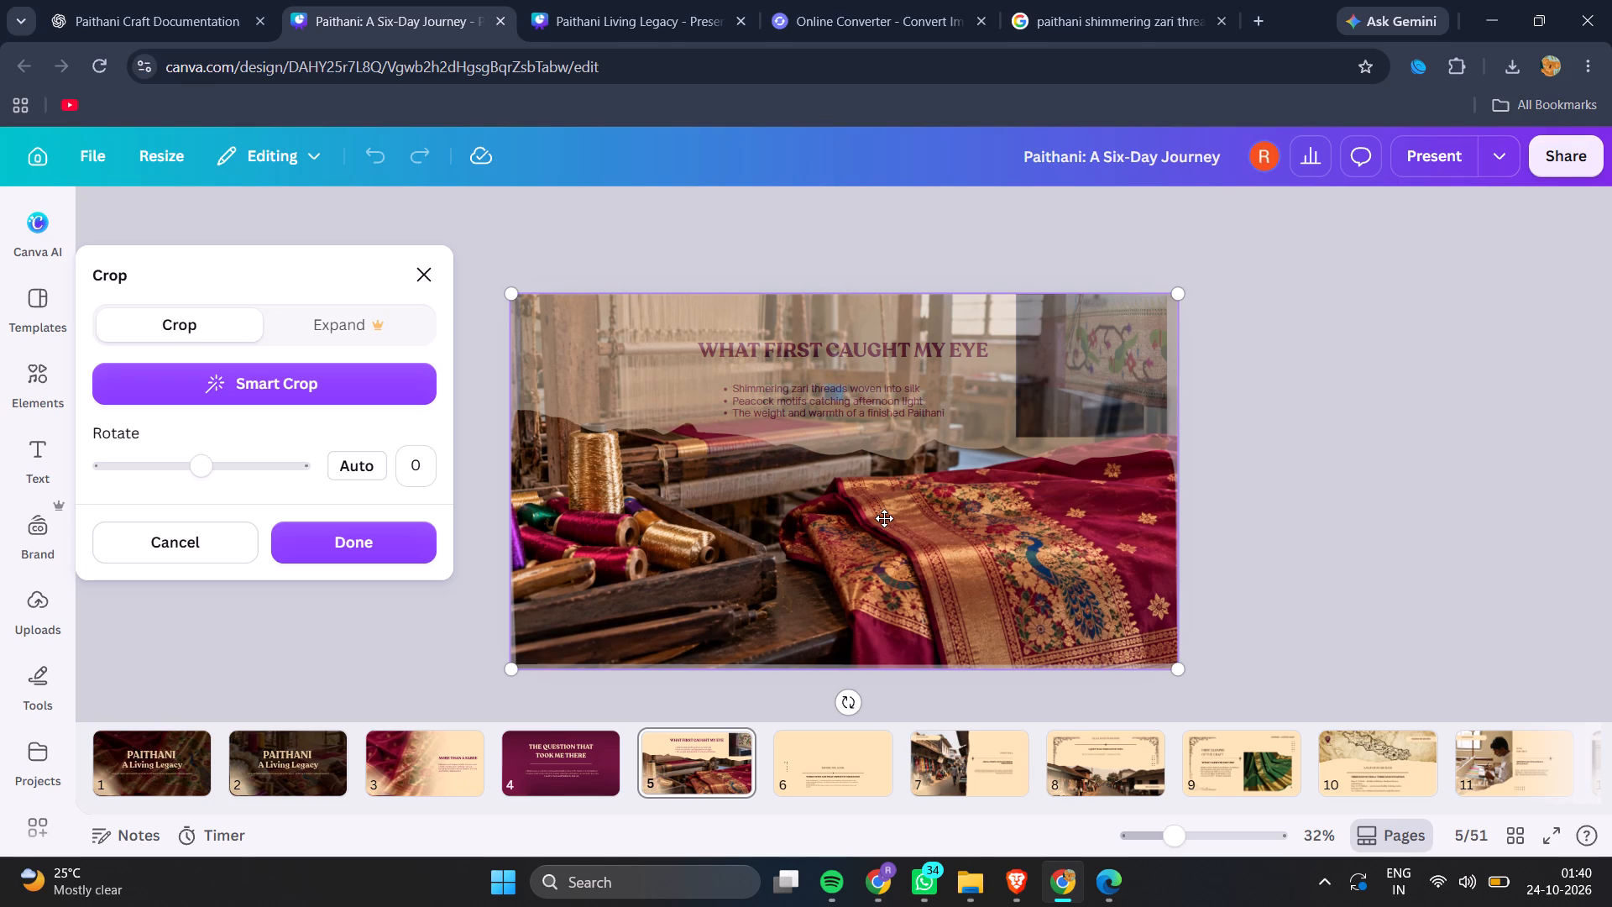
pyautogui.doubleClick(1258, 518)
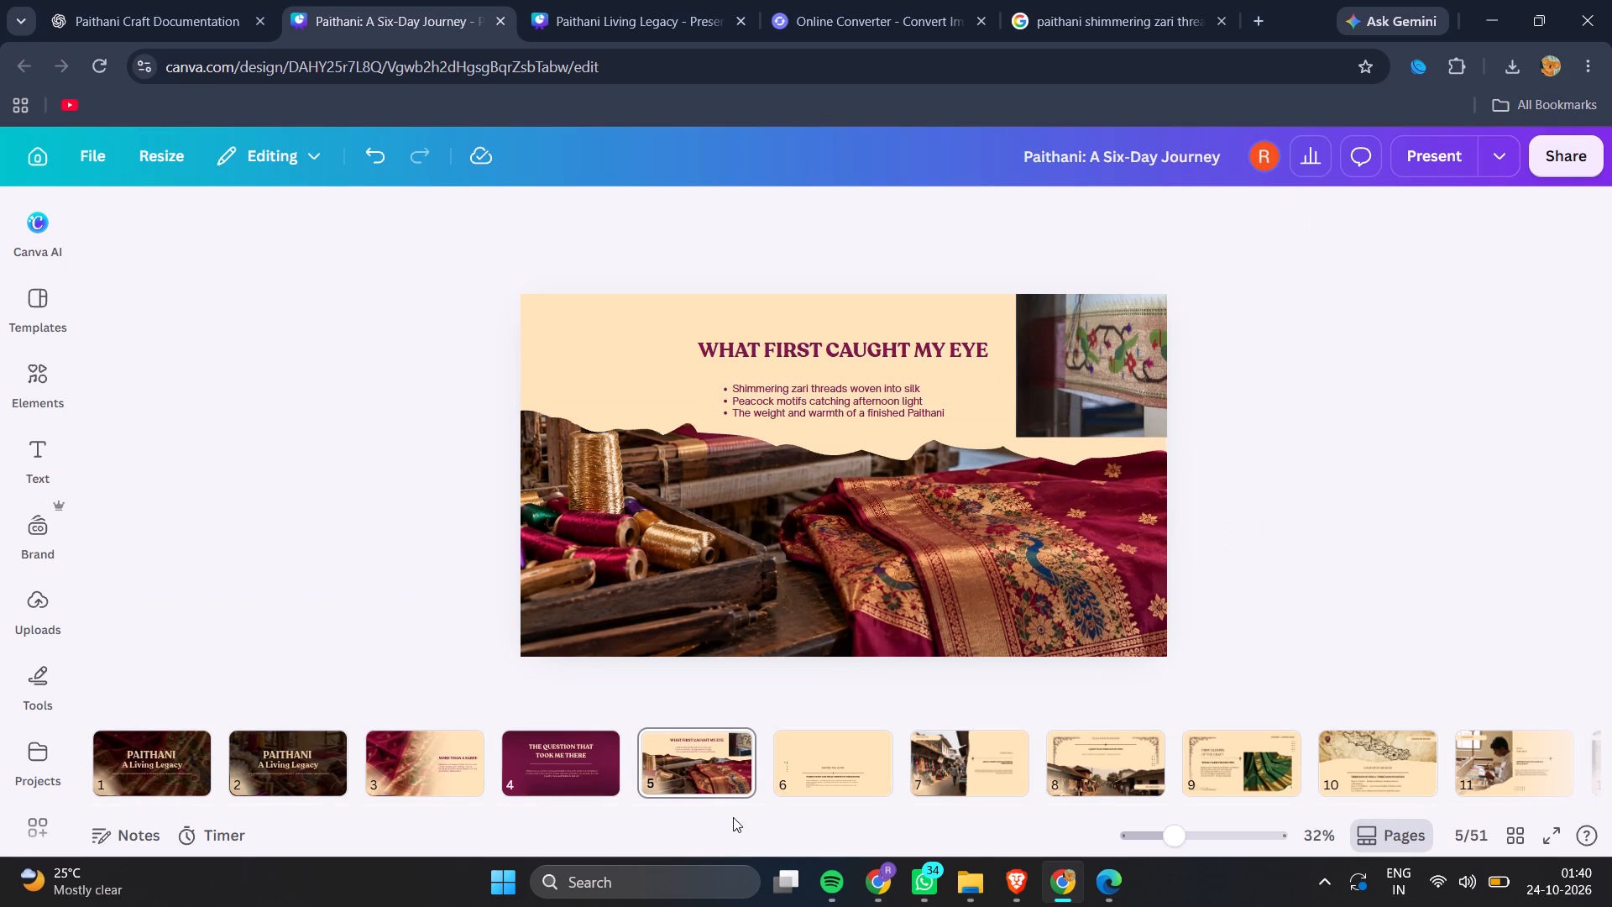
pyautogui.click(683, 789)
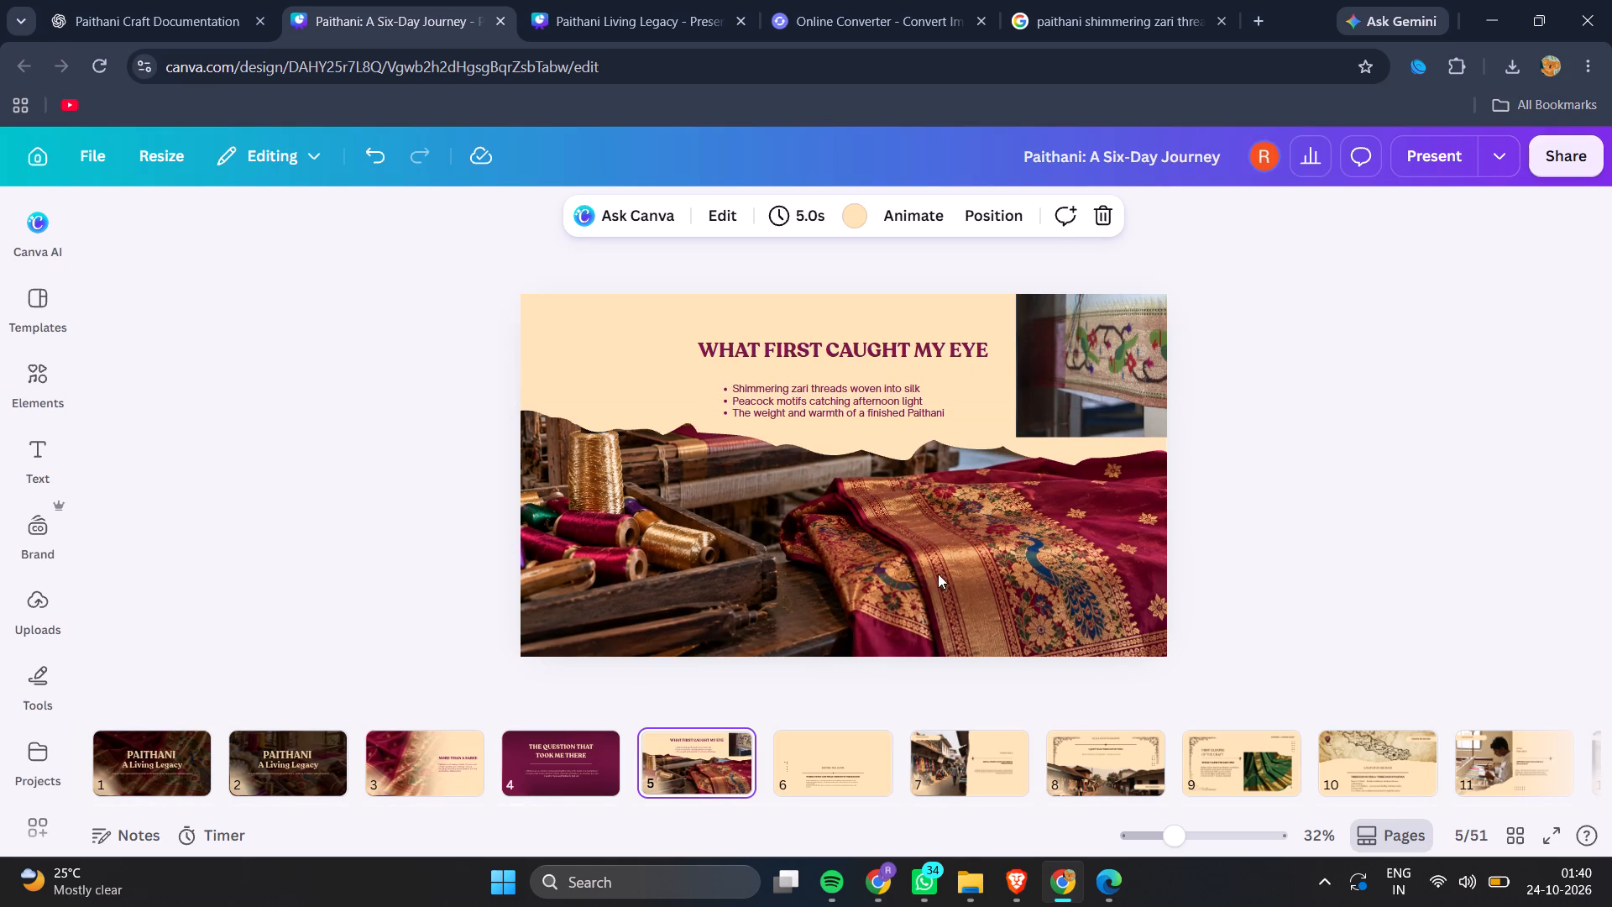
pyautogui.tripleClick(980, 594)
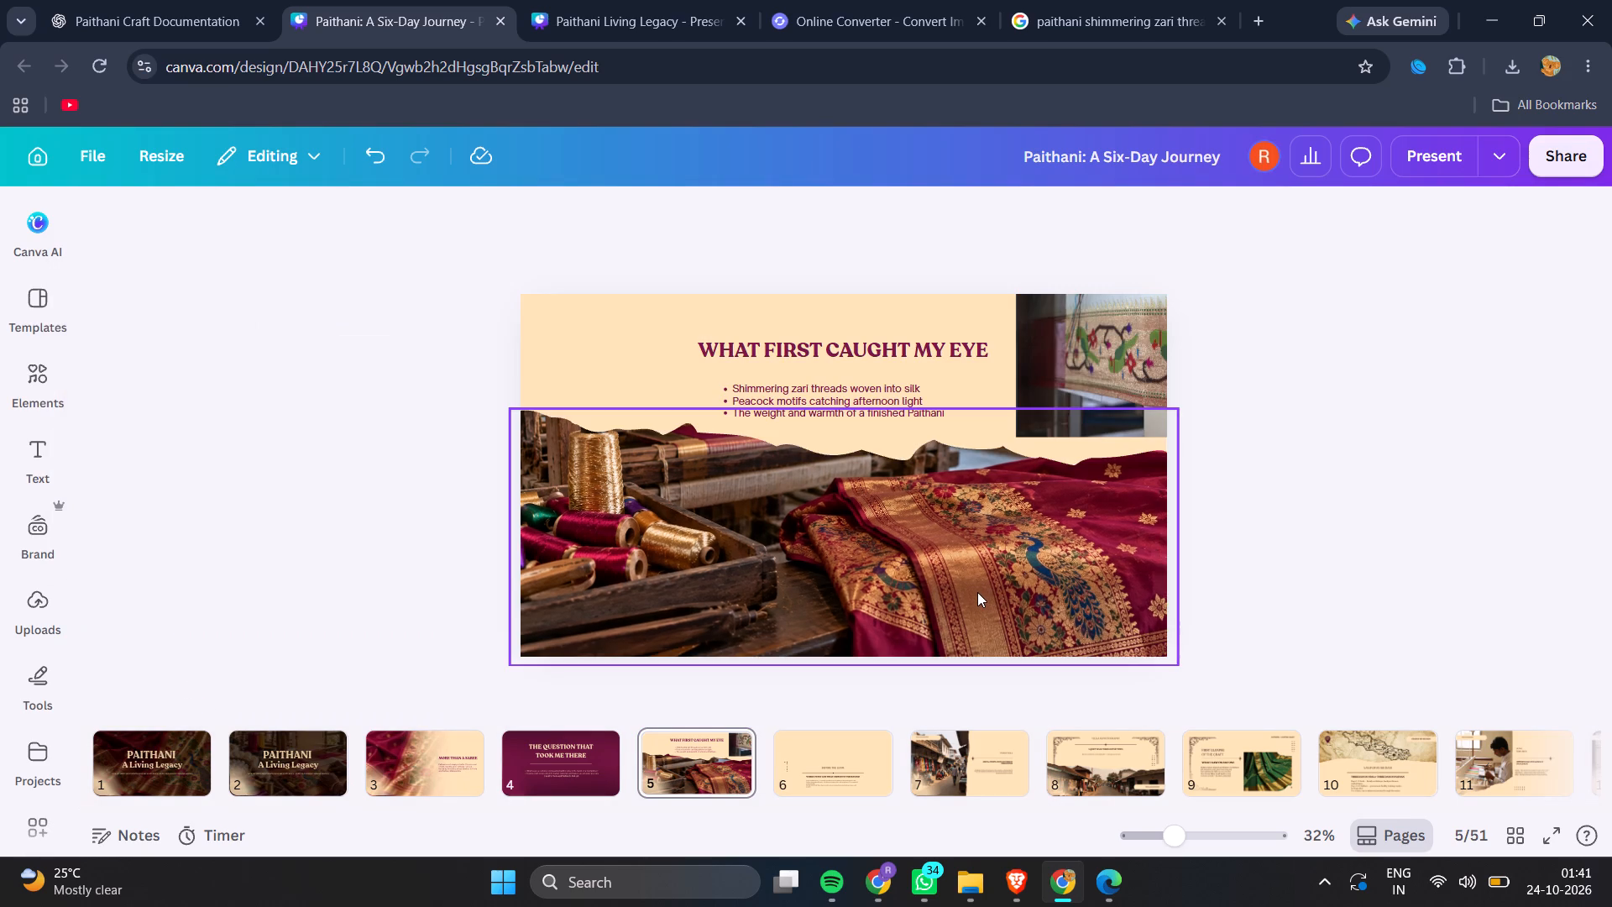
pyautogui.doubleClick(976, 590)
pyautogui.click(976, 590)
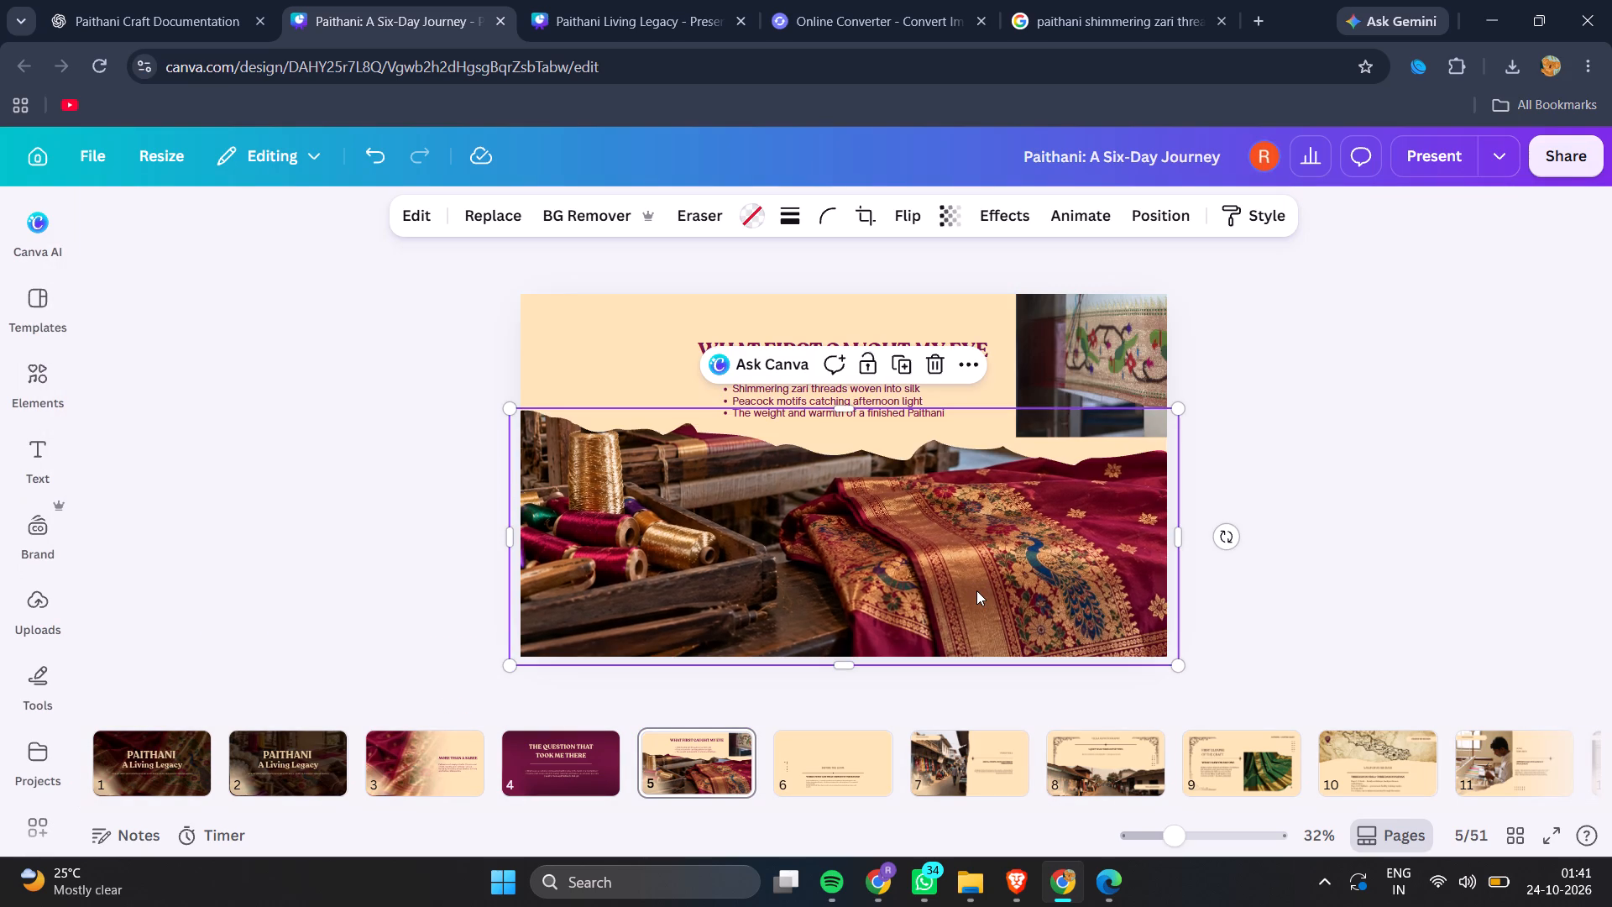
pyautogui.tripleClick(1120, 492)
pyautogui.moveTo(1120, 493); pyautogui.dragTo(1122, 520)
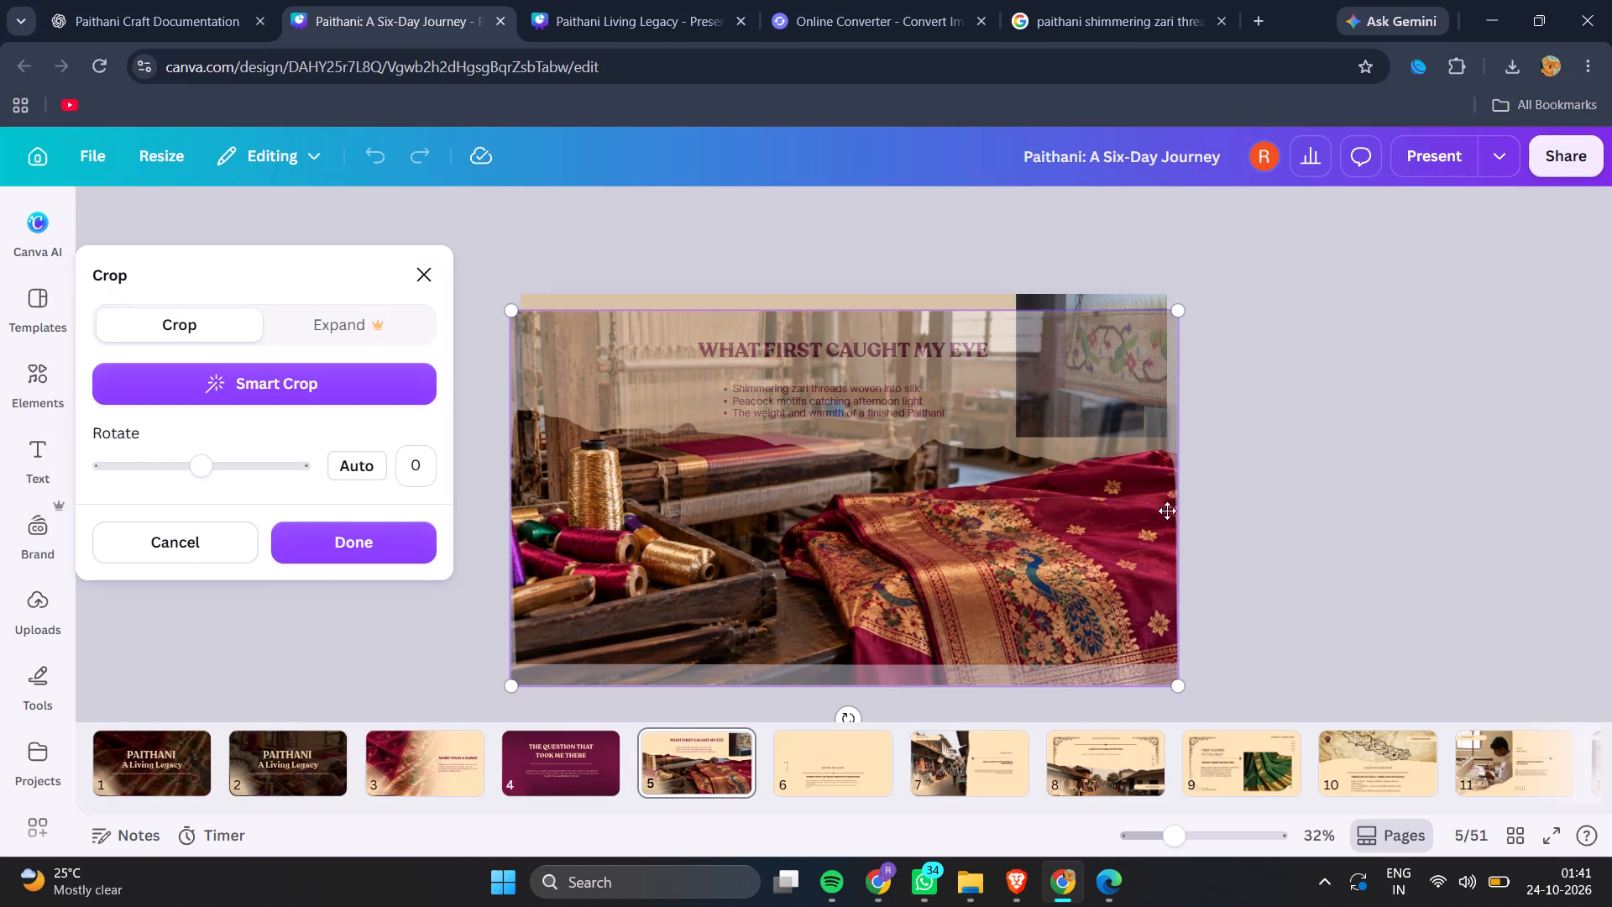
pyautogui.click(1335, 497)
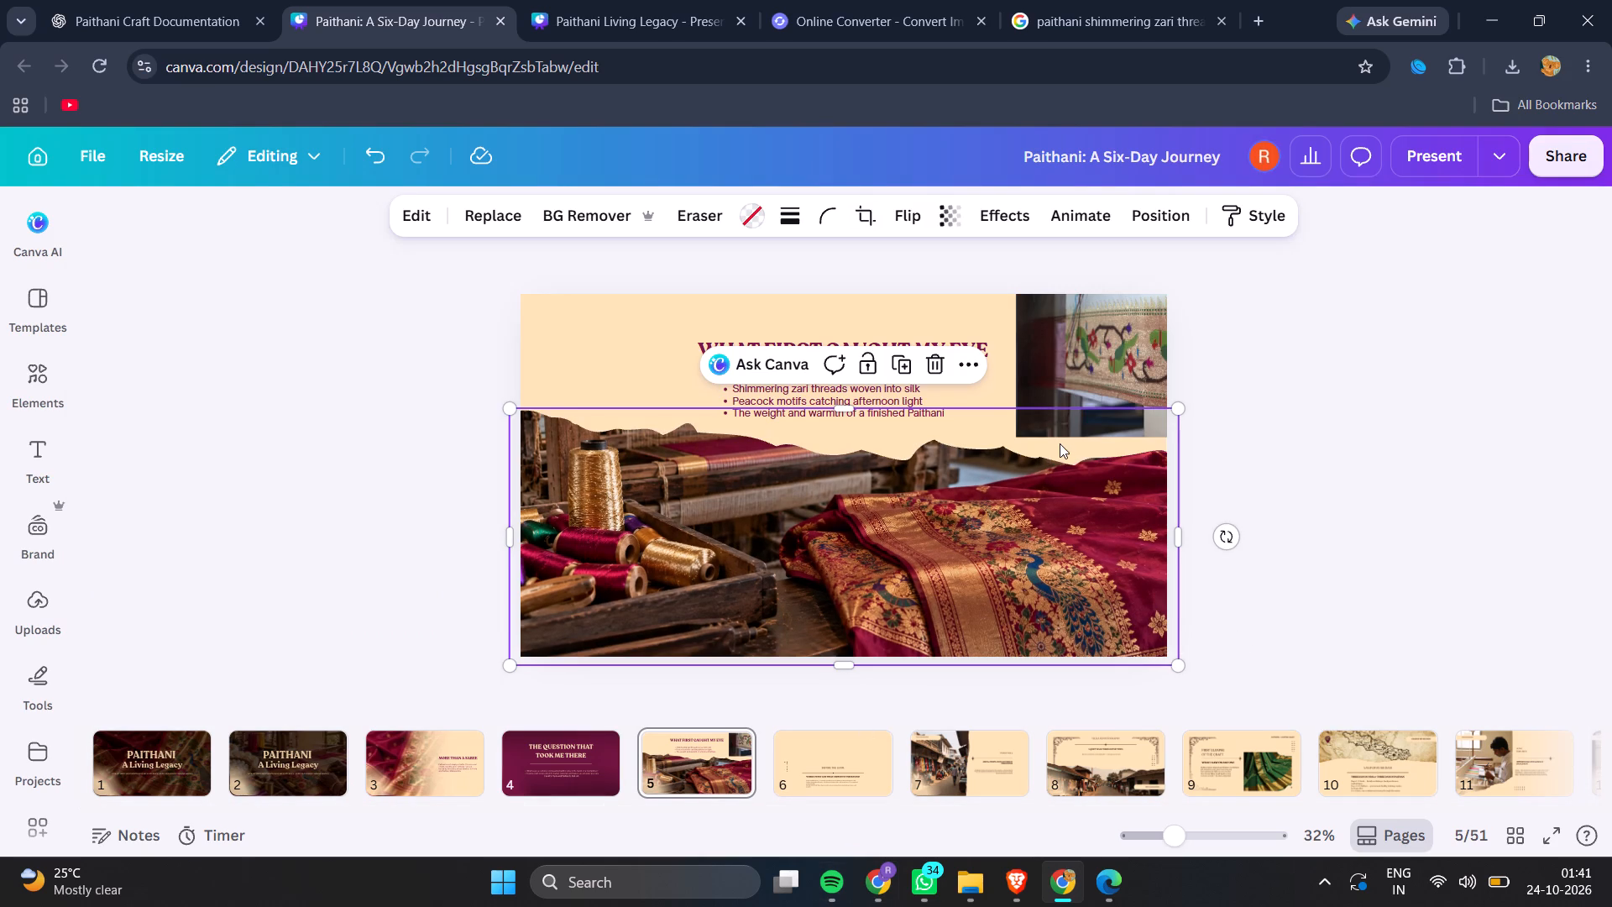
# Delete the small loom photo beside the What First Caught My Eye heading on slide 5.
pyautogui.click(1101, 343)
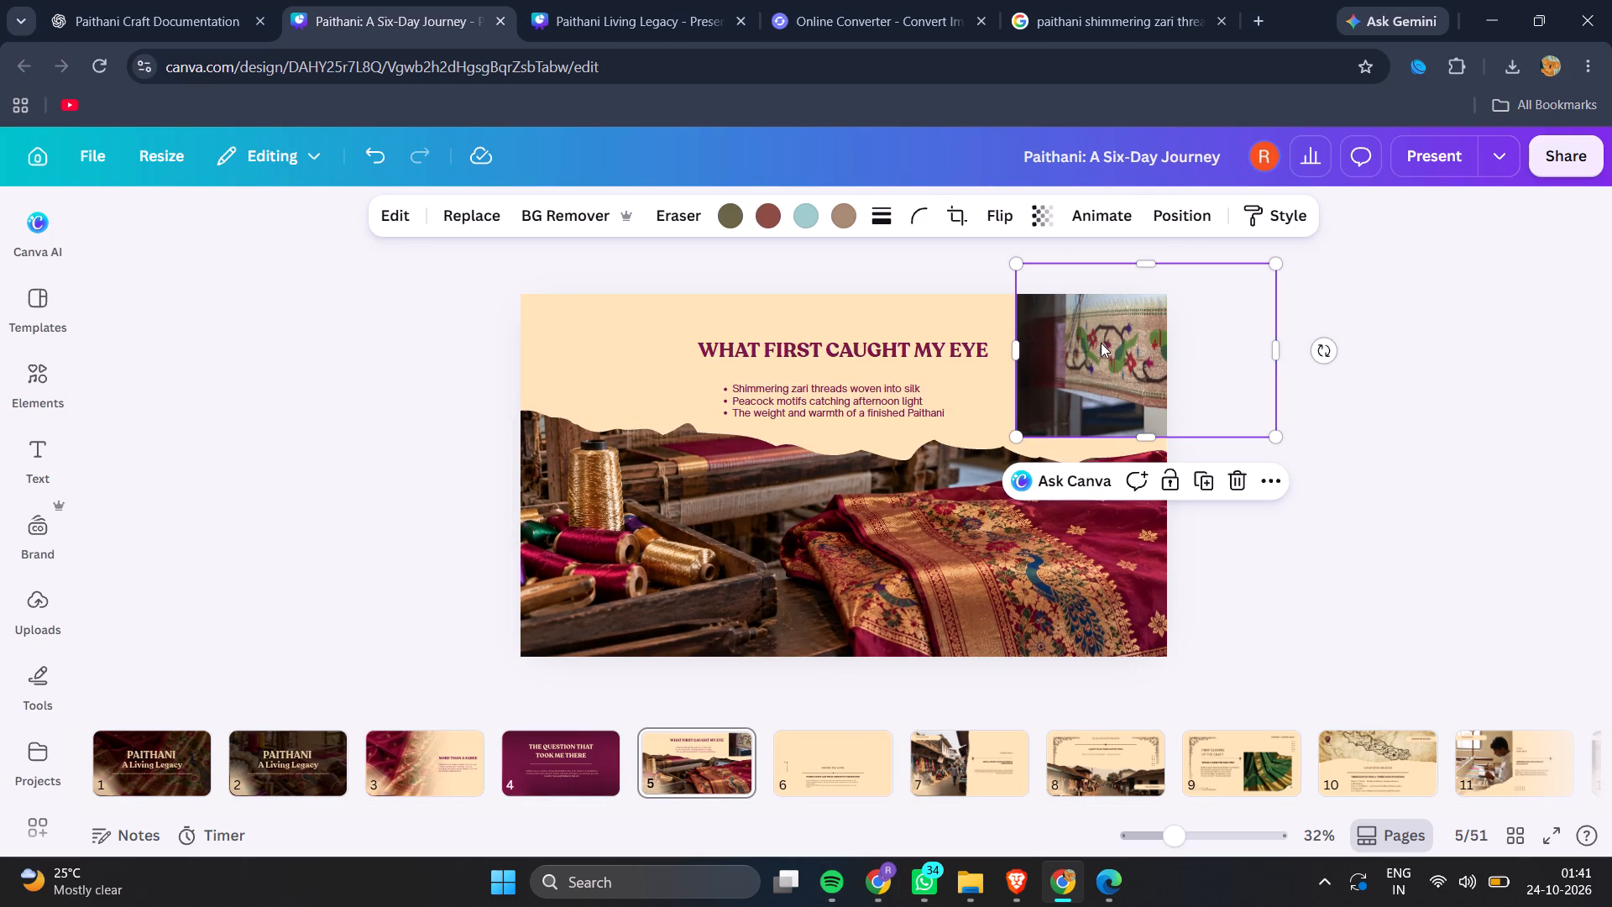
pyautogui.press('BackSpace')
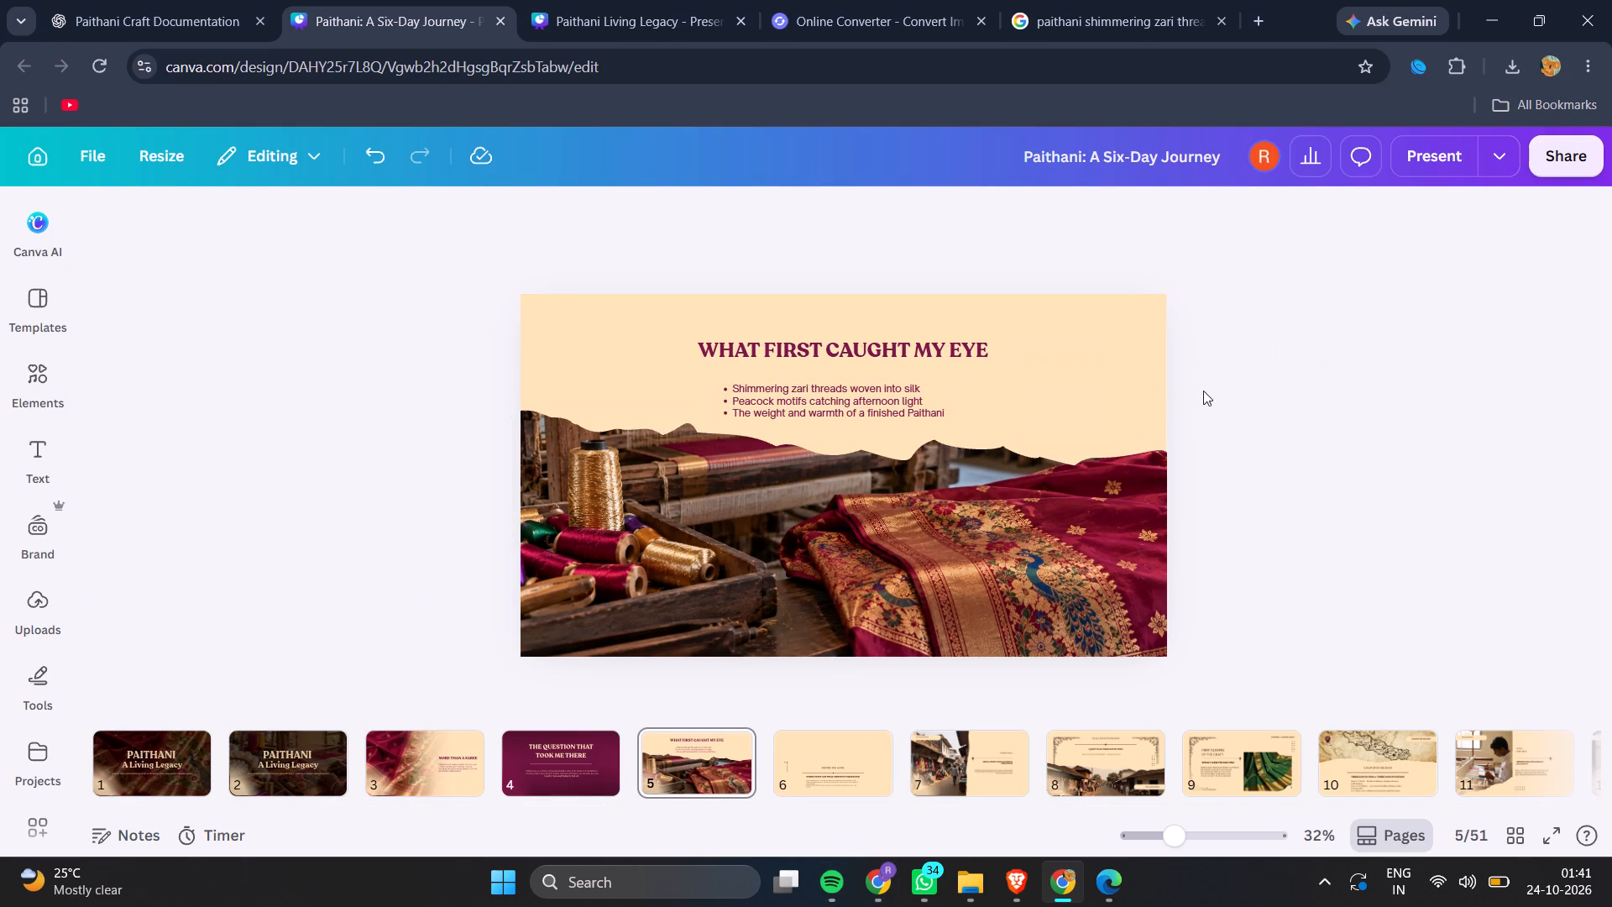
# Delete the dotted grid decoration beside the Before the Loom text on slide 6 and inspect the remaining text.
pyautogui.click(849, 755)
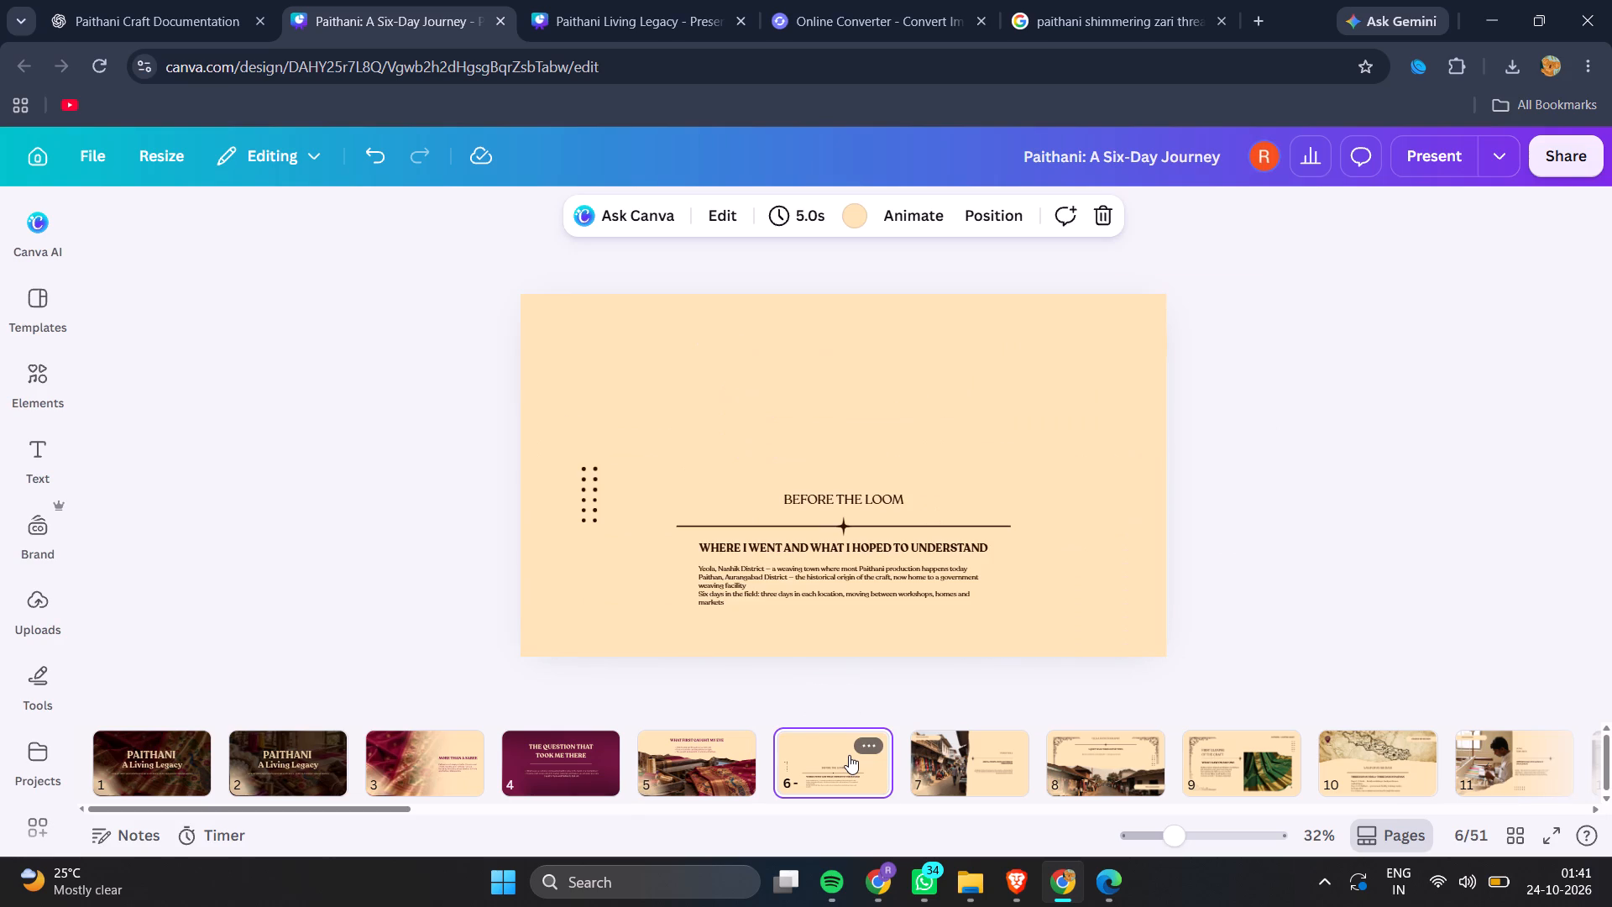
pyautogui.click(590, 501)
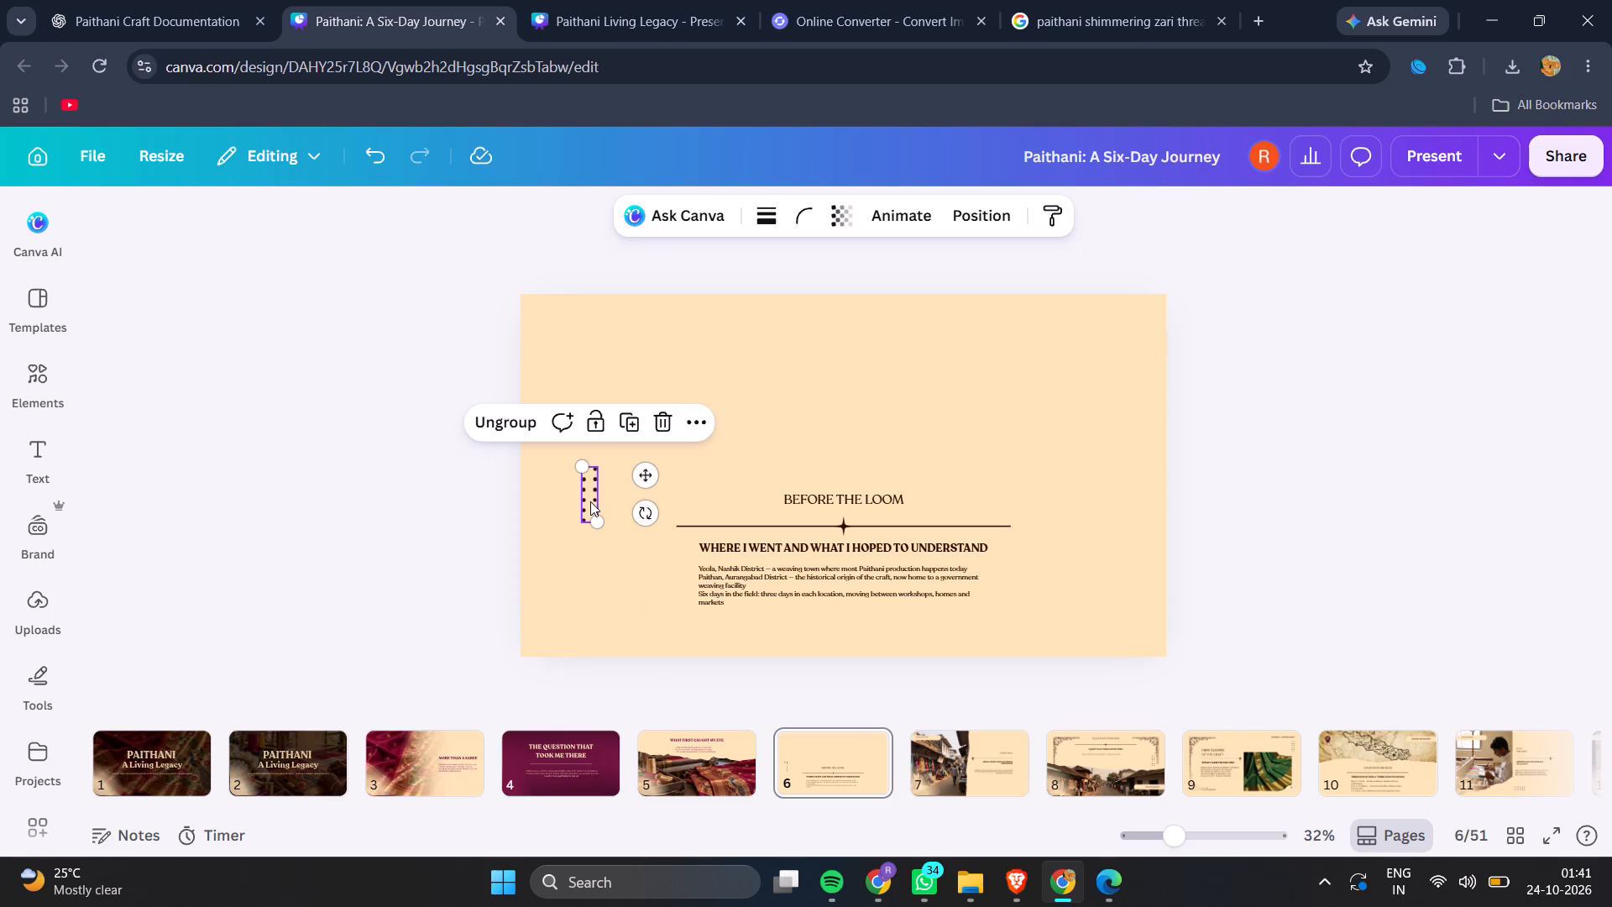
pyautogui.press('BackSpace')
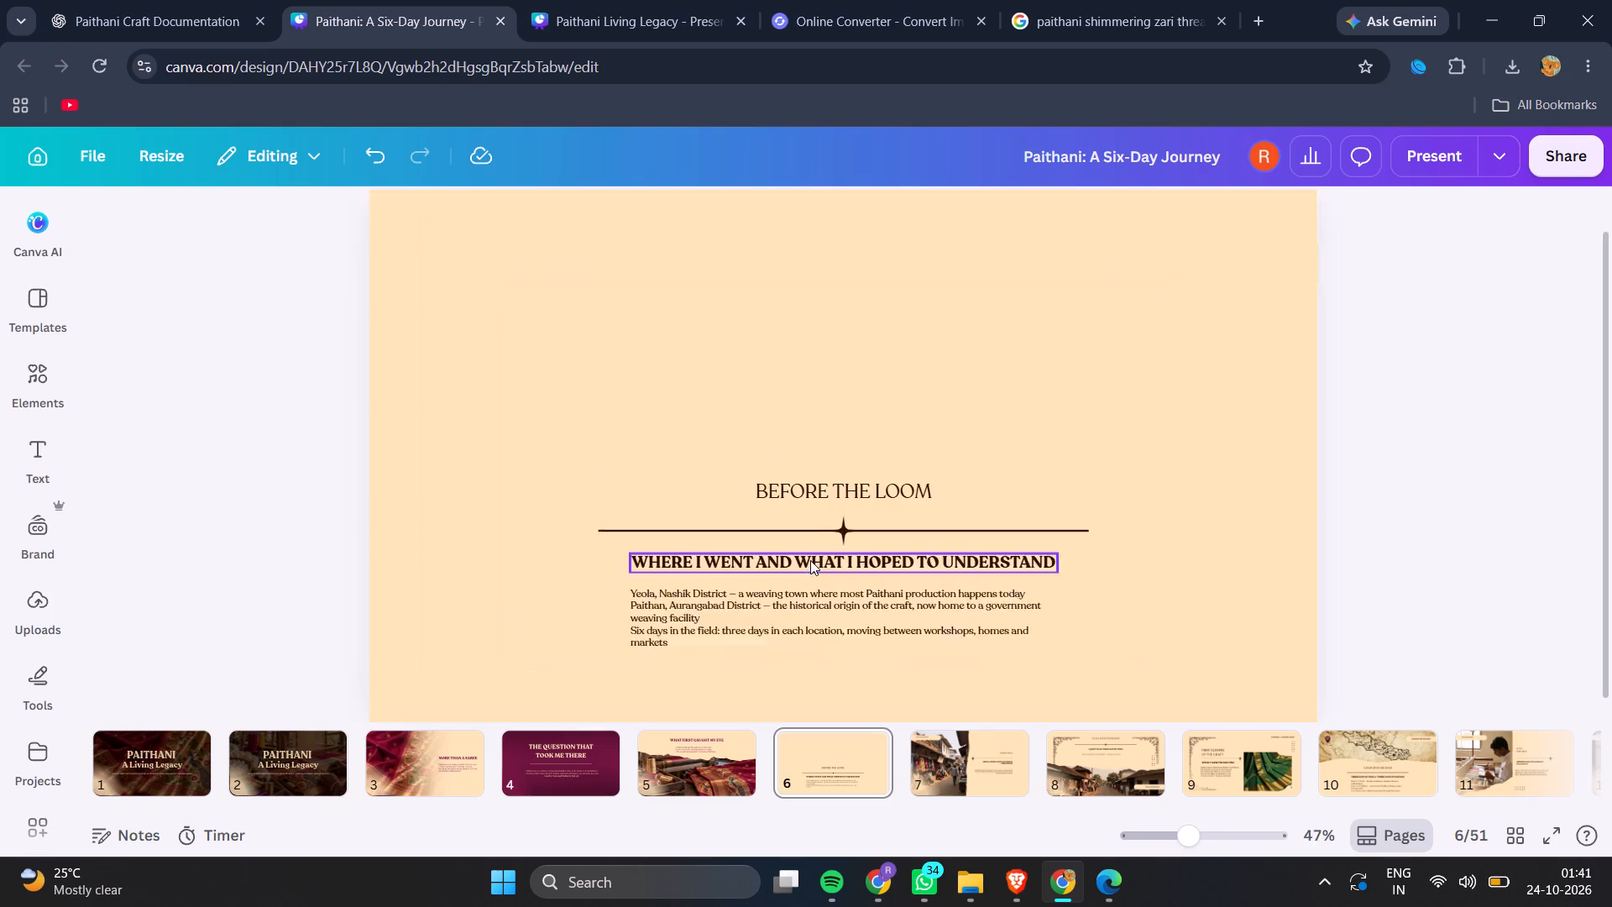
pyautogui.scroll(-1, 810, 560)
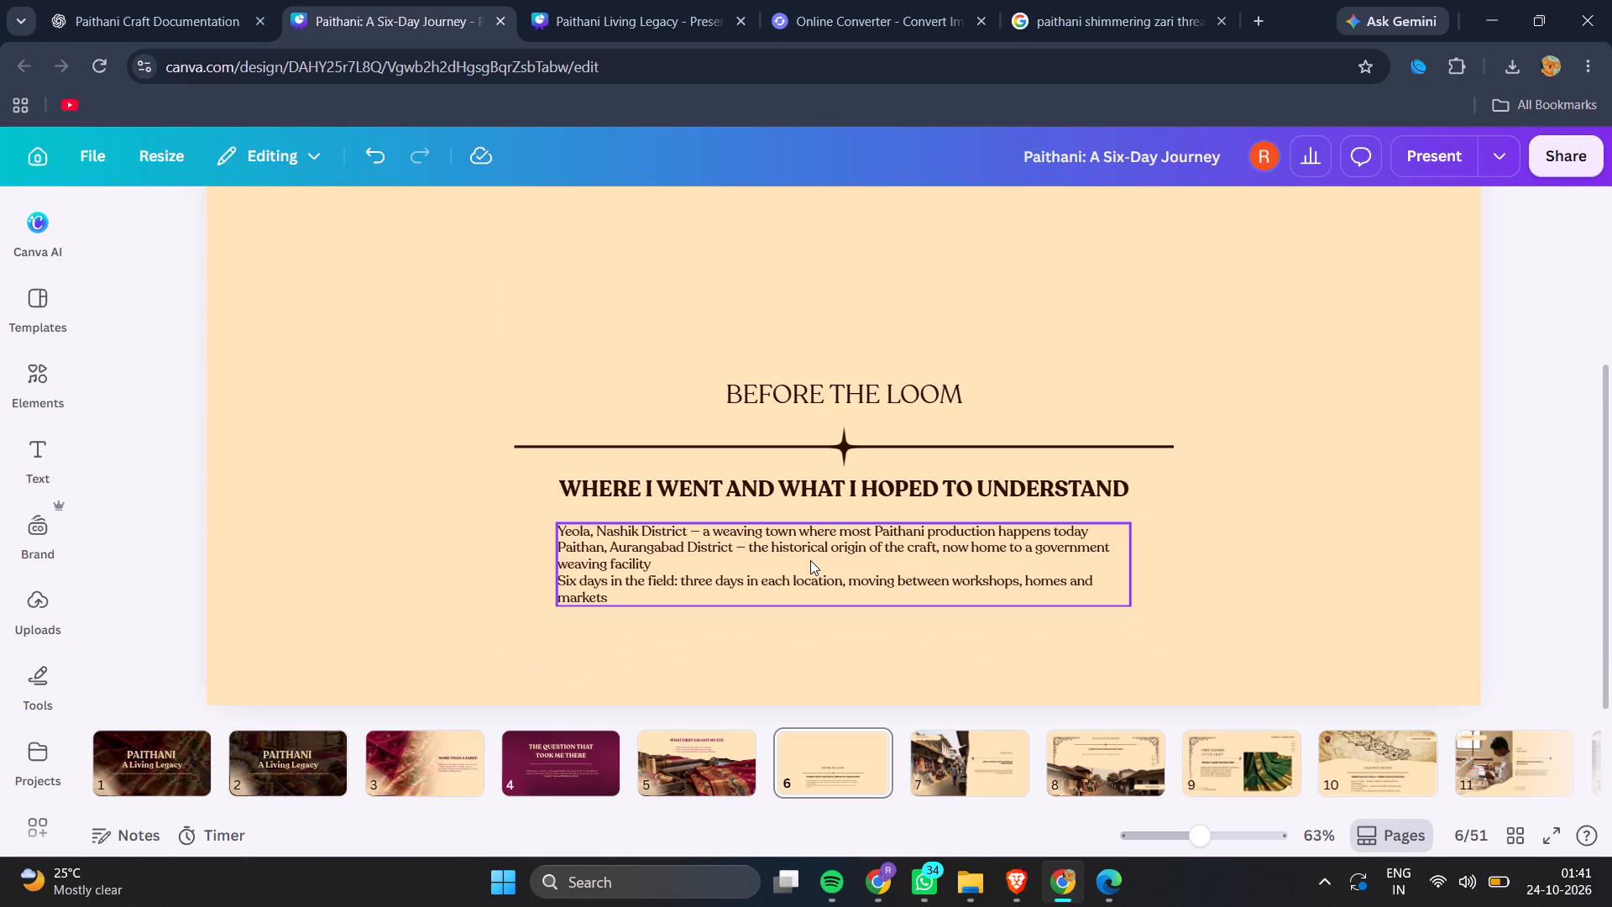
# Go to the Finding Yeola slide 7 and bring up the Paithan craft photo folder in File Explorer over it.
pyautogui.click(963, 779)
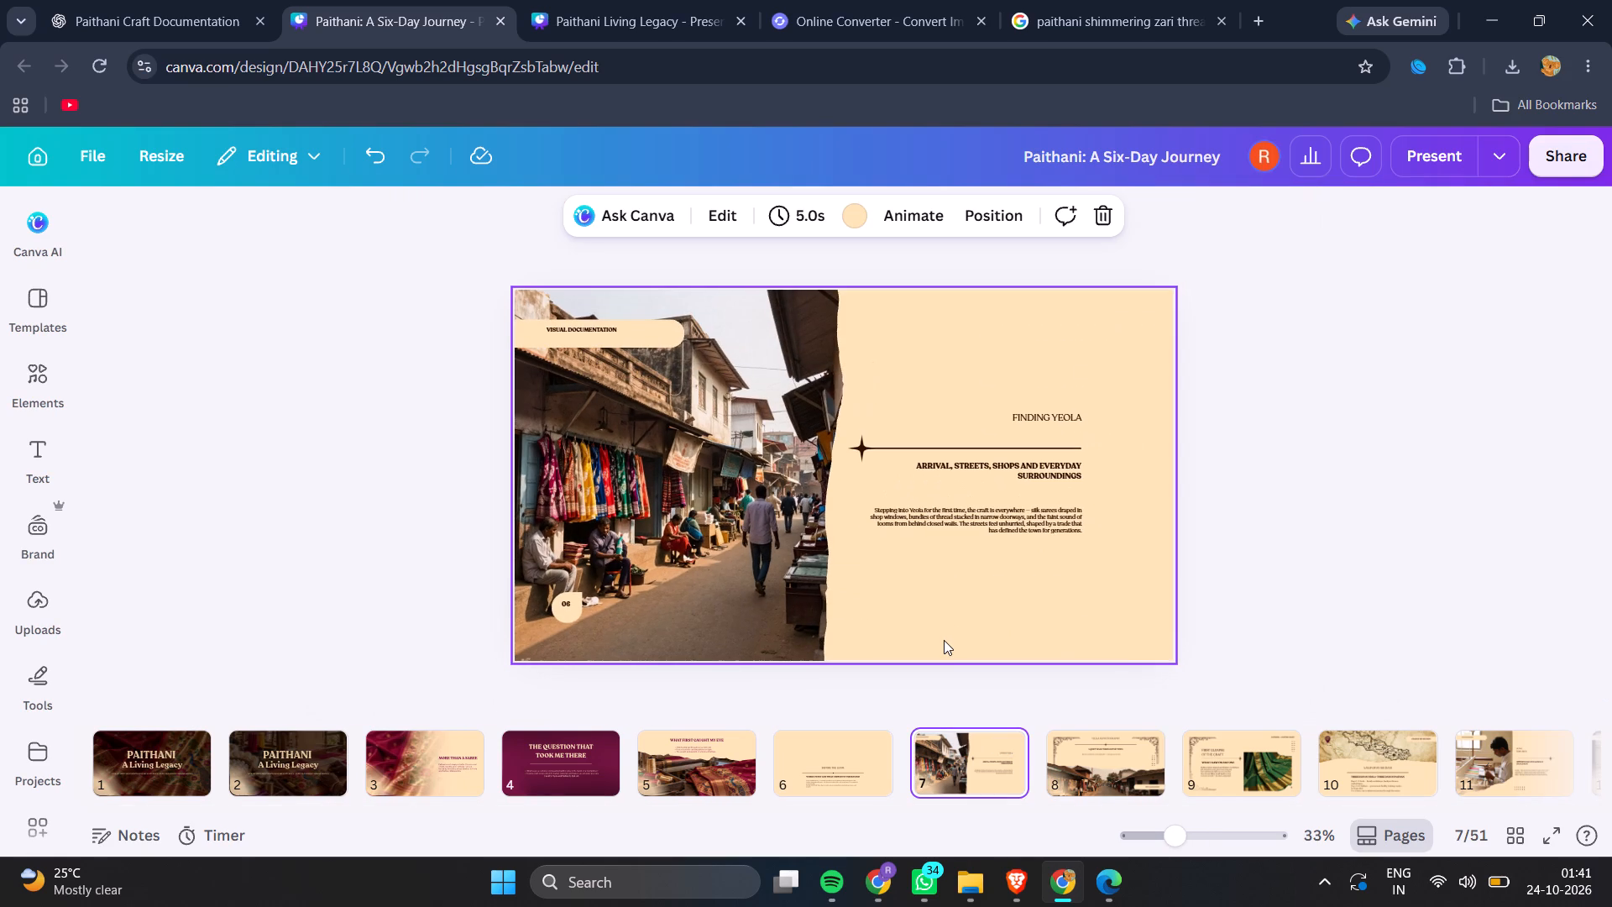
pyautogui.click(1009, 880)
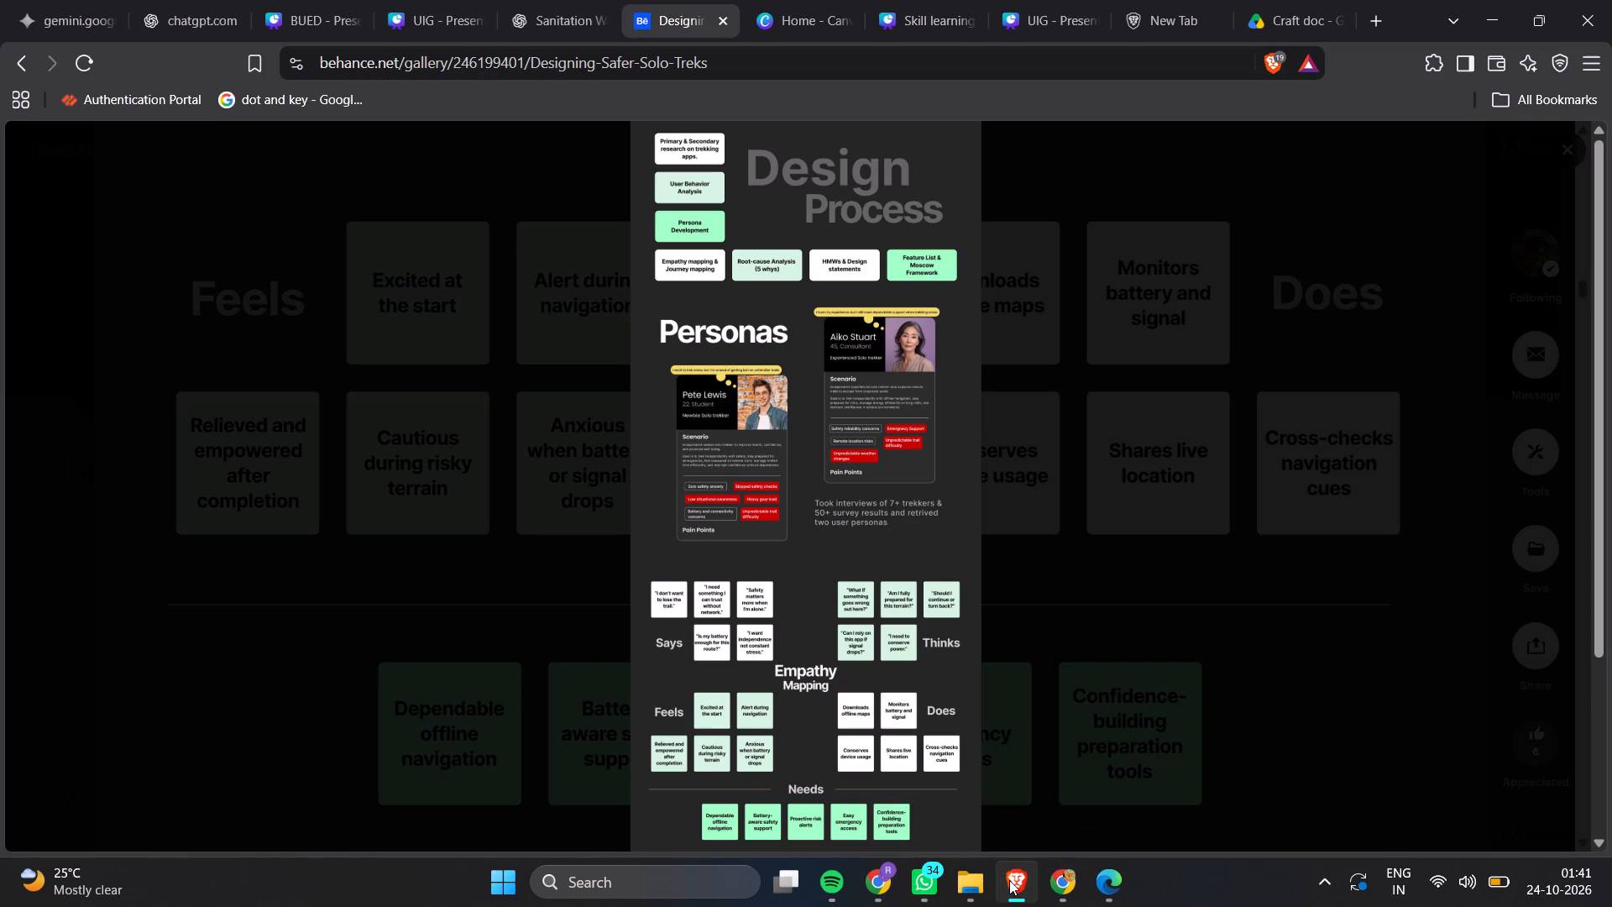
pyautogui.click(960, 888)
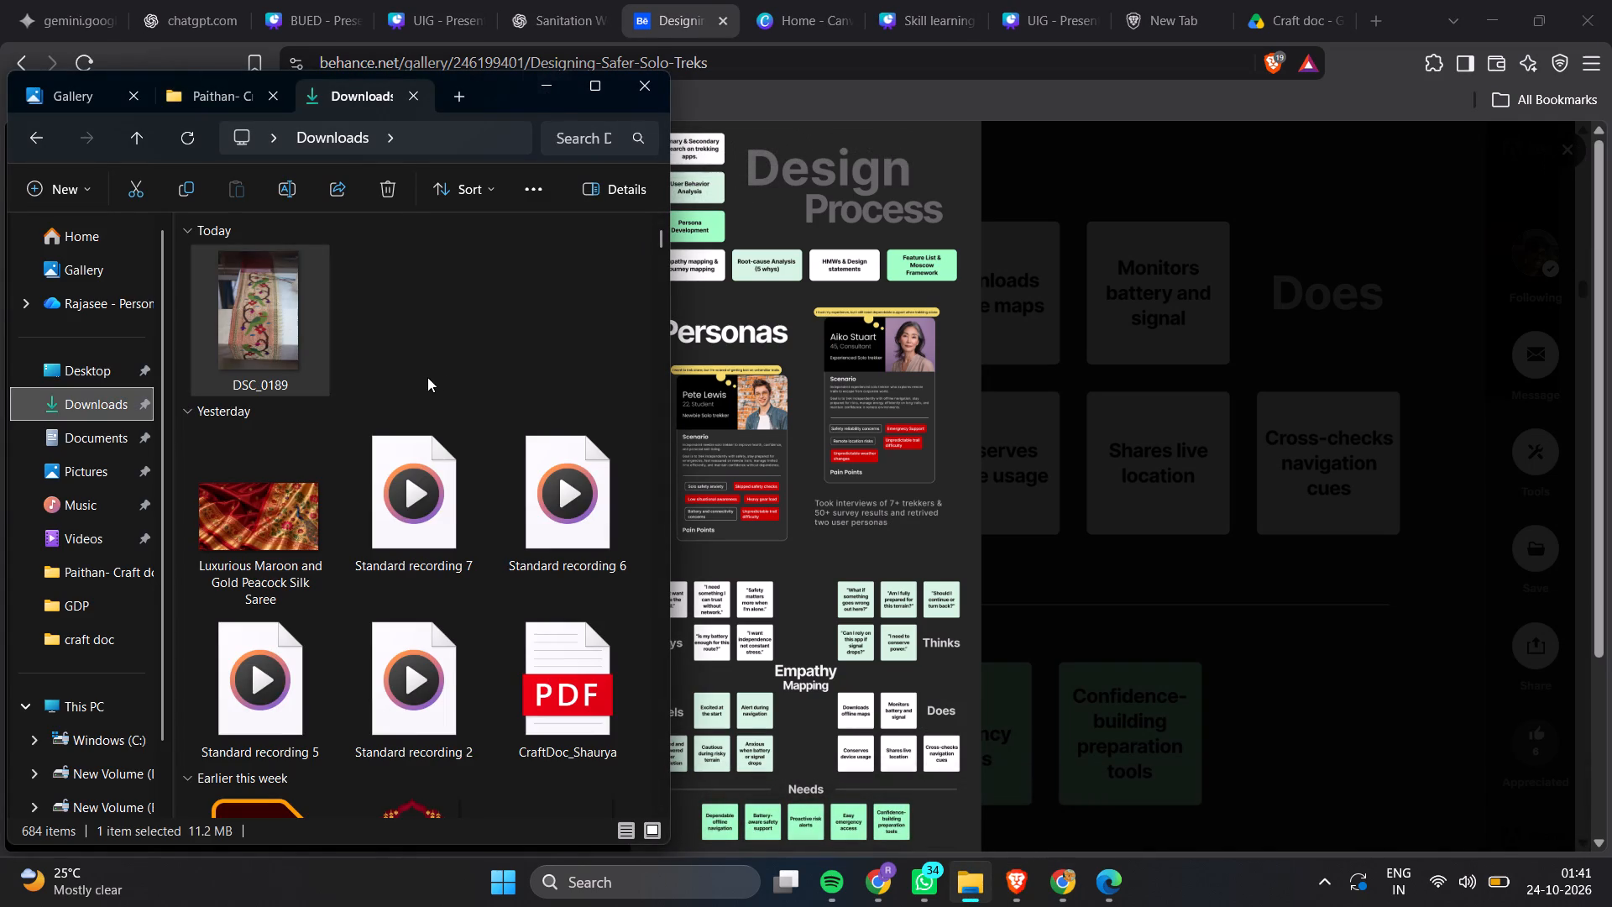
pyautogui.click(81, 99)
pyautogui.click(209, 104)
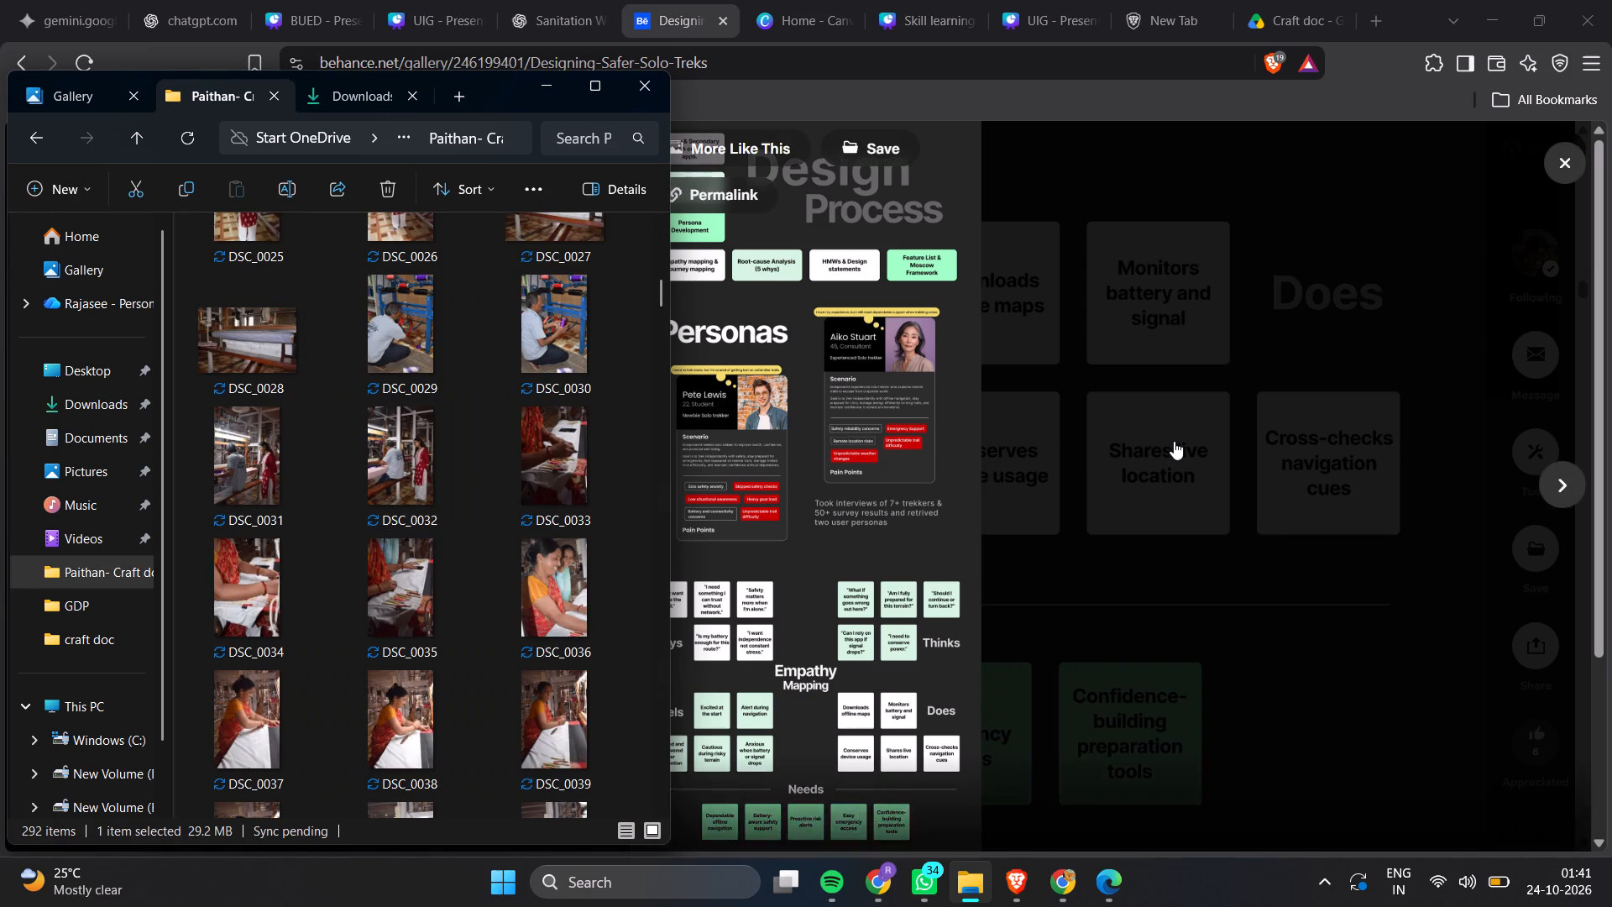
pyautogui.click(1059, 870)
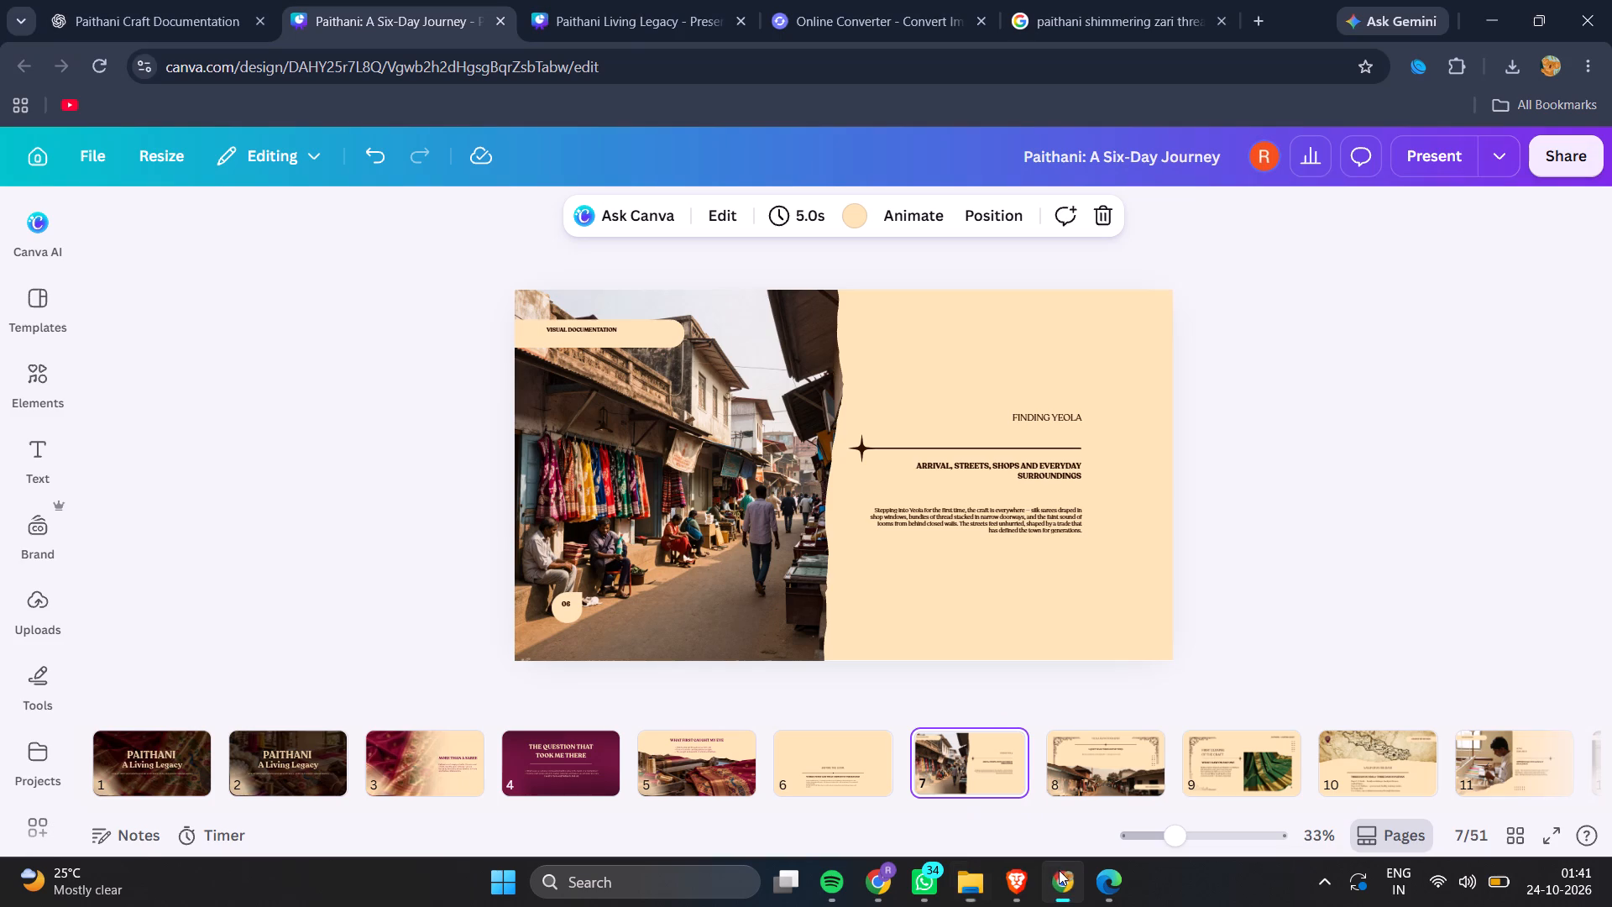
pyautogui.click(957, 883)
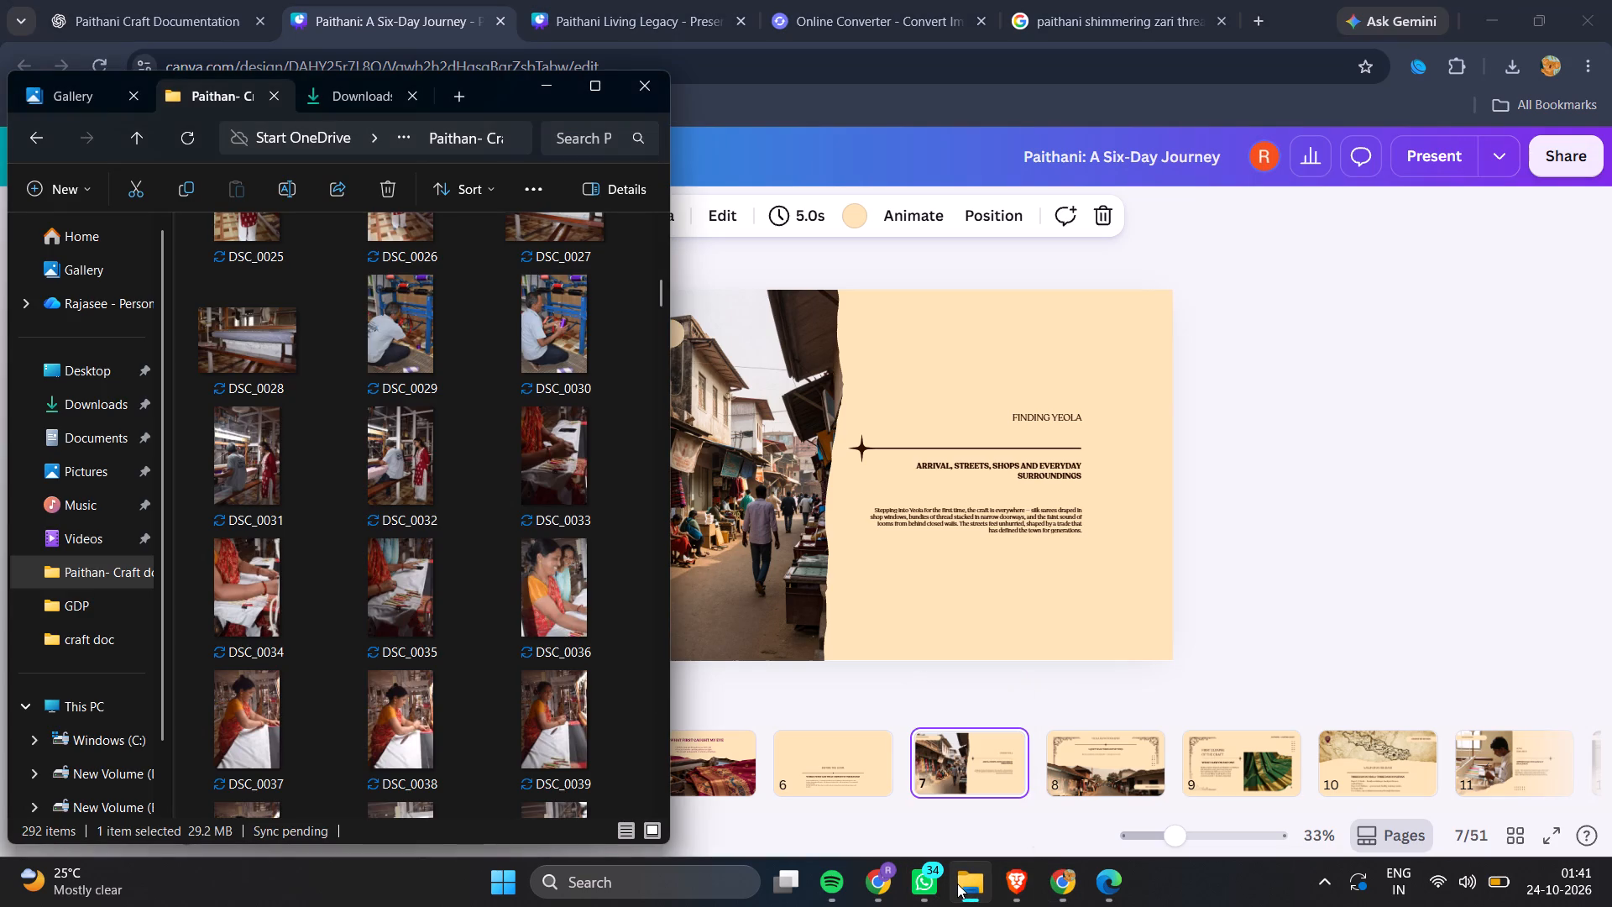
# Look through the later photos in the Paithan folder for street and shop views suited to the Finding Yeola slide.
pyautogui.scroll(-14, 444, 439)
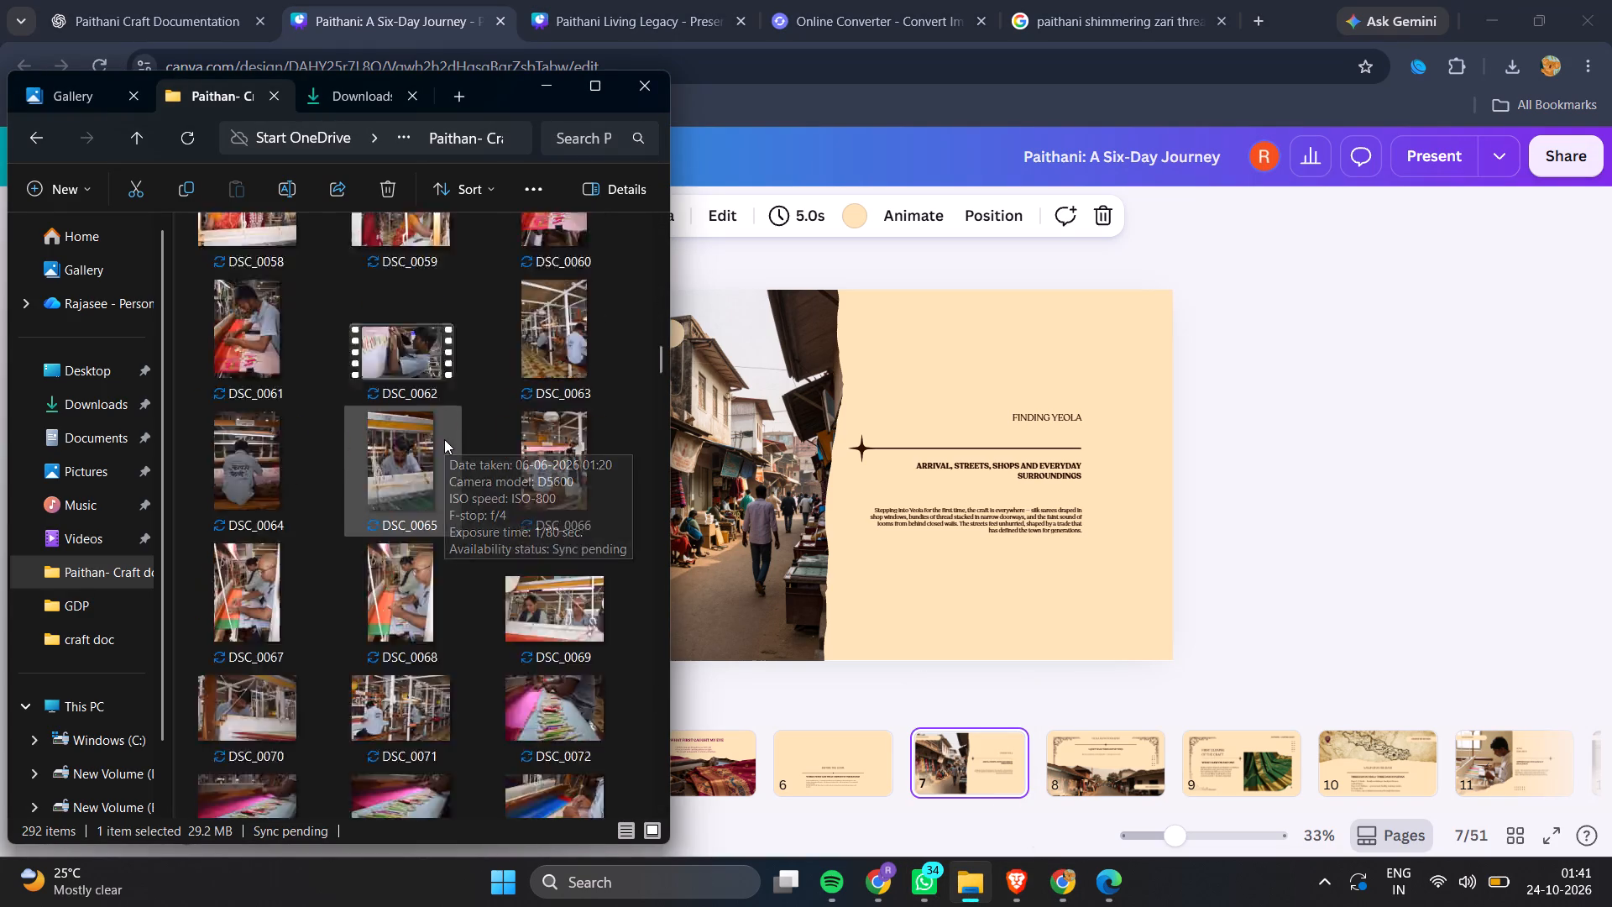
pyautogui.scroll(-18, 444, 439)
pyautogui.scroll(-8, 444, 439)
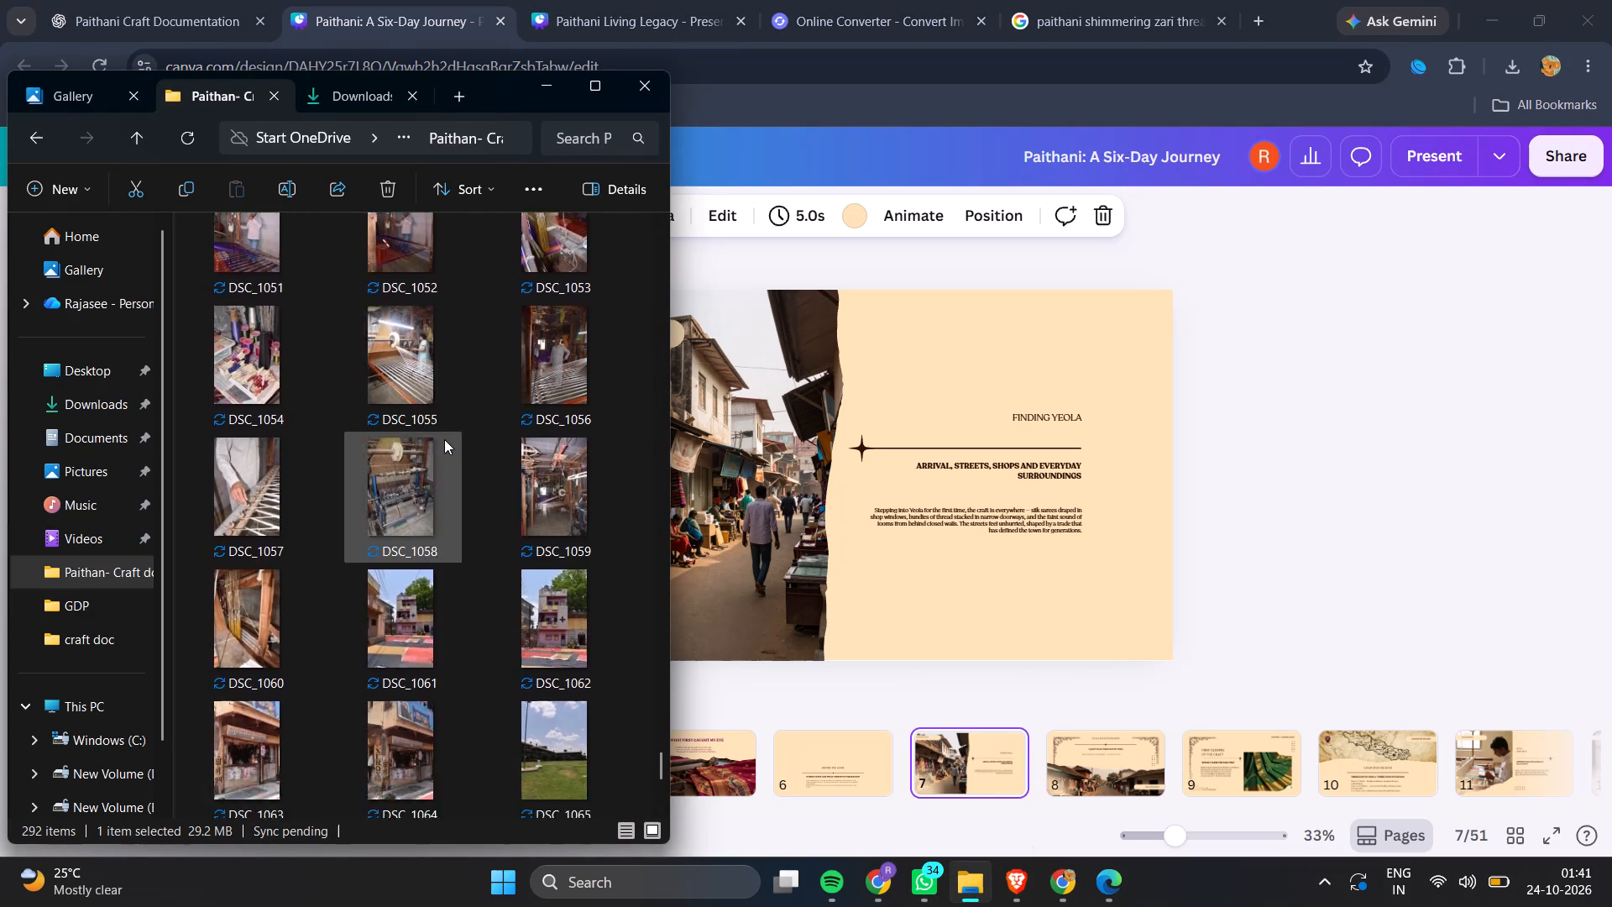
pyautogui.scroll(-2, 444, 439)
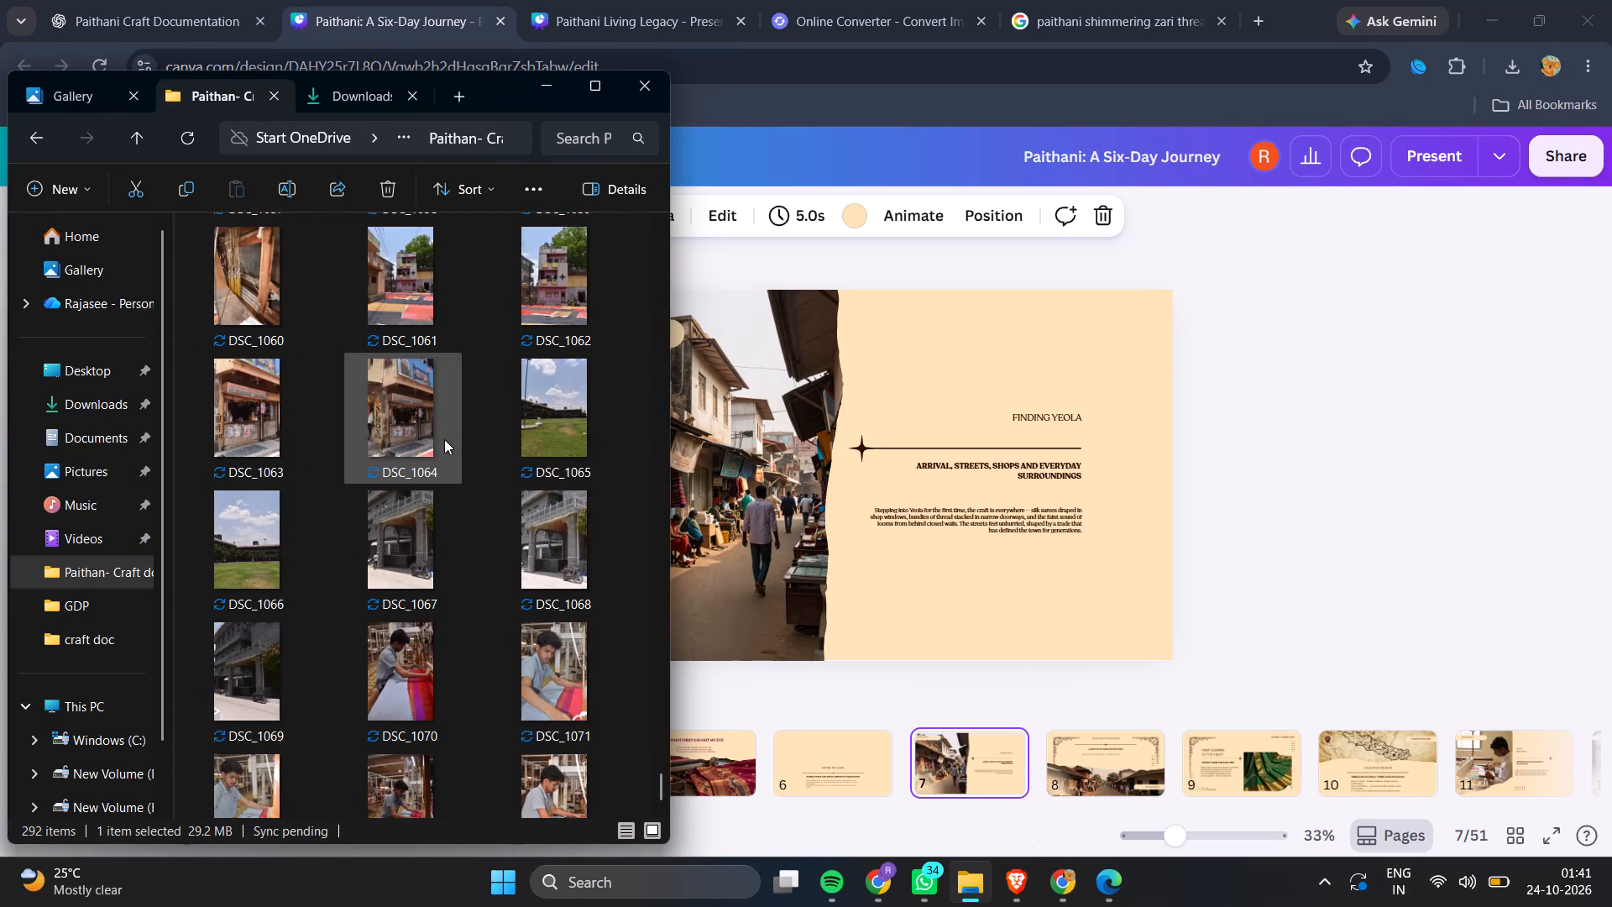
pyautogui.scroll(11, 444, 439)
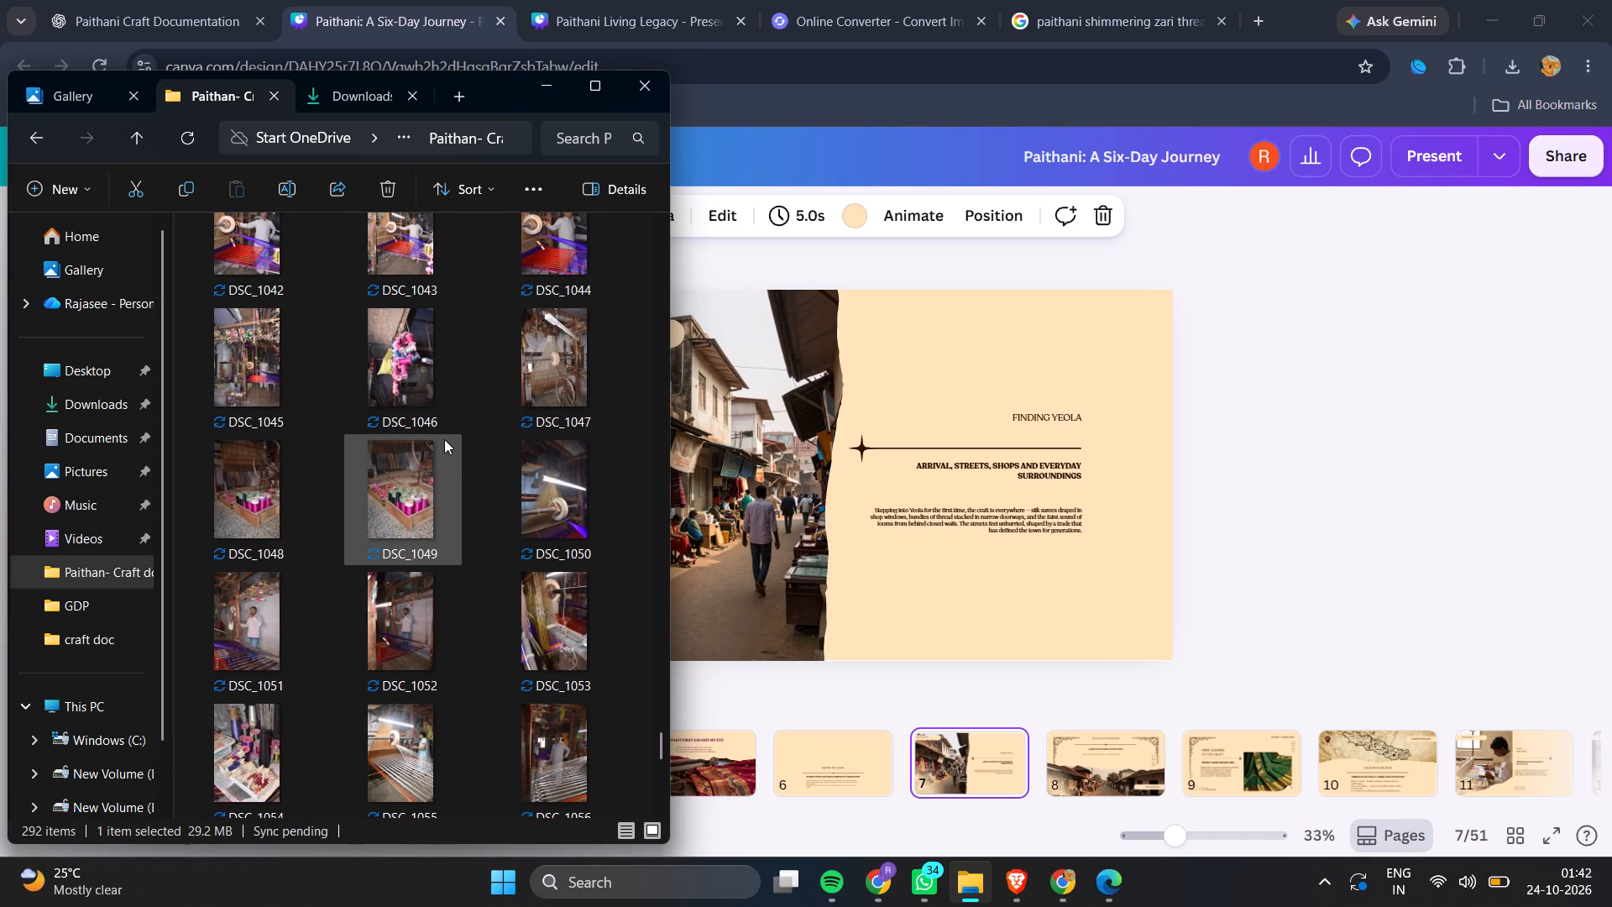
pyautogui.scroll(12, 444, 439)
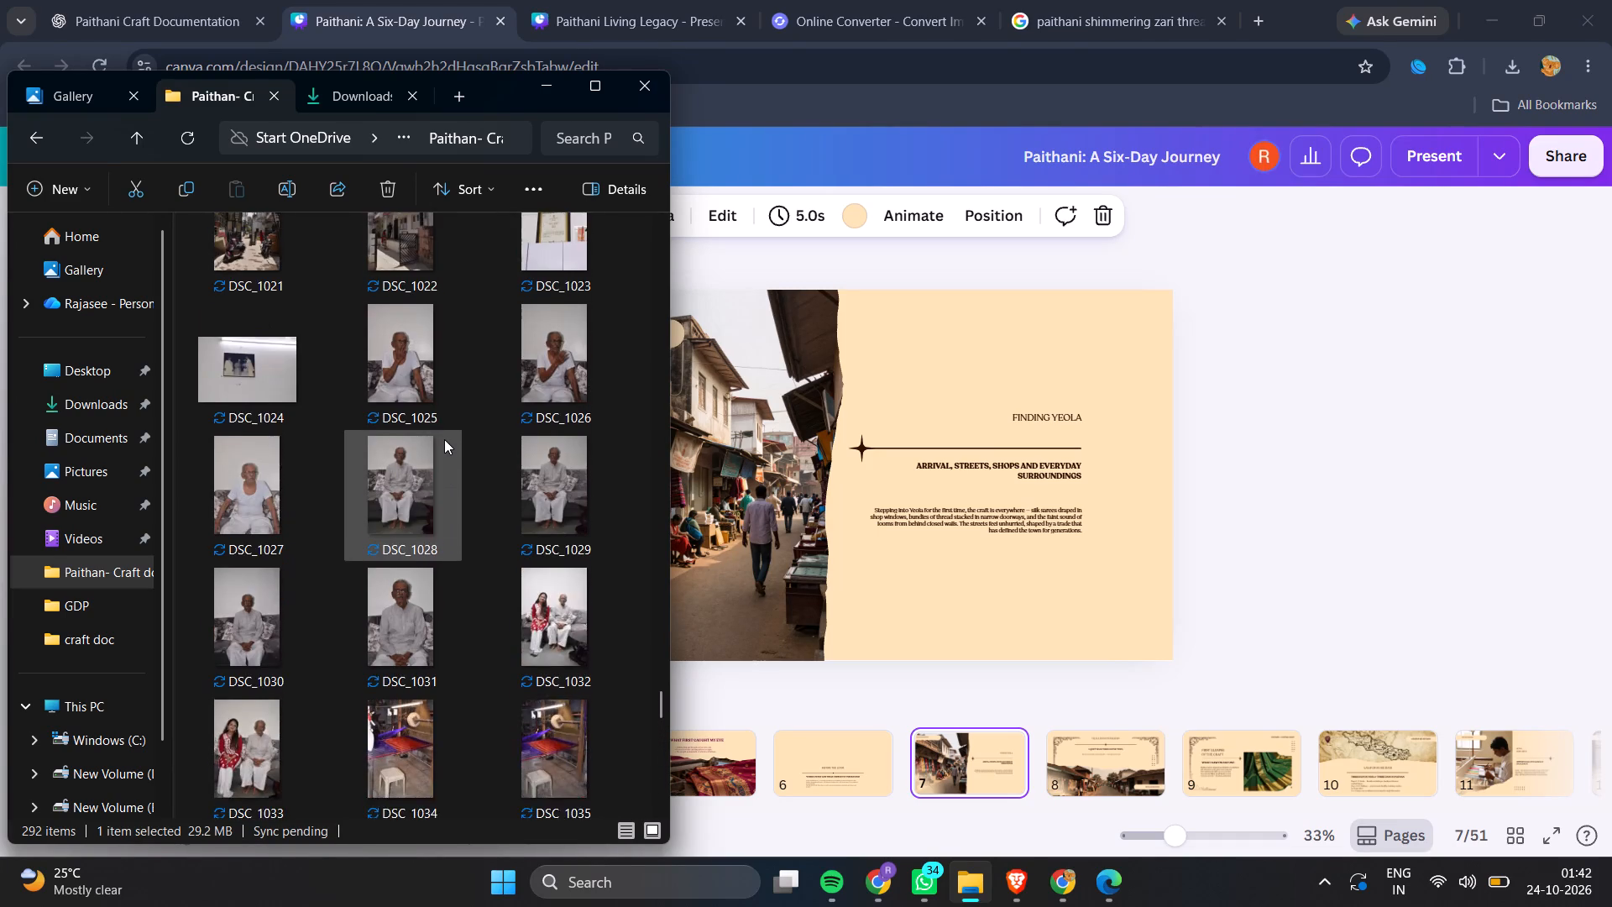
pyautogui.scroll(3, 444, 439)
pyautogui.scroll(-2, 444, 439)
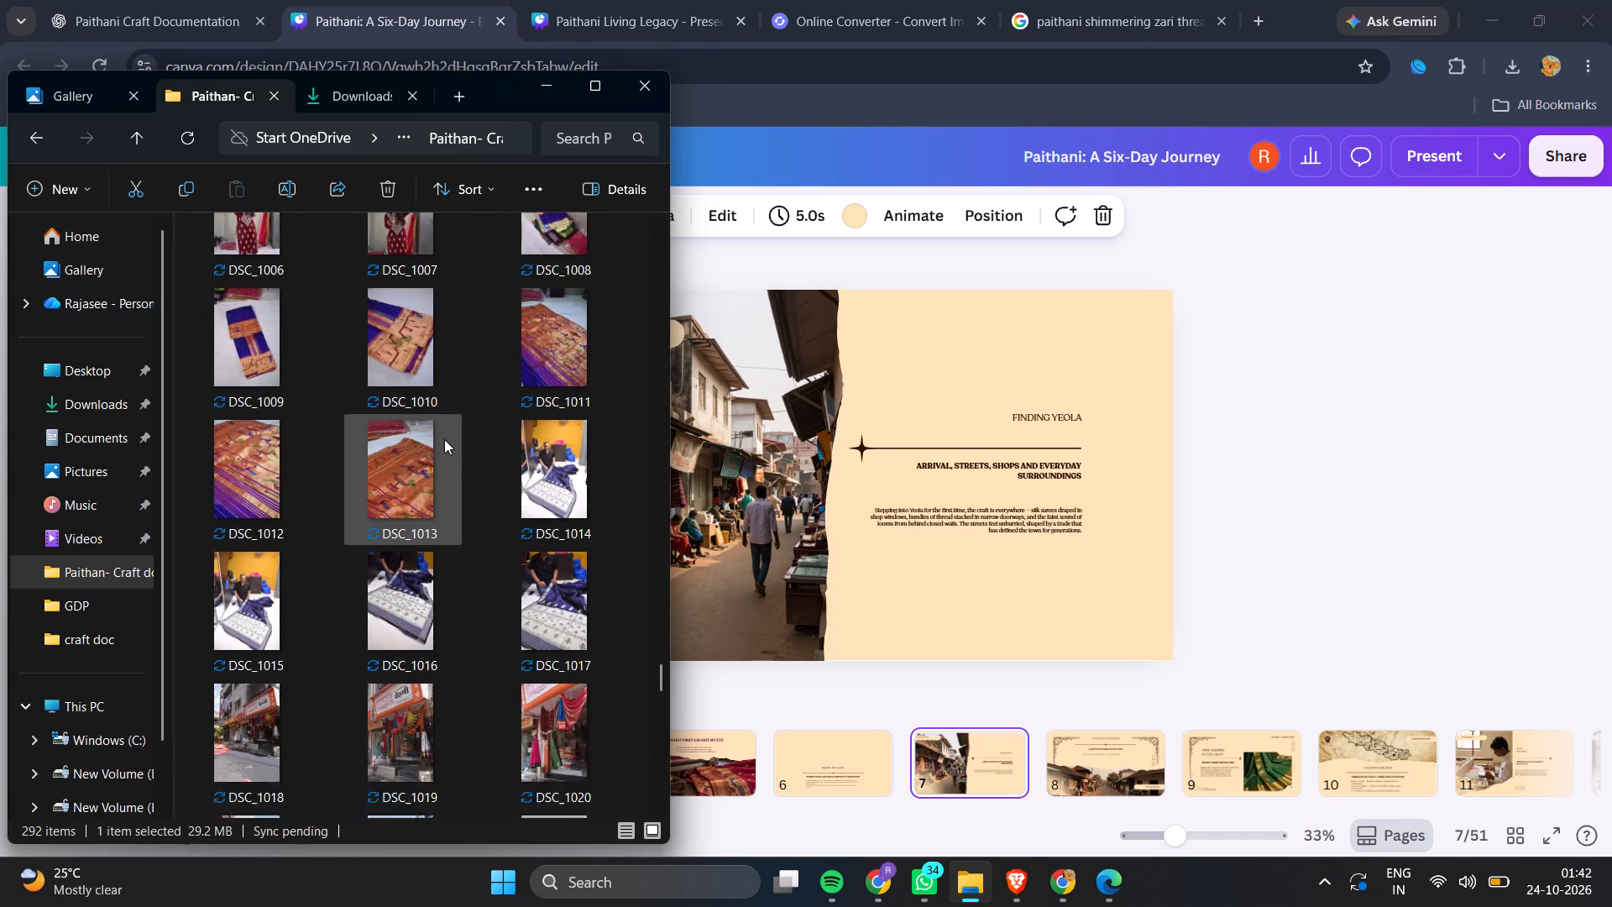
pyautogui.scroll(-1, 444, 439)
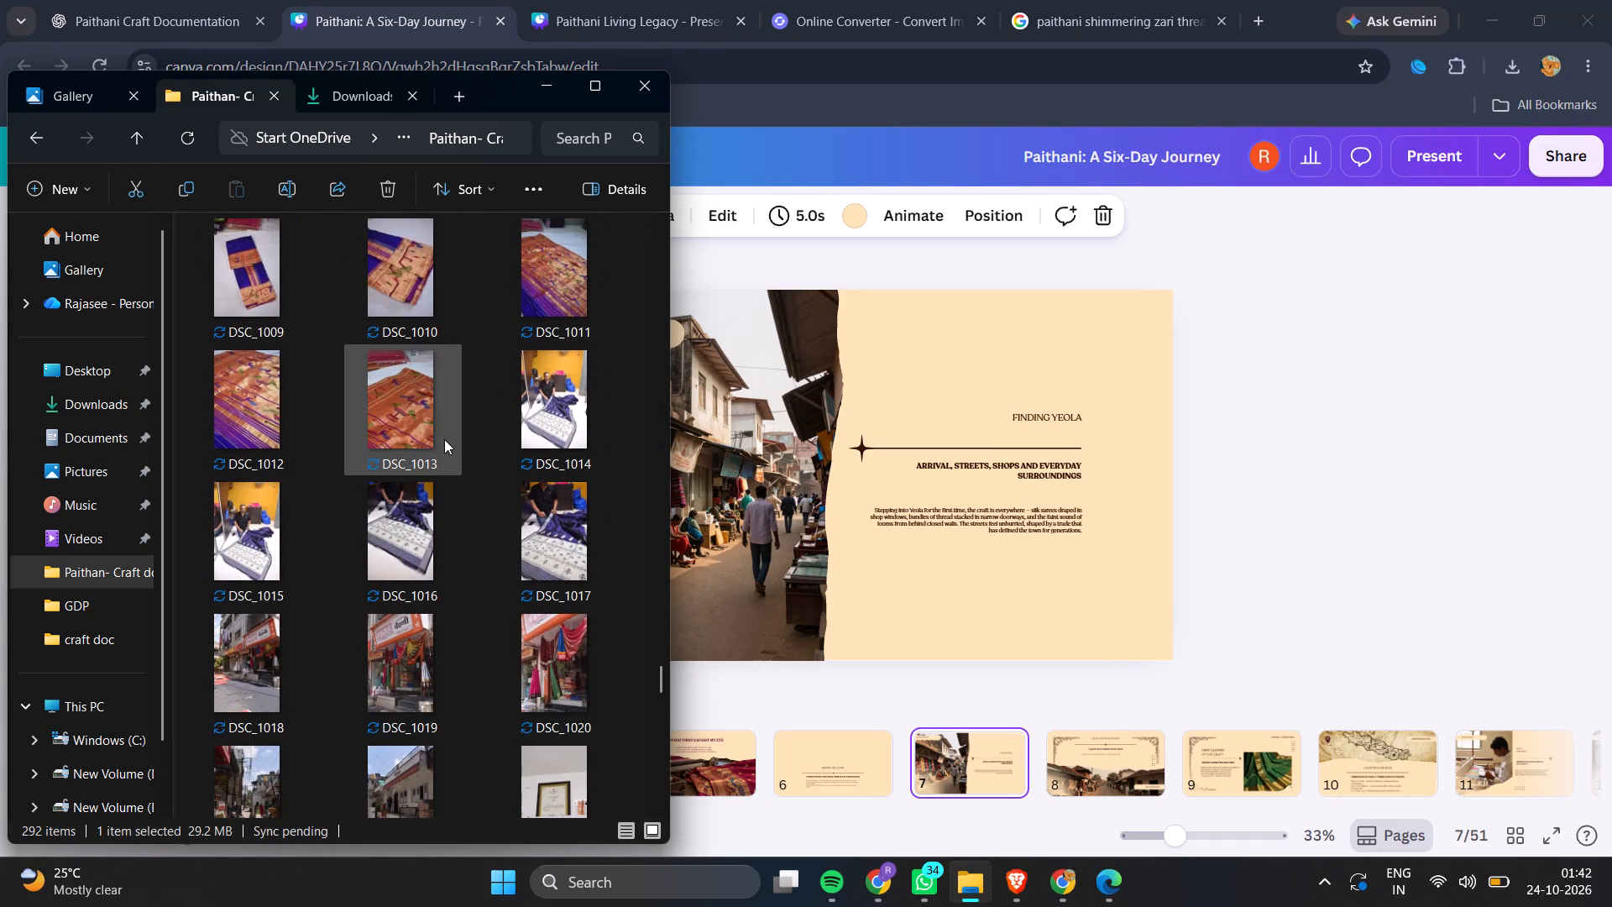
pyautogui.scroll(-2, 444, 439)
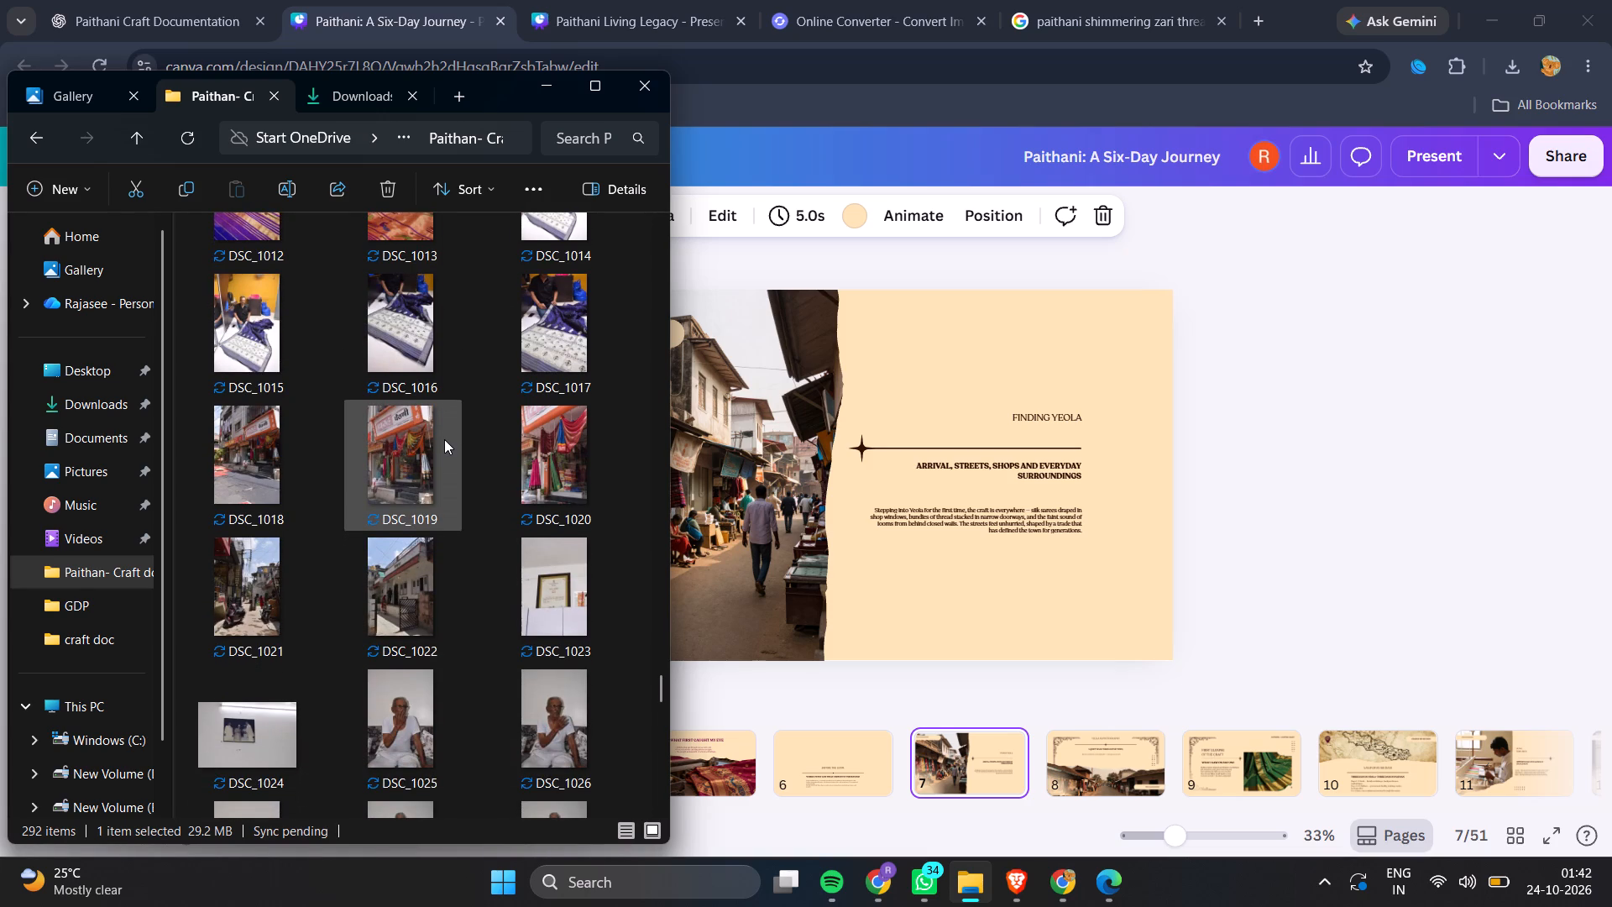
# Look back through the Paithan craft photo folder from the street and shop shots to the early weaving photos.
pyautogui.scroll(4, 405, 567)
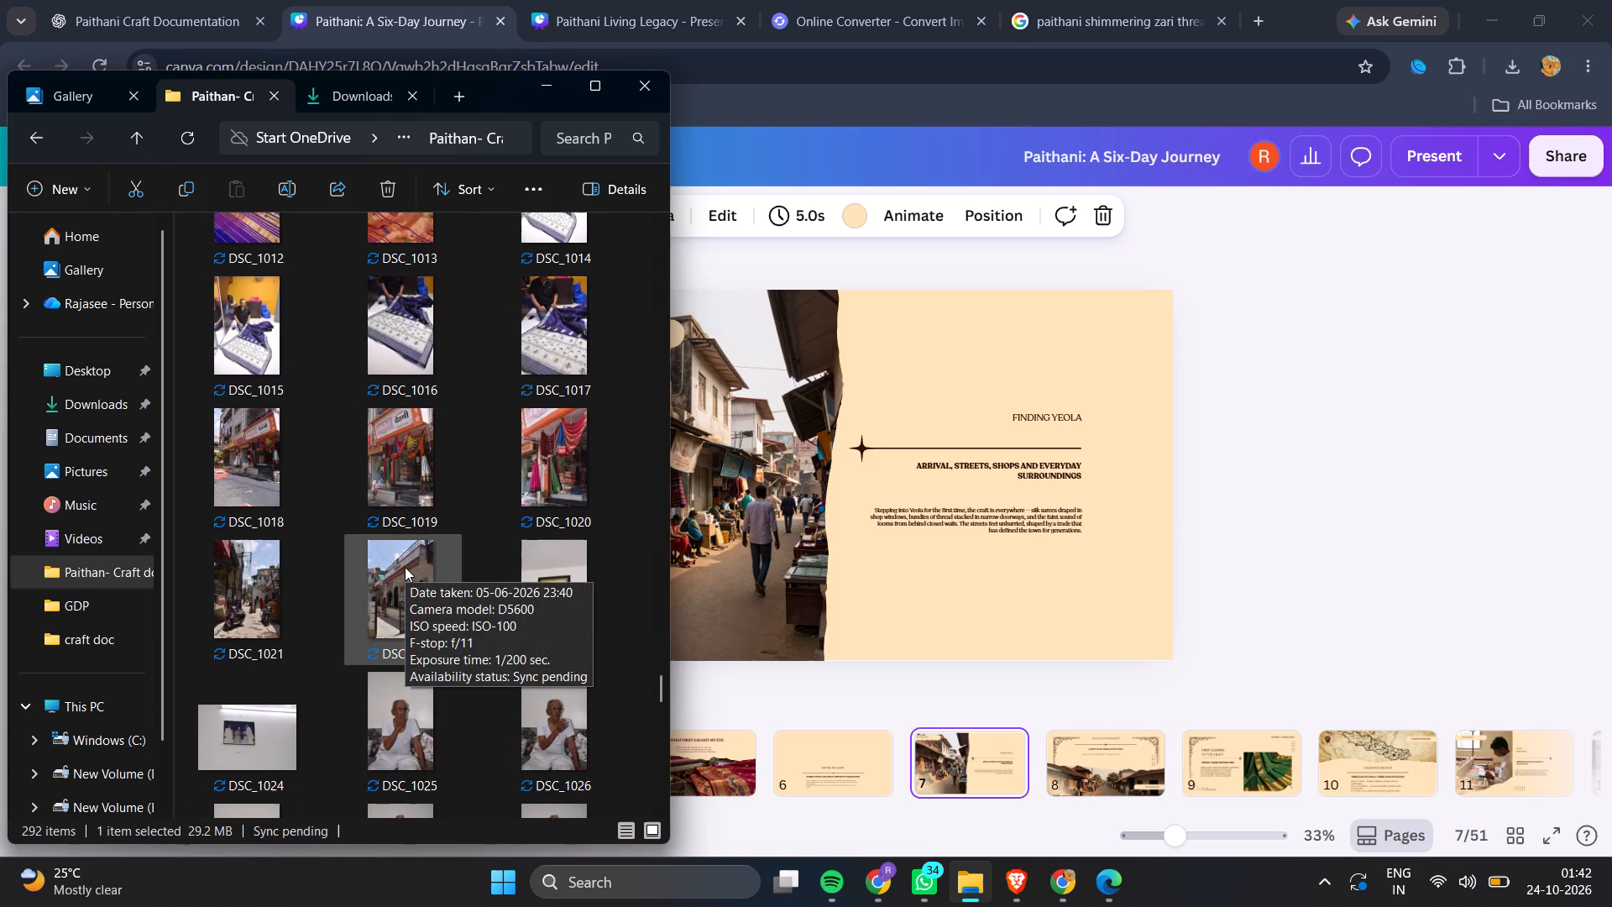
pyautogui.scroll(7, 405, 567)
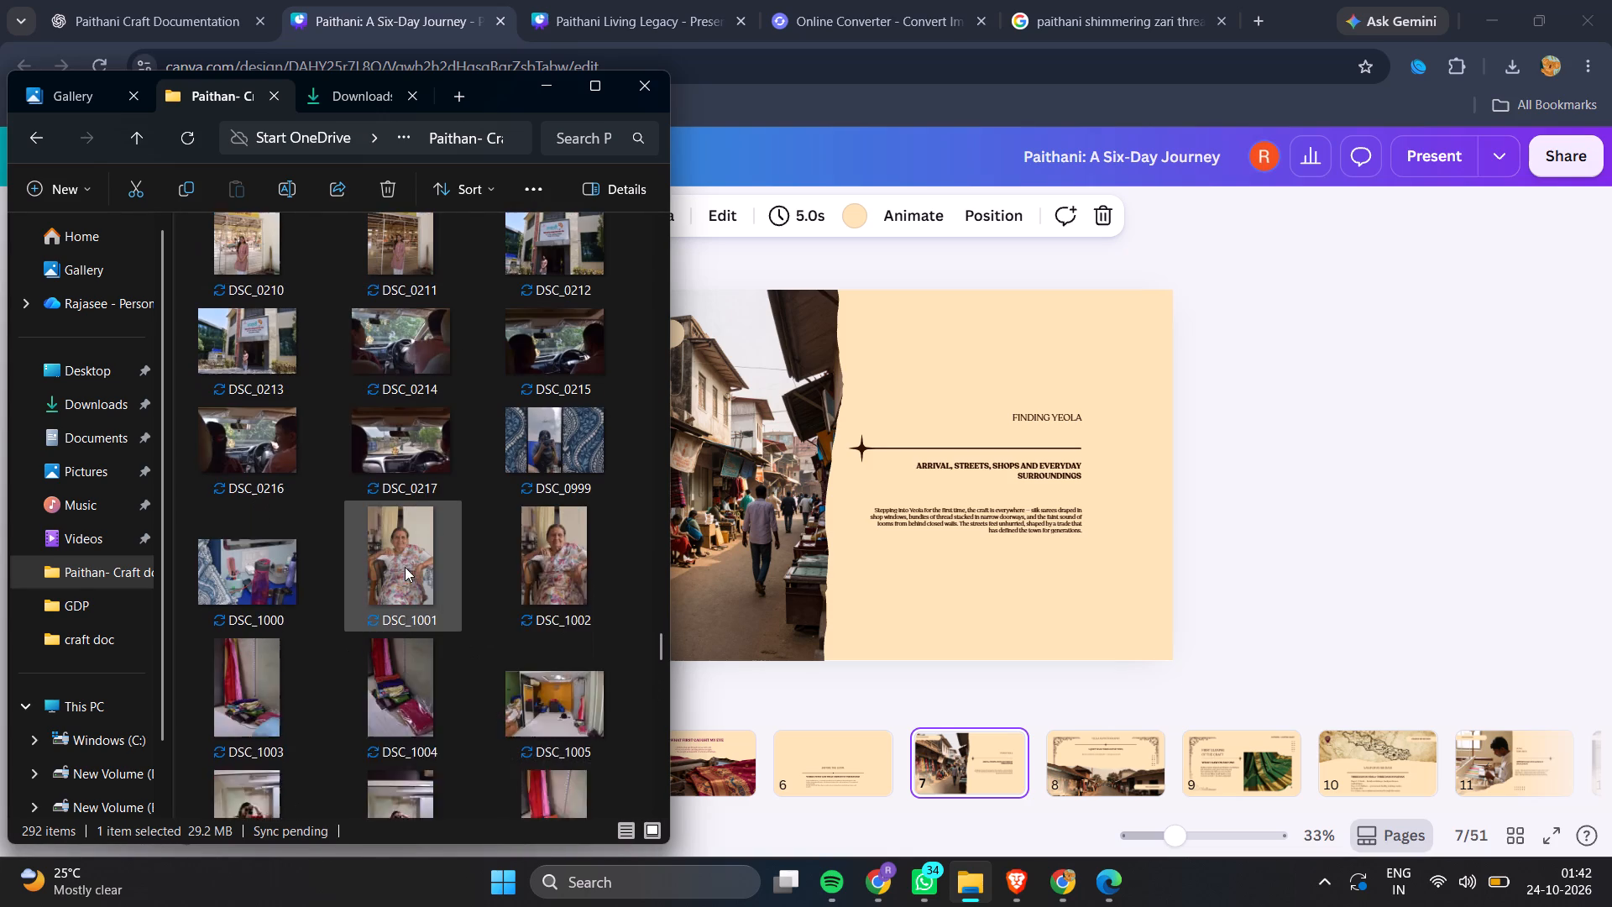
pyautogui.scroll(4, 405, 567)
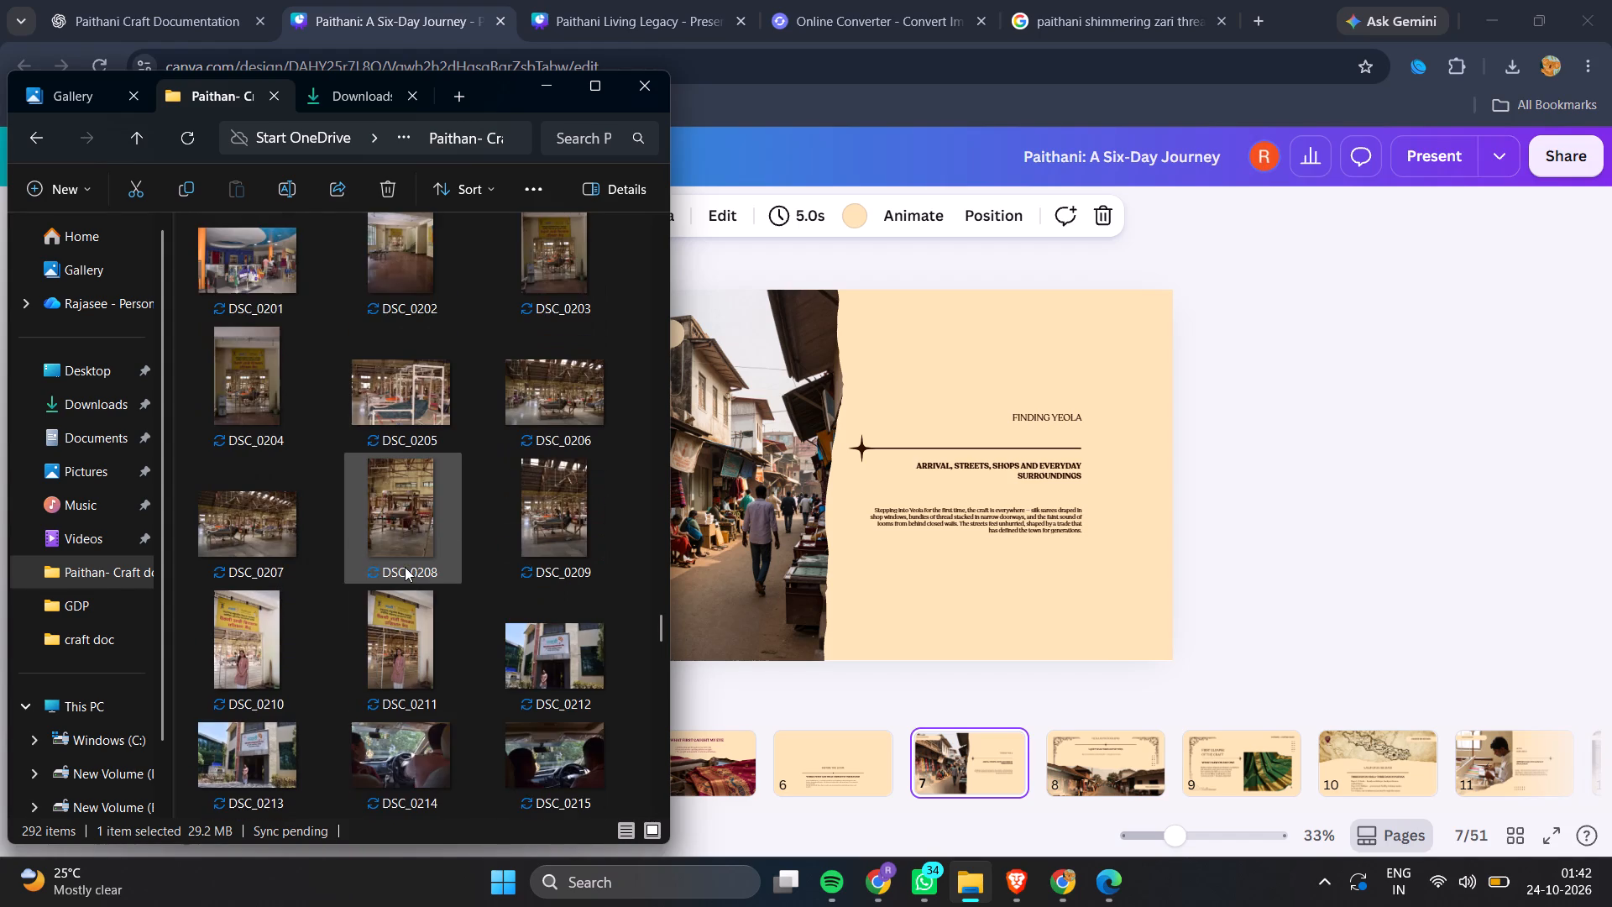
pyautogui.scroll(18, 405, 567)
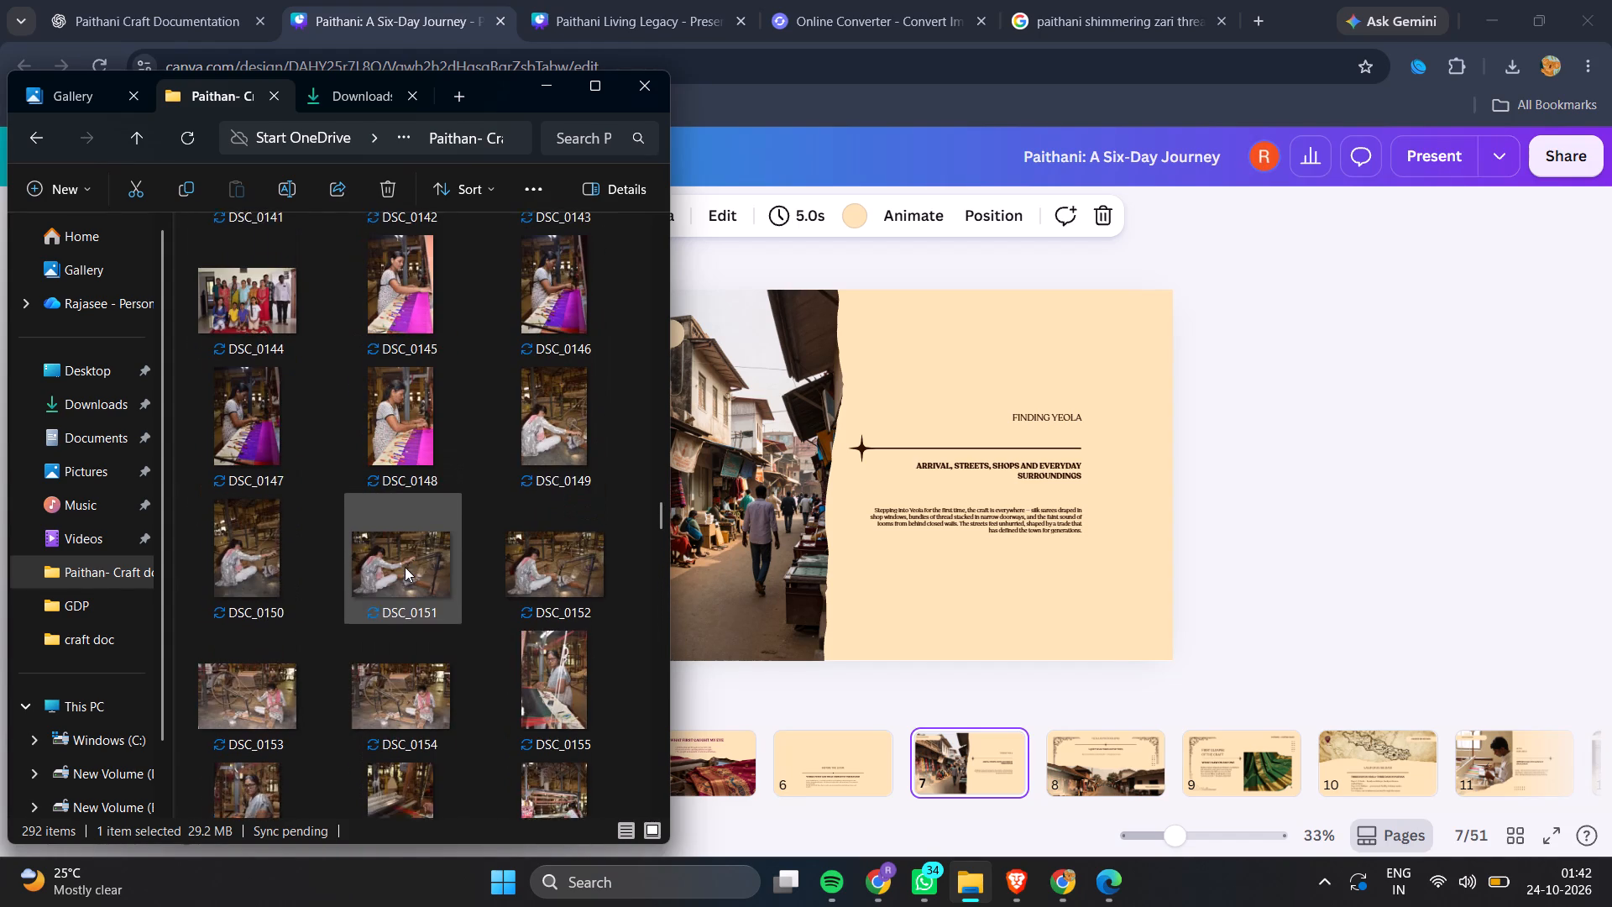
pyautogui.scroll(15, 405, 567)
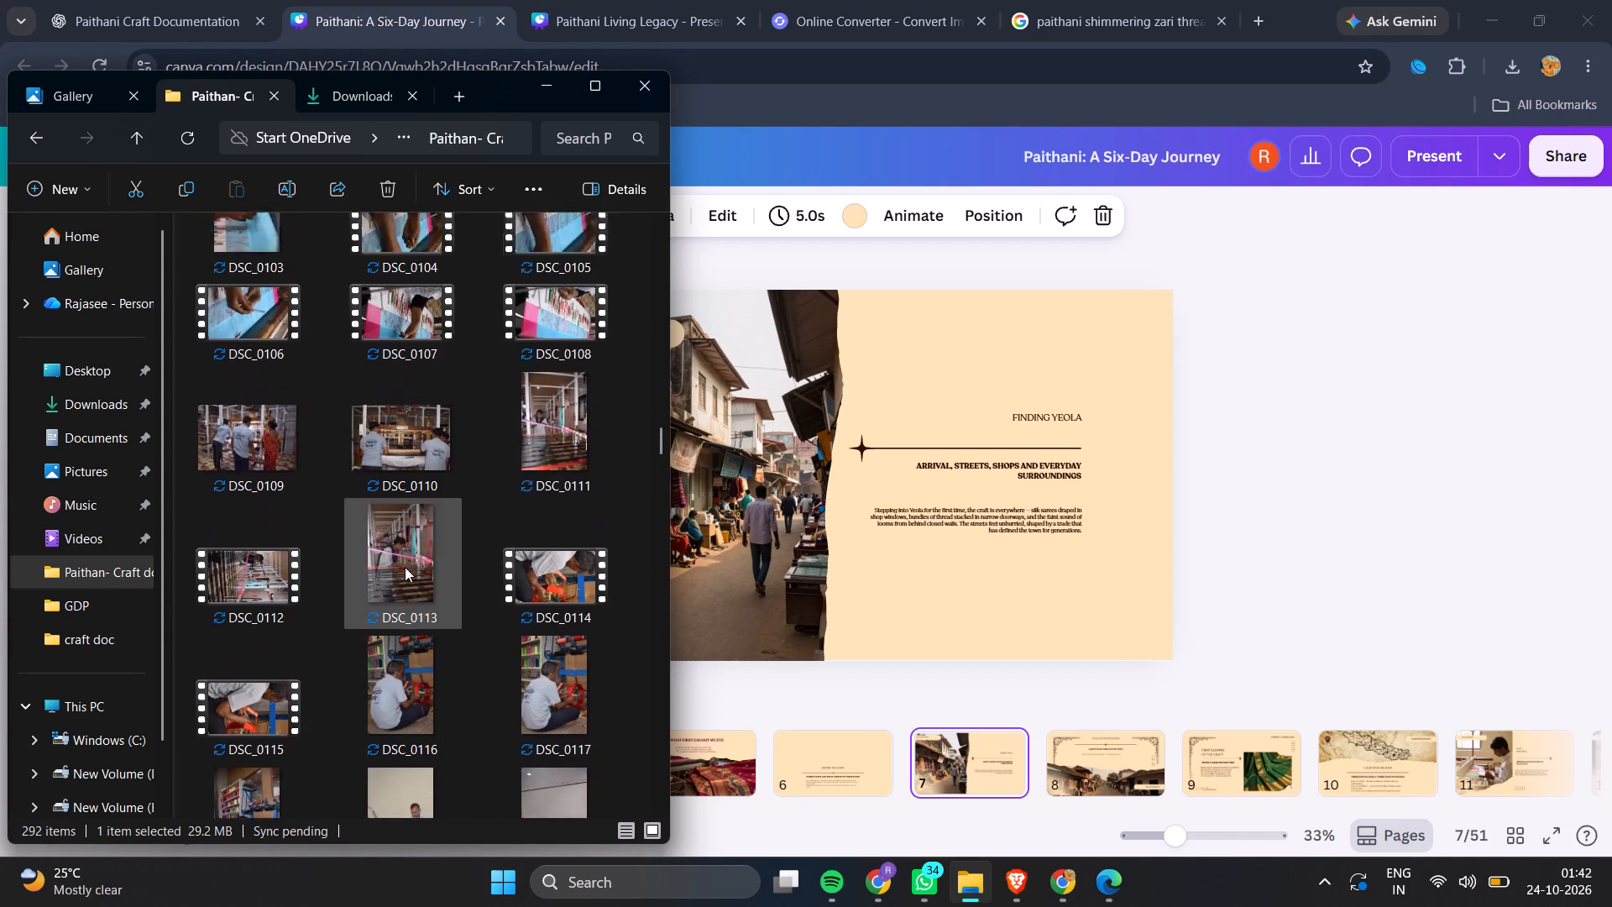
pyautogui.scroll(14, 405, 567)
pyautogui.scroll(12, 405, 567)
# Review the weaving, workshop and portrait photos from about DSC_0034 to DSC_0213 for images suited to the Finding Yeola slide.
pyautogui.scroll(-12, 405, 567)
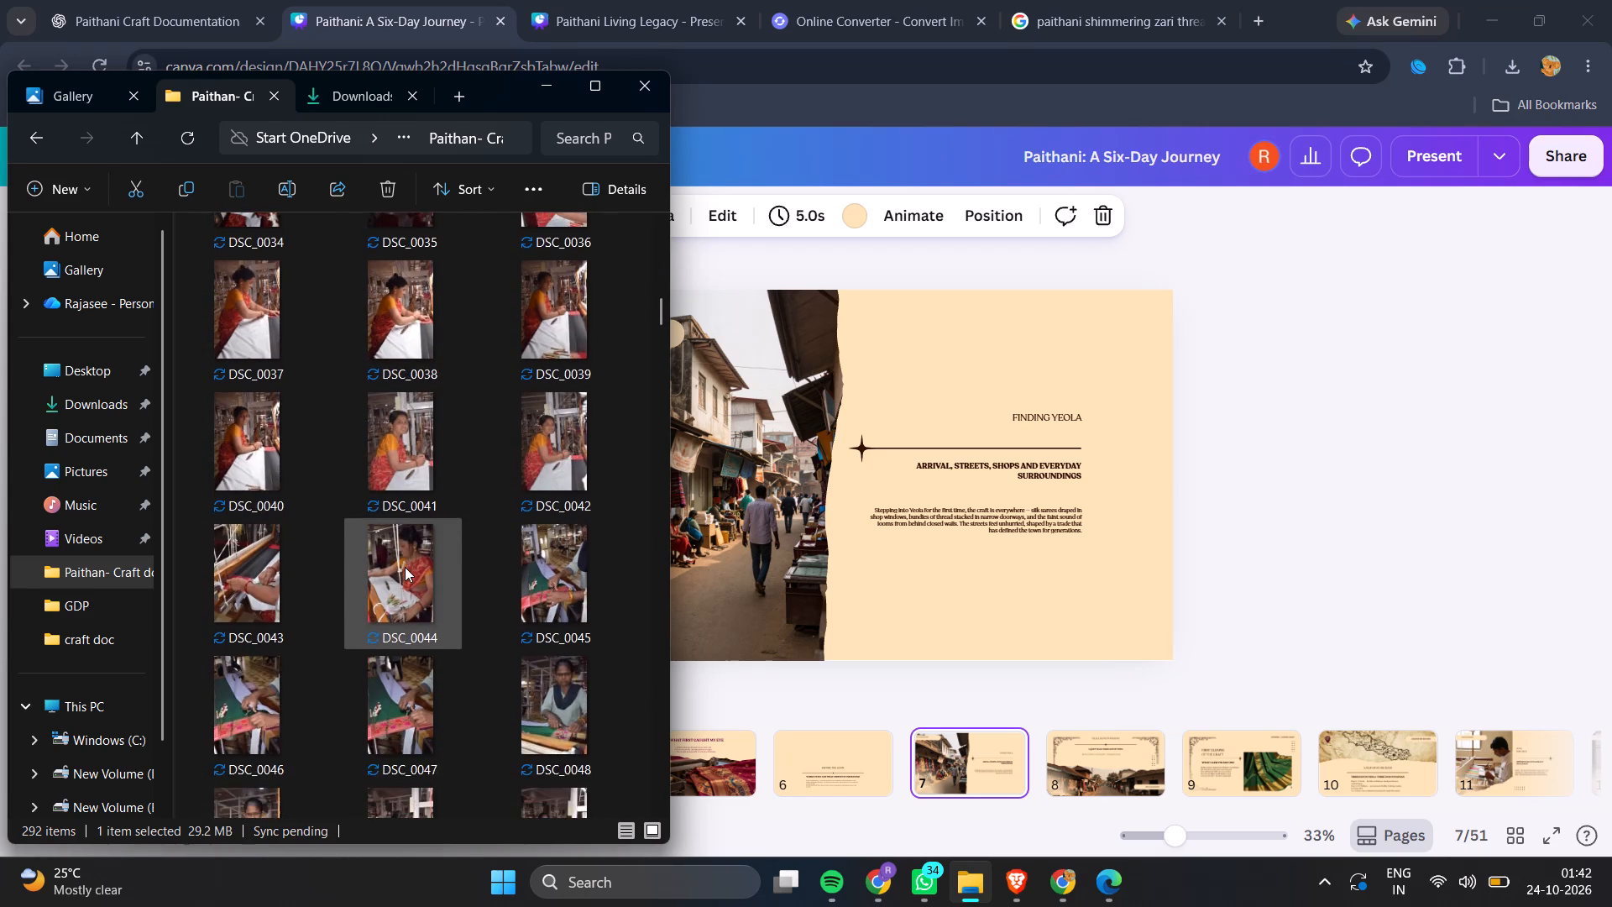
pyautogui.scroll(-13, 405, 567)
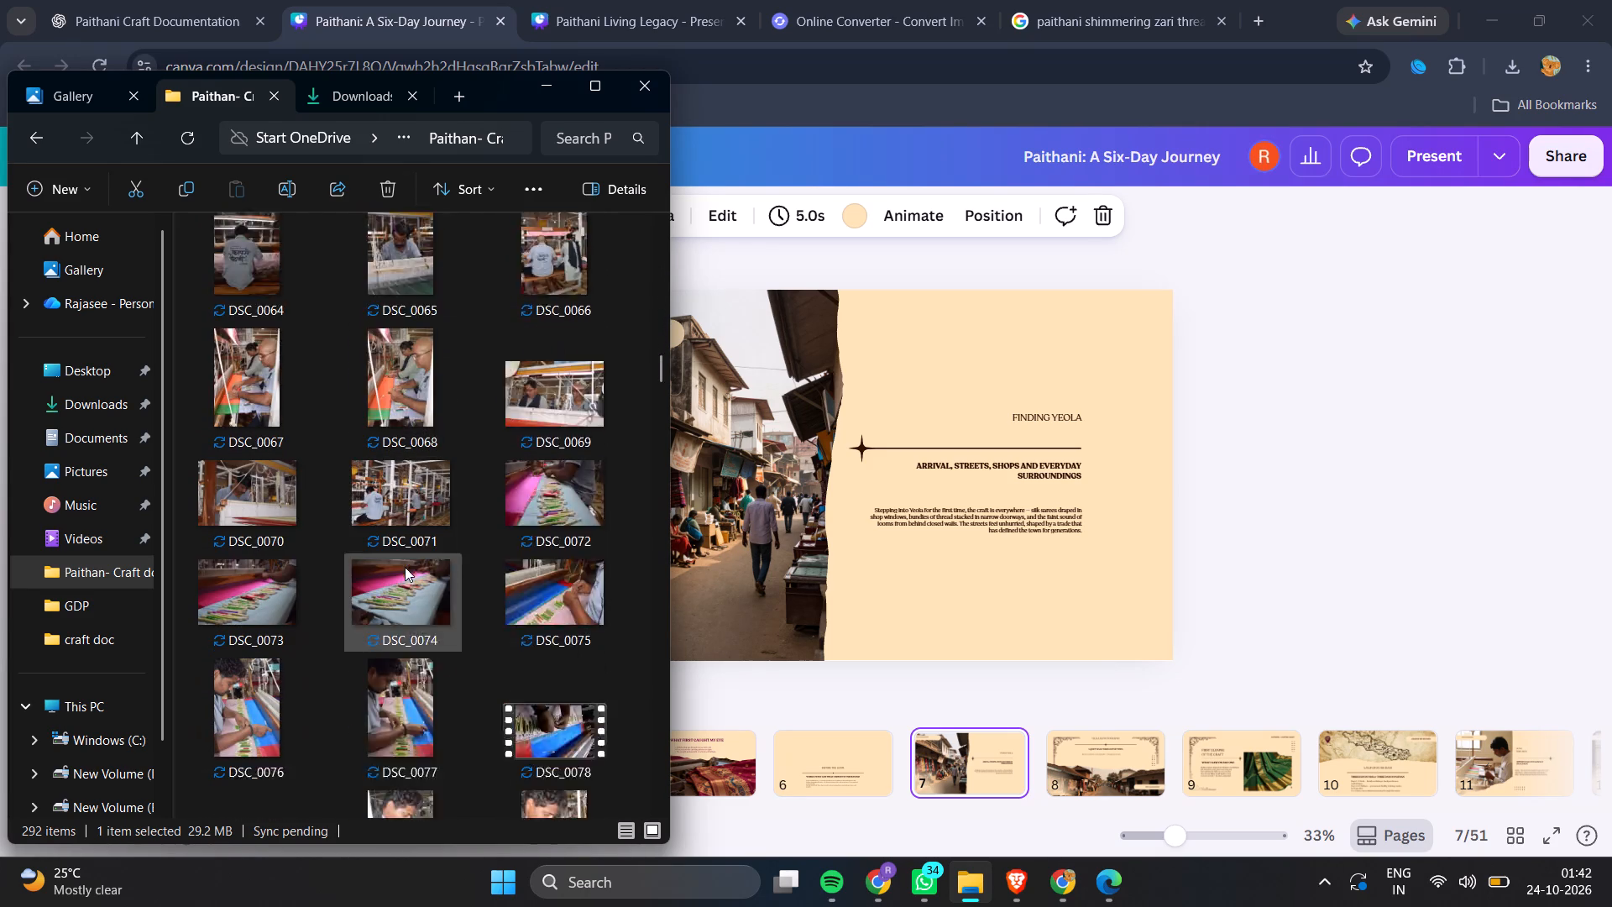
pyautogui.scroll(-7, 405, 567)
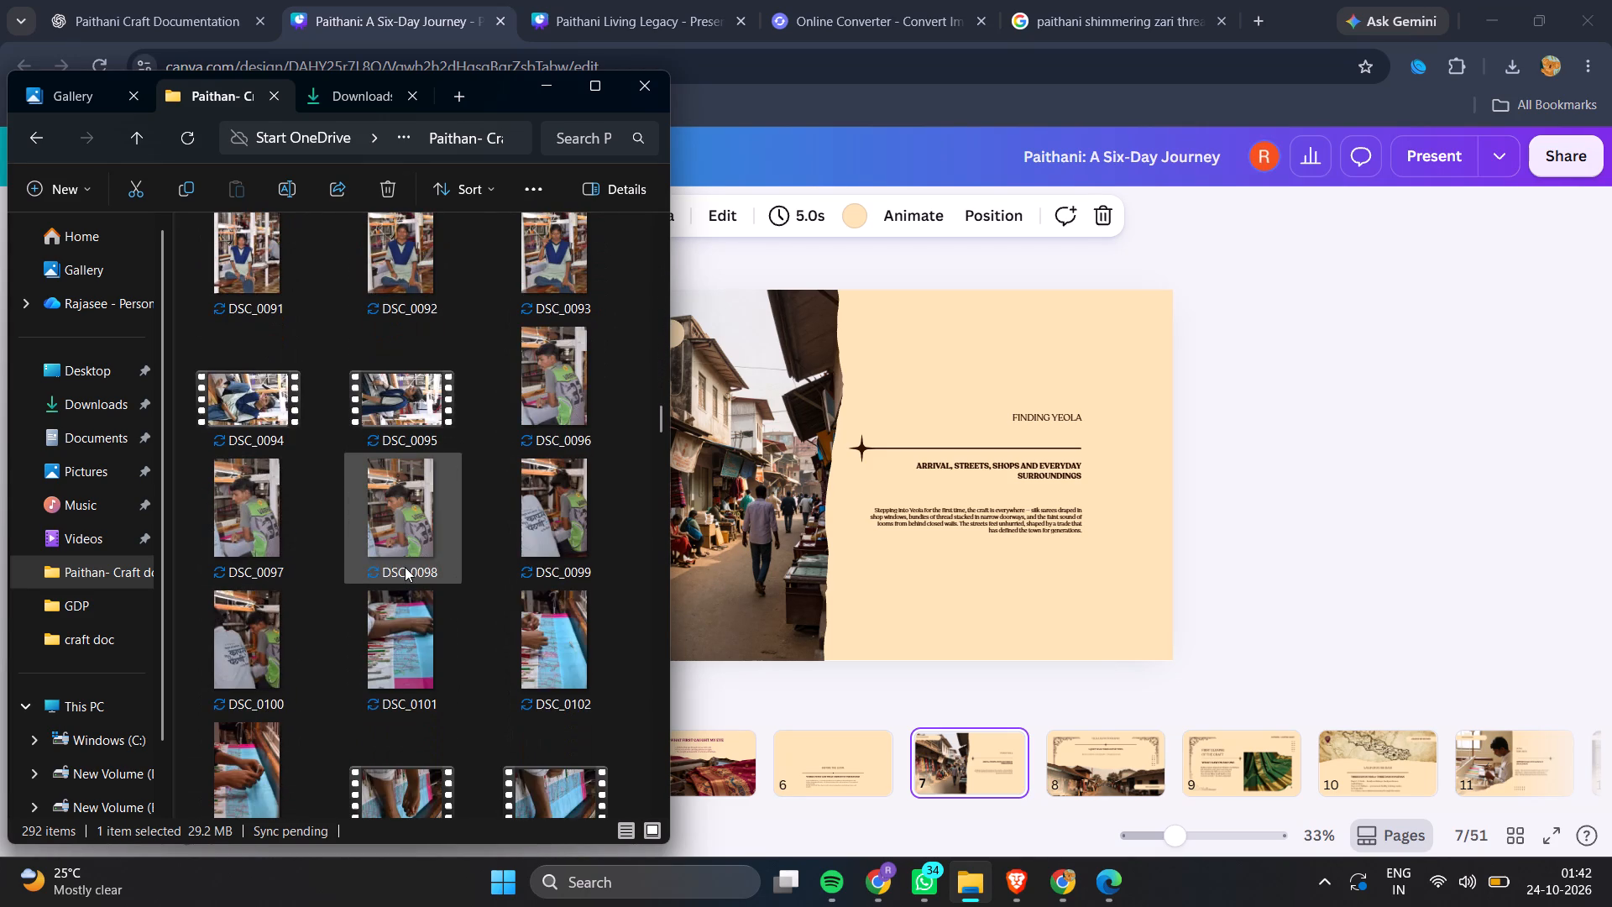
pyautogui.scroll(-6, 405, 567)
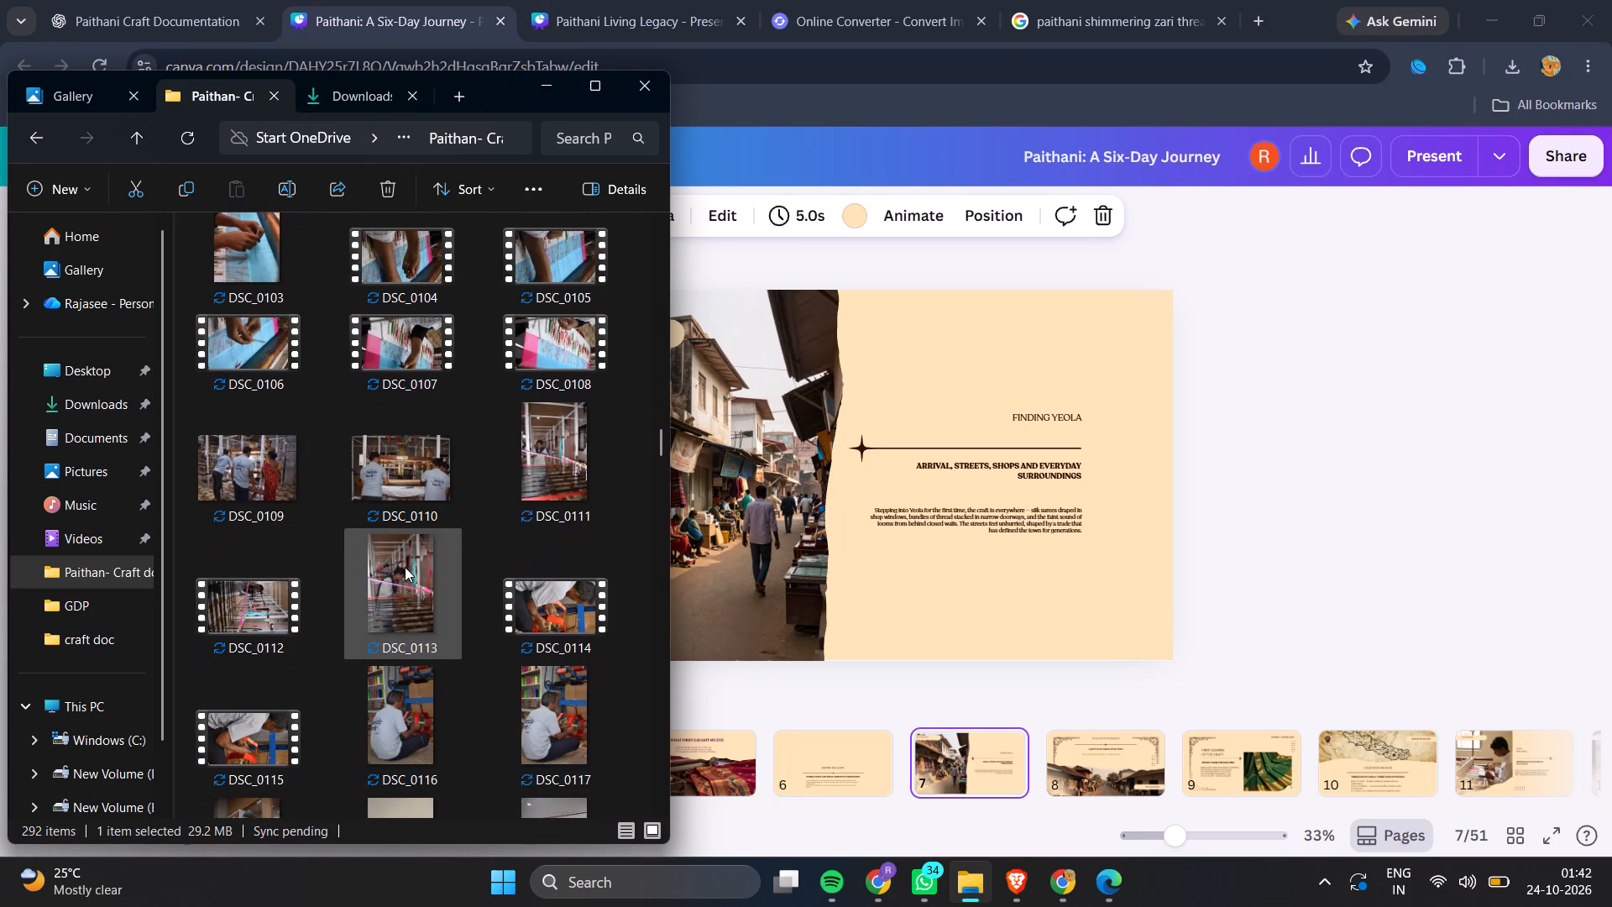
pyautogui.scroll(-9, 431, 514)
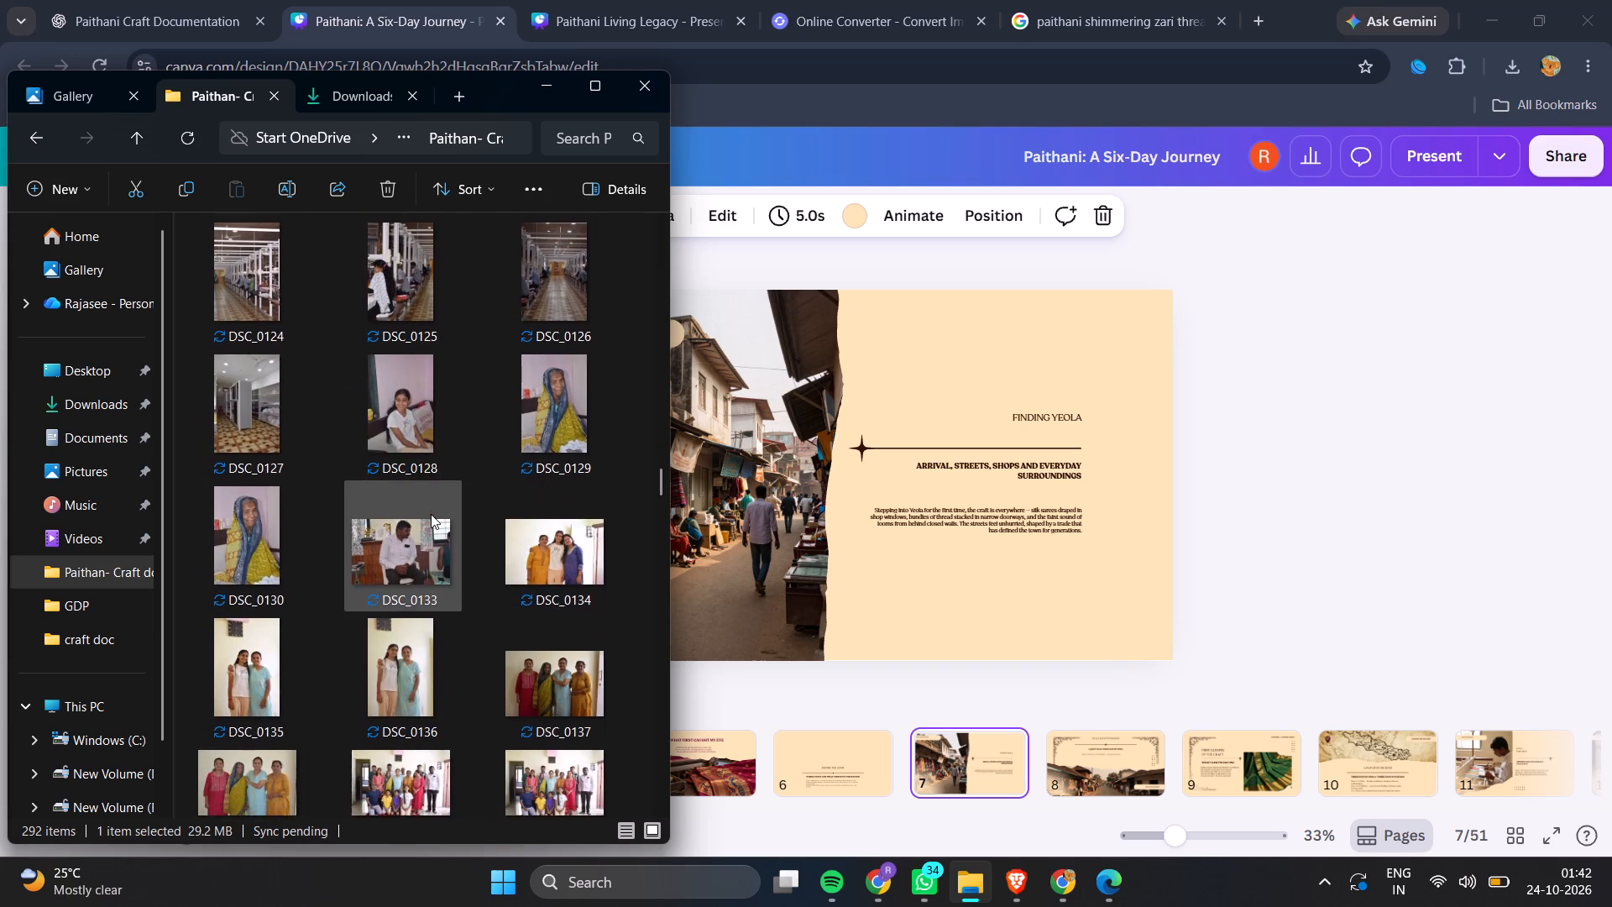
pyautogui.scroll(-8, 431, 514)
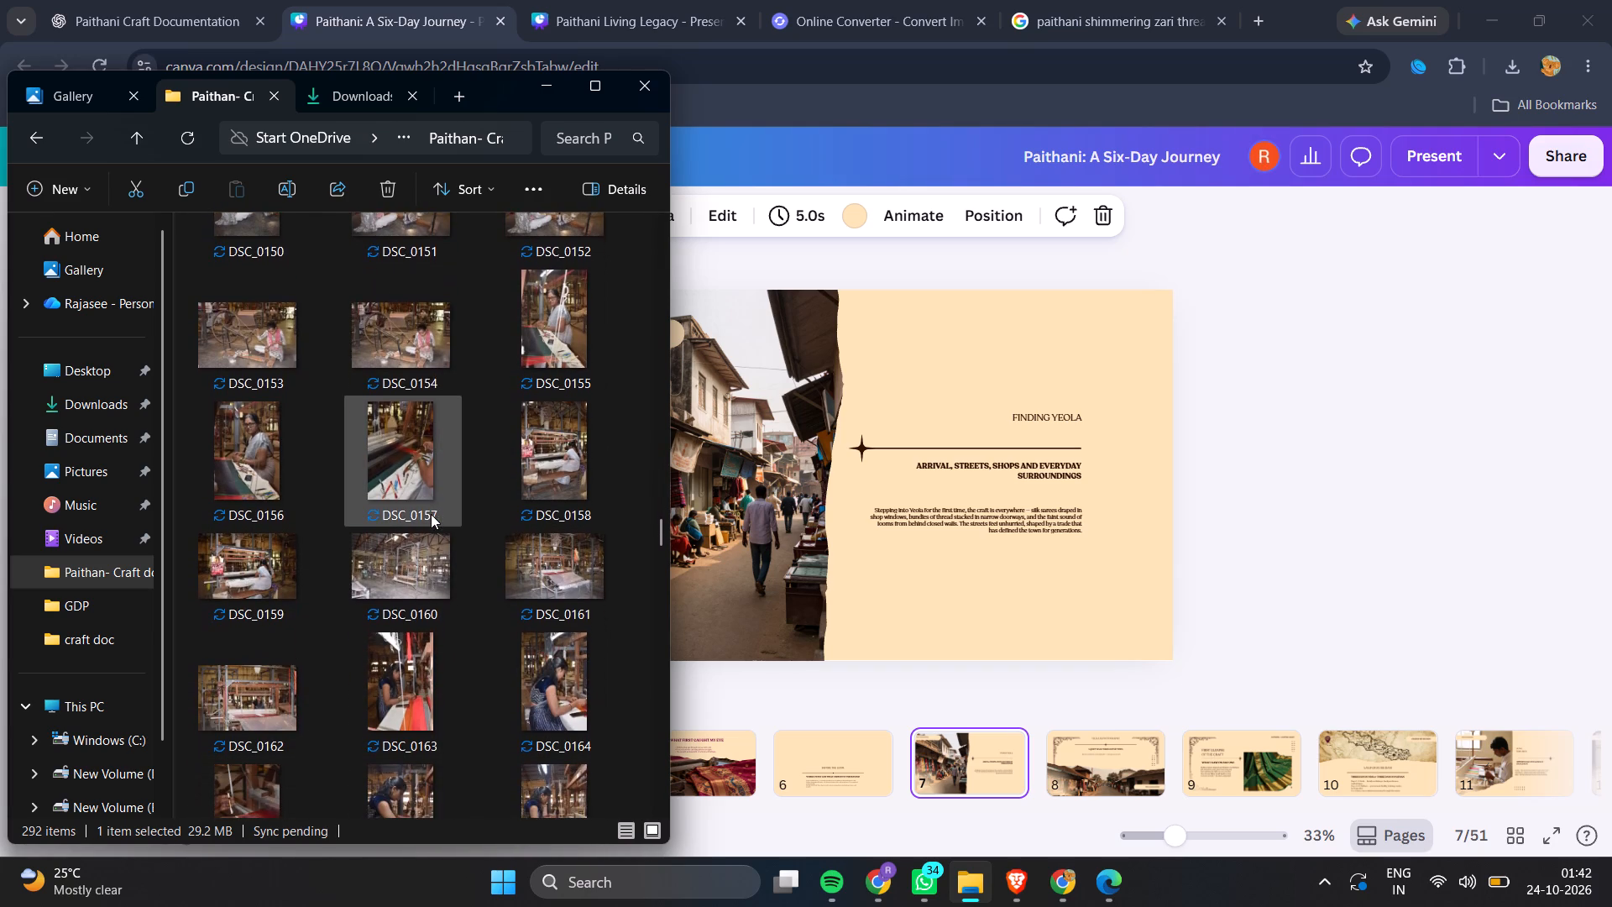
pyautogui.scroll(-10, 431, 514)
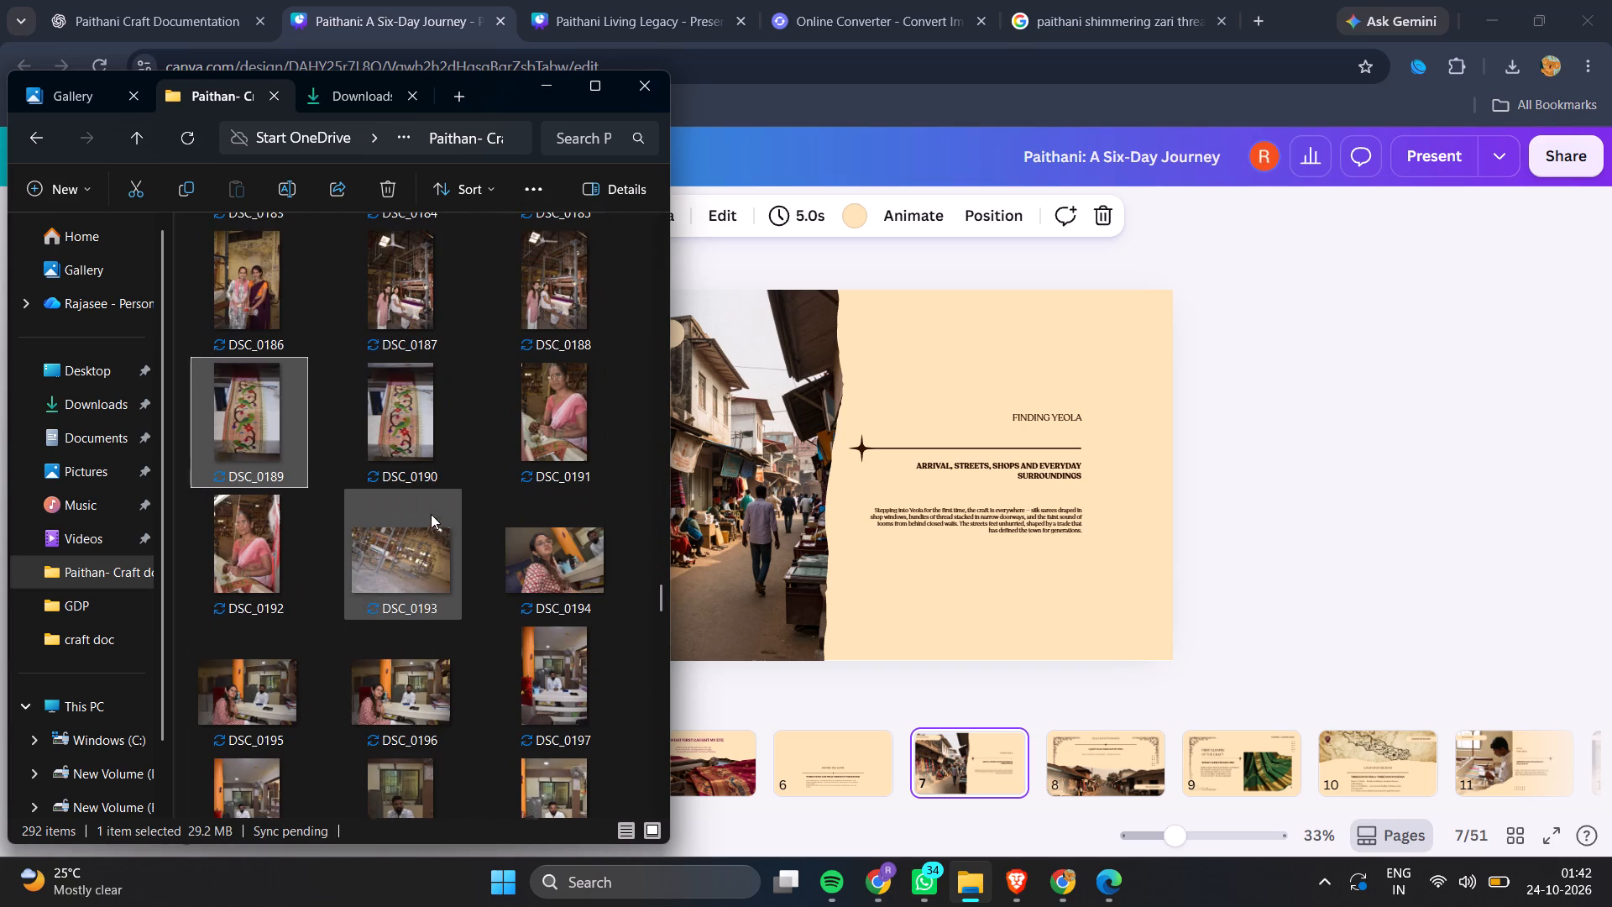
pyautogui.scroll(-7, 431, 514)
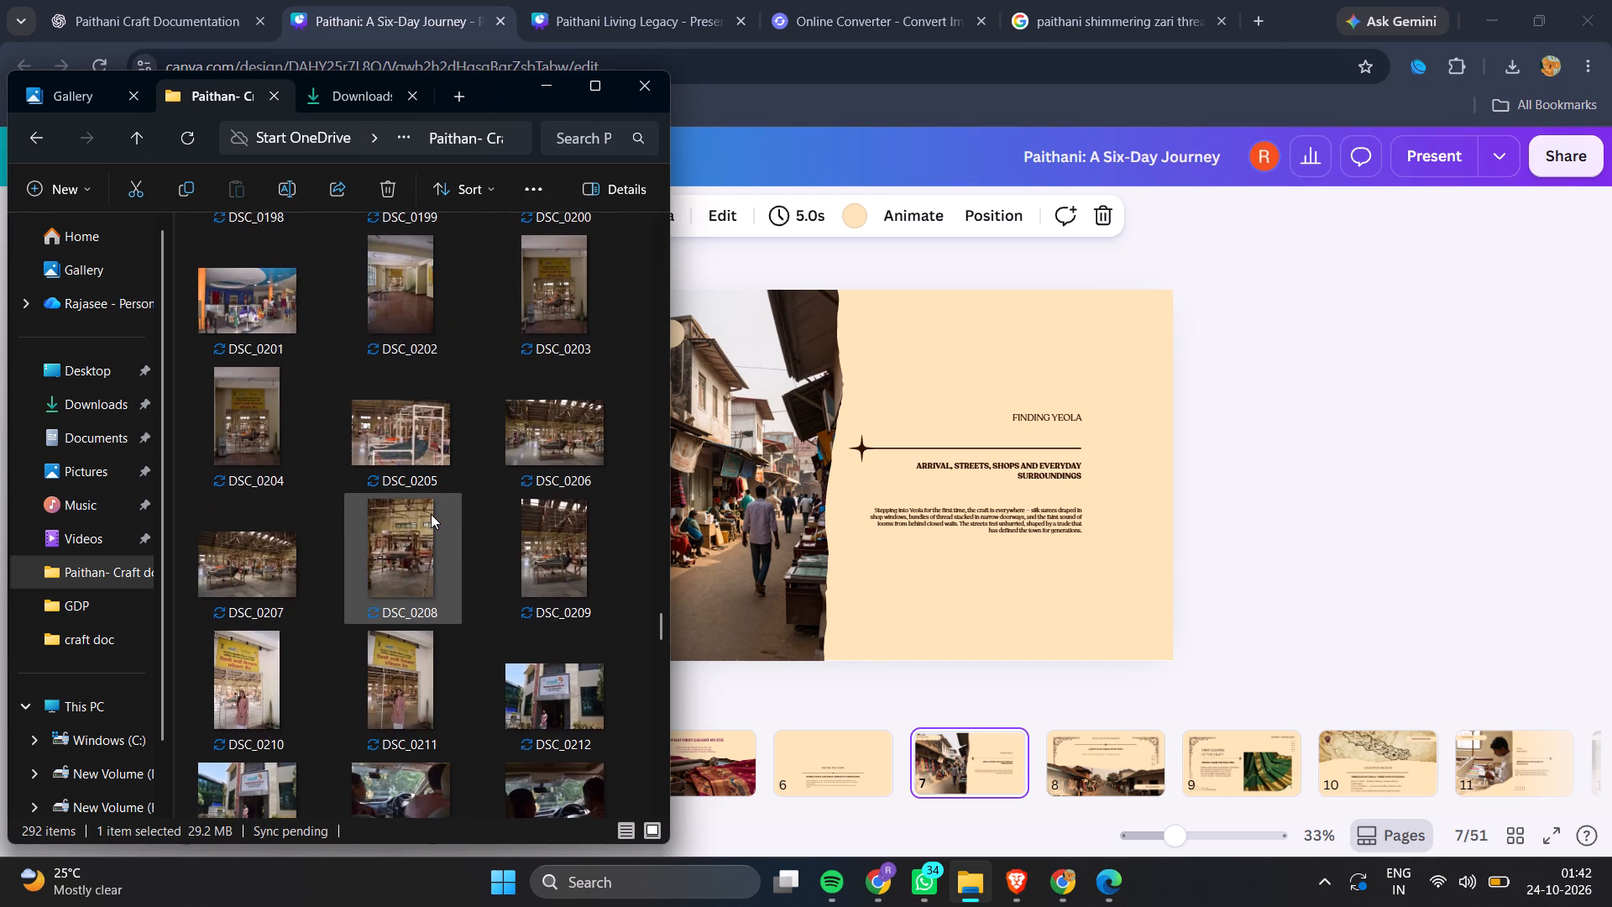
# Compare the DSC_0210 to DSC_1064 photos, checking travel, shopfront and street views for the Finding Yeola slide.
pyautogui.scroll(-3, 431, 514)
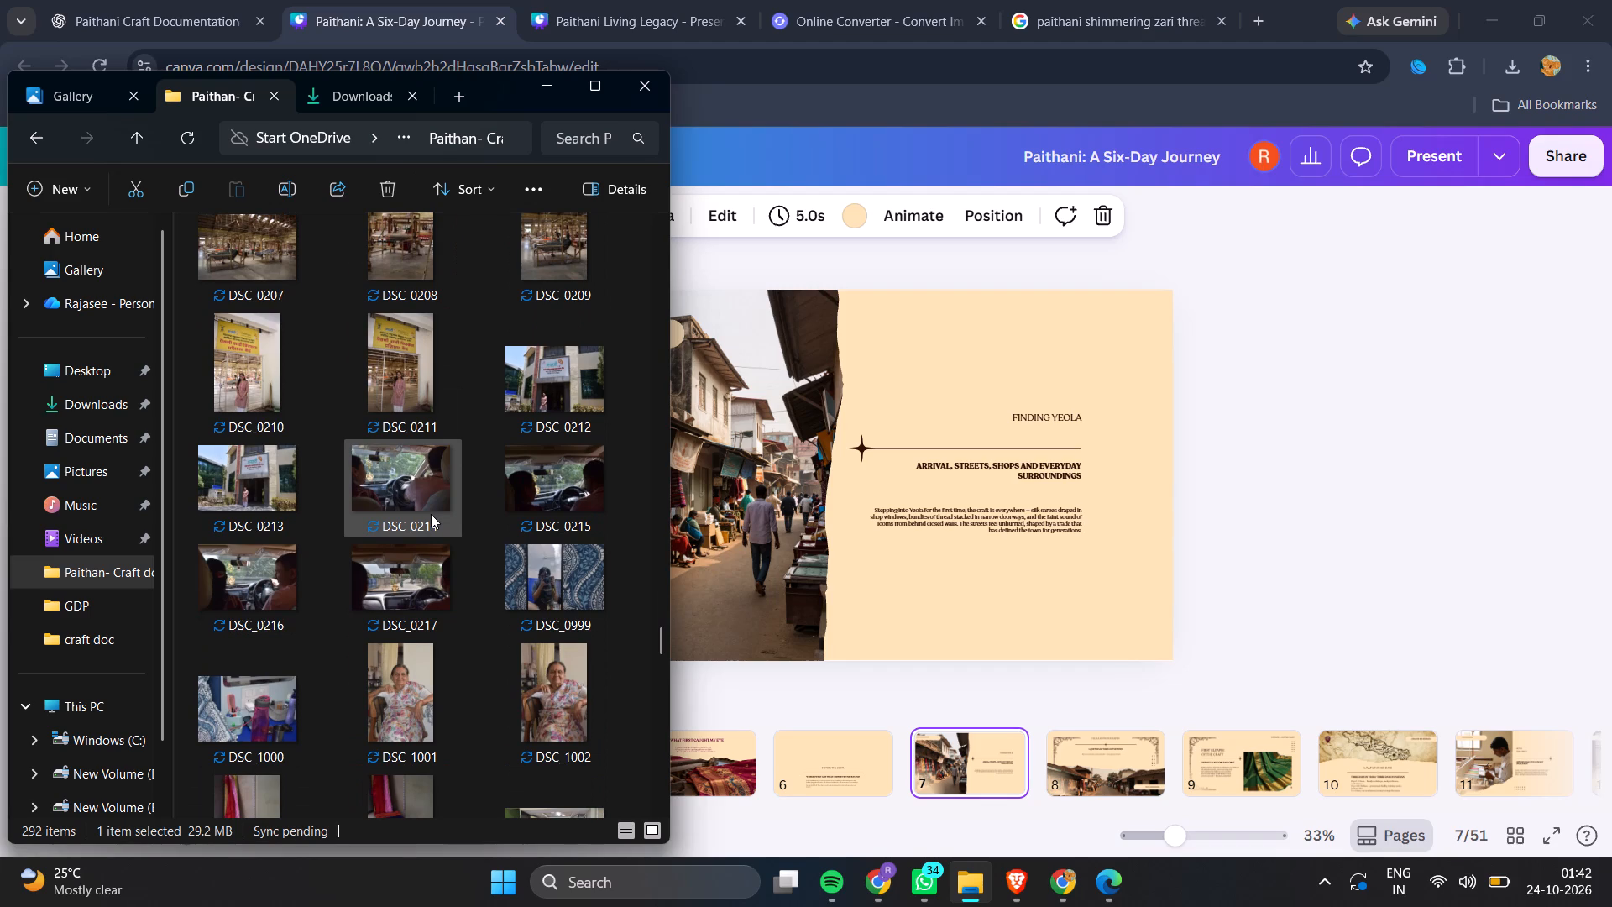
pyautogui.scroll(-4, 431, 514)
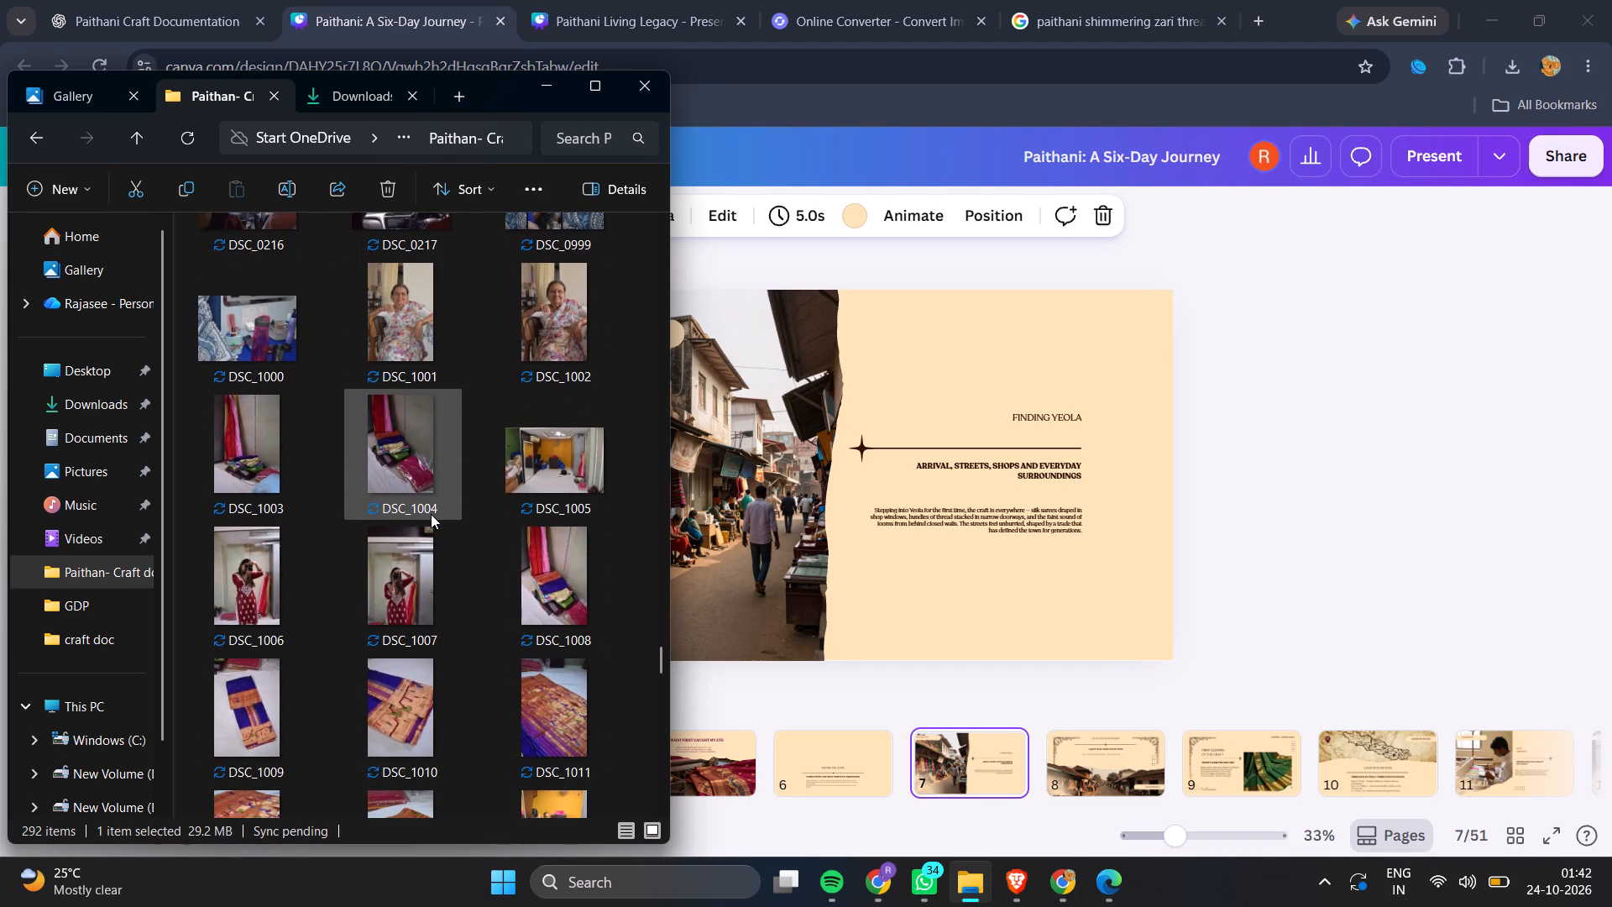
pyautogui.scroll(-1, 431, 514)
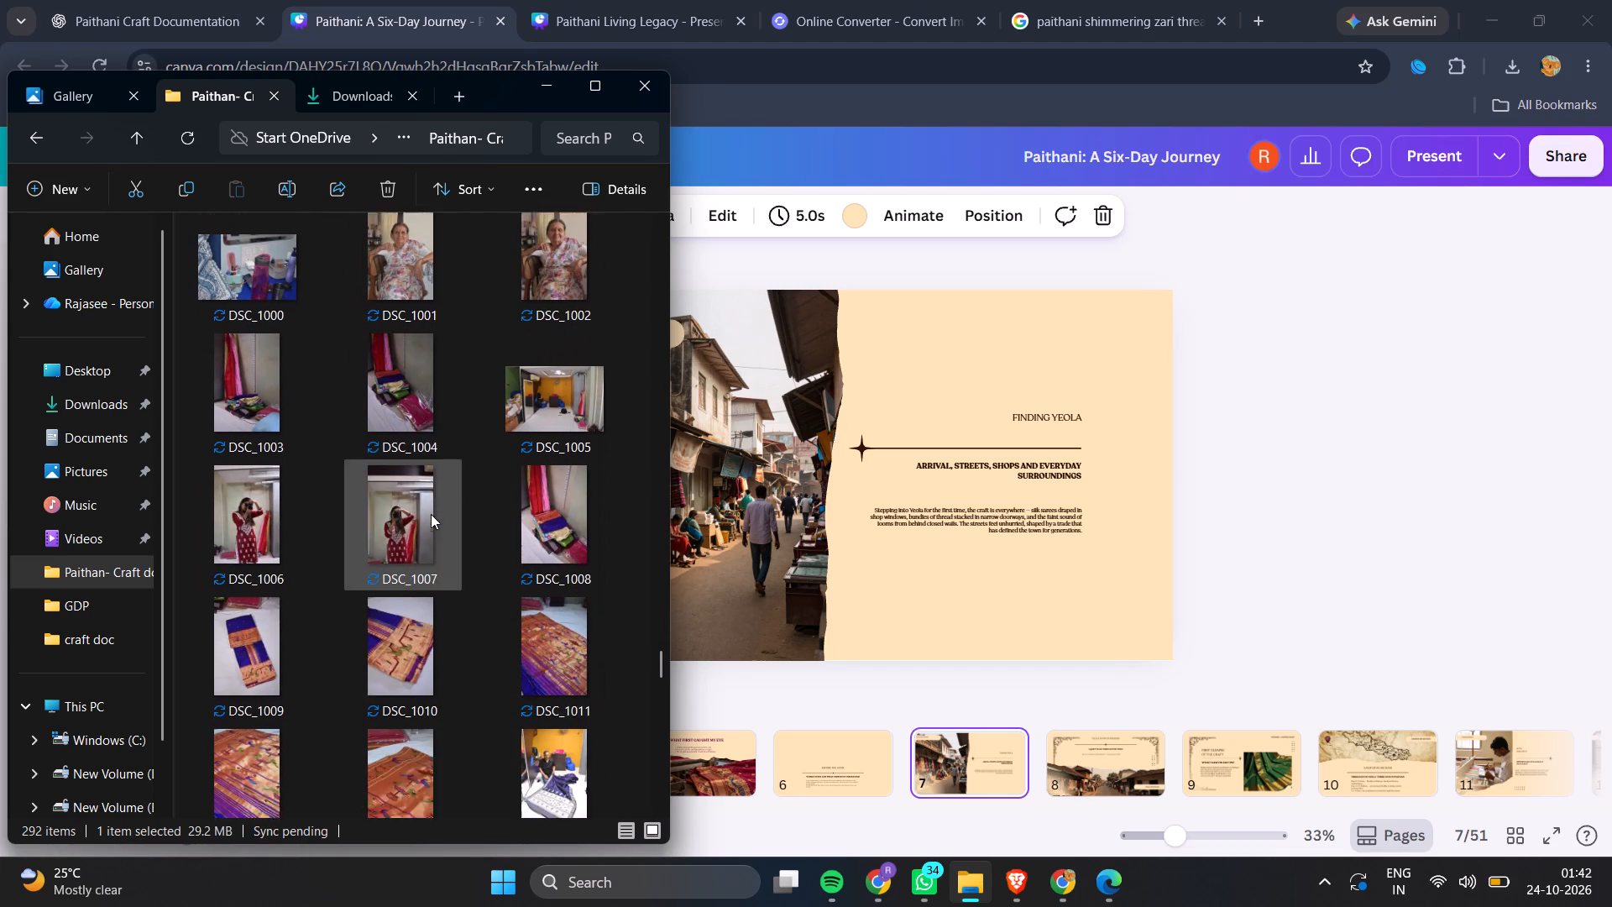
pyautogui.scroll(-1, 431, 514)
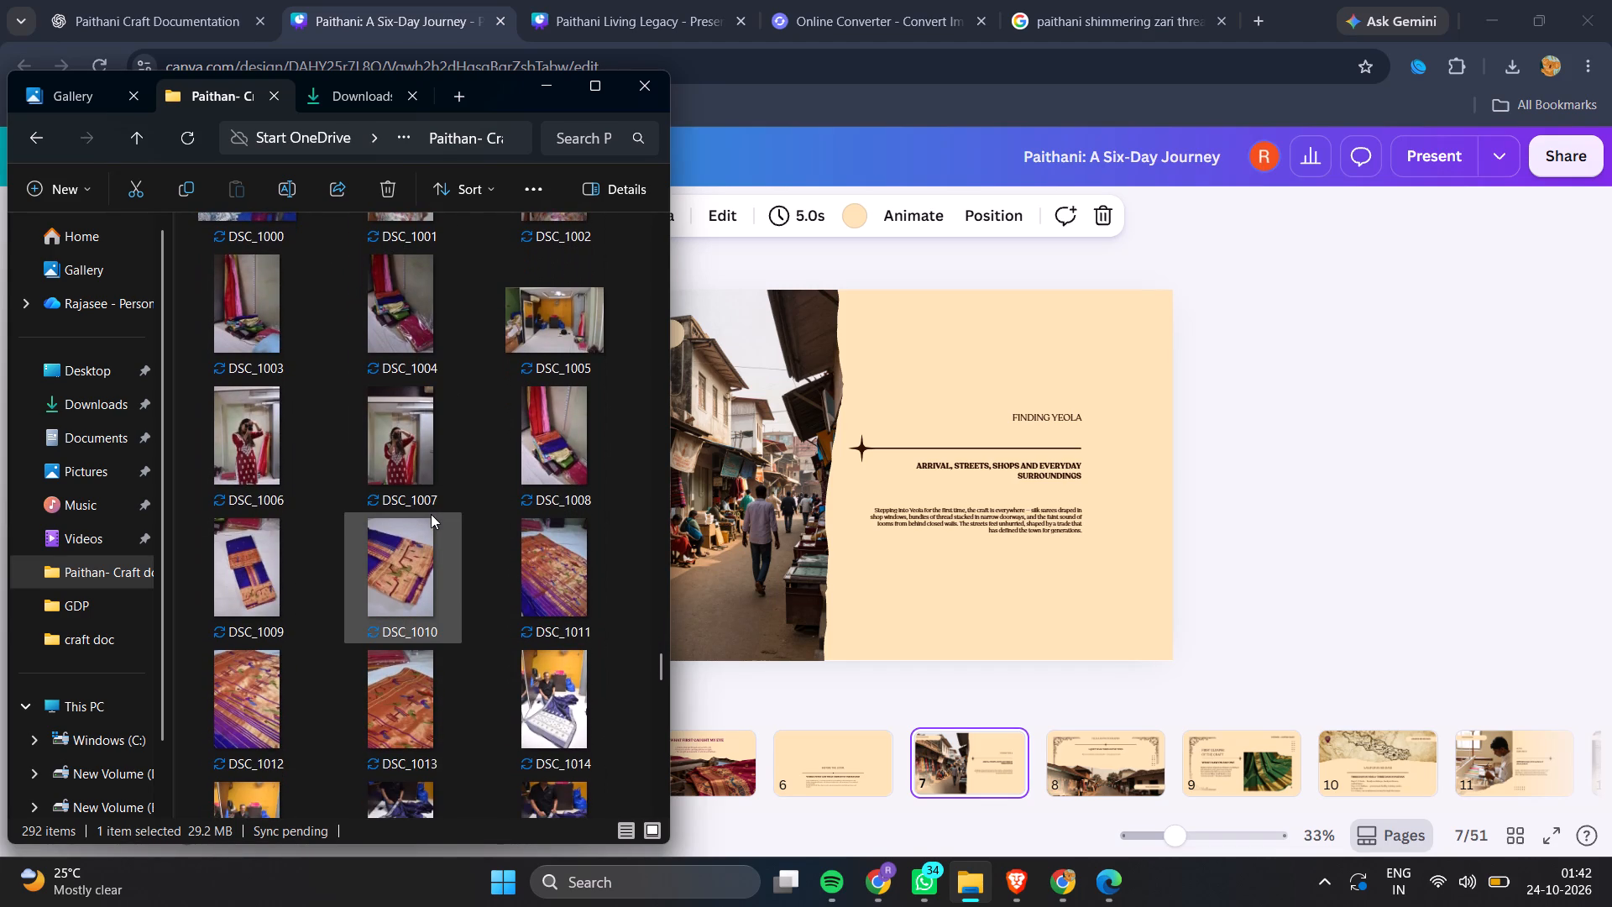
pyautogui.scroll(-5, 431, 514)
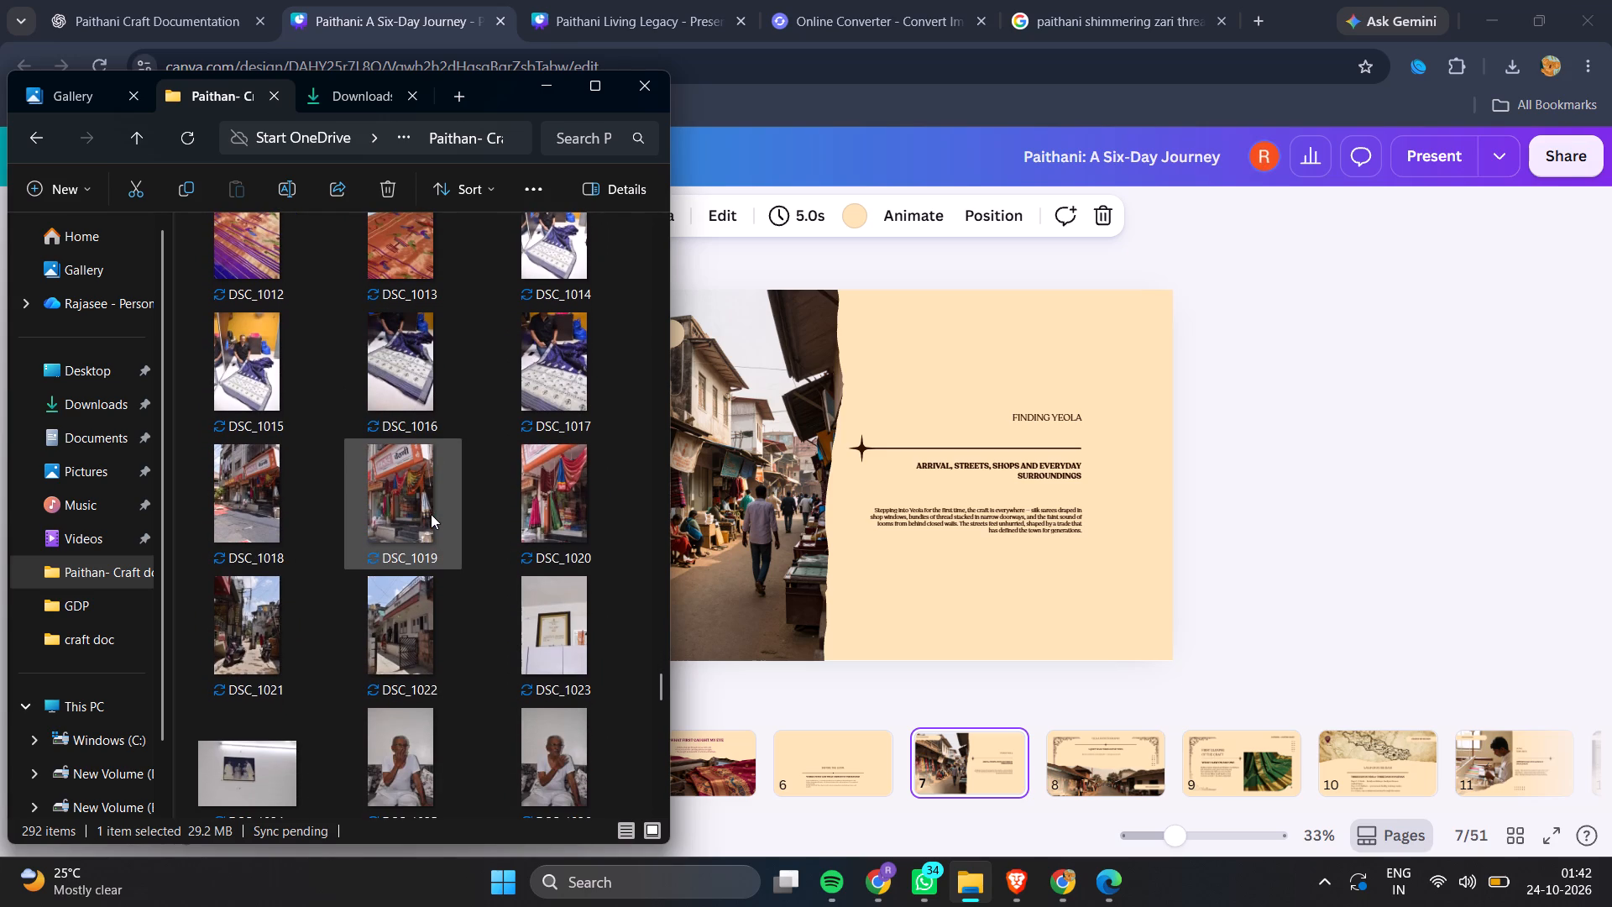
pyautogui.scroll(-1, 431, 514)
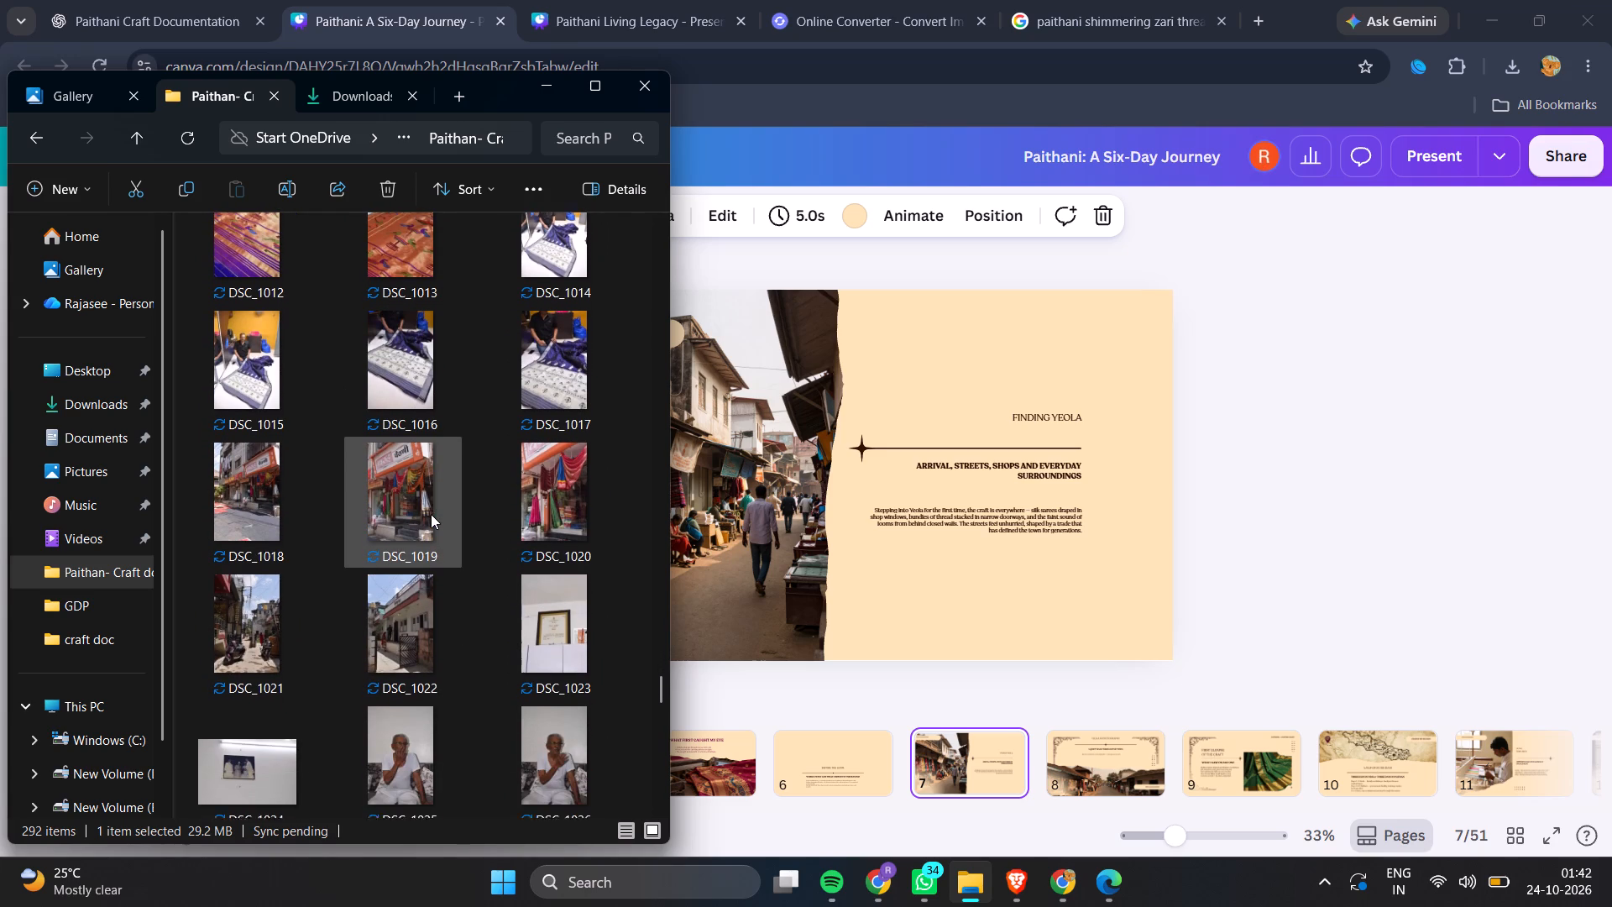
pyautogui.scroll(-7, 431, 514)
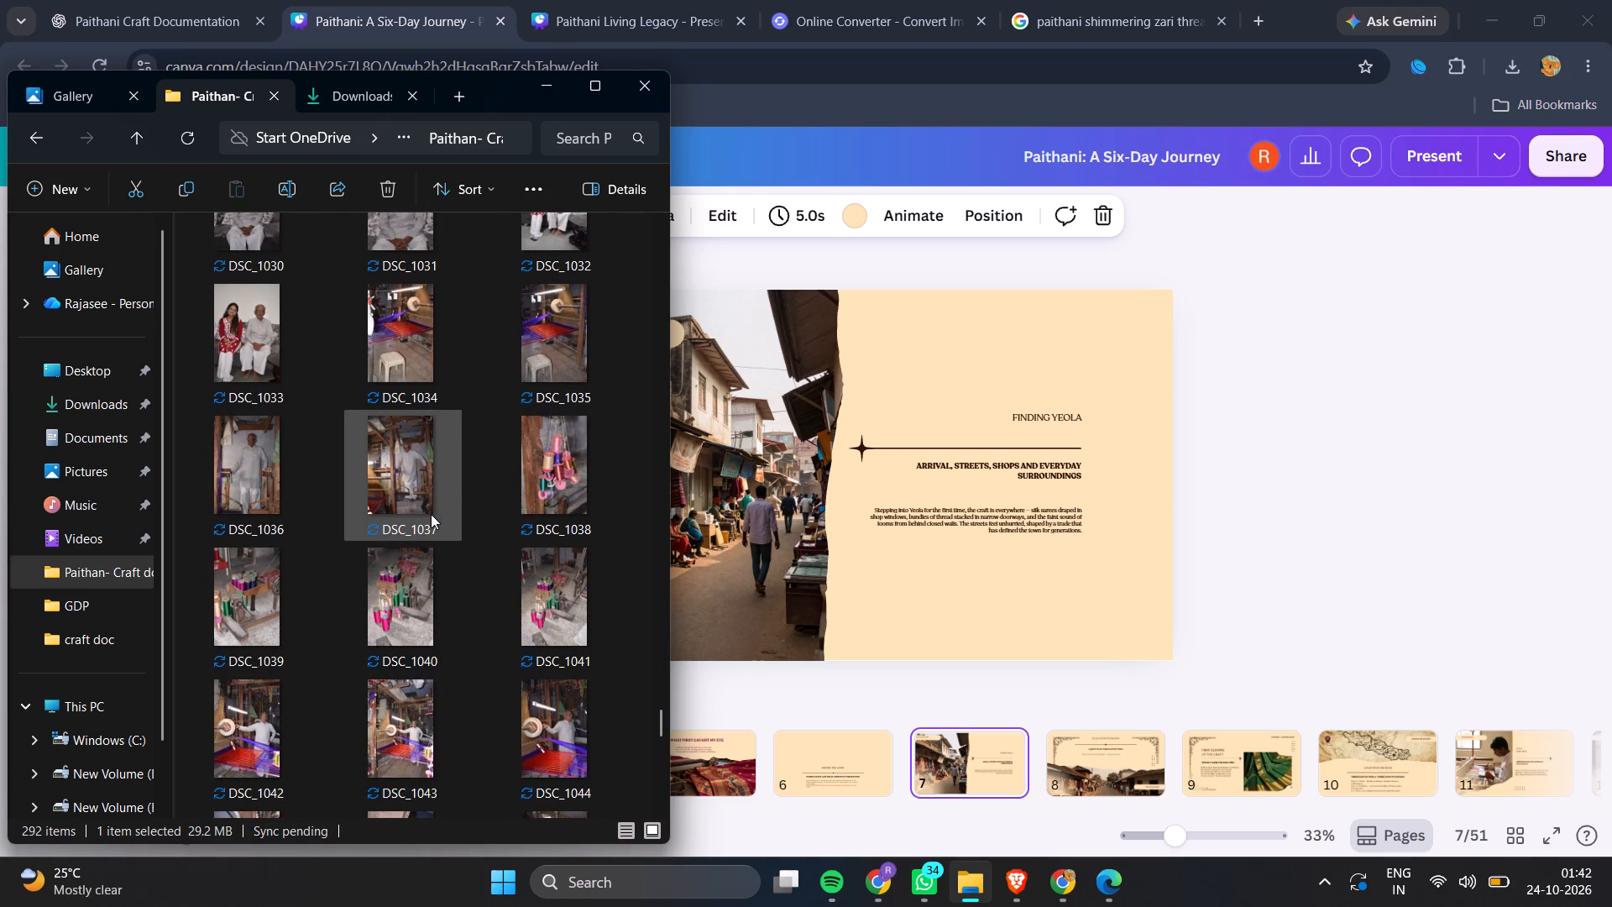
pyautogui.scroll(-4, 431, 514)
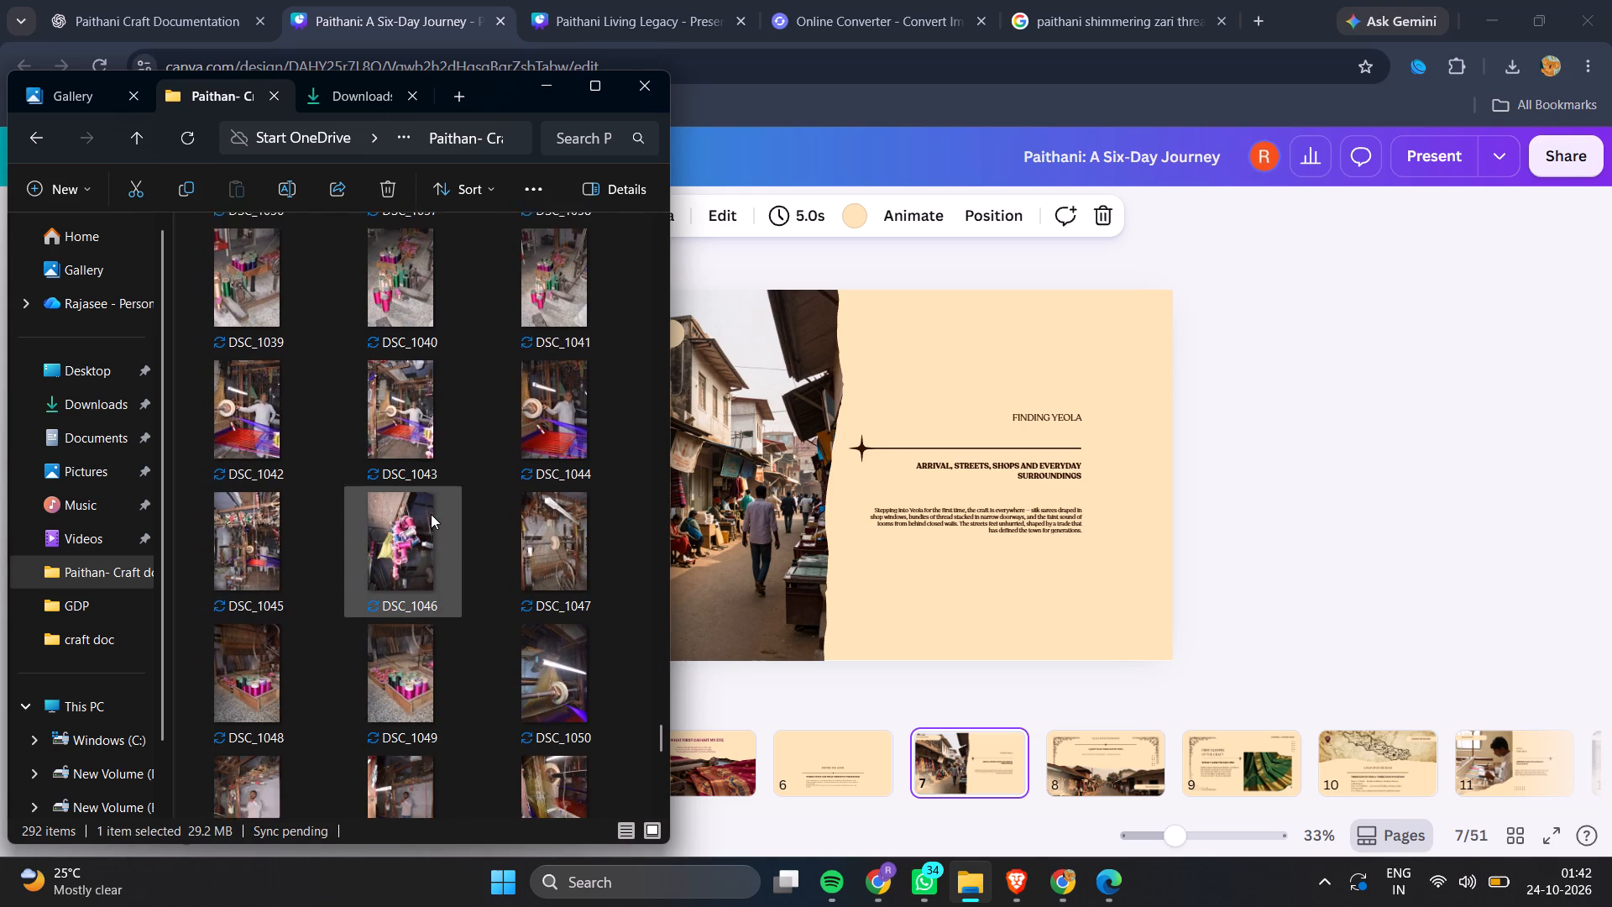
pyautogui.scroll(-6, 431, 514)
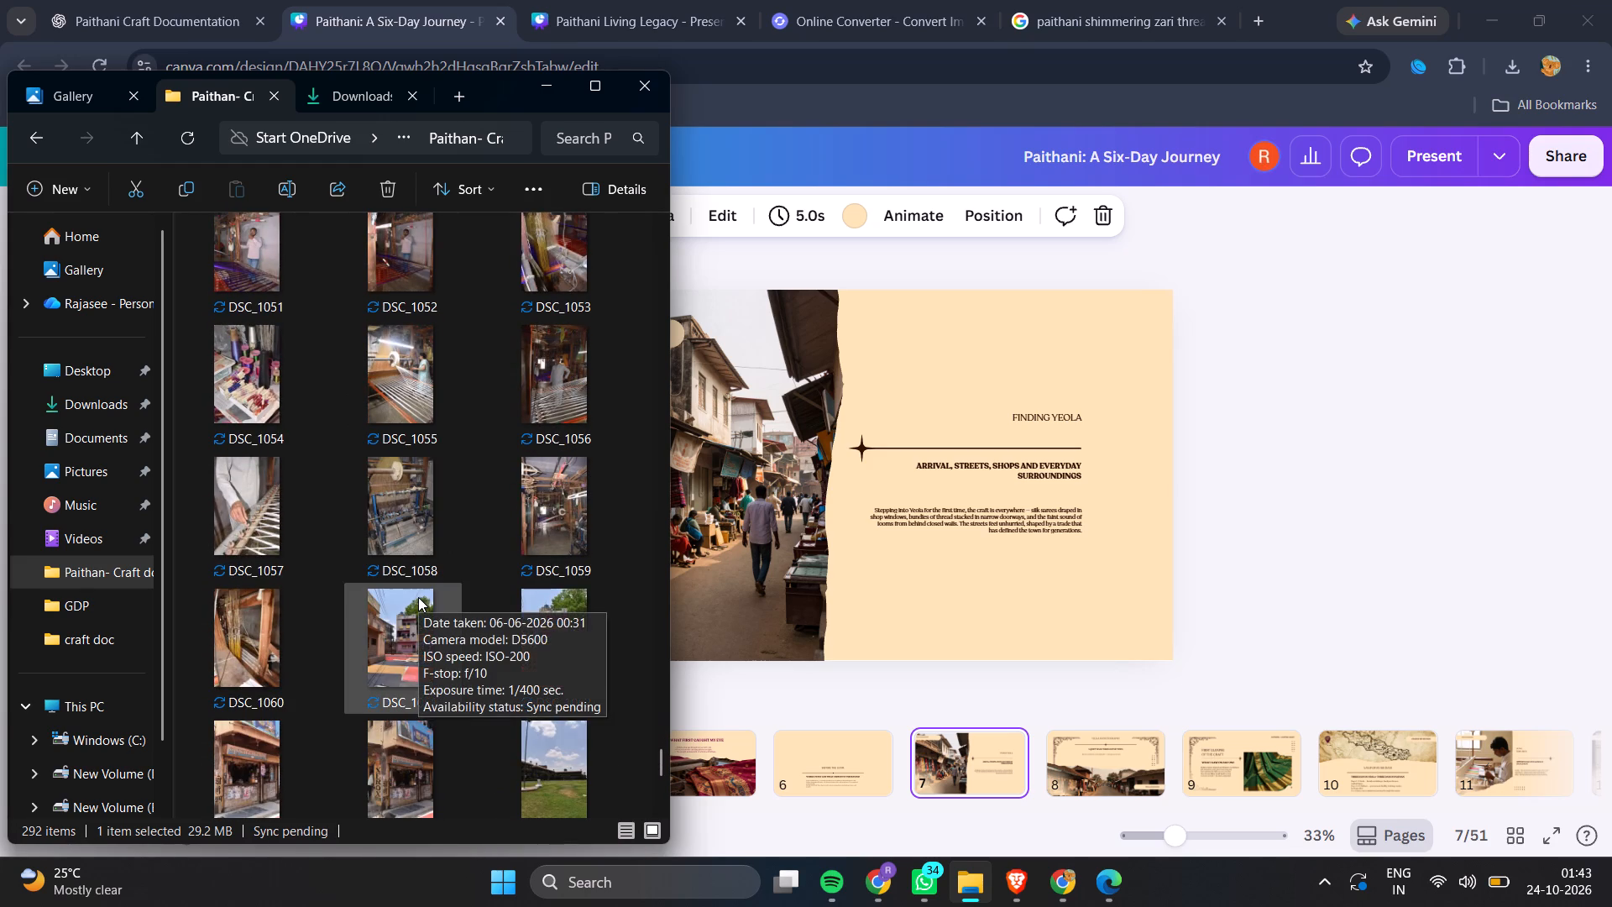
pyautogui.scroll(18, 418, 597)
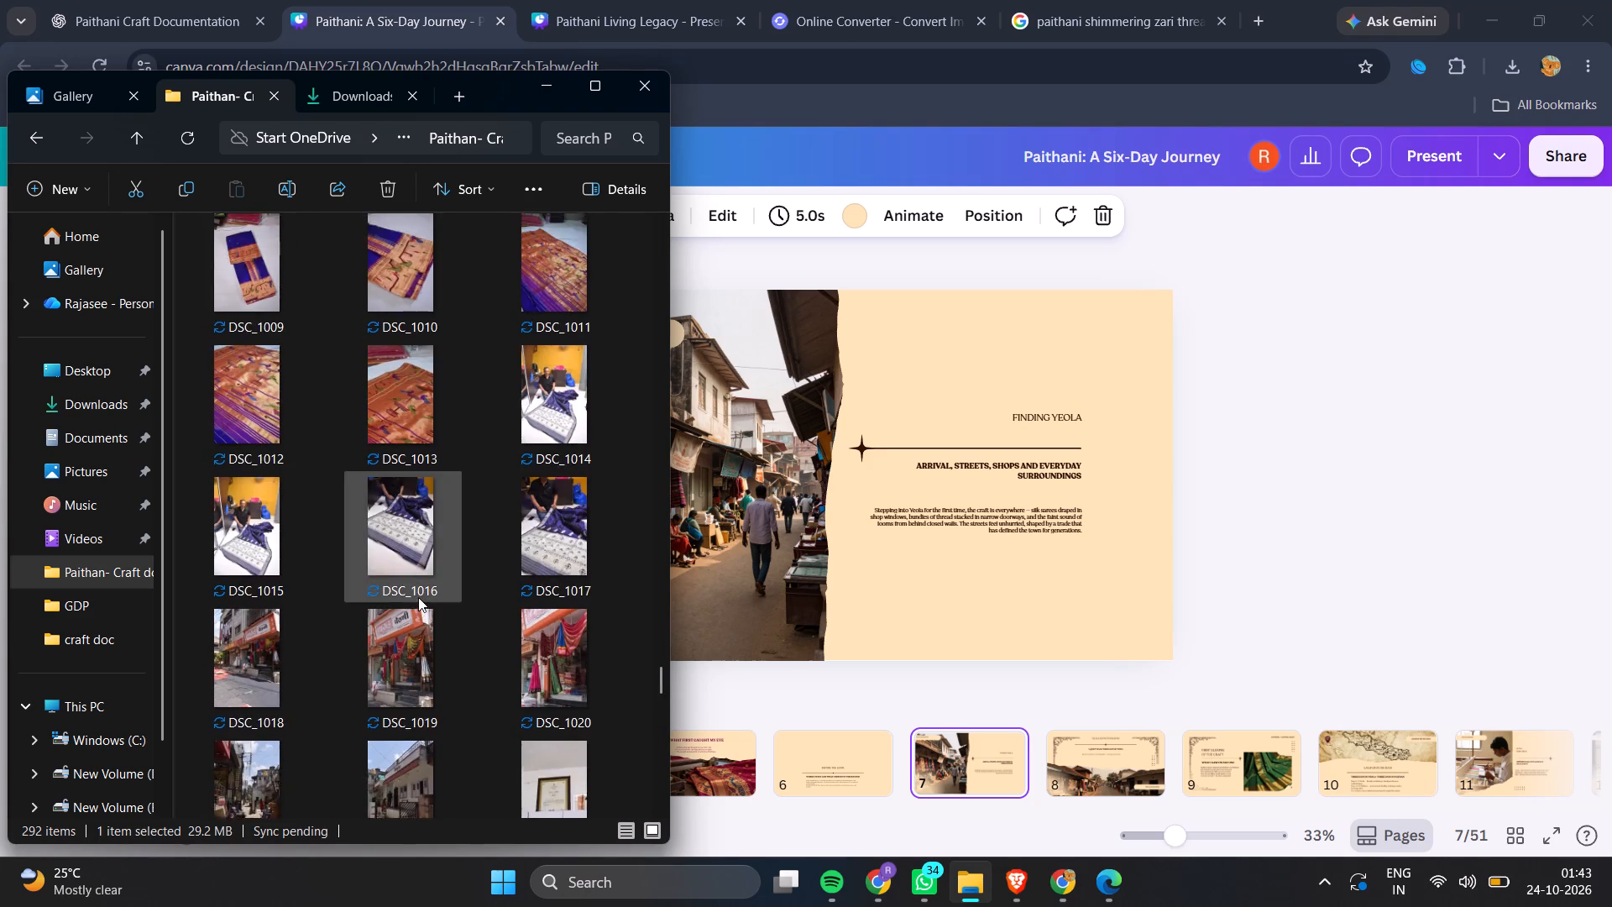
pyautogui.scroll(6, 418, 597)
# Switch to the FreeConvert results page and start a new RAW to JPG conversion page from it.
pyautogui.click(827, 25)
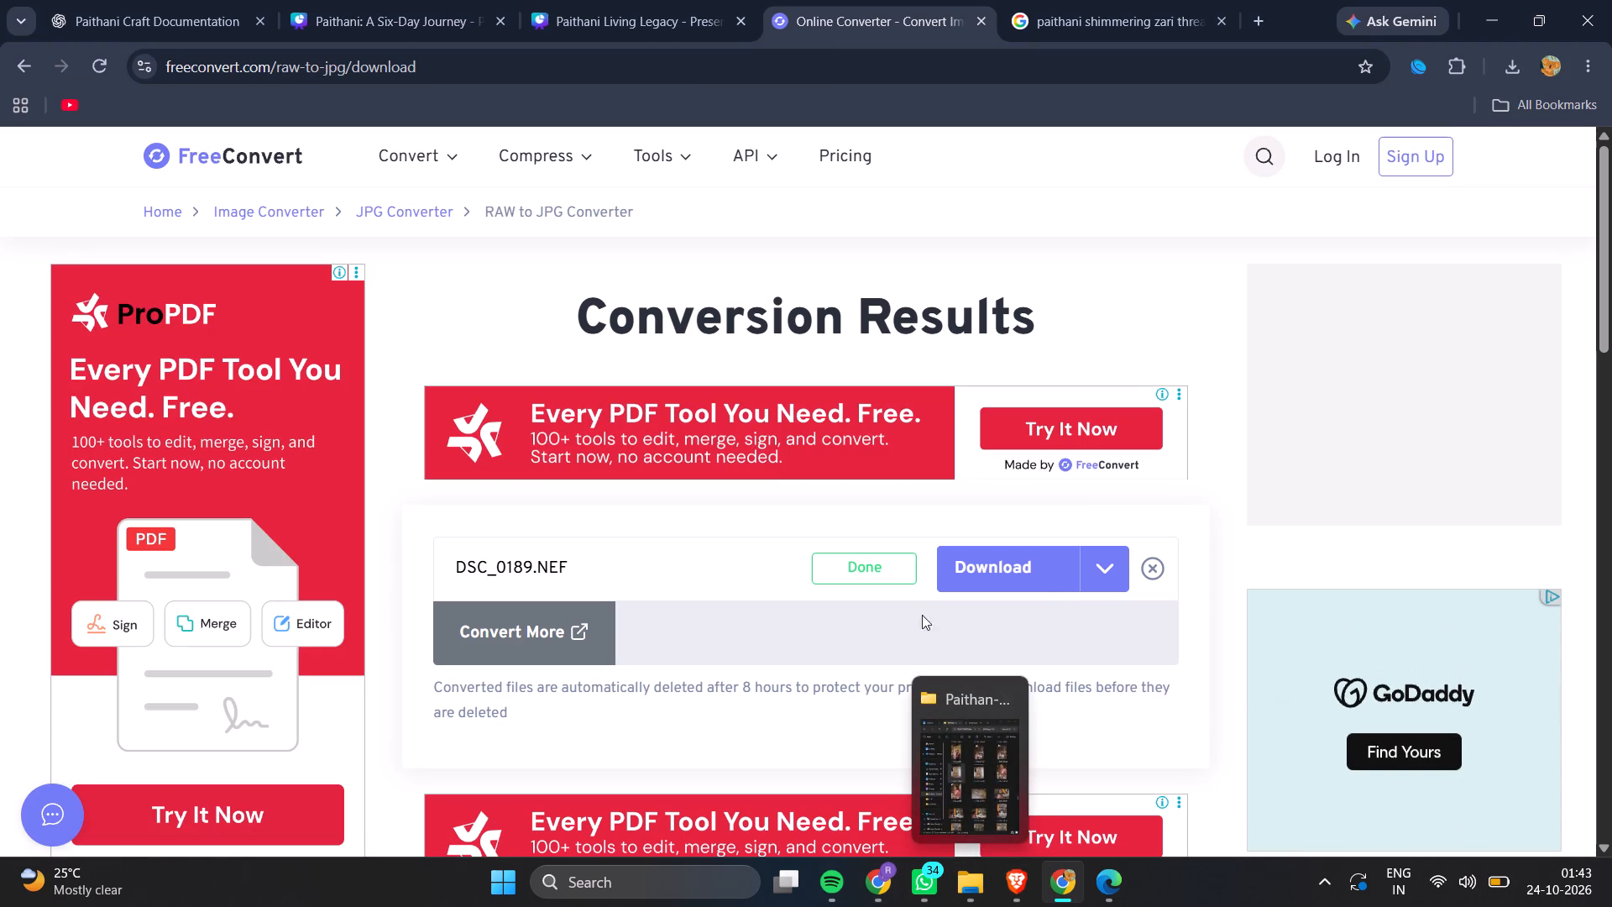
pyautogui.click(879, 564)
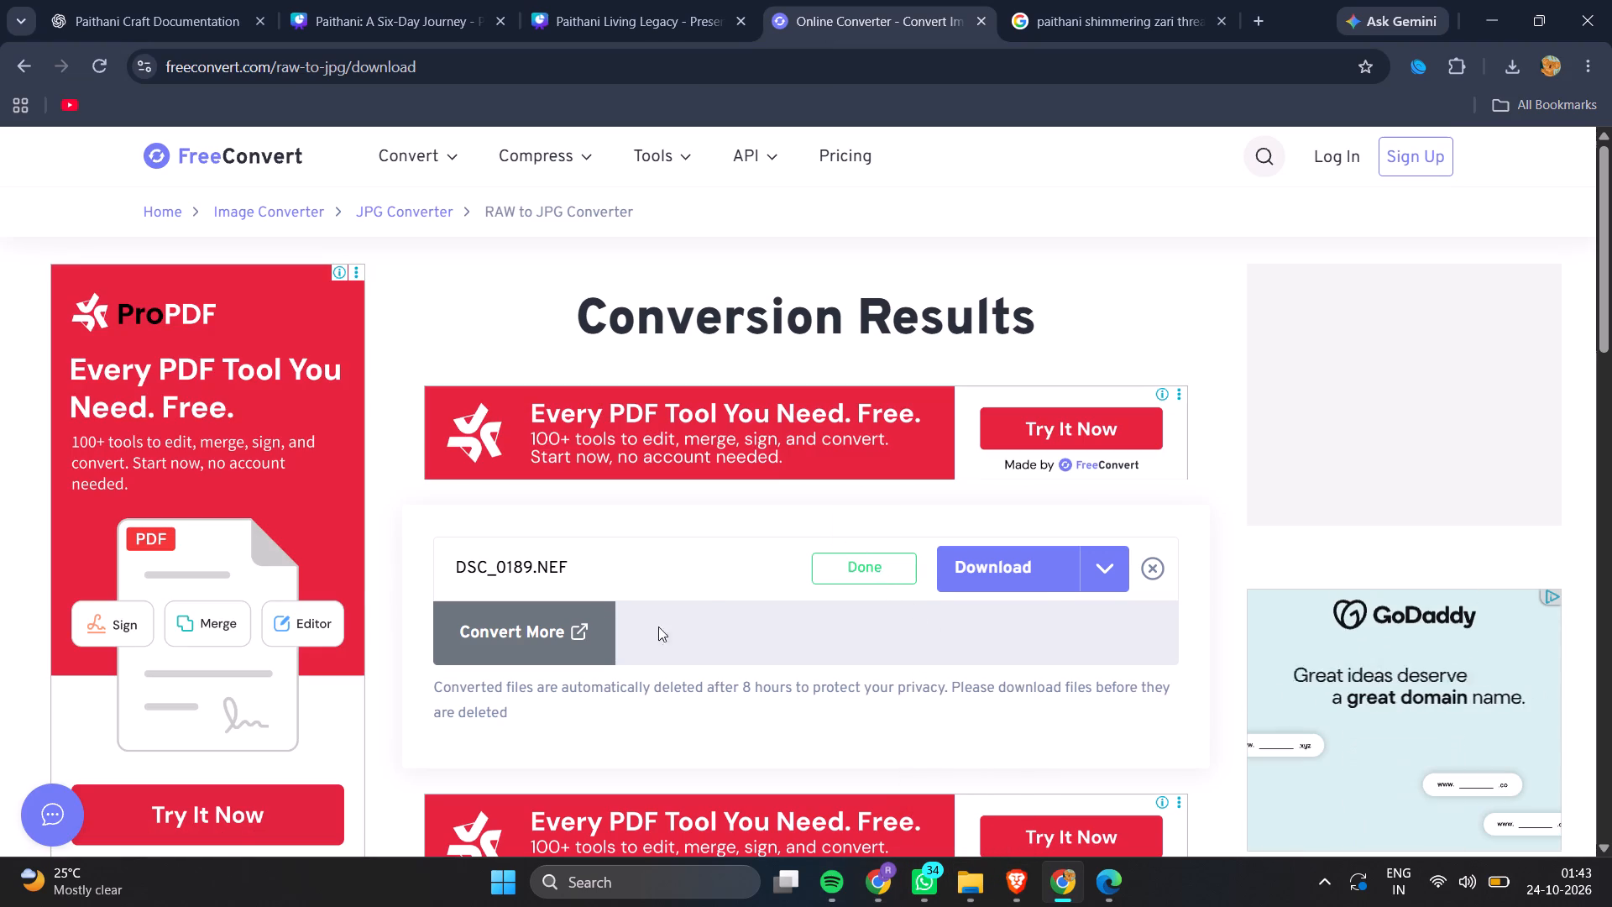
pyautogui.click(568, 622)
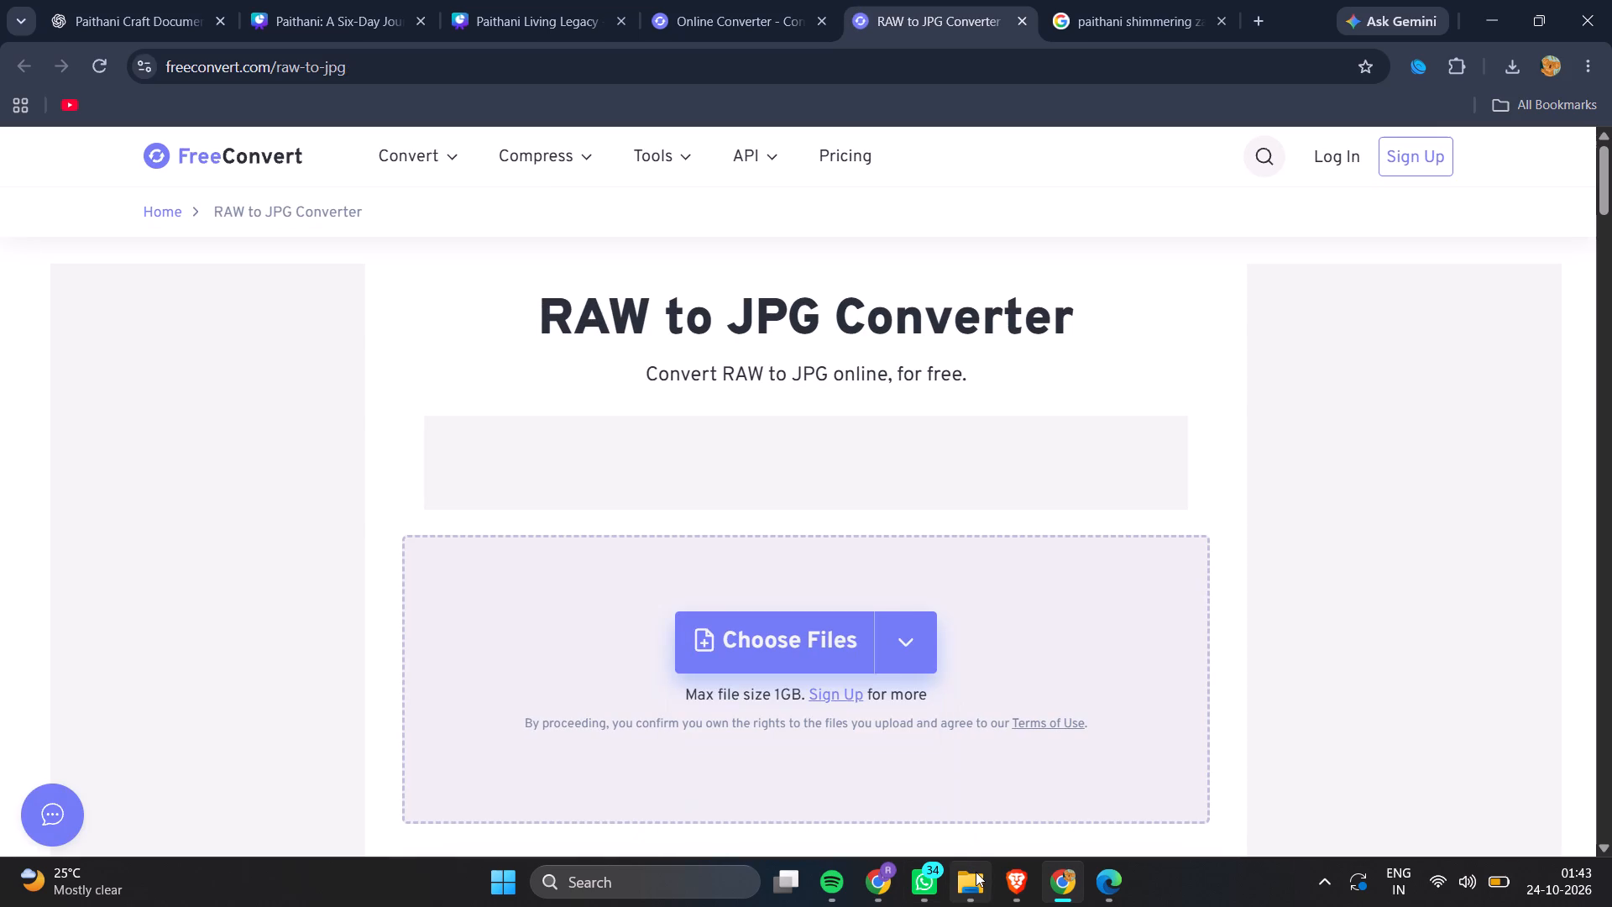
# Bring the Paithan- Craft doc folder over the converter page and widen its window to fit ten photos per row.
pyautogui.click(976, 872)
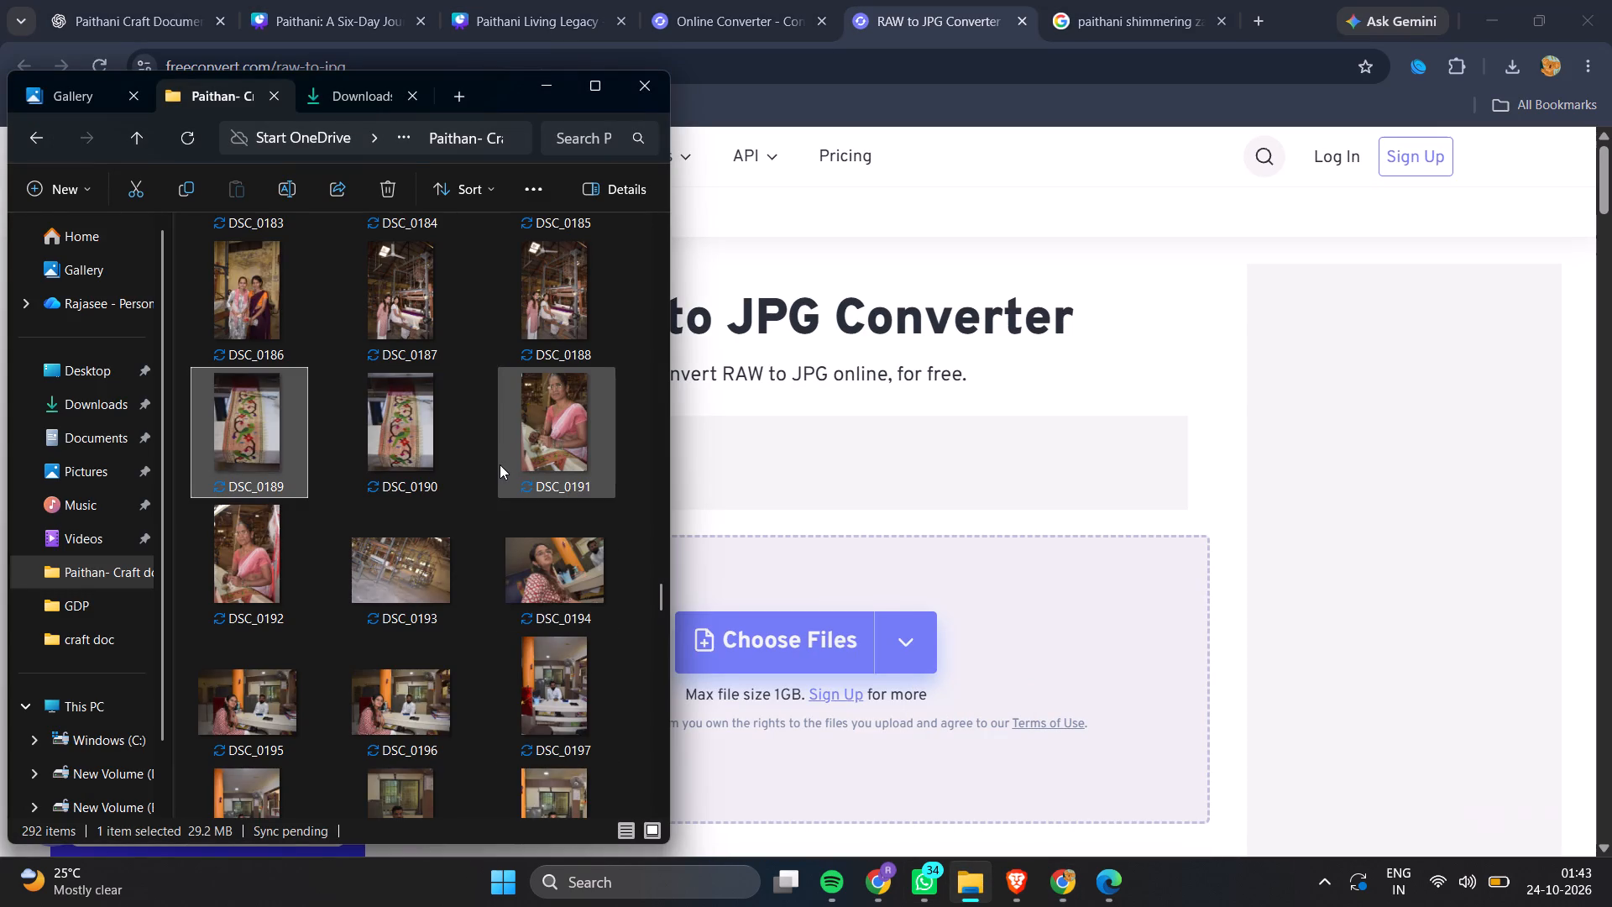
pyautogui.scroll(11, 500, 464)
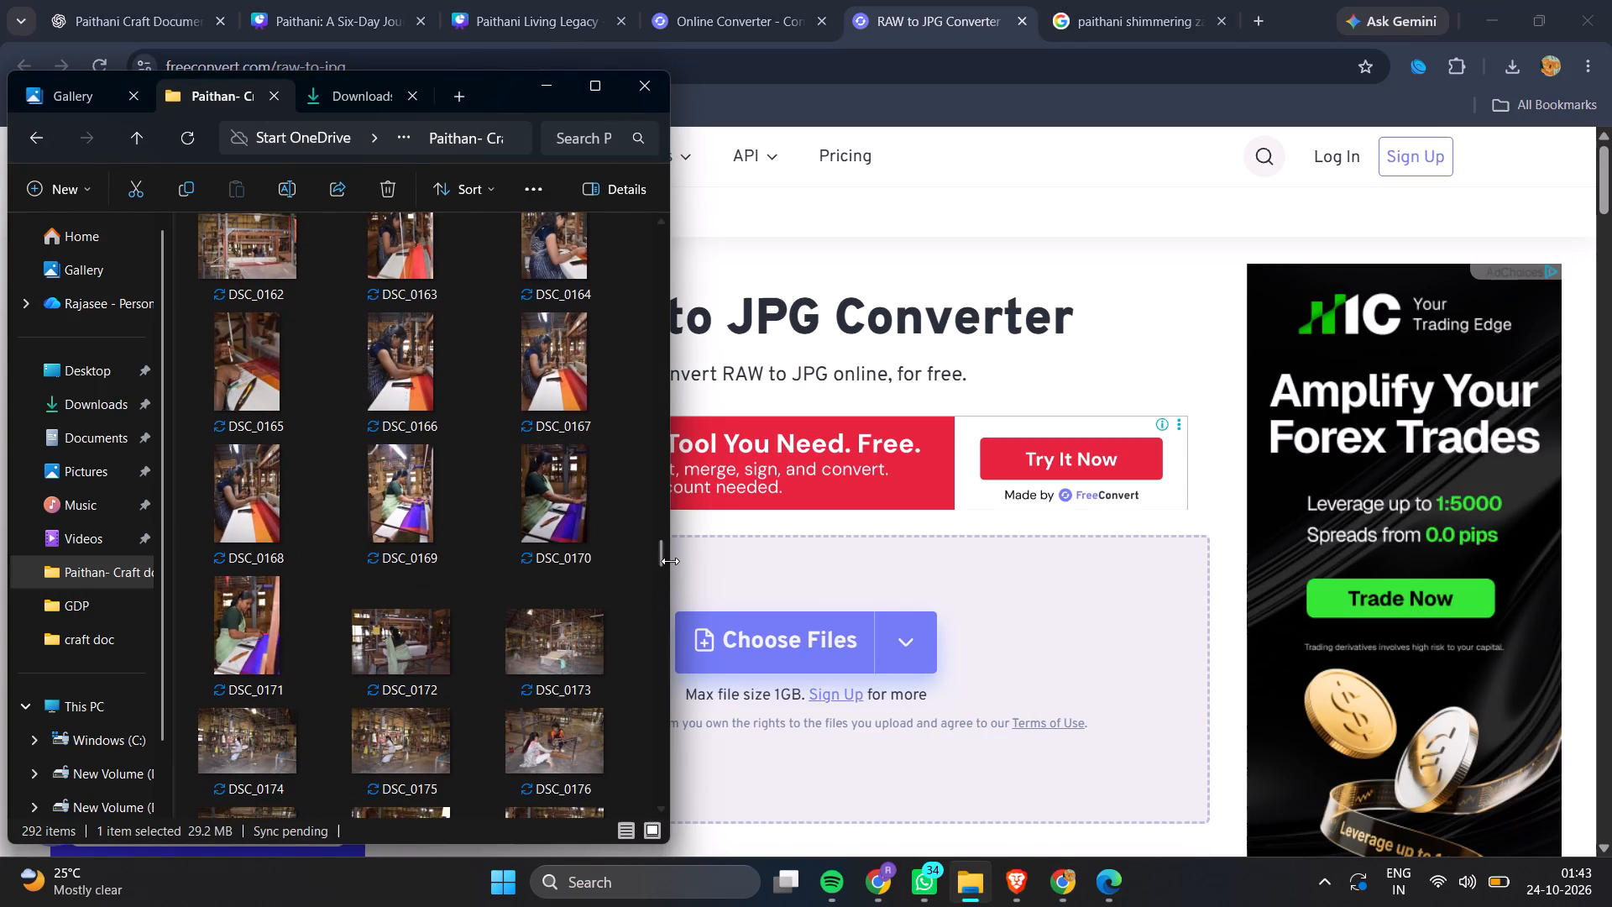
pyautogui.moveTo(670, 561); pyautogui.dragTo(1096, 595)
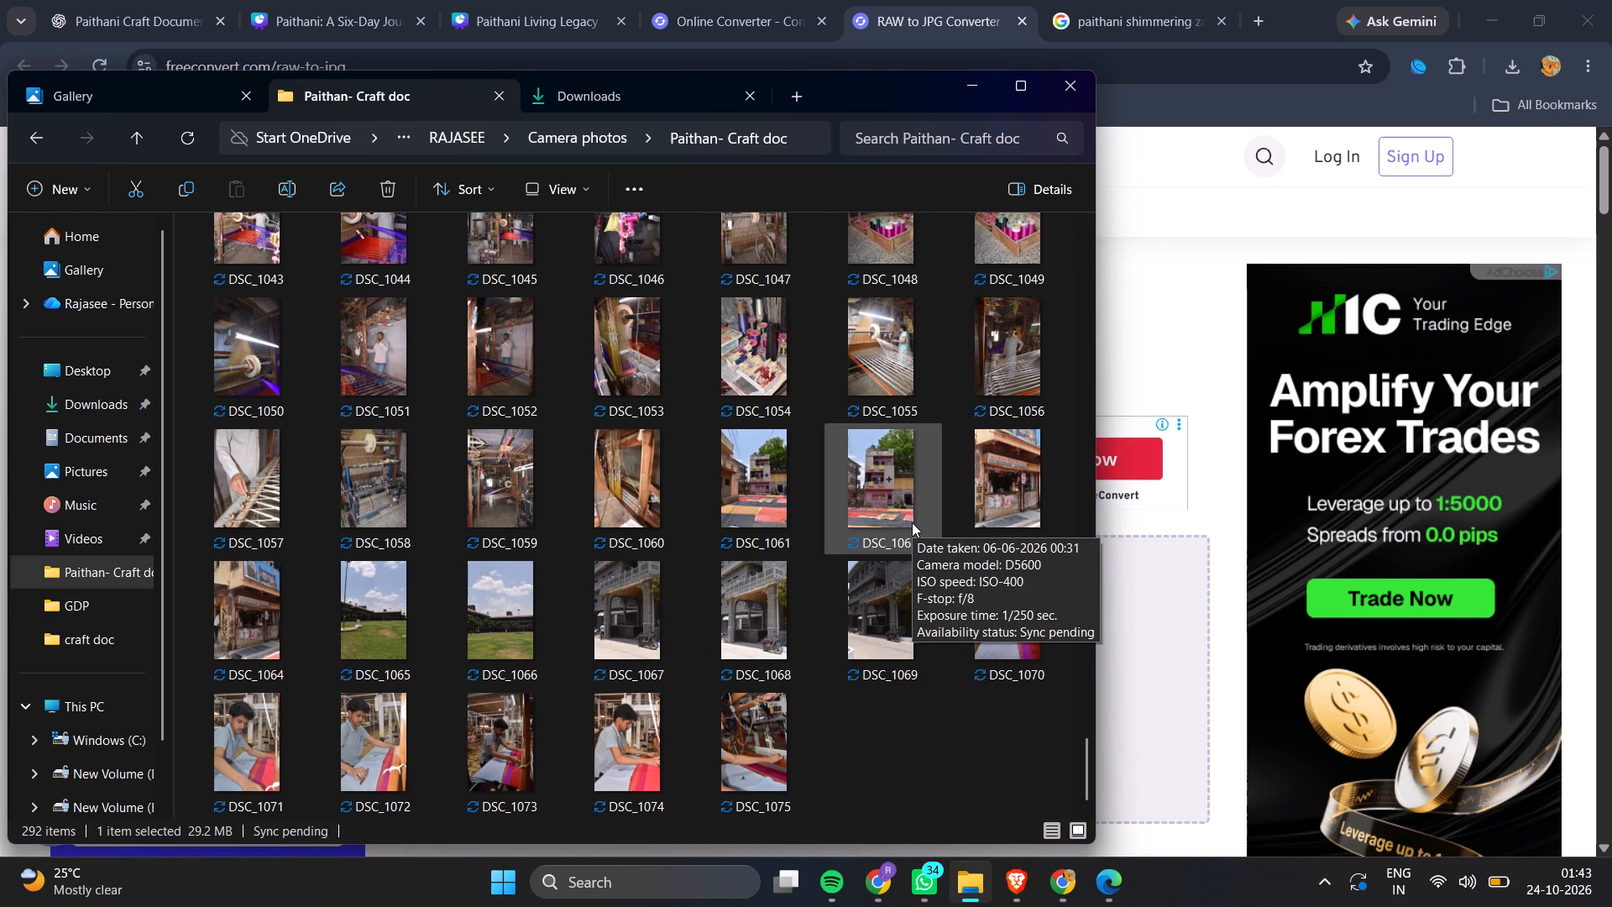
pyautogui.scroll(3, 912, 522)
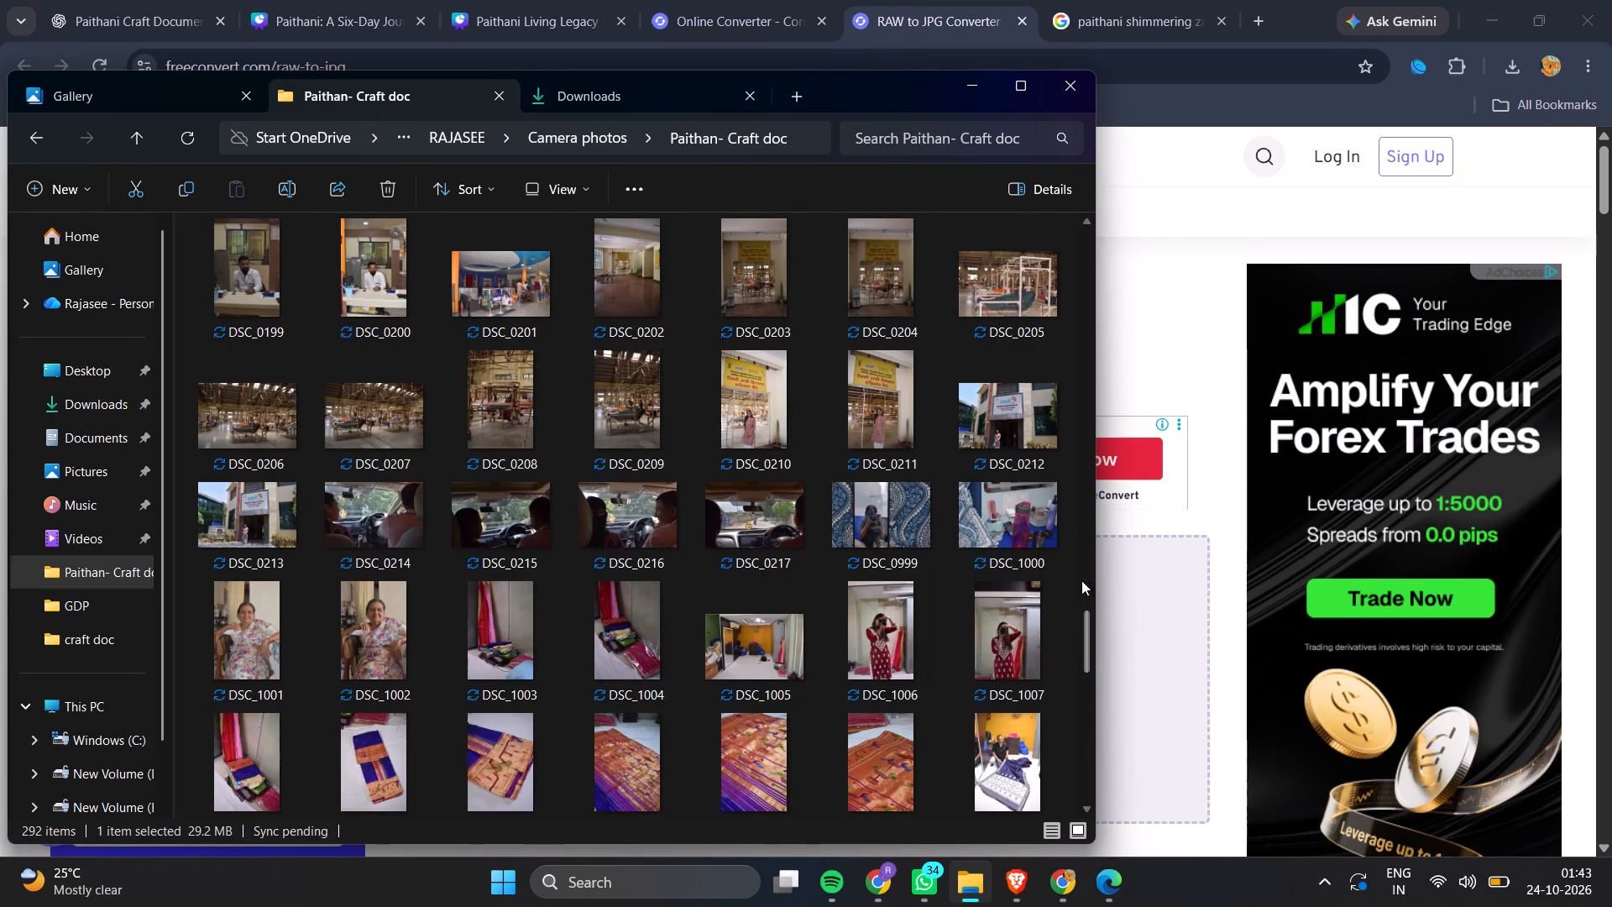
pyautogui.scroll(2, 875, 377)
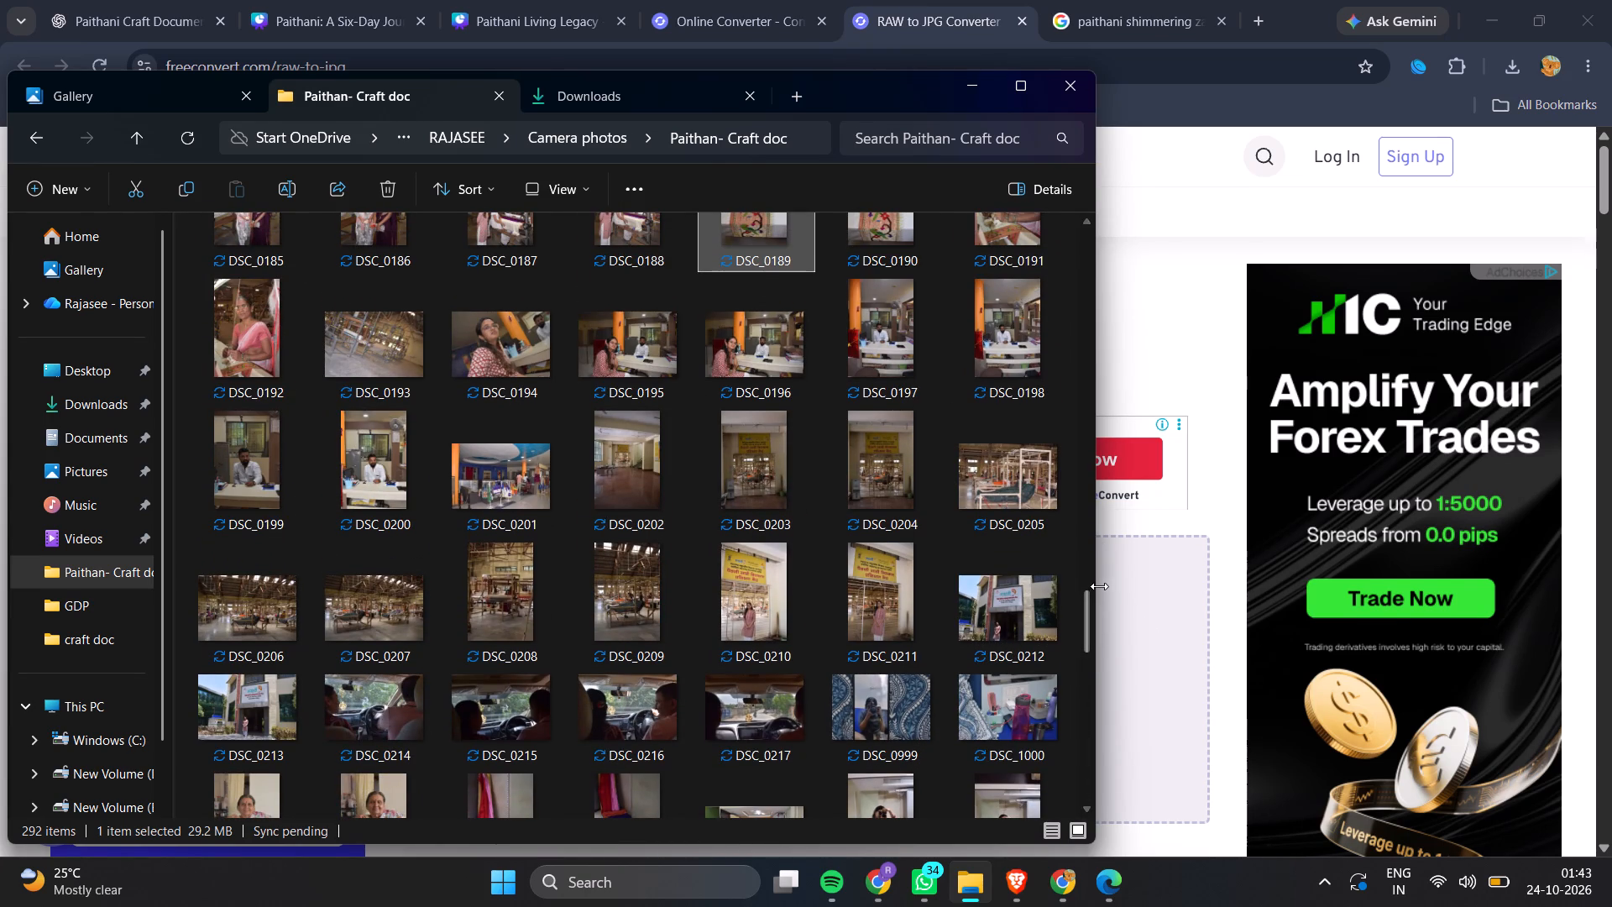
pyautogui.moveTo(1096, 585); pyautogui.dragTo(1281, 578, button='right')
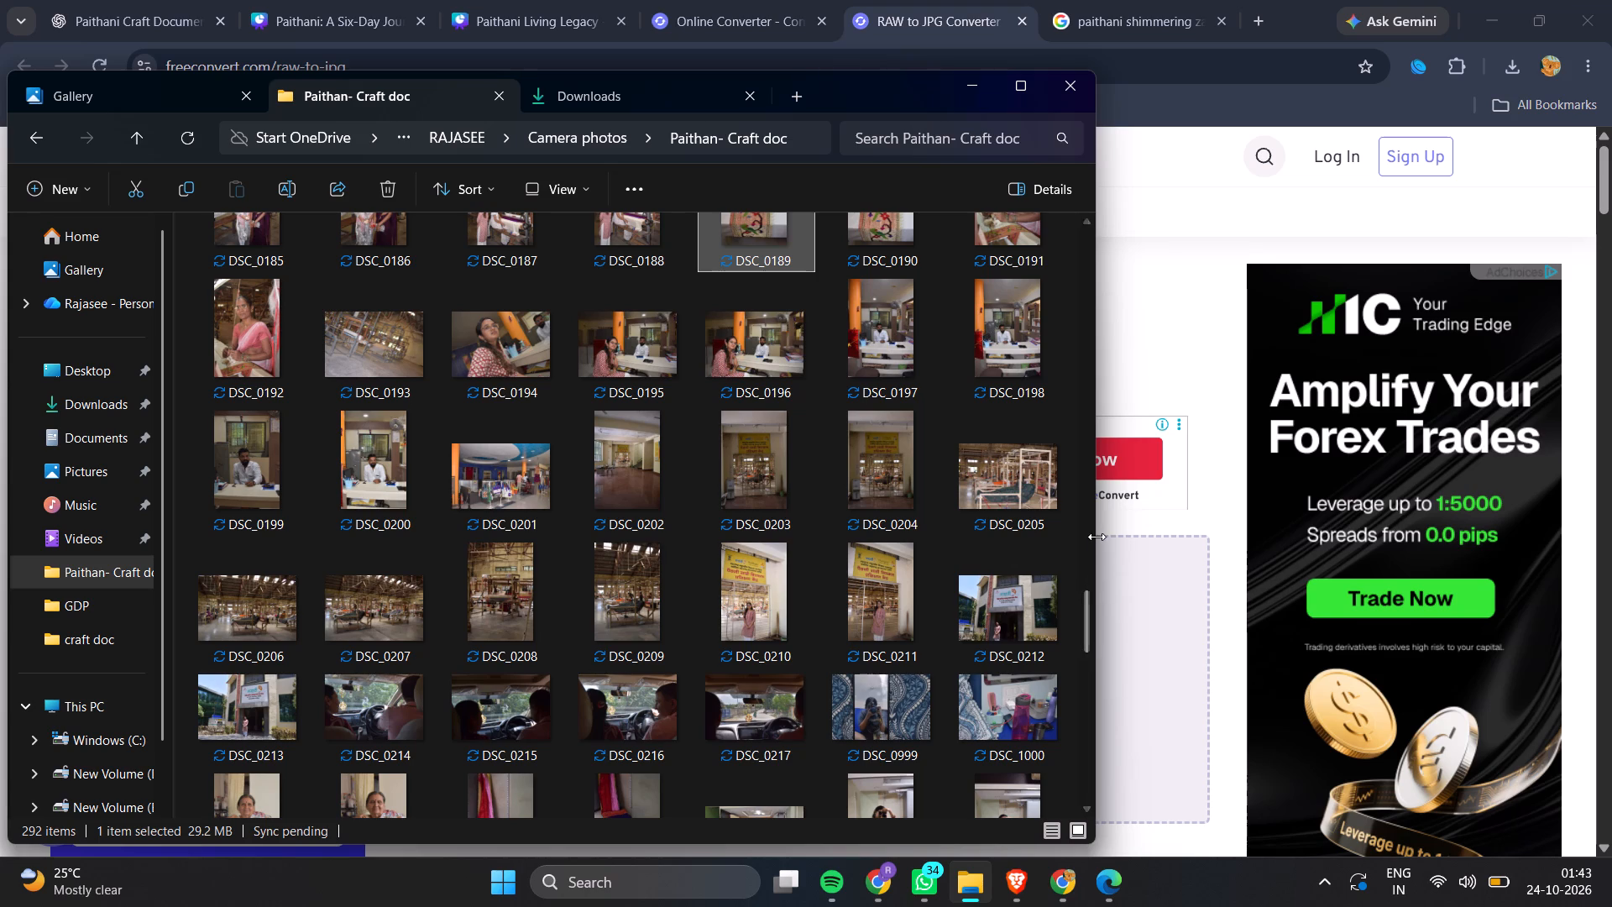
pyautogui.moveTo(1098, 536); pyautogui.dragTo(1267, 536, button='right')
pyautogui.moveTo(1096, 593); pyautogui.dragTo(1269, 604)
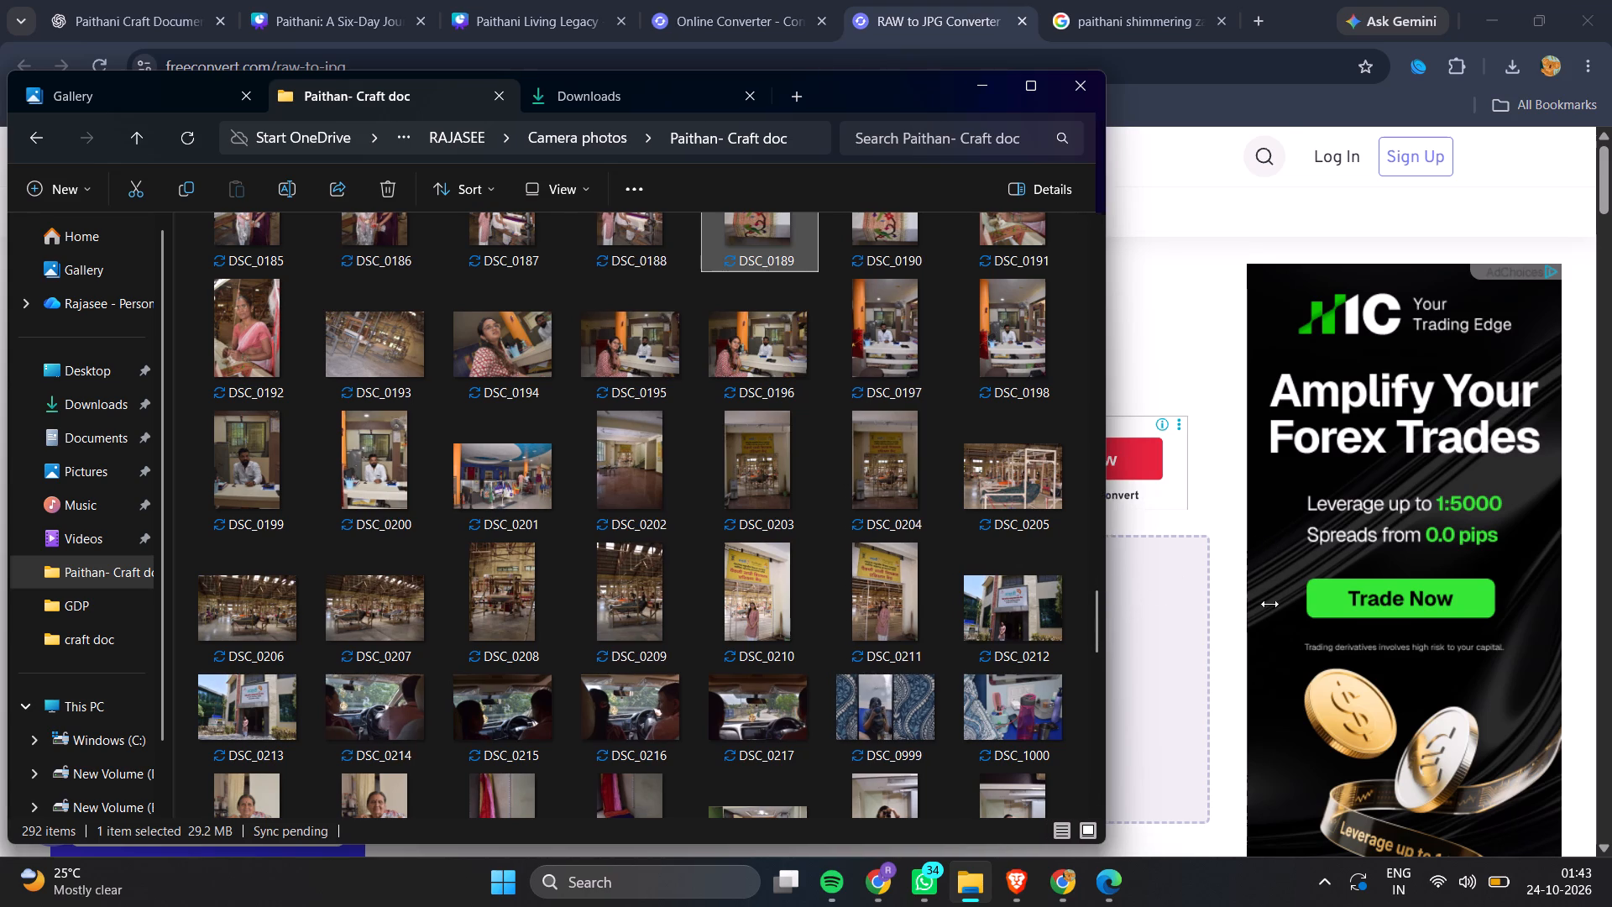
pyautogui.moveTo(1269, 604); pyautogui.dragTo(1454, 586)
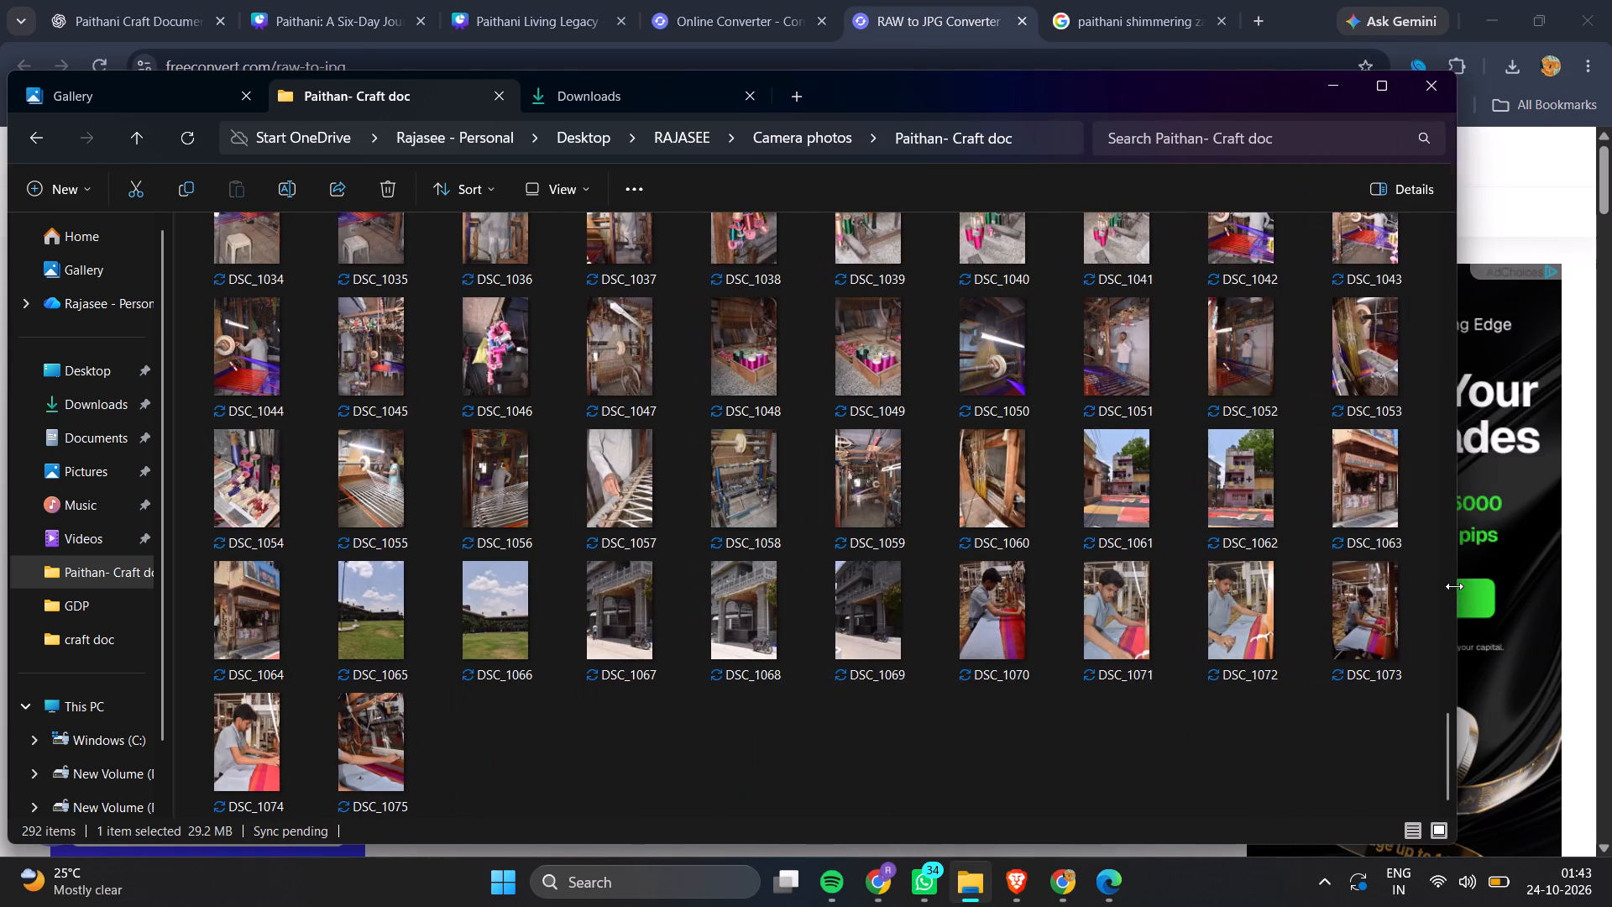
# Narrow the Paithan- Craft doc folder window to nine photos per row, uncovering the edge of the converter page.
pyautogui.moveTo(1454, 586); pyautogui.dragTo(1316, 581)
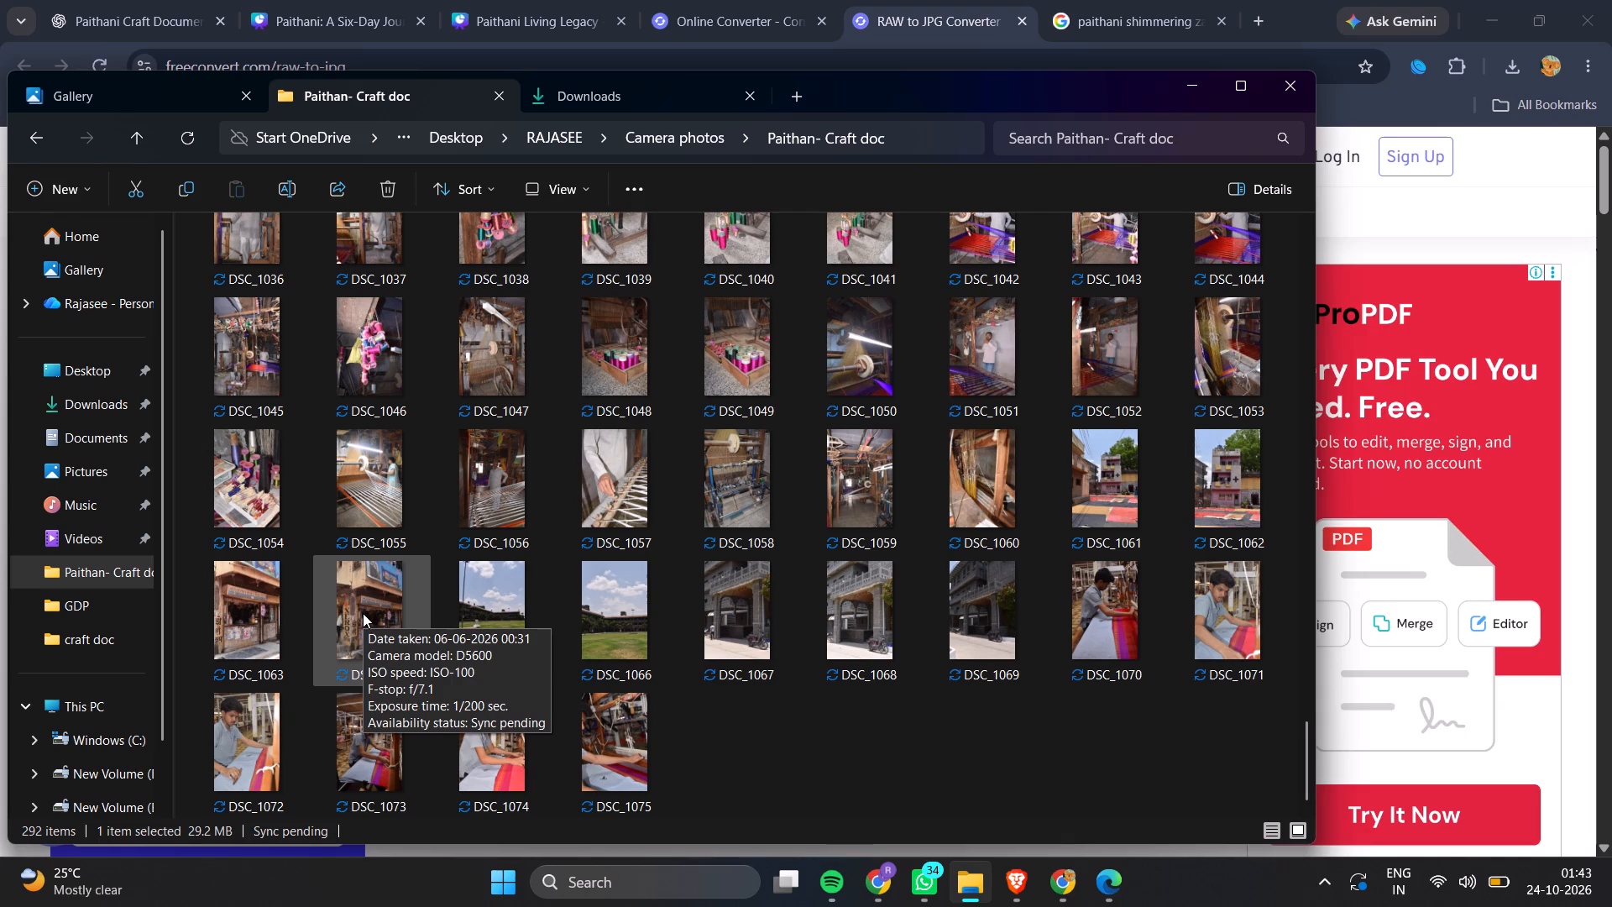
# Review the Paithan- Craft doc photos from DSC_1075 back to DSC_0001 before choosing which ones to convert.
pyautogui.scroll(3, 363, 613)
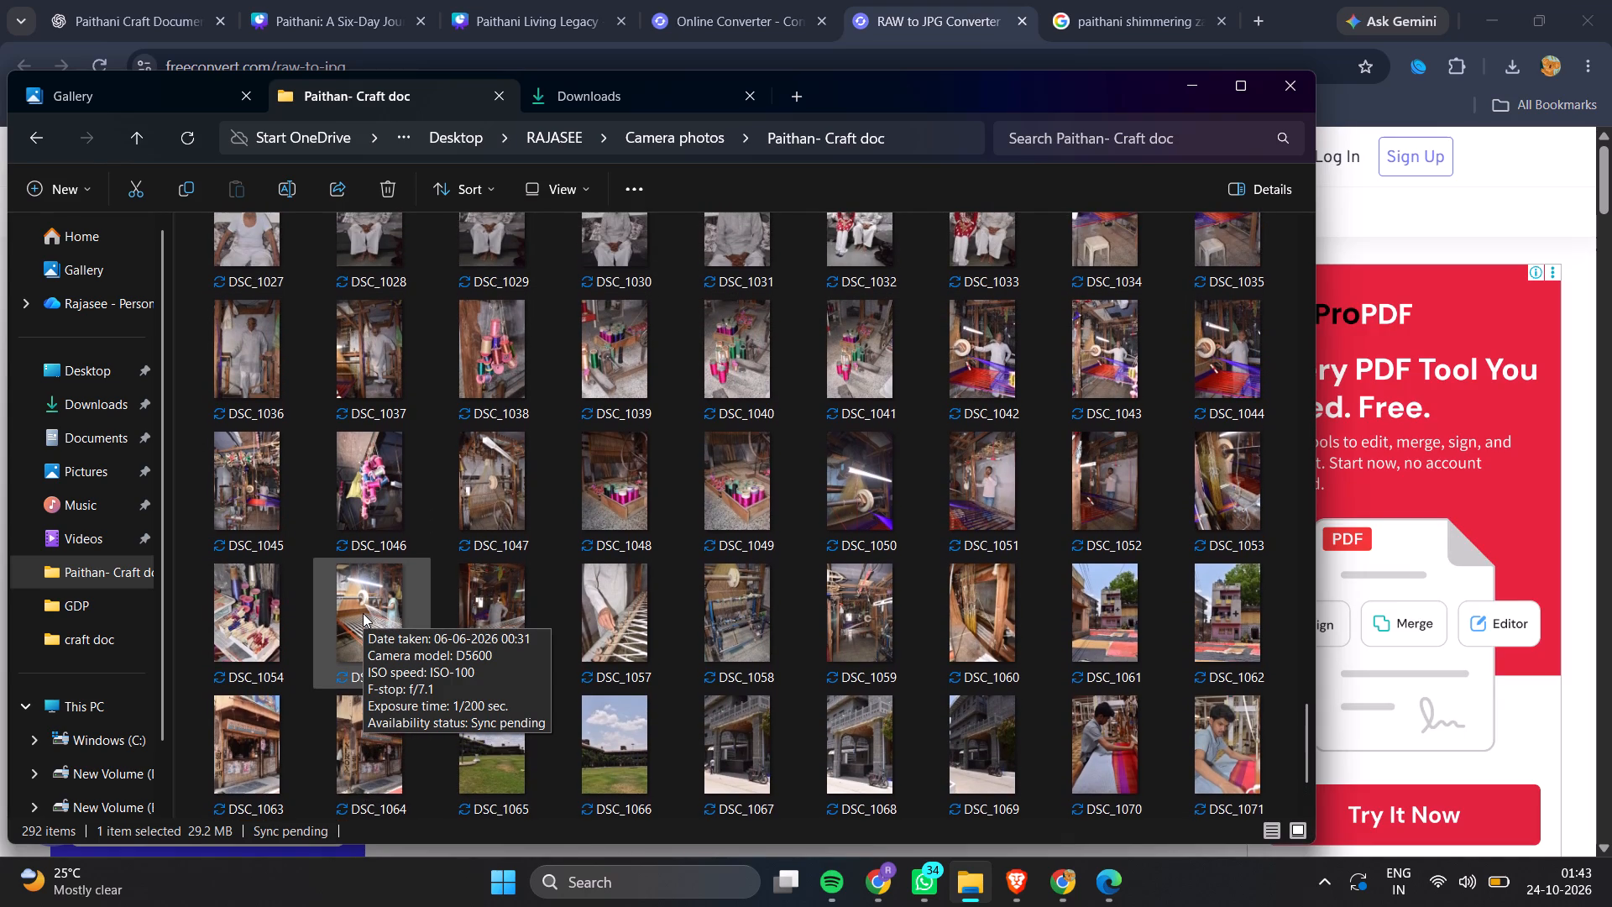
pyautogui.scroll(9, 363, 613)
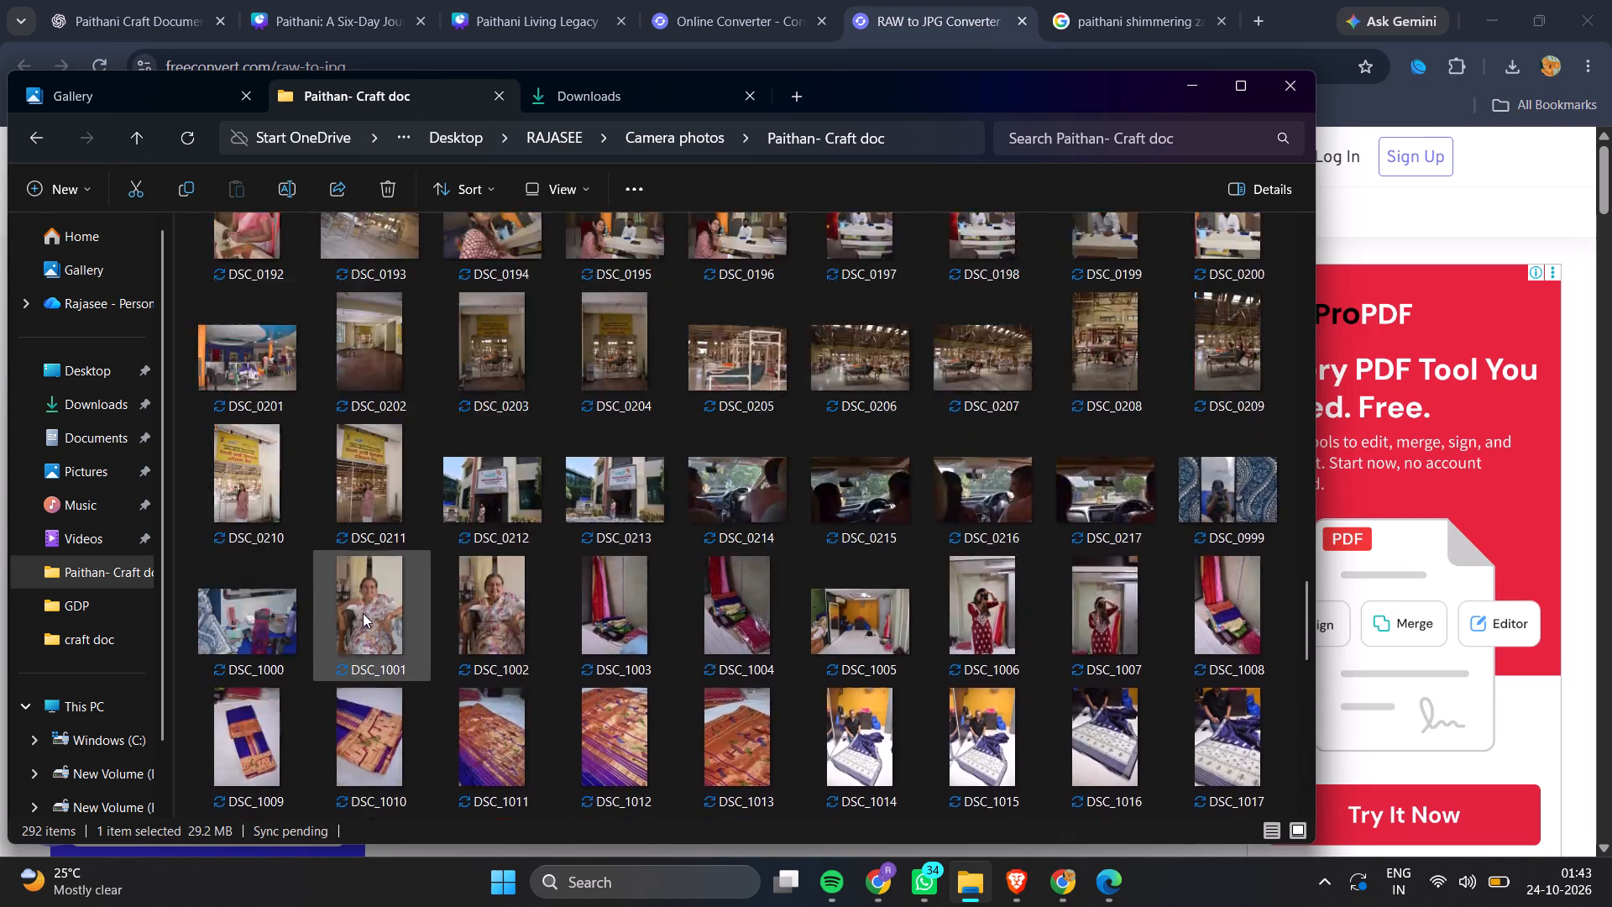
pyautogui.scroll(7, 363, 613)
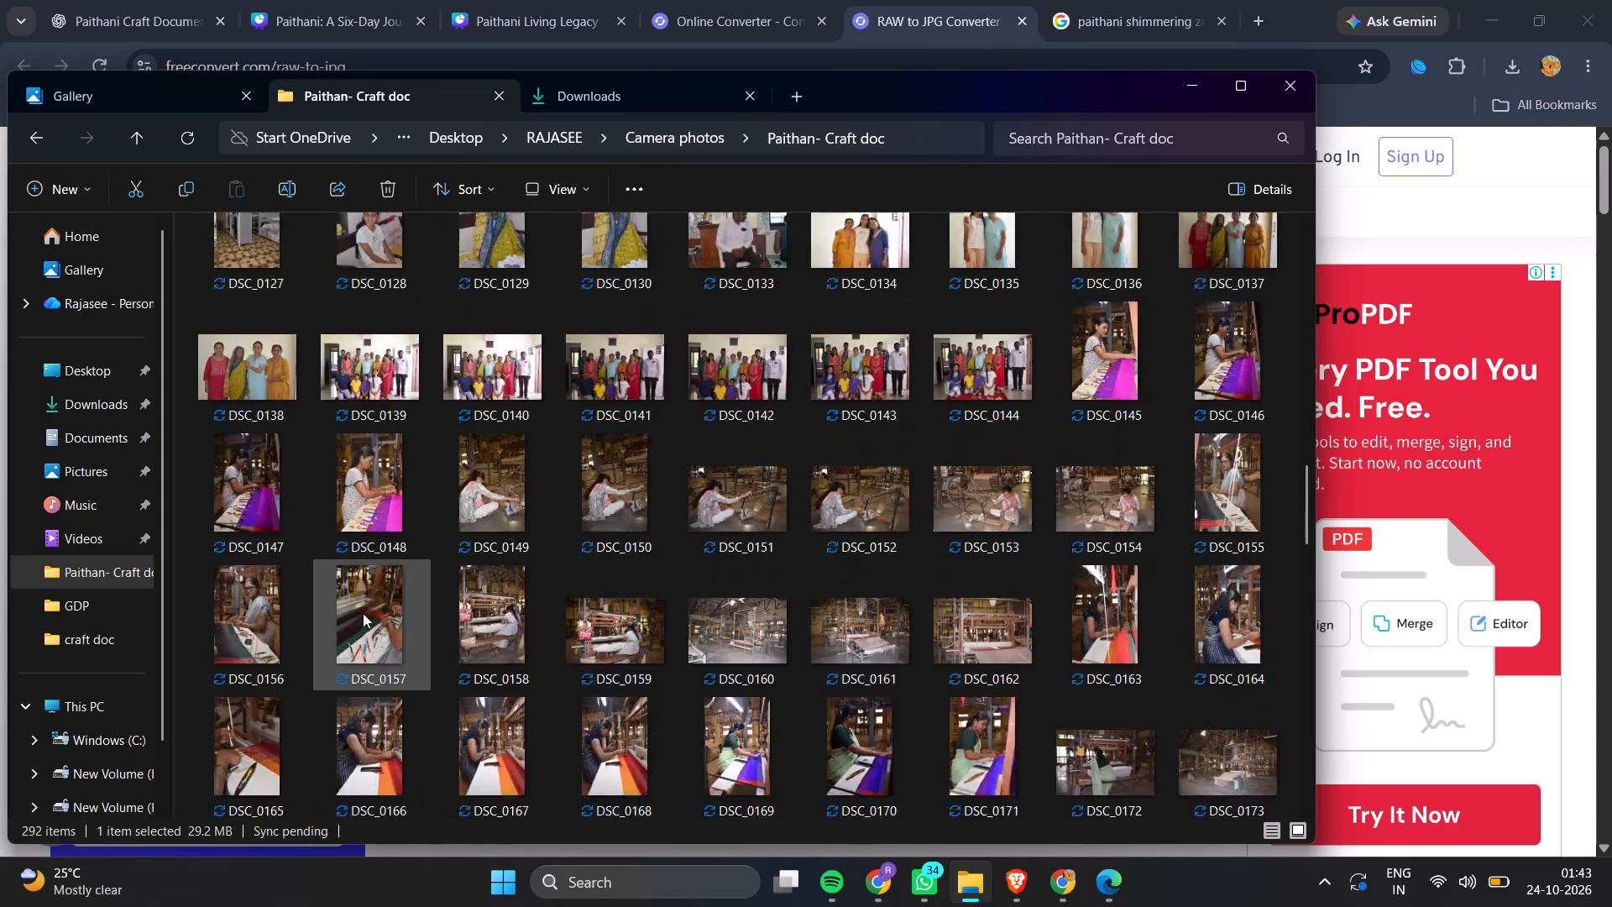
pyautogui.scroll(8, 363, 613)
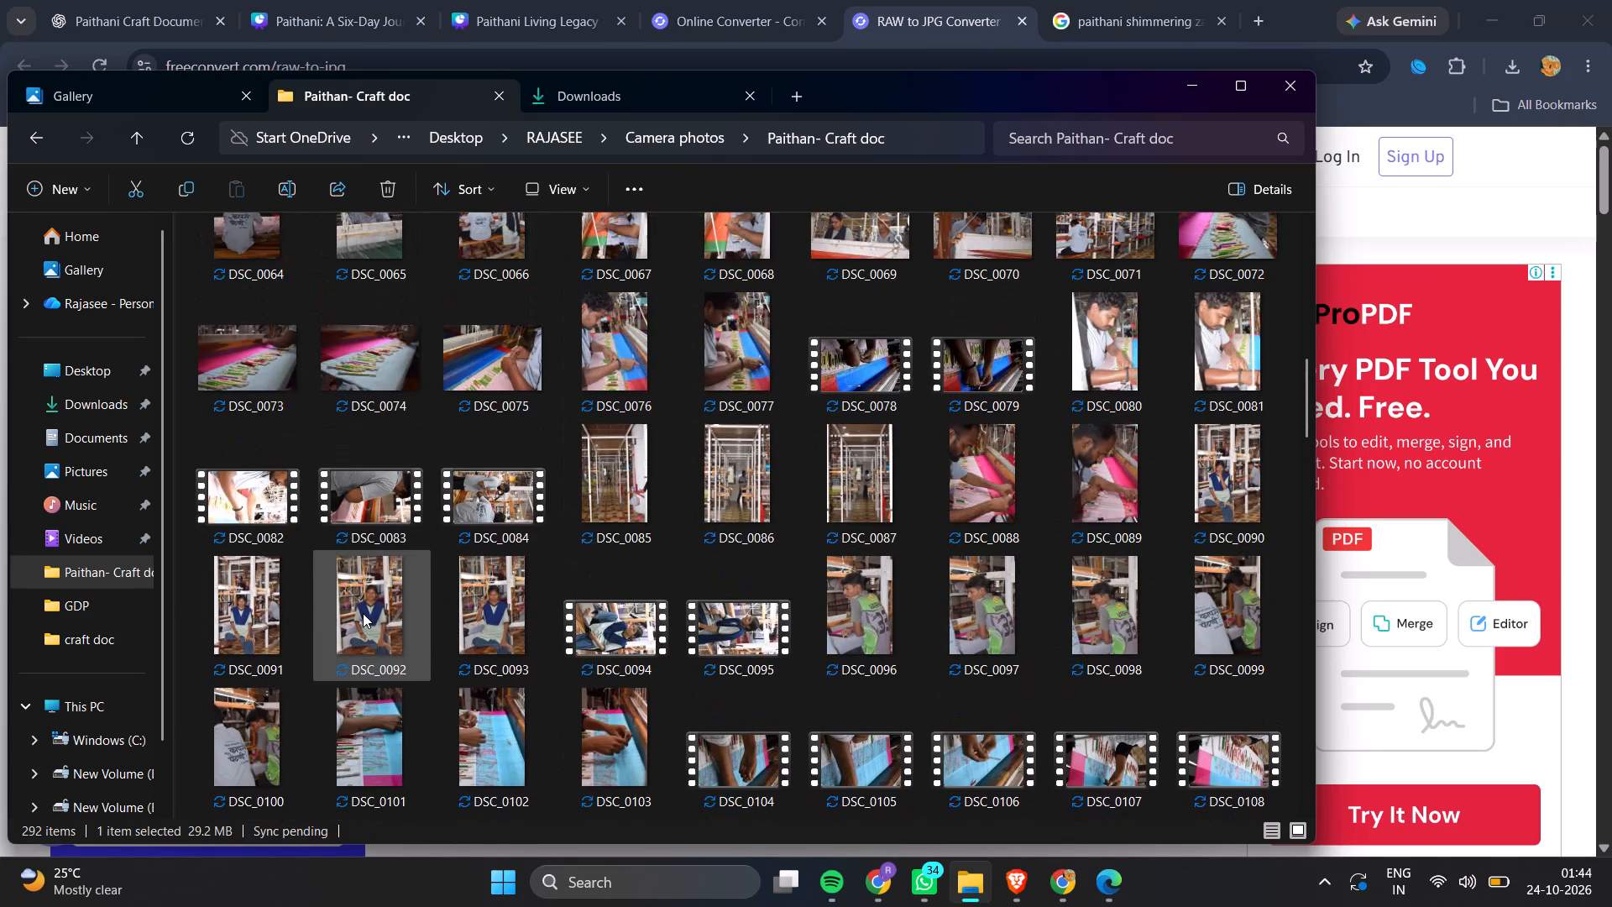
pyautogui.scroll(10, 363, 613)
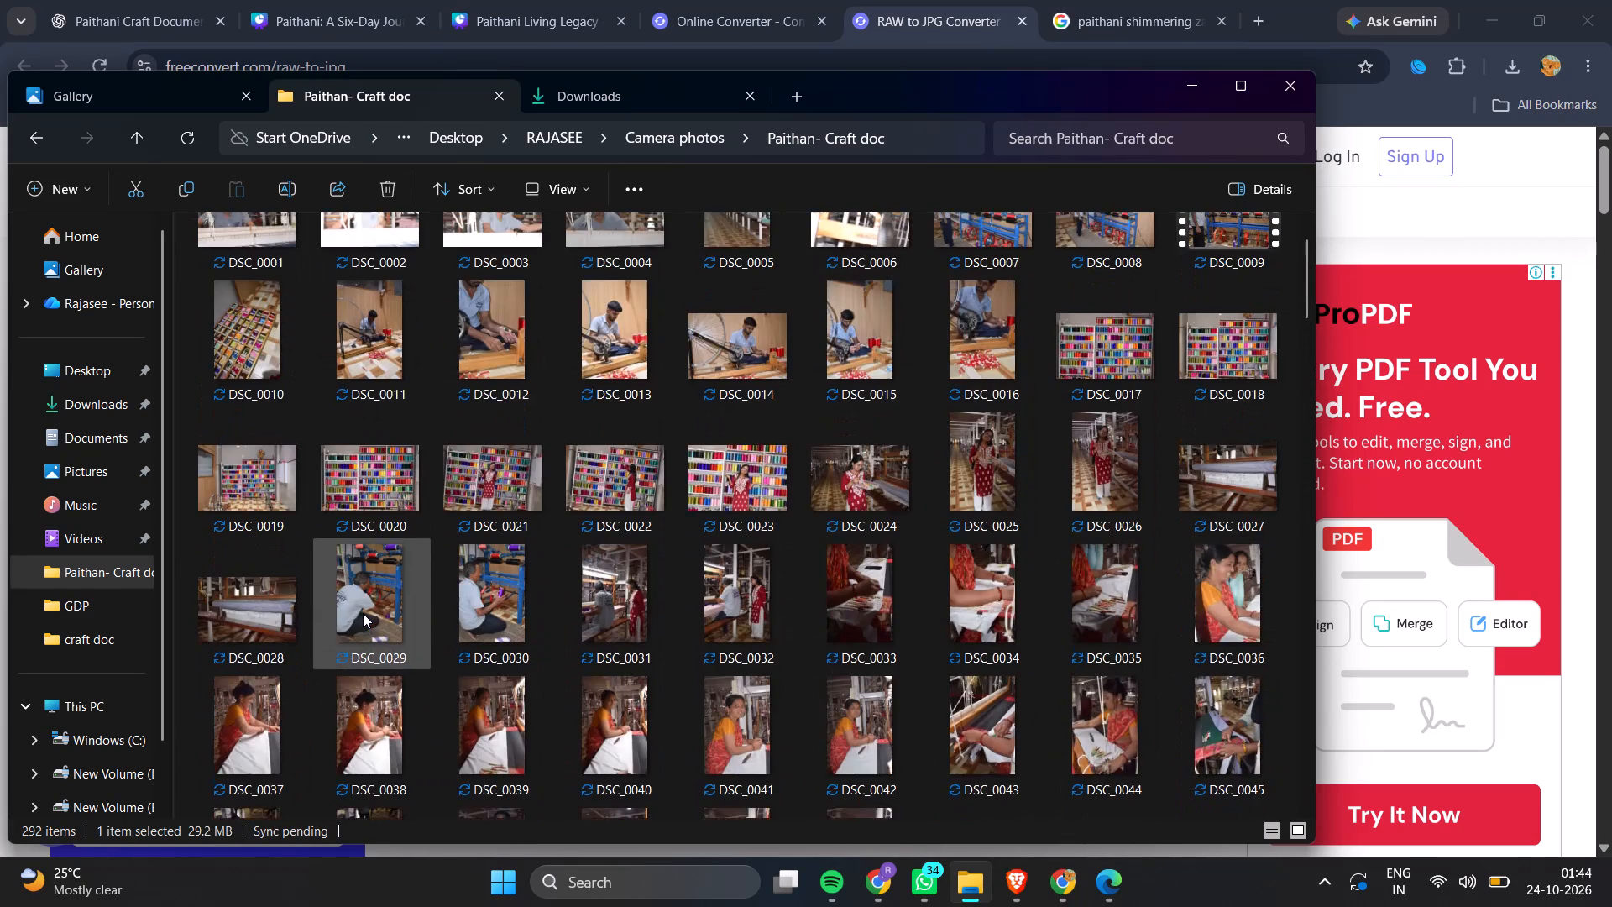
pyautogui.scroll(-8, 363, 613)
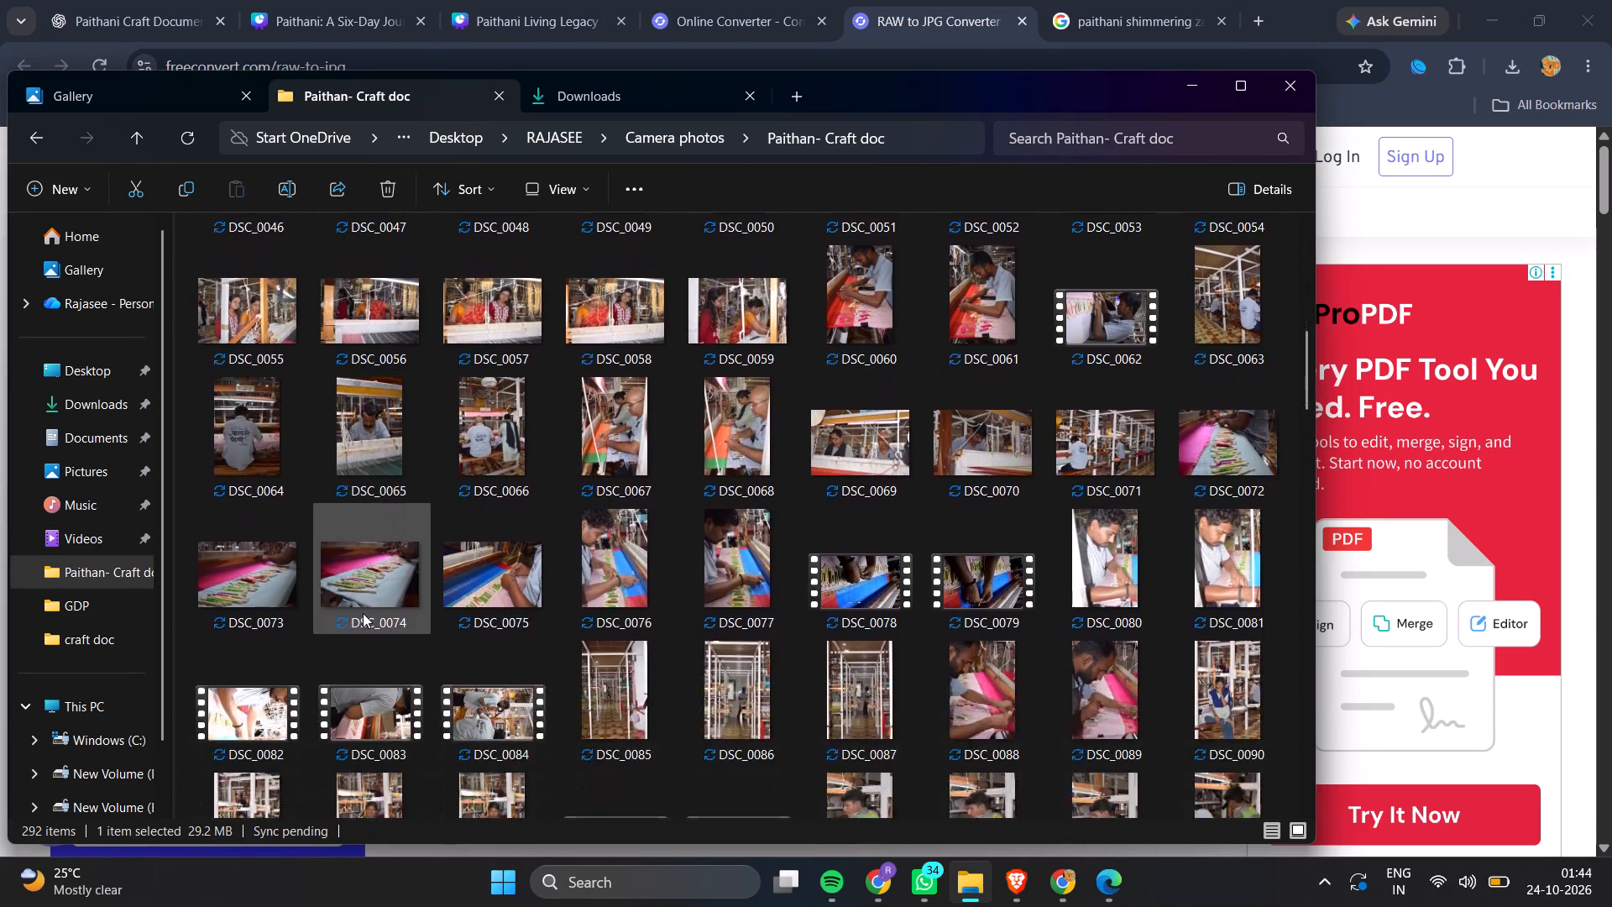
pyautogui.scroll(-1, 363, 613)
pyautogui.scroll(2, 363, 613)
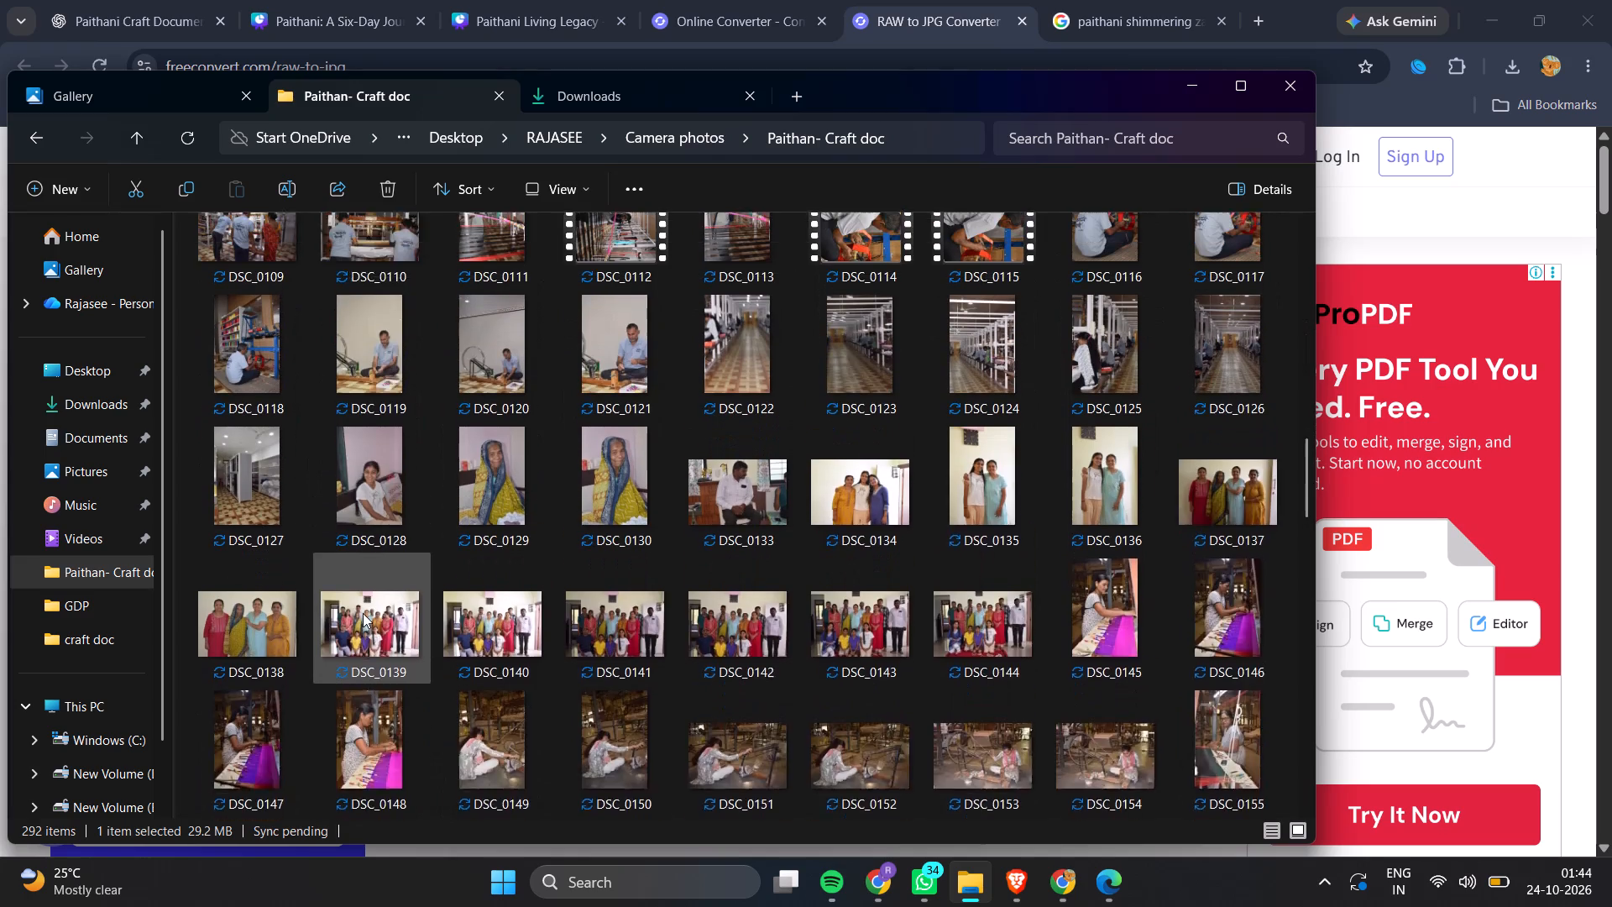
pyautogui.scroll(7, 363, 613)
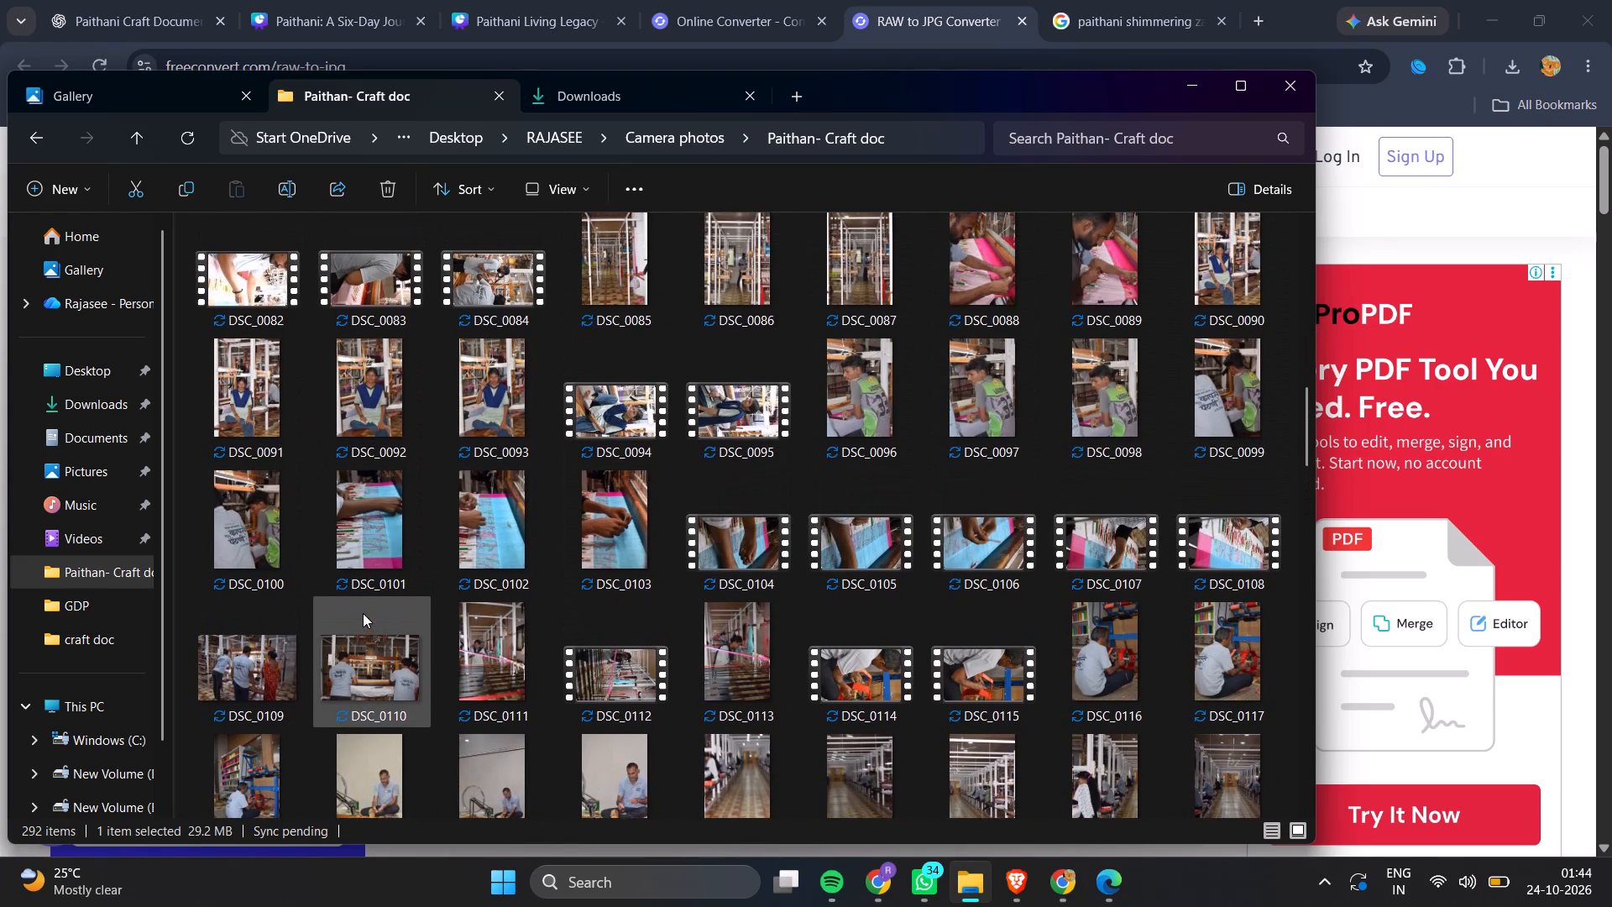
pyautogui.scroll(6, 363, 613)
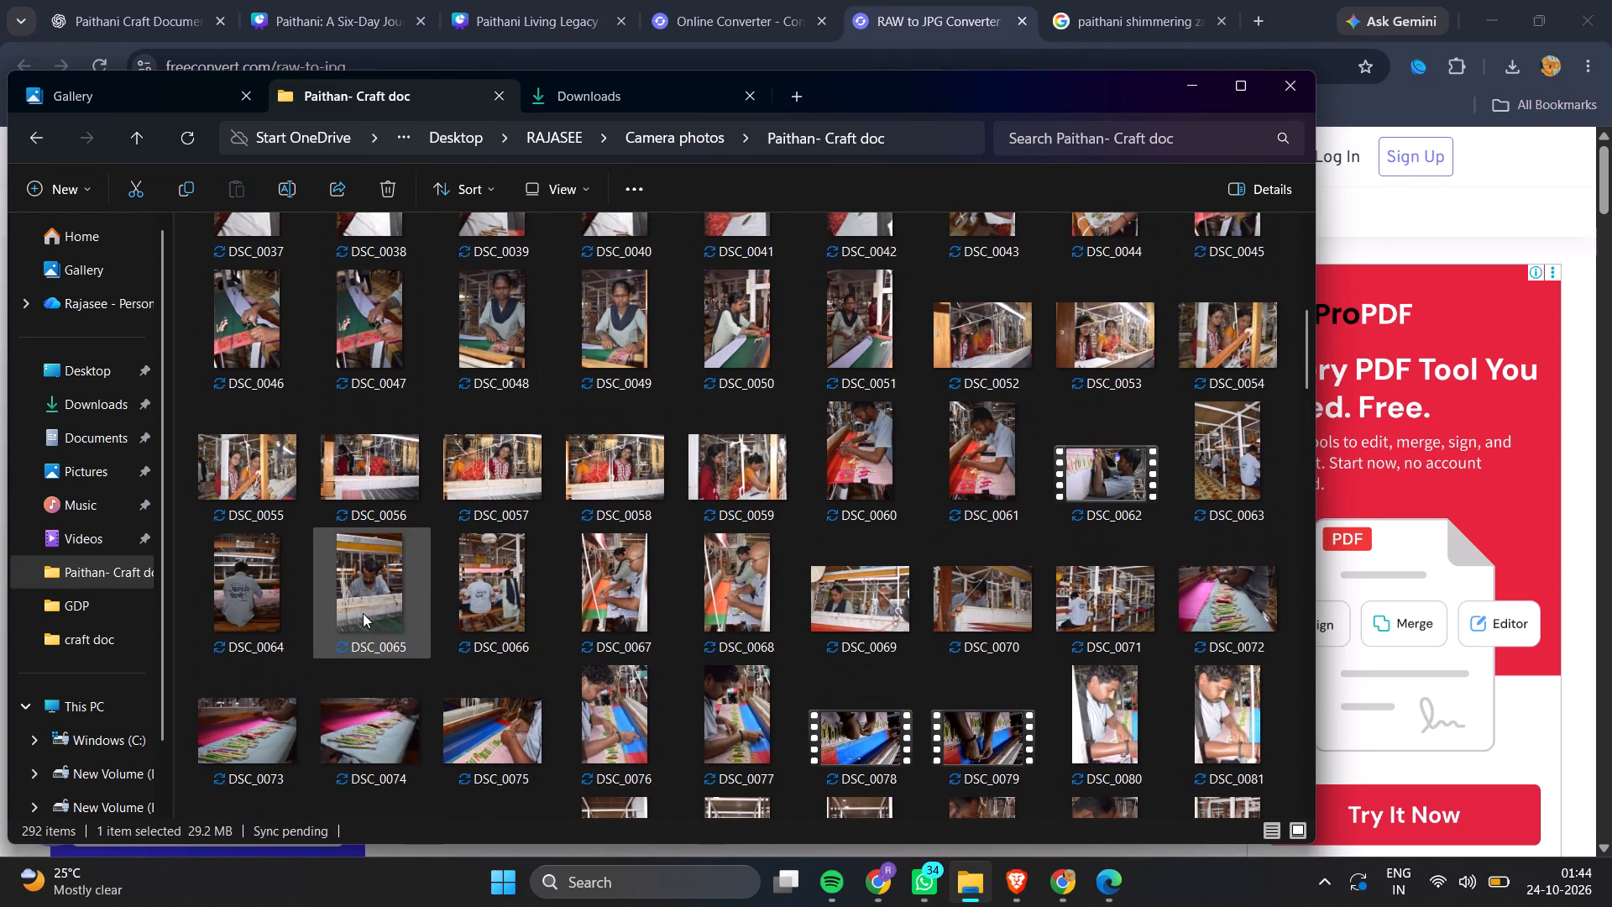
pyautogui.scroll(13, 363, 613)
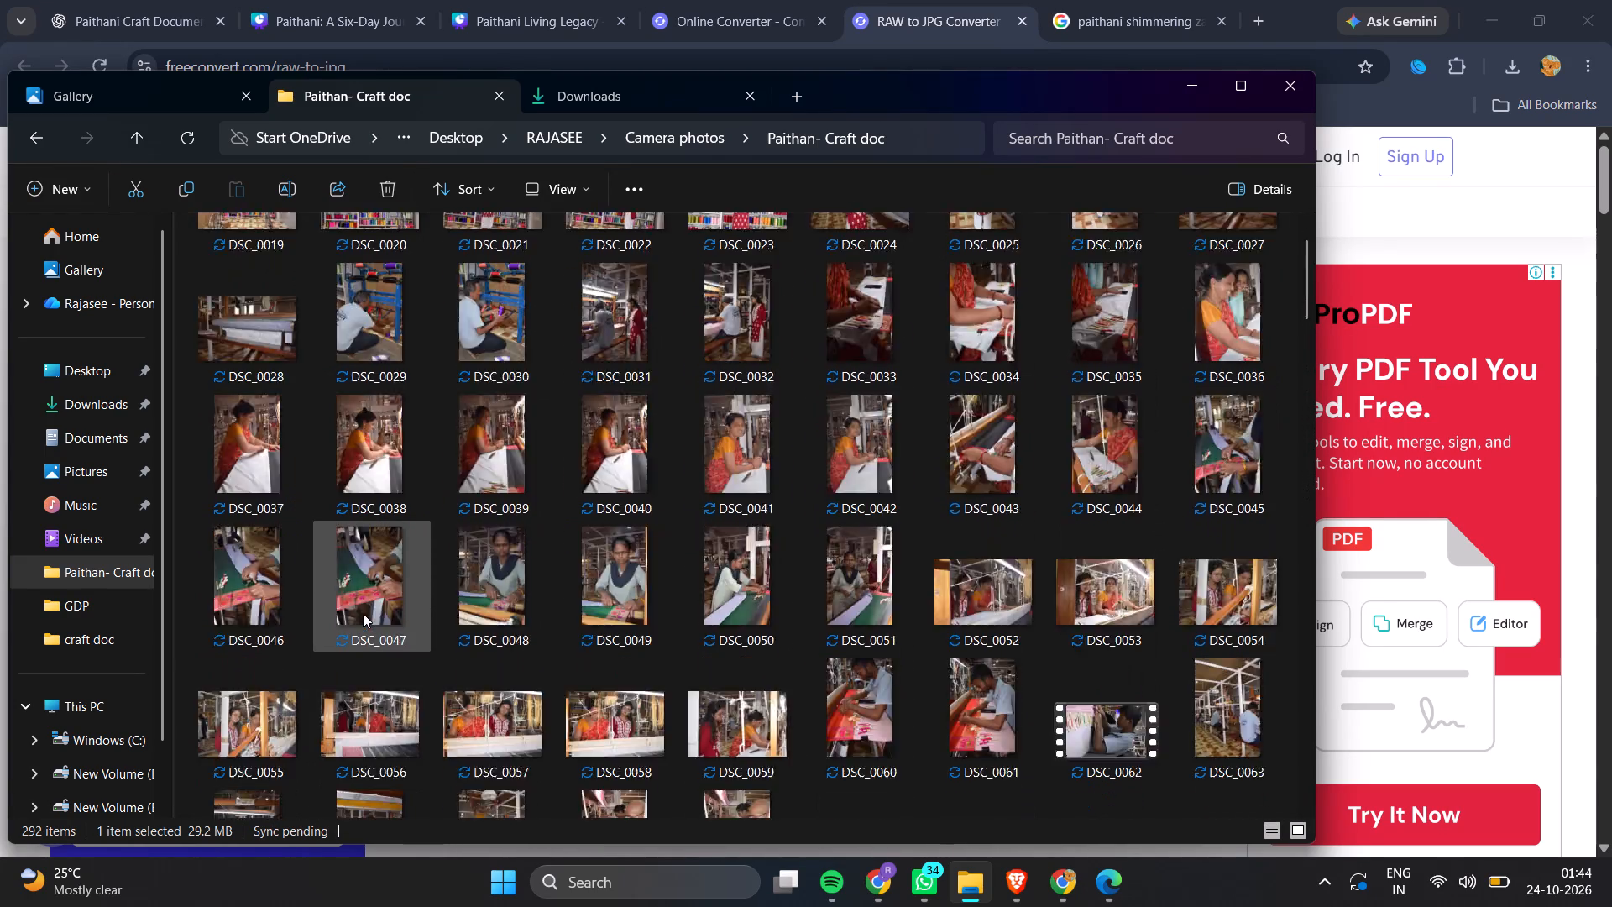
pyautogui.scroll(5, 347, 823)
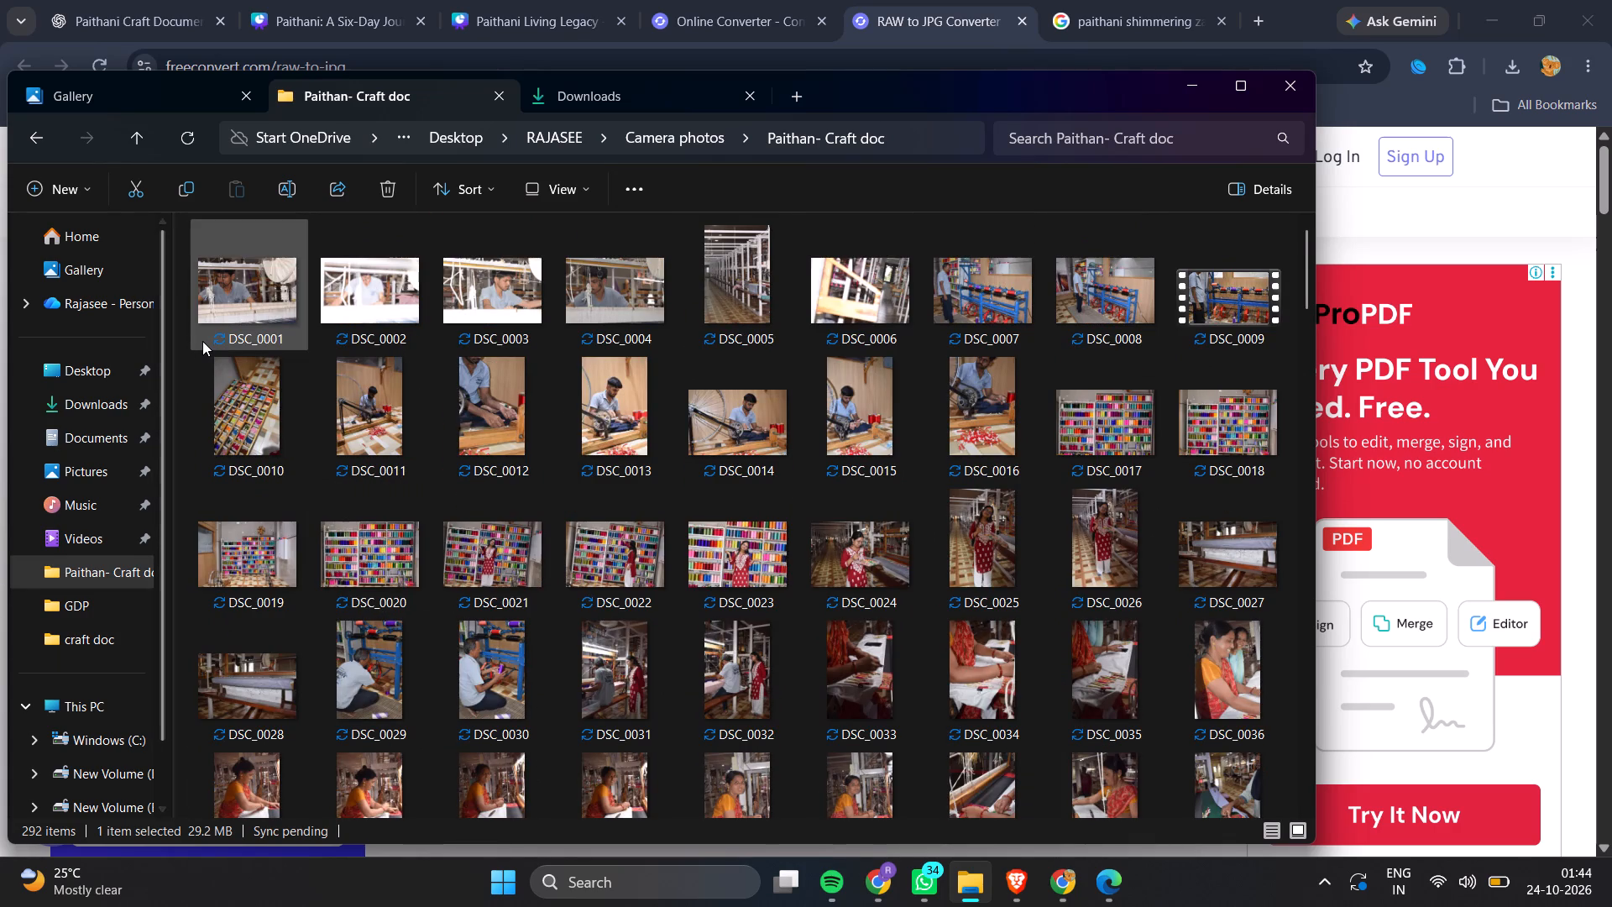
# Select all files from DSC_0001 to DSC_1075 and add them to the FreeConvert RAW to JPG converter.
pyautogui.click(202, 341)
pyautogui.scroll(-19, 202, 341)
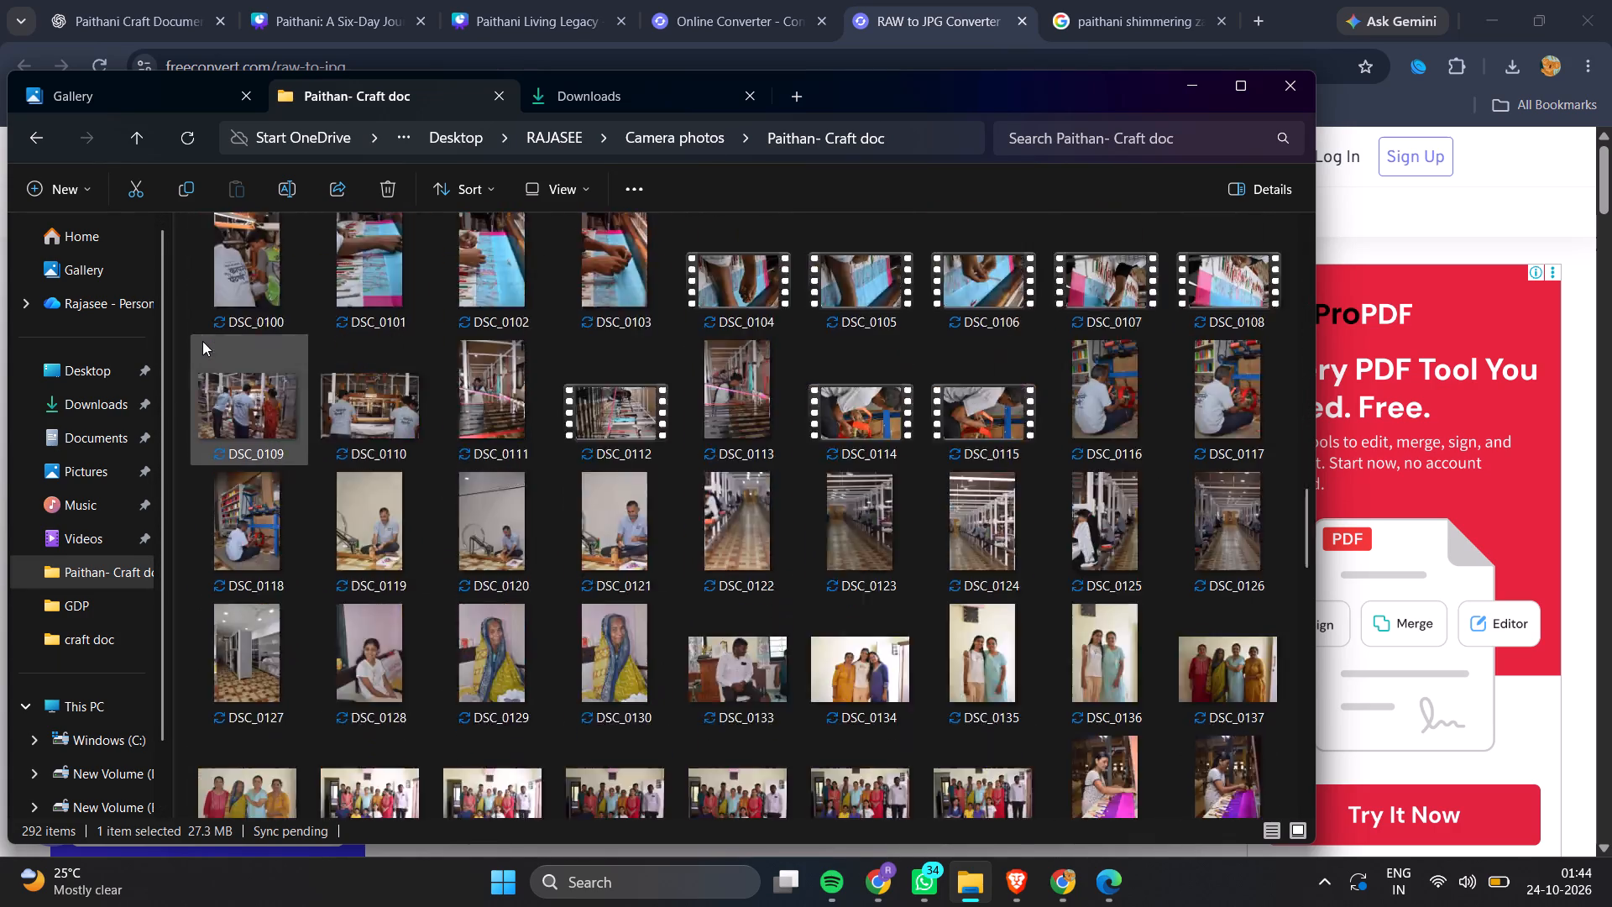
pyautogui.scroll(-15, 202, 341)
pyautogui.scroll(-10, 202, 341)
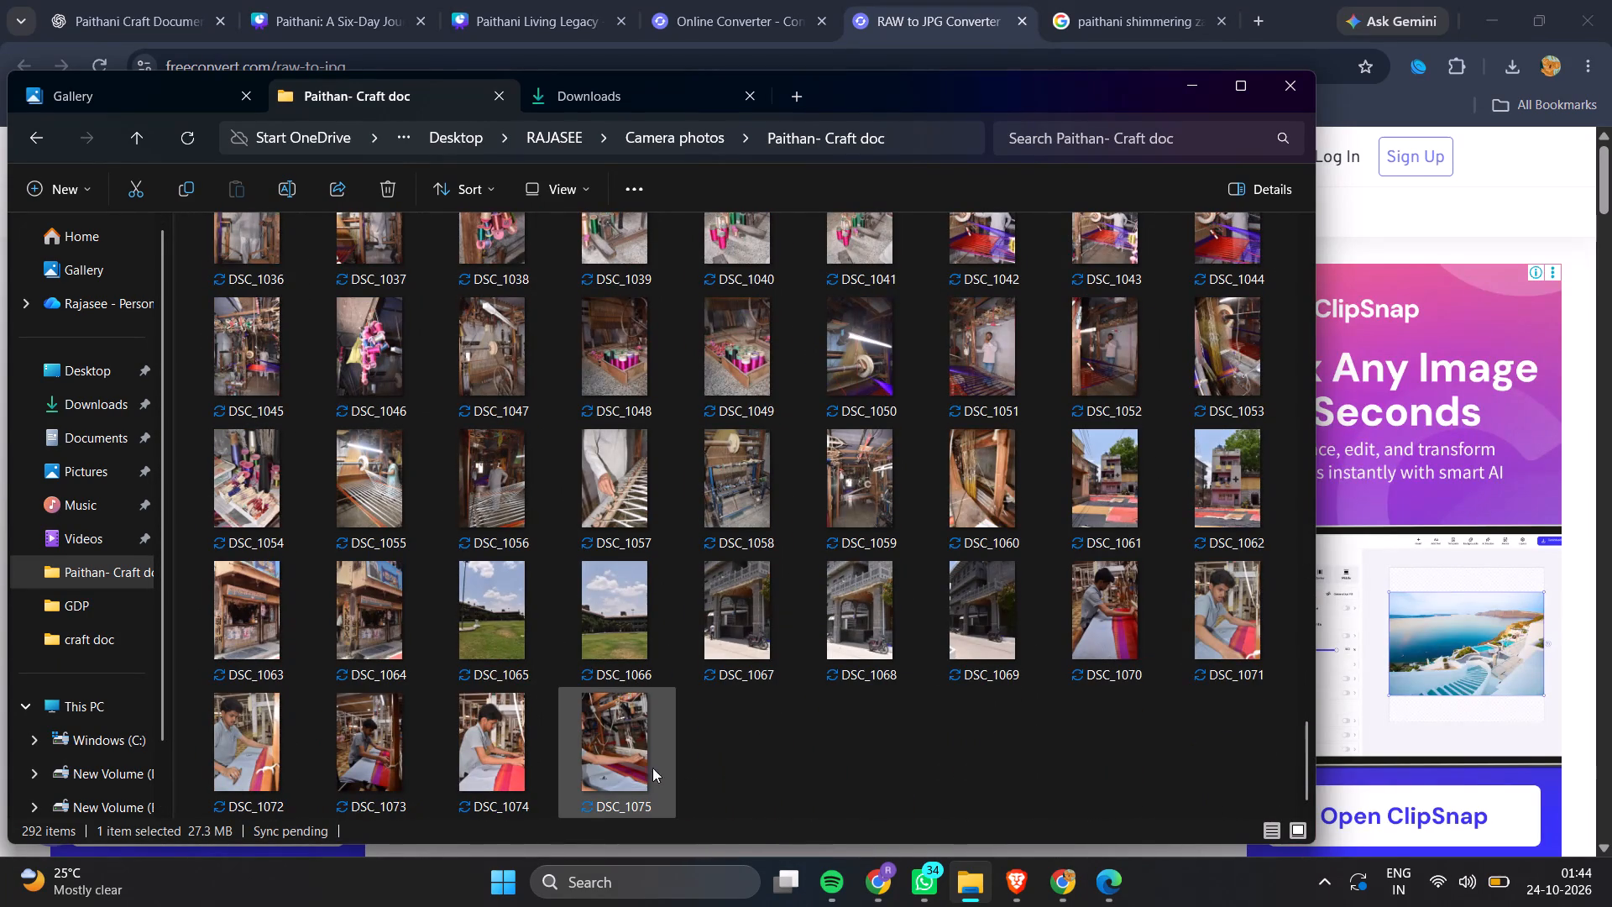
pyautogui.keyDown('shift'); pyautogui.click(620, 756); pyautogui.keyUp('shift')
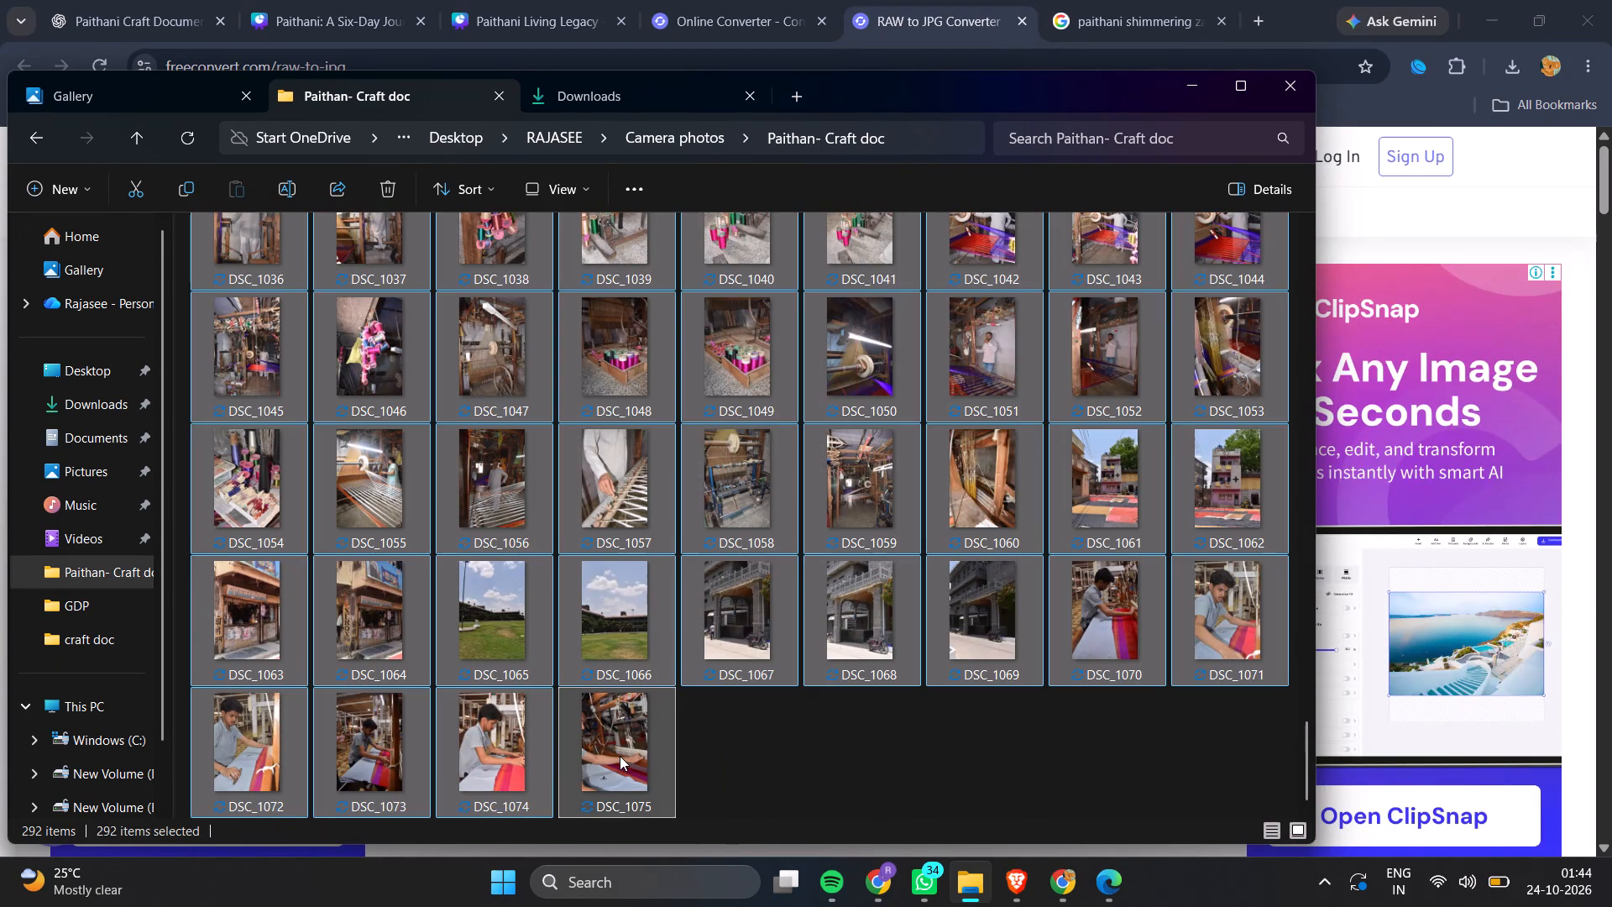
pyautogui.moveTo(641, 577); pyautogui.dragTo(1371, 281)
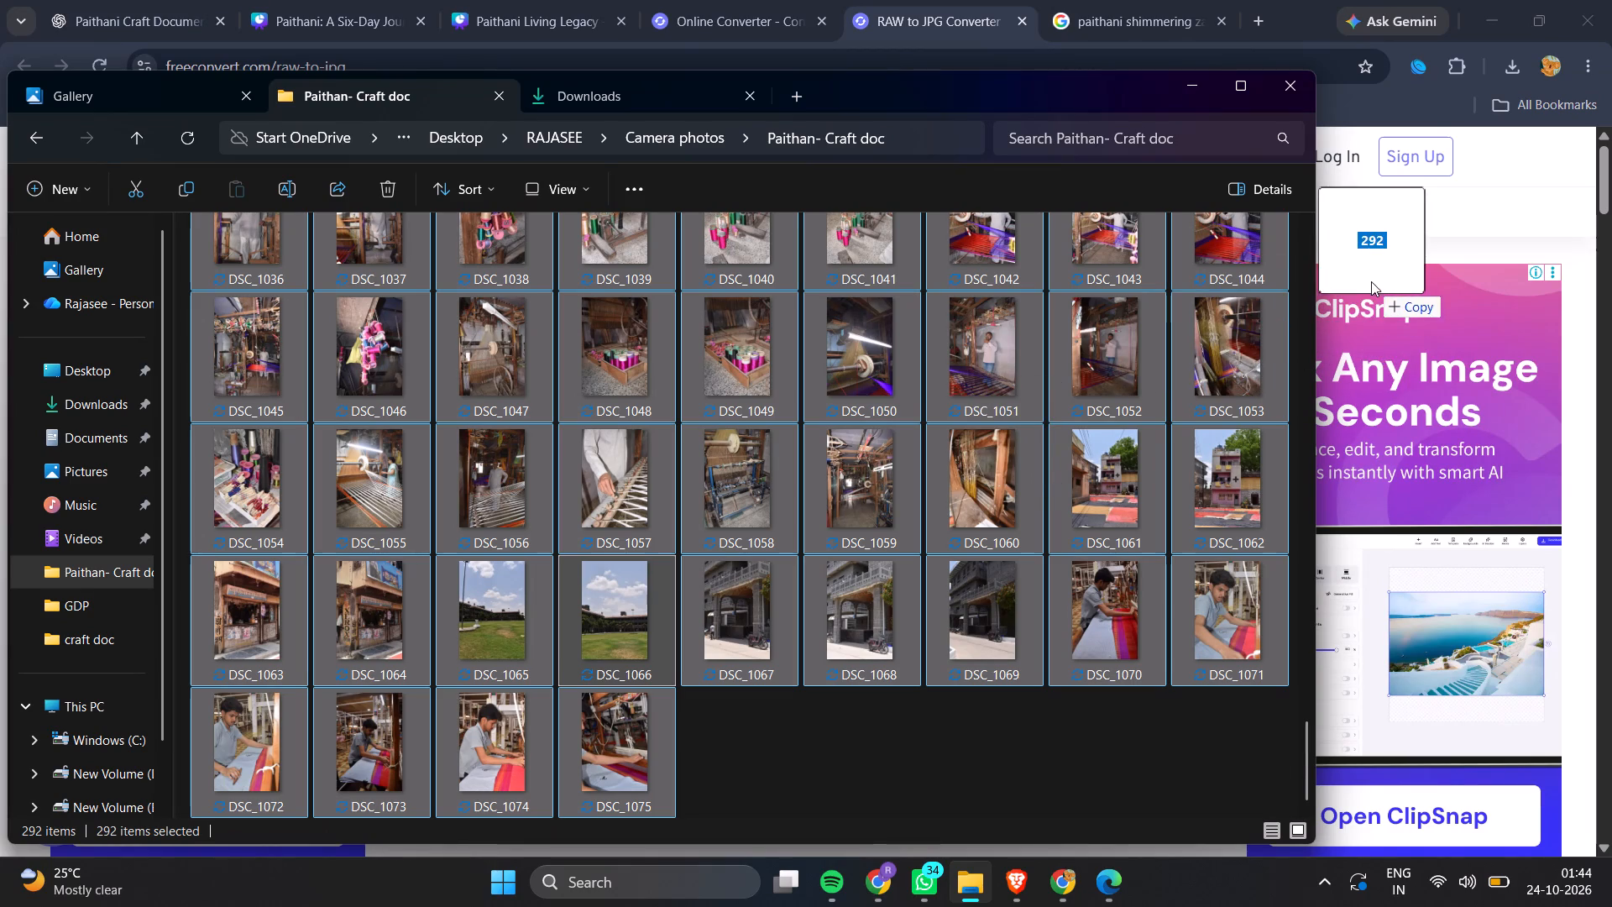
pyautogui.moveTo(1371, 281); pyautogui.dragTo(1384, 337)
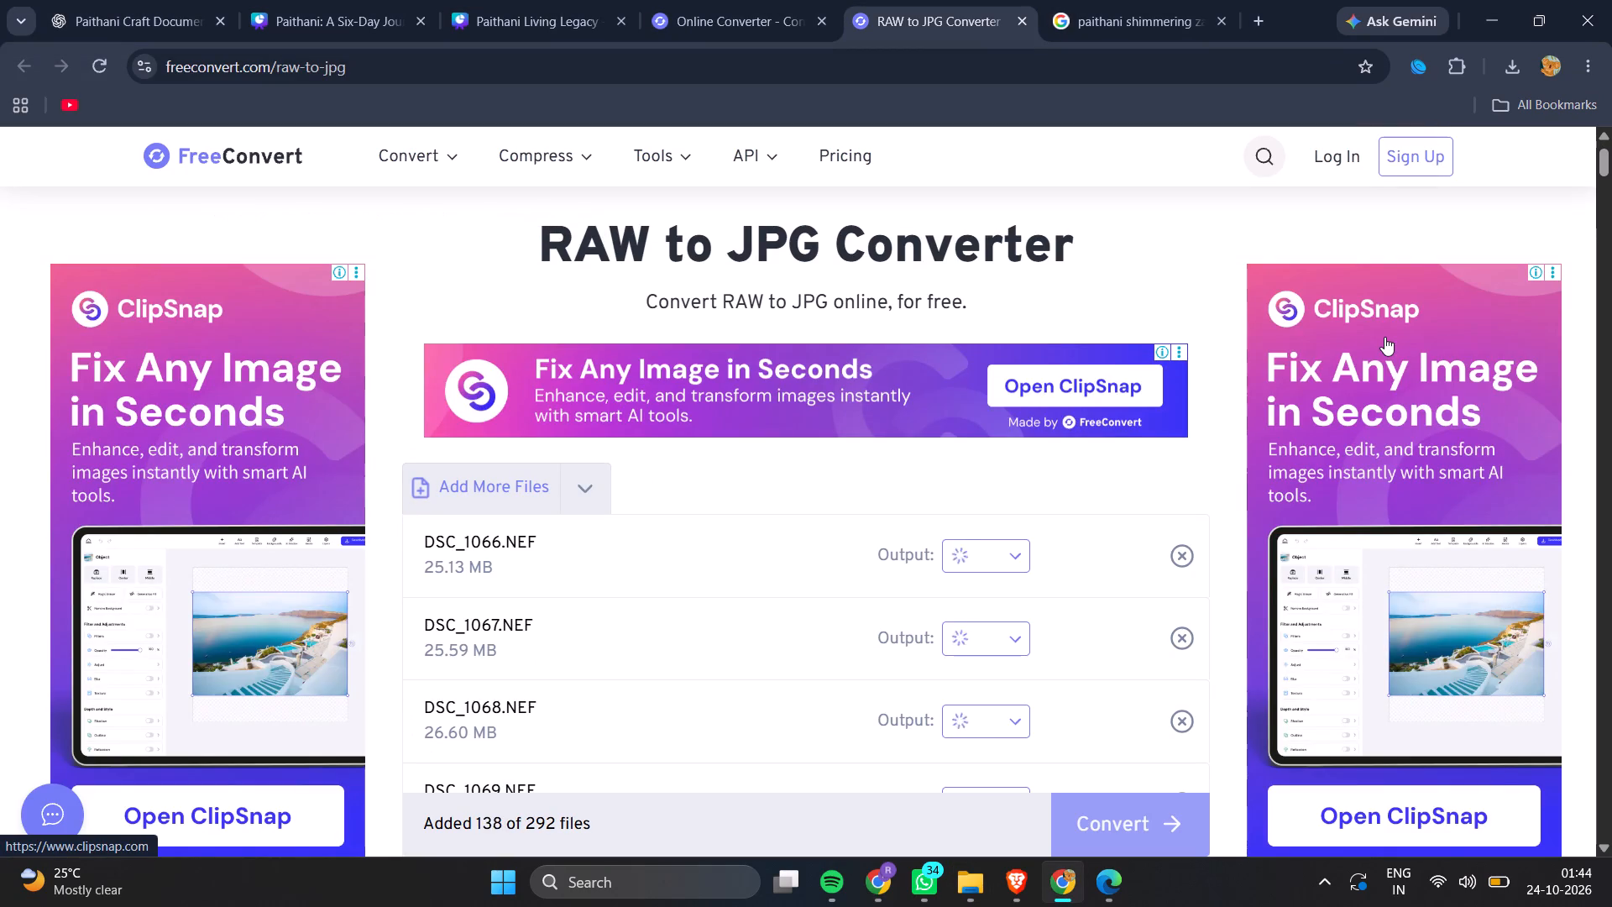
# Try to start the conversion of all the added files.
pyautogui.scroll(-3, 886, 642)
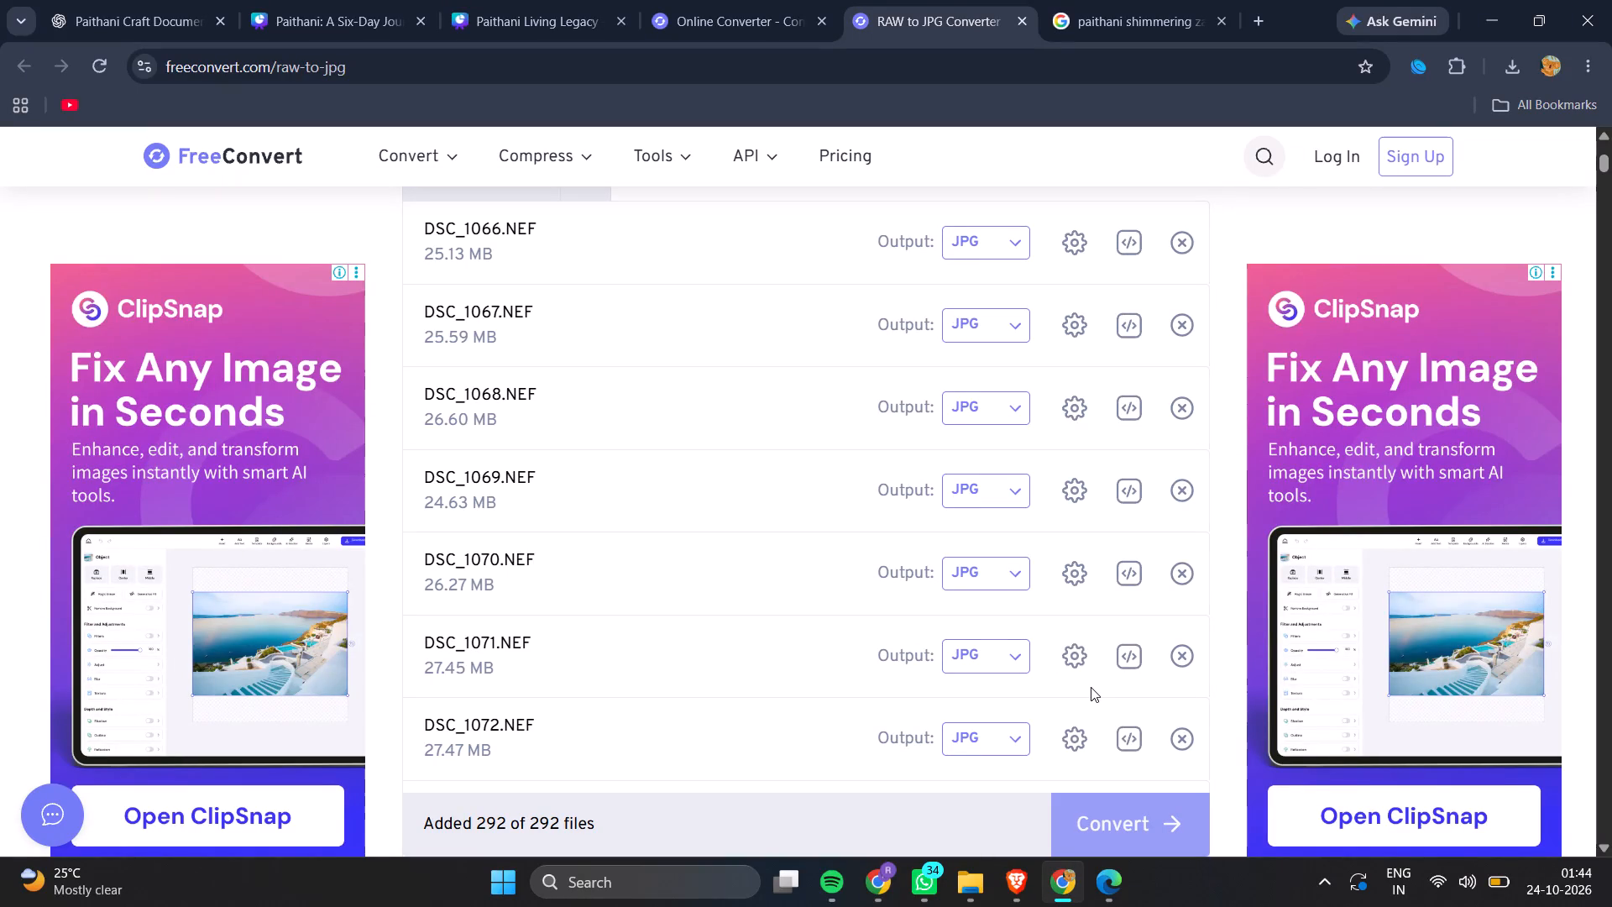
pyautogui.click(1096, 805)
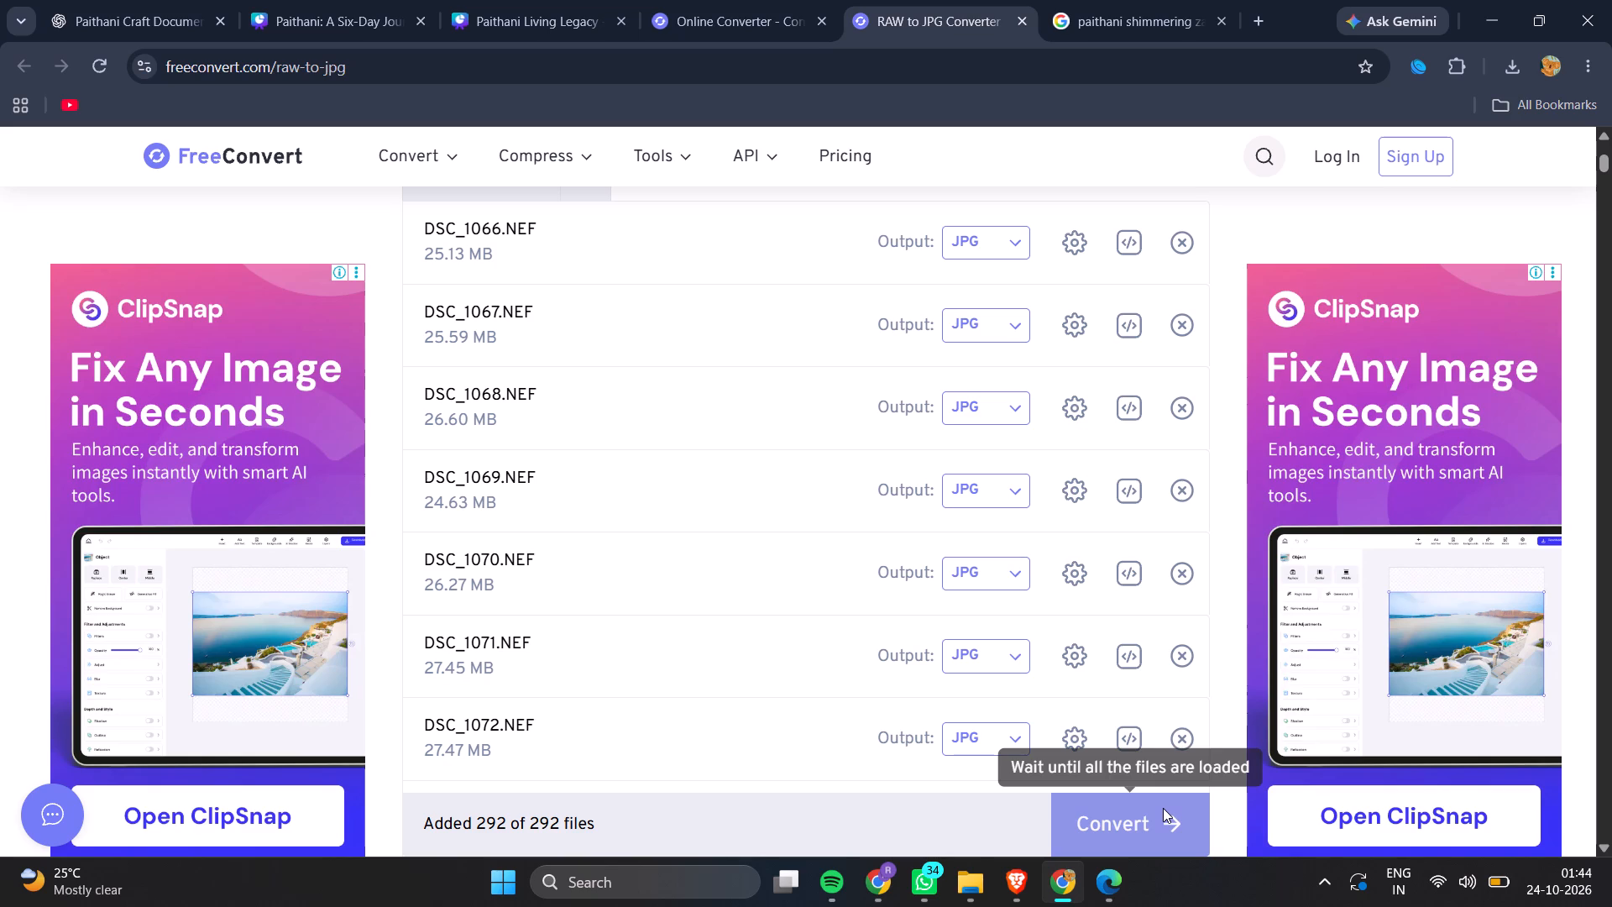
# Check the loading status of the queued files through to the end of the converter's list.
pyautogui.scroll(-8, 918, 805)
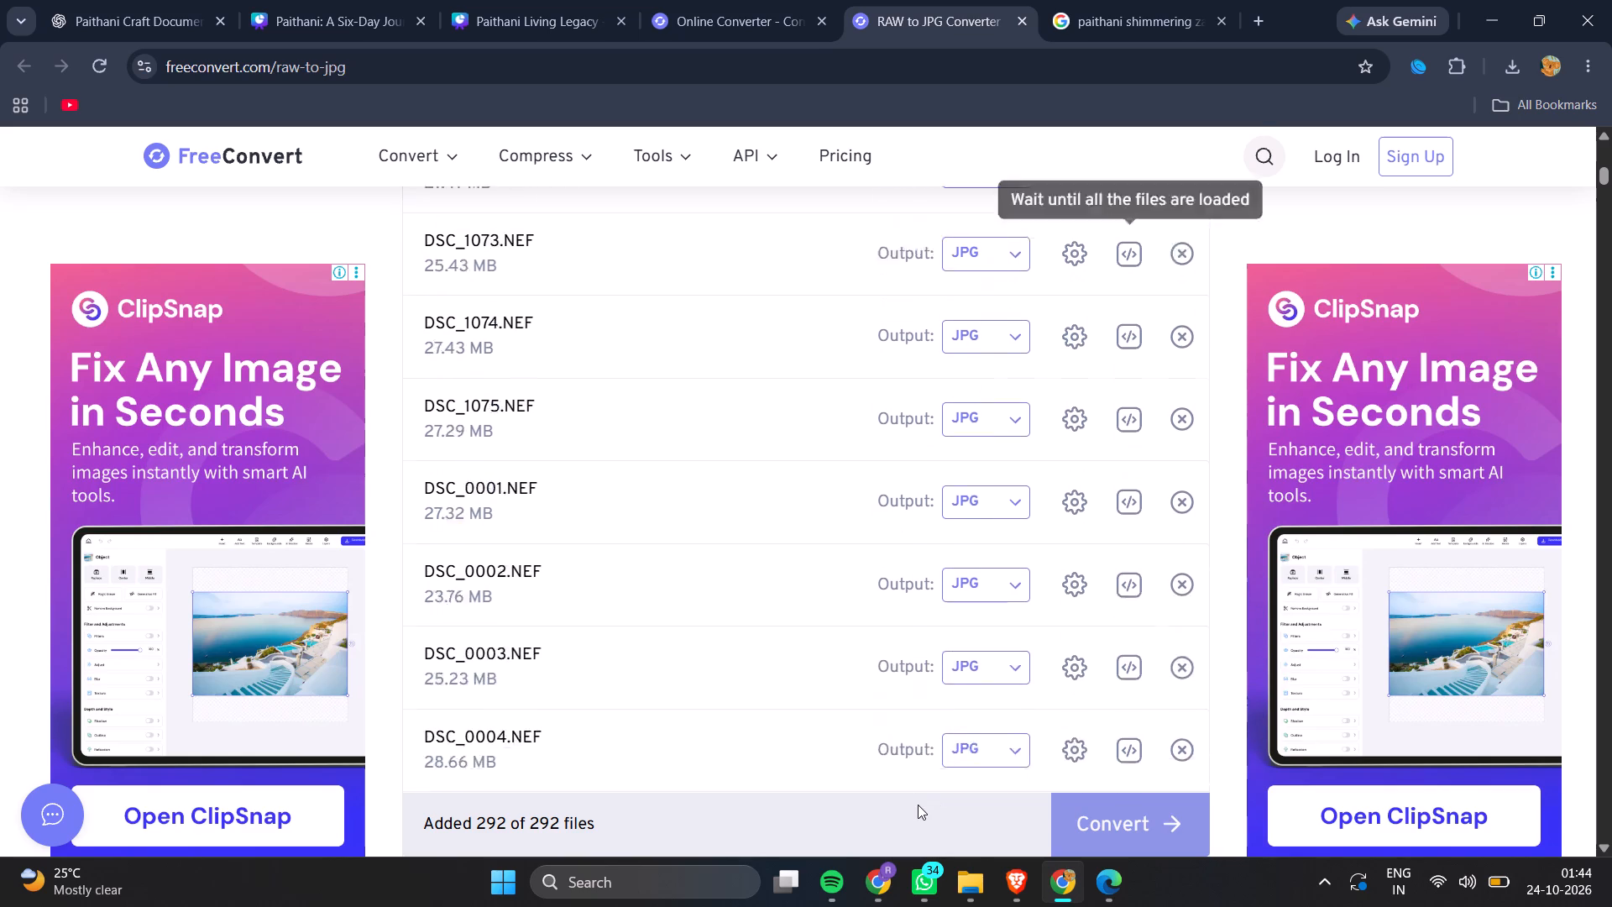
pyautogui.scroll(-1, 918, 805)
pyautogui.scroll(-8, 1151, 343)
pyautogui.scroll(-13, 1151, 343)
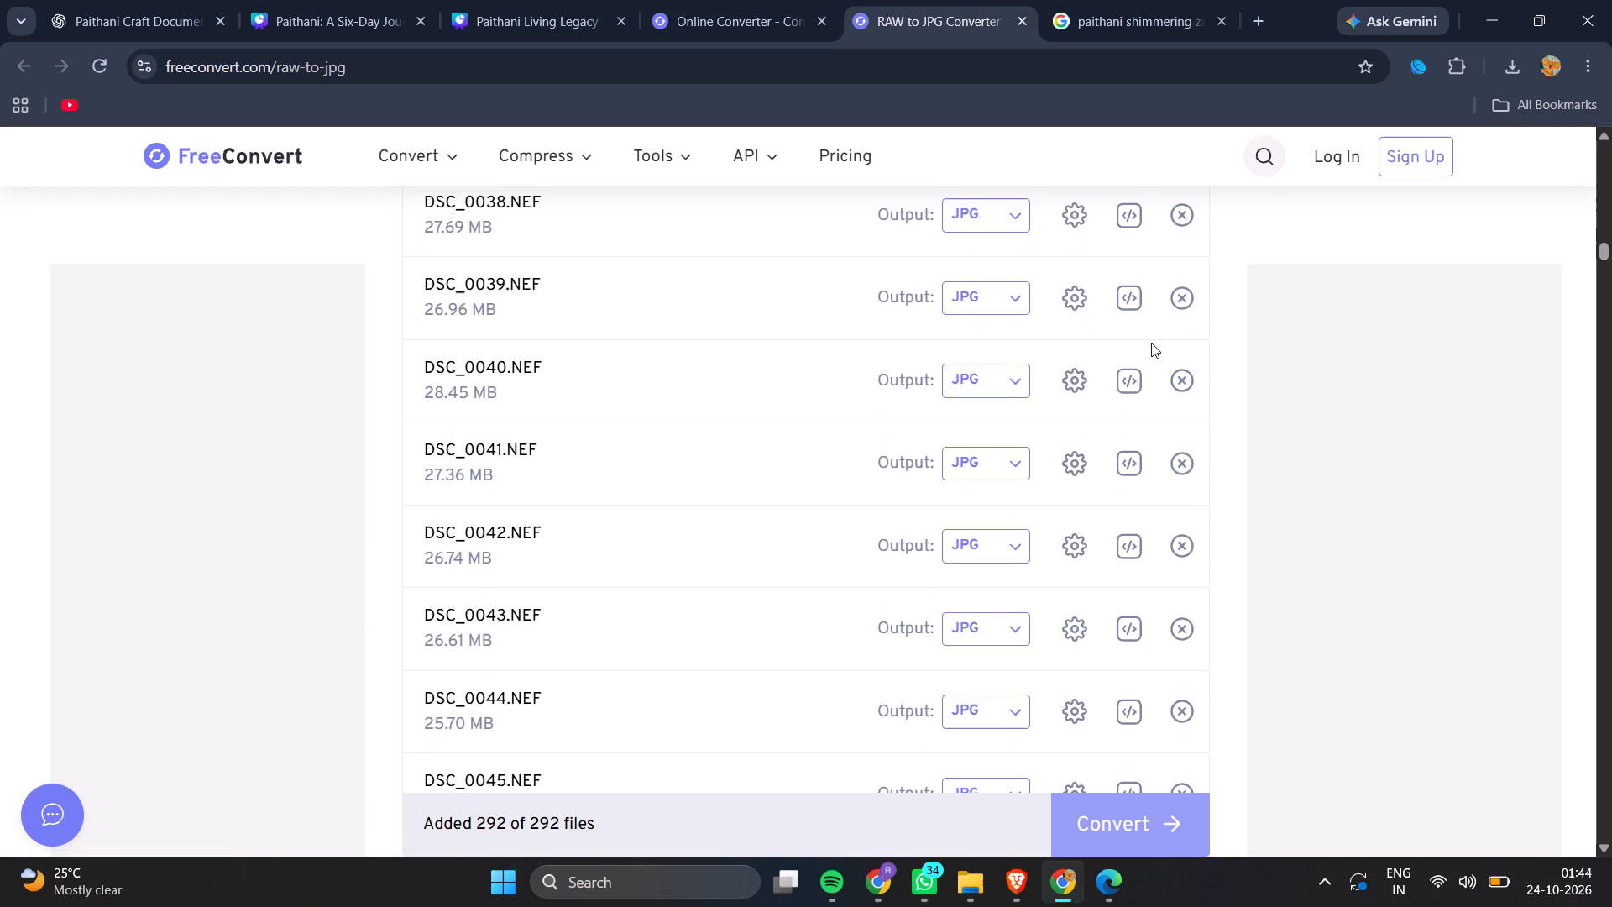
pyautogui.scroll(-20, 1151, 343)
pyautogui.scroll(-12, 1151, 343)
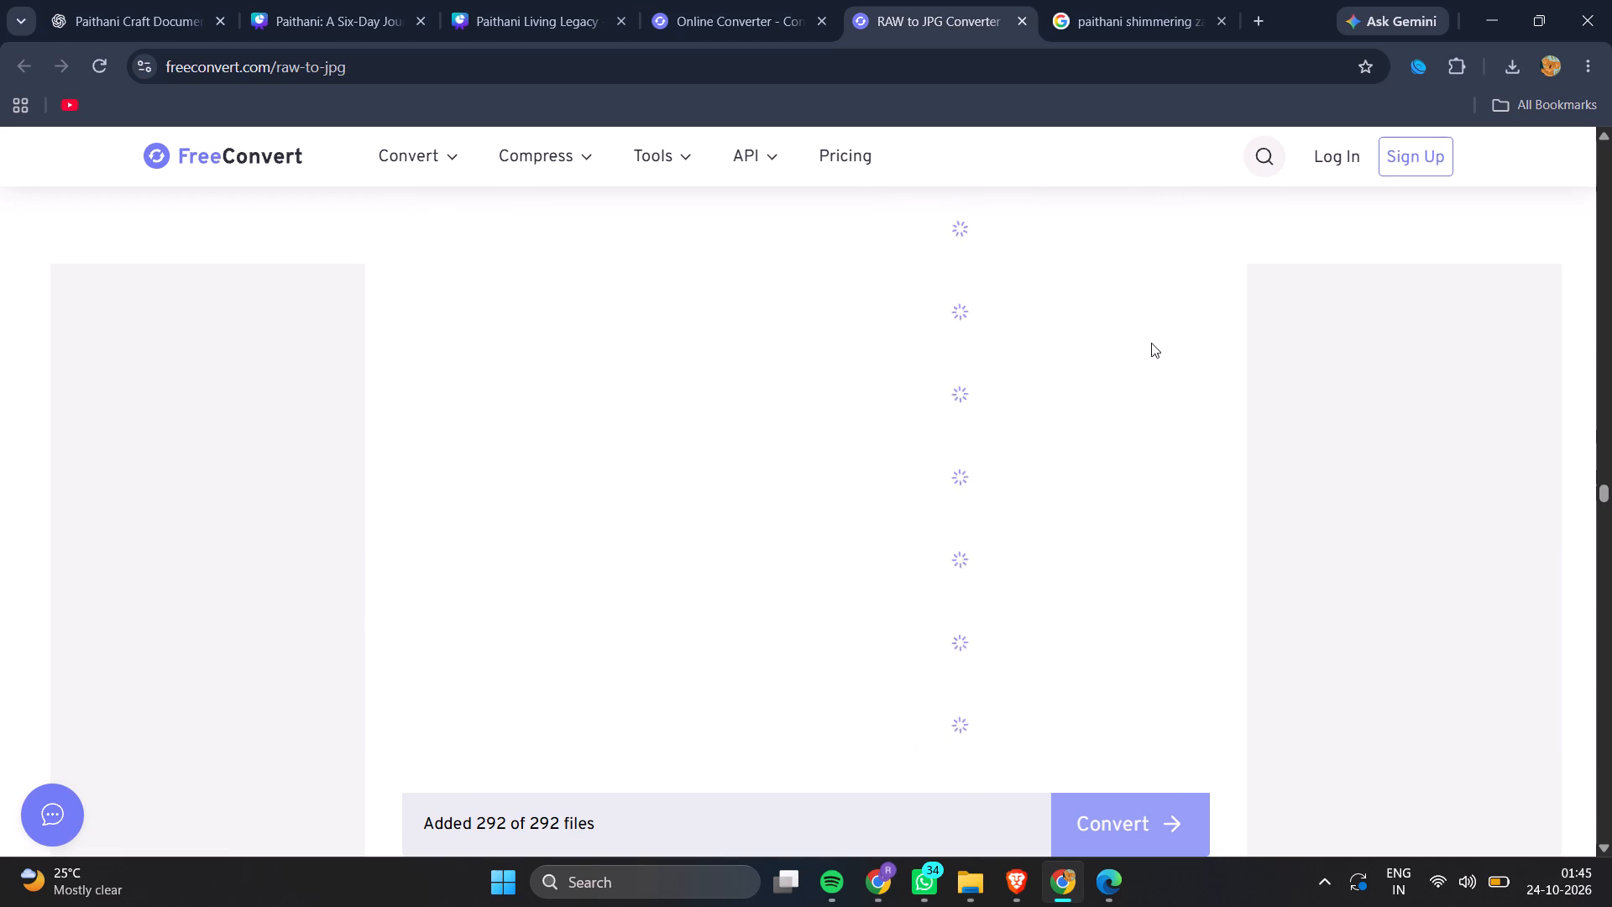
pyautogui.scroll(-8, 1151, 343)
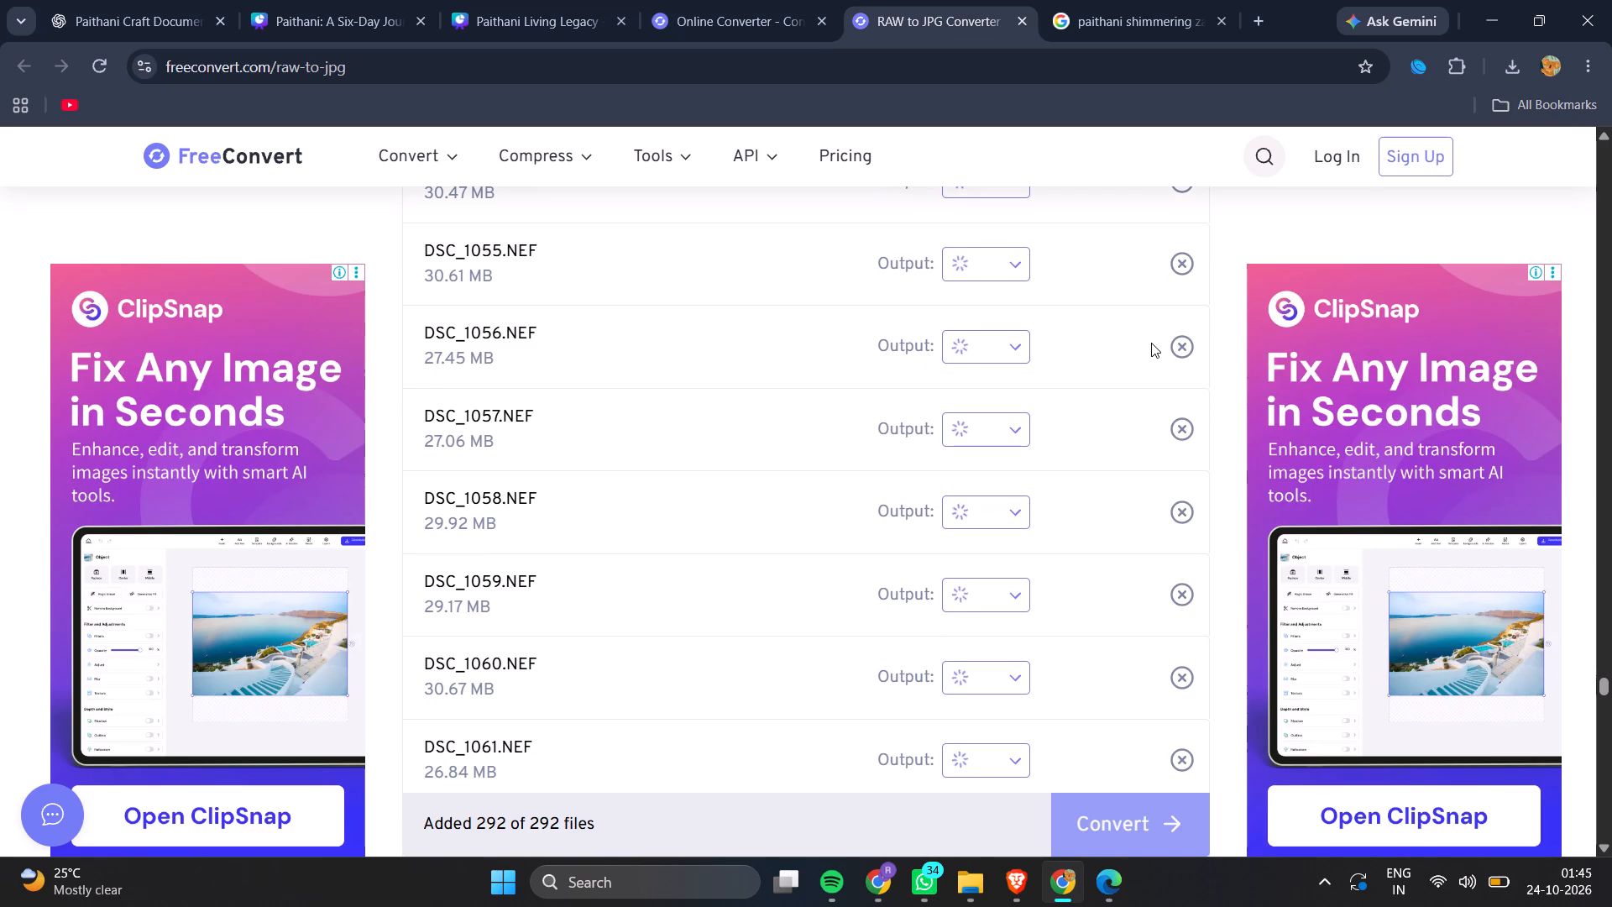
pyautogui.scroll(-13, 1151, 343)
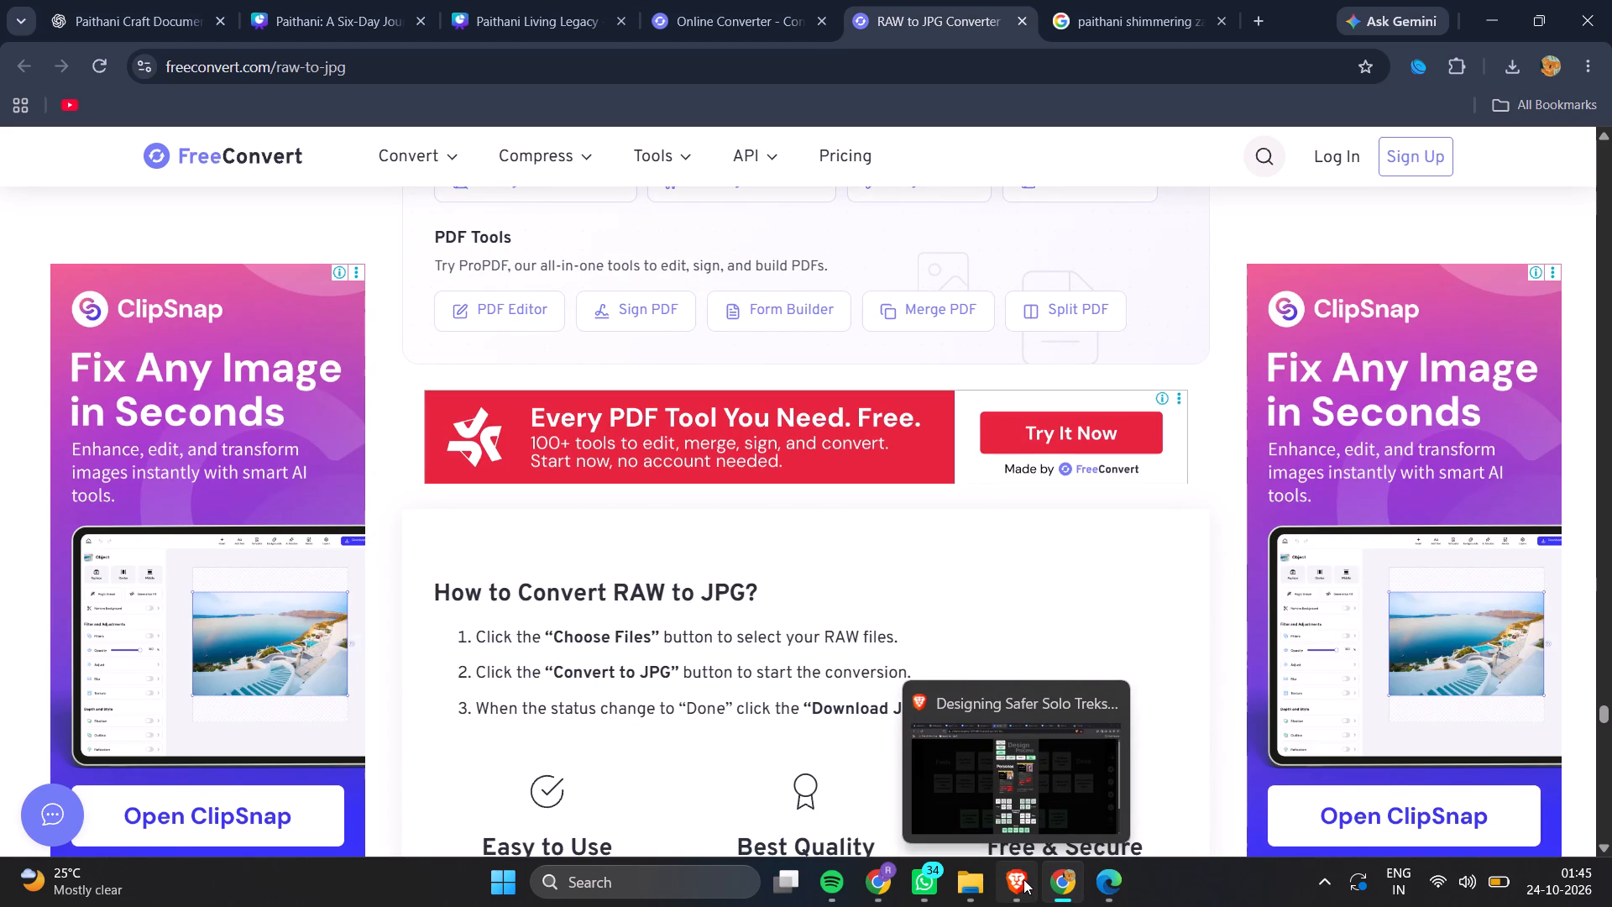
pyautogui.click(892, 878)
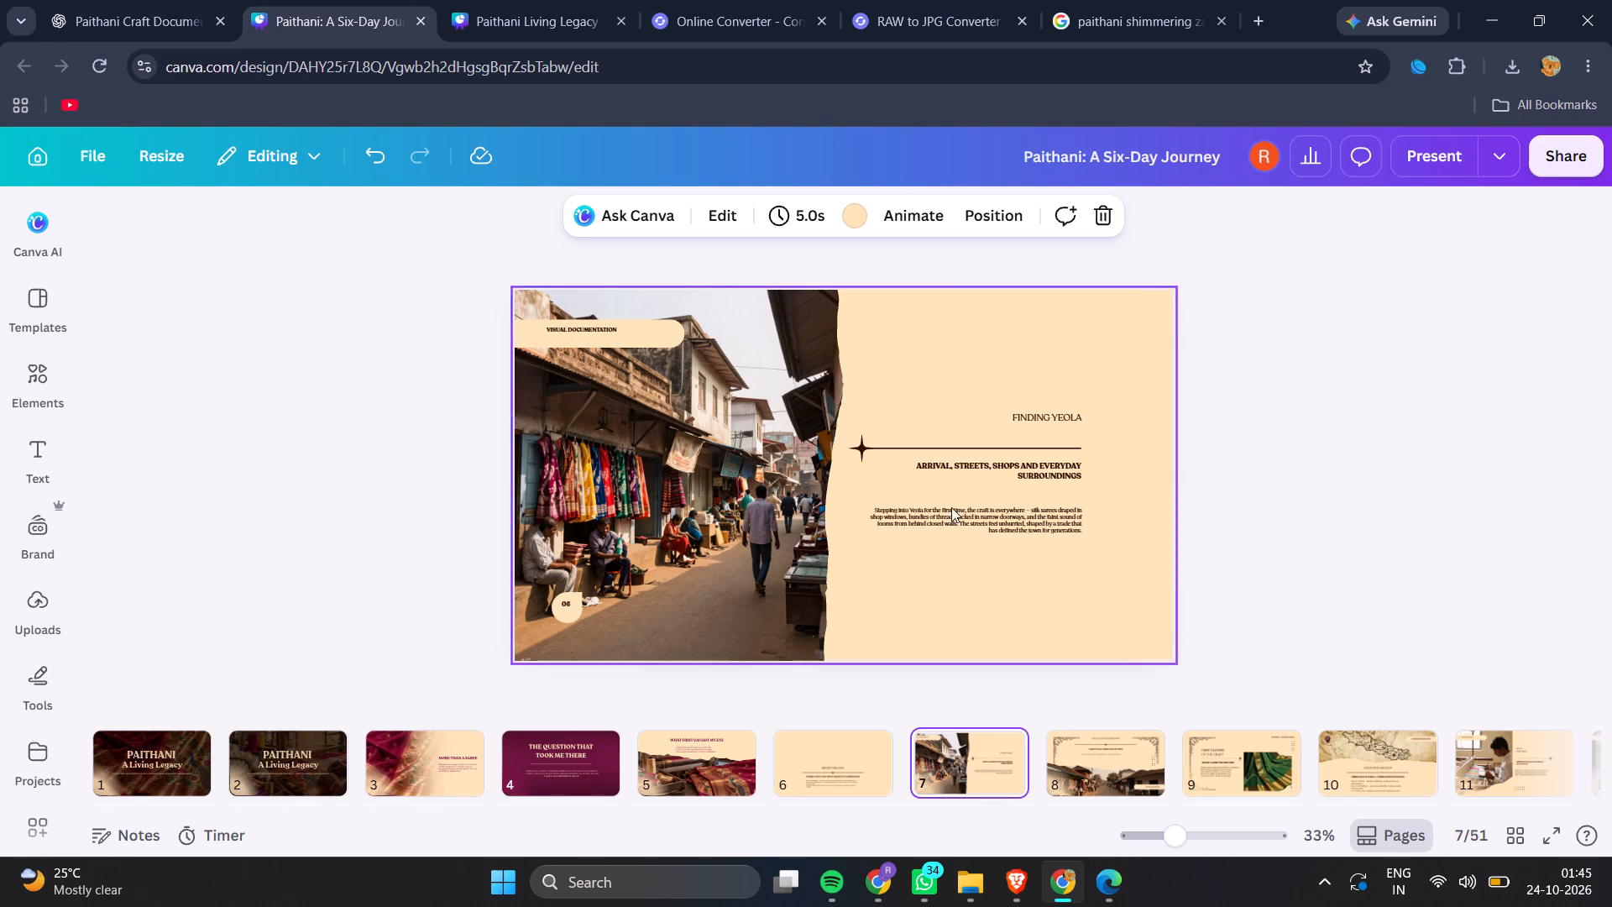
pyautogui.click(934, 0)
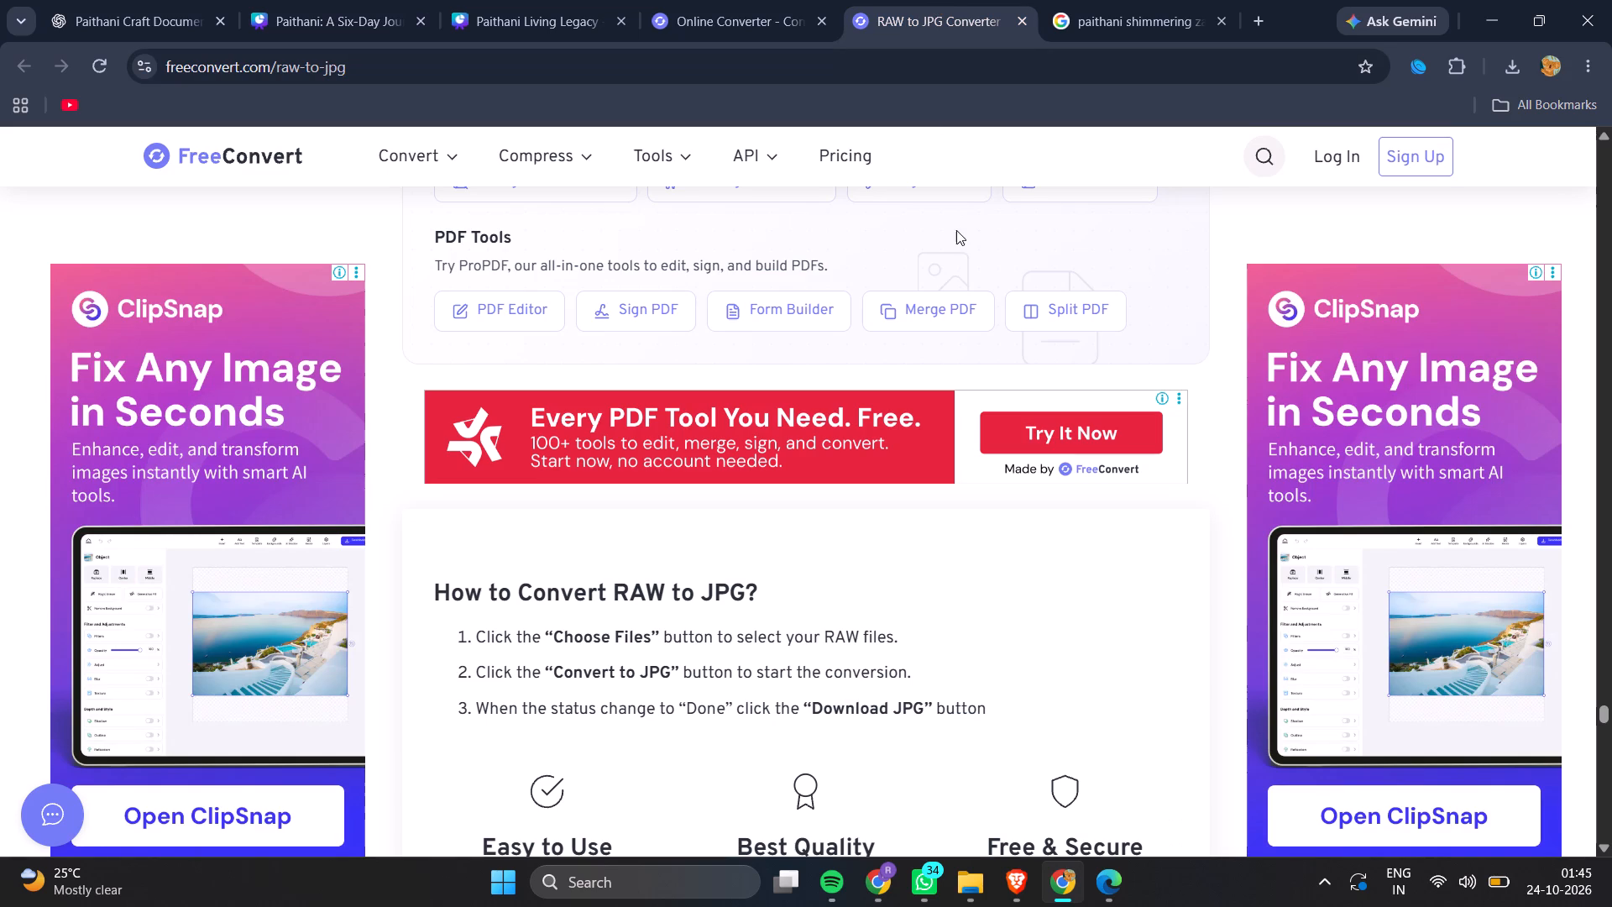
# Recheck the queued files in the converter, examining their loading status and assigned output formats.
pyautogui.scroll(4, 954, 234)
pyautogui.scroll(5, 929, 445)
pyautogui.scroll(-1, 1003, 560)
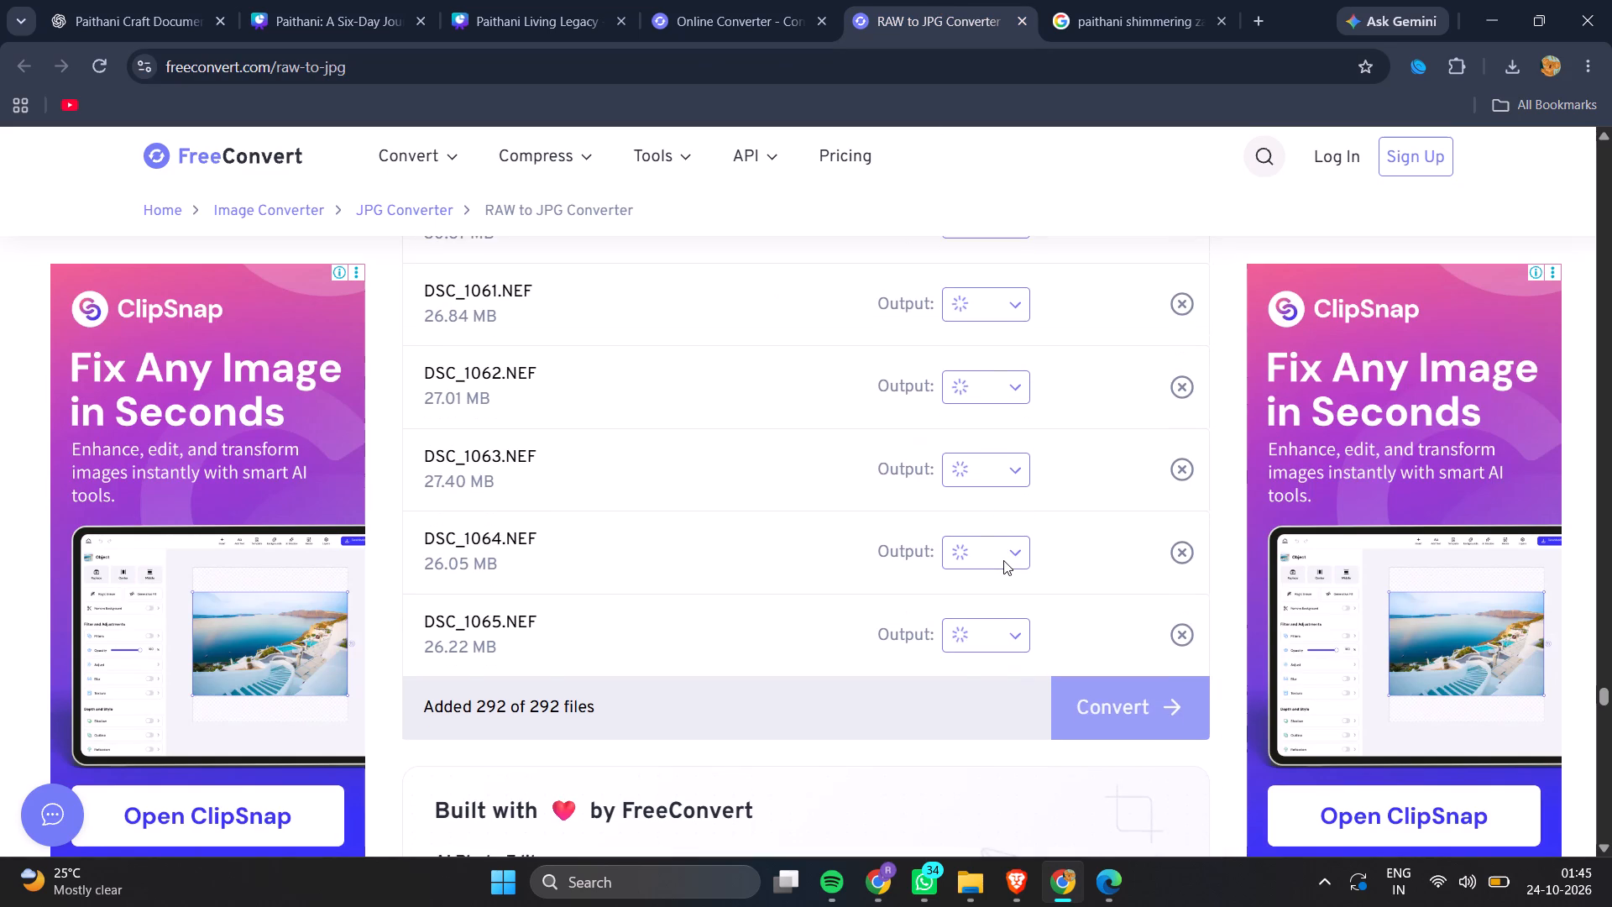
pyautogui.scroll(-1, 1003, 560)
pyautogui.scroll(14, 1003, 560)
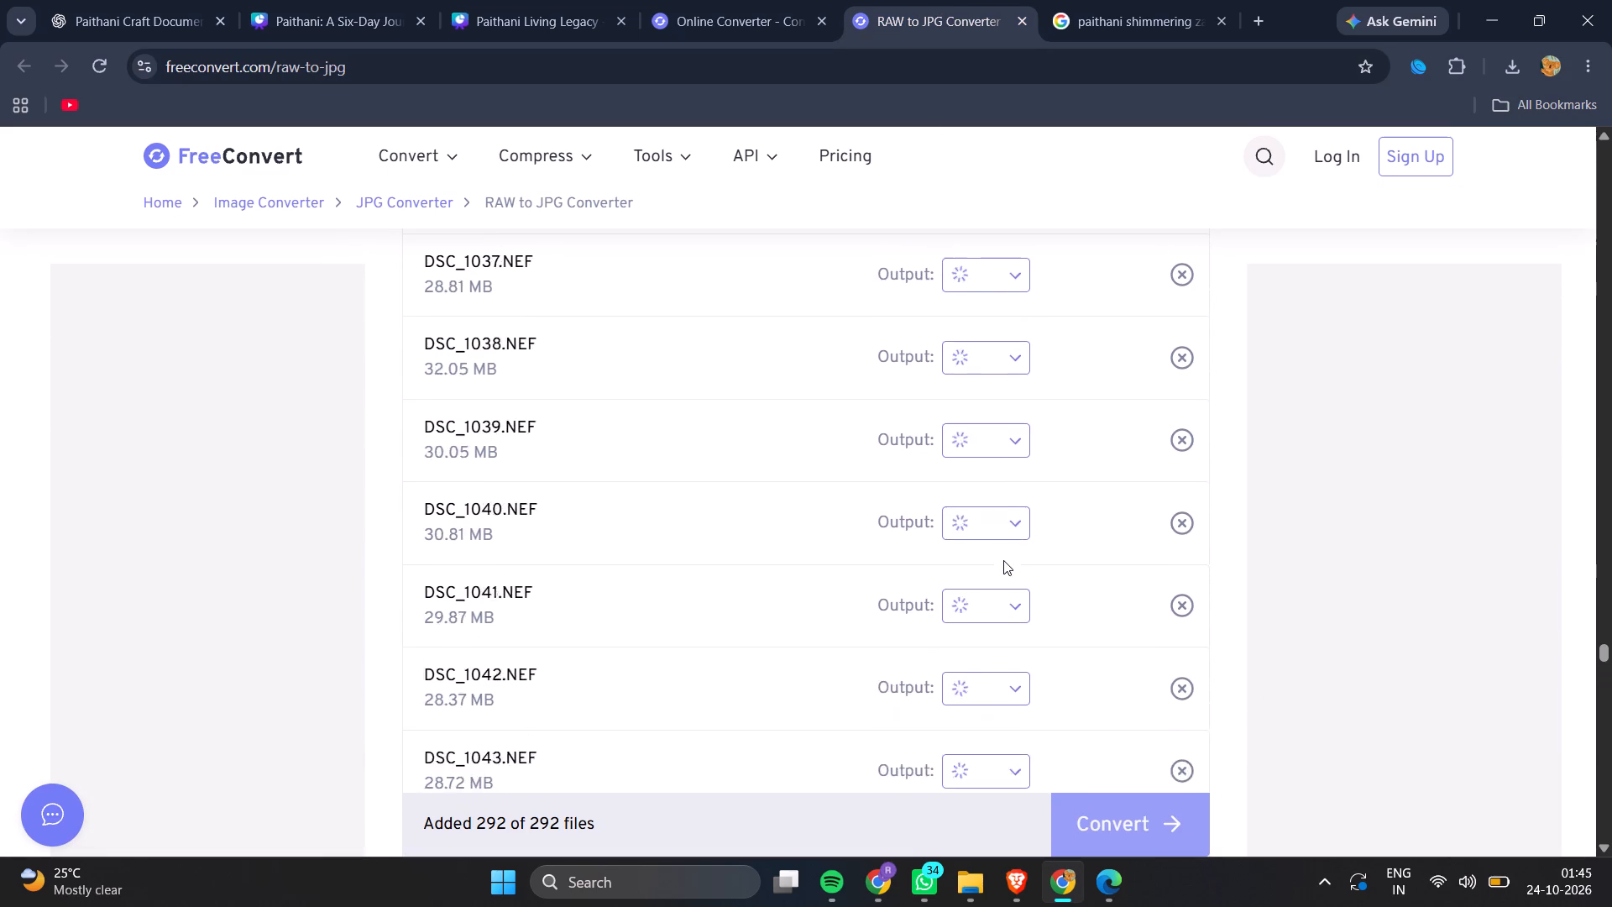
pyautogui.scroll(13, 1003, 560)
pyautogui.scroll(12, 1003, 560)
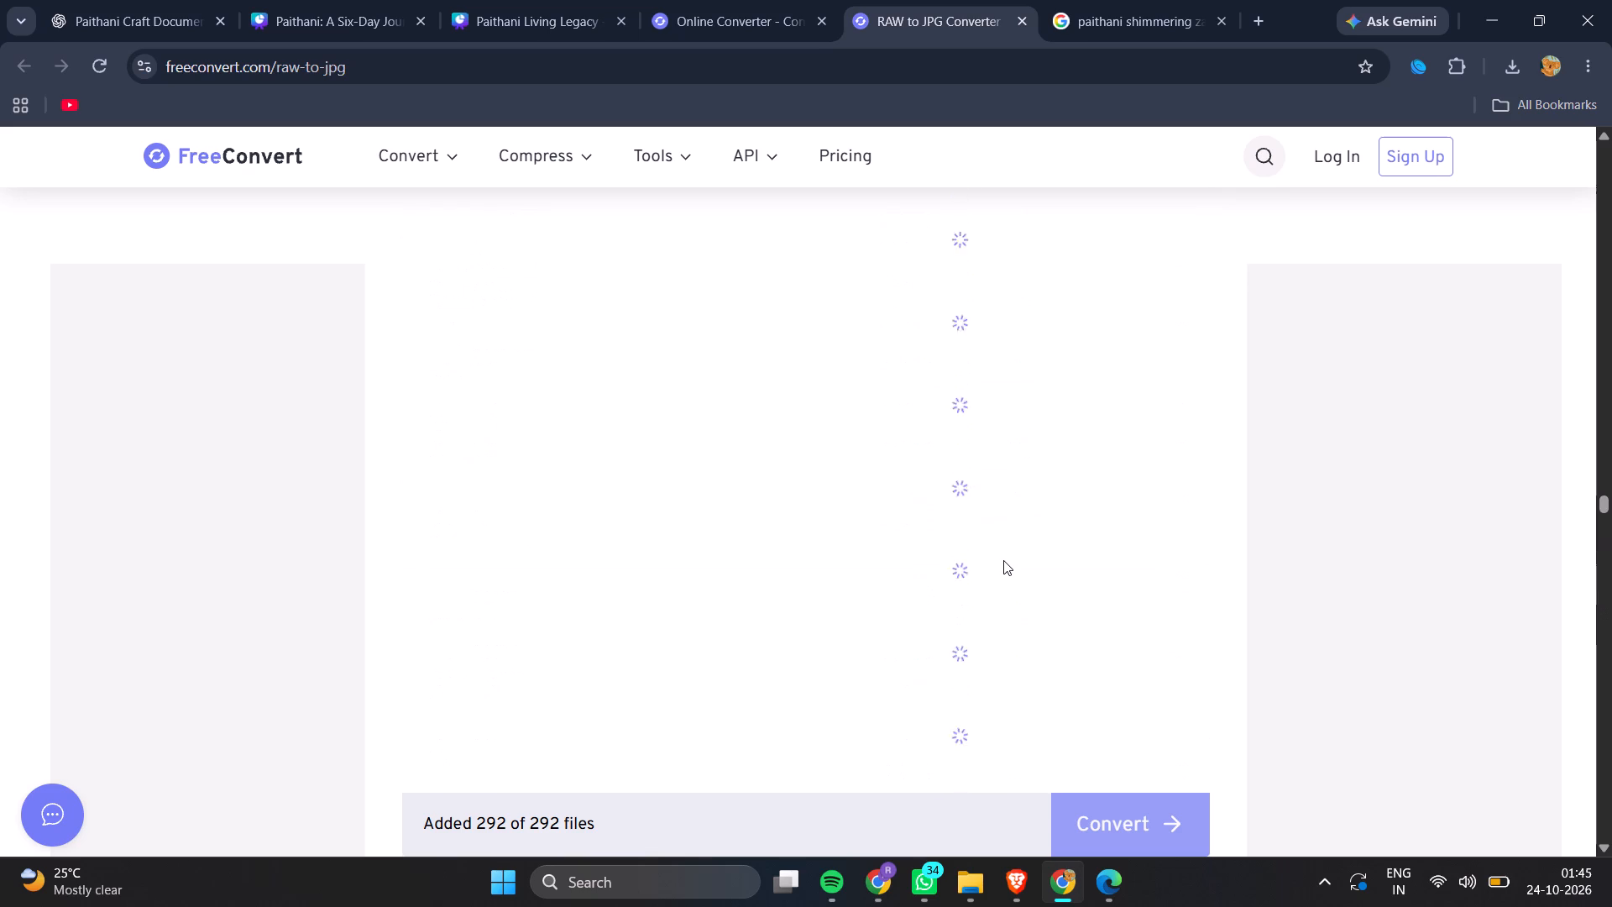
pyautogui.scroll(14, 1003, 560)
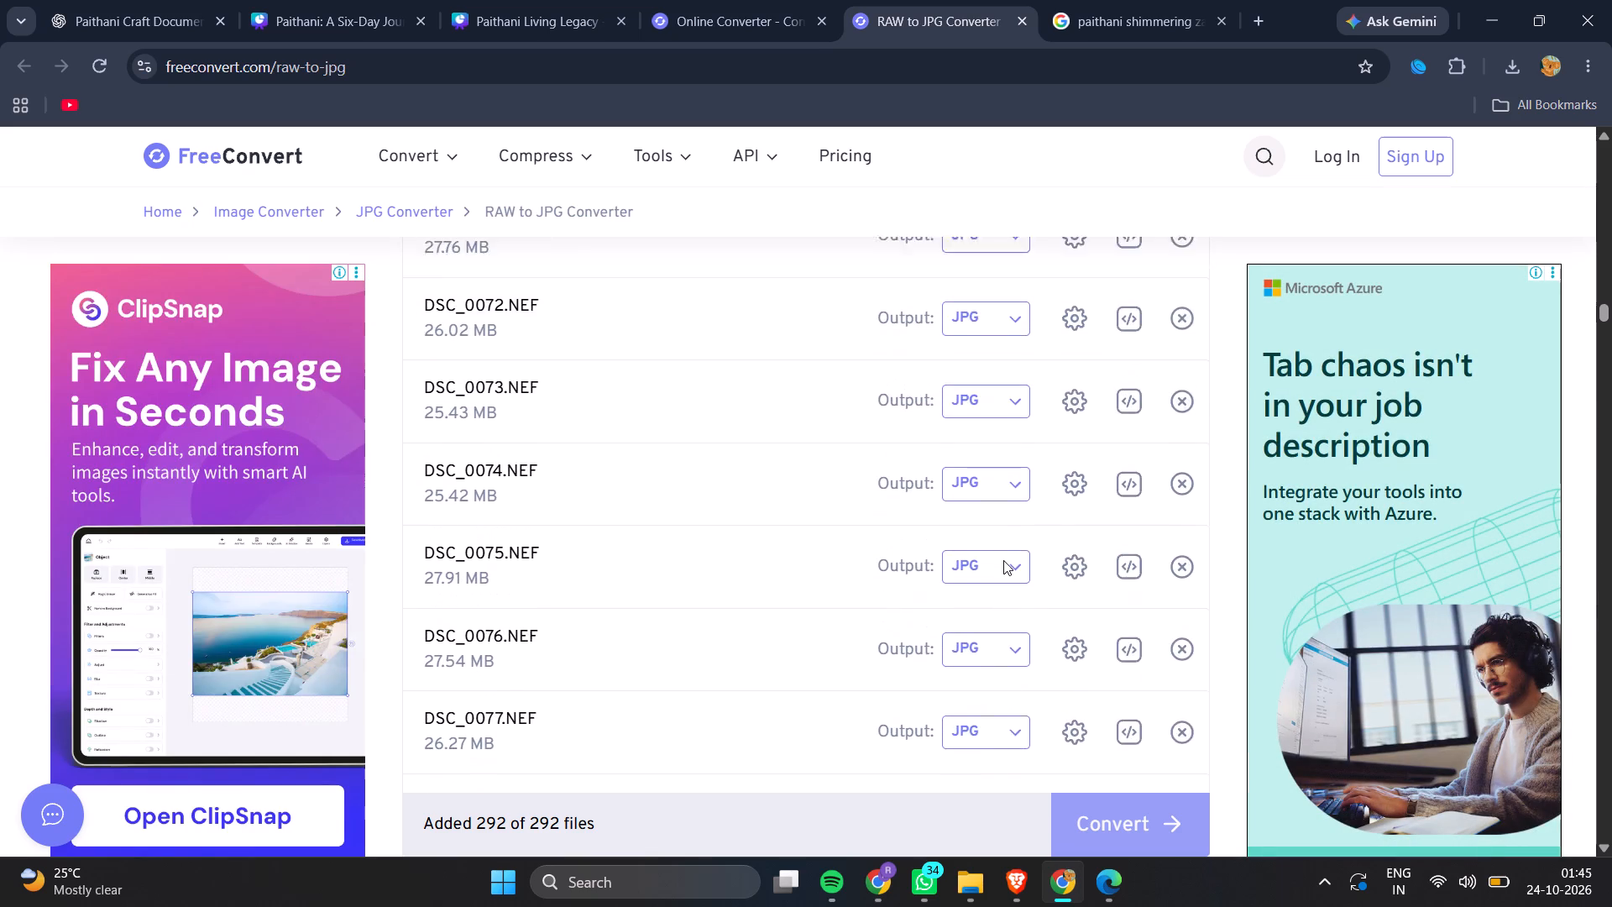
pyautogui.scroll(-8, 1003, 560)
pyautogui.scroll(-13, 1003, 560)
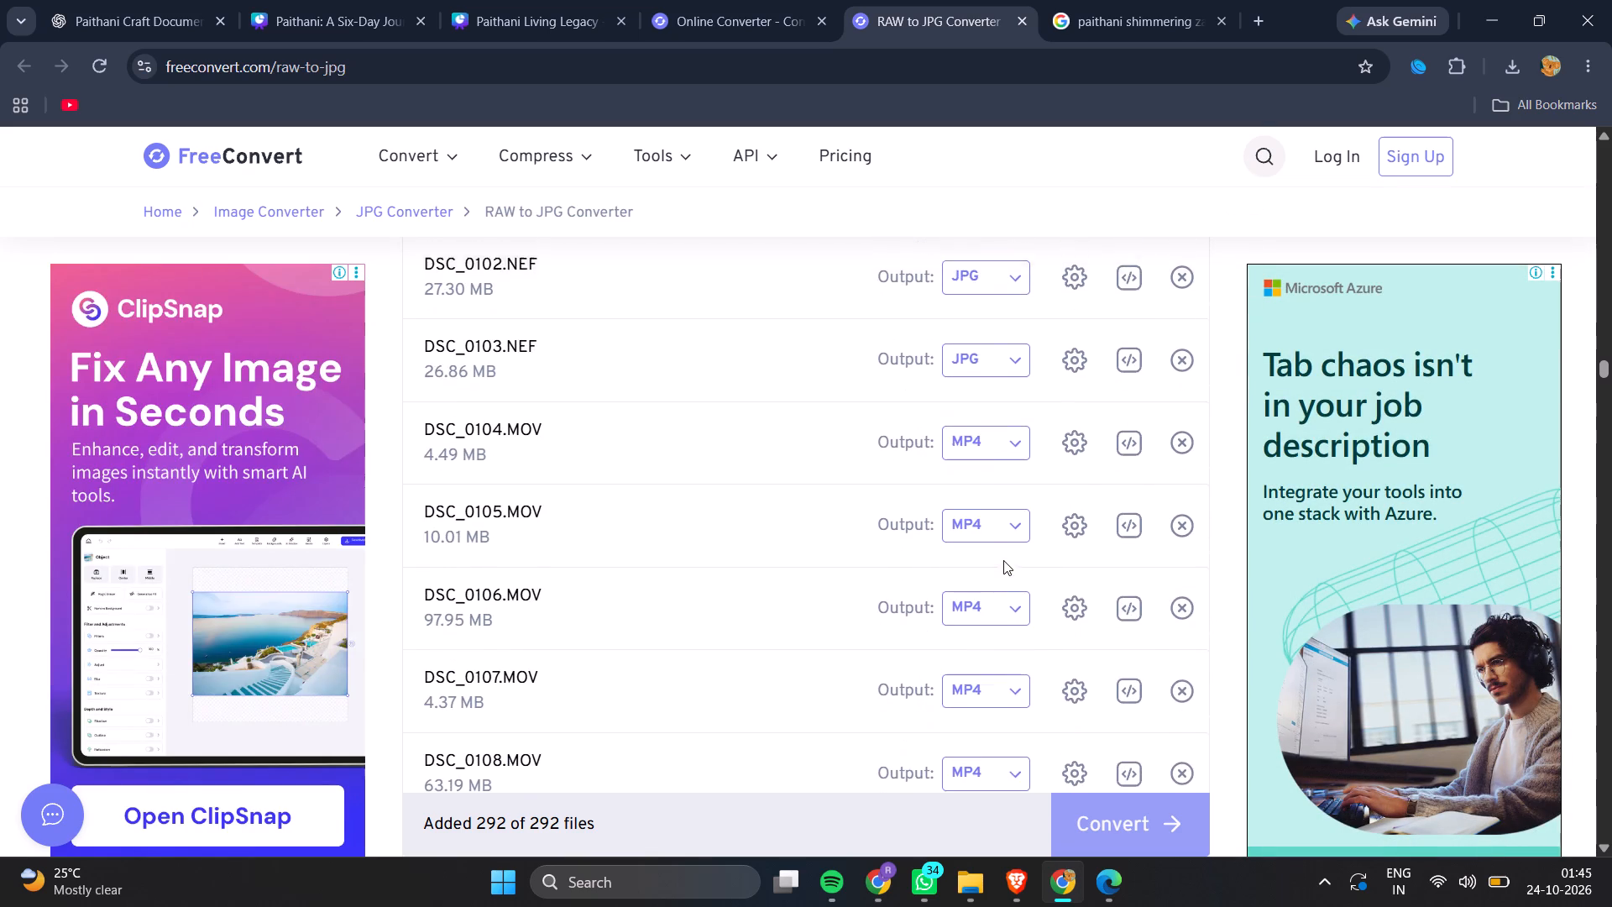
pyautogui.scroll(-18, 1003, 560)
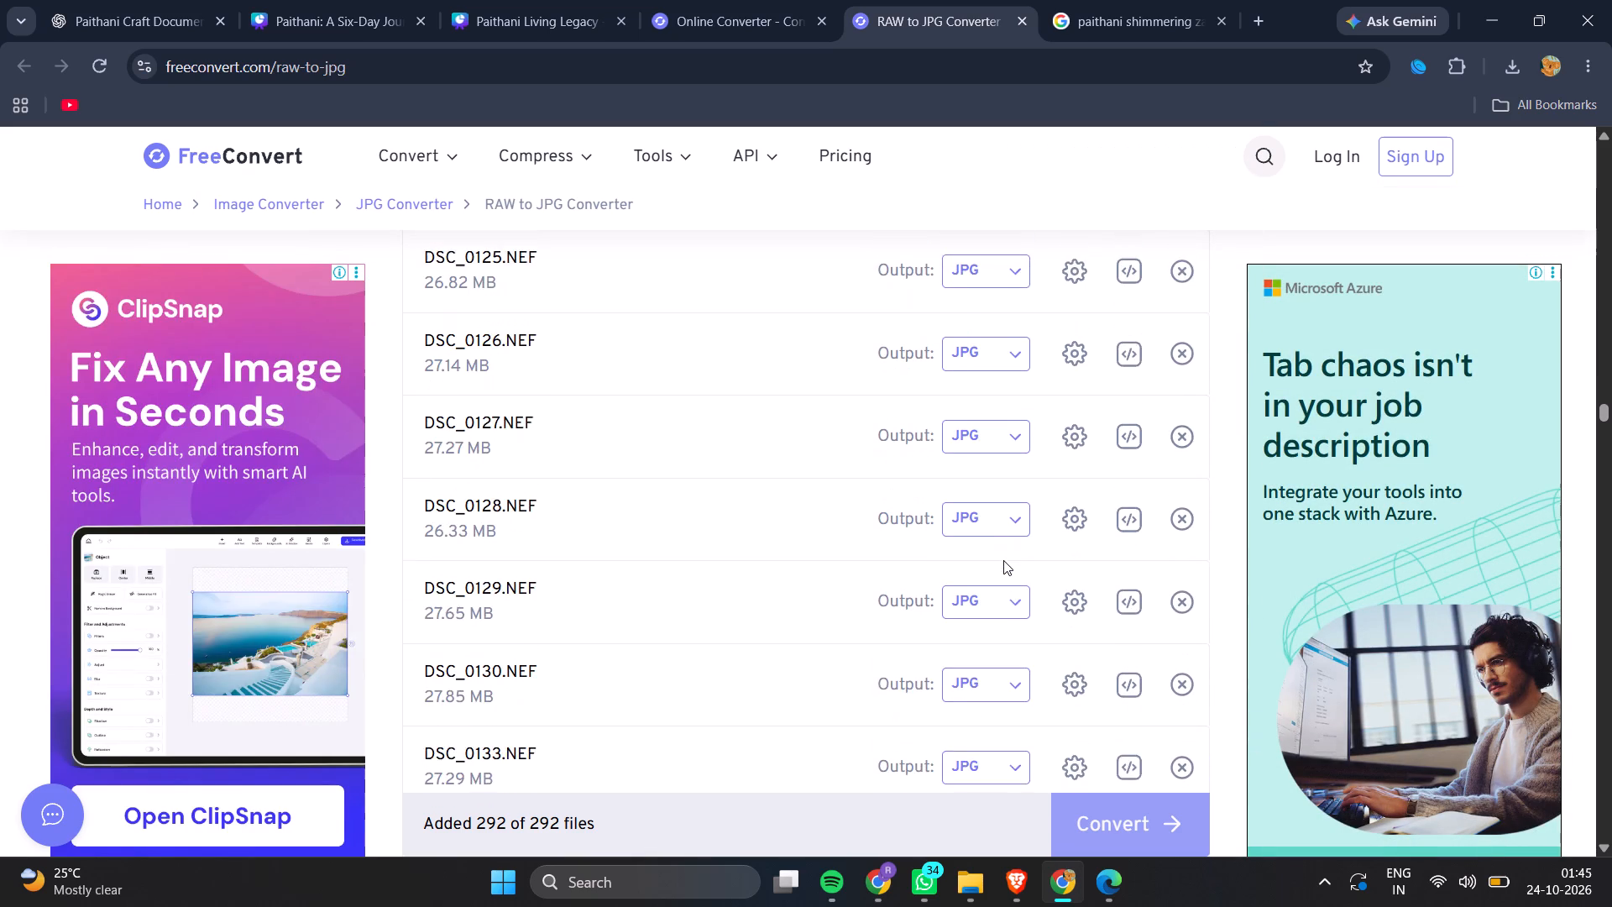
# Check whether the queued NEF files have finished loading, going through the converter's list to its end.
pyautogui.scroll(-13, 1003, 560)
pyautogui.scroll(1, 1003, 560)
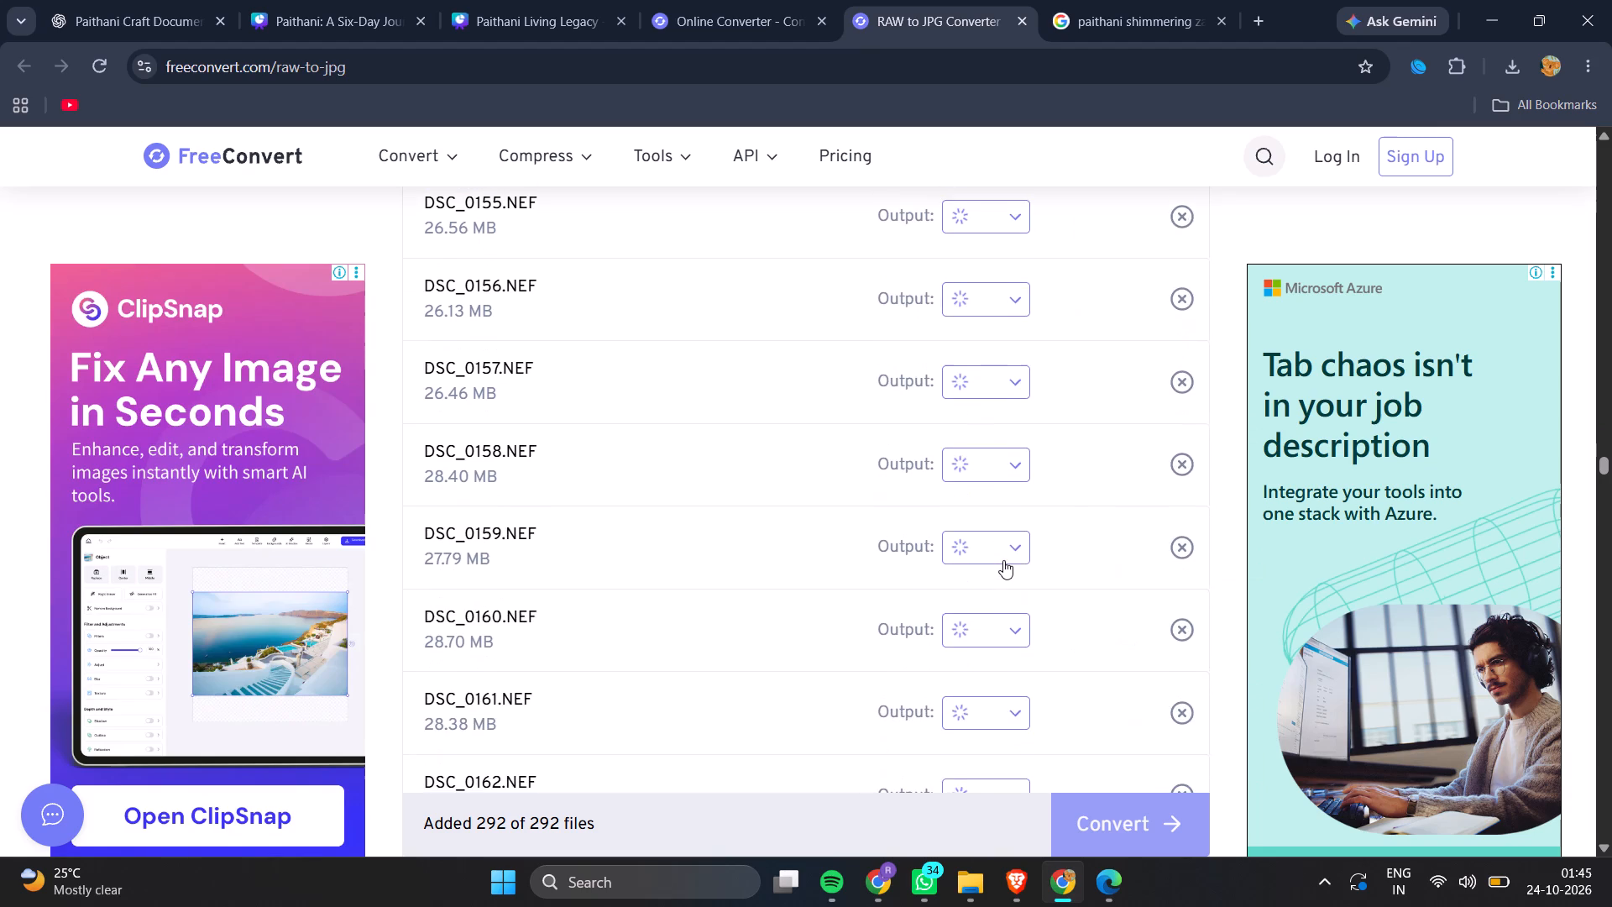
pyautogui.scroll(1, 1003, 560)
pyautogui.scroll(-6, 1003, 560)
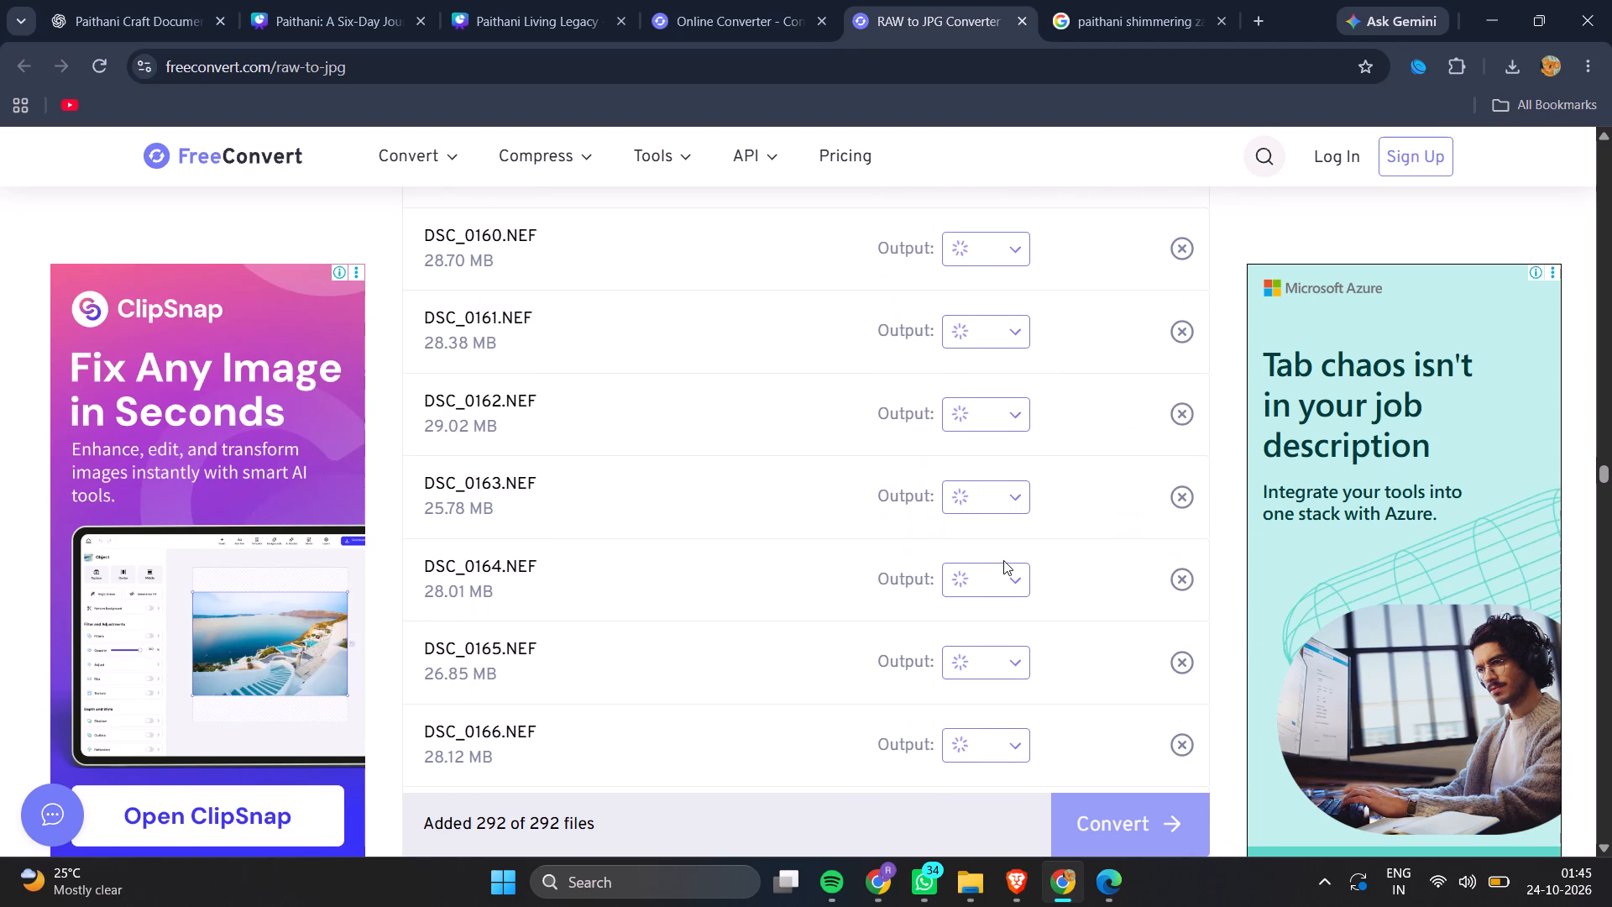
pyautogui.scroll(-4, 1003, 560)
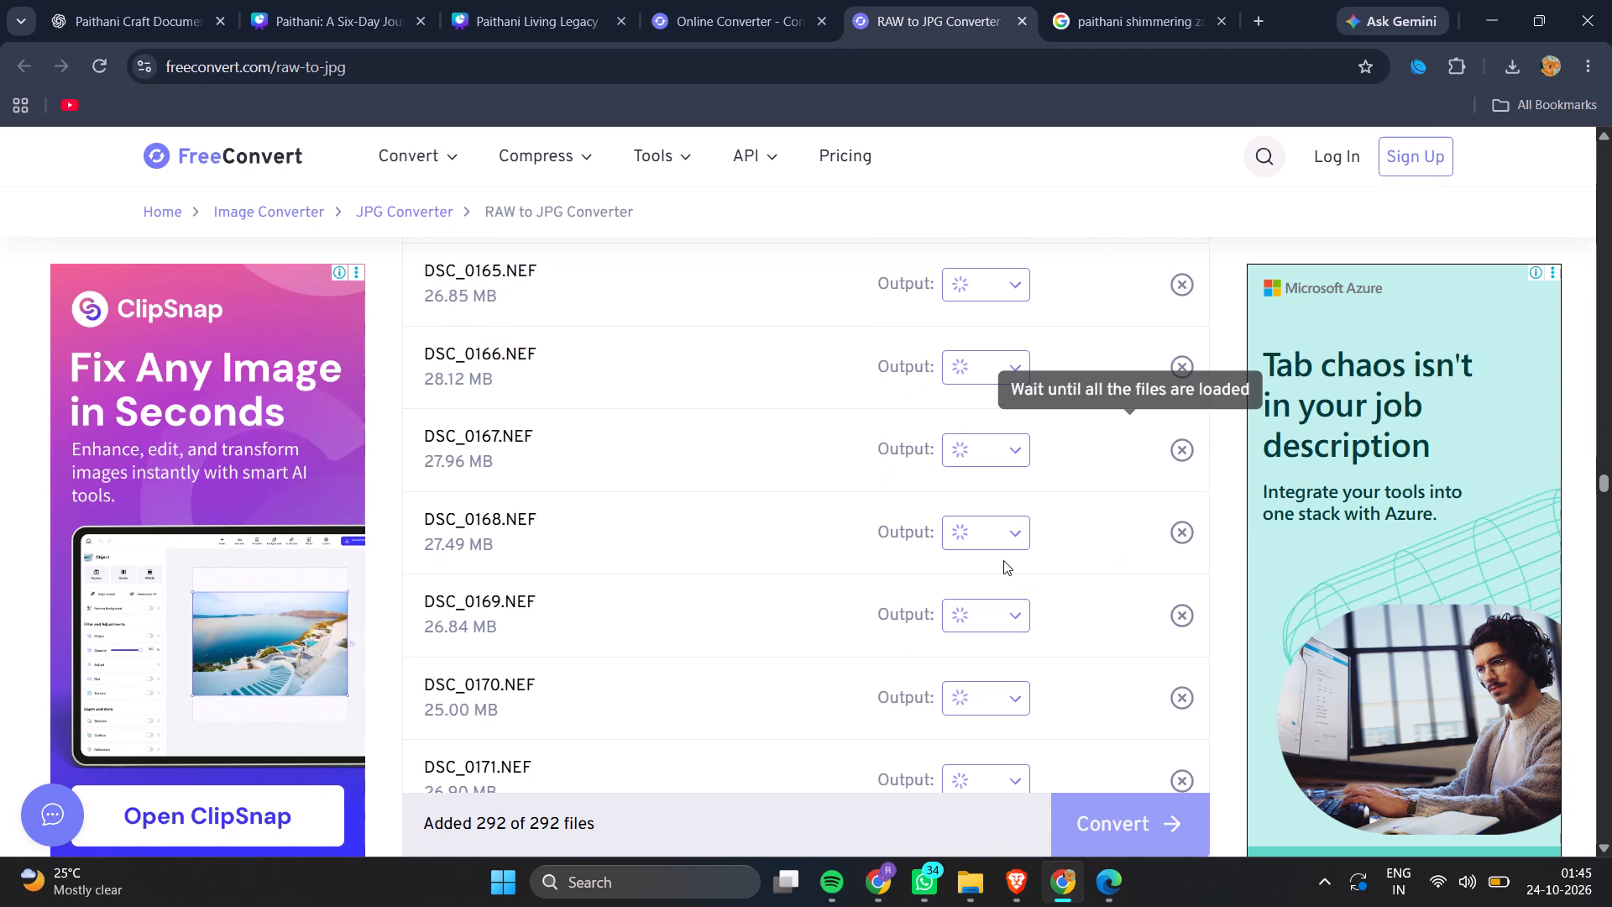
pyautogui.scroll(-2, 1003, 560)
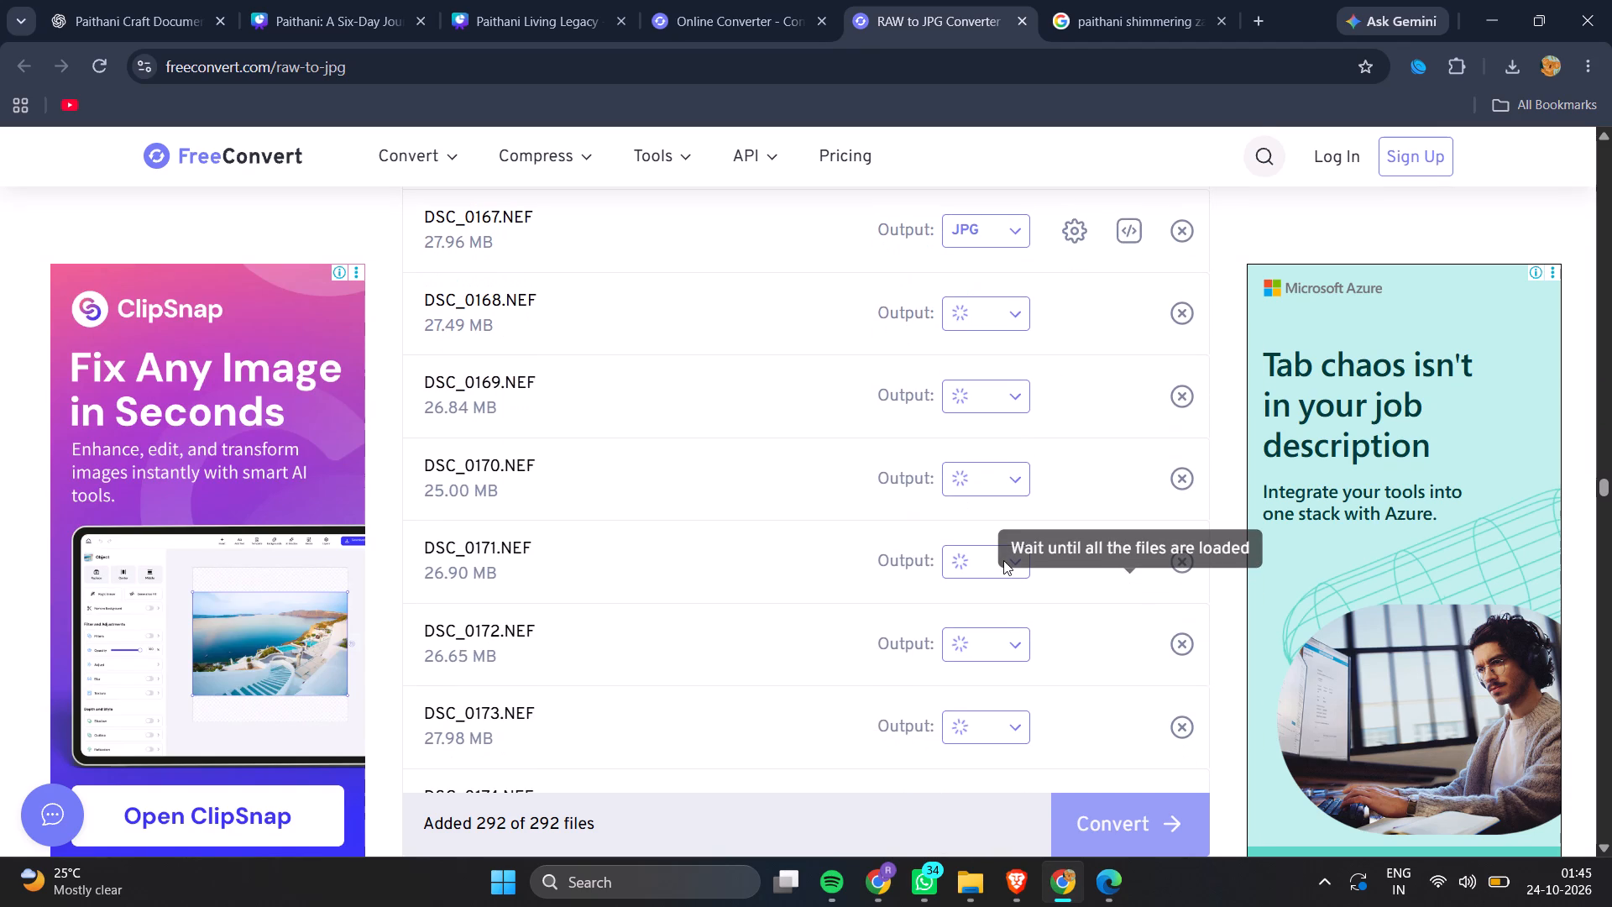
pyautogui.scroll(-3, 1003, 560)
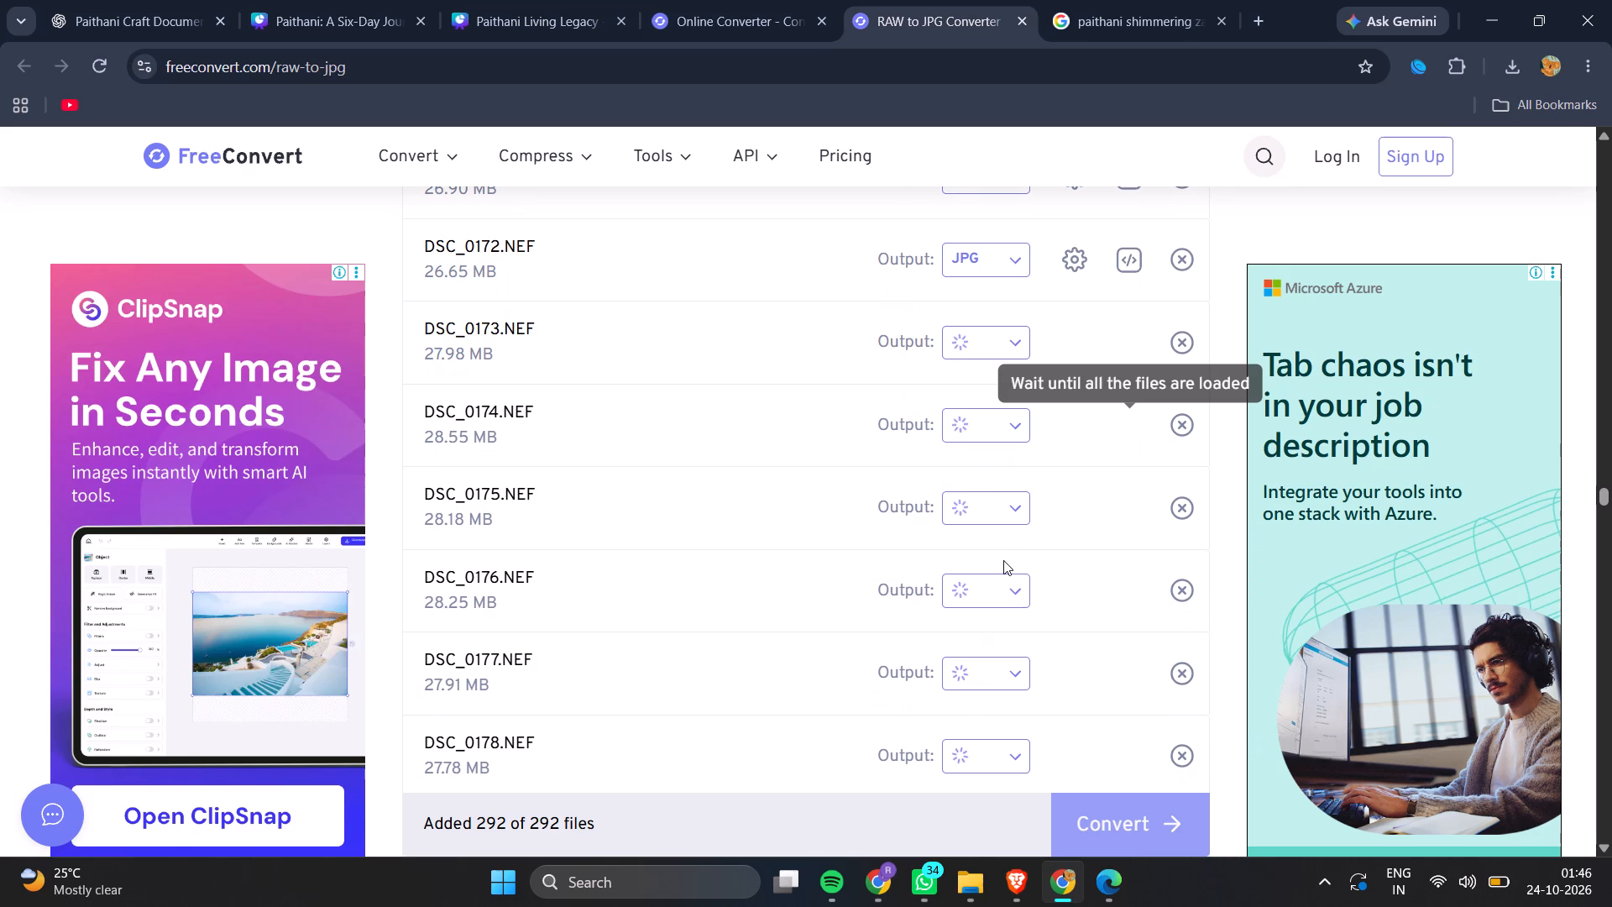
pyautogui.scroll(-5, 1003, 560)
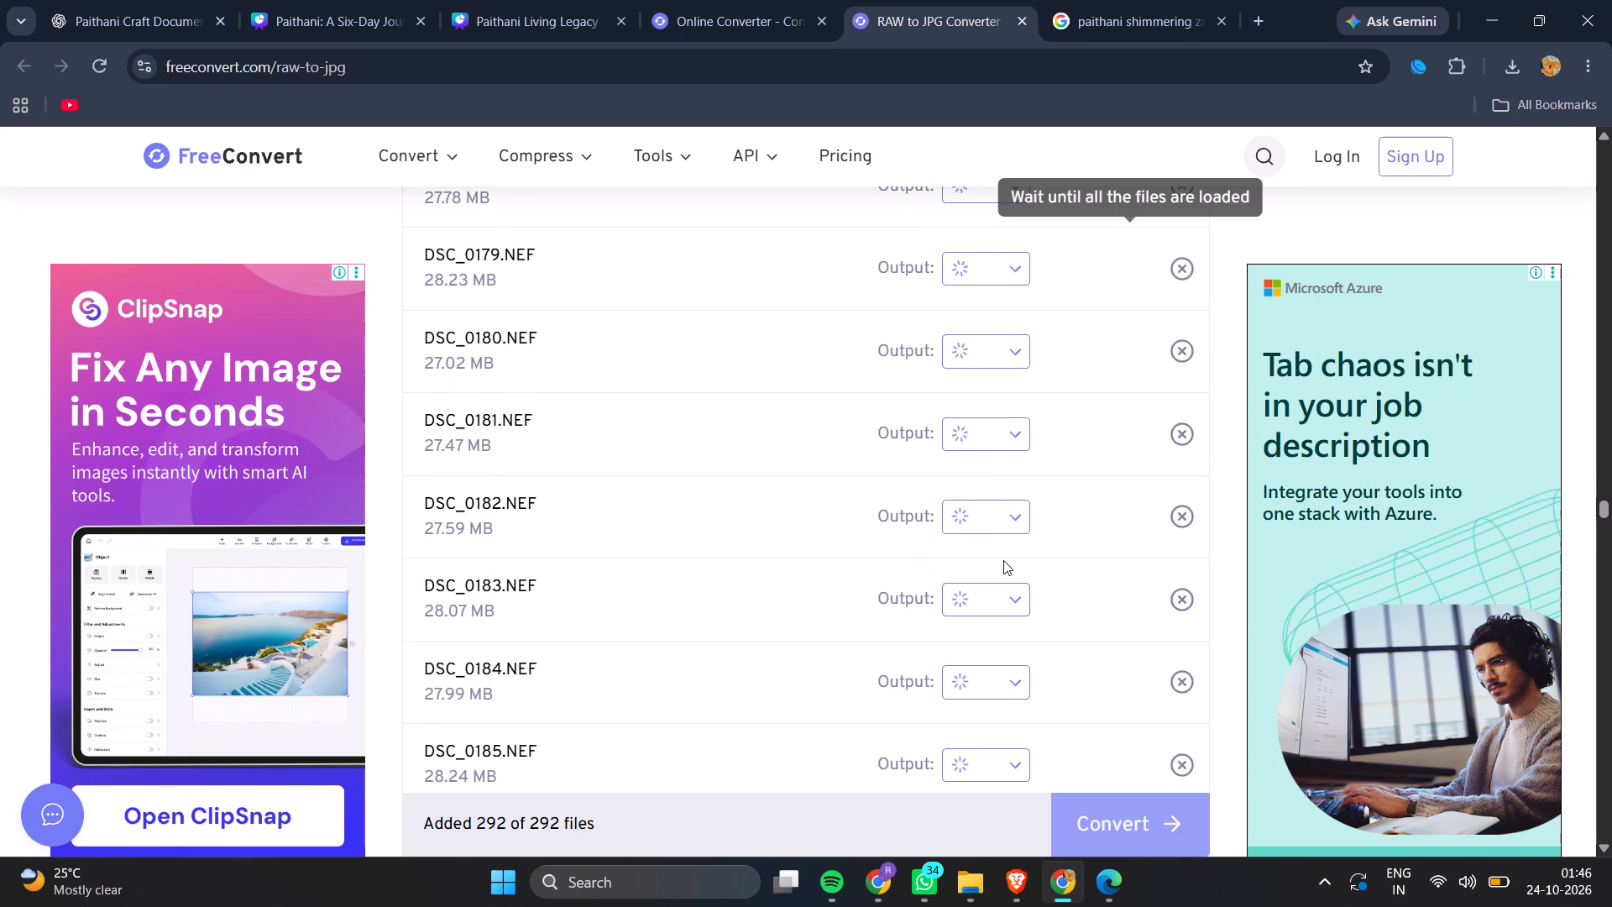
pyautogui.scroll(-5, 1003, 560)
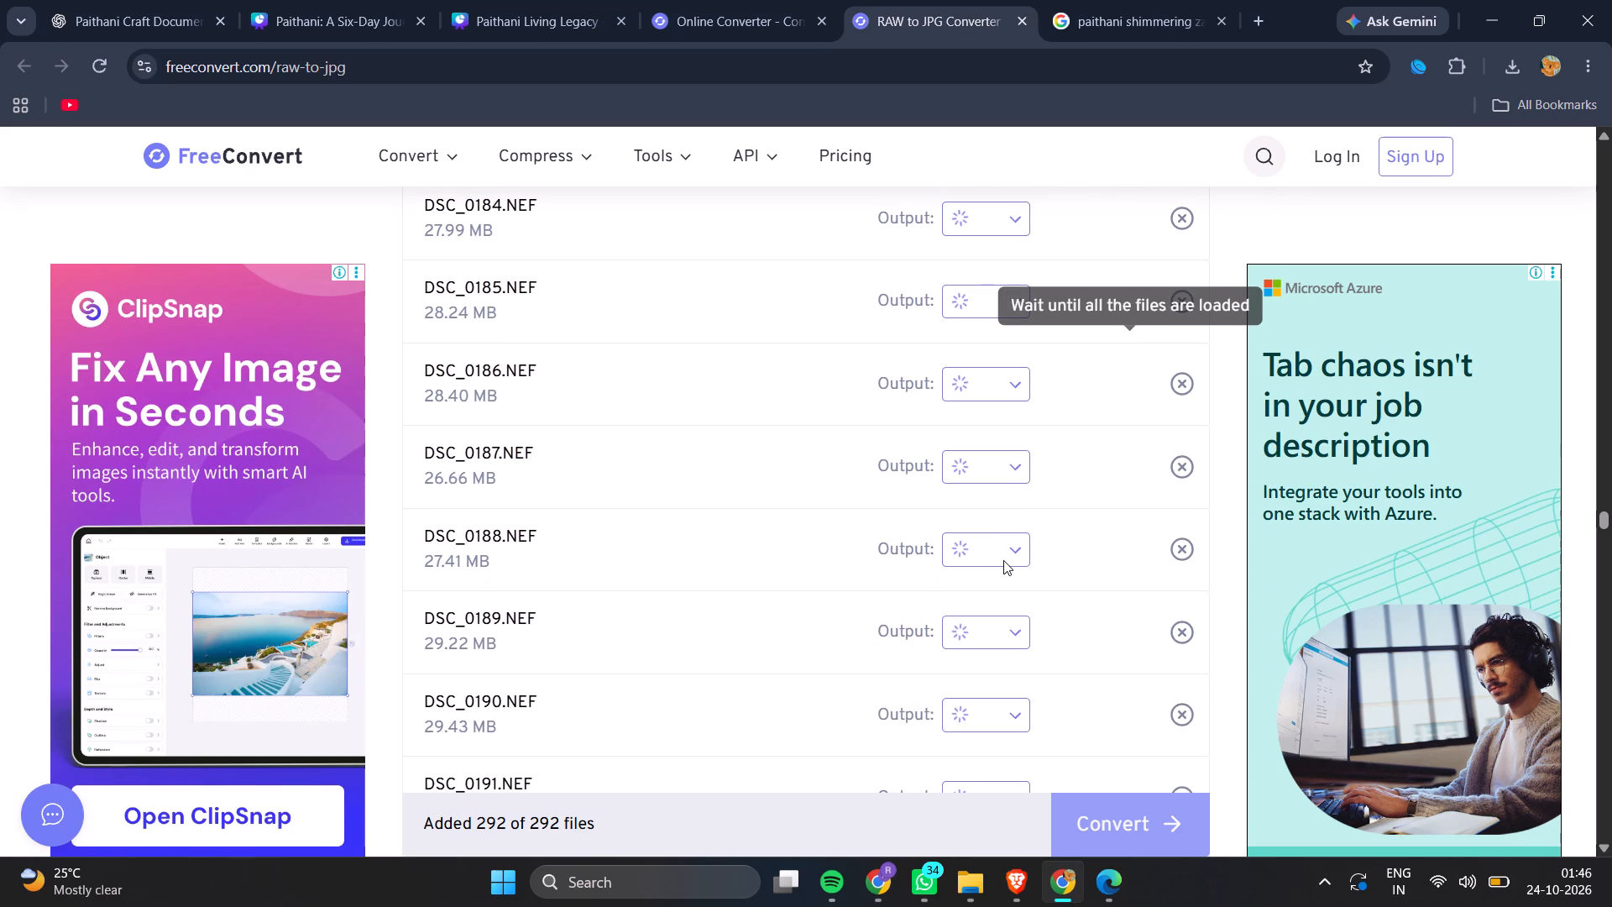
pyautogui.scroll(-2, 1003, 560)
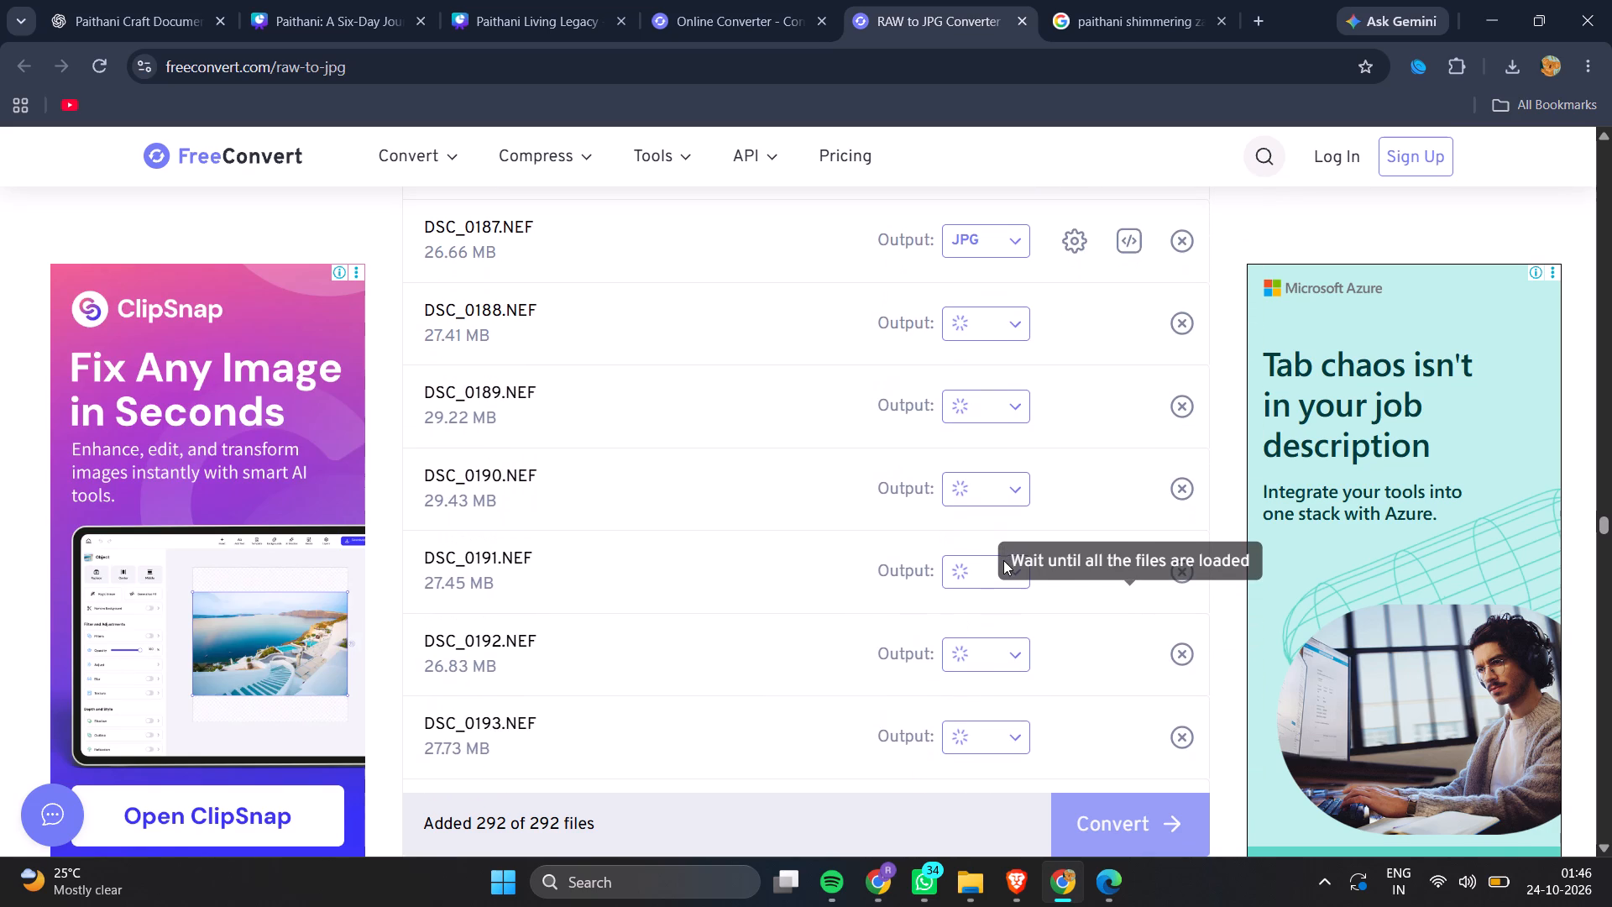
pyautogui.scroll(-4, 1003, 560)
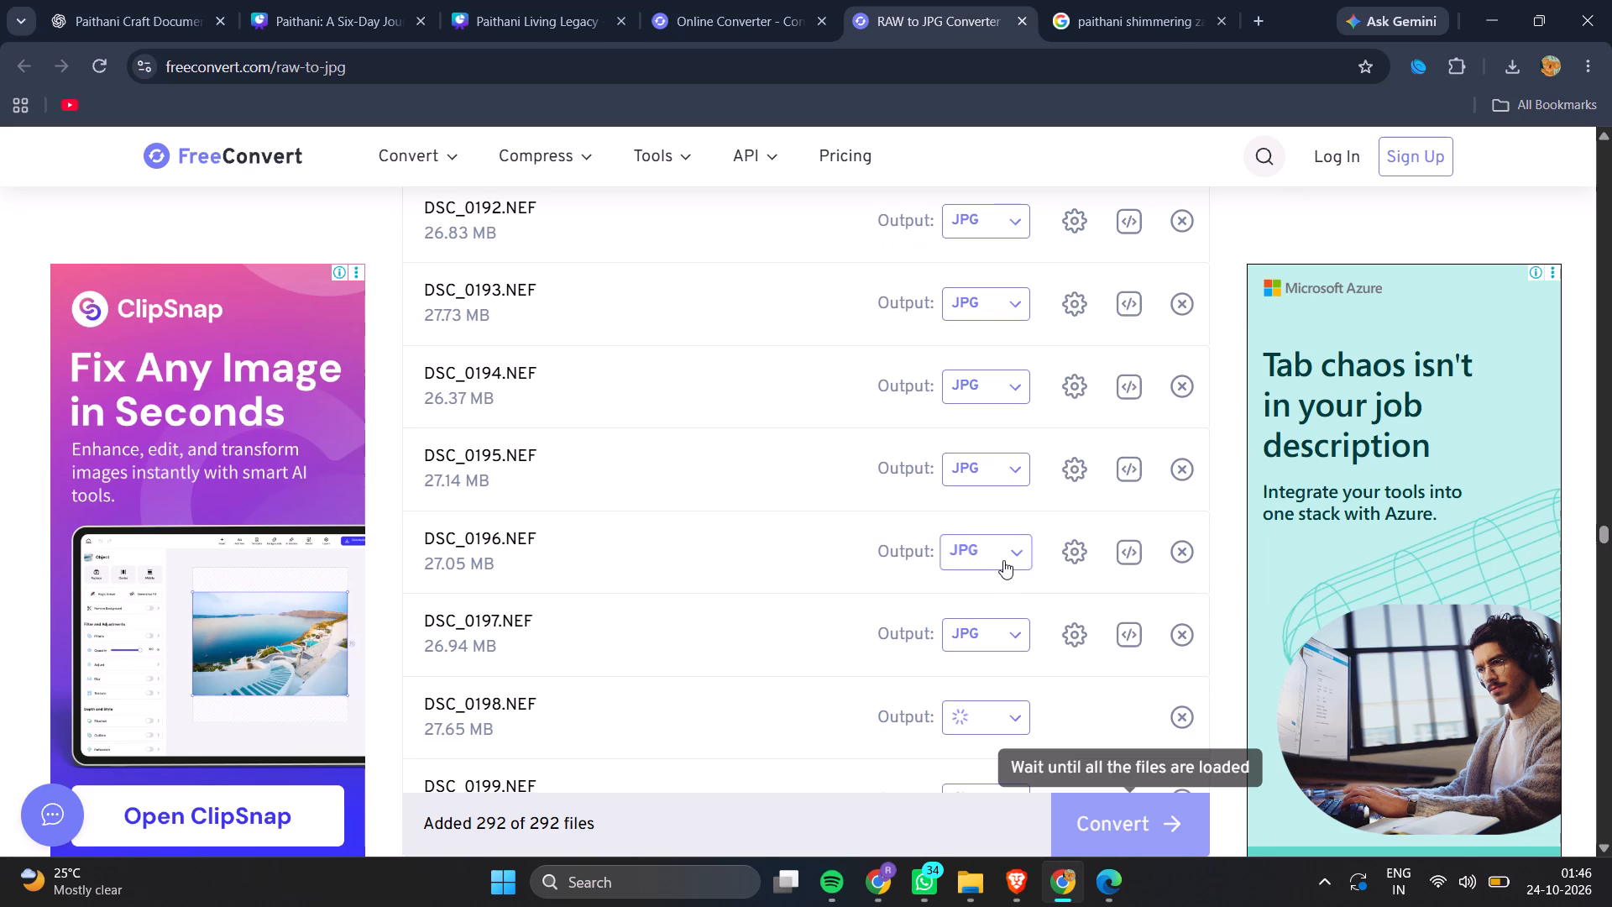
pyautogui.scroll(-6, 1003, 560)
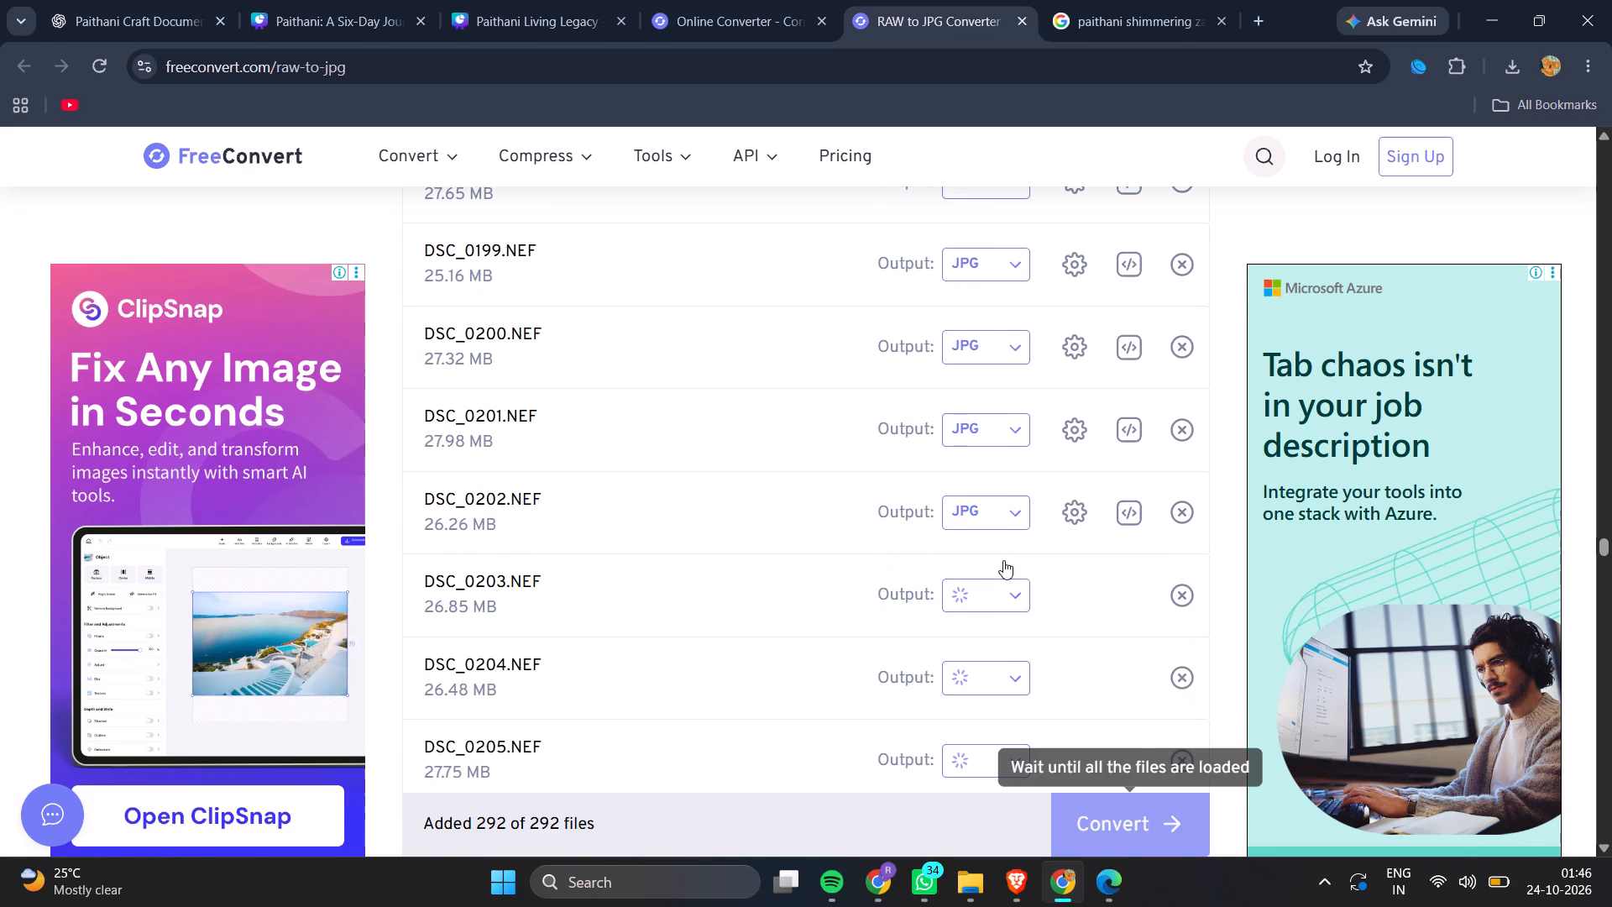
pyautogui.scroll(-7, 1003, 560)
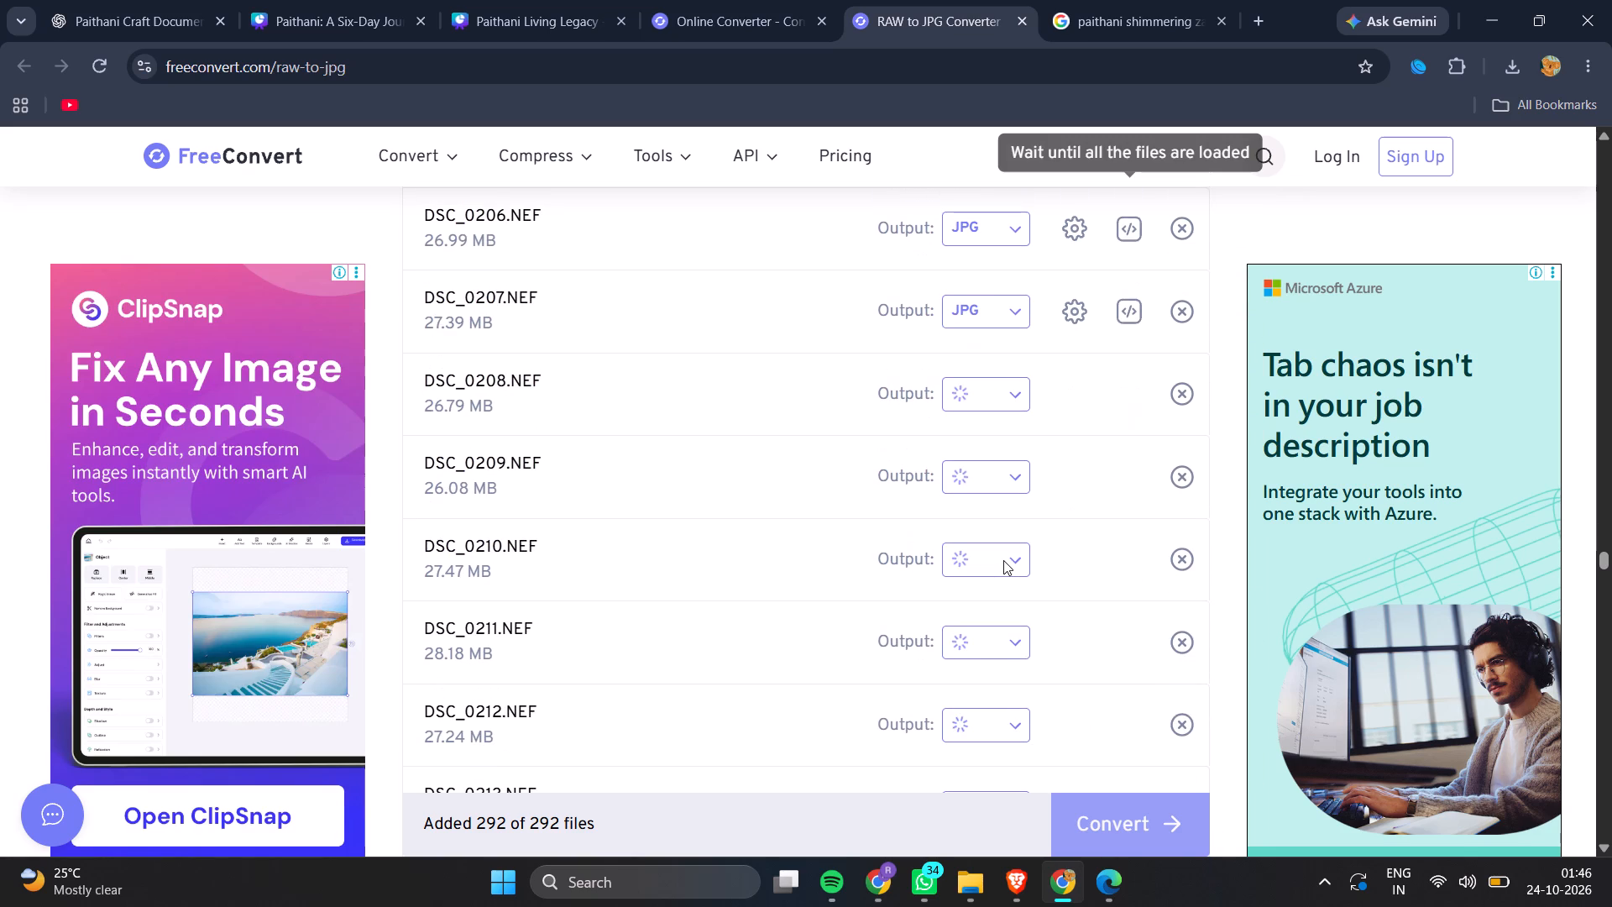
pyautogui.scroll(-7, 1003, 560)
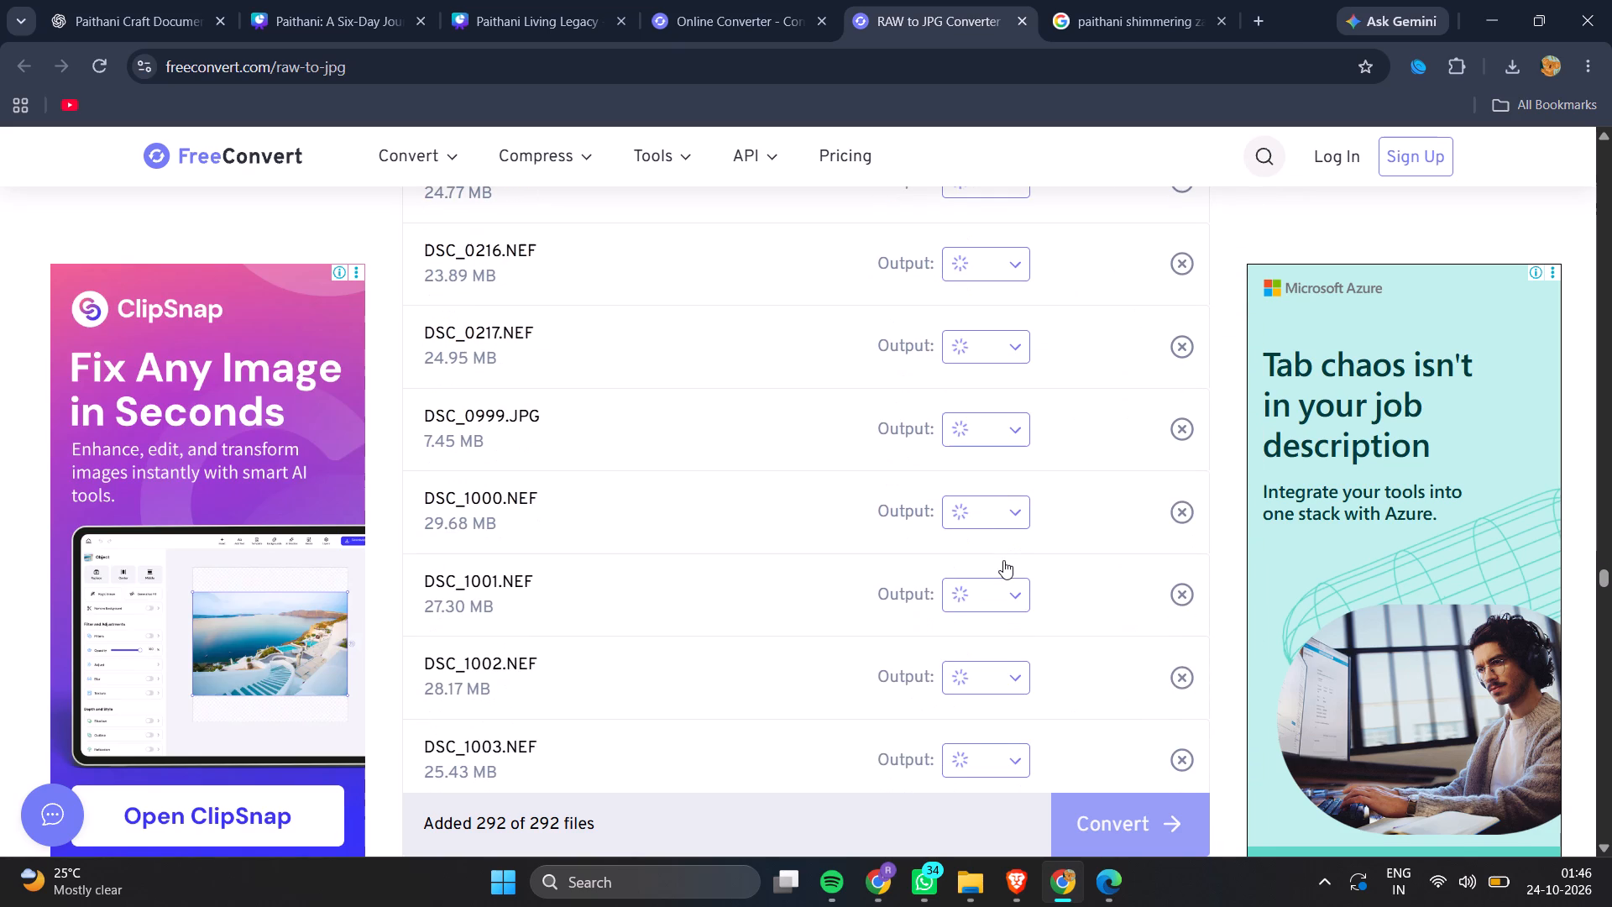
pyautogui.scroll(-3, 1003, 560)
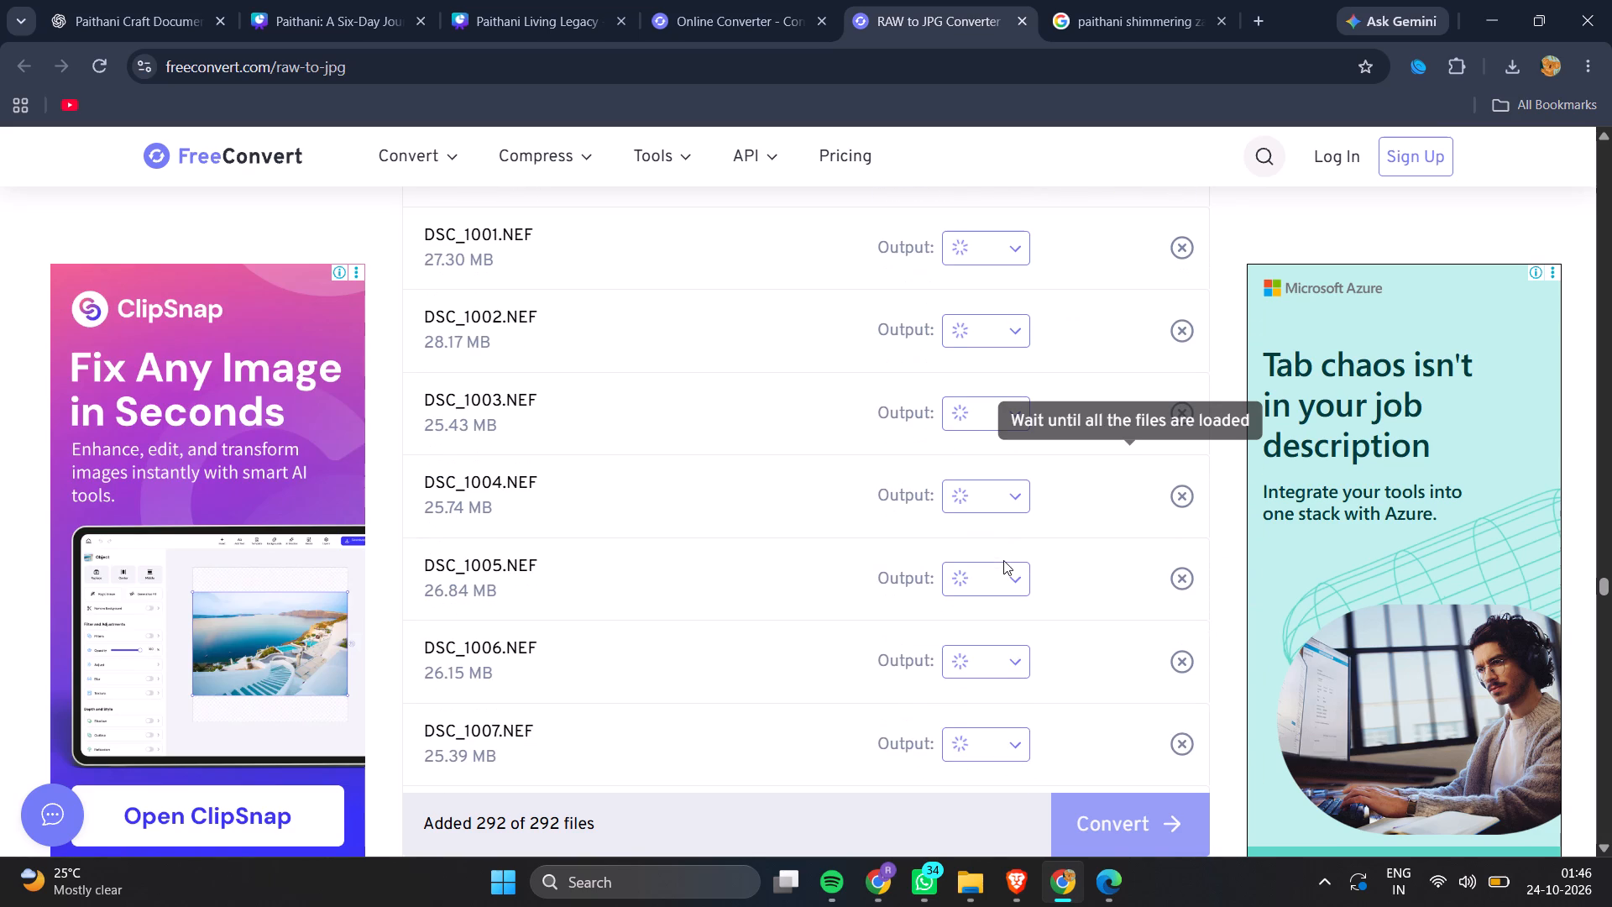
pyautogui.scroll(-4, 1003, 560)
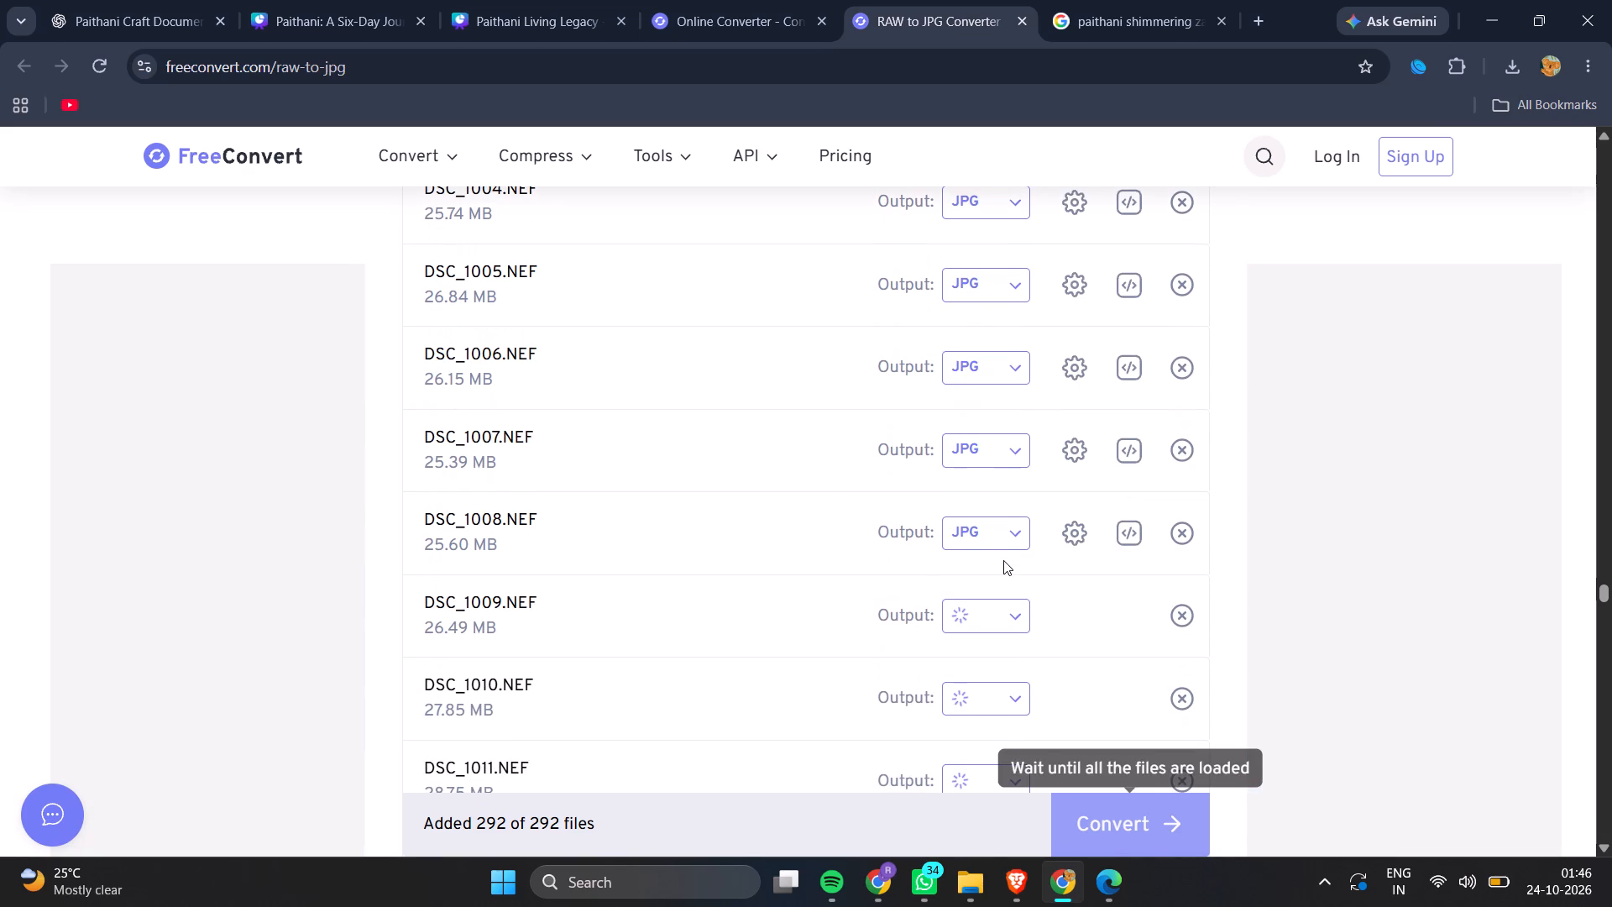
pyautogui.scroll(-4, 1003, 560)
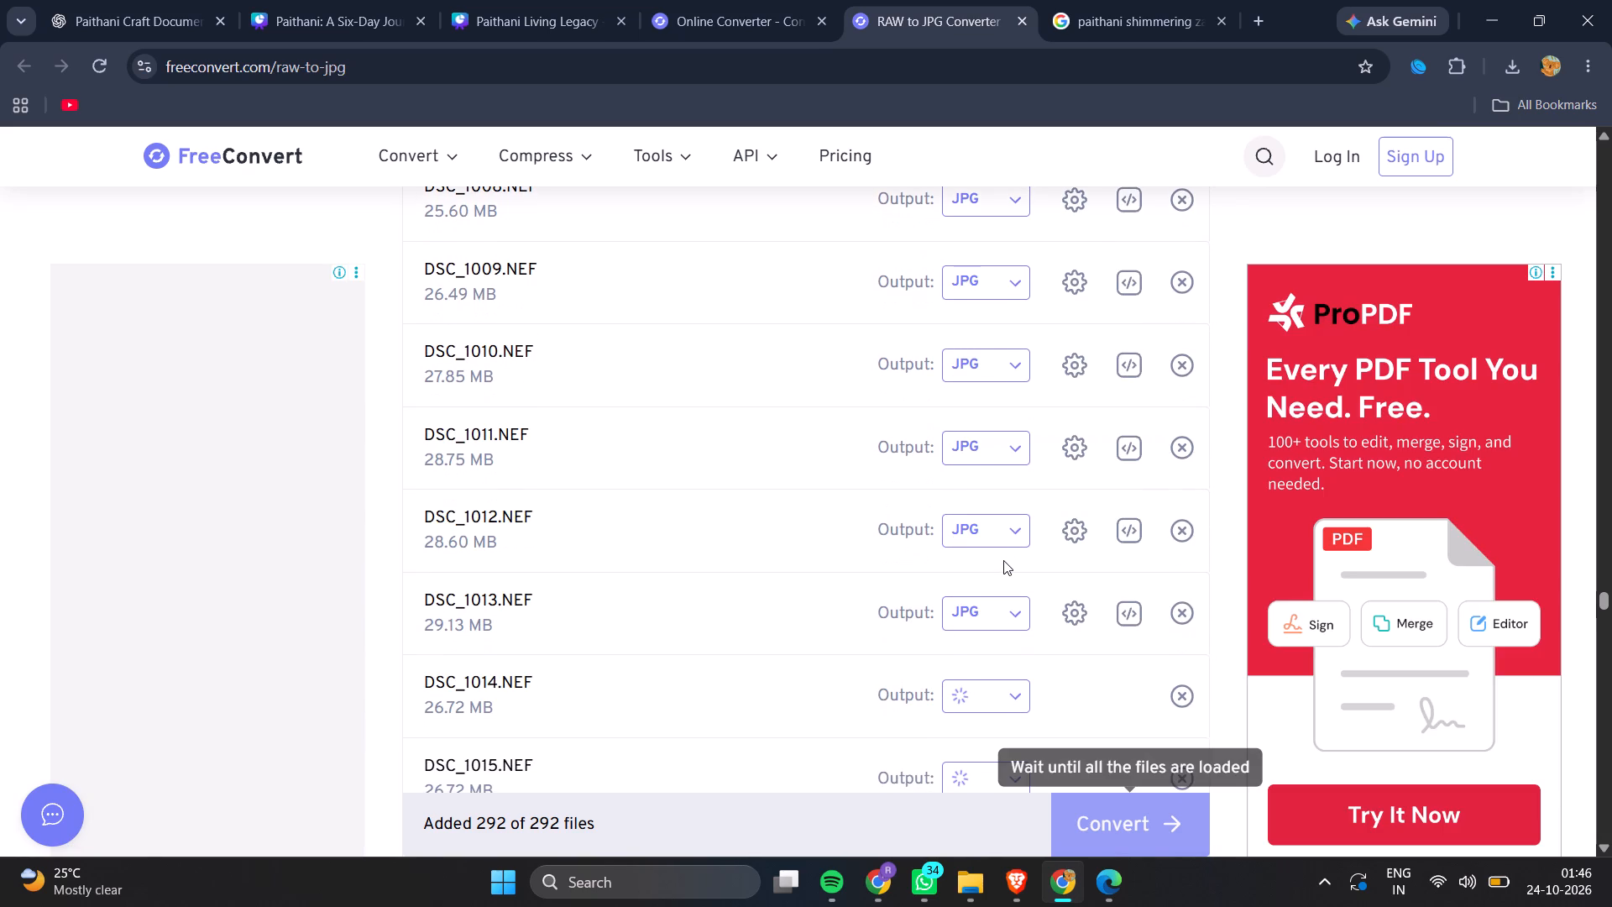
pyautogui.scroll(-3, 1003, 560)
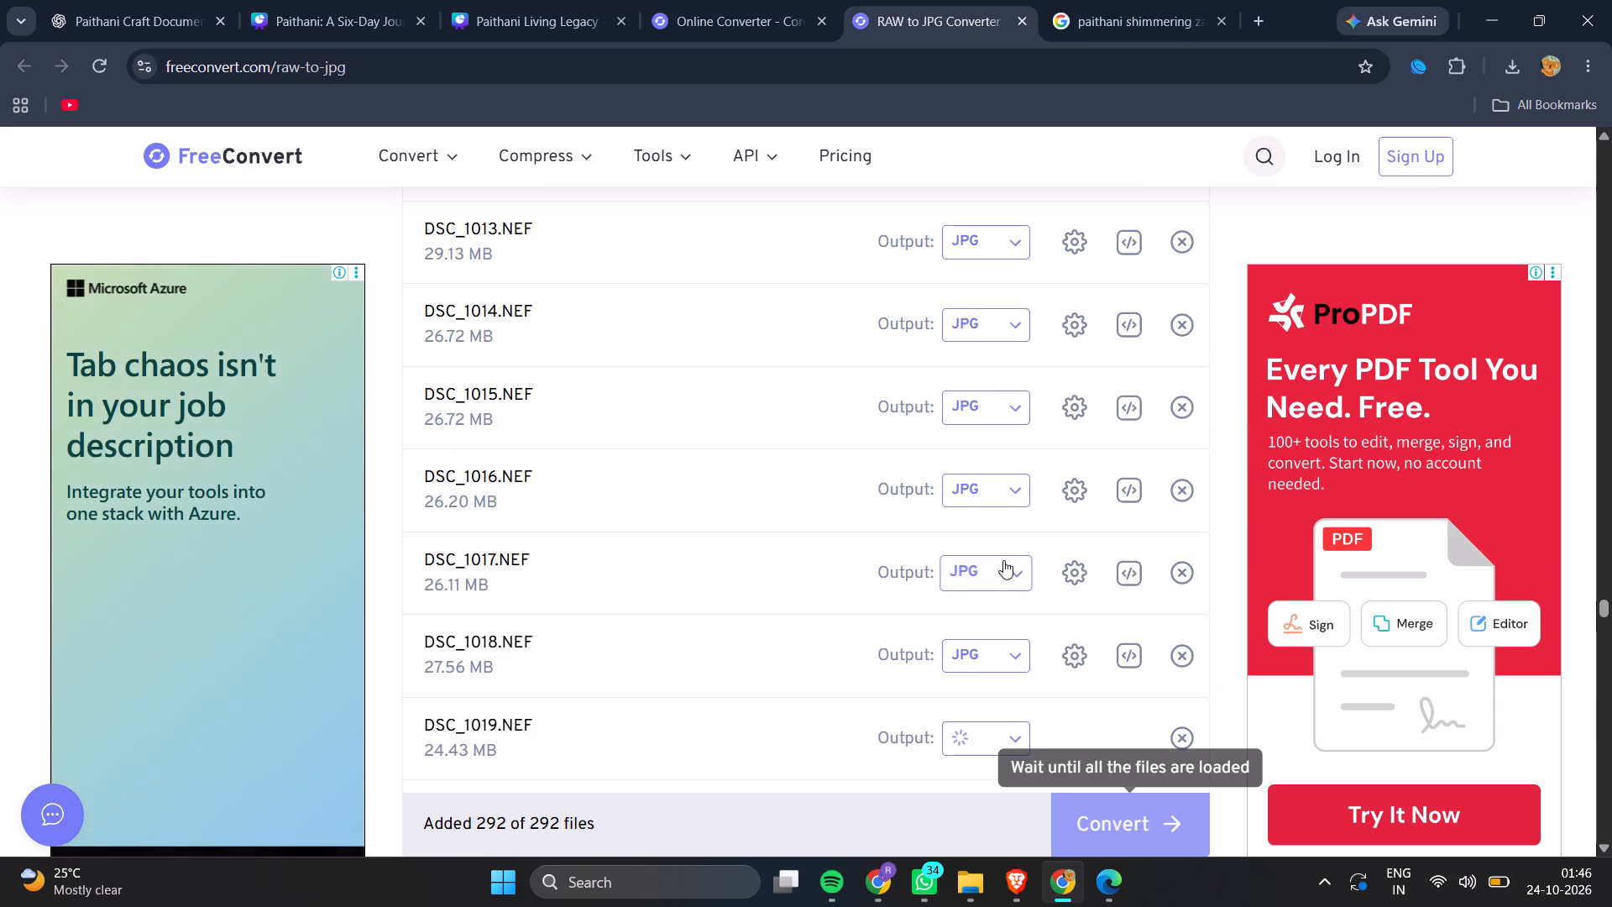
pyautogui.scroll(-3, 1003, 560)
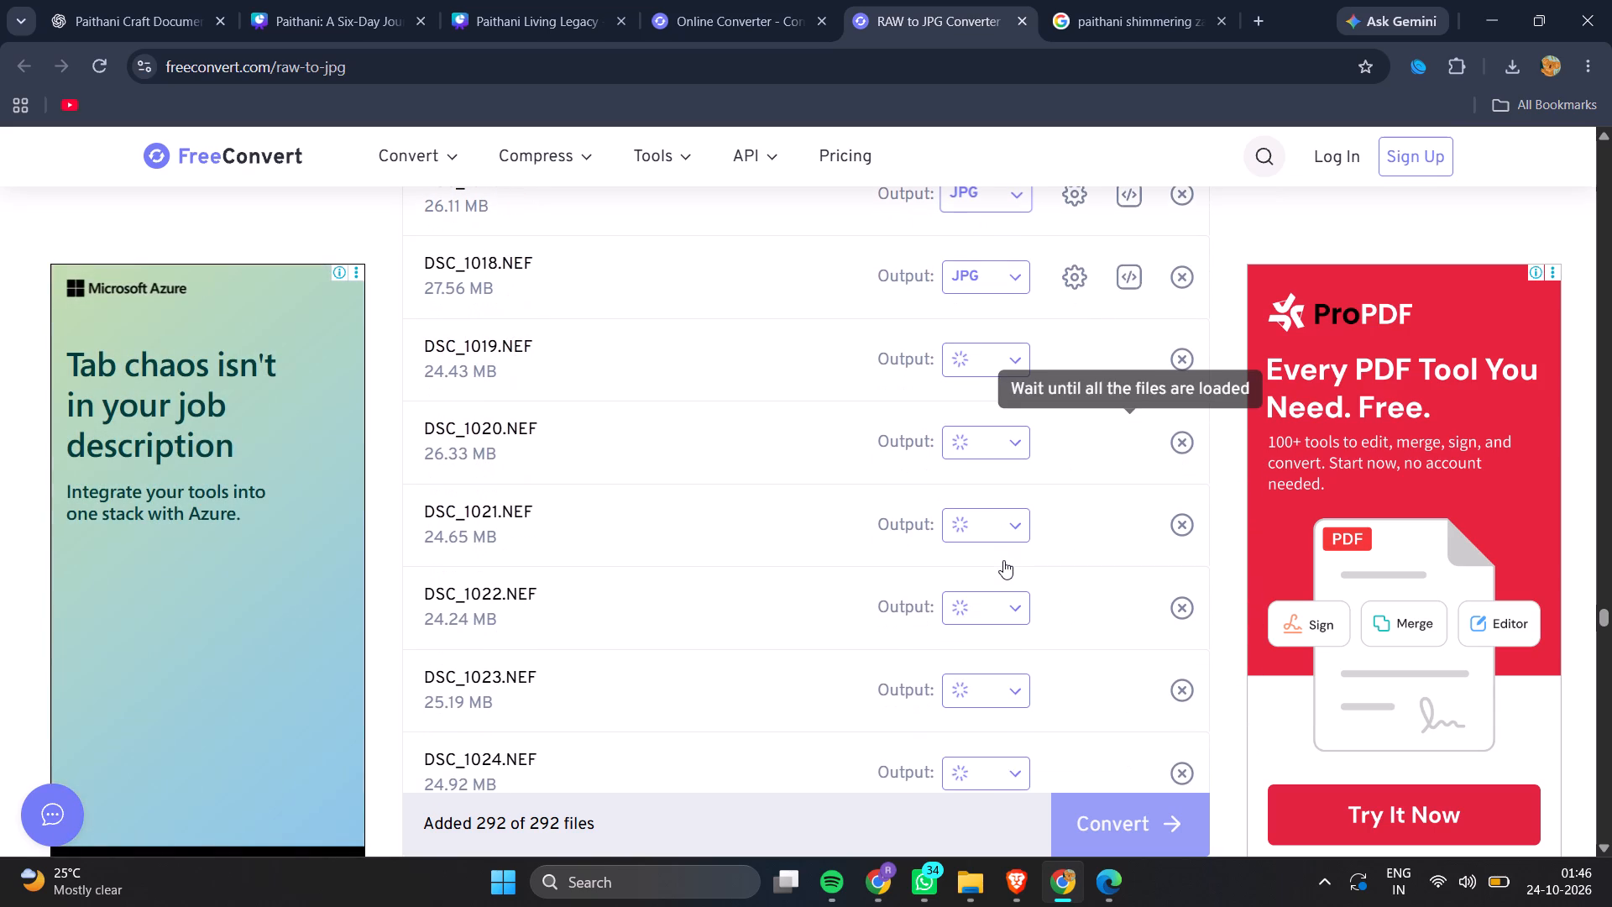
pyautogui.scroll(-4, 1003, 560)
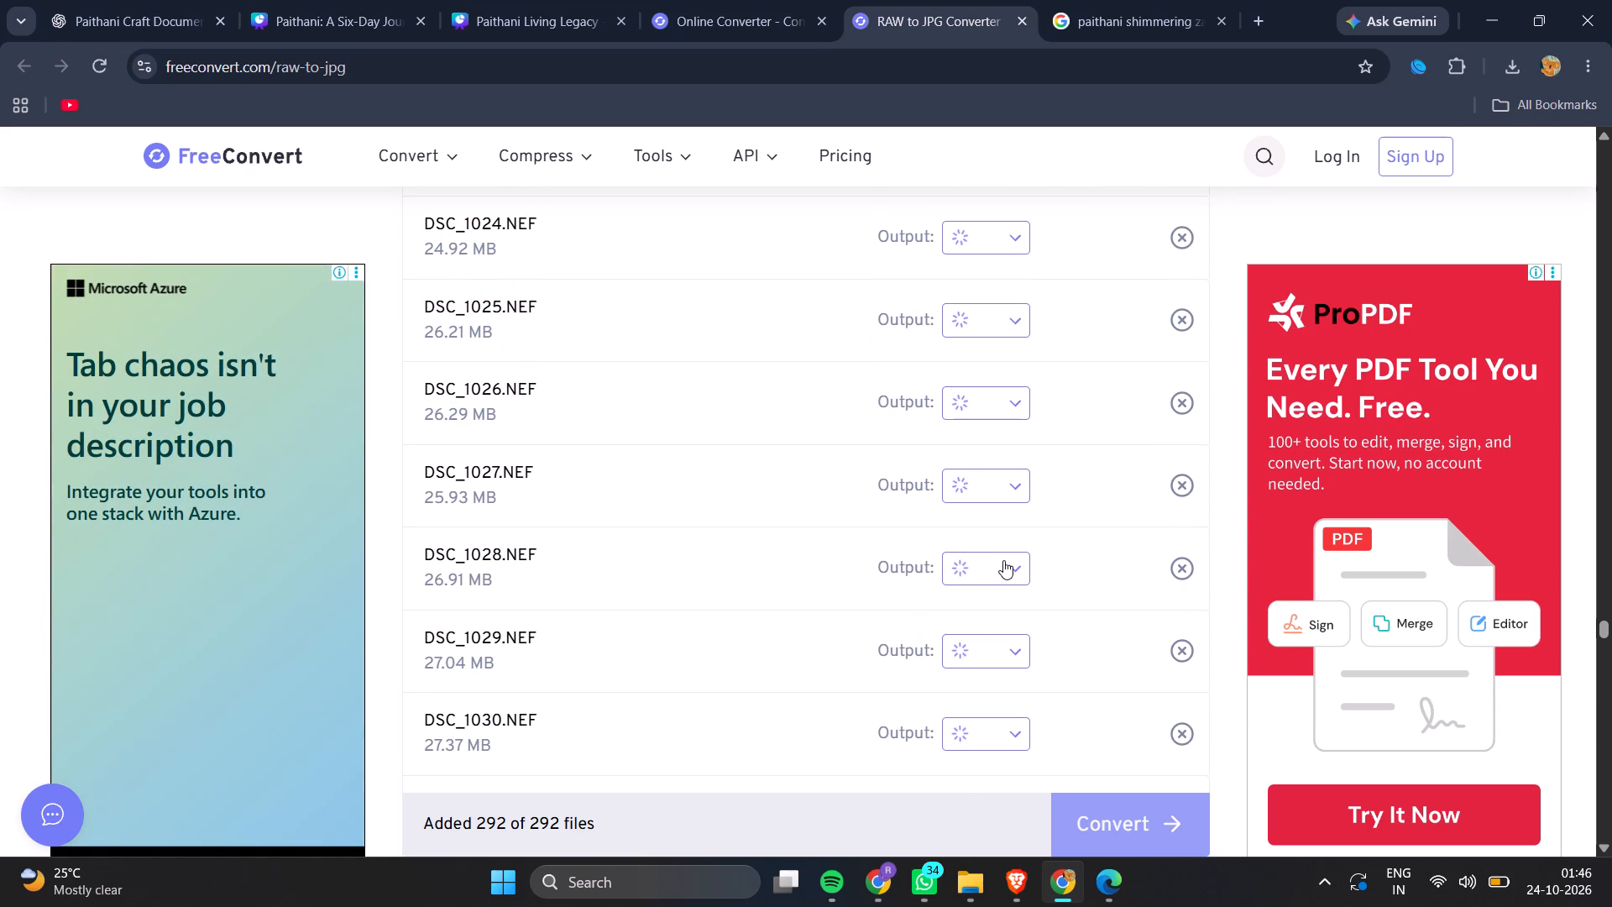
pyautogui.scroll(-6, 1003, 560)
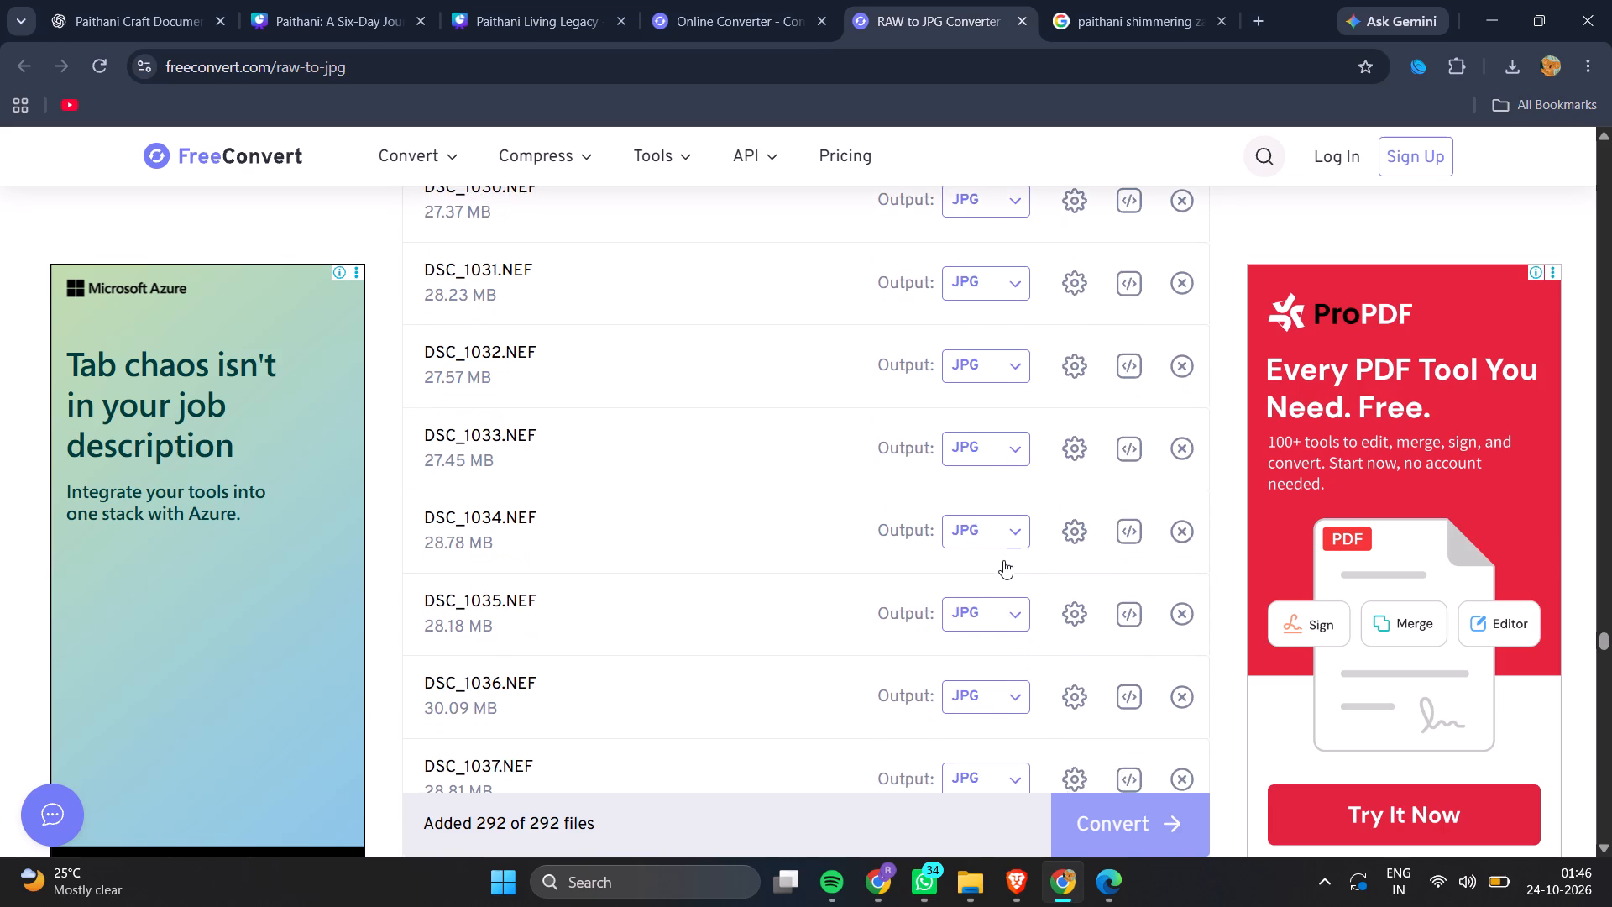
pyautogui.scroll(-6, 1003, 560)
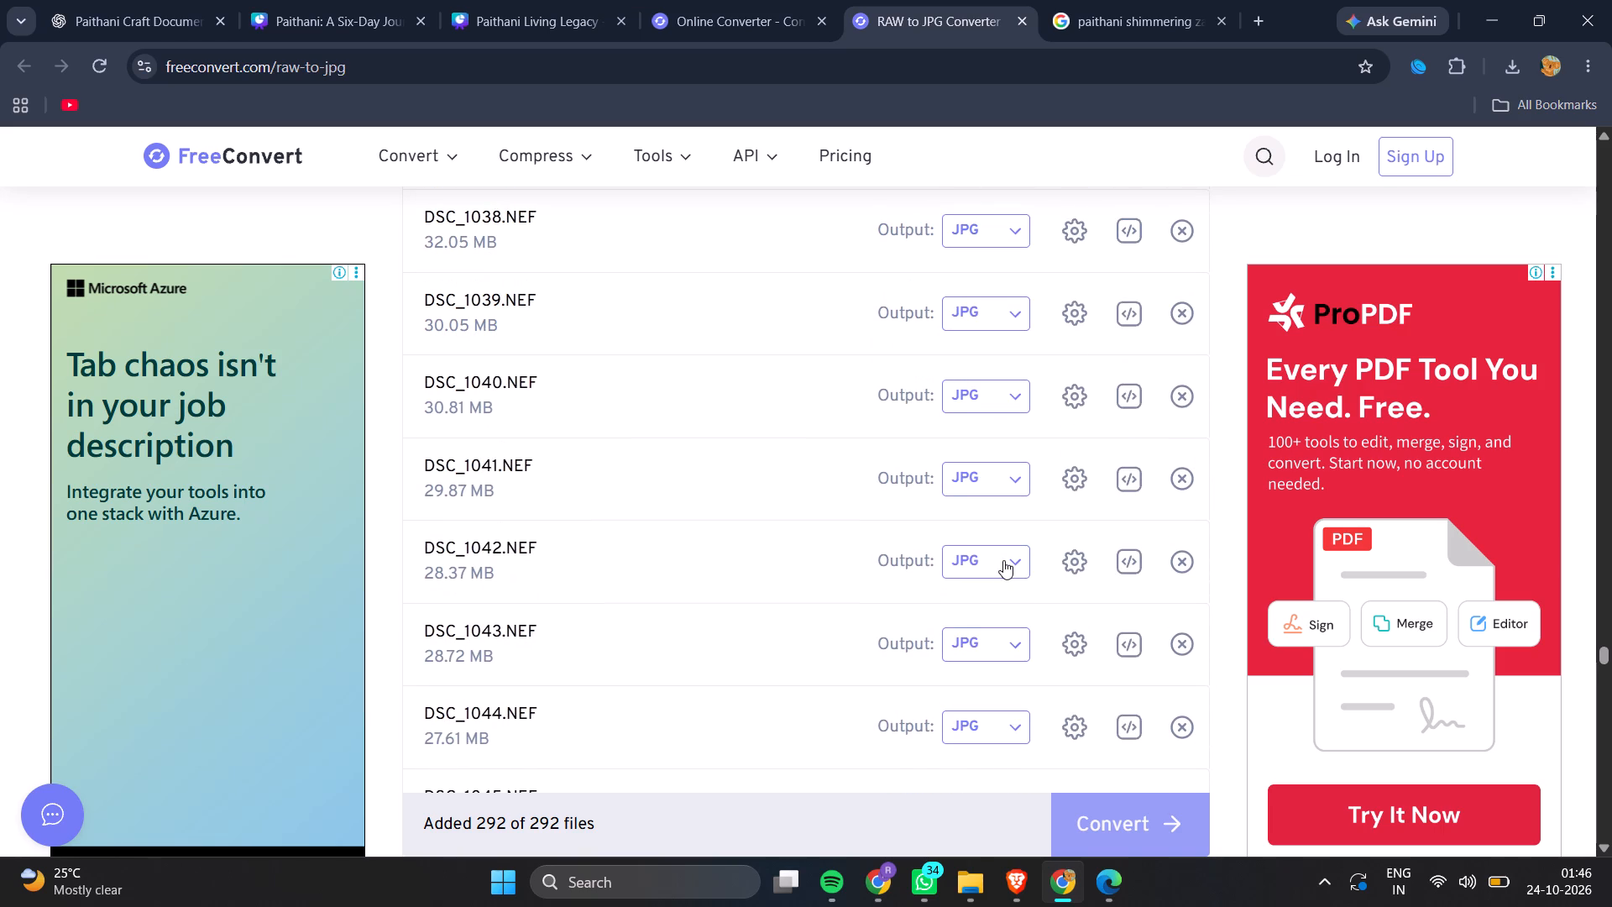
pyautogui.scroll(-11, 1003, 560)
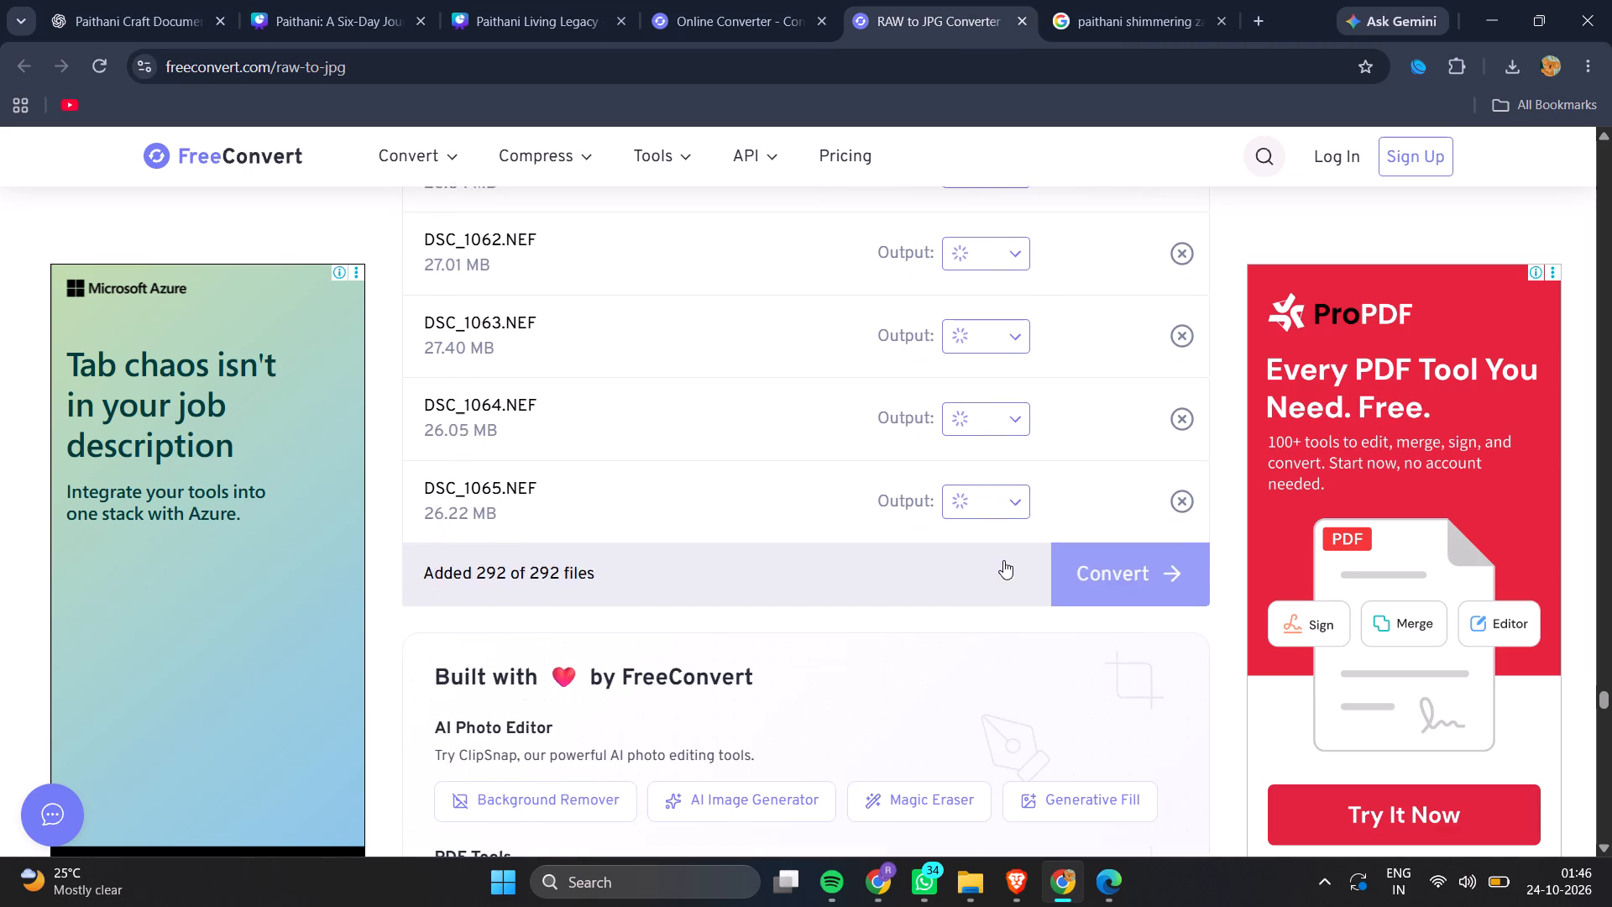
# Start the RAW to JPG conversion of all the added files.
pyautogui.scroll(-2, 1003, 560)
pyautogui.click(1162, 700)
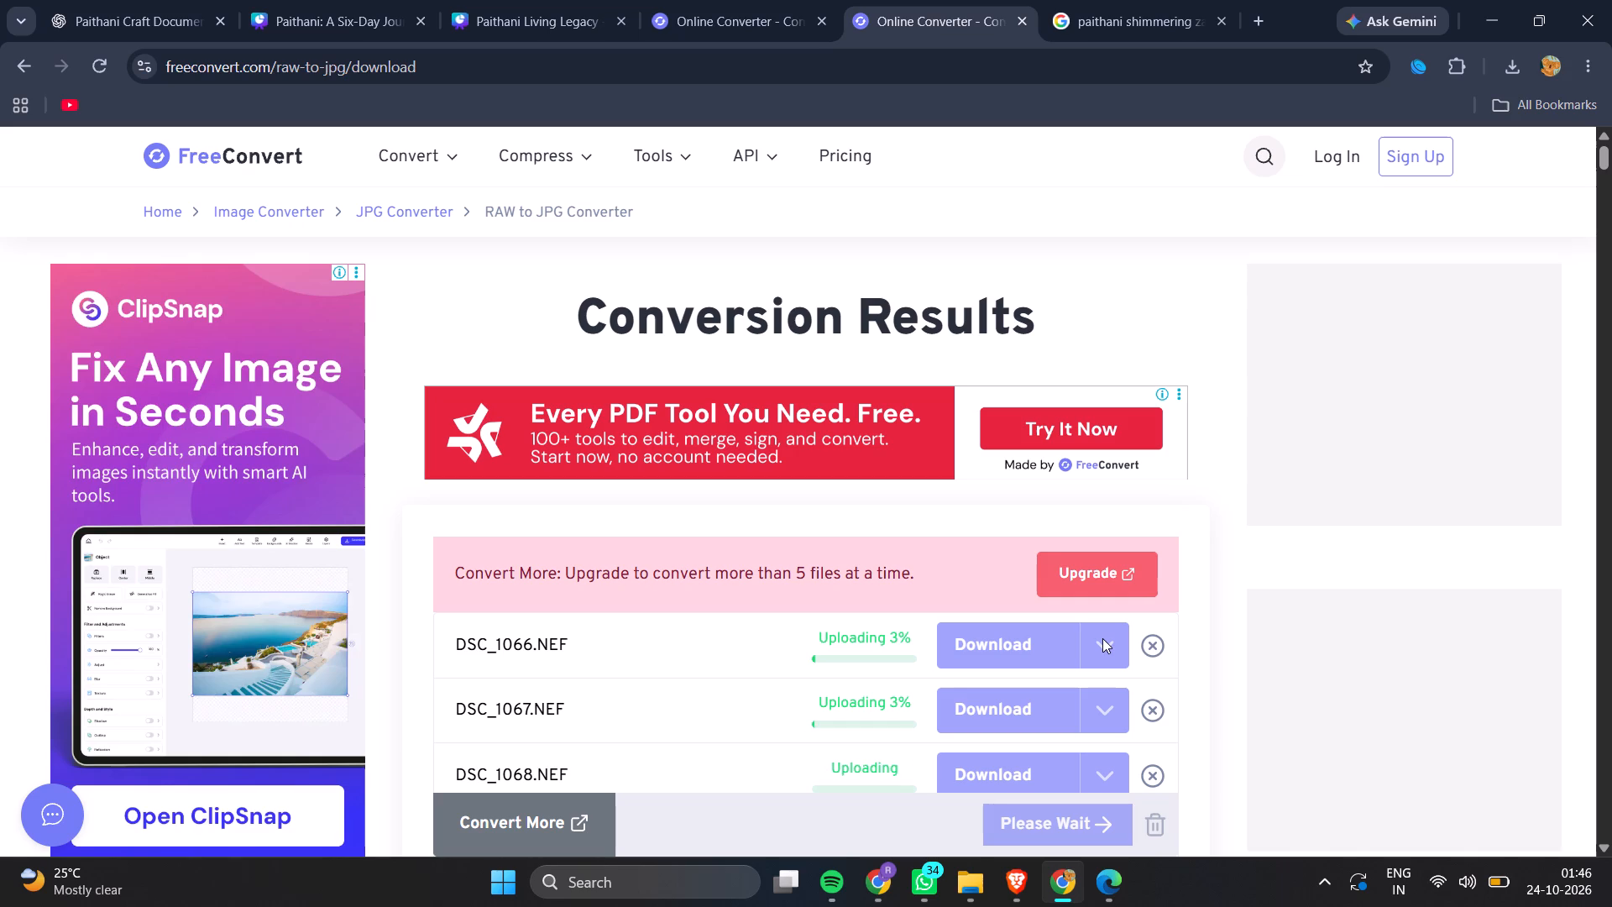
# Examine the upload and conversion status of the files throughout the Conversion Results list.
pyautogui.scroll(-9, 1016, 587)
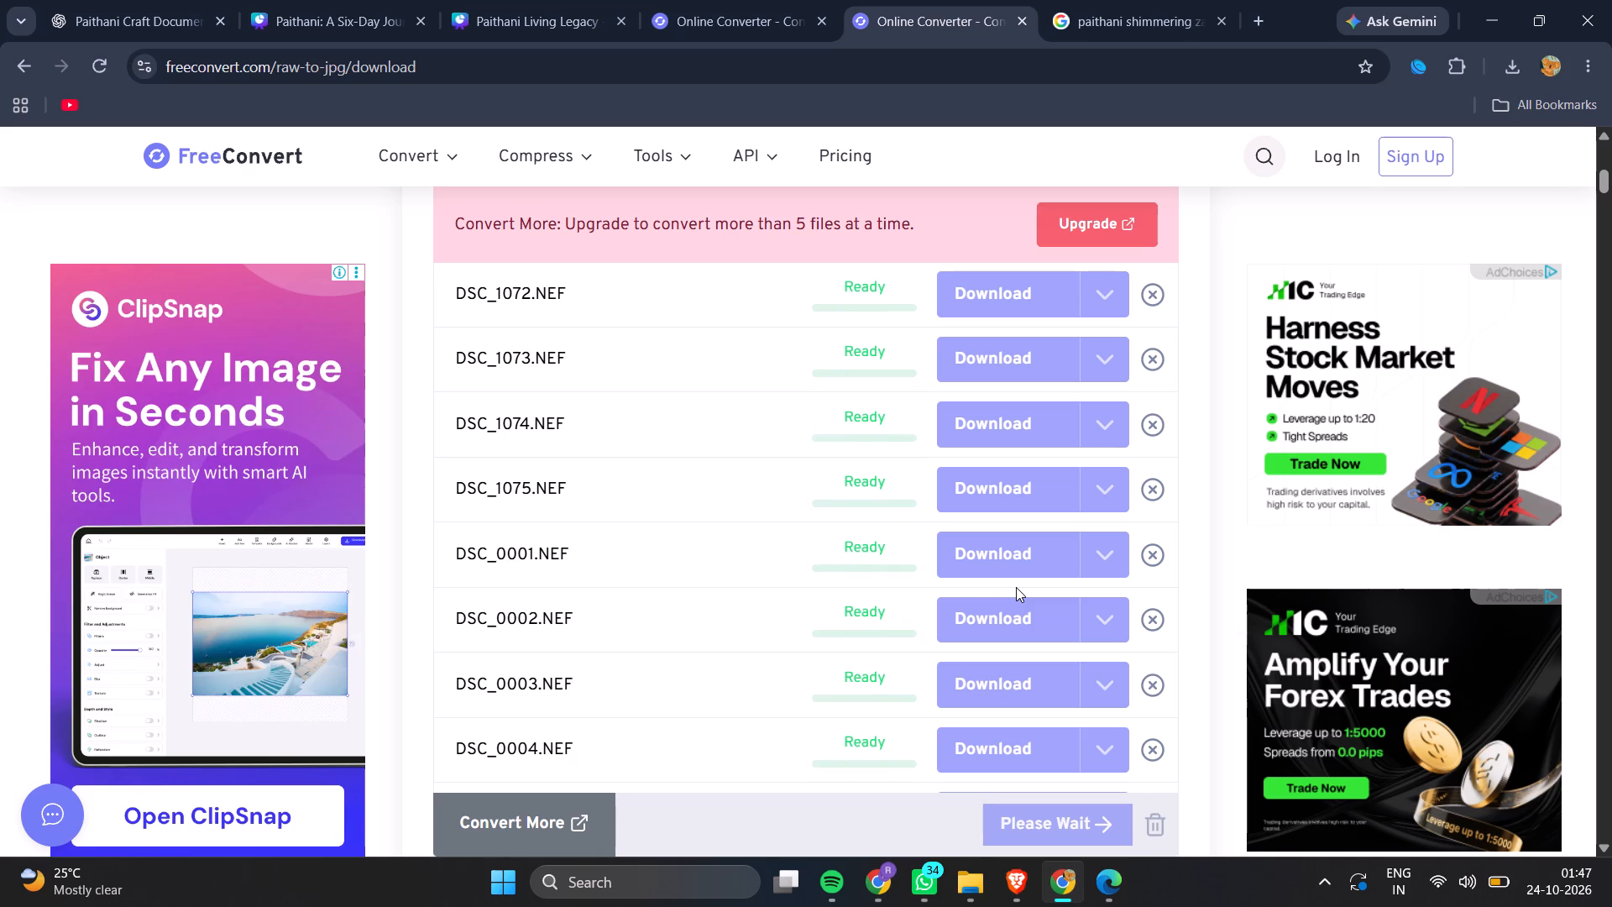
pyautogui.scroll(-2, 1016, 587)
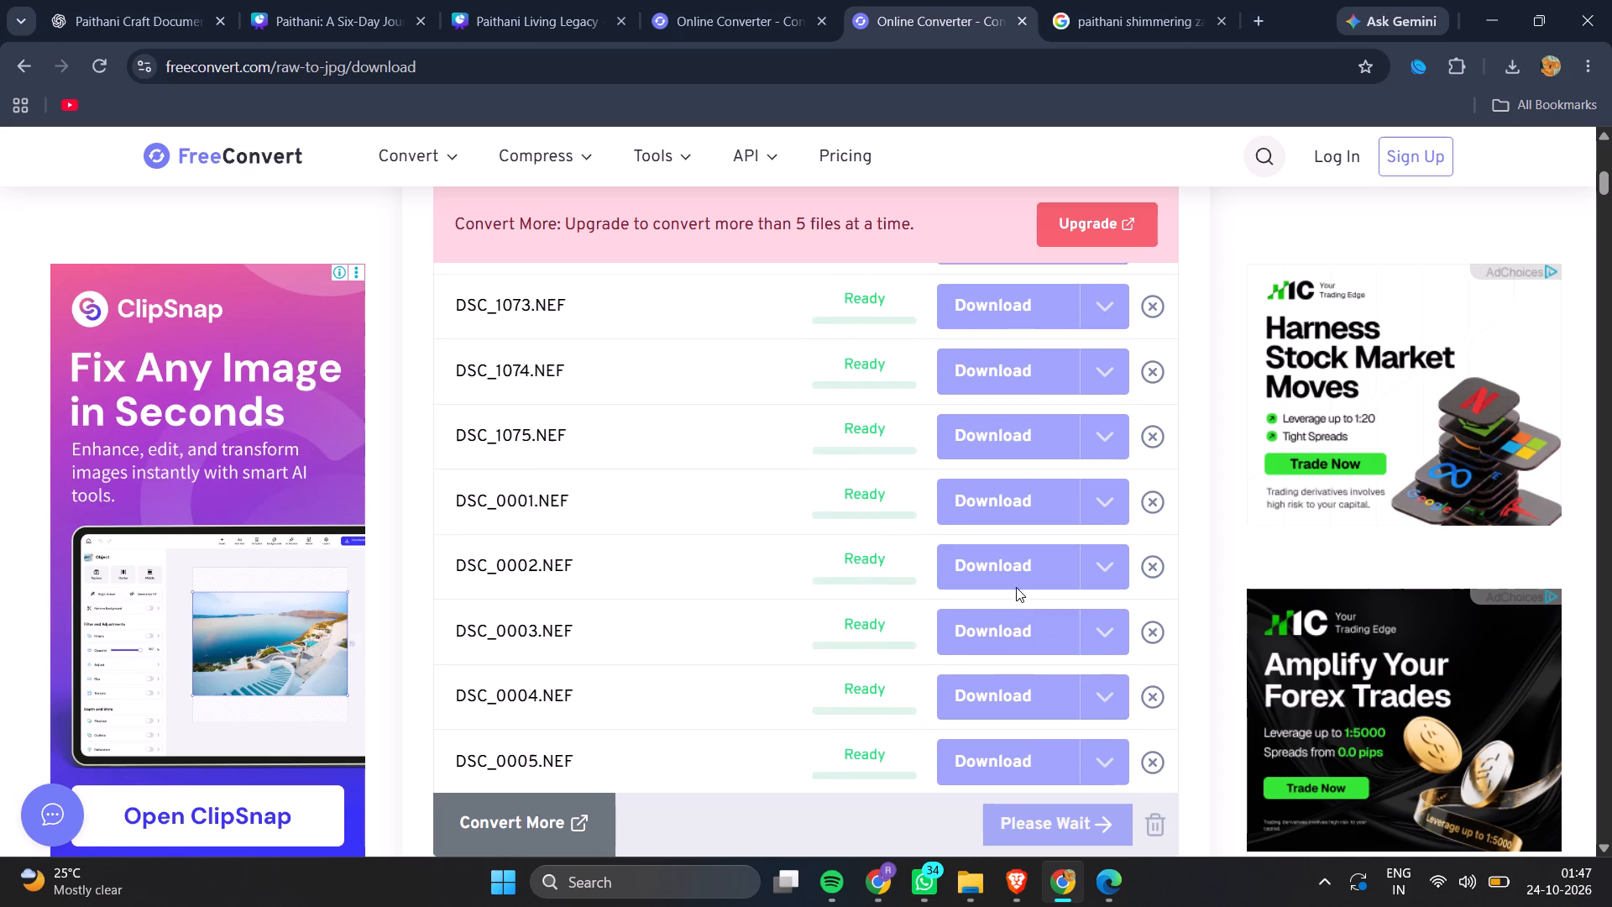
pyautogui.scroll(-17, 1016, 587)
pyautogui.scroll(-7, 1016, 587)
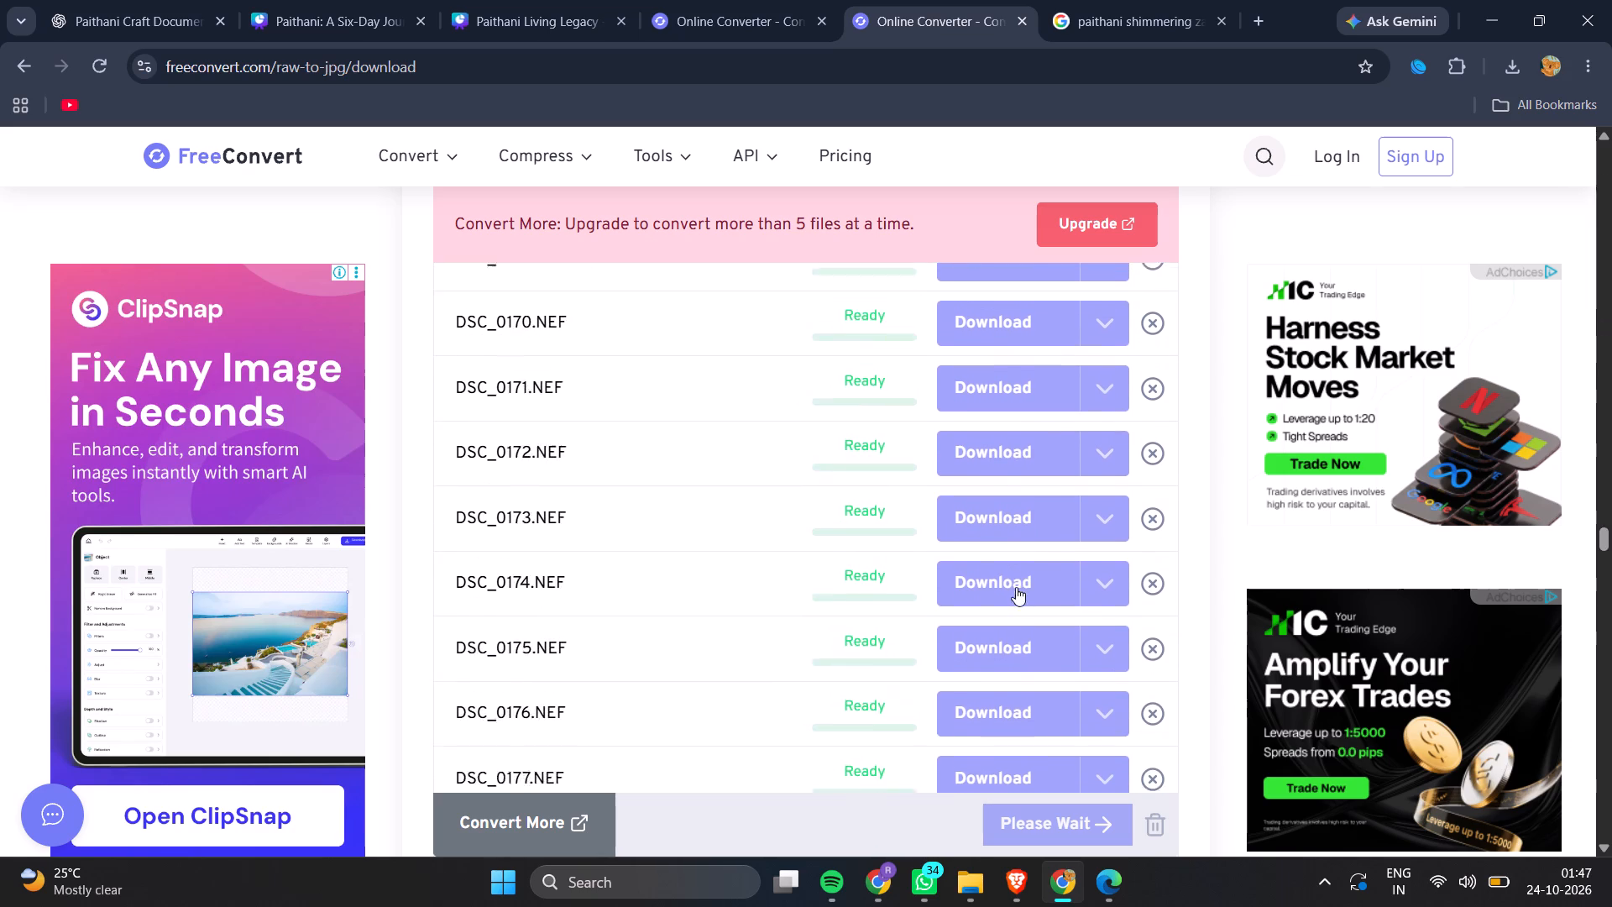
pyautogui.scroll(-11, 1016, 587)
pyautogui.scroll(8, 1016, 587)
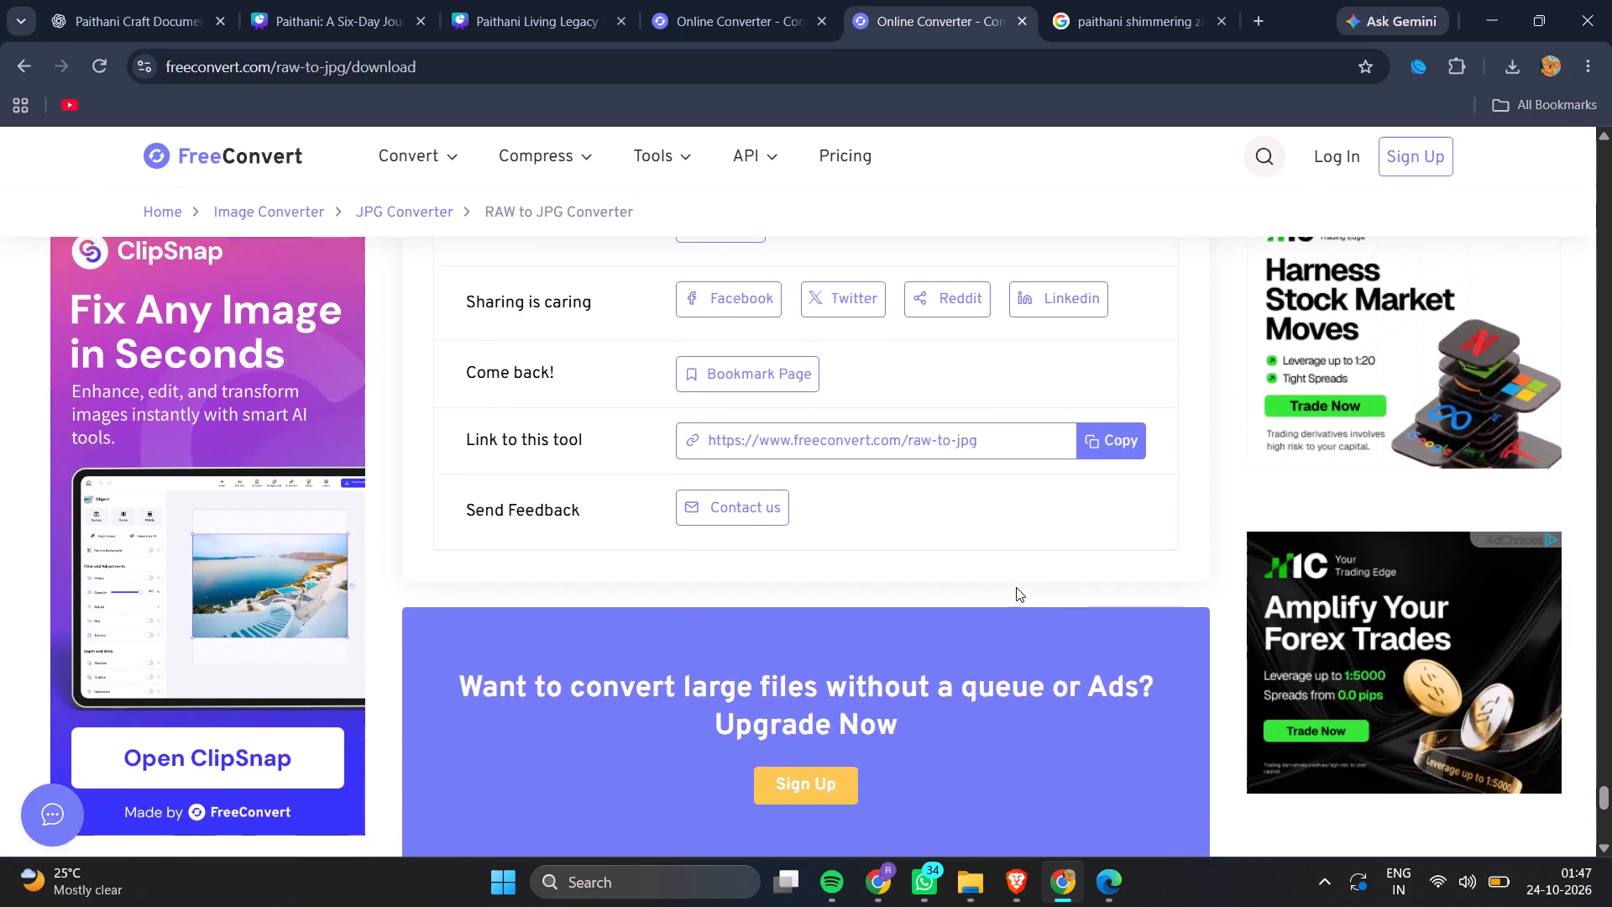
pyautogui.scroll(12, 1016, 587)
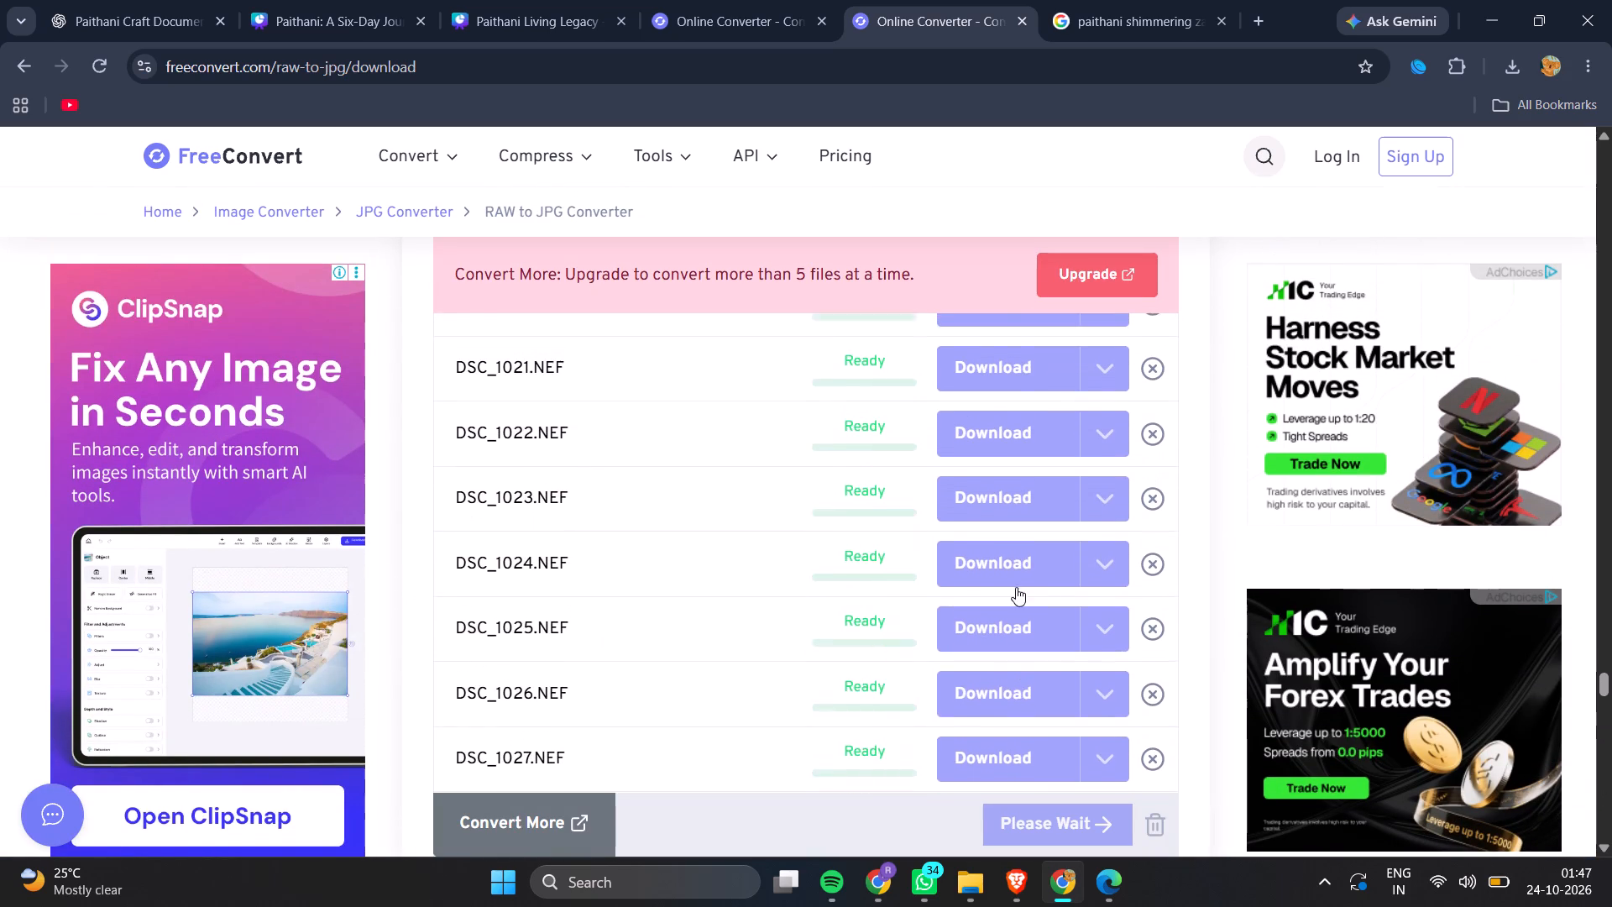
pyautogui.scroll(14, 1016, 587)
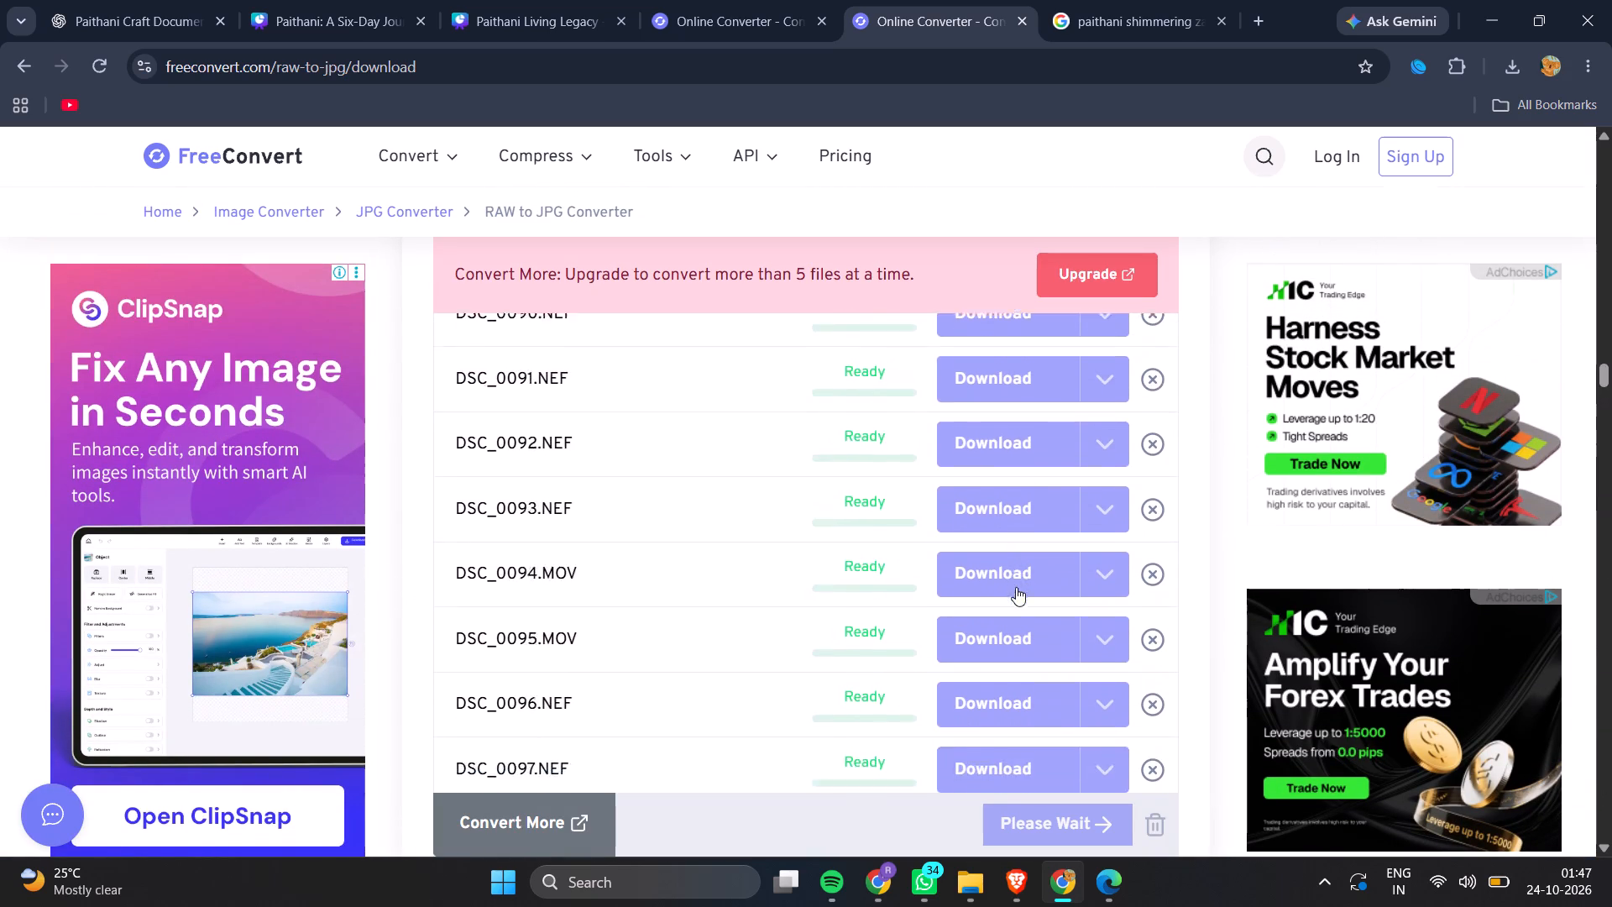
pyautogui.scroll(8, 1016, 587)
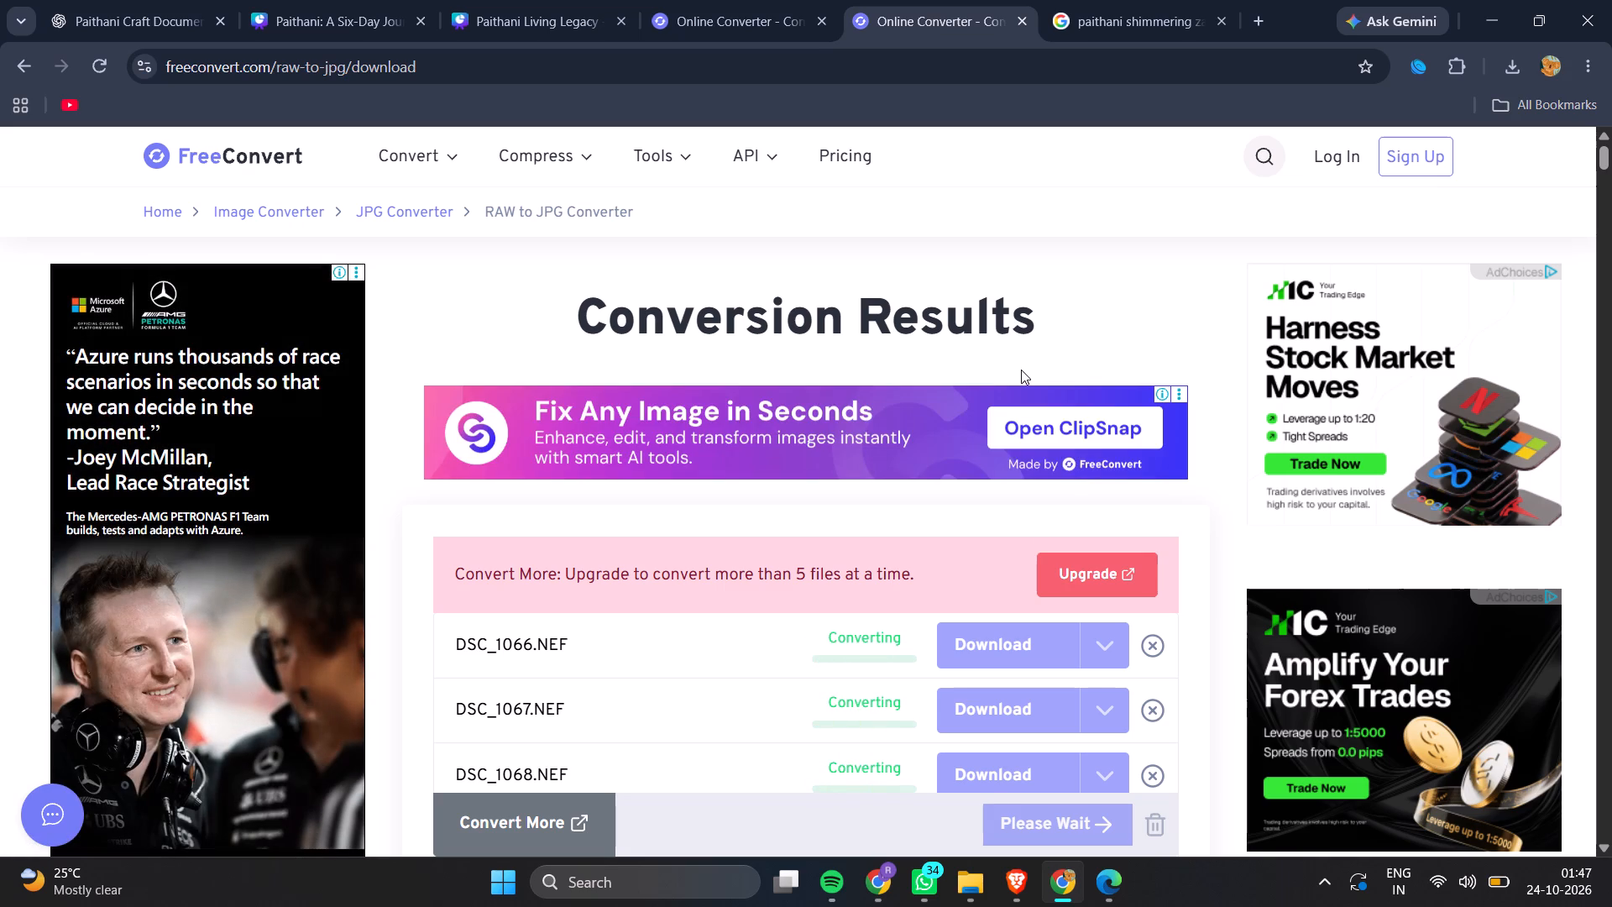
# Close the Conversion Results page, abandoning the running batch.
pyautogui.click(1019, 24)
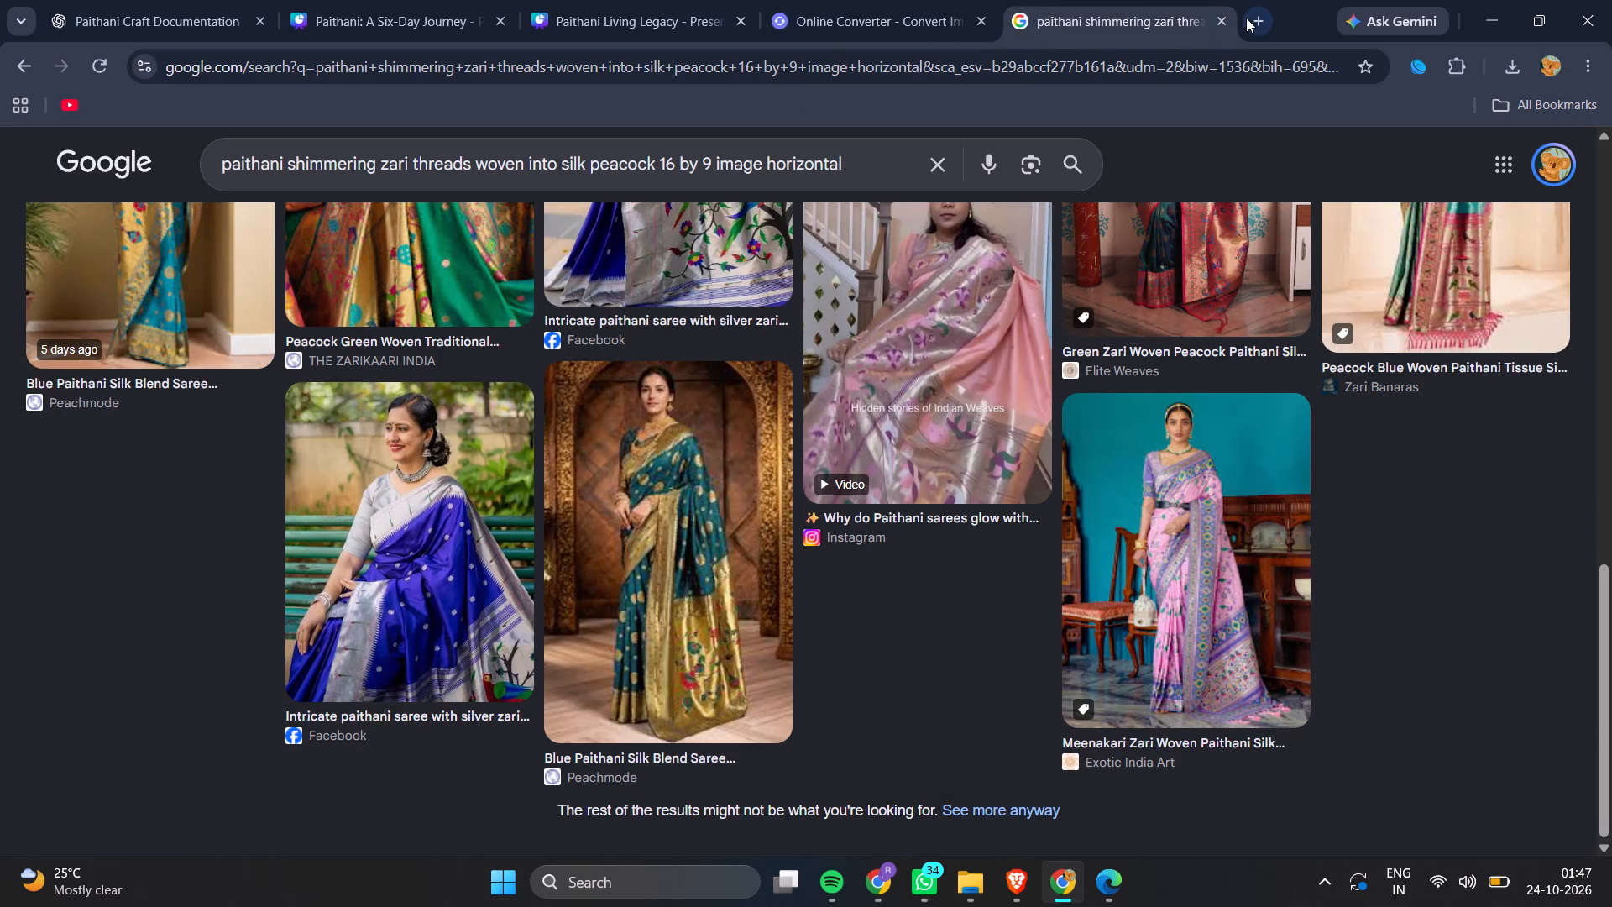
# Search Google in a new browser tab for "raw image to jpg".
pyautogui.click(1246, 14)
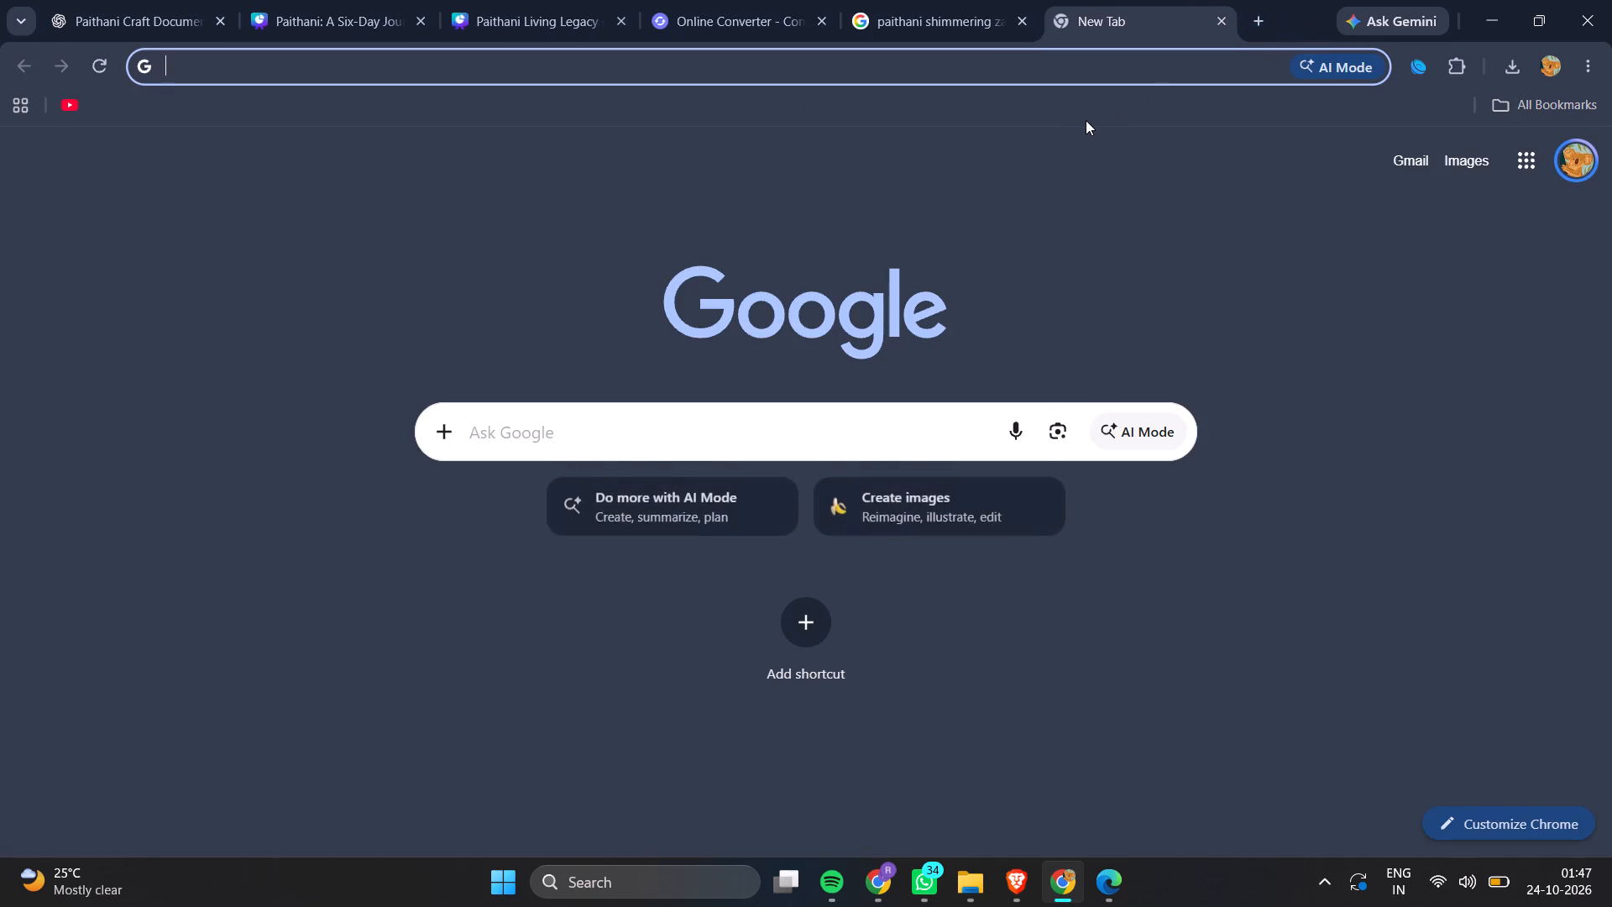
pyautogui.write('raw')
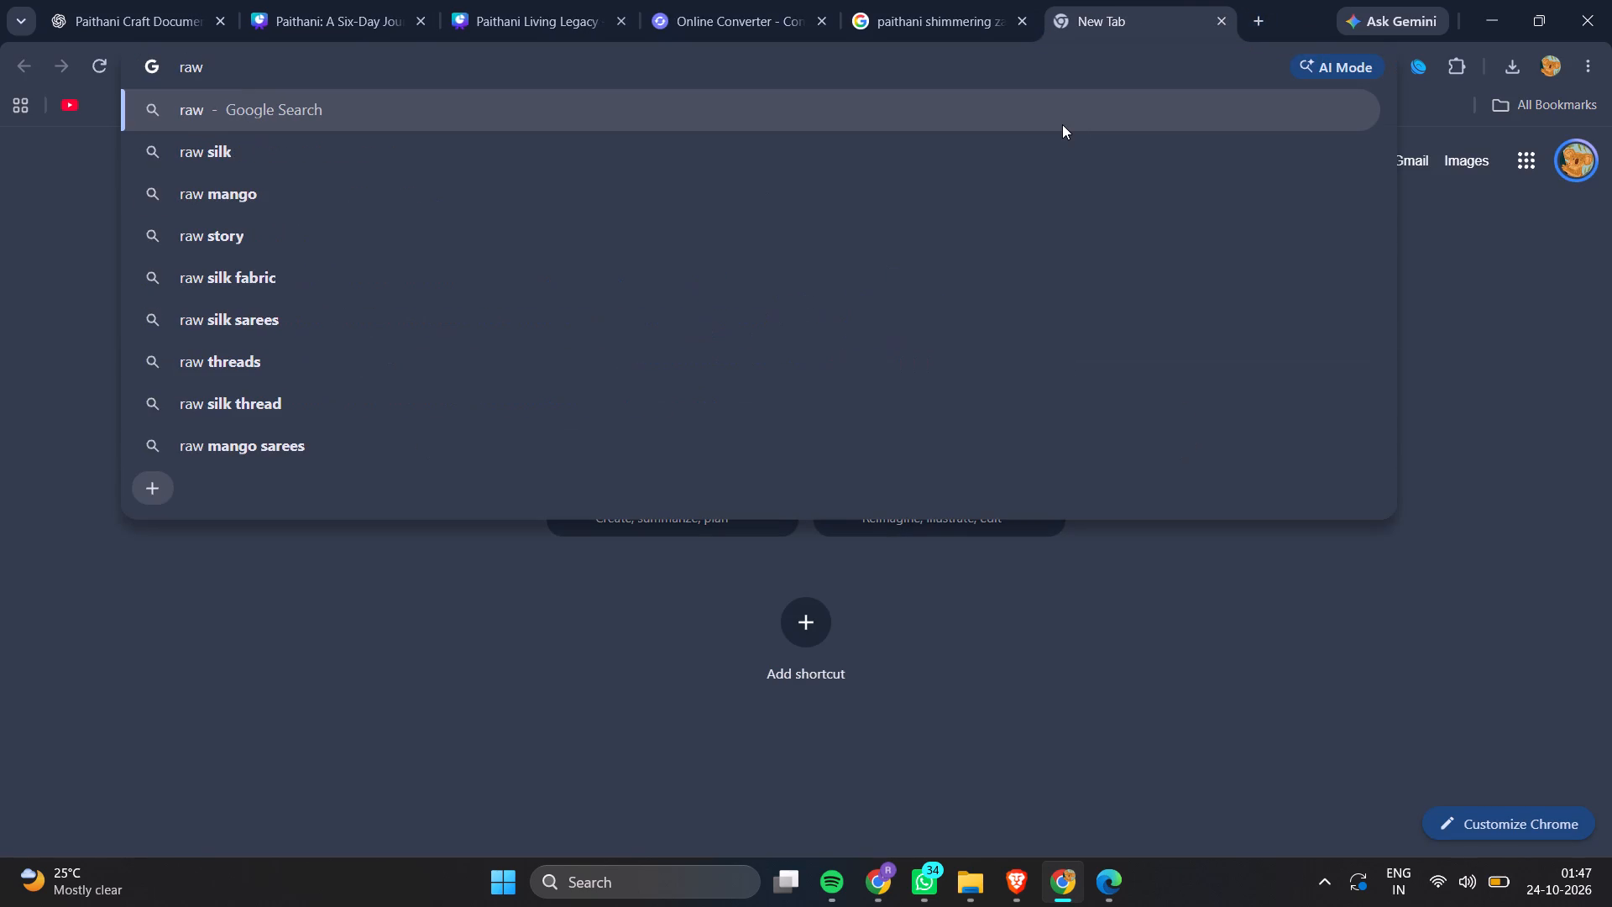
pyautogui.press('Left')
pyautogui.press('Down')
pyautogui.press('Right')
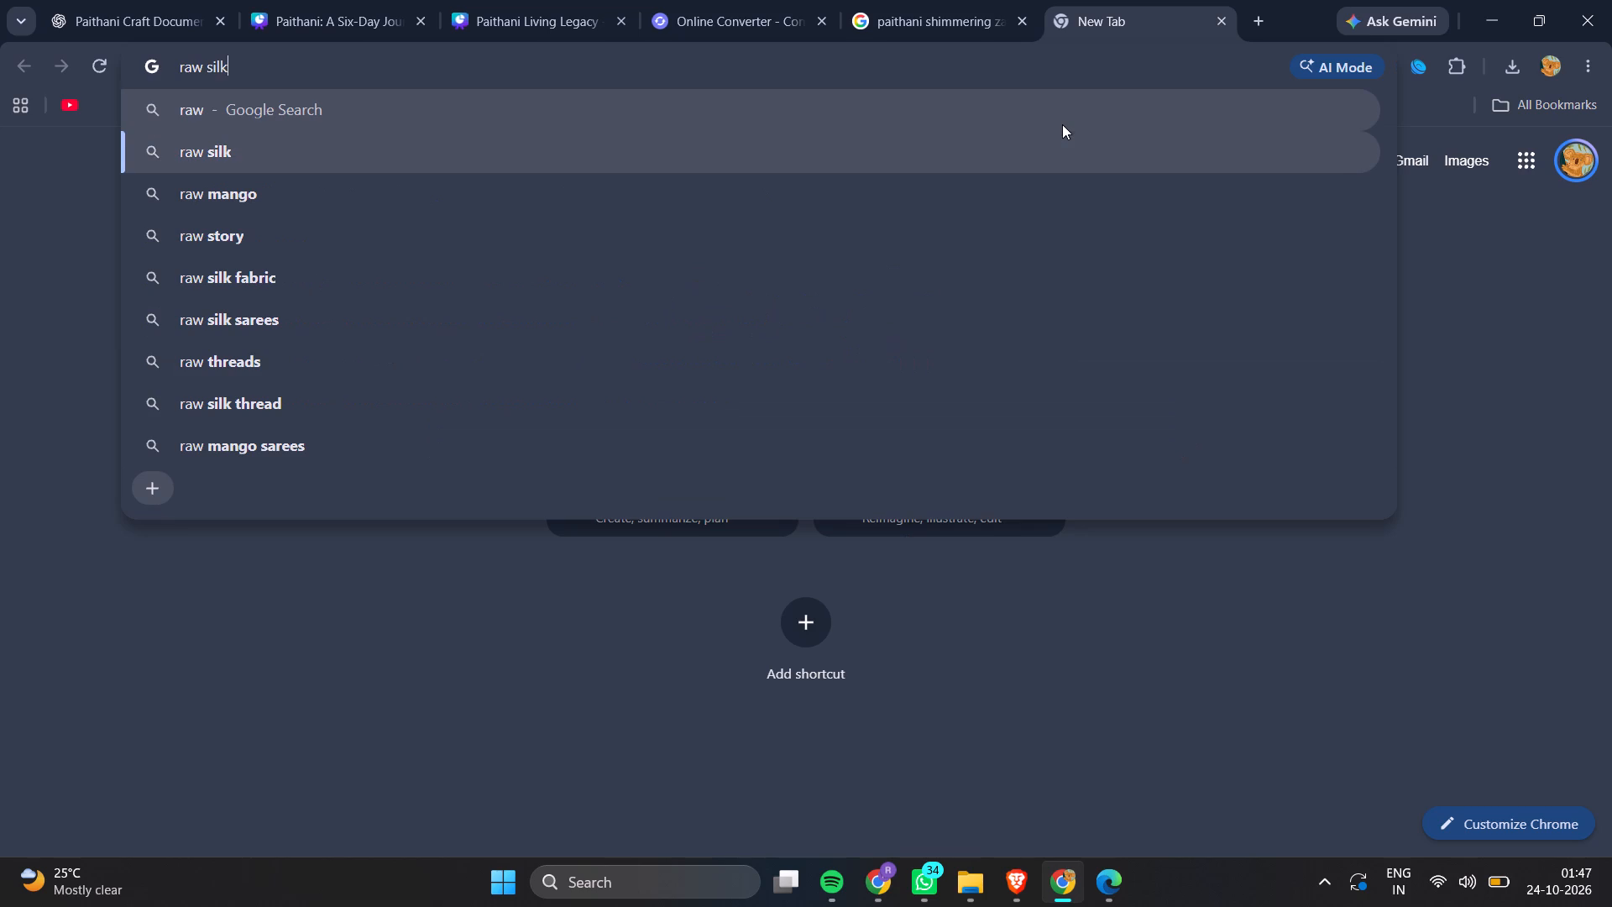
pyautogui.press('BackSpace')
pyautogui.press('BackSpace')
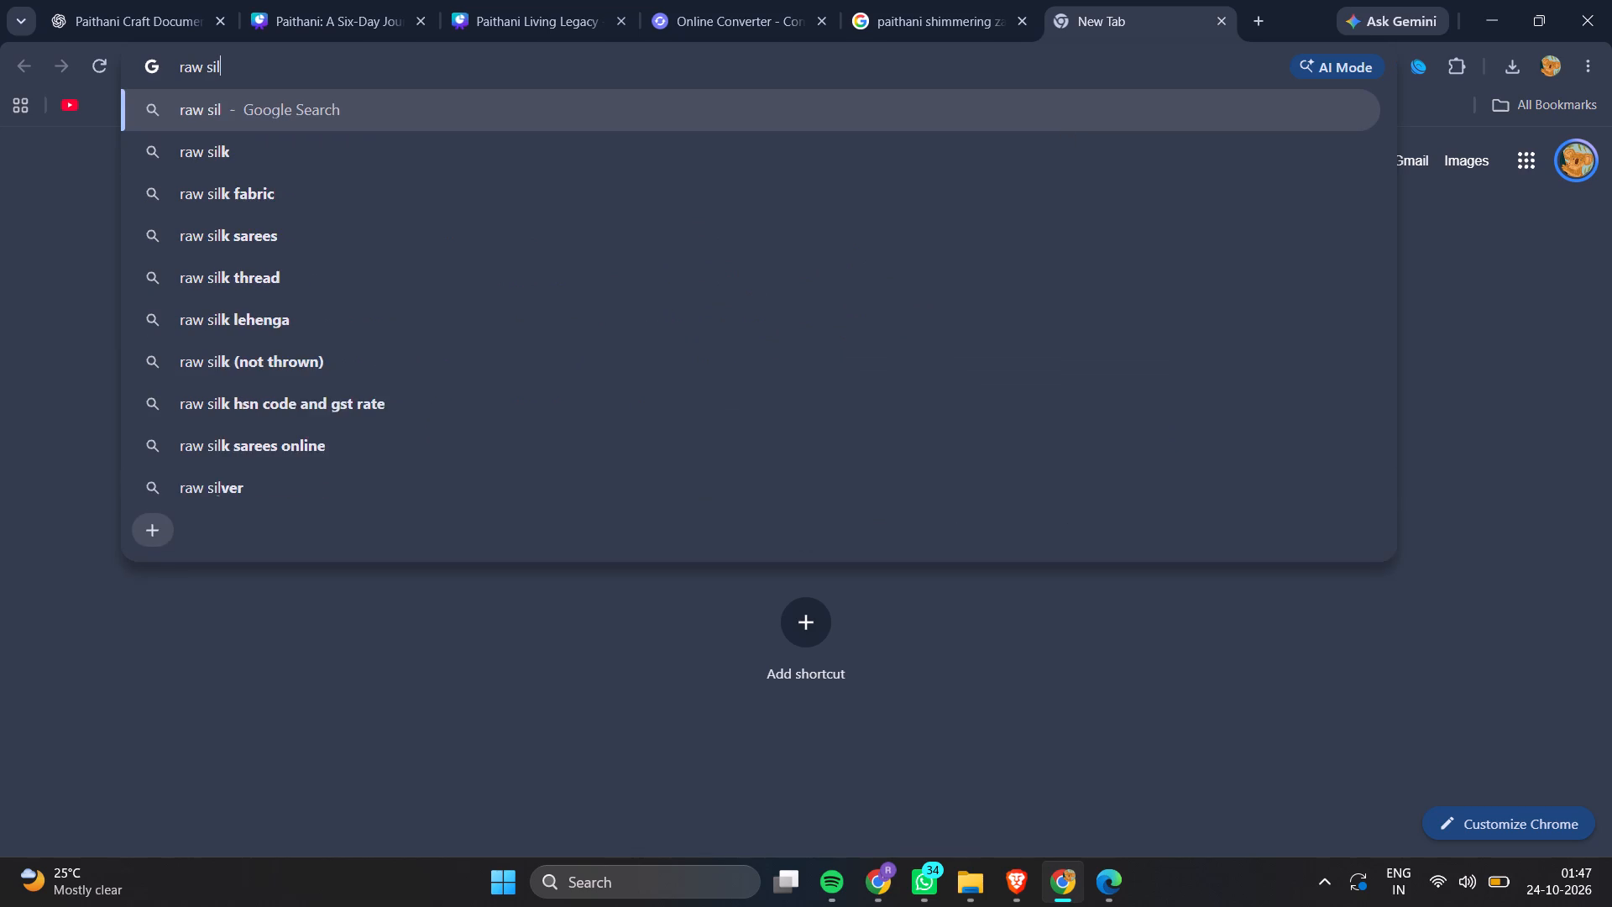
pyautogui.press('BackSpace')
pyautogui.press('BackSpace')
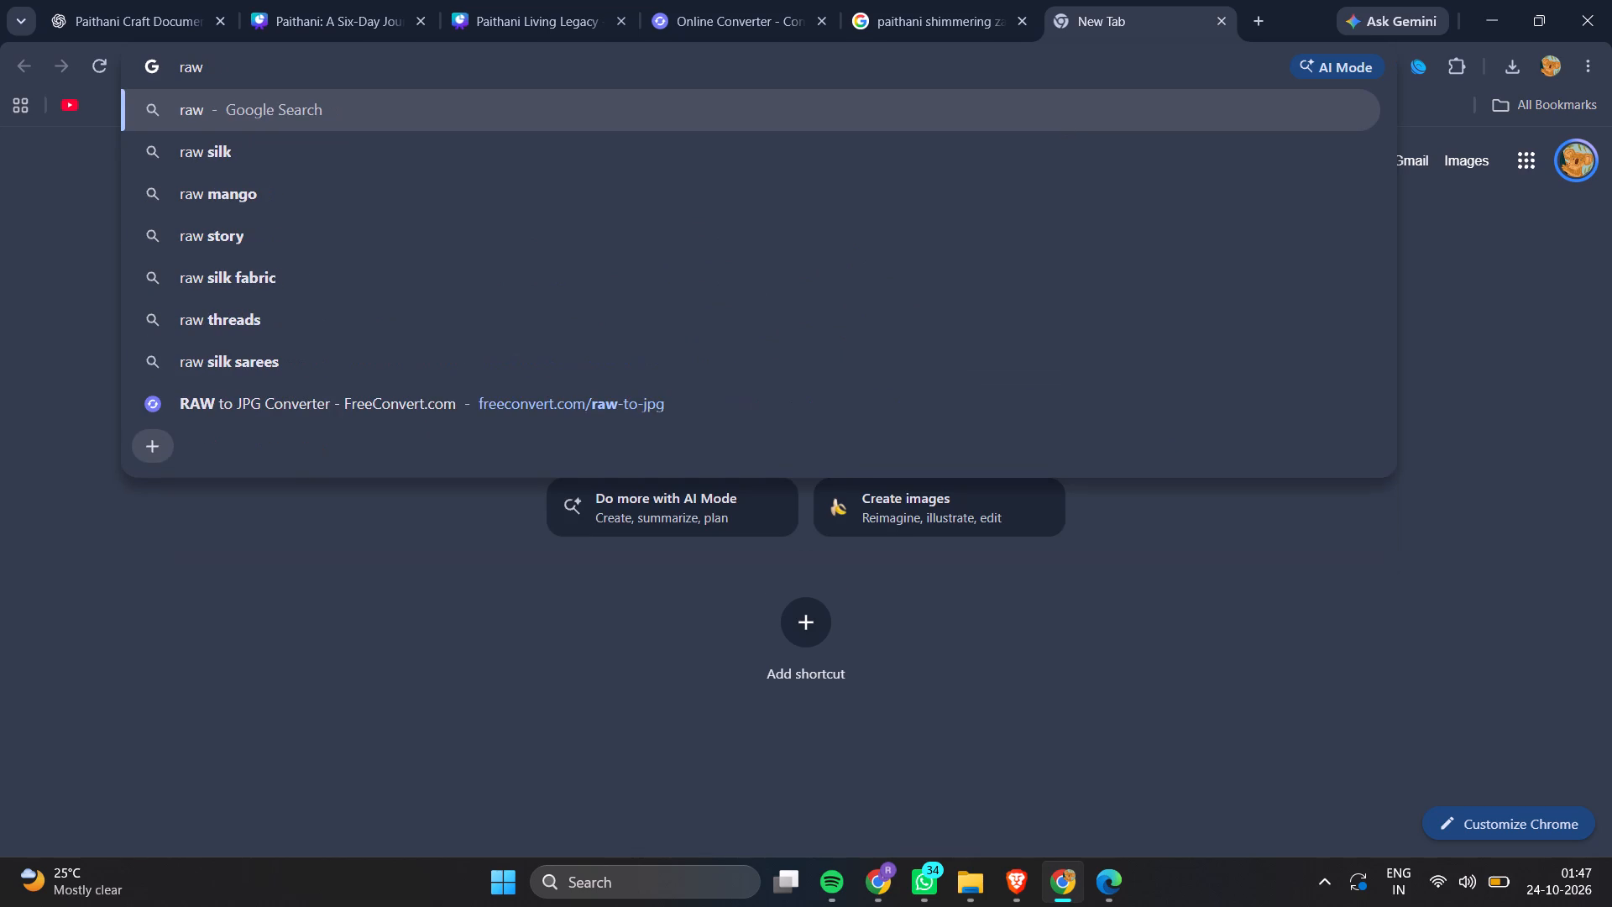
pyautogui.write('ima')
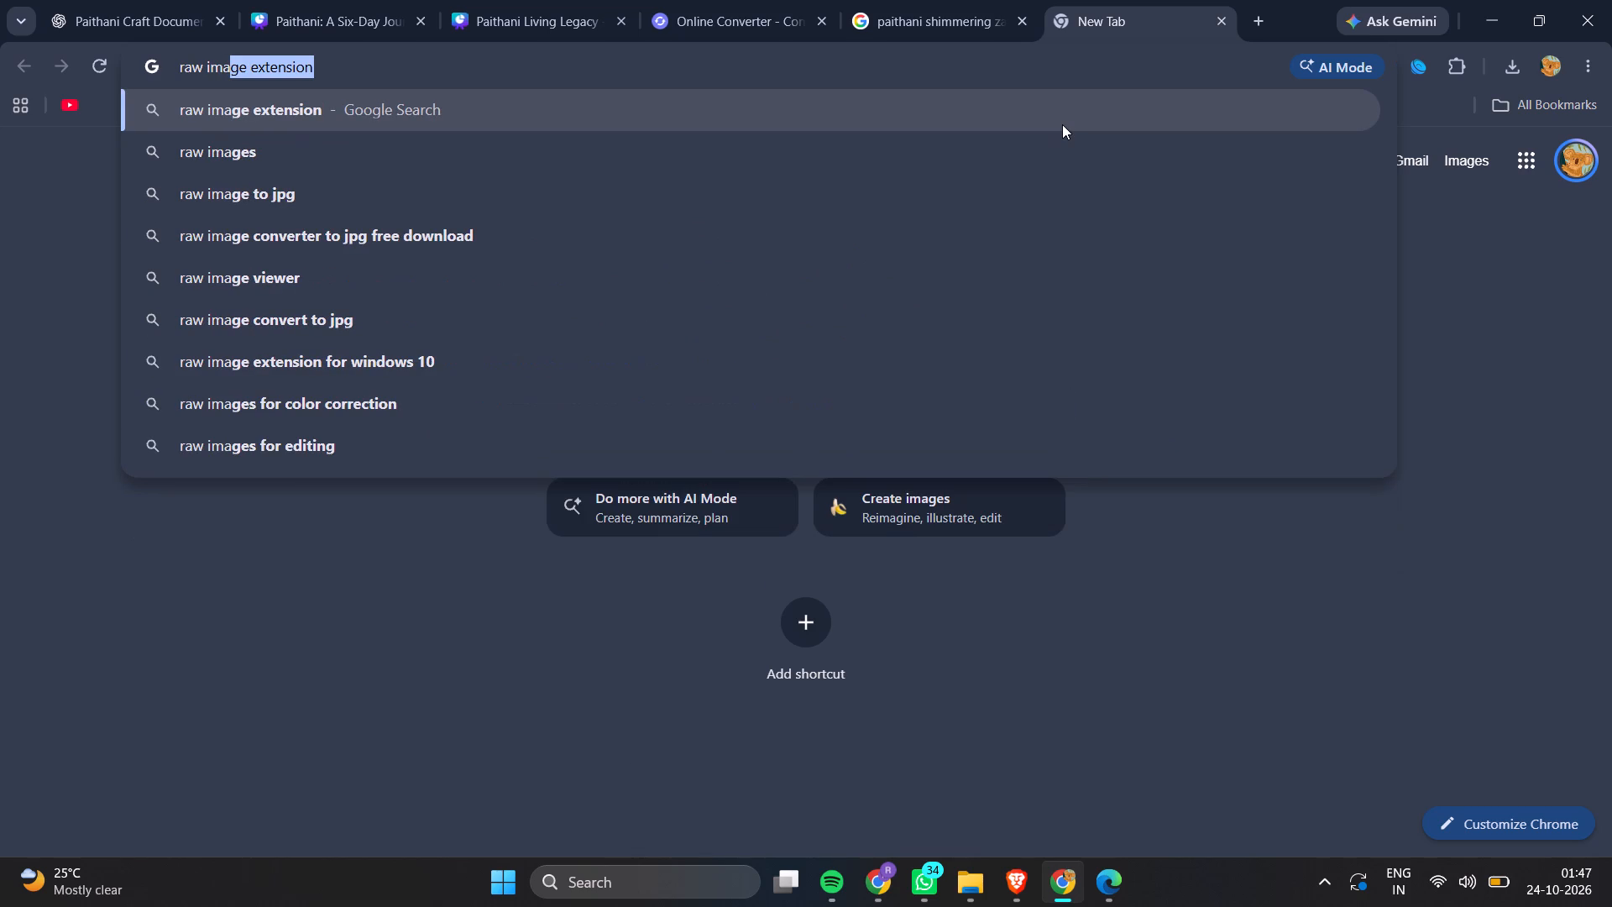
pyautogui.write('ge')
pyautogui.press('space')
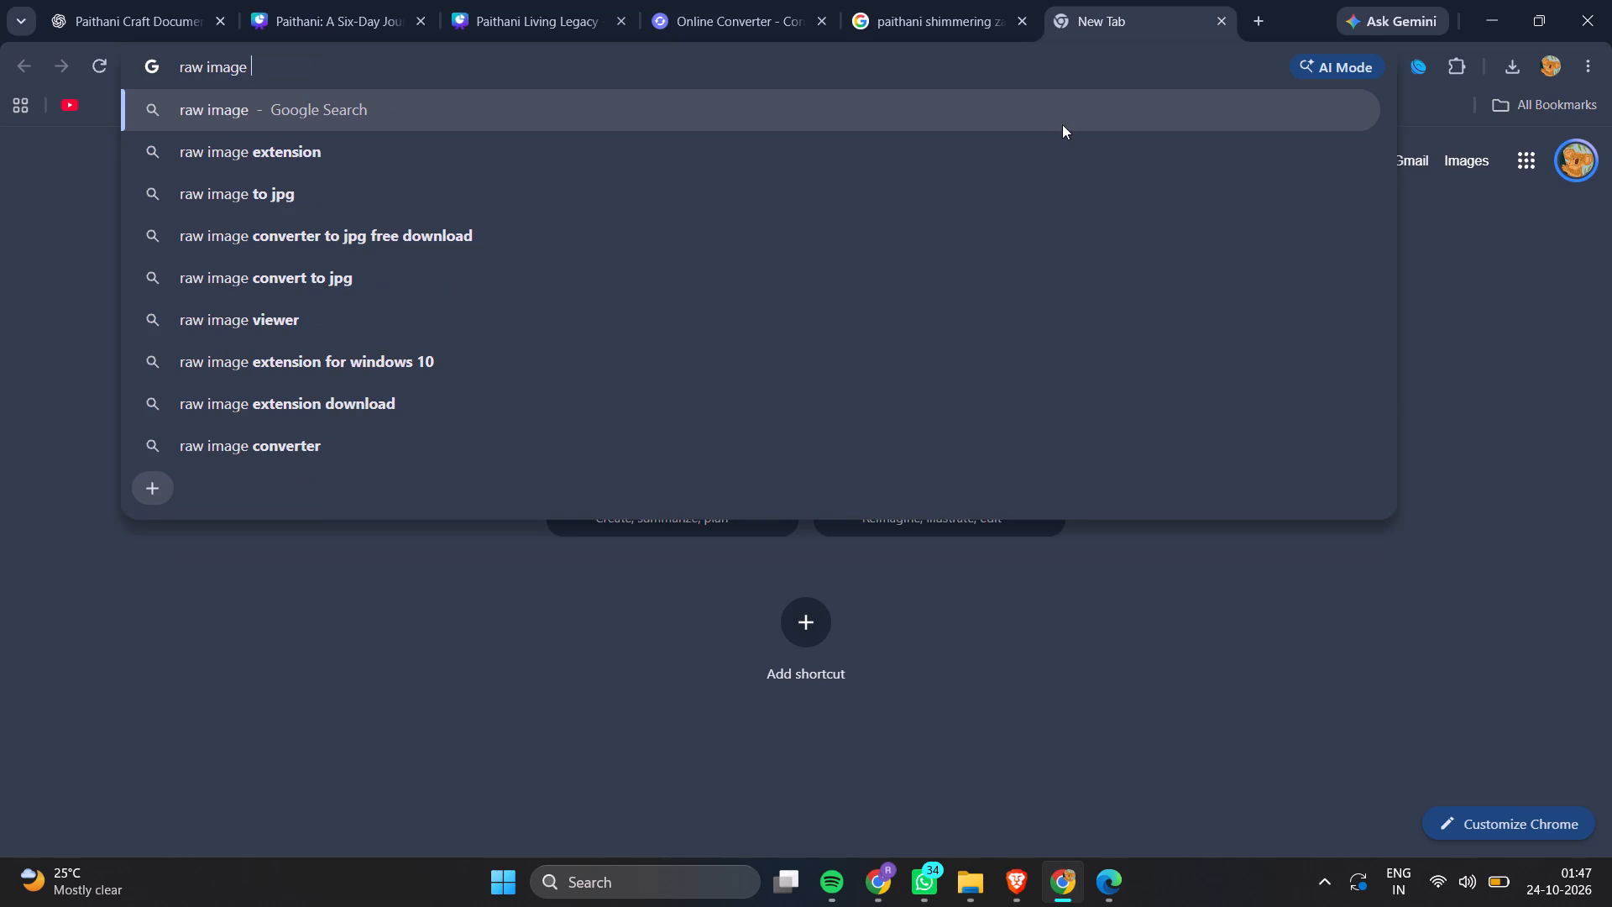
pyautogui.press('Down')
pyautogui.press('Down')
pyautogui.press('Return')
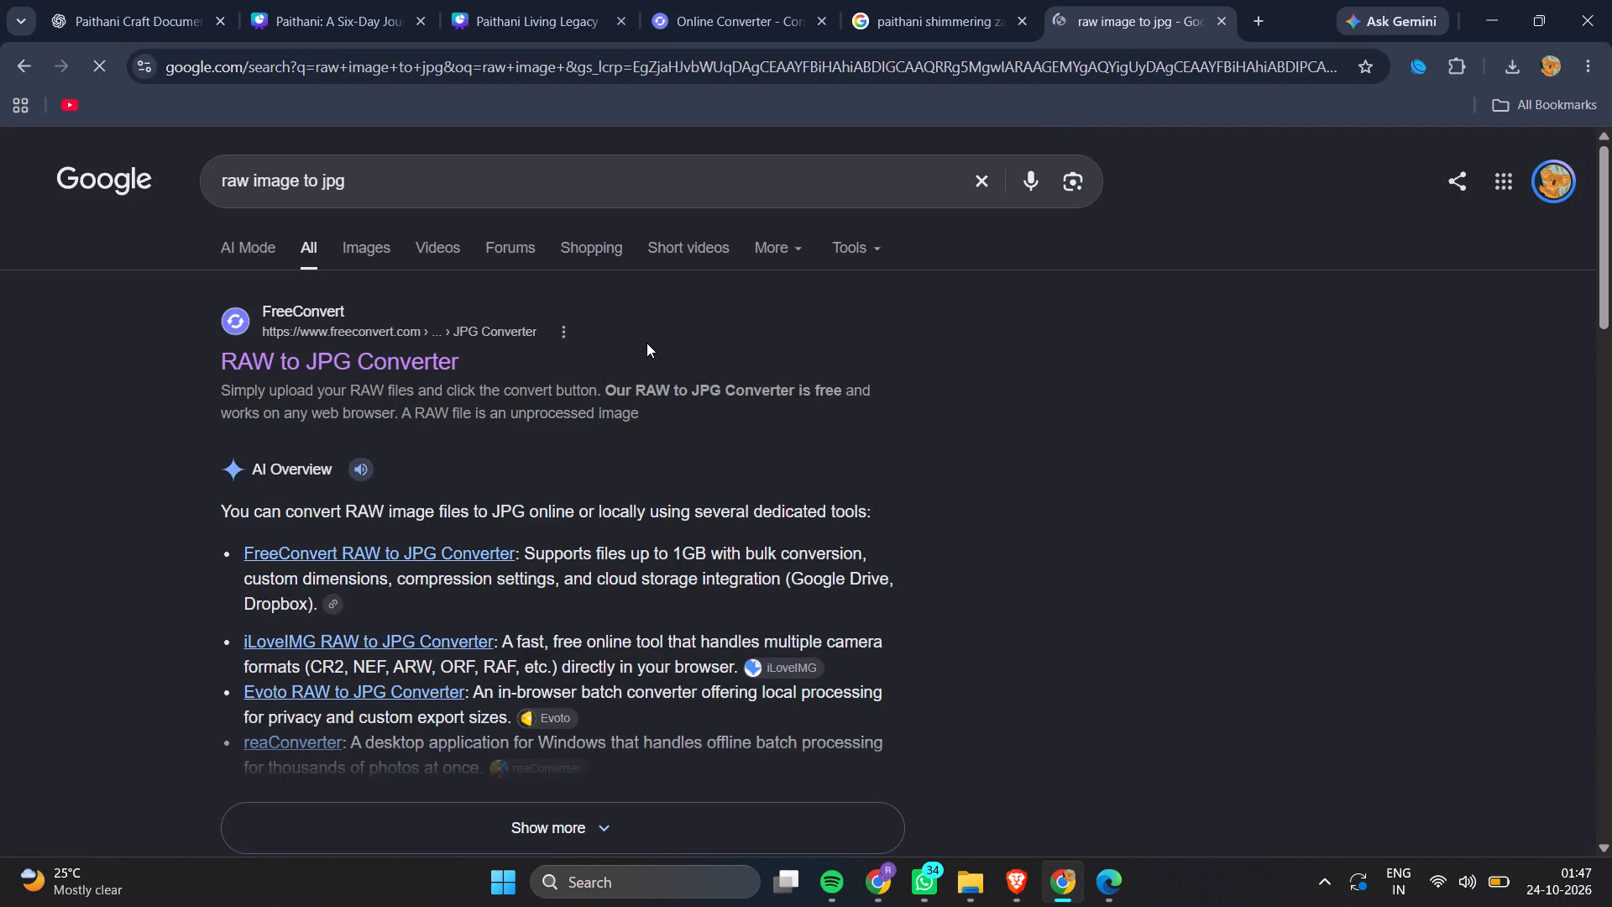
# Open CloudConvert's RAW to JPG Converter from the search results.
pyautogui.scroll(-5, 646, 343)
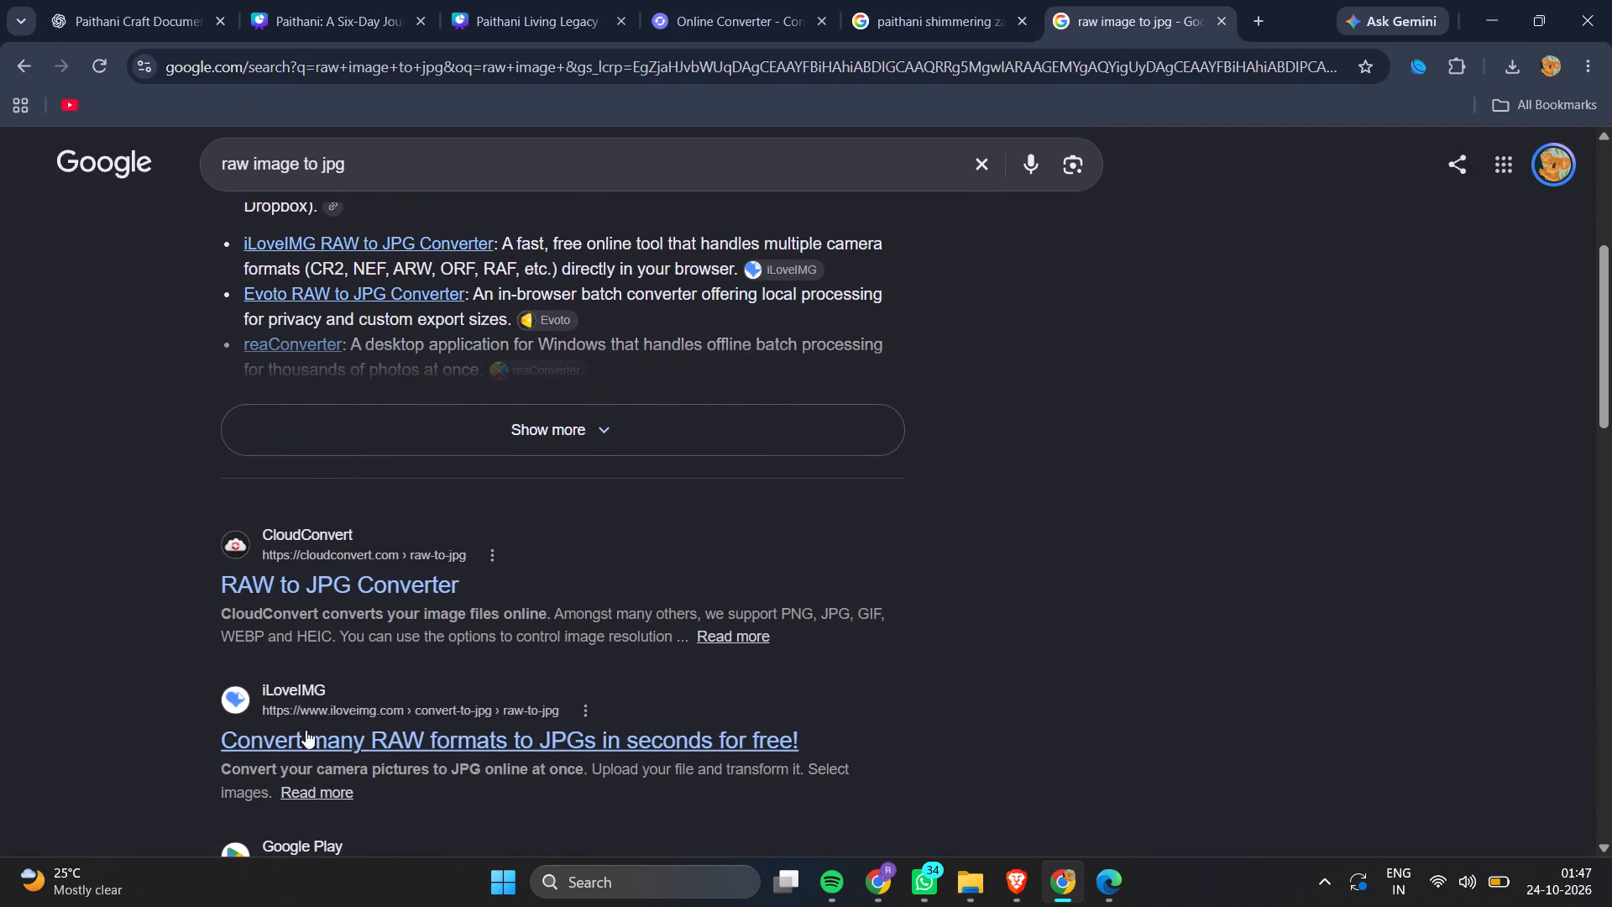
pyautogui.click(313, 596)
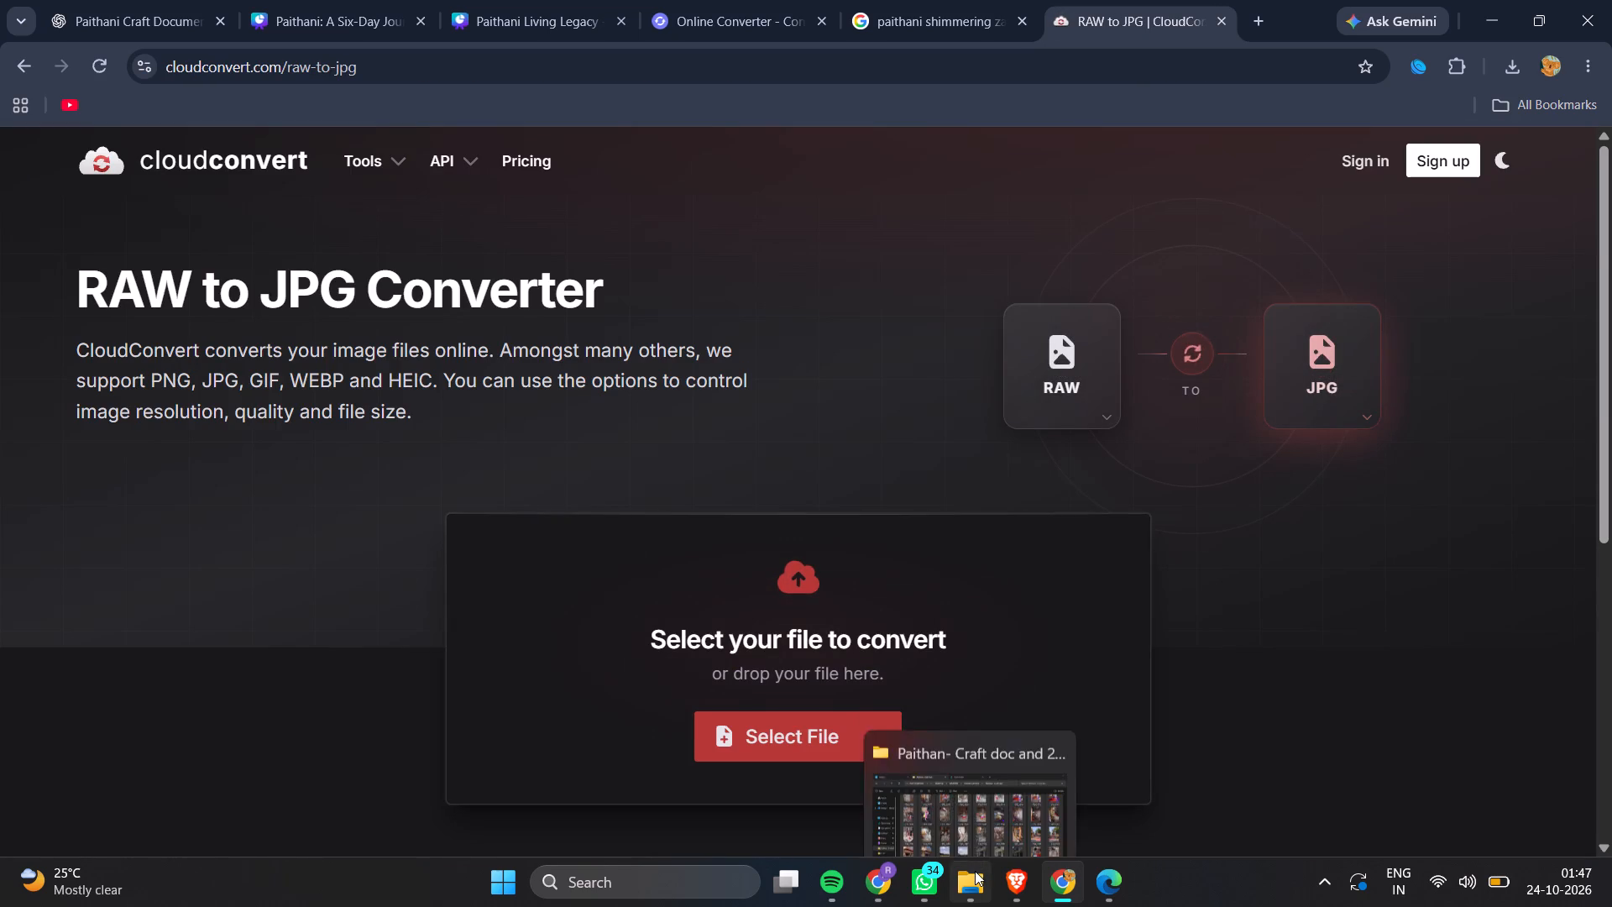
# Switch to the Paithan- Craft doc folder in File Explorer and preview photos DSC_1064, DSC_1063, DSC_1061 and DSC_1062.
pyautogui.click(975, 871)
pyautogui.click(894, 784)
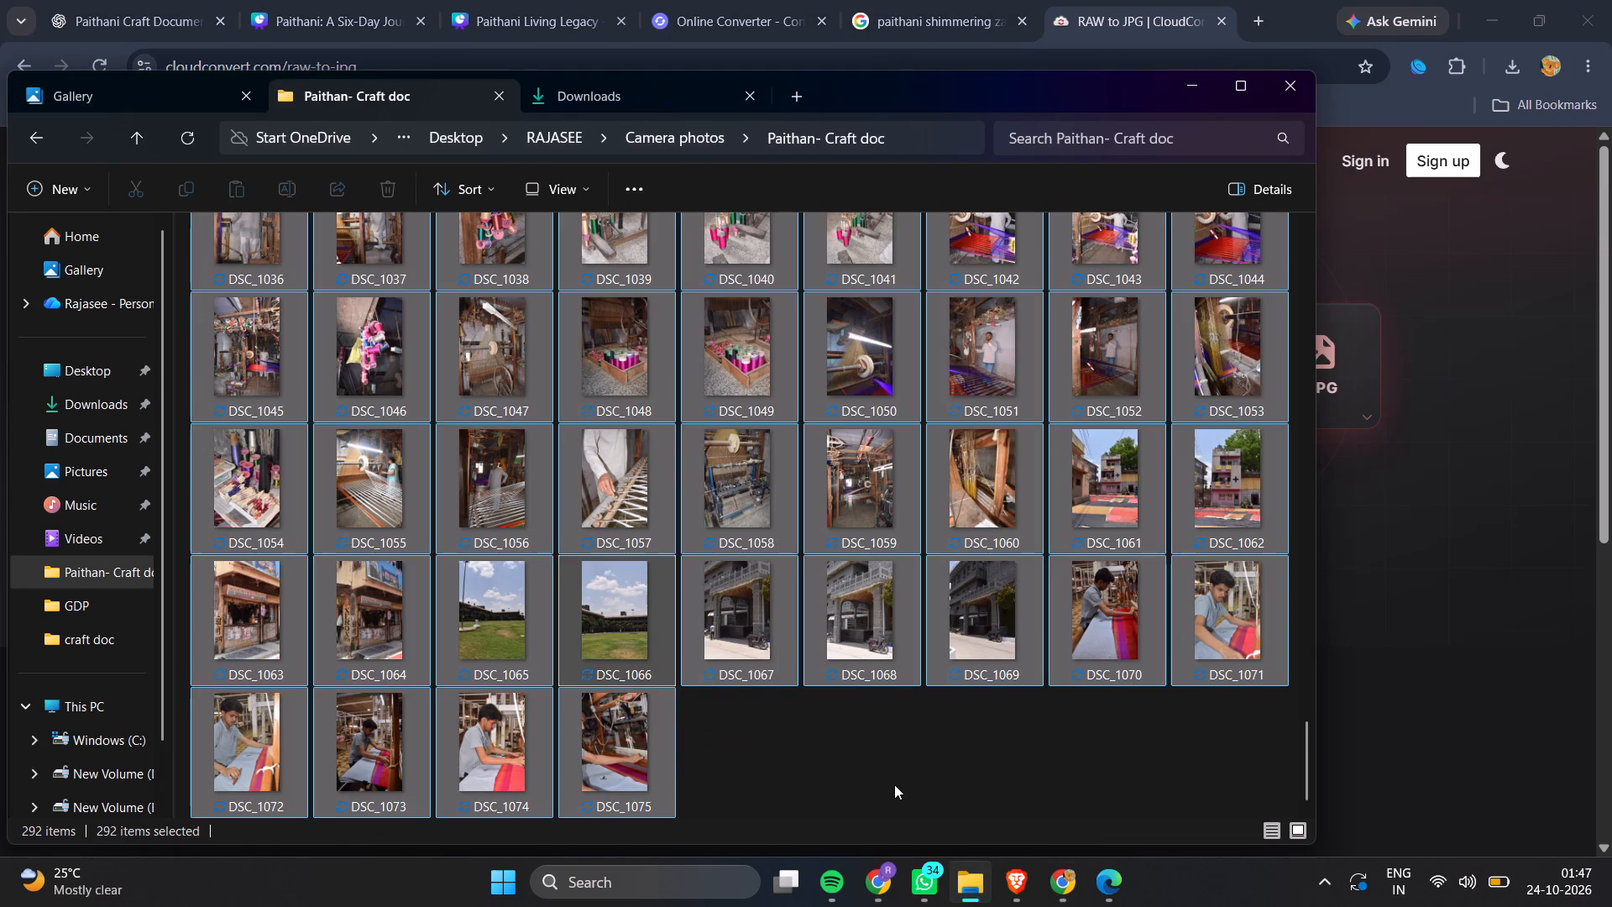
pyautogui.scroll(3, 894, 784)
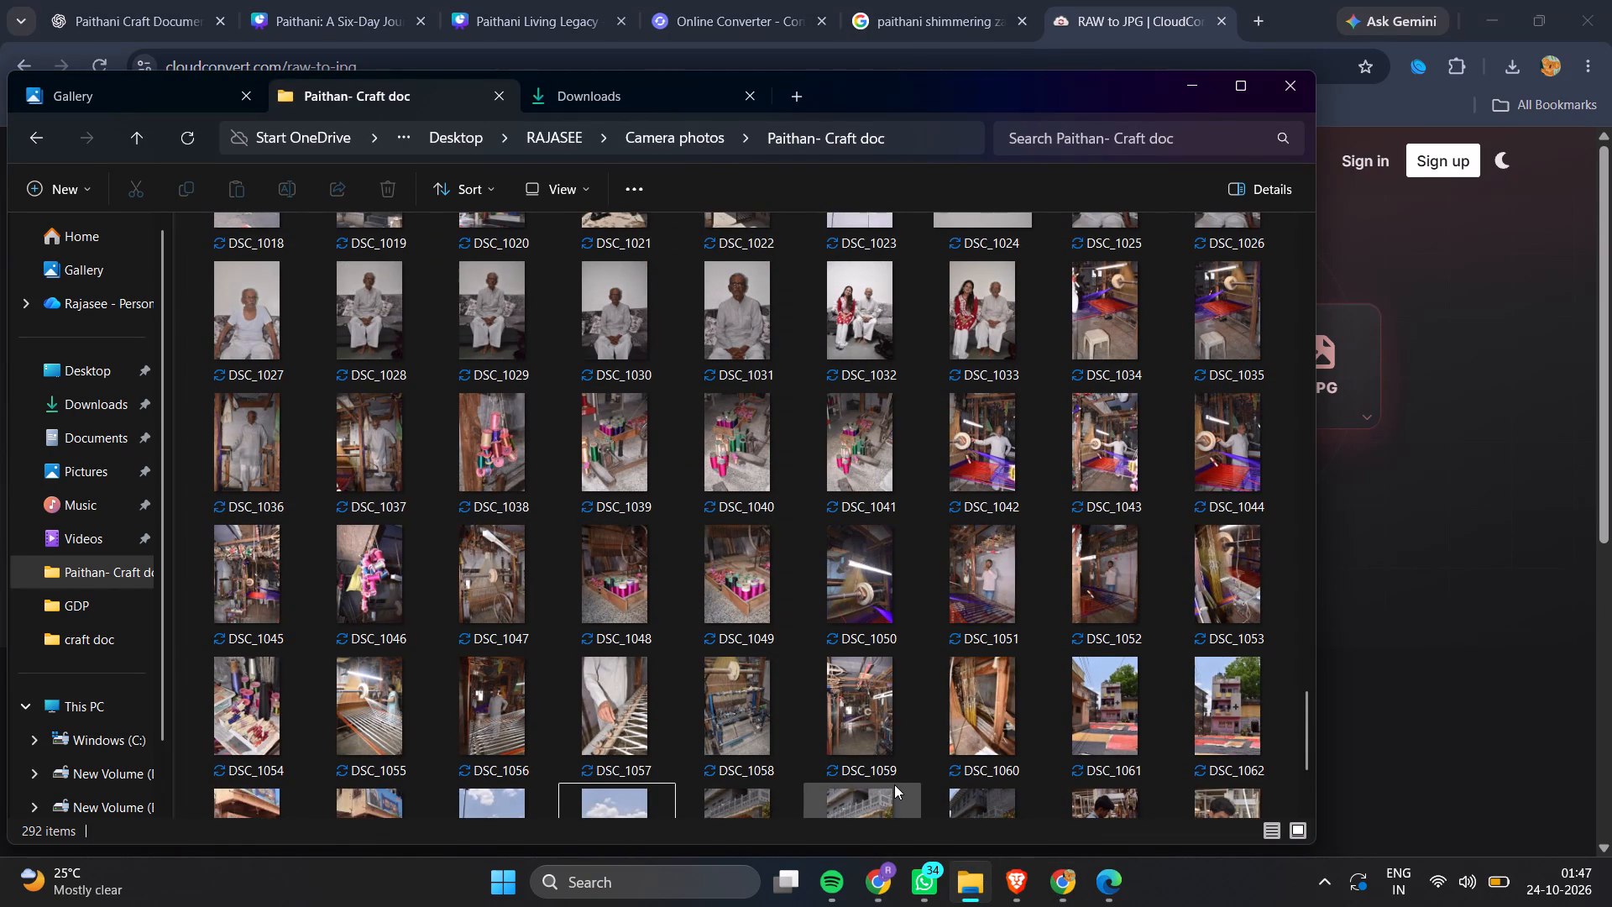
pyautogui.scroll(-2, 947, 665)
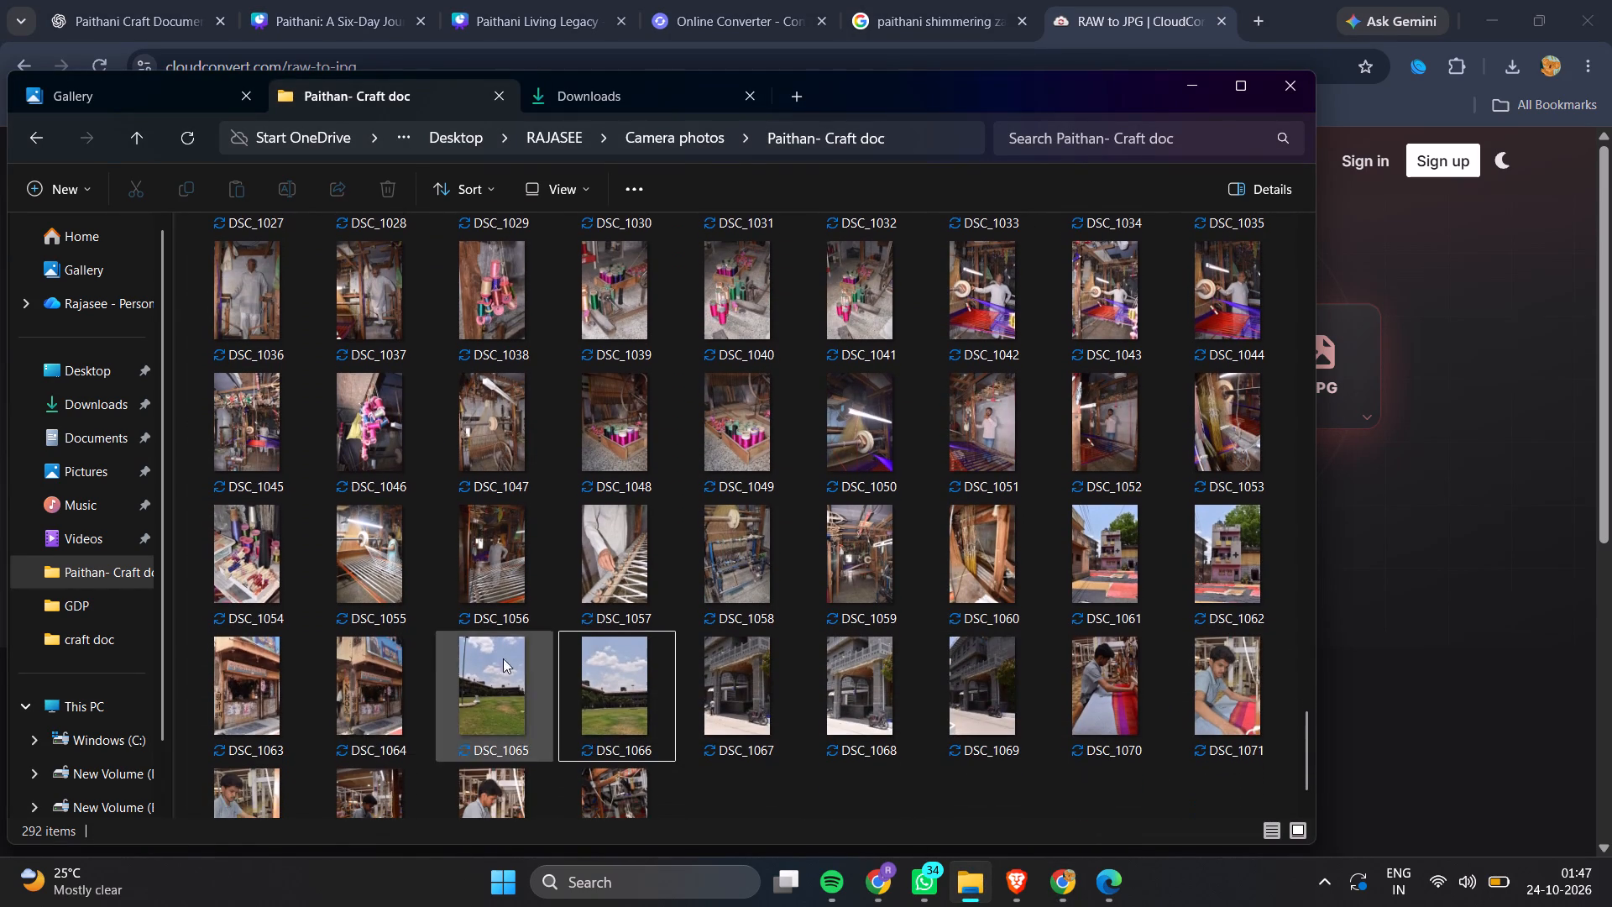
pyautogui.doubleClick(327, 680)
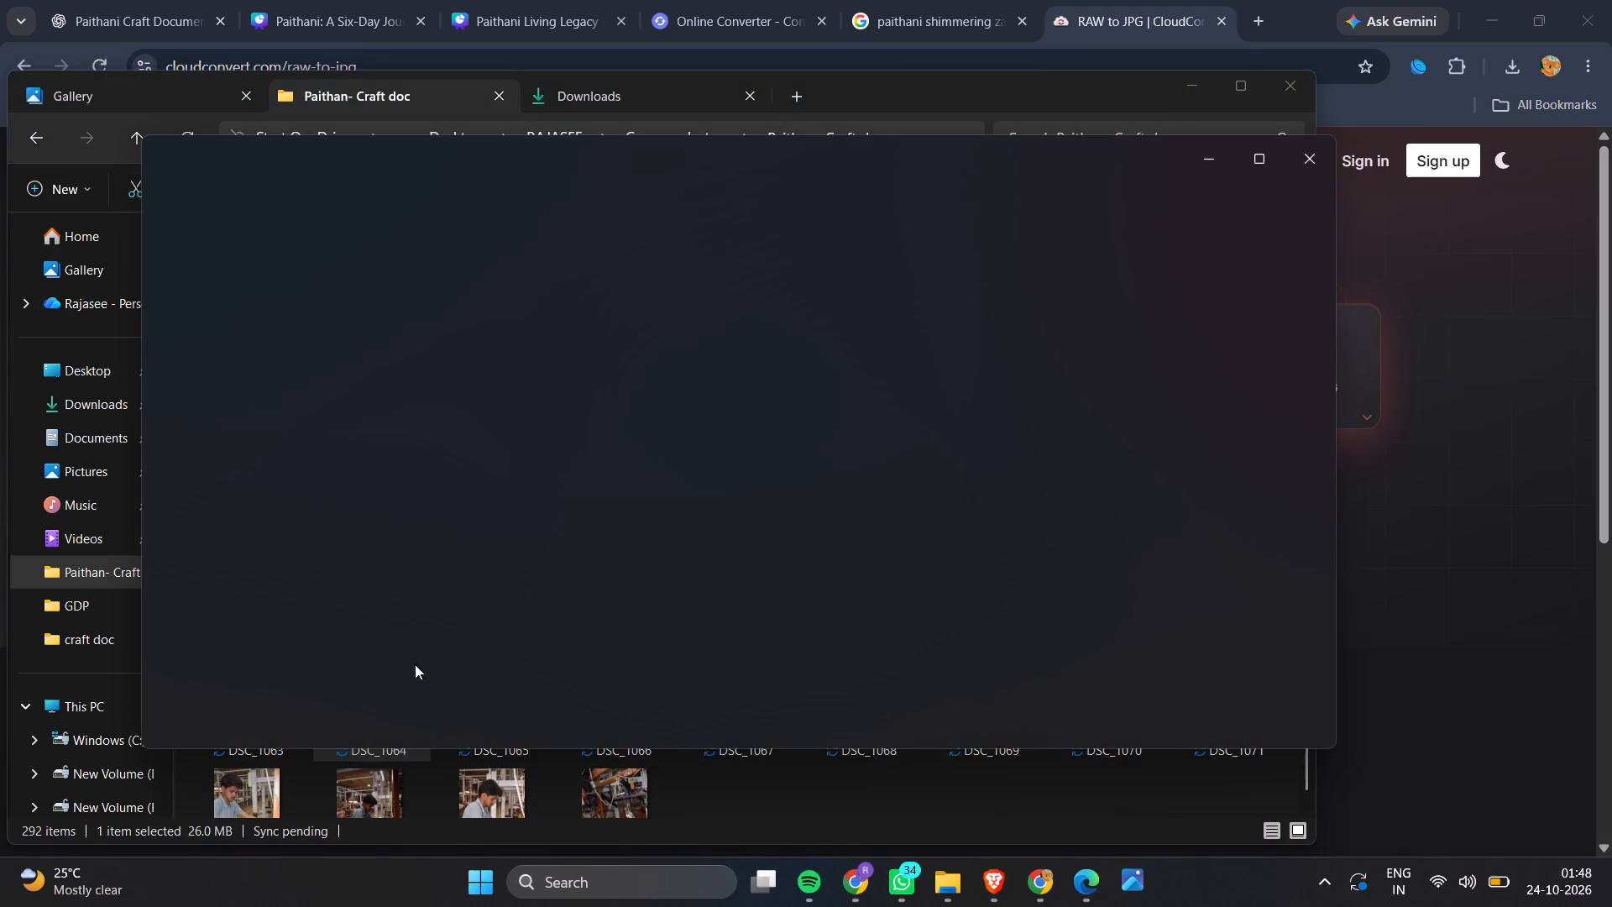
pyautogui.click(1218, 165)
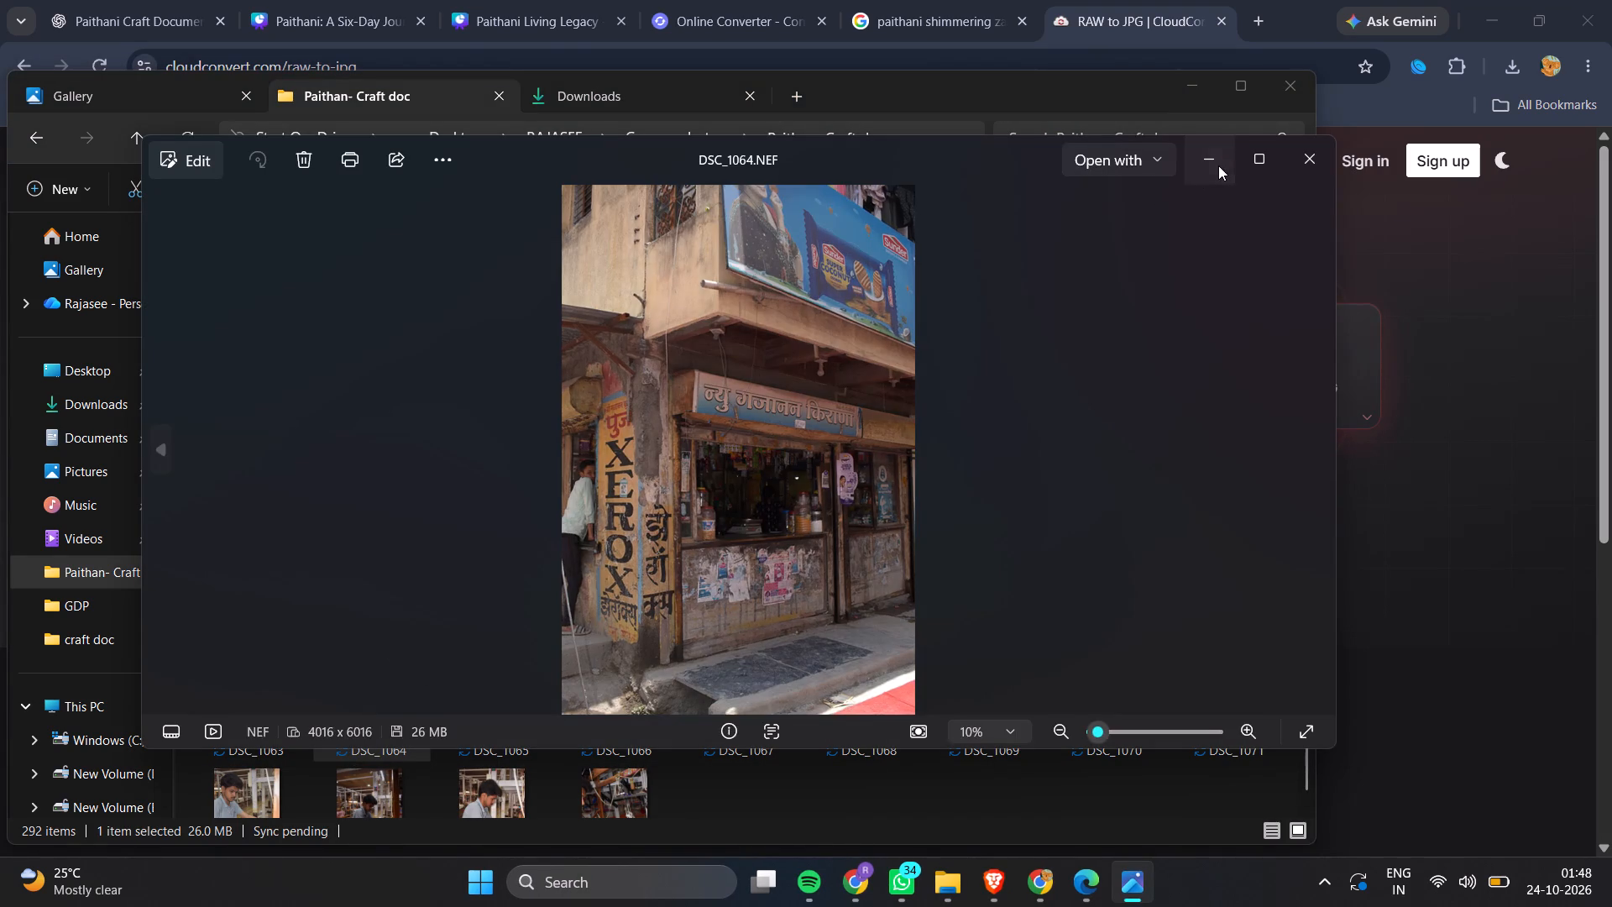
pyautogui.doubleClick(259, 680)
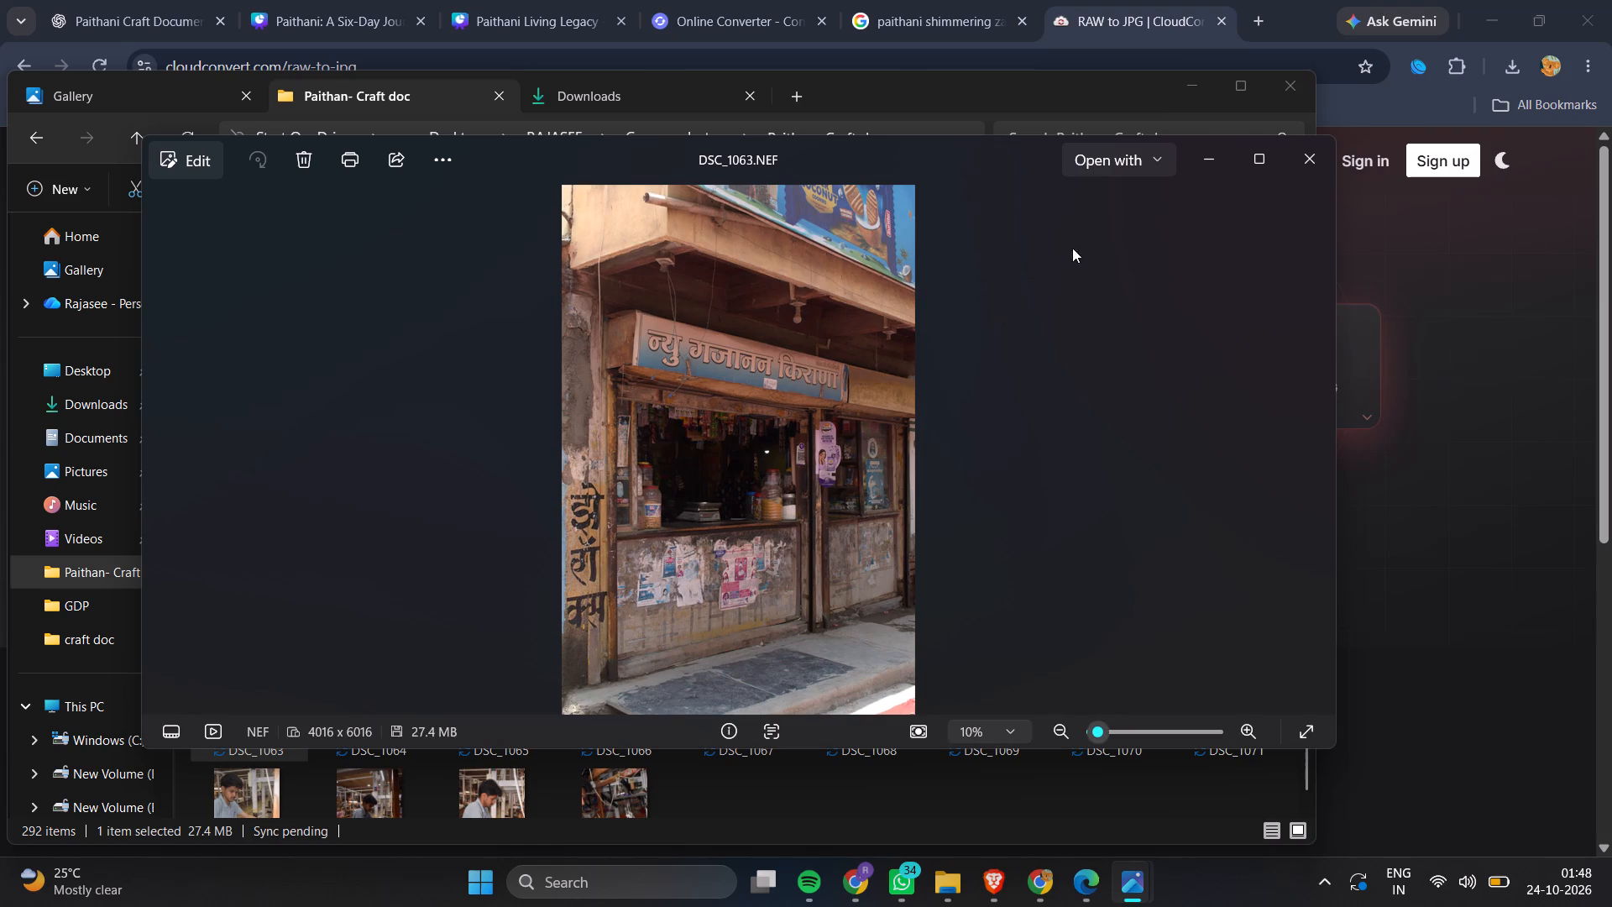
pyautogui.click(1212, 163)
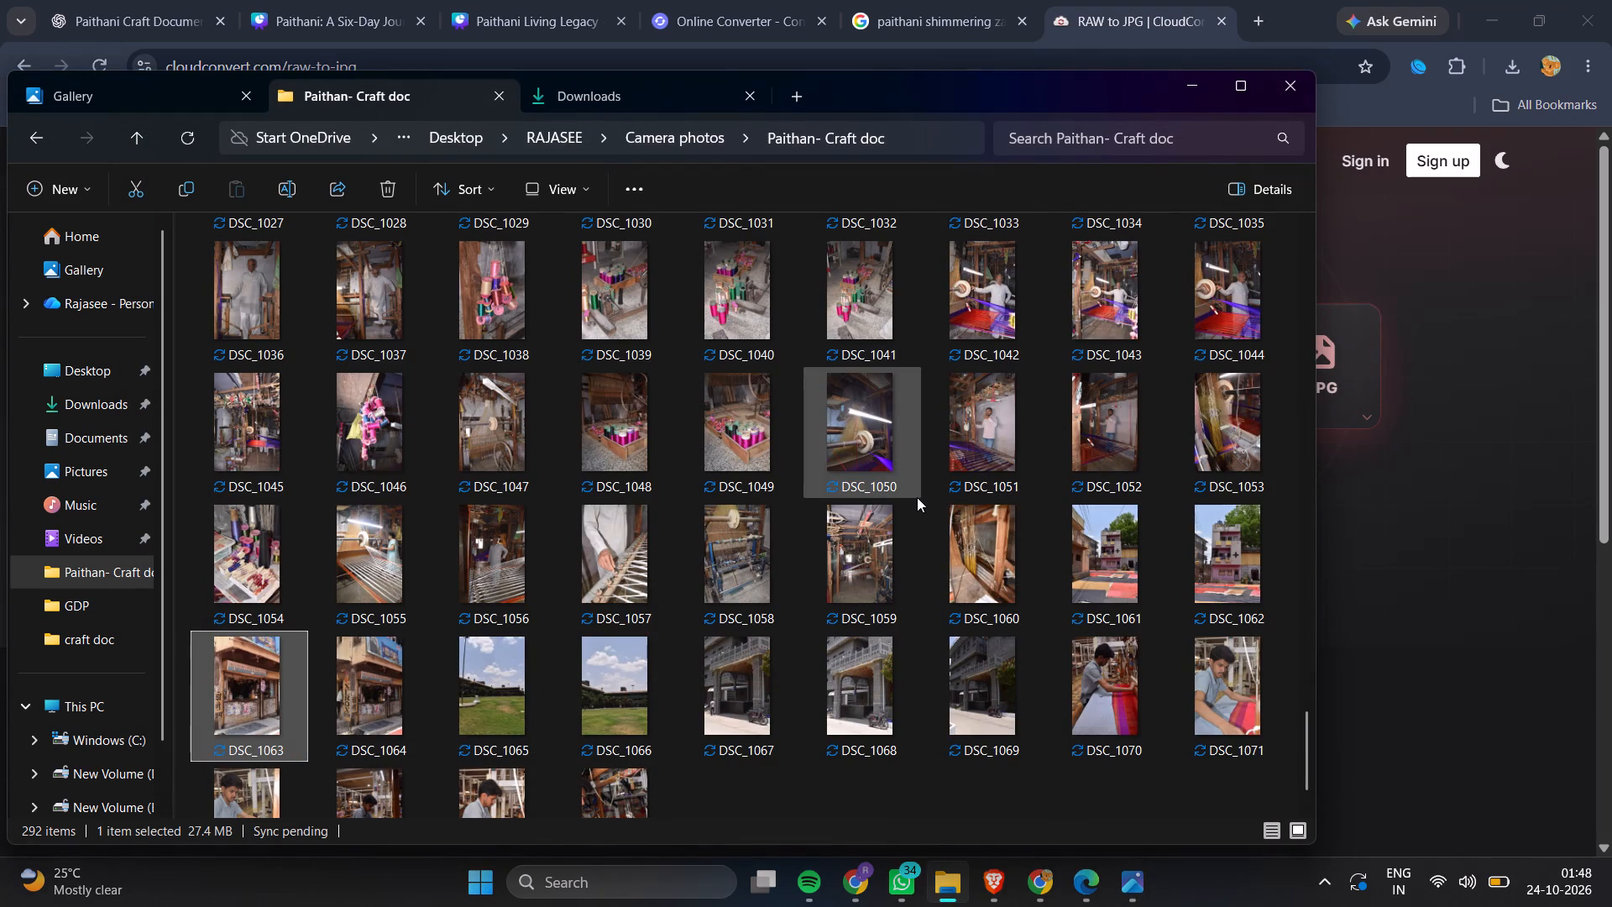
pyautogui.doubleClick(1124, 518)
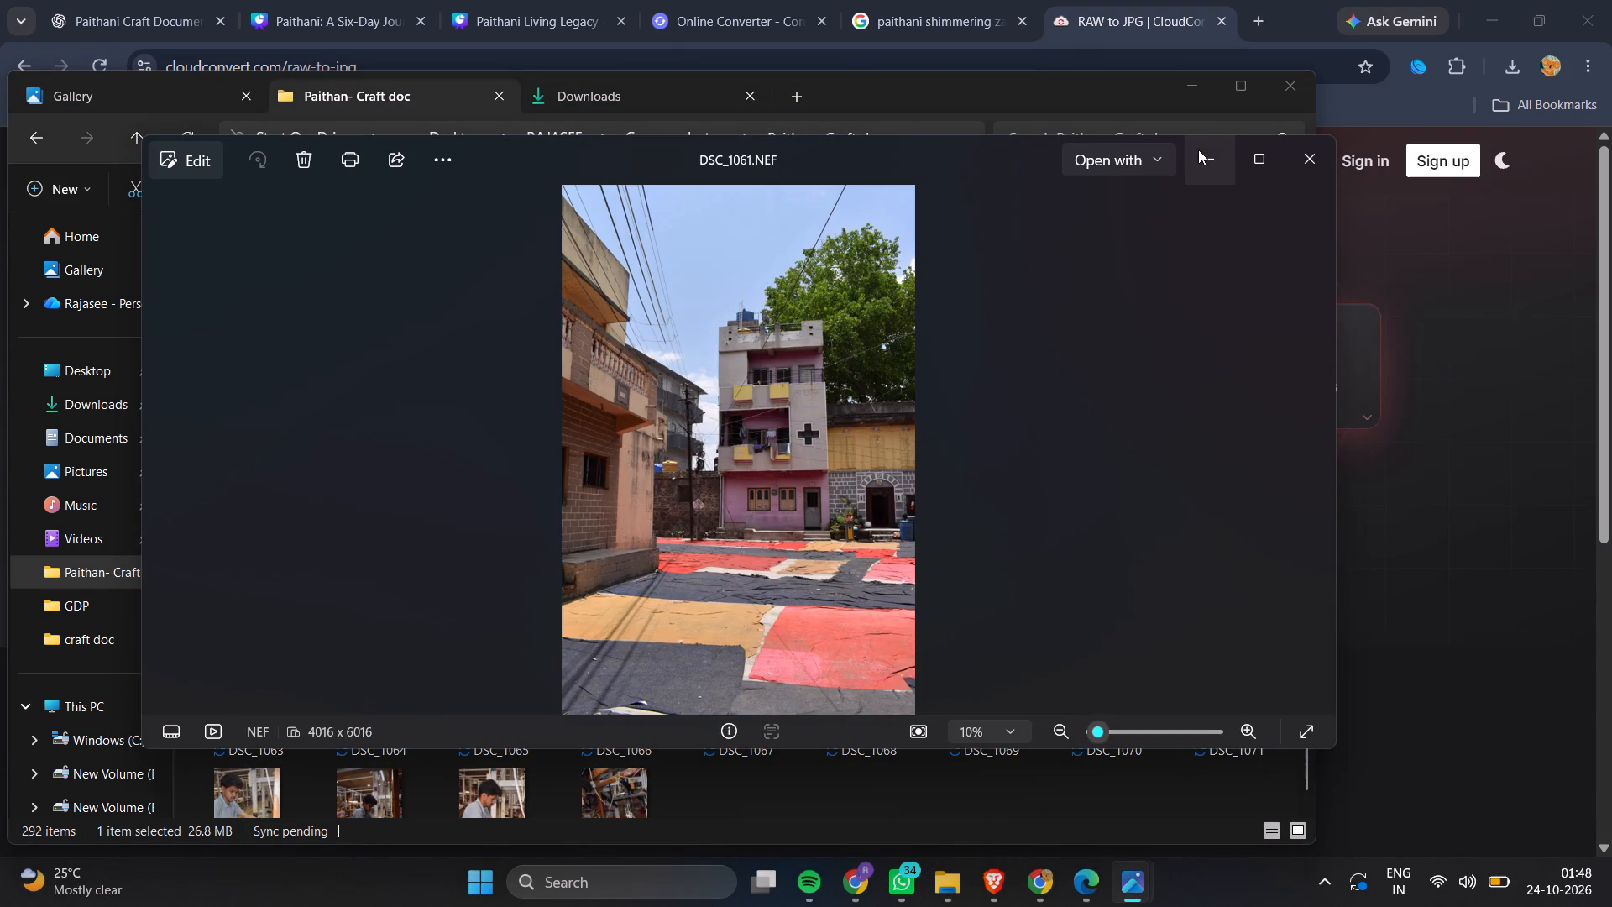
pyautogui.click(1198, 149)
pyautogui.doubleClick(1222, 532)
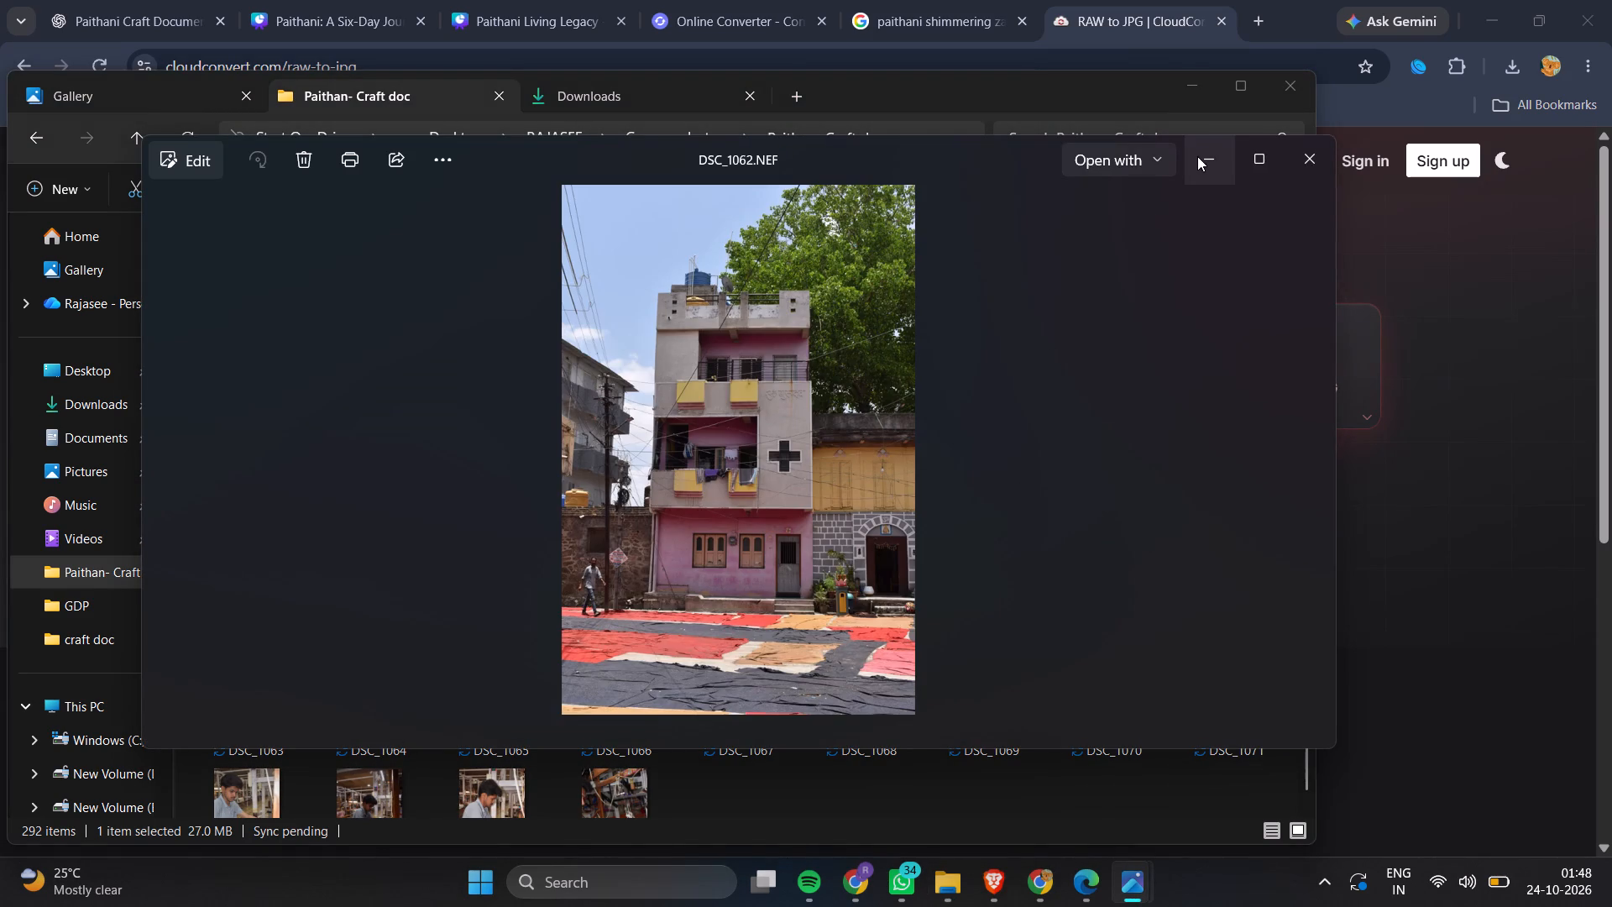
pyautogui.click(1197, 156)
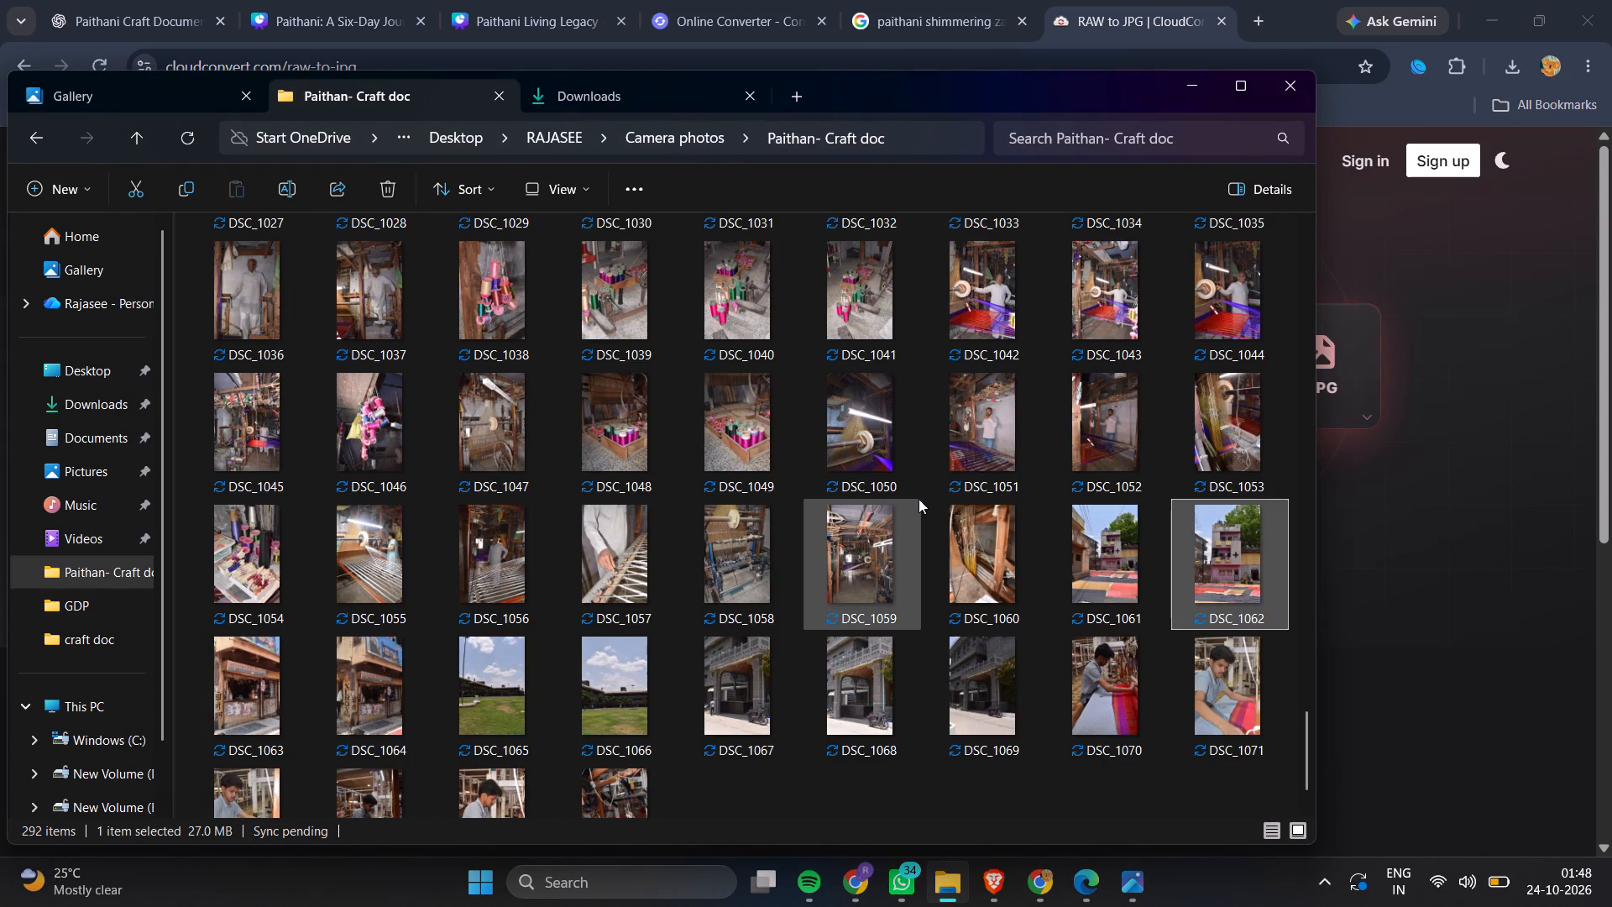
# Look through the earlier photos in the folder and preview the saree shop shots DSC_1019 and DSC_1018.
pyautogui.scroll(4, 919, 499)
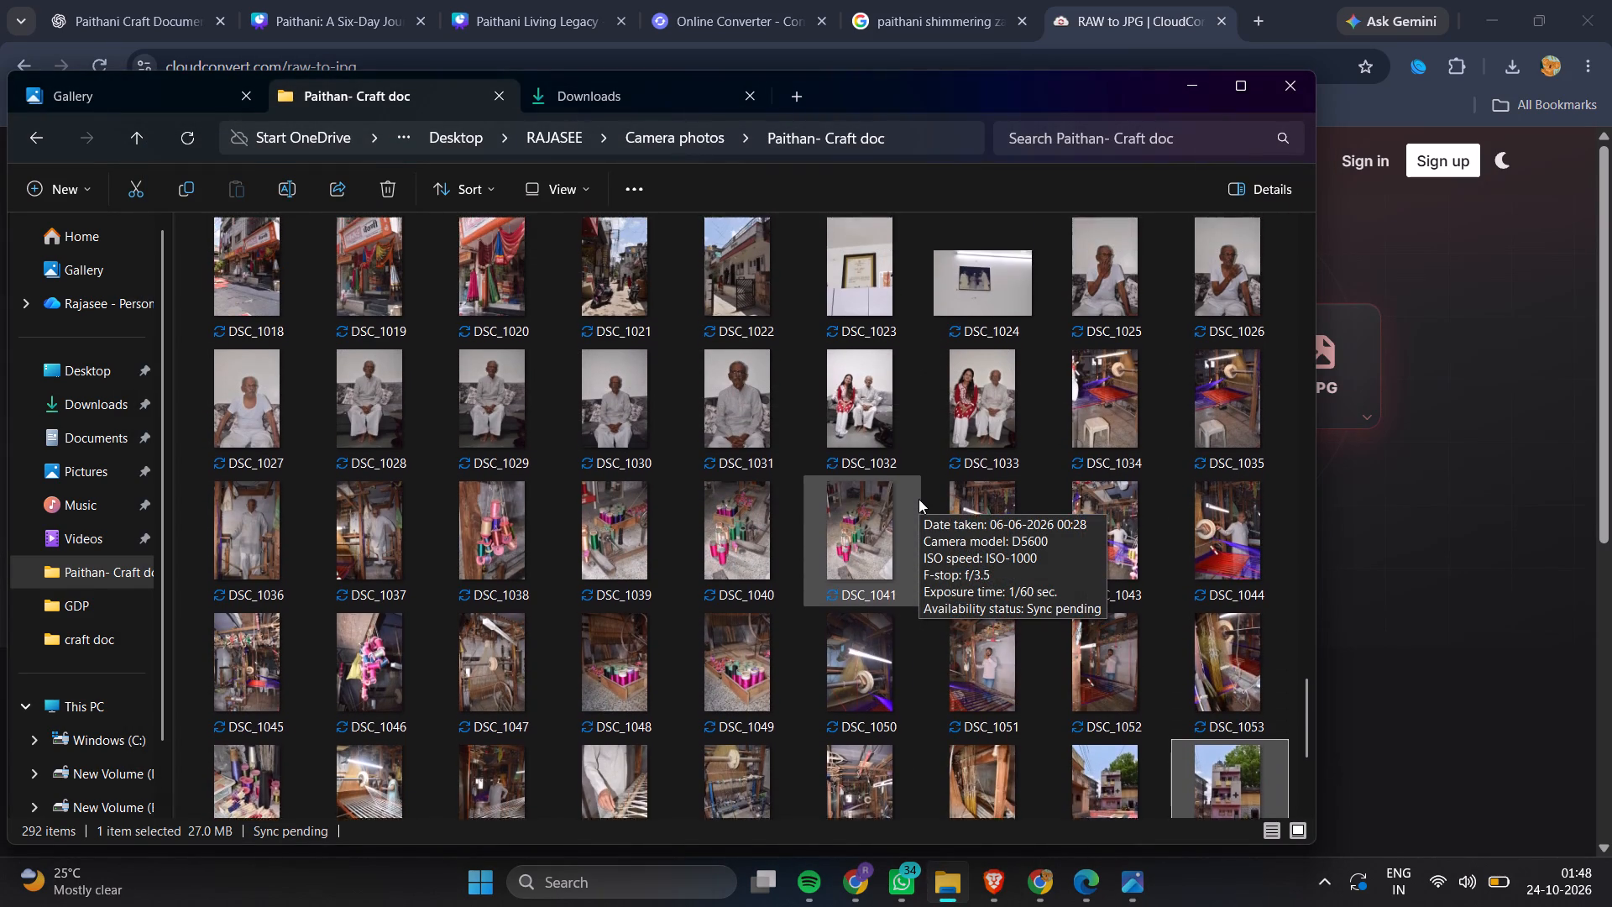
pyautogui.scroll(1, 919, 499)
pyautogui.doubleClick(410, 307)
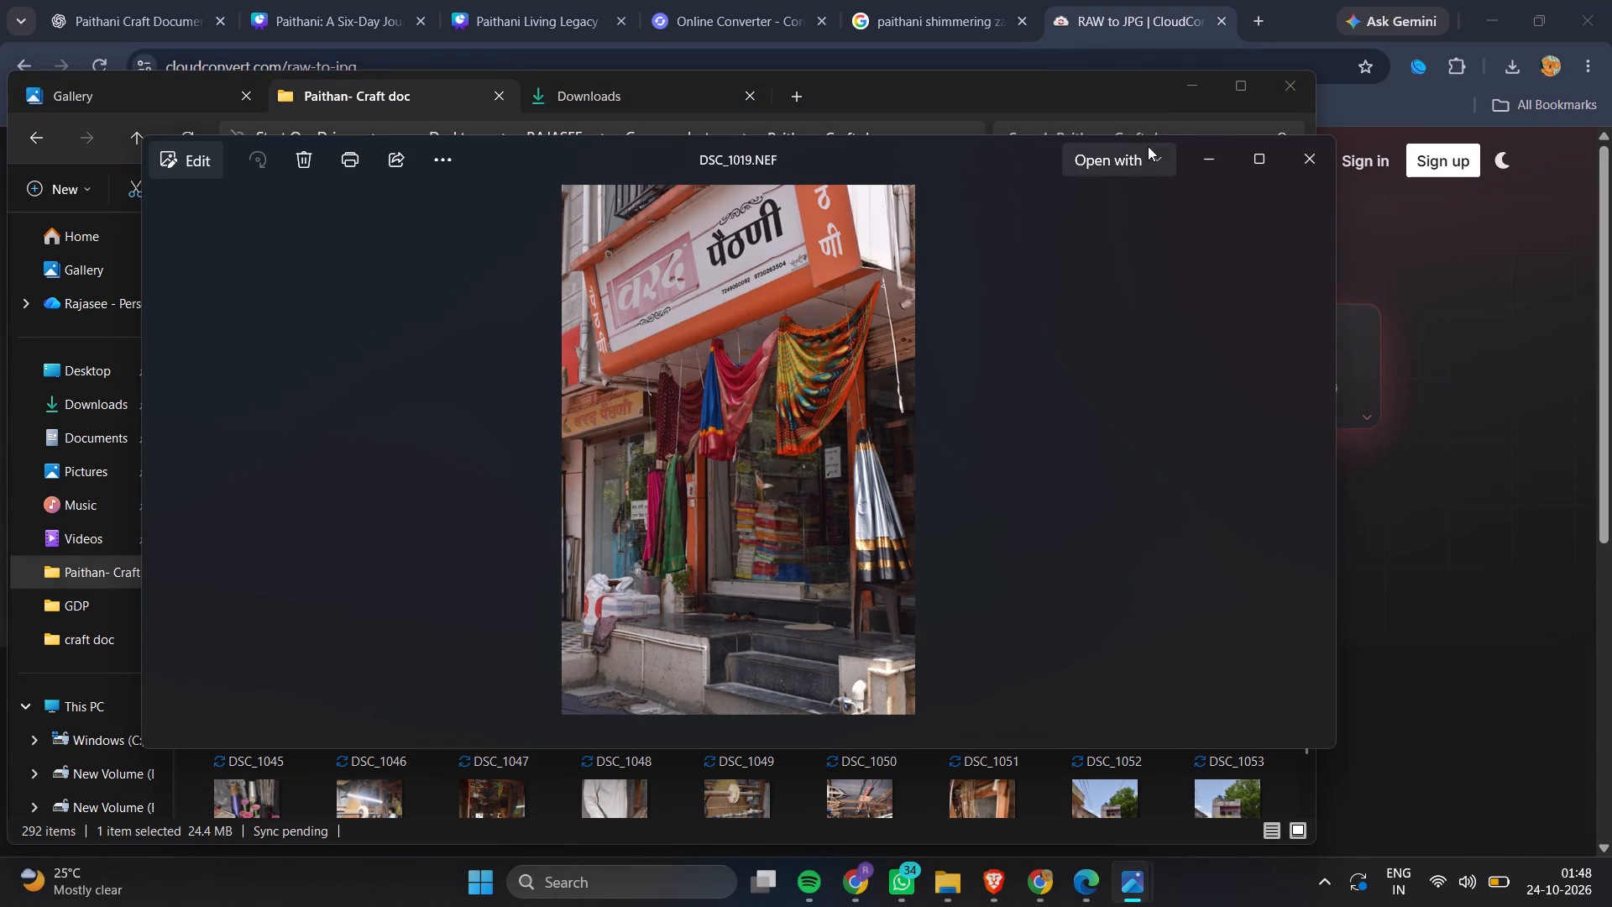
pyautogui.click(1204, 155)
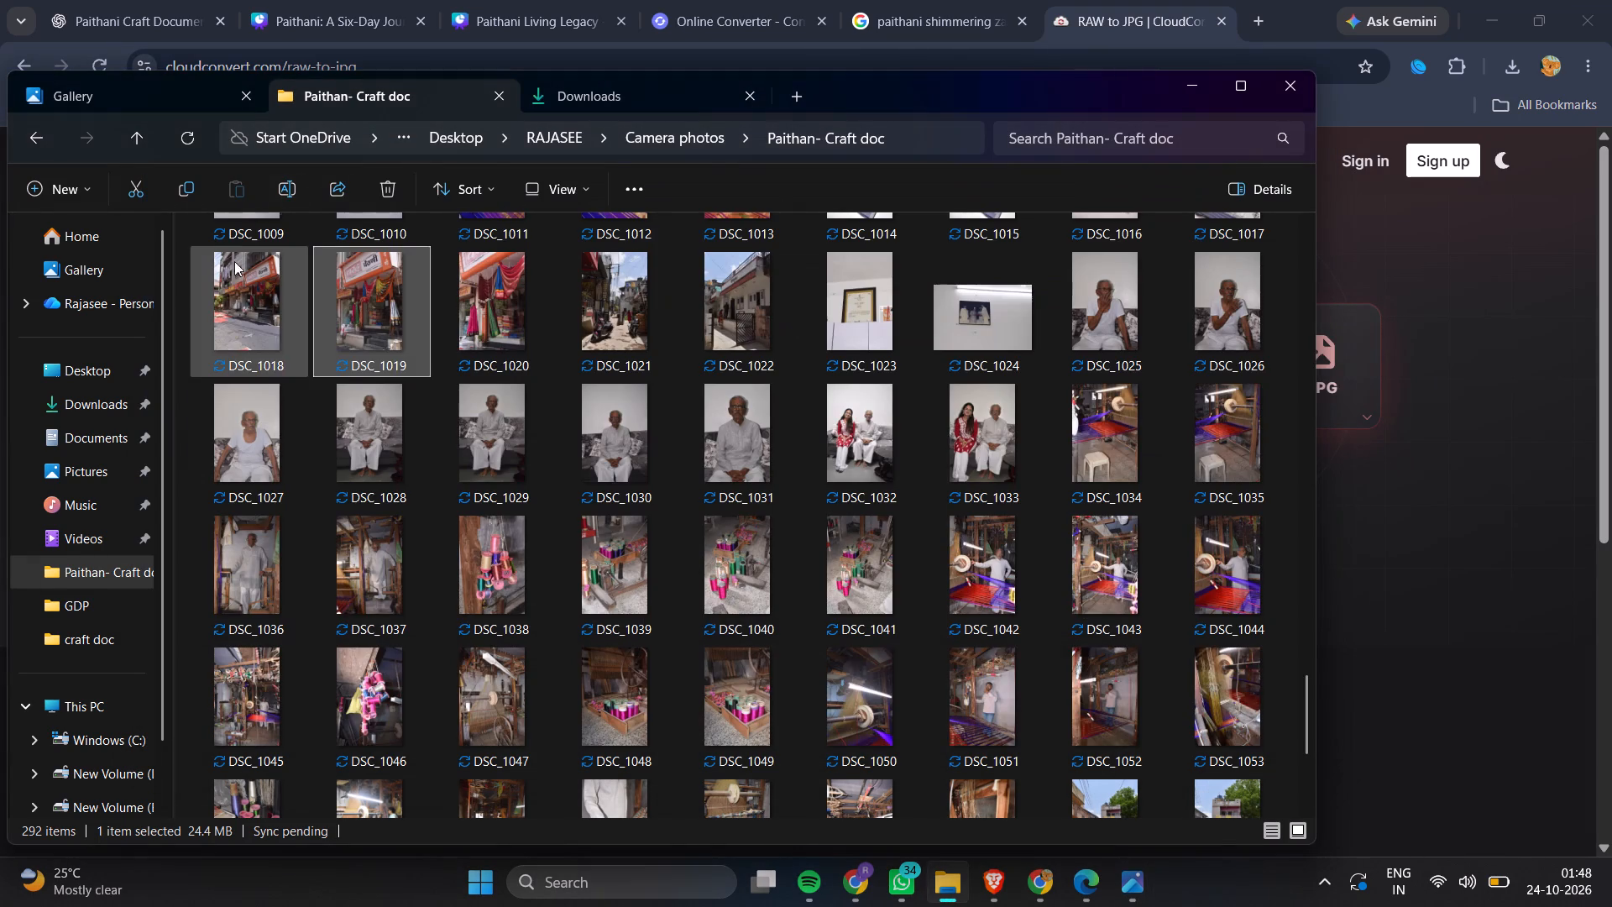
pyautogui.scroll(5, 286, 332)
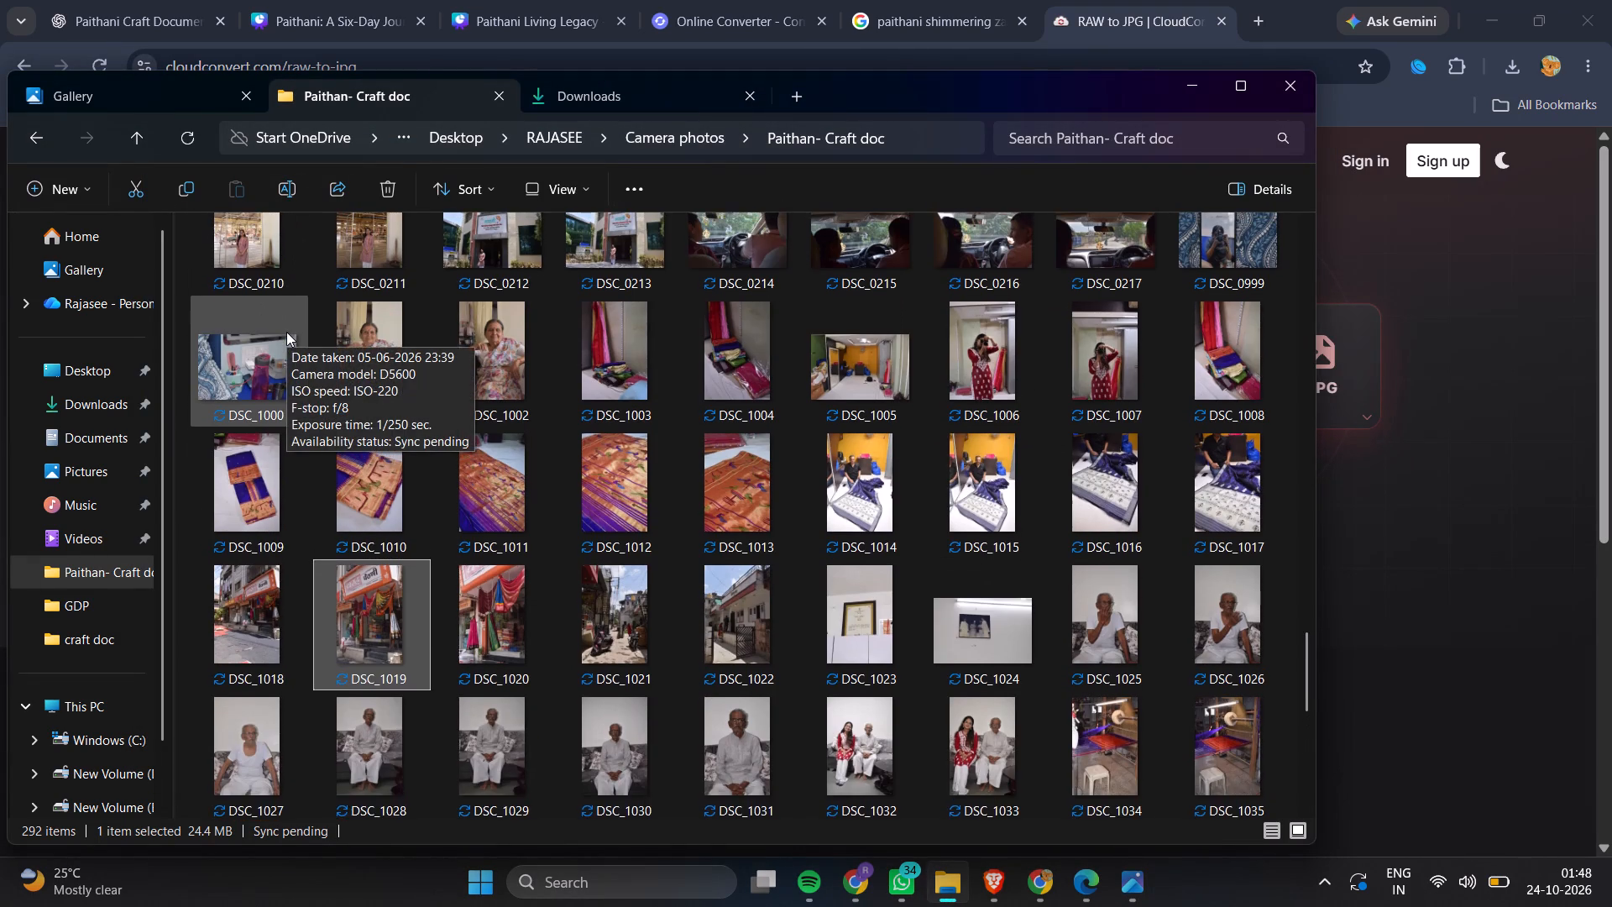
pyautogui.scroll(1, 286, 332)
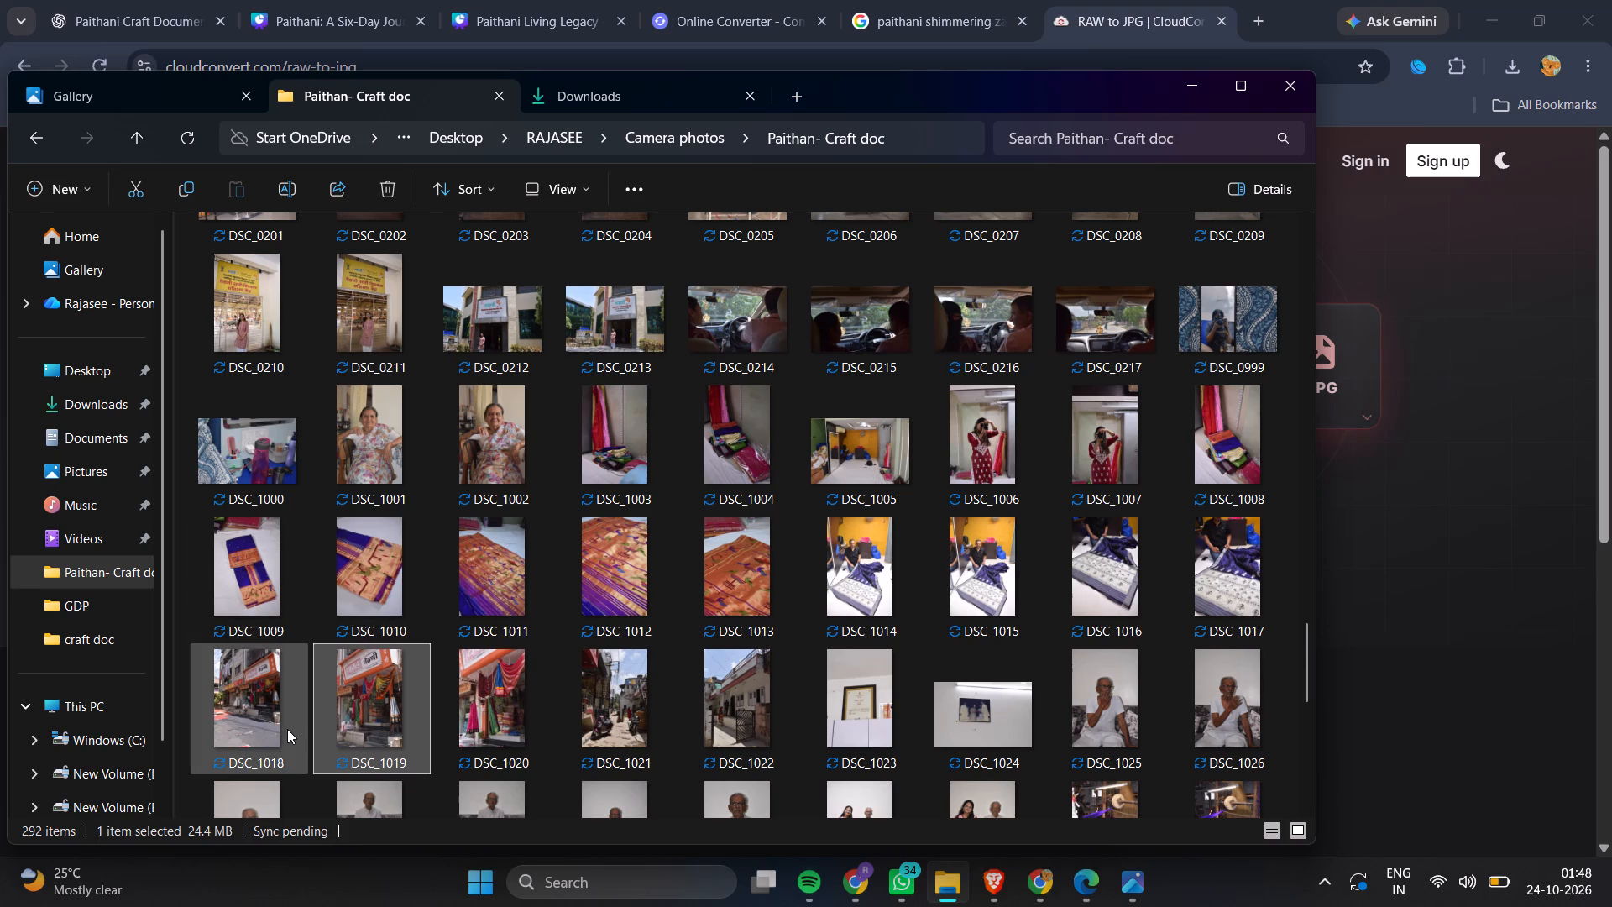
pyautogui.doubleClick(265, 687)
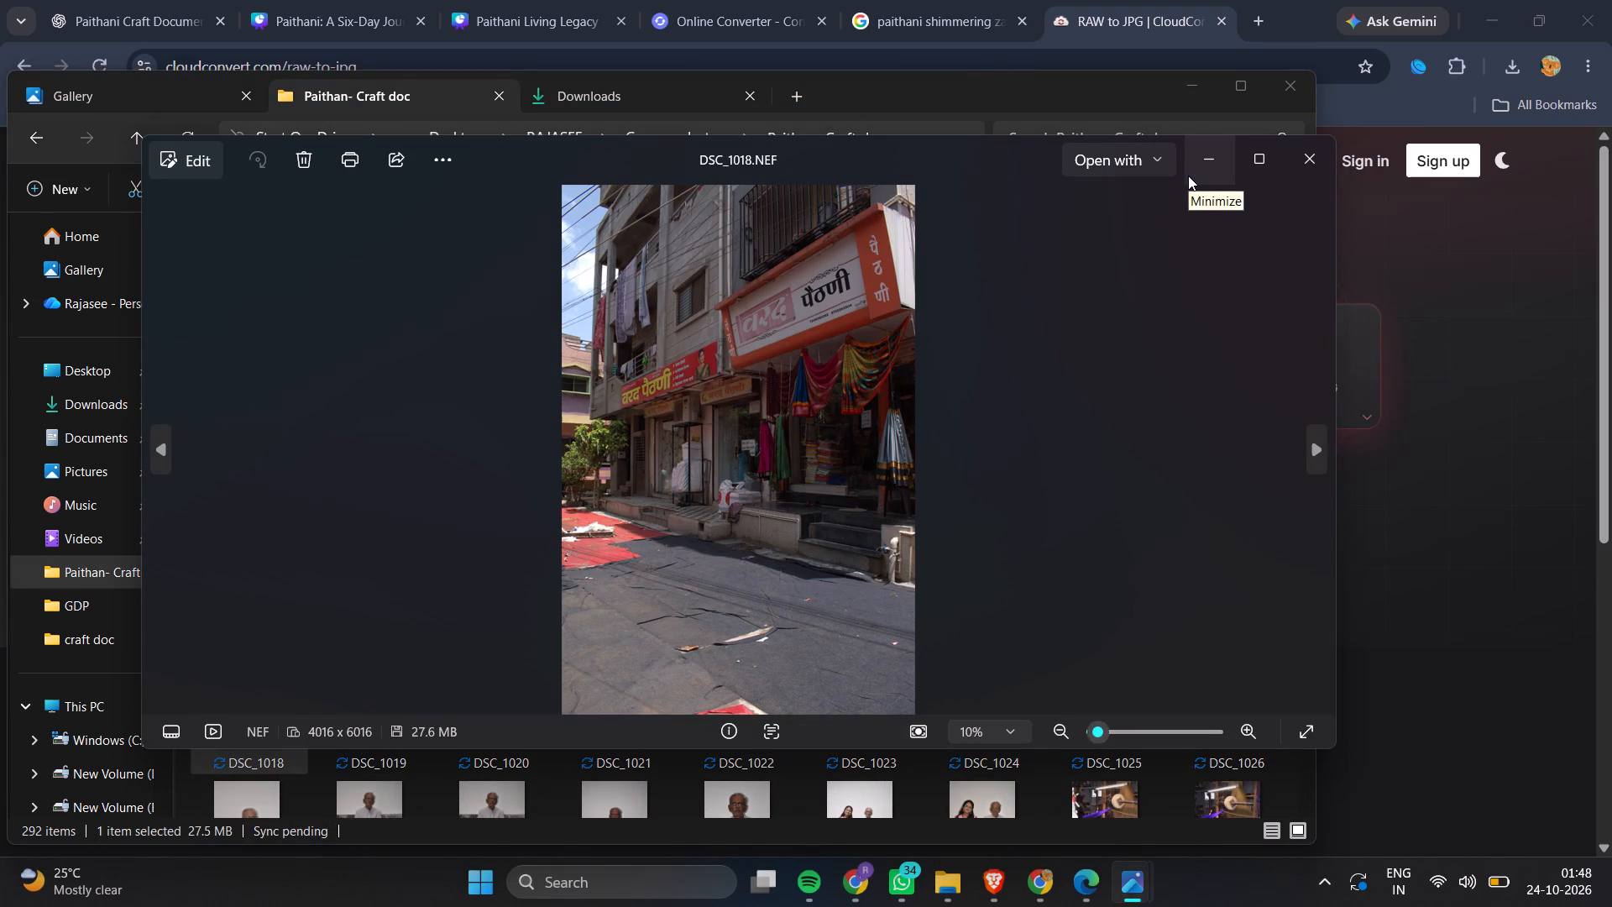
pyautogui.click(1188, 176)
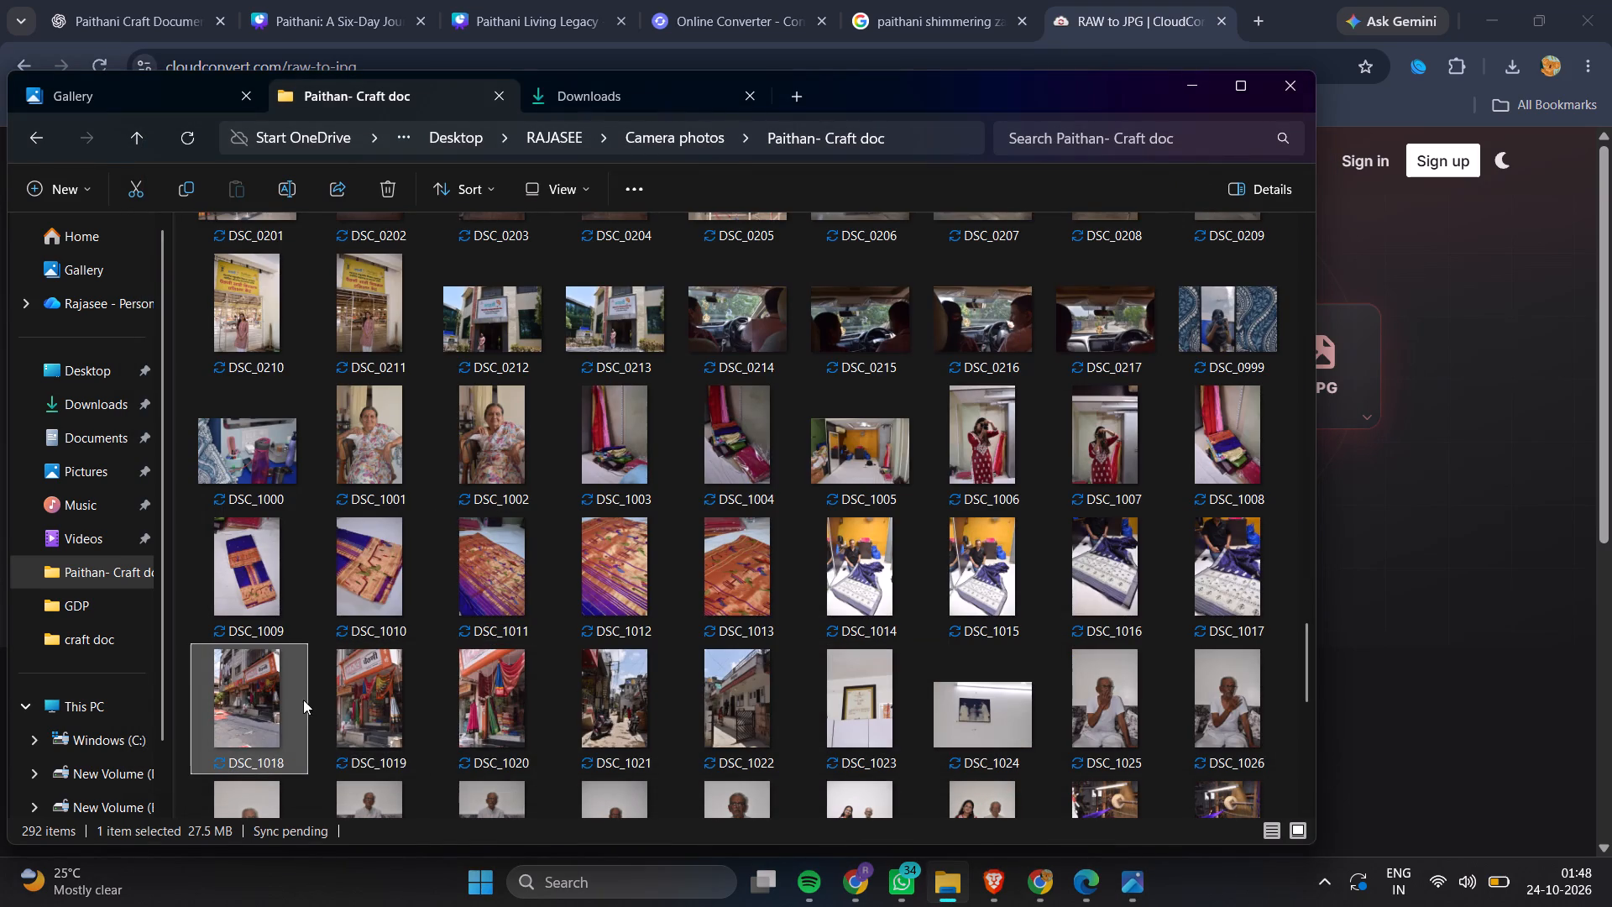
# Add the three saree shop photos DSC_1018, DSC_1019 and DSC_1020 to the CloudConvert page.
pyautogui.keyDown('shift'); pyautogui.click(445, 683); pyautogui.keyUp('shift')
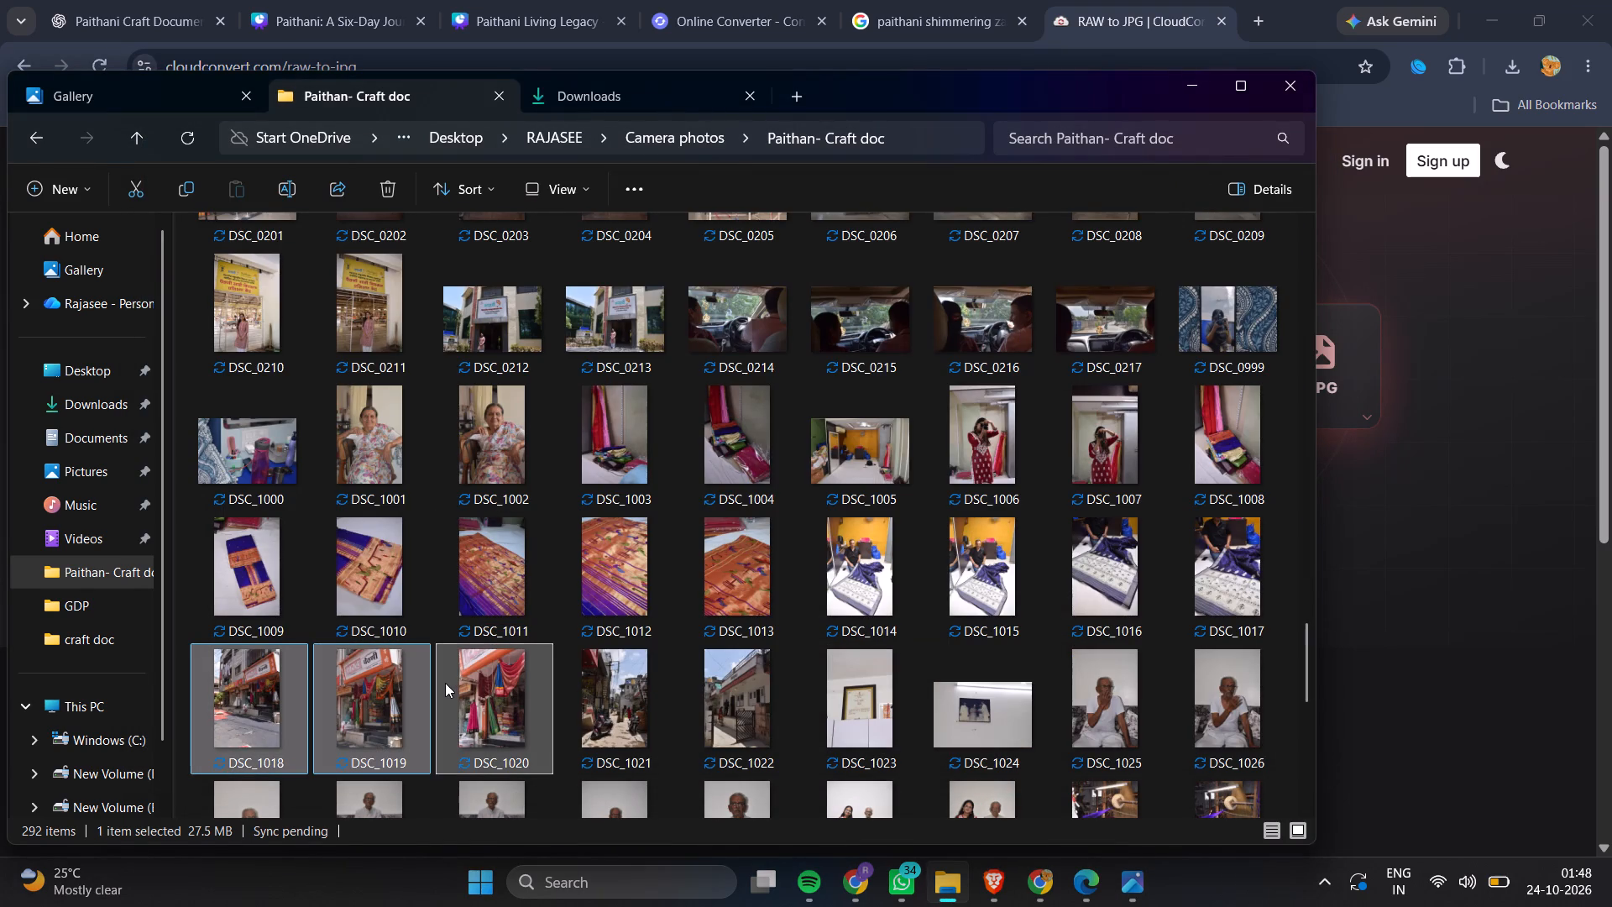
pyautogui.moveTo(445, 683); pyautogui.dragTo(1351, 534)
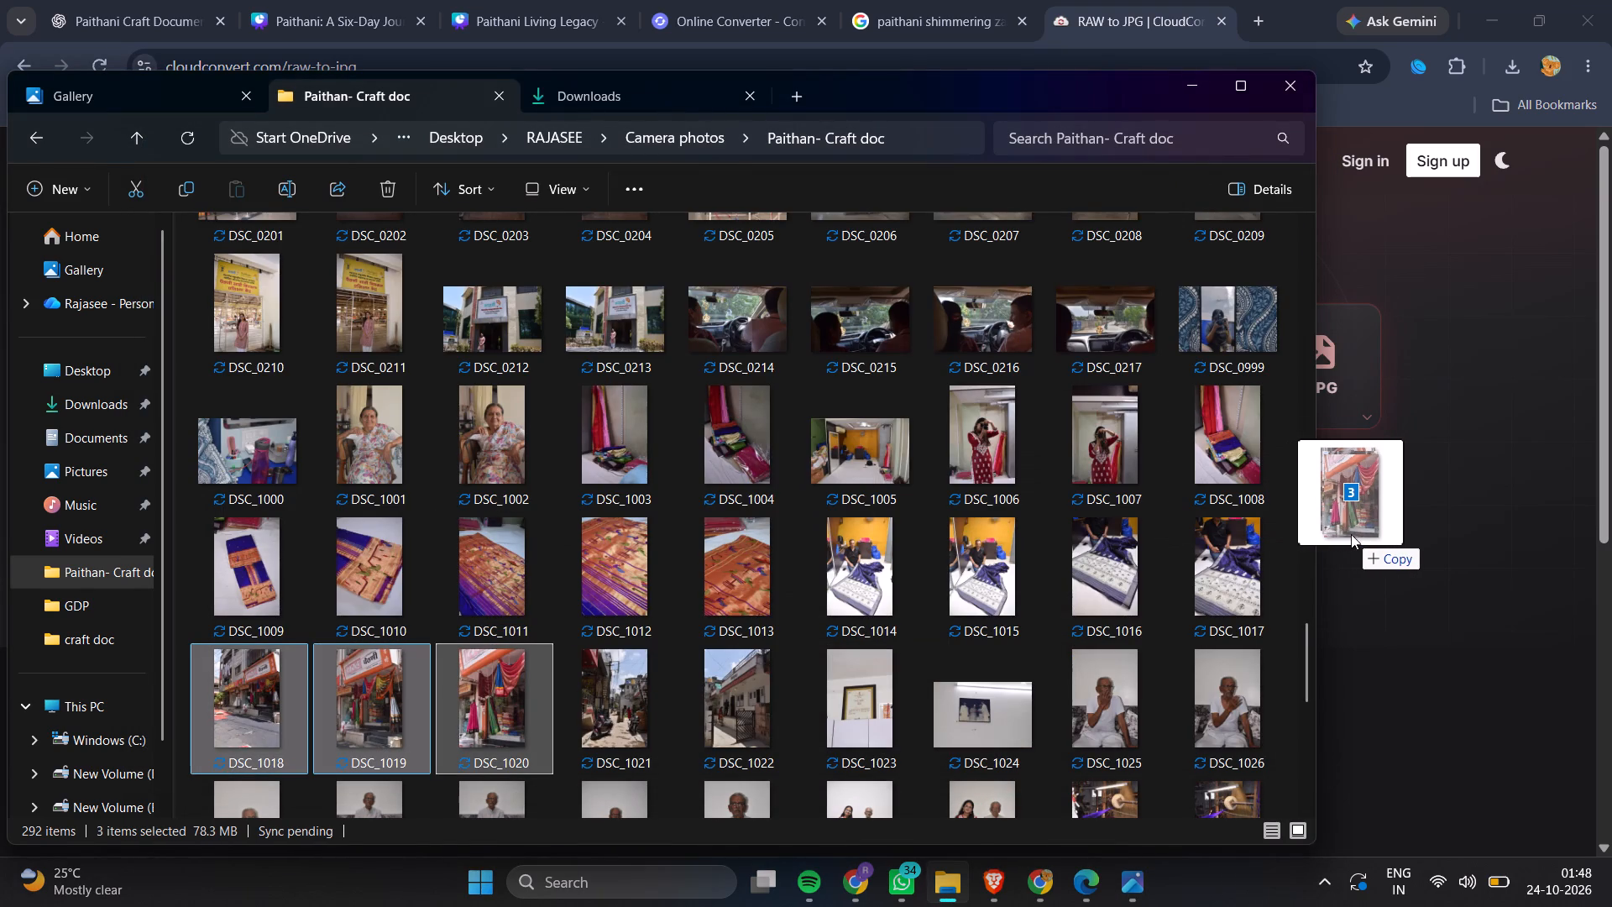
pyautogui.moveTo(1351, 534); pyautogui.dragTo(1388, 391)
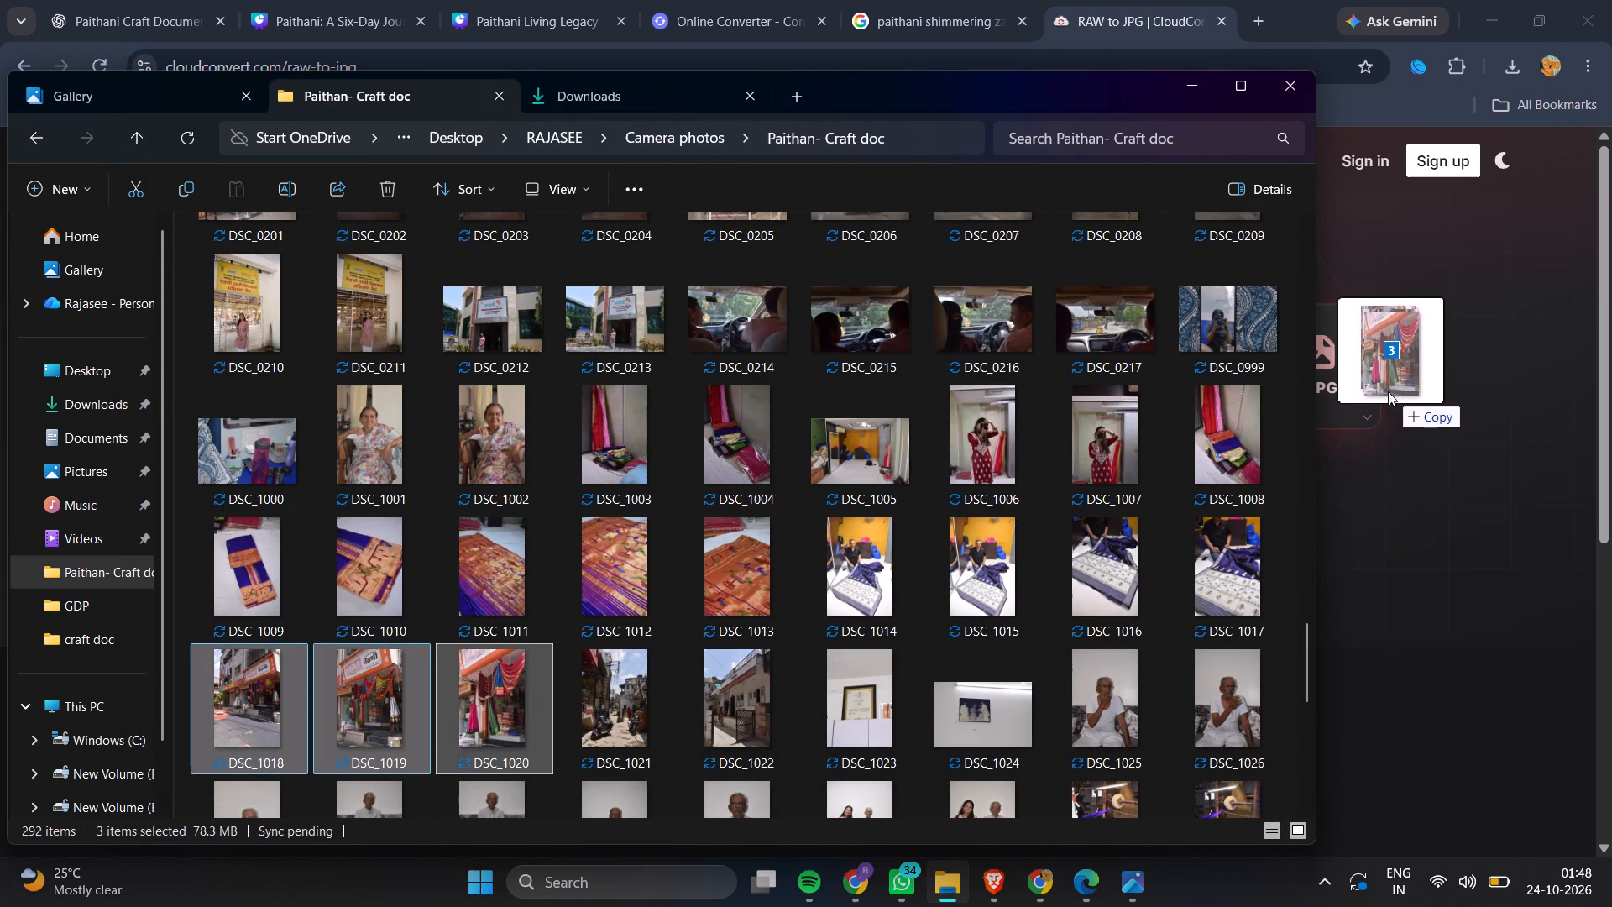
pyautogui.moveTo(1388, 391); pyautogui.dragTo(1386, 390)
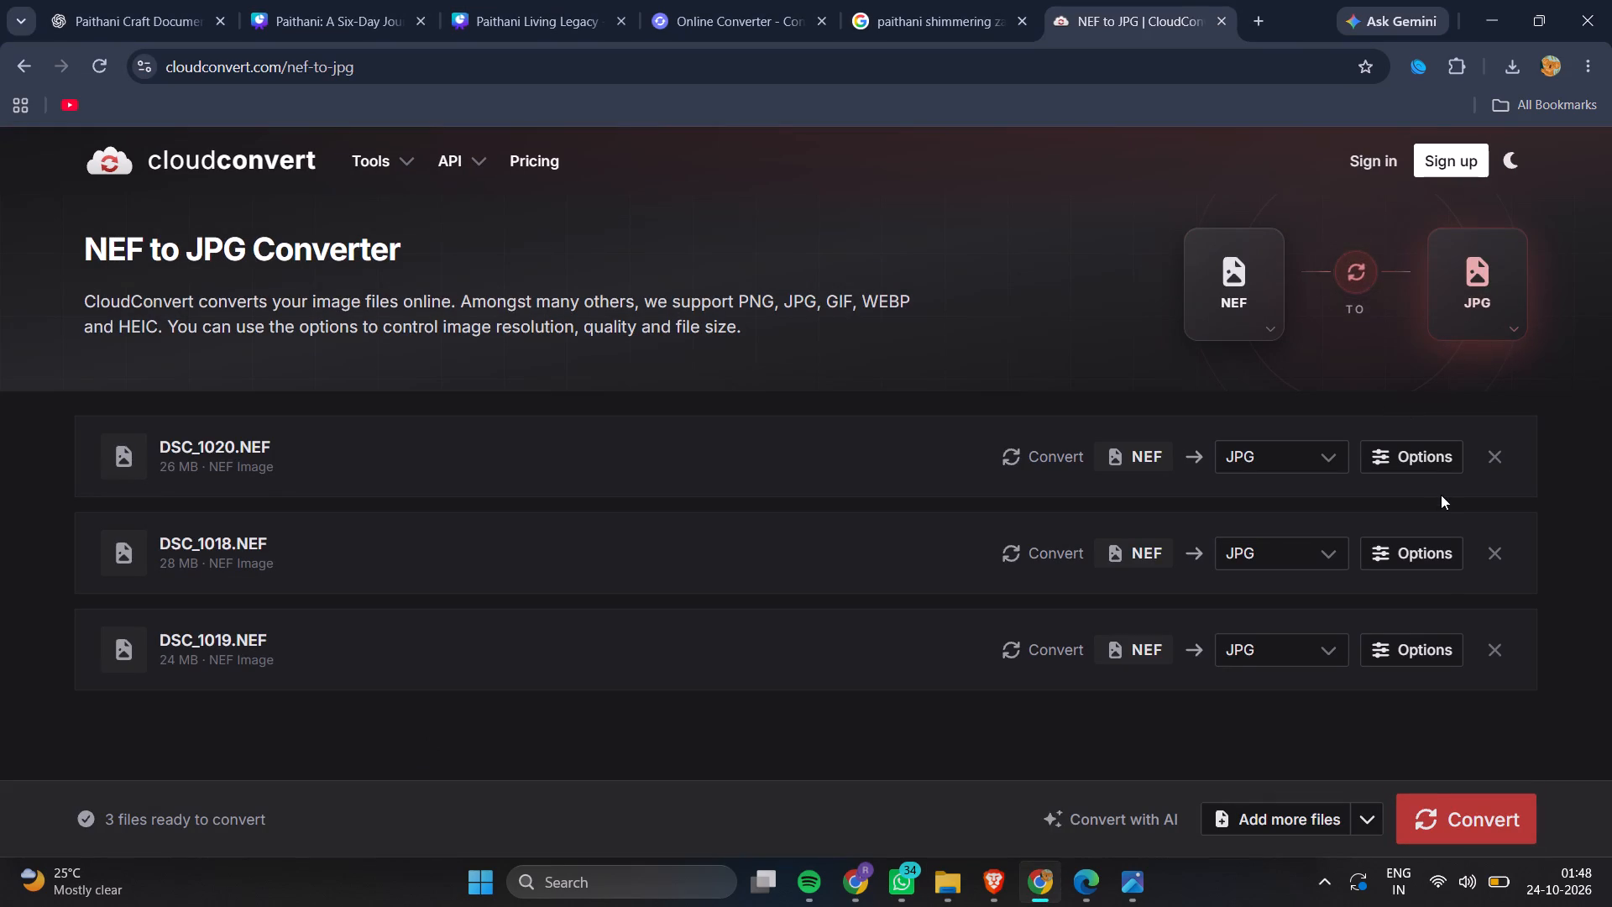
# Start the NEF to JPG conversion of the three added photos.
pyautogui.click(1474, 794)
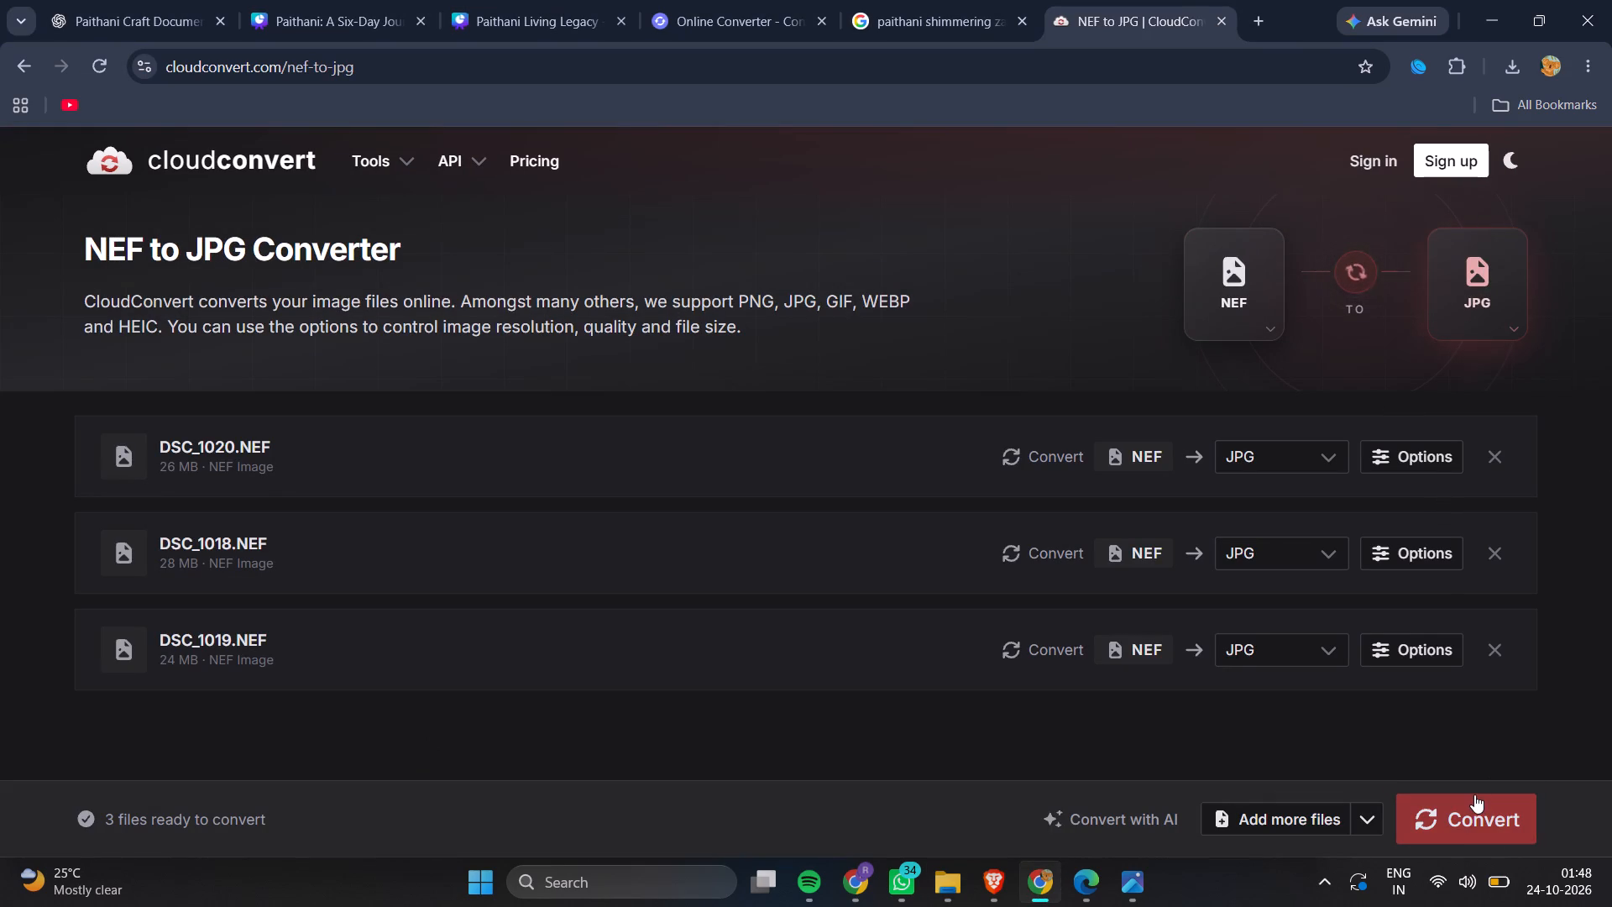
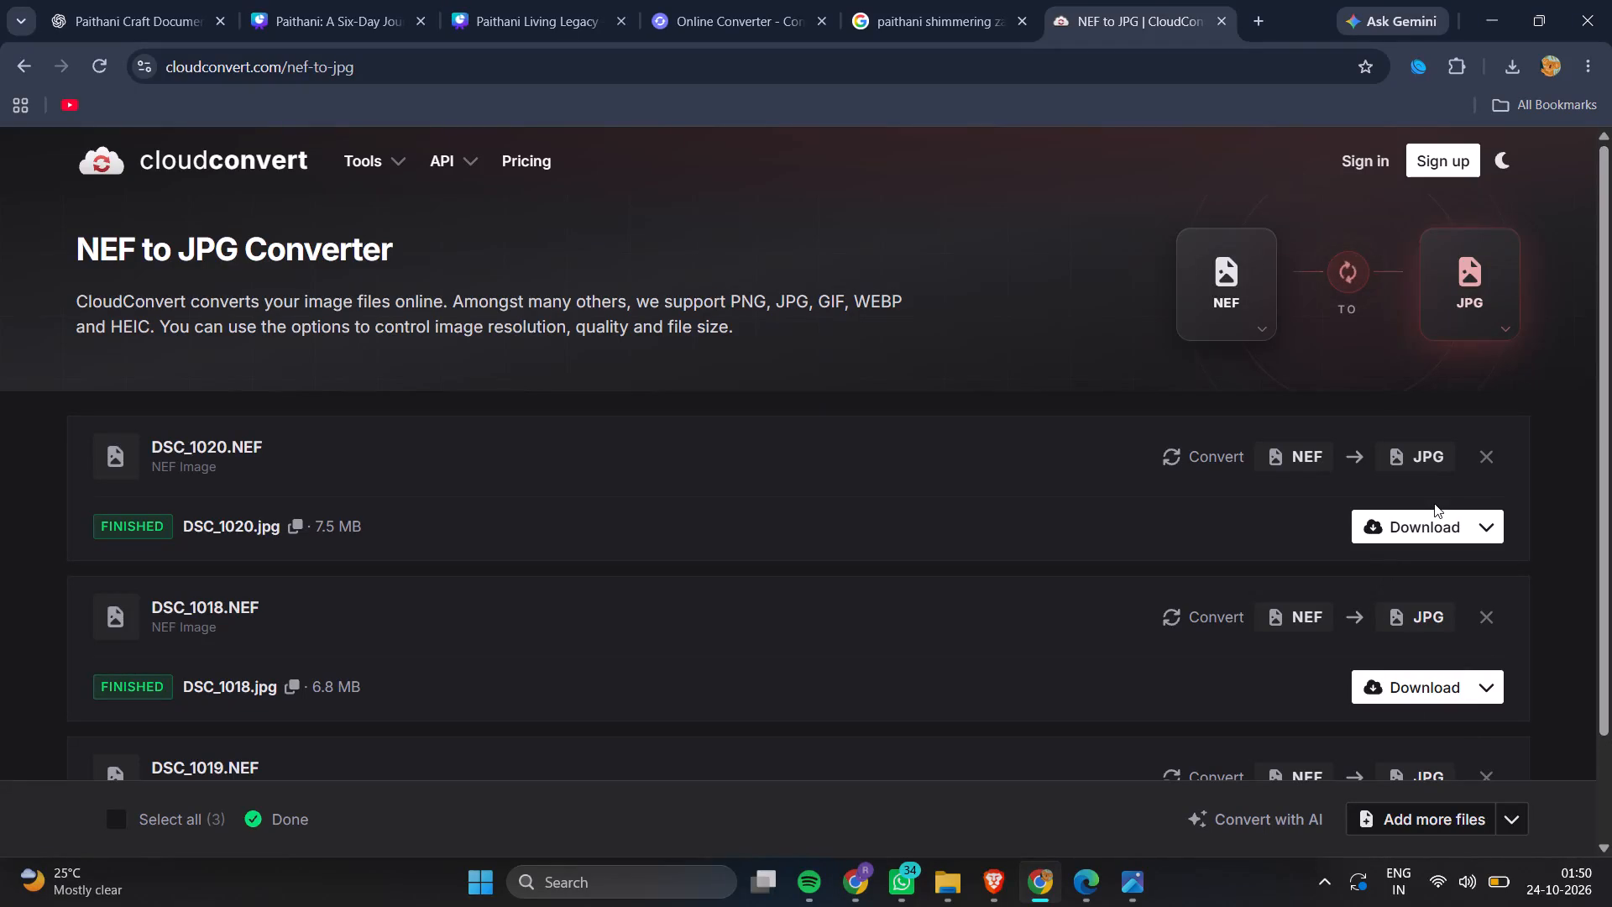
# Download the converted JPGs of DSC_1020, DSC_1018 and DSC_1019 and check their progress in the recent downloads.
pyautogui.click(1424, 536)
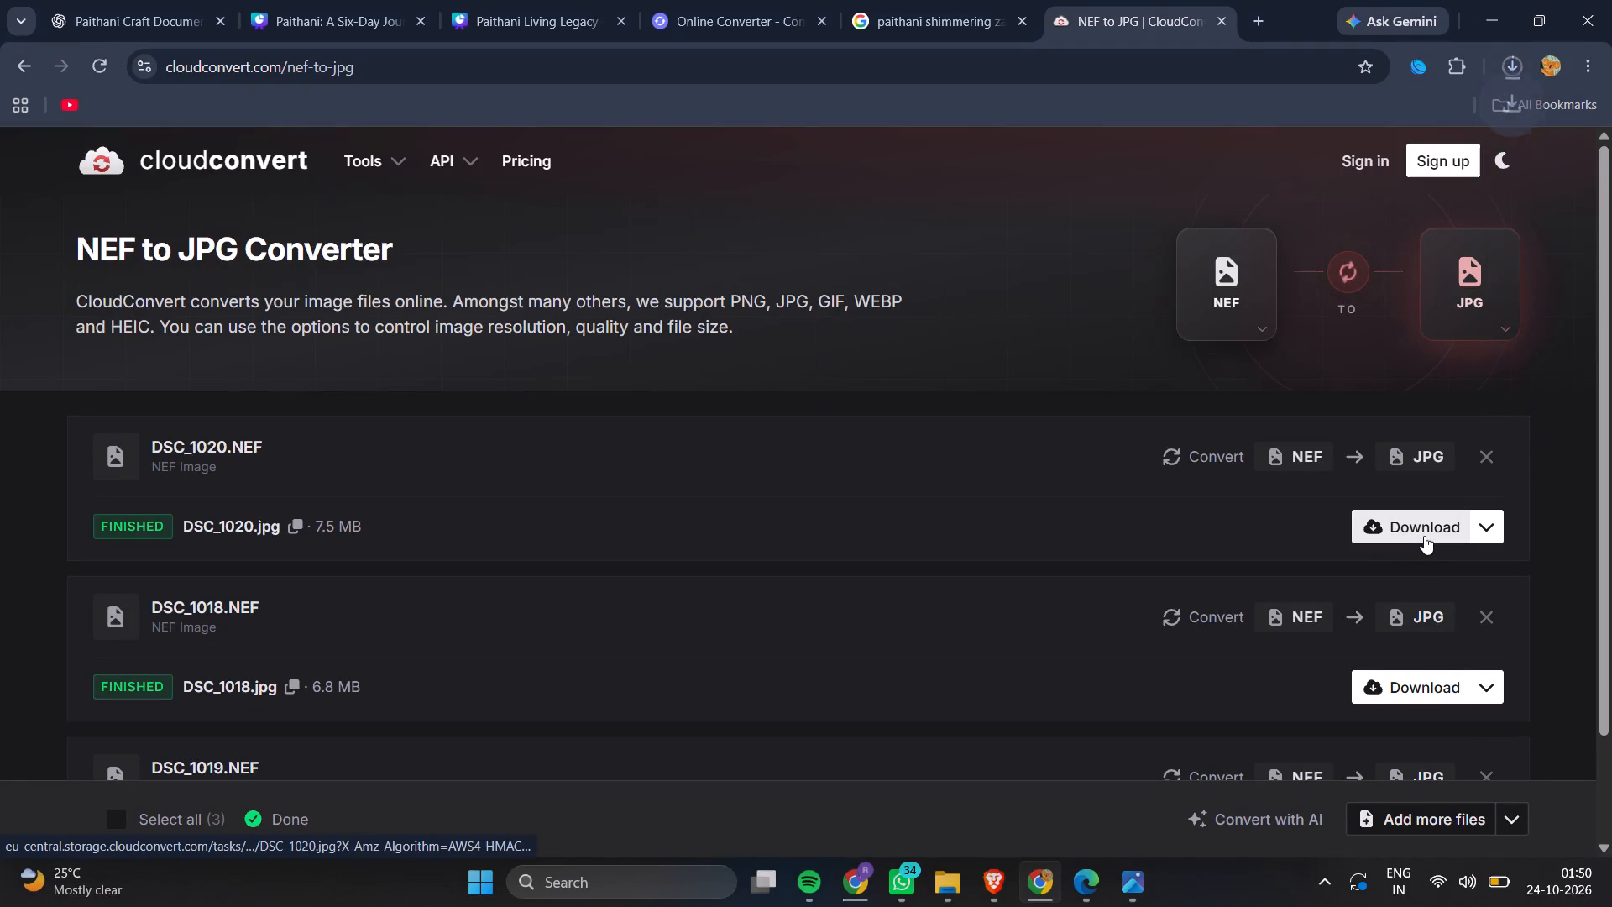
pyautogui.scroll(-1, 1424, 536)
pyautogui.click(1416, 565)
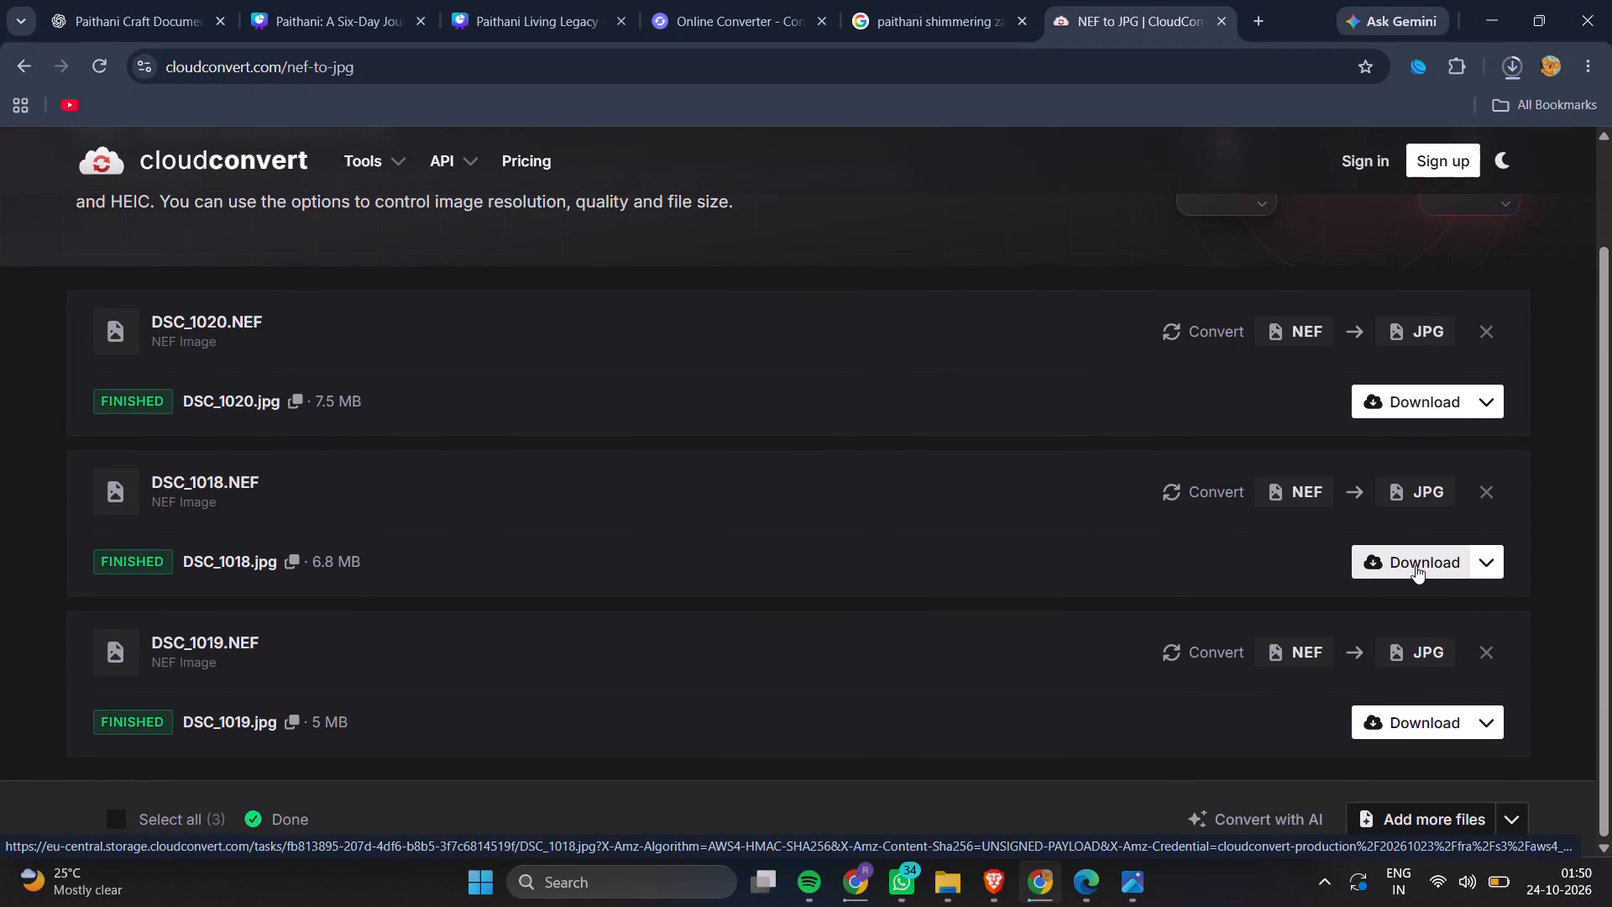
pyautogui.click(1405, 710)
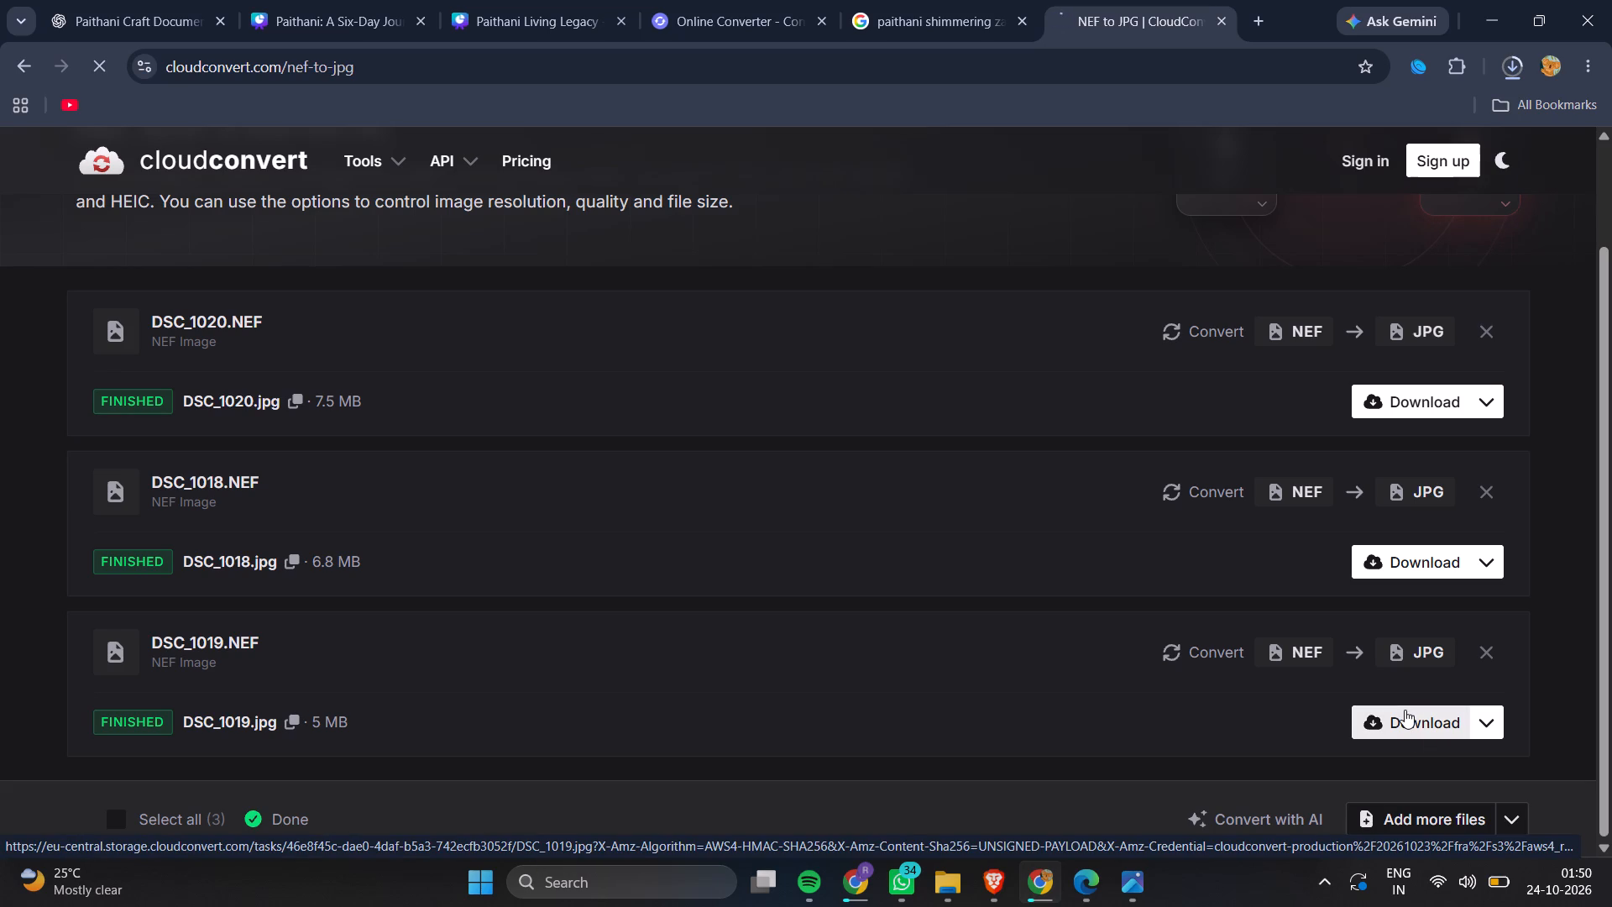
pyautogui.click(1508, 78)
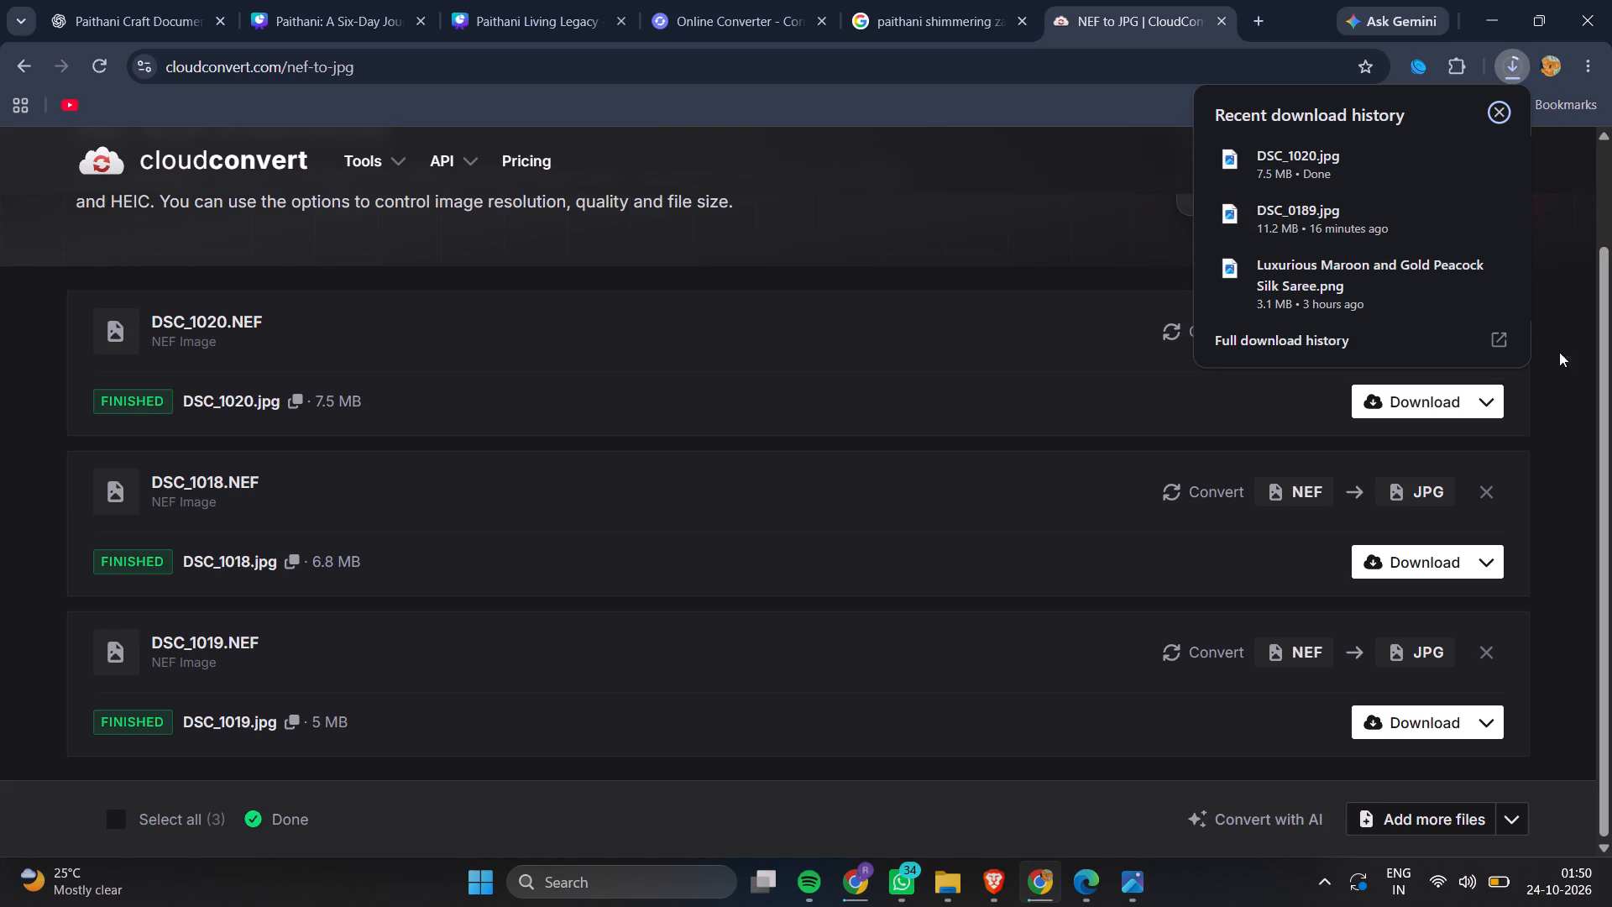
pyautogui.click(1567, 248)
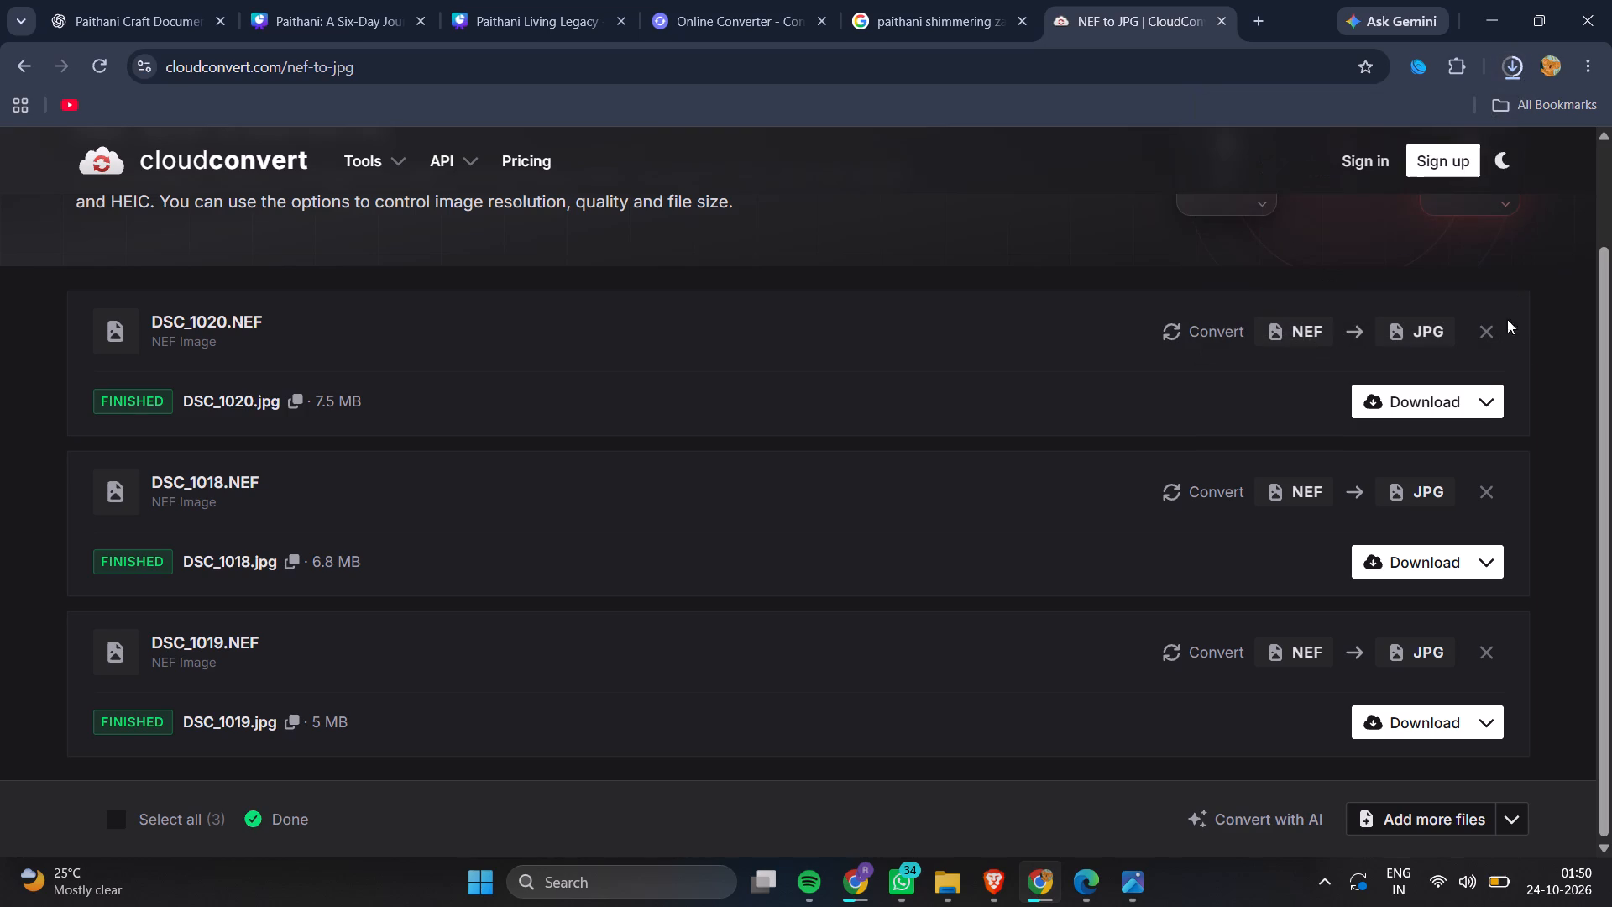
pyautogui.click(1419, 551)
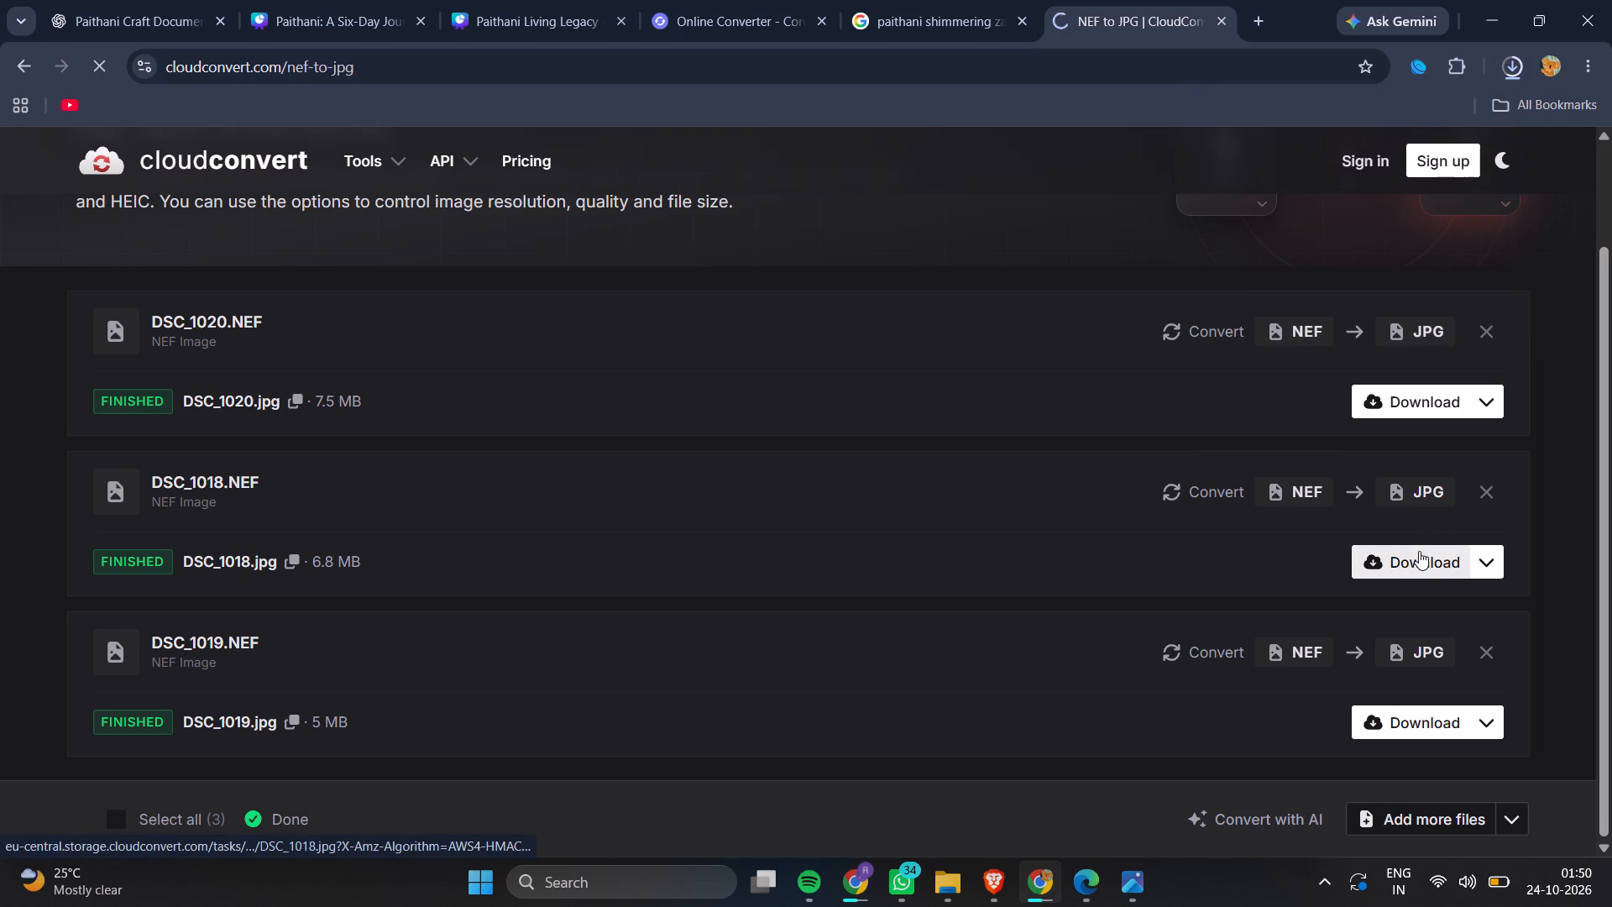
pyautogui.click(1513, 58)
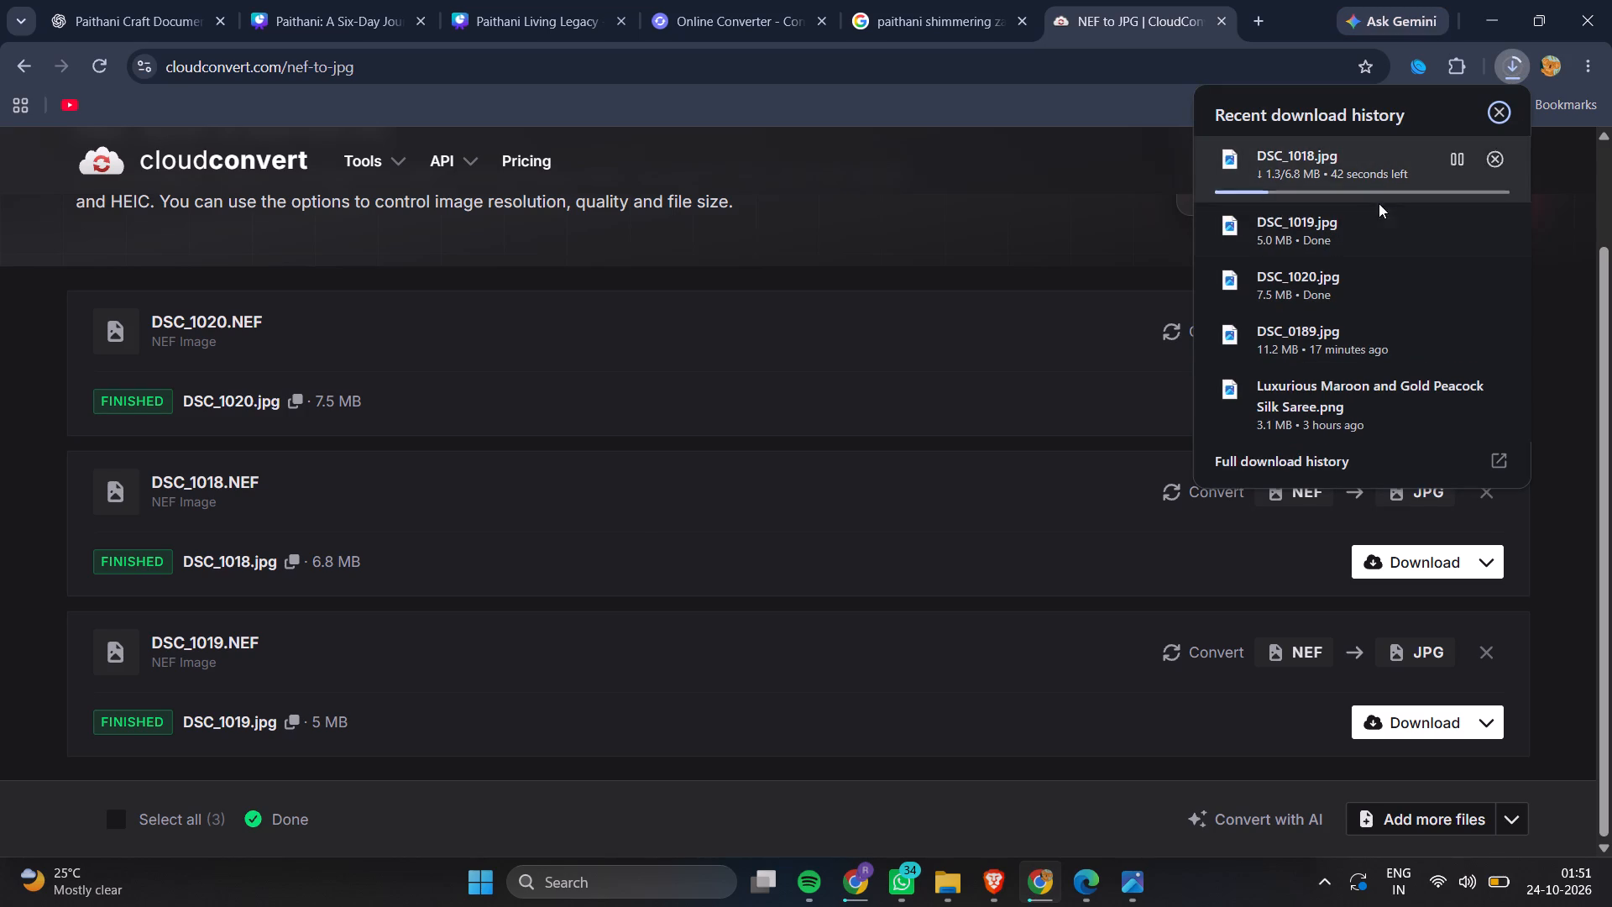
pyautogui.click(981, 873)
pyautogui.click(1013, 875)
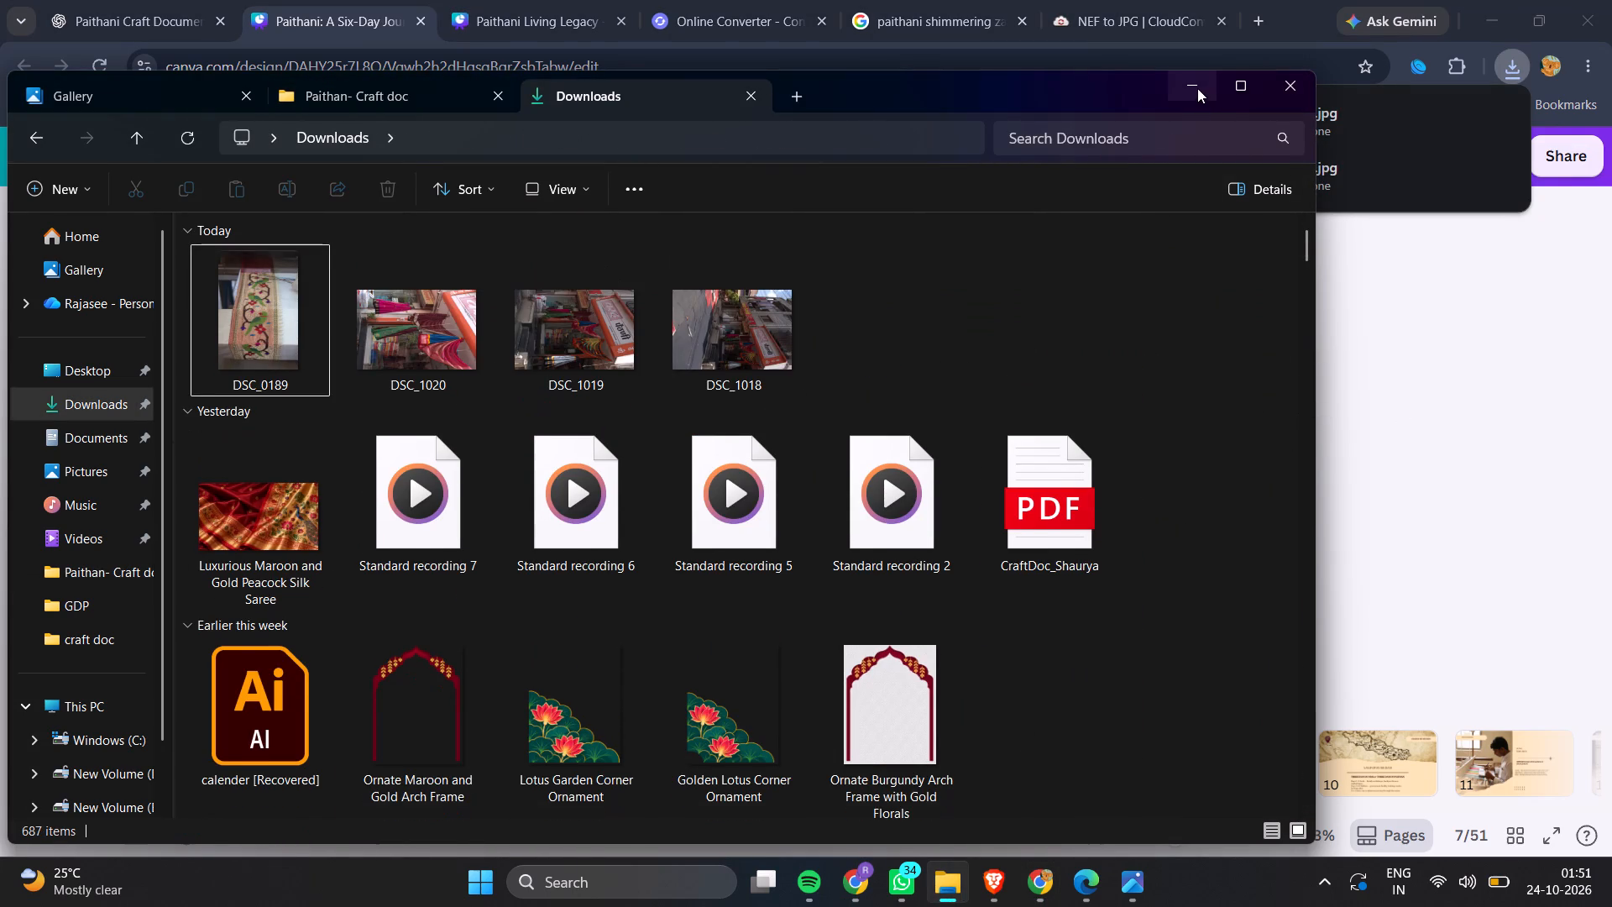
pyautogui.click(1197, 88)
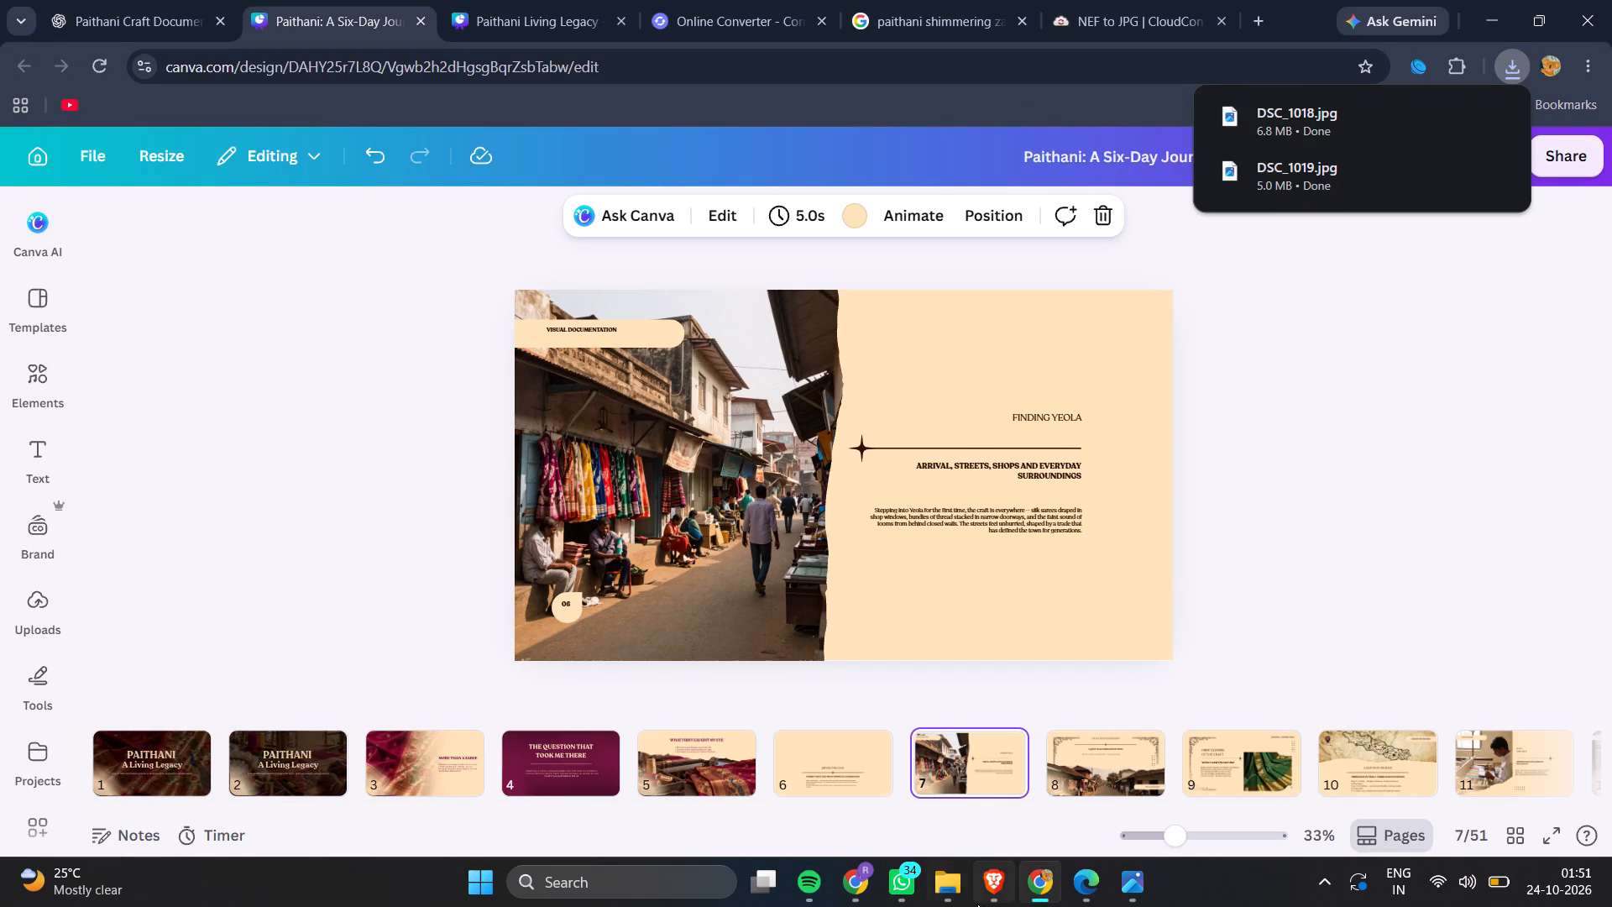
pyautogui.click(945, 889)
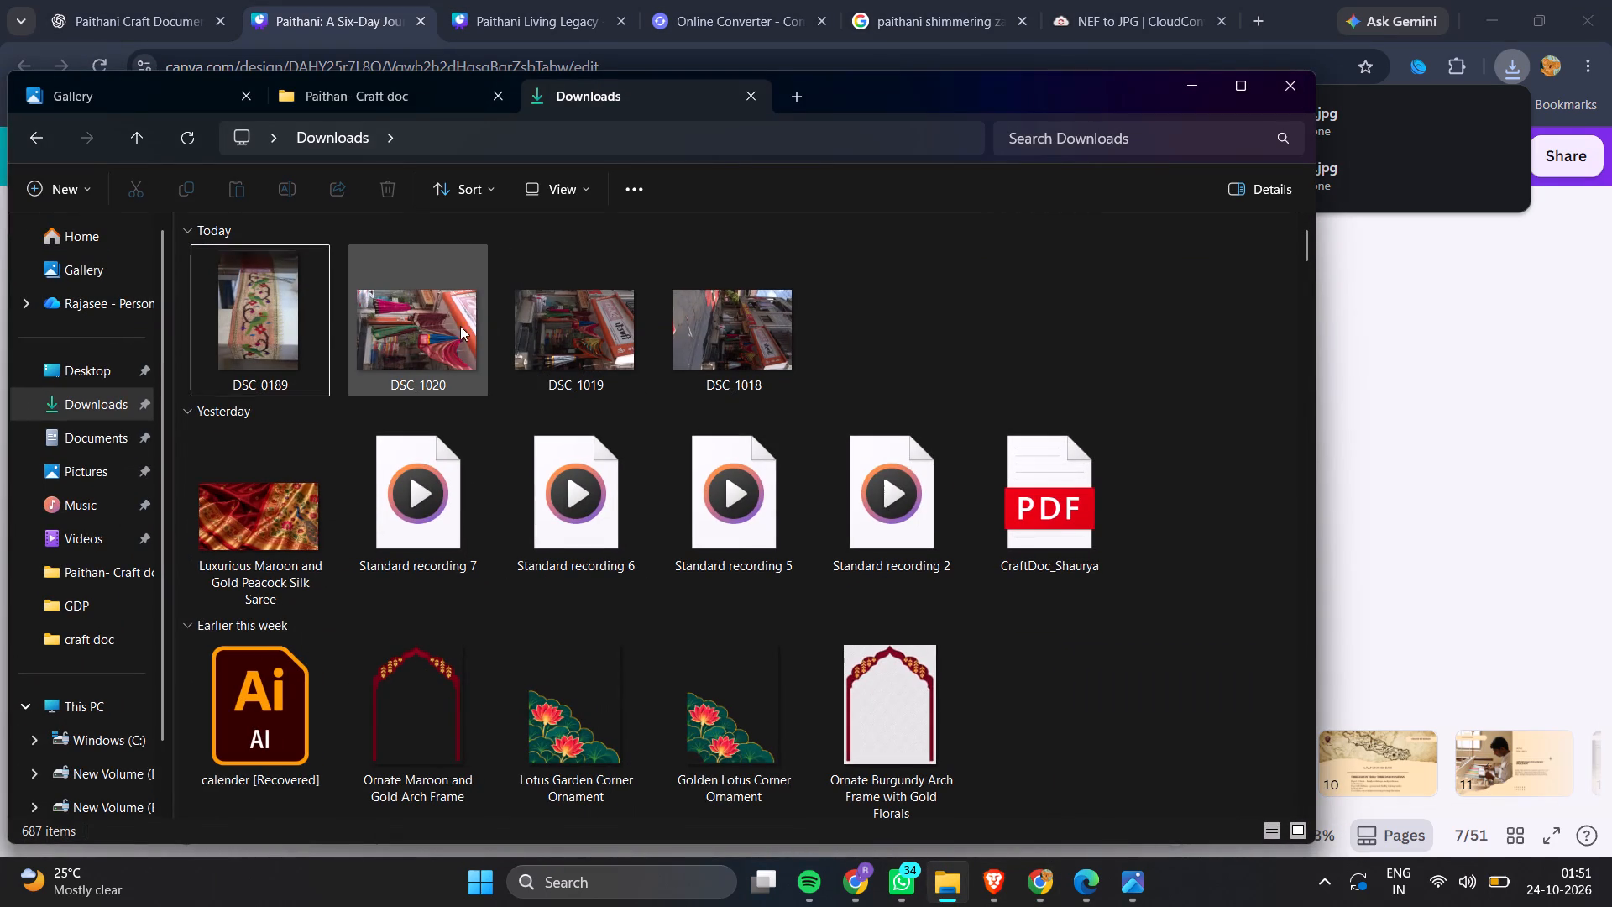
# Add the DSC_1019 photo from Downloads to the Finding Yeola slide, narrowing the File Explorer window to expose the slide.
pyautogui.moveTo(562, 332); pyautogui.dragTo(1426, 394)
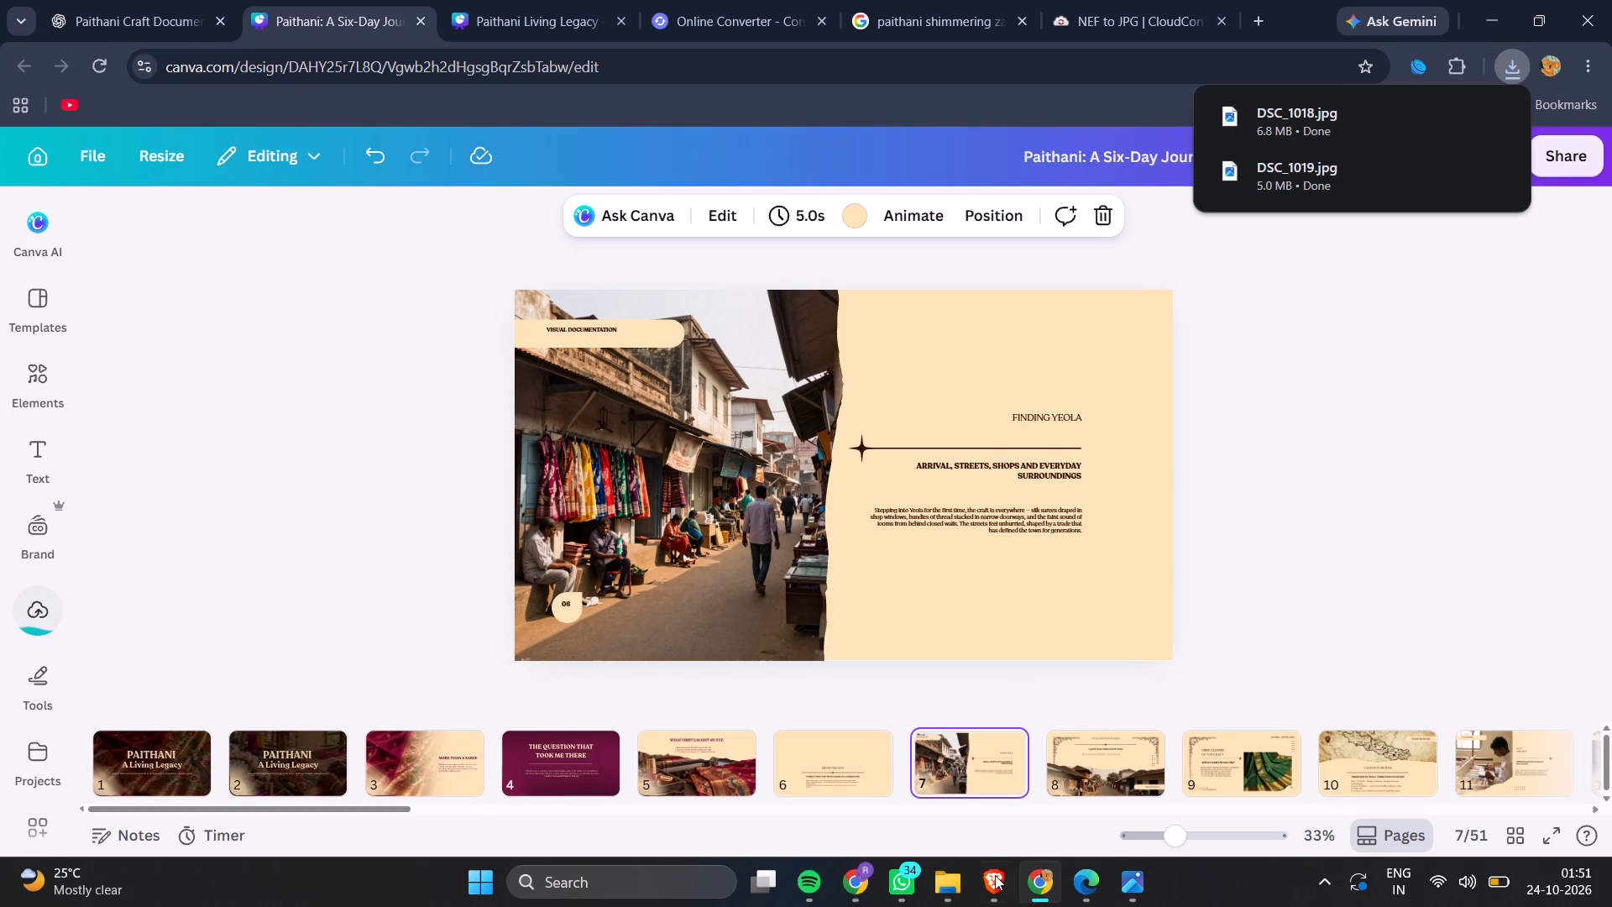
pyautogui.click(954, 887)
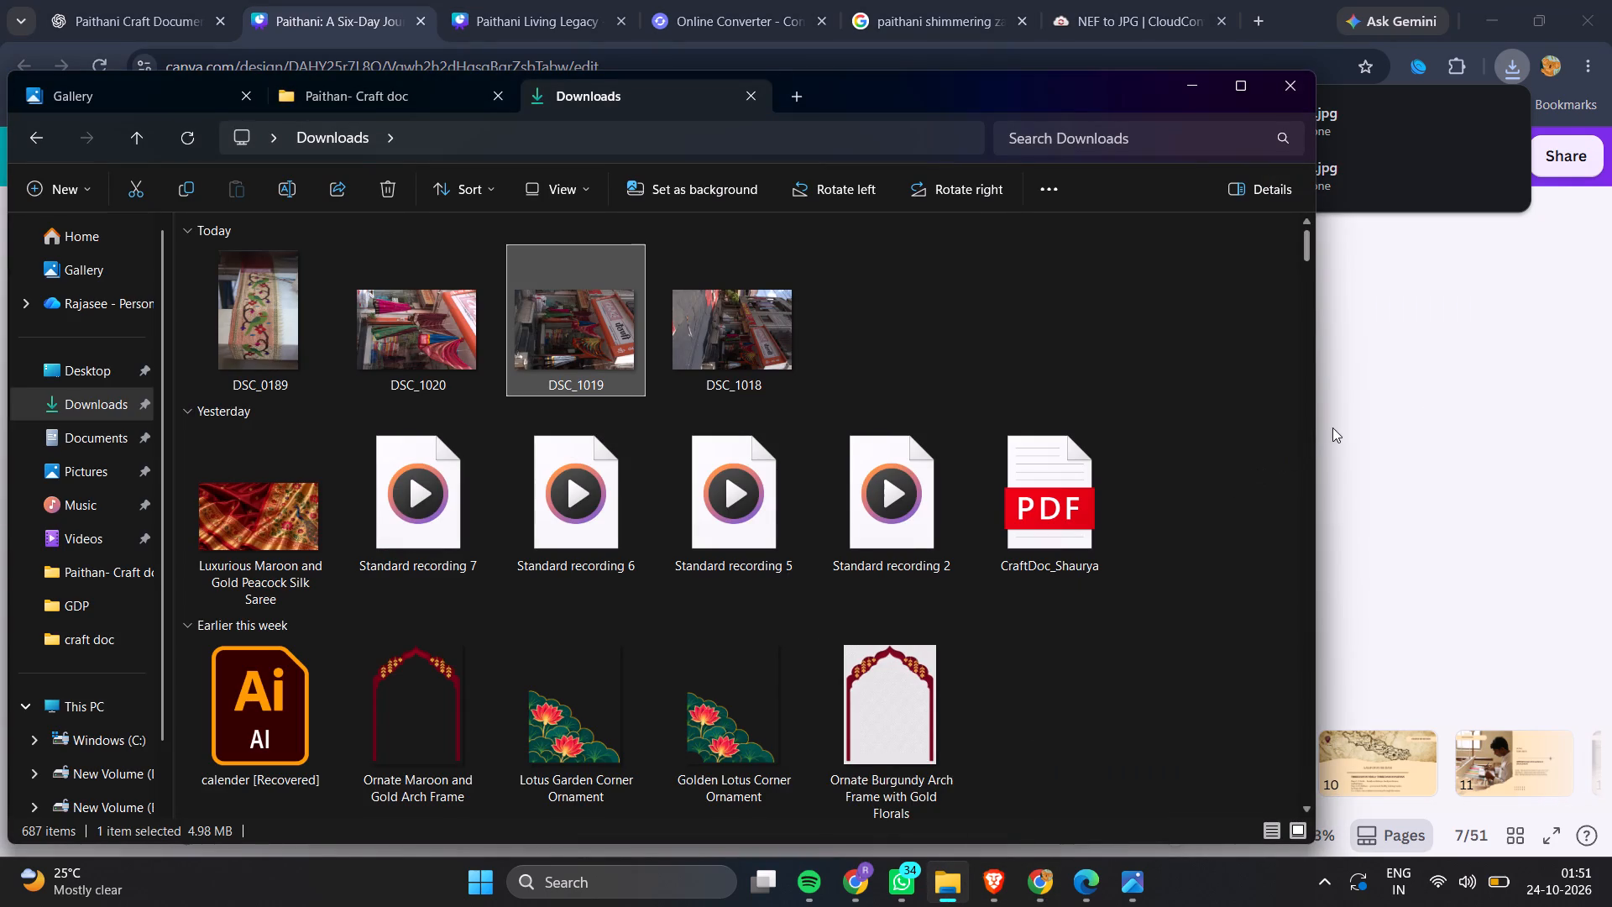
pyautogui.moveTo(1316, 423); pyautogui.dragTo(686, 435)
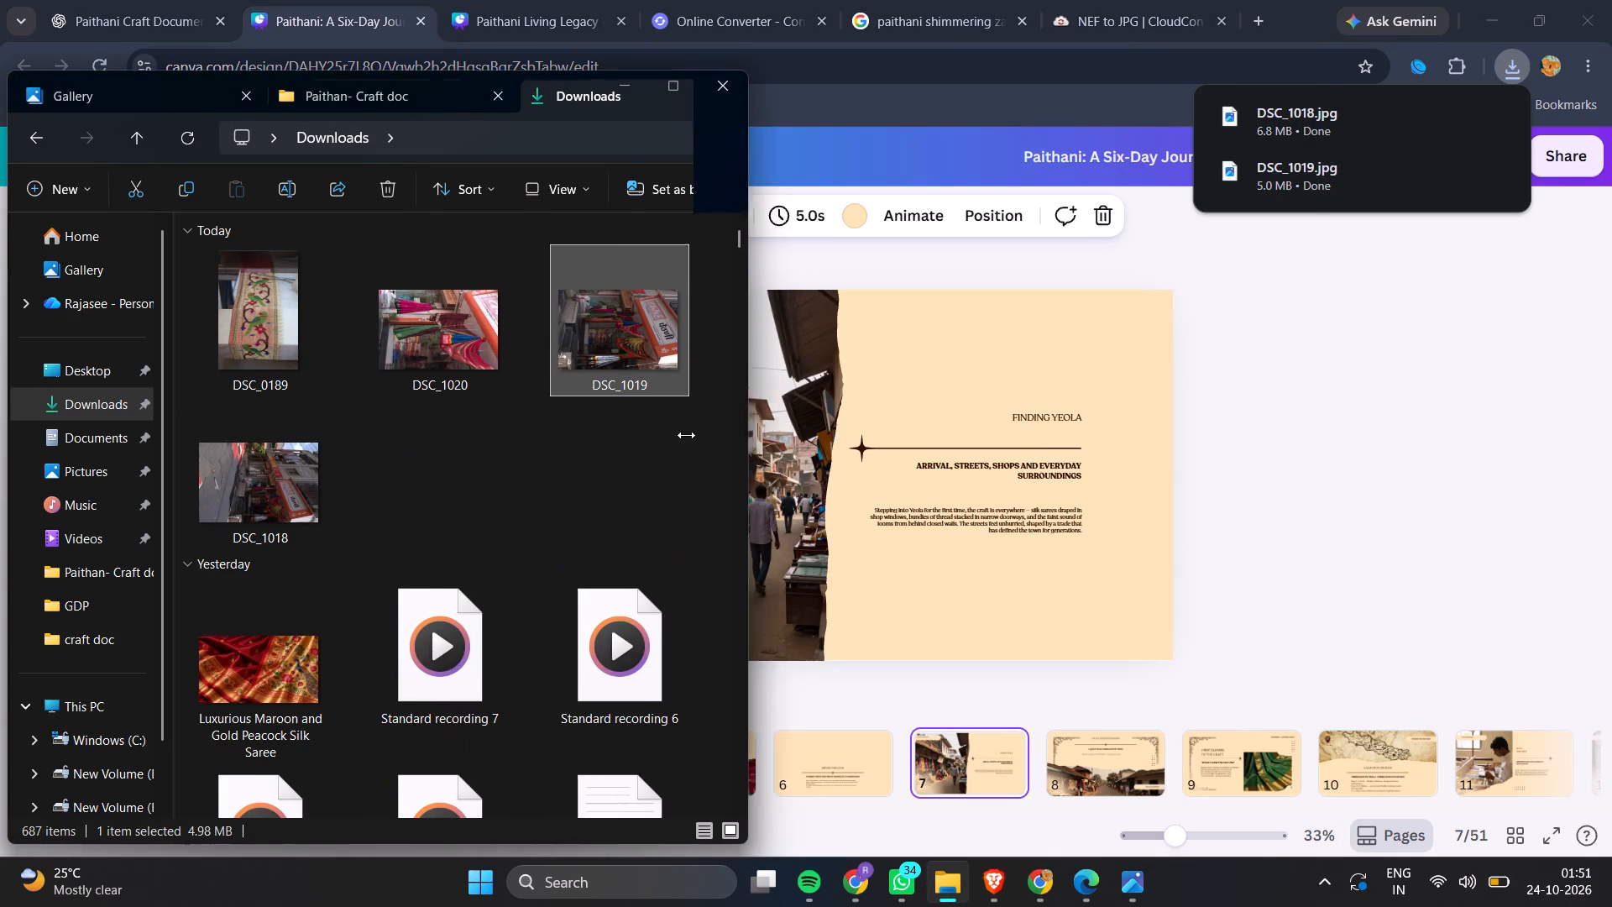
pyautogui.moveTo(686, 435); pyautogui.dragTo(675, 431)
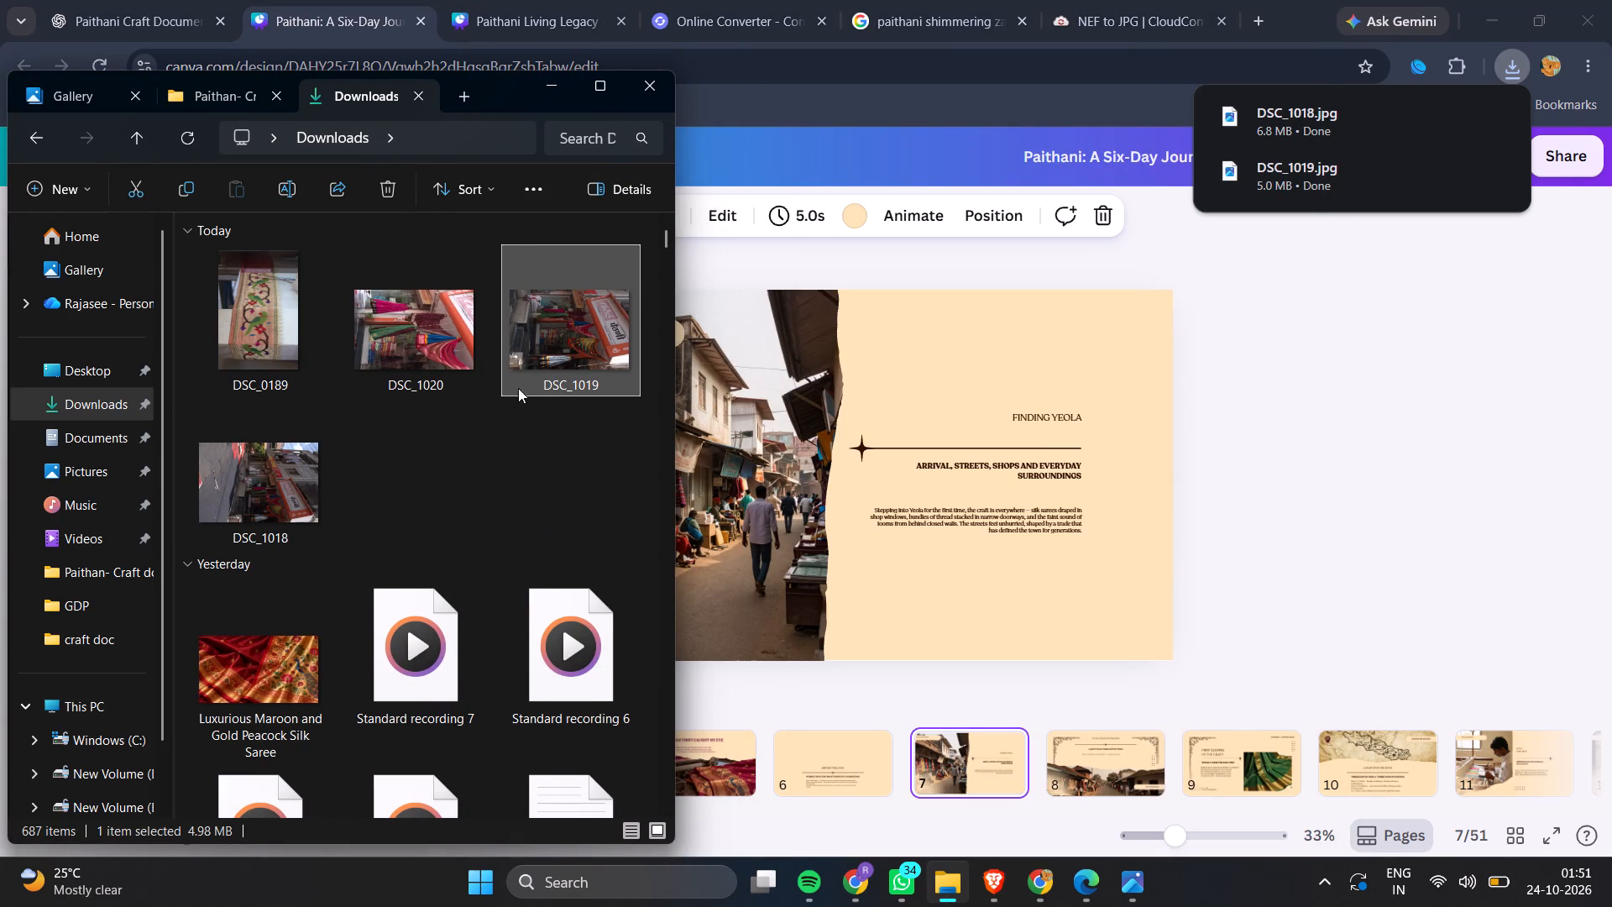
pyautogui.moveTo(542, 314); pyautogui.dragTo(916, 525)
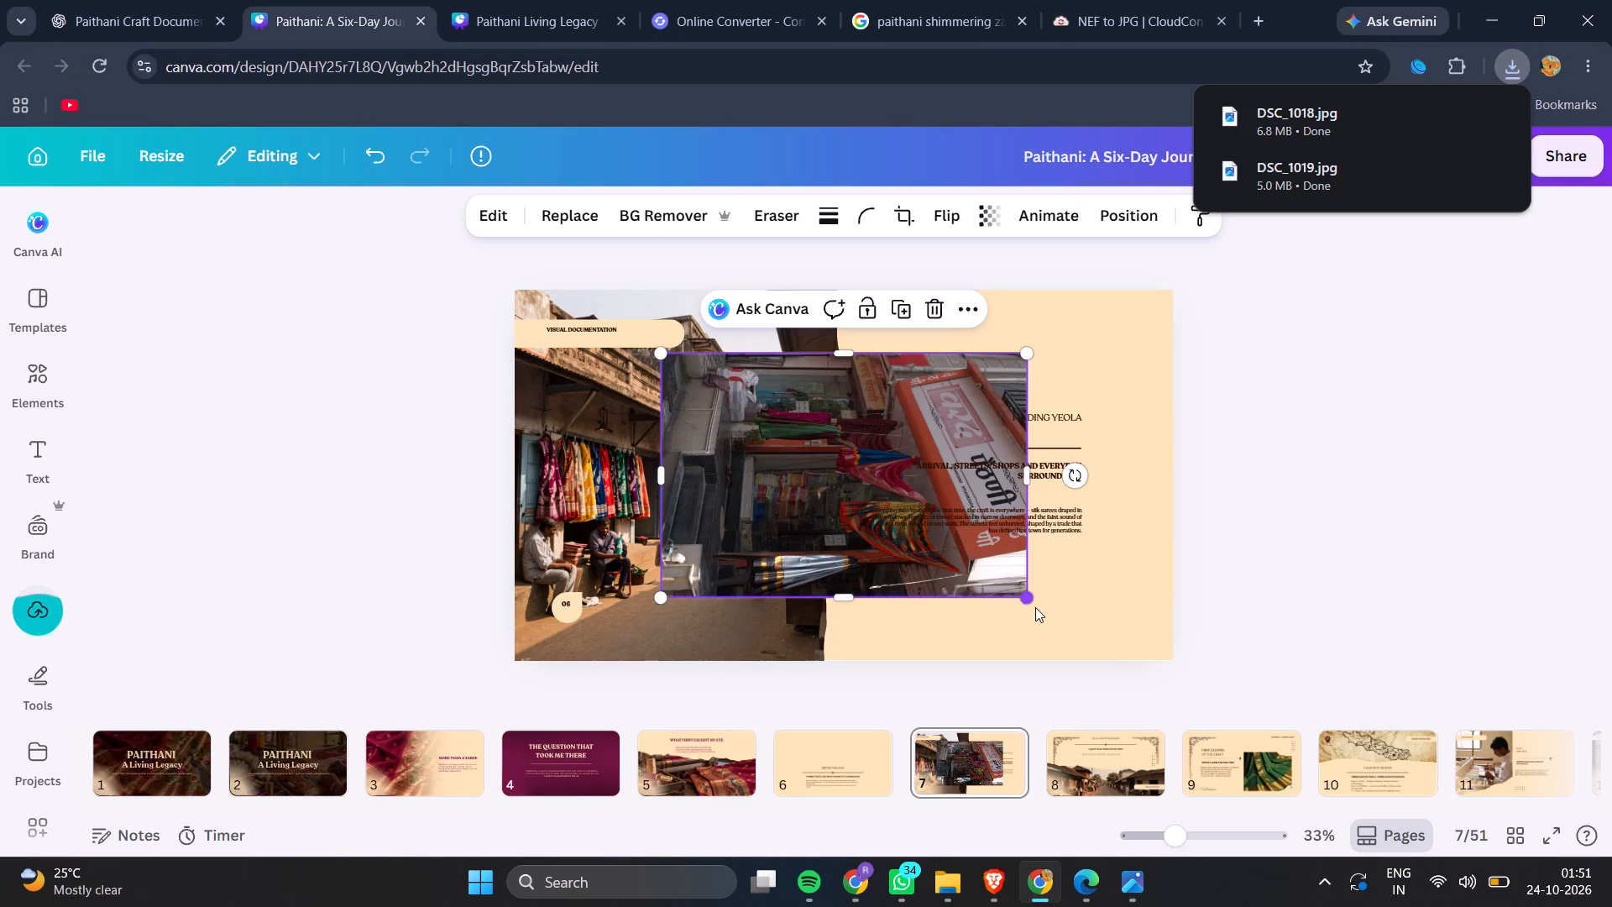
# Rotate the shop photo upright to -90° and place it in the slide's torn-edge frame, replacing the street picture.
pyautogui.moveTo(1070, 469); pyautogui.dragTo(830, 308)
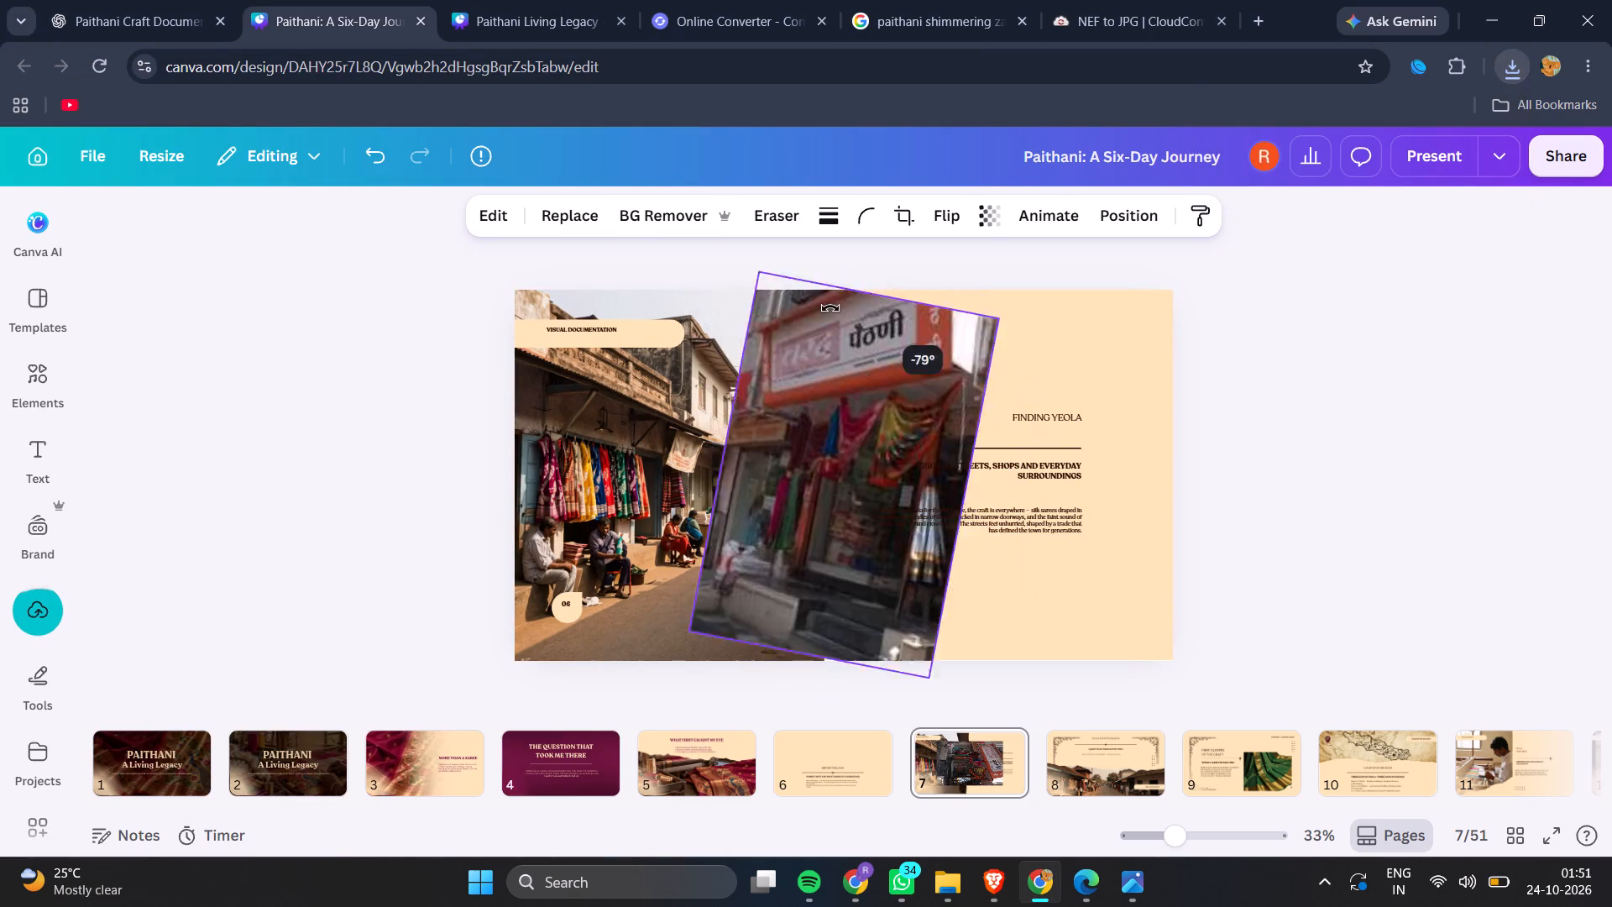
pyautogui.moveTo(830, 308); pyautogui.dragTo(832, 316)
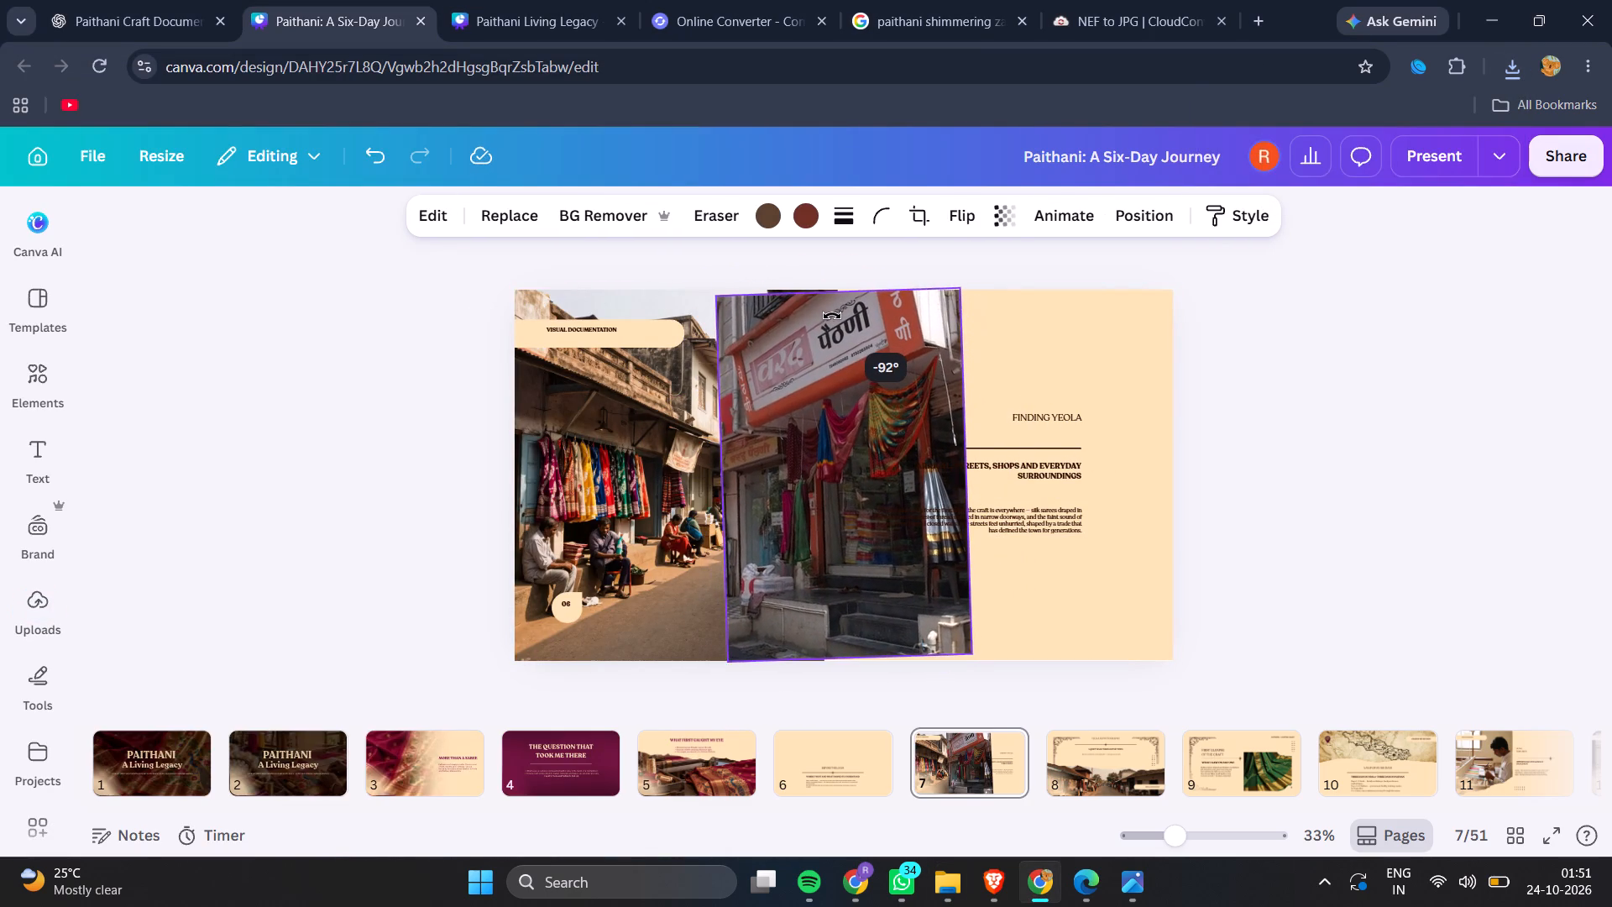
pyautogui.moveTo(832, 316); pyautogui.dragTo(835, 322)
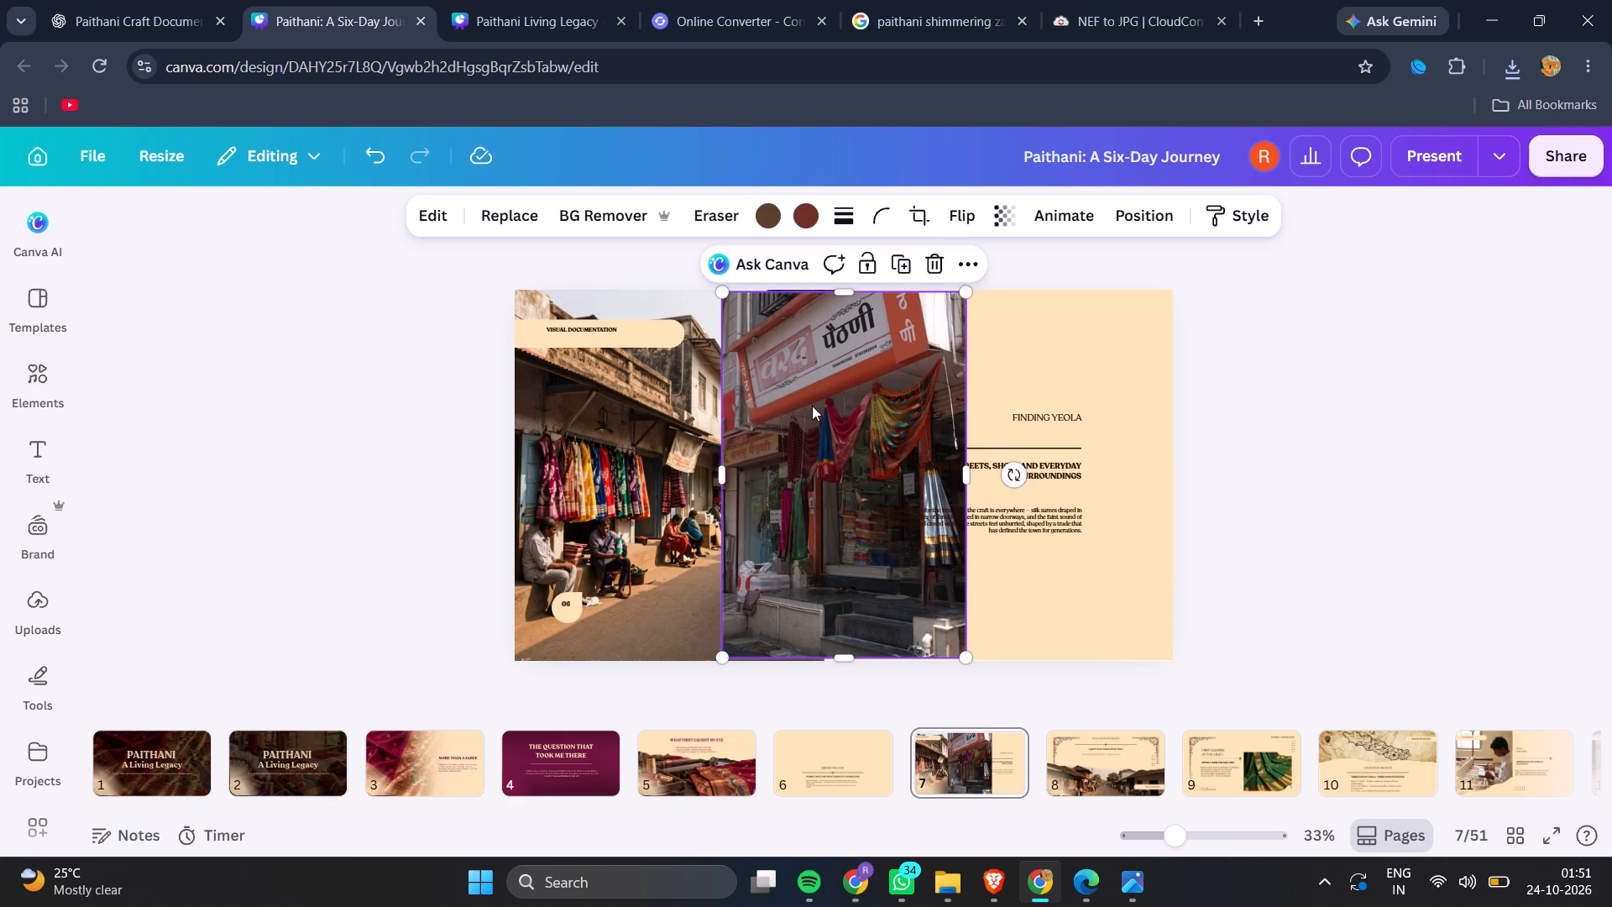
pyautogui.moveTo(812, 406); pyautogui.dragTo(637, 425)
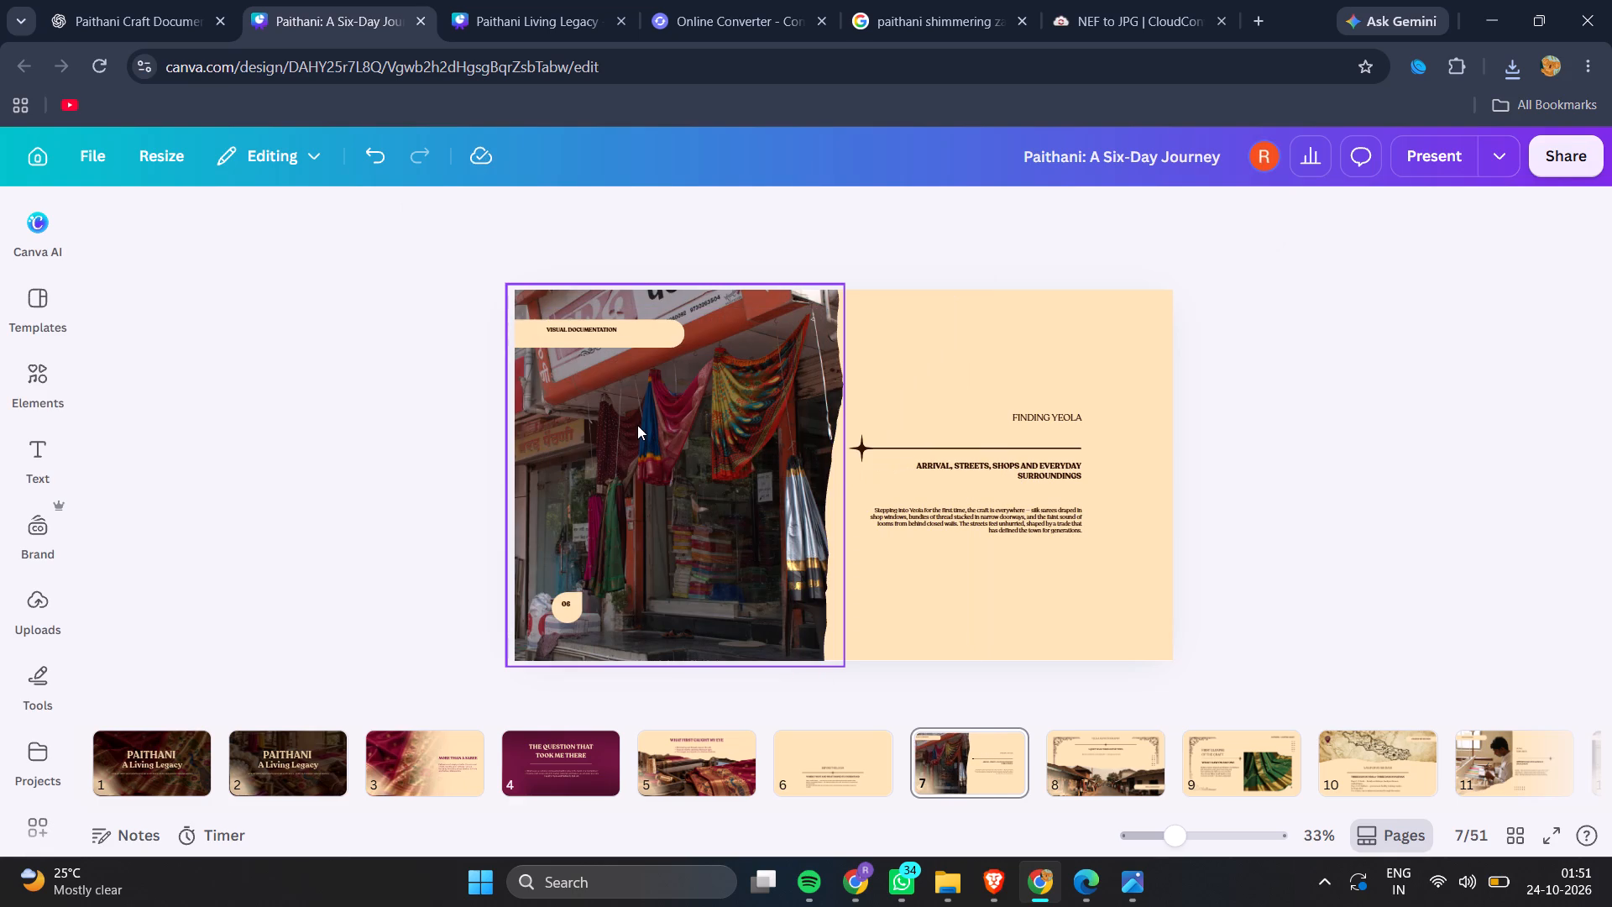
# Resize and shift the torn-edge photo frame so it is slightly narrower and its top meets the slide's upper edge.
pyautogui.tripleClick(637, 425)
pyautogui.doubleClick(706, 373)
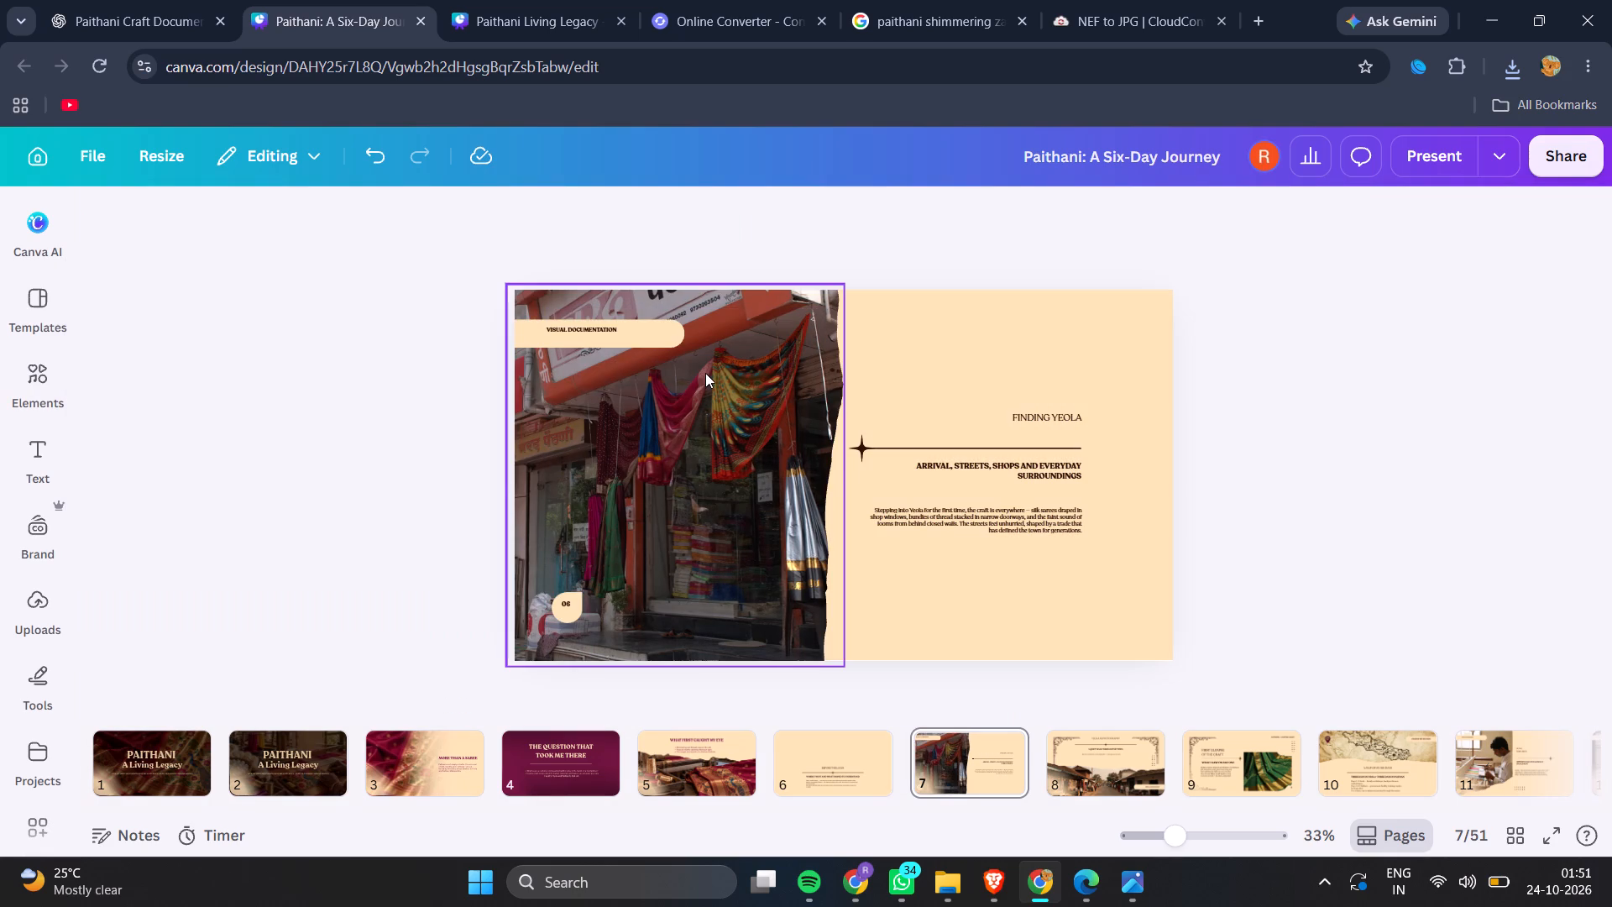
pyautogui.click(706, 373)
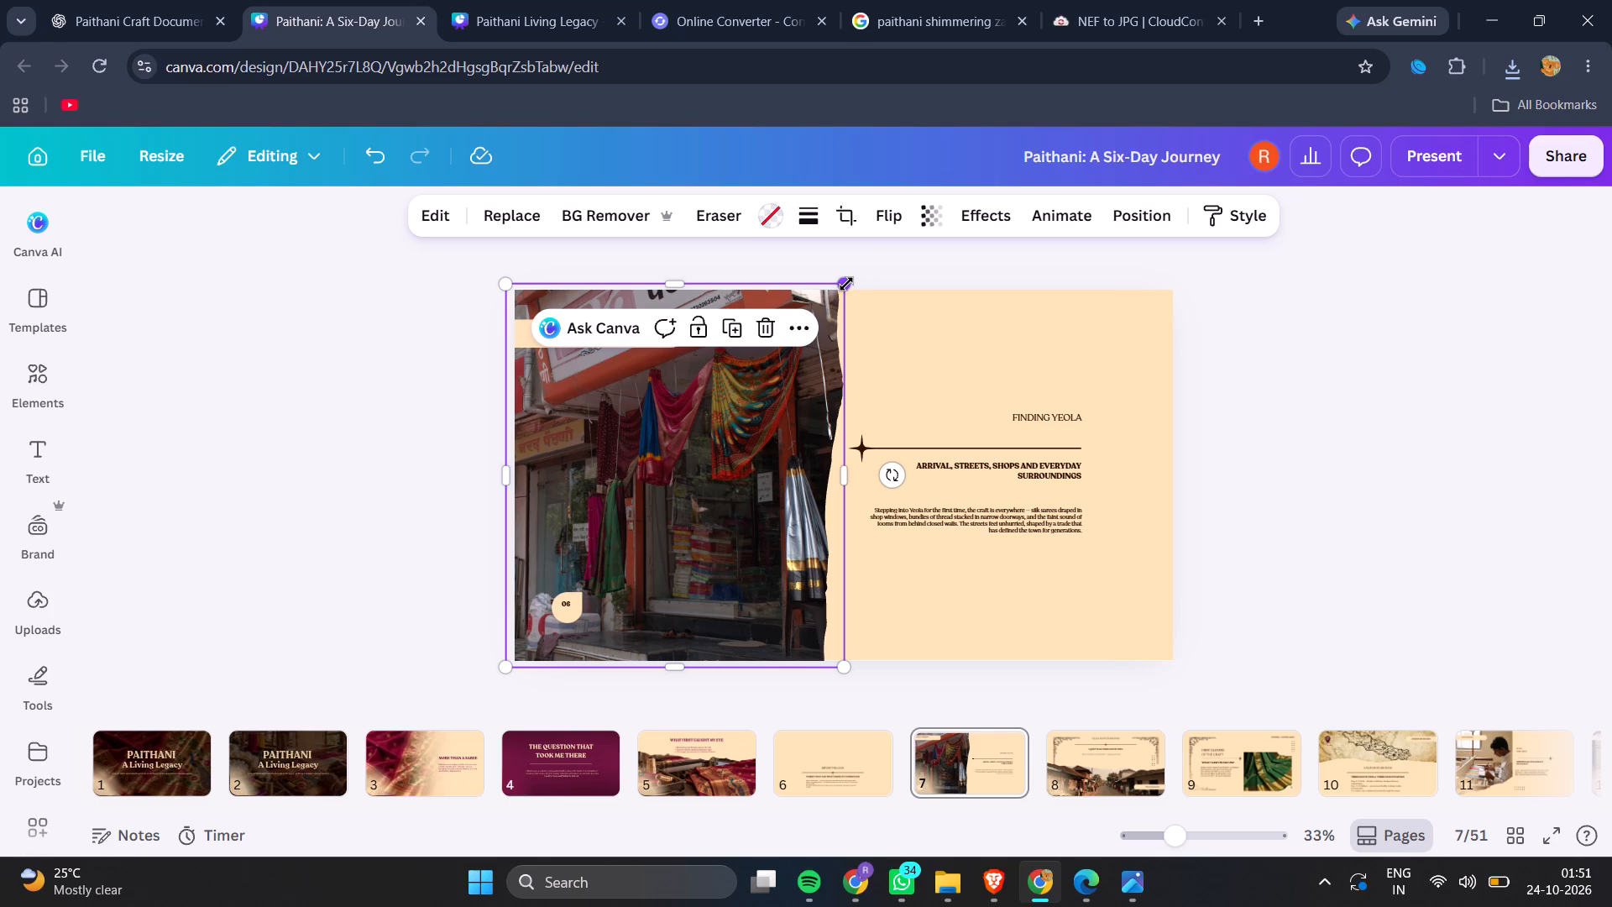
pyautogui.keyDown('shift'); pyautogui.moveTo(846, 284); pyautogui.dragTo(805, 316); pyautogui.keyUp('shift')
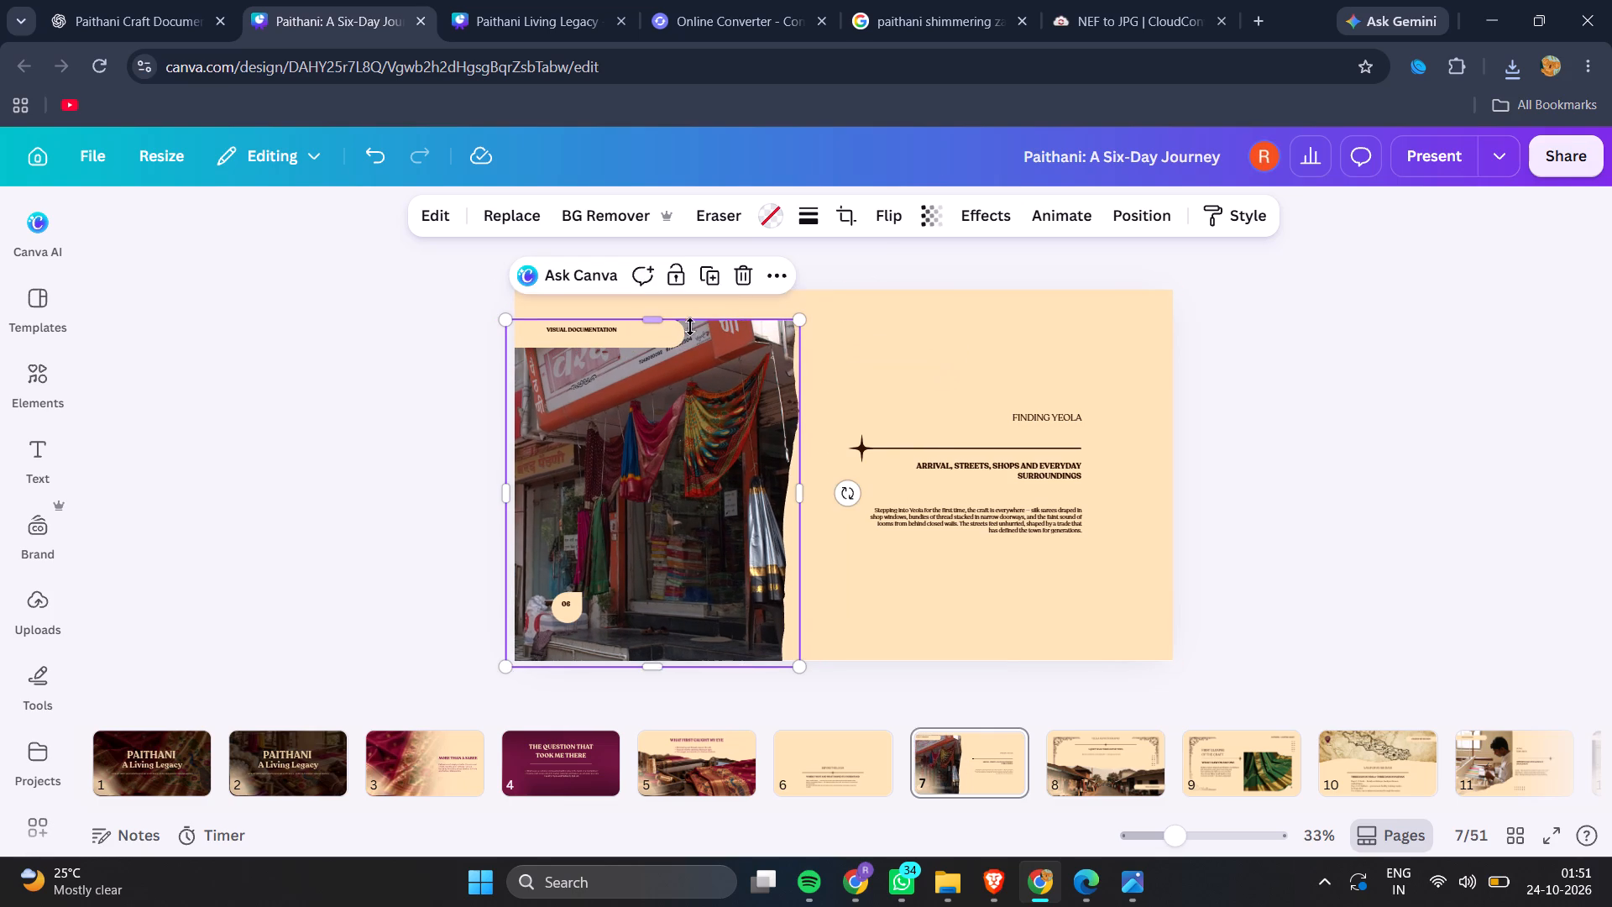
pyautogui.moveTo(677, 323); pyautogui.dragTo(677, 293)
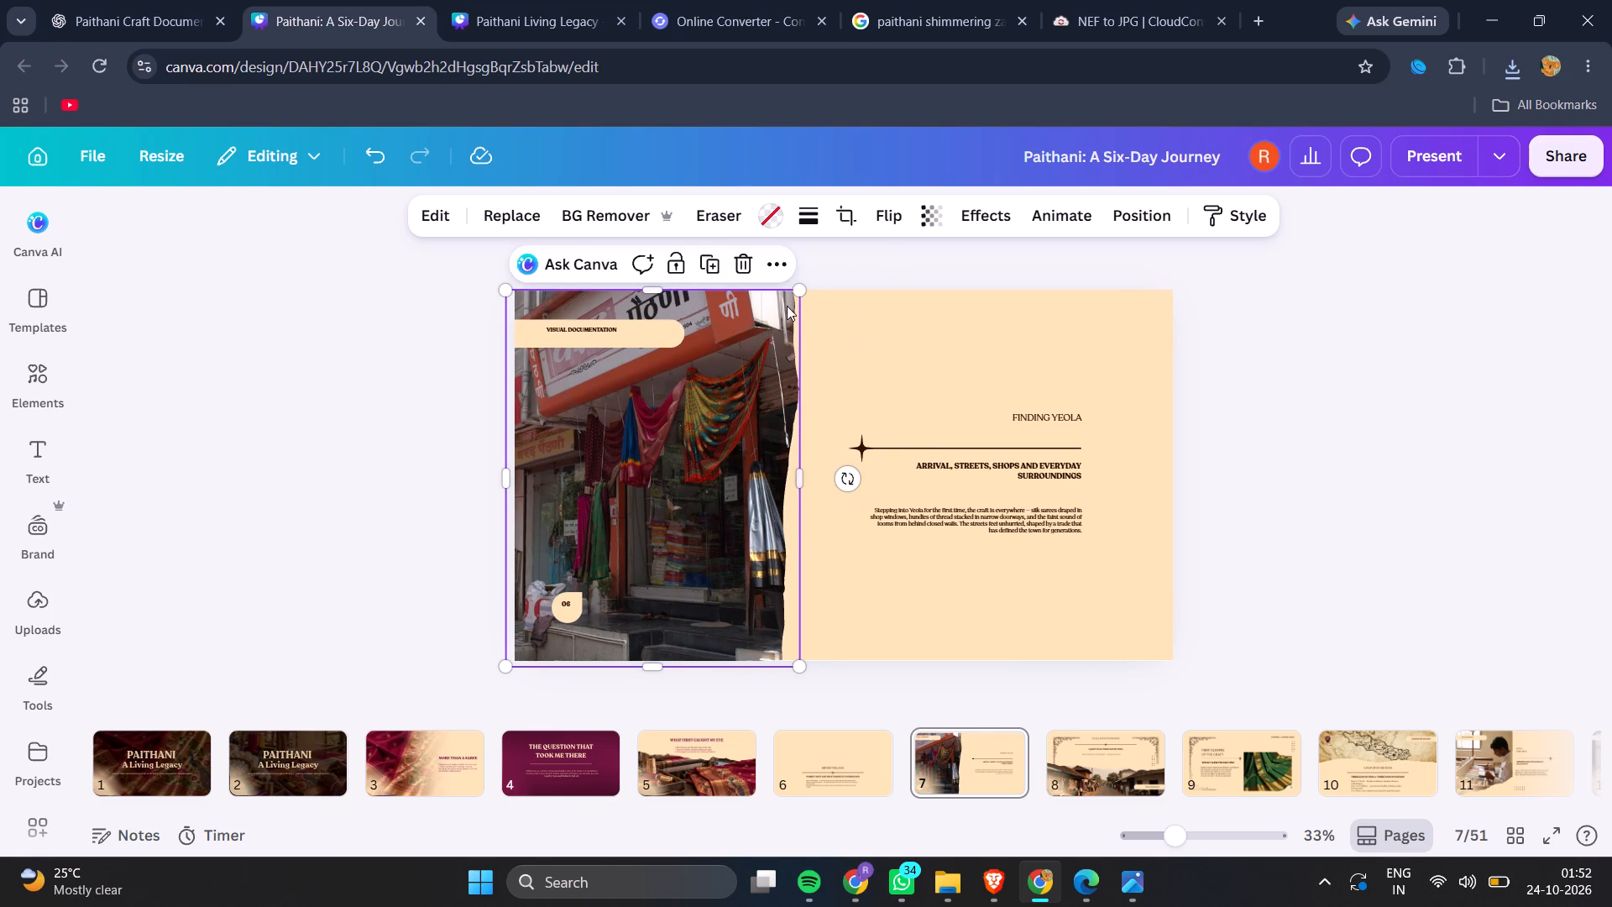
pyautogui.moveTo(799, 285); pyautogui.dragTo(772, 307)
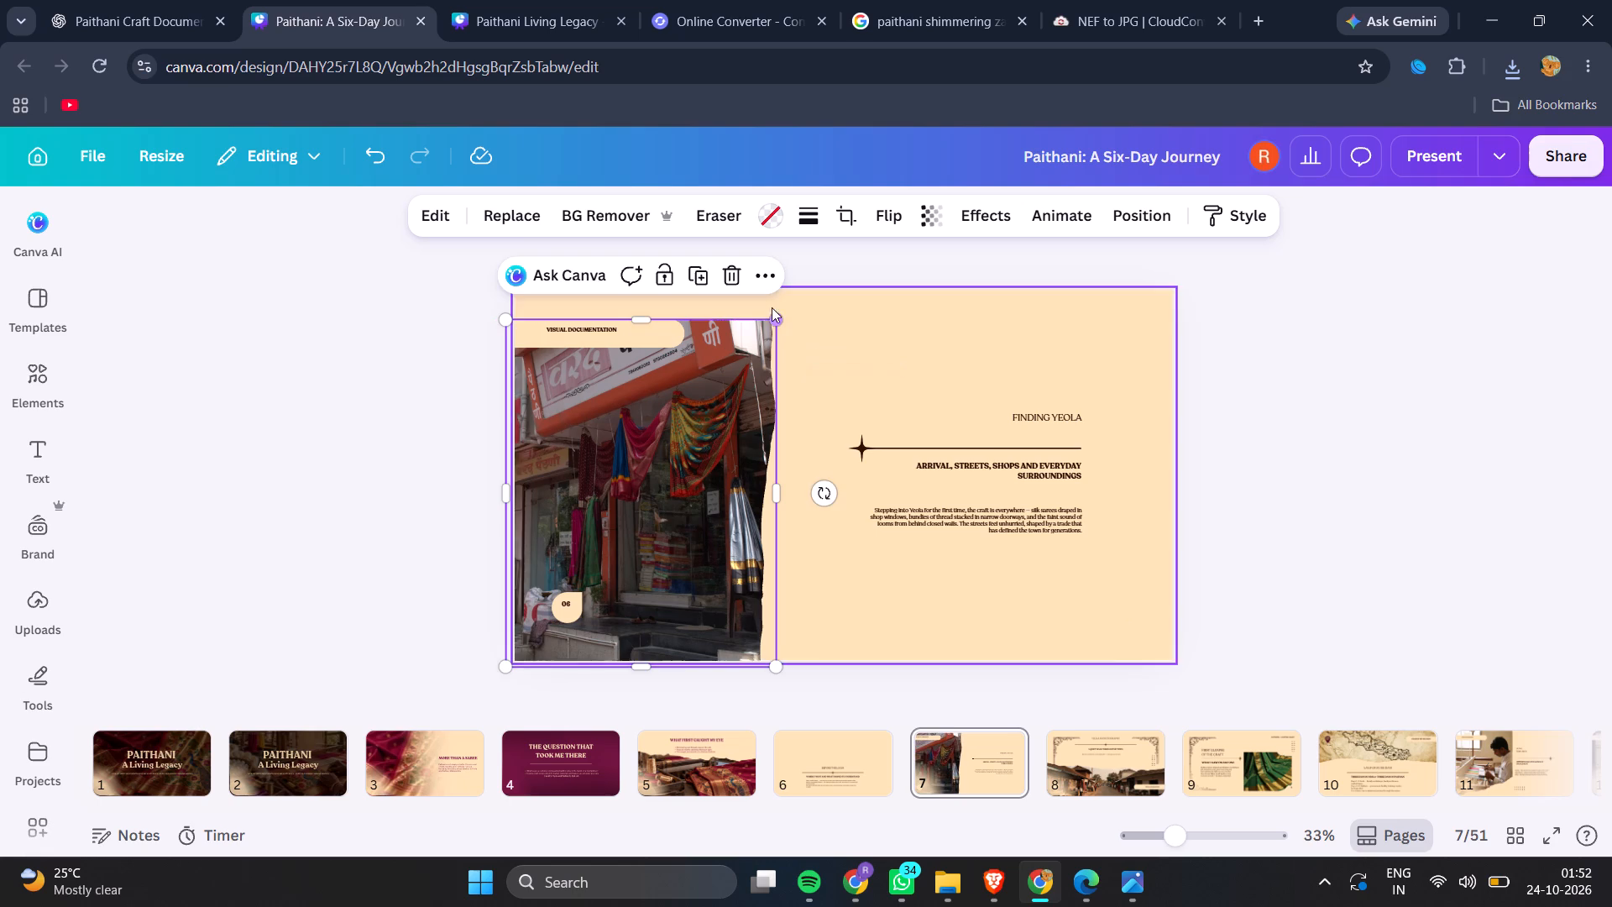
pyautogui.moveTo(663, 321); pyautogui.dragTo(659, 288)
pyautogui.moveTo(777, 489); pyautogui.dragTo(824, 489)
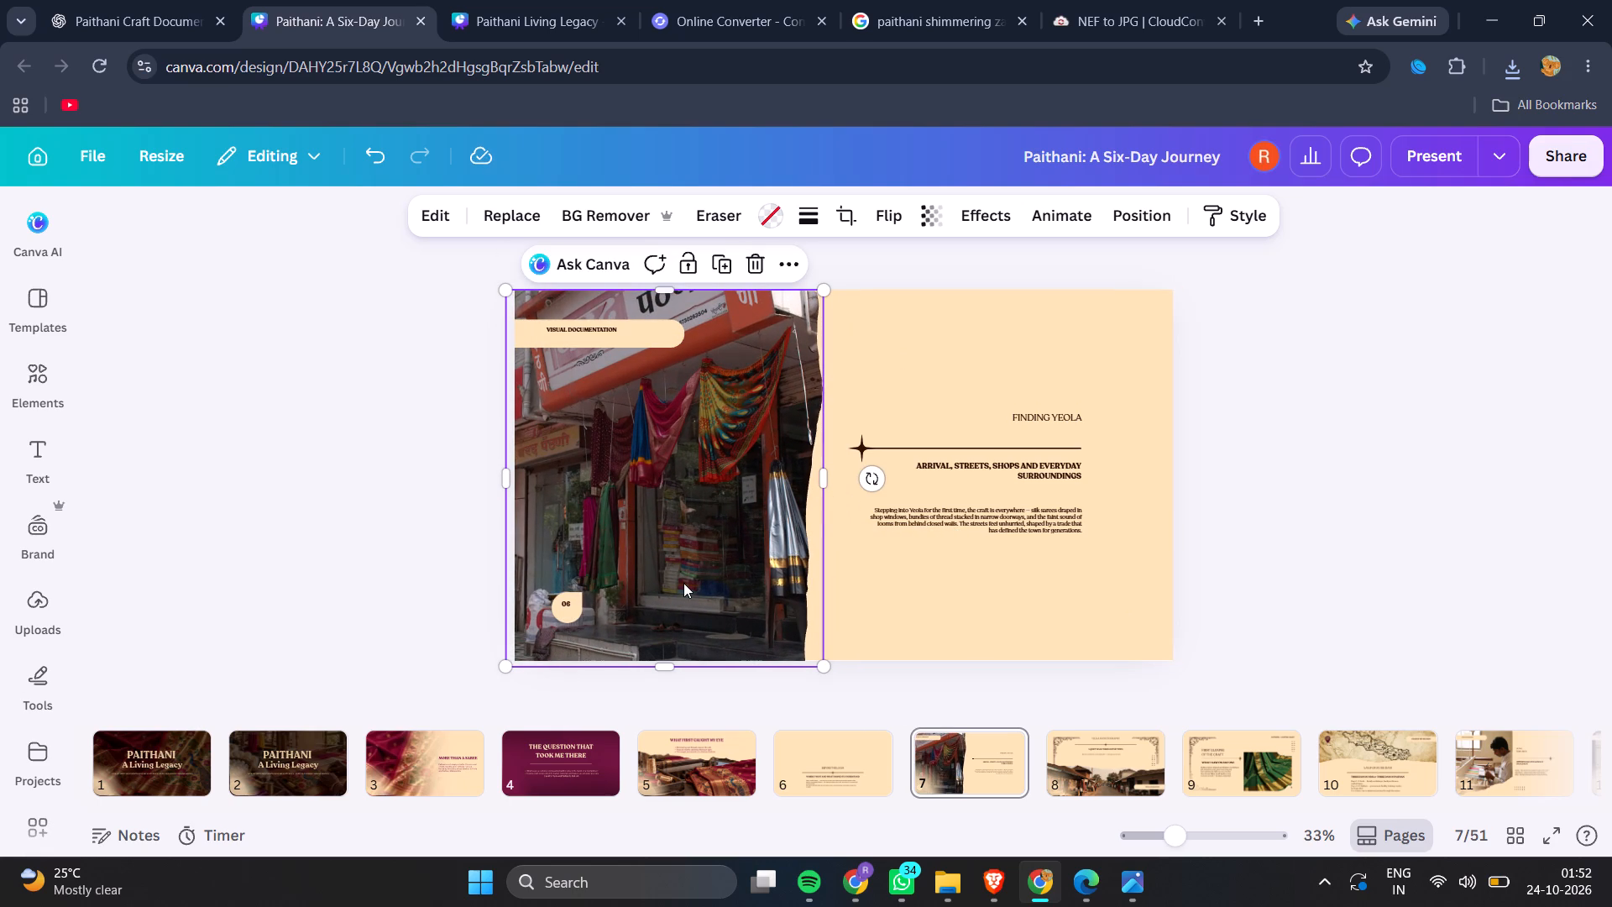
pyautogui.moveTo(683, 582); pyautogui.dragTo(683, 607)
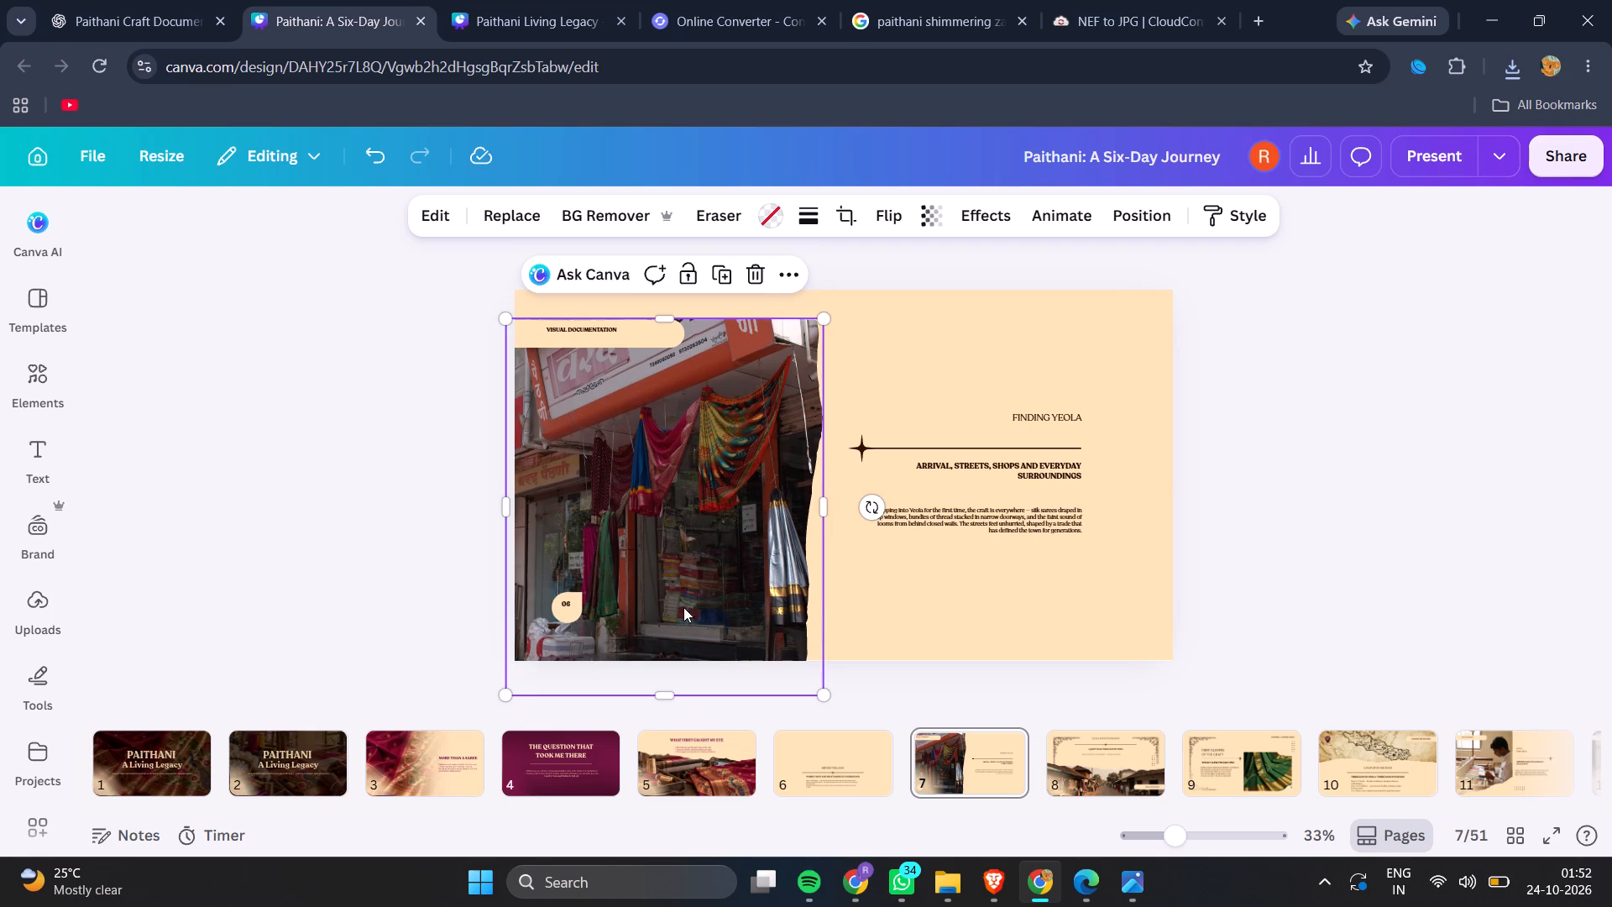
pyautogui.moveTo(674, 320); pyautogui.dragTo(679, 291)
# Reposition the shop photo lower inside its frame's crop so more of the shop sign shows.
pyautogui.tripleClick(702, 459)
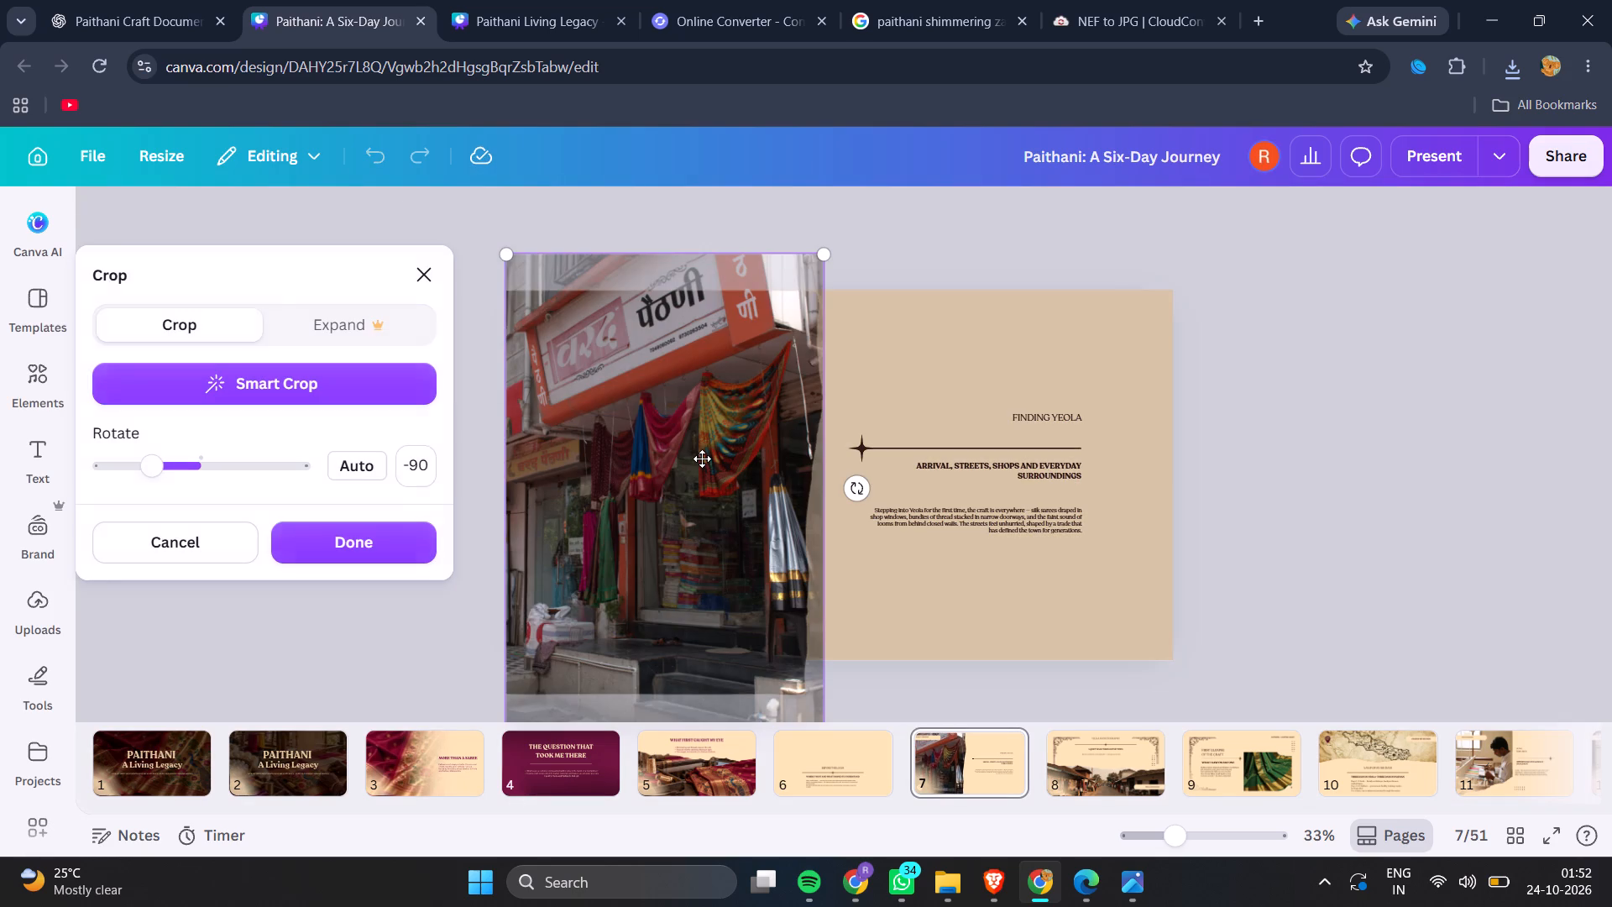
pyautogui.moveTo(824, 253); pyautogui.dragTo(802, 316)
pyautogui.moveTo(729, 442); pyautogui.dragTo(730, 474)
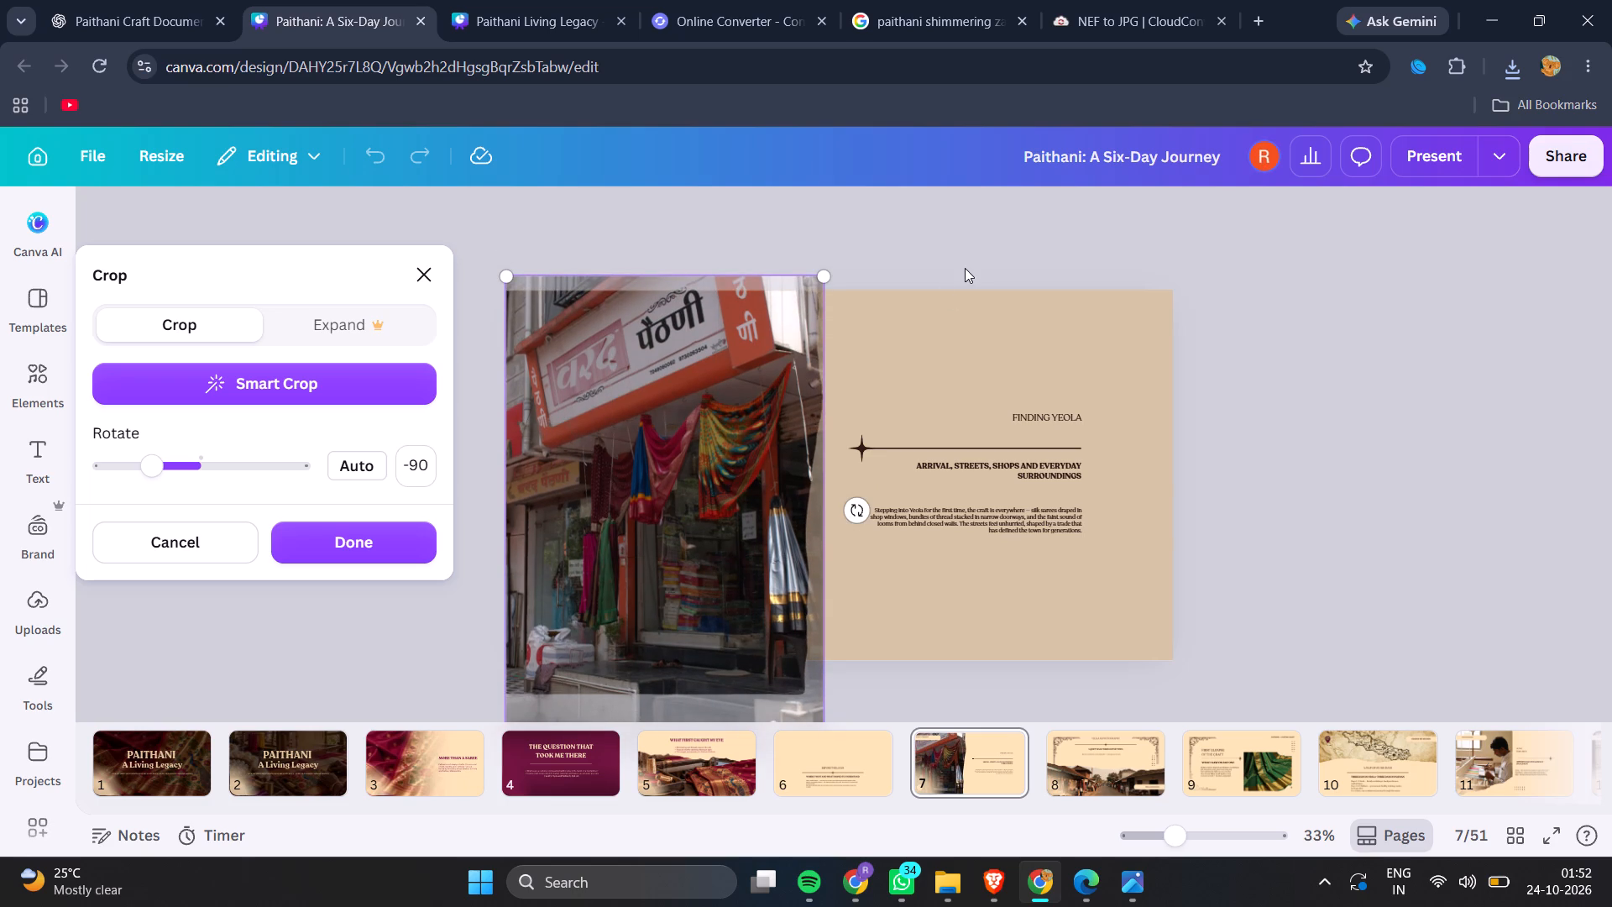
pyautogui.doubleClick(965, 268)
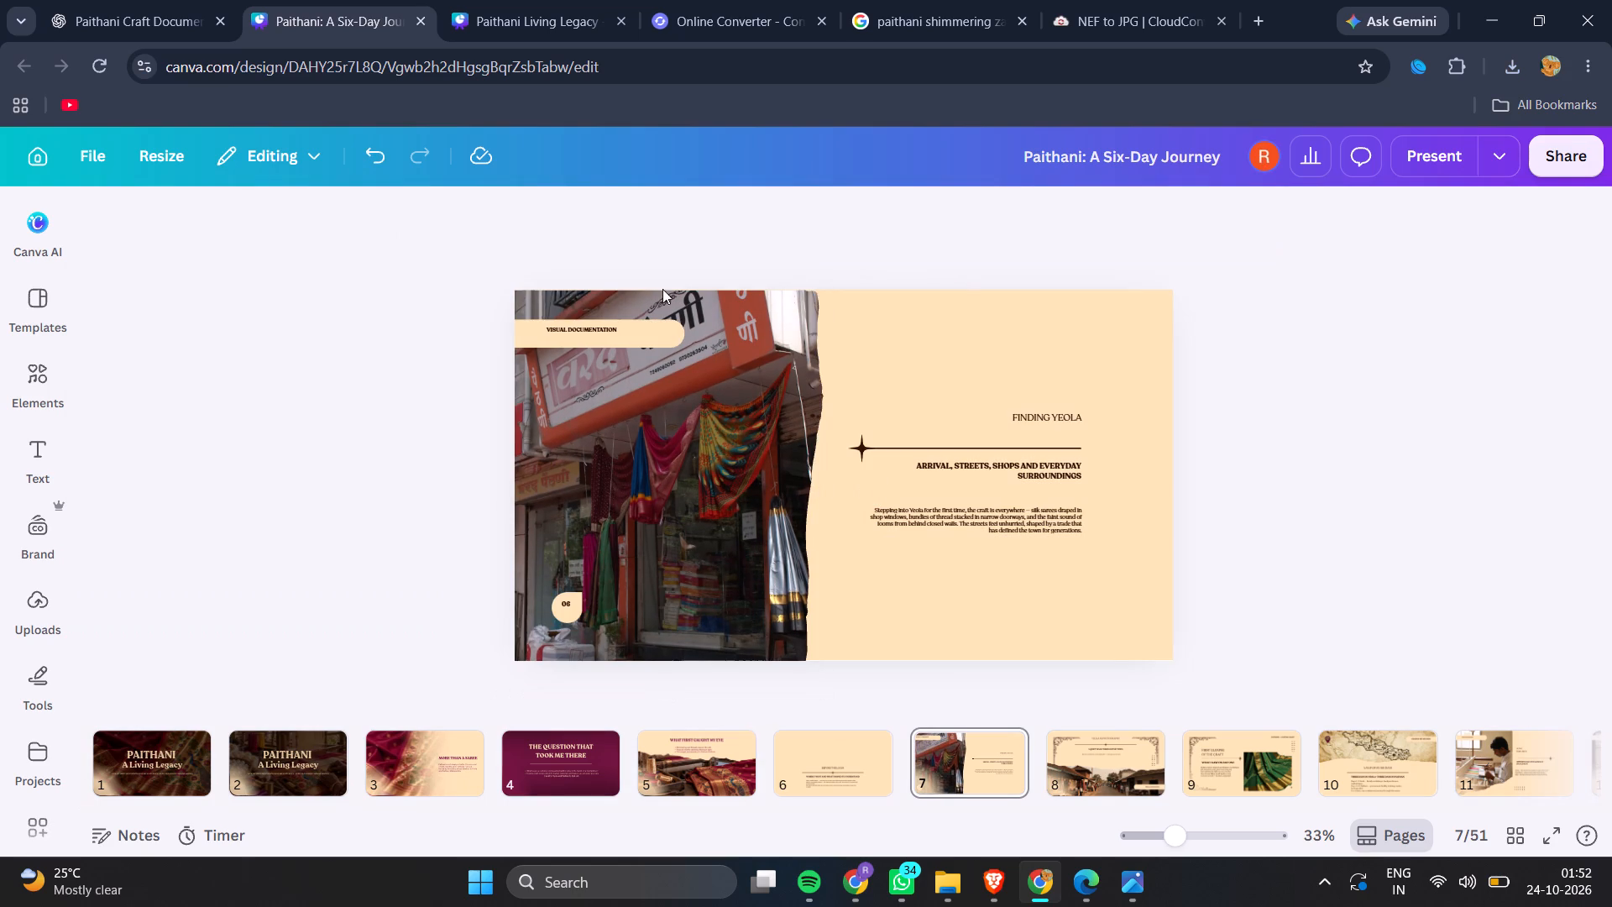
# Delete the Visual Documentation label and its cream rounded bar from the Finding Yeola slide.
pyautogui.click(615, 327)
pyautogui.press('BackSpace')
pyautogui.click(531, 333)
pyautogui.press('BackSpace')
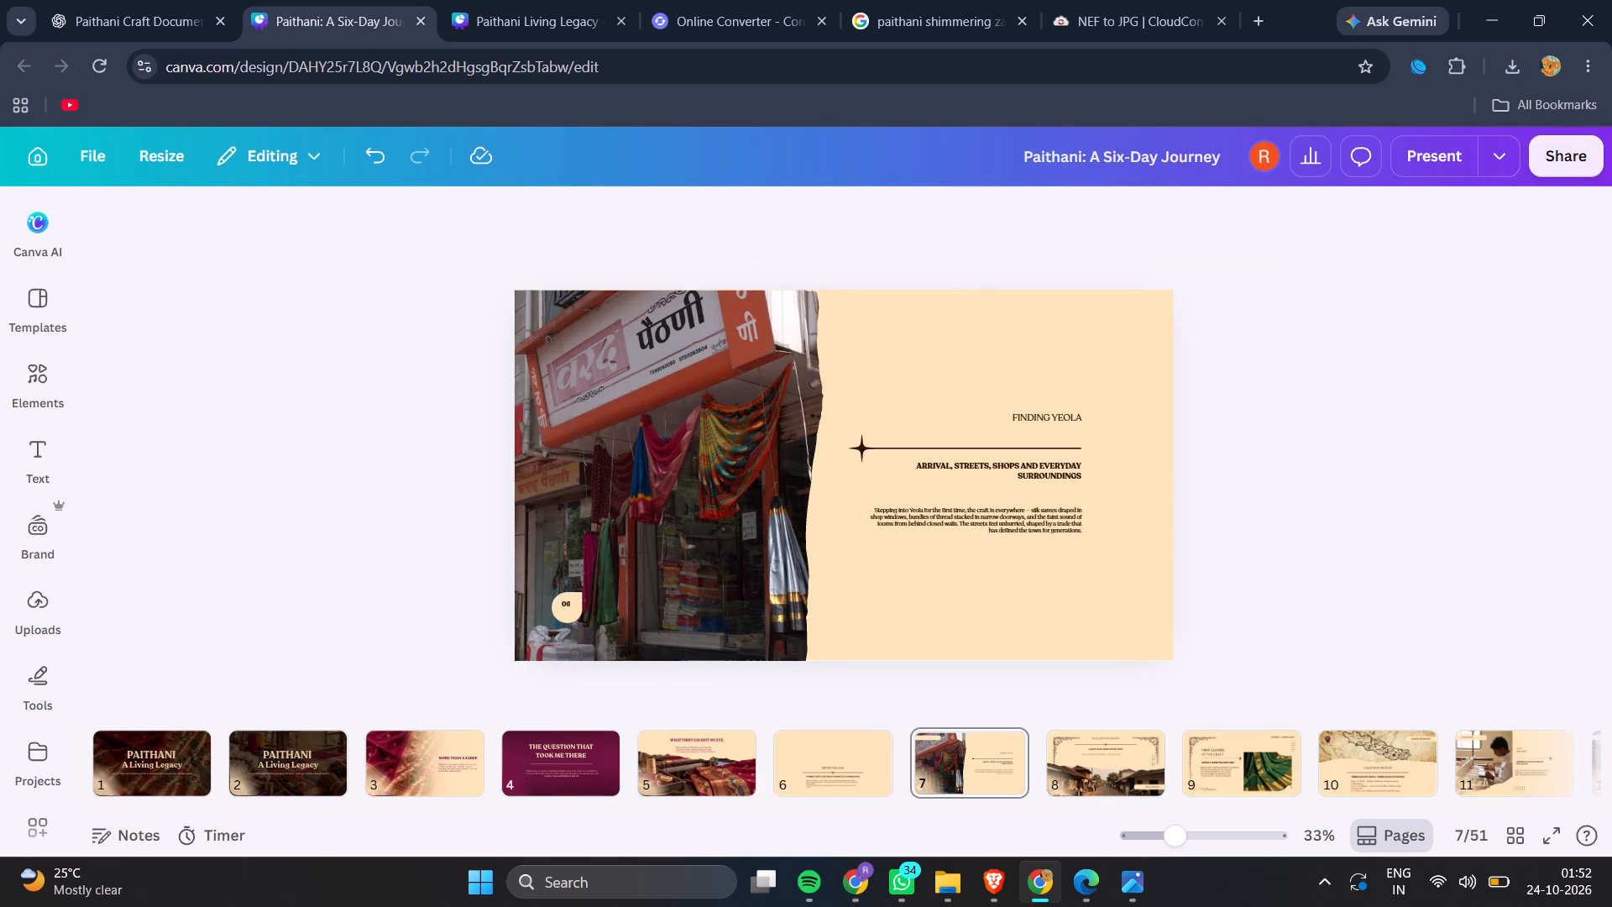
# Delete the 06 page number and its cream badge from the shop photo on the Finding Yeola slide.
pyautogui.click(563, 608)
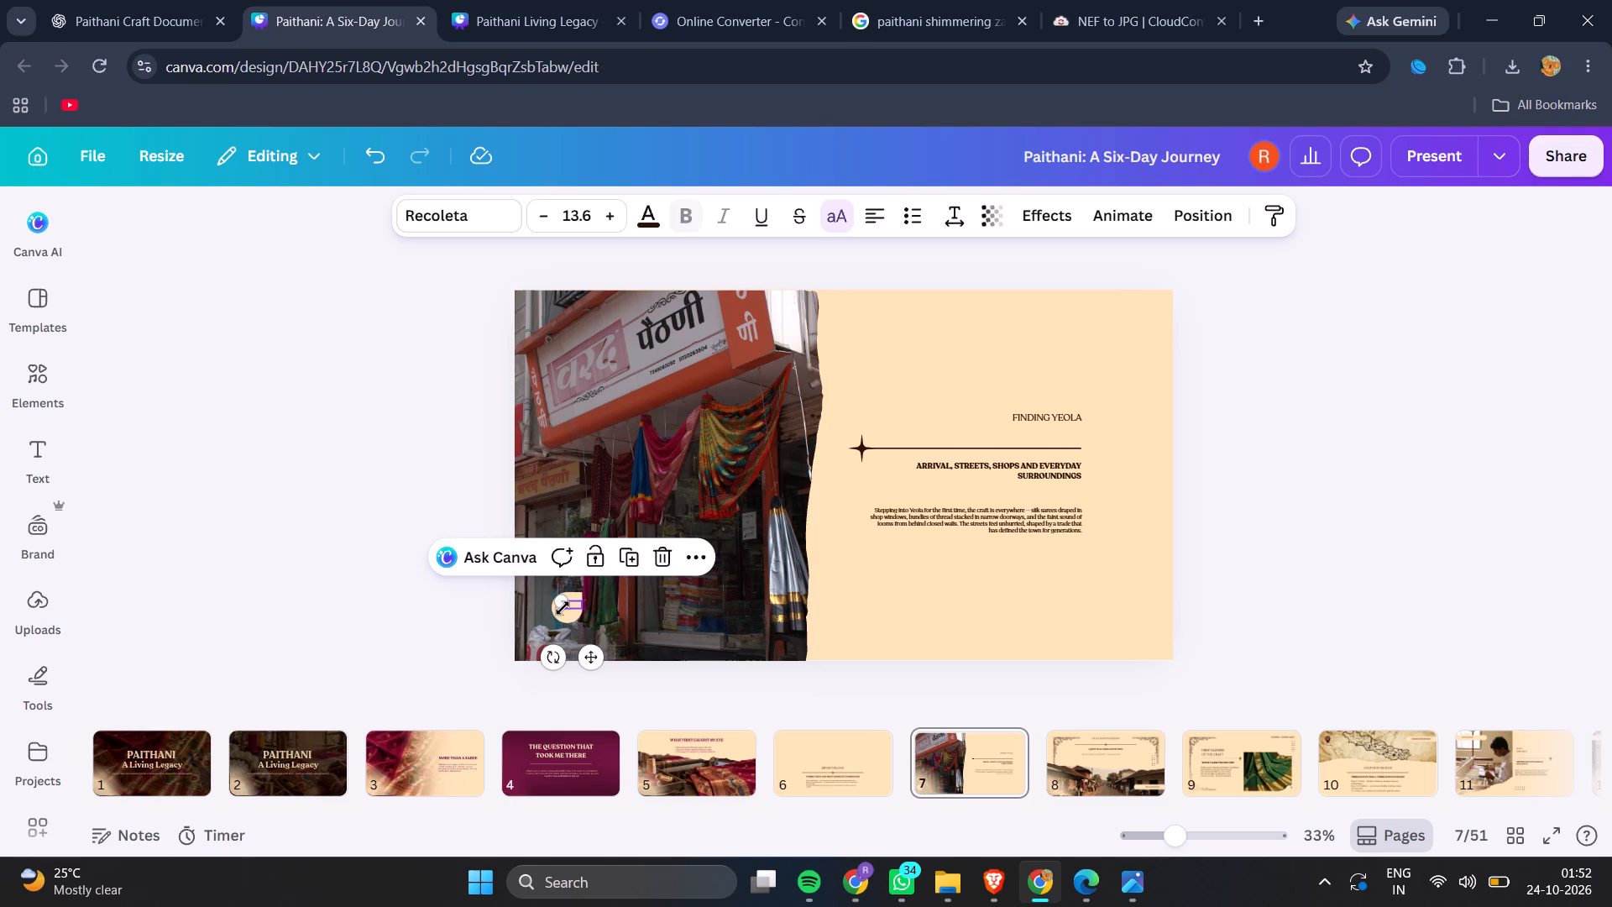
pyautogui.press('BackSpace')
pyautogui.click(562, 608)
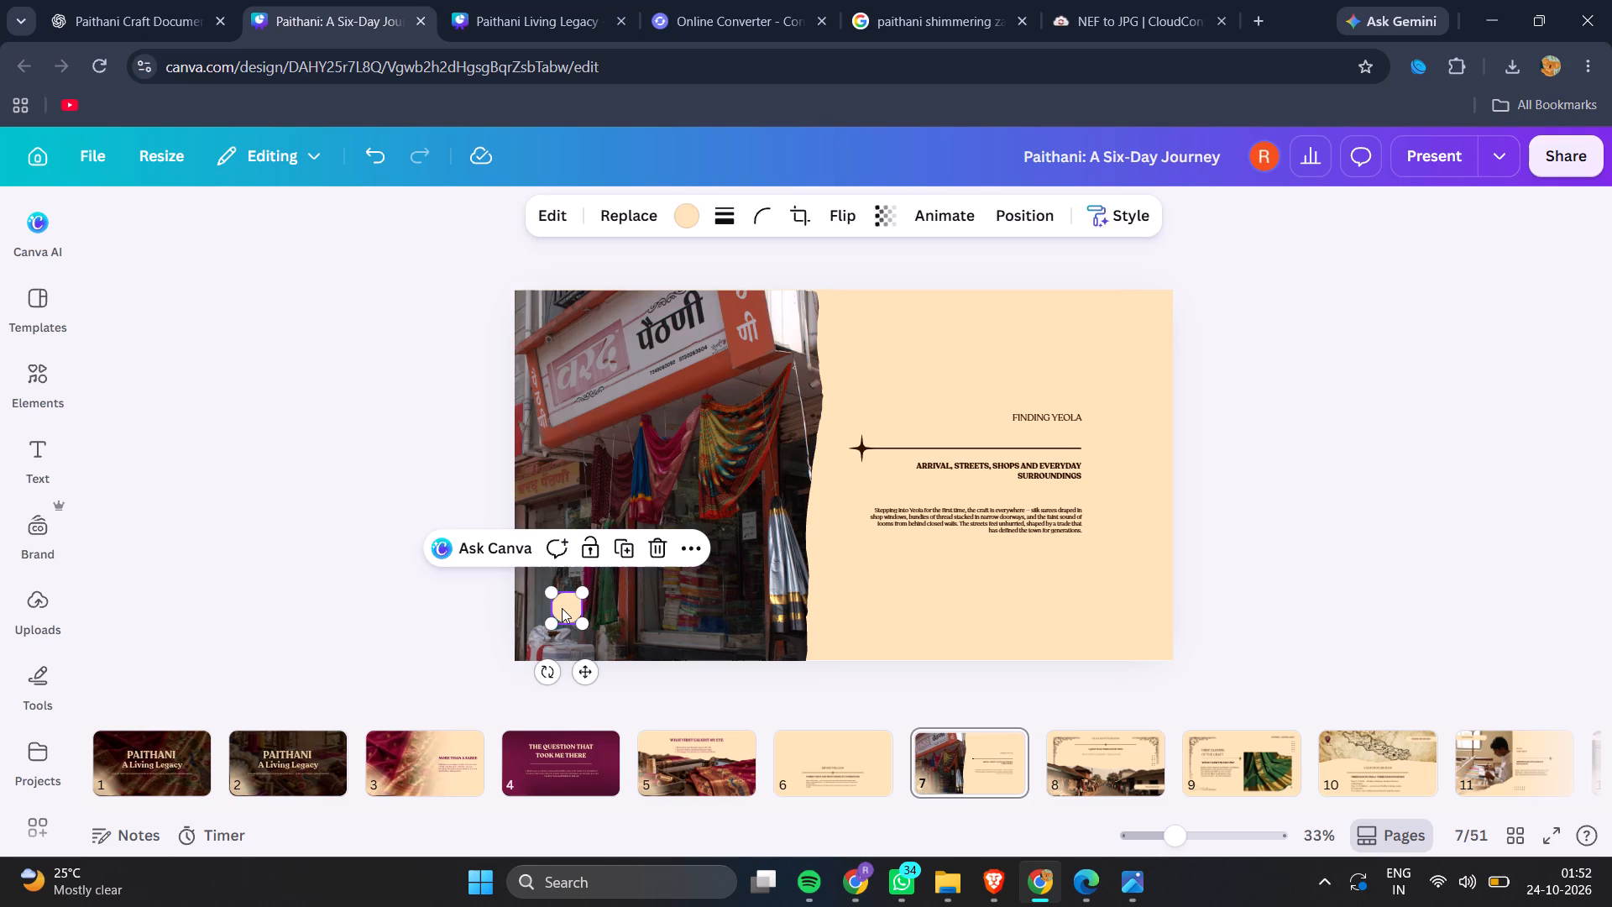
pyautogui.press('BackSpace')
# Shrink the torn-edge shop photo frame proportionally so its lower edge ends just past the slide's bottom edge.
pyautogui.click(617, 579)
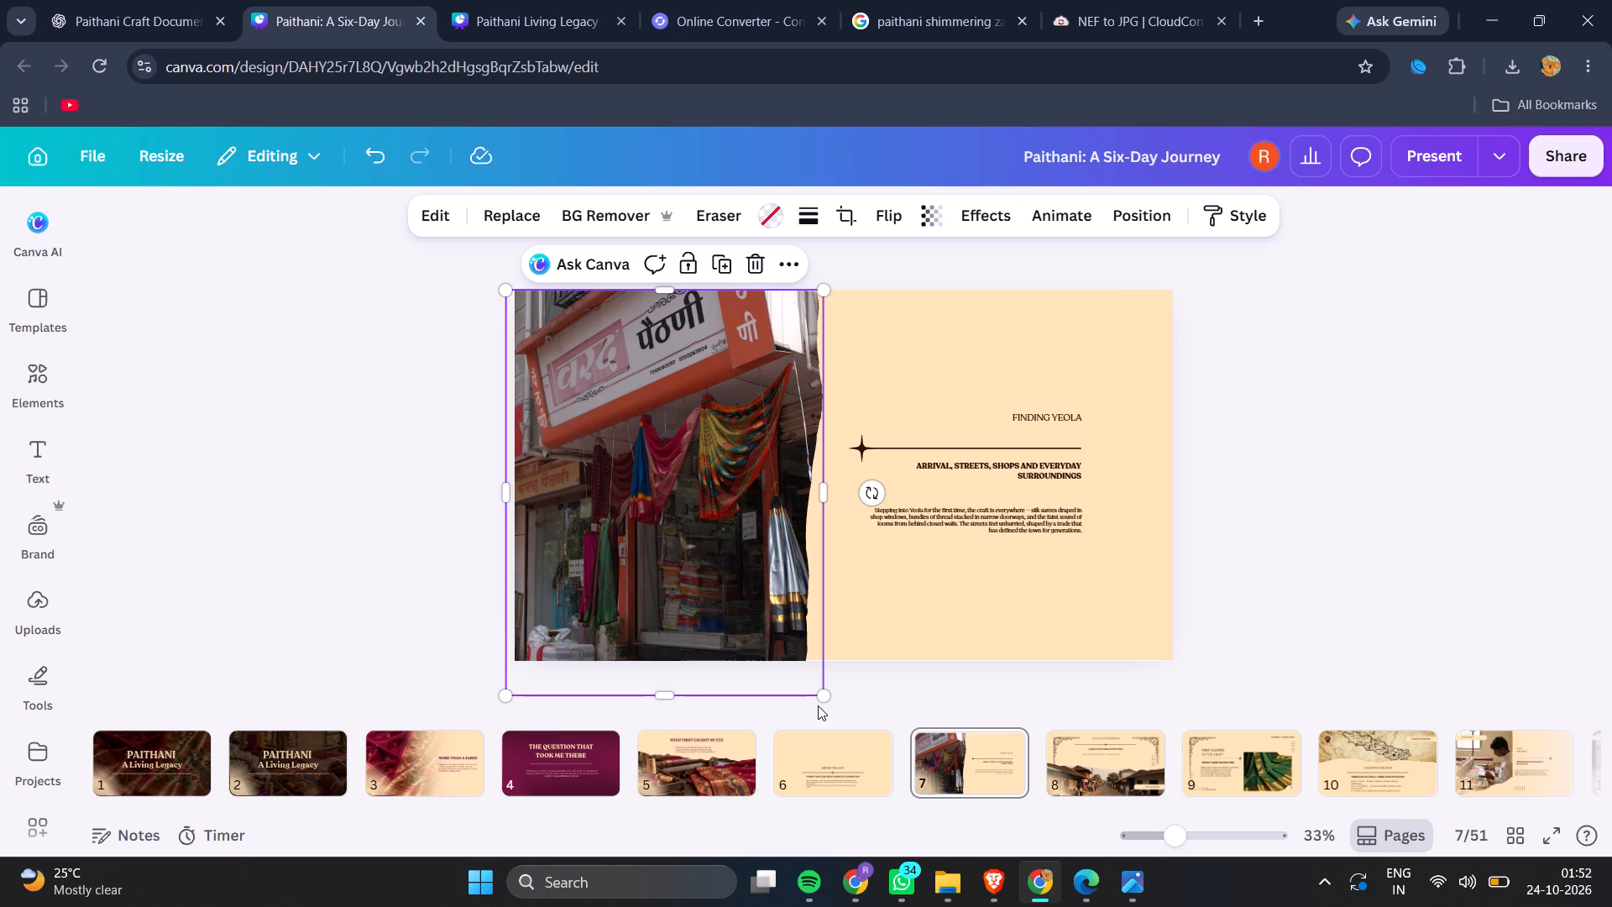
pyautogui.moveTo(821, 700); pyautogui.dragTo(814, 660)
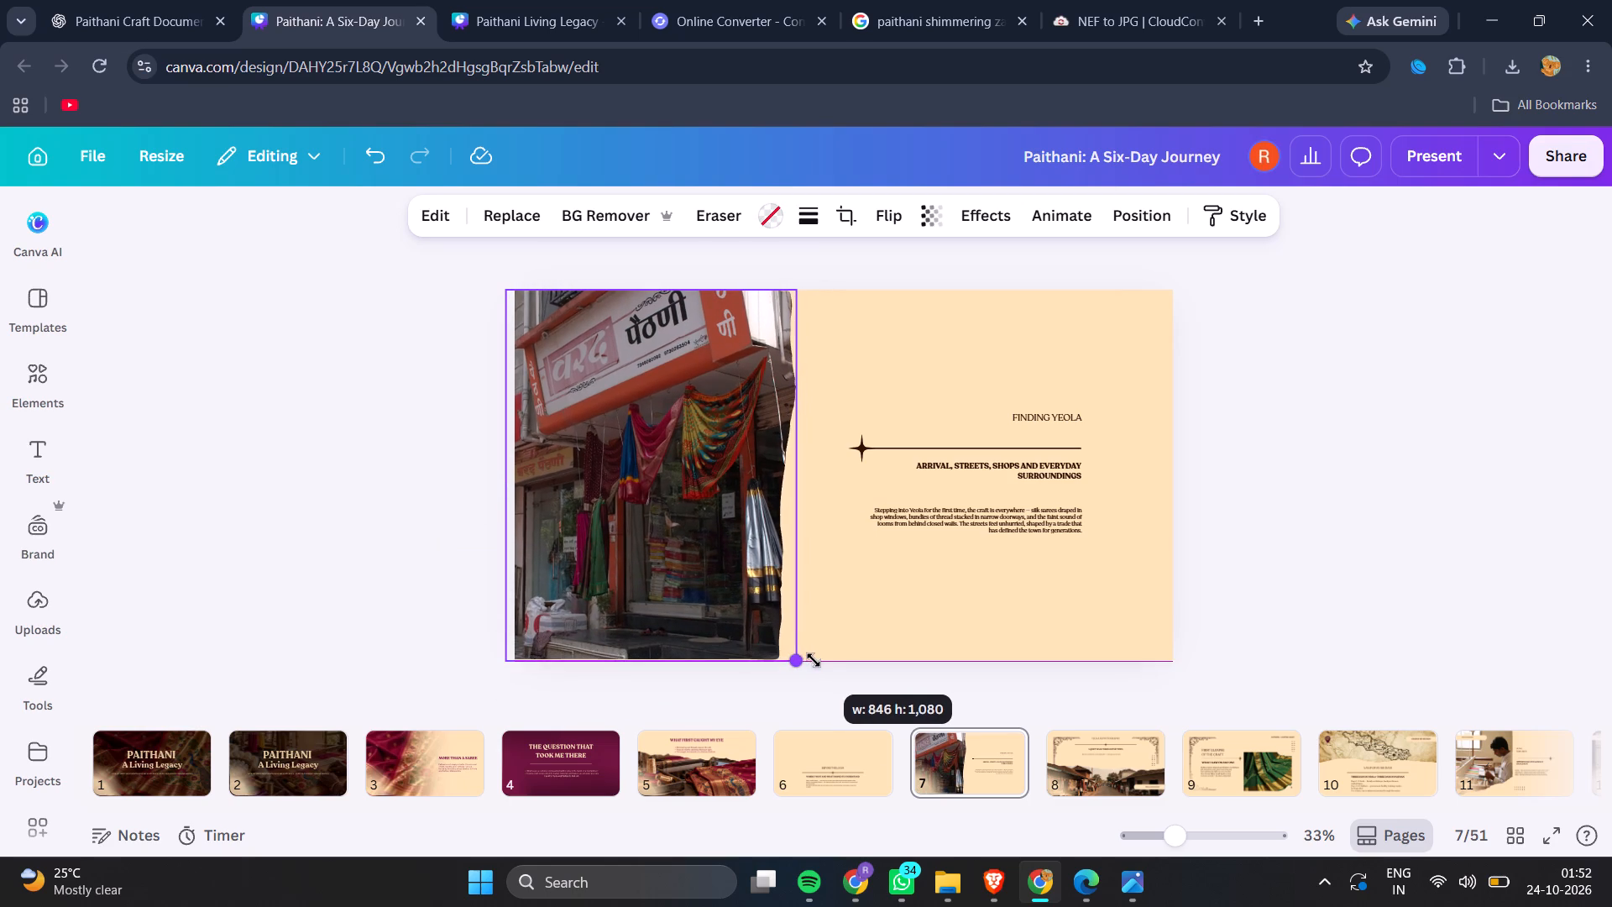
pyautogui.moveTo(814, 660); pyautogui.dragTo(814, 663)
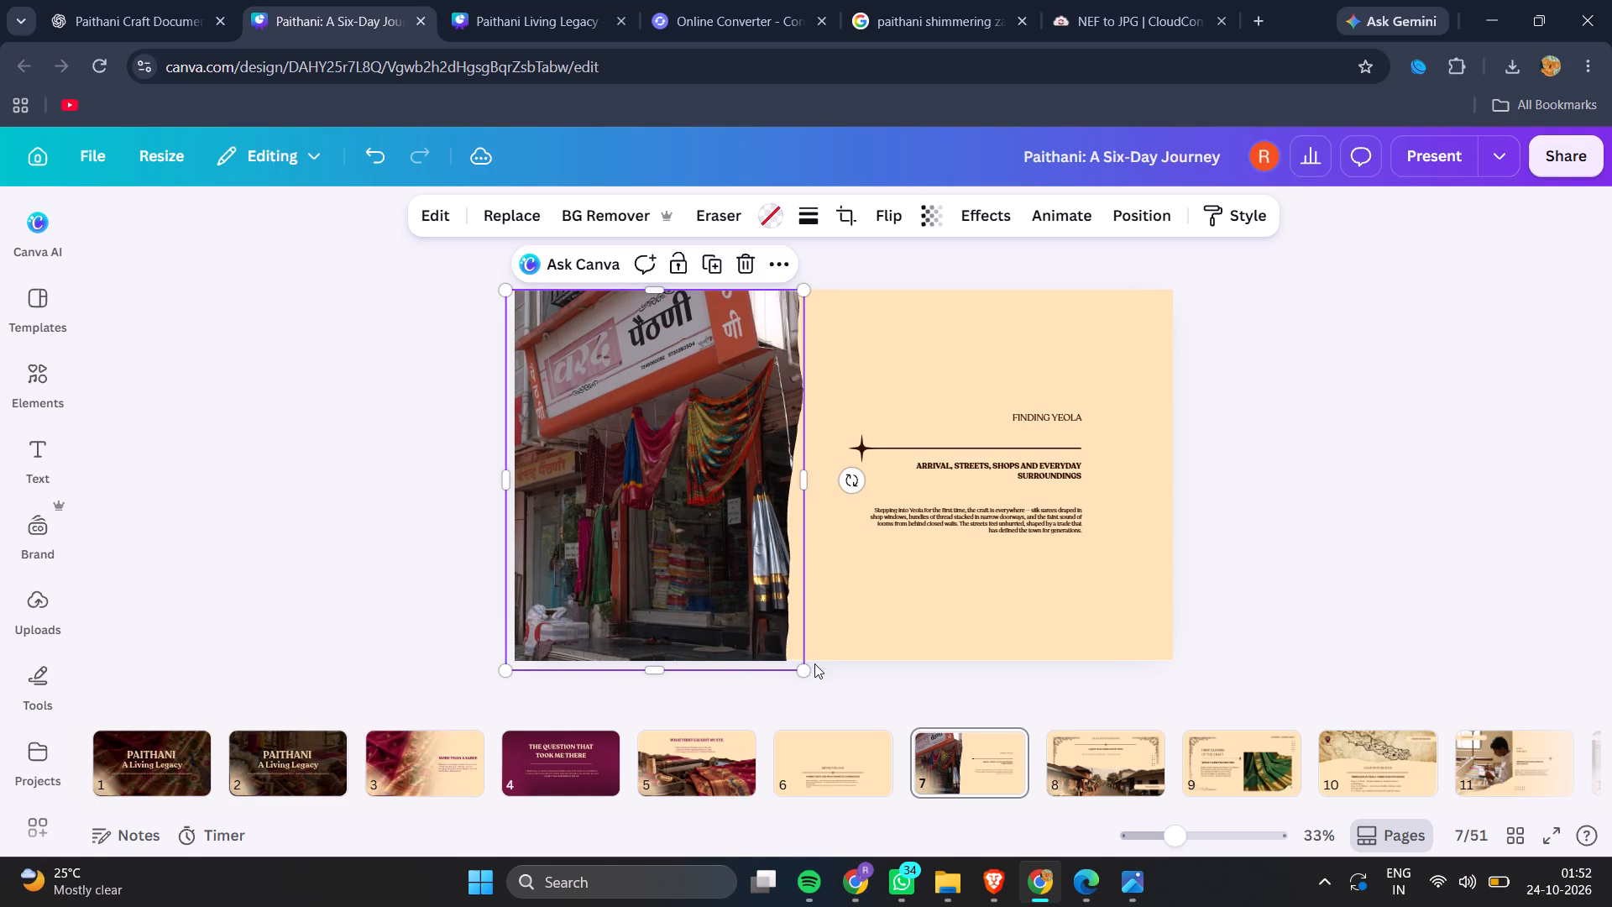
pyautogui.doubleClick(755, 535)
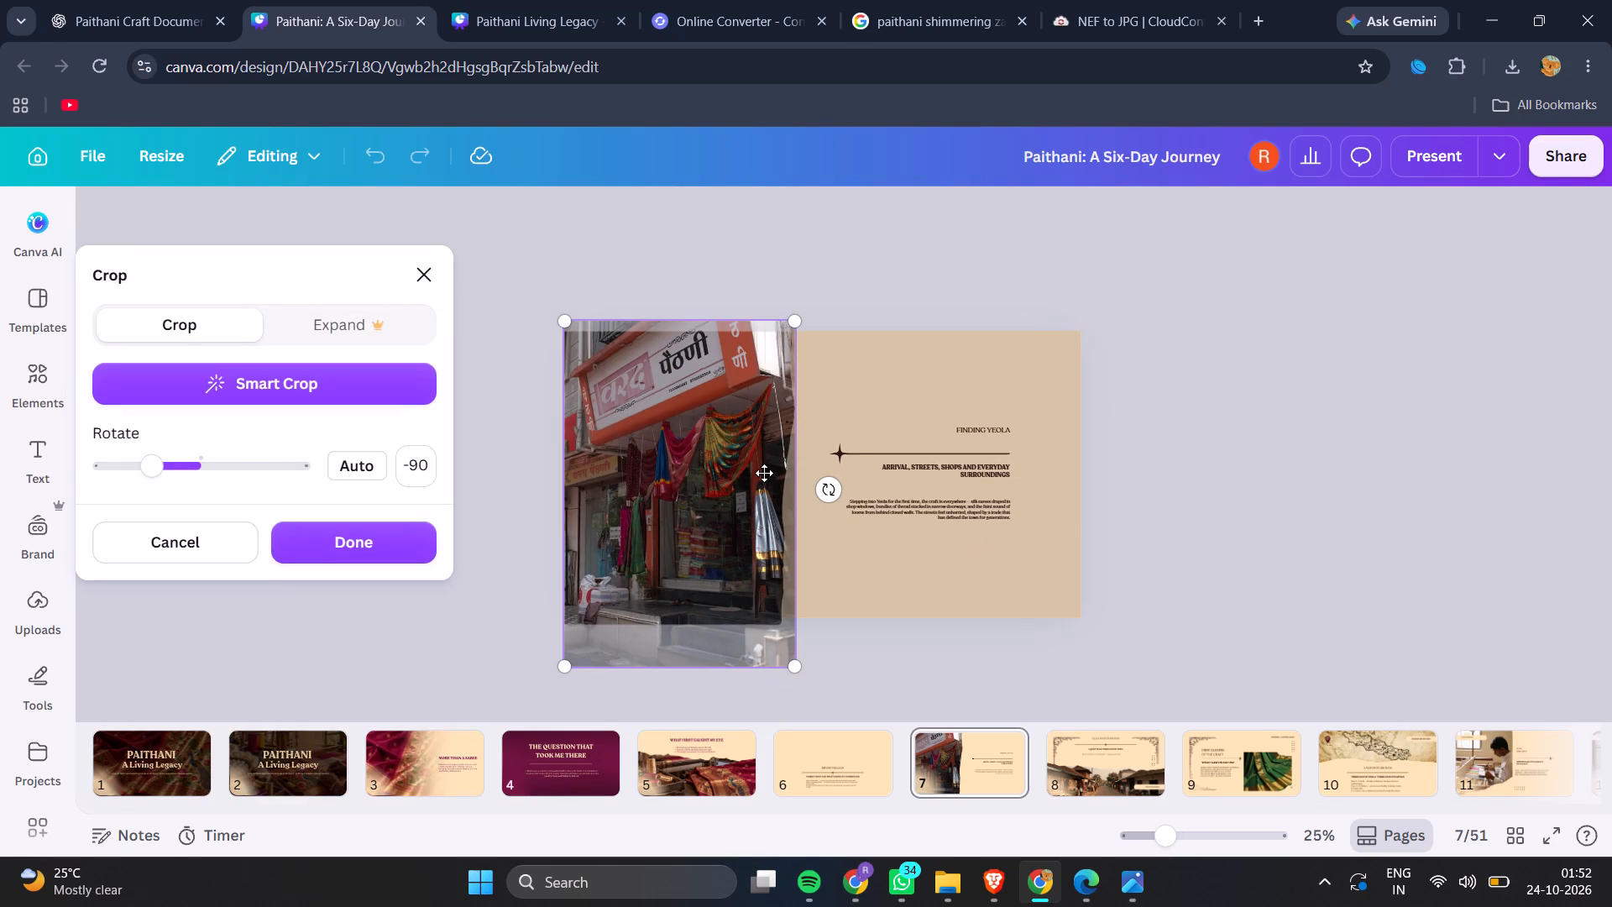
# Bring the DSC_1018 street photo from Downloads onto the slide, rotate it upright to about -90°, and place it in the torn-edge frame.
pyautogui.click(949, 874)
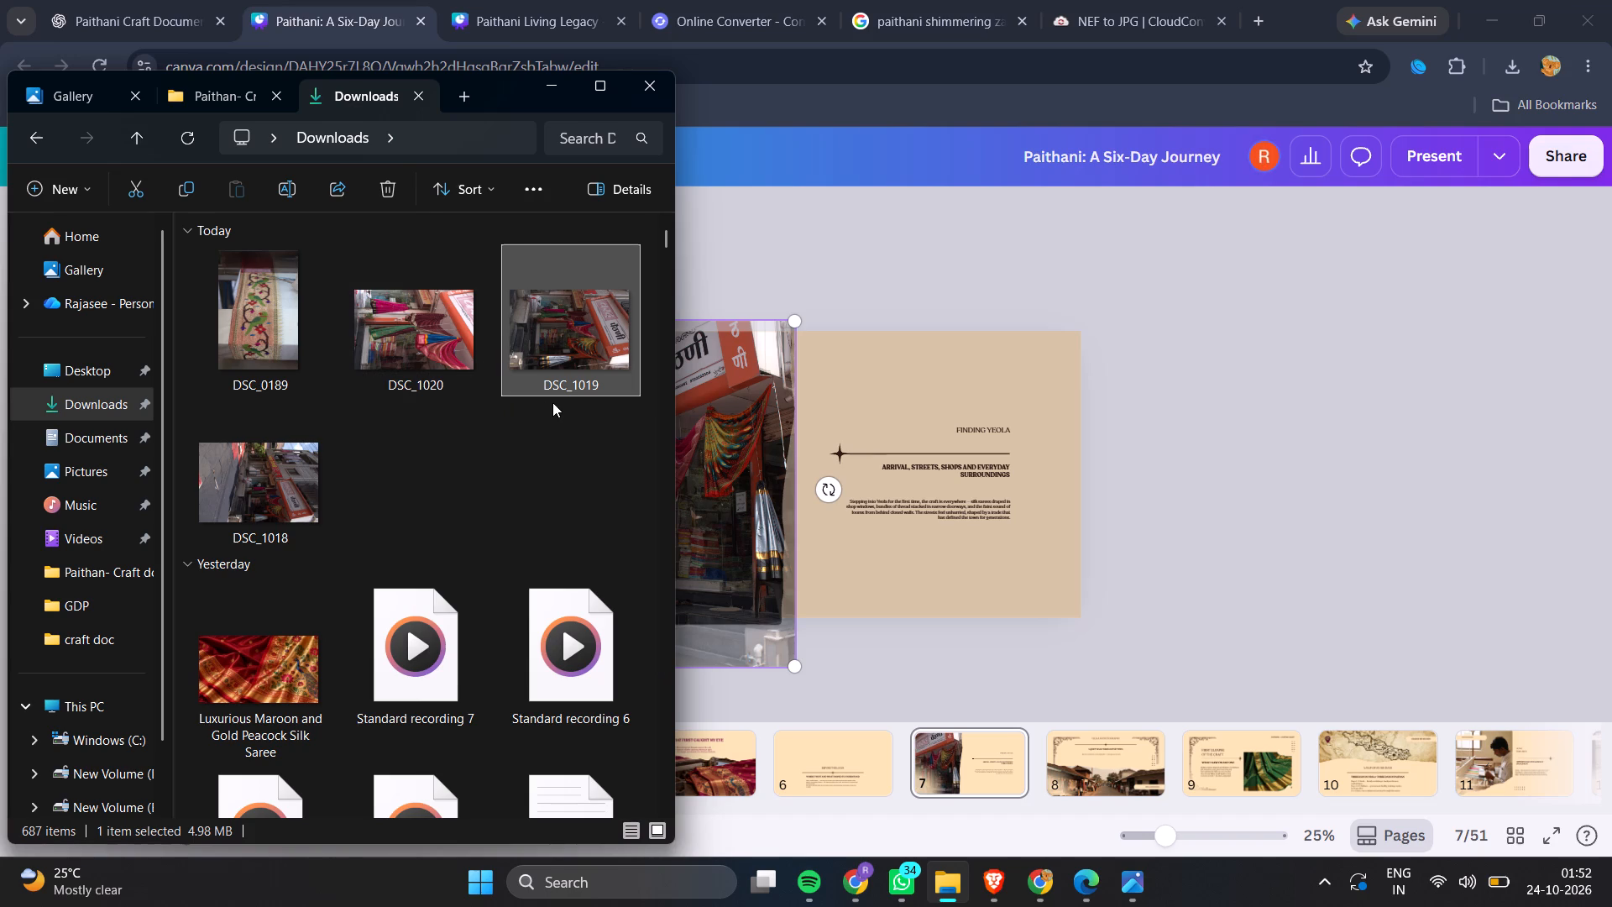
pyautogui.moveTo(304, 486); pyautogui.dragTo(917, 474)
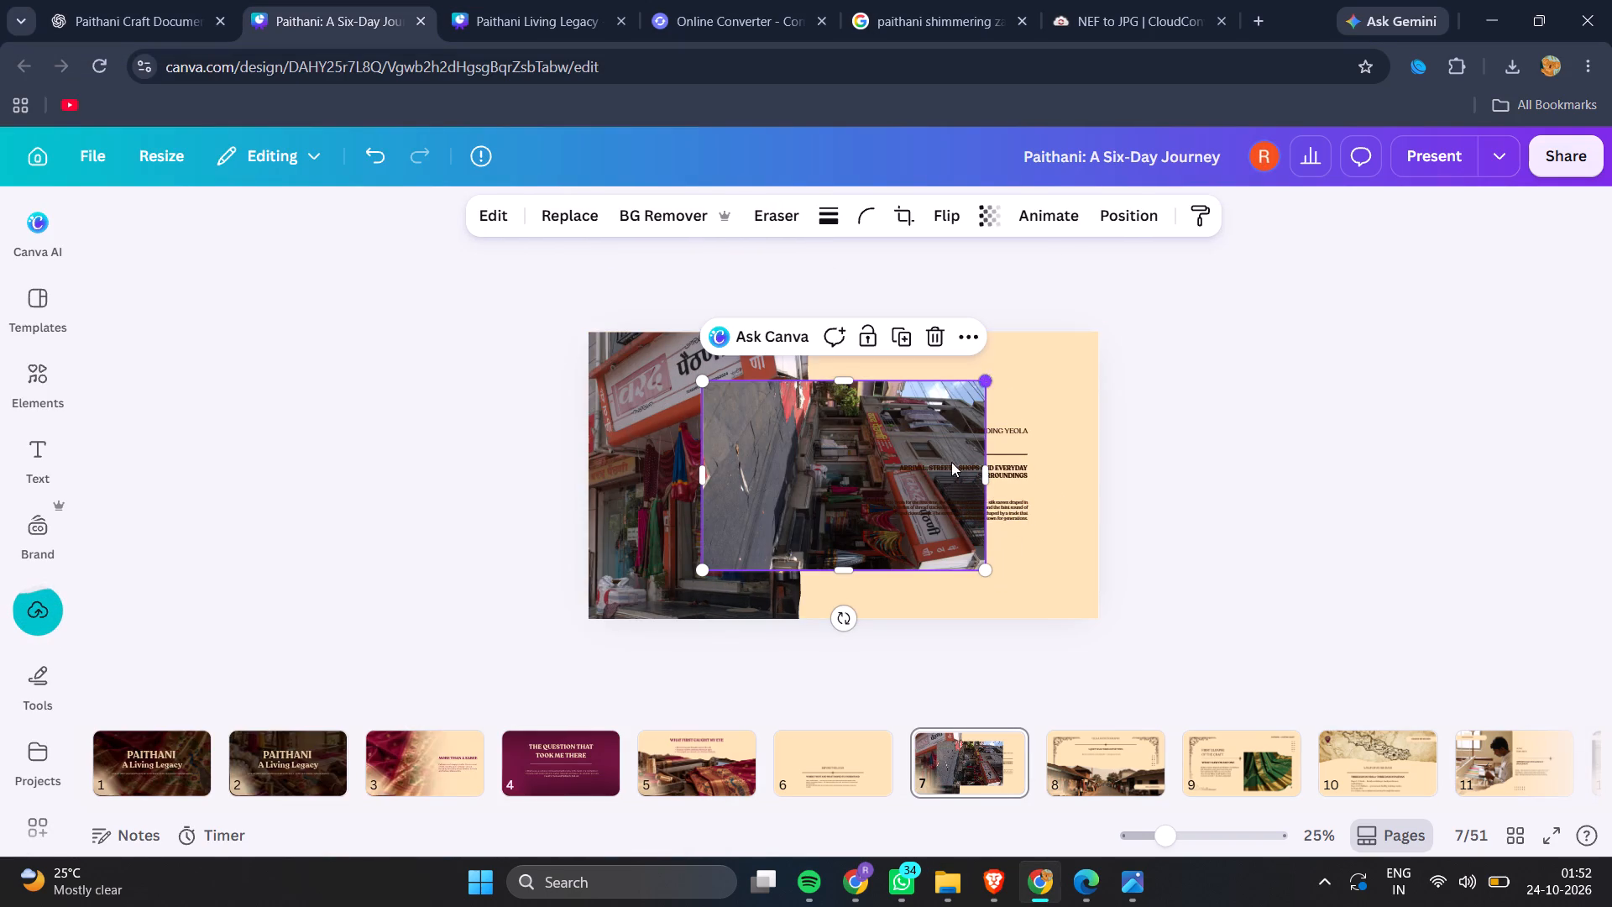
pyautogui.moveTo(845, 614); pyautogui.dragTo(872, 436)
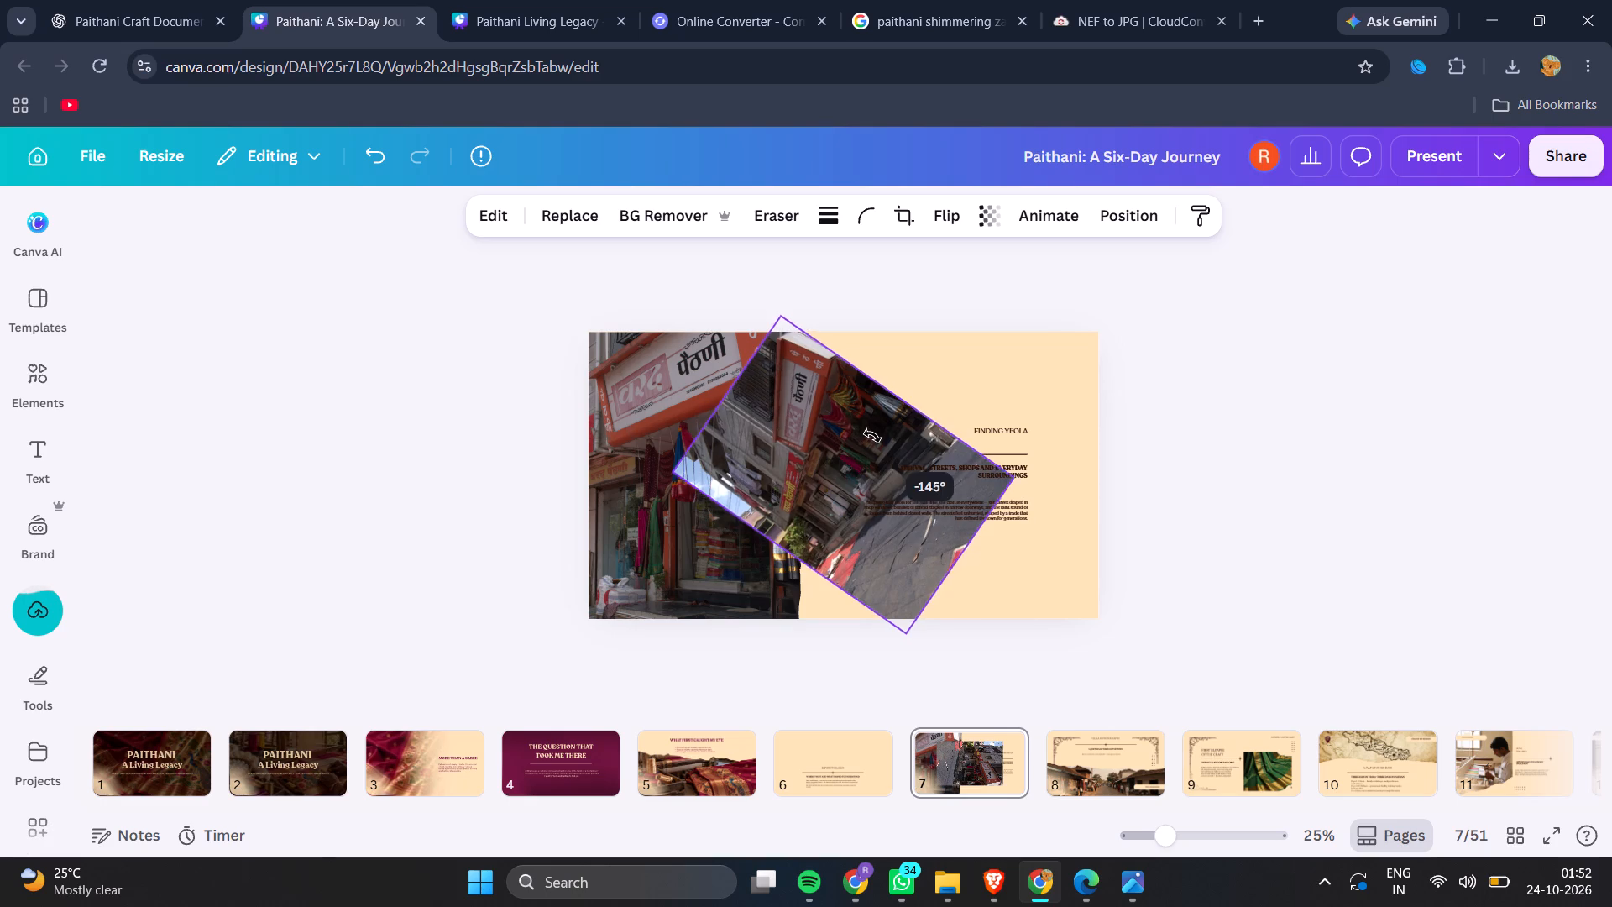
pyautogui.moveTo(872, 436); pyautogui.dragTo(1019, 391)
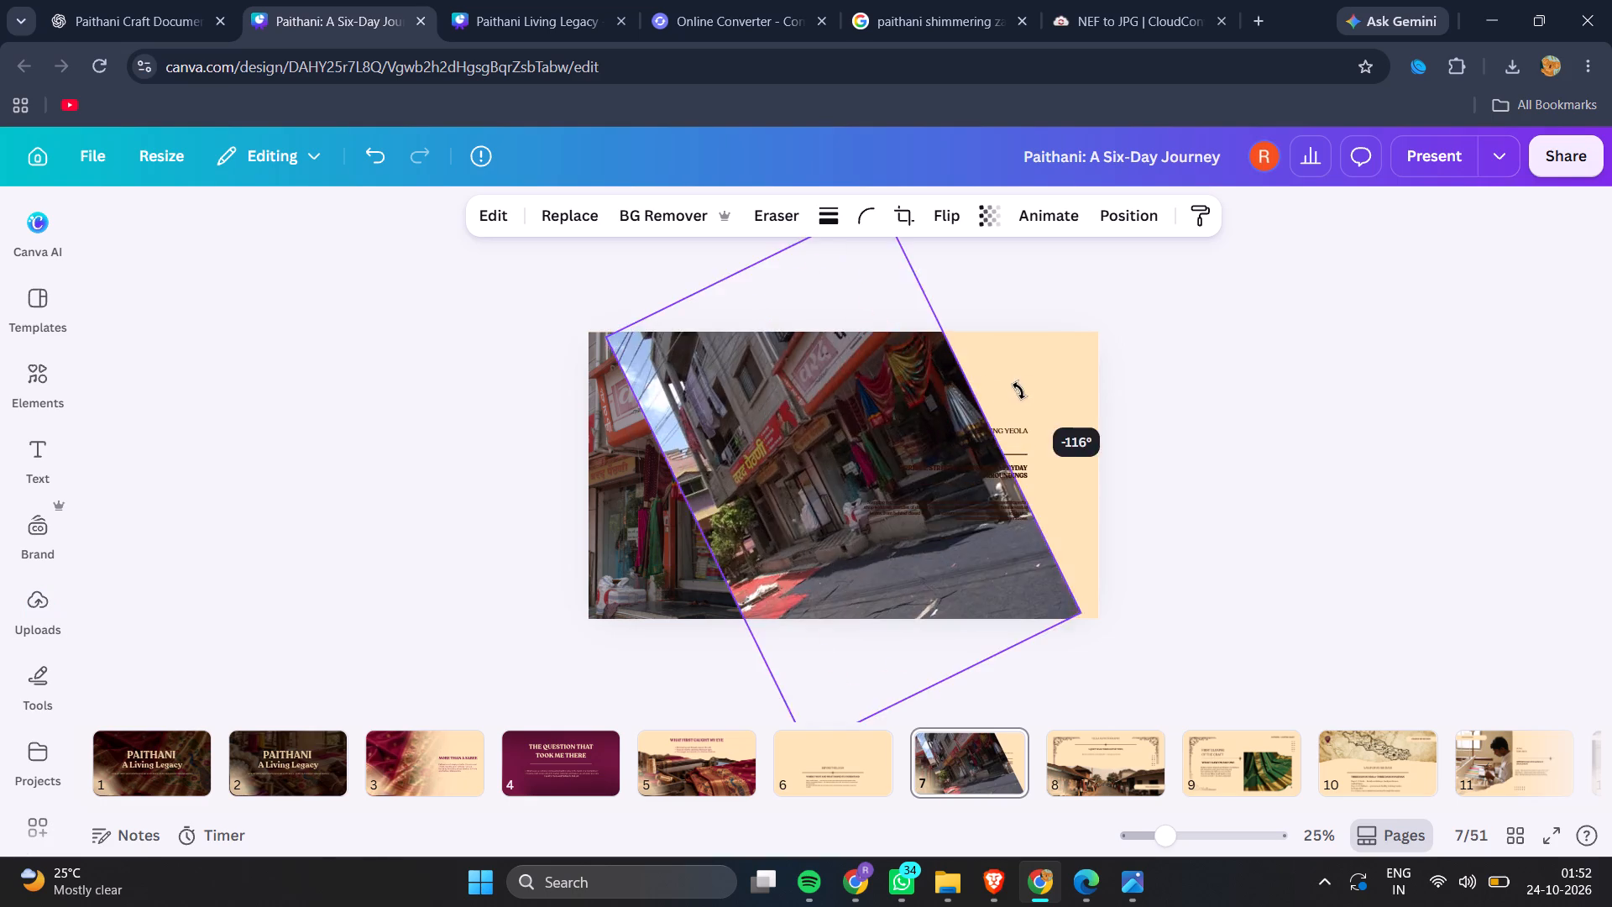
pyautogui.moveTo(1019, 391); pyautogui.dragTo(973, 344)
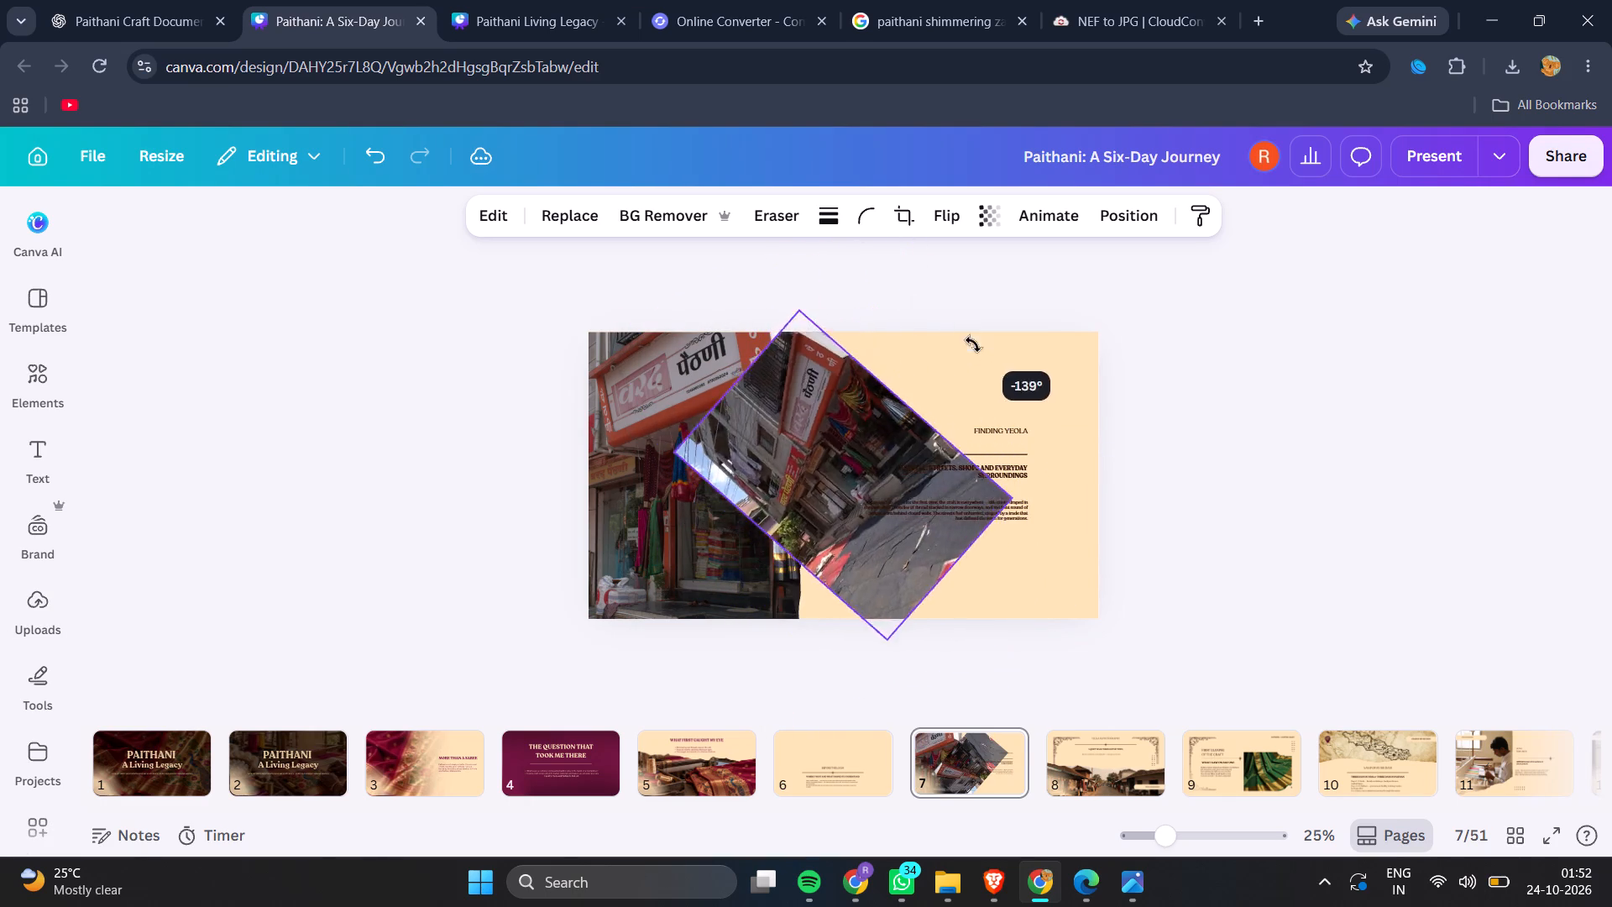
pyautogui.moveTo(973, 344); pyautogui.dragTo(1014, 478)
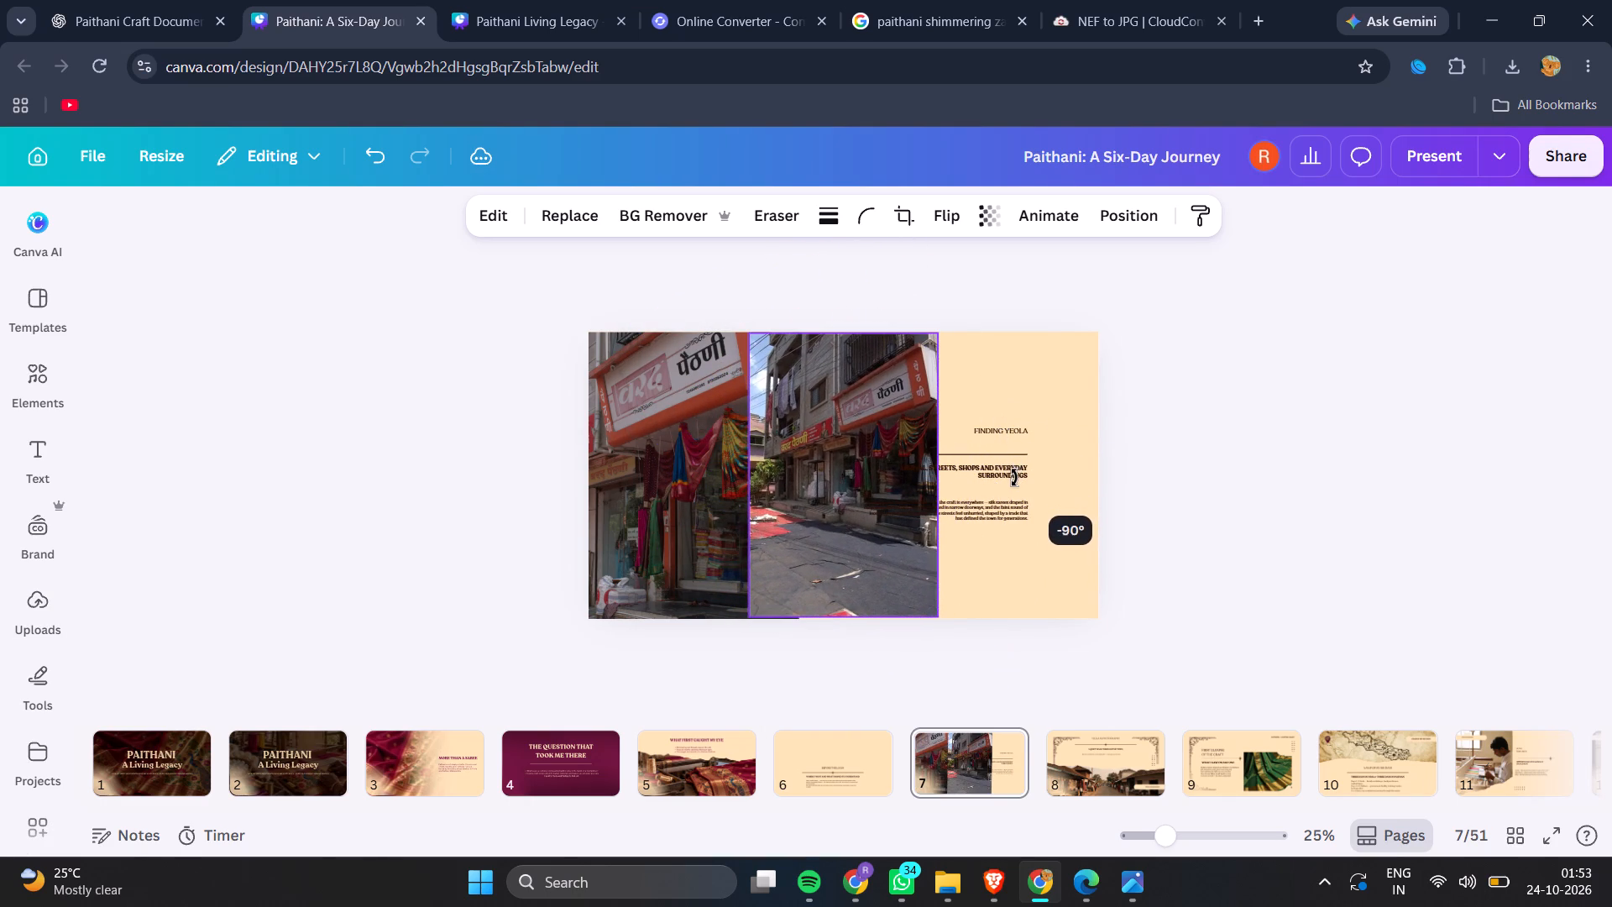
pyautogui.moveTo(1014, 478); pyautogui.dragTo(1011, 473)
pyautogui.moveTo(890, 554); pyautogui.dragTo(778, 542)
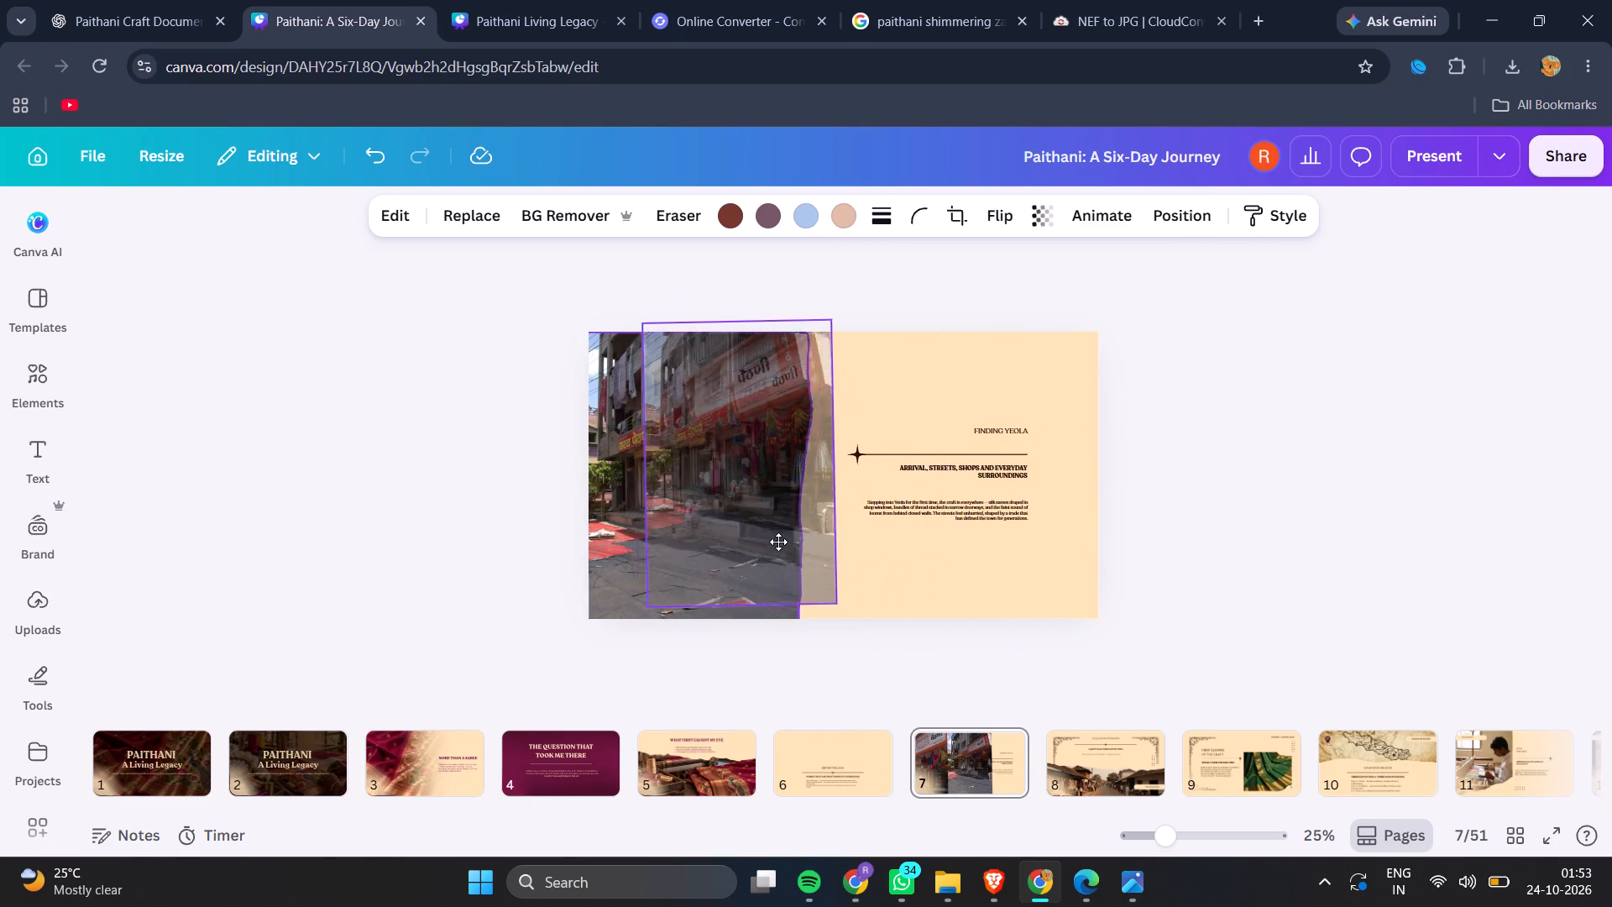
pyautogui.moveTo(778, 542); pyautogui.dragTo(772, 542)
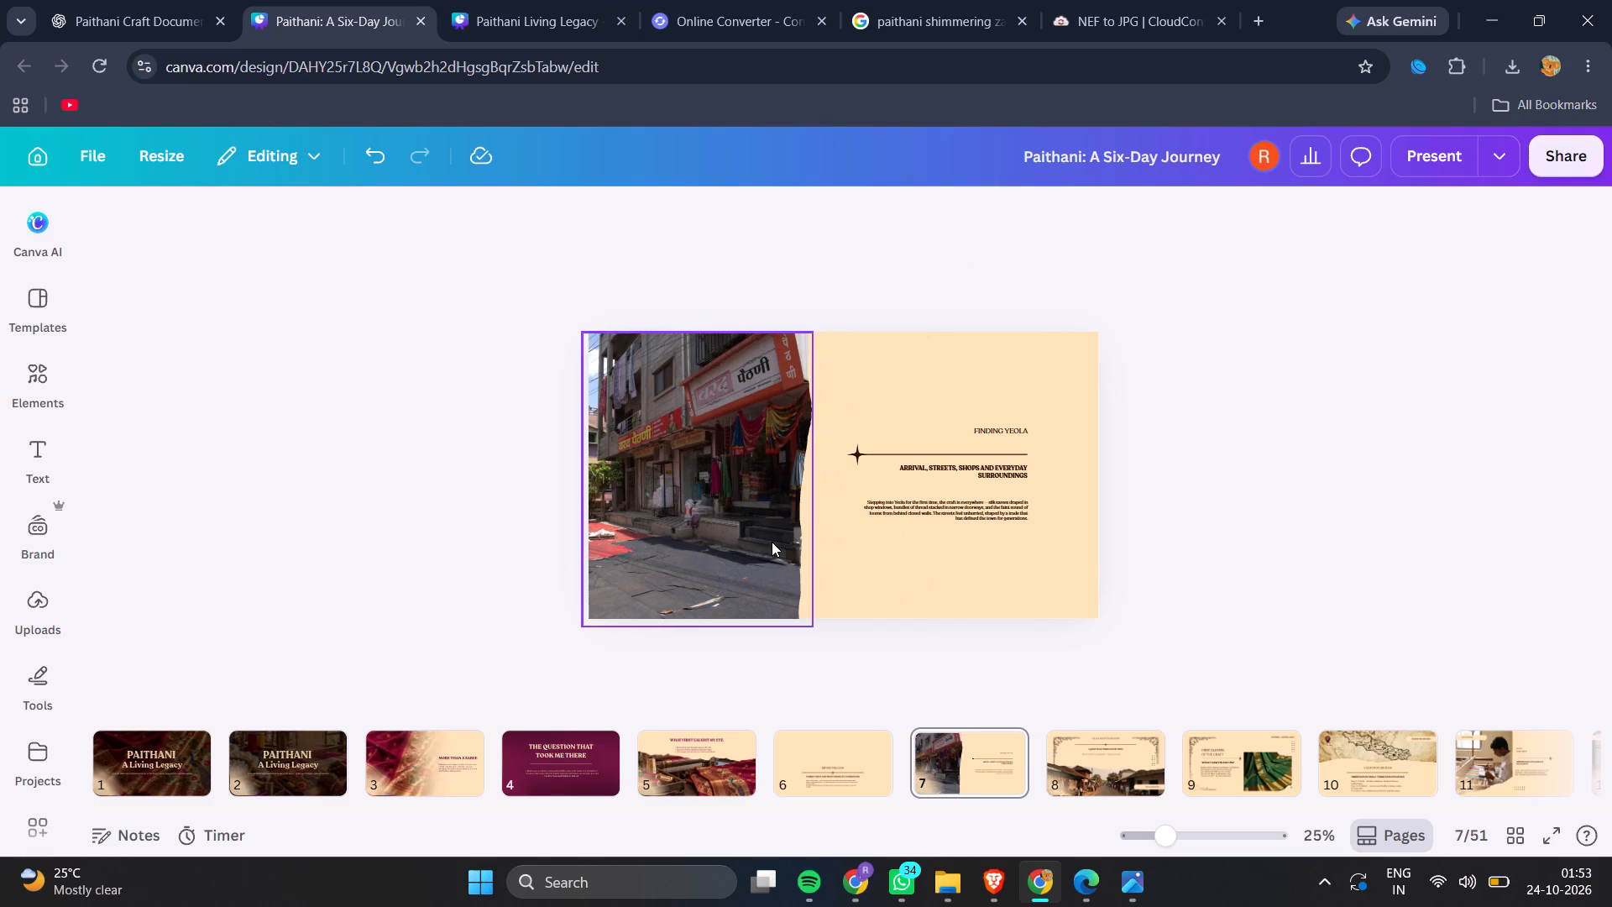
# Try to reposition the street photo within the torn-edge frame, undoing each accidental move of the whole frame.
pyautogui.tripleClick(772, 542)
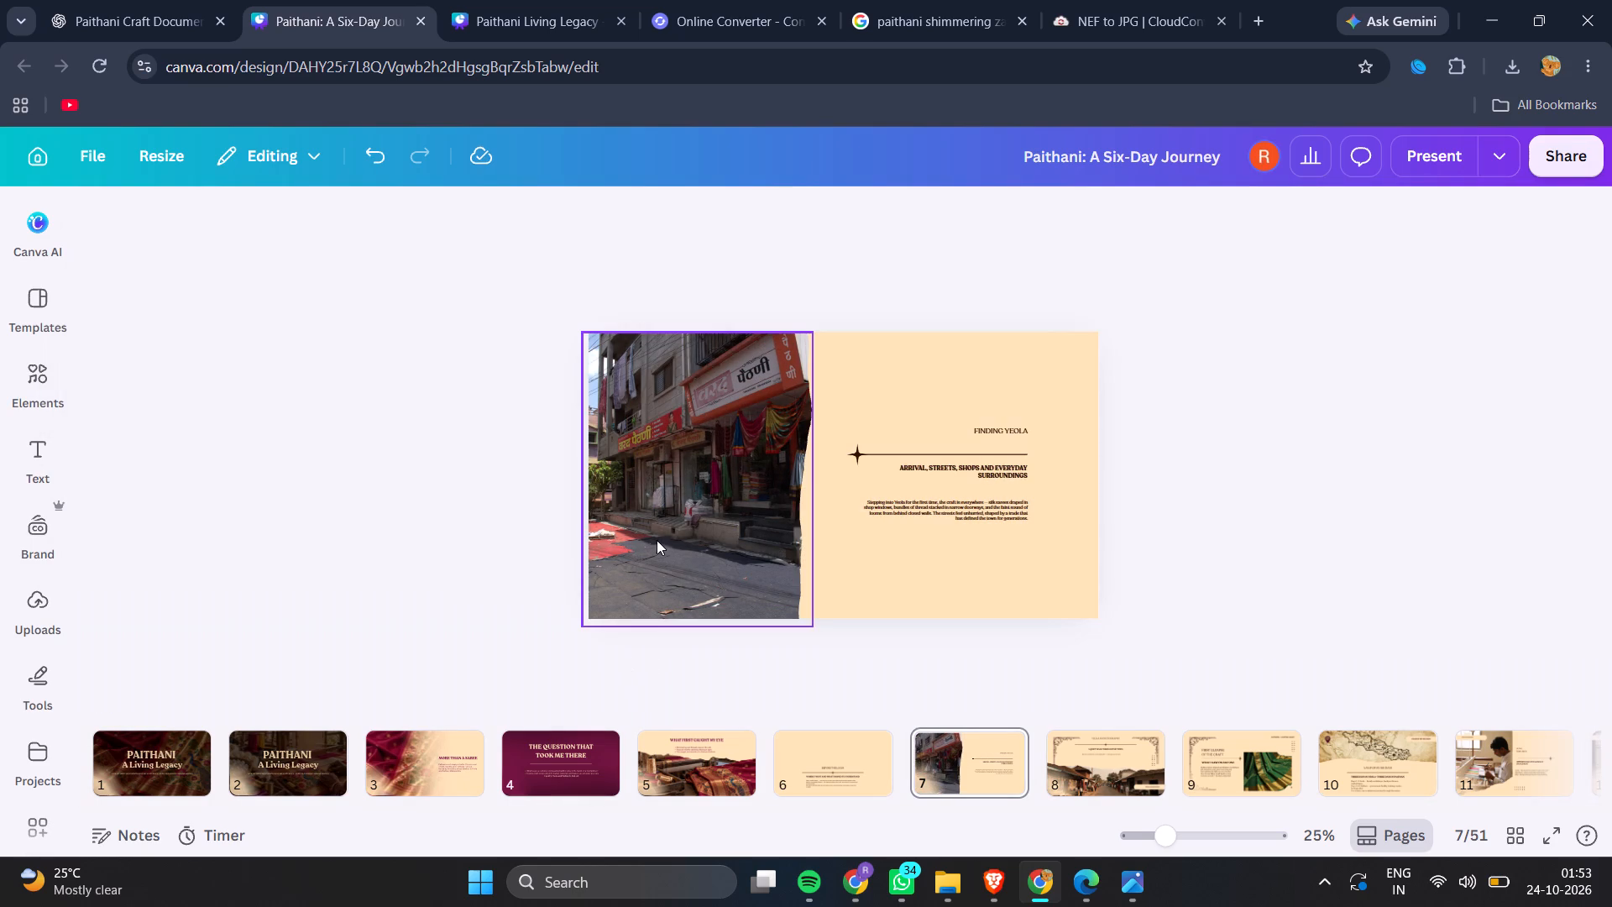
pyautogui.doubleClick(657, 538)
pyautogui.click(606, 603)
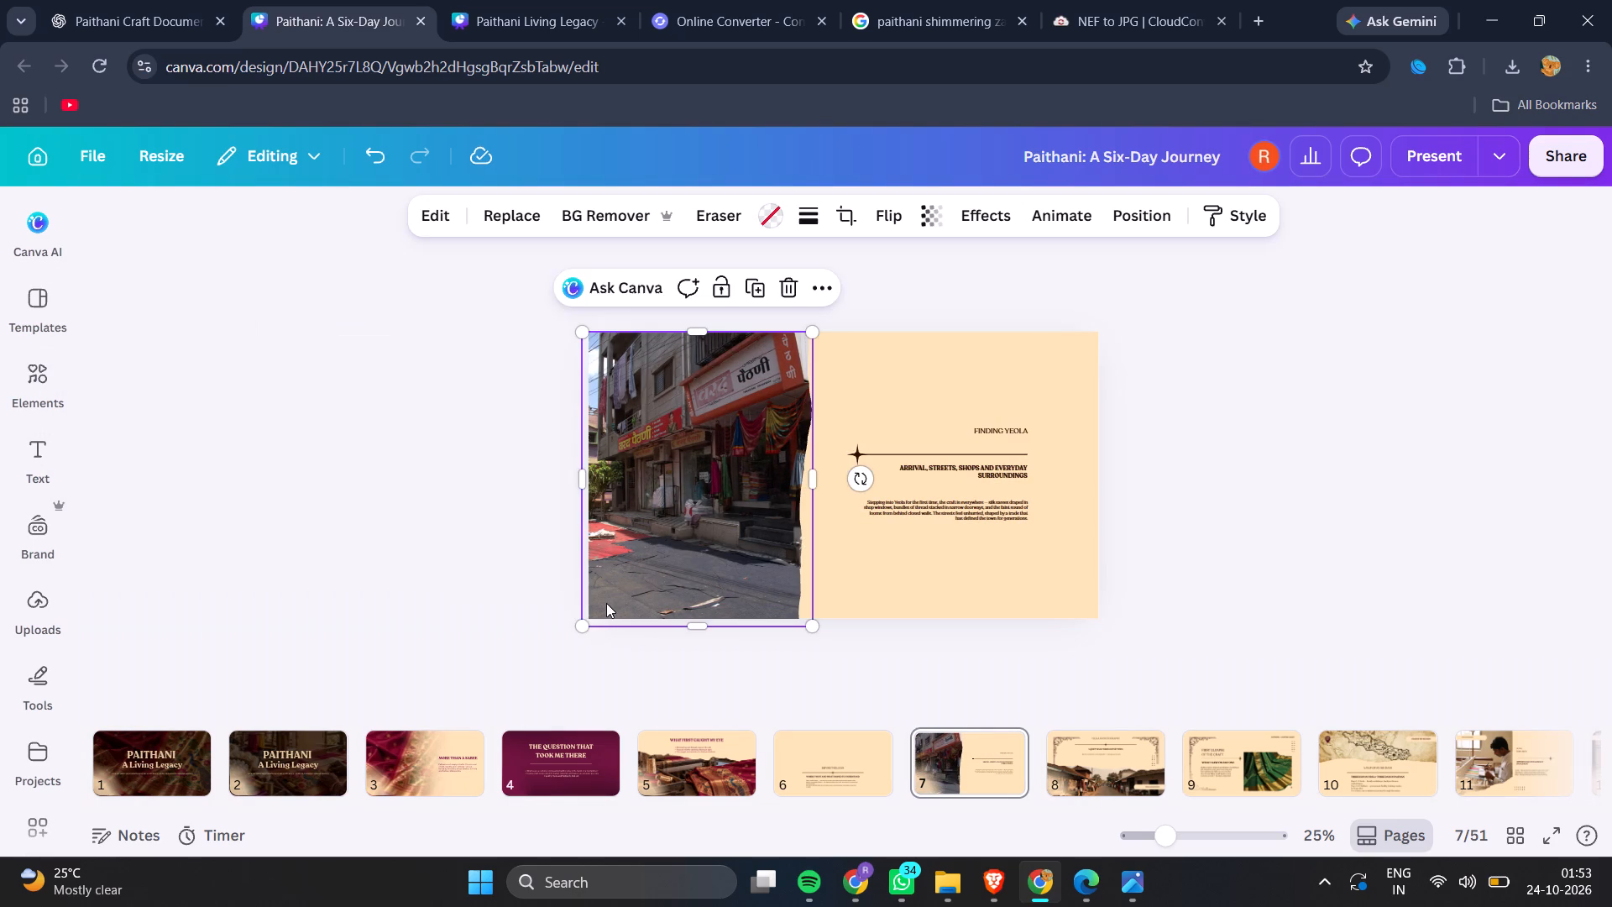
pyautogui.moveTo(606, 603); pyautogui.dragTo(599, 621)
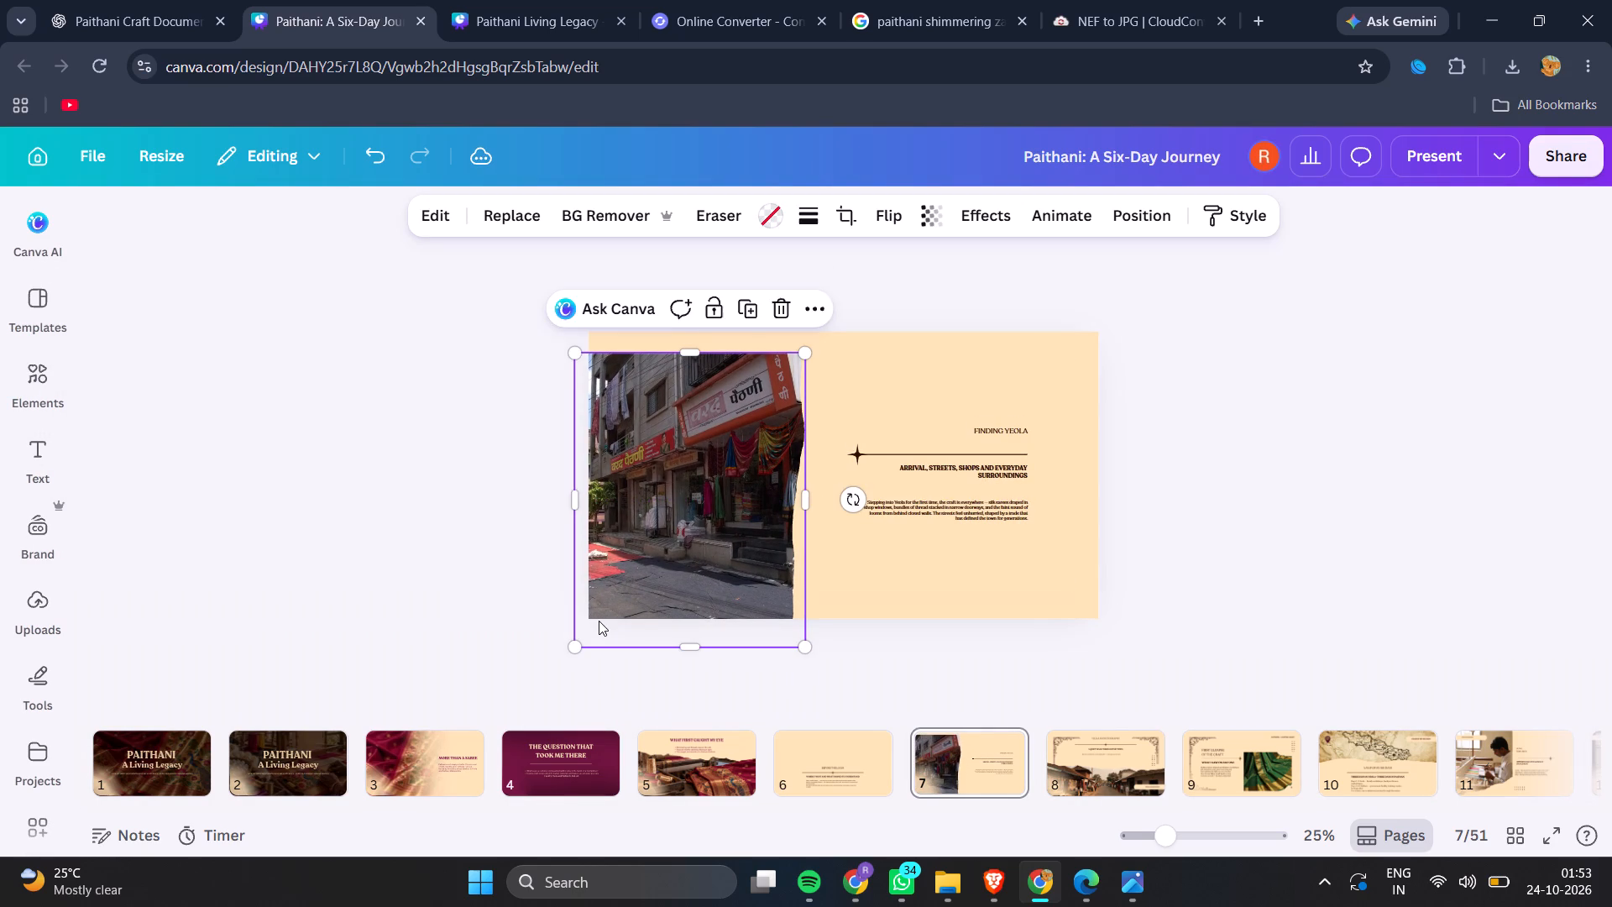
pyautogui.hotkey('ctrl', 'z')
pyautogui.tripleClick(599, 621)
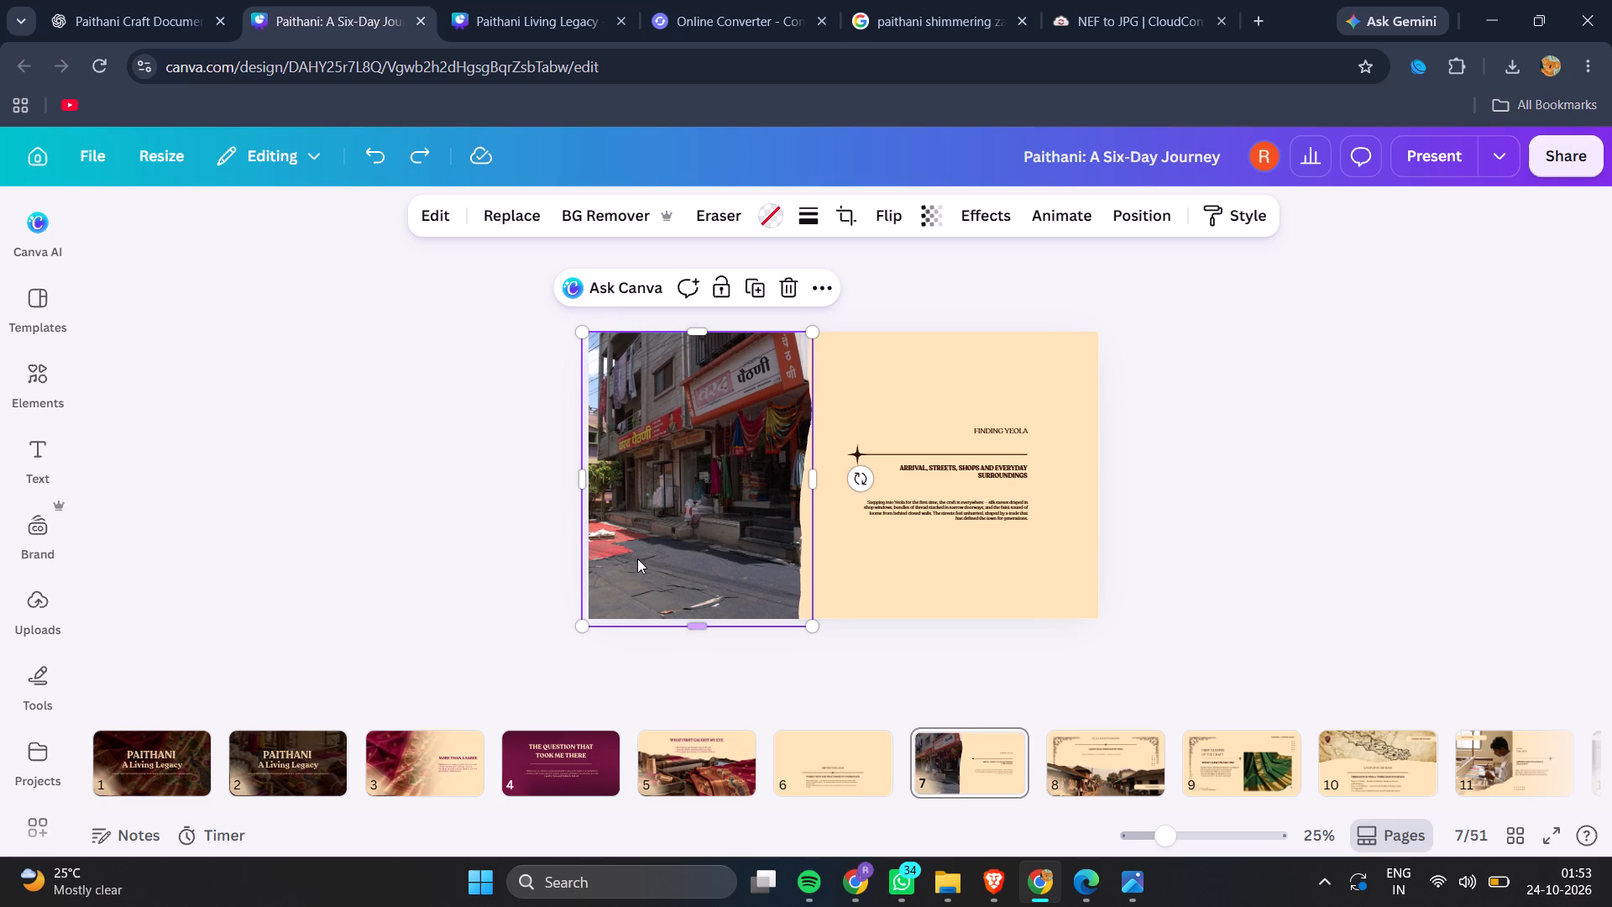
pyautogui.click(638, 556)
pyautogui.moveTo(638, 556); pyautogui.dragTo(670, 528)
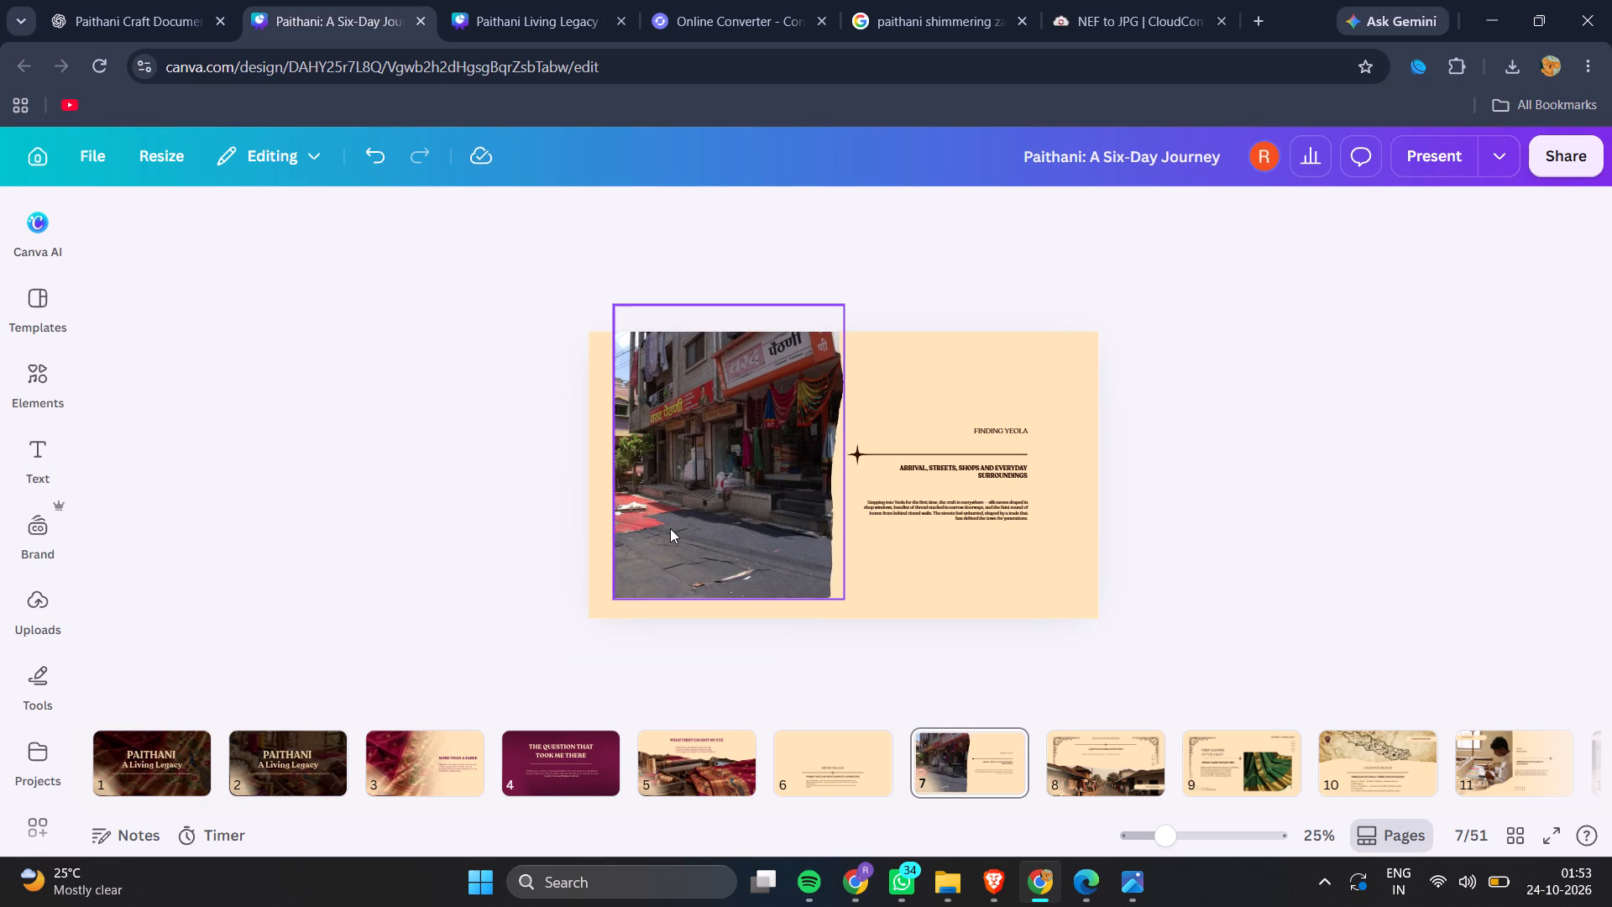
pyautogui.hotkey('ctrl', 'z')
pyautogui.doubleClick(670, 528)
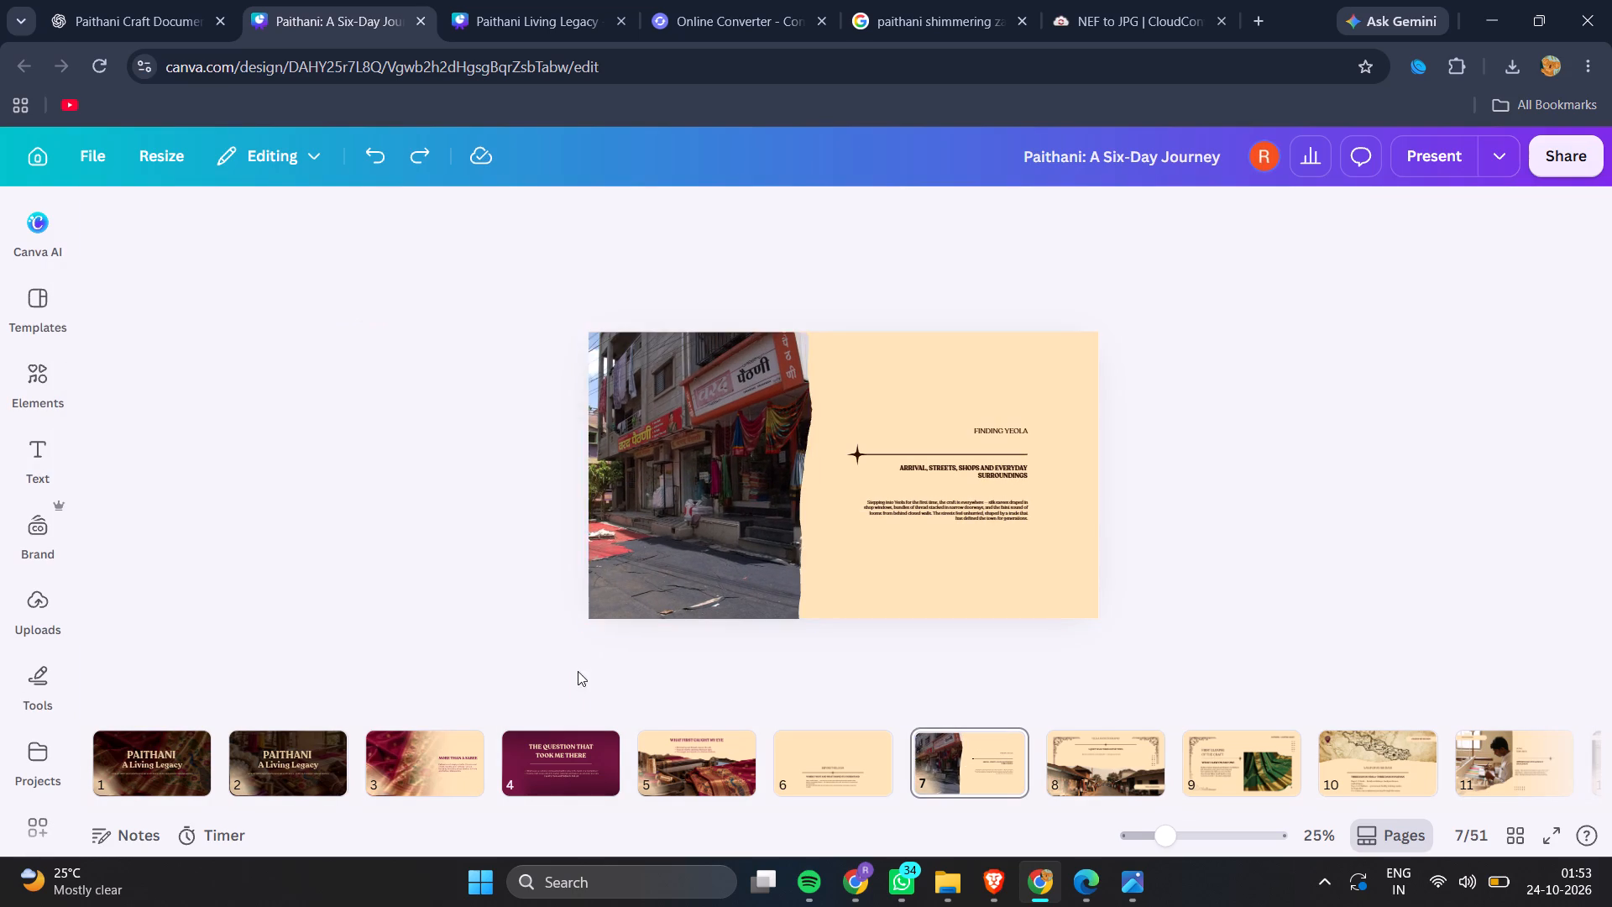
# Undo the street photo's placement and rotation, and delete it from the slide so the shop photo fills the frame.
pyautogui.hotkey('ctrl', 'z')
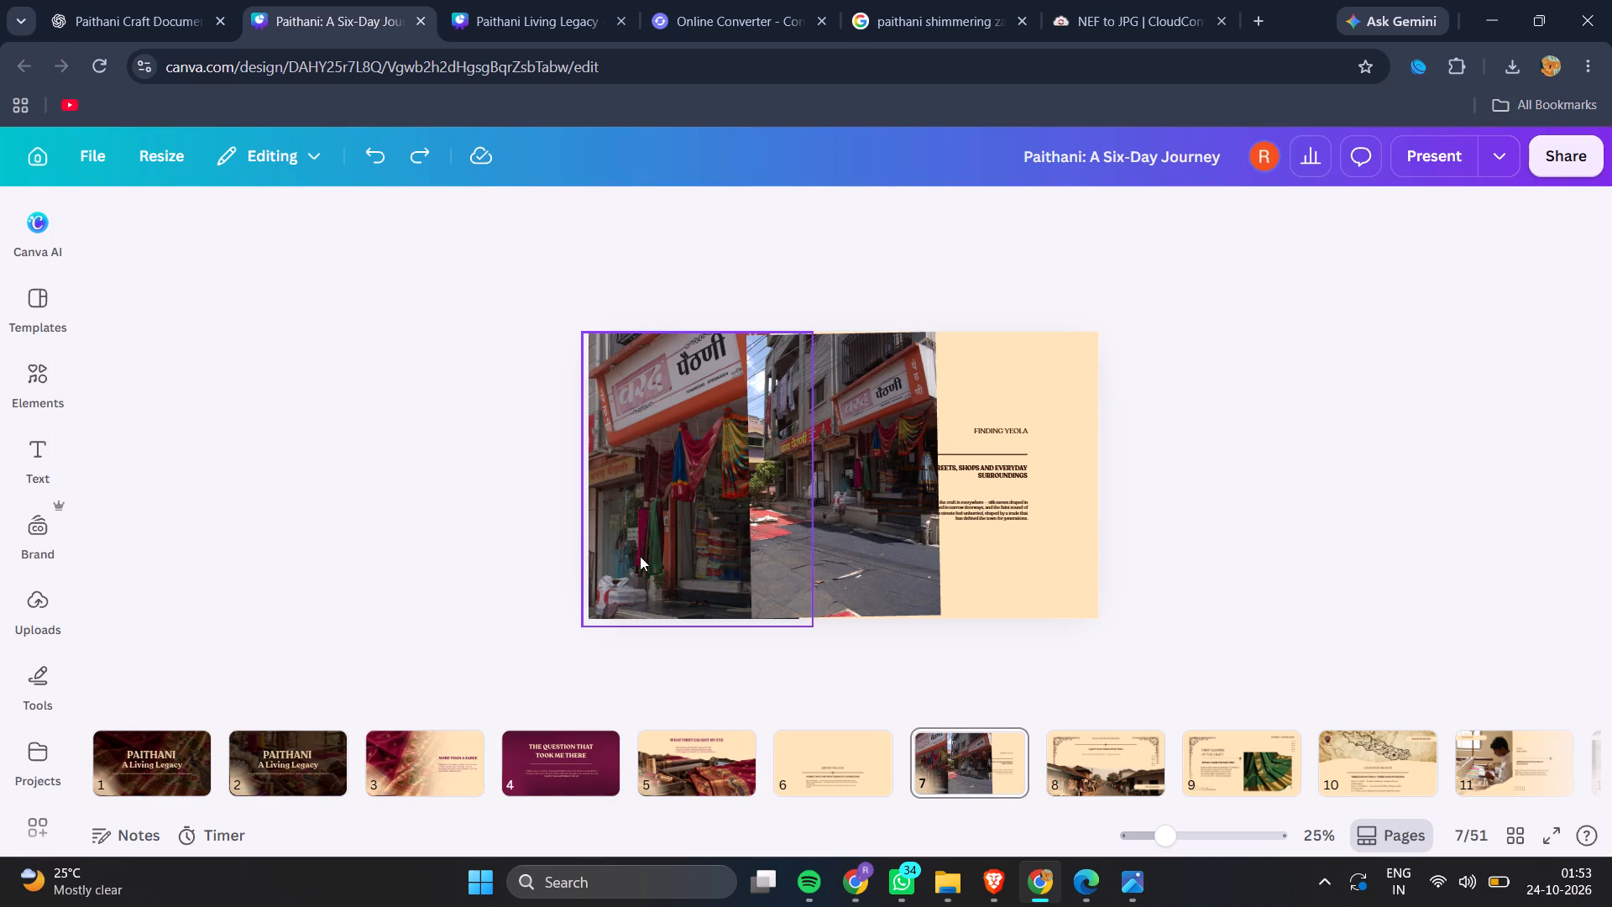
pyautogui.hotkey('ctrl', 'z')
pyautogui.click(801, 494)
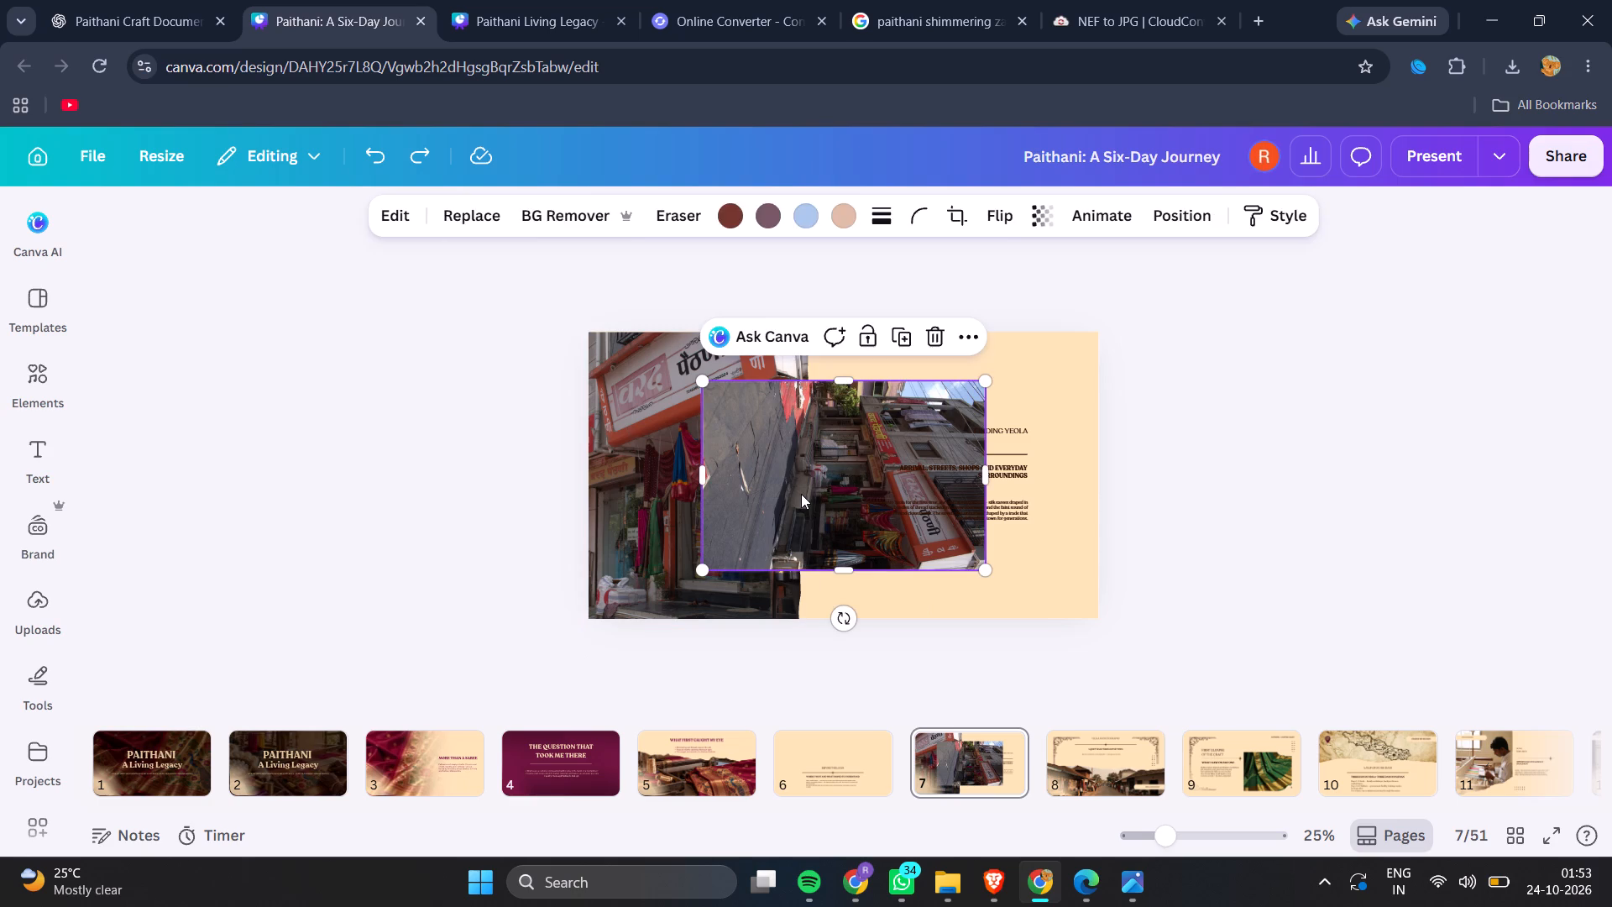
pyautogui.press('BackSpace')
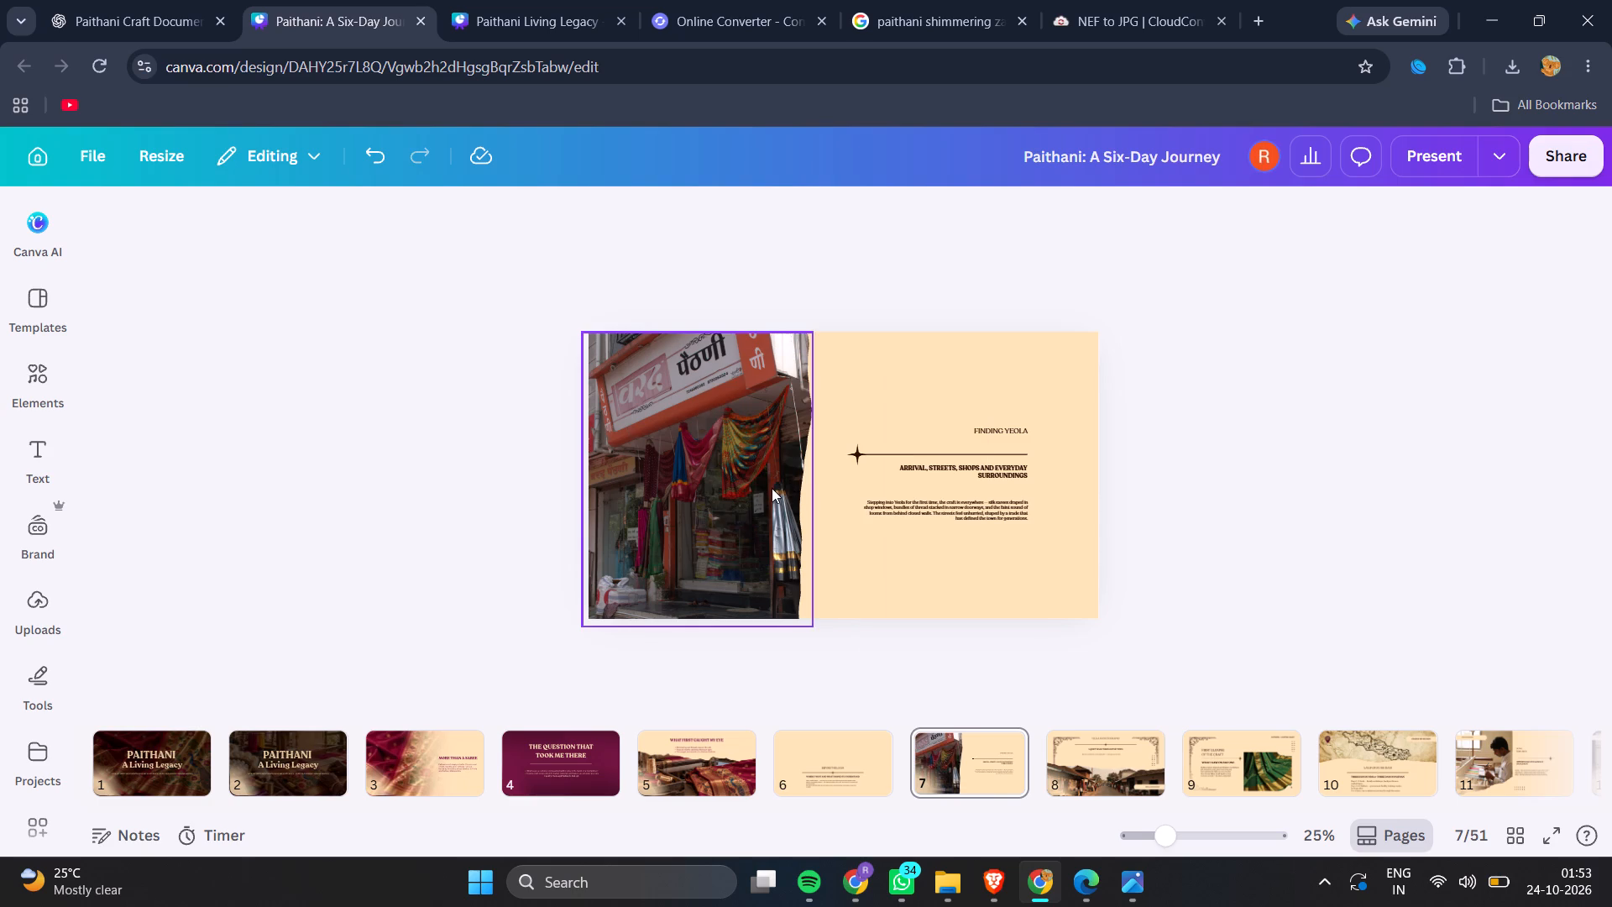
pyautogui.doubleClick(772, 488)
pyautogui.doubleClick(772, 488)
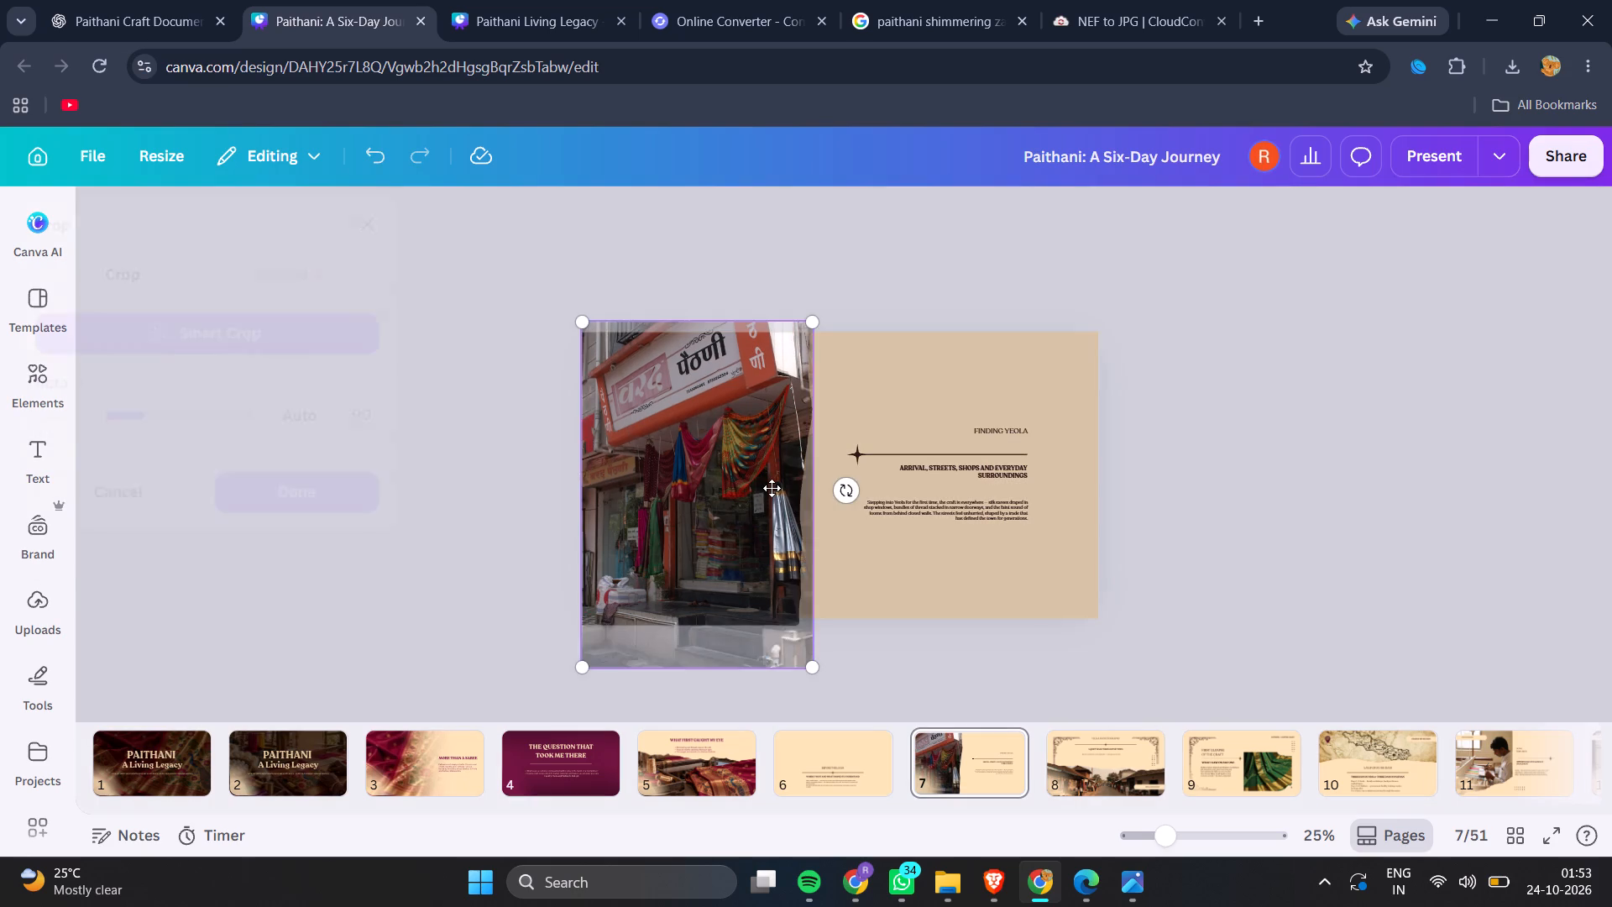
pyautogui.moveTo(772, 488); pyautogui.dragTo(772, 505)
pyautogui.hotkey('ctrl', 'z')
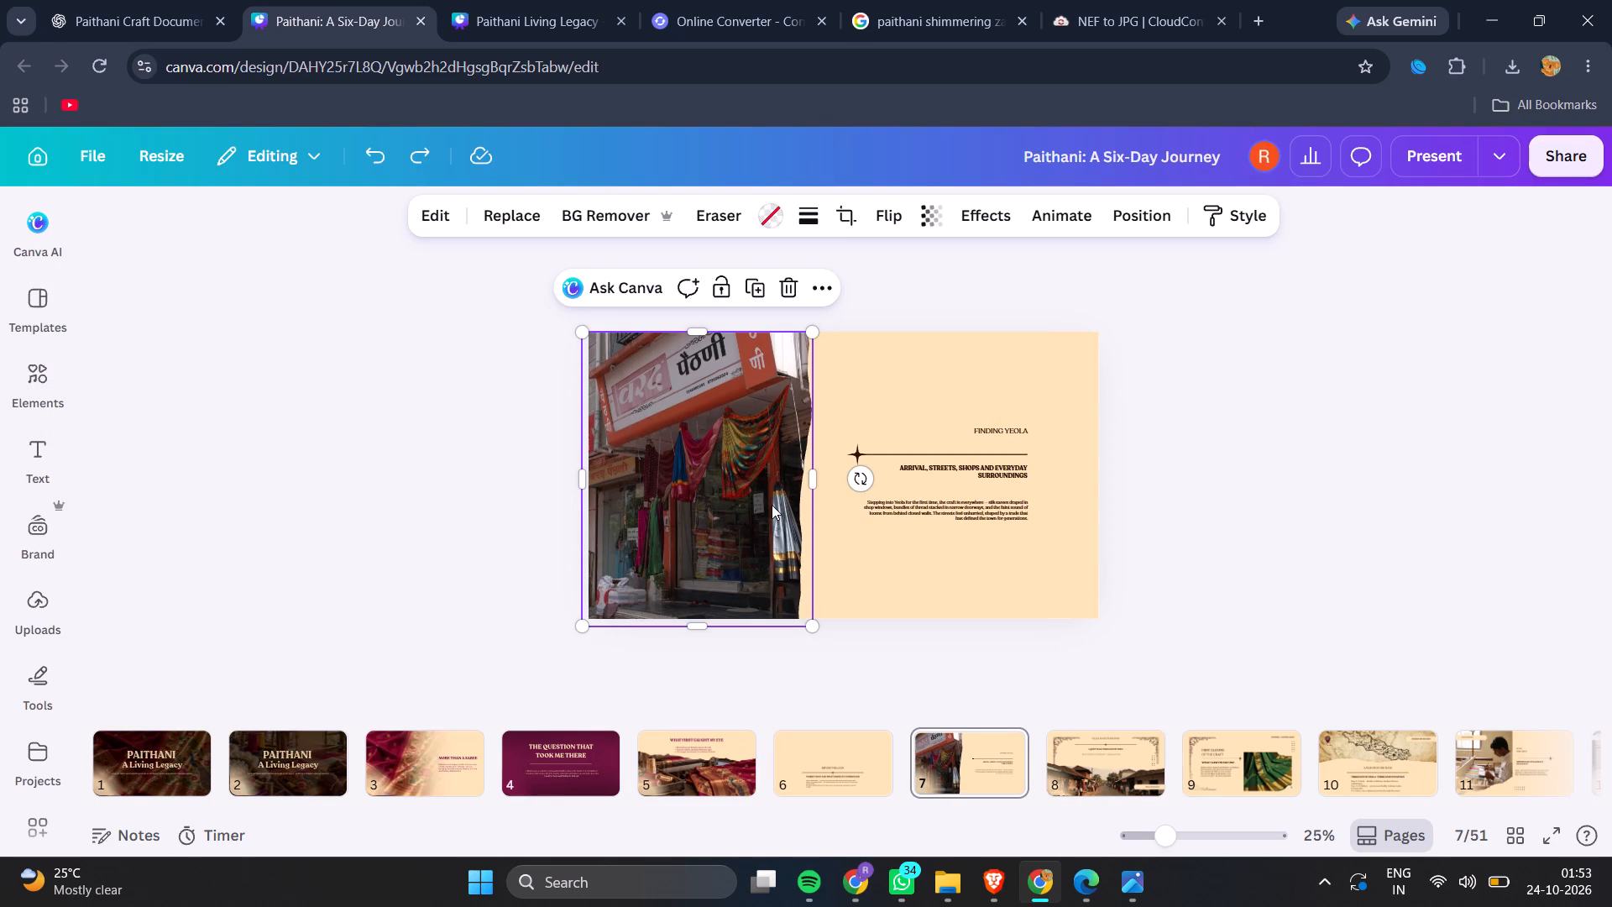
# Reposition the shop photo inside its frame's crop, moving it down until its top edge meets the frame's top.
pyautogui.click(772, 505)
pyautogui.click(760, 486)
pyautogui.doubleClick(760, 486)
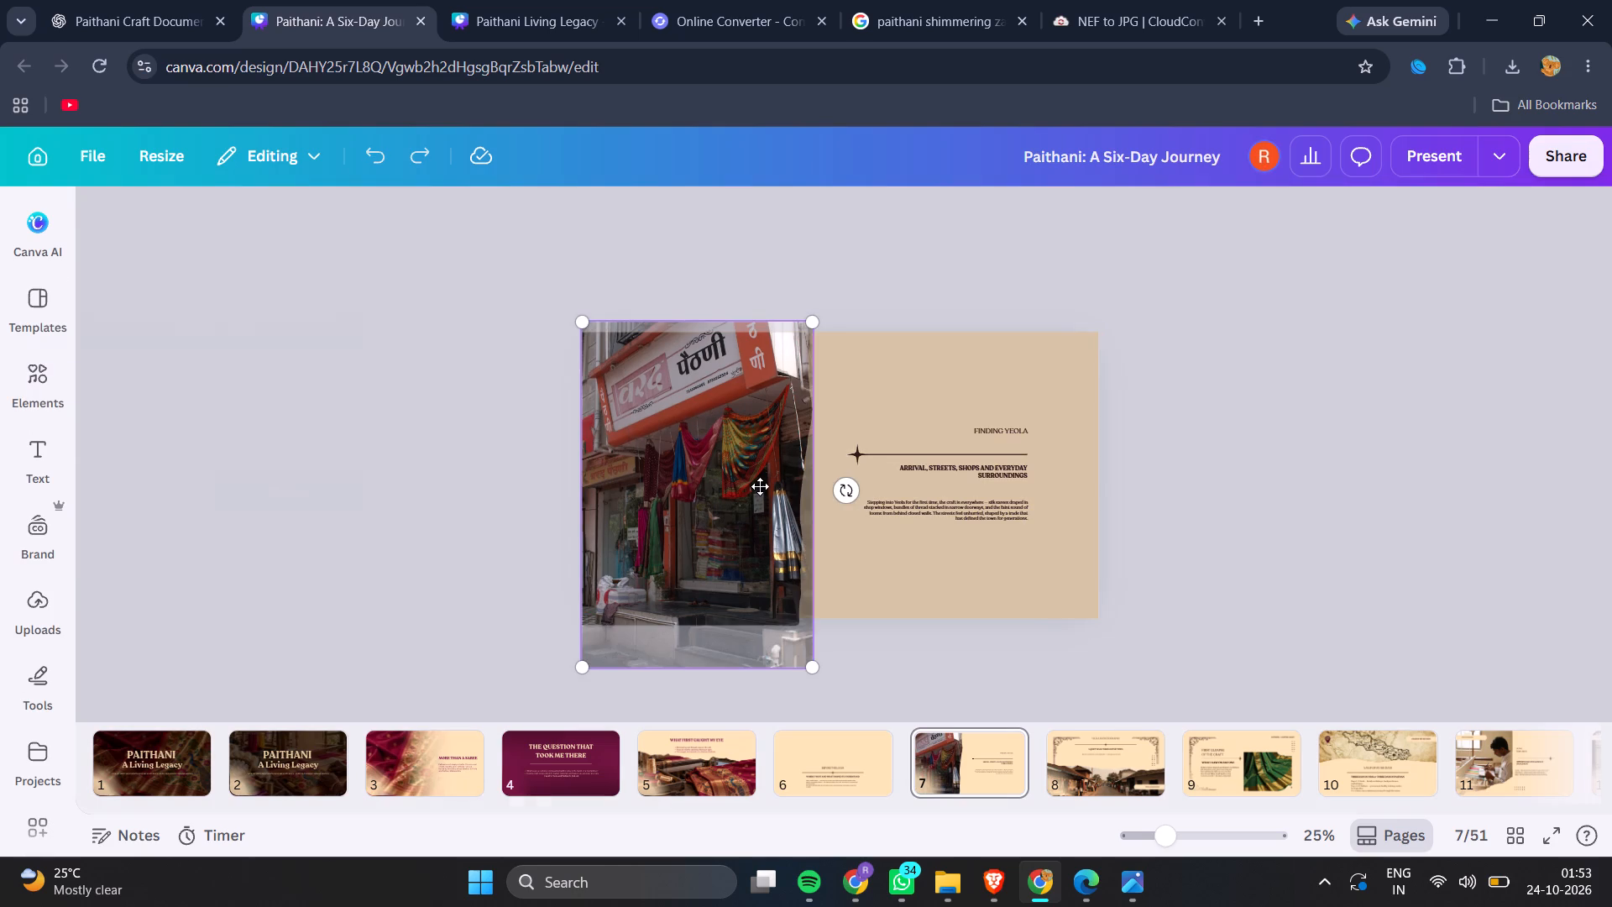
pyautogui.moveTo(760, 486); pyautogui.dragTo(765, 514)
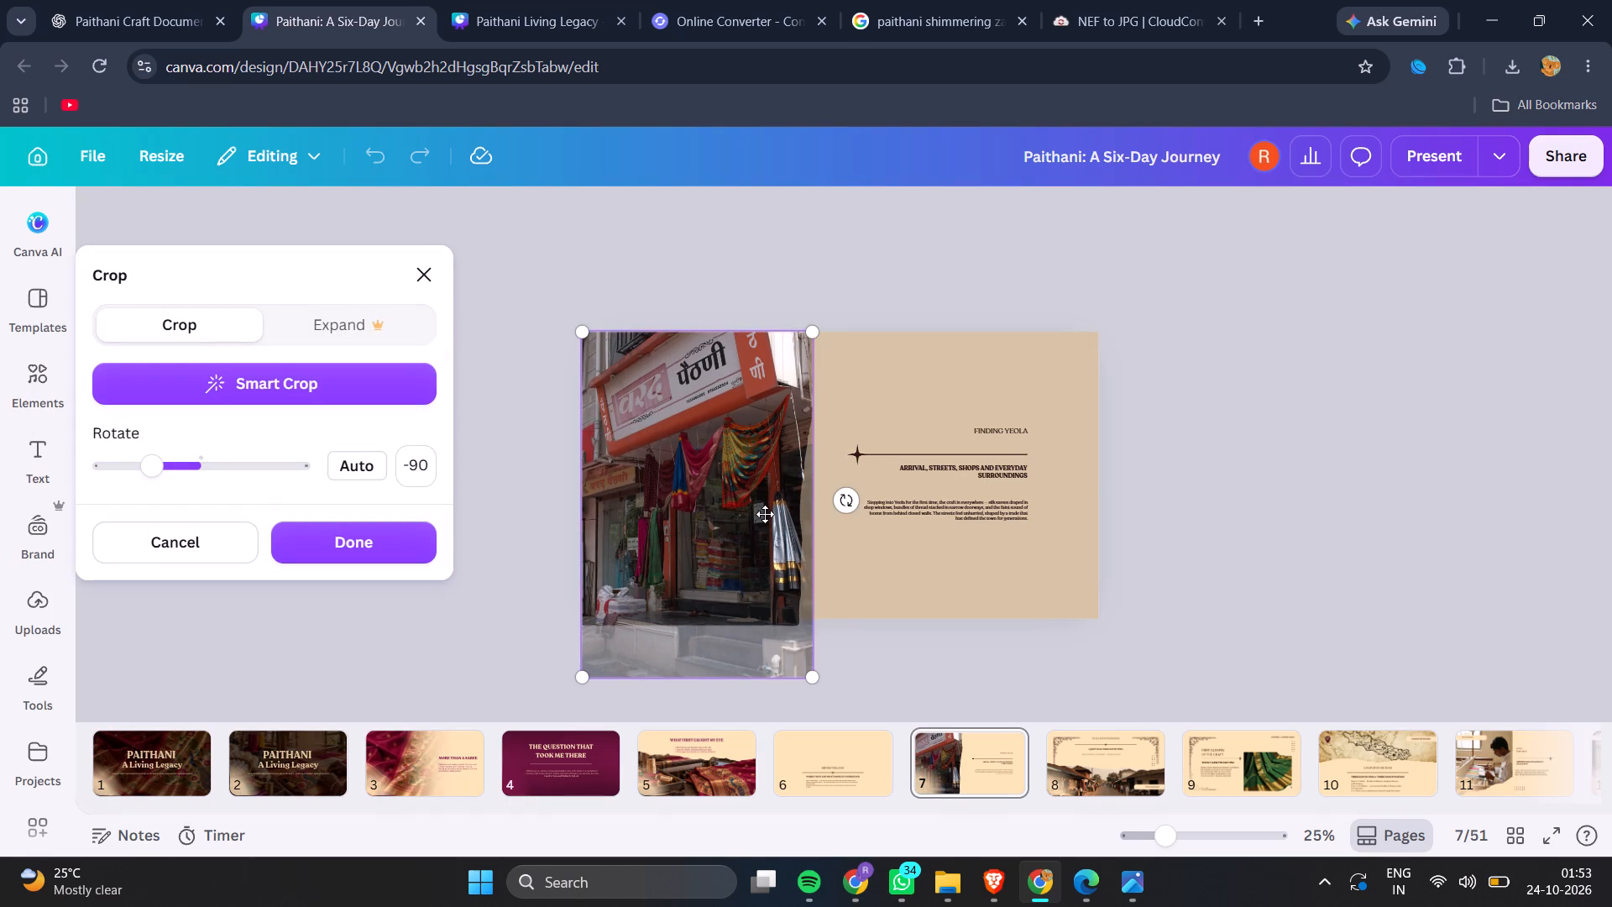
pyautogui.moveTo(819, 675); pyautogui.dragTo(787, 631)
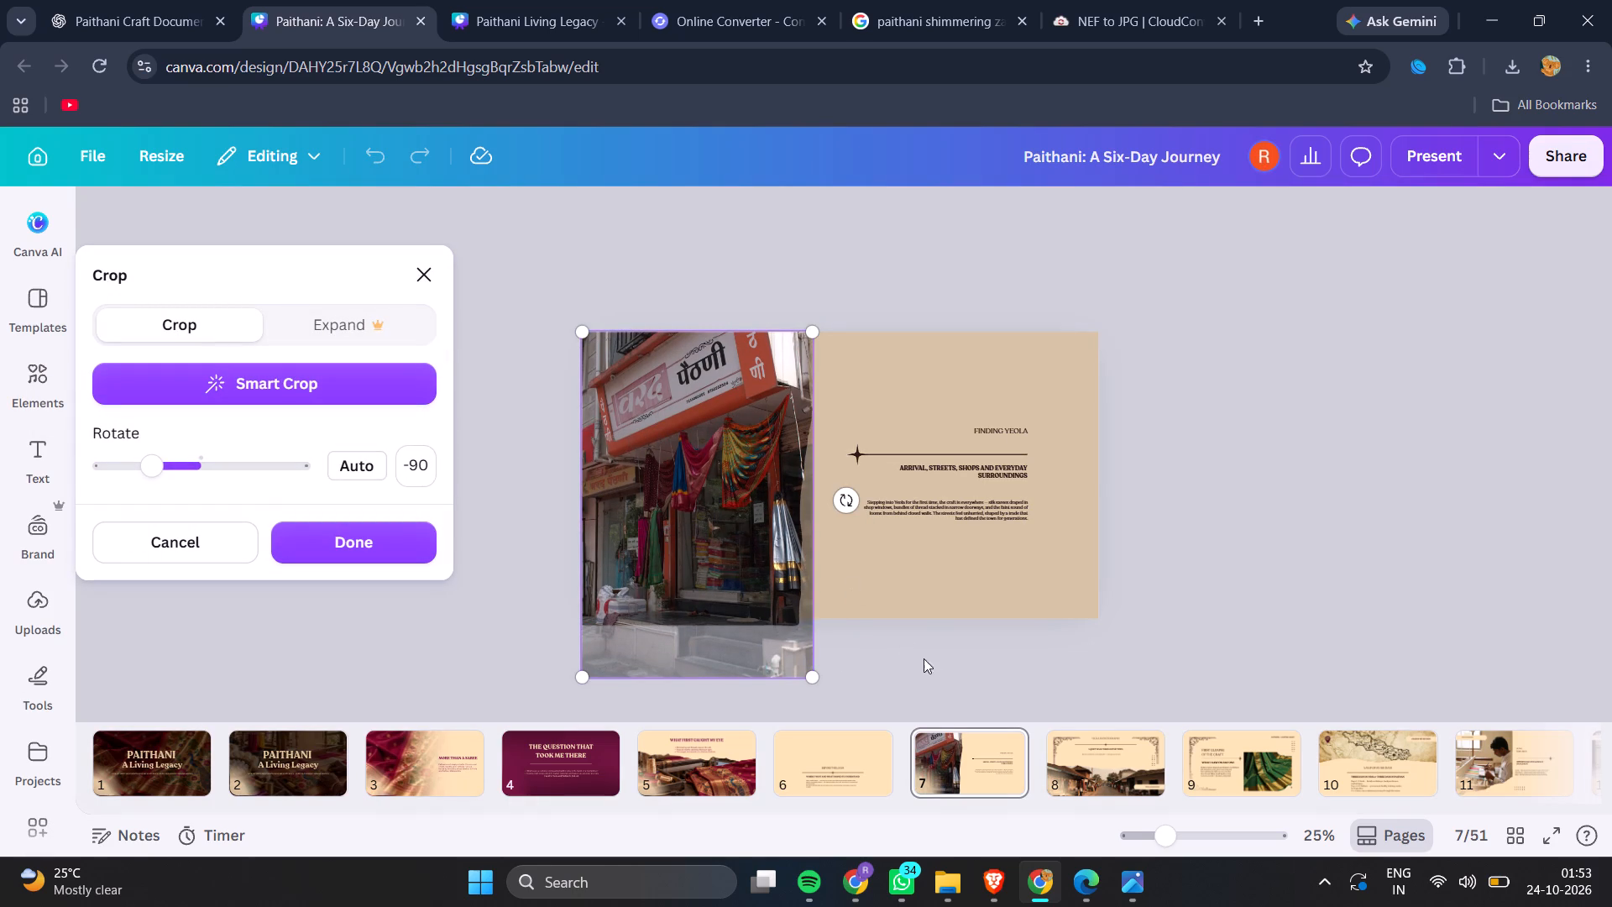
pyautogui.click(929, 659)
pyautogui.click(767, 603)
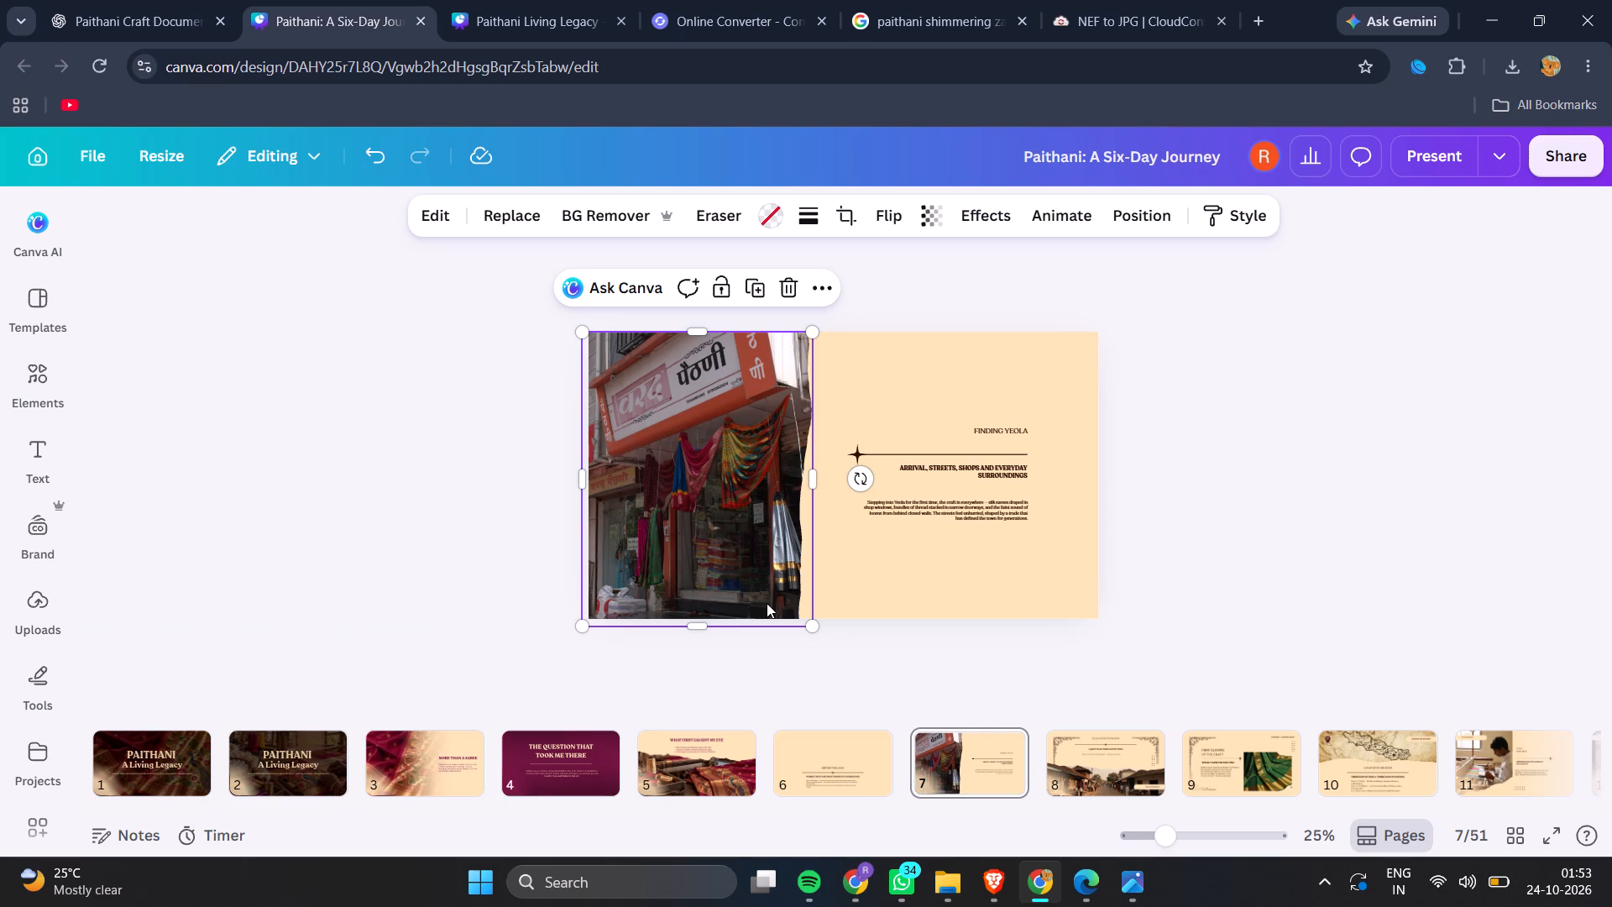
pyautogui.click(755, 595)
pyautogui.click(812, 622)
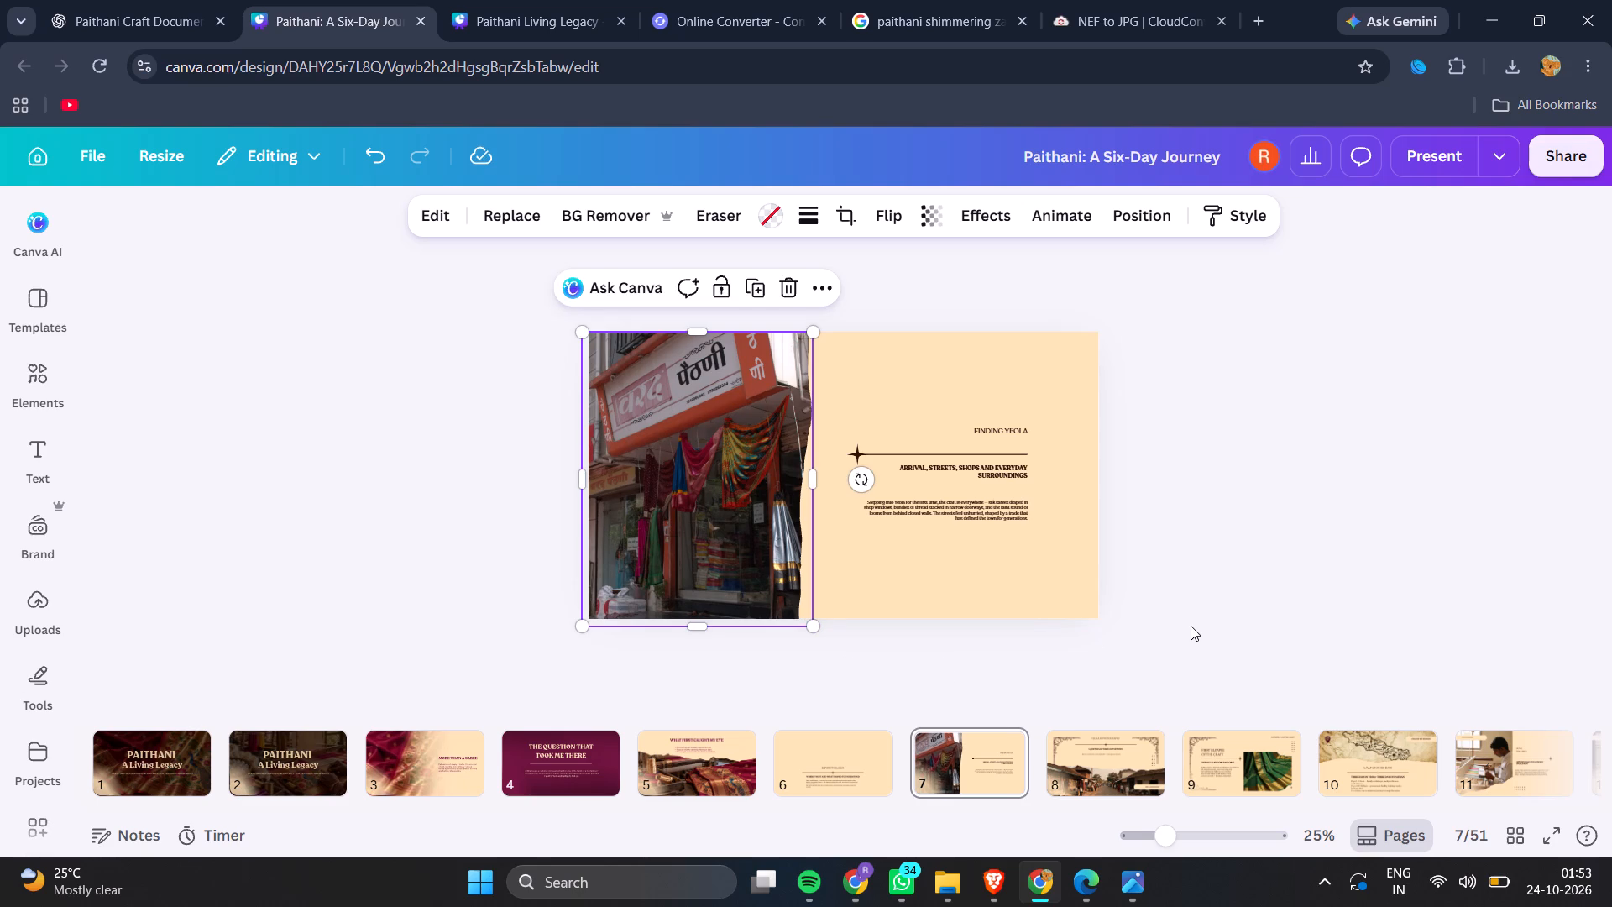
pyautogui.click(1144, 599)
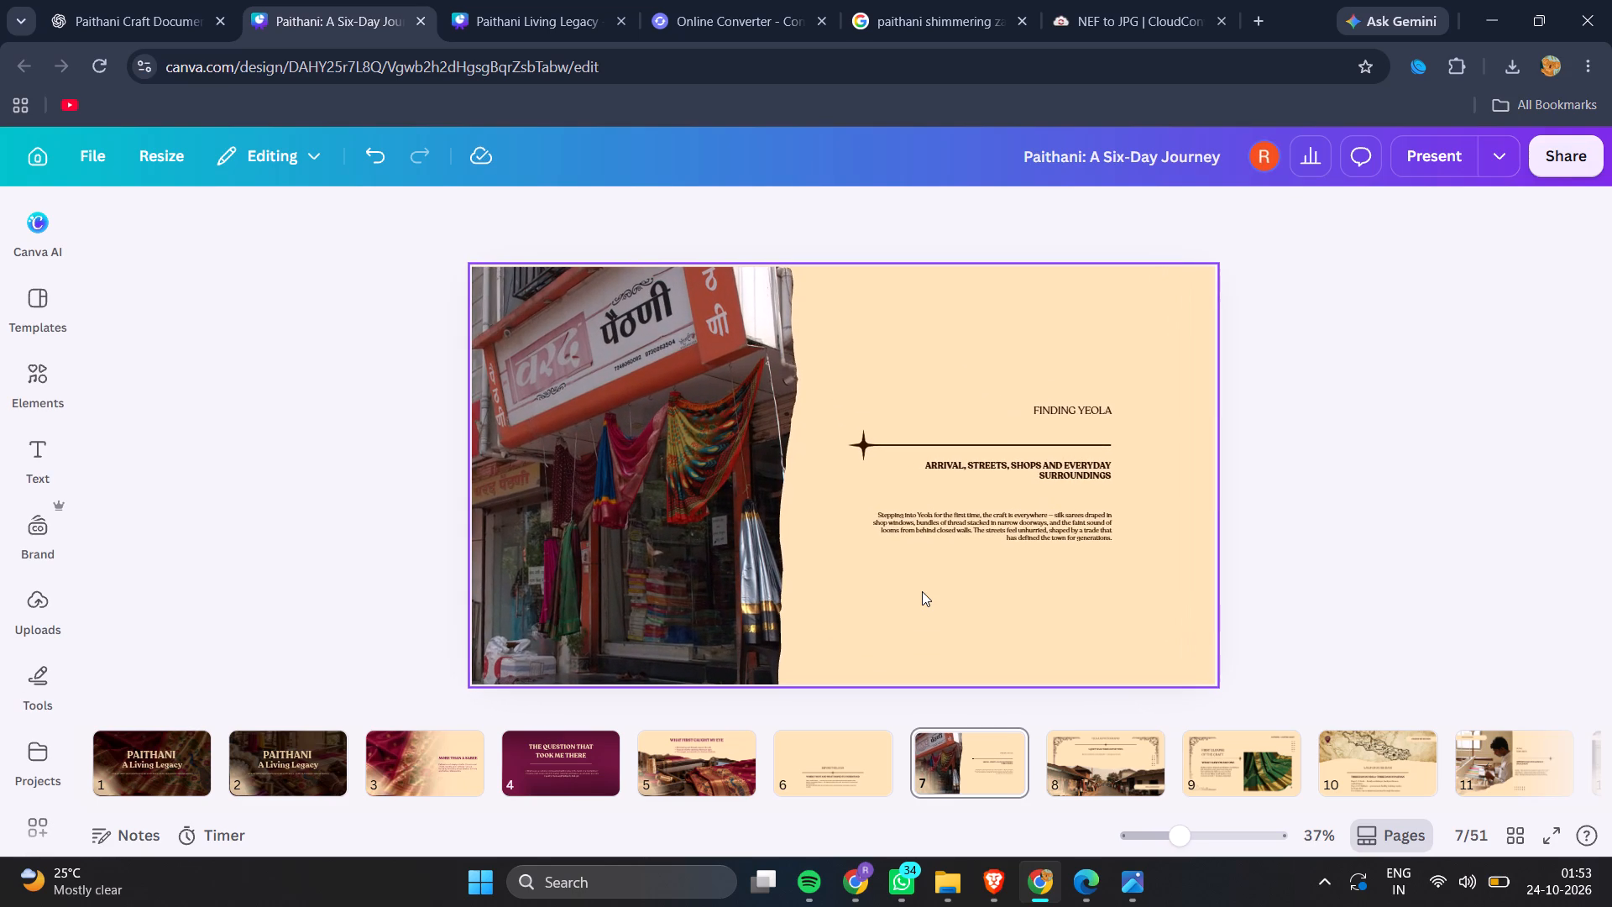
# Delete the four-pointed star ornament at the start of the divider line under the Finding Yeola heading.
pyautogui.click(858, 445)
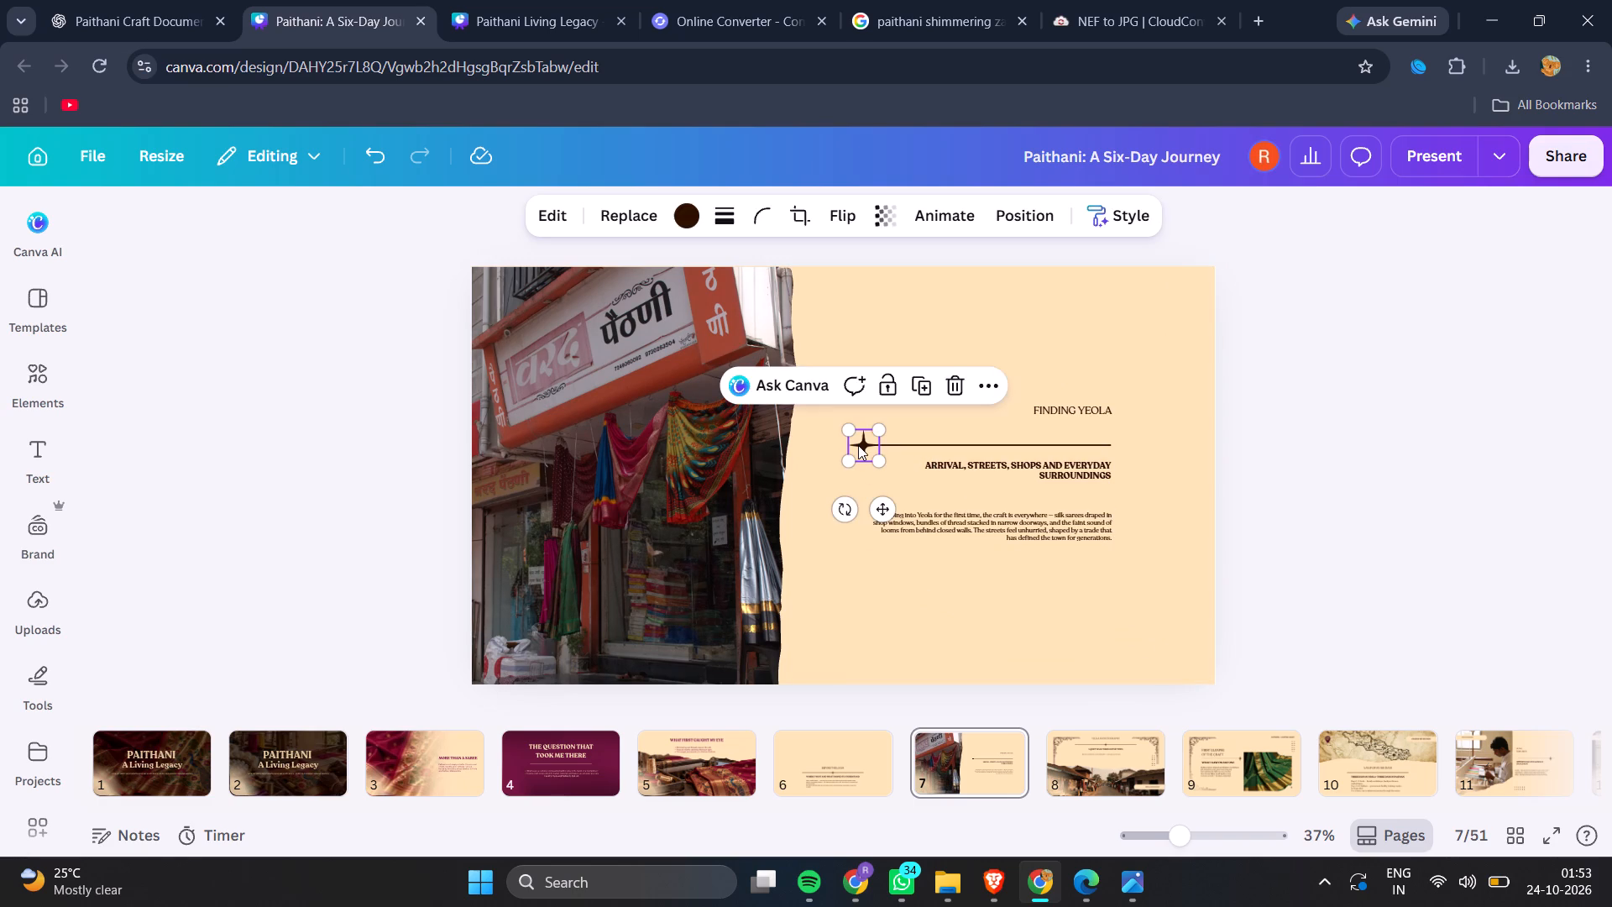
pyautogui.press('BackSpace')
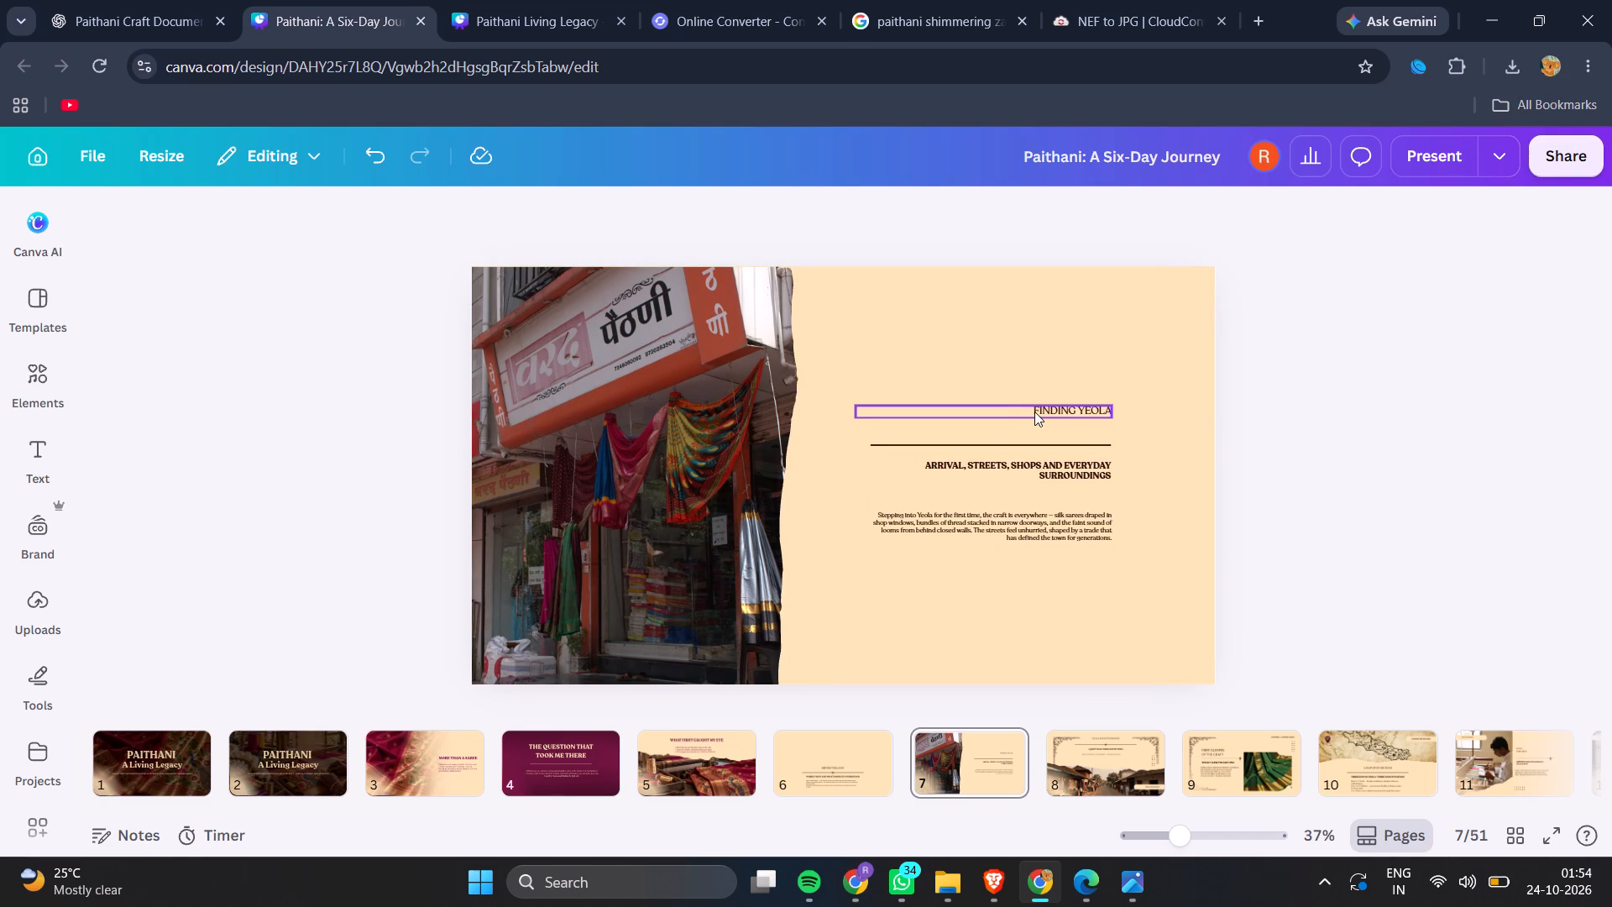
# Reduce the Finding Yeola label on slide 7 to font size 16.
pyautogui.click(1034, 412)
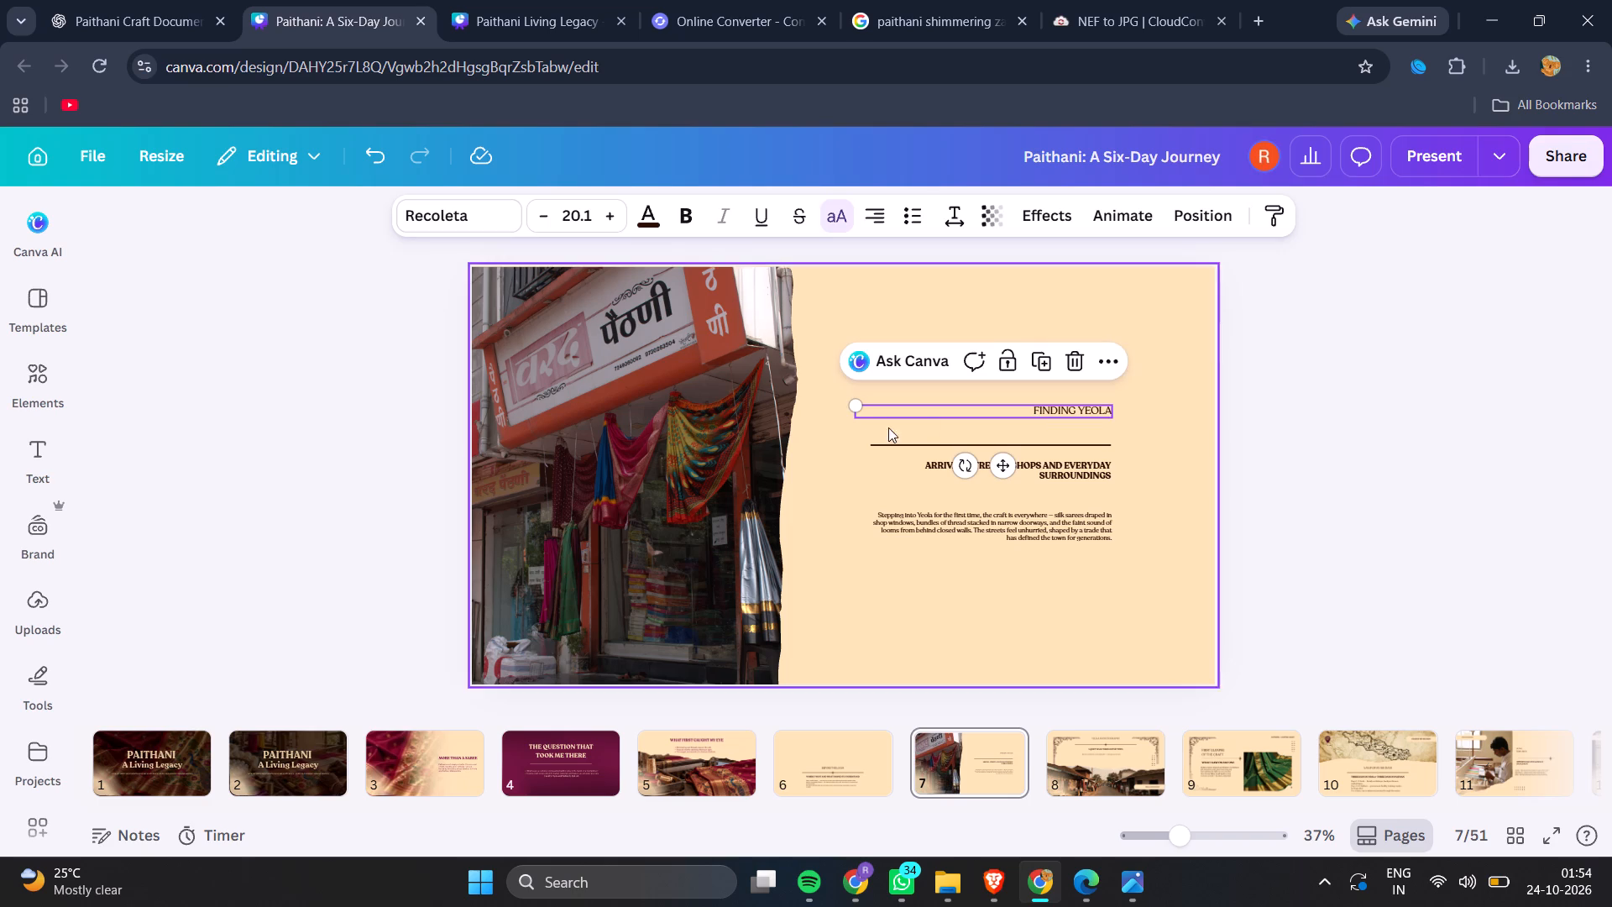
pyautogui.moveTo(856, 401); pyautogui.dragTo(879, 404)
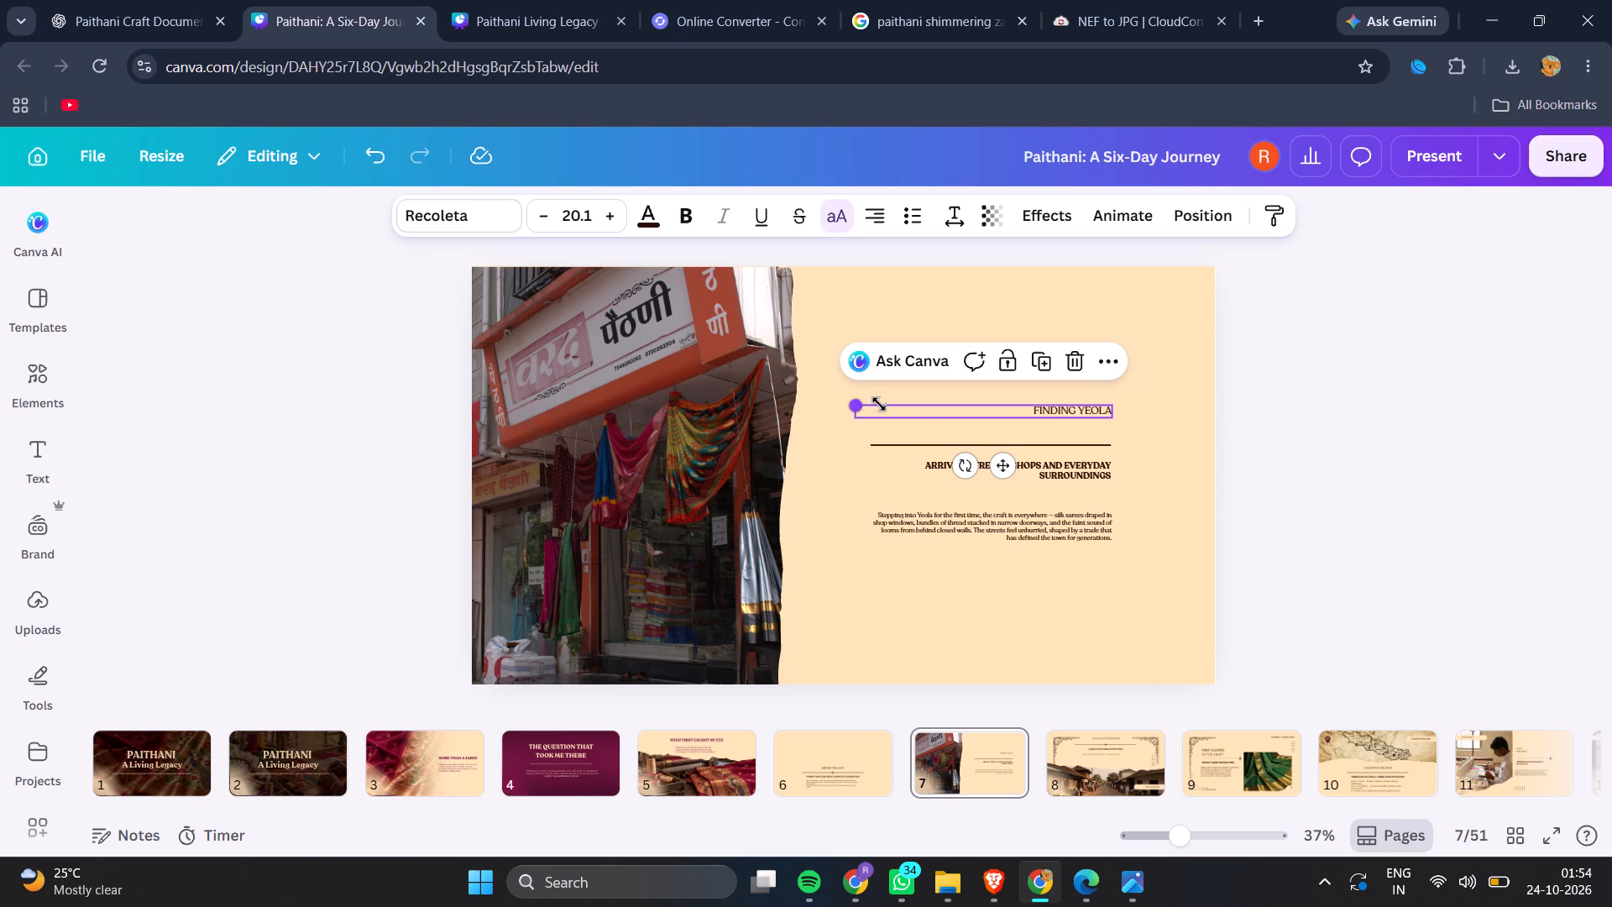
pyautogui.moveTo(879, 404); pyautogui.dragTo(891, 406)
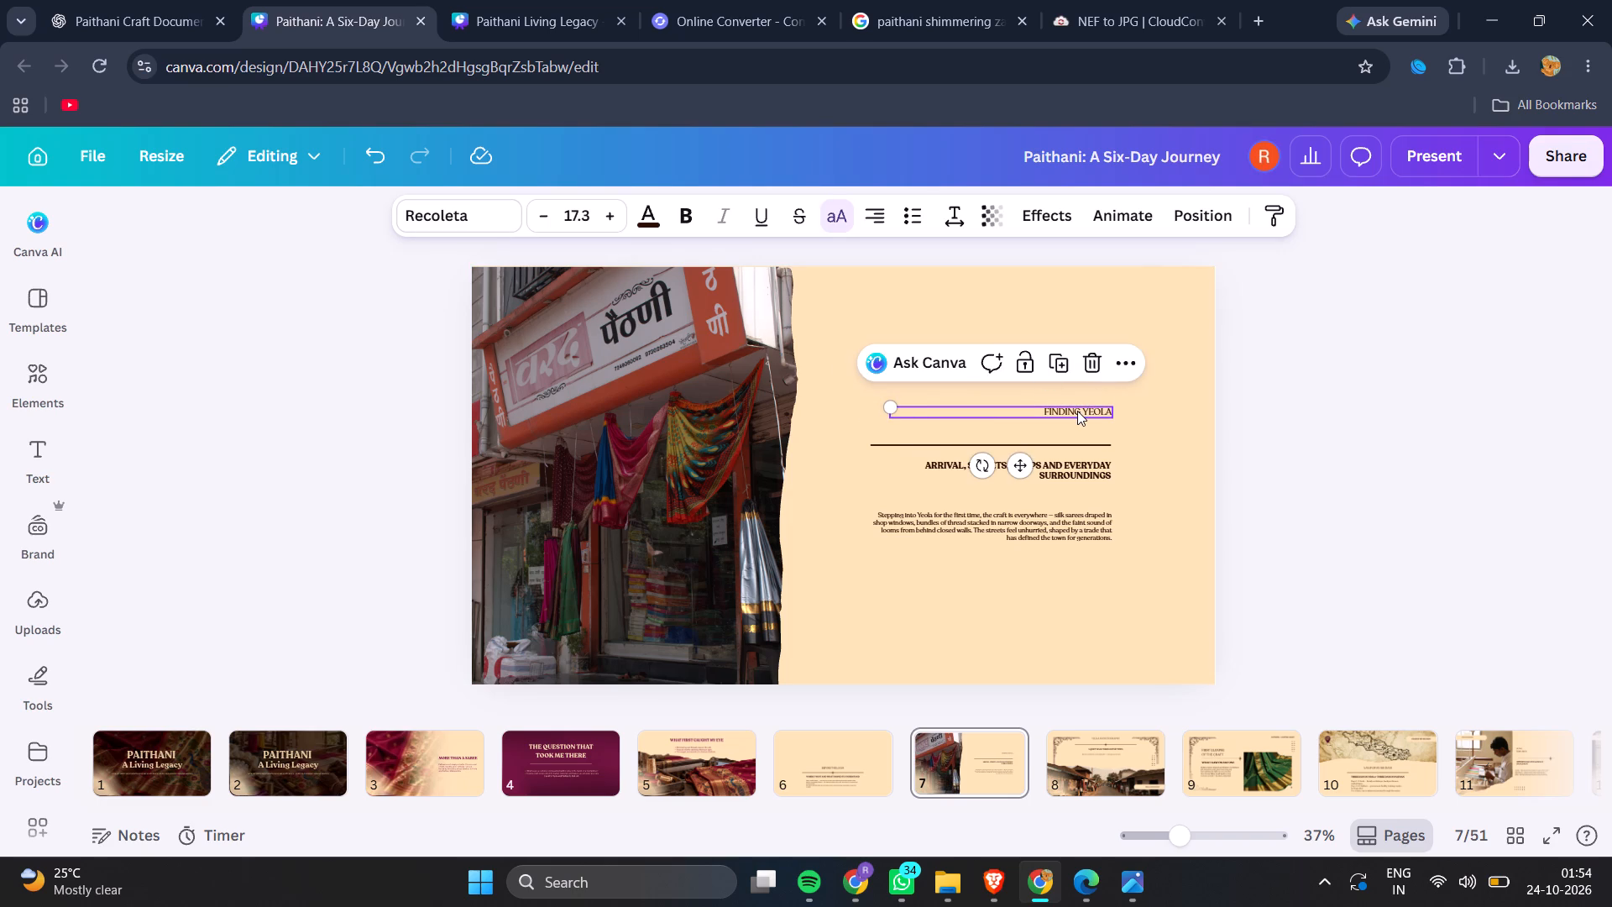
pyautogui.doubleClick(581, 212)
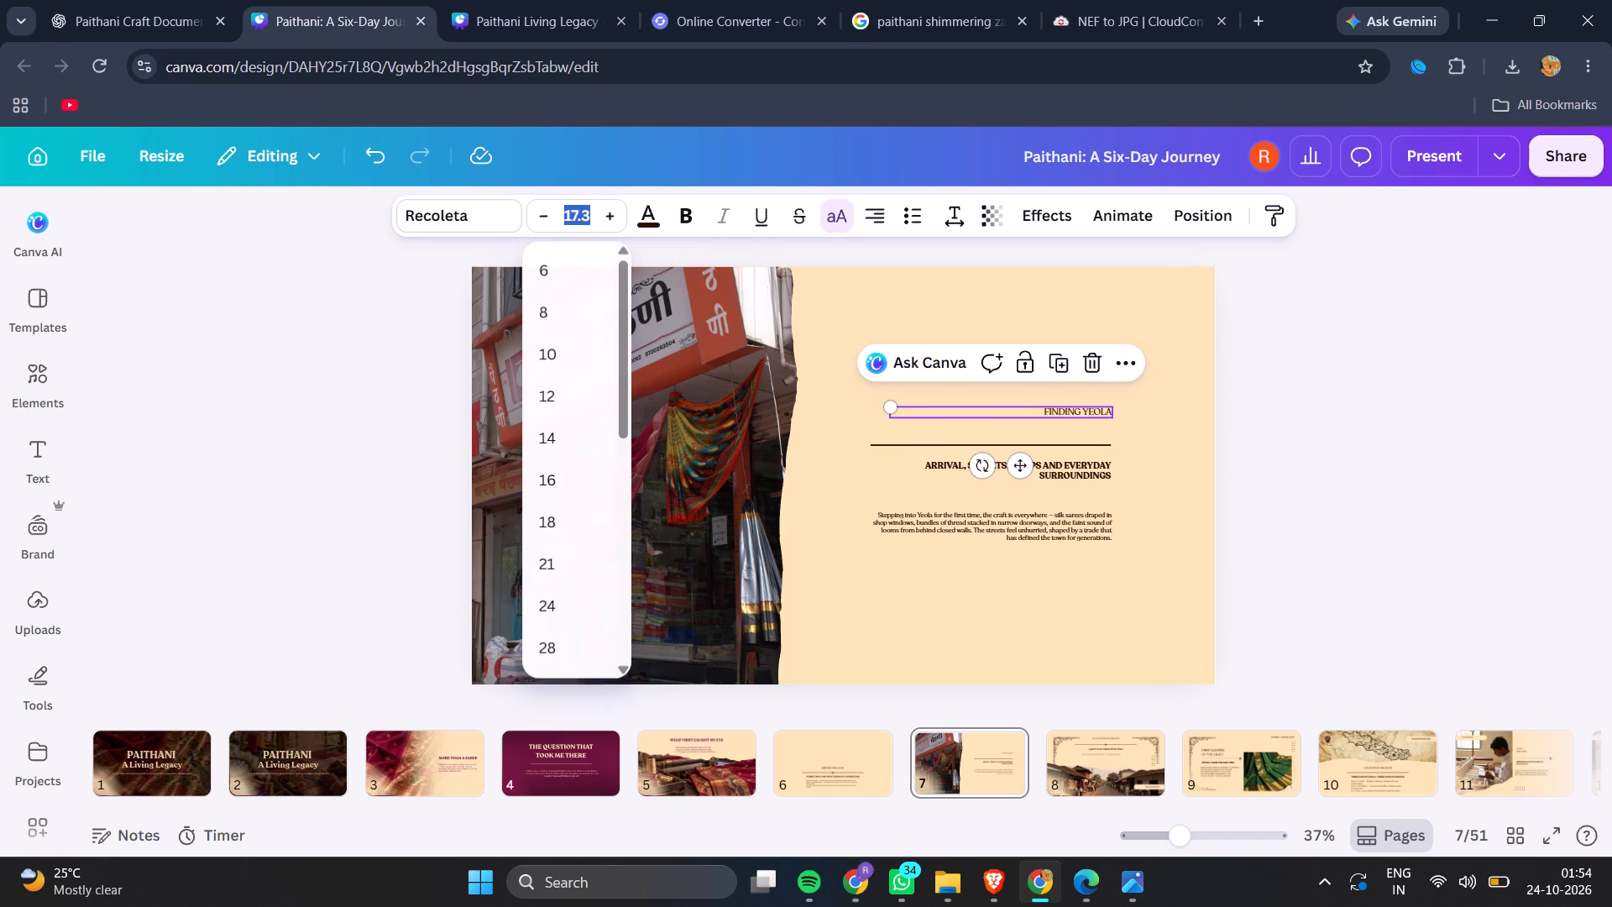
pyautogui.press('1')
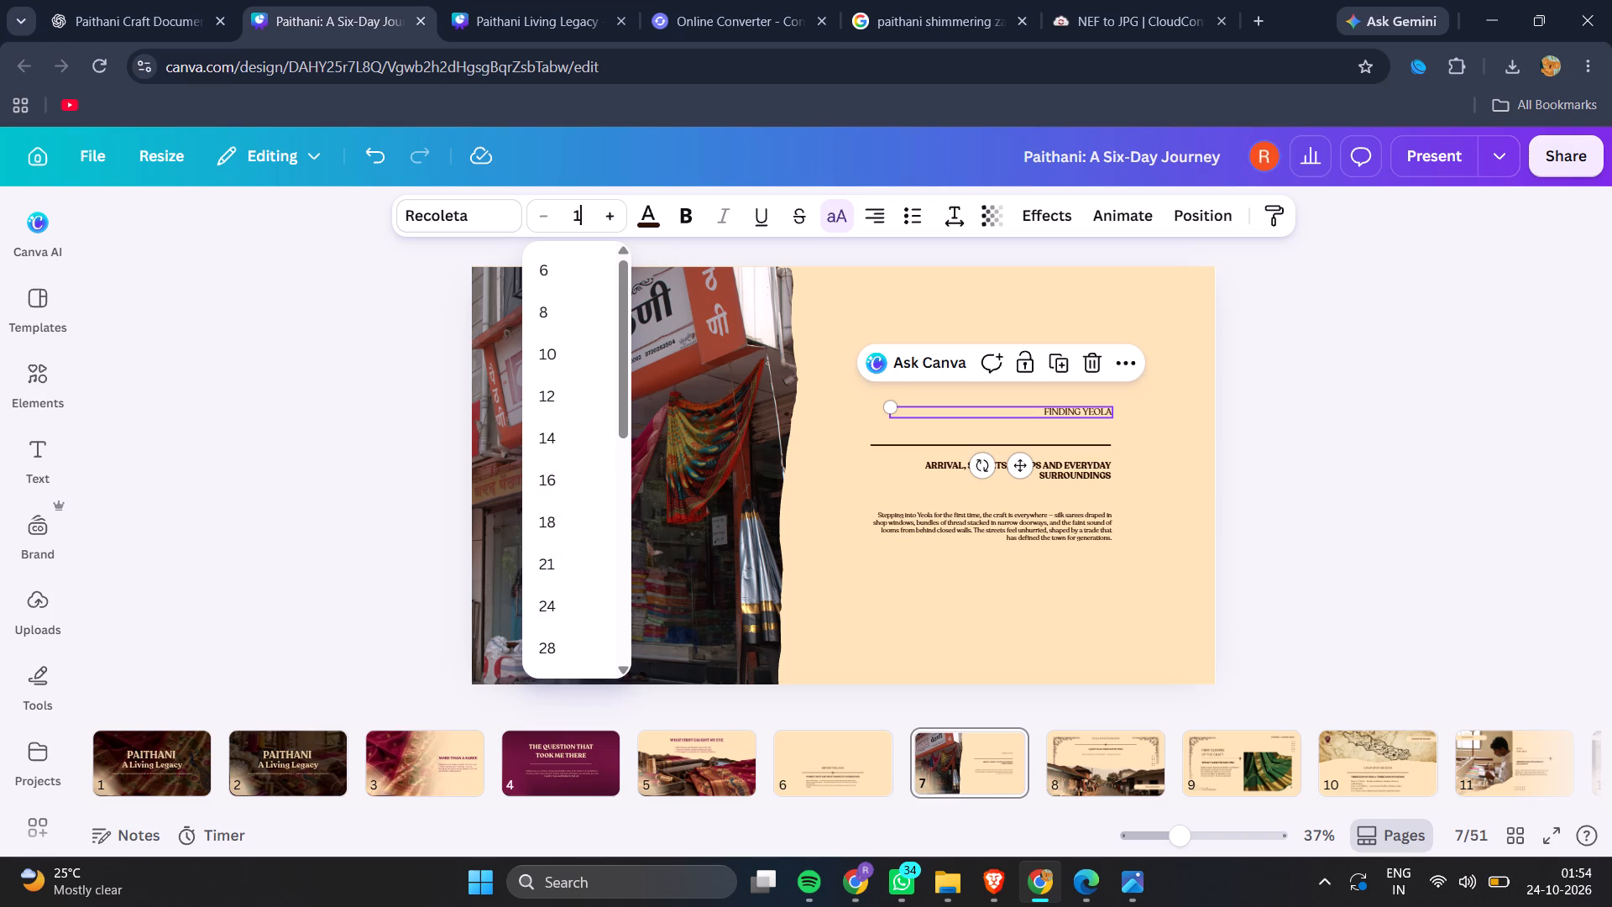
pyautogui.press('5')
pyautogui.press('BackSpace')
pyautogui.press('6')
pyautogui.press('Return')
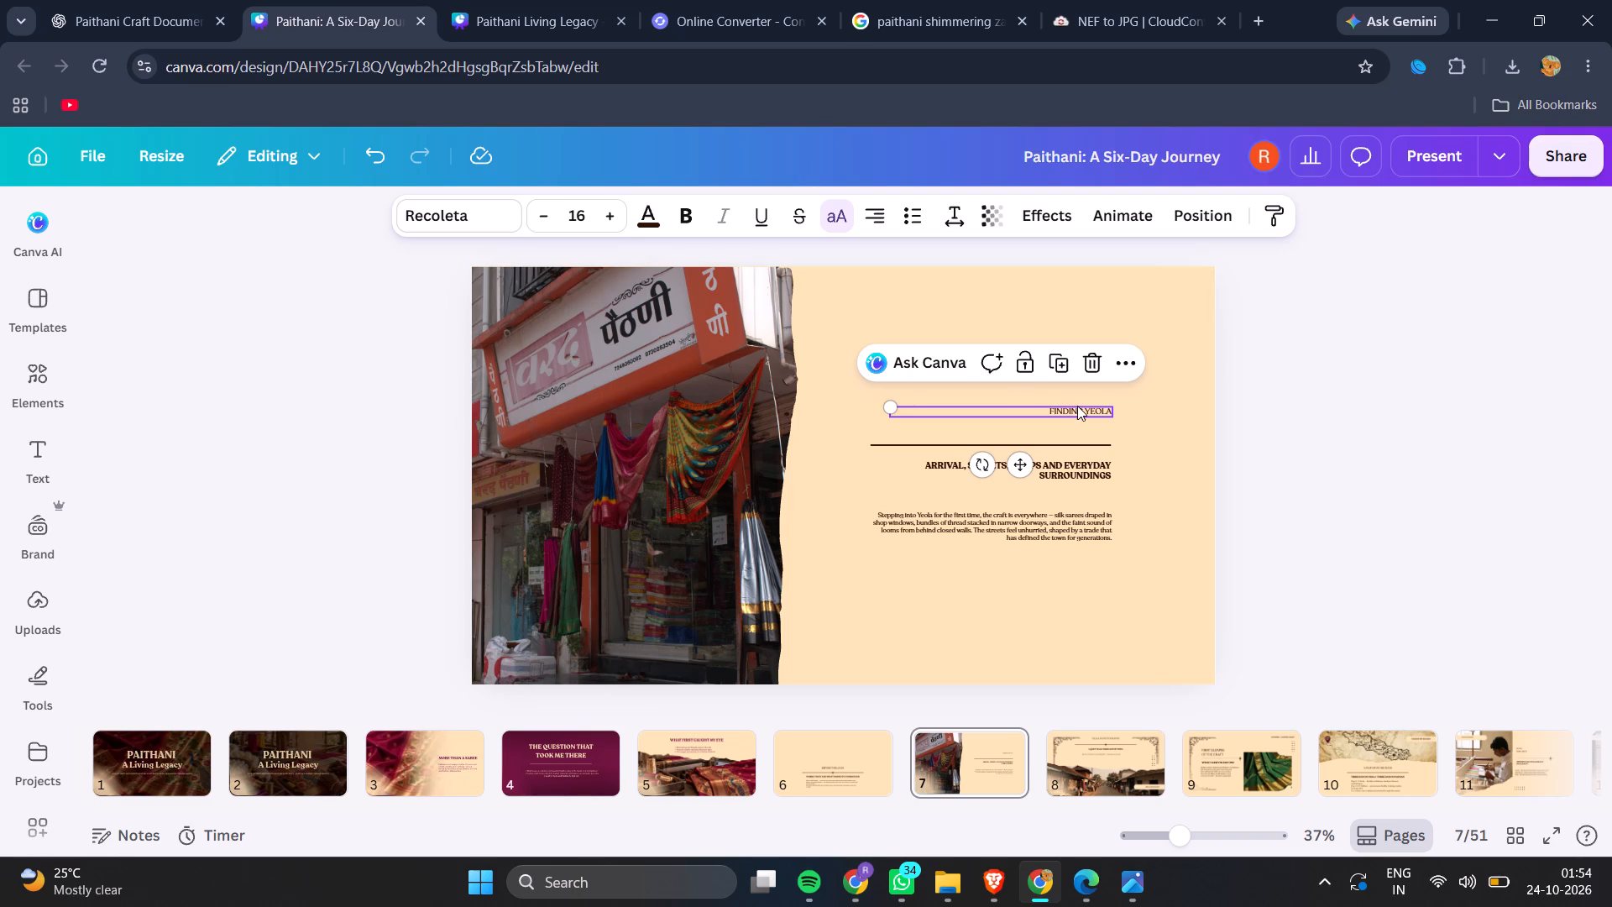
# Move the Finding Yeola label to the slide's upper-right corner, aligned with the margin guides.
pyautogui.moveTo(1077, 406); pyautogui.dragTo(1144, 290)
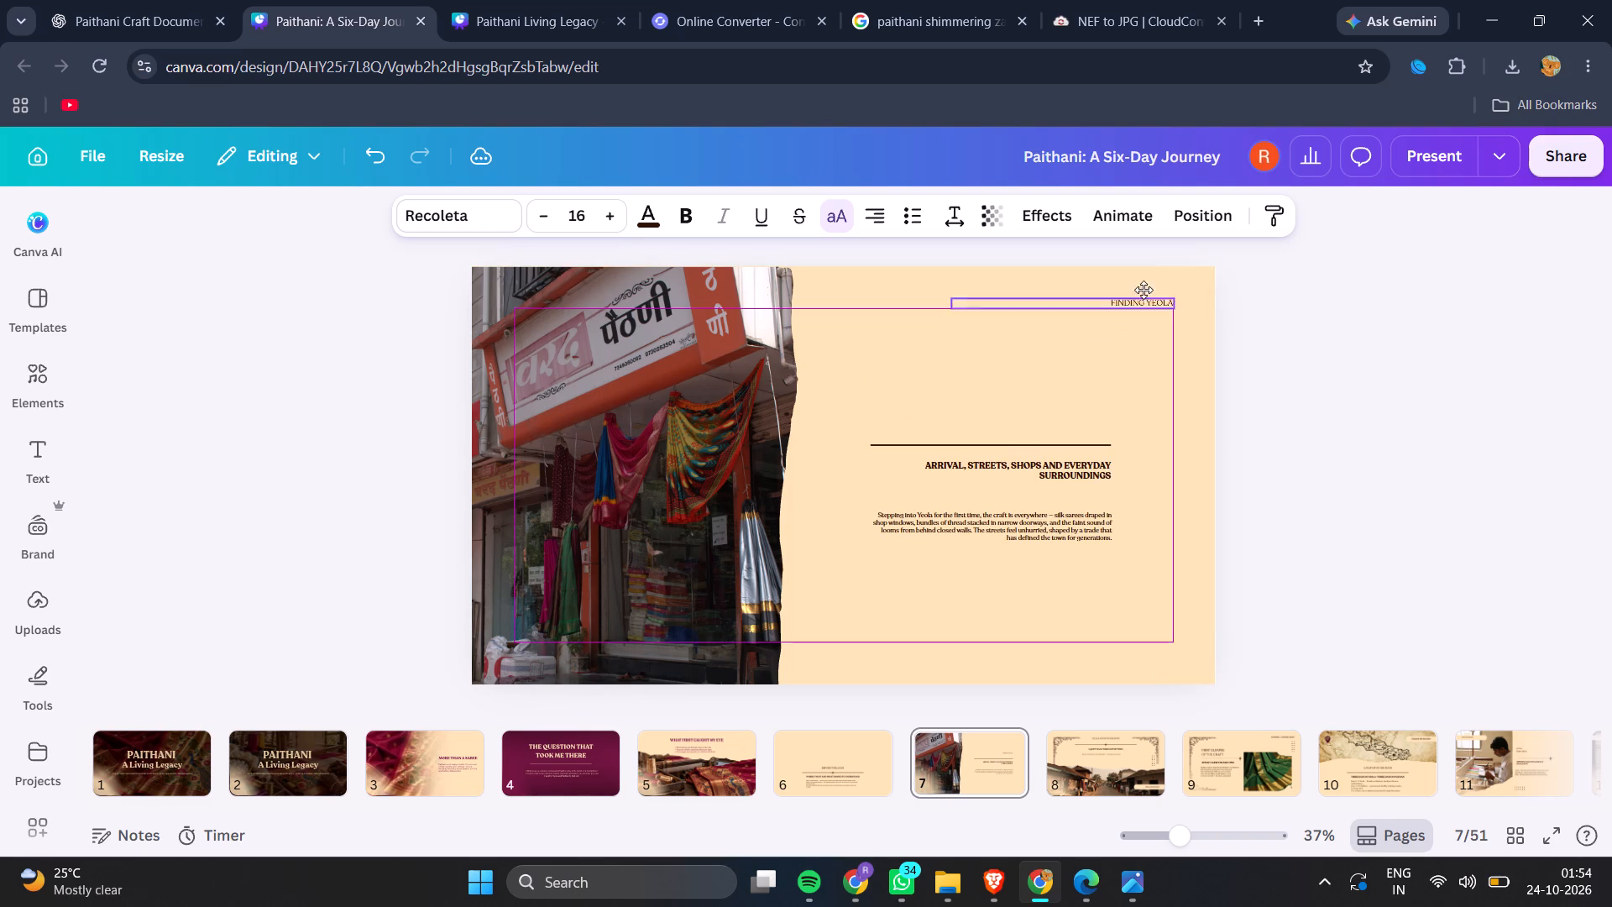
pyautogui.moveTo(1144, 290); pyautogui.dragTo(1143, 296)
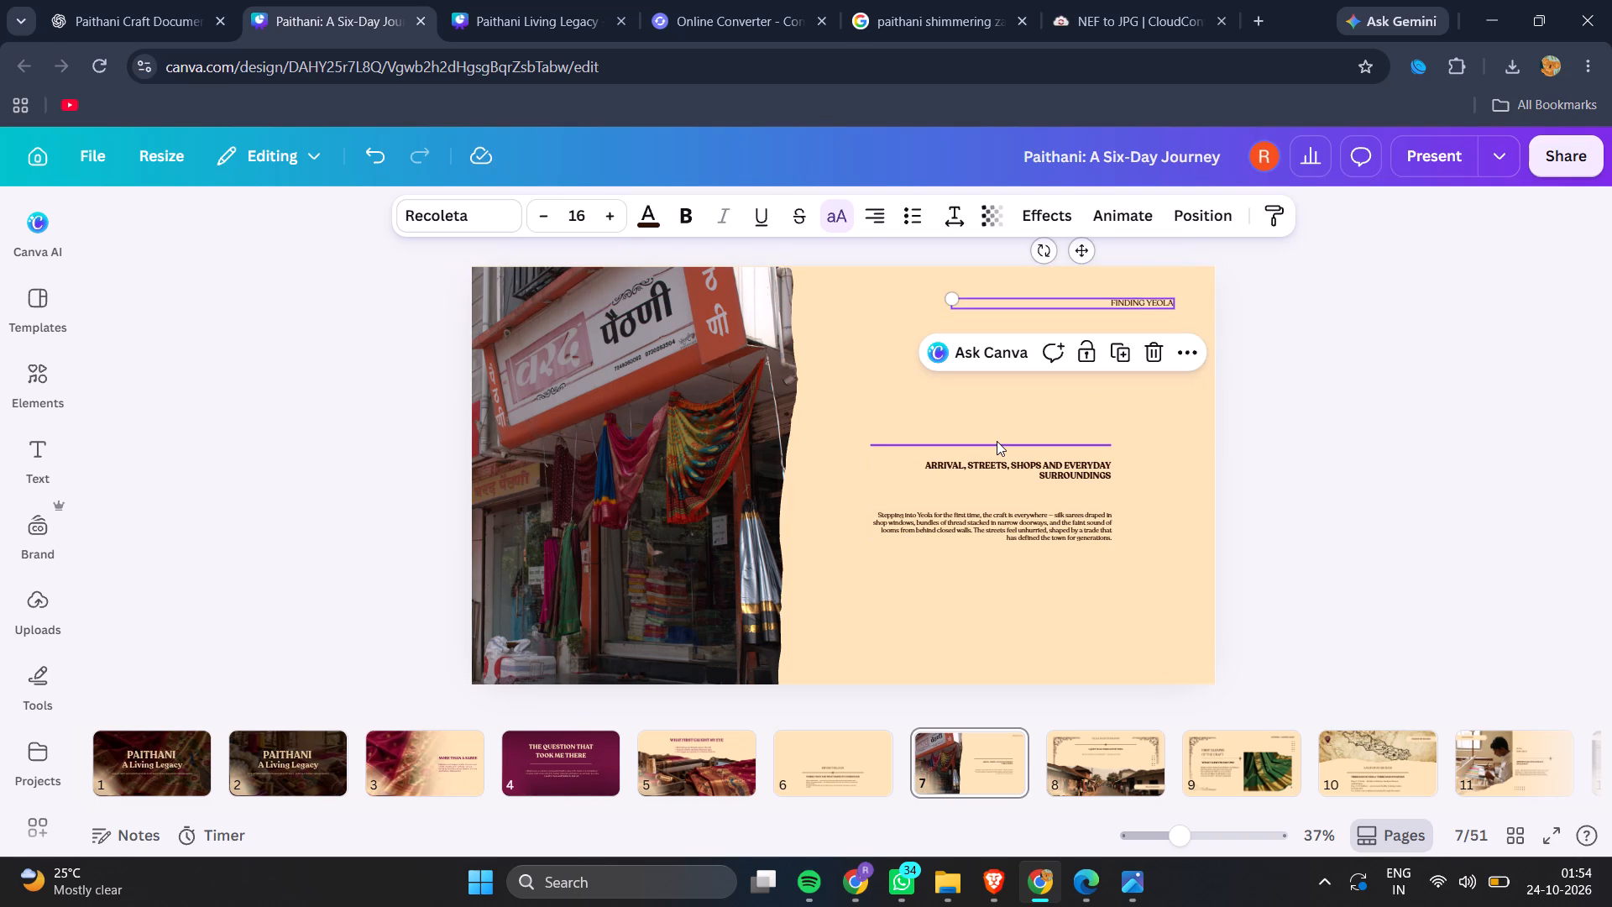
# Delete the horizontal divider line above the Arrival, Streets, Shops and Everyday Surroundings heading.
pyautogui.click(997, 441)
pyautogui.press('BackSpace')
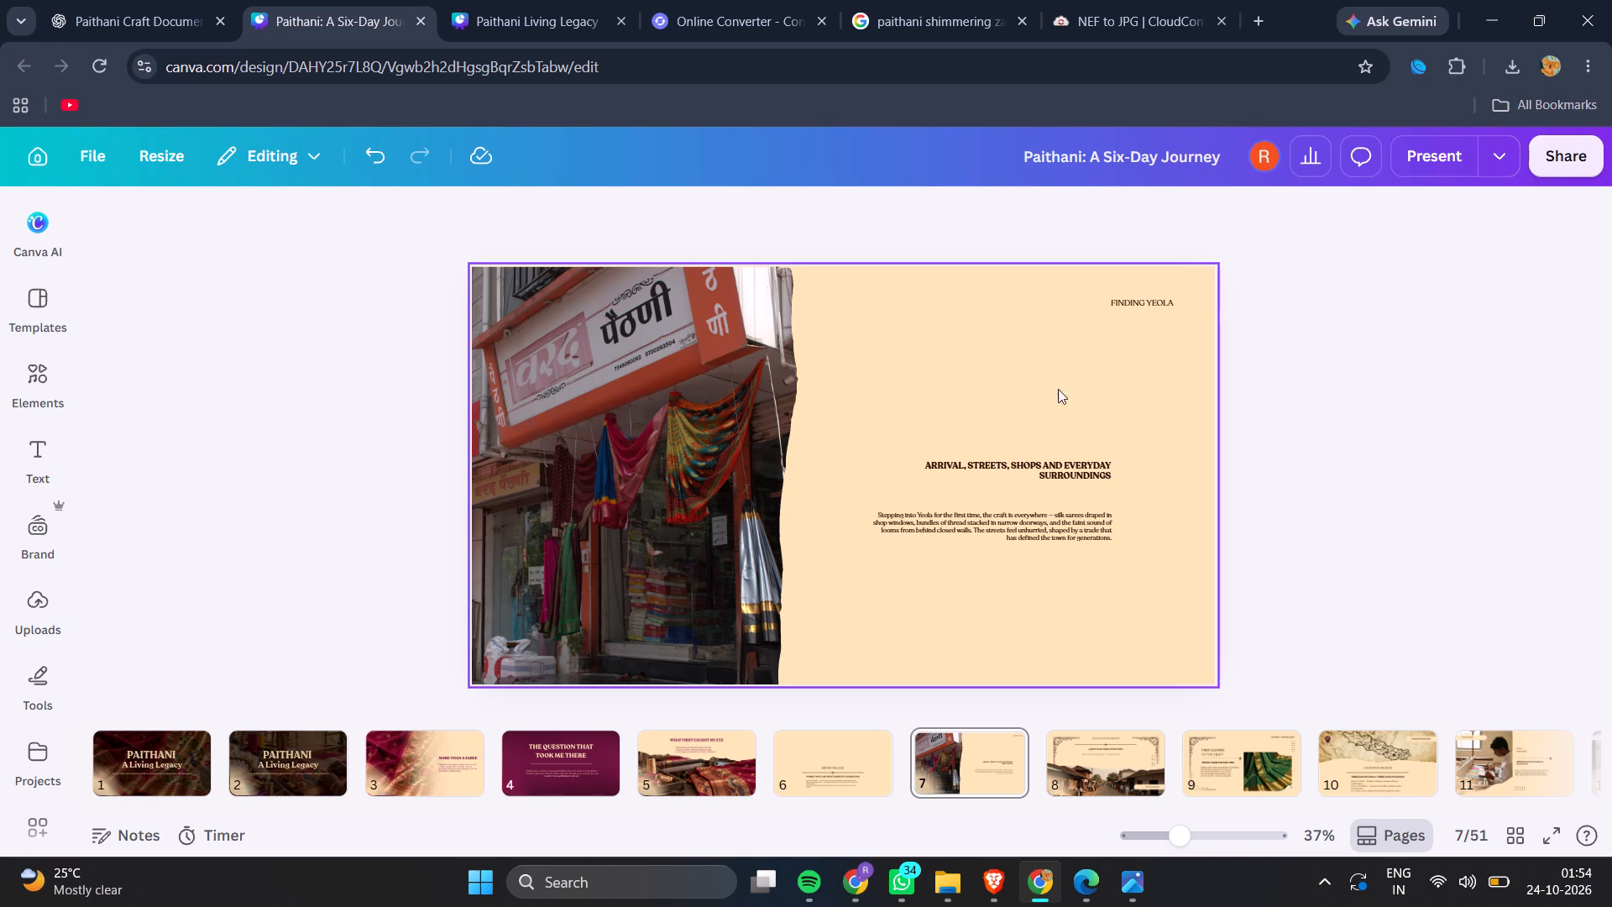
# Set the Arrival, Streets, Shops and Everyday Surroundings heading to font size 45, matching slide 5's What First Caught My Eye heading.
pyautogui.click(1064, 465)
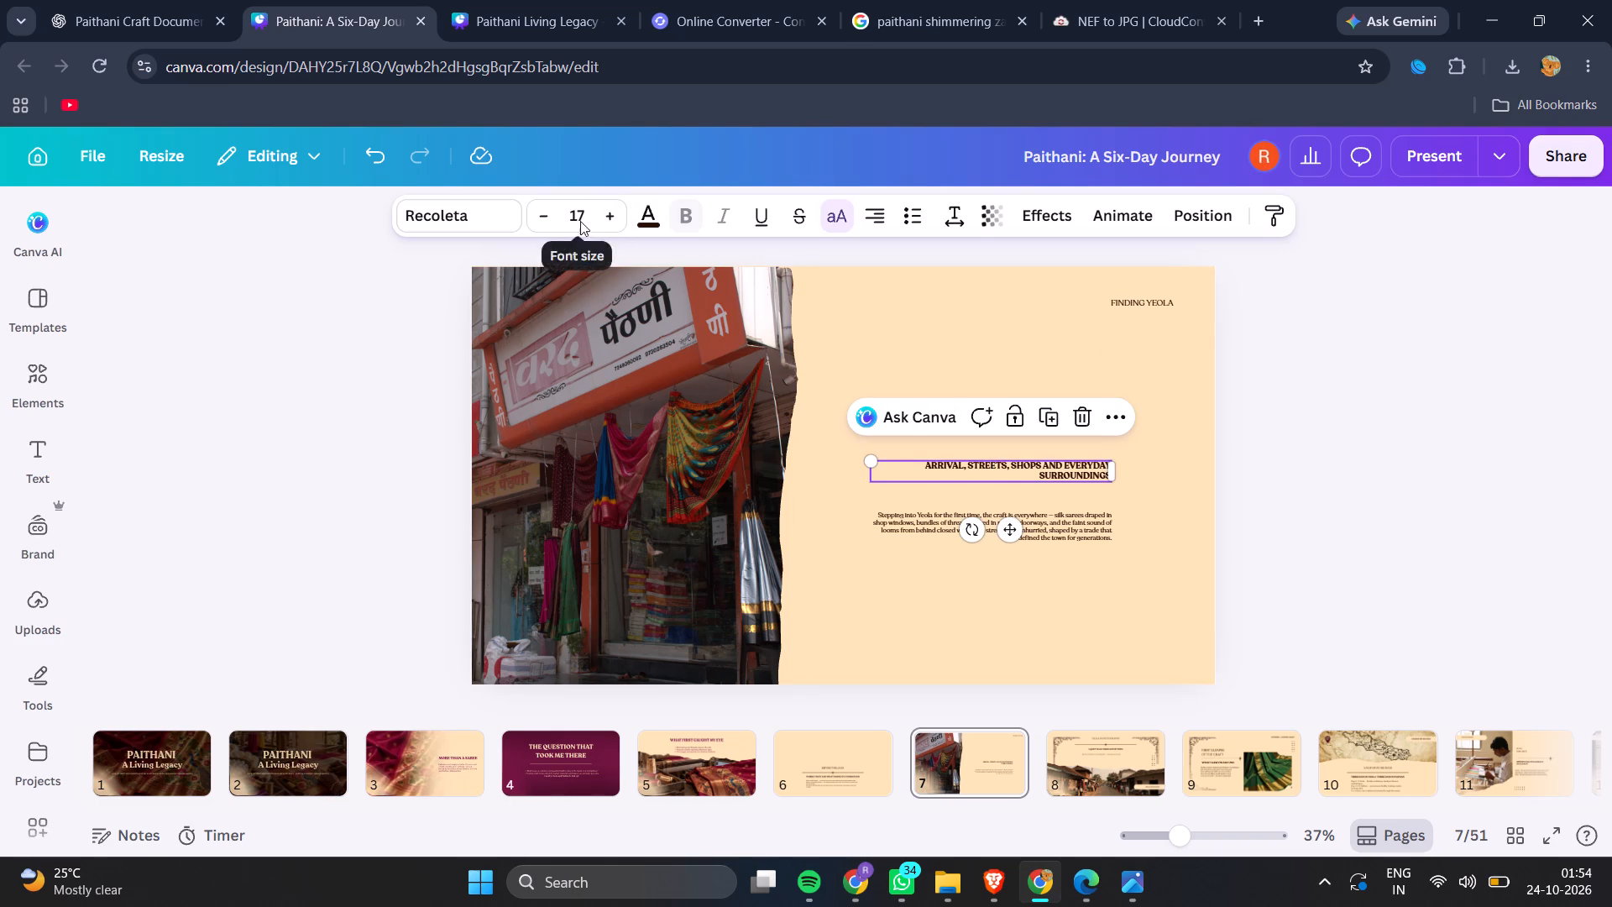
pyautogui.click(711, 779)
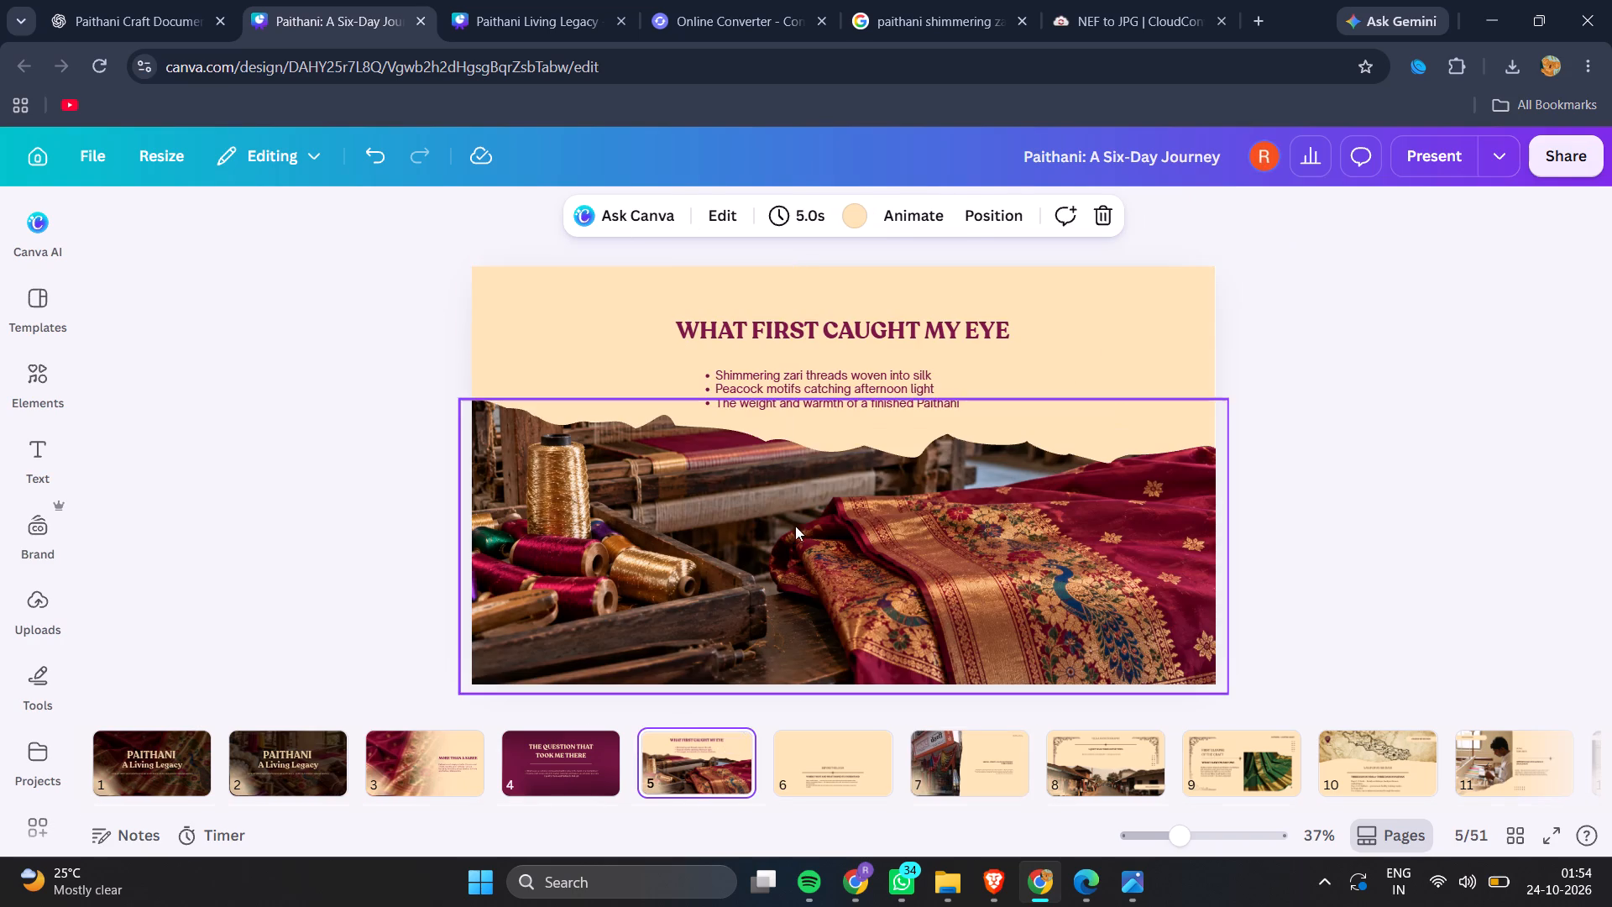
pyautogui.click(824, 343)
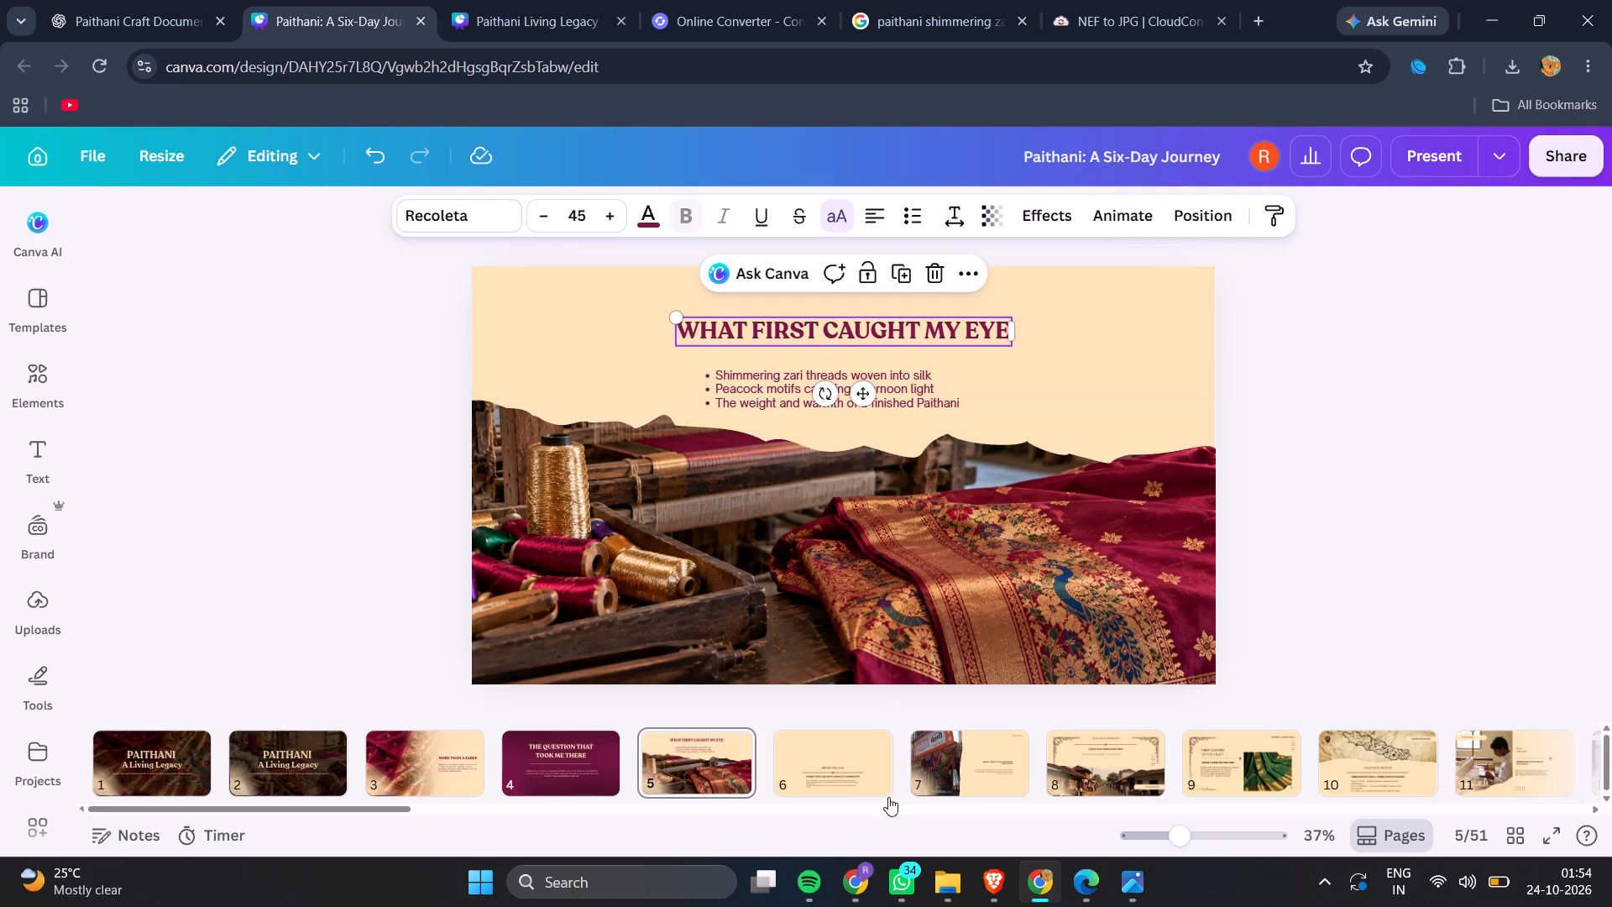
pyautogui.click(853, 773)
pyautogui.click(971, 758)
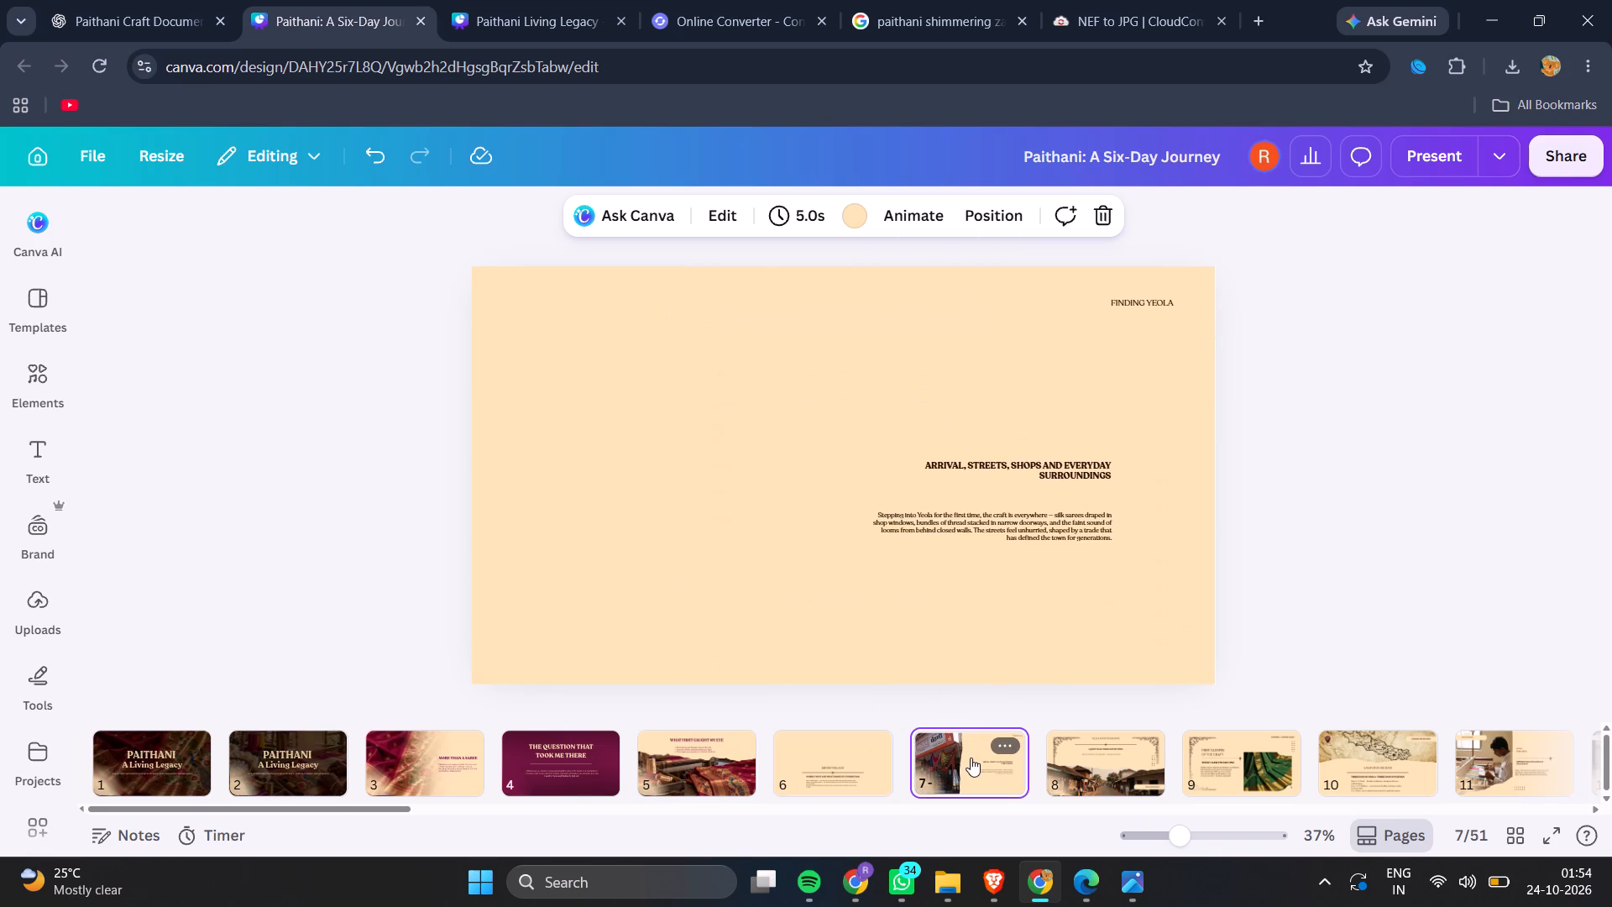
pyautogui.click(1013, 469)
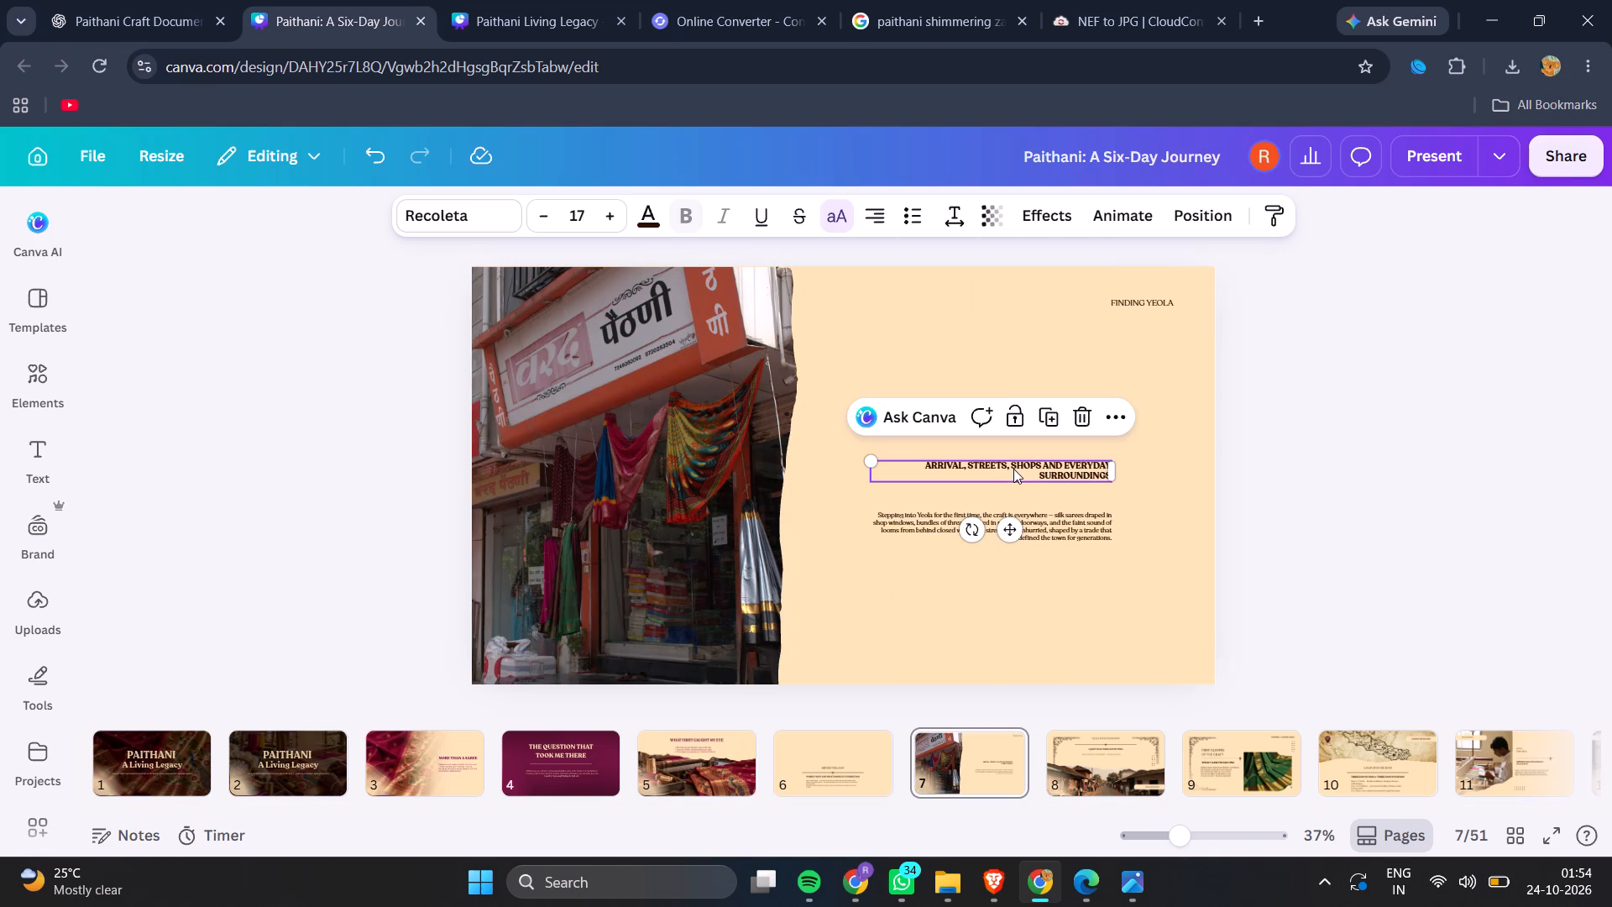
pyautogui.doubleClick(579, 214)
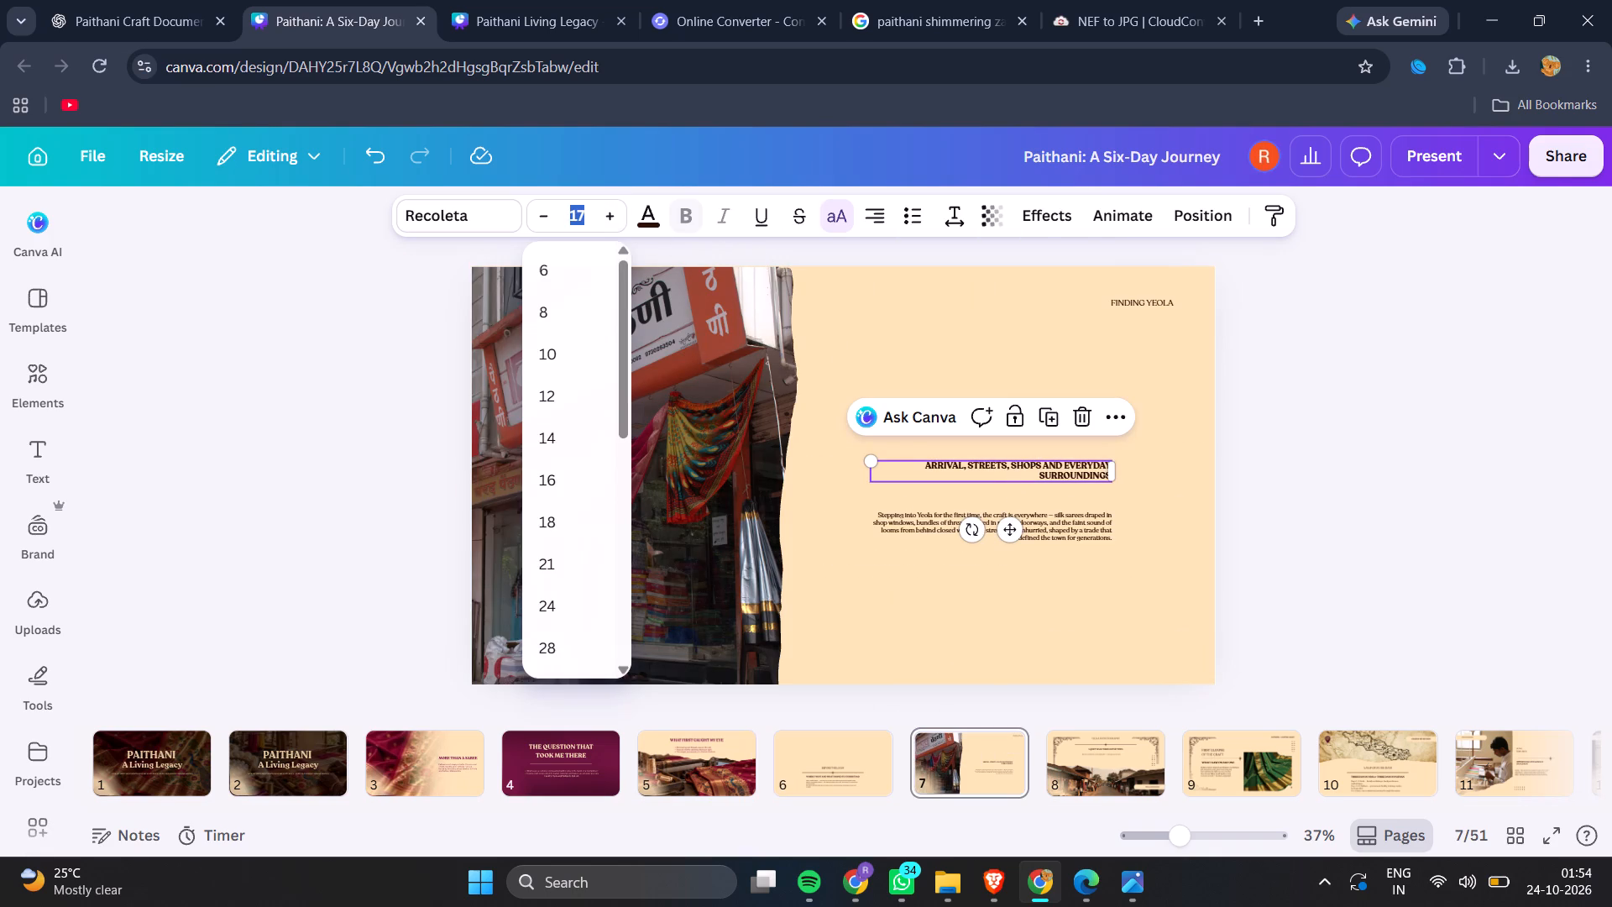
pyautogui.press('4')
pyautogui.press('5')
pyautogui.press('Return')
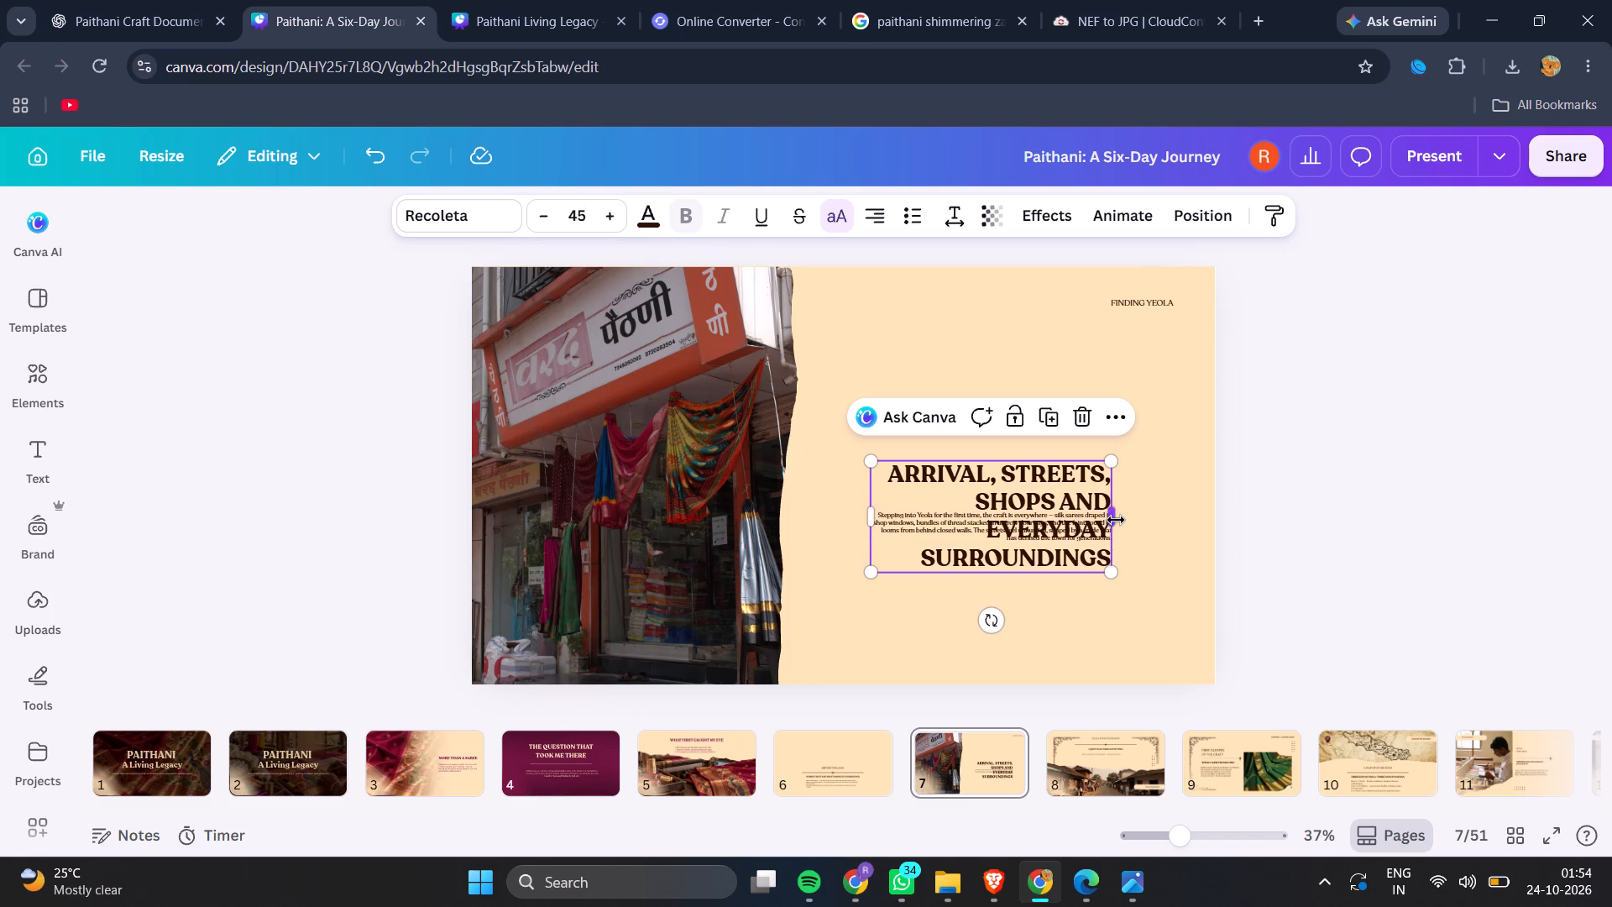
# Resize the heading's text box so it wraps onto three lines, and place it above the paragraph, clear of the photo's torn edge.
pyautogui.moveTo(1116, 520); pyautogui.dragTo(1249, 511)
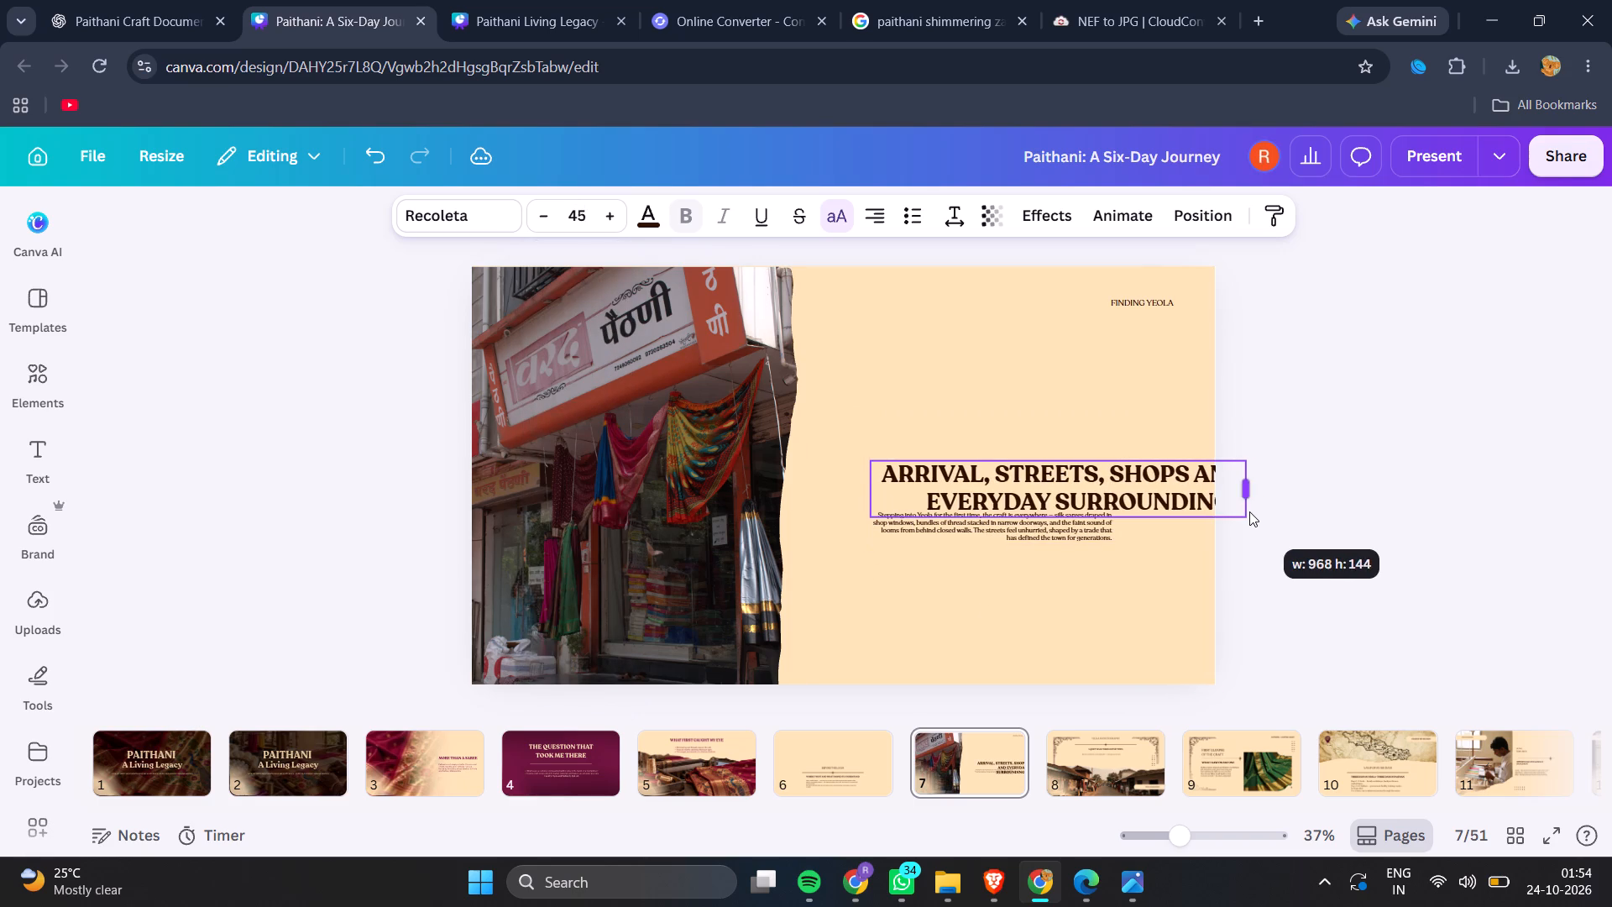
pyautogui.moveTo(1249, 511); pyautogui.dragTo(1252, 505)
pyautogui.moveTo(1188, 497); pyautogui.dragTo(1106, 427)
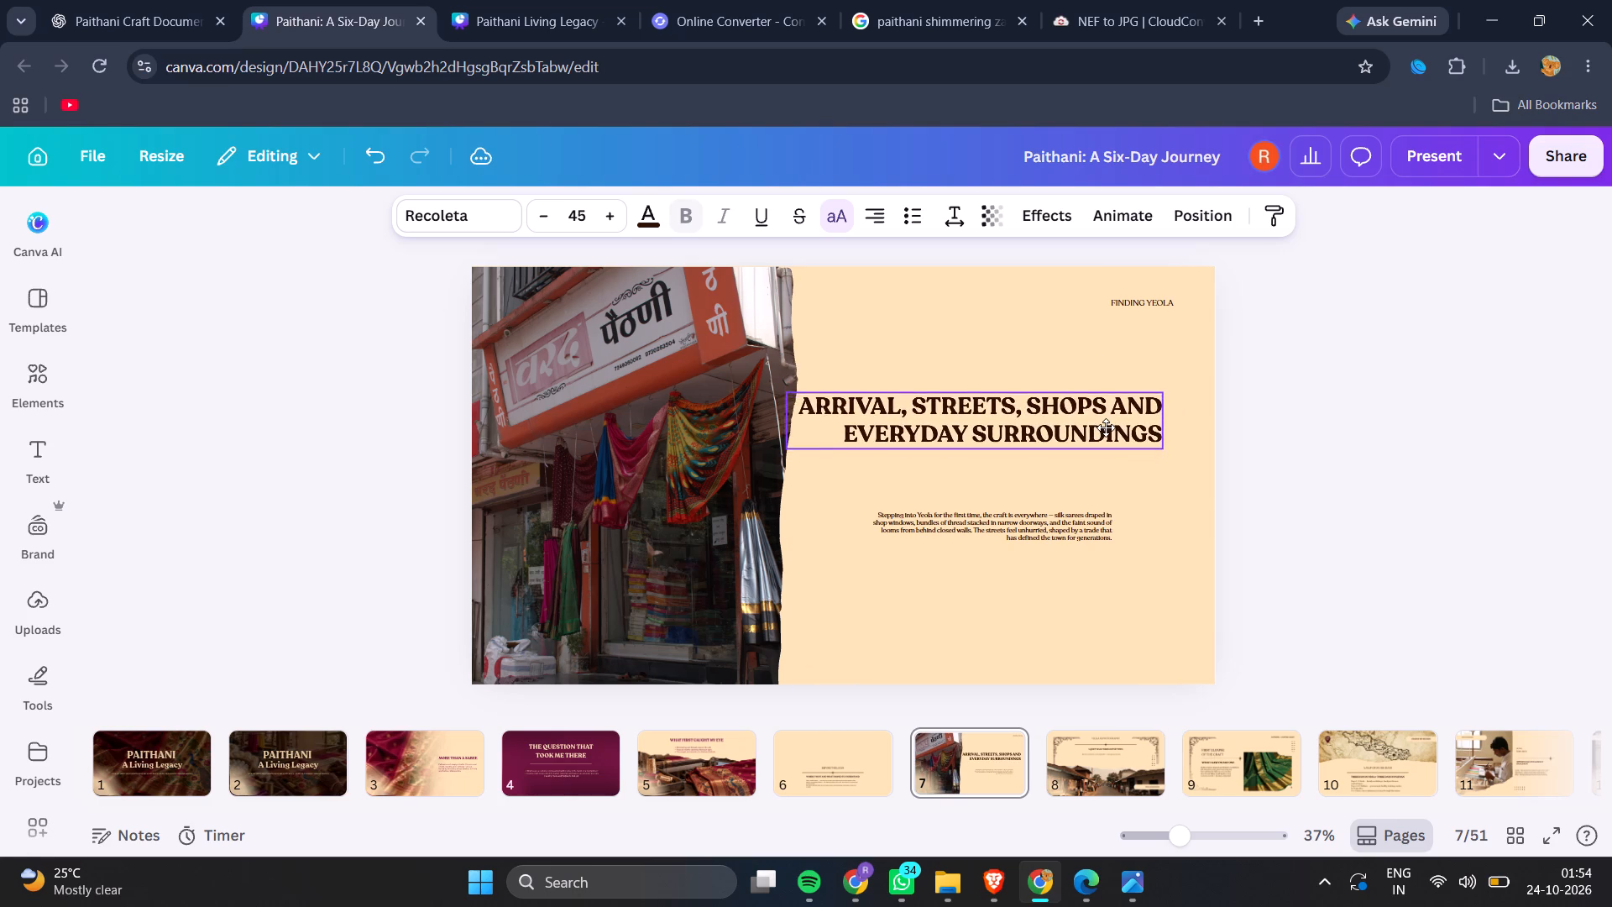
pyautogui.moveTo(1106, 427); pyautogui.dragTo(1102, 395)
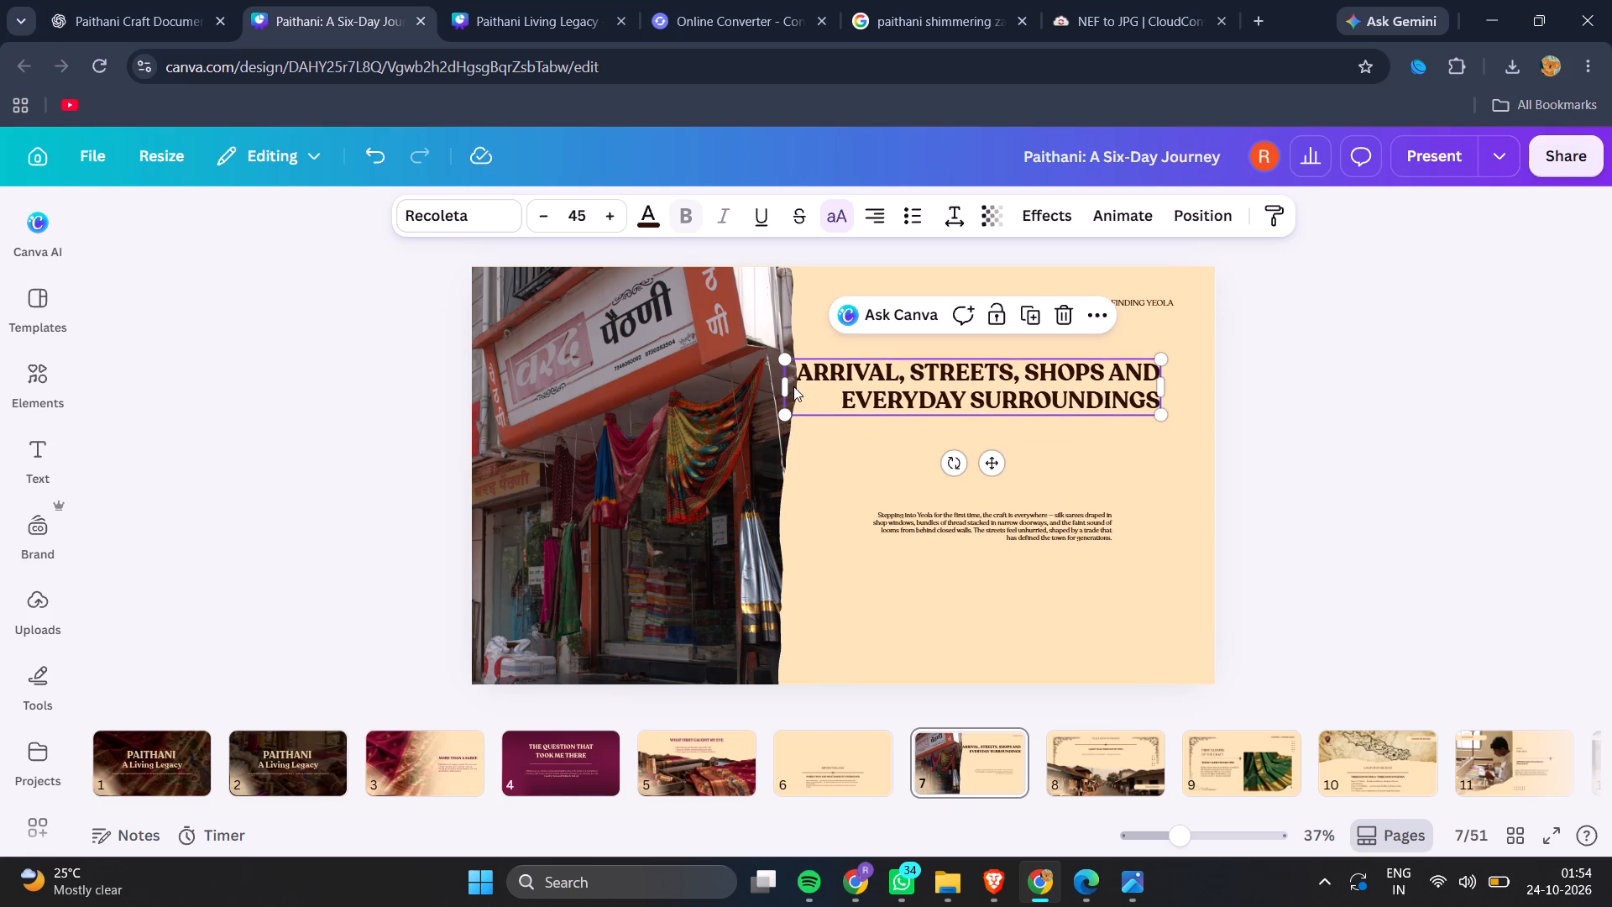
pyautogui.moveTo(782, 381); pyautogui.dragTo(809, 378)
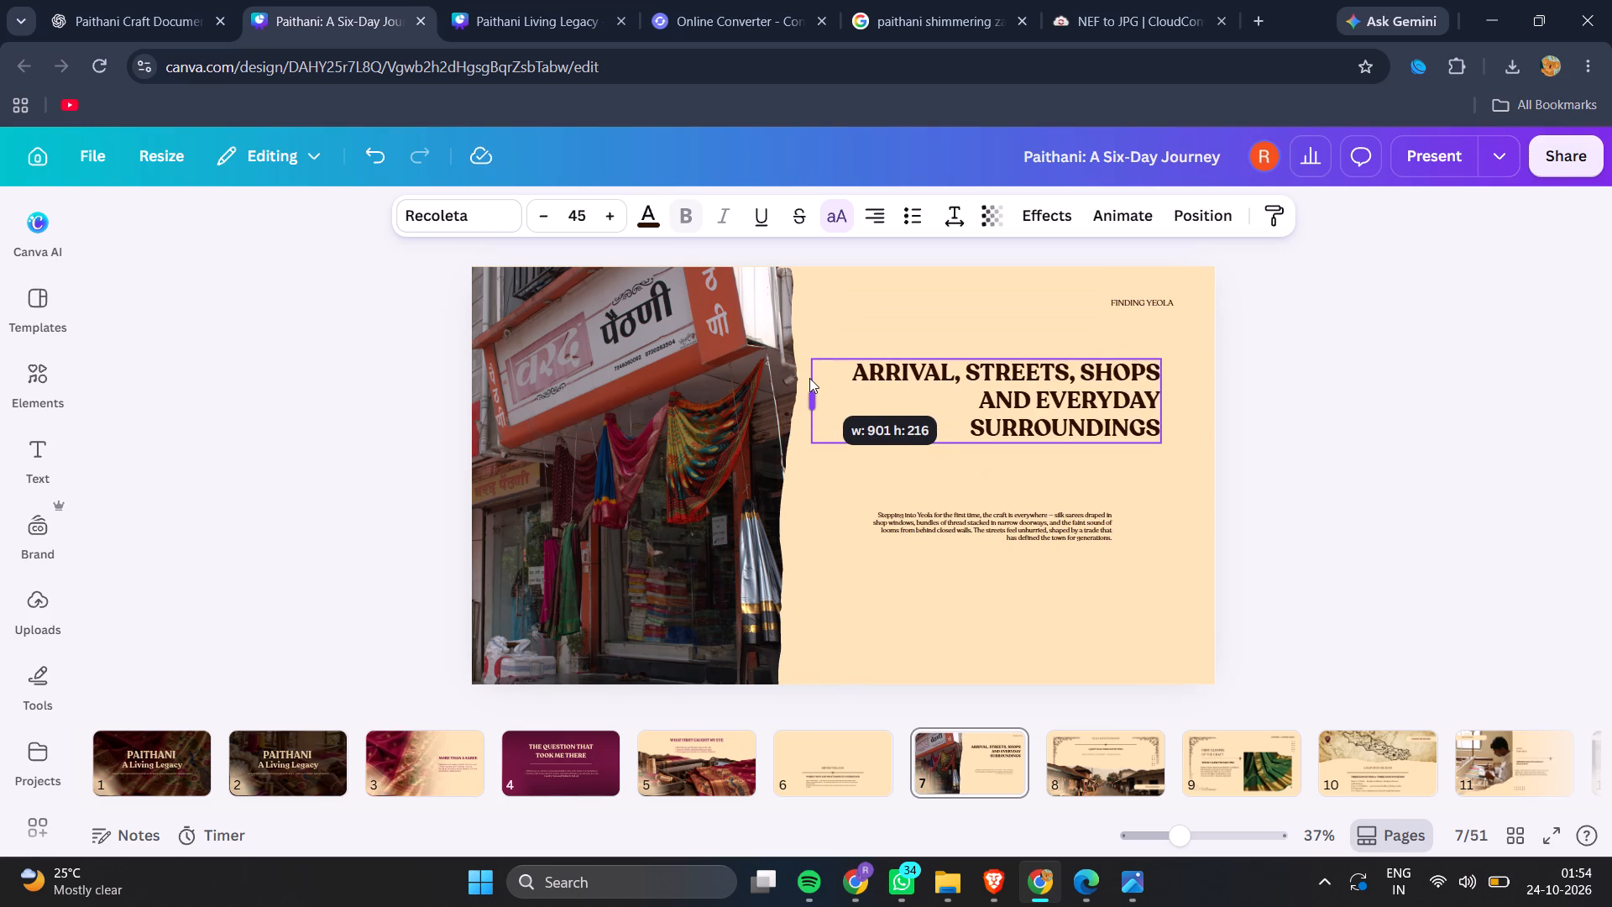
pyautogui.moveTo(809, 378); pyautogui.dragTo(882, 366)
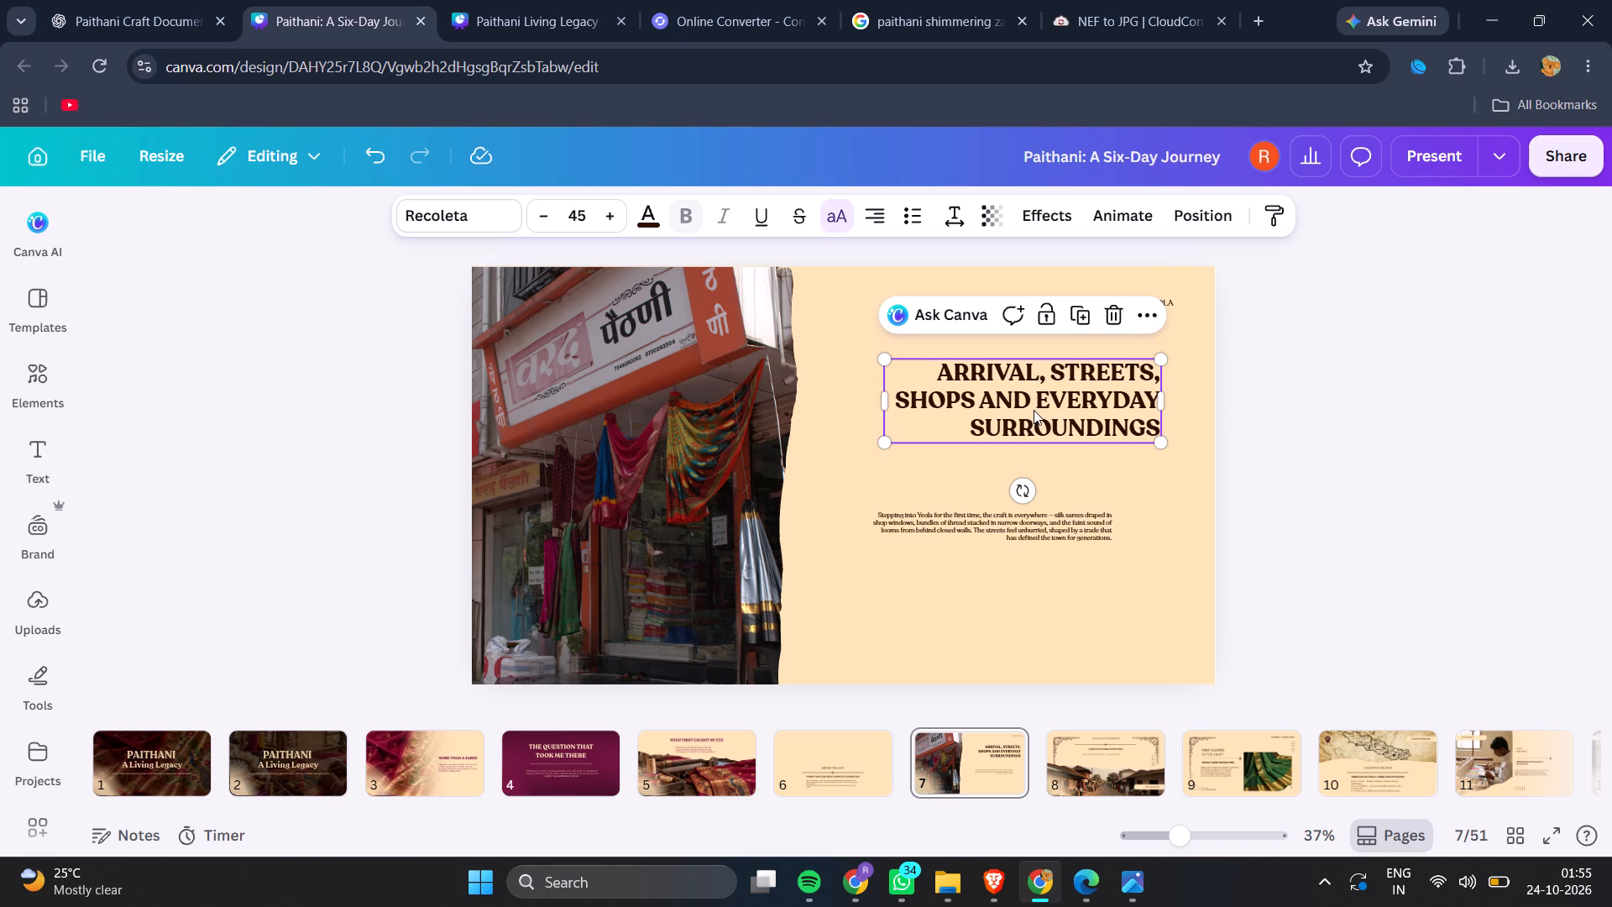
pyautogui.moveTo(1034, 410); pyautogui.dragTo(1025, 414)
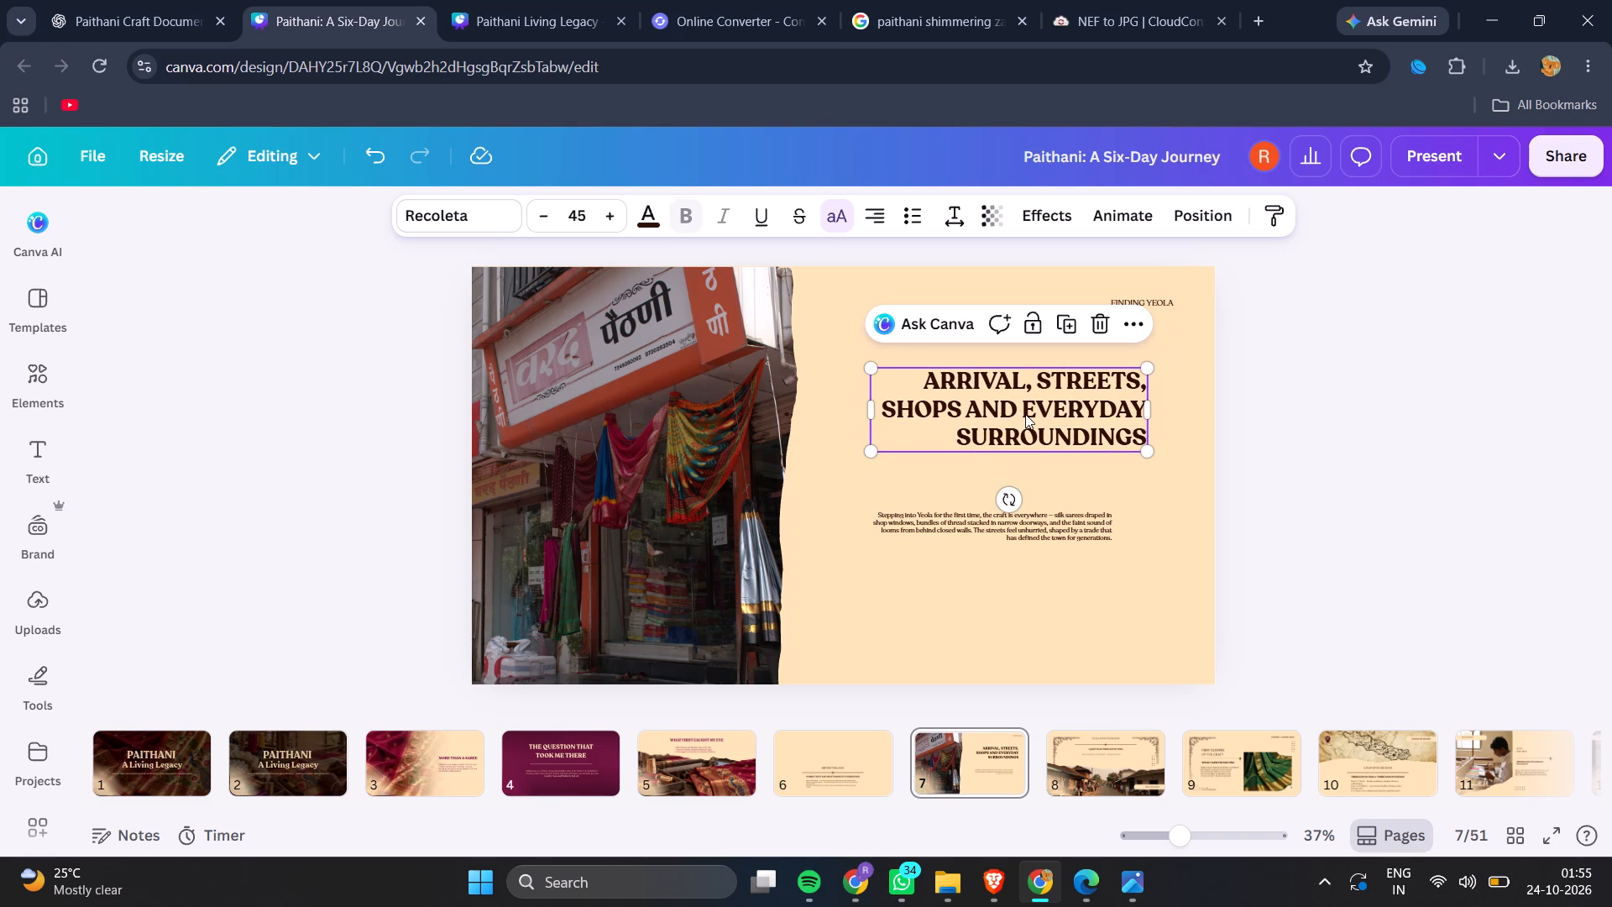
# Set the Stepping into Yeola paragraph to font size 22, matching the body text on slide 3, More Than a Saree.
pyautogui.click(1046, 530)
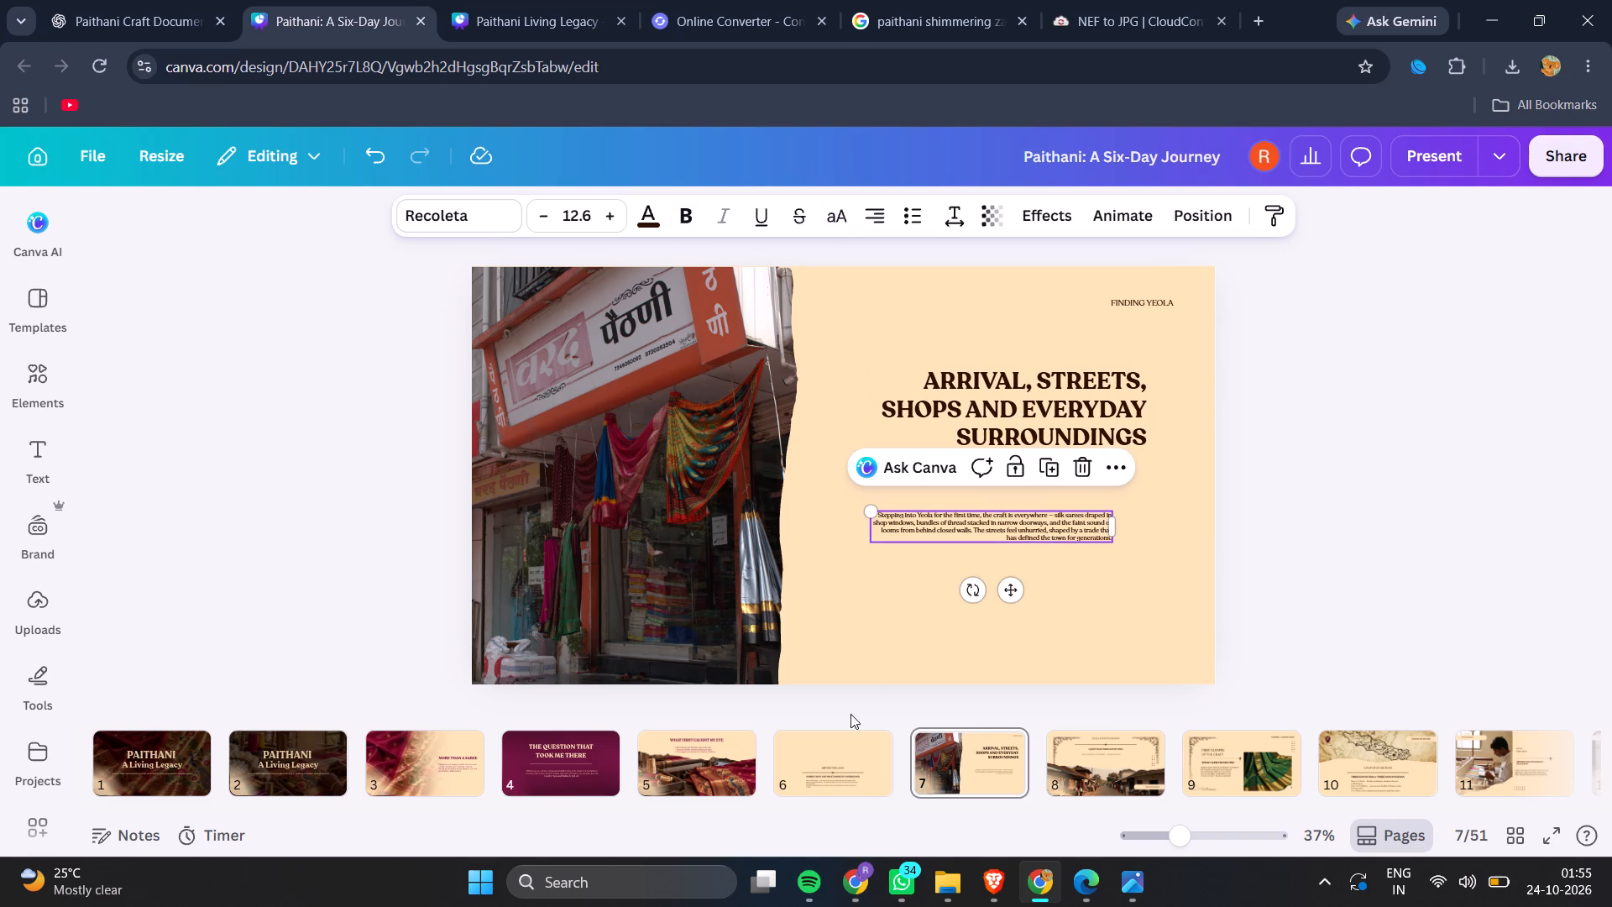
pyautogui.click(479, 773)
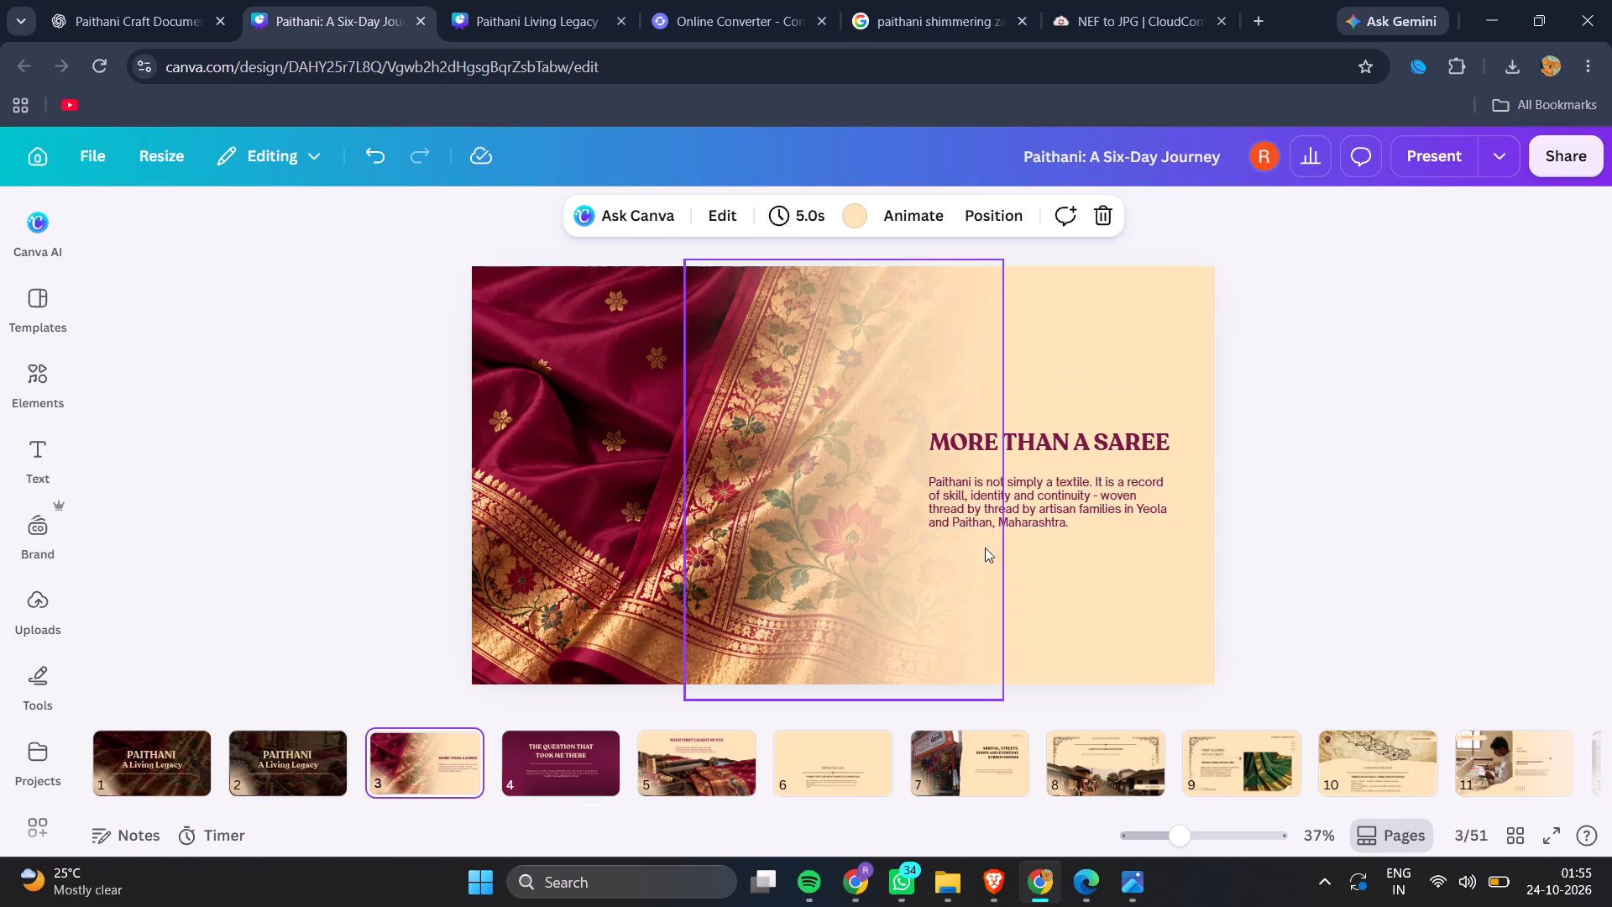
pyautogui.click(1002, 482)
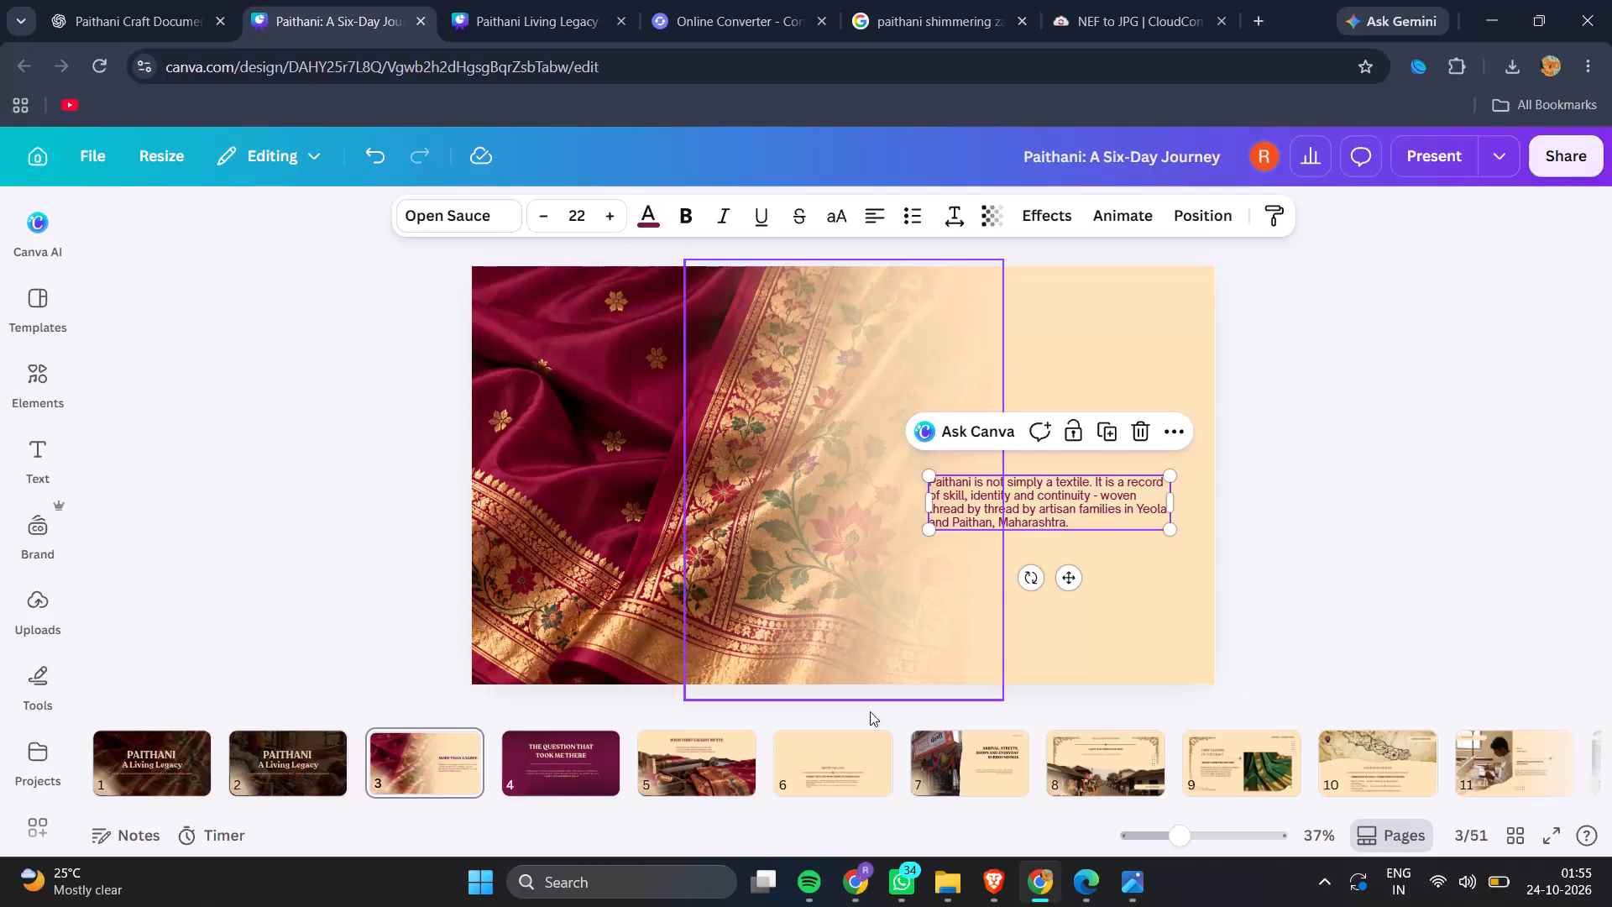
pyautogui.click(987, 778)
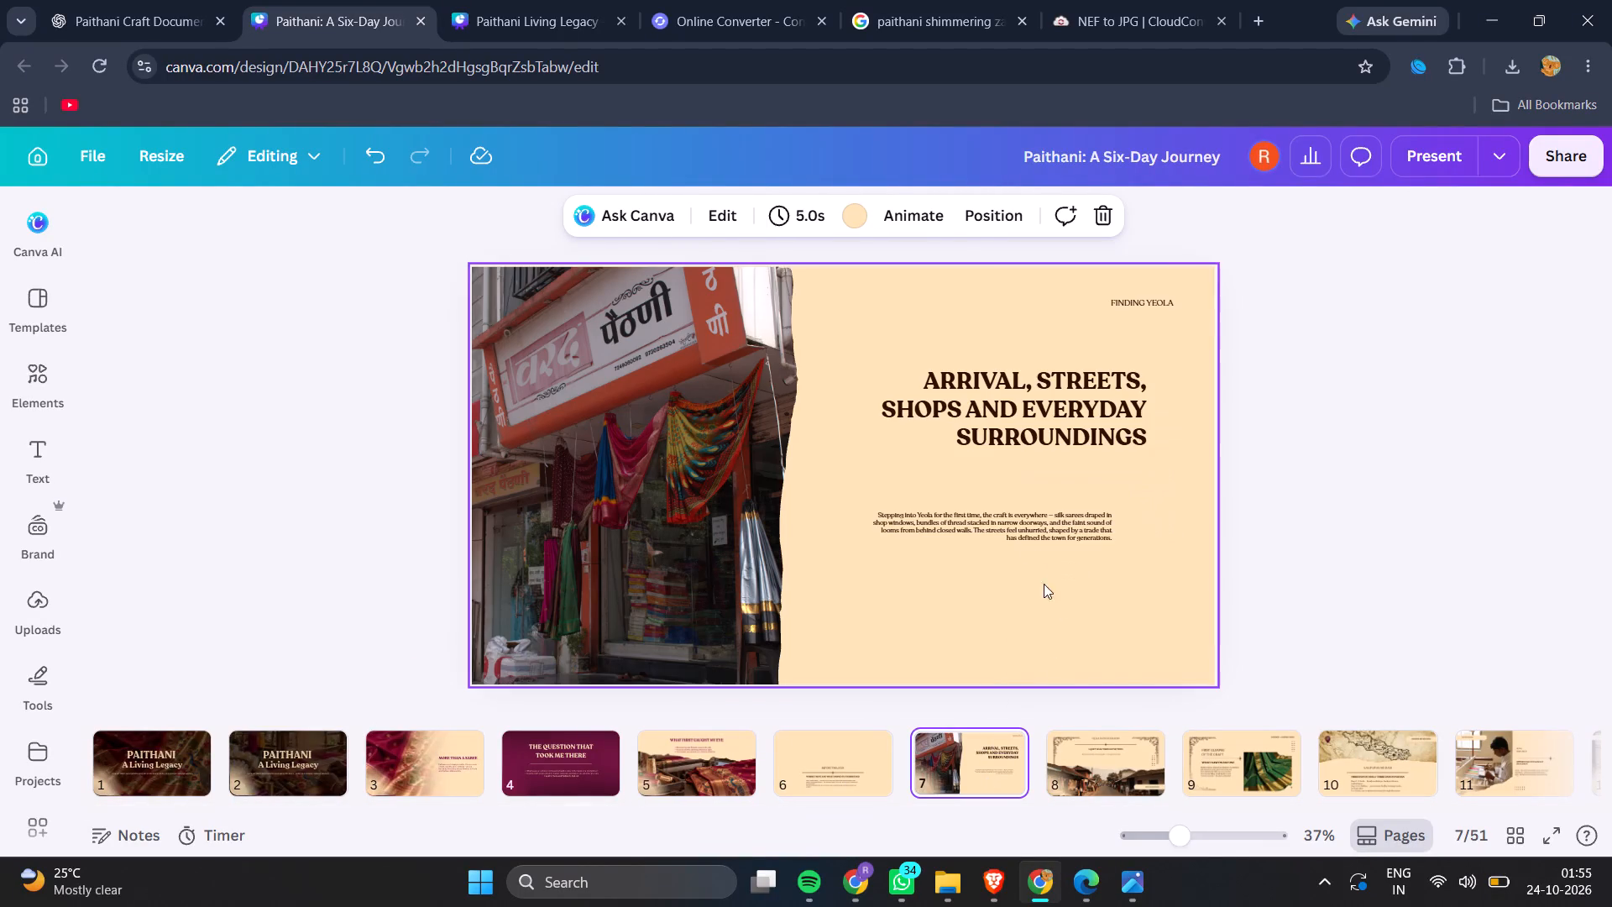
pyautogui.click(1024, 541)
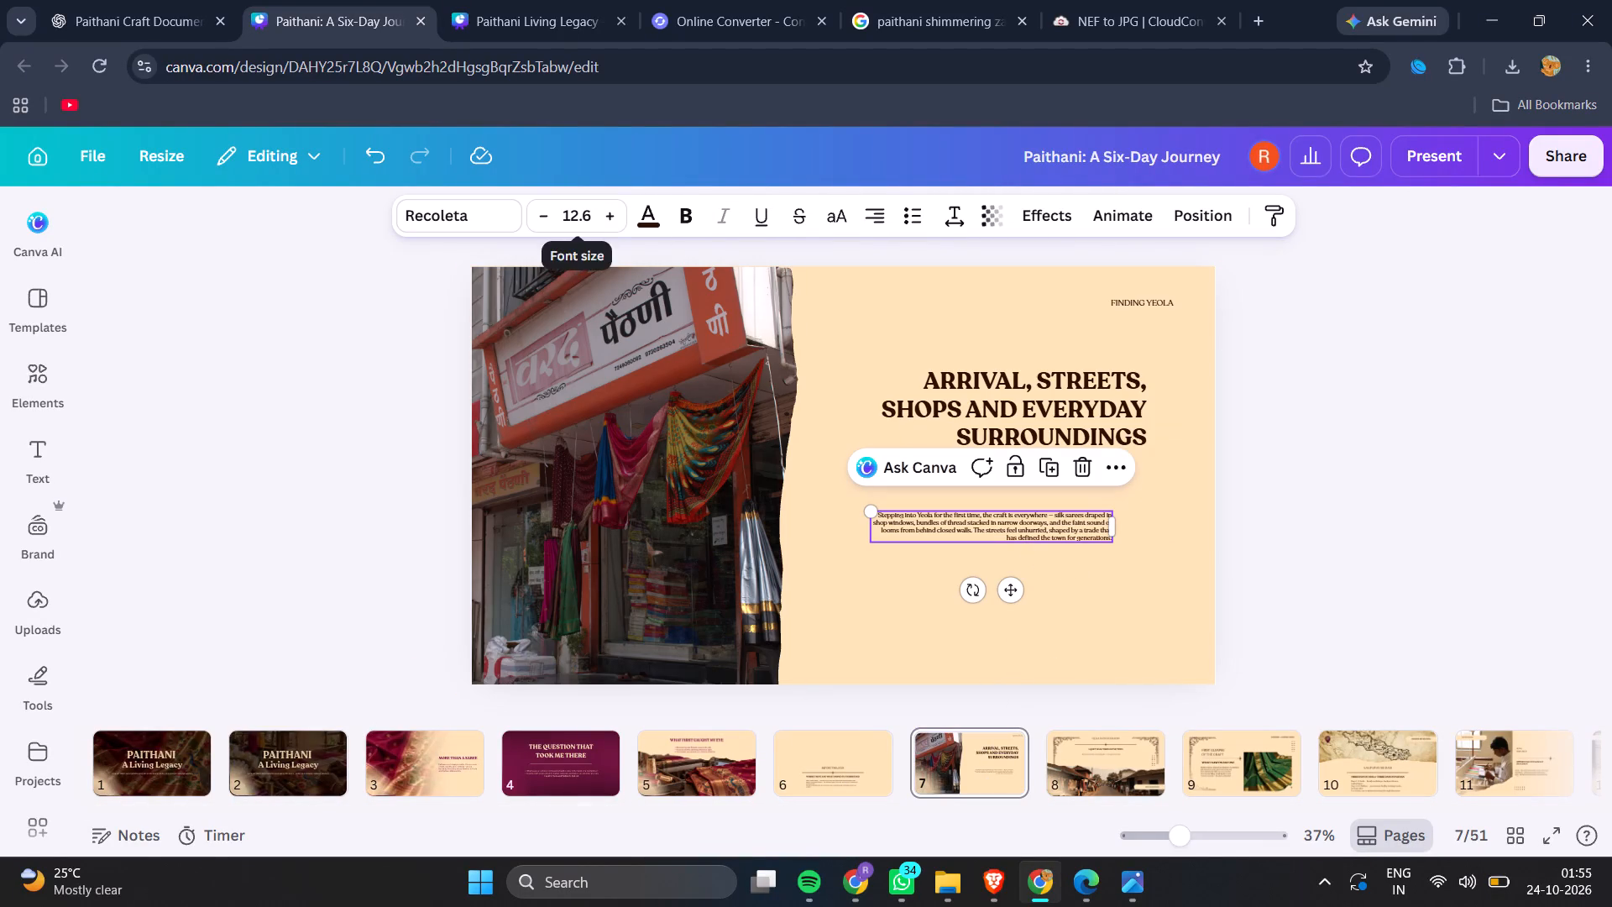
pyautogui.doubleClick(574, 215)
pyautogui.write('22')
pyautogui.press('Return')
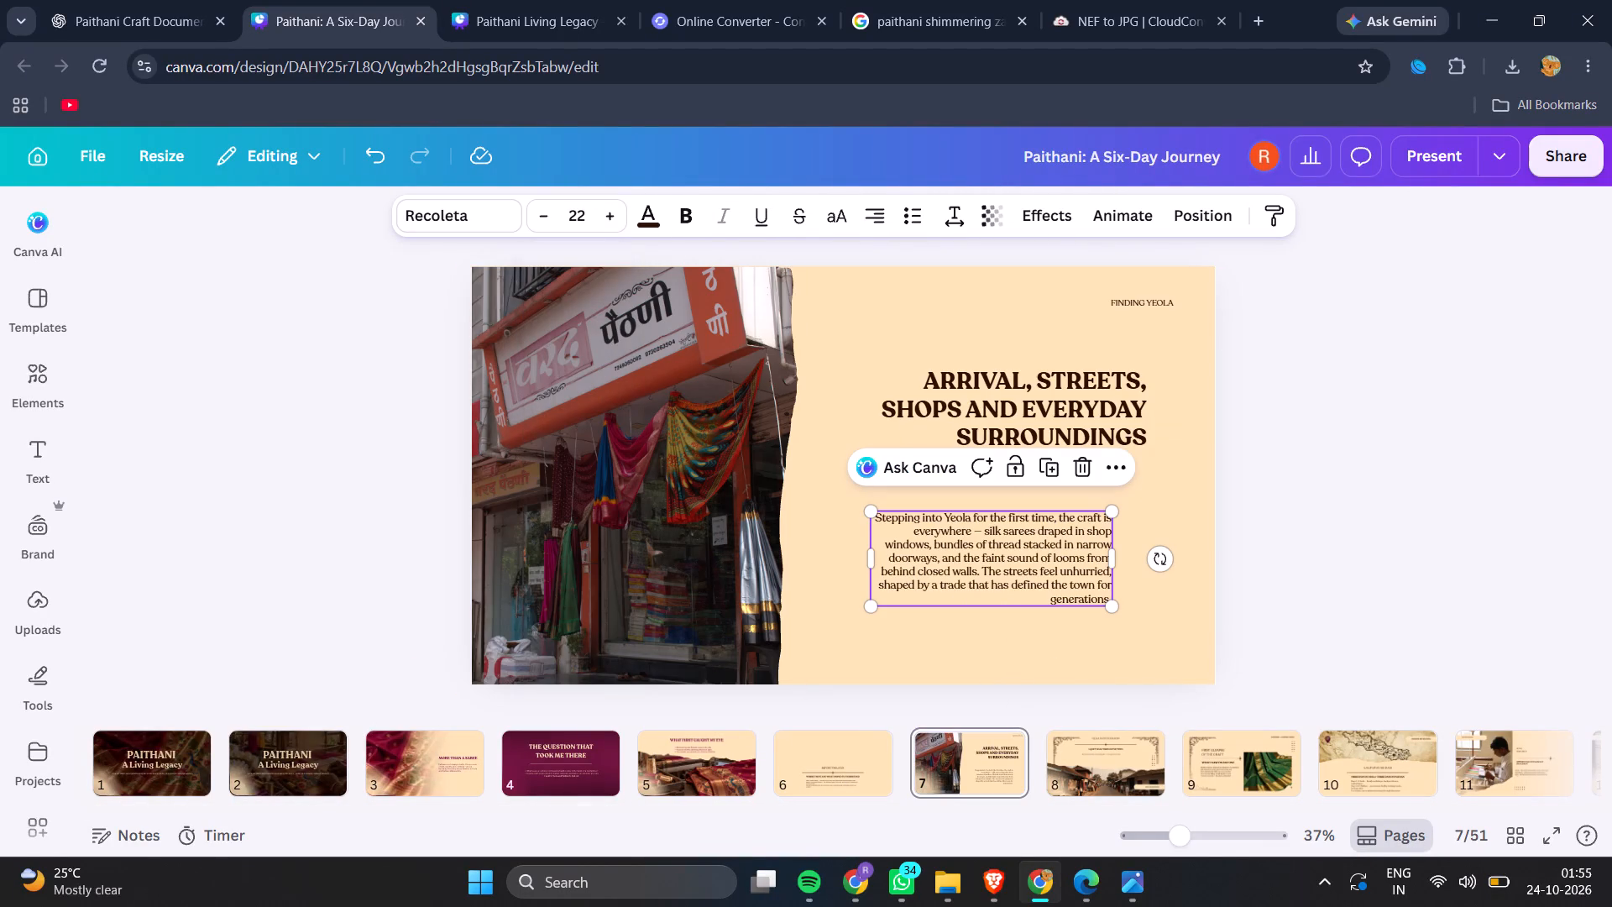
# Left-align the text of both the Arrival, Streets heading and the Stepping into Yeola paragraph.
pyautogui.keyDown('shift'); pyautogui.click(991, 376); pyautogui.keyUp('shift')
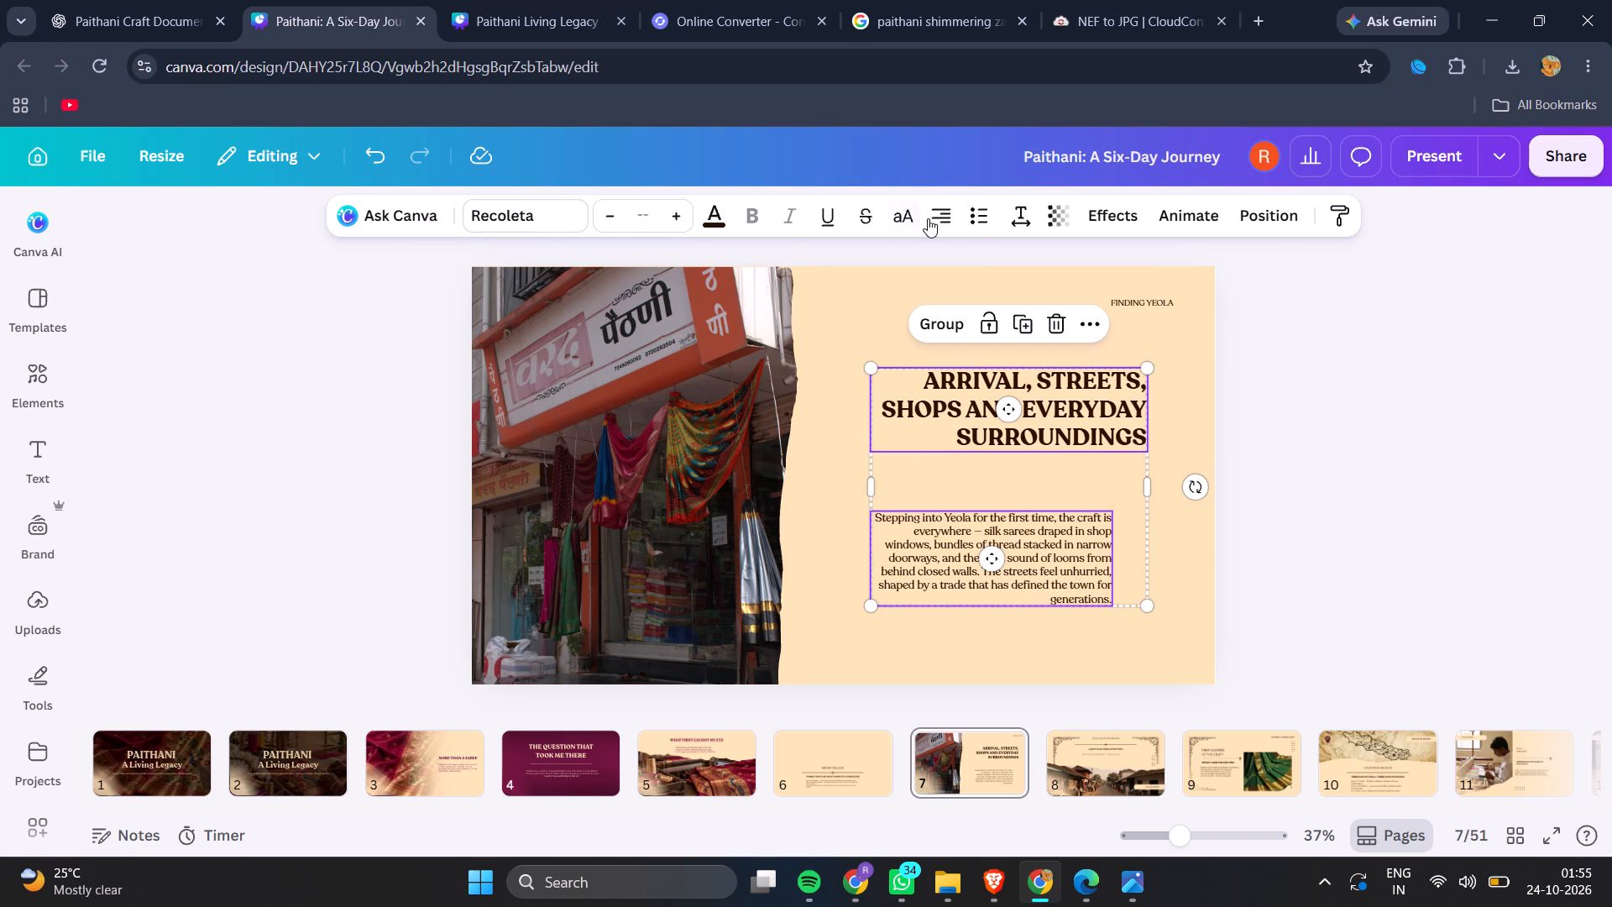
pyautogui.click(945, 218)
pyautogui.click(945, 218)
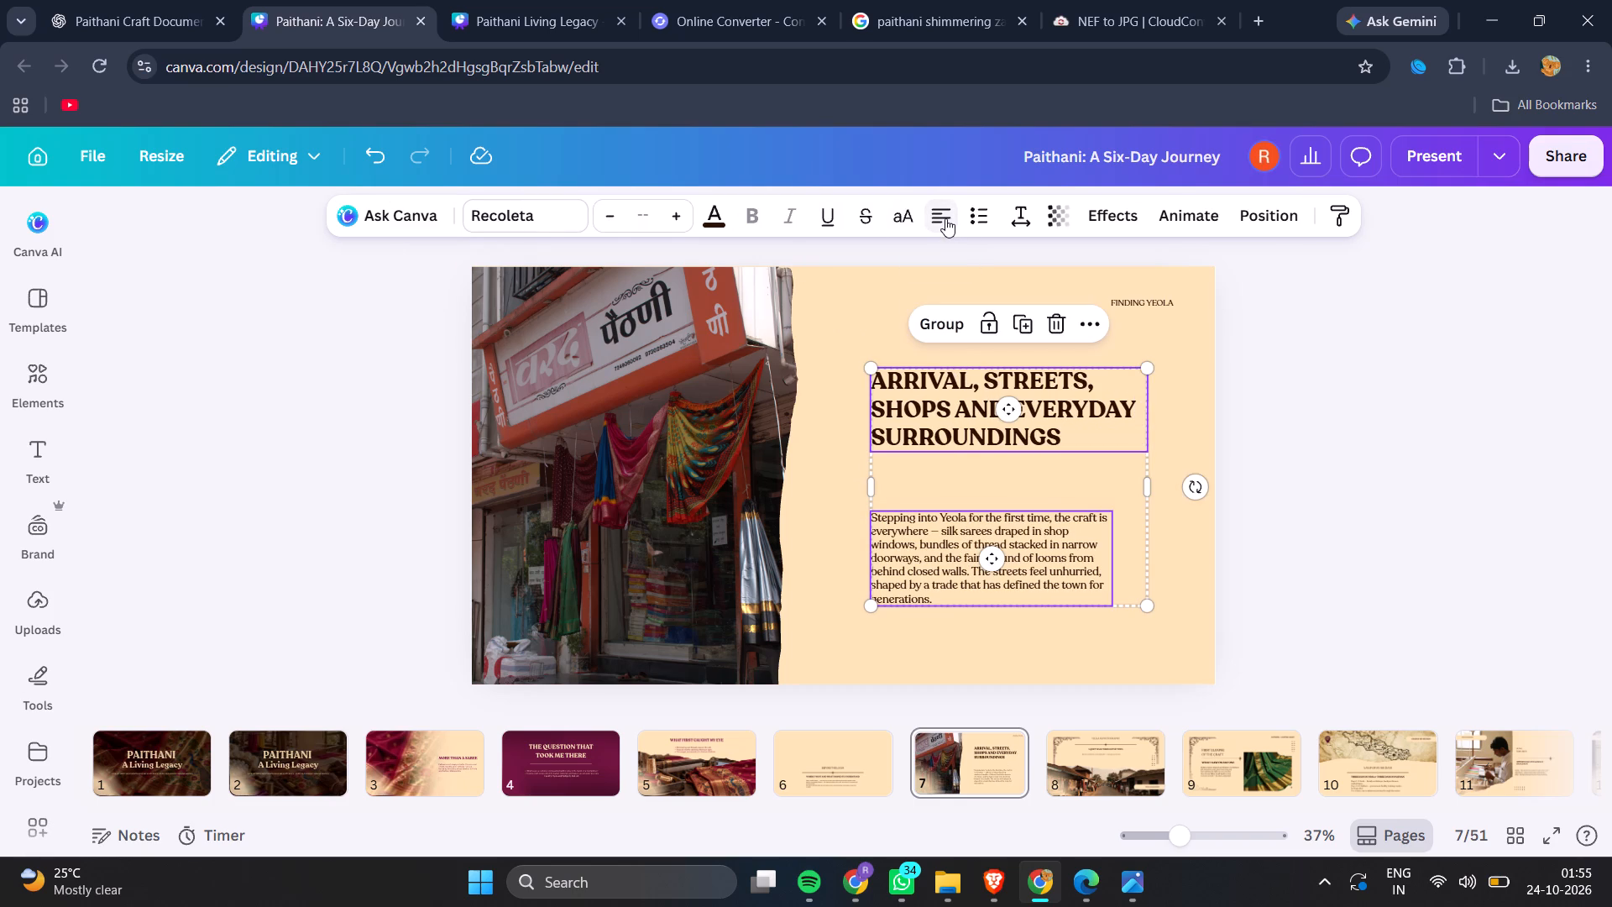
# Recolour the selected heading and paragraph with the pink text colour #7c1645.
pyautogui.click(724, 217)
pyautogui.click(201, 418)
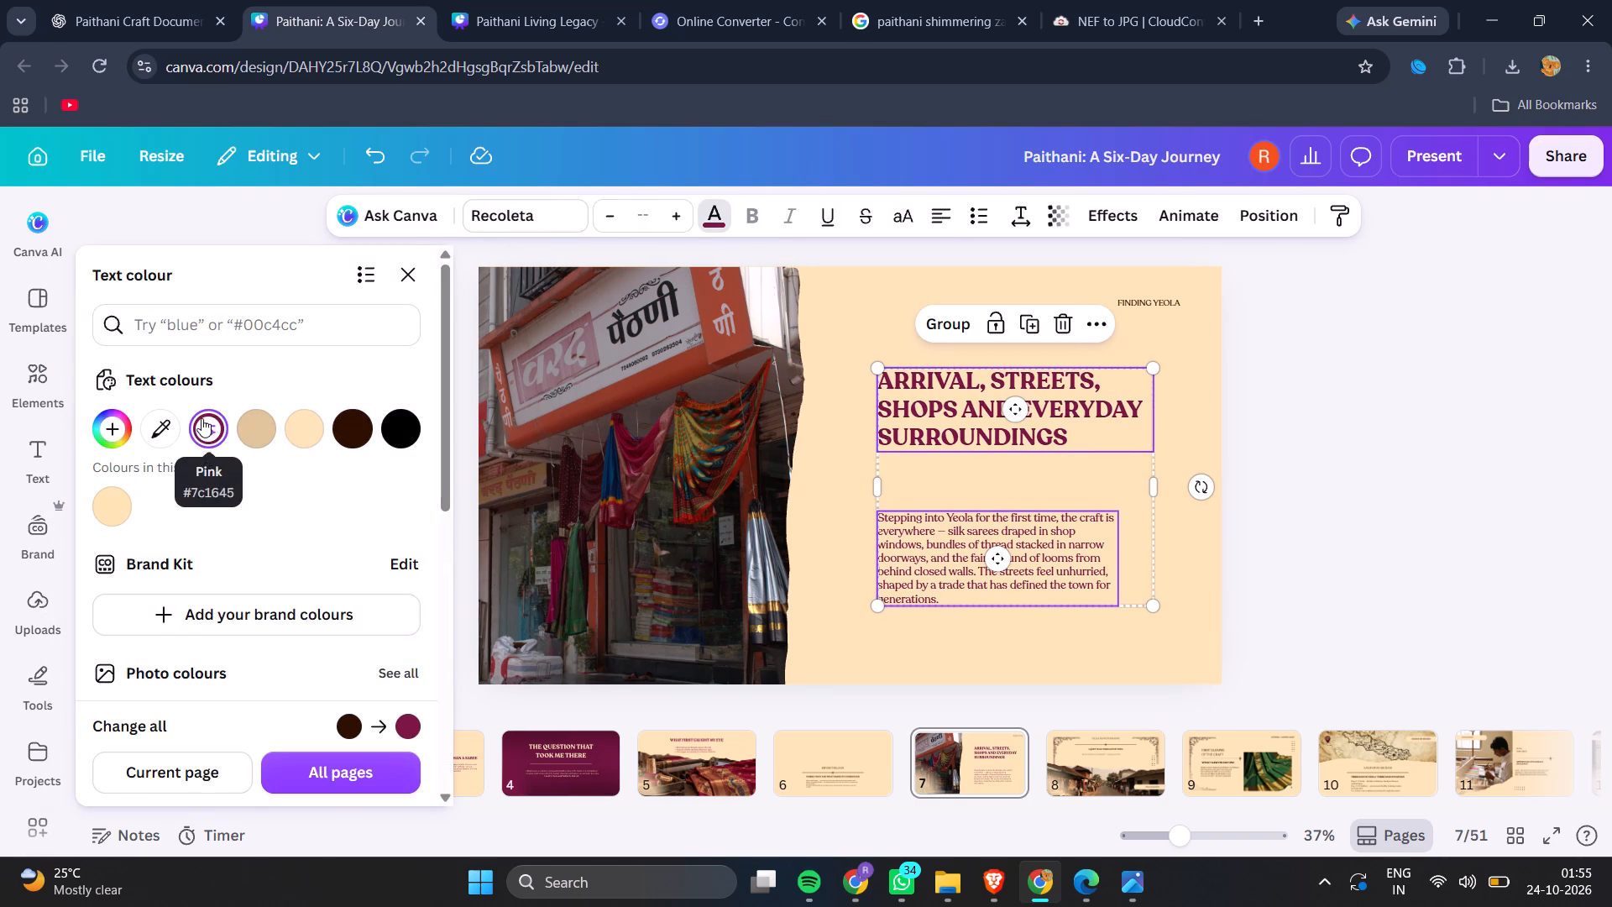
# Move the Arrival, Streets heading and the Stepping into Yeola paragraph together slightly closer to the photo's torn edge.
pyautogui.click(1337, 430)
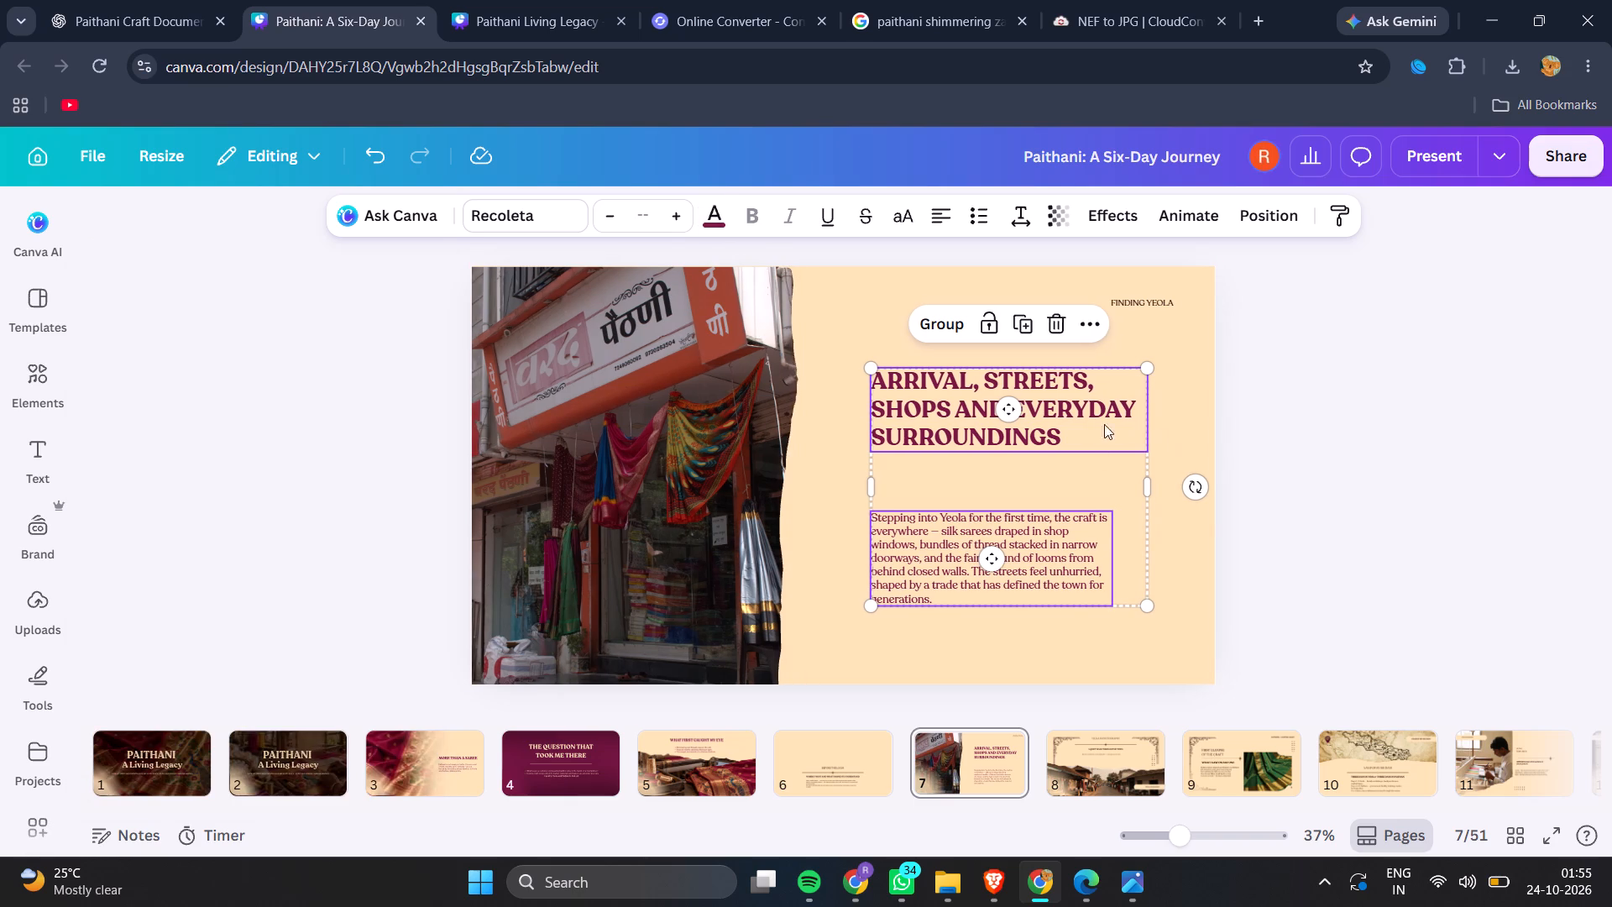
pyautogui.click(947, 423)
pyautogui.moveTo(947, 423); pyautogui.dragTo(930, 419)
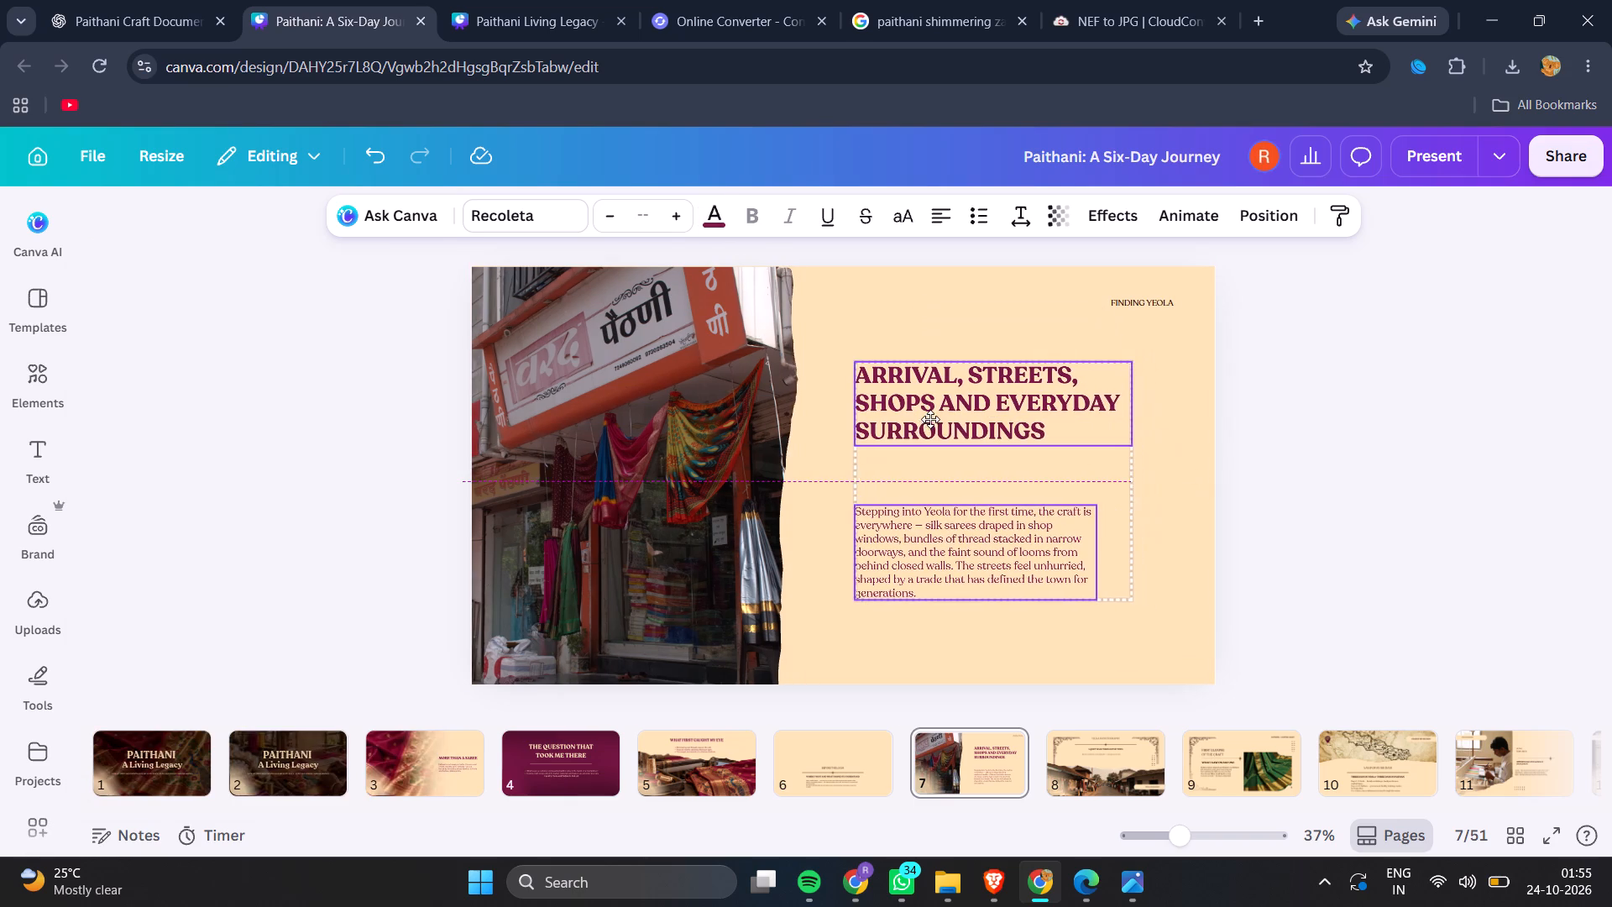
pyautogui.moveTo(930, 419); pyautogui.dragTo(929, 416)
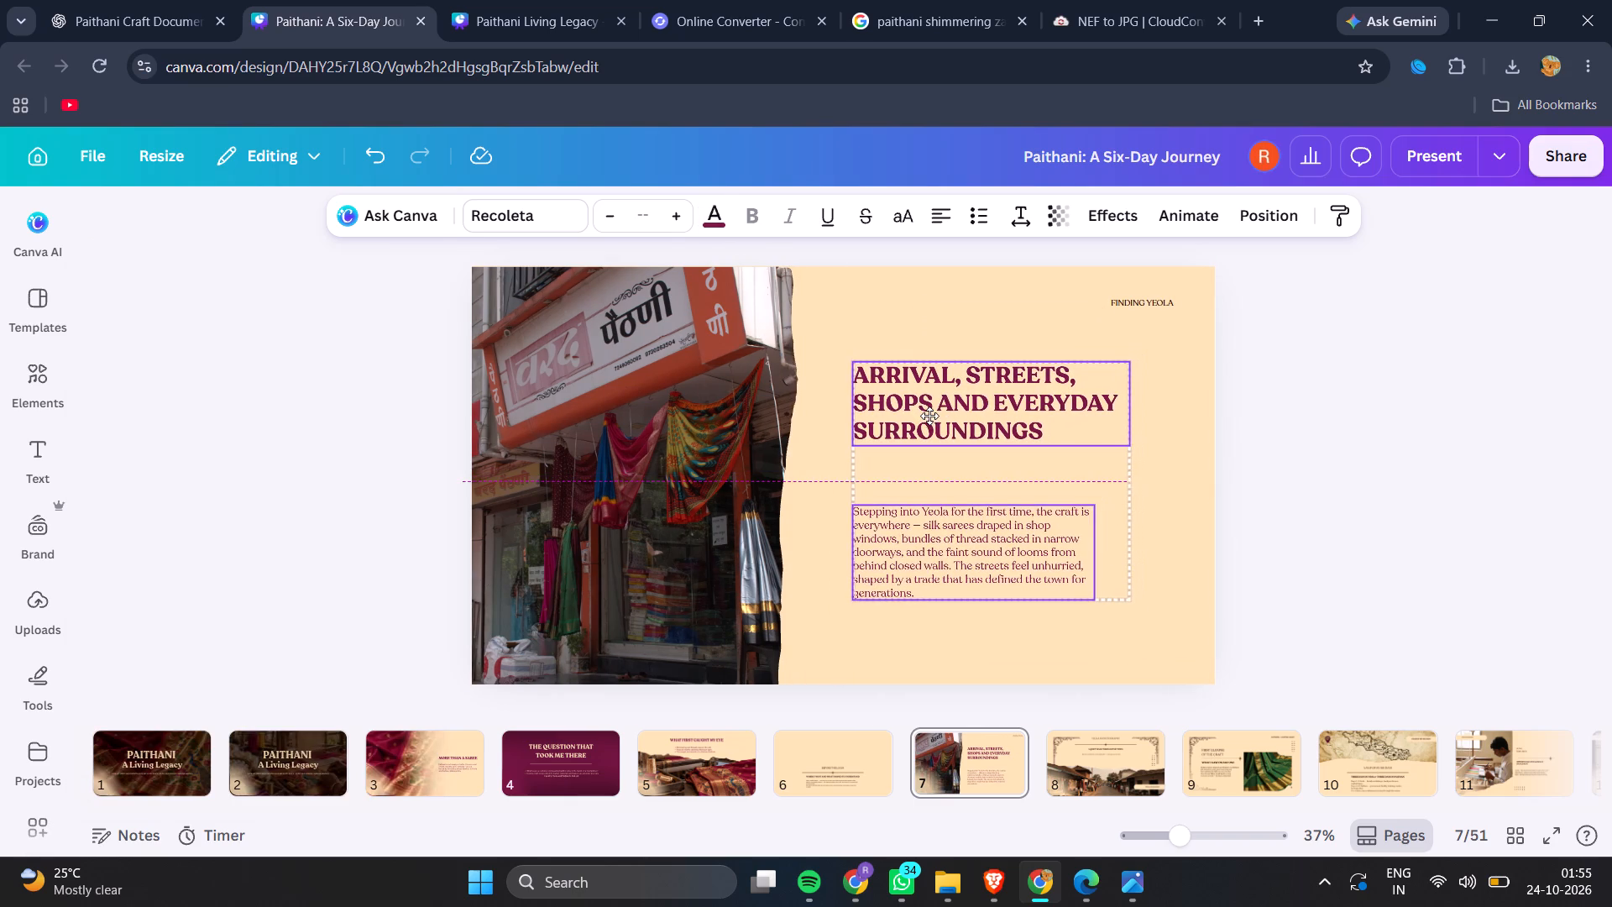
pyautogui.moveTo(929, 416); pyautogui.dragTo(927, 417)
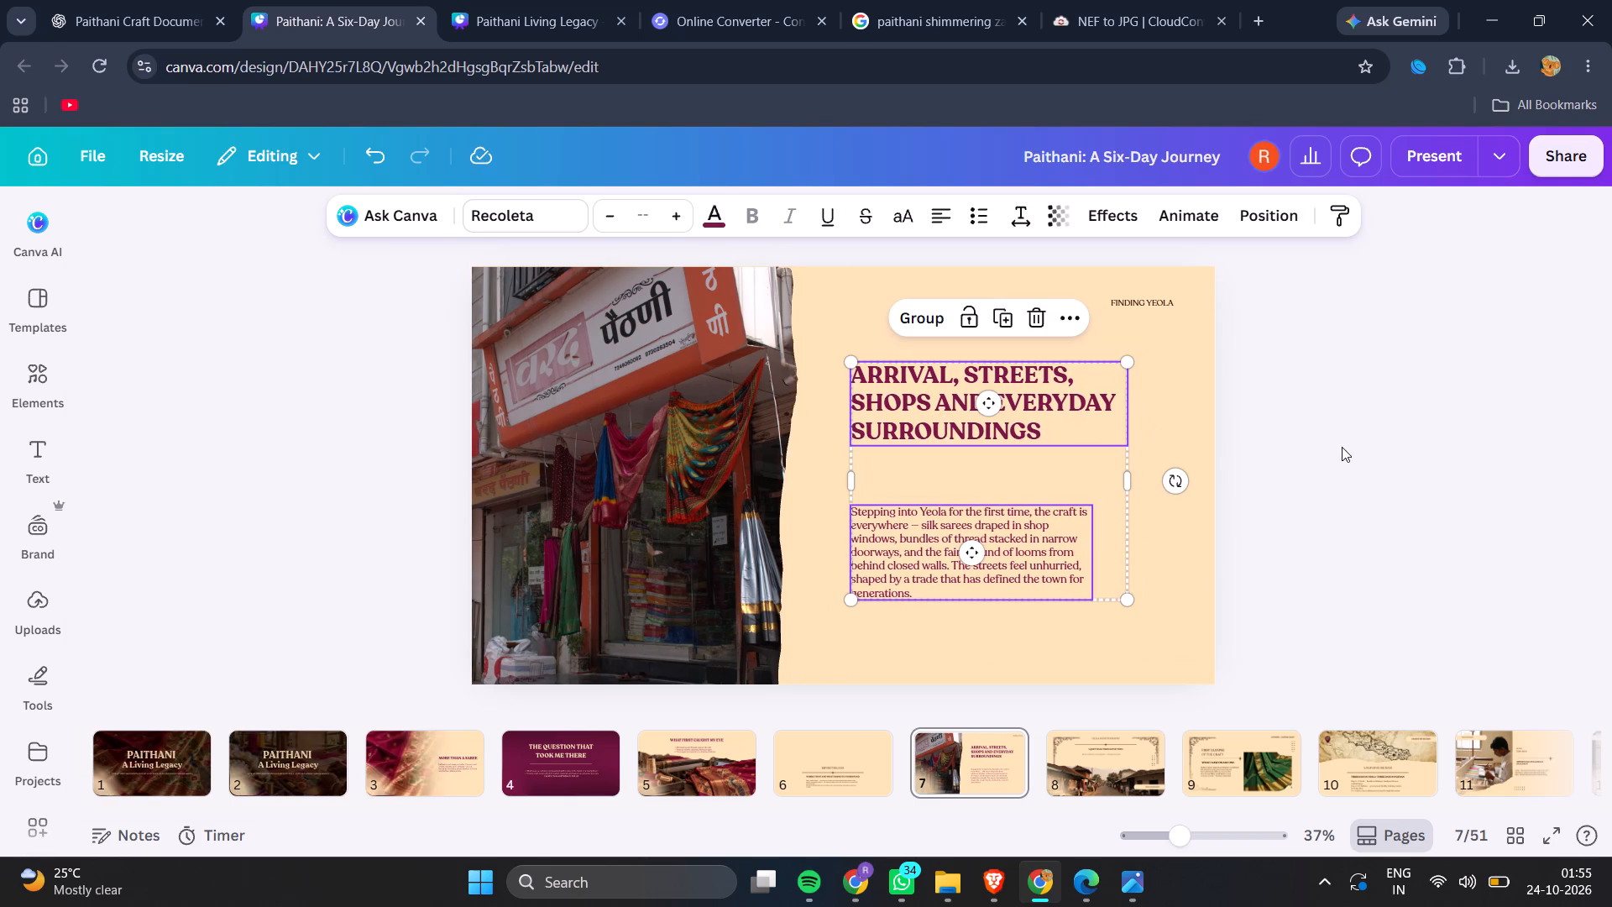
pyautogui.click(1176, 403)
# Move the Stepping into Yeola paragraph up, closer beneath the heading.
pyautogui.moveTo(897, 562); pyautogui.dragTo(892, 528)
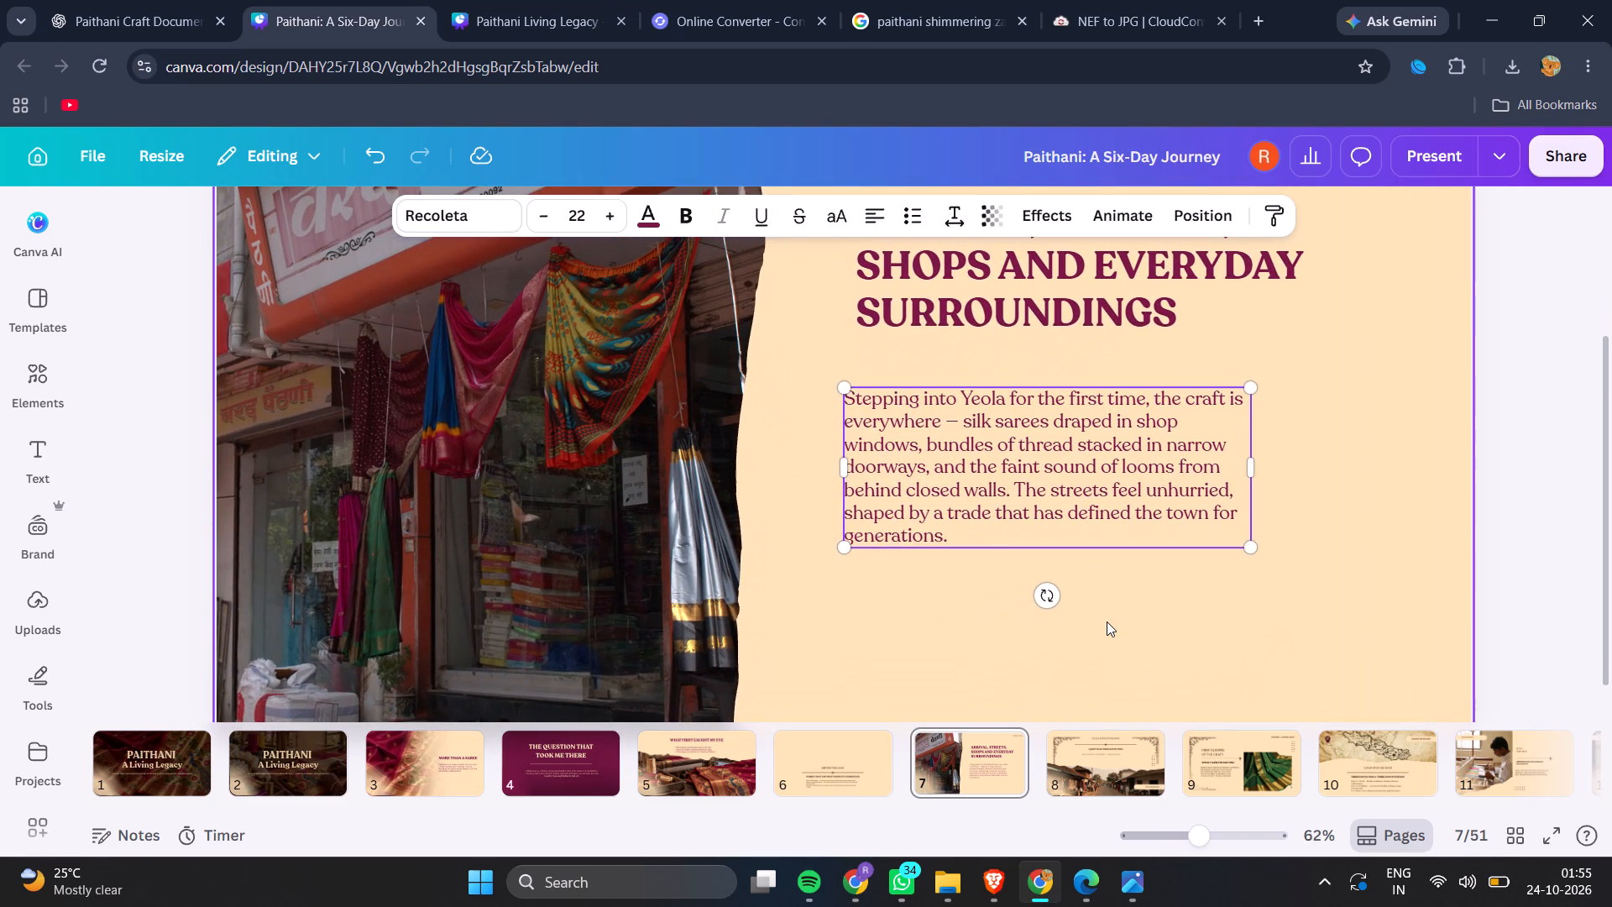
pyautogui.click(1107, 621)
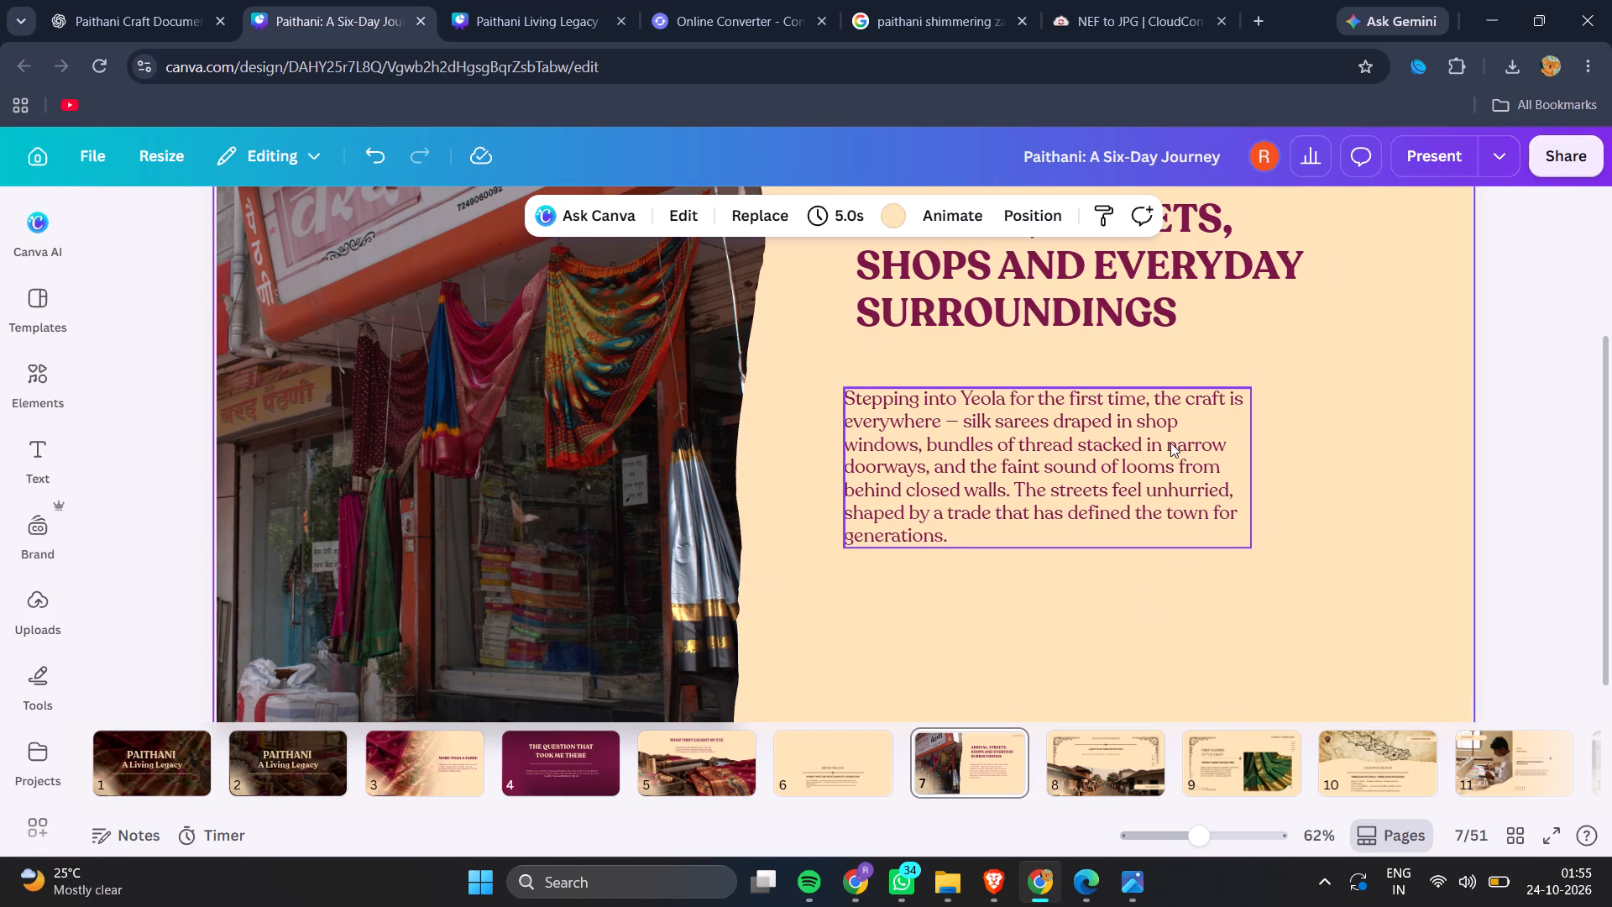
# Delete the comma after "doorways" in the Stepping into Yeola paragraph.
pyautogui.doubleClick(934, 474)
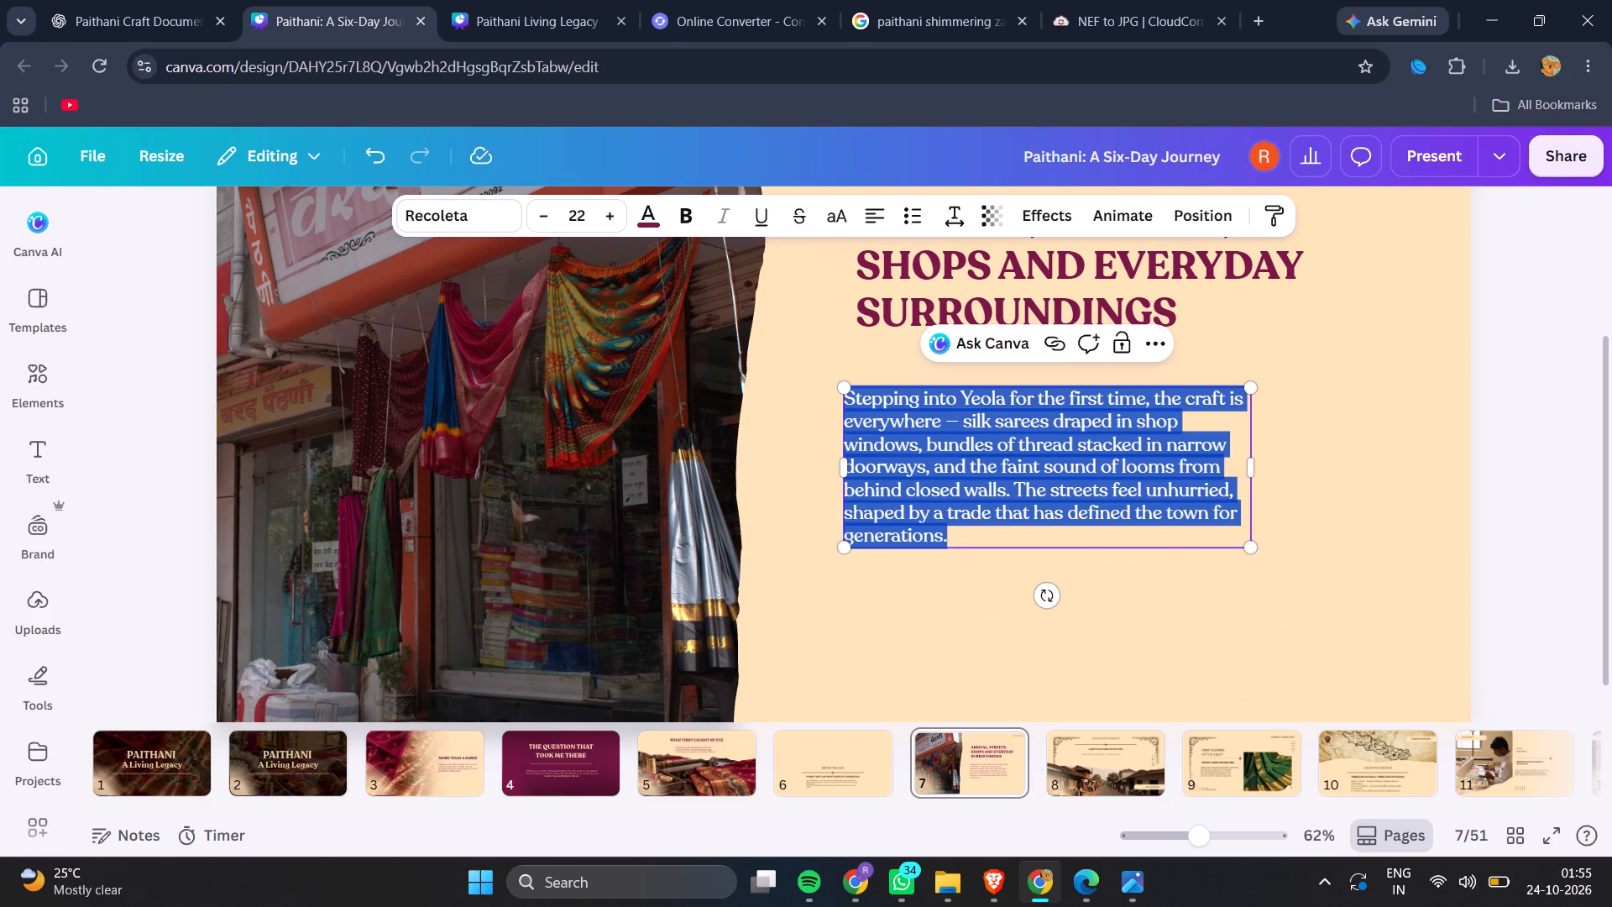
pyautogui.click(932, 474)
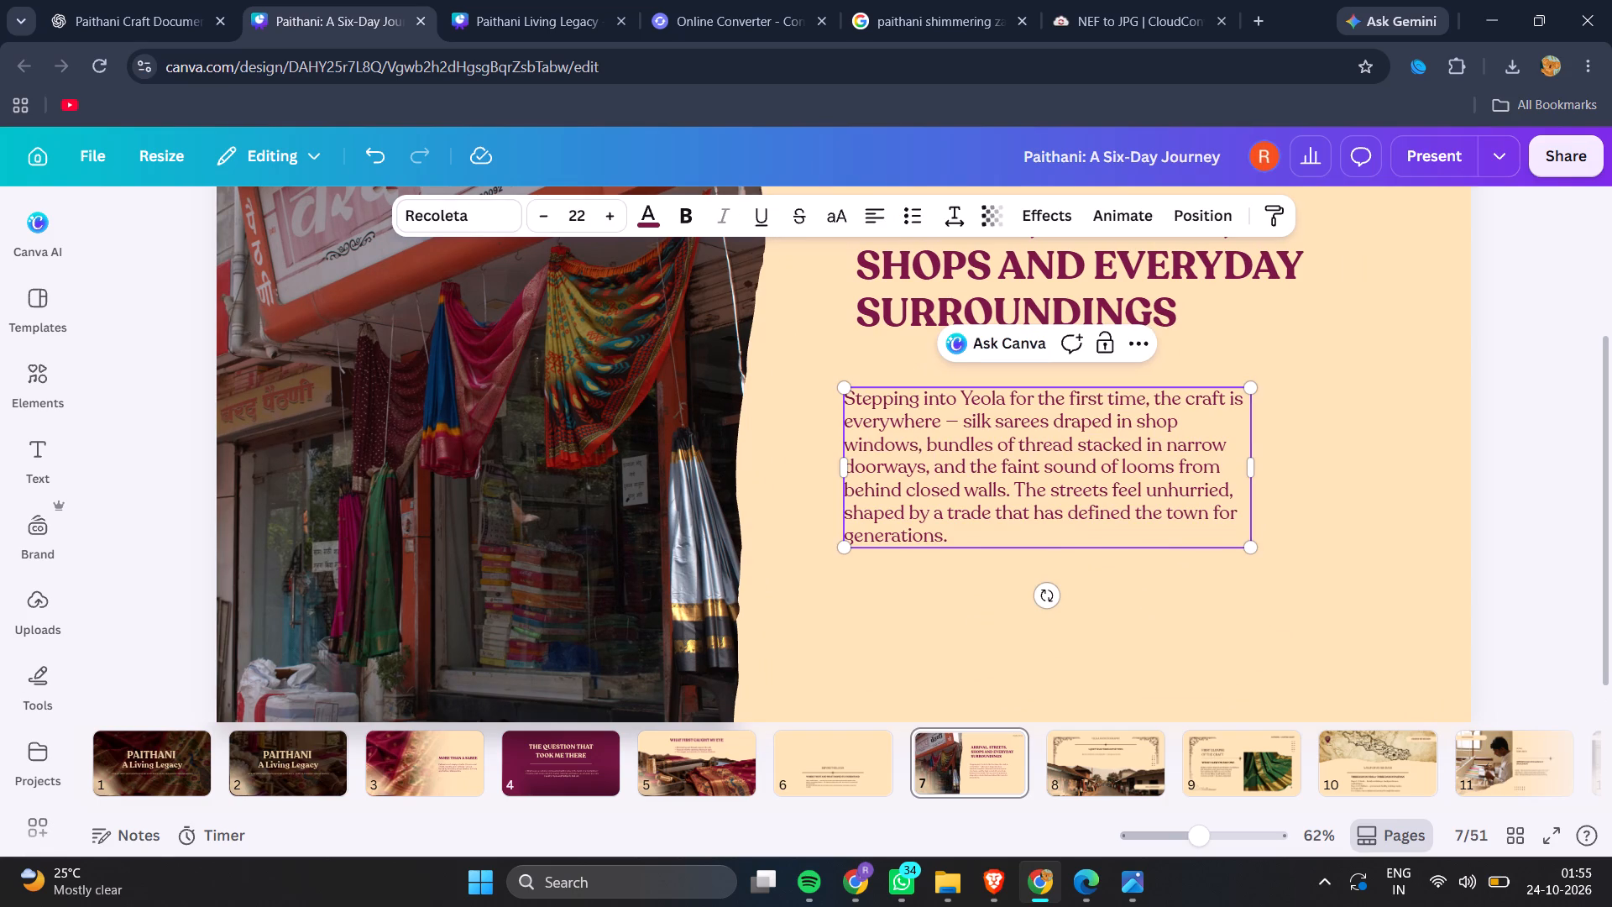
pyautogui.click(925, 470)
pyautogui.press('Right')
pyautogui.press('BackSpace')
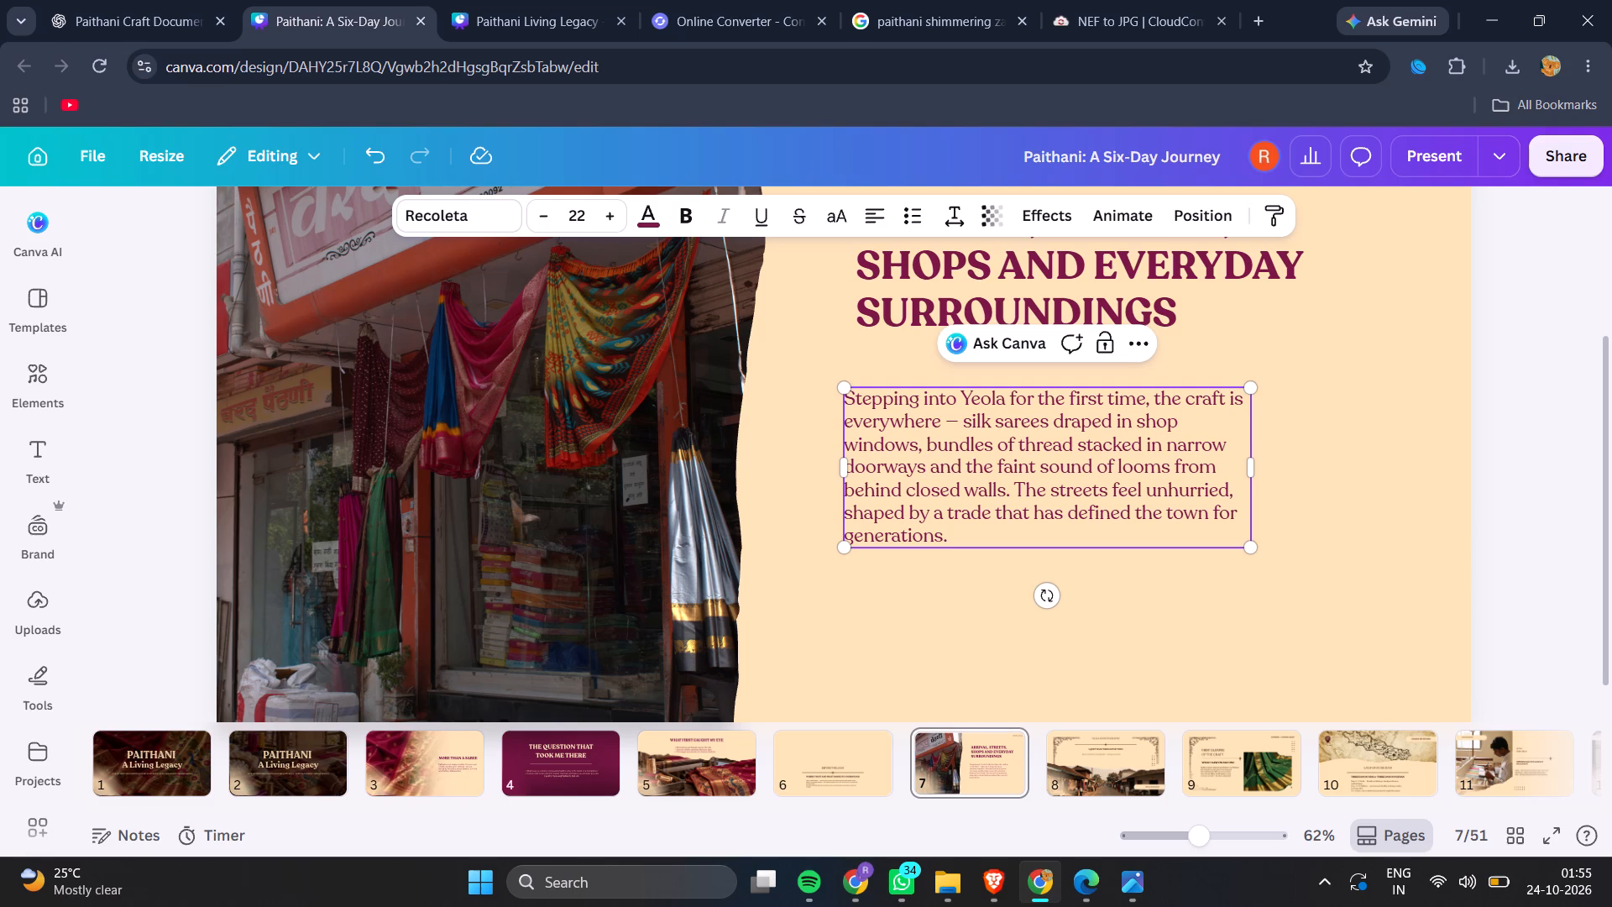
pyautogui.click(1203, 646)
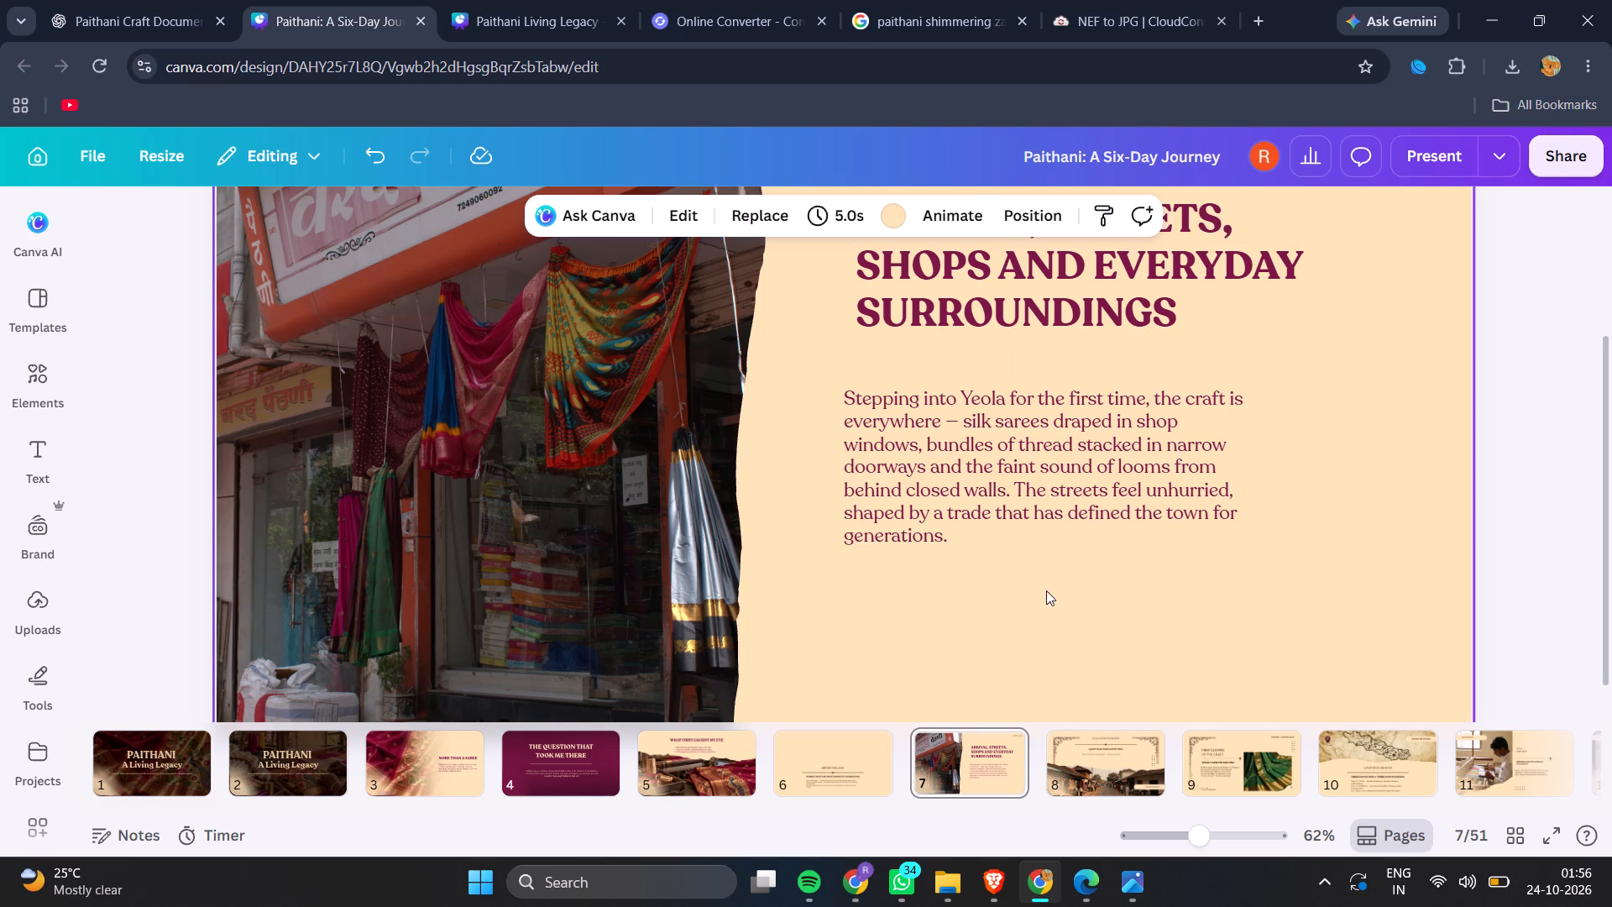
# Start a new line in the paragraph before the sentence "The streets feel unhurried".
pyautogui.doubleClick(1012, 490)
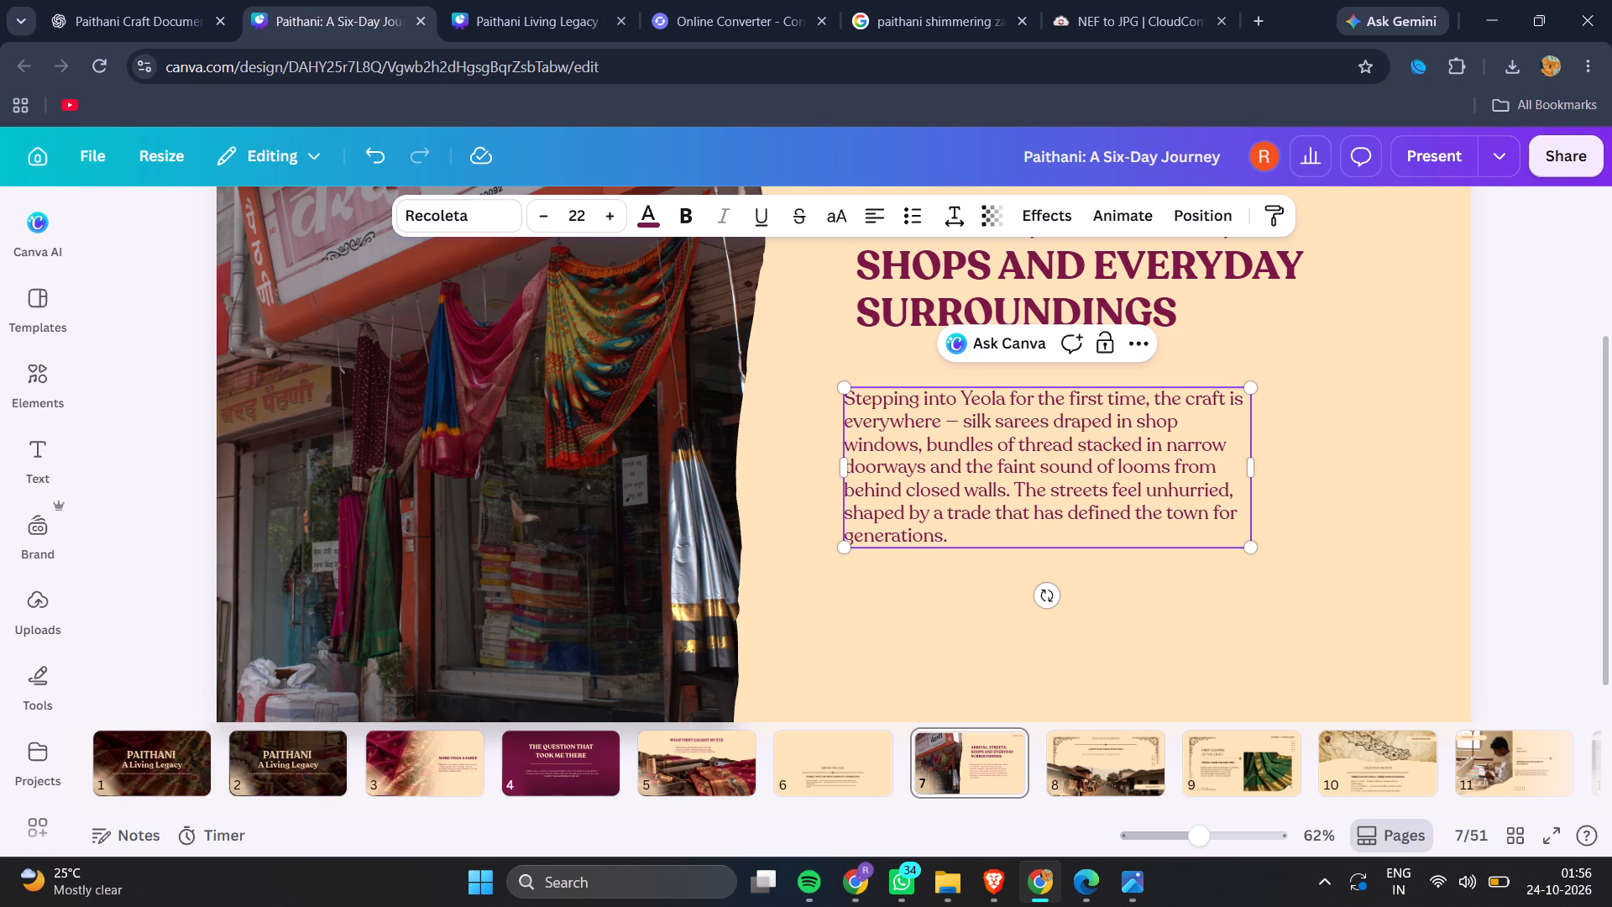
pyautogui.press('Right')
pyautogui.press('Return')
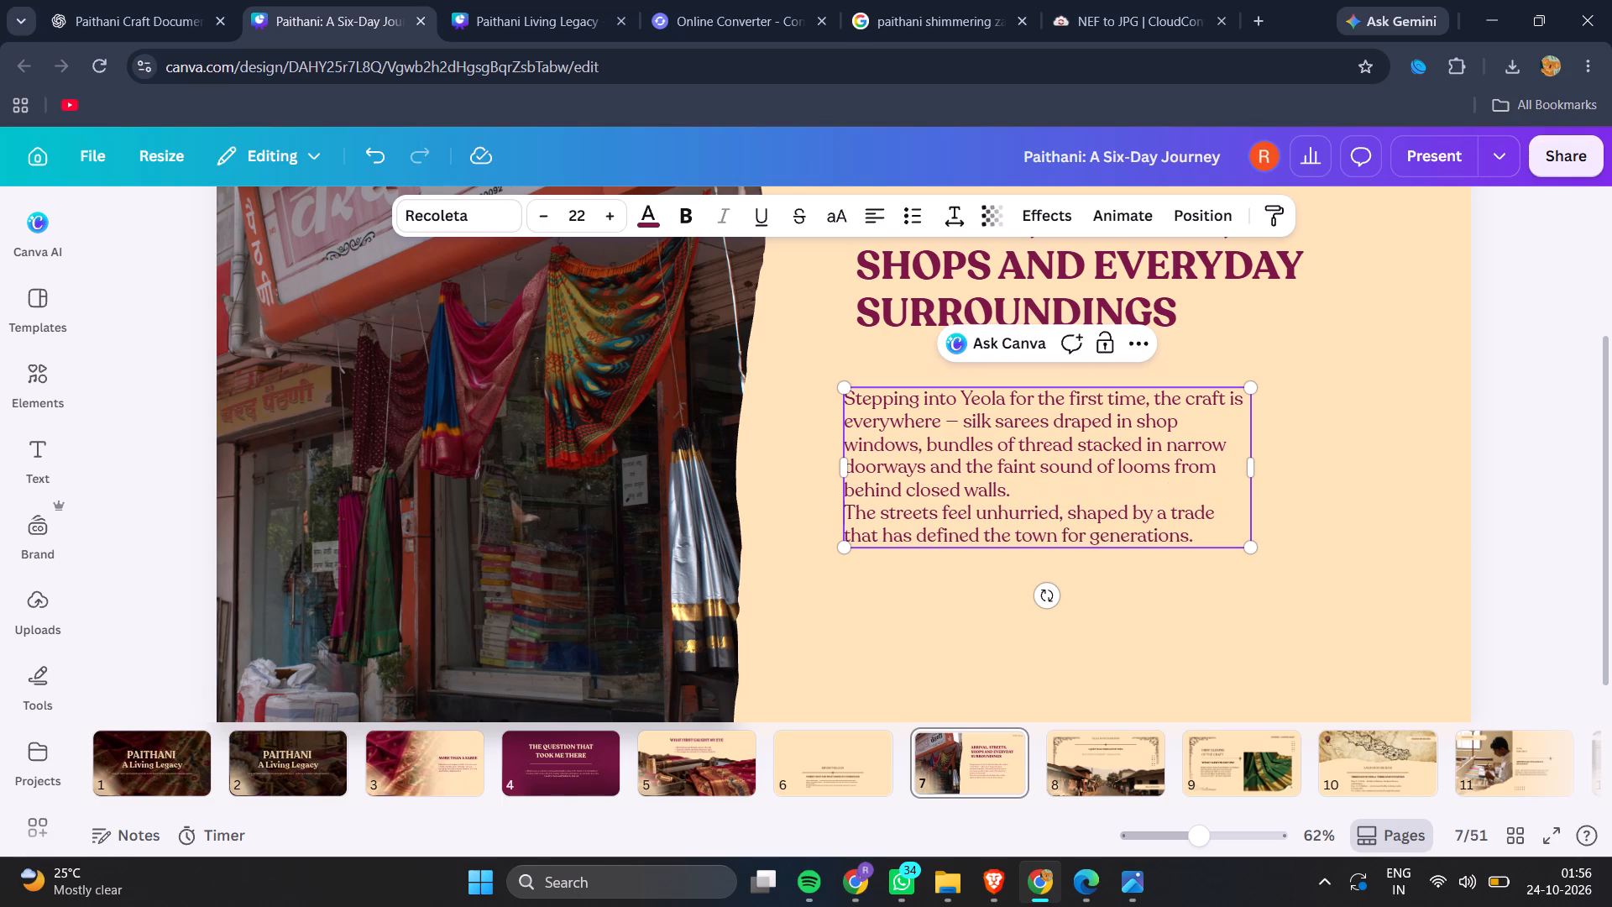
pyautogui.click(991, 668)
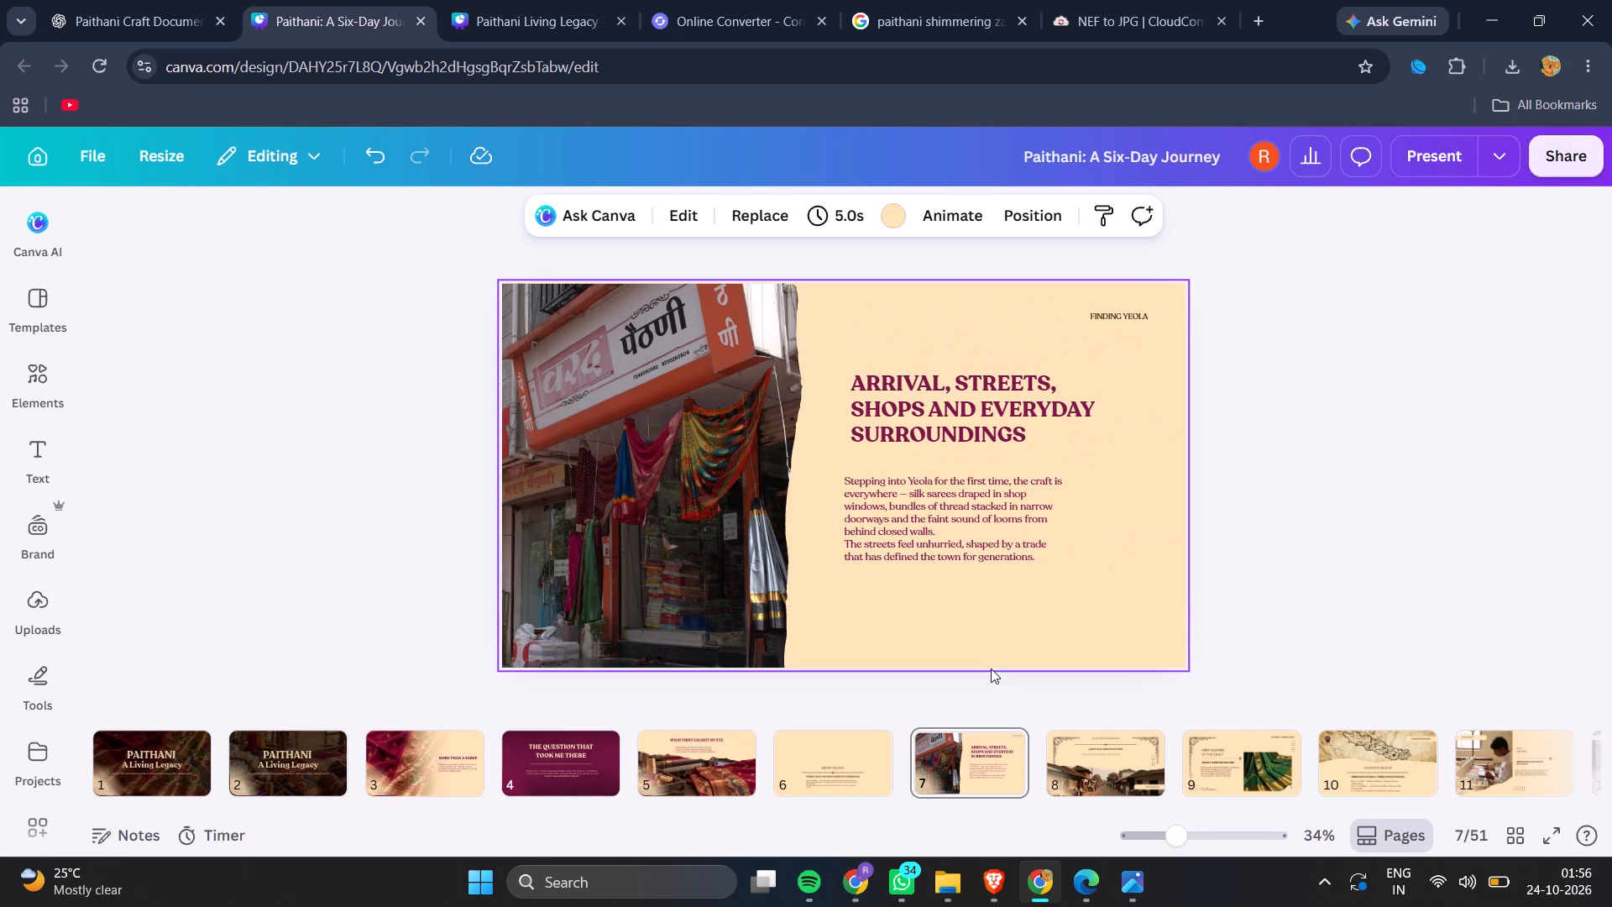
# Align the paragraph's left edge with the heading's and format its two sentences as a bulleted list.
pyautogui.moveTo(992, 537); pyautogui.dragTo(999, 543)
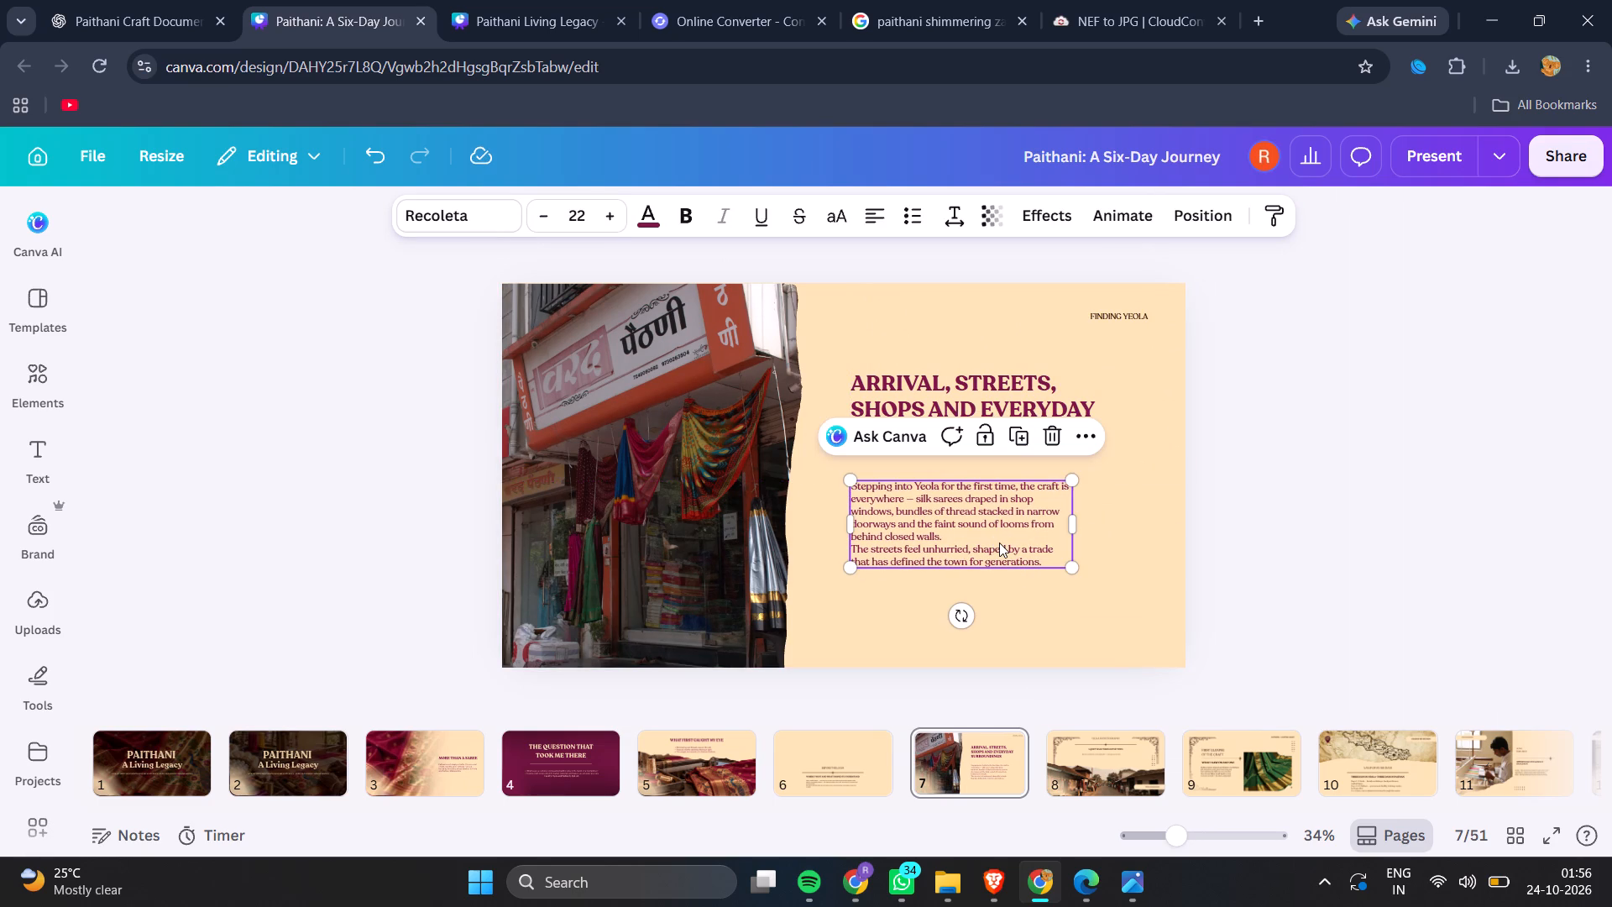
pyautogui.click(916, 227)
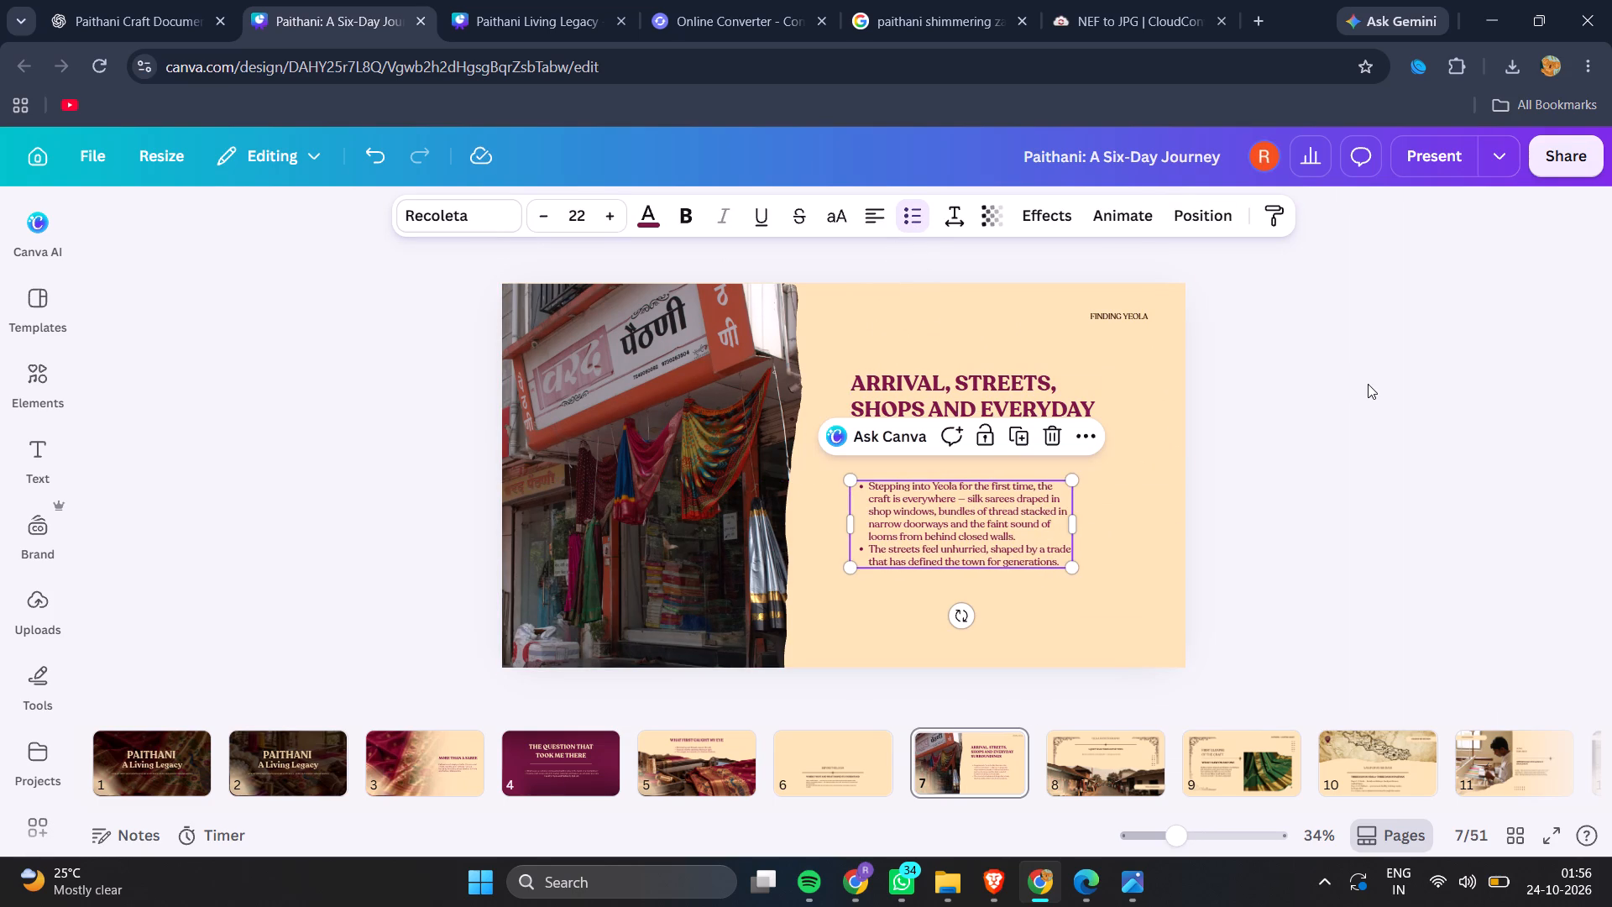
pyautogui.click(1295, 562)
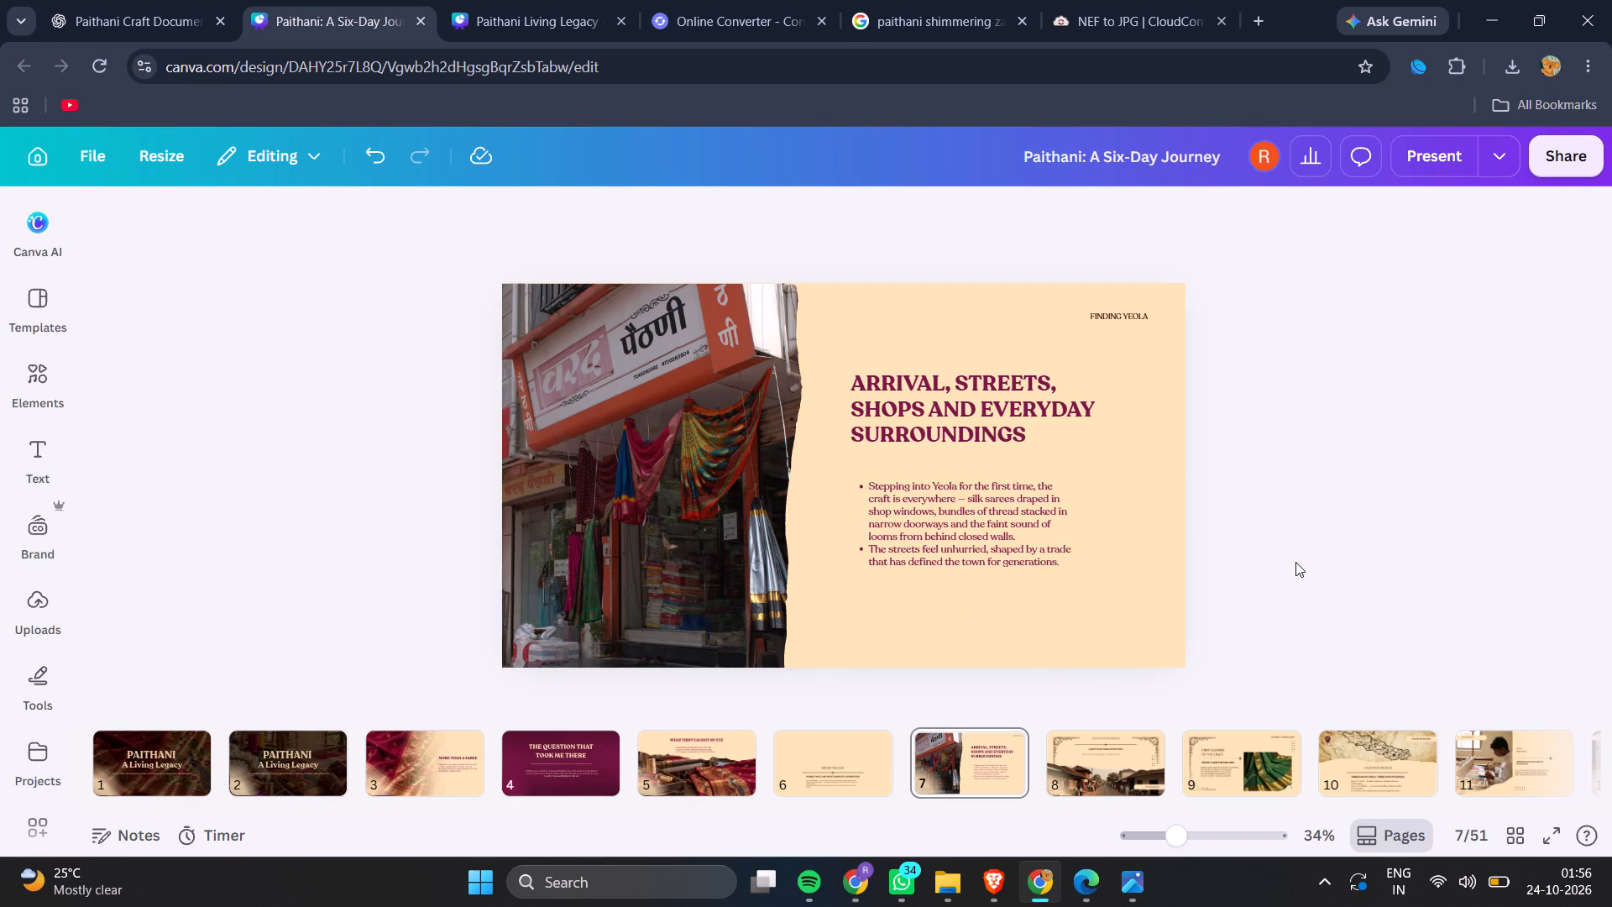
# Nudge the bulleted text up towards the heading, keeping its left edge aligned with the heading.
pyautogui.moveTo(973, 548); pyautogui.dragTo(965, 536)
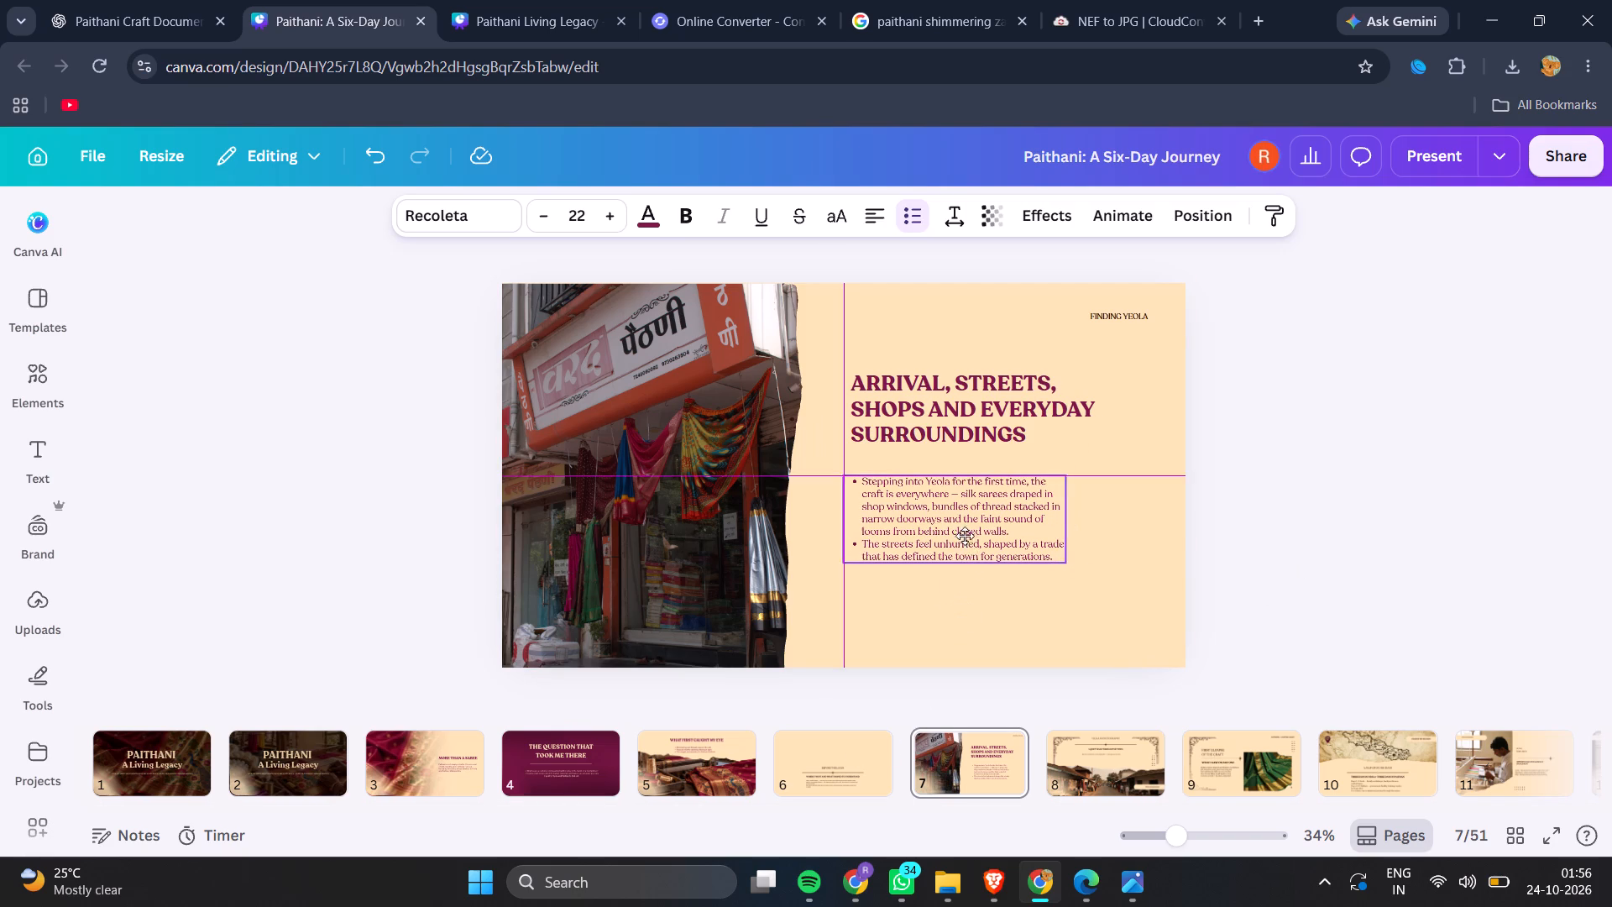
pyautogui.moveTo(965, 536); pyautogui.dragTo(976, 540)
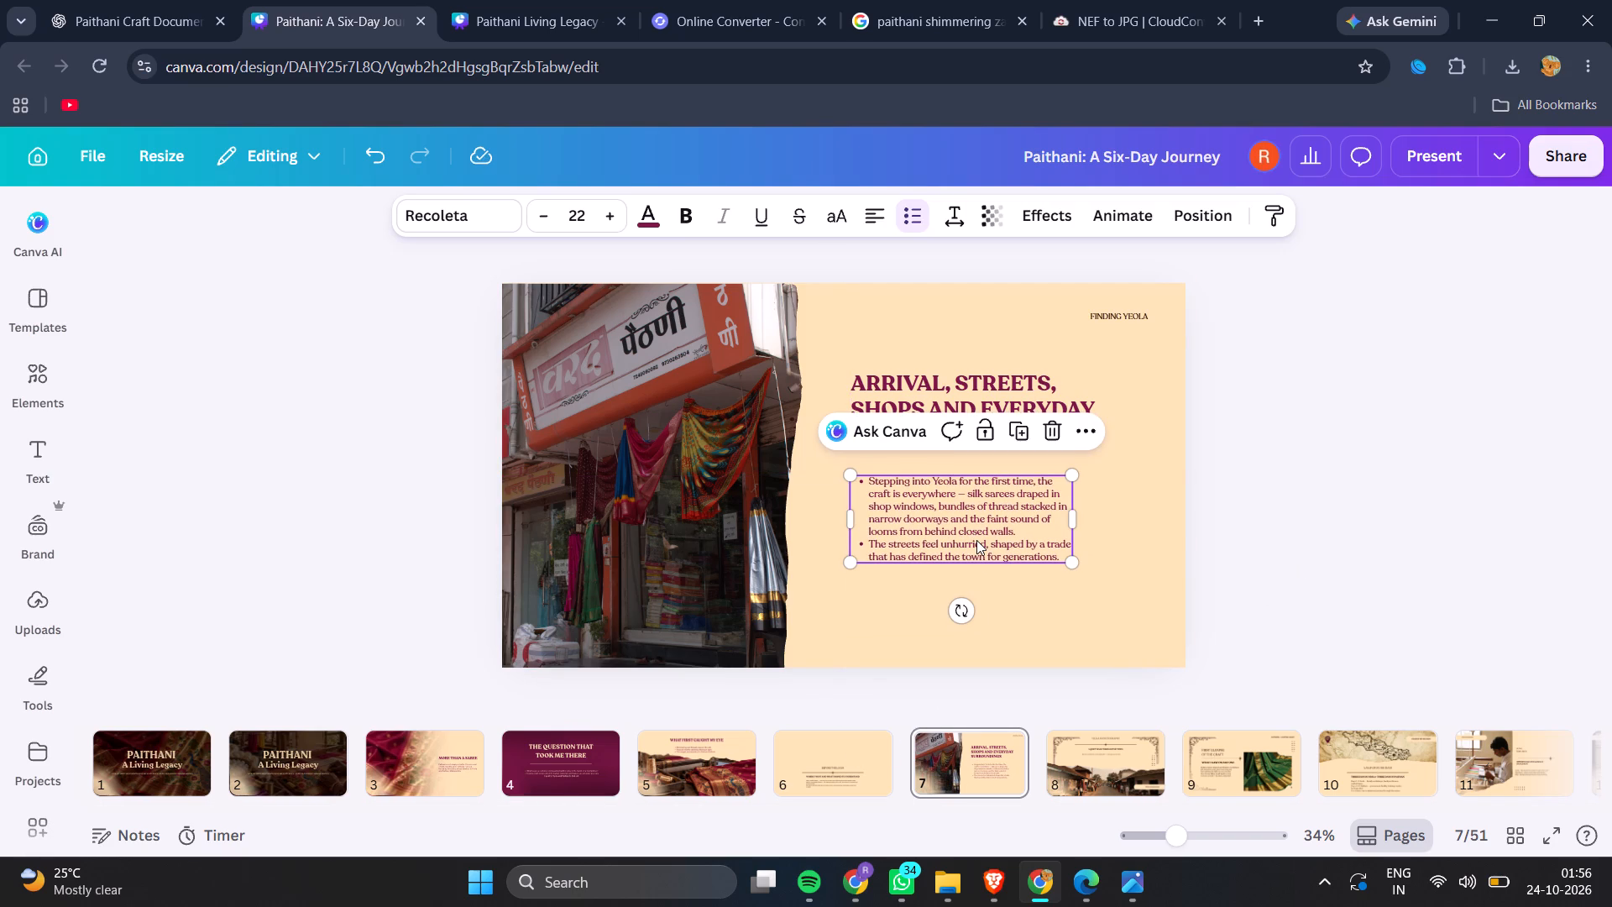
pyautogui.click(1252, 469)
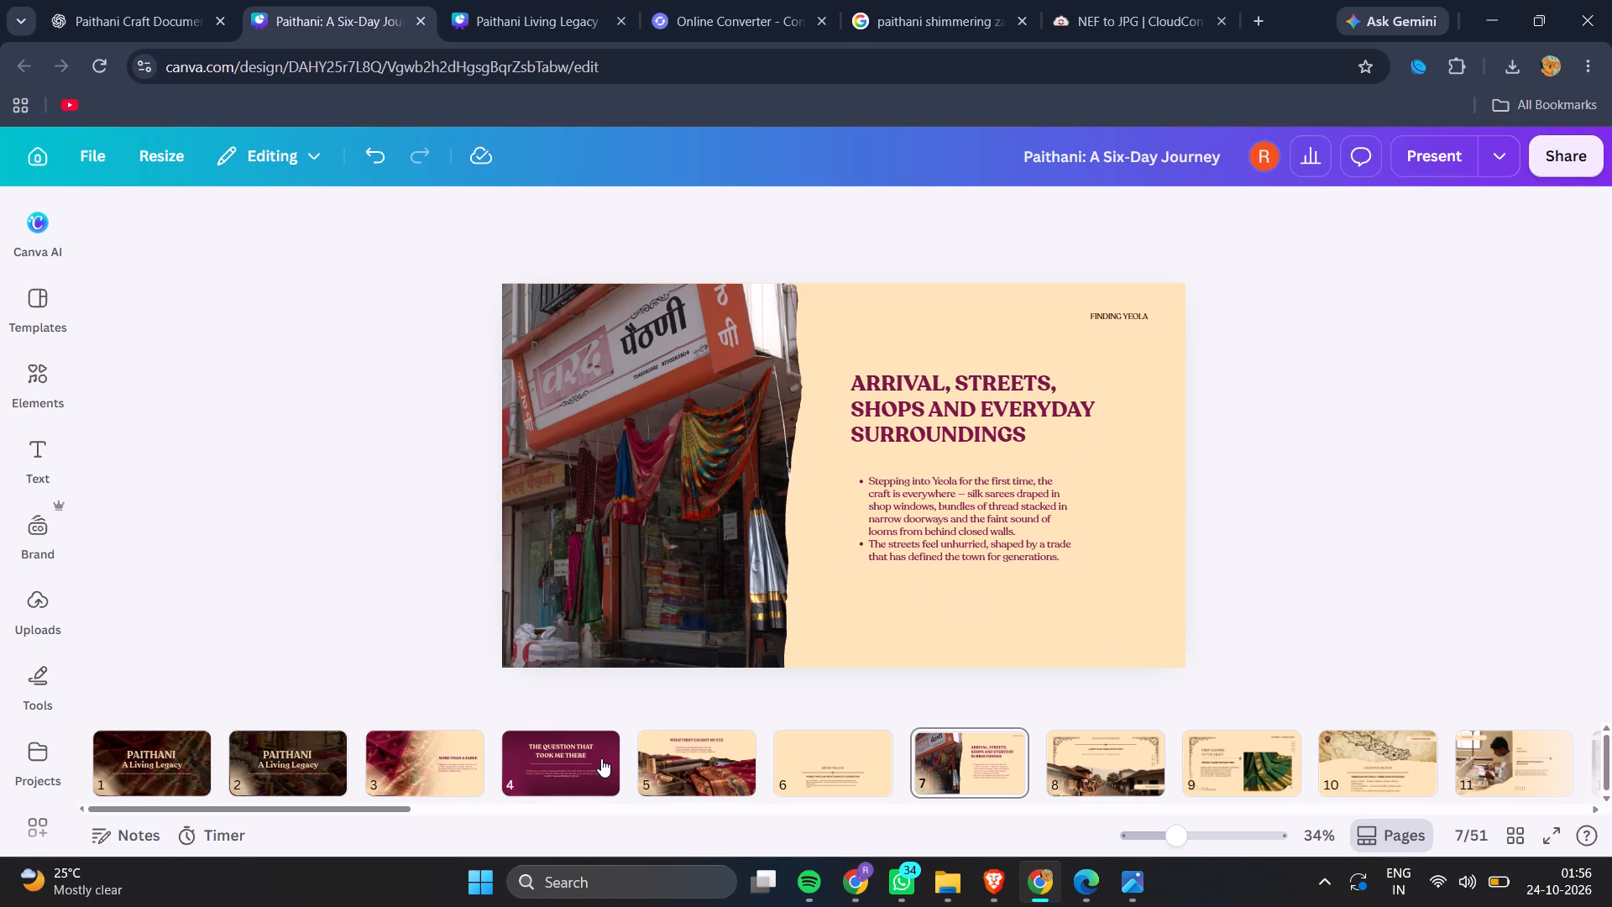
# Compare slides 5 and 6, and change slide 7's corner label from Finding Yeola to First Day in Yeola.
pyautogui.click(678, 737)
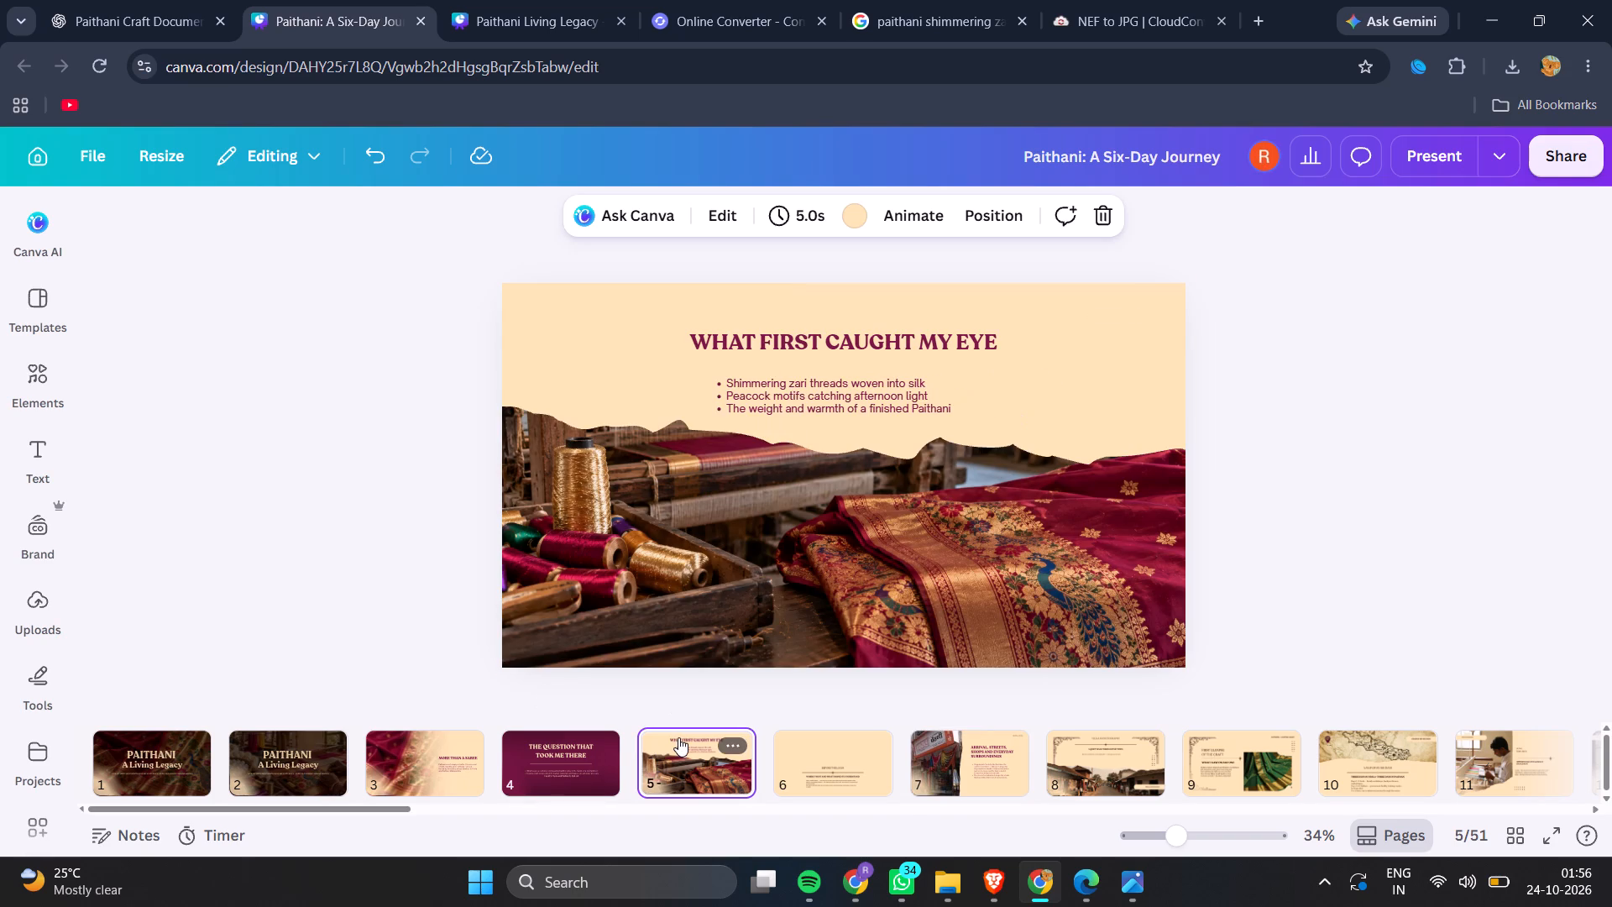
pyautogui.click(818, 762)
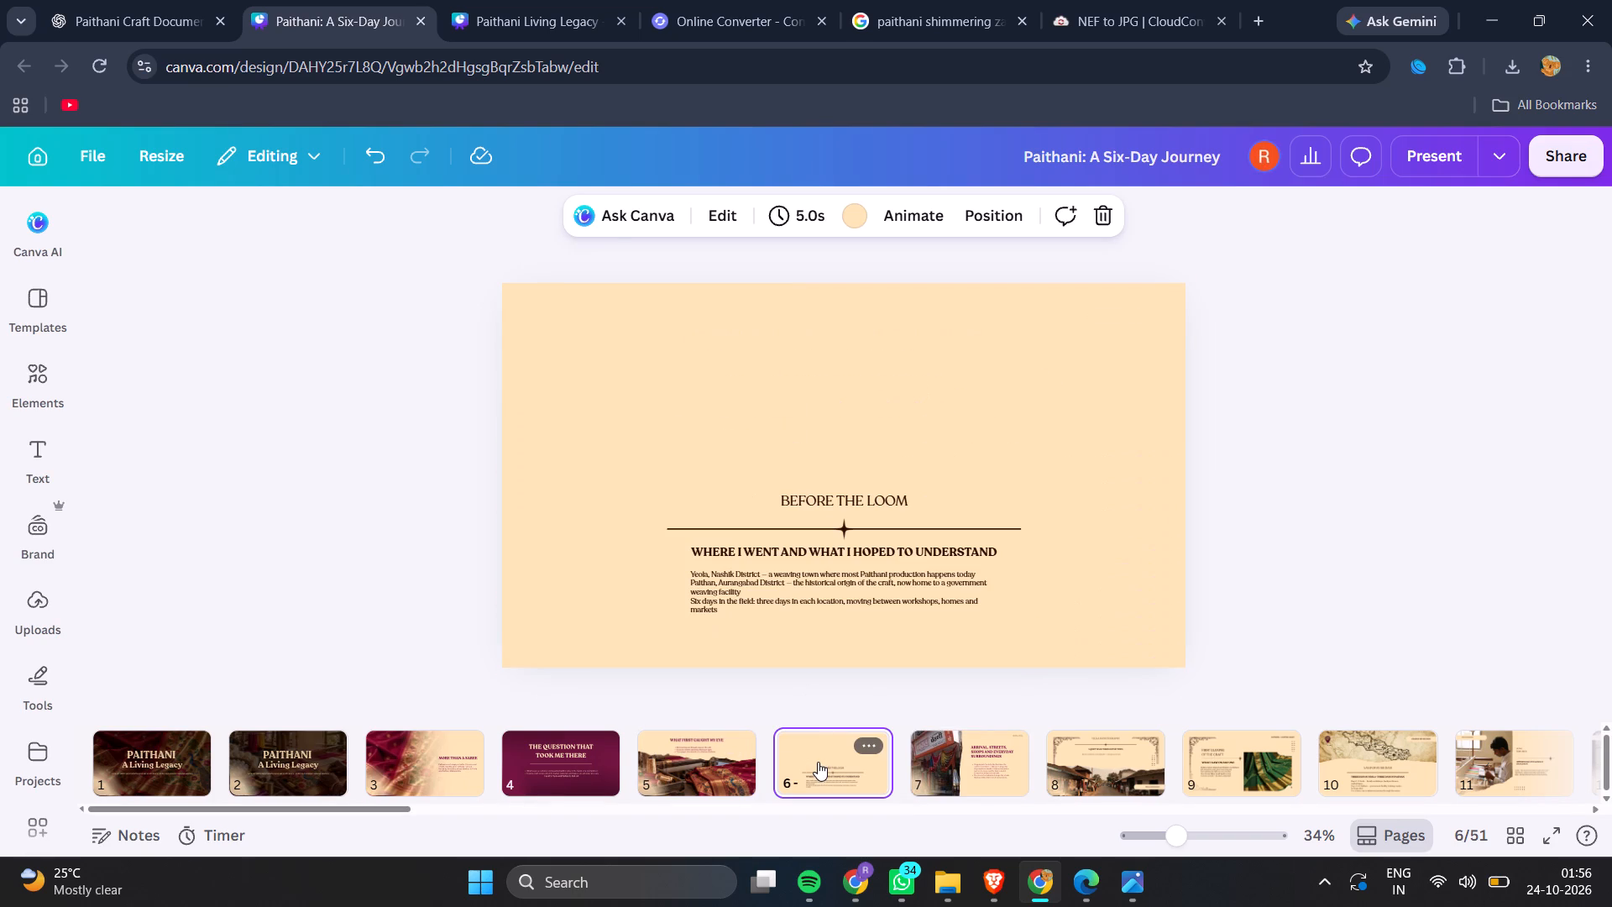
pyautogui.click(948, 759)
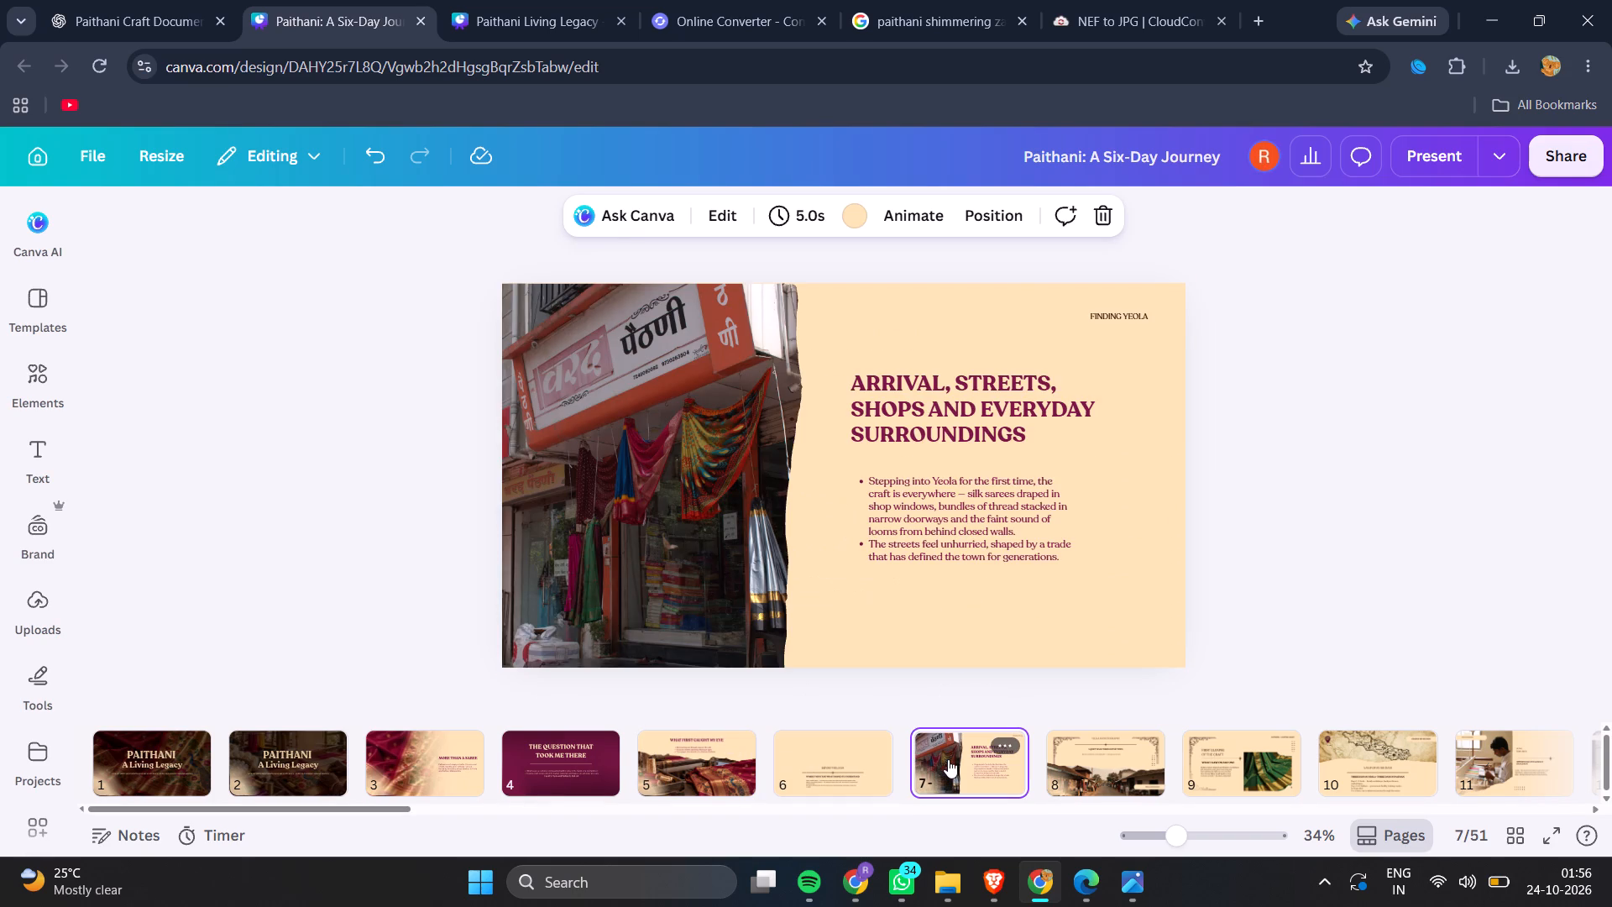
pyautogui.doubleClick(1106, 319)
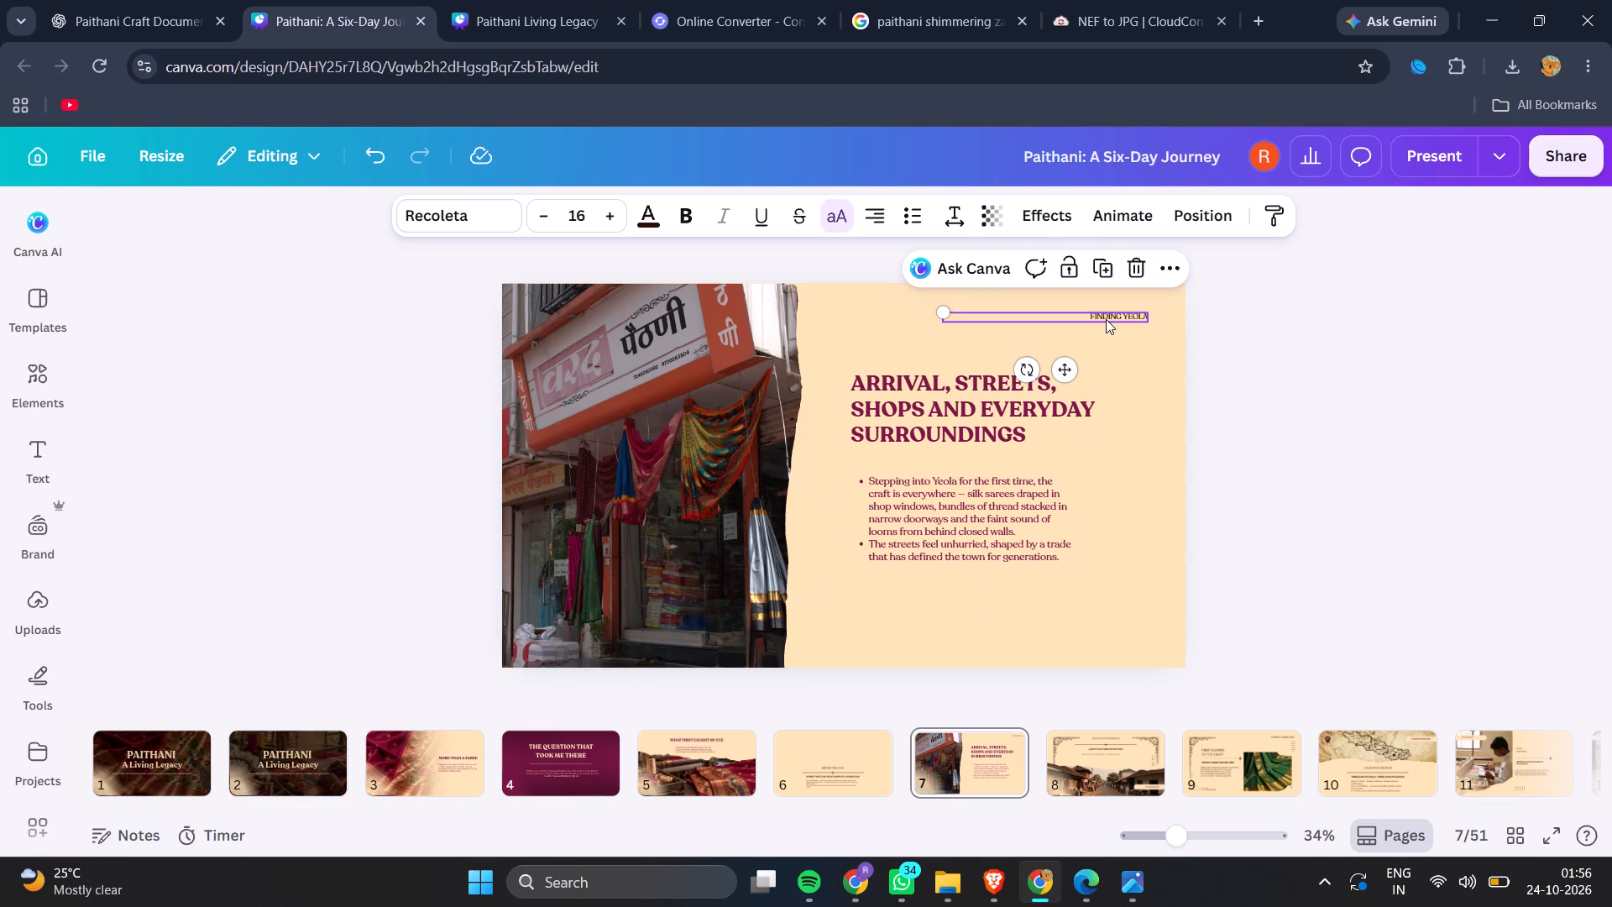
pyautogui.click(1106, 319)
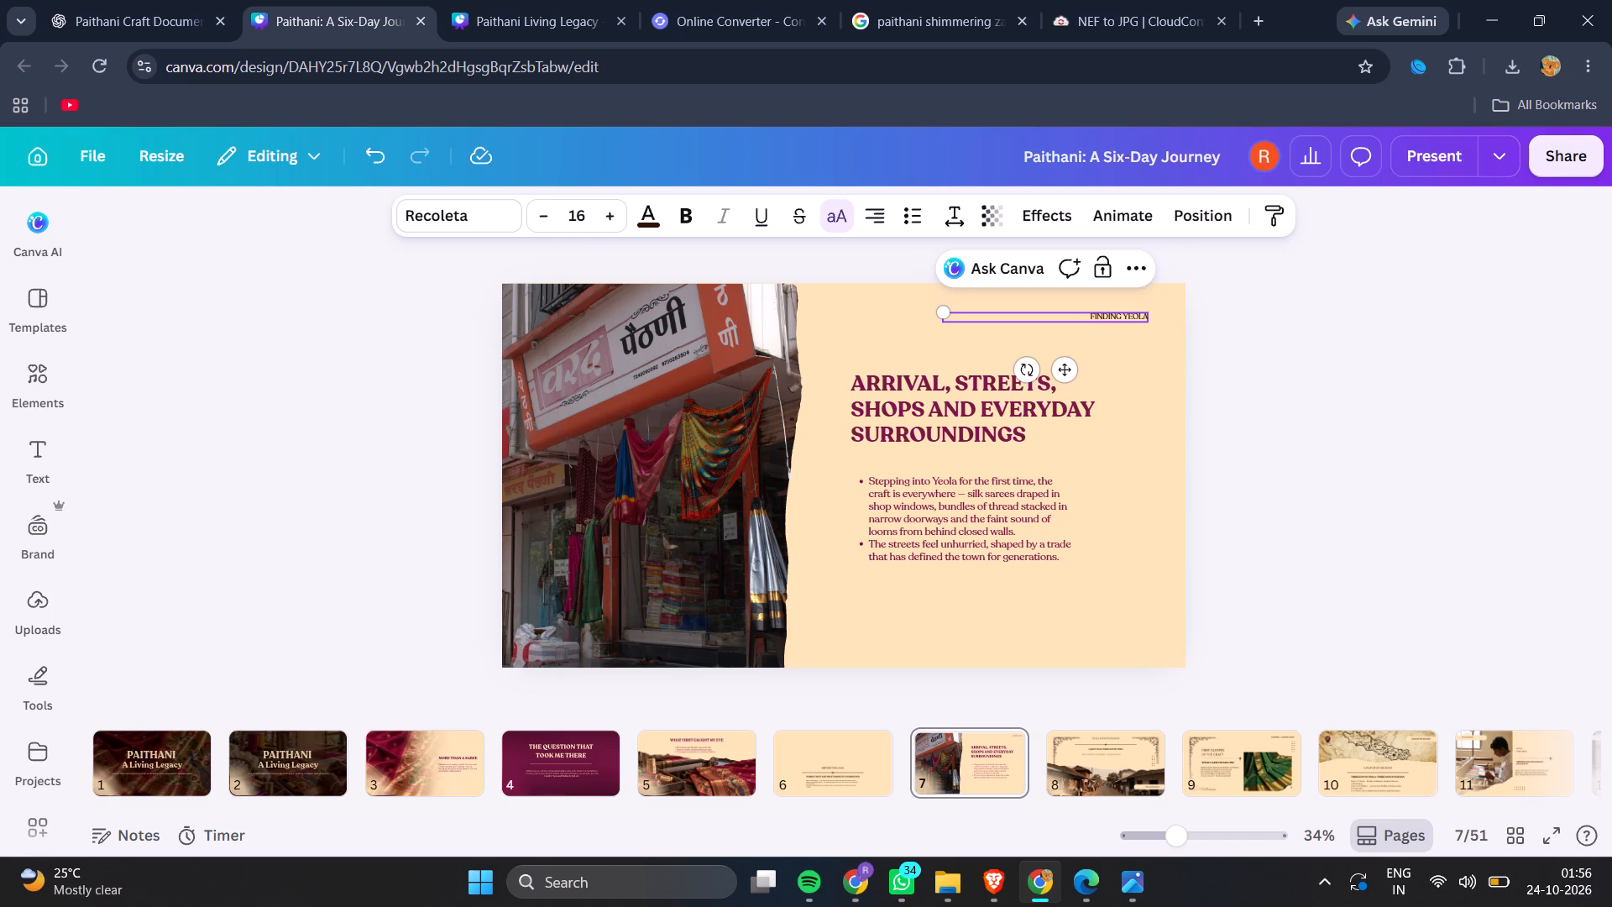
pyautogui.hscroll(-3, 1106, 319)
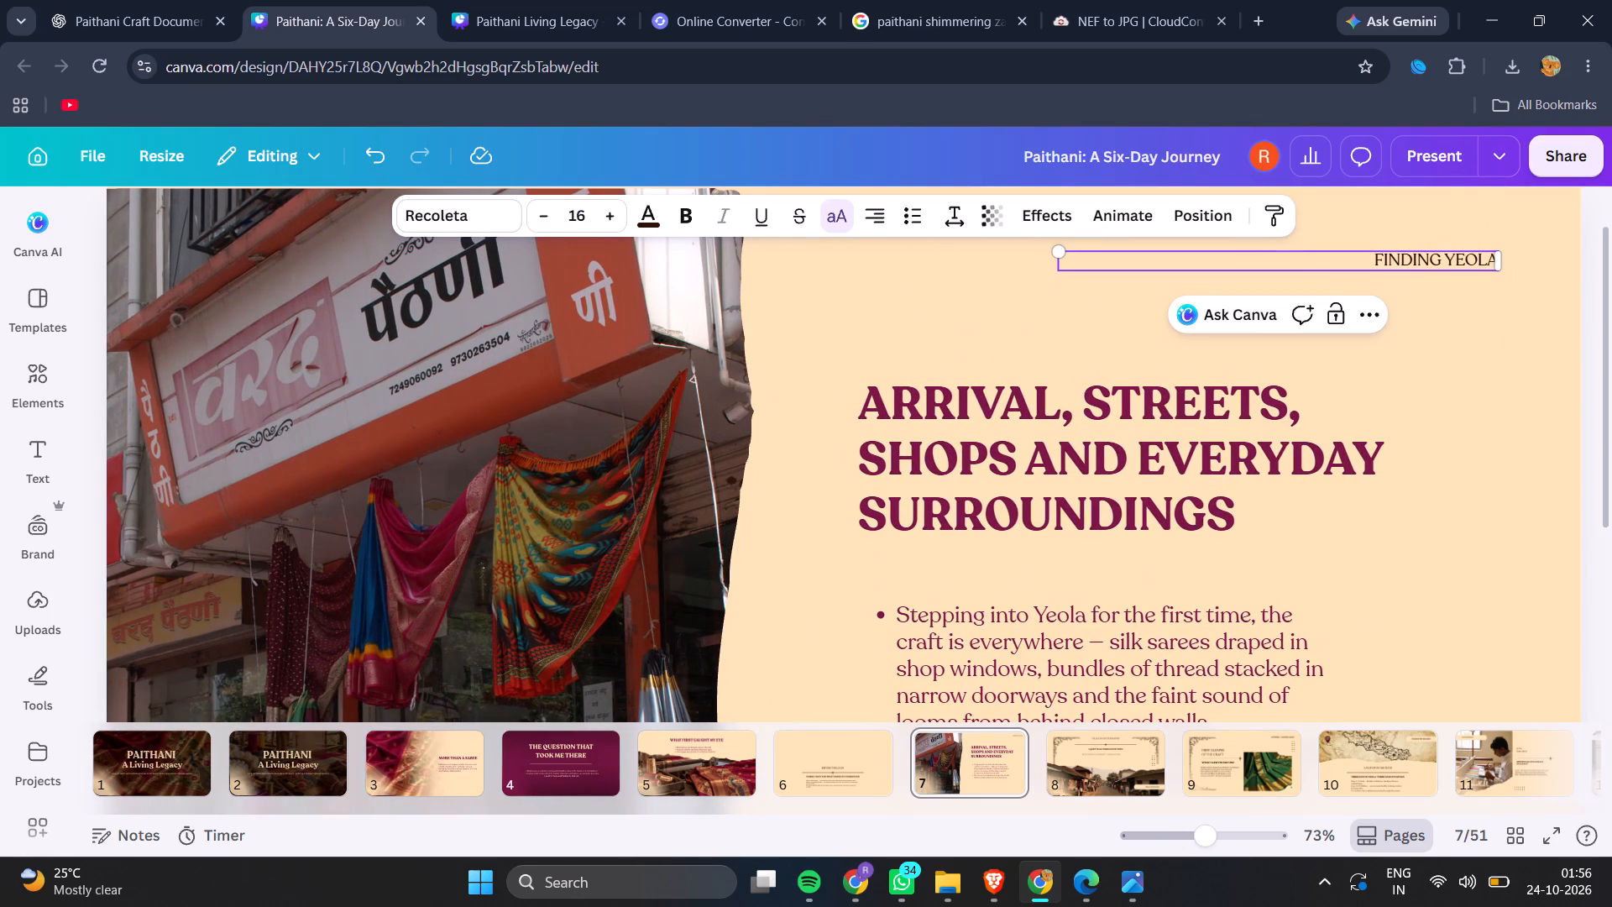
pyautogui.doubleClick(1394, 266)
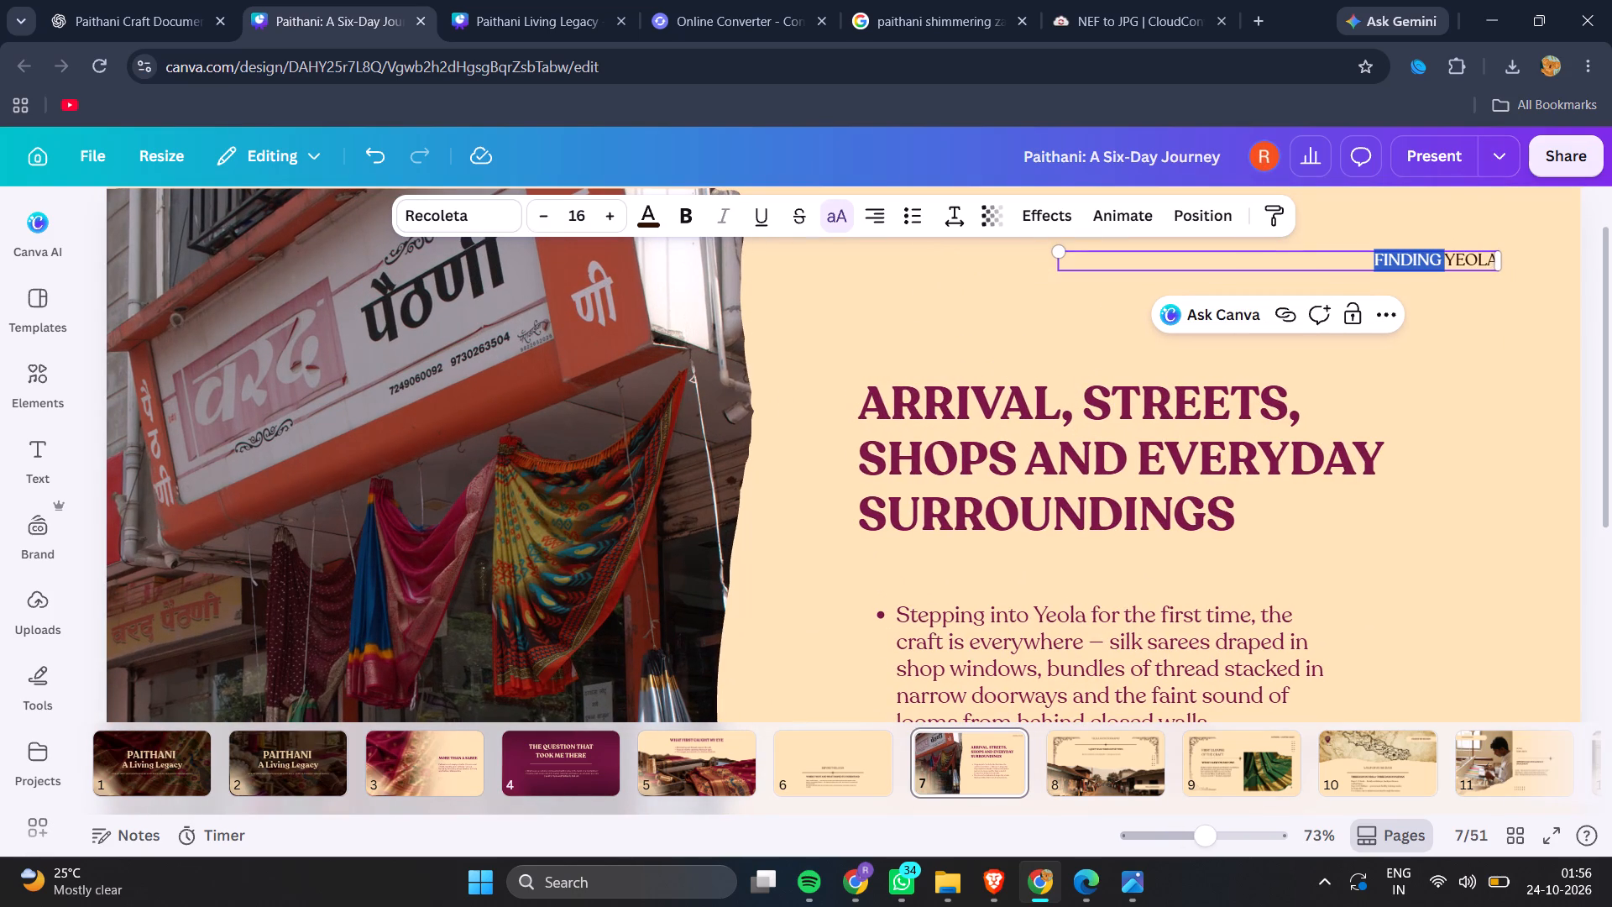
pyautogui.write('fir')
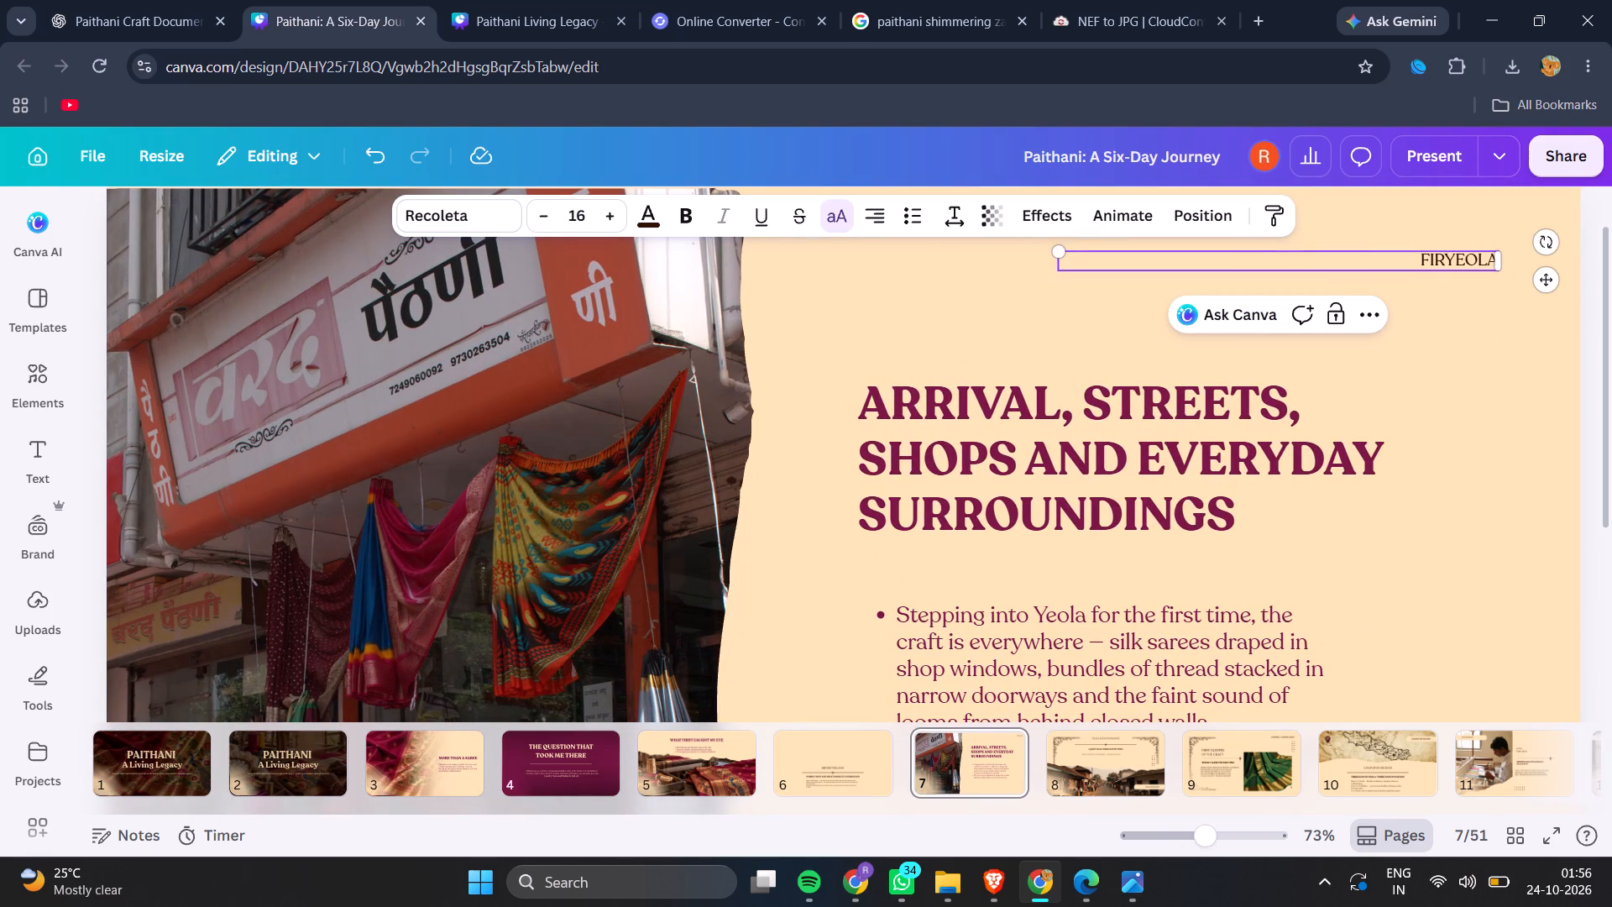
pyautogui.write('st day in')
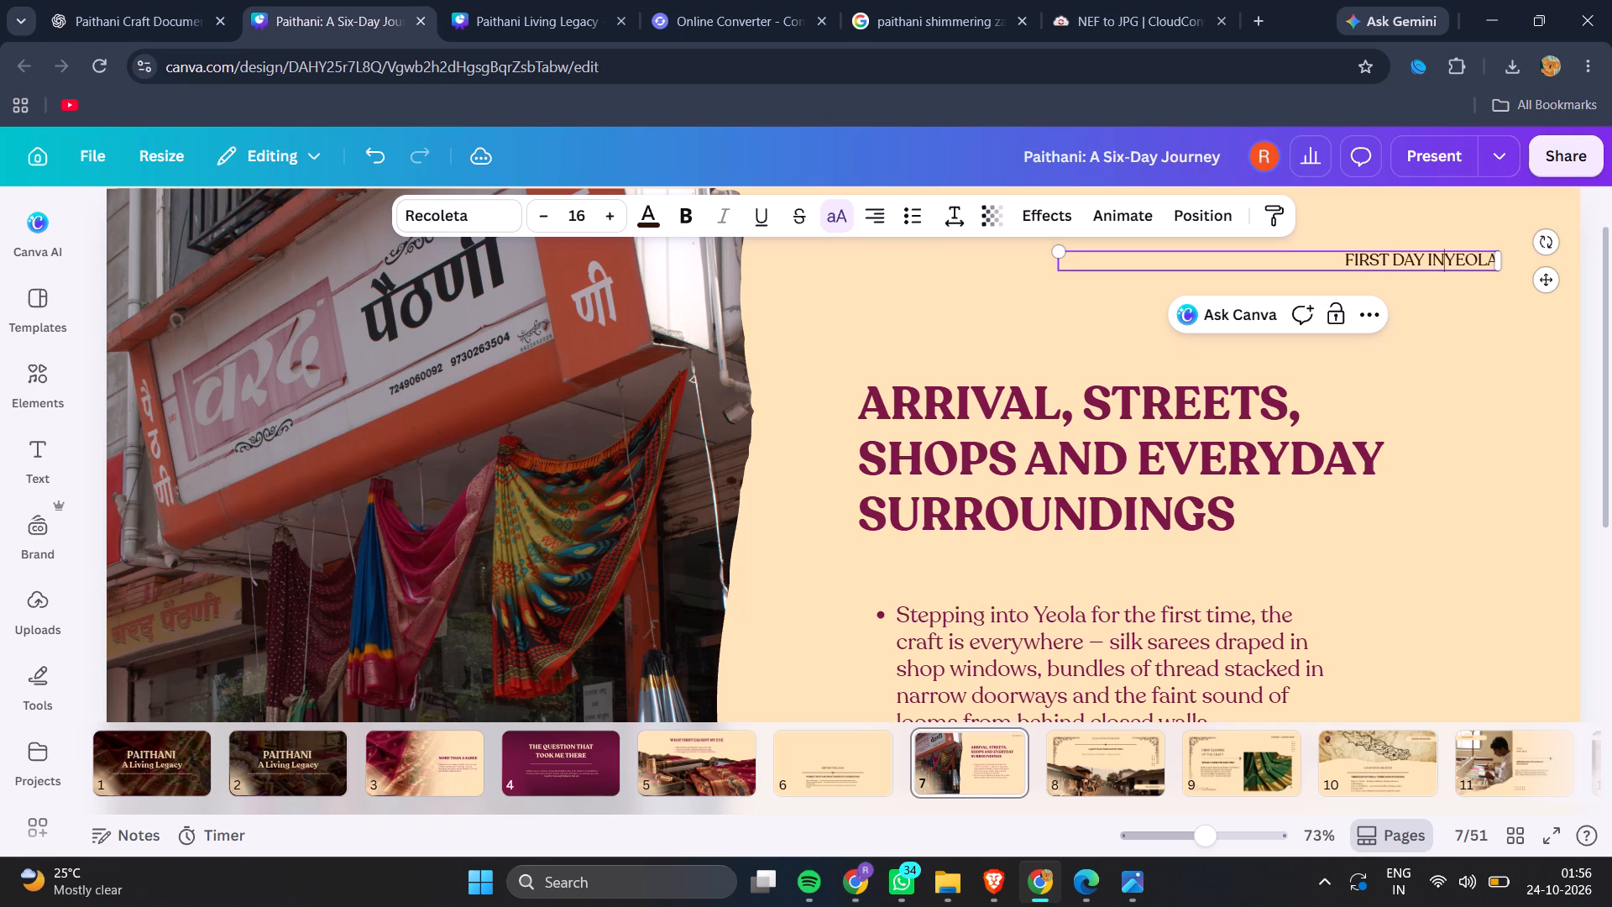
pyautogui.press('space')
pyautogui.click(1545, 371)
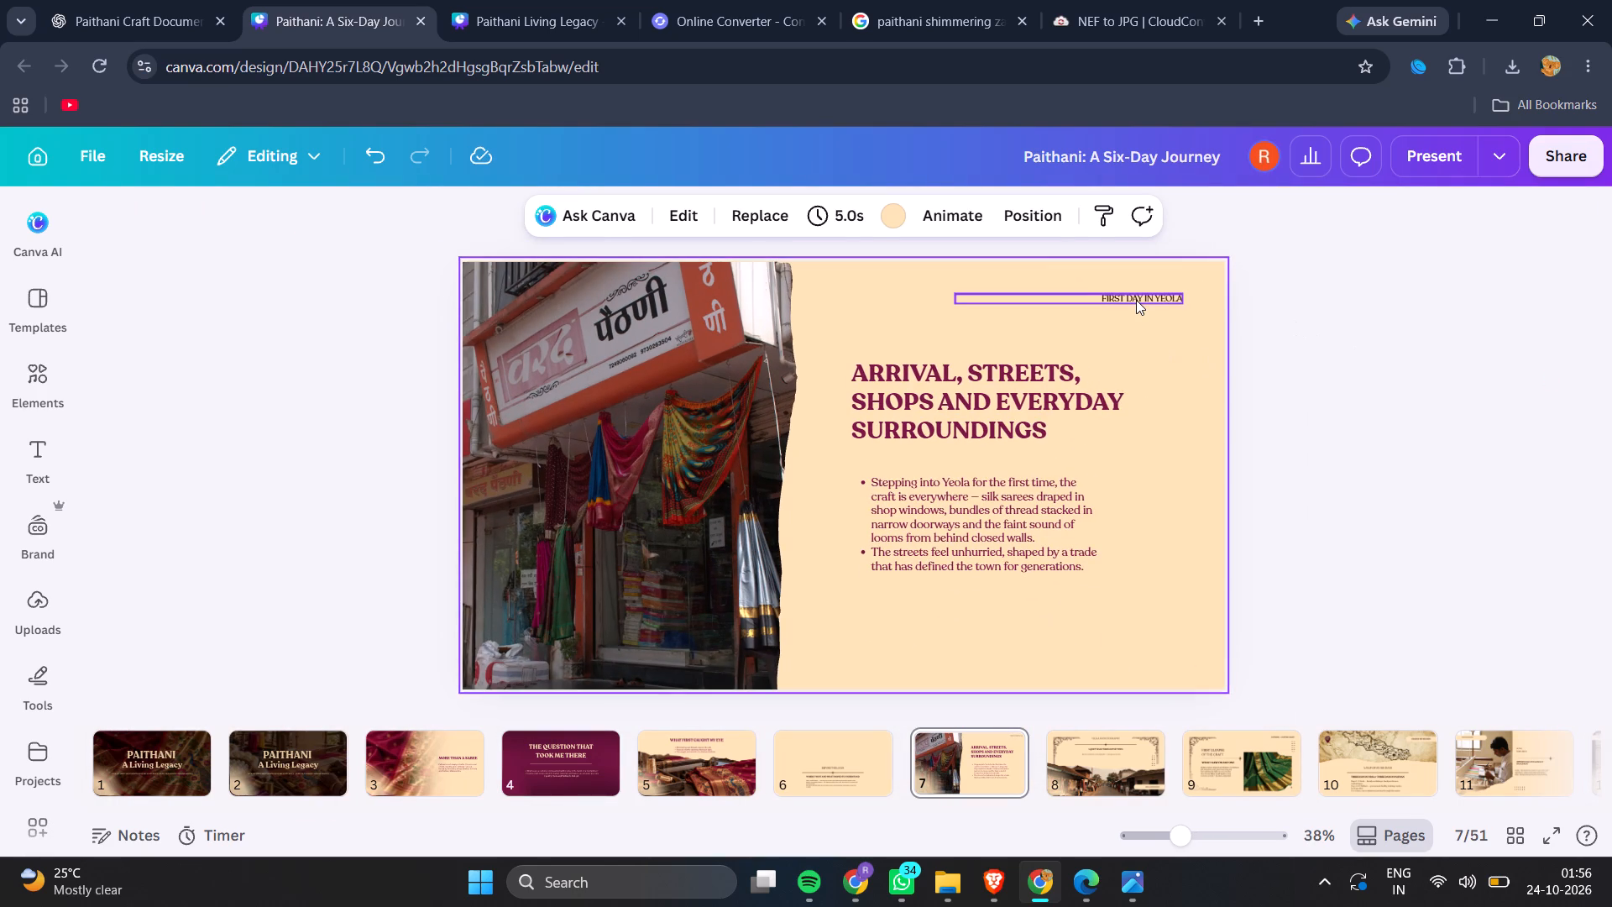
# Duplicate the First Day in Yeola label and place the copy about 864 below the original, near the slide's bottom edge, vertically aligned with it.
pyautogui.click(1136, 300)
pyautogui.click(1136, 300)
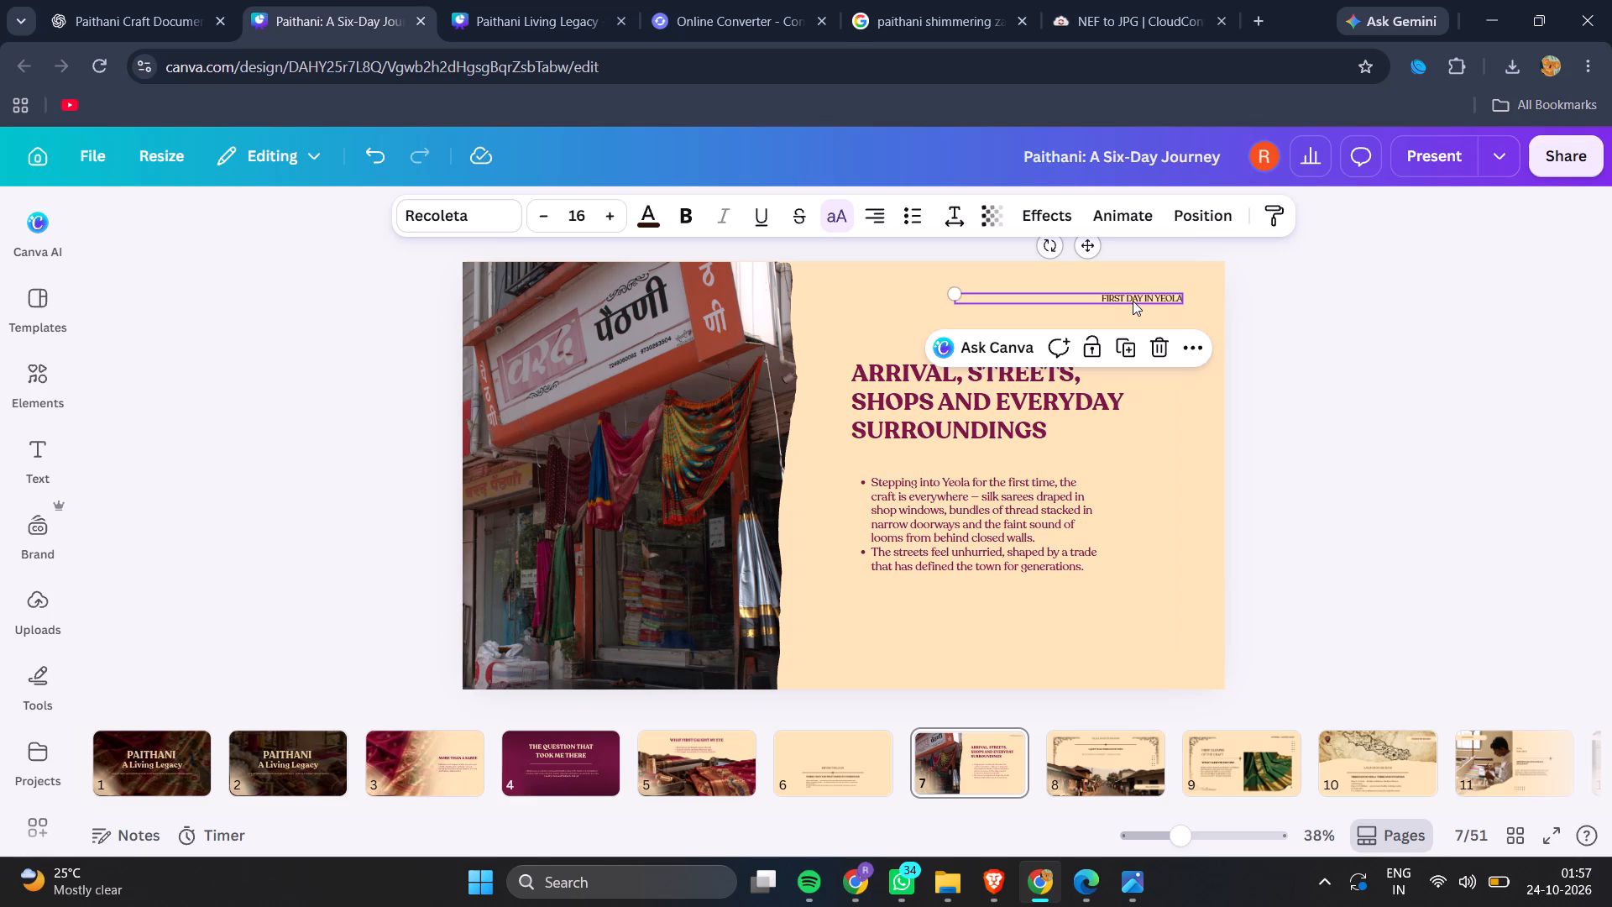
pyautogui.keyDown('alt'); pyautogui.moveTo(1133, 301); pyautogui.dragTo(1050, 663); pyautogui.keyUp('alt')
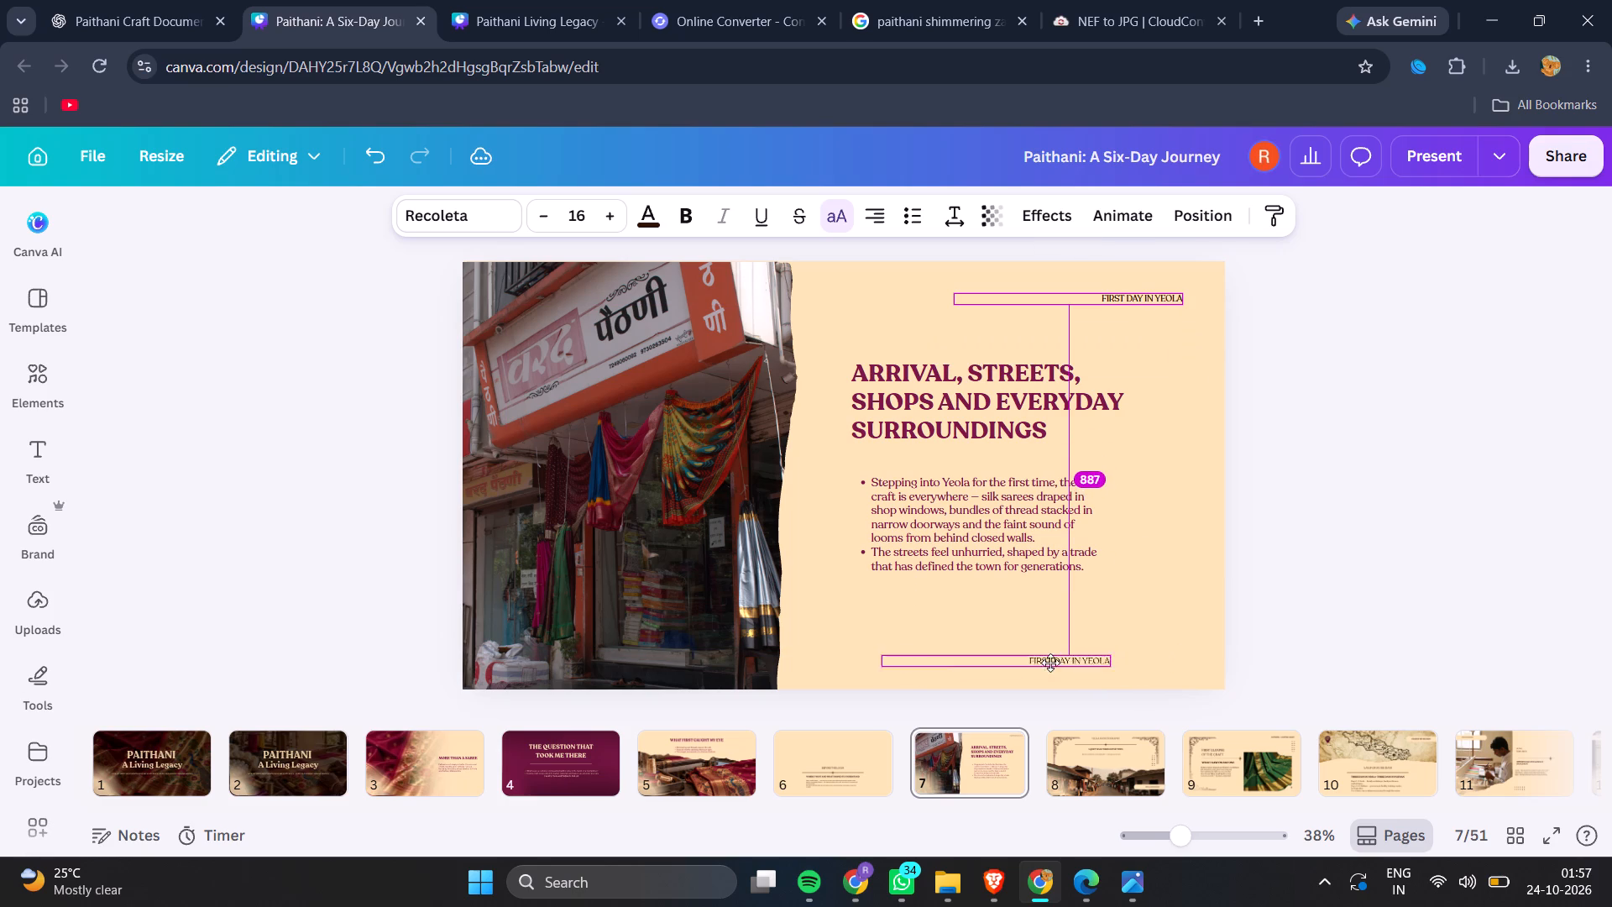
pyautogui.keyDown('alt'); pyautogui.moveTo(1050, 663); pyautogui.dragTo(1136, 658); pyautogui.keyUp('alt')
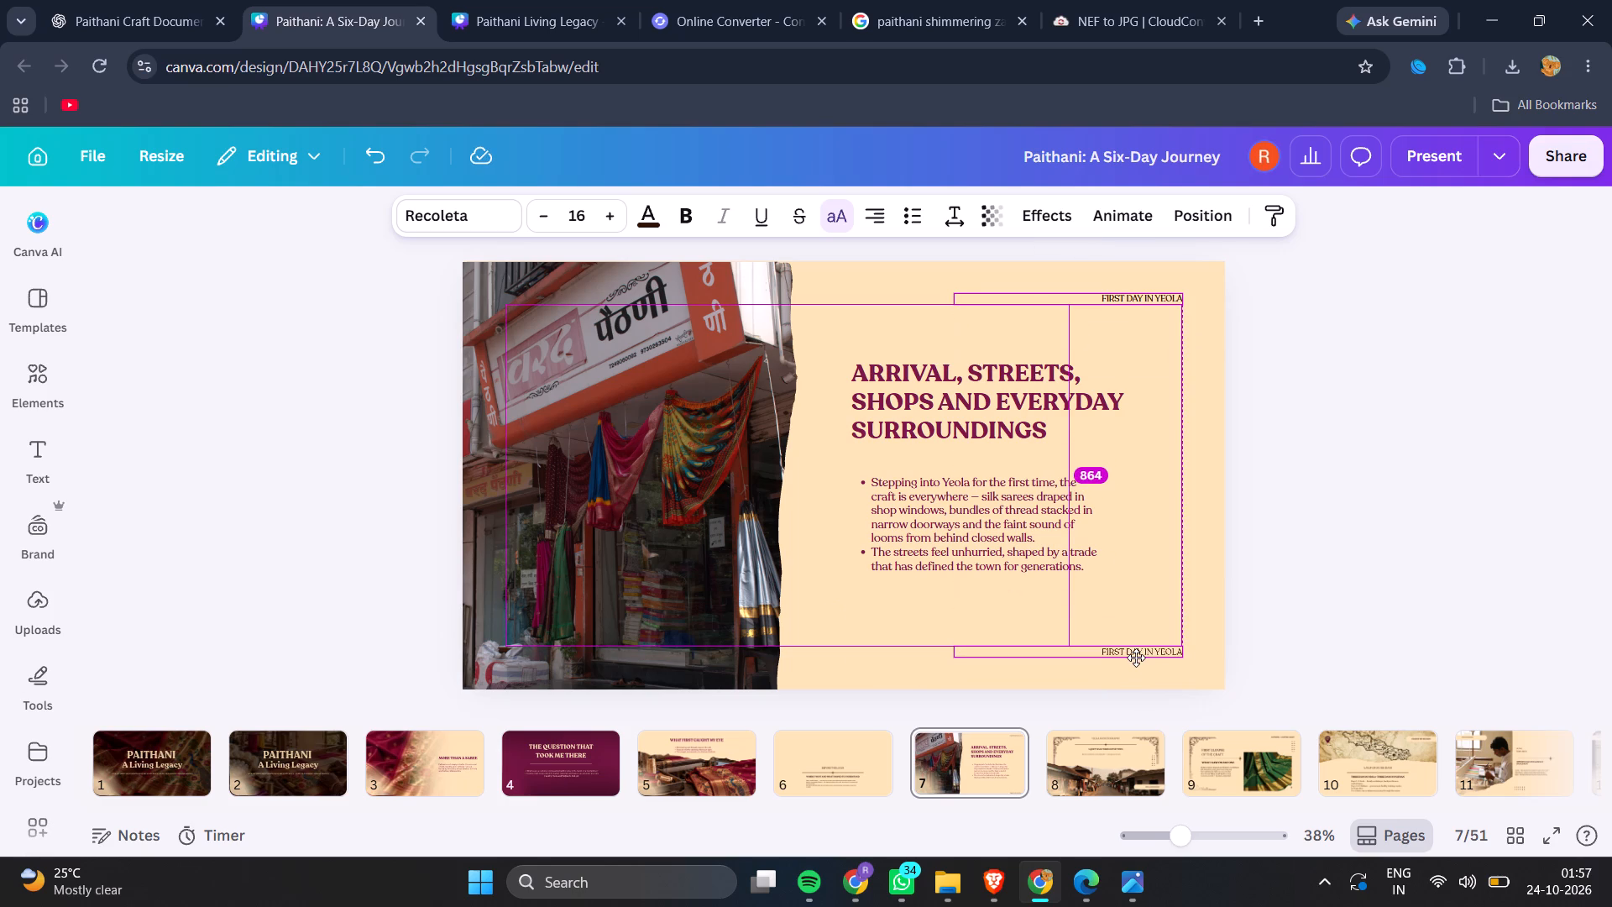
pyautogui.keyDown('alt'); pyautogui.moveTo(1136, 658); pyautogui.dragTo(1133, 658); pyautogui.keyUp('alt')
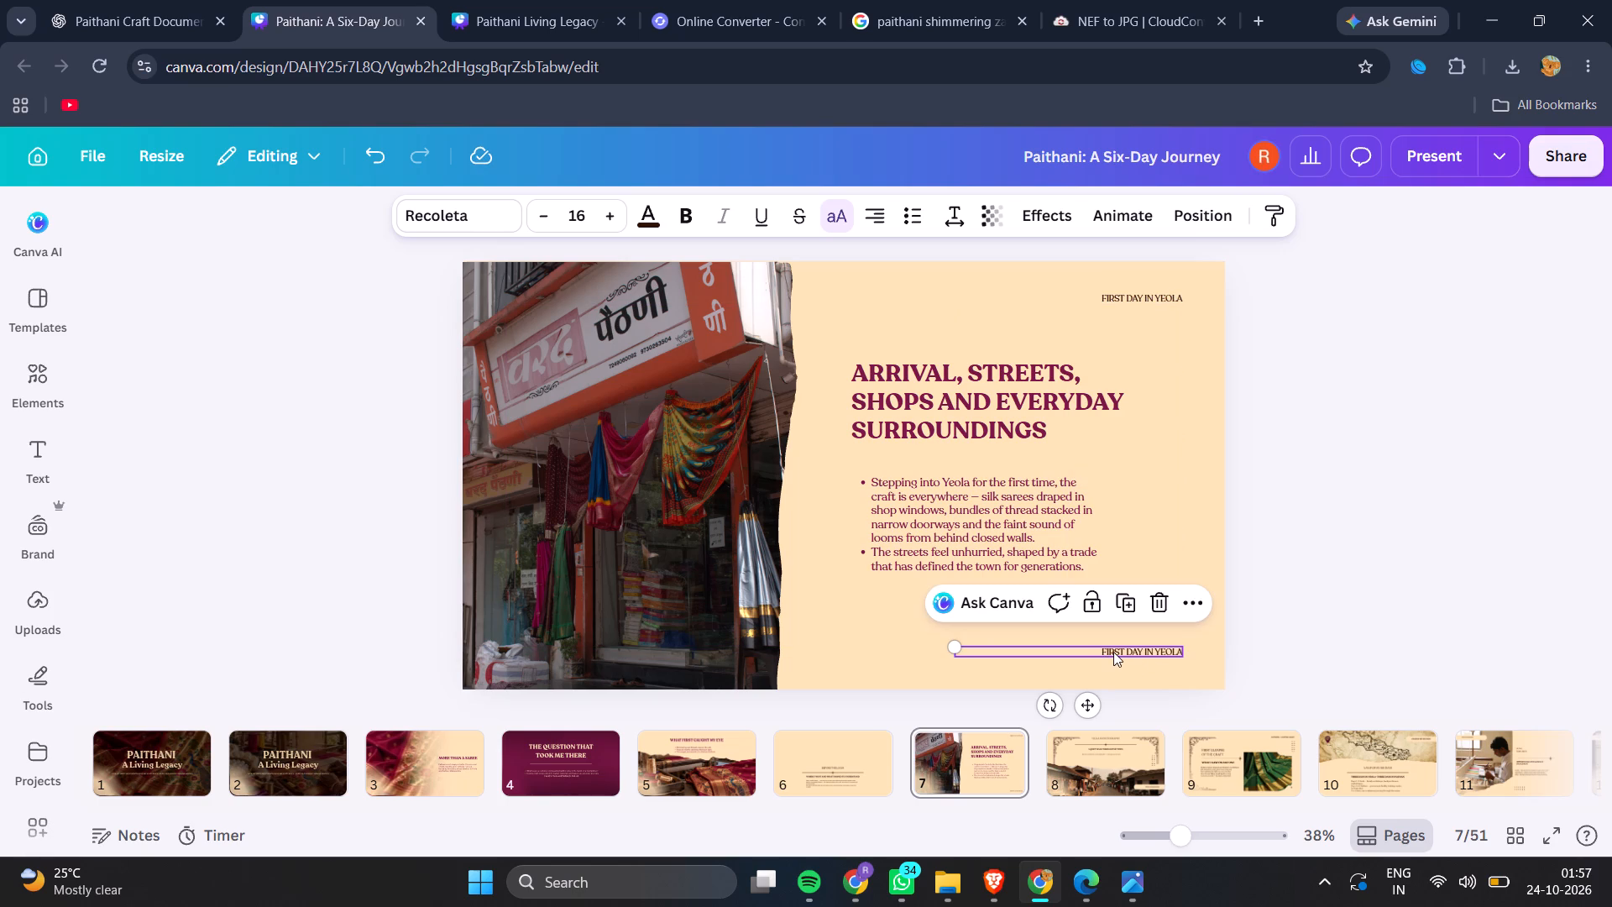
# Replace the text of the duplicated First Day in Yeola label near slide 7's bottom edge with 011.
pyautogui.scroll(-1, 1341, 695)
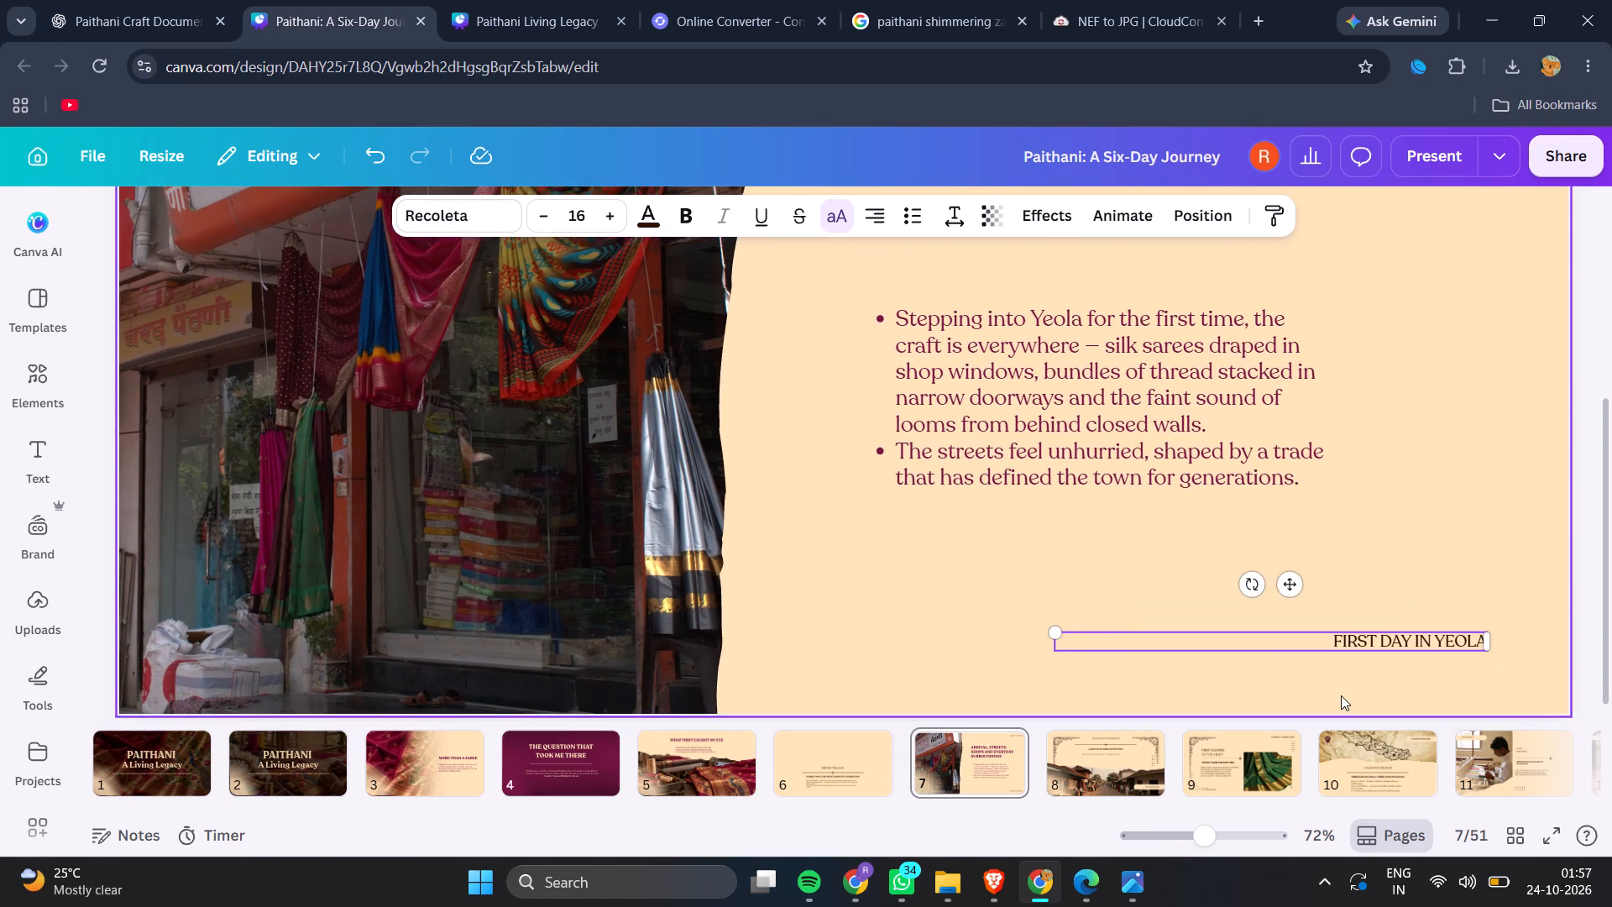
pyautogui.scroll(-1, 1341, 695)
pyautogui.doubleClick(1379, 631)
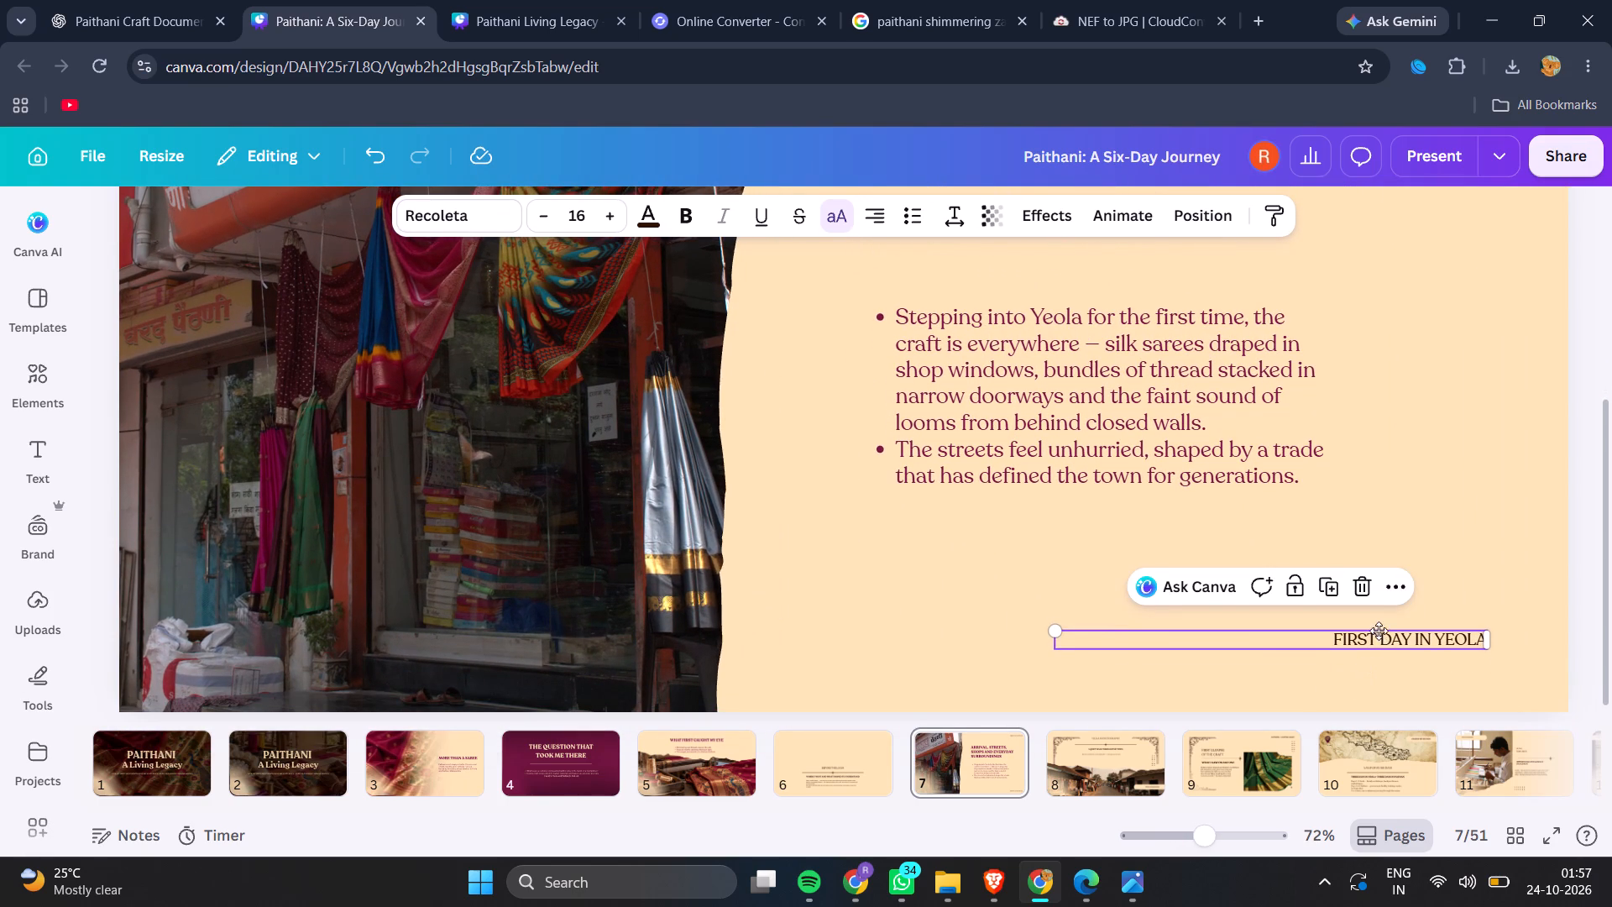
pyautogui.doubleClick(1378, 636)
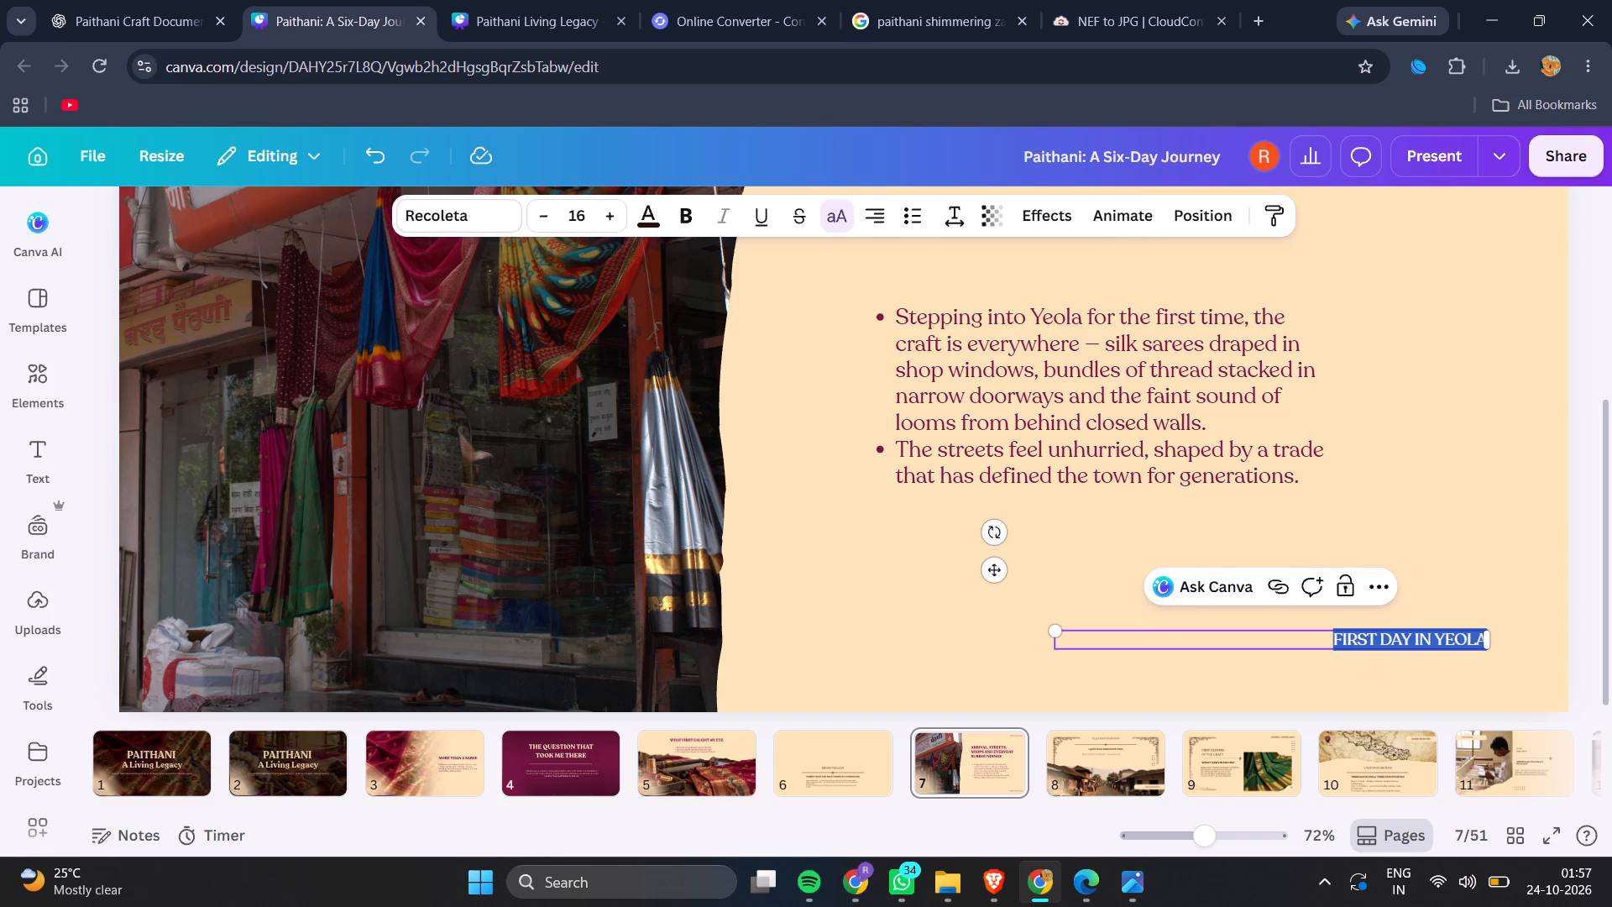
pyautogui.write('01')
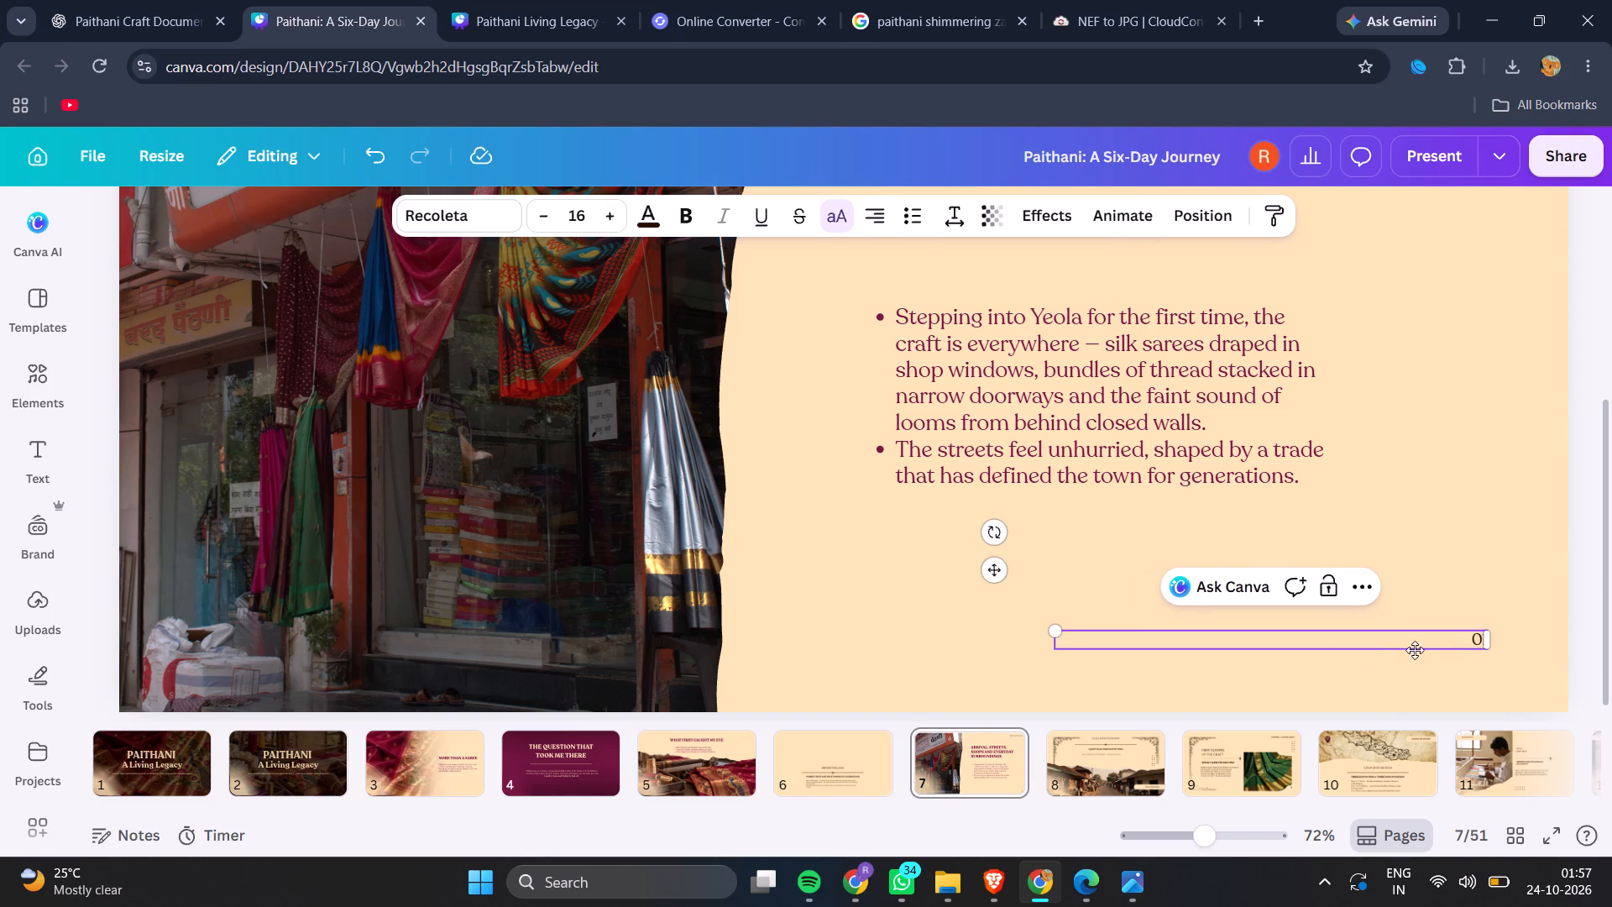
pyautogui.press('1')
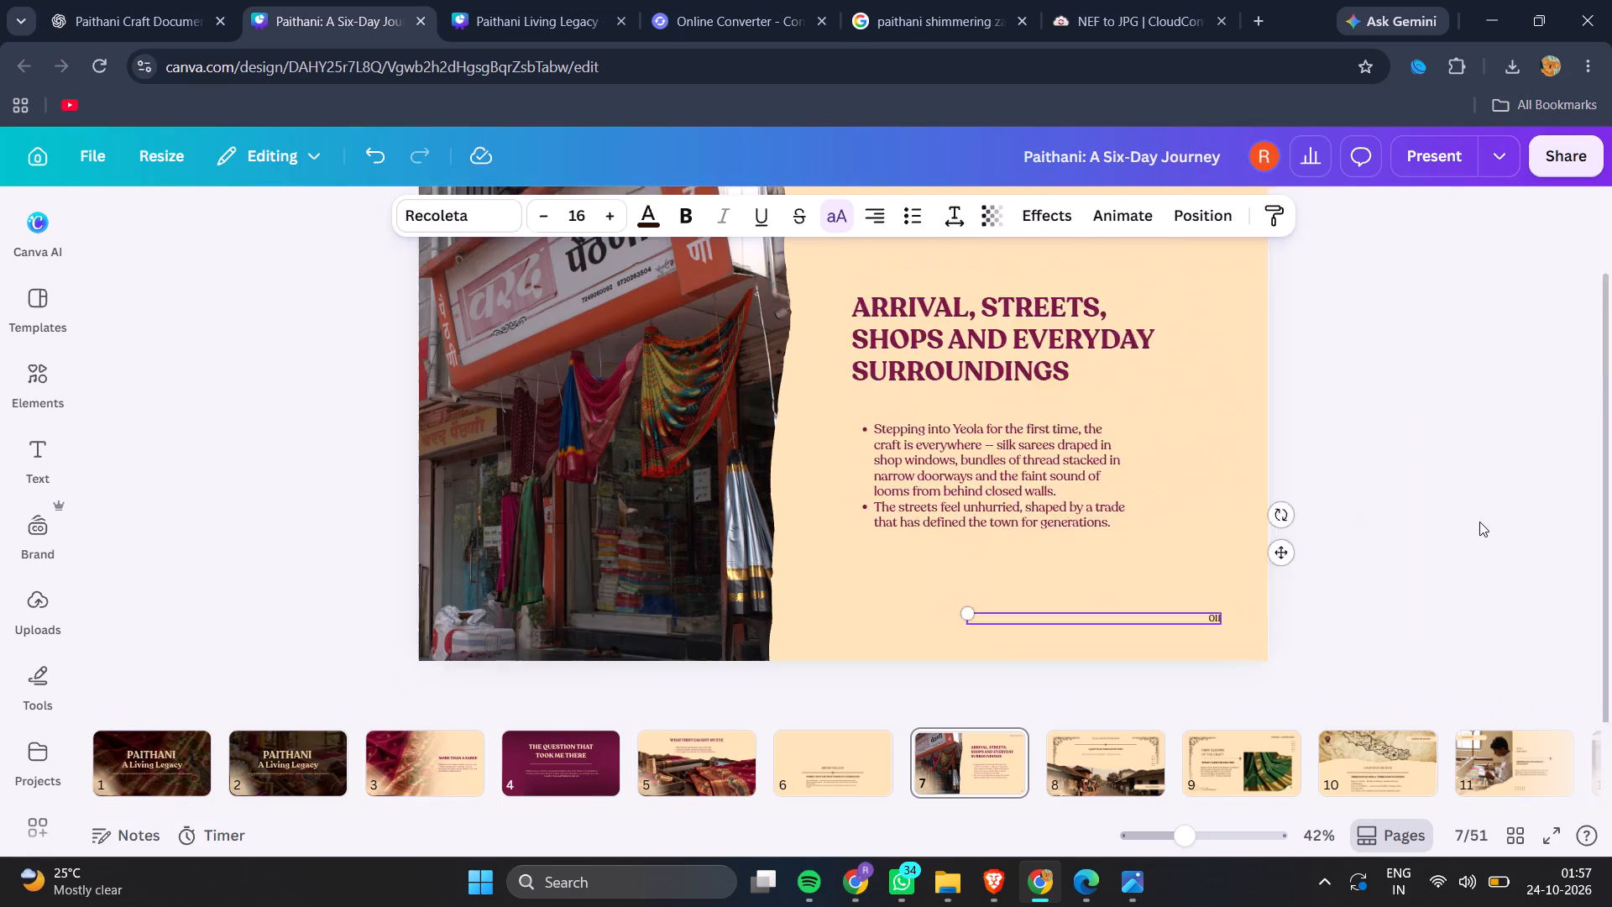
pyautogui.click(1395, 490)
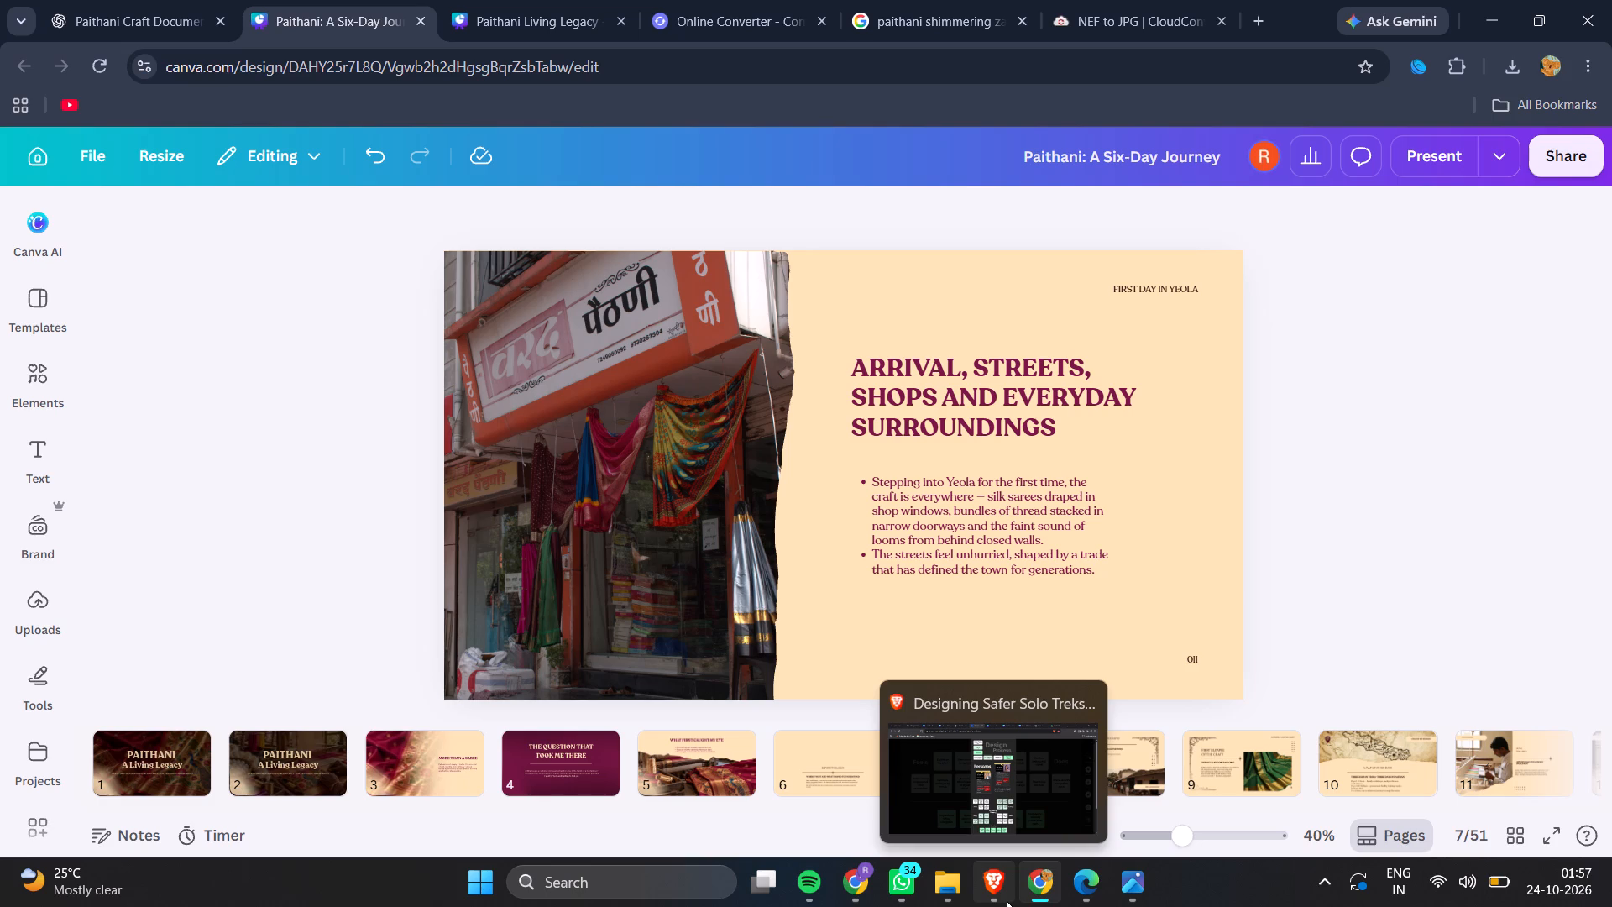
# Switch to CloudConvert, add the DSC_0073 NEF photo from the Paithan craft folder and start converting it to JPG.
pyautogui.click(954, 877)
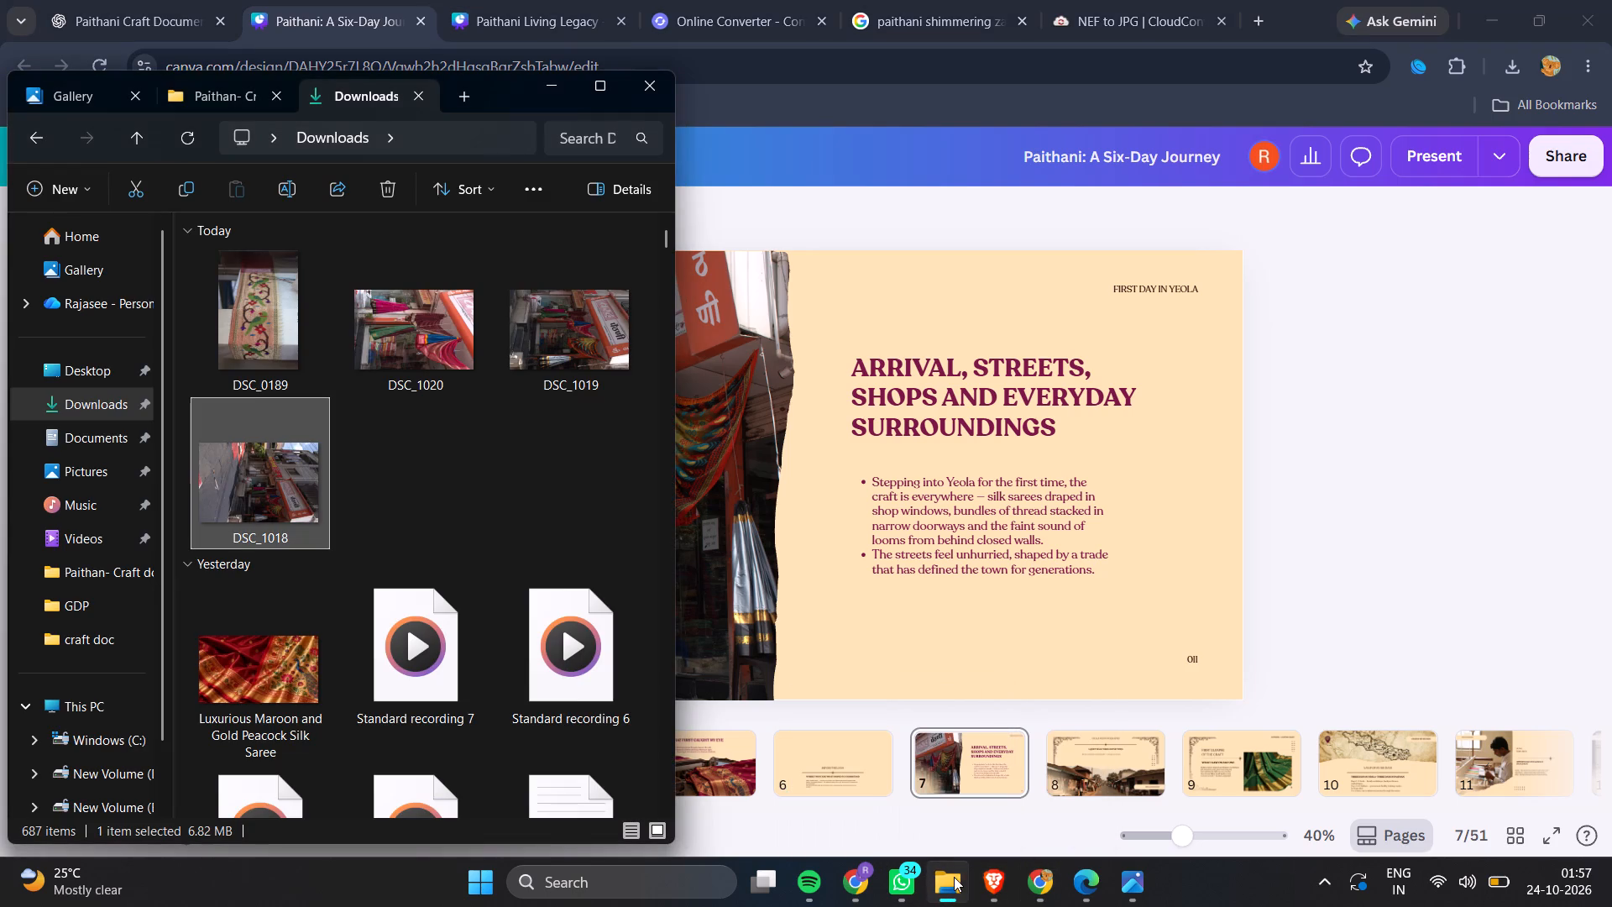
pyautogui.click(200, 108)
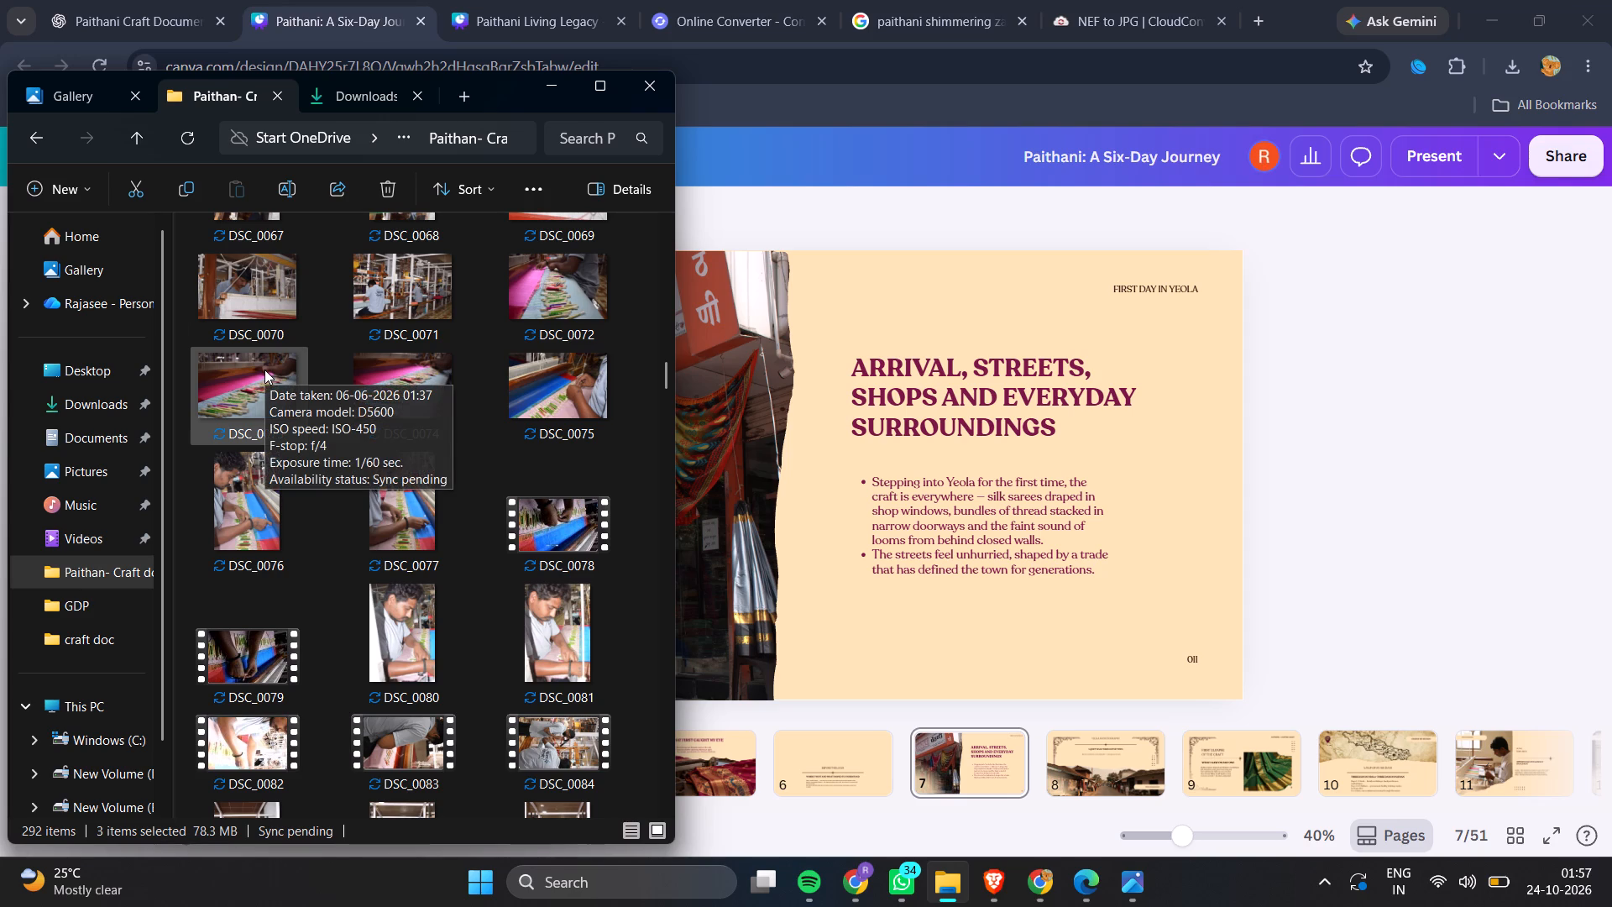
pyautogui.click(1073, 13)
pyautogui.click(929, 882)
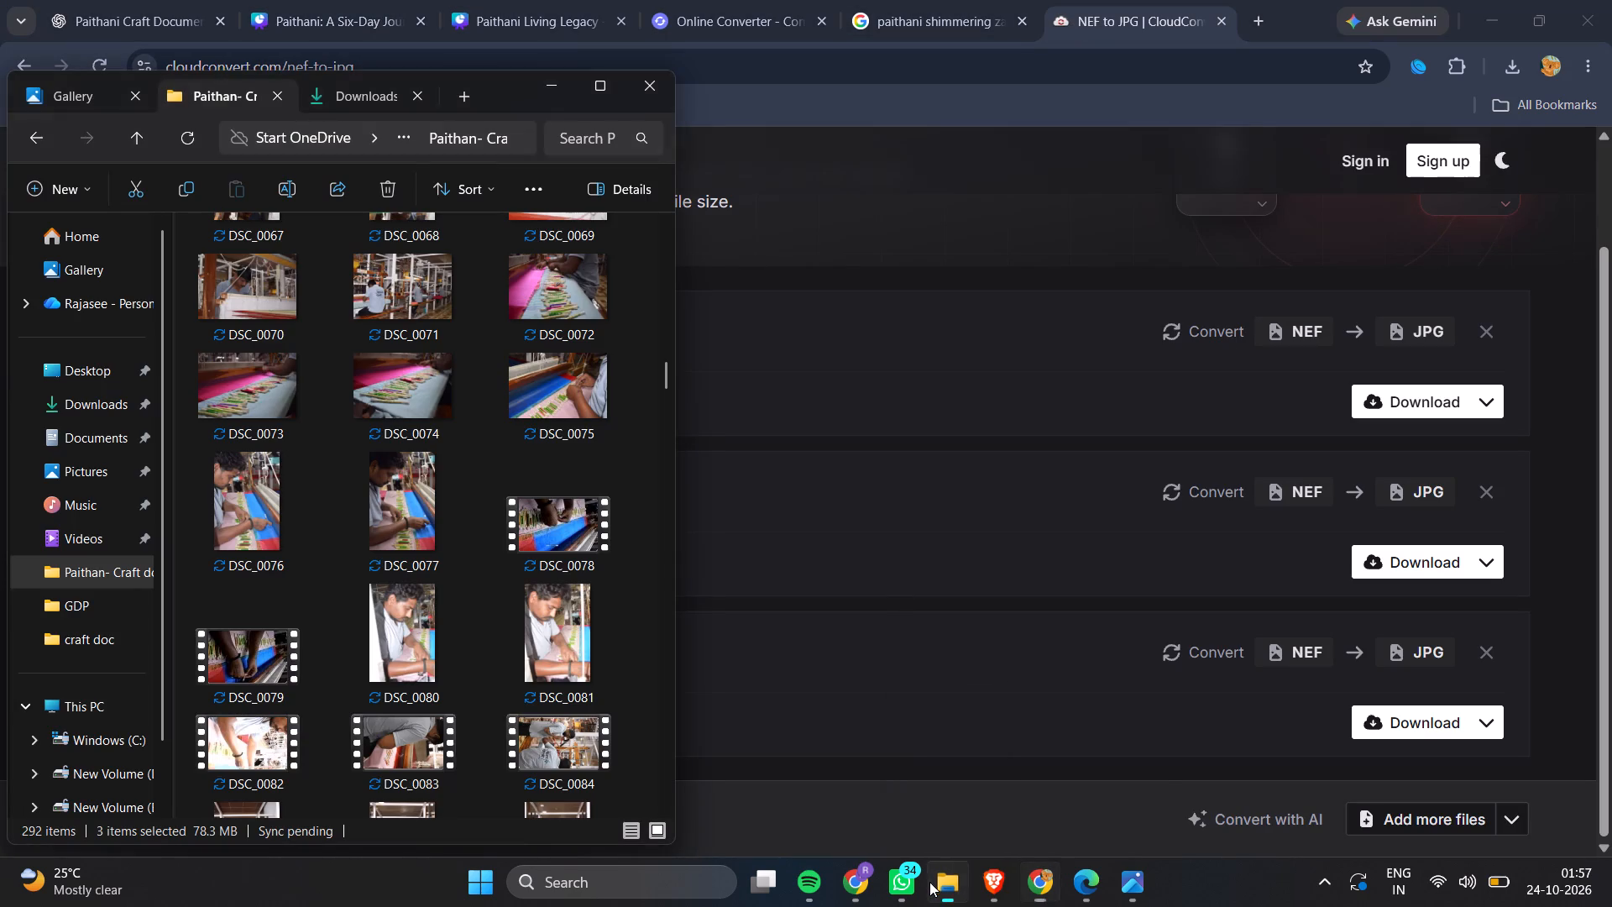
pyautogui.scroll(-7, 1155, 779)
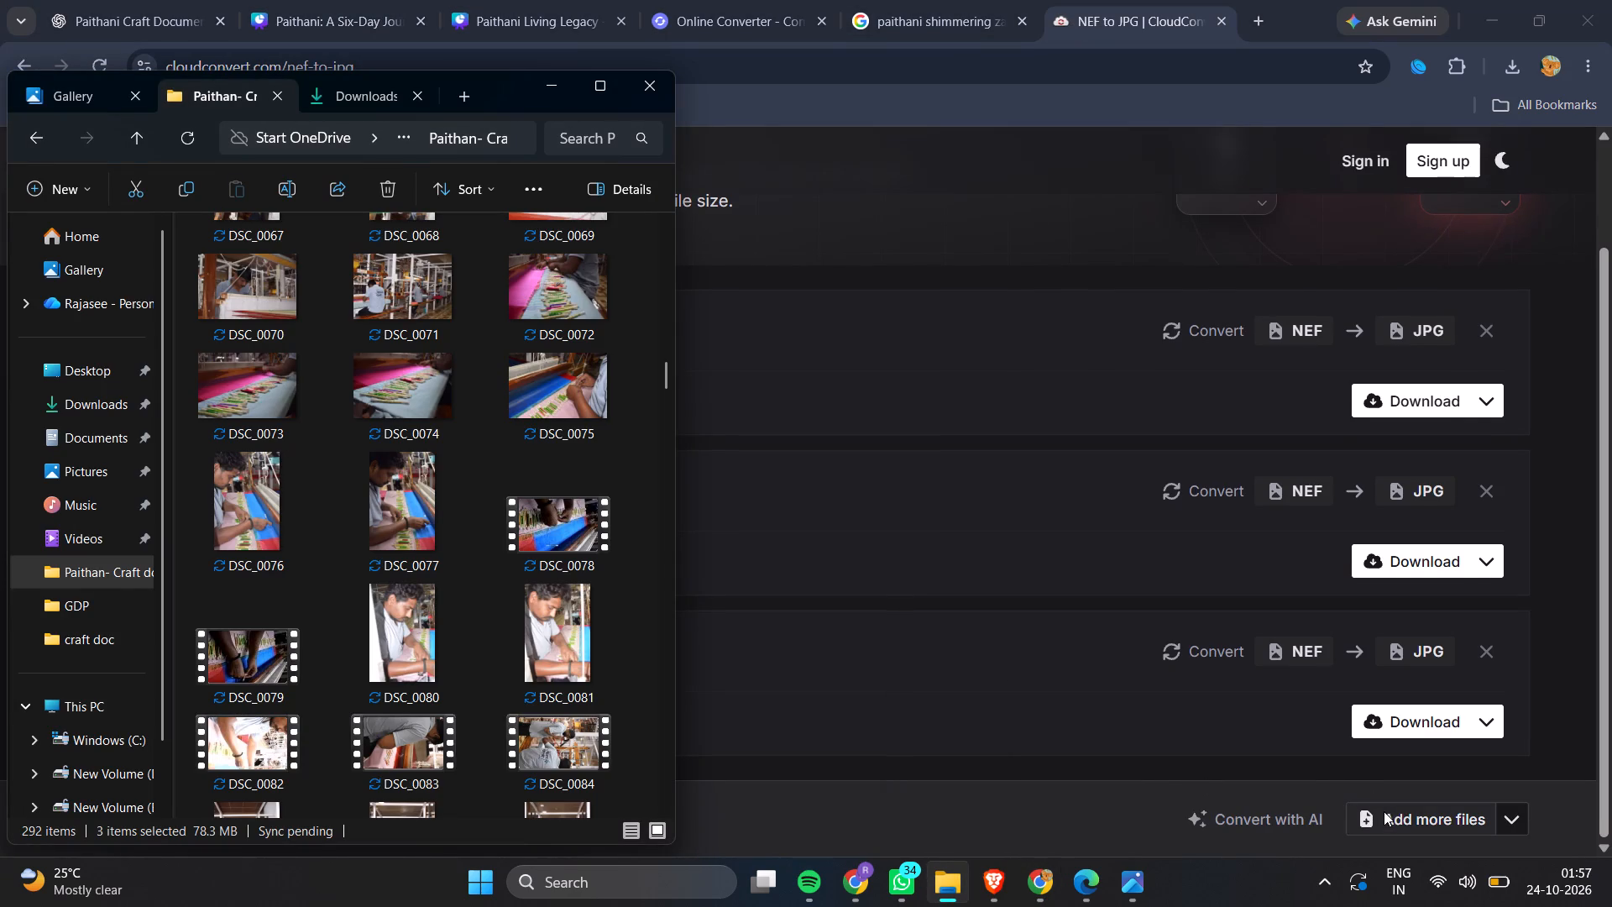
pyautogui.click(1384, 811)
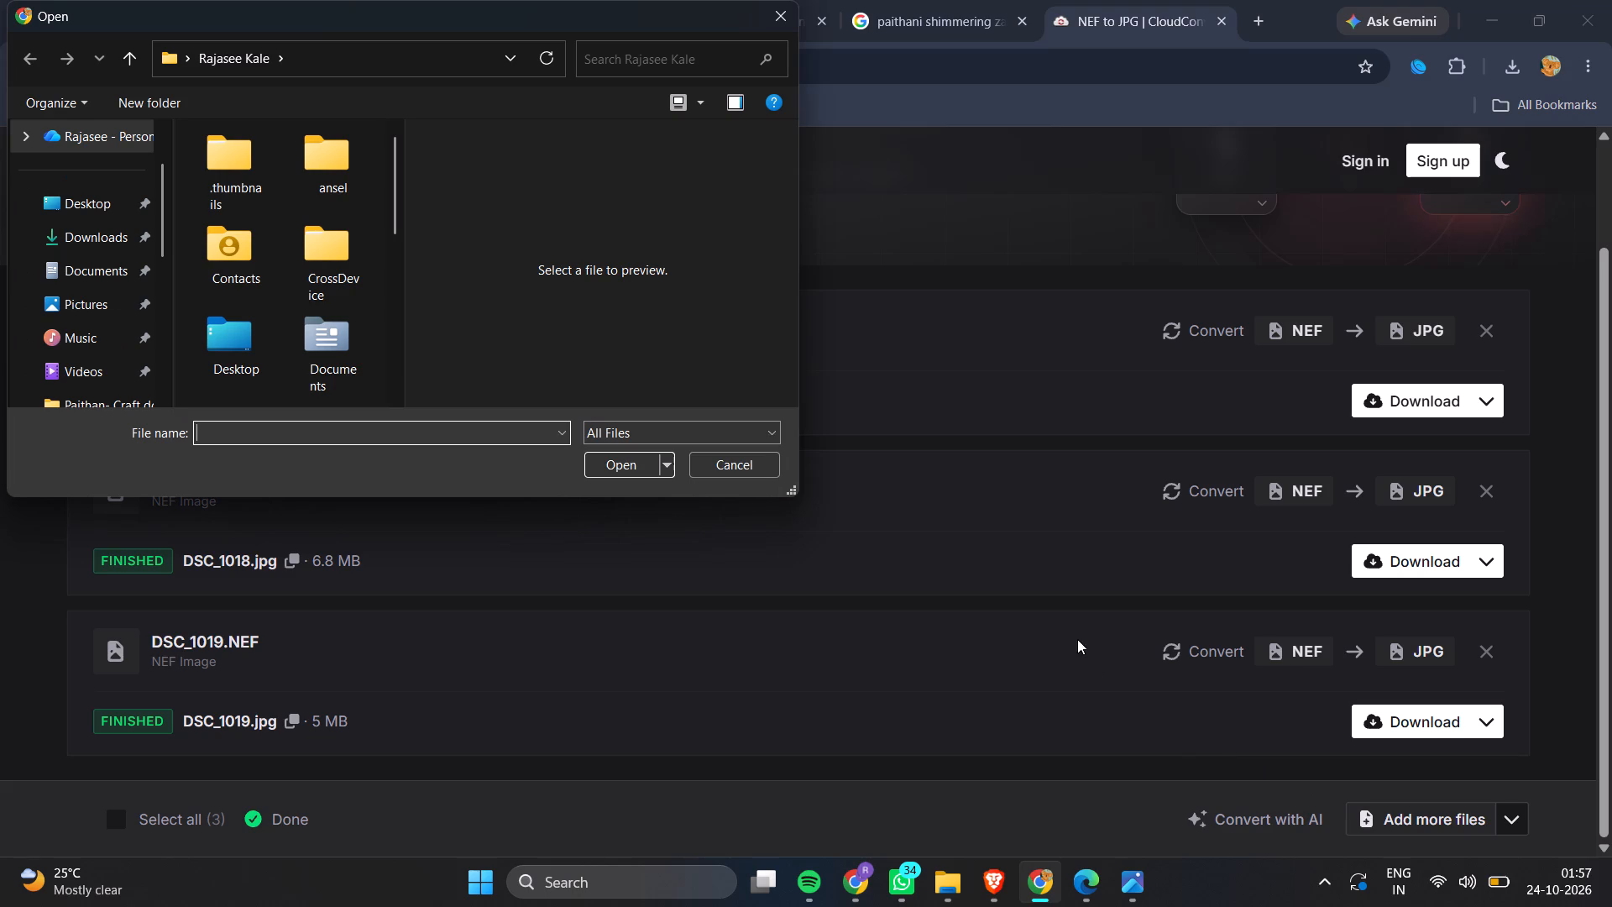
pyautogui.click(773, 23)
pyautogui.click(929, 890)
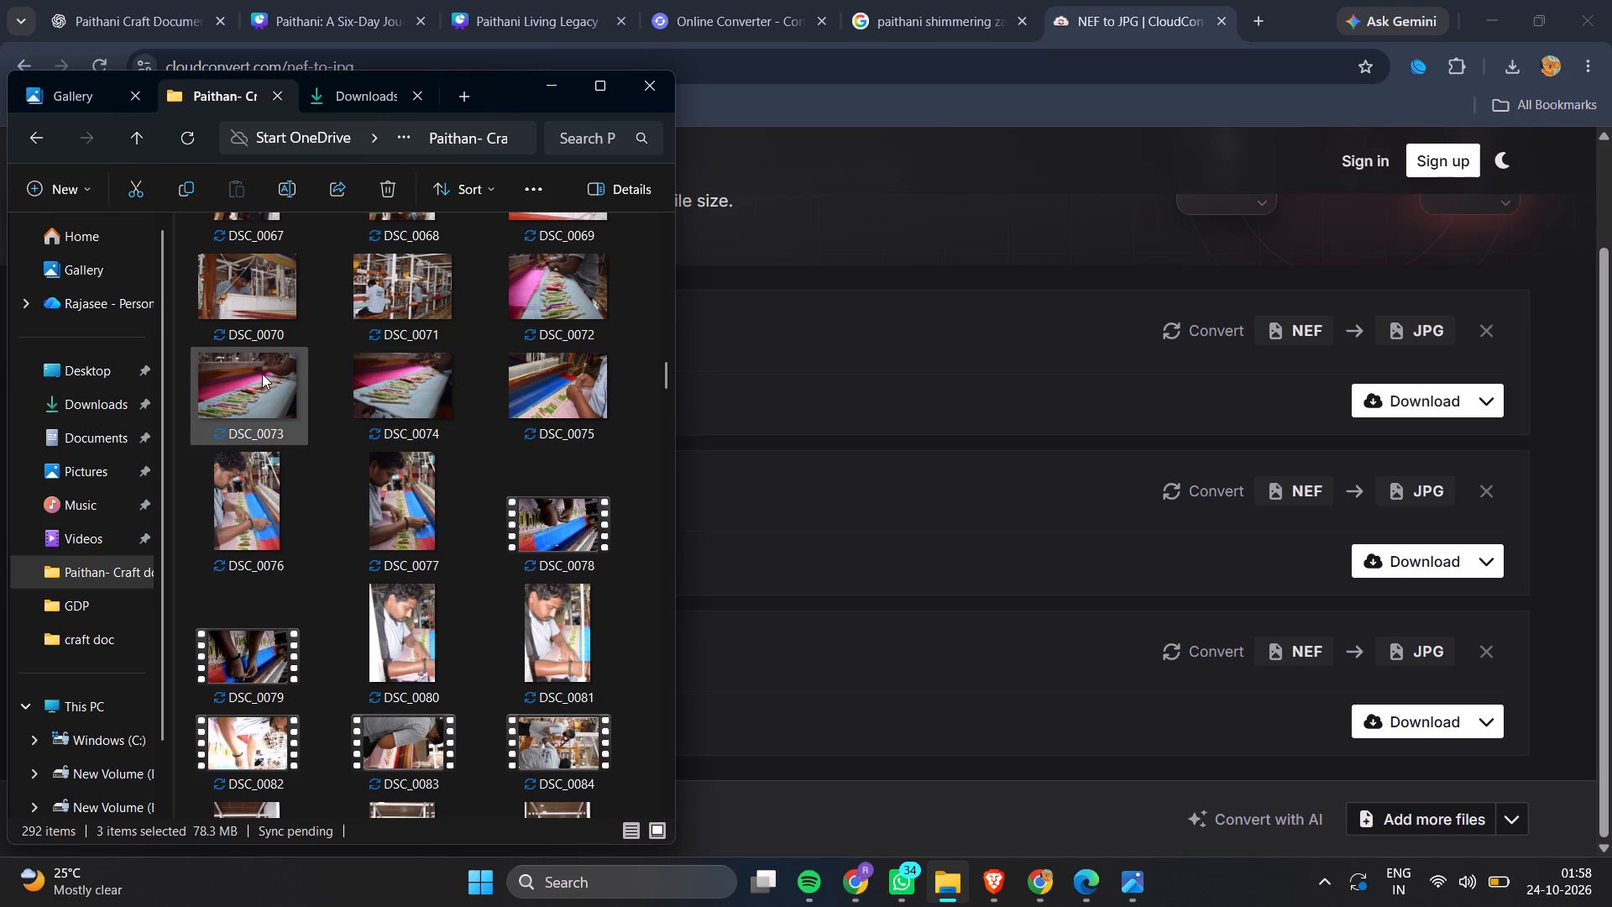
pyautogui.moveTo(262, 374); pyautogui.dragTo(849, 771)
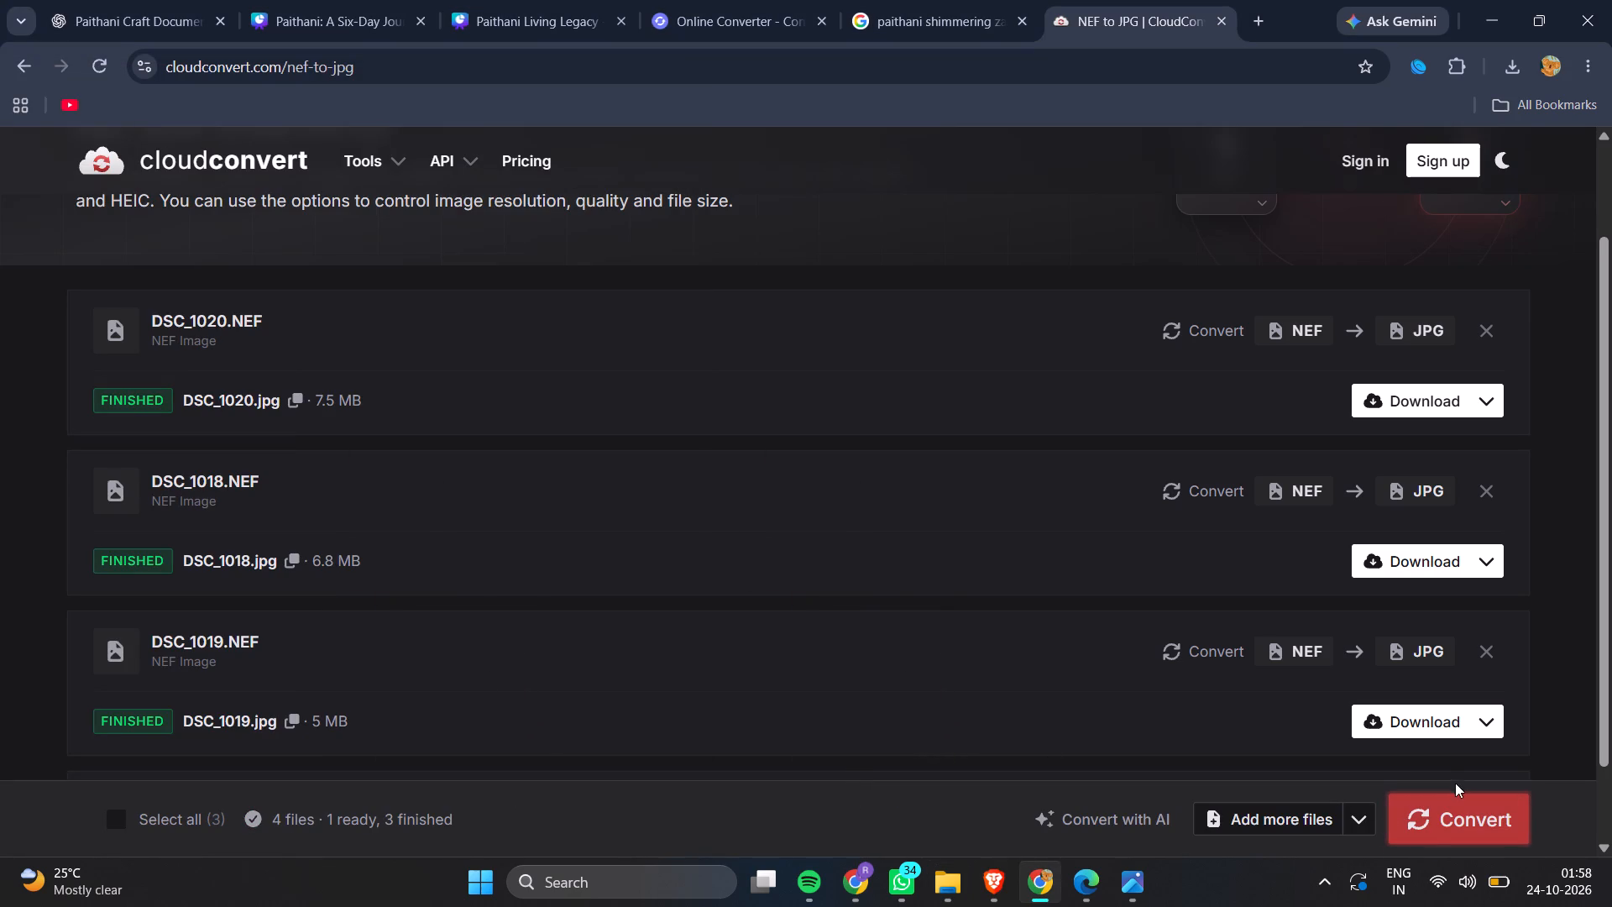
pyautogui.click(1443, 805)
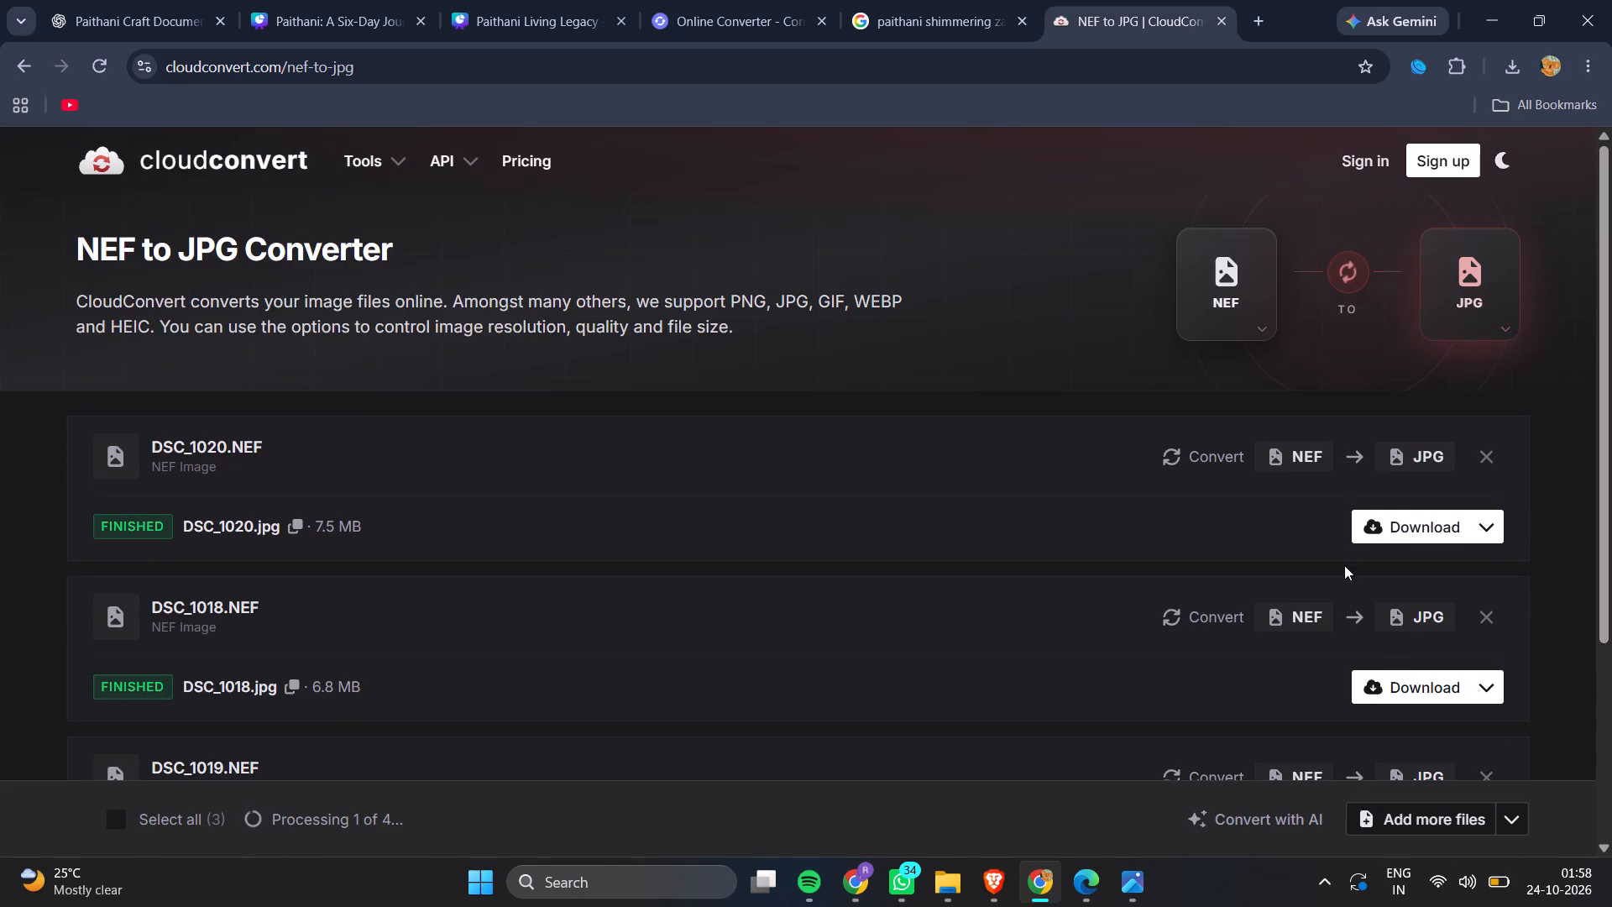
pyautogui.scroll(-8, 1344, 565)
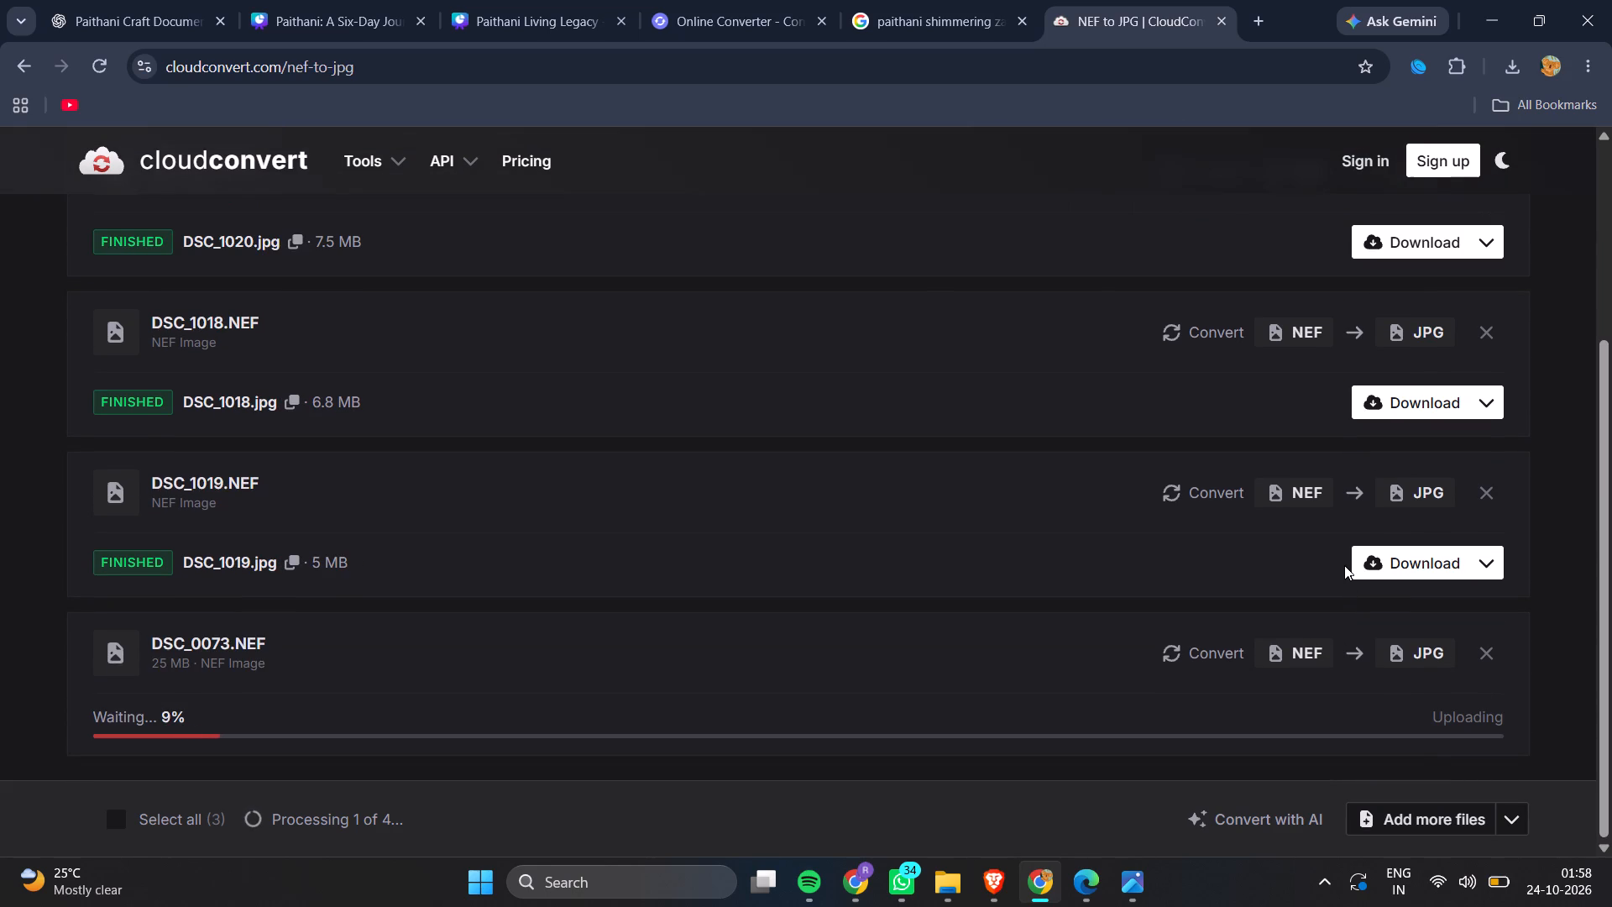
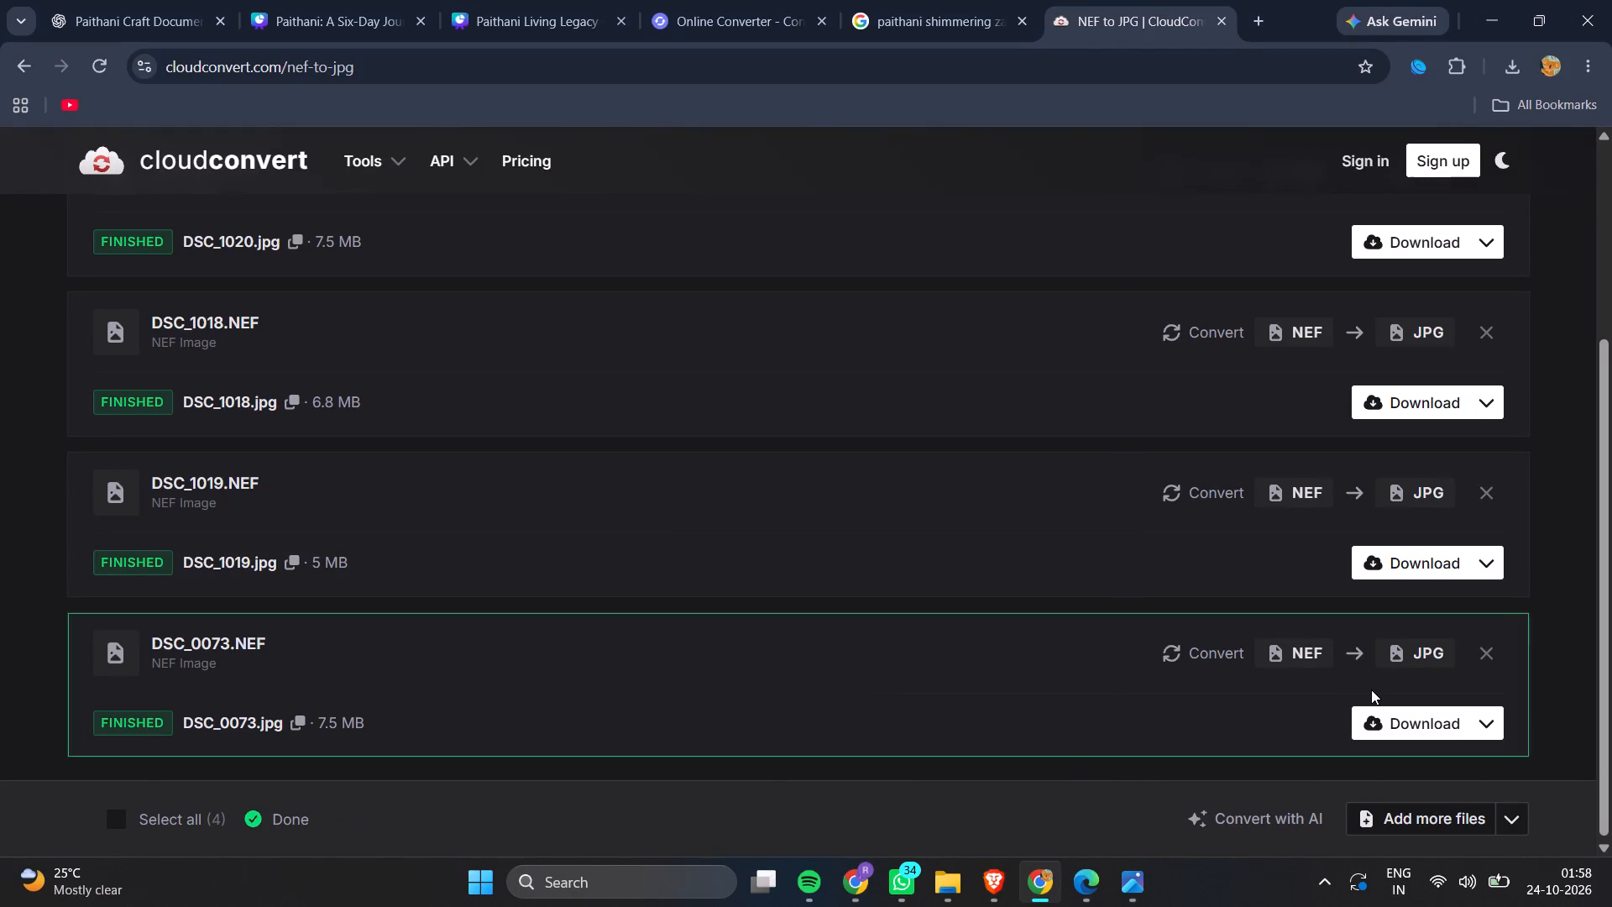
pyautogui.click(1411, 719)
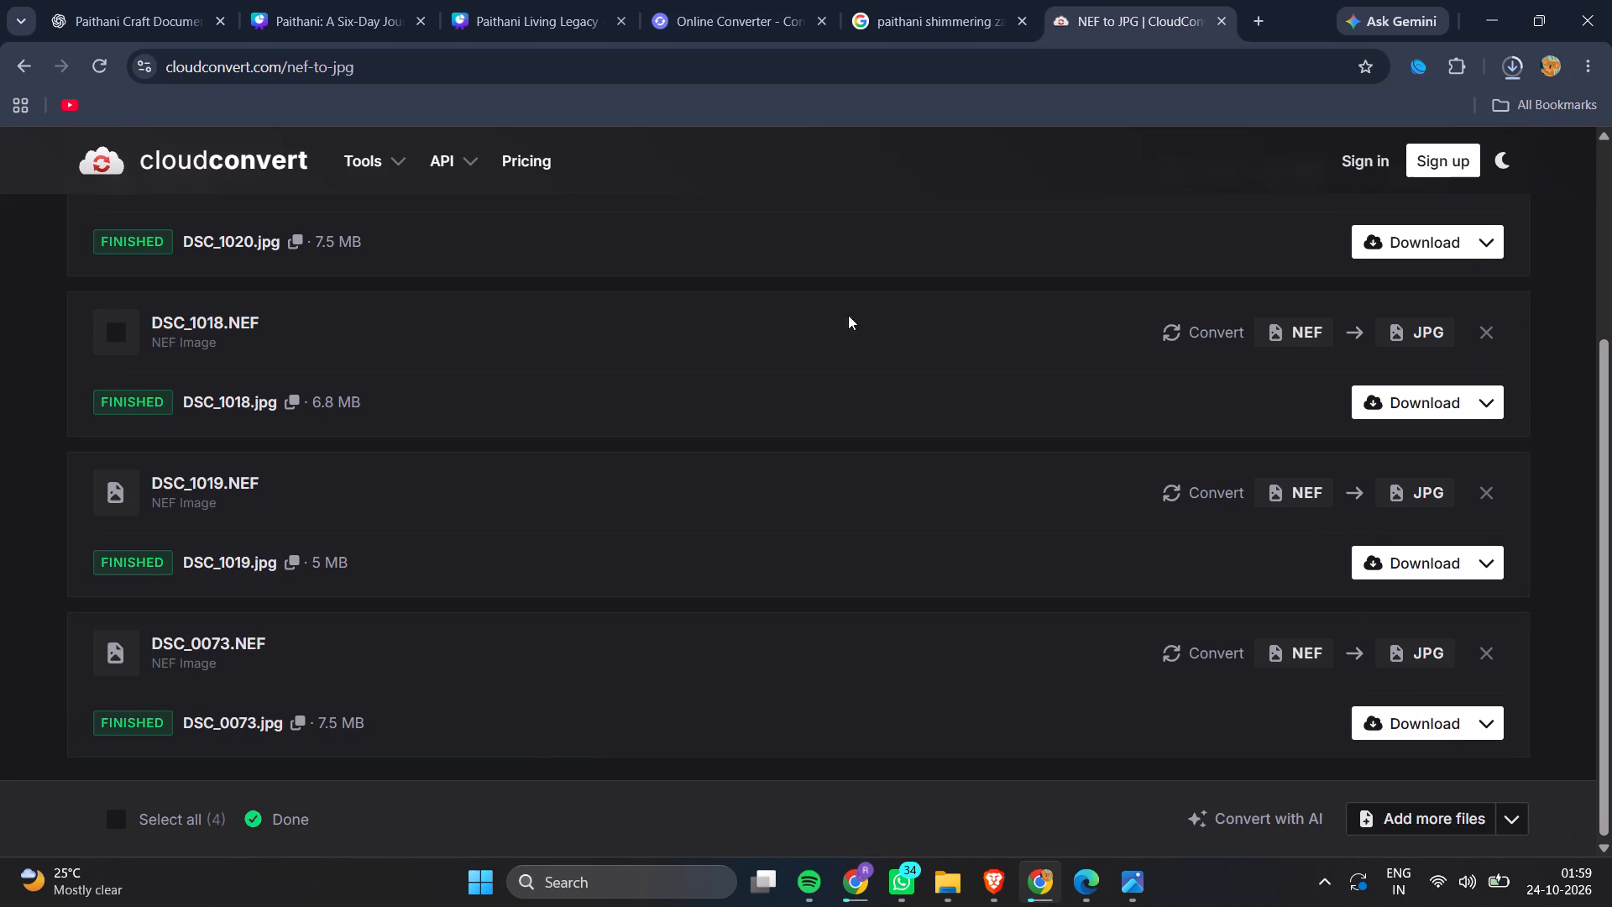
pyautogui.click(172, 32)
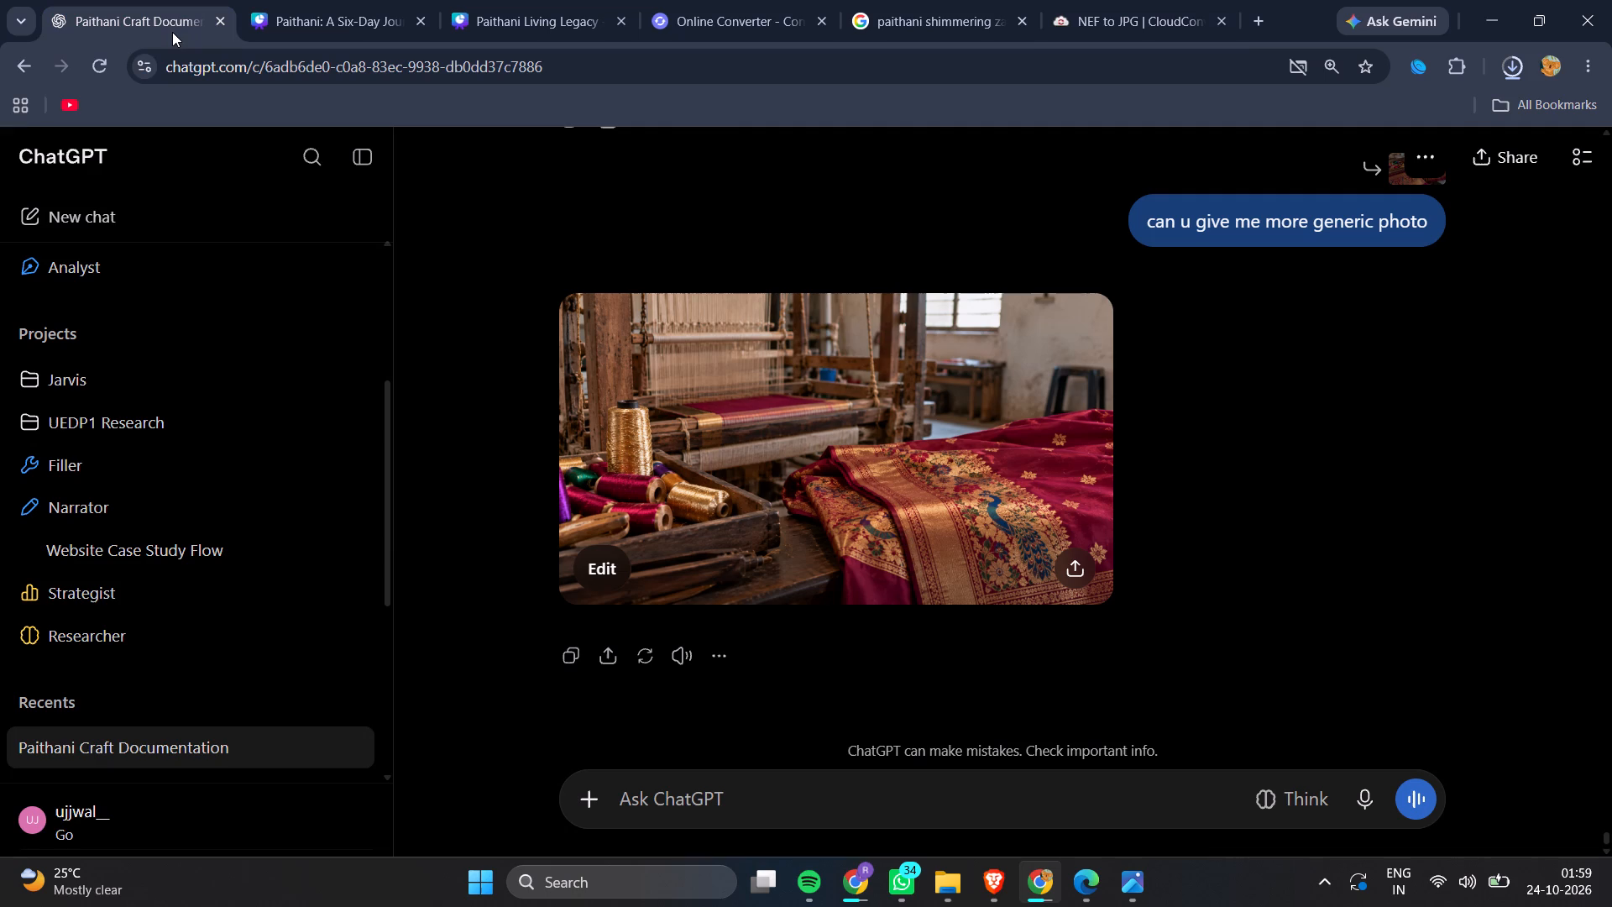
pyautogui.click(953, 883)
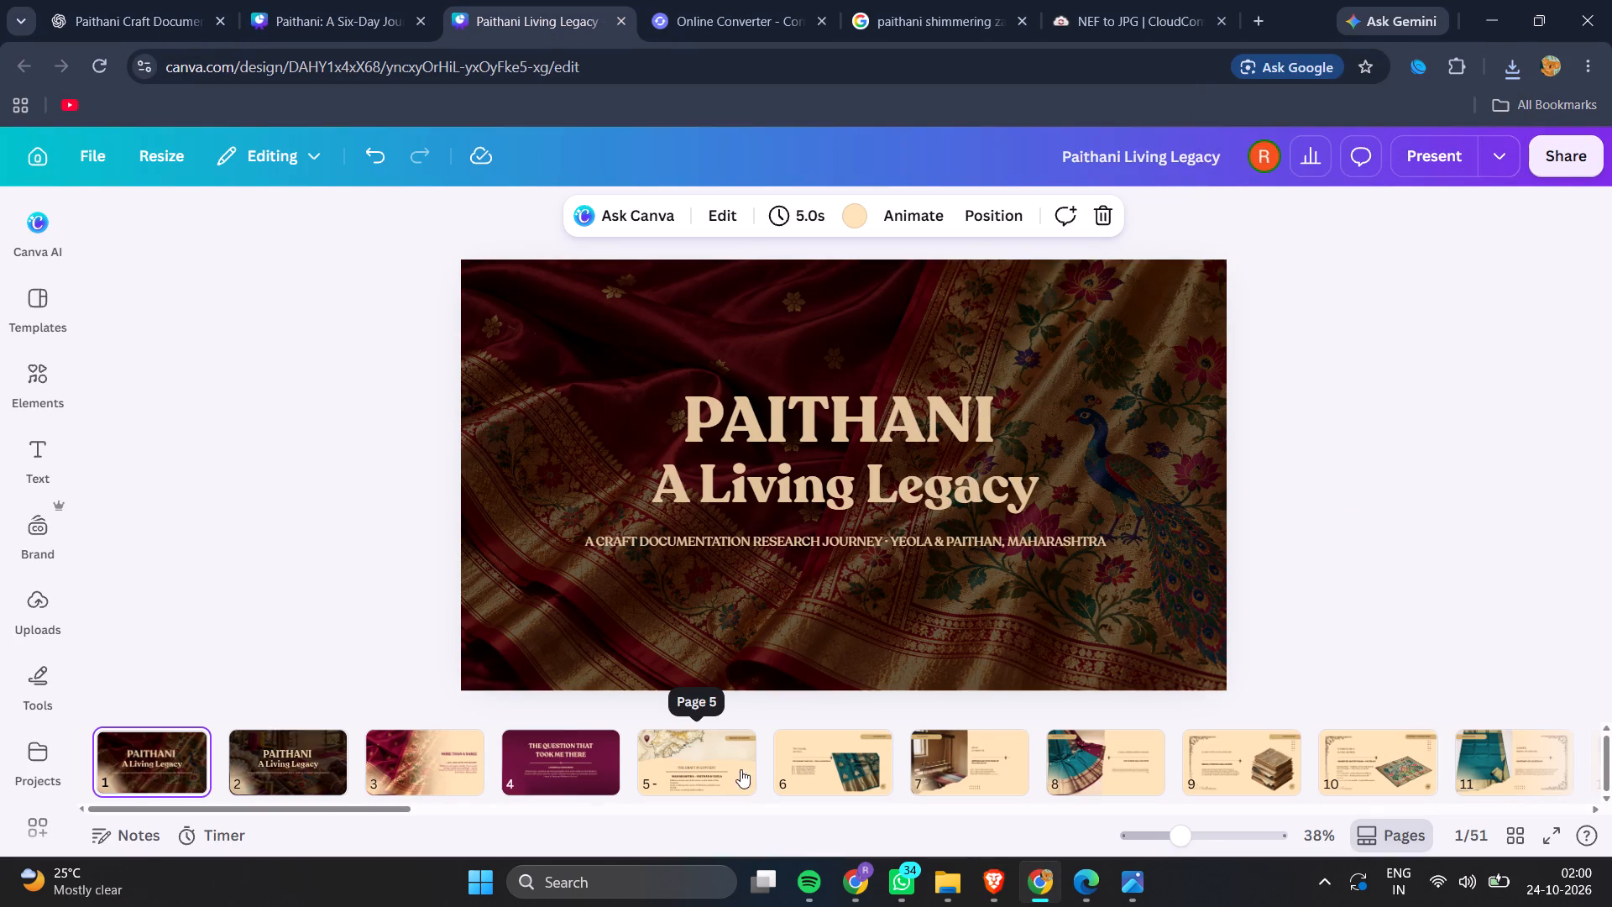
pyautogui.click(350, 0)
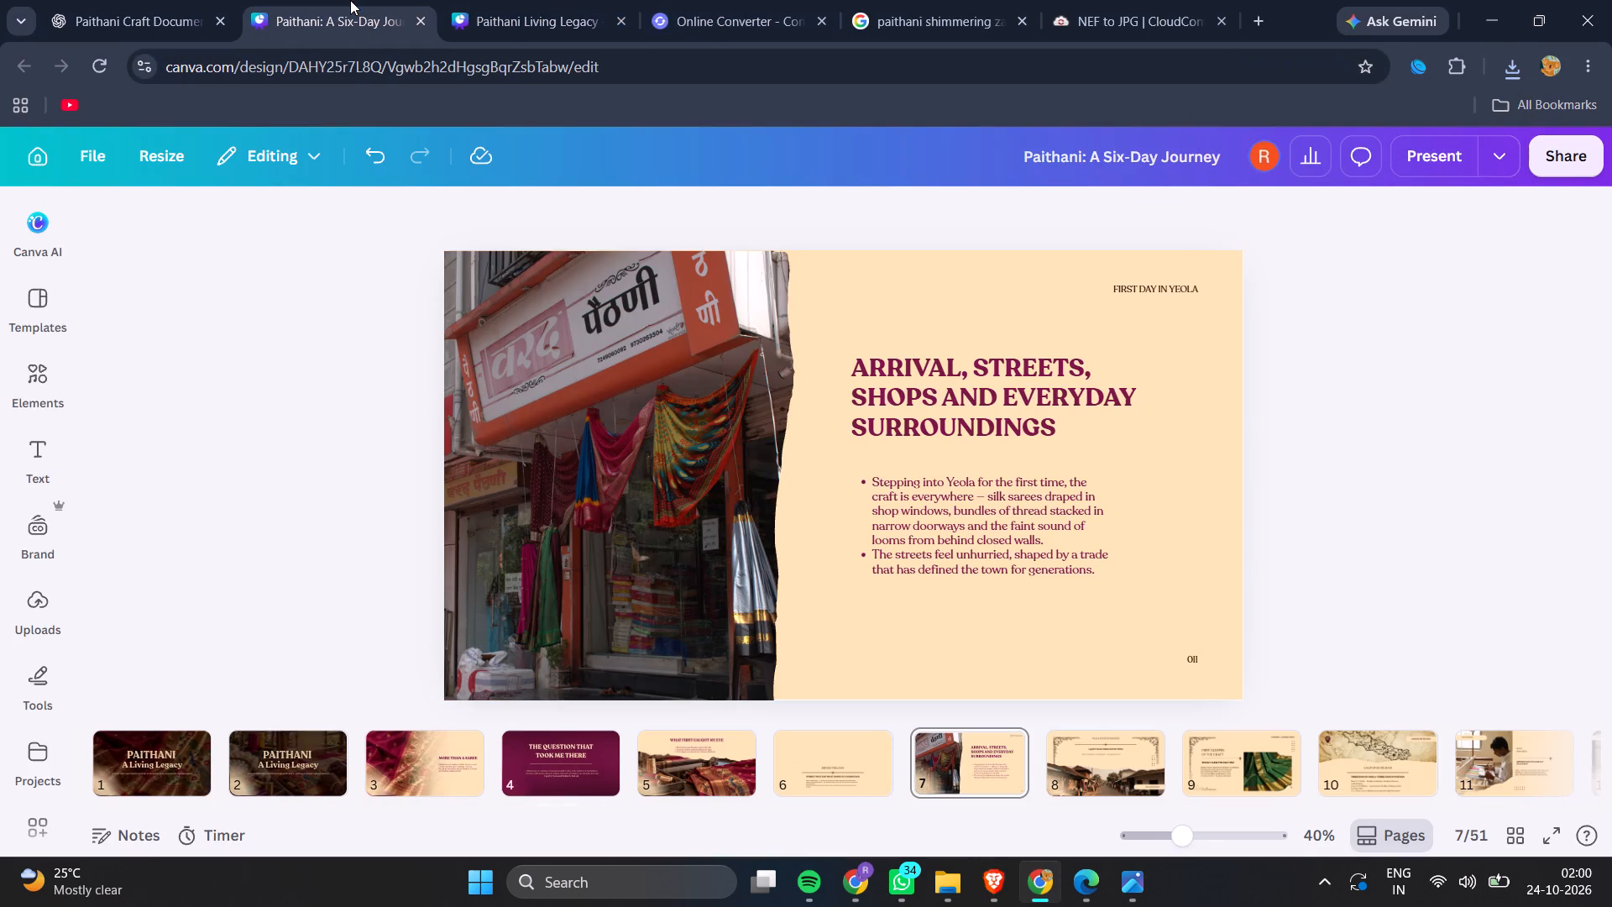
pyautogui.click(732, 755)
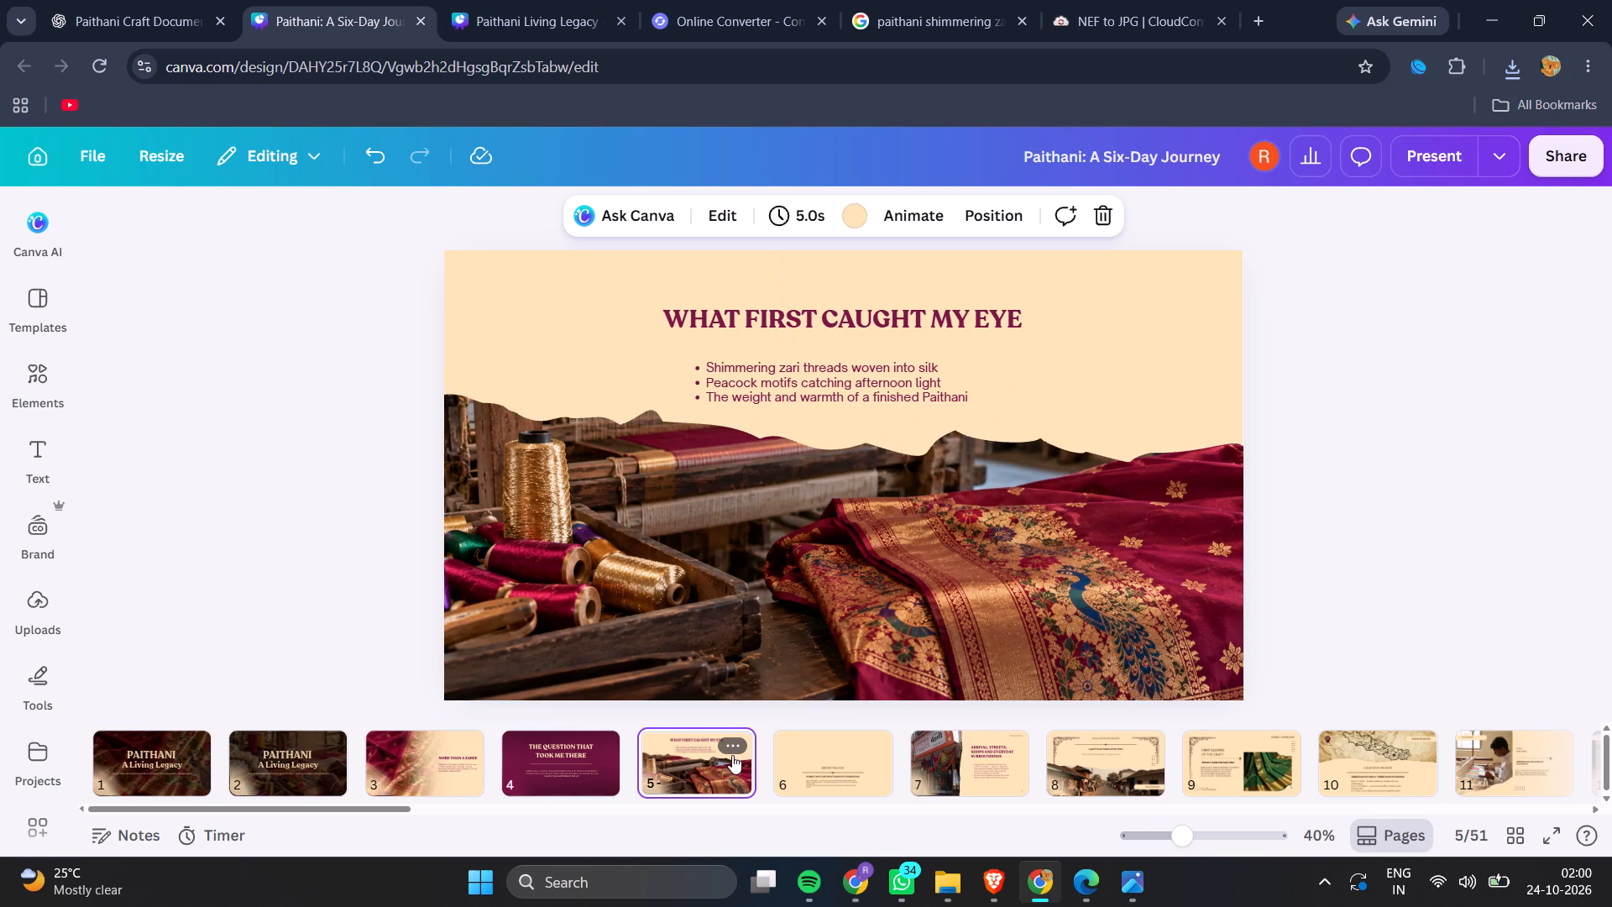
pyautogui.click(729, 754)
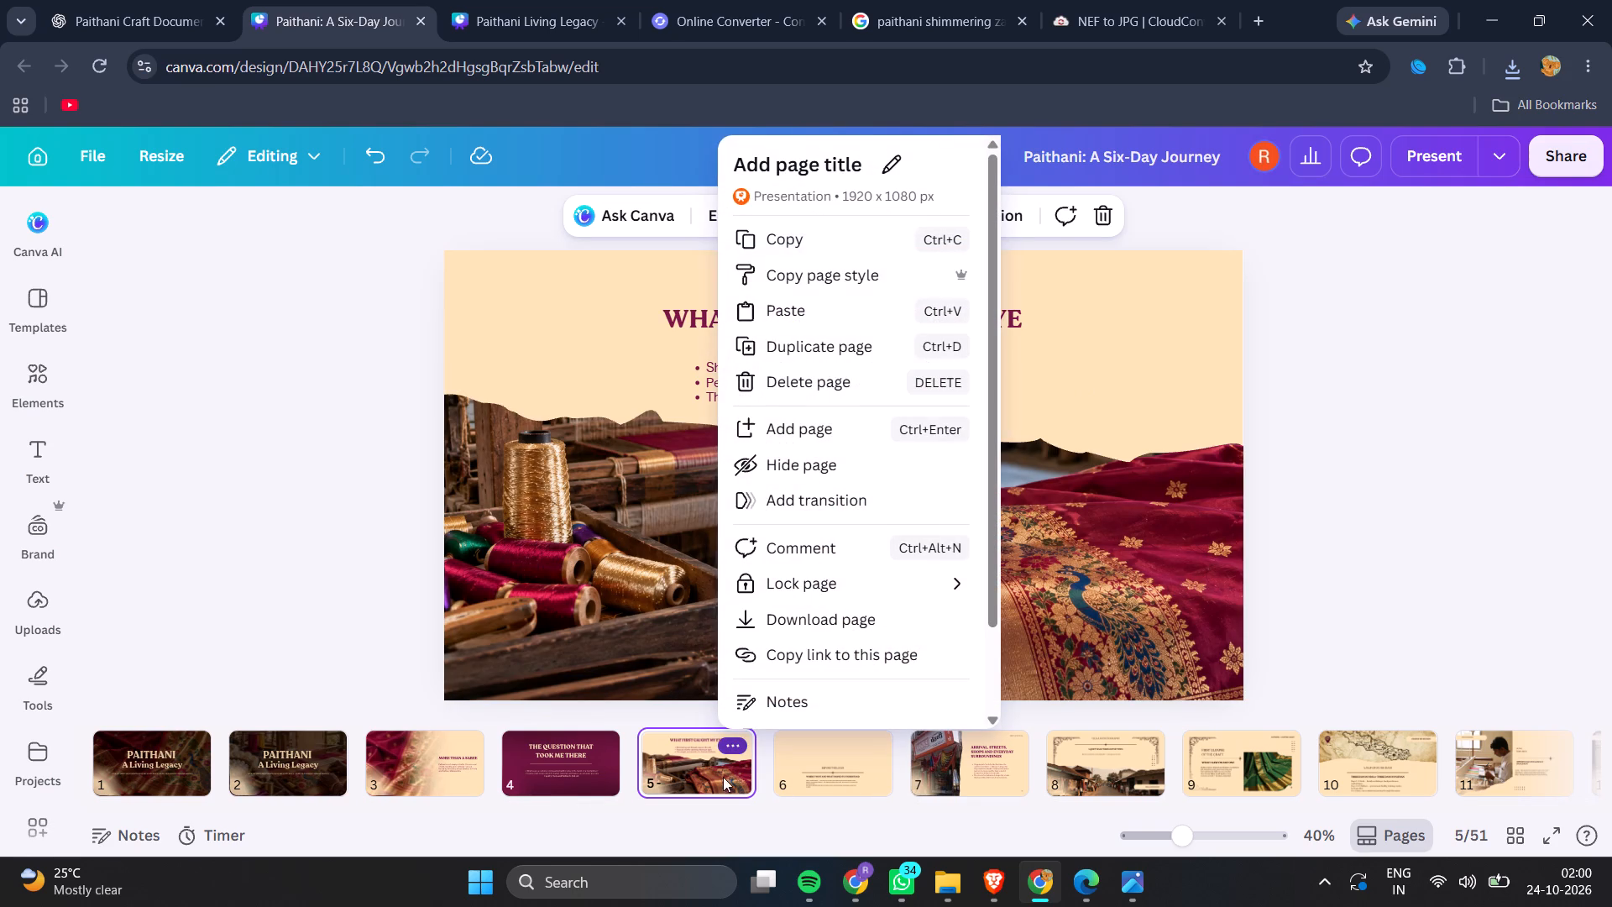
pyautogui.click(699, 774)
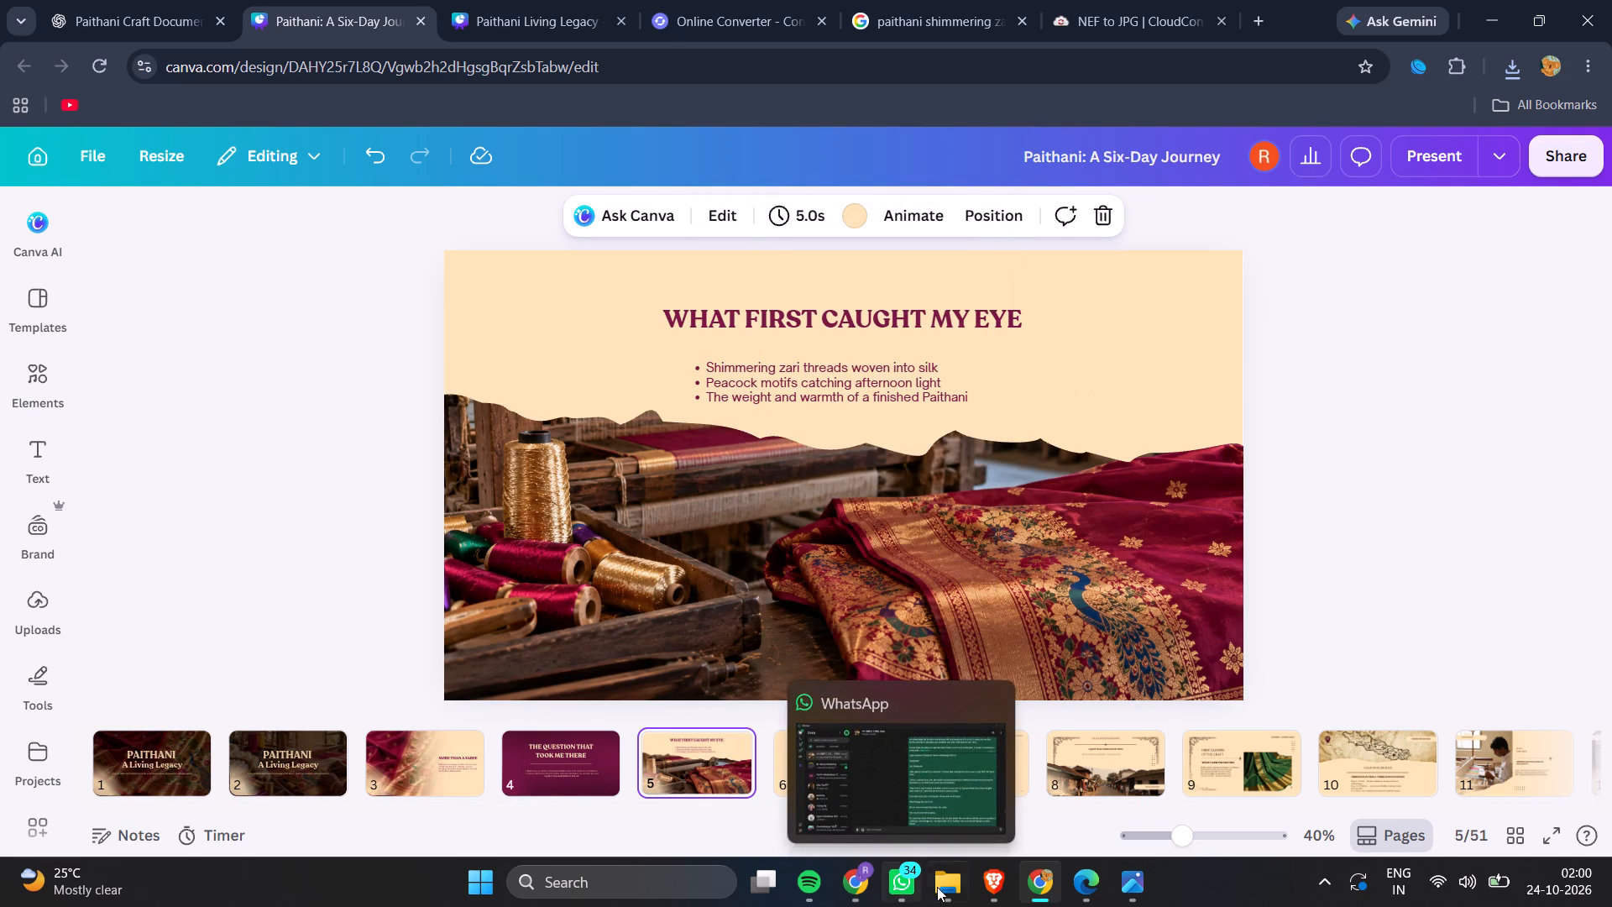
pyautogui.click(950, 889)
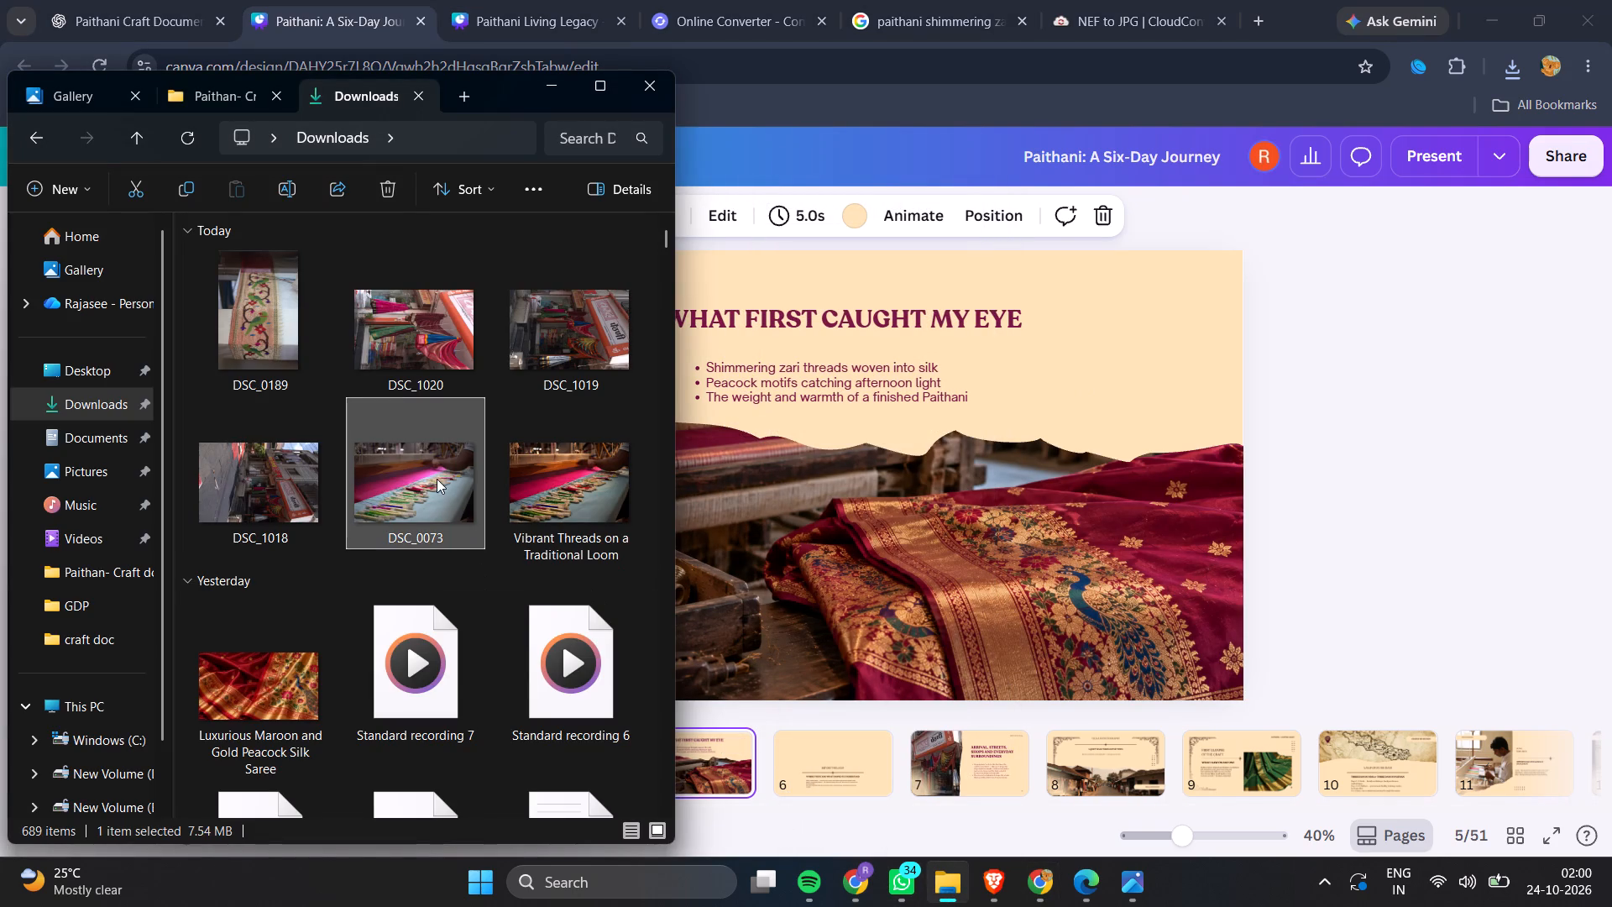
pyautogui.moveTo(542, 507); pyautogui.dragTo(853, 647)
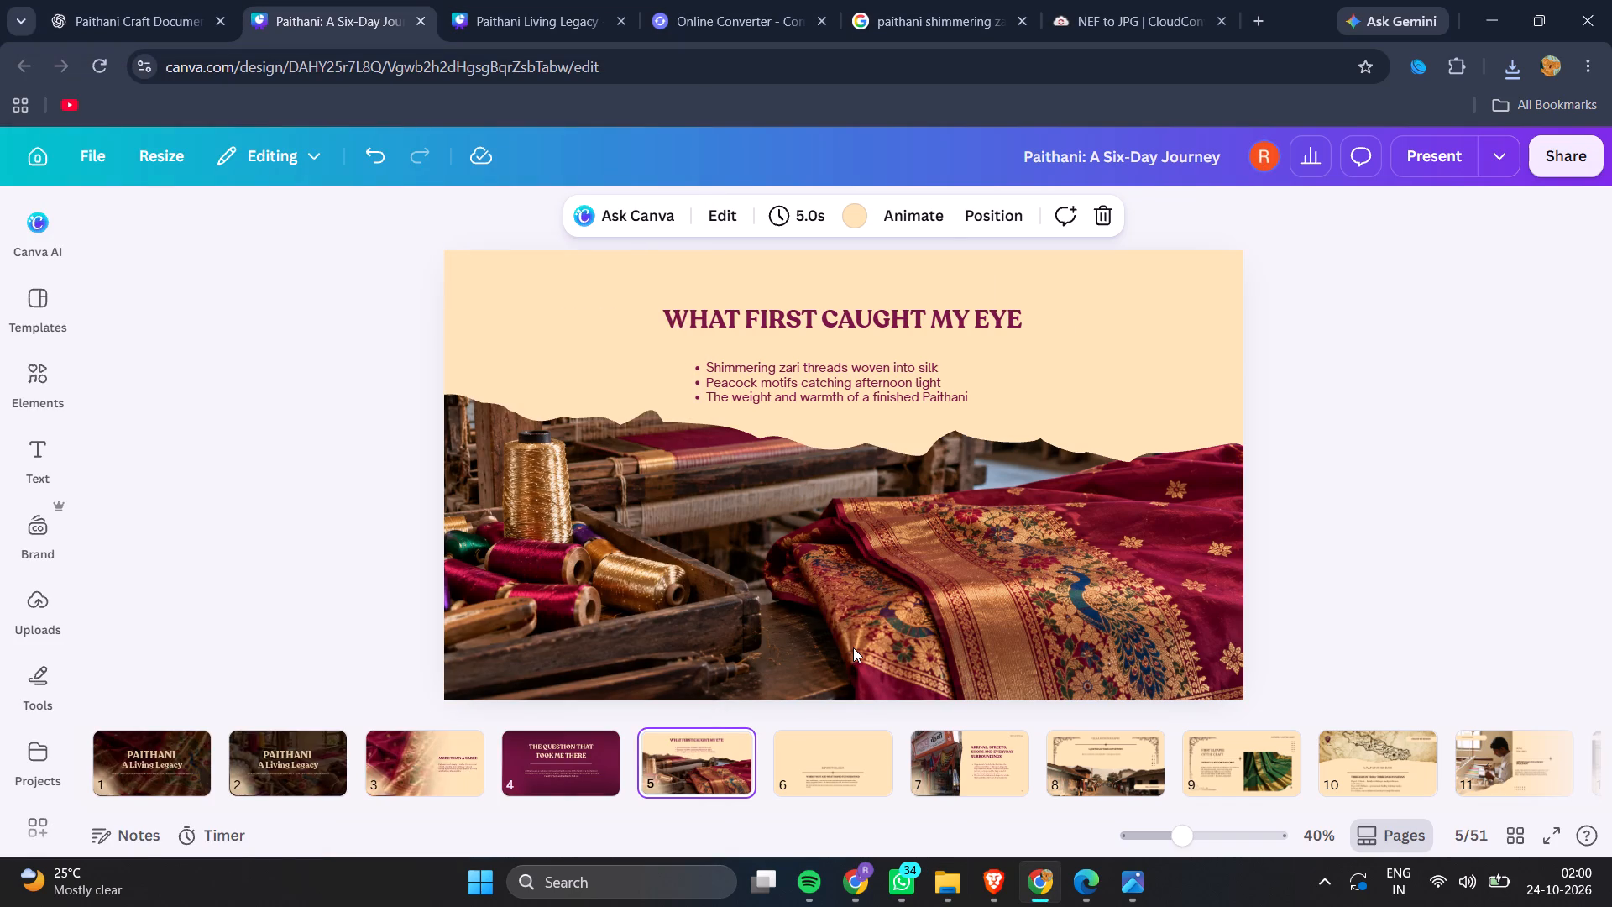
pyautogui.moveTo(861, 530); pyautogui.dragTo(811, 604)
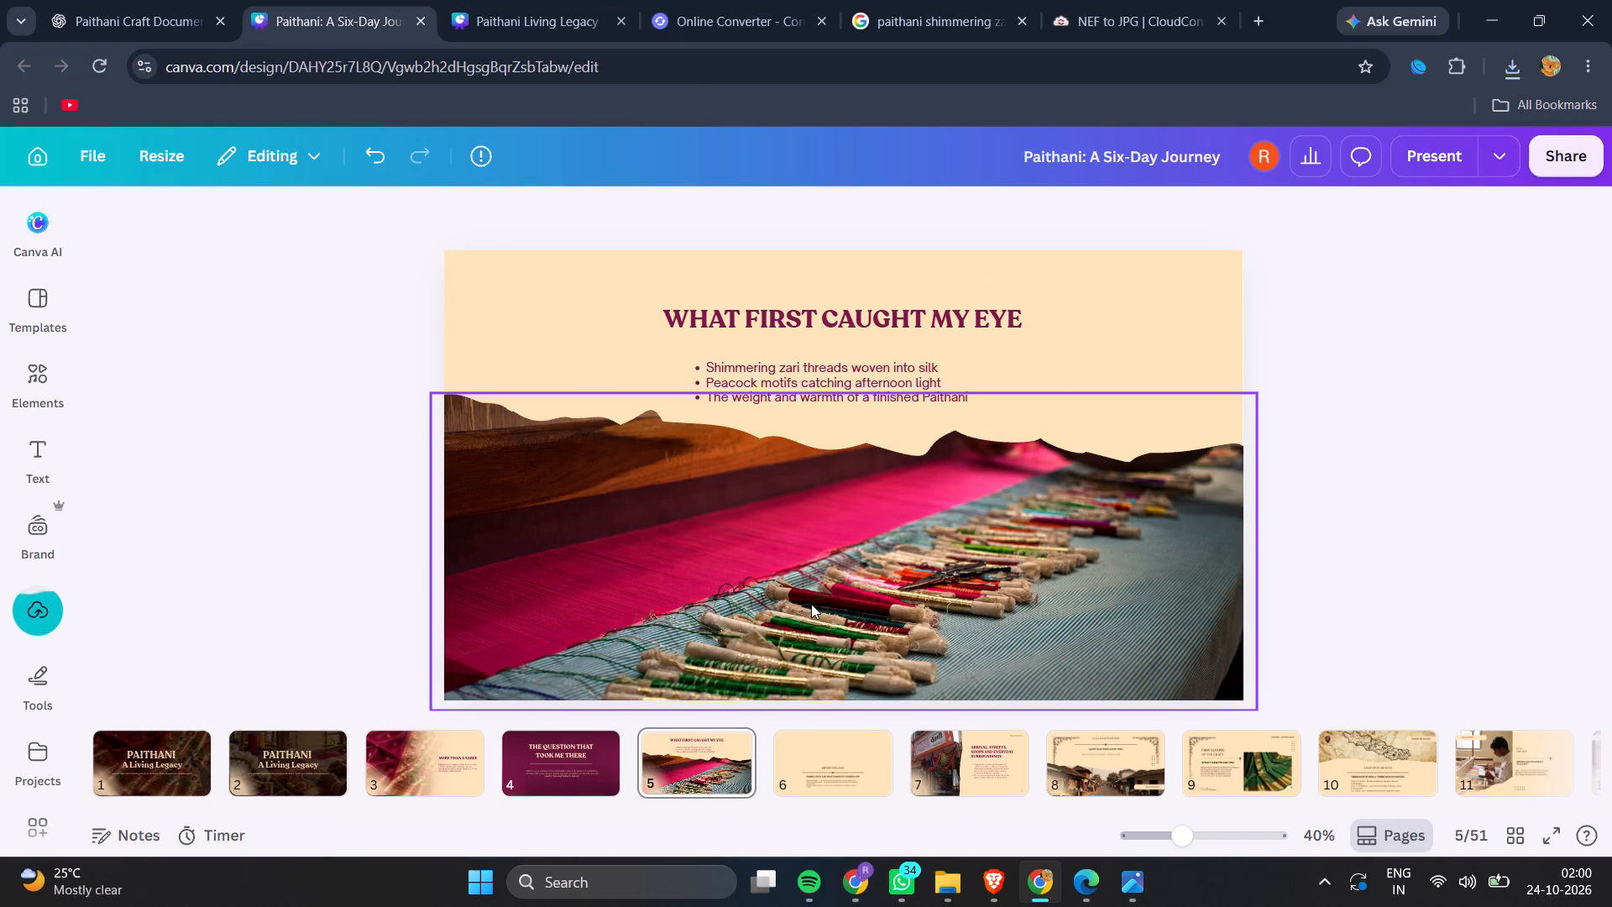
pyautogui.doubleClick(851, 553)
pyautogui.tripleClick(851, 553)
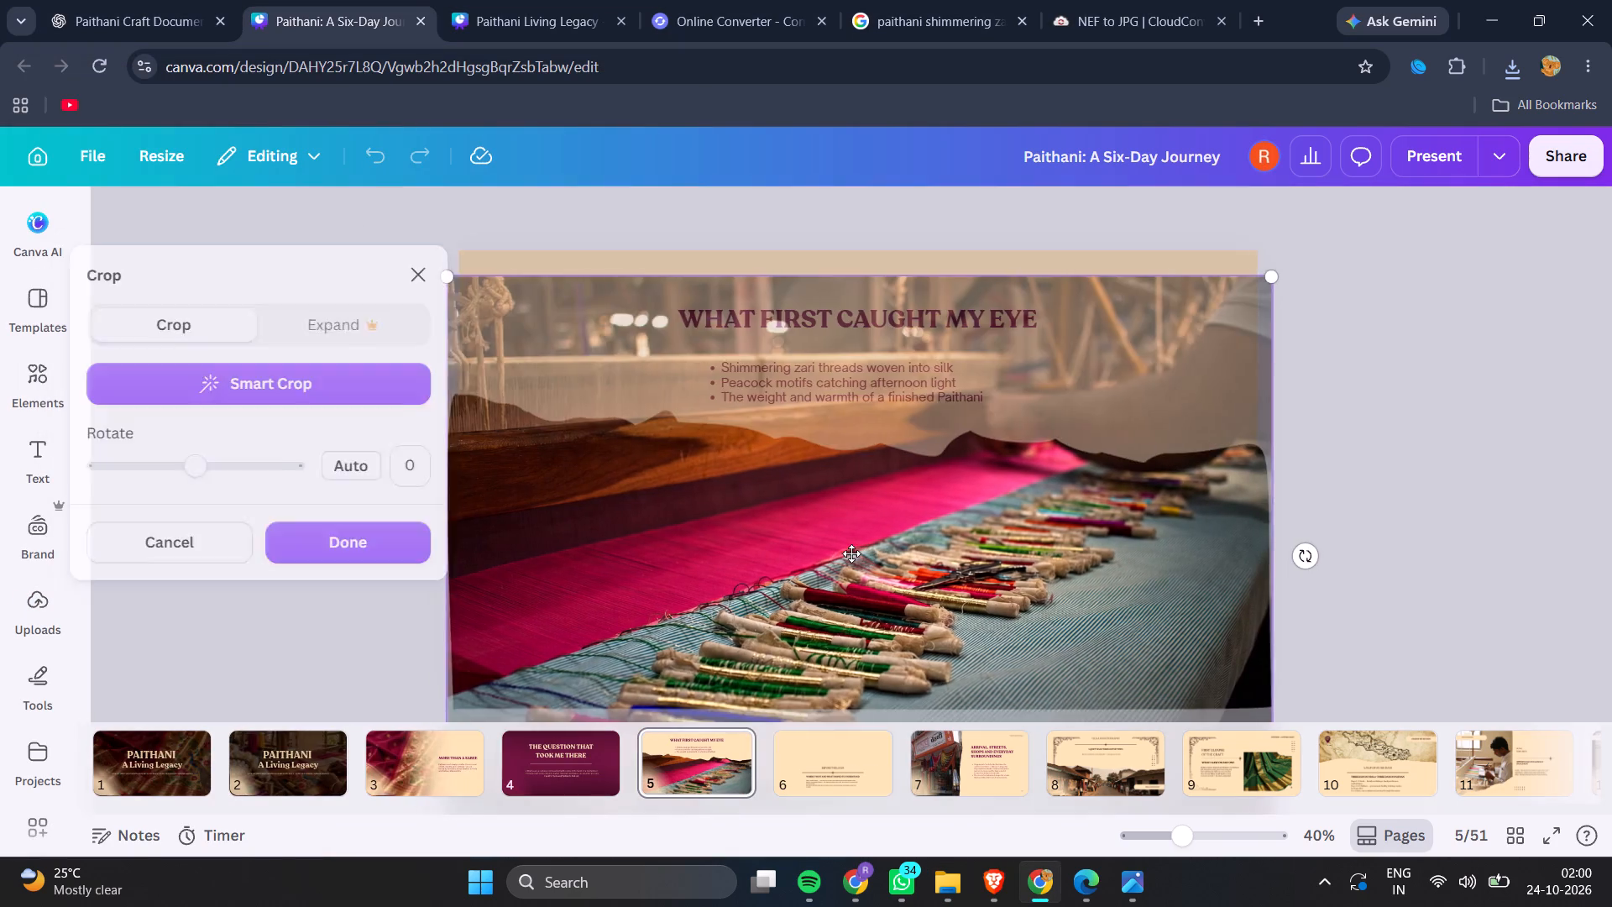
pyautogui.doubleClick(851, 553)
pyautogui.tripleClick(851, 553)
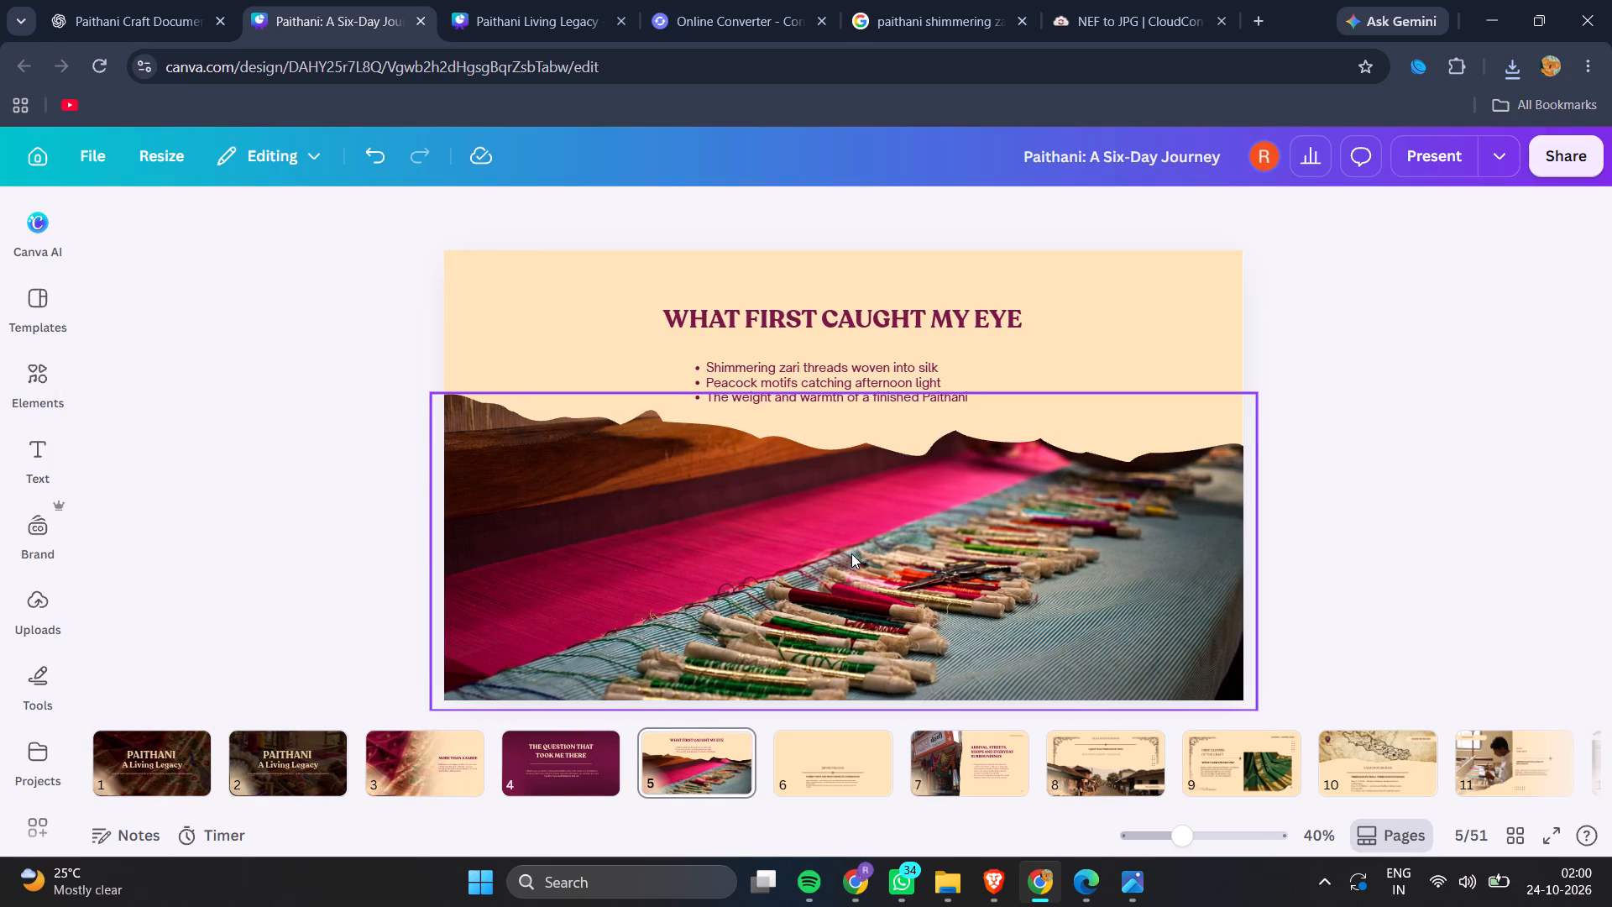
# Shrink slide 5's loom photo frame slightly from its corners to about 1,969 wide, still covering the slide's full width.
pyautogui.click(851, 553)
pyautogui.click(851, 553)
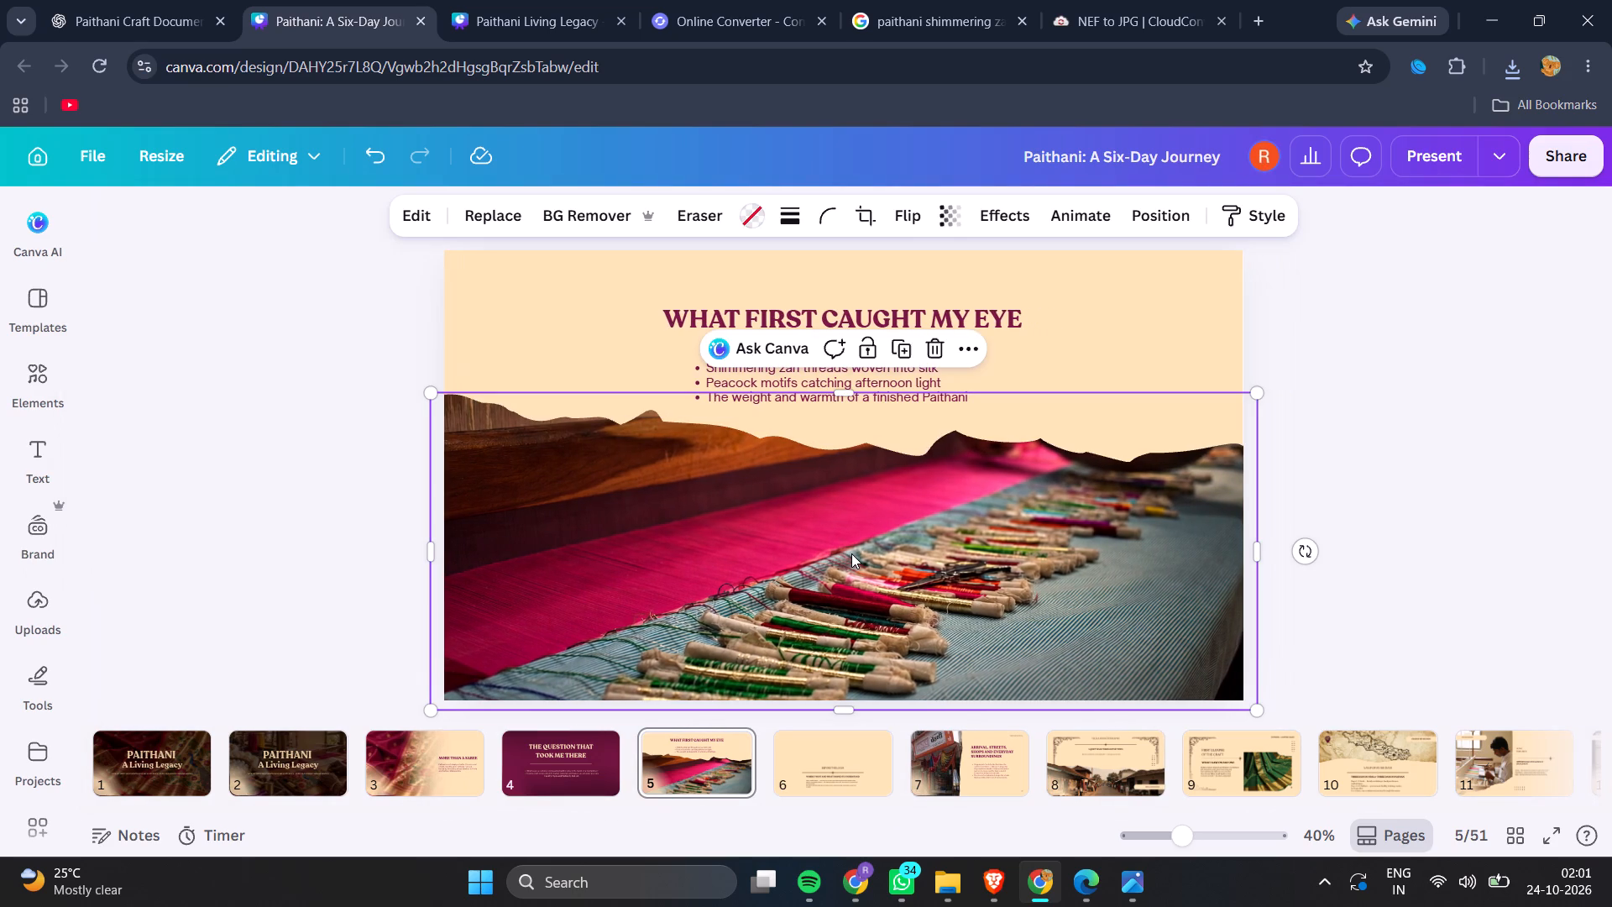
pyautogui.click(1144, 509)
pyautogui.moveTo(1256, 396); pyautogui.dragTo(1244, 405)
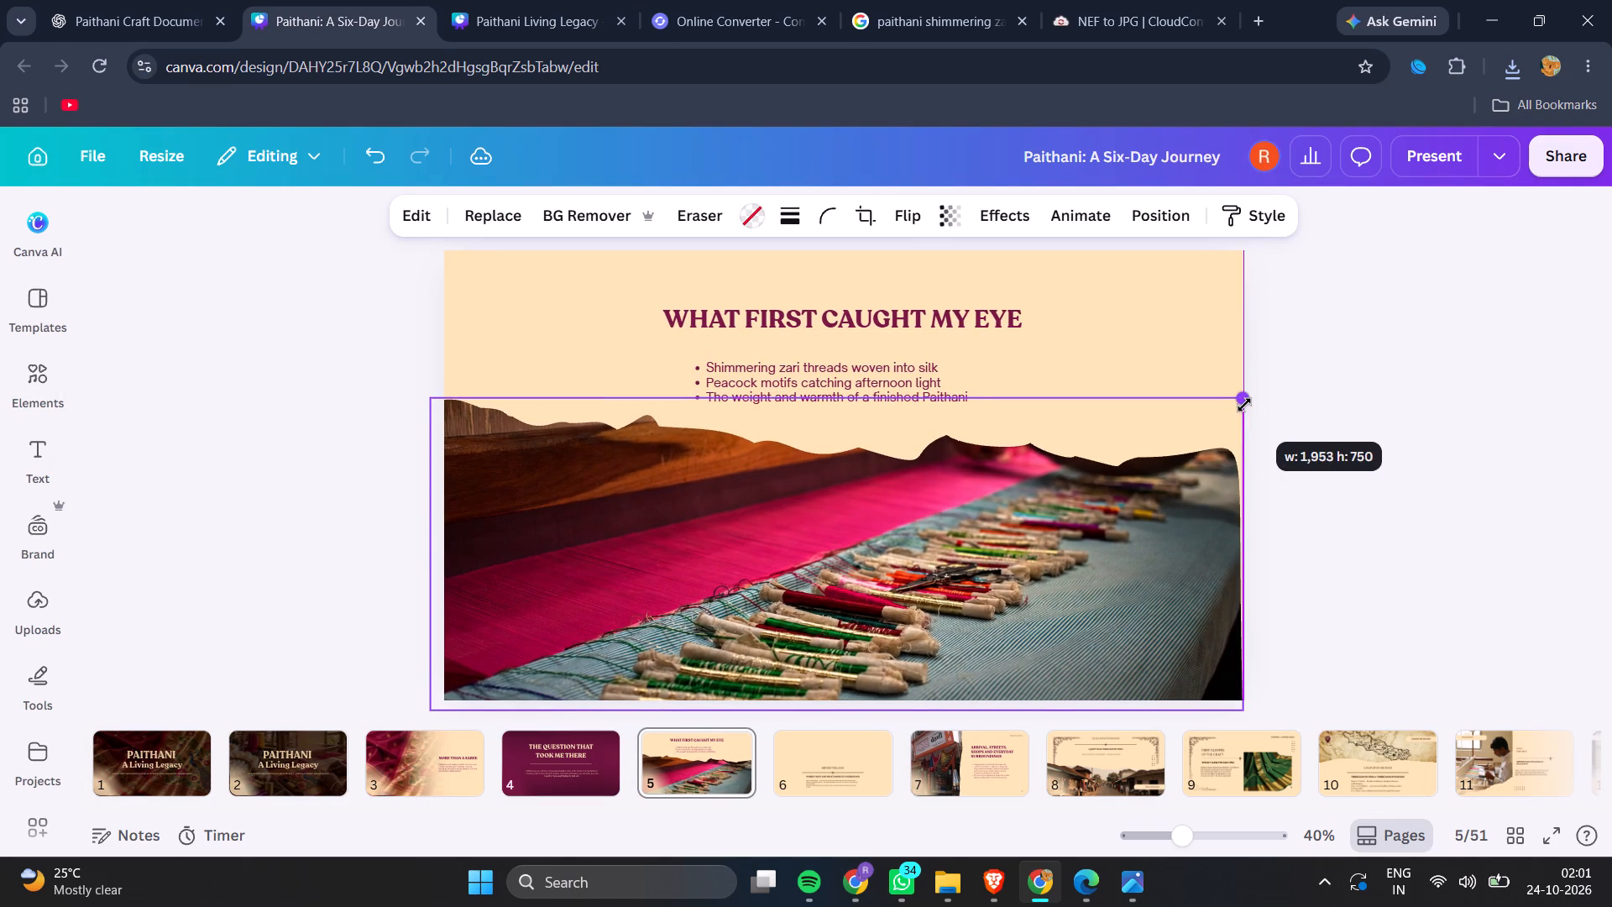
pyautogui.moveTo(1244, 405); pyautogui.dragTo(1254, 405)
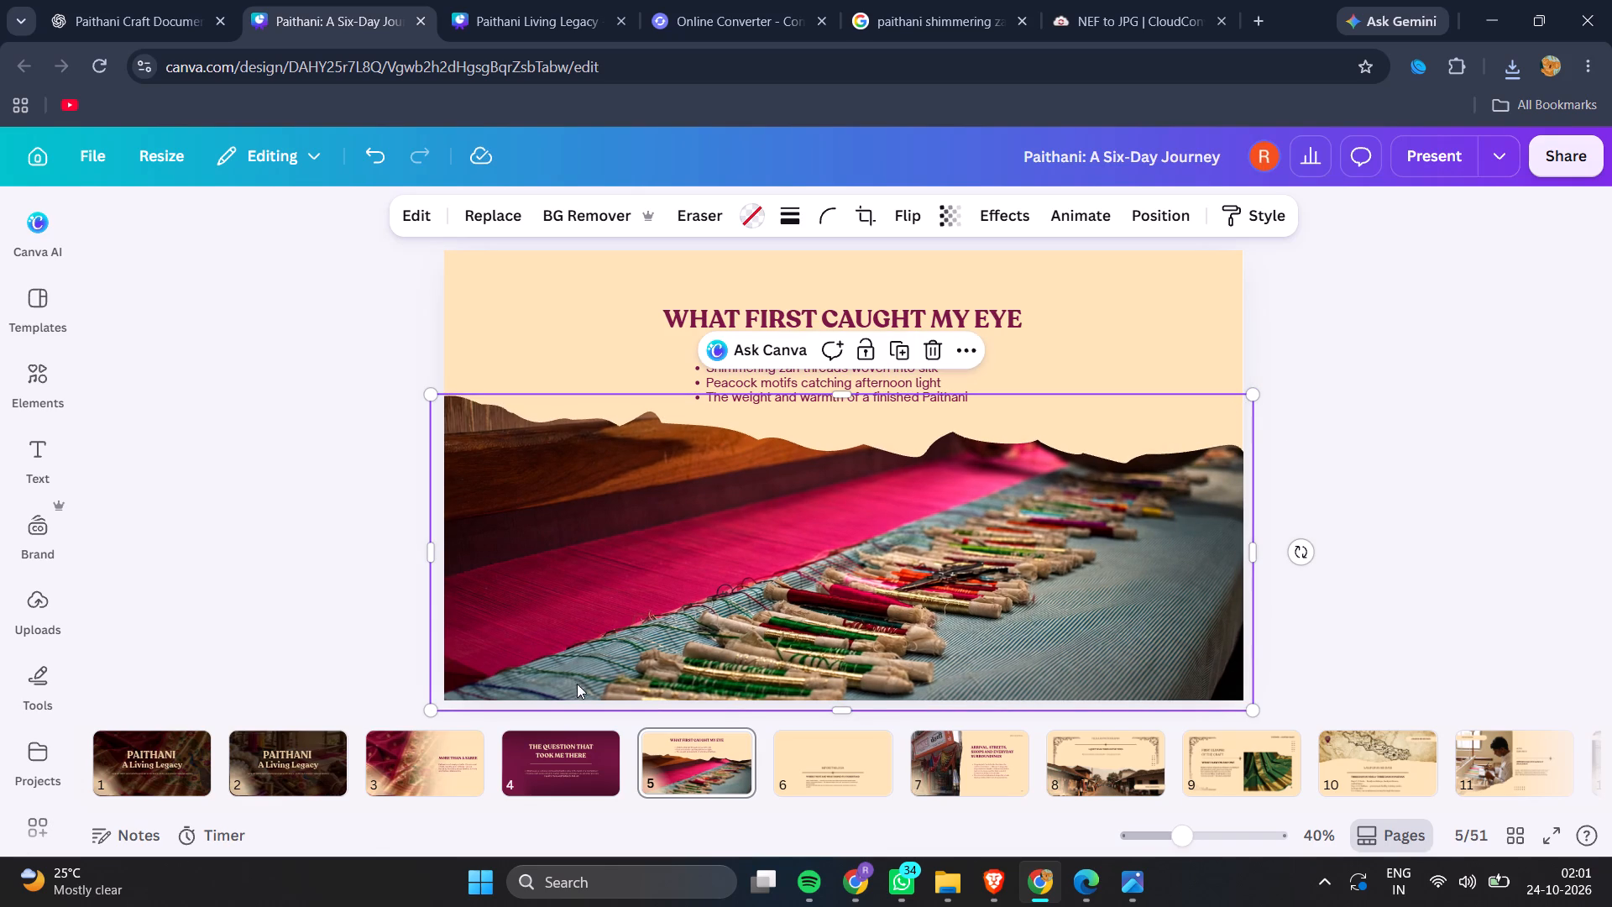
pyautogui.click(434, 705)
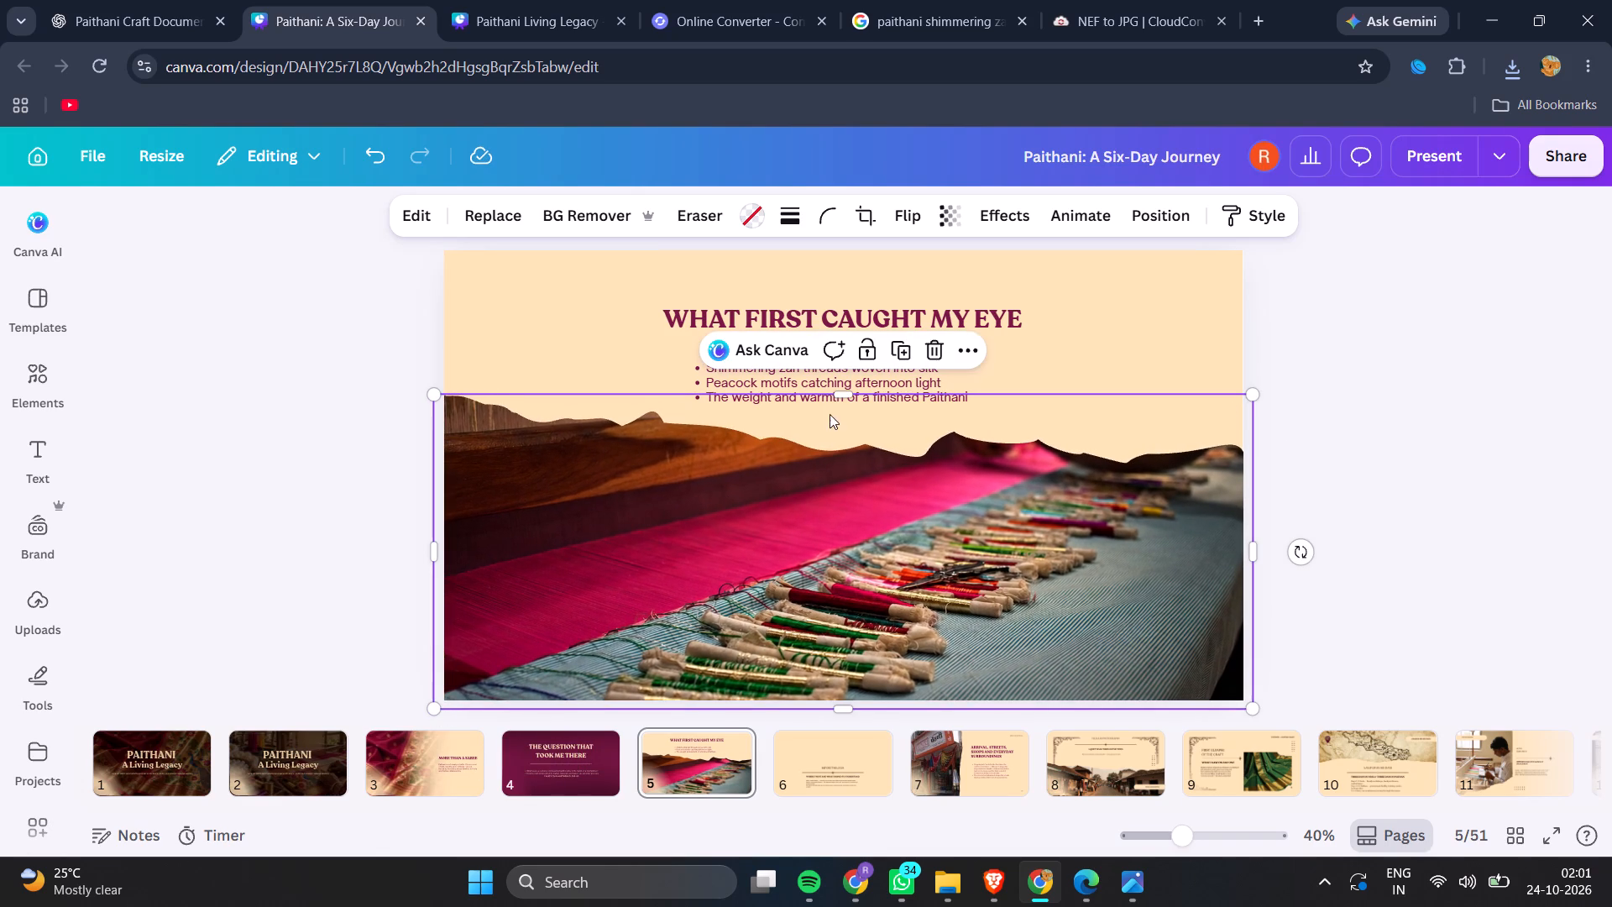
# Make slide 5's loom photo frame taller, raising its top edge to just below the WHAT FIRST CAUGHT MY EYE heading.
pyautogui.click(848, 445)
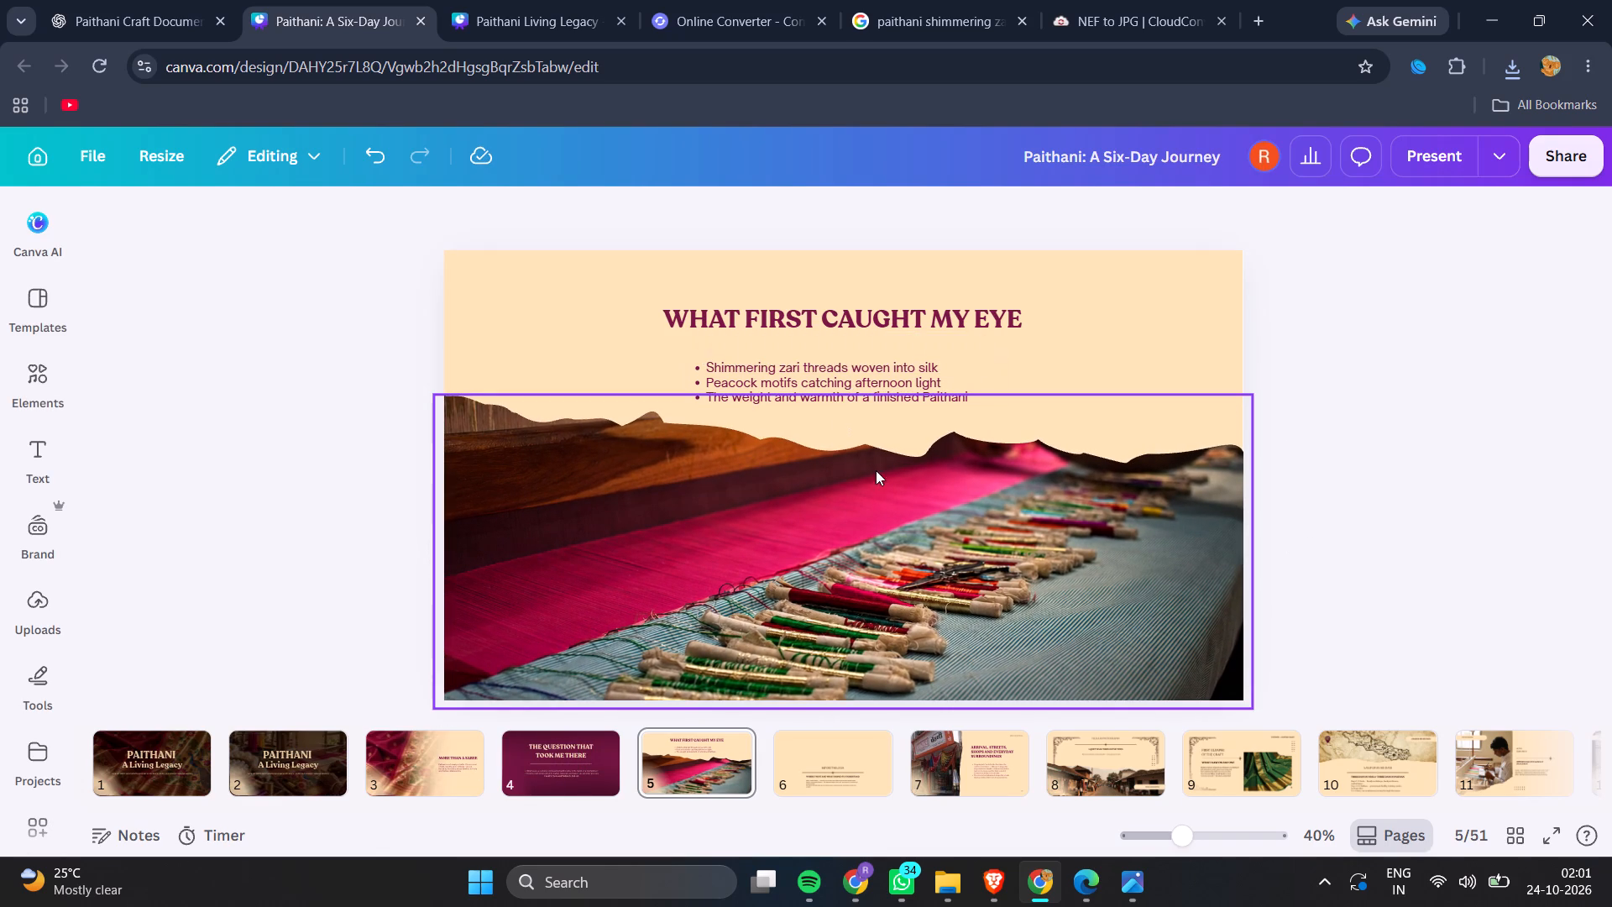
pyautogui.click(880, 472)
pyautogui.moveTo(840, 388); pyautogui.dragTo(840, 380)
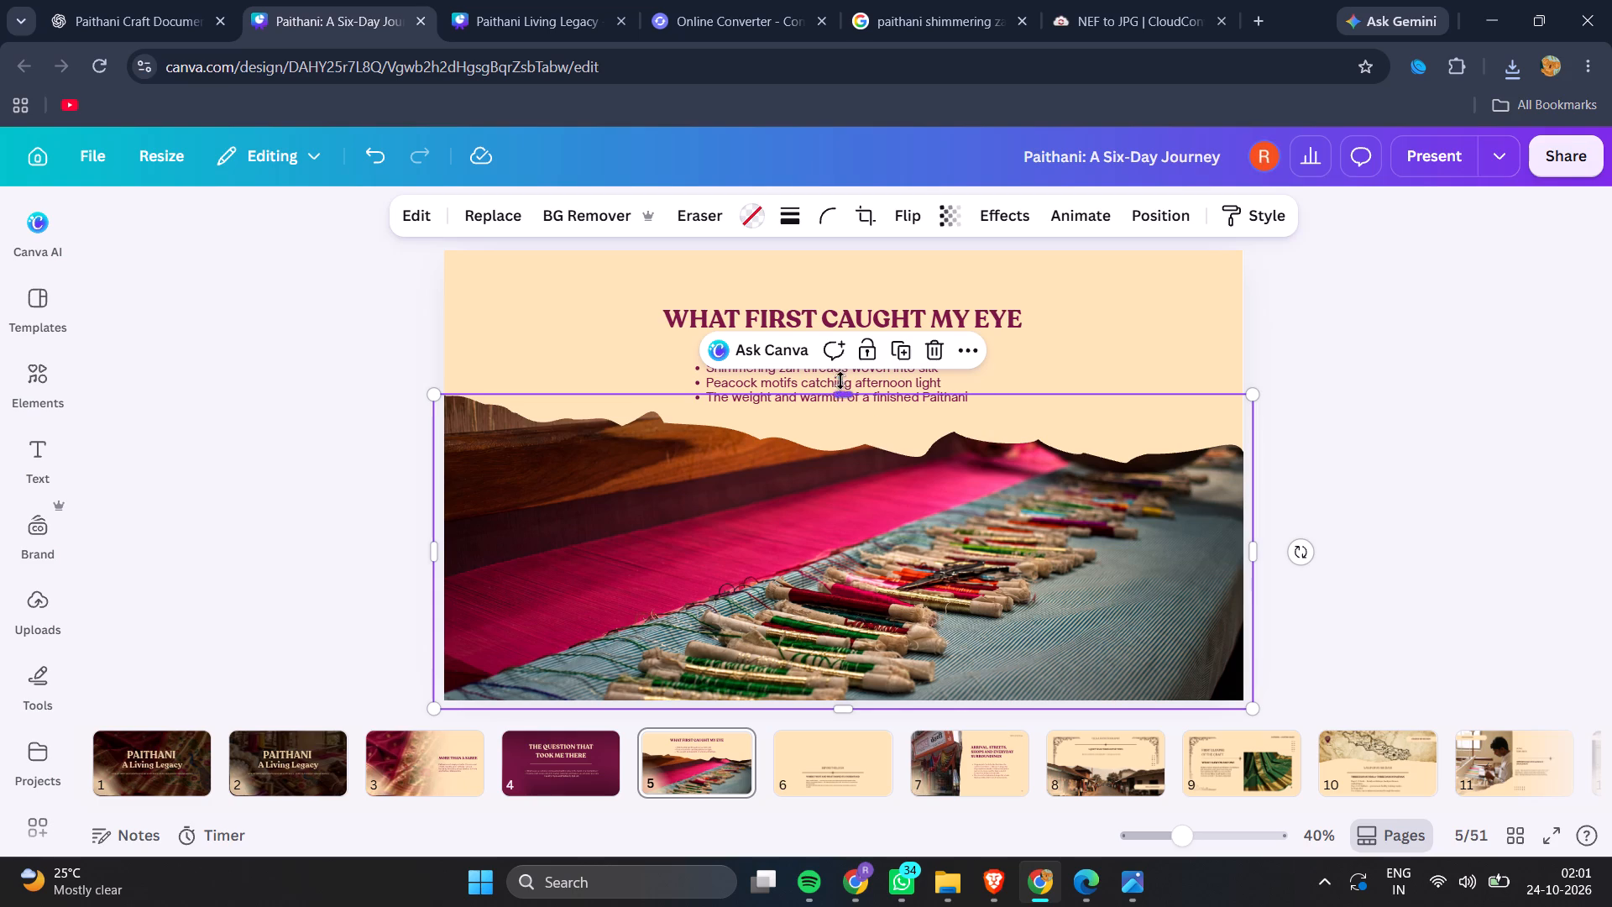
pyautogui.moveTo(840, 380); pyautogui.dragTo(861, 177)
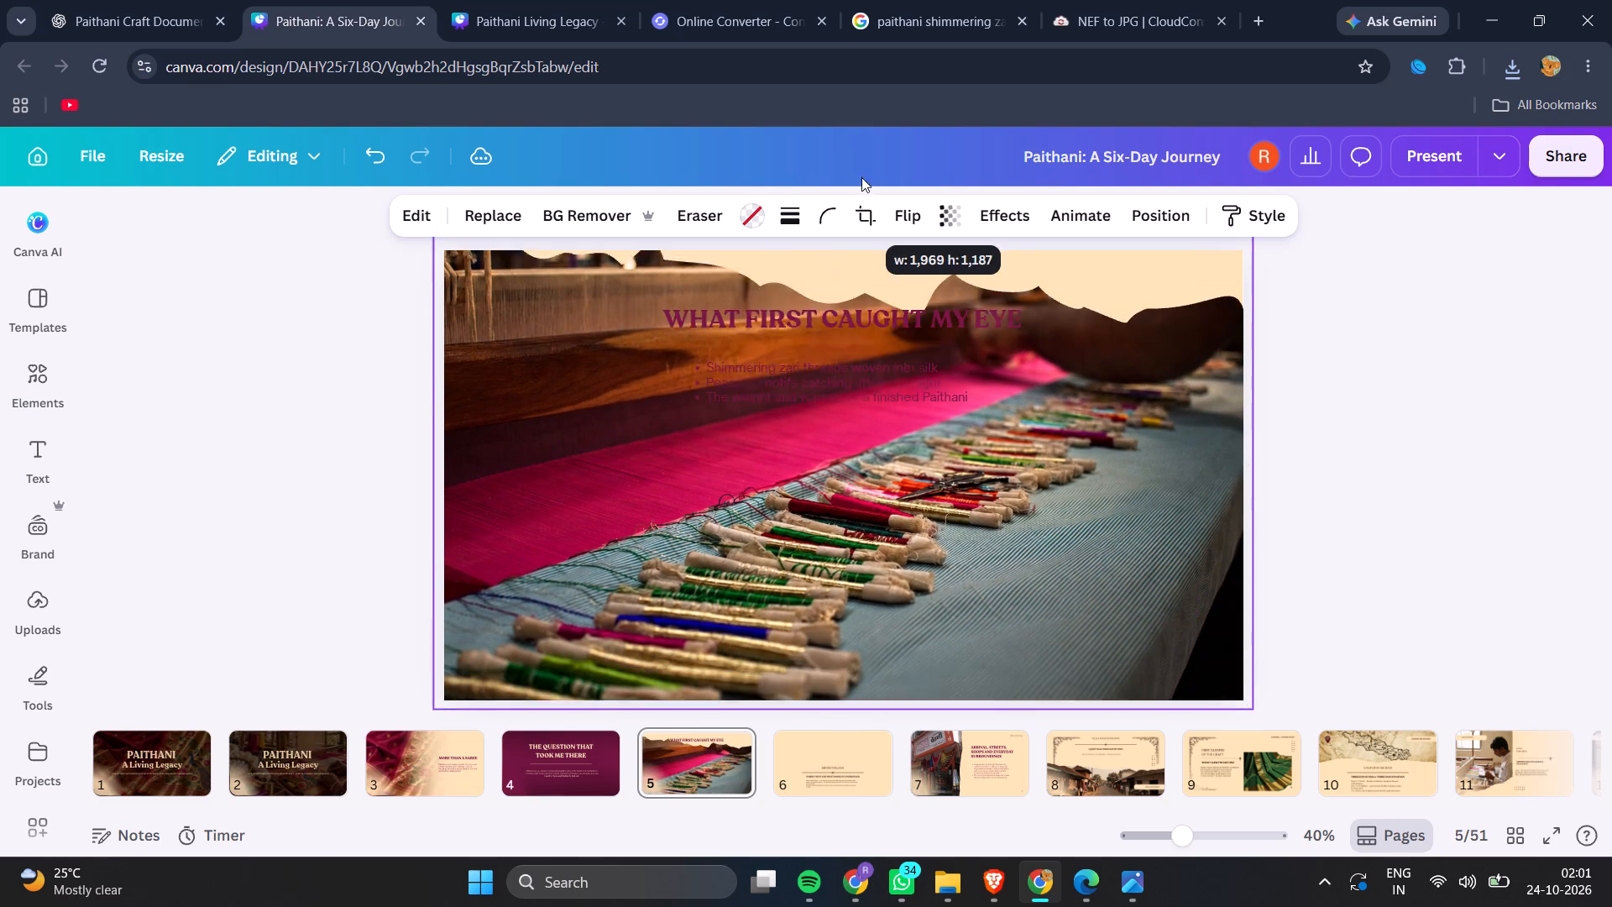
pyautogui.moveTo(861, 177); pyautogui.dragTo(874, 327)
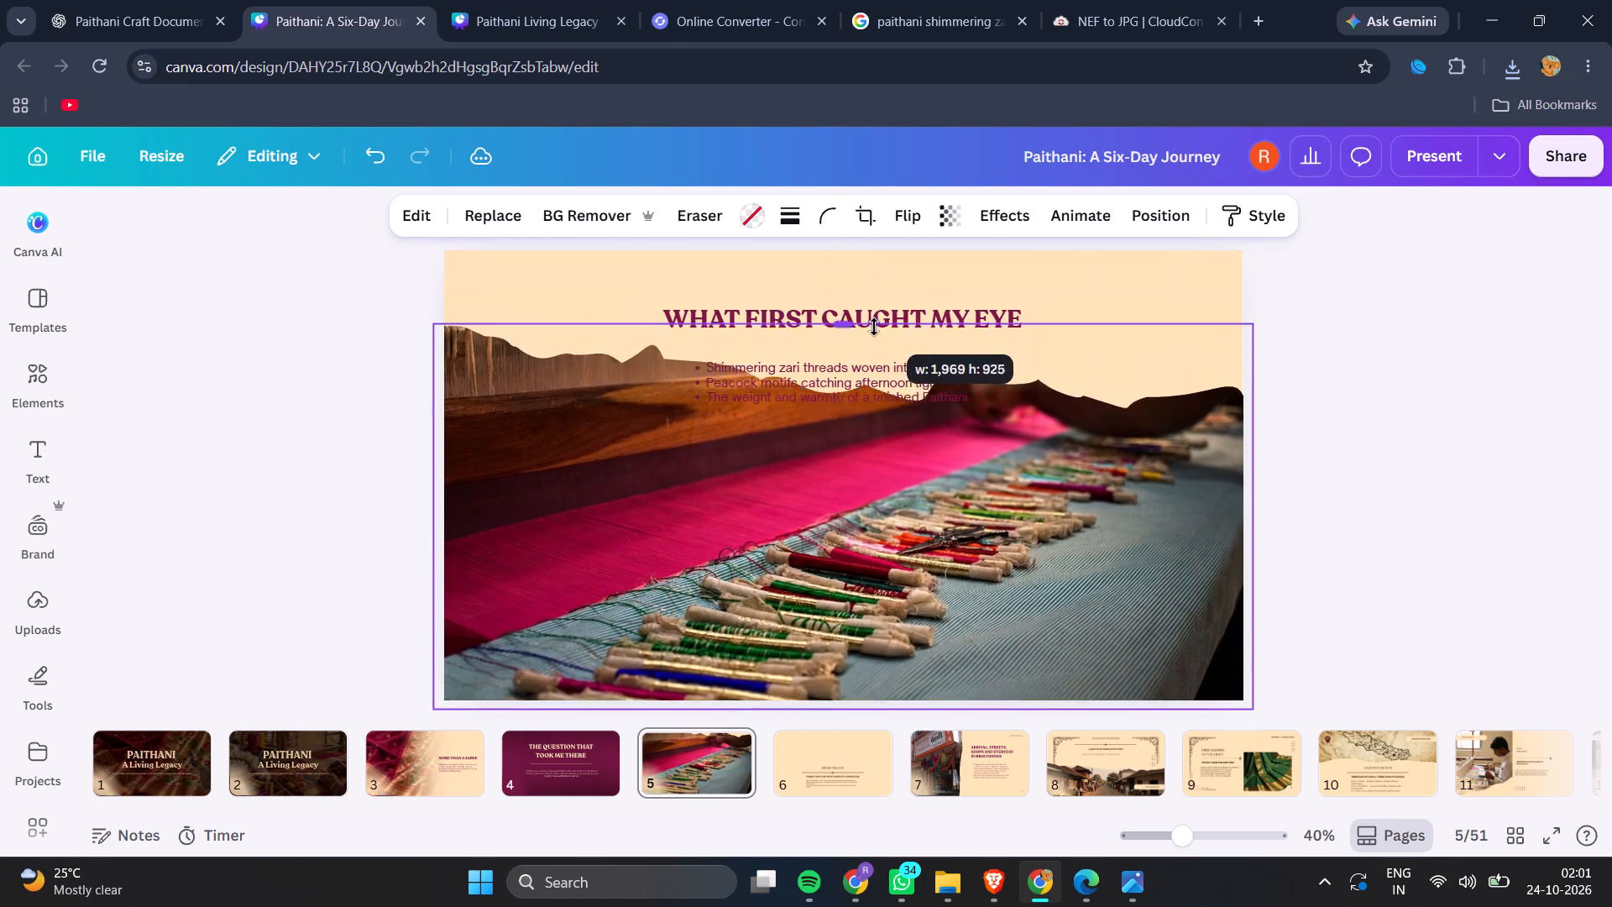
pyautogui.moveTo(874, 327); pyautogui.dragTo(873, 322)
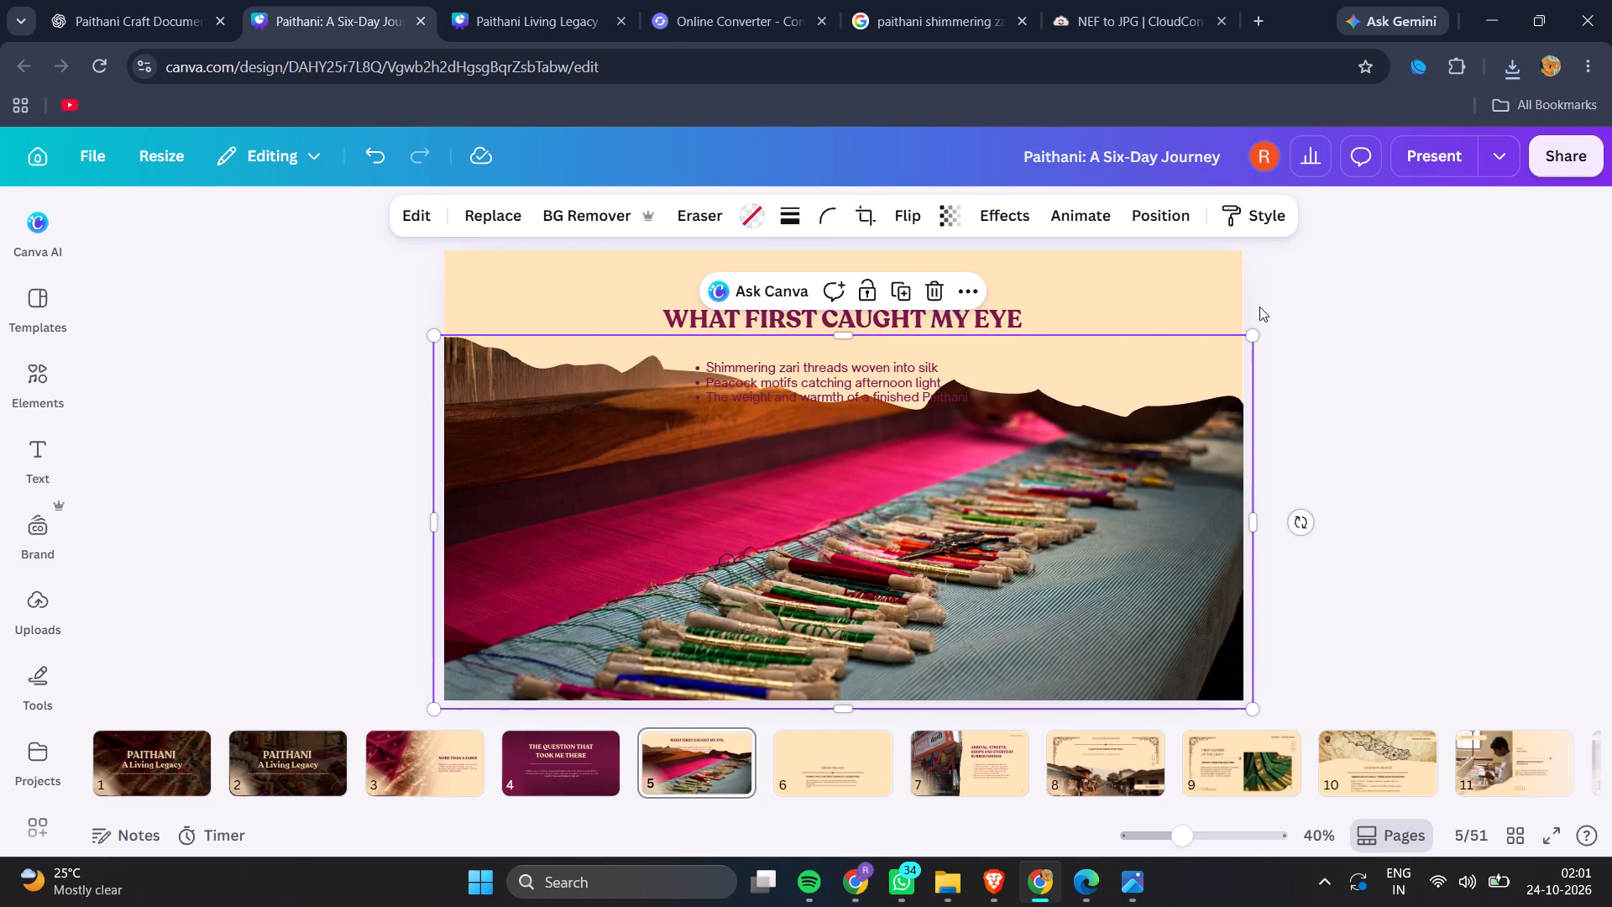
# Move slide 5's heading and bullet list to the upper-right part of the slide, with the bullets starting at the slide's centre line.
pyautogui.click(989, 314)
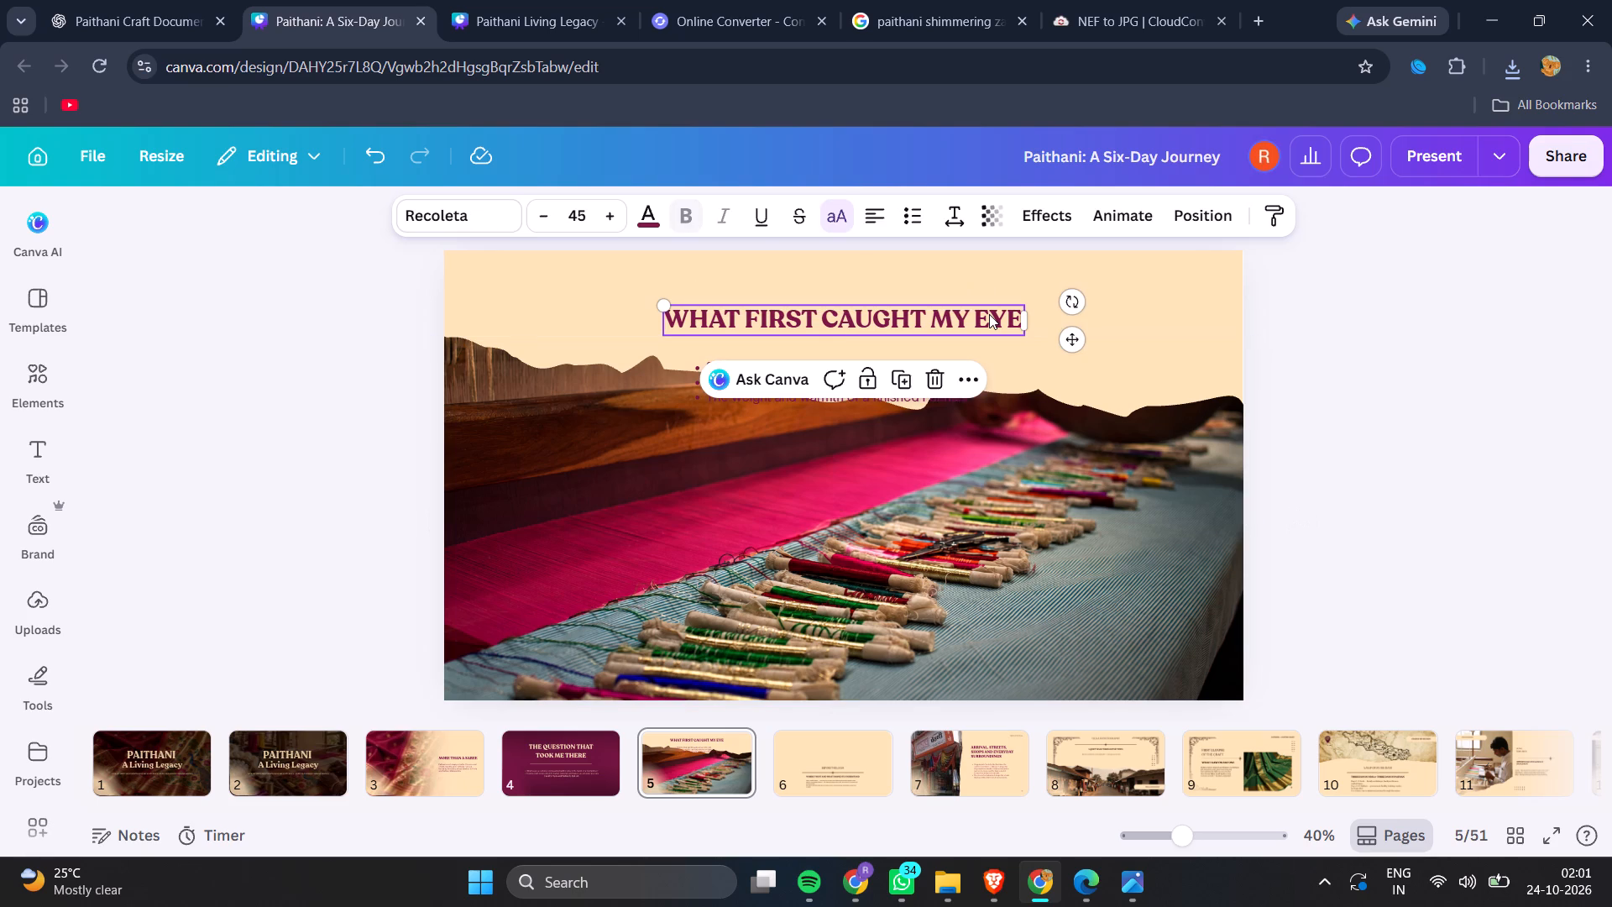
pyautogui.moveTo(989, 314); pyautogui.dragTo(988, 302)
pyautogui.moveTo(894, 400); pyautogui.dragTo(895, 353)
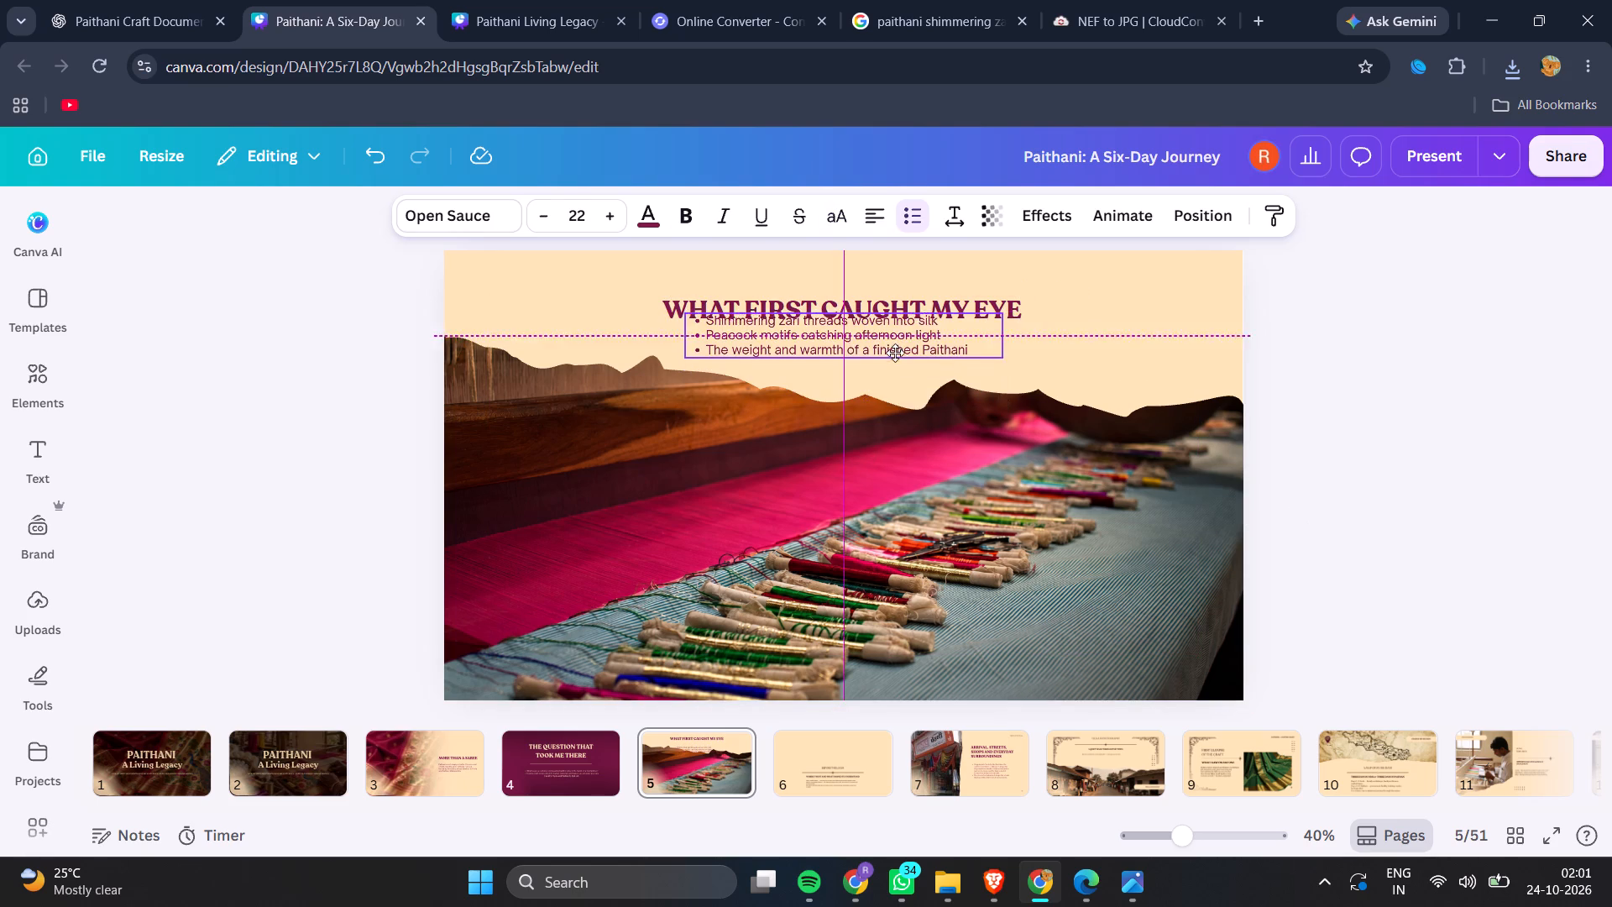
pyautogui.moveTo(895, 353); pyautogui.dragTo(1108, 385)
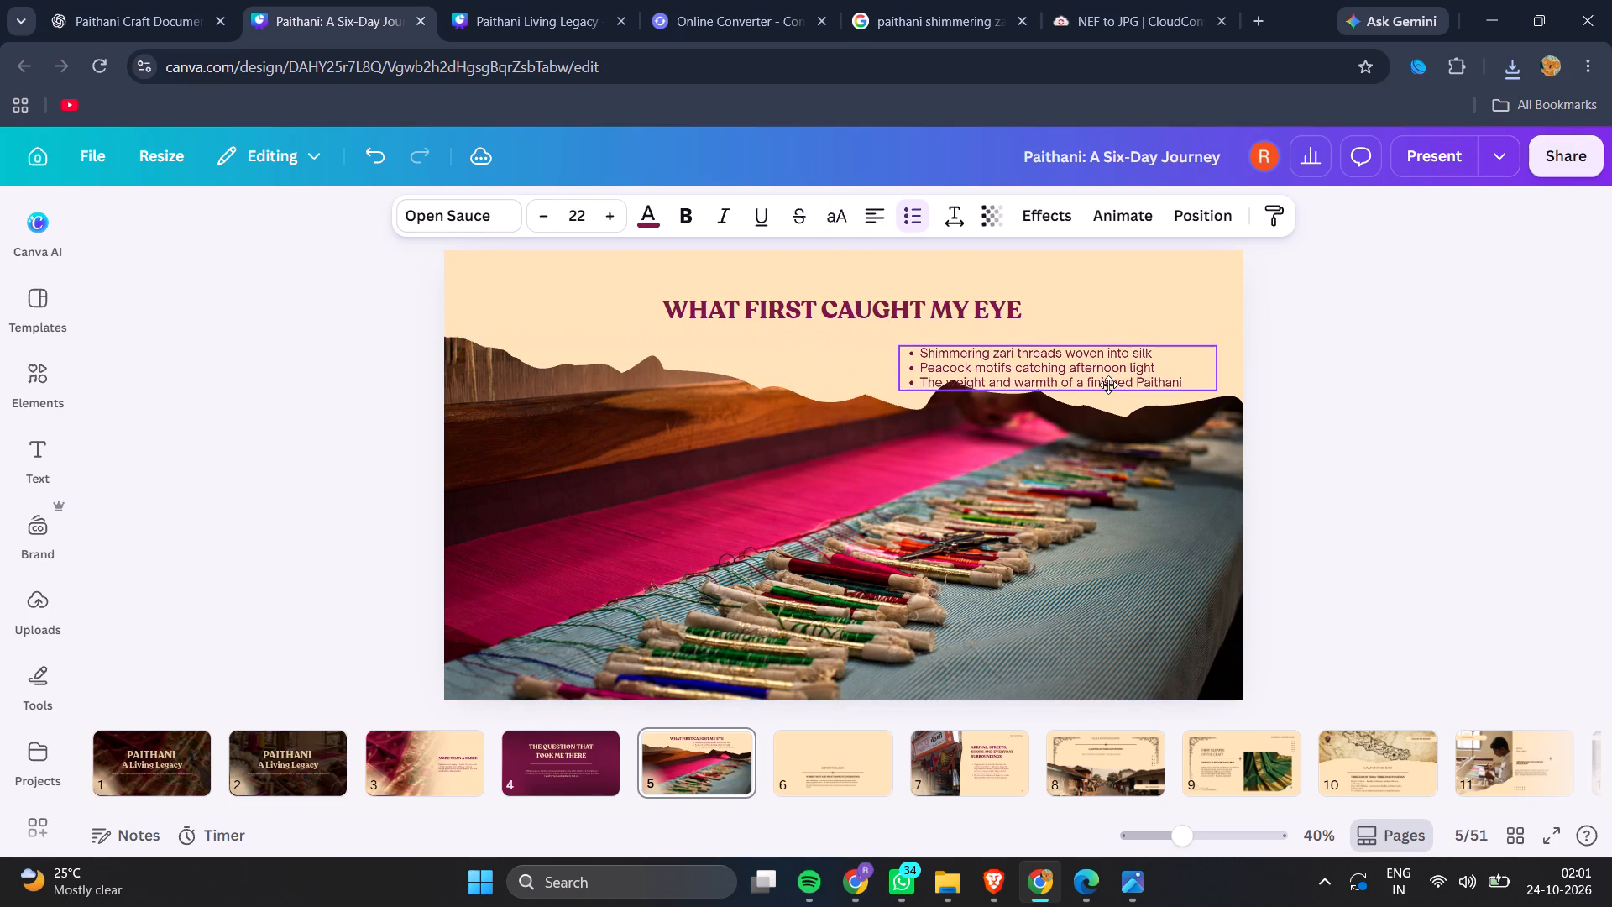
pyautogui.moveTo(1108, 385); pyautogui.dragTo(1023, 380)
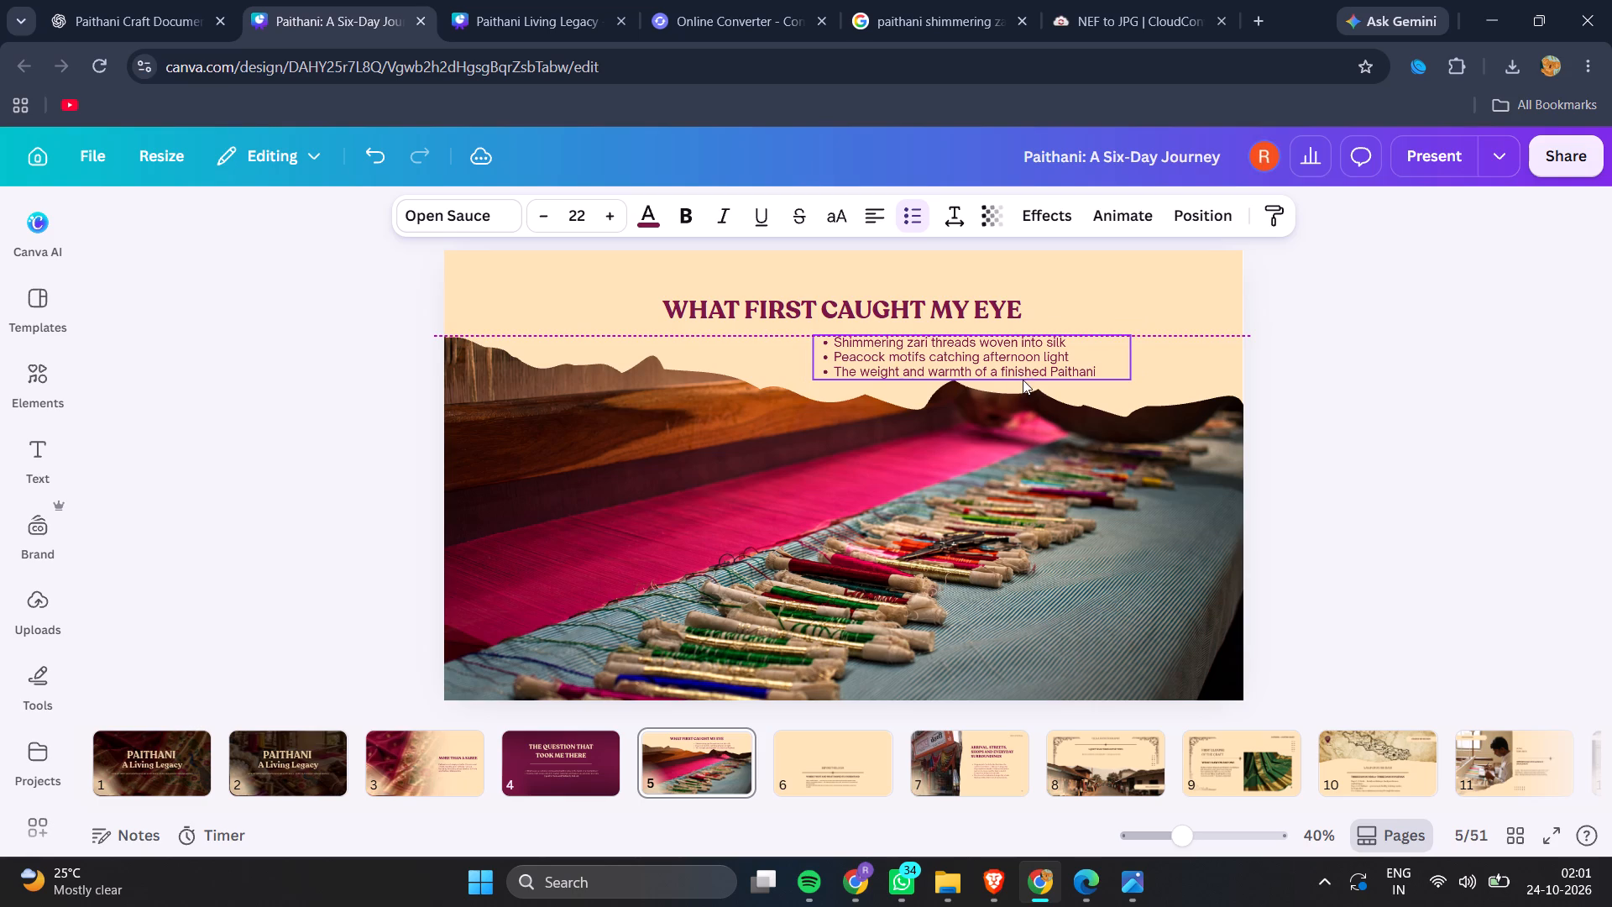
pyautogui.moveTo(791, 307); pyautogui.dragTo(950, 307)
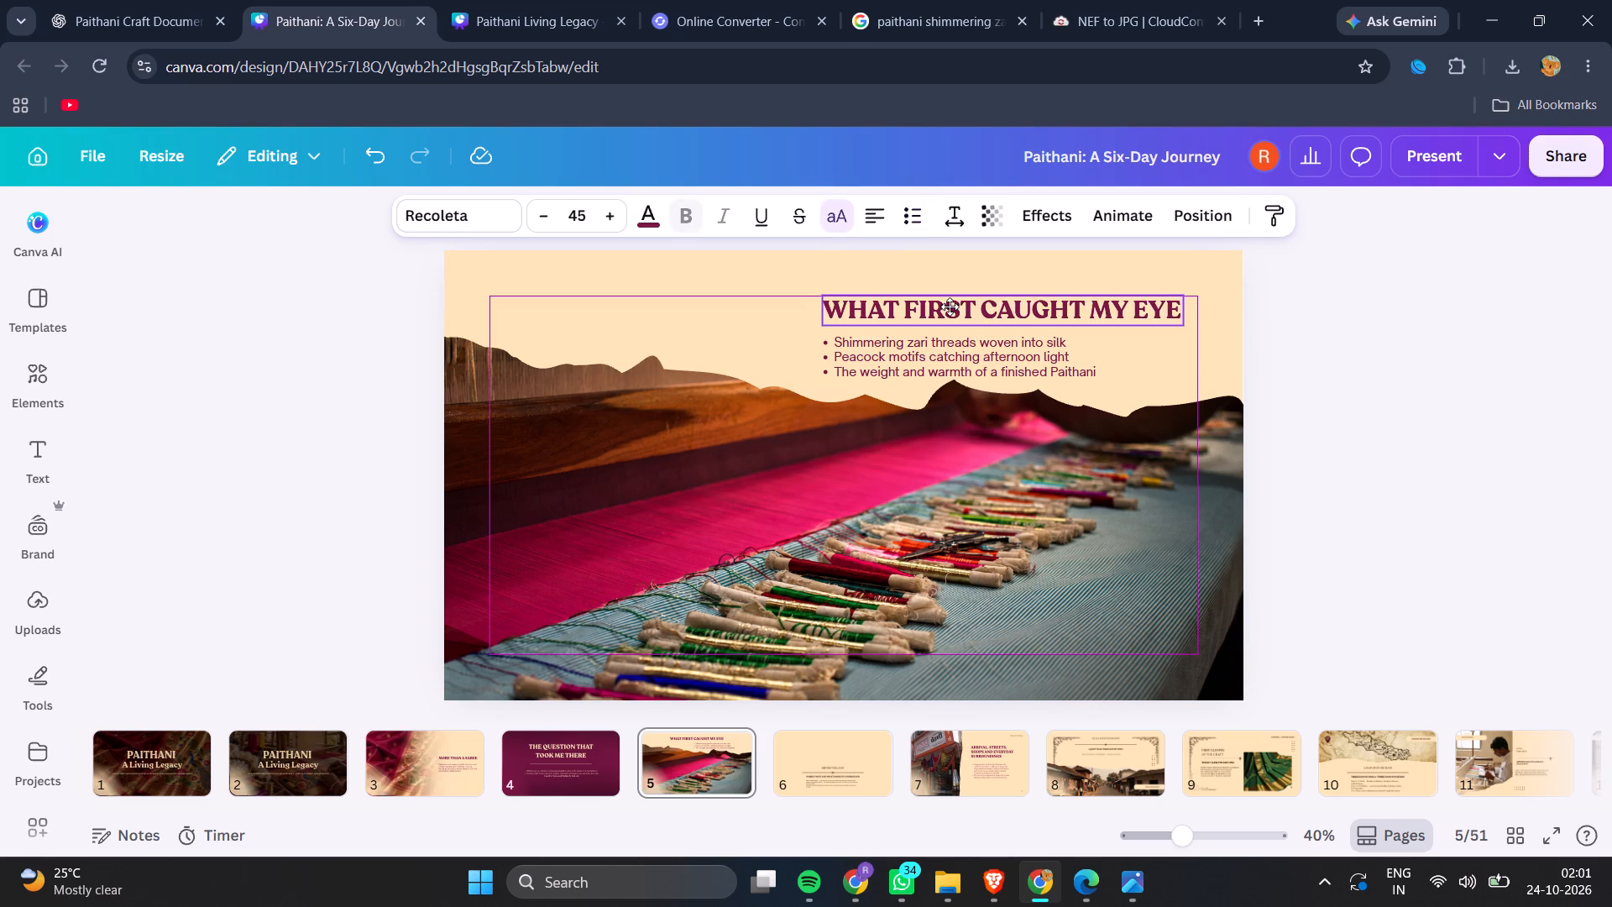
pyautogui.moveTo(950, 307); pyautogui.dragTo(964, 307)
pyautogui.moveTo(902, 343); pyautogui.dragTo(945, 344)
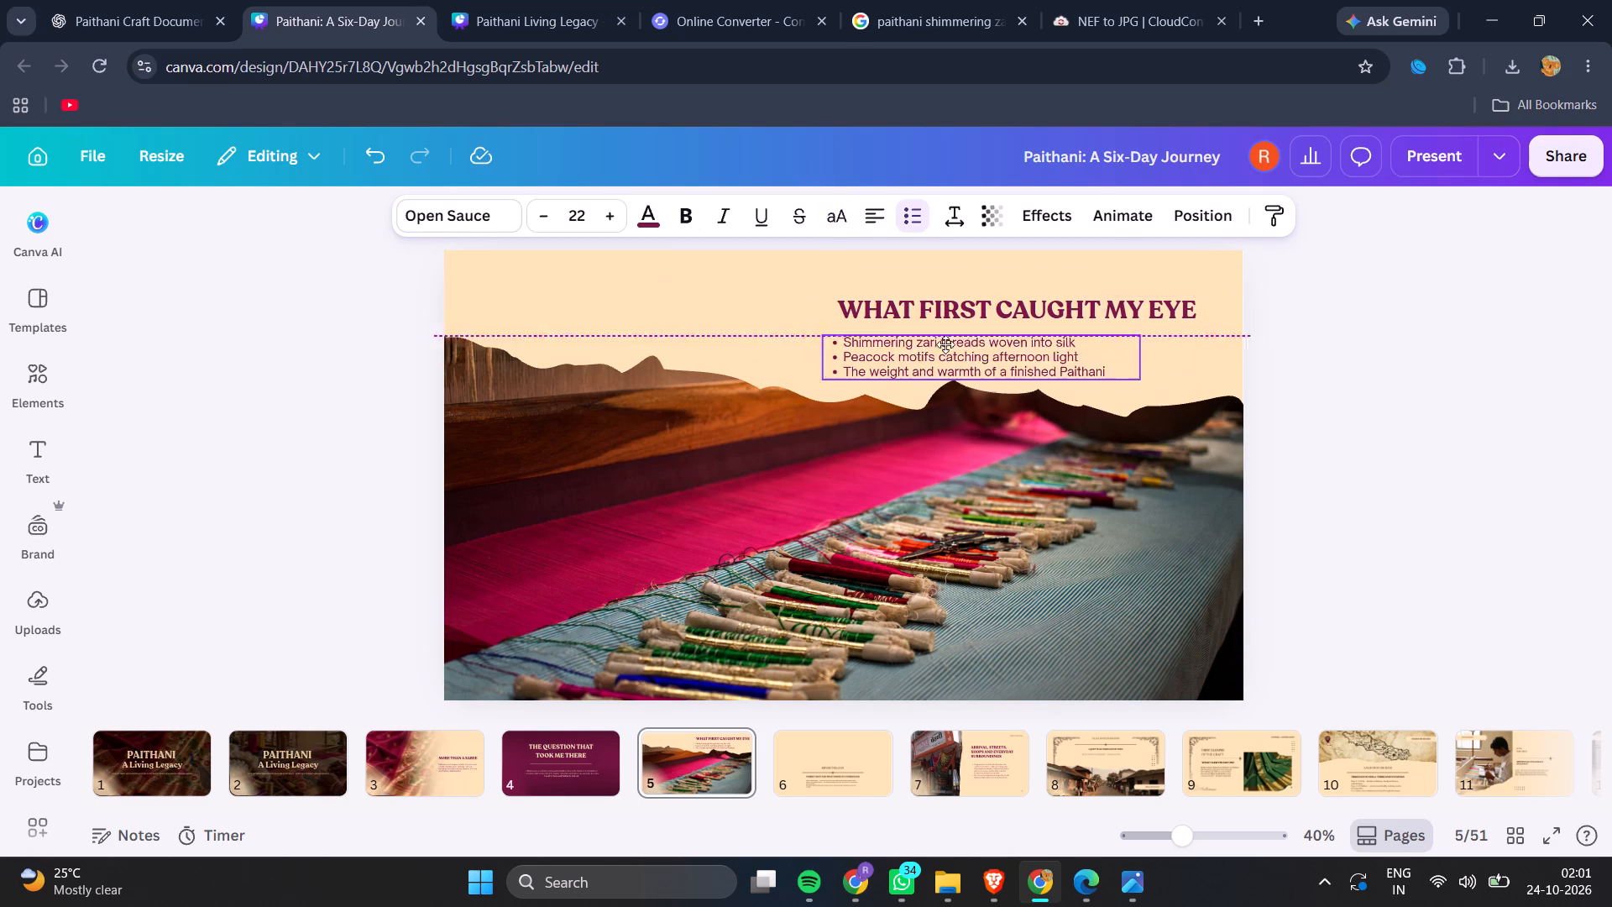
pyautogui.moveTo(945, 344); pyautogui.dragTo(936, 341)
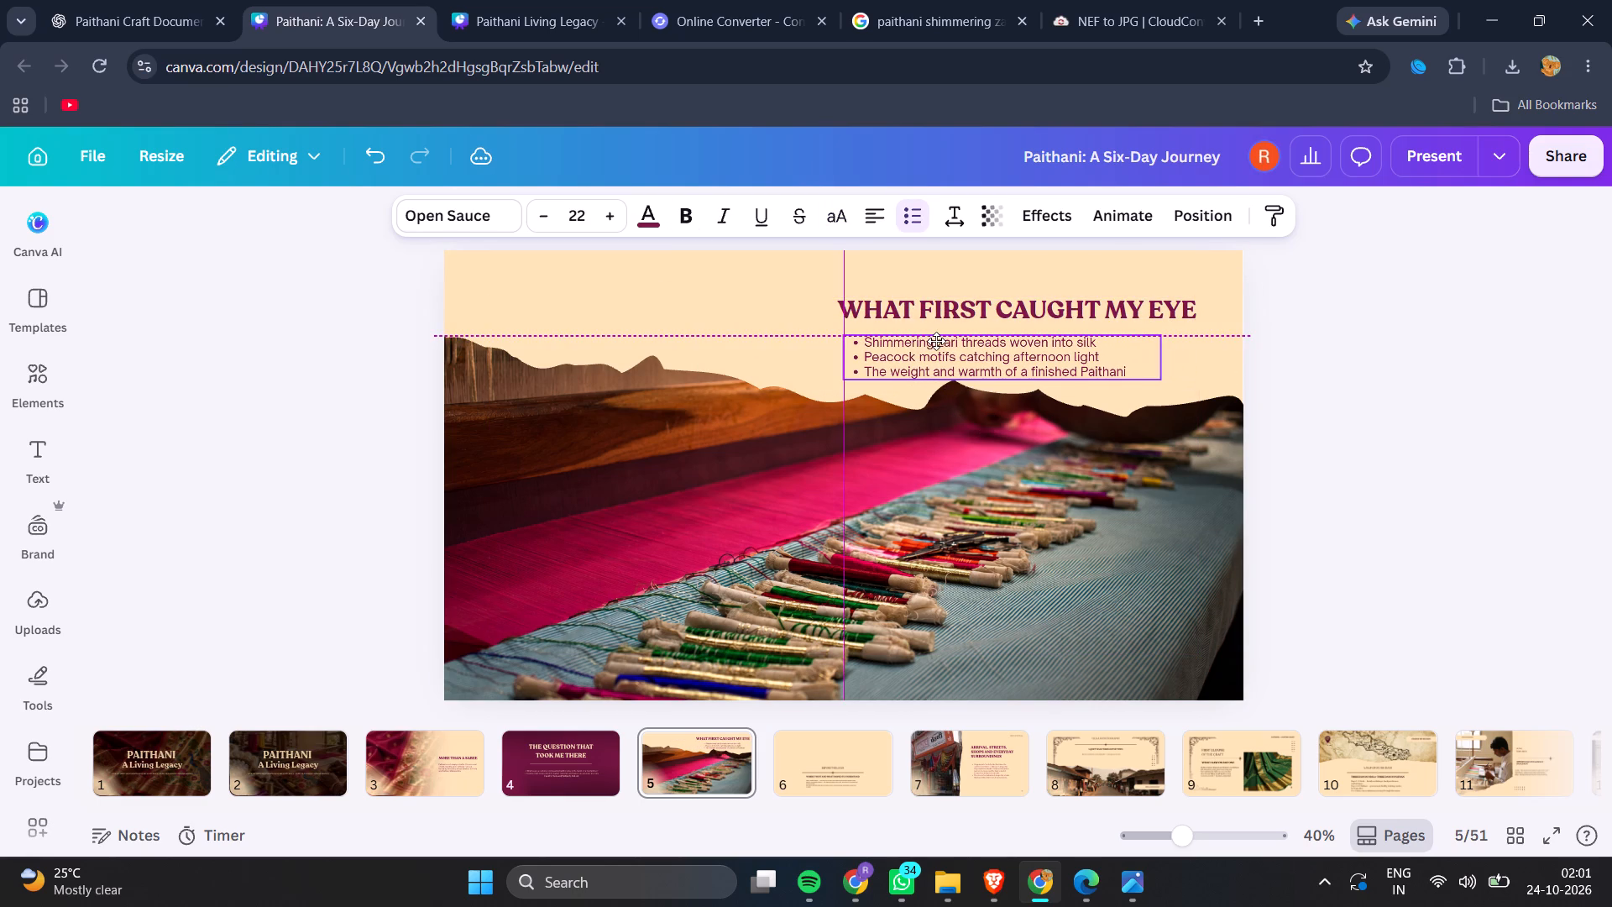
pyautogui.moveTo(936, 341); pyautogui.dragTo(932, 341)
# Raise the loom photo's top edge slightly and shift the image a little downward within its torn-edge crop.
pyautogui.click(932, 415)
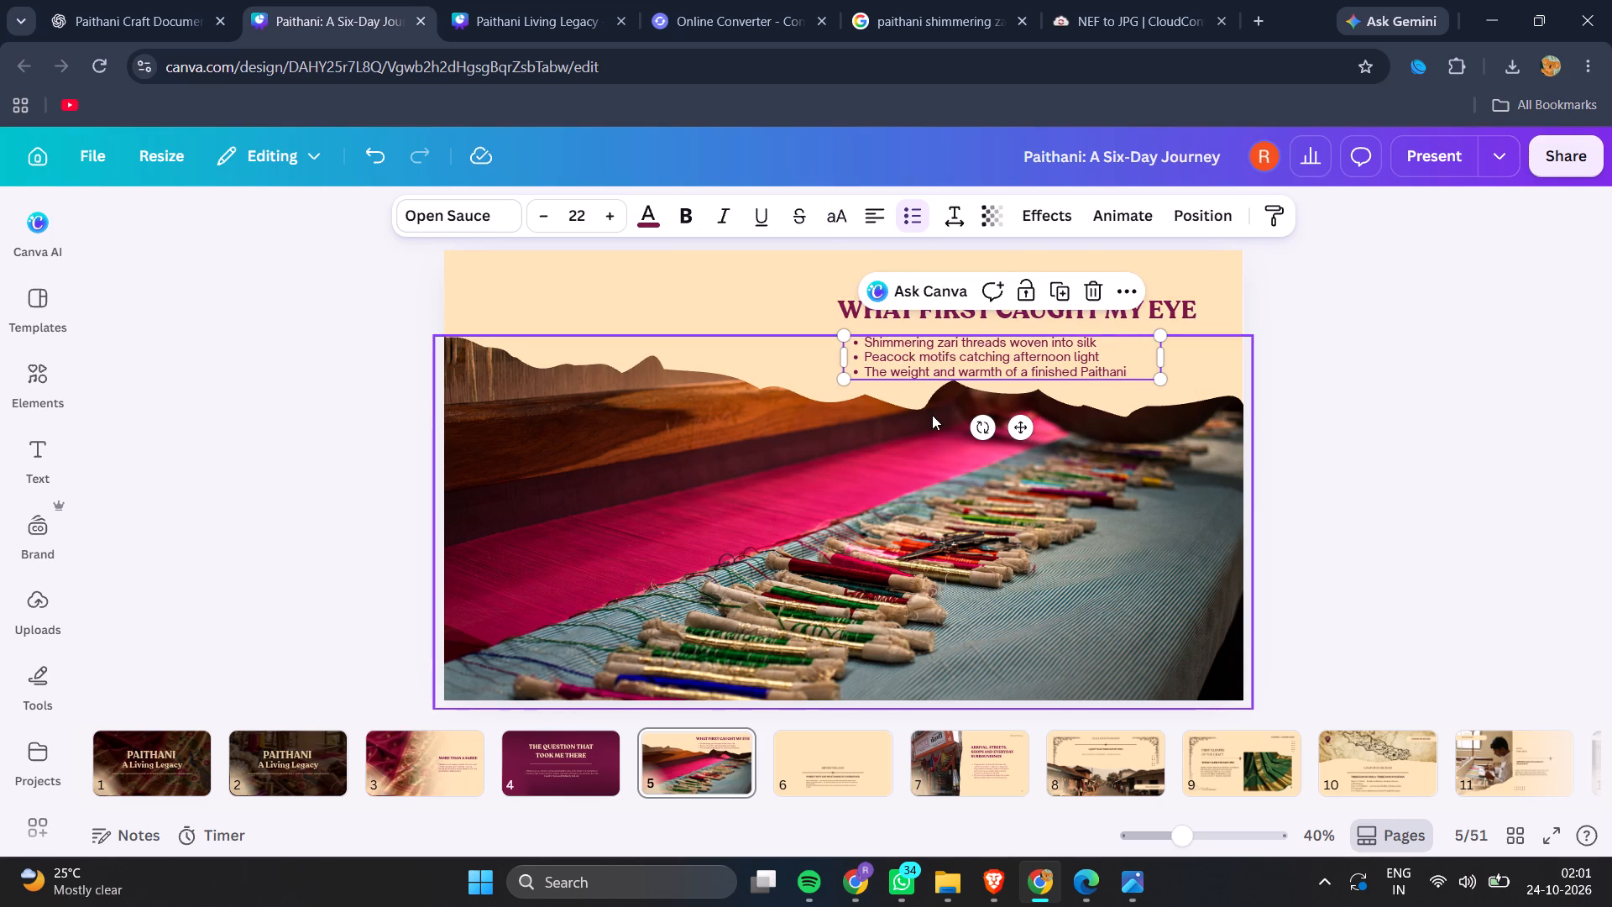
pyautogui.click(855, 339)
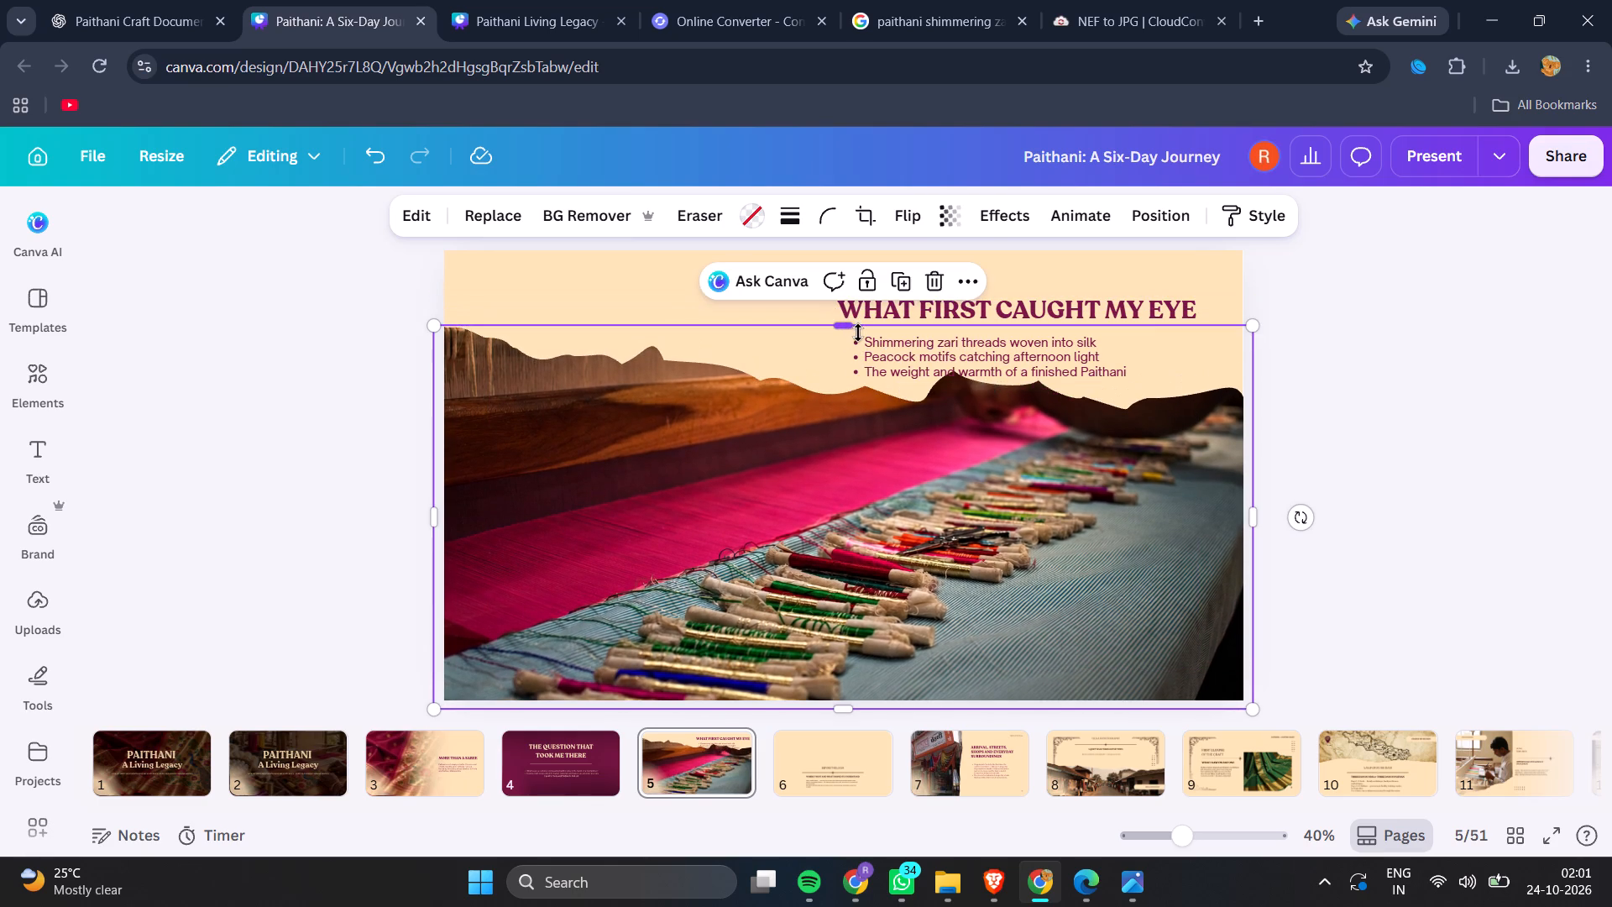
pyautogui.doubleClick(825, 533)
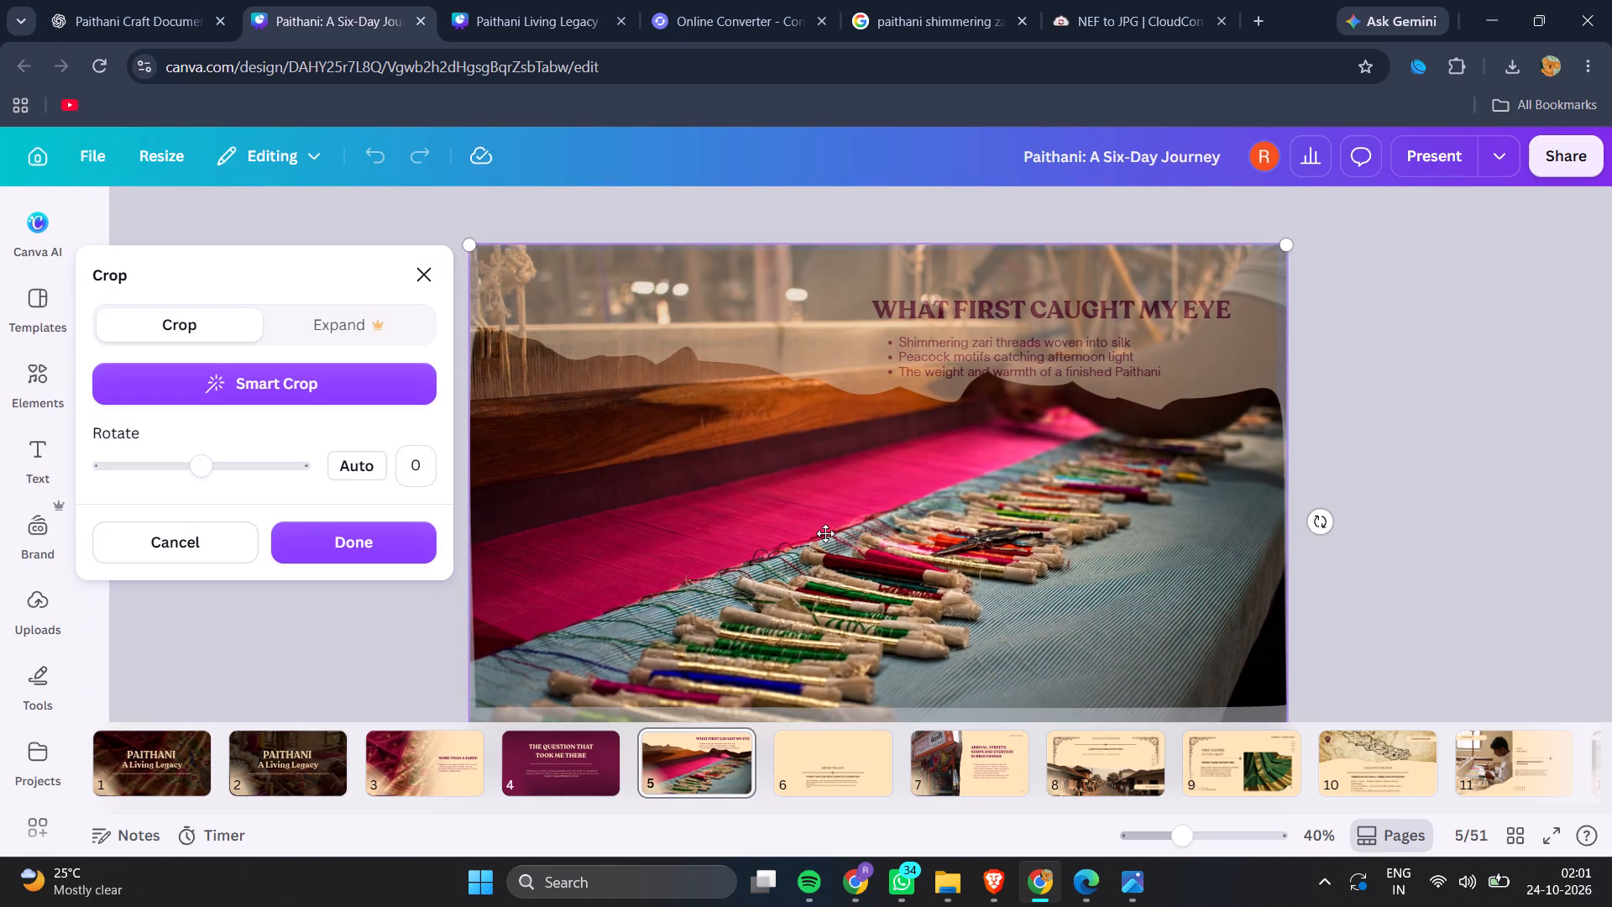
pyautogui.moveTo(825, 533); pyautogui.dragTo(832, 580)
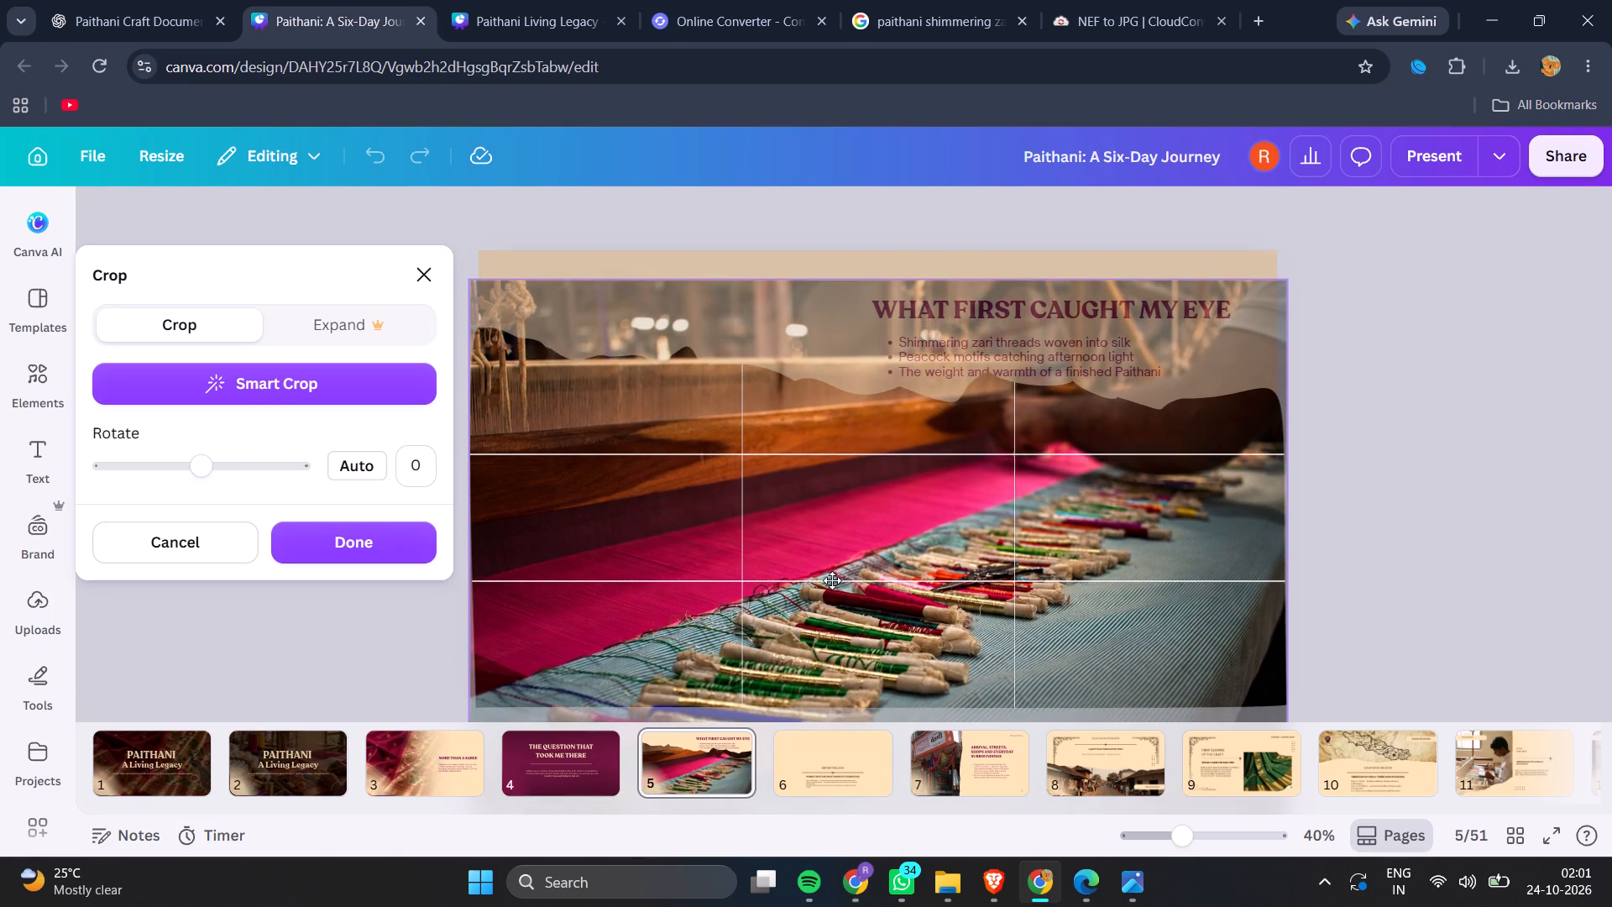
pyautogui.moveTo(832, 580); pyautogui.dragTo(823, 547)
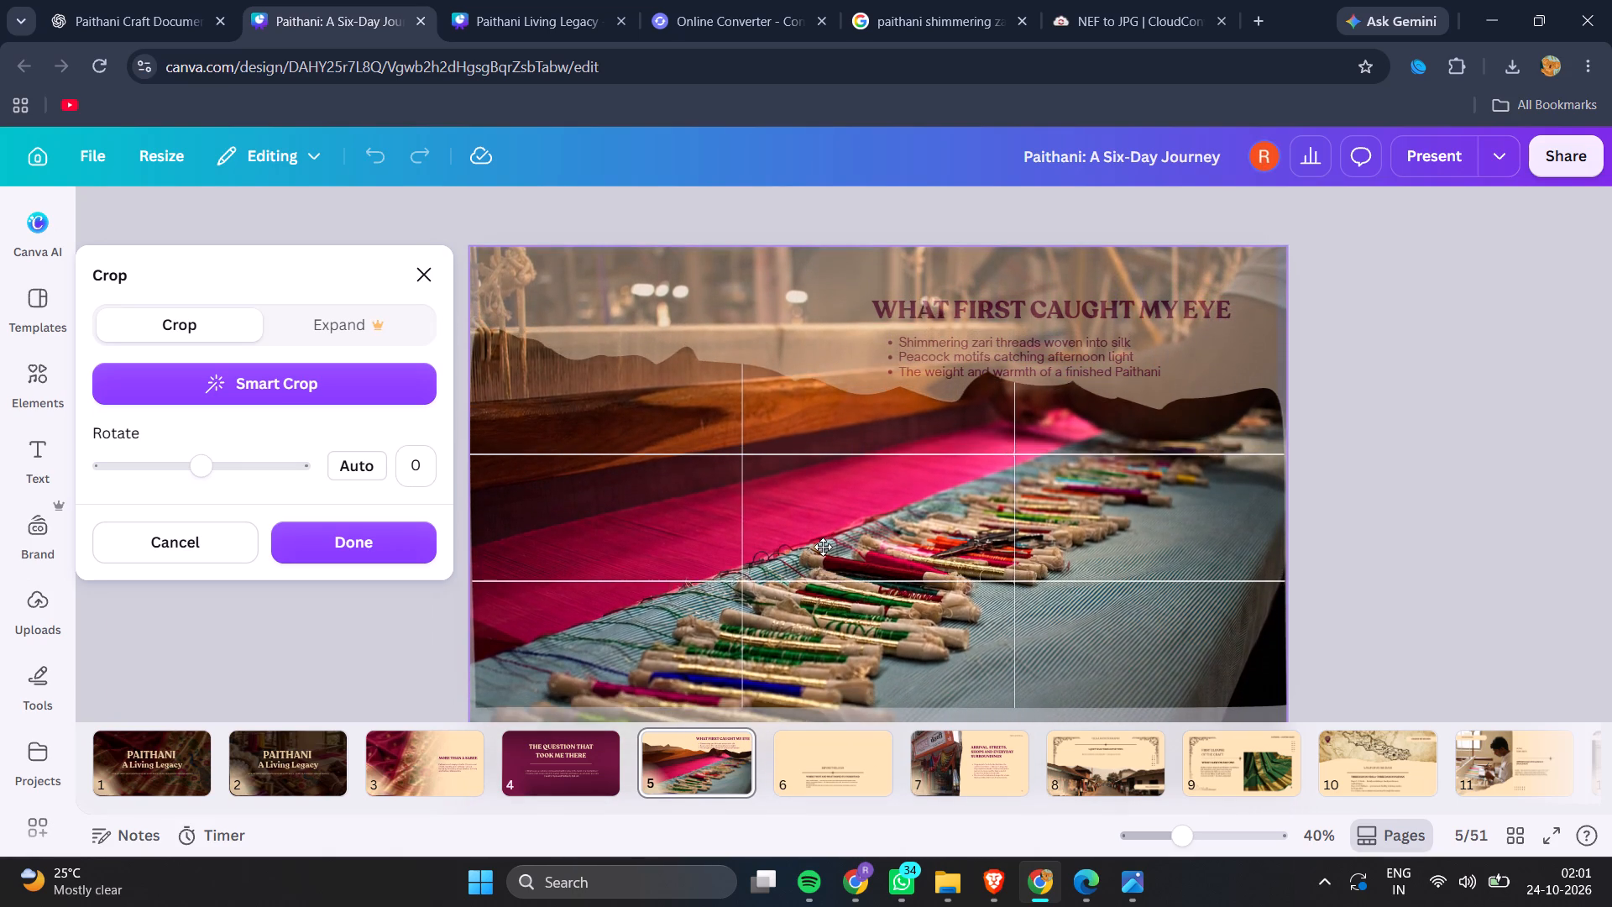
pyautogui.moveTo(823, 547); pyautogui.dragTo(820, 556)
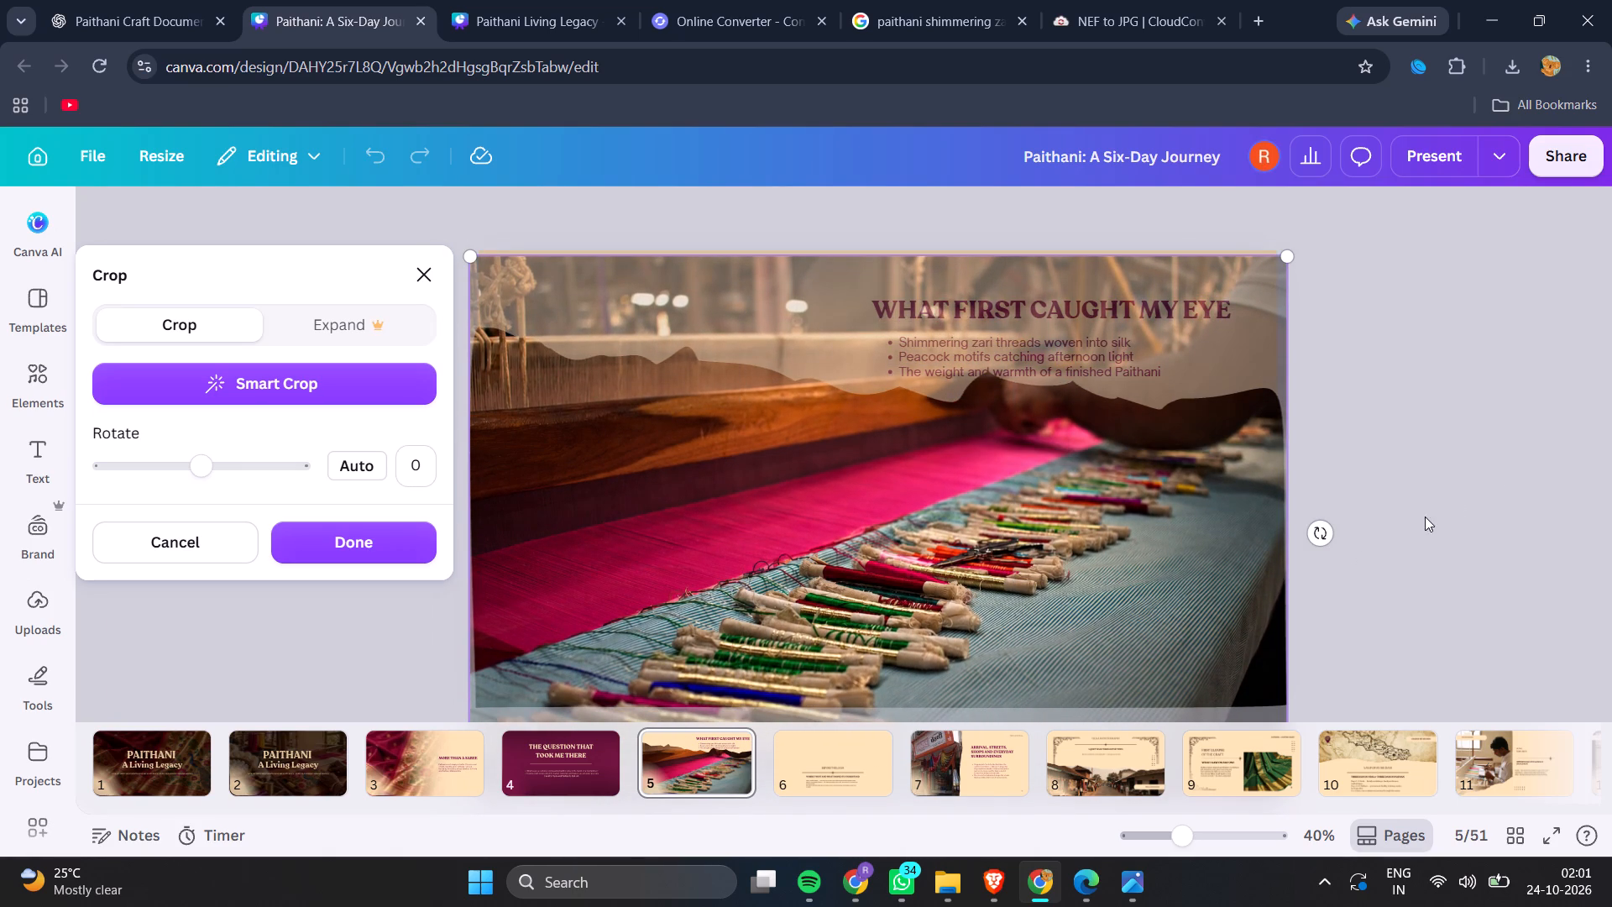
pyautogui.click(1504, 463)
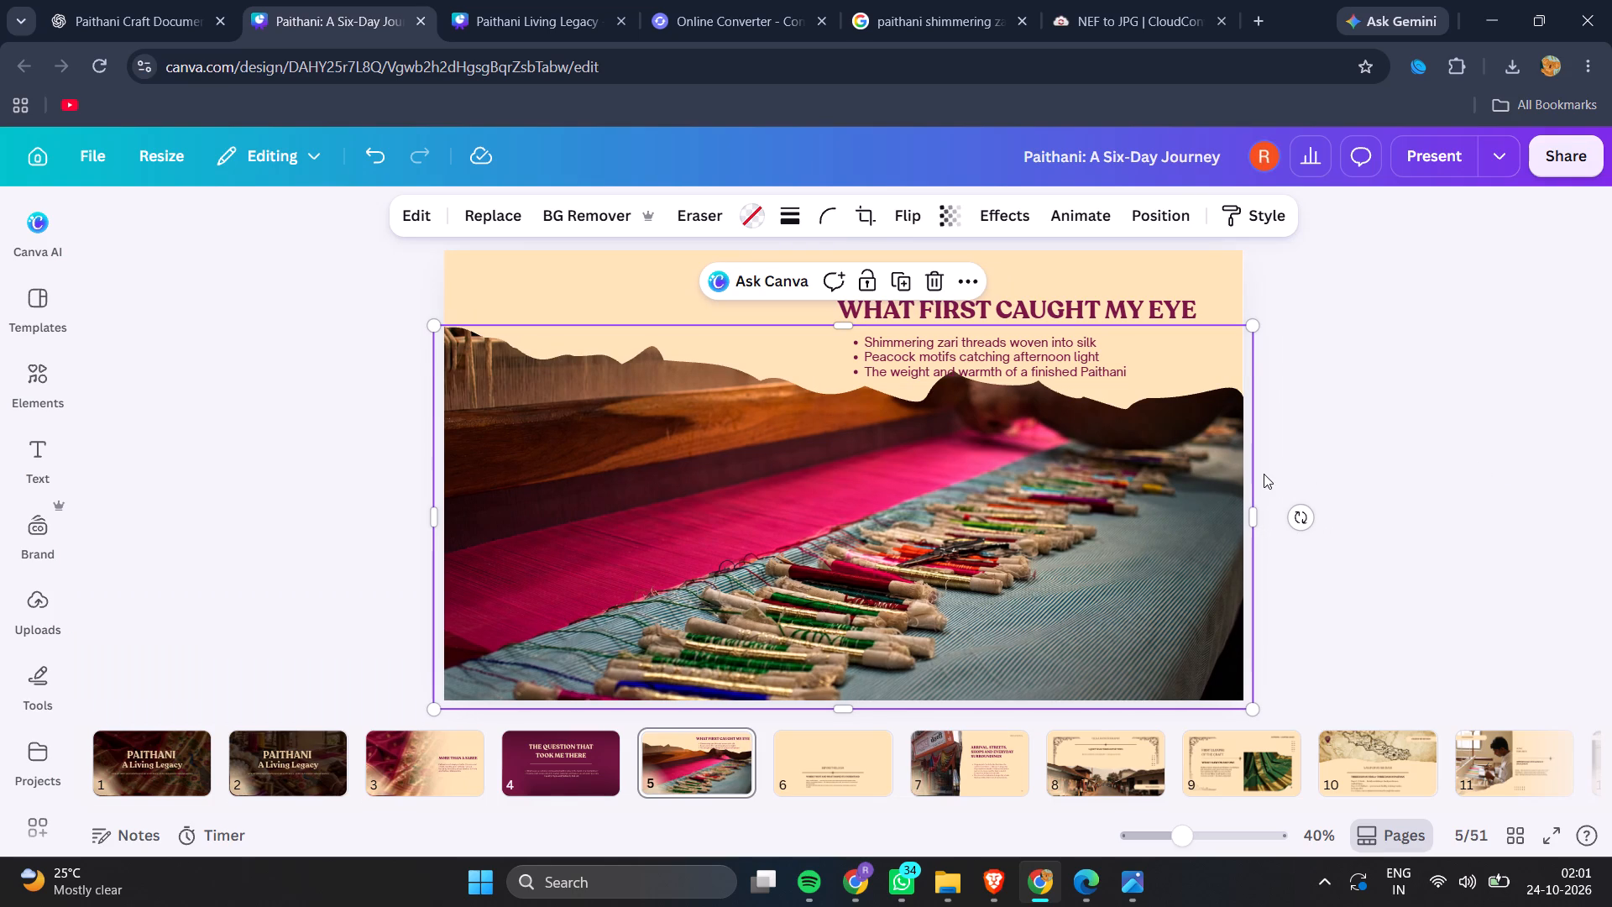
pyautogui.click(1264, 474)
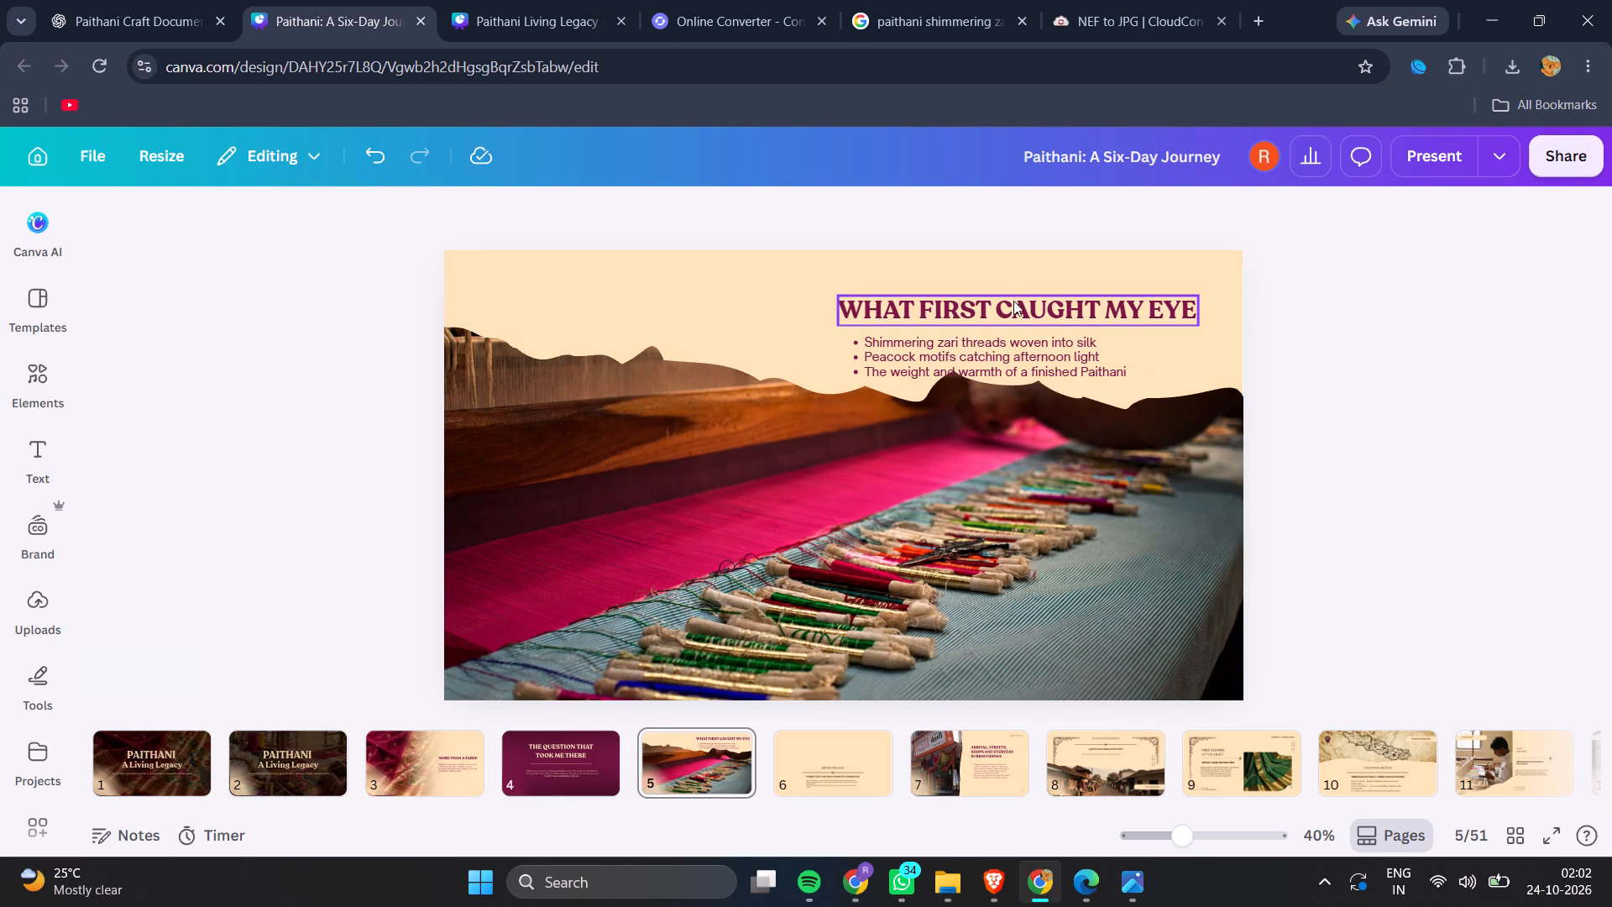
# Move the heading and bullet list back near the slide's middle, slightly higher, with the bullets centred beneath the heading.
pyautogui.moveTo(1013, 301); pyautogui.dragTo(865, 292)
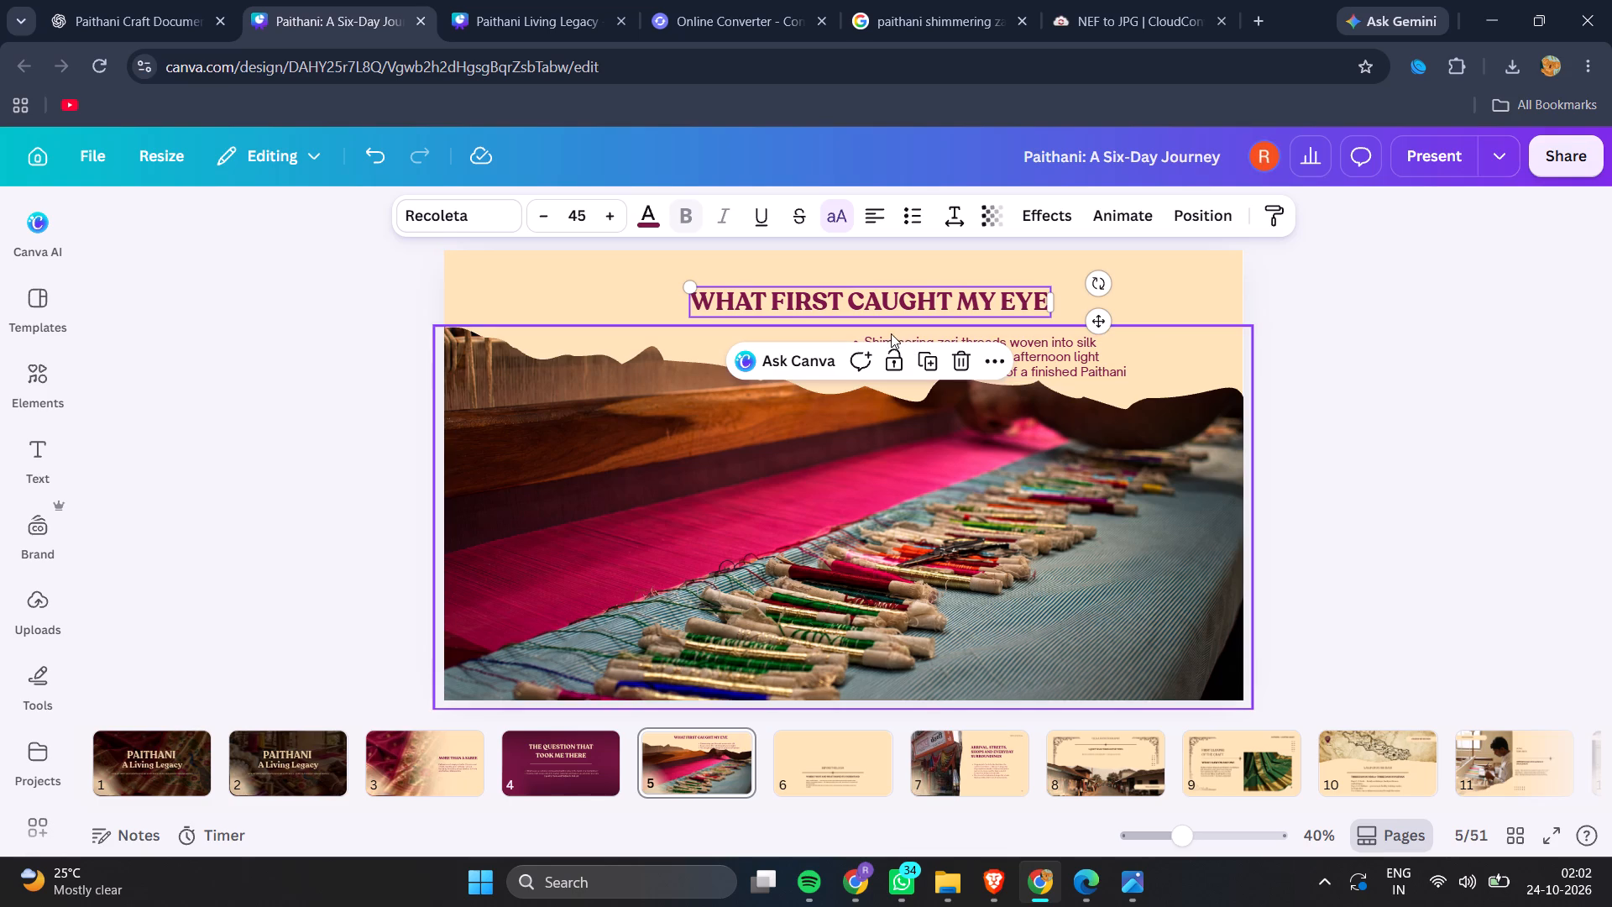
pyautogui.moveTo(891, 338); pyautogui.dragTo(754, 331)
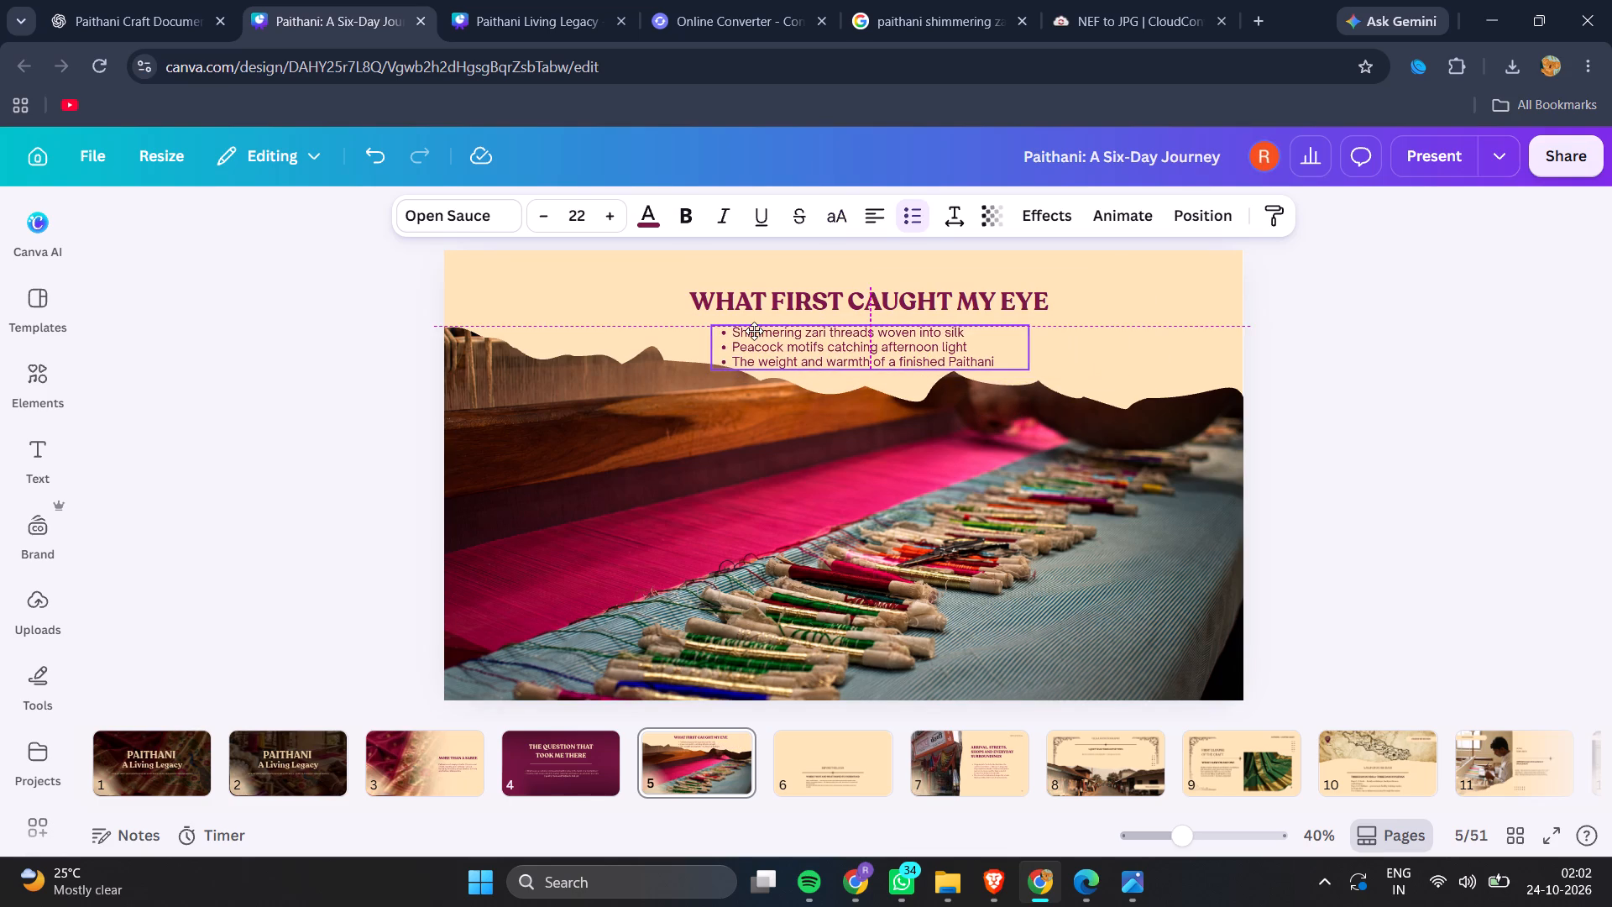
pyautogui.moveTo(754, 331); pyautogui.dragTo(763, 338)
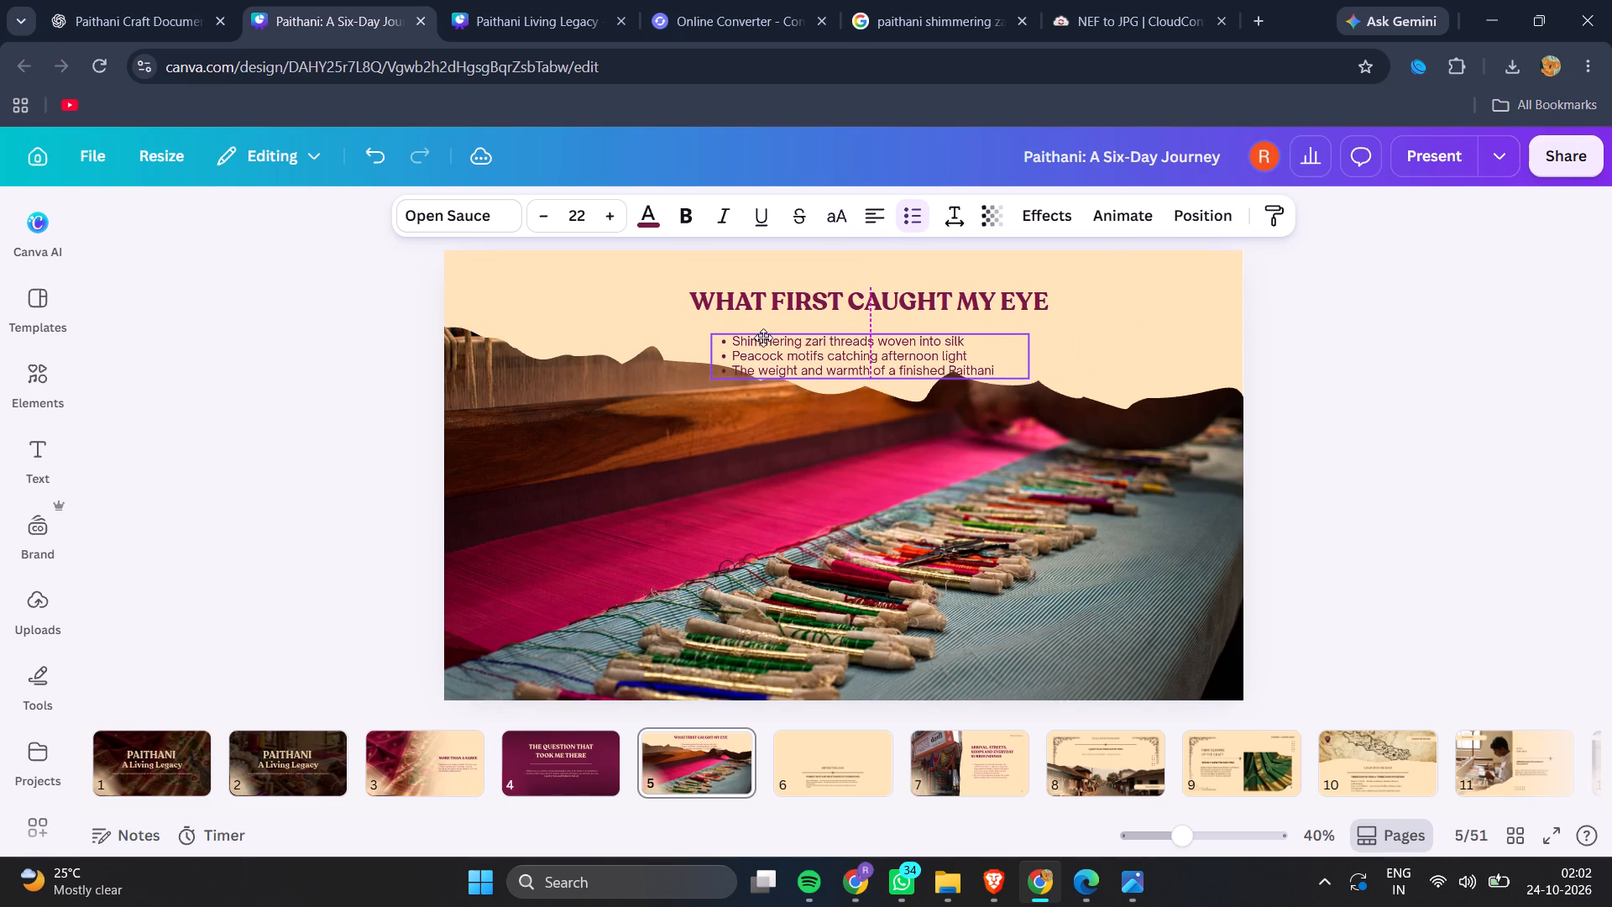
pyautogui.moveTo(763, 338); pyautogui.dragTo(762, 337)
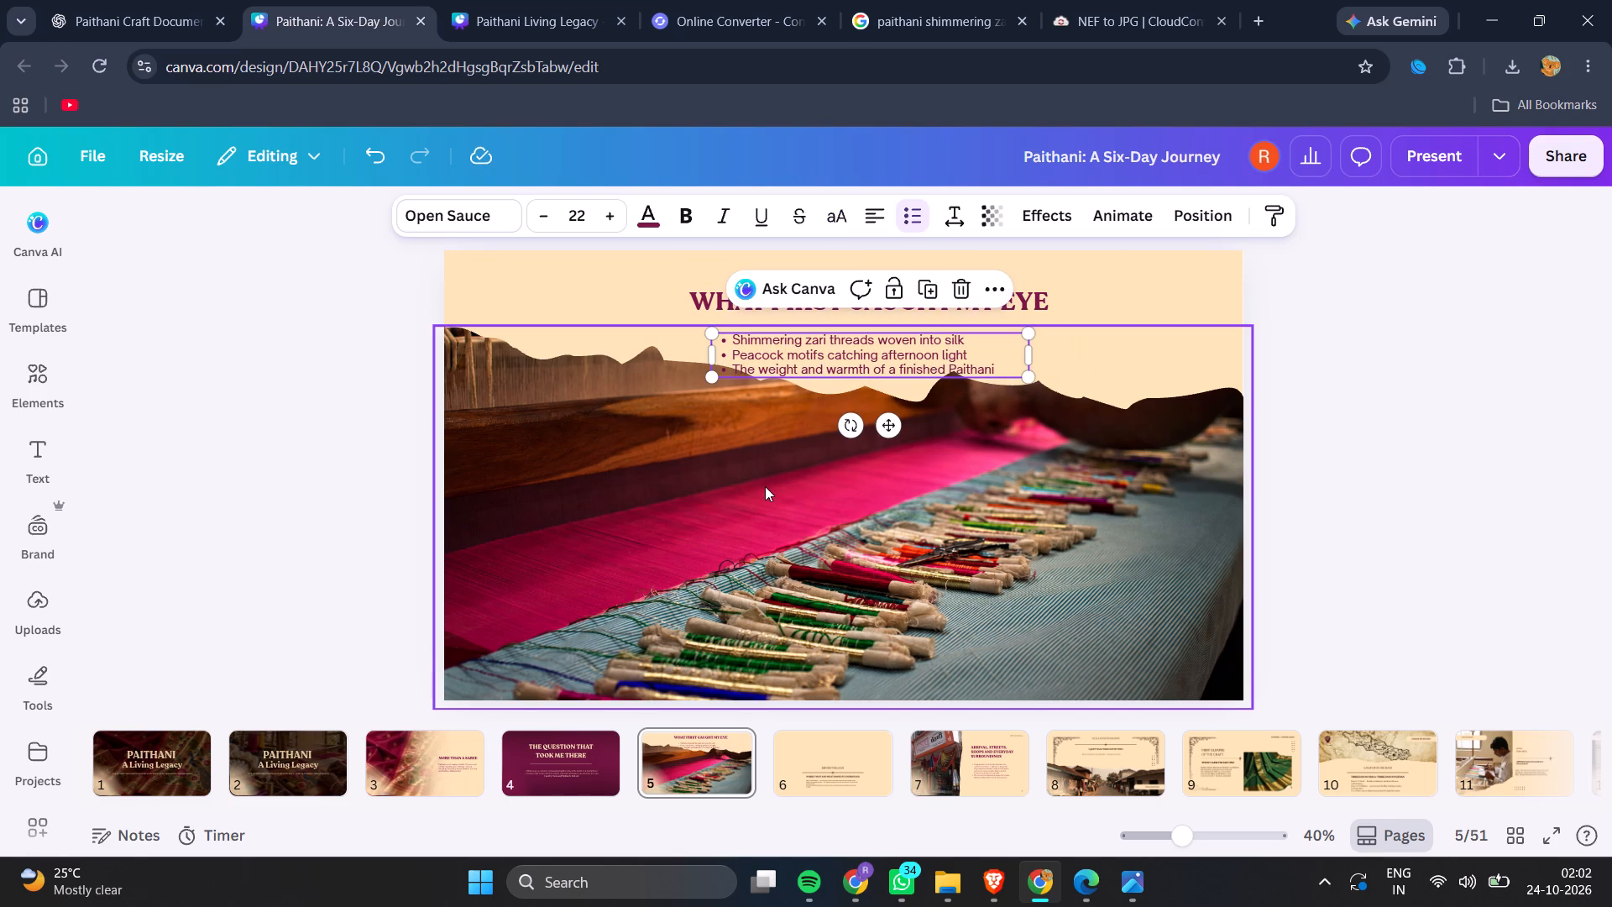
# Lower the loom photo's top edge away from the bullets and shrink the frame slightly from its upper-right and lower-left corners.
pyautogui.click(798, 471)
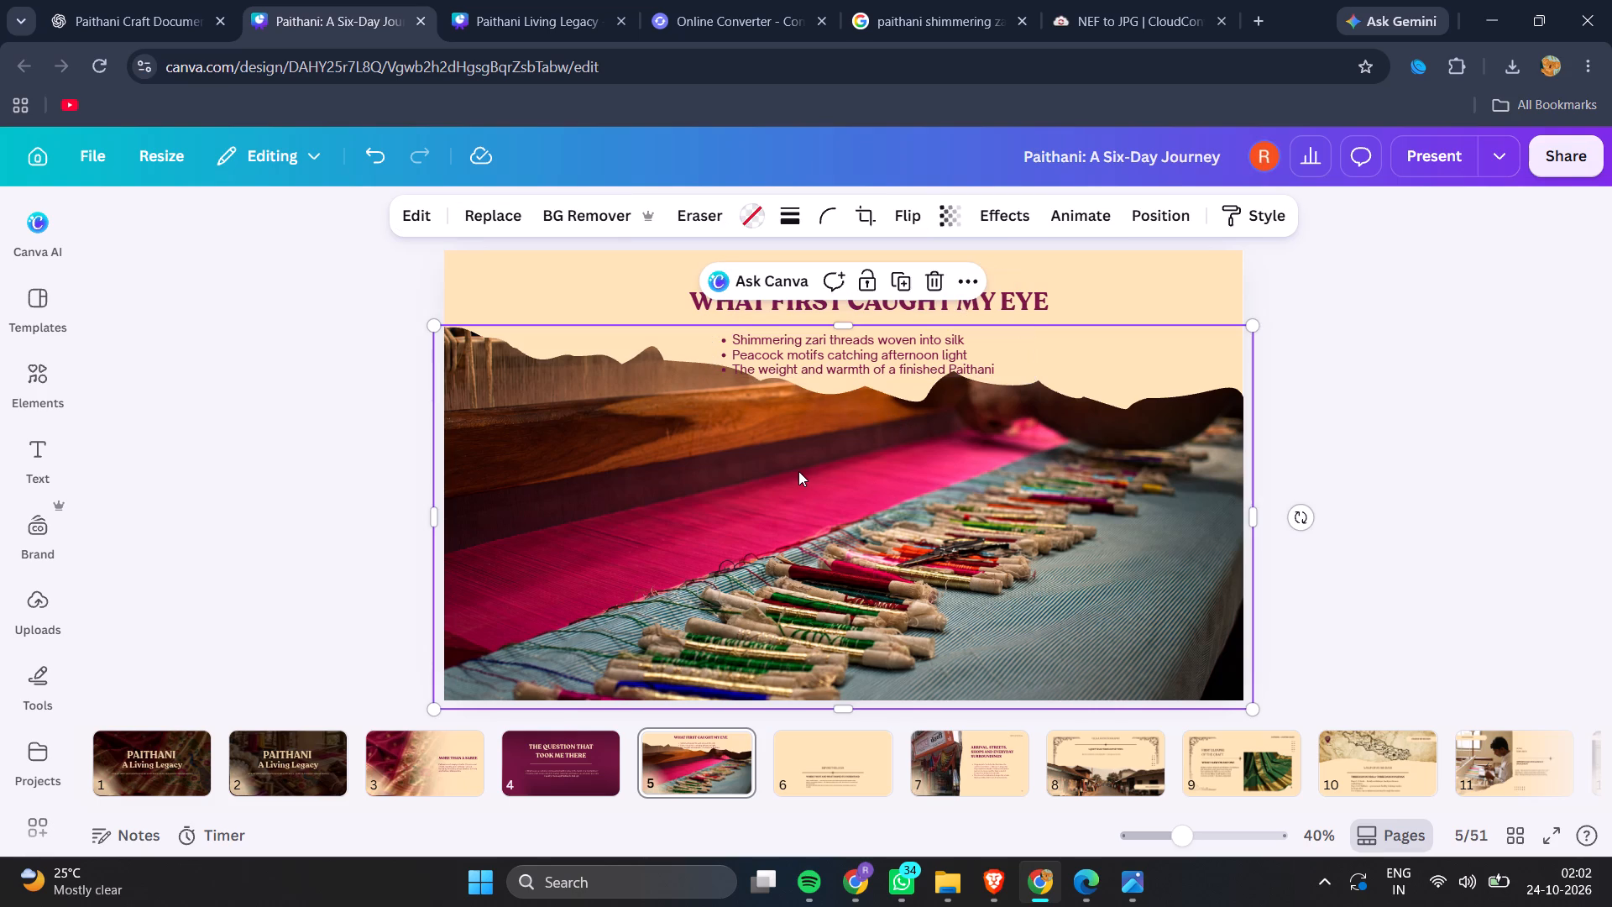
pyautogui.moveTo(850, 322); pyautogui.dragTo(850, 323)
pyautogui.moveTo(850, 323); pyautogui.dragTo(852, 343)
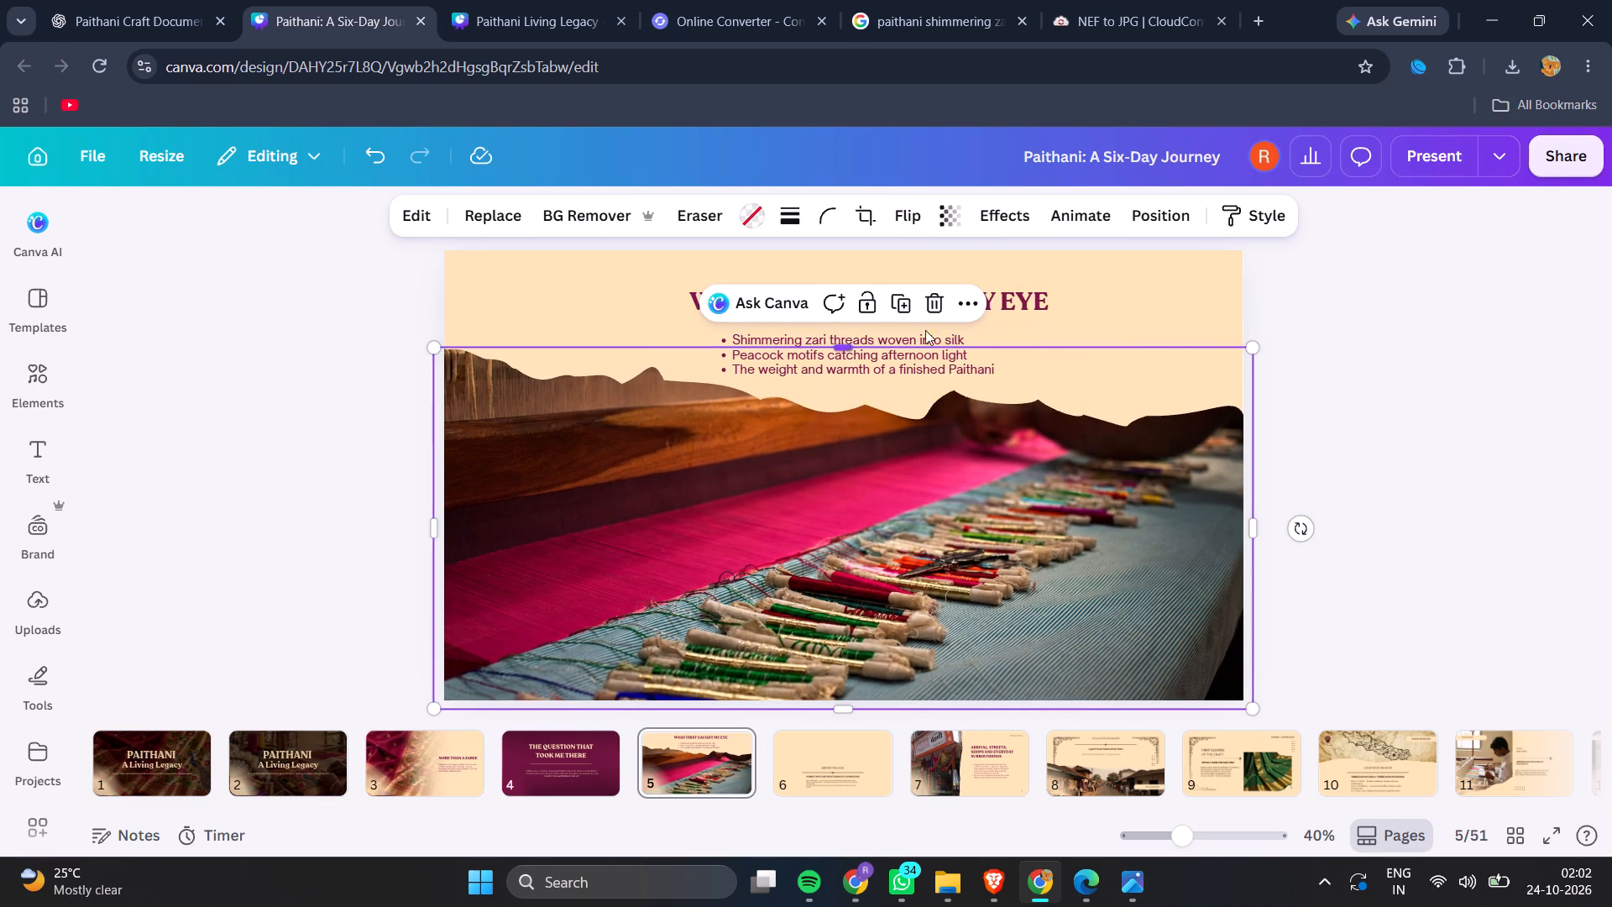
pyautogui.keyDown('shift'); pyautogui.click(1255, 345); pyautogui.keyUp('shift')
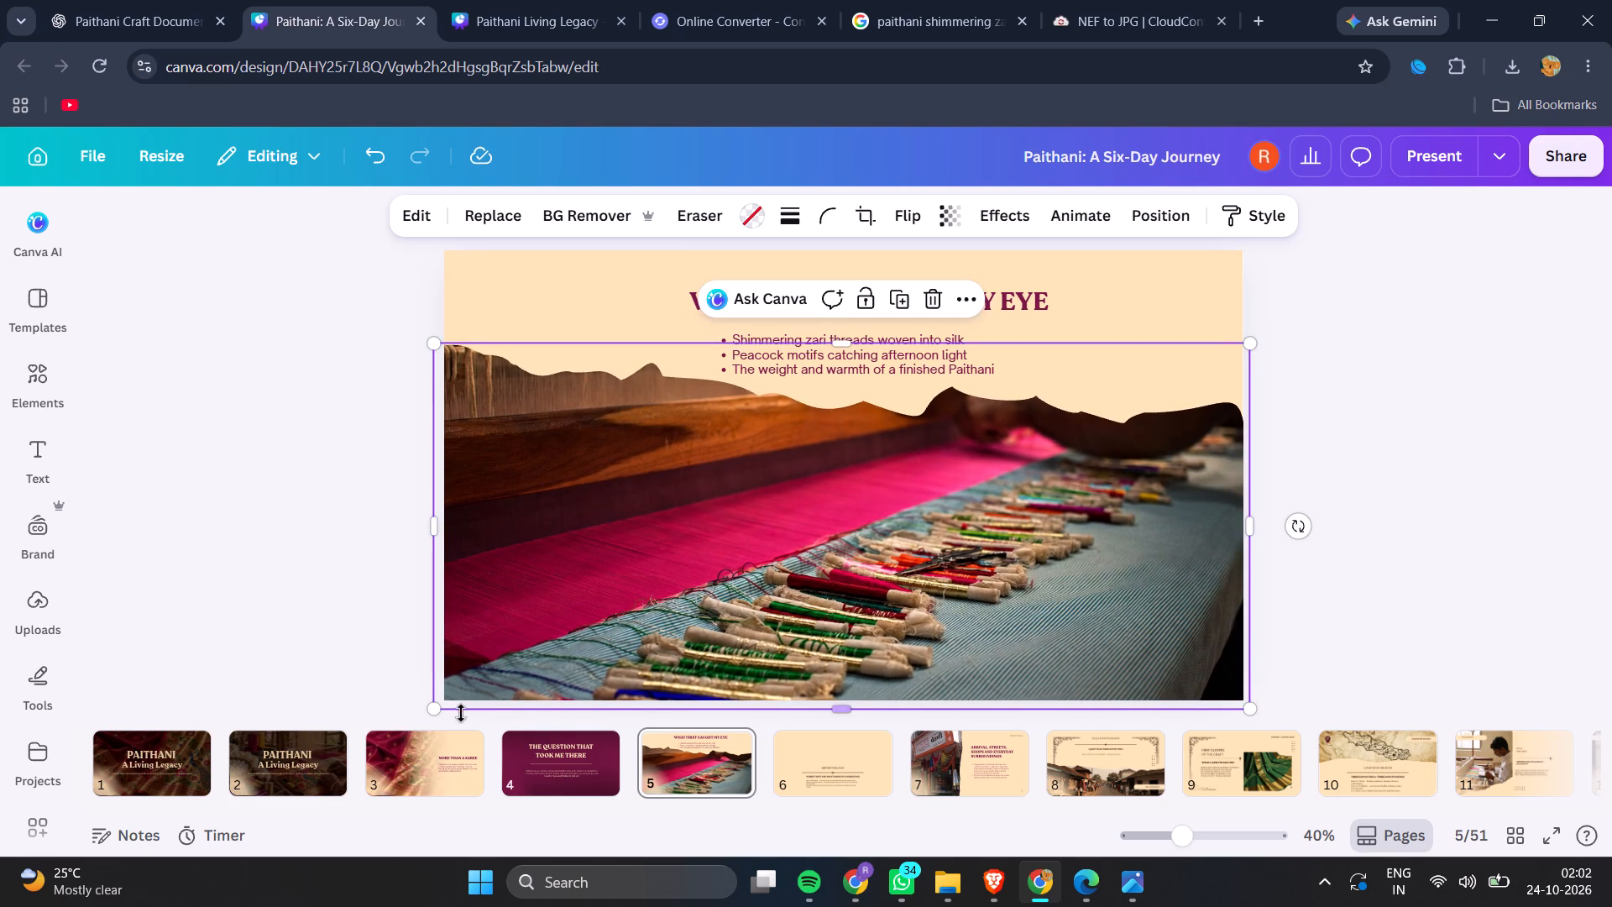
pyautogui.click(437, 710)
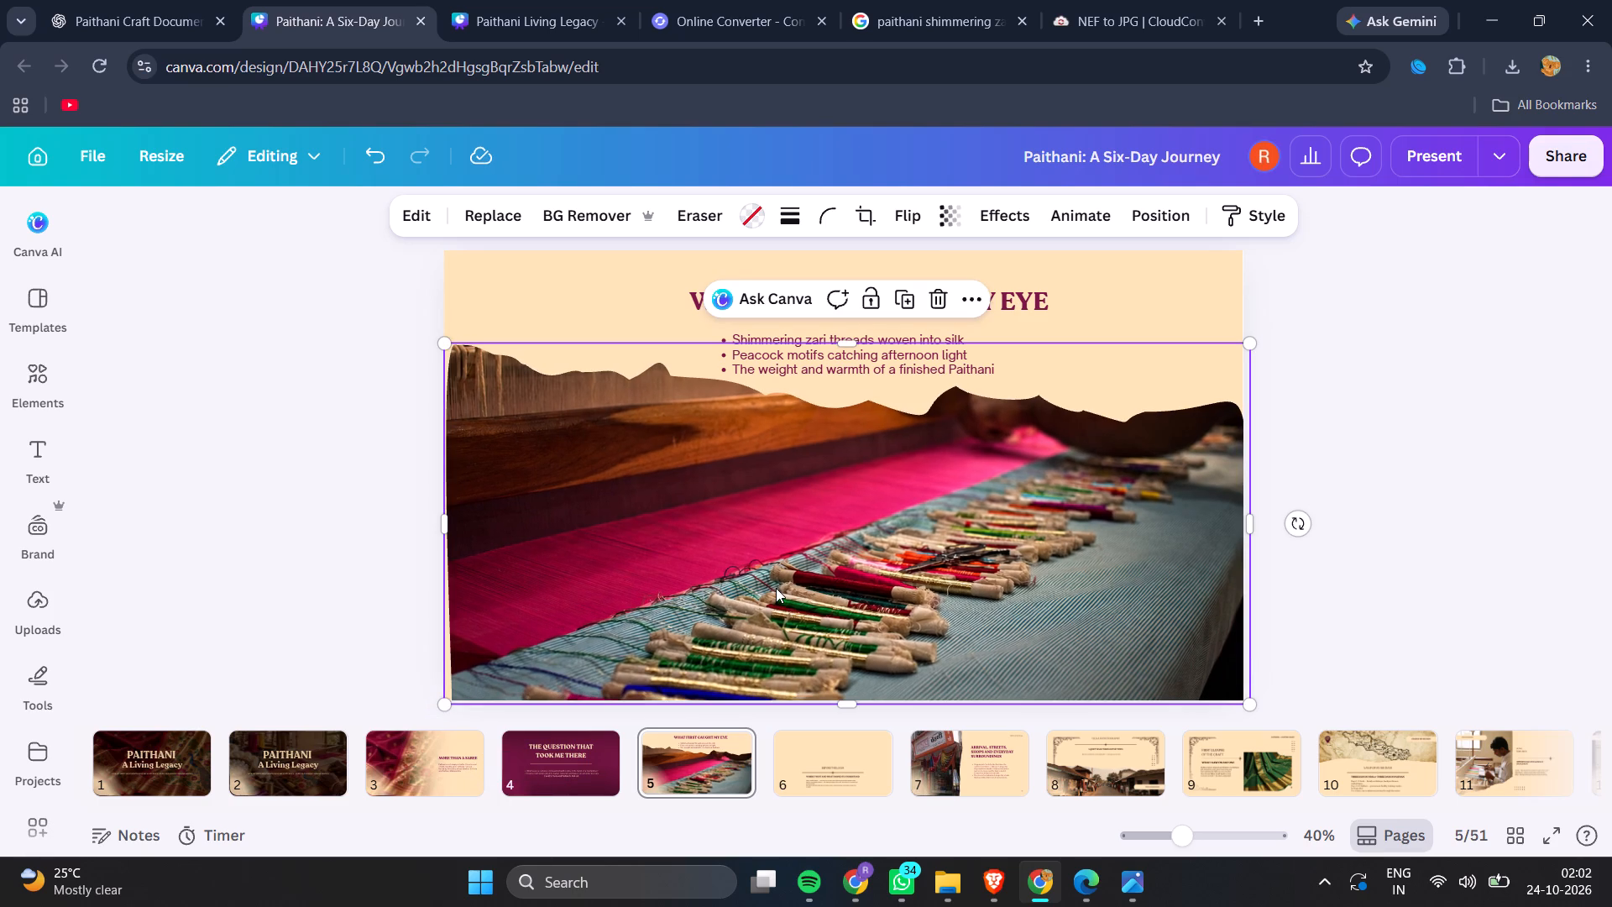
# Shift the loom image further down within its torn-edge crop to bring more of the weaver's arm and wooden beam into view.
pyautogui.doubleClick(880, 556)
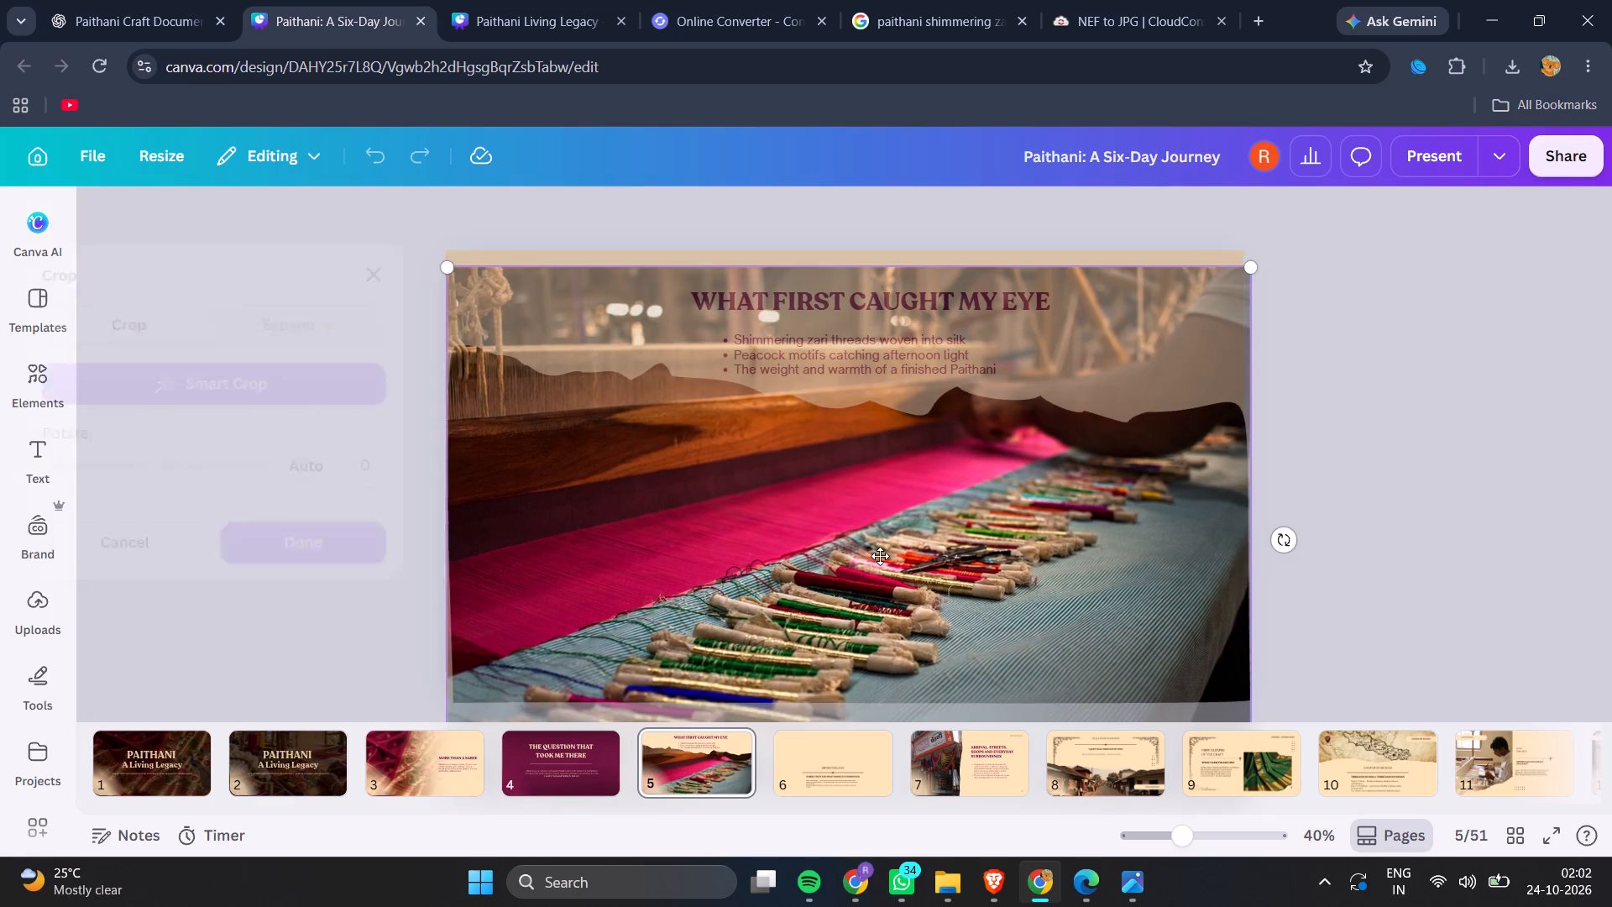
pyautogui.moveTo(880, 556); pyautogui.dragTo(882, 591)
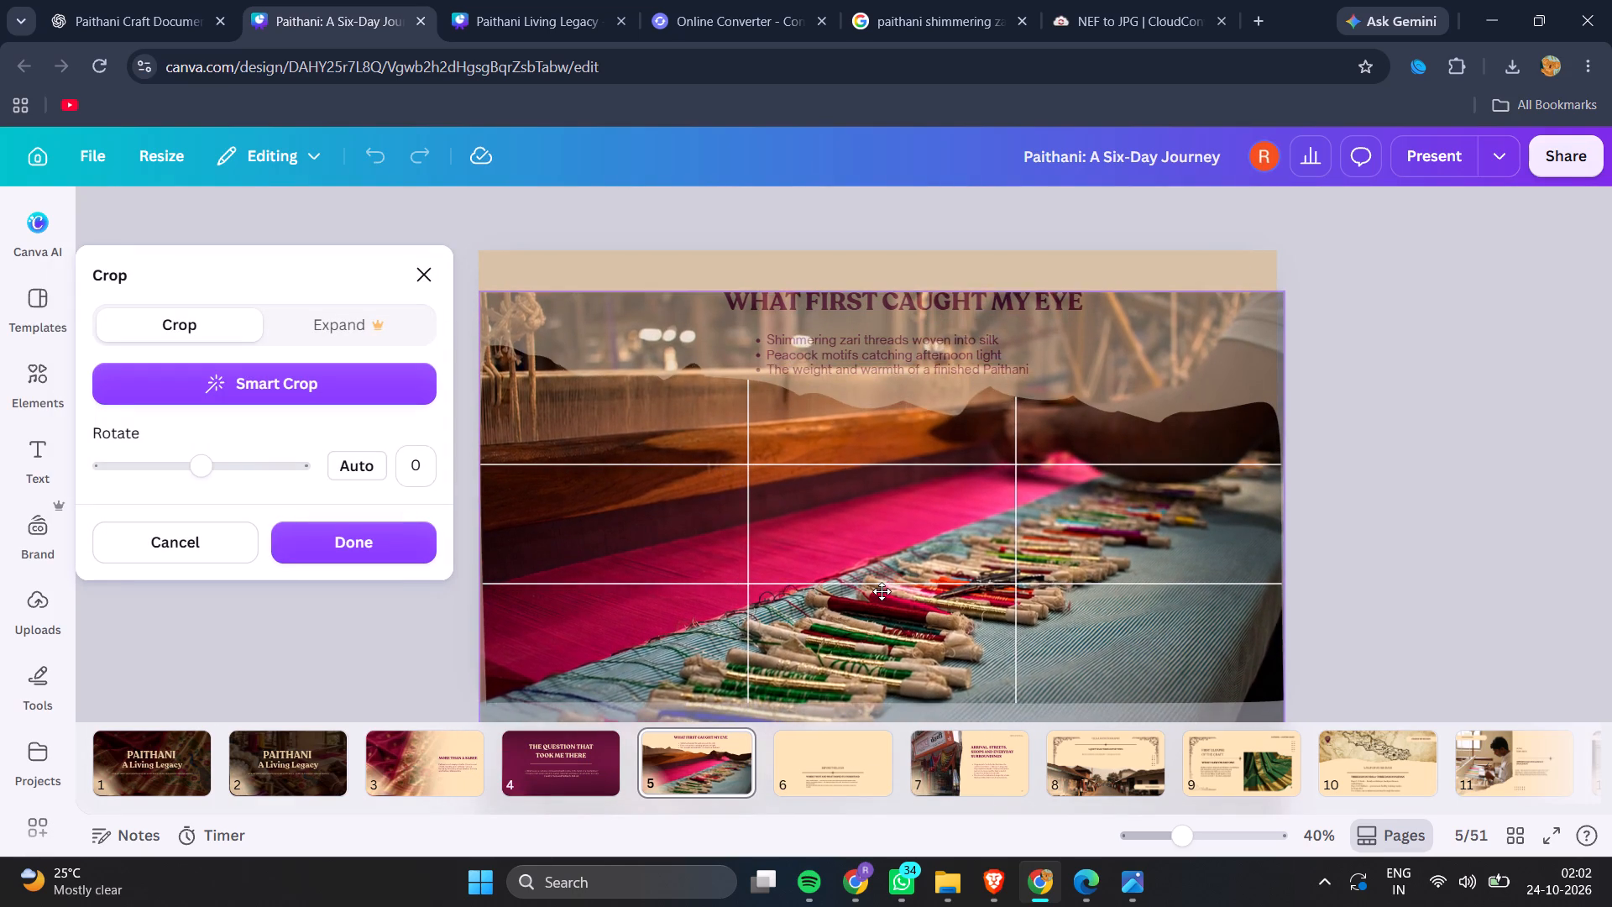
pyautogui.moveTo(882, 591); pyautogui.dragTo(882, 590)
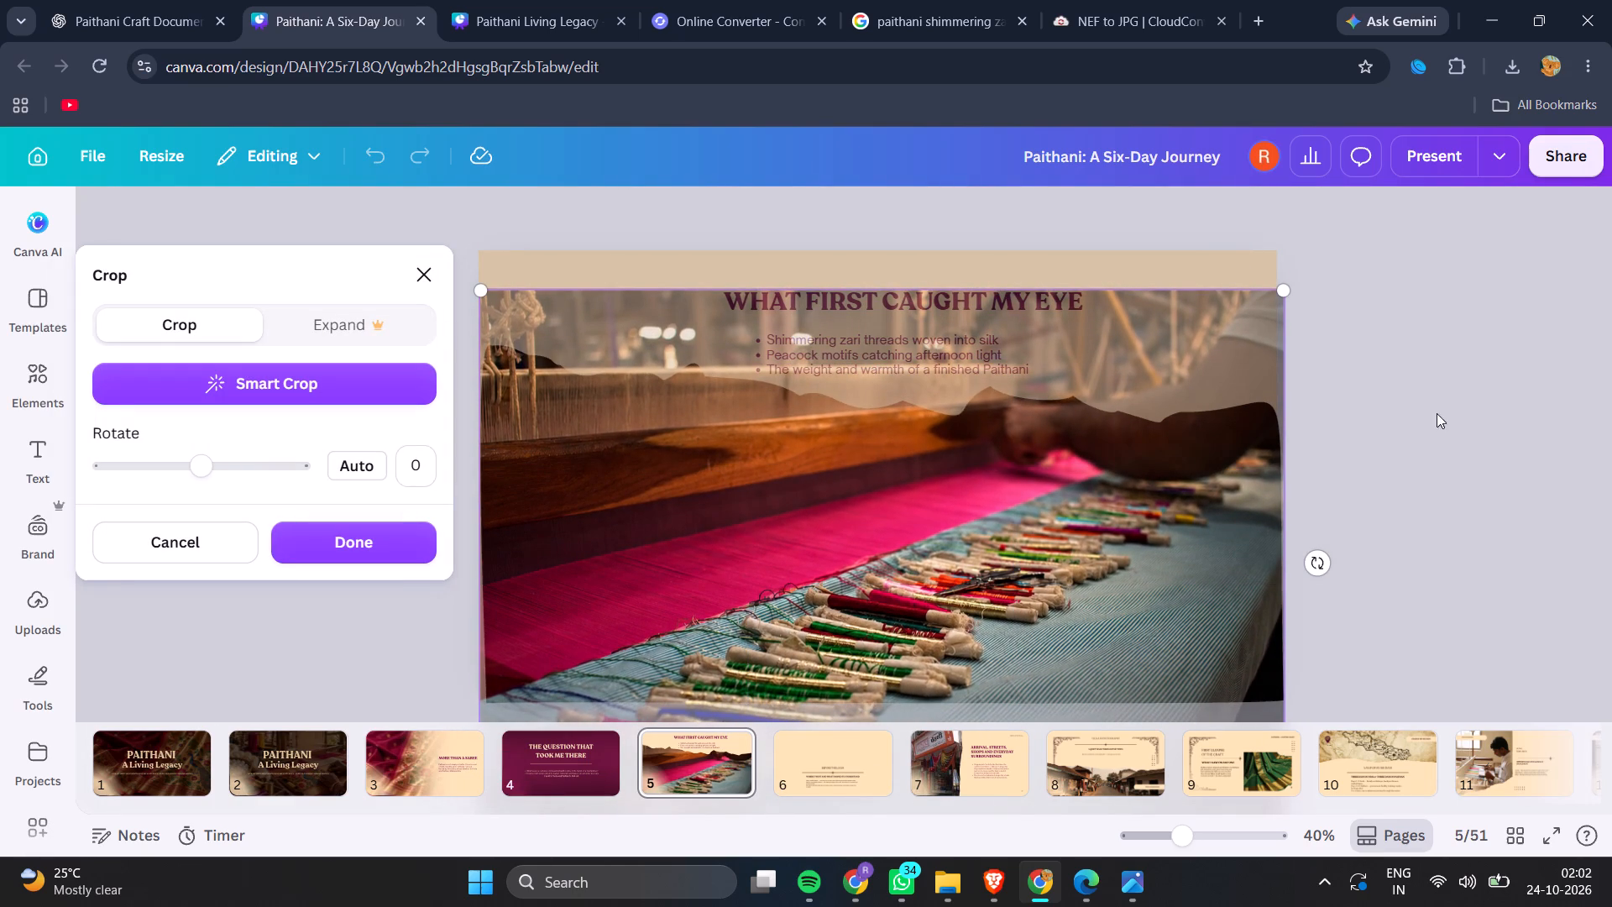
pyautogui.doubleClick(1487, 331)
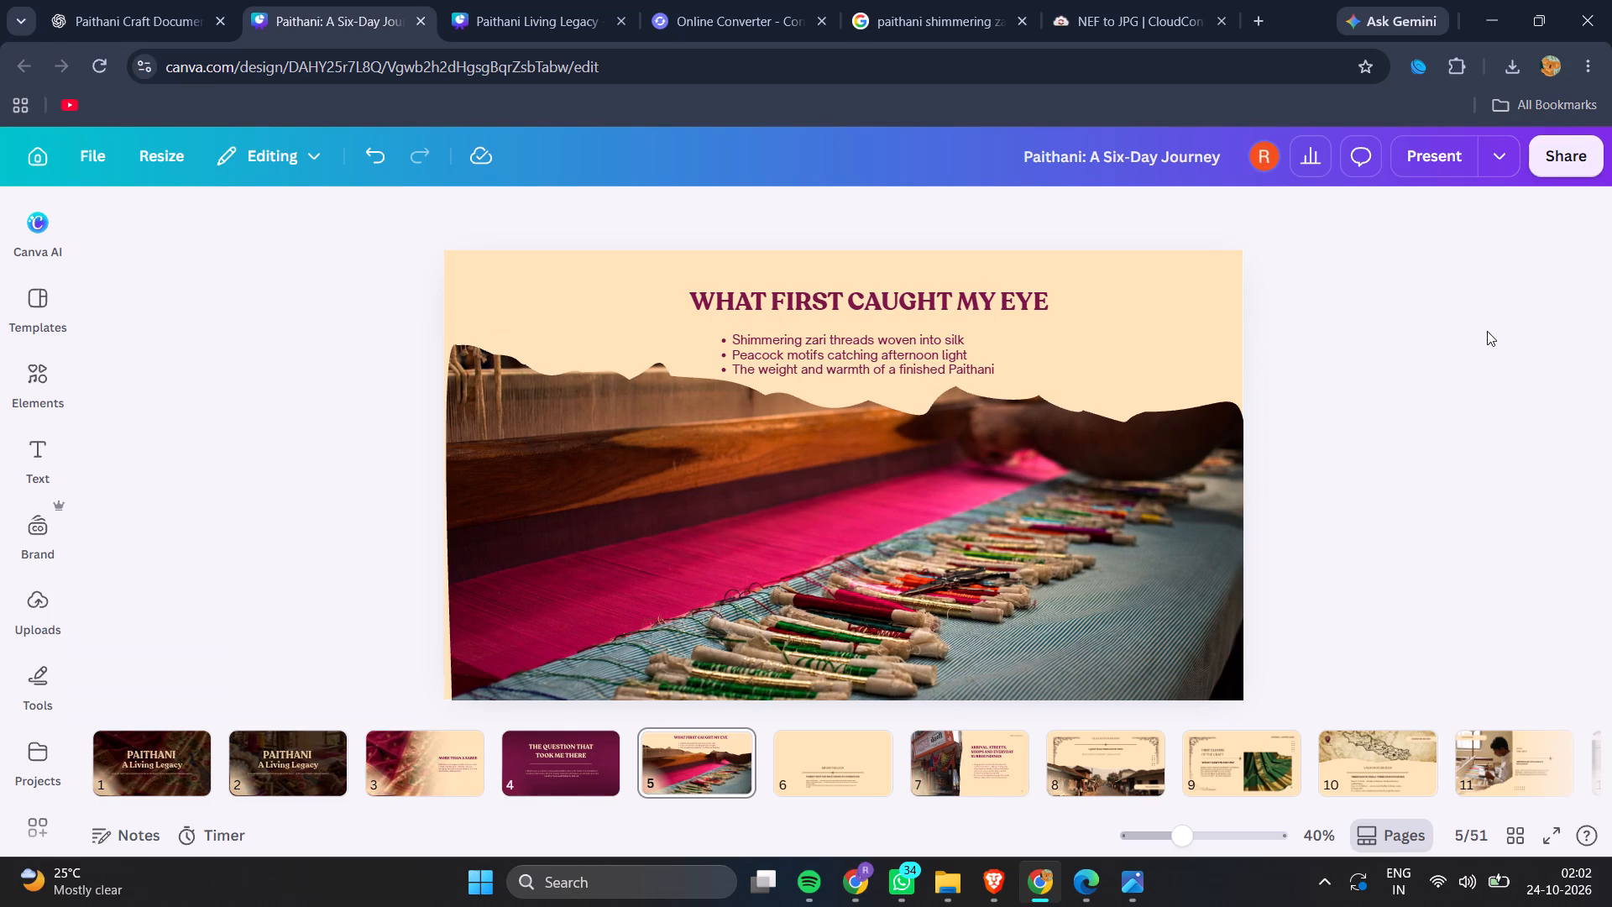
# Widen the loom photo frame past the slide's left edge to about 1,958 wide.
pyautogui.click(657, 401)
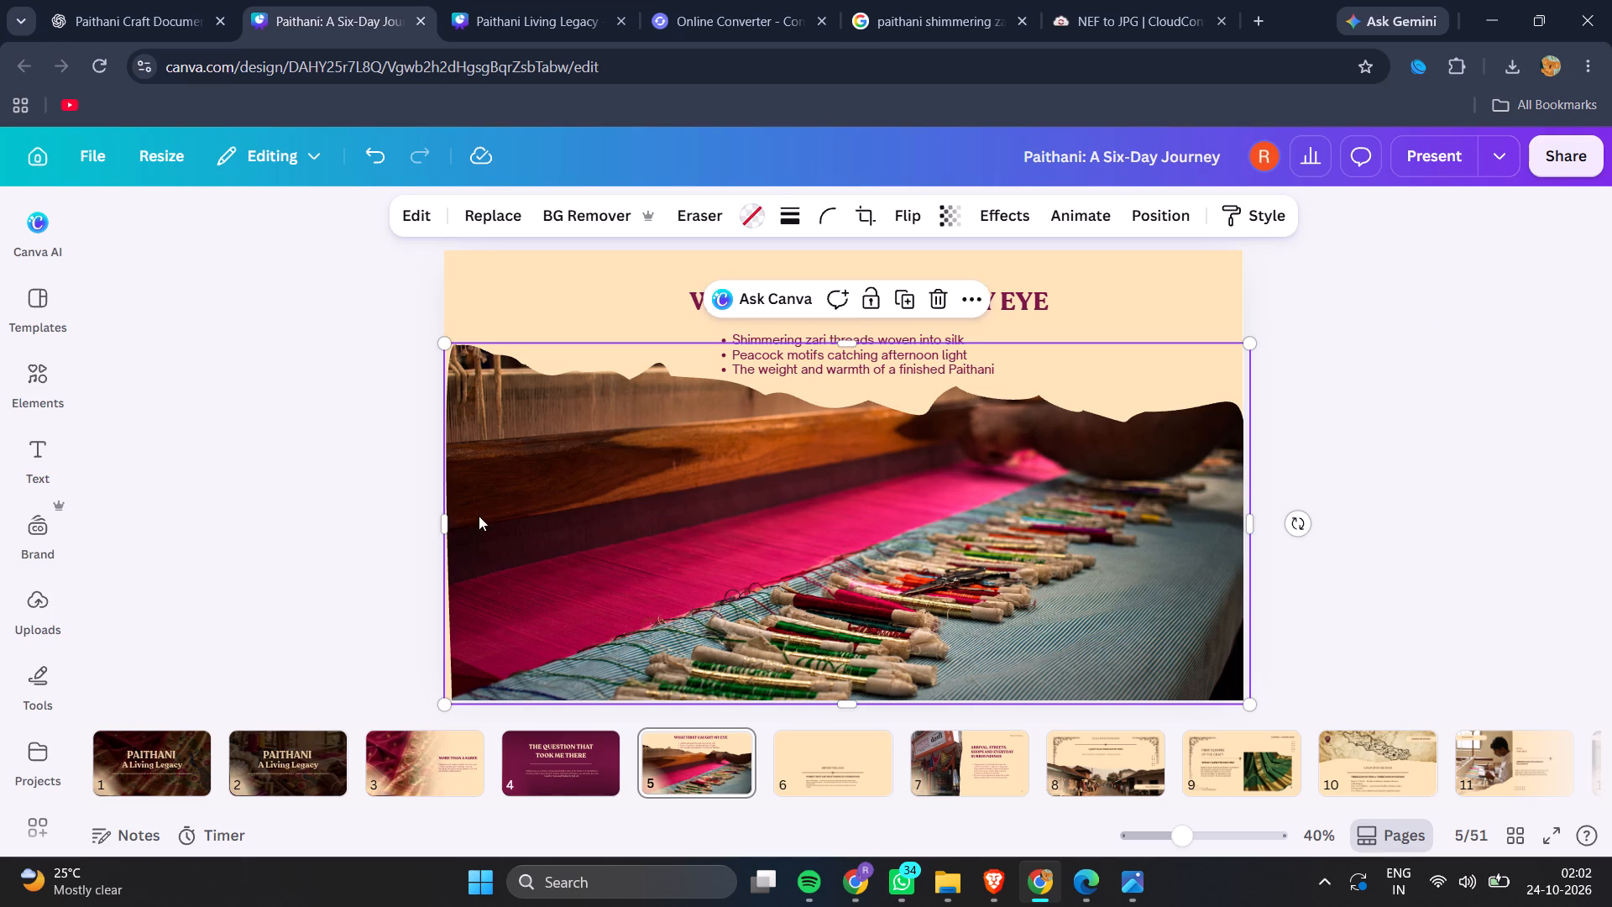
pyautogui.moveTo(437, 526); pyautogui.dragTo(428, 519)
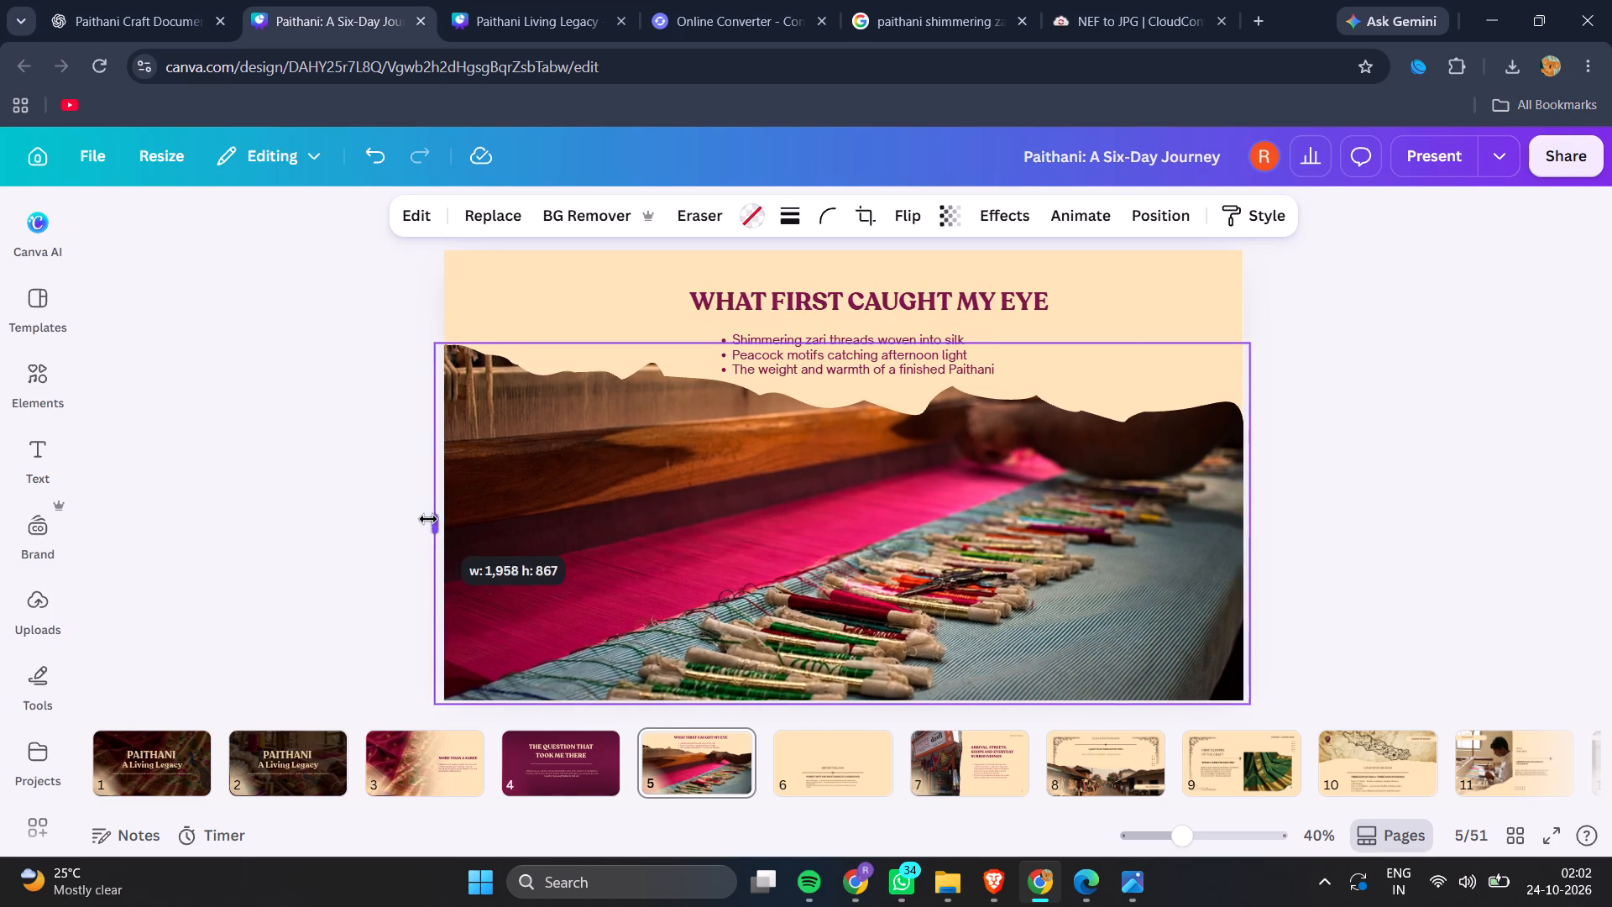
# Widen the loom photo frame slightly further beyond slide 5's left and right edges.
pyautogui.moveTo(428, 519); pyautogui.dragTo(424, 518)
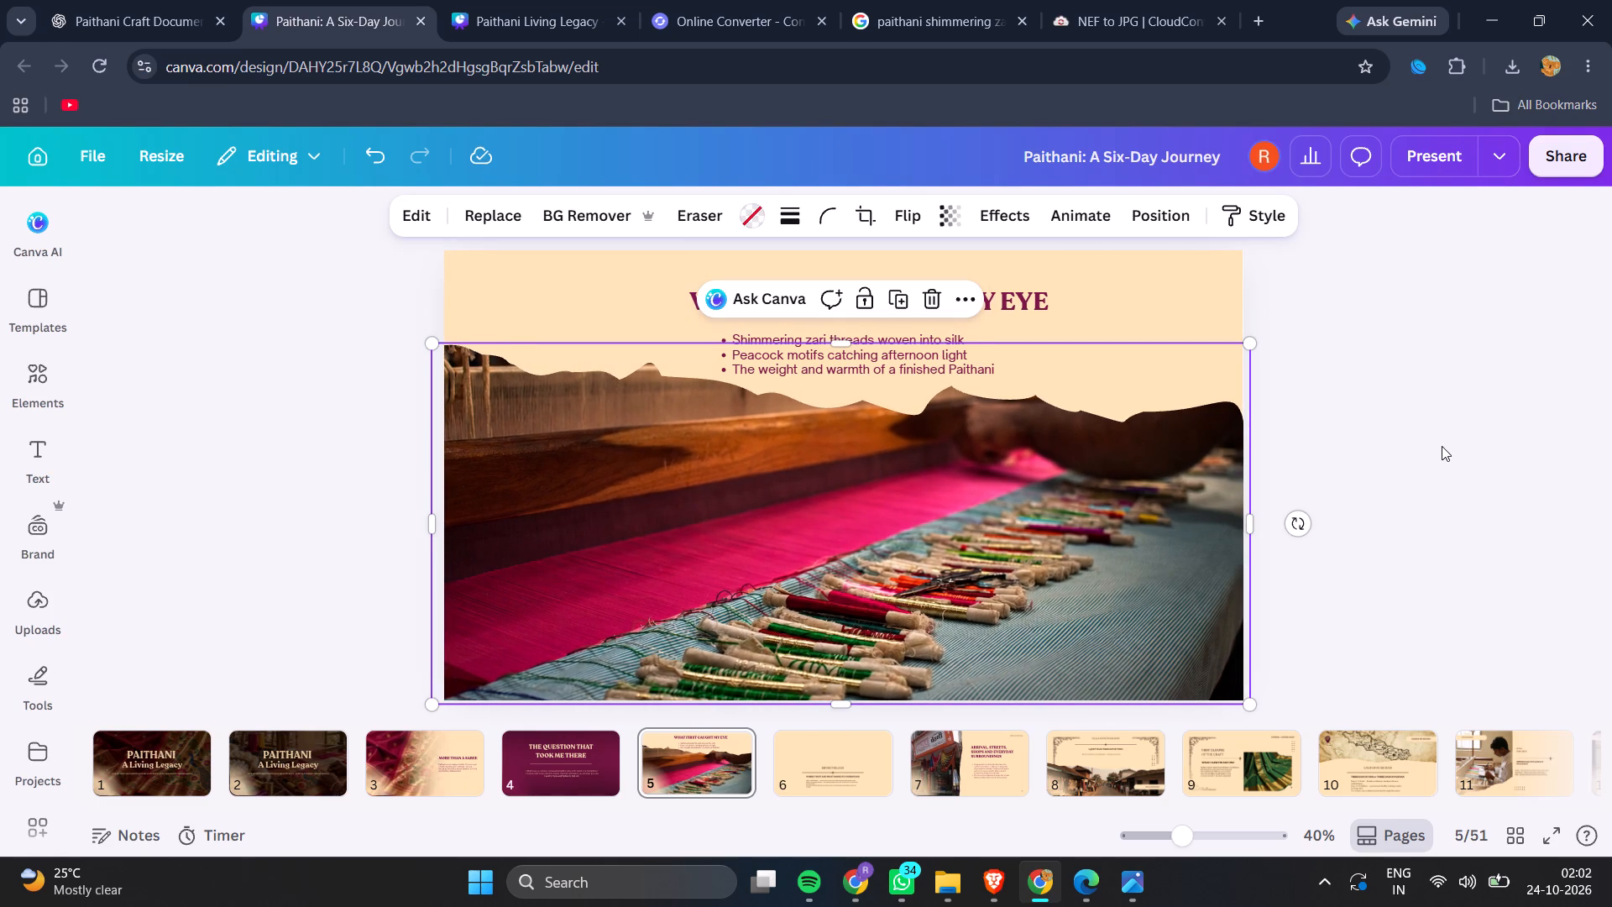
pyautogui.click(1254, 524)
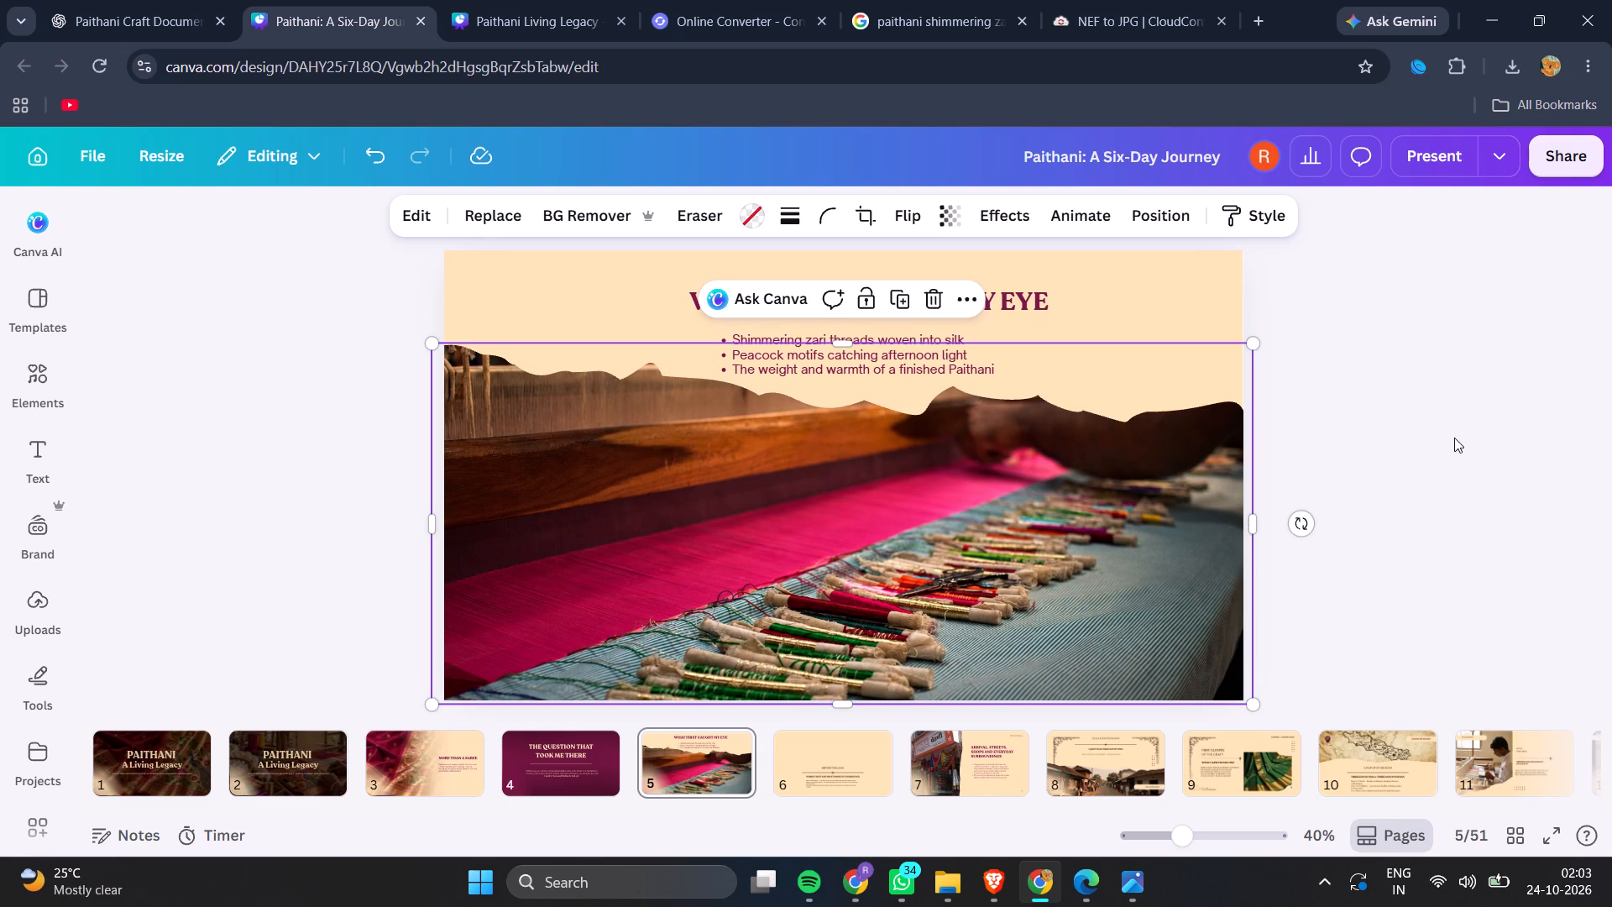
pyautogui.click(1391, 415)
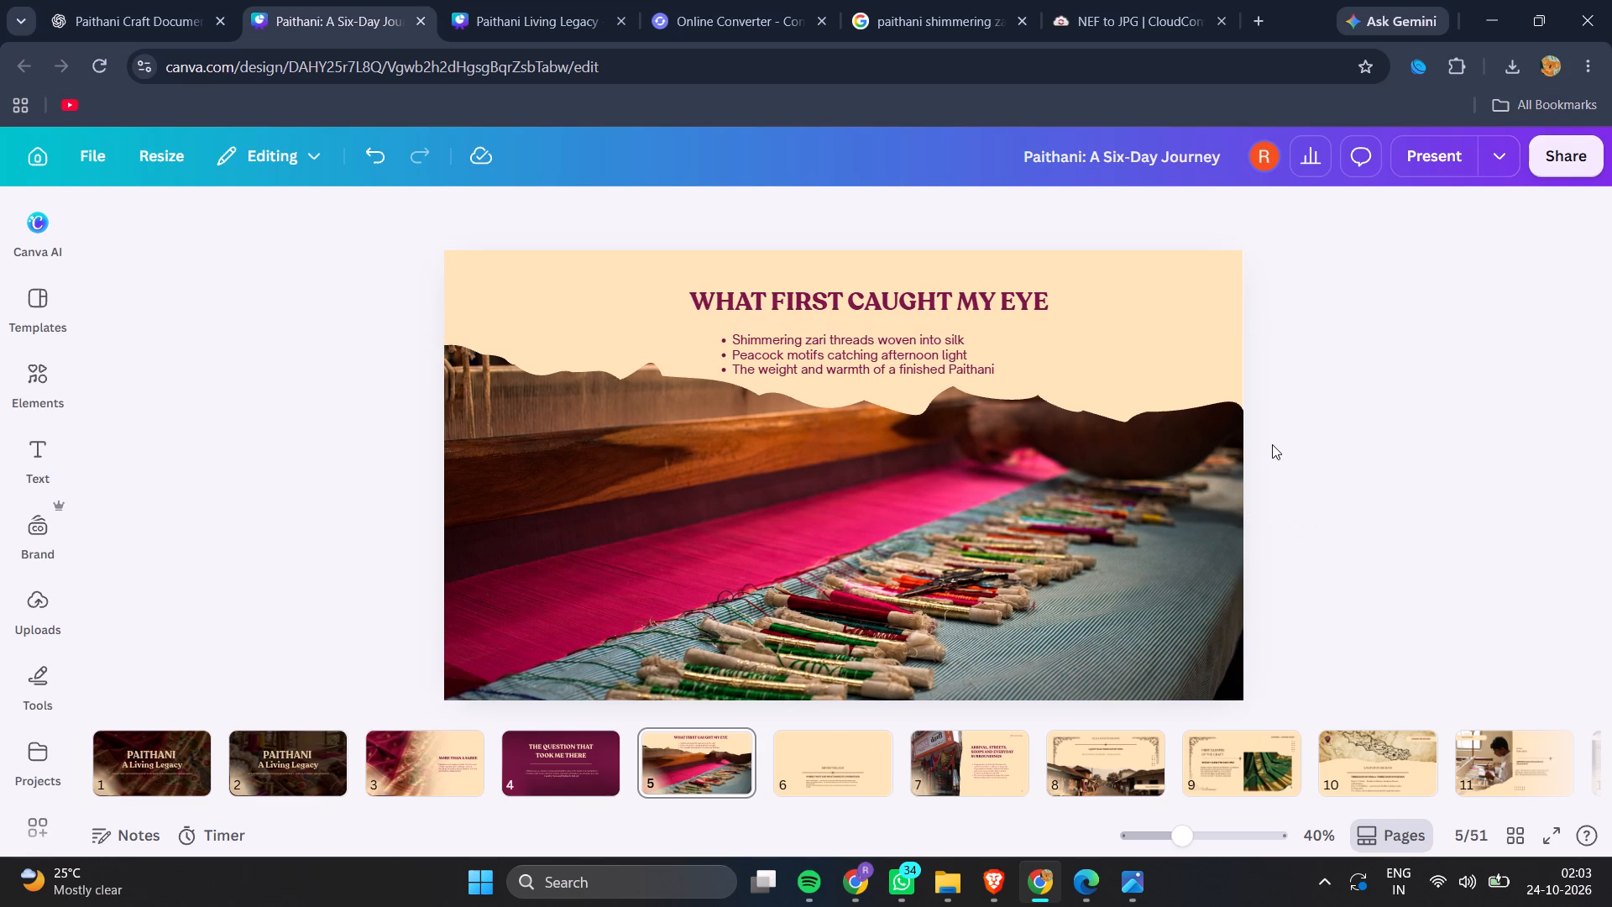
pyautogui.click(1272, 444)
# Copy the cream fade gradient from slide 3, "More Than a Saree", and paste it onto slide 5.
pyautogui.click(442, 759)
pyautogui.click(850, 417)
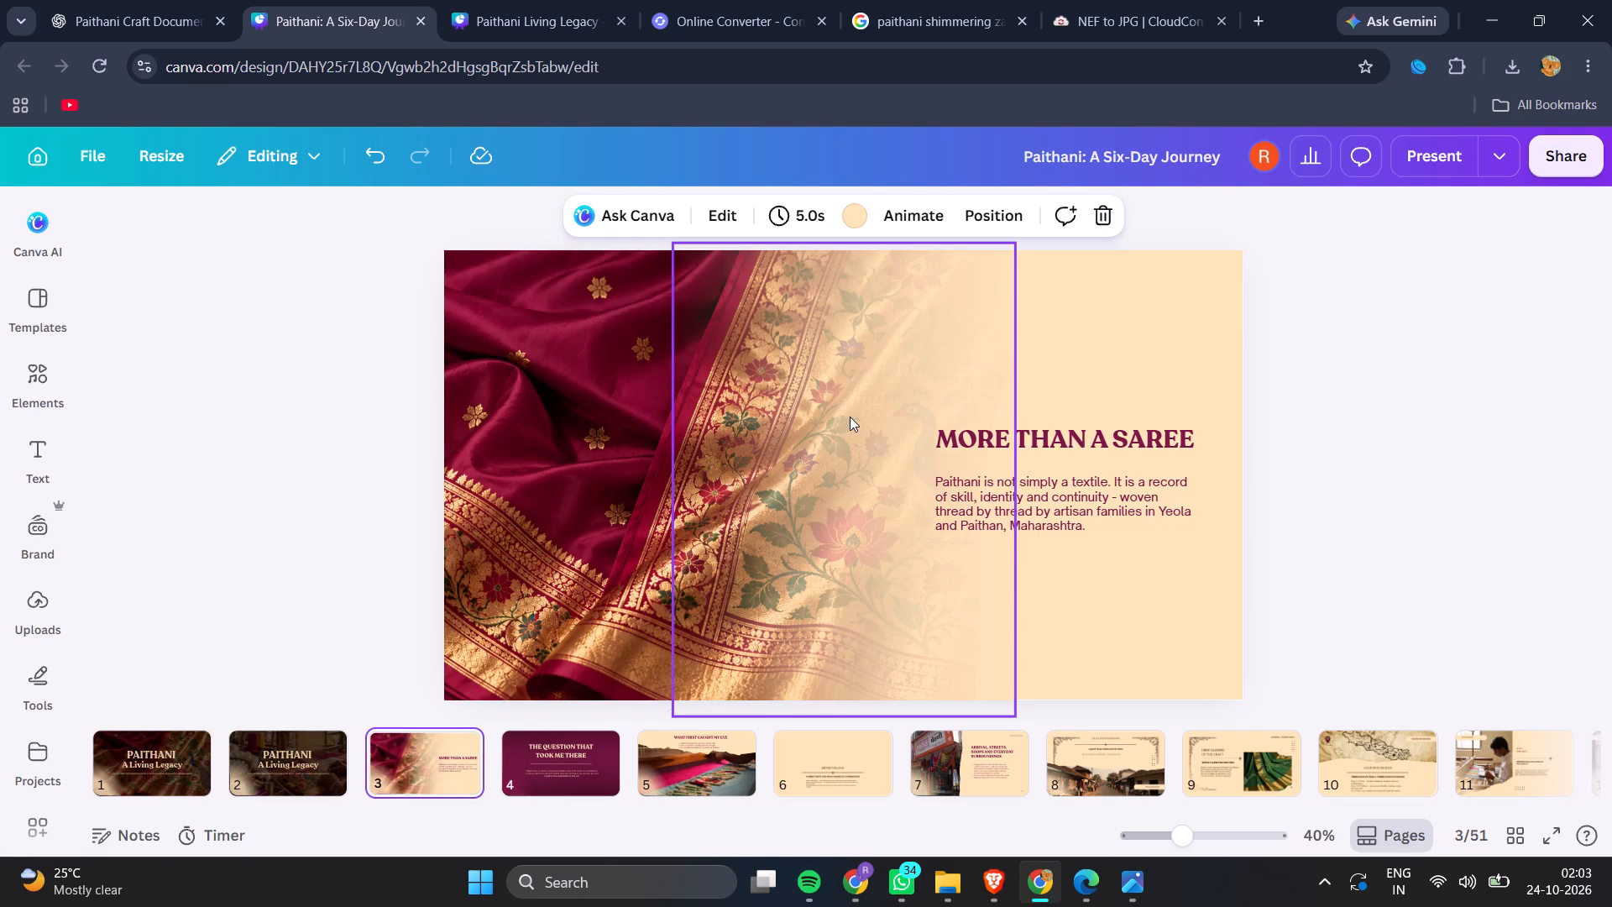
pyautogui.hotkey('ctrl', 'c')
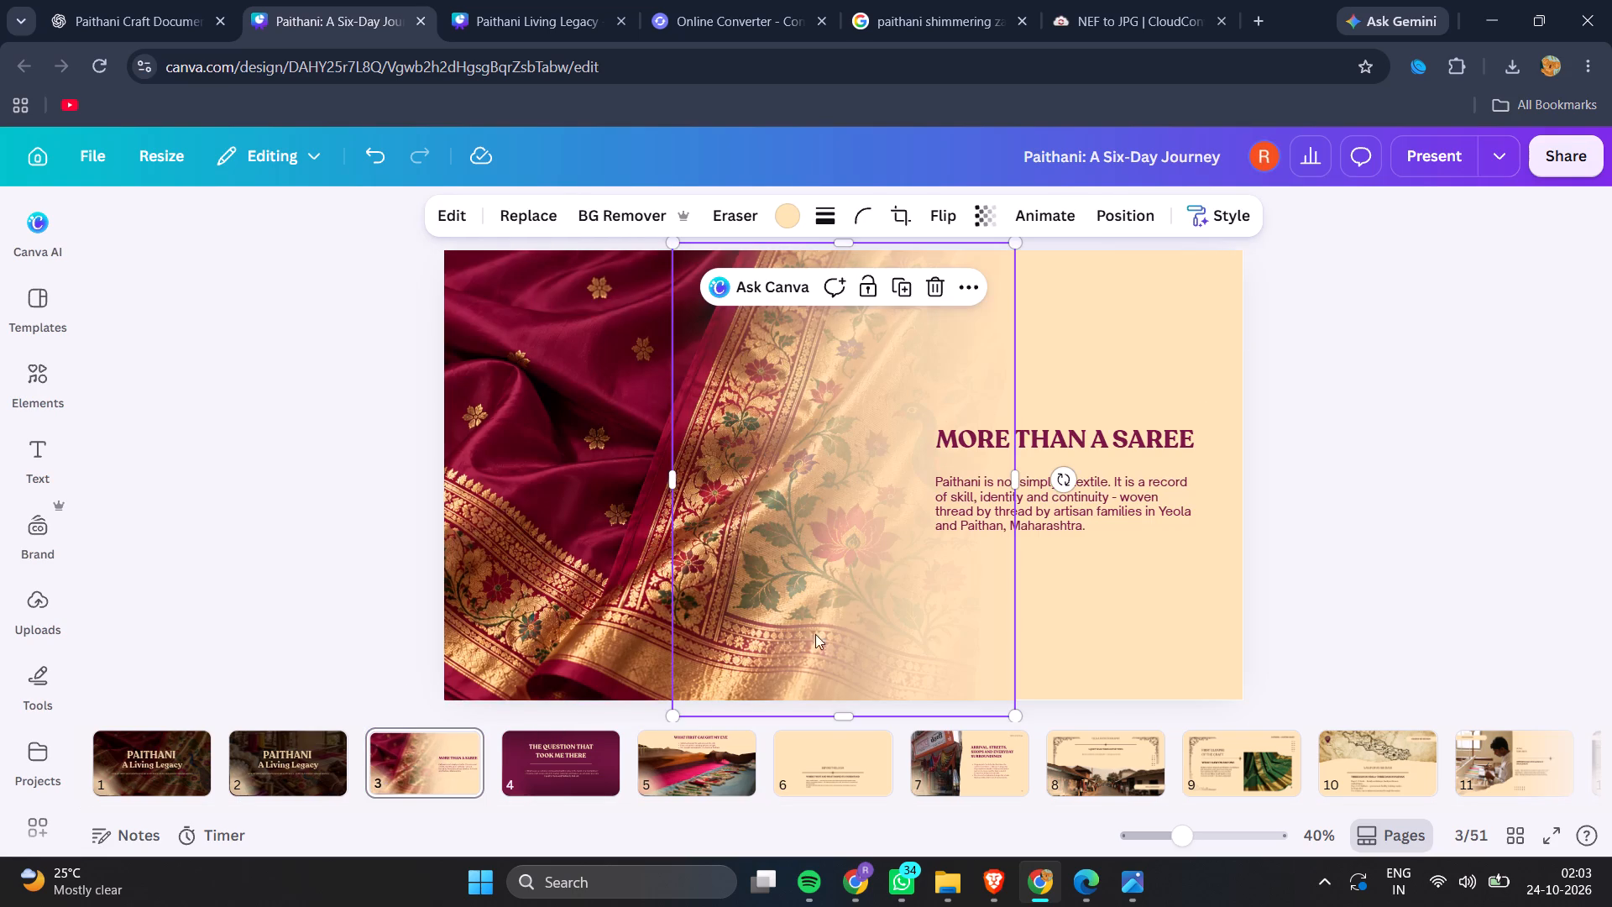
pyautogui.click(691, 771)
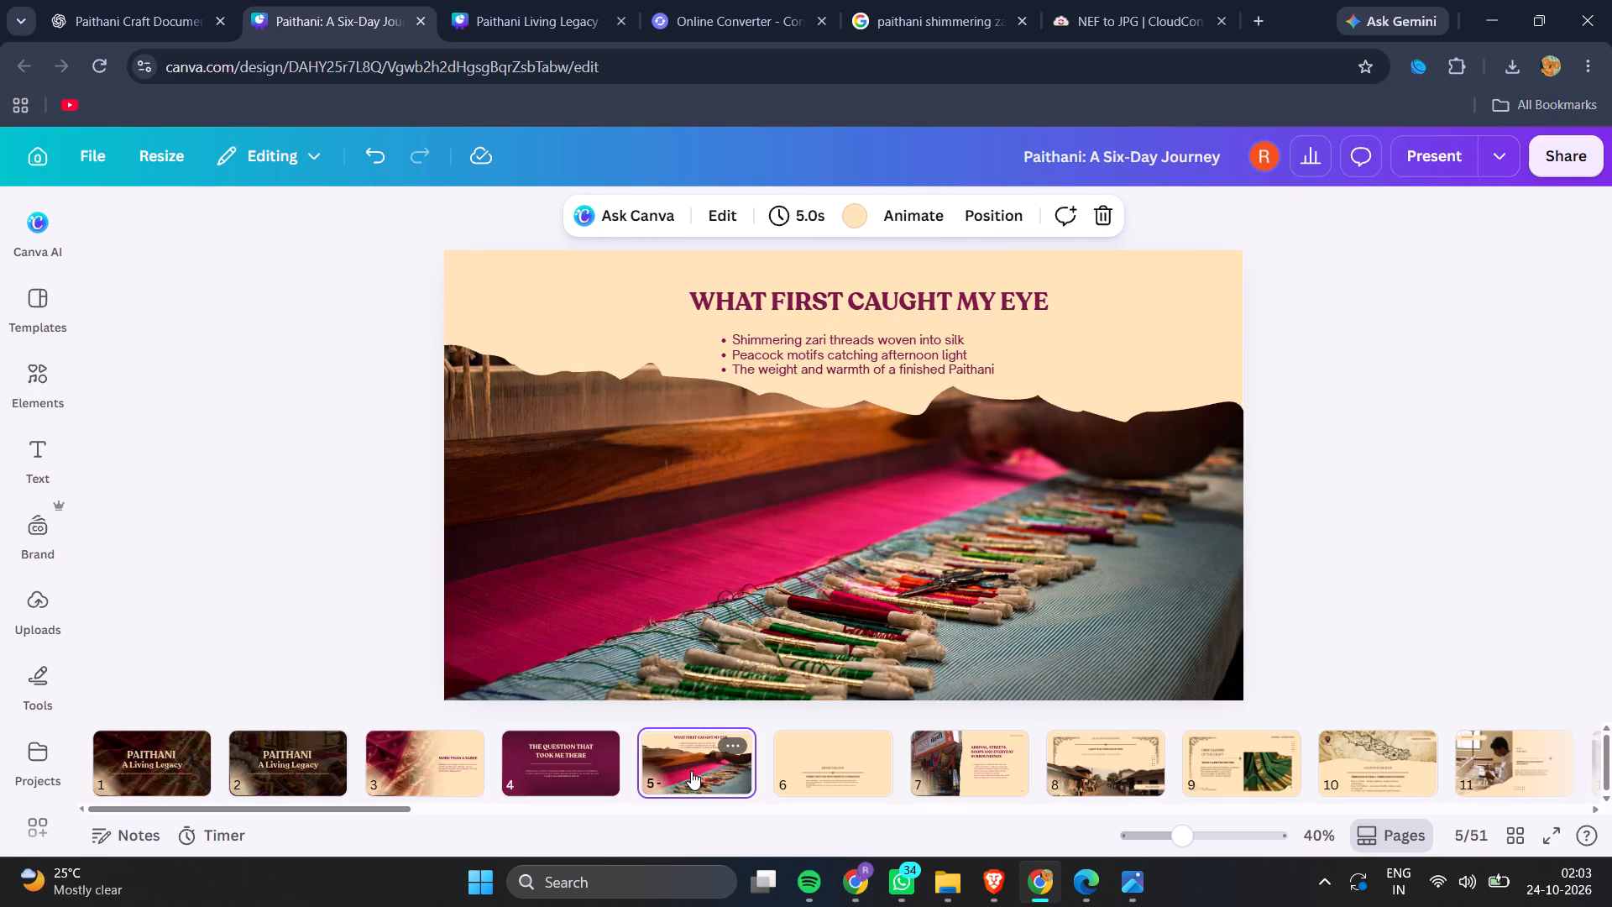
pyautogui.hotkey('ctrl', 'v')
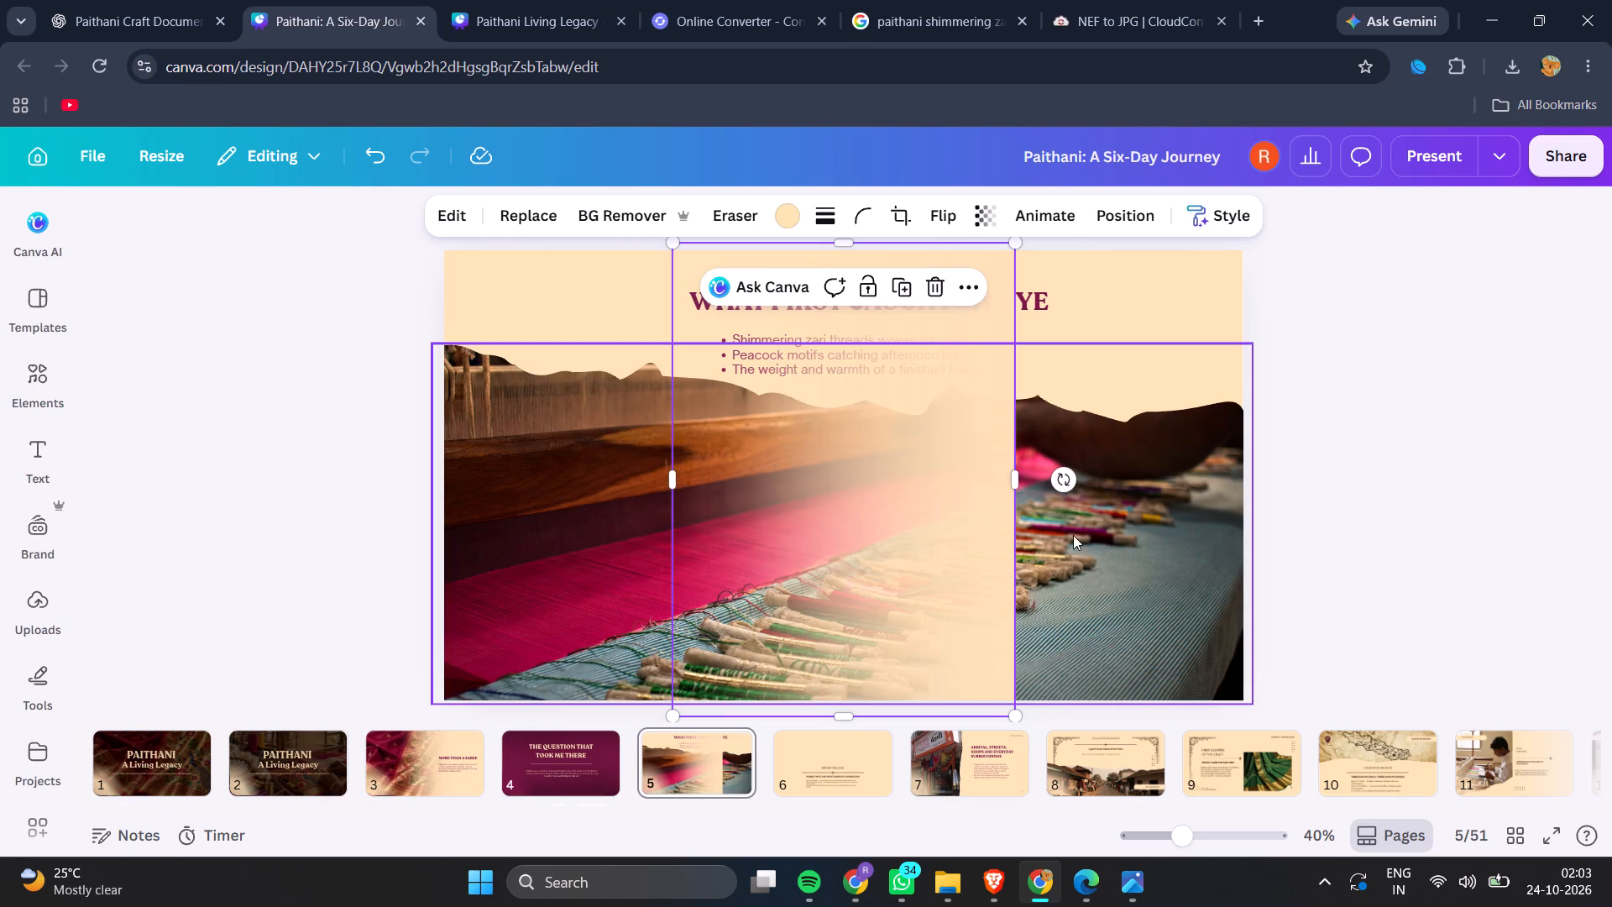
# Rotate the pasted gradient a quarter turn counterclockwise to fade downward, and place it over the slide's upper-left area, slightly past the left edge.
pyautogui.moveTo(1065, 490); pyautogui.dragTo(850, 313)
pyautogui.moveTo(850, 362); pyautogui.dragTo(686, 242)
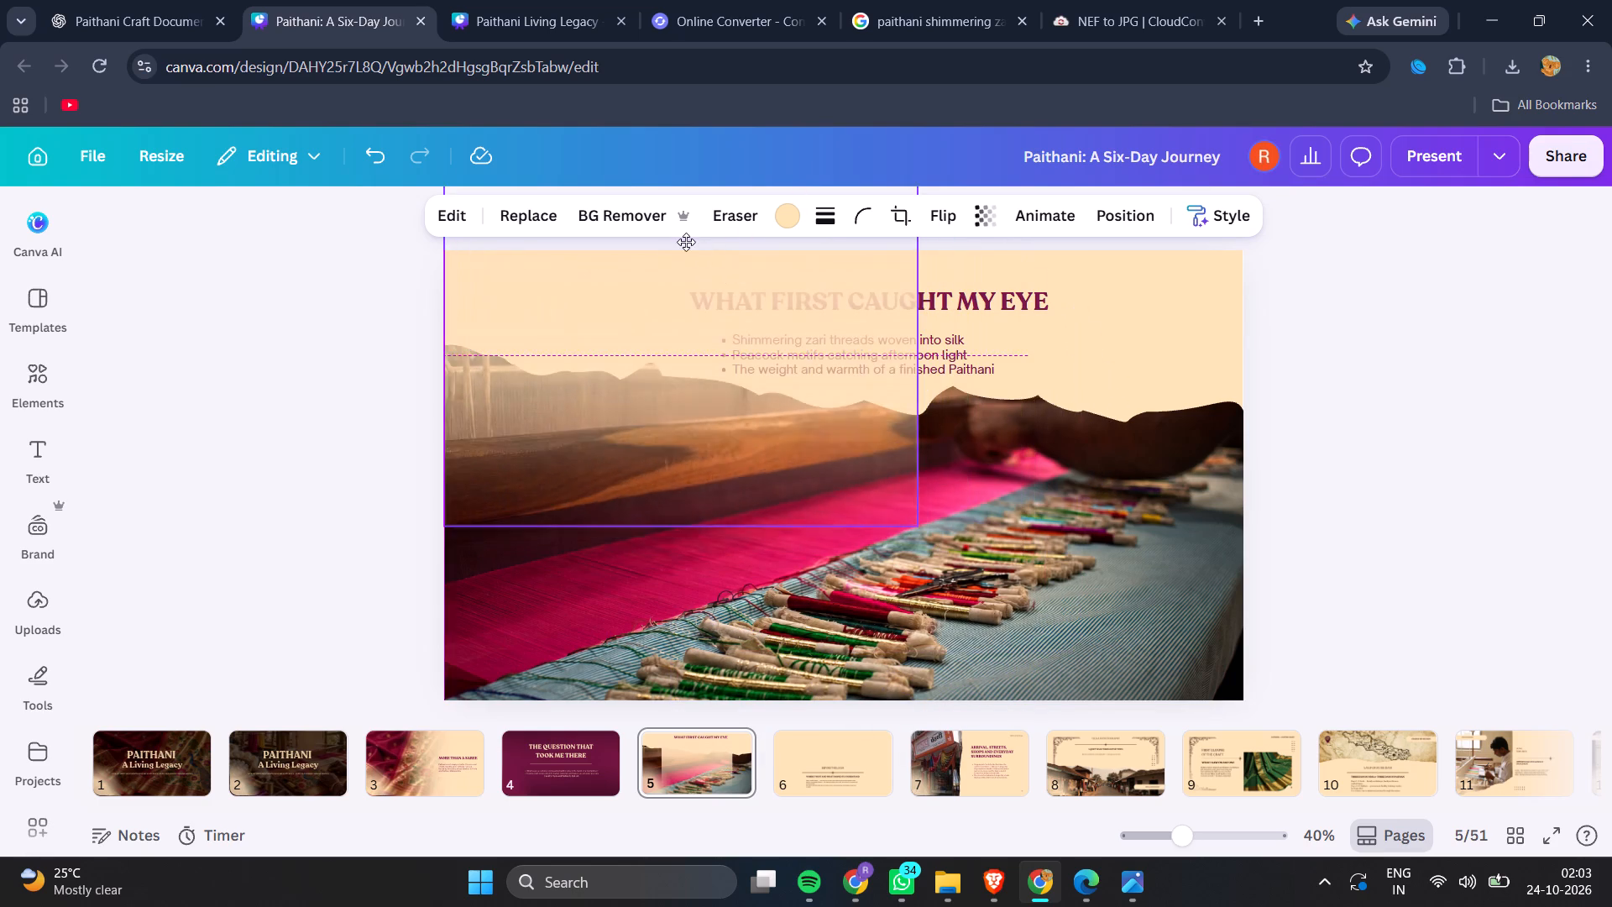
pyautogui.moveTo(686, 242); pyautogui.dragTo(664, 233)
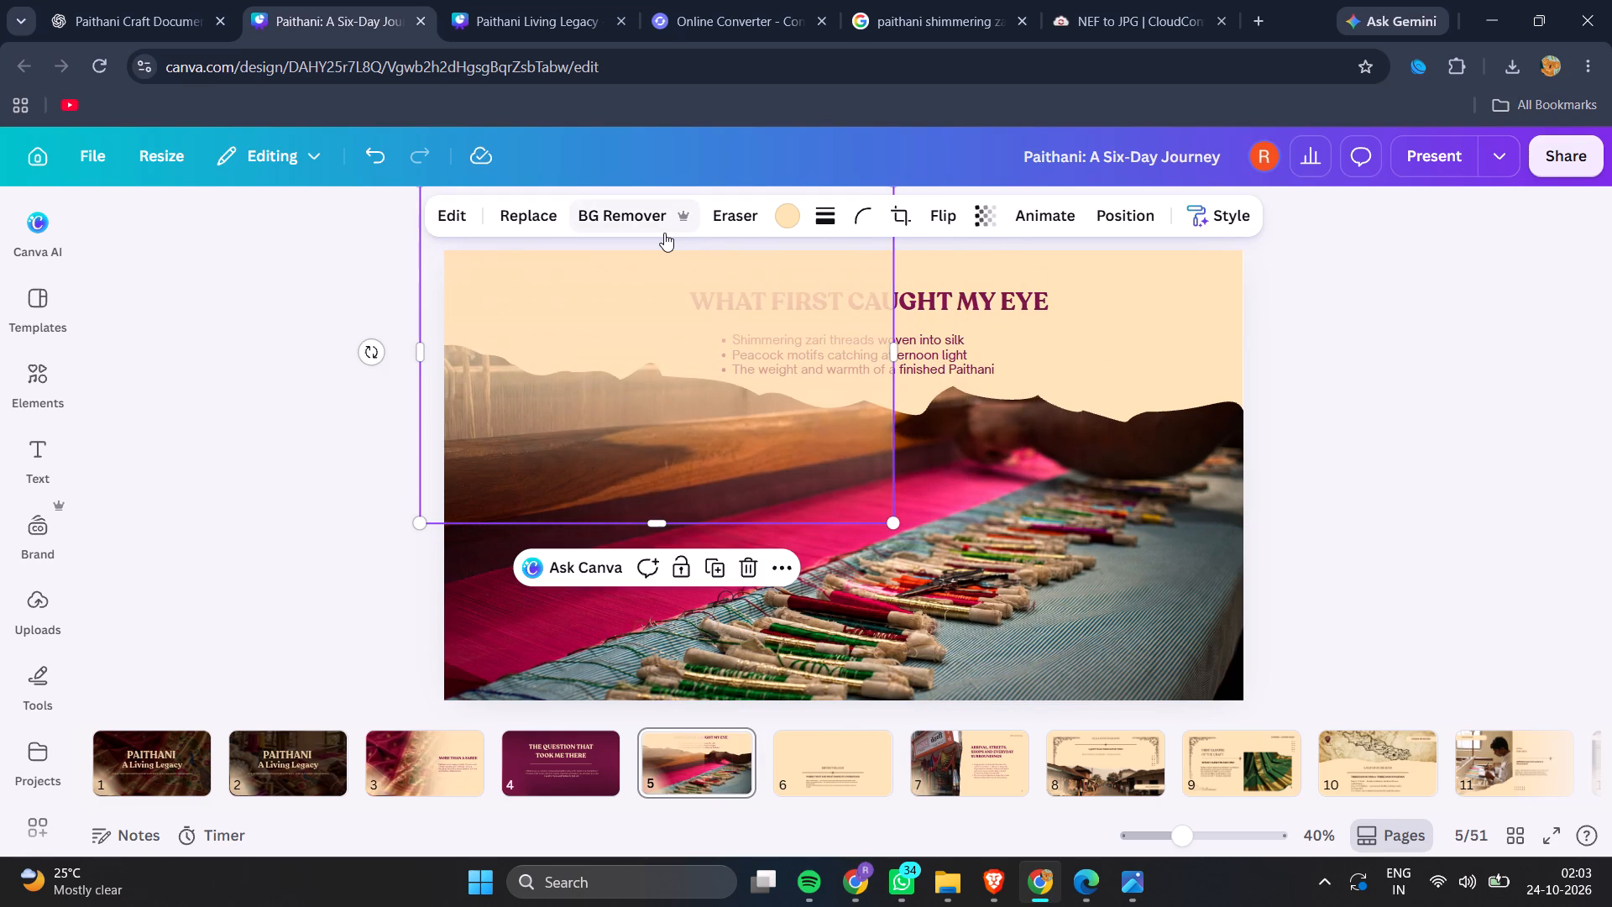
# Duplicate the rotated gradient and place the copy flush beside the original, covering the upper-right part of the slide.
pyautogui.keyDown('alt'); pyautogui.moveTo(732, 316); pyautogui.dragTo(1060, 325); pyautogui.keyUp('alt')
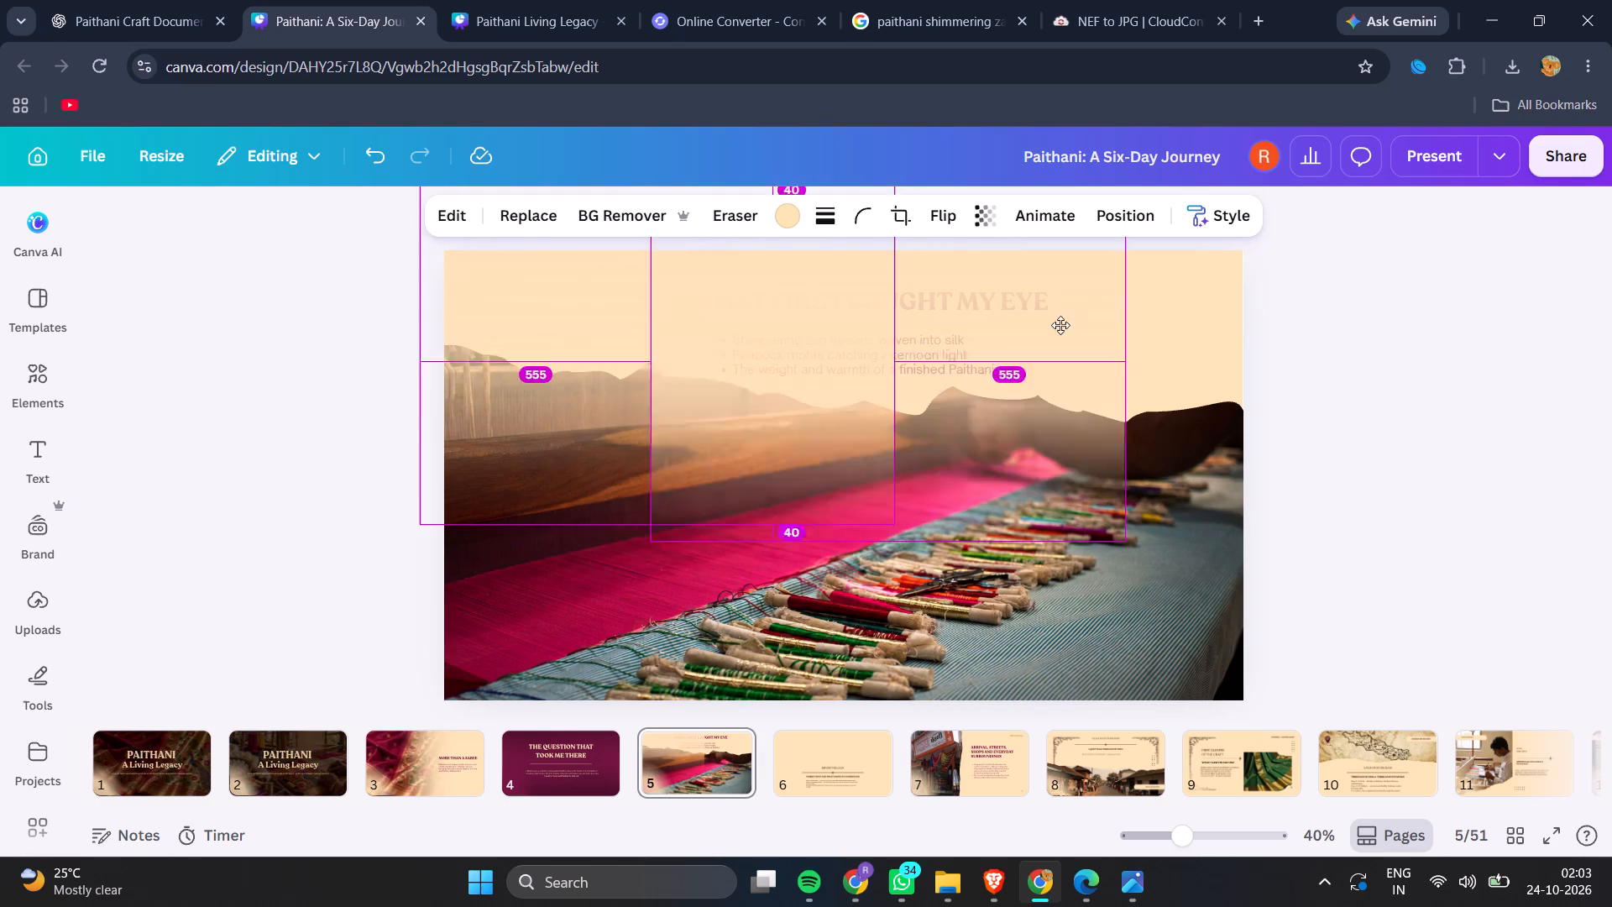
pyautogui.keyDown('alt'); pyautogui.moveTo(1060, 325); pyautogui.dragTo(1207, 328); pyautogui.keyUp('alt')
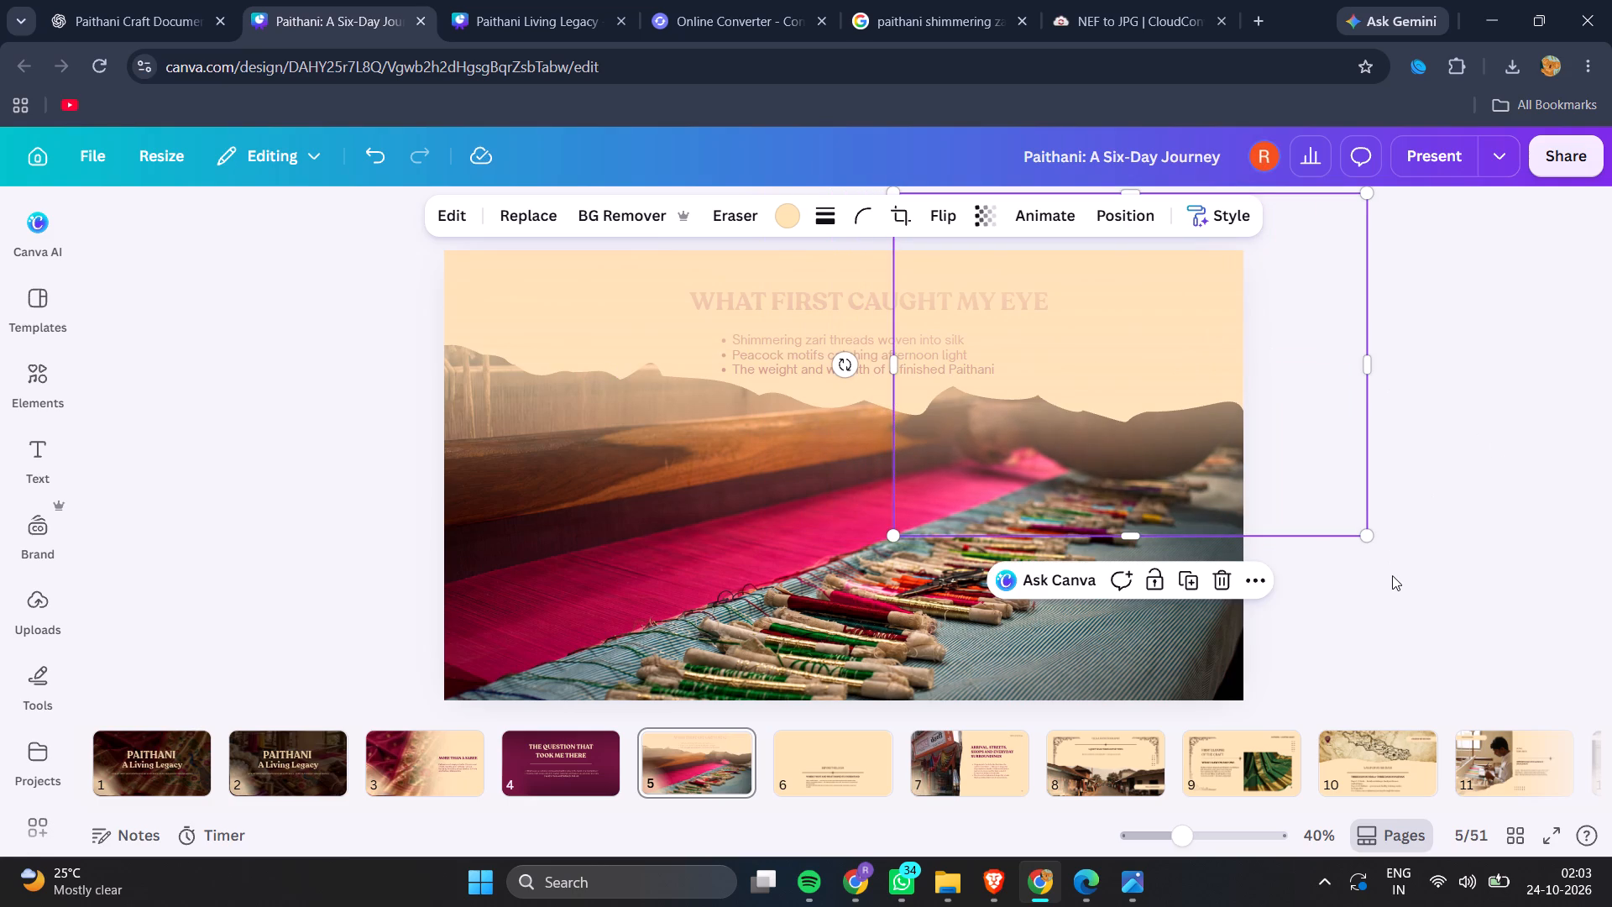
pyautogui.click(1354, 608)
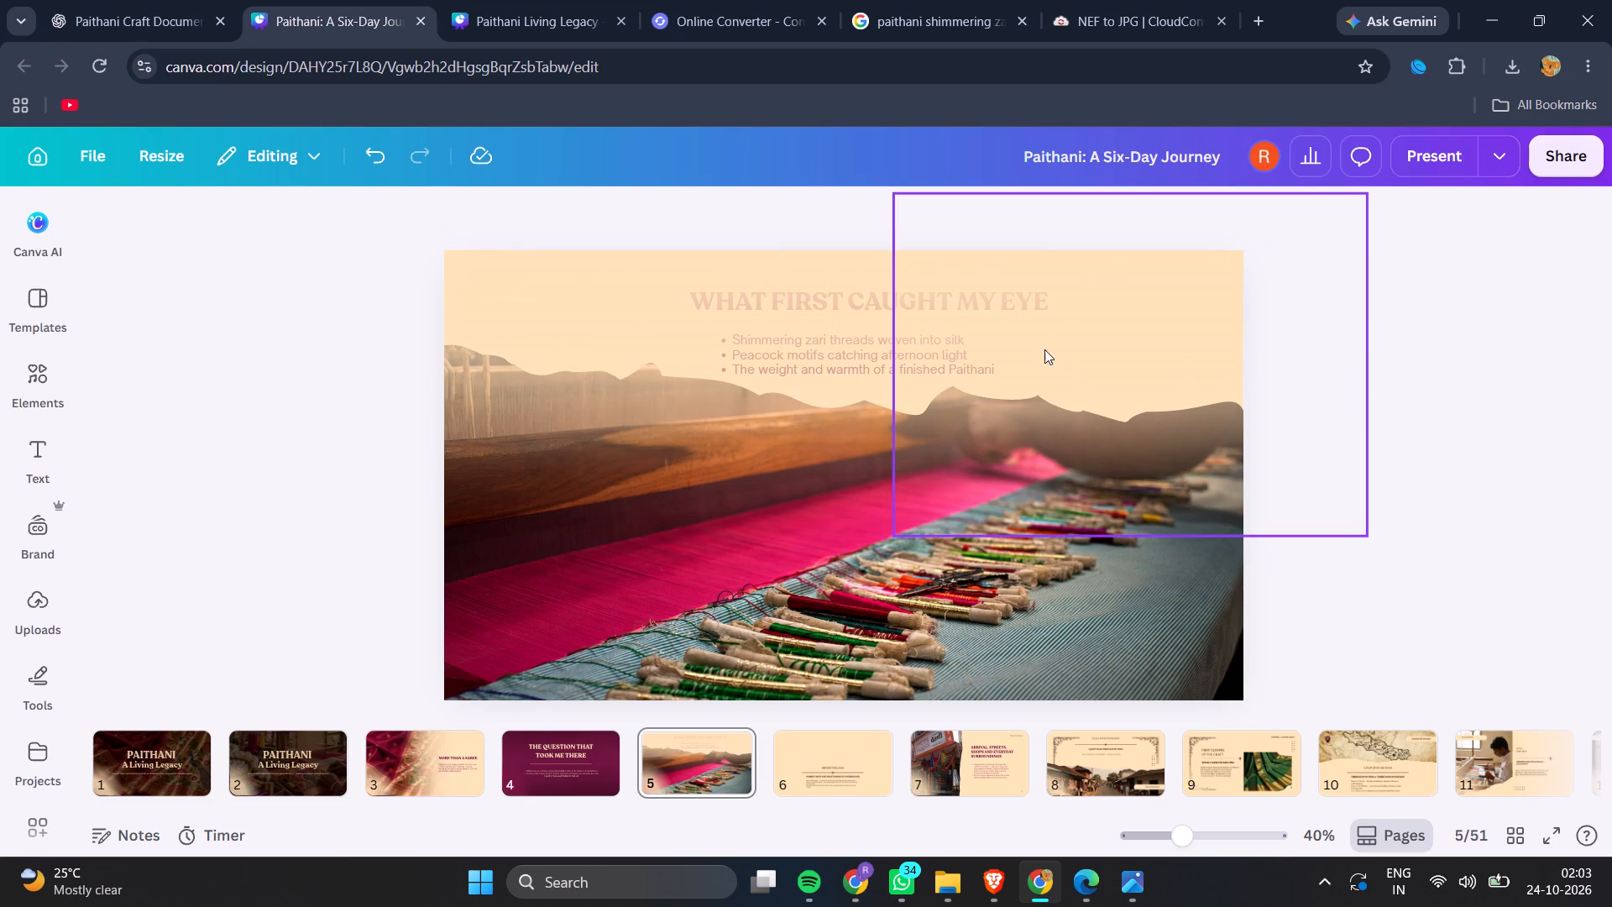
# Open the layer order of slide 5 with the upper-right gradient selected.
pyautogui.click(1202, 320)
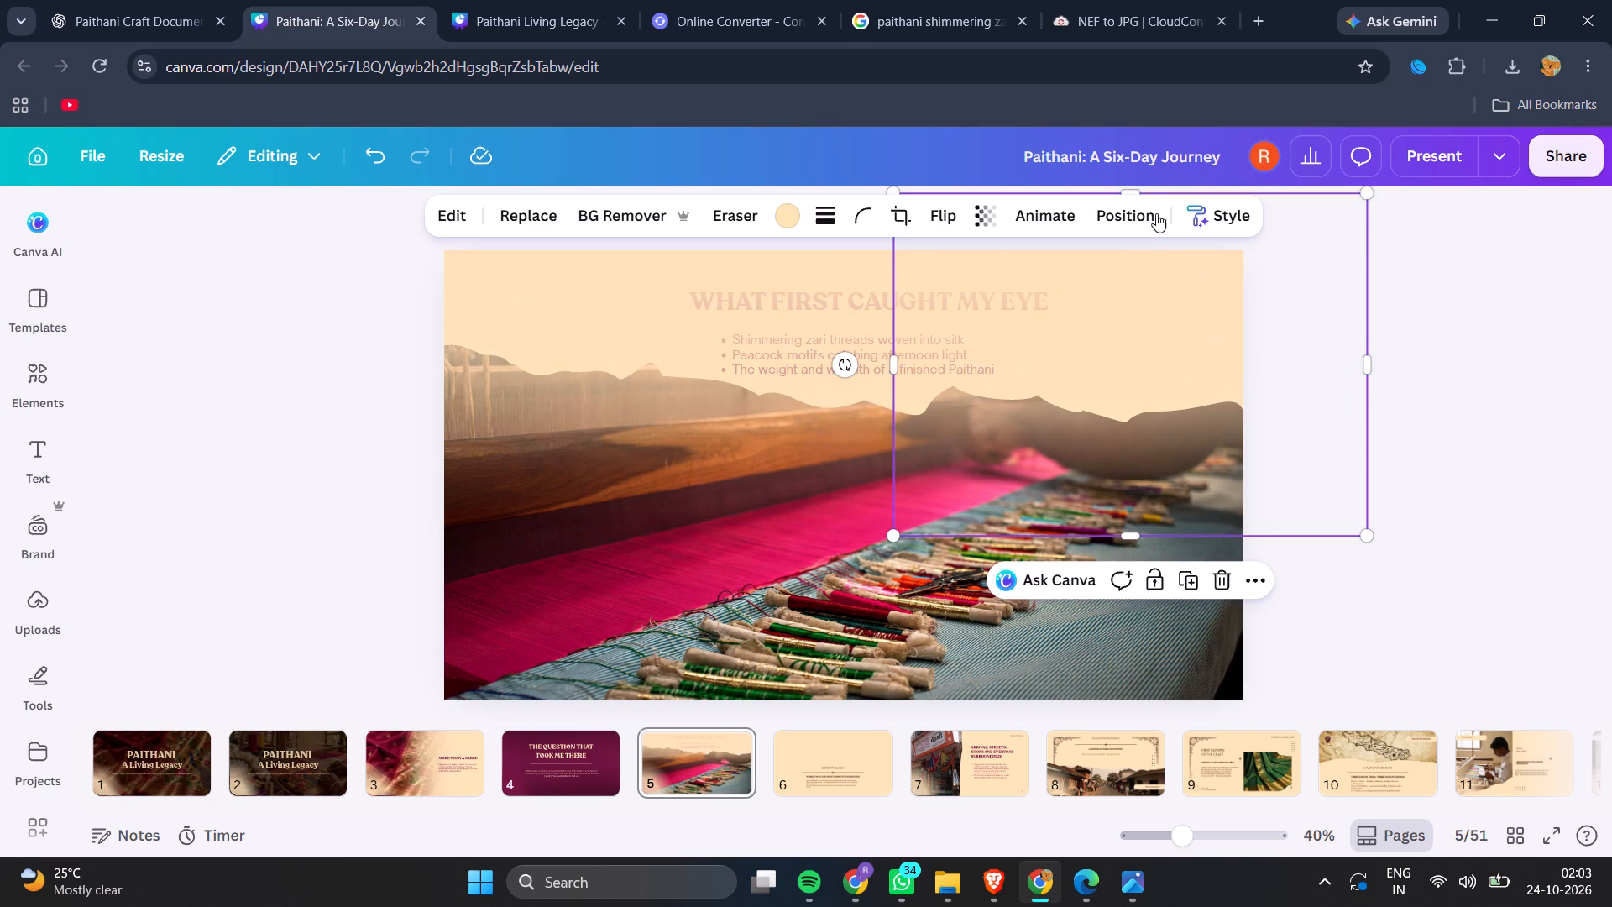
pyautogui.click(1145, 215)
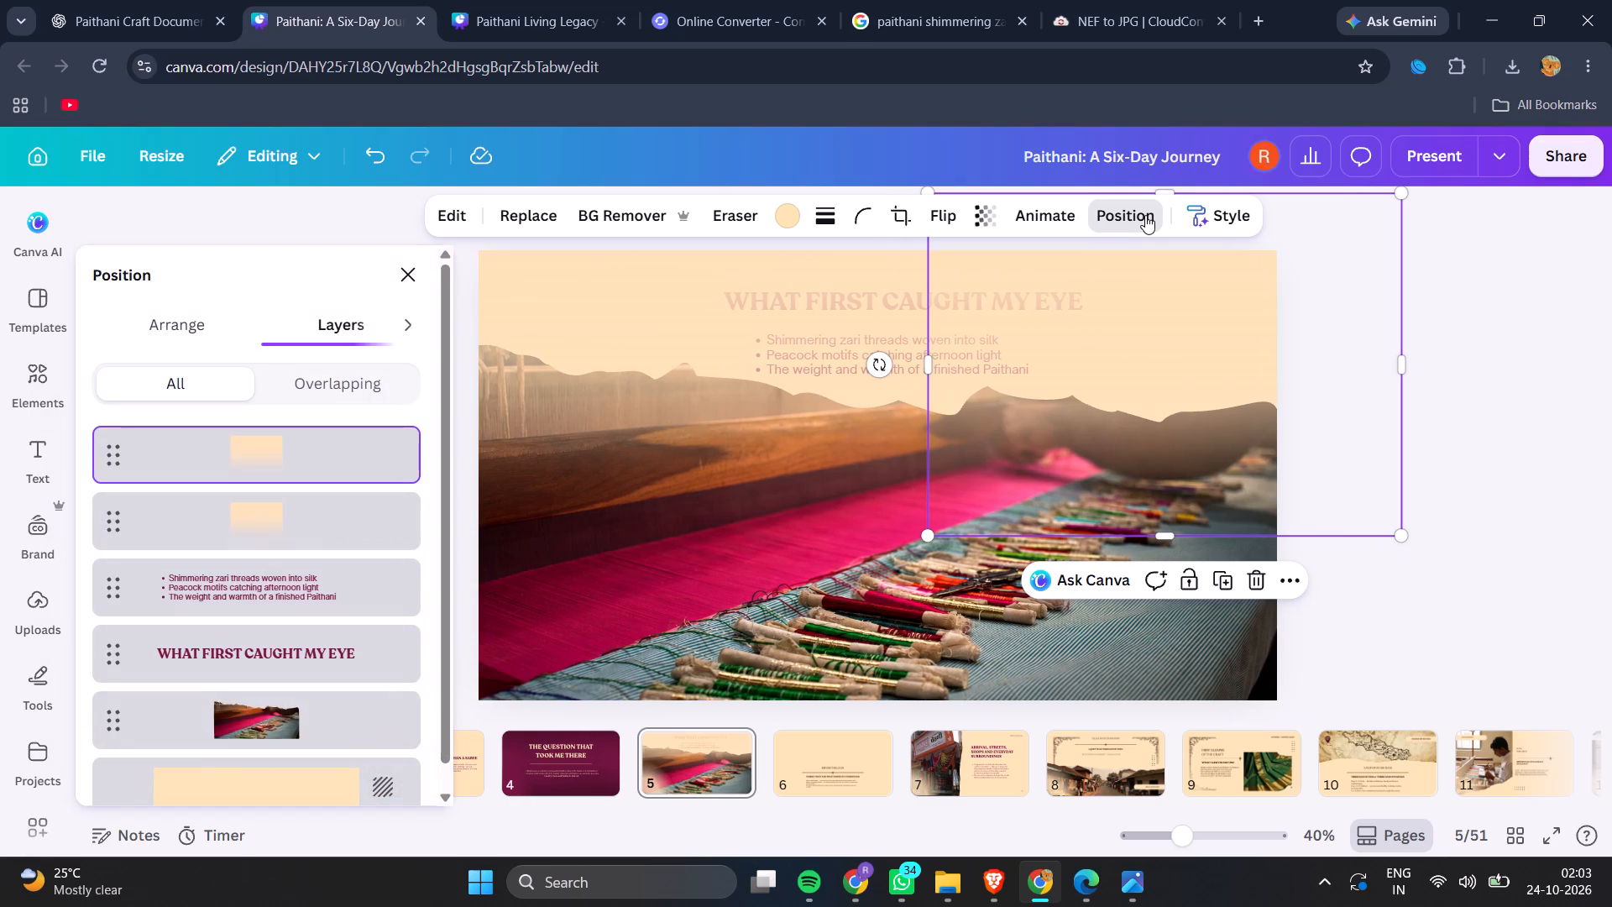
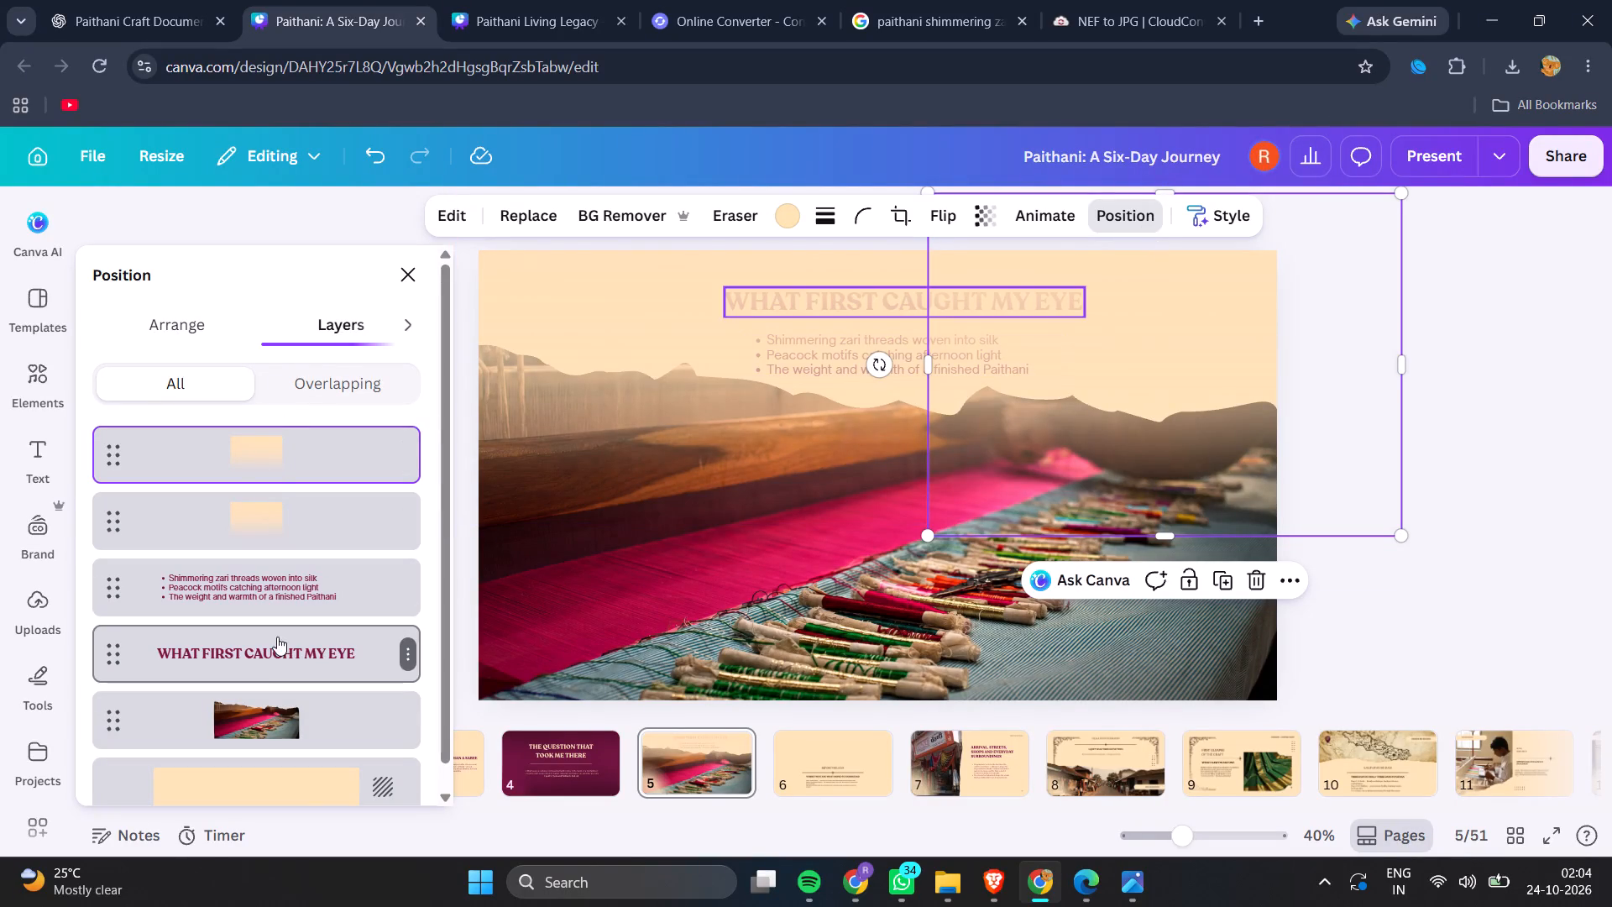
# Move both cream gradients beneath the heading and bullet text but above the loom photo in slide 5's layer order.
pyautogui.keyDown('shift'); pyautogui.click(281, 496); pyautogui.keyUp('shift')
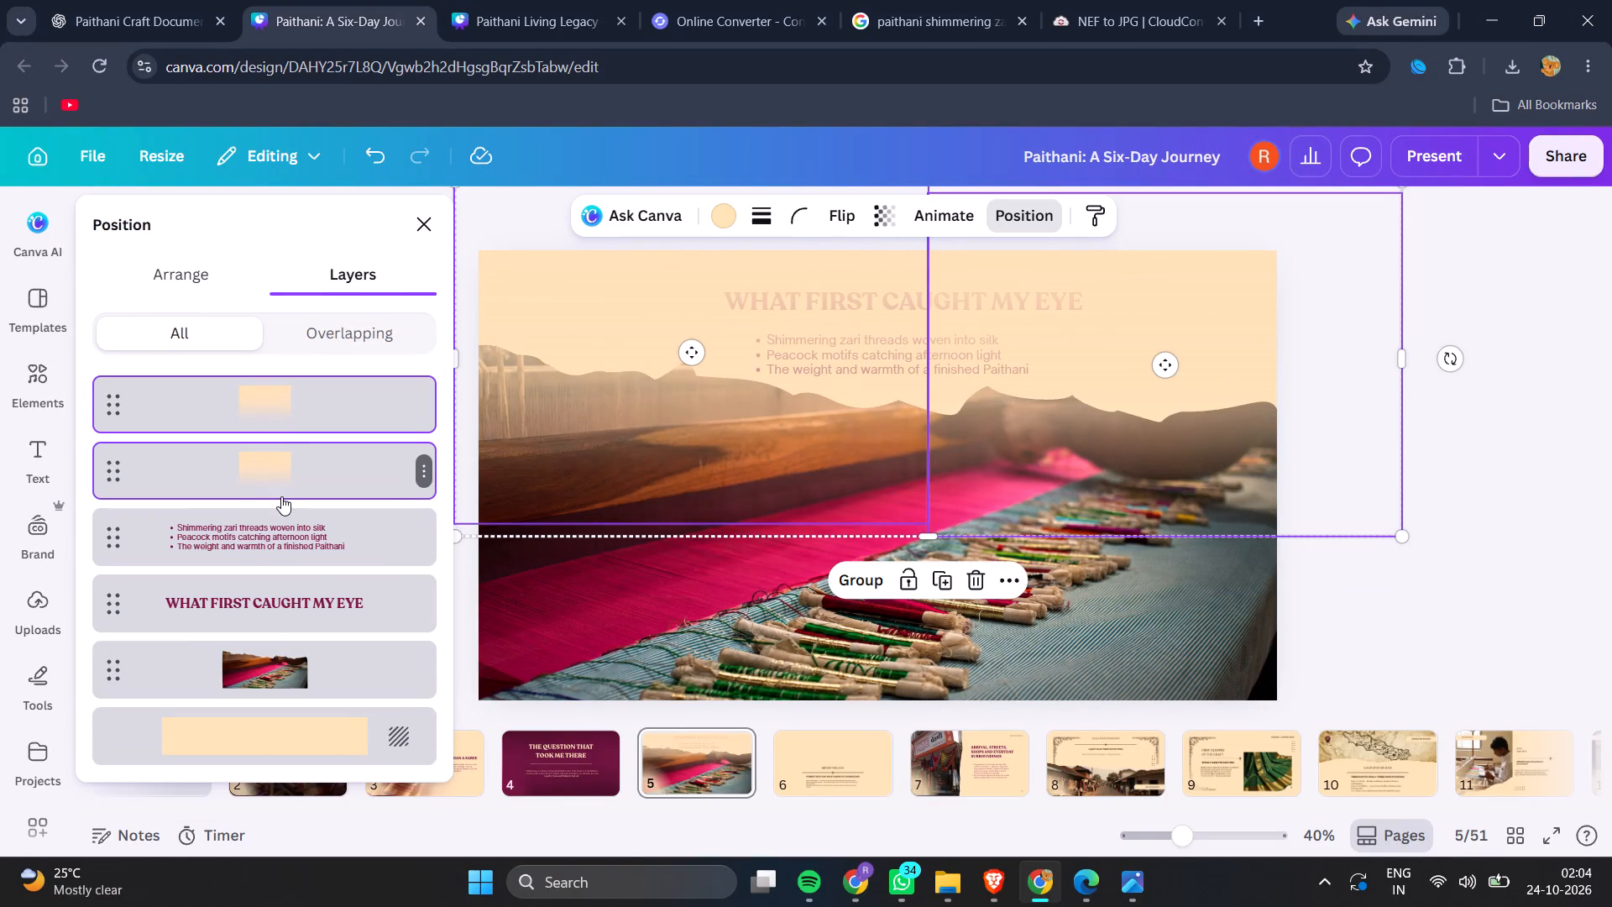
pyautogui.moveTo(296, 406); pyautogui.dragTo(306, 720)
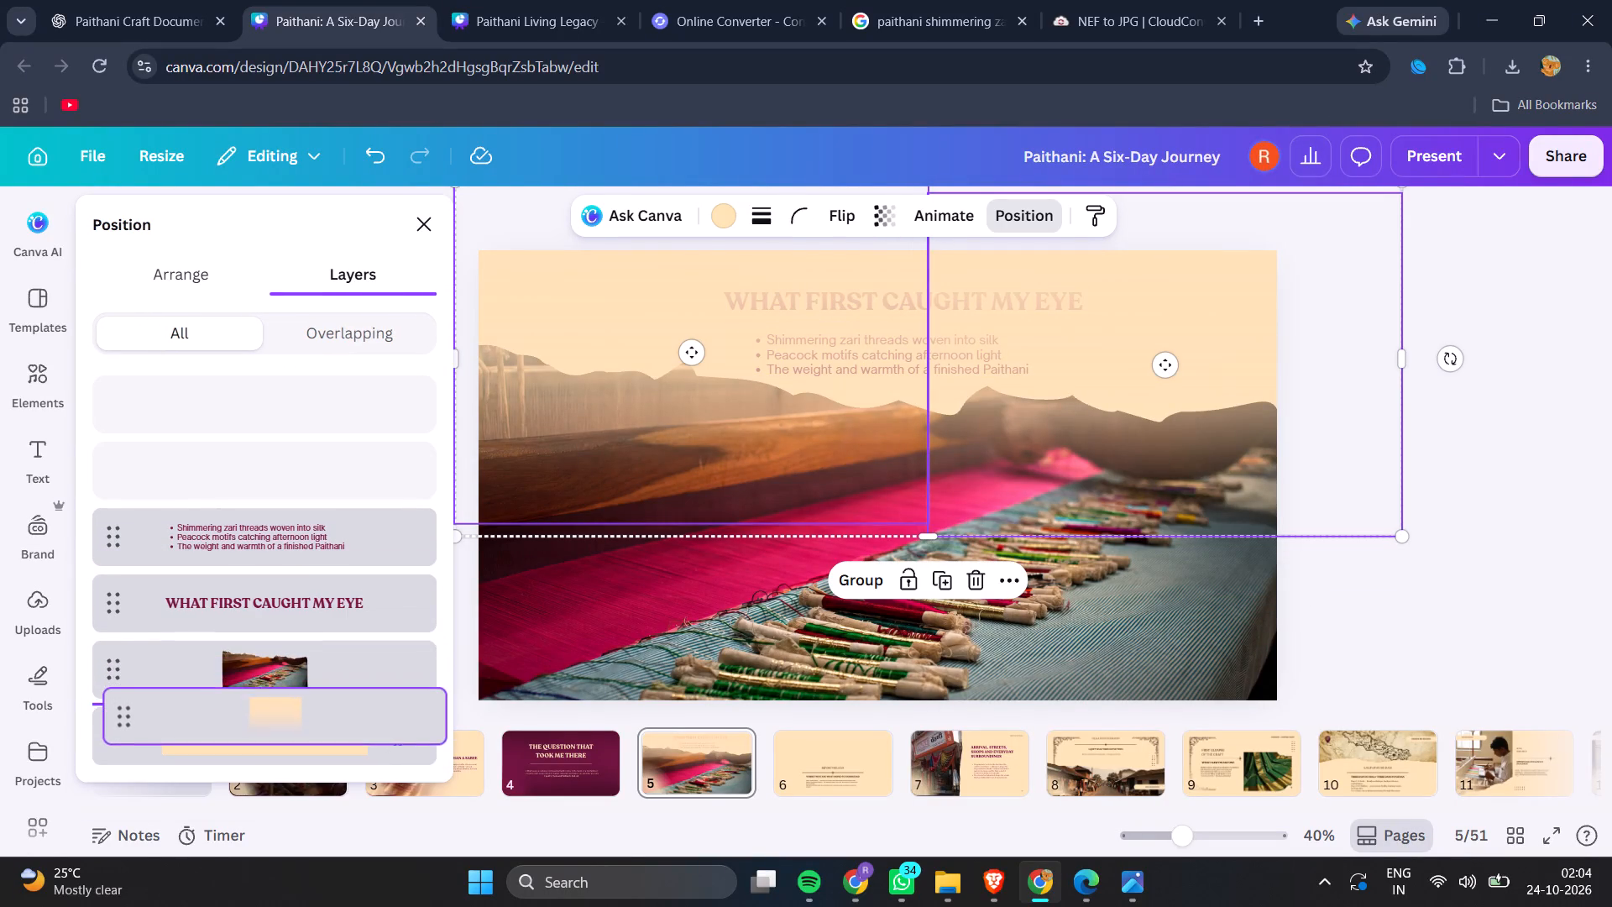
pyautogui.moveTo(306, 720); pyautogui.dragTo(300, 645)
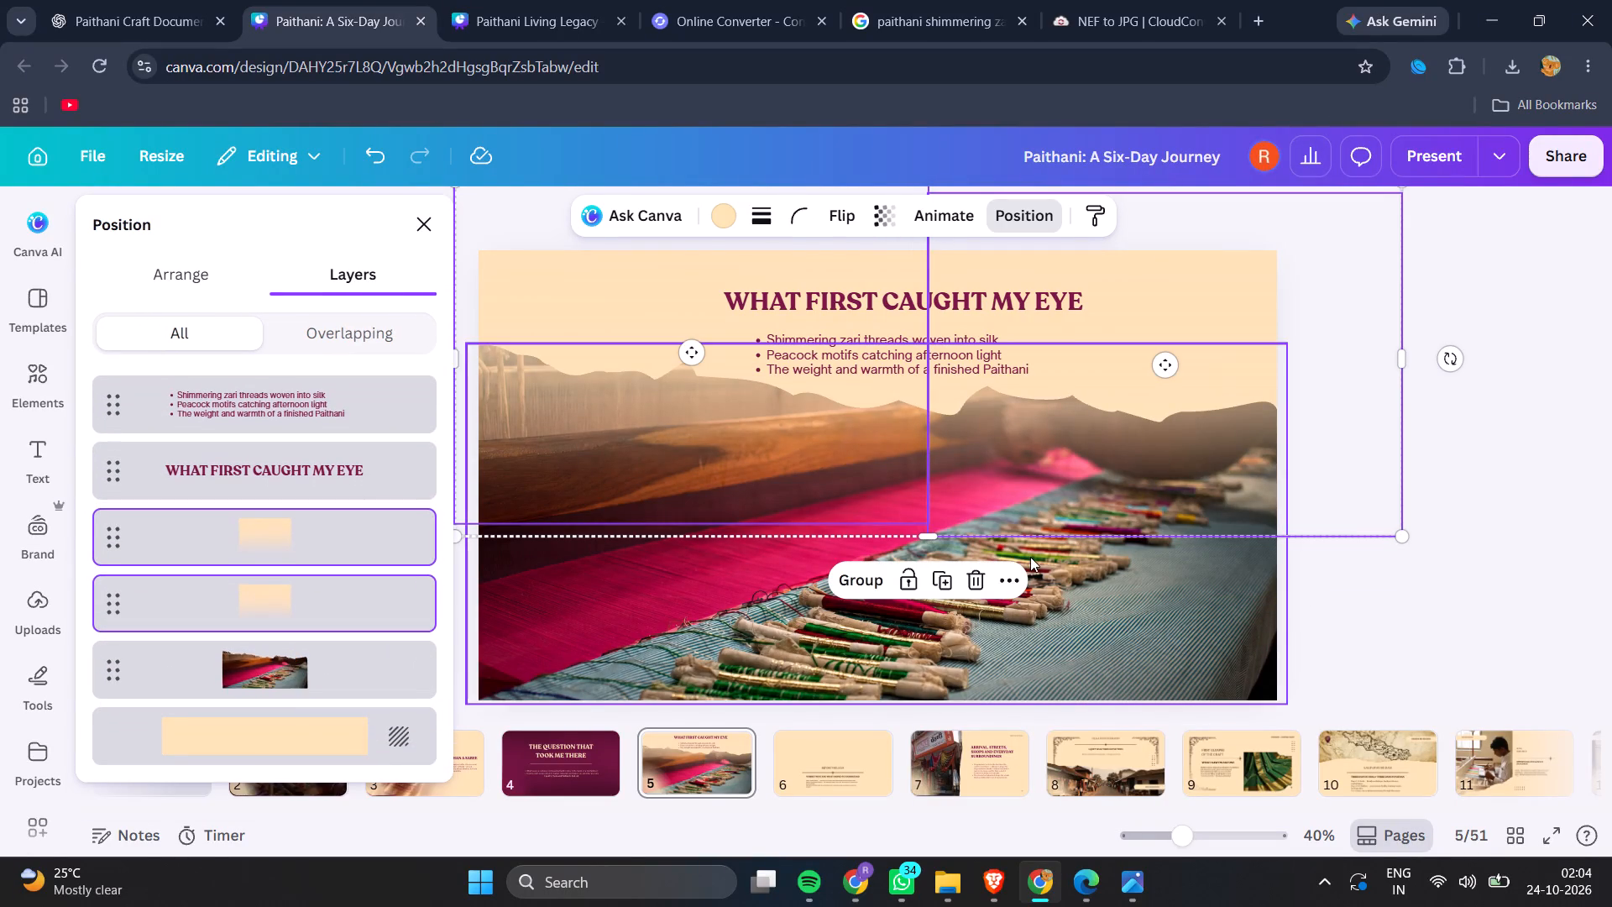
pyautogui.click(1476, 559)
pyautogui.click(1476, 559)
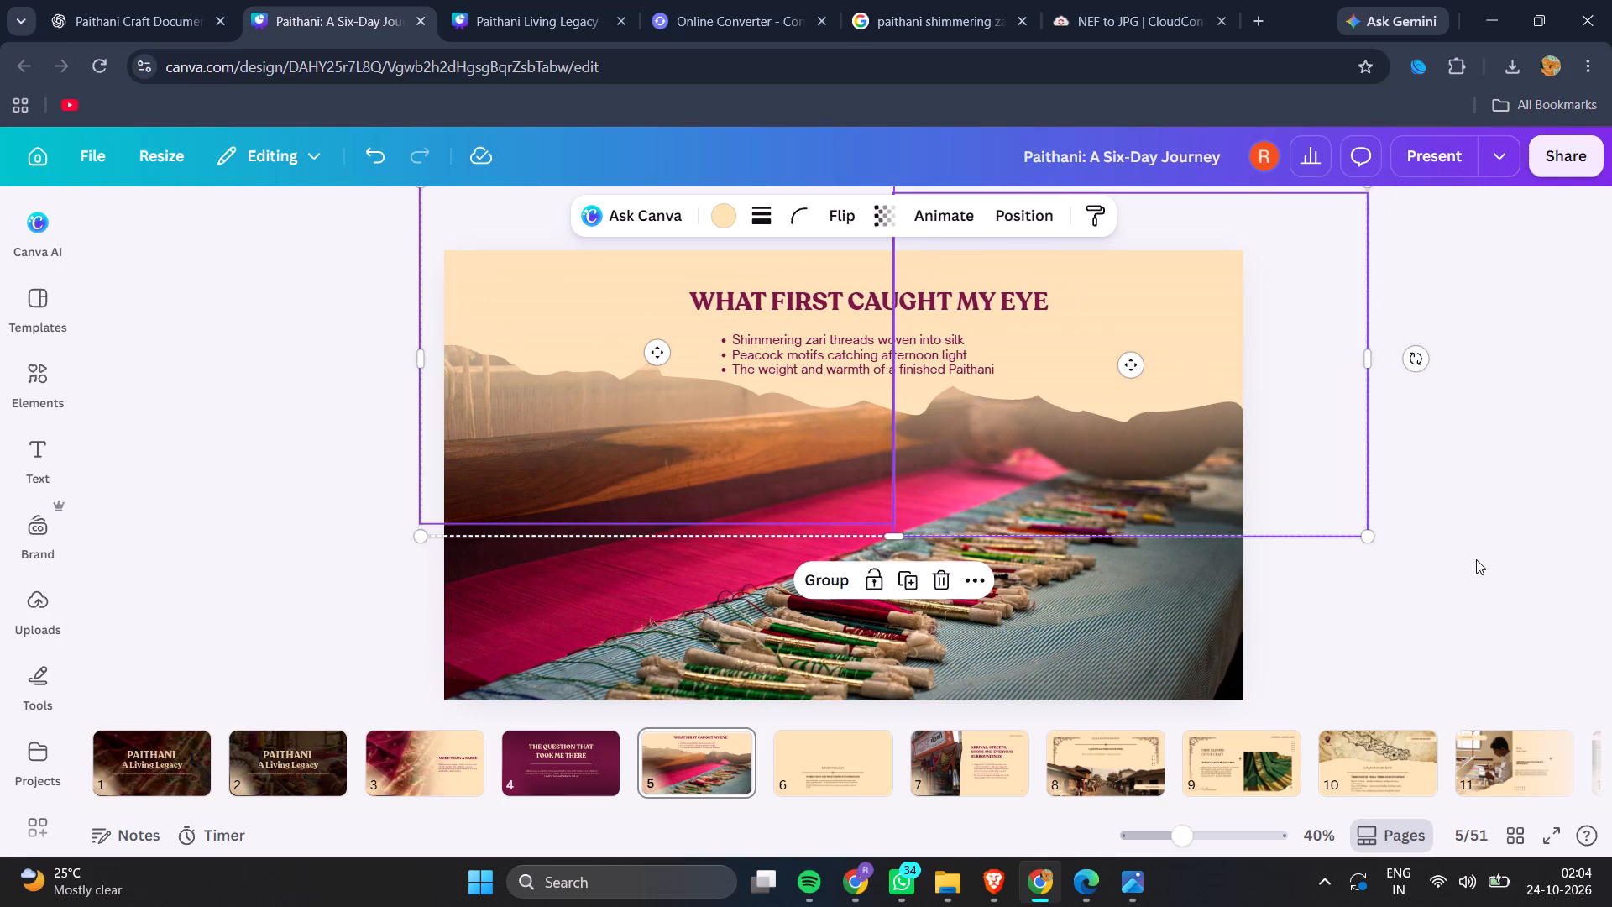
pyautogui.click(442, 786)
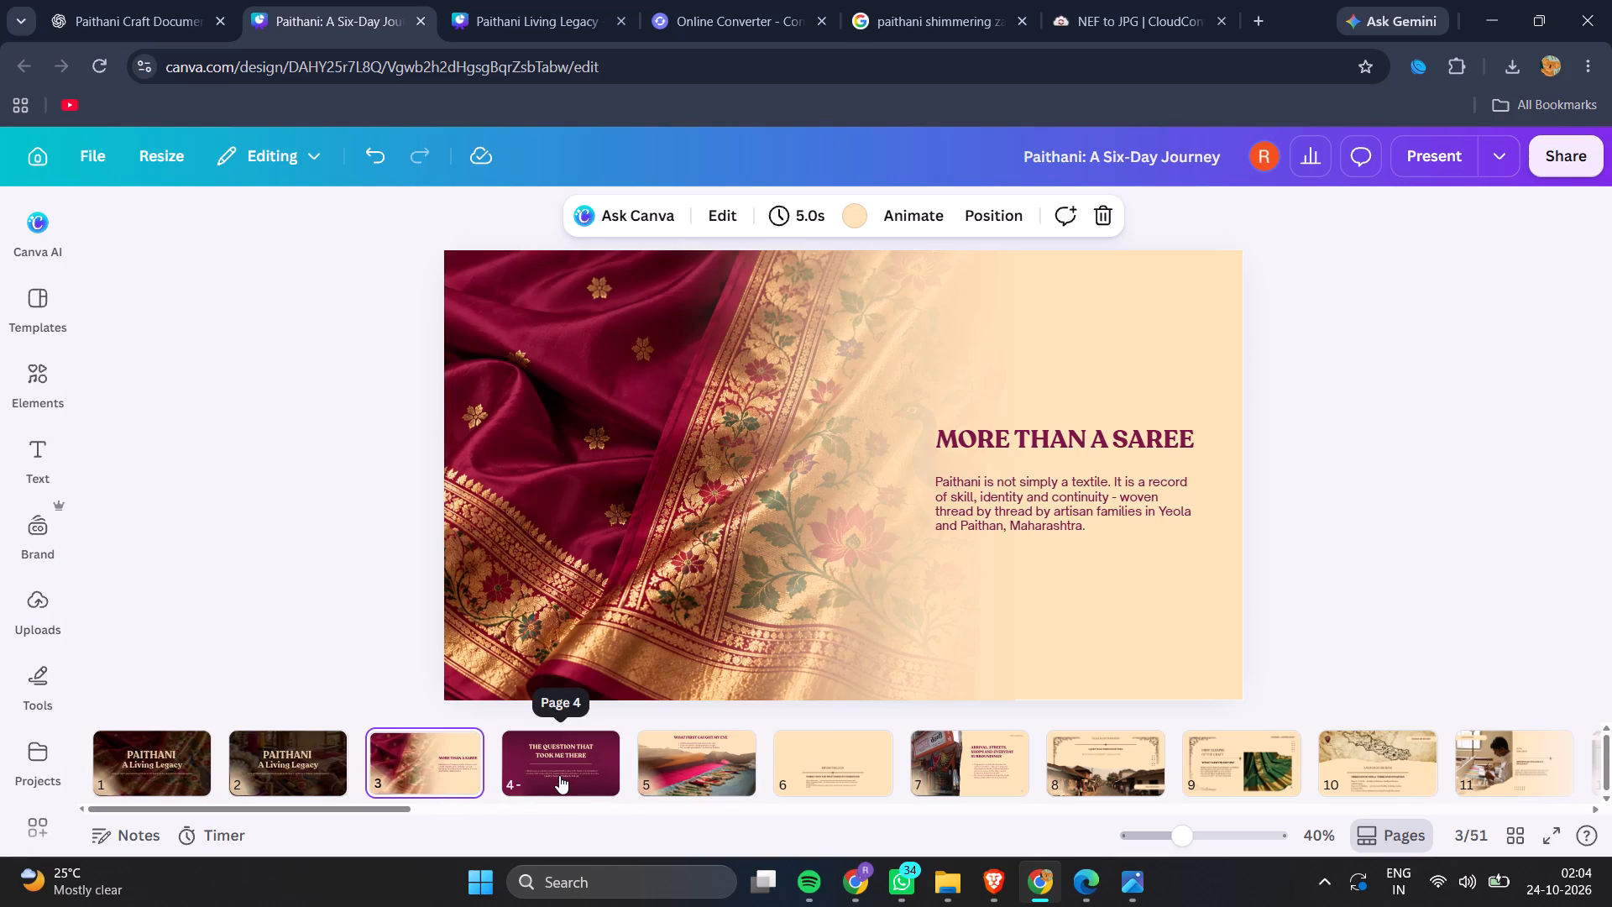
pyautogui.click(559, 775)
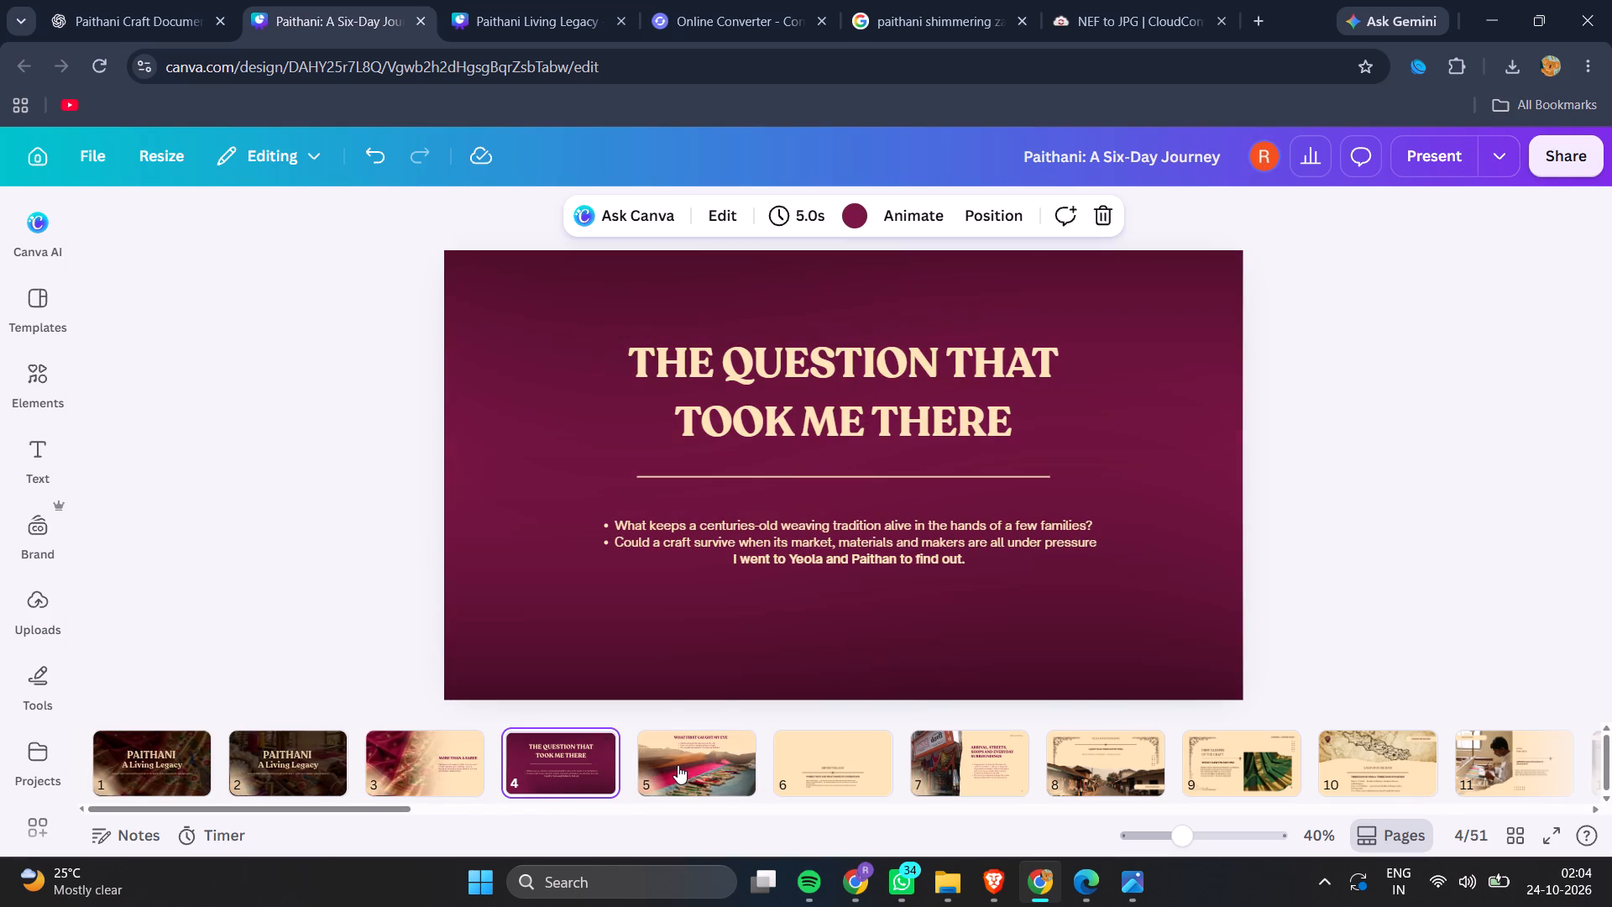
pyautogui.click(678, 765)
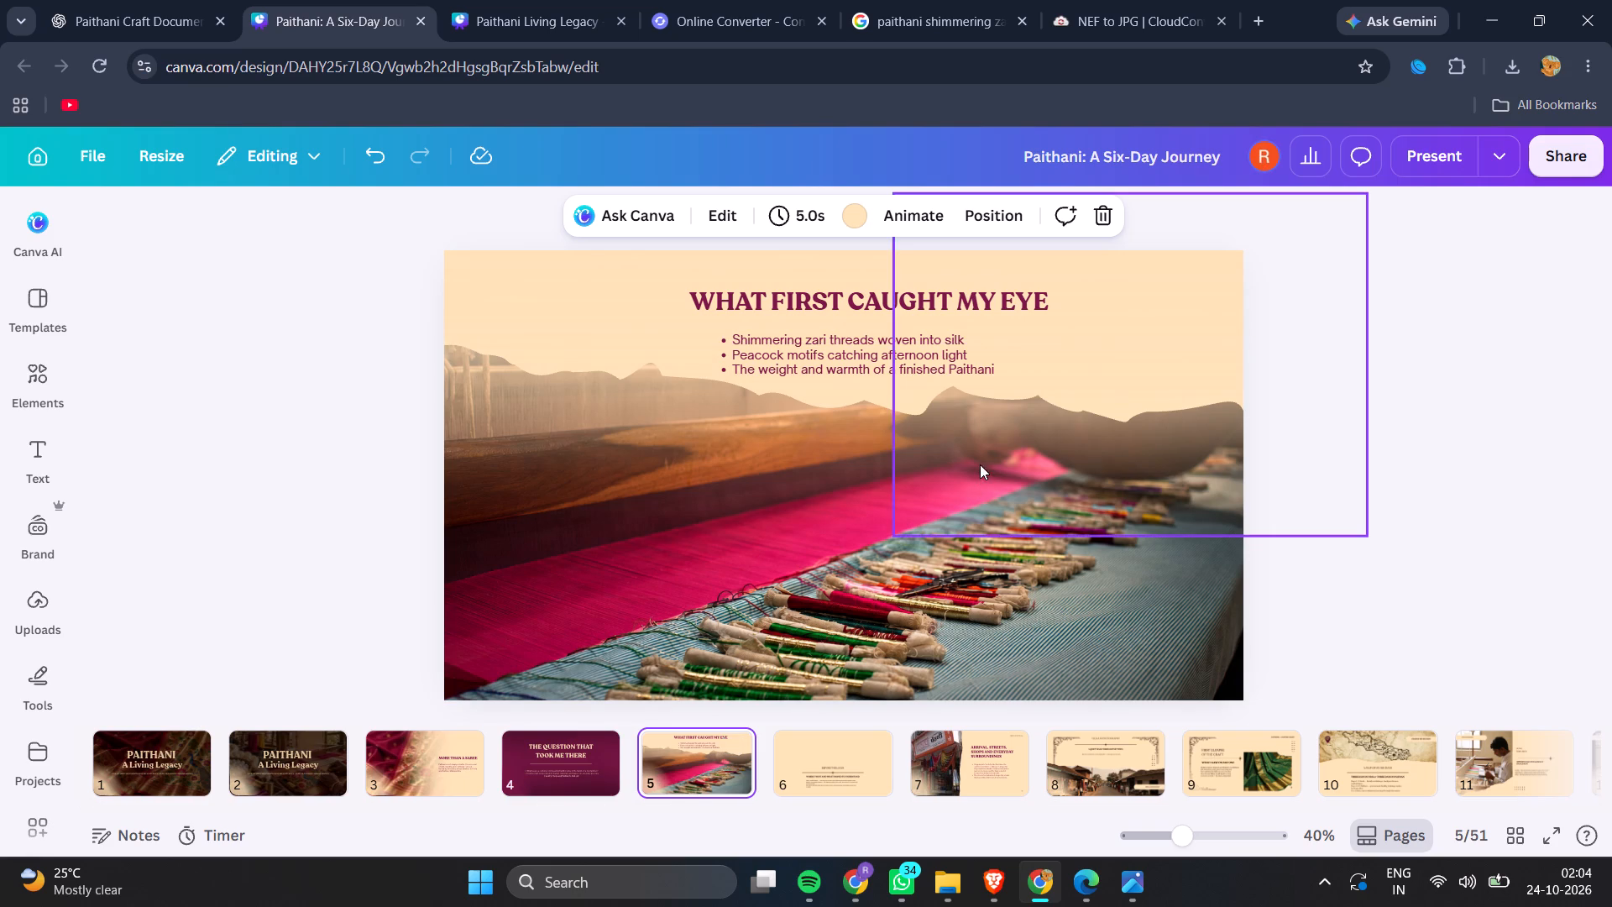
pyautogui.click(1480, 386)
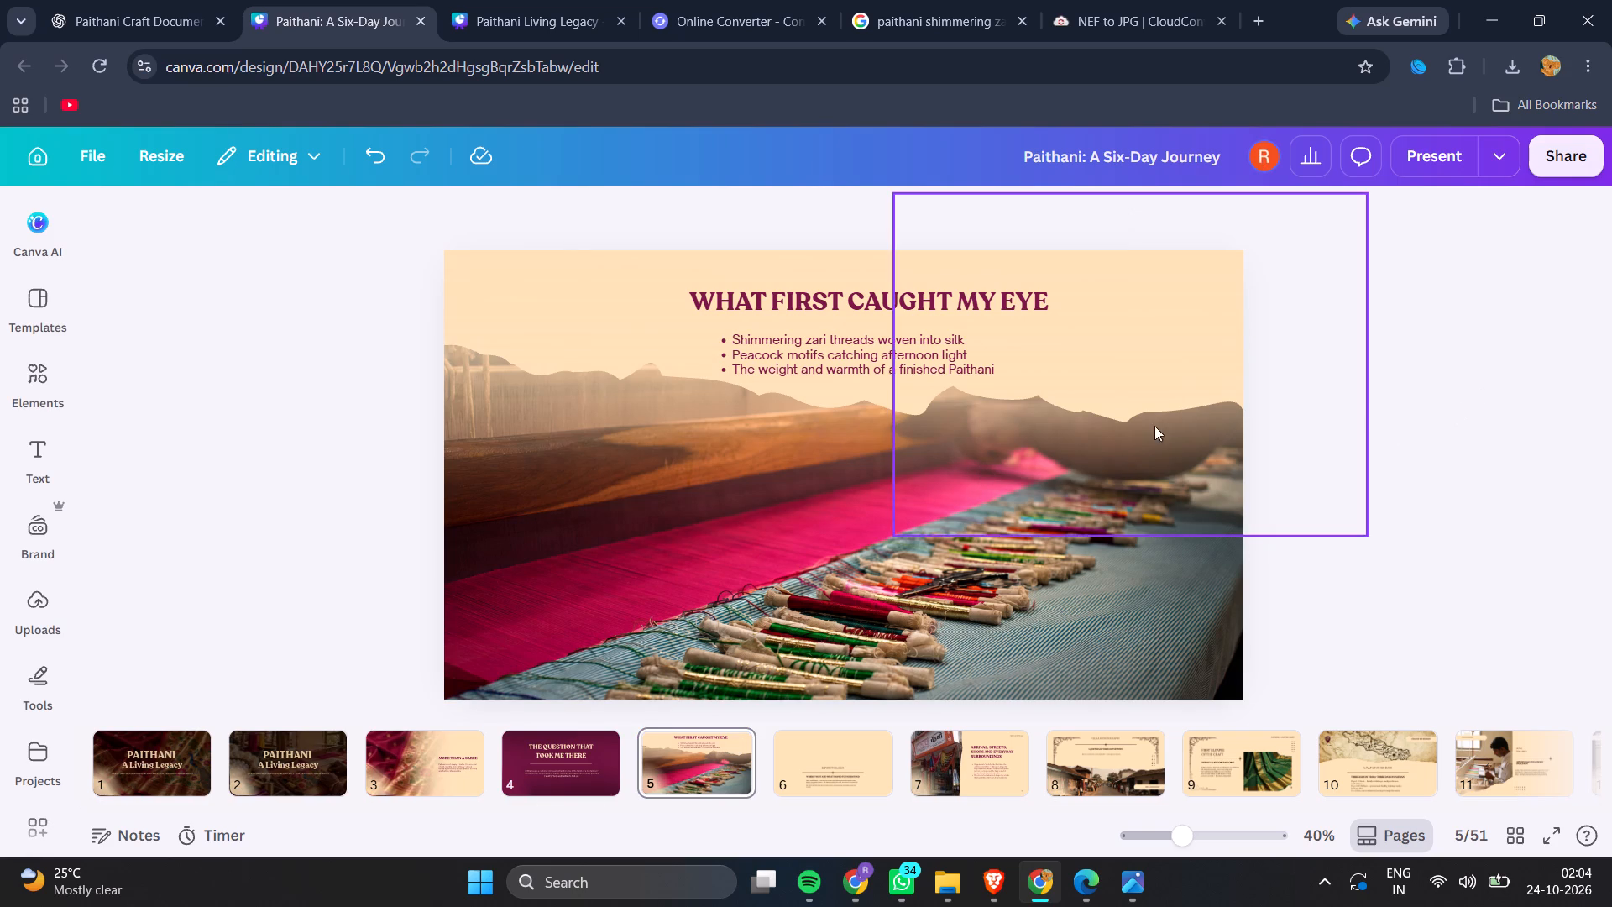
# Nudge the loom photo on slide 5 slightly downward, away from the bullet text.
pyautogui.click(771, 593)
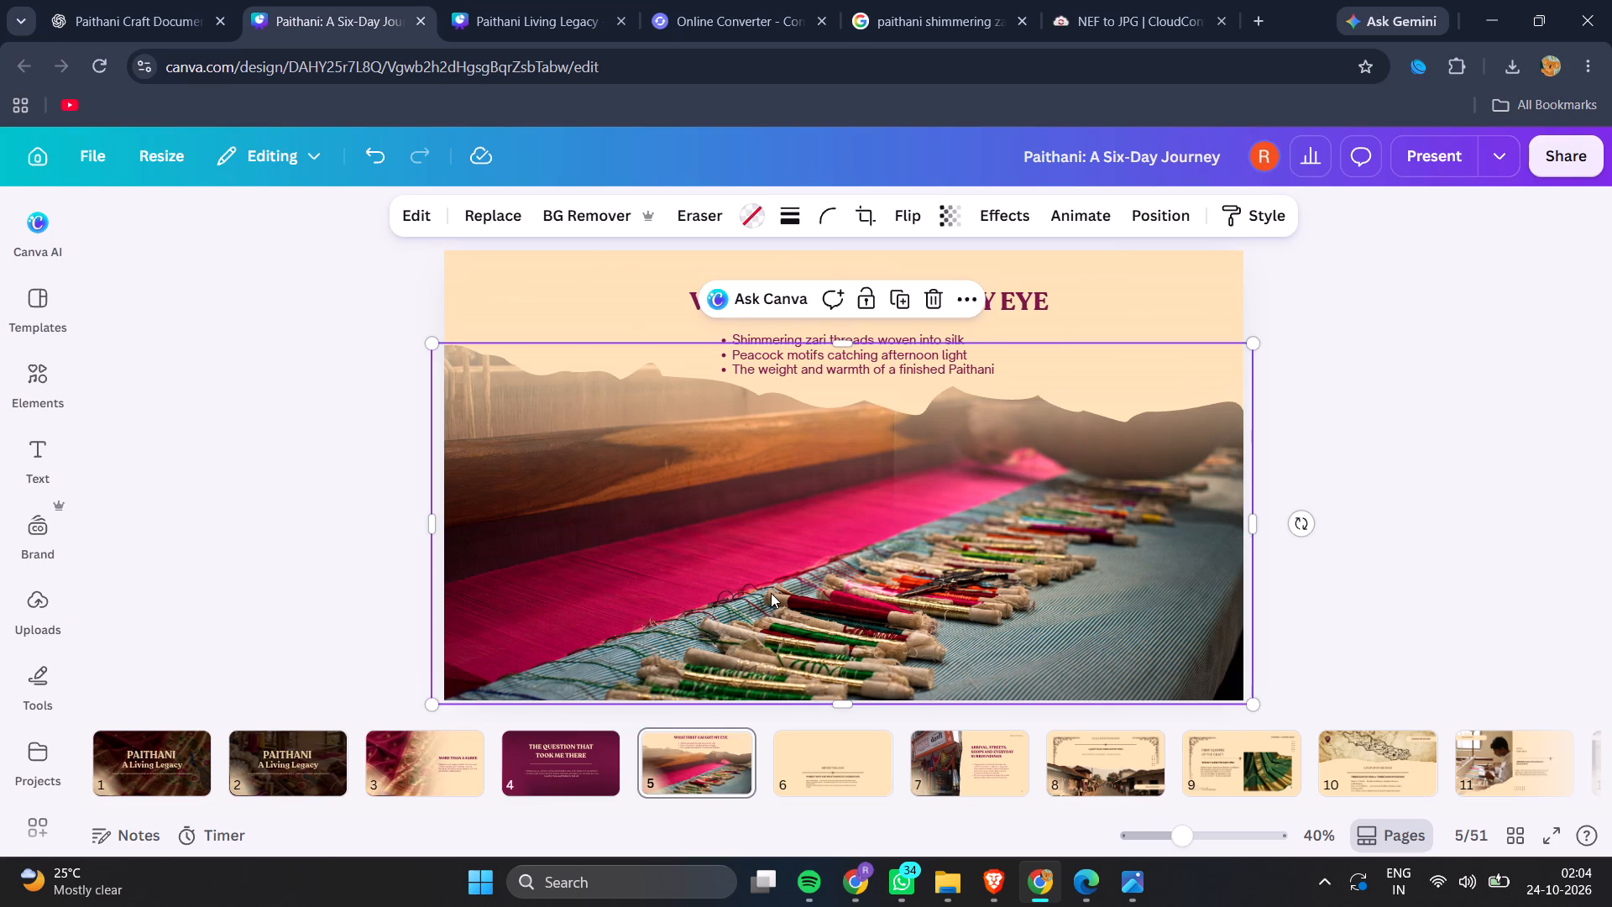
pyautogui.press('Down')
pyautogui.press('Down')
pyautogui.press('Down')
pyautogui.press('Down')
pyautogui.press('Down')
pyautogui.press('Down')
pyautogui.press('Down')
pyautogui.press('Down')
pyautogui.press('Down')
pyautogui.press('Down')
pyautogui.press('Down')
pyautogui.press('Down')
pyautogui.press('Down')
pyautogui.press('Down')
pyautogui.press('Down')
pyautogui.press('Down')
pyautogui.press('Down')
pyautogui.press('Down')
pyautogui.press('Down')
pyautogui.press('Down')
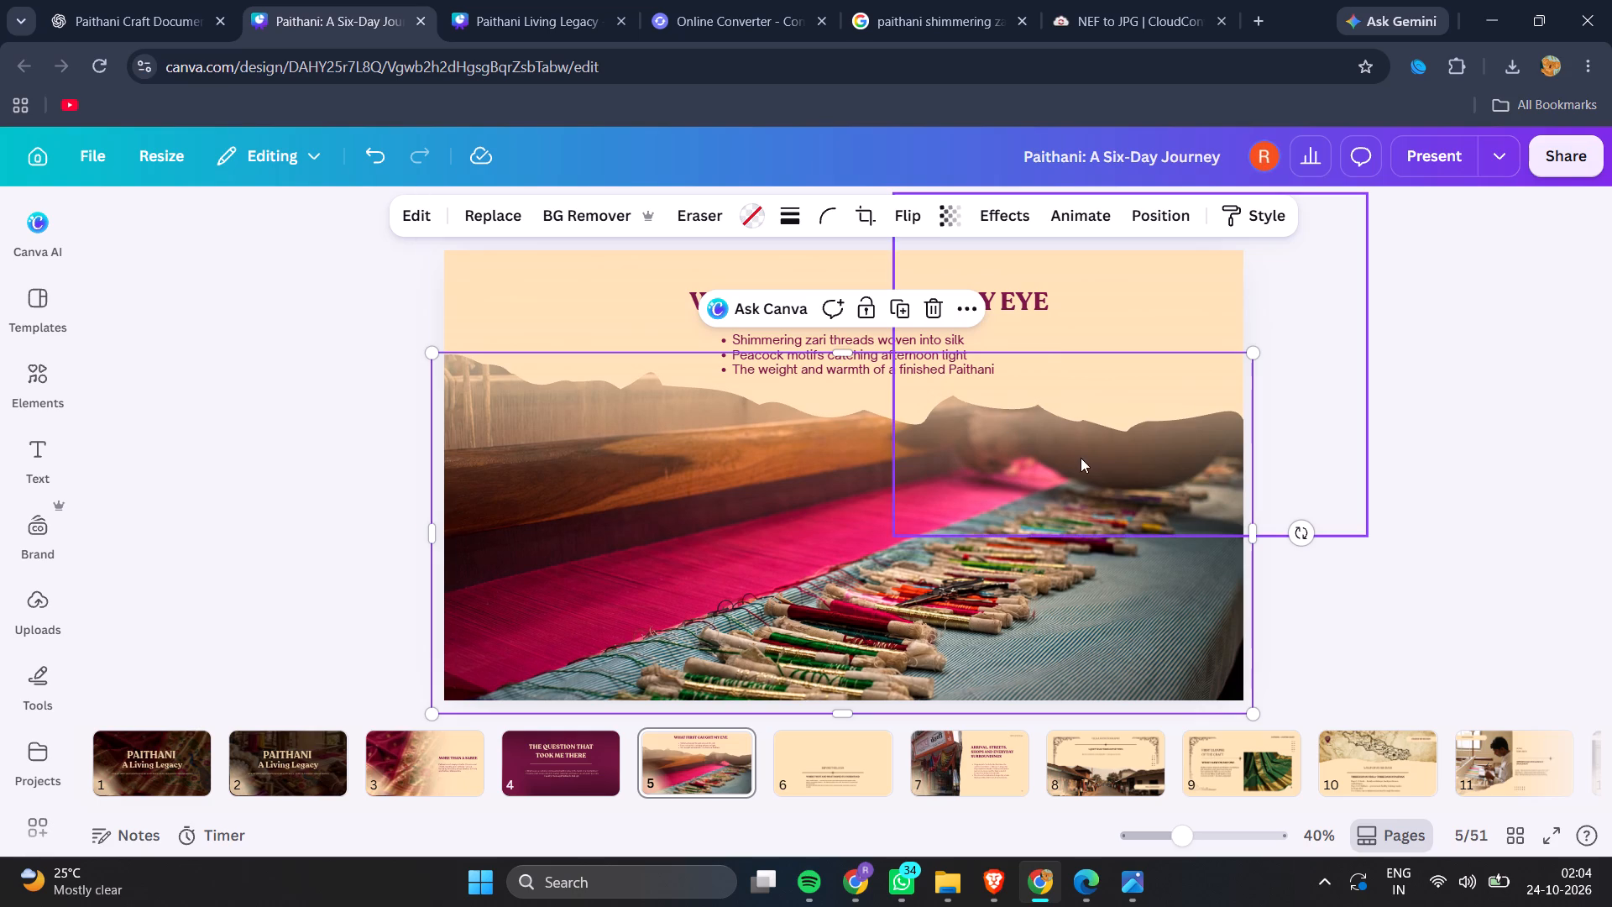
pyautogui.click(1509, 380)
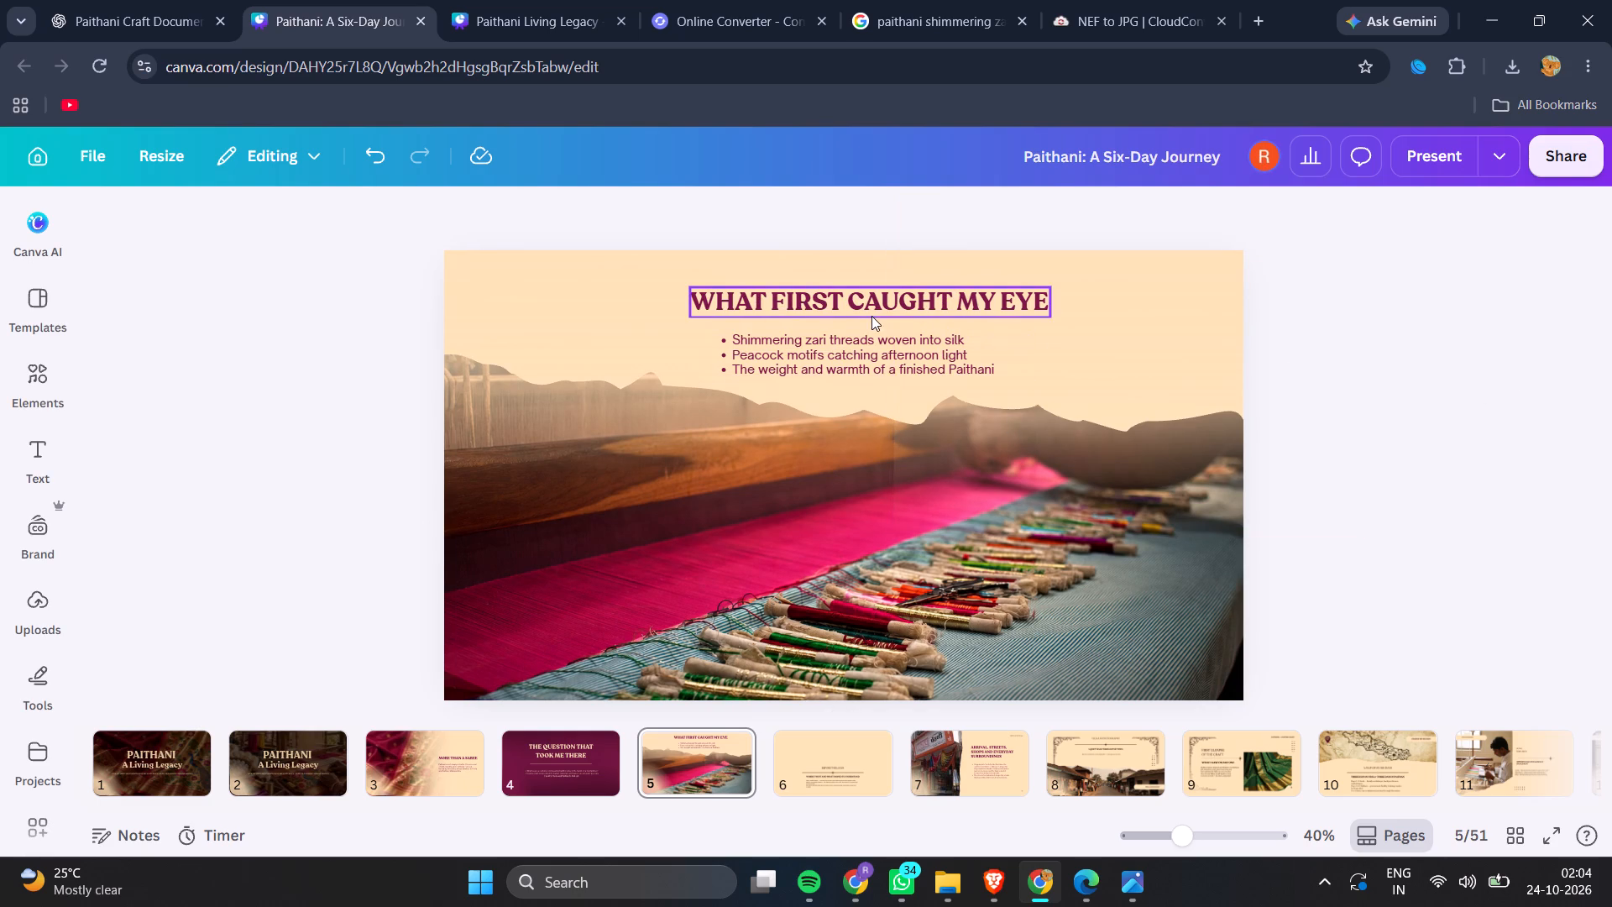
# Shift the heading "What First Caught My Eye" and its bullet list slightly down and to the left.
pyautogui.moveTo(871, 316); pyautogui.dragTo(858, 327)
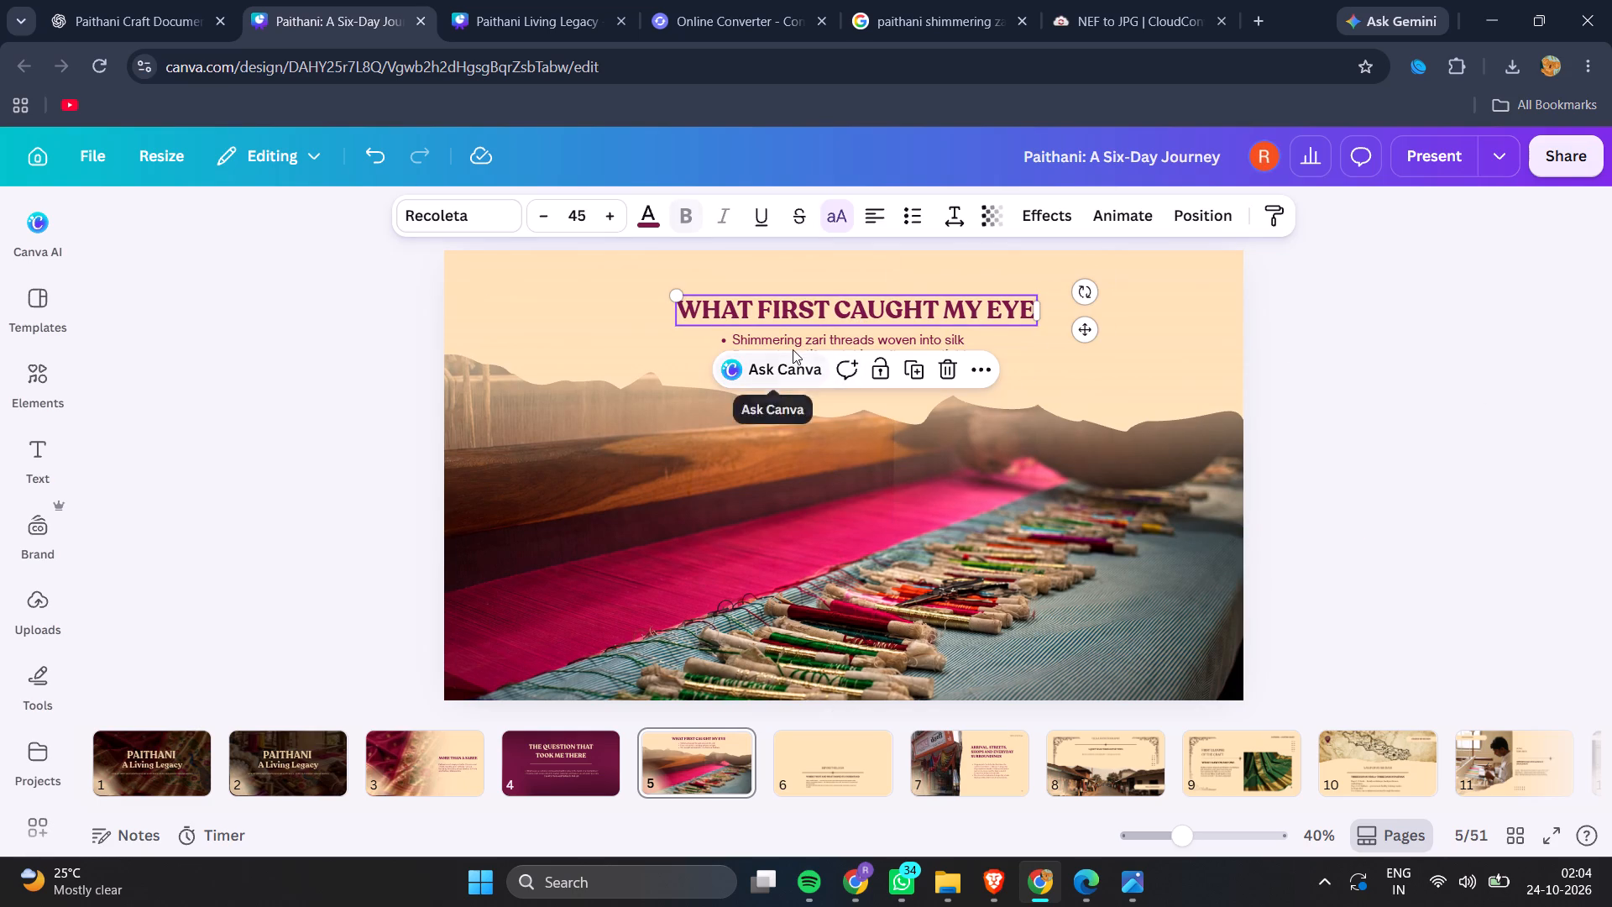
pyautogui.moveTo(785, 340); pyautogui.dragTo(772, 352)
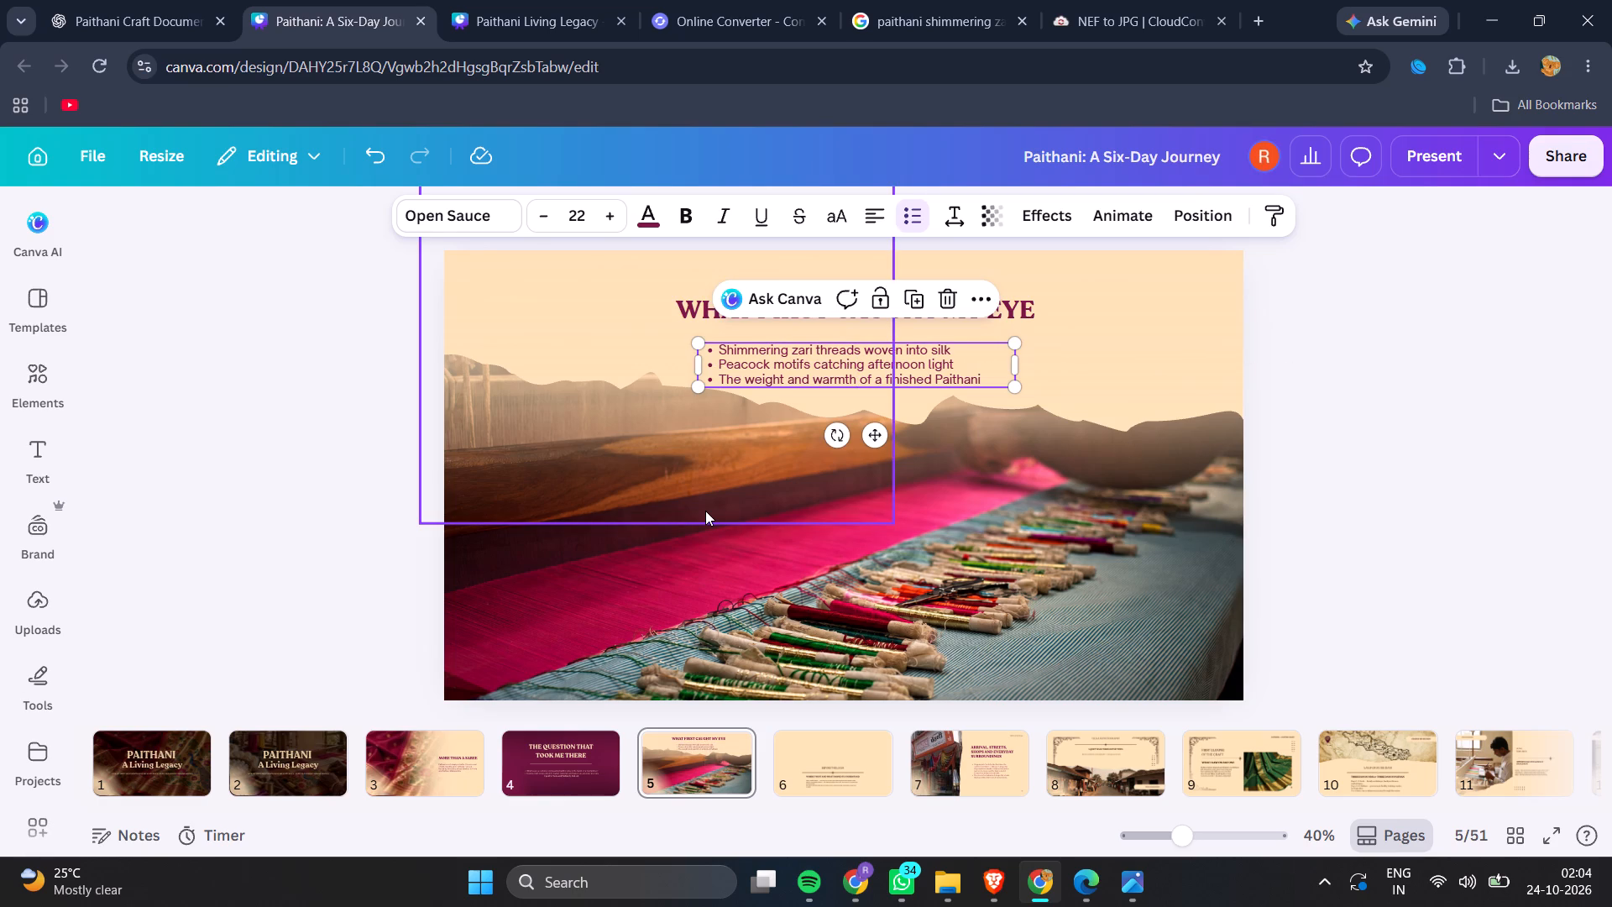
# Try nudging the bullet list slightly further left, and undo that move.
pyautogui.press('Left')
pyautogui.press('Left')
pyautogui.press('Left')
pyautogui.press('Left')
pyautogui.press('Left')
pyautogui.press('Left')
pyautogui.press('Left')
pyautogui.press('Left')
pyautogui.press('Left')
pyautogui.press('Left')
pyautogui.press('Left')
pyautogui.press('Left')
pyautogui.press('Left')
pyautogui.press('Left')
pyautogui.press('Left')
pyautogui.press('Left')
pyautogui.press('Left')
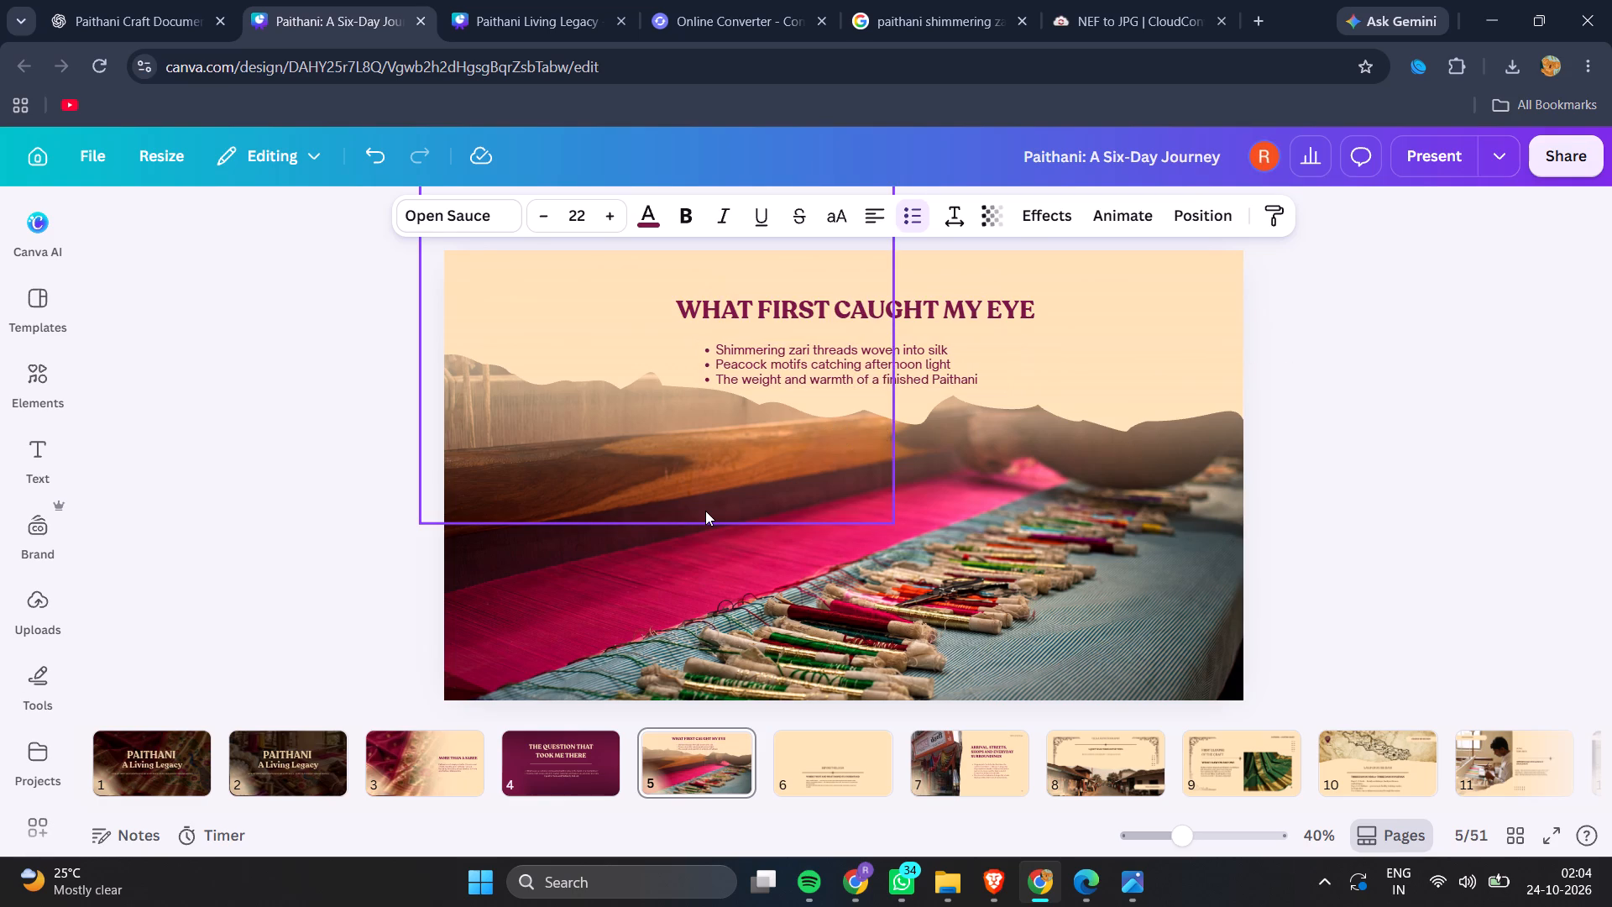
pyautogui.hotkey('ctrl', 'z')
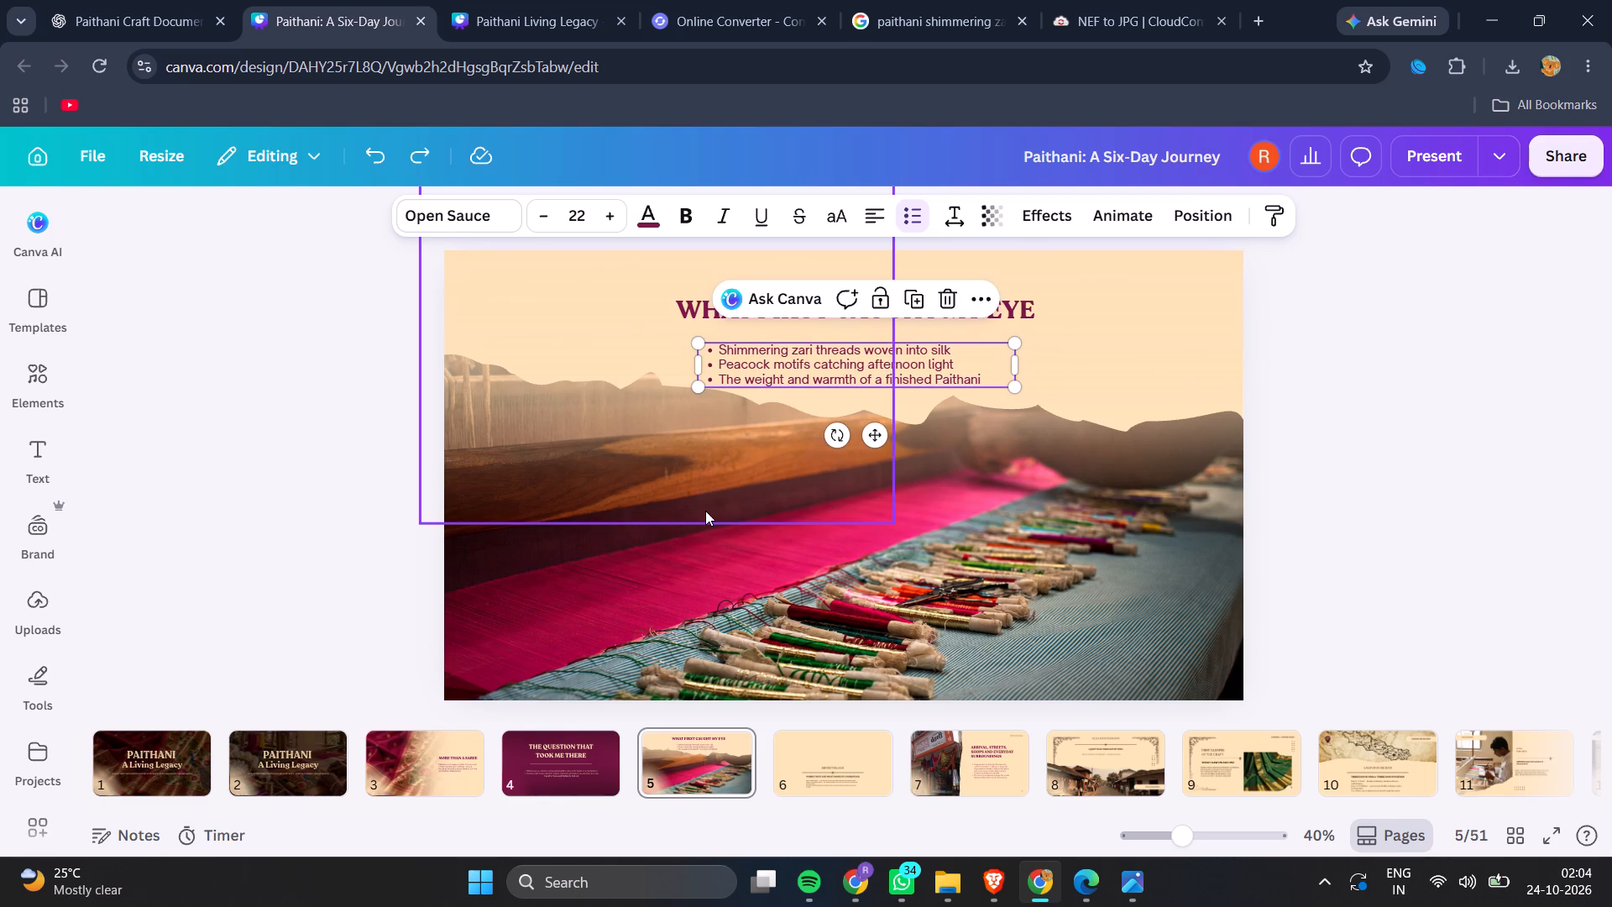
# Nudge the loom photo slightly to the left.
pyautogui.click(697, 673)
pyautogui.press('Left')
pyautogui.press('Left')
pyautogui.press('Left')
pyautogui.press('Left')
pyautogui.press('Left')
pyautogui.press('Left')
pyautogui.press('Left')
pyautogui.press('Left')
pyautogui.press('Left')
pyautogui.press('Left')
pyautogui.press('Left')
pyautogui.press('Left')
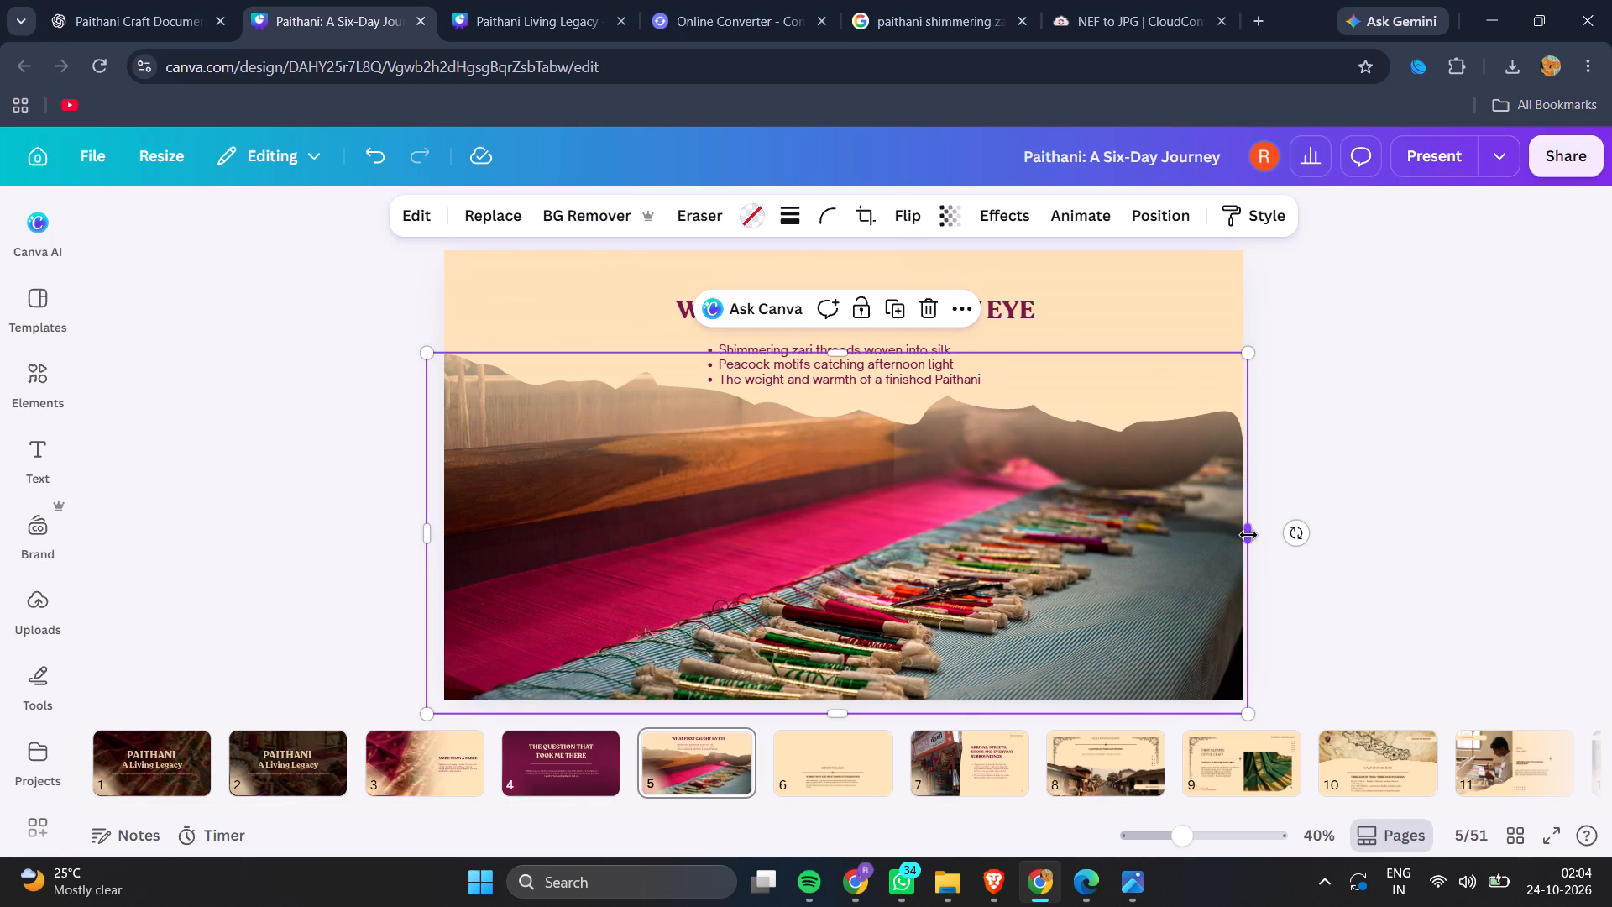
# Adjust the loom photo's width so its right edge extends slightly past the slide's right edge.
pyautogui.moveTo(1248, 534); pyautogui.dragTo(1246, 511)
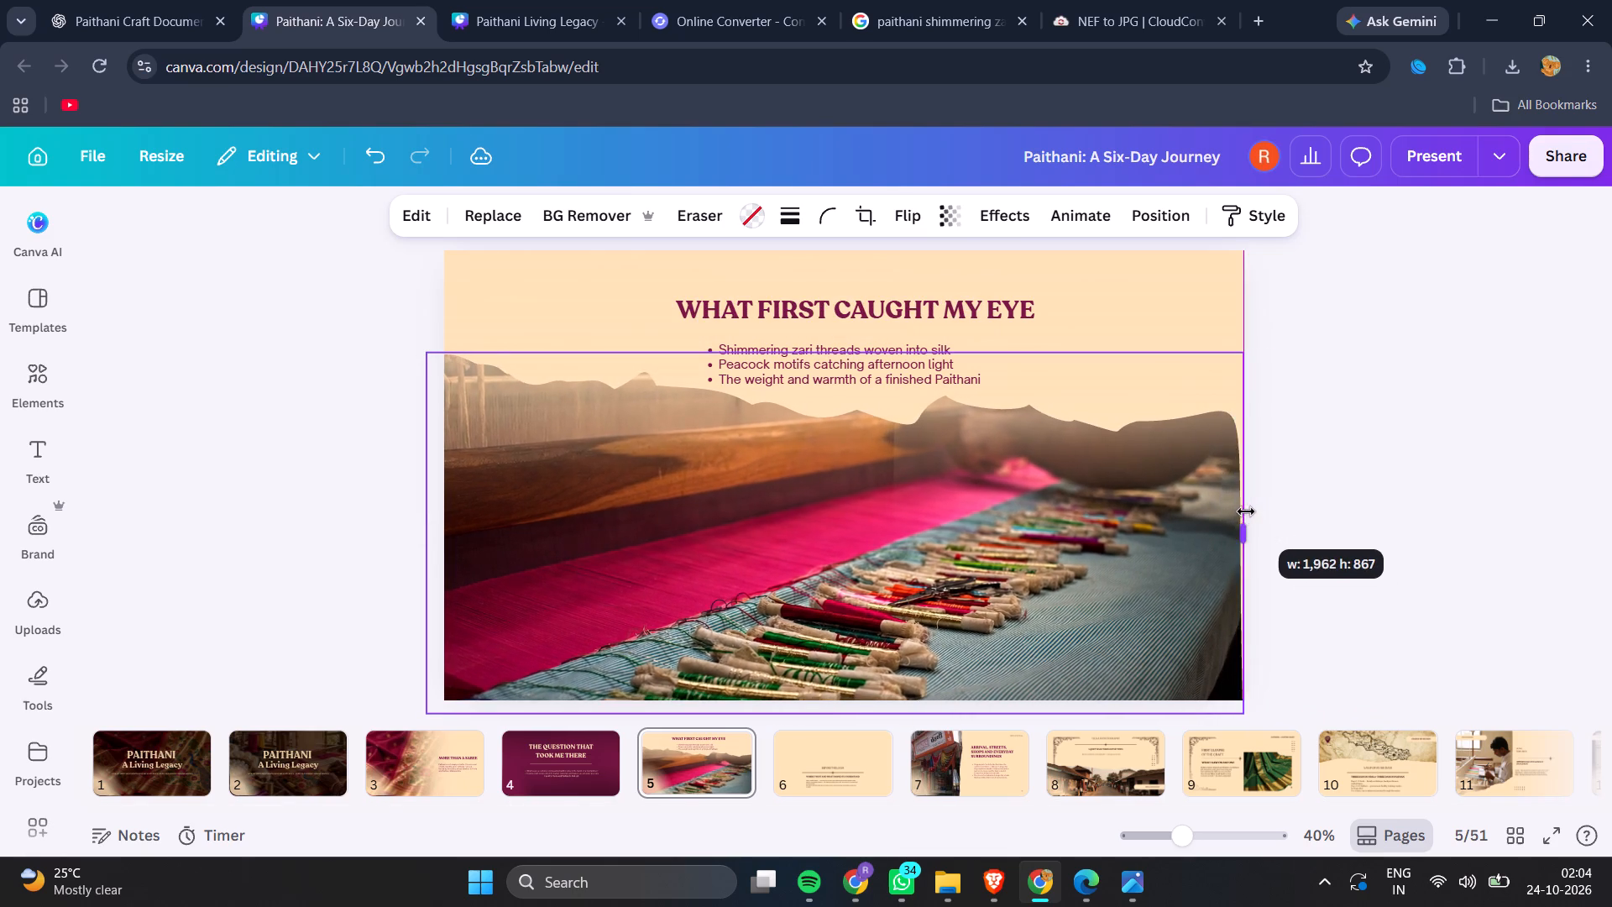
pyautogui.moveTo(1246, 511); pyautogui.dragTo(1249, 511)
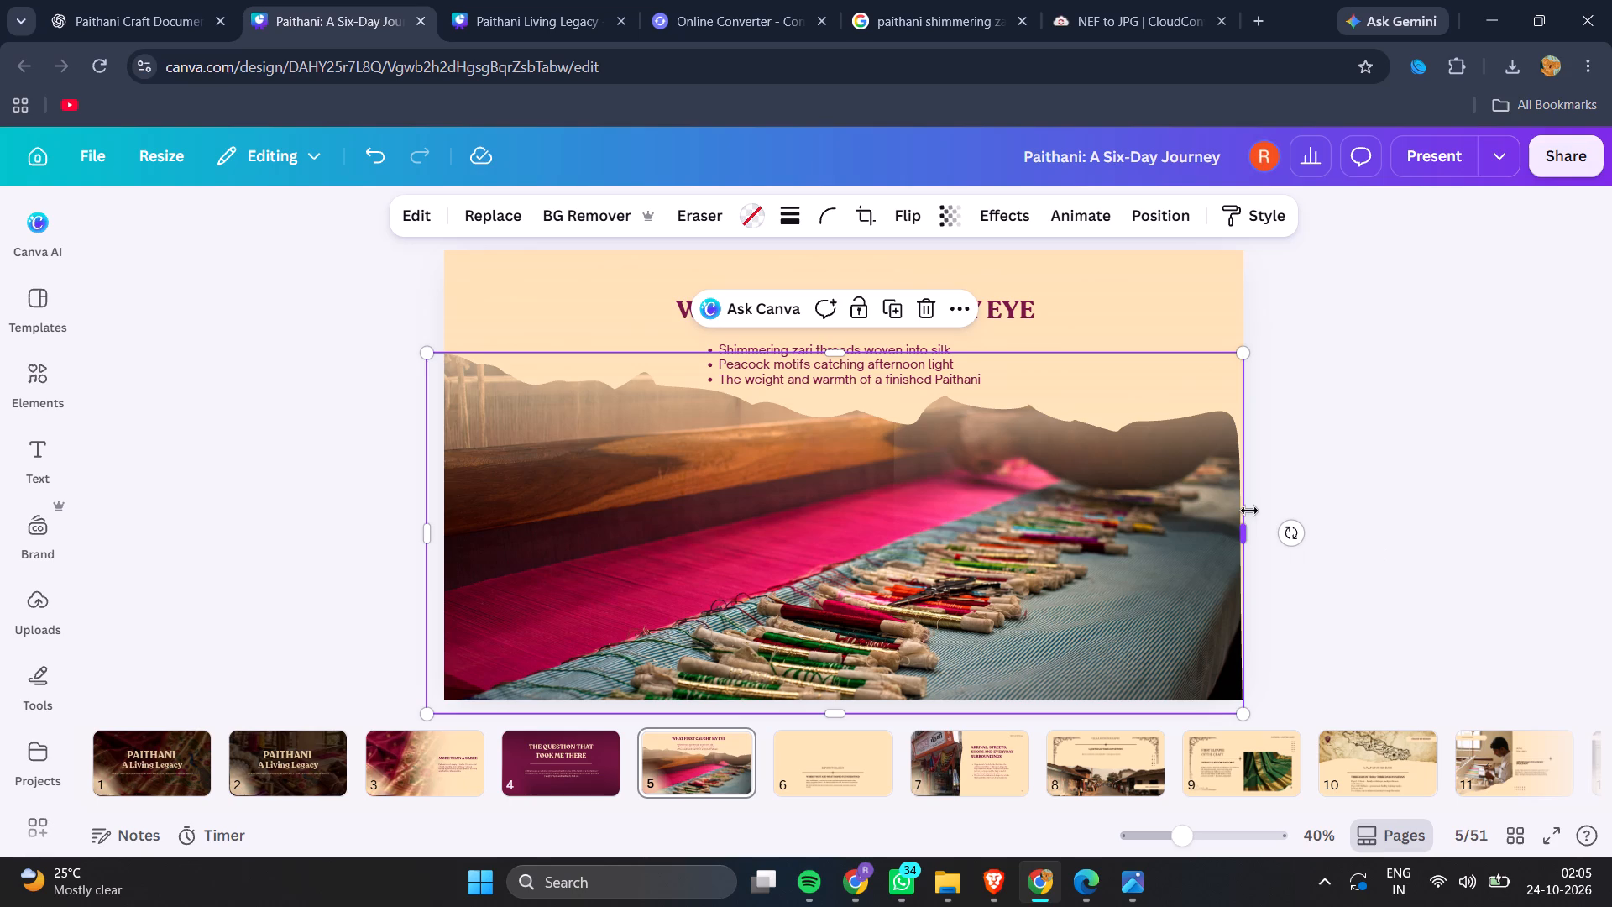
pyautogui.moveTo(1250, 526); pyautogui.dragTo(1257, 526)
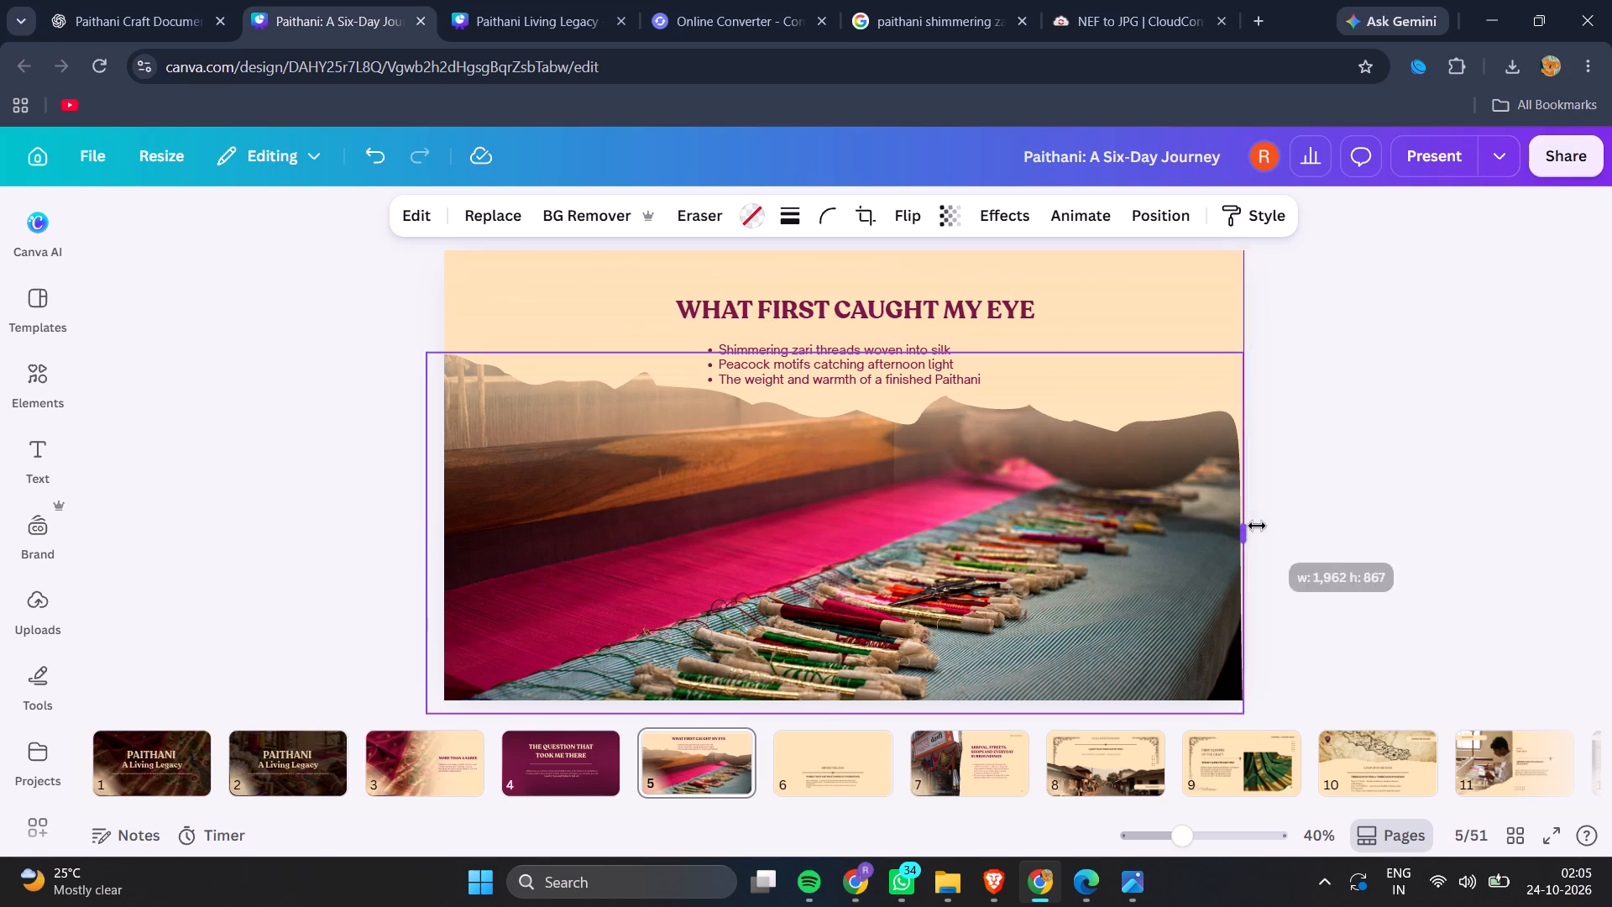
pyautogui.moveTo(1257, 526); pyautogui.dragTo(1265, 524)
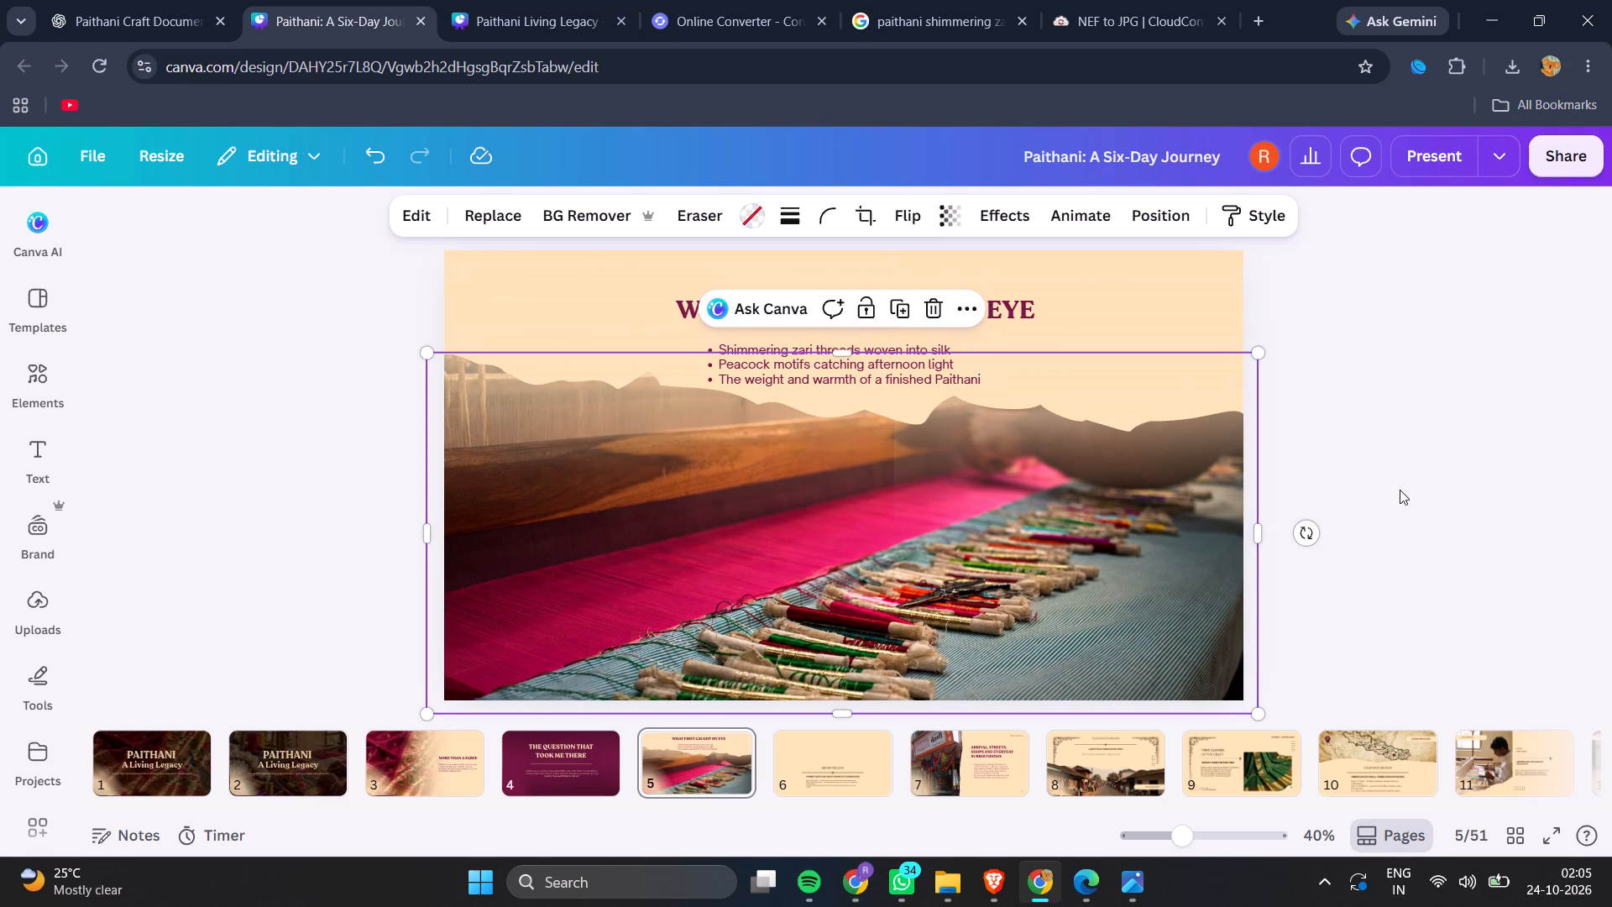
pyautogui.click(1387, 485)
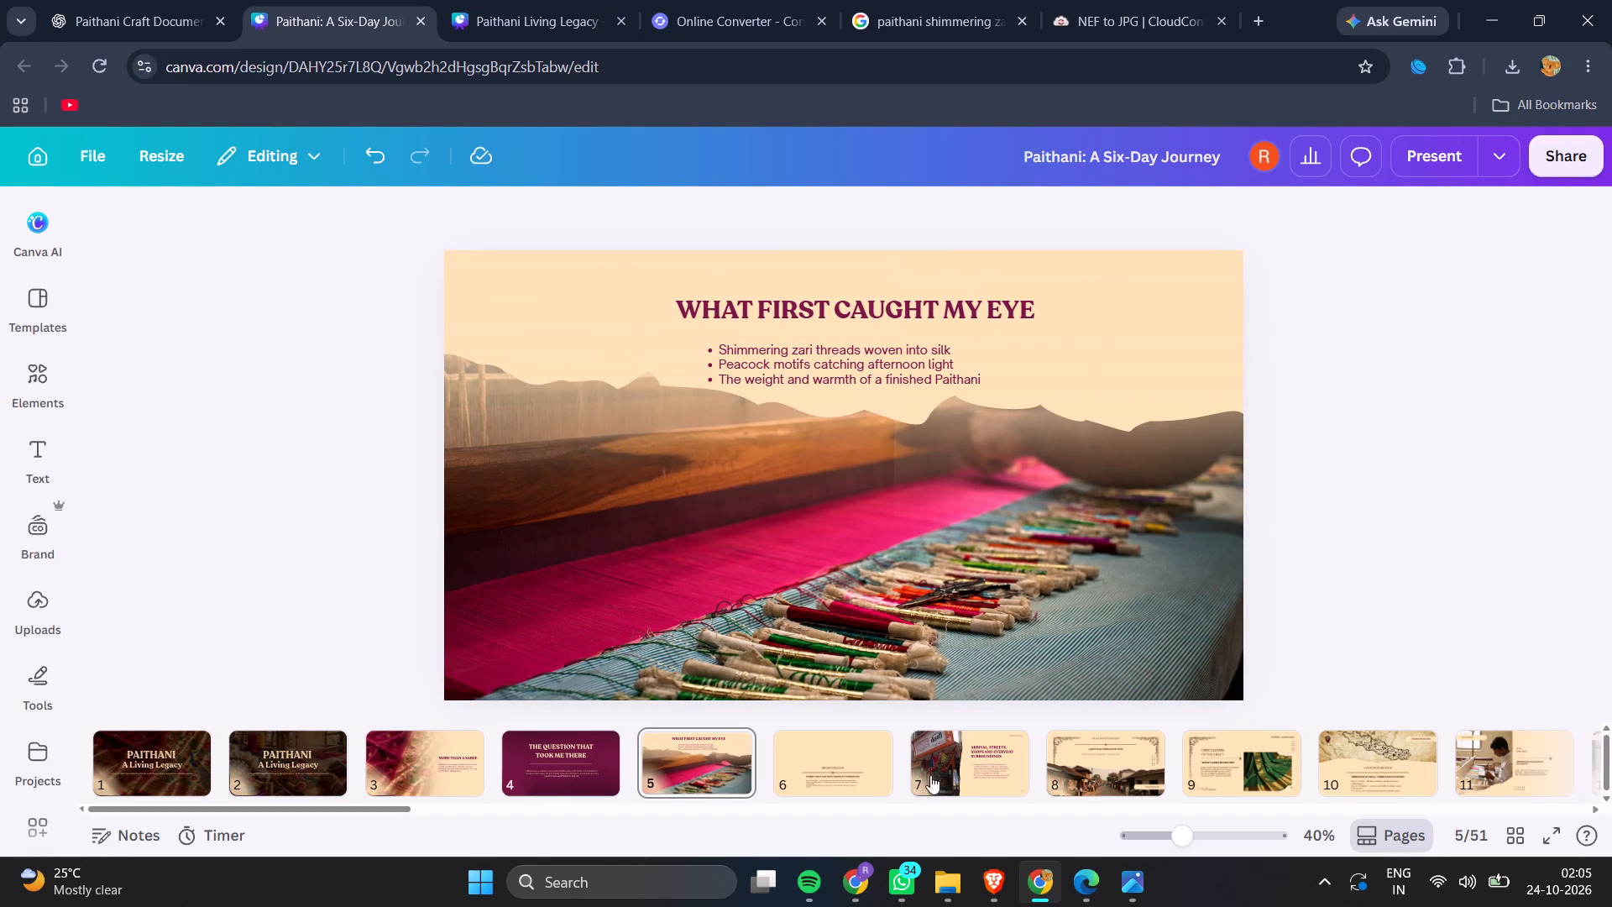
# Preview slides 2 to 5 in full-screen presentation mode to check the reworked loom slide.
pyautogui.click(286, 766)
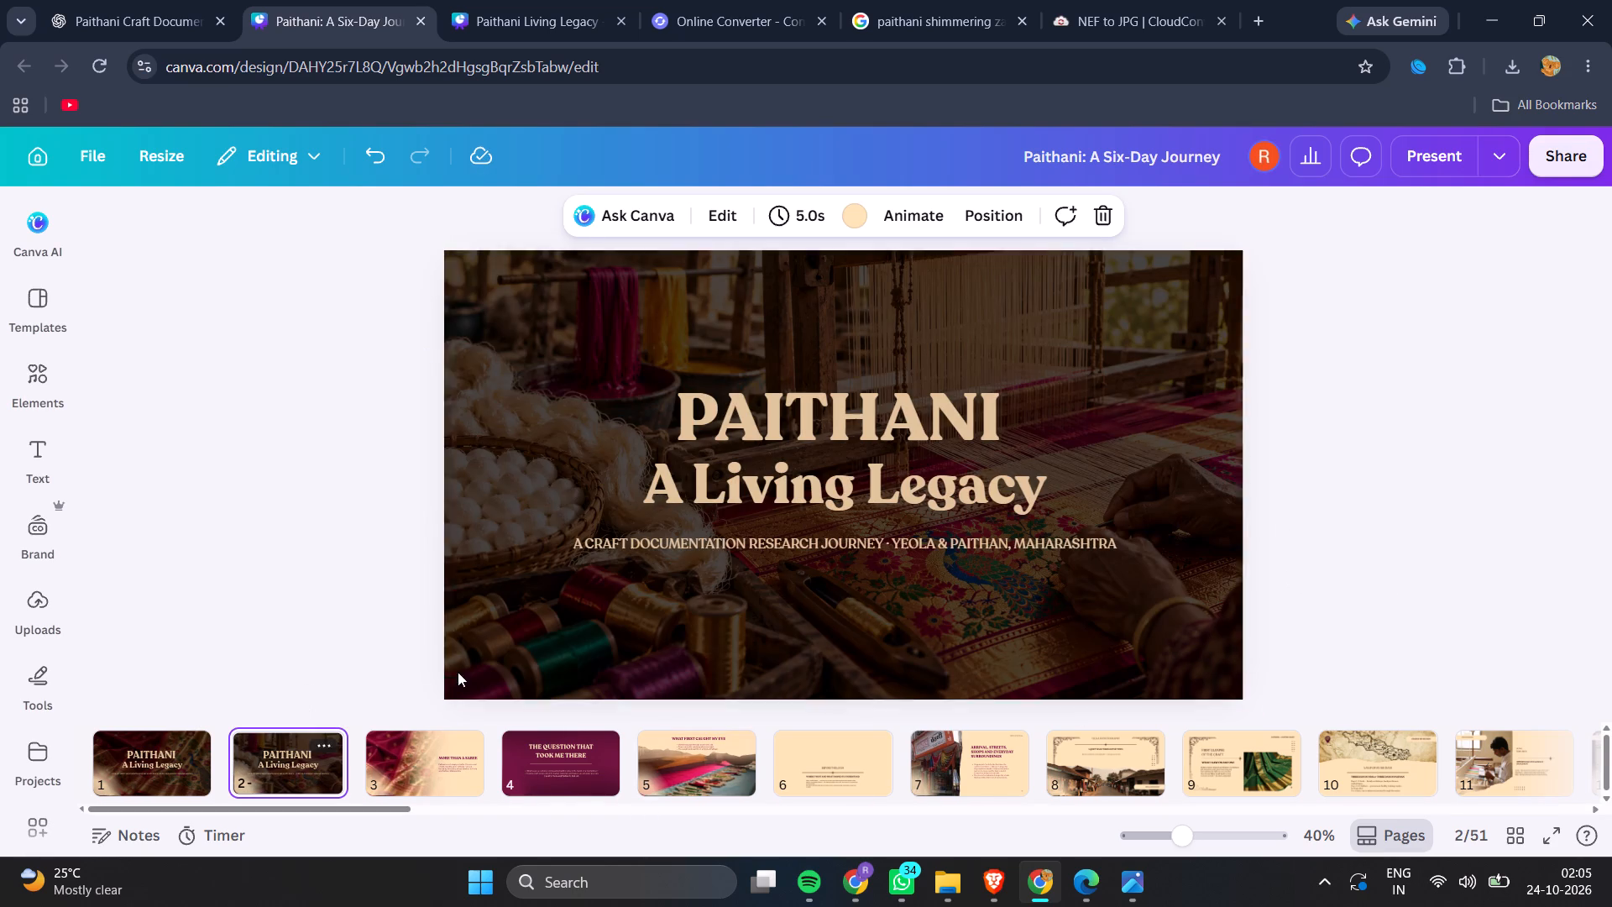
pyautogui.click(1442, 152)
pyautogui.press('Right')
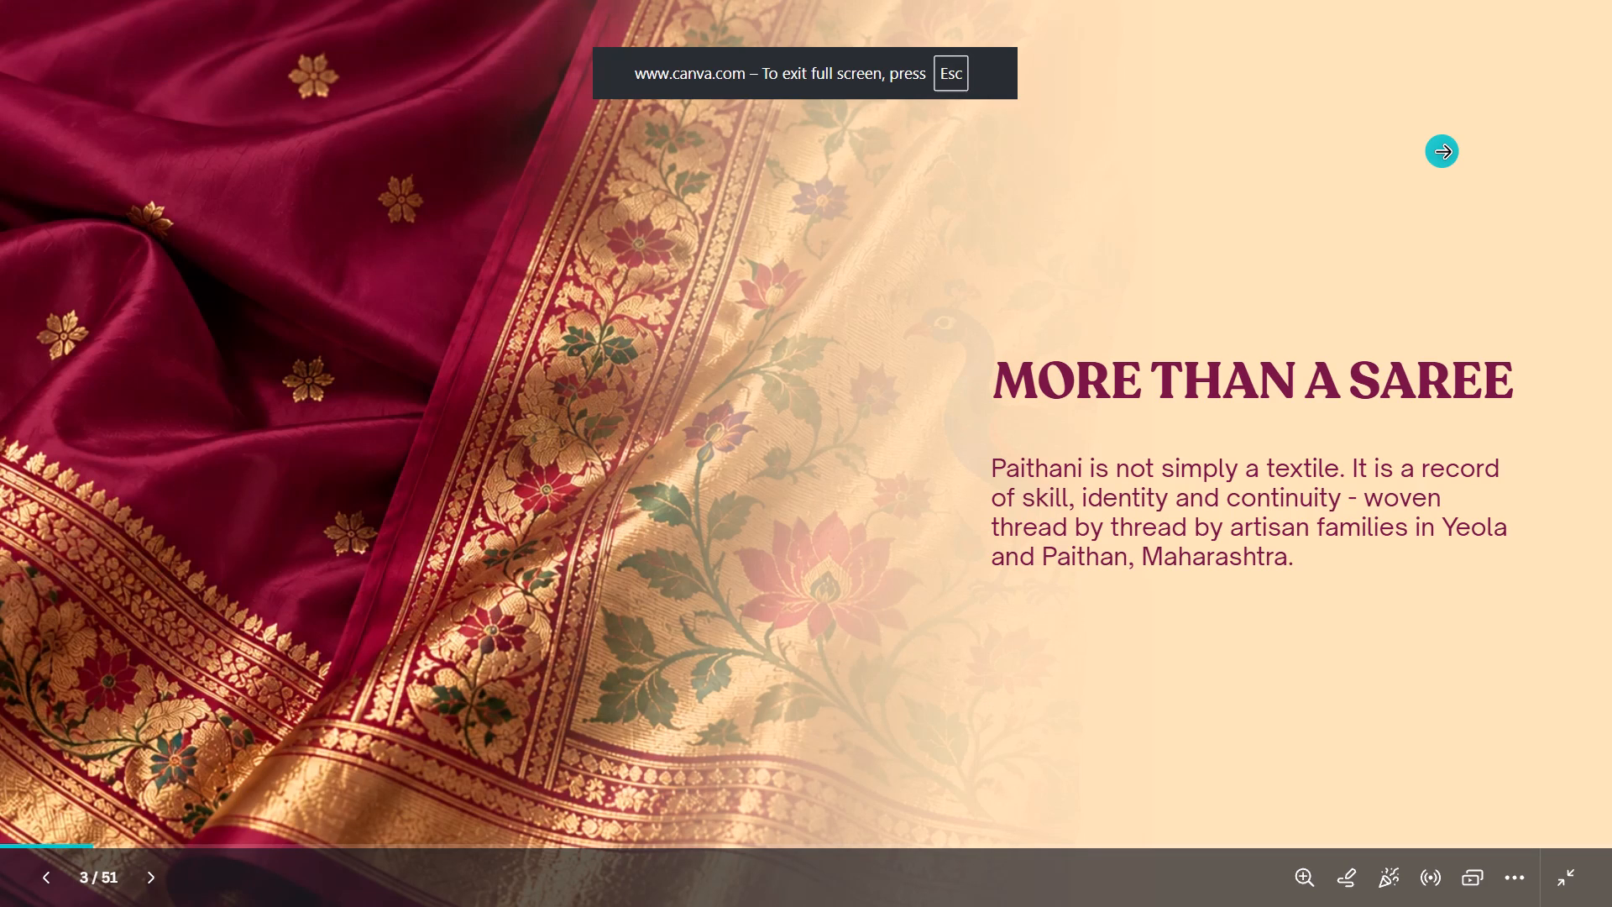
pyautogui.press('Right')
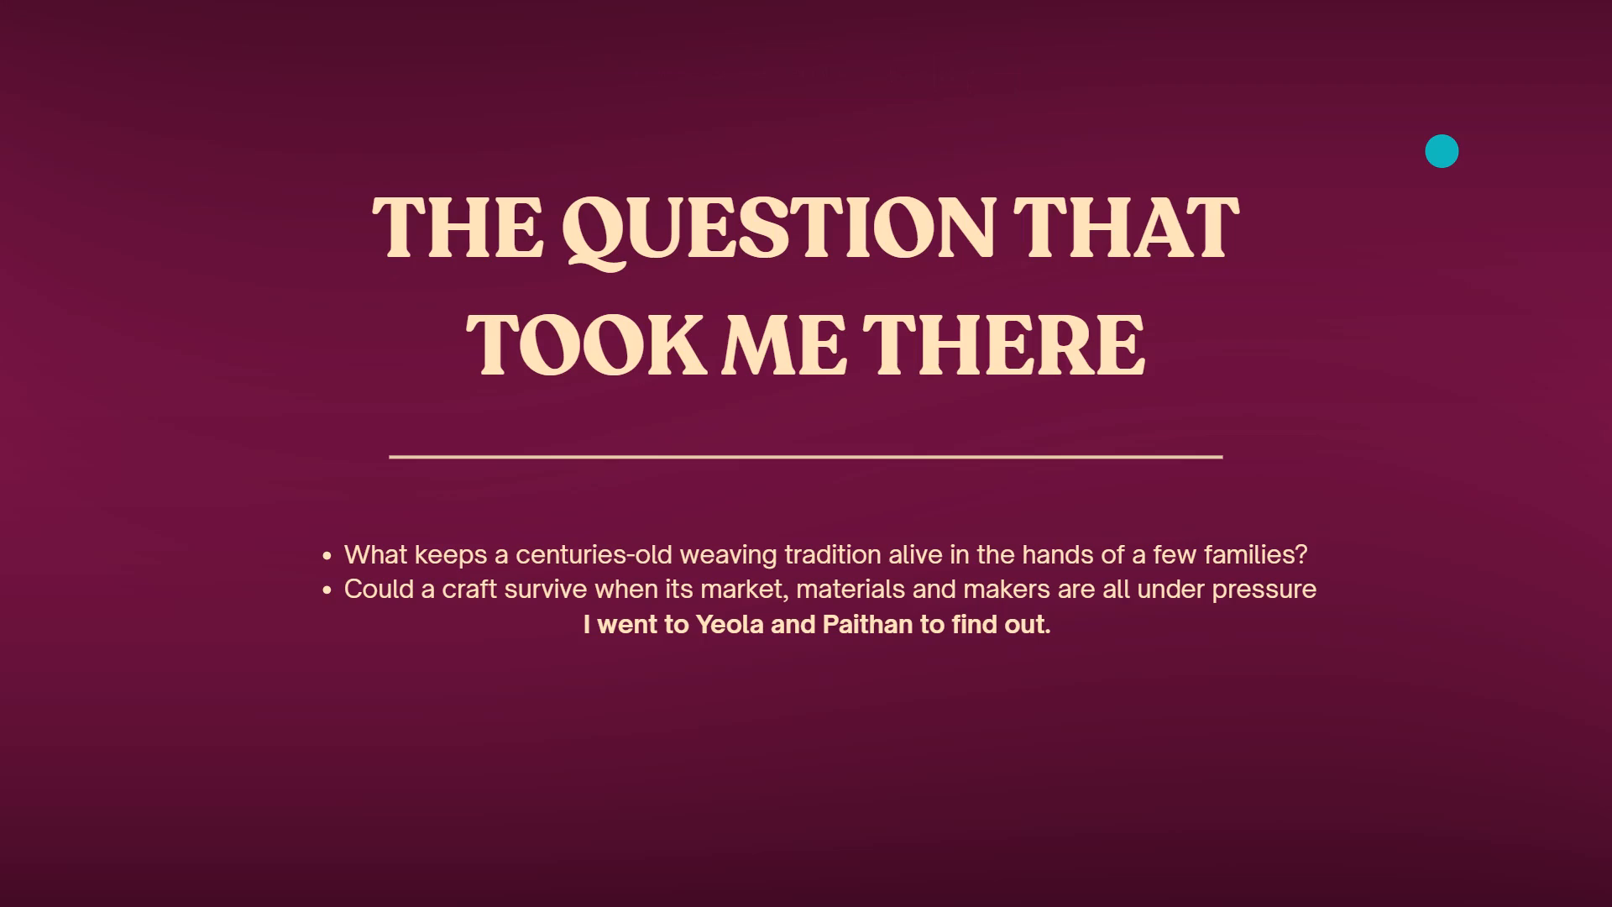
pyautogui.press('Right')
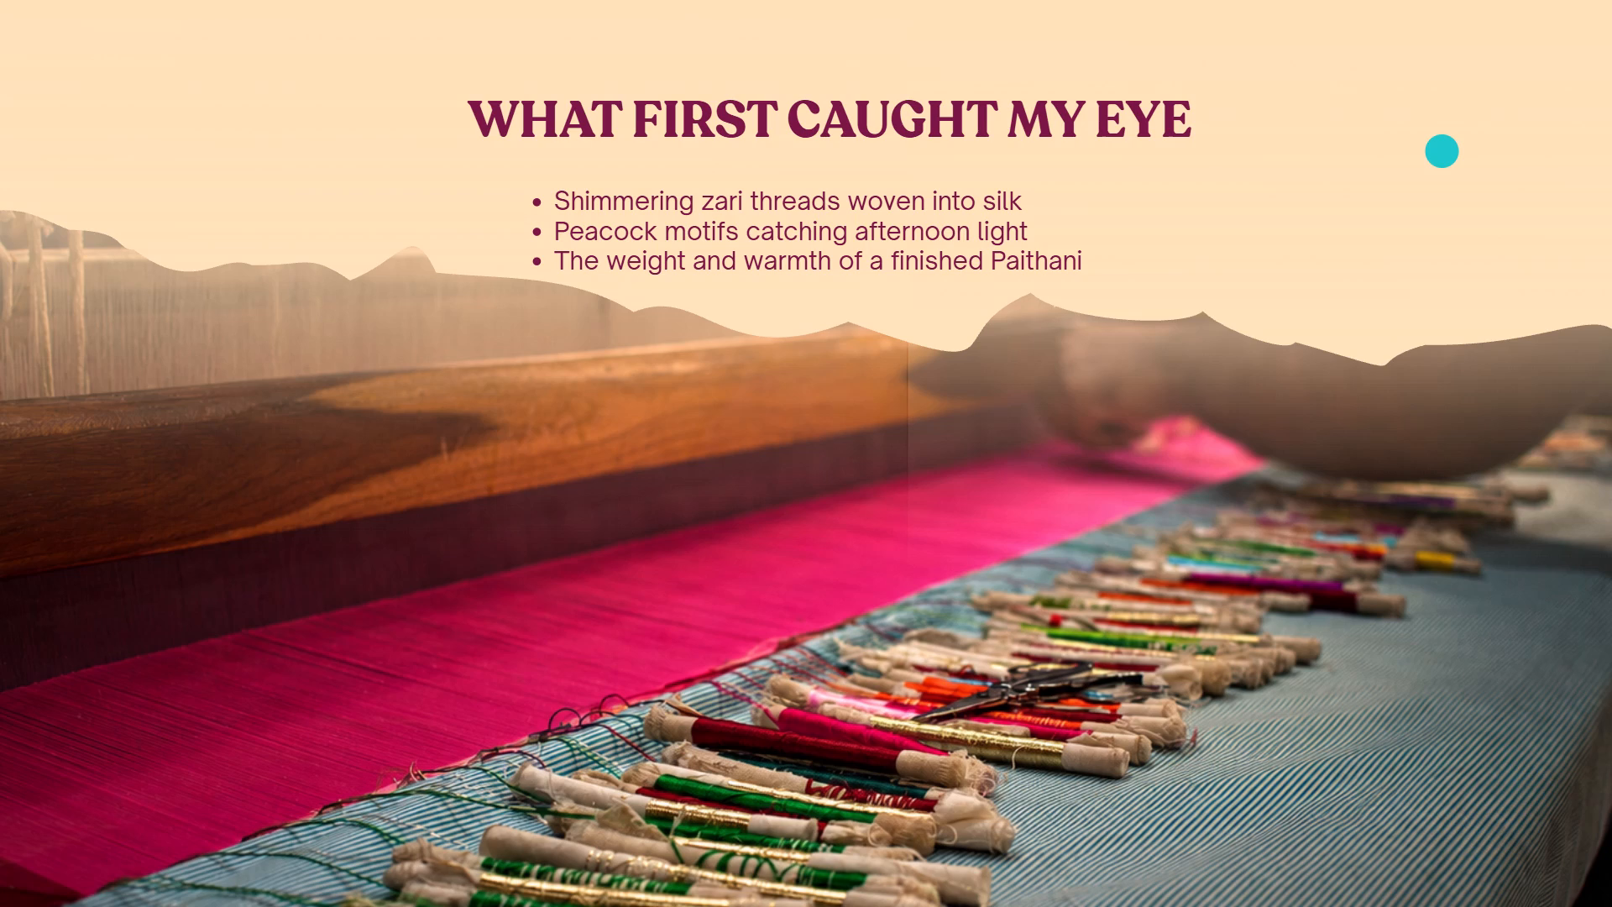
pyautogui.press('Escape')
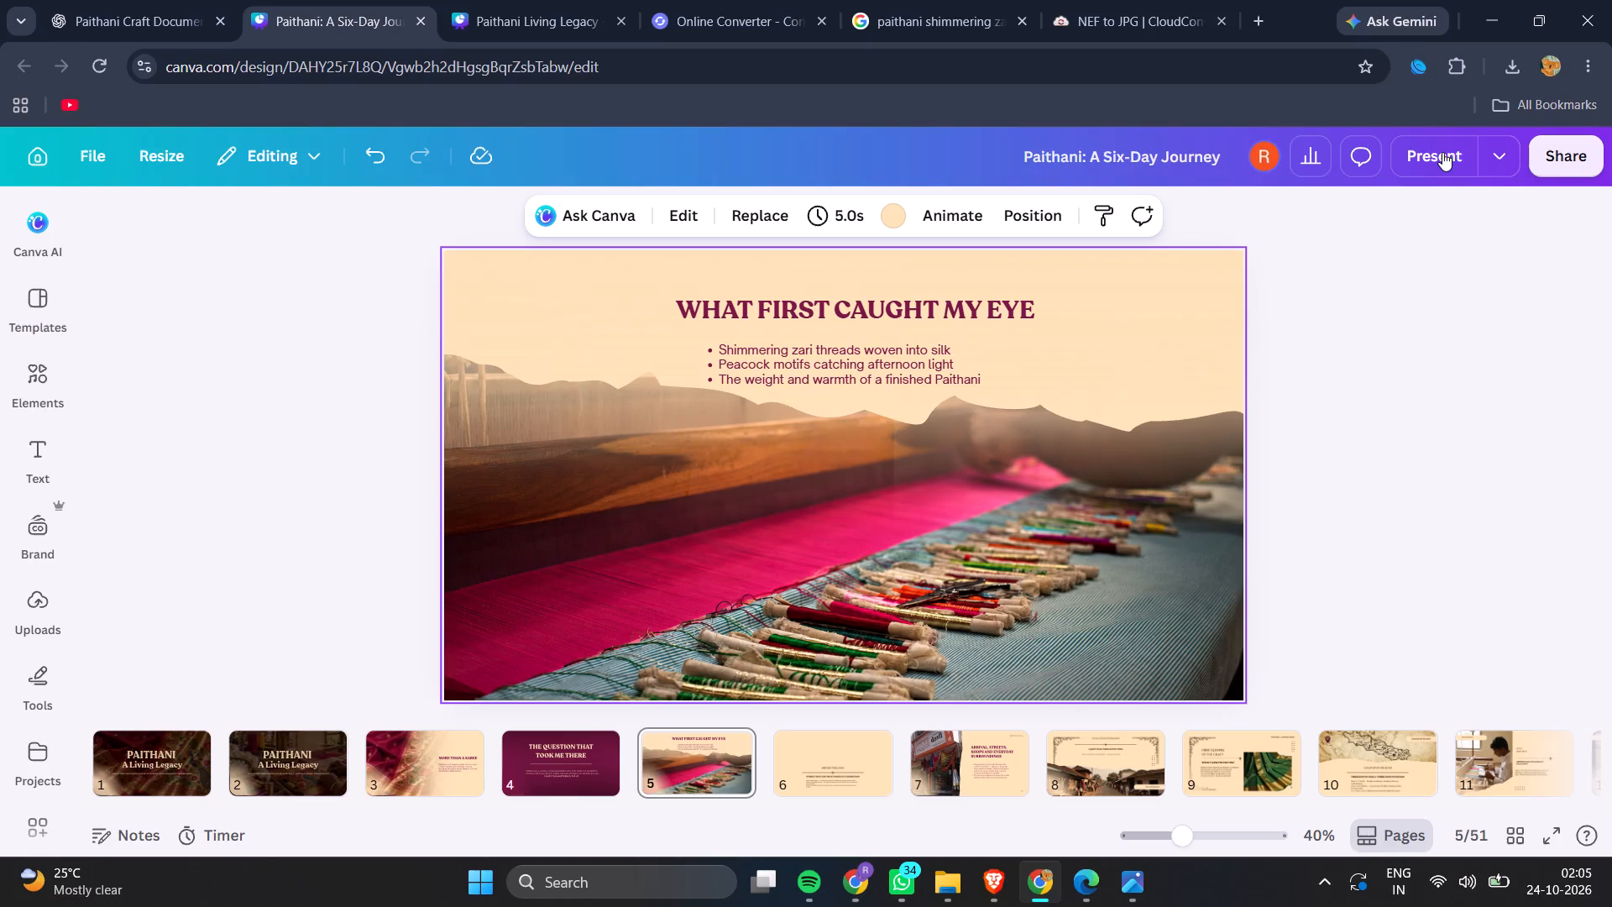
# Check slide 3's saree photo against slide 5's loom photo, and browse the frame elements for "gradient".
pyautogui.click(407, 749)
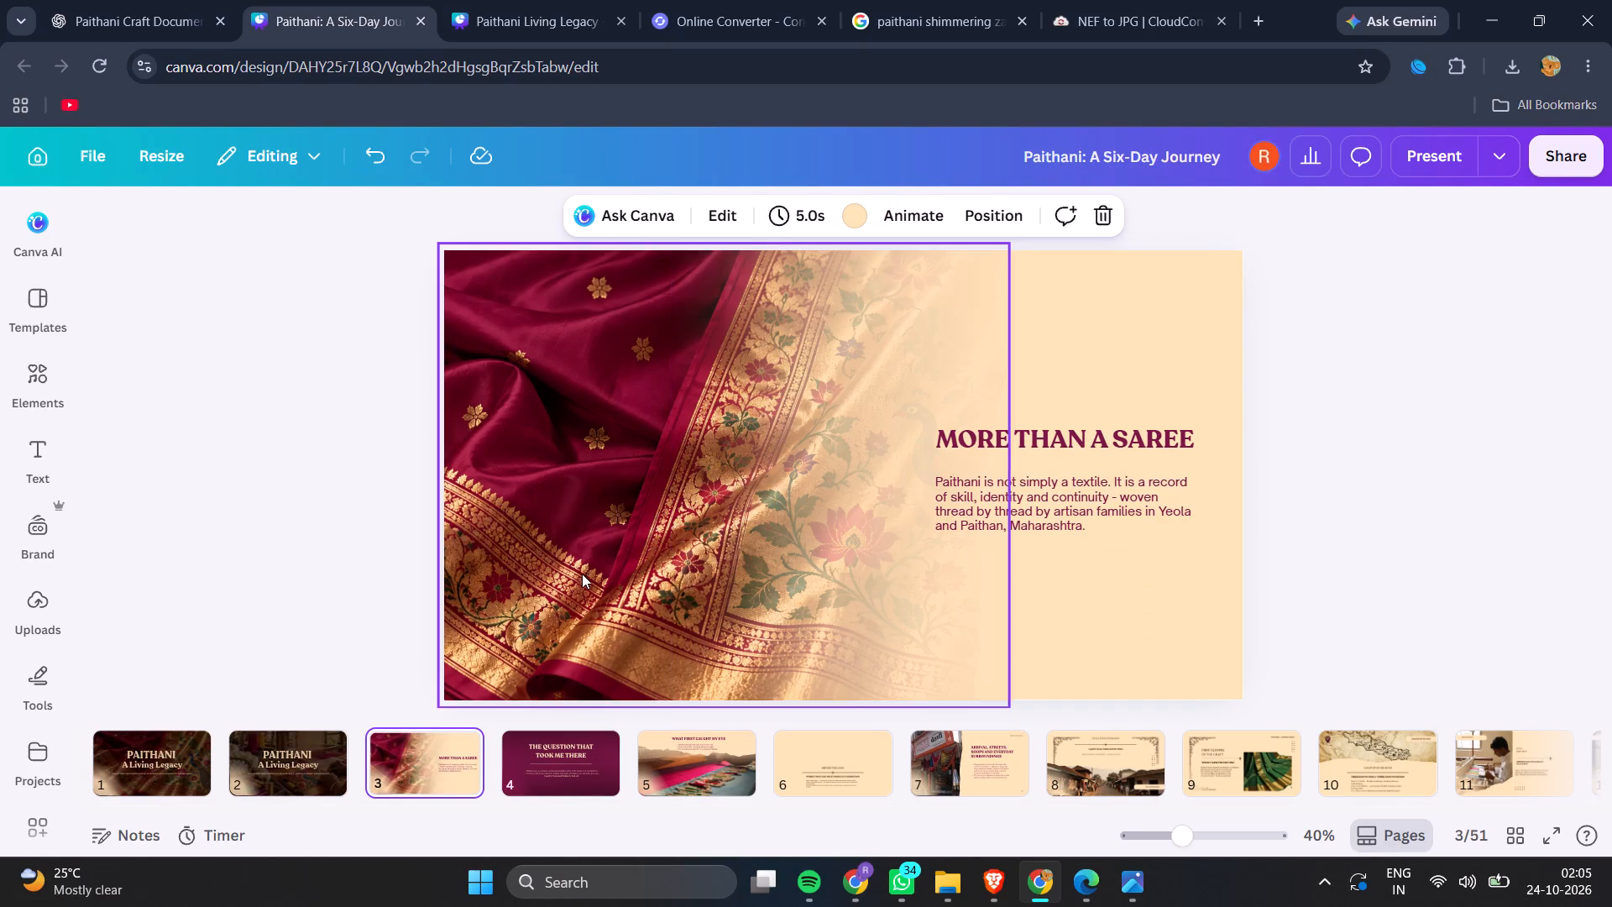
pyautogui.click(580, 572)
pyautogui.click(737, 778)
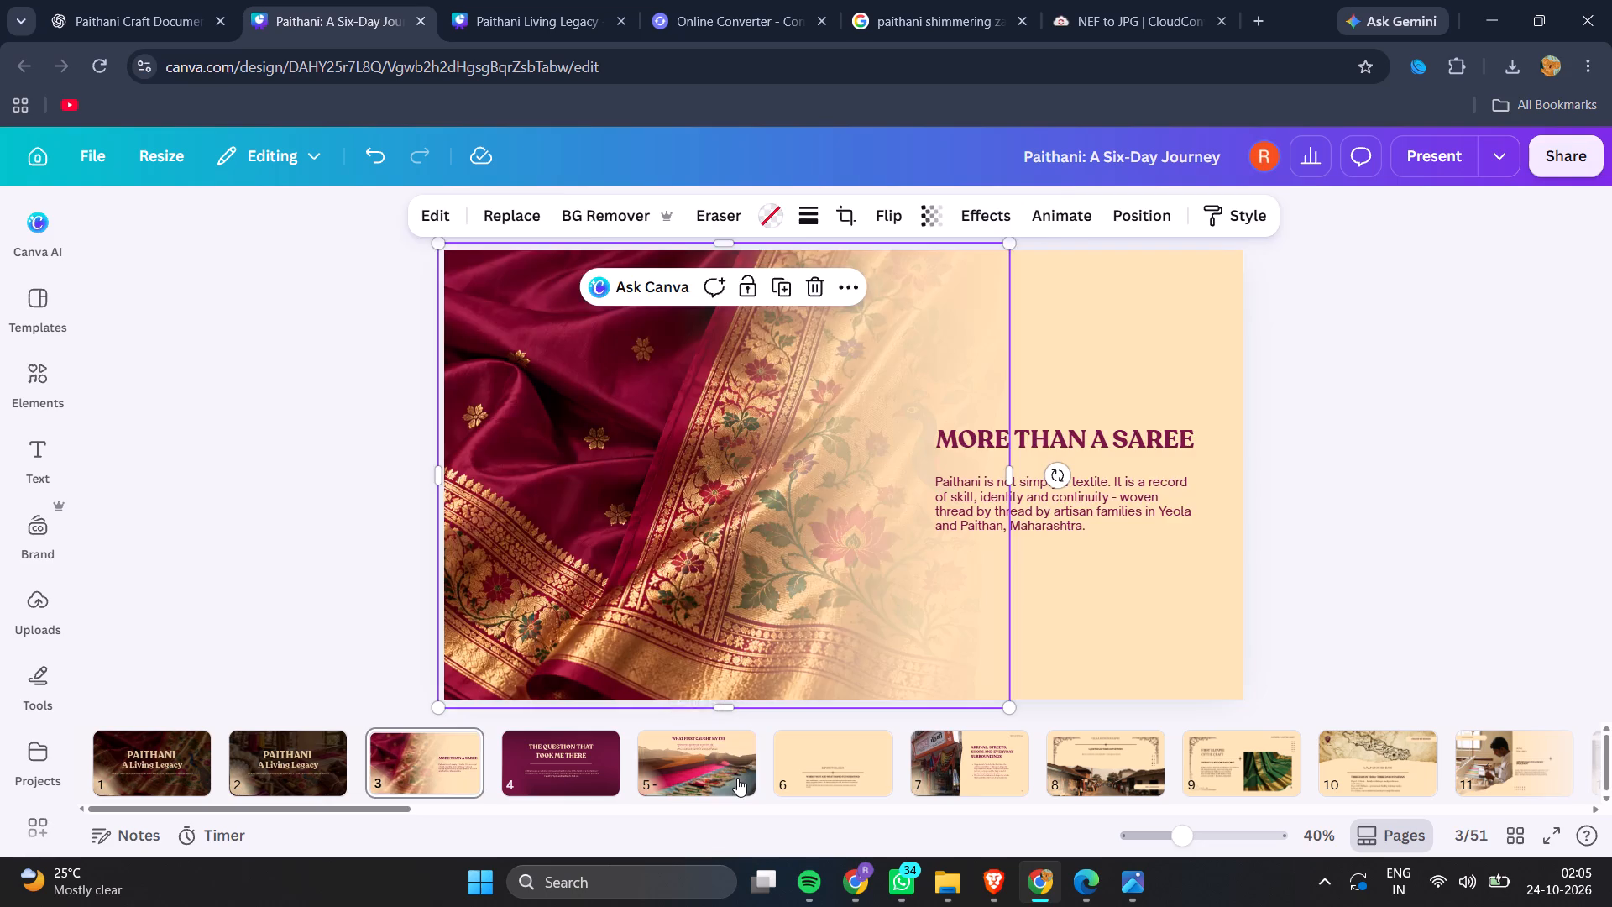
pyautogui.click(733, 524)
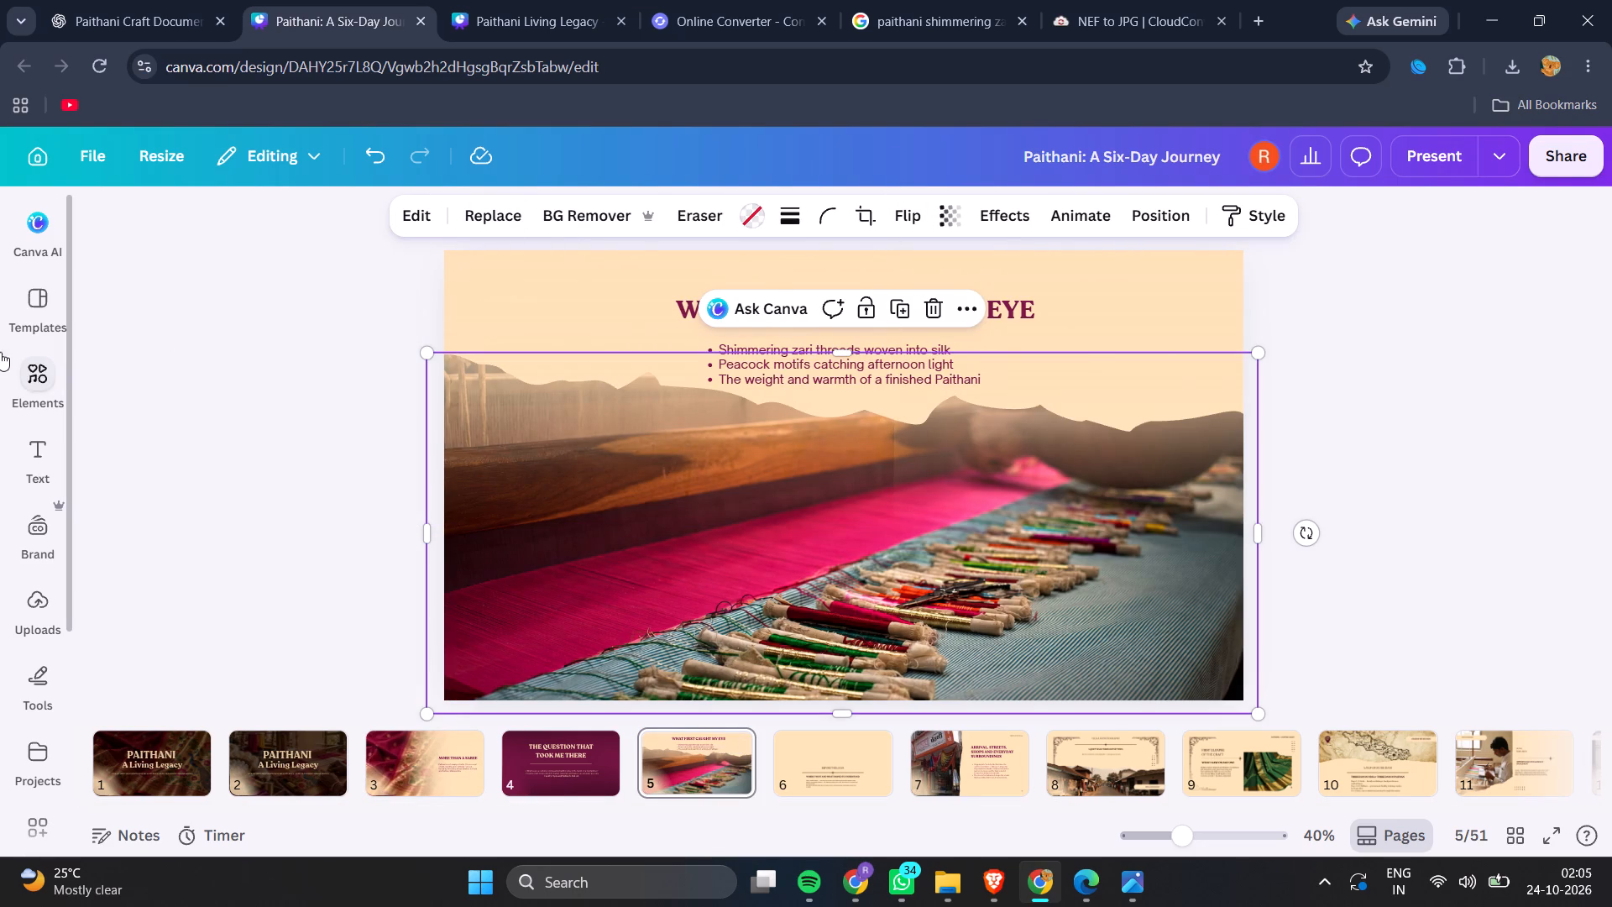
pyautogui.click(34, 382)
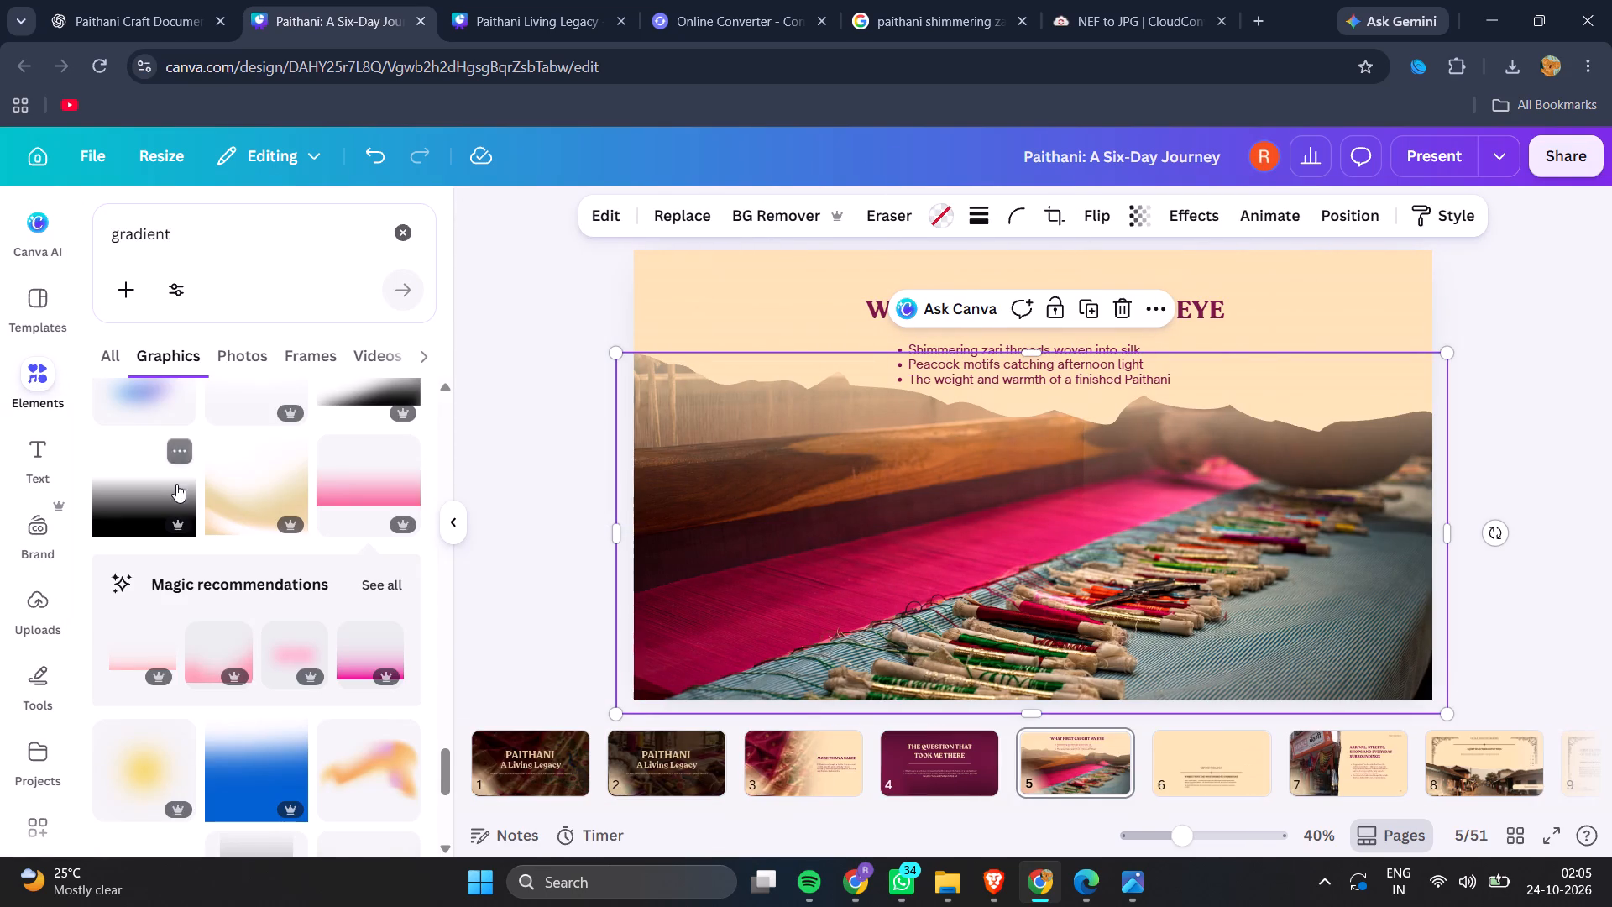
pyautogui.click(314, 348)
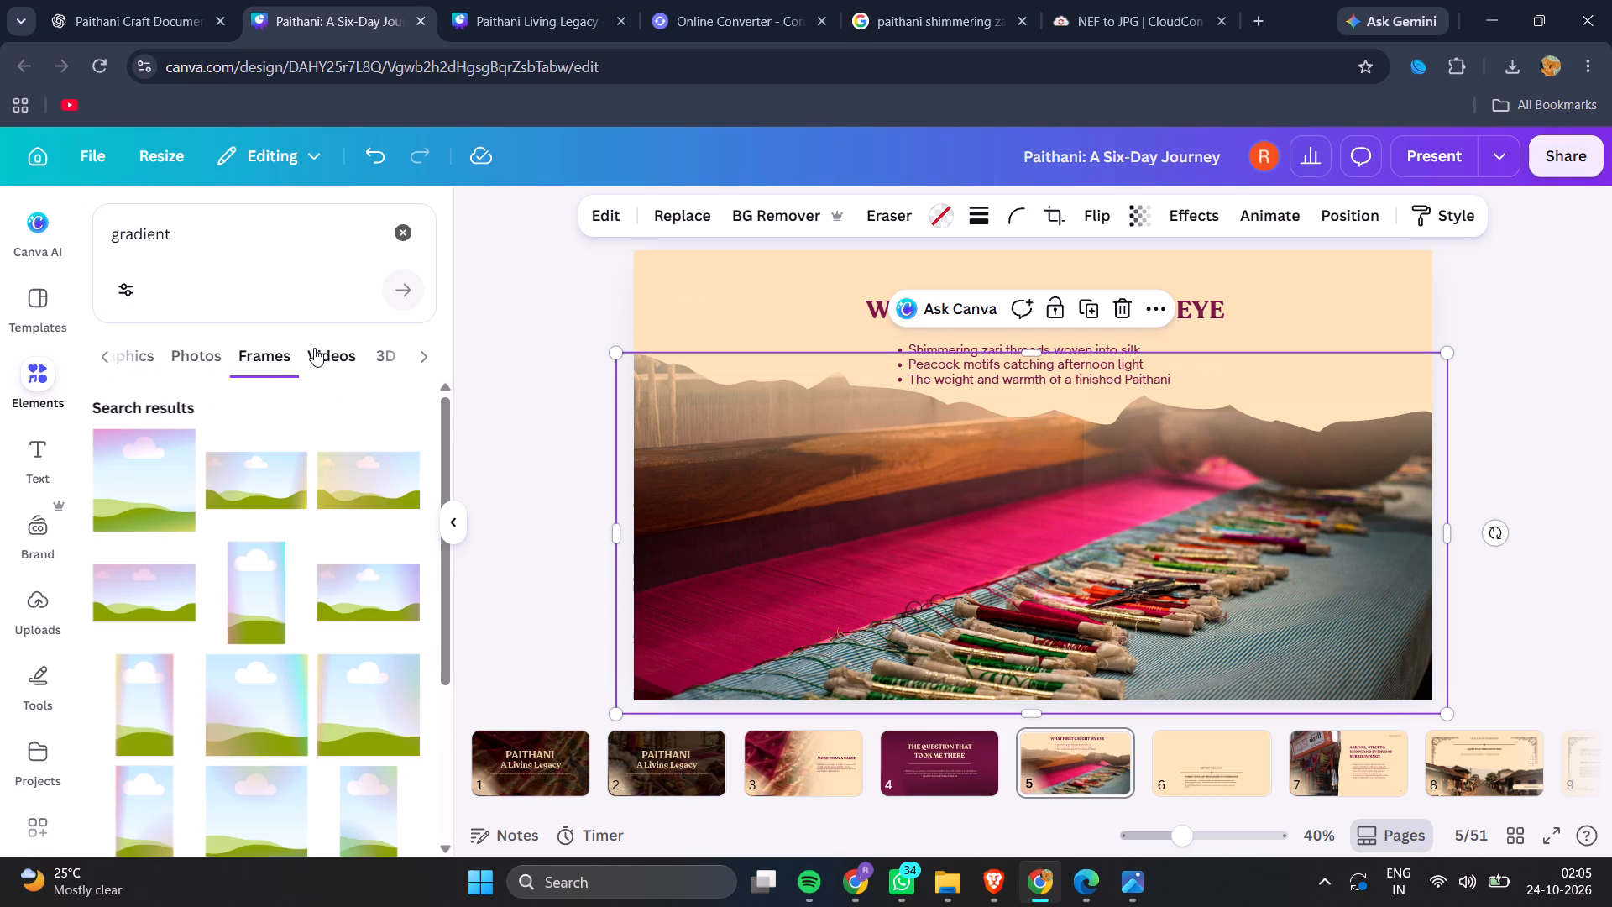
pyautogui.scroll(-8, 332, 732)
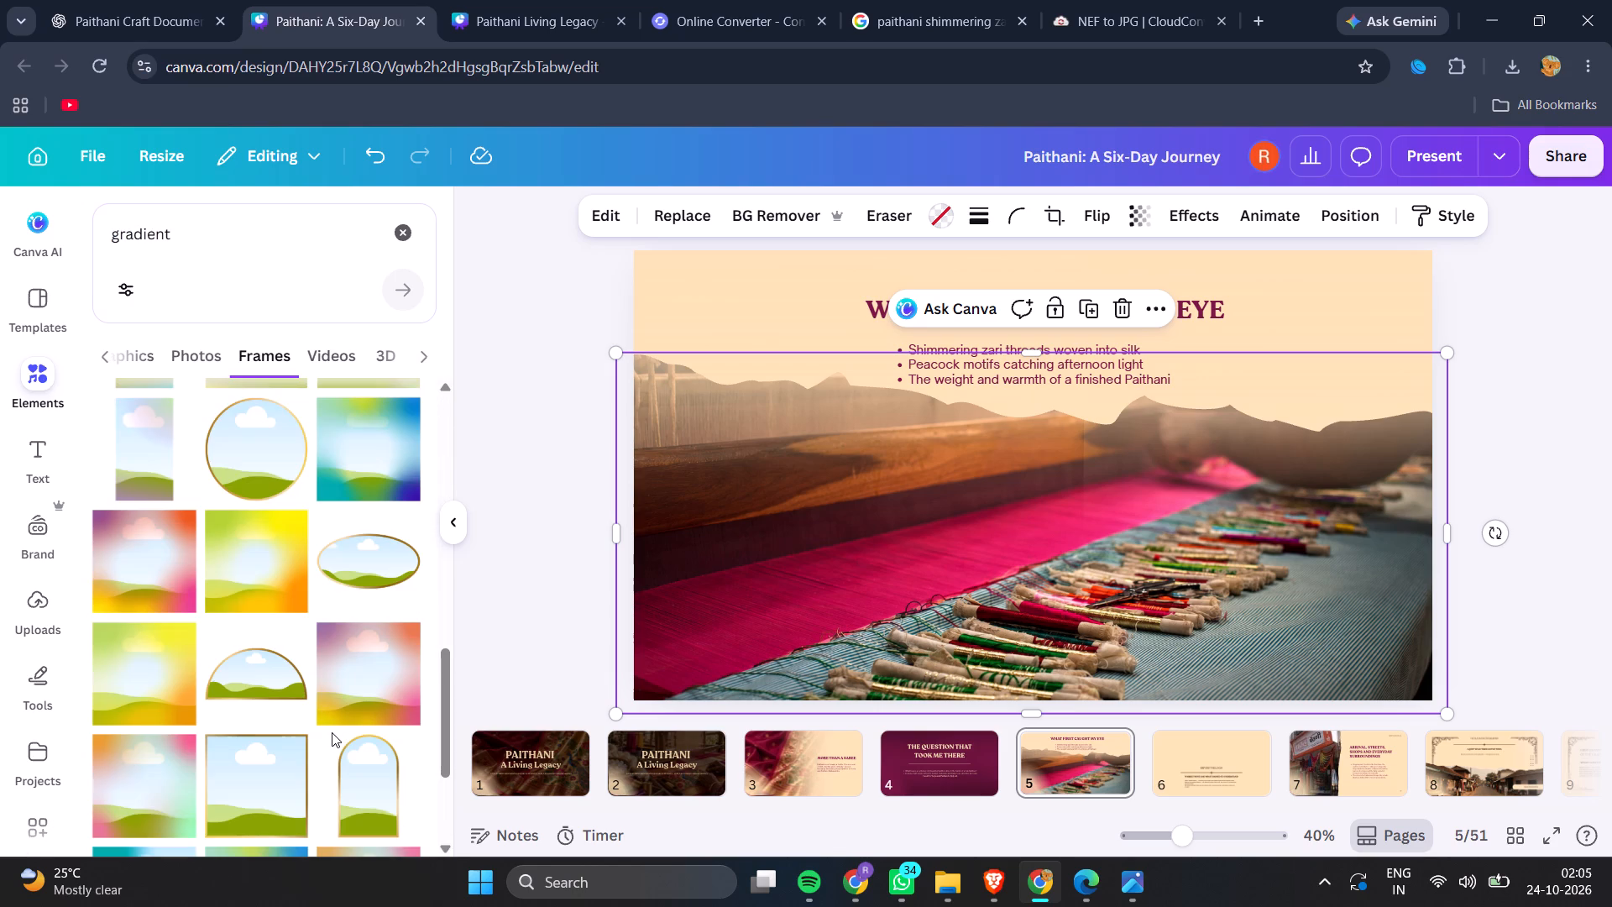
pyautogui.scroll(-10, 332, 732)
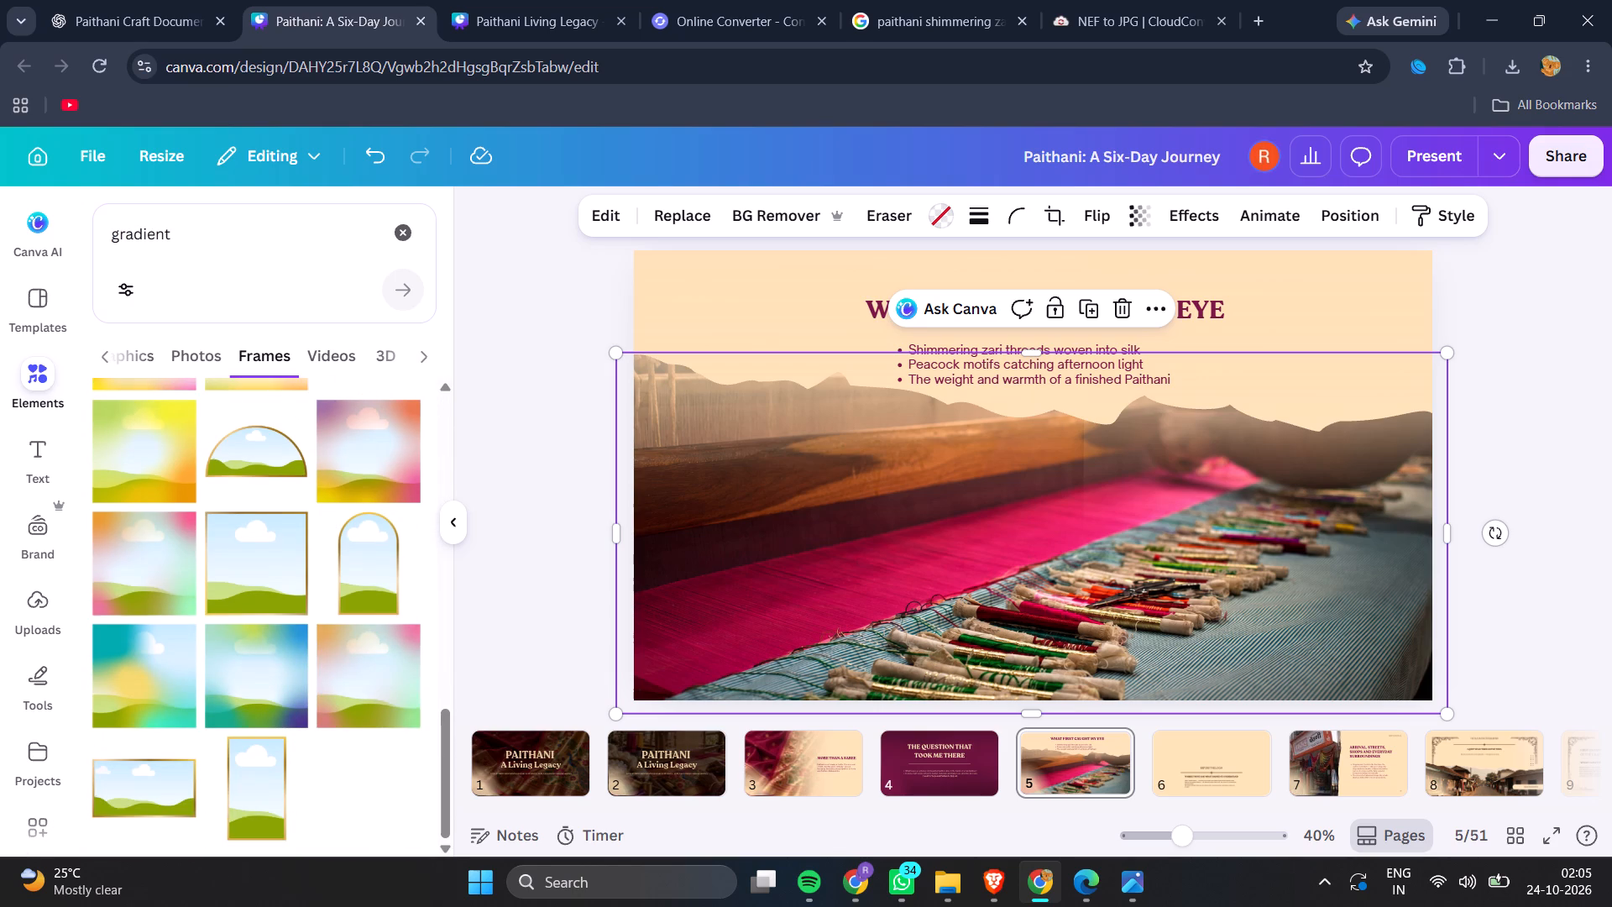
# Search the frame elements for "paper tear" and browse the torn-paper frames.
pyautogui.tripleClick(181, 219)
pyautogui.doubleClick(181, 238)
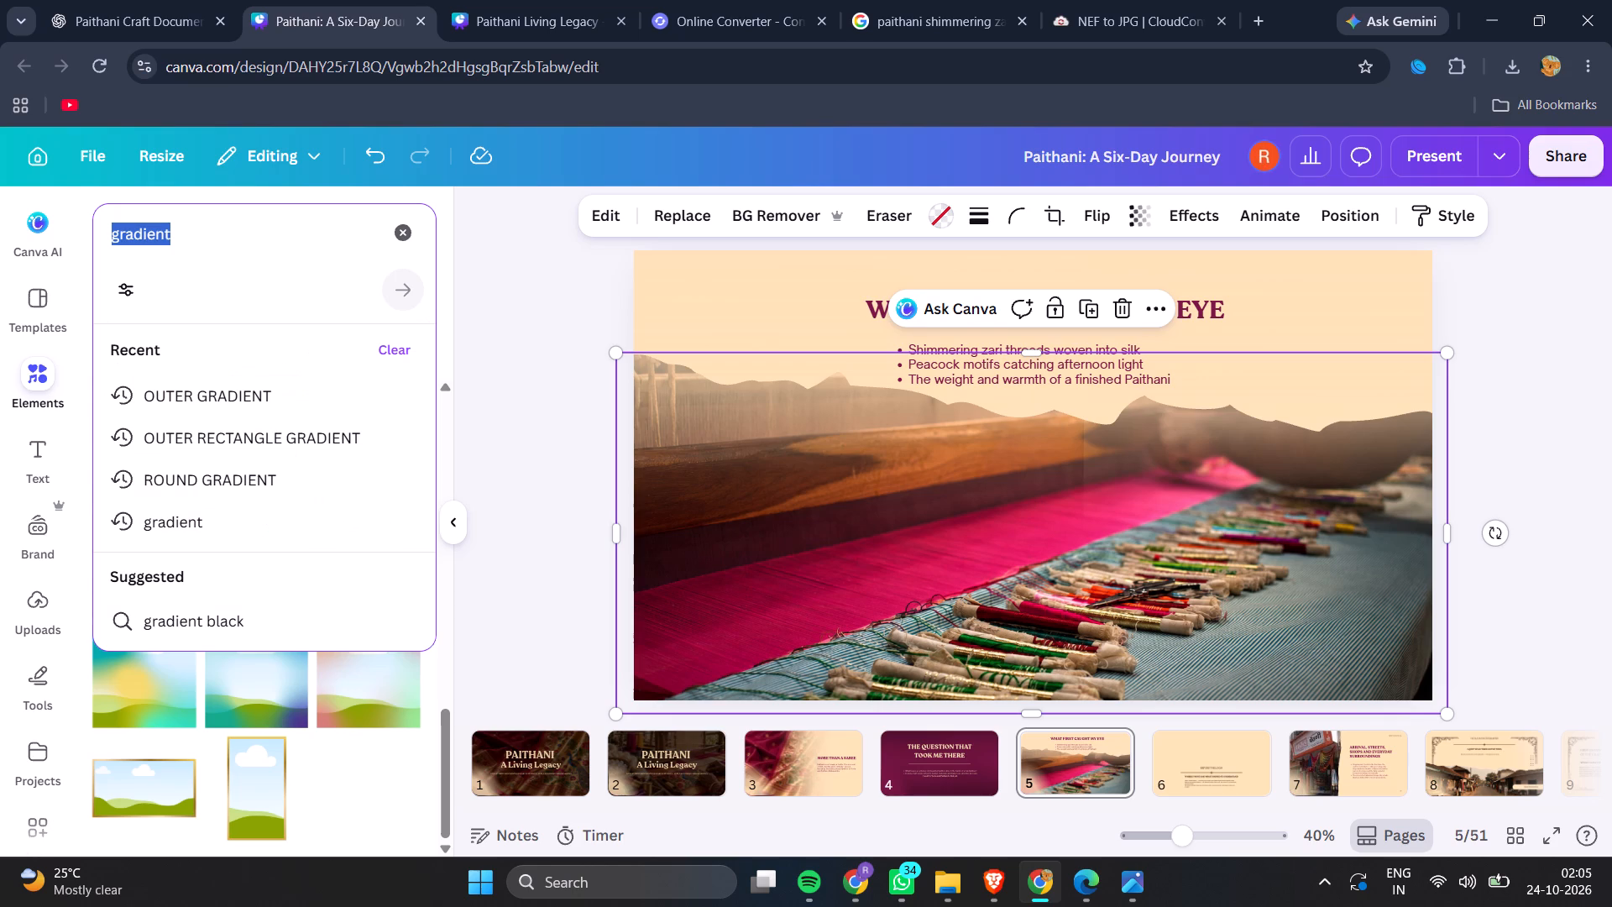
pyautogui.write('paper')
pyautogui.press('space')
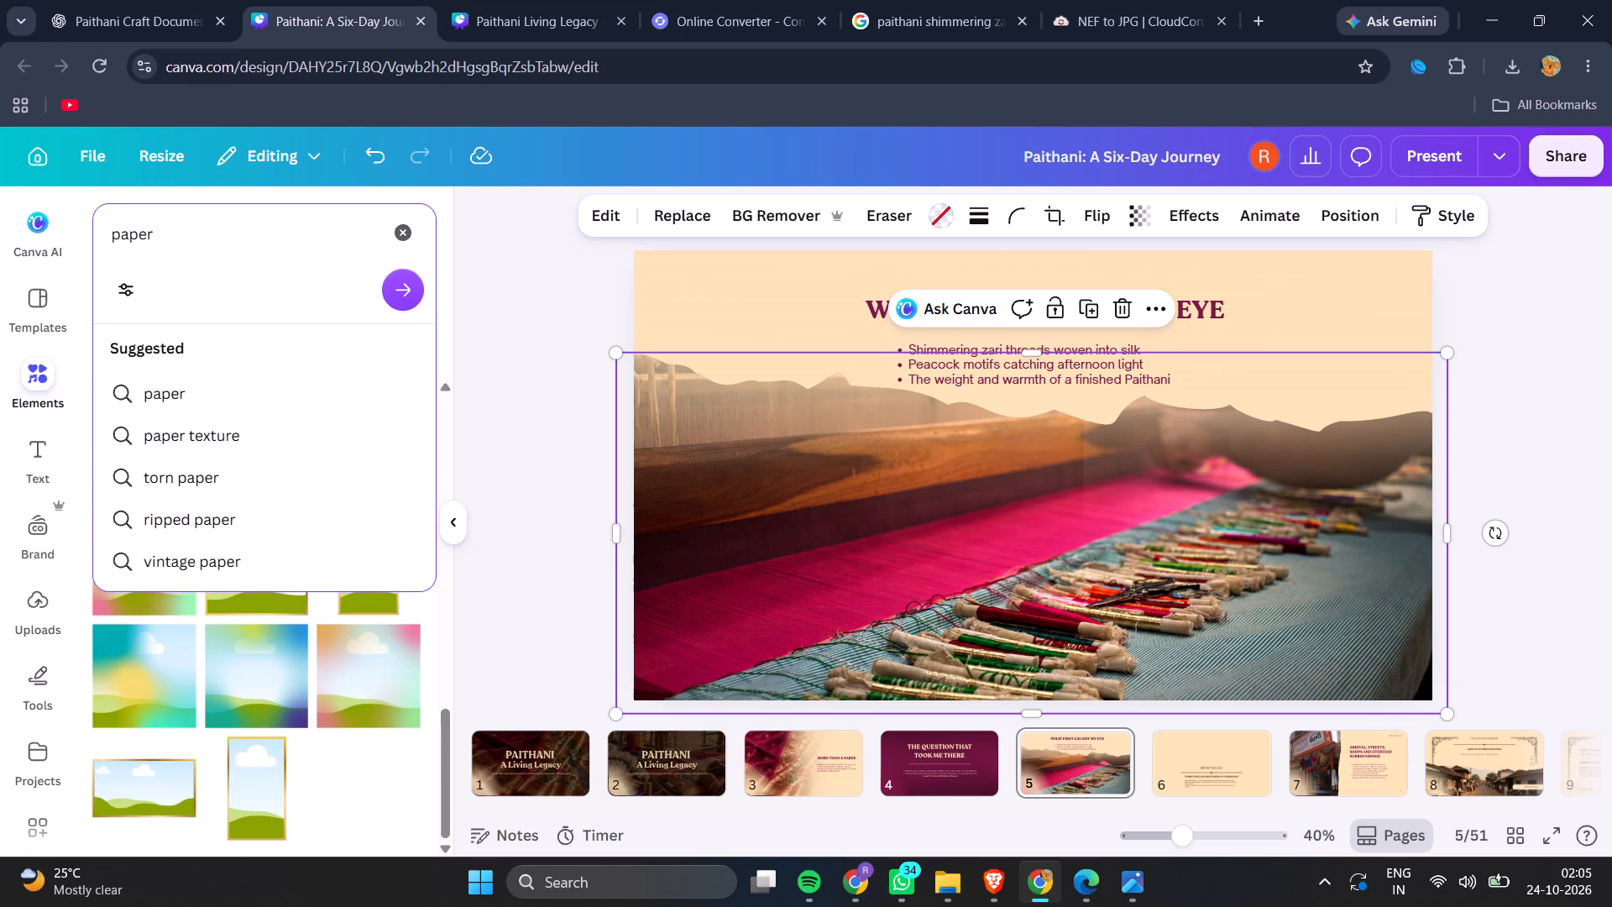
pyautogui.press('t')
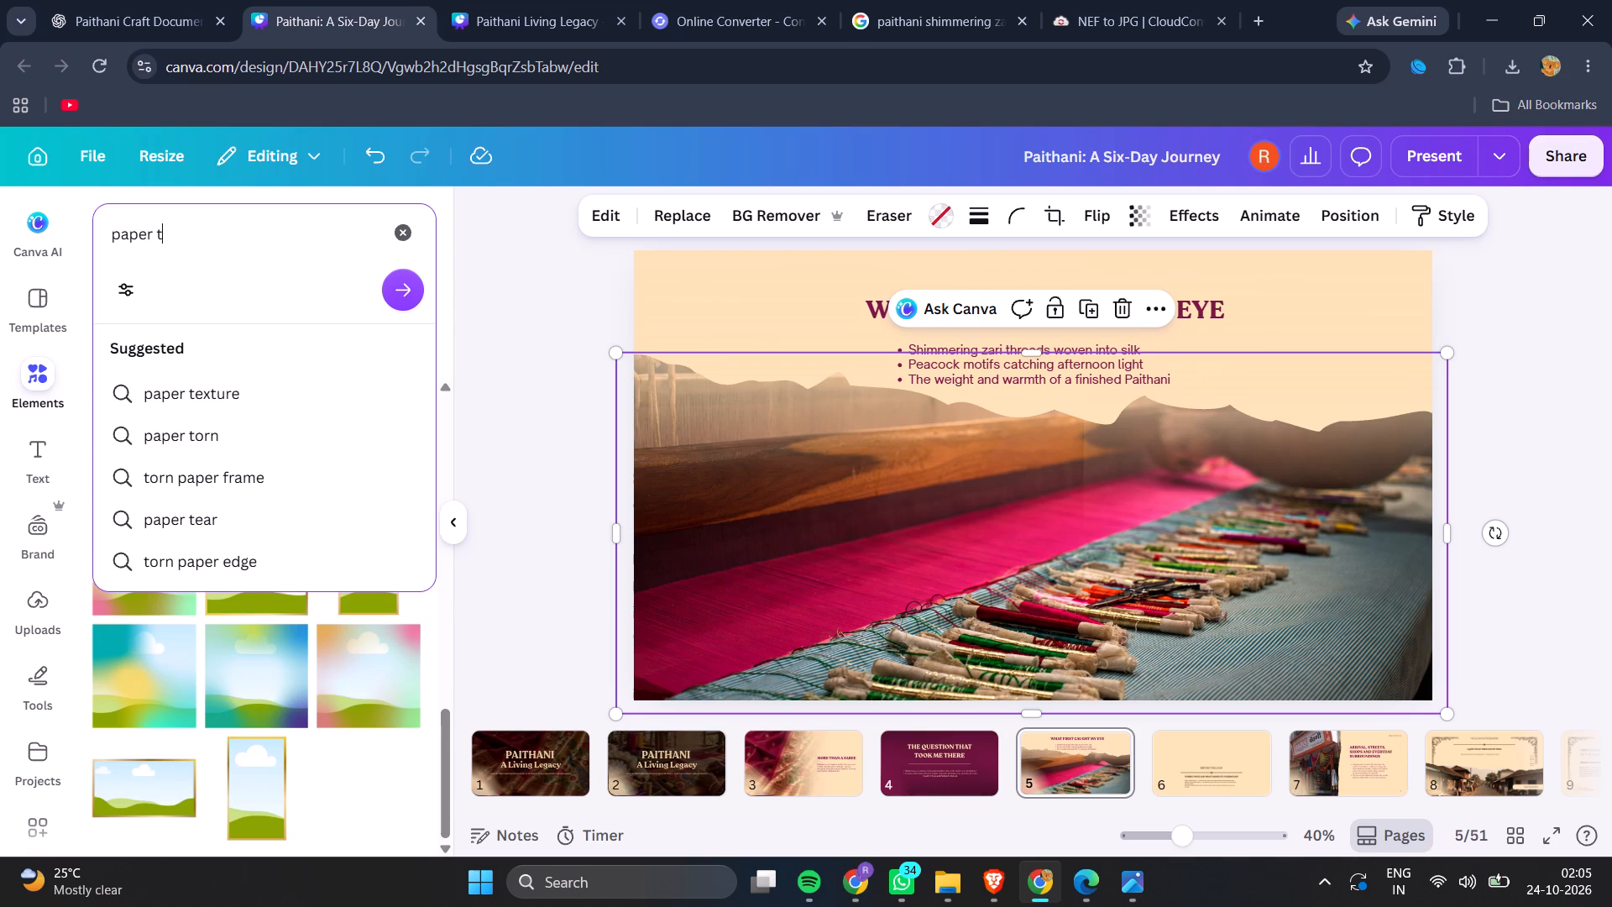
pyautogui.click(234, 520)
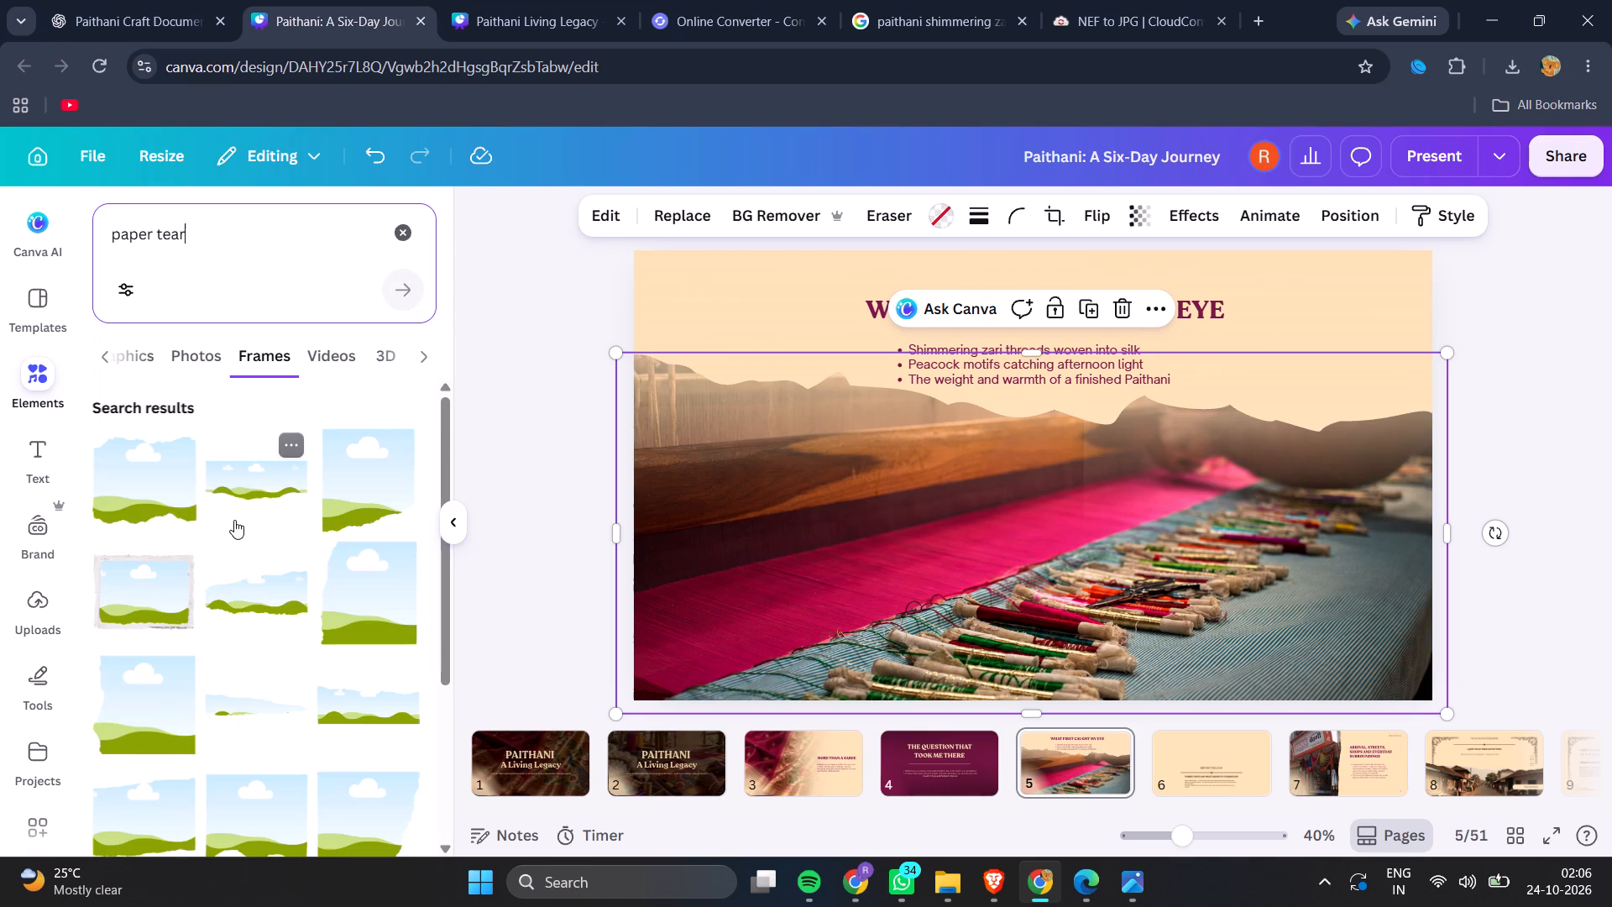
pyautogui.scroll(-2, 234, 520)
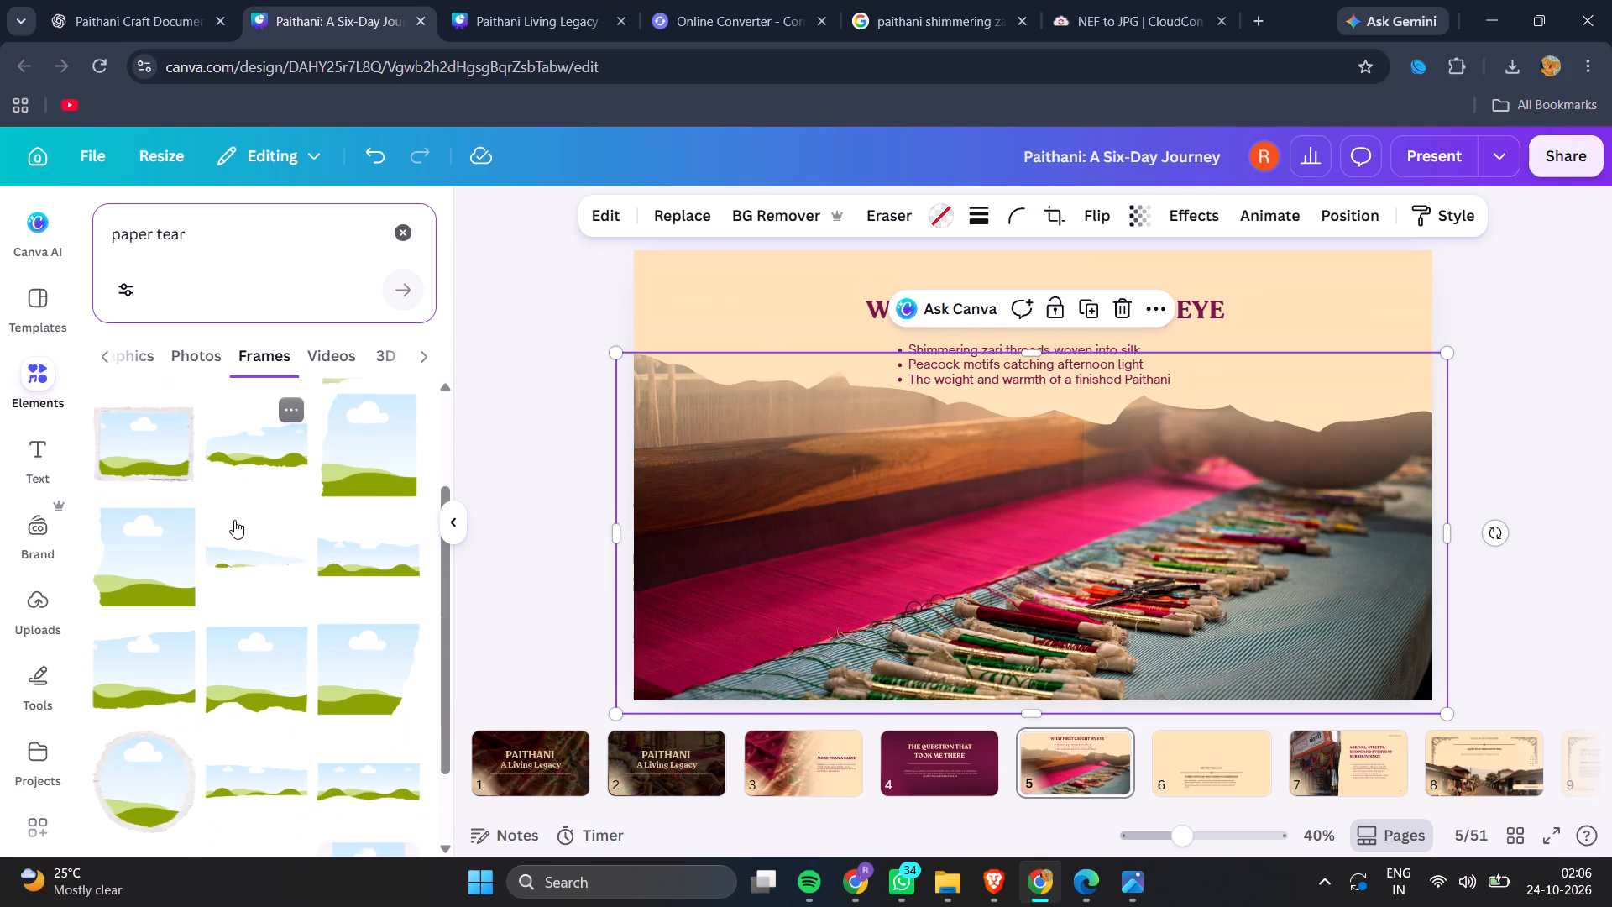
pyautogui.scroll(-2, 234, 520)
pyautogui.scroll(1, 234, 520)
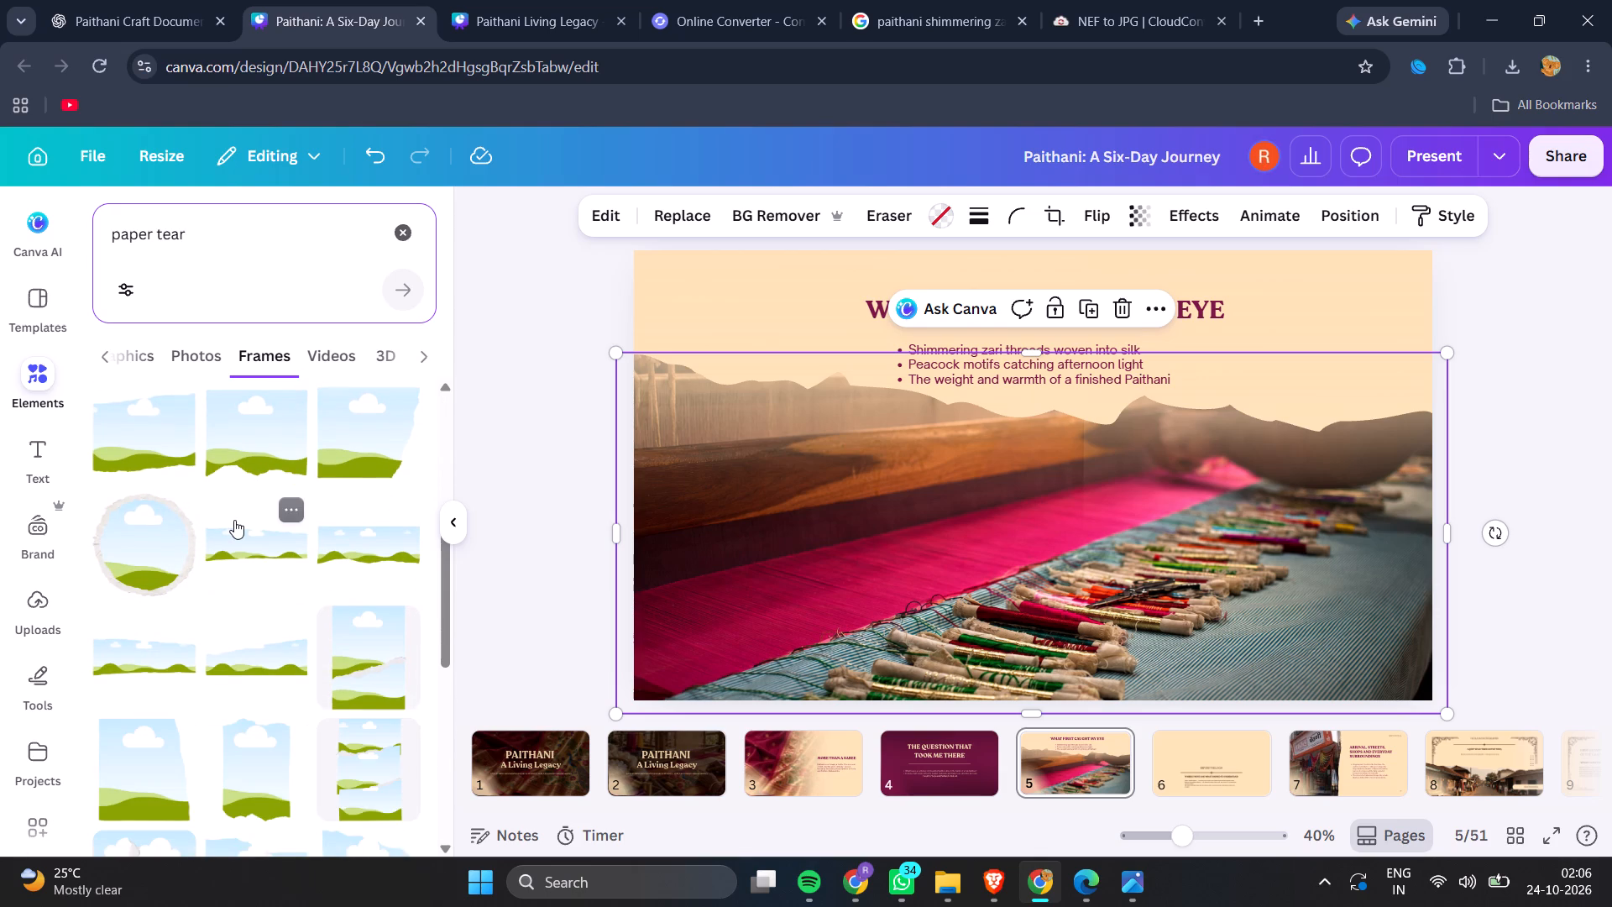
pyautogui.scroll(1, 234, 520)
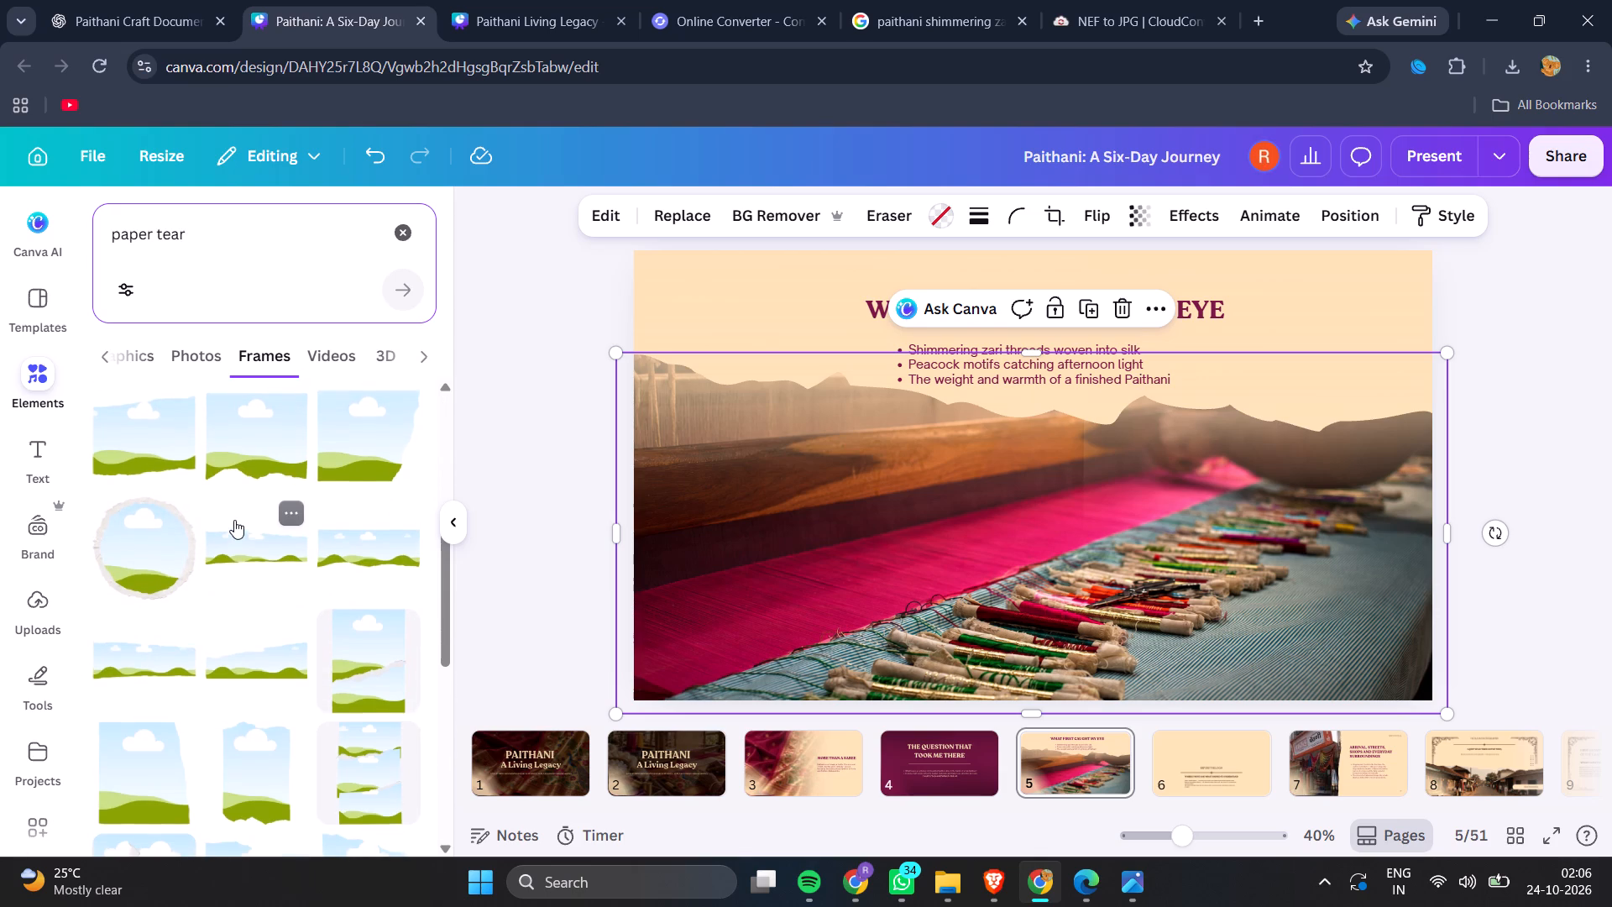
pyautogui.scroll(1, 234, 520)
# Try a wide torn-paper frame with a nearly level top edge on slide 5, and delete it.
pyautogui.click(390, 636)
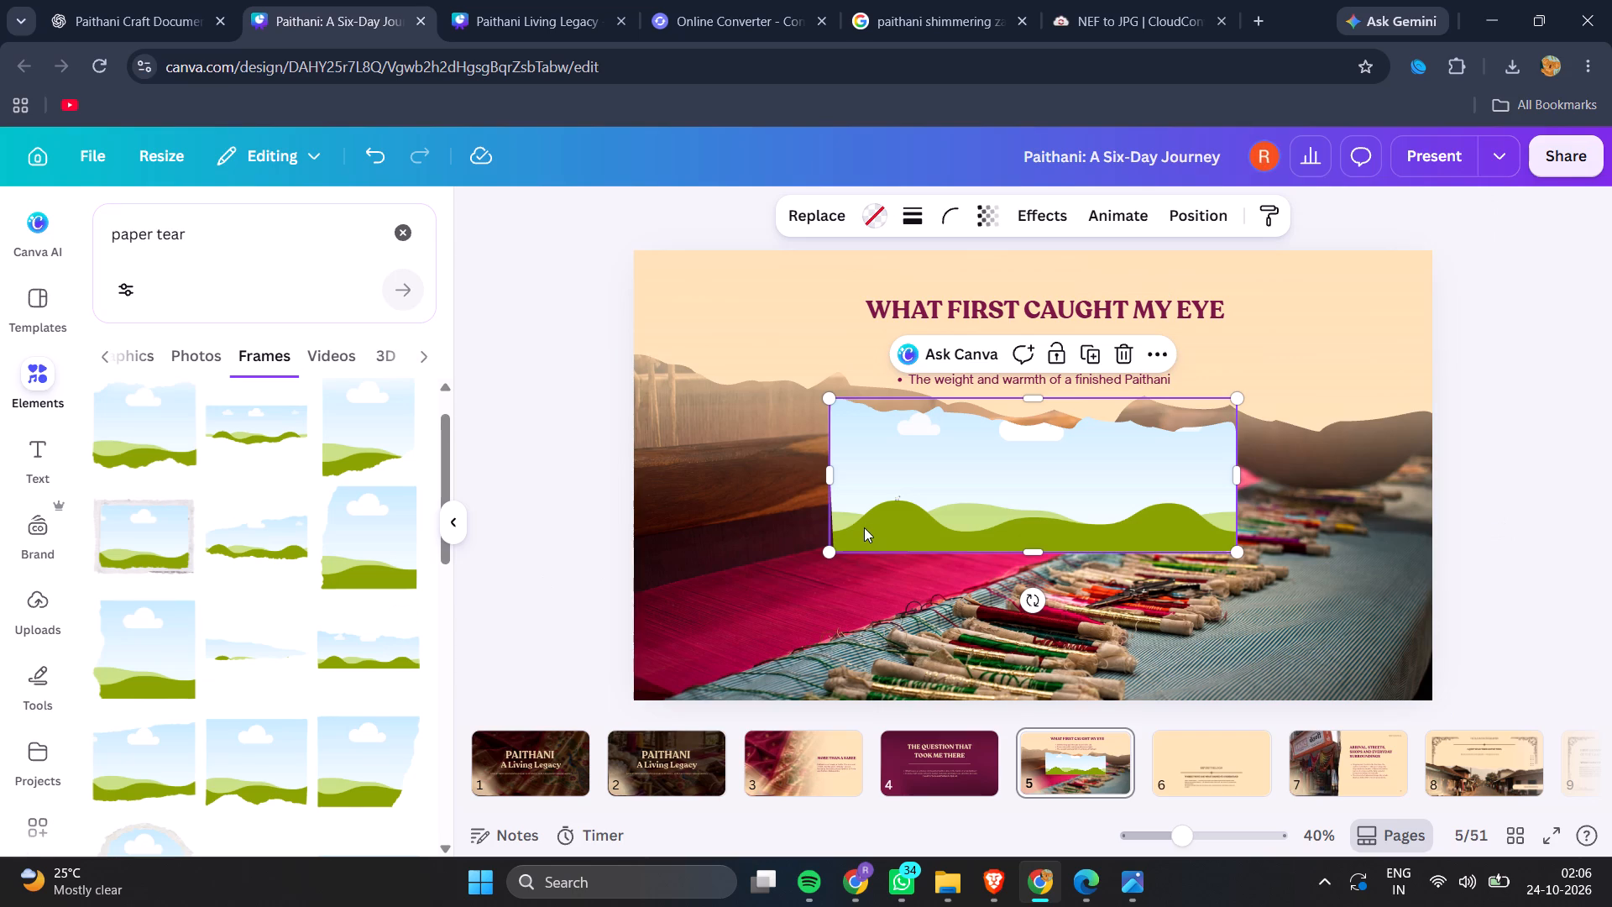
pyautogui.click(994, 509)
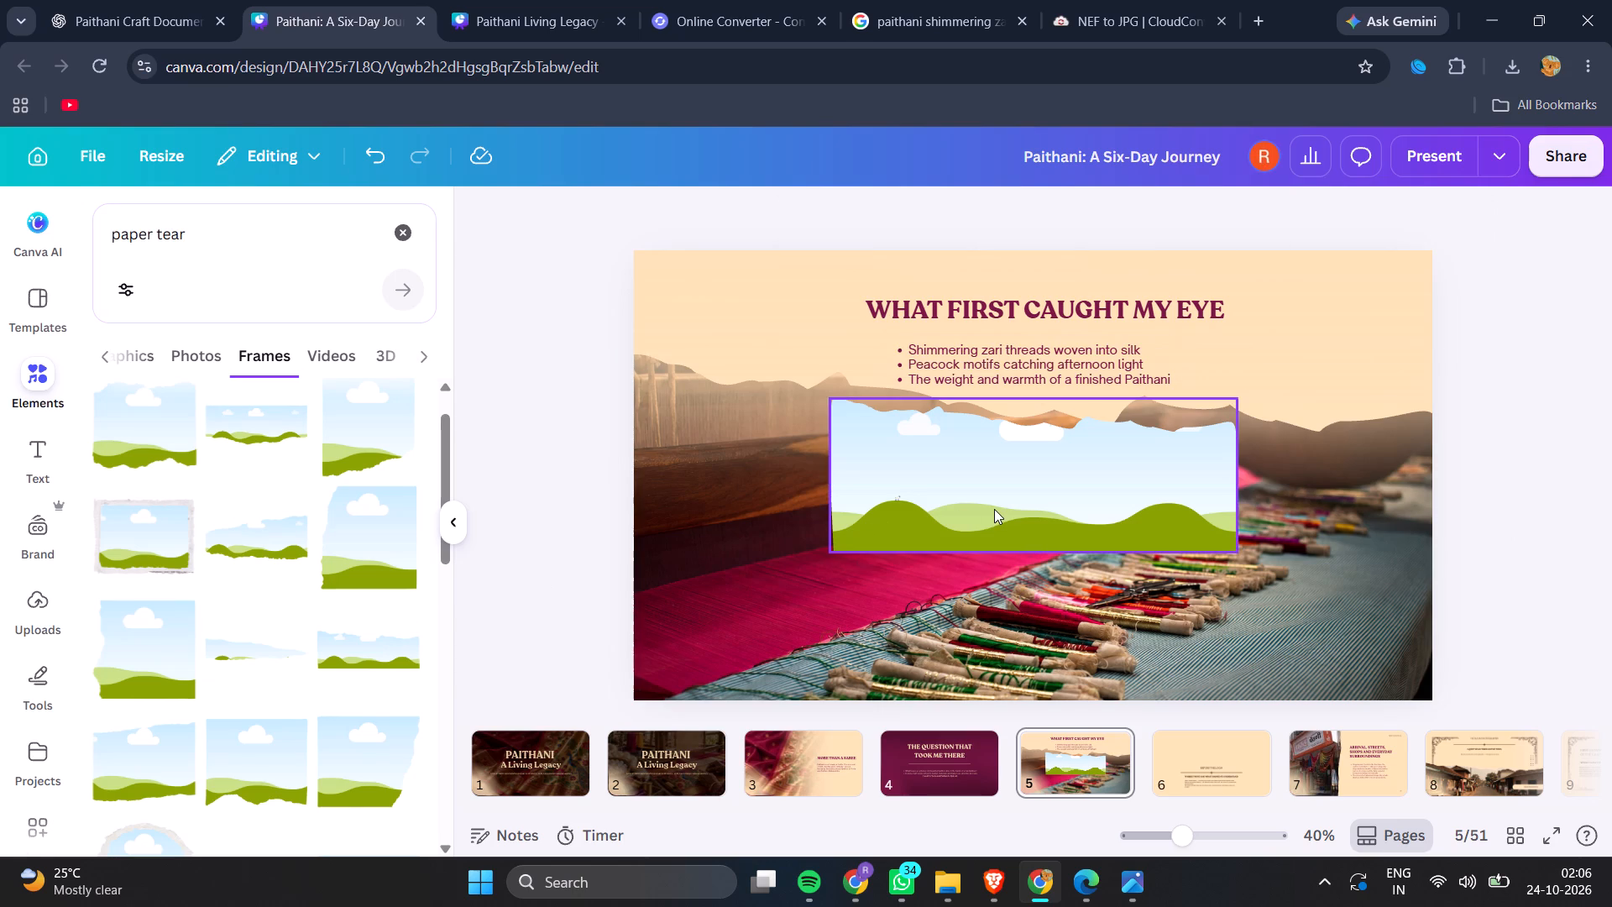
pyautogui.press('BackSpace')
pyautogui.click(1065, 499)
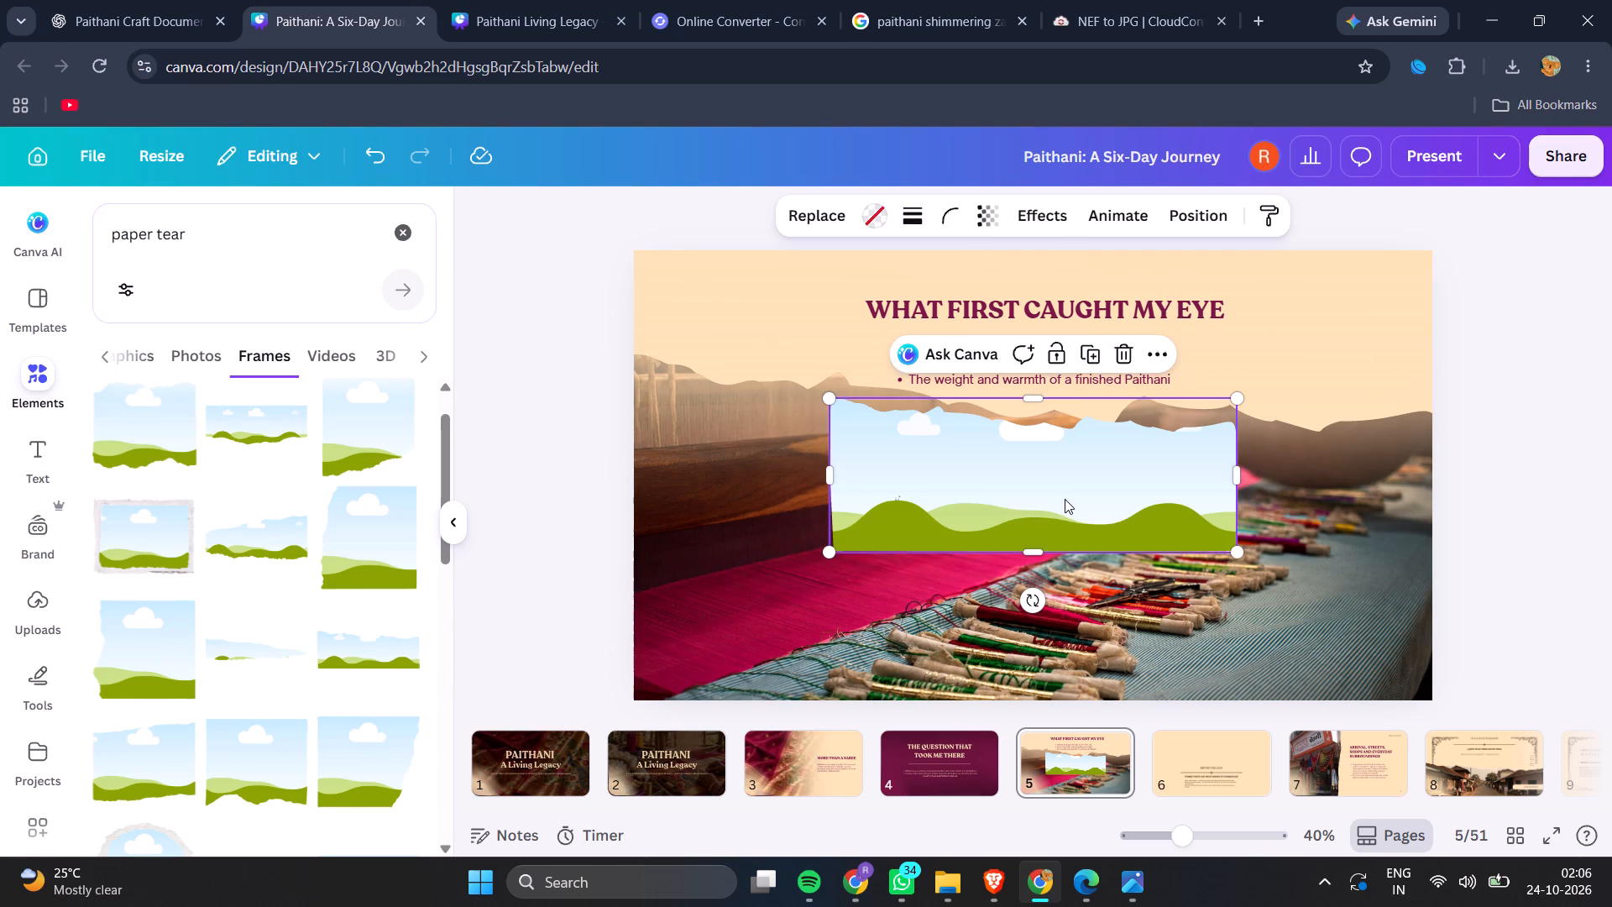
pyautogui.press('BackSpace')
# Add the torn-paper frame with the upward-slanting top edge to slide 5 and move it to the slide's left edge.
pyautogui.scroll(-1, 336, 716)
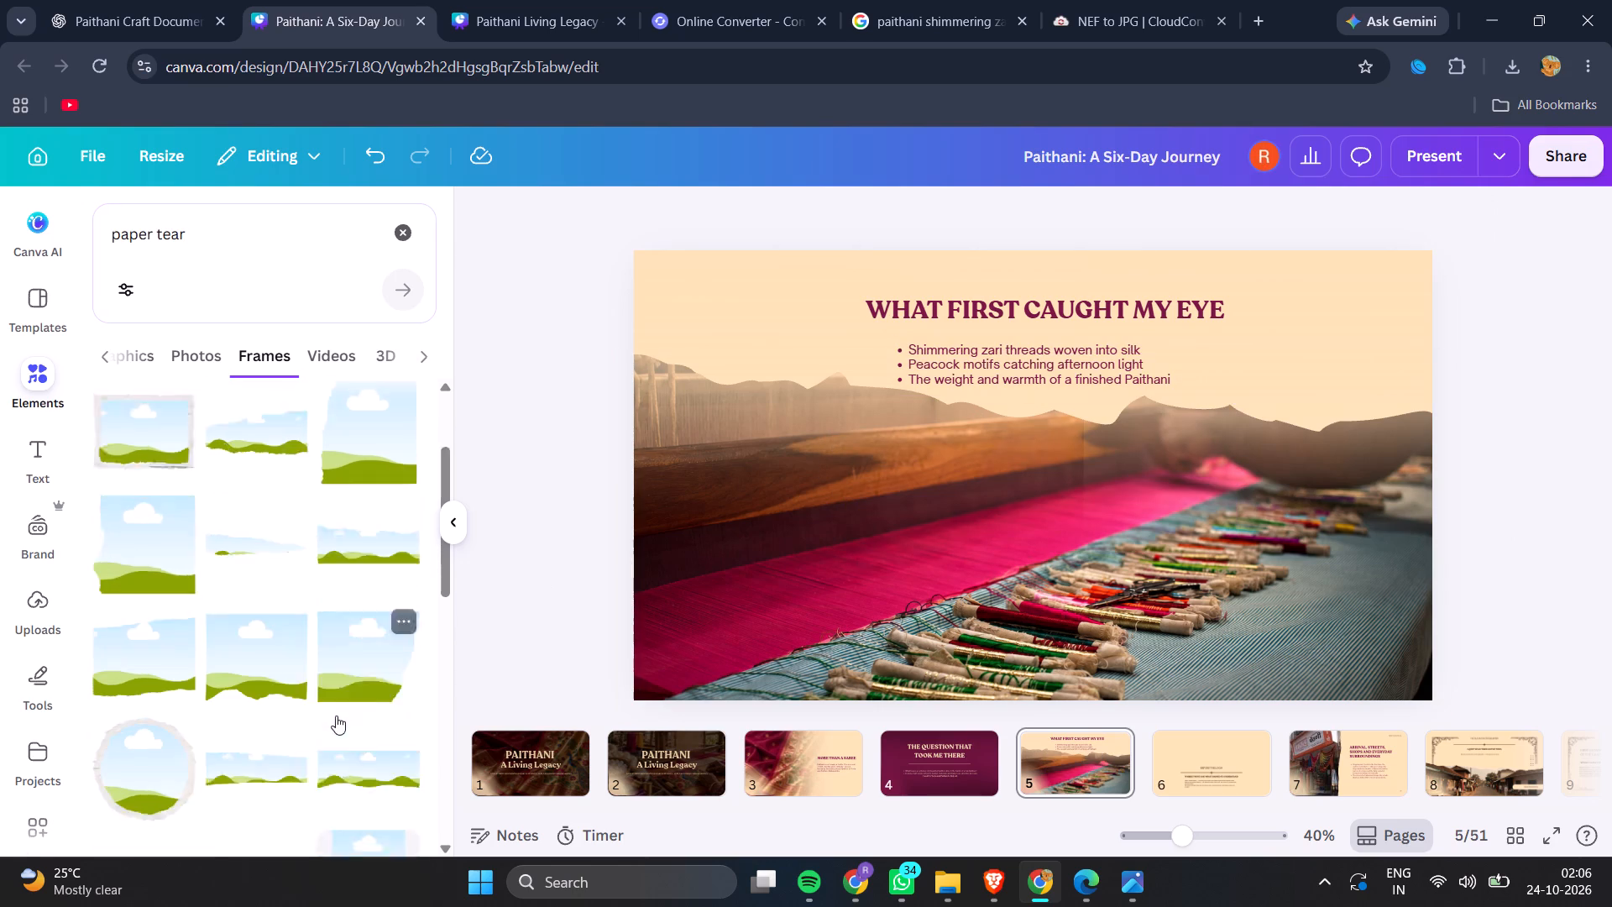
pyautogui.scroll(-3, 336, 716)
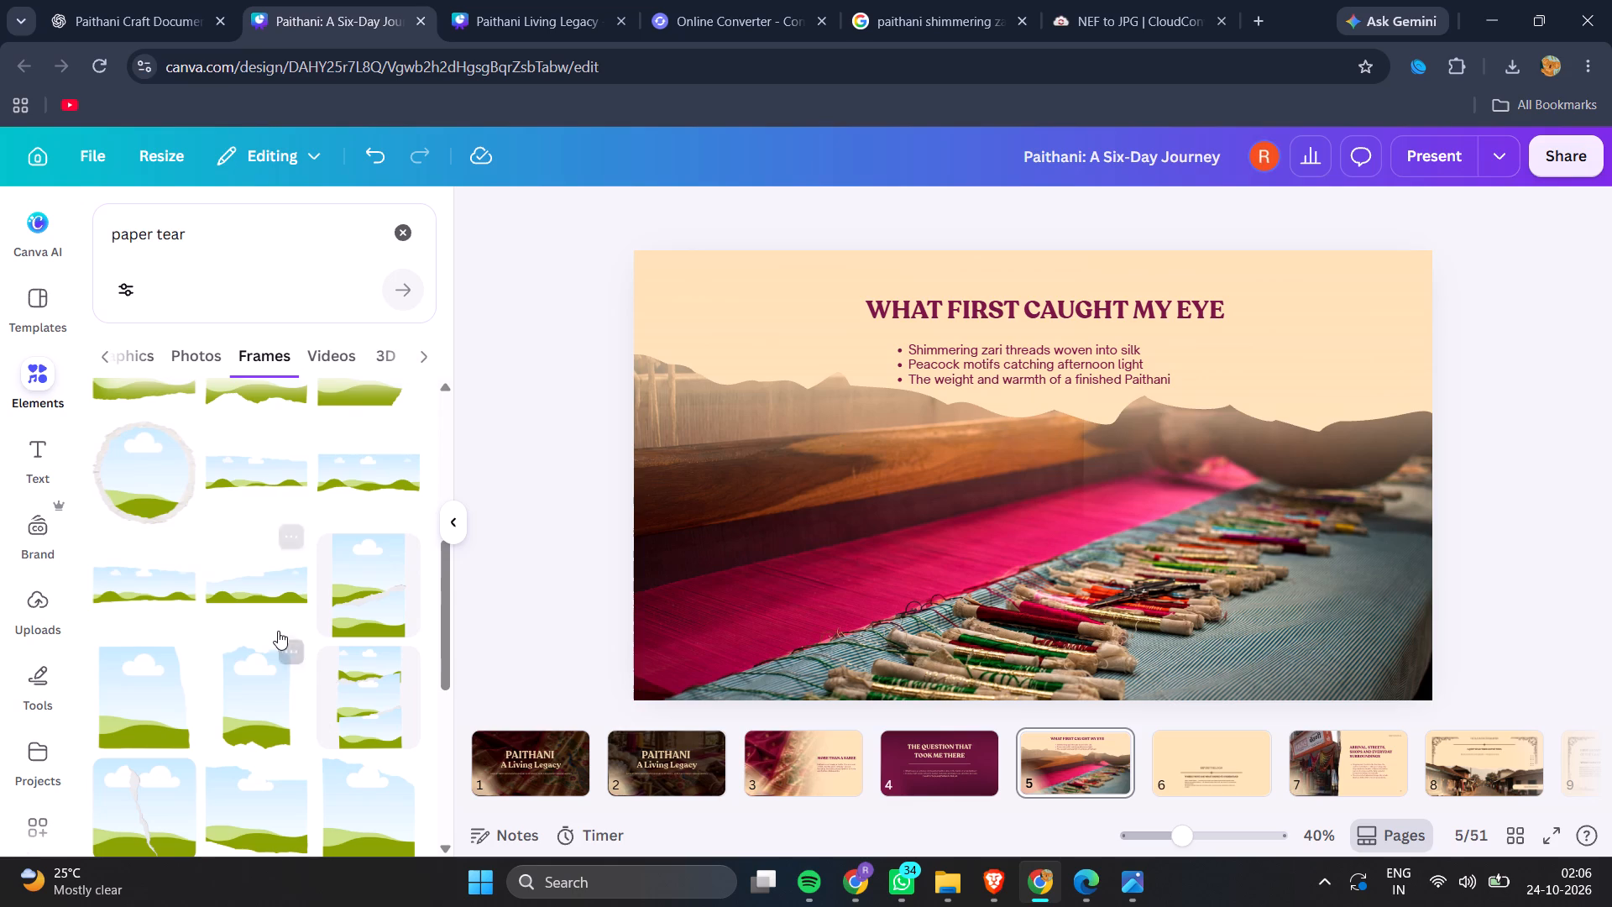
pyautogui.click(268, 584)
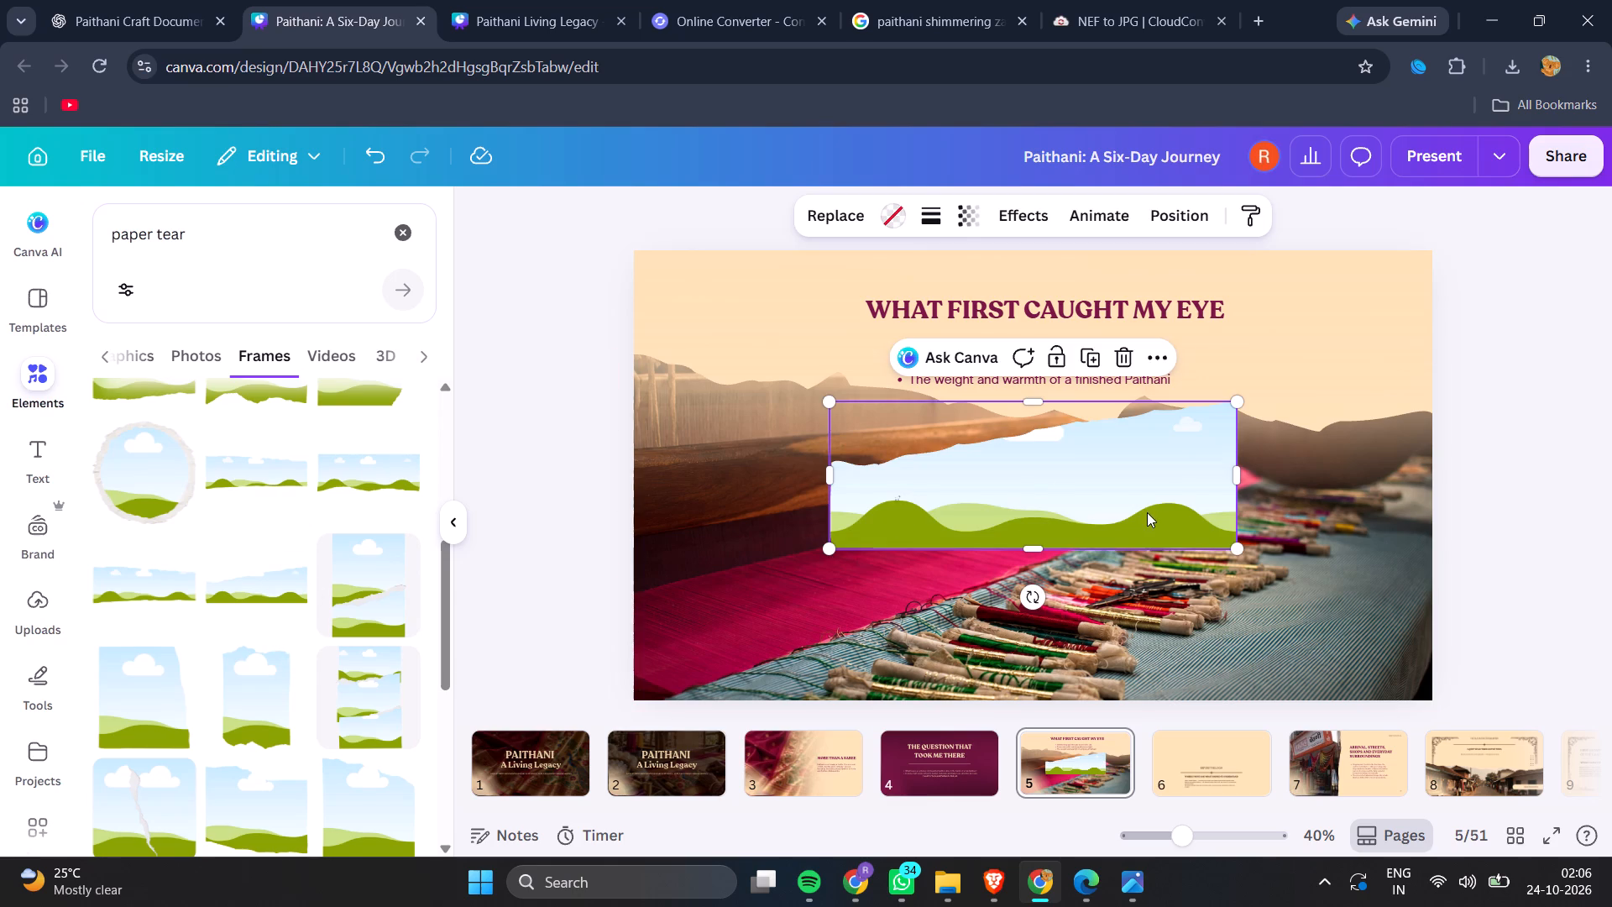
pyautogui.moveTo(1144, 512); pyautogui.dragTo(939, 554)
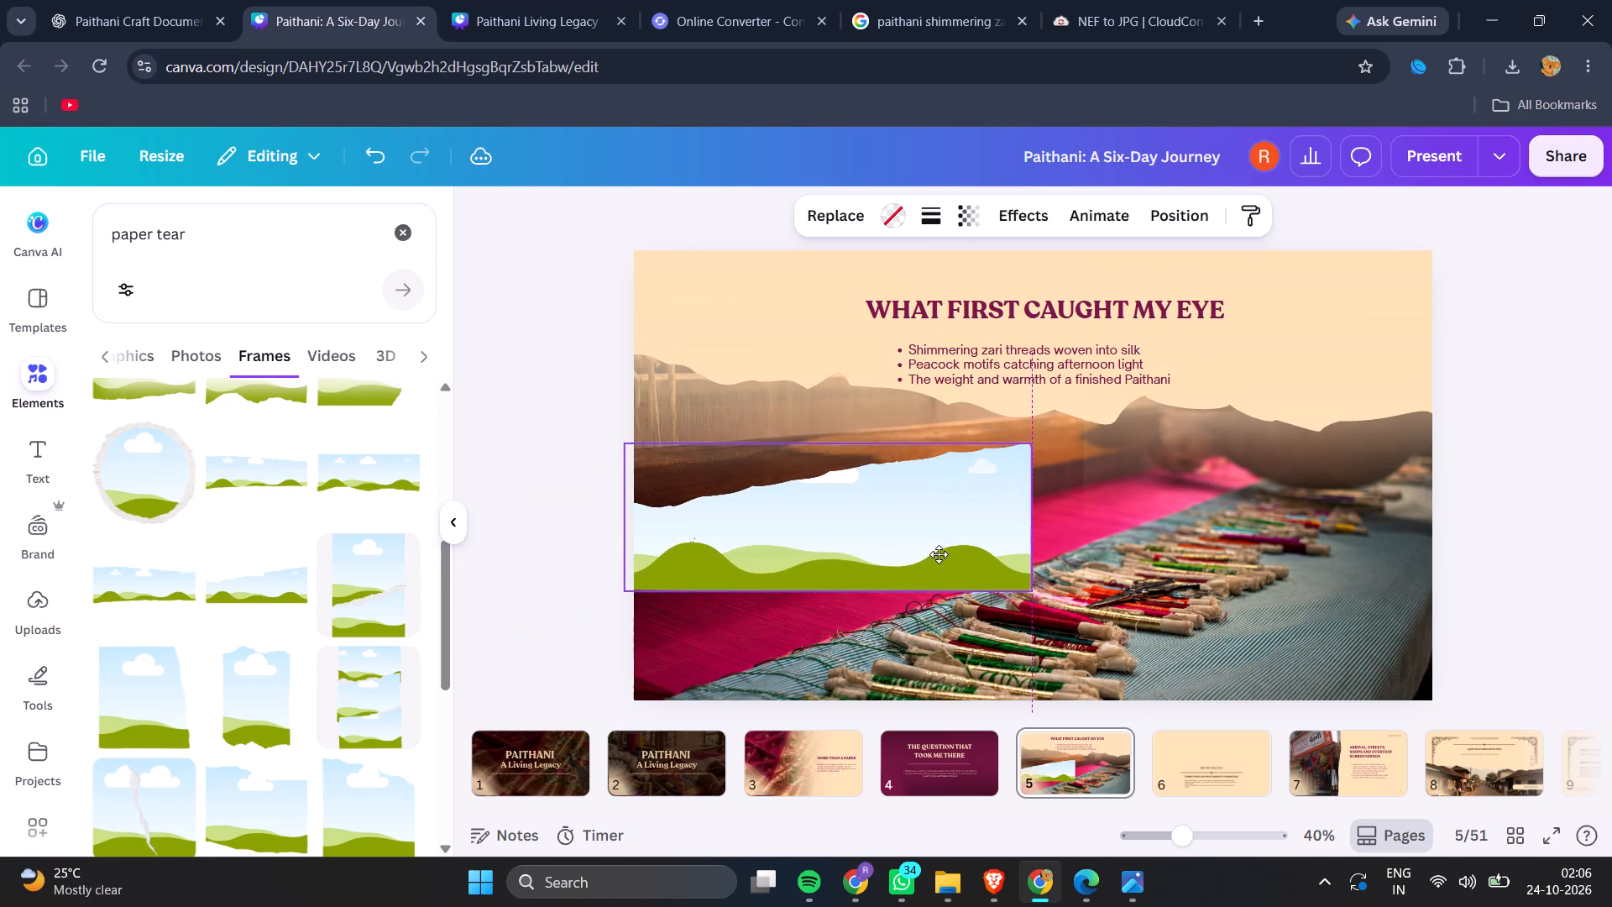
pyautogui.moveTo(939, 554); pyautogui.dragTo(939, 552)
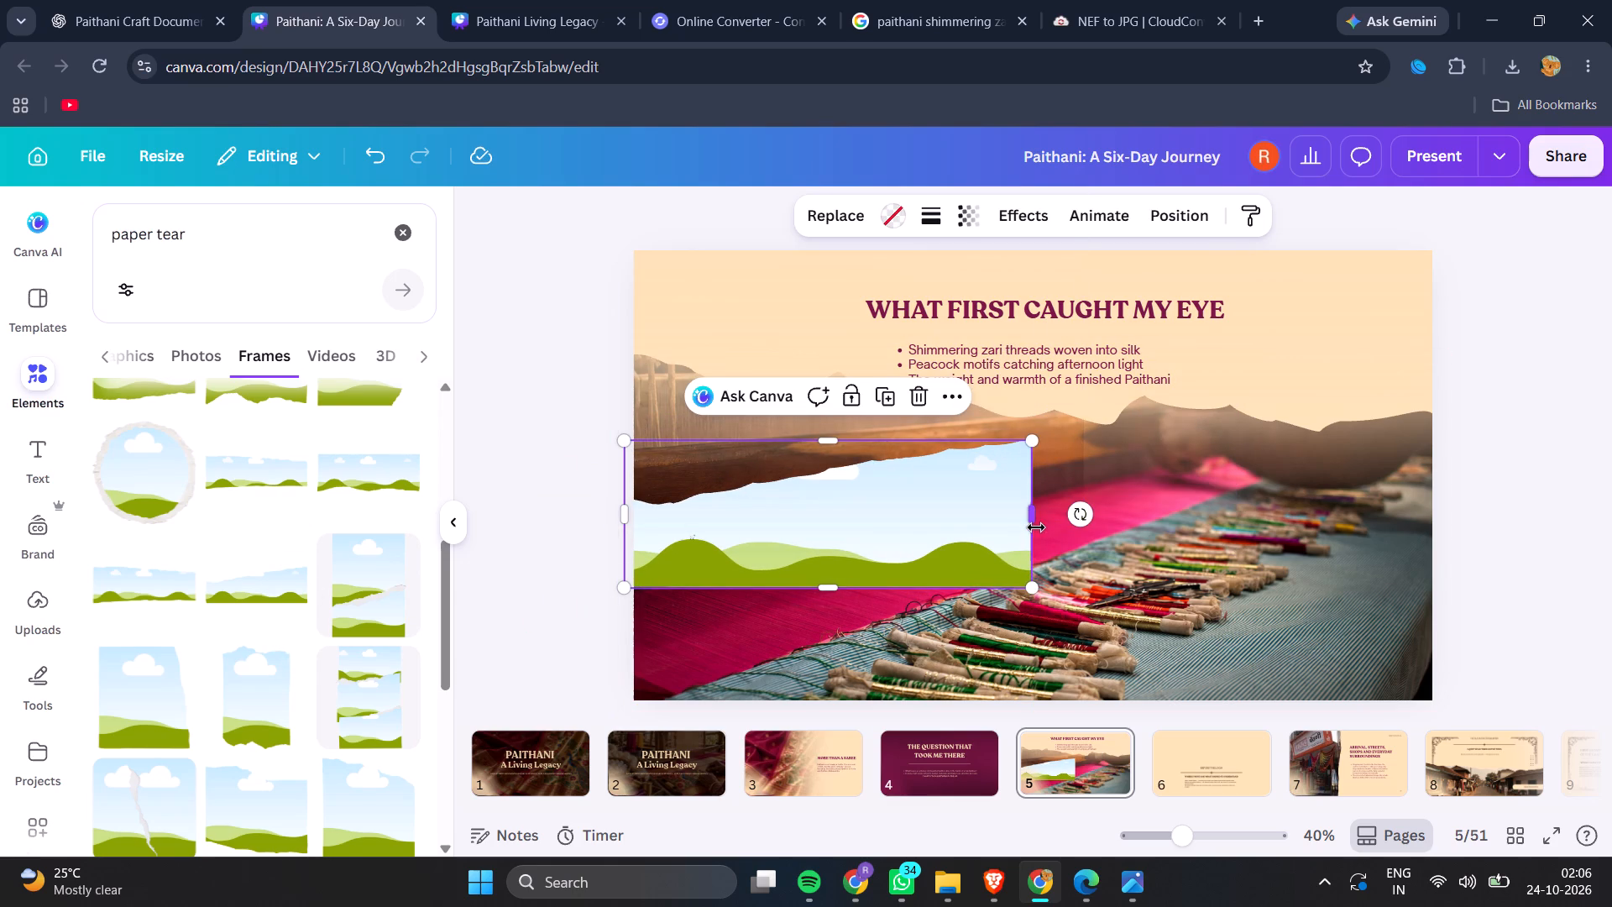
# Enlarge the slanted torn-paper frame proportionally to span the slide's width and shift it up to cover the lower part of the slide.
pyautogui.moveTo(1036, 527); pyautogui.dragTo(1433, 499)
pyautogui.hotkey('ctrl', 'z')
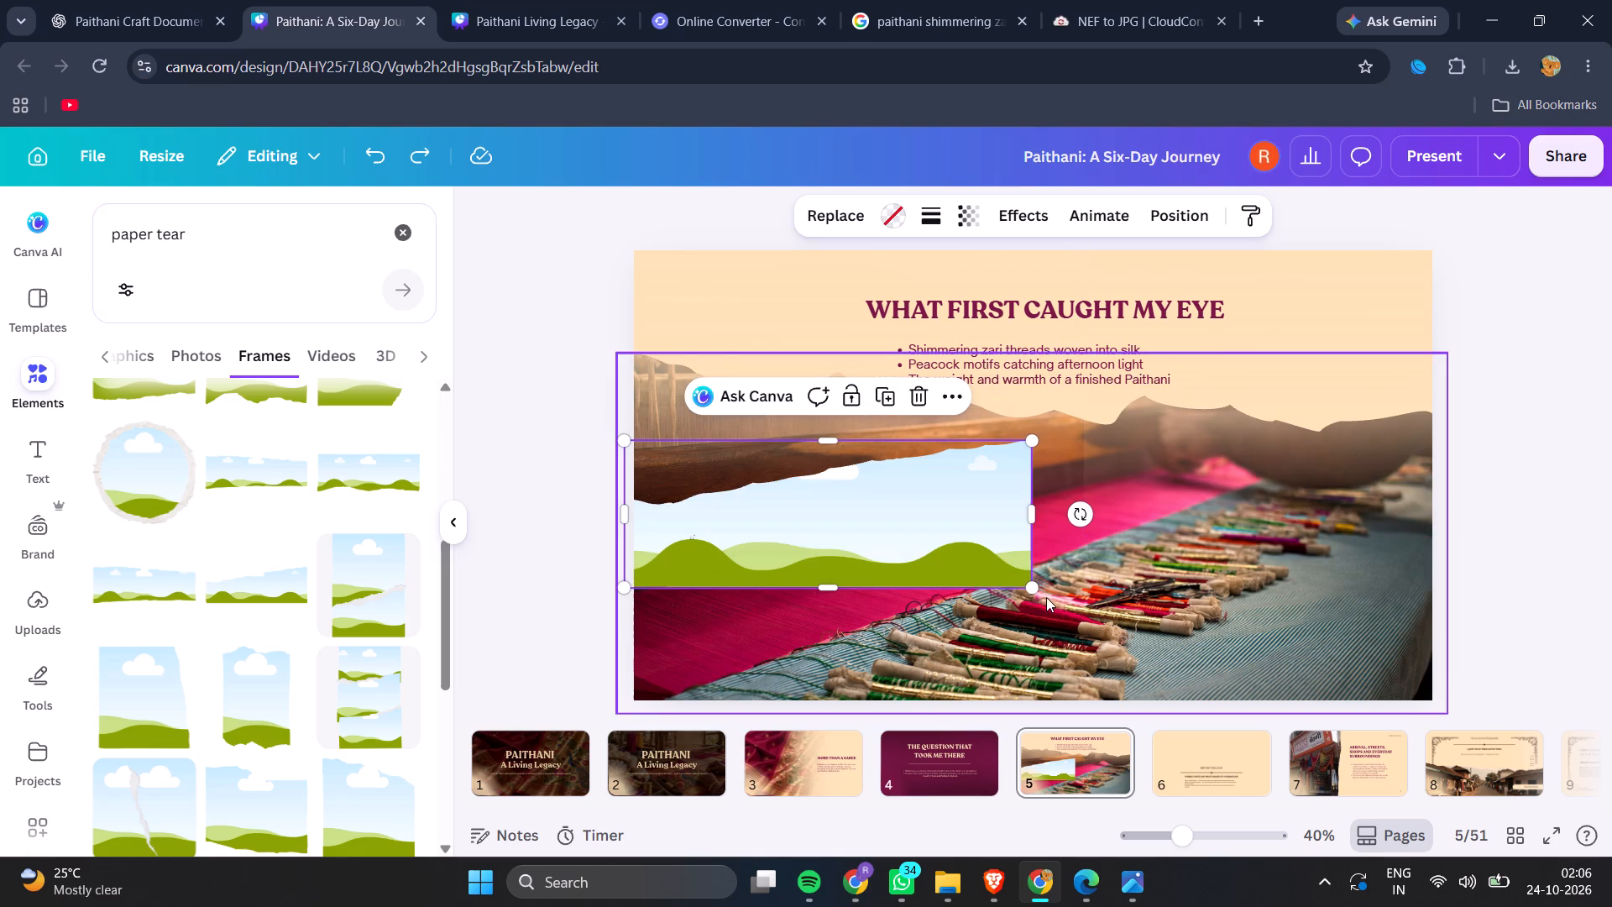
pyautogui.moveTo(1038, 590); pyautogui.dragTo(1385, 695)
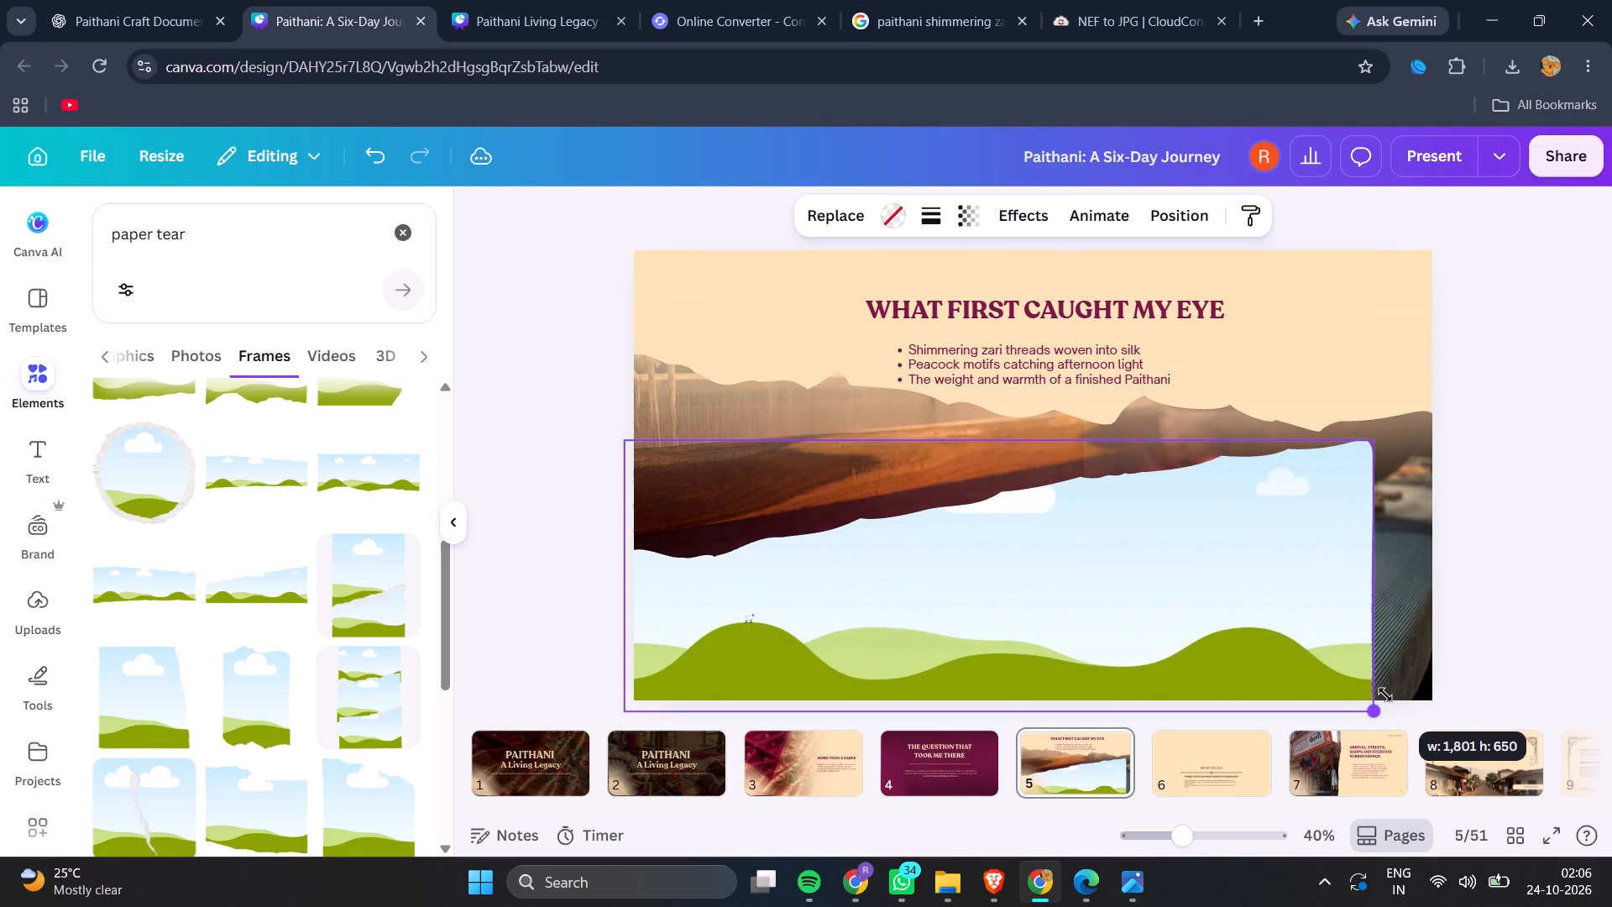
pyautogui.moveTo(1385, 695); pyautogui.dragTo(1471, 664)
pyautogui.moveTo(1383, 616); pyautogui.dragTo(1383, 581)
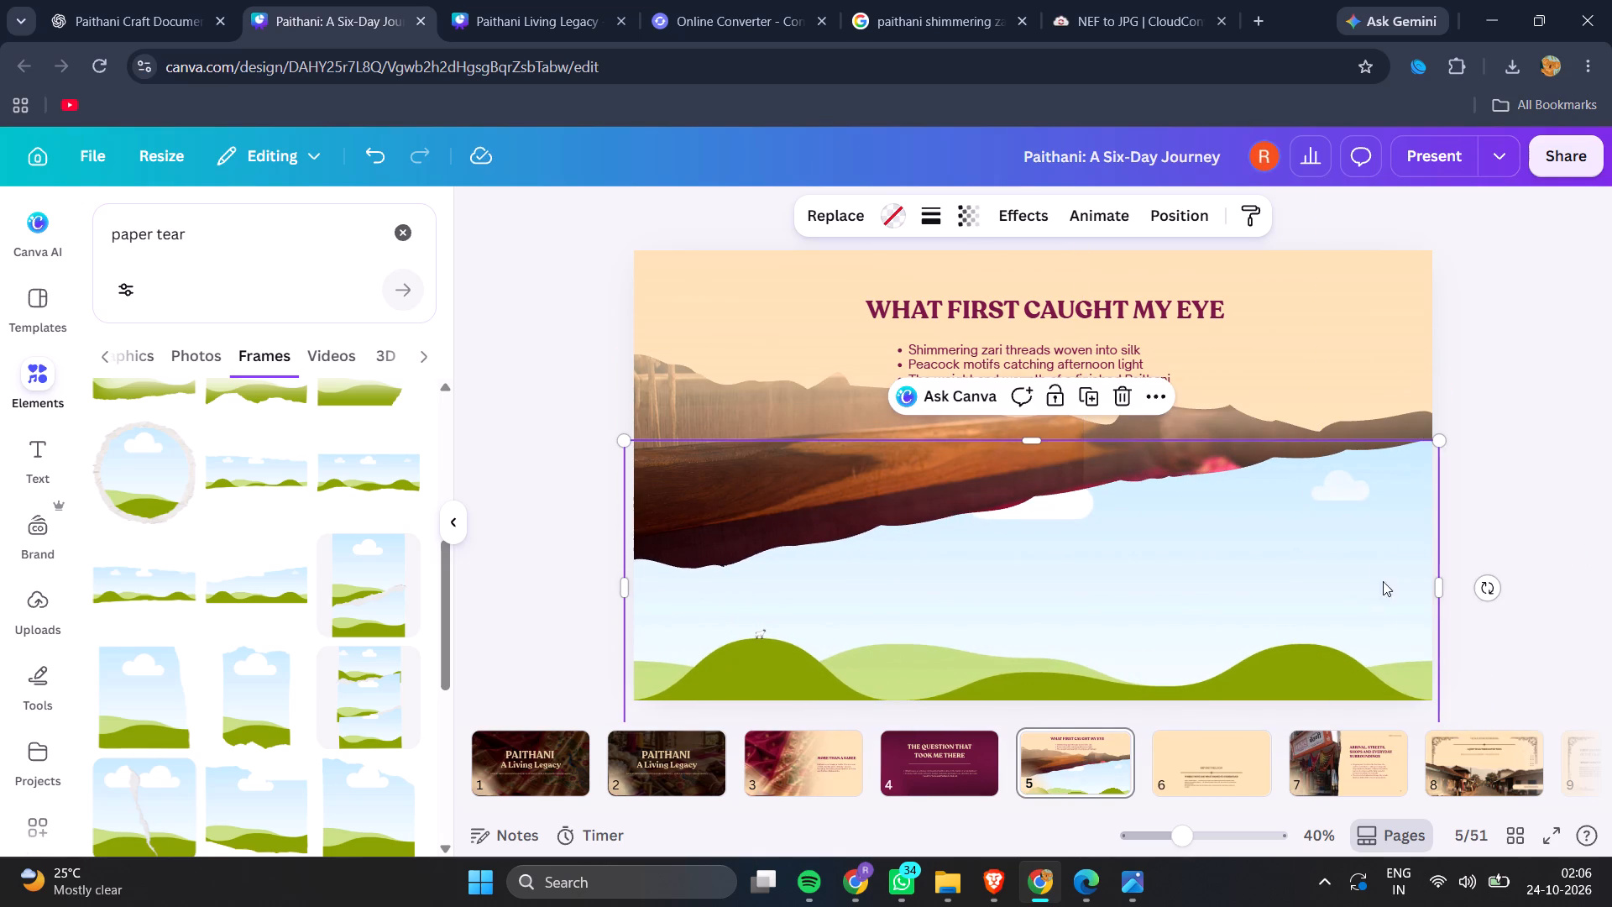
pyautogui.moveTo(1383, 581); pyautogui.dragTo(1384, 591)
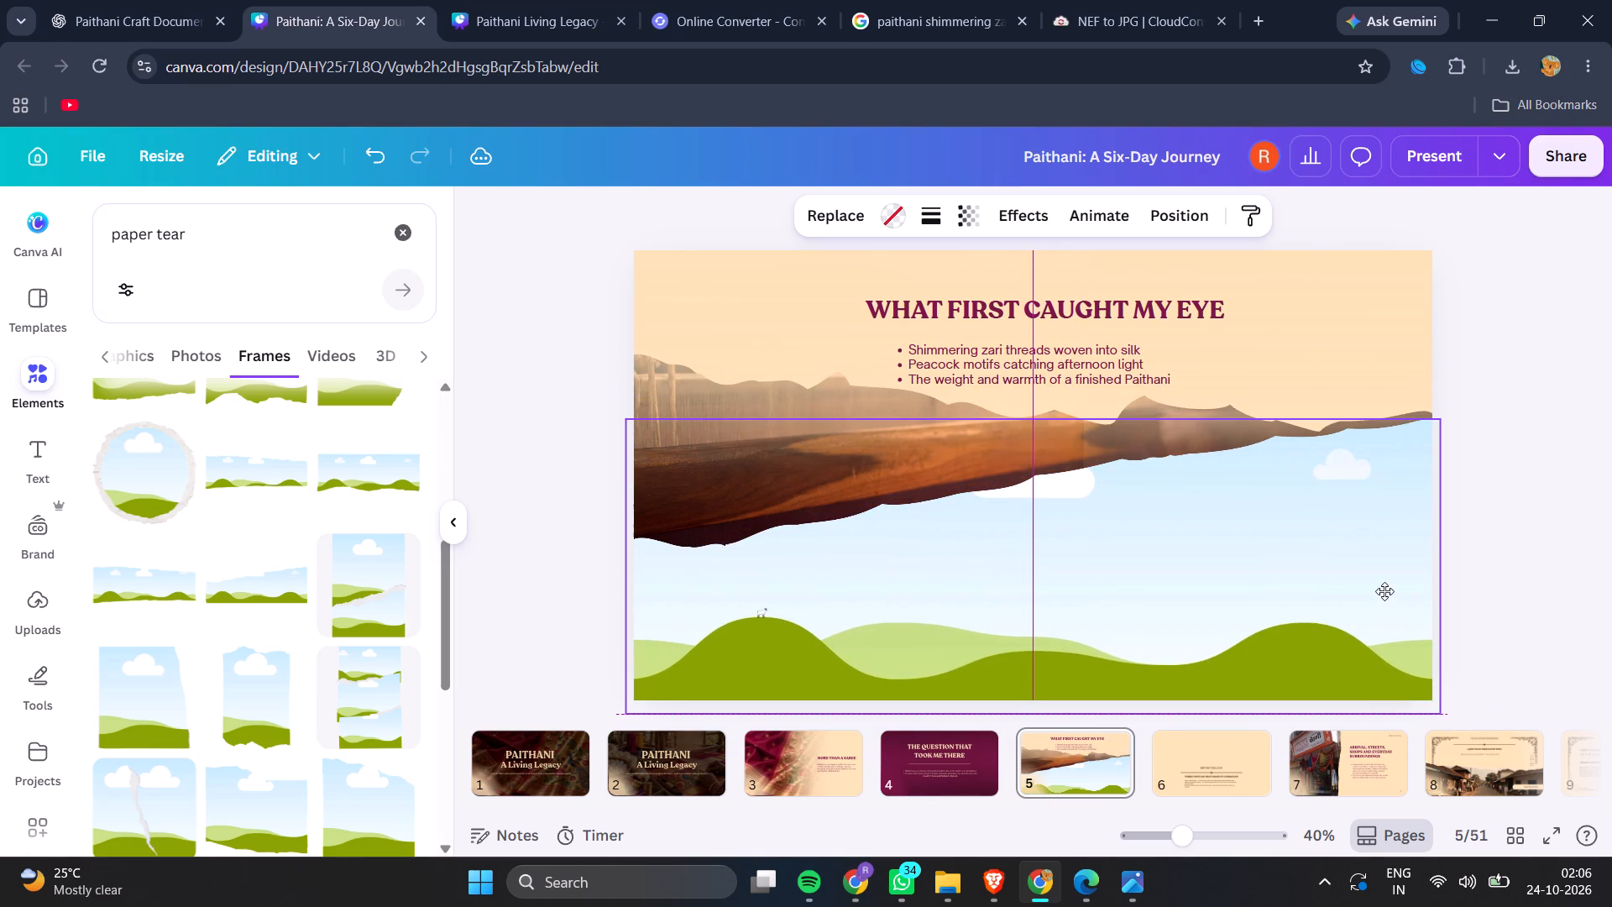
pyautogui.moveTo(1384, 591); pyautogui.dragTo(1385, 591)
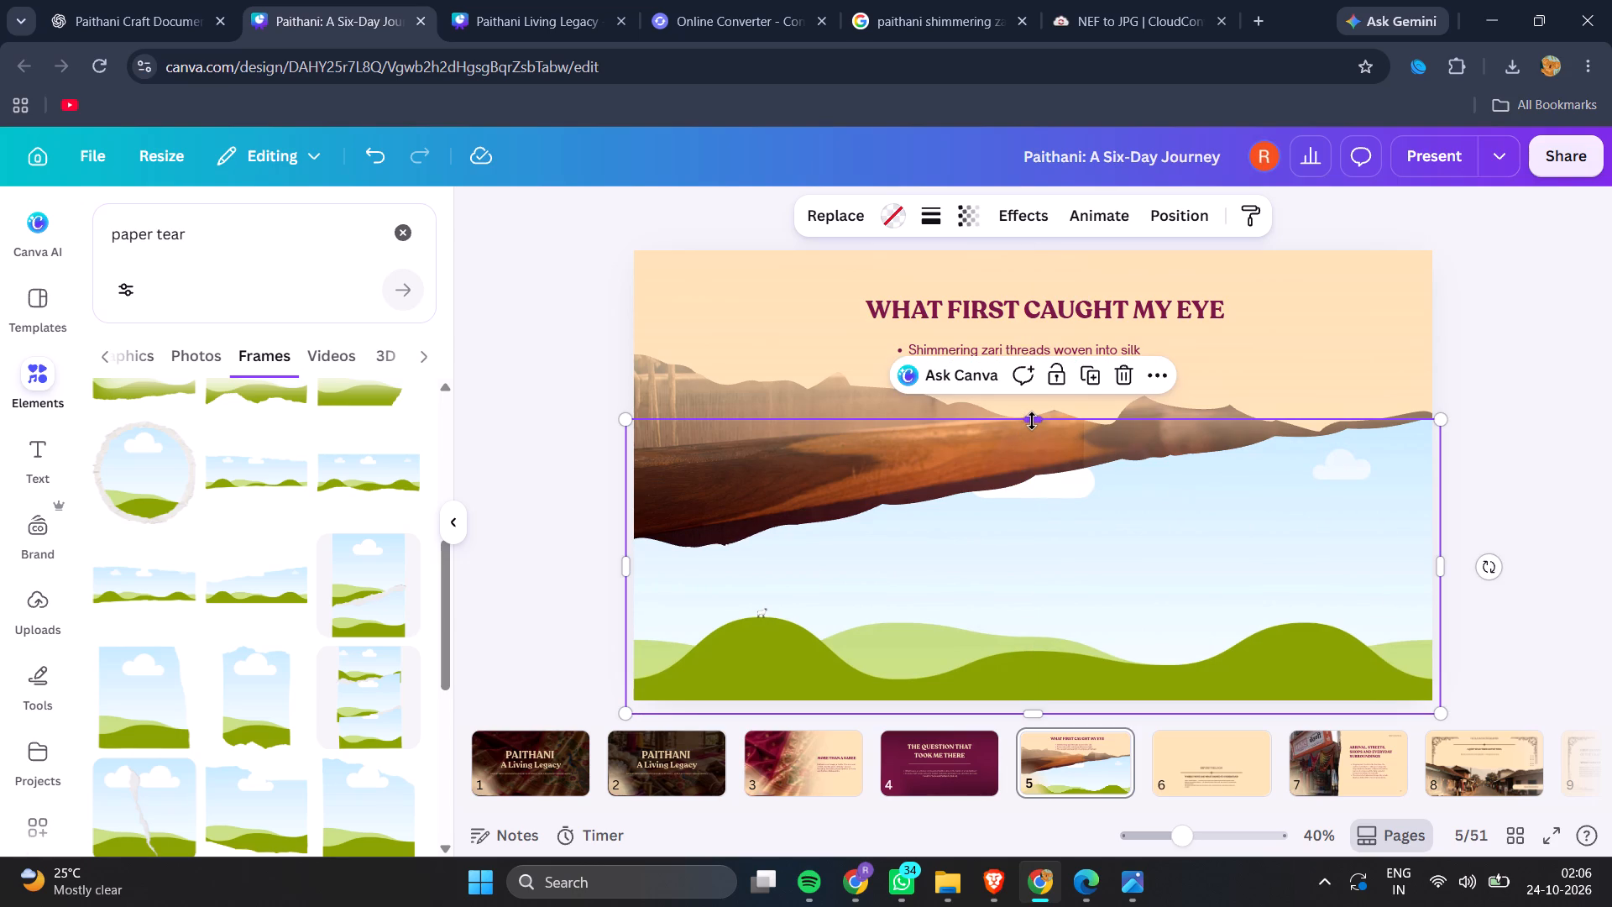
pyautogui.moveTo(1032, 421); pyautogui.dragTo(1043, 422)
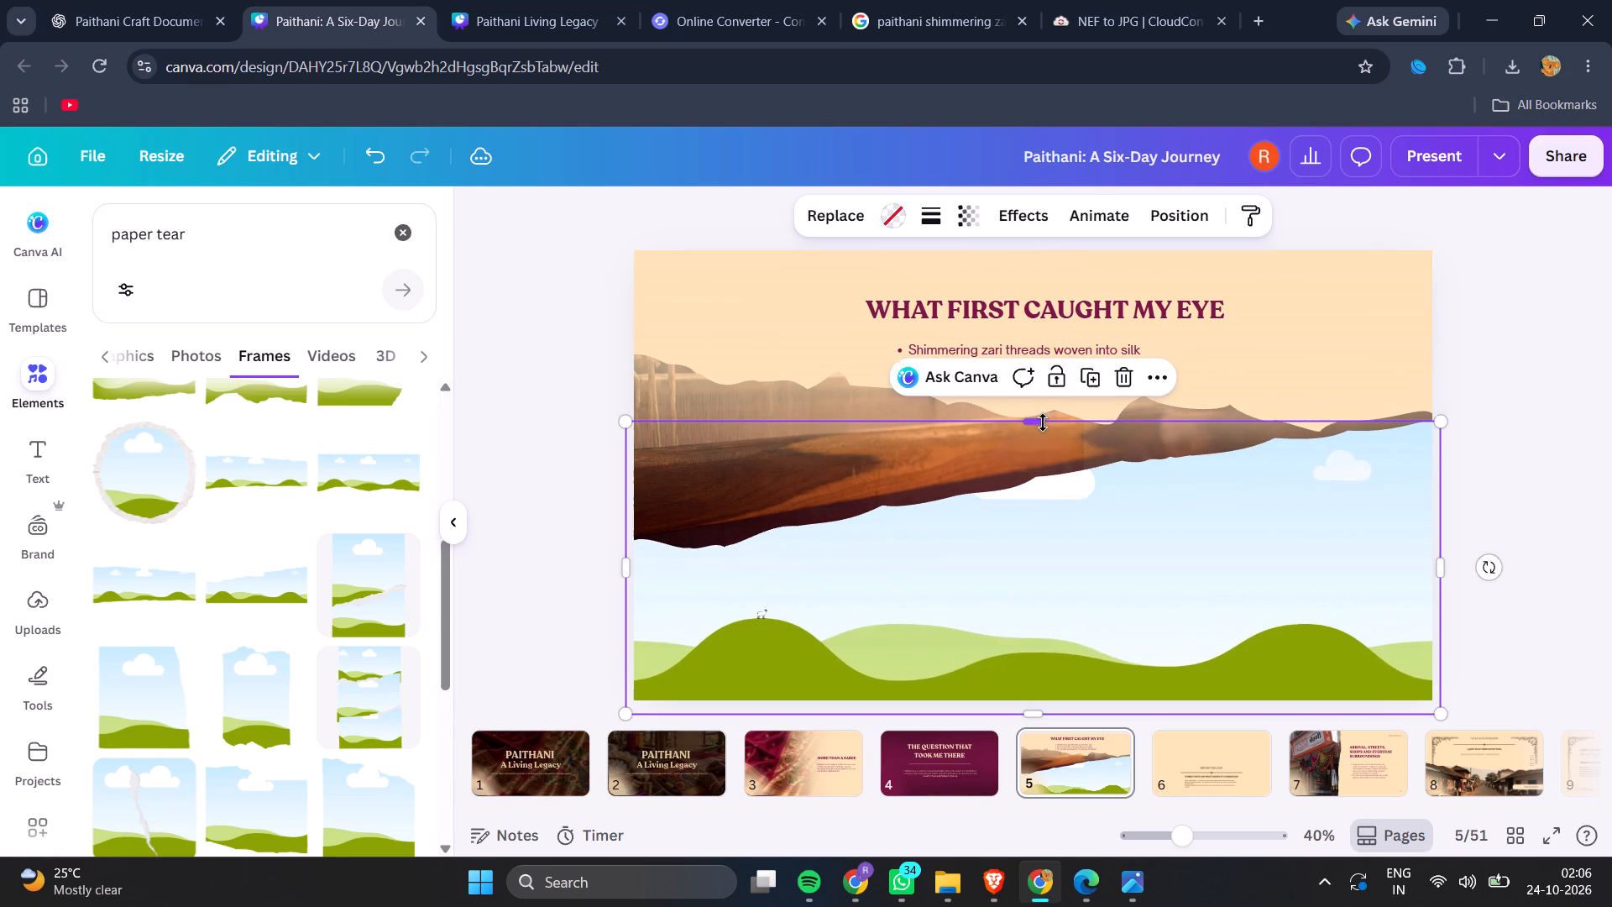
pyautogui.hotkey('ctrl', 'z')
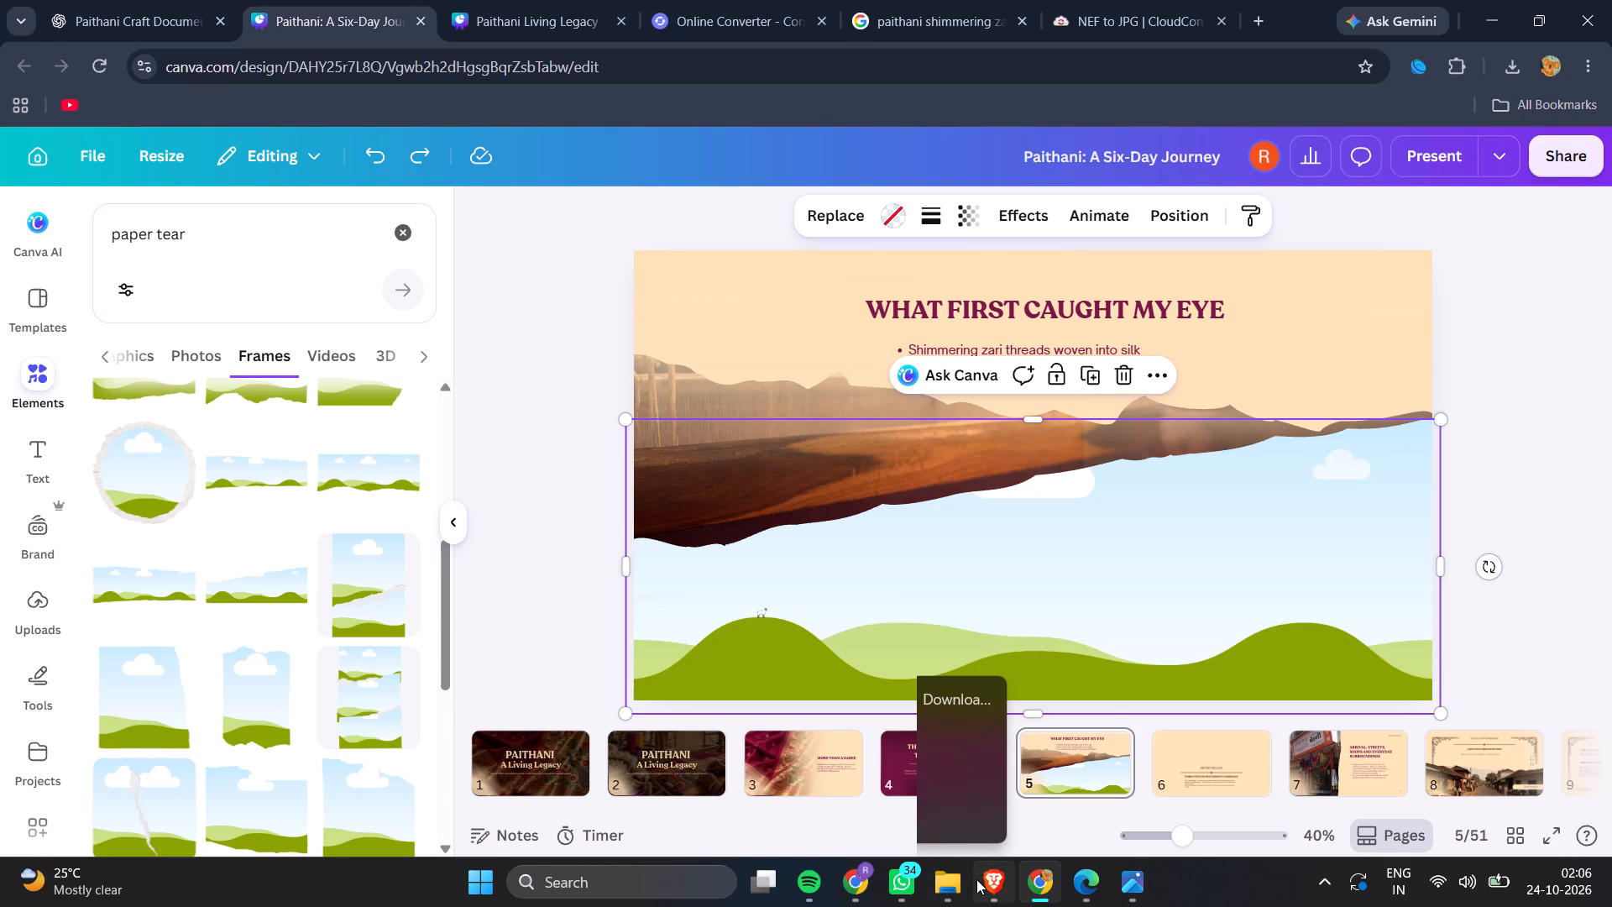
# Fill the torn-paper frame with the Vibrant Threads Traditional Loom photo from the Downloads folder.
pyautogui.click(954, 888)
pyautogui.moveTo(606, 505); pyautogui.dragTo(665, 545)
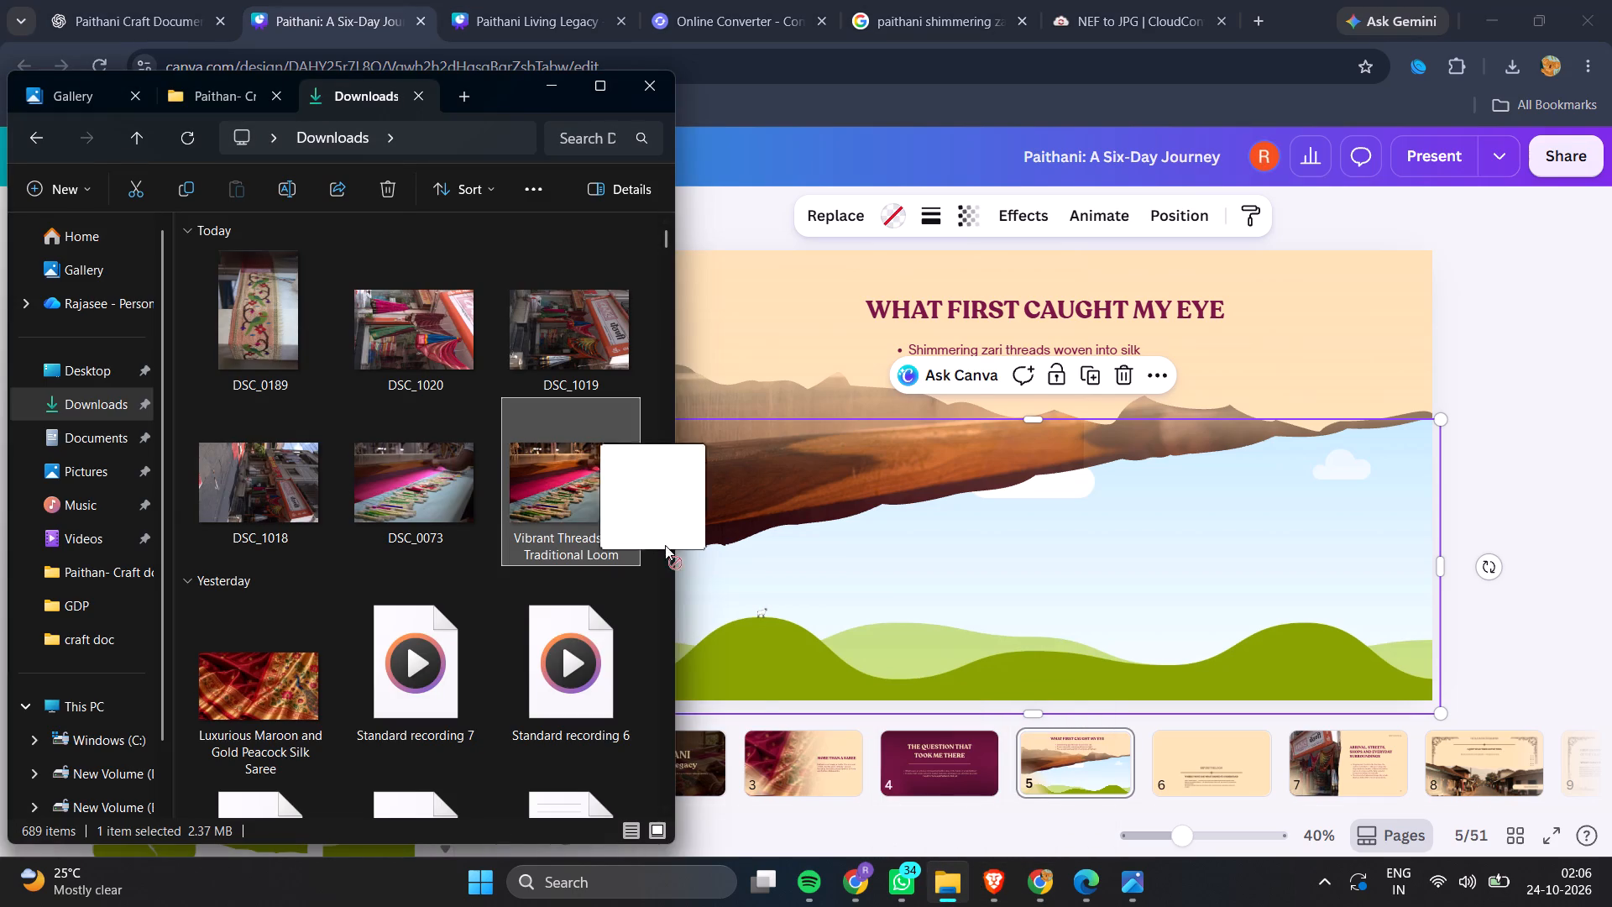
pyautogui.moveTo(665, 545); pyautogui.dragTo(960, 667)
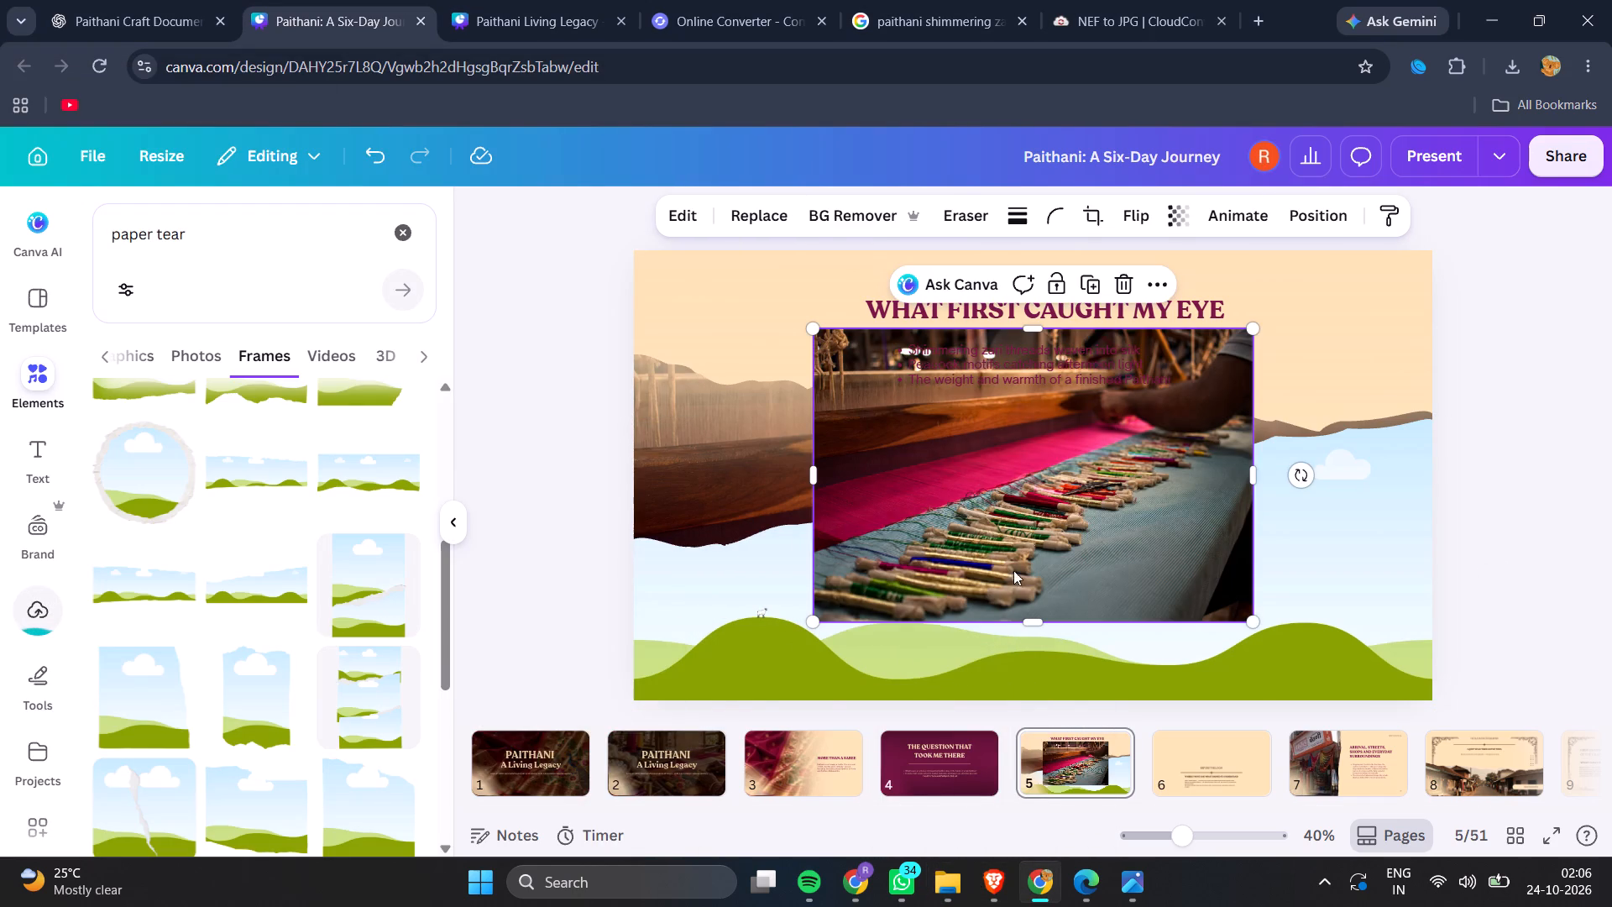
pyautogui.moveTo(1028, 528); pyautogui.dragTo(1047, 664)
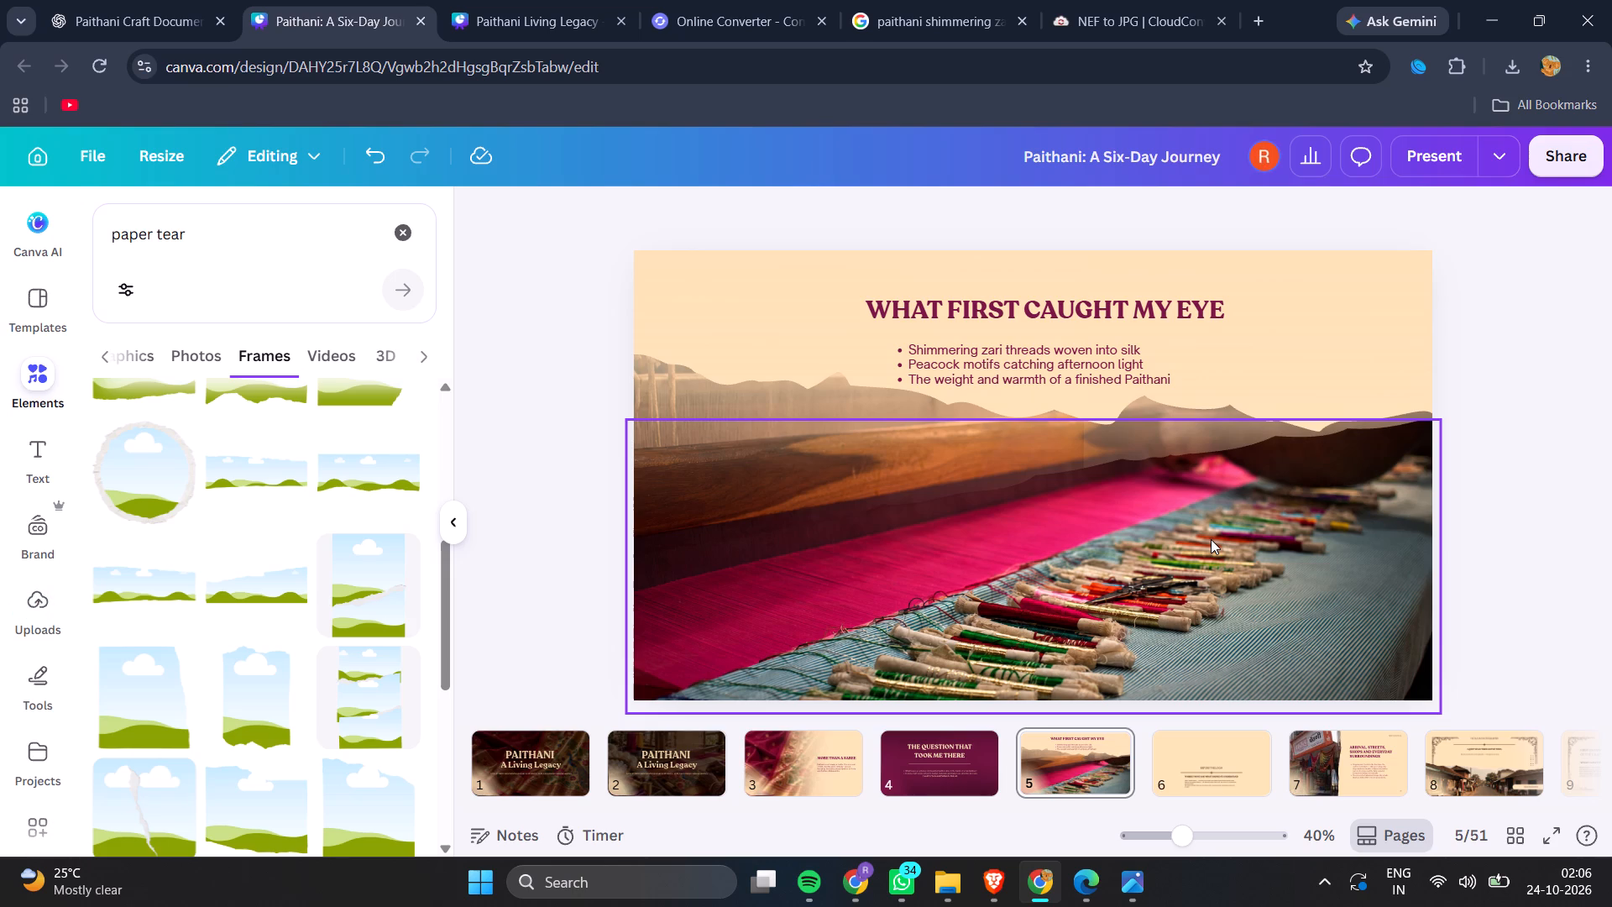
# Move the filled frame slightly up and extend its top edge to the first bullet line, keeping its width.
pyautogui.moveTo(1211, 539); pyautogui.dragTo(1210, 522)
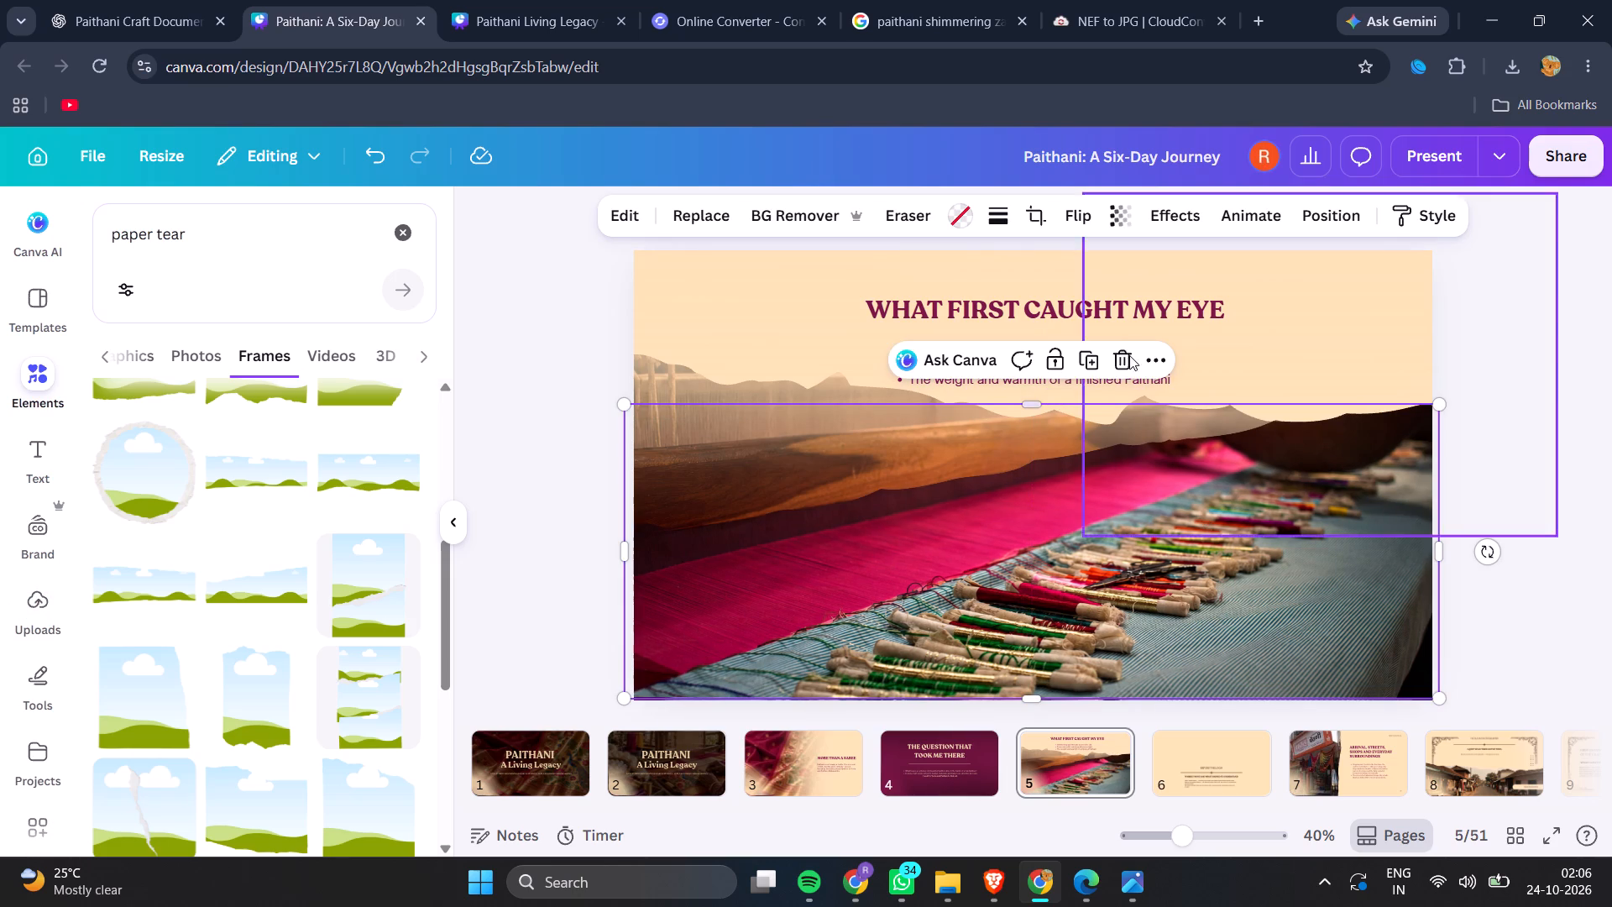
pyautogui.moveTo(1017, 410); pyautogui.dragTo(1052, 315)
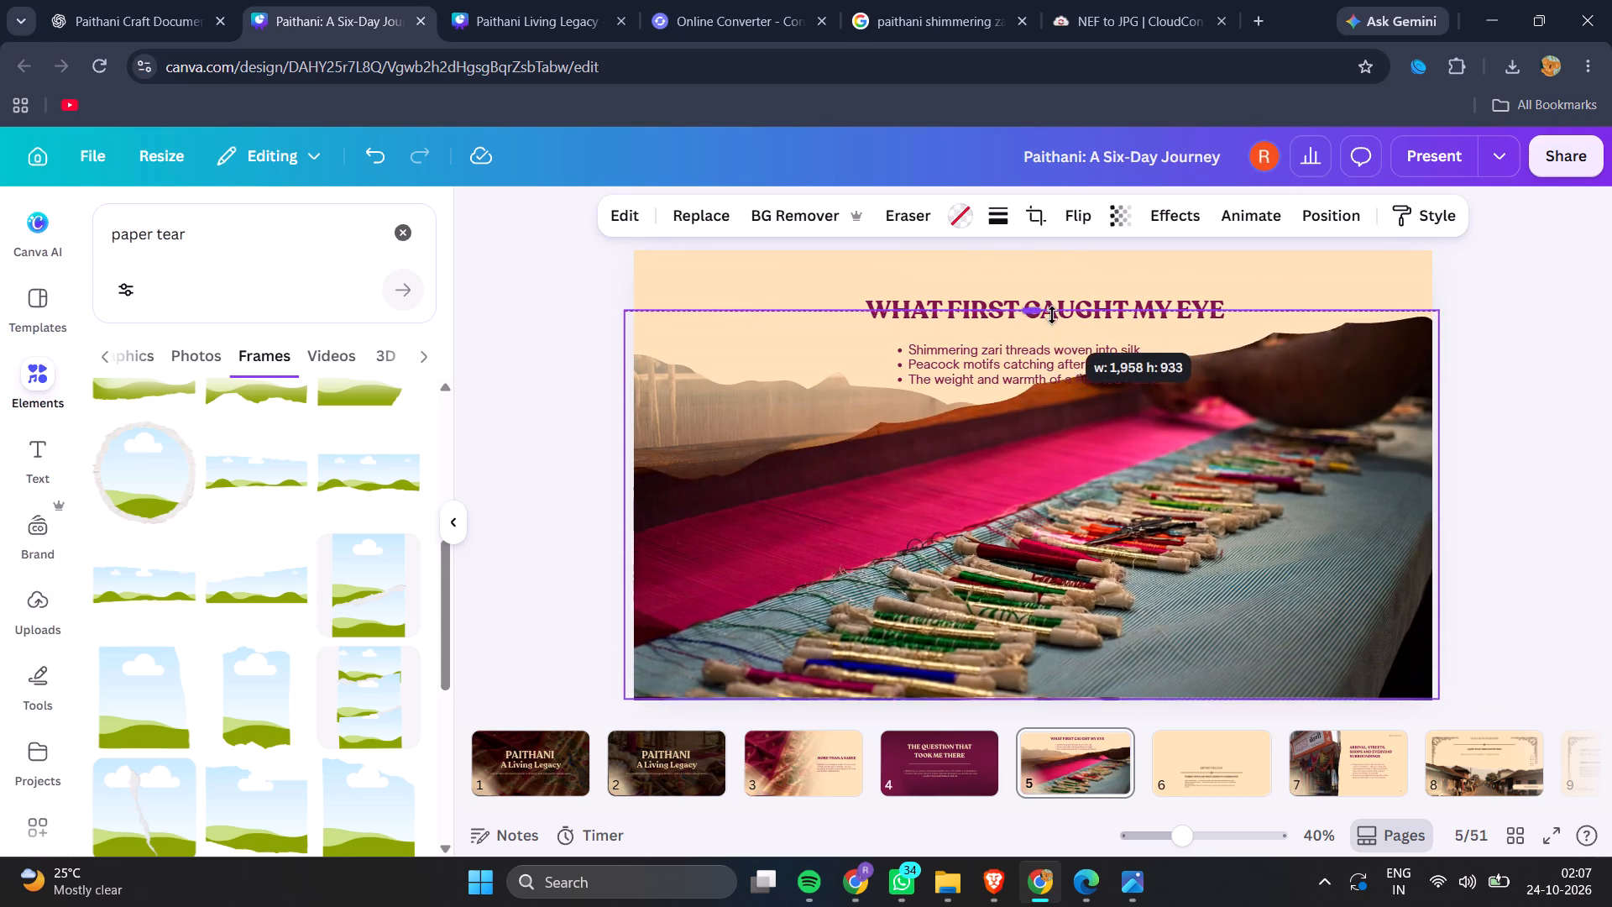
pyautogui.moveTo(1052, 315); pyautogui.dragTo(1065, 350)
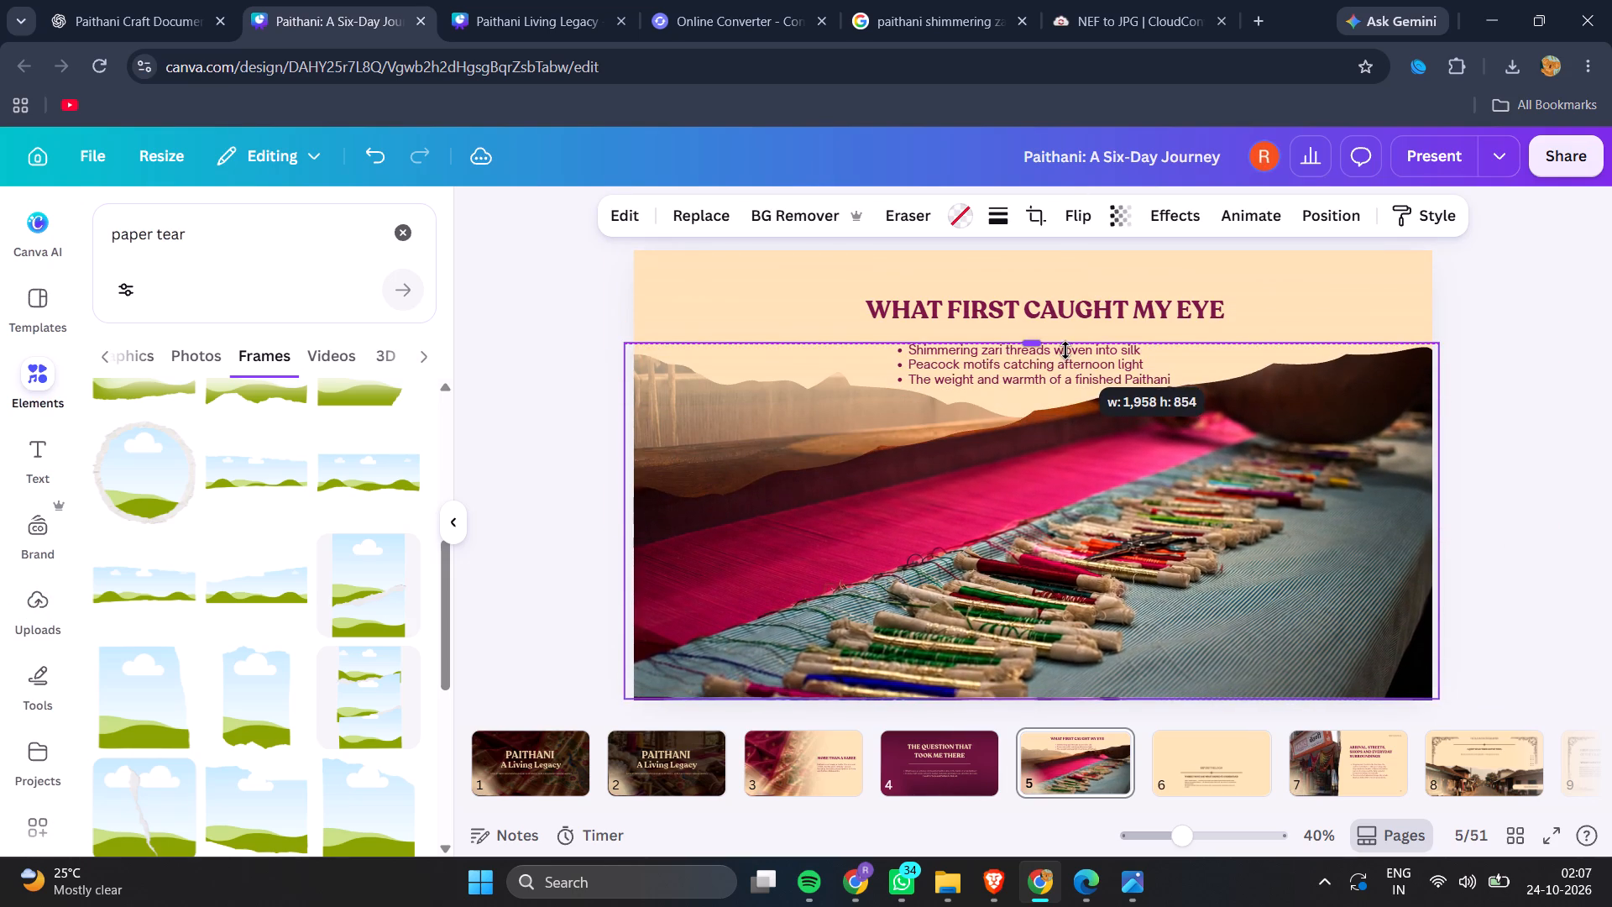
pyautogui.moveTo(1065, 350); pyautogui.dragTo(1068, 355)
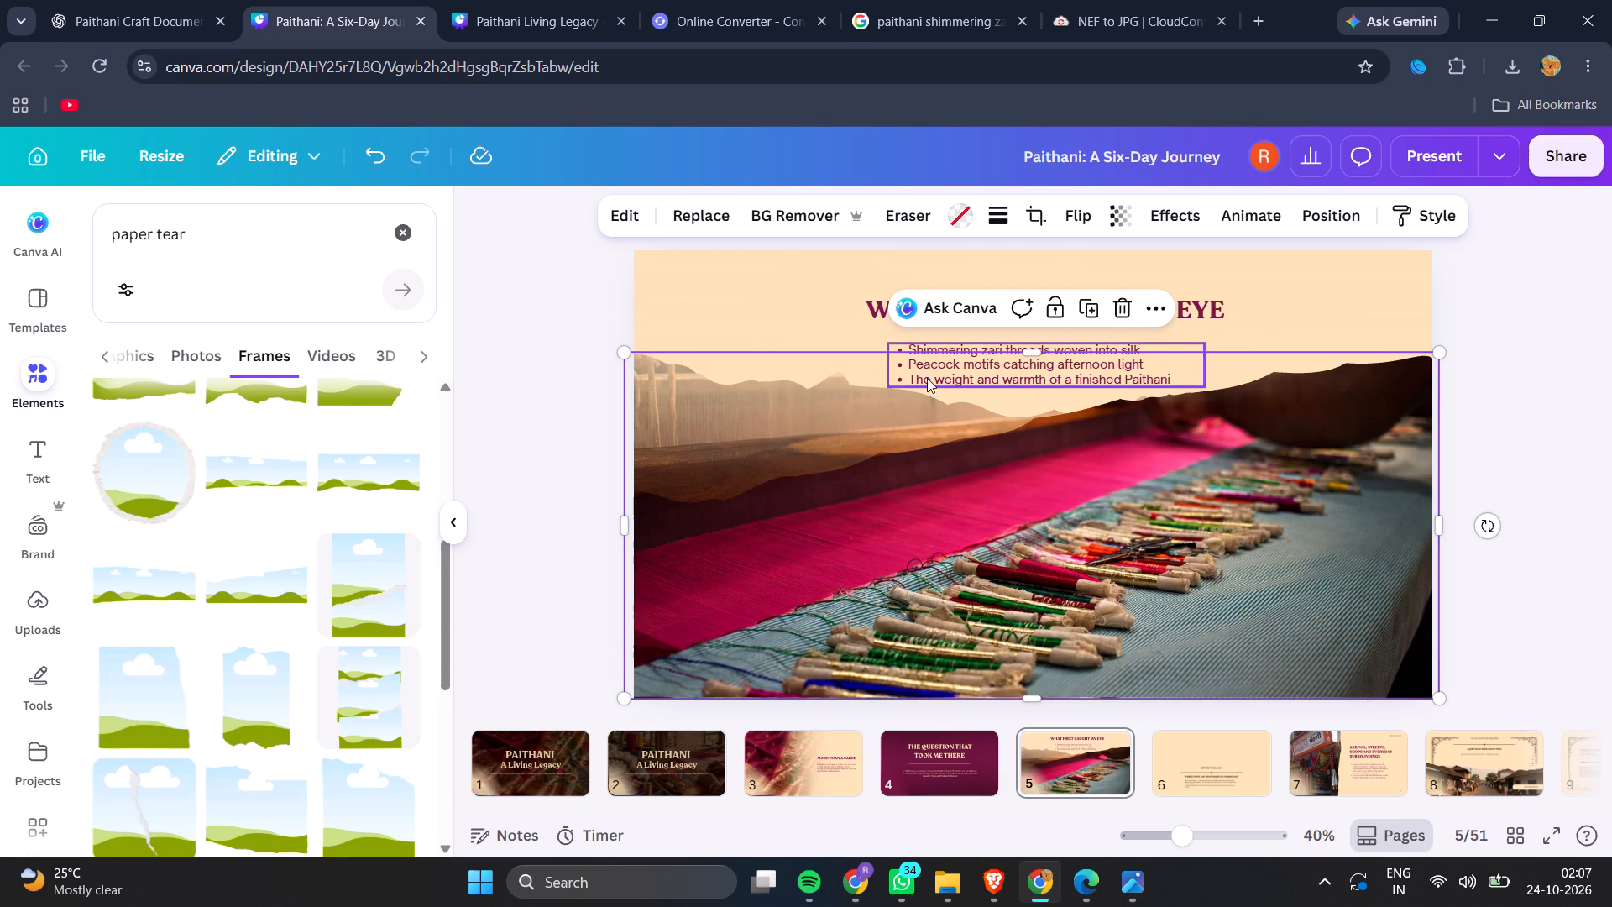
# Reorder slide 5's layers so the new torn-edge loom photo sits below both cream gradient overlays.
pyautogui.click(1307, 224)
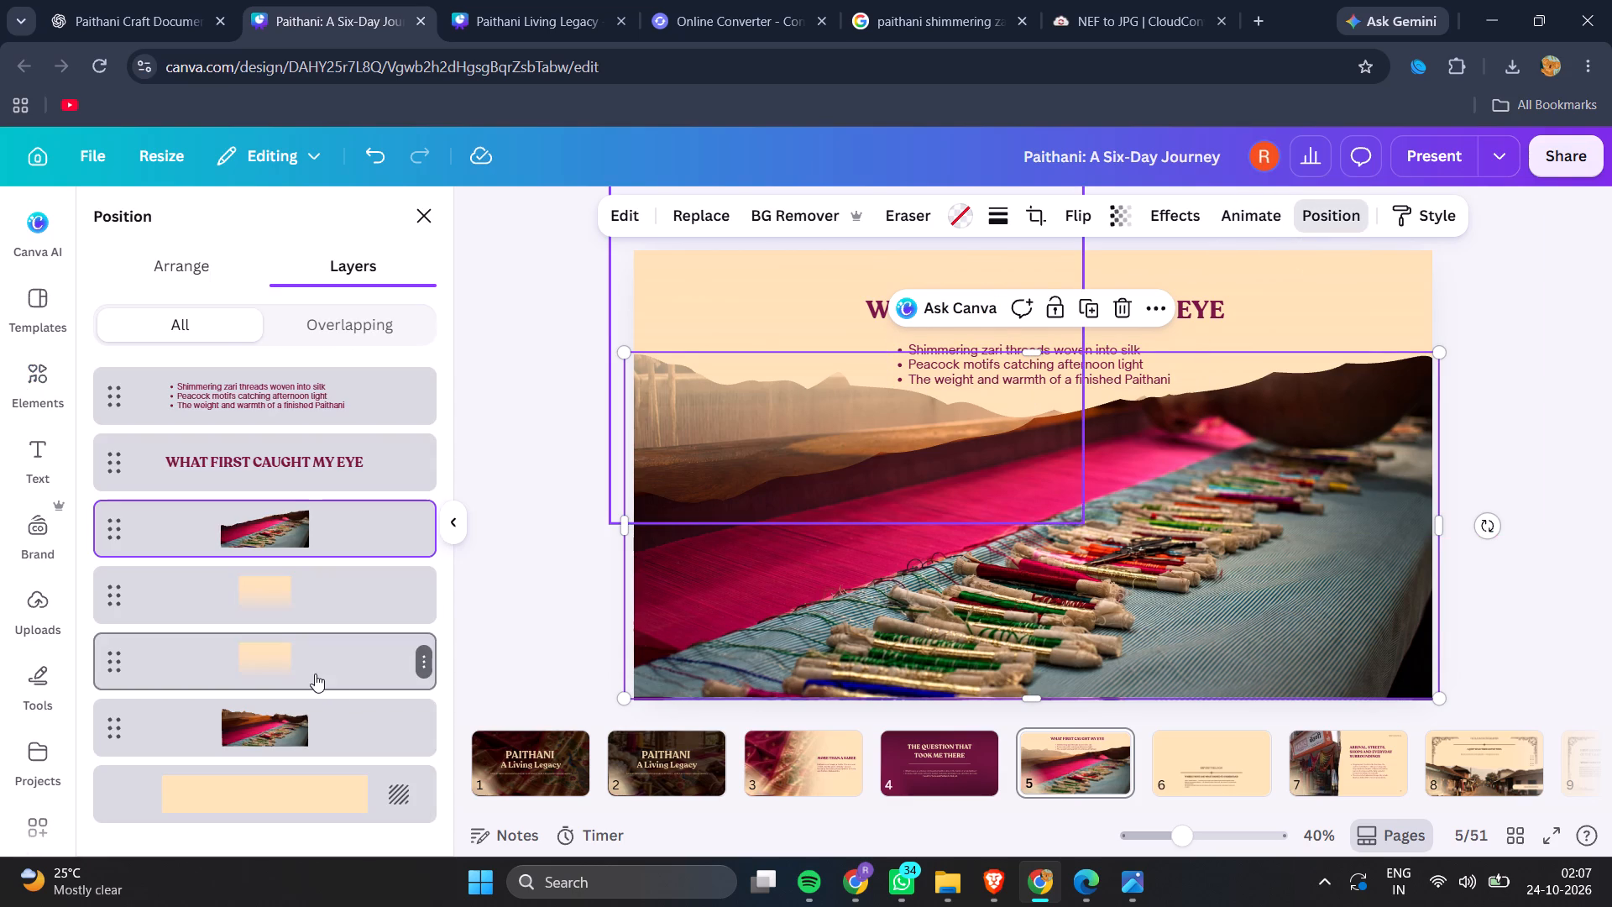
pyautogui.moveTo(301, 540); pyautogui.dragTo(312, 663)
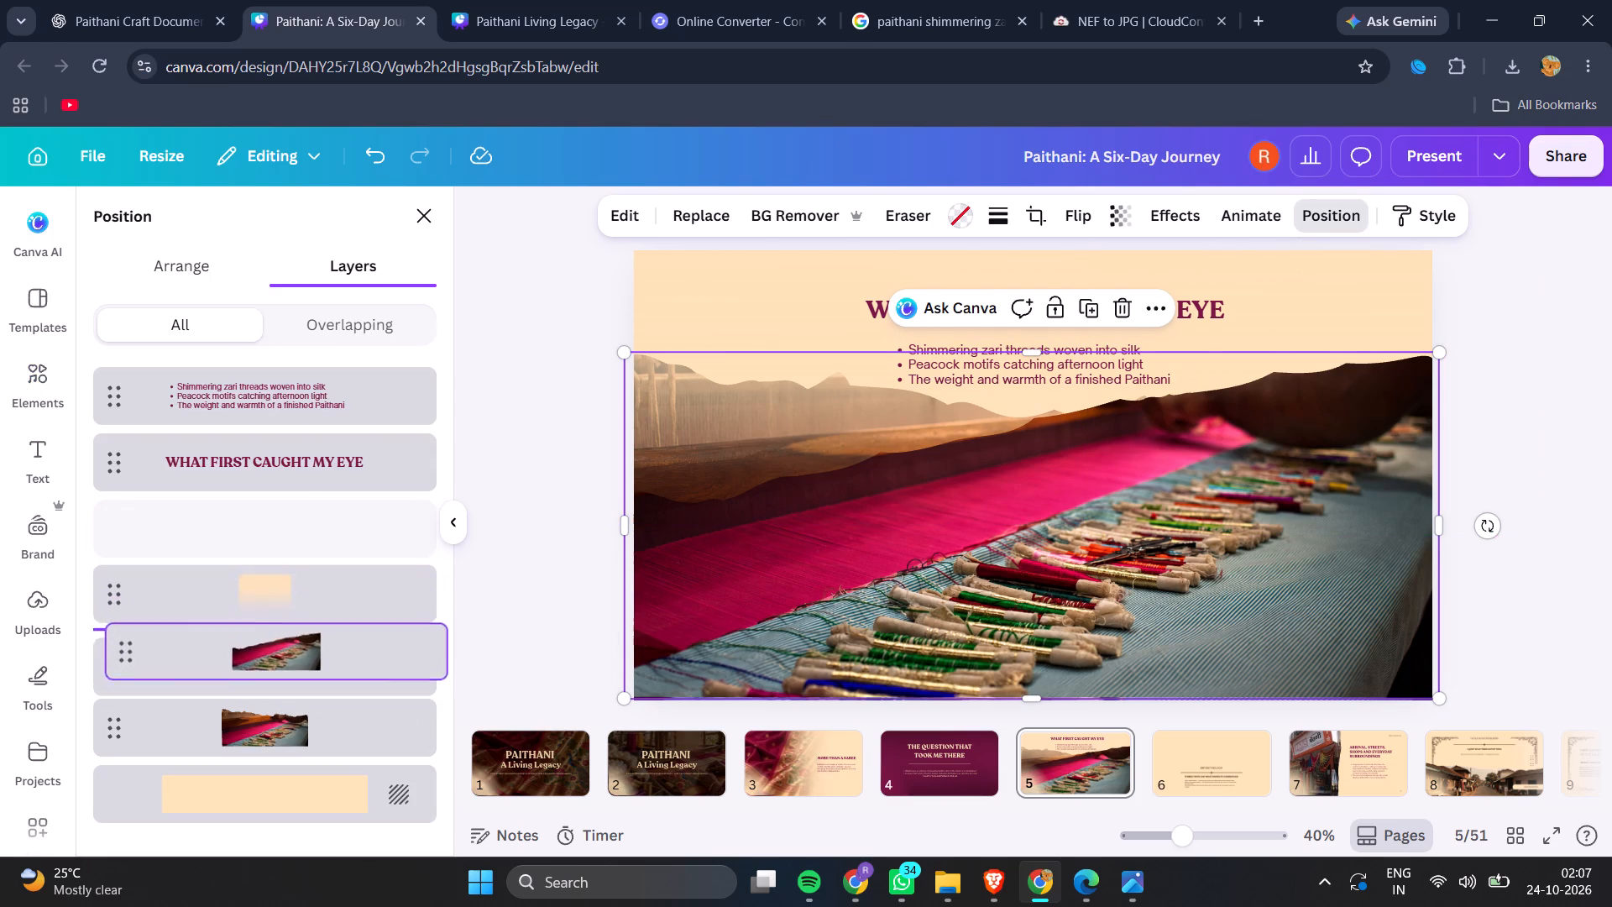
pyautogui.moveTo(312, 663); pyautogui.dragTo(306, 695)
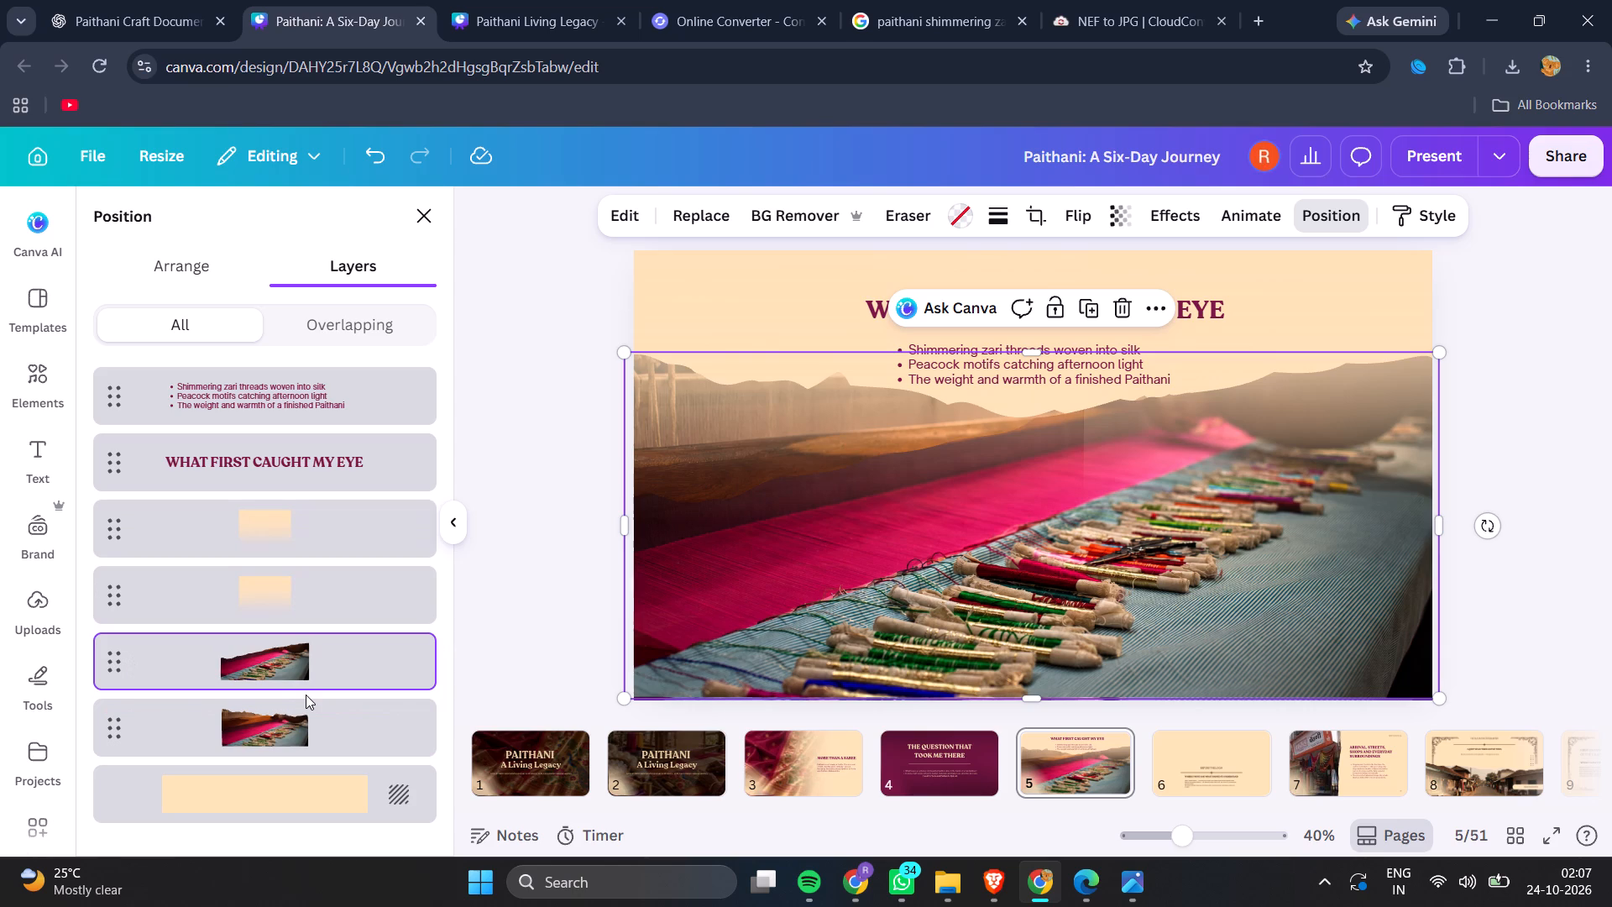
# Delete the old loom photo and its emptied frame from behind the new torn-edge photo.
pyautogui.click(295, 739)
pyautogui.press('BackSpace')
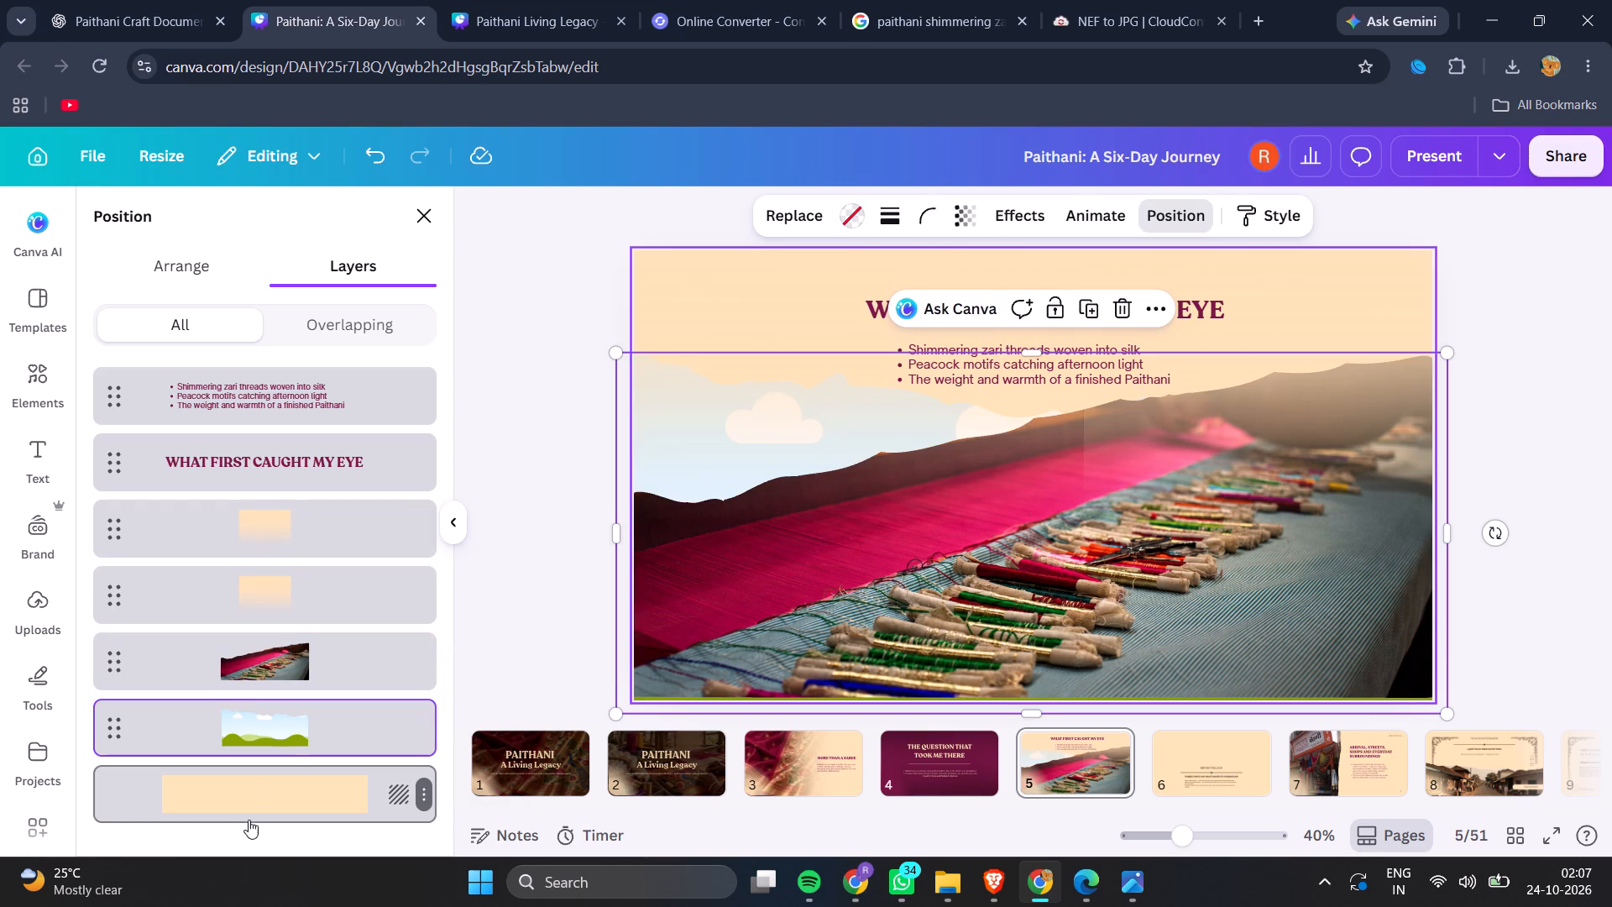
pyautogui.click(264, 735)
pyautogui.press('BackSpace')
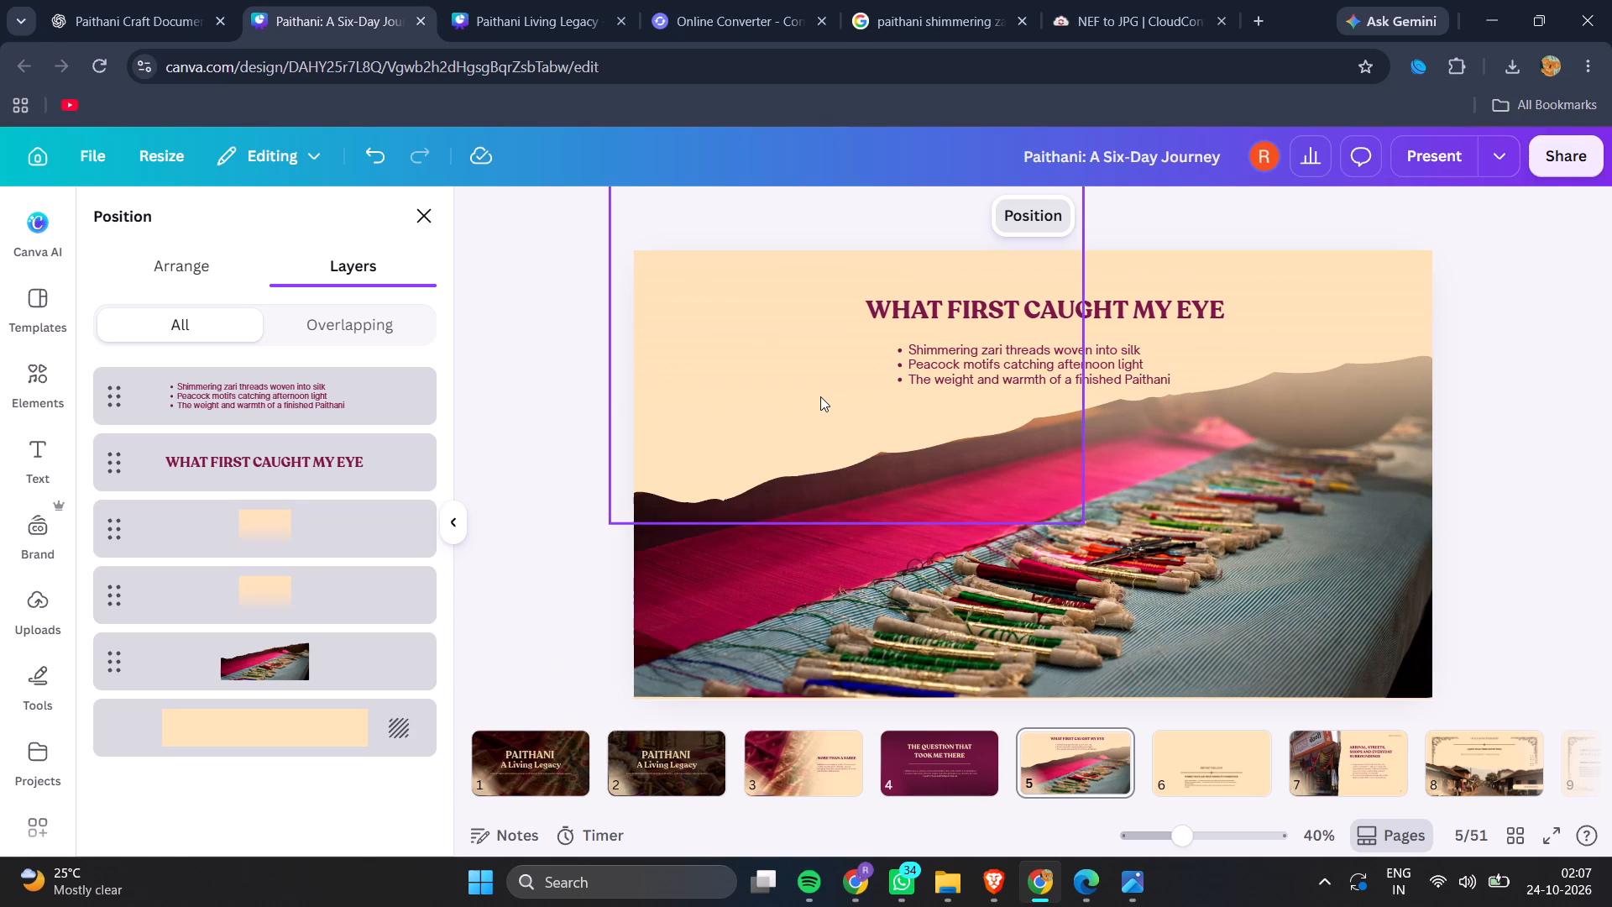
# Delete the cream gradient overlay covering the right side of slide 5's loom photo.
pyautogui.click(1164, 394)
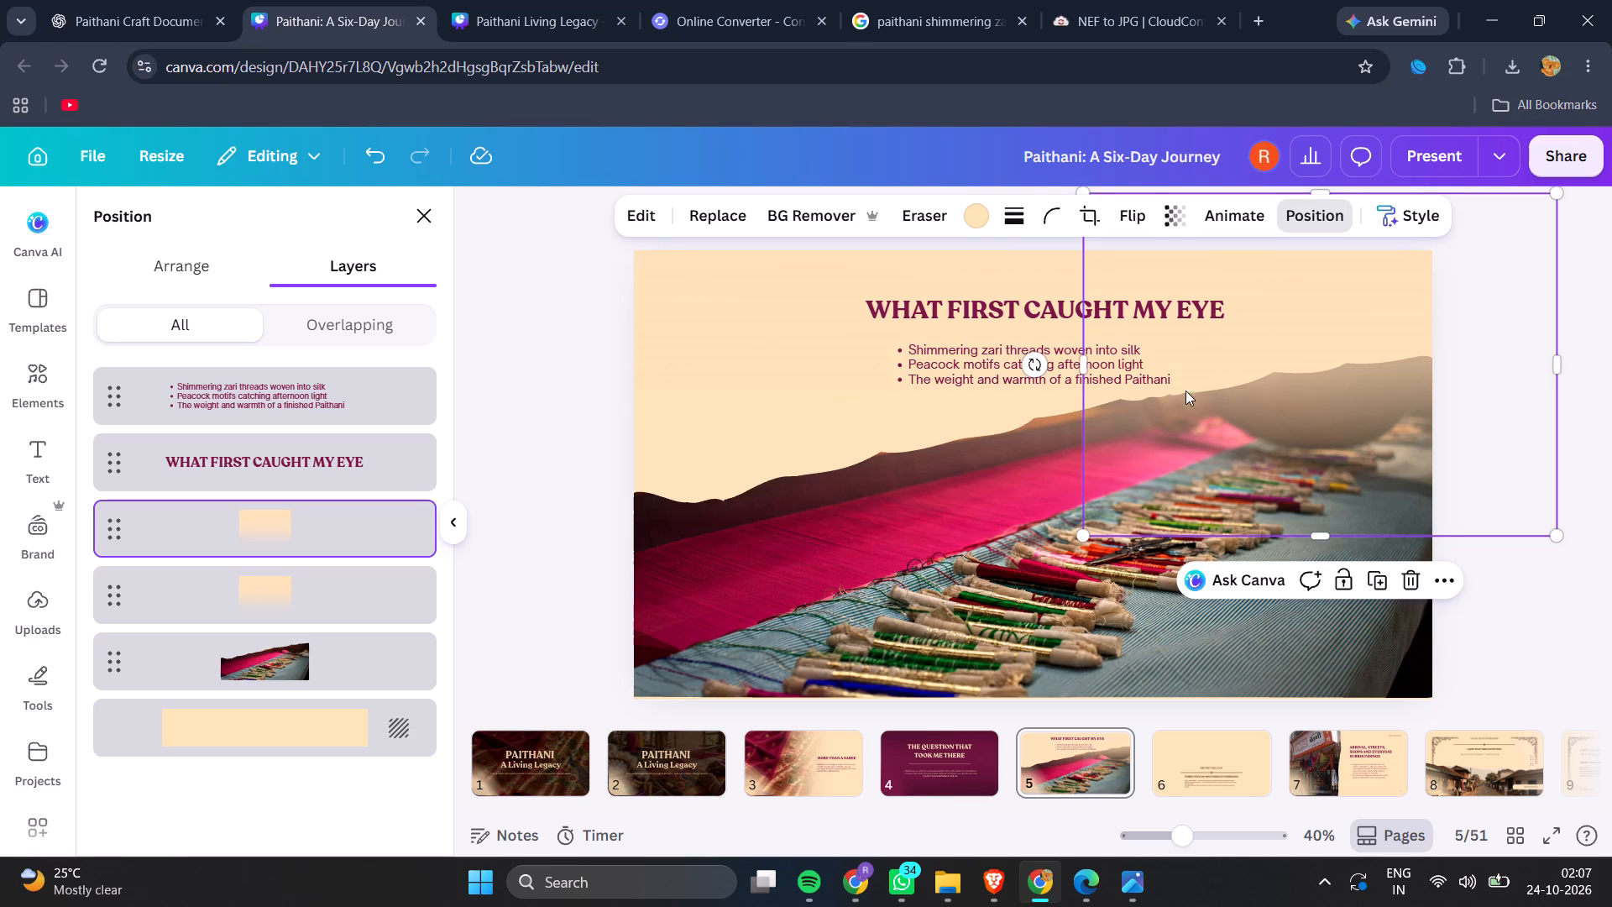
pyautogui.moveTo(1204, 419); pyautogui.dragTo(1081, 401)
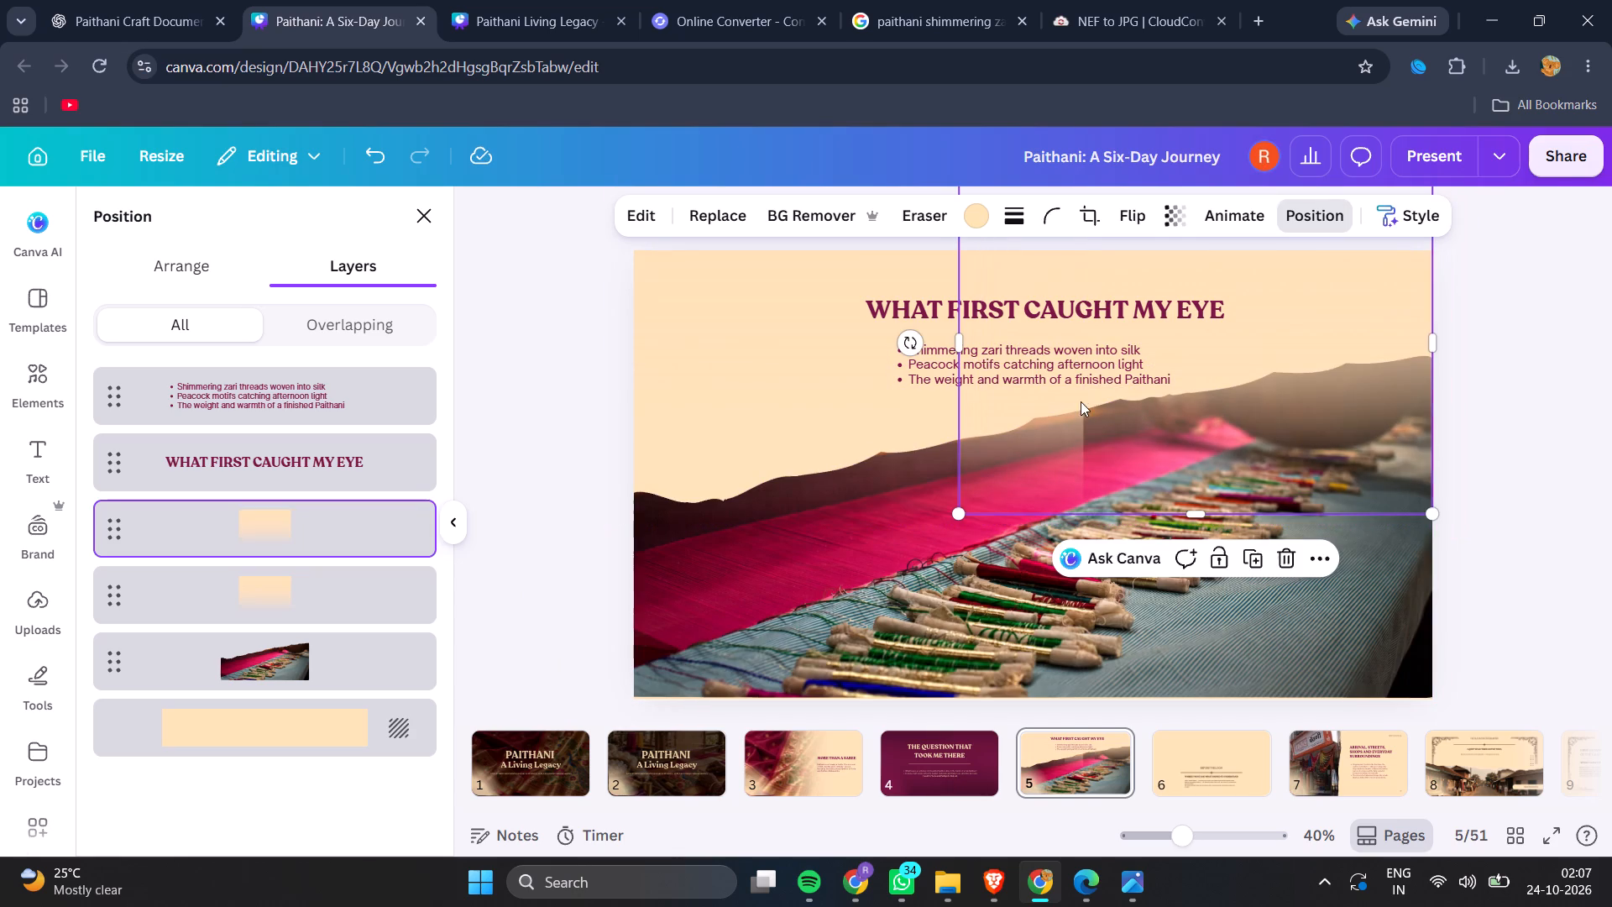
pyautogui.press('BackSpace')
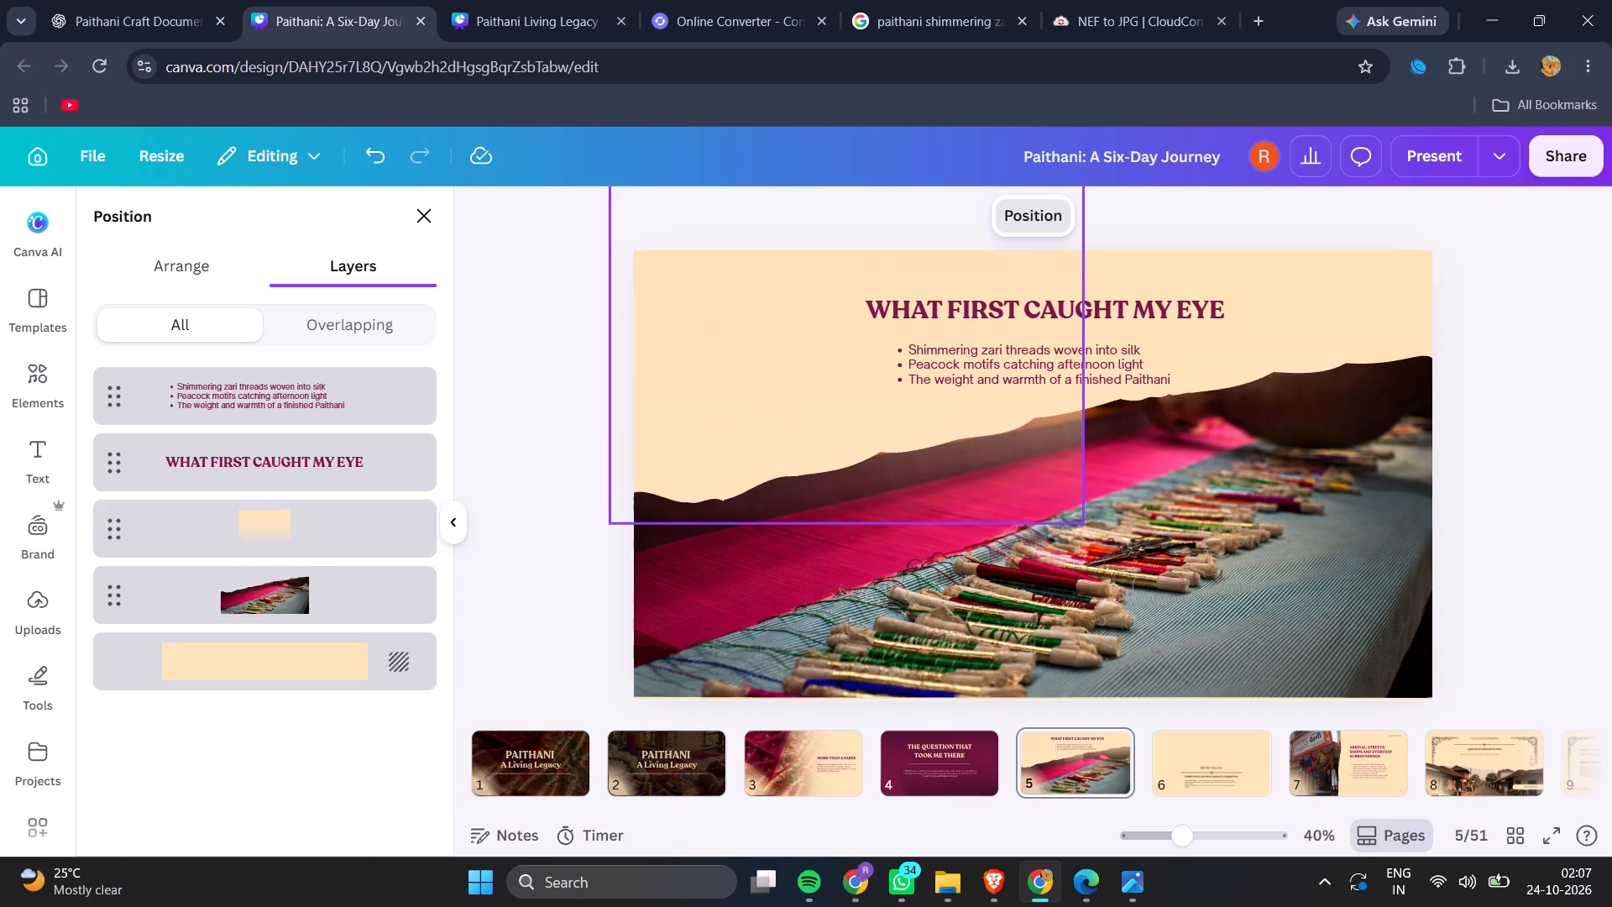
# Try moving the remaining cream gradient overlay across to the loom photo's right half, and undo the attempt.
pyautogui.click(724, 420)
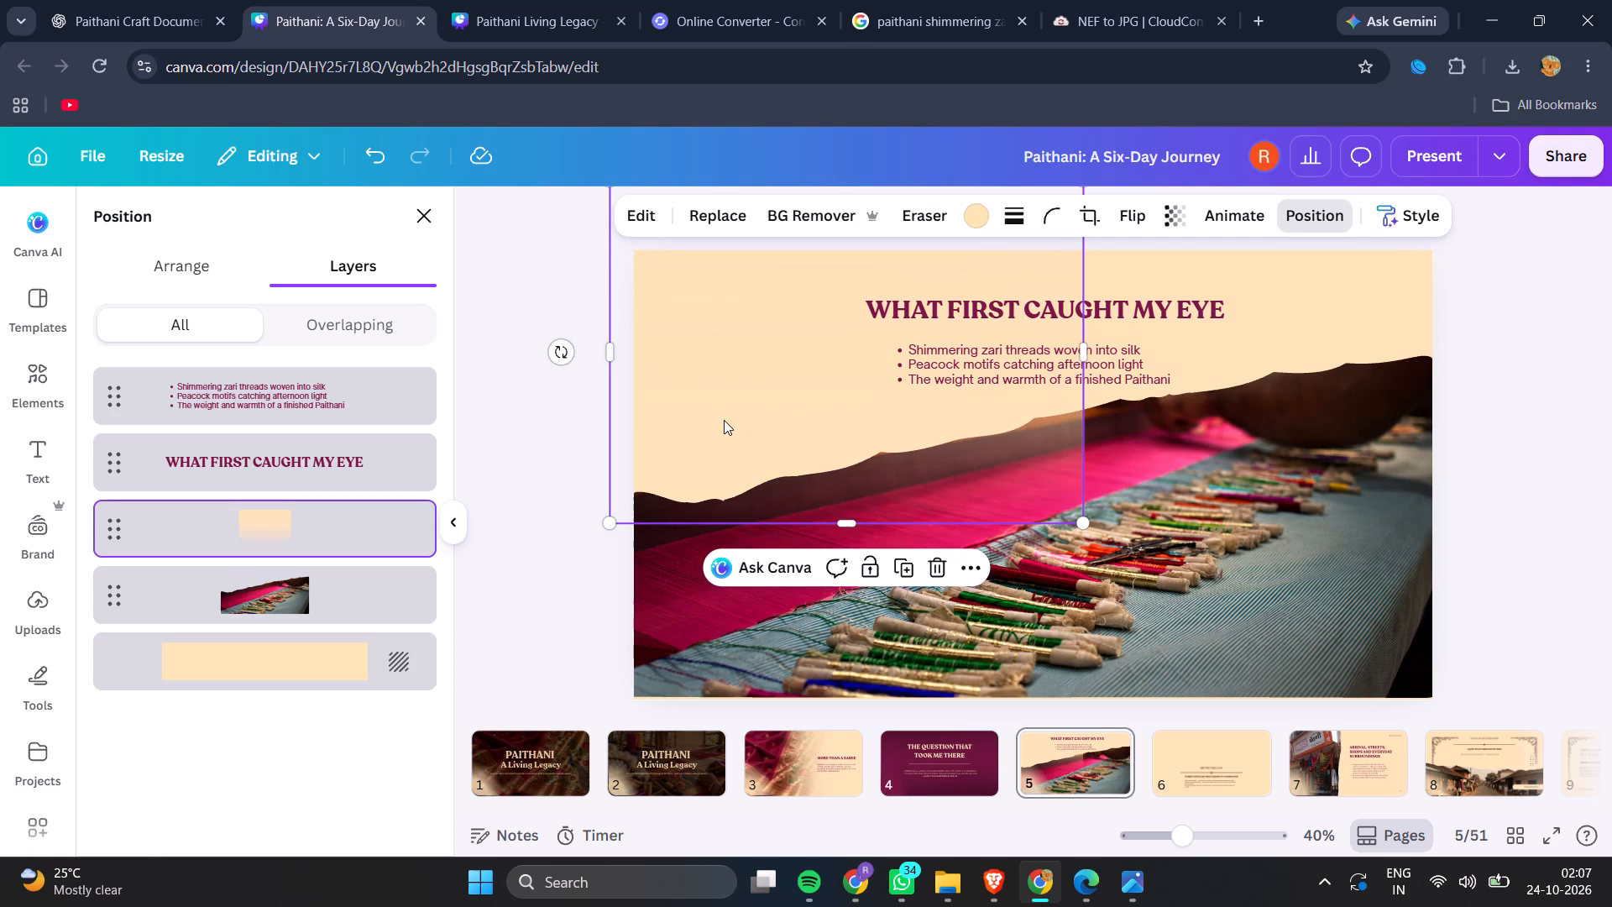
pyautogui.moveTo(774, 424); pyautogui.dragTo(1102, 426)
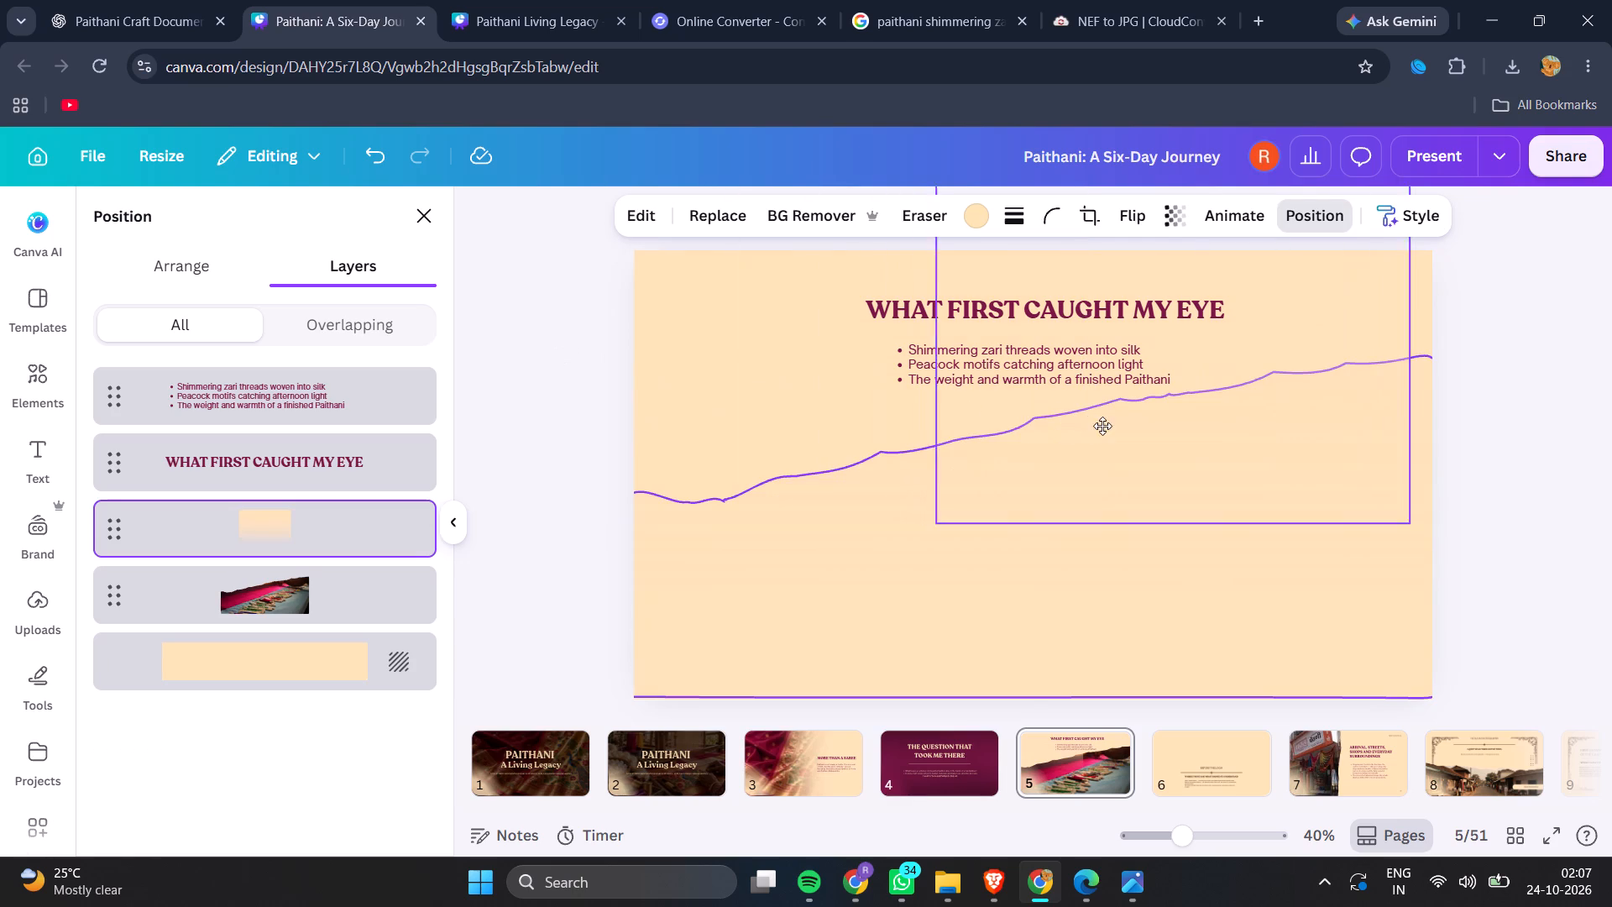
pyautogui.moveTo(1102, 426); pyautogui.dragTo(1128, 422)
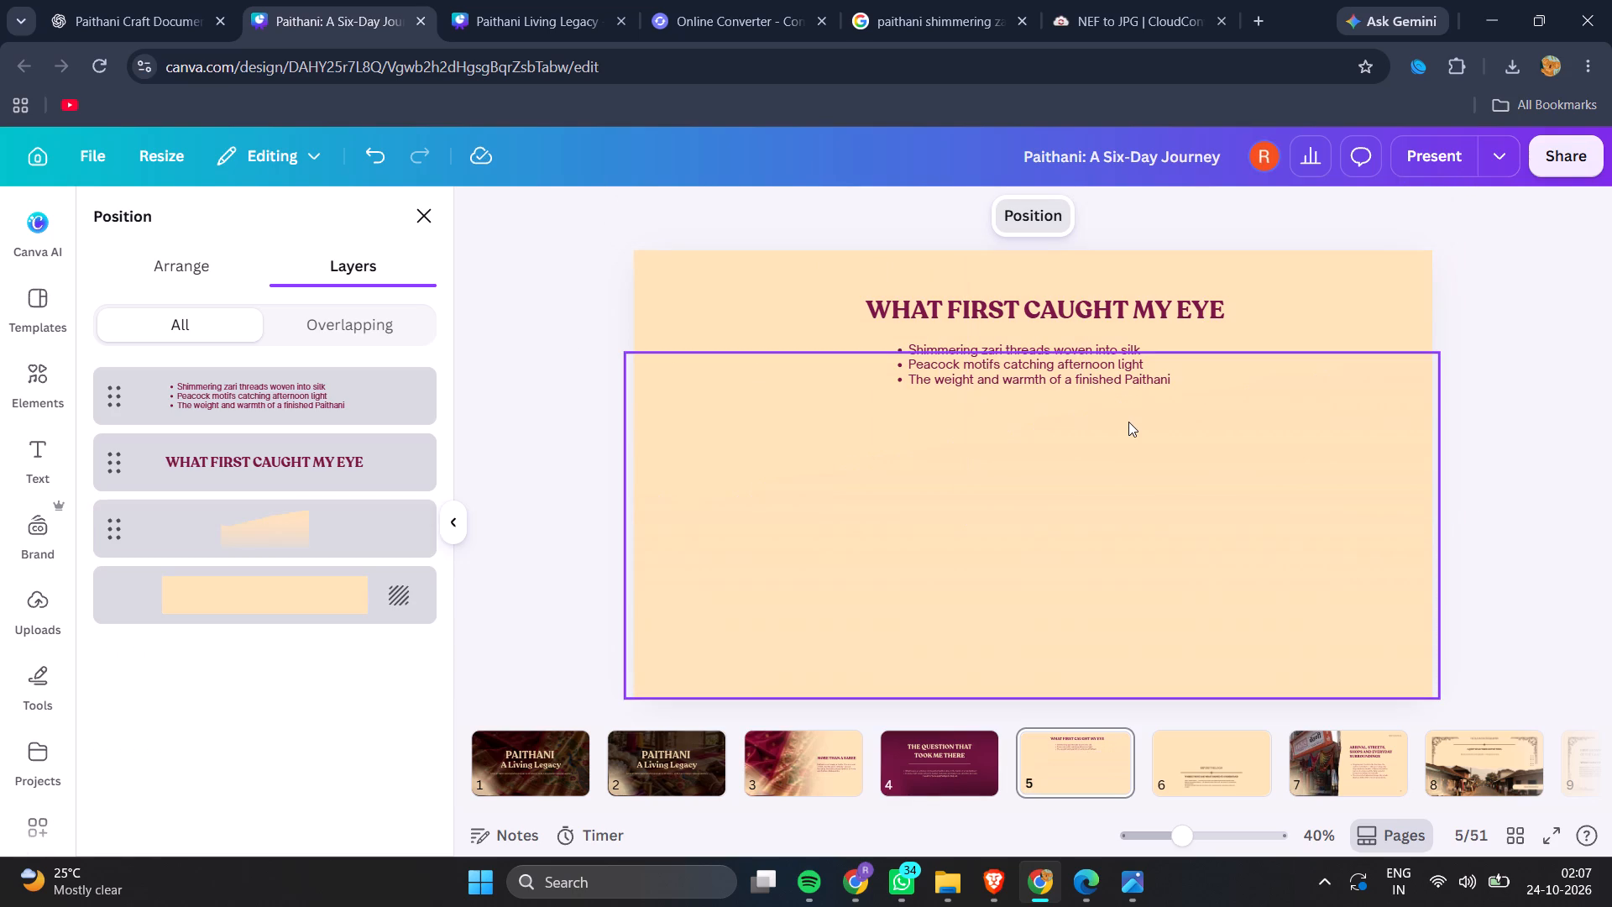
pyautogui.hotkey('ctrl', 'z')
# Move the remaining cream gradient overlay to slide 5's upper right, just past the slide's right edge.
pyautogui.moveTo(803, 310); pyautogui.dragTo(1102, 312)
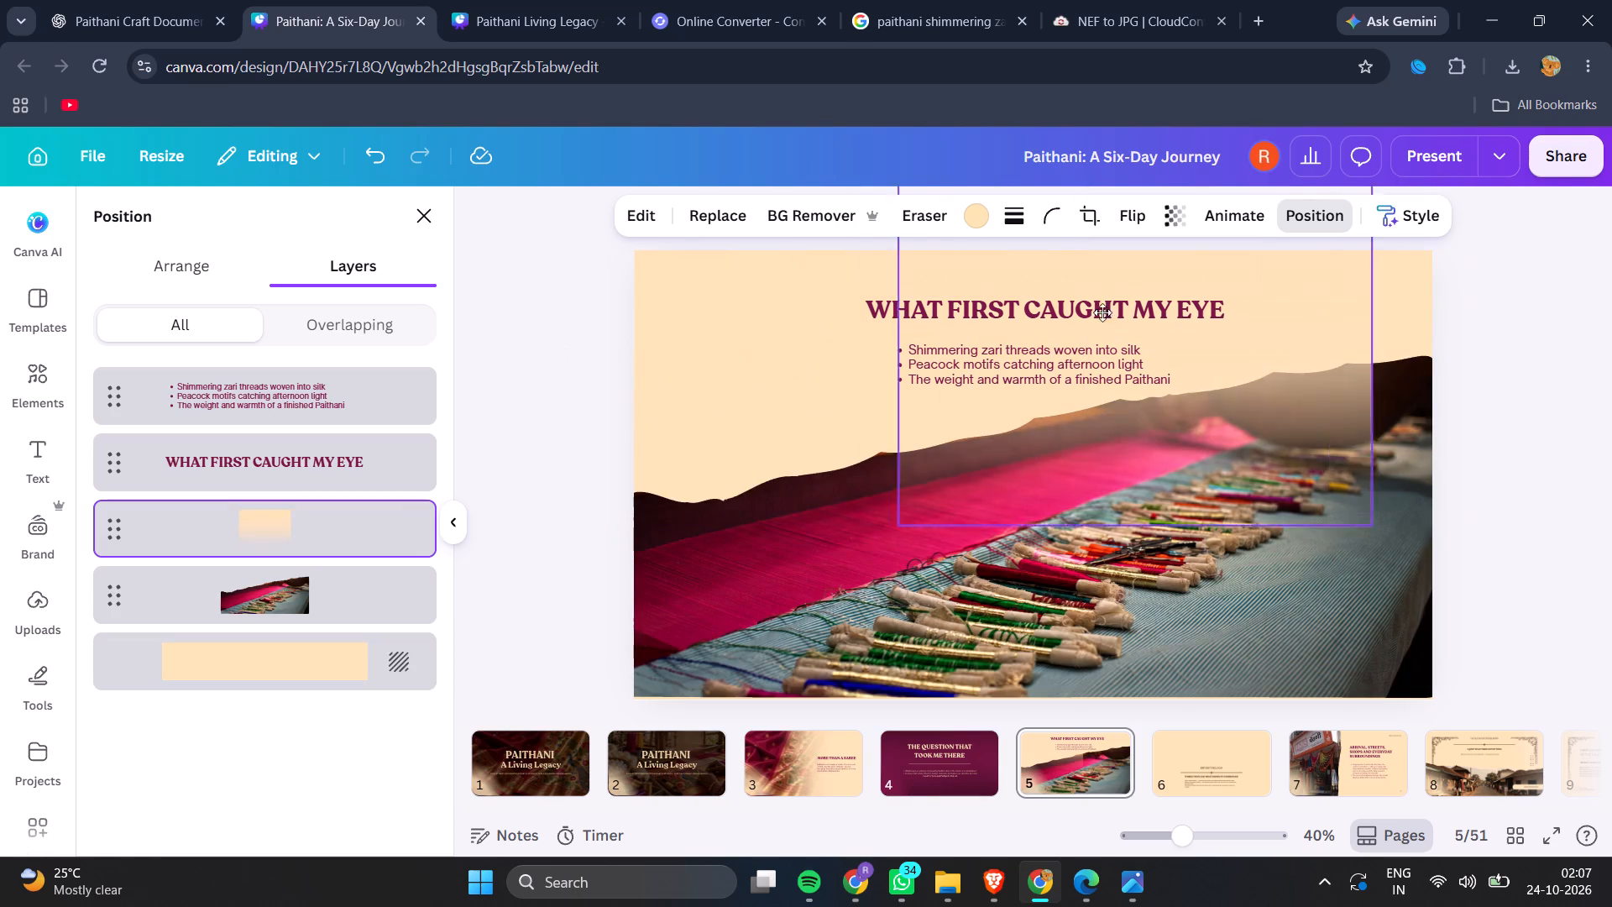
pyautogui.moveTo(1102, 312); pyautogui.dragTo(1161, 296)
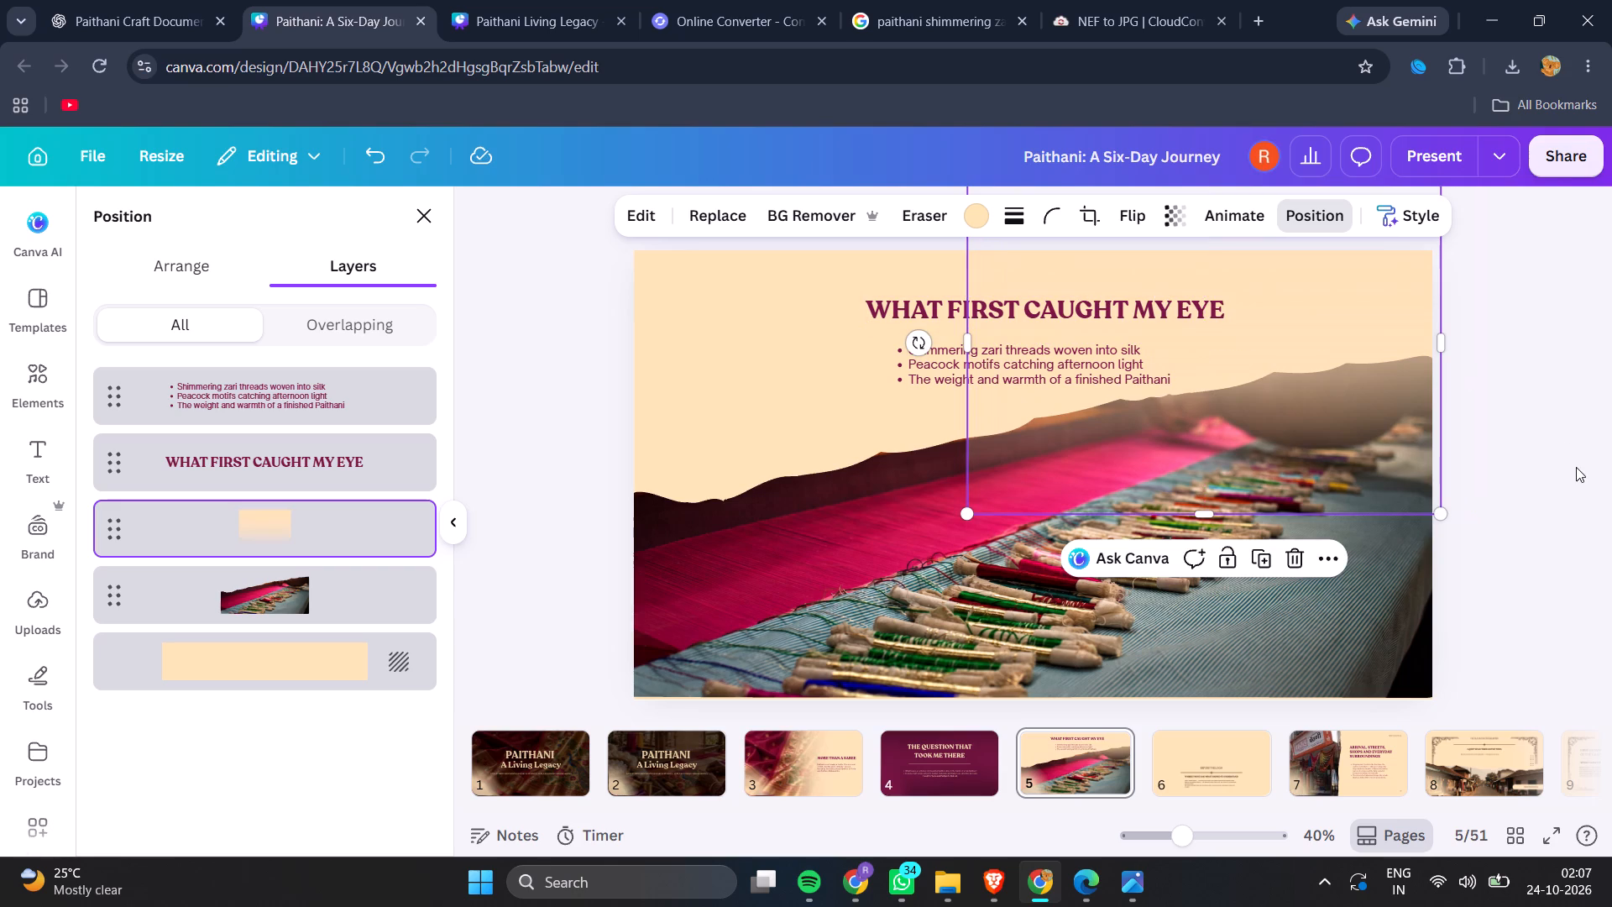
pyautogui.click(1573, 513)
pyautogui.click(1567, 546)
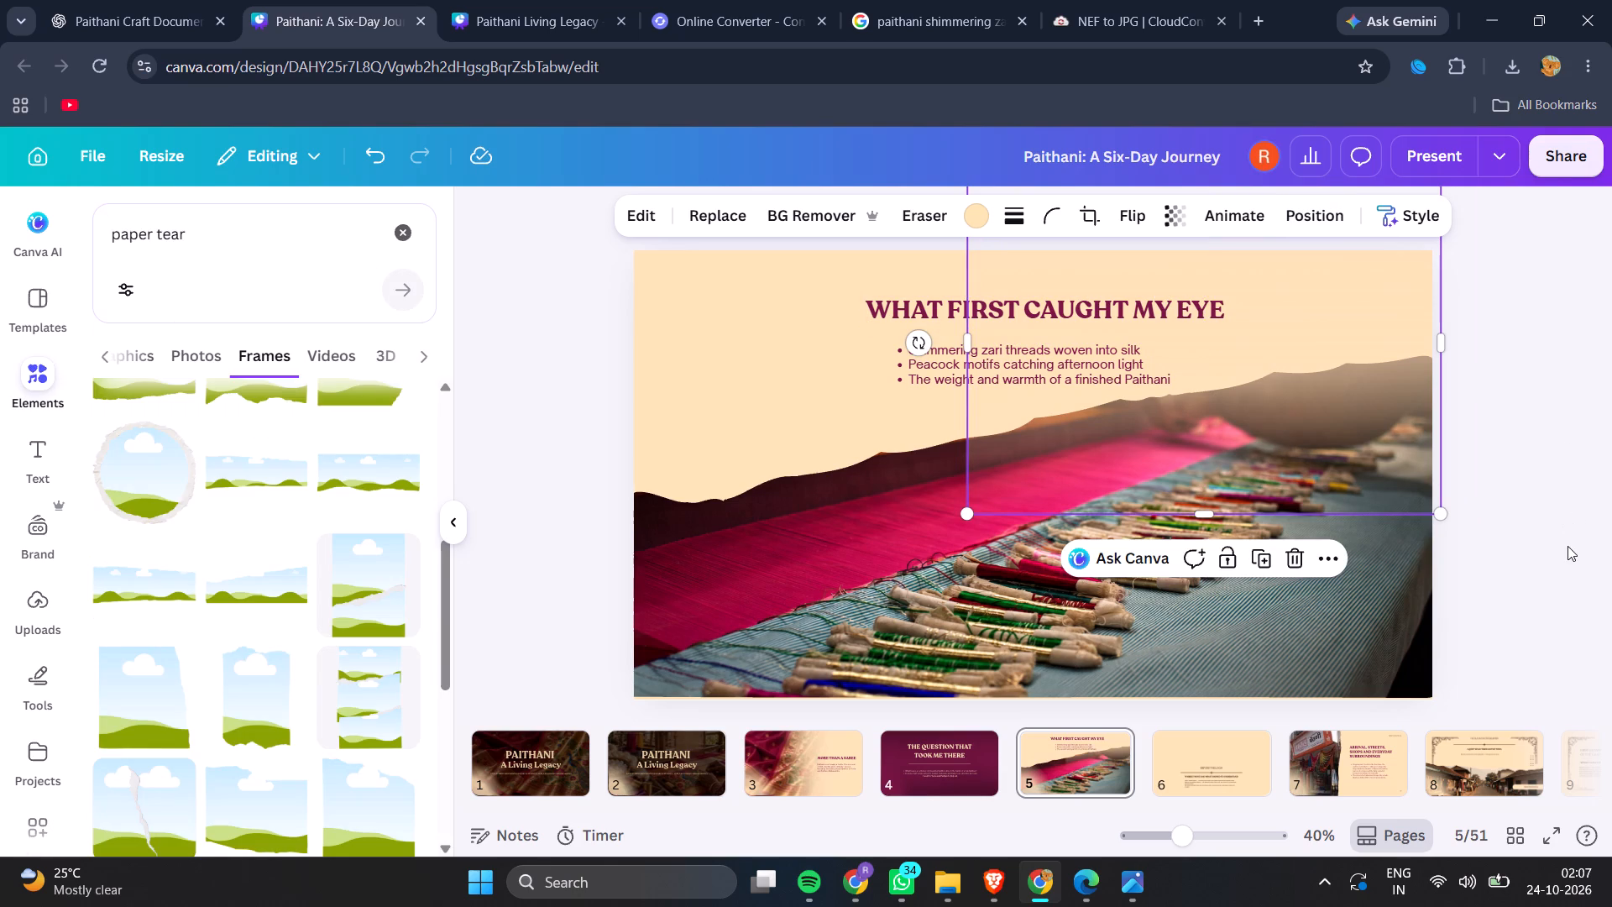
# Shift the loom photo down inside its torn-paper frame so more of the weaver's arm and loom beam shows.
pyautogui.doubleClick(1250, 543)
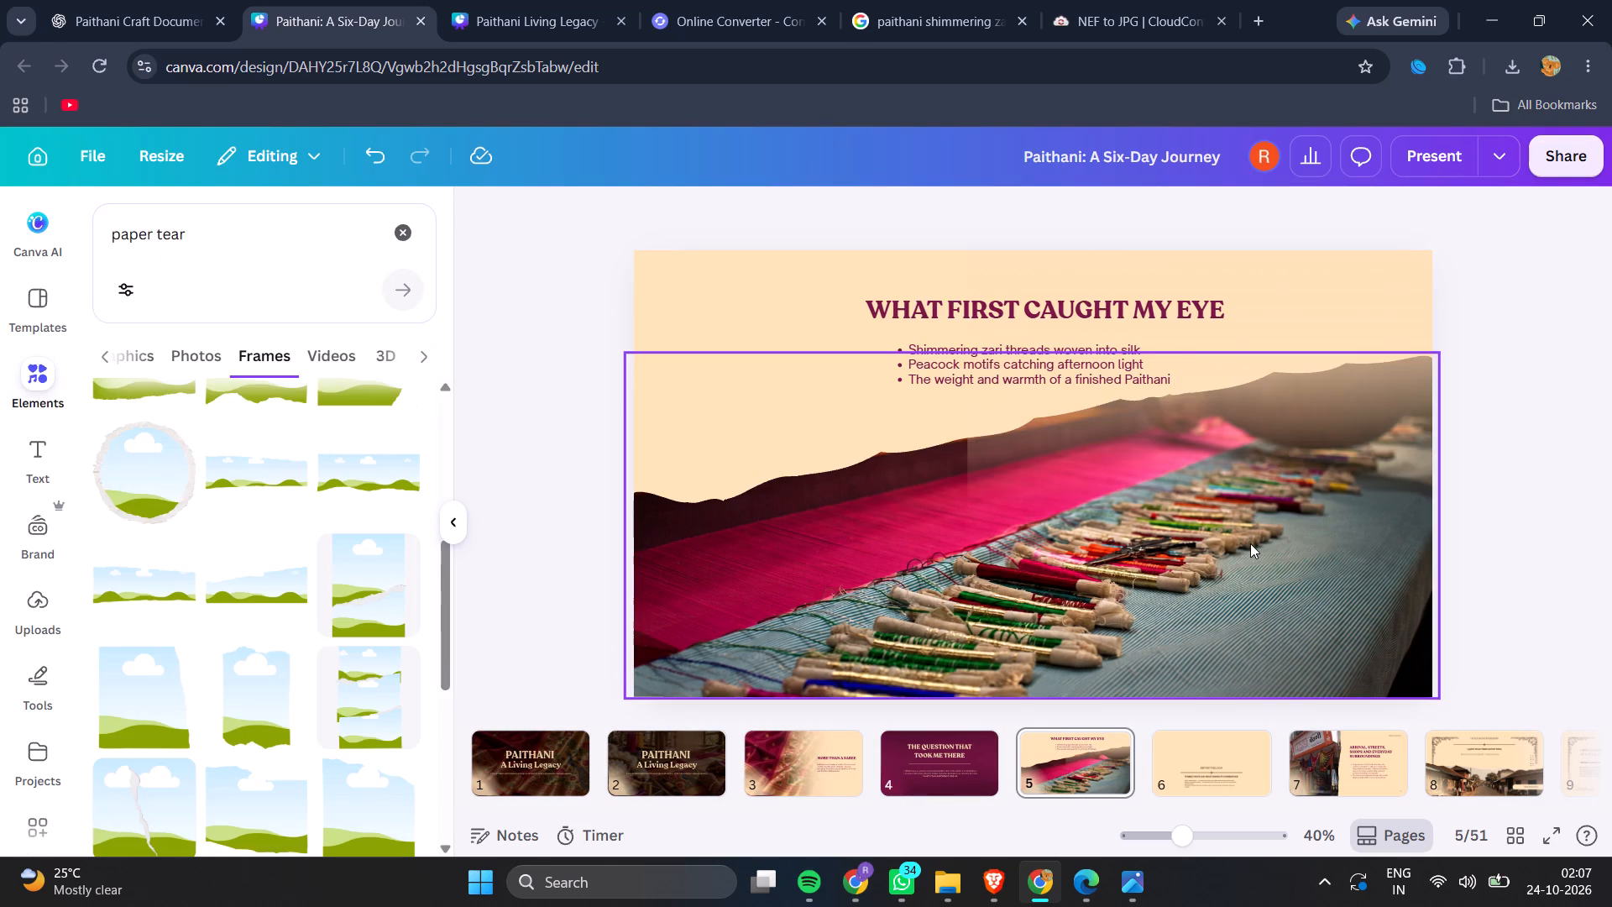
pyautogui.doubleClick(1250, 543)
pyautogui.click(1250, 543)
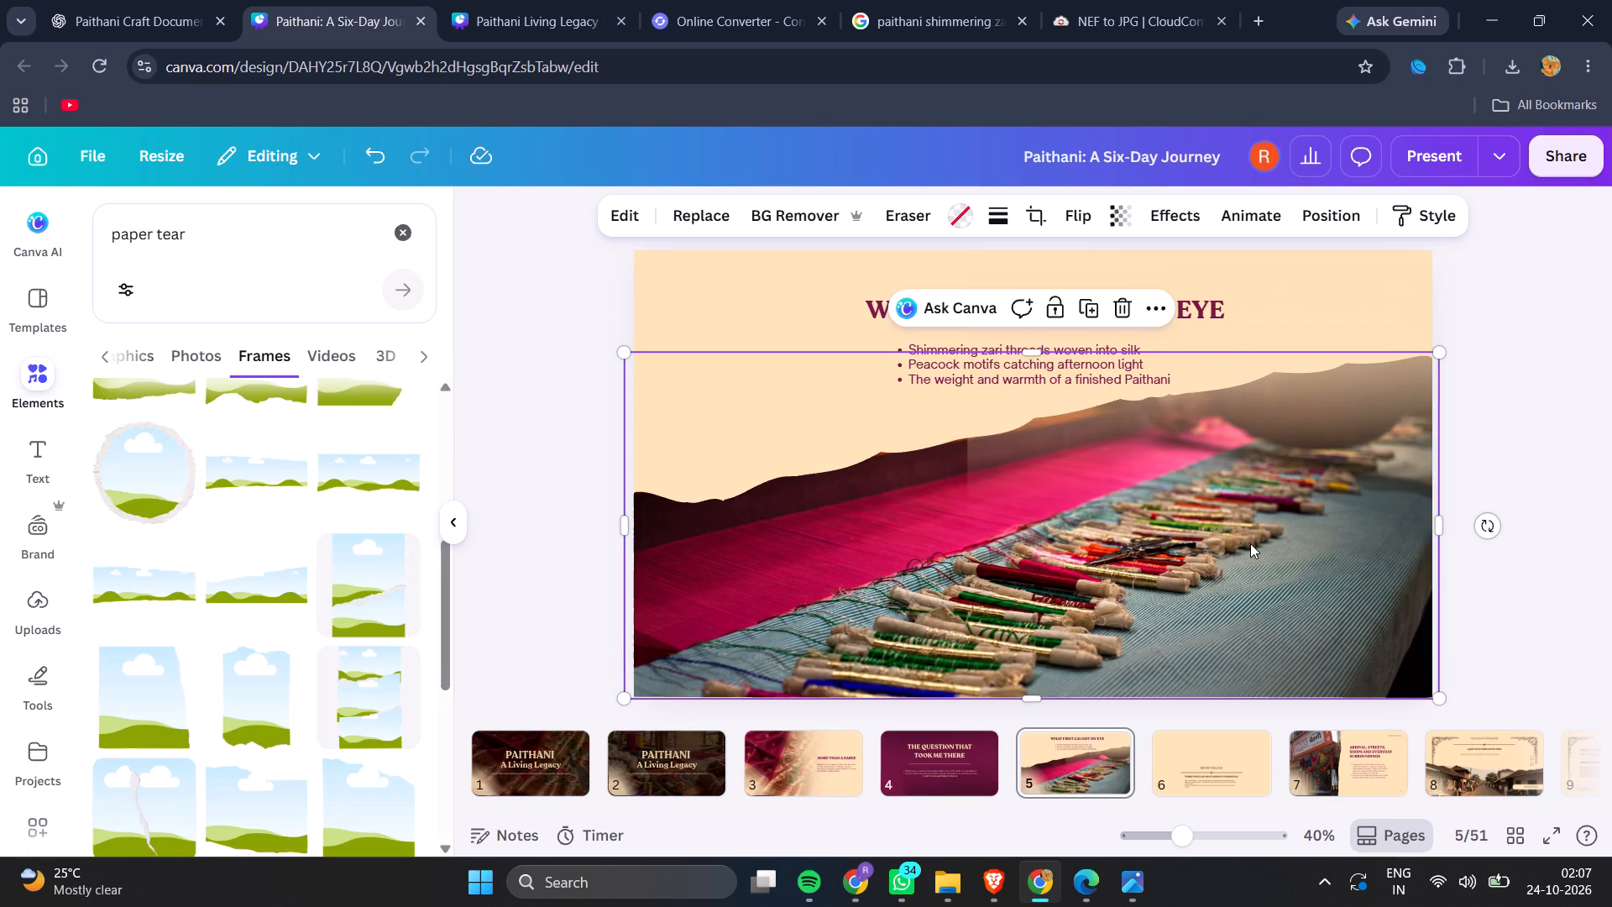
pyautogui.doubleClick(1177, 553)
pyautogui.moveTo(1177, 553); pyautogui.dragTo(1183, 593)
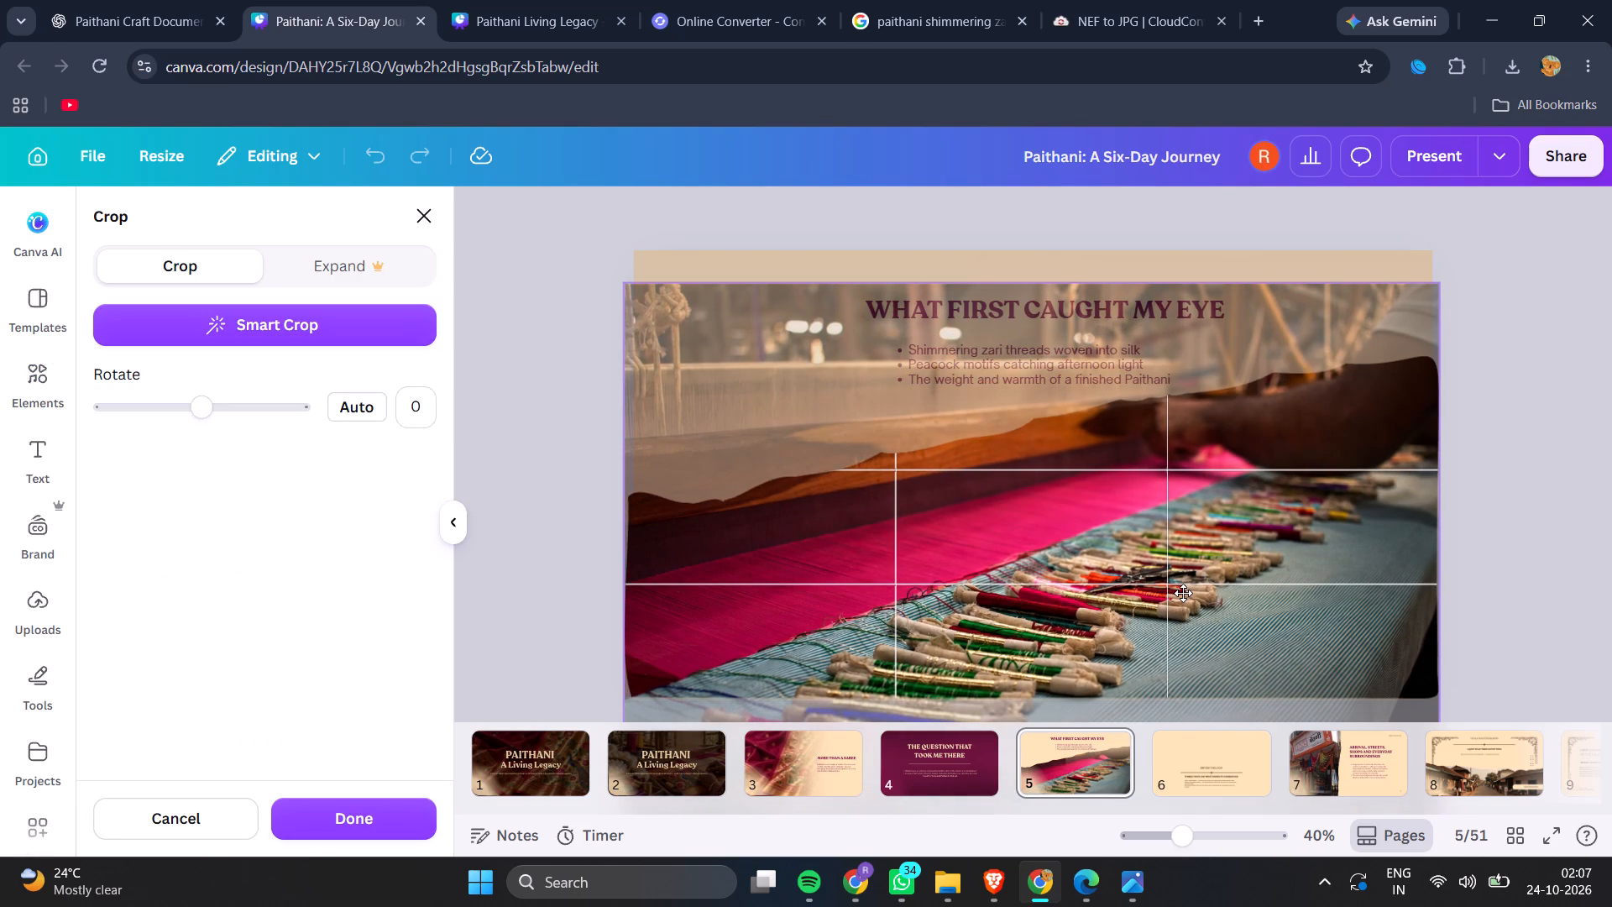
pyautogui.moveTo(1183, 593); pyautogui.dragTo(1182, 588)
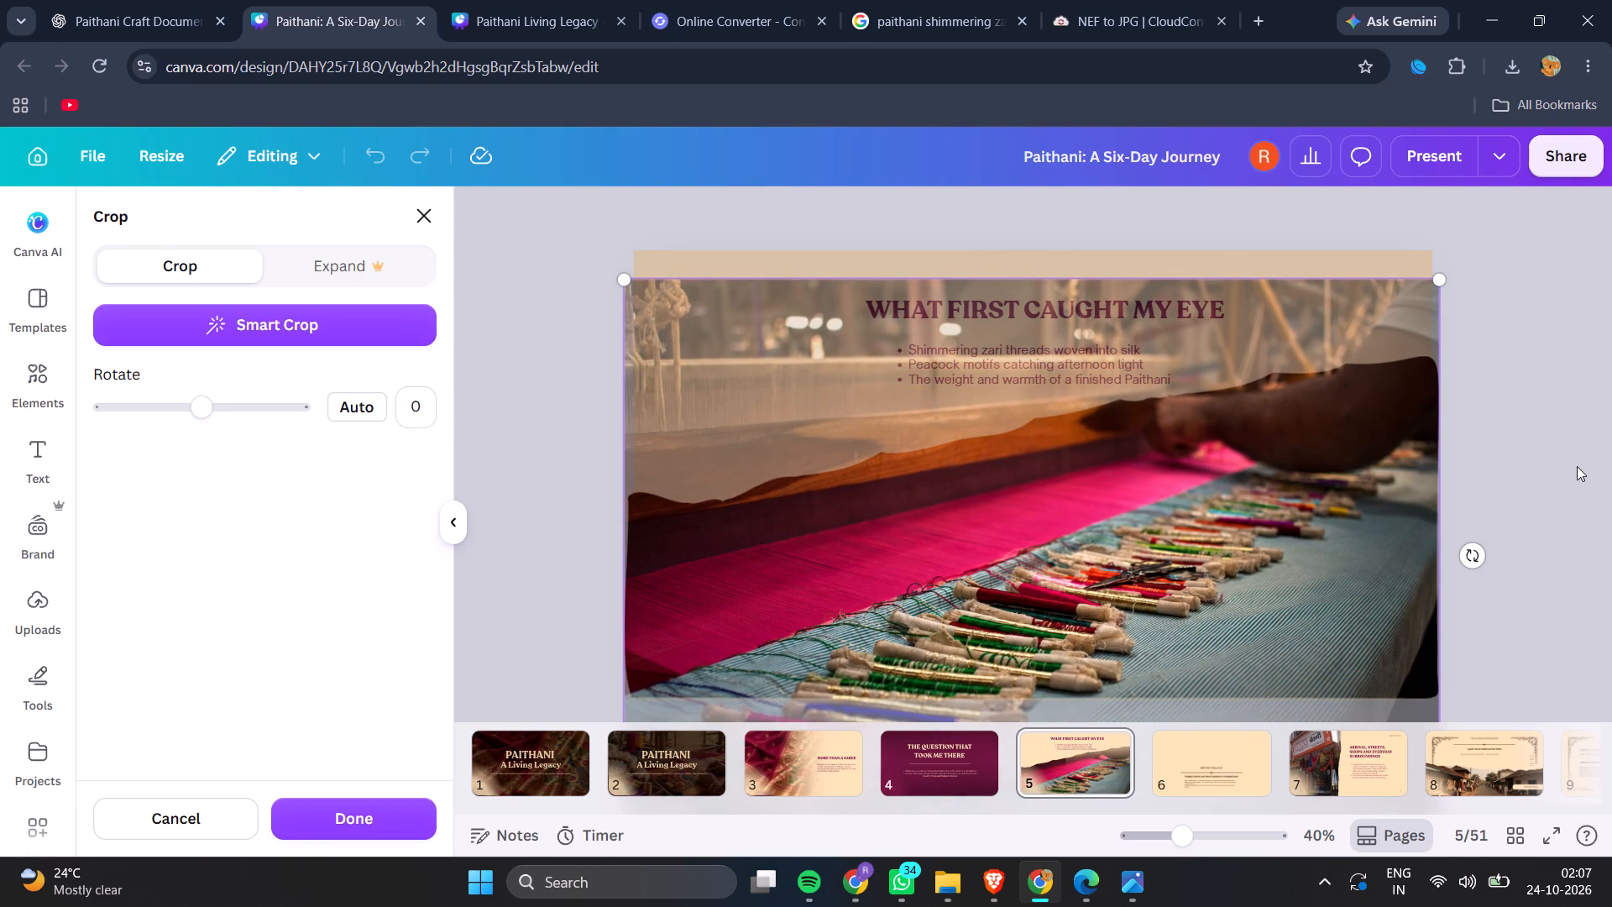
pyautogui.click(1578, 415)
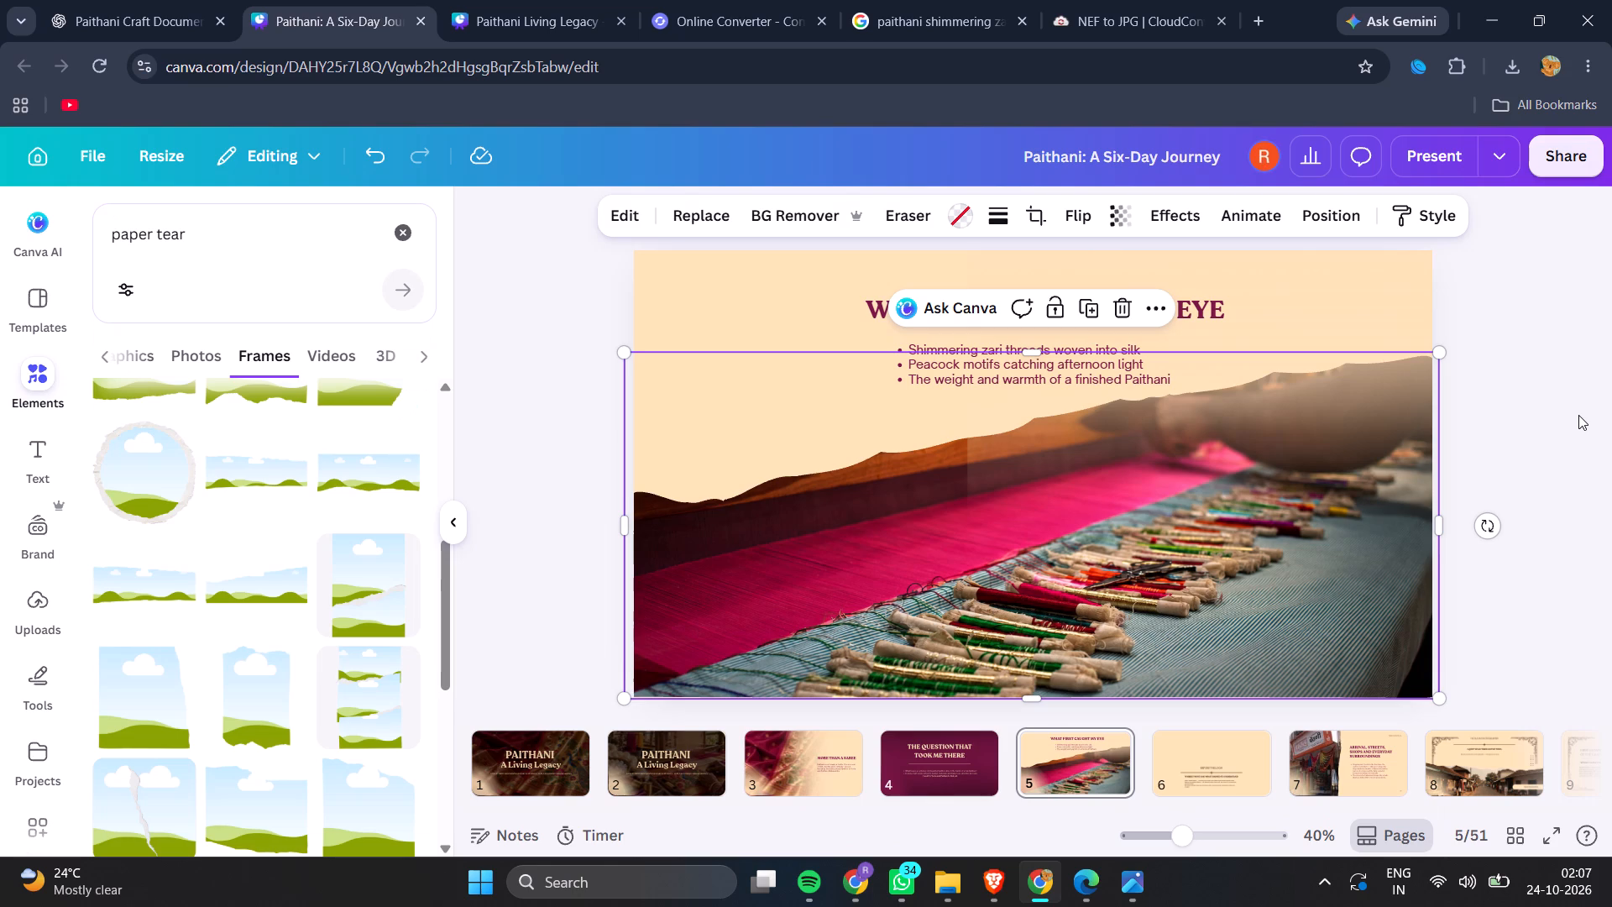
pyautogui.click(1608, 344)
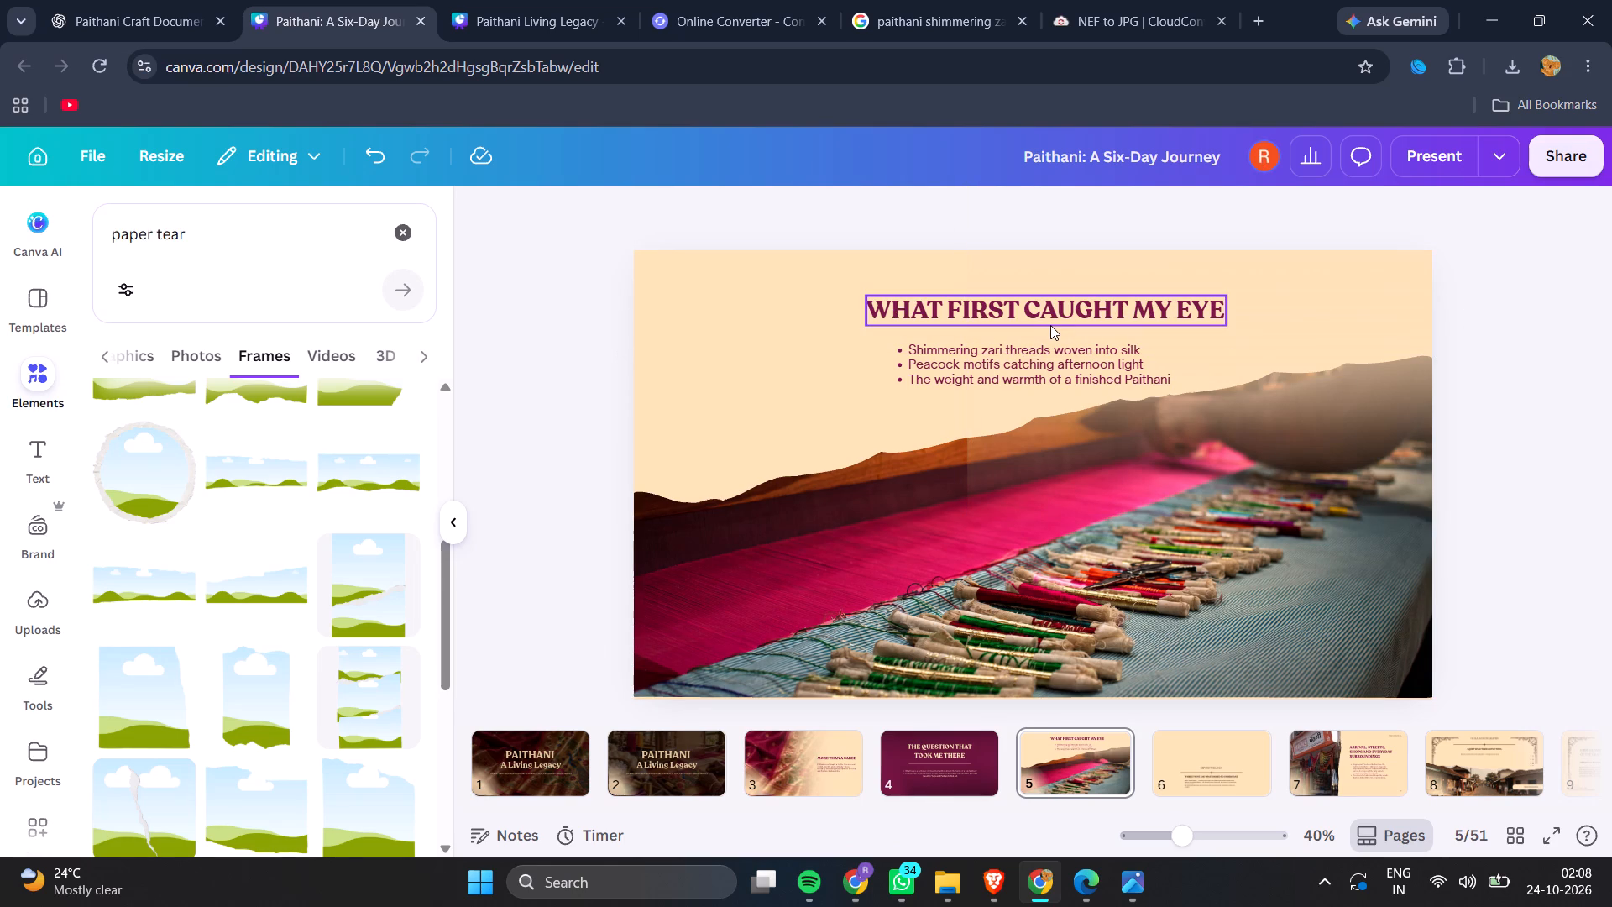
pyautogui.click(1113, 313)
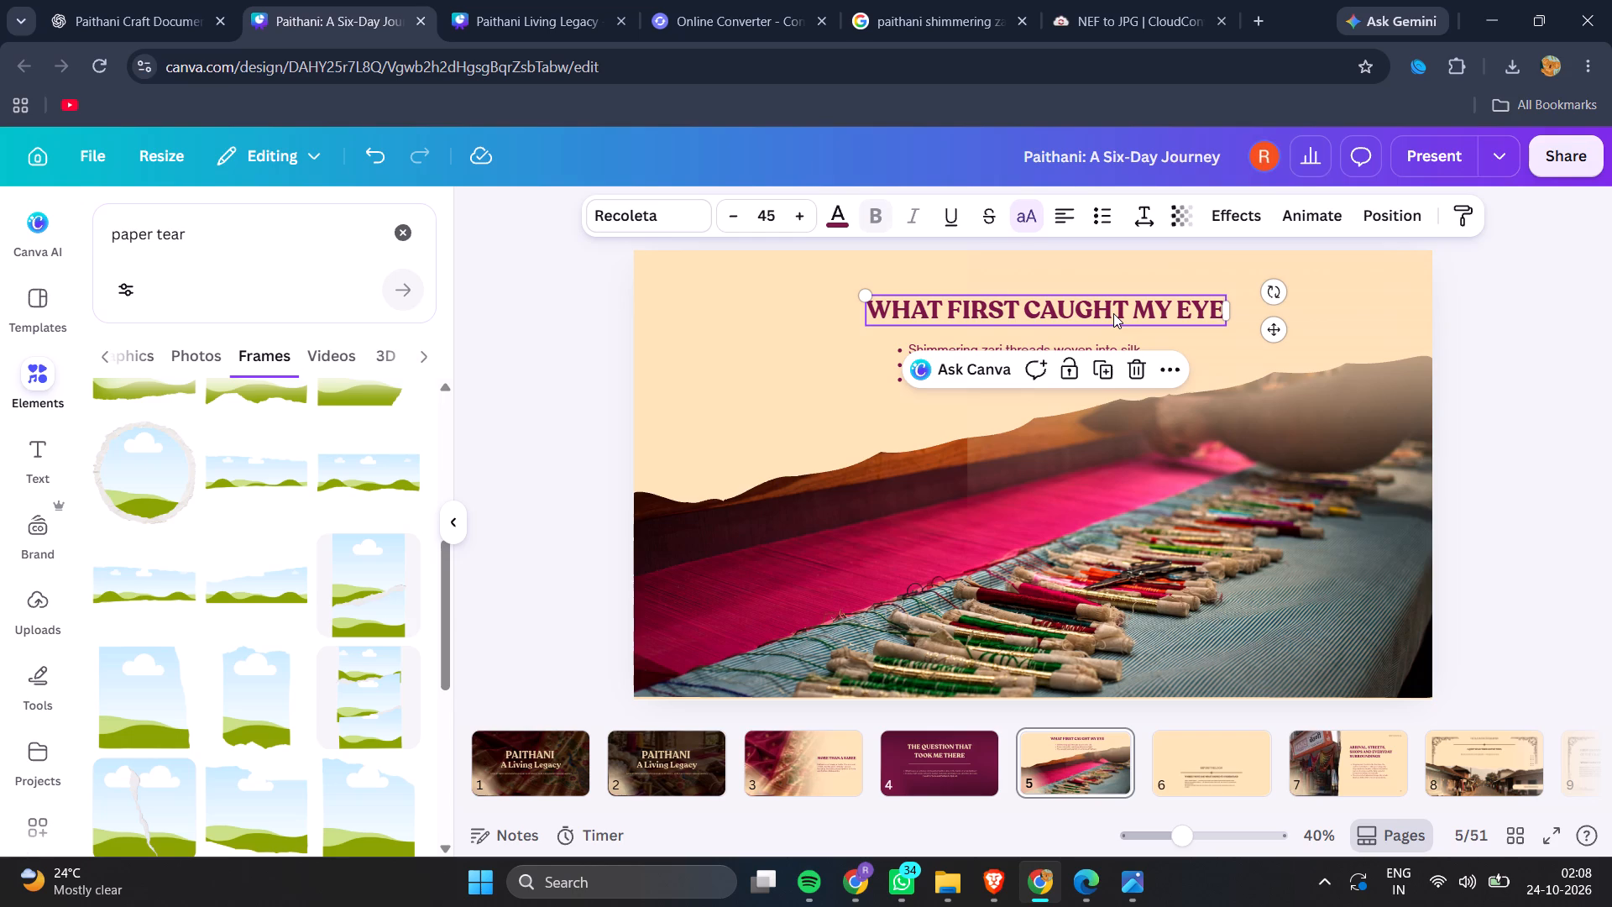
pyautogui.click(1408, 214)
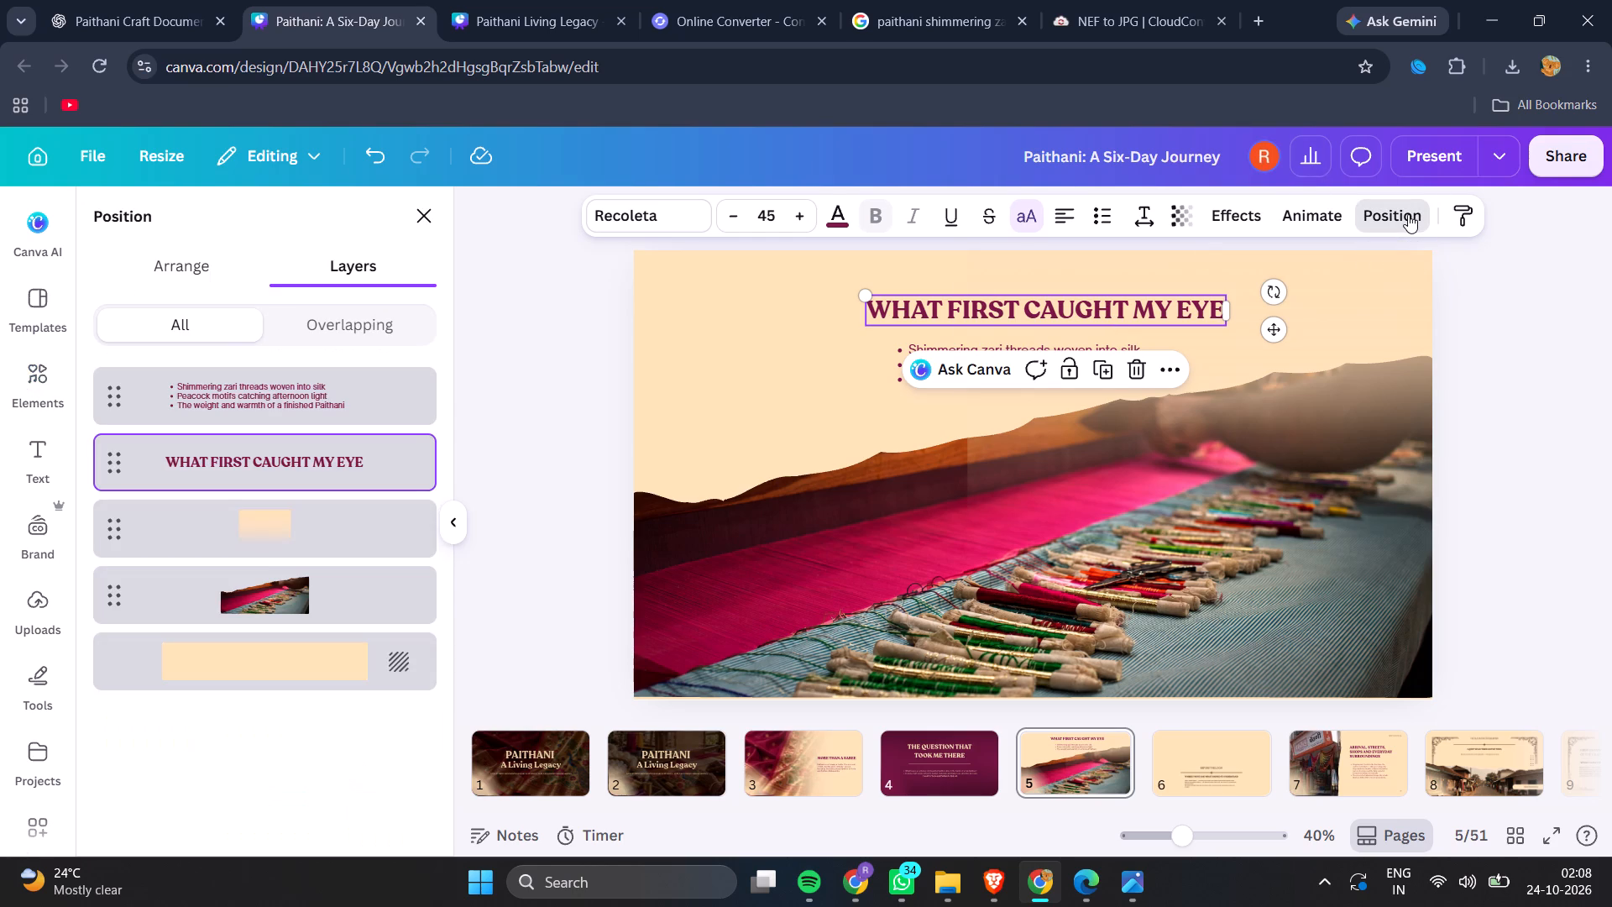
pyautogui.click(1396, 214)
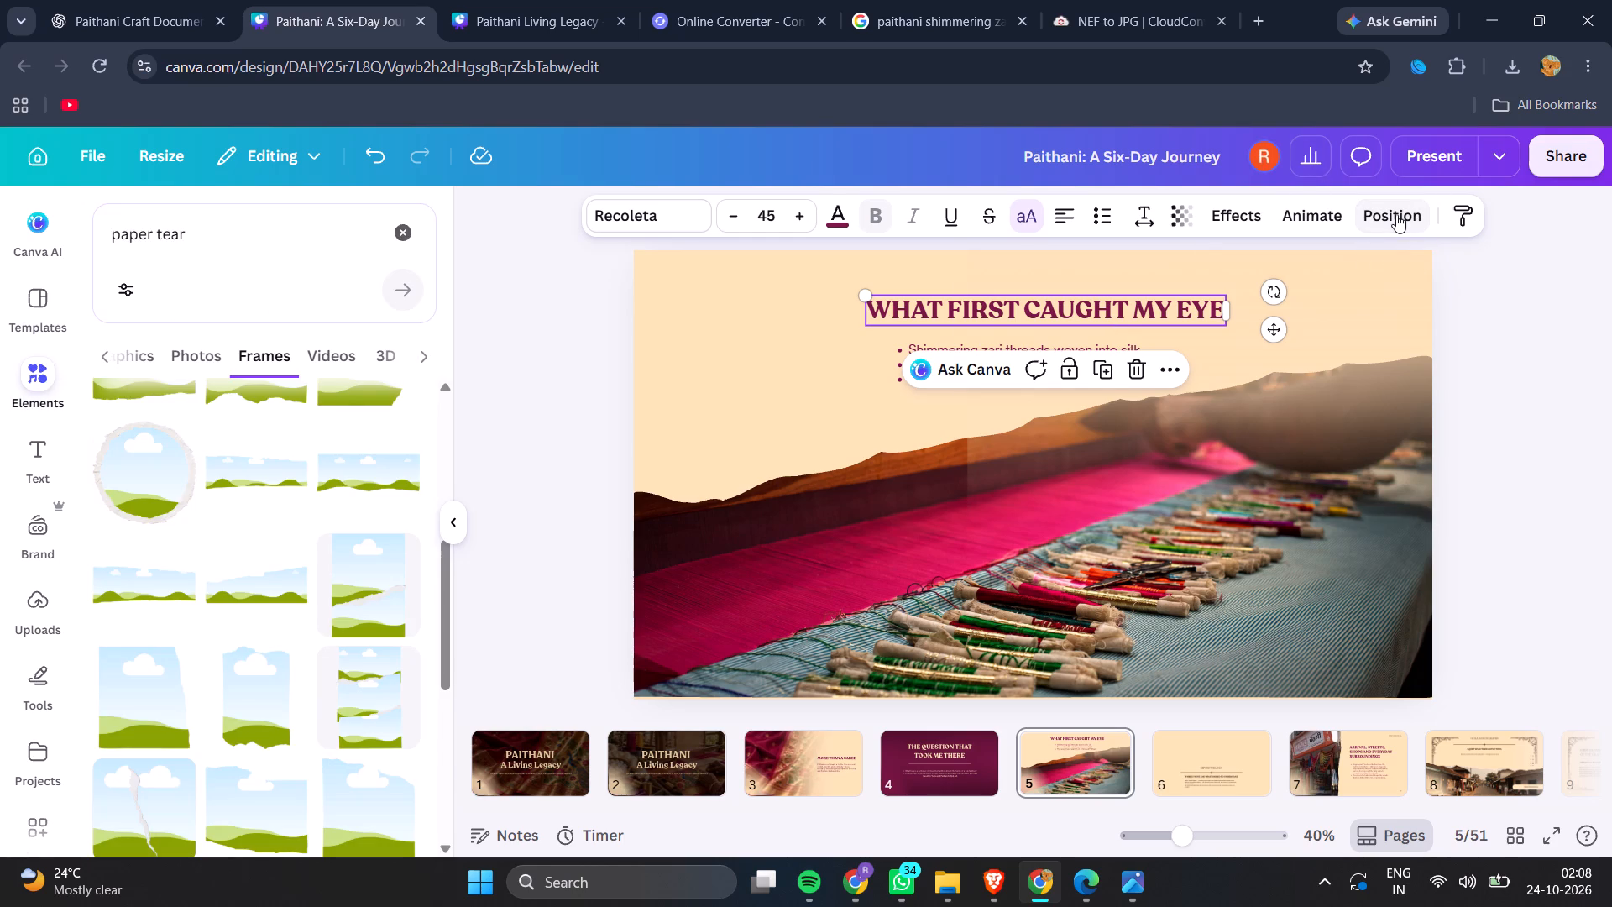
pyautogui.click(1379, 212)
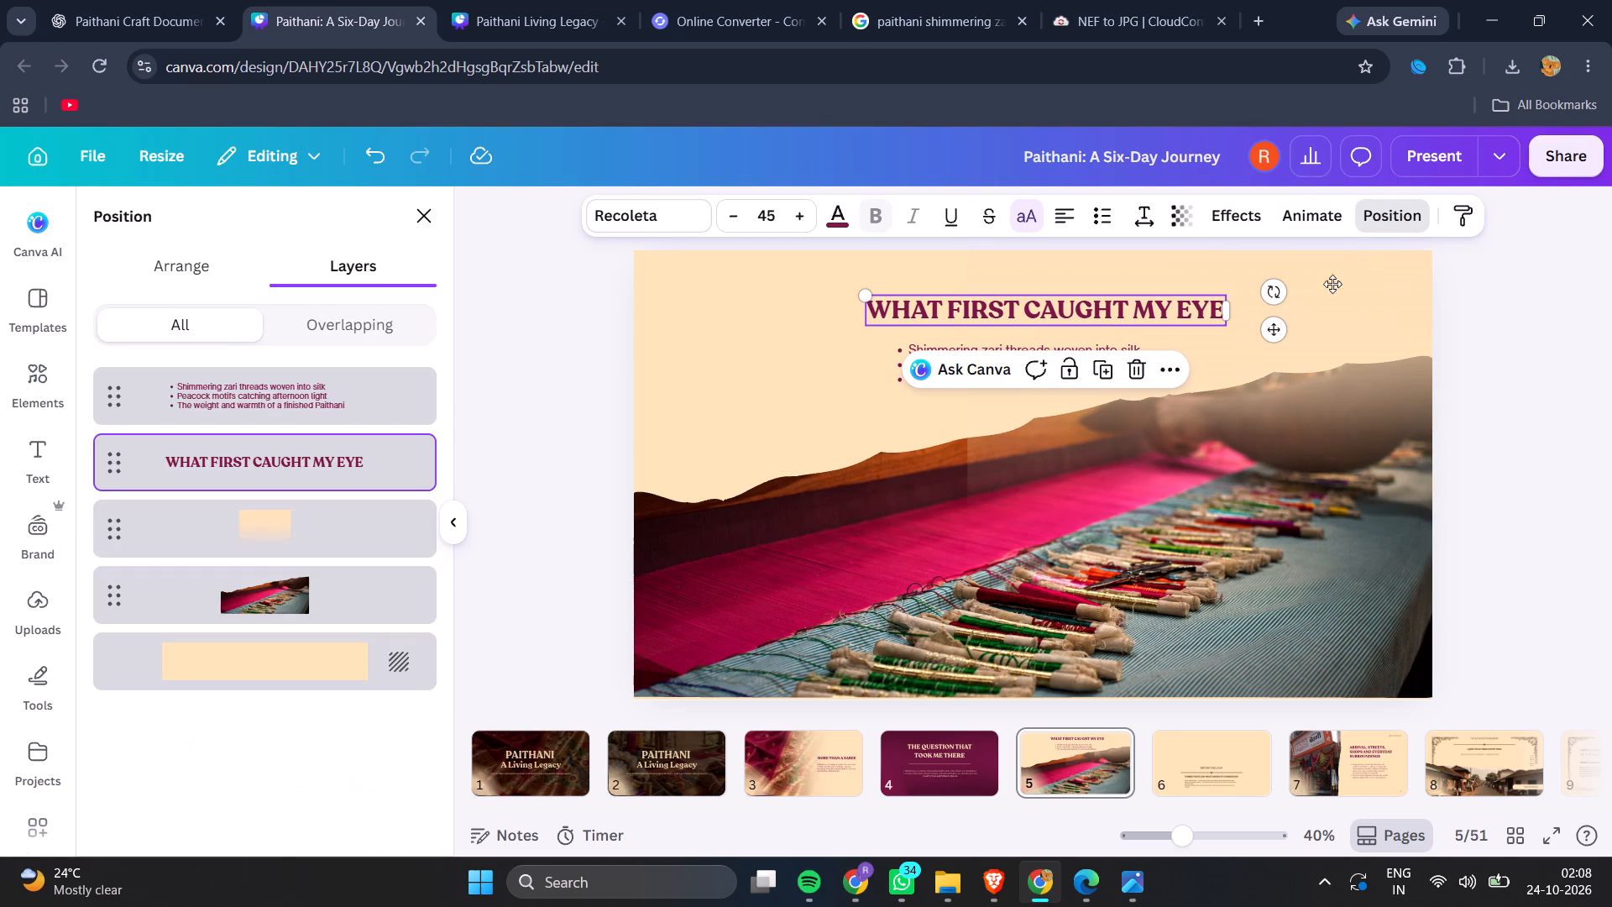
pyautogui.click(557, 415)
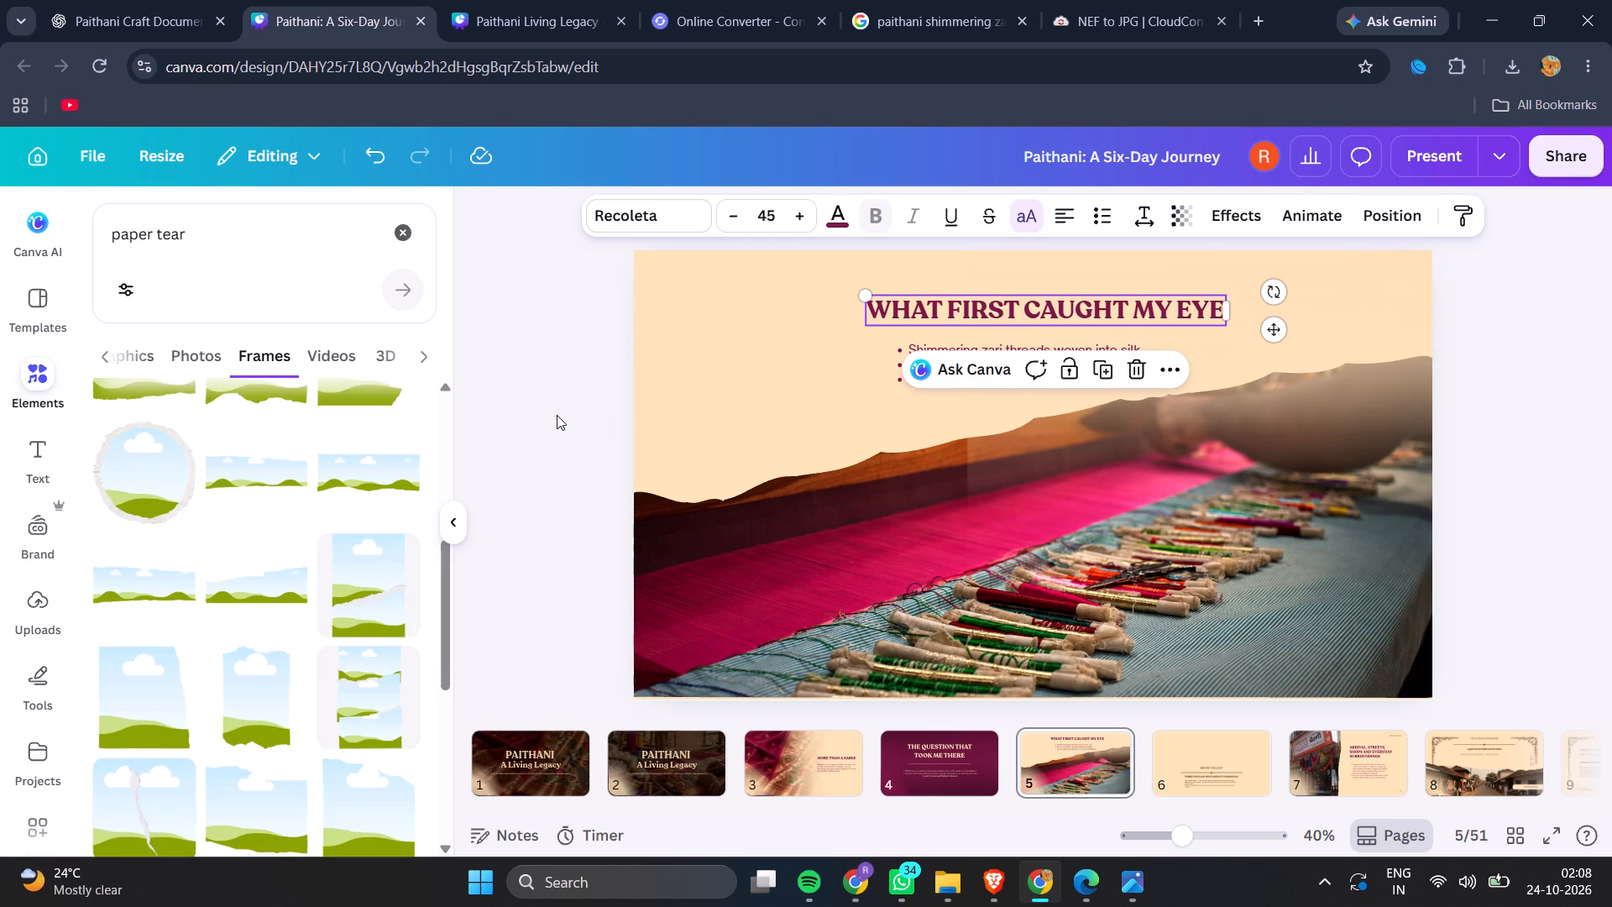
# Narrow the three-bullet text box to fit its text and centre it beneath the WHAT FIRST CAUGHT MY EYE title.
pyautogui.click(442, 522)
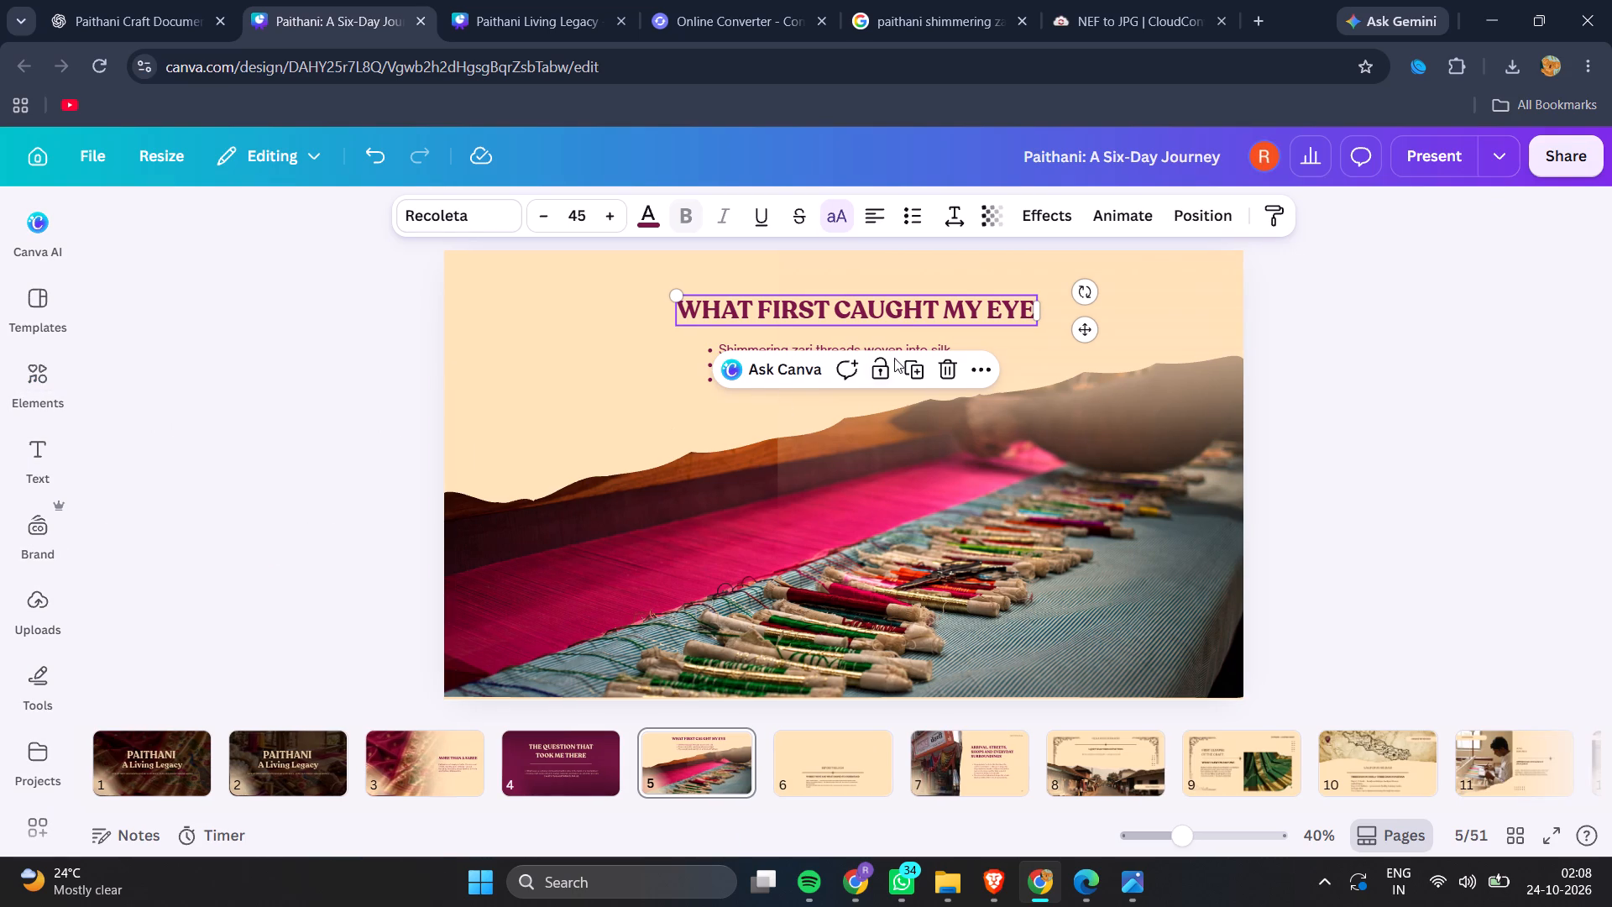
pyautogui.click(708, 372)
pyautogui.click(783, 366)
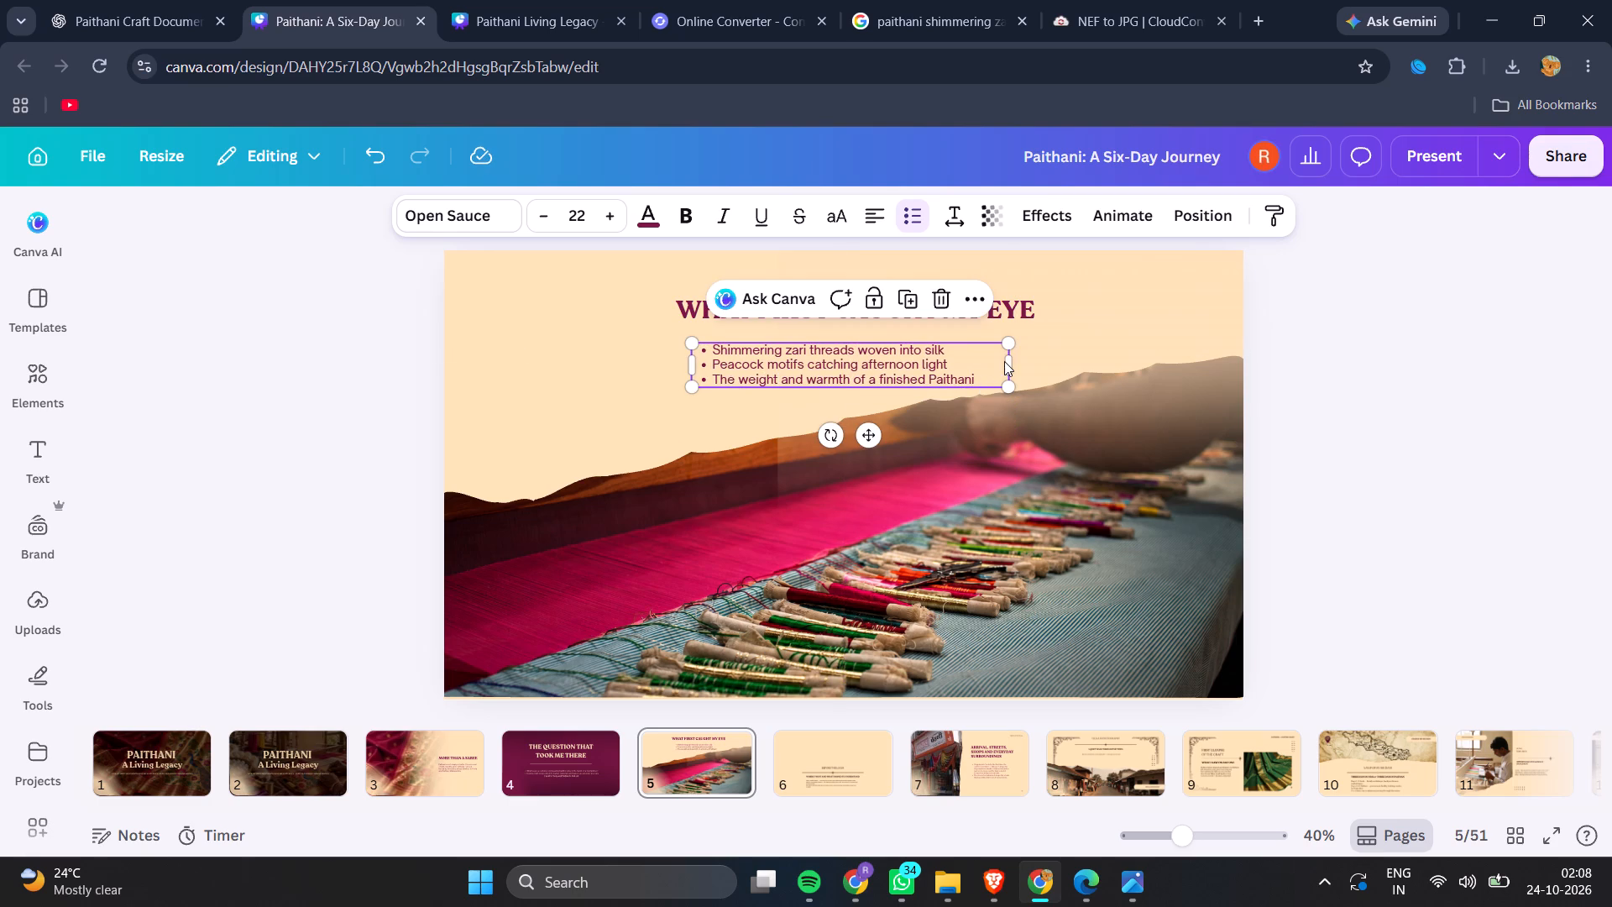
pyautogui.moveTo(1013, 370); pyautogui.dragTo(994, 366)
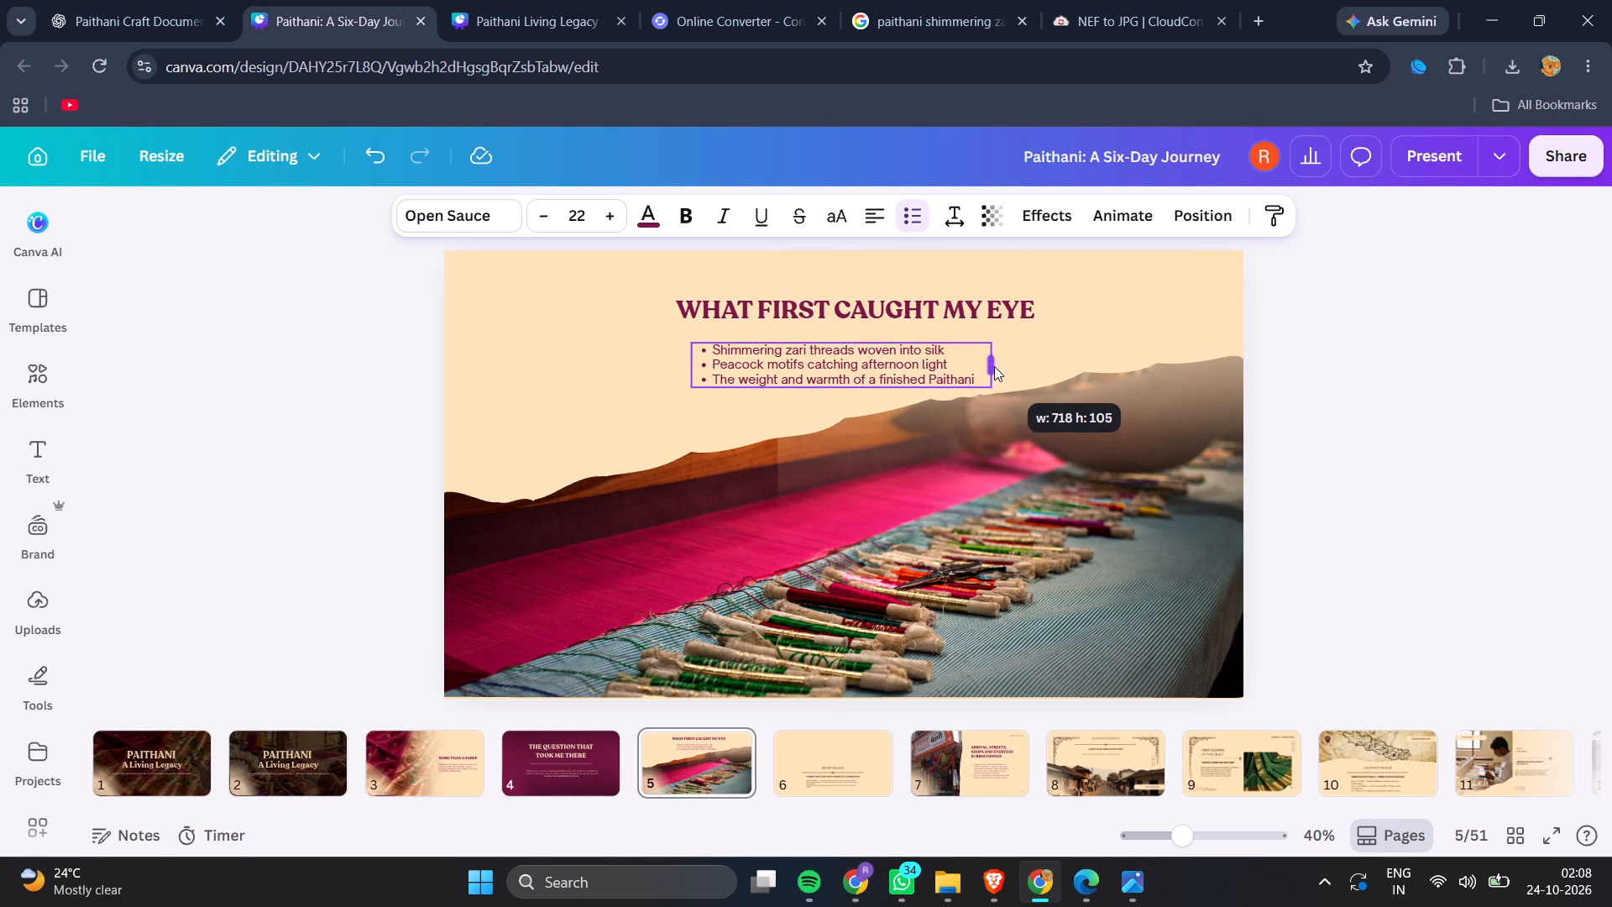
pyautogui.moveTo(994, 366); pyautogui.dragTo(987, 365)
pyautogui.moveTo(877, 369); pyautogui.dragTo(897, 370)
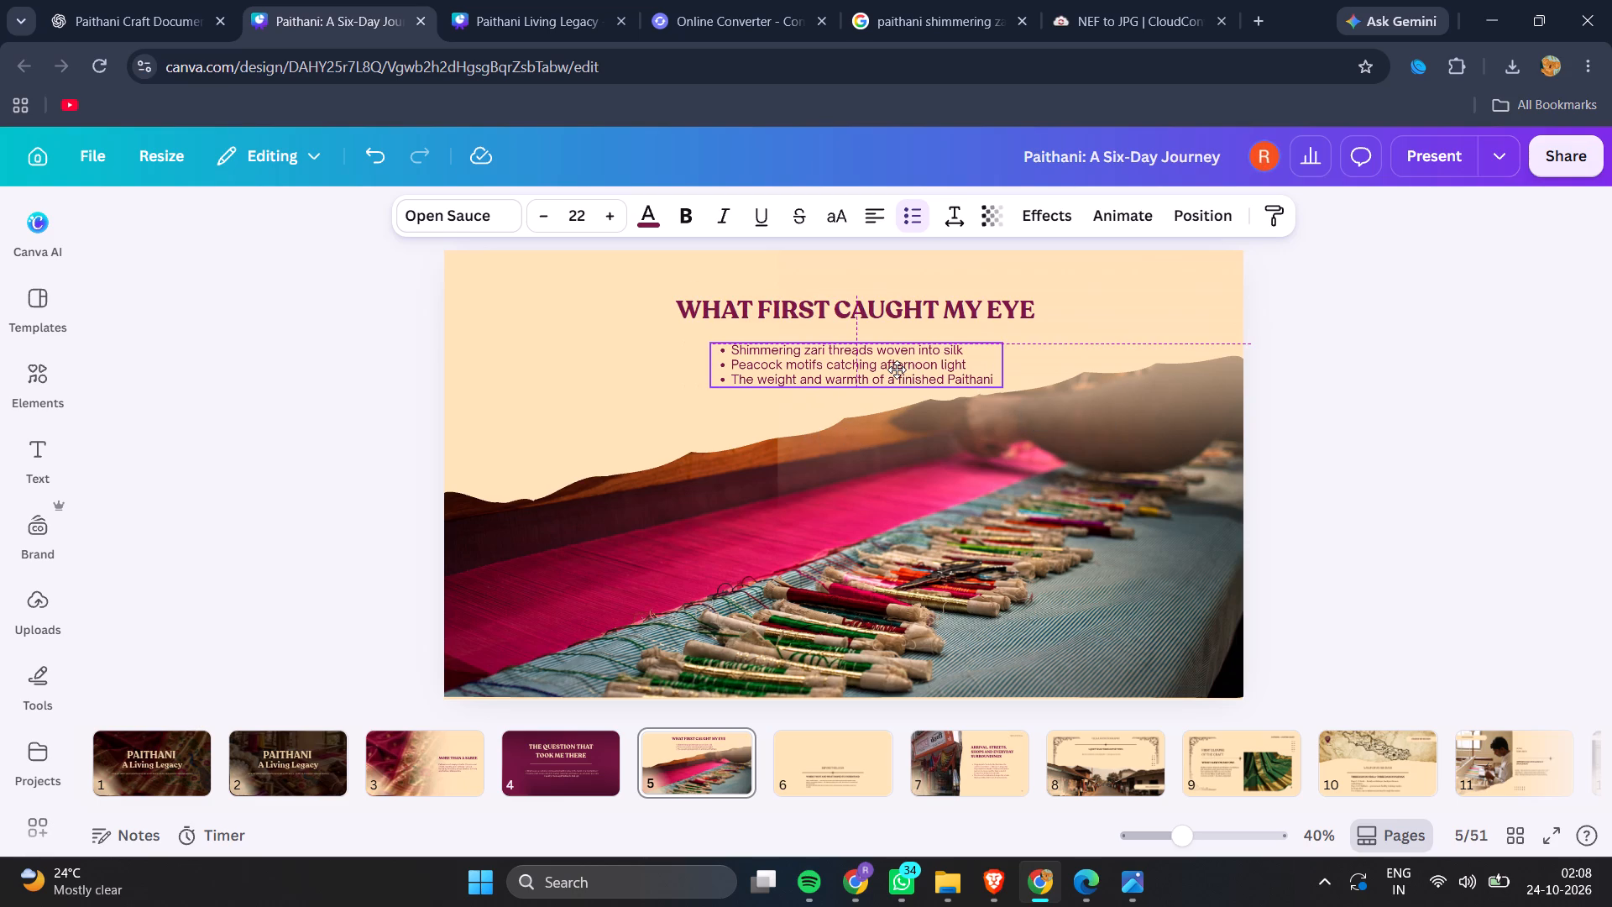
pyautogui.moveTo(897, 370); pyautogui.dragTo(897, 372)
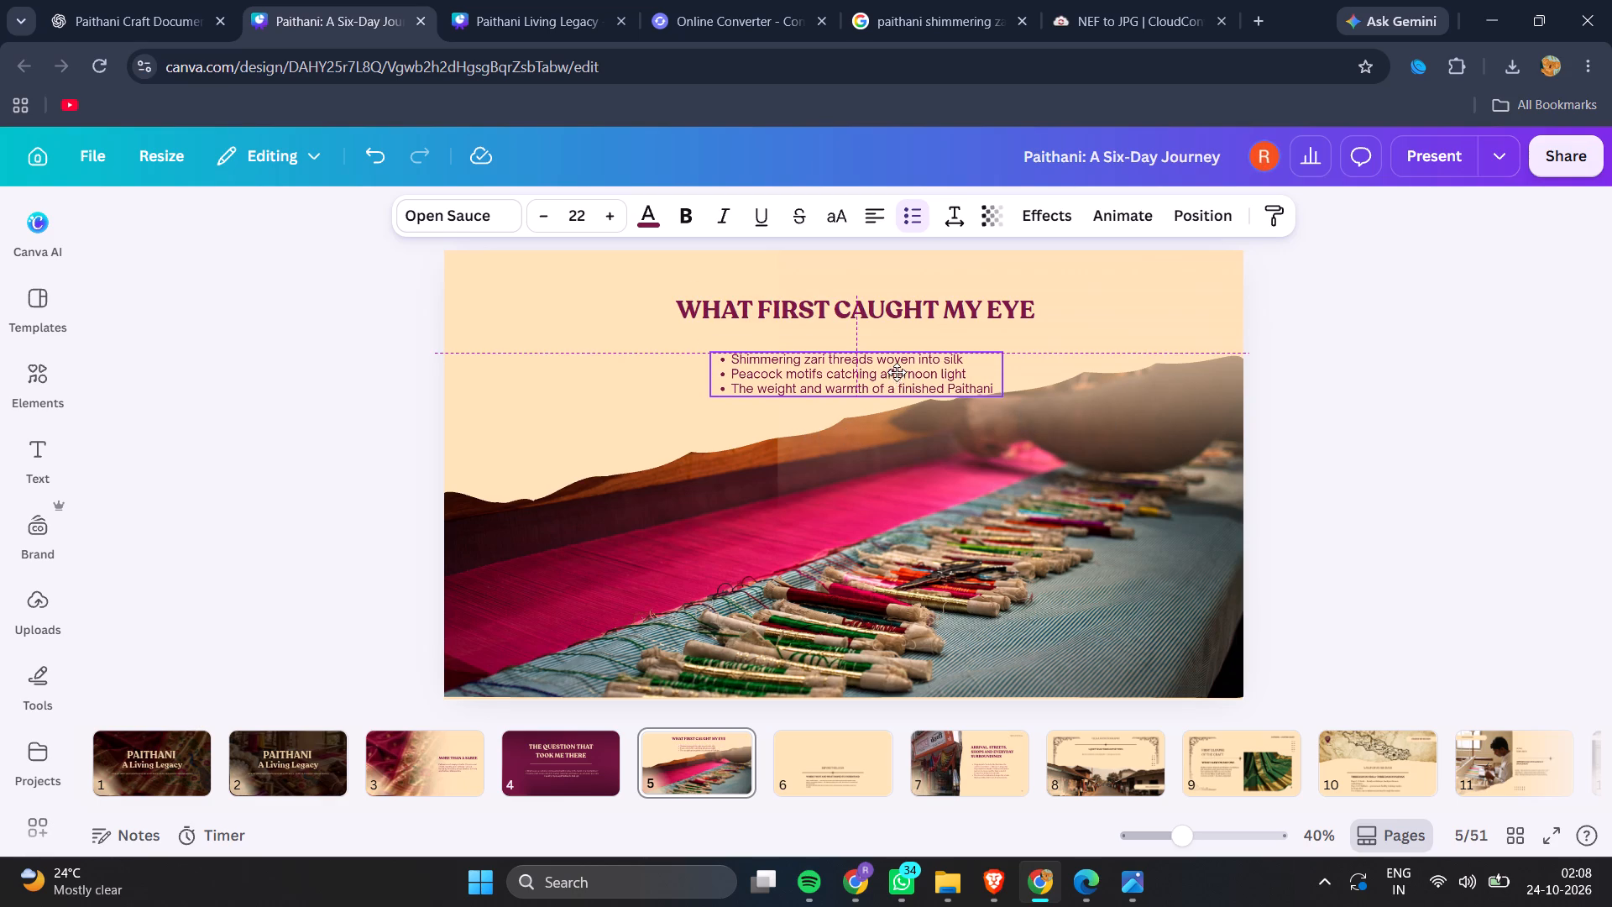
pyautogui.moveTo(897, 372); pyautogui.dragTo(897, 370)
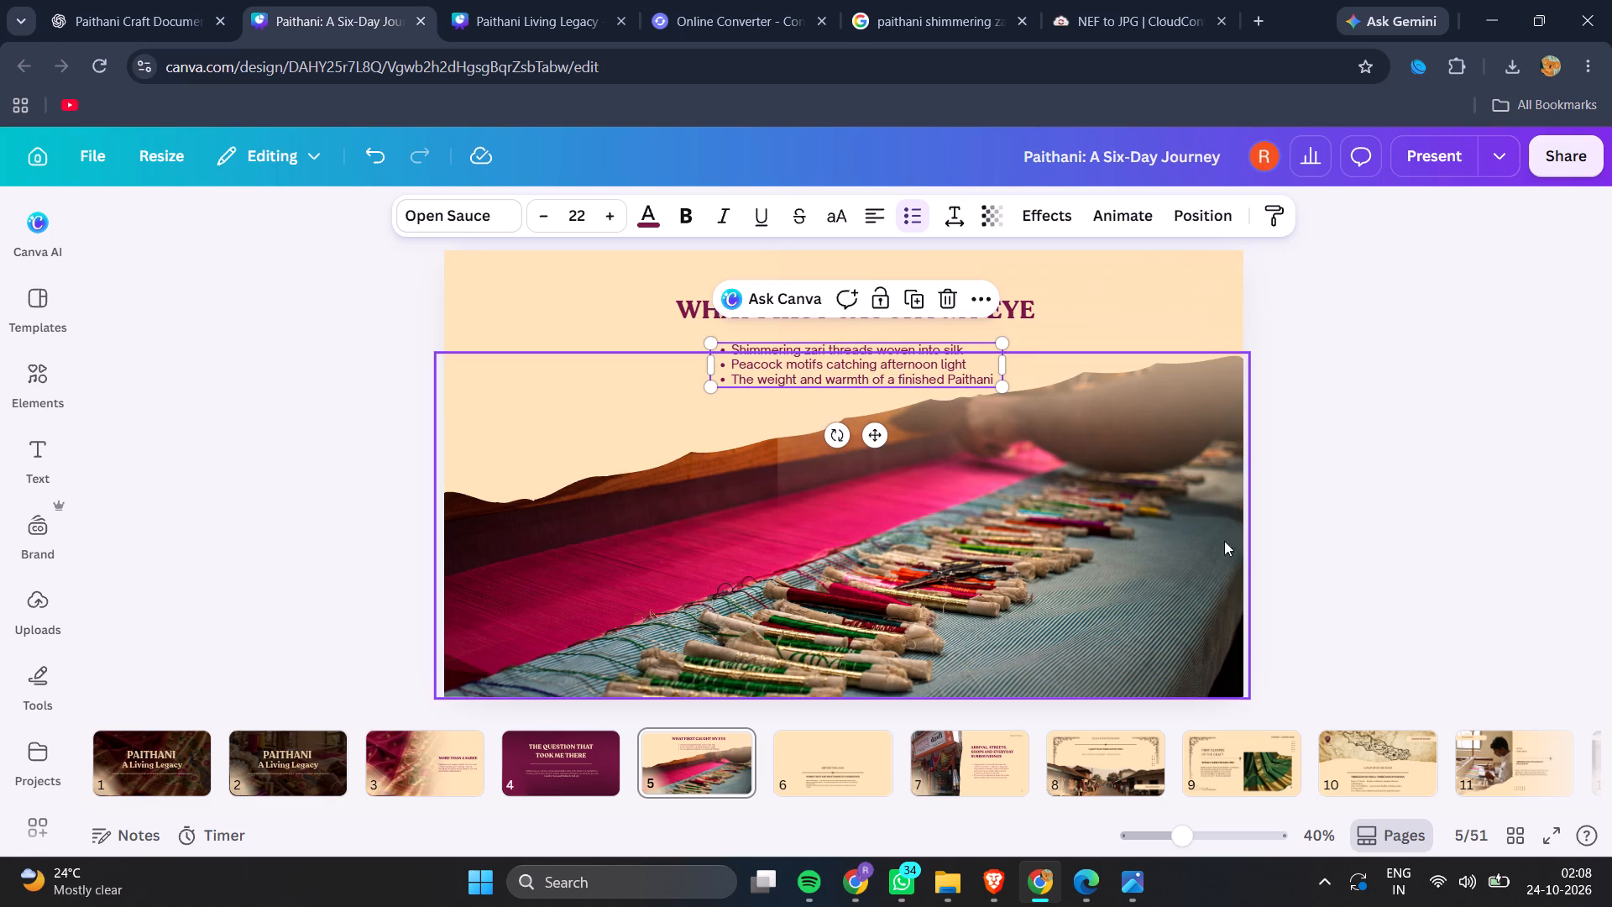
pyautogui.click(1462, 456)
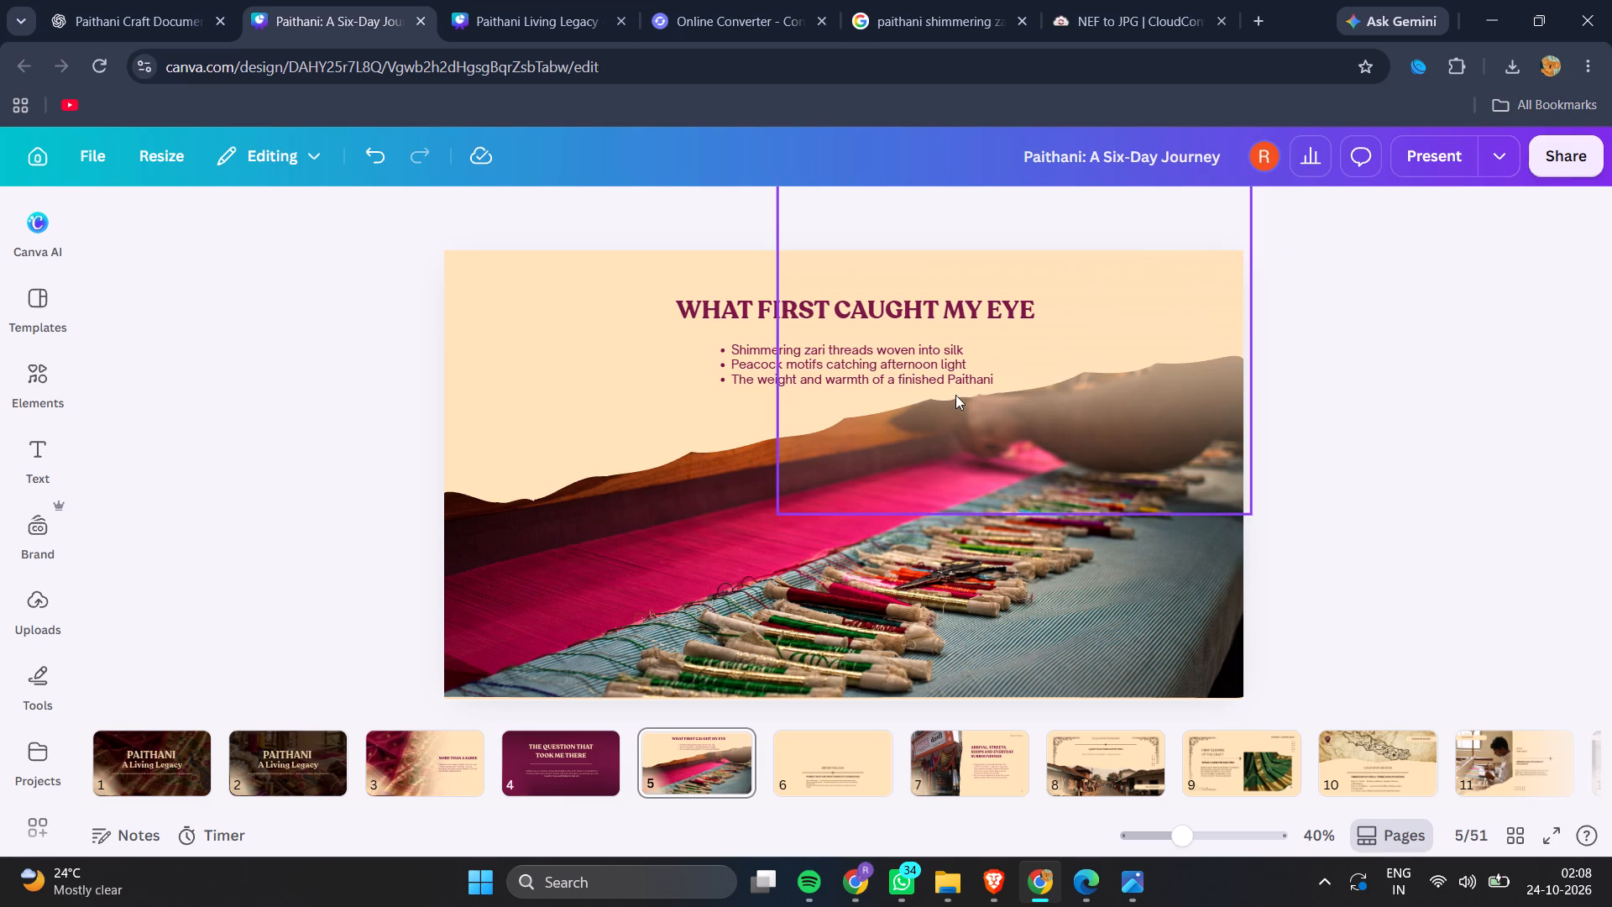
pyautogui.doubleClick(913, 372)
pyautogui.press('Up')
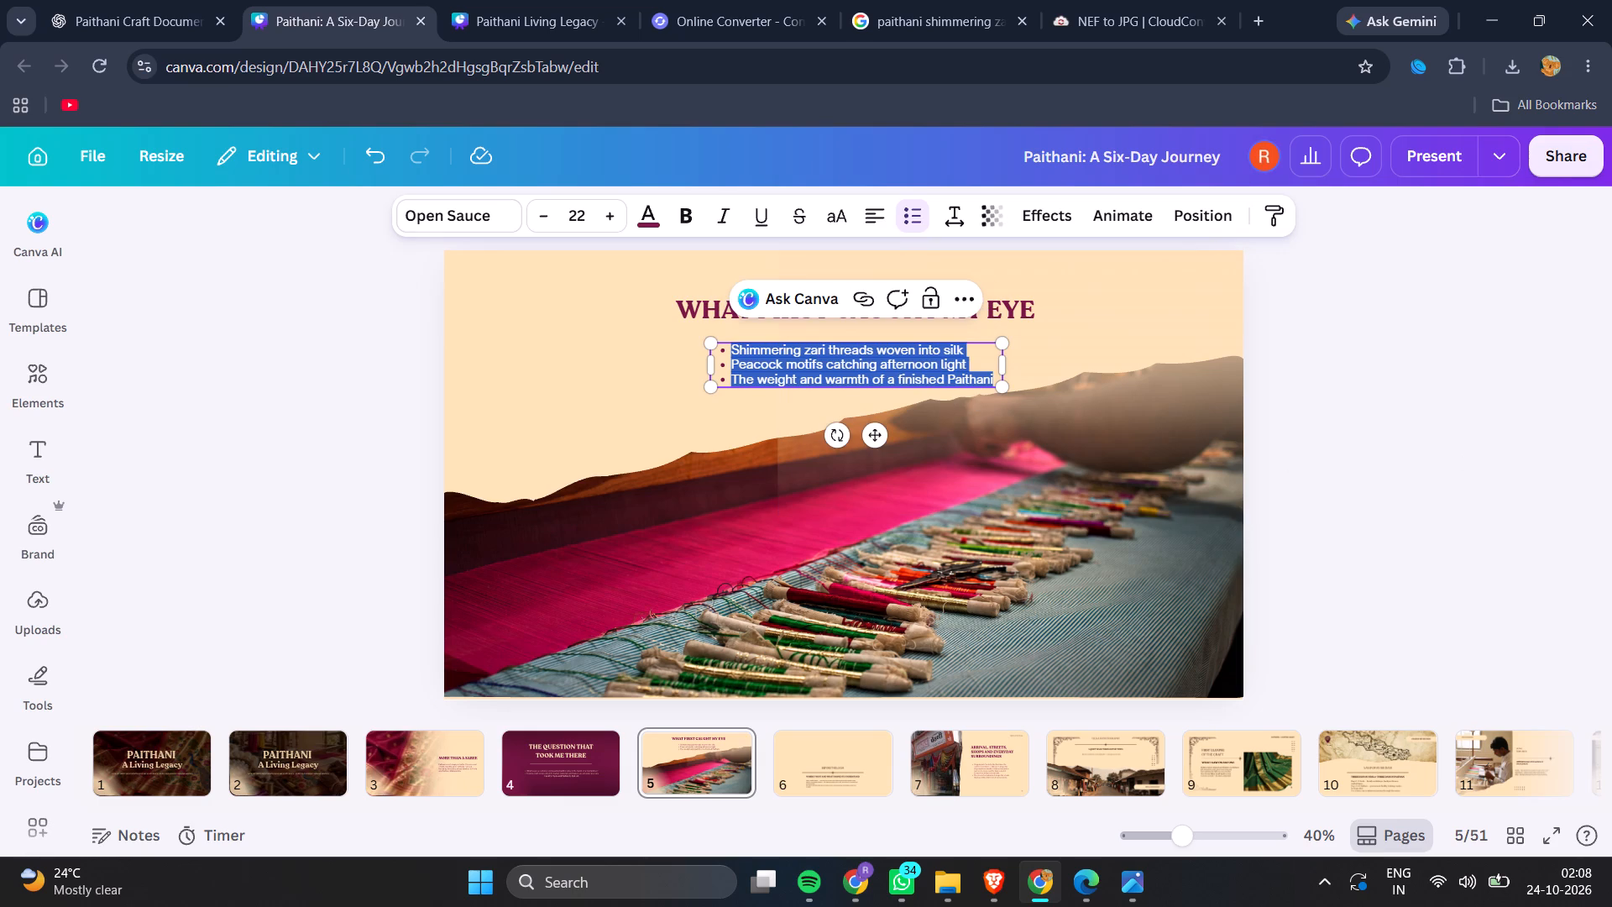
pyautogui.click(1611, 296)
# Review slides 1 to 4 to compare their look, and return to slide 5.
pyautogui.click(544, 768)
pyautogui.press('Left')
pyautogui.press('Left')
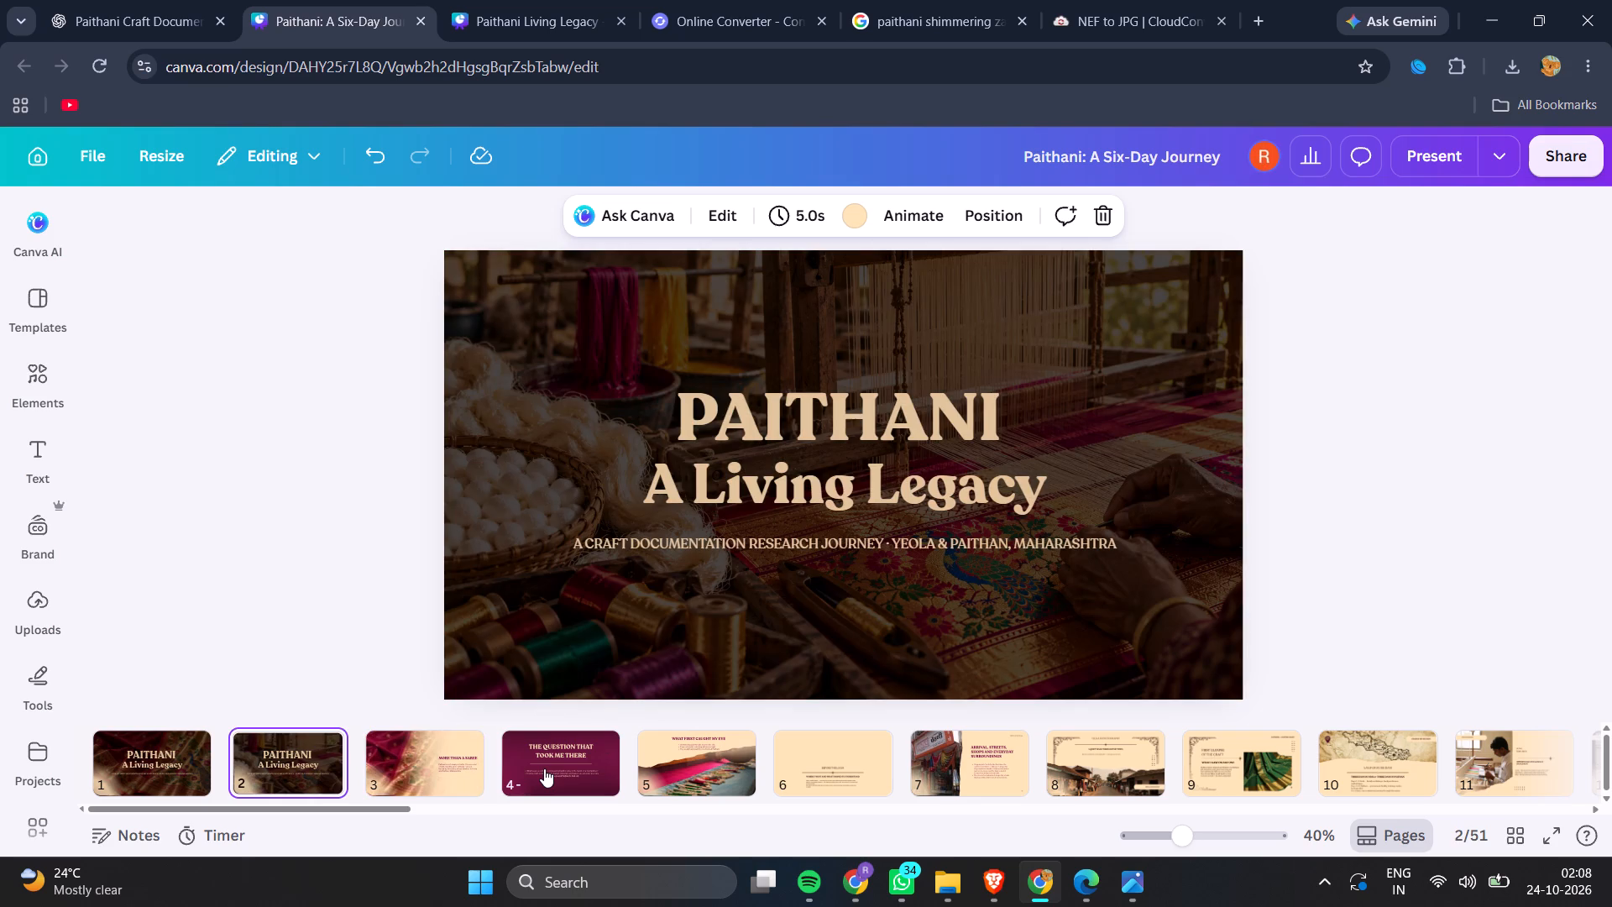
pyautogui.press('Right')
pyautogui.press('Left')
pyautogui.press('Left')
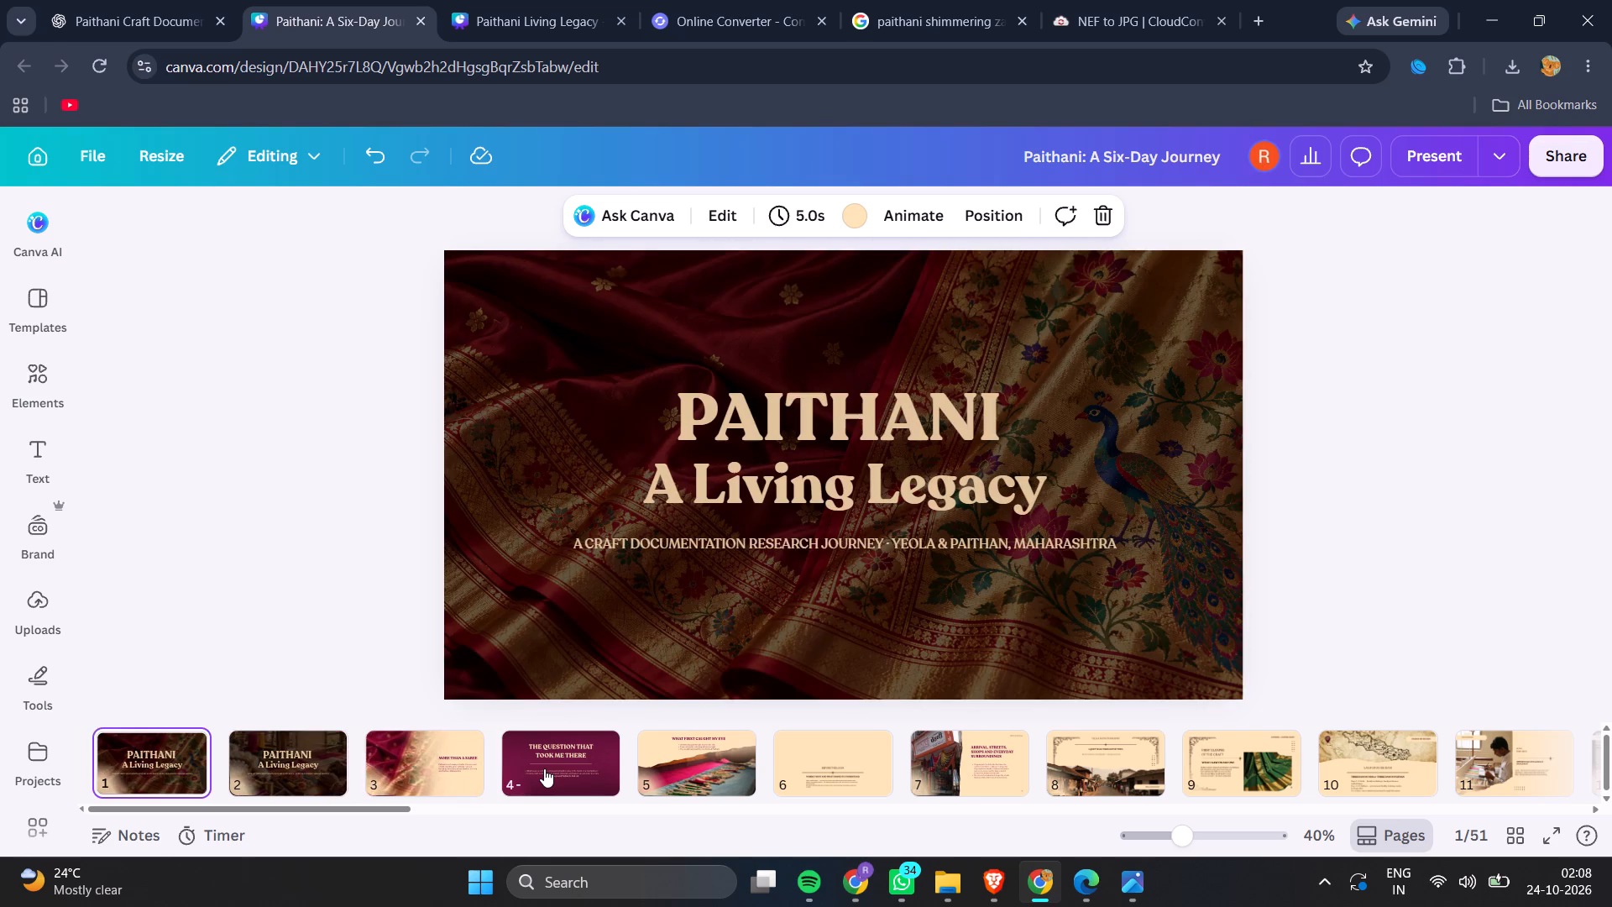
pyautogui.press('Right')
pyautogui.press('Right')
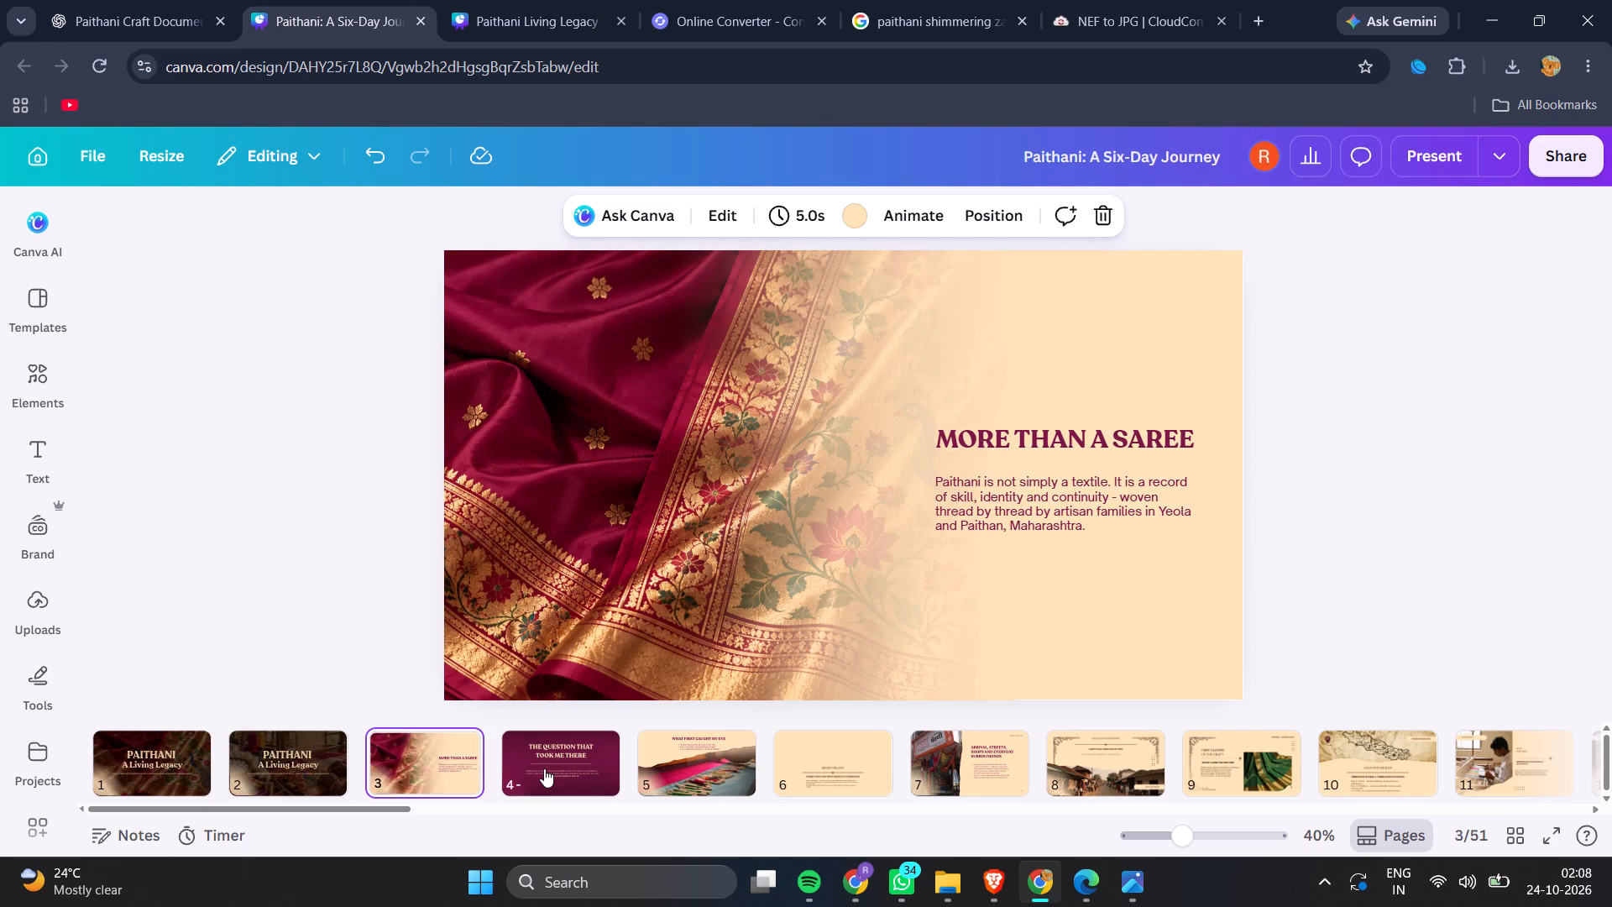
pyautogui.press('Right')
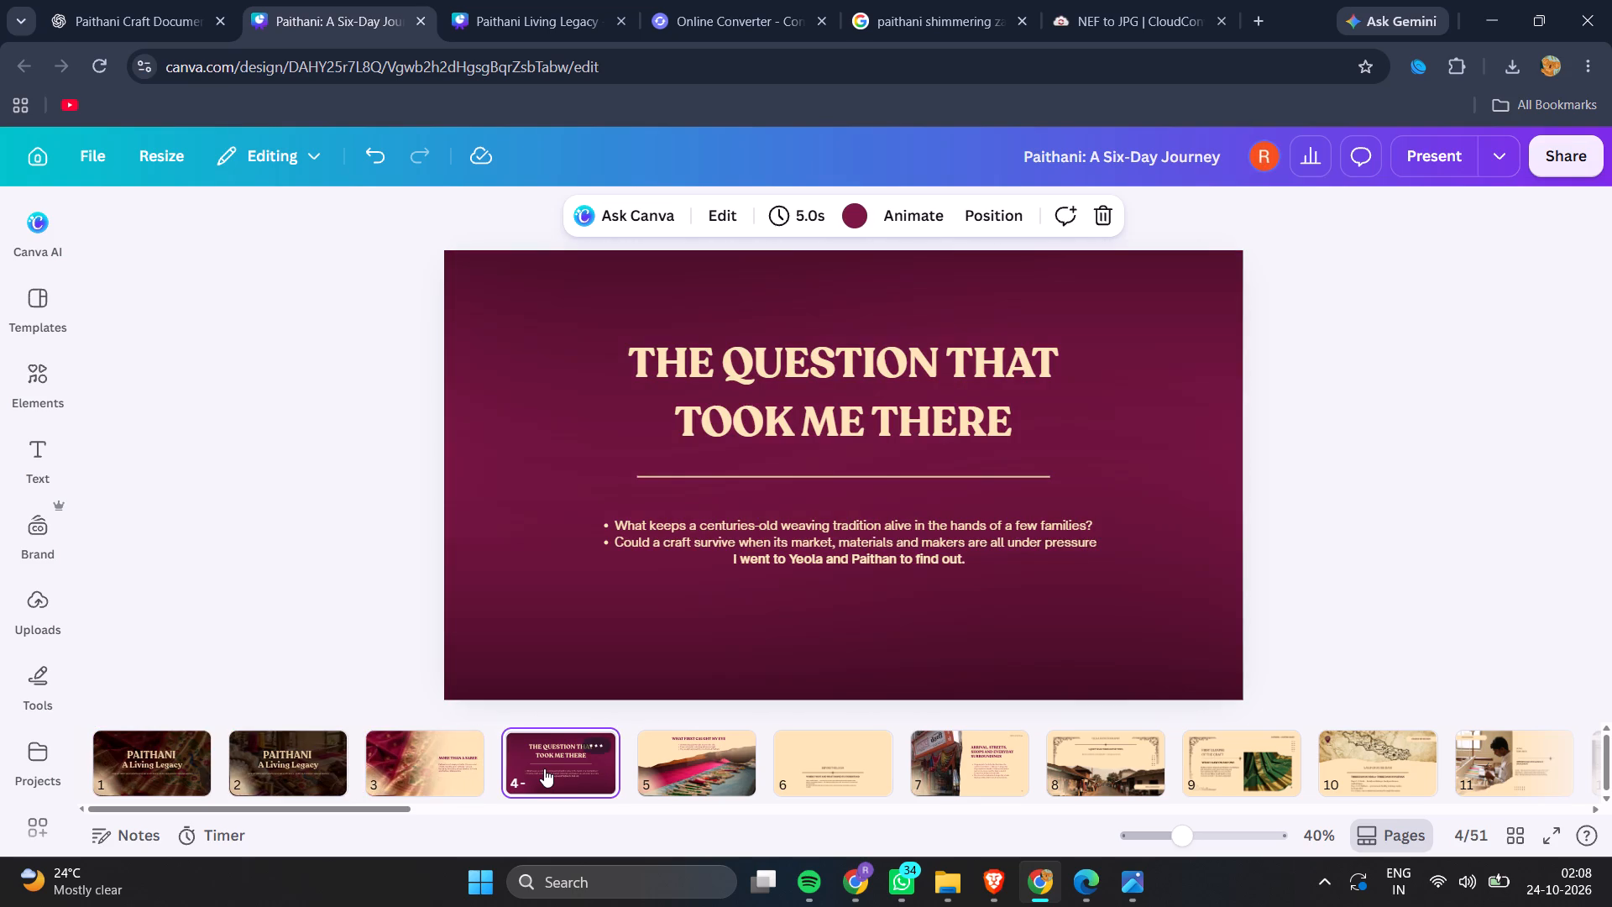
pyautogui.press('Right')
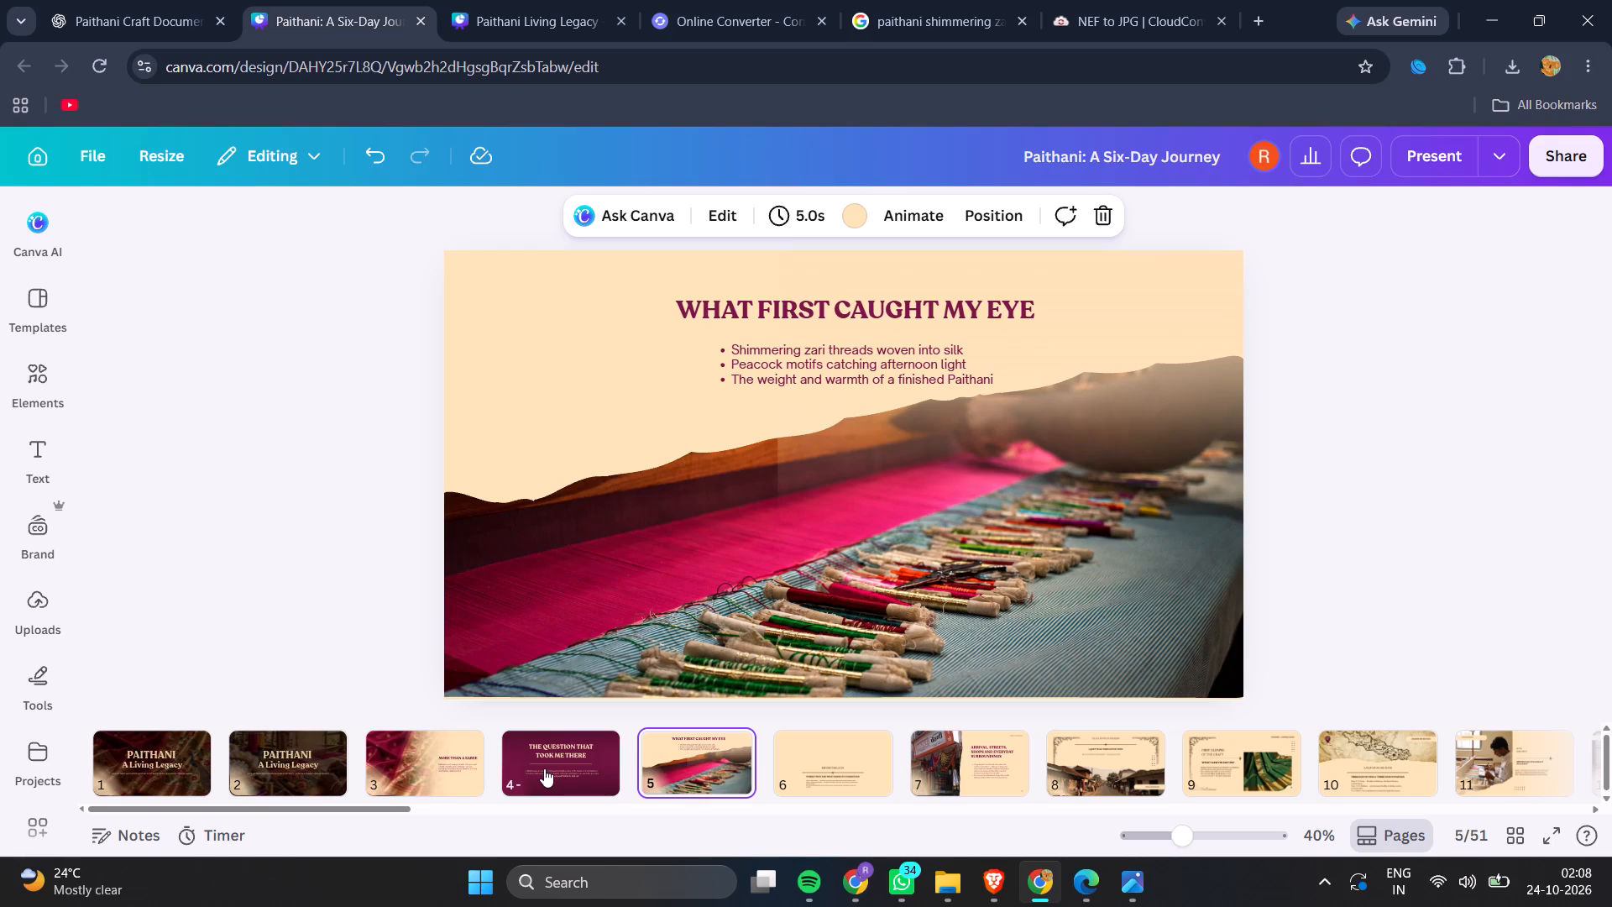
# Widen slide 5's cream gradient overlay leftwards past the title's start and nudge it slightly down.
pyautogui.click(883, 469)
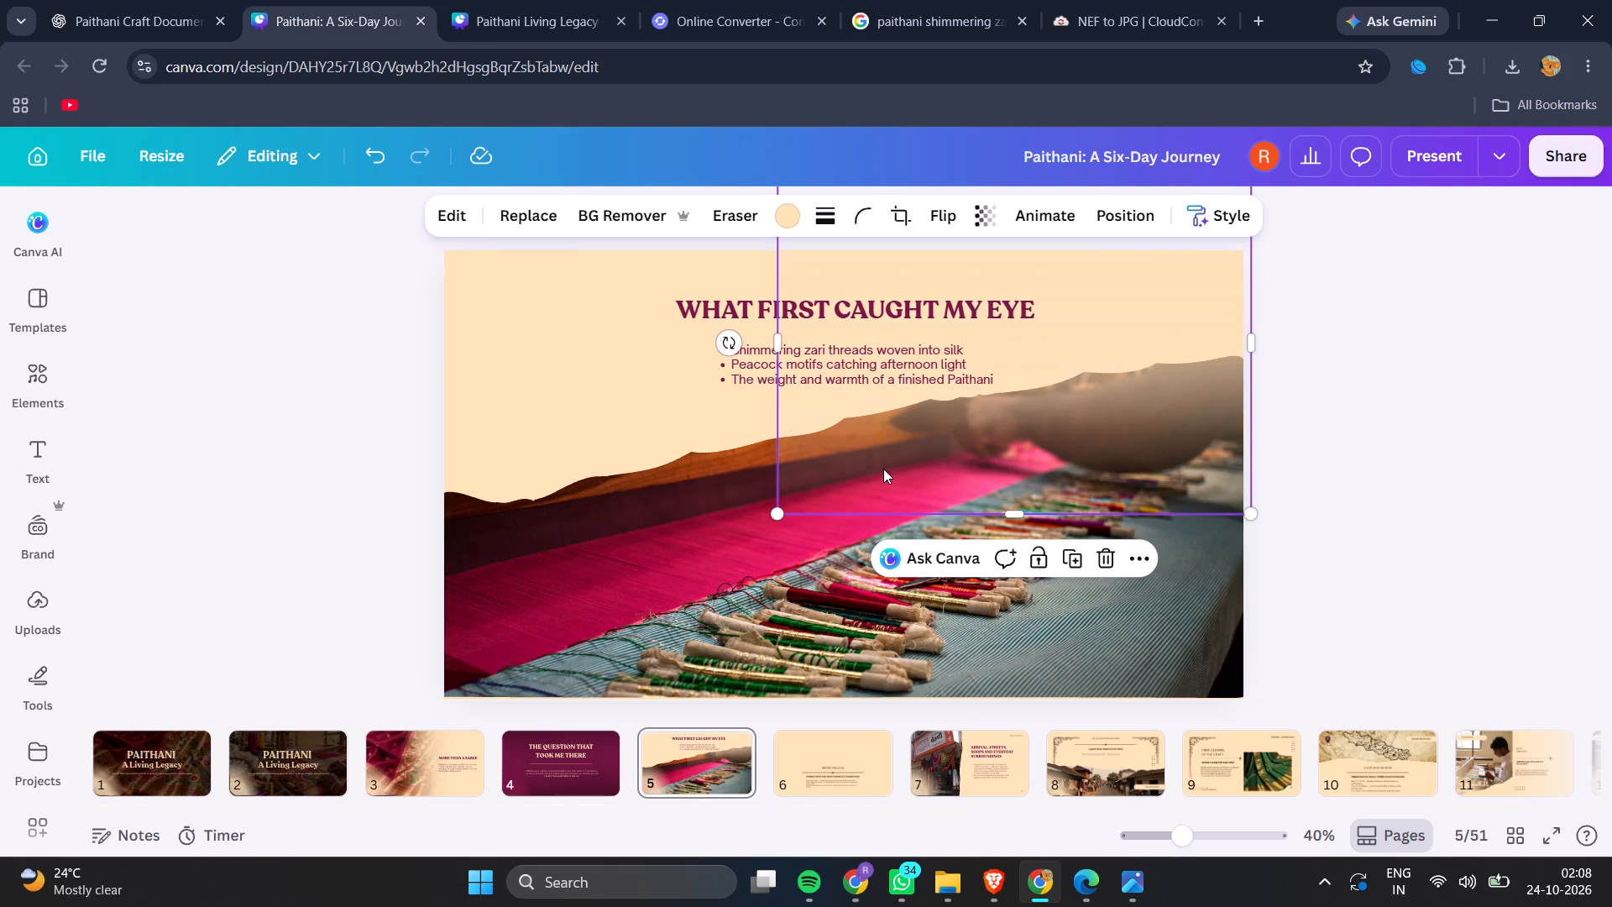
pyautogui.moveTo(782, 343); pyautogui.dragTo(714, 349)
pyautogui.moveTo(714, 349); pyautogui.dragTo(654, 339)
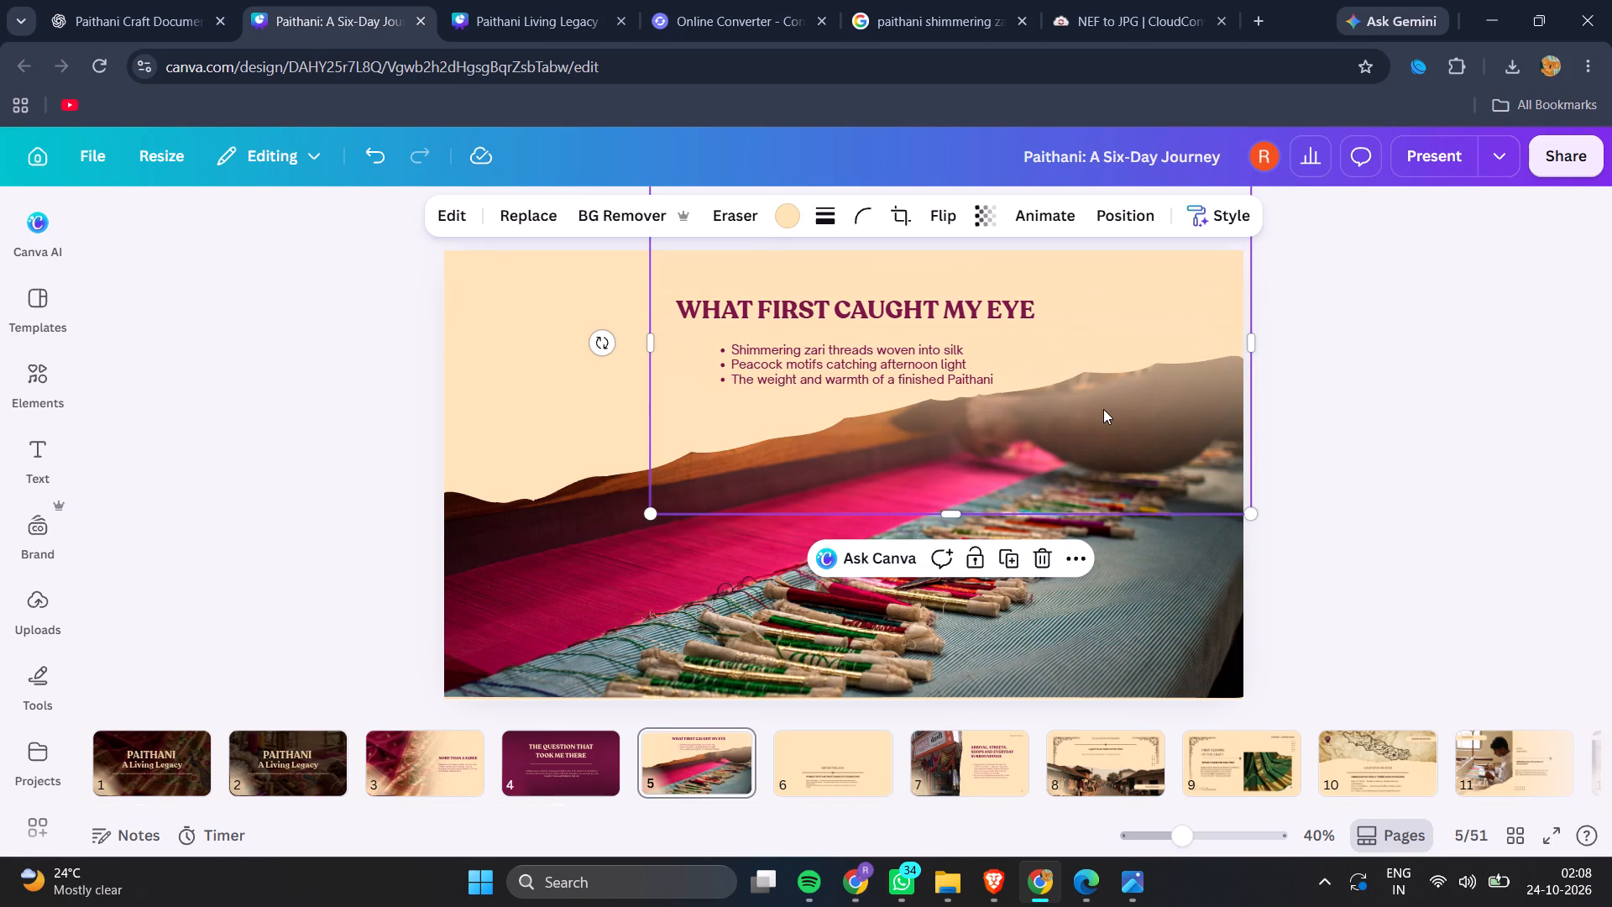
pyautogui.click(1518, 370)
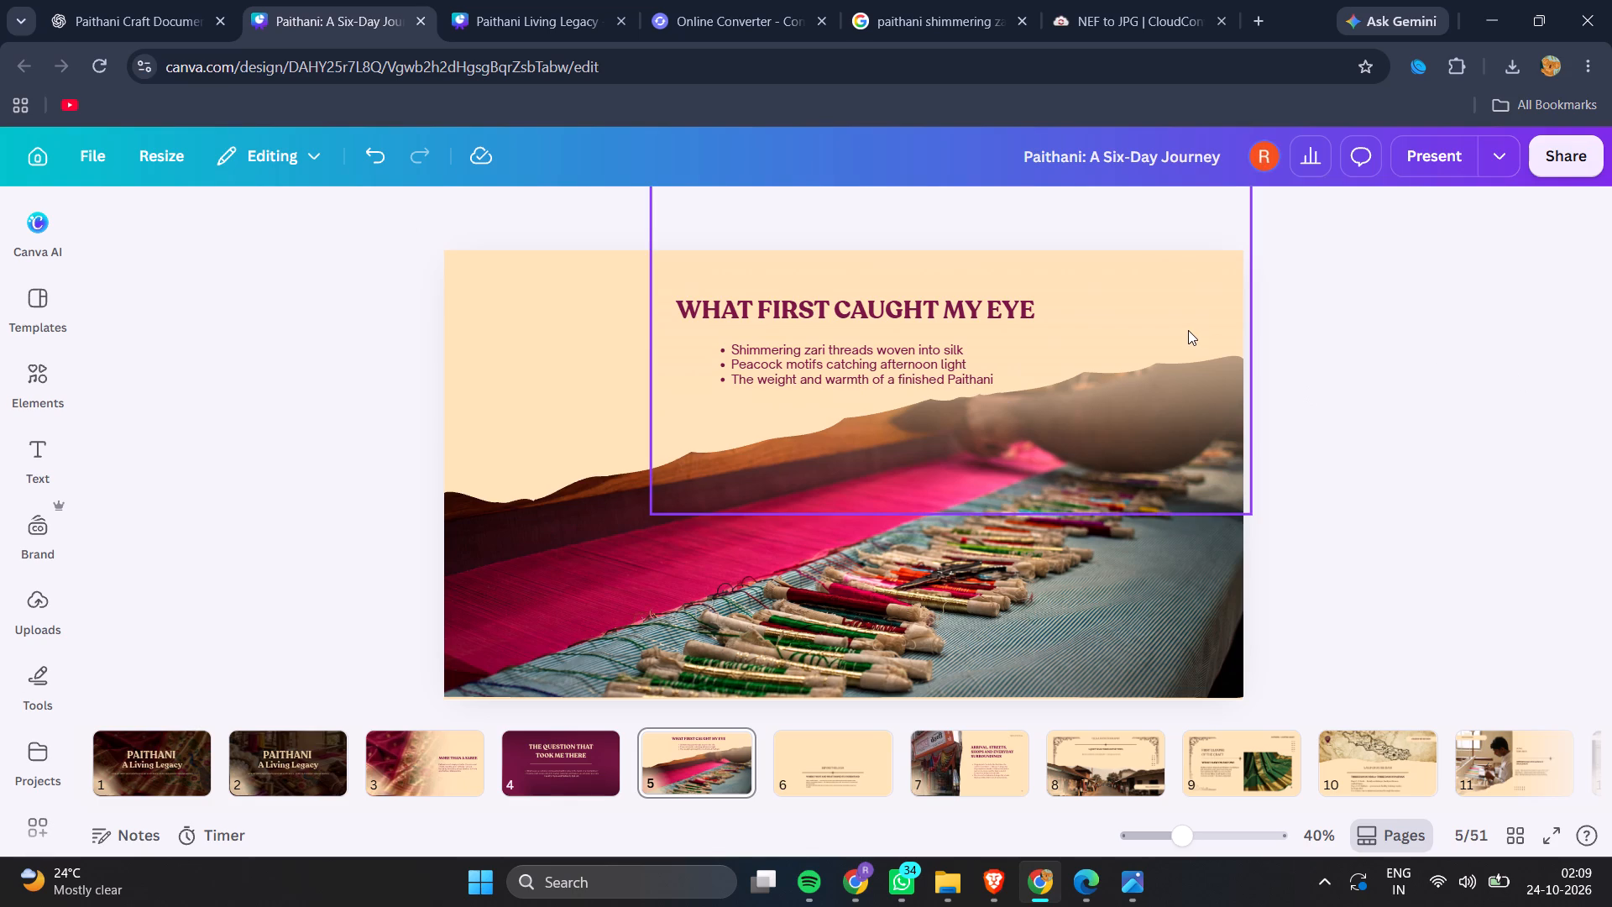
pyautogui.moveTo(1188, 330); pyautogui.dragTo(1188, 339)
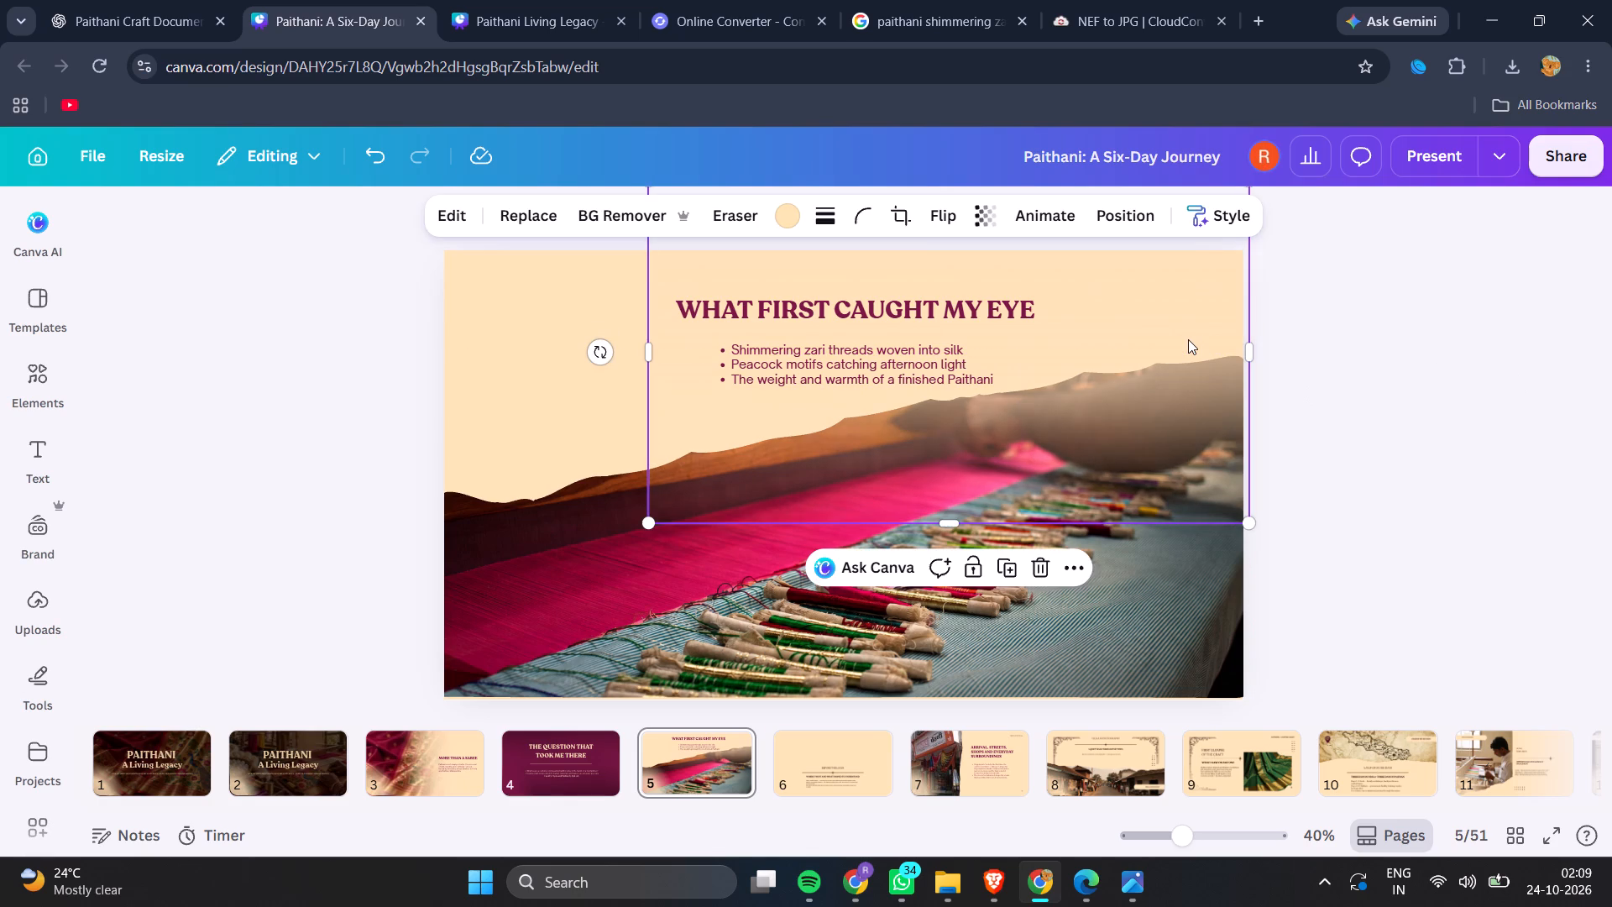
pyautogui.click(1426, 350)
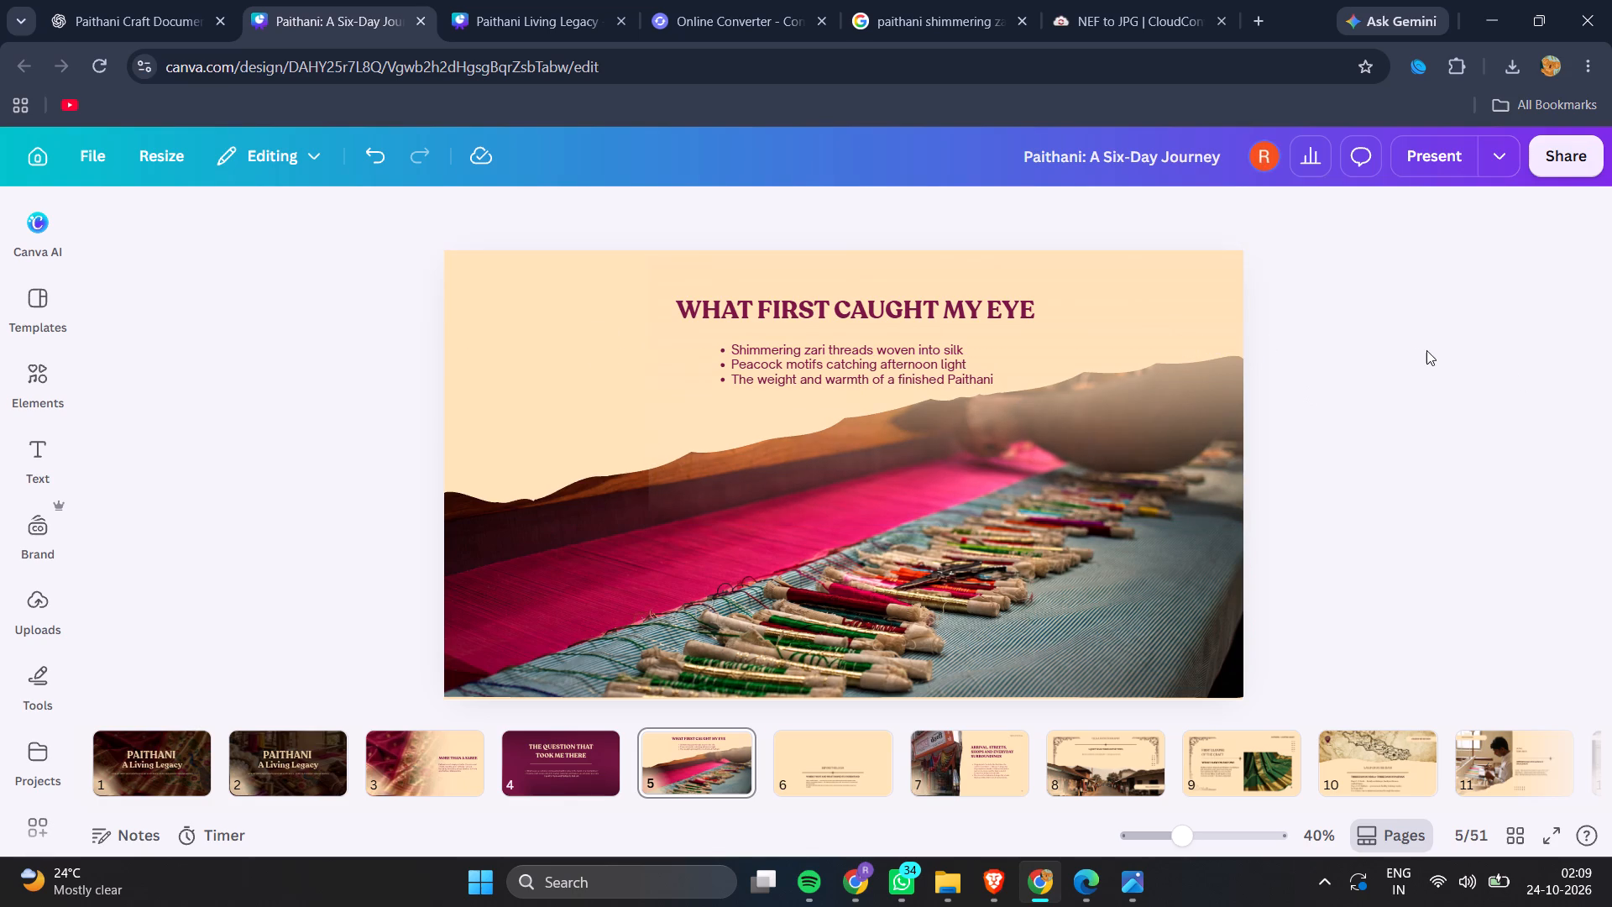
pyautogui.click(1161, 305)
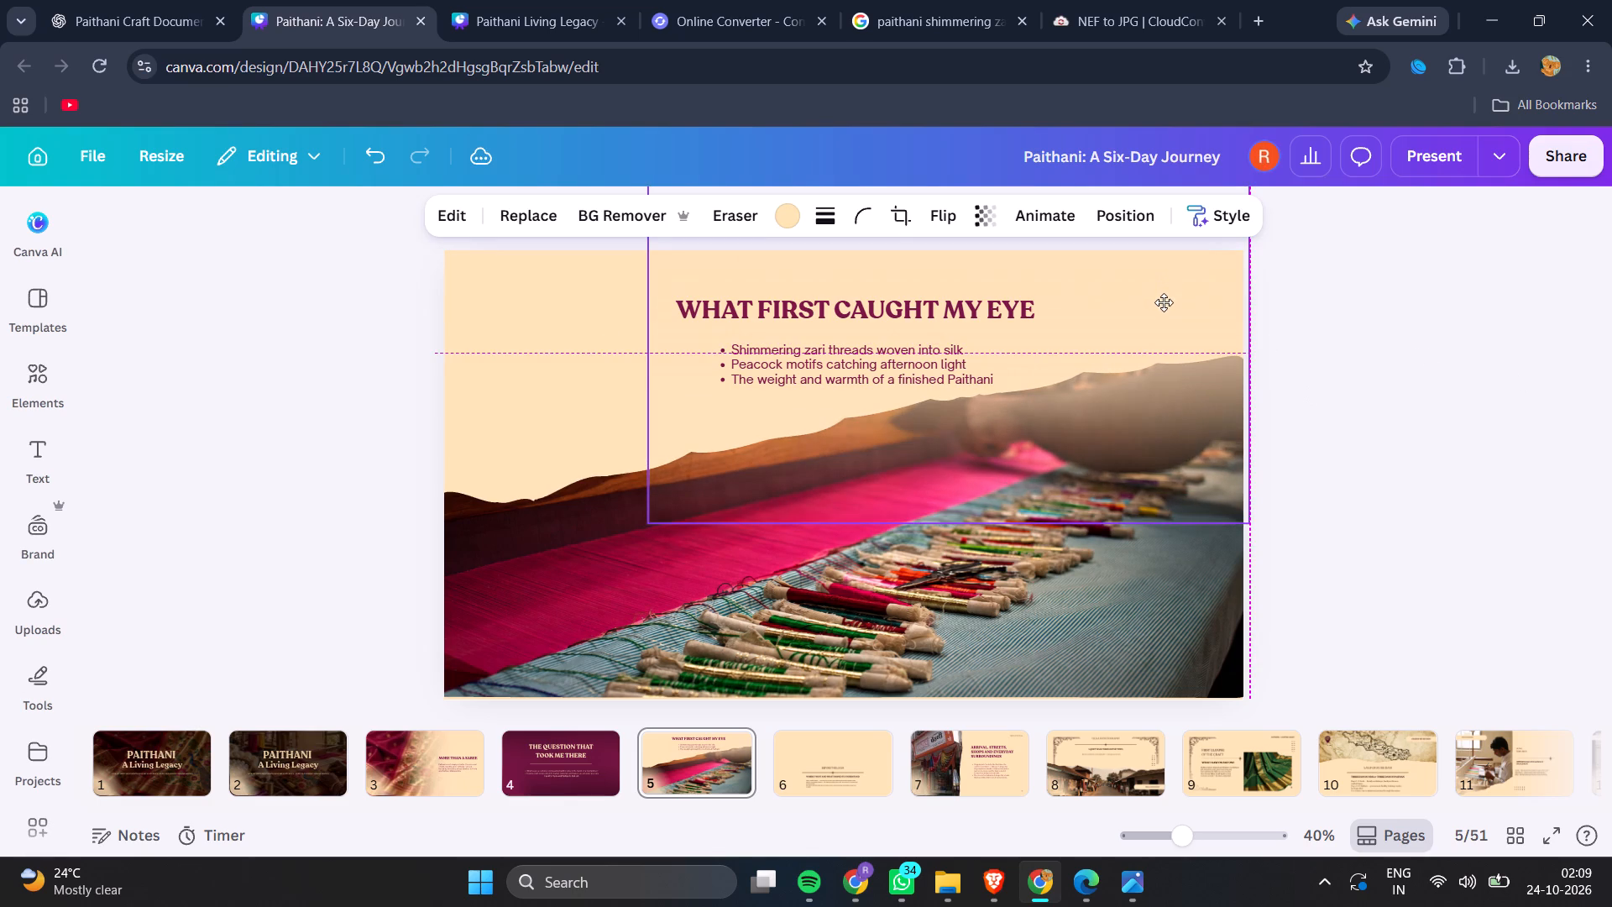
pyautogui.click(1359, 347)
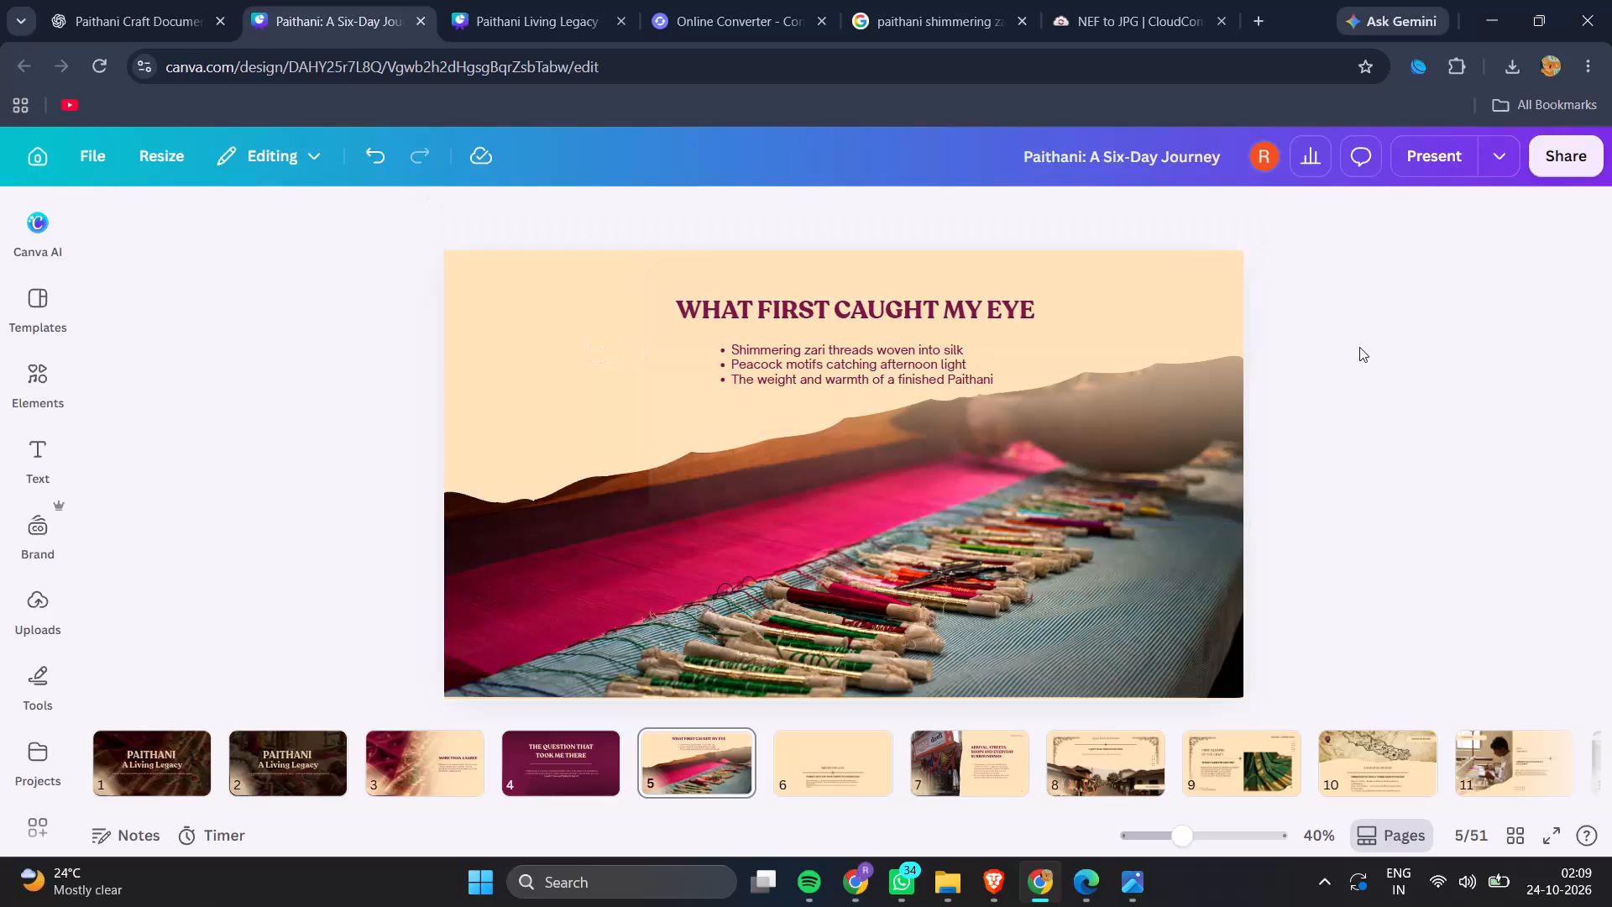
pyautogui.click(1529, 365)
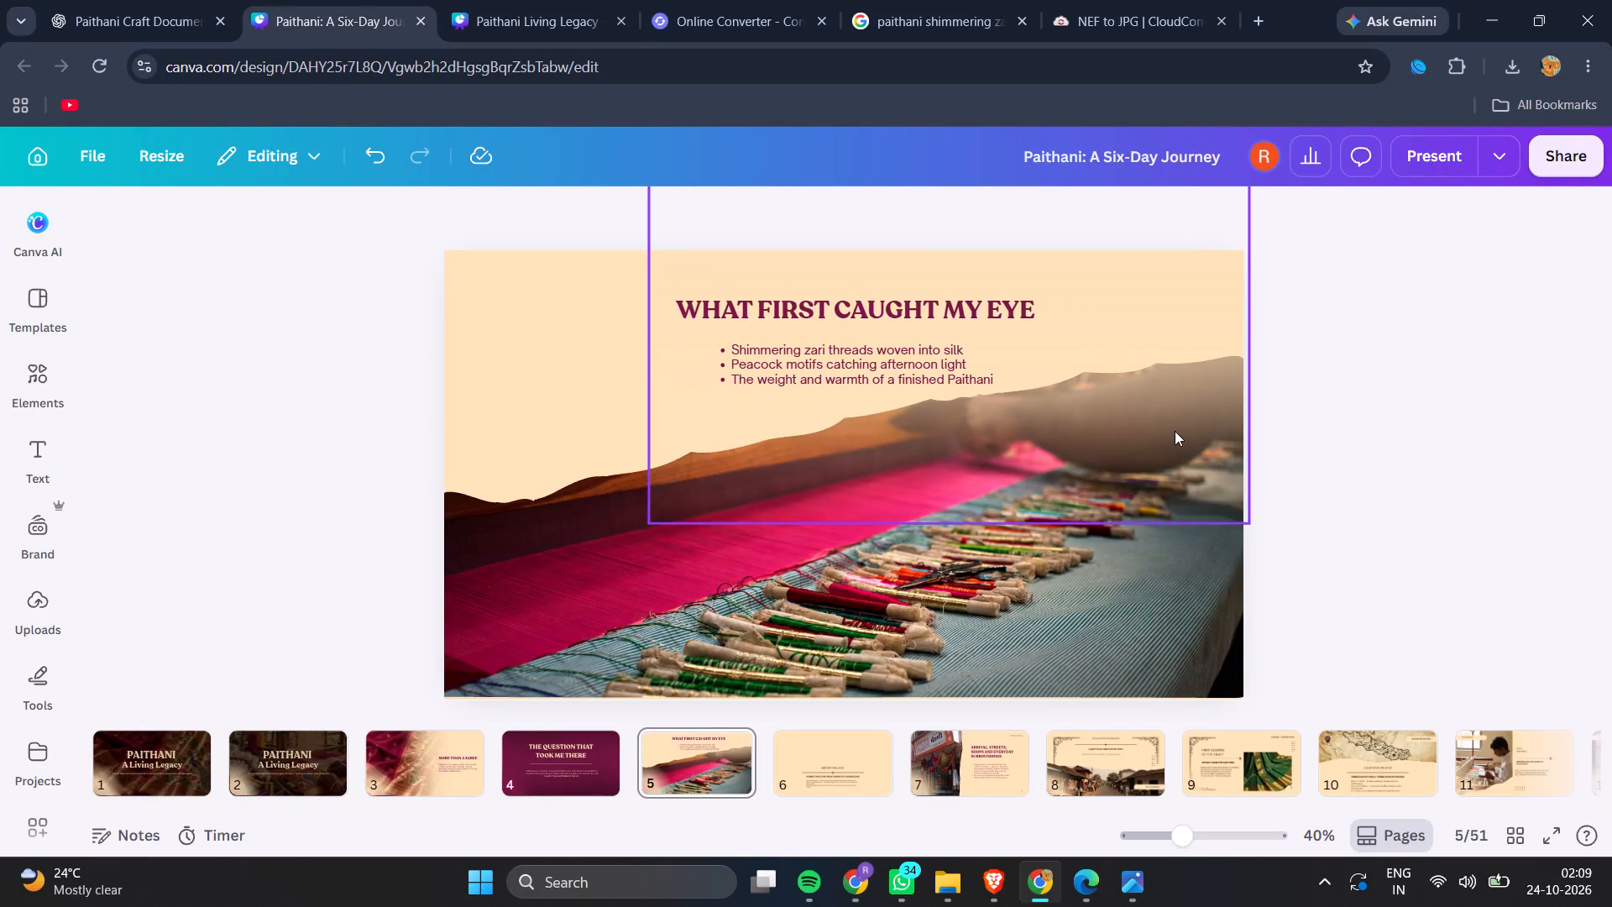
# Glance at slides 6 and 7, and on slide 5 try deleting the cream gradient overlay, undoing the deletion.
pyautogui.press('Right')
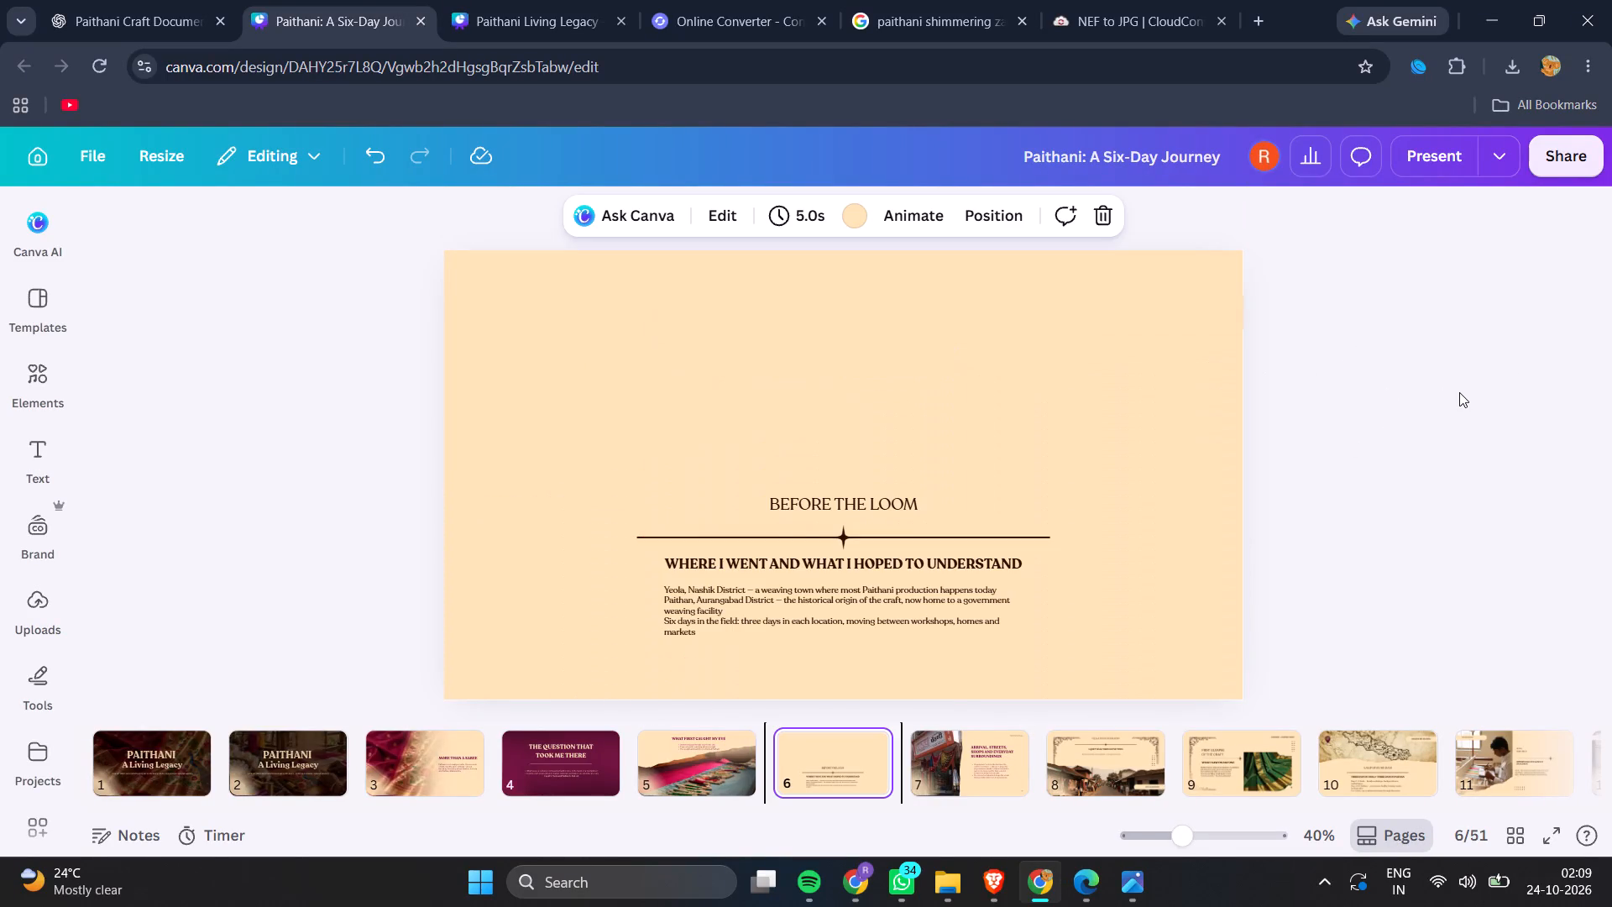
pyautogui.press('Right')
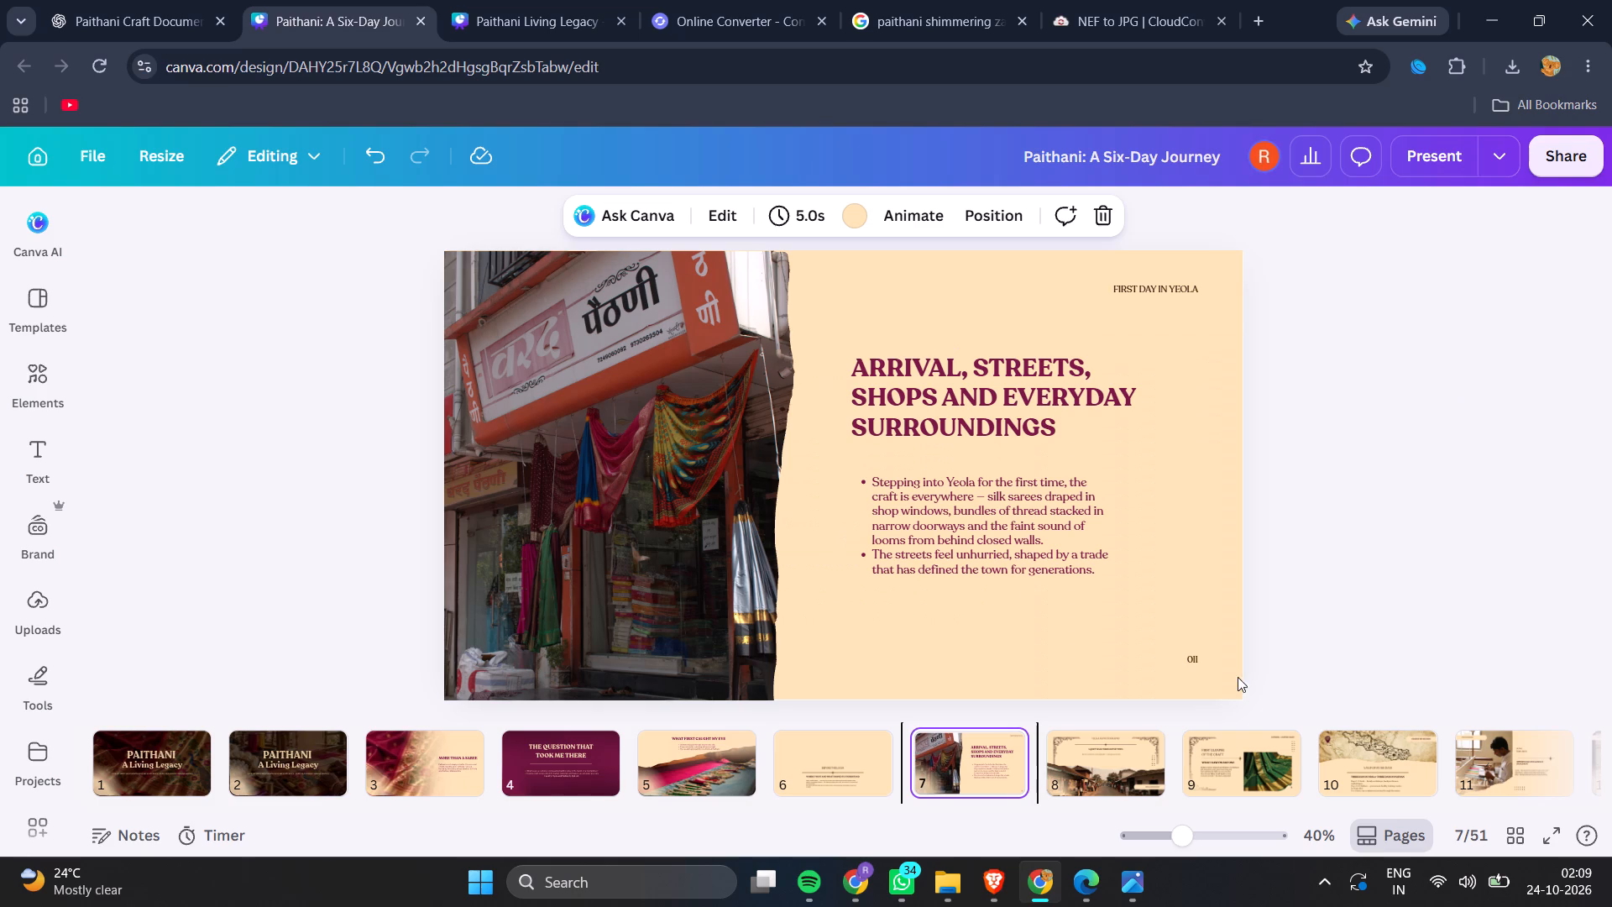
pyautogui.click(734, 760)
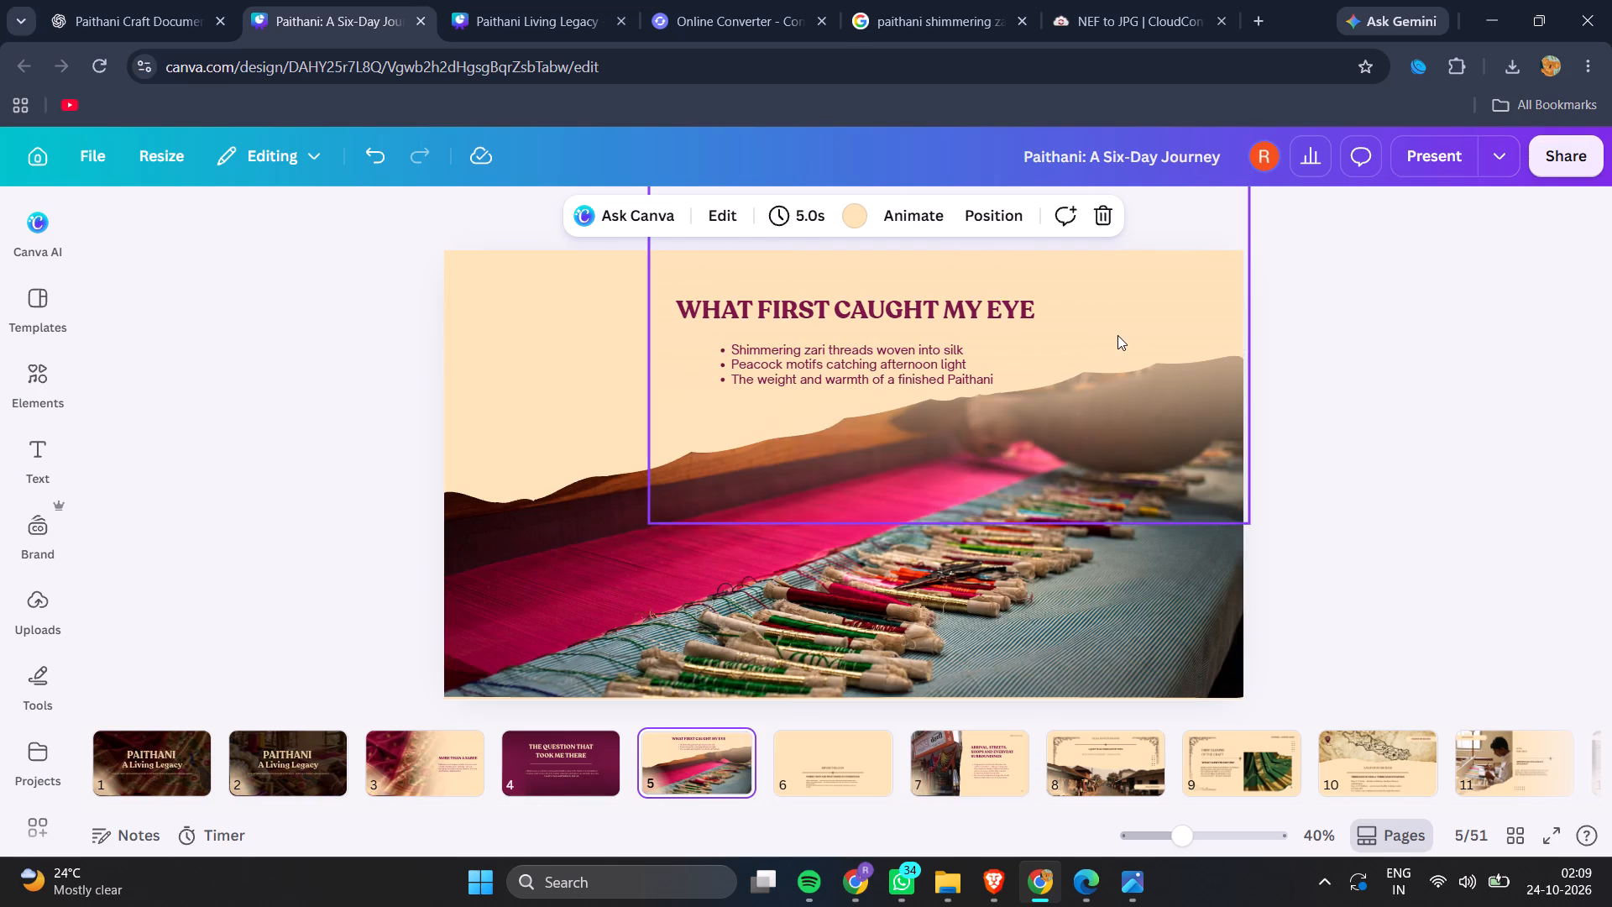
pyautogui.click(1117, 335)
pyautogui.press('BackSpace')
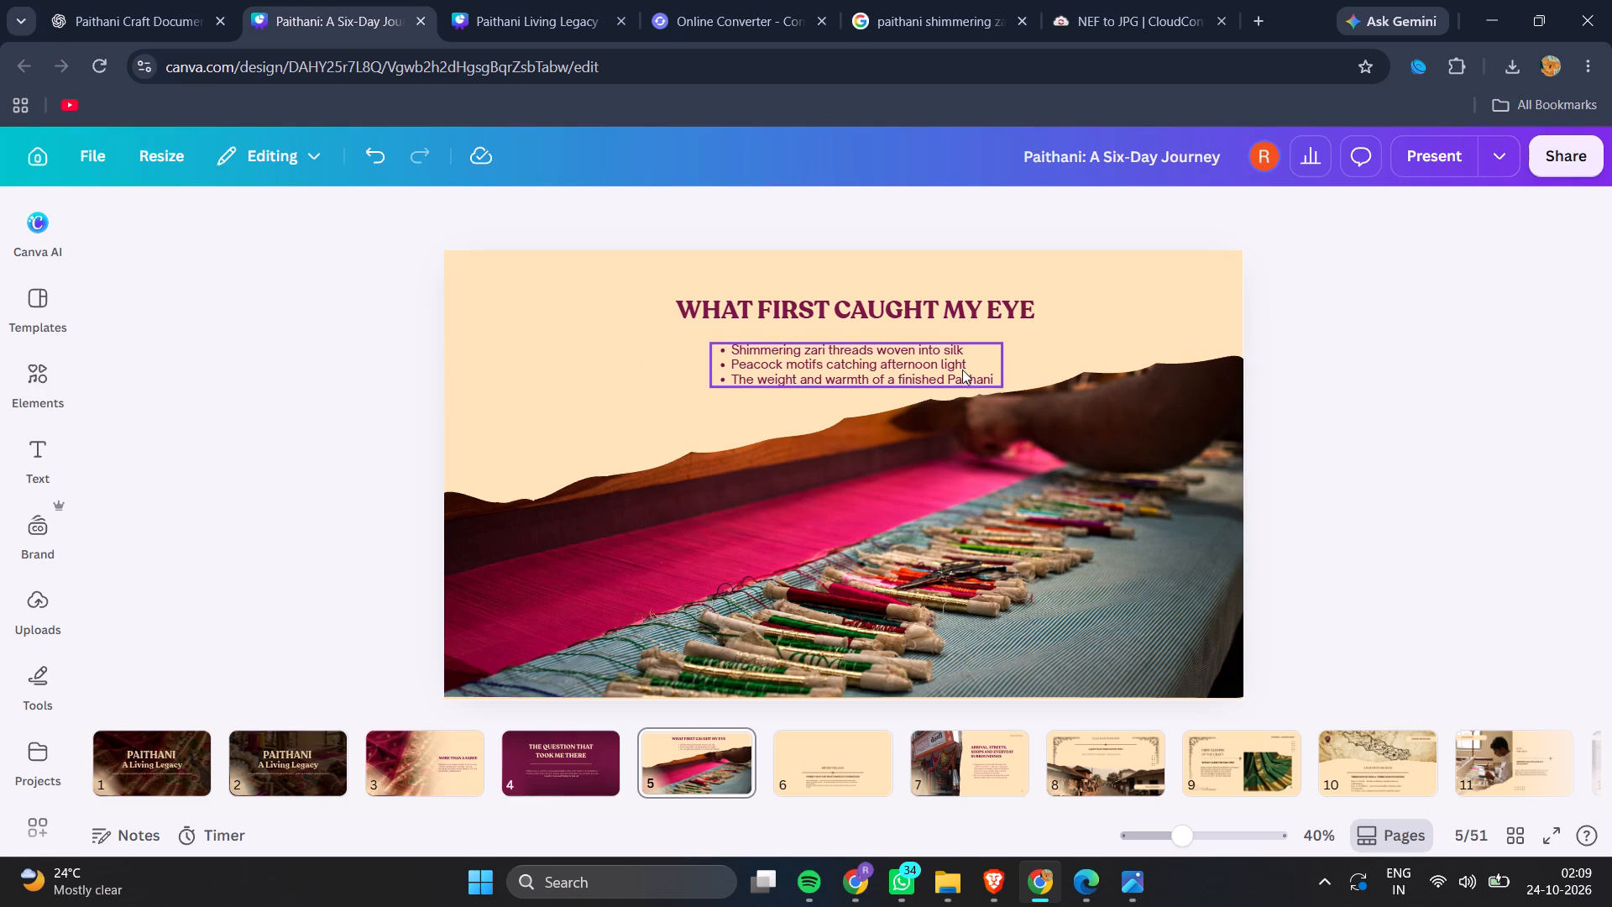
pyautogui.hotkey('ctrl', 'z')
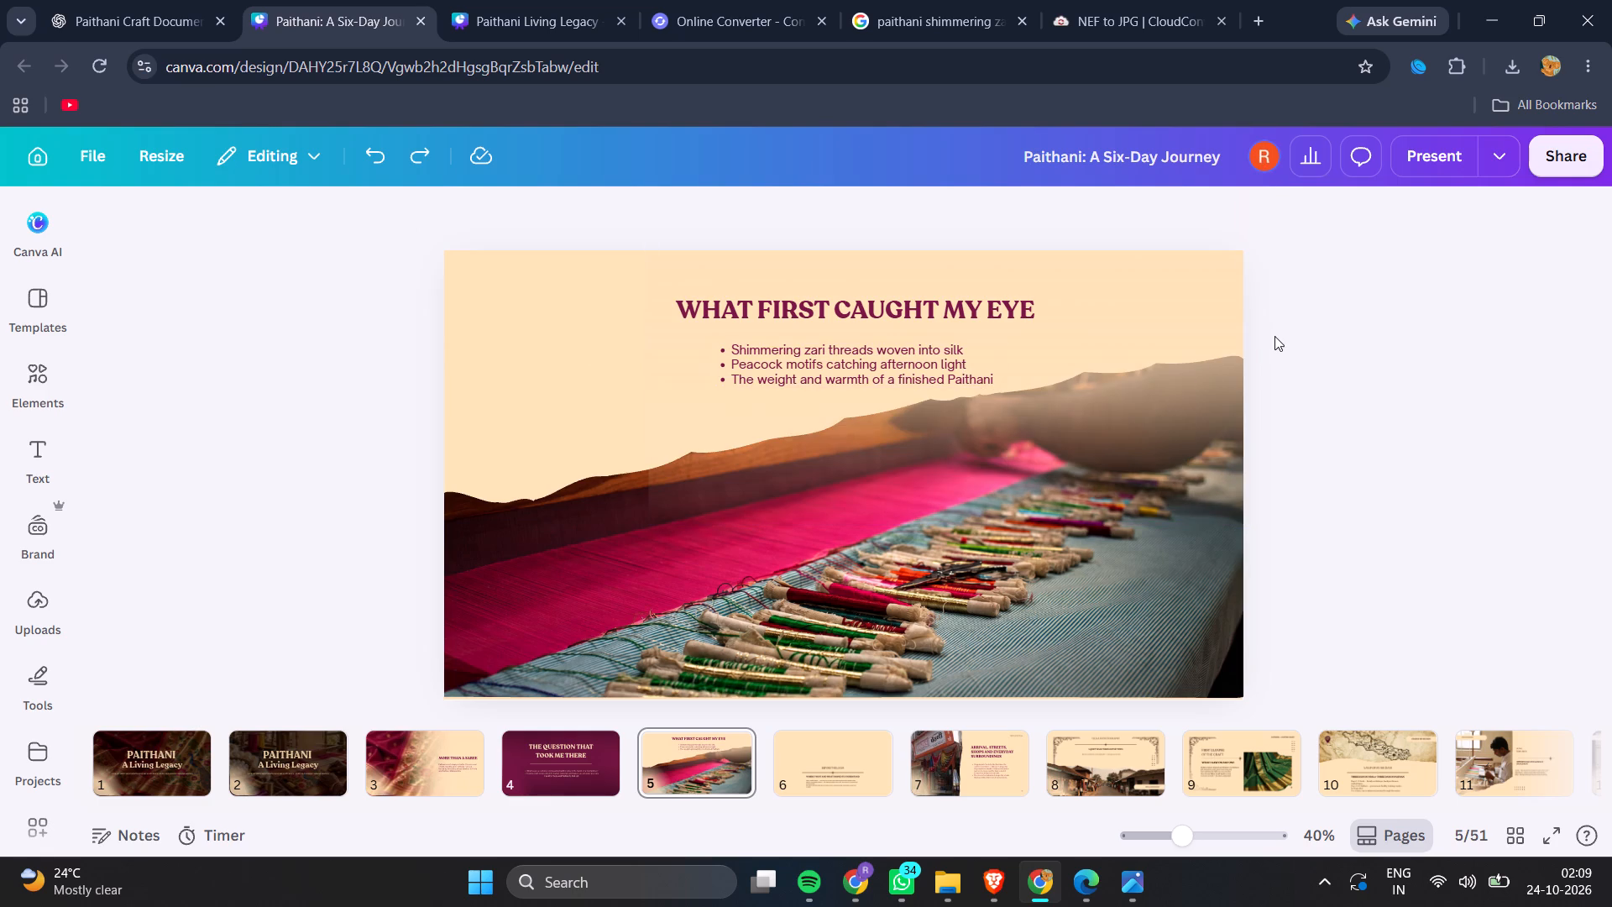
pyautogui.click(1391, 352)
# Narrow slide 5's three-bullet text box so the last bullet's word Paithani wraps onto a second line.
pyautogui.click(905, 356)
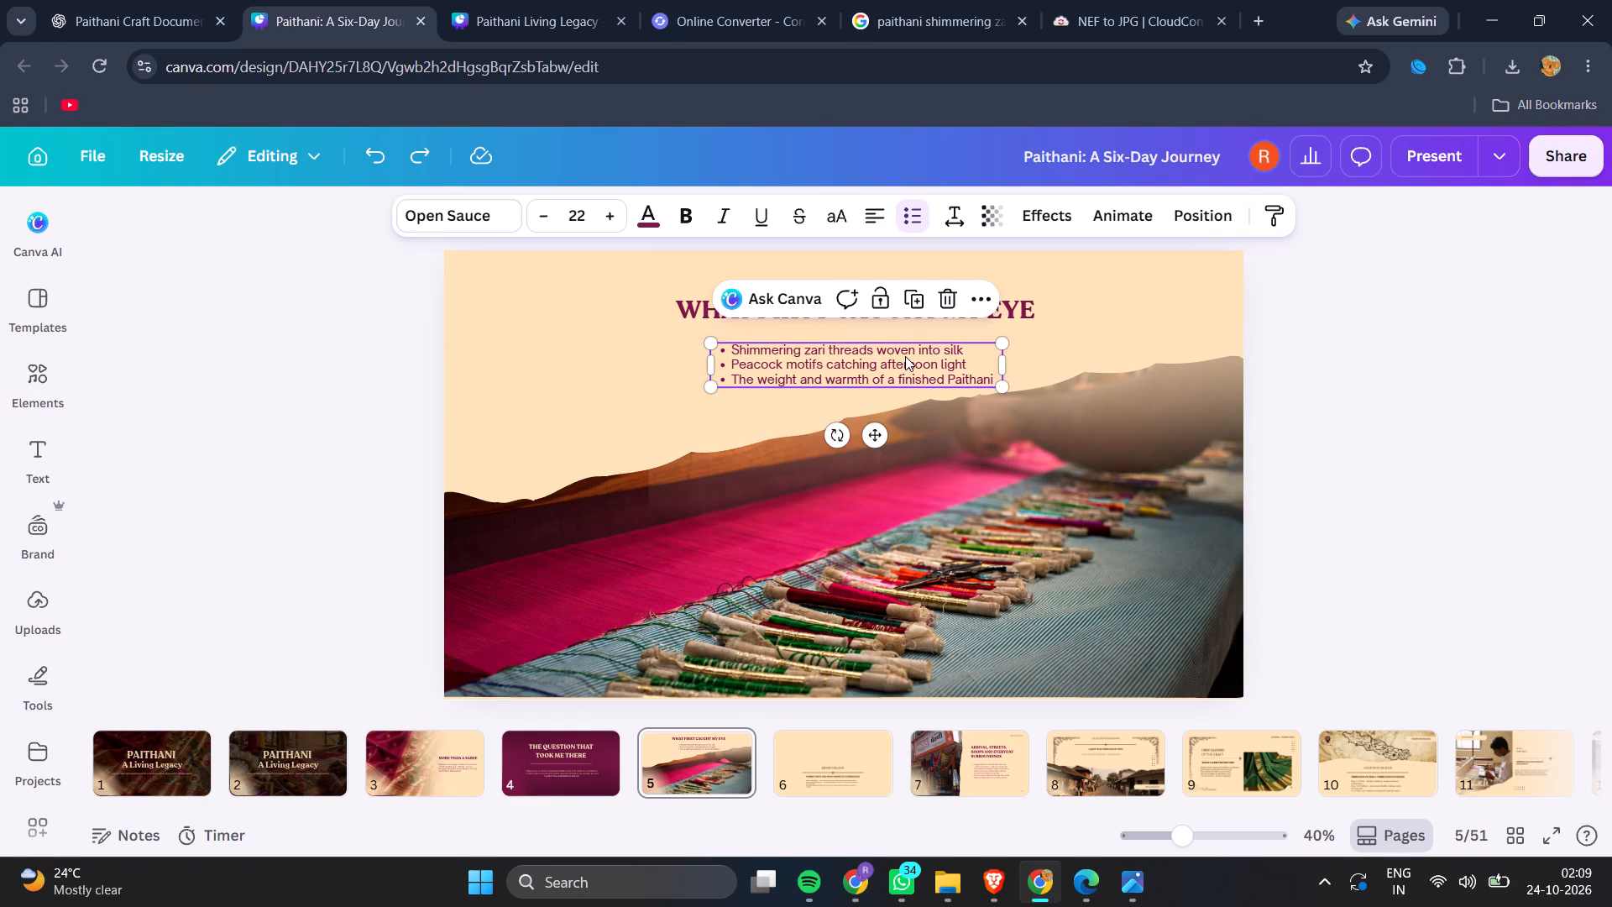
pyautogui.moveTo(1011, 370); pyautogui.dragTo(948, 362)
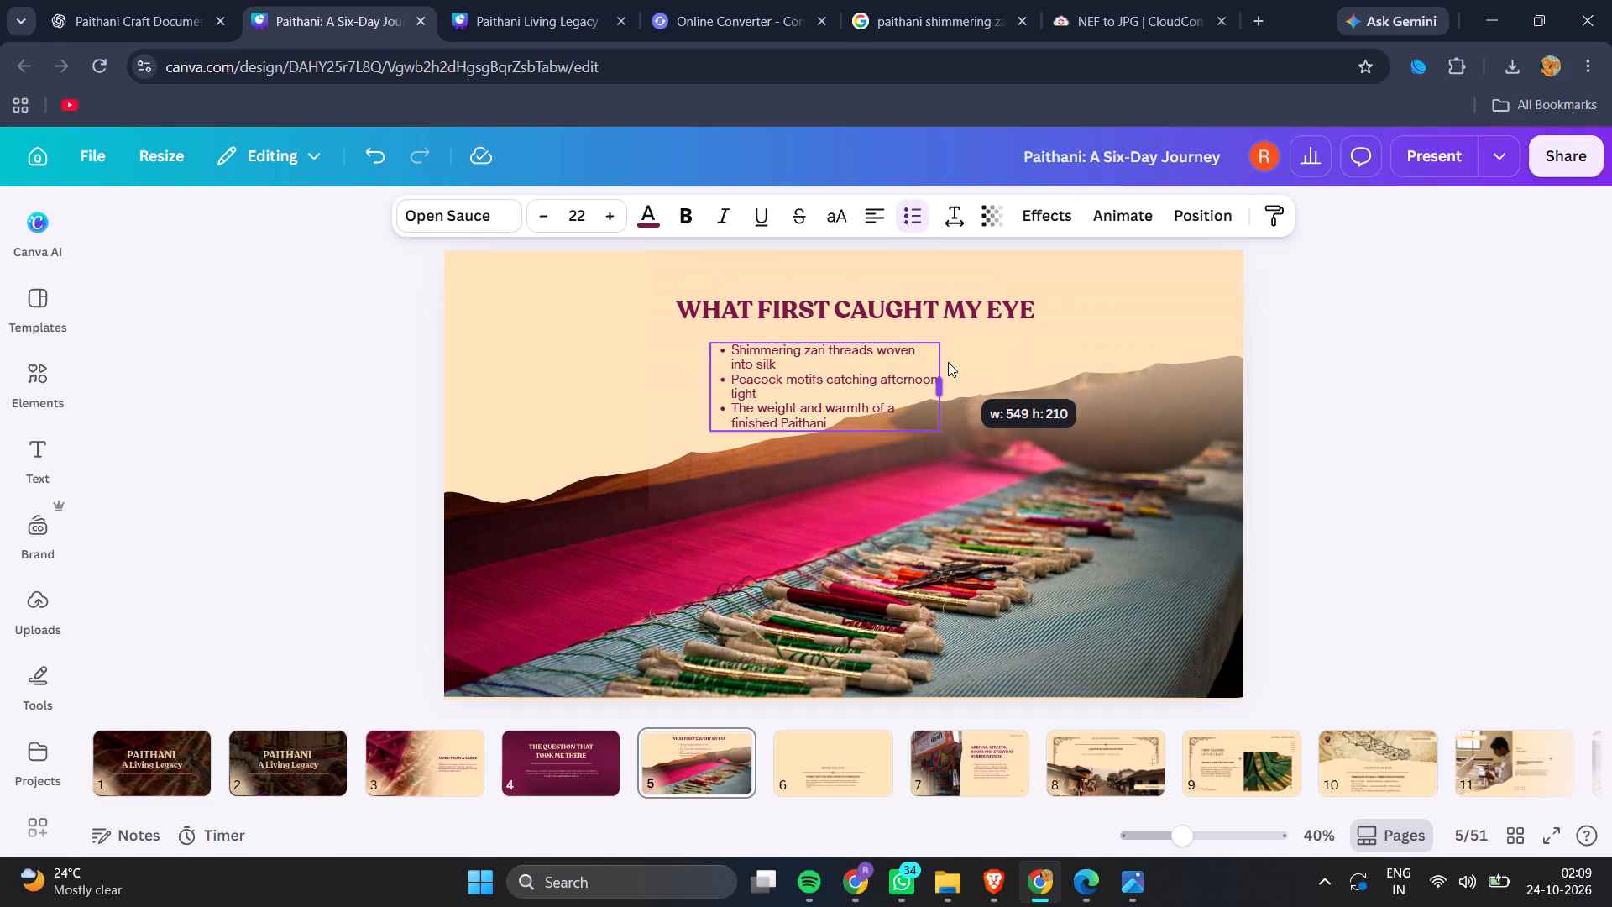
pyautogui.moveTo(948, 362); pyautogui.dragTo(987, 364)
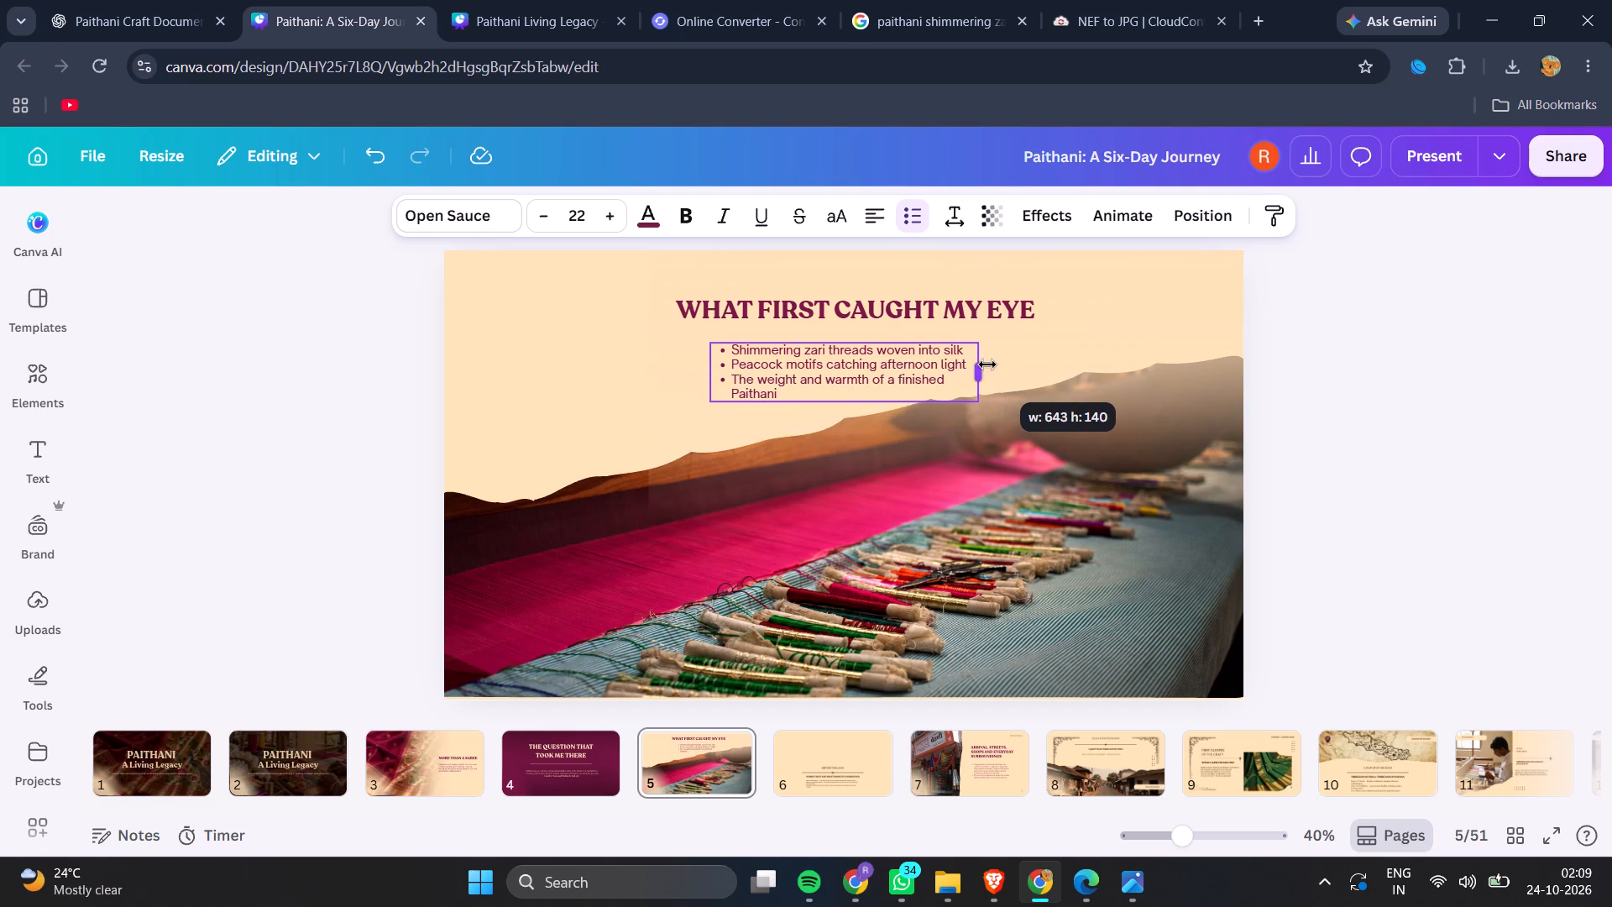
pyautogui.click(1341, 361)
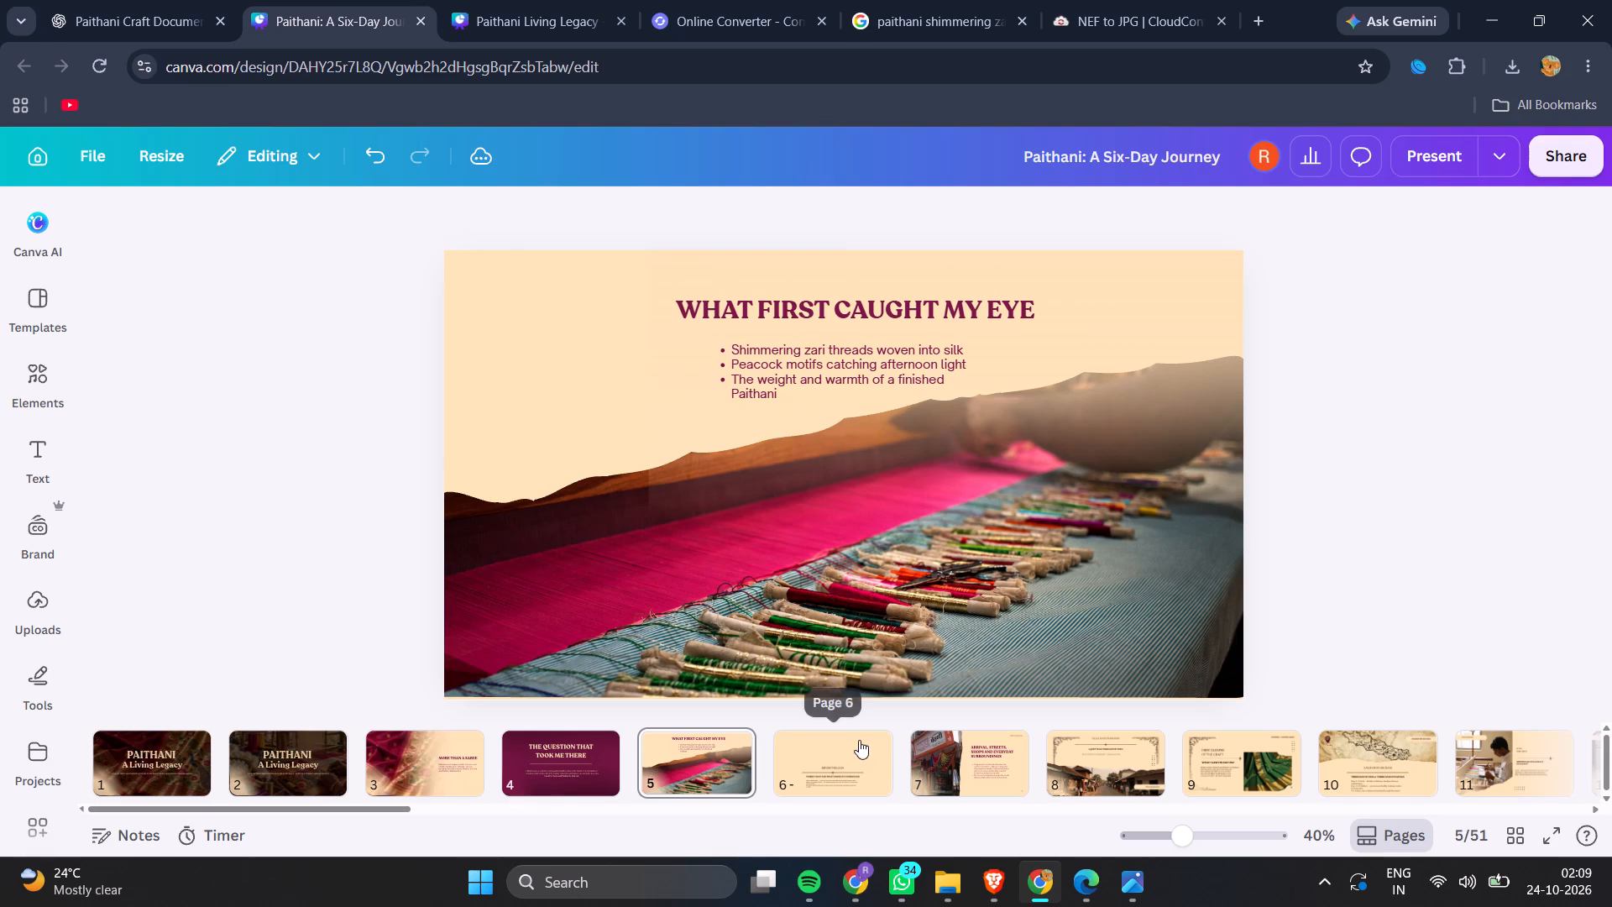
# Move slide 5's WHAT FIRST CAUGHT MY EYE title and the bullet text box beneath it to the slide's left margin.
pyautogui.click(838, 747)
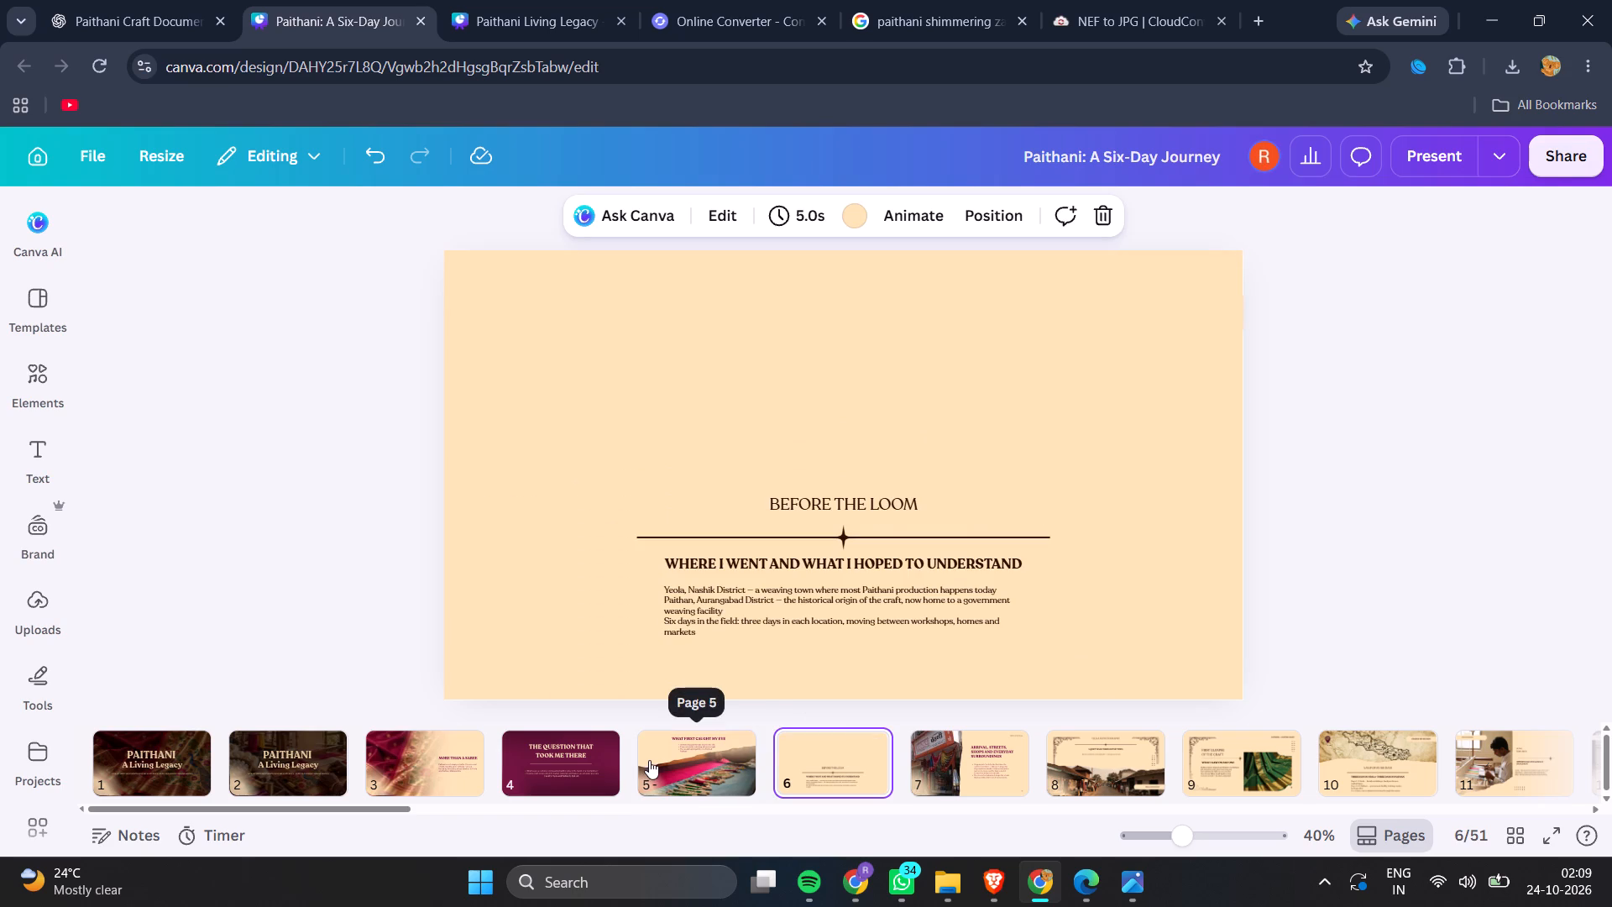
pyautogui.click(534, 759)
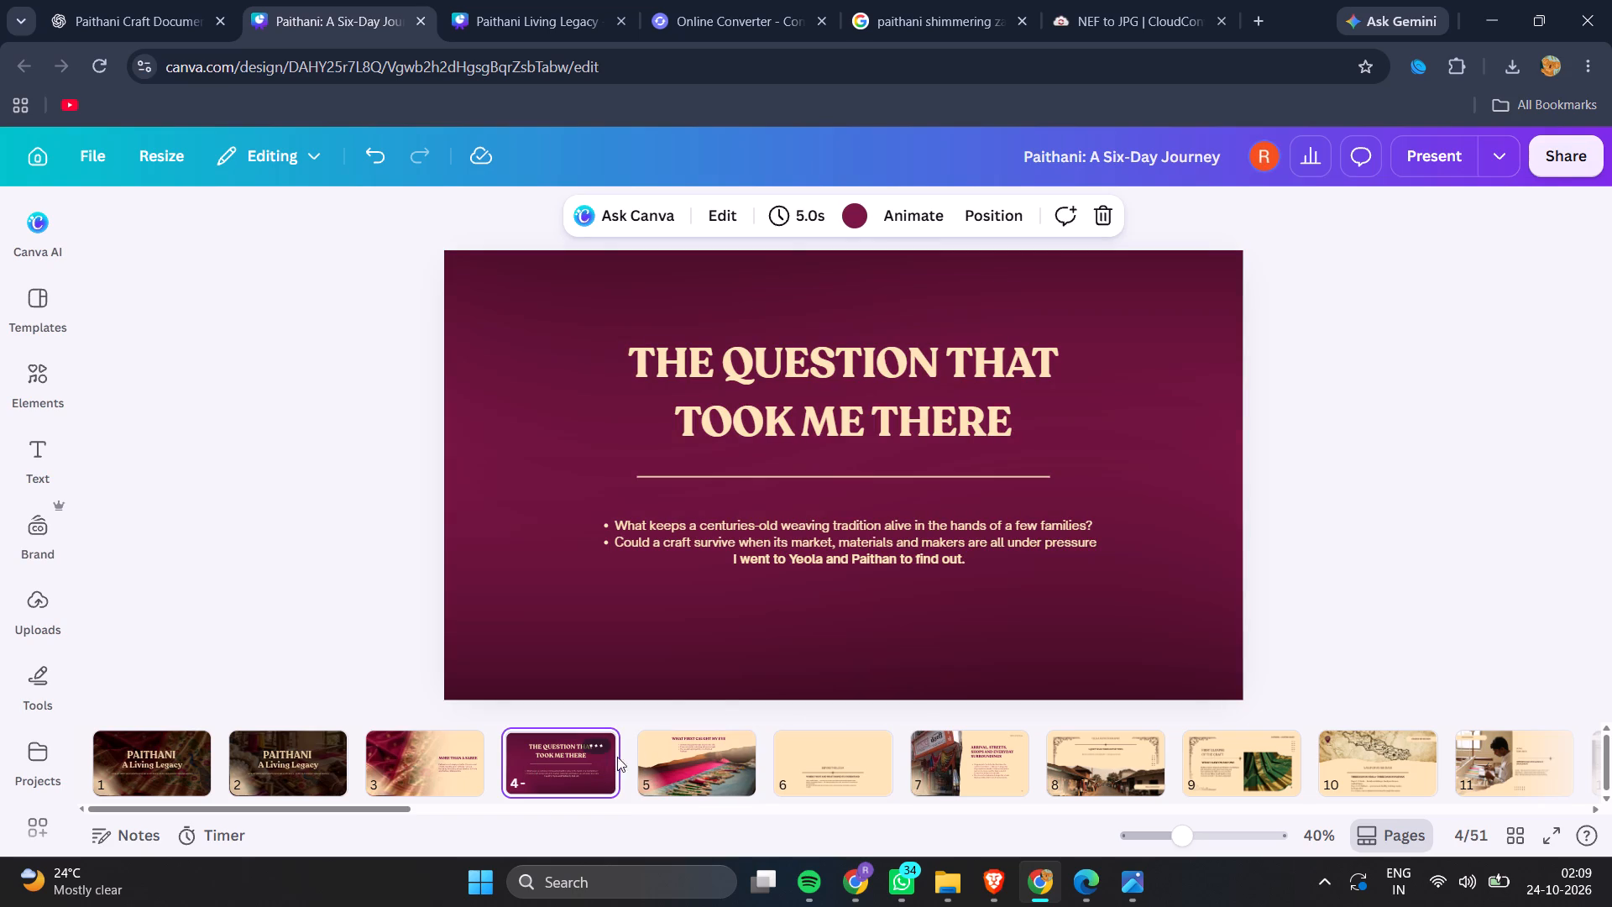
pyautogui.click(700, 752)
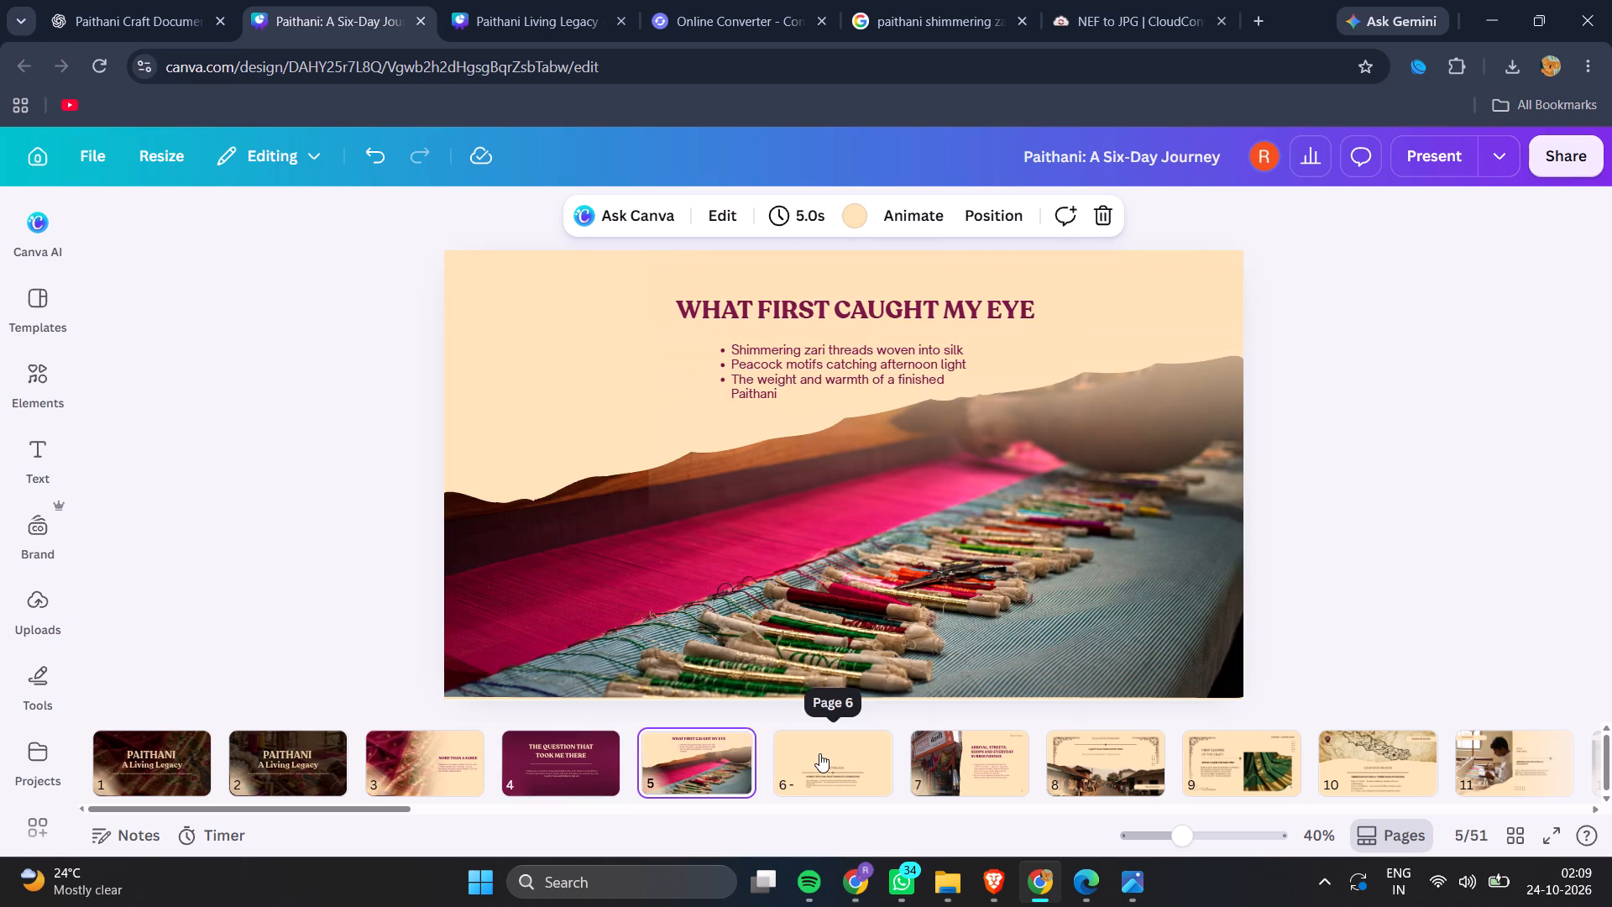
pyautogui.click(677, 741)
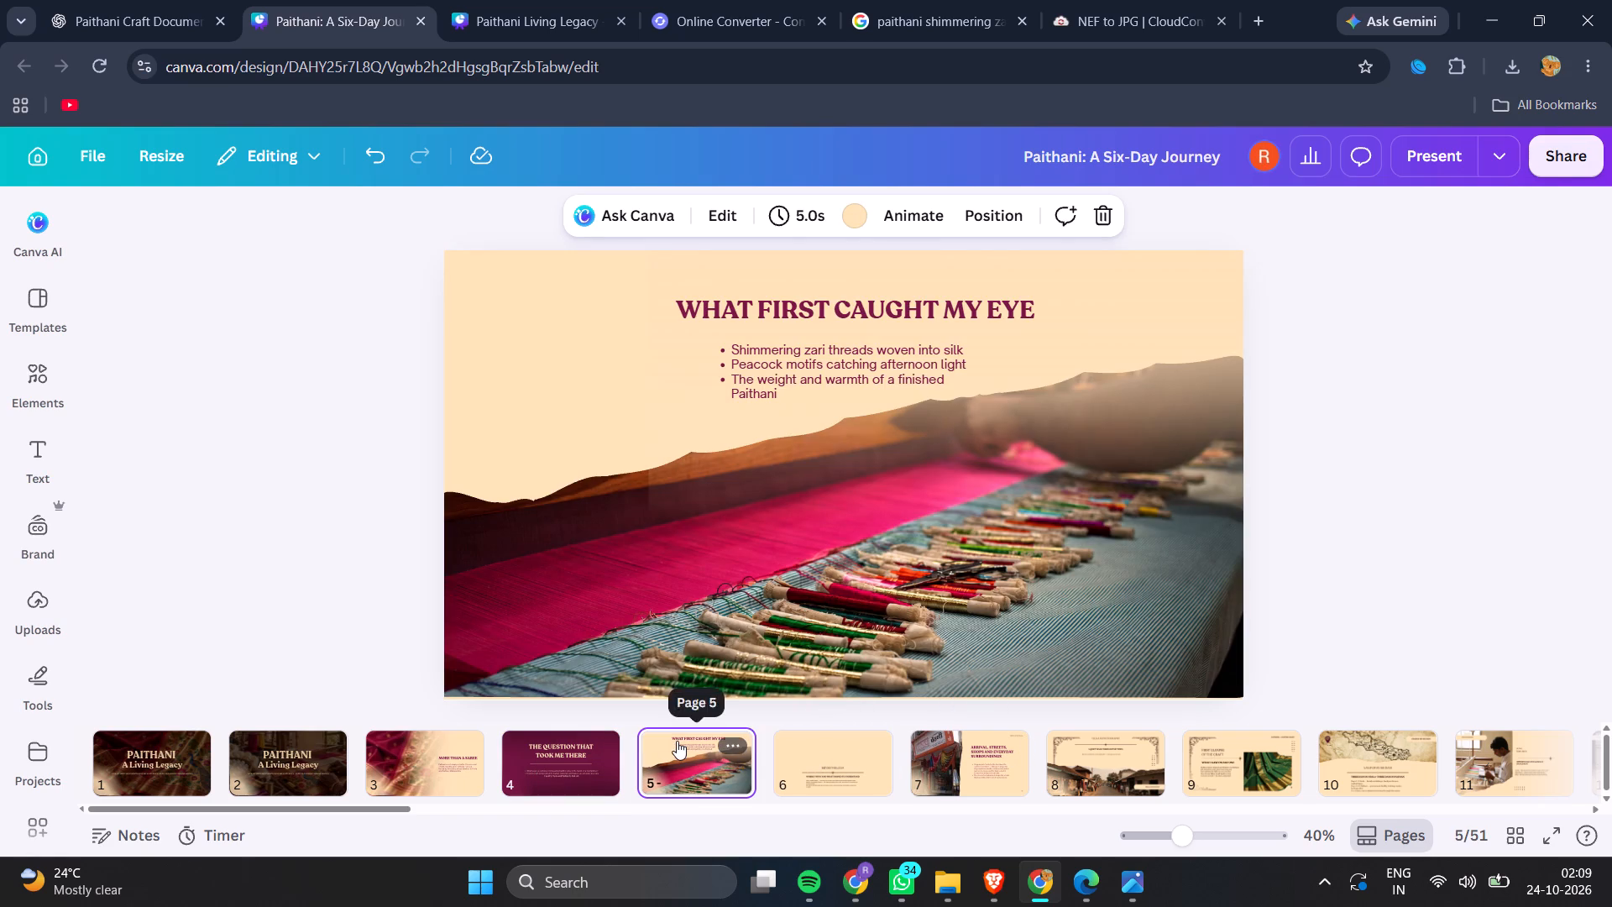
pyautogui.moveTo(824, 307); pyautogui.dragTo(664, 310)
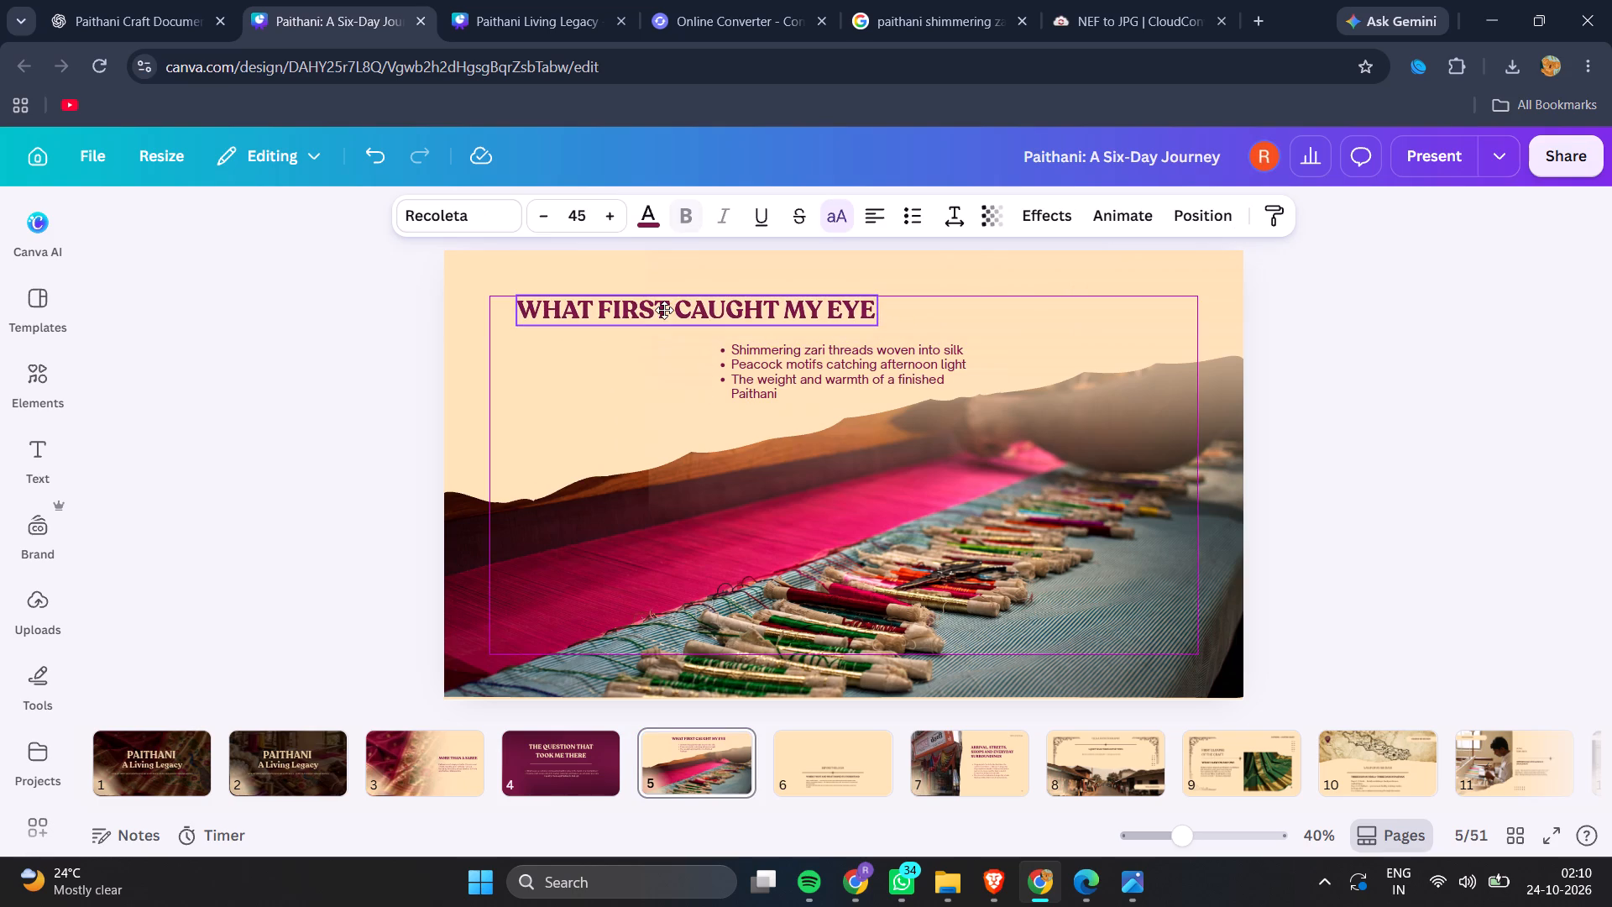
pyautogui.moveTo(664, 310); pyautogui.dragTo(638, 312)
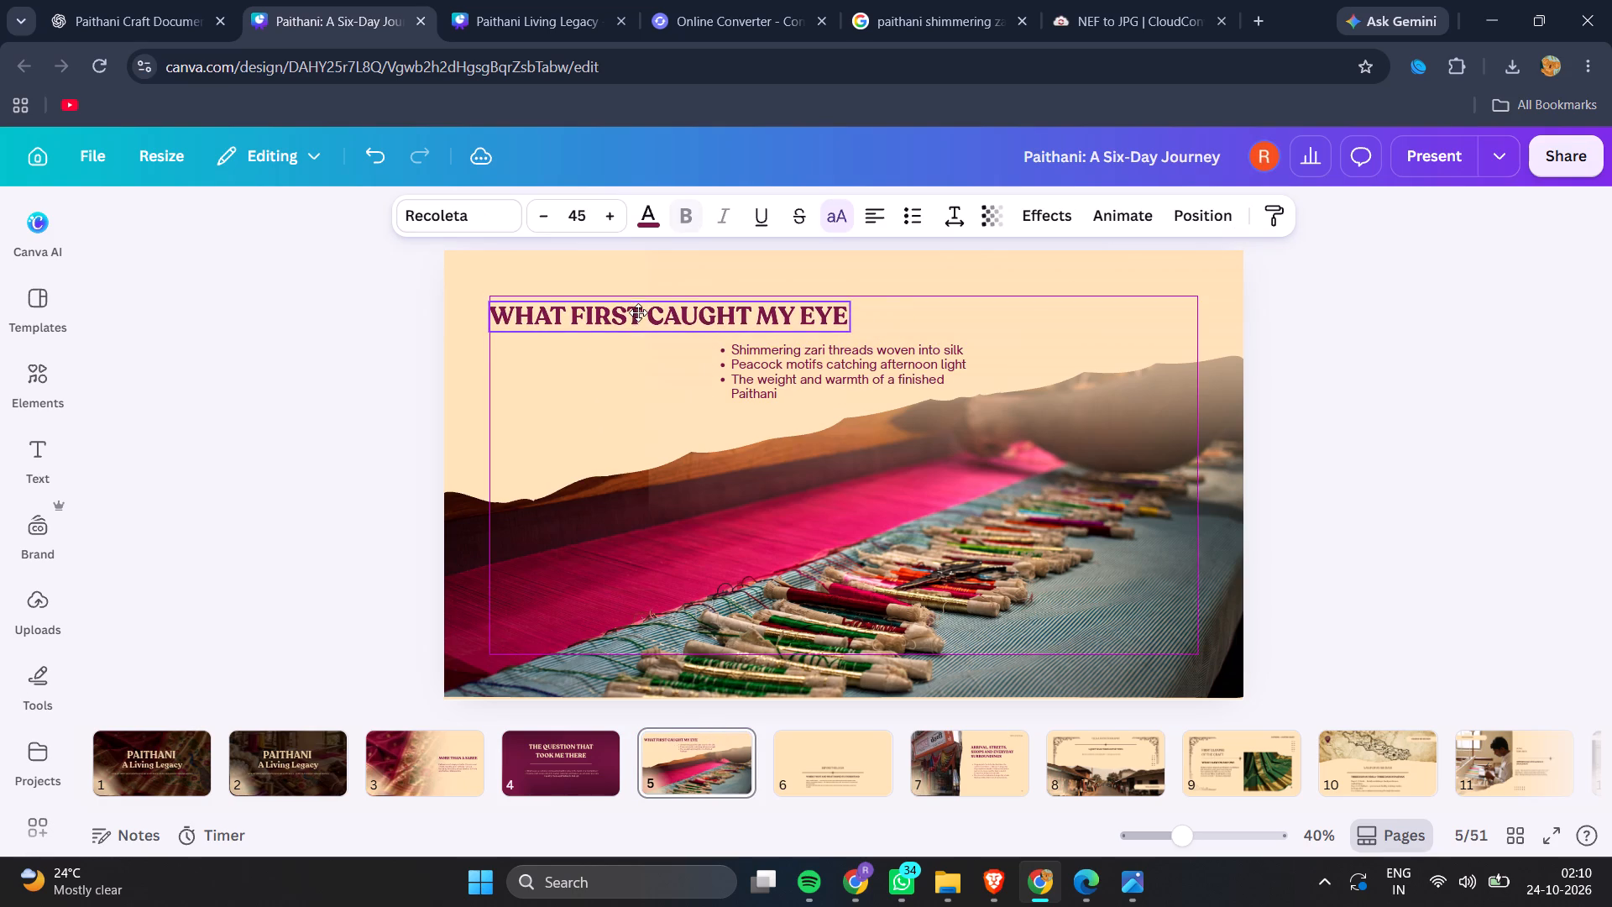
pyautogui.moveTo(638, 312); pyautogui.dragTo(641, 309)
pyautogui.moveTo(790, 398); pyautogui.dragTo(638, 399)
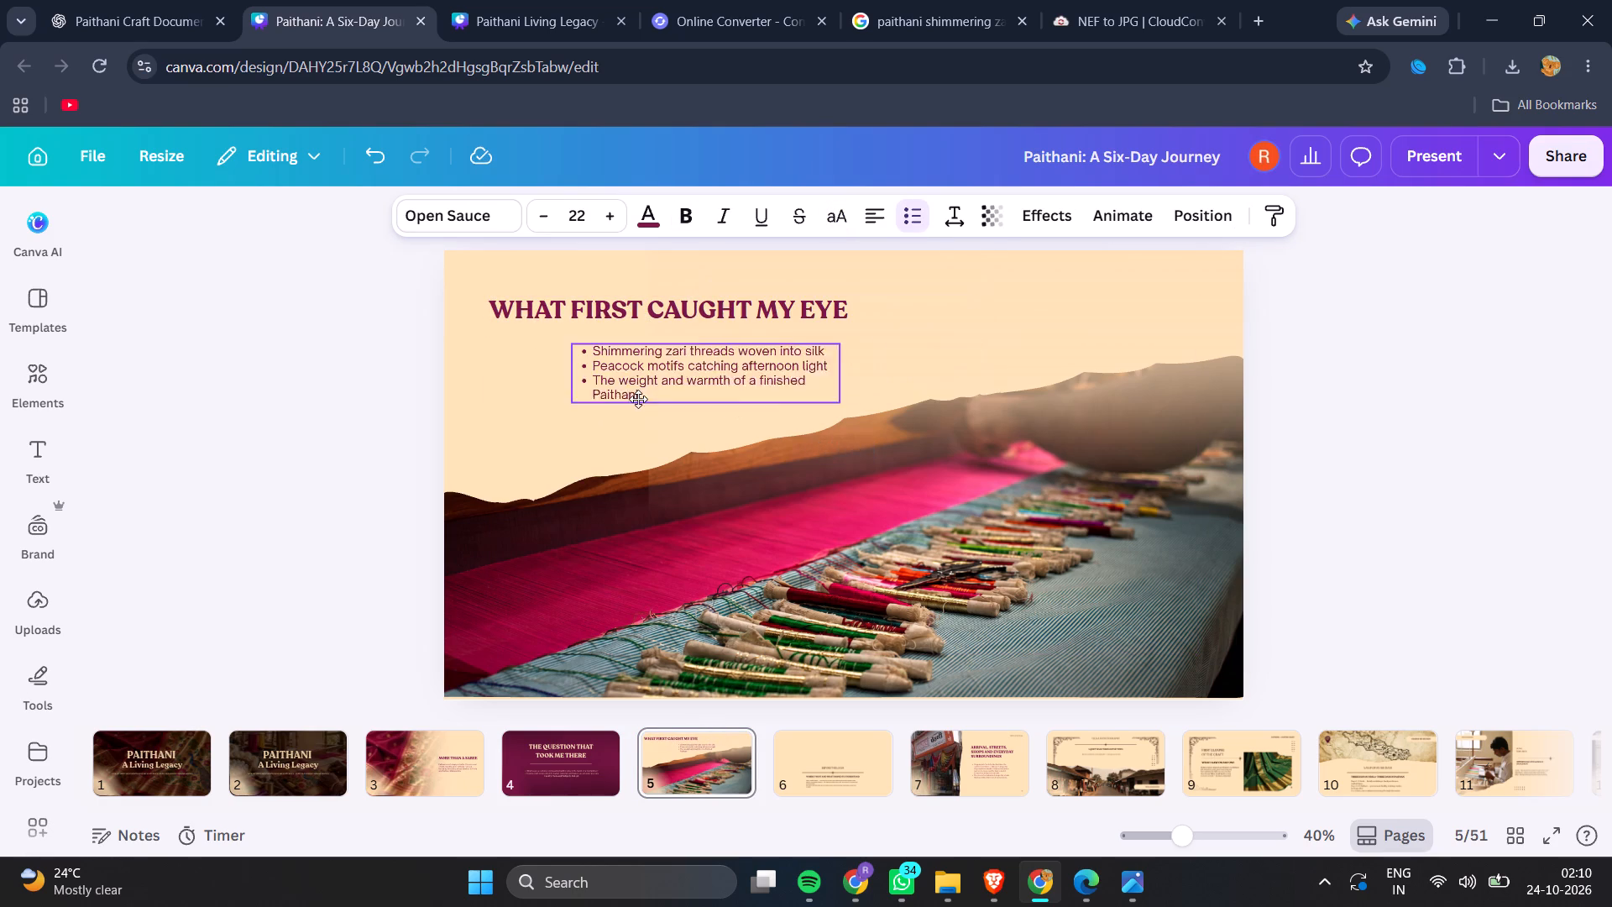
pyautogui.moveTo(638, 399); pyautogui.dragTo(573, 400)
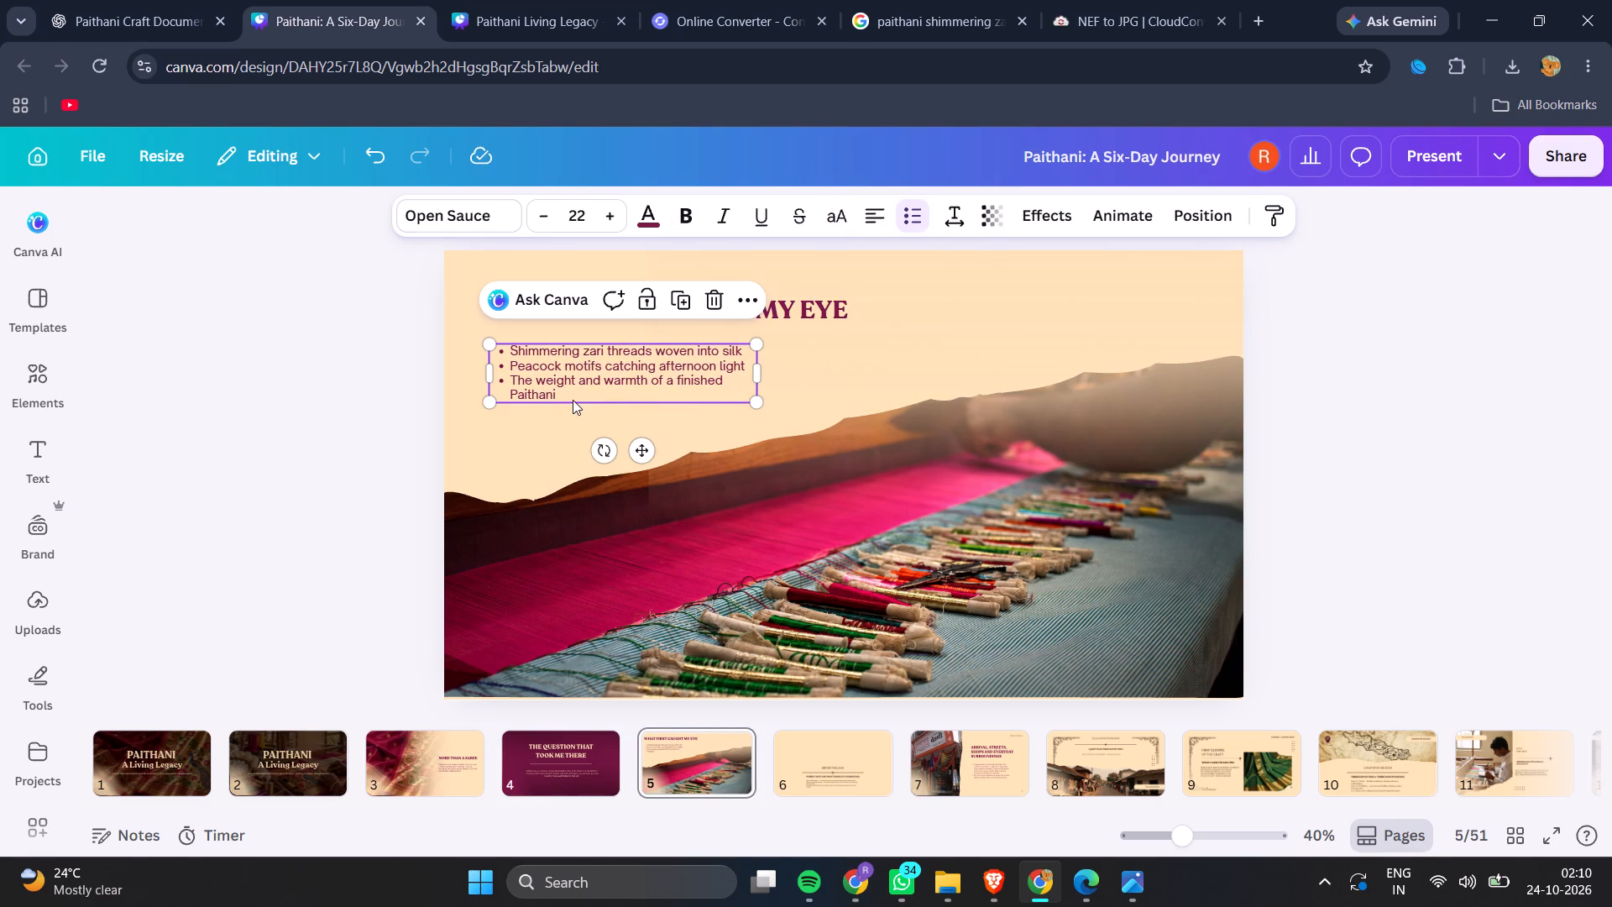
# Delete the cream gradient overlay covering the weaver's arm on slide 5.
pyautogui.click(1137, 294)
pyautogui.press('BackSpace')
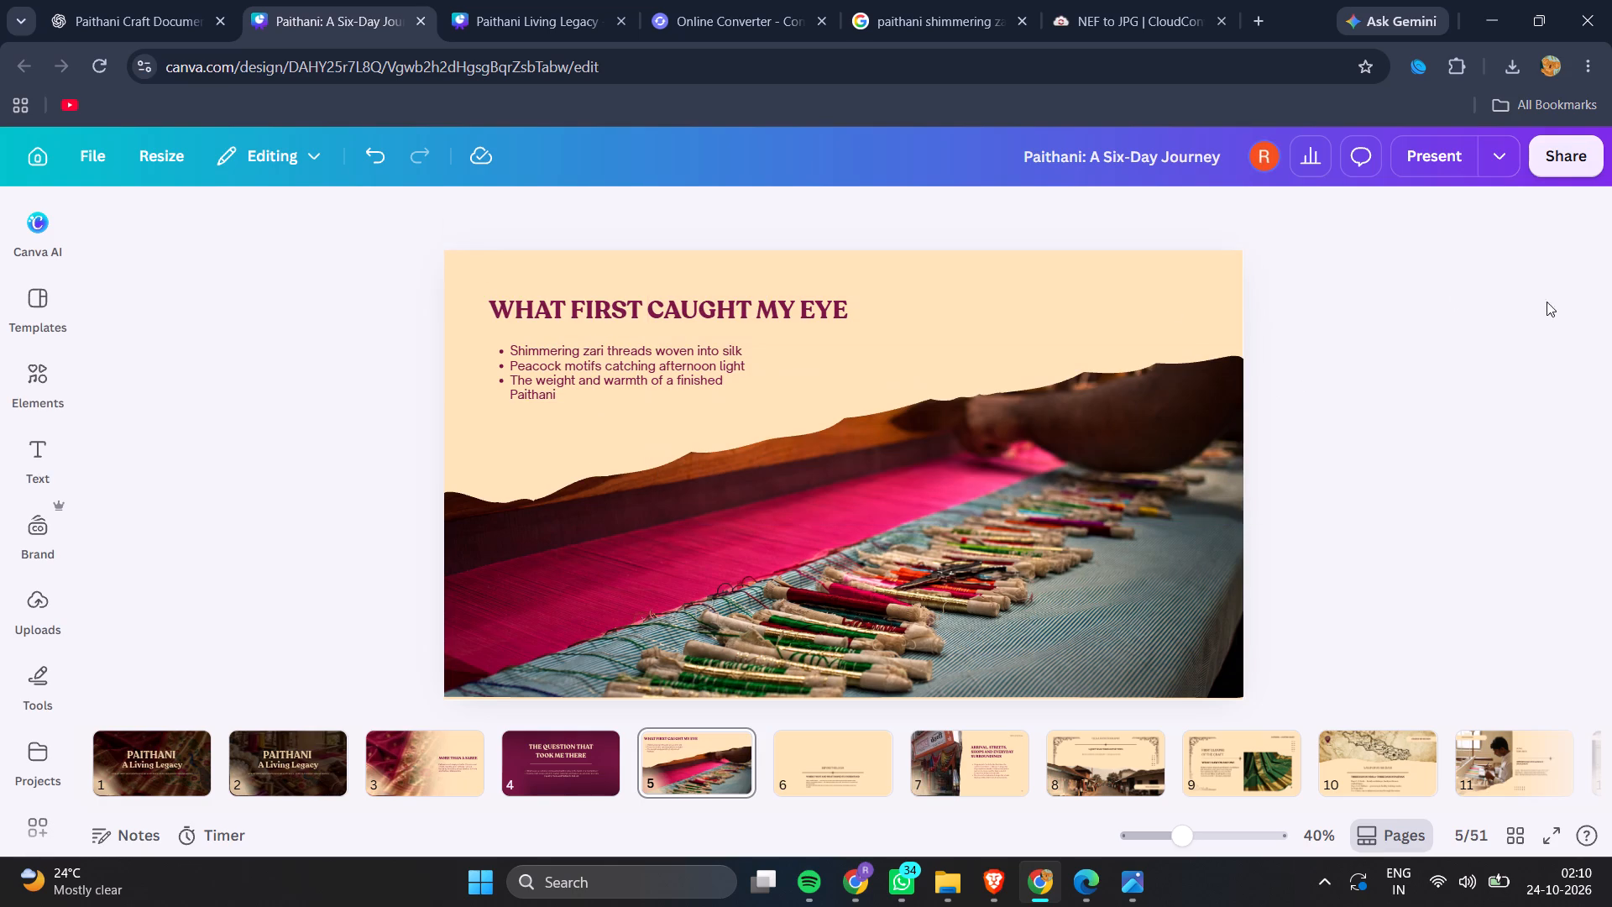
pyautogui.click(1611, 347)
# Add a question mark to the end of slide 5's title and widen its text box to keep it on one line.
pyautogui.click(826, 314)
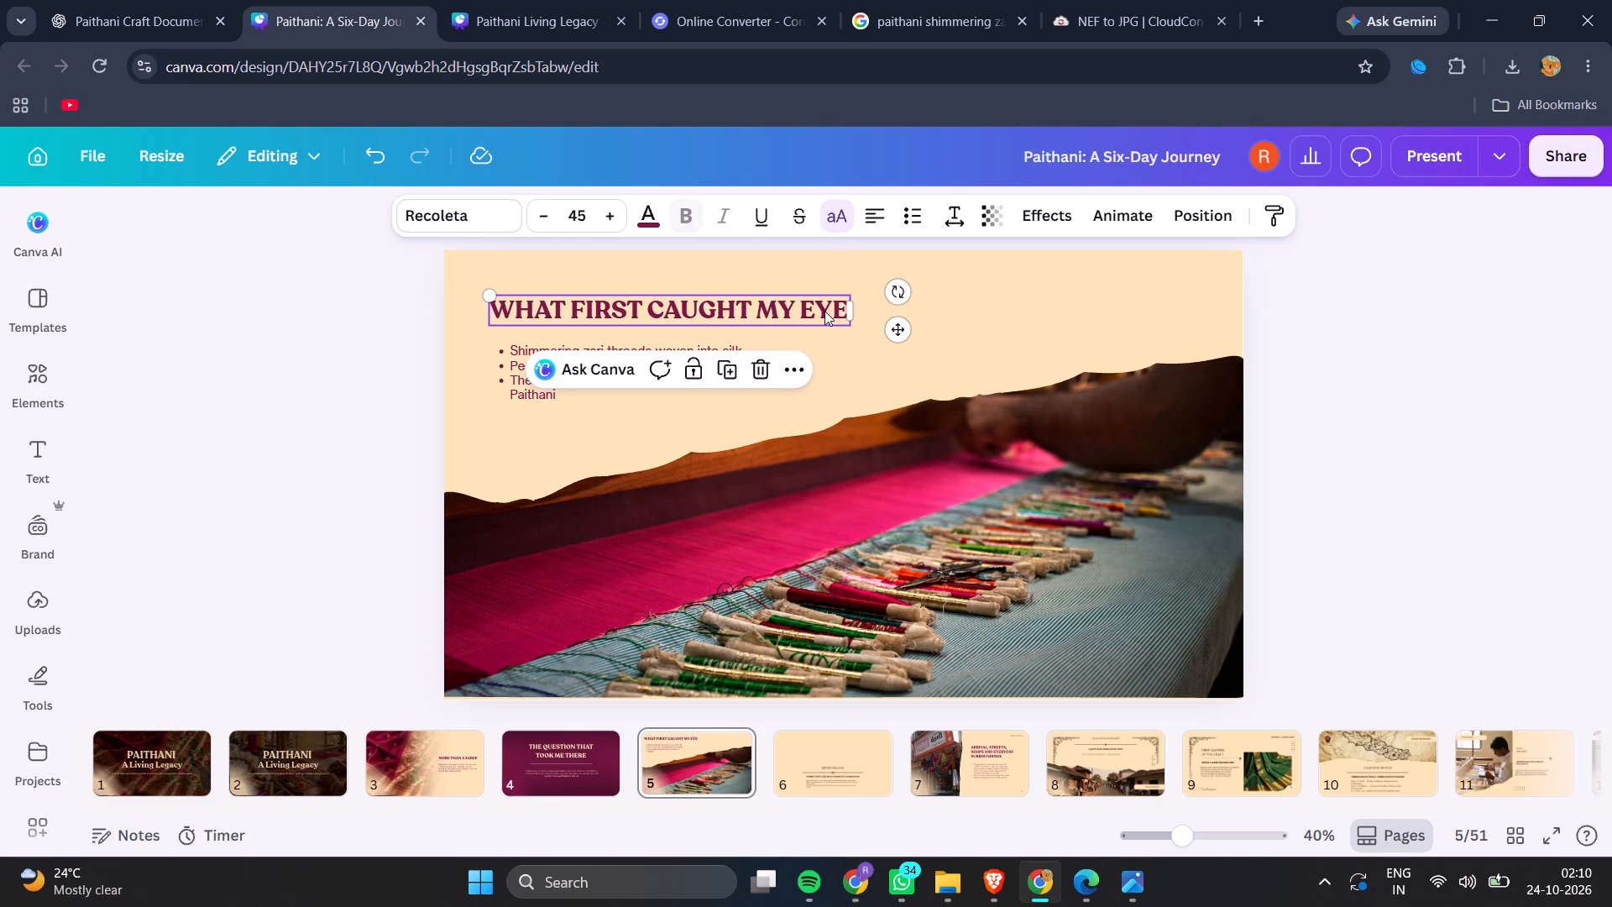
pyautogui.doubleClick(766, 301)
pyautogui.click(798, 307)
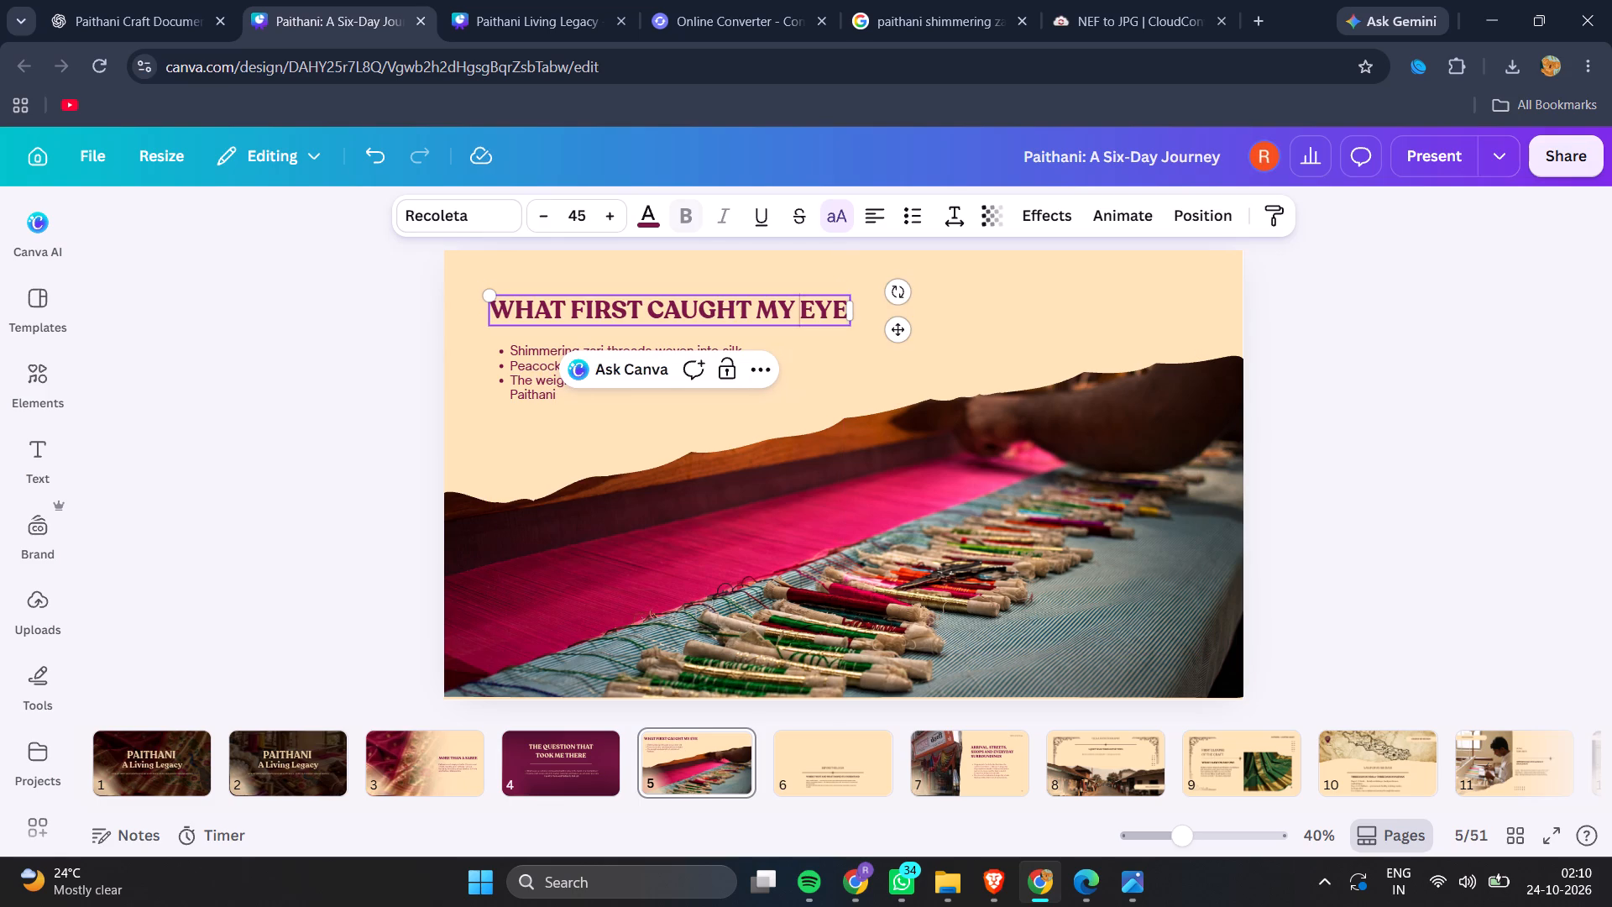
pyautogui.press('Right')
pyautogui.press('Right')
pyautogui.press('Right')
pyautogui.hotkey('shift', '?')
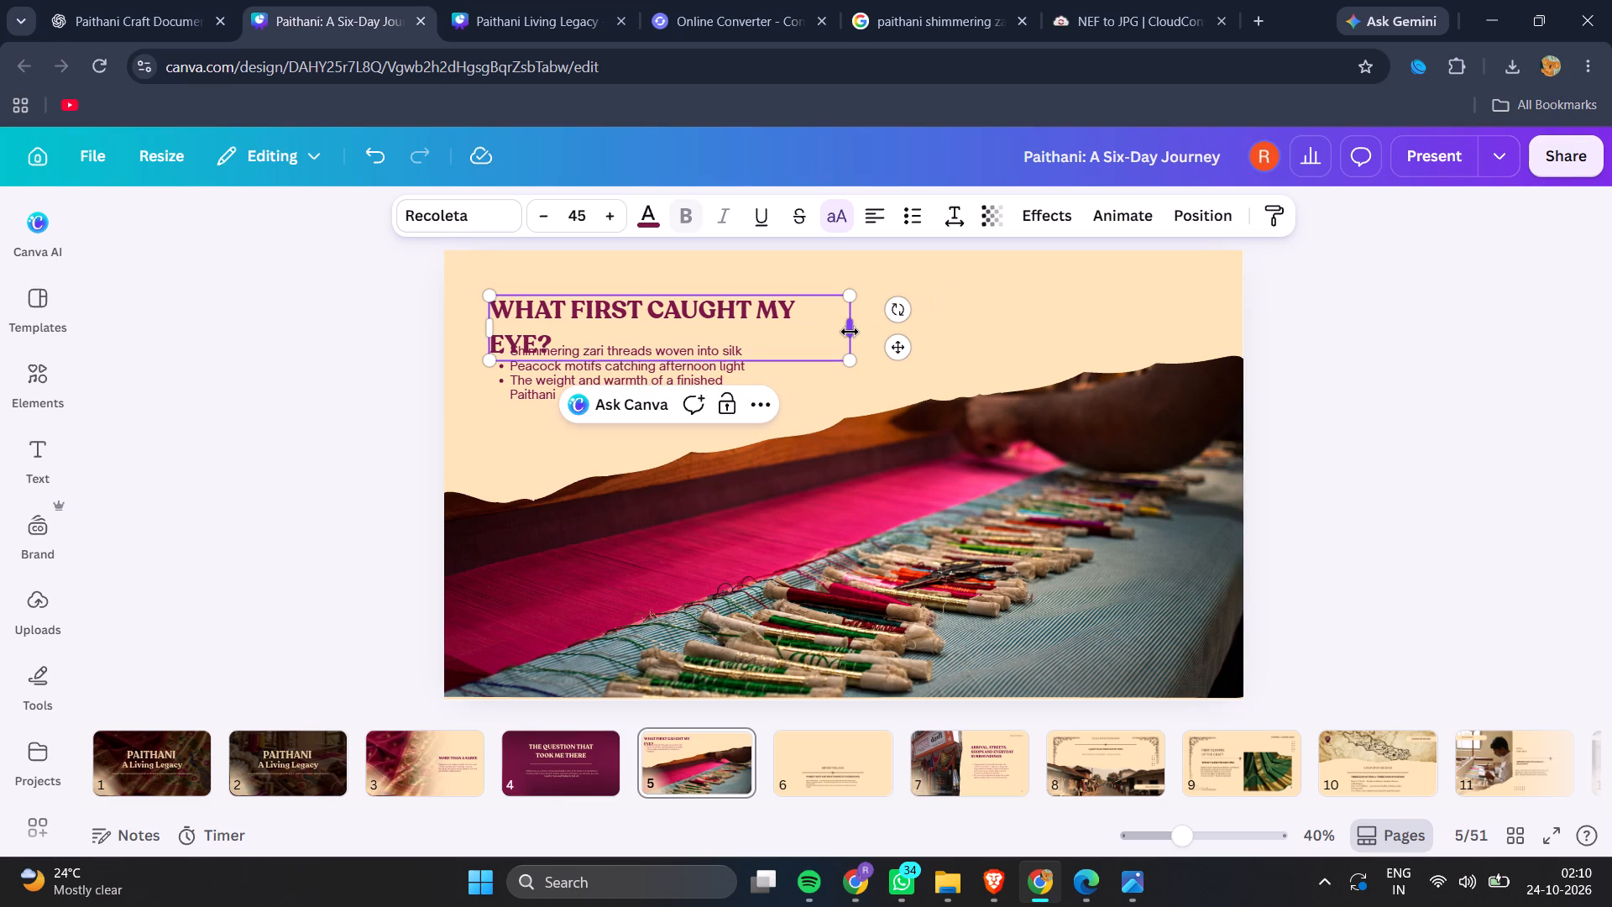
pyautogui.moveTo(850, 332); pyautogui.dragTo(869, 330)
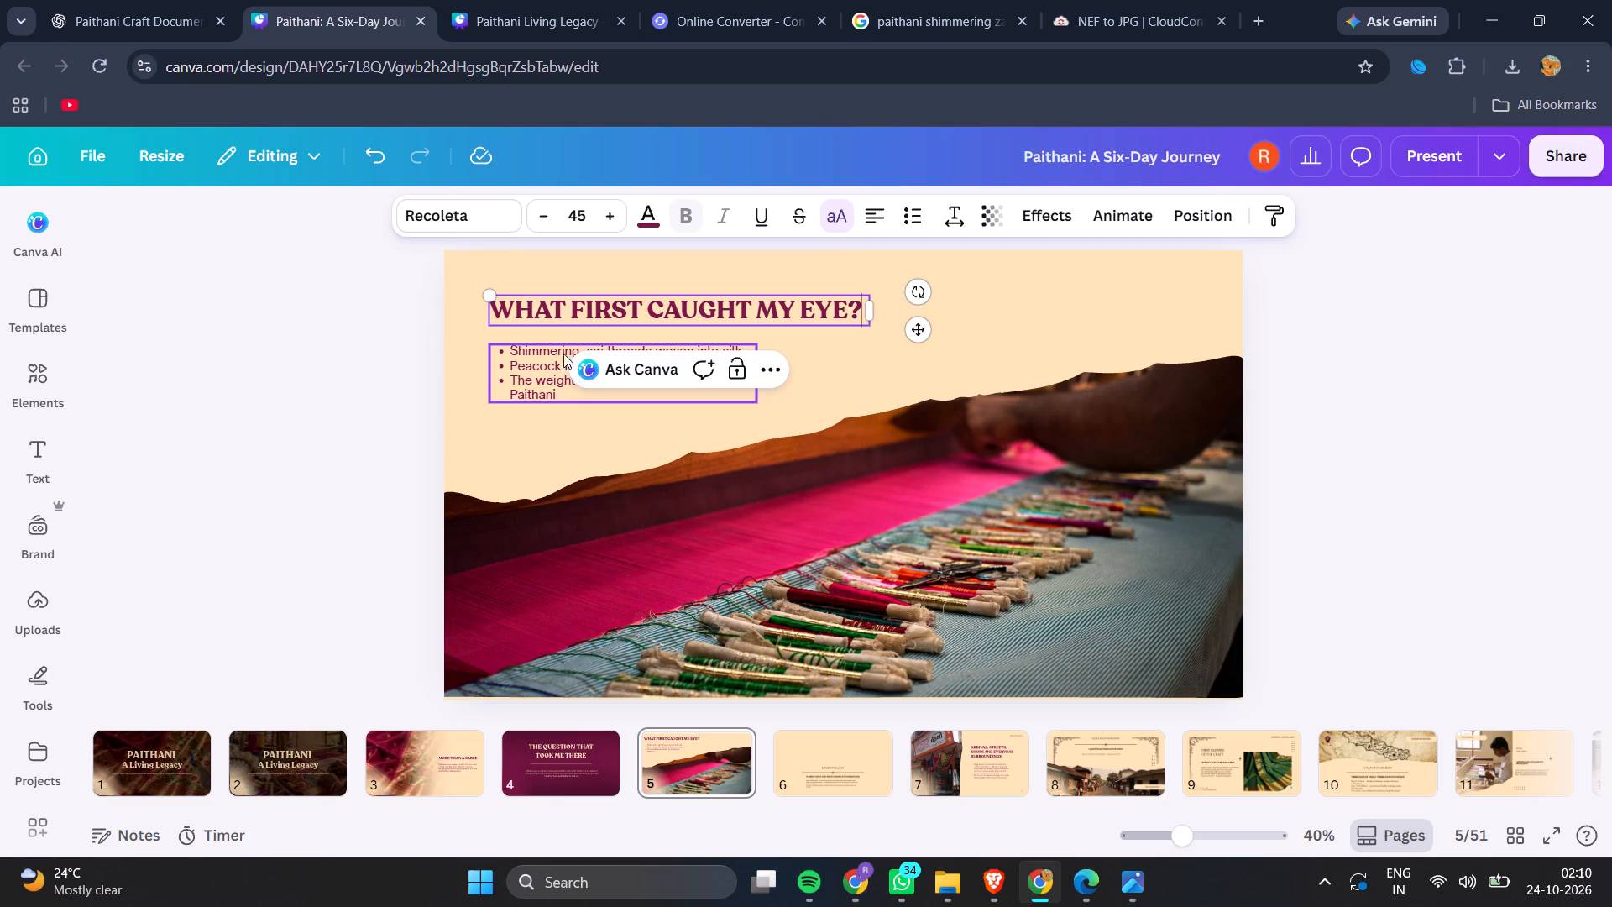
# Nudge slide 5's three-bullet text box slightly left so the bullet markers line up with the title's left edge.
pyautogui.click(531, 353)
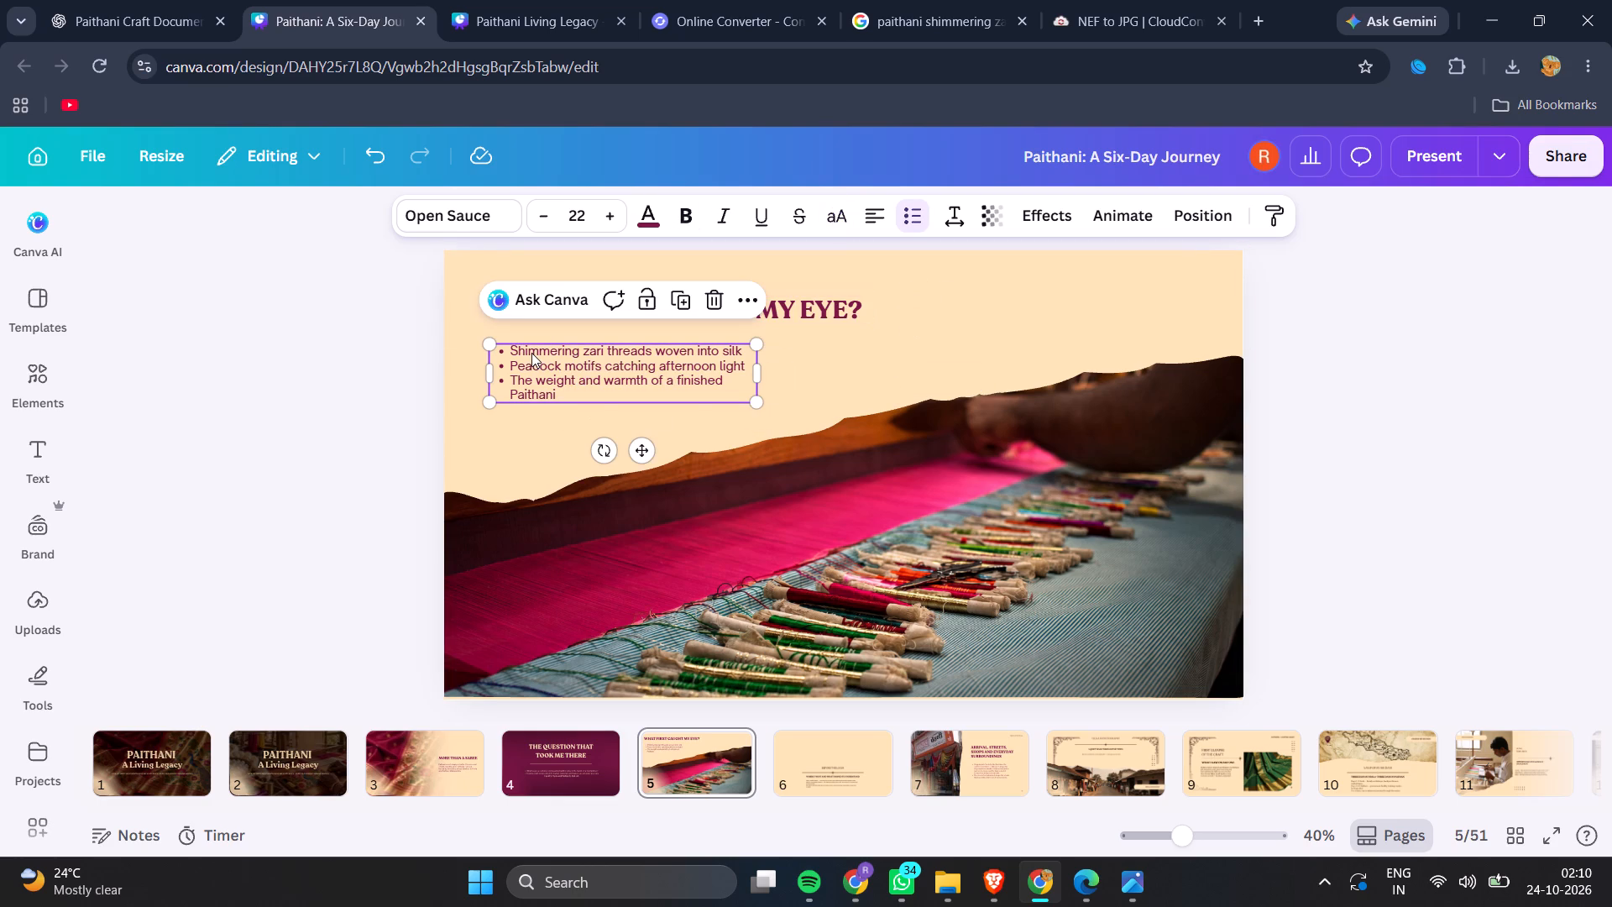
pyautogui.click(345, 359)
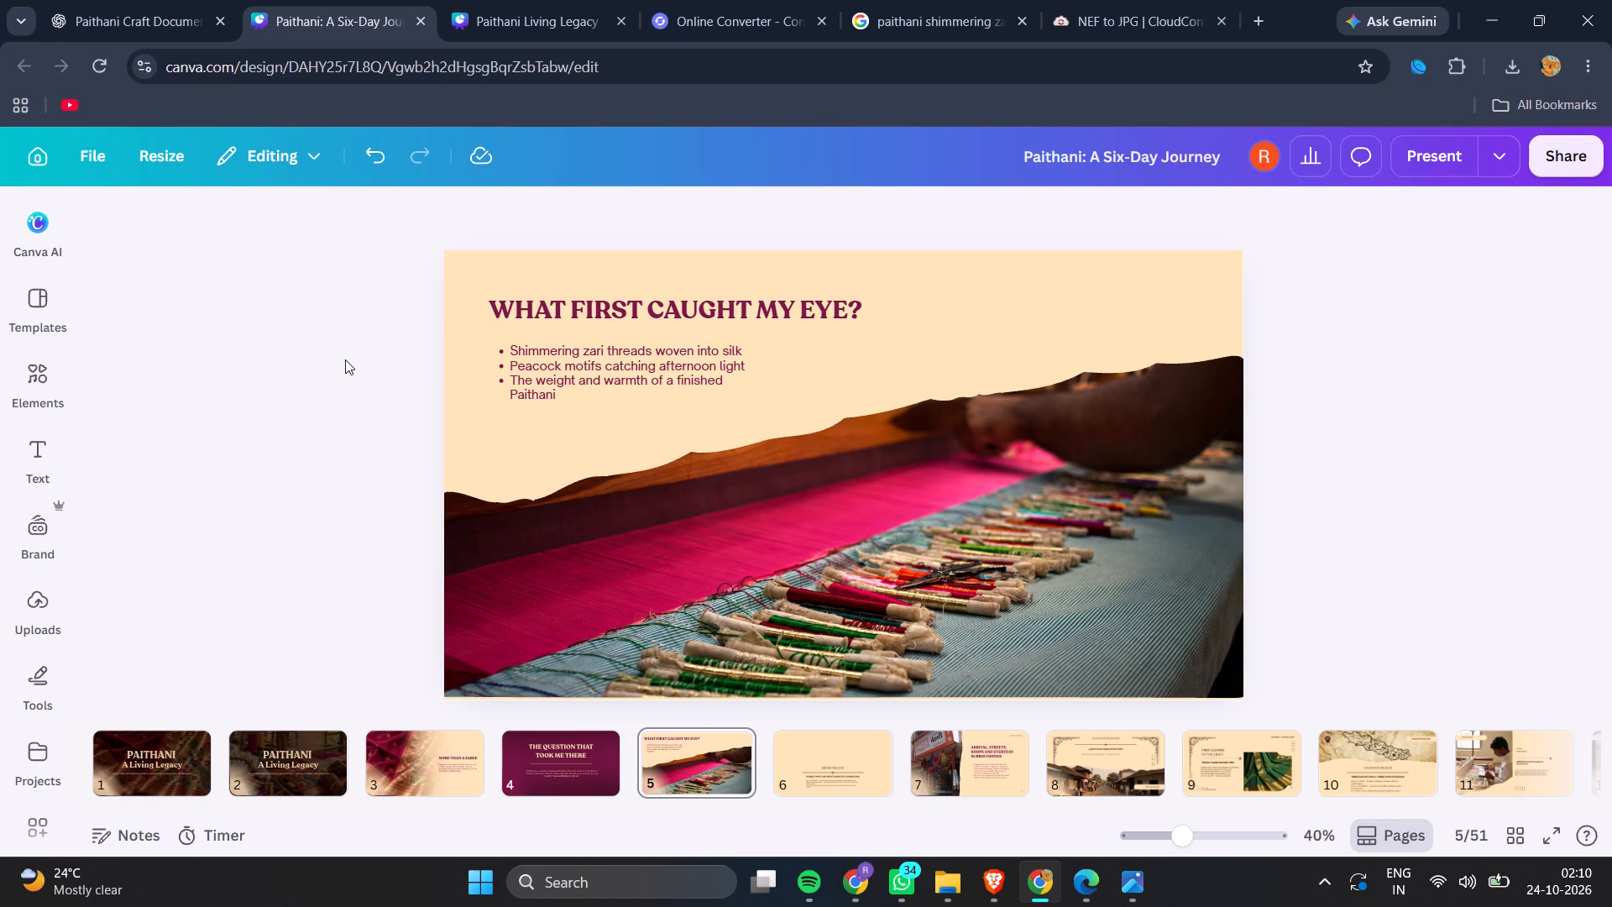
pyautogui.click(345, 359)
pyautogui.click(546, 382)
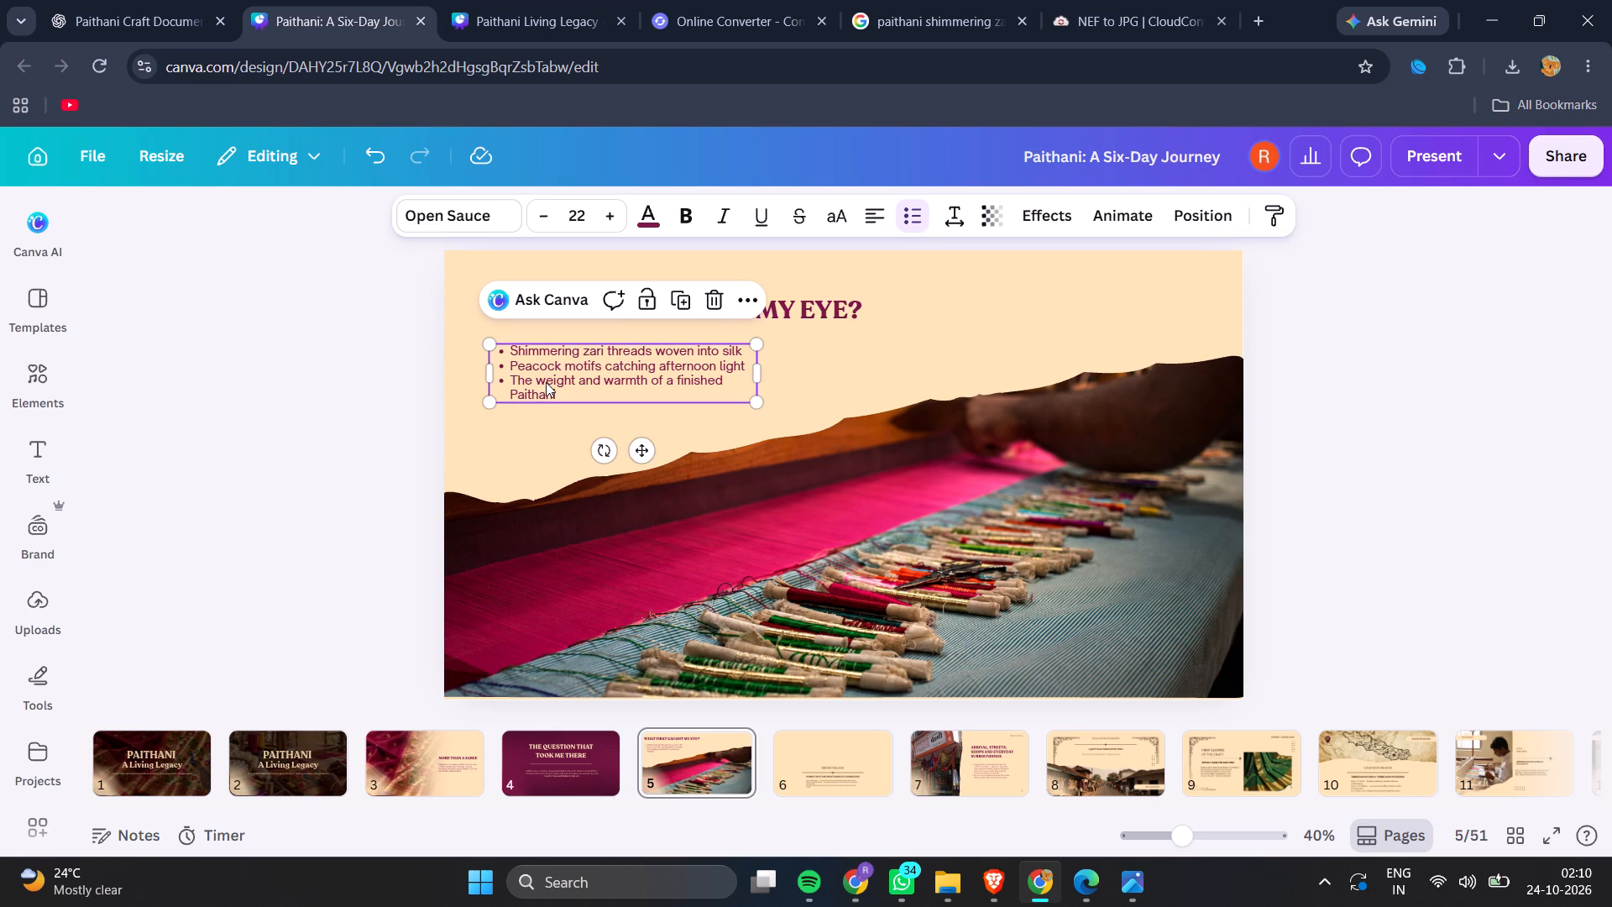
pyautogui.press('Left')
pyautogui.press('Left')
pyautogui.press('Left')
pyautogui.press('Left')
pyautogui.press('Left')
pyautogui.press('Left')
pyautogui.press('Left')
pyautogui.press('Left')
pyautogui.press('Left')
pyautogui.press('Left')
pyautogui.press('Left')
pyautogui.press('Left')
pyautogui.press('Left')
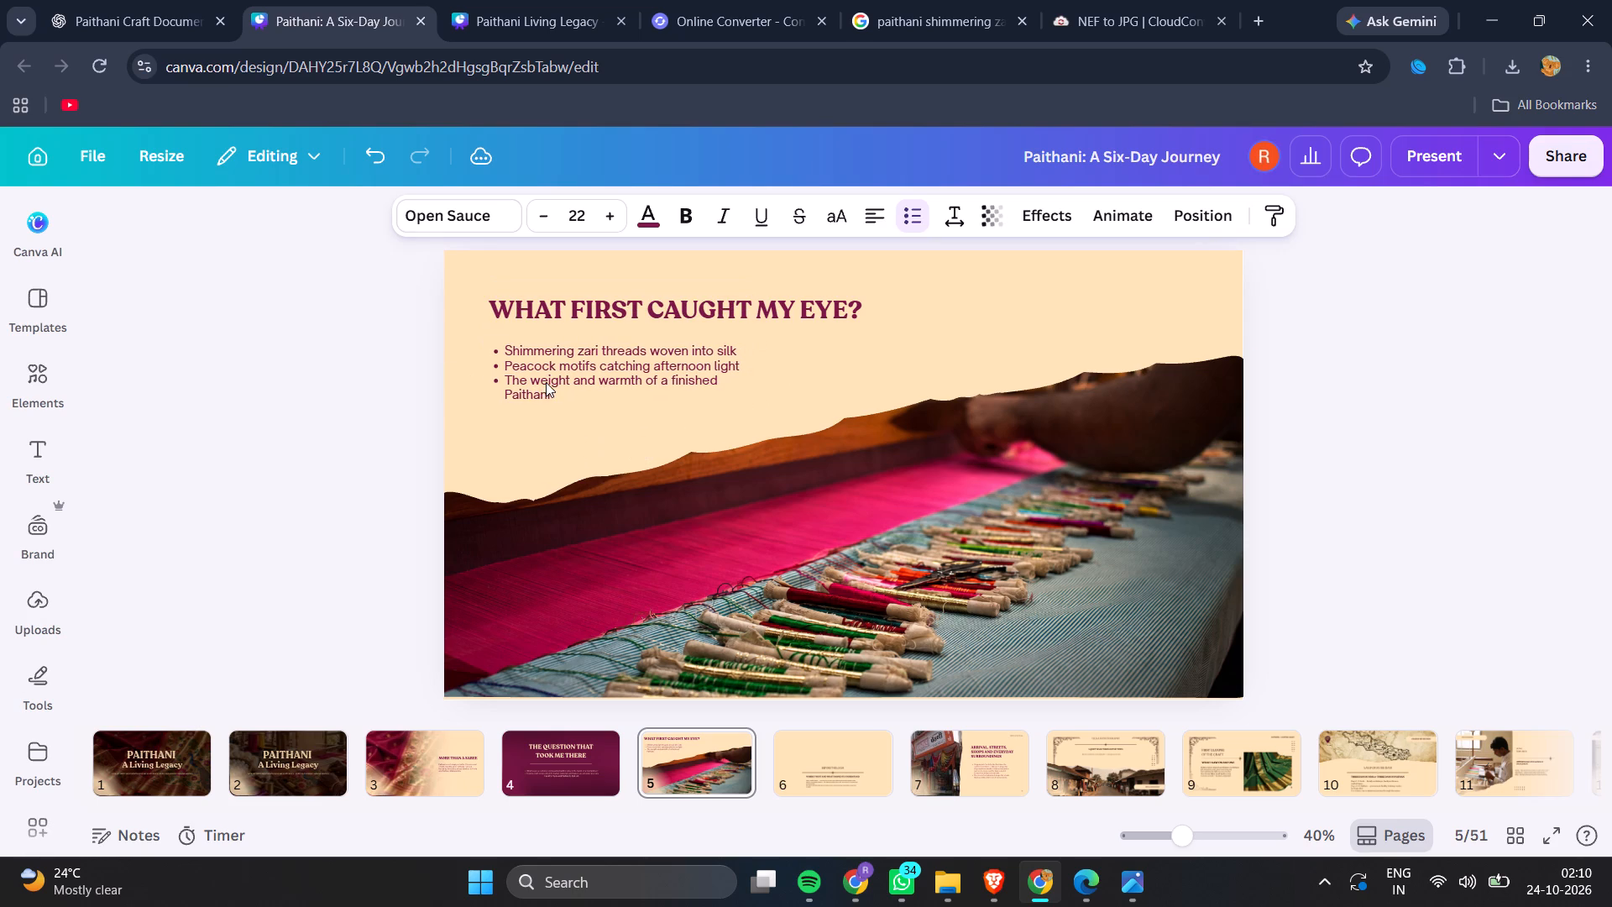
pyautogui.press('Left')
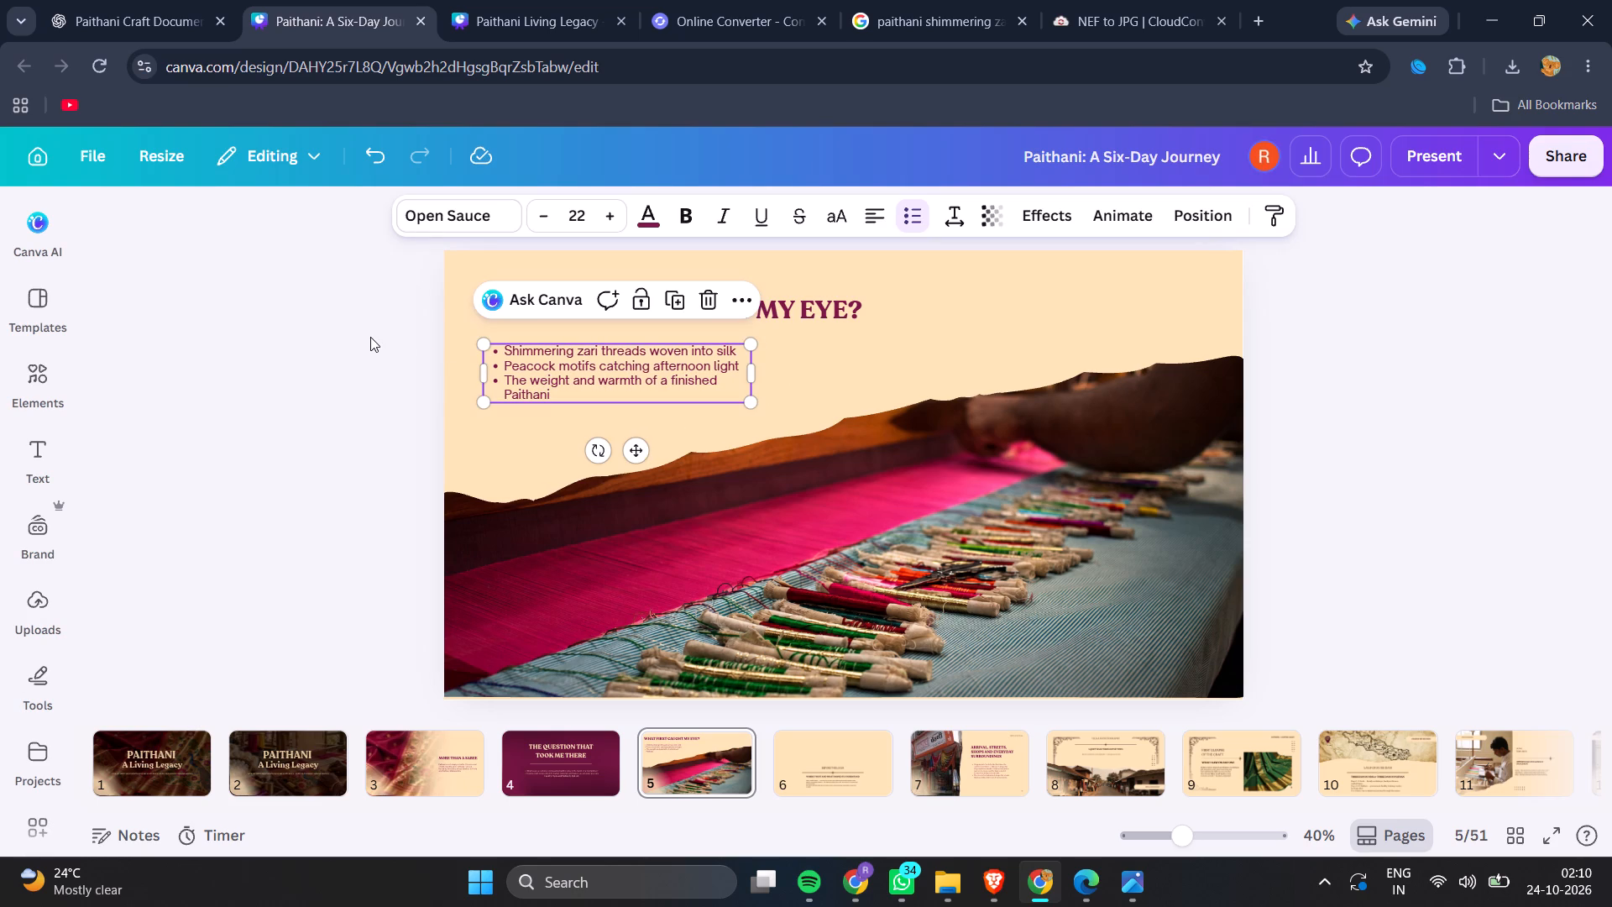
pyautogui.click(370, 336)
# Nudge slide 5's bullet text box up closer to the title and fractionally further left.
pyautogui.click(597, 368)
pyautogui.press('Up')
pyautogui.press('Up')
pyautogui.press('Up')
pyautogui.press('Up')
pyautogui.press('Up')
pyautogui.press('Up')
pyautogui.press('Up')
pyautogui.press('Up')
pyautogui.press('Up')
pyautogui.press('Up')
pyautogui.press('Up')
pyautogui.press('Left')
pyautogui.press('Left')
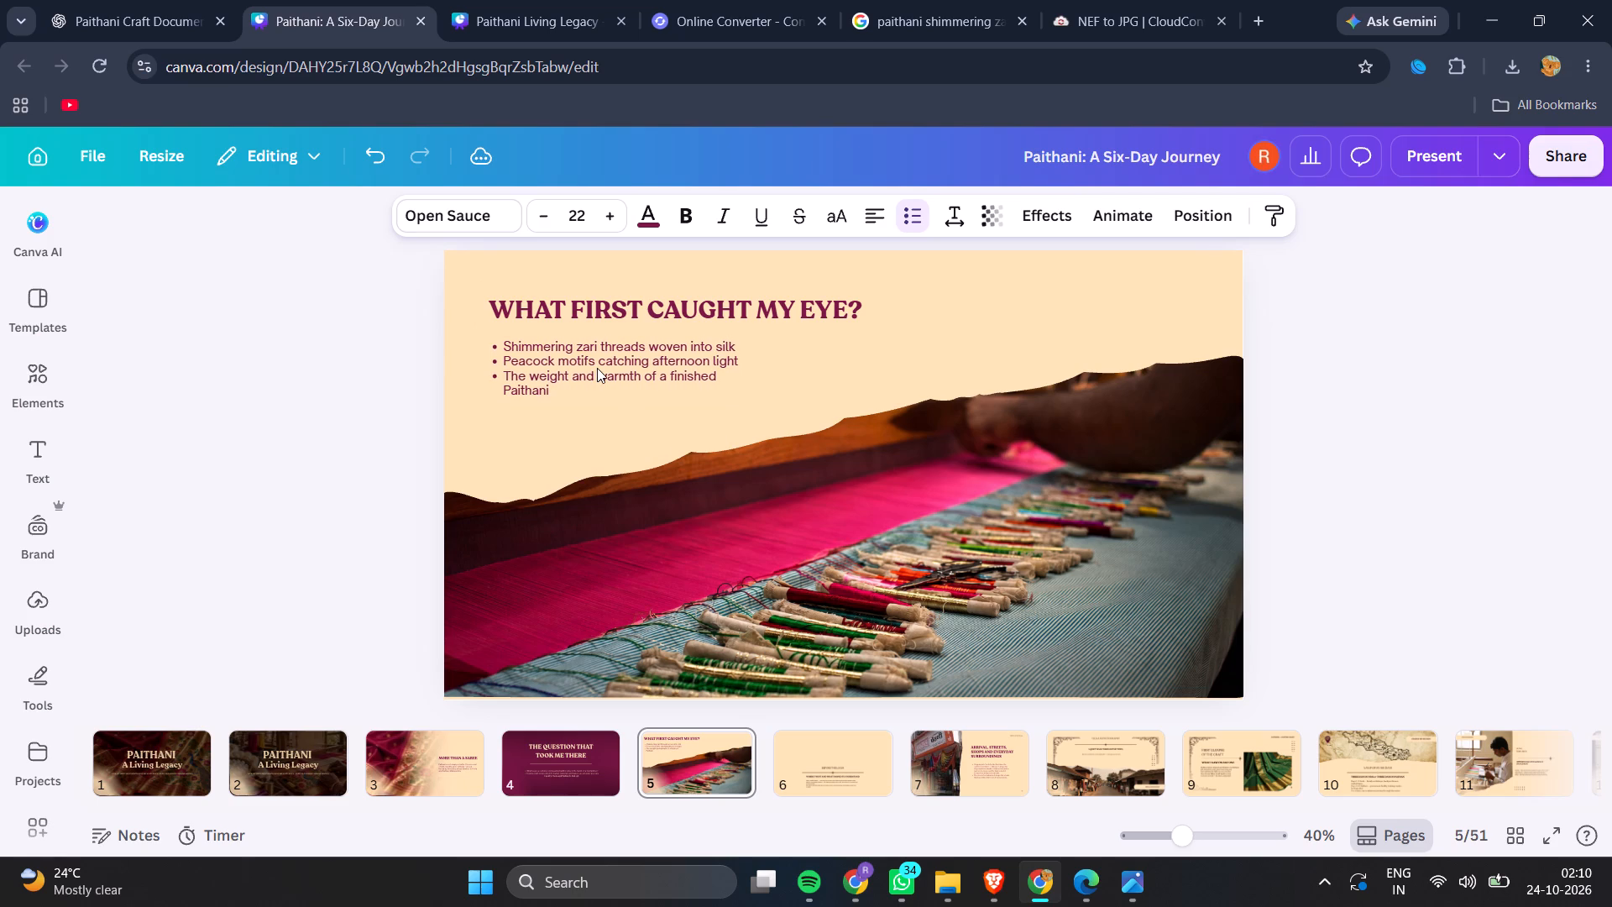
pyautogui.press('Left')
pyautogui.press('Left')
pyautogui.press('Left')
pyautogui.press('Left')
pyautogui.click(707, 503)
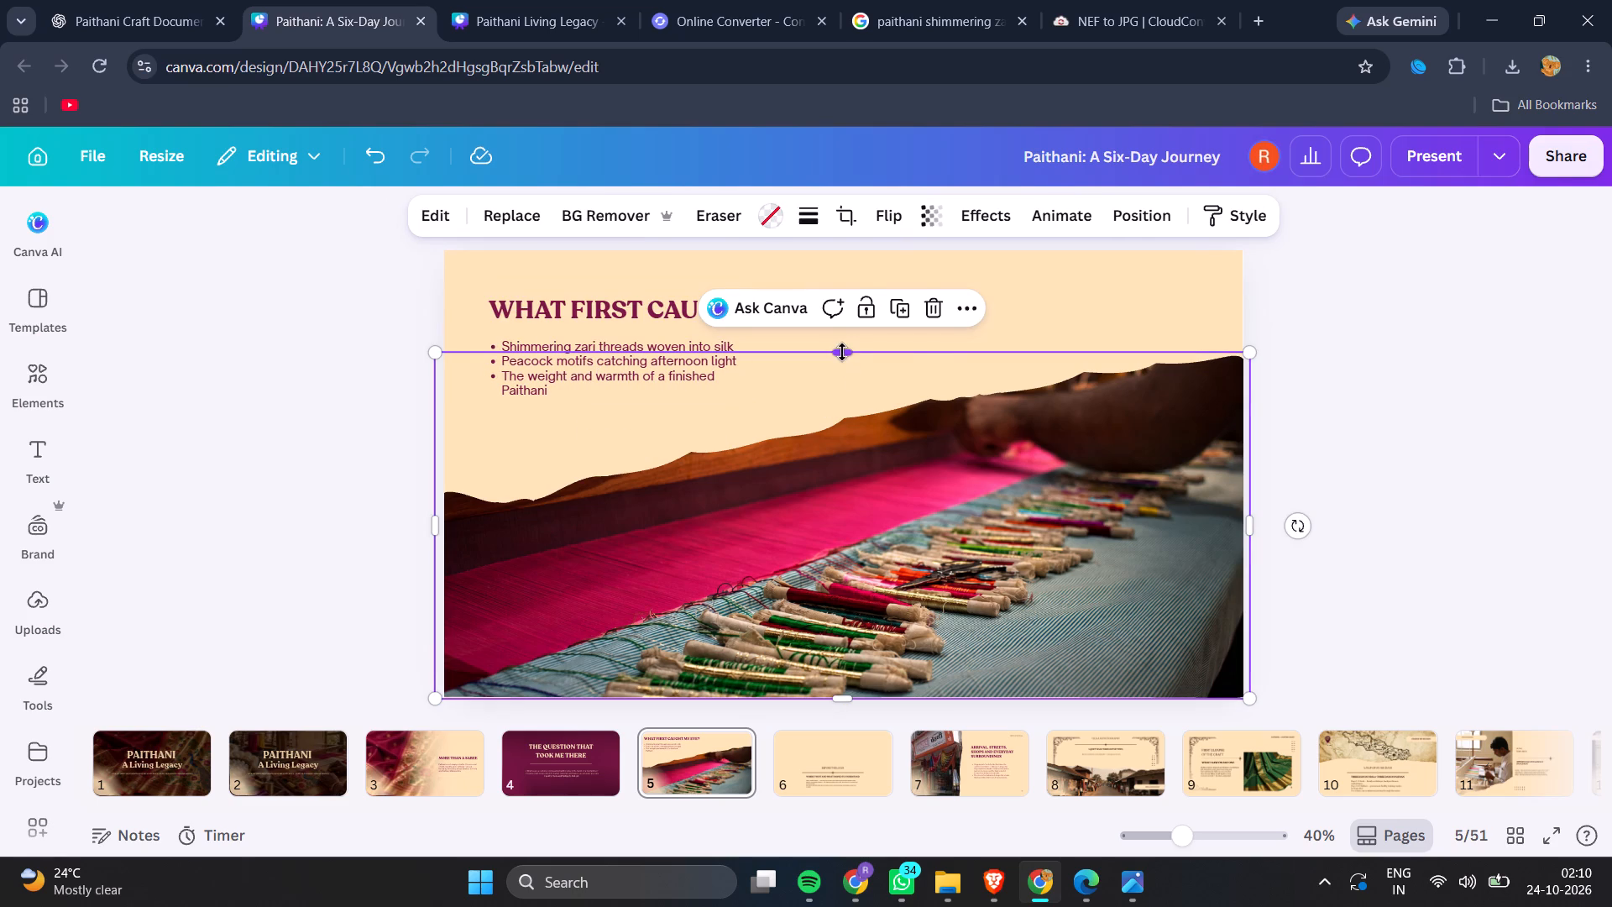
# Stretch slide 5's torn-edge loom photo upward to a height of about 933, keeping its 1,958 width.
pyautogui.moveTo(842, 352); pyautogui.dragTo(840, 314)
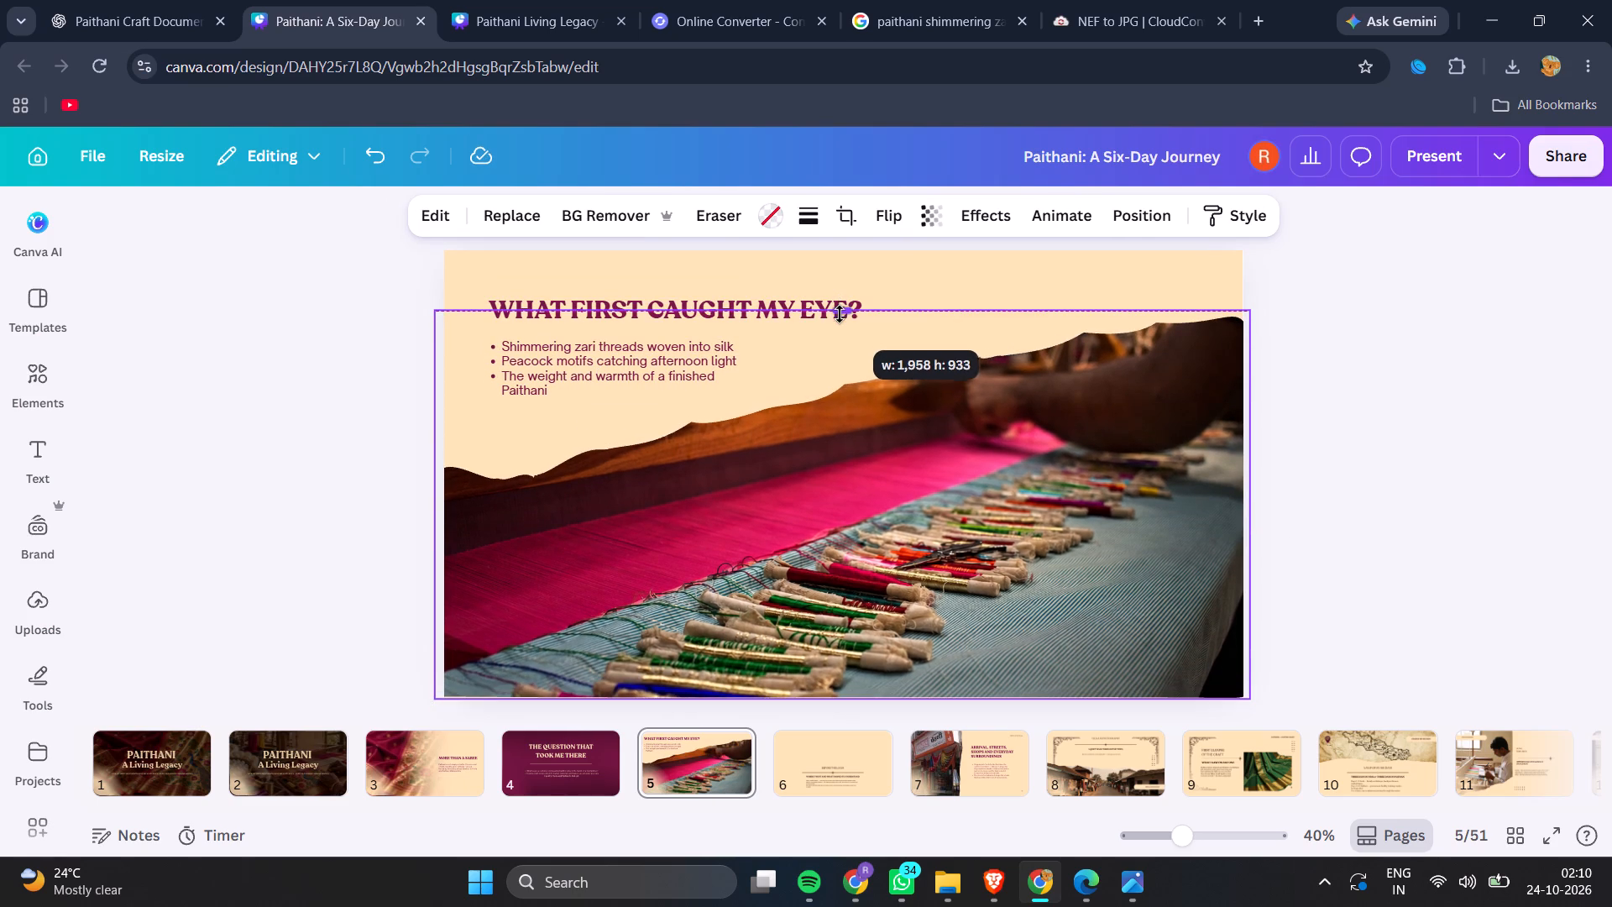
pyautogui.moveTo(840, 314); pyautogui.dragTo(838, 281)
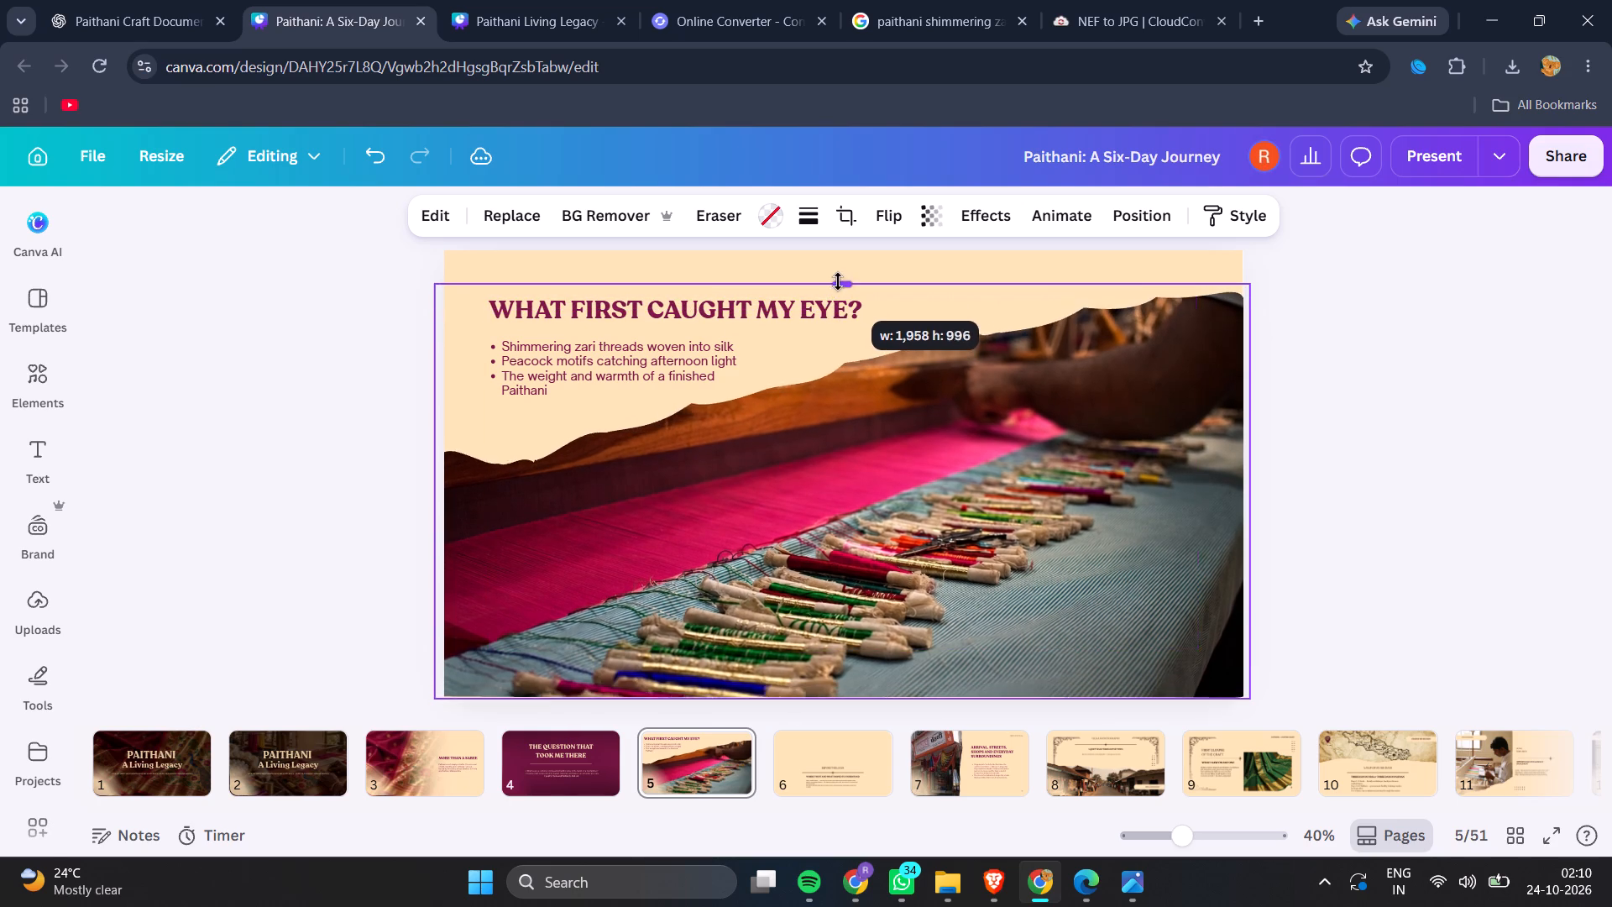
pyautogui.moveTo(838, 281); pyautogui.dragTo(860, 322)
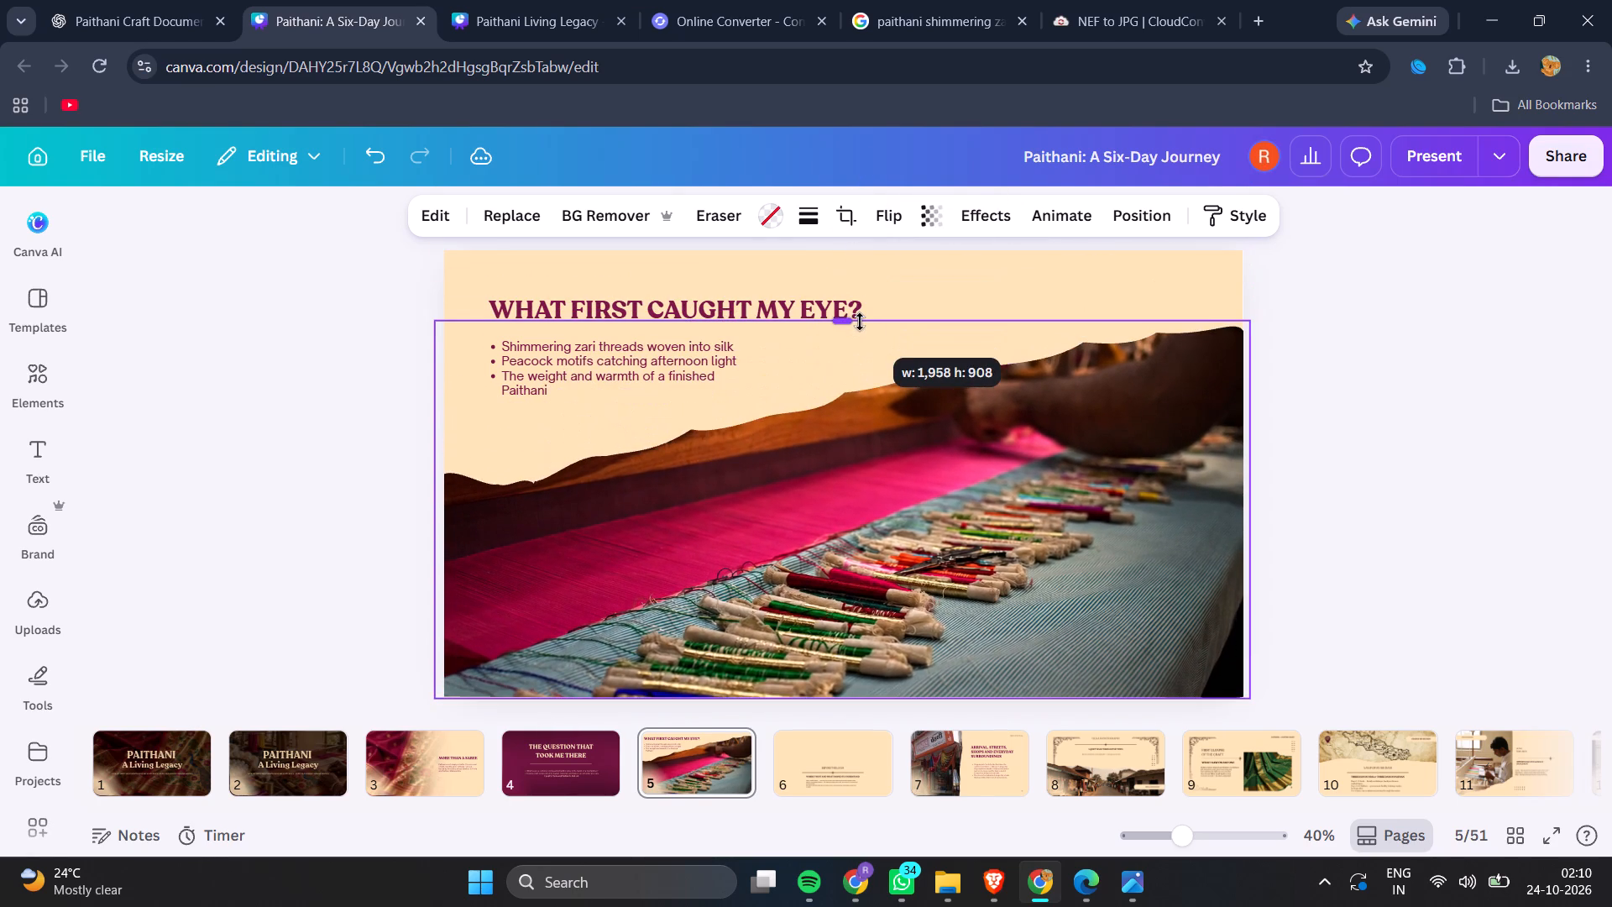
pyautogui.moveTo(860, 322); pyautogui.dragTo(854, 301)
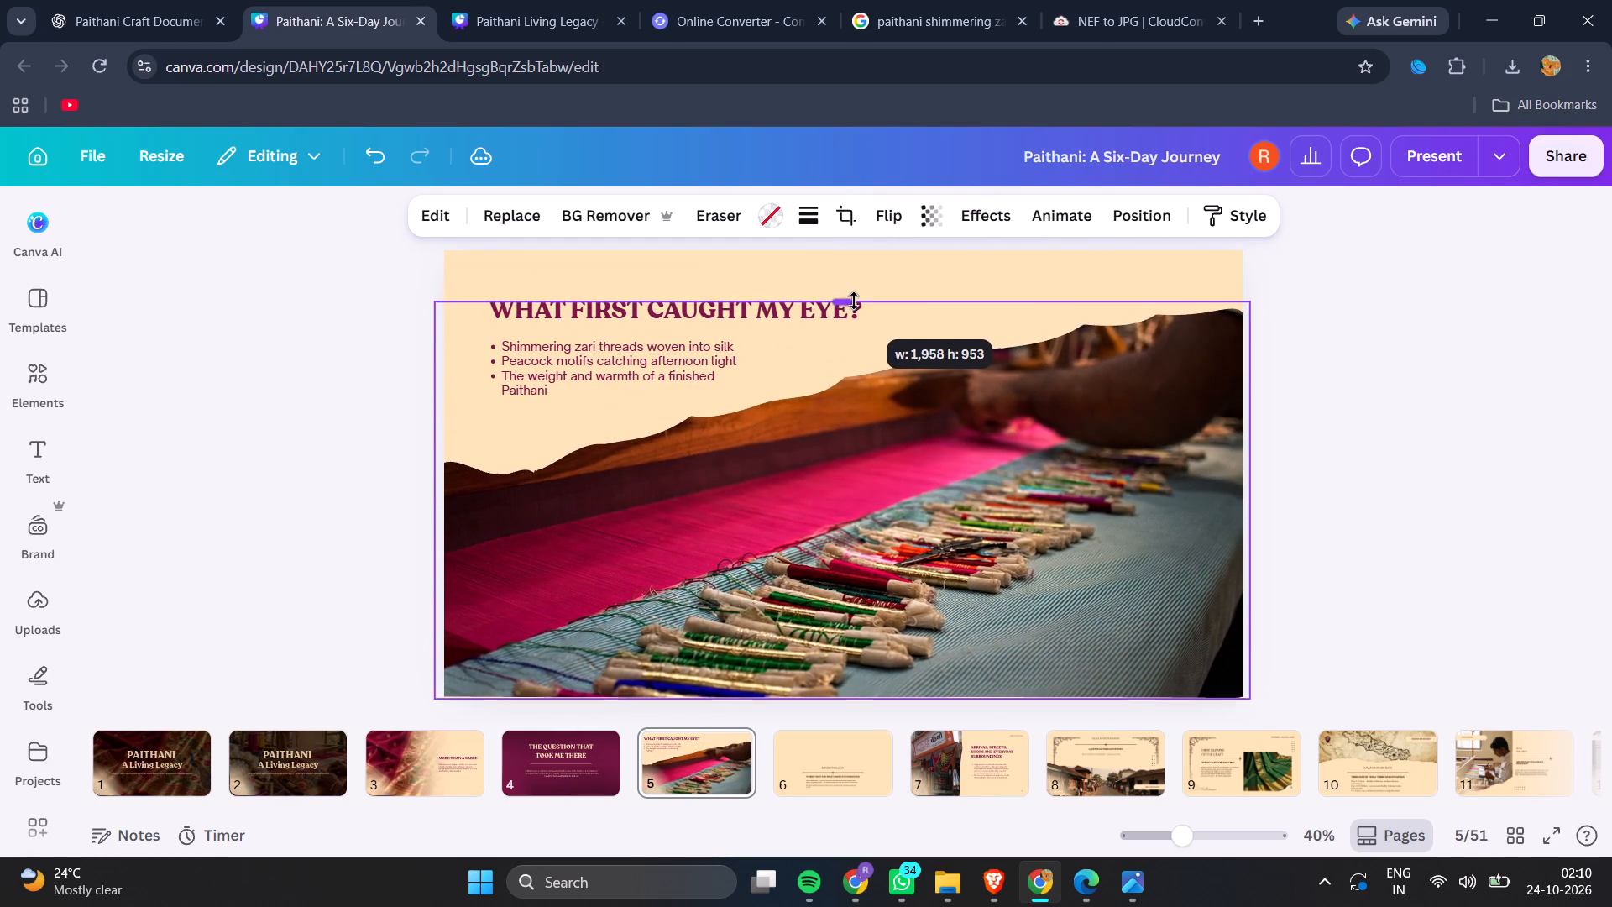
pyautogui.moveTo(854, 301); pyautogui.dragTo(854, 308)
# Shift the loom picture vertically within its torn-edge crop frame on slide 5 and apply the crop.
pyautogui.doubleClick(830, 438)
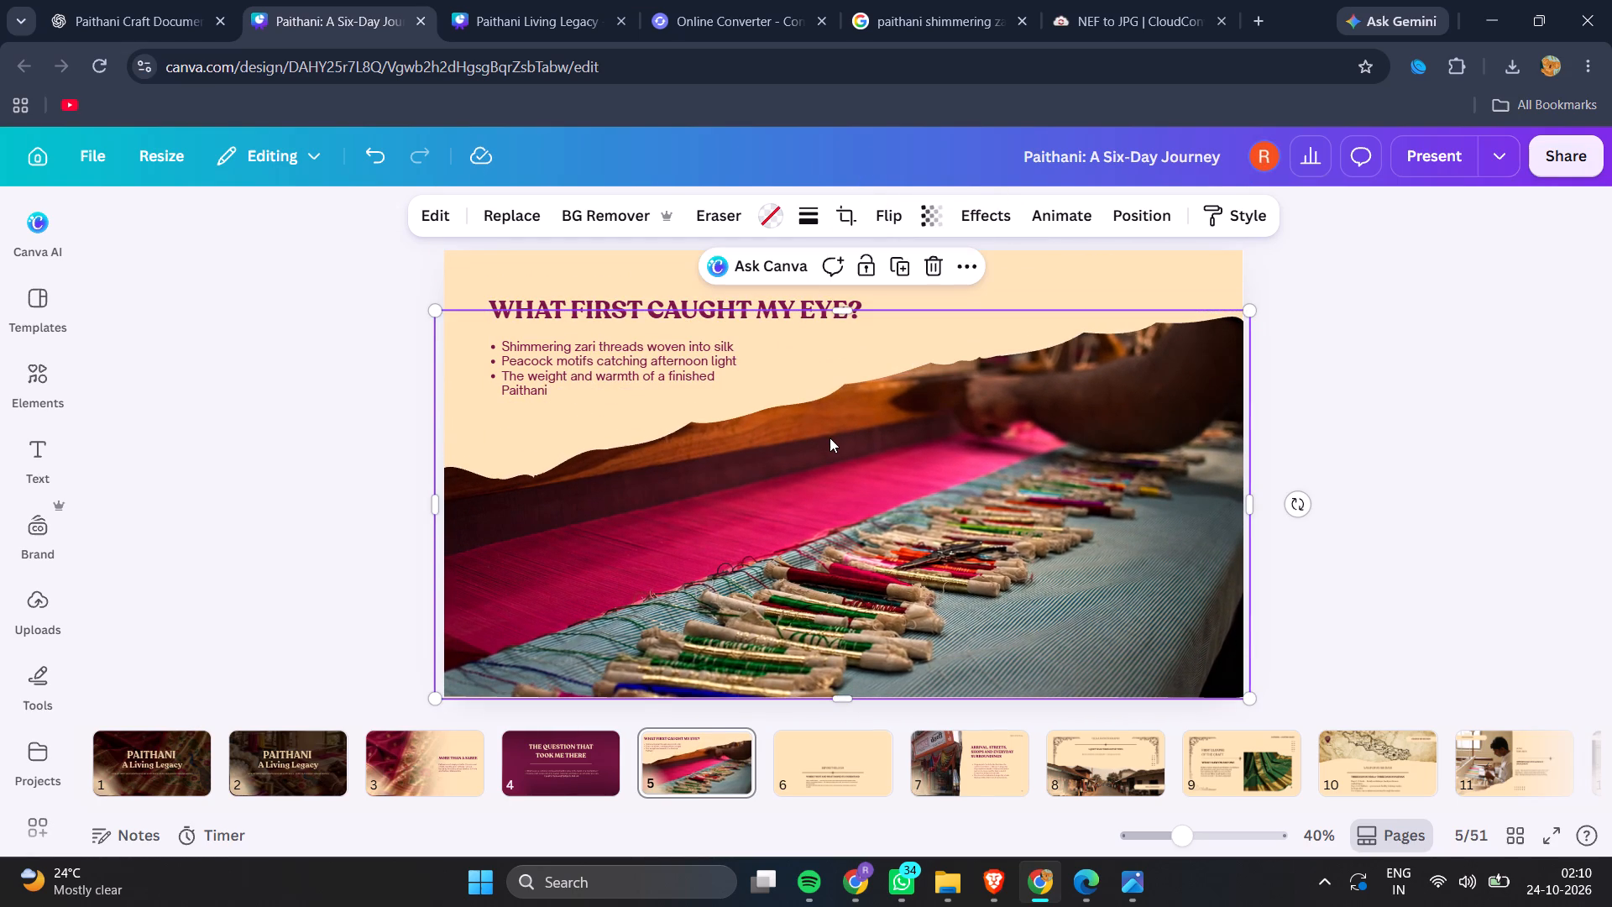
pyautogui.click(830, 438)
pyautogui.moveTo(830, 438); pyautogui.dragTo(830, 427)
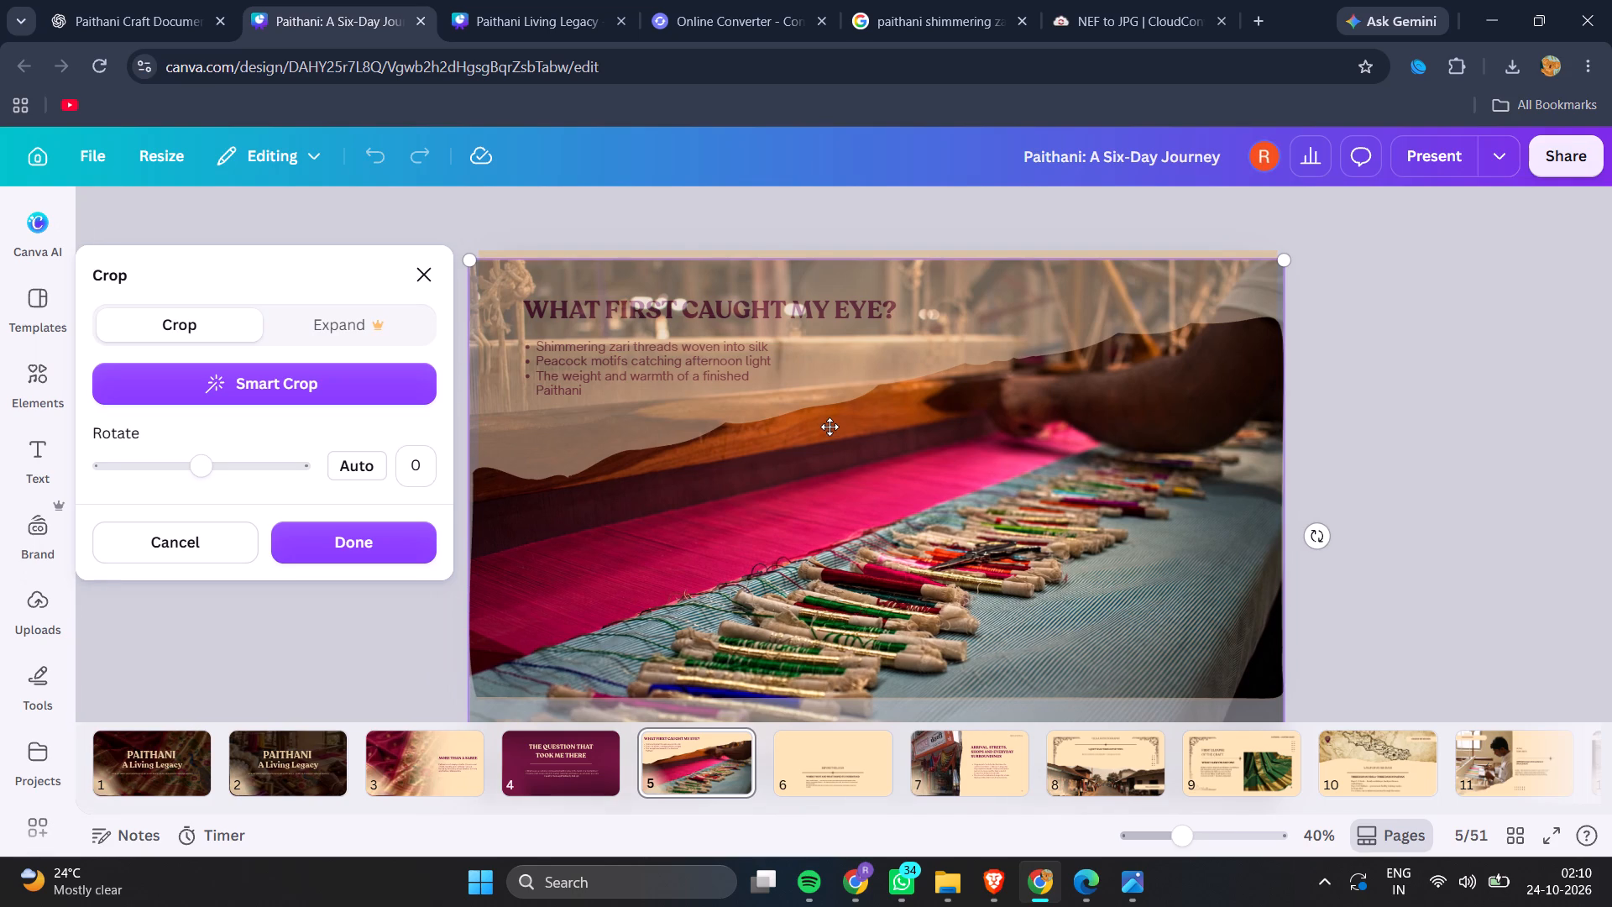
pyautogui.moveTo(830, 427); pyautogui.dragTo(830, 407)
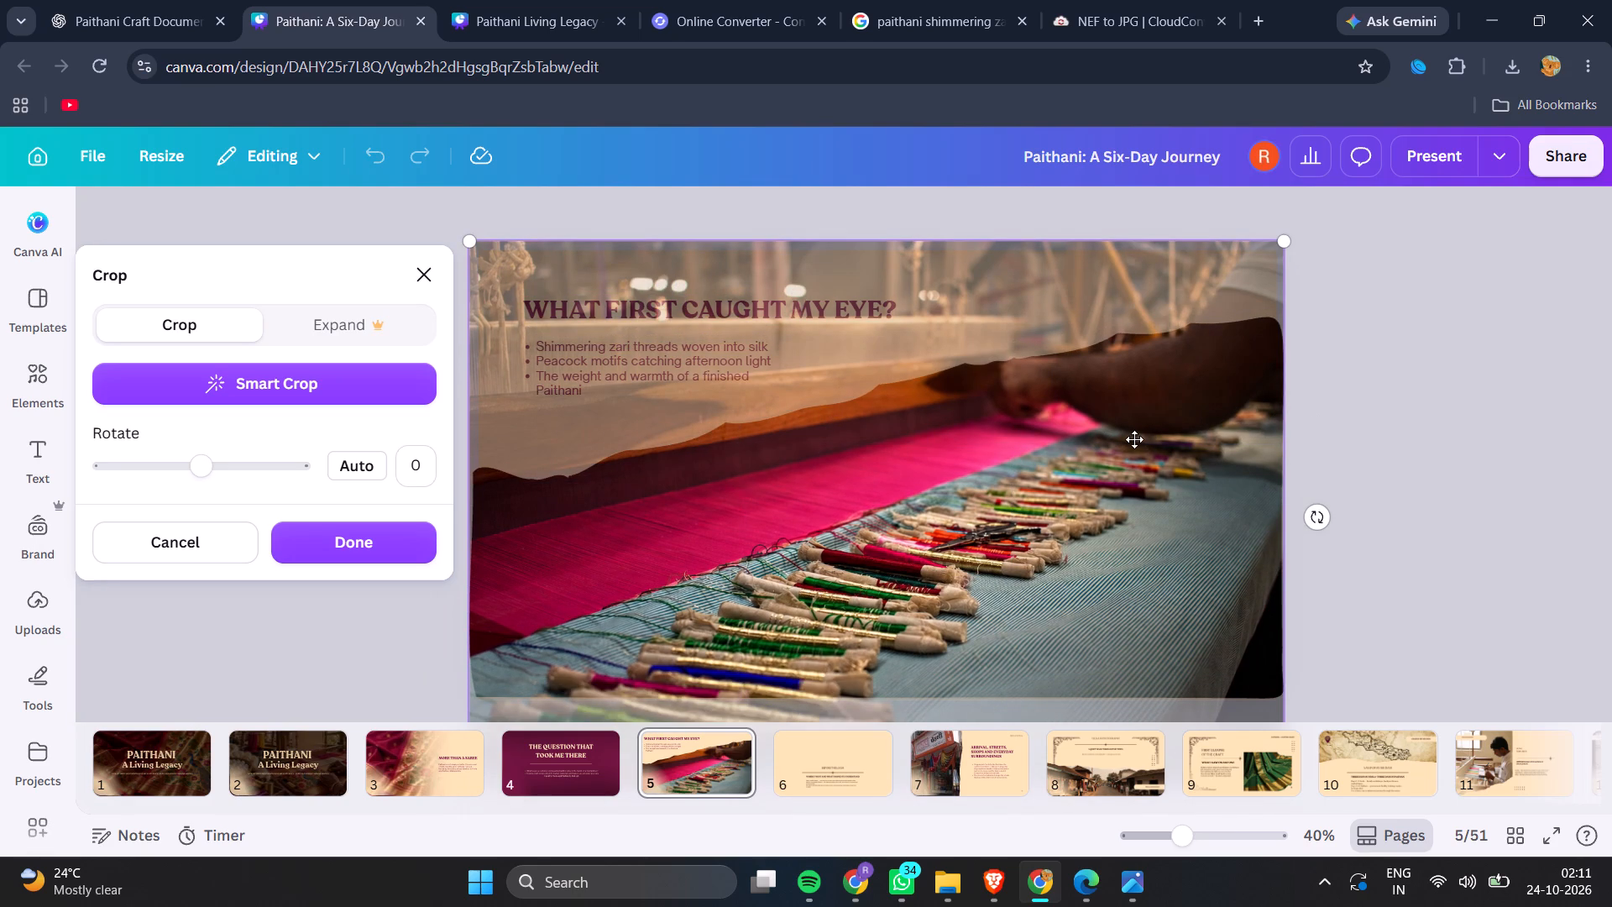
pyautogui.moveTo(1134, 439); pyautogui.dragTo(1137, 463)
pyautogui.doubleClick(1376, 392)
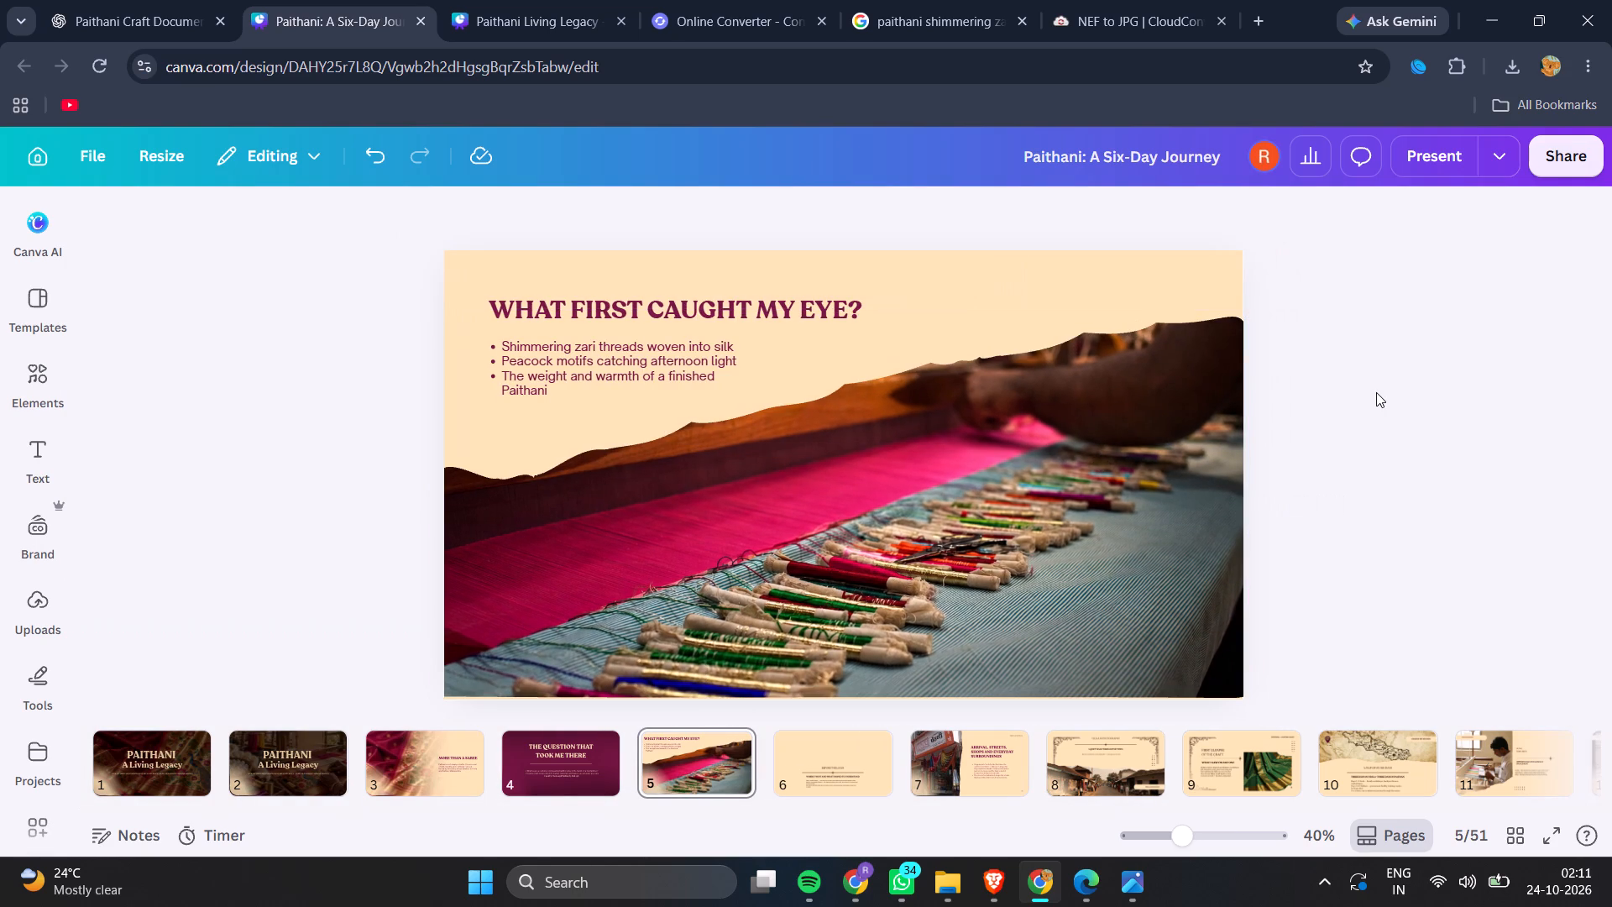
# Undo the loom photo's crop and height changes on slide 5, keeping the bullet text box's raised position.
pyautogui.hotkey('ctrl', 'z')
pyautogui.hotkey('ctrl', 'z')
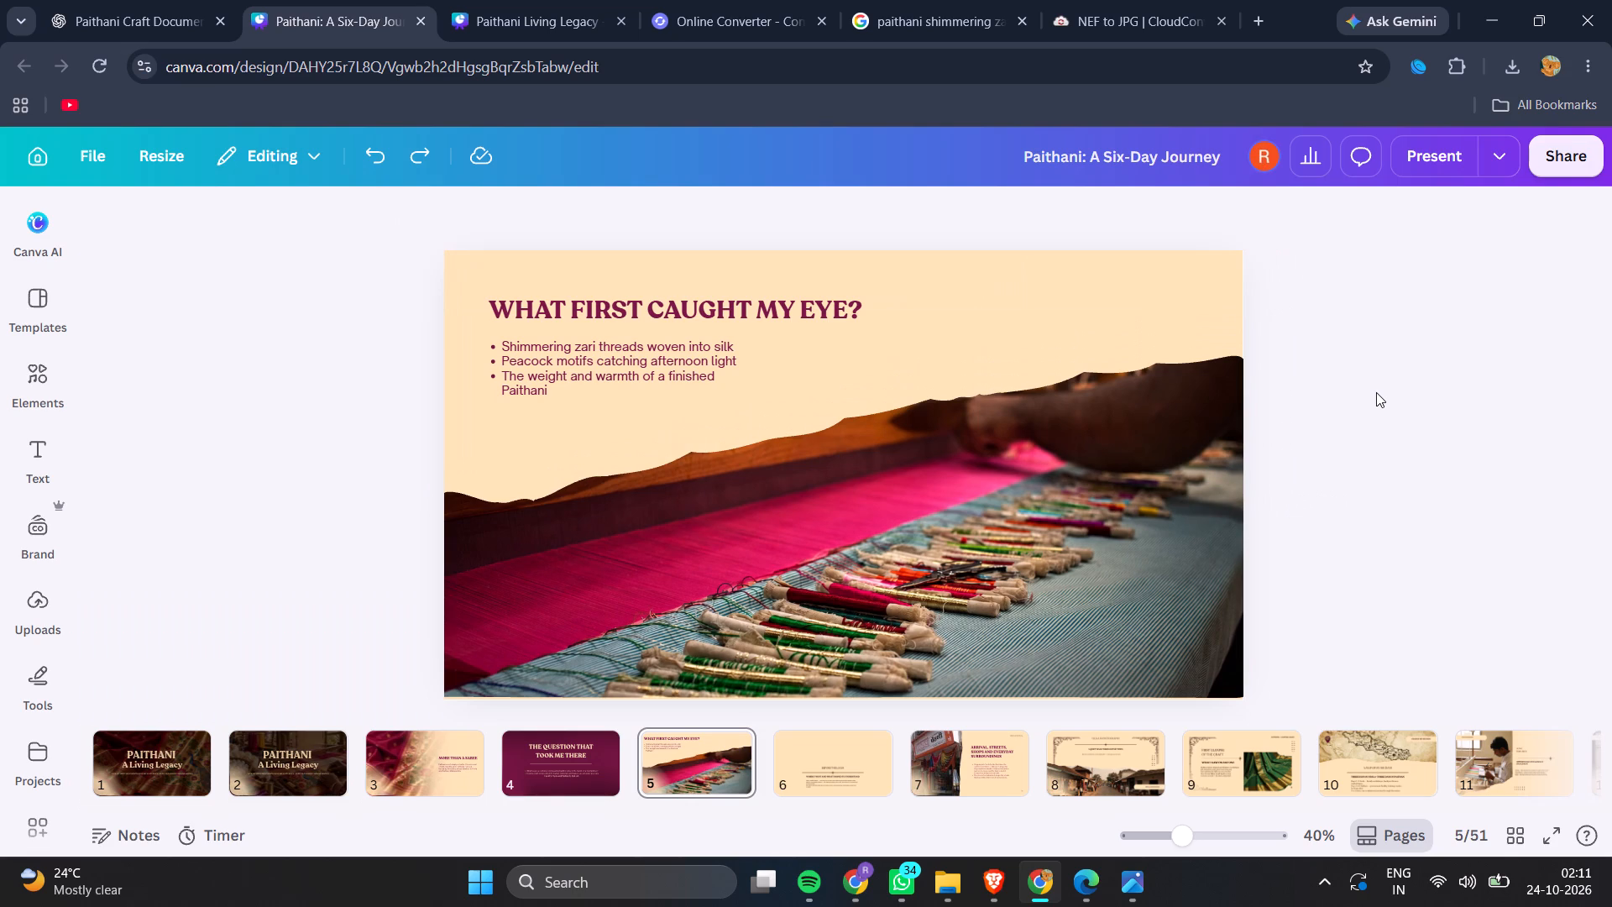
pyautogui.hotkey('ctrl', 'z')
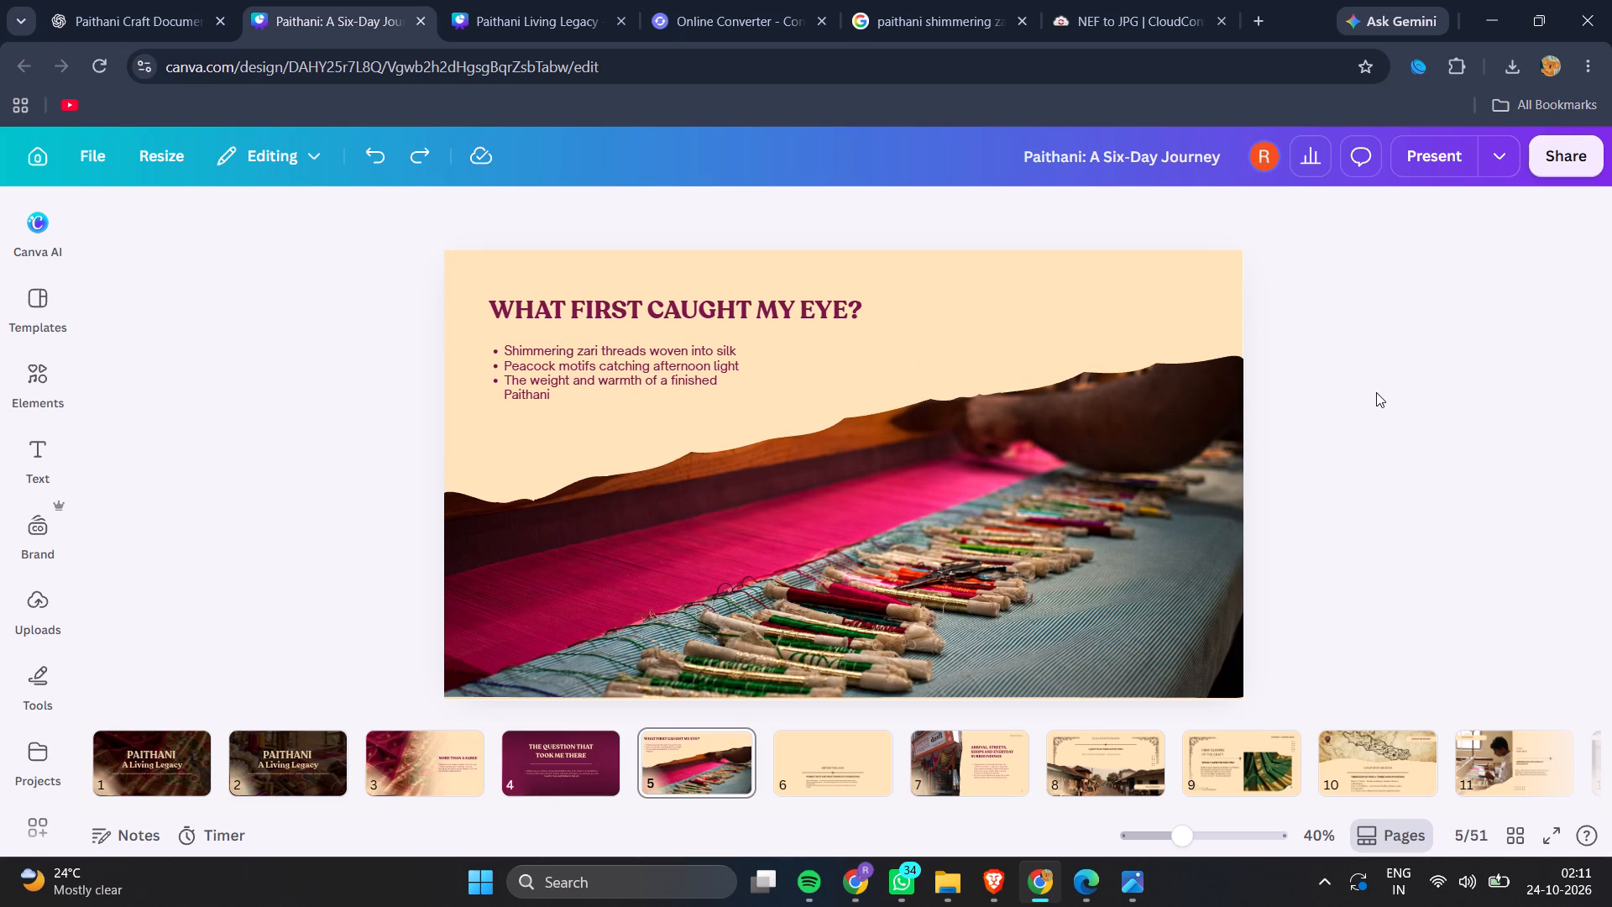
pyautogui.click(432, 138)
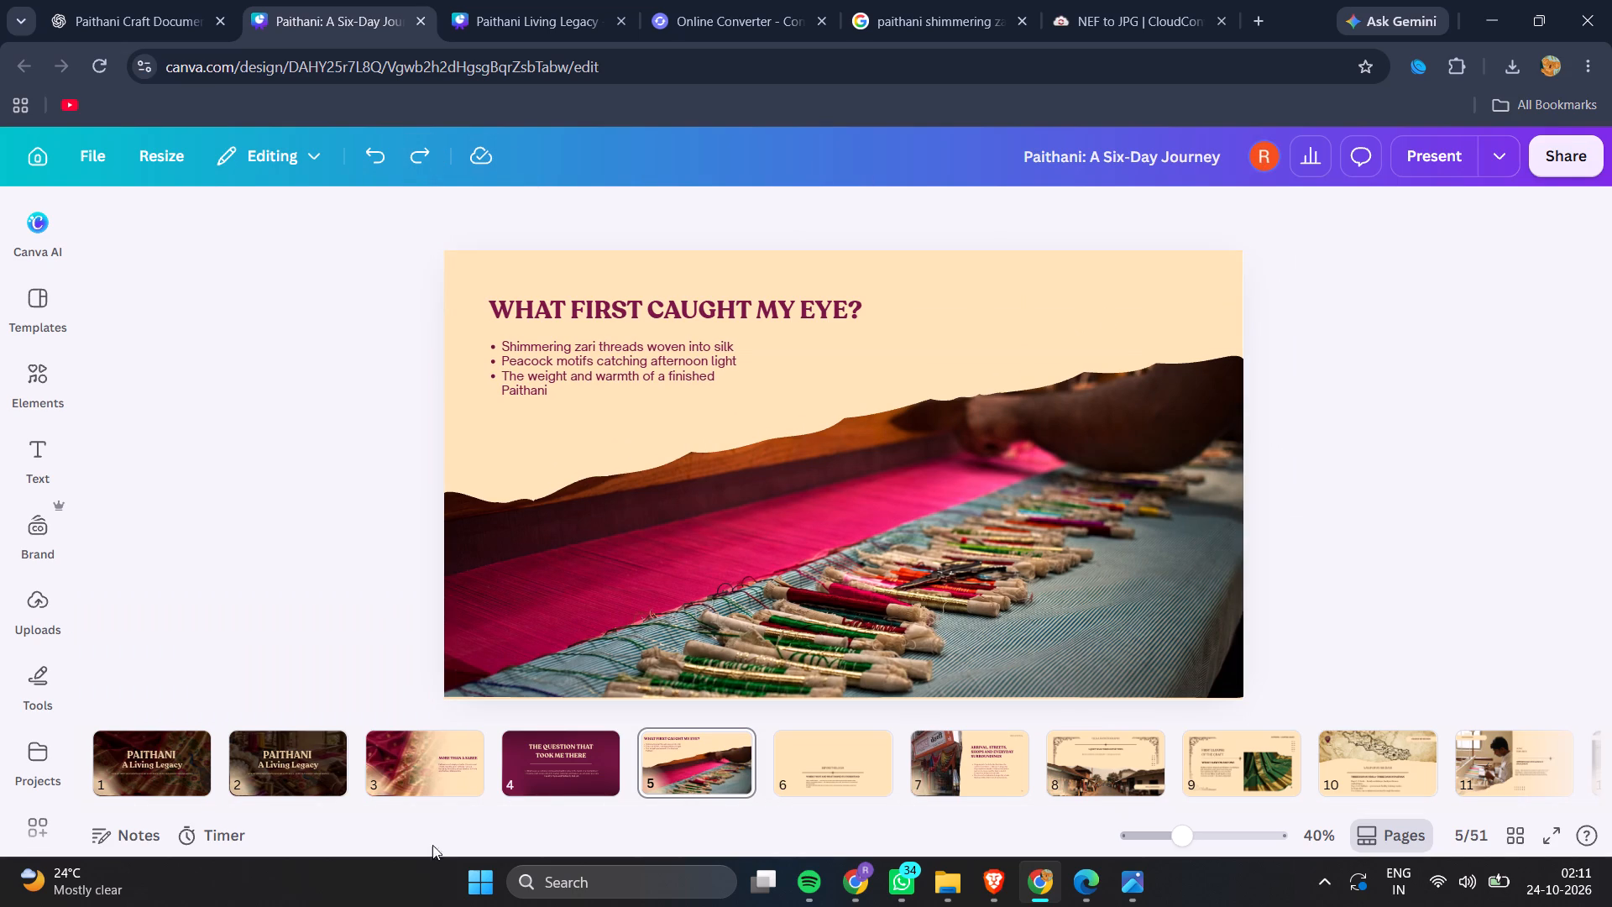
# On slide 7, nudge the bullet text box left to align its markers with the ARRIVAL, STREETS title, and raise it slightly.
pyautogui.click(432, 766)
pyautogui.press('Right')
pyautogui.press('Right')
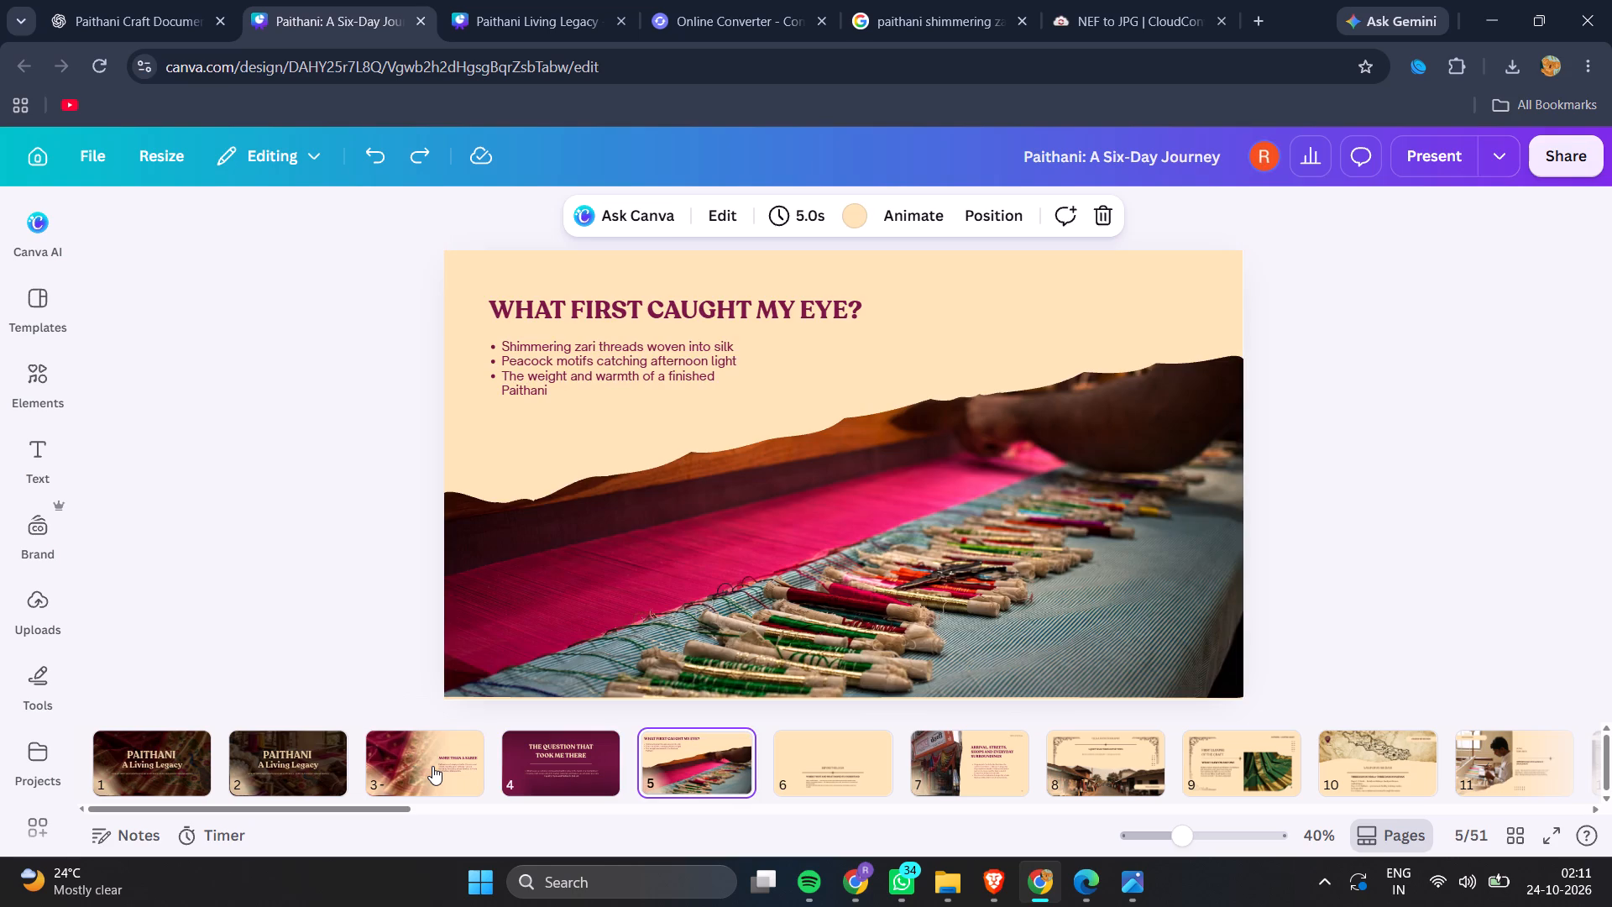
pyautogui.press('Right')
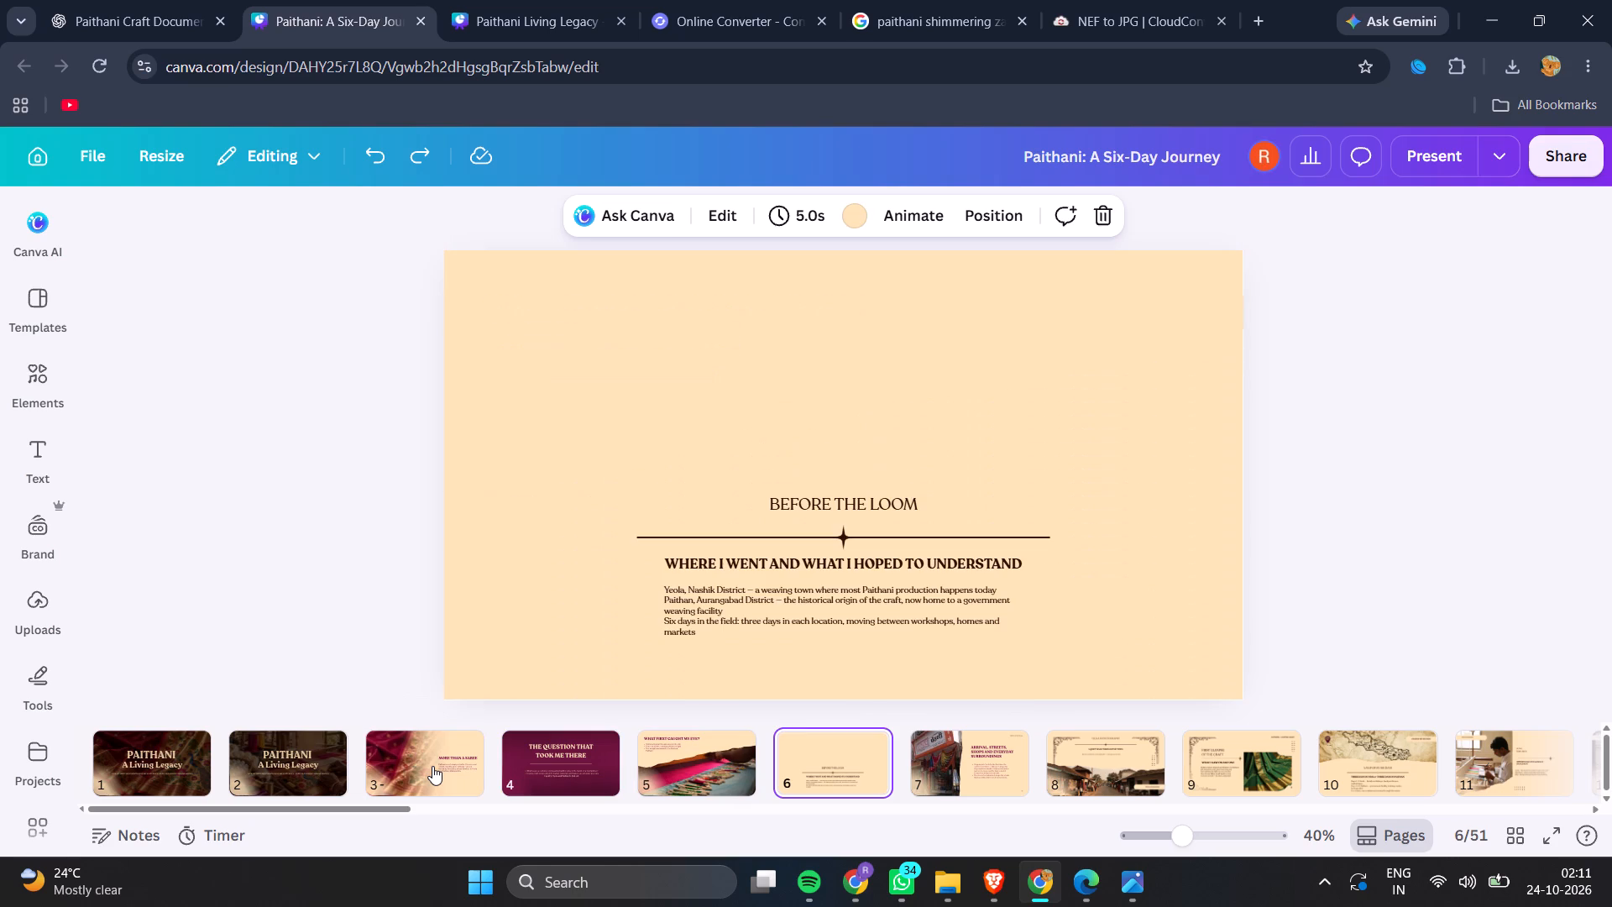
pyautogui.press('Right')
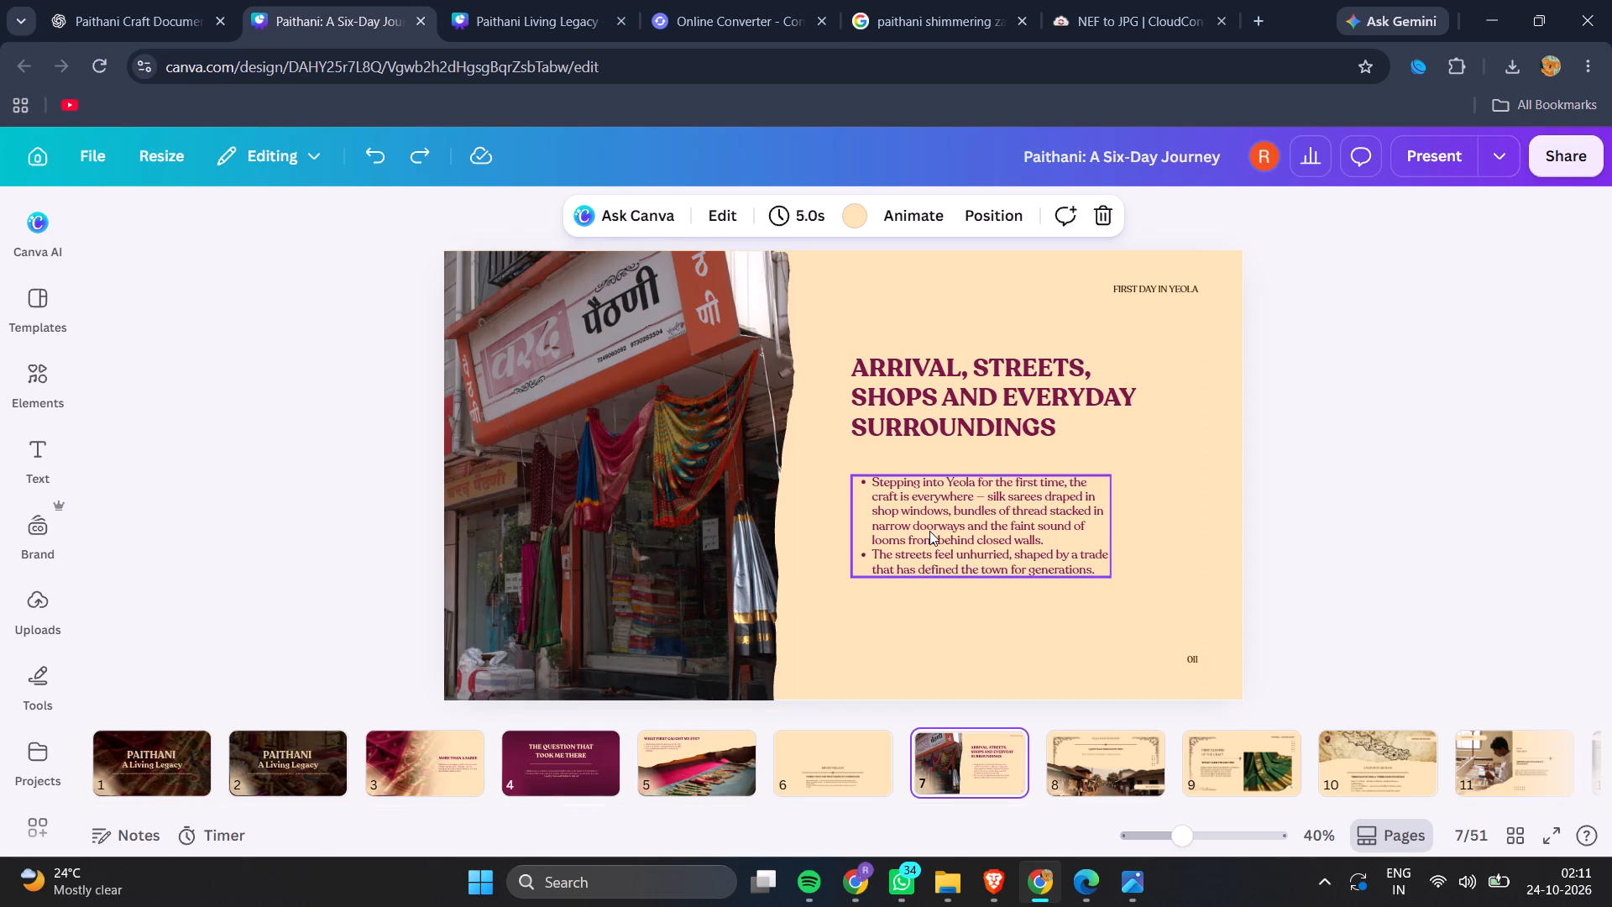
pyautogui.click(929, 531)
pyautogui.press('Left')
pyautogui.press('Left')
pyautogui.press('Left')
pyautogui.press('Left')
pyautogui.press('Left')
pyautogui.press('Left')
pyautogui.press('Left')
pyautogui.press('Left')
pyautogui.press('Left')
pyautogui.press('Left')
pyautogui.press('Left')
pyautogui.press('Left')
pyautogui.press('Left')
pyautogui.press('Left')
pyautogui.press('Left')
pyautogui.press('Left')
pyautogui.press('Left')
pyautogui.press('Left')
pyautogui.press('Left')
pyautogui.press('Left')
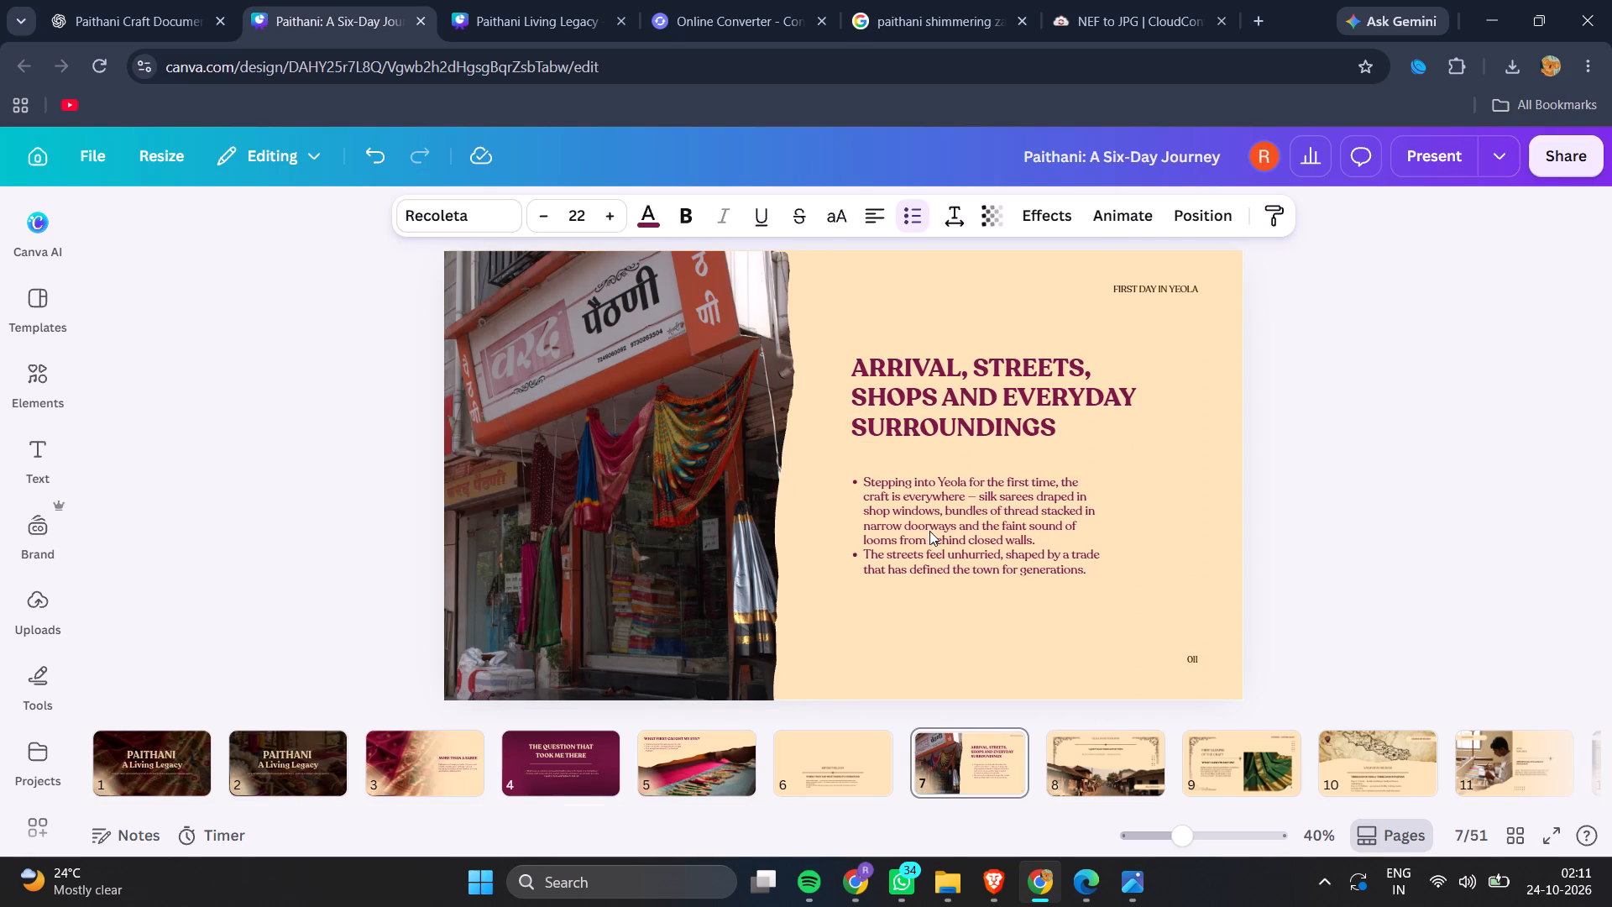
pyautogui.press('Up')
pyautogui.press('Up')
pyautogui.press('Up')
pyautogui.press('Up')
pyautogui.press('Up')
pyautogui.press('Up')
pyautogui.press('Up')
pyautogui.press('Up')
pyautogui.press('Up')
pyautogui.press('Up')
pyautogui.press('Up')
pyautogui.press('Up')
pyautogui.press('Up')
pyautogui.press('Up')
pyautogui.press('Up')
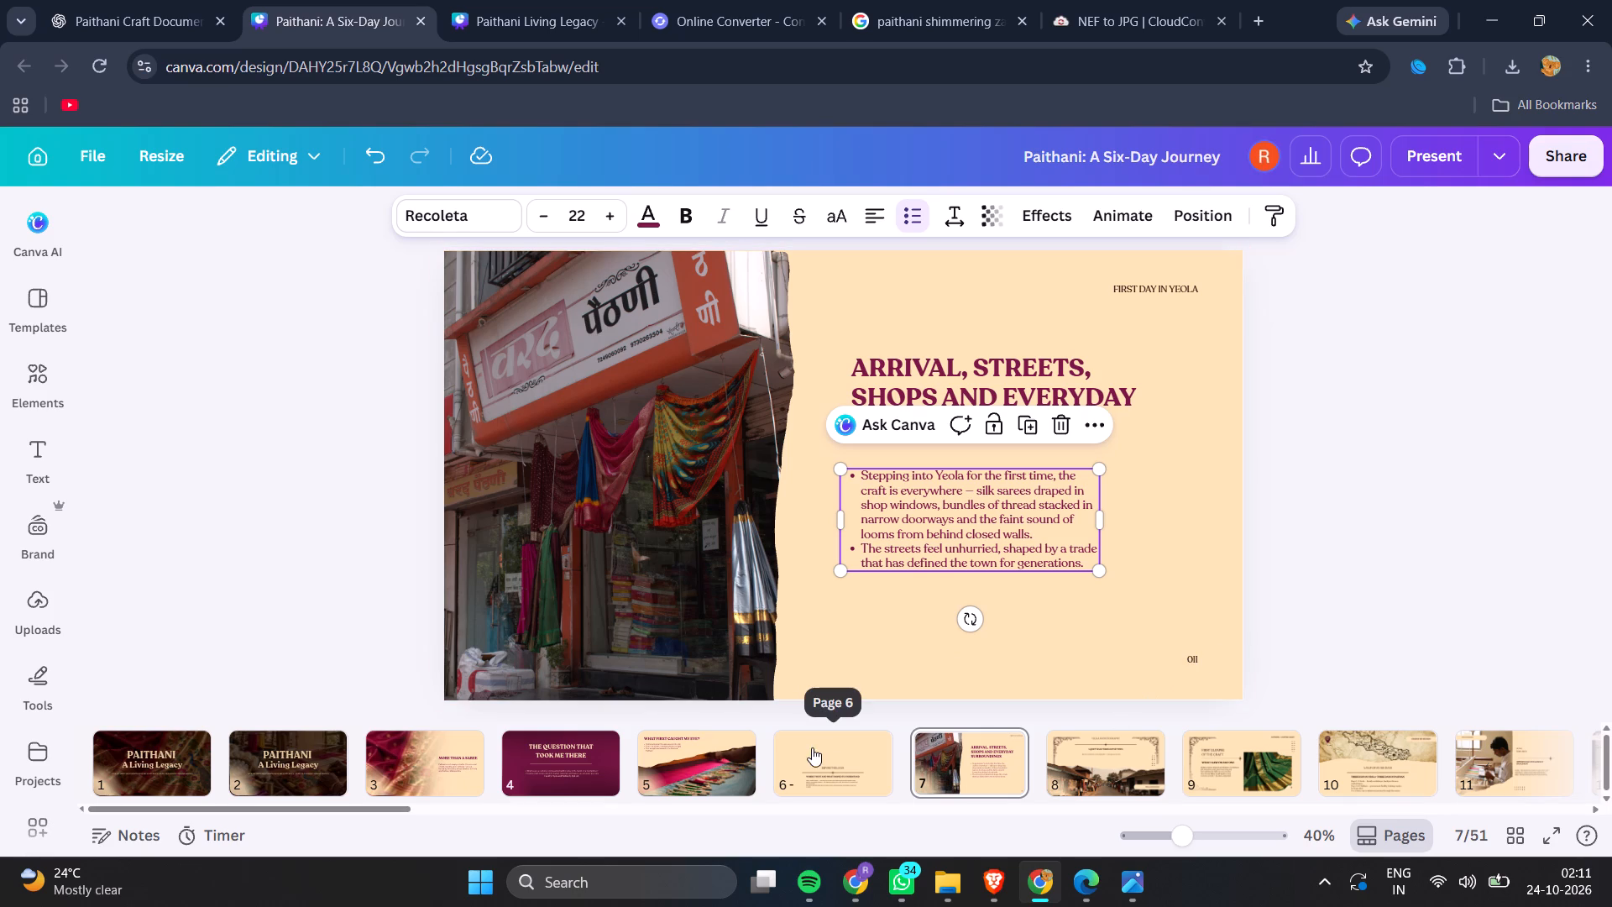
# Delete both ornate corner flourishes and the dot grid from slide 8, YEOLA IN PHOTOGRAPHS.
pyautogui.click(1114, 755)
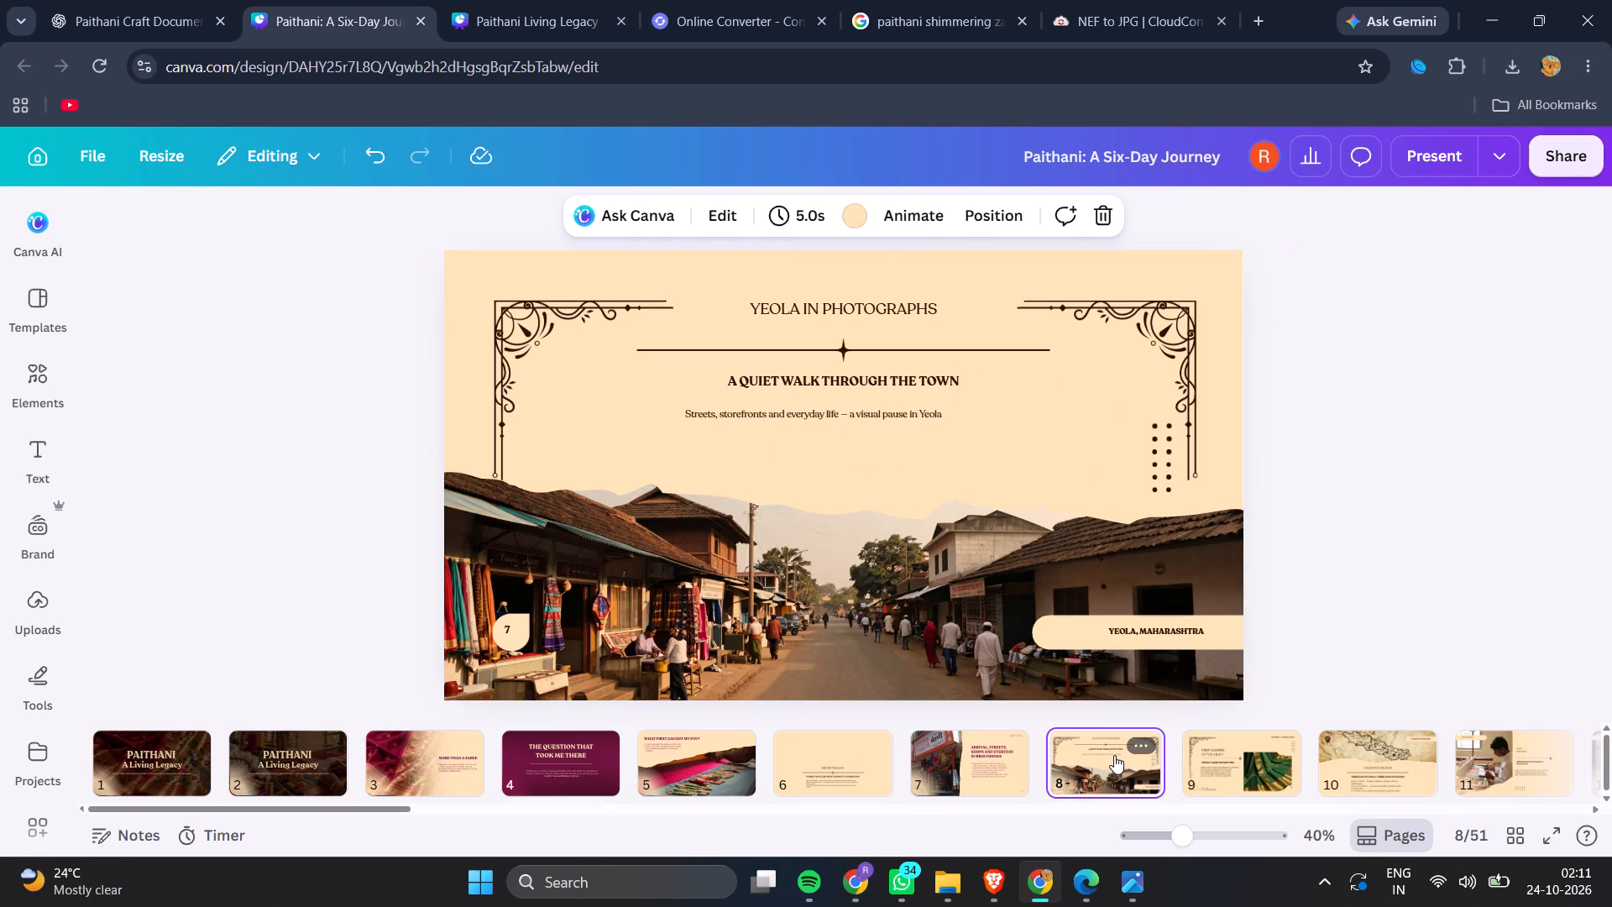
pyautogui.click(501, 329)
pyautogui.press('BackSpace')
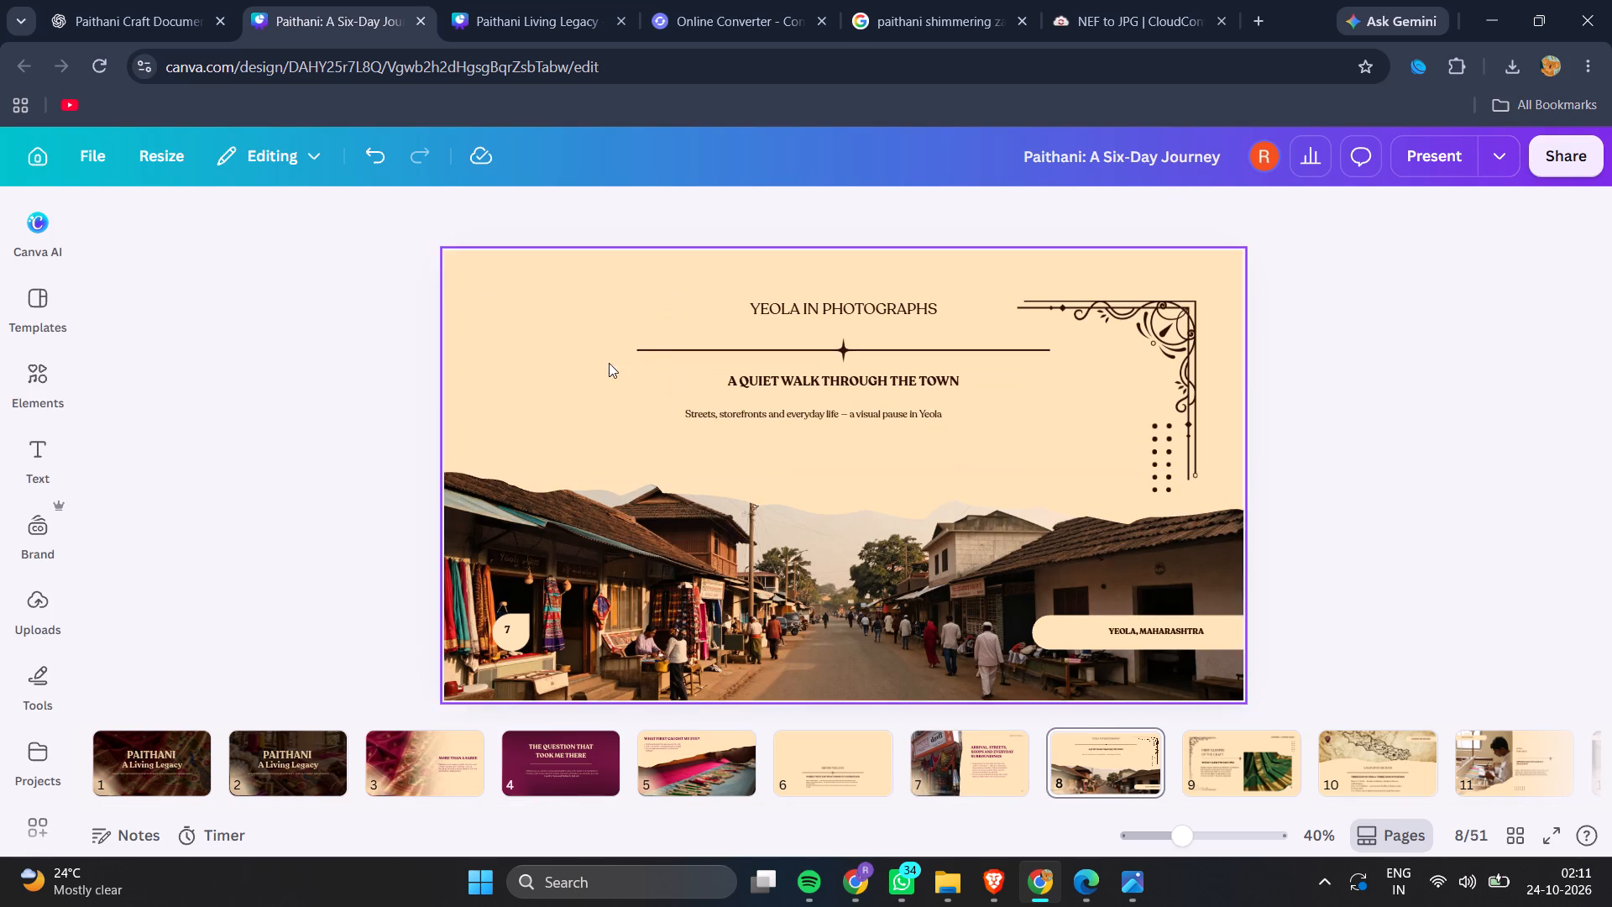
pyautogui.click(1061, 365)
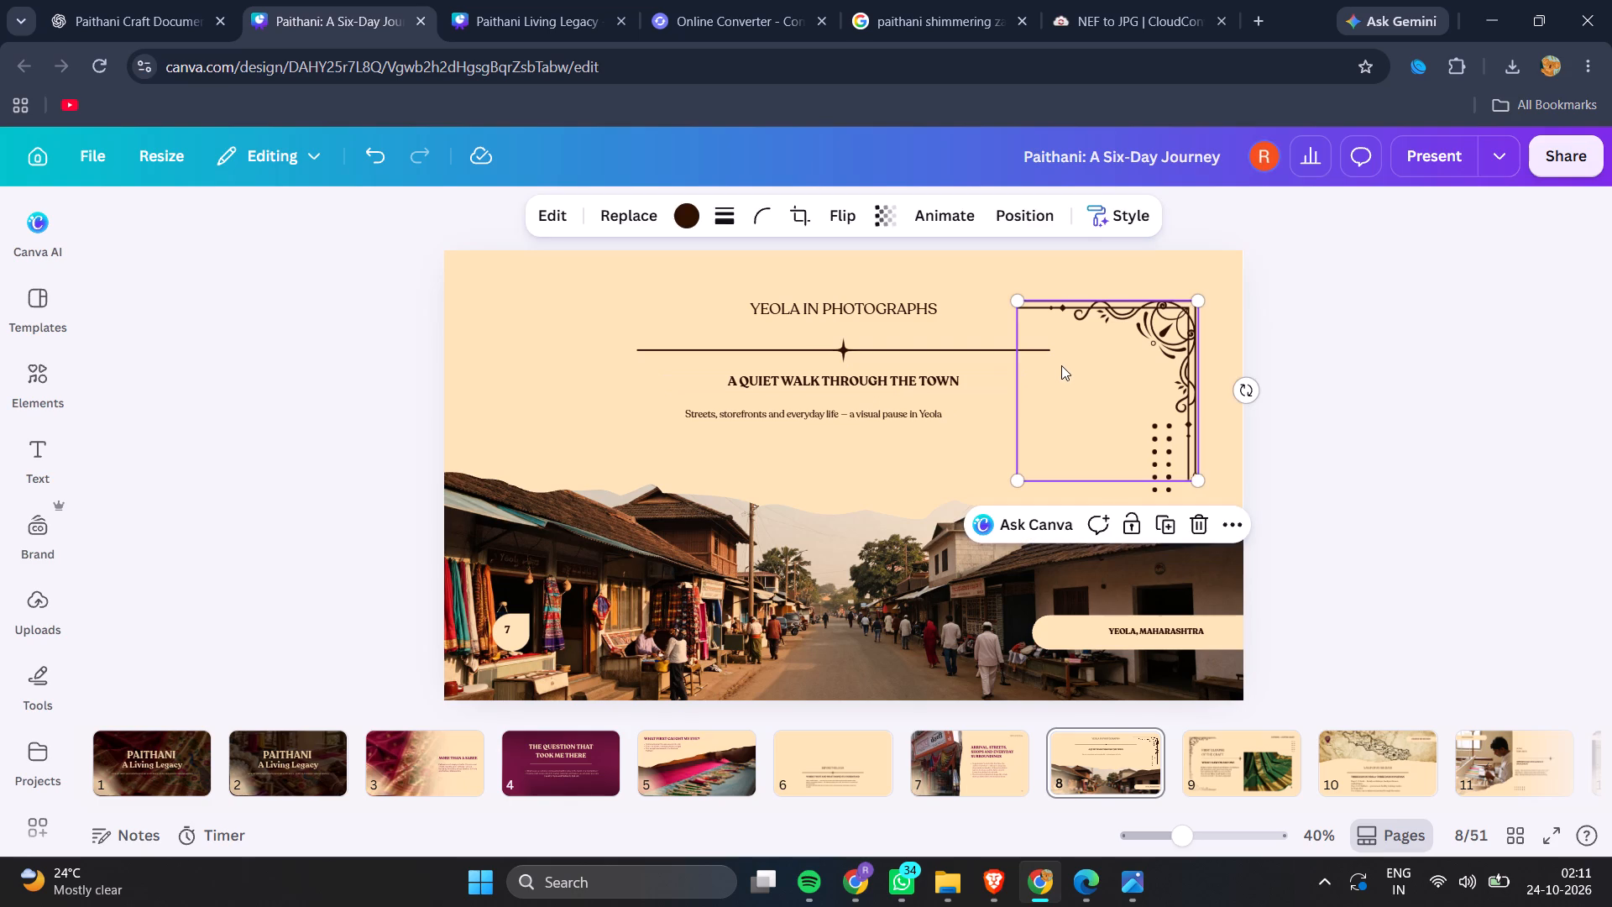
pyautogui.press('BackSpace')
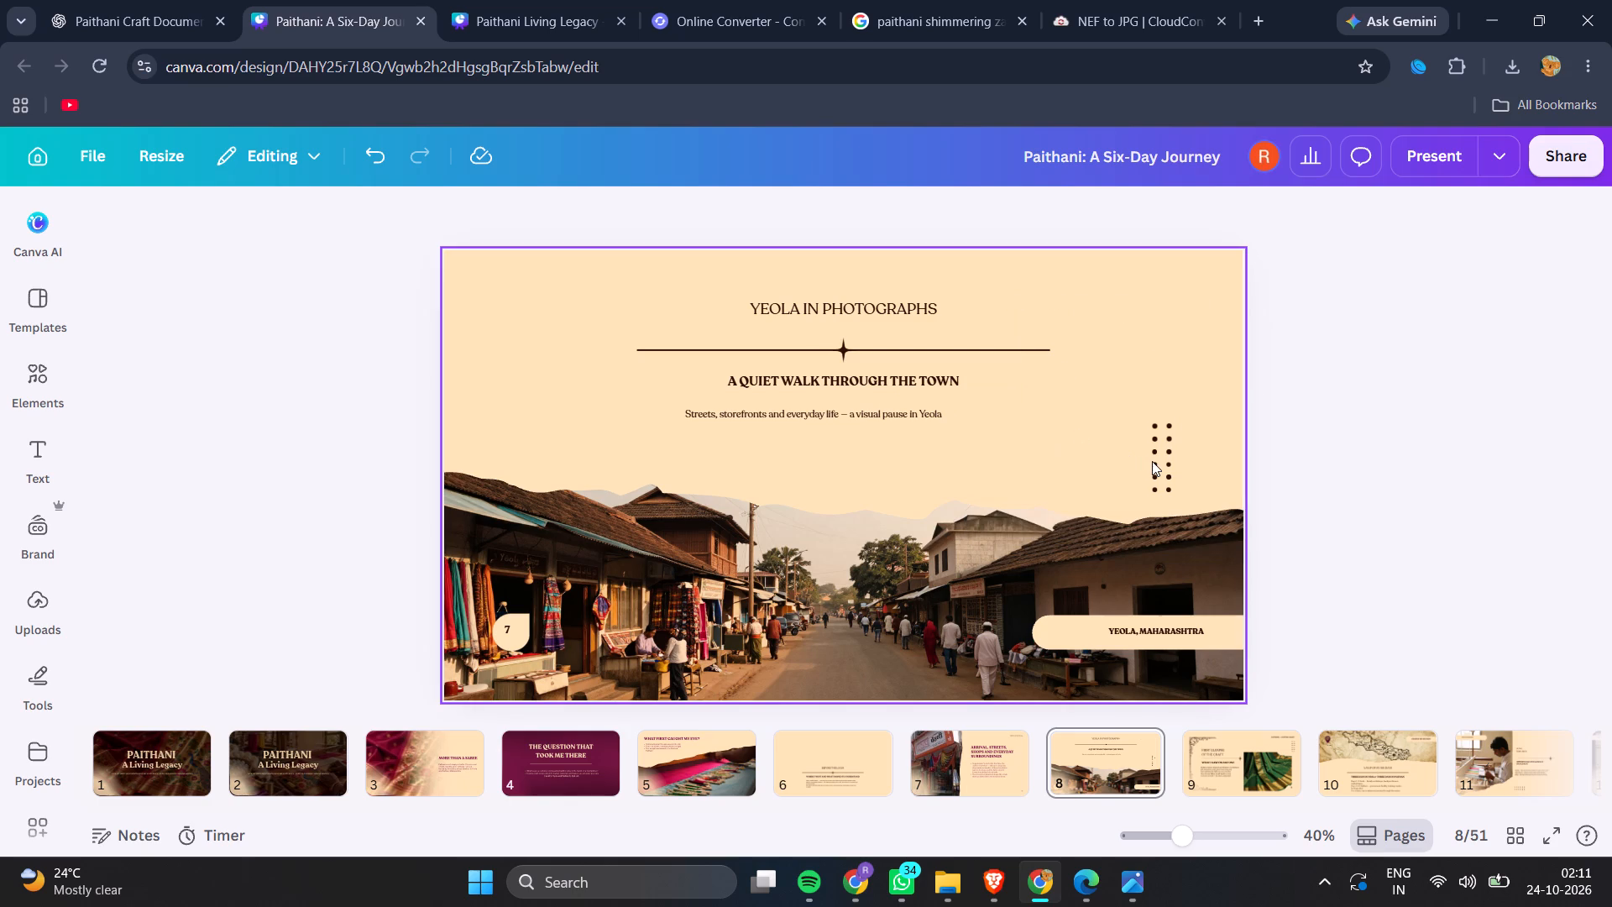
pyautogui.click(1152, 461)
pyautogui.press('BackSpace')
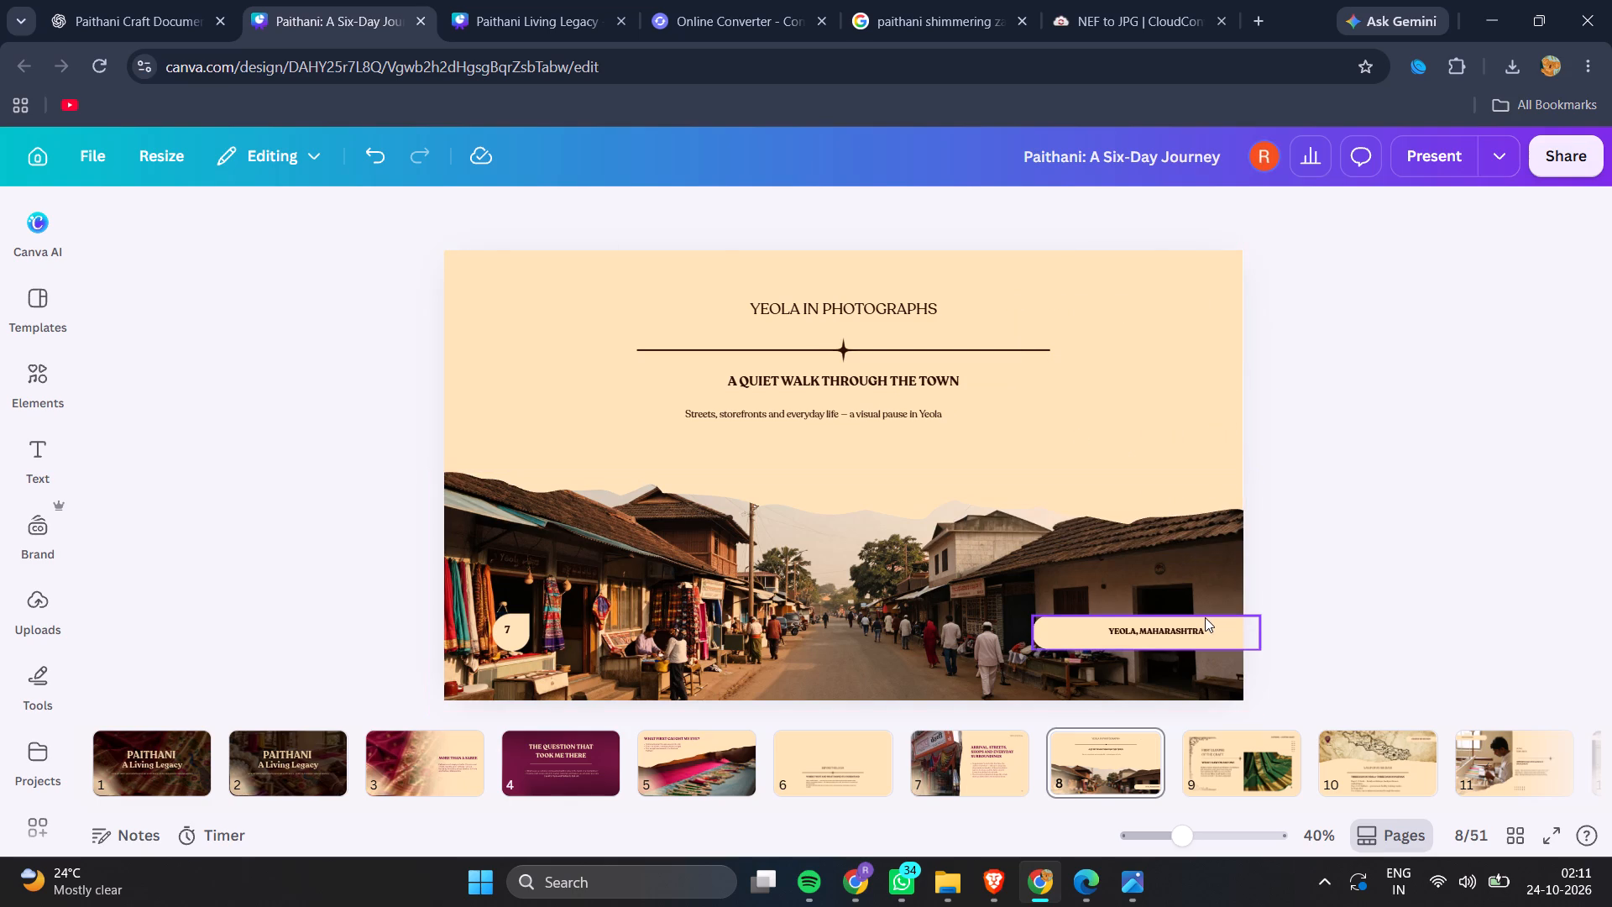
# Delete the cream label shape and its YEOLA, MAHARASHTRA text from slide 8's street photo.
pyautogui.click(1204, 617)
pyautogui.press('BackSpace')
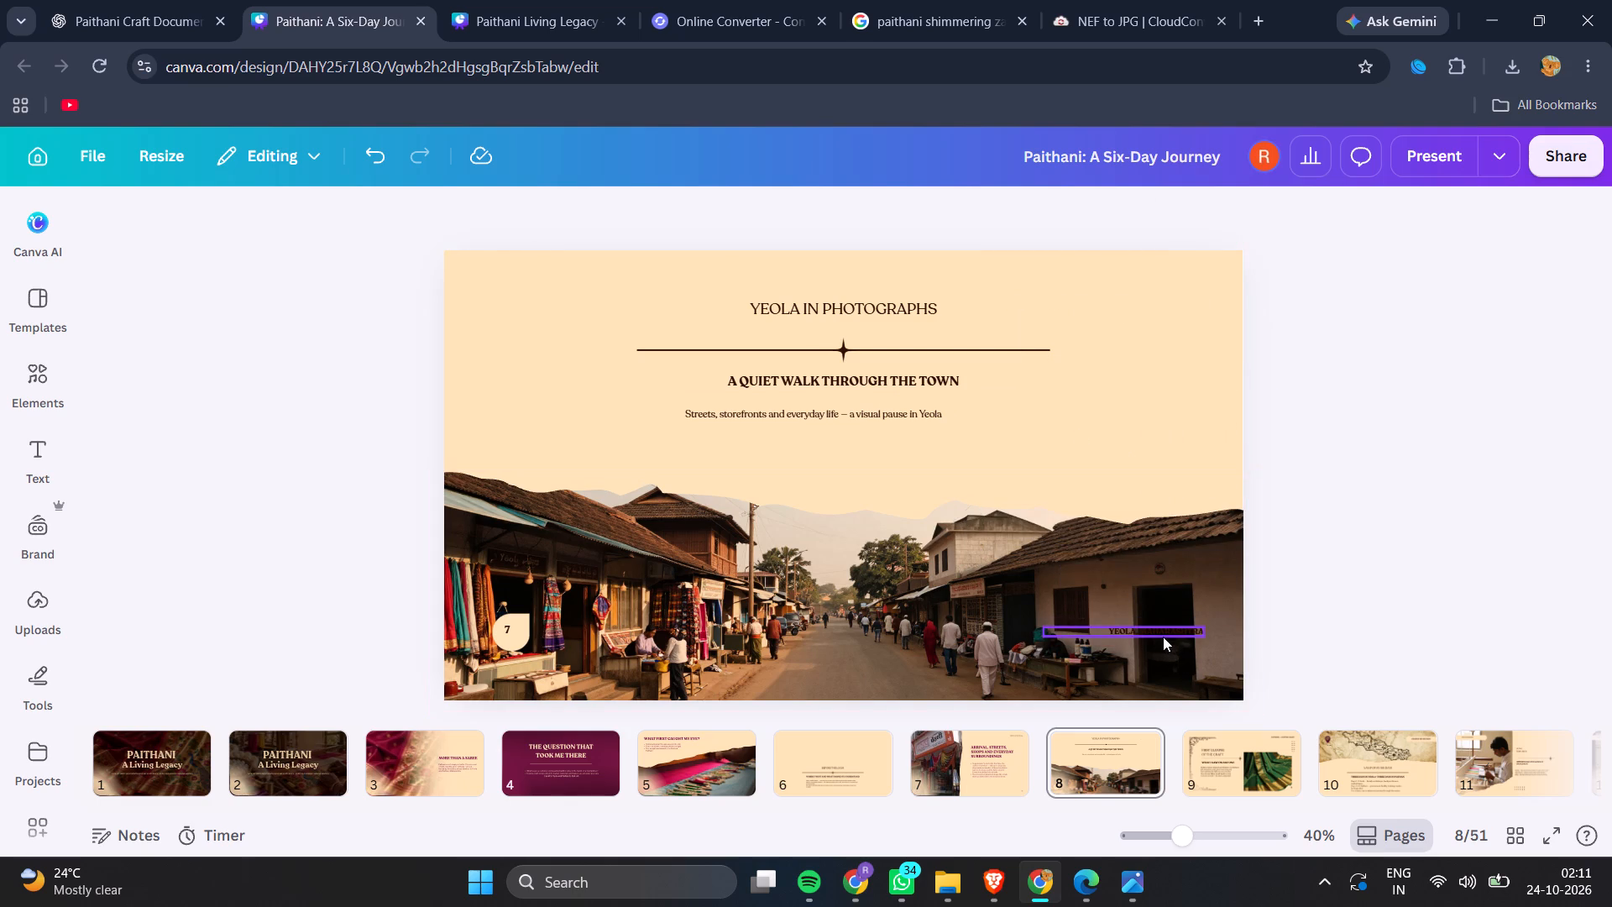
pyautogui.click(1163, 637)
pyautogui.press('BackSpace')
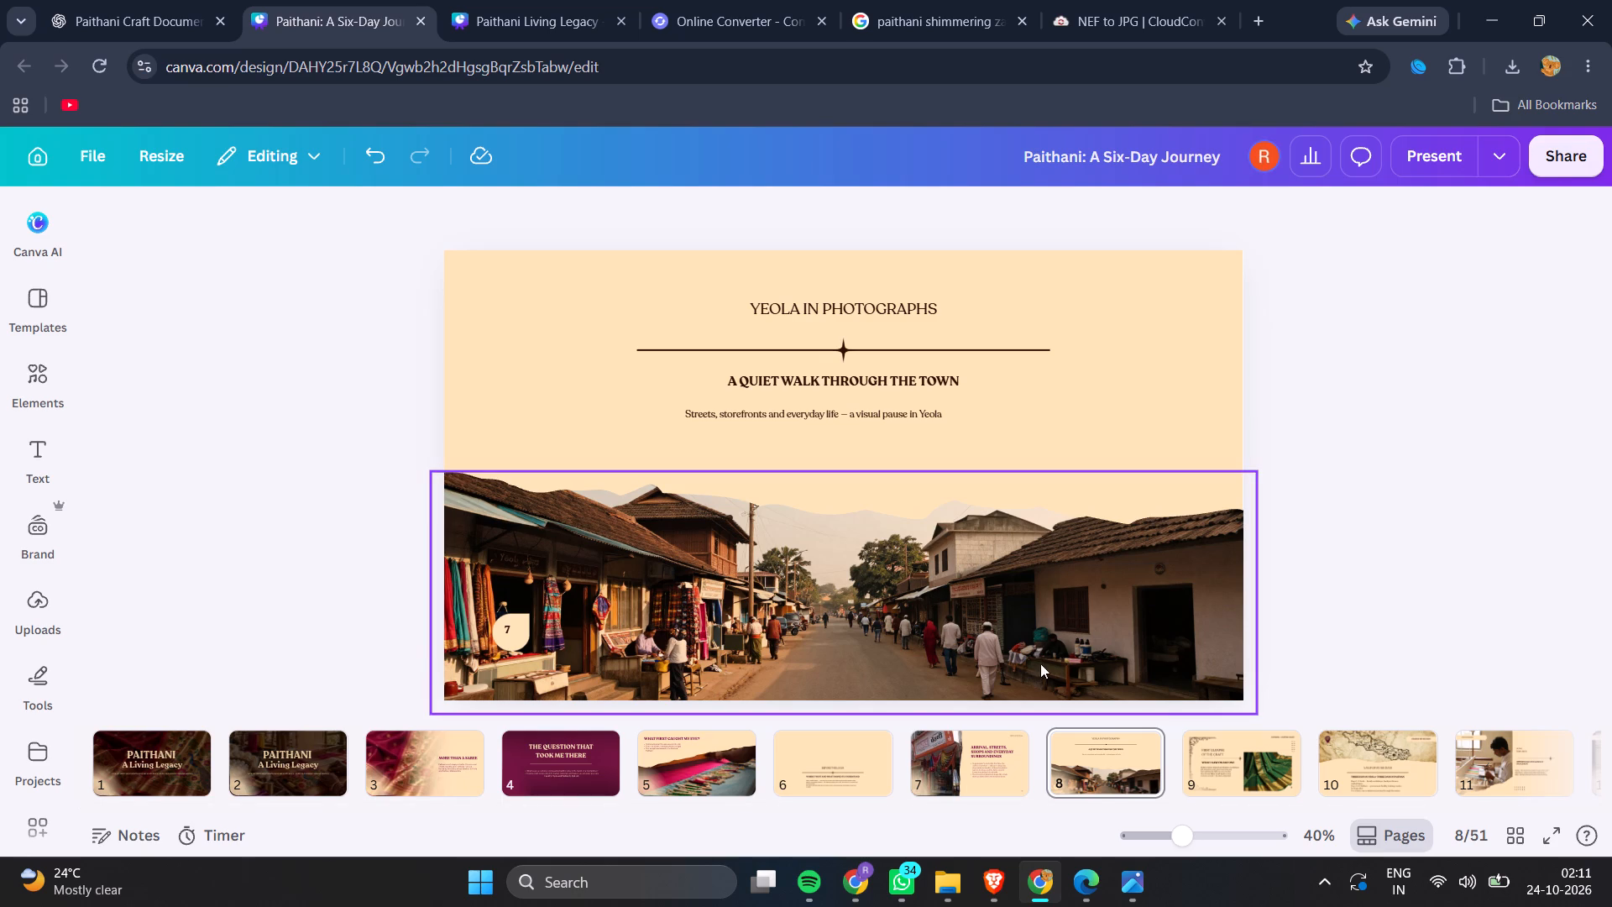
# Preview slides 1 to 4 in full screen, comparing the loom and peacock saree versions of the PAITHANI A Living Legacy cover.
pyautogui.click(304, 776)
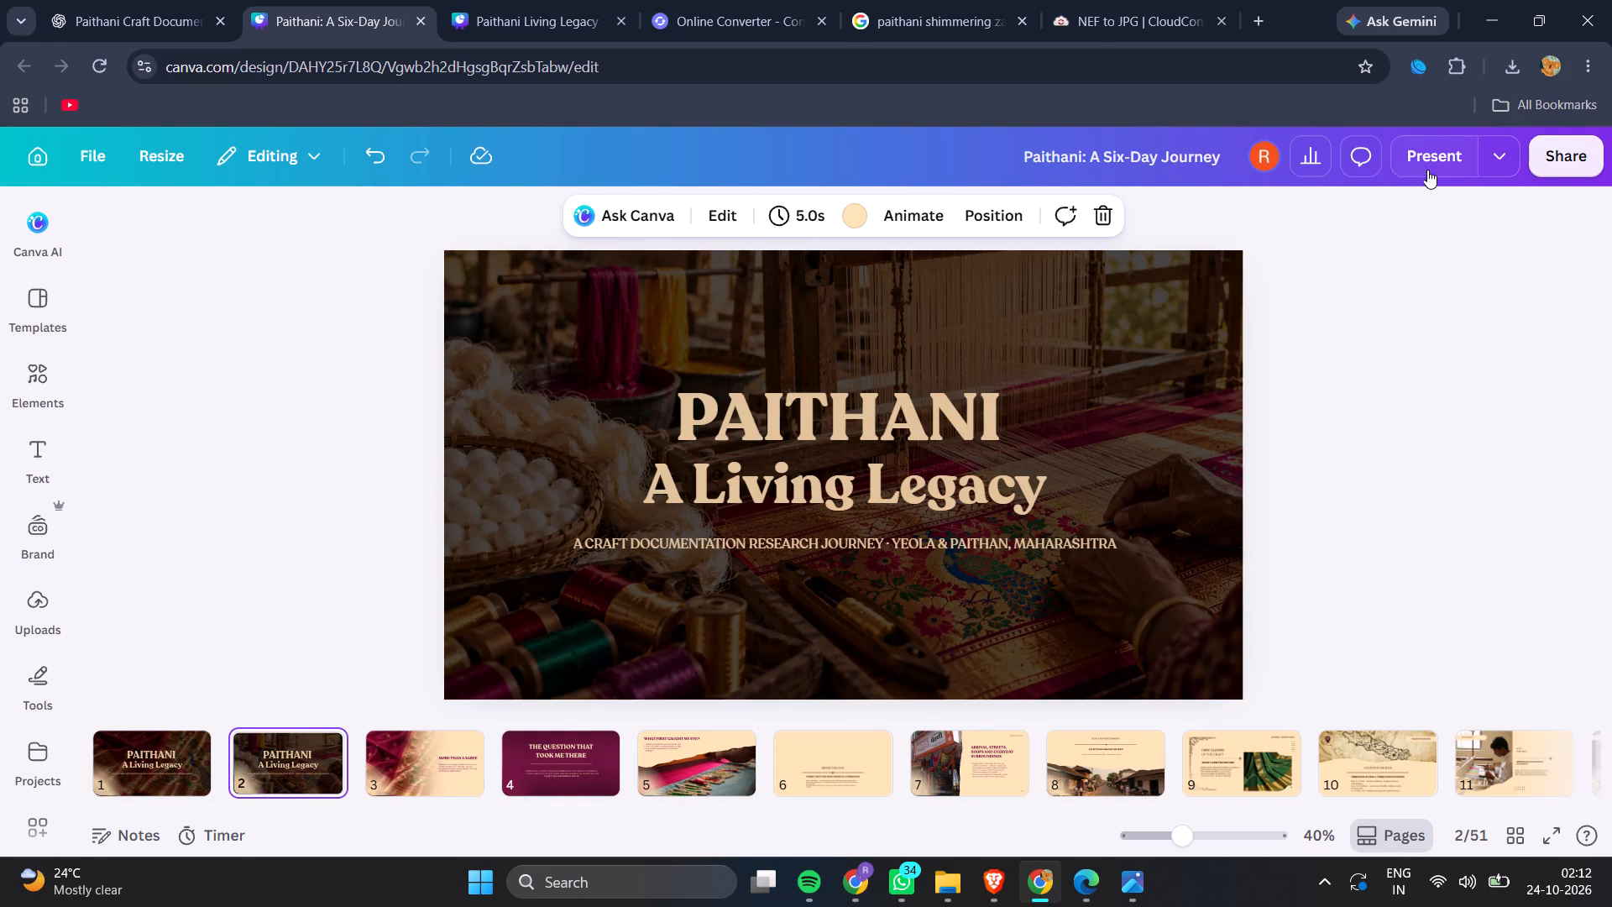
pyautogui.click(1427, 170)
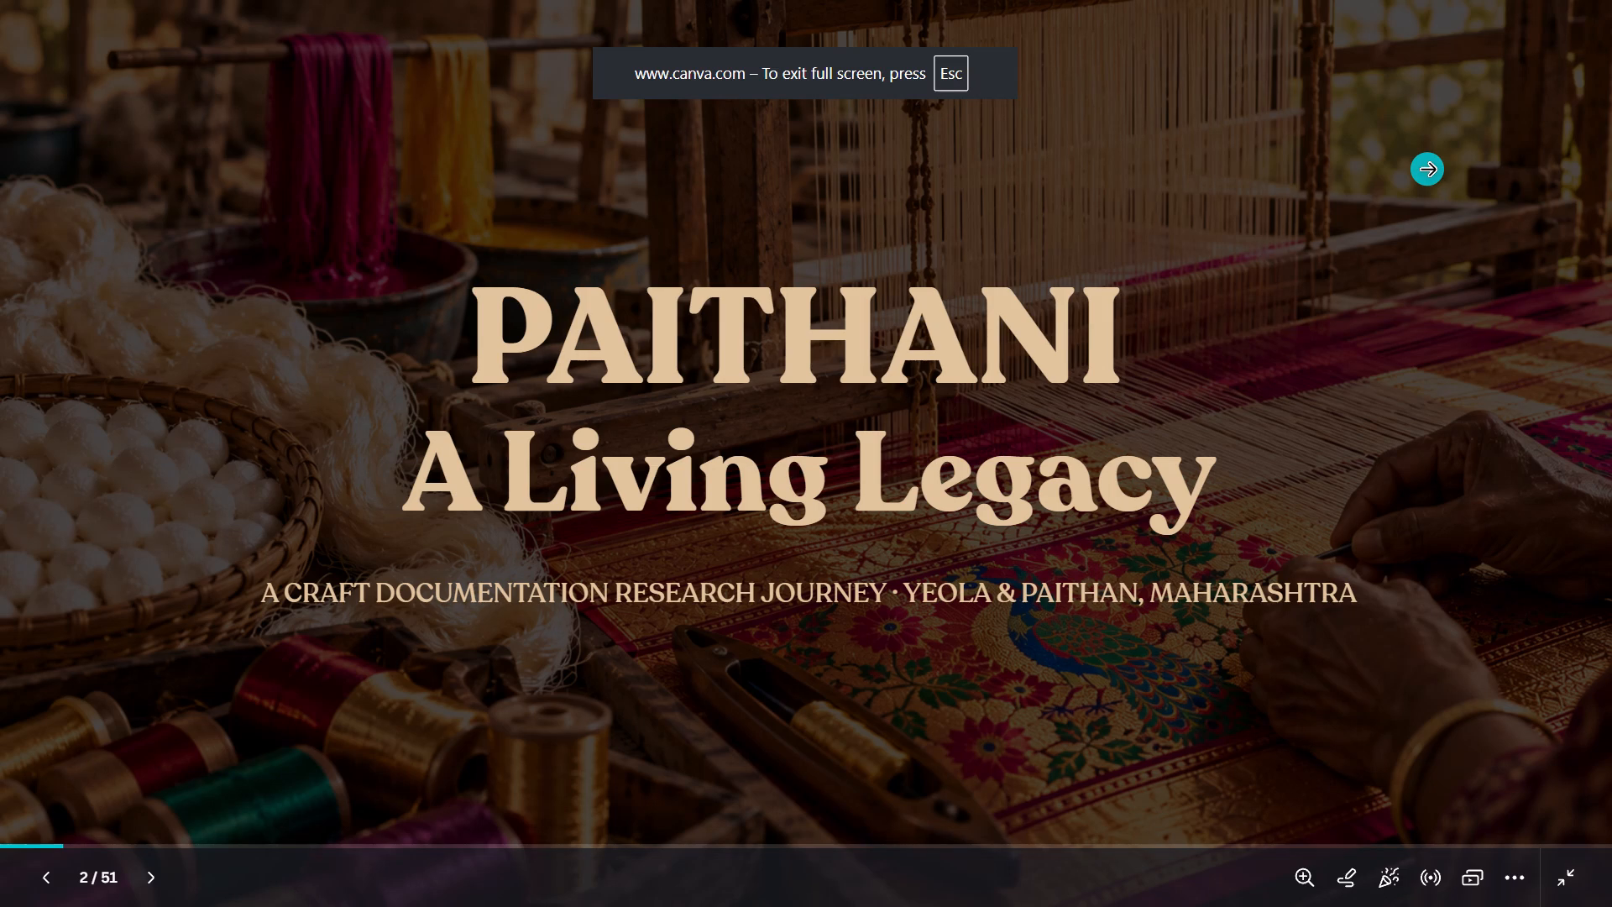
pyautogui.press('Right')
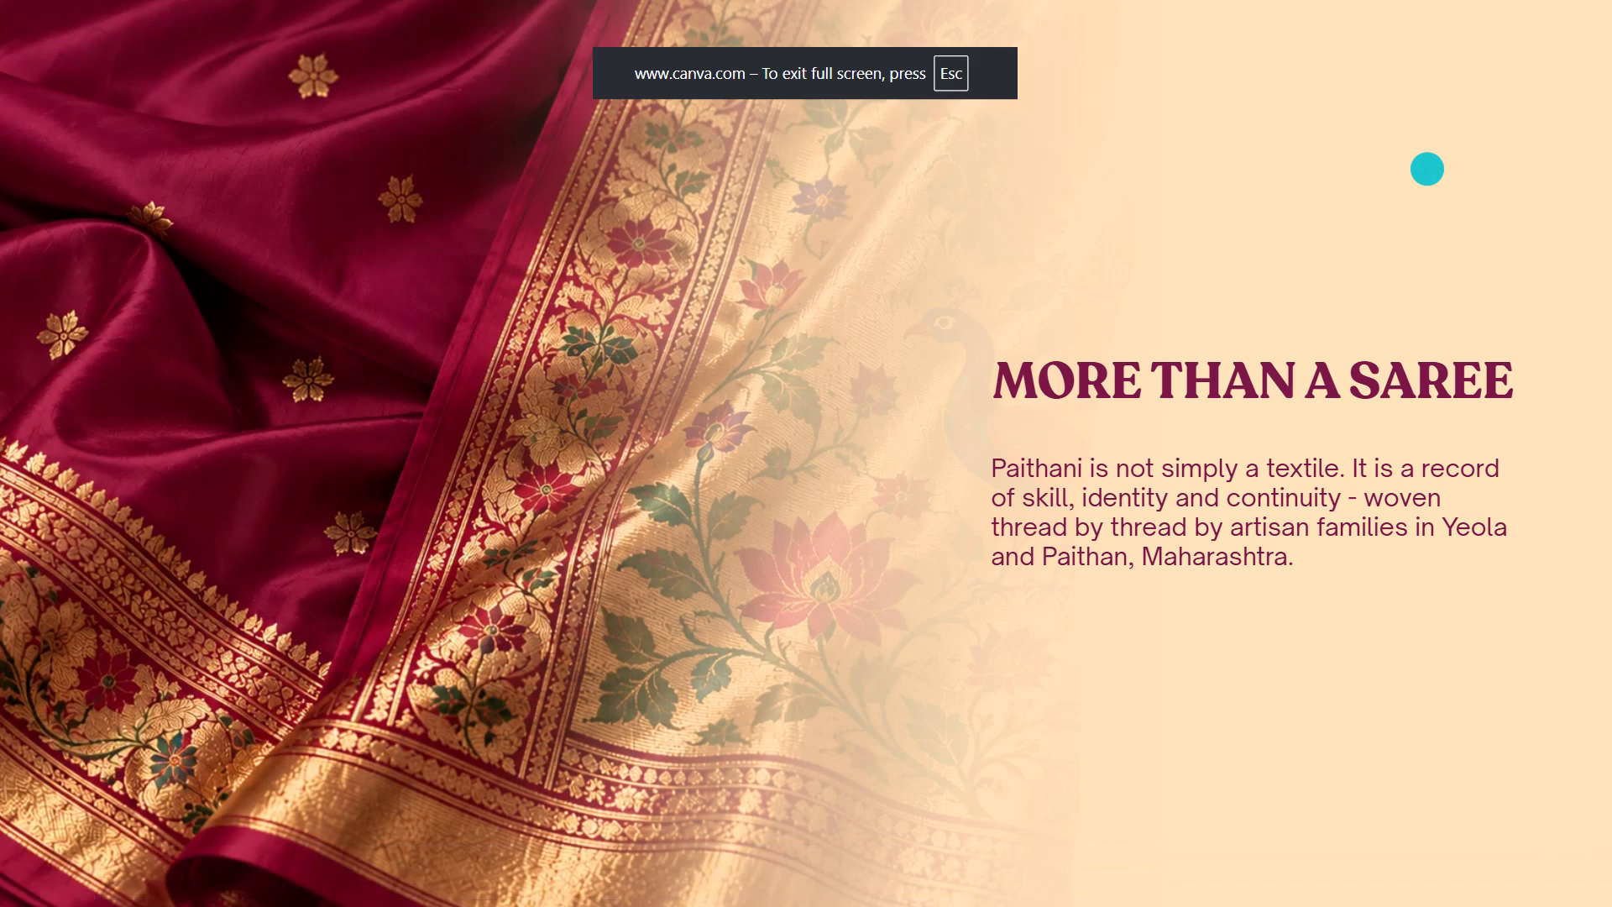
pyautogui.press('Left')
pyautogui.press('Right')
pyautogui.press('Right')
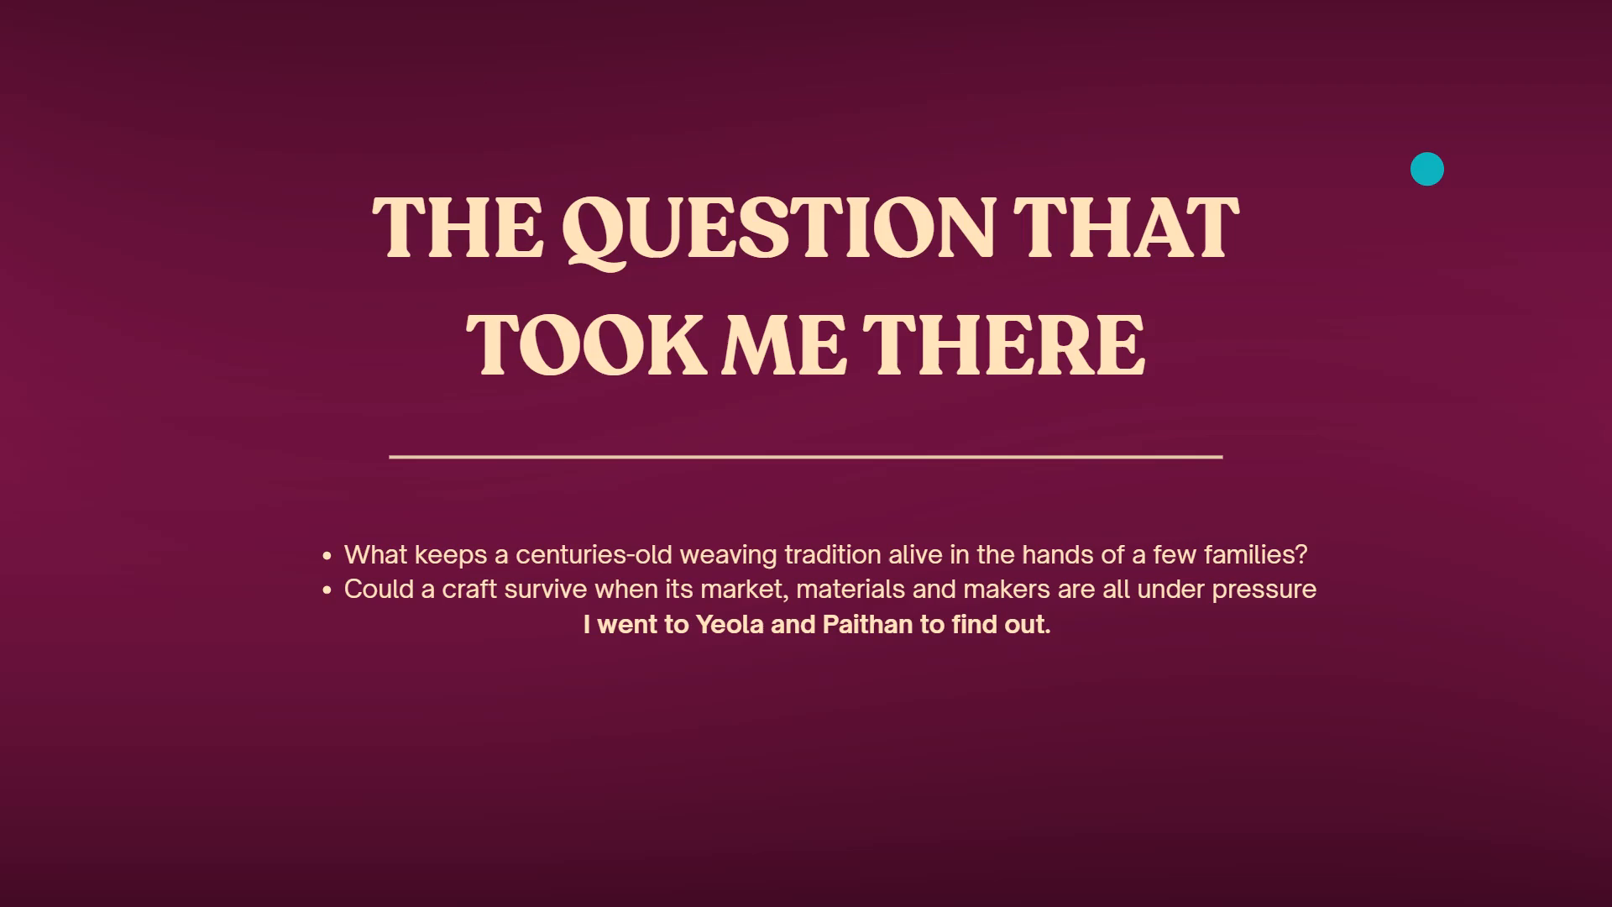
pyautogui.press('Left')
pyautogui.press('Left')
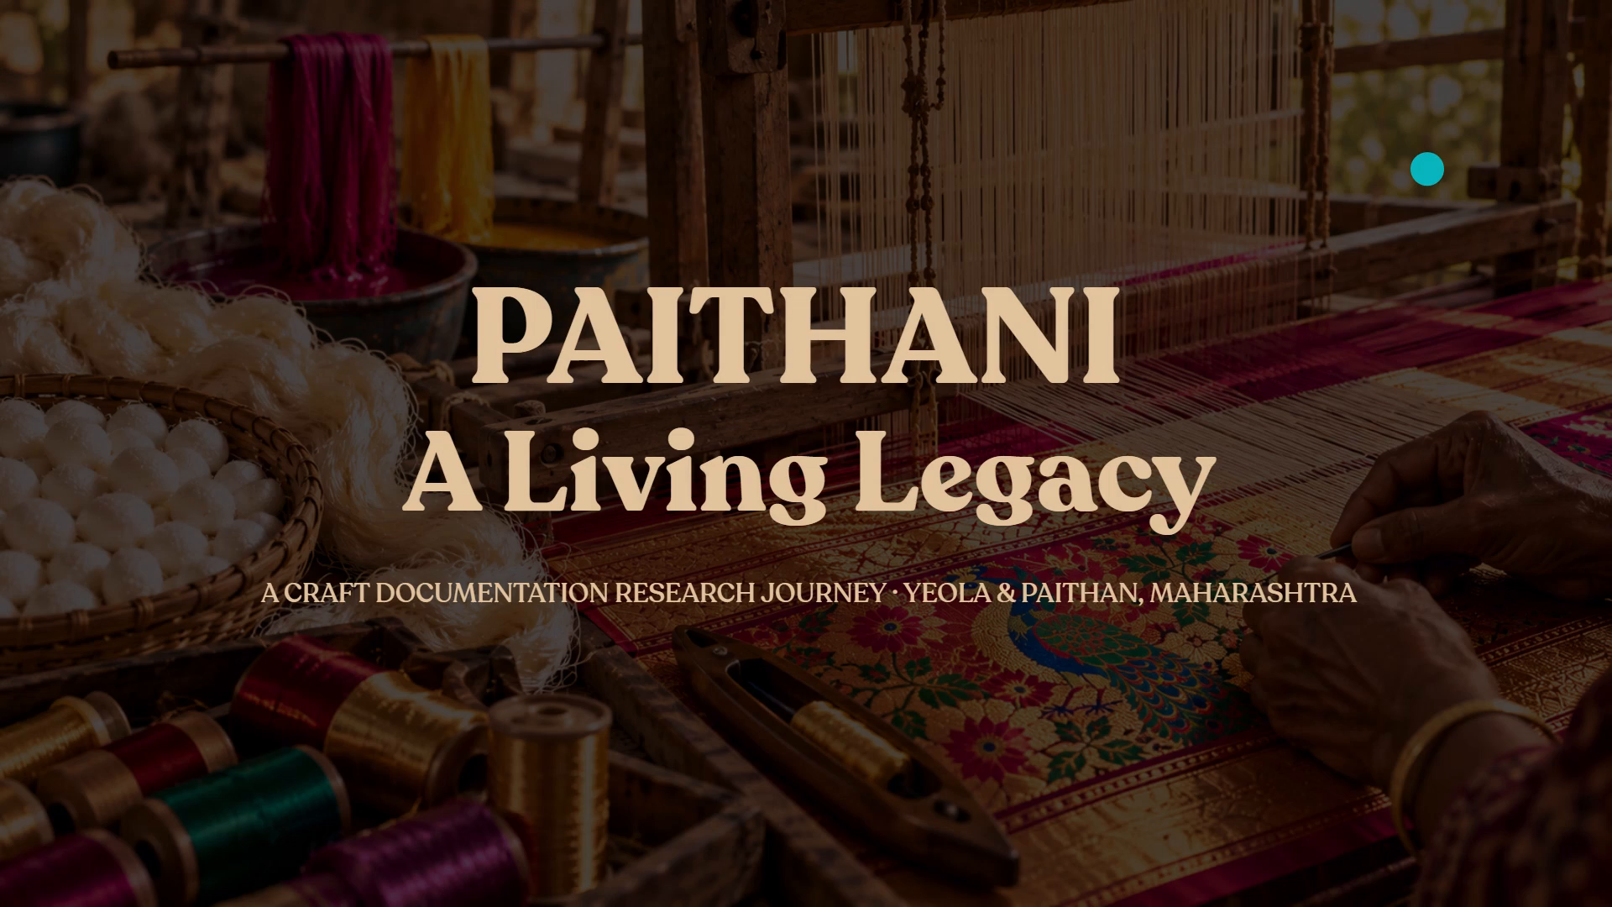
pyautogui.press('Escape')
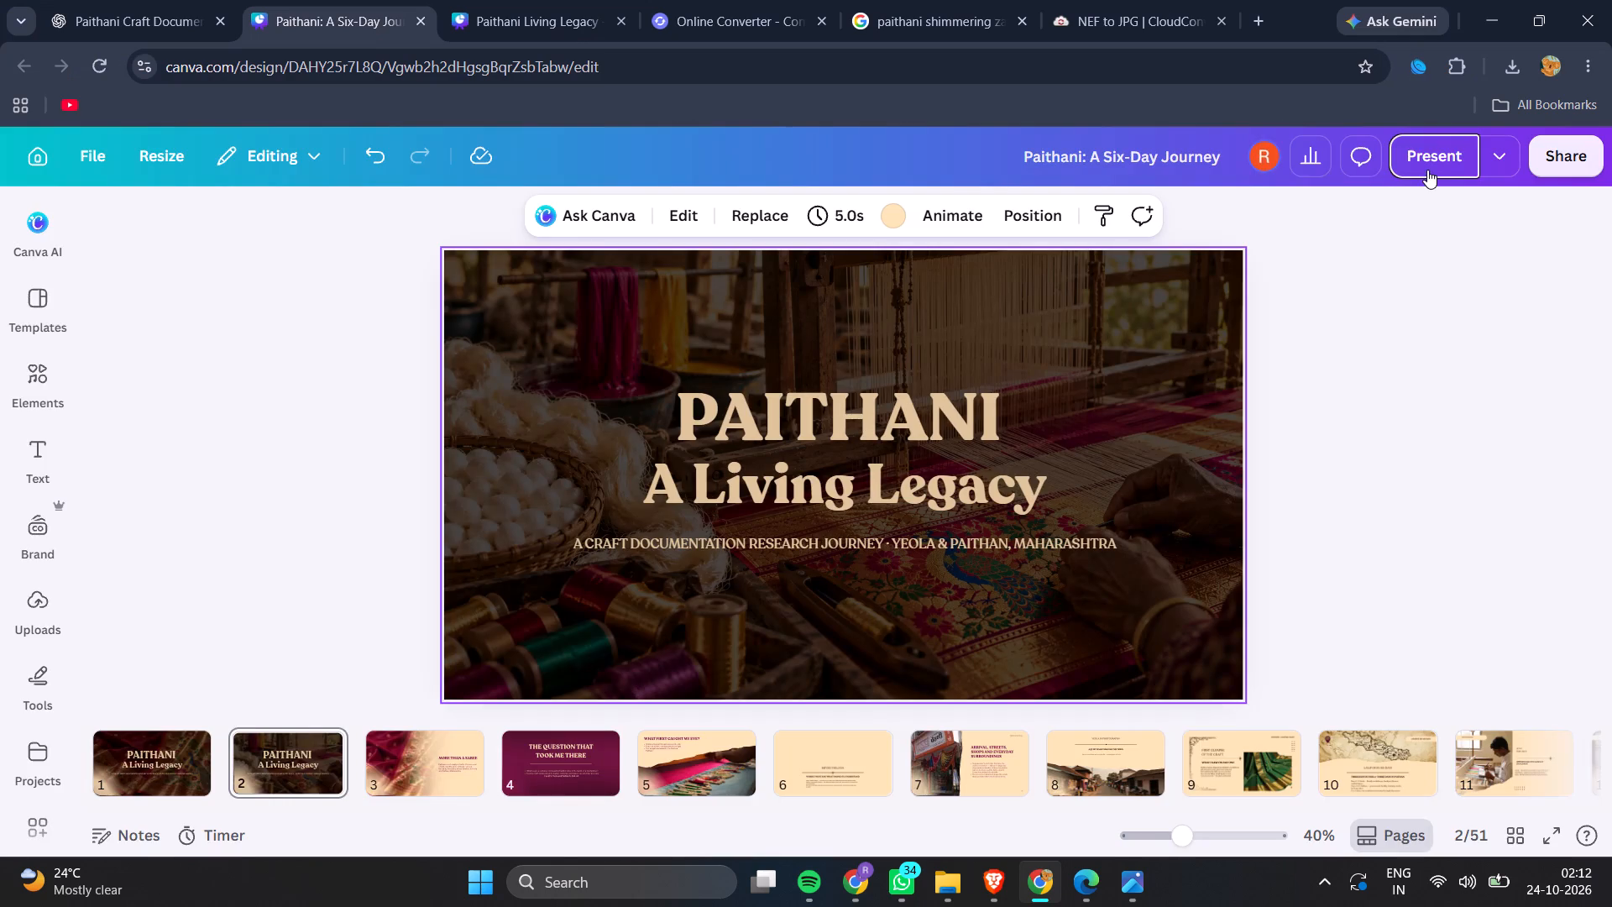
pyautogui.click(1428, 170)
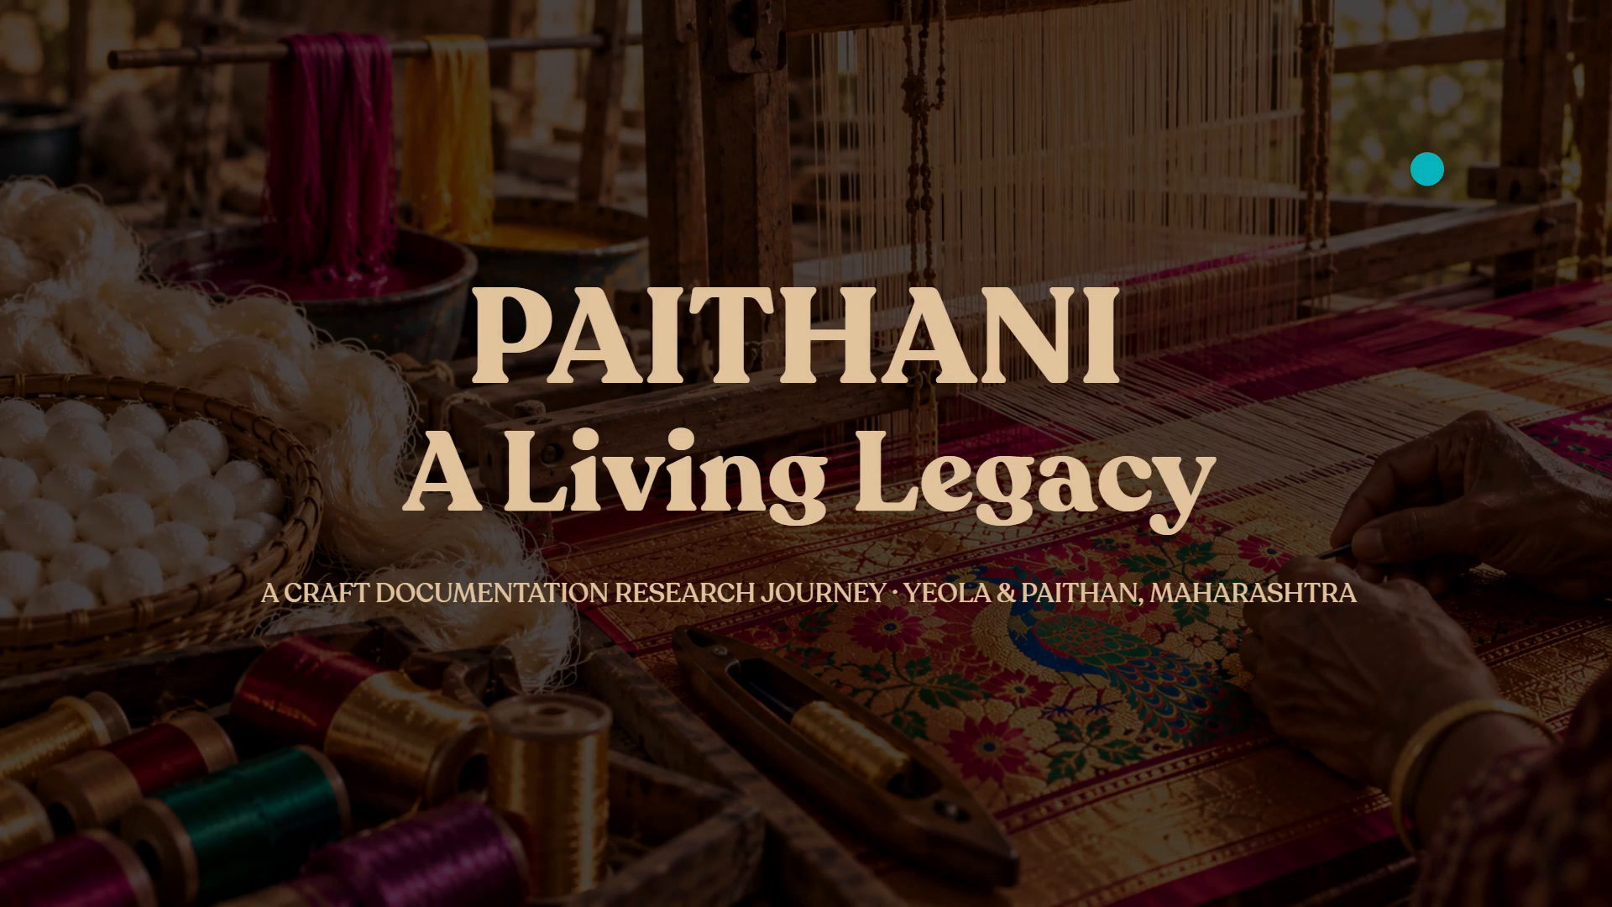
pyautogui.press('Left')
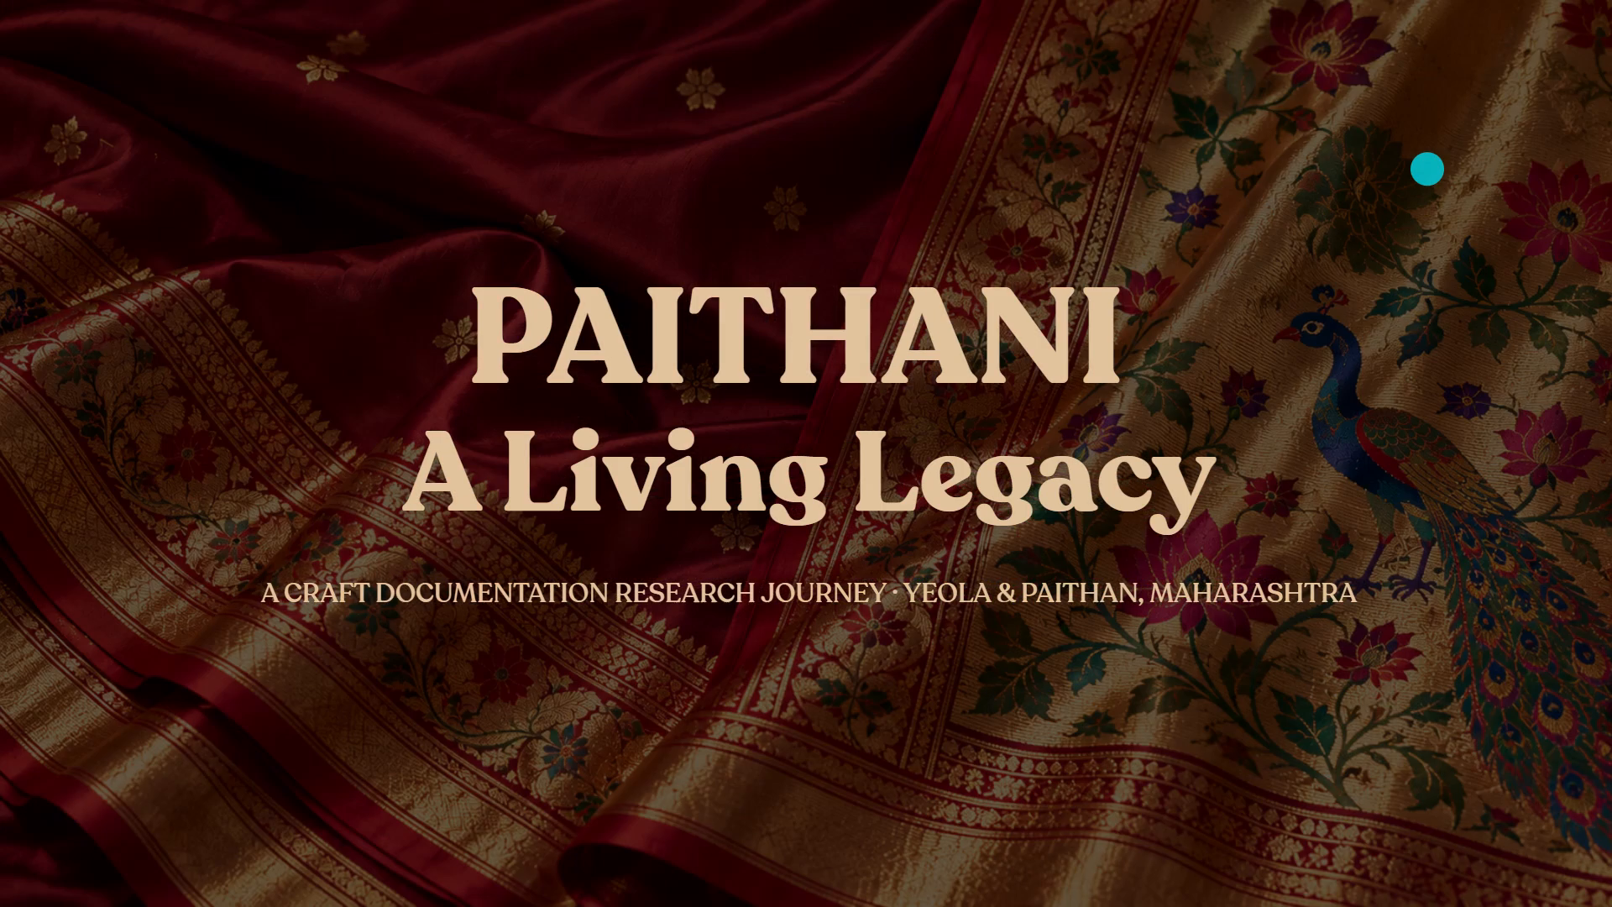
pyautogui.press('Escape')
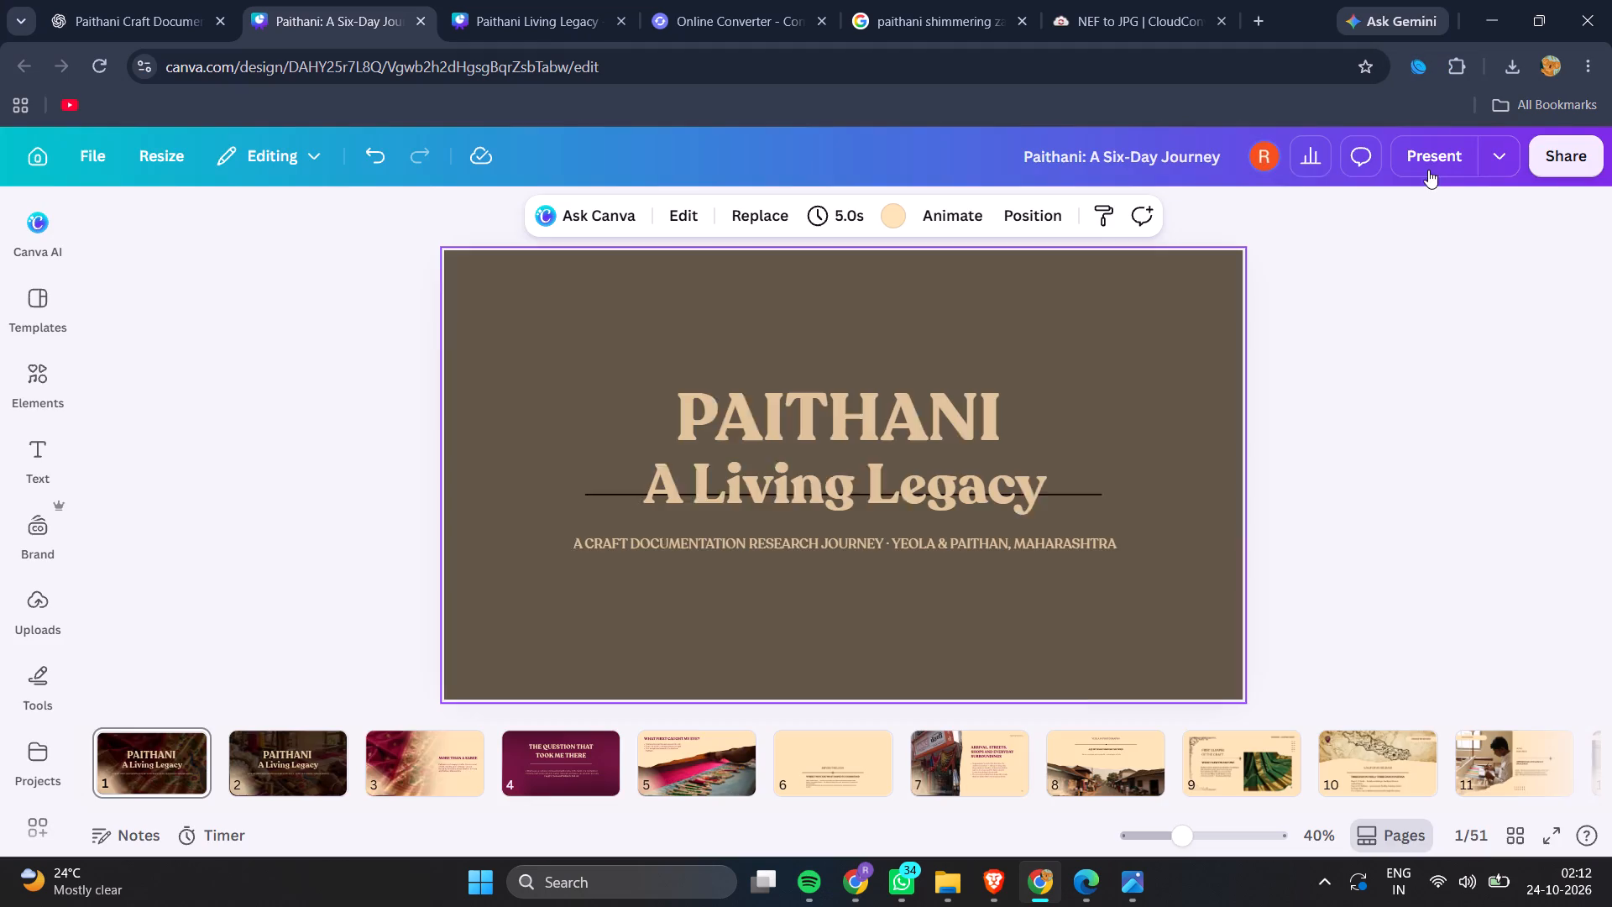
# Move the peacock saree cover slide from first to second position, placing the loom cover slide ahead of it.
pyautogui.moveTo(147, 759); pyautogui.dragTo(312, 744)
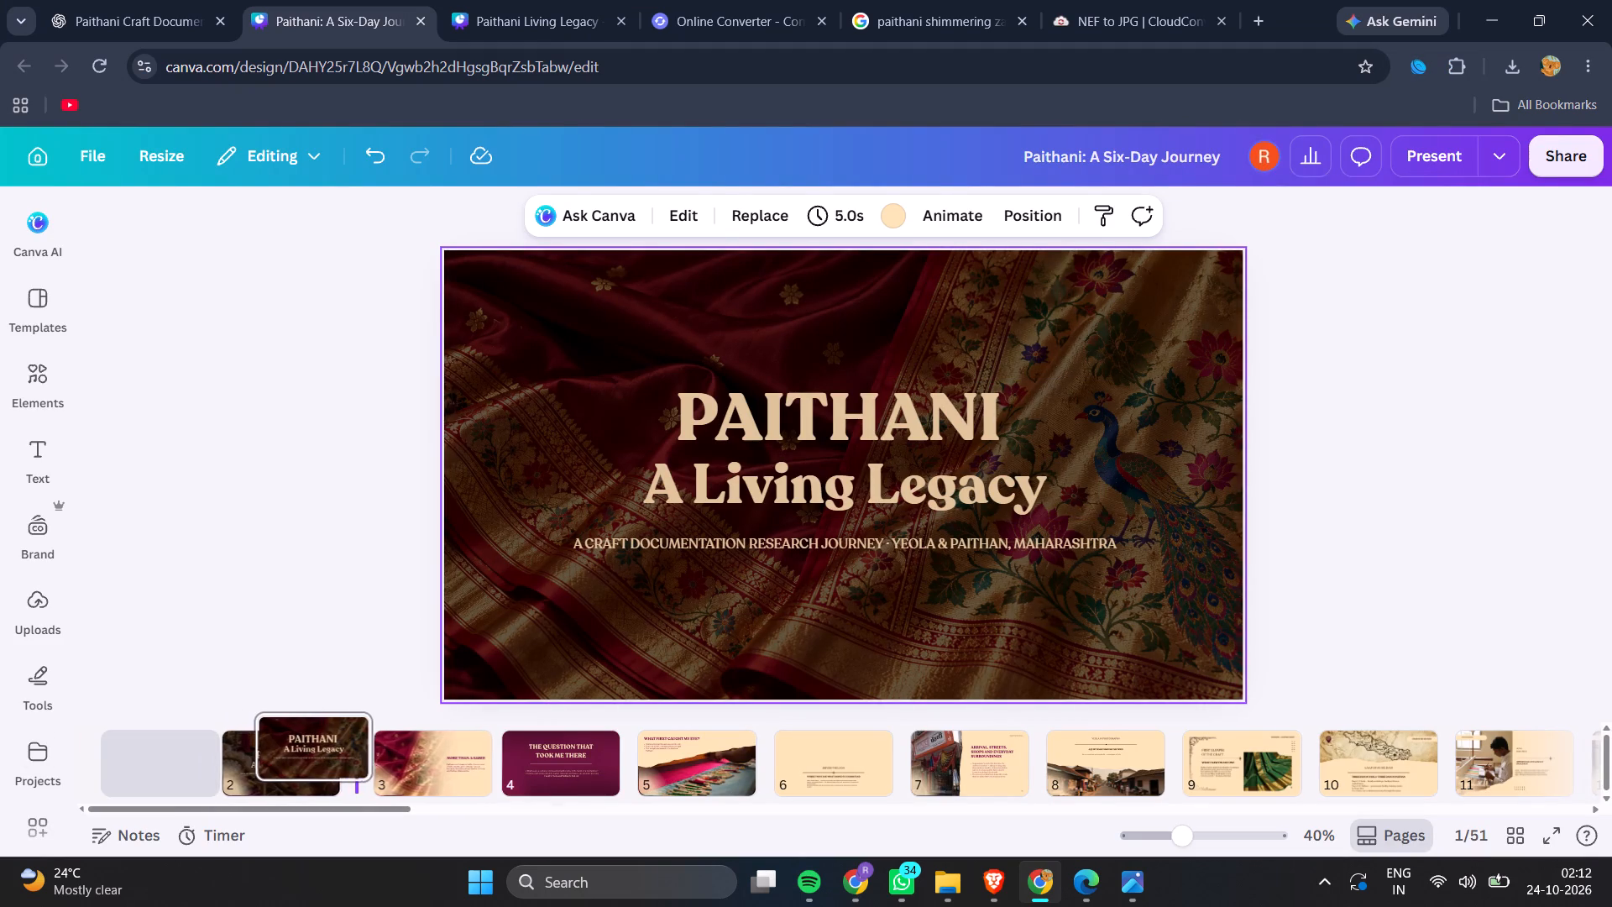
pyautogui.moveTo(312, 744); pyautogui.dragTo(327, 745)
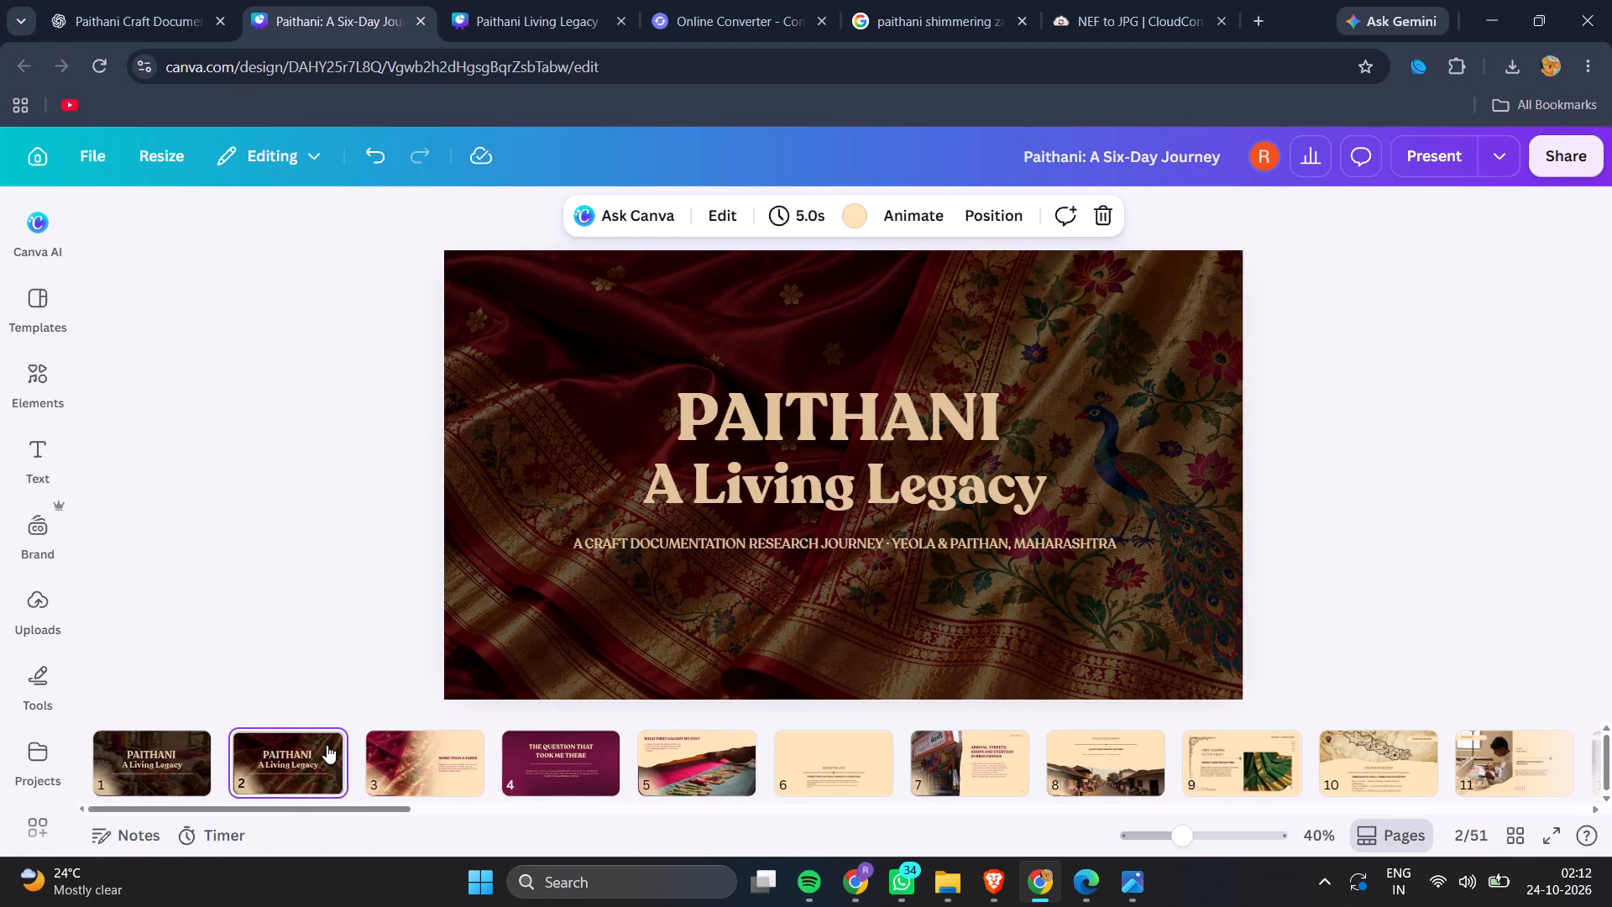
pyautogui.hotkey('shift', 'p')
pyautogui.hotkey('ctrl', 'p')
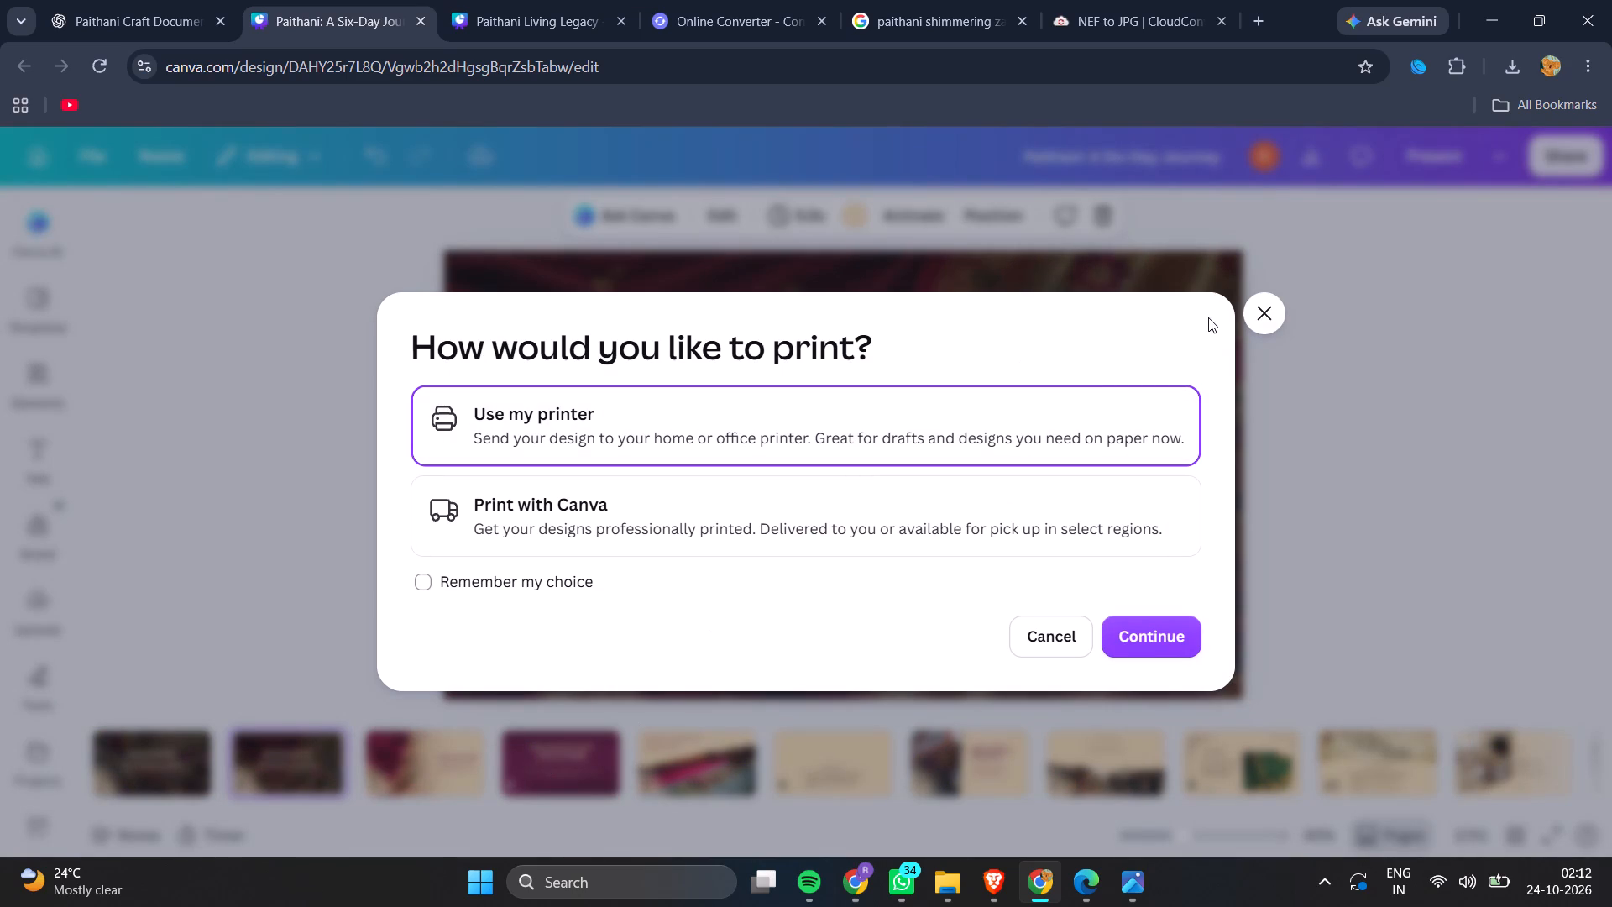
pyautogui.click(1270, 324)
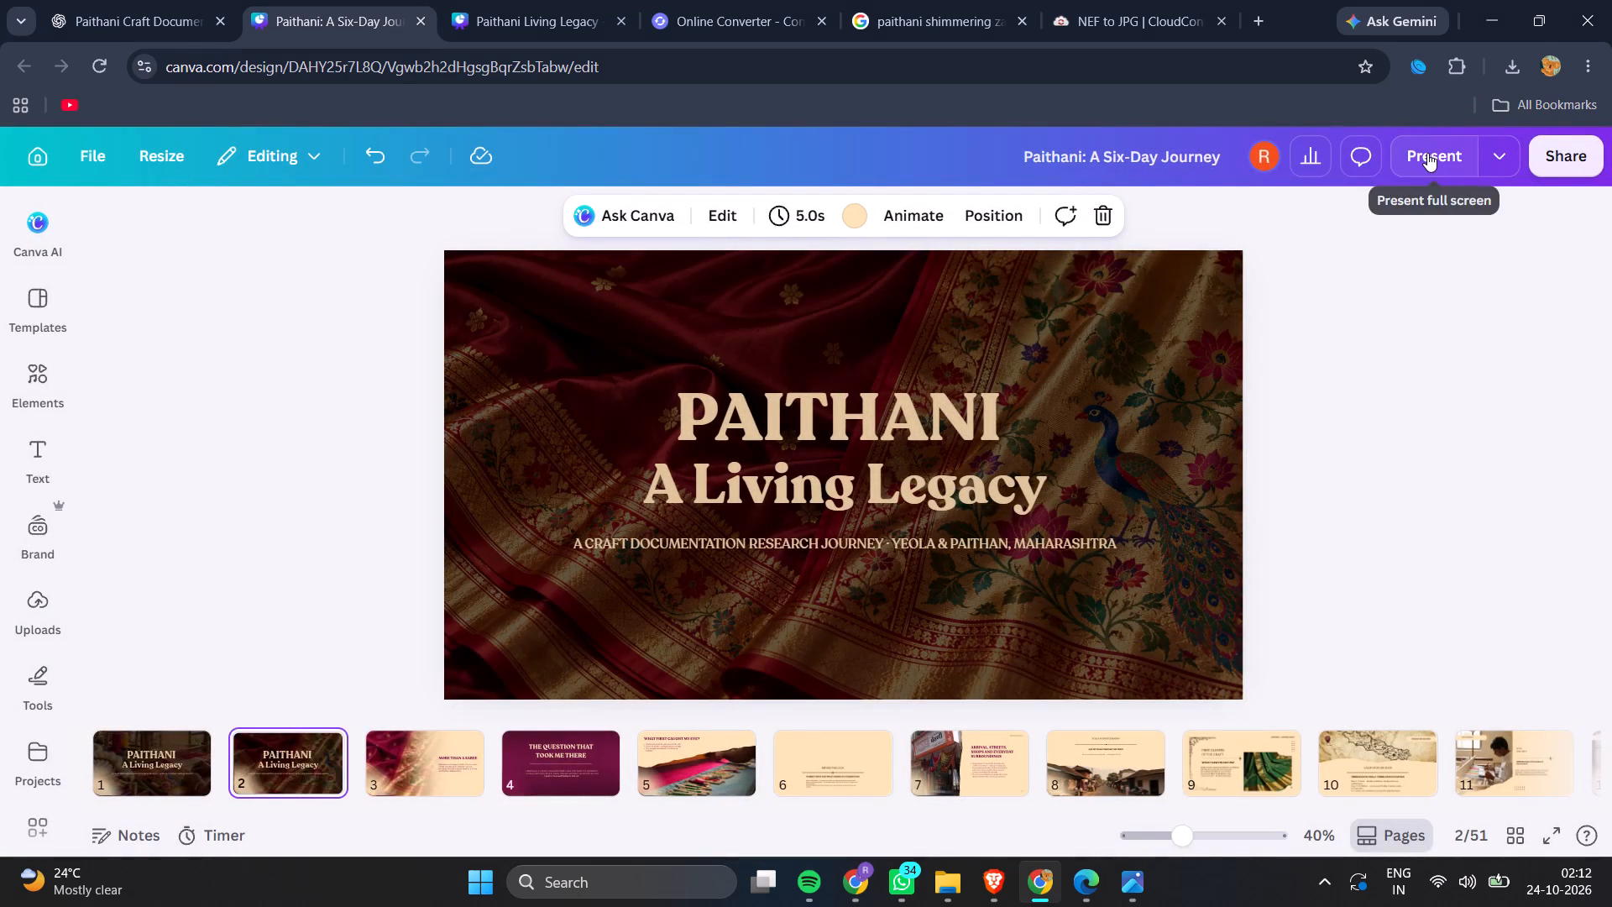
# Preview the reordered deck in full screen from the saree cover on slide 2 through slide 5, WHAT FIRST CAUGHT MY EYE?
pyautogui.click(1427, 153)
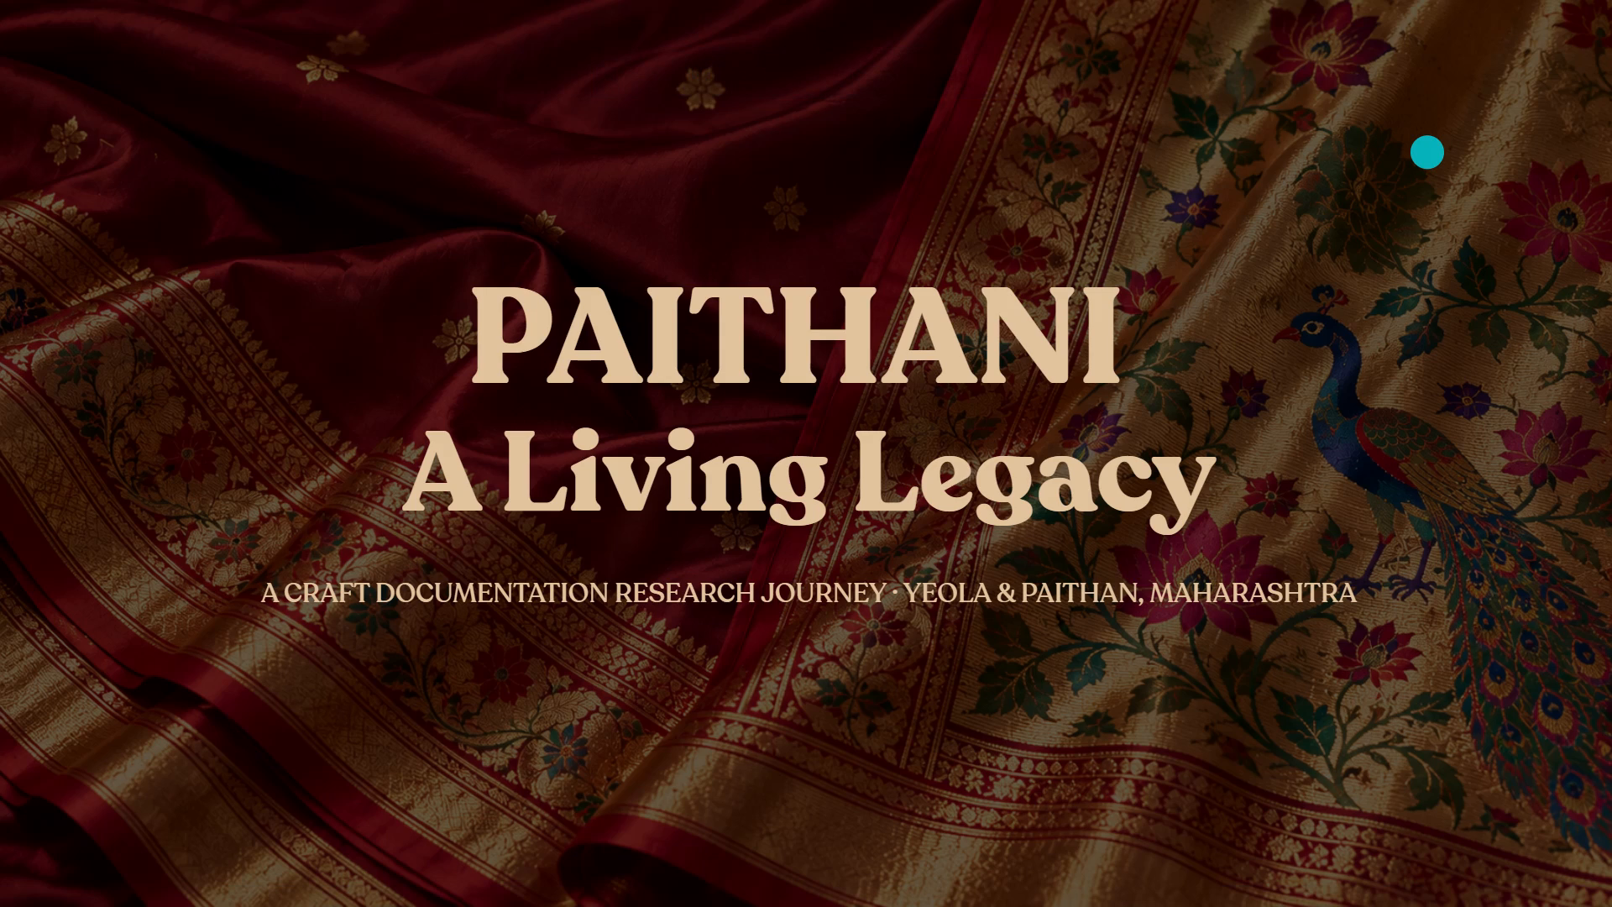
pyautogui.press('Escape')
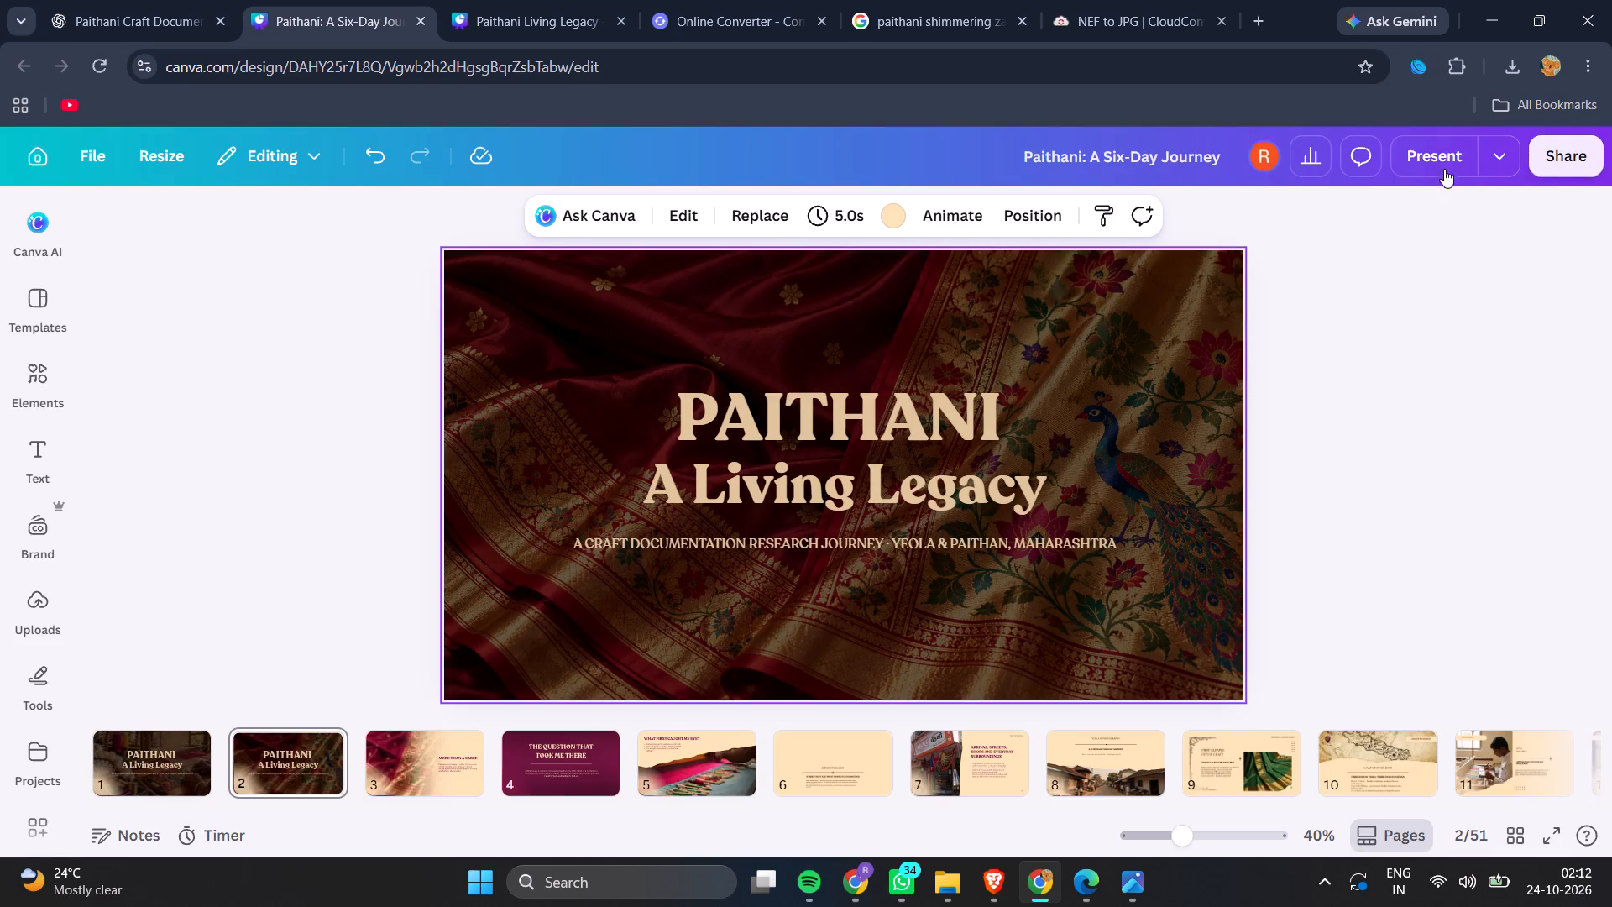
pyautogui.click(1440, 165)
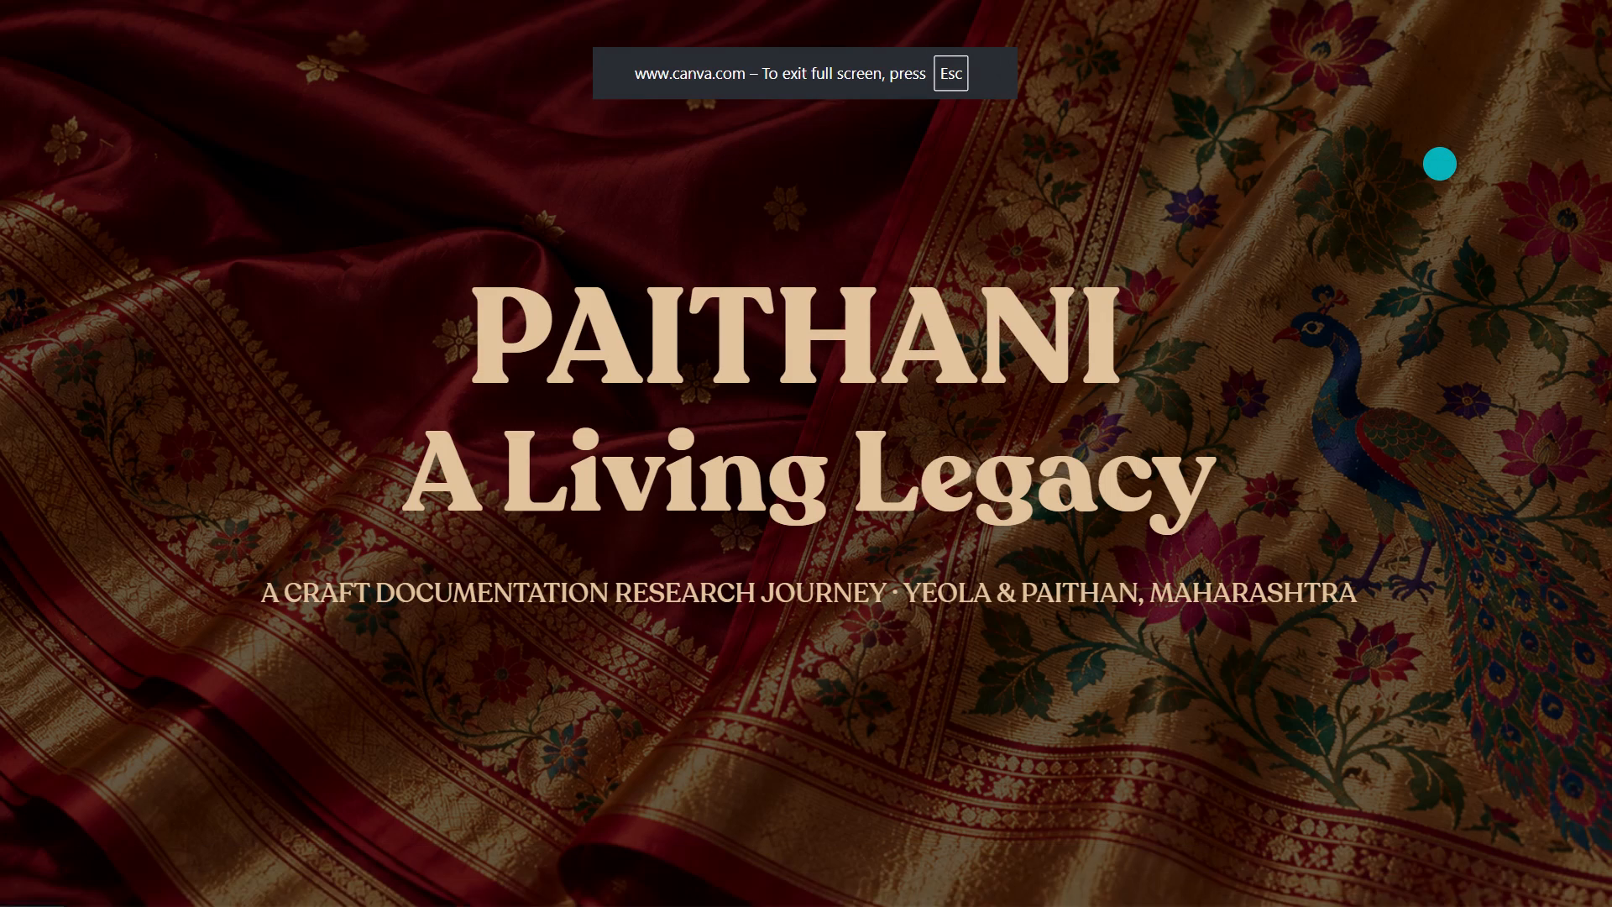
pyautogui.press('Right')
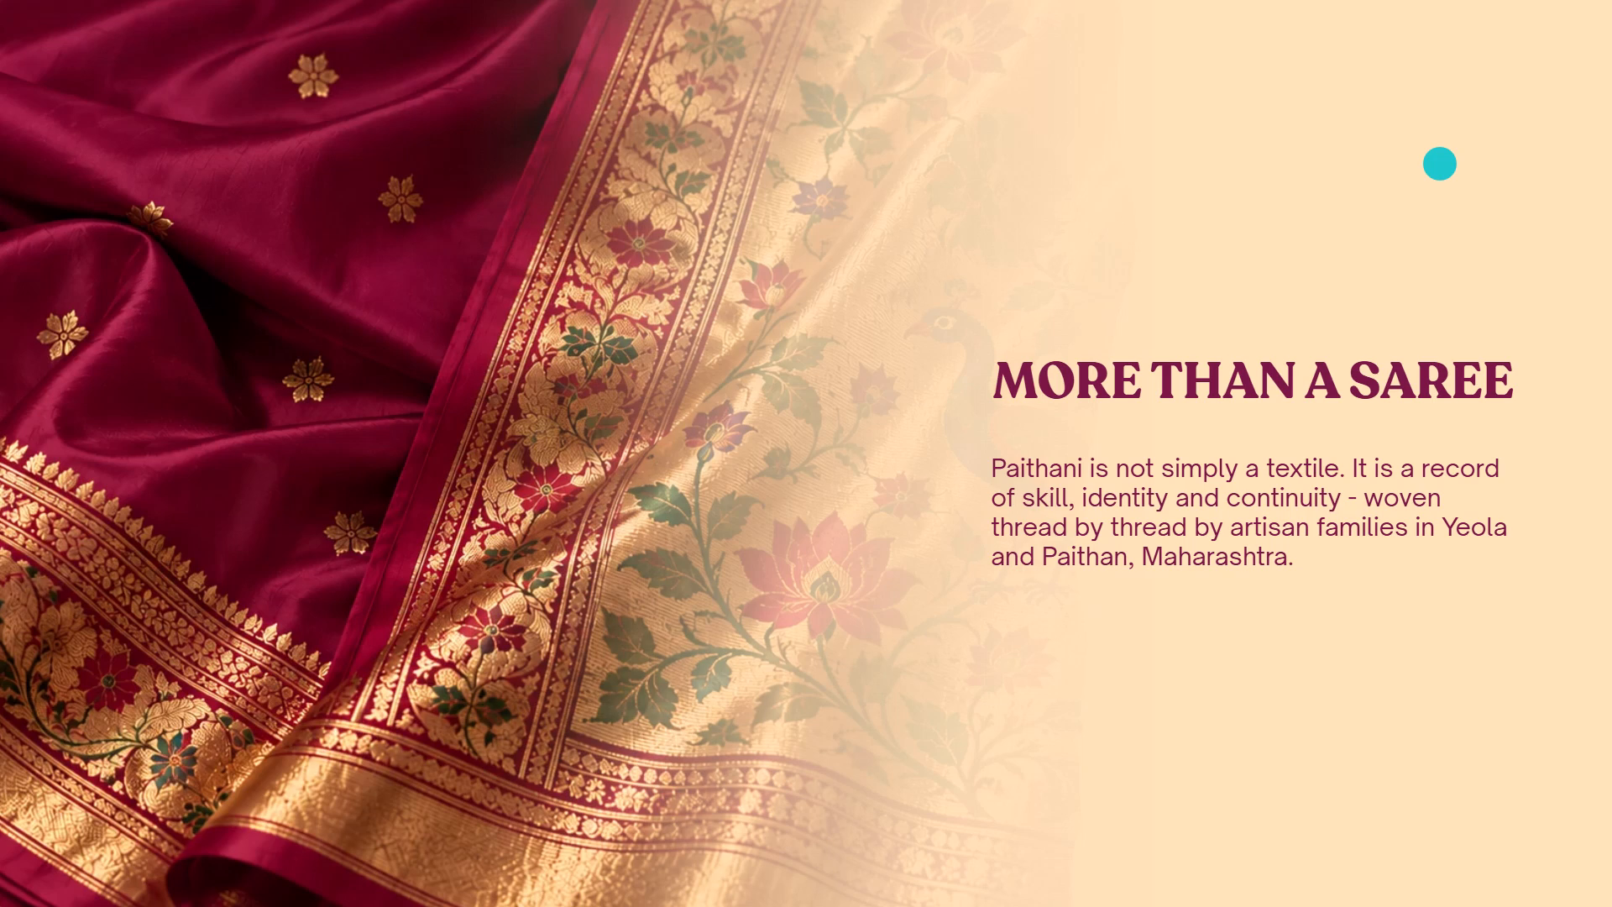
pyautogui.press('Right')
pyautogui.press('Right')
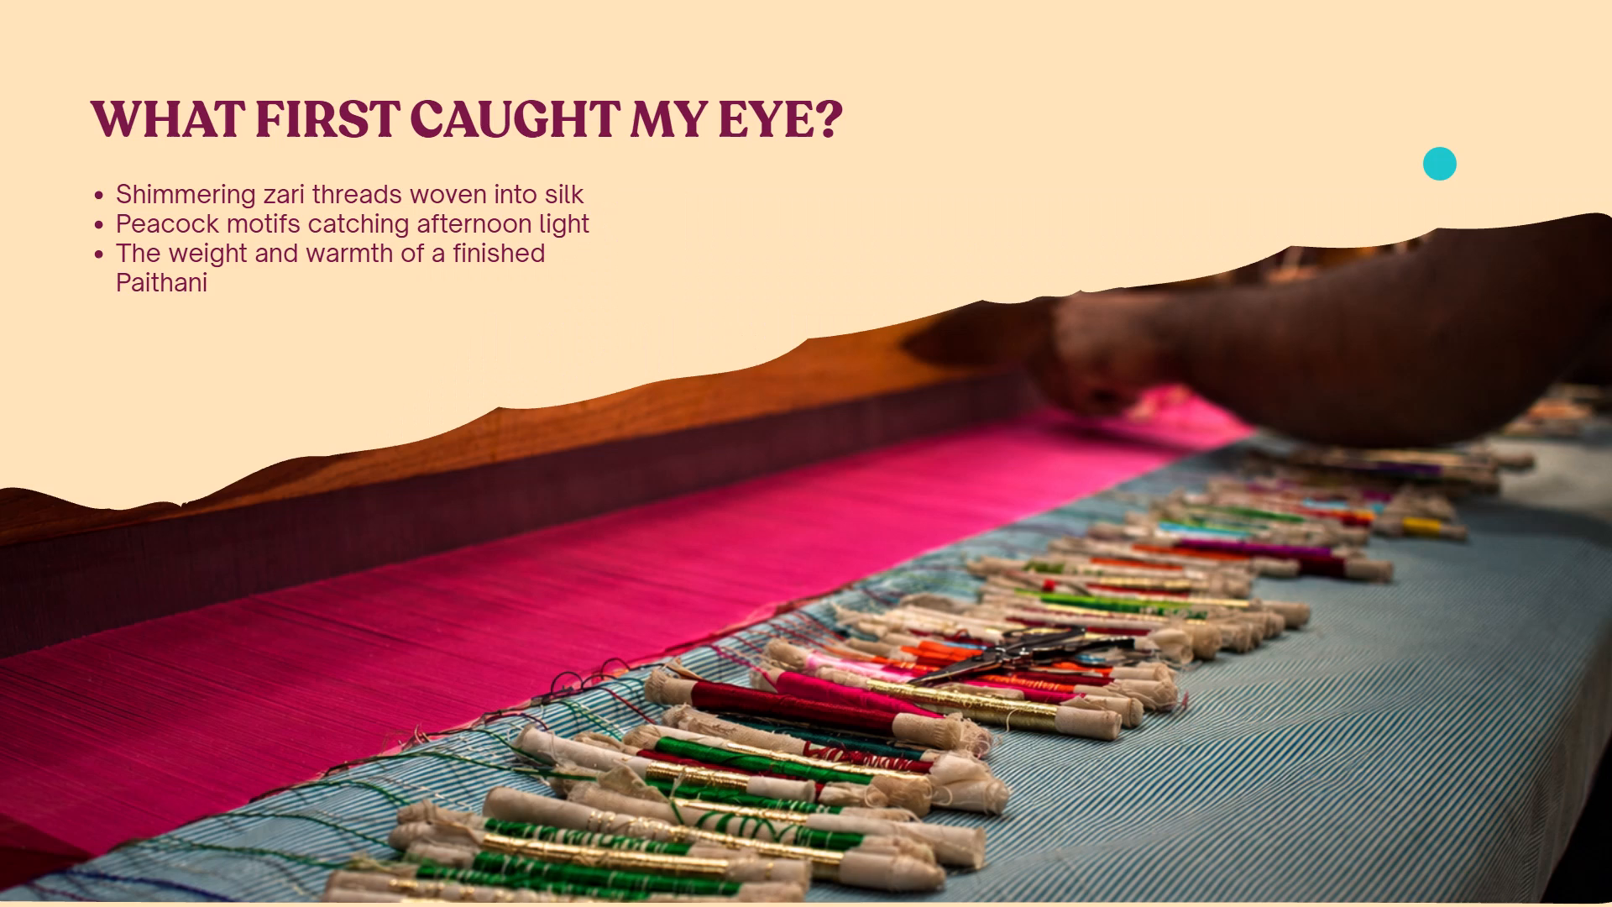
pyautogui.press('Escape')
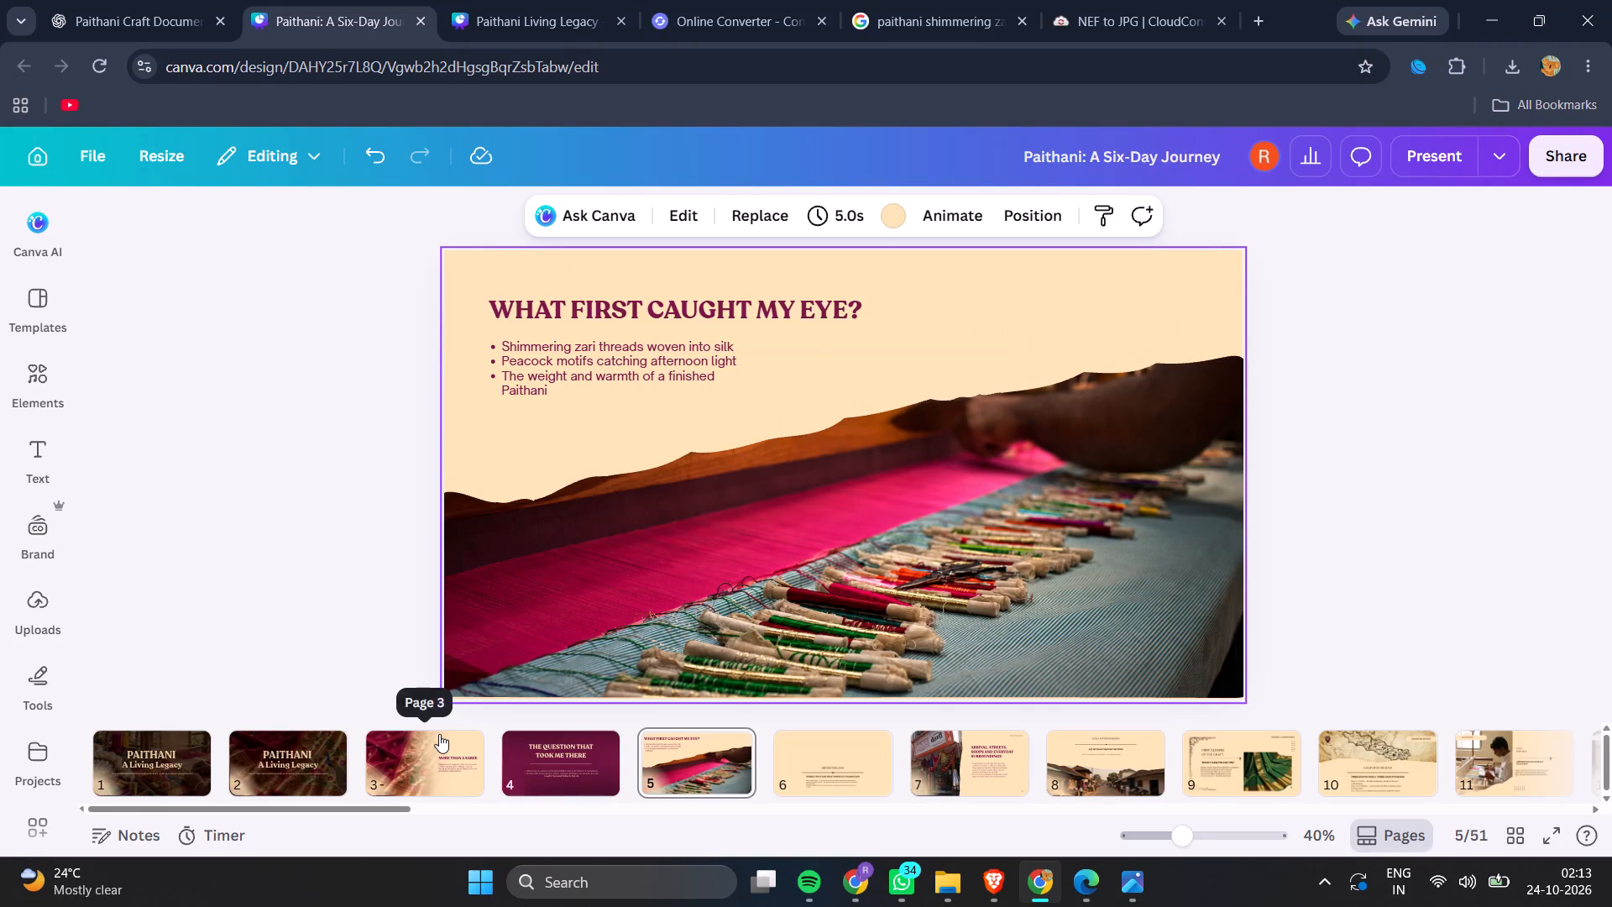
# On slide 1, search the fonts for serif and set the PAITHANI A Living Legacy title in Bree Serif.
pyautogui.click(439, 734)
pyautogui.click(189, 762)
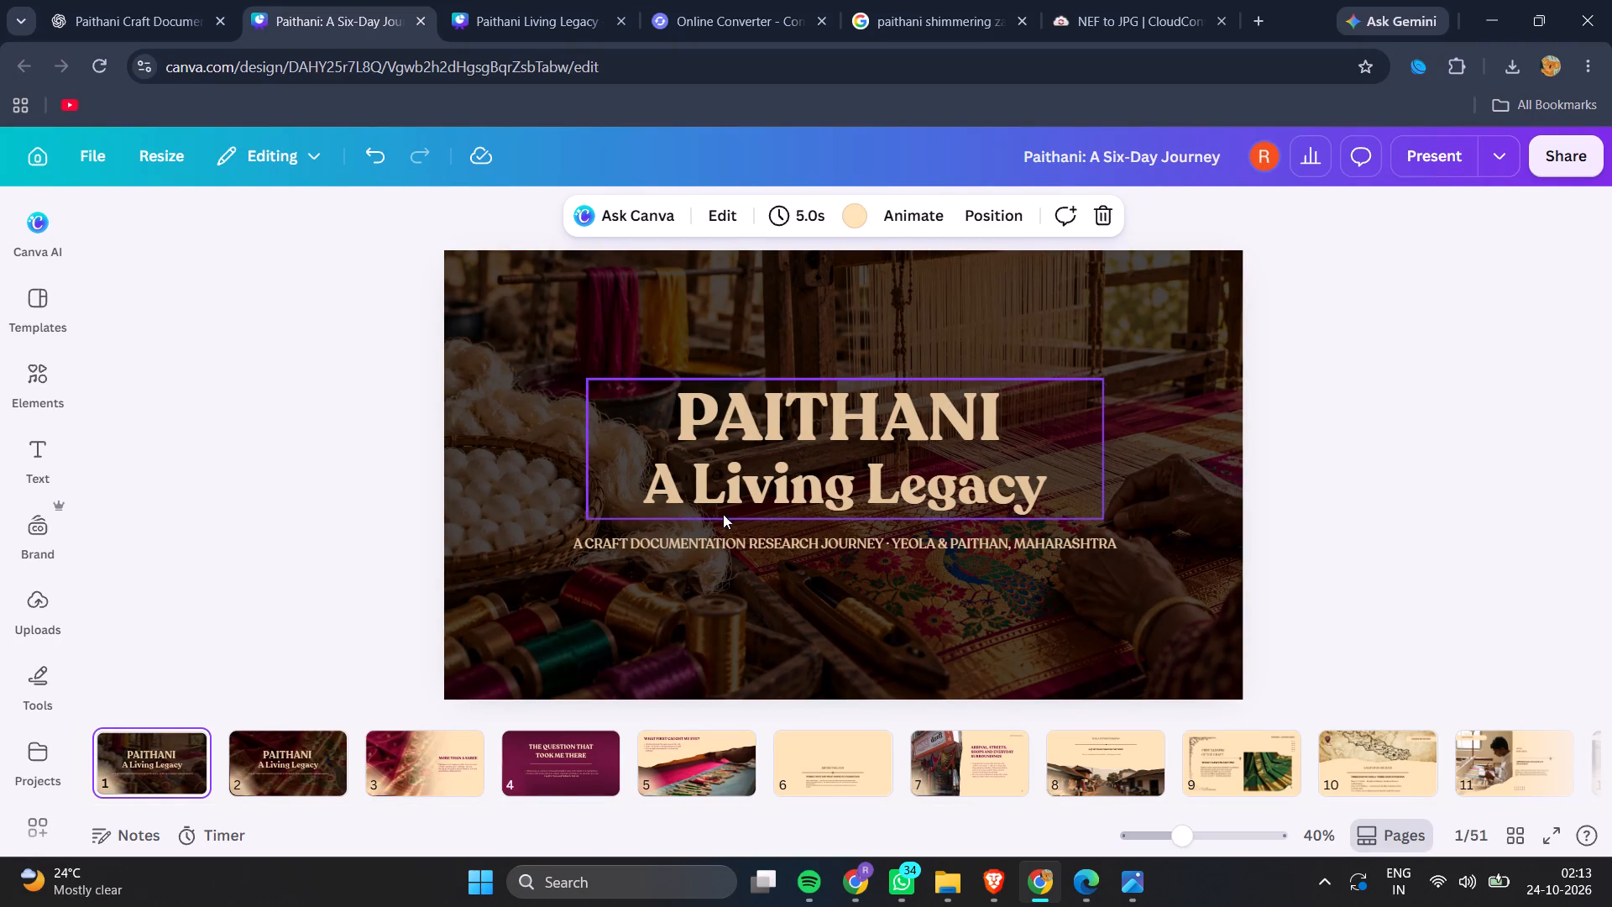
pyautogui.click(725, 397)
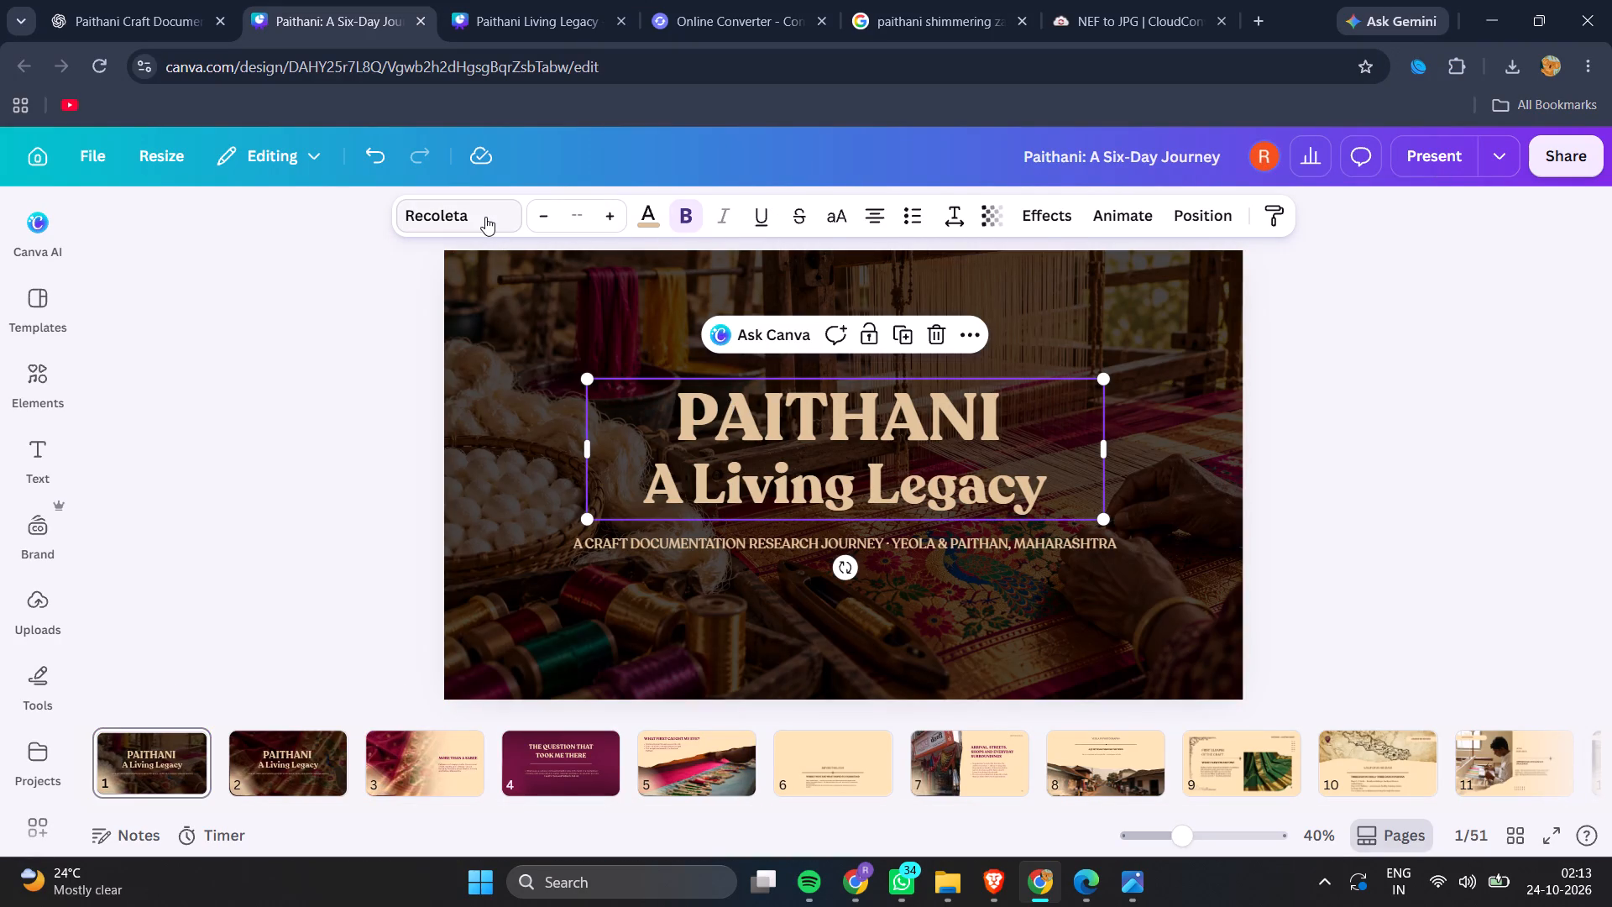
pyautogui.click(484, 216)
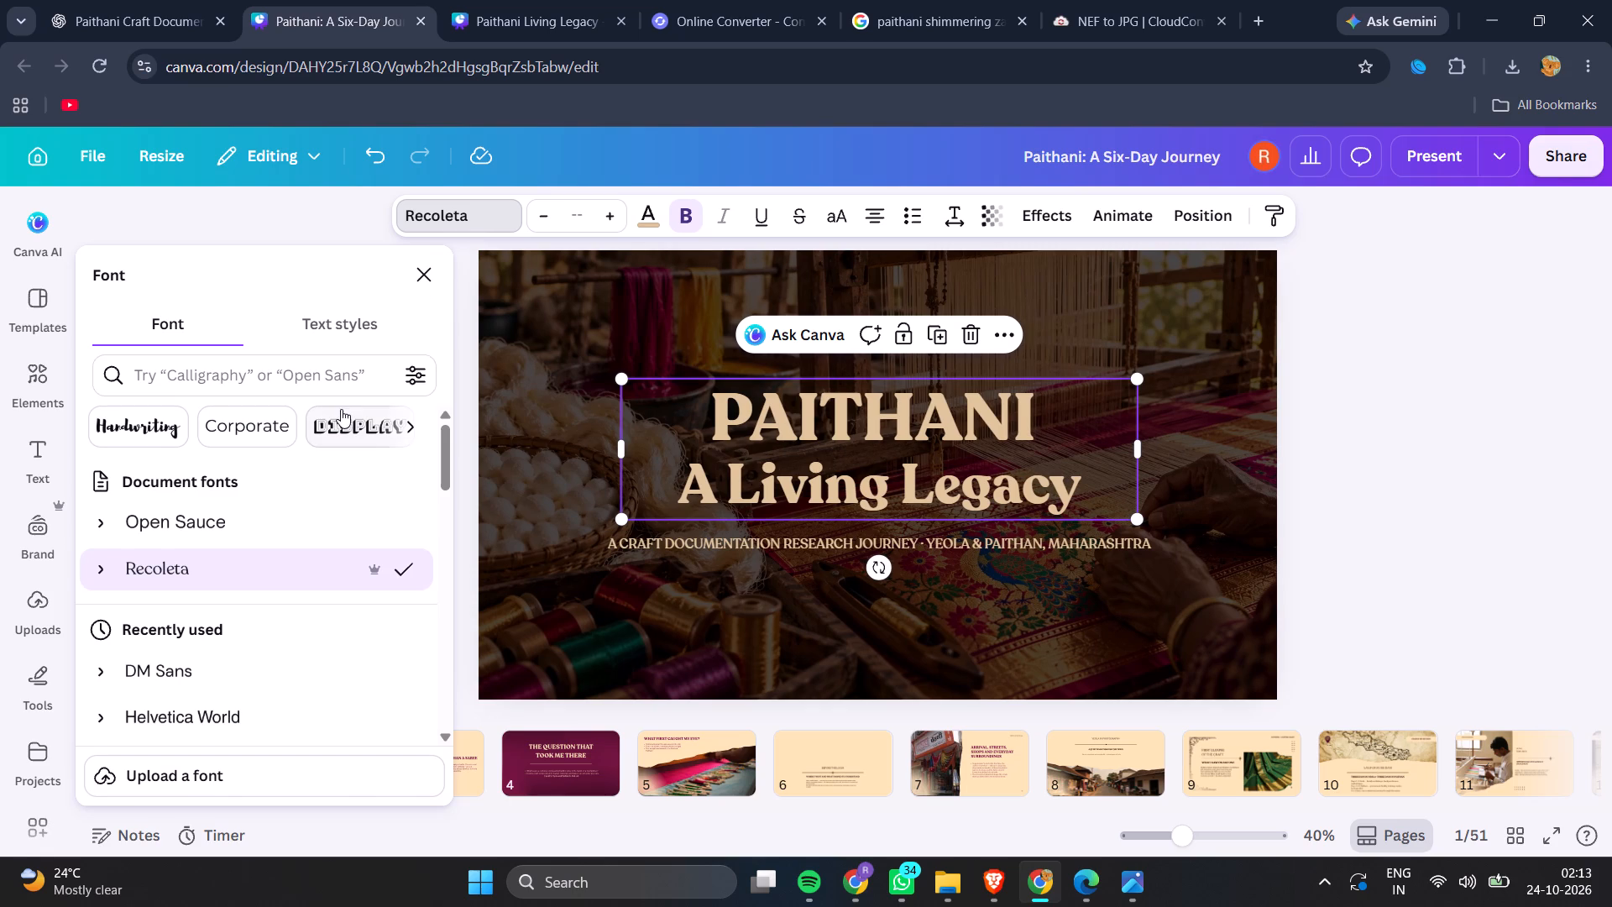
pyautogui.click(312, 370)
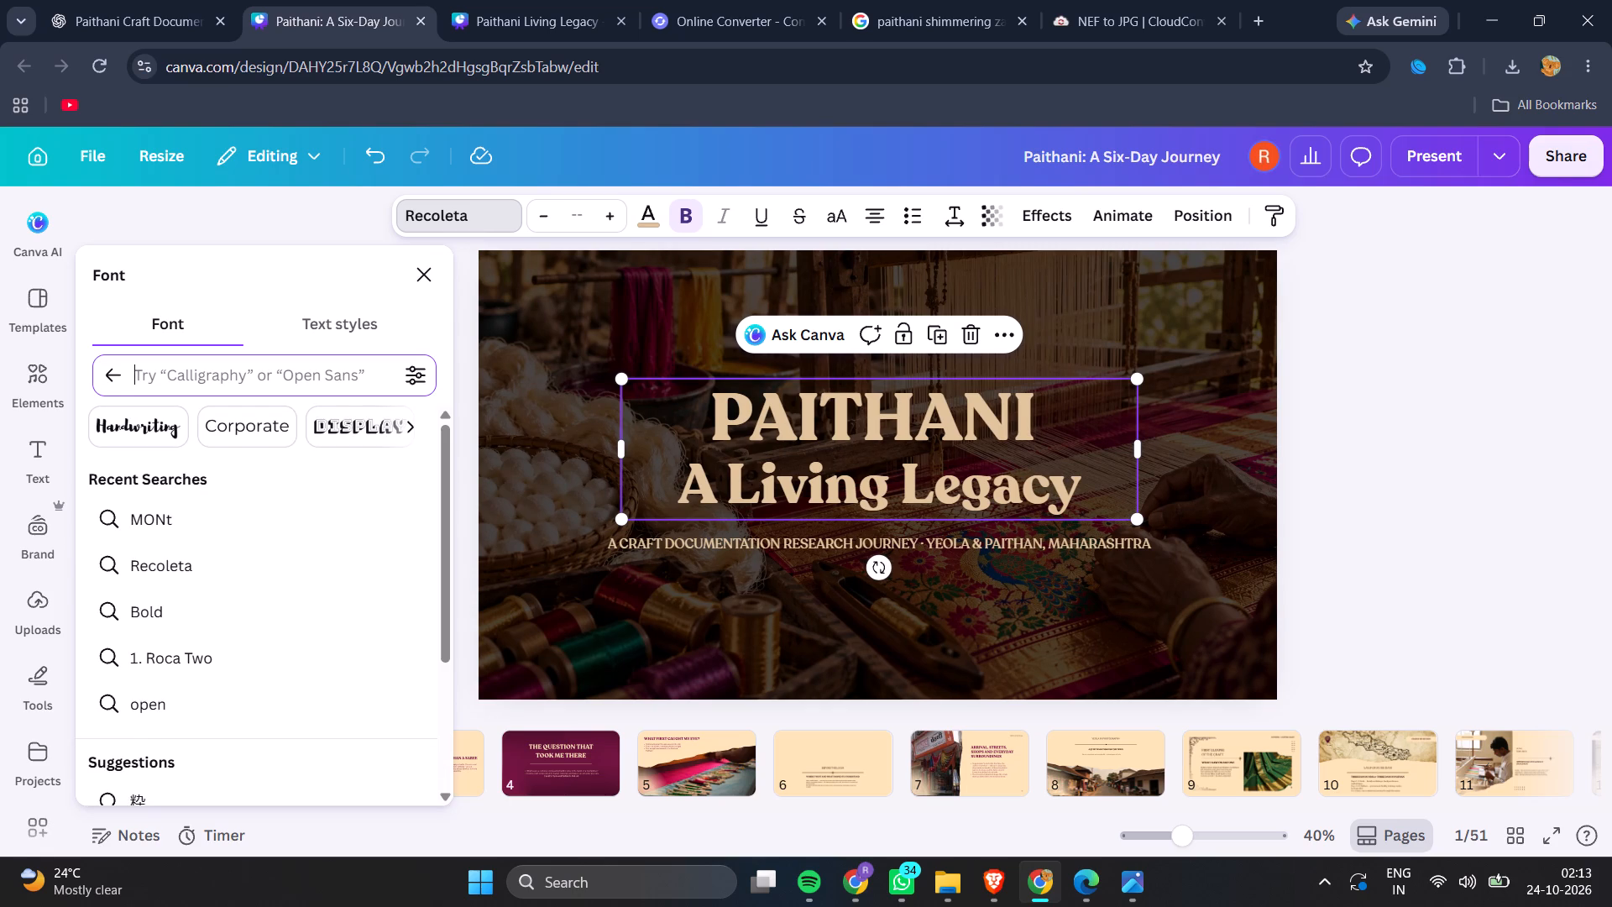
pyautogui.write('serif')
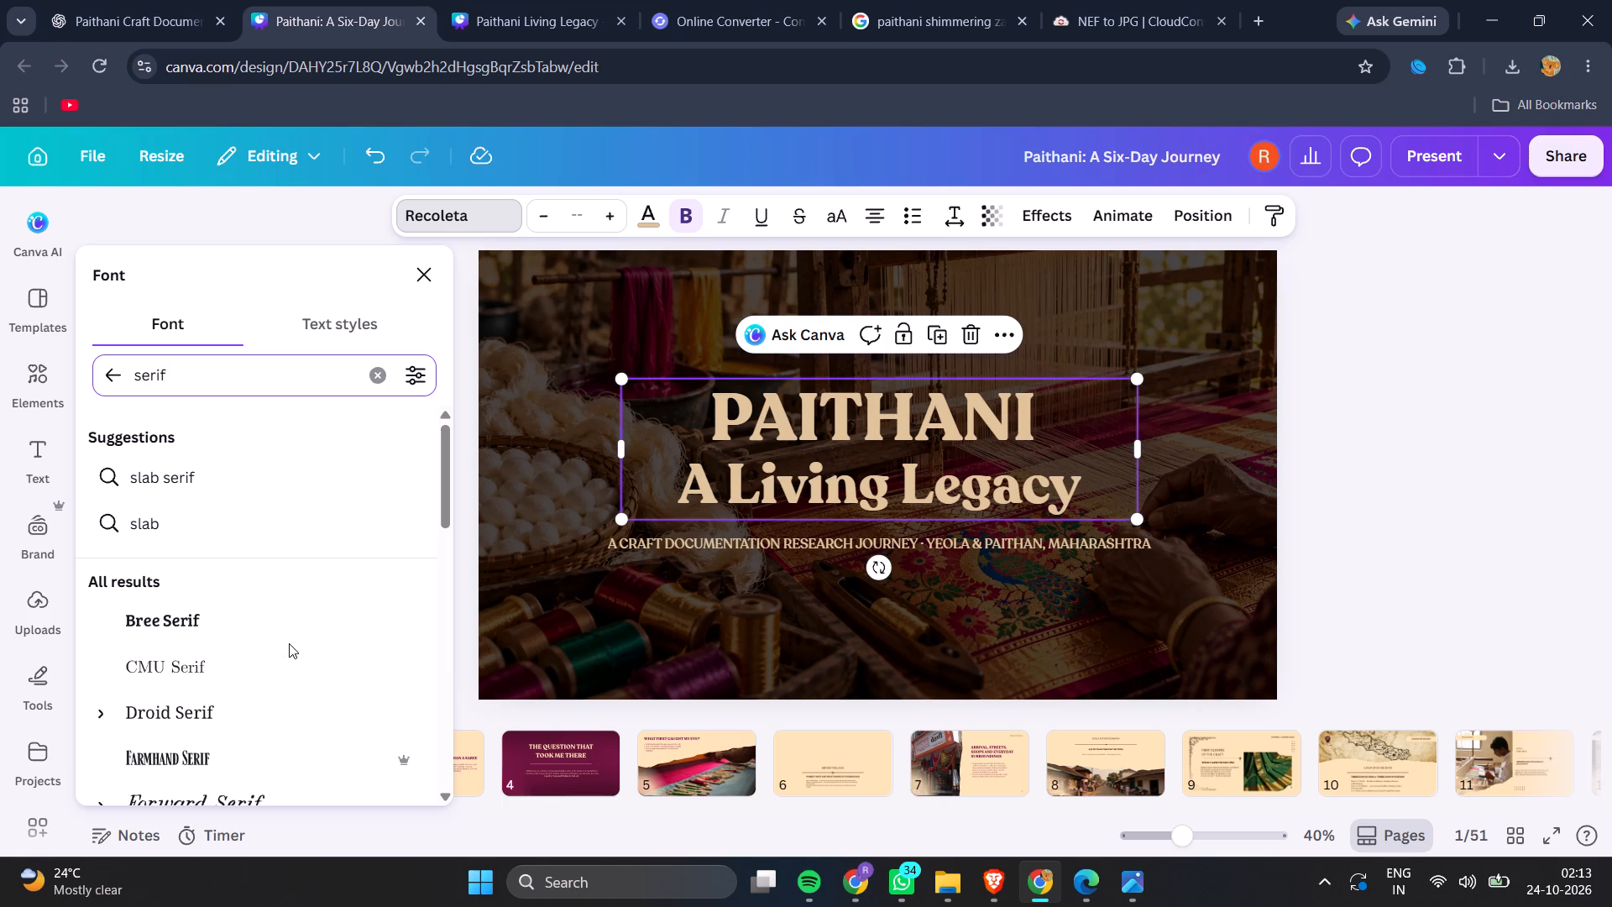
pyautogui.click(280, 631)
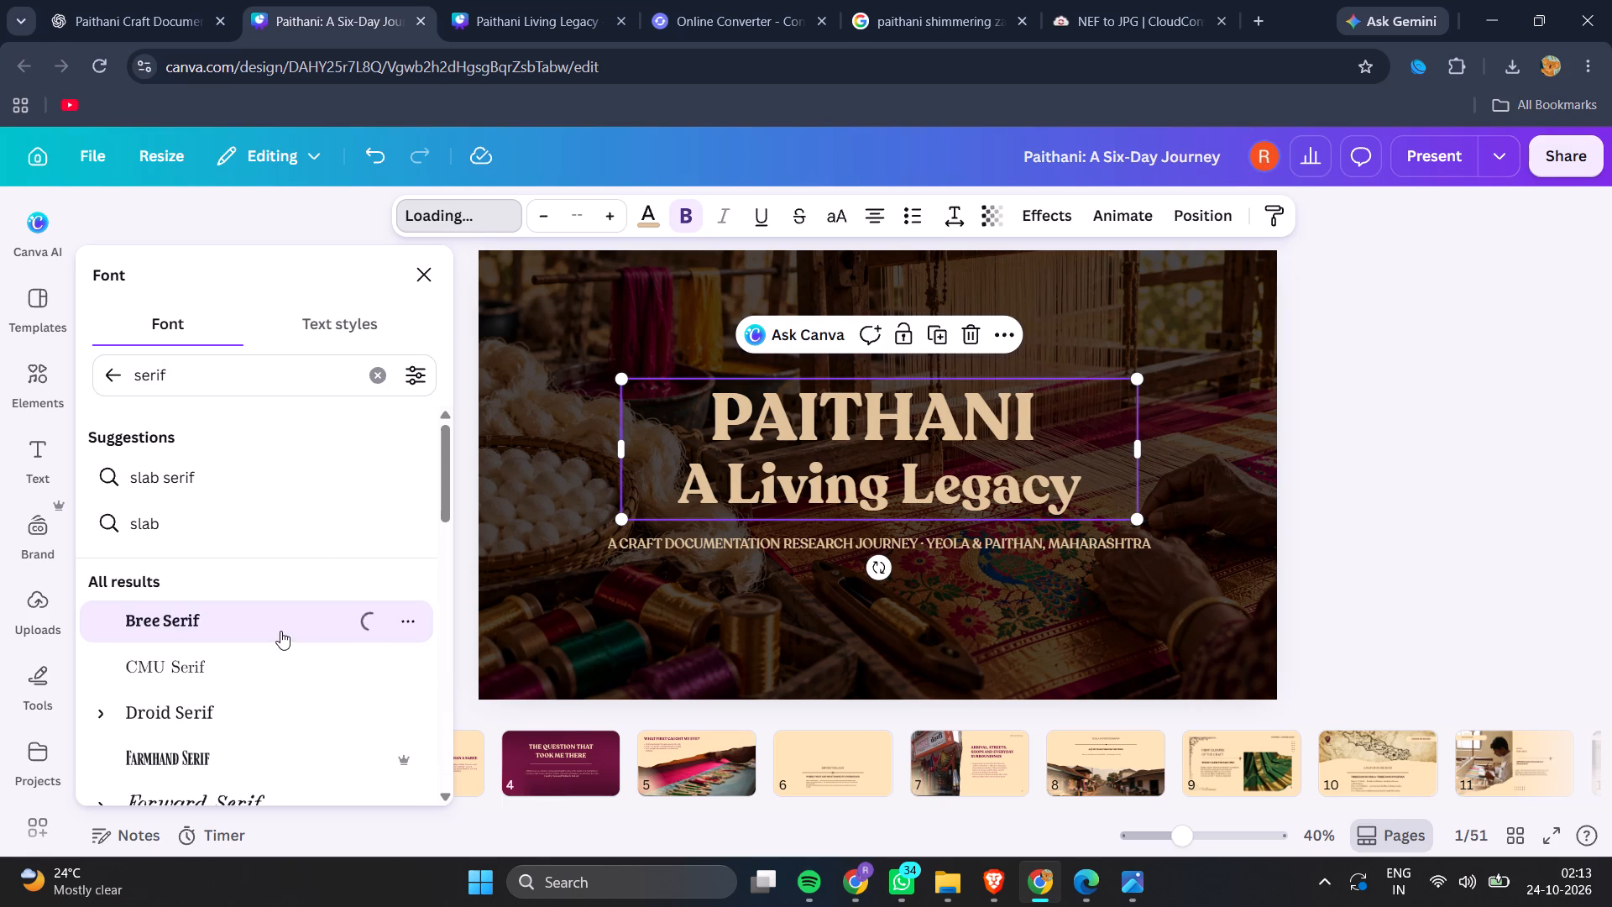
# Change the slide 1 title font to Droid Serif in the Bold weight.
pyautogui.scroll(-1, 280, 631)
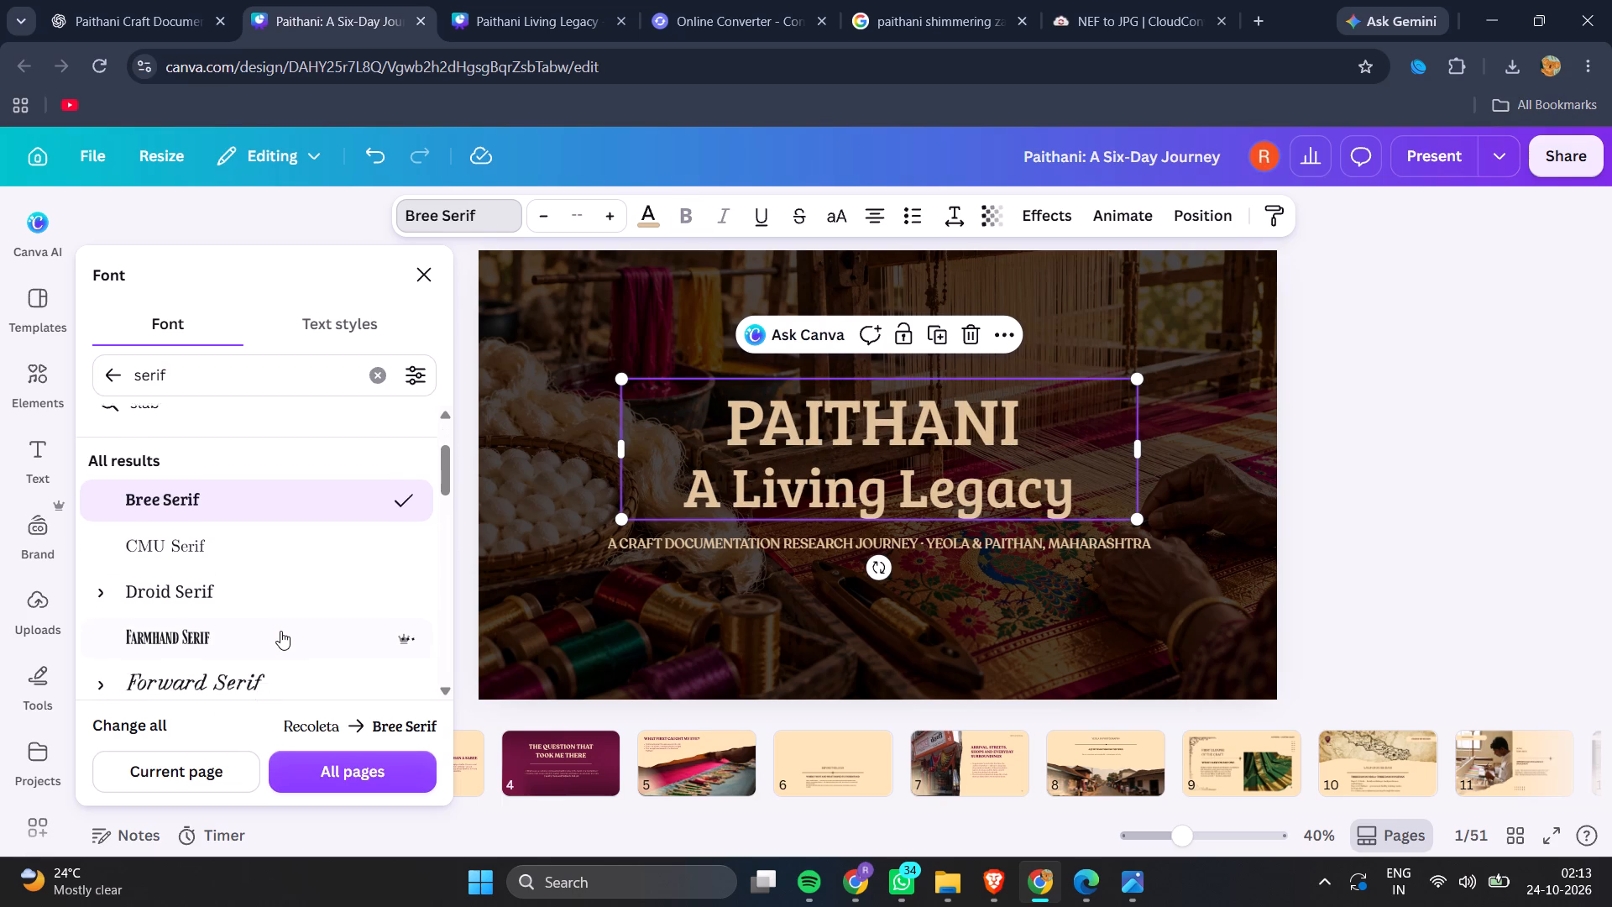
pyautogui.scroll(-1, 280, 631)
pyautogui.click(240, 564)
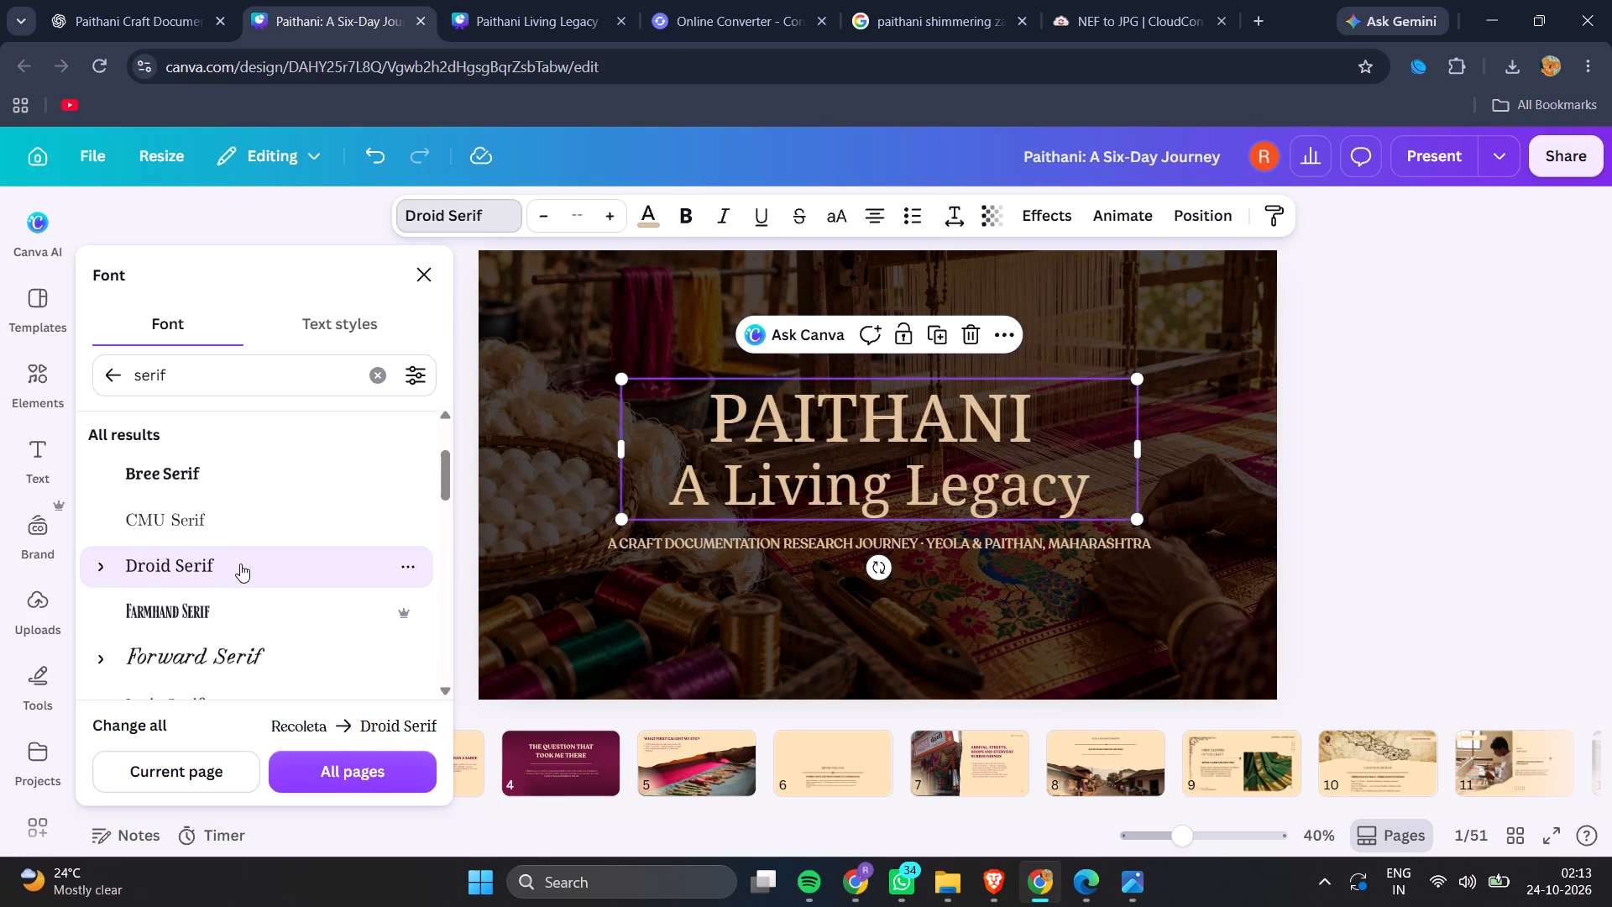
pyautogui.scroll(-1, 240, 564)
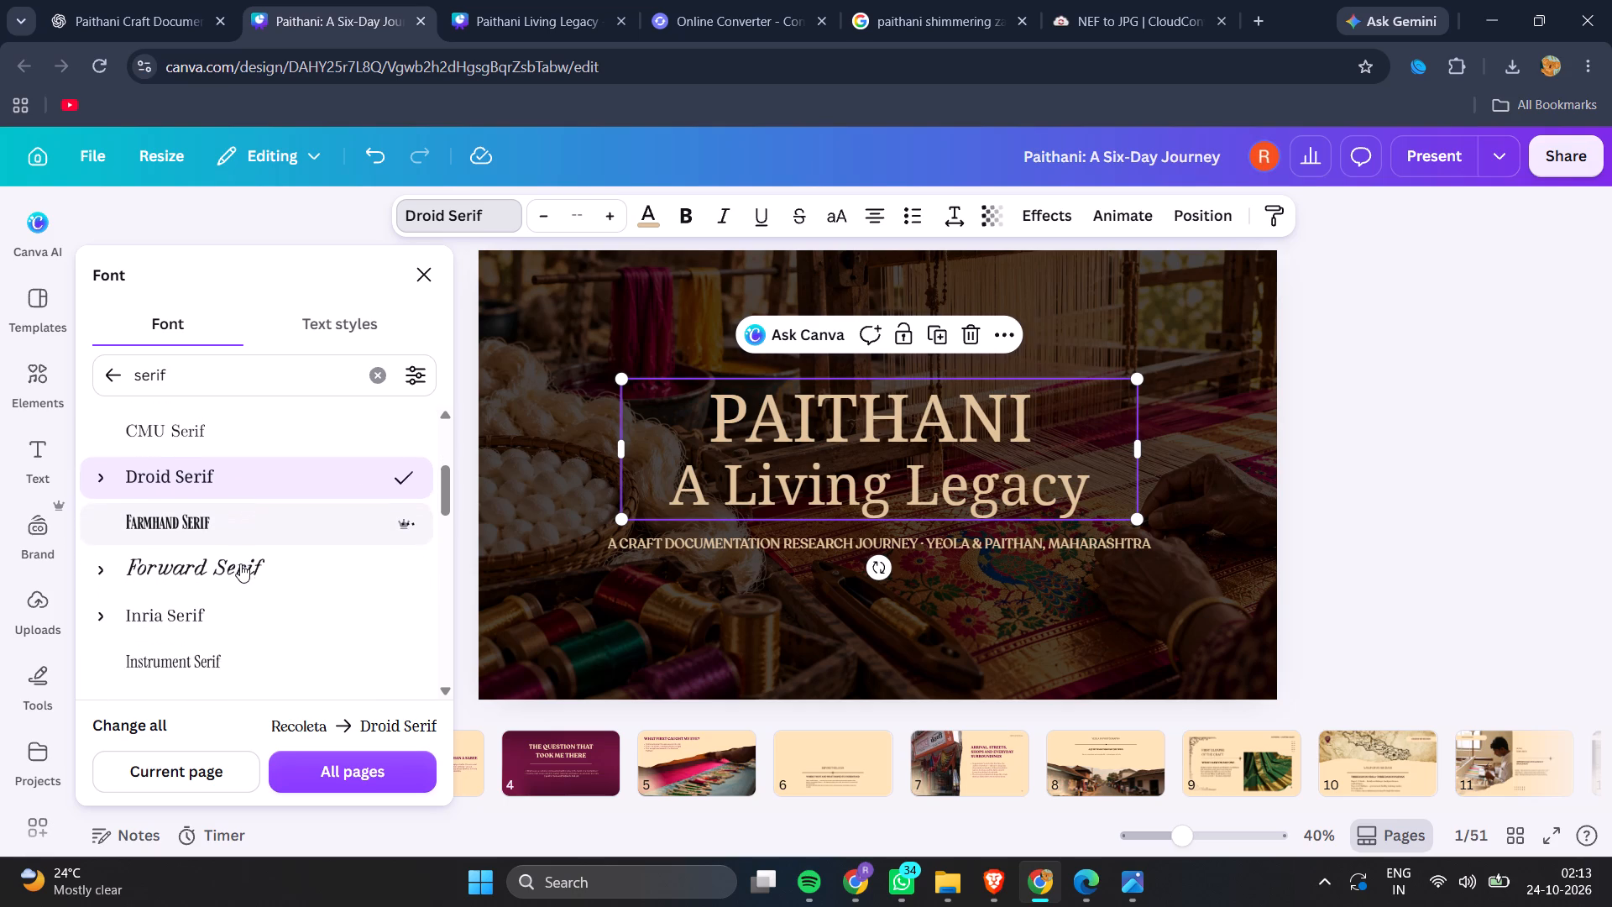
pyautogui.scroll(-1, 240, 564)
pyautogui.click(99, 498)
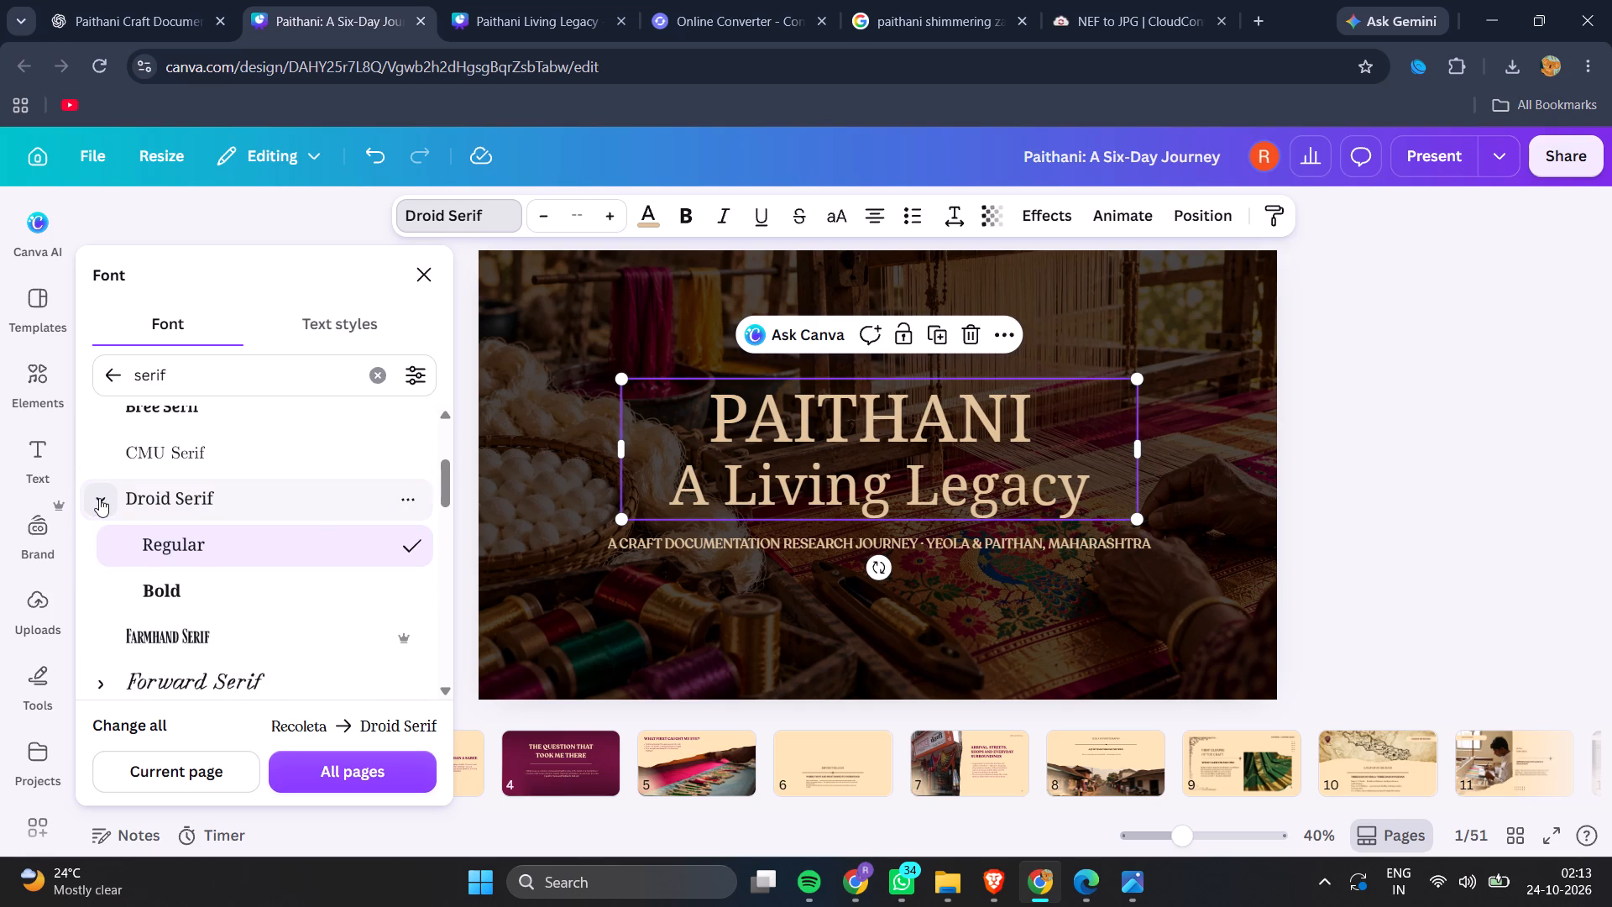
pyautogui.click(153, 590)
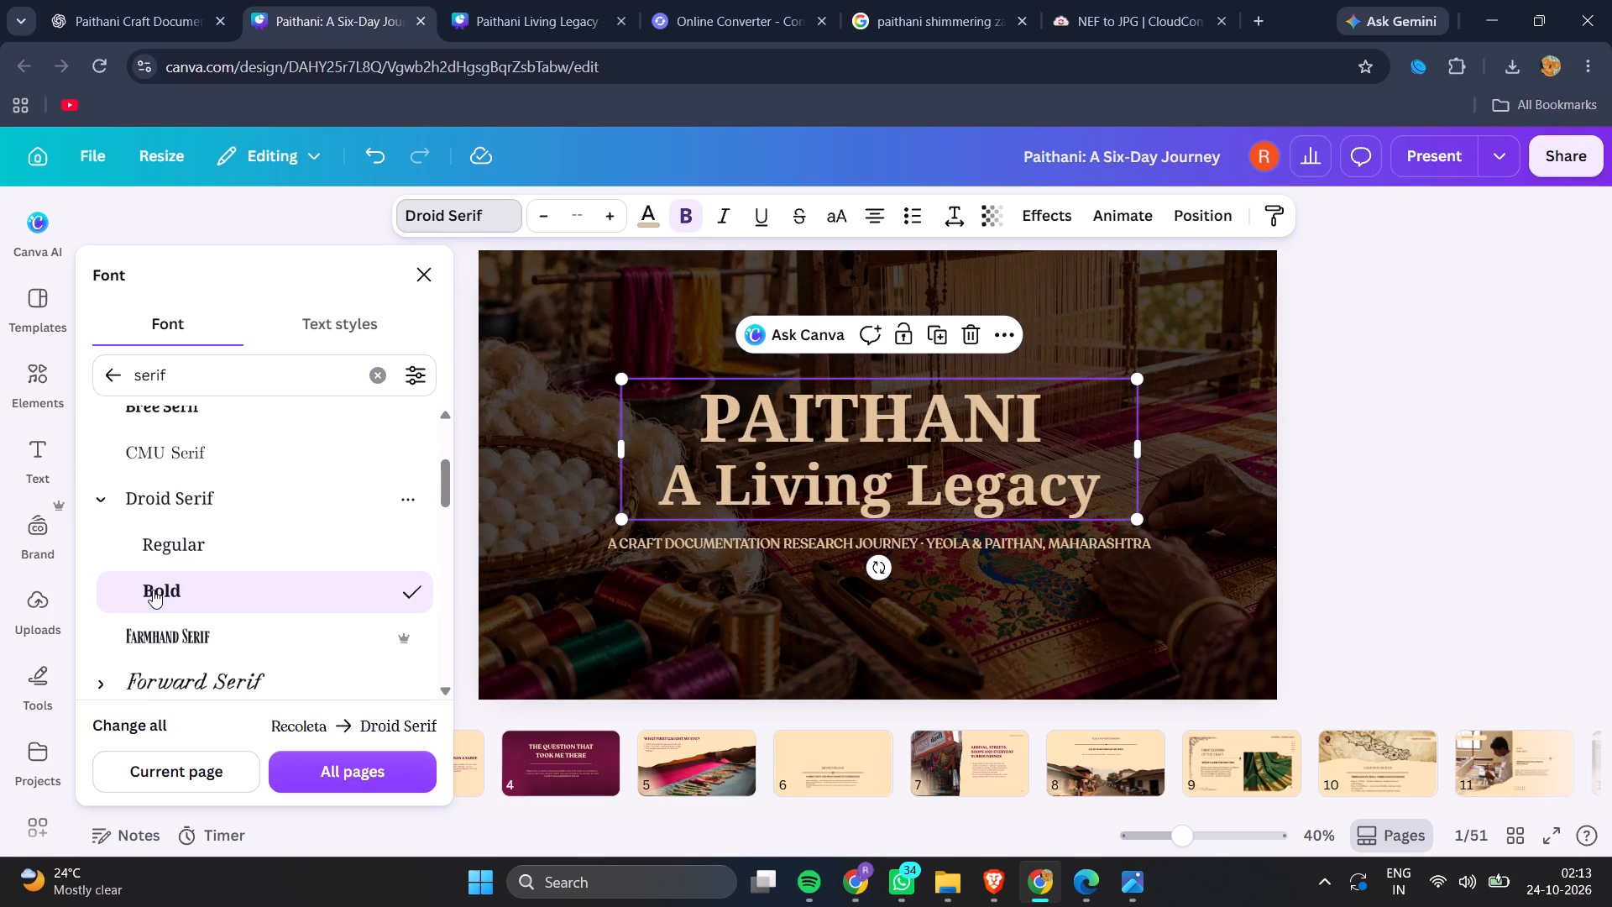
# Change the slide 1 title font to DM Serif Display and look further through the serif fonts.
pyautogui.scroll(-1, 153, 590)
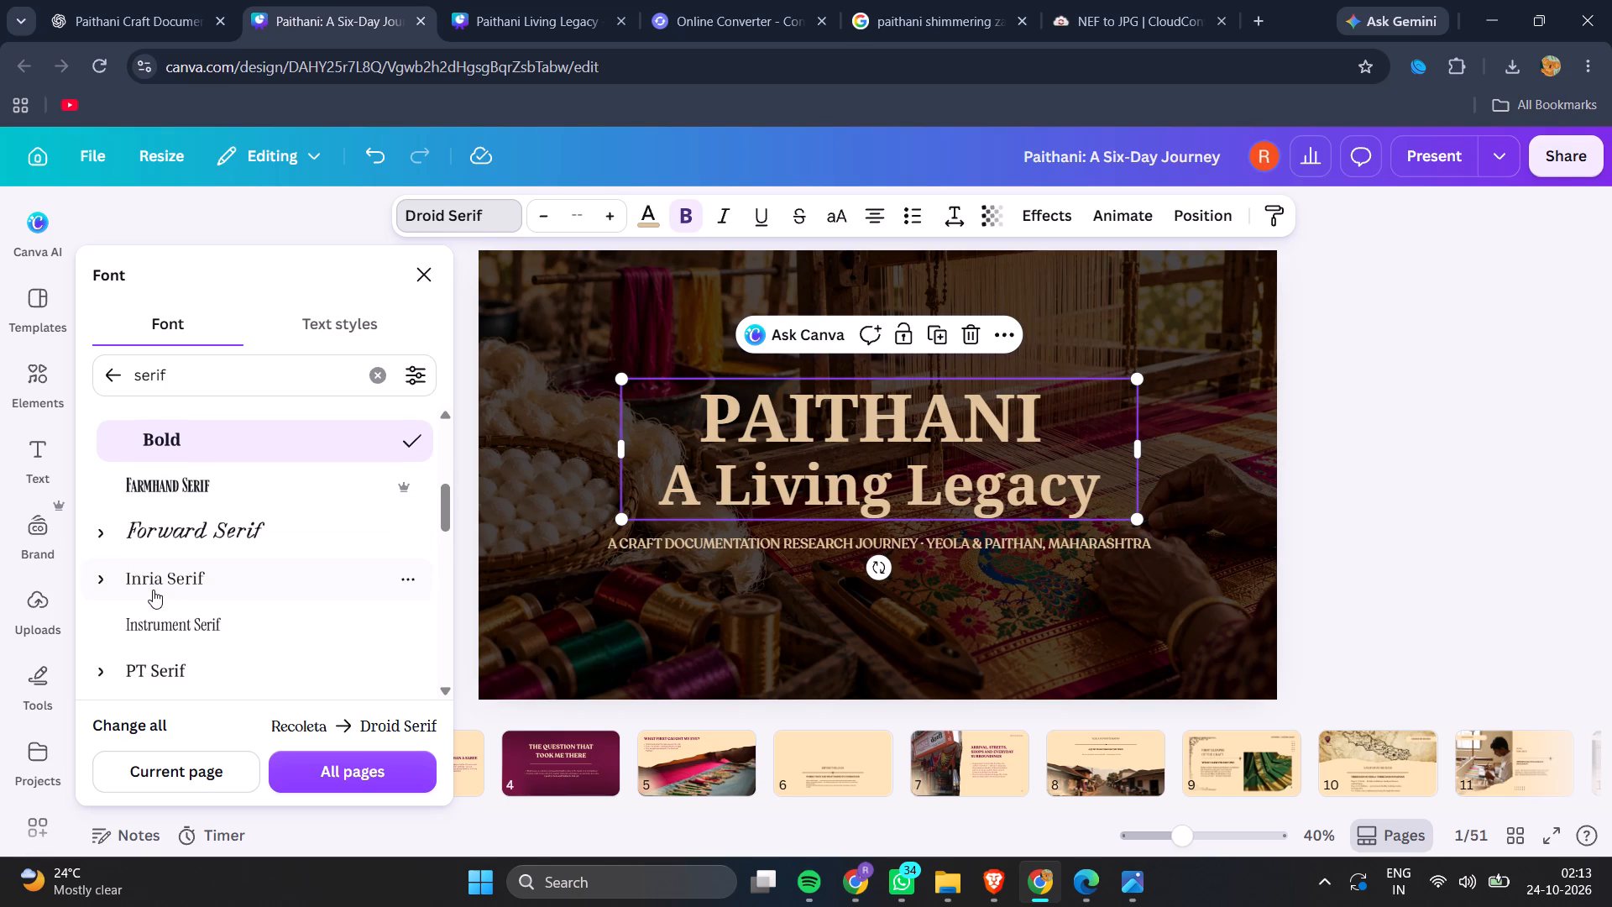
pyautogui.scroll(-2, 153, 590)
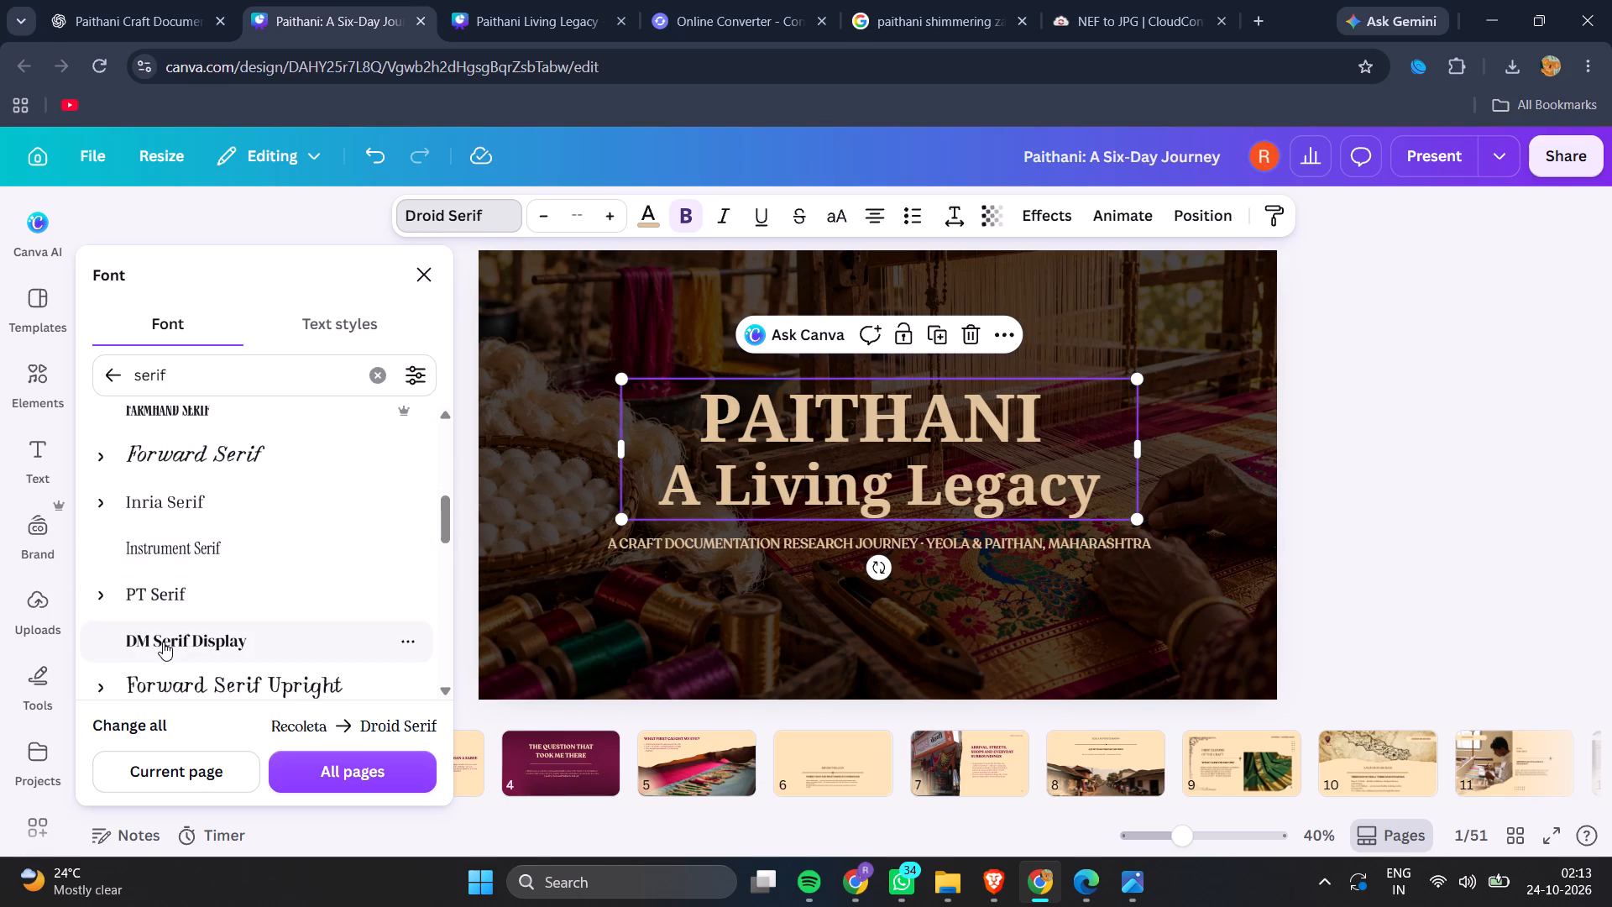
pyautogui.click(163, 642)
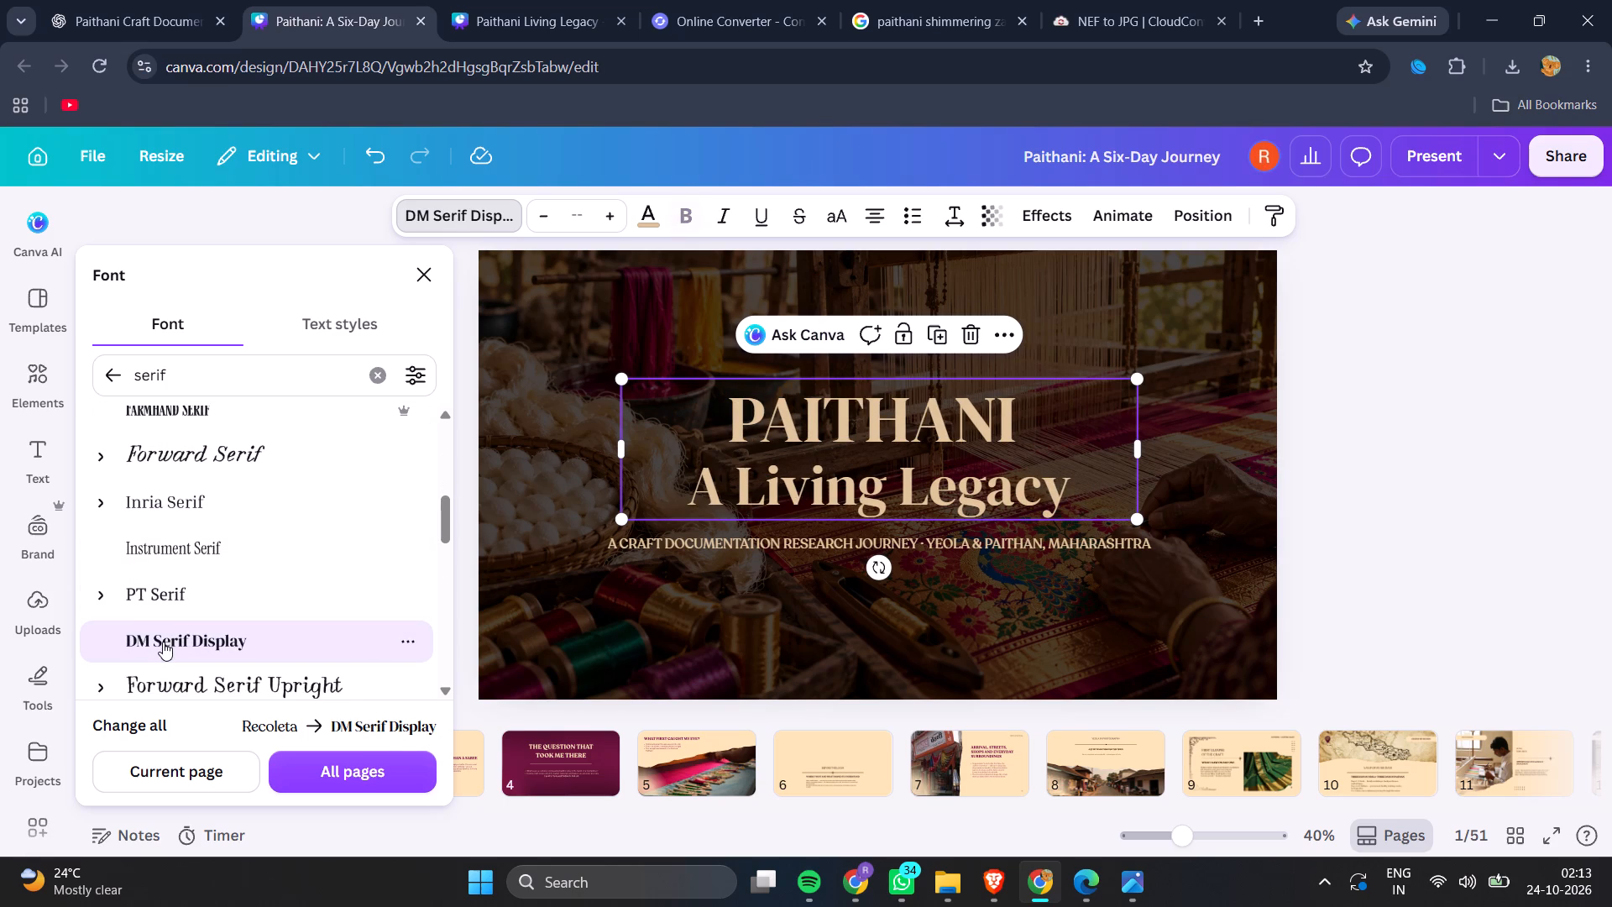
pyautogui.scroll(-2, 207, 606)
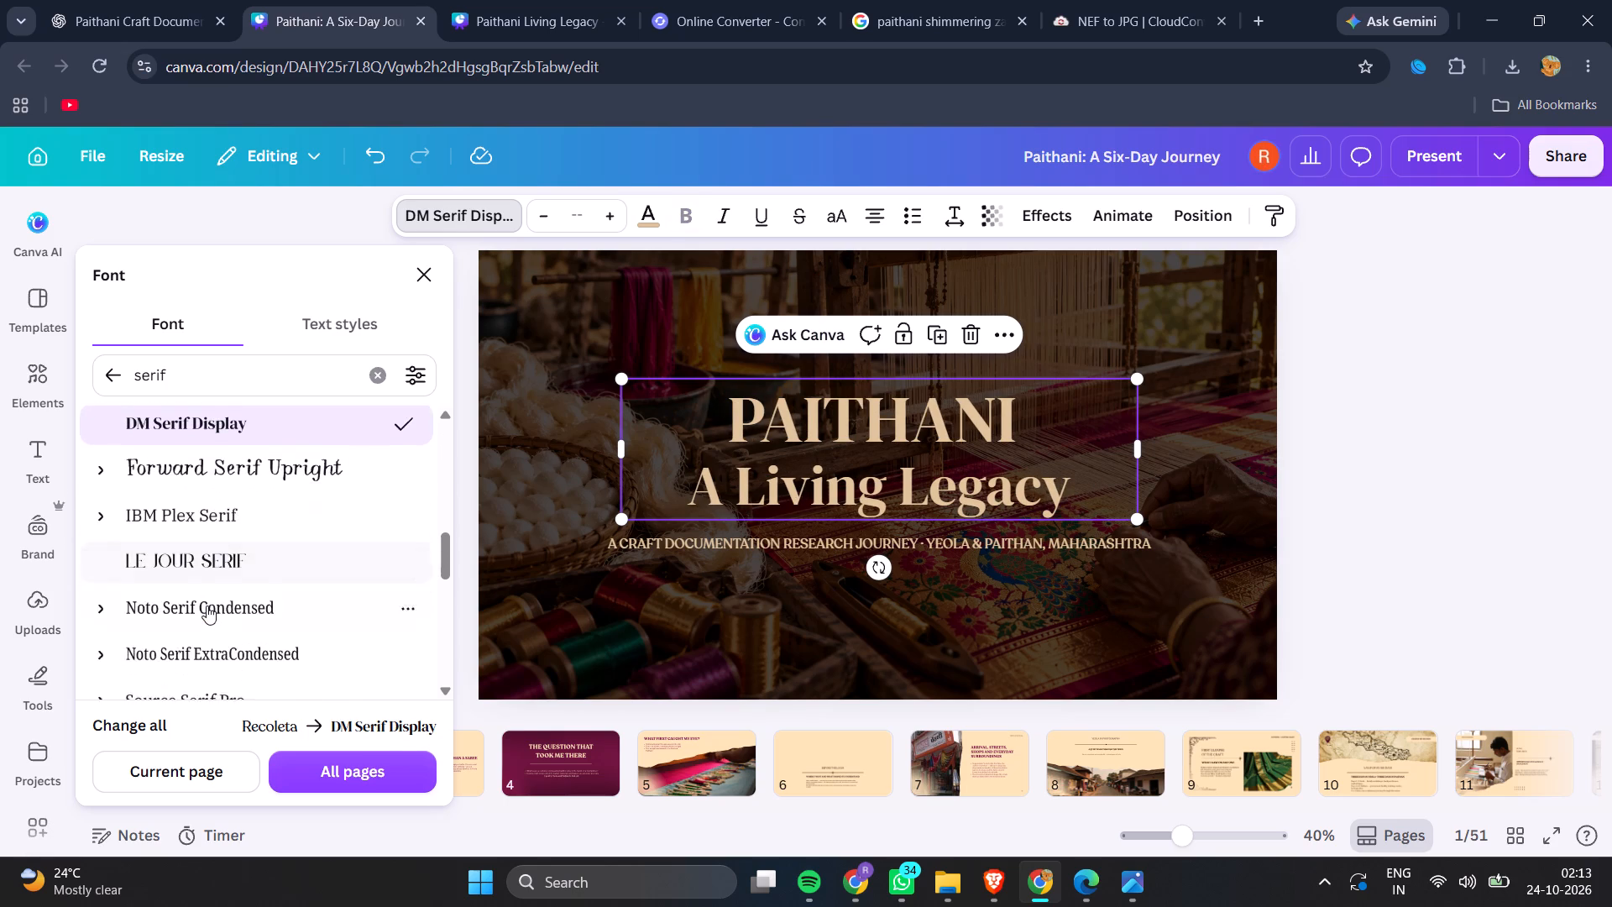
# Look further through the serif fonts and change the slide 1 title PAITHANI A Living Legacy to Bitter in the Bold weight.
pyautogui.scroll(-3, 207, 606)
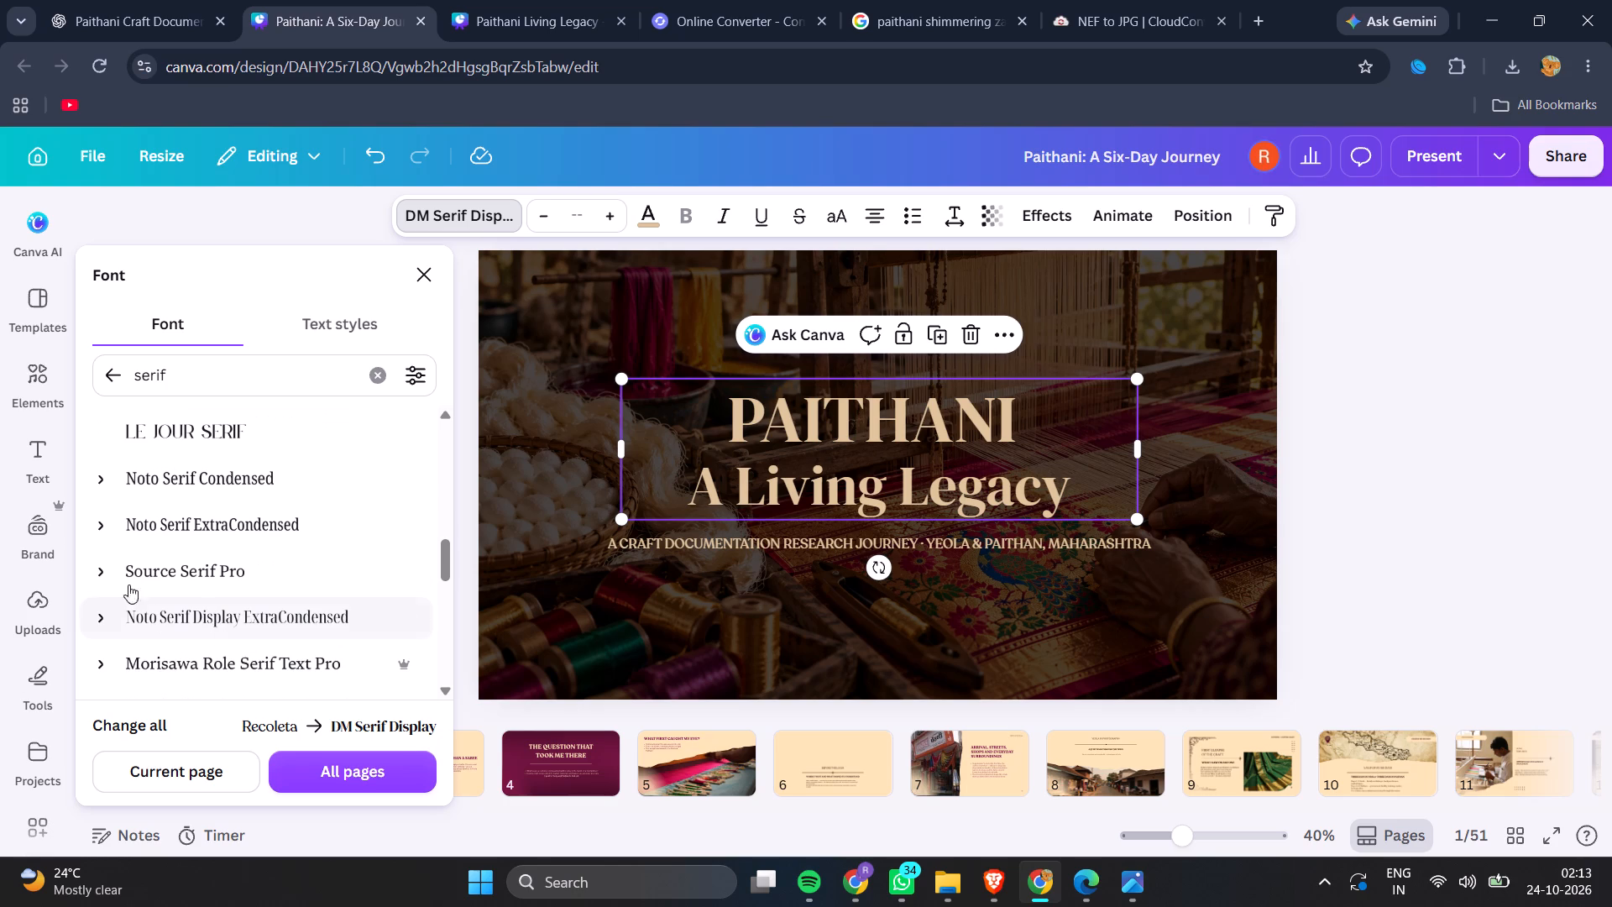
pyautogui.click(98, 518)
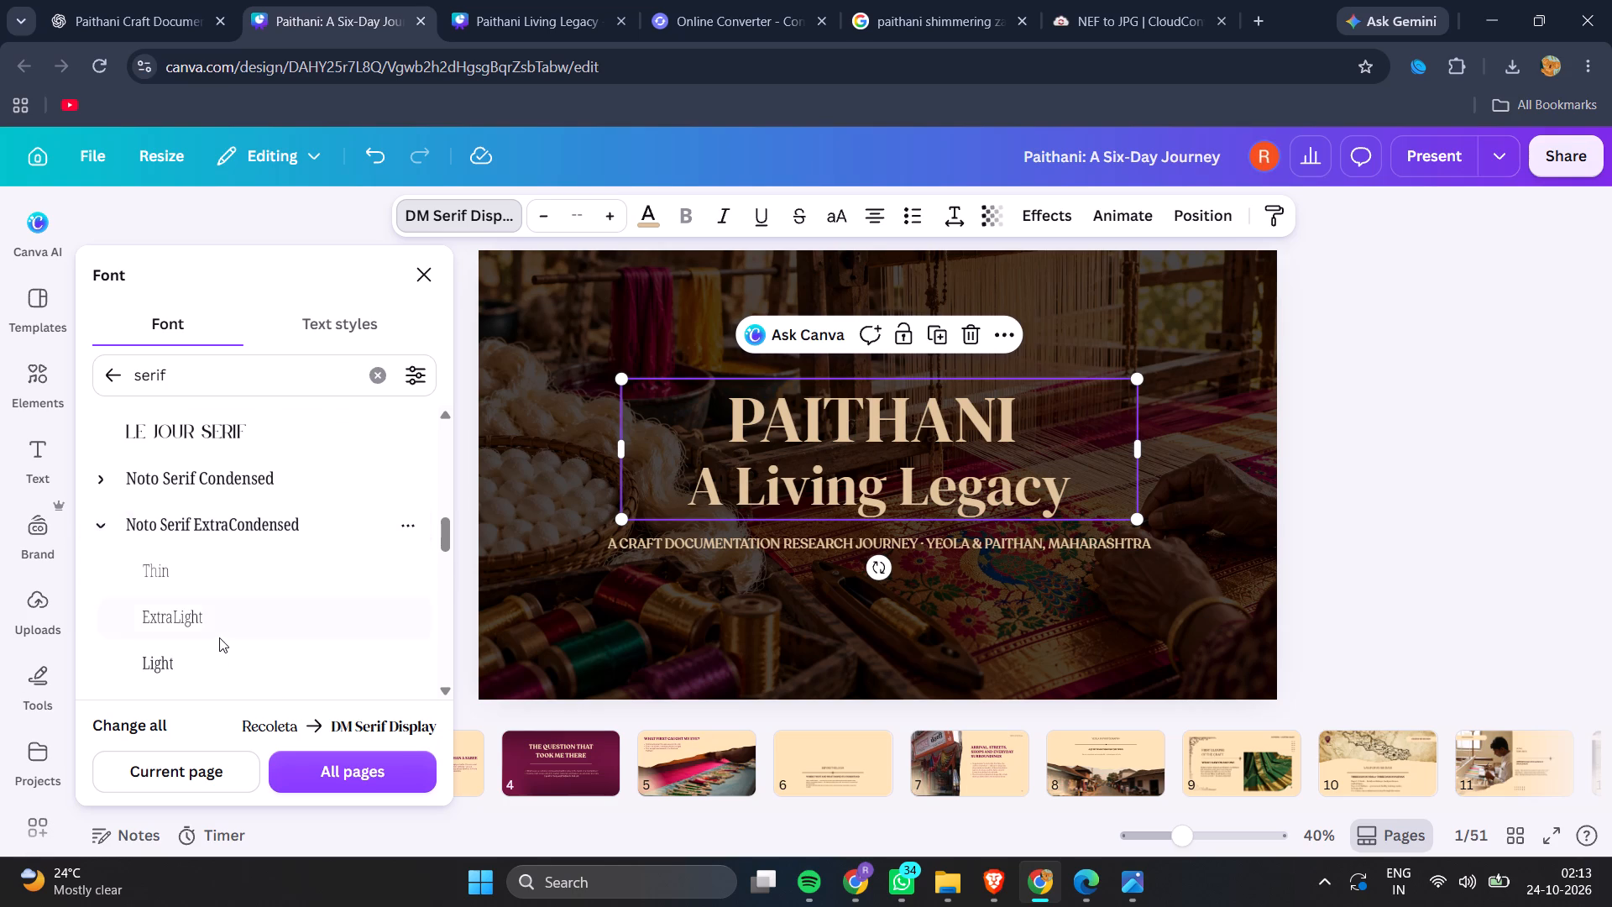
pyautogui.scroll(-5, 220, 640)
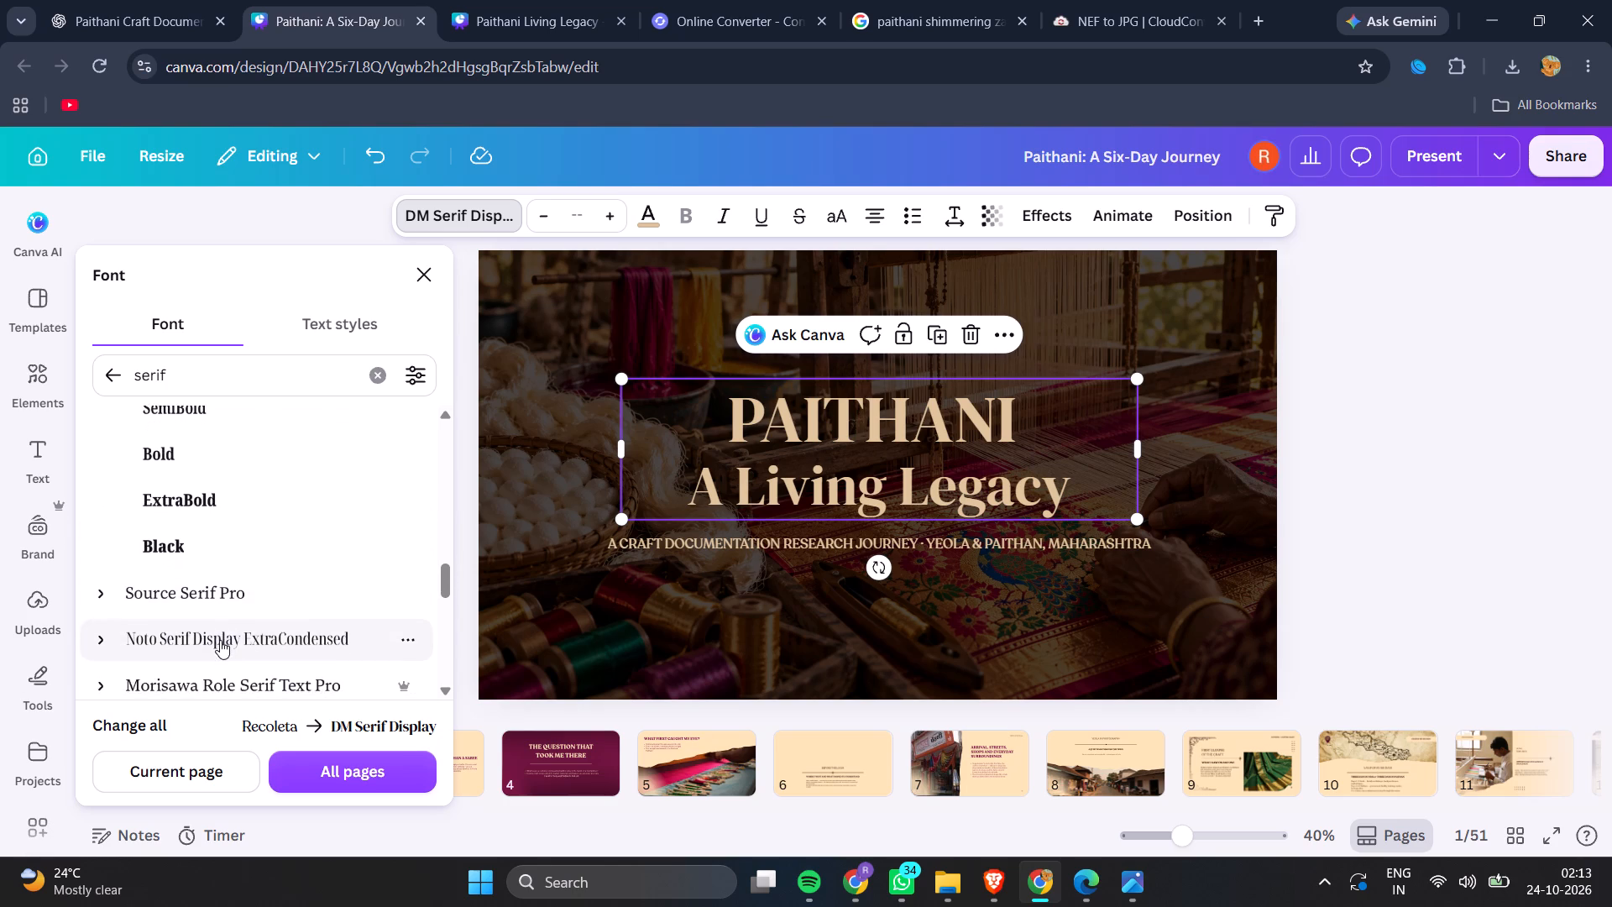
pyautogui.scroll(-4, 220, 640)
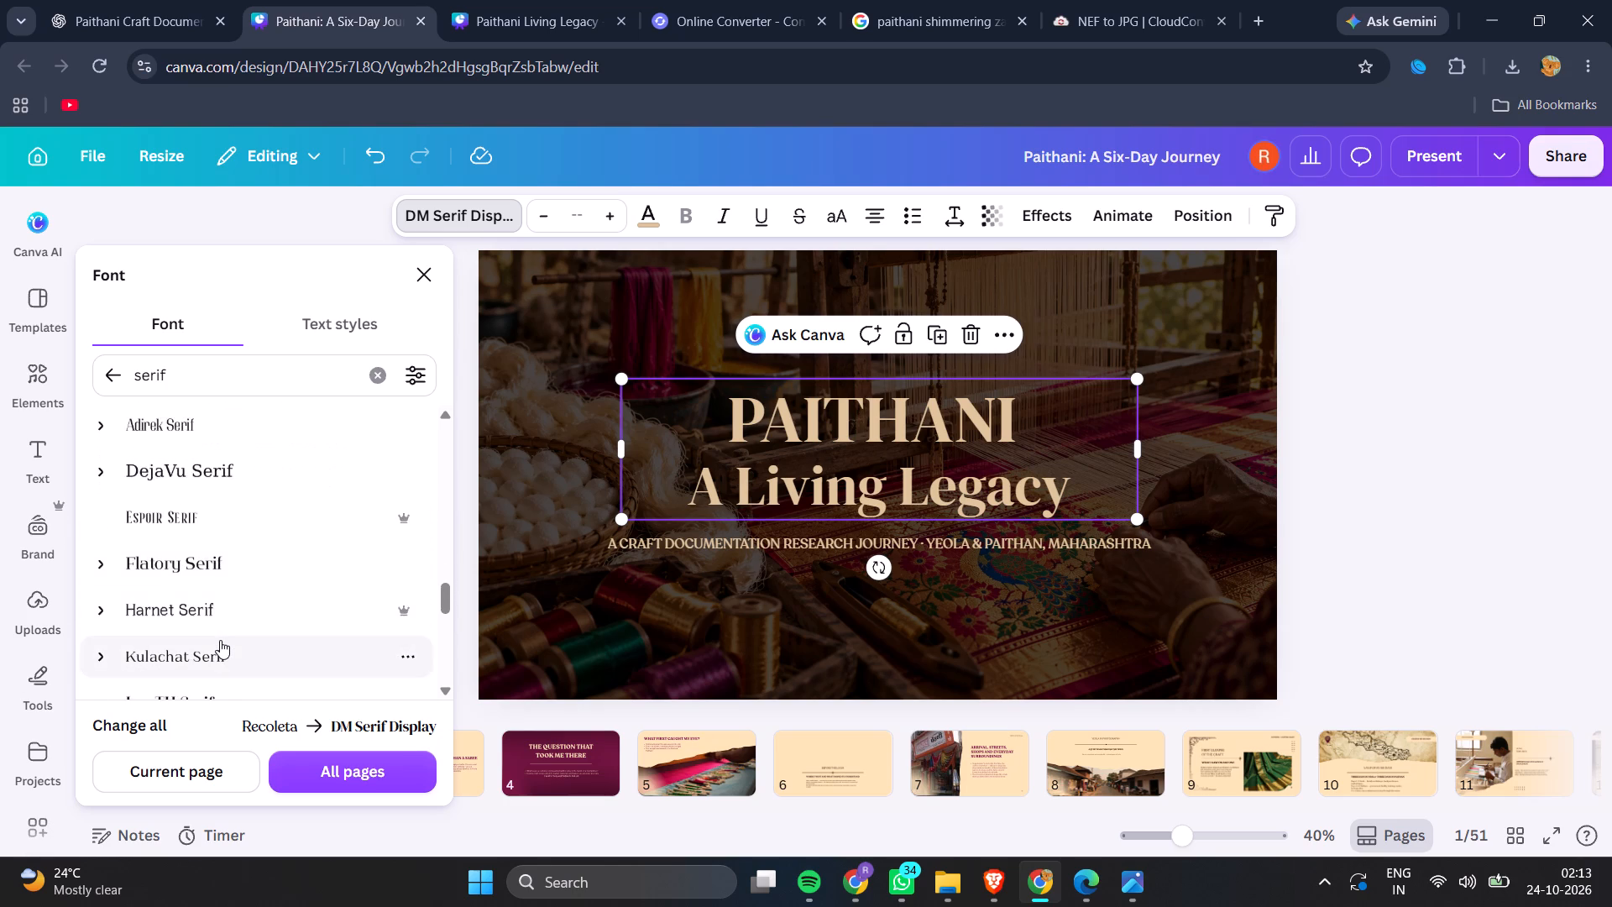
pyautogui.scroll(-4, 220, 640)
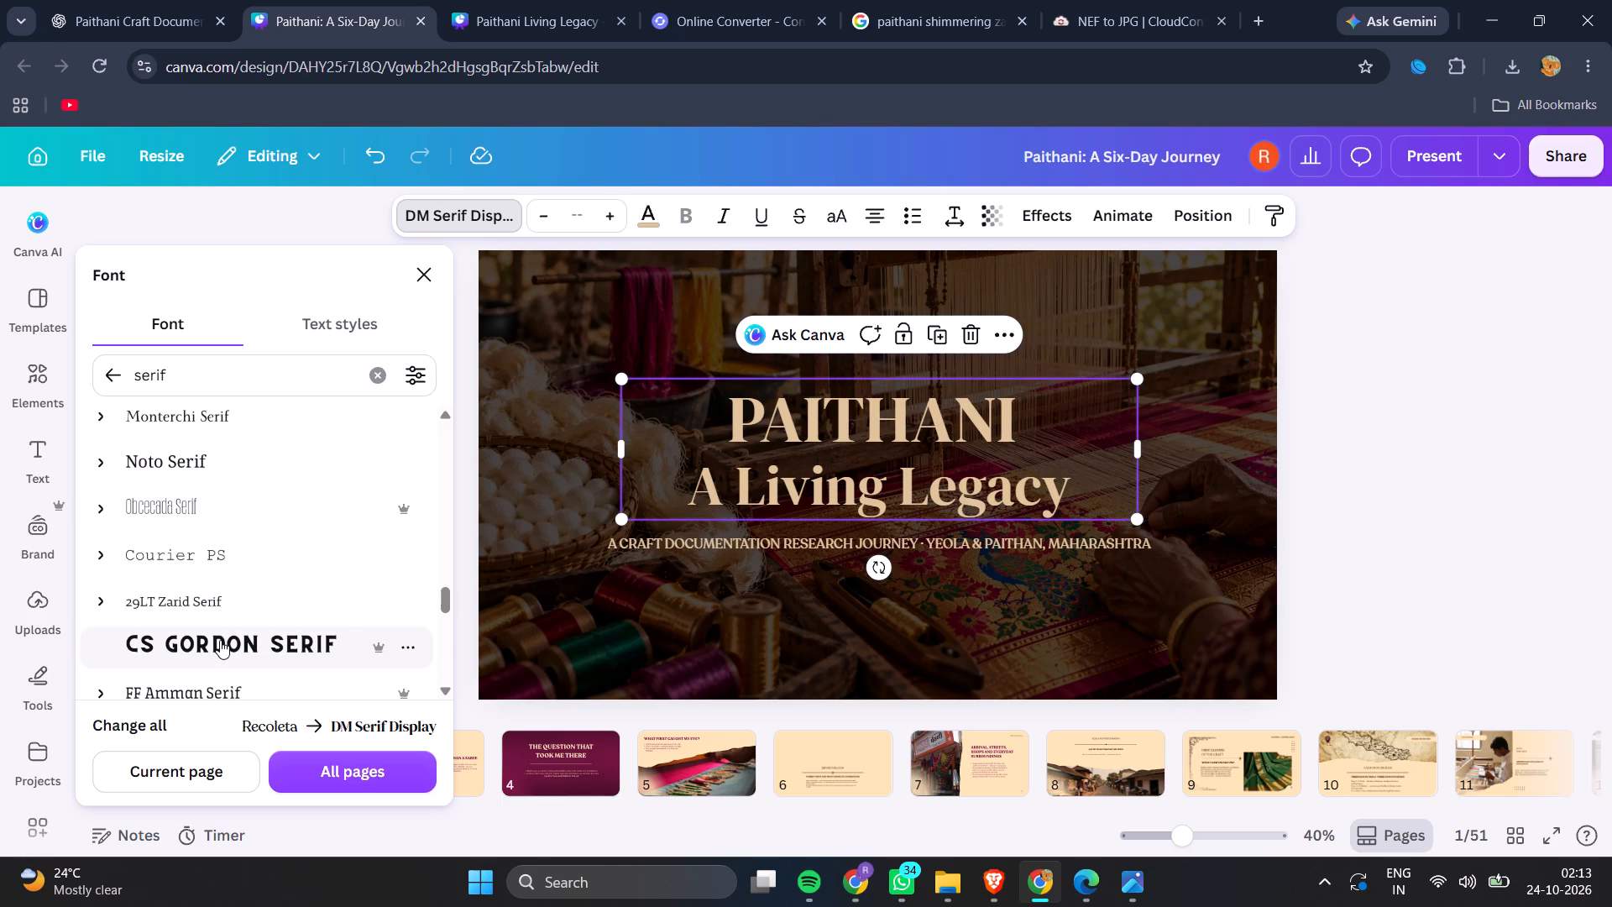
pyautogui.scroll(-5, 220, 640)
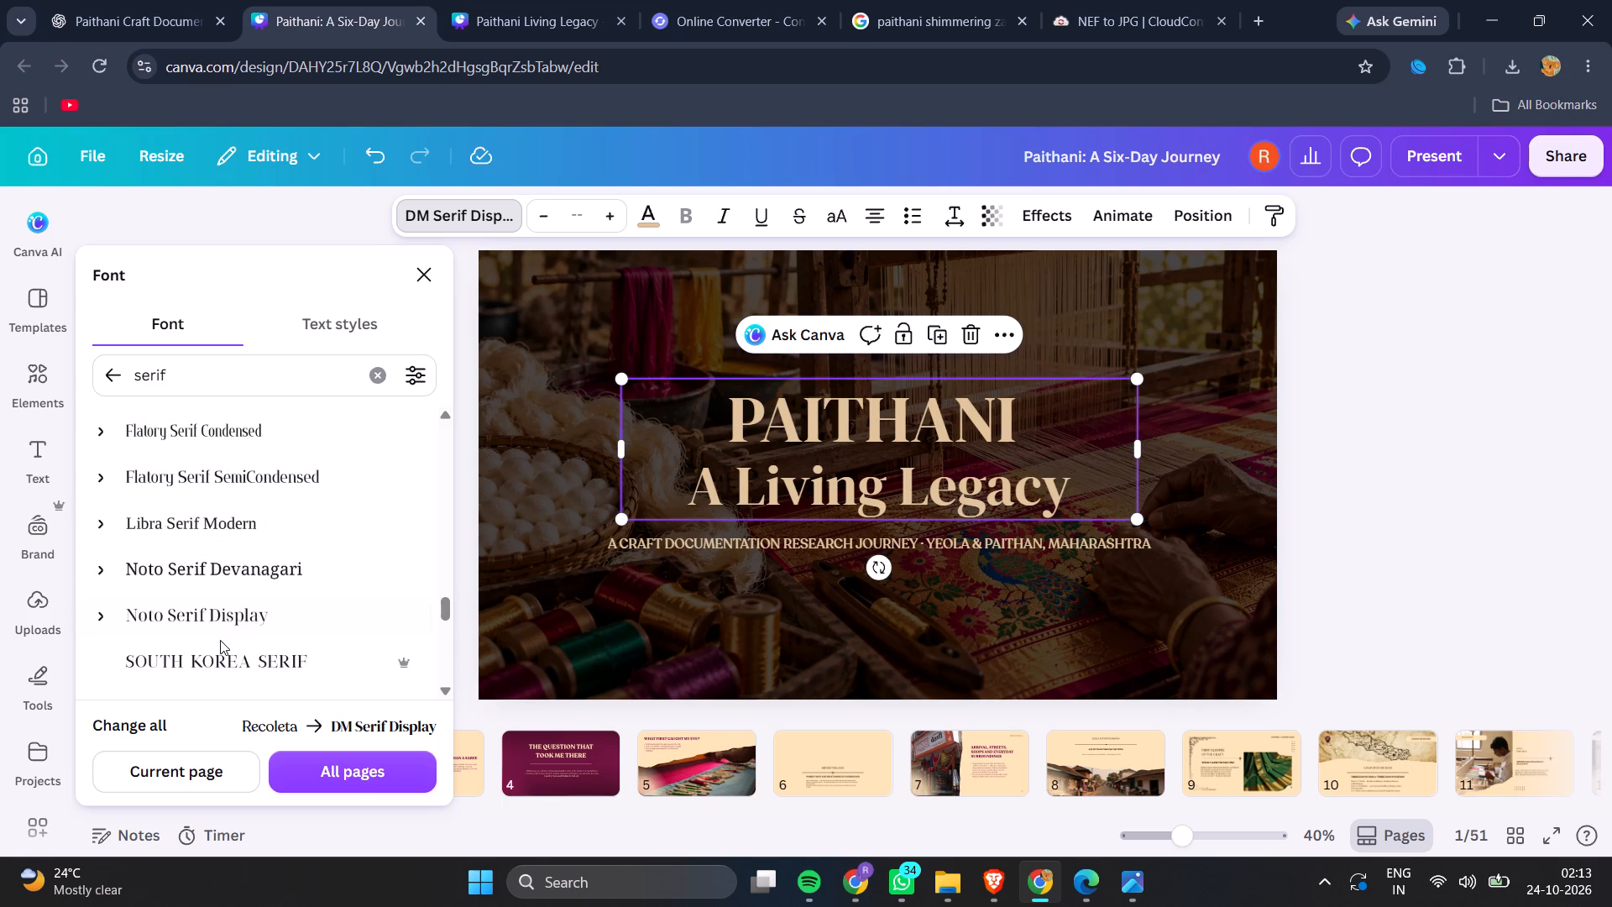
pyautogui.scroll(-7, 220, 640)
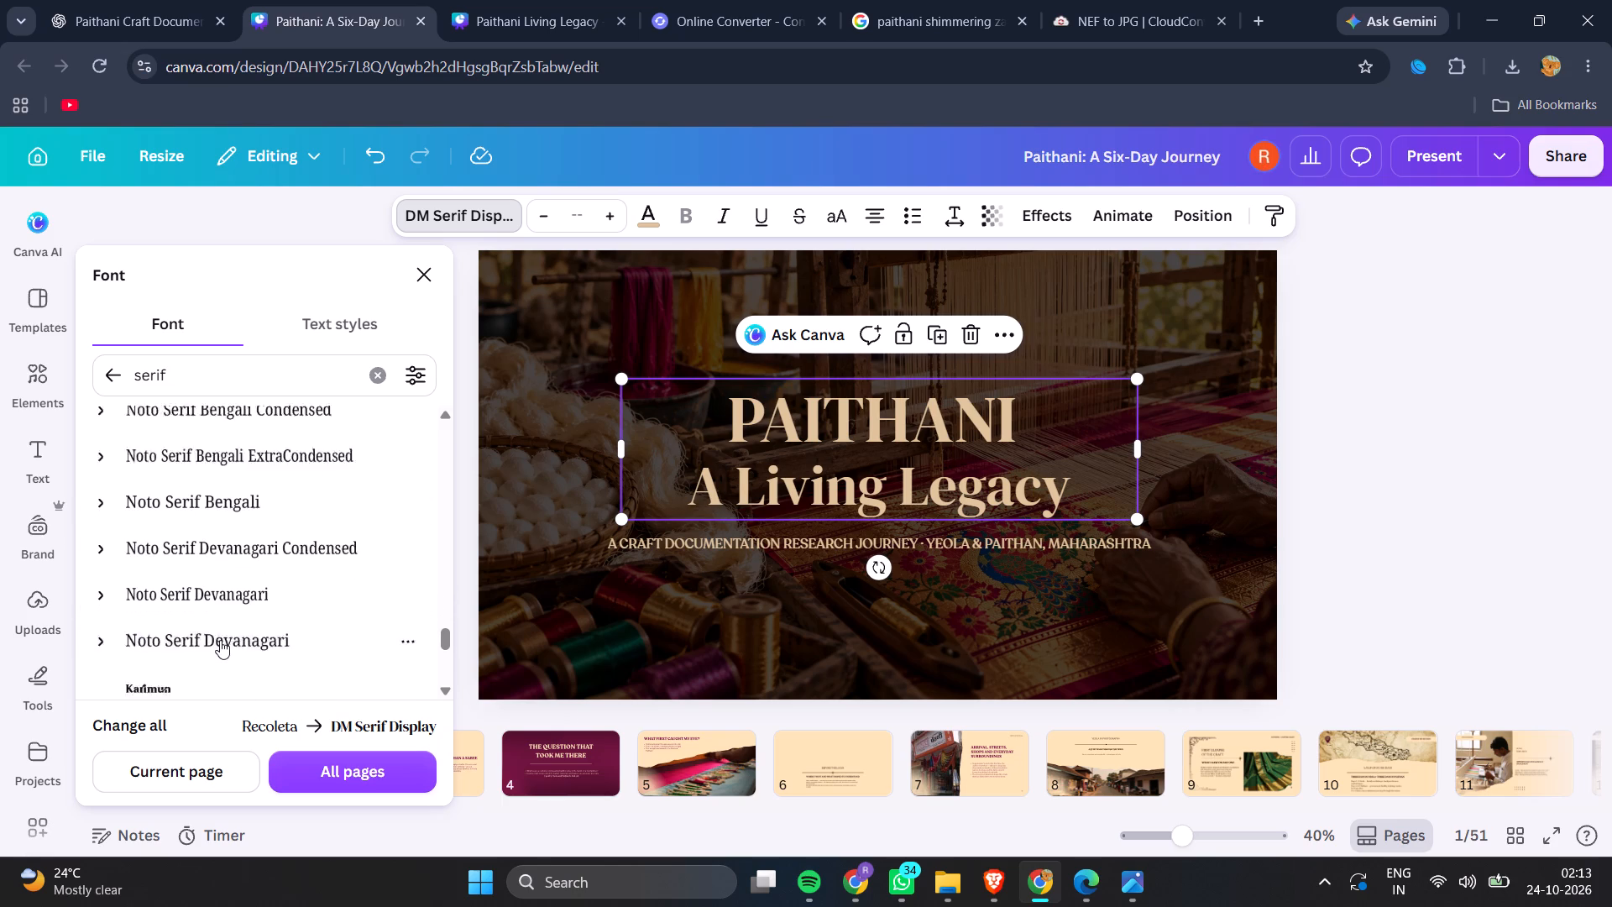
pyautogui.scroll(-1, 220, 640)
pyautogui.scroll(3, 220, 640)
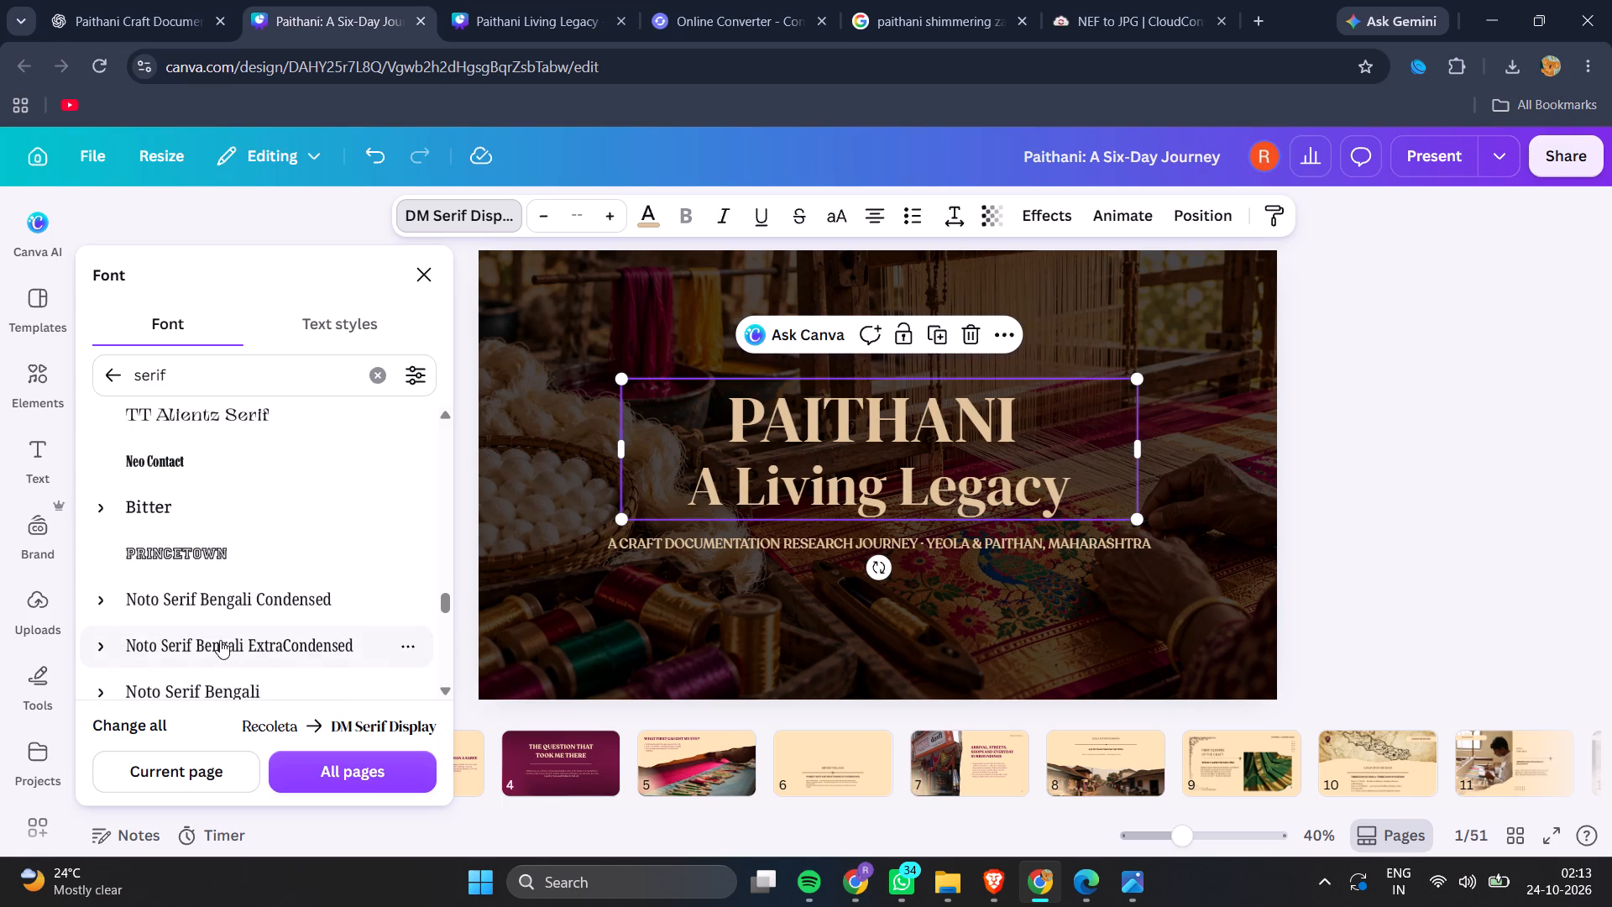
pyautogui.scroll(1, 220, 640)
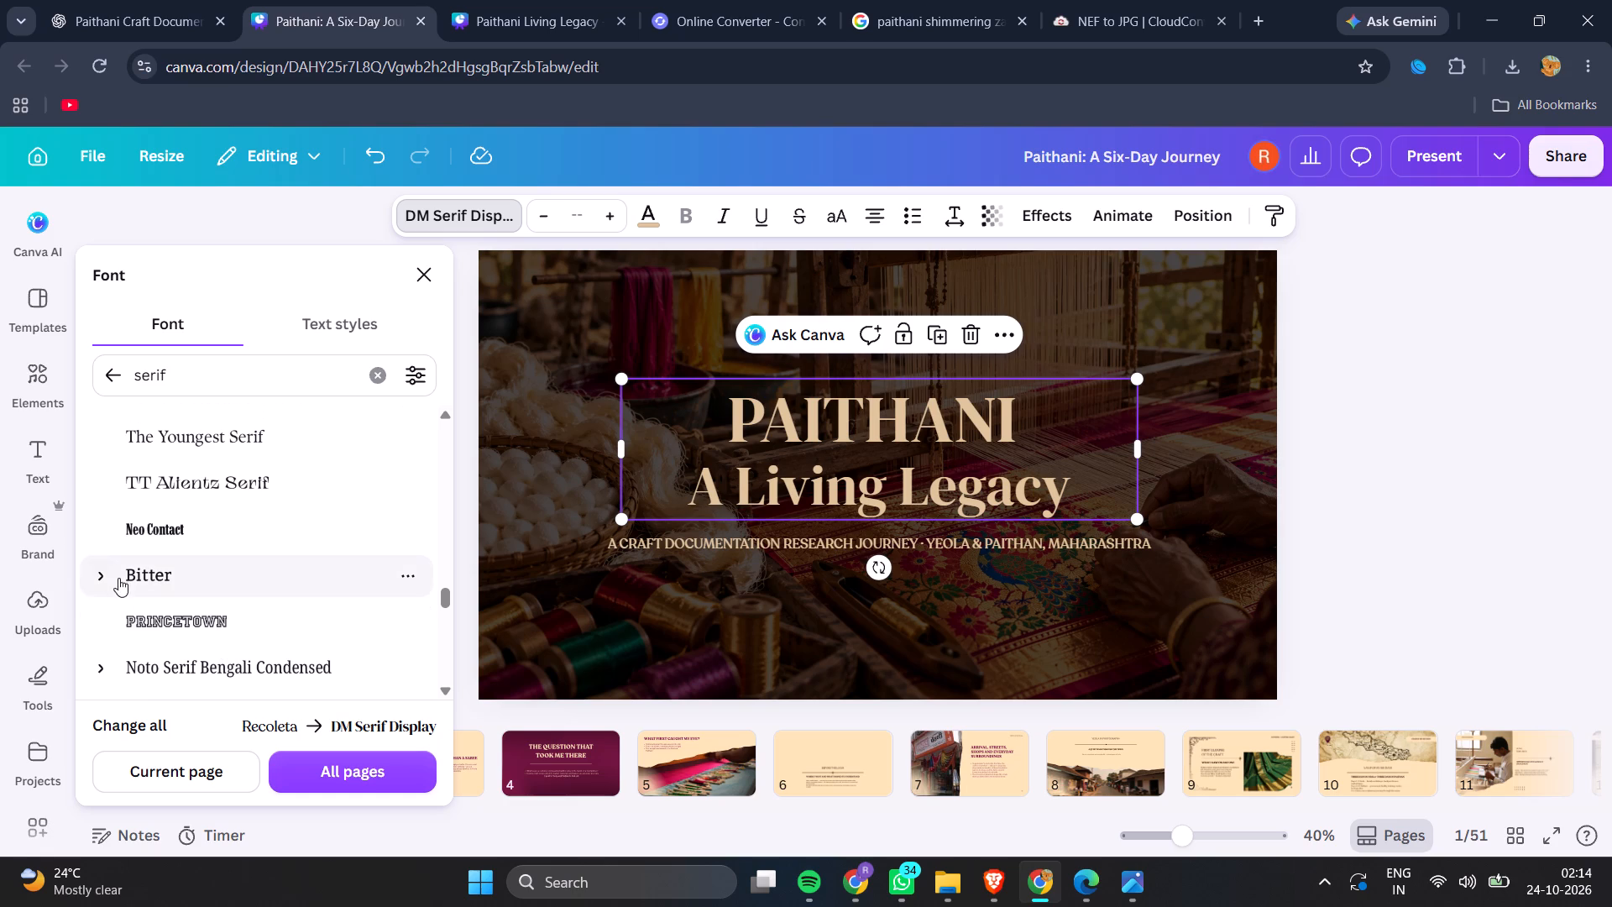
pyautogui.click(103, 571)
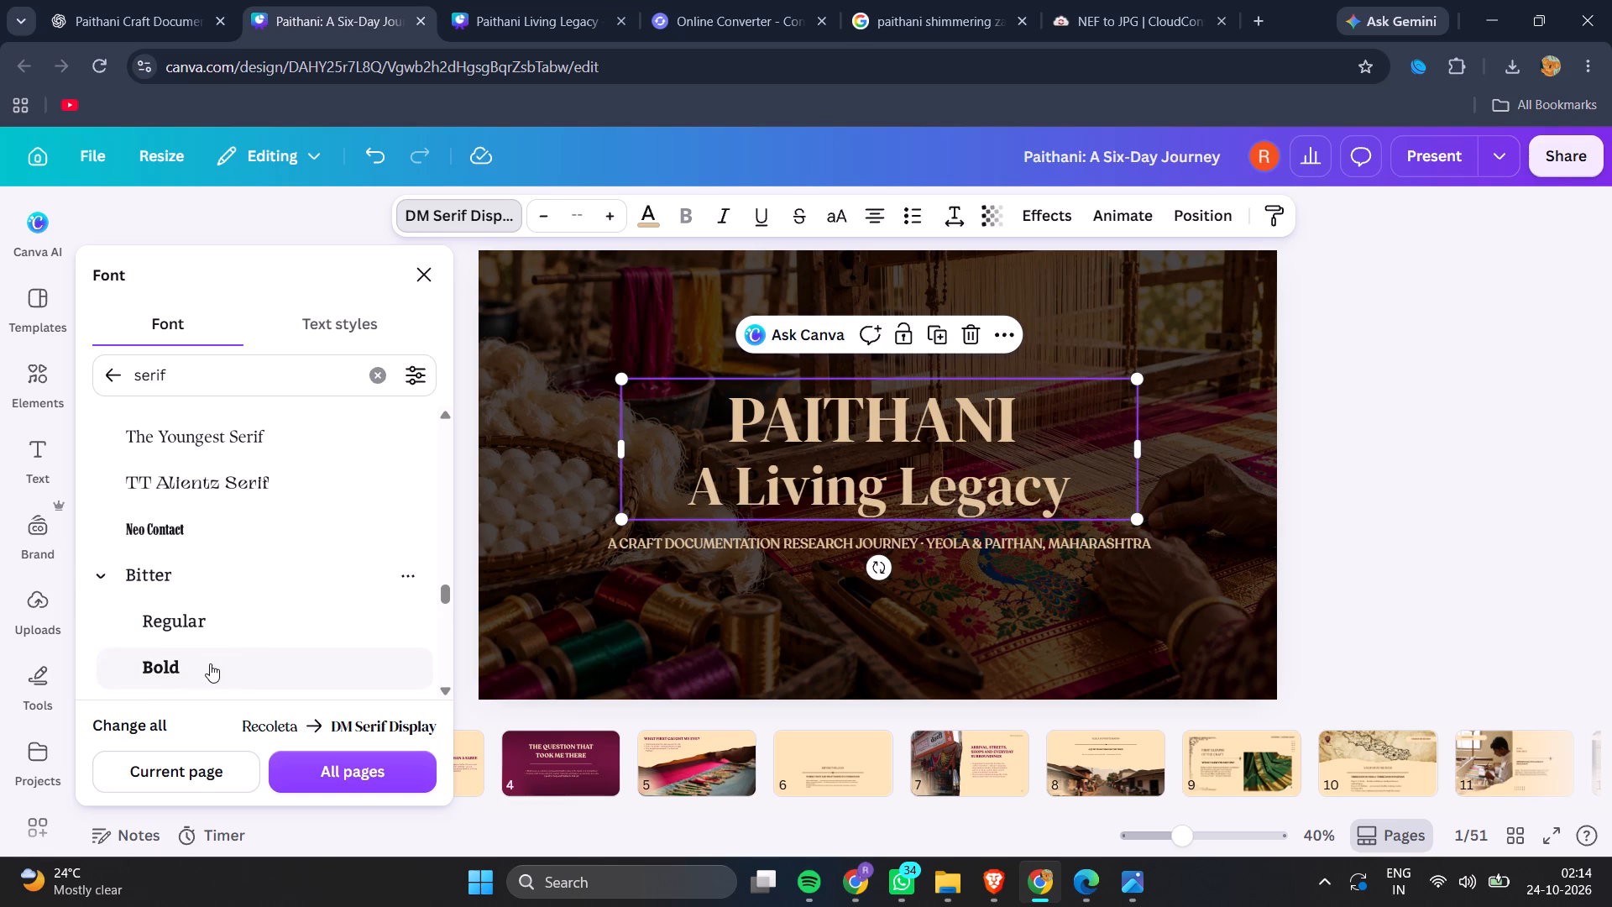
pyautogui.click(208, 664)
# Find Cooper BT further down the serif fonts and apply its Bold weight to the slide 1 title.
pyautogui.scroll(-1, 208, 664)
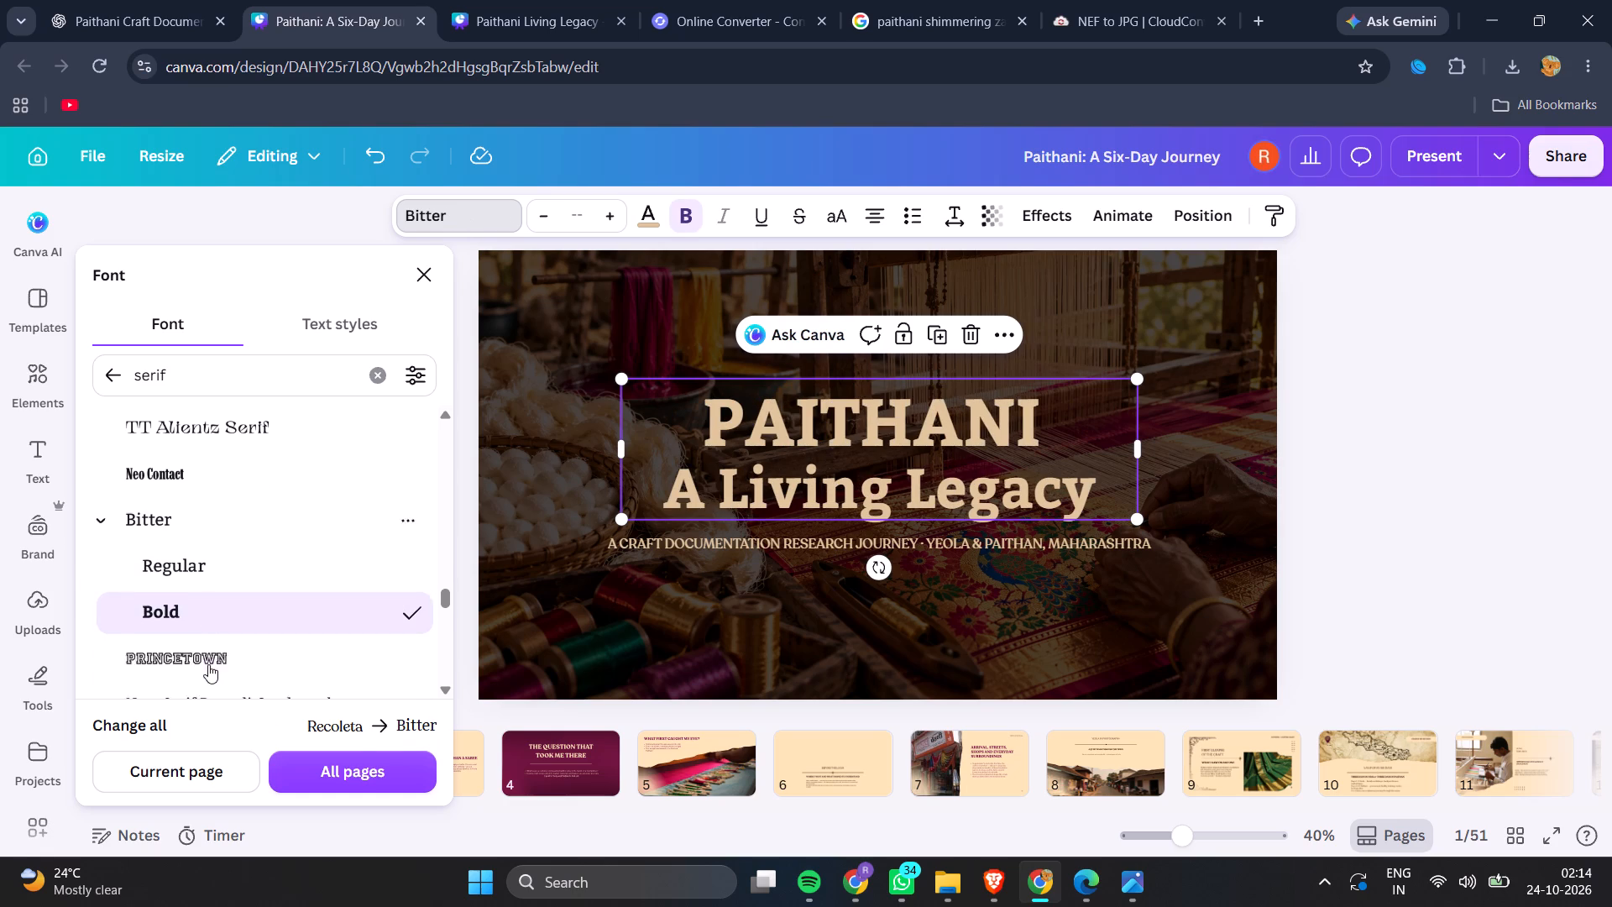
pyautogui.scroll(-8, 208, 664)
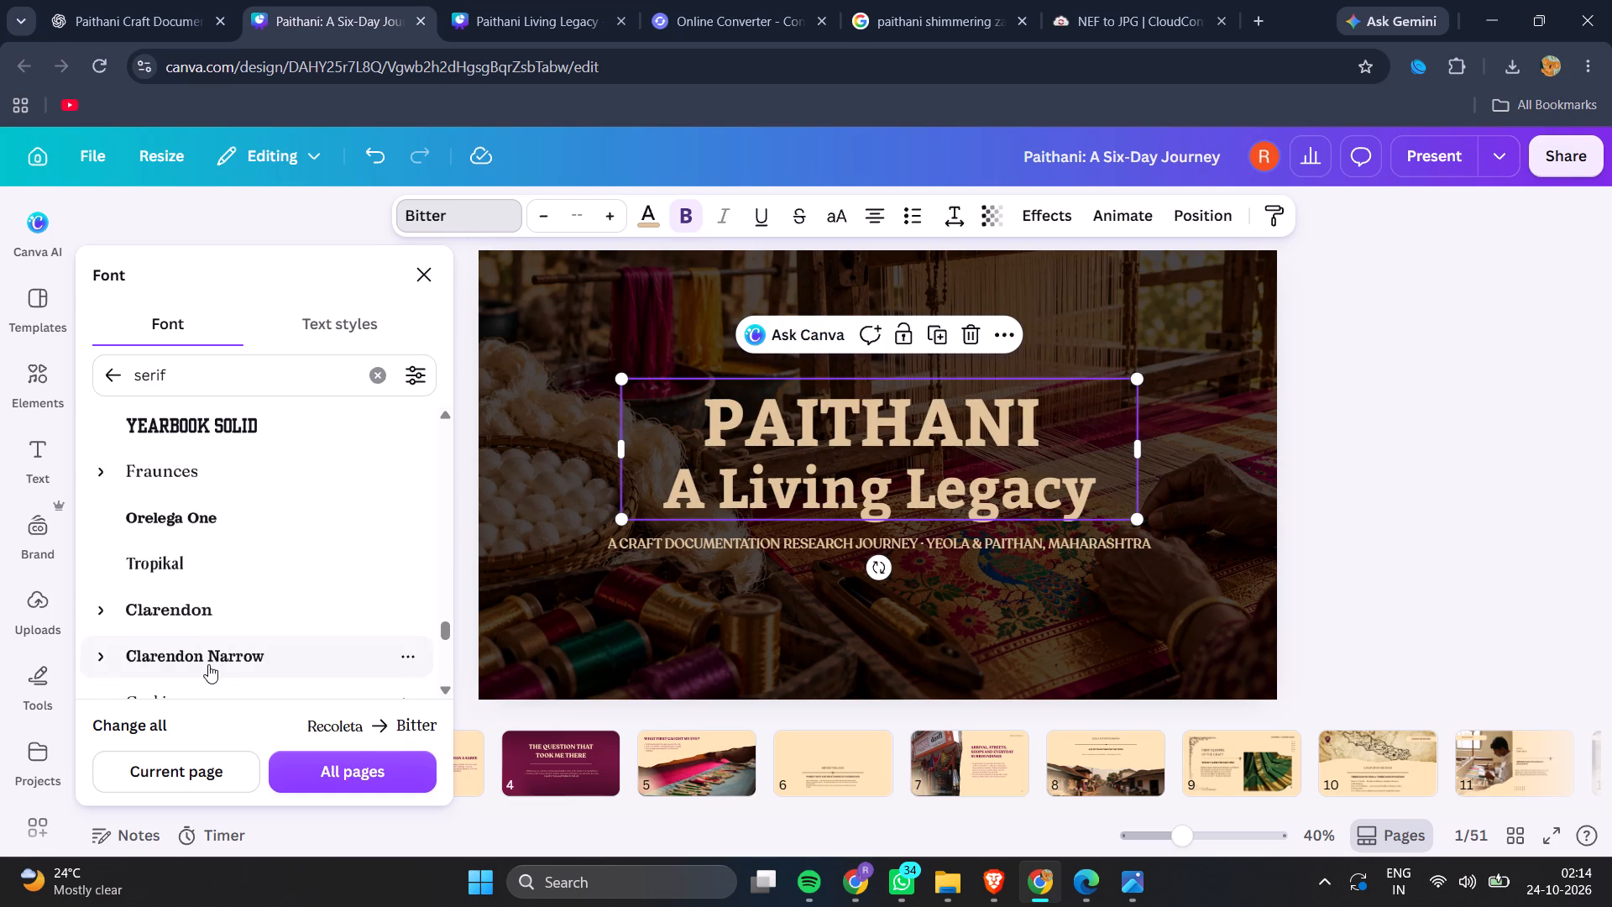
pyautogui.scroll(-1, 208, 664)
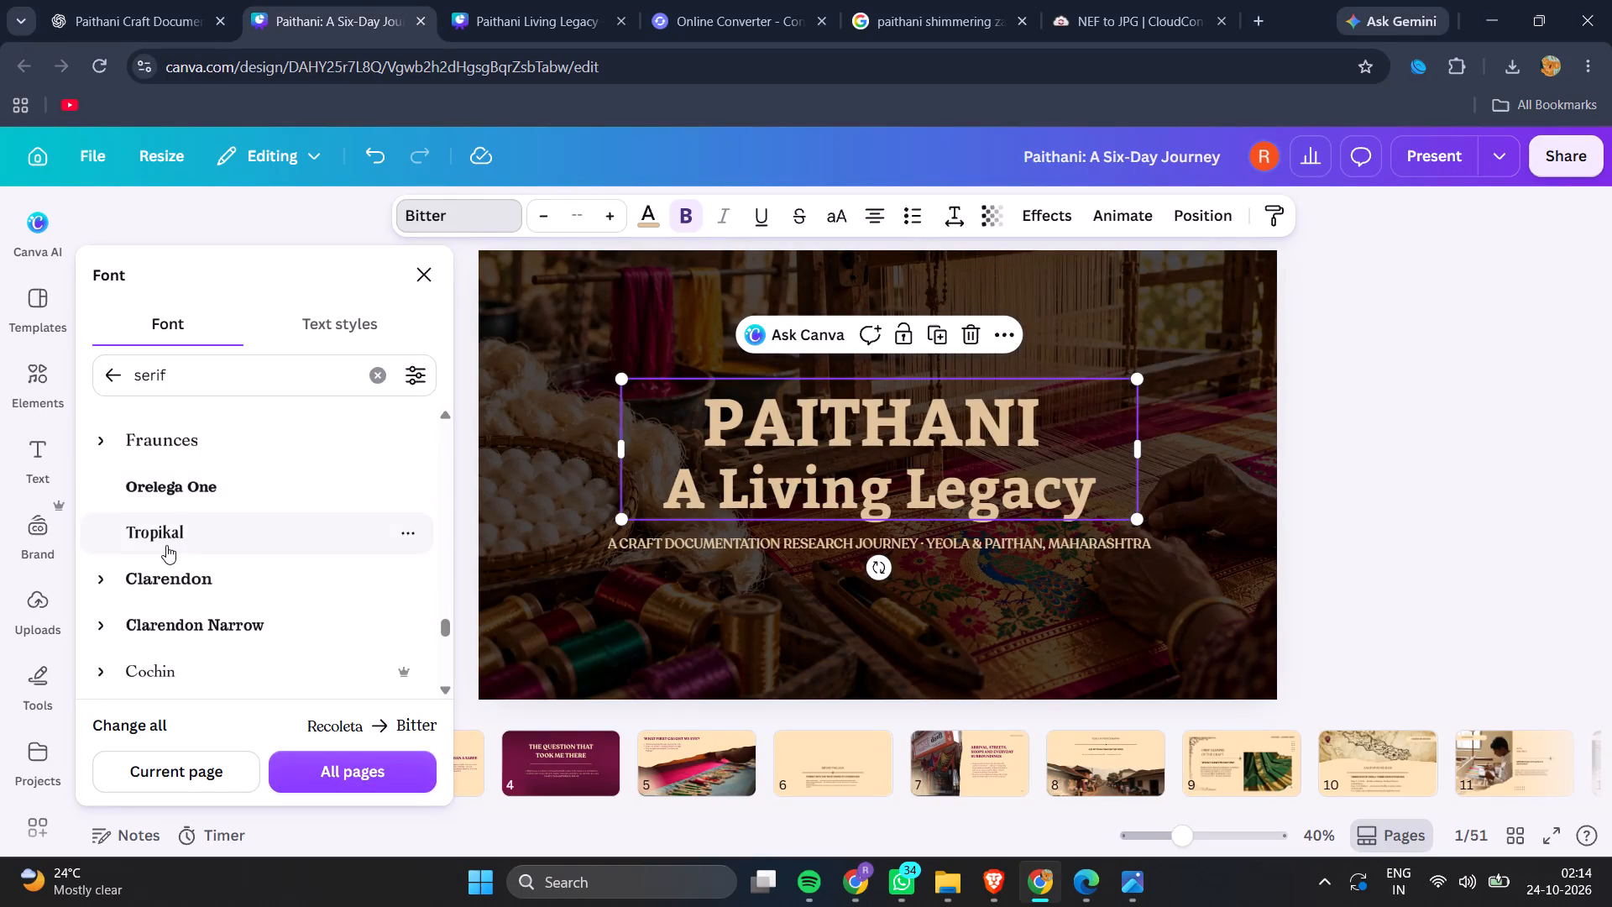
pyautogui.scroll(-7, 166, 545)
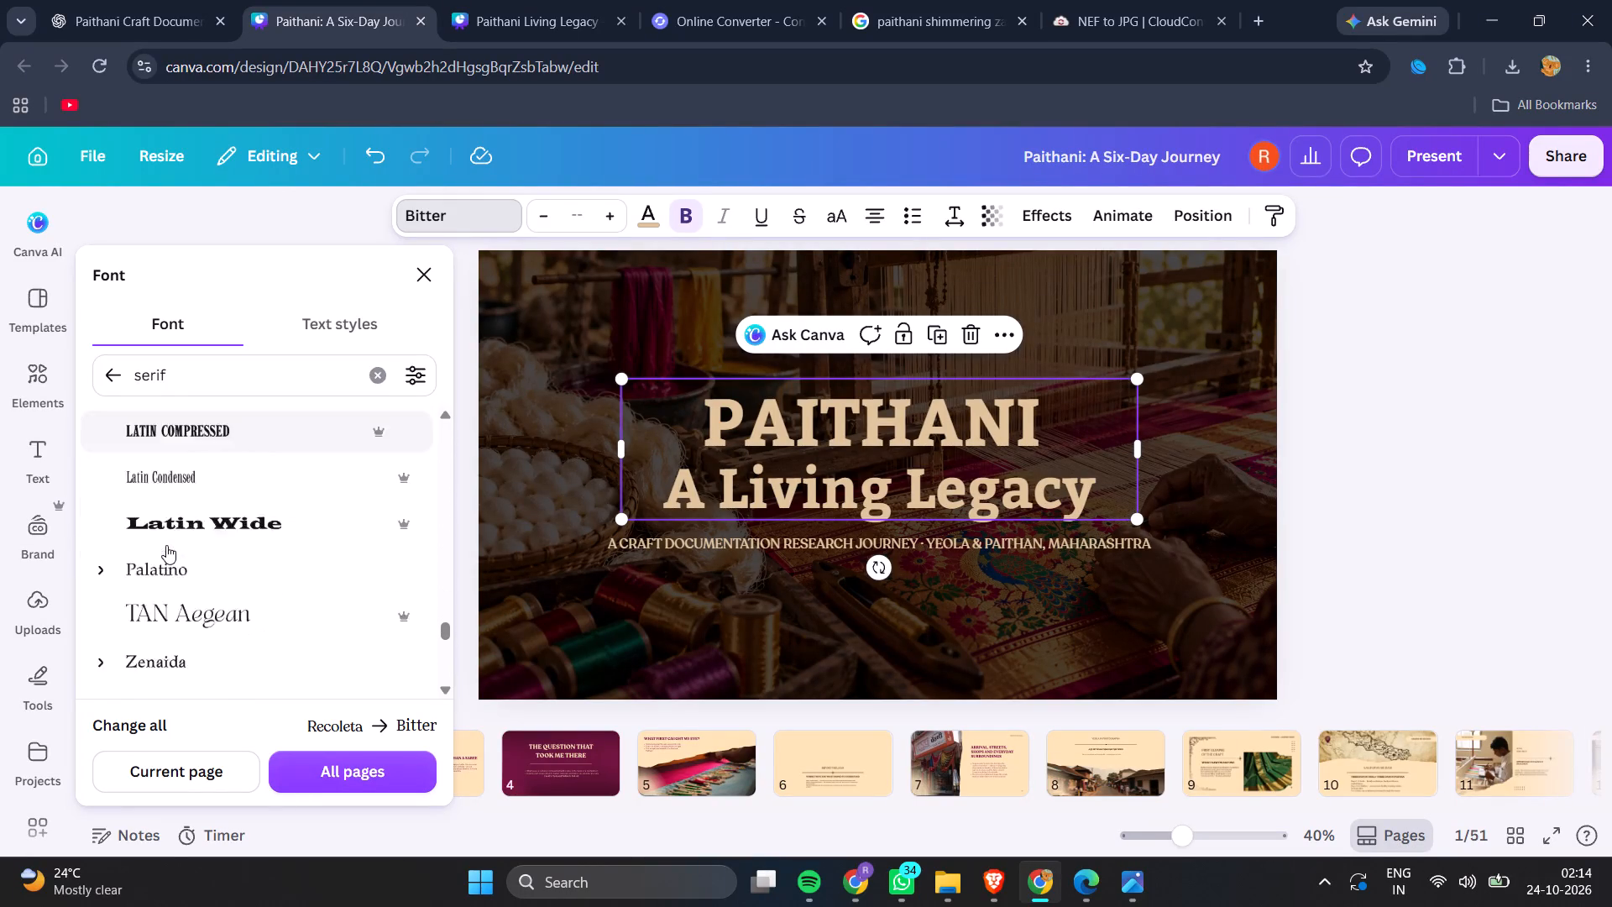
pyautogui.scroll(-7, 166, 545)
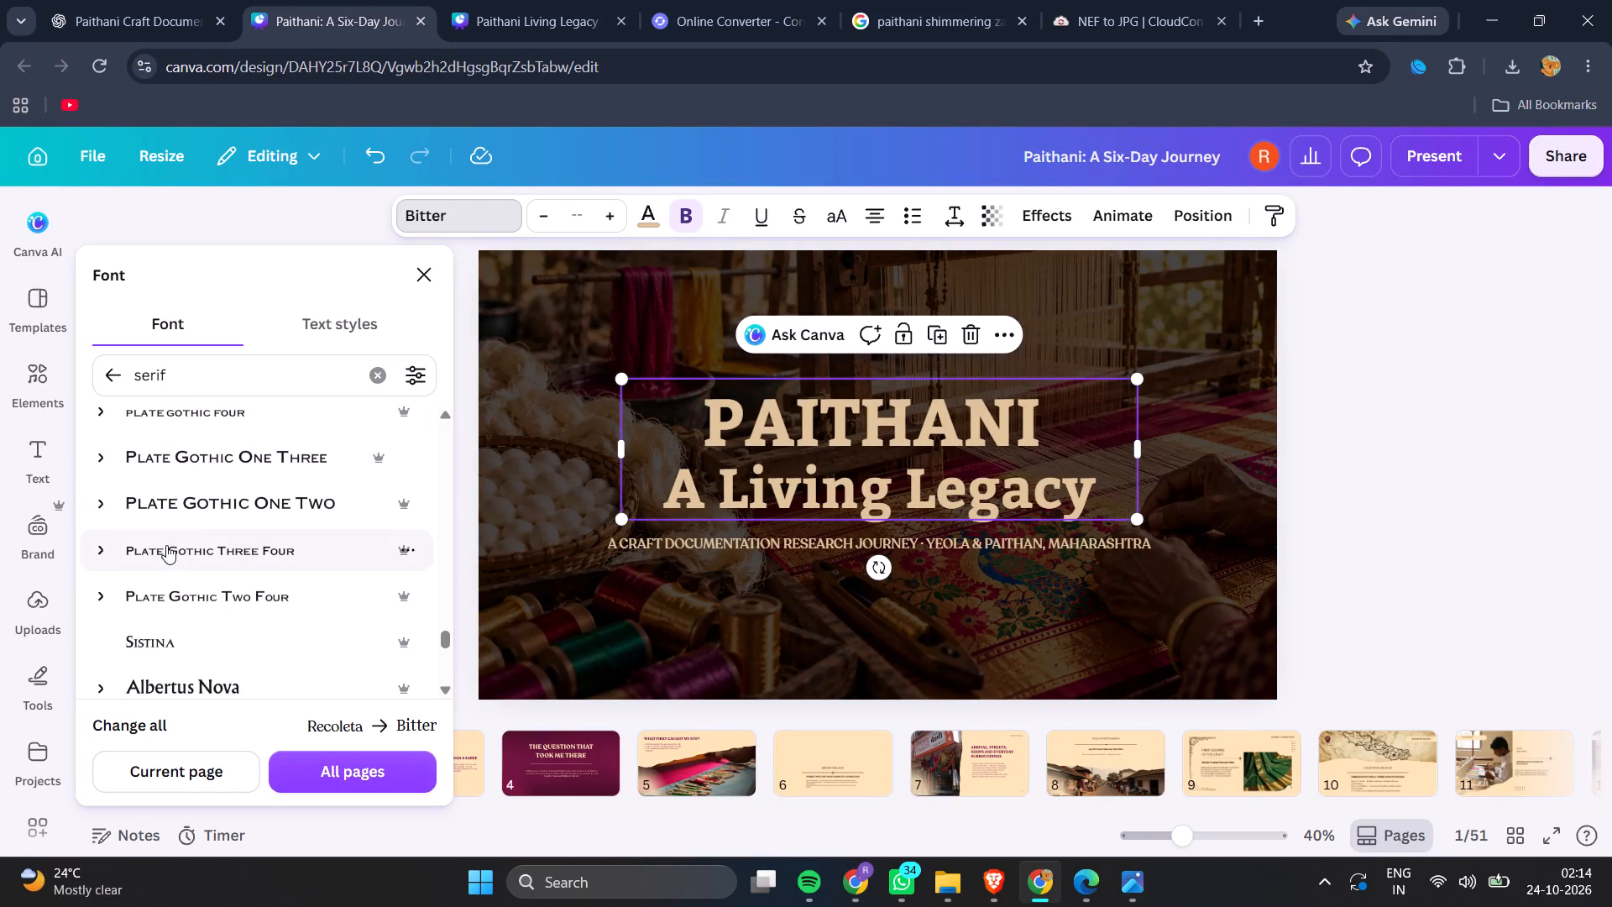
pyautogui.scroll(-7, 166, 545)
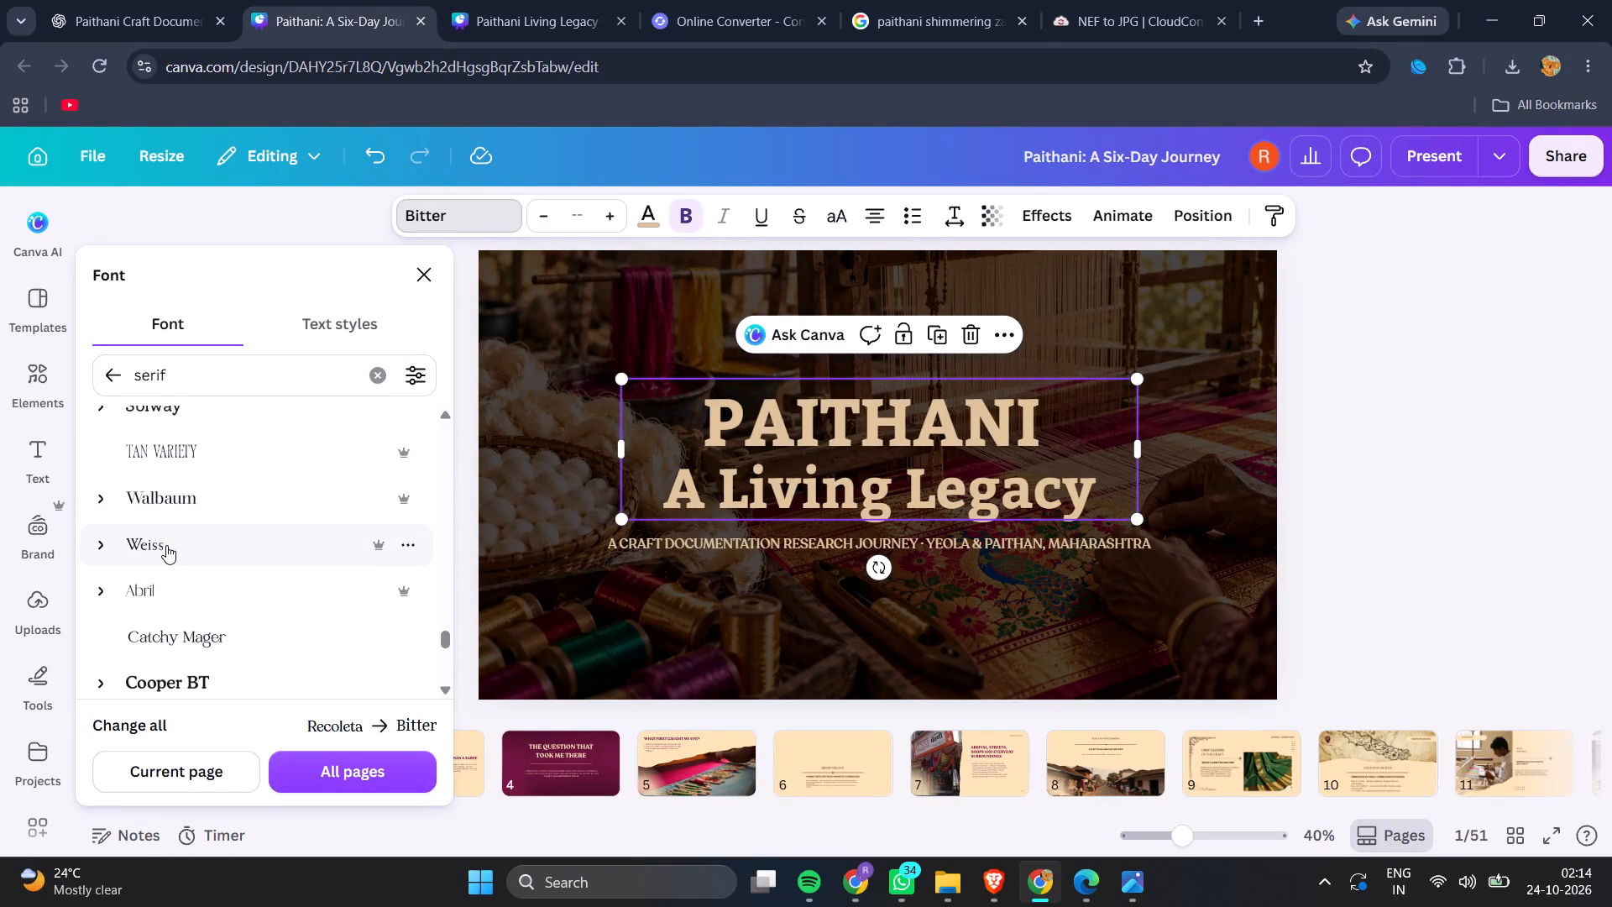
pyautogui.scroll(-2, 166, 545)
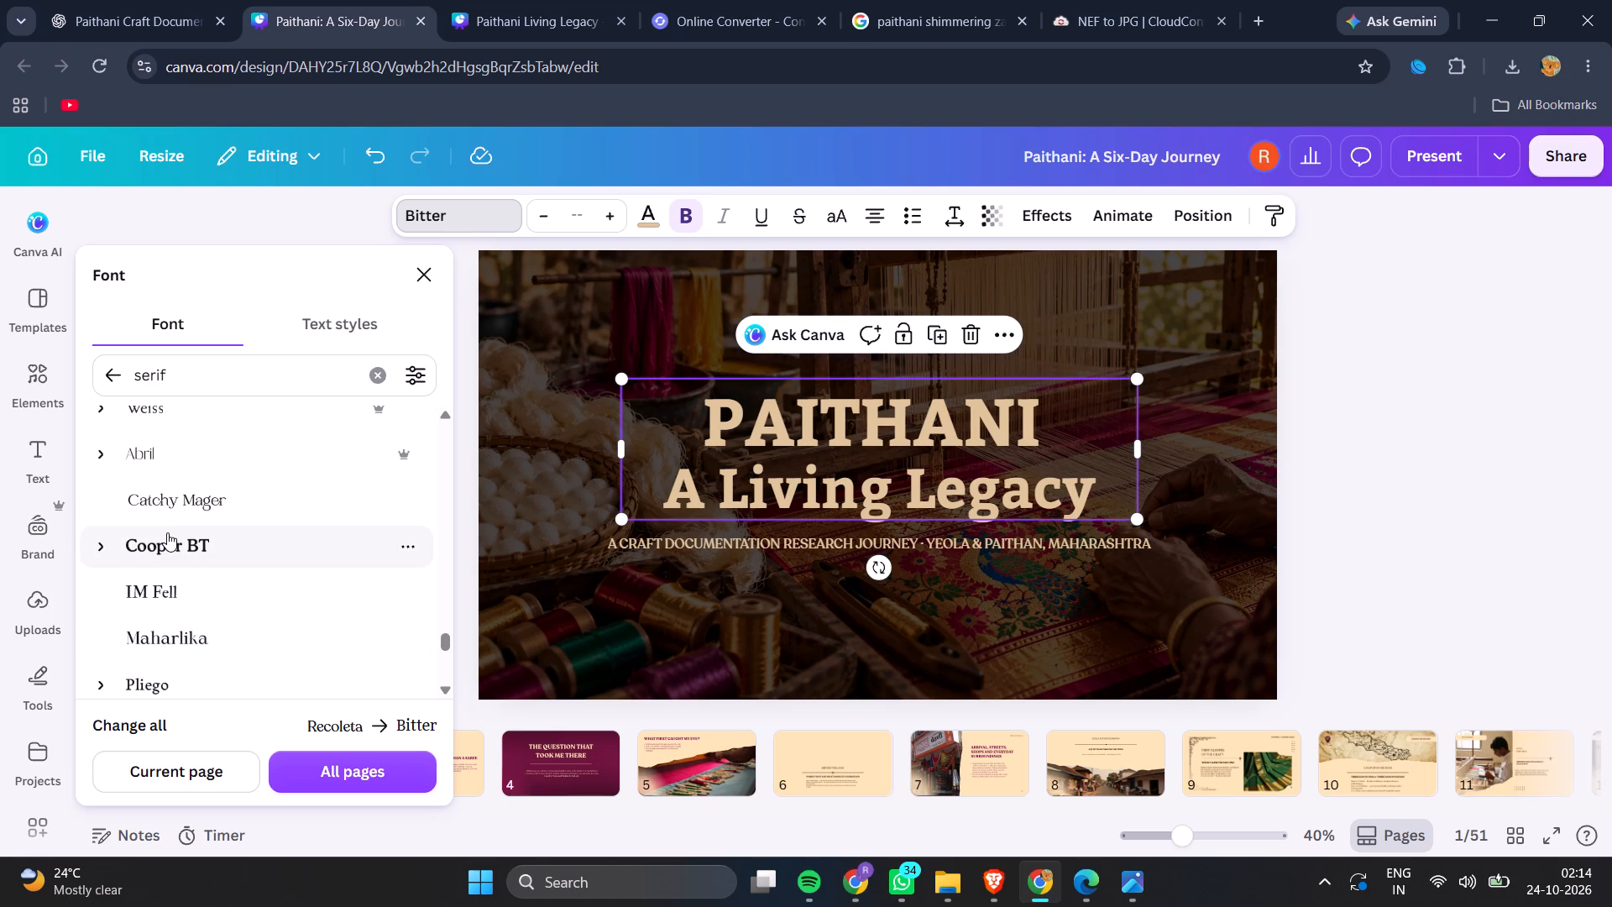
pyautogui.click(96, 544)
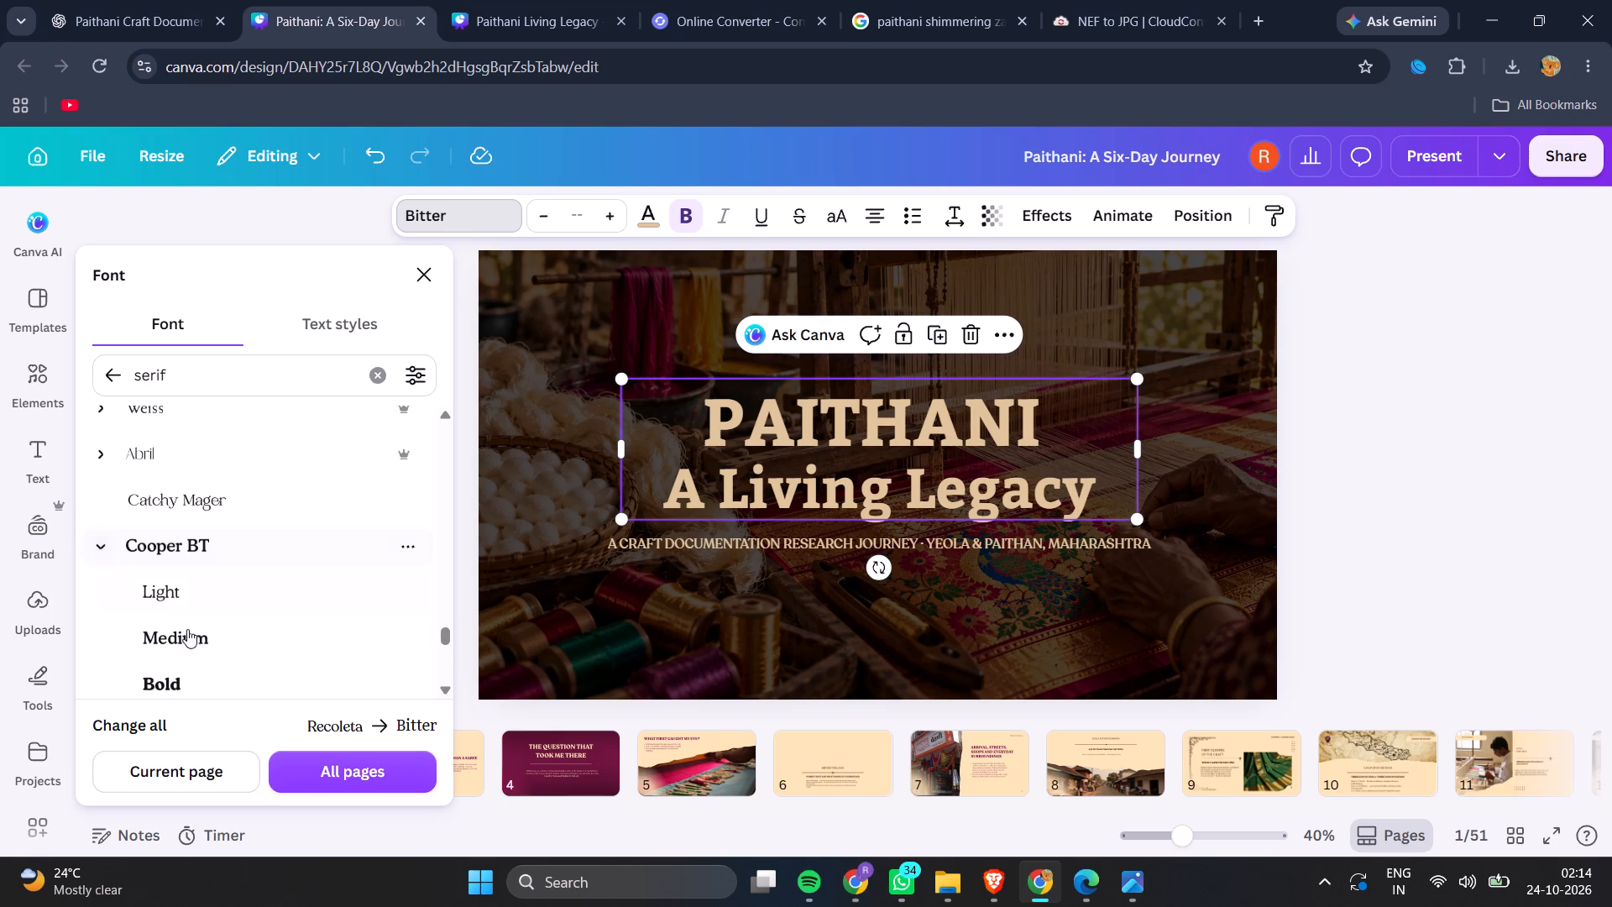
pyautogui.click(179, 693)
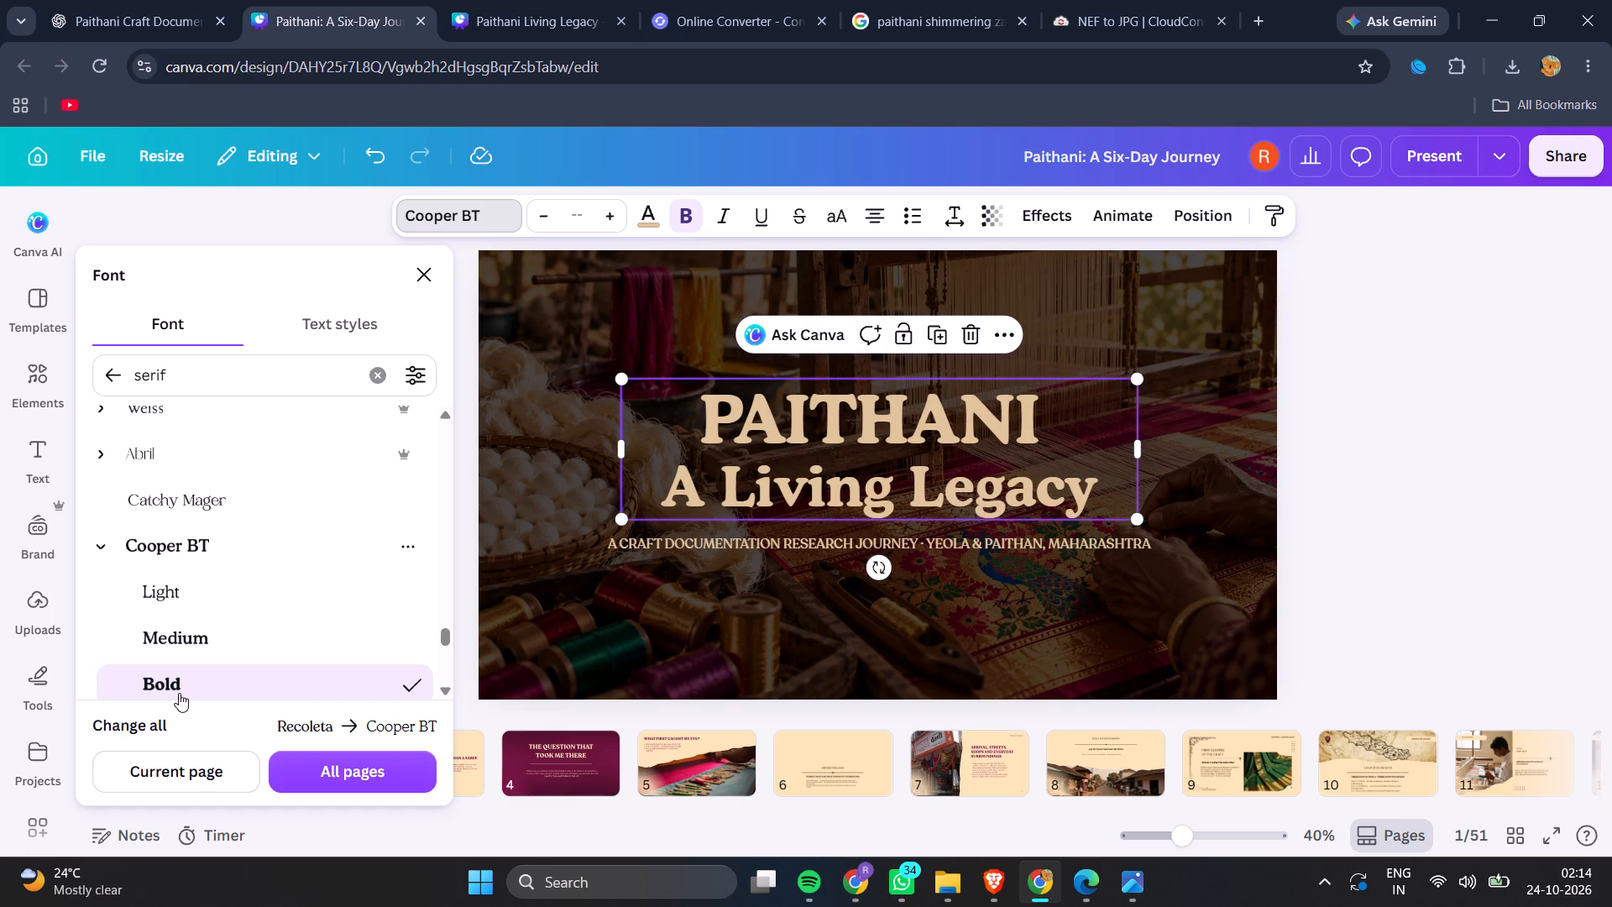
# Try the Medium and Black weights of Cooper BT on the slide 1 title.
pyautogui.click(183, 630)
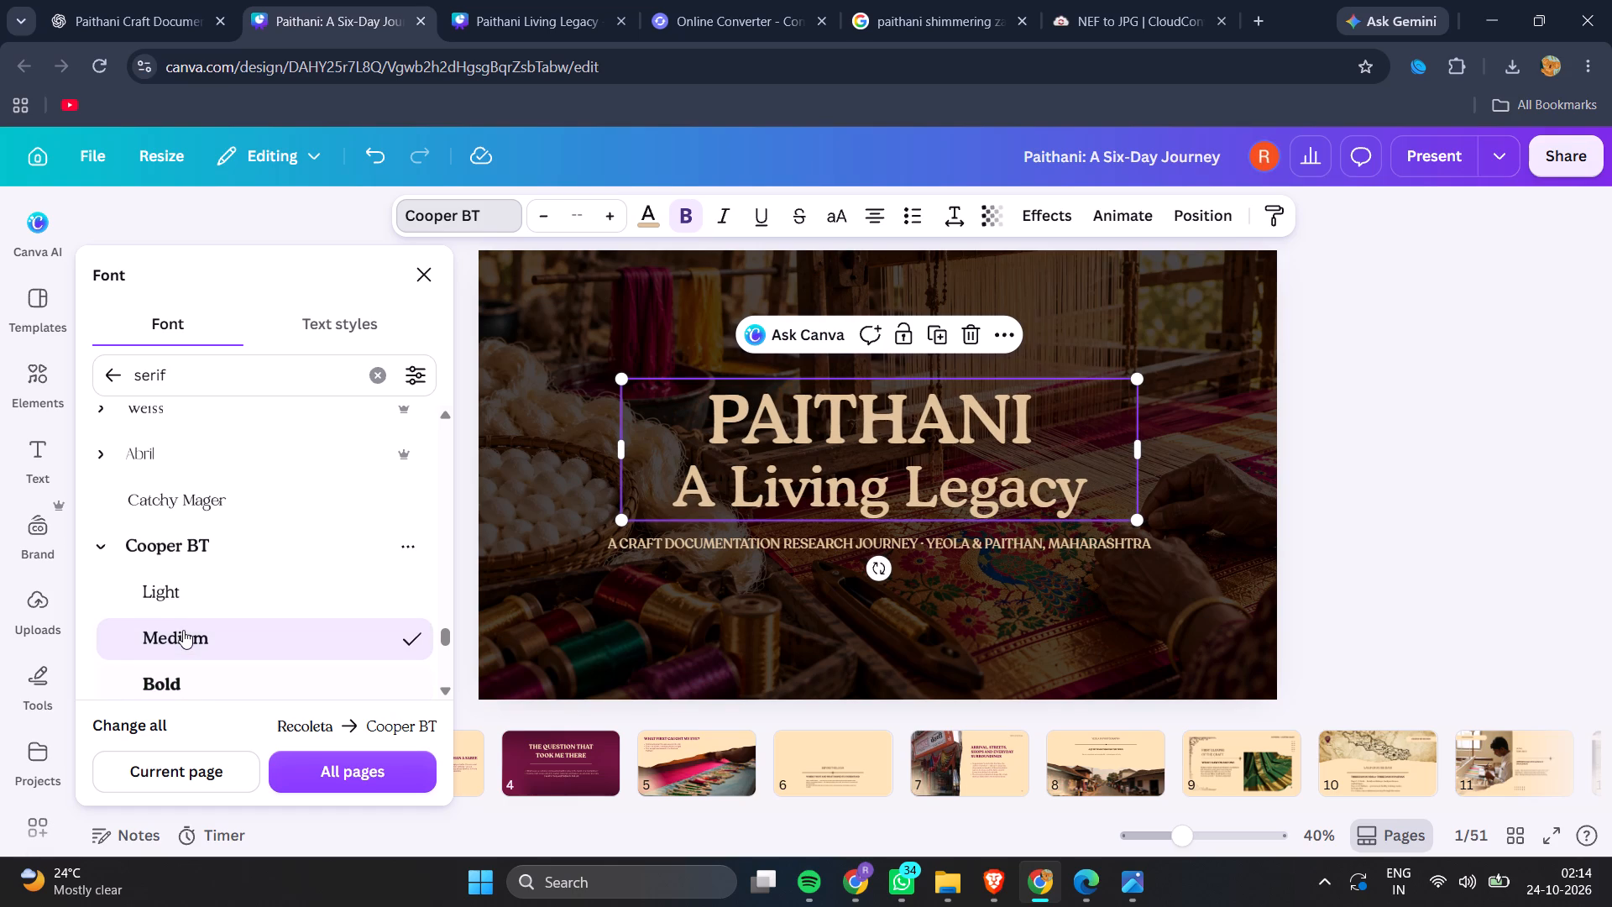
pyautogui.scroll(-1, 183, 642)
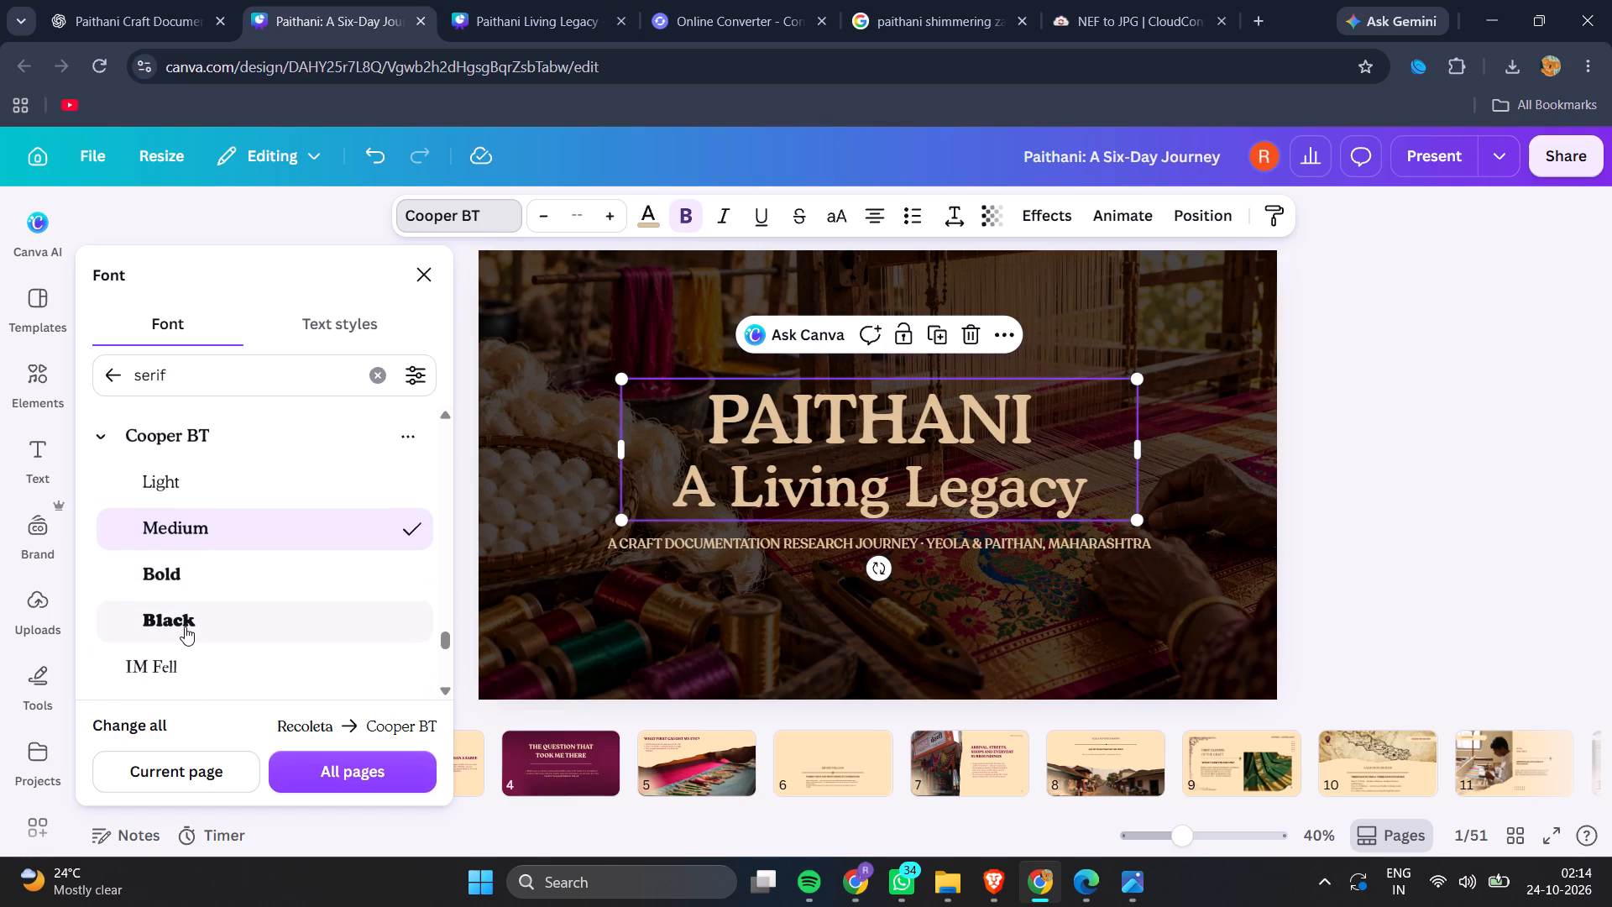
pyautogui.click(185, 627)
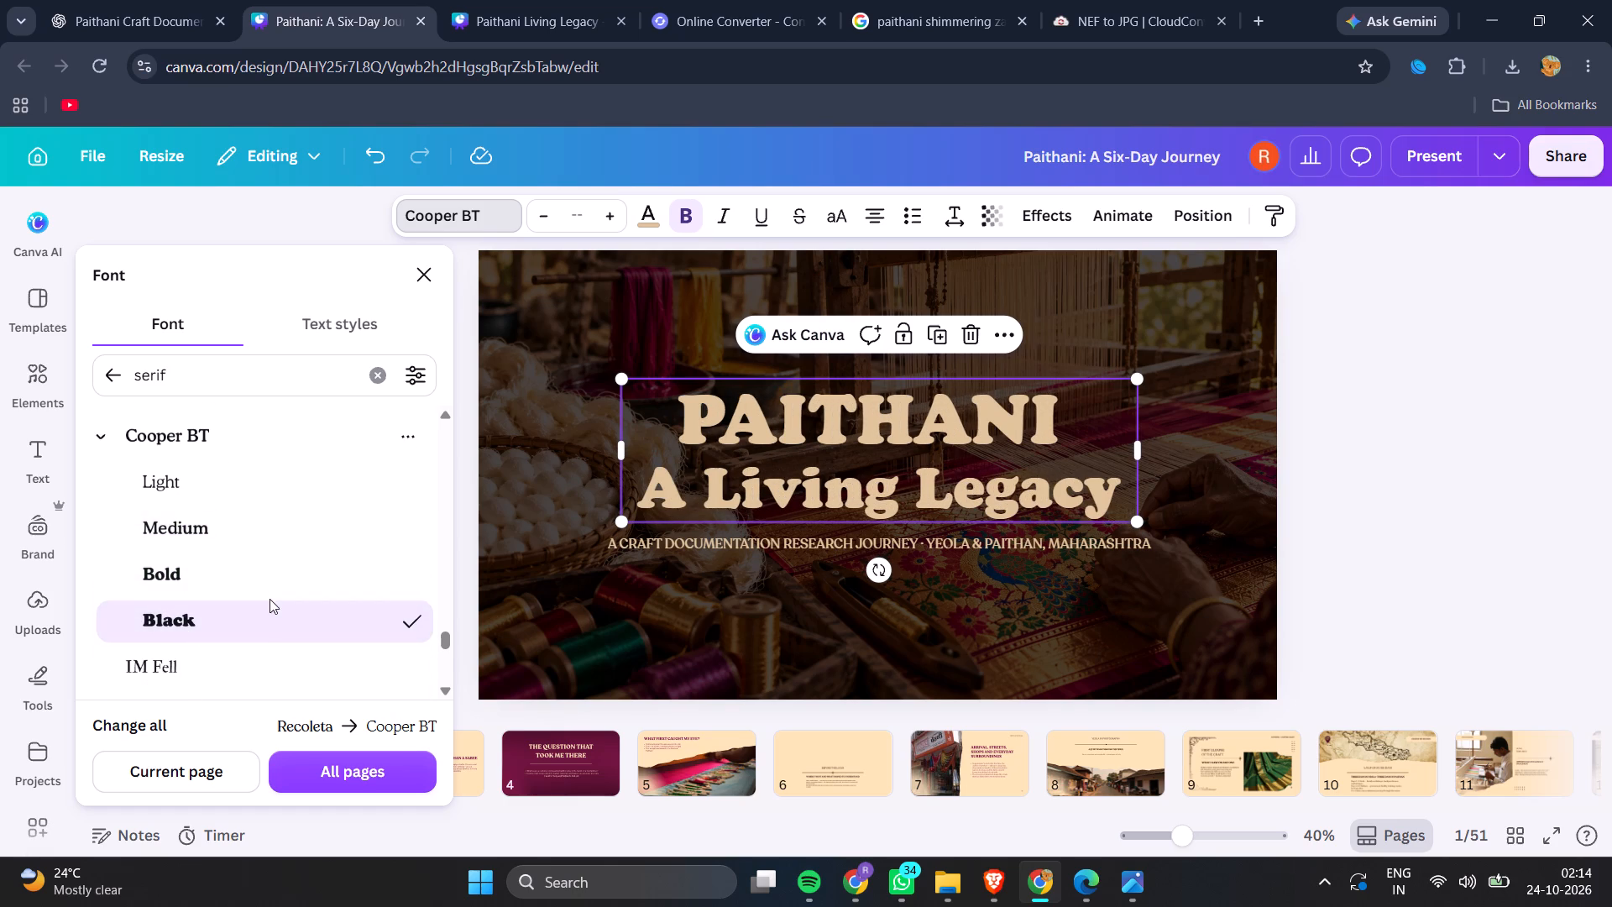
# Change the slide 1 title font to Alike in the Bold weight.
pyautogui.scroll(-9, 270, 599)
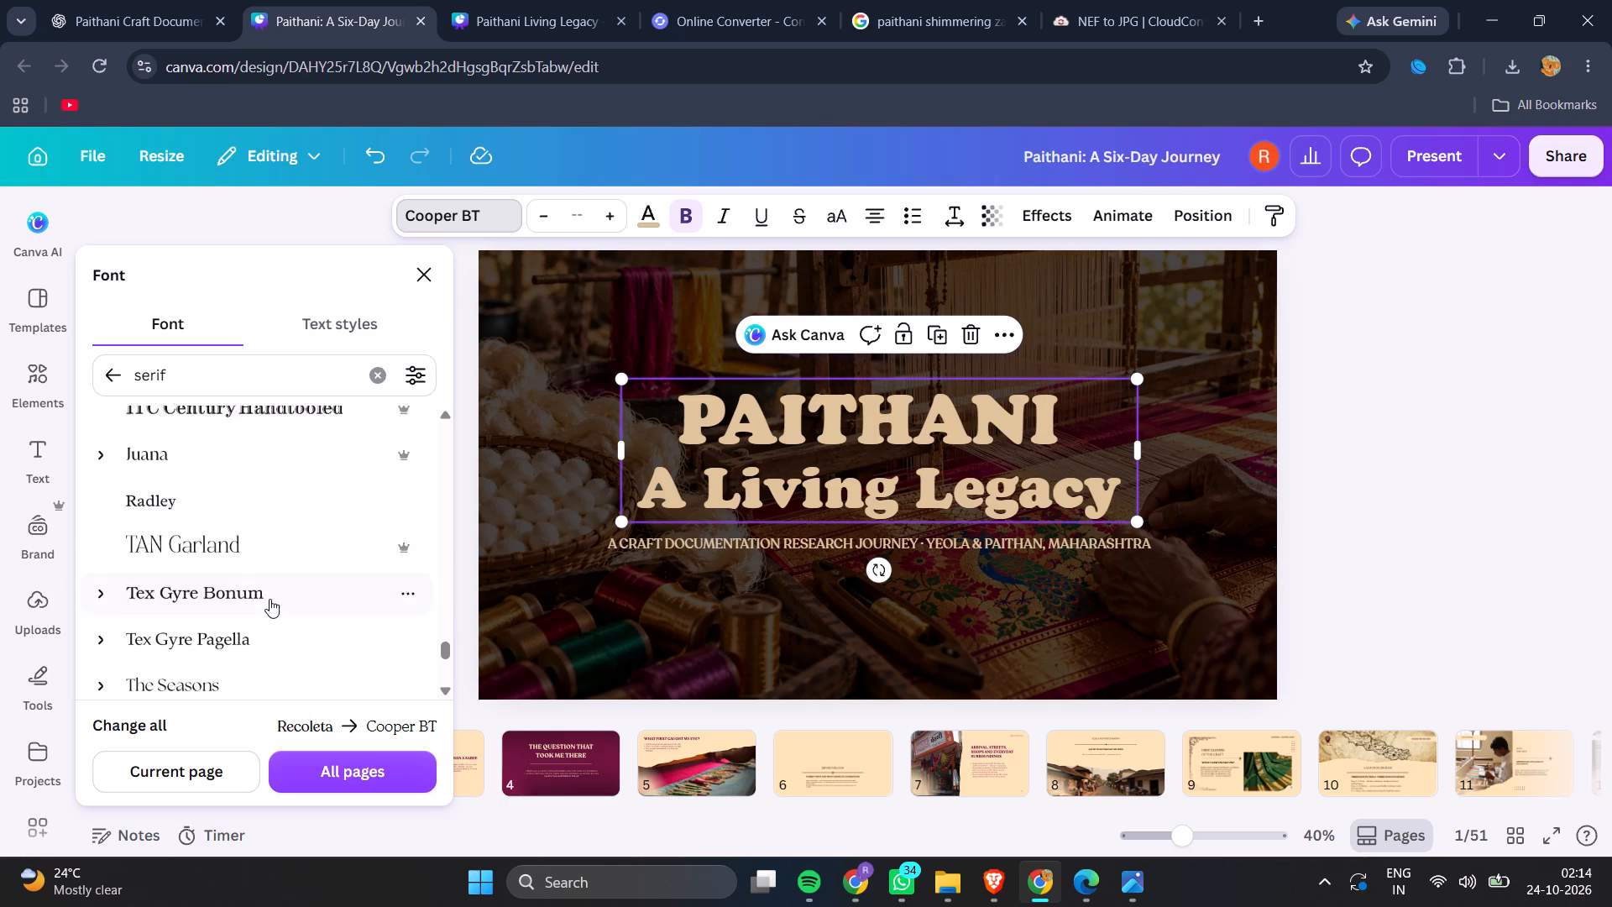
pyautogui.scroll(-10, 270, 599)
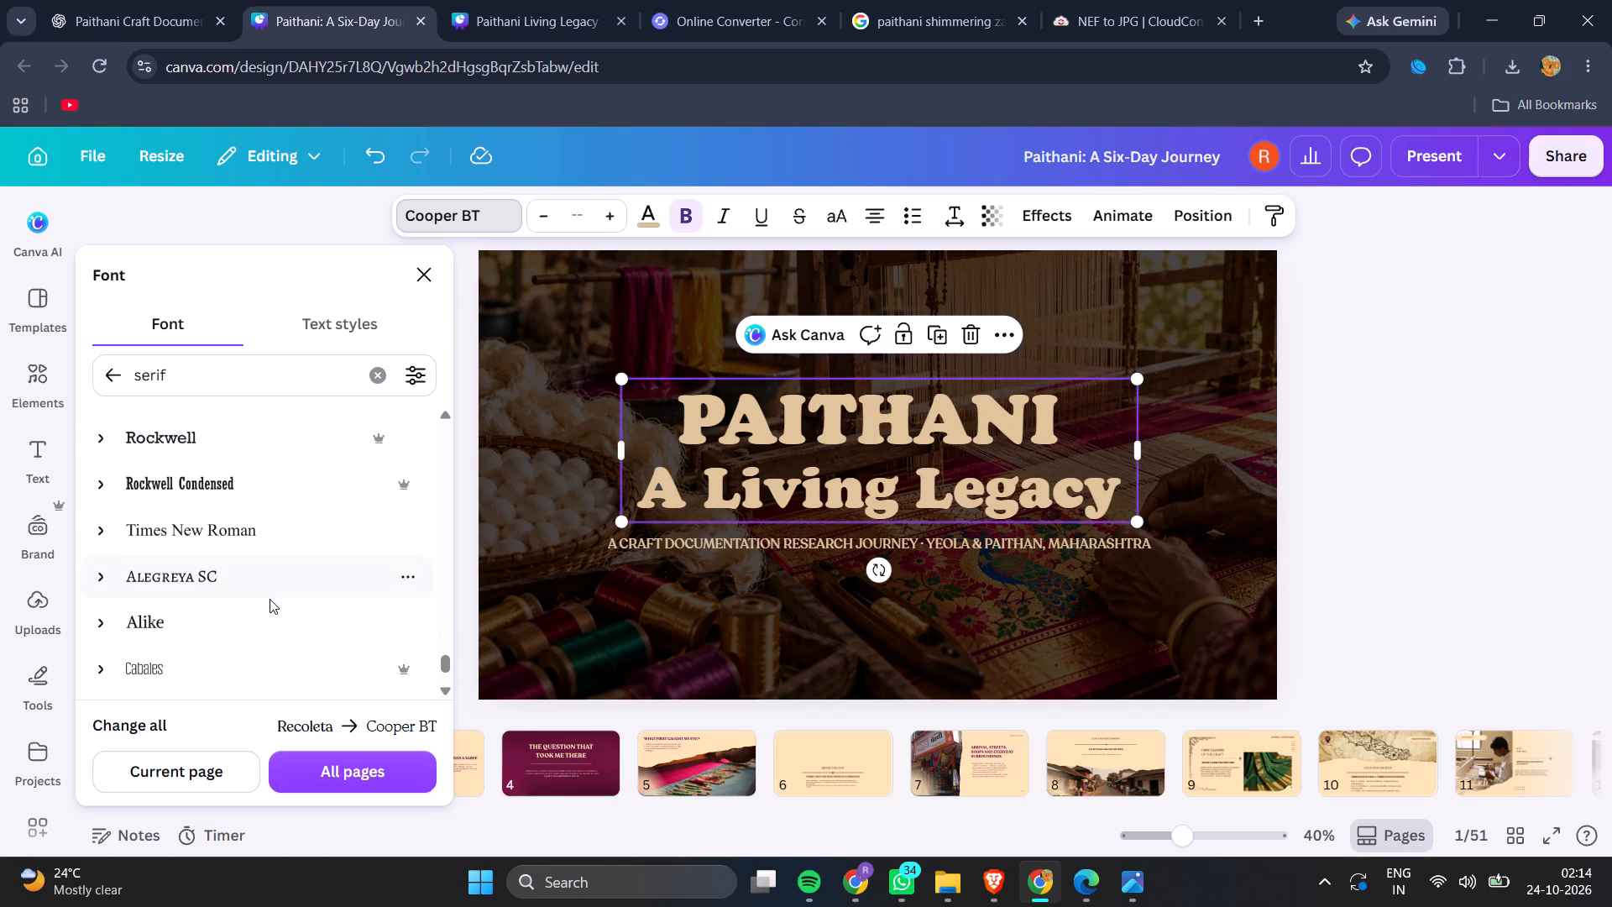
pyautogui.scroll(-1, 270, 599)
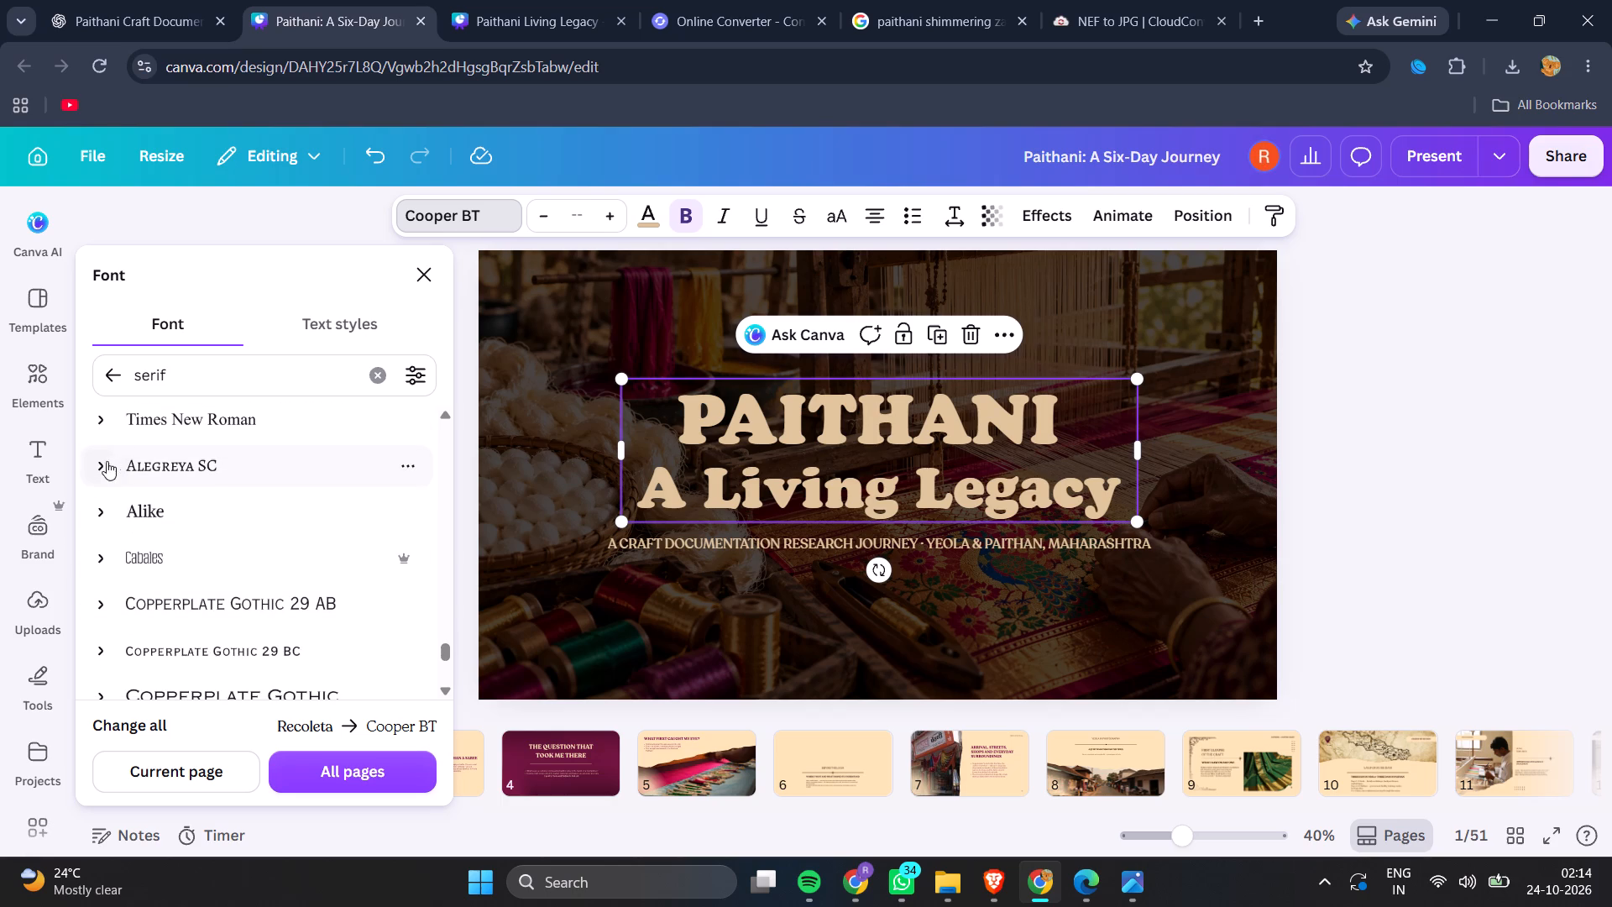
pyautogui.click(101, 522)
pyautogui.click(174, 599)
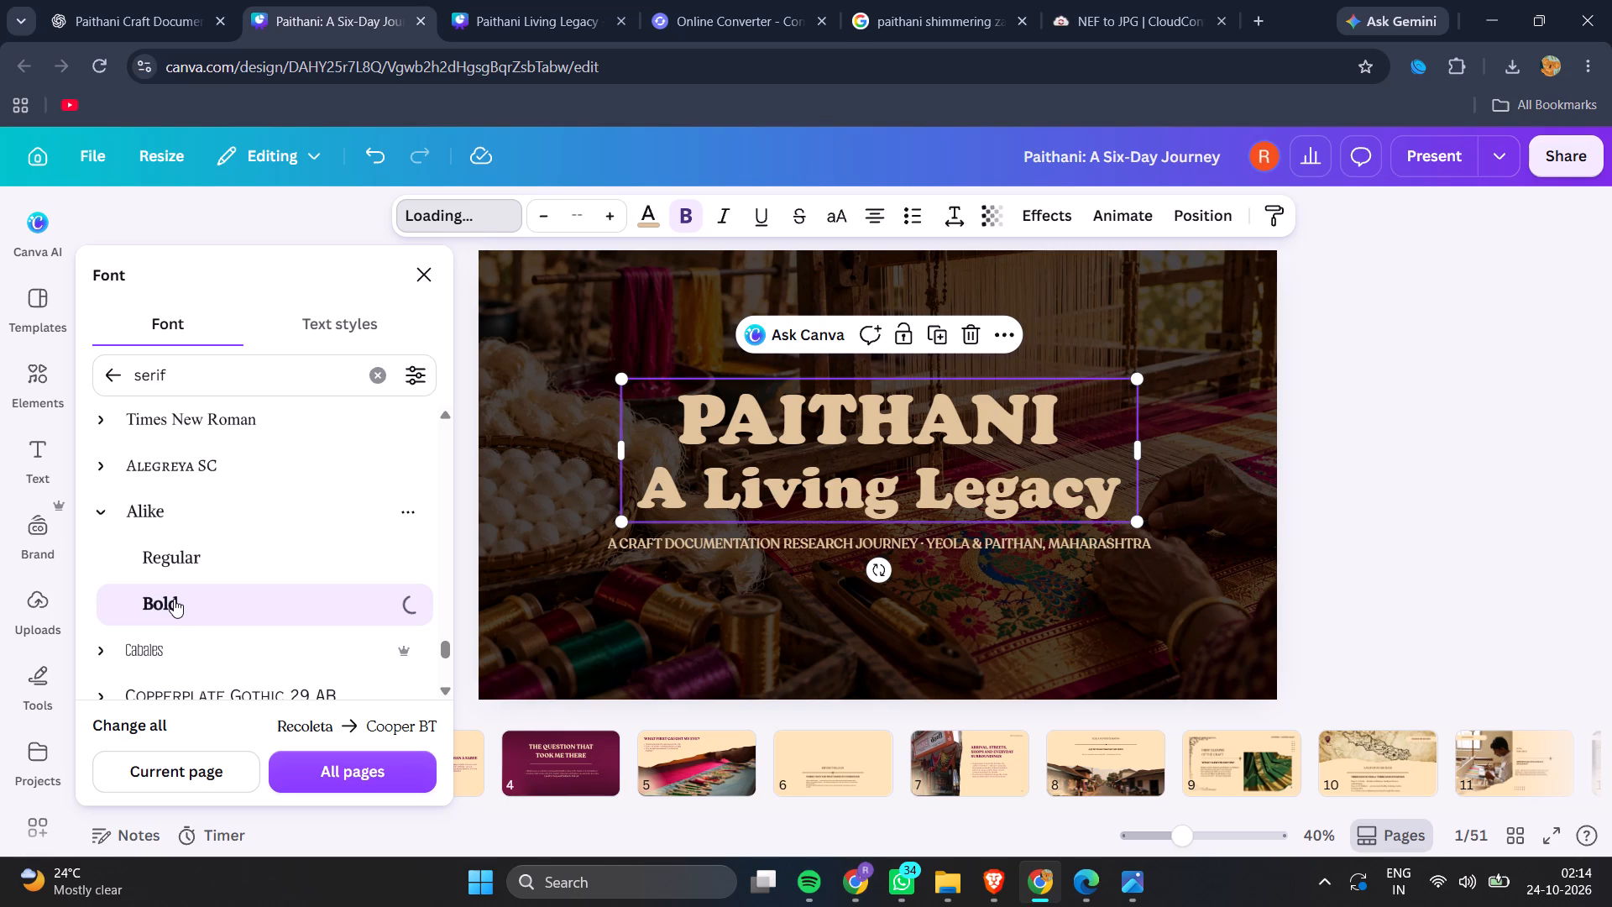
pyautogui.click(178, 556)
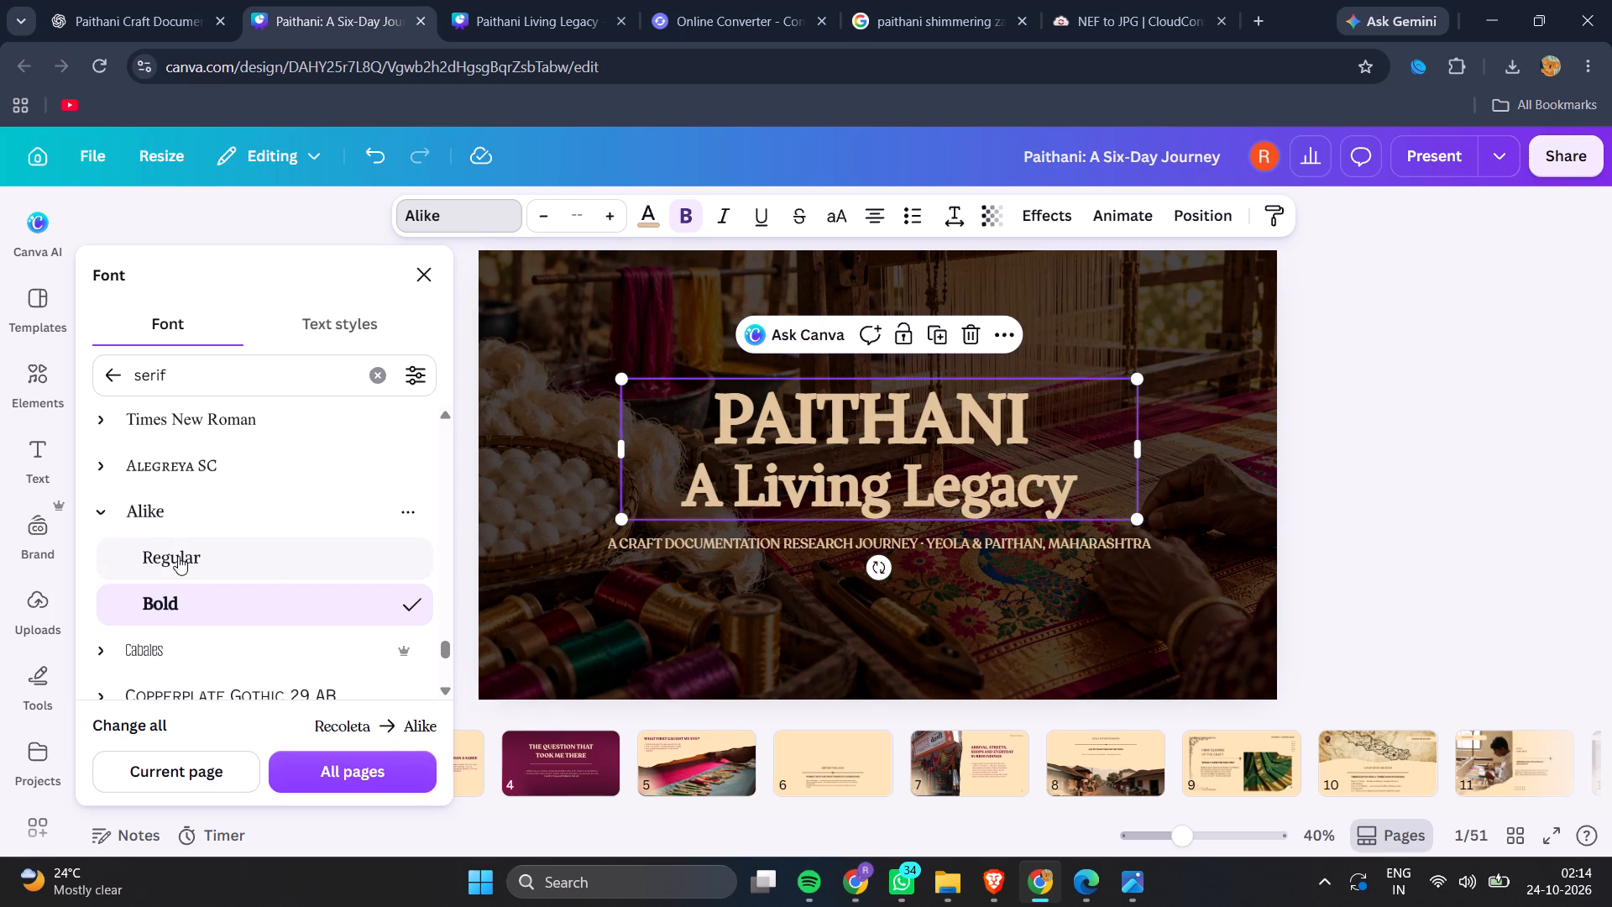
pyautogui.click(166, 601)
# Look further through the serif font results for another candidate for the slide 1 title.
pyautogui.scroll(-6, 166, 601)
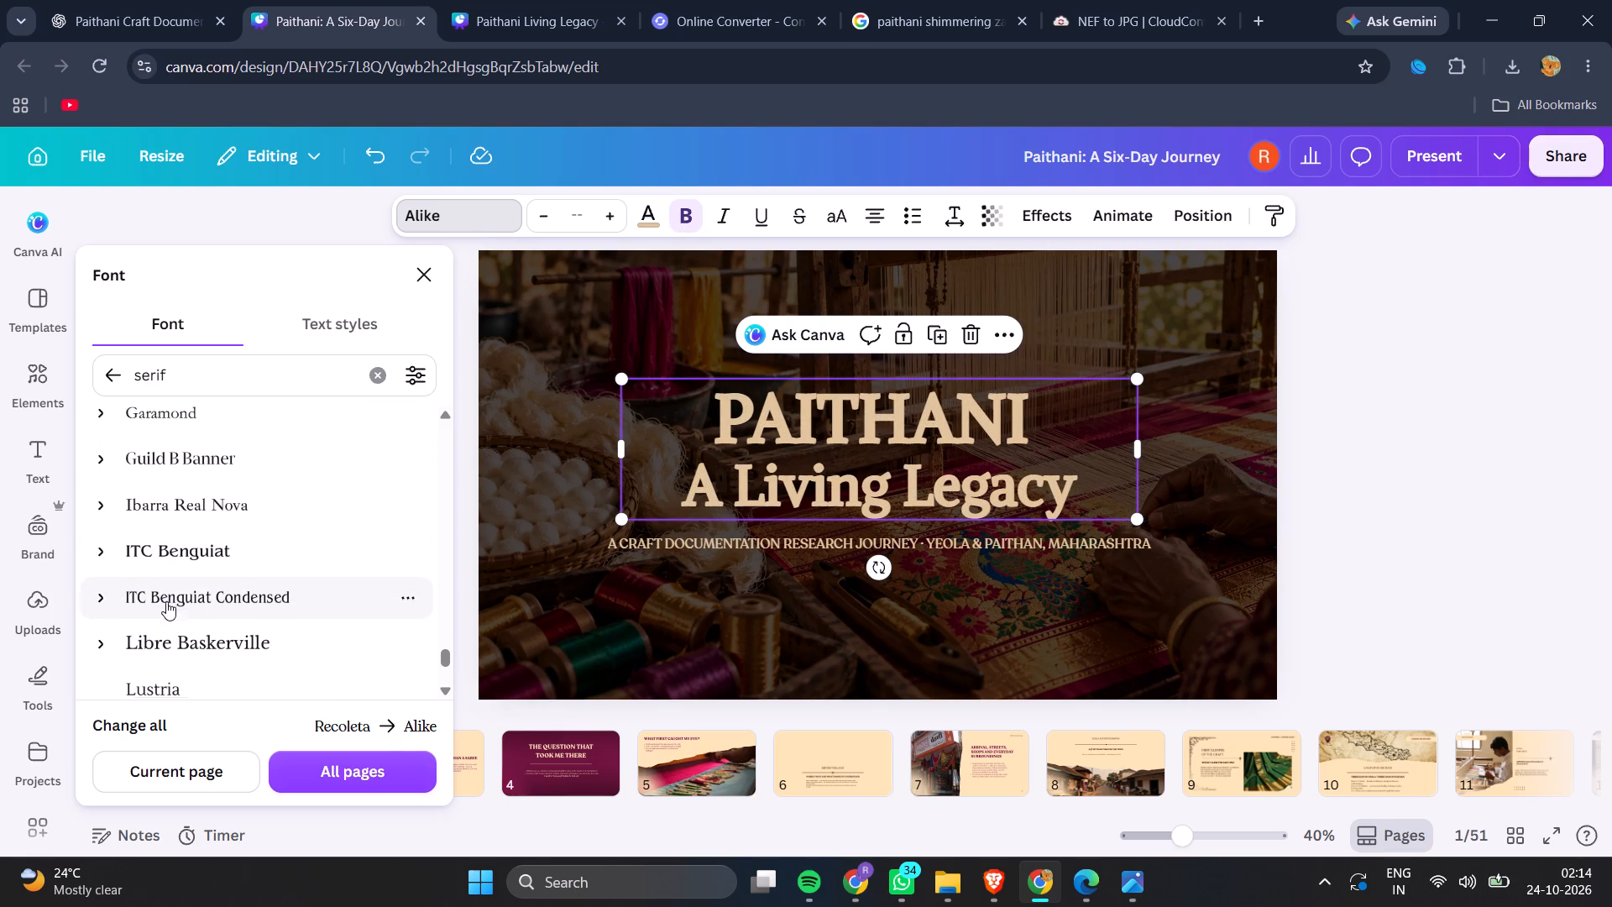
pyautogui.scroll(-8, 166, 601)
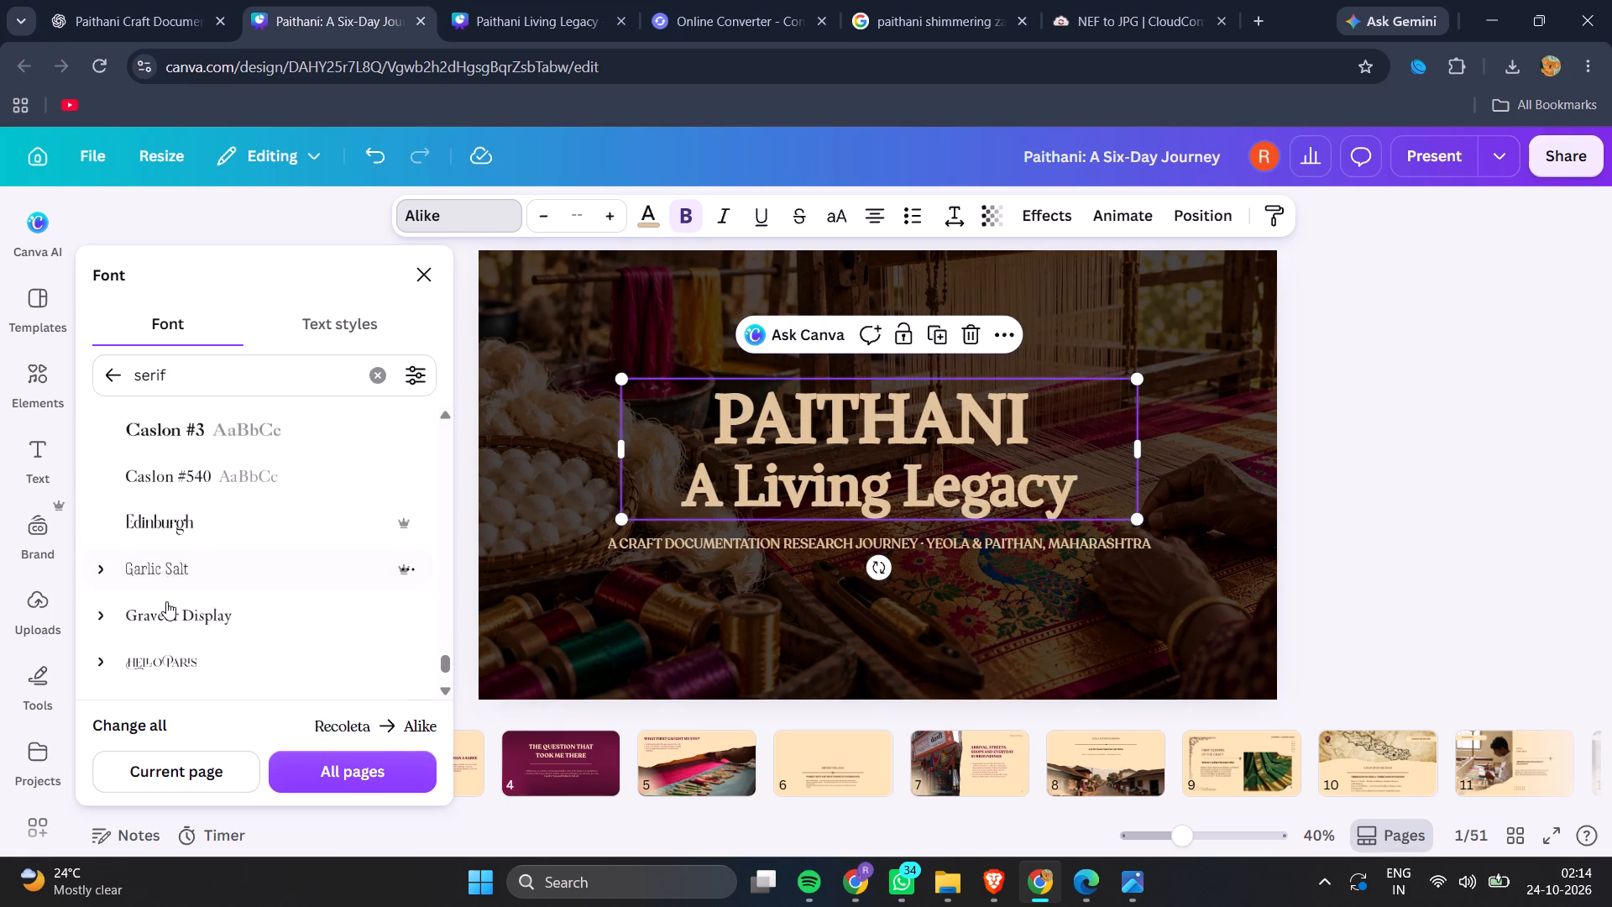
pyautogui.scroll(-7, 166, 601)
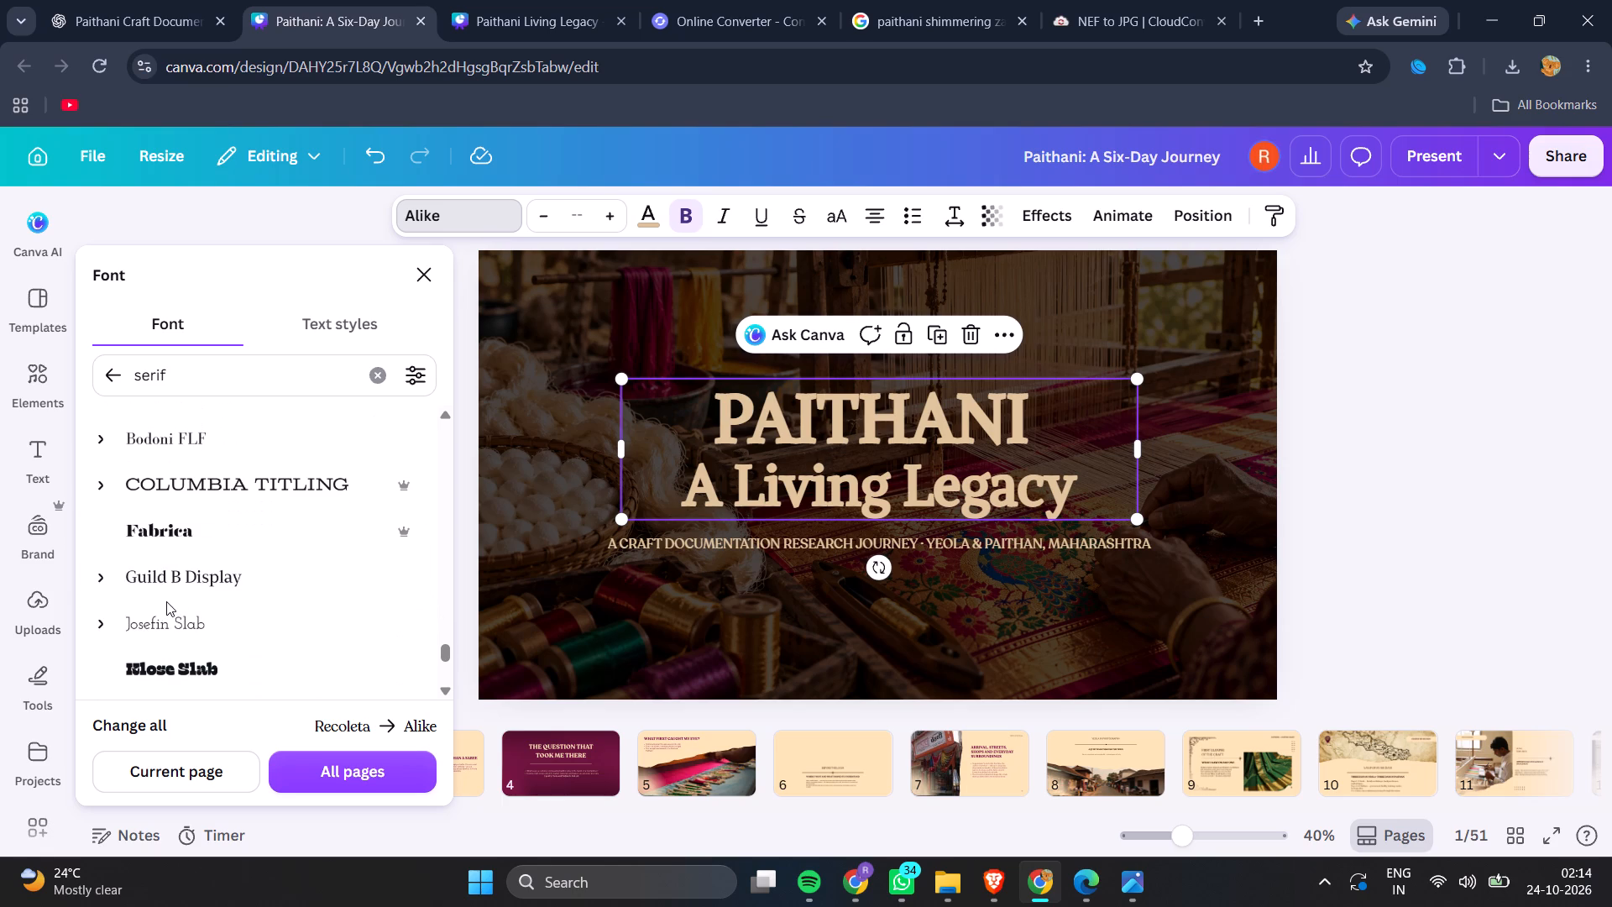
pyautogui.scroll(-9, 166, 601)
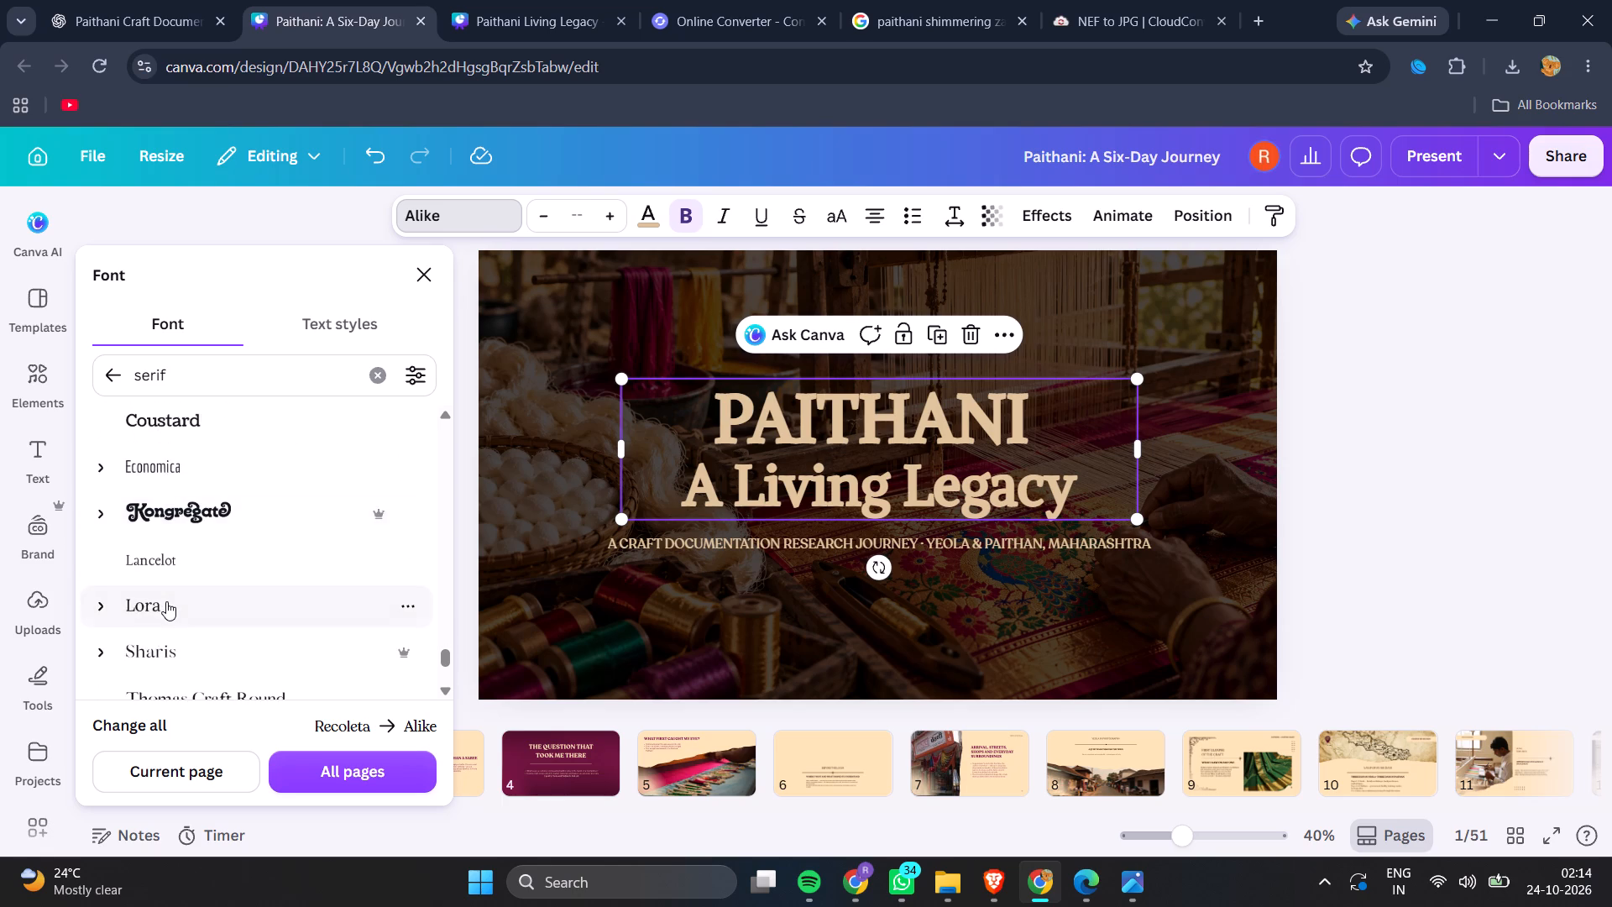
pyautogui.scroll(-3, 166, 601)
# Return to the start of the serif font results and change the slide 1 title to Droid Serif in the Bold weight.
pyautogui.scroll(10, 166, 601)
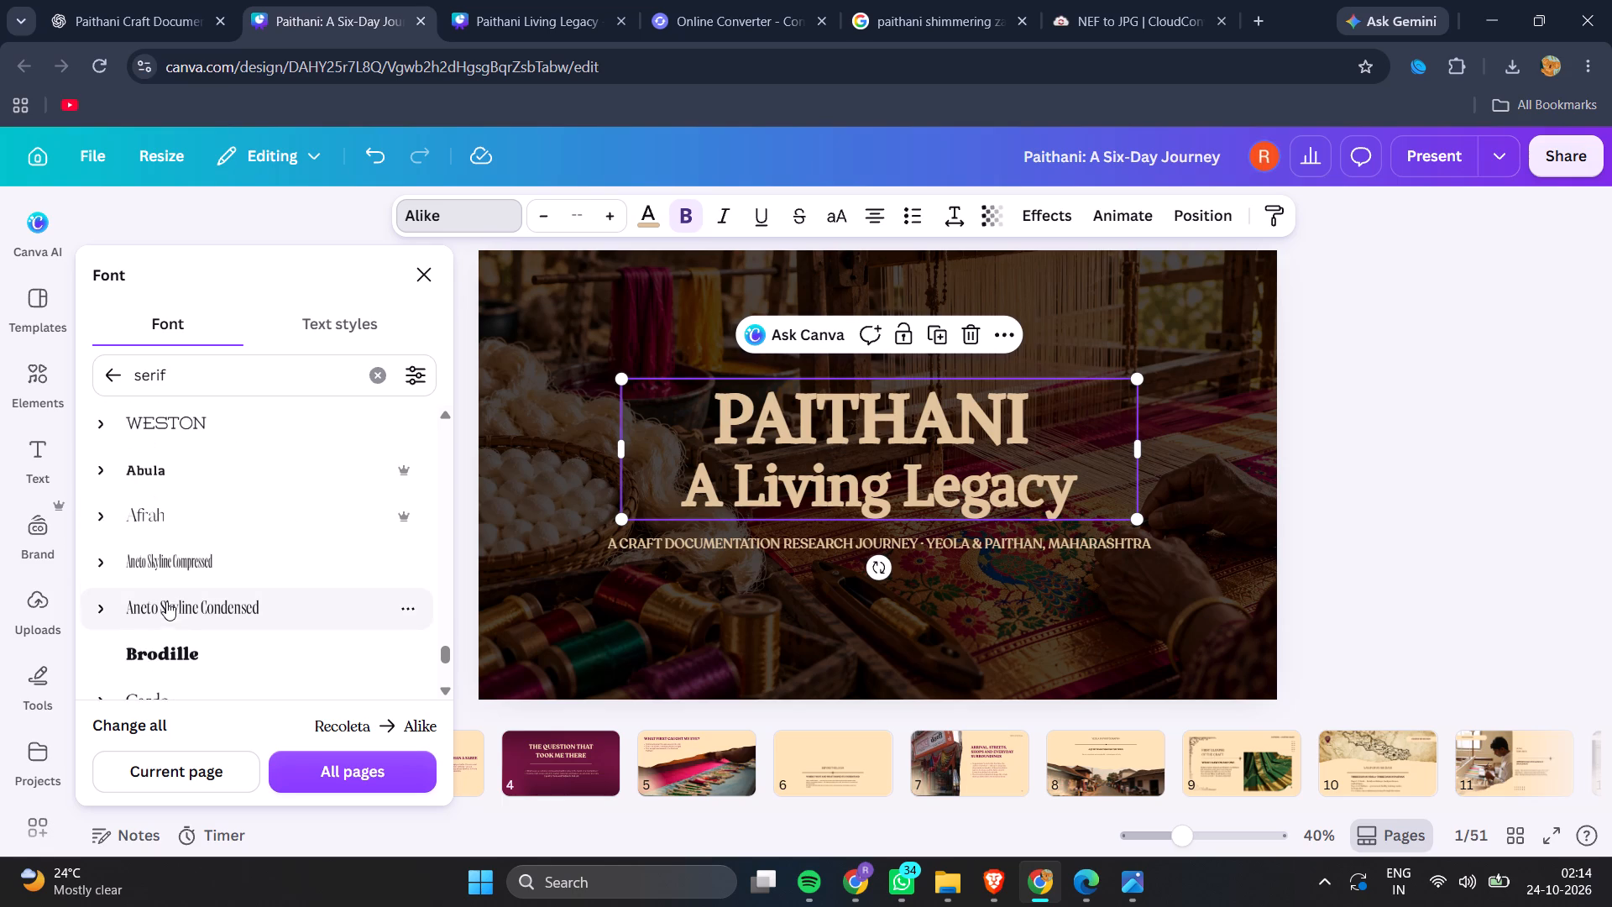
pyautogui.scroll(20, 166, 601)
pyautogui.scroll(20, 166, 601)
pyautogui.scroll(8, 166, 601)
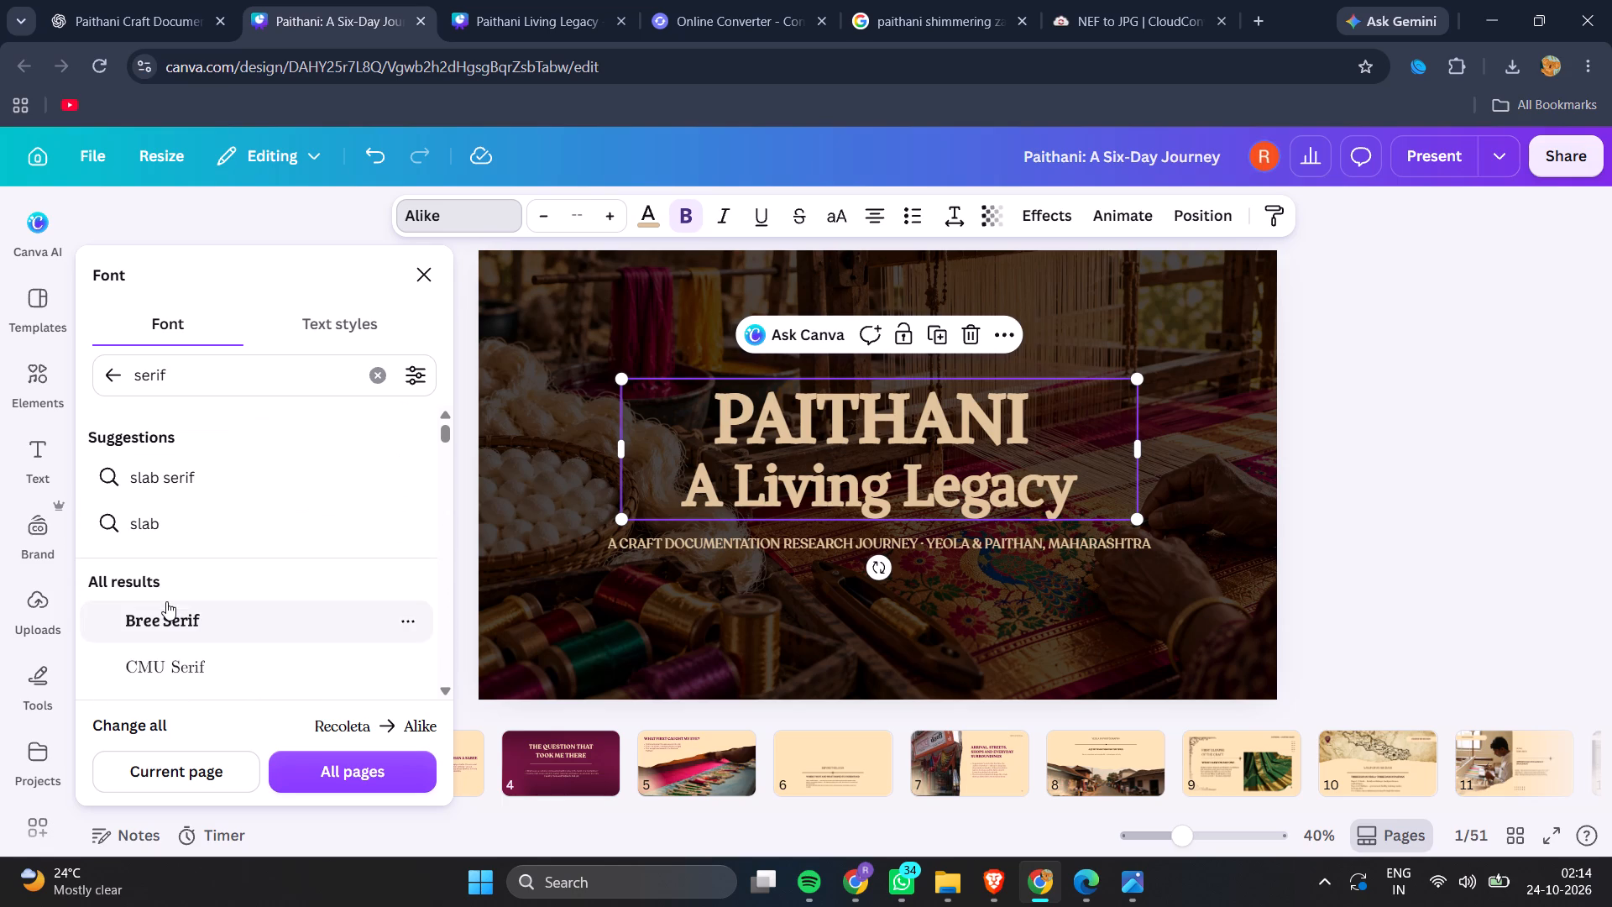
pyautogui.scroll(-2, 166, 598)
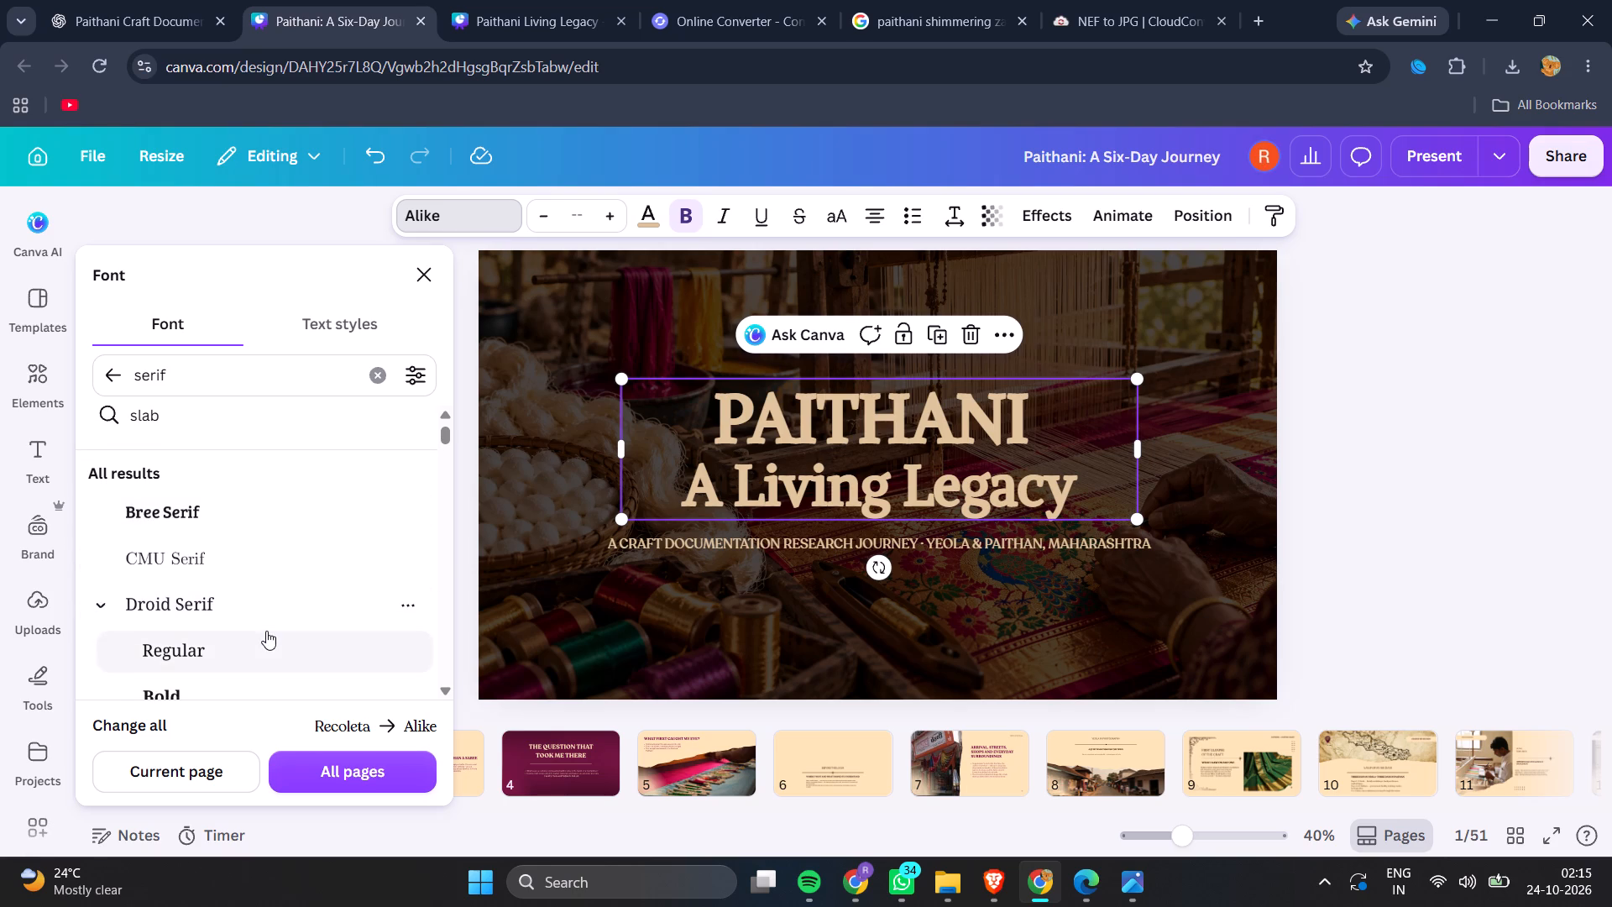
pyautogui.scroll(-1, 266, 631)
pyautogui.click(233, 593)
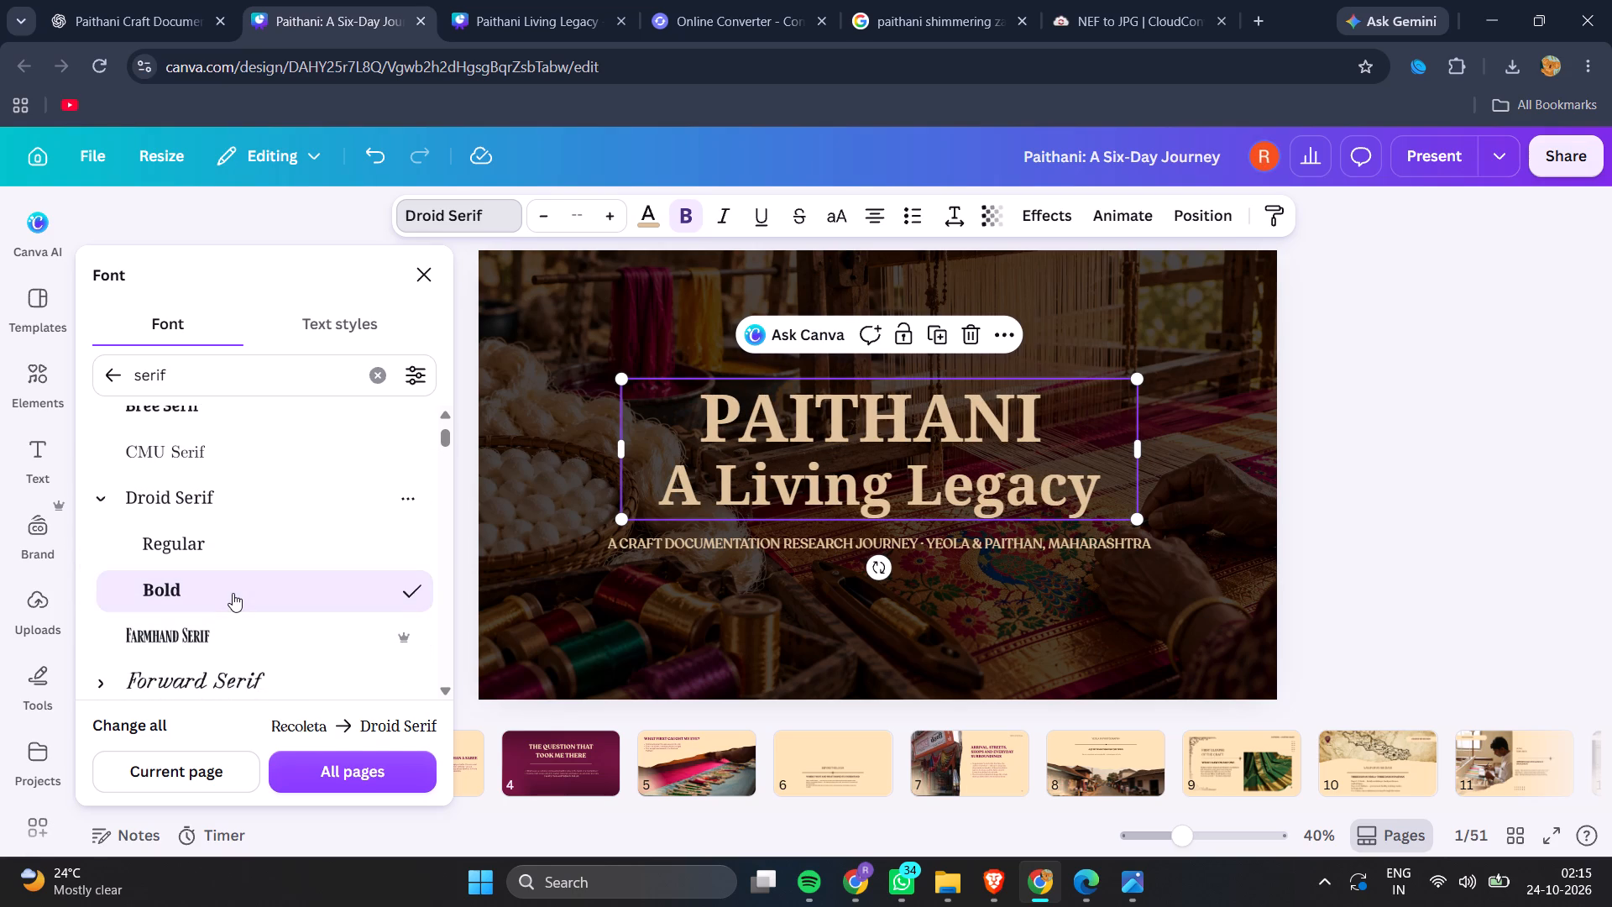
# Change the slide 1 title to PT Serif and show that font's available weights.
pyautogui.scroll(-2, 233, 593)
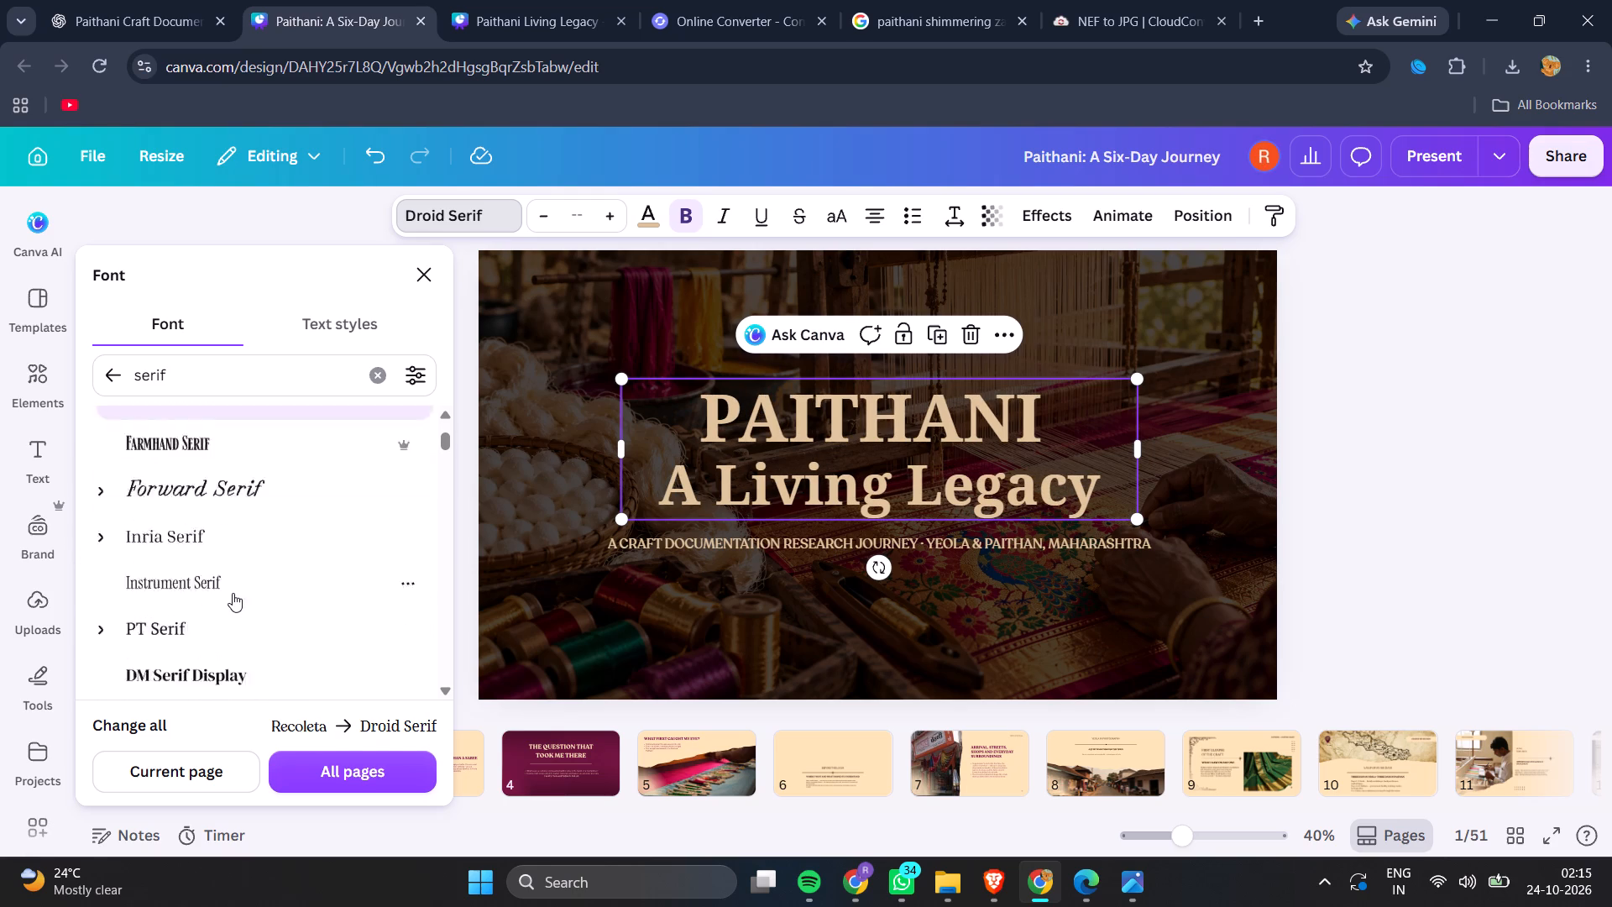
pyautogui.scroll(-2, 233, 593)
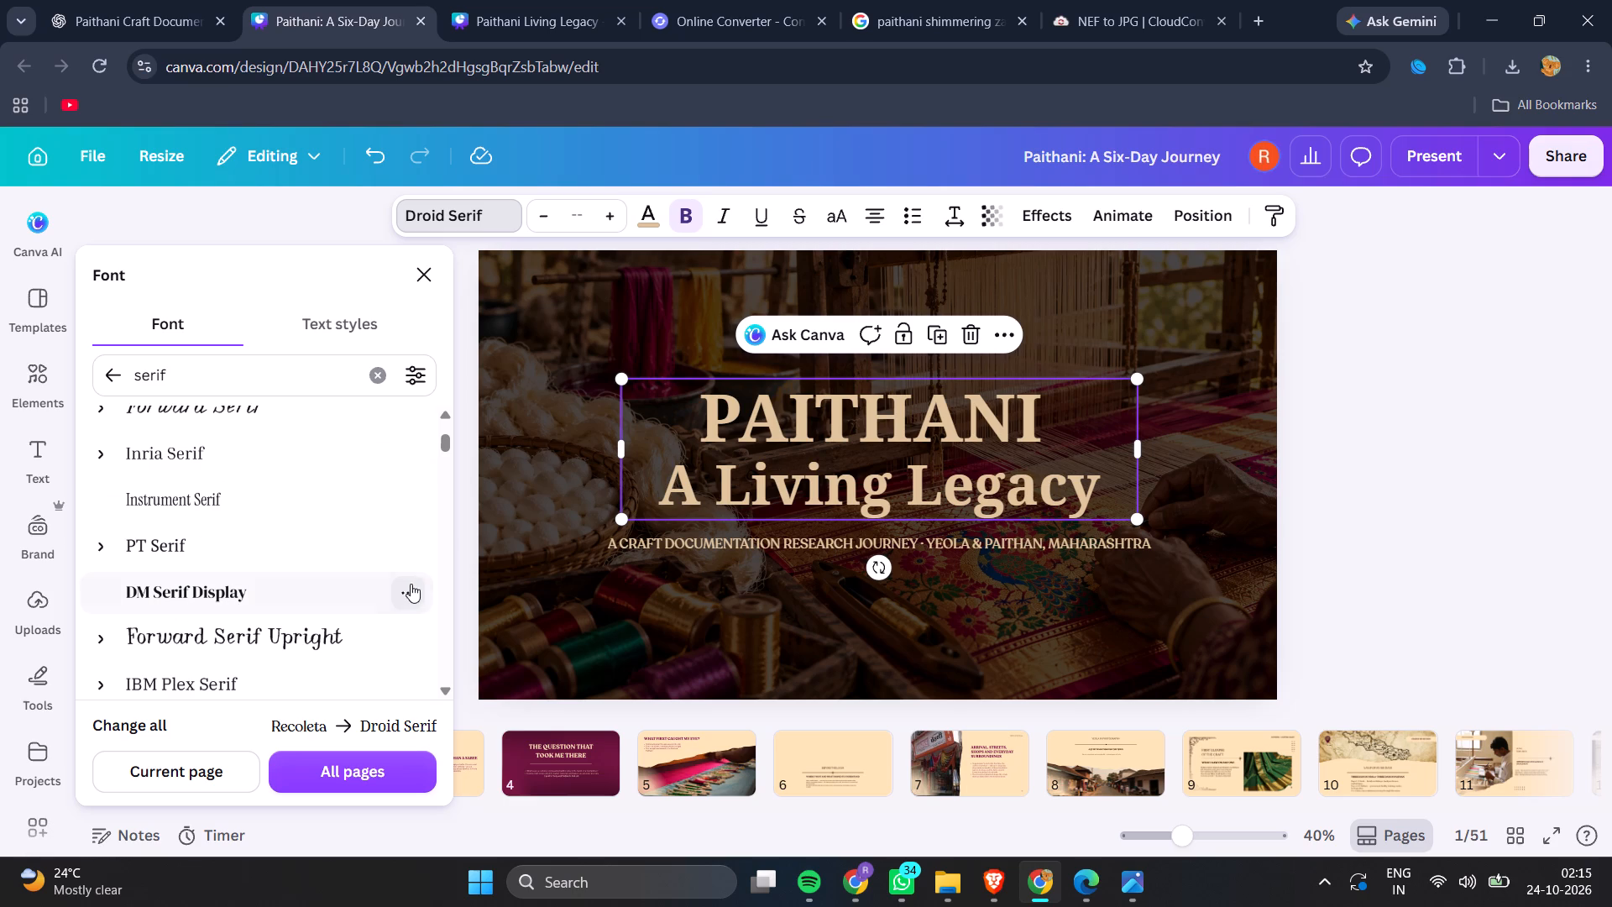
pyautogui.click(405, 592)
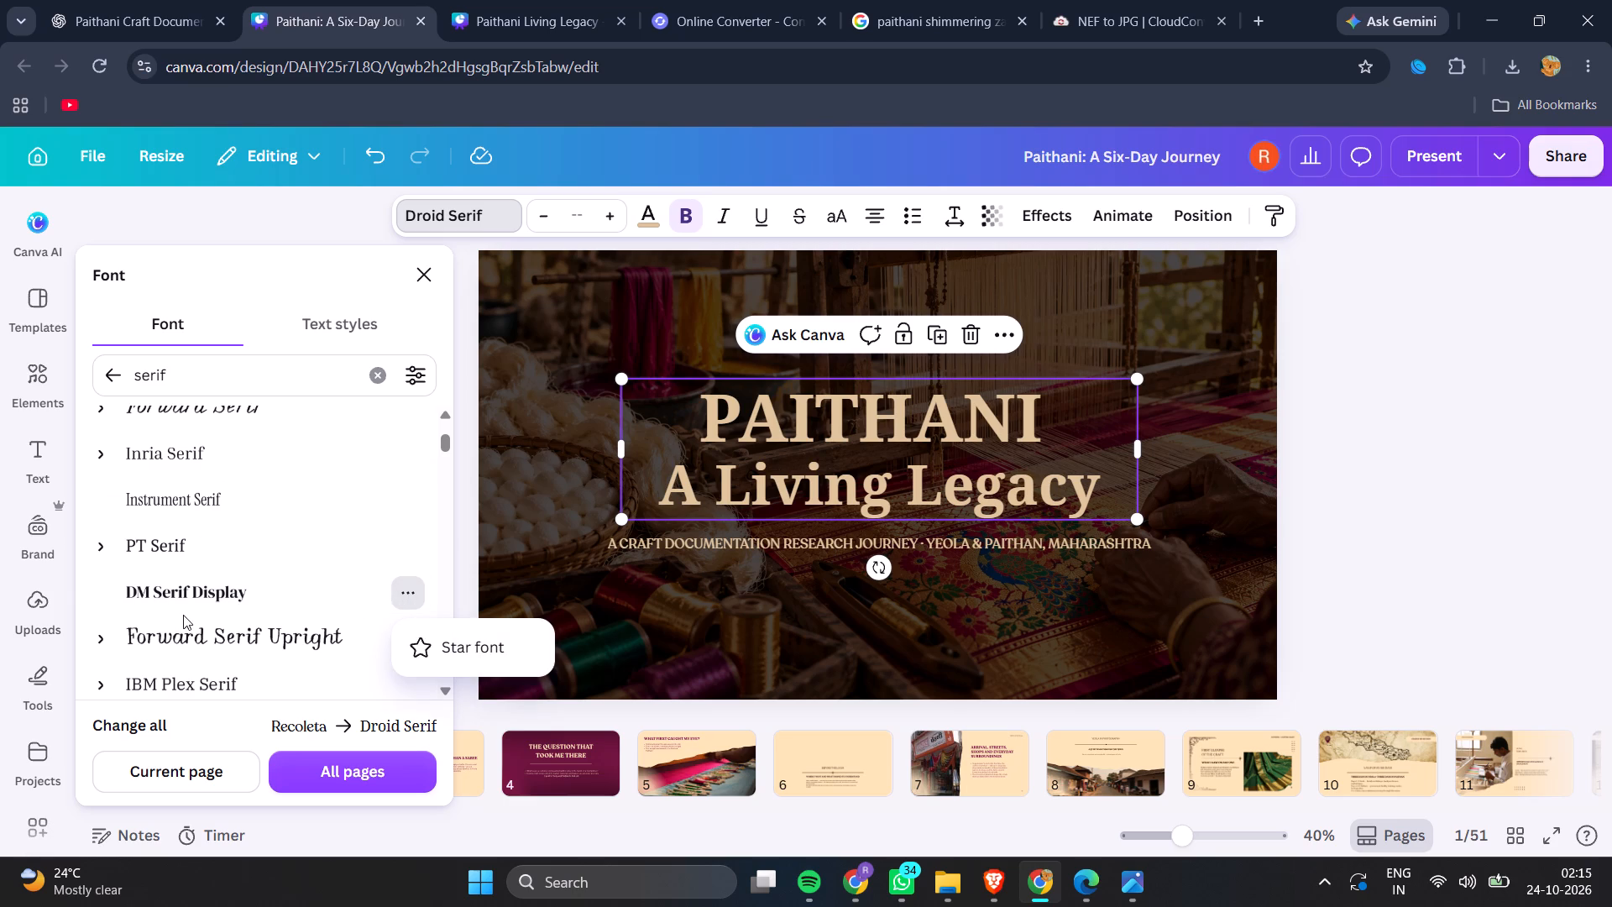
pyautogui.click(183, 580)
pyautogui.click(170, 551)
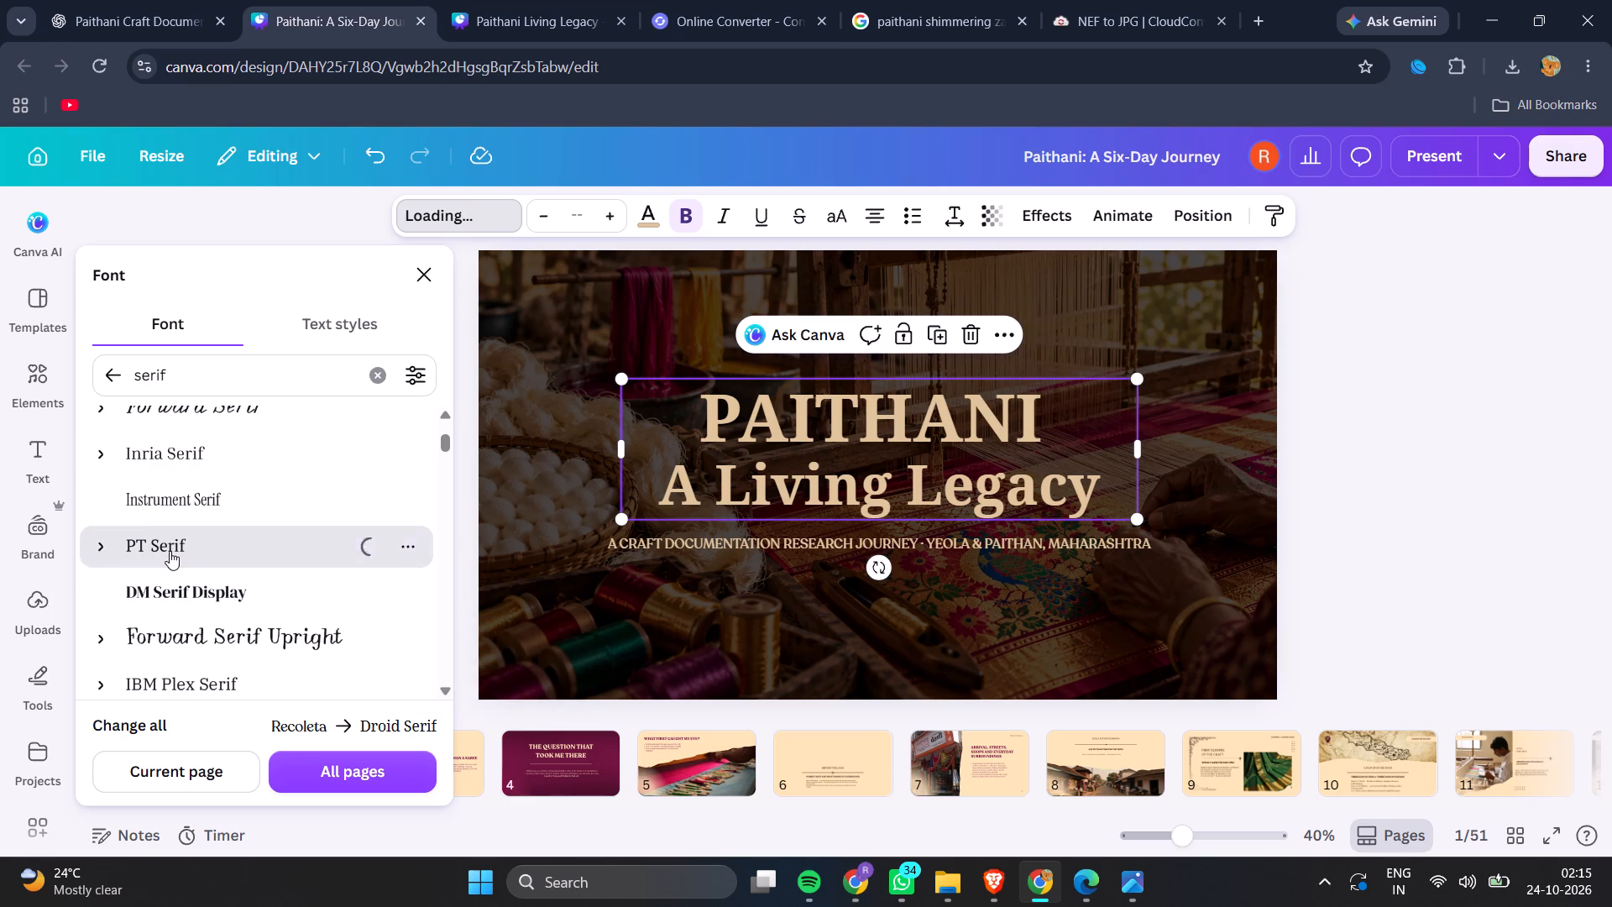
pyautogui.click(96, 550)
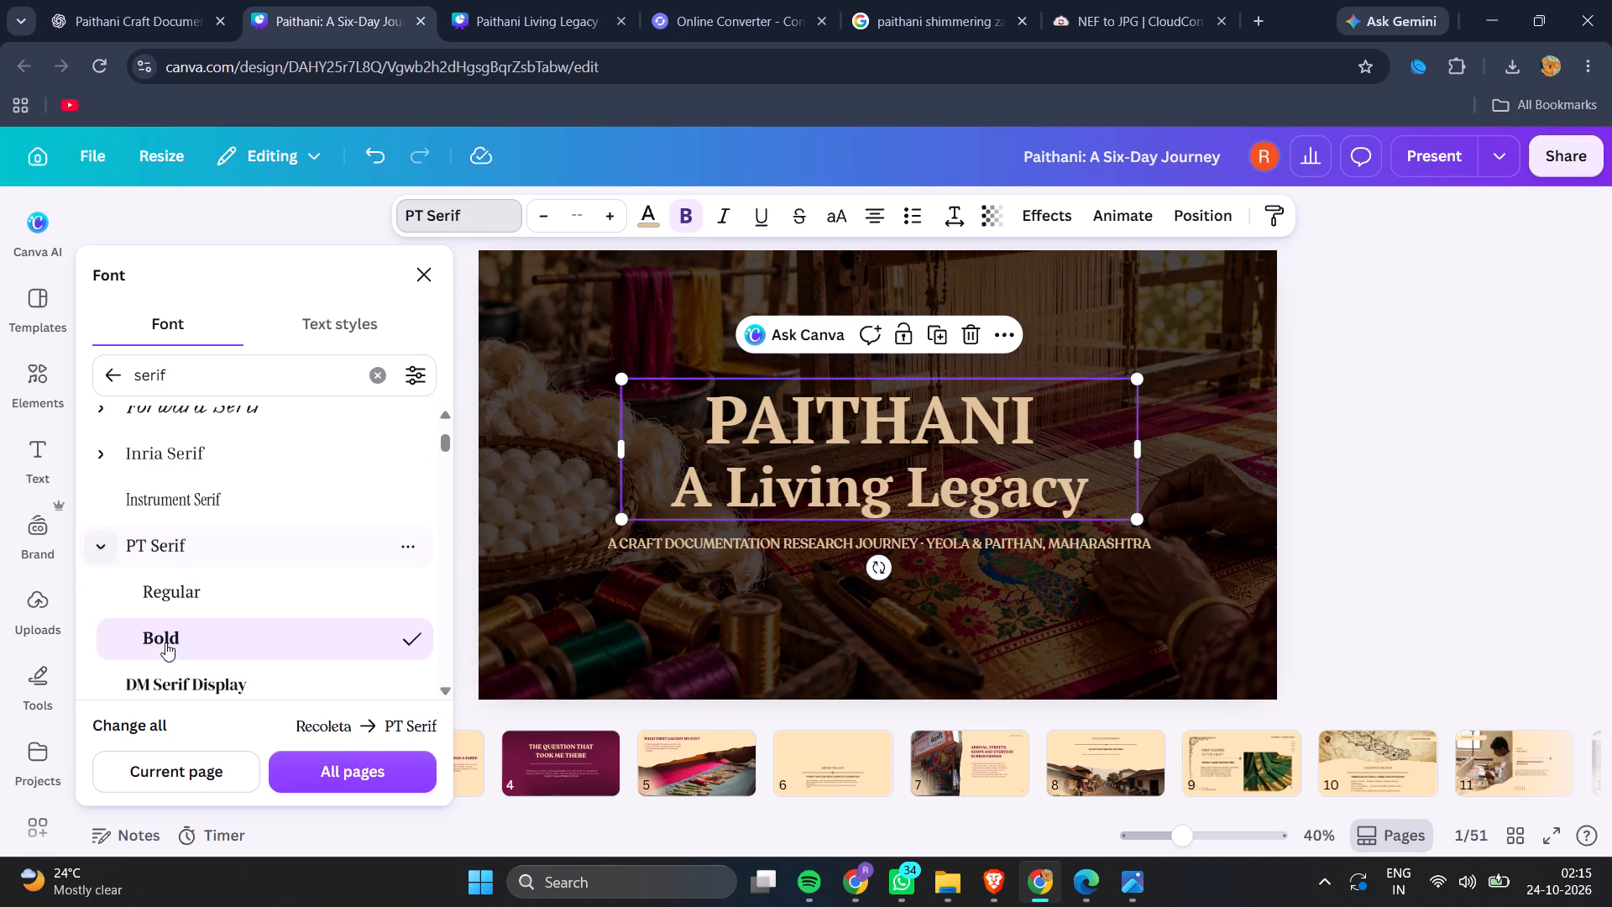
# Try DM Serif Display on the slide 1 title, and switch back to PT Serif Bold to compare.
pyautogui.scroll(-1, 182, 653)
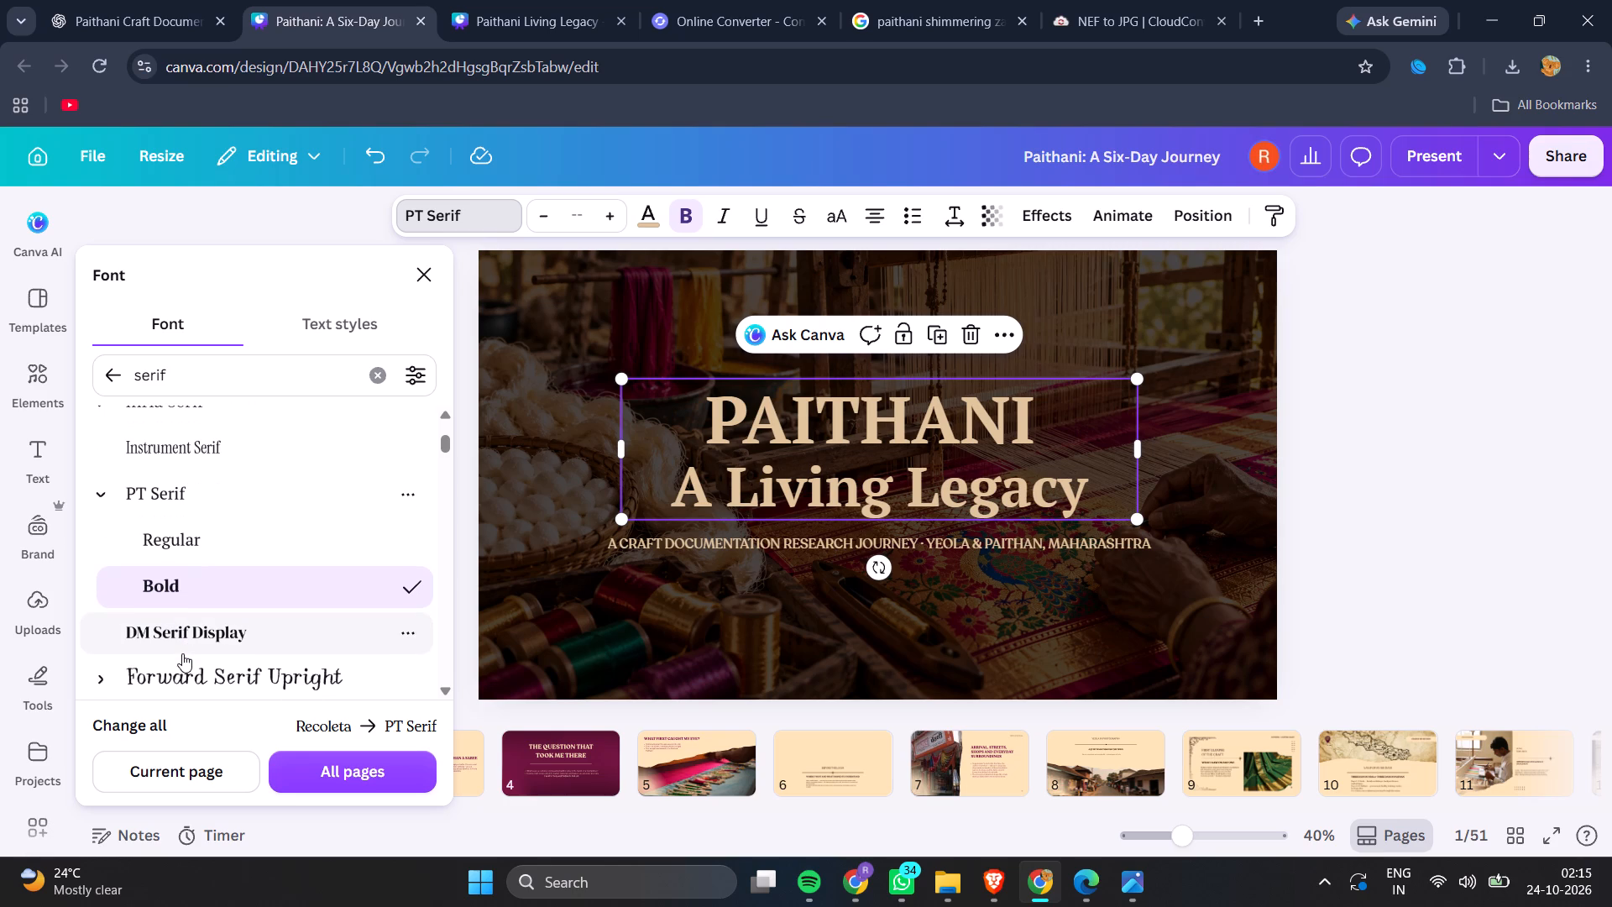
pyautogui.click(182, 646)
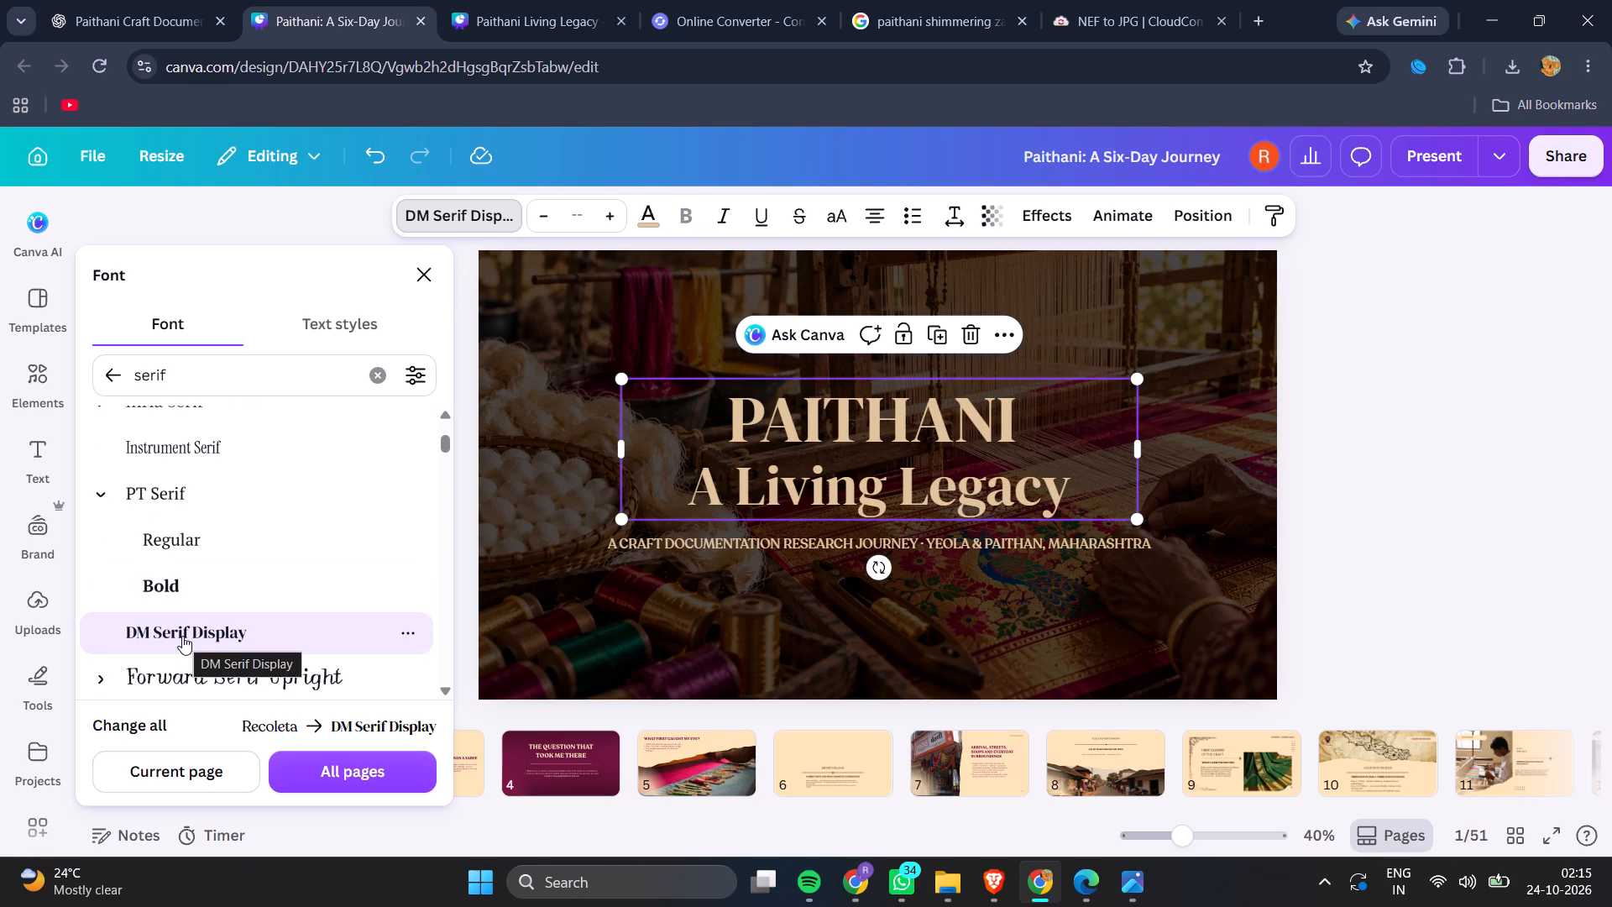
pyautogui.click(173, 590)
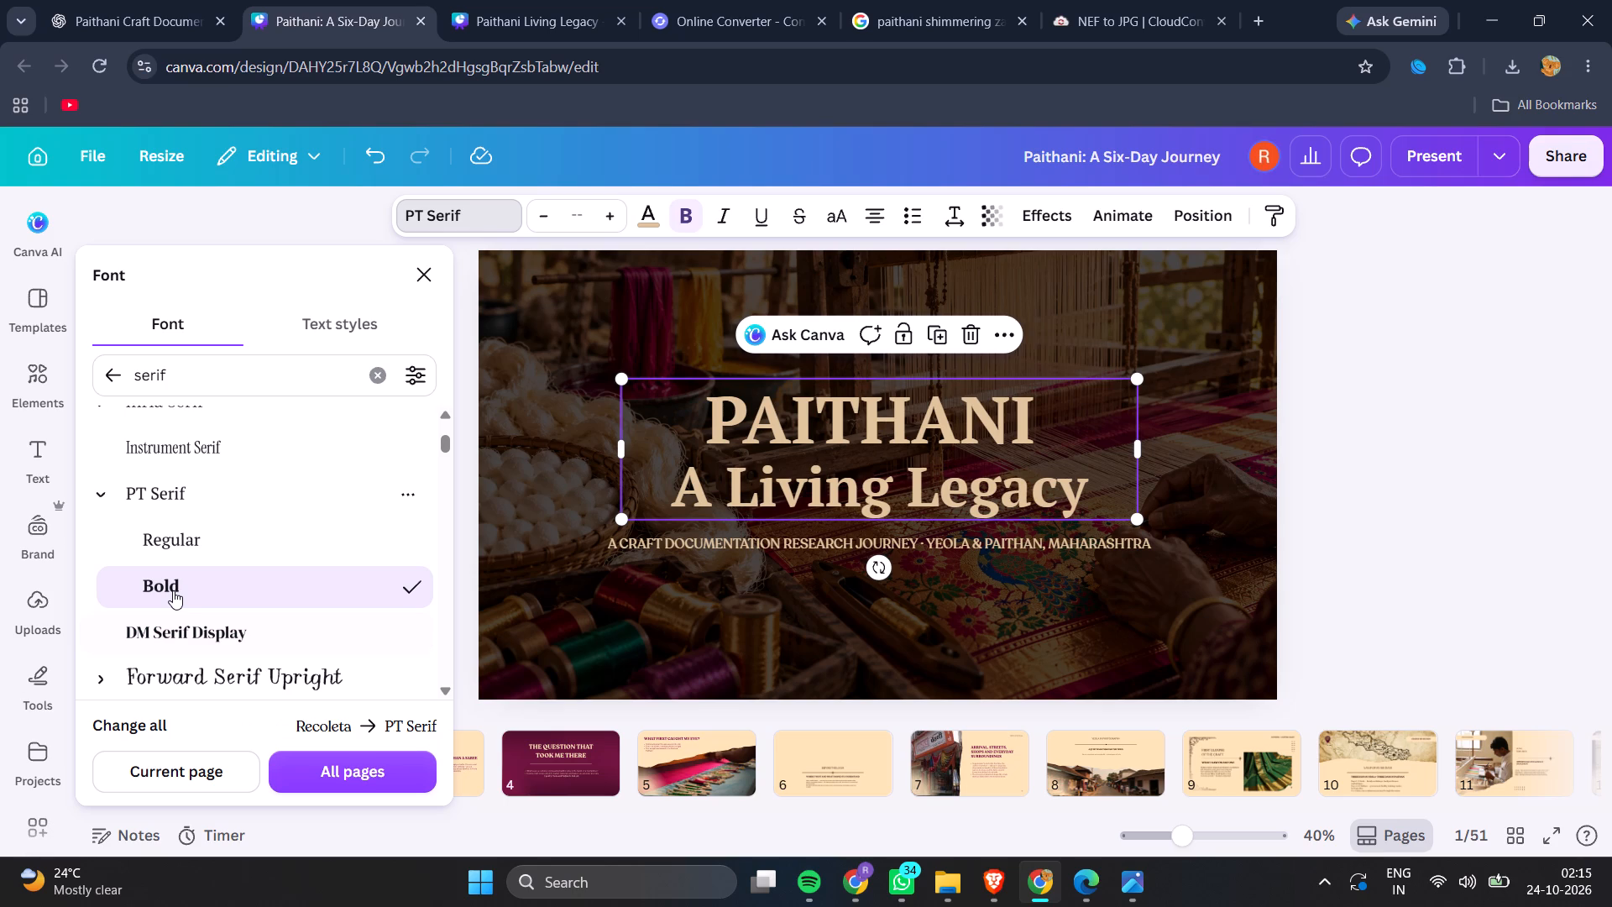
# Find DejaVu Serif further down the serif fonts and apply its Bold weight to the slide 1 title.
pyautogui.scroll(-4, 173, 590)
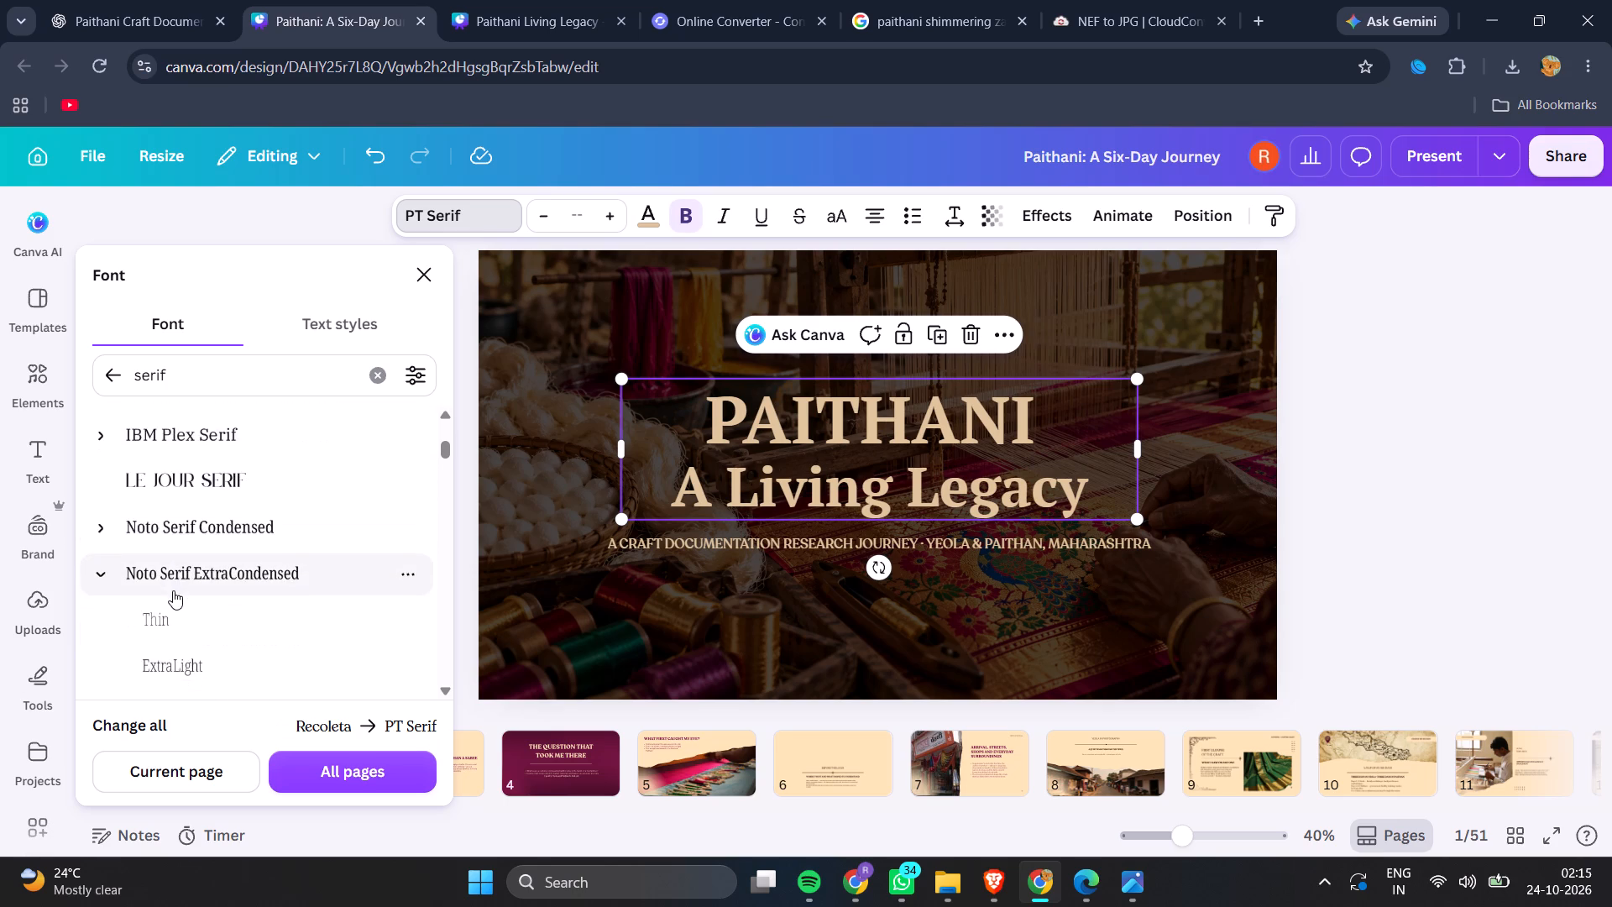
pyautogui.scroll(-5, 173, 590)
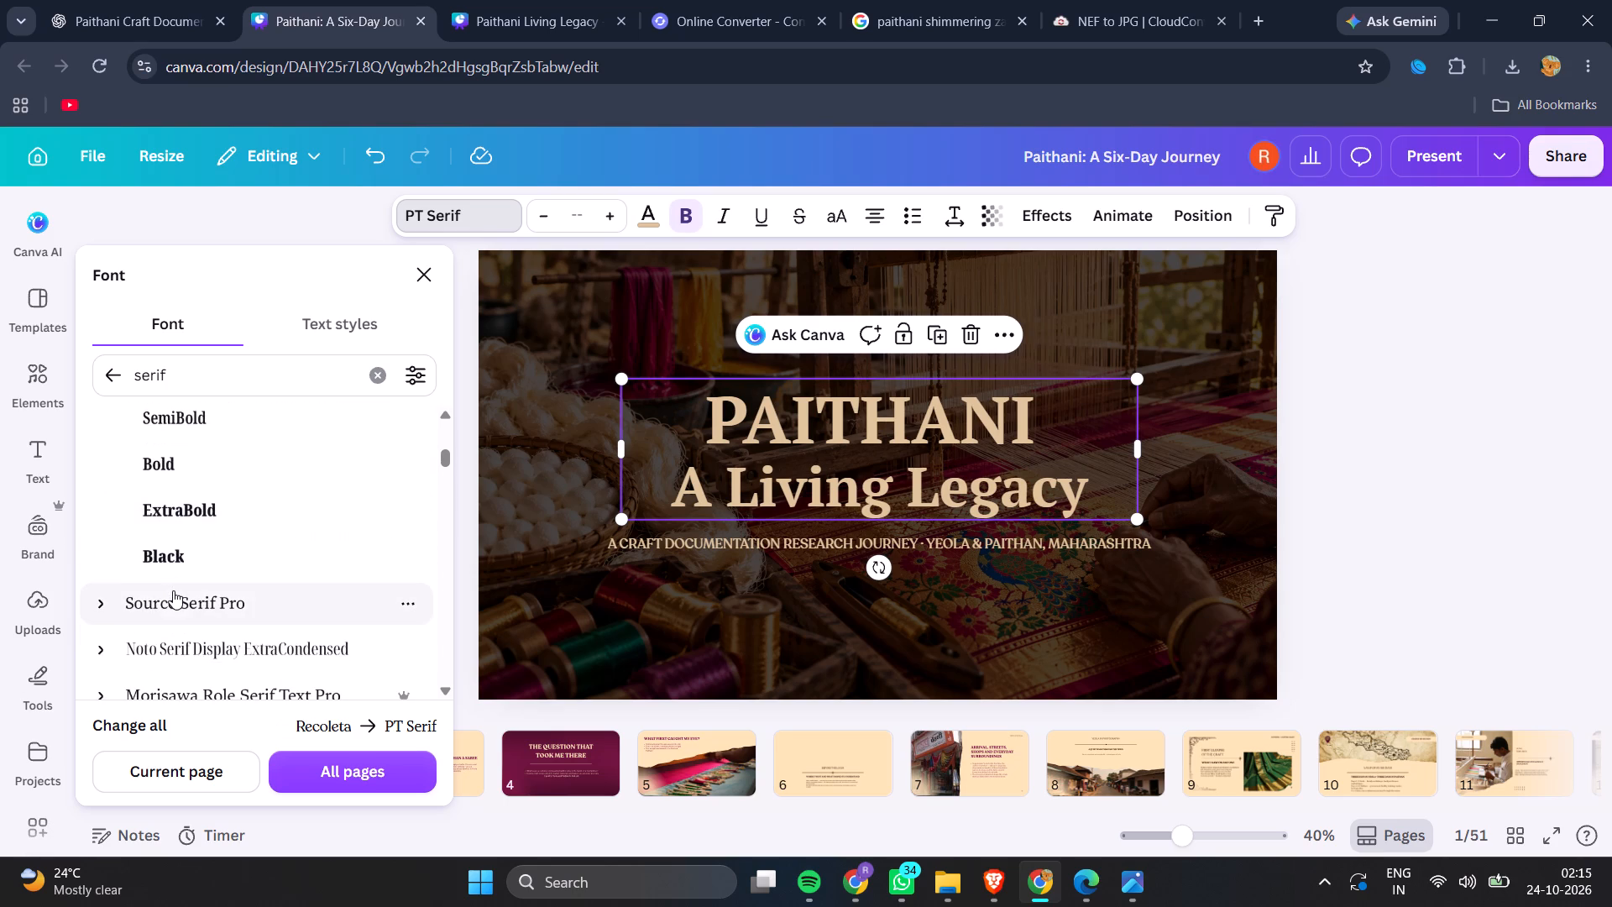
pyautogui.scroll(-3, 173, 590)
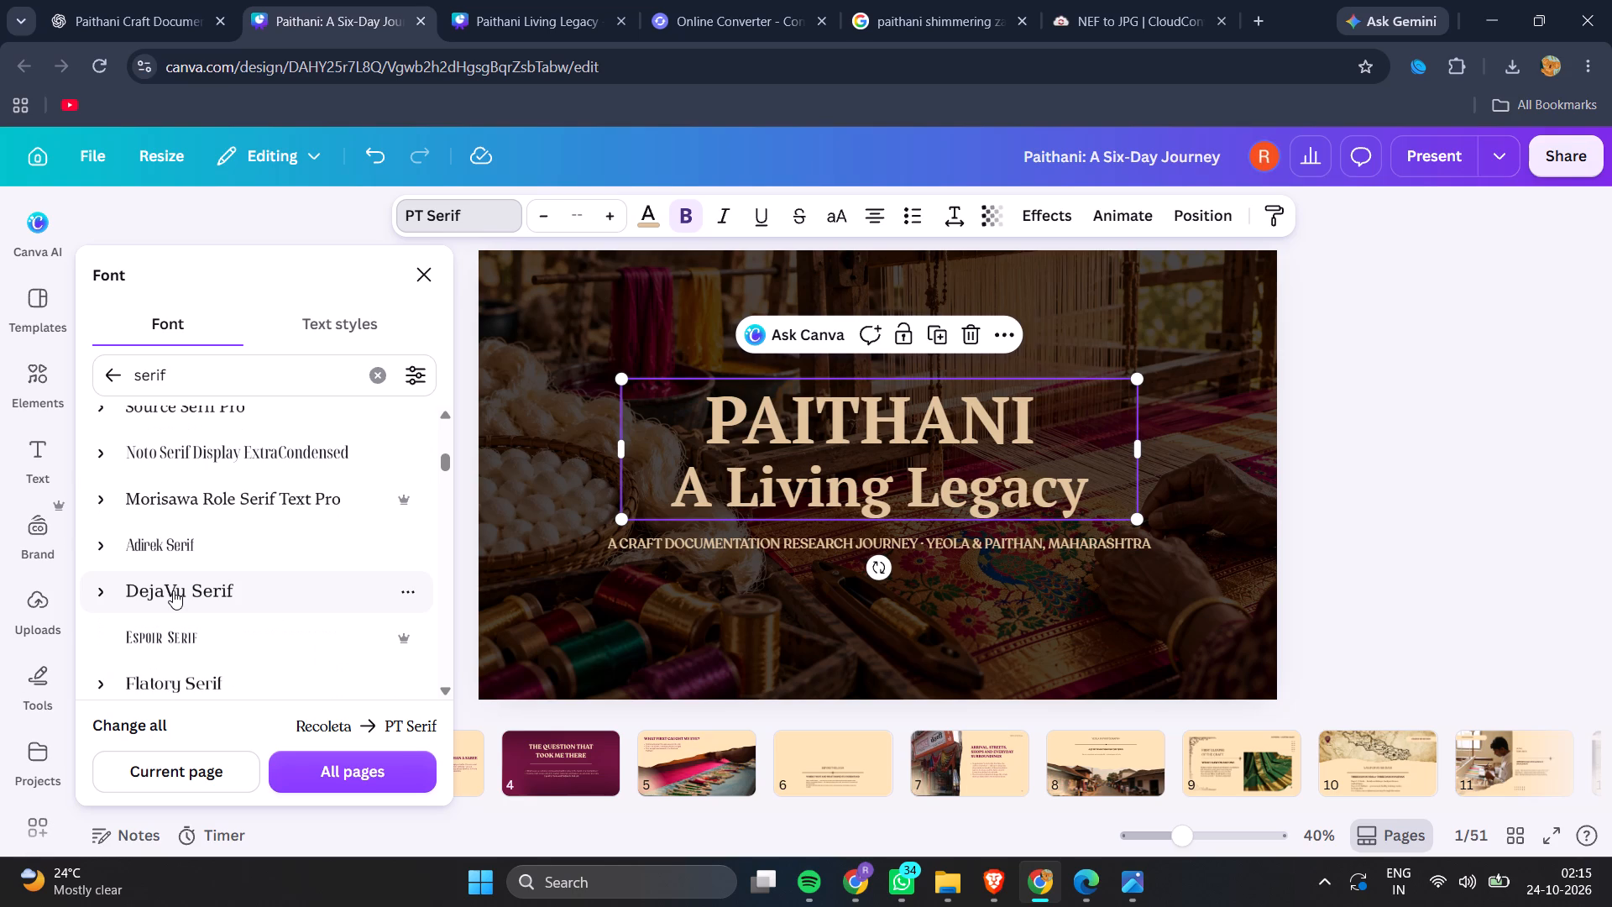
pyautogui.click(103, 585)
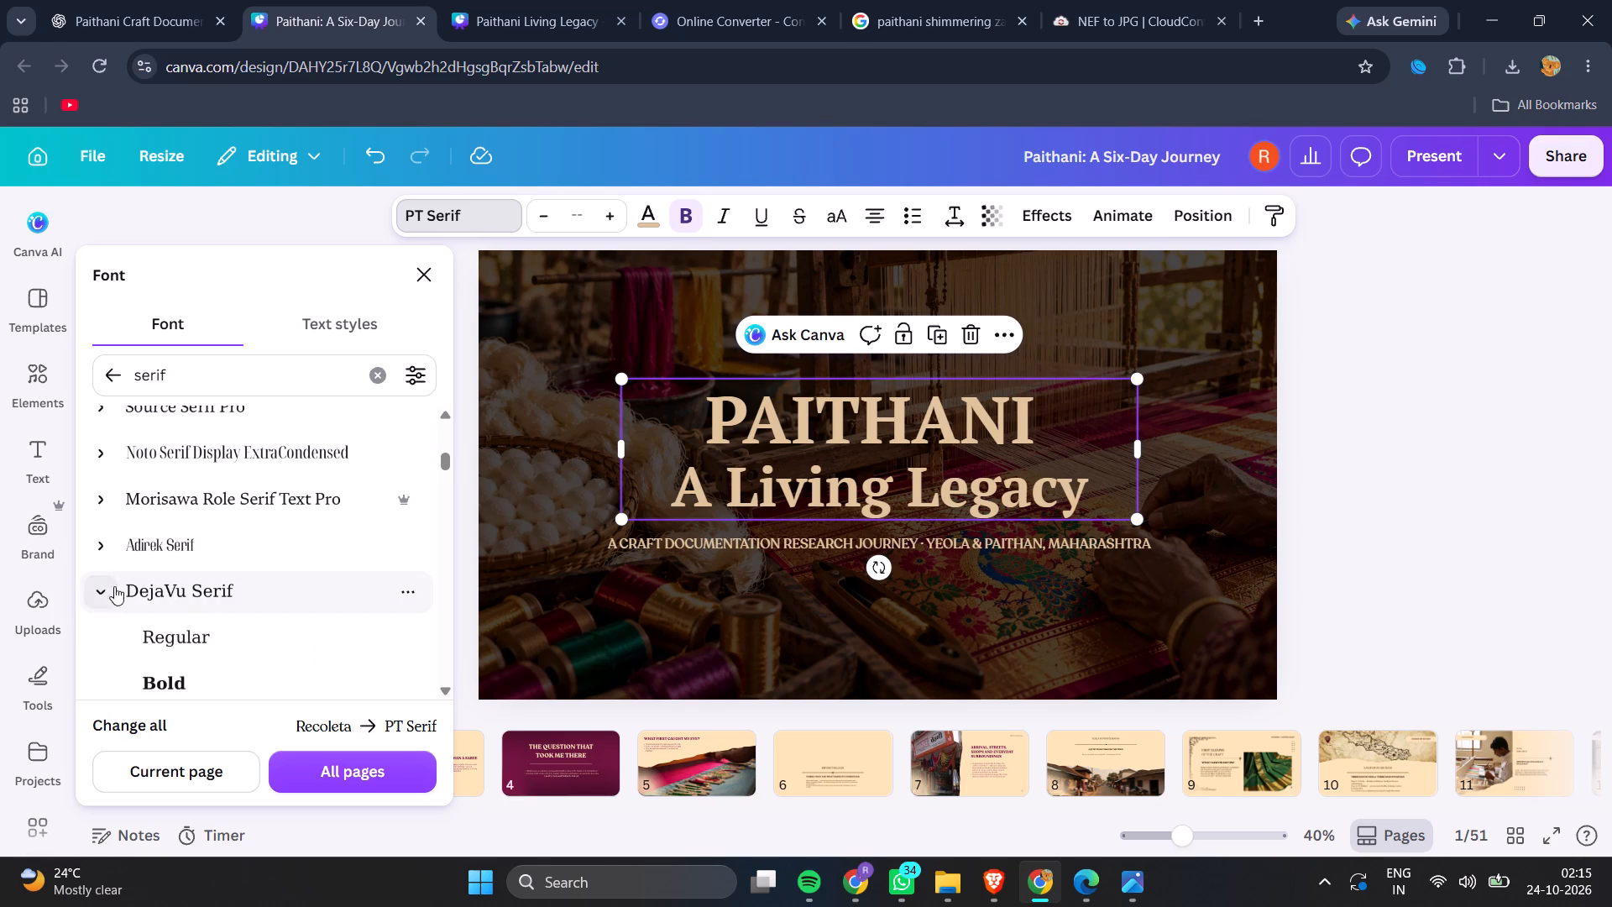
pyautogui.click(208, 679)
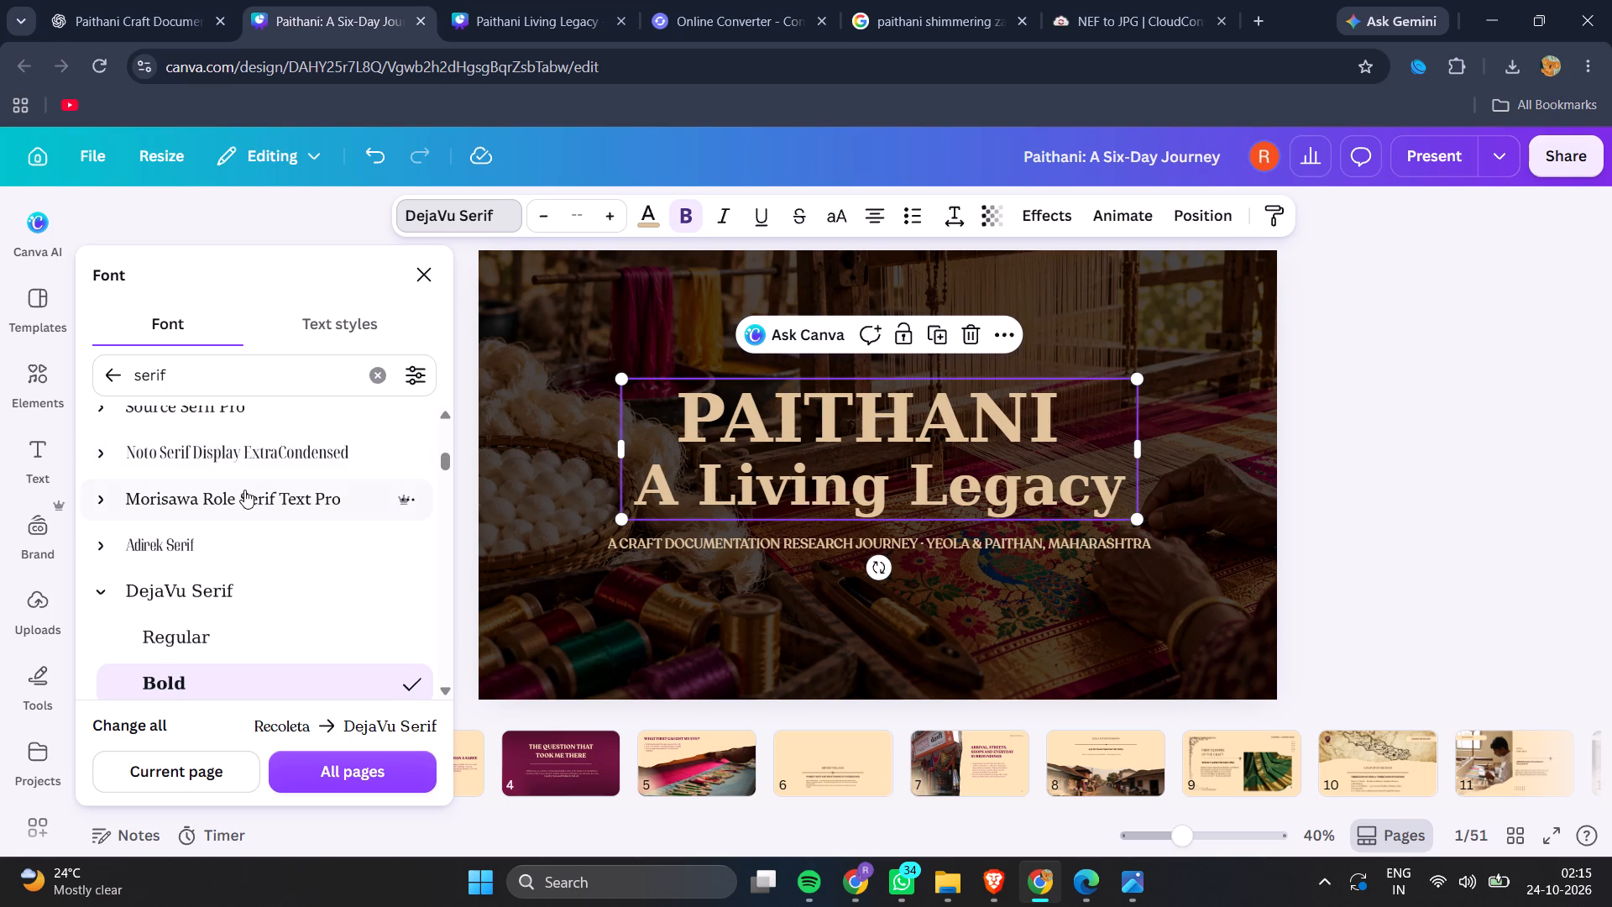
# Find Source Serif Pro among the serif fonts and apply its Bold weight to the slide 1 title.
pyautogui.scroll(-4, 244, 490)
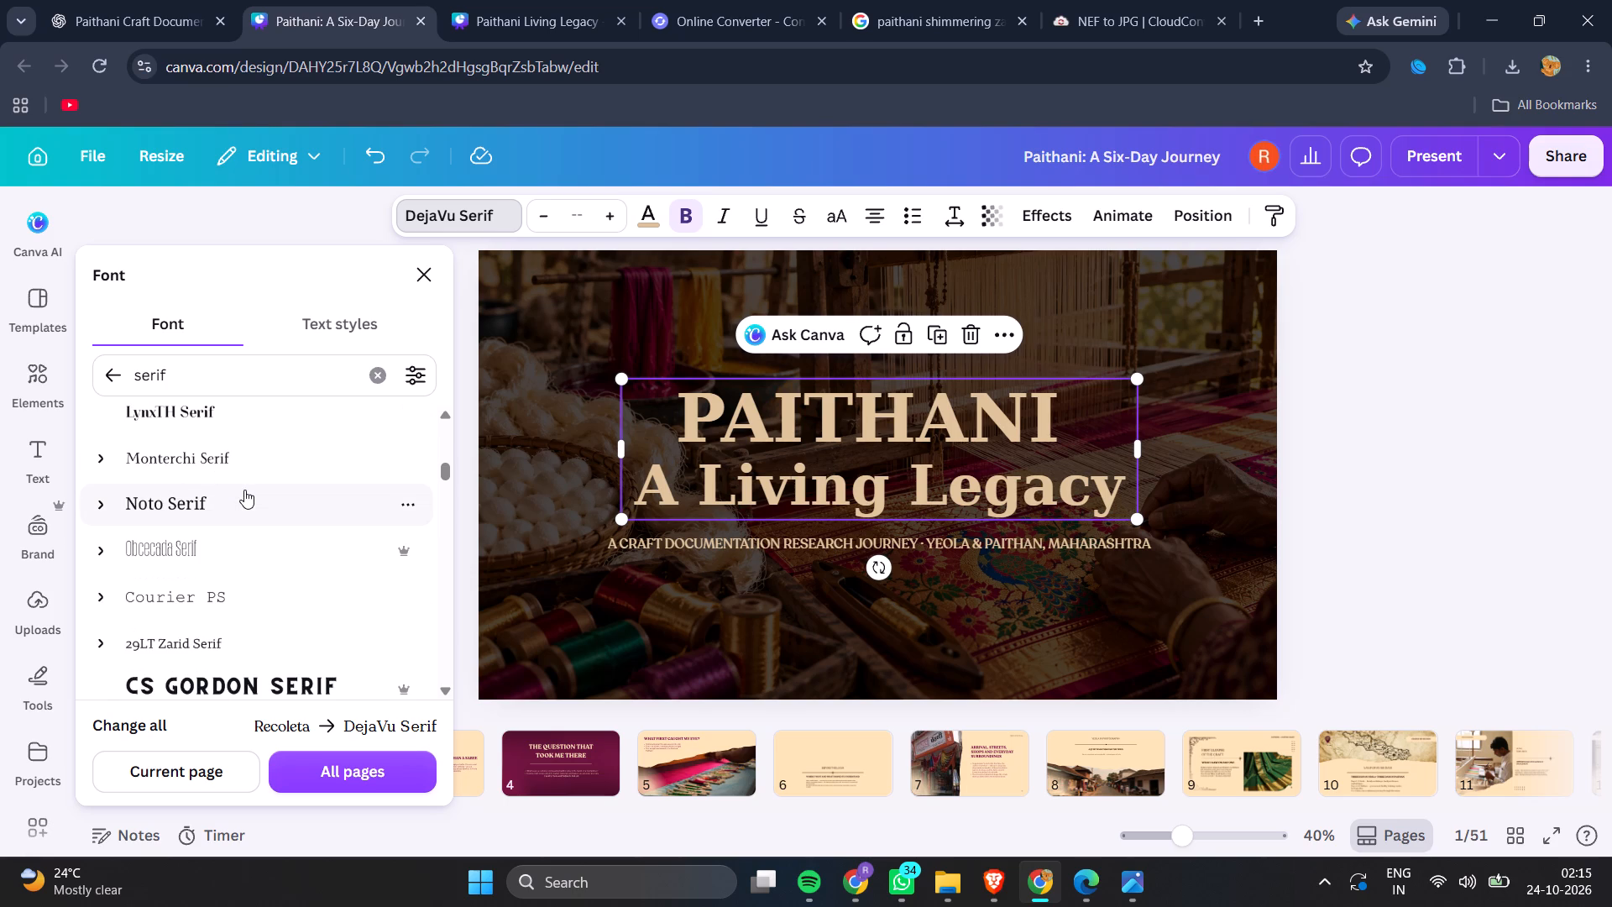
pyautogui.scroll(11, 244, 490)
pyautogui.scroll(-7, 244, 490)
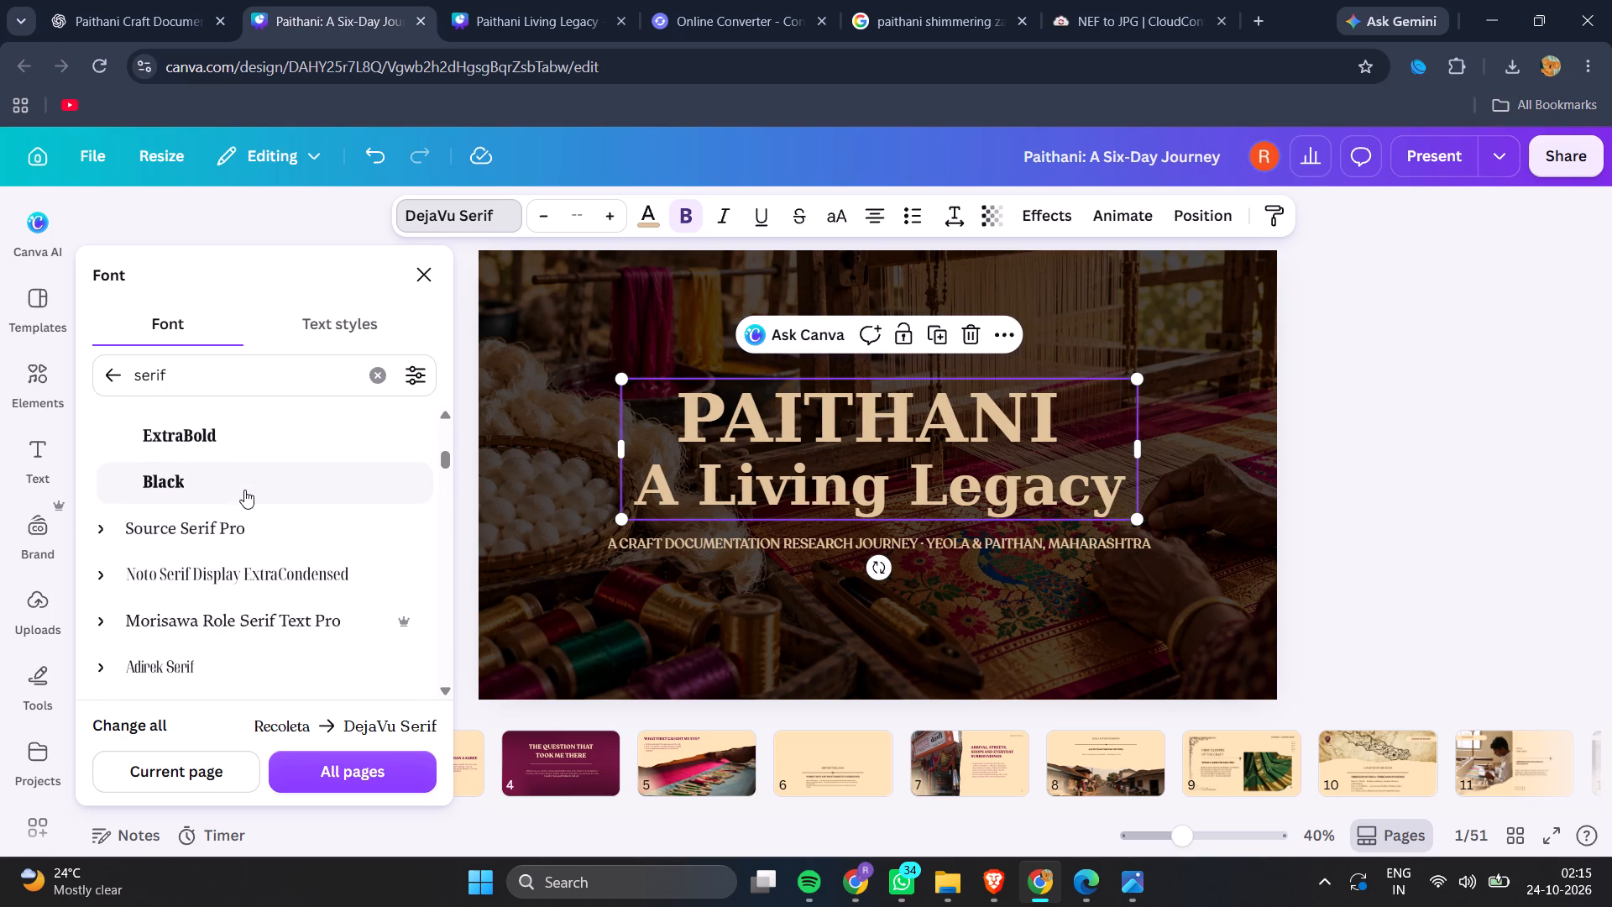
pyautogui.click(112, 497)
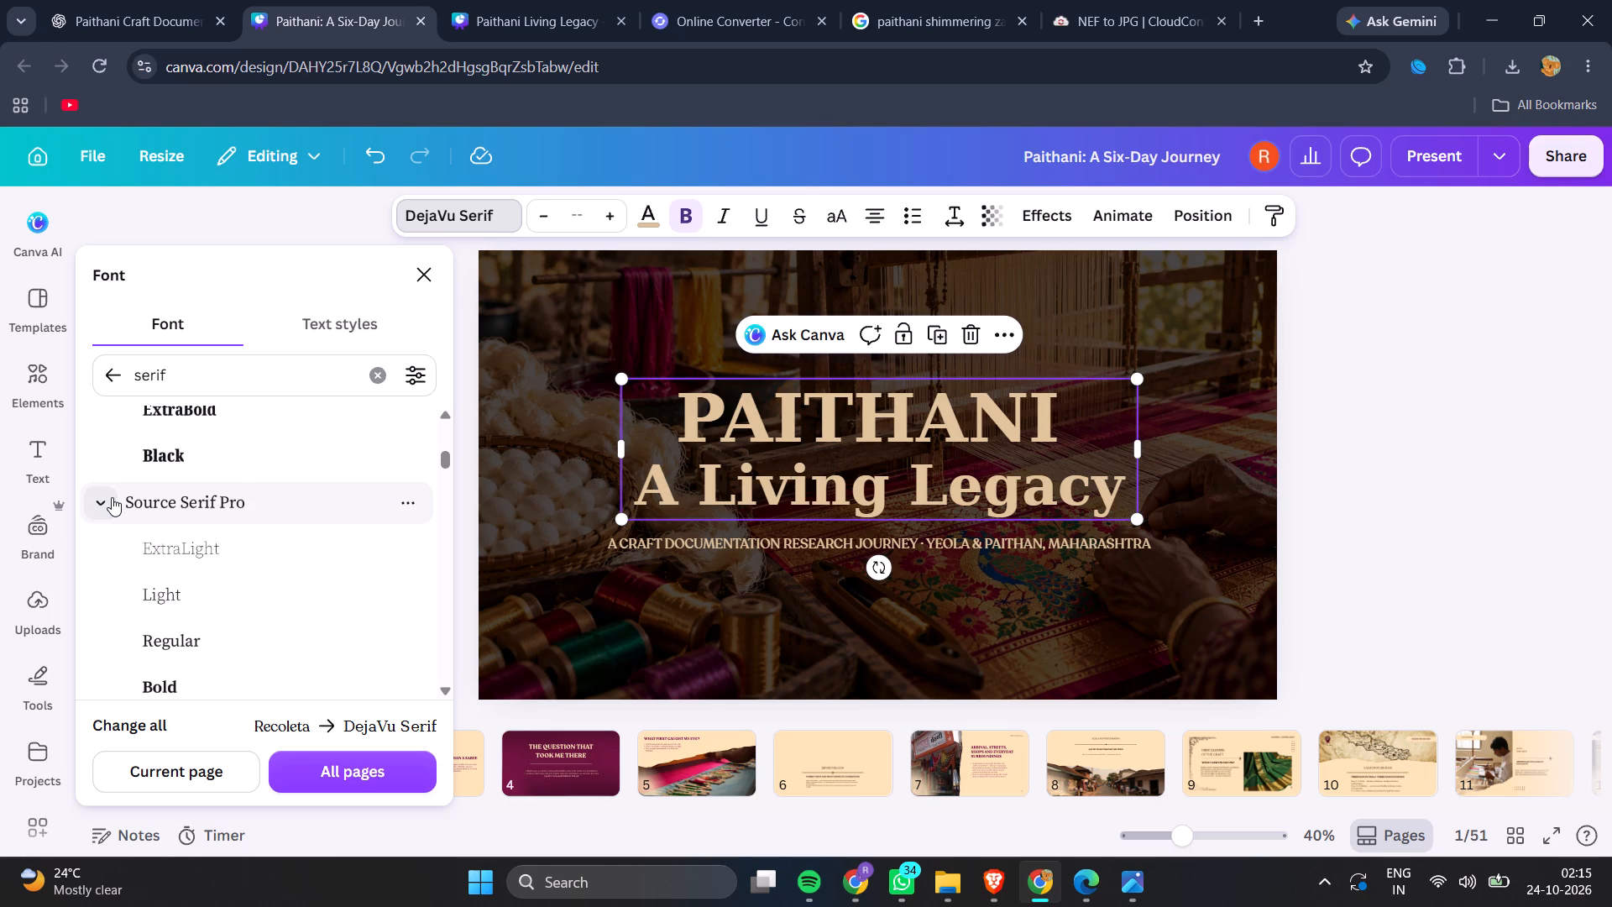
pyautogui.scroll(-1, 185, 606)
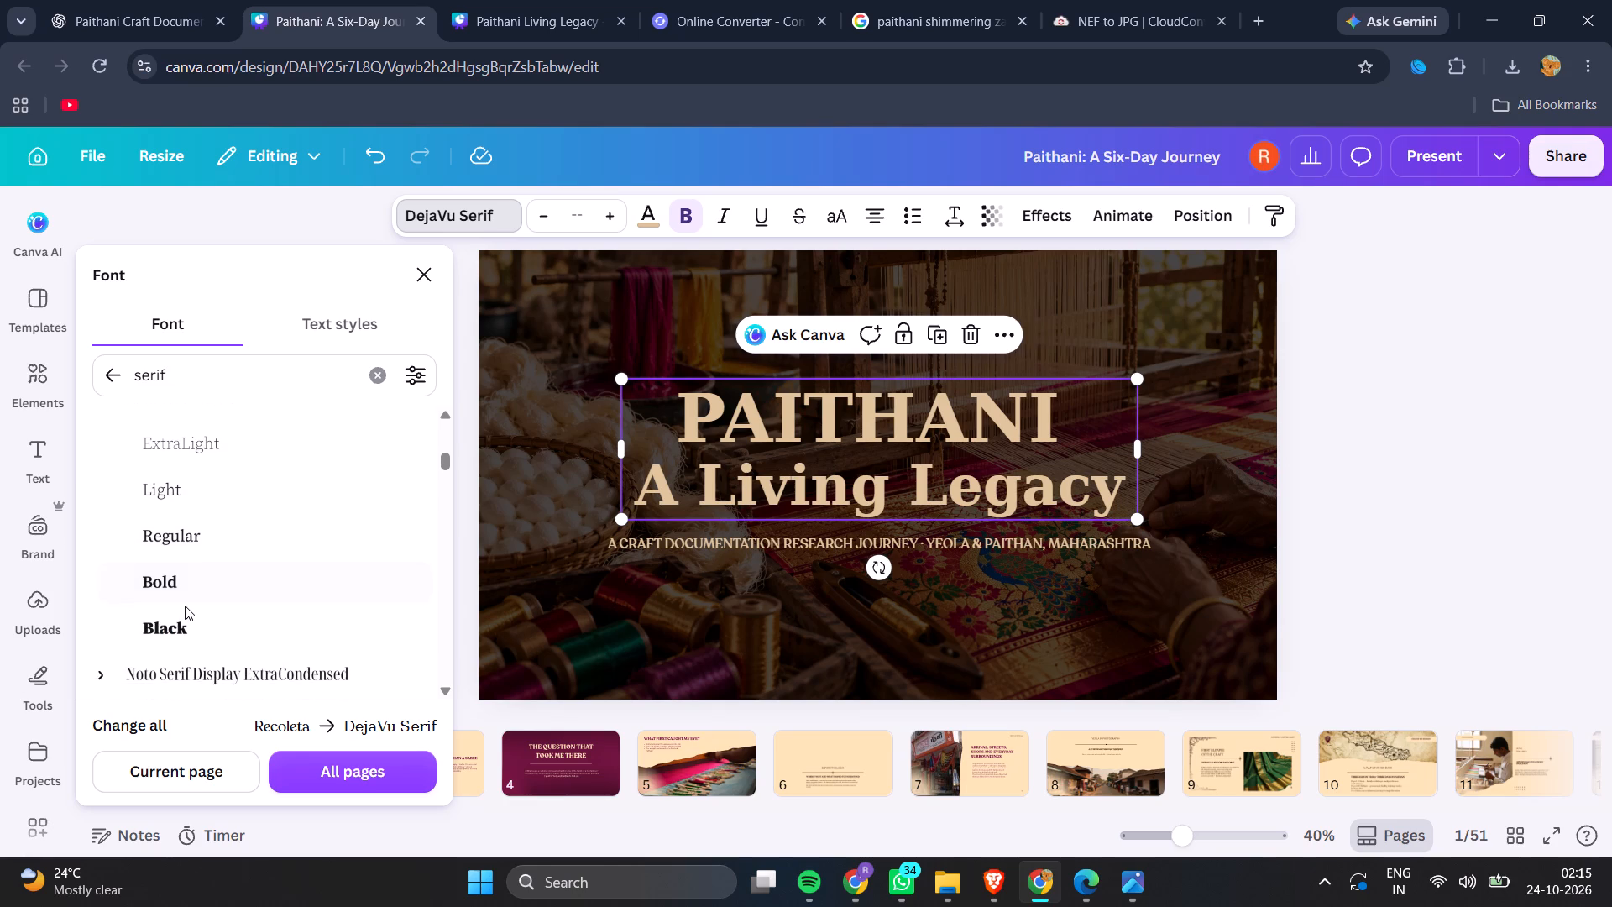
pyautogui.click(185, 606)
pyautogui.click(183, 579)
# Replace Recoleta with Source Serif Pro across all pages and close the font list.
pyautogui.click(319, 760)
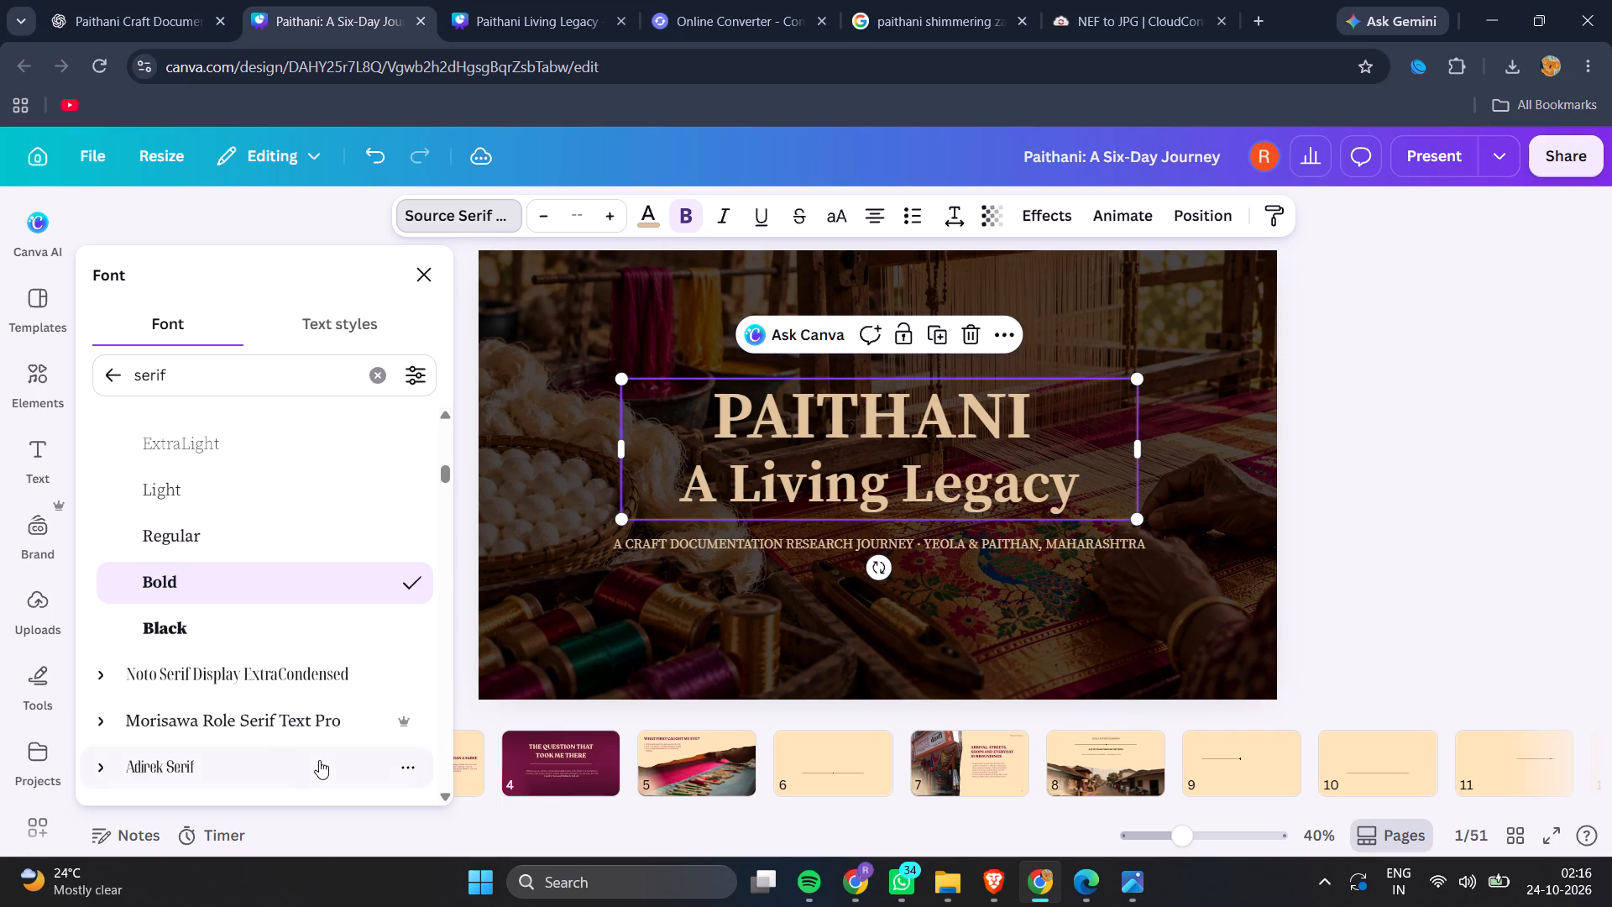
pyautogui.click(468, 590)
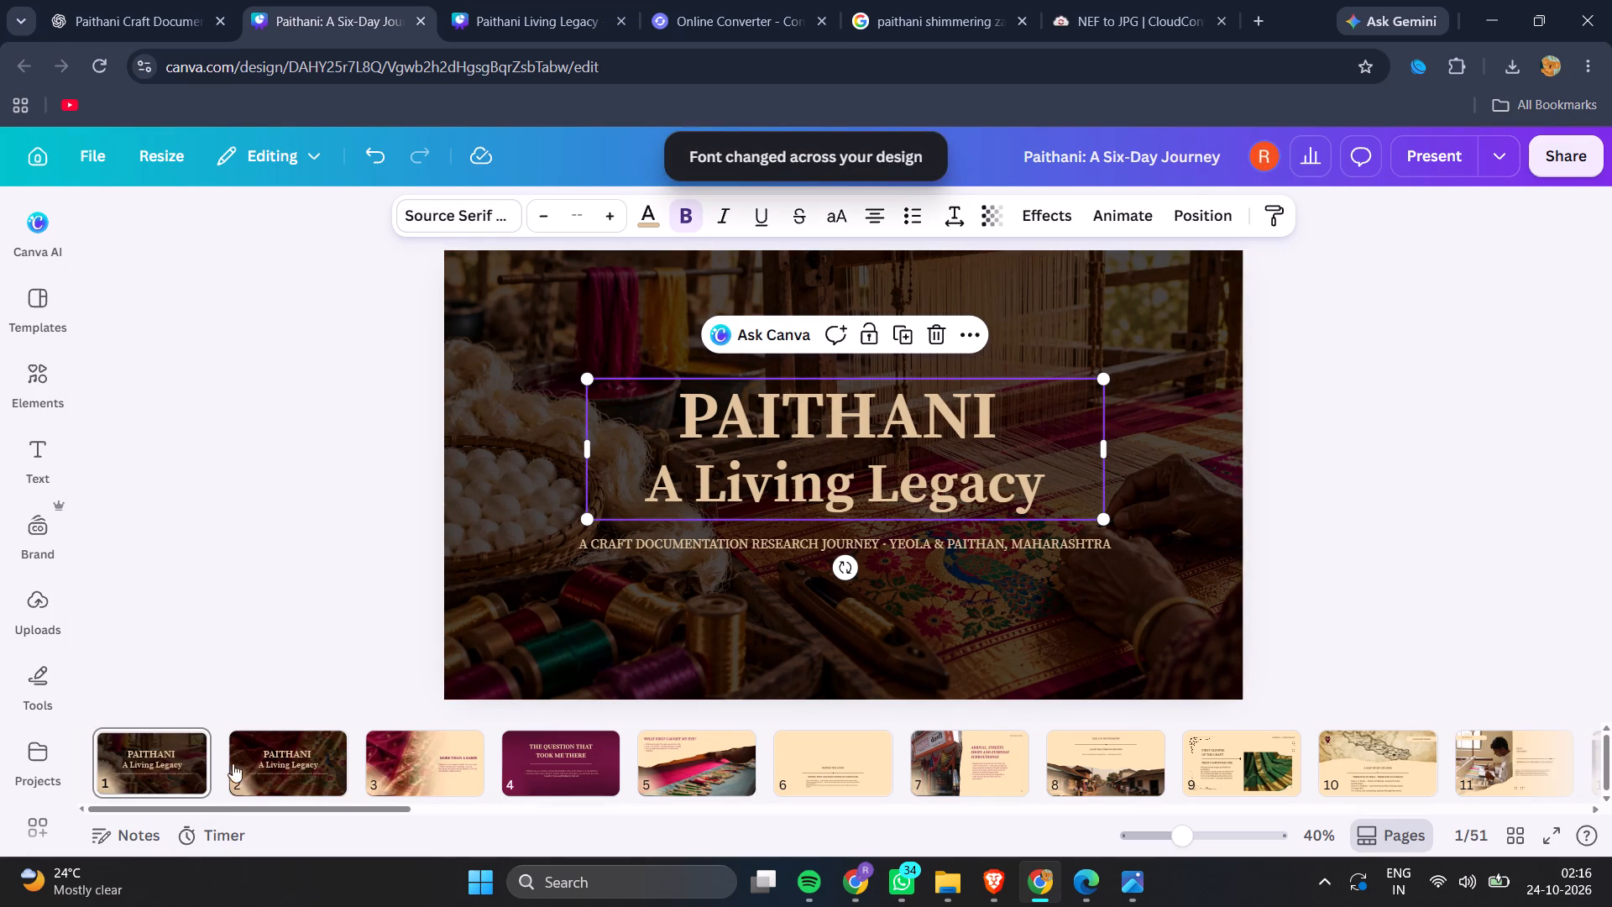
# Go through the slides to slide 5 and remove the italics from its heading WHAT FIRST CAUGHT MY EYE?
pyautogui.click(255, 755)
pyautogui.press('Right')
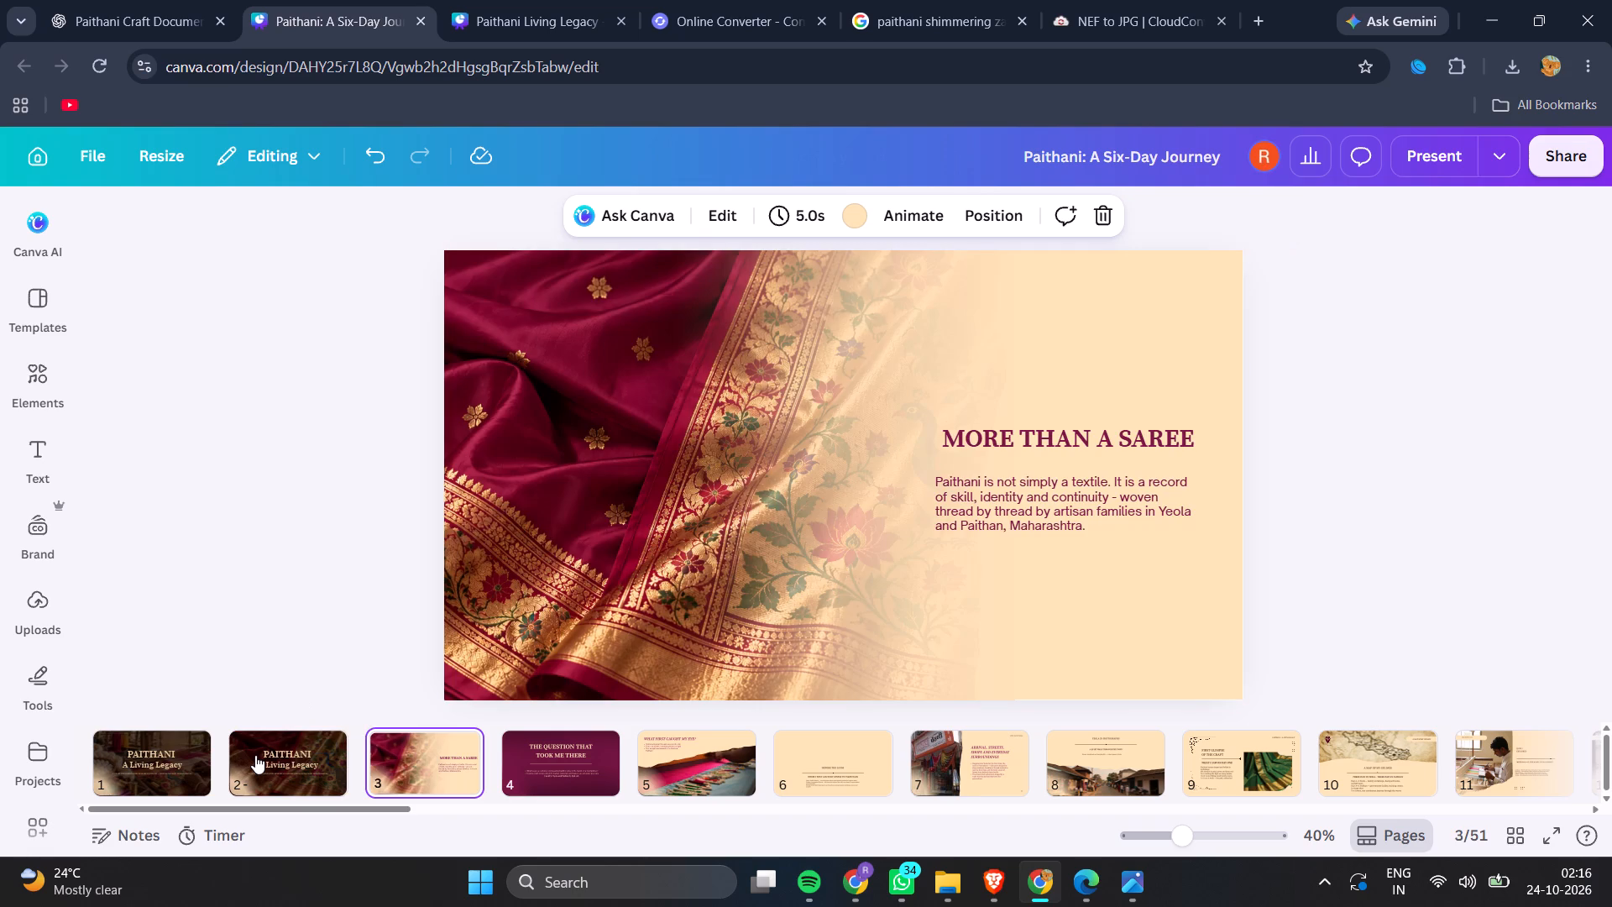
pyautogui.press('Right')
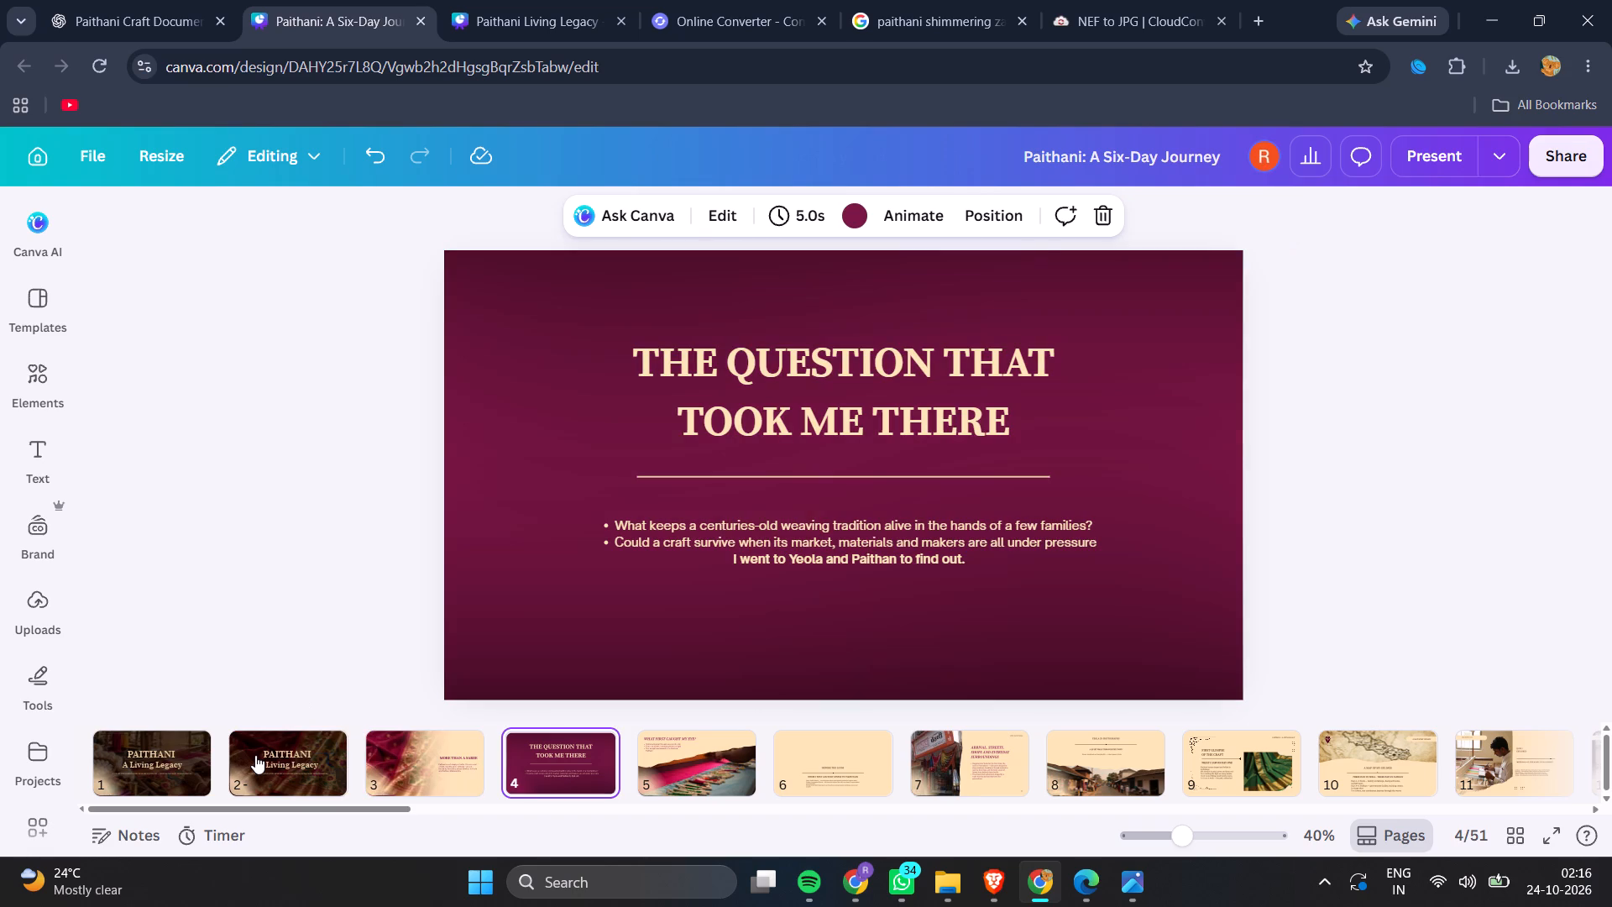
pyautogui.press('Right')
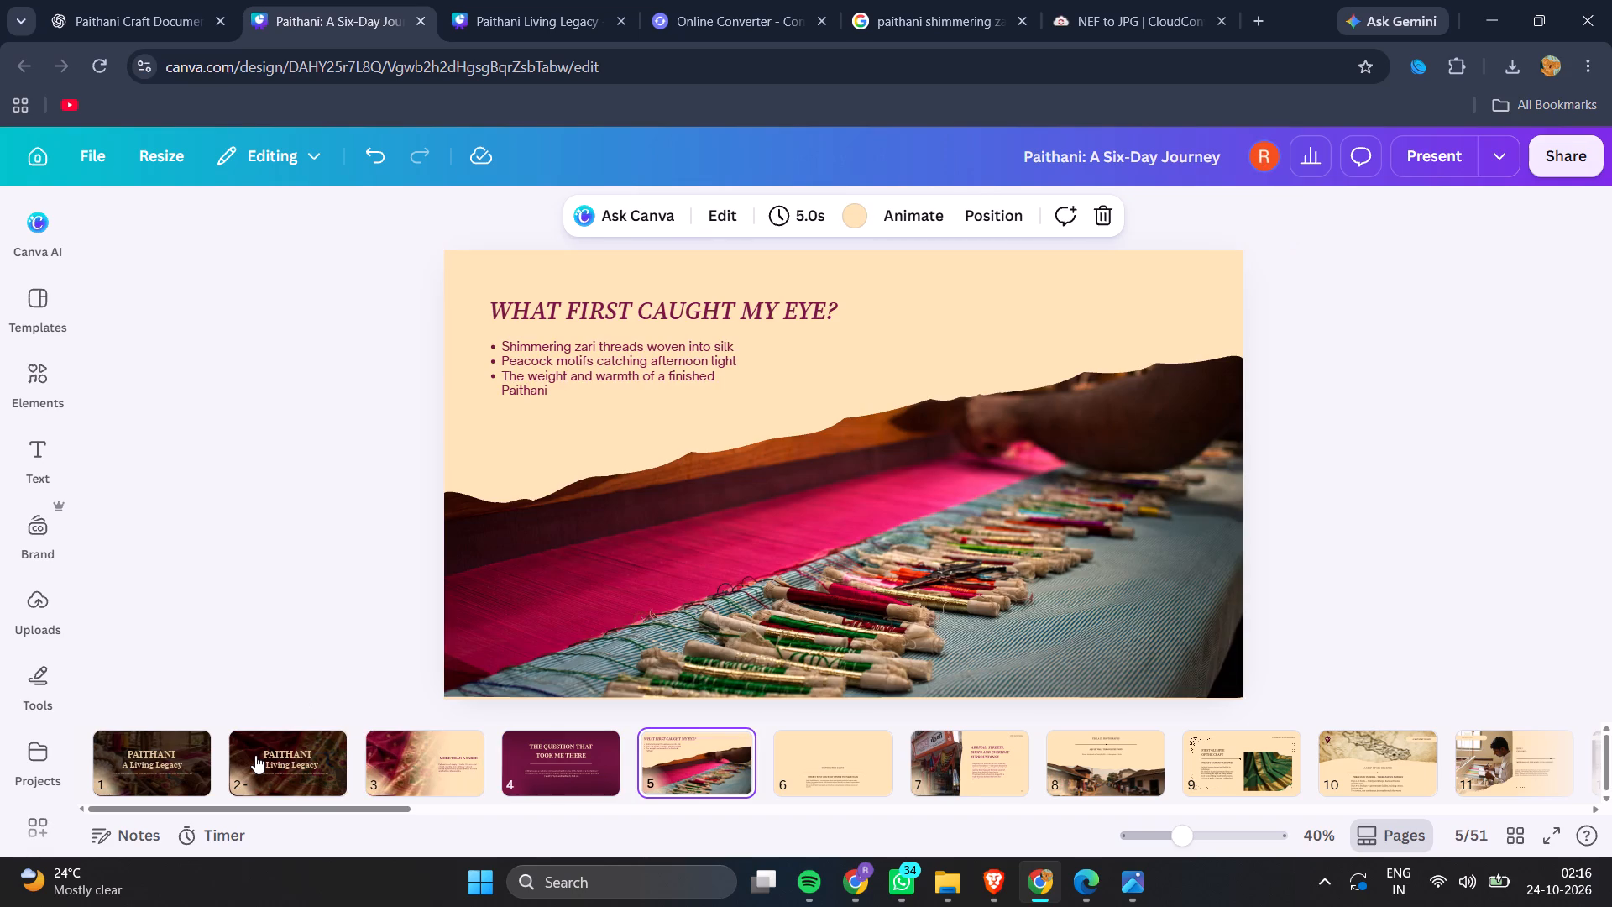
pyautogui.click(608, 299)
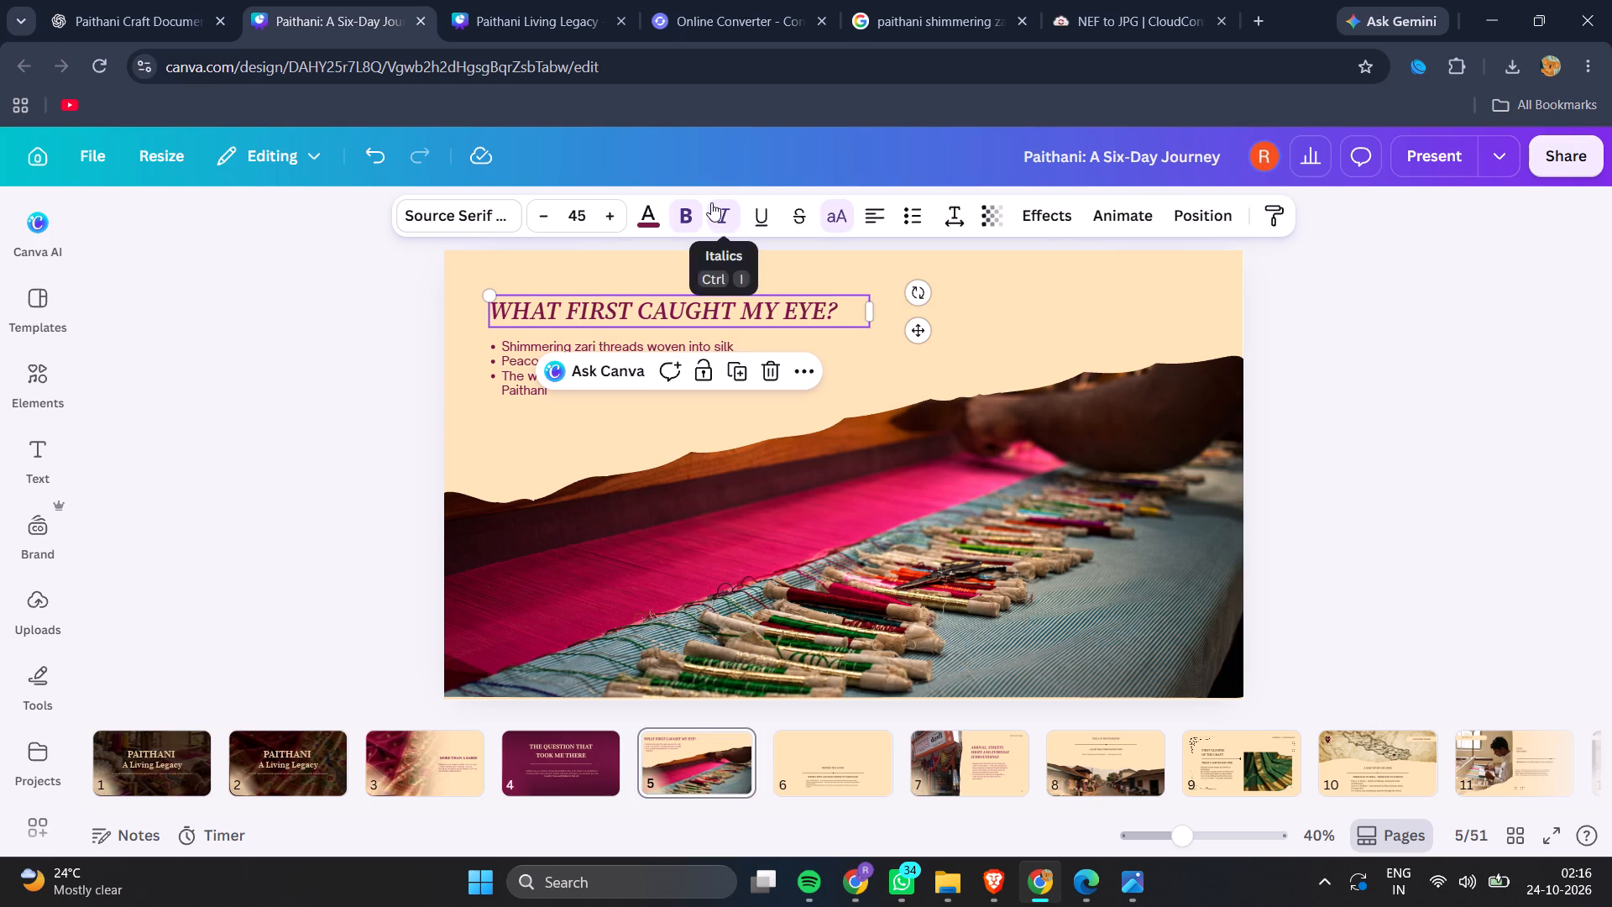
pyautogui.click(711, 202)
pyautogui.click(263, 590)
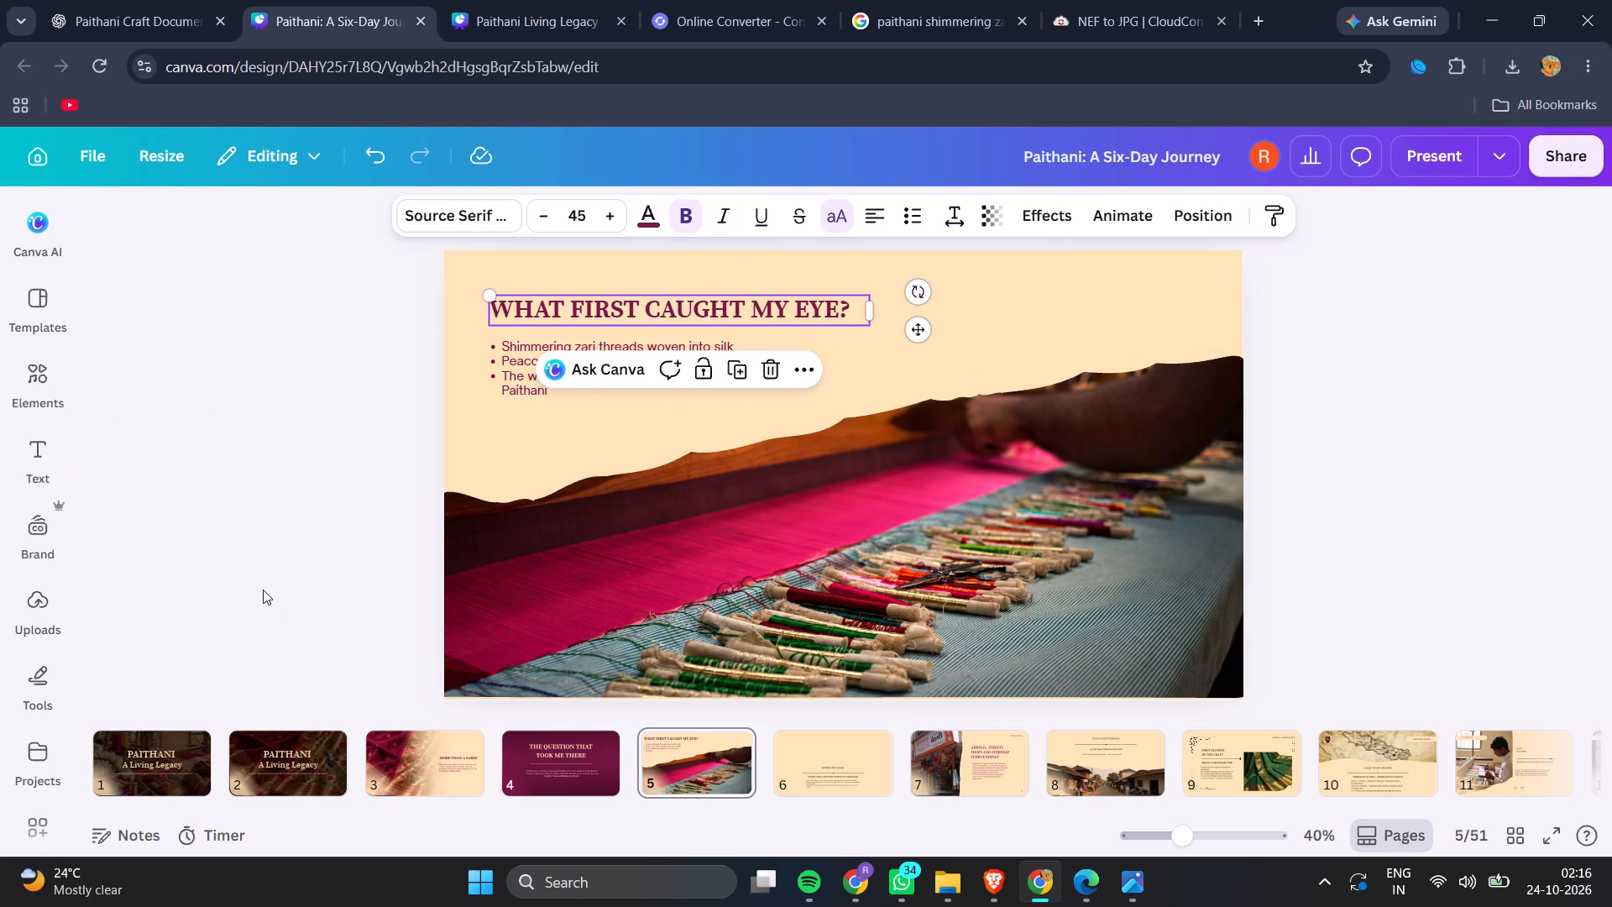
# Go to slide 7 and remove the italics from its heading ARRIVAL, STREETS, SHOPS AND EVERYDAY SURROUNDINGS.
pyautogui.click(466, 747)
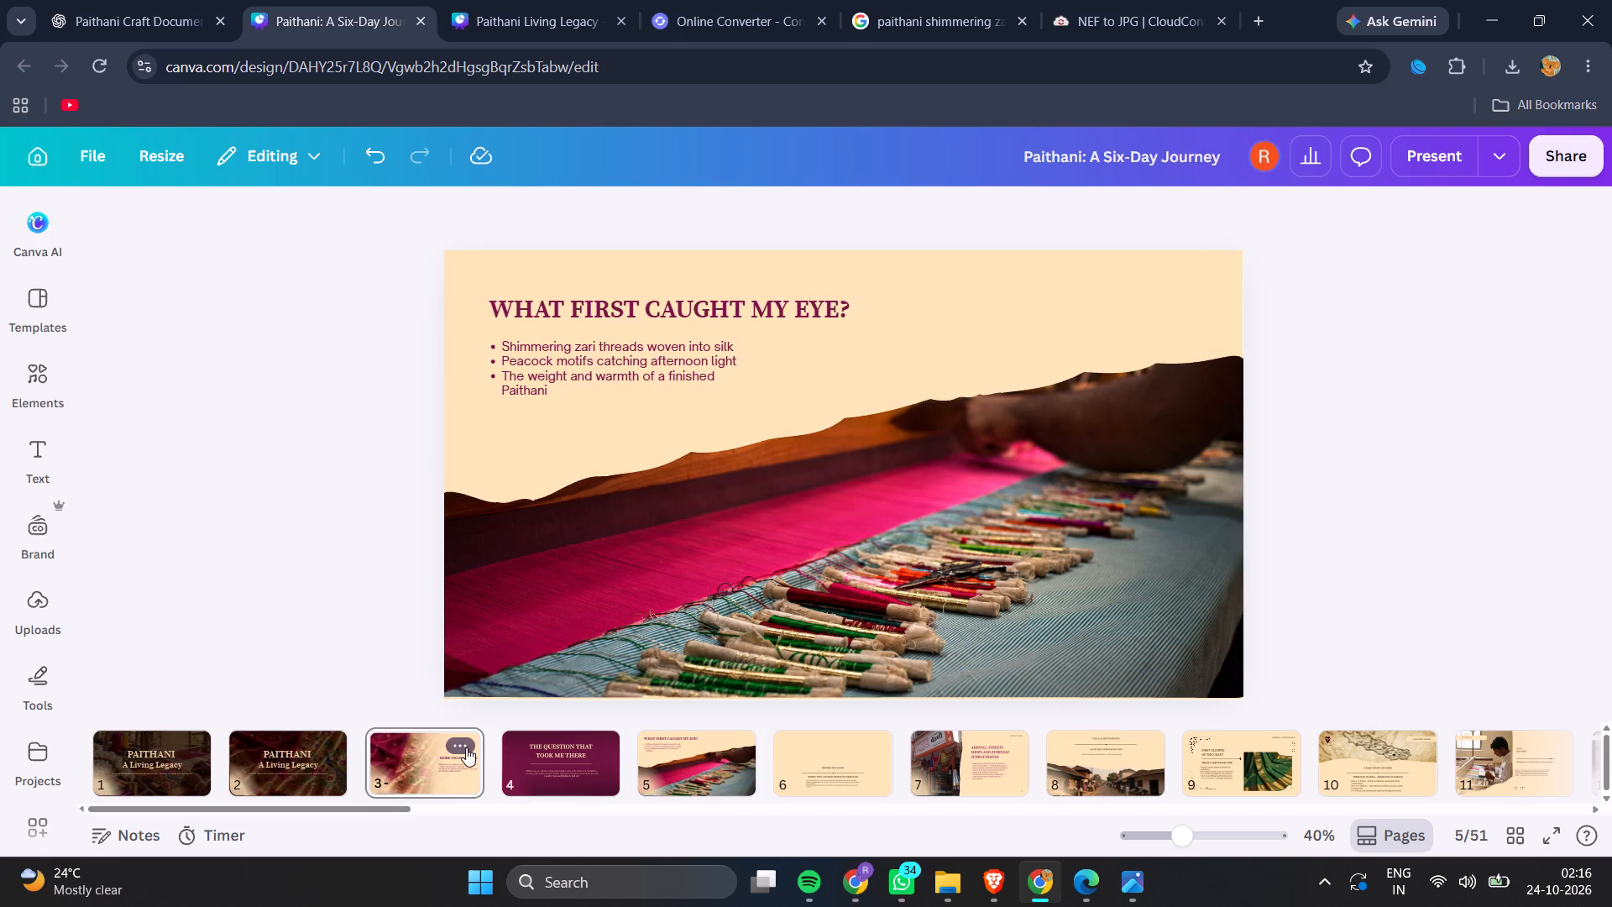
pyautogui.press('Right')
pyautogui.press('Right')
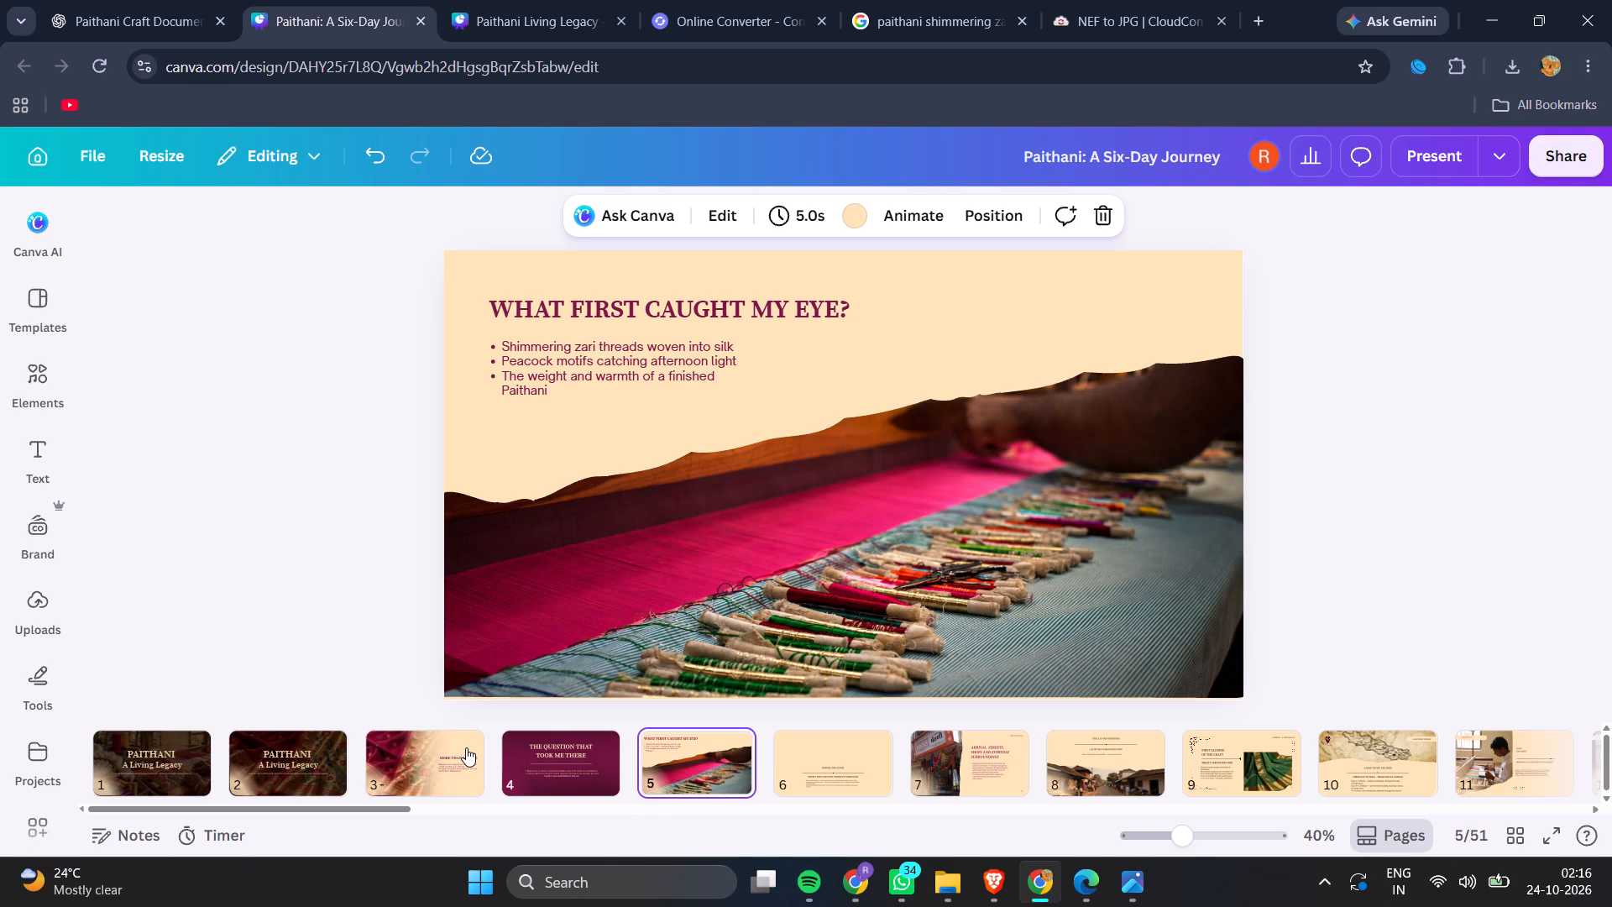
pyautogui.press('Right')
pyautogui.press('Right')
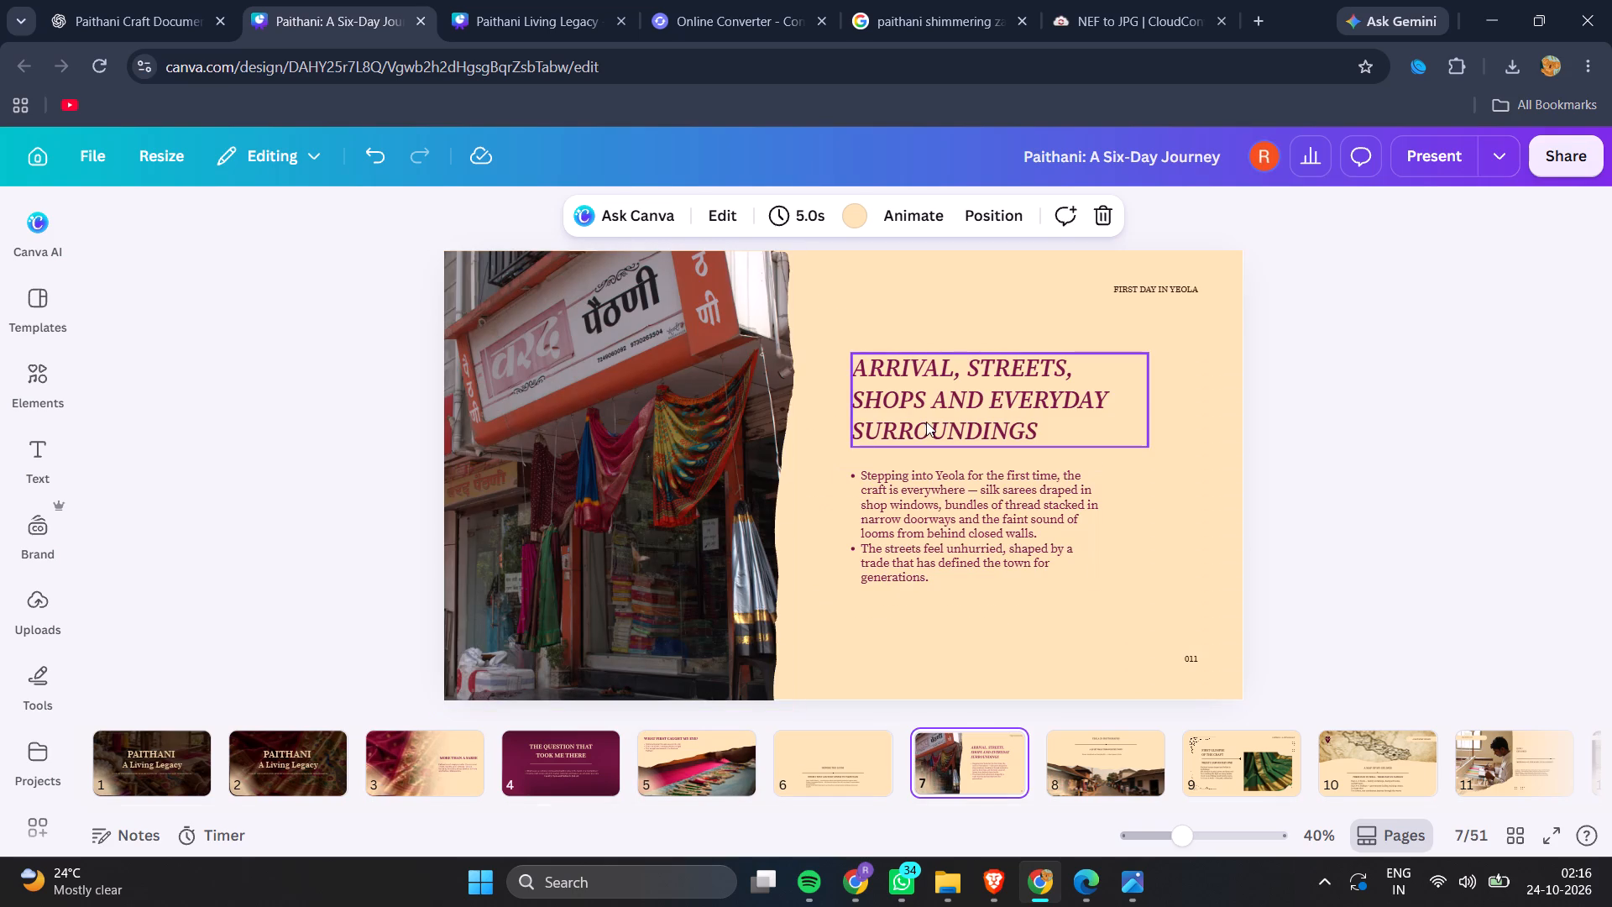
pyautogui.click(926, 422)
pyautogui.click(731, 204)
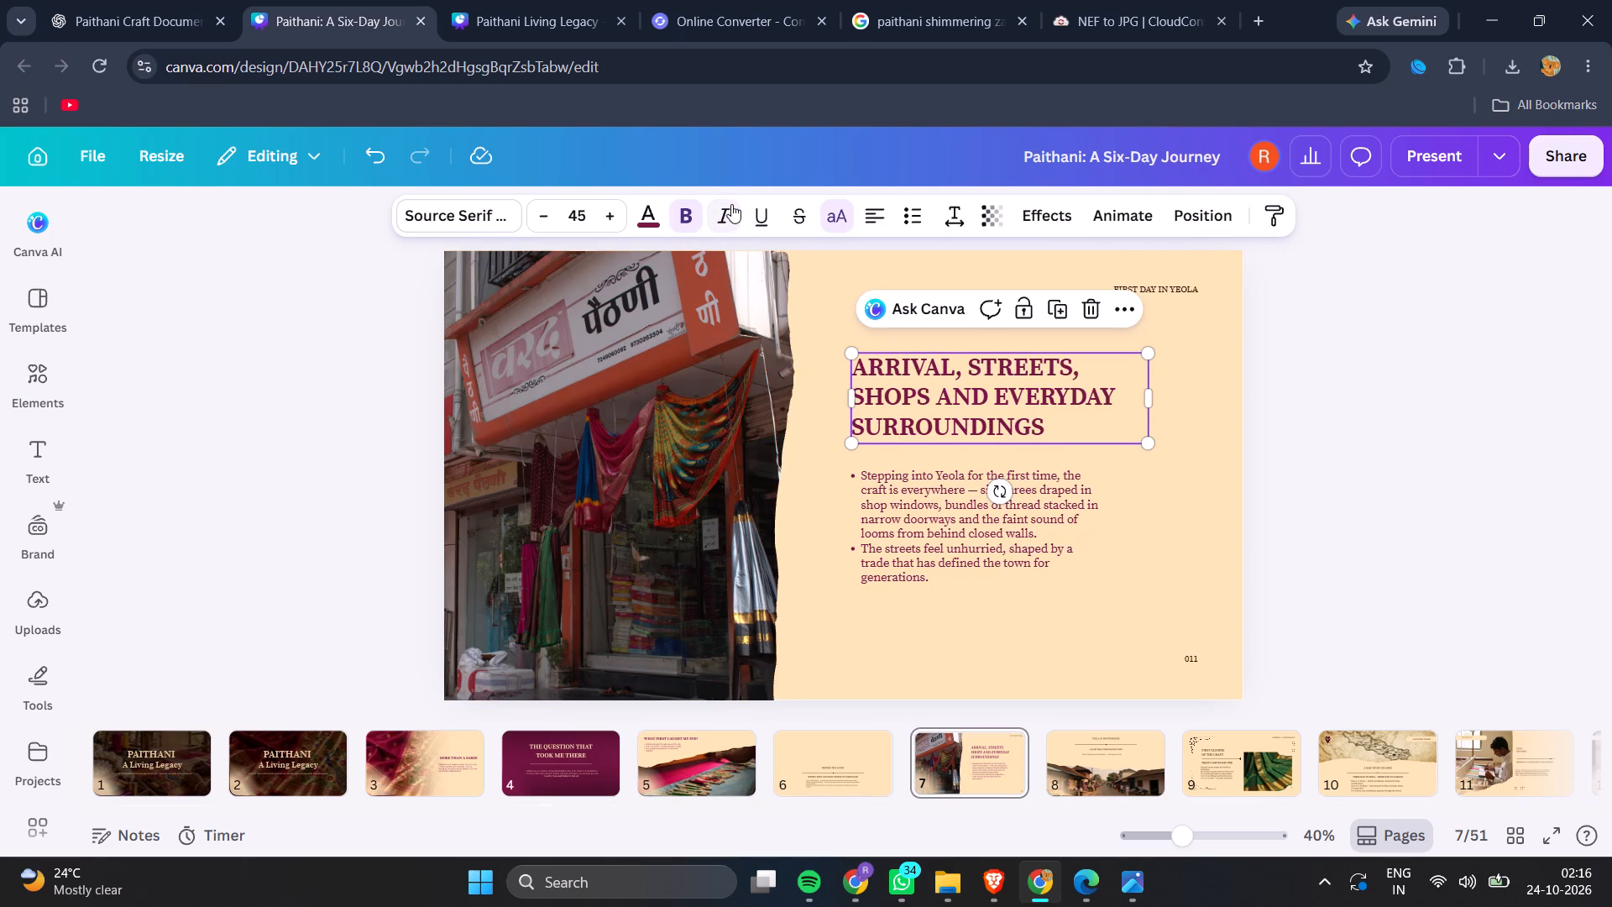
pyautogui.click(1449, 499)
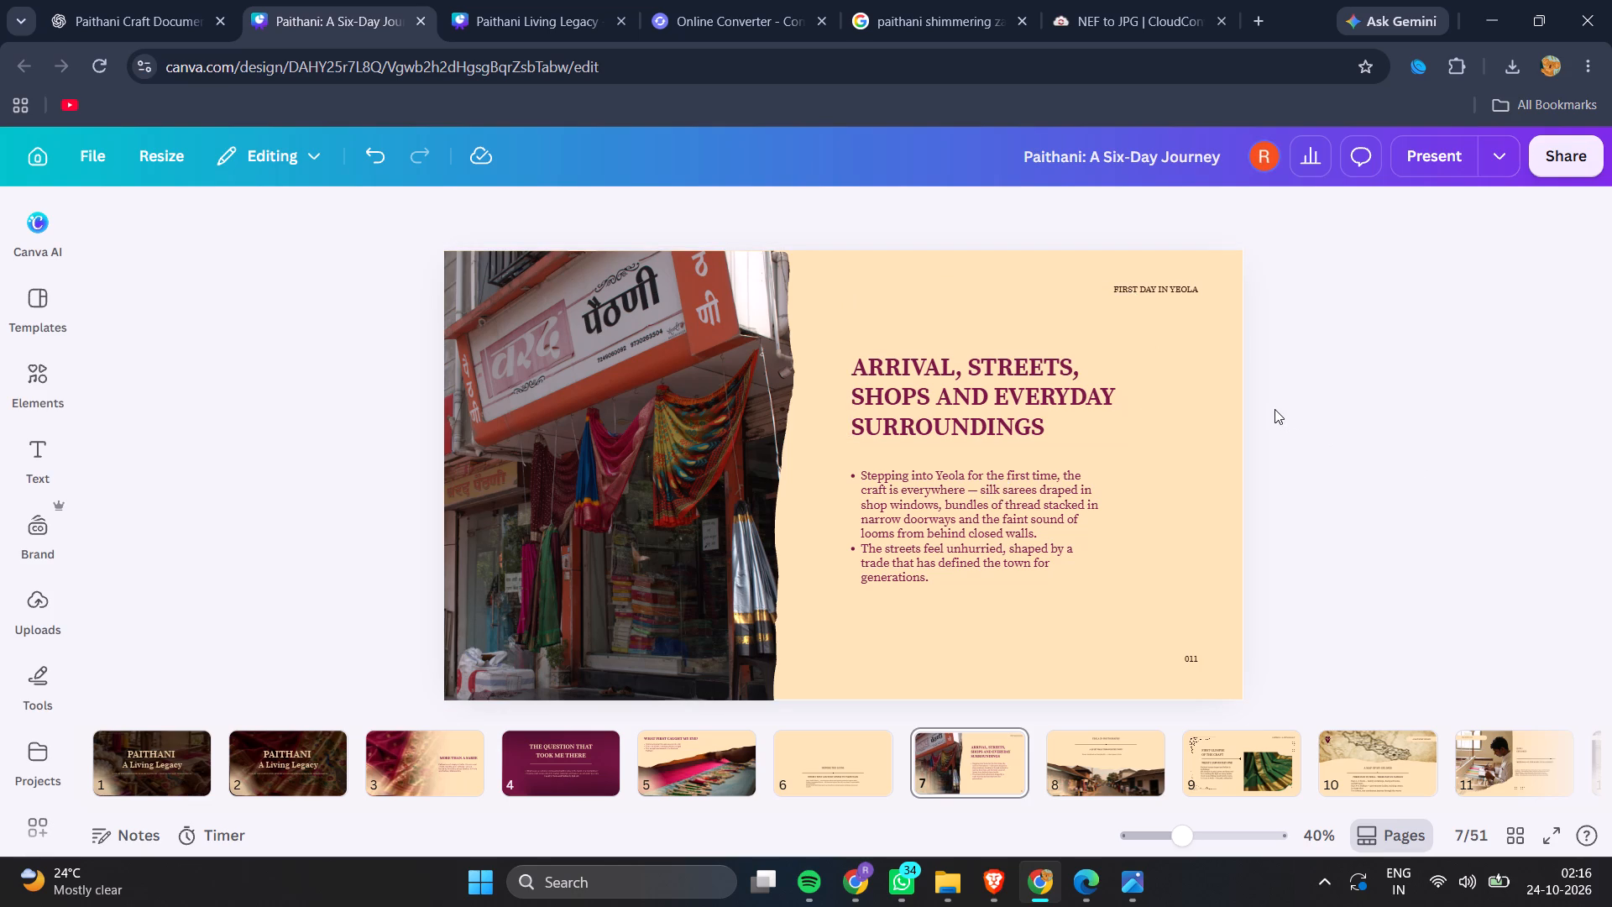
# Look over slide 8, and preview slides 2 to 4 full screen to check their headings and layout.
pyautogui.click(1070, 752)
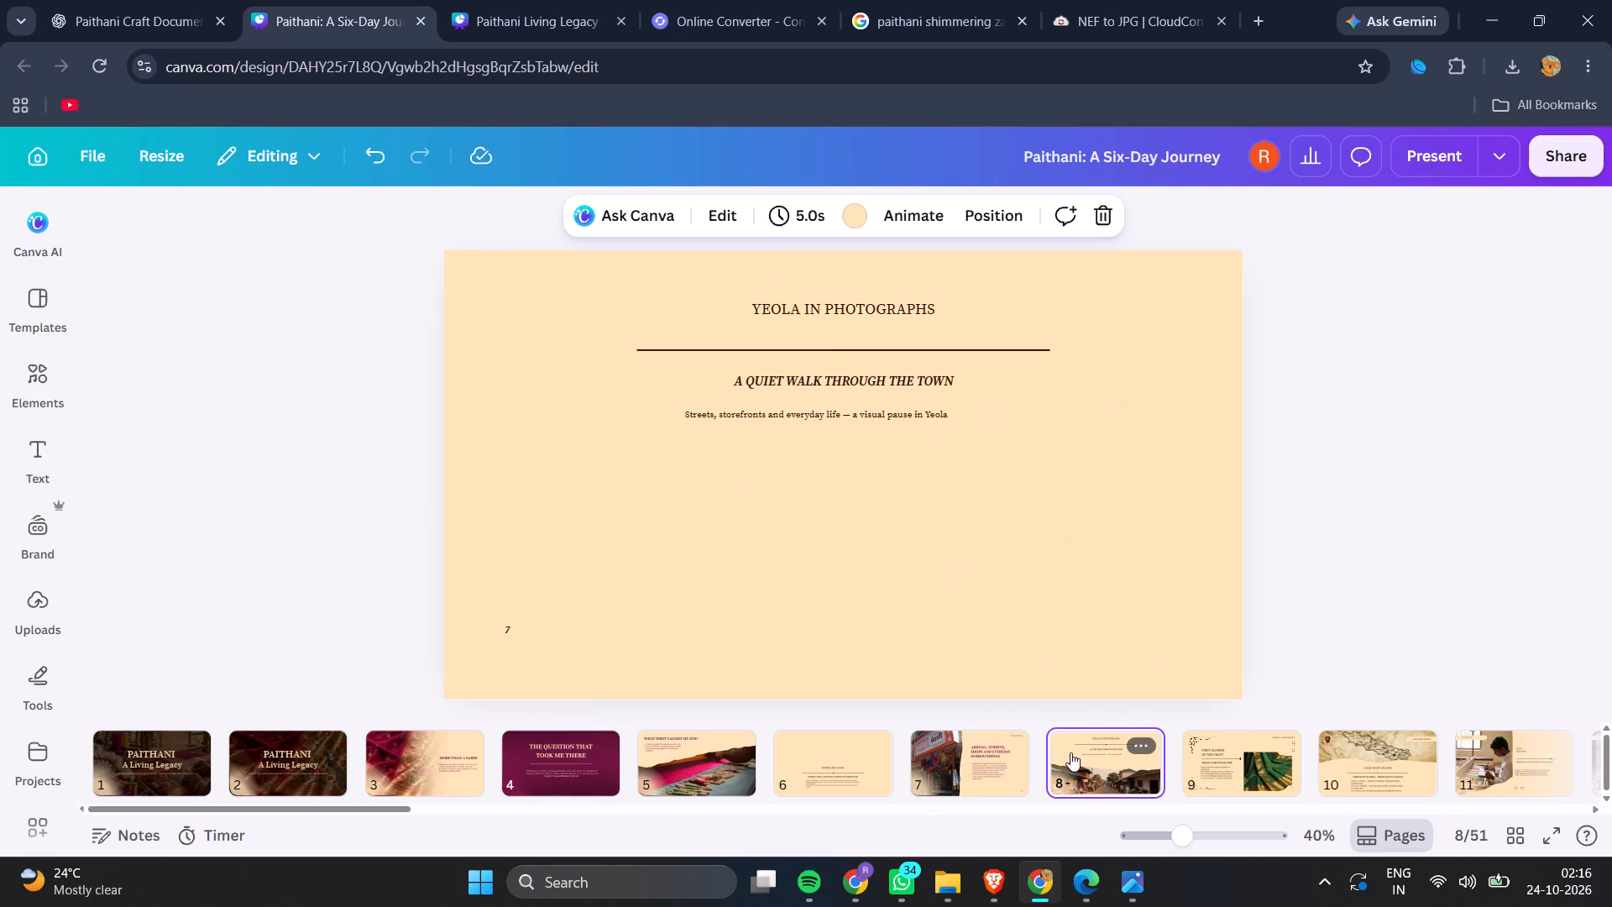
pyautogui.click(1215, 727)
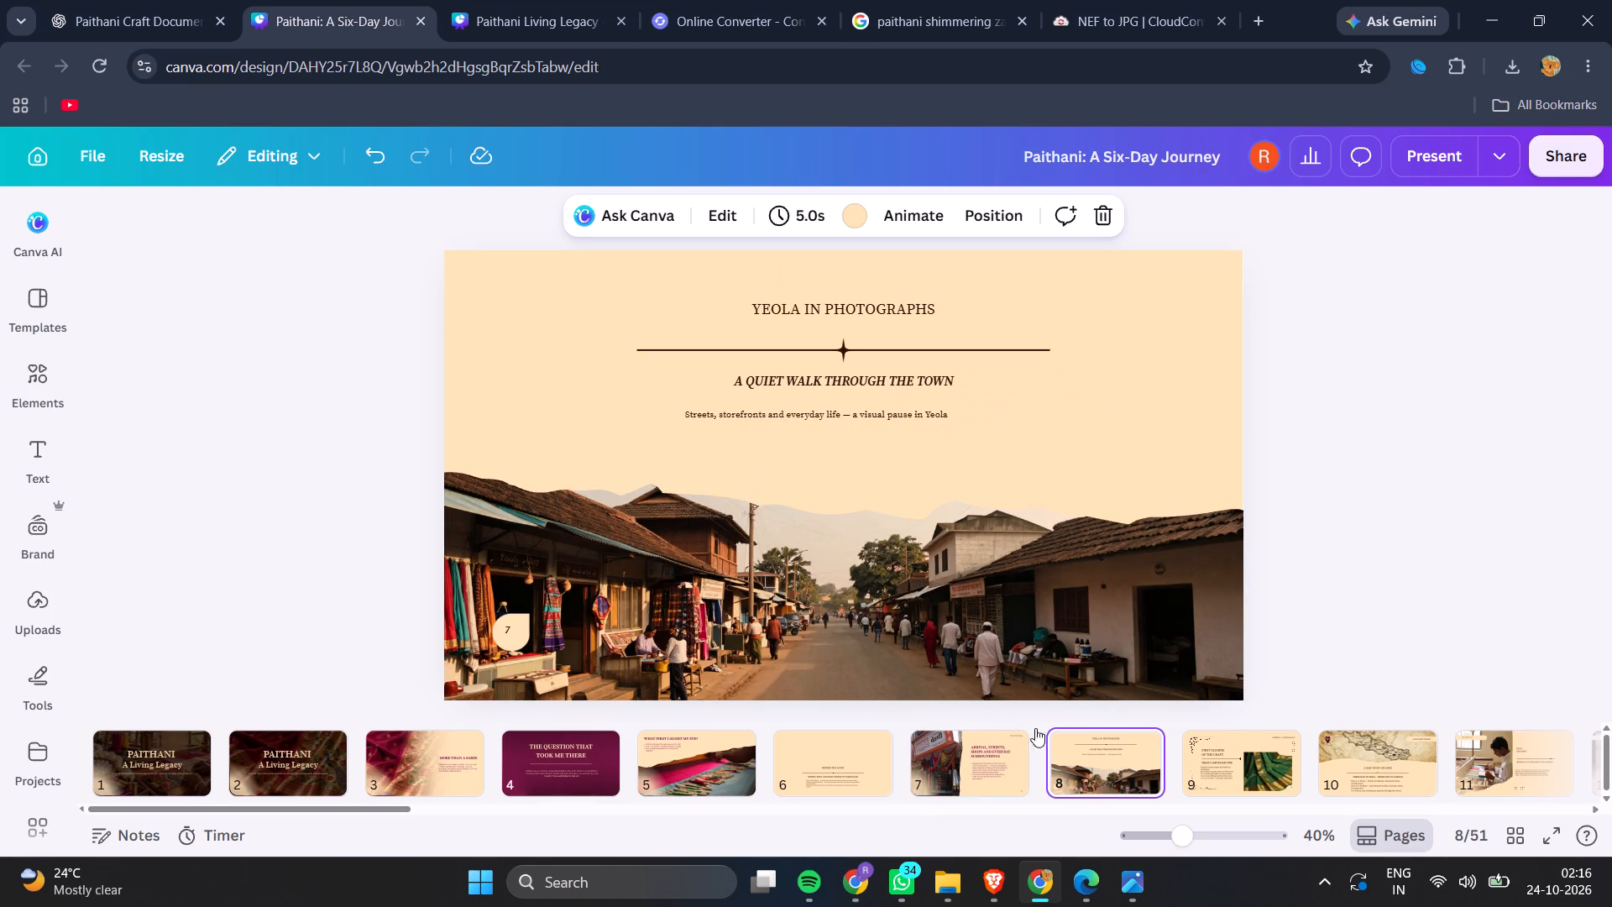
pyautogui.click(338, 776)
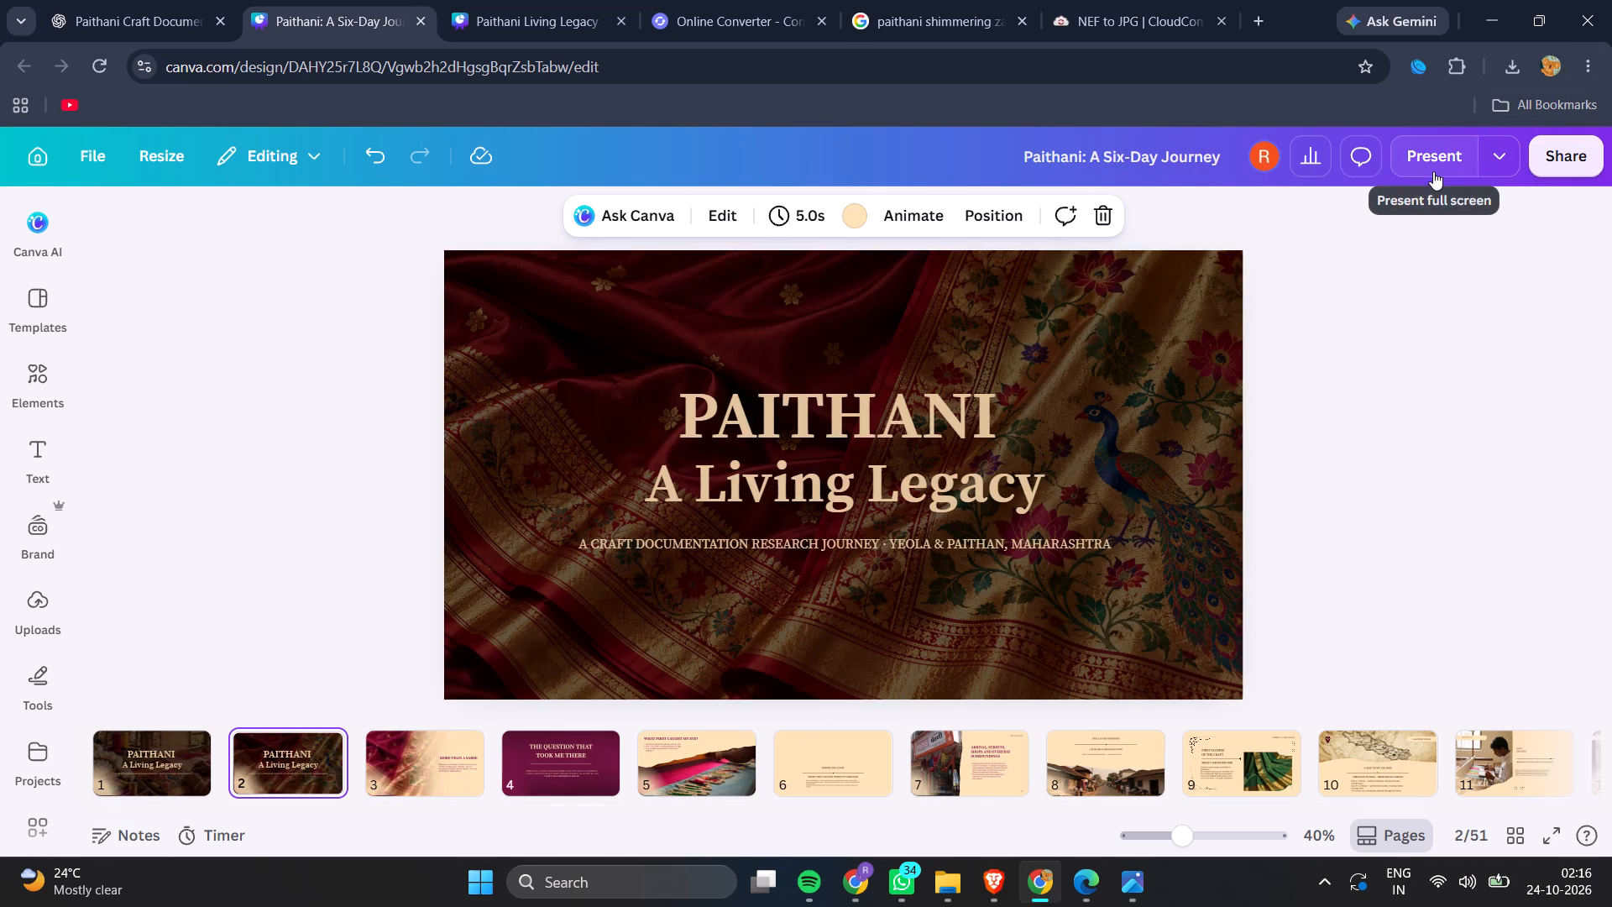
pyautogui.click(1433, 171)
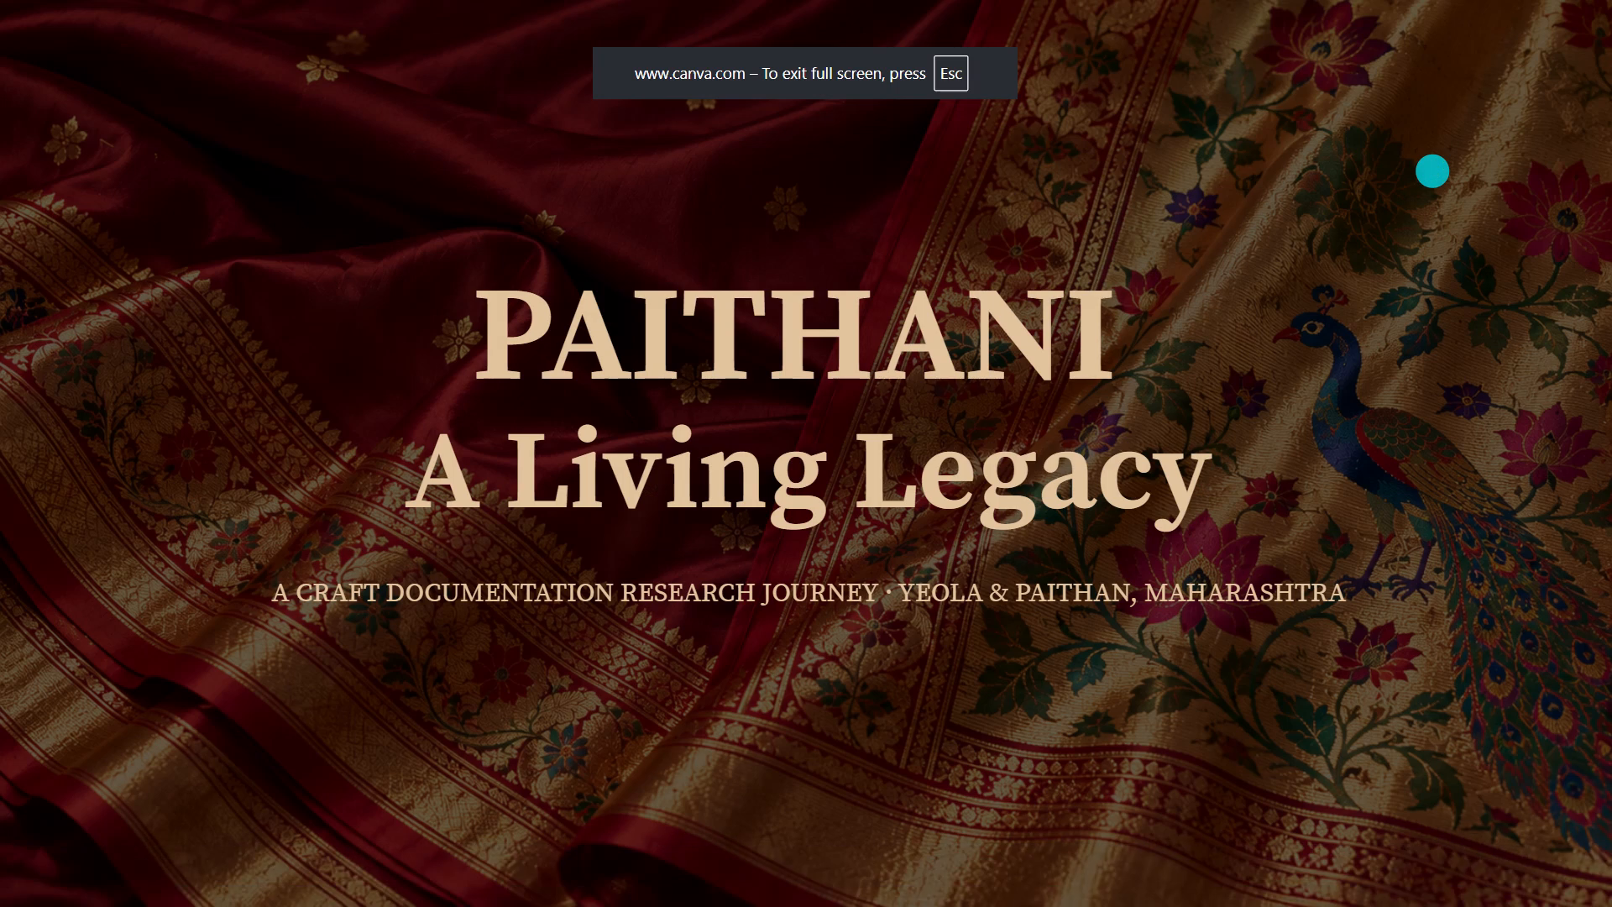
pyautogui.press('Right')
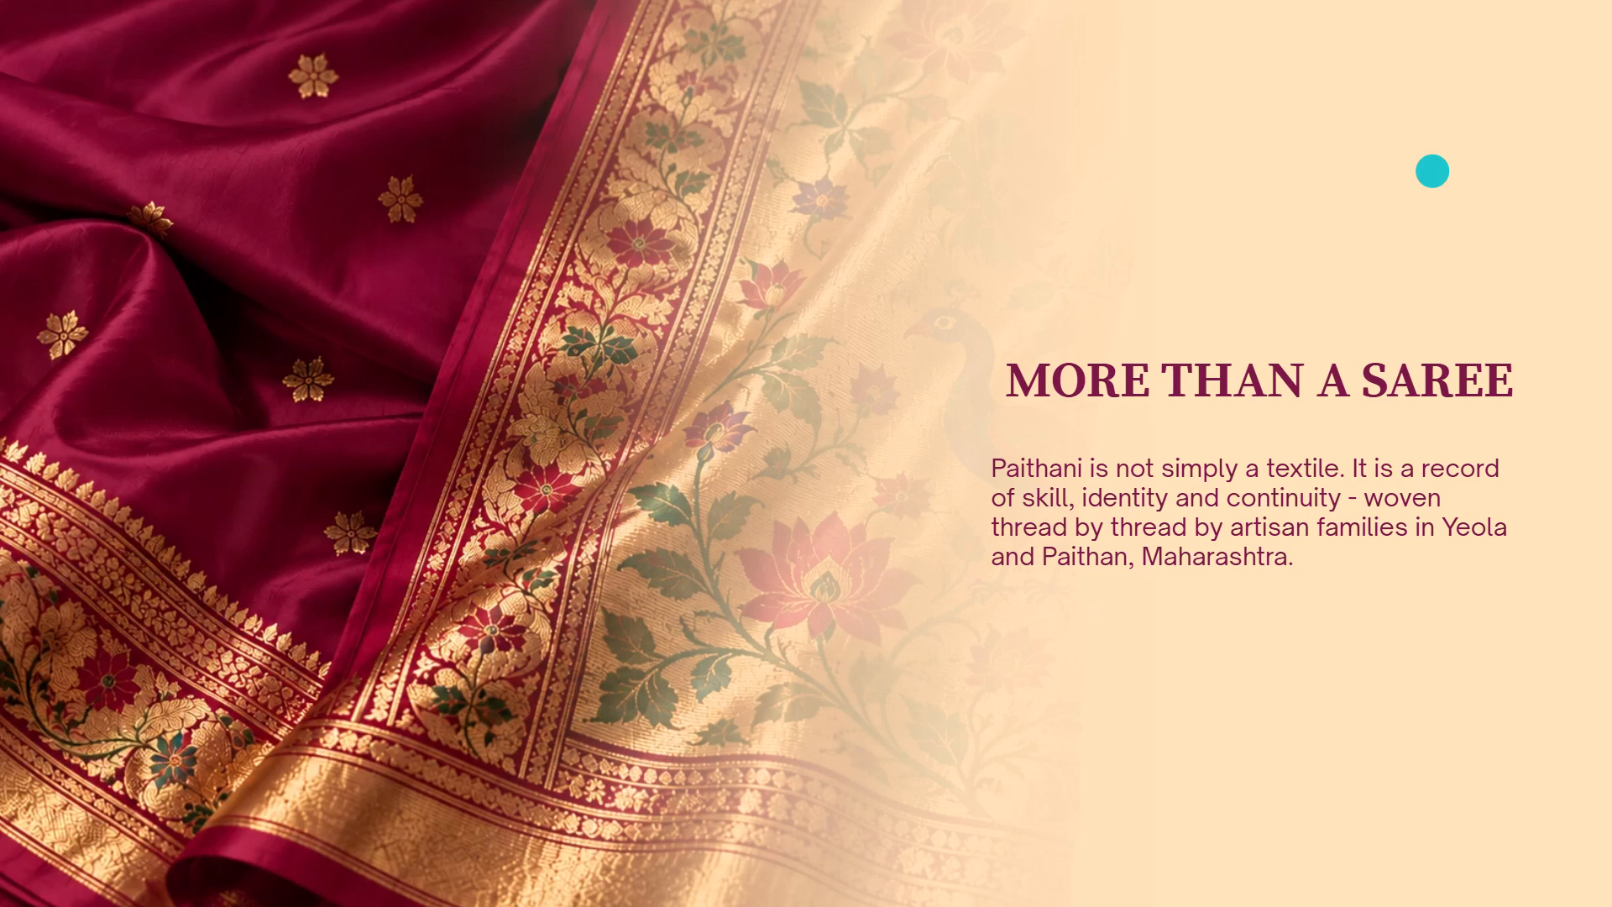
pyautogui.press('Right')
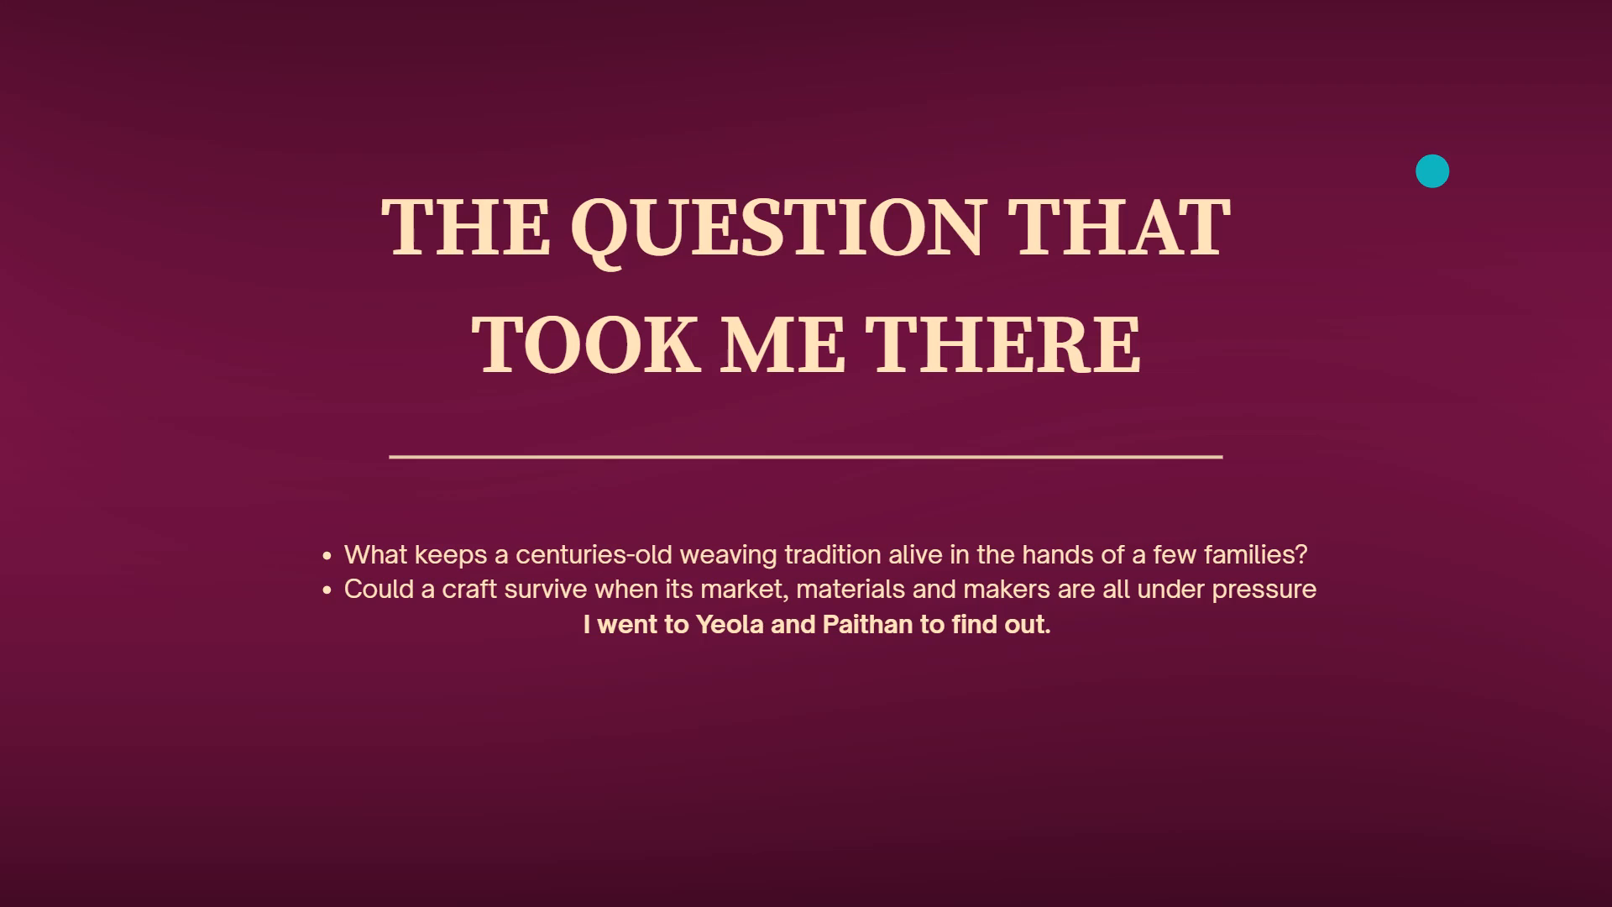
pyautogui.press('Escape')
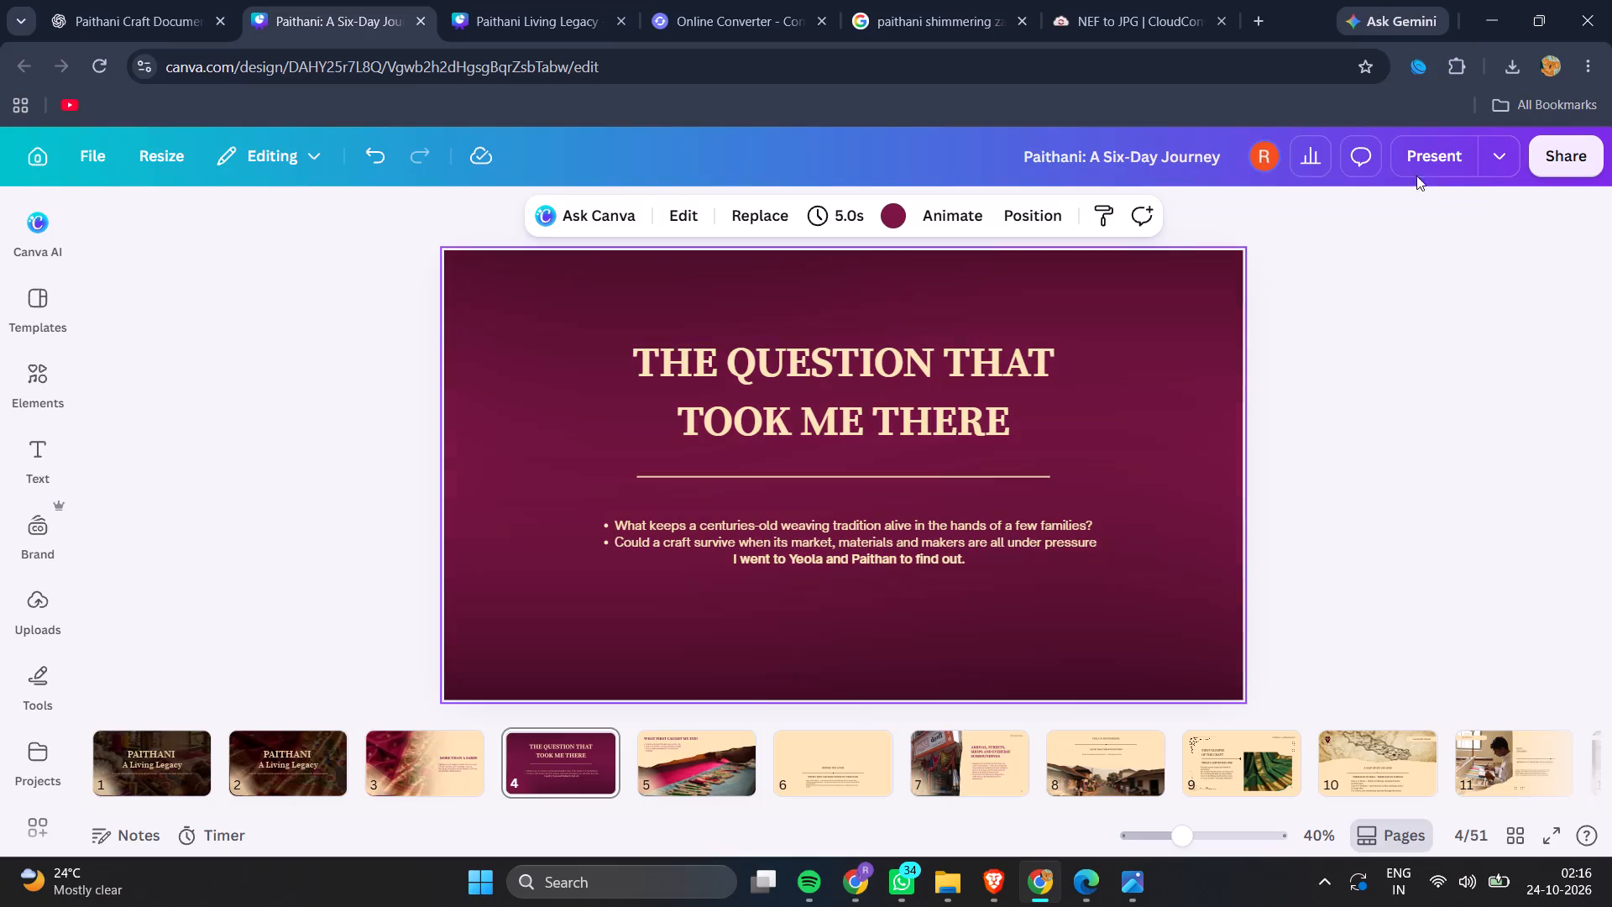
# Set the line spacing of slide 4's heading THE QUESTION THAT TOOK ME THERE to 1.15 and move it down closer to the divider line.
pyautogui.click(913, 375)
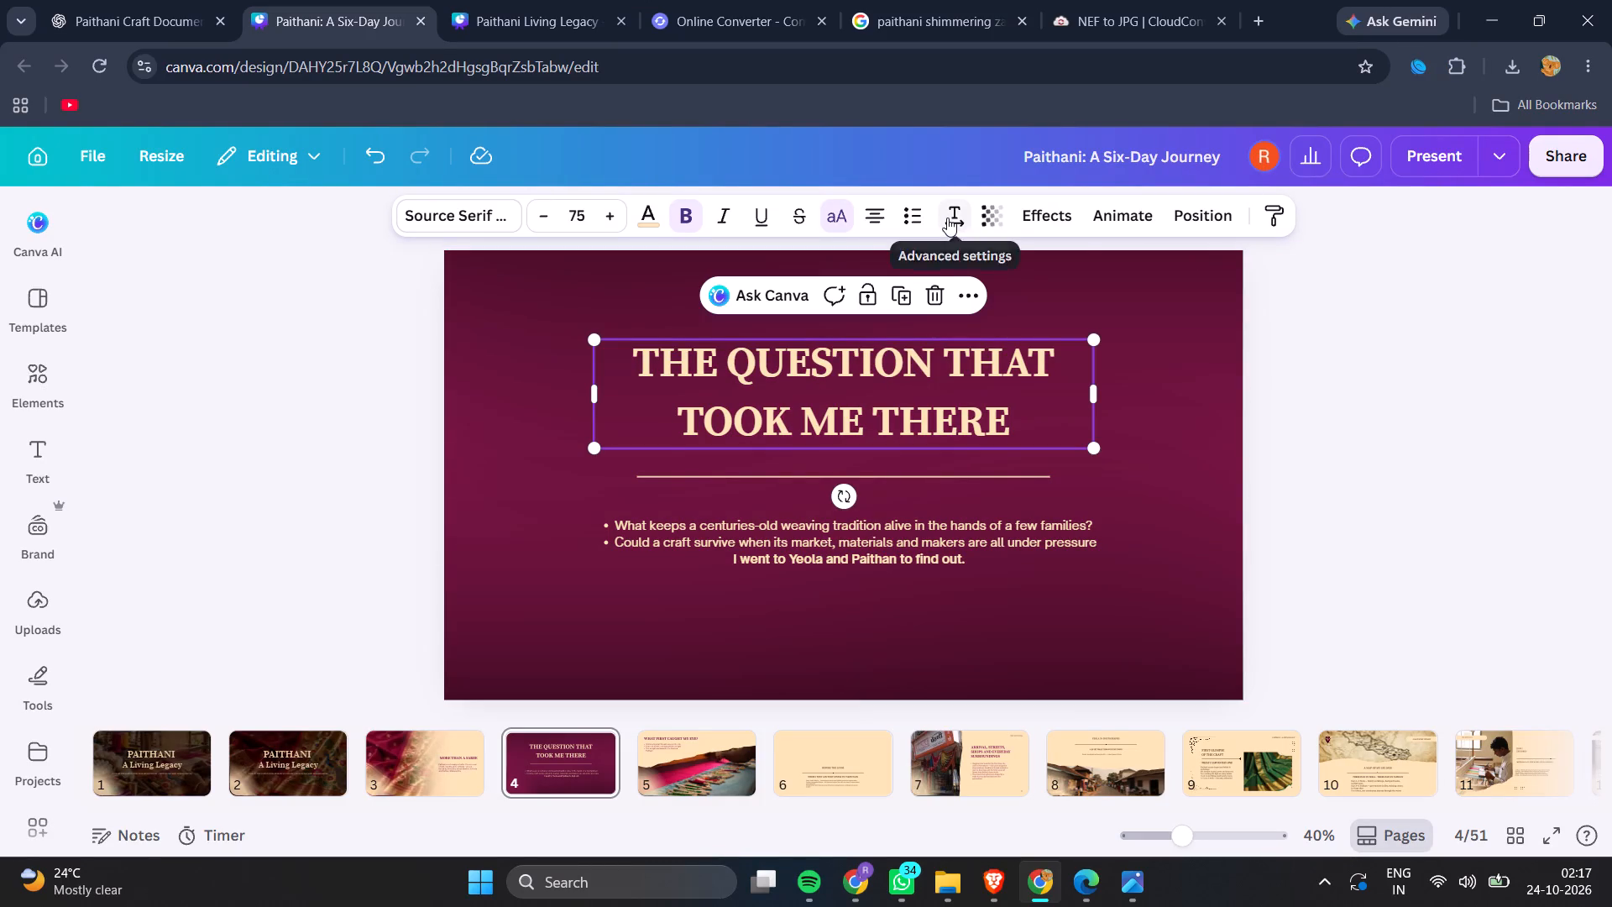
pyautogui.click(947, 218)
pyautogui.moveTo(919, 379); pyautogui.dragTo(898, 378)
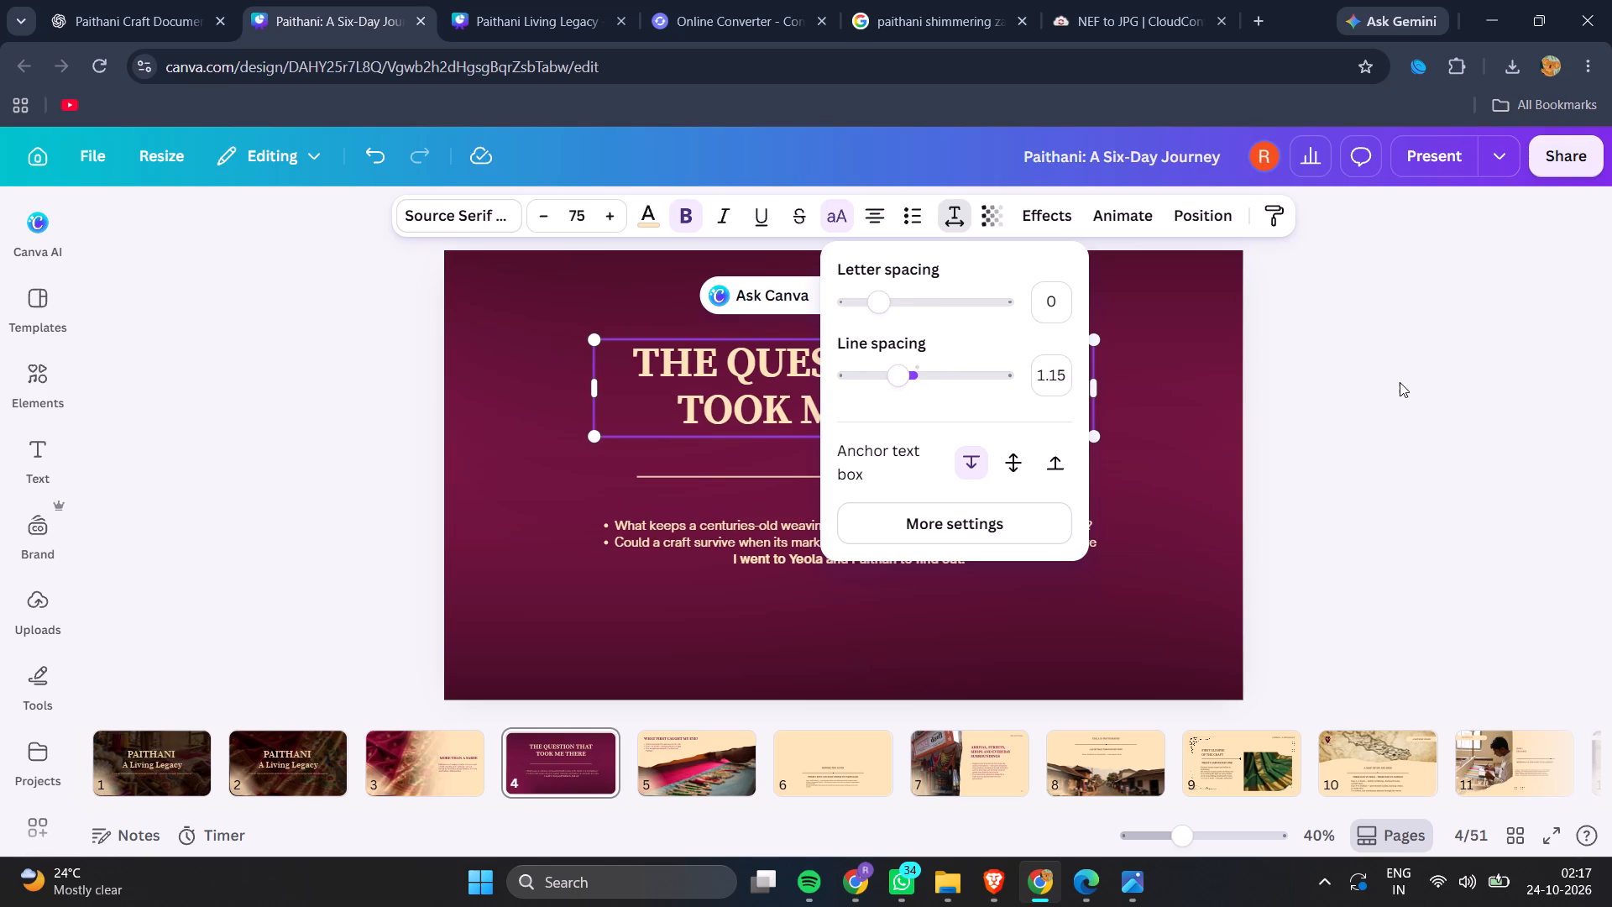
pyautogui.click(1397, 376)
pyautogui.moveTo(983, 367); pyautogui.dragTo(983, 369)
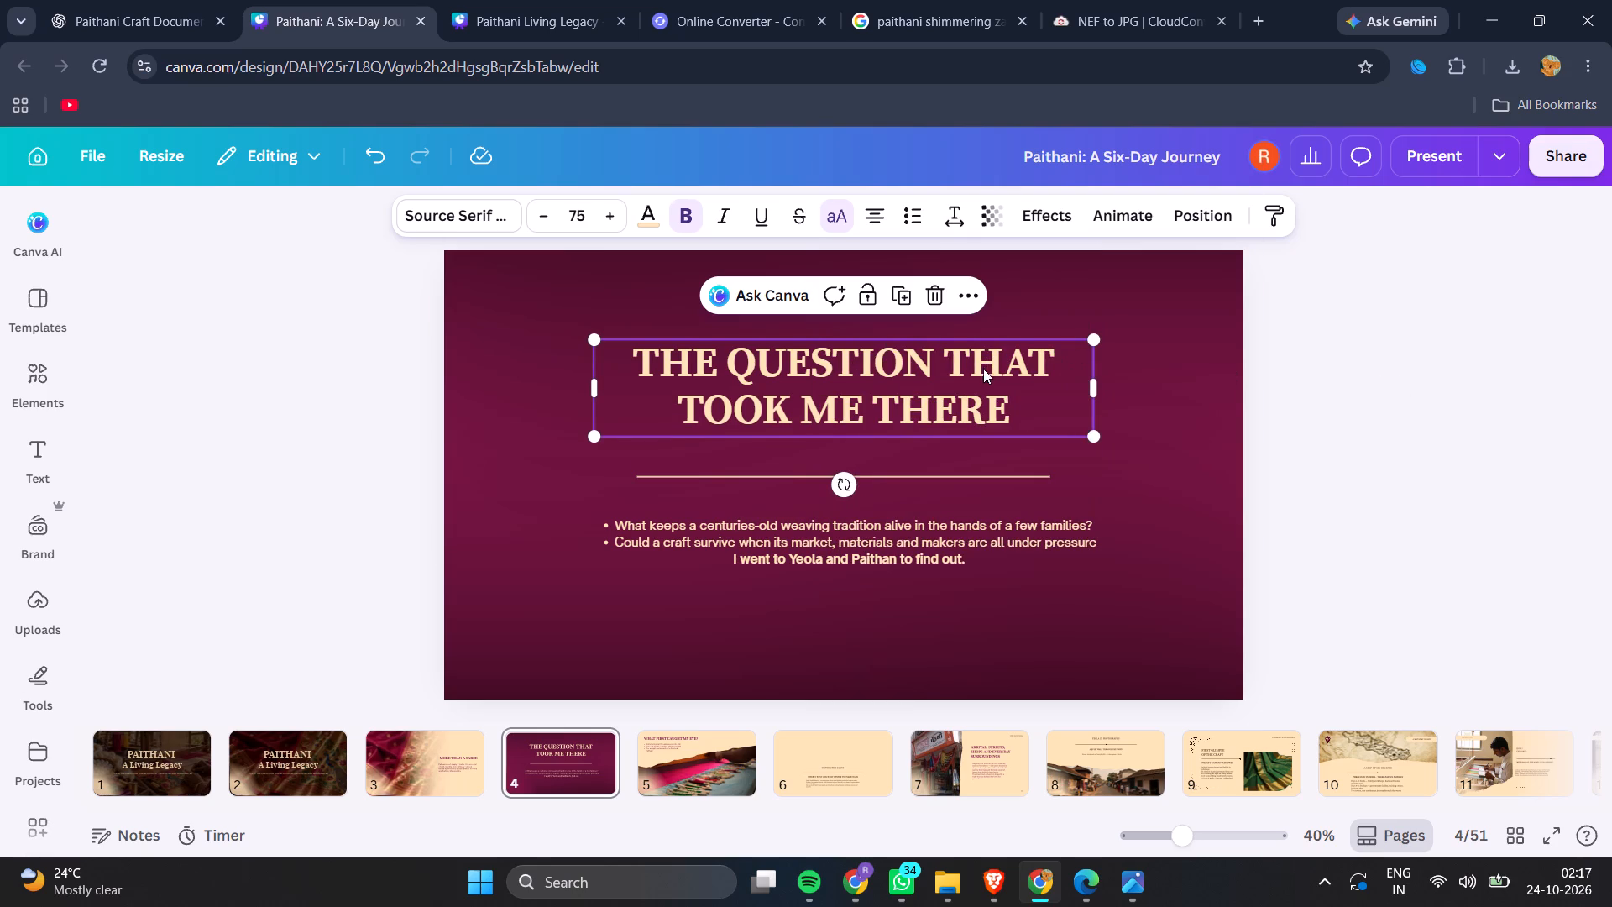
pyautogui.moveTo(983, 369); pyautogui.dragTo(983, 392)
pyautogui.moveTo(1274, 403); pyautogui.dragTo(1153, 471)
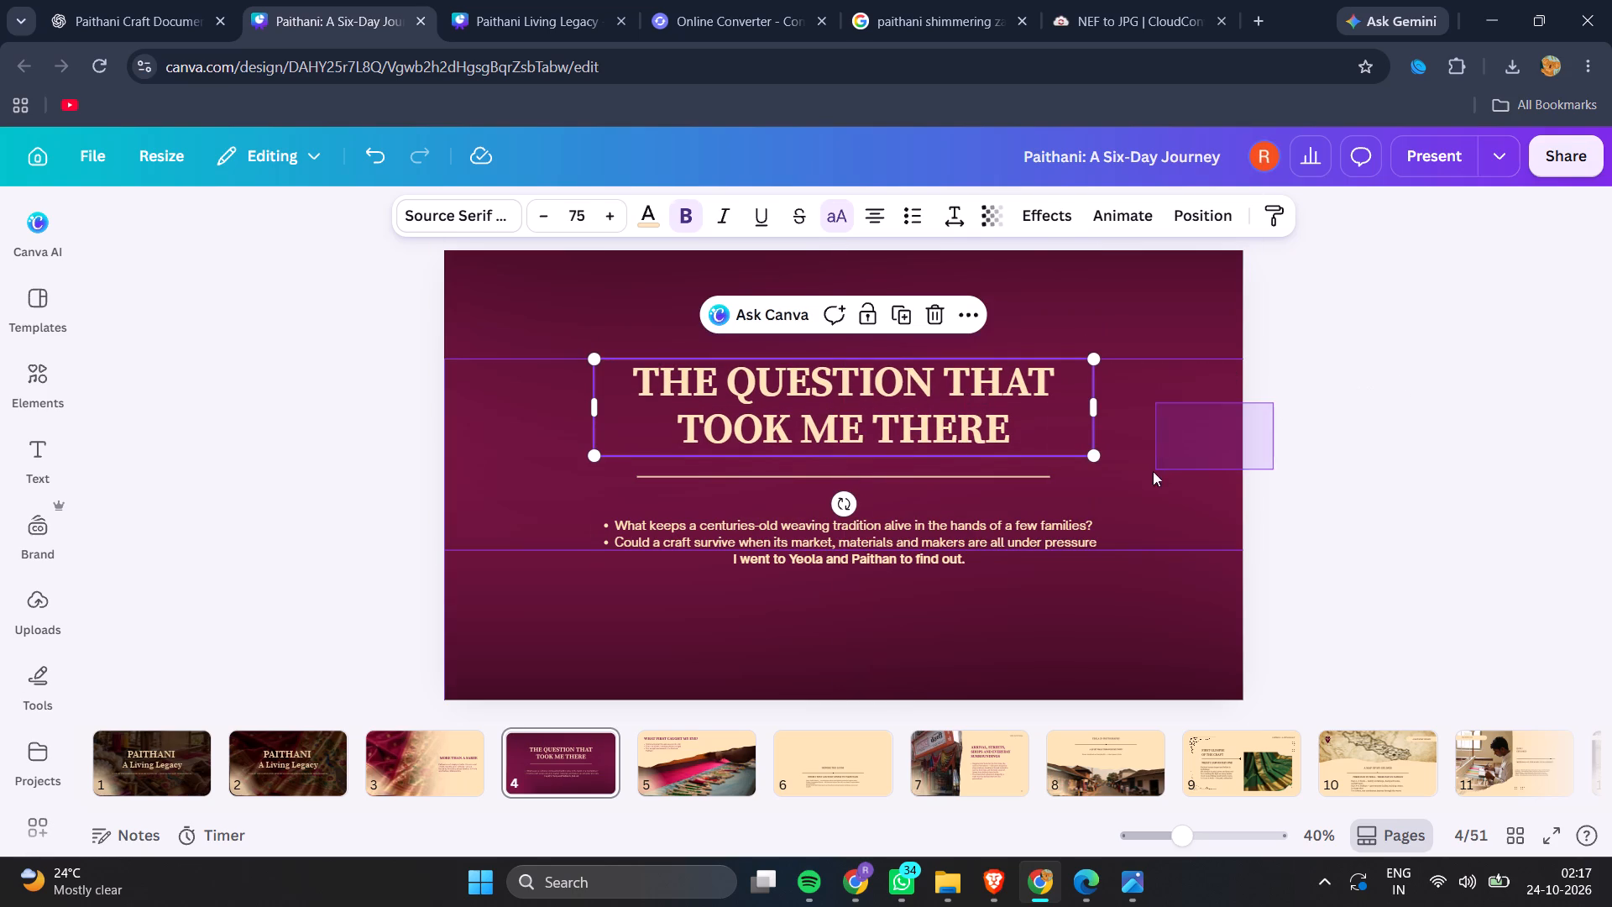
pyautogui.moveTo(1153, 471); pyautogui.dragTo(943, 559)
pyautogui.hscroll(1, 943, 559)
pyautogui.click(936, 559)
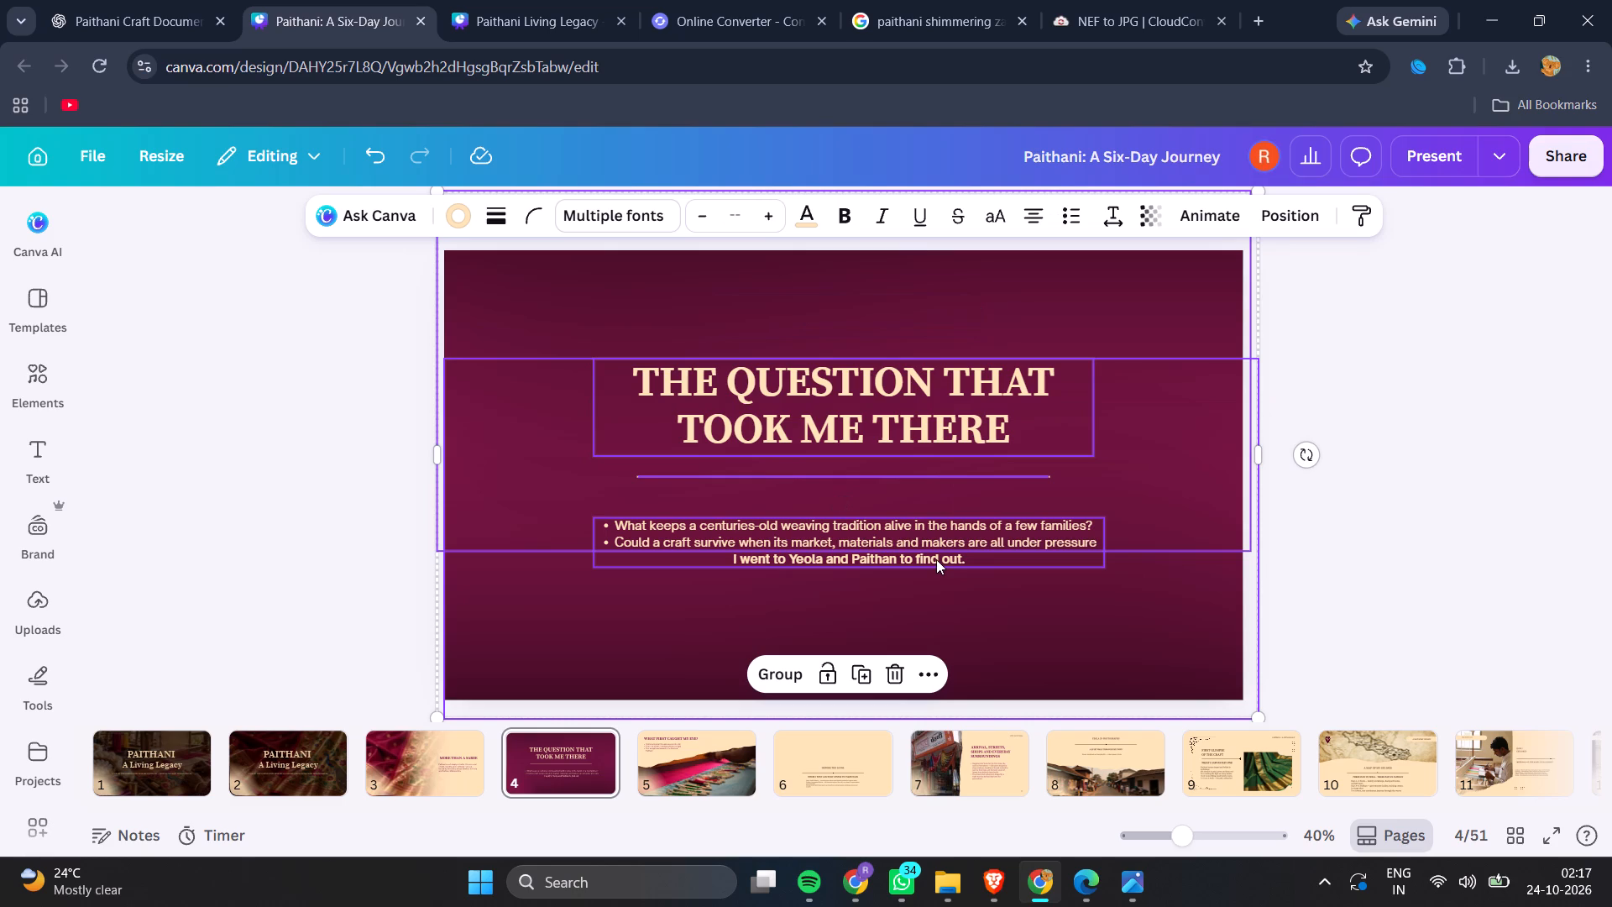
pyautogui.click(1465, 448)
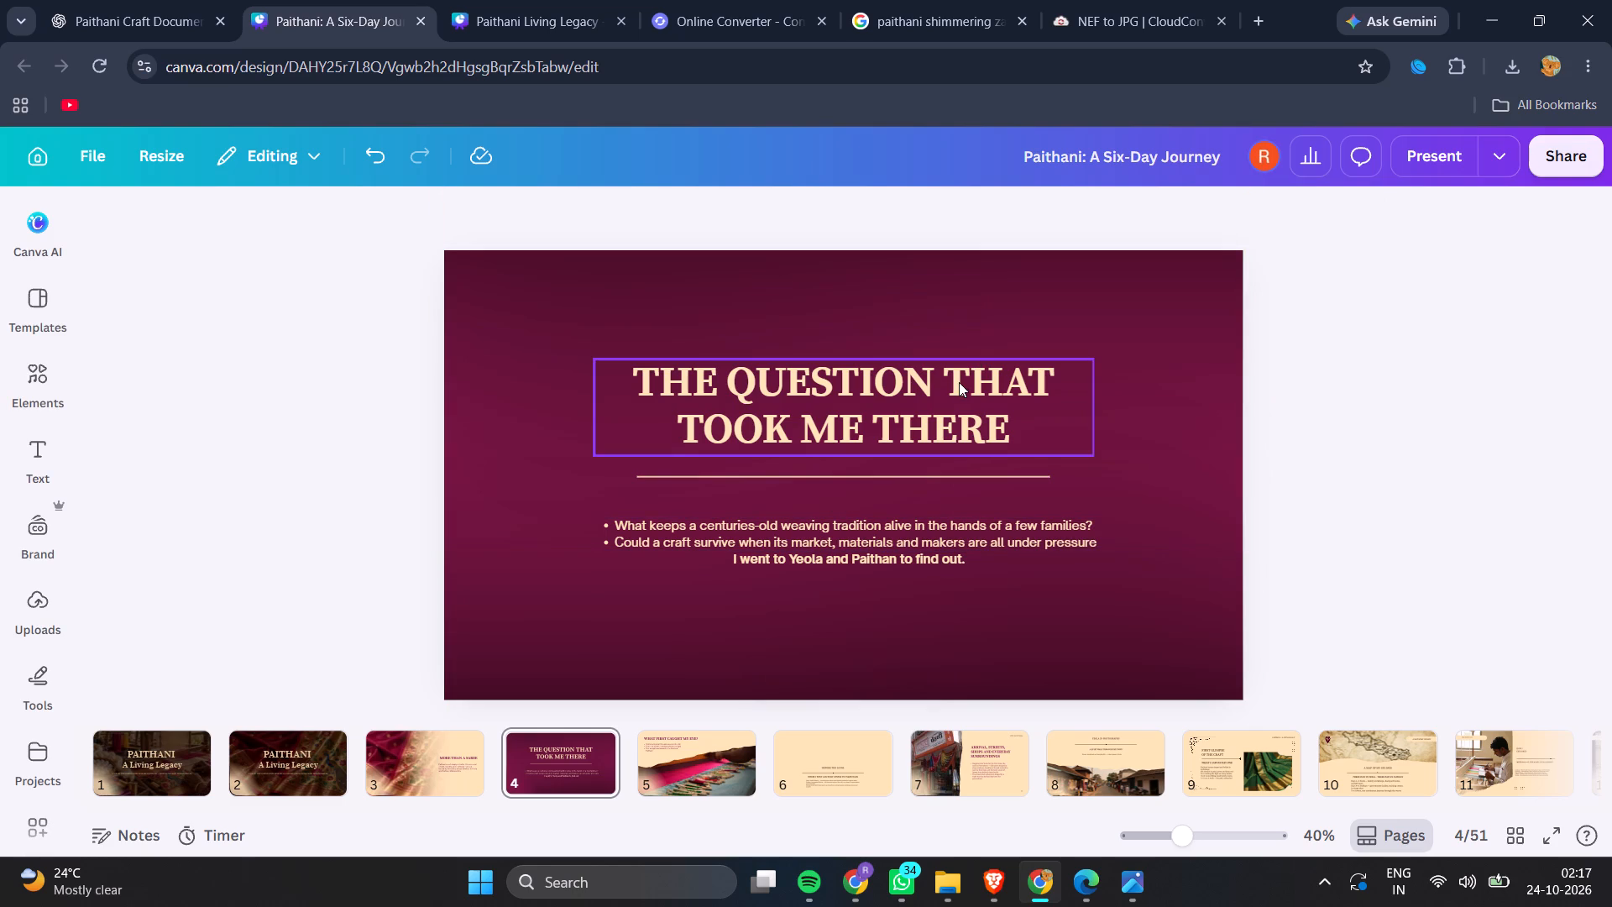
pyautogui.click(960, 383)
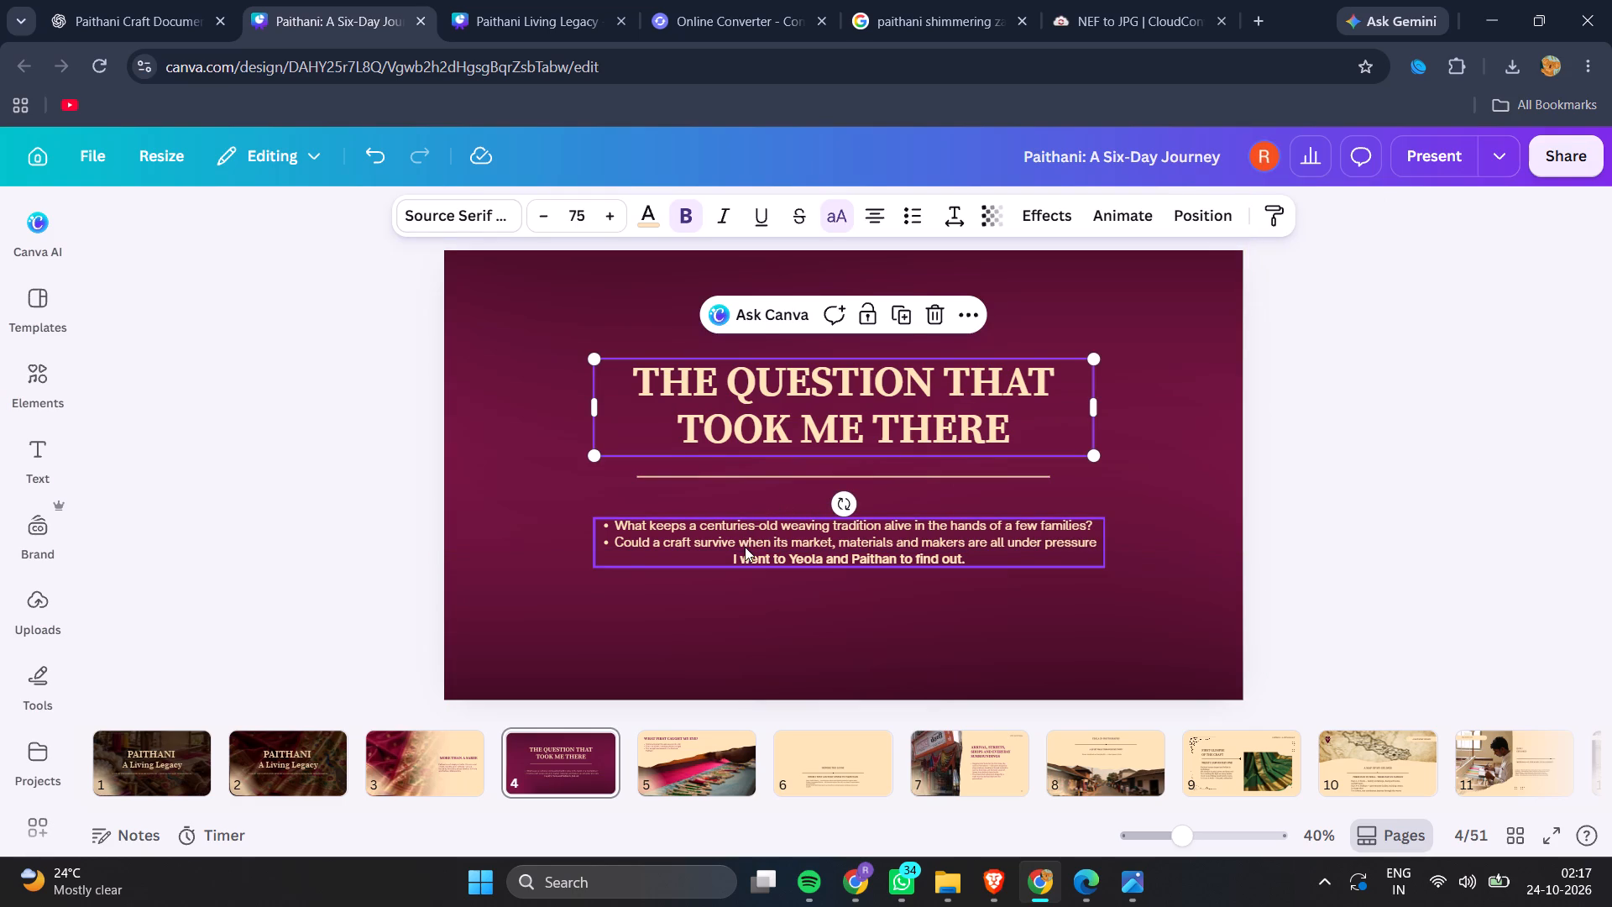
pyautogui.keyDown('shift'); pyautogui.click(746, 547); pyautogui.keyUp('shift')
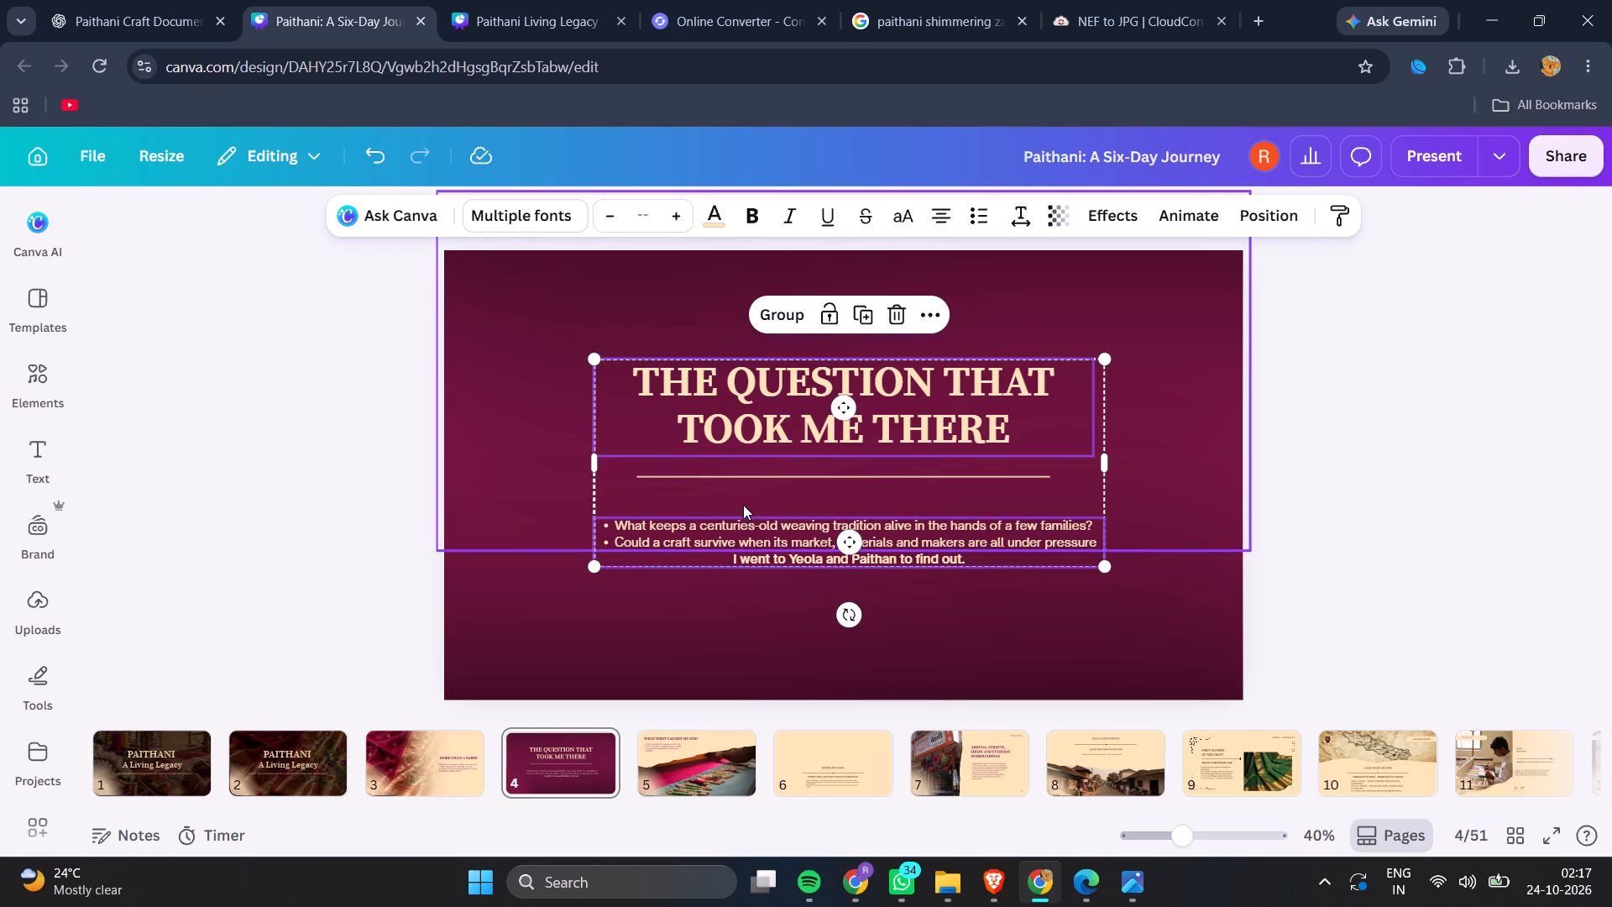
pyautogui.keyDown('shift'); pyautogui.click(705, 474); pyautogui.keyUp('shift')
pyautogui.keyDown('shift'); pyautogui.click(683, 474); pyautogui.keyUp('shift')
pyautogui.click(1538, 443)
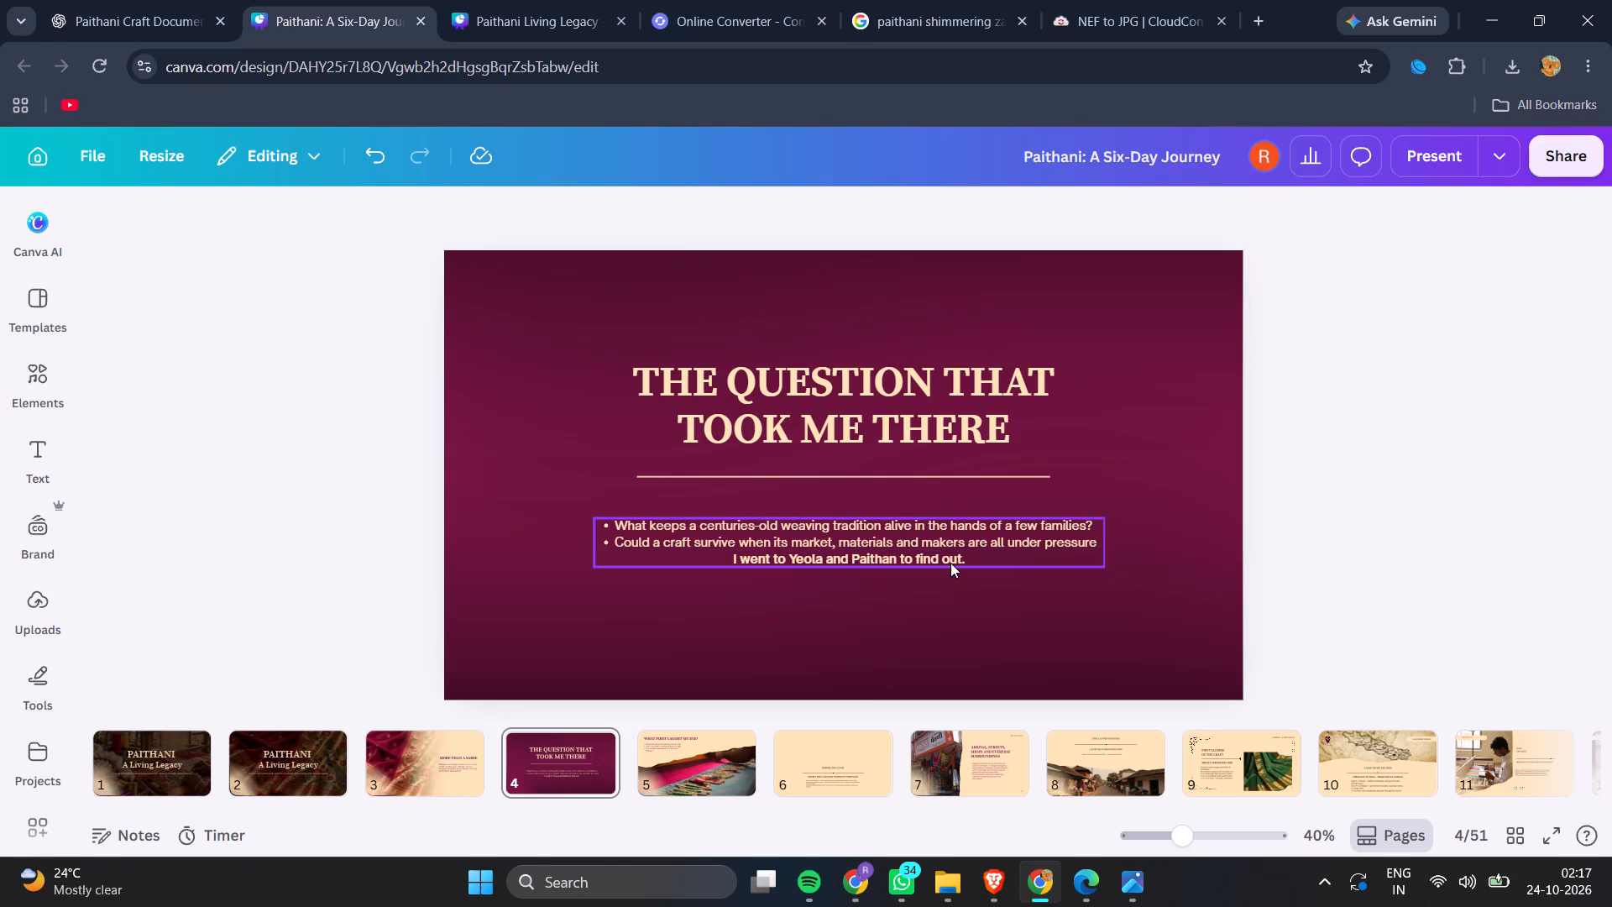
# Nudge the bullet text on slide 4 up slightly, closer to the divider line.
pyautogui.click(950, 563)
pyautogui.press('Up')
pyautogui.press('Up')
pyautogui.press('Up')
pyautogui.press('Up')
pyautogui.press('Up')
pyautogui.press('Up')
pyautogui.press('Up')
pyautogui.press('Up')
pyautogui.press('Up')
pyautogui.press('Up')
pyautogui.press('Up')
pyautogui.press('Up')
pyautogui.press('Up')
pyautogui.press('Up')
pyautogui.press('Up')
pyautogui.press('Up')
pyautogui.press('Up')
pyautogui.press('Up')
pyautogui.press('Up')
pyautogui.press('Up')
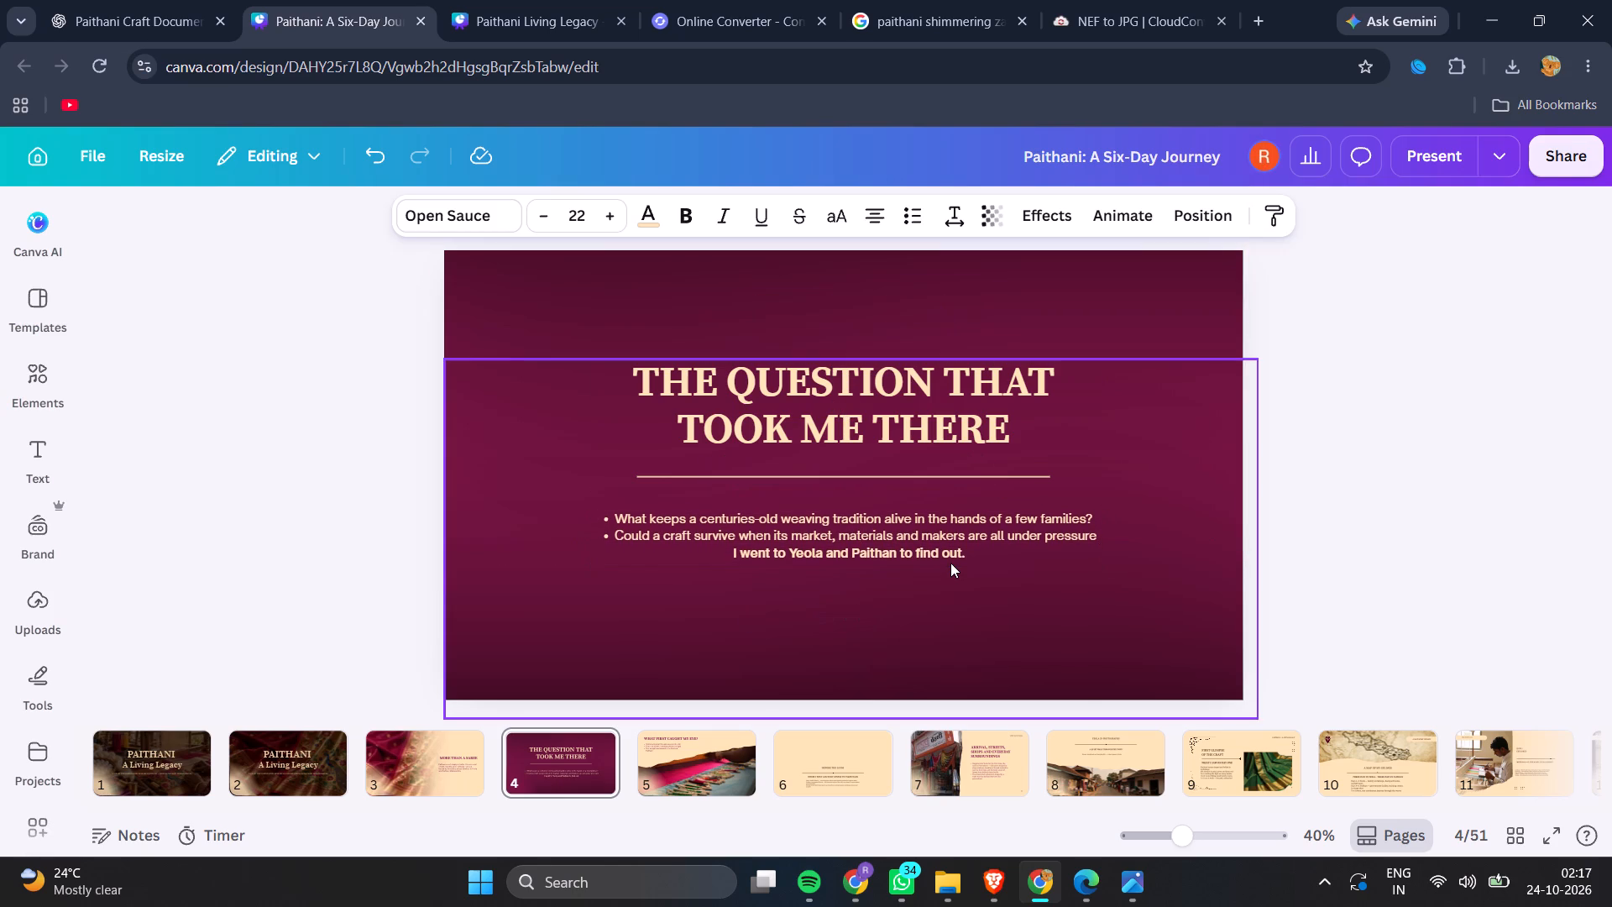
pyautogui.click(1445, 447)
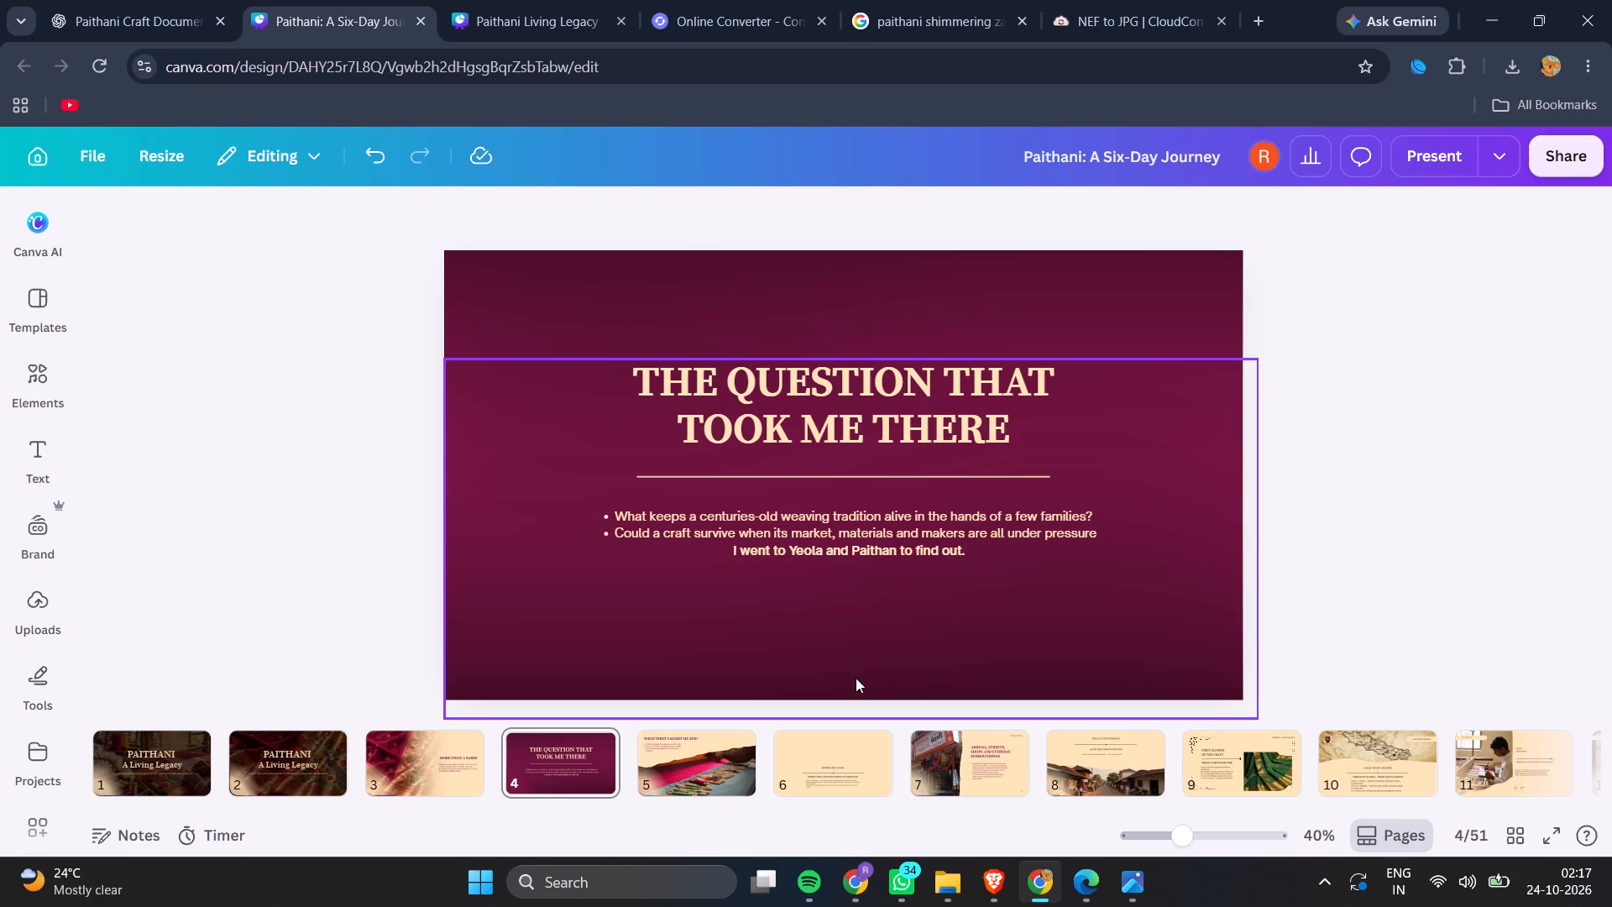
# Preview slide 3 full screen, go back to slide 2 to check its title, and leave the presentation view.
pyautogui.click(452, 766)
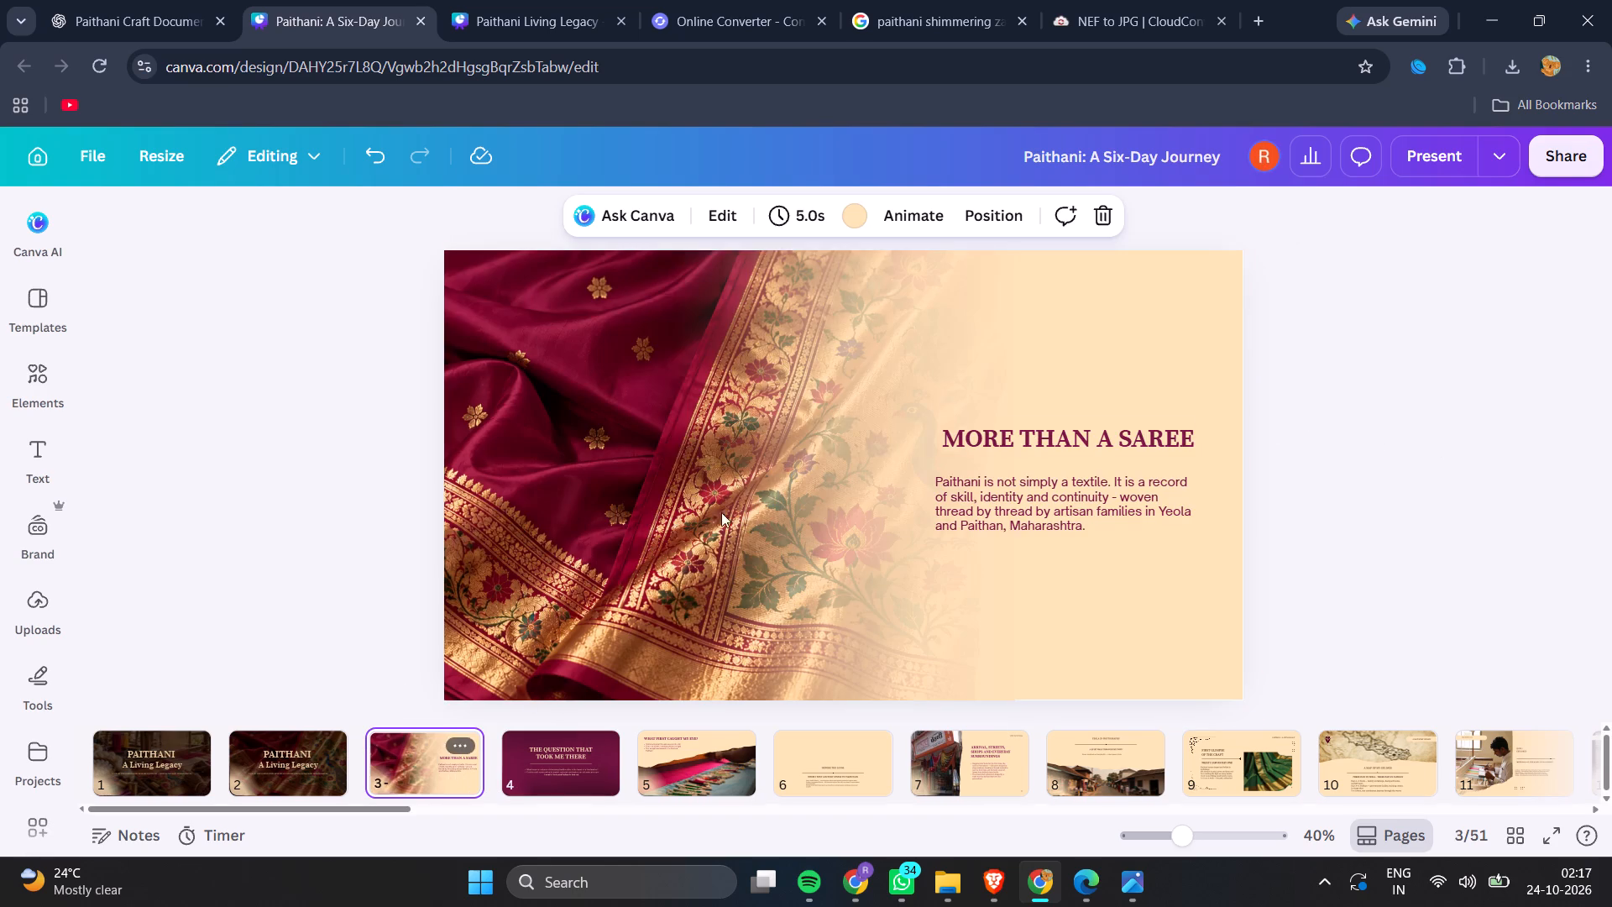
pyautogui.click(1440, 148)
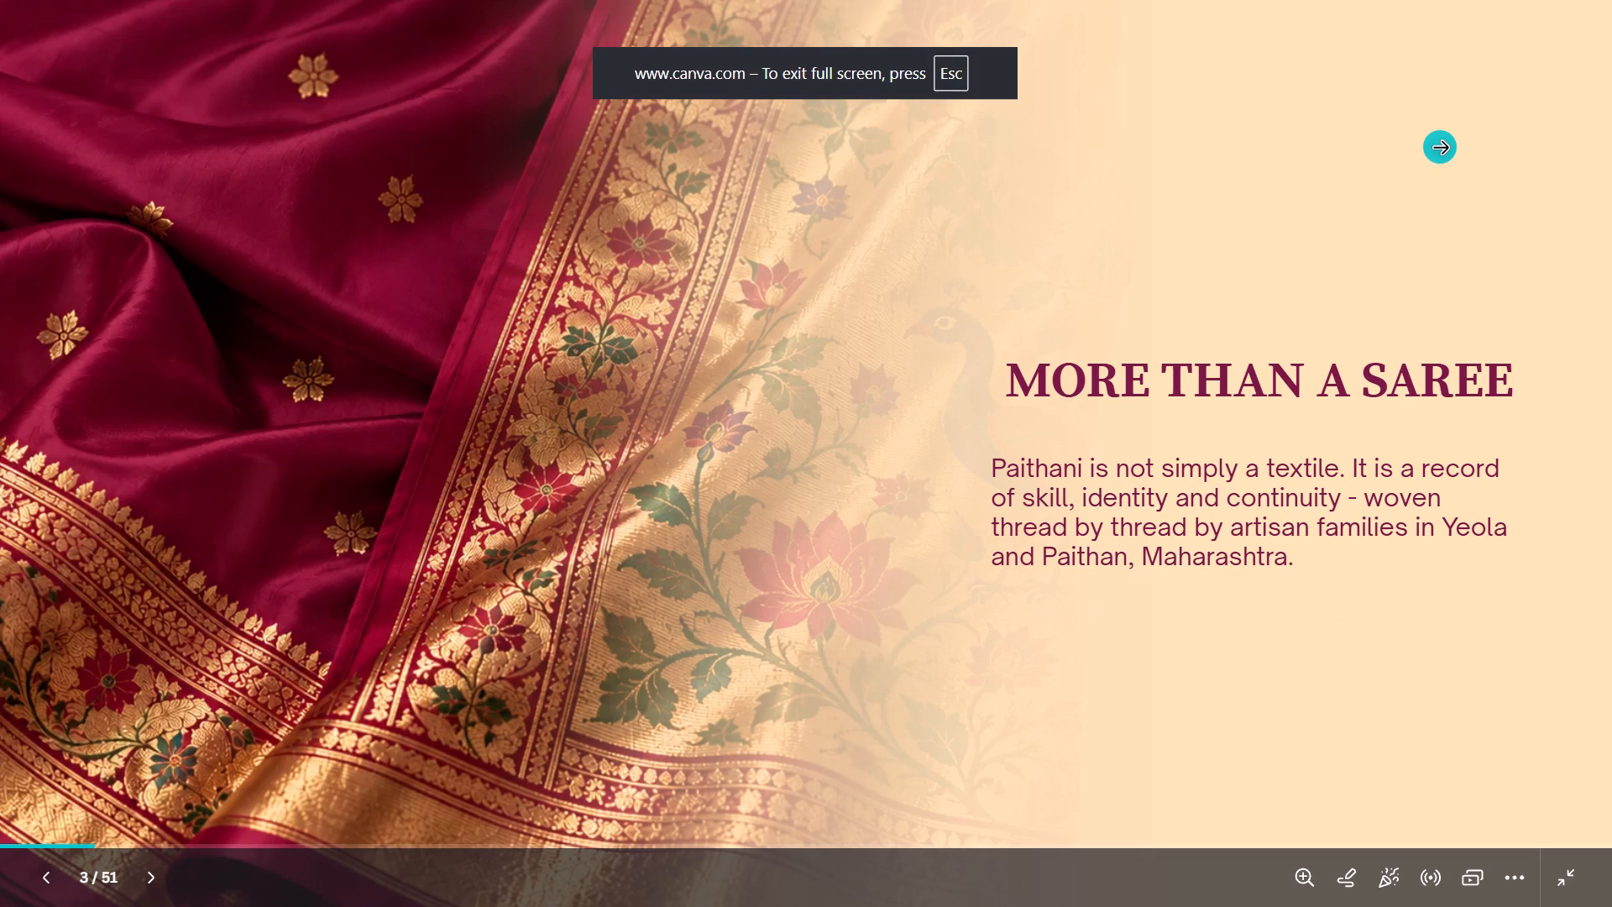
pyautogui.press('Left')
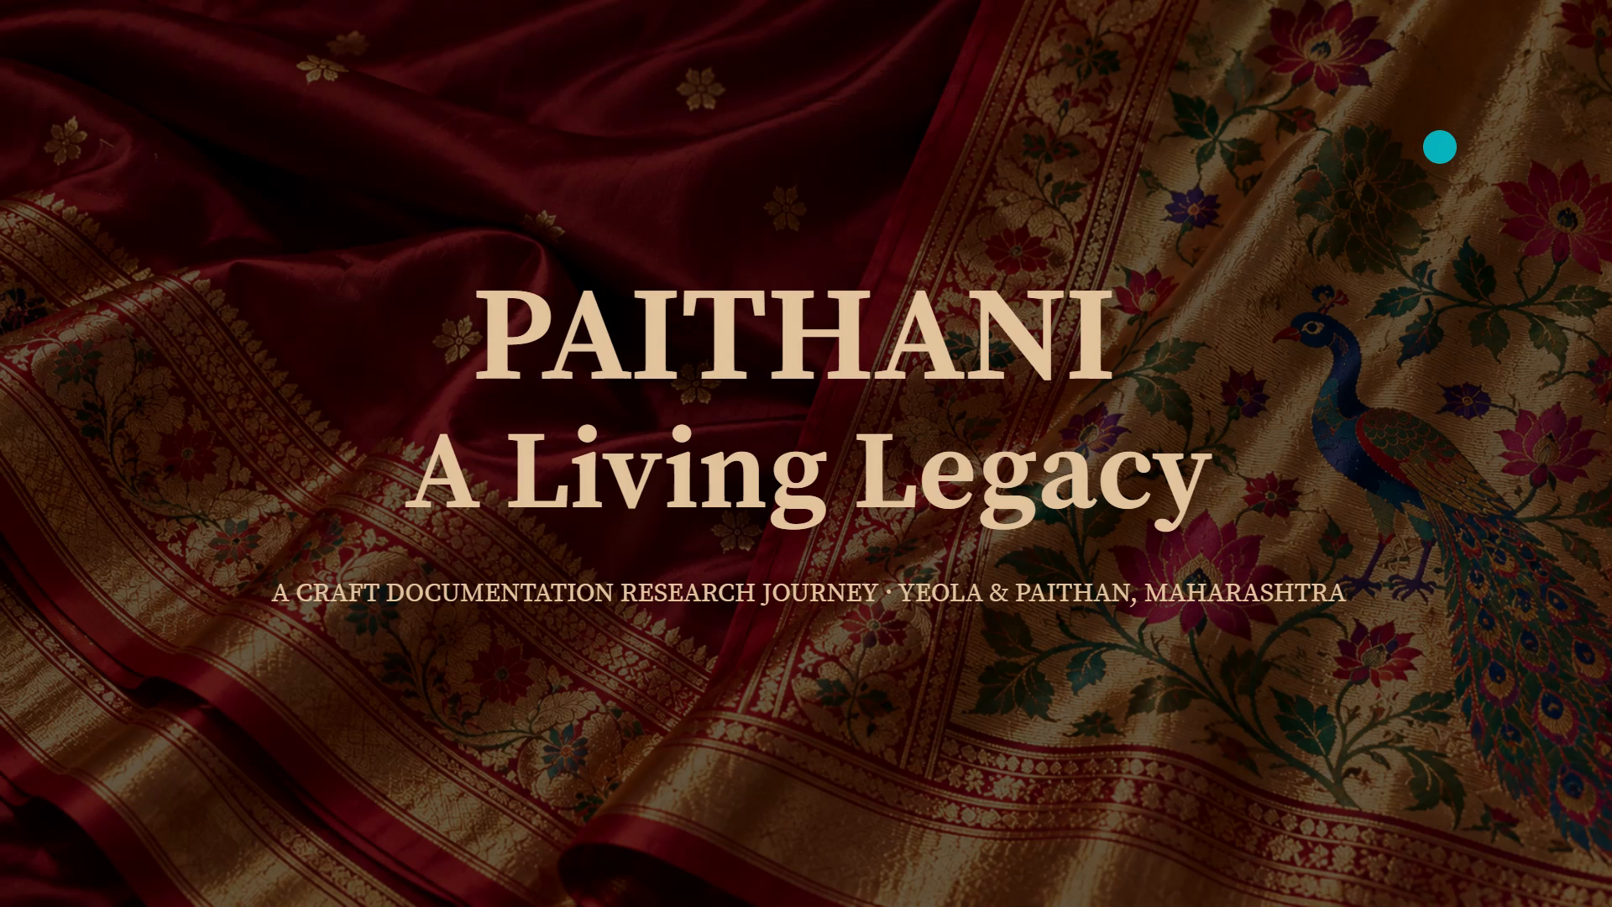
pyautogui.press('Escape')
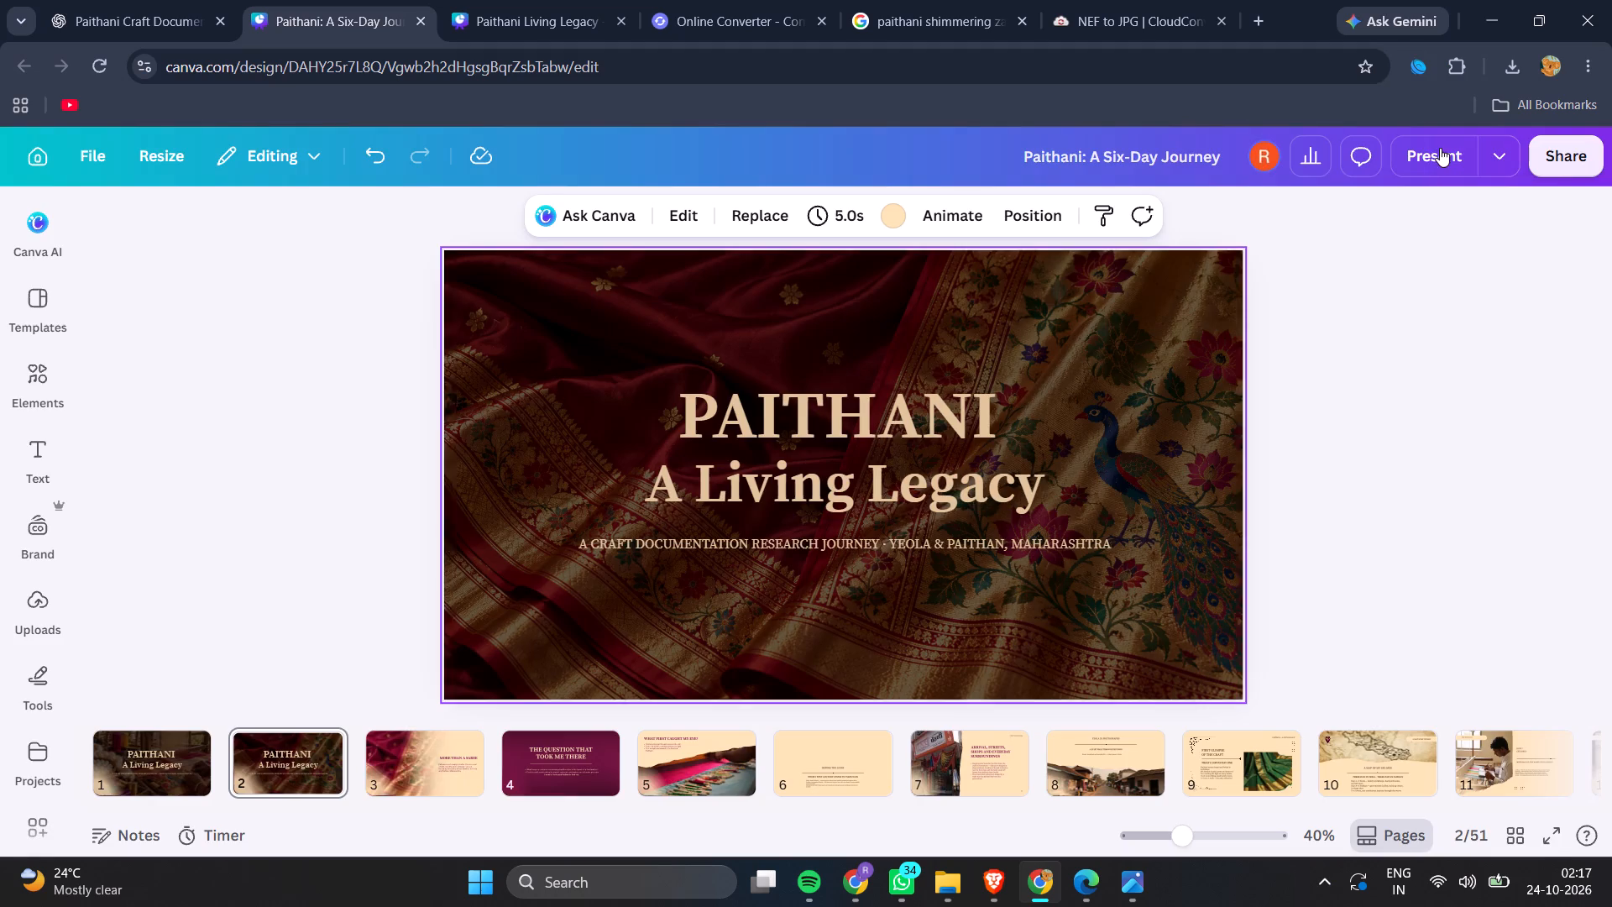
# Adjust the font size of the line A Living Legacy in slide 2's title, trying 90 and settling on 94.
pyautogui.doubleClick(886, 426)
pyautogui.tripleClick(877, 458)
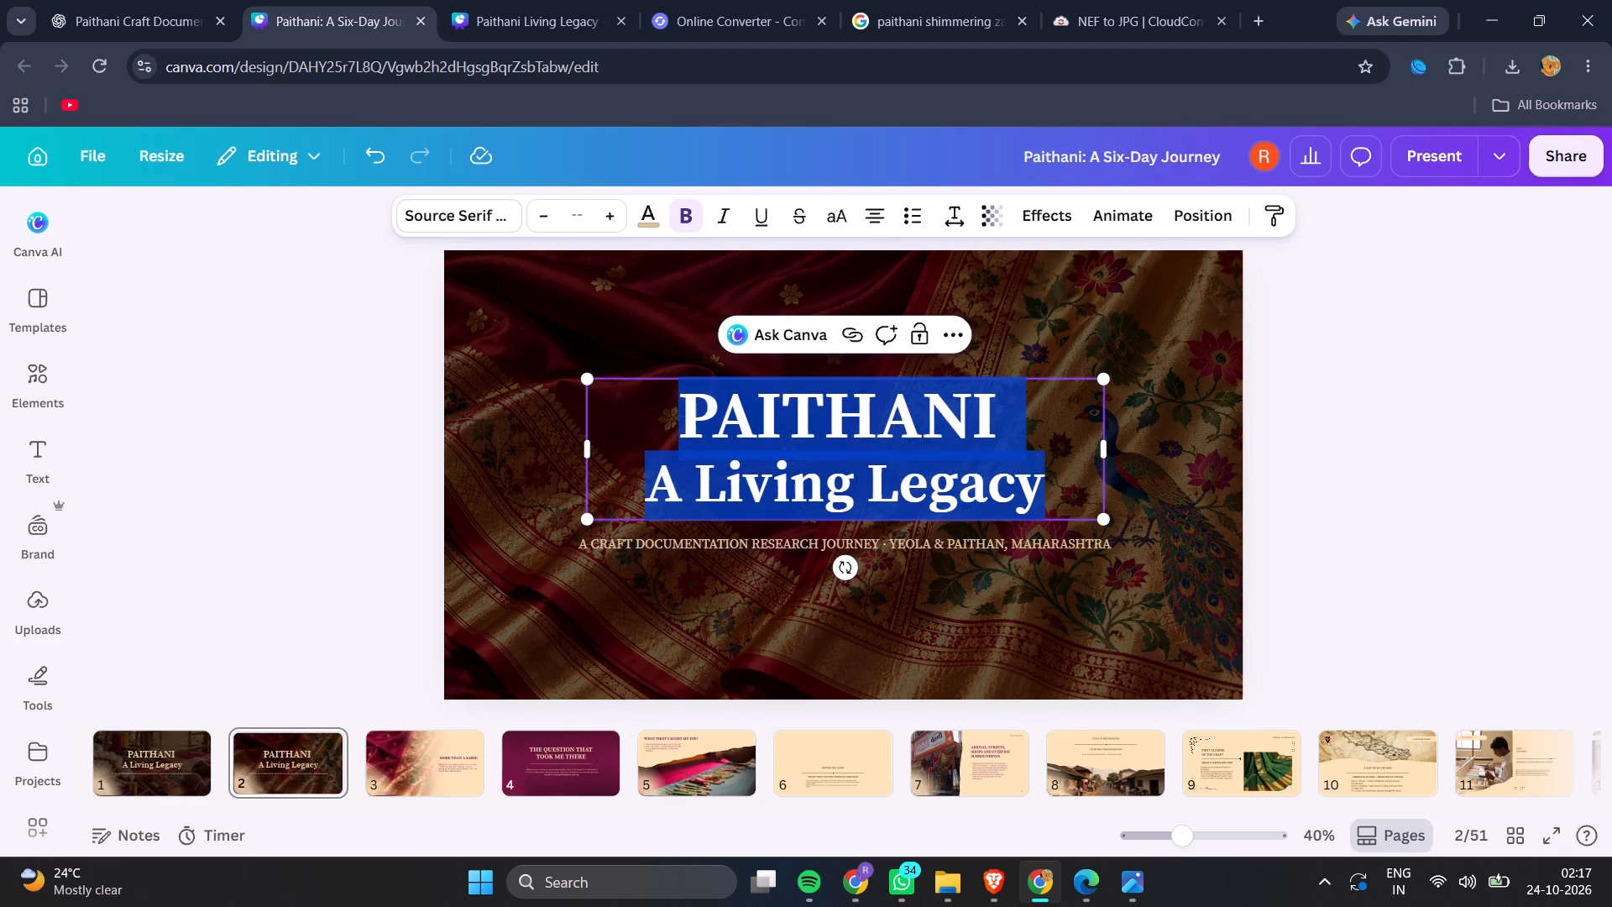
pyautogui.doubleClick(580, 203)
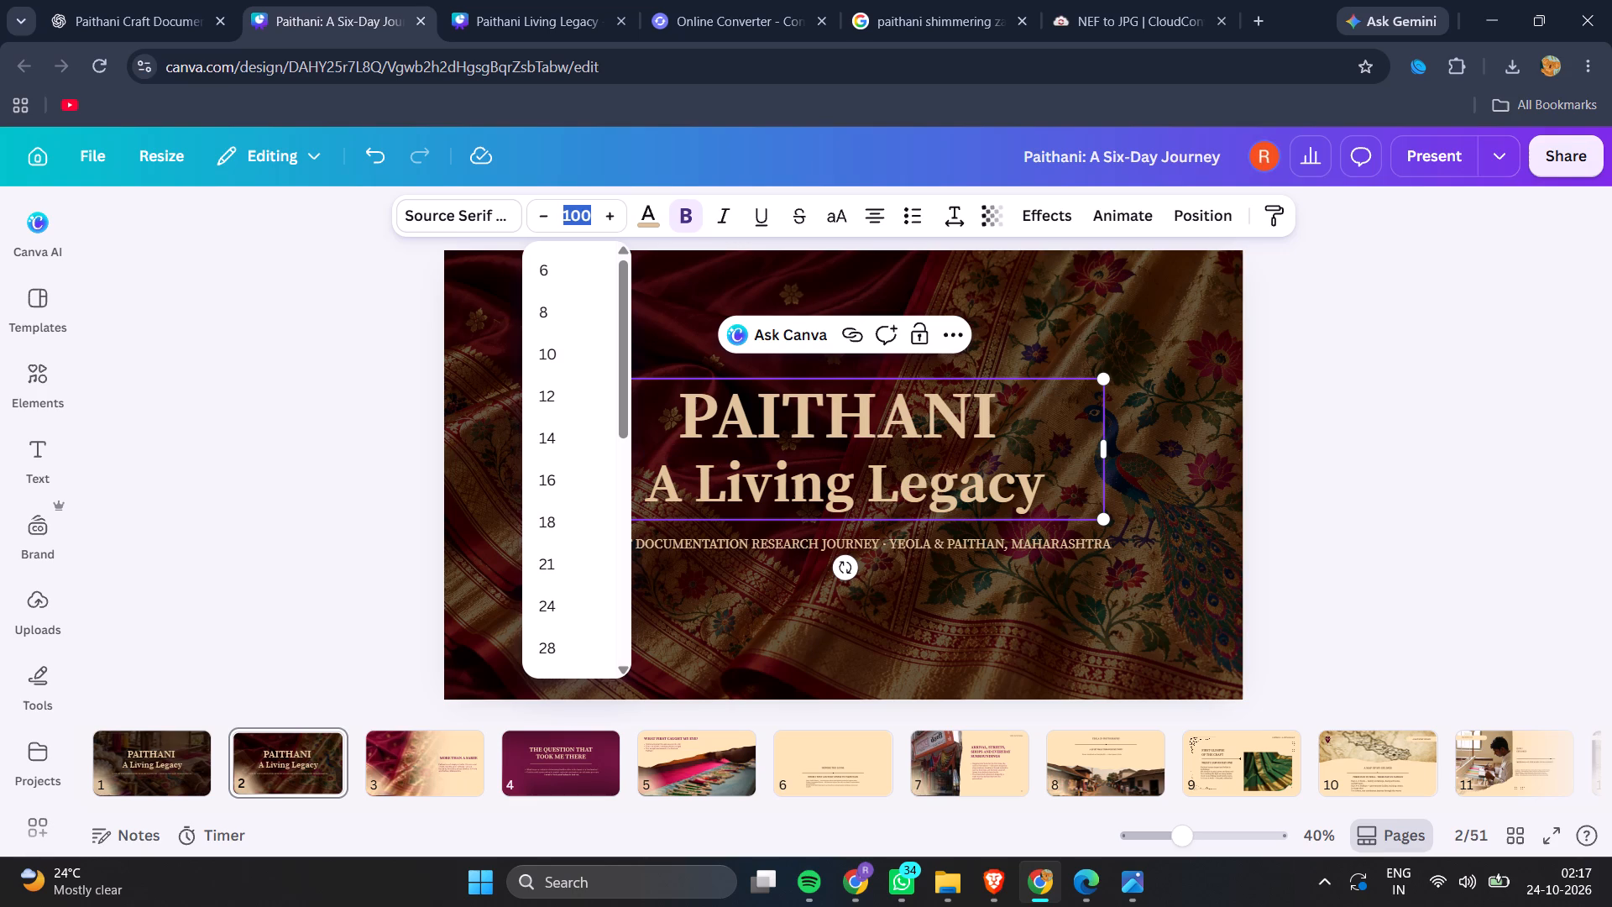
pyautogui.write('90')
pyautogui.press('Return')
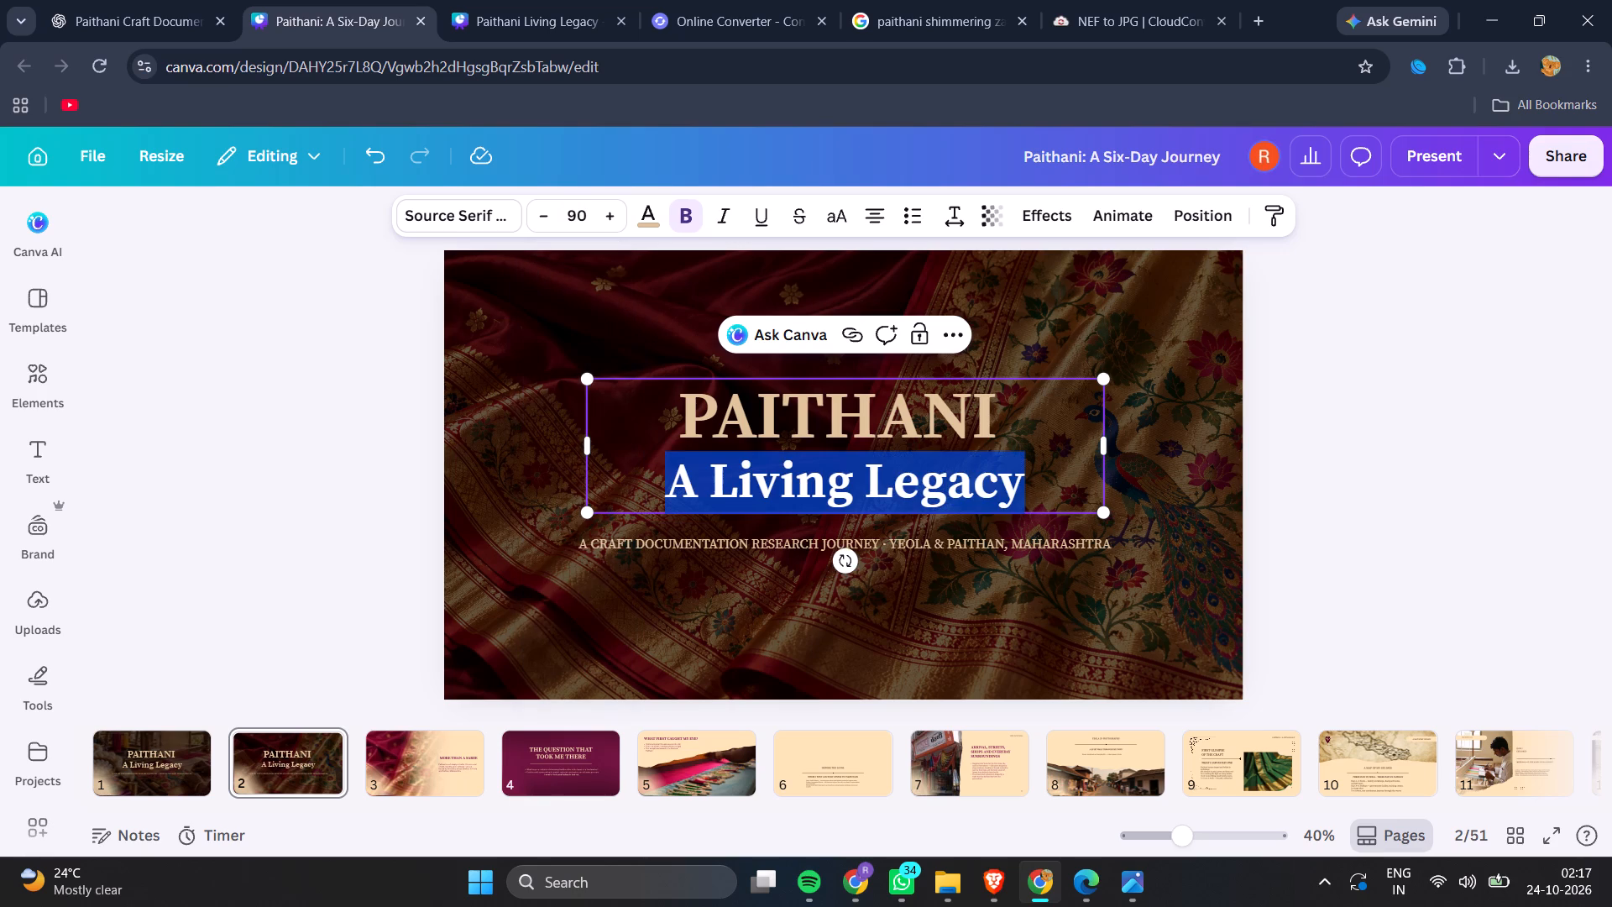
pyautogui.doubleClick(561, 205)
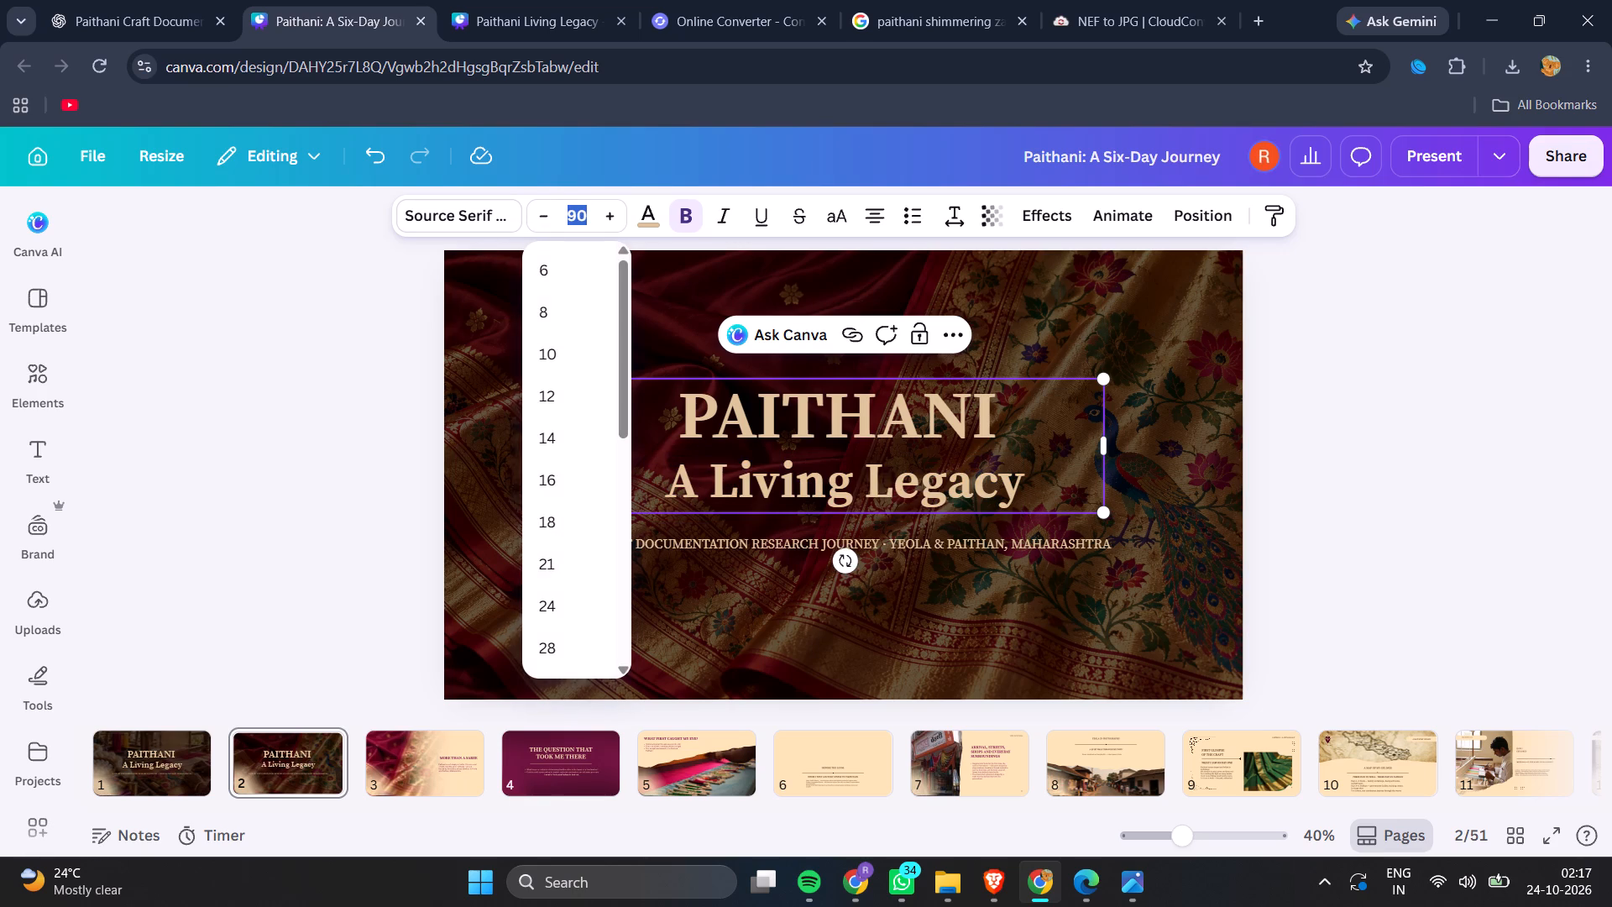
pyautogui.press('9')
pyautogui.press('4')
pyautogui.press('Return')
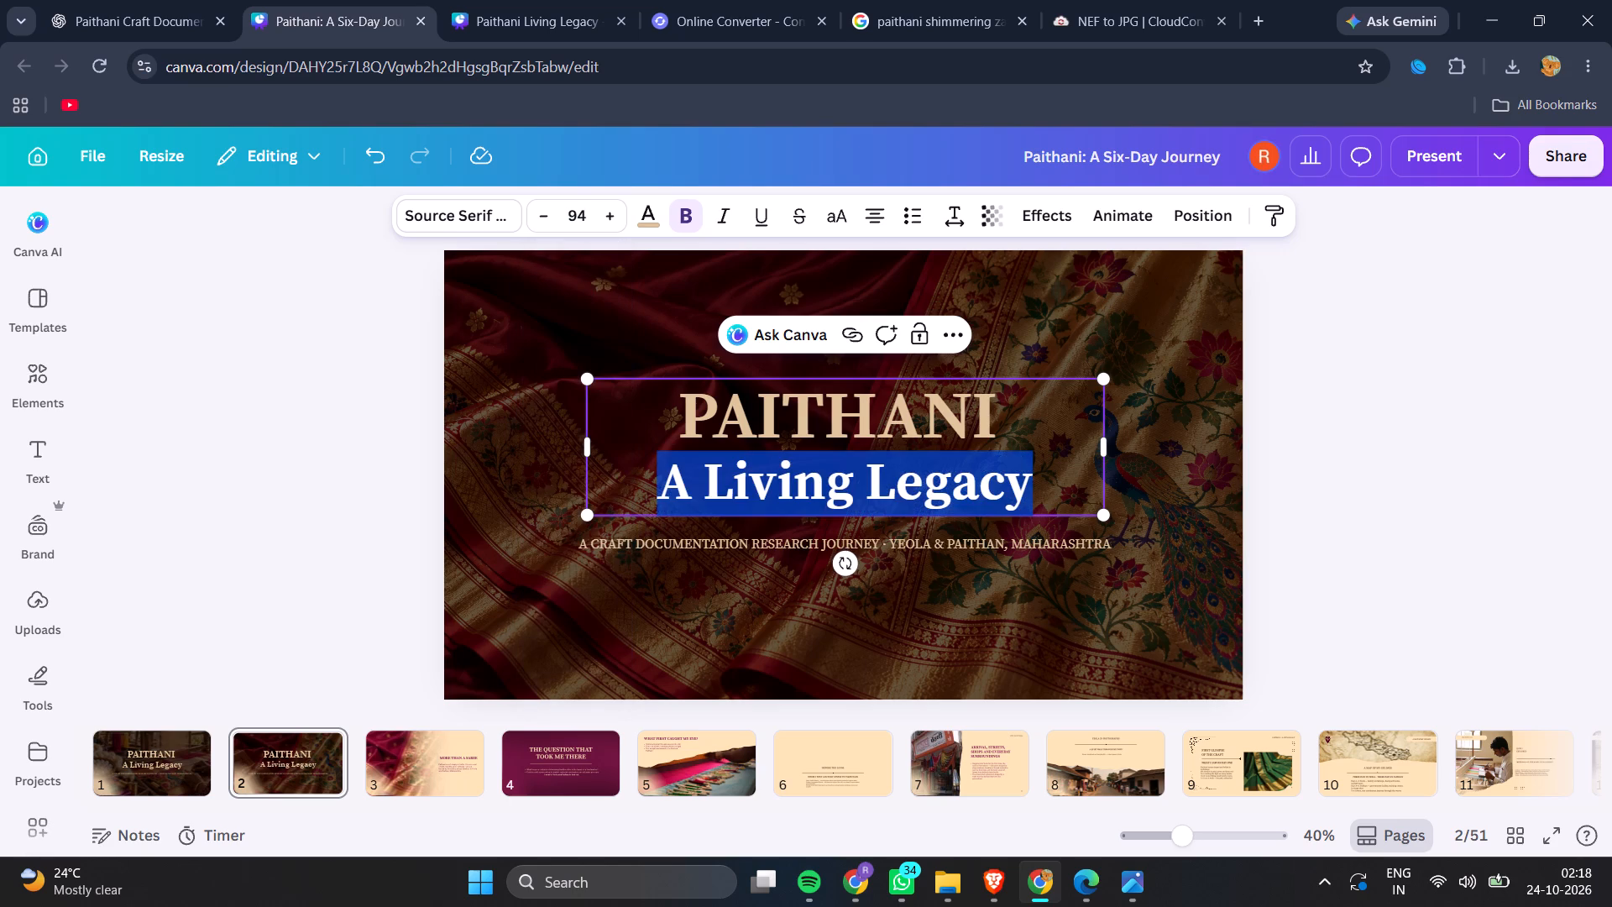
# Preview slide 2 full screen and undo the recent font size changes to the title line A Living Legacy.
pyautogui.click(1264, 414)
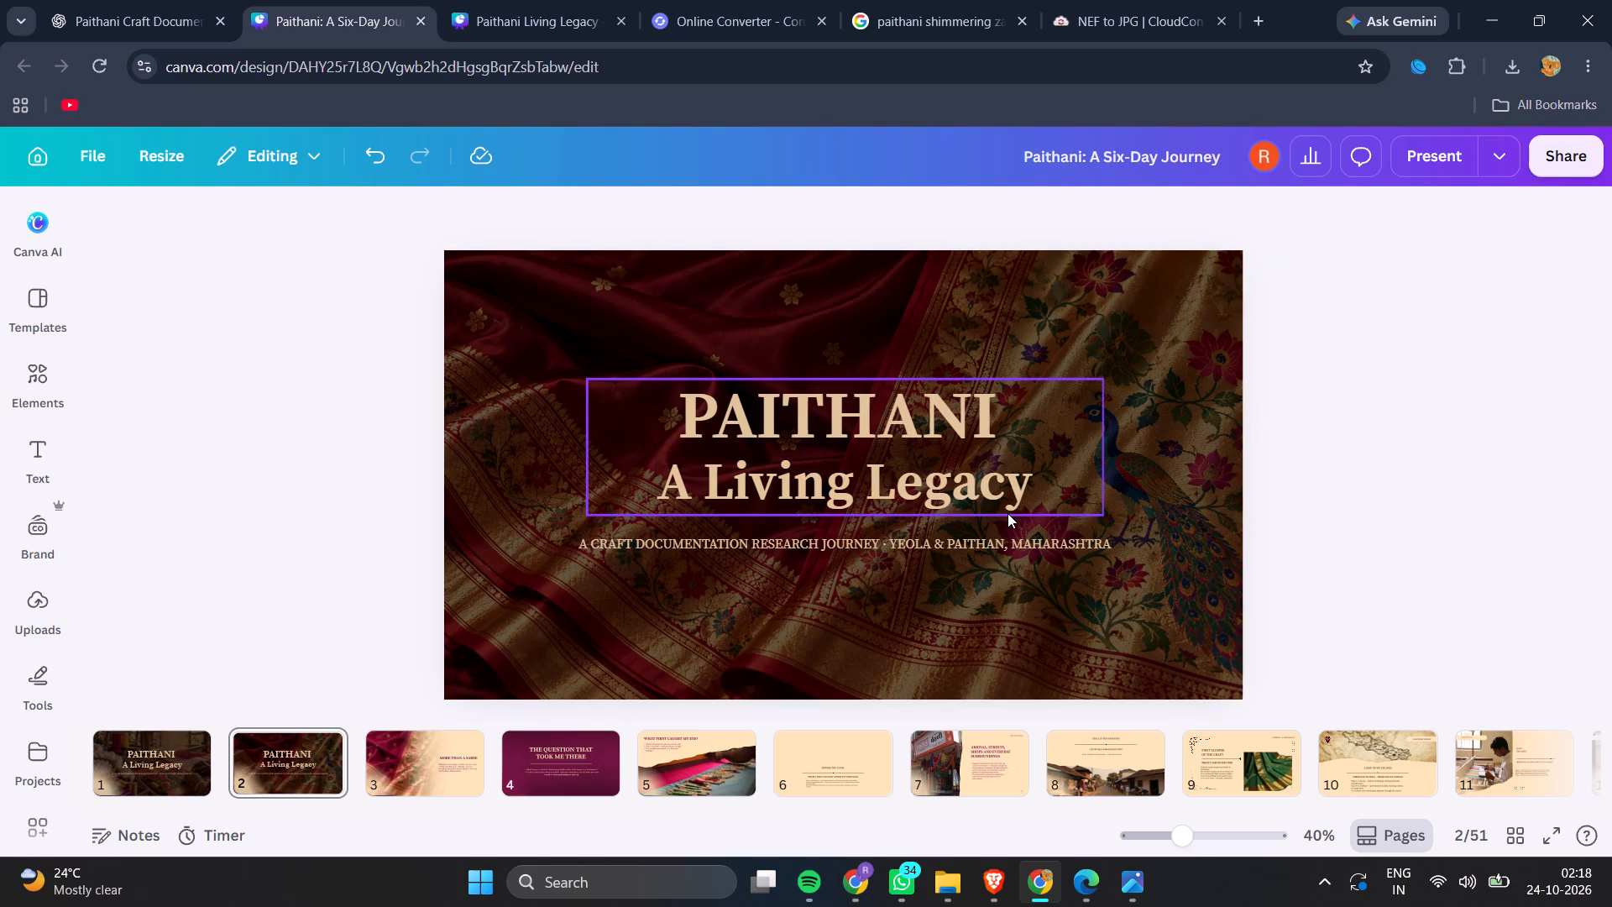
pyautogui.click(1442, 171)
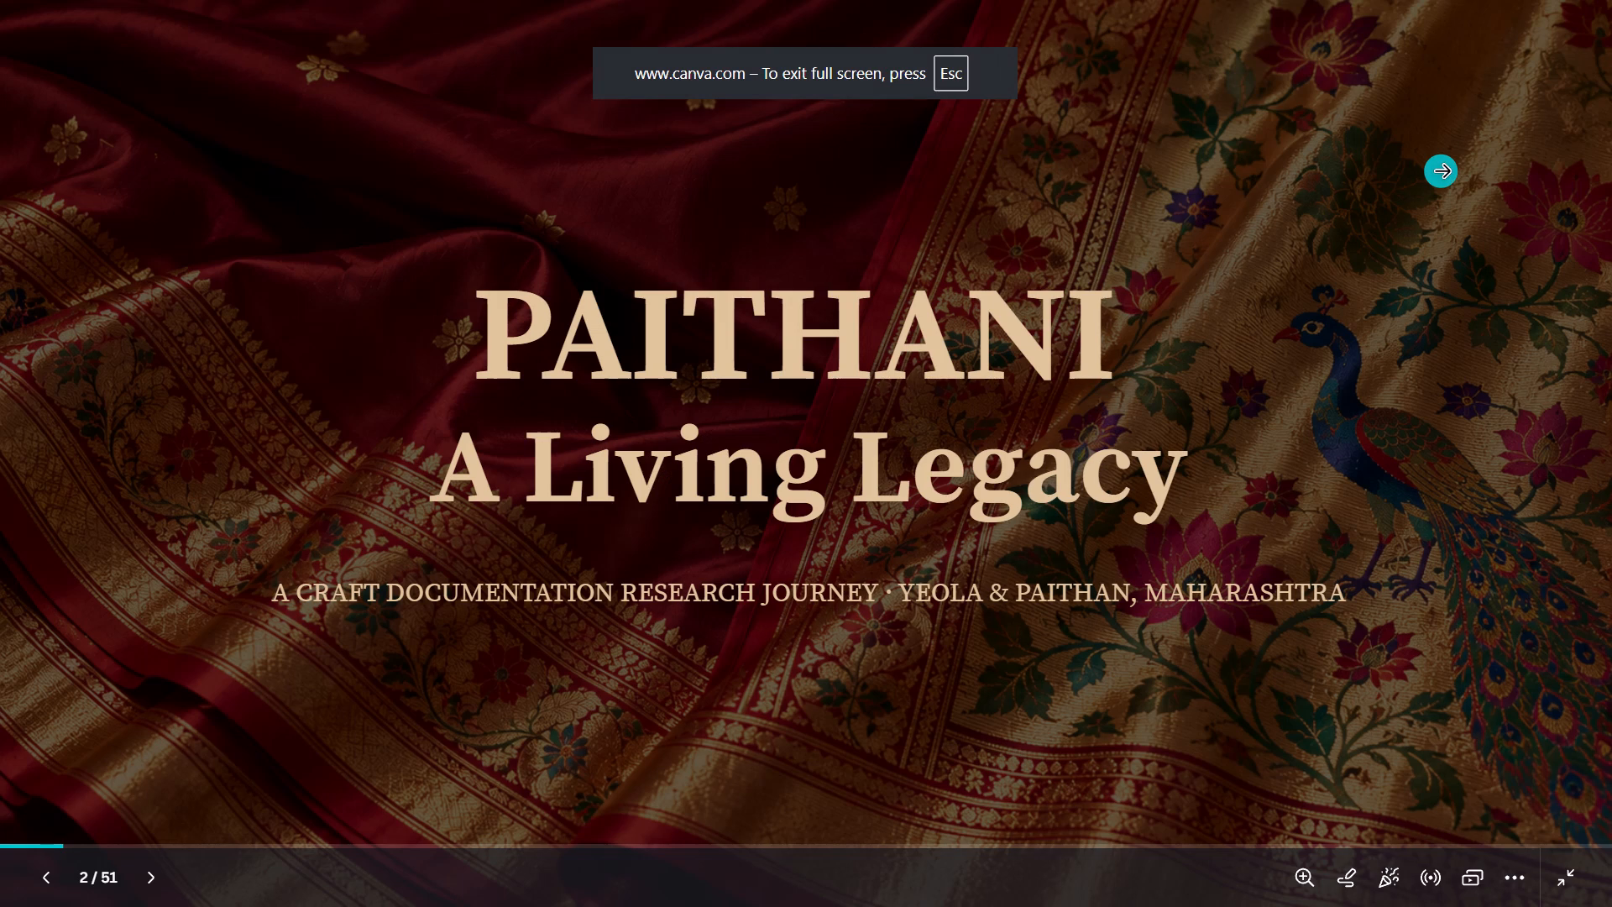
pyautogui.hotkey('ctrl', 'z')
pyautogui.hotkey('ctrl', 'z')
pyautogui.press('Escape')
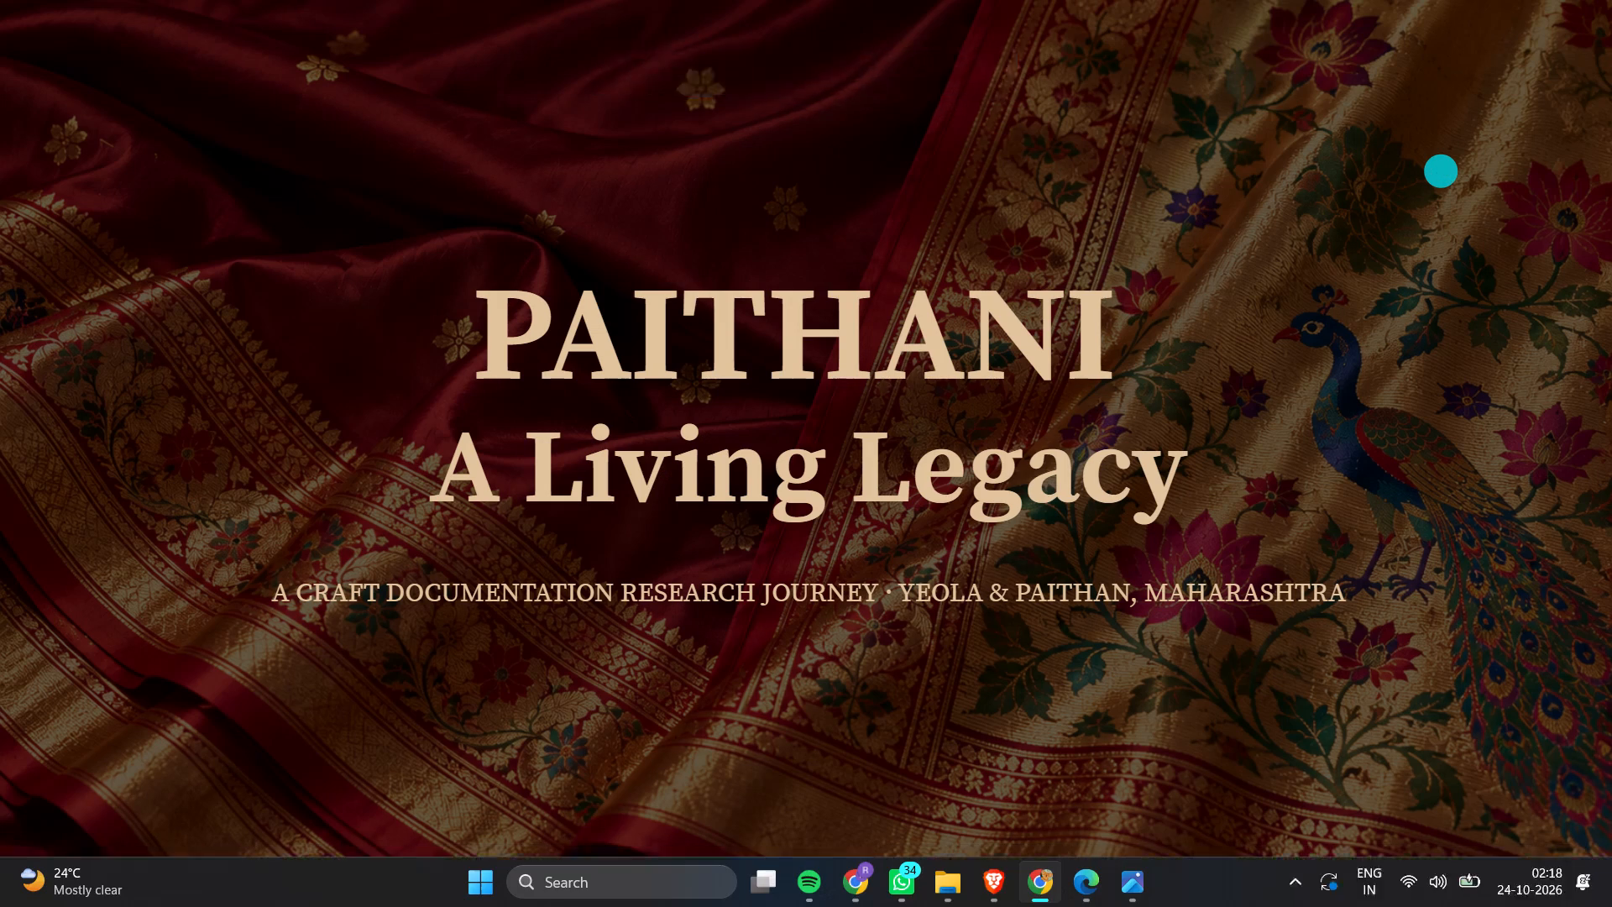
pyautogui.hotkey('ctrl', 'z')
pyautogui.hotkey('ctrl', 'z')
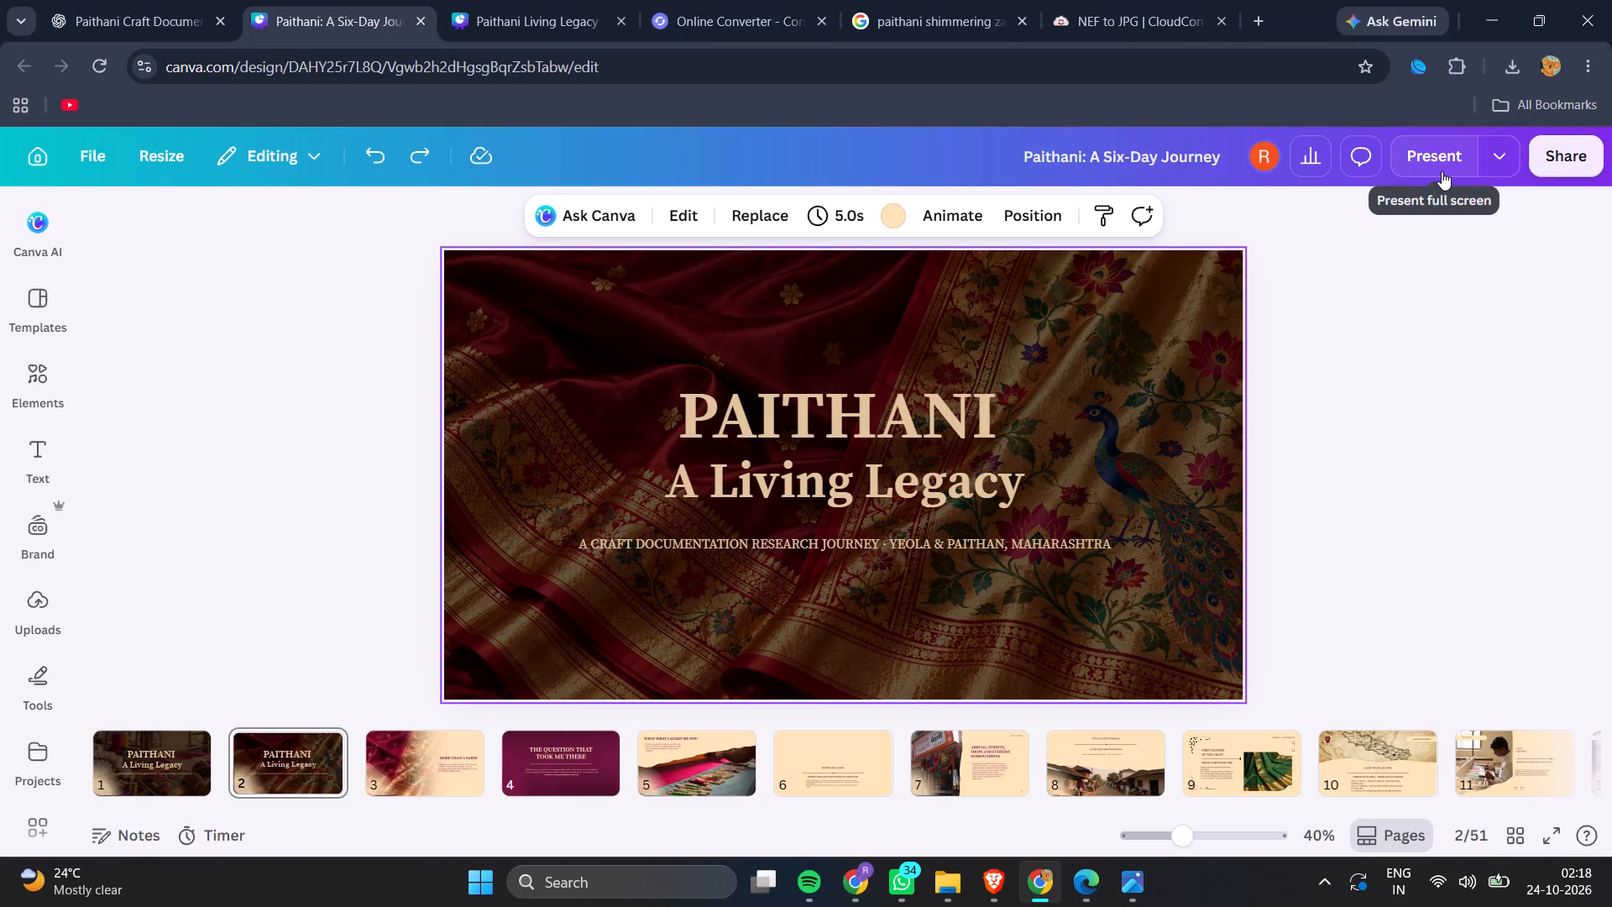
pyautogui.hotkey('ctrl', 'z')
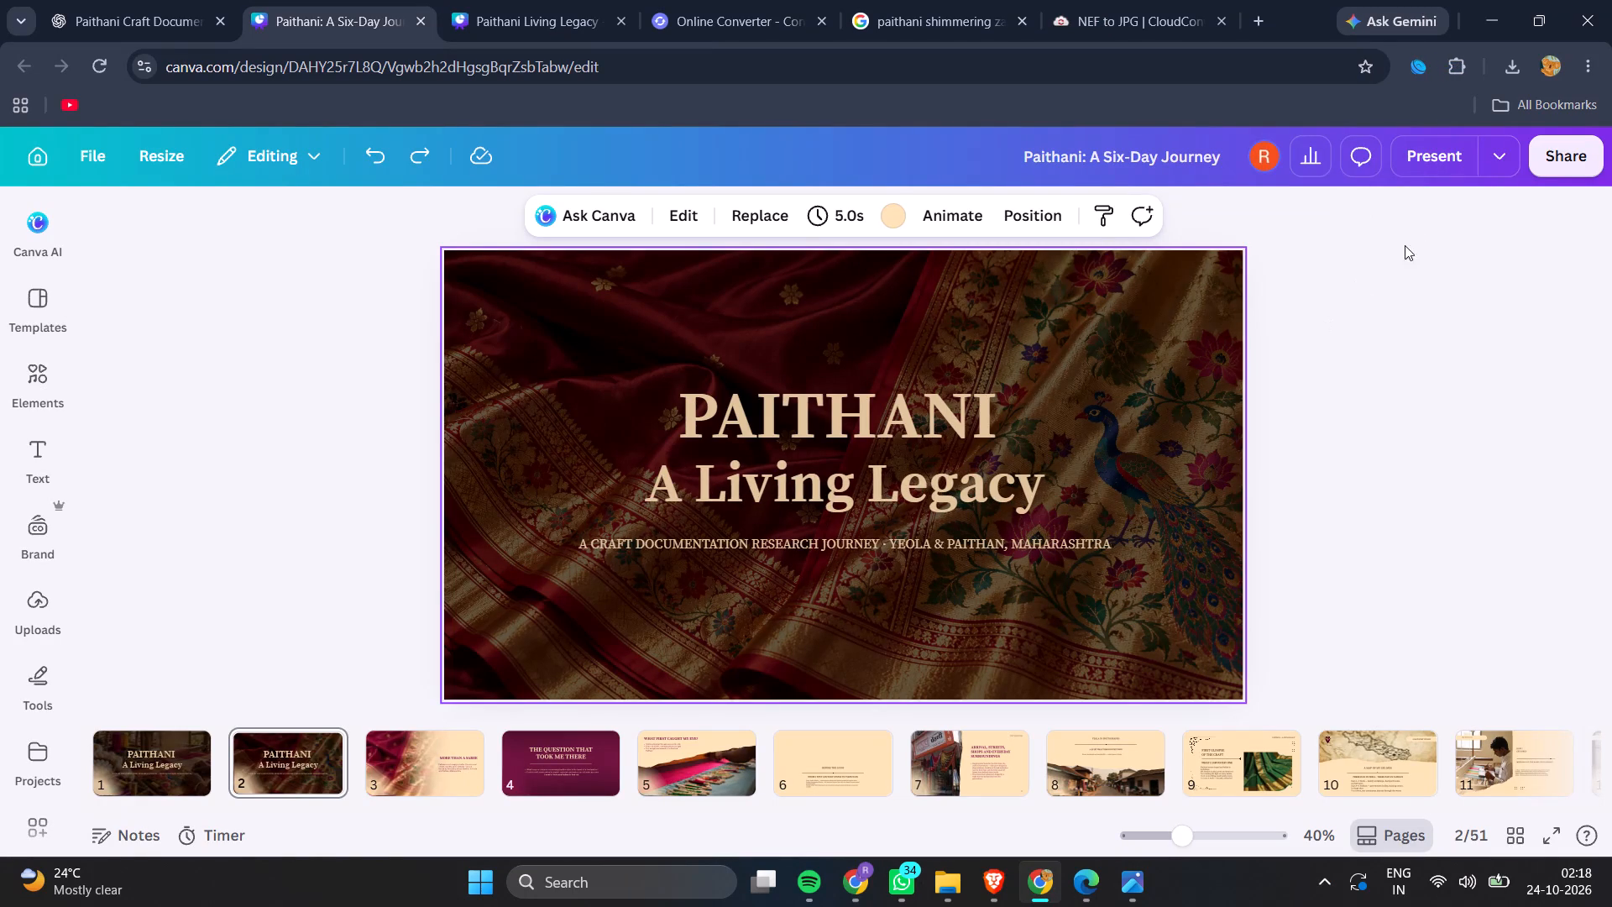
# Preview slides 2 through 5 full screen in sequence and leave the presentation view at slide 5.
pyautogui.click(1421, 173)
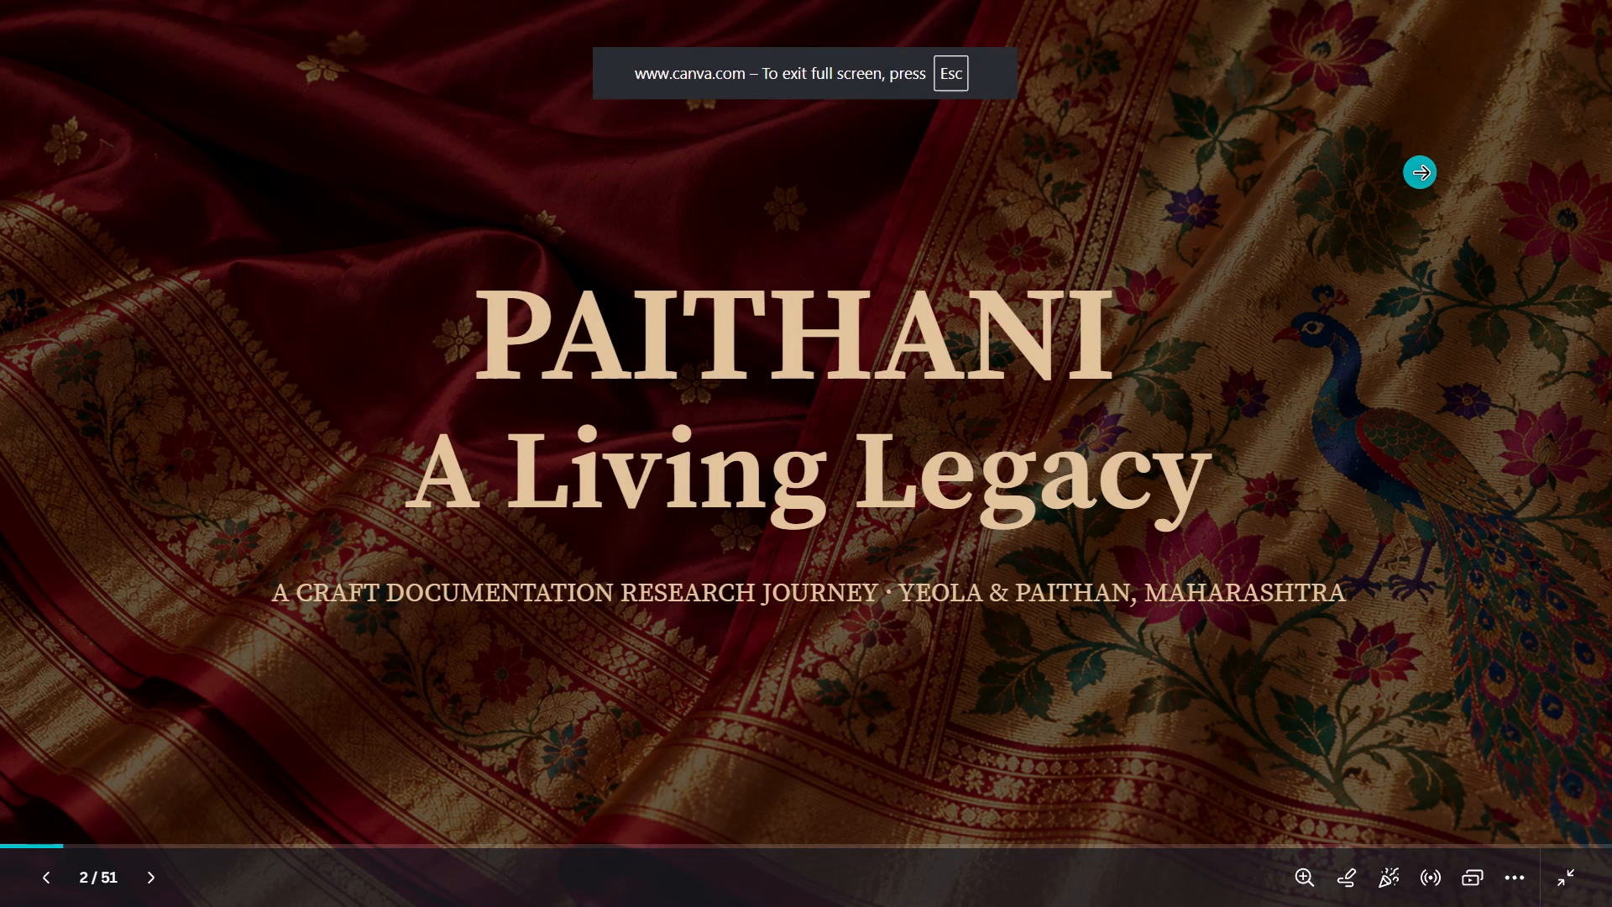
pyautogui.press('Right')
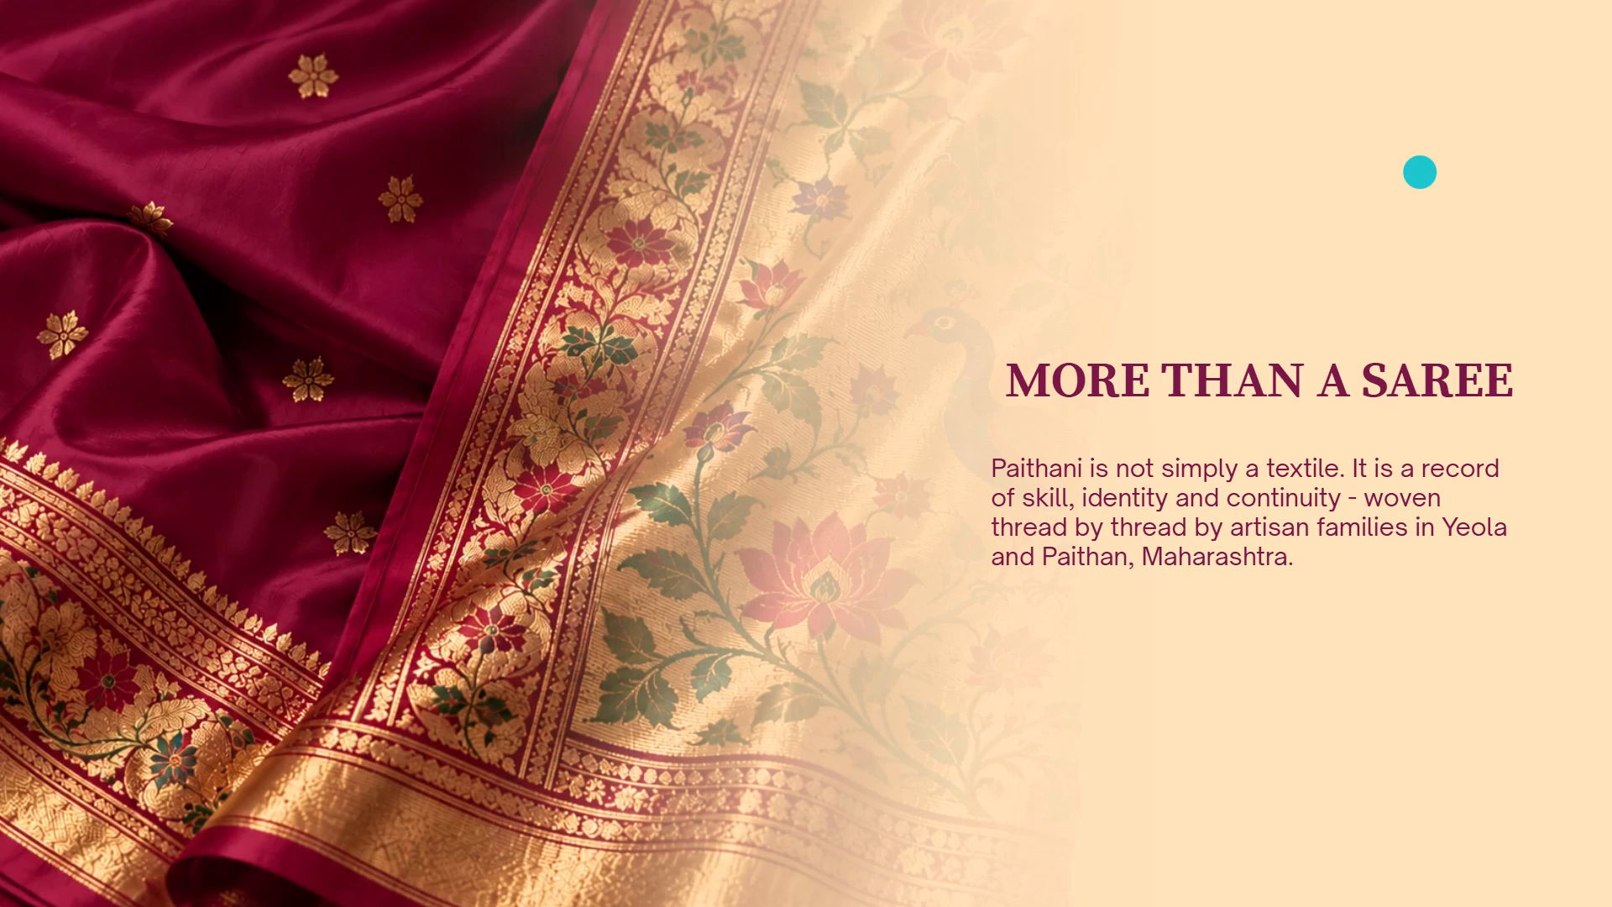
pyautogui.press('Right')
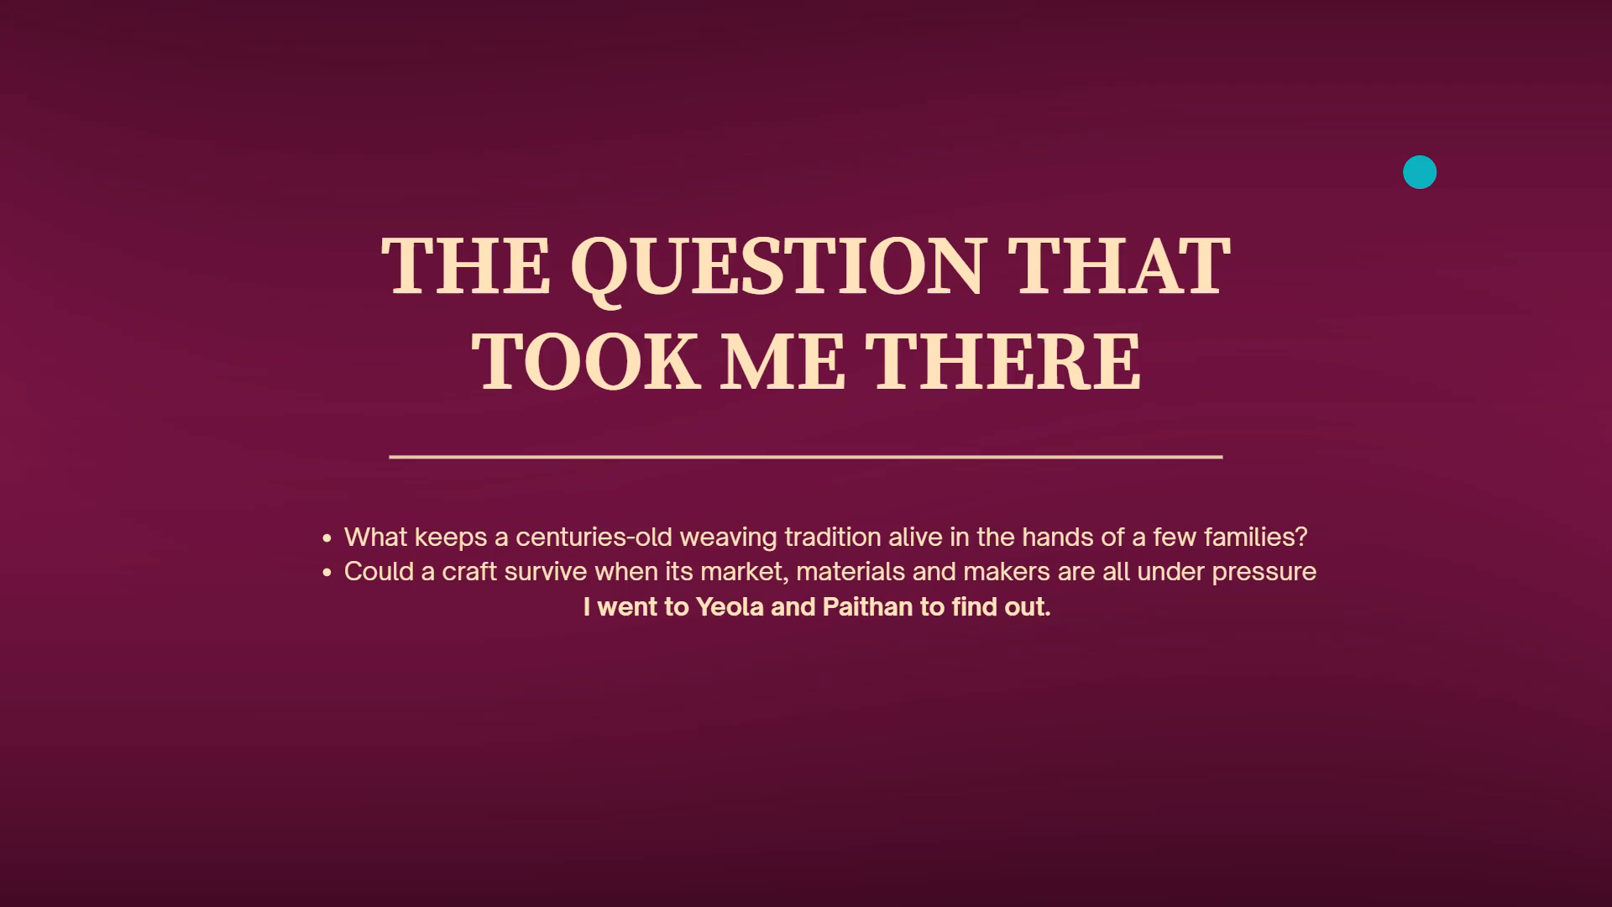
pyautogui.press('Right')
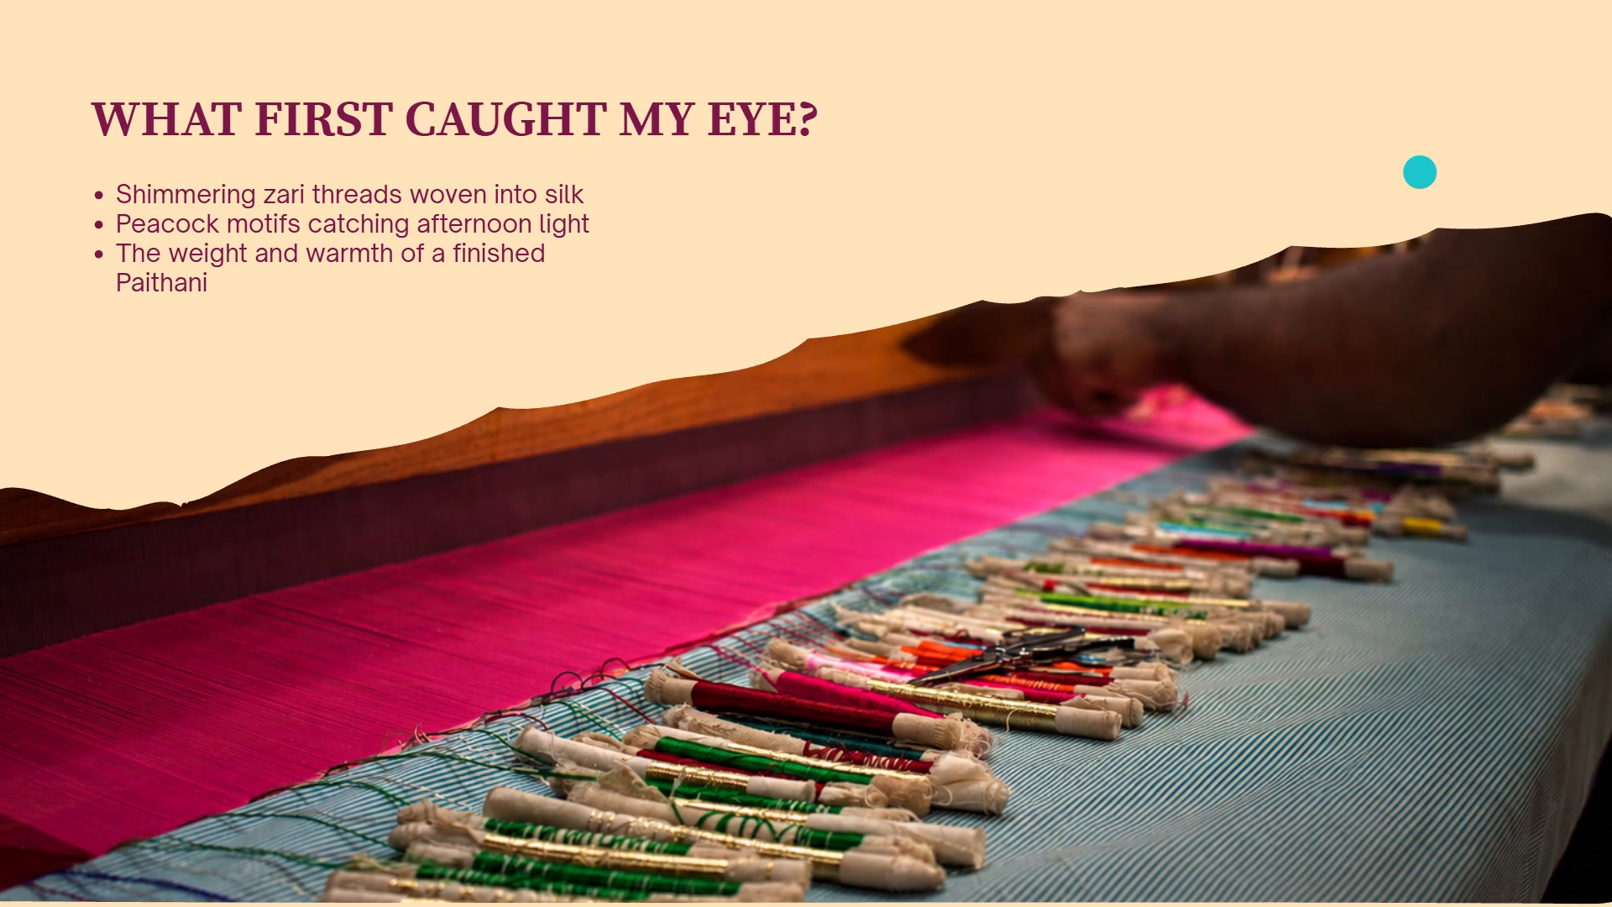
pyautogui.press('Escape')
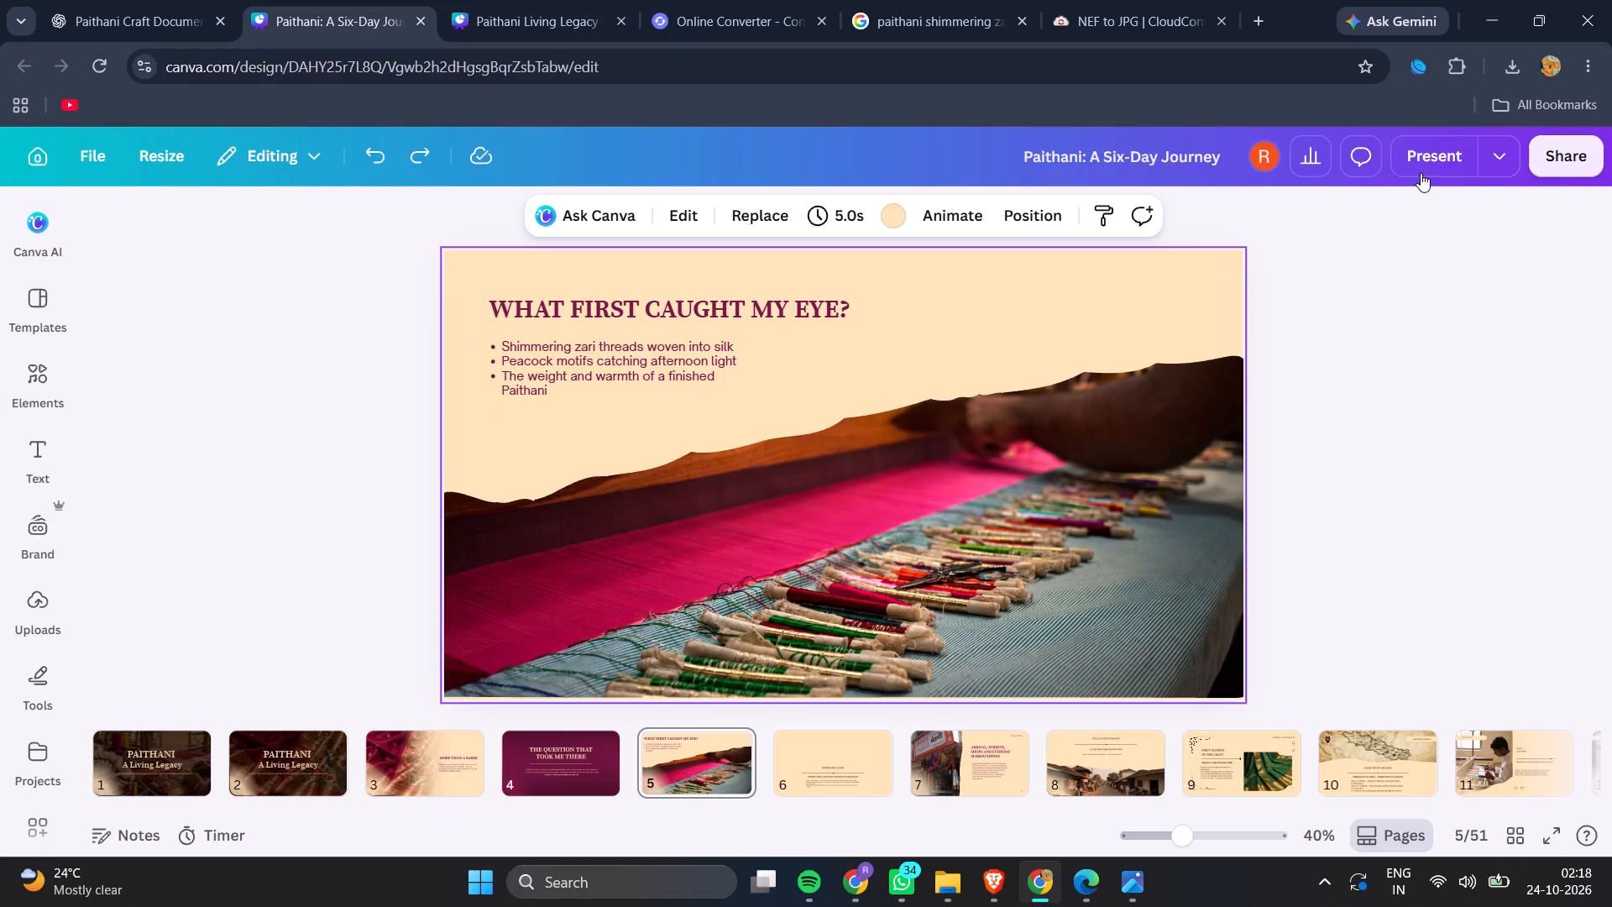
# Nudge the torn-edge loom photo on slide 5 down slightly so it meets the slide's bottom edge.
pyautogui.click(910, 494)
pyautogui.press('Down')
pyautogui.press('Down')
pyautogui.press('Down')
pyautogui.press('Down')
pyautogui.press('Down')
pyautogui.press('Down')
pyautogui.press('Down')
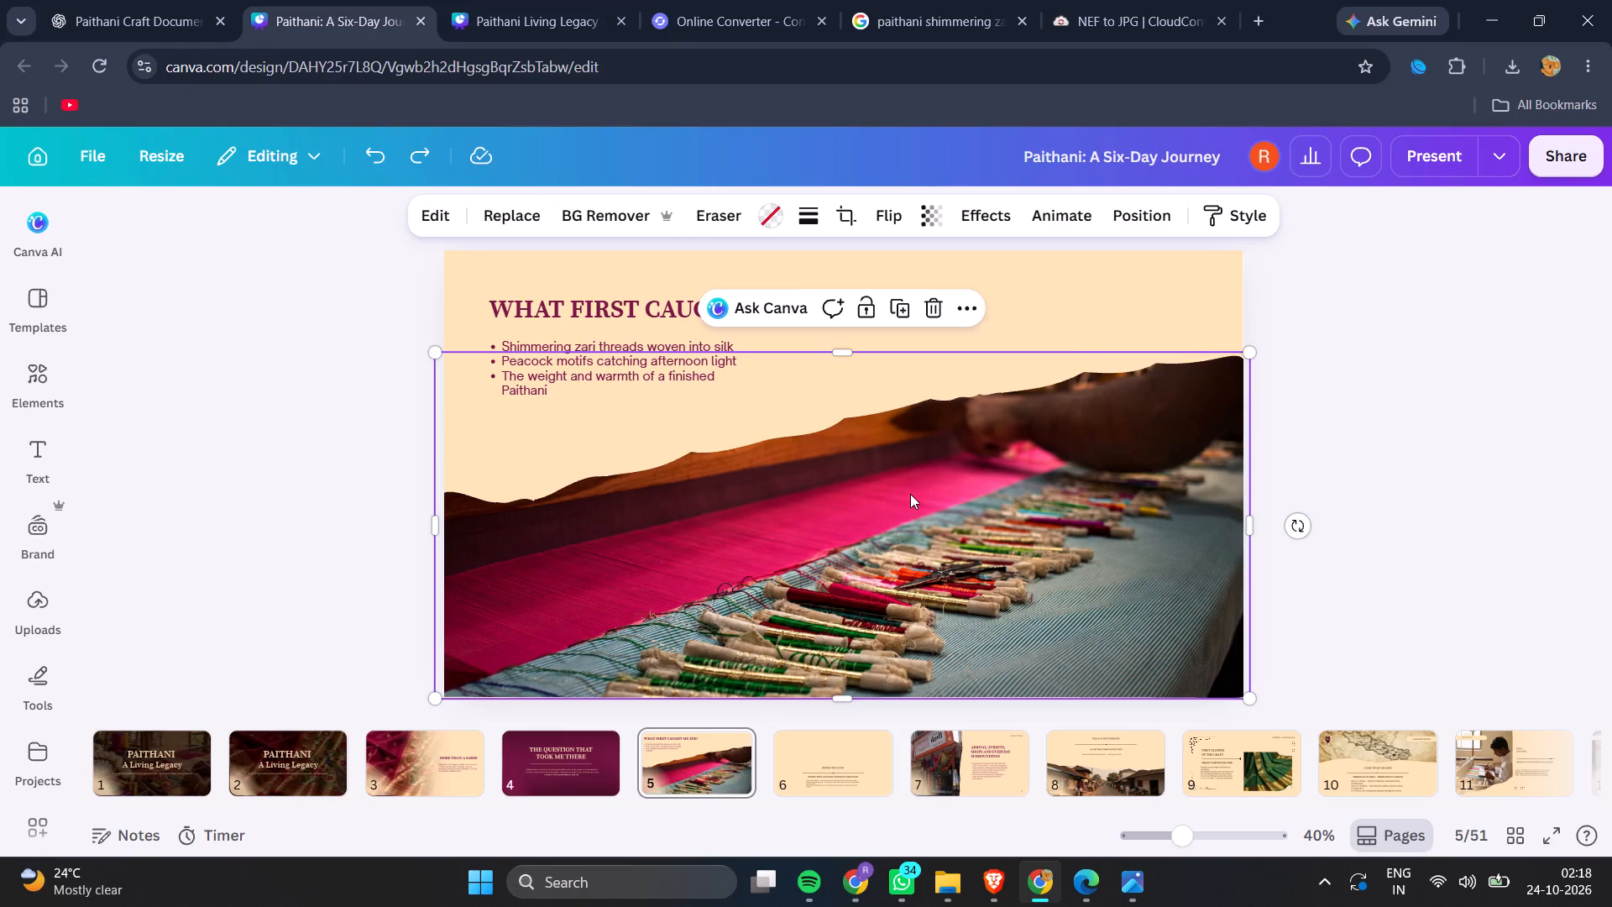
# Preview slide 5 full screen to check the loom photo's placement, and leave the presentation view.
pyautogui.click(1481, 152)
pyautogui.click(1434, 161)
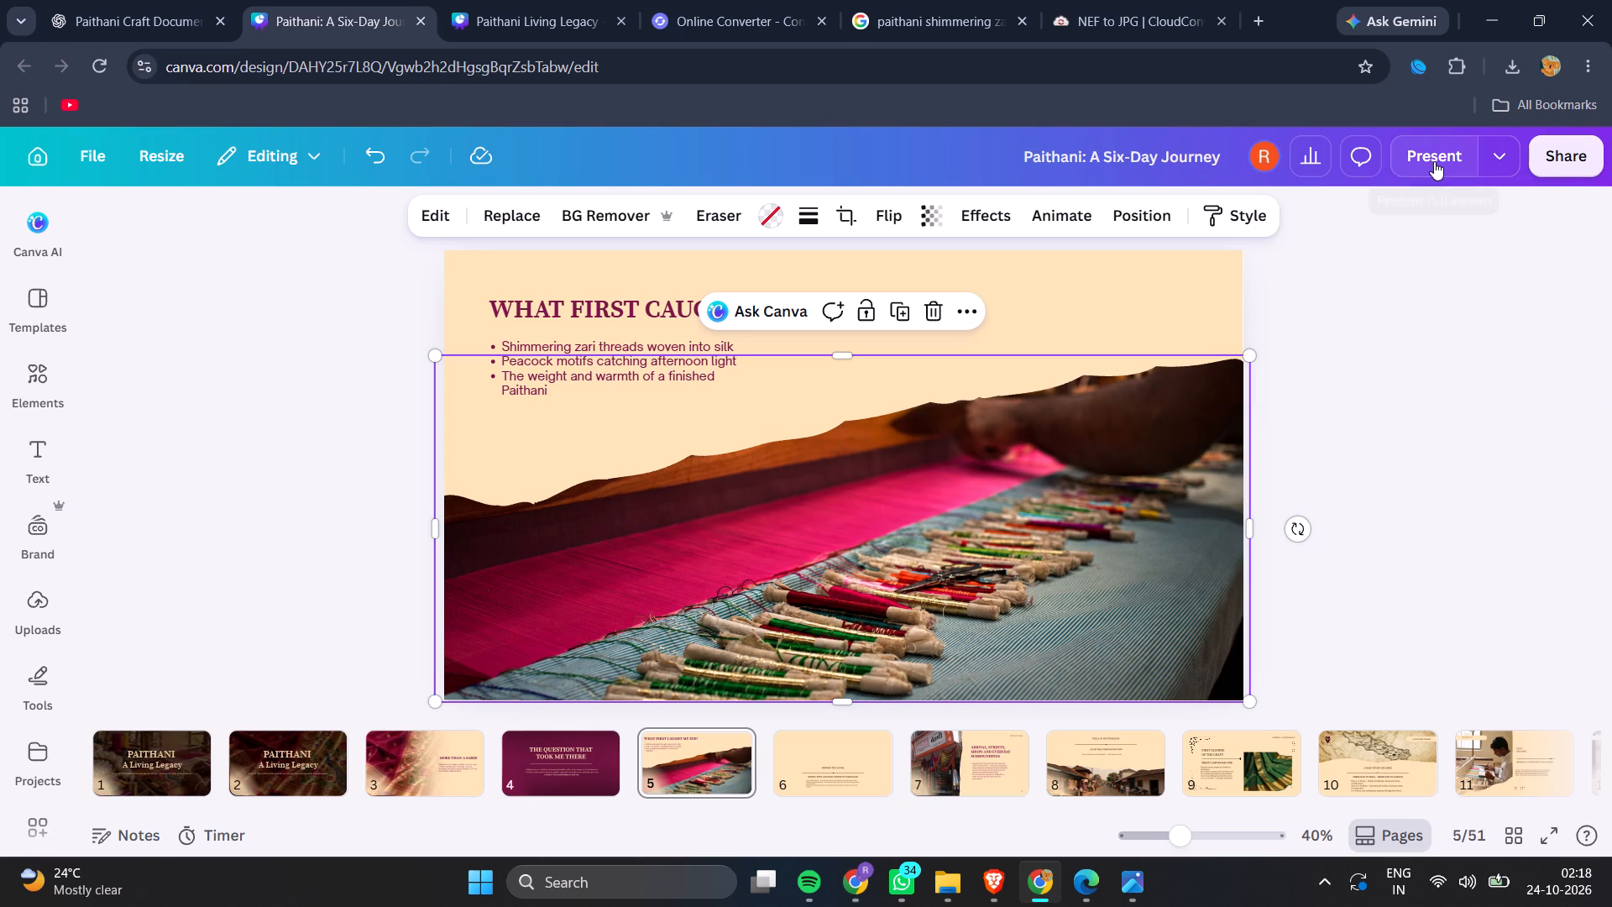
pyautogui.click(1411, 159)
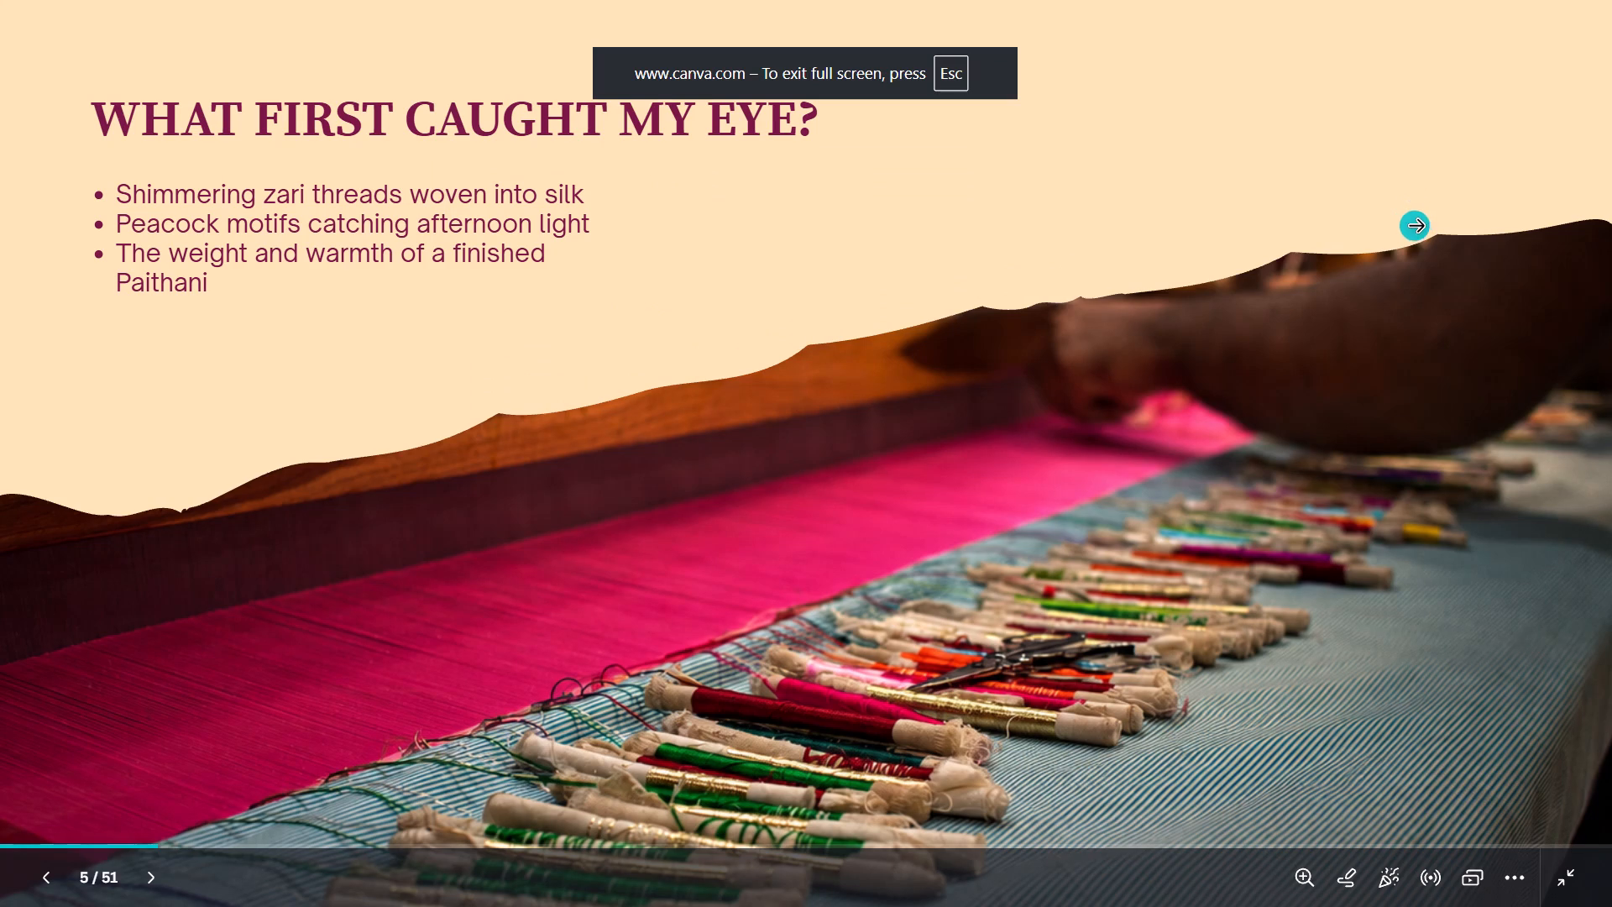
pyautogui.press('Escape')
# Enlarge the loom photo on slide 5 by raising its frame's top edge to the heading and extending its right side slightly.
pyautogui.click(1077, 427)
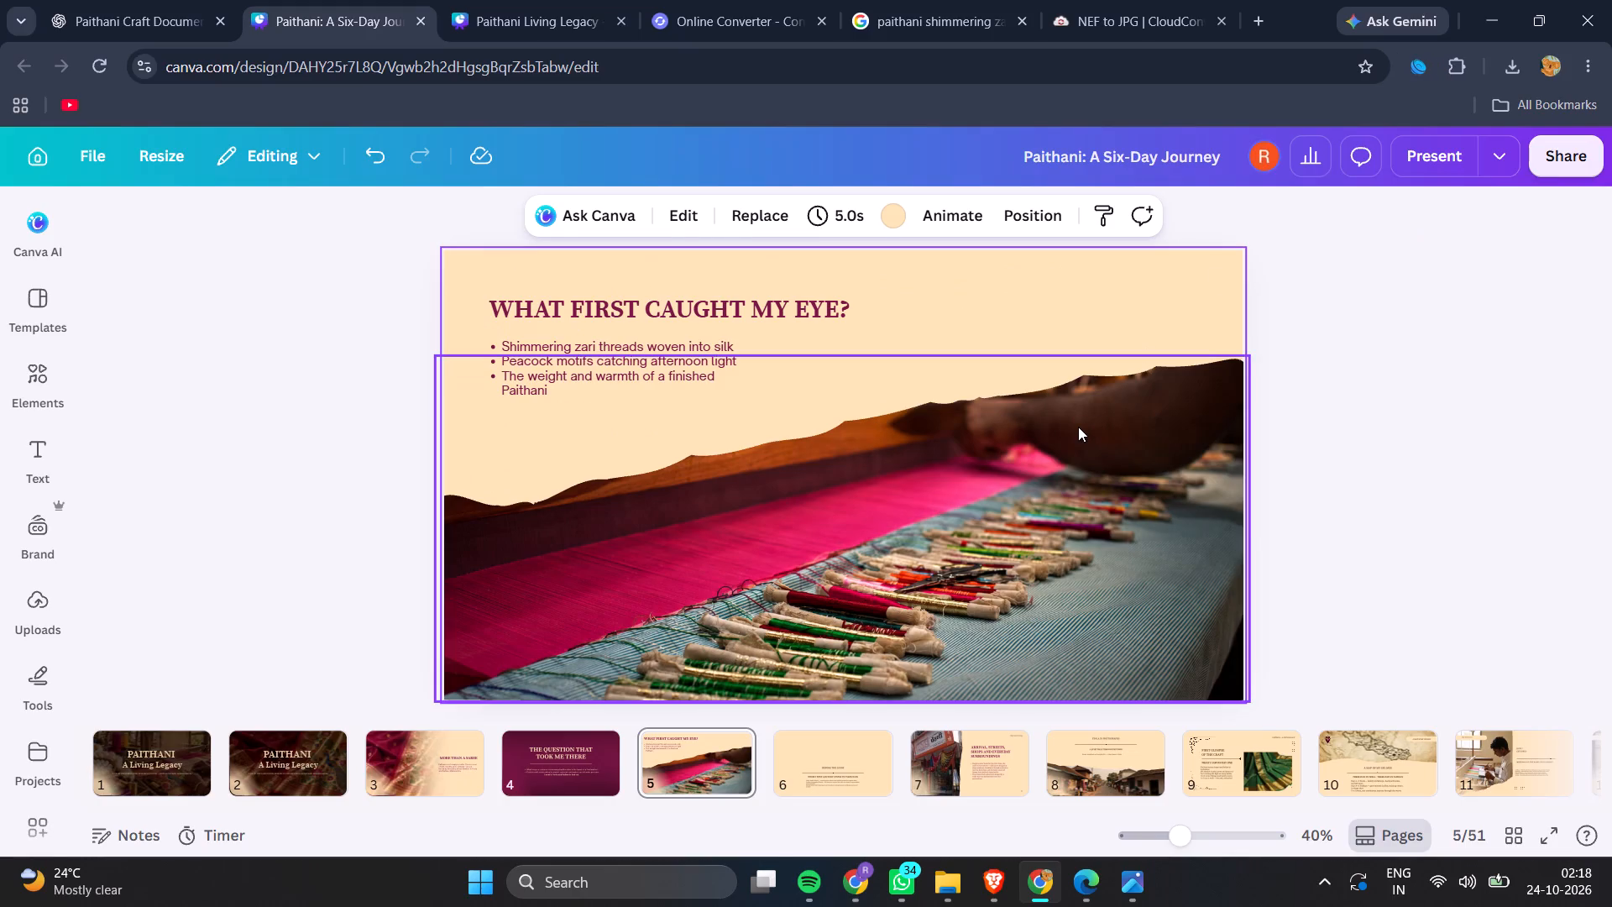
pyautogui.moveTo(862, 357); pyautogui.dragTo(859, 333)
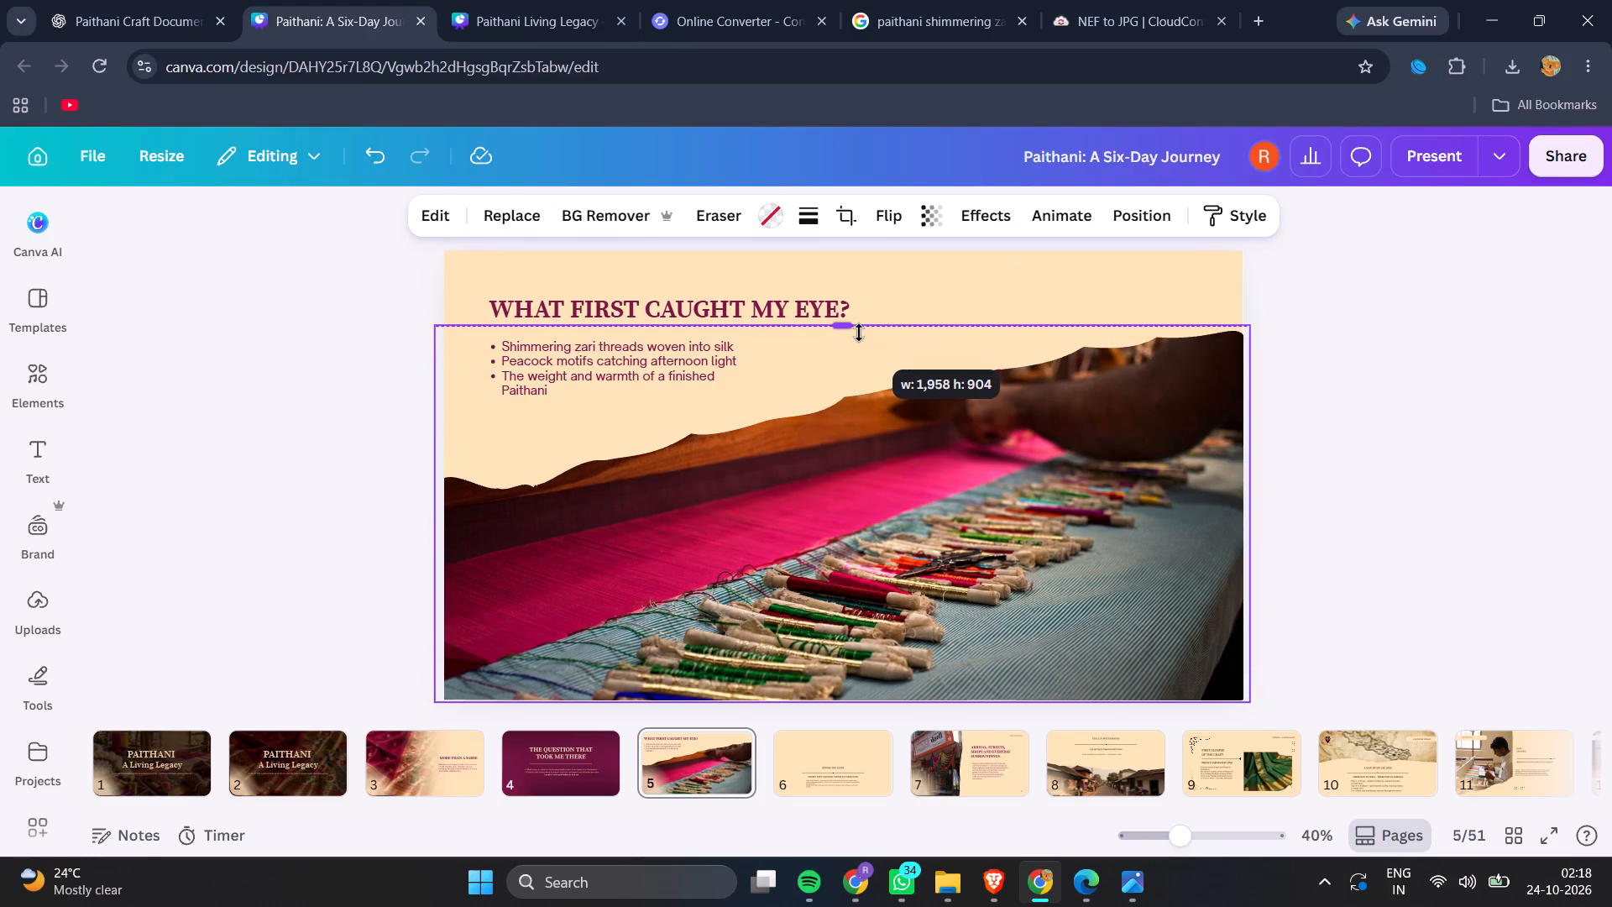
pyautogui.moveTo(859, 333); pyautogui.dragTo(859, 331)
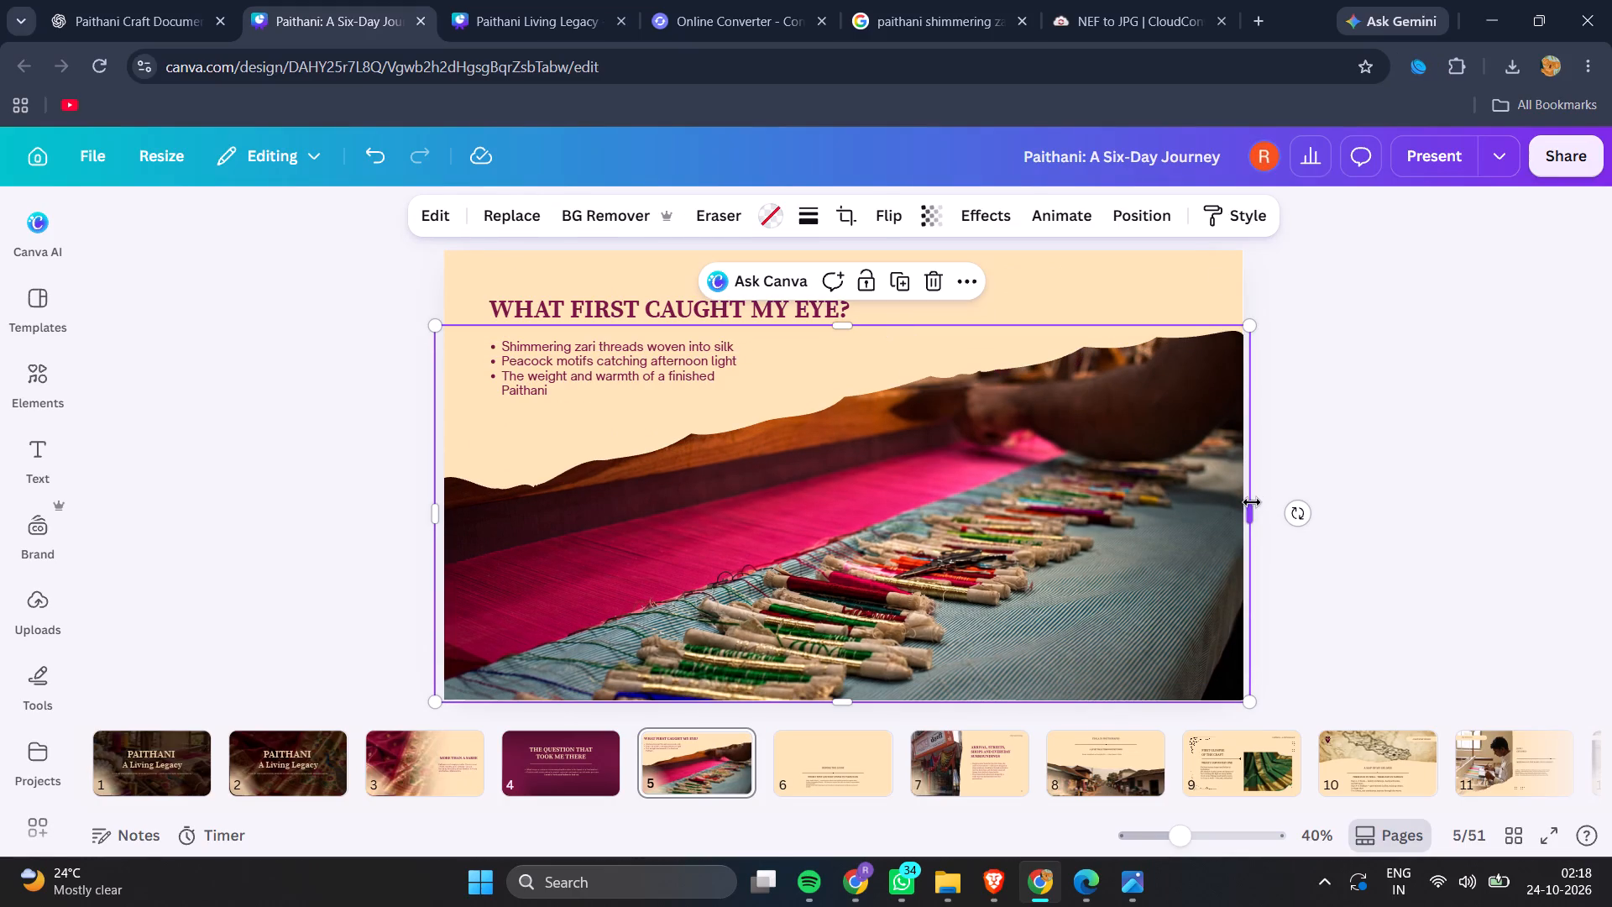
pyautogui.moveTo(1251, 502); pyautogui.dragTo(1259, 502)
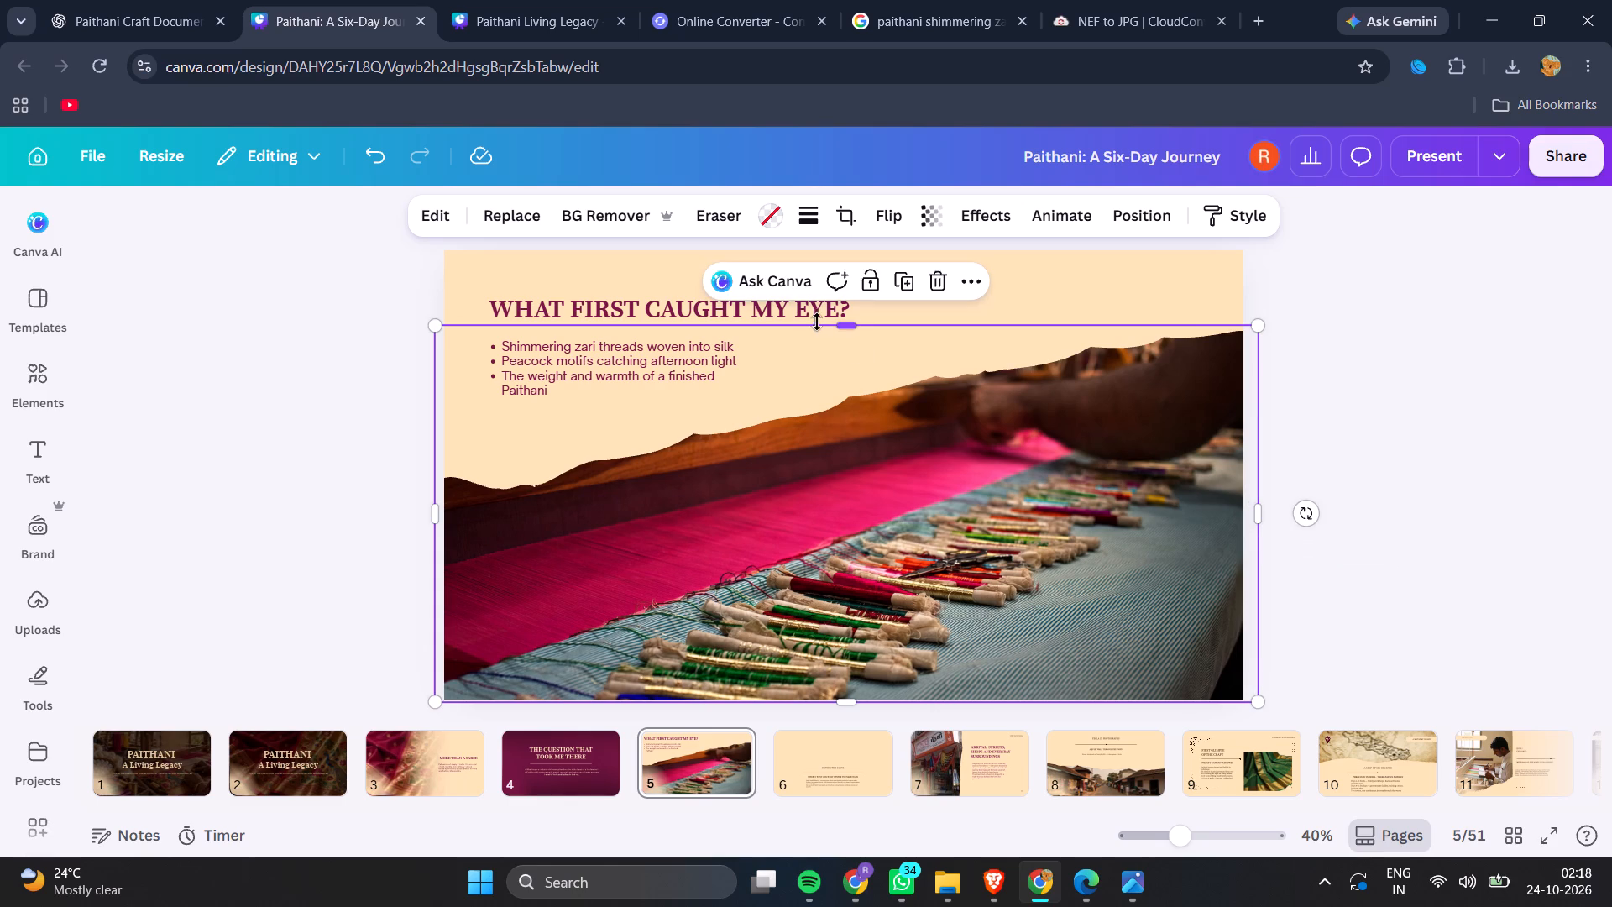
pyautogui.moveTo(824, 320); pyautogui.dragTo(820, 305)
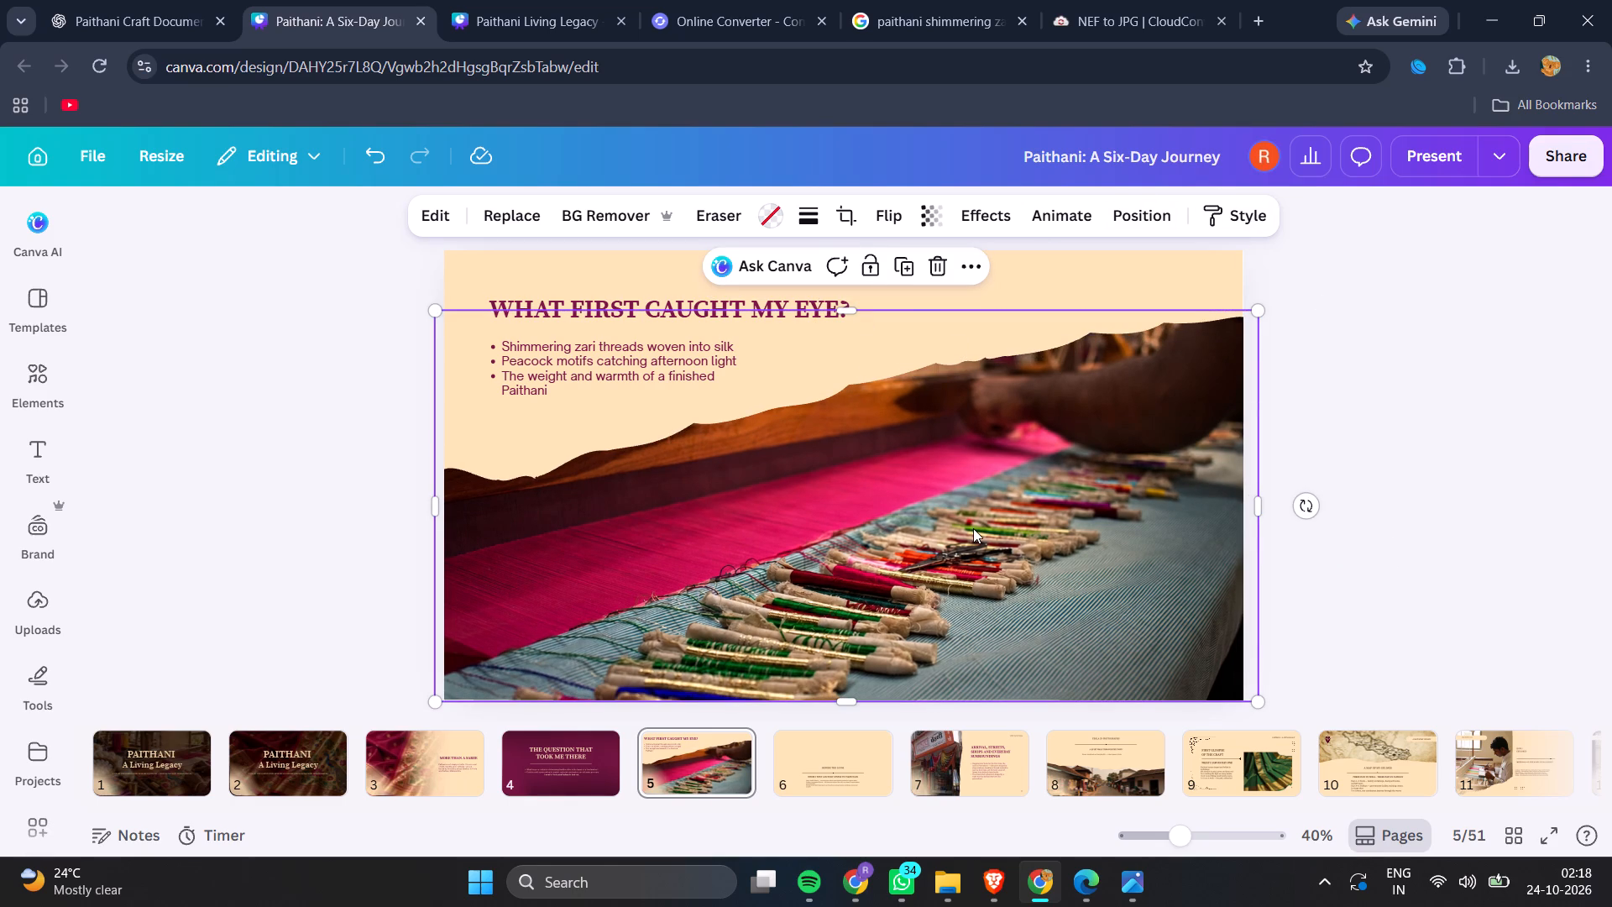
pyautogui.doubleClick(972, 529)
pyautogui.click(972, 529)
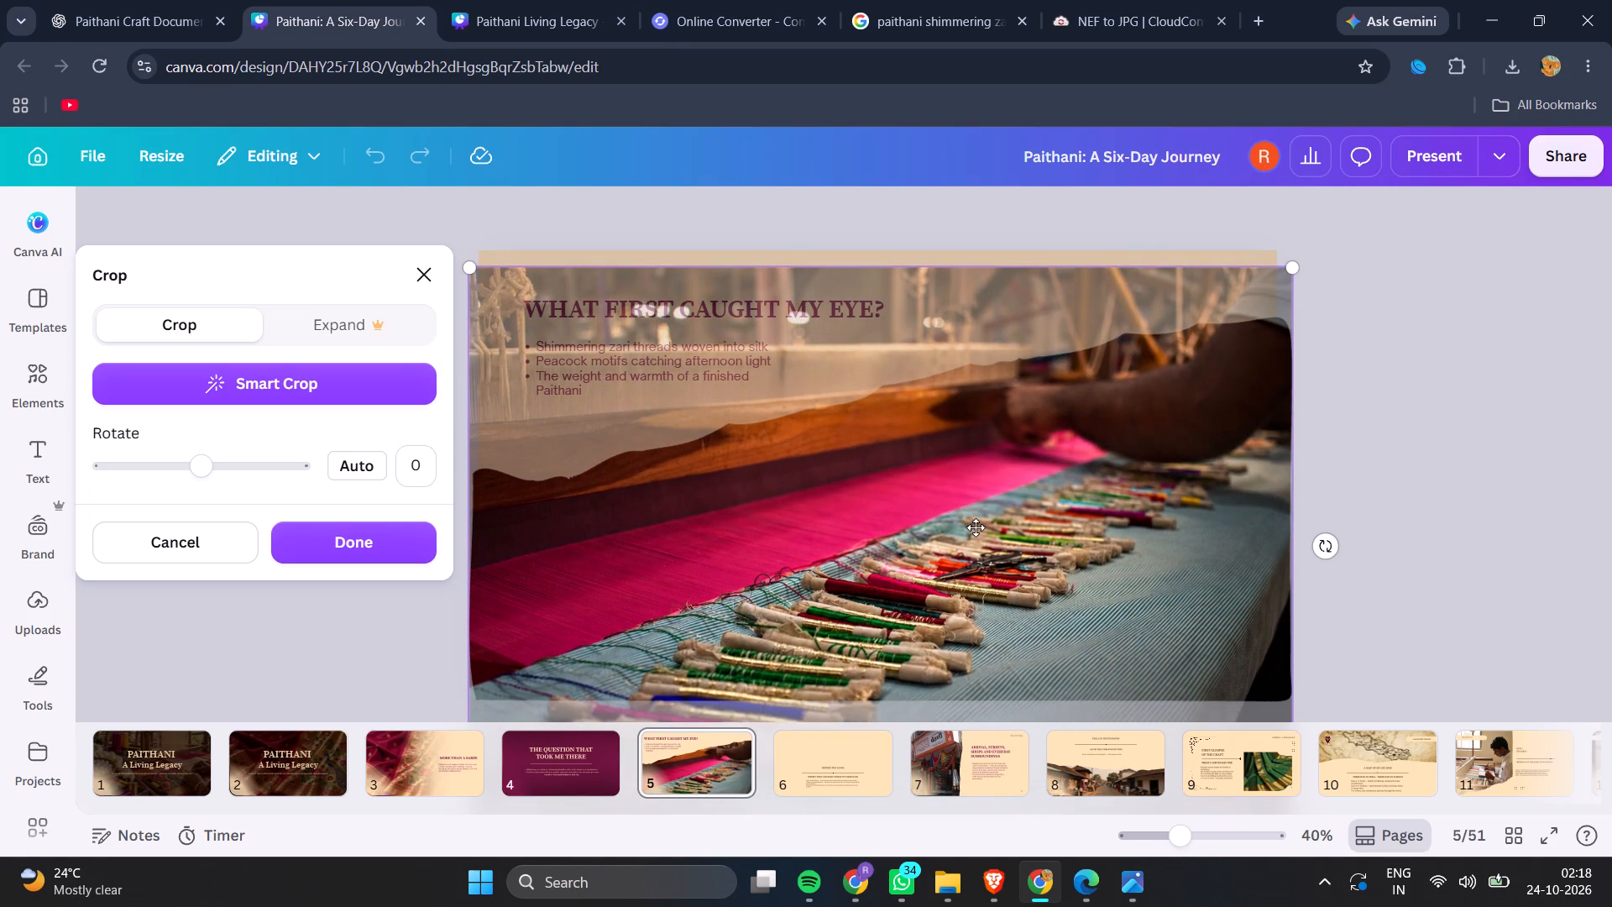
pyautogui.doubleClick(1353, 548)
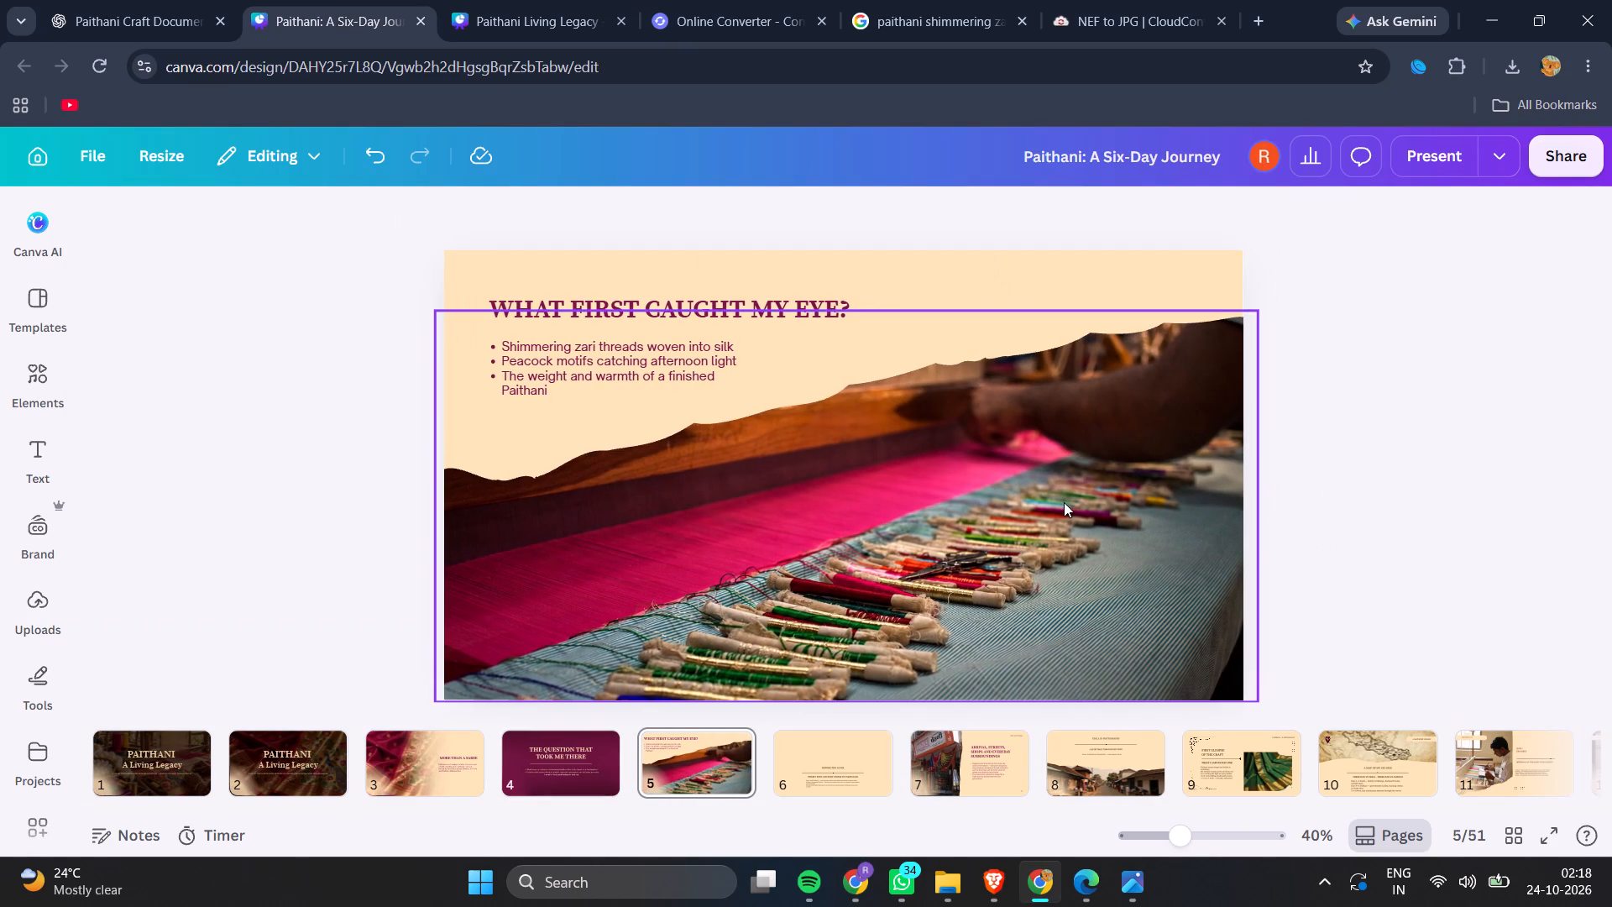
# Preview slide 5 full screen to check the enlarged loom photo, and leave the presentation view.
pyautogui.click(1063, 501)
pyautogui.click(1421, 176)
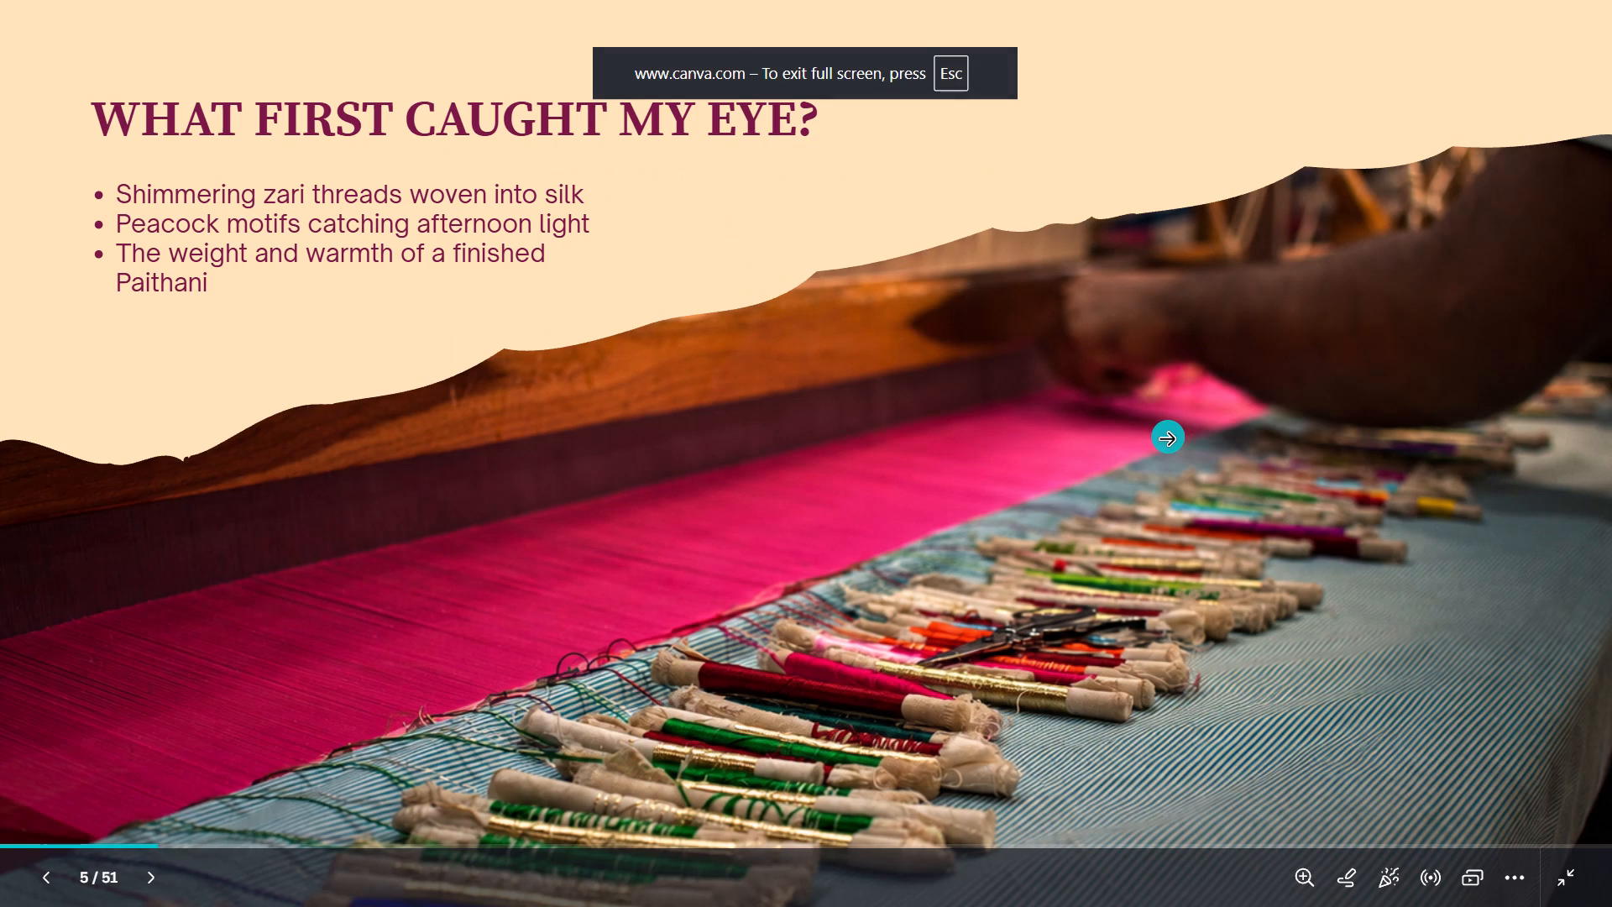
pyautogui.press('Left')
pyautogui.press('Right')
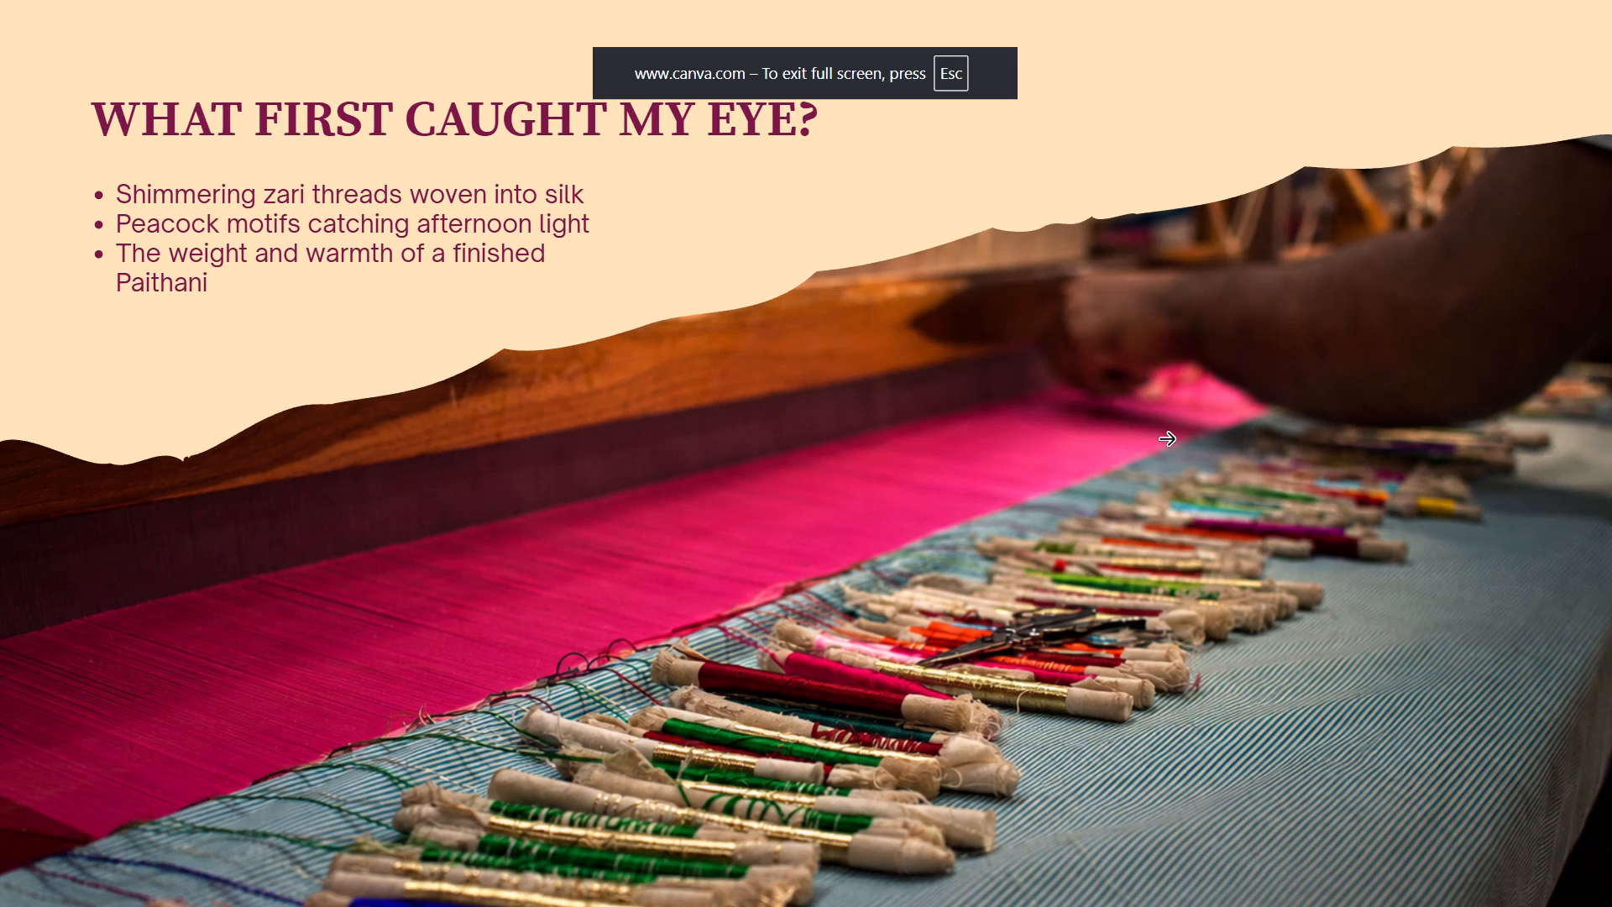
pyautogui.press('Escape')
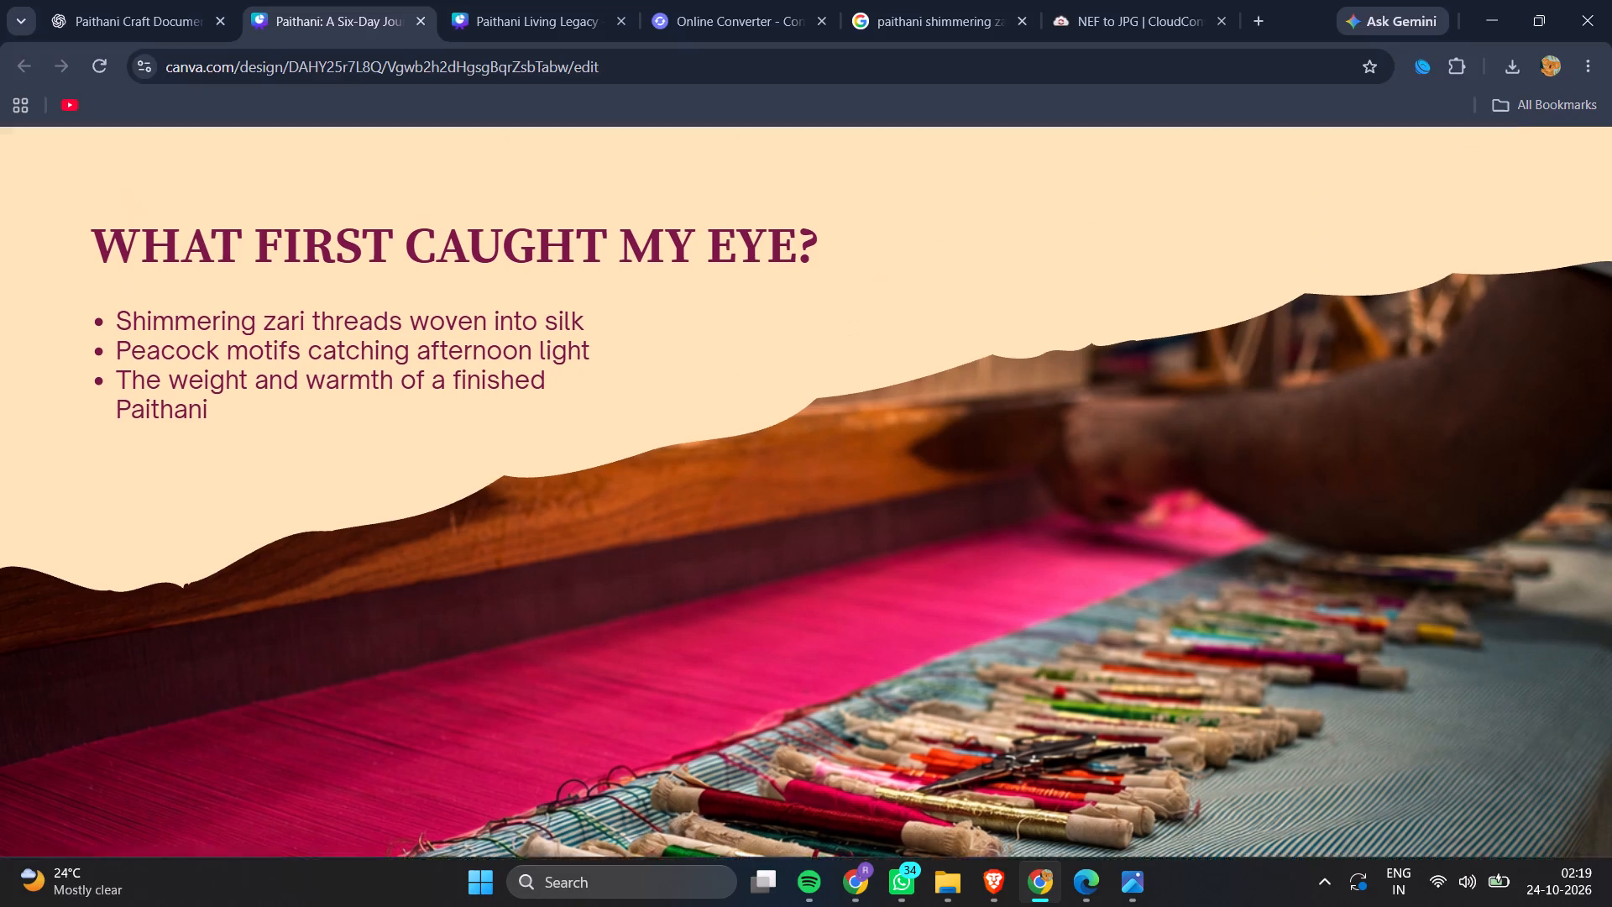
# Open the loom photo on slide 5 for cropping.
pyautogui.doubleClick(1024, 475)
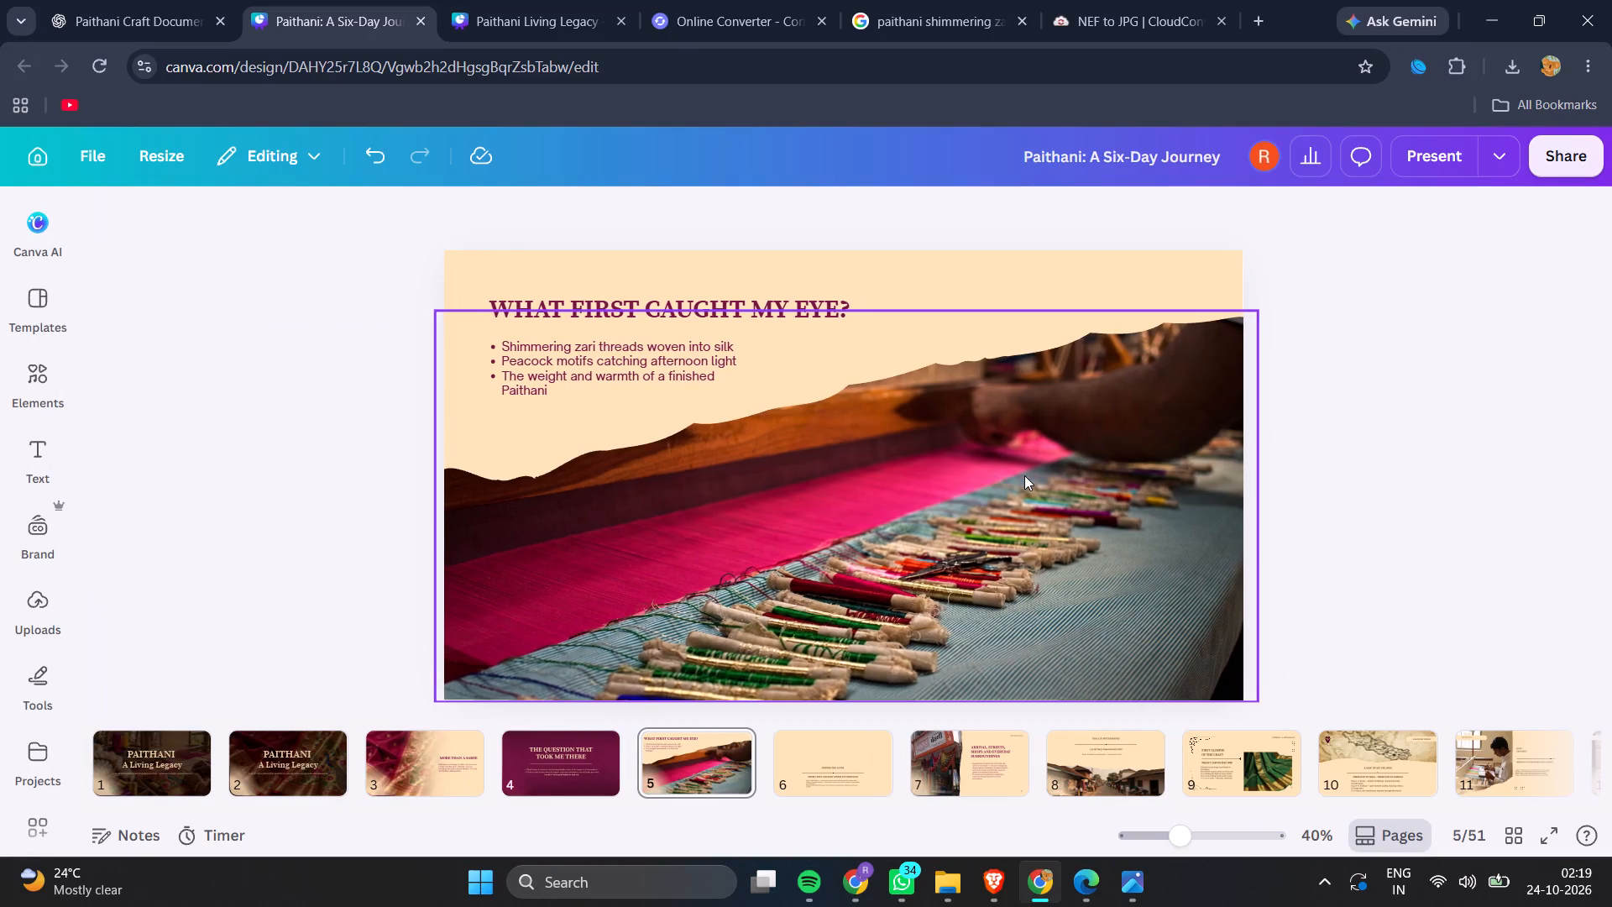
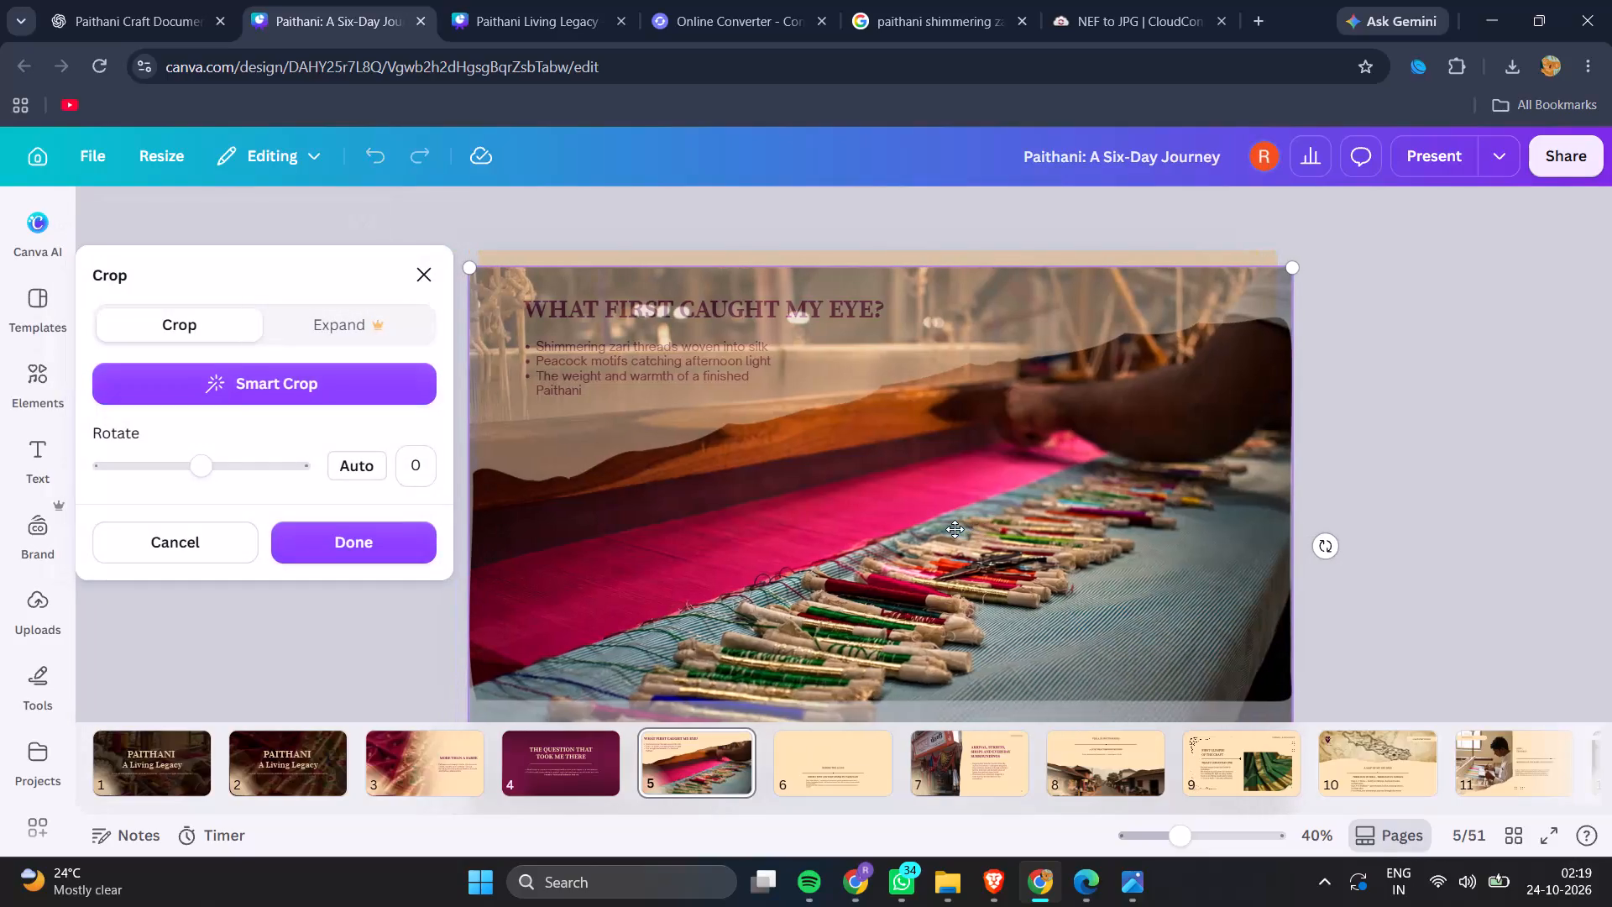
# Shift the loom and bobbins photo upward within its torn-edge frame on slide 5 and apply the crop.
pyautogui.moveTo(955, 529); pyautogui.dragTo(951, 480)
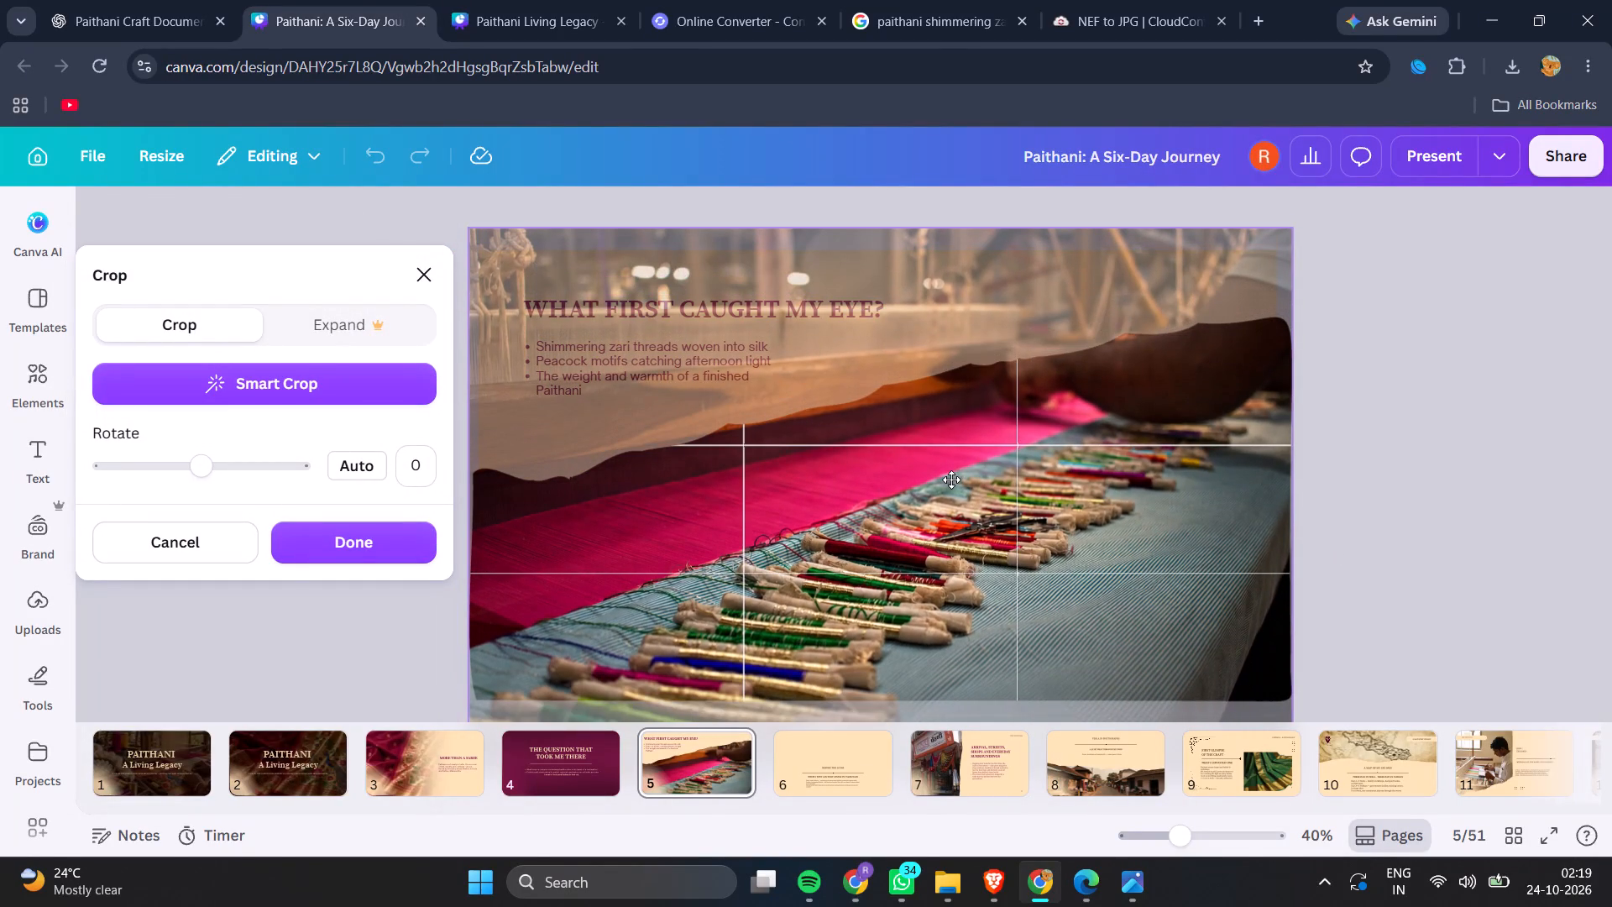
pyautogui.moveTo(951, 480); pyautogui.dragTo(951, 479)
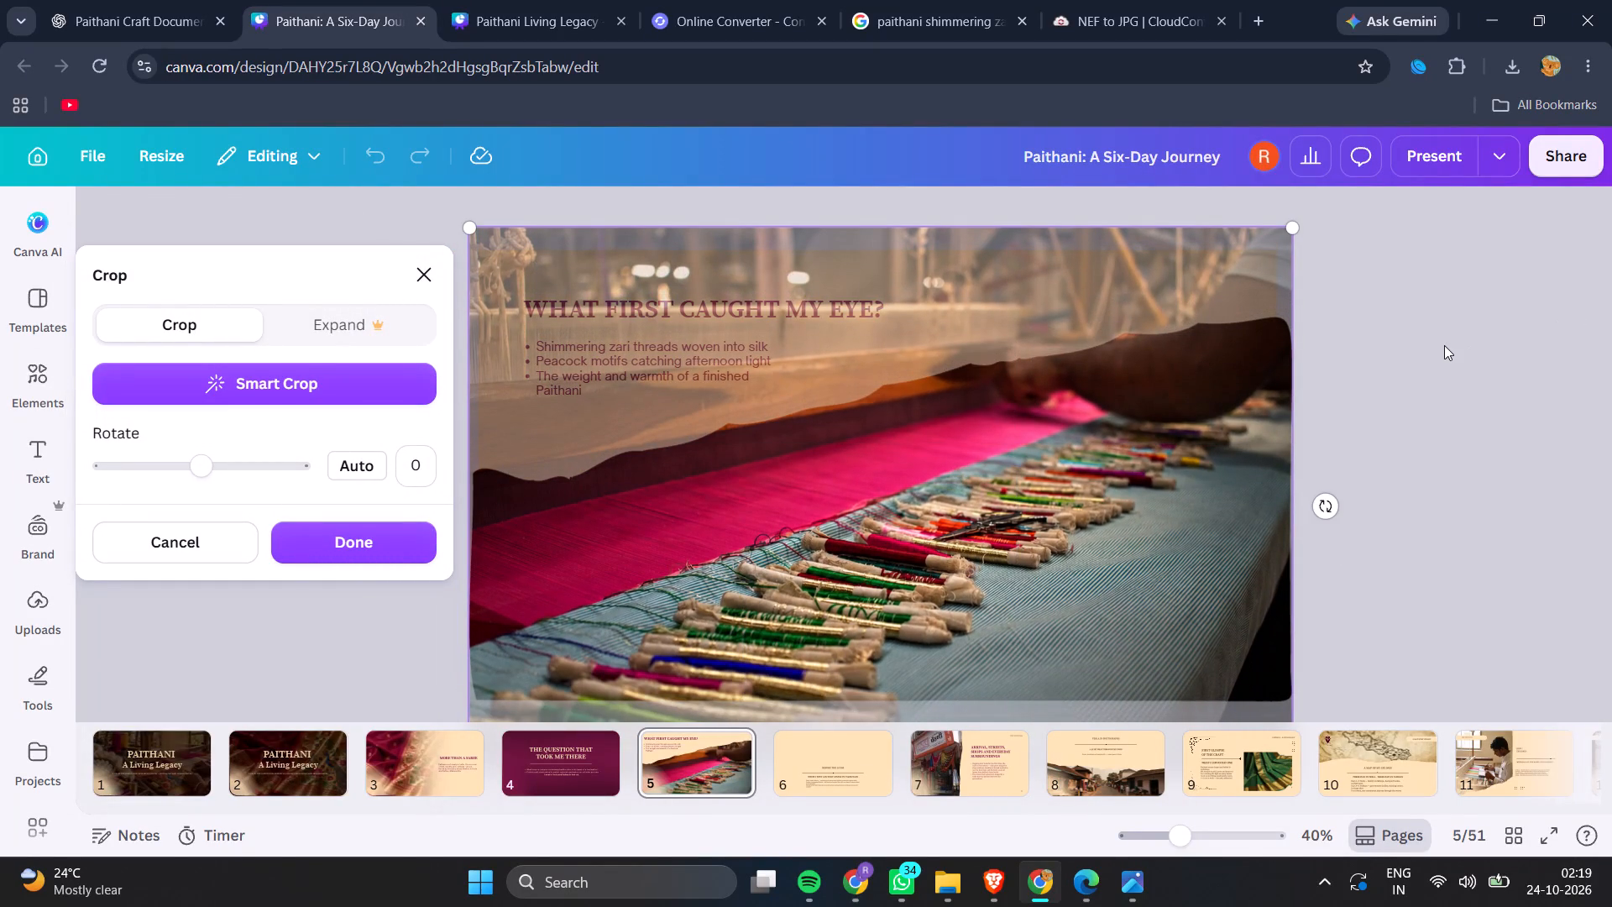
pyautogui.doubleClick(1444, 345)
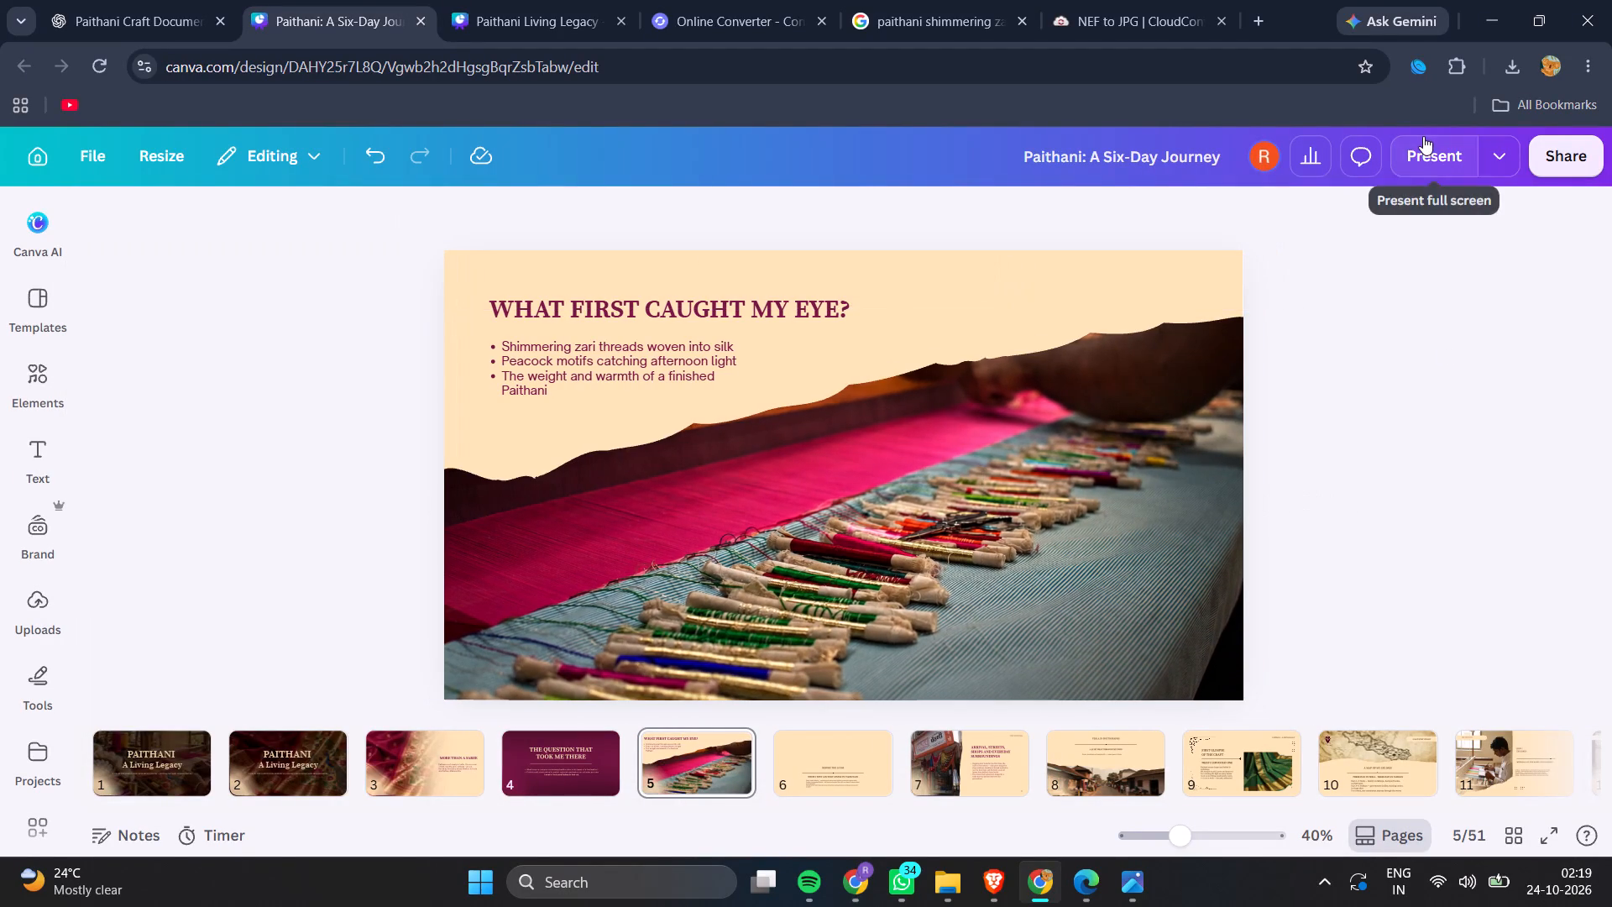
# Preview the deck full screen from slide 5 through slide 7, and exit the presentation.
pyautogui.click(1423, 136)
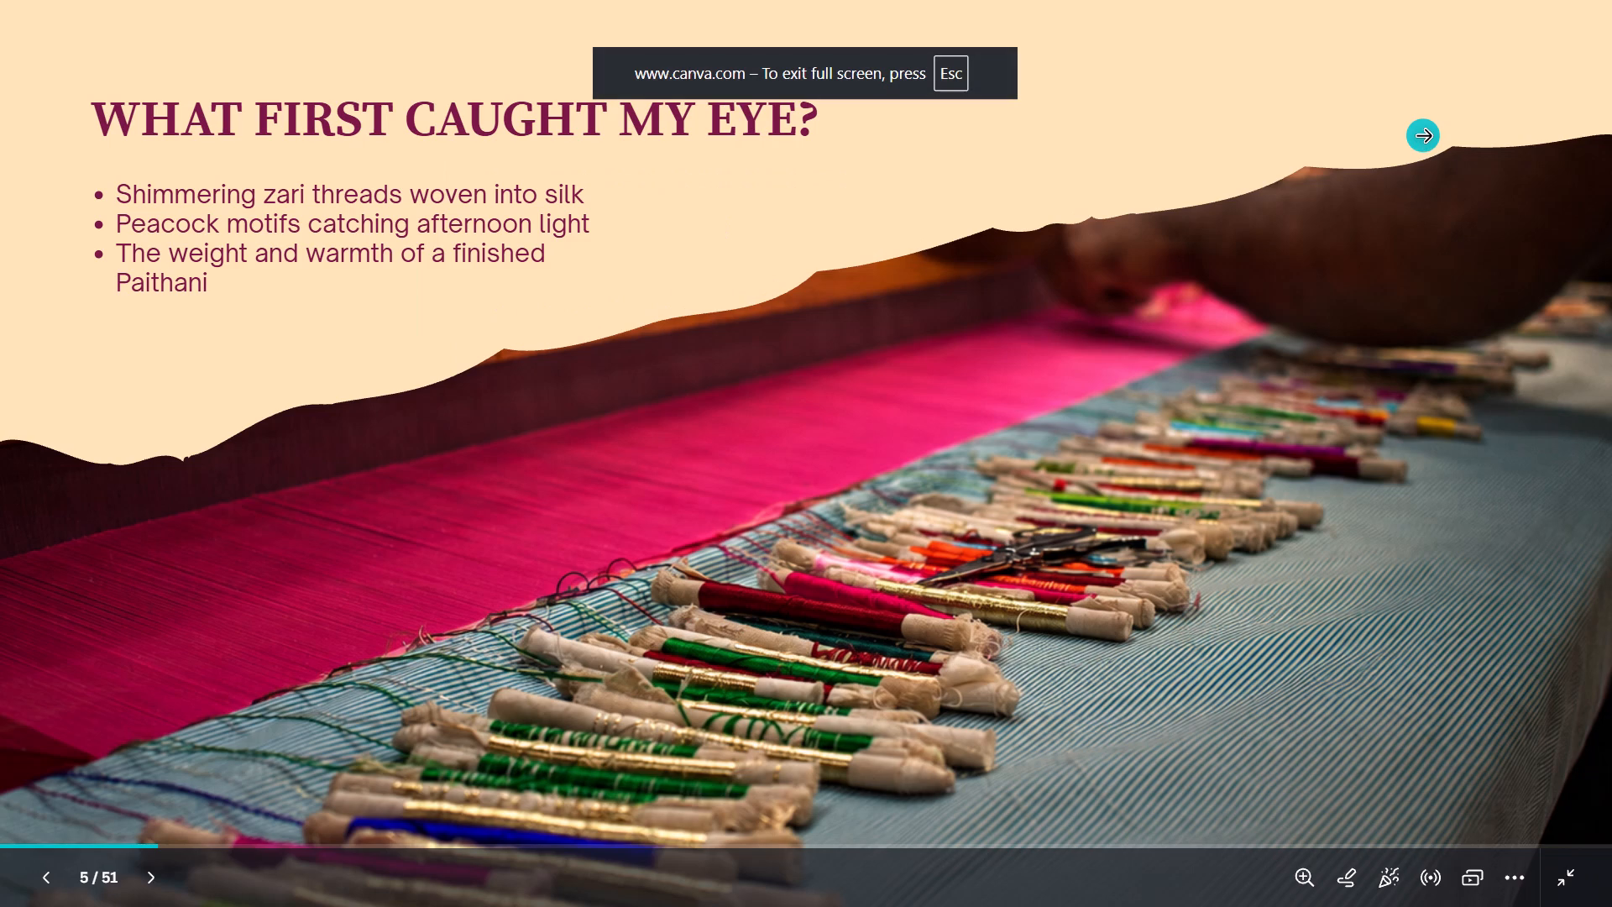
pyautogui.press('Left')
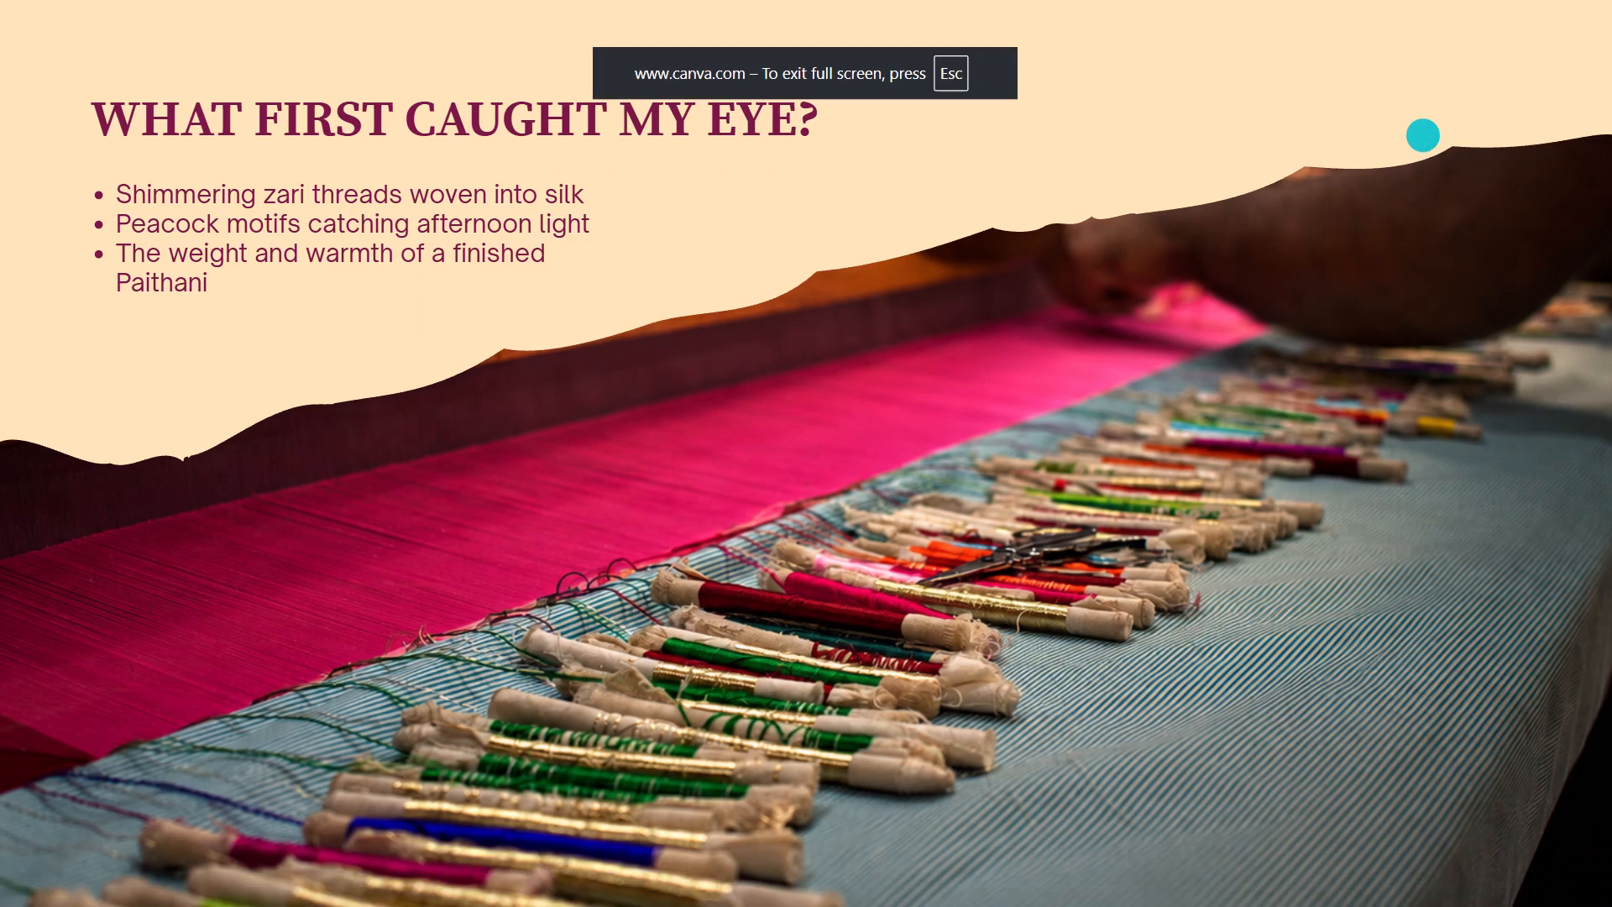
pyautogui.press('Right')
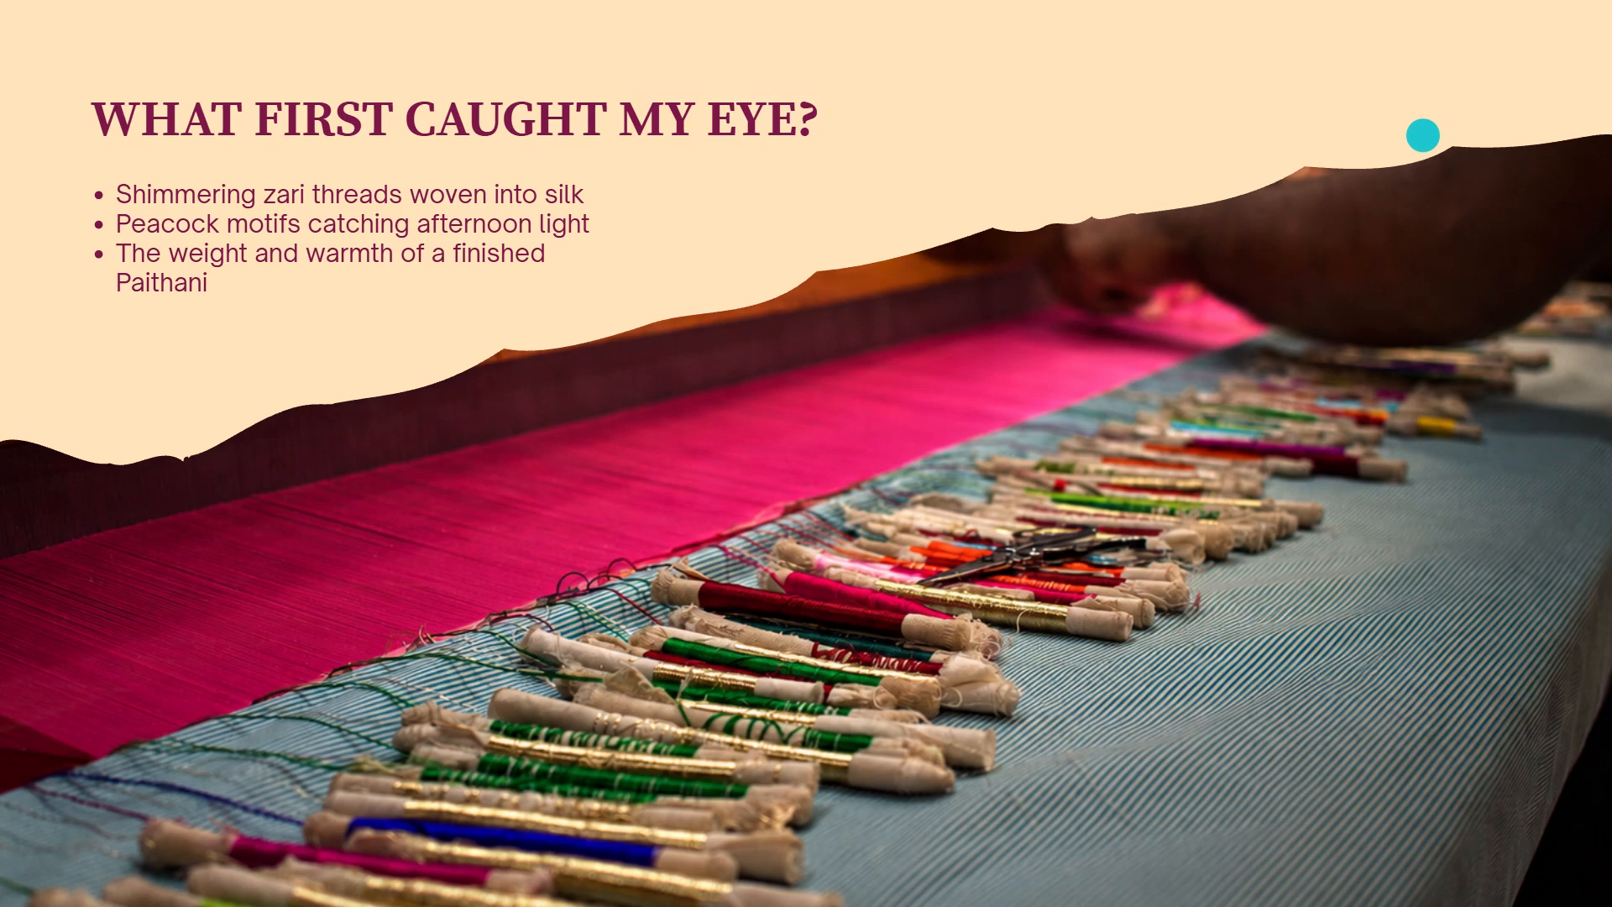
pyautogui.press('Right')
pyautogui.press('Right')
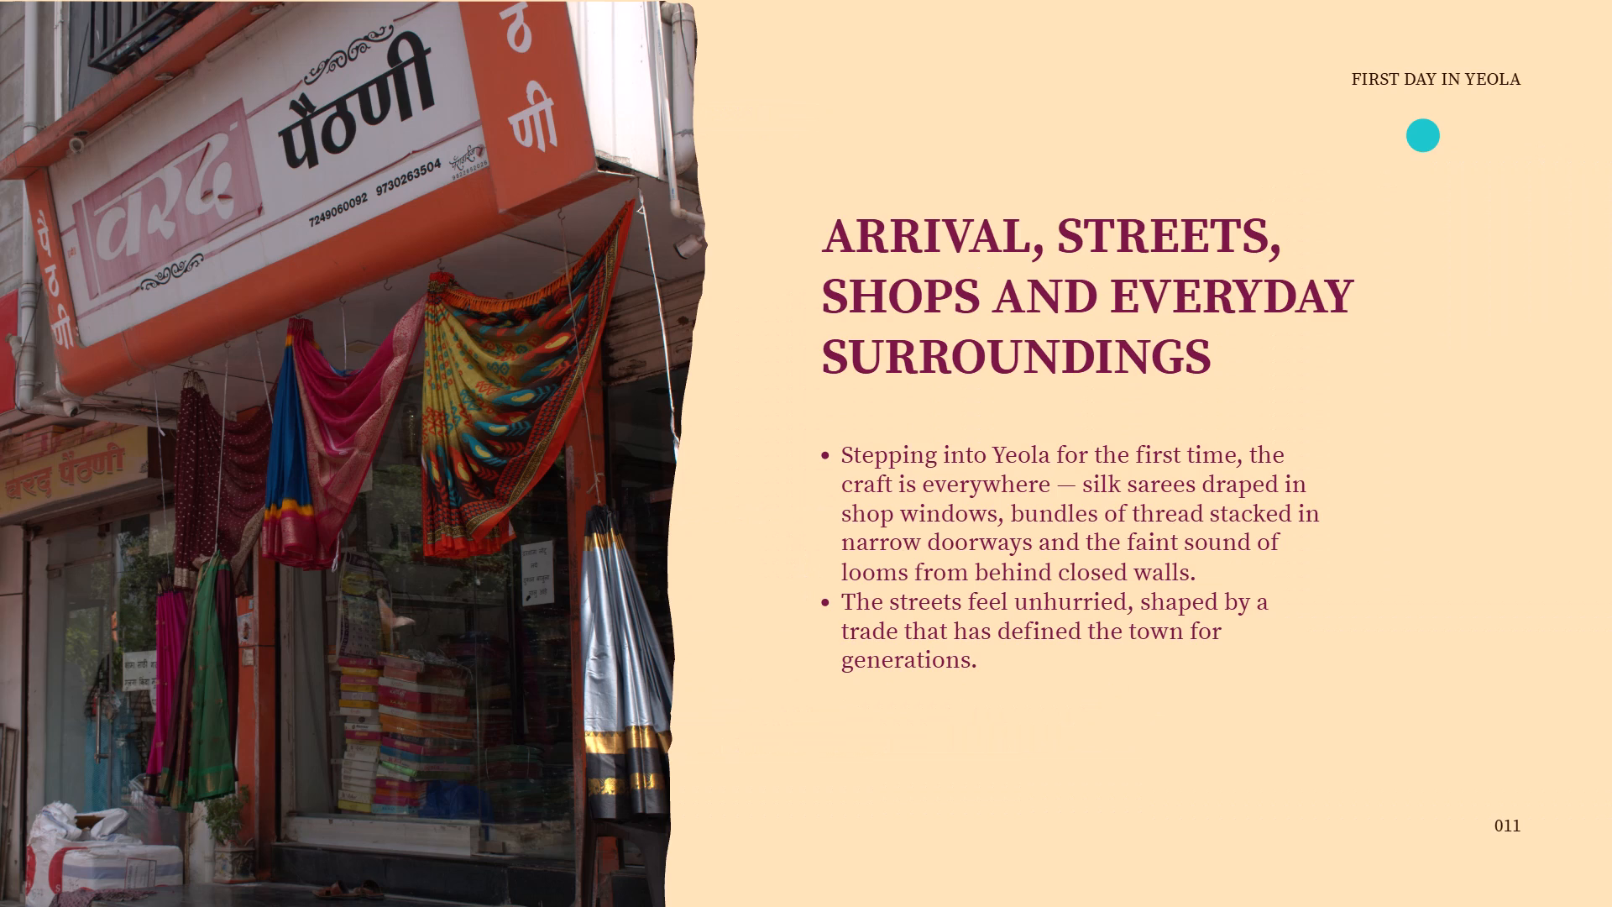
pyautogui.press('Escape')
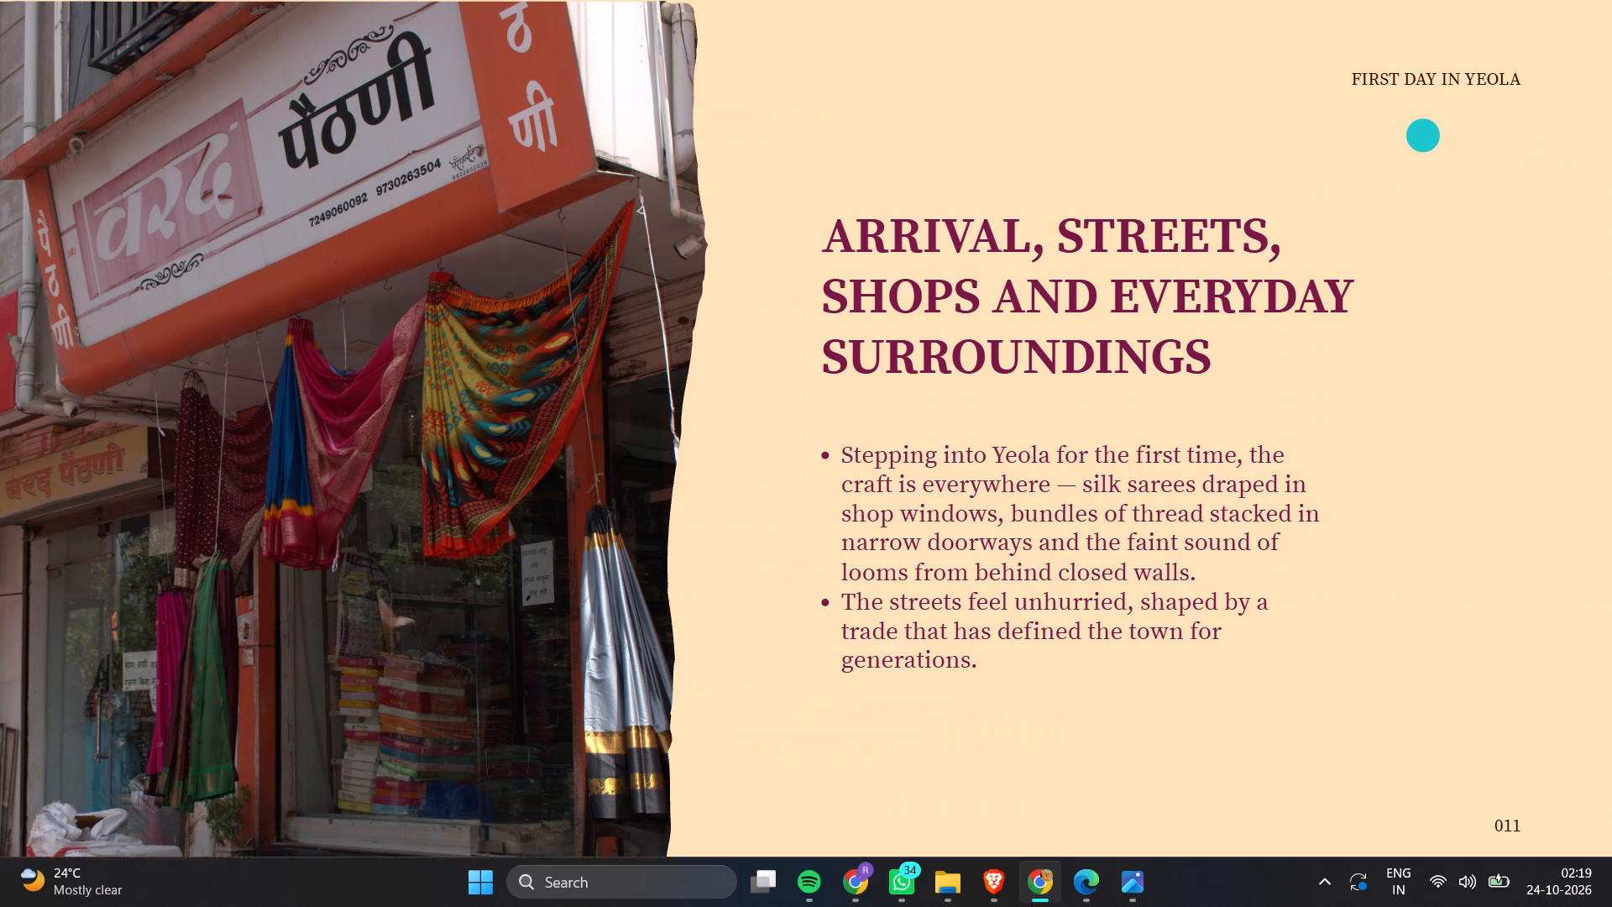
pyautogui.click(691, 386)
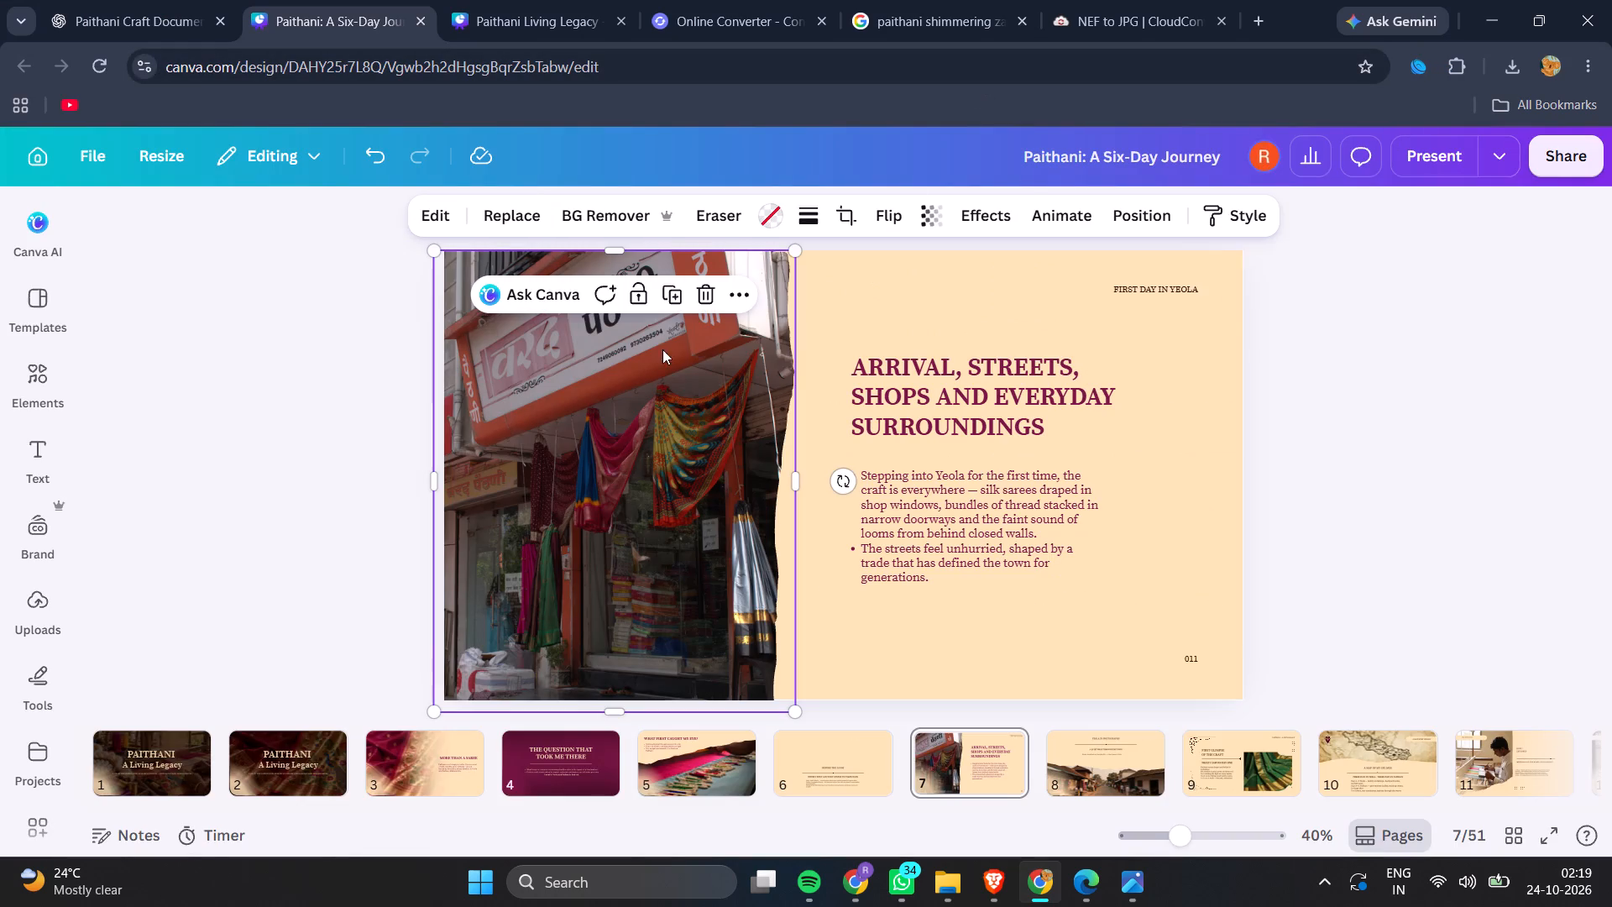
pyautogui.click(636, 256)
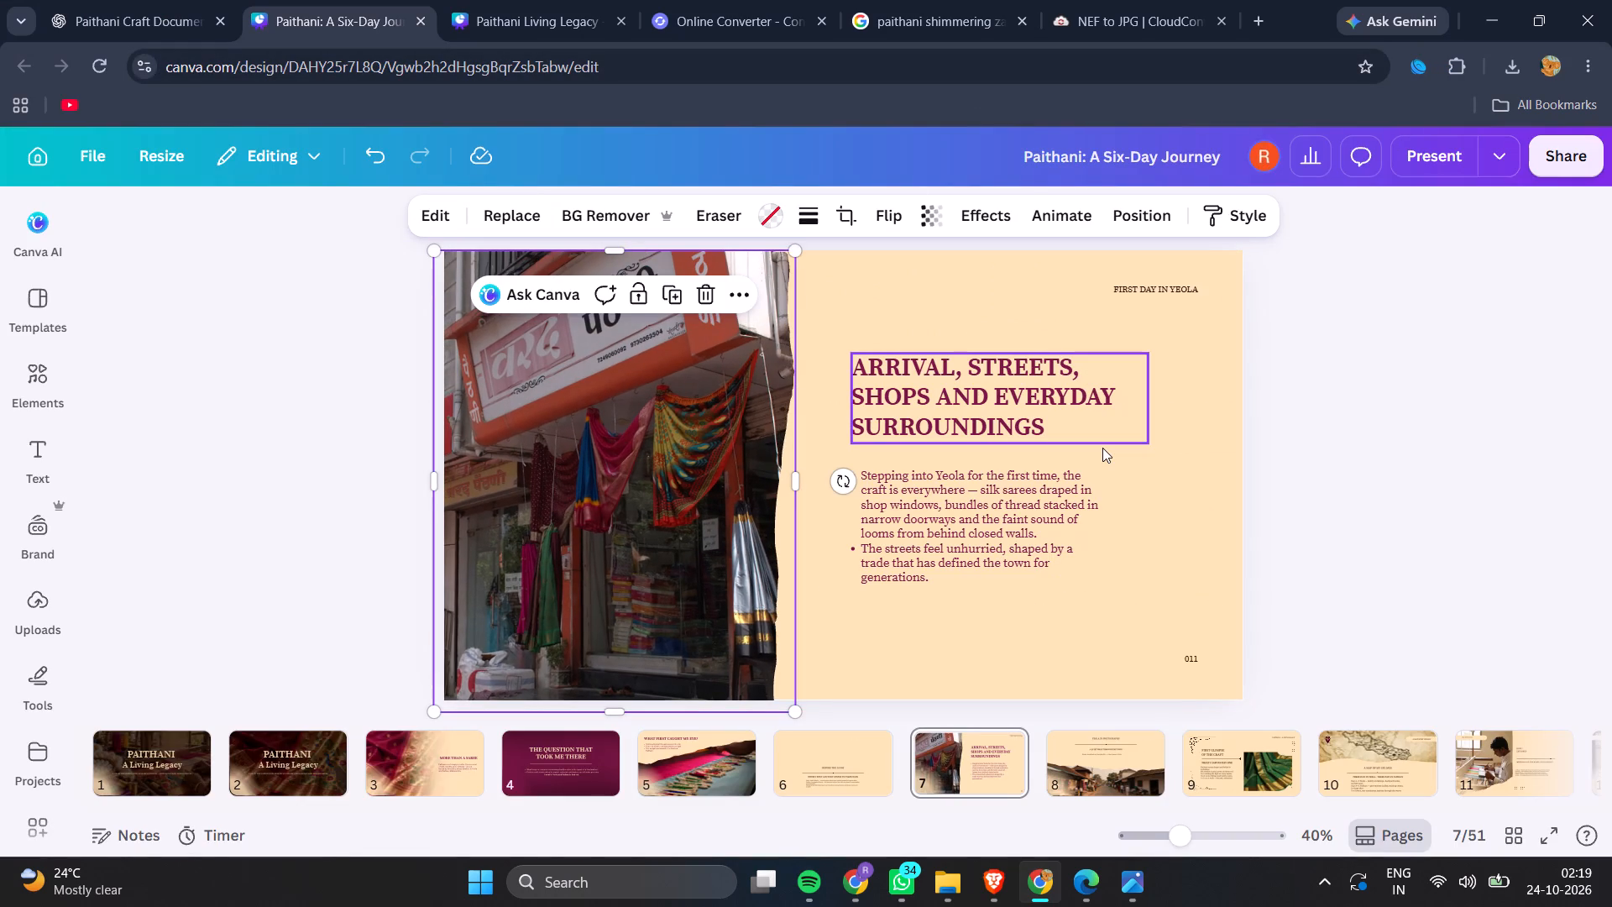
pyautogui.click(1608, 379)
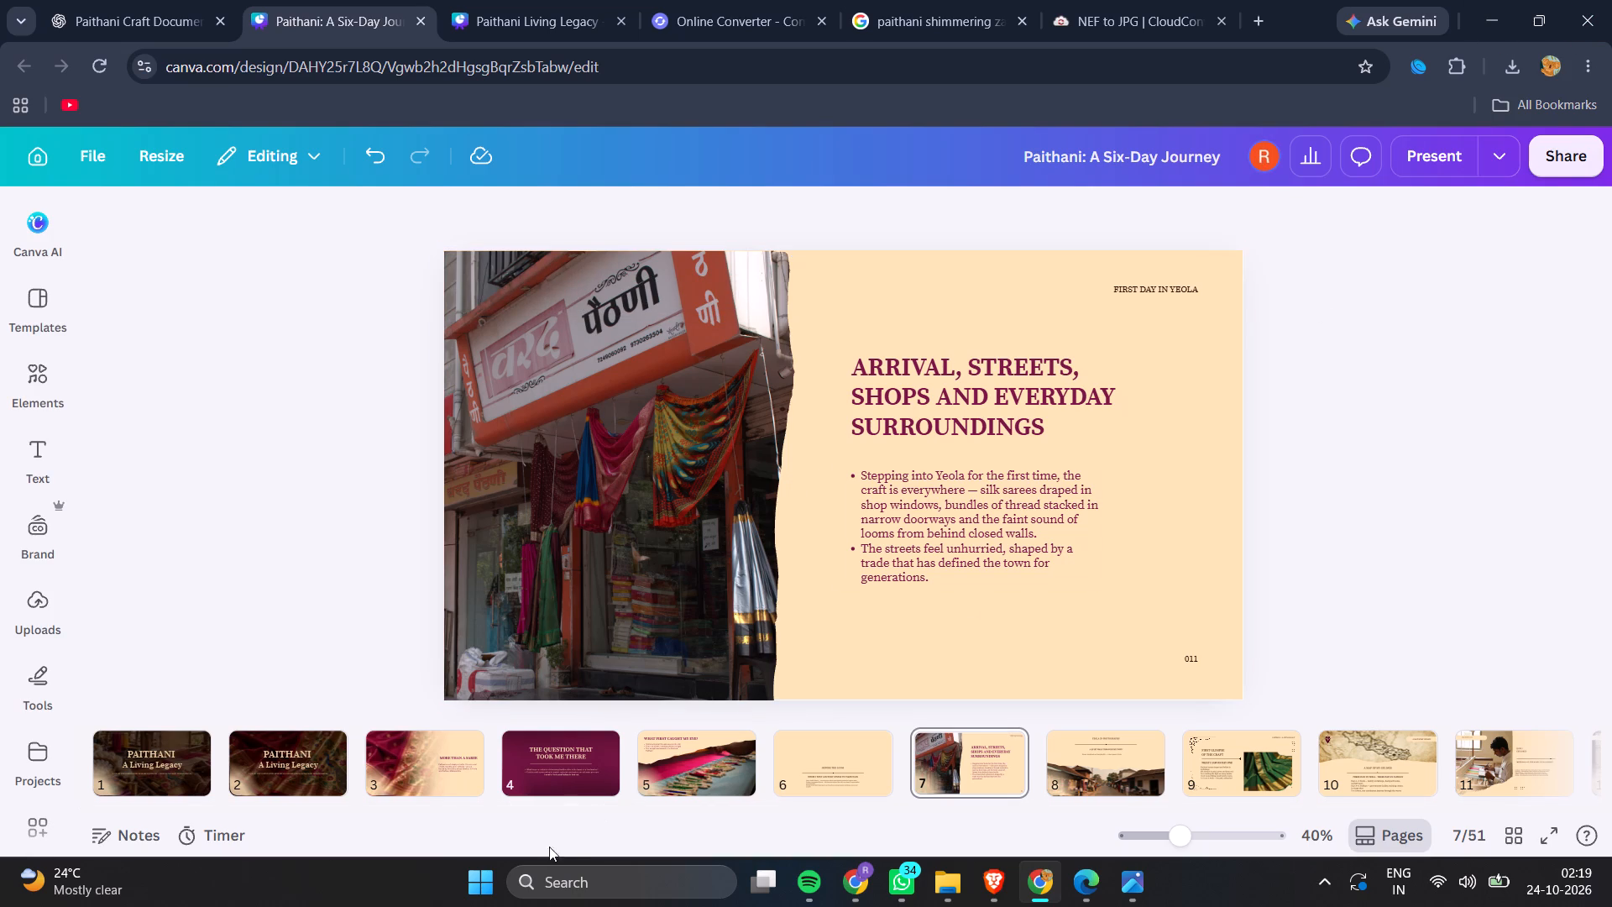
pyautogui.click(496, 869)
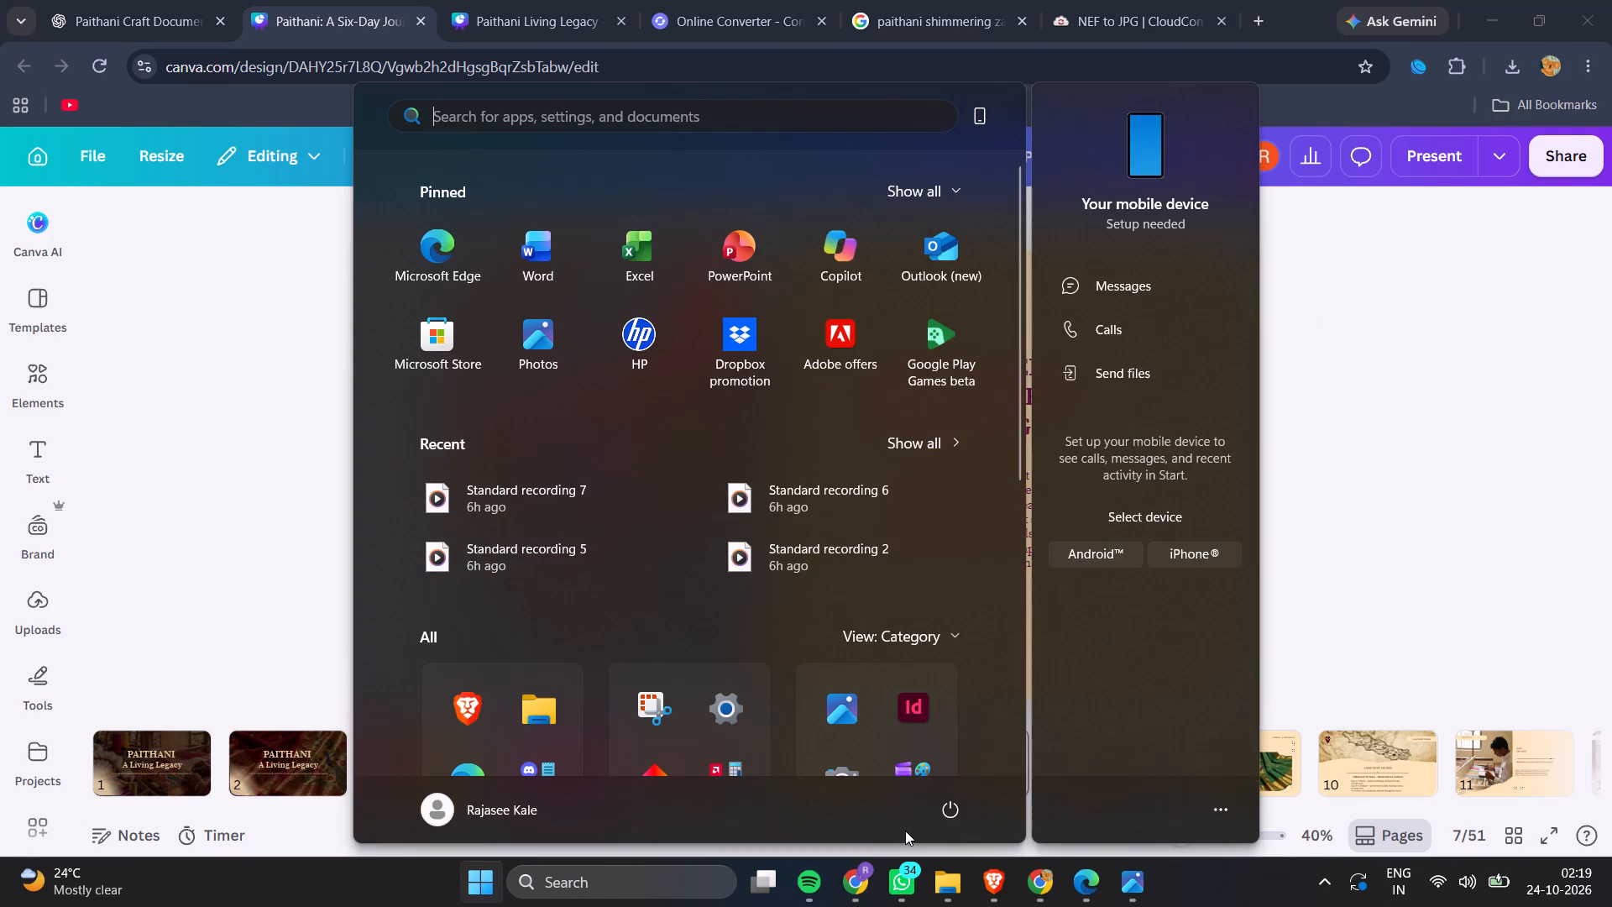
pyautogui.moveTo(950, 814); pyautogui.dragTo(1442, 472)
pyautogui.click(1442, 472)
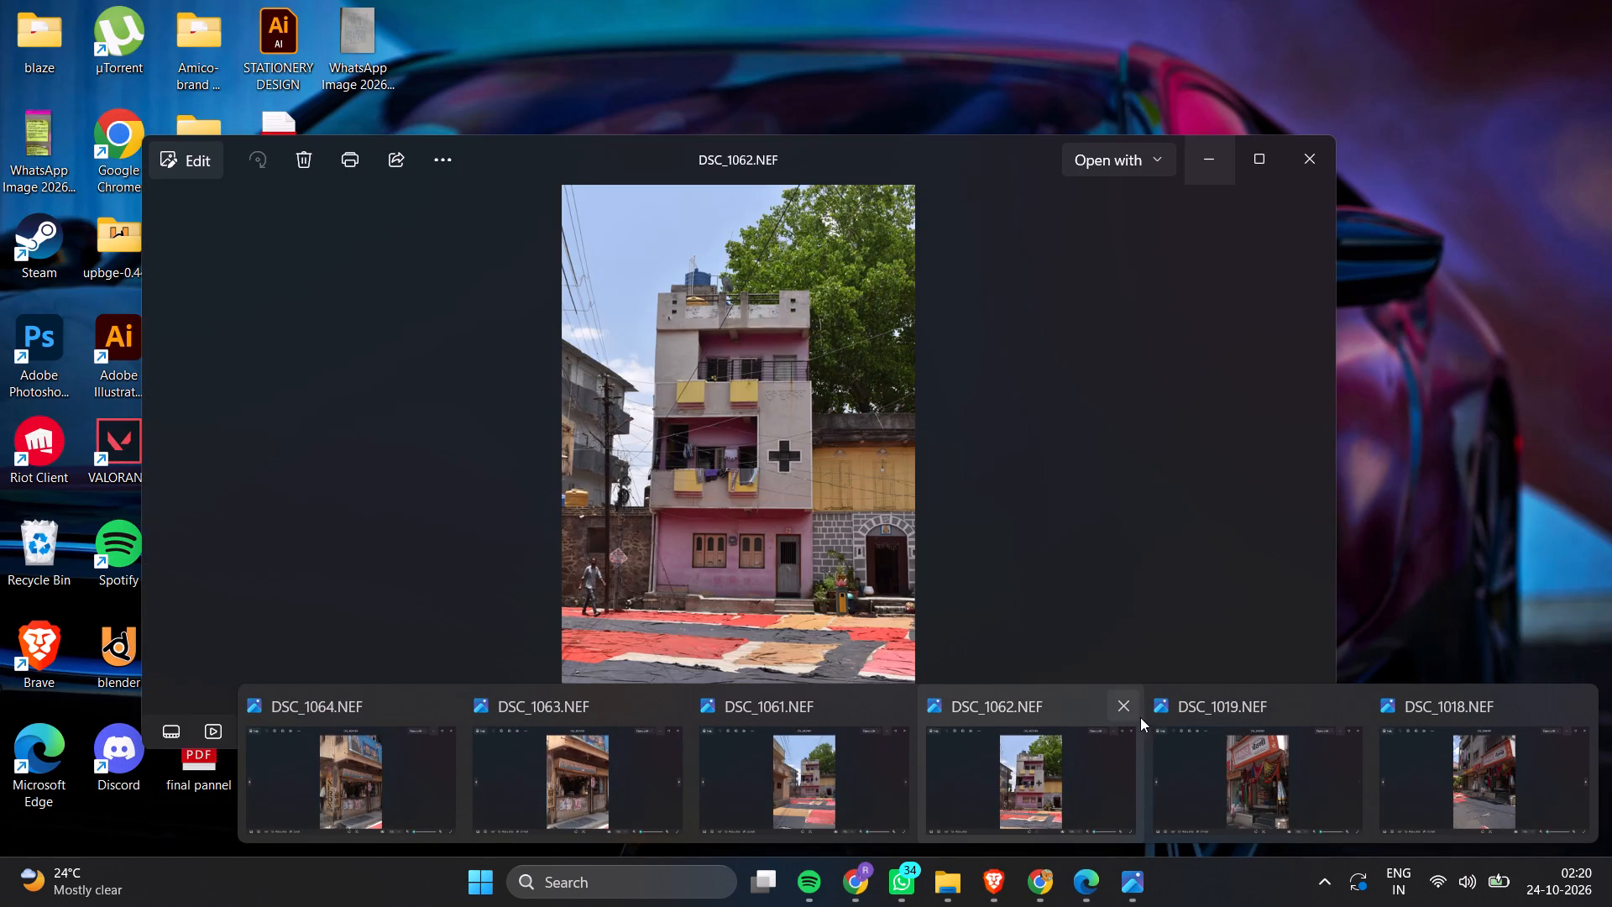
# Close all the open Photos windows showing the DSC NEF images.
pyautogui.click(1134, 708)
pyautogui.click(1134, 708)
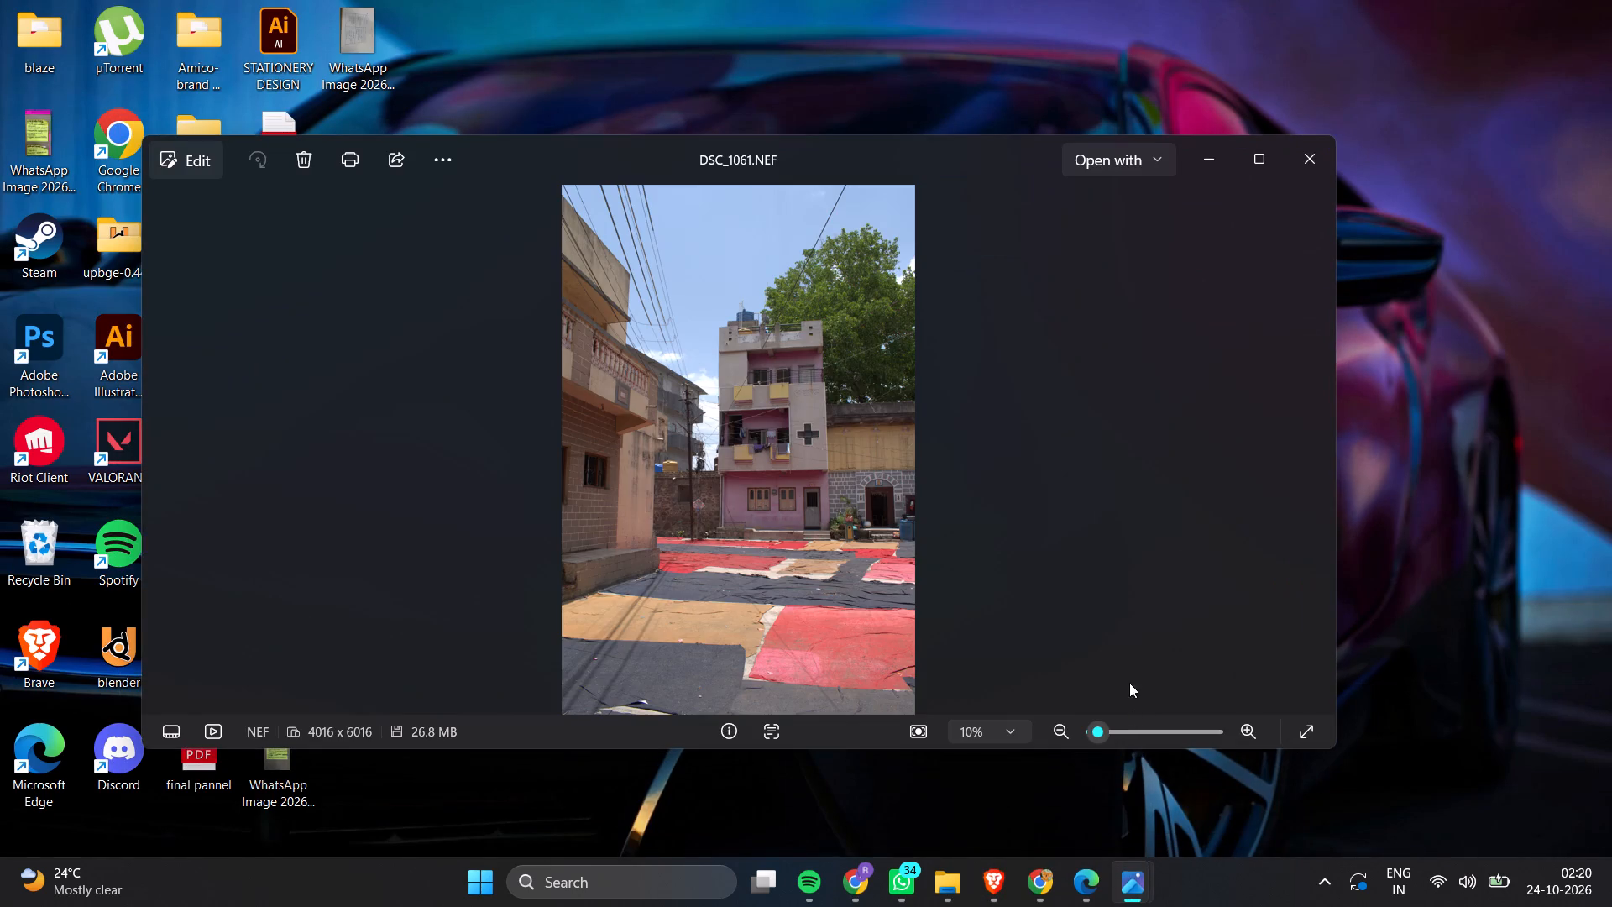
pyautogui.click(1315, 144)
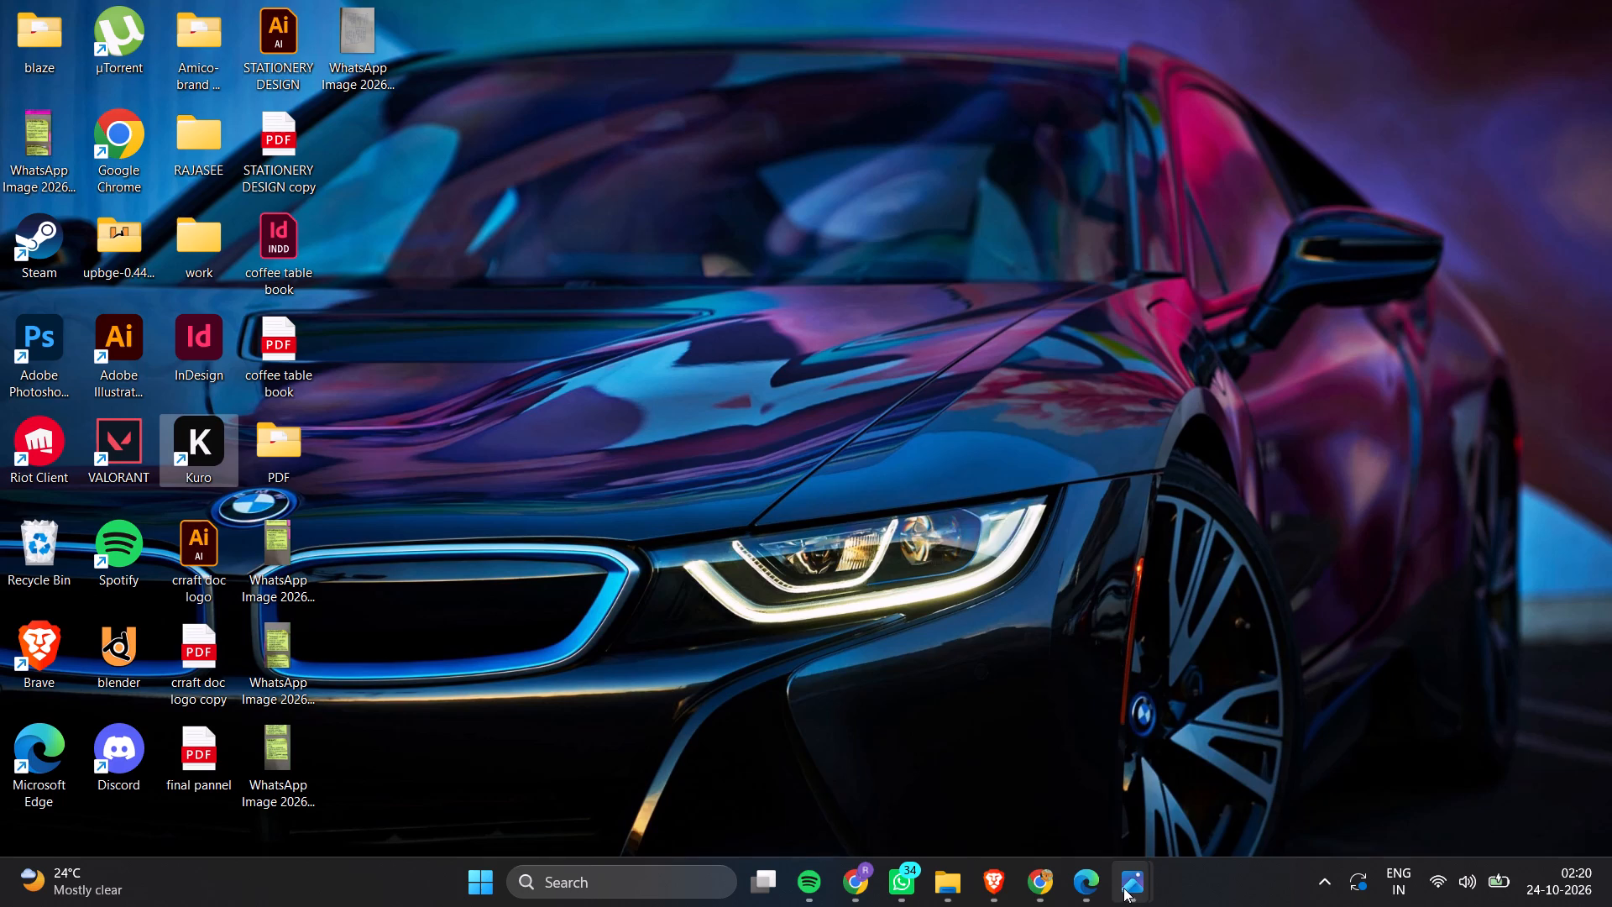
pyautogui.rightClick(1129, 889)
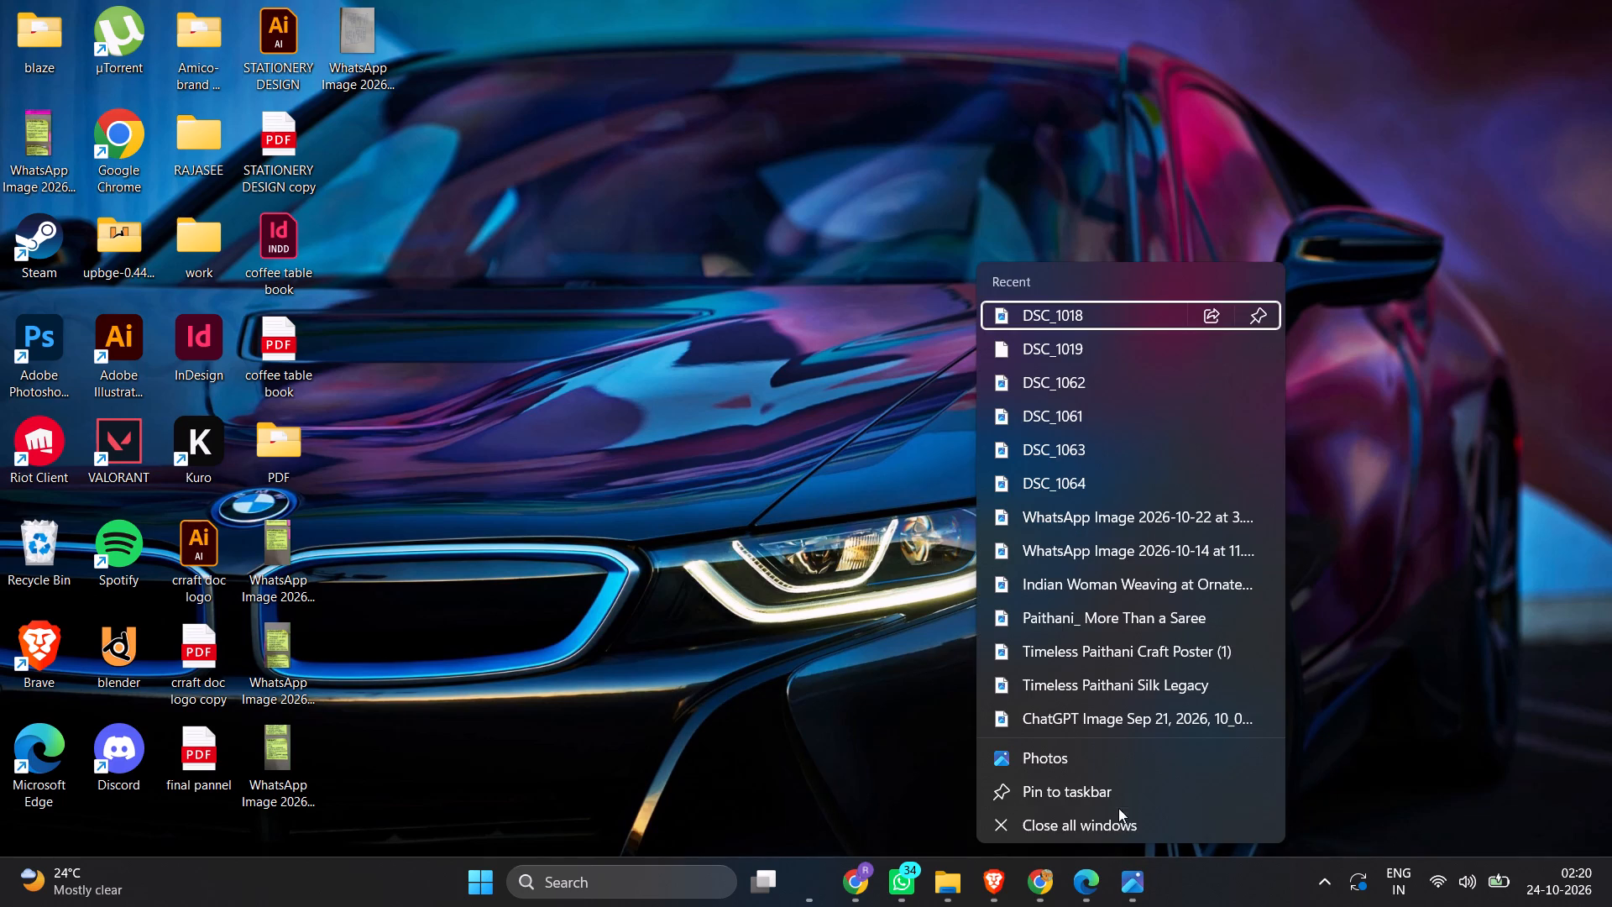
pyautogui.click(1117, 830)
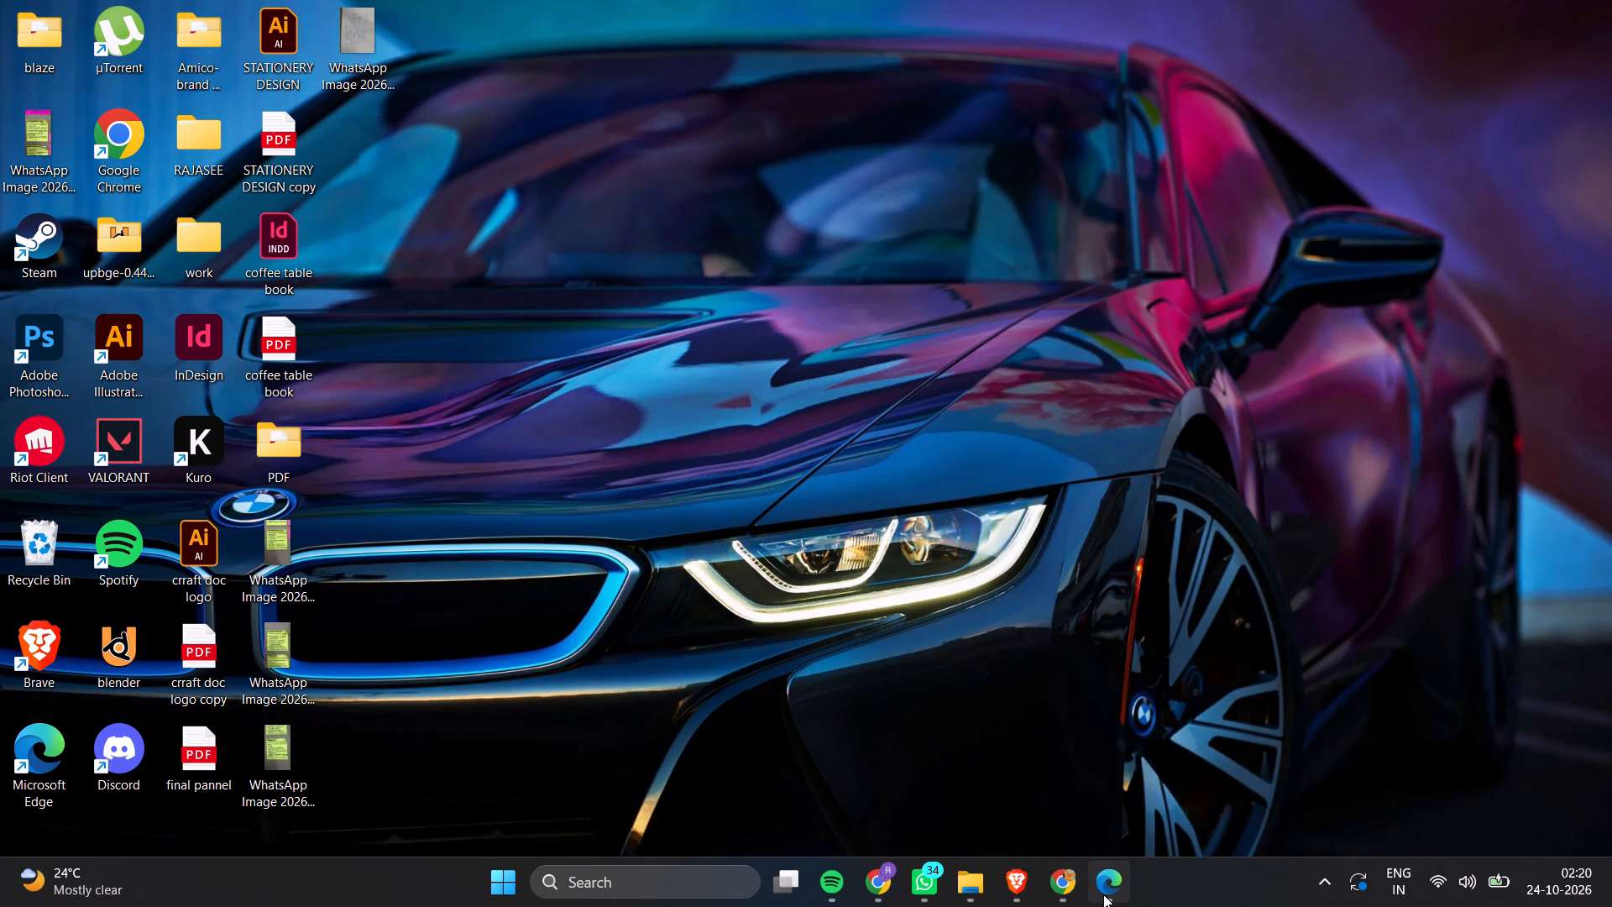
# Close Microsoft Edge and Spotify.
pyautogui.rightClick(1103, 894)
pyautogui.click(1089, 830)
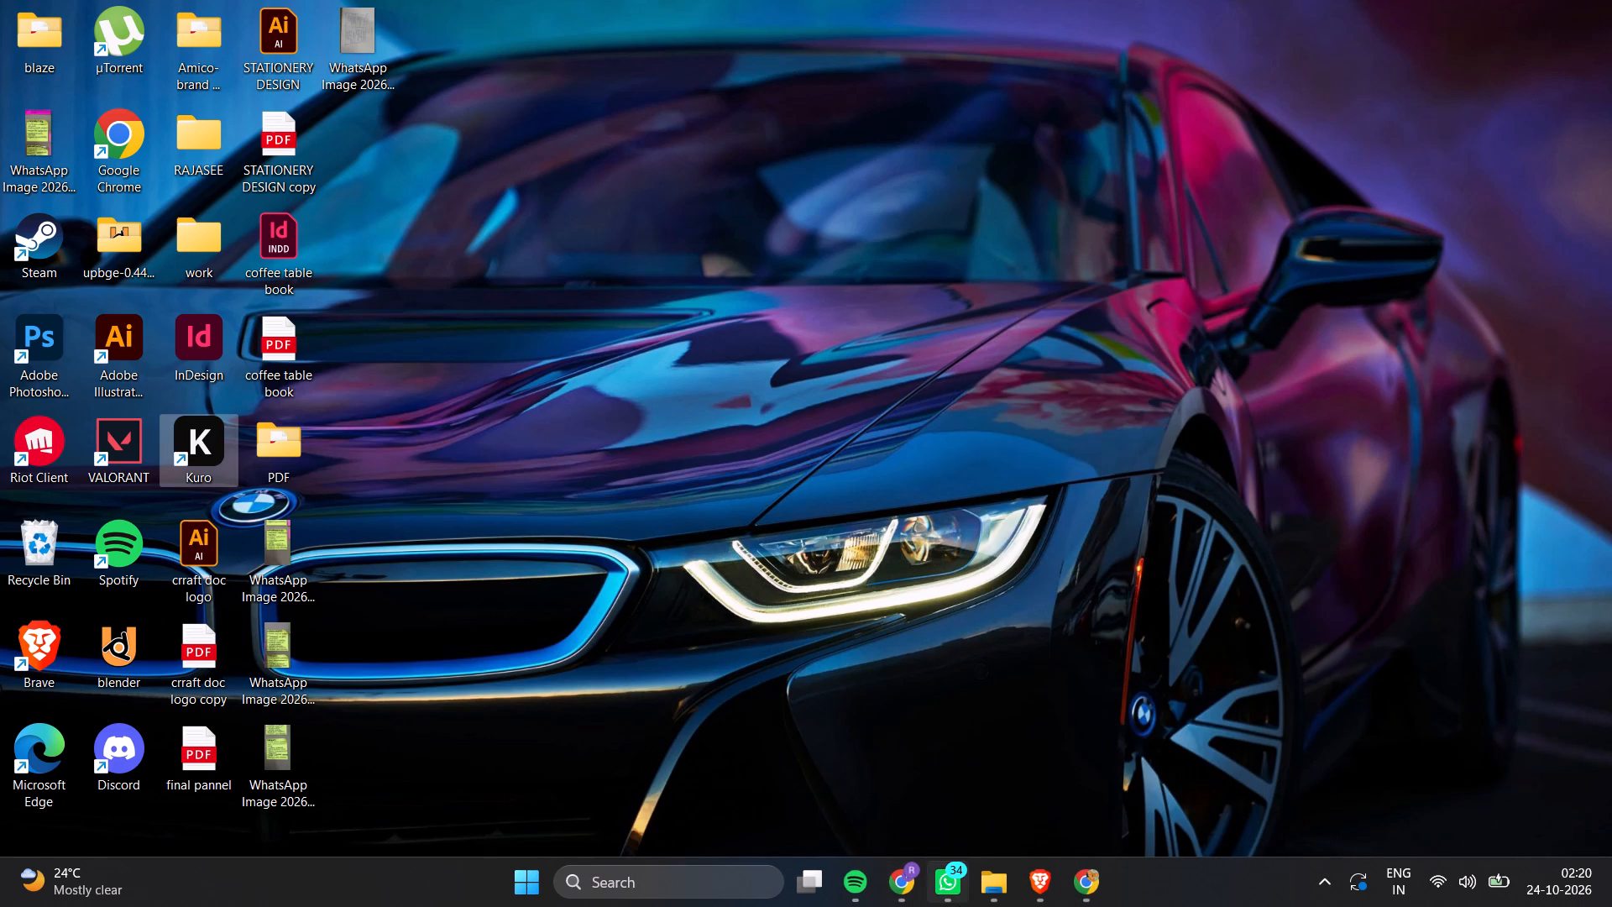
pyautogui.rightClick(871, 870)
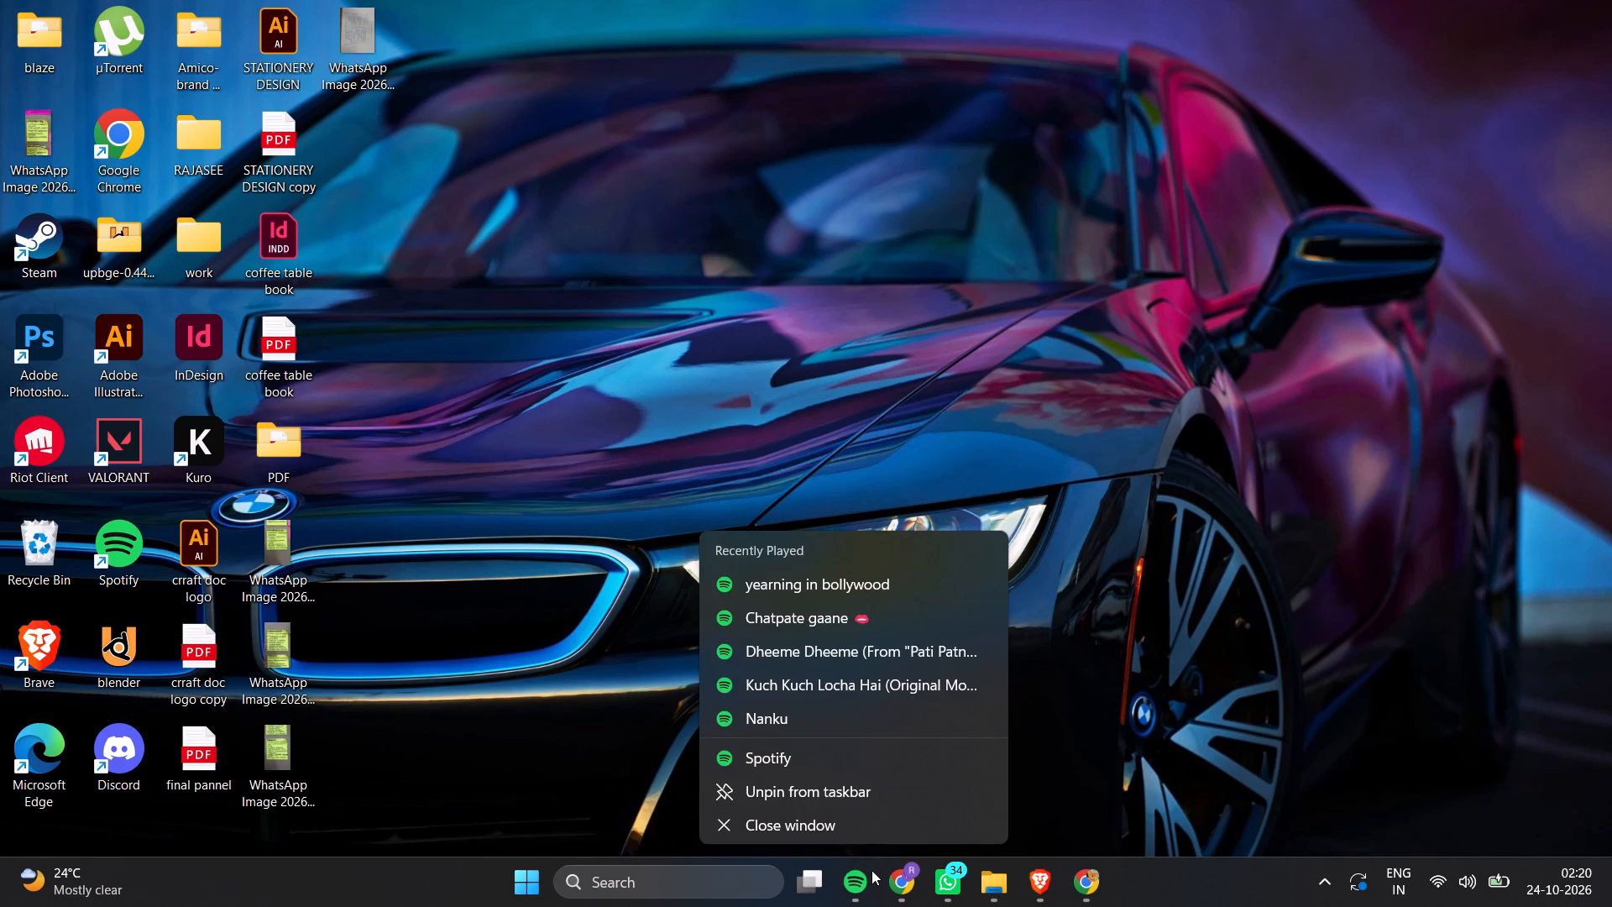
pyautogui.click(845, 836)
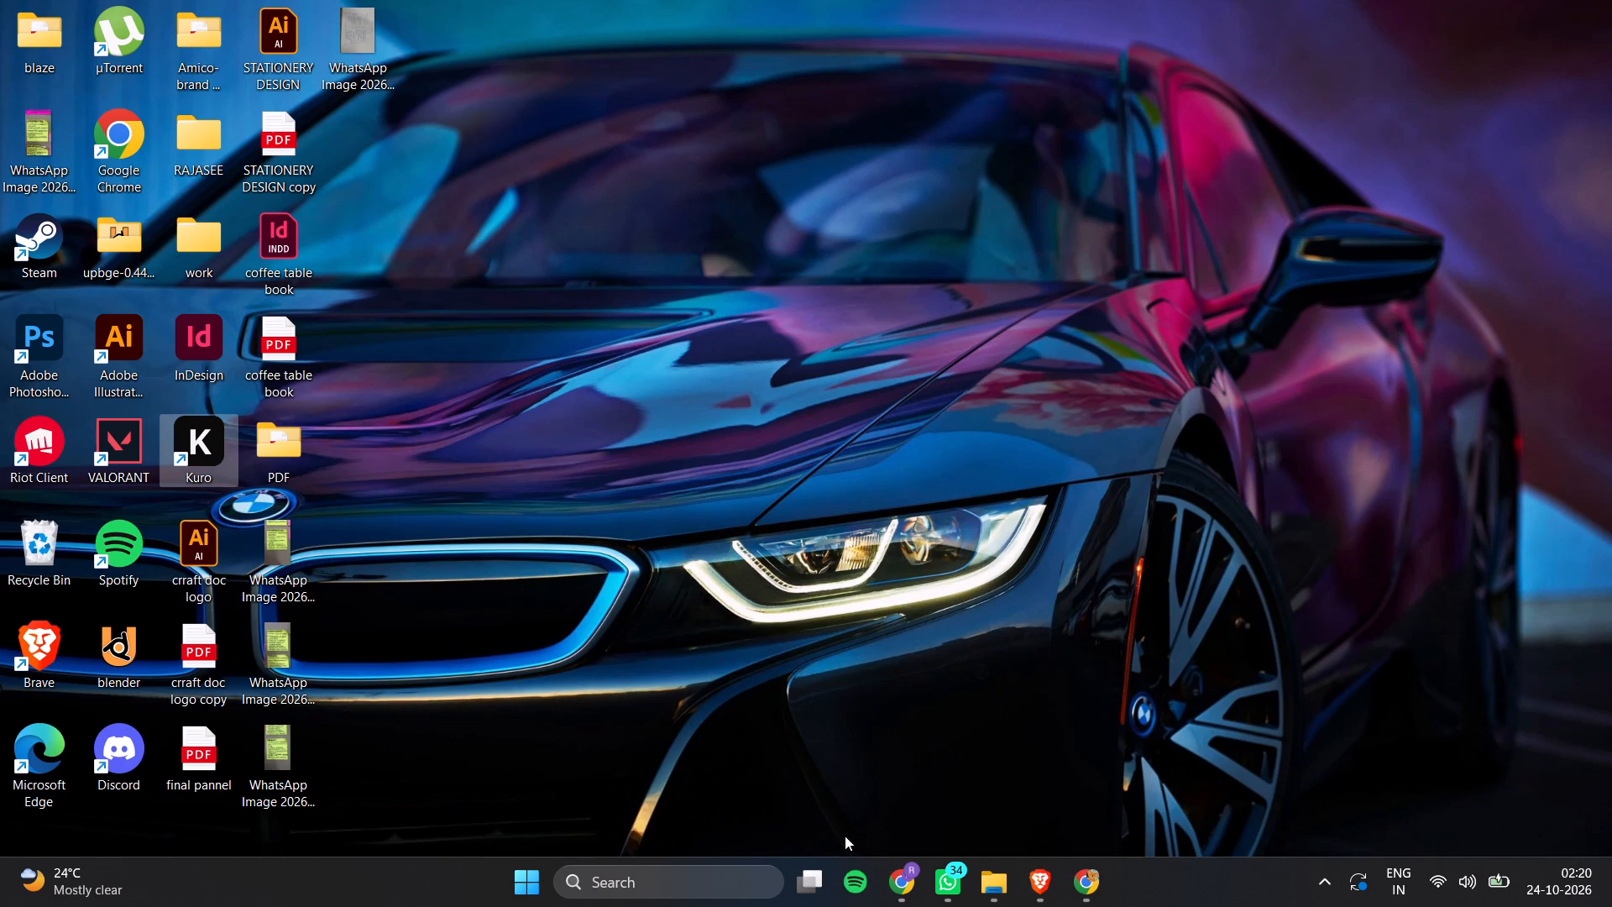
# Bring up the computer's power options.
pyautogui.click(531, 876)
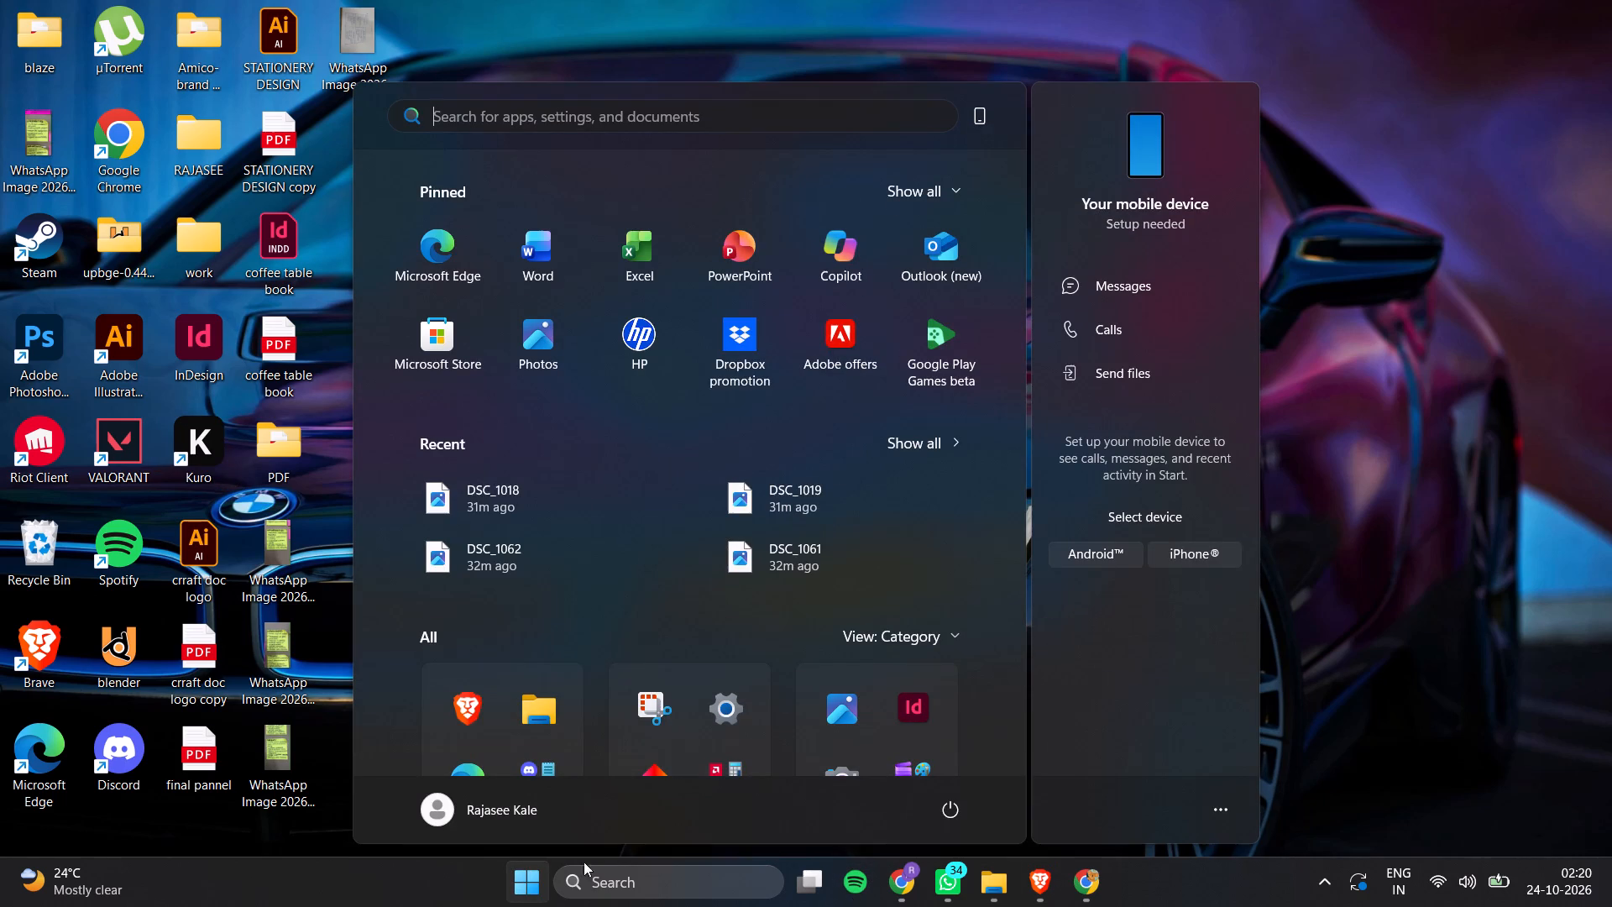
pyautogui.click(960, 808)
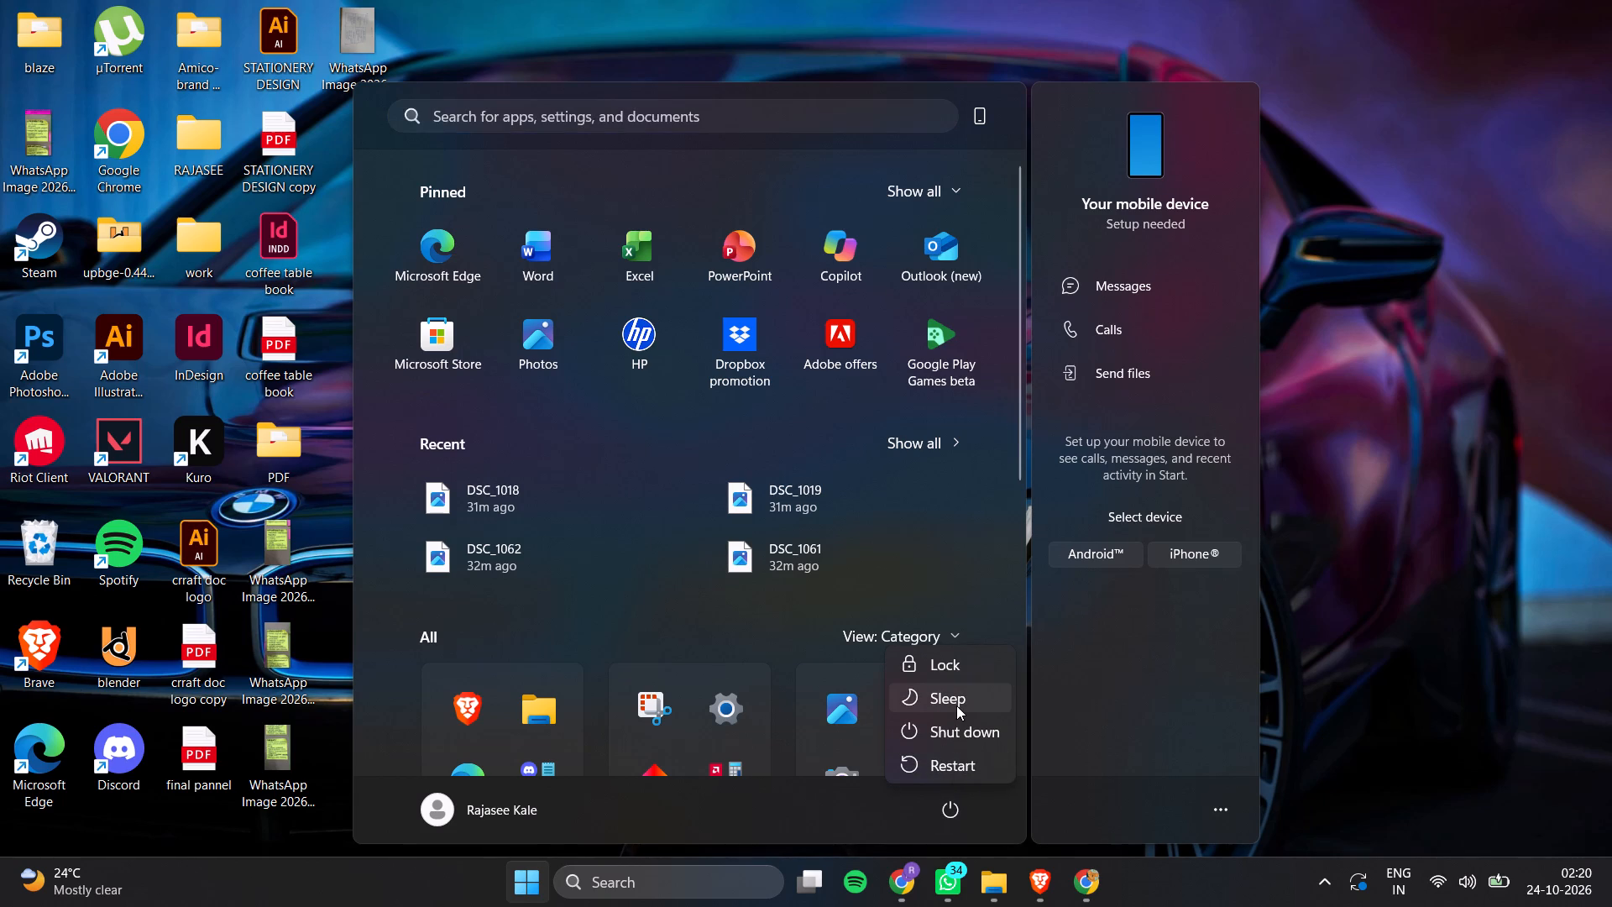